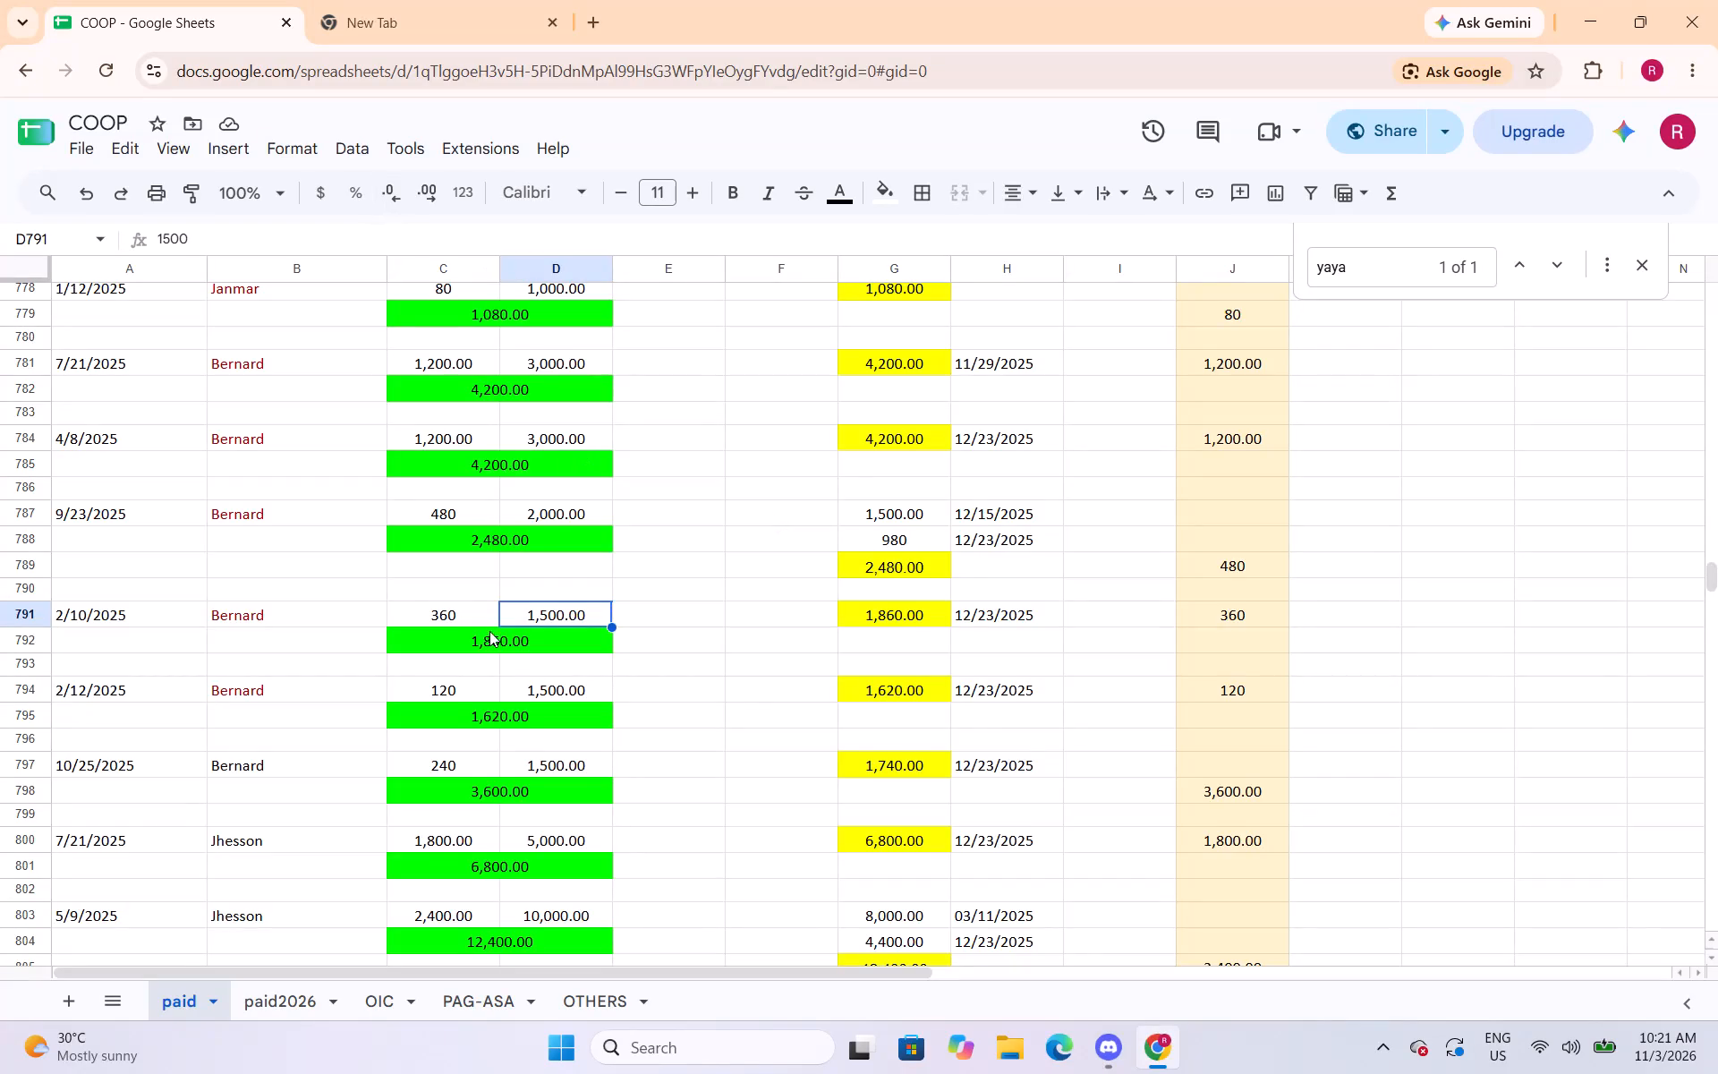
# Change the text colour of the name Bernard in cell B797 to dark red.
pyautogui.scroll(-3, 256, 535)
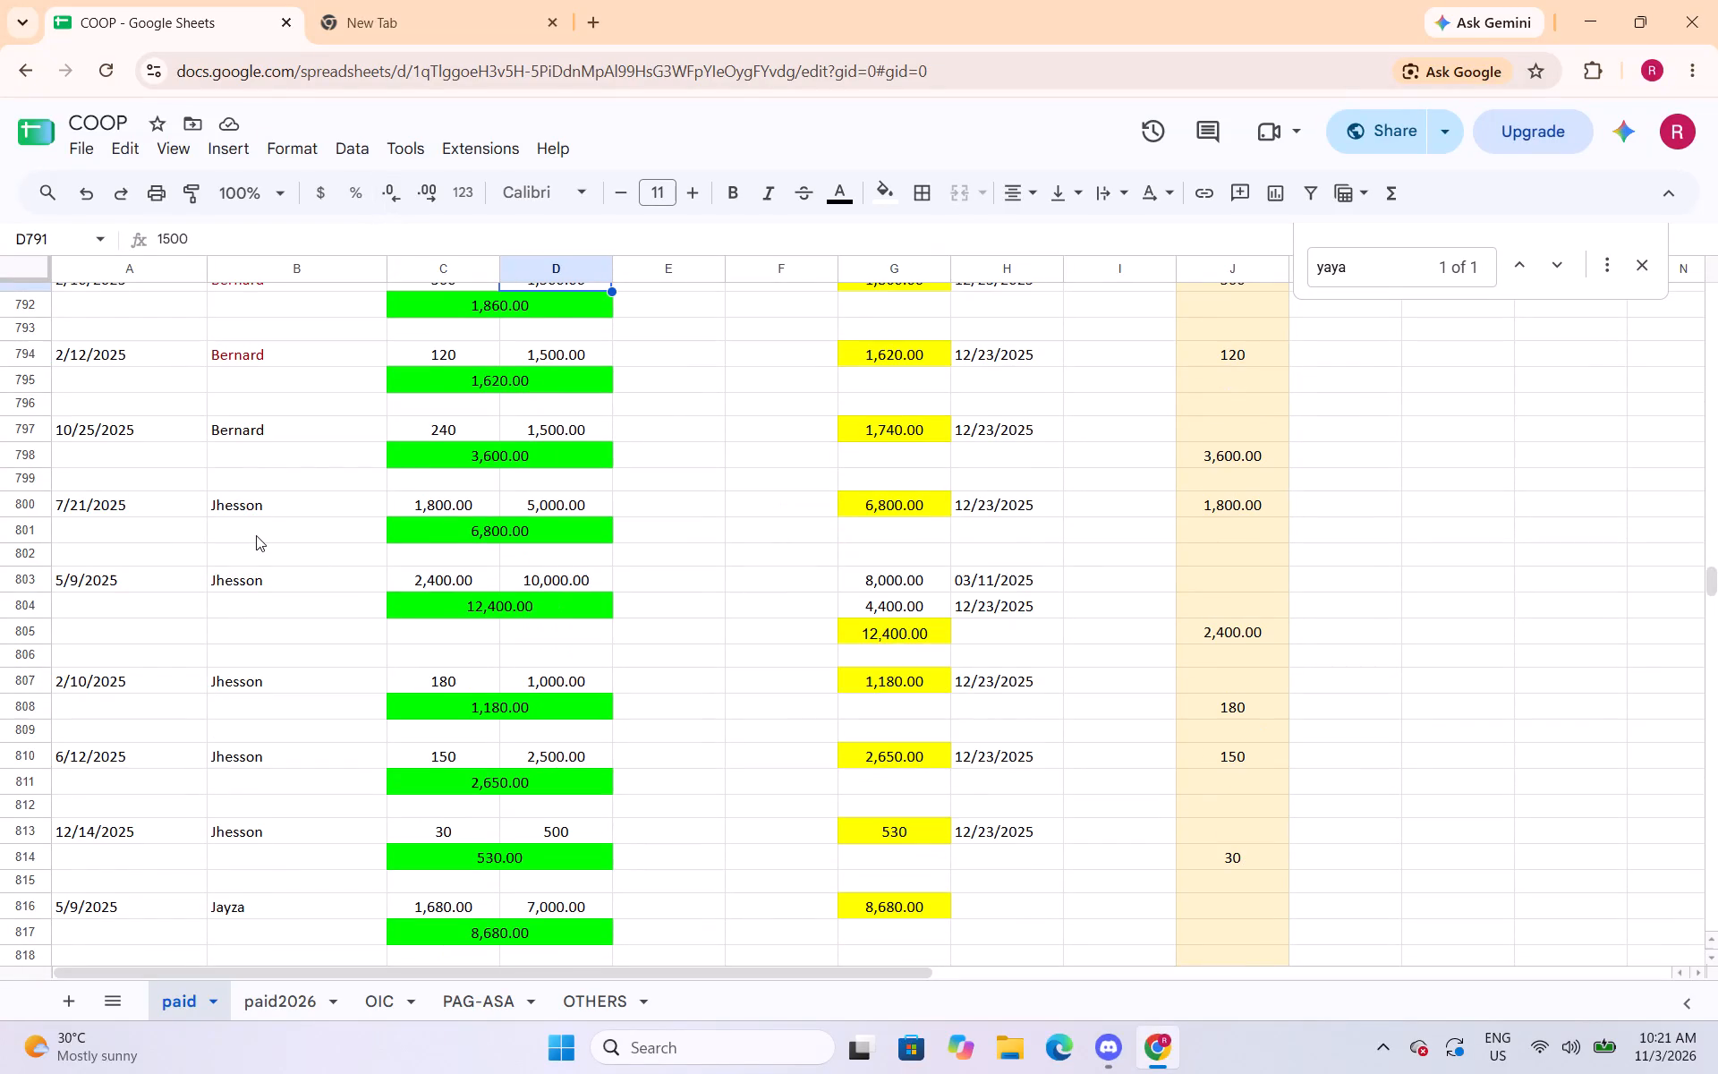
pyautogui.click(303, 424)
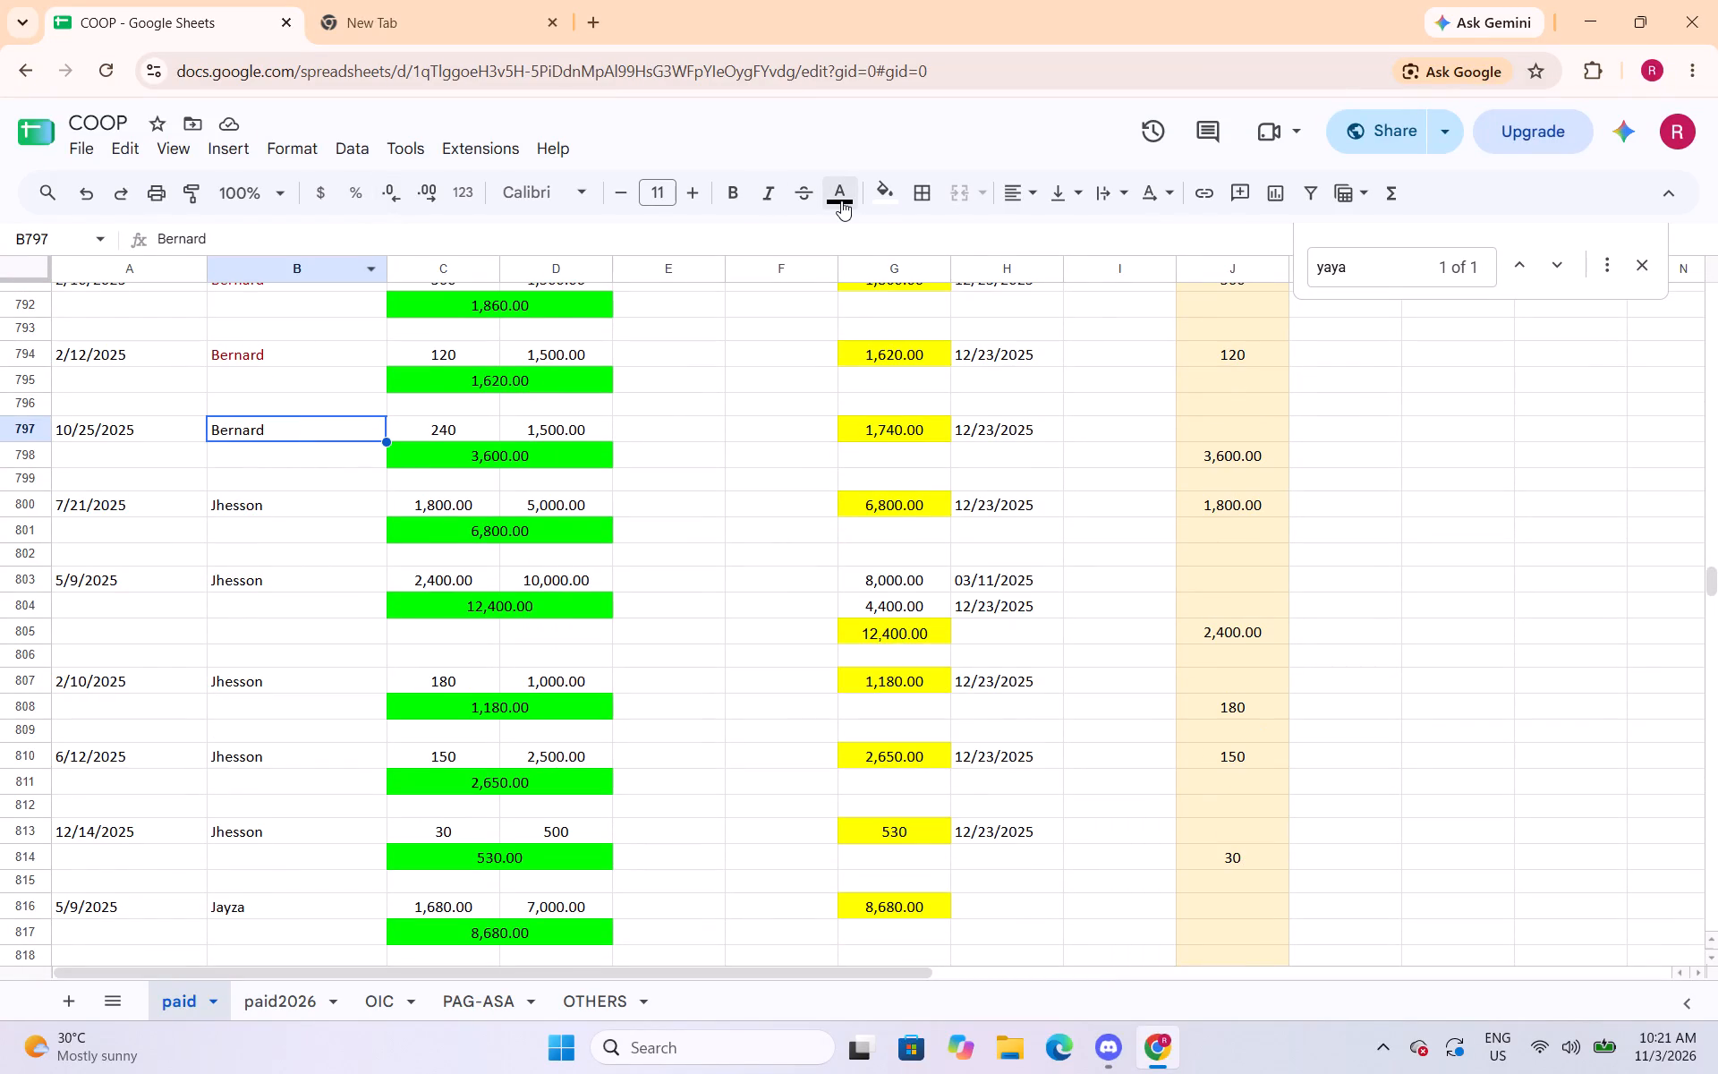
pyautogui.click(840, 200)
pyautogui.click(852, 284)
# Change the text colour of the Jhesson names in cells B800, B803 and B807 to dark red.
pyautogui.click(308, 508)
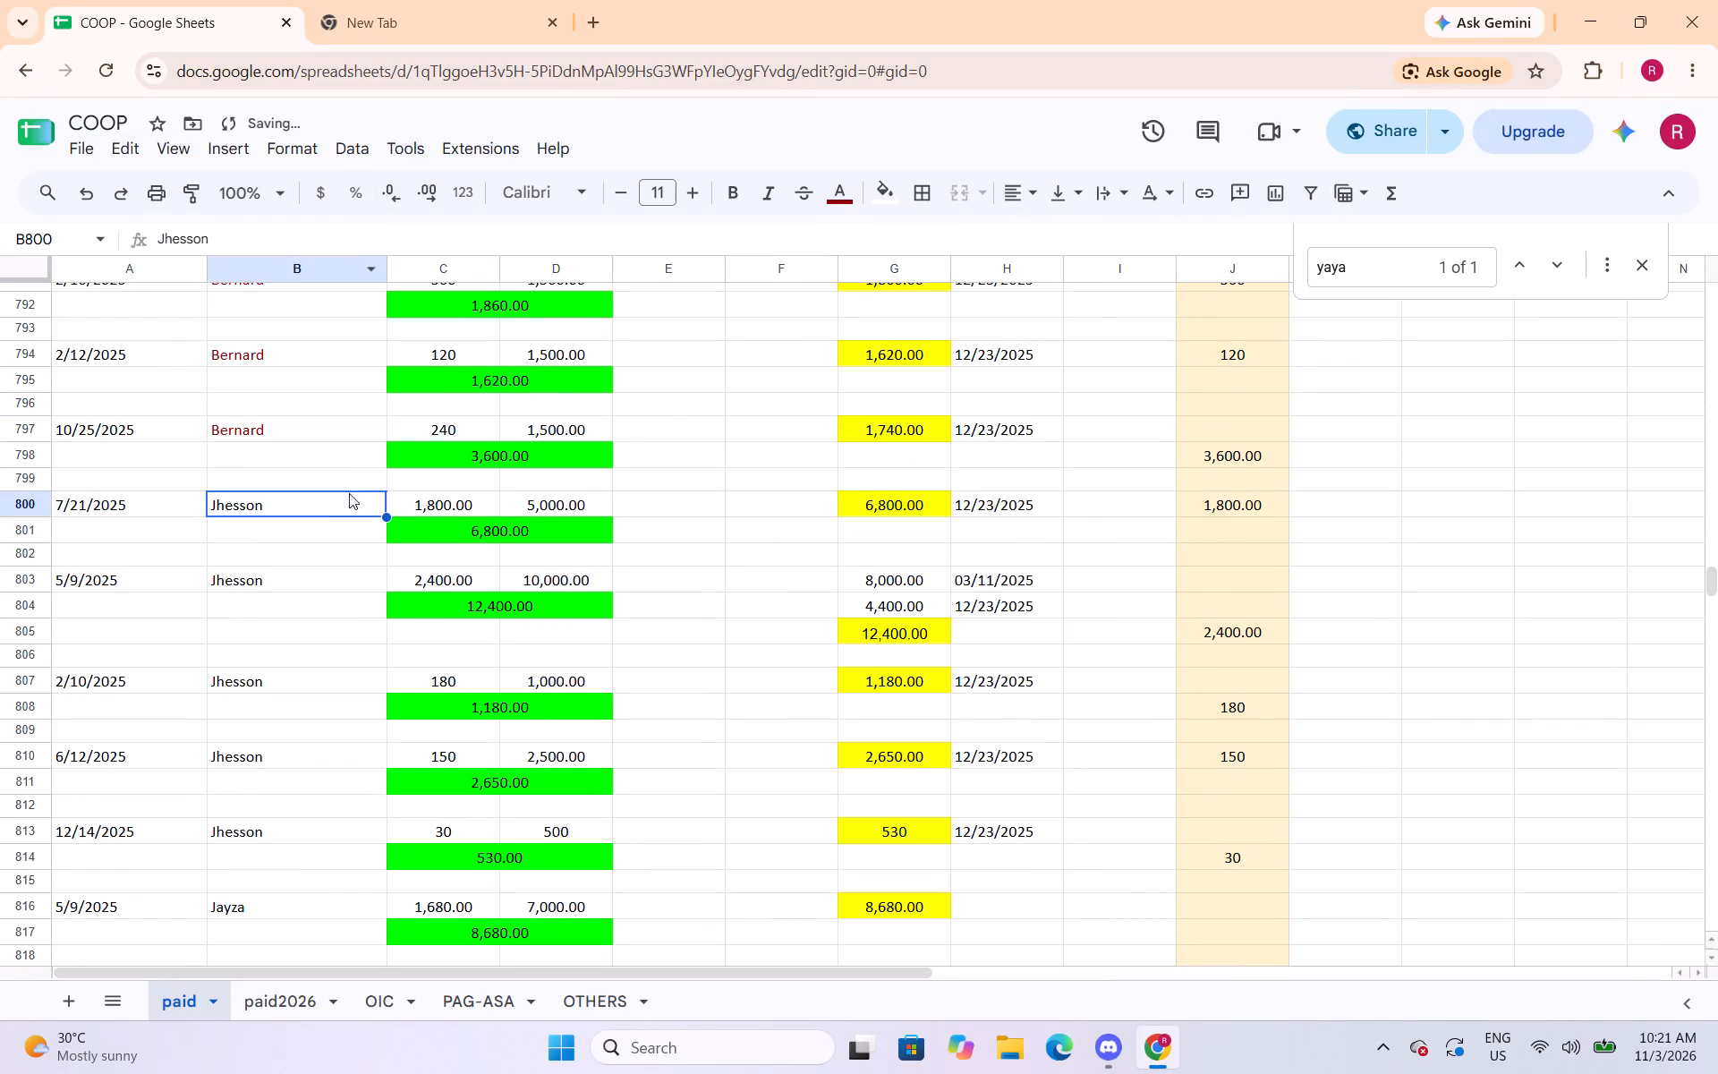
pyautogui.click(838, 199)
pyautogui.click(843, 293)
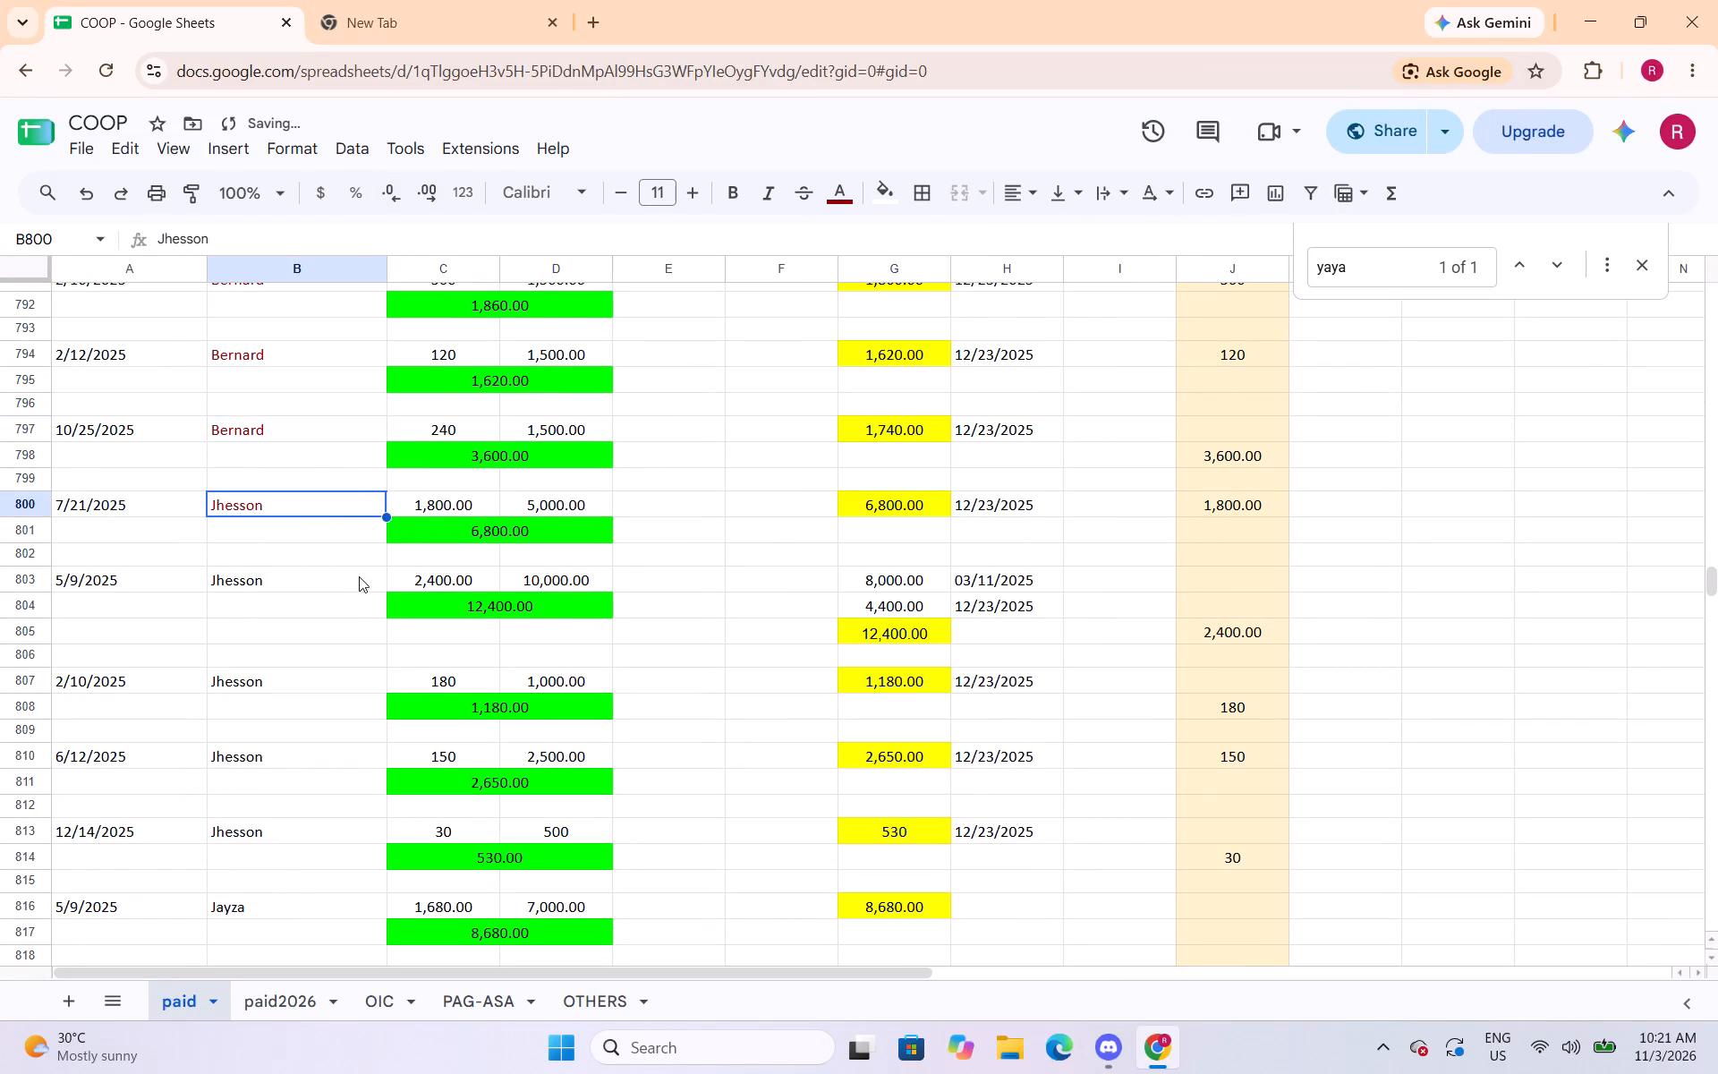
pyautogui.click(348, 578)
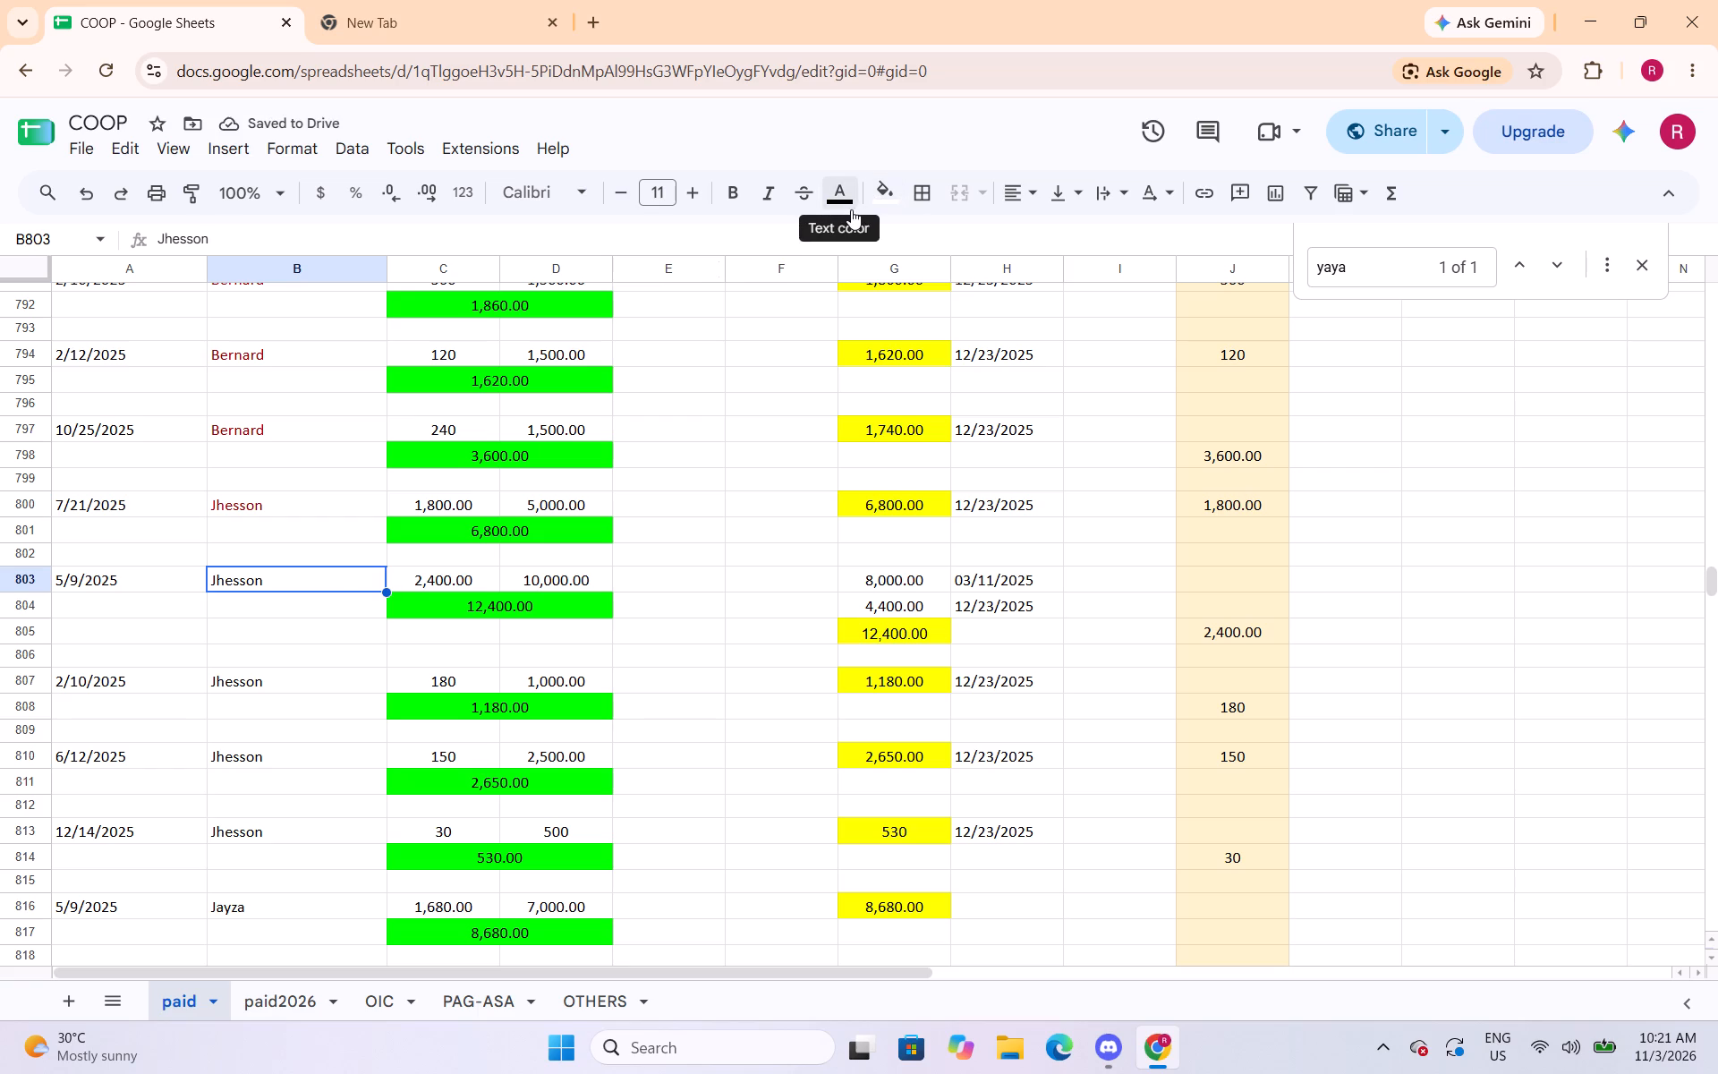
pyautogui.click(851, 209)
pyautogui.click(848, 294)
pyautogui.click(287, 684)
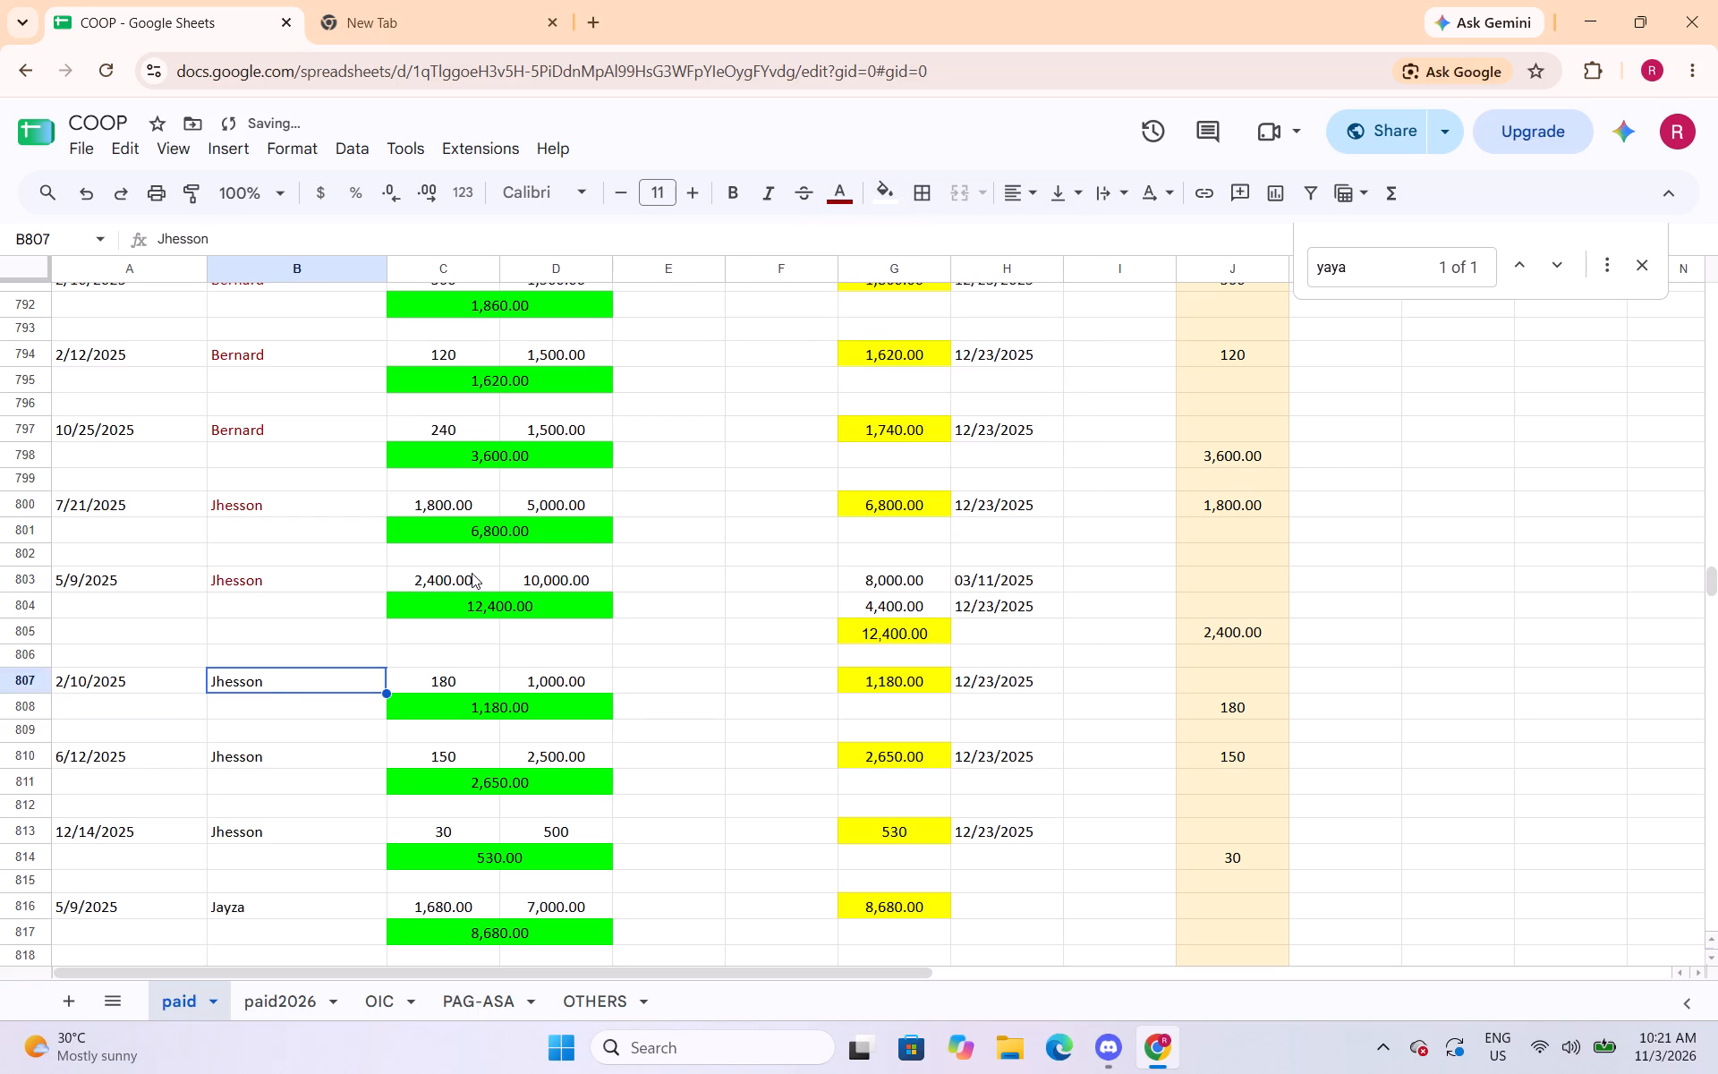
pyautogui.click(842, 195)
pyautogui.click(846, 291)
# Change the text colour of the Jhesson names in cells B810 and B813 to dark red.
pyautogui.scroll(-2, 419, 575)
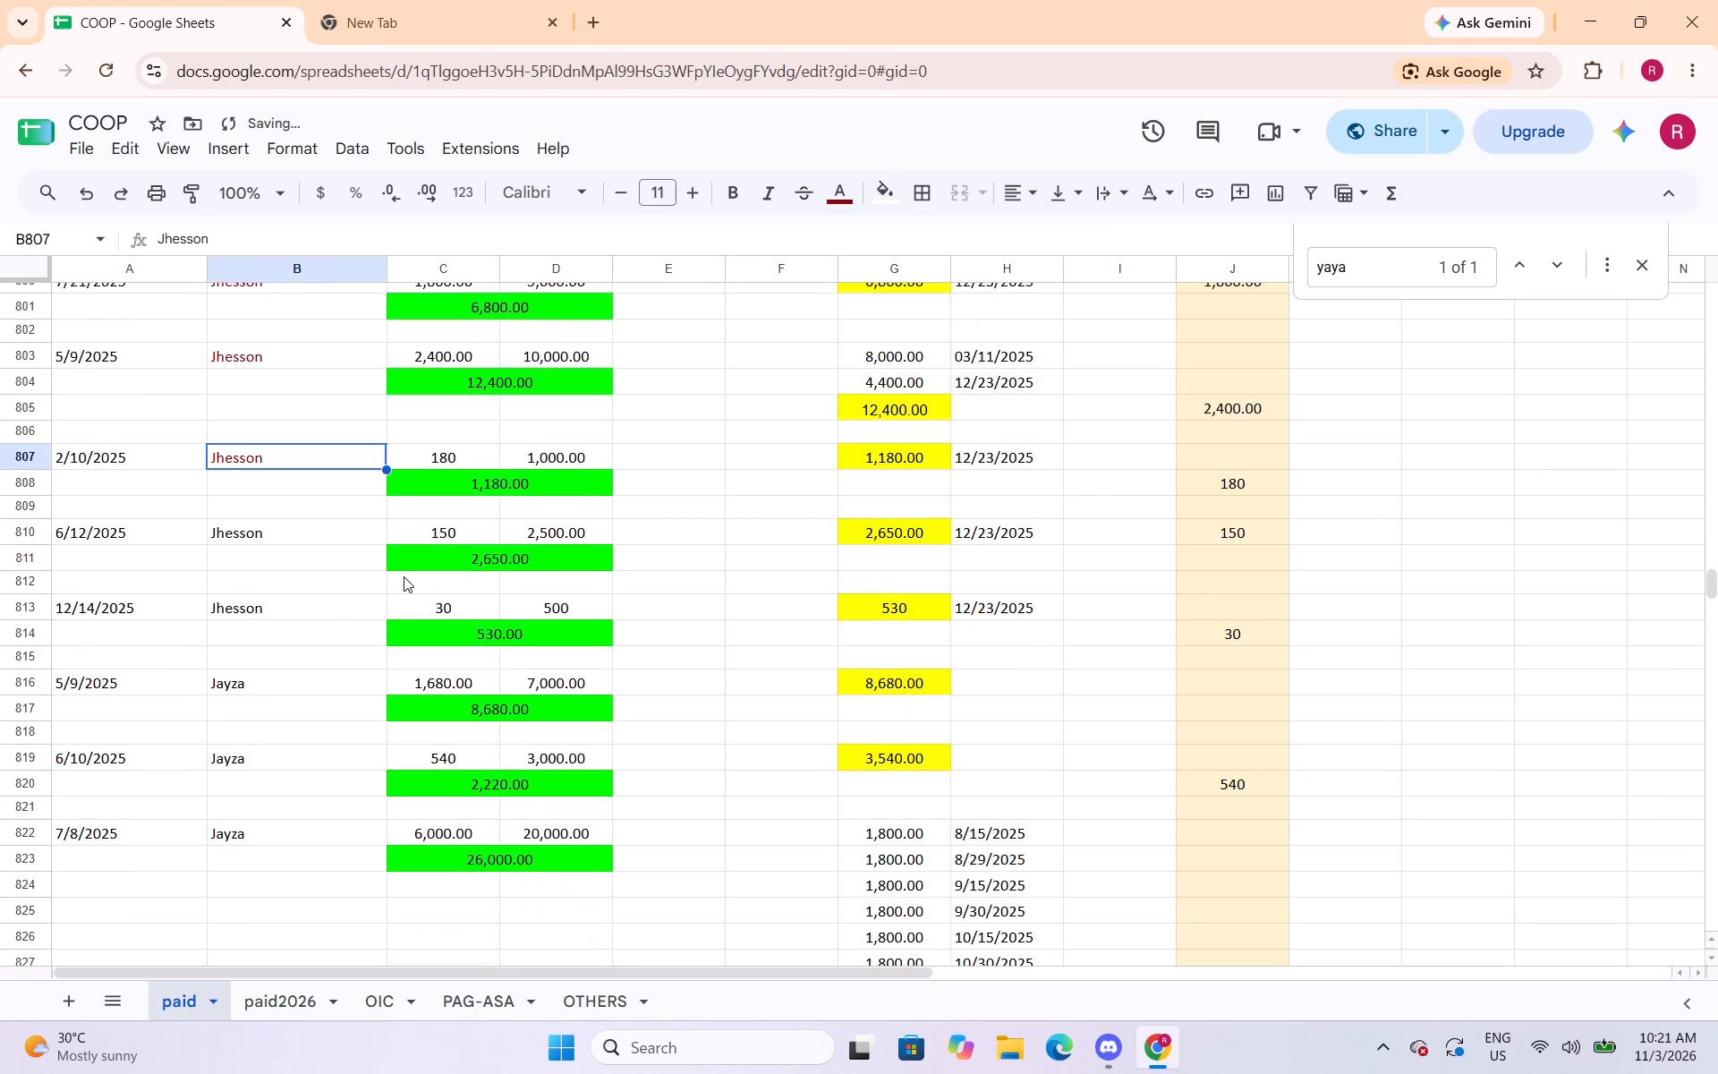
pyautogui.scroll(-1, 388, 576)
pyautogui.click(347, 422)
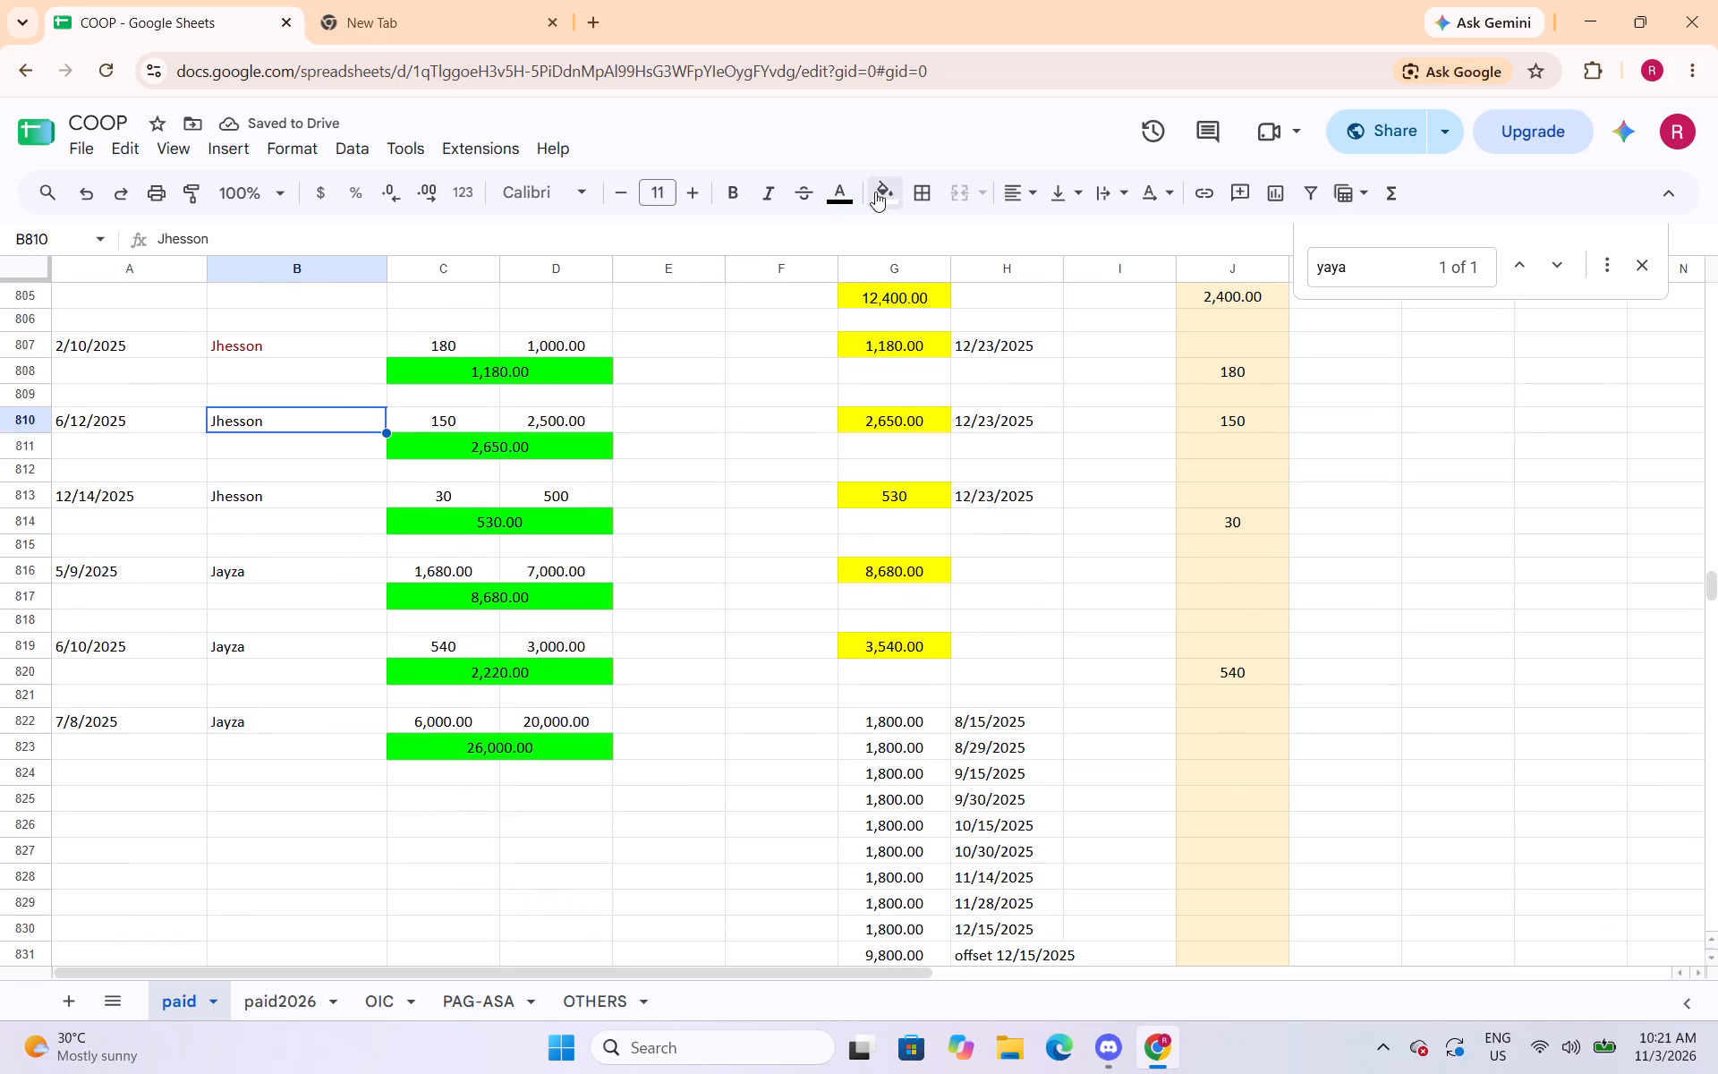
pyautogui.click(849, 194)
pyautogui.click(846, 293)
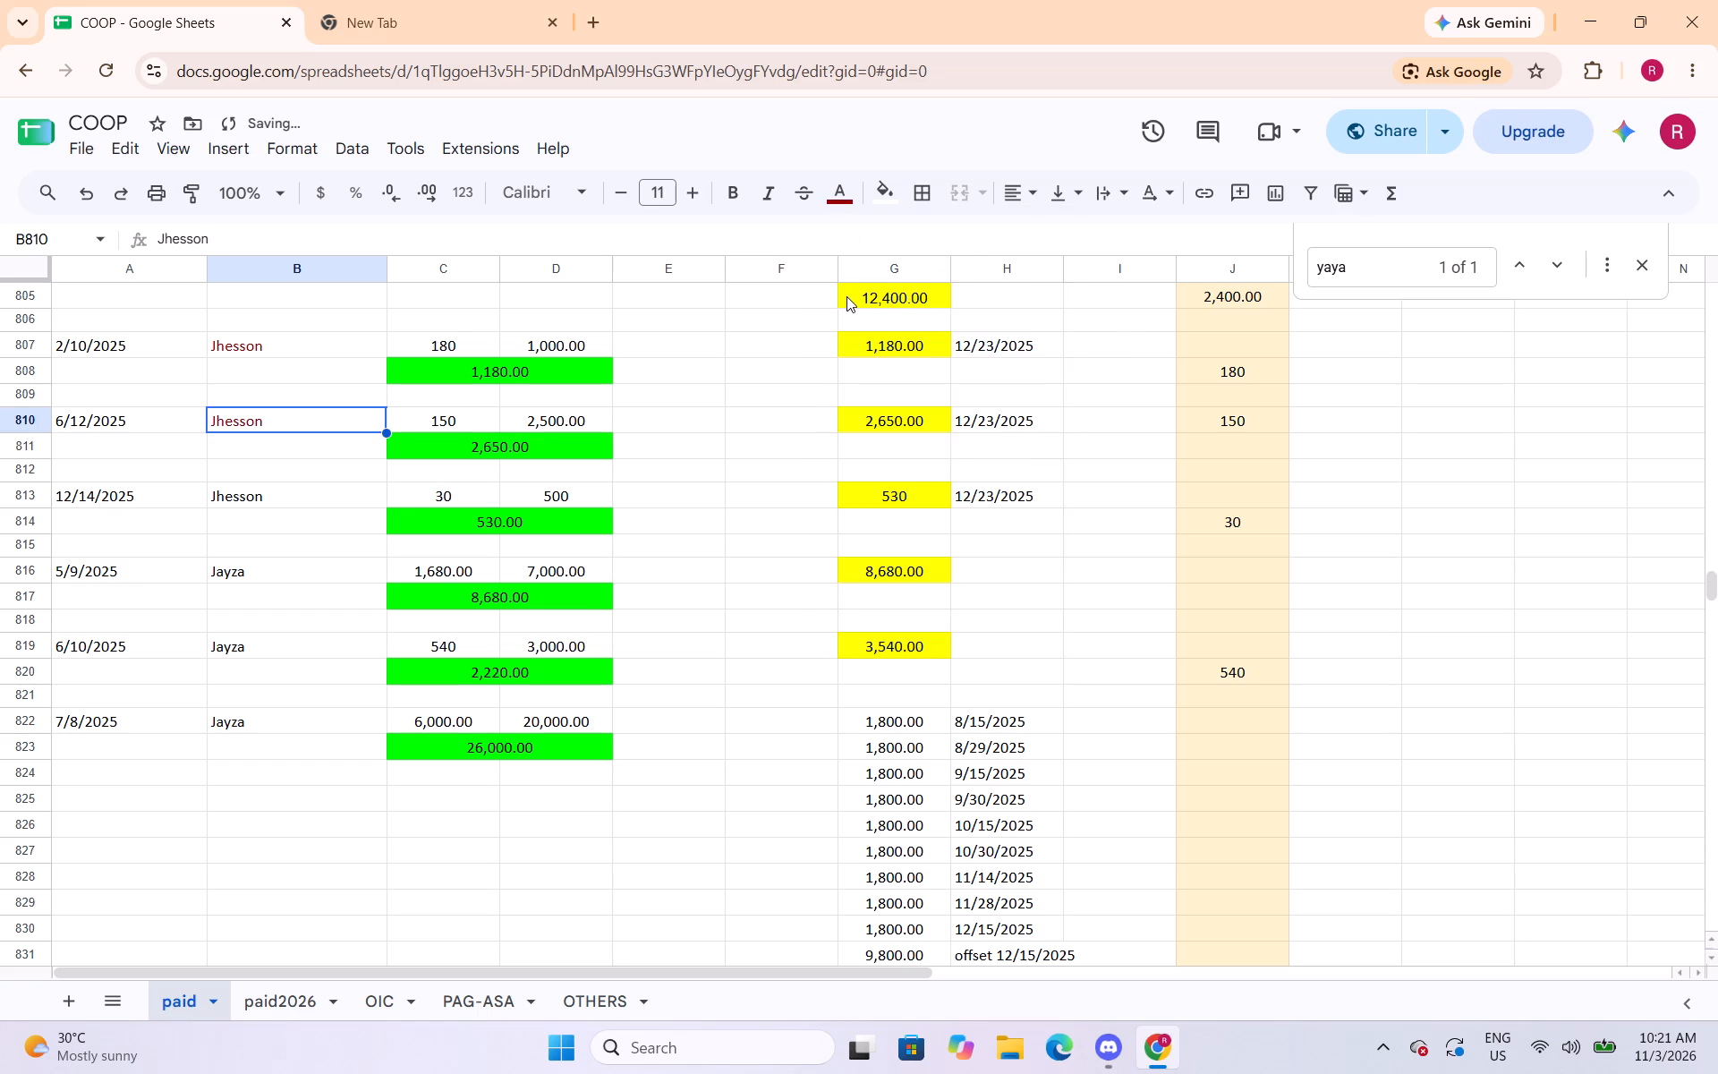
pyautogui.click(305, 483)
pyautogui.click(314, 499)
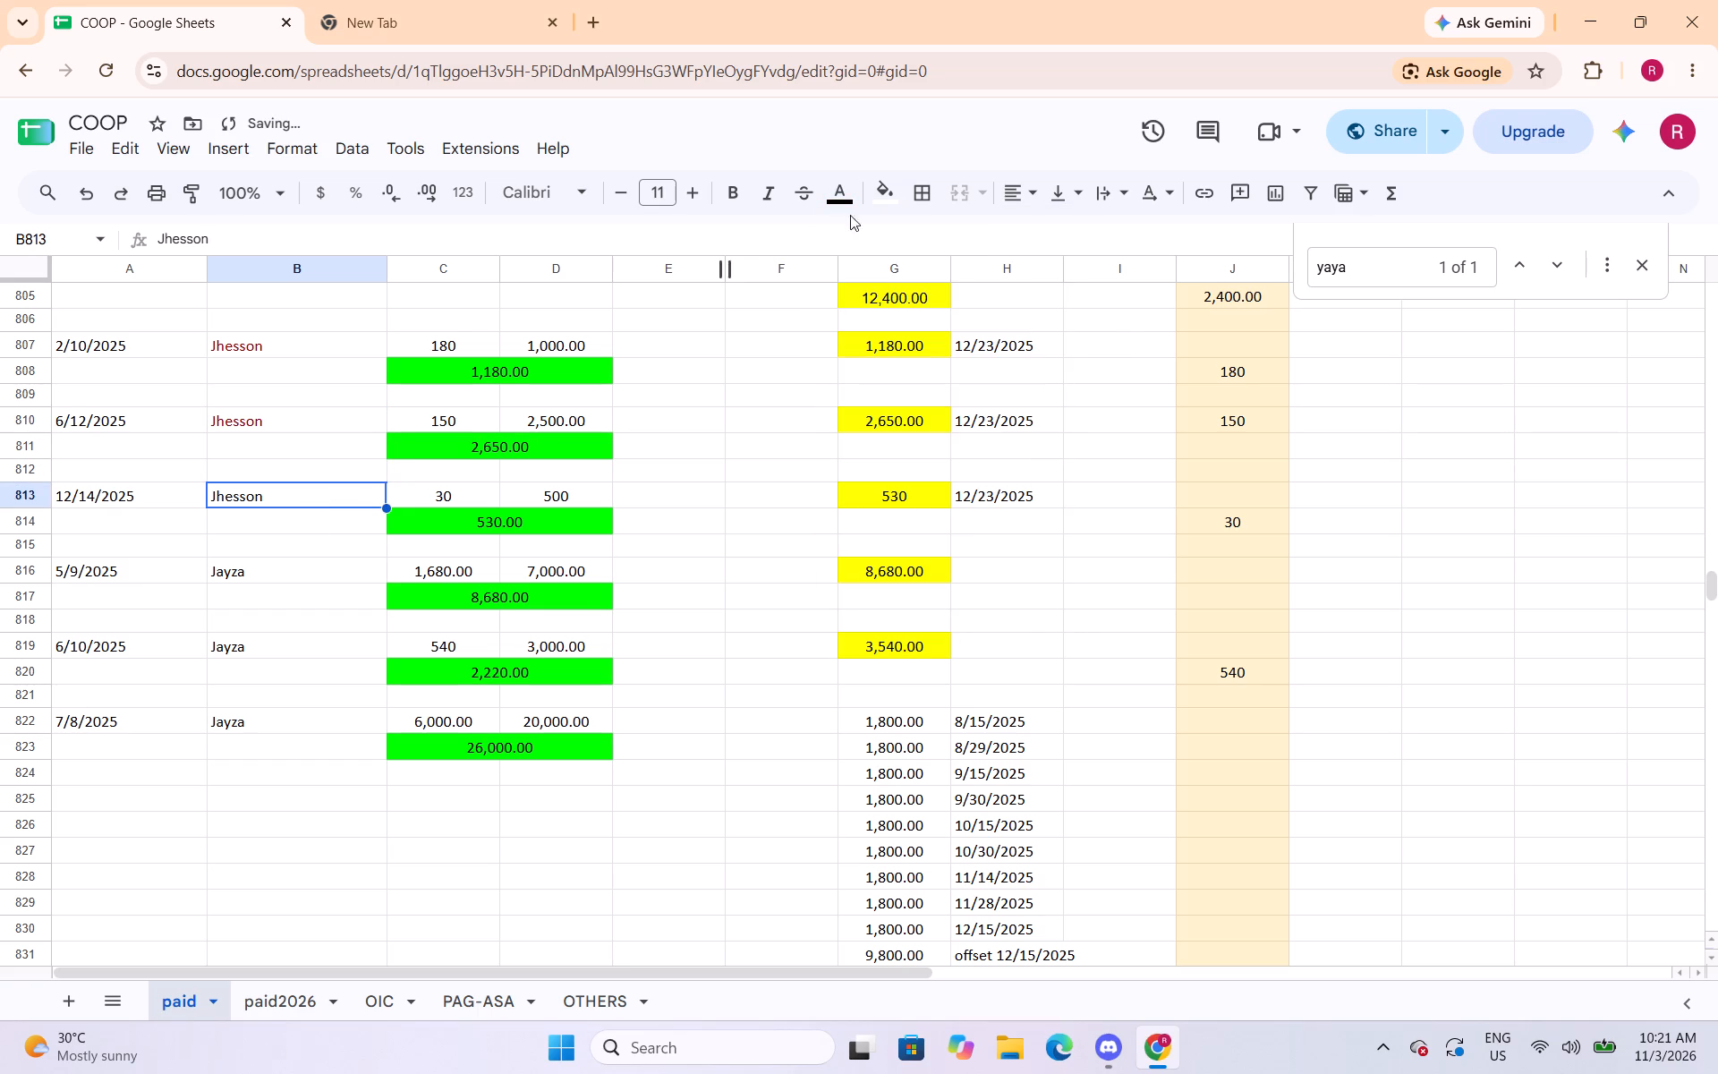
pyautogui.click(858, 201)
pyautogui.click(850, 207)
pyautogui.click(846, 292)
# Change the text colour of the Jayza names in cells B816, B819 and B822 to dark red.
pyautogui.click(296, 581)
pyautogui.click(842, 194)
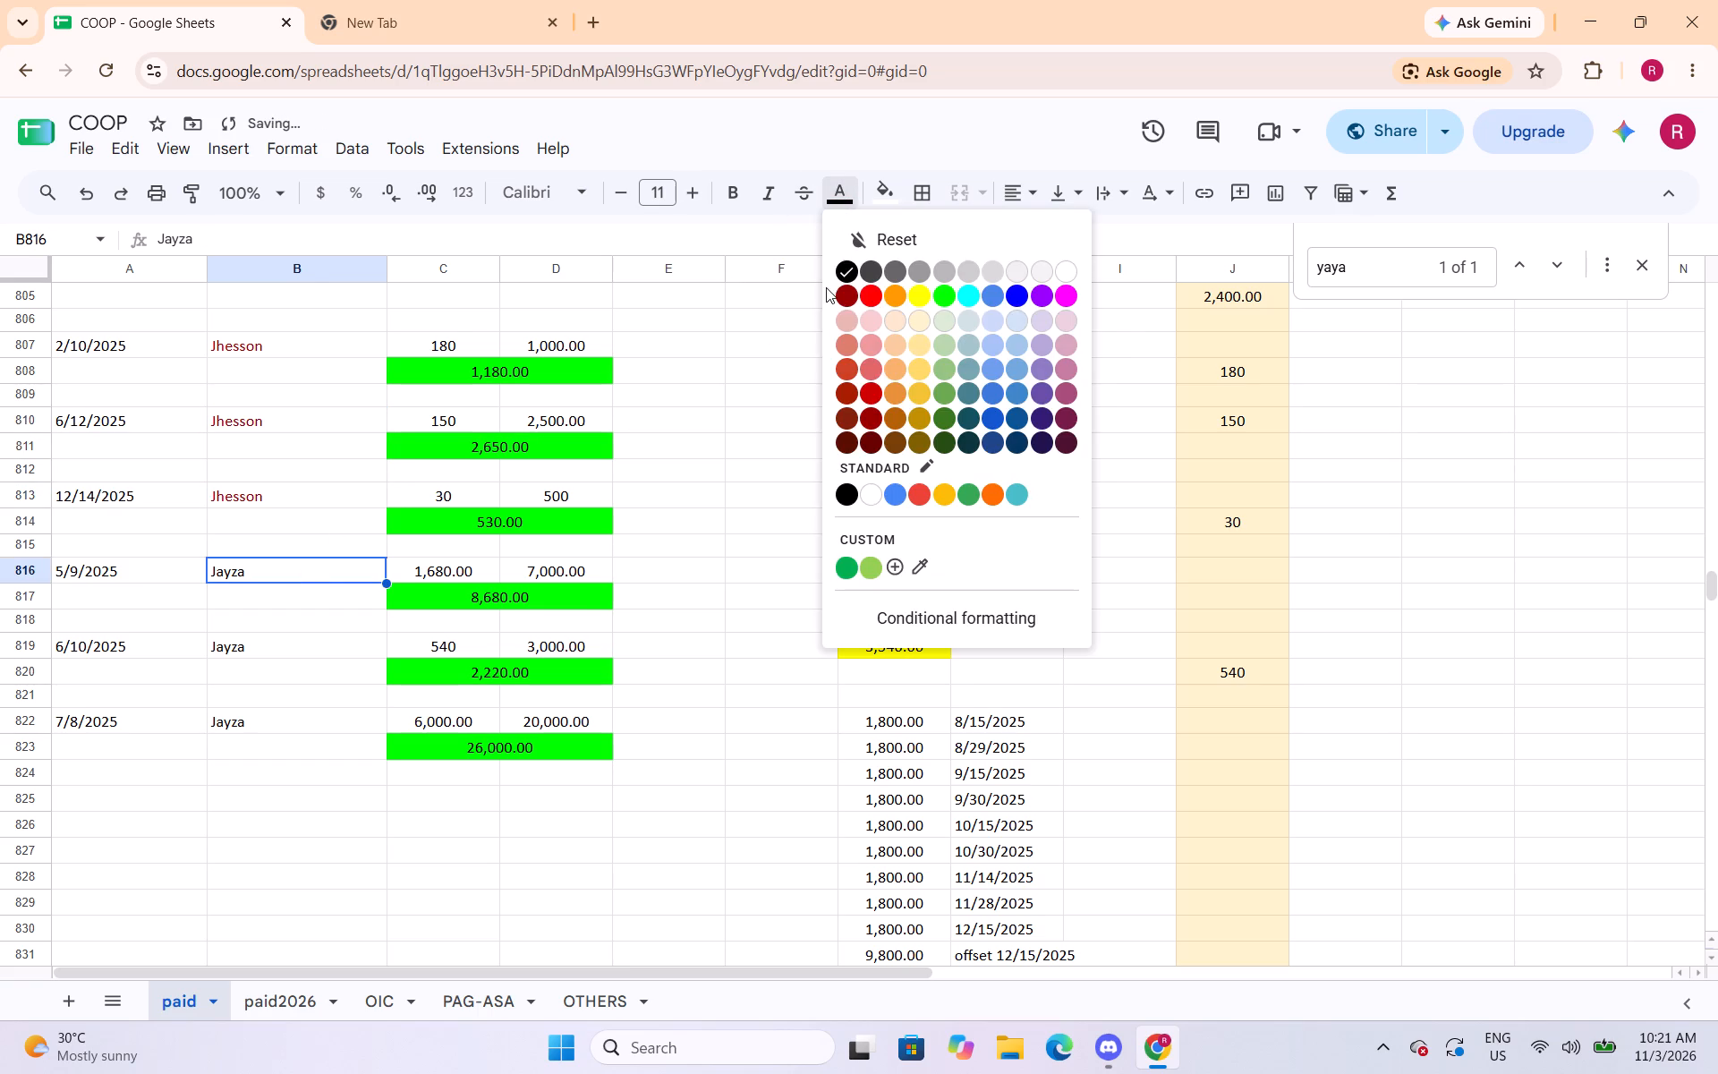
pyautogui.click(844, 295)
pyautogui.click(261, 640)
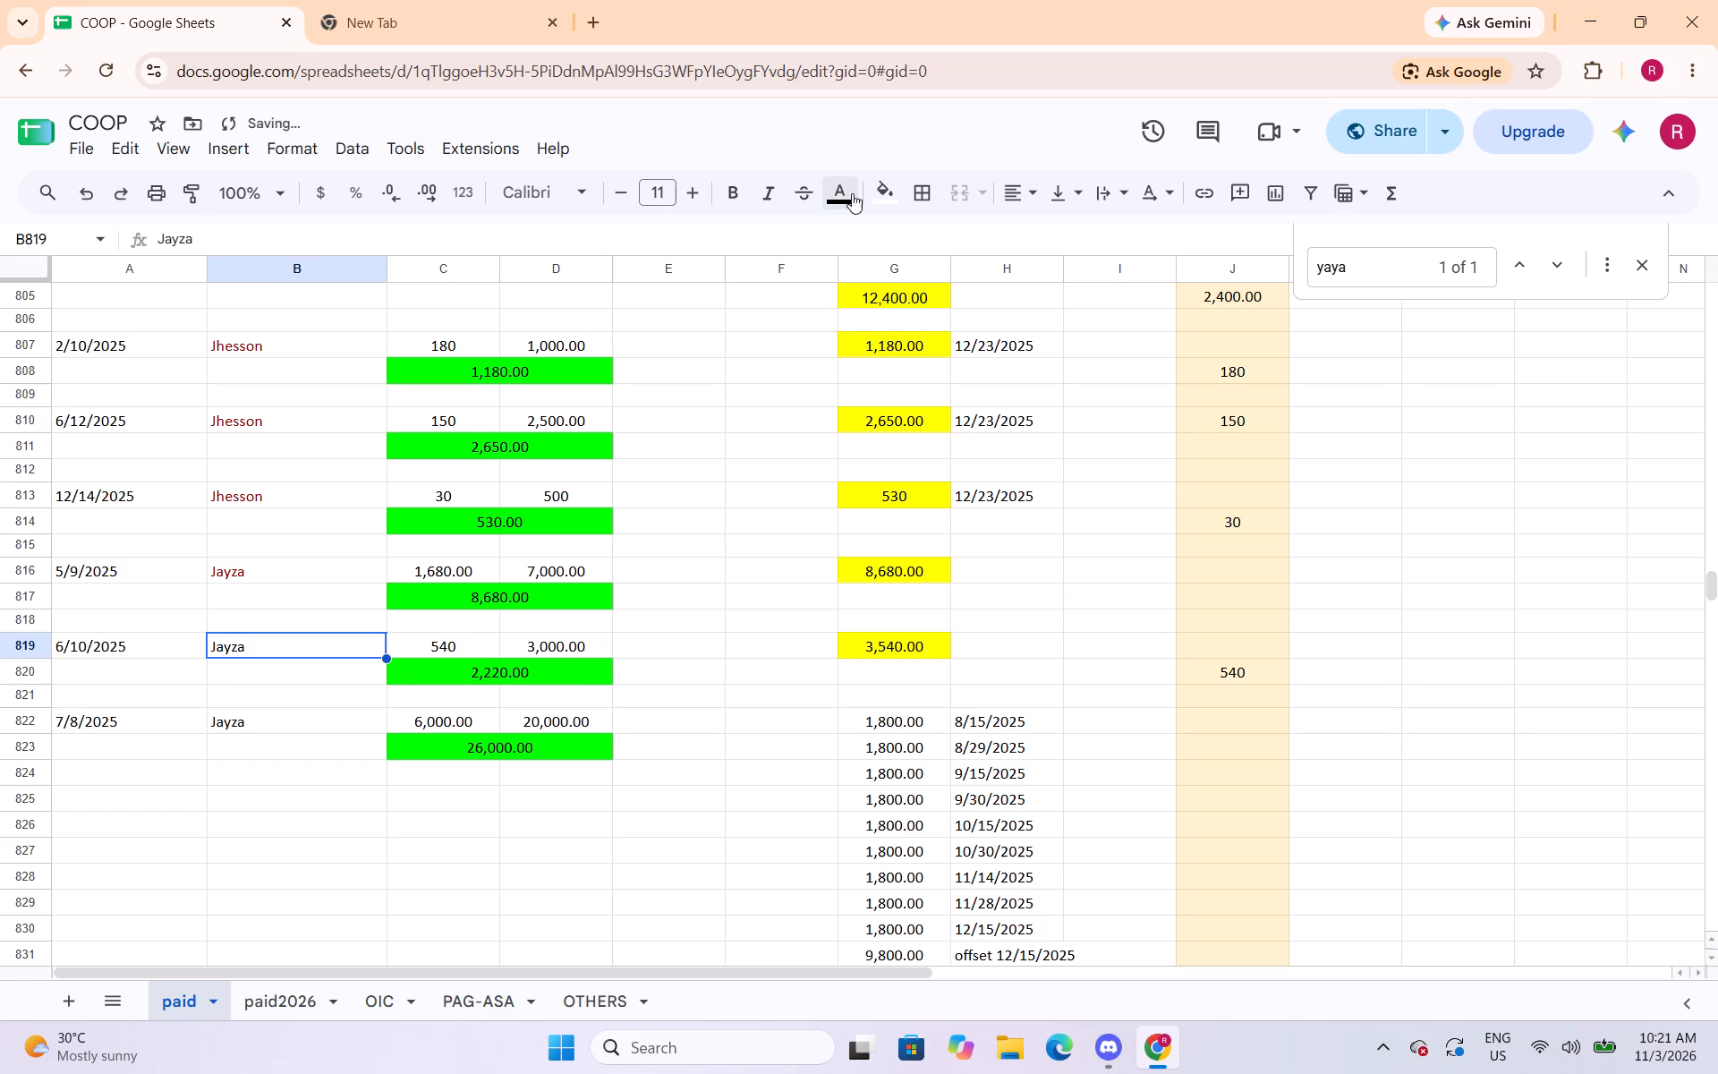
pyautogui.click(839, 195)
pyautogui.click(838, 294)
pyautogui.click(259, 725)
pyautogui.click(827, 204)
pyautogui.click(839, 295)
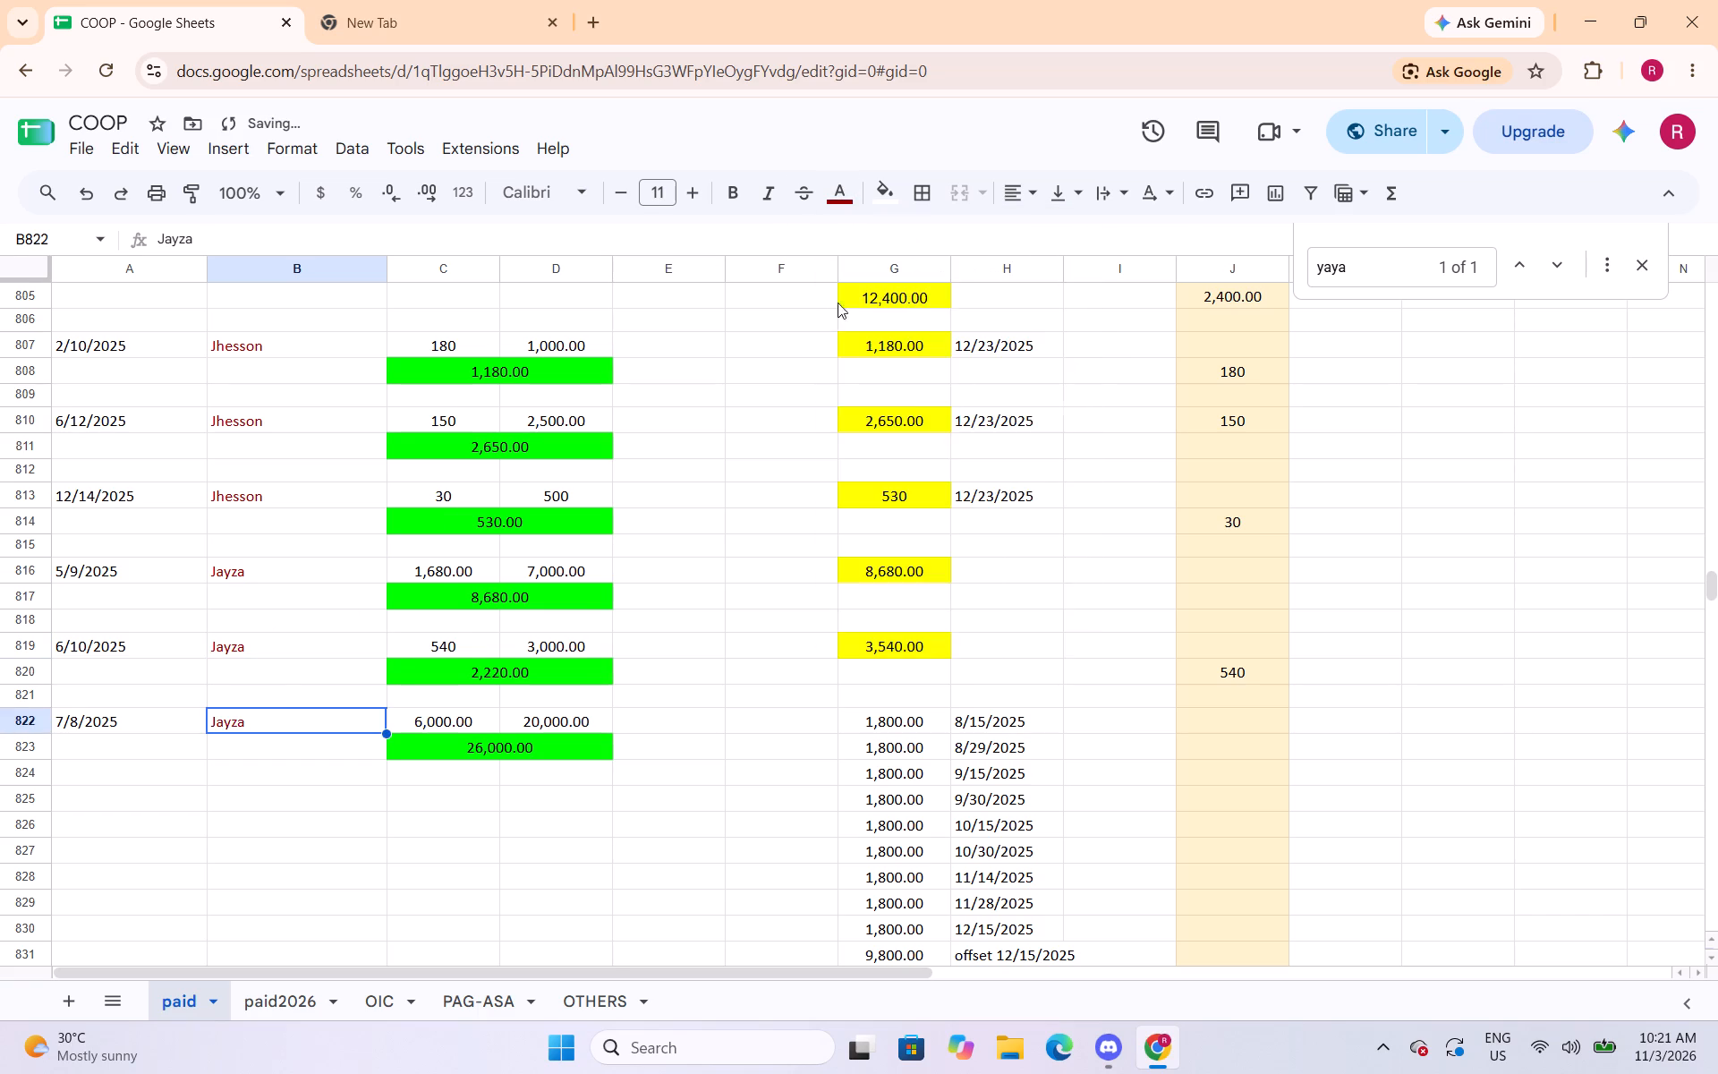
# Change the text colour of the Reagan names in cells B834 and B837 to dark red.
pyautogui.scroll(-6, 438, 492)
pyautogui.click(326, 369)
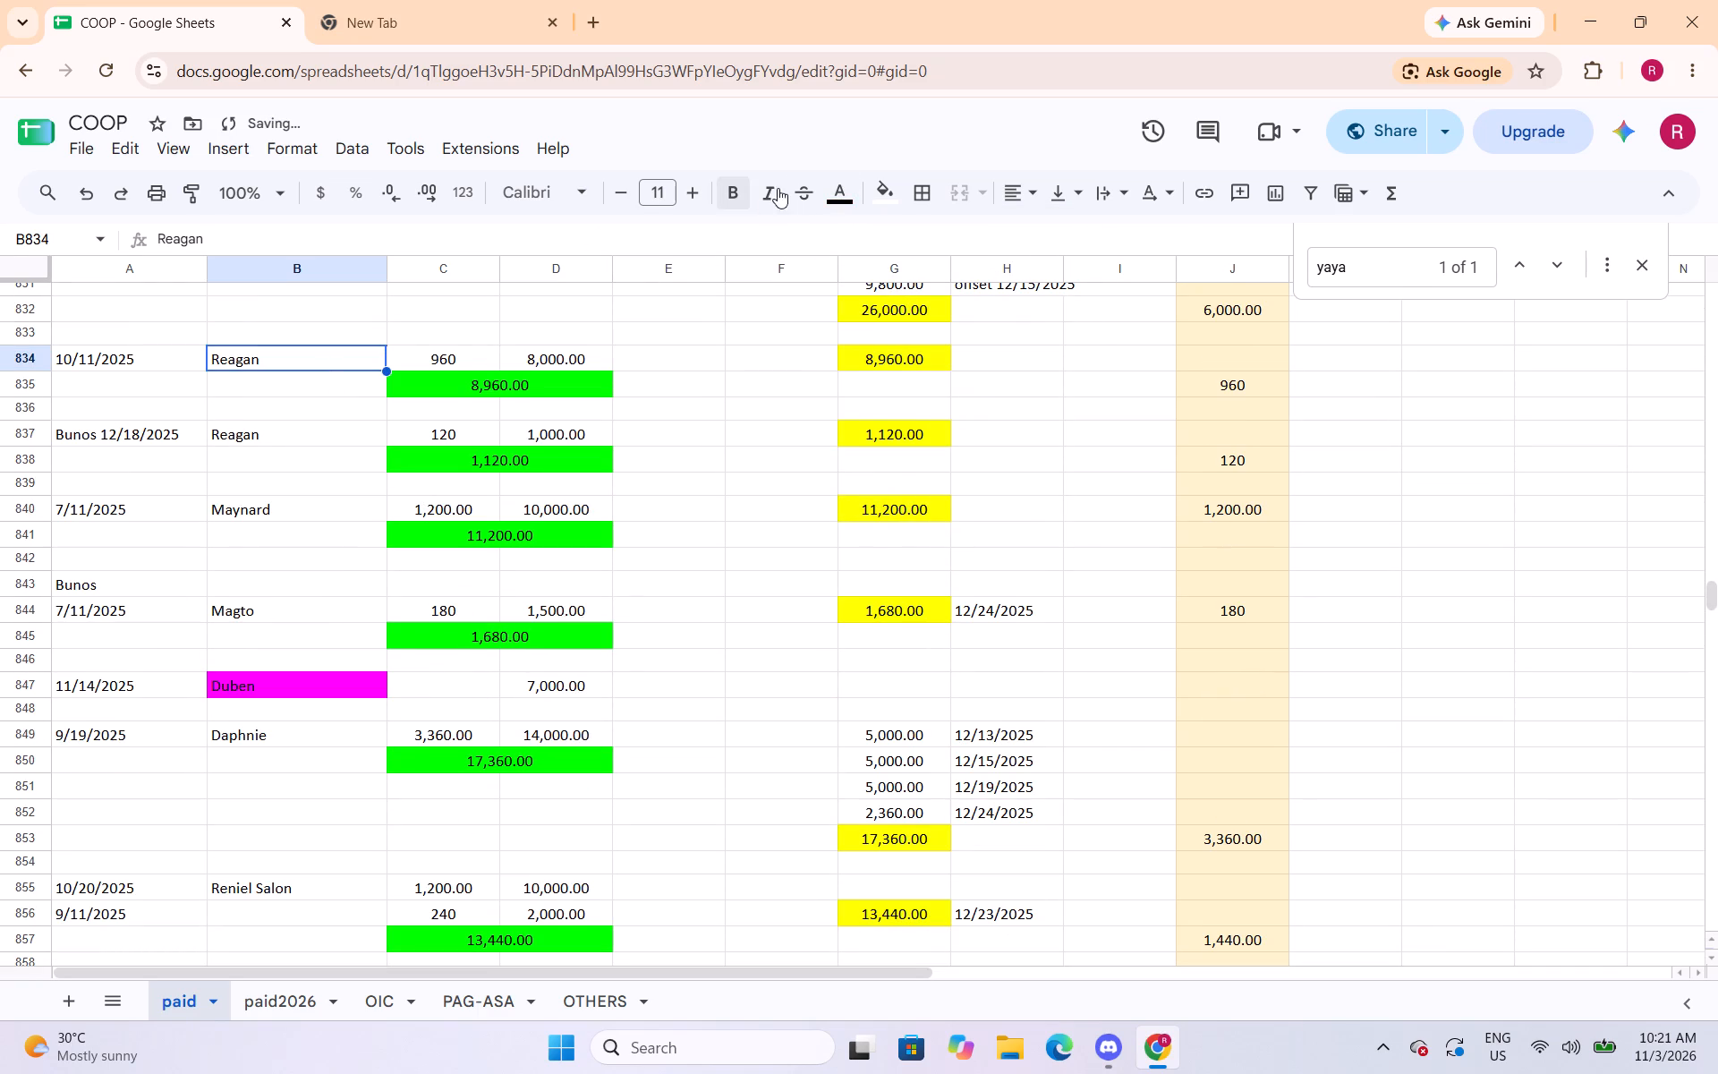
pyautogui.click(850, 195)
pyautogui.click(847, 282)
pyautogui.click(359, 429)
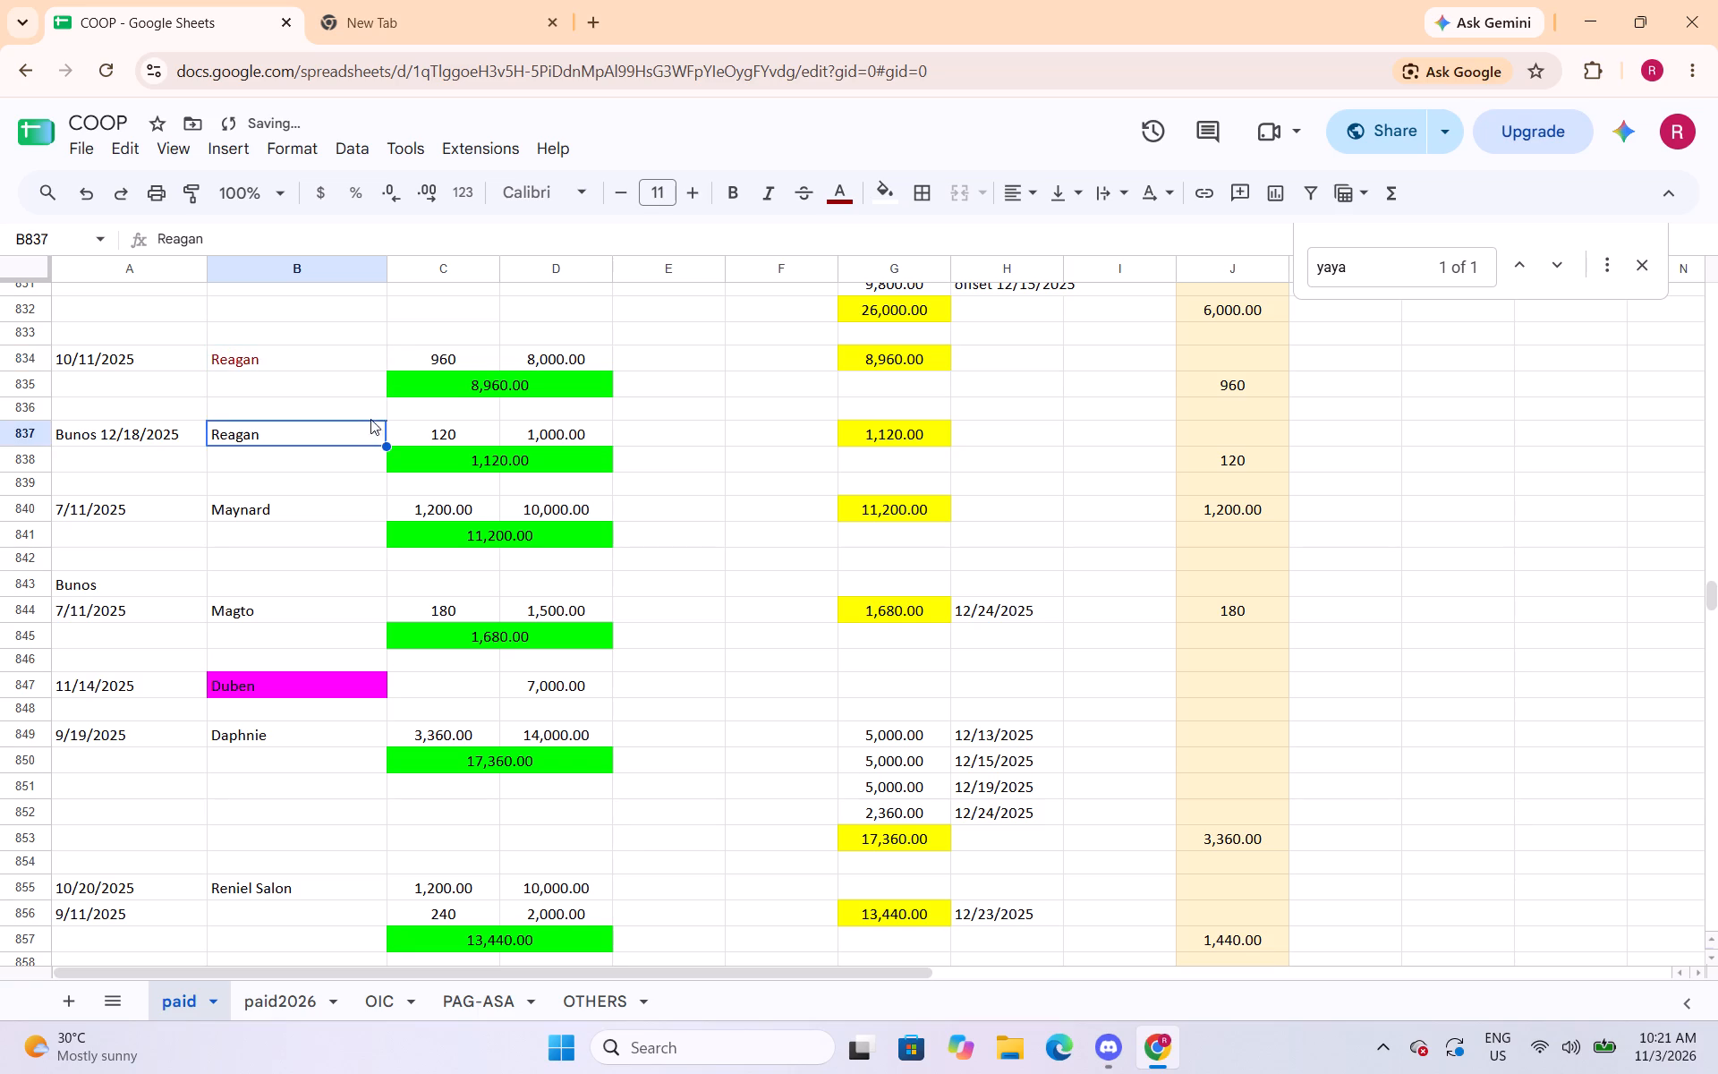
pyautogui.click(829, 197)
pyautogui.click(844, 301)
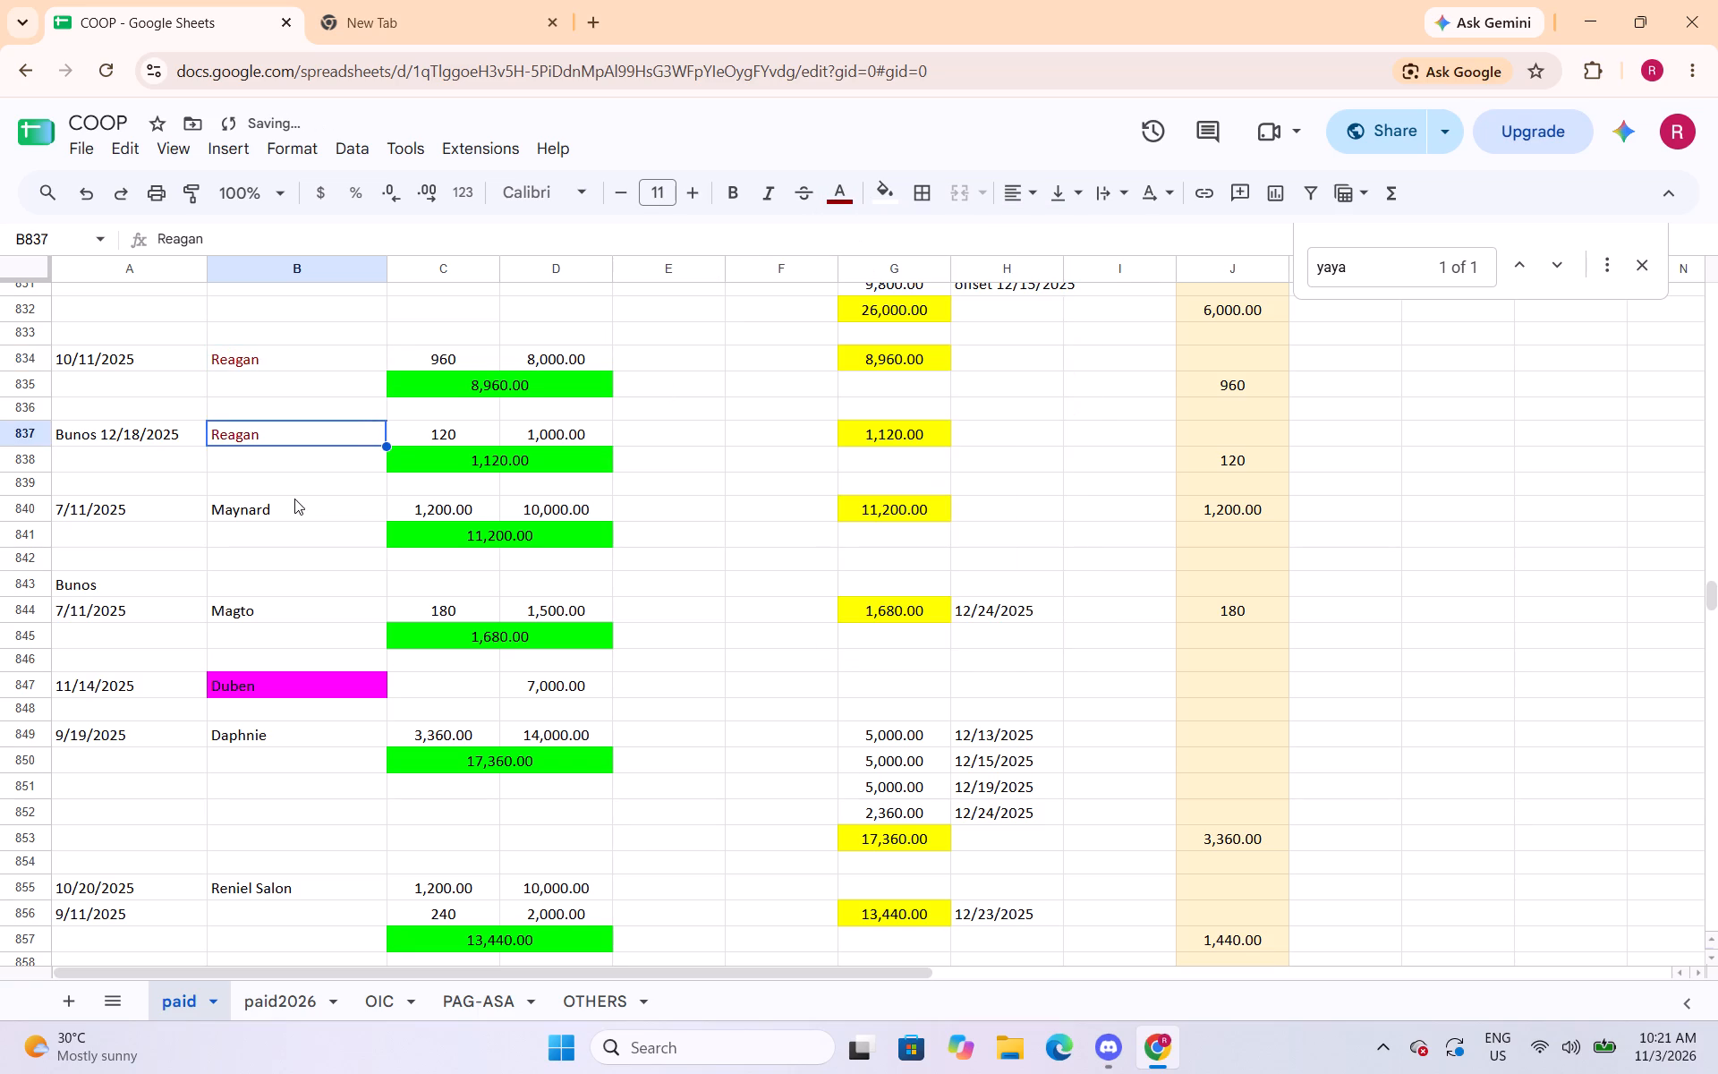
# Change the text colour of Maynard in cell B840 and Magto in cell B844 to dark red.
pyautogui.click(294, 499)
pyautogui.click(828, 191)
pyautogui.click(832, 305)
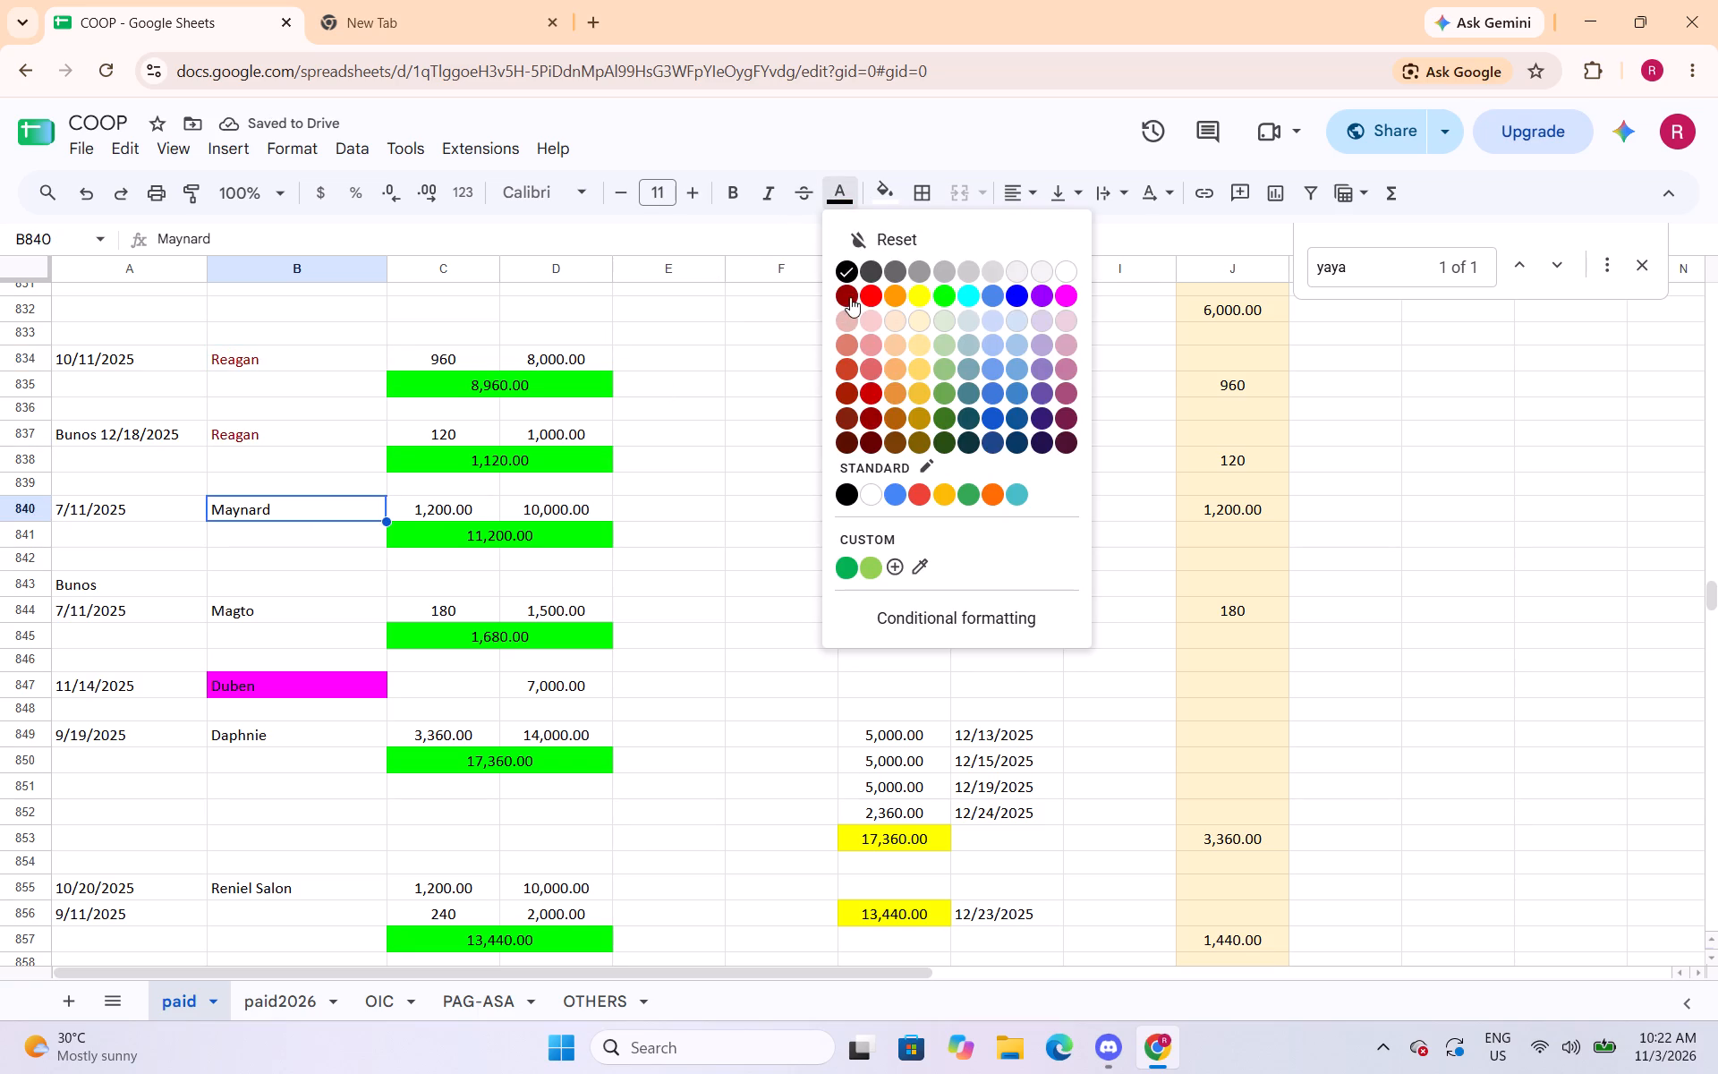
pyautogui.click(855, 295)
pyautogui.click(315, 597)
pyautogui.moveTo(300, 612); pyautogui.dragTo(311, 612)
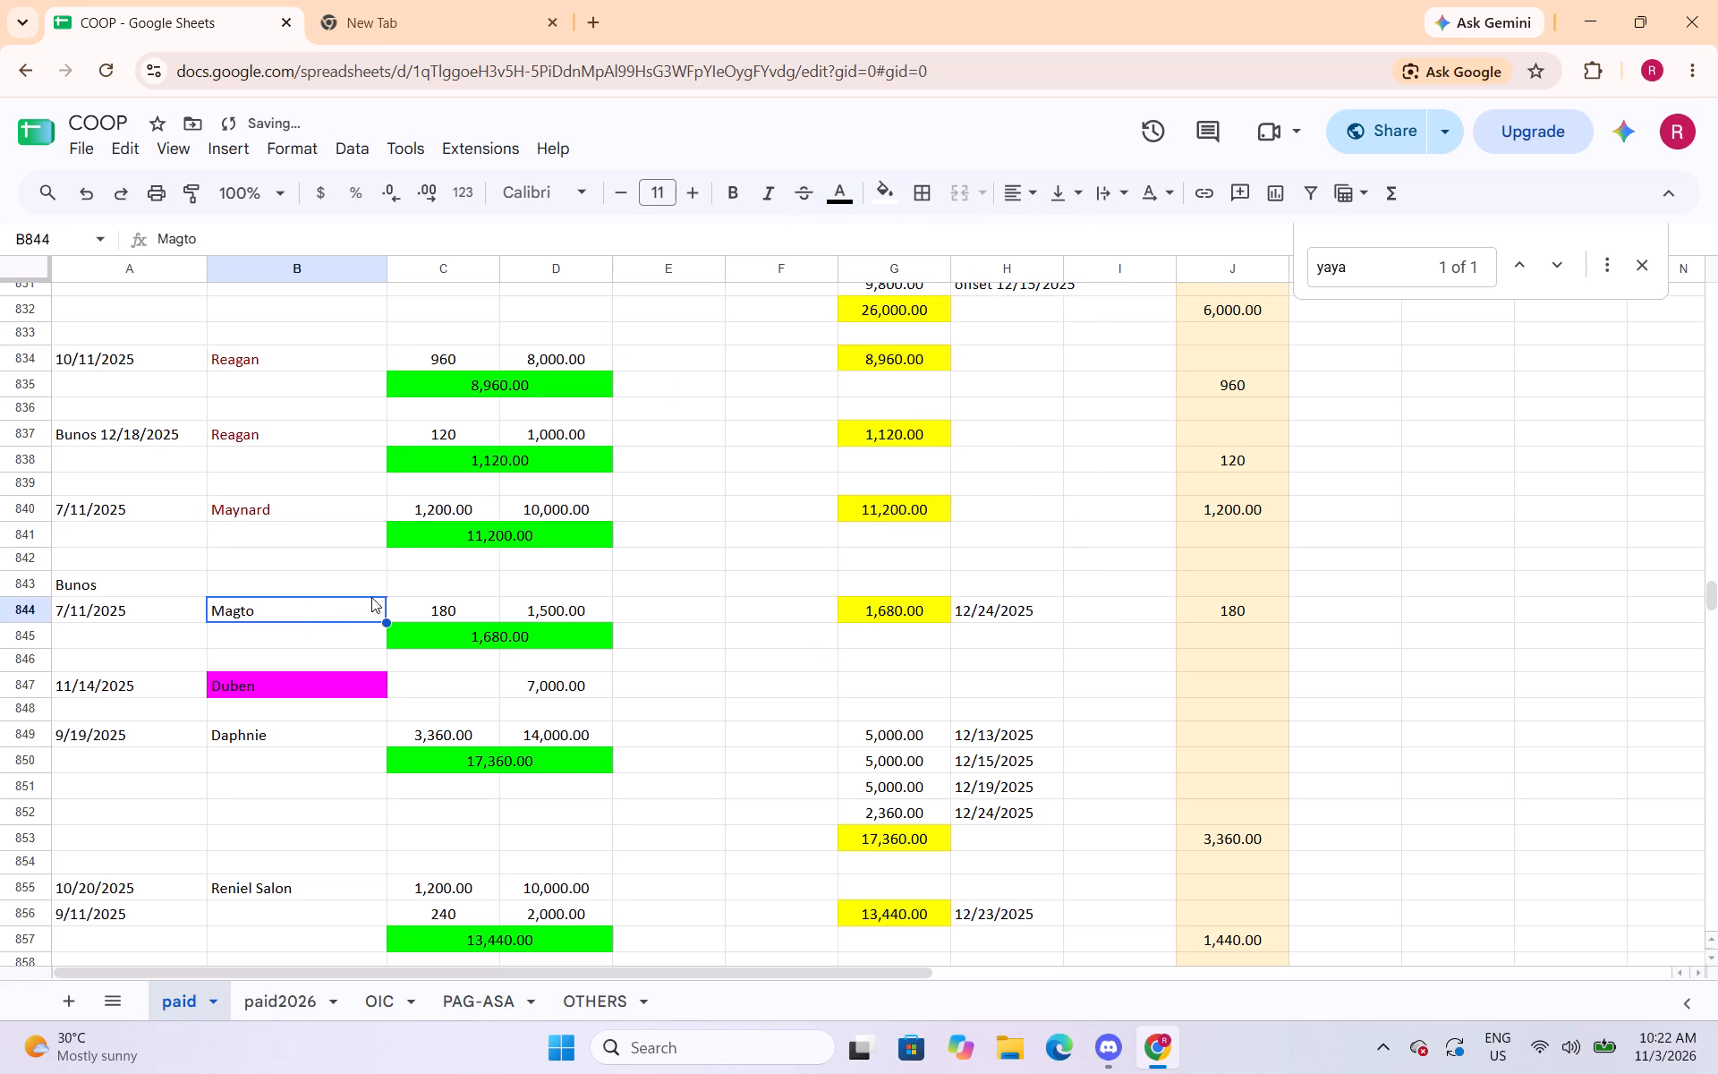
pyautogui.click(842, 200)
pyautogui.click(840, 298)
# Skip the magenta-filled Duben cell and change the text colour of the names in cells B849, B855 and B859 to dark red.
pyautogui.scroll(-3, 419, 736)
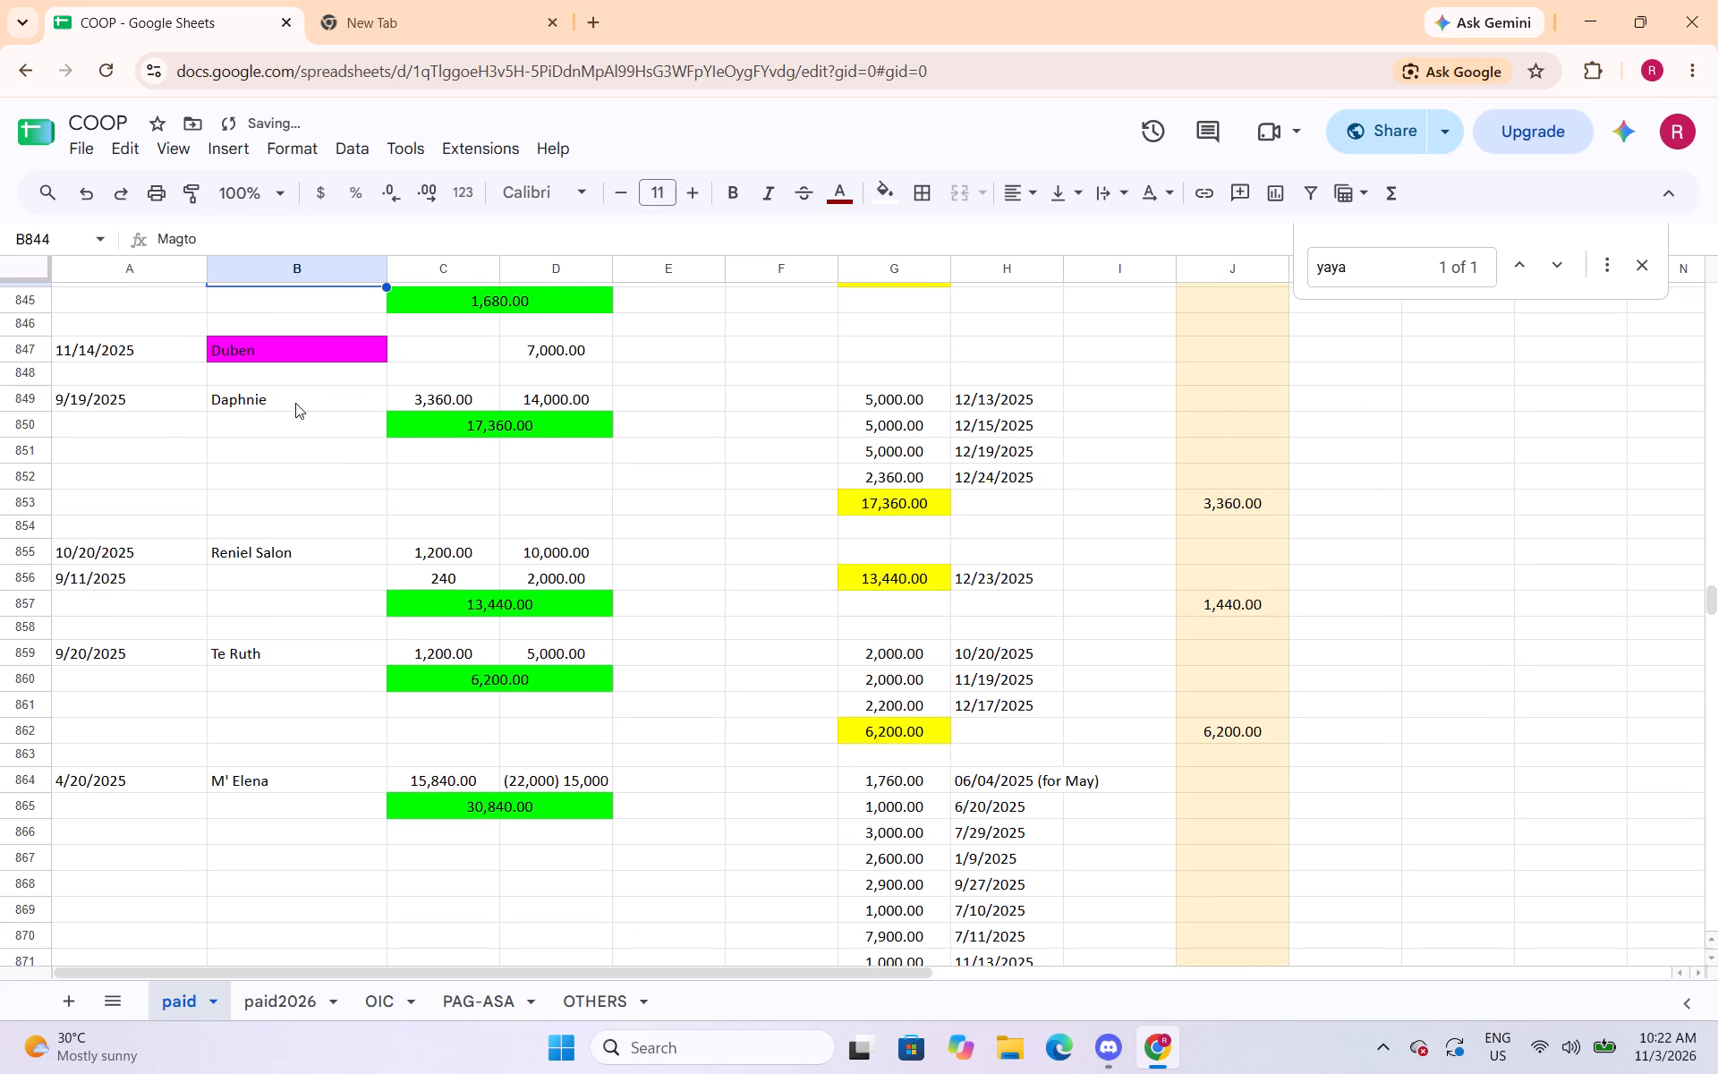
pyautogui.click(295, 403)
pyautogui.click(842, 199)
pyautogui.click(846, 287)
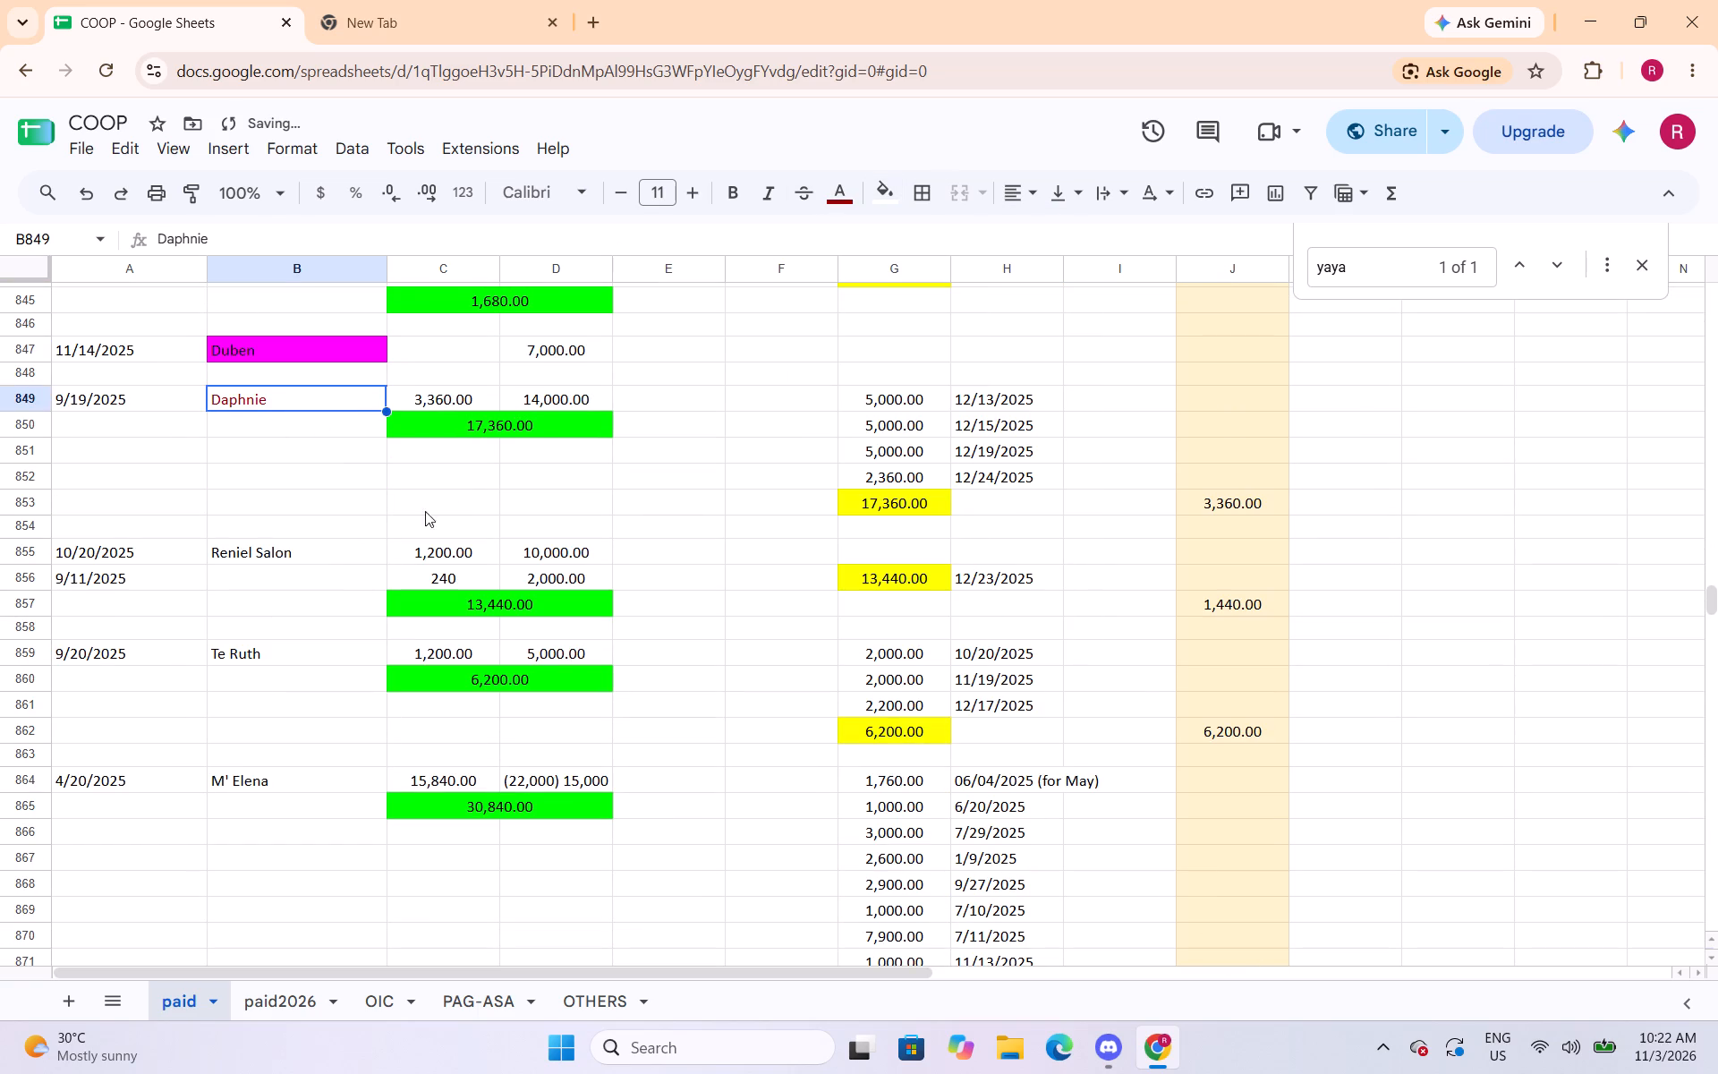
pyautogui.click(357, 551)
pyautogui.click(846, 194)
pyautogui.click(853, 286)
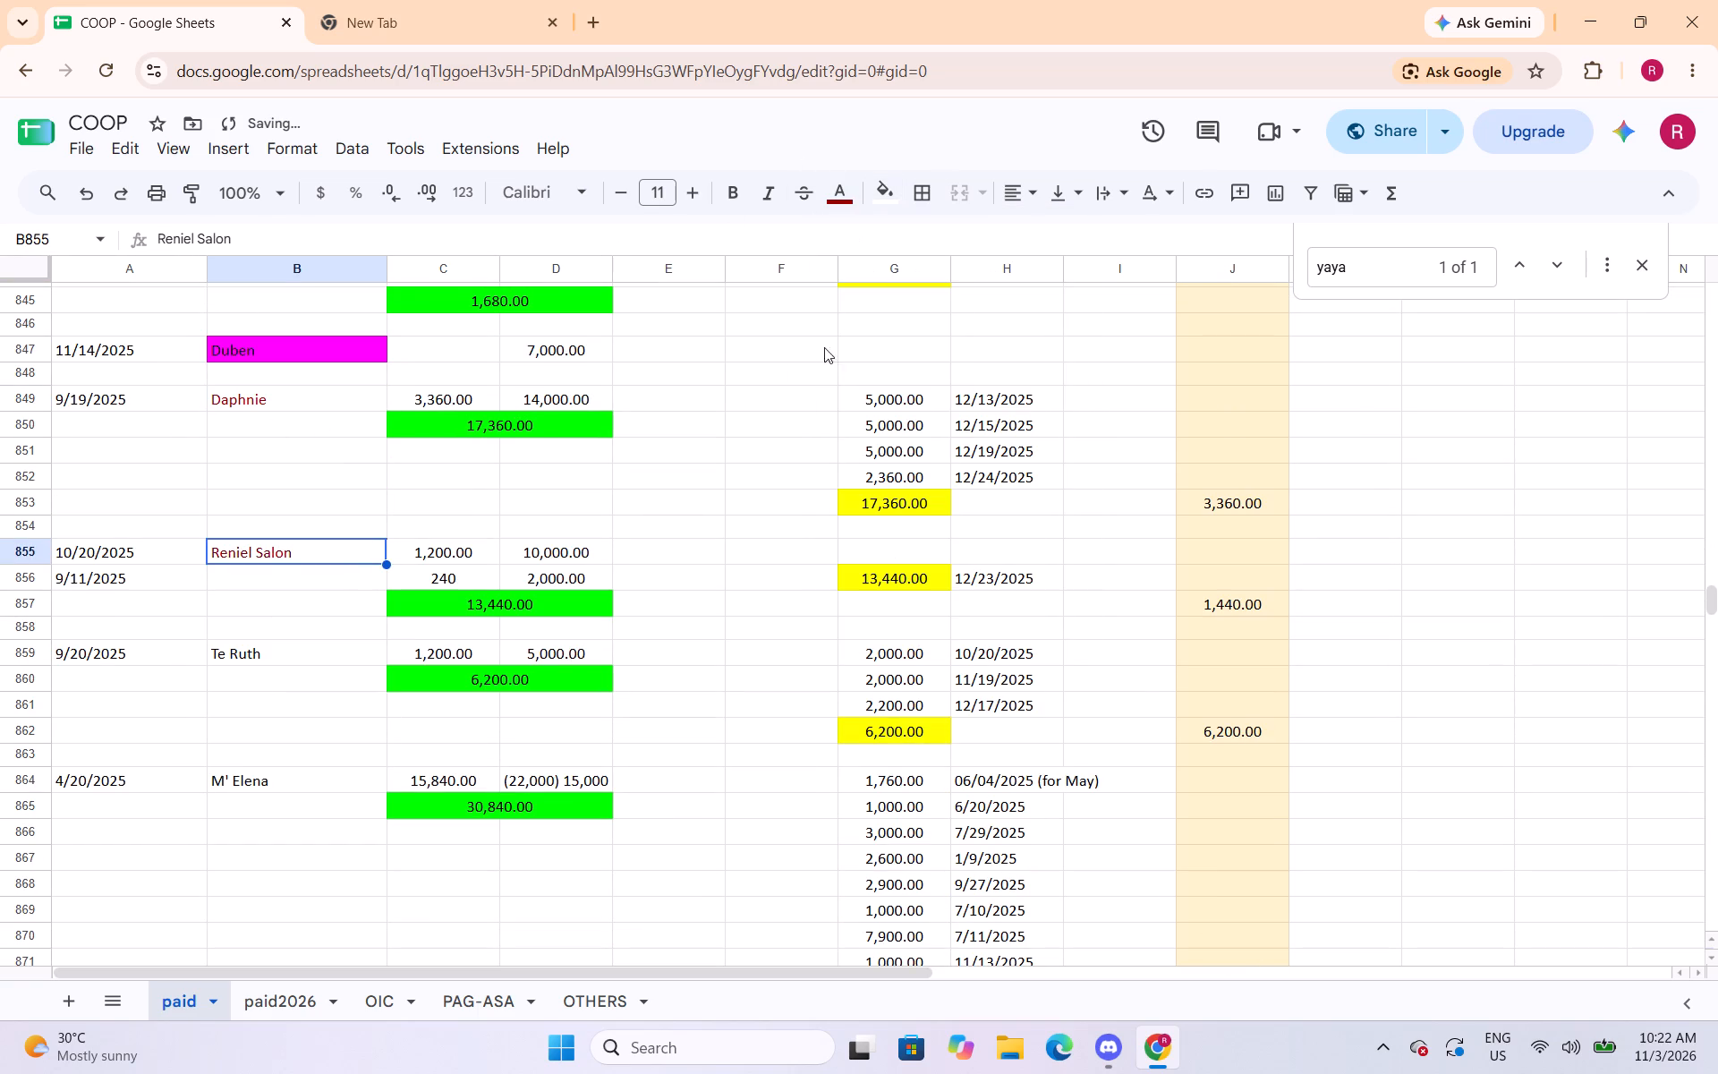
pyautogui.click(313, 650)
pyautogui.click(836, 200)
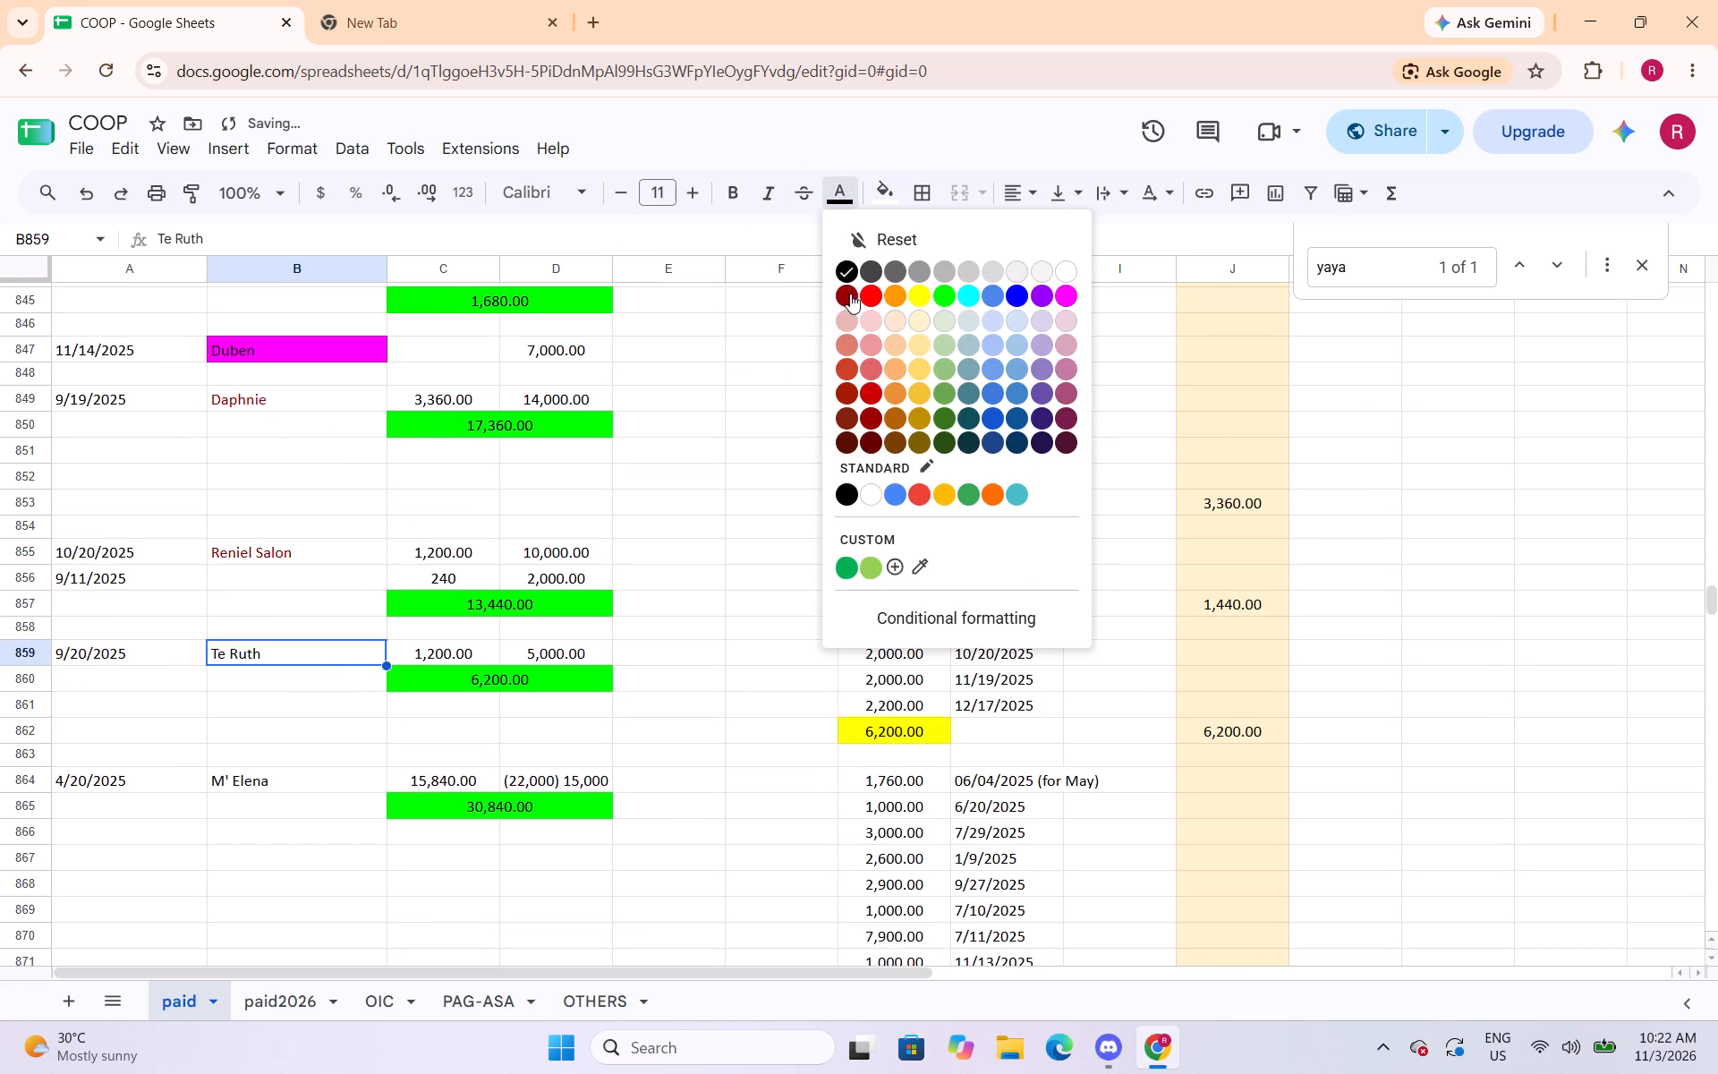
pyautogui.click(850, 294)
# Change the text colour of M' Elena in cells B864 and B878 and Sir Janeo in cell B881 to dark red.
pyautogui.click(317, 771)
pyautogui.click(840, 192)
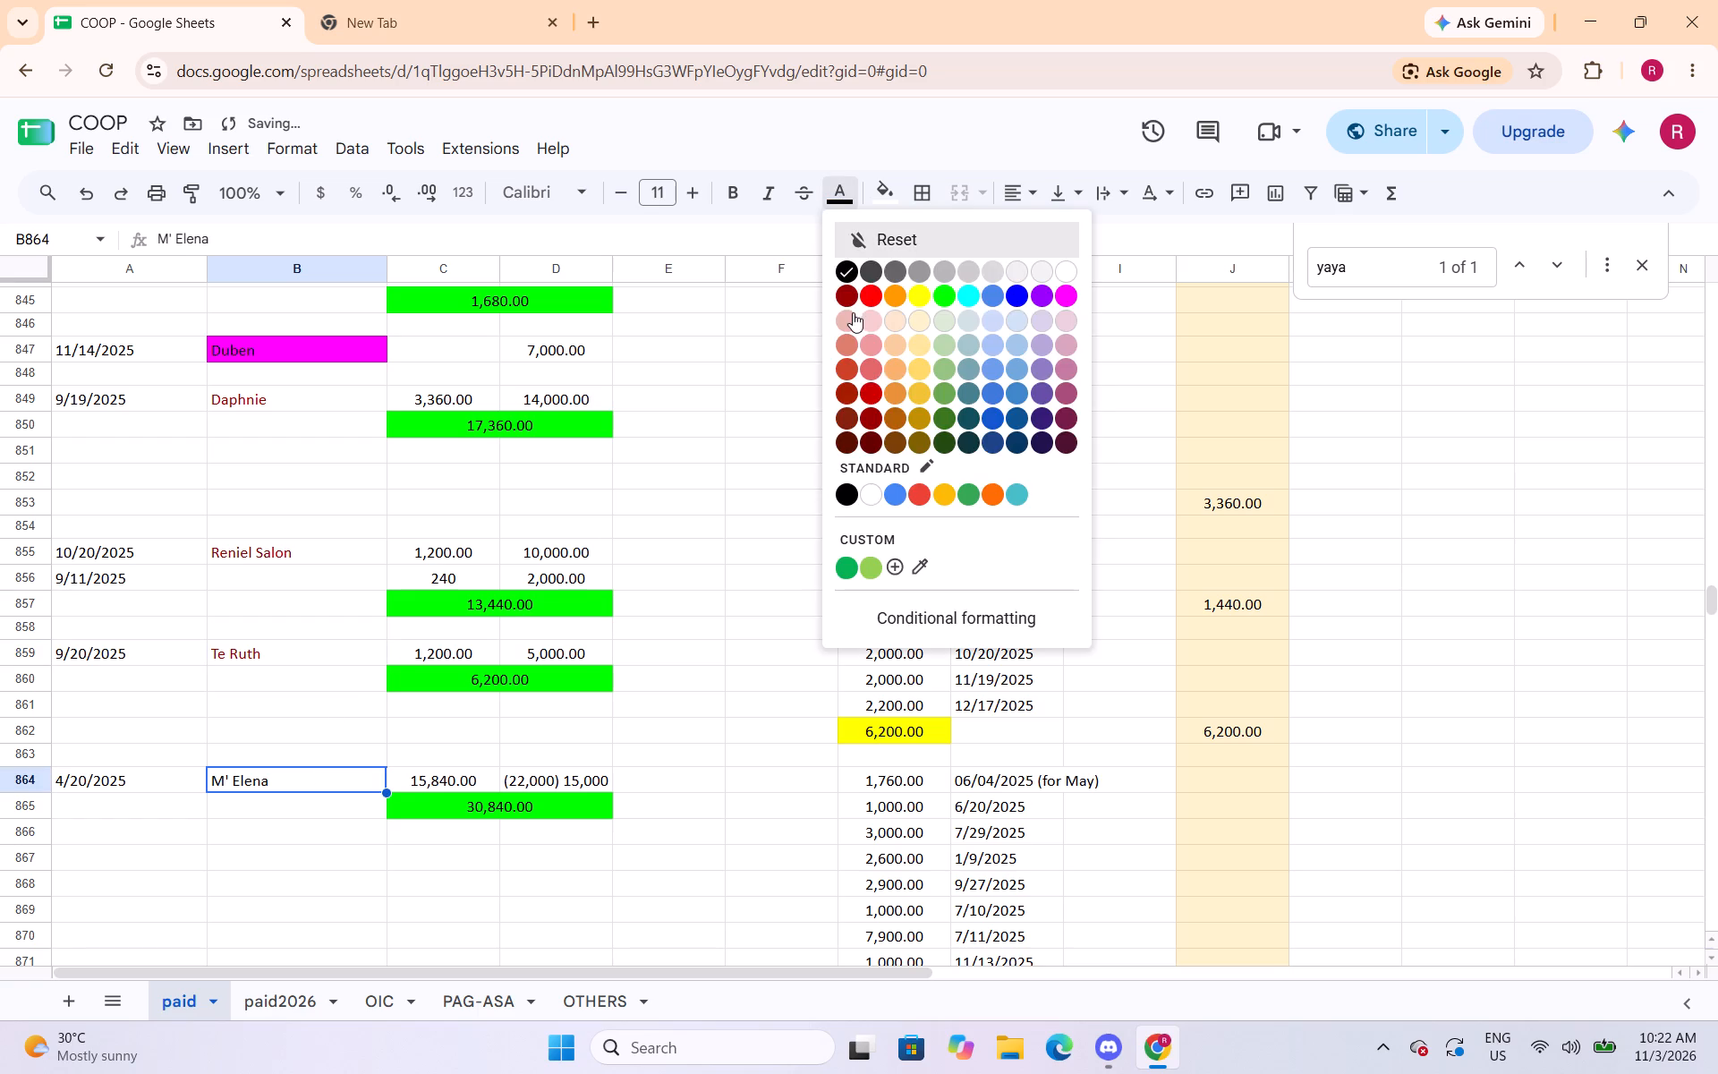
pyautogui.click(848, 296)
pyautogui.scroll(-6, 540, 452)
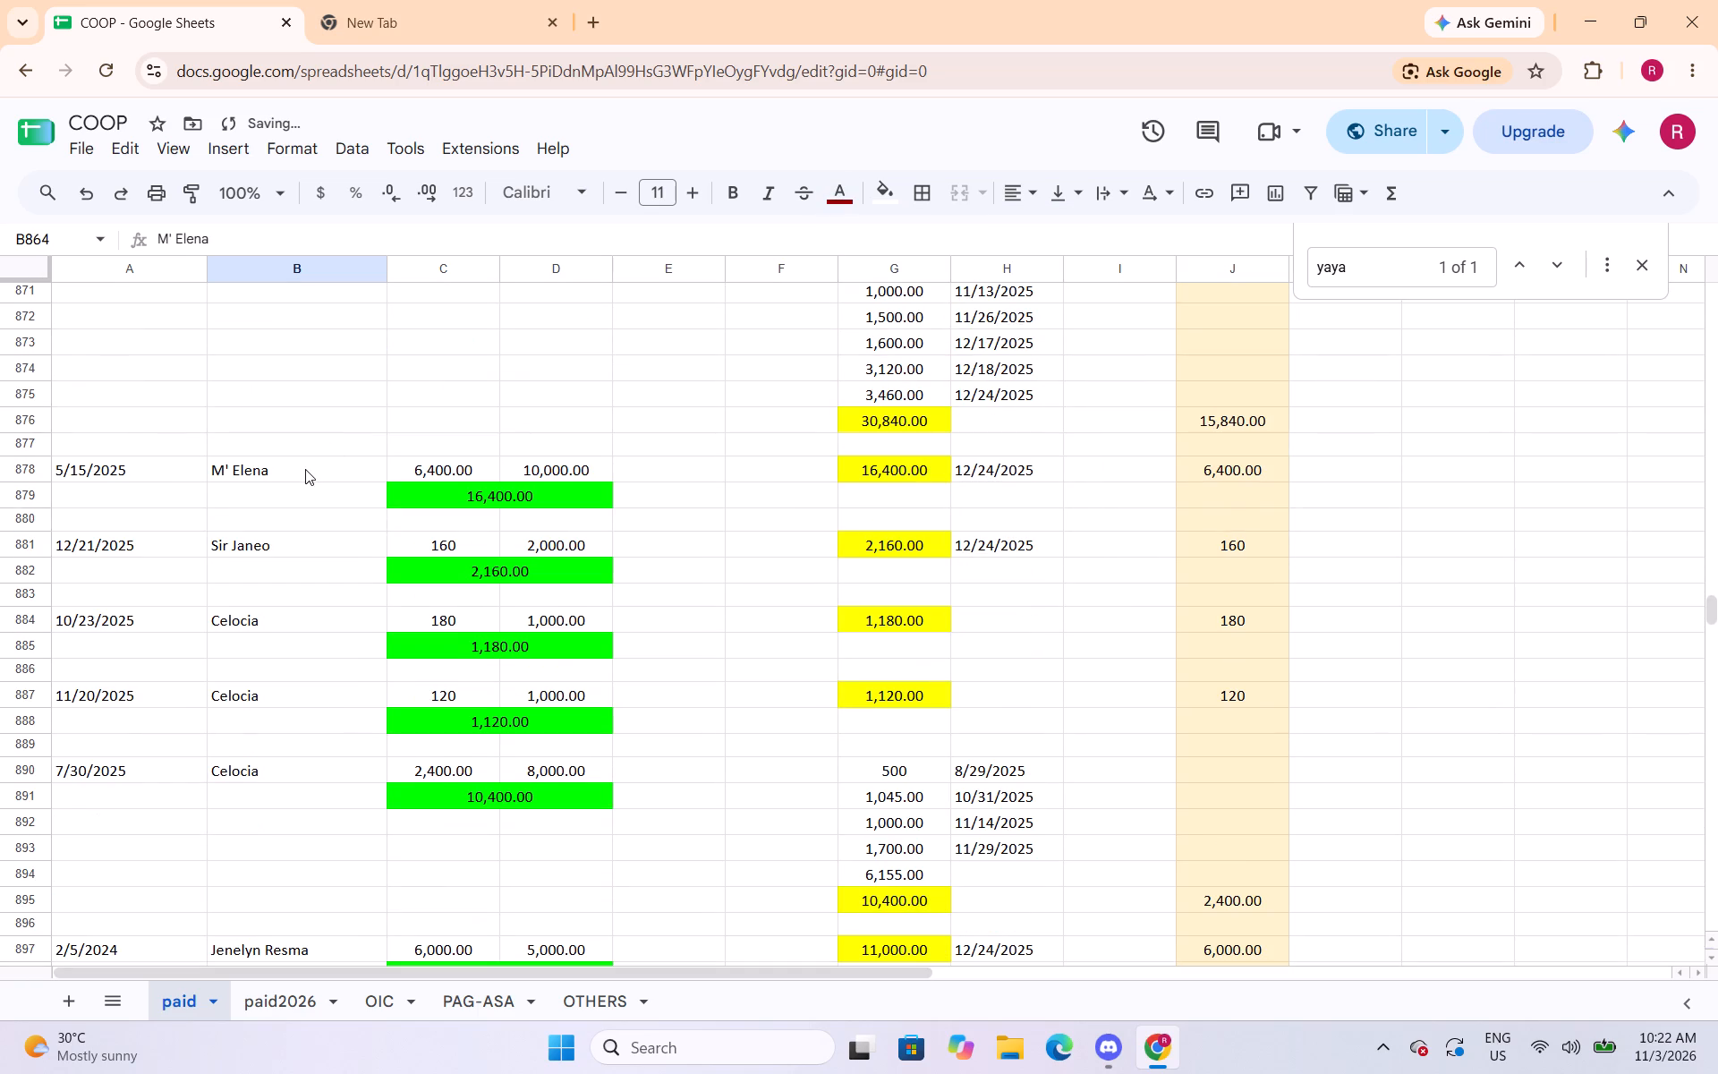
pyautogui.click(305, 469)
pyautogui.click(832, 197)
pyautogui.click(850, 297)
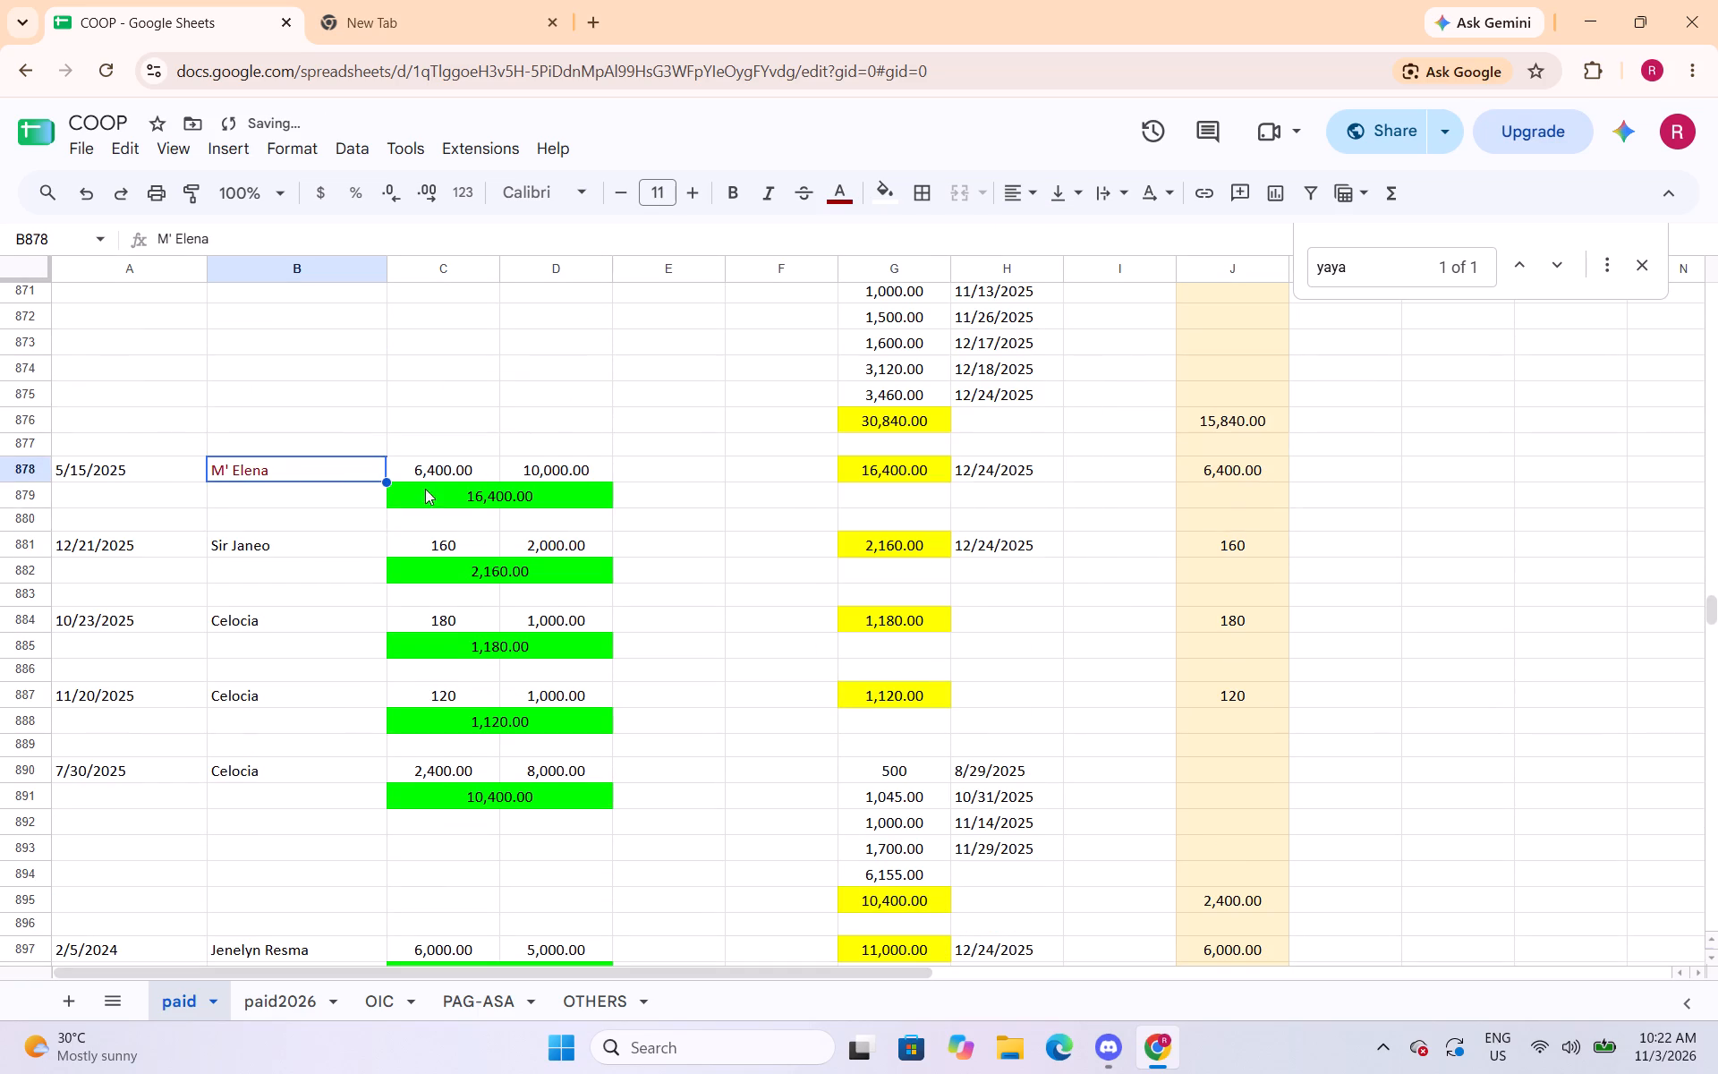
pyautogui.click(360, 548)
pyautogui.click(850, 200)
pyautogui.click(837, 301)
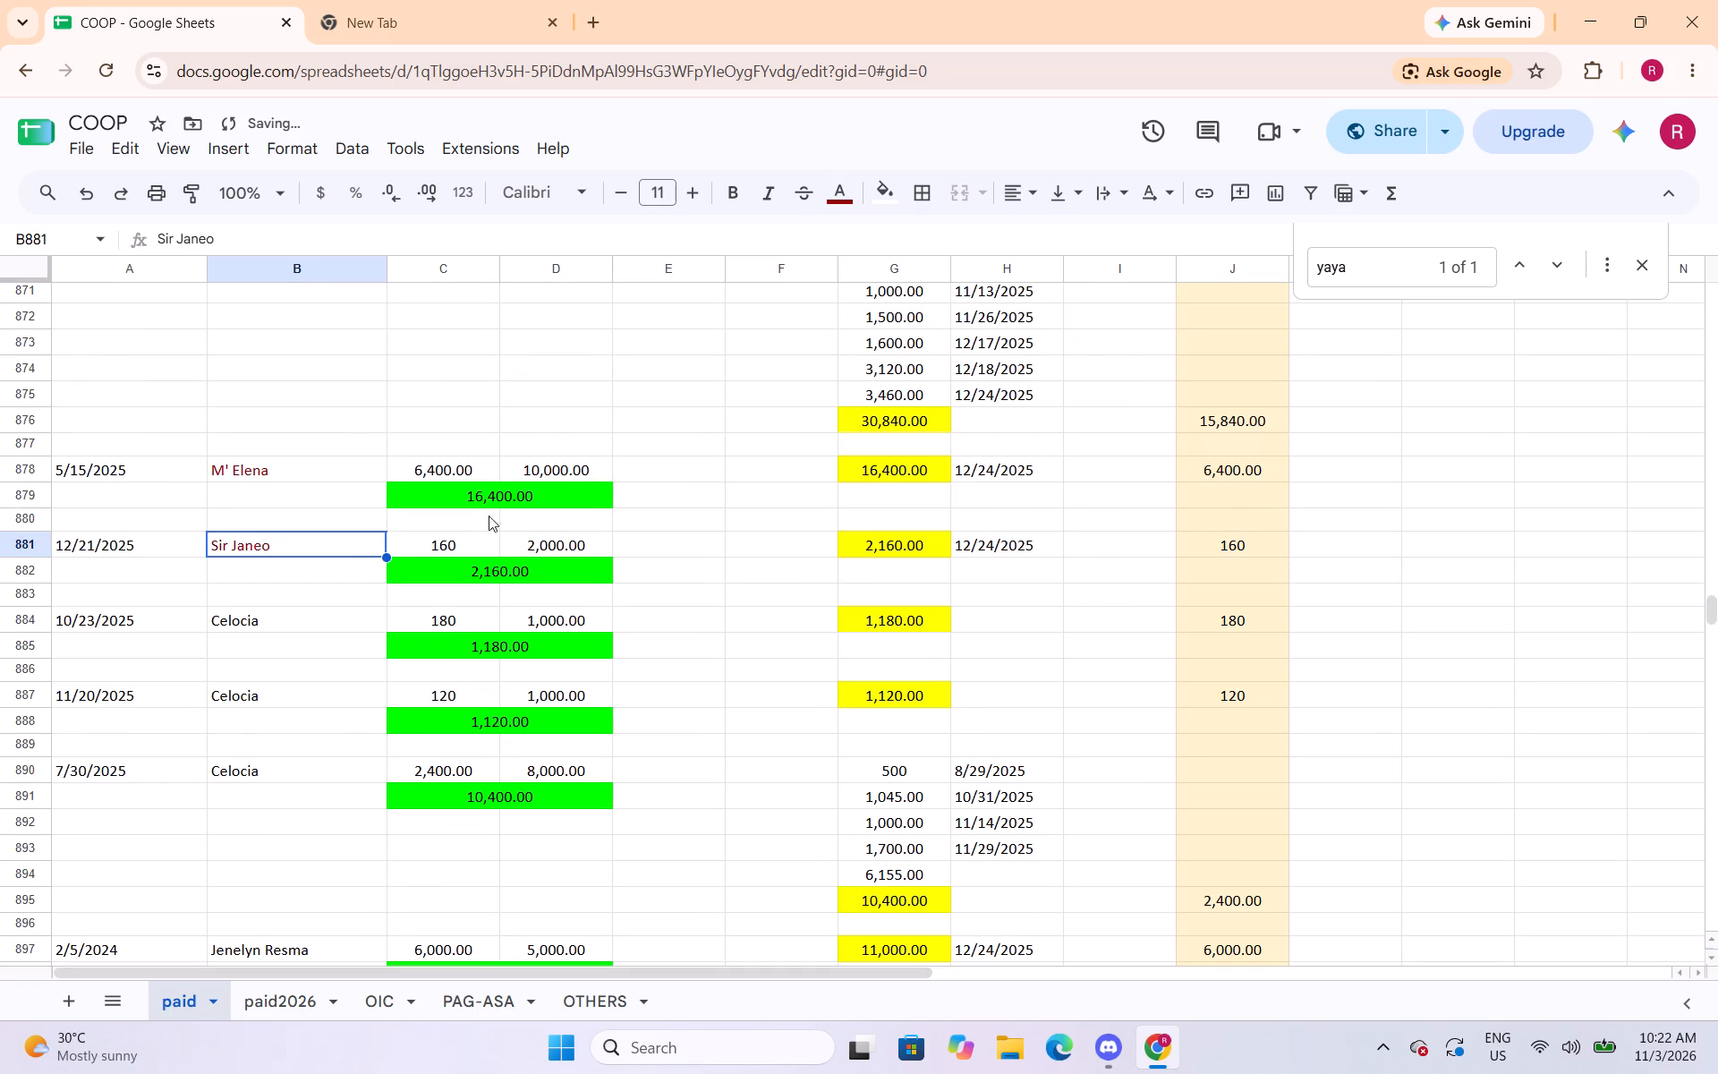
# Change the text colour of the Celocia names in cells B884, B887 and B890 to dark red.
pyautogui.click(288, 613)
pyautogui.click(846, 195)
pyautogui.click(850, 298)
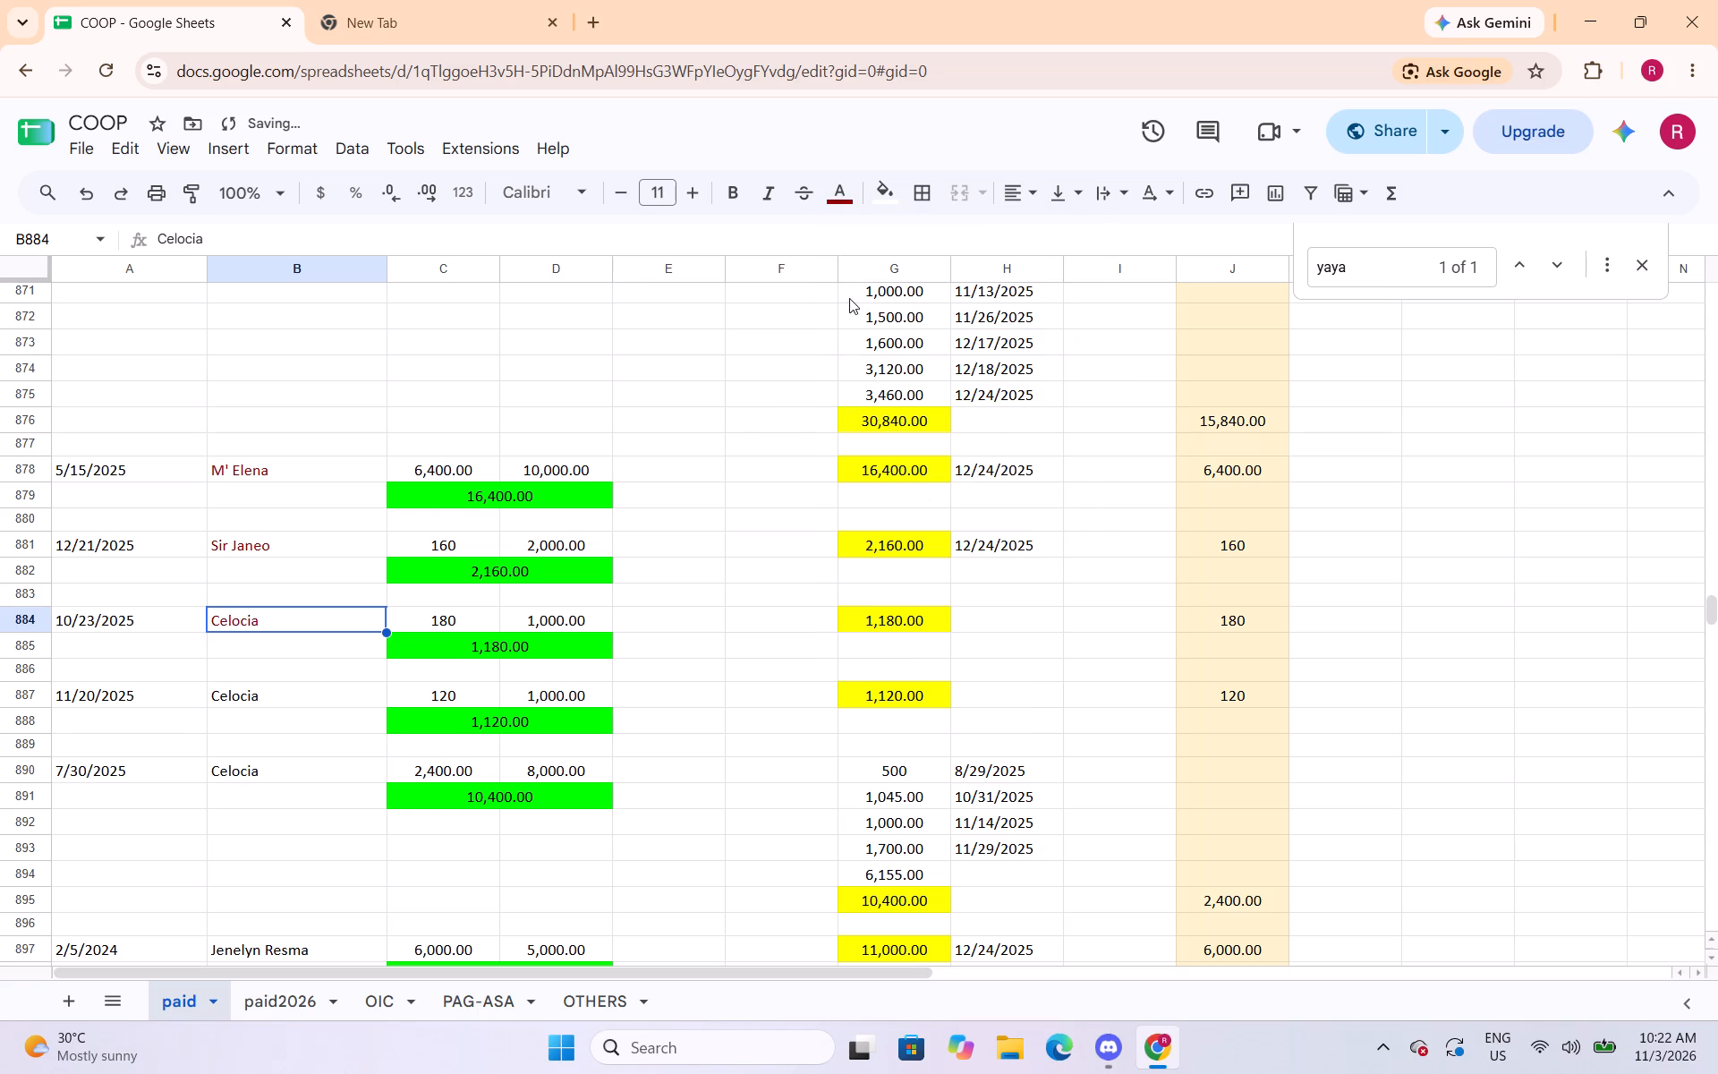
pyautogui.scroll(-3, 552, 437)
pyautogui.click(323, 364)
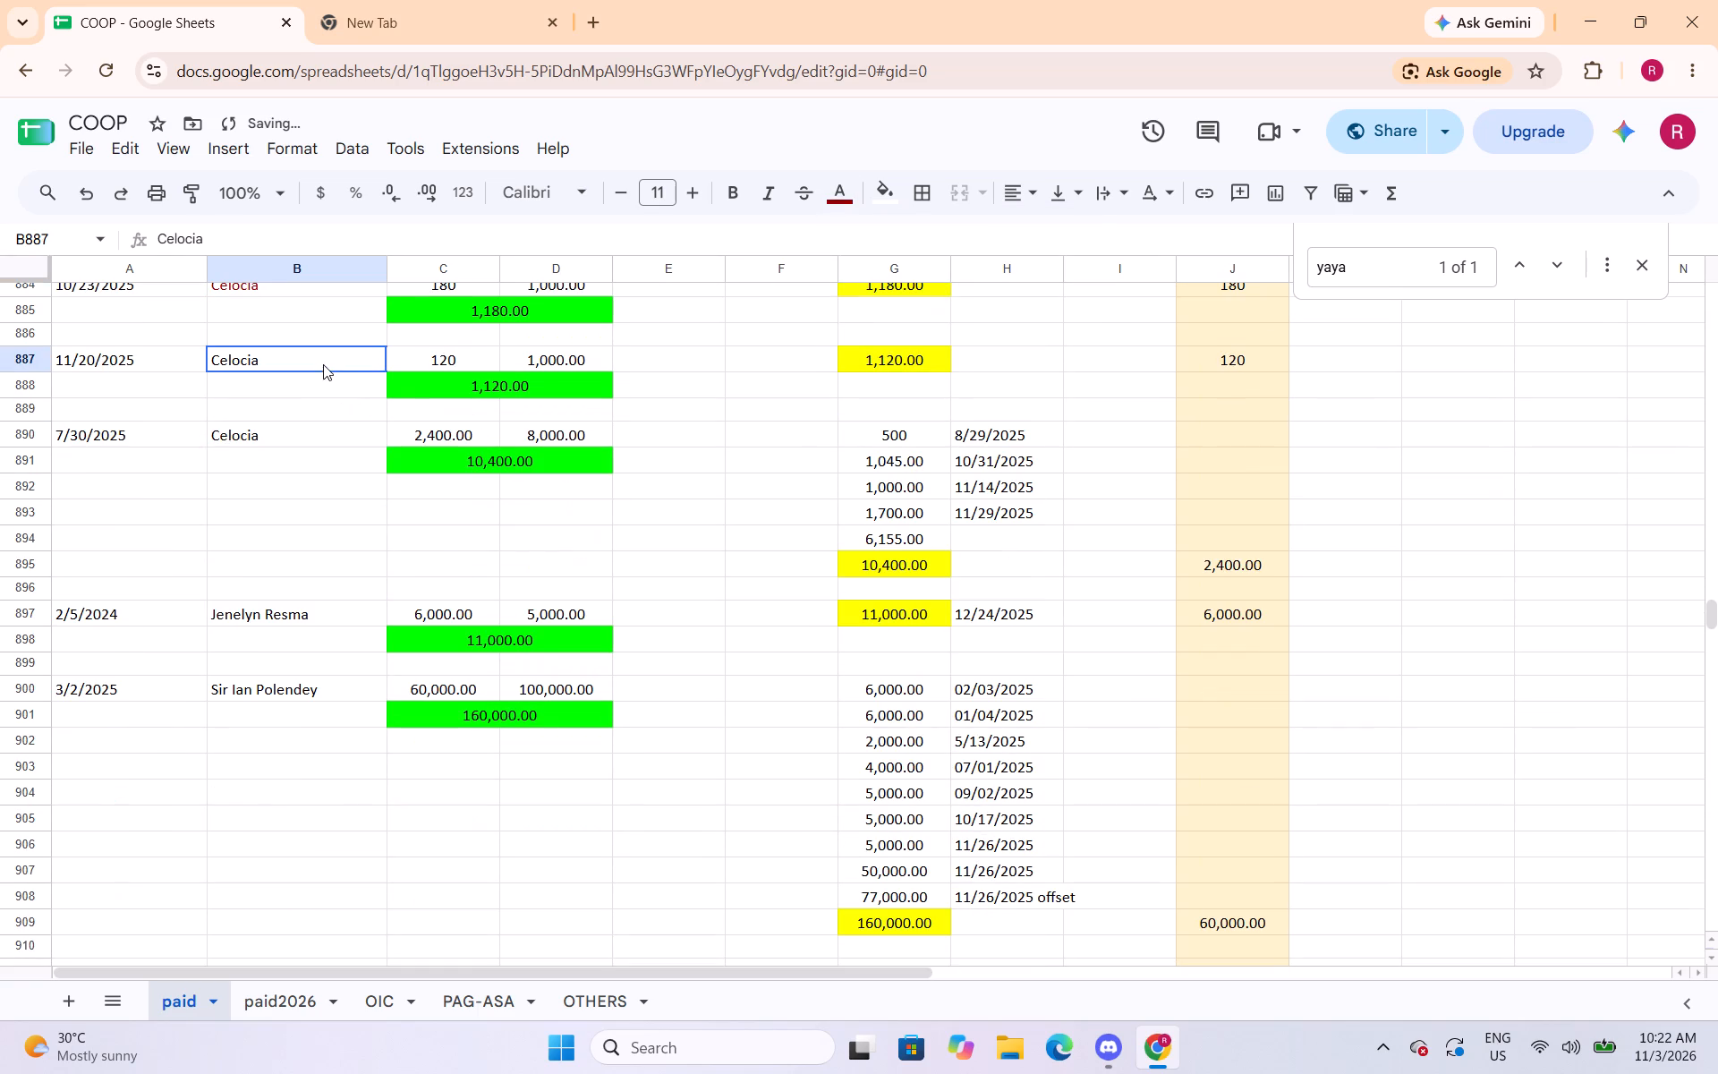
pyautogui.click(849, 193)
pyautogui.click(850, 291)
pyautogui.click(330, 442)
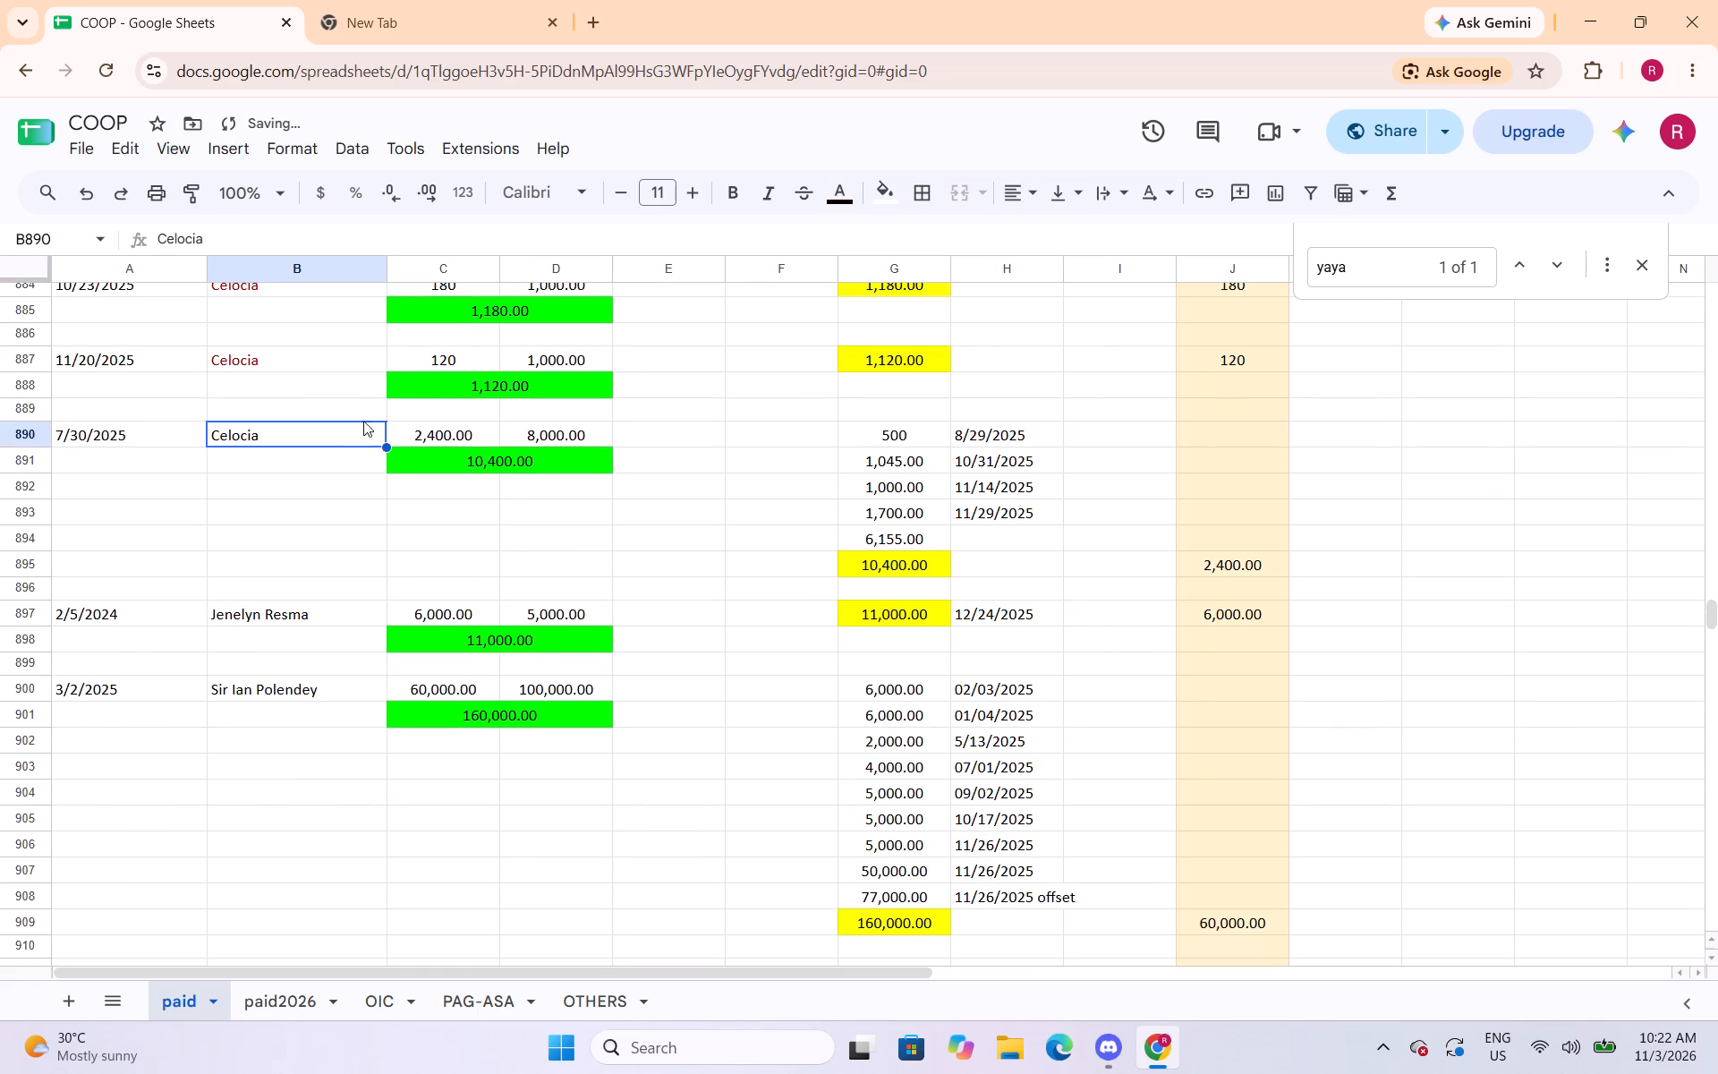
pyautogui.click(856, 192)
pyautogui.click(847, 304)
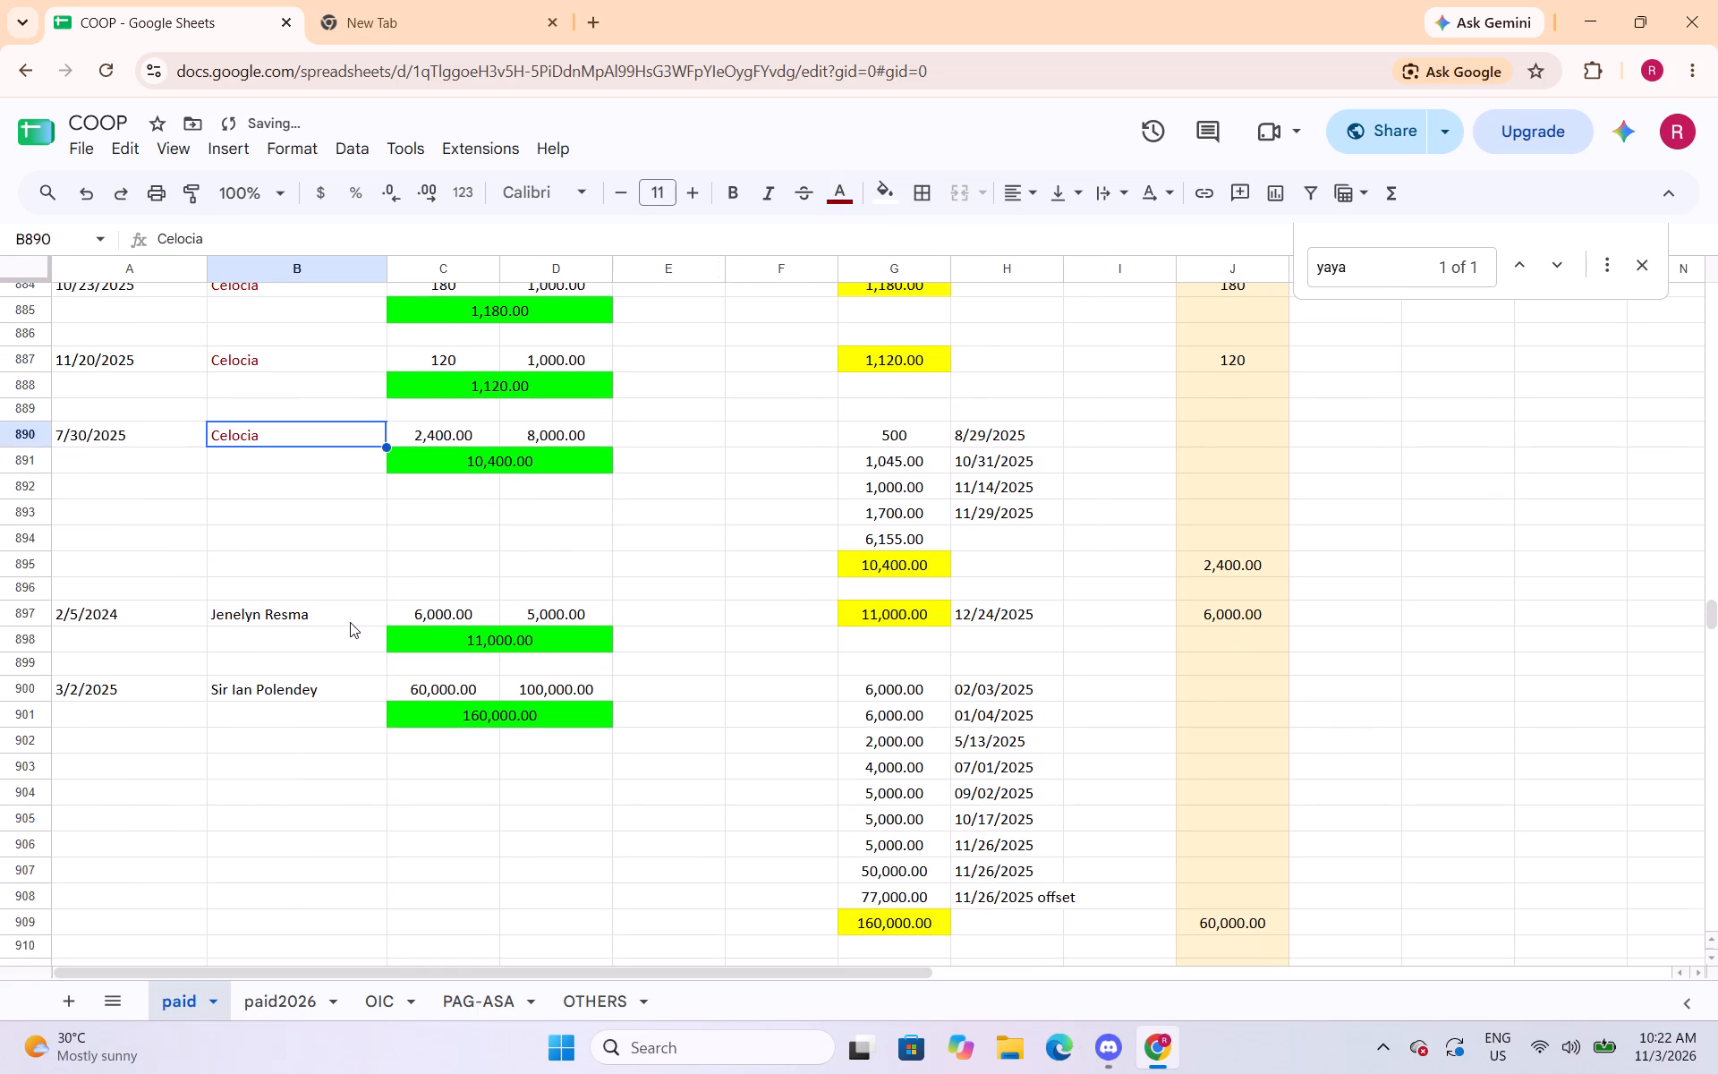
# Change the text colour of the borrower names in cells B897 and B900 to dark red.
pyautogui.click(350, 622)
pyautogui.click(843, 198)
pyautogui.moveTo(848, 284); pyautogui.dragTo(848, 293)
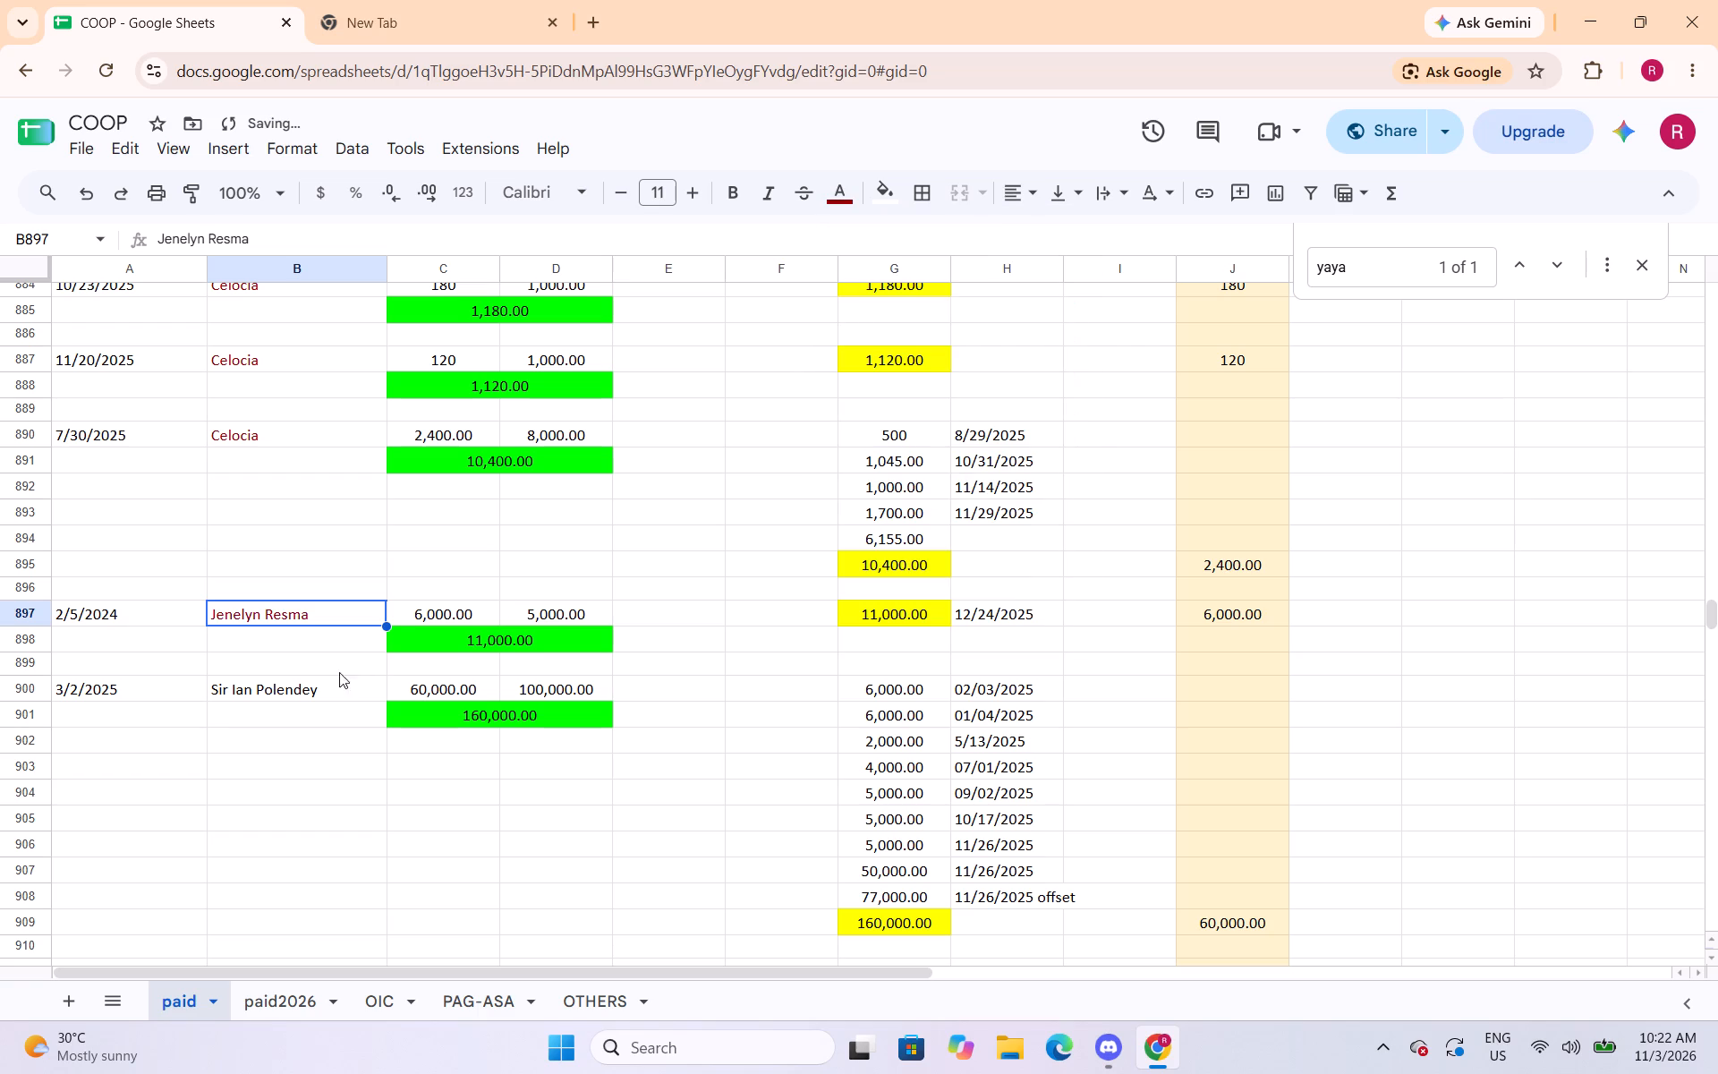
pyautogui.click(329, 684)
pyautogui.click(850, 196)
pyautogui.click(846, 294)
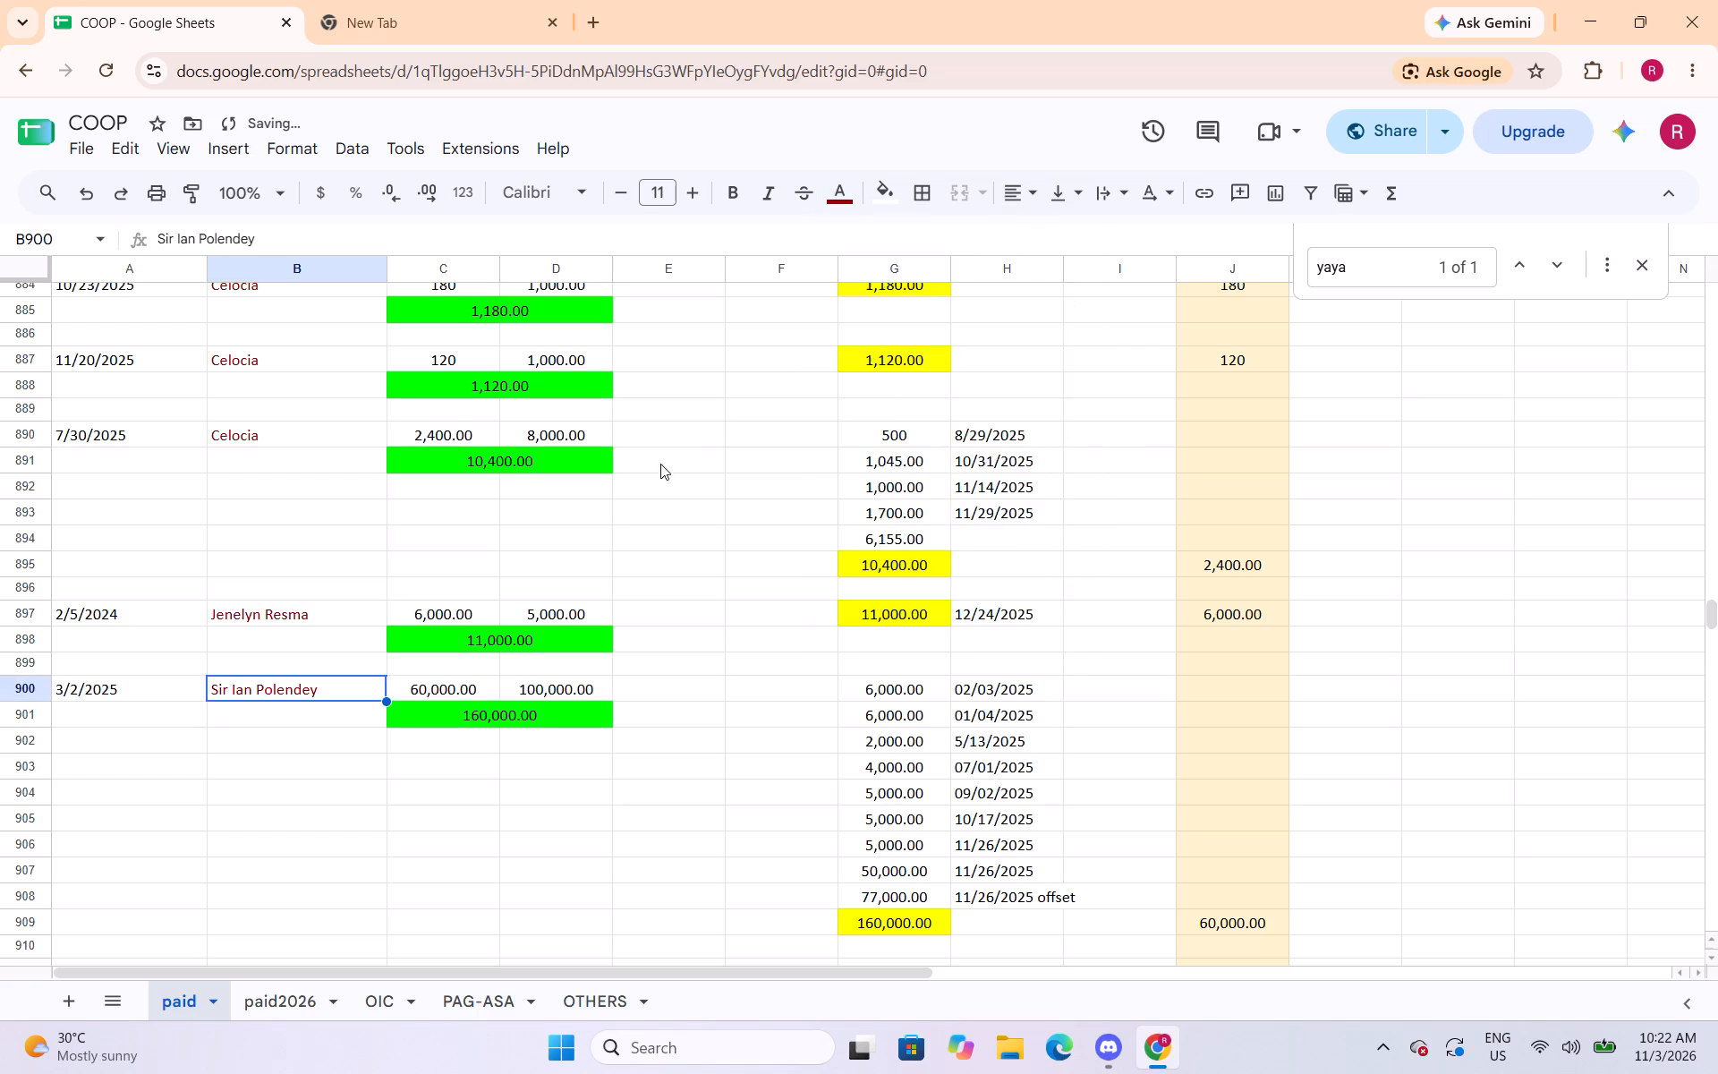
# Change the text colour of the borrower names in cells B911 and B917 to dark red.
pyautogui.scroll(-5, 565, 538)
pyautogui.click(308, 413)
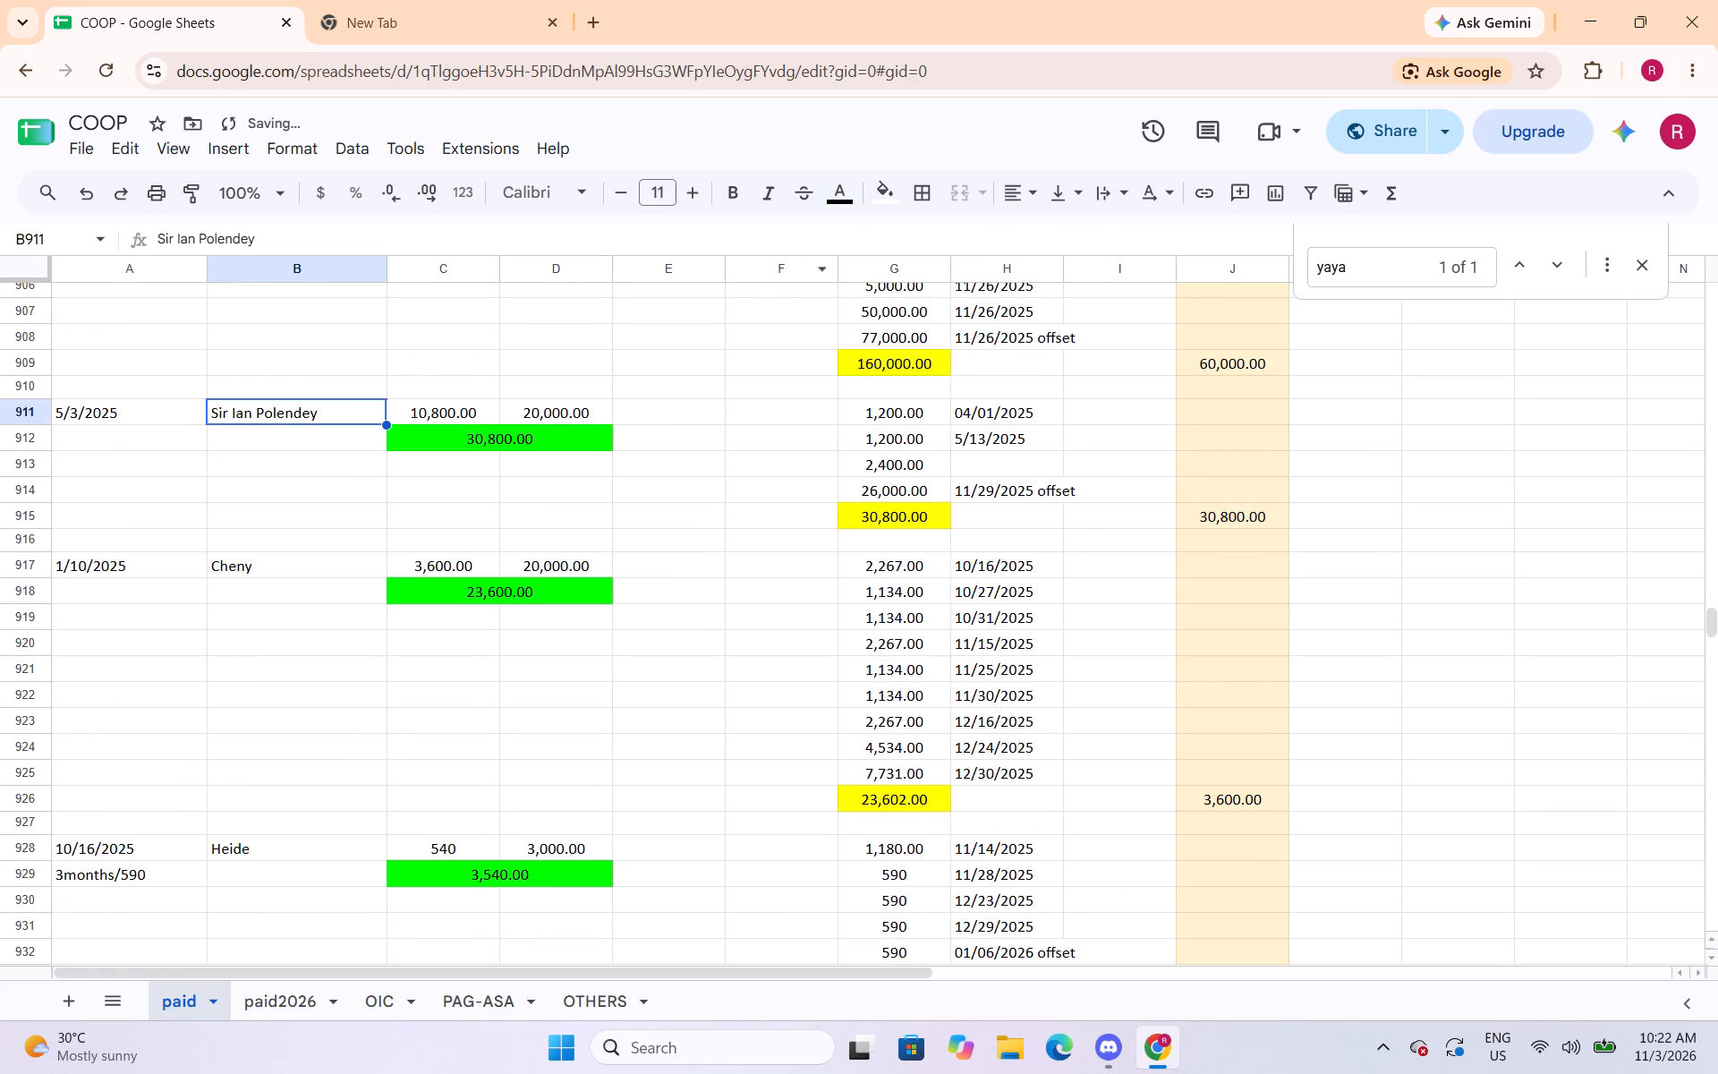
pyautogui.click(842, 213)
pyautogui.click(843, 204)
pyautogui.click(851, 293)
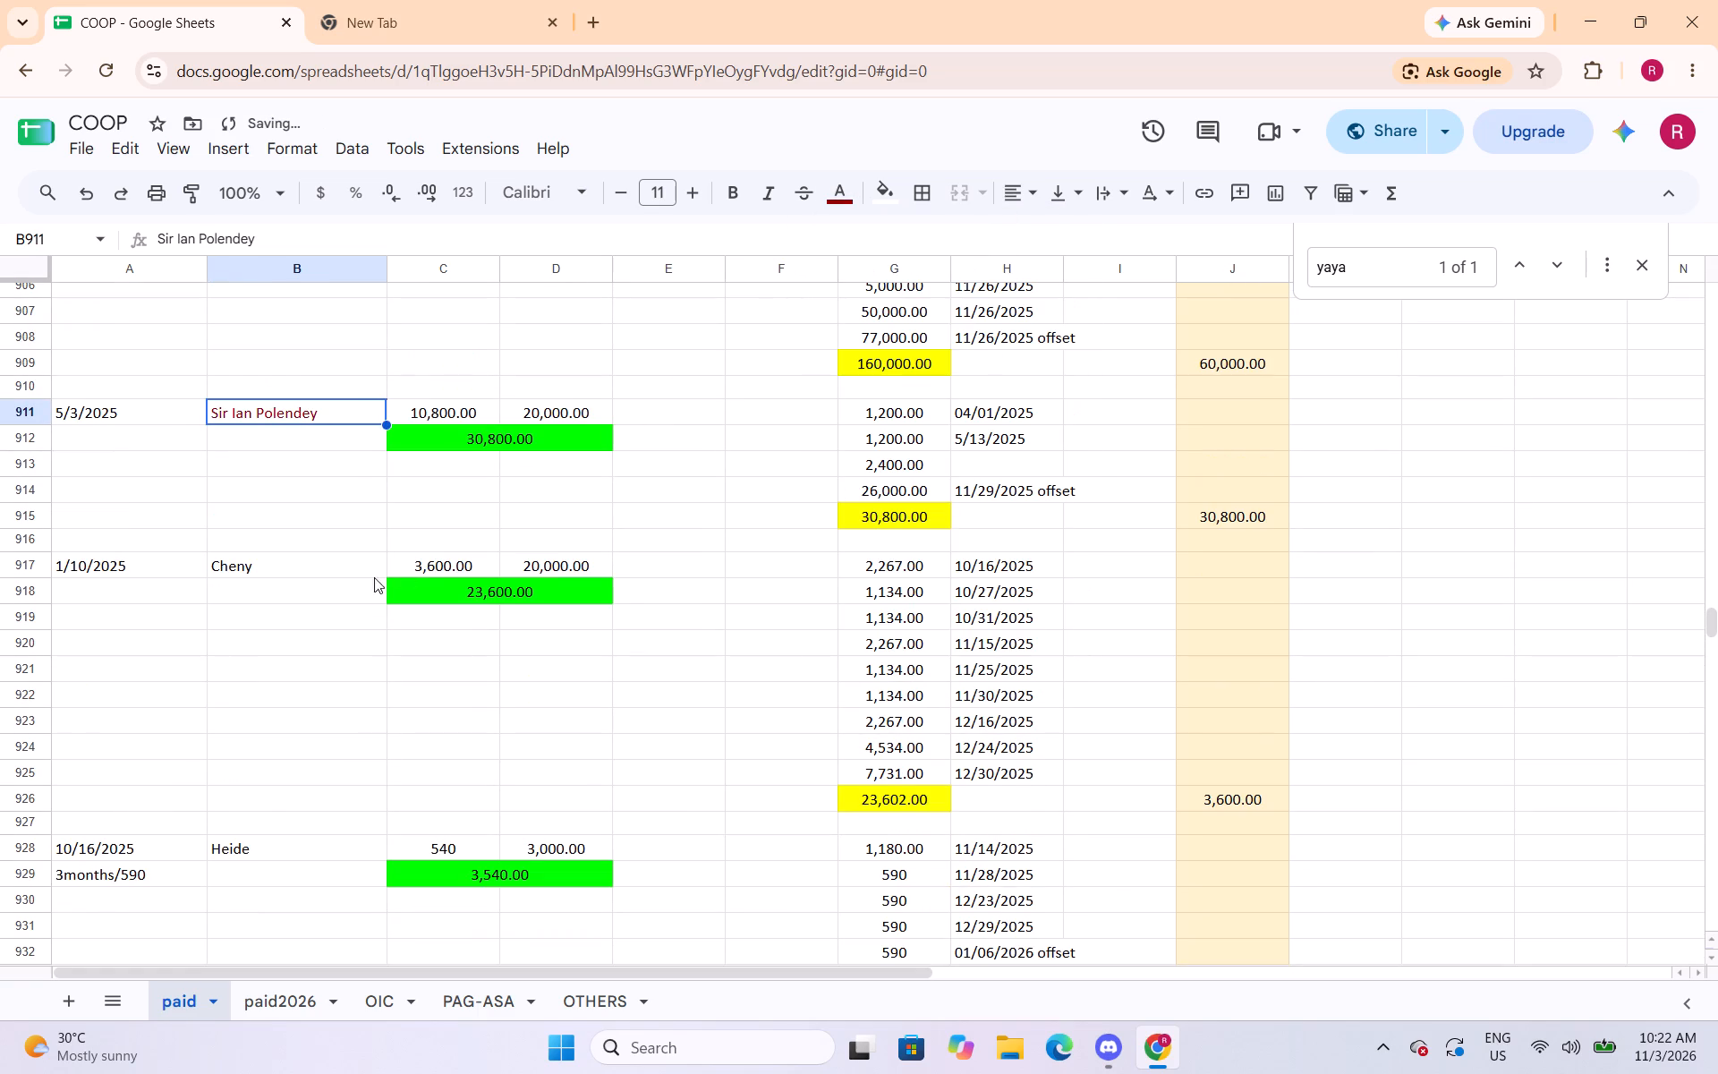
pyautogui.click(360, 567)
pyautogui.click(844, 204)
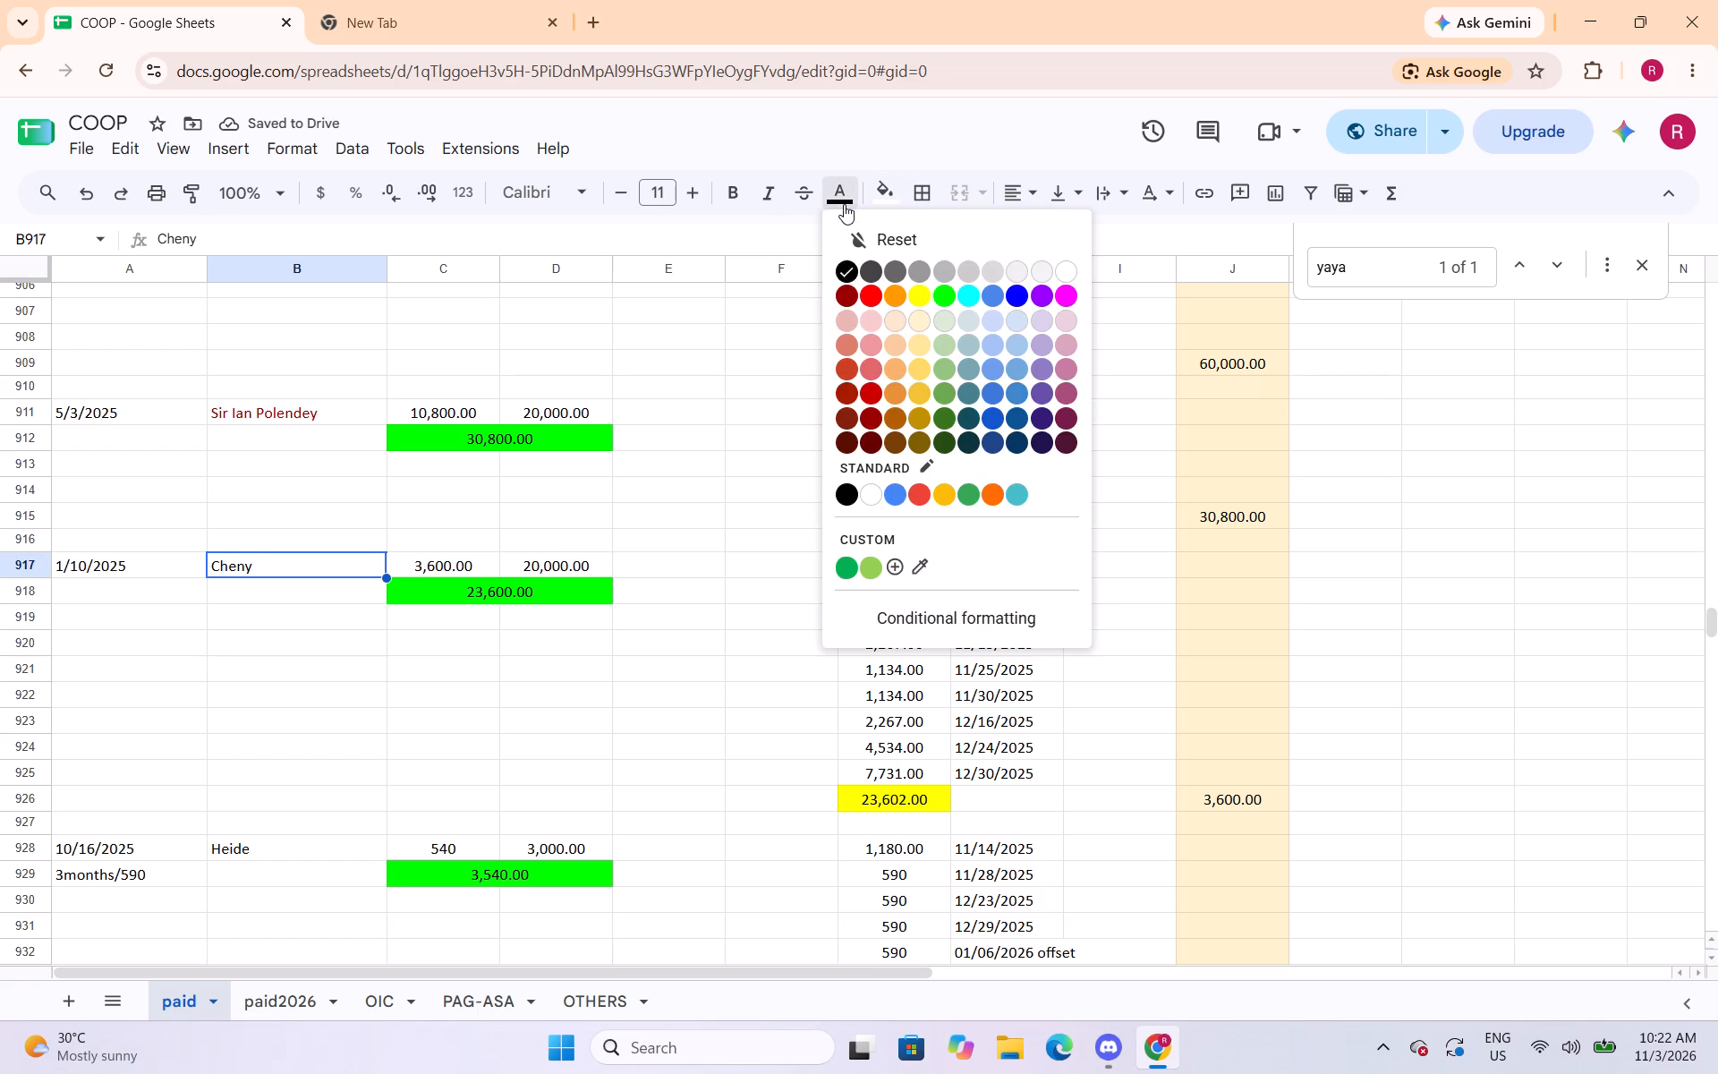
pyautogui.click(852, 294)
# Change the text colour of Heide in cells B928 and B935 and Carlo in cell B945 to dark red.
pyautogui.scroll(-3, 448, 478)
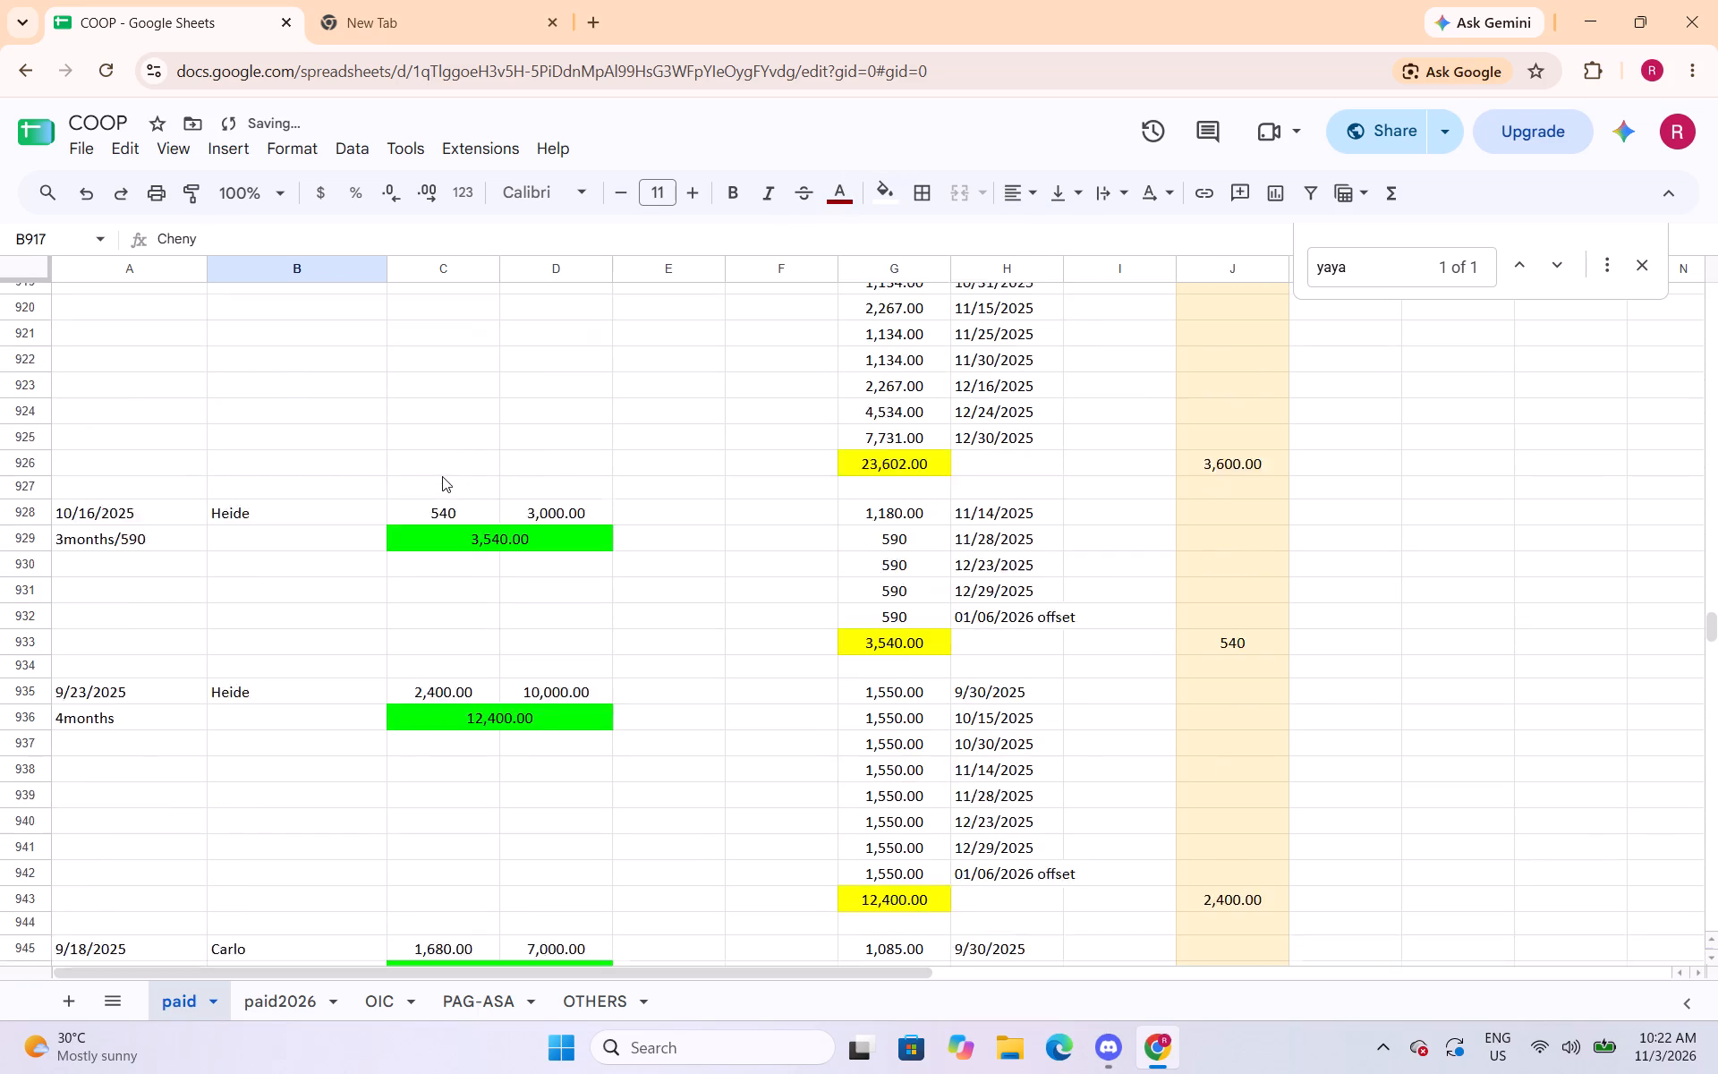
pyautogui.scroll(-1, 442, 476)
pyautogui.click(352, 396)
pyautogui.click(846, 208)
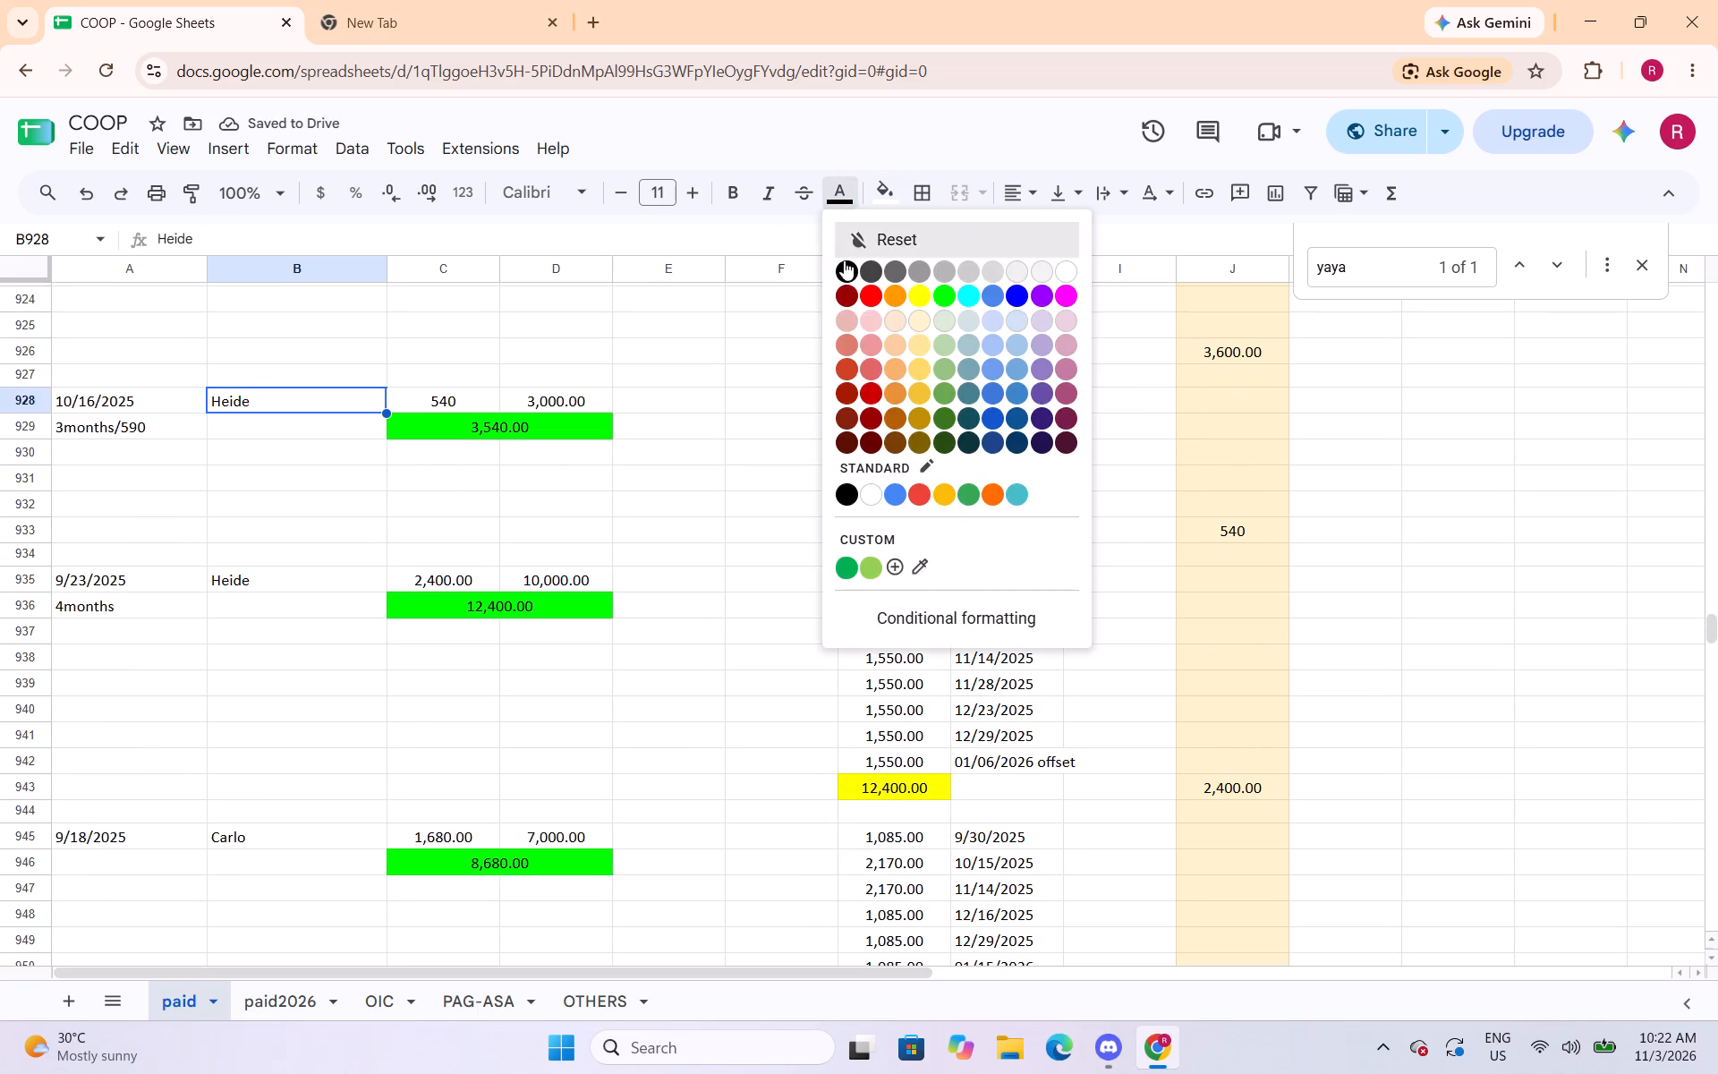
pyautogui.click(838, 291)
pyautogui.click(366, 576)
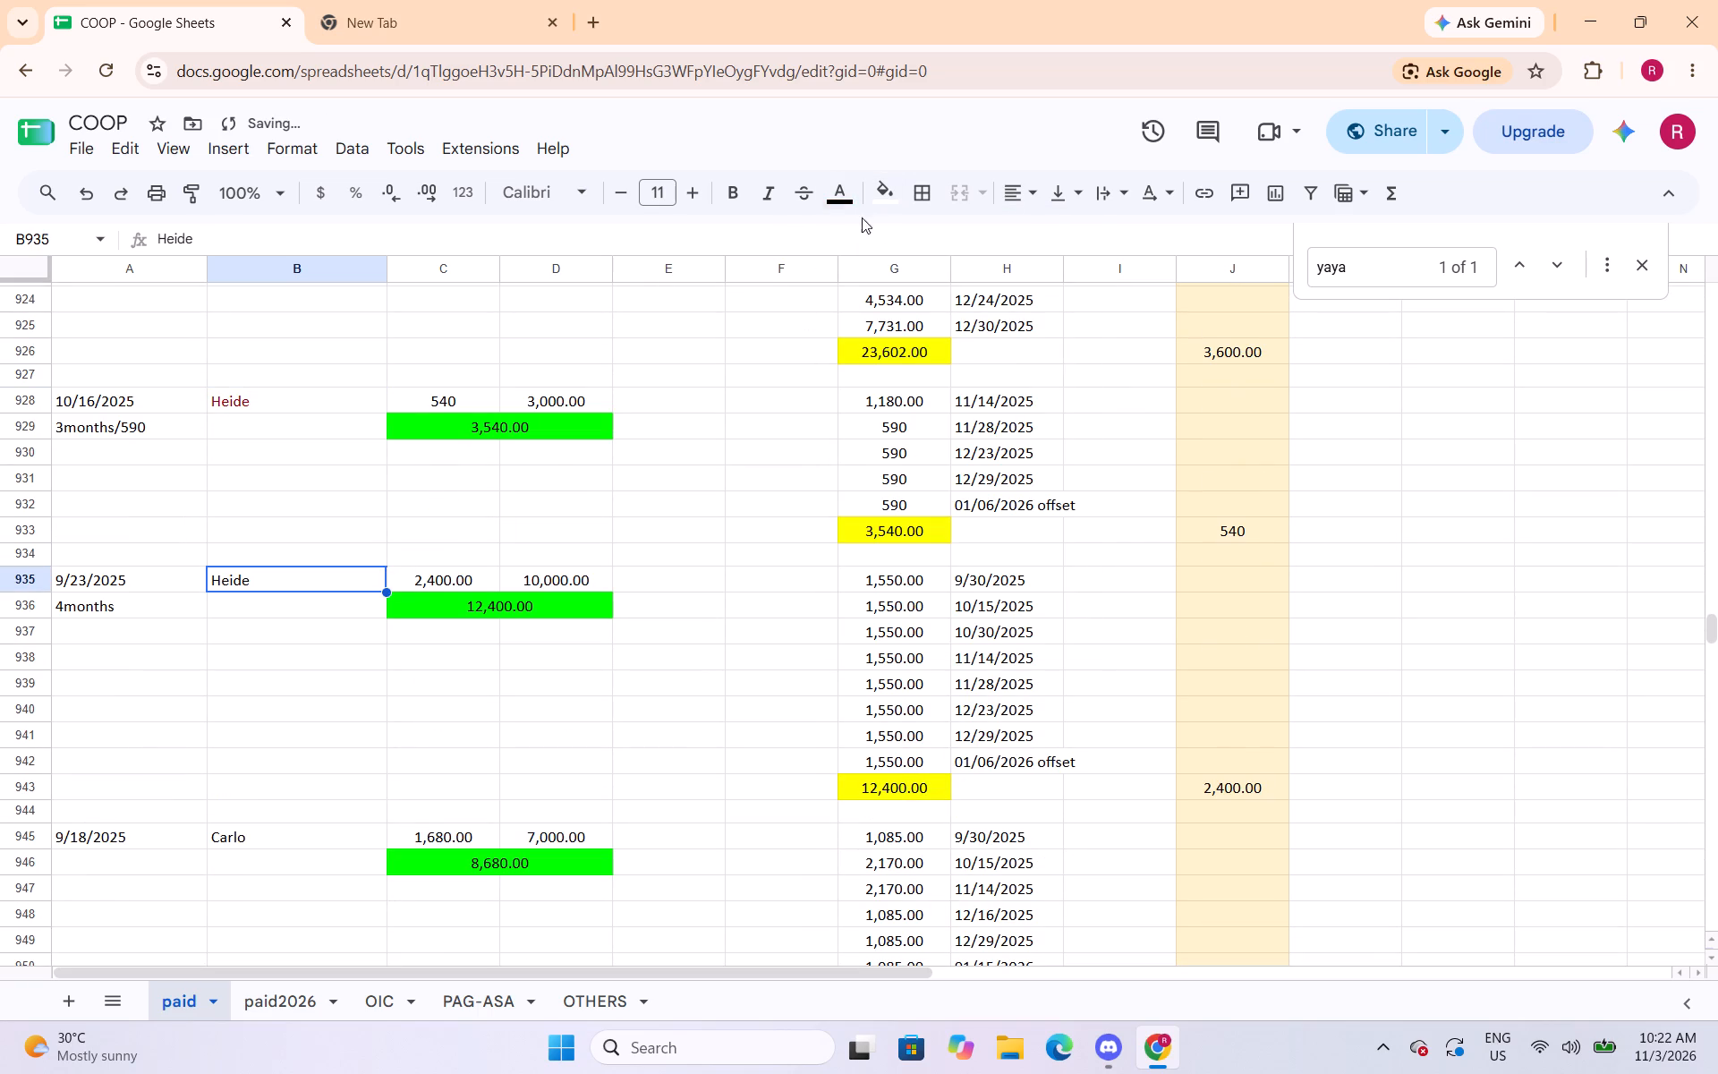
pyautogui.click(844, 204)
pyautogui.click(850, 303)
pyautogui.click(332, 833)
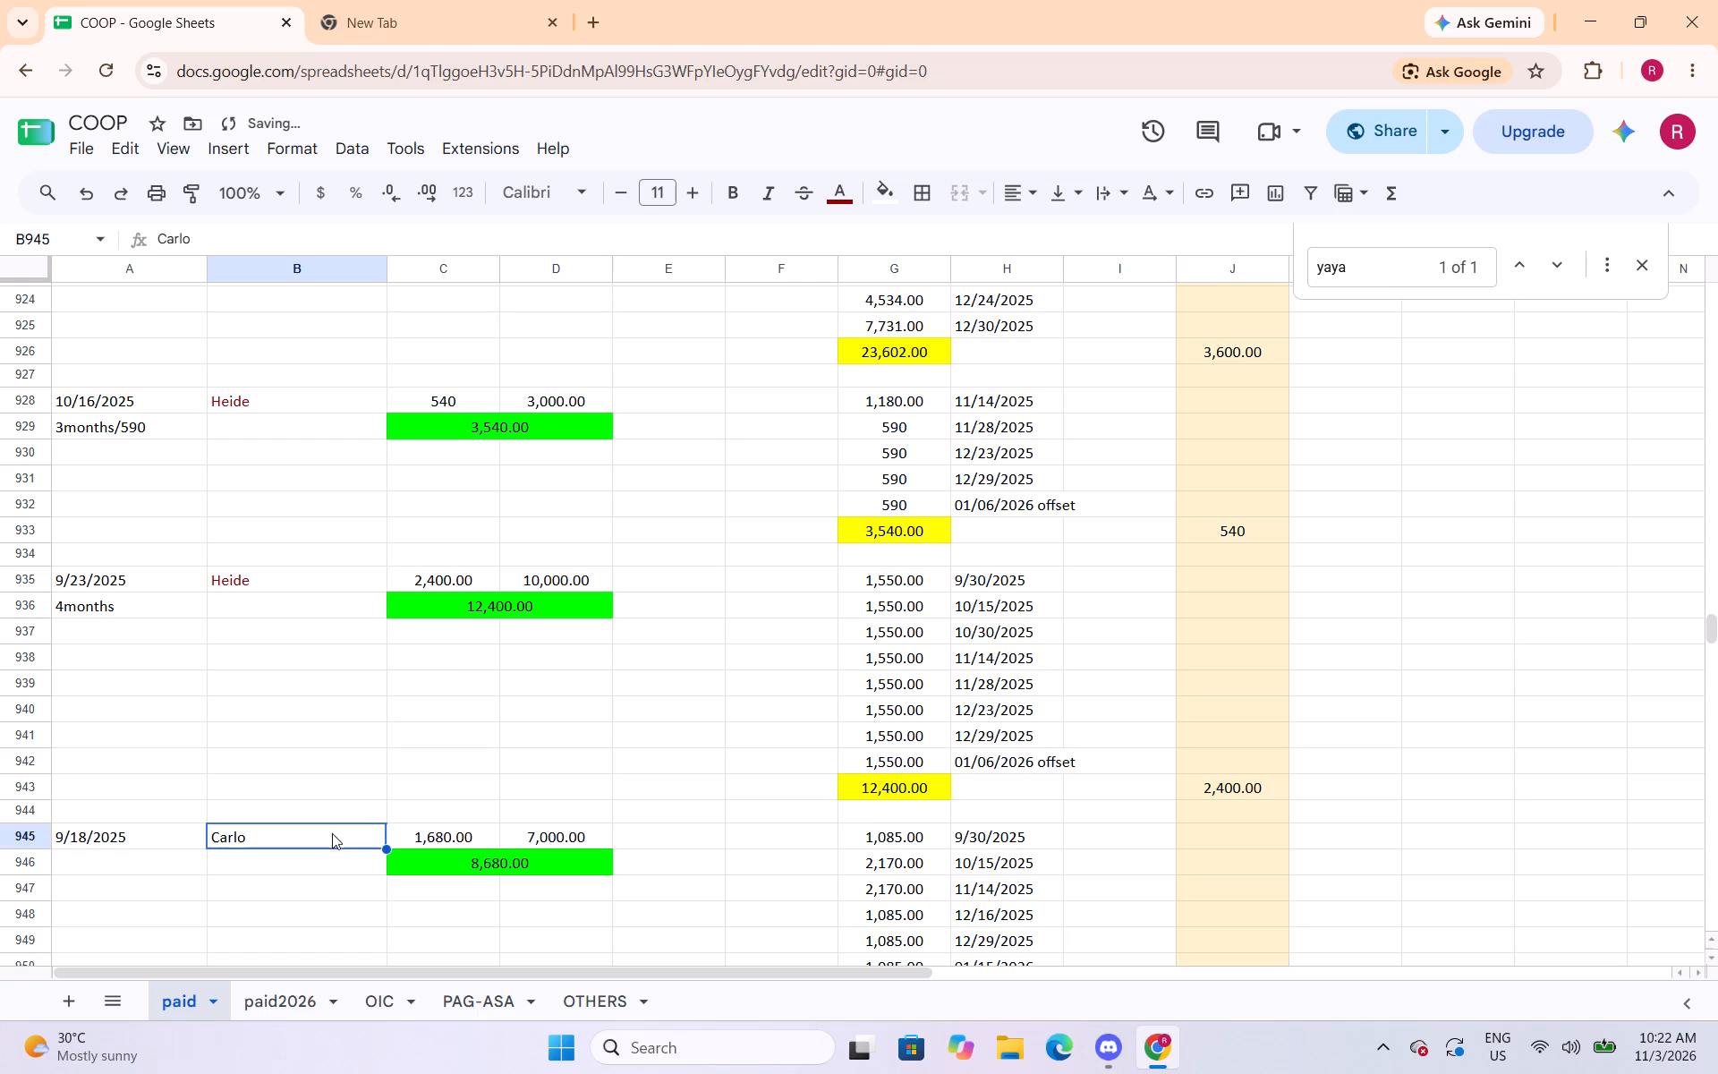
pyautogui.click(840, 192)
pyautogui.click(845, 292)
# Change the text colour of the borrower names in cells B953 and B956 to dark red.
pyautogui.scroll(-6, 765, 392)
pyautogui.click(370, 375)
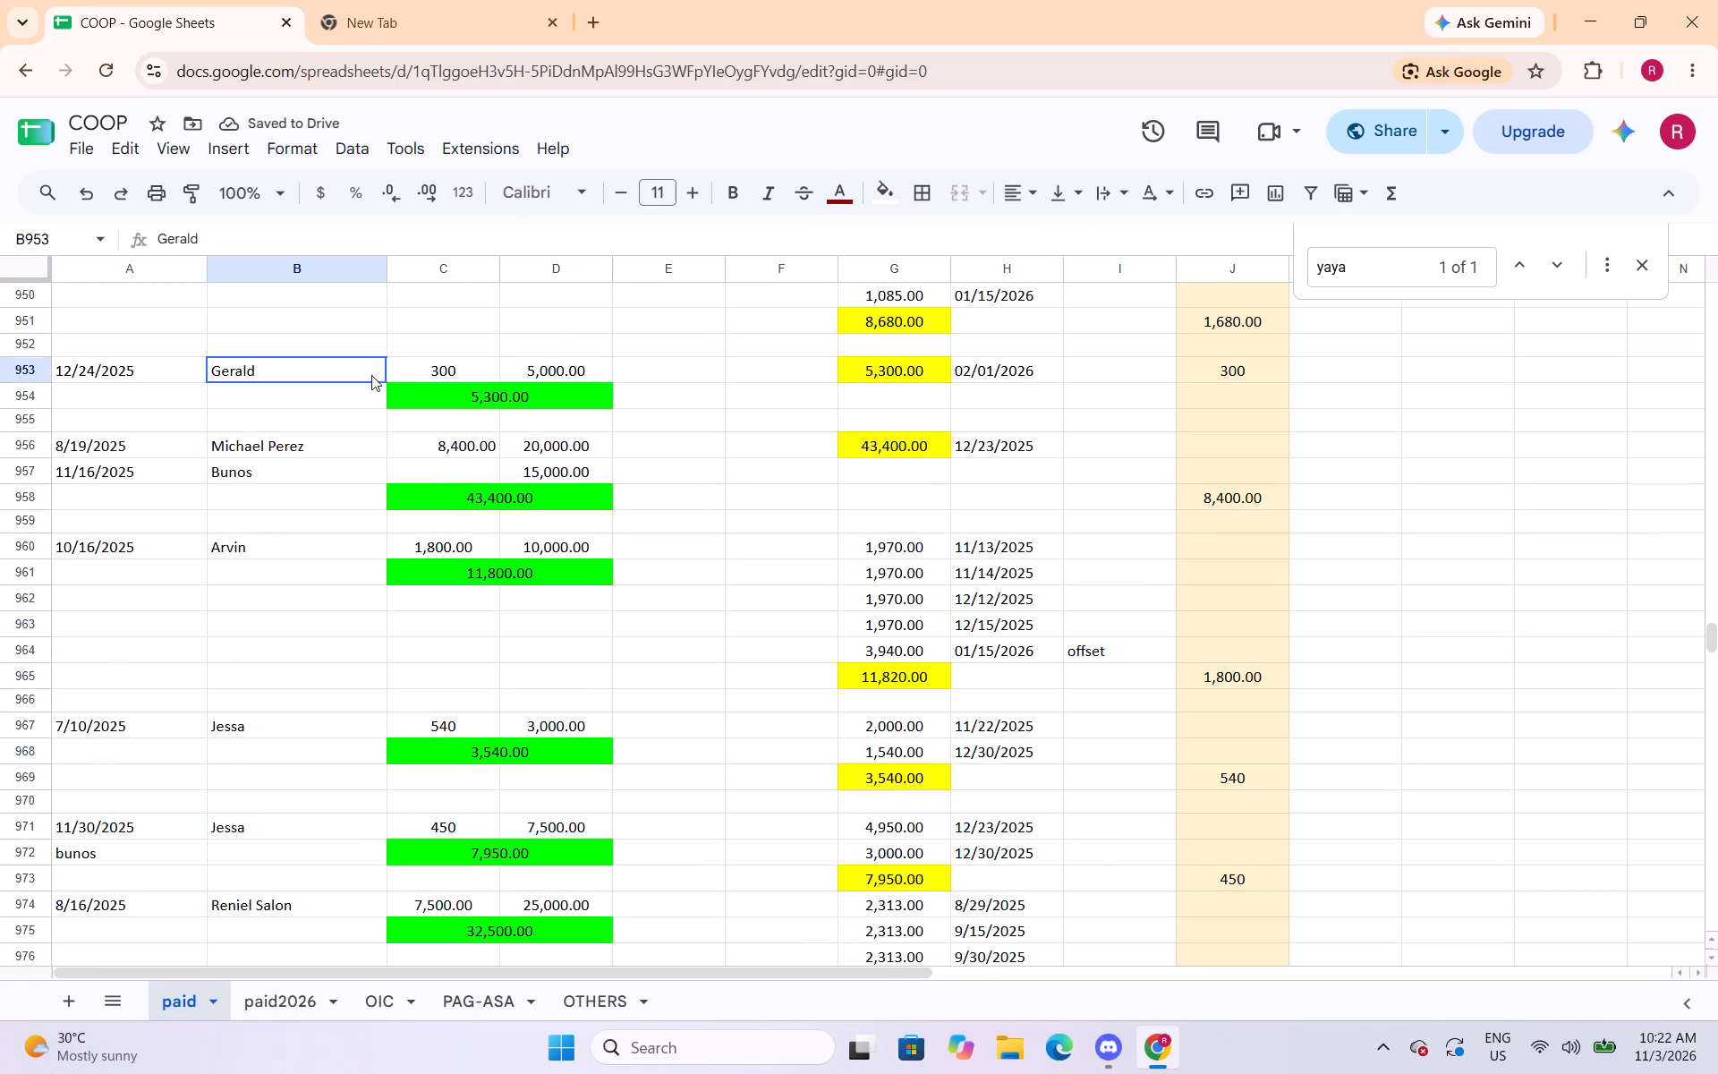
pyautogui.click(846, 199)
pyautogui.click(843, 290)
pyautogui.click(361, 457)
pyautogui.click(851, 200)
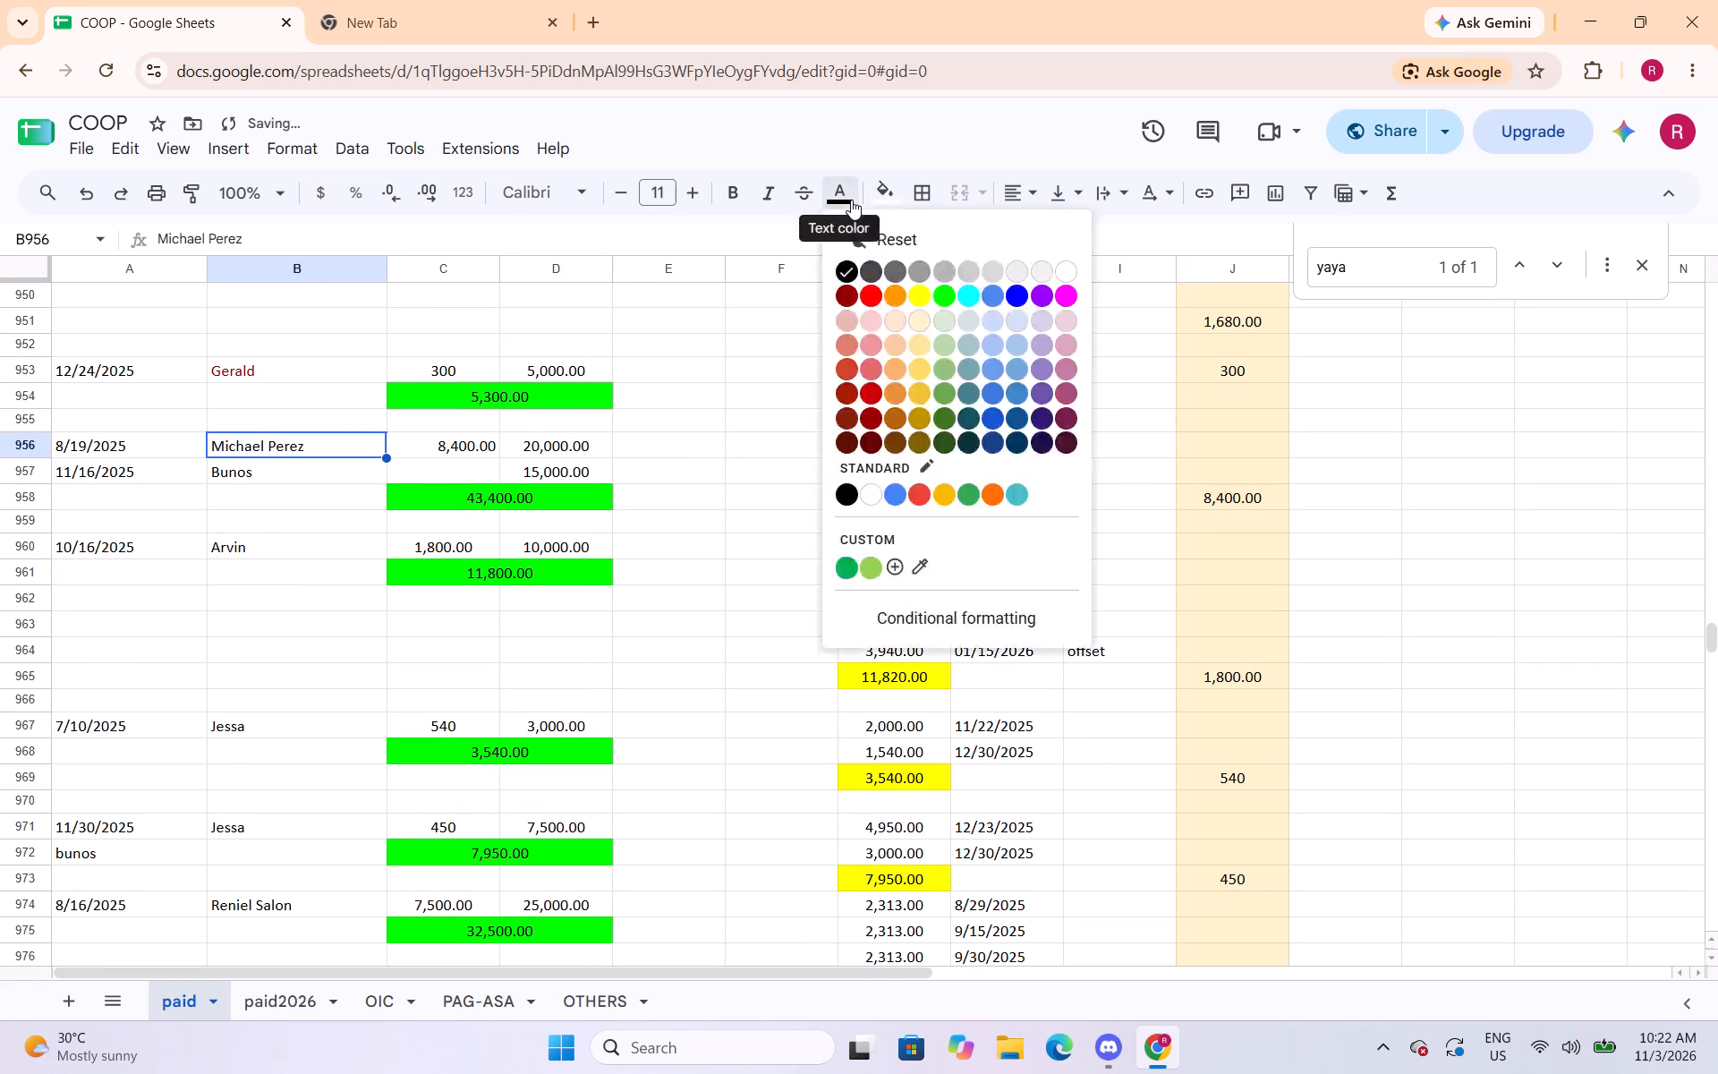
pyautogui.click(847, 293)
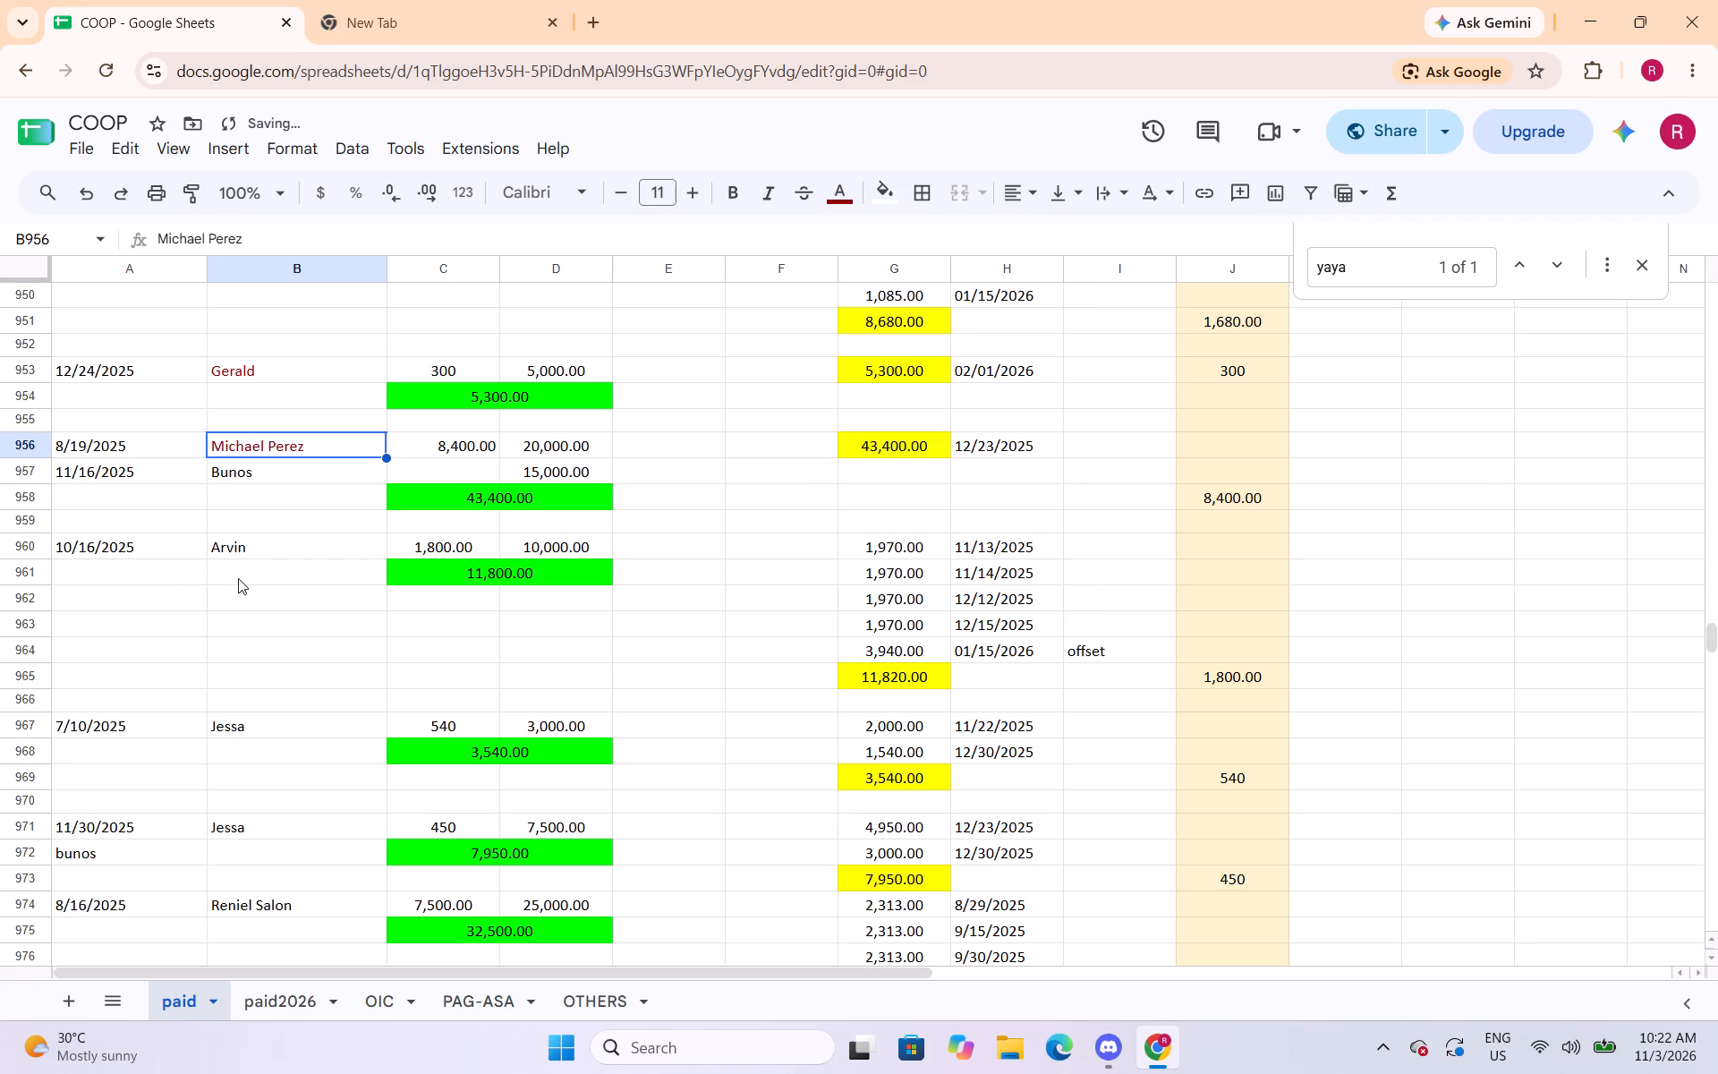
# Change the text colour of Arvin in cell B960 and Jessa in cells B967 and B971 to dark red.
pyautogui.click(241, 548)
pyautogui.click(836, 196)
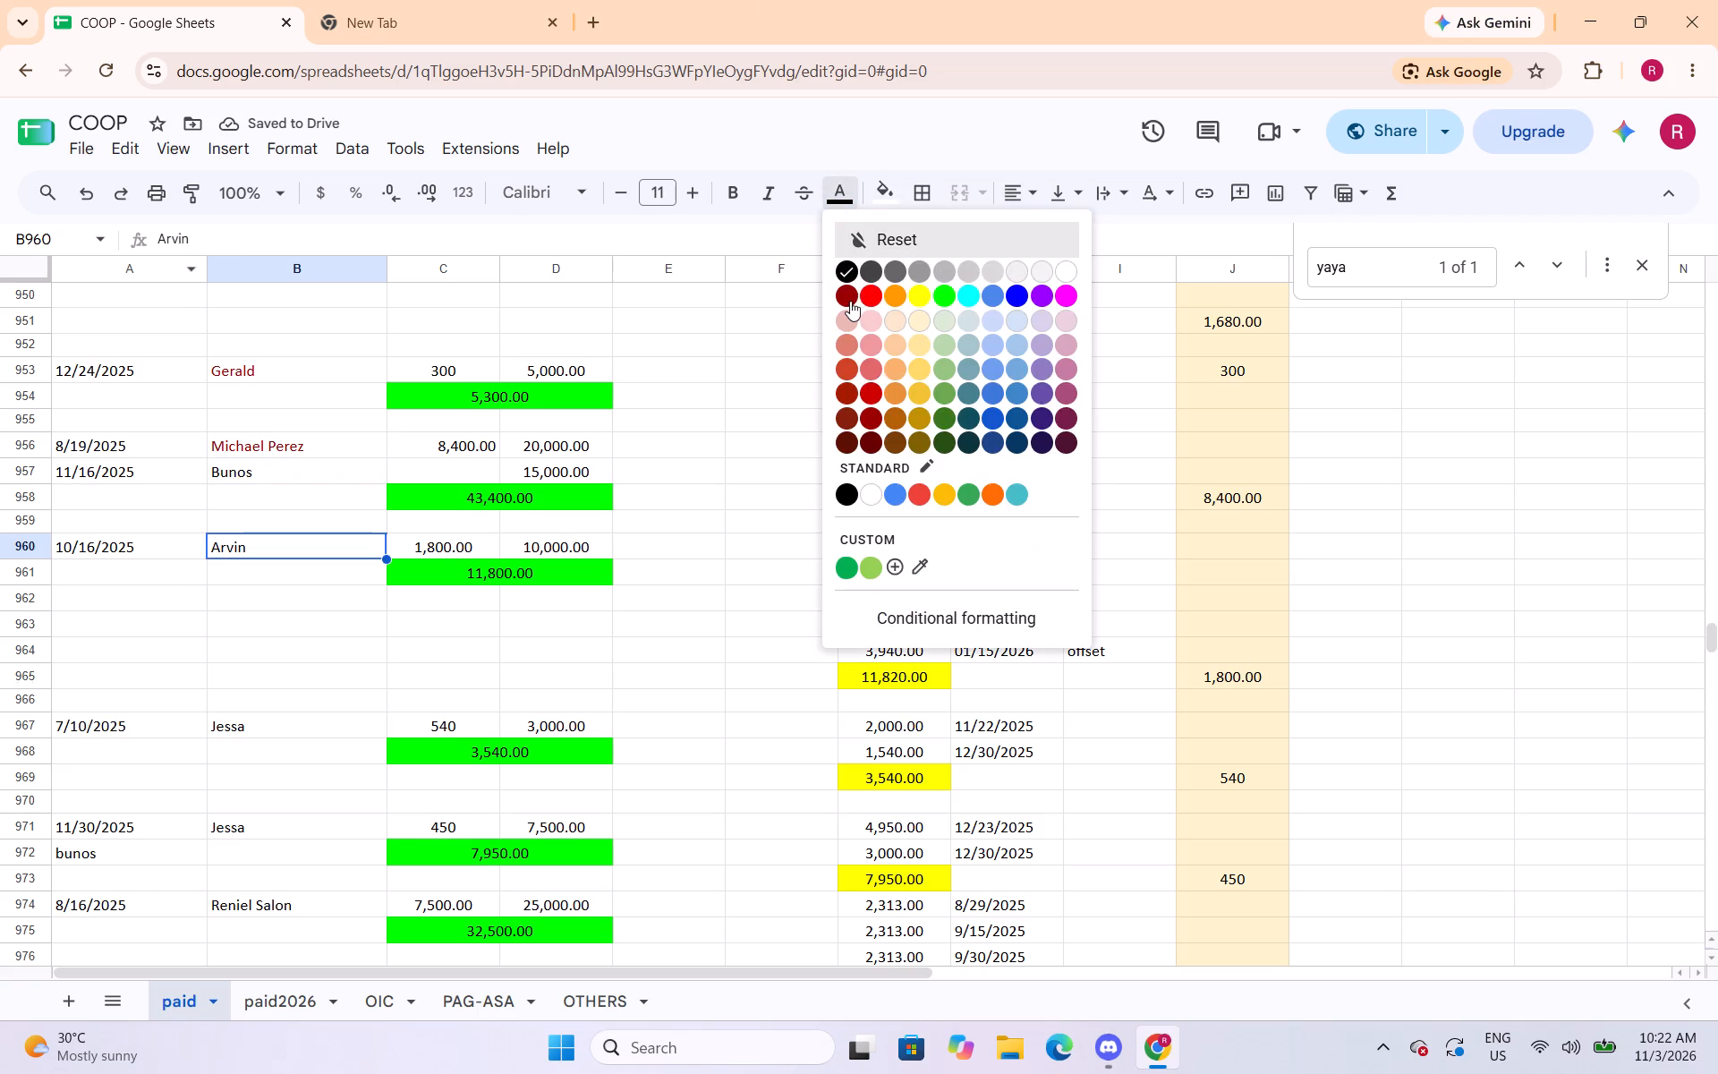
pyautogui.click(850, 301)
pyautogui.click(243, 733)
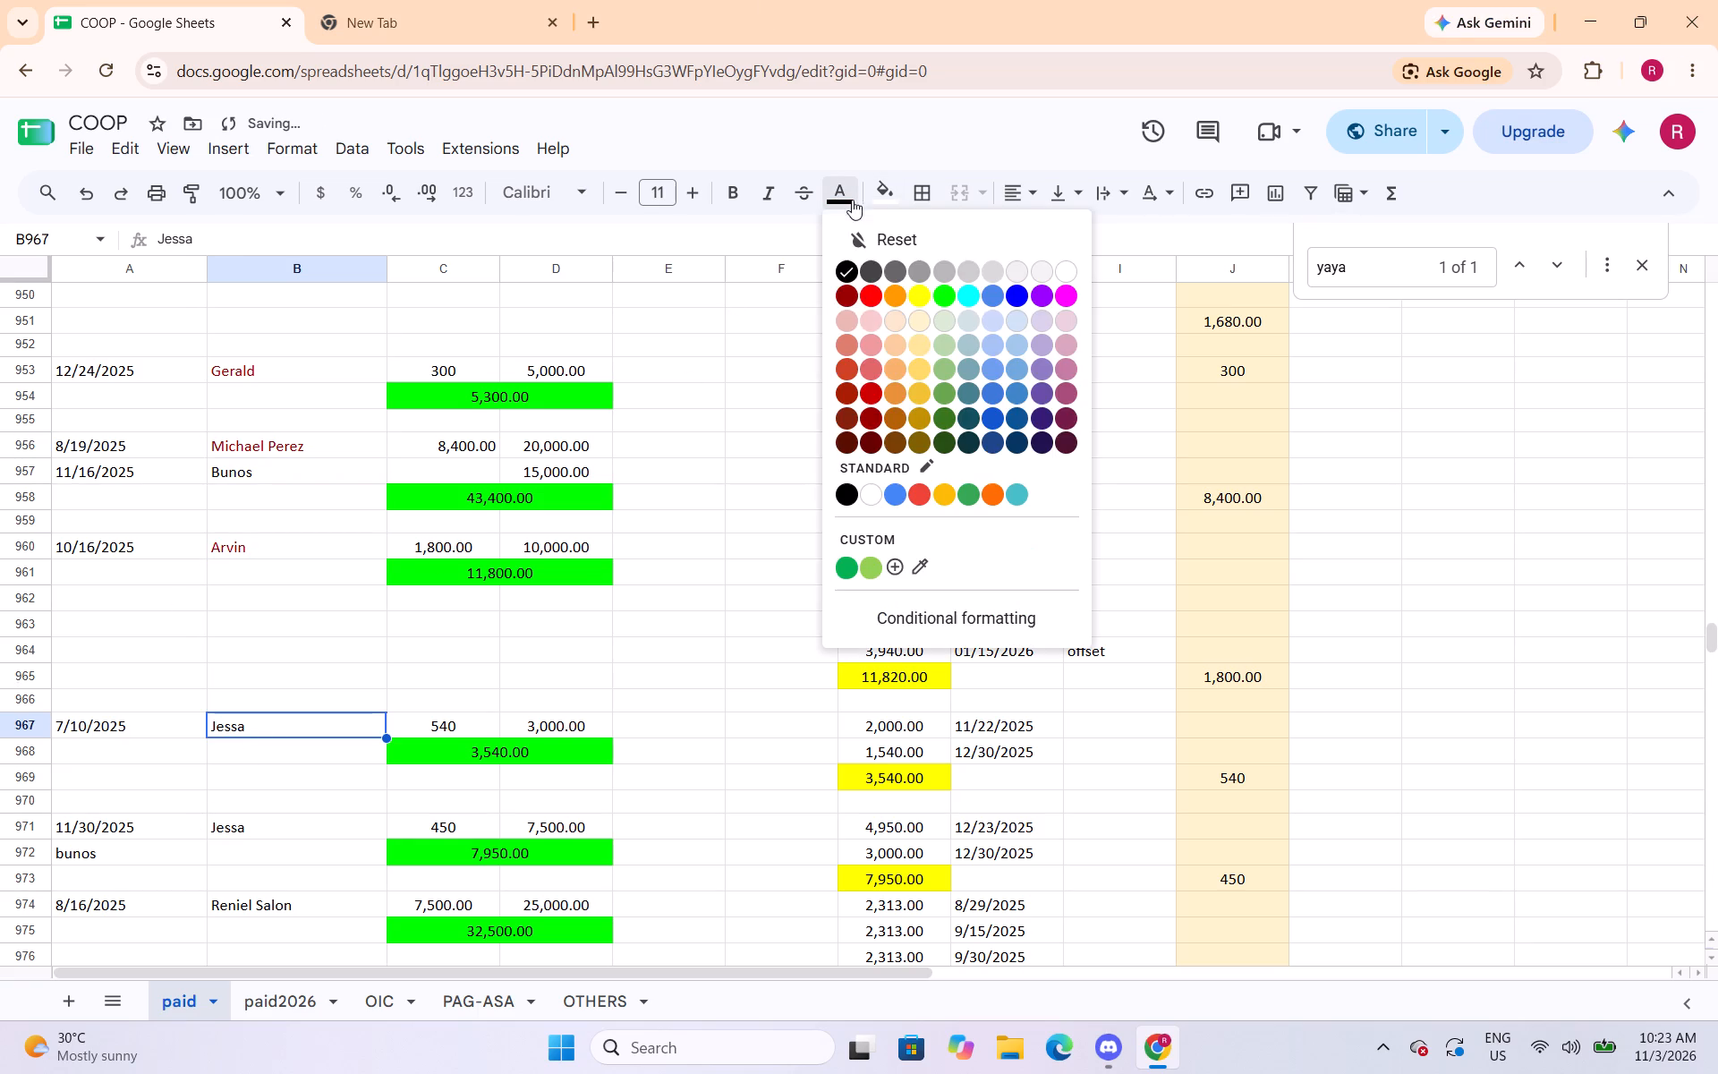
pyautogui.click(852, 200)
pyautogui.click(846, 300)
pyautogui.click(298, 830)
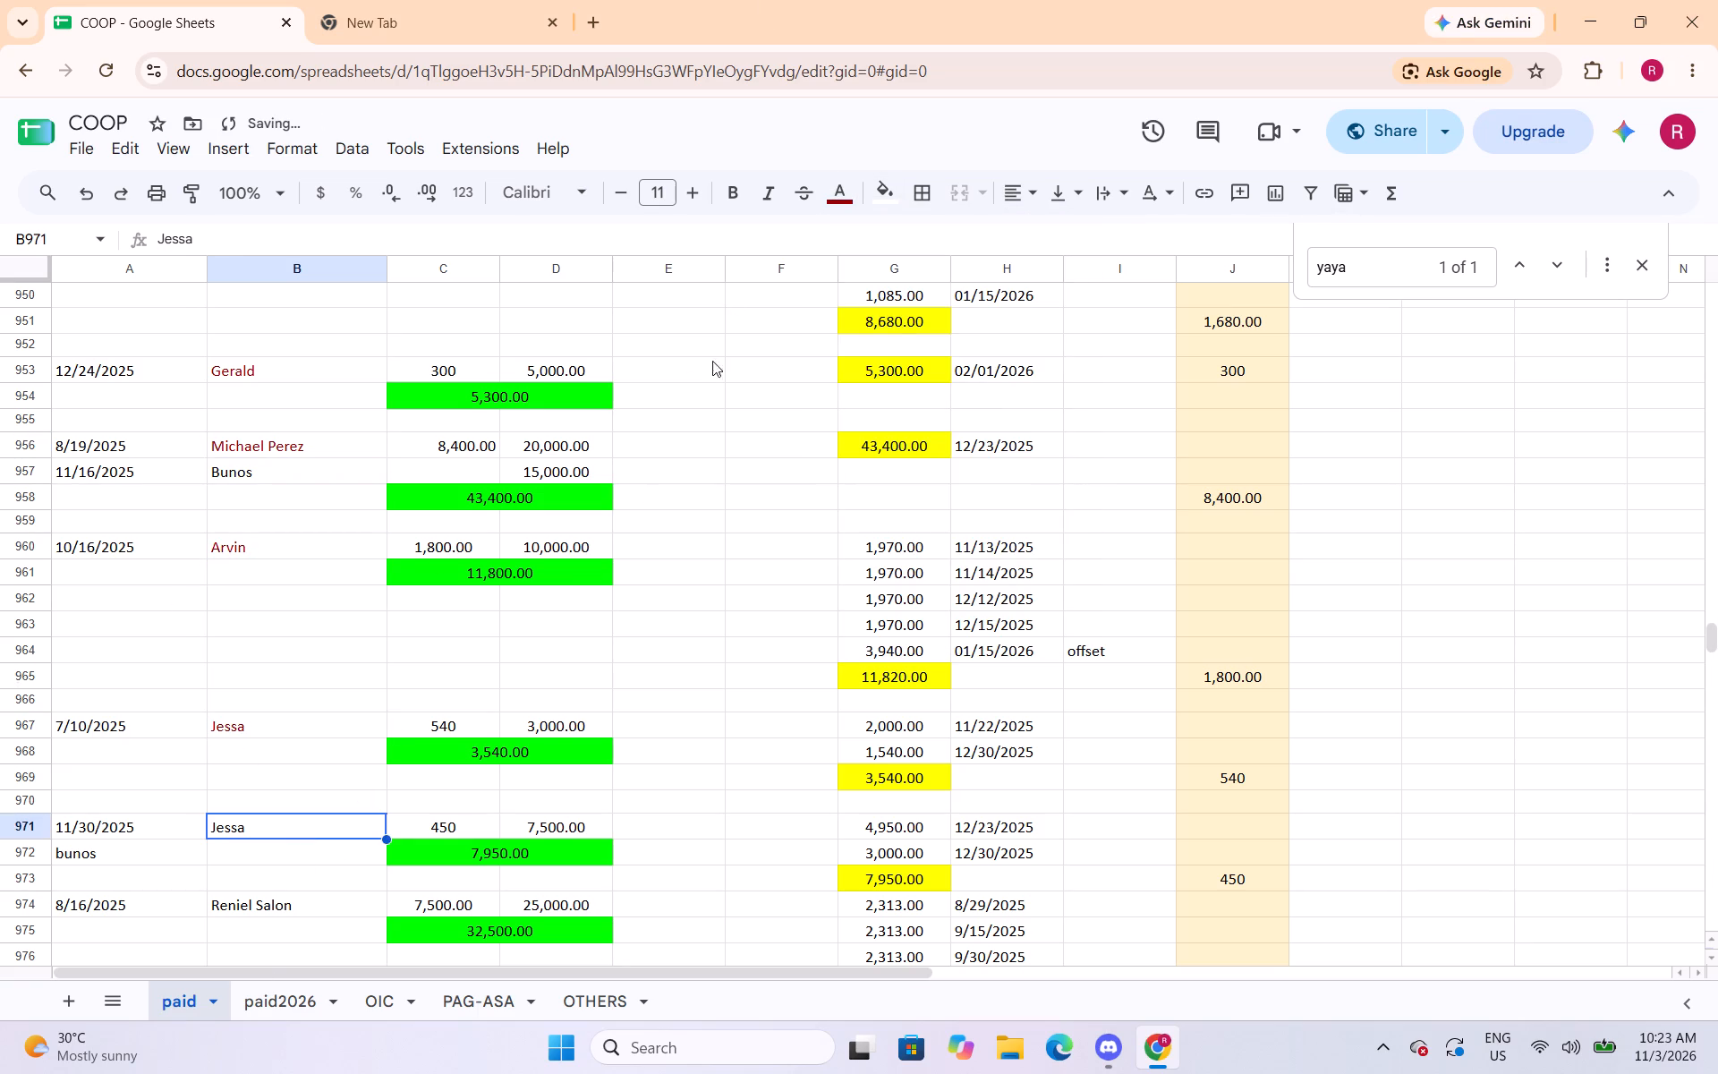
pyautogui.click(853, 196)
pyautogui.click(849, 300)
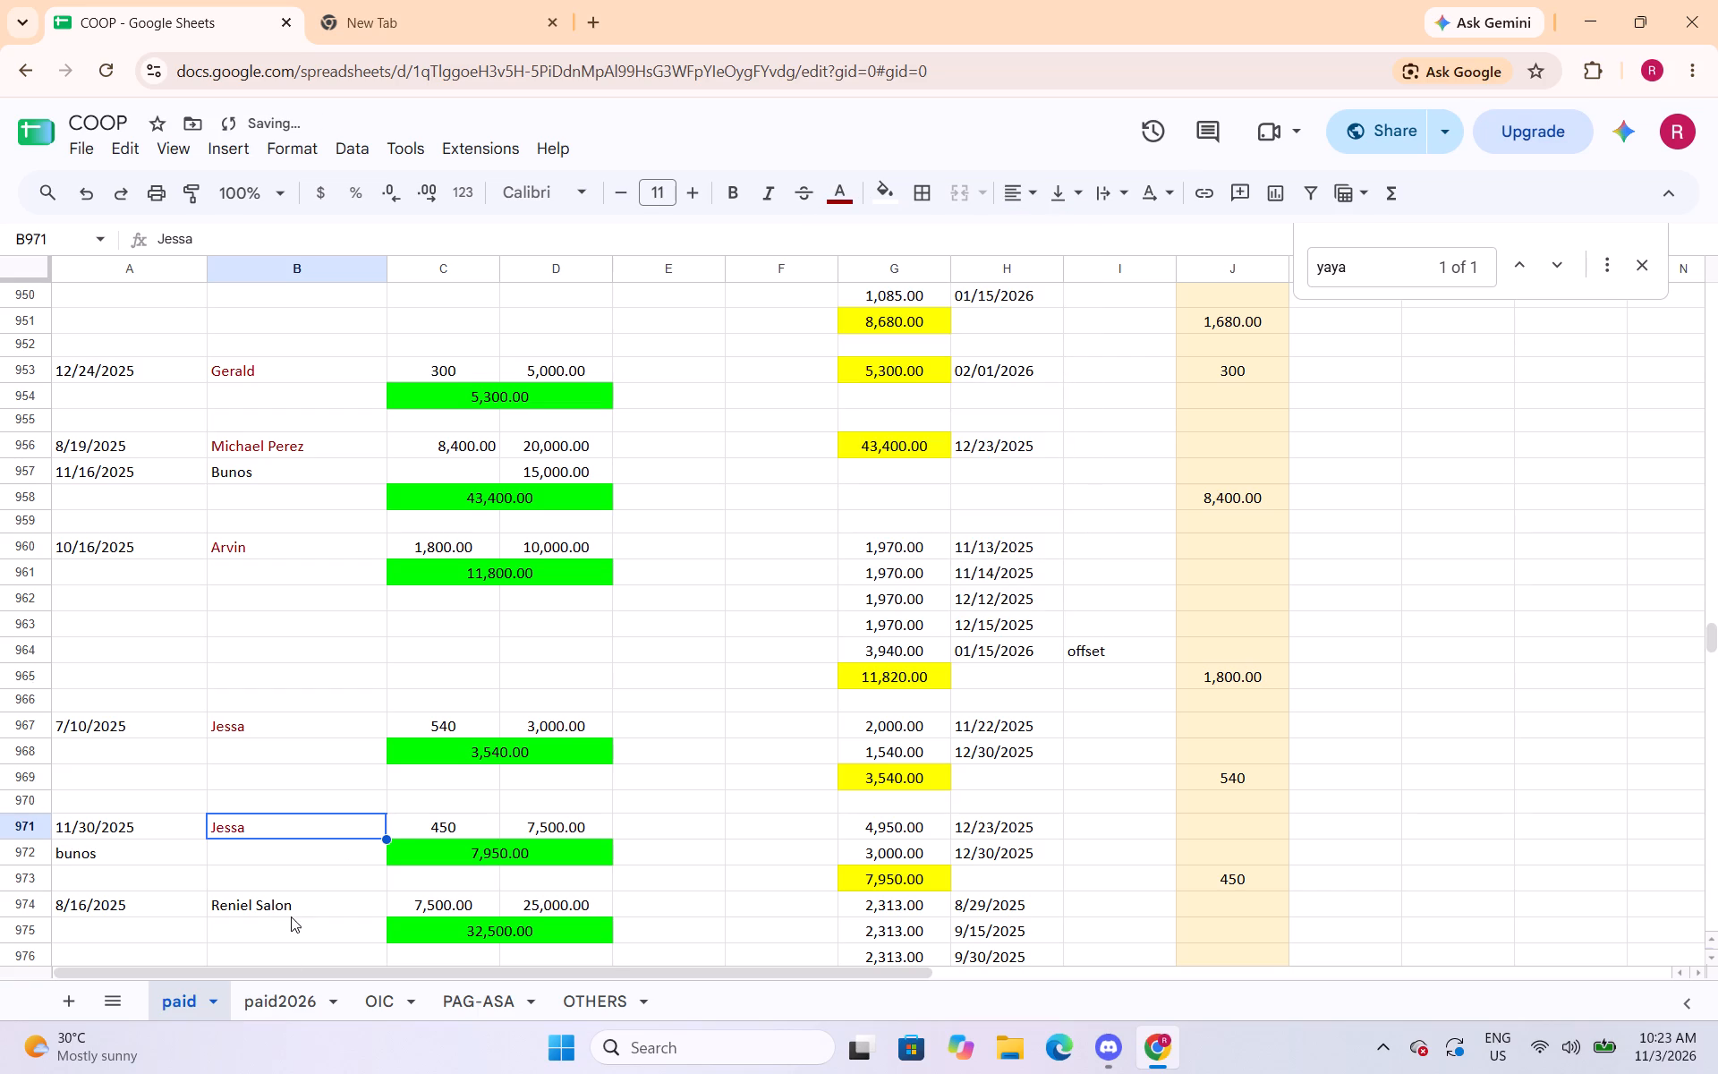
# Change the text colour of the borrower names in cells B974 and B985 to dark red.
pyautogui.click(293, 914)
pyautogui.click(838, 199)
pyautogui.click(844, 299)
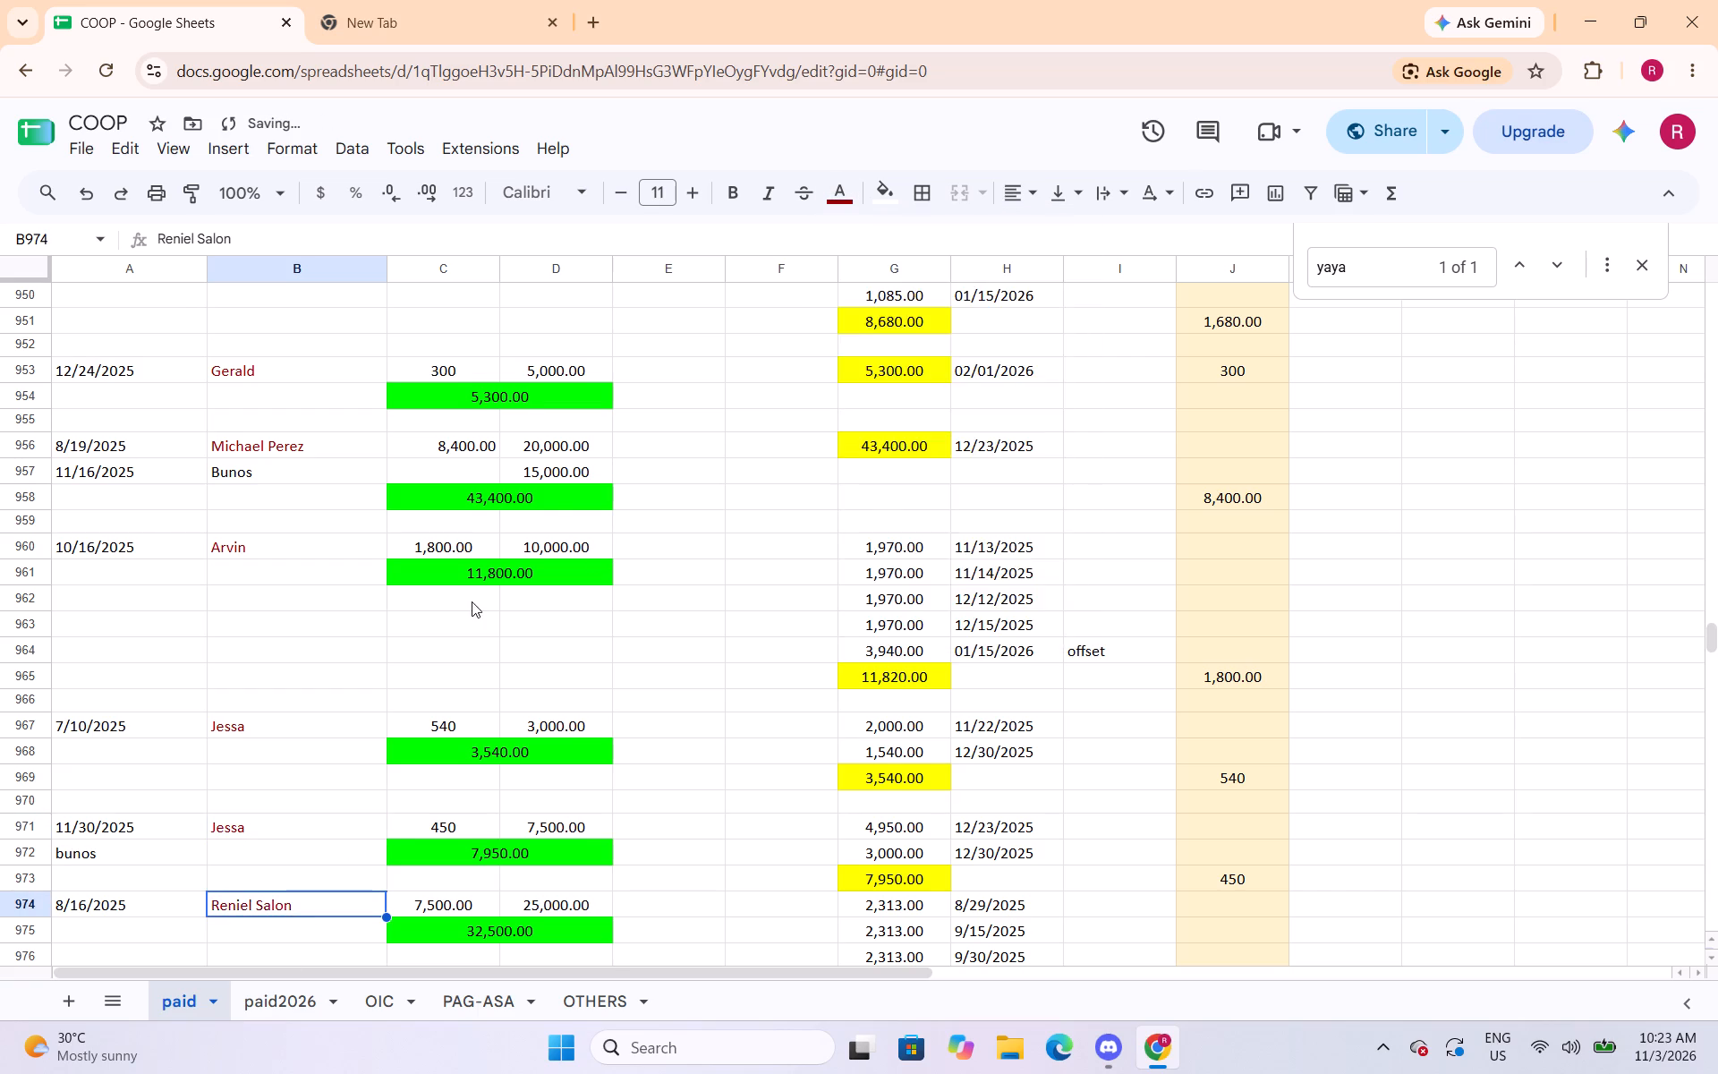
pyautogui.scroll(-6, 467, 608)
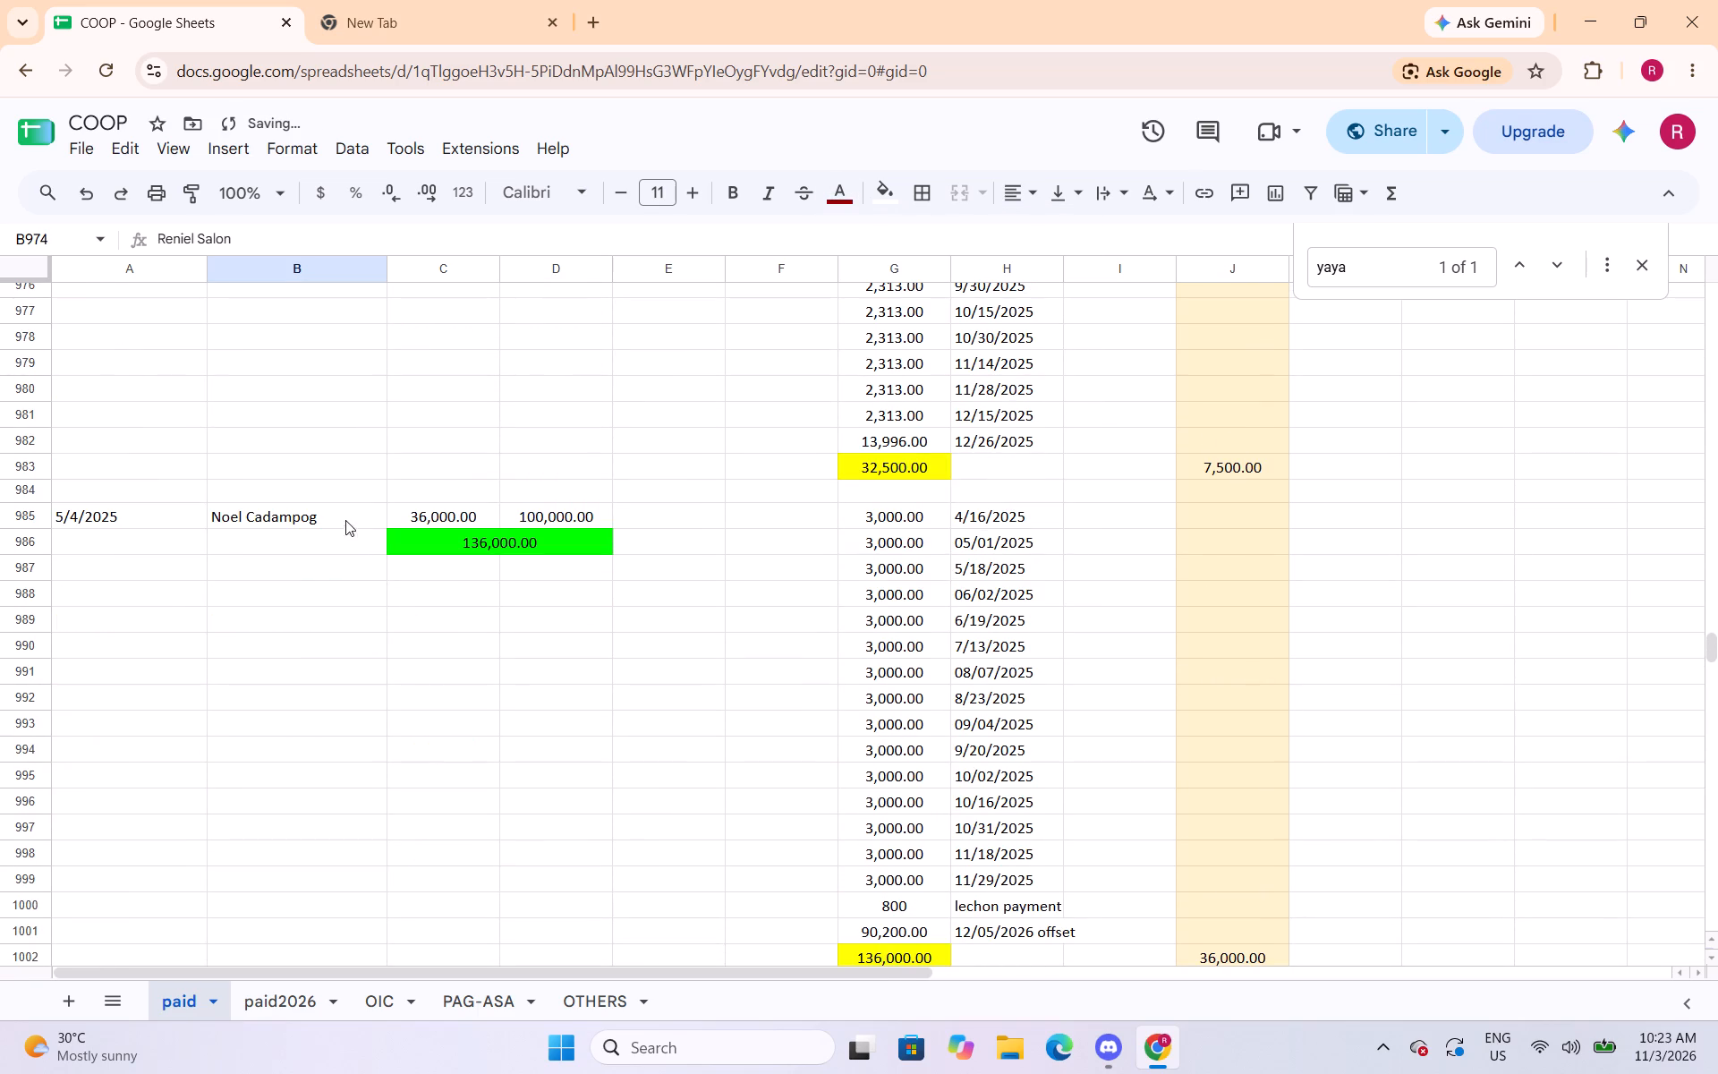
pyautogui.click(345, 520)
pyautogui.click(842, 192)
pyautogui.click(846, 291)
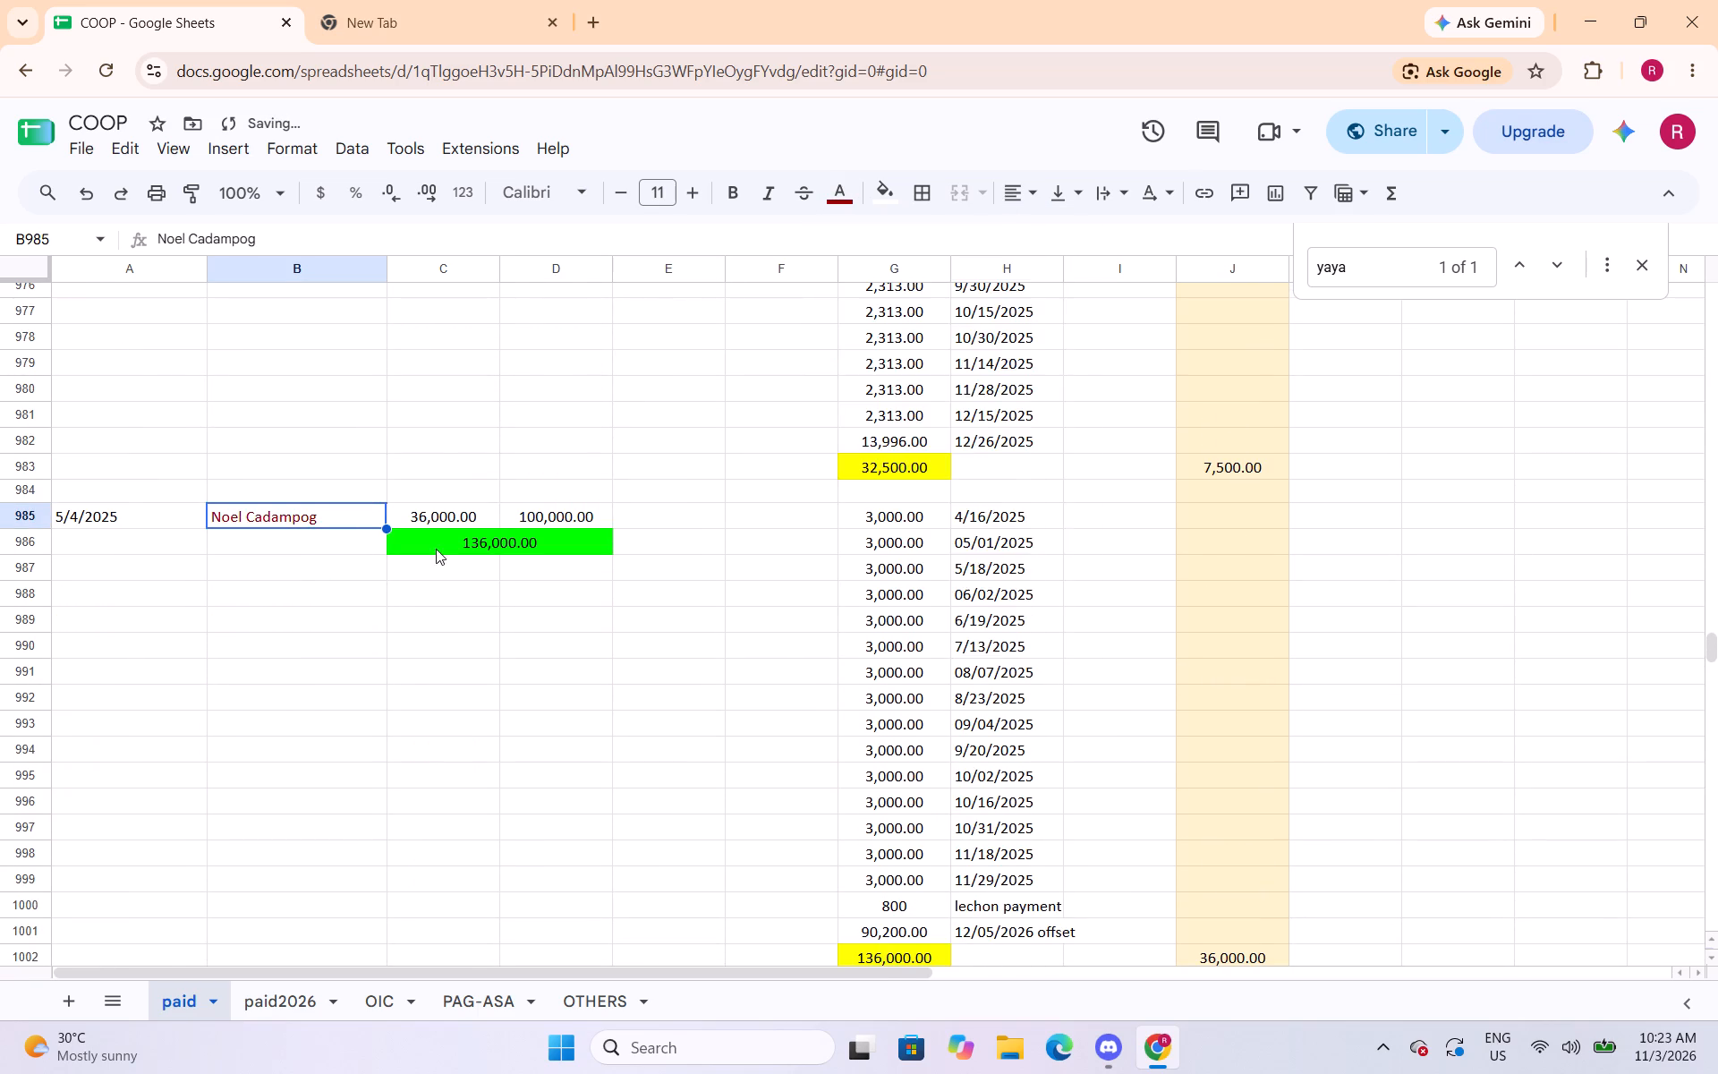
# Change the text colour of Noel in cell B1004 and Joanna in cell B1007 to dark red.
pyautogui.scroll(-4, 431, 551)
pyautogui.click(353, 558)
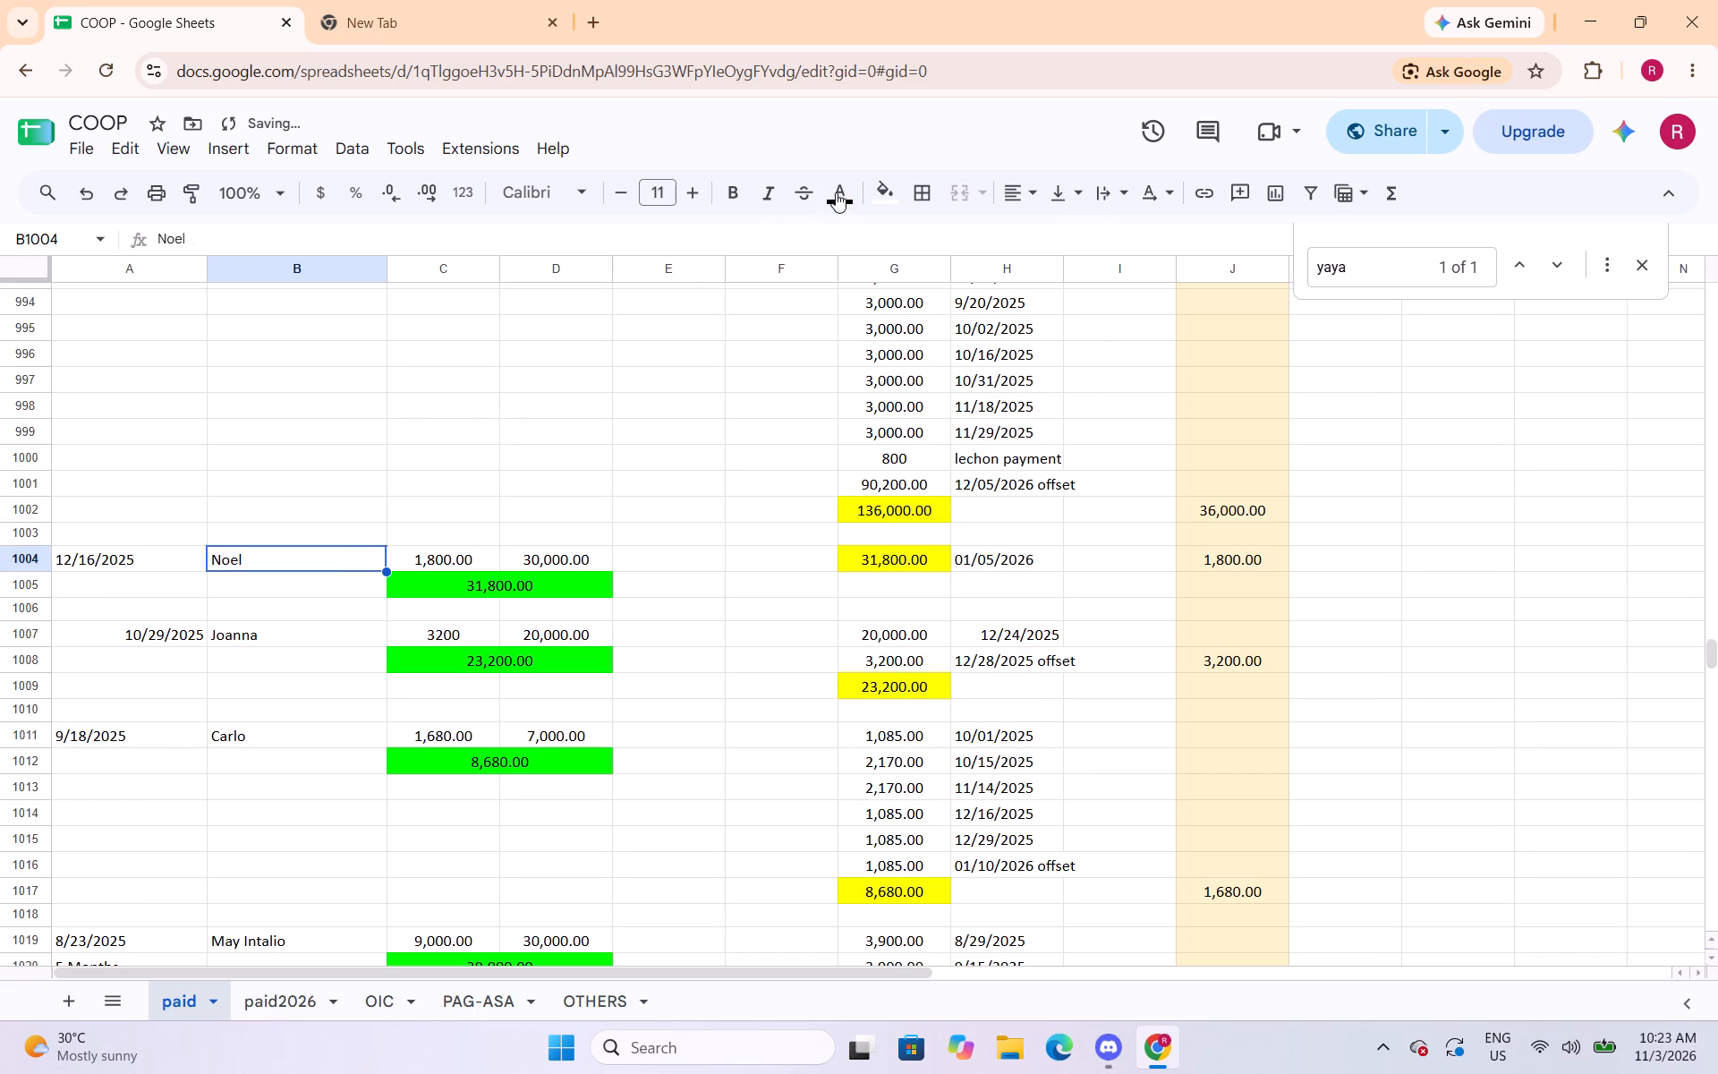
pyautogui.click(836, 192)
pyautogui.click(847, 302)
pyautogui.click(845, 203)
pyautogui.click(849, 303)
pyautogui.click(288, 638)
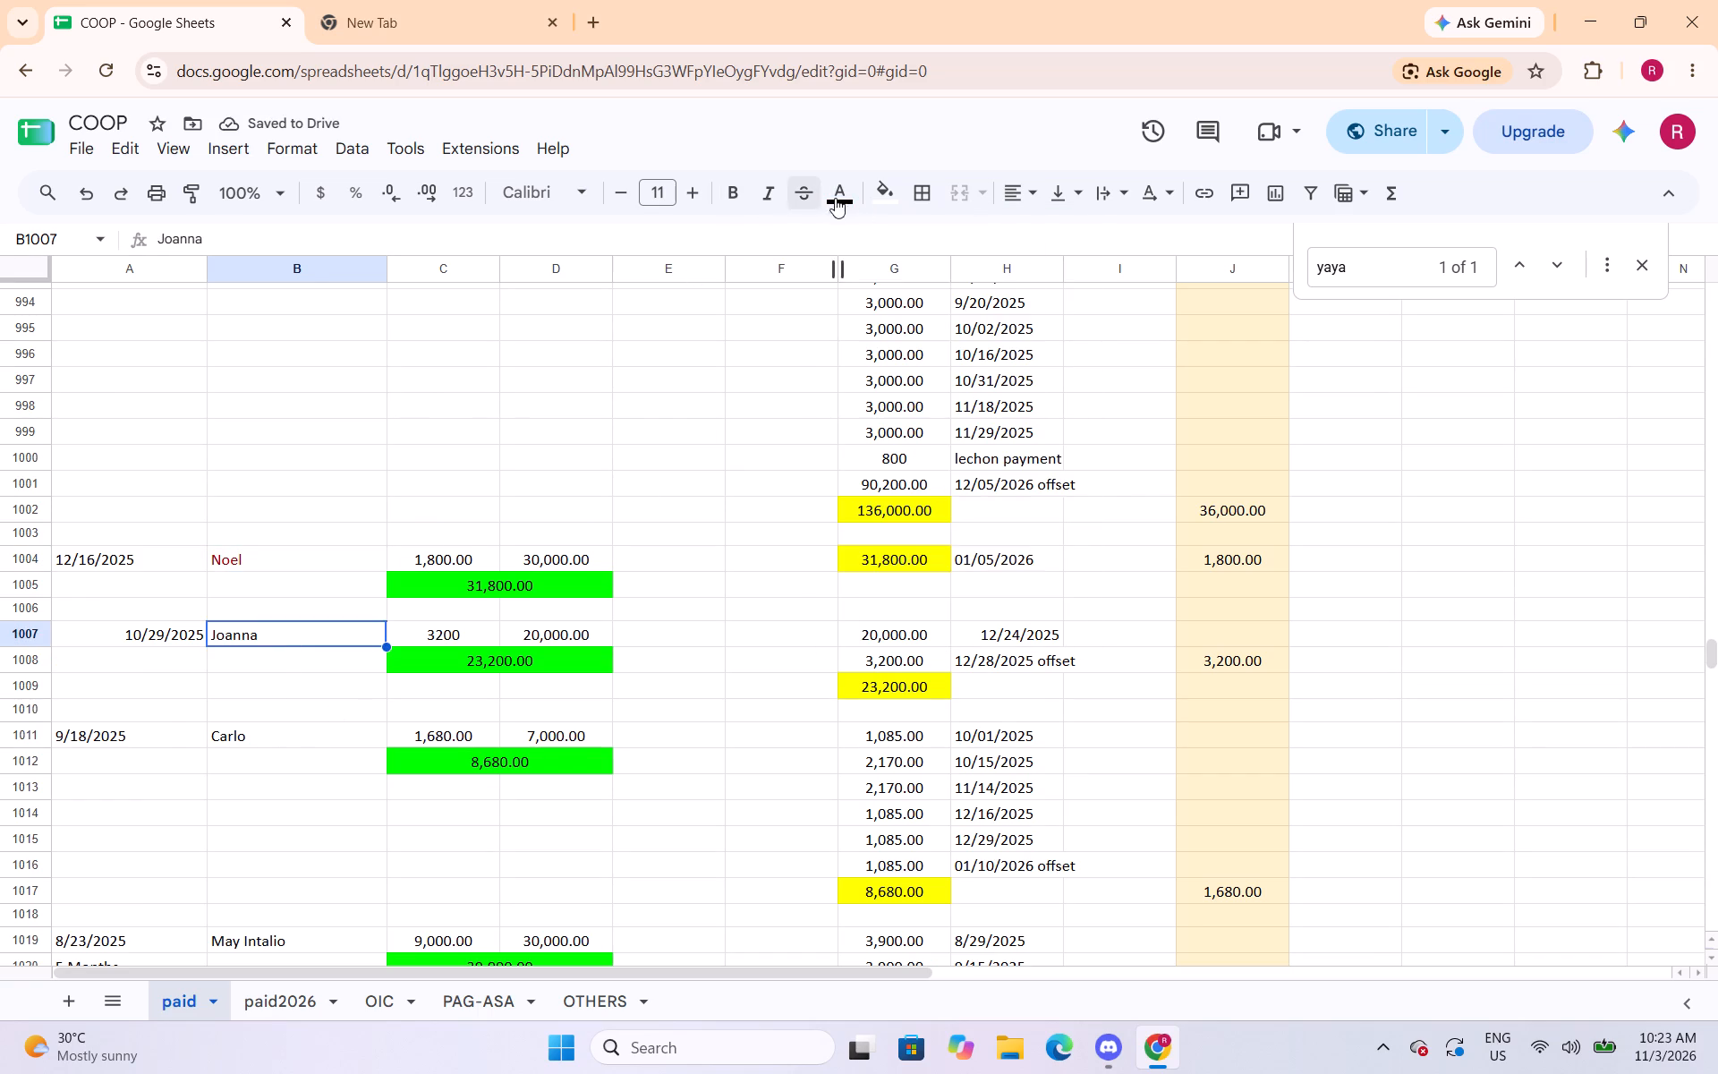
pyautogui.click(838, 196)
pyautogui.click(837, 293)
# Left-align the whole date column A.
pyautogui.click(108, 270)
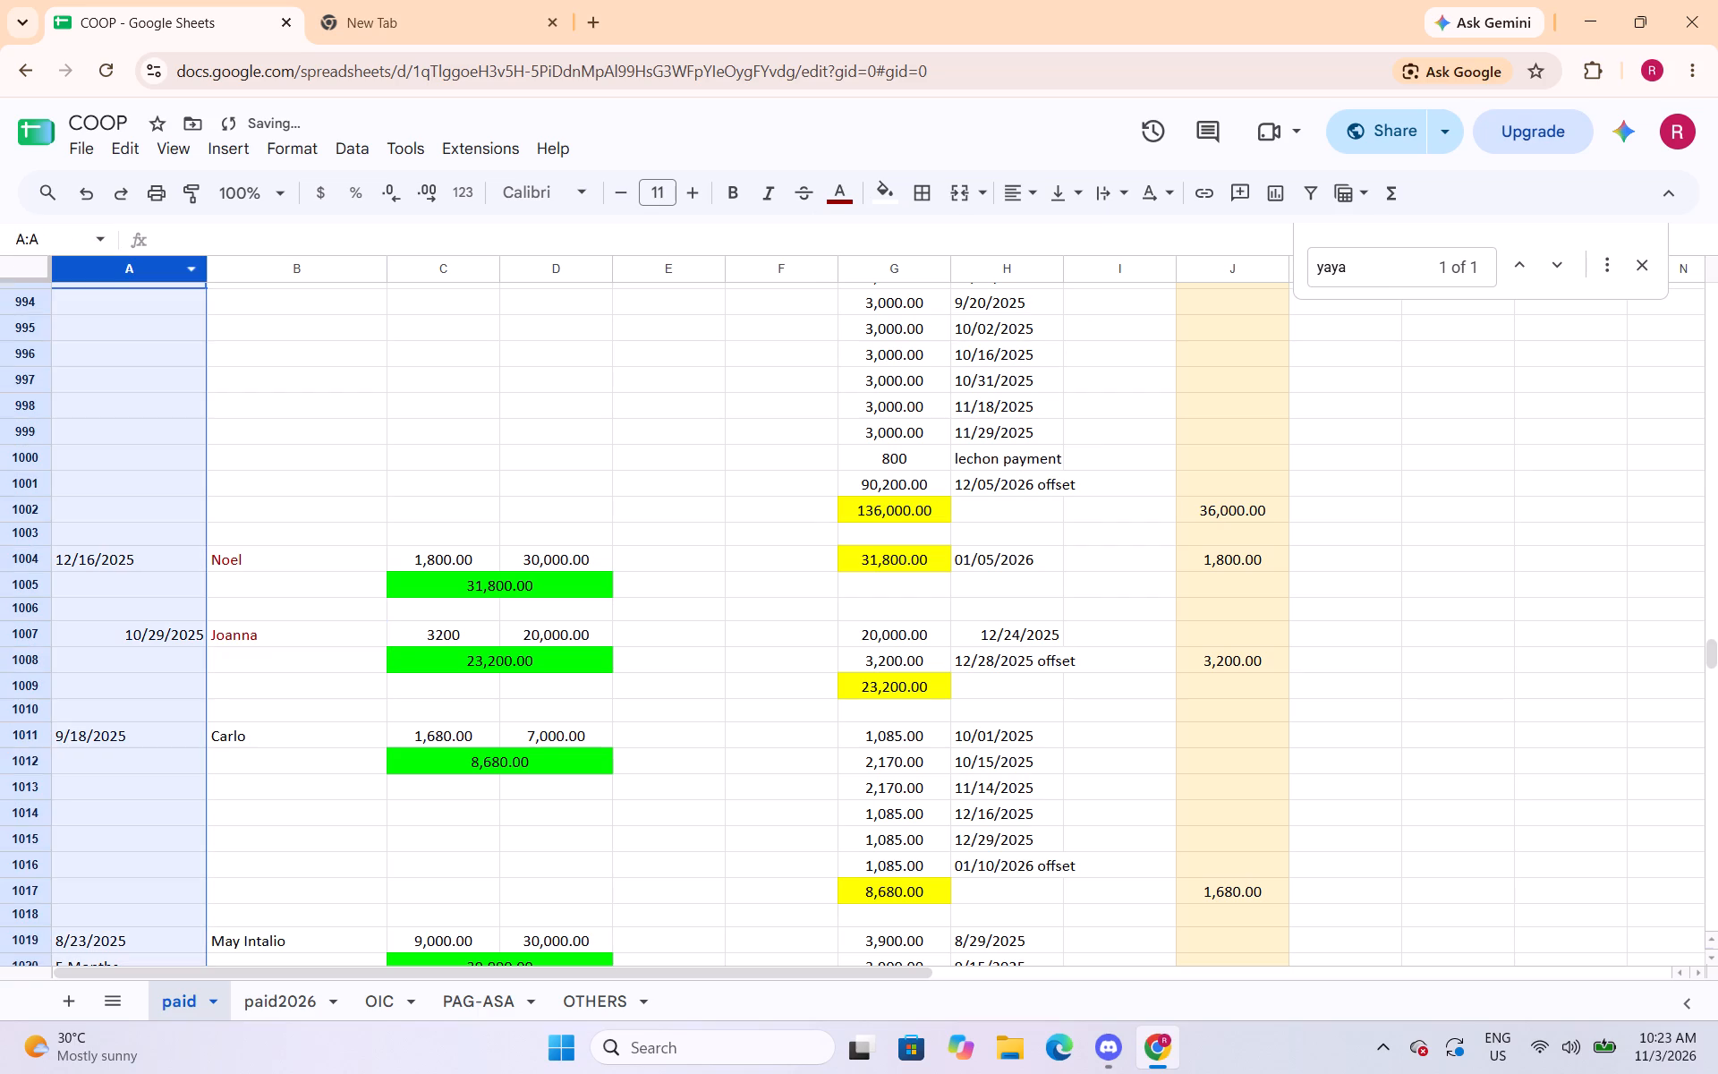
pyautogui.click(1003, 204)
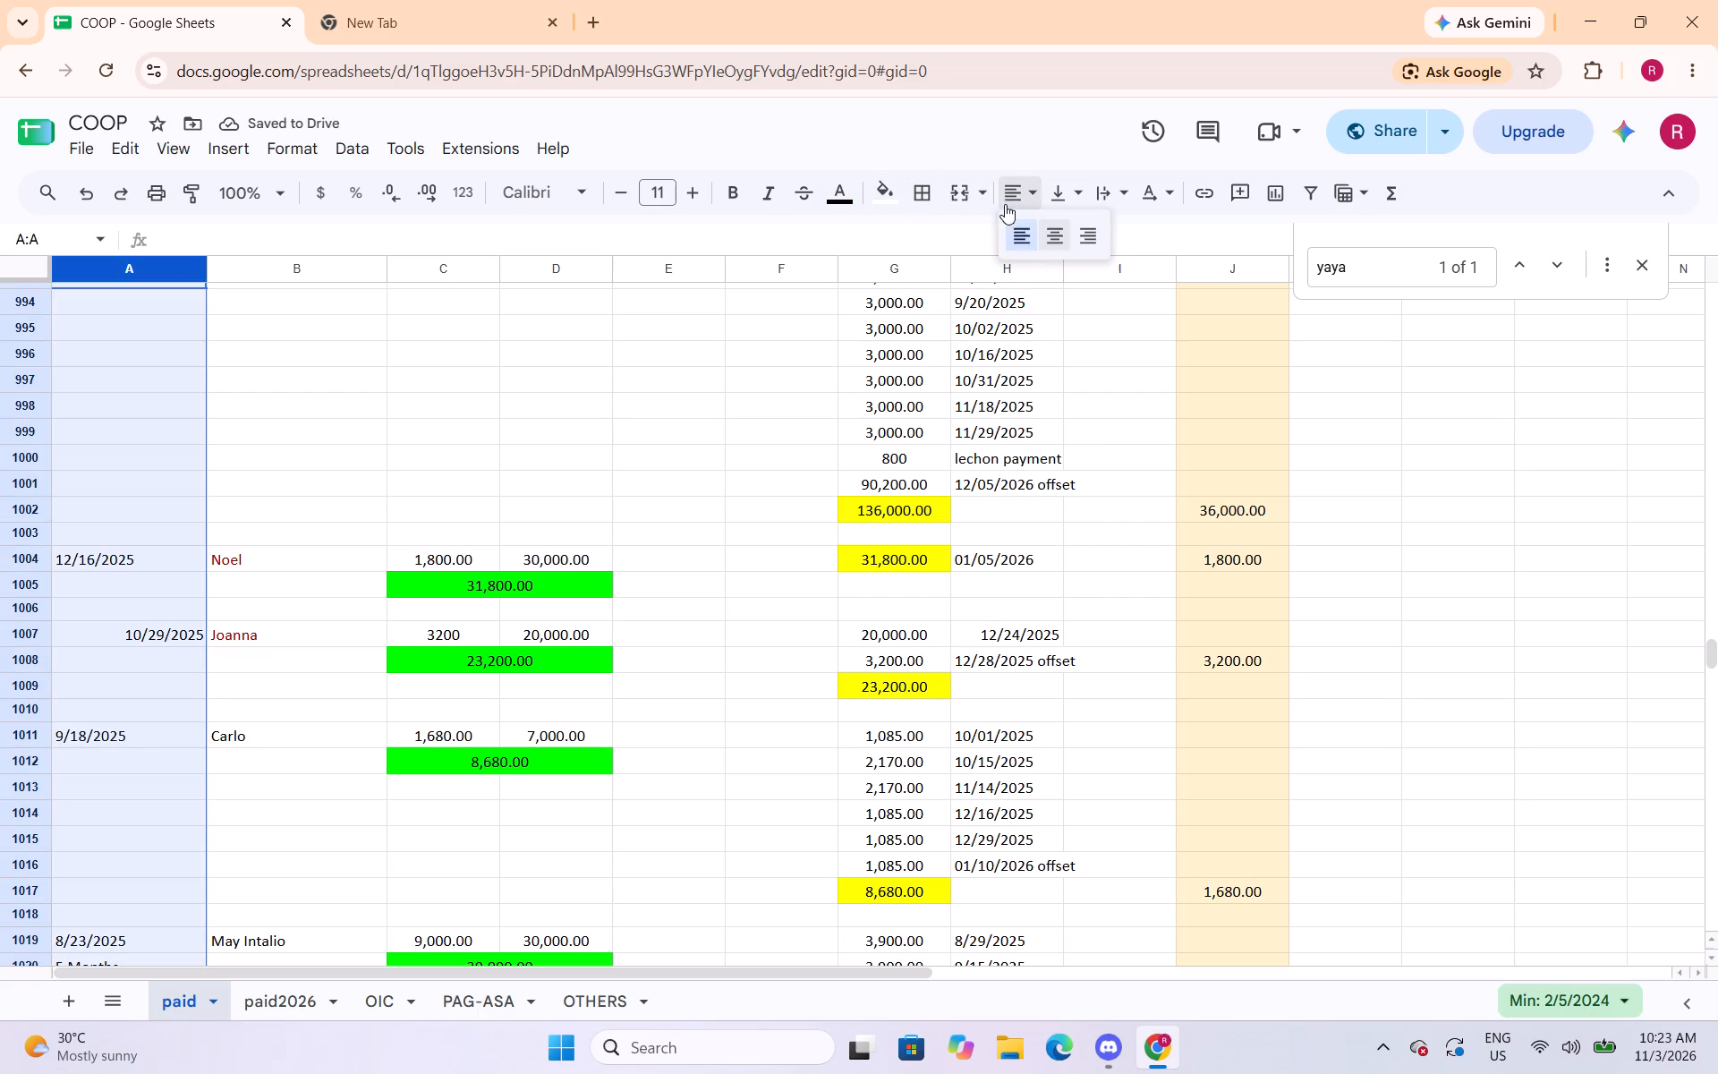
pyautogui.click(1013, 242)
pyautogui.click(301, 412)
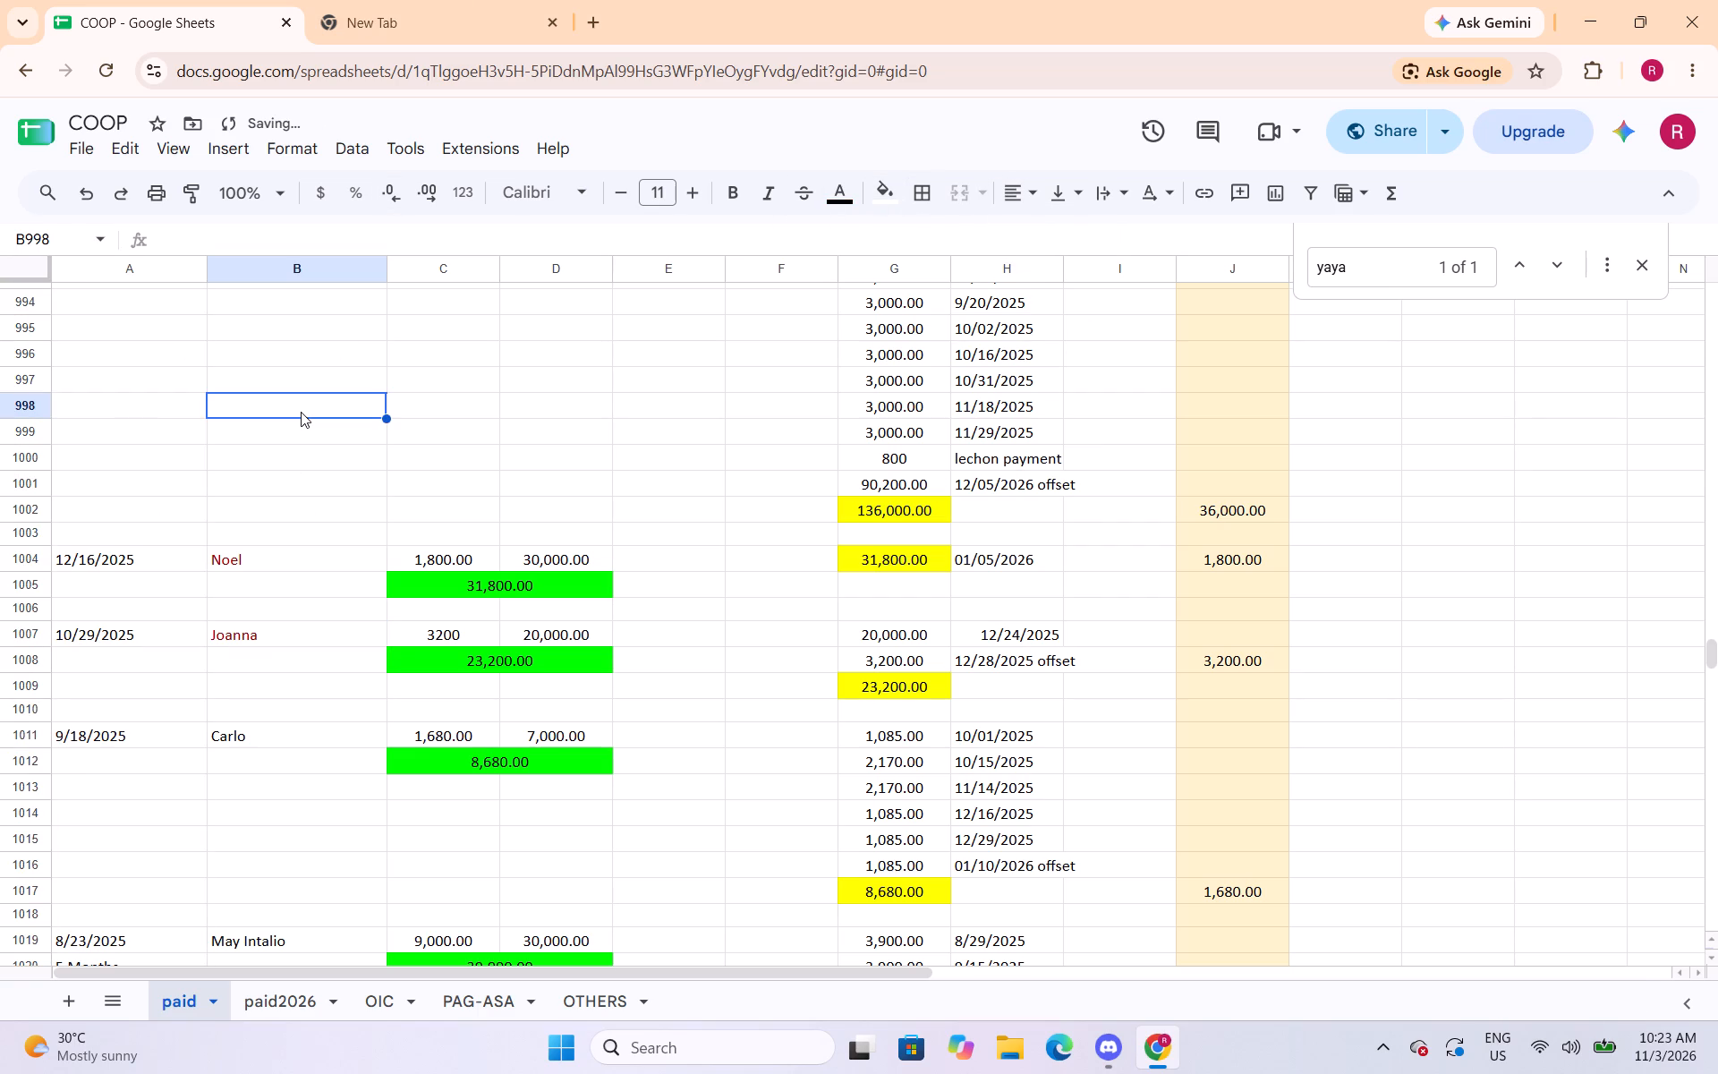
# Change the text colour of the borrower names in cells B1011 and B1019 to dark red.
pyautogui.scroll(-1, 256, 588)
pyautogui.click(242, 624)
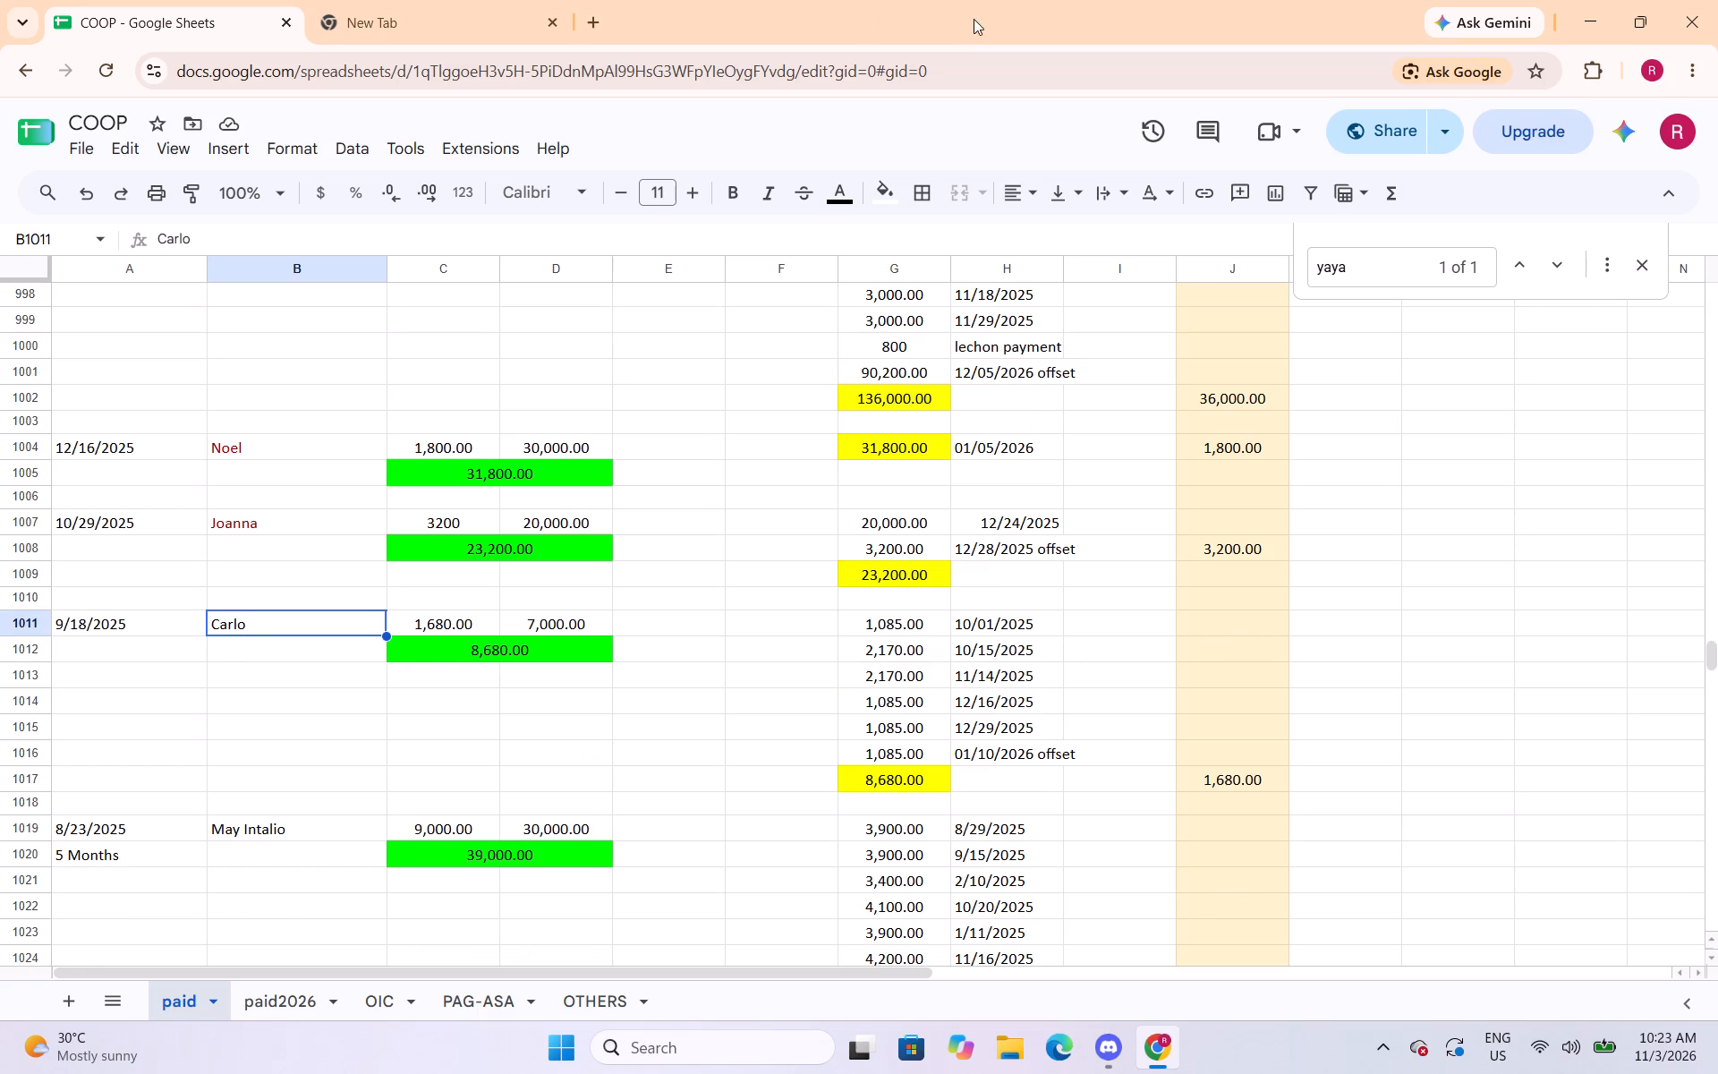
pyautogui.click(832, 193)
pyautogui.click(841, 298)
pyautogui.click(268, 822)
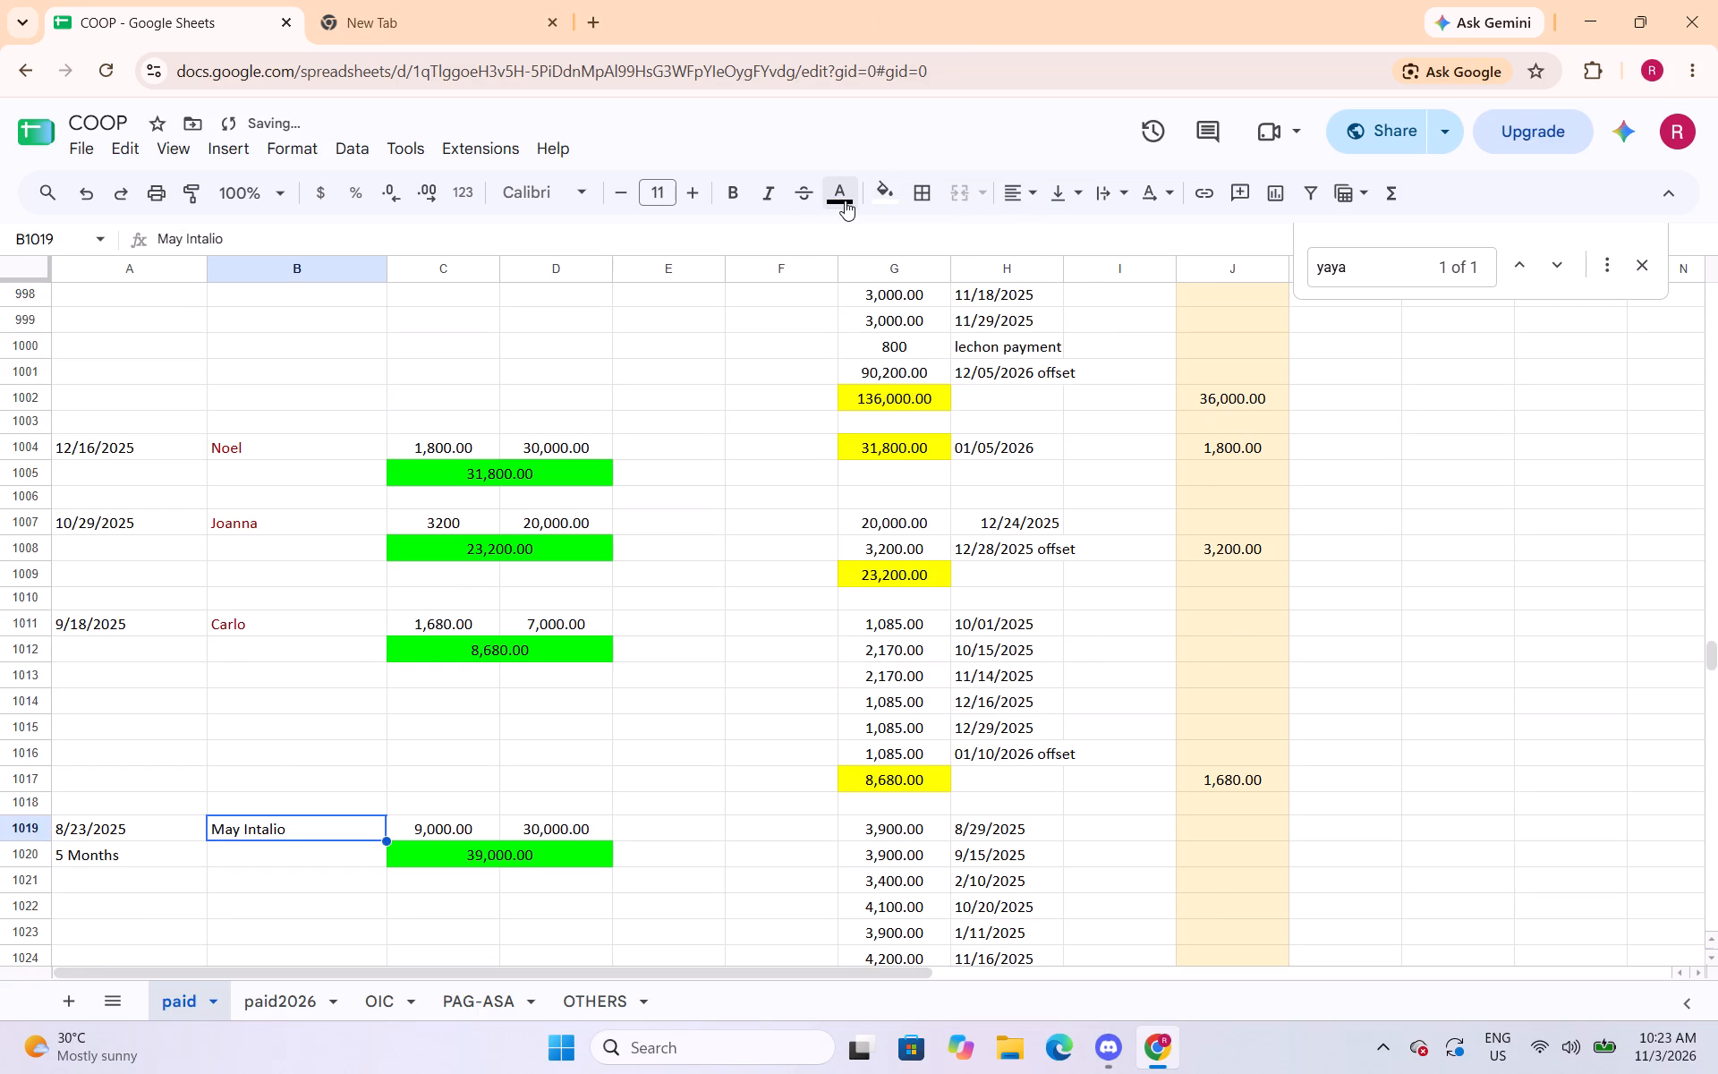
pyautogui.click(845, 200)
pyautogui.click(846, 297)
# Change the text colour of Inday Cherry in cell B1031 and Manong Silingan in cell B1037 to dark red.
pyautogui.scroll(-3, 421, 710)
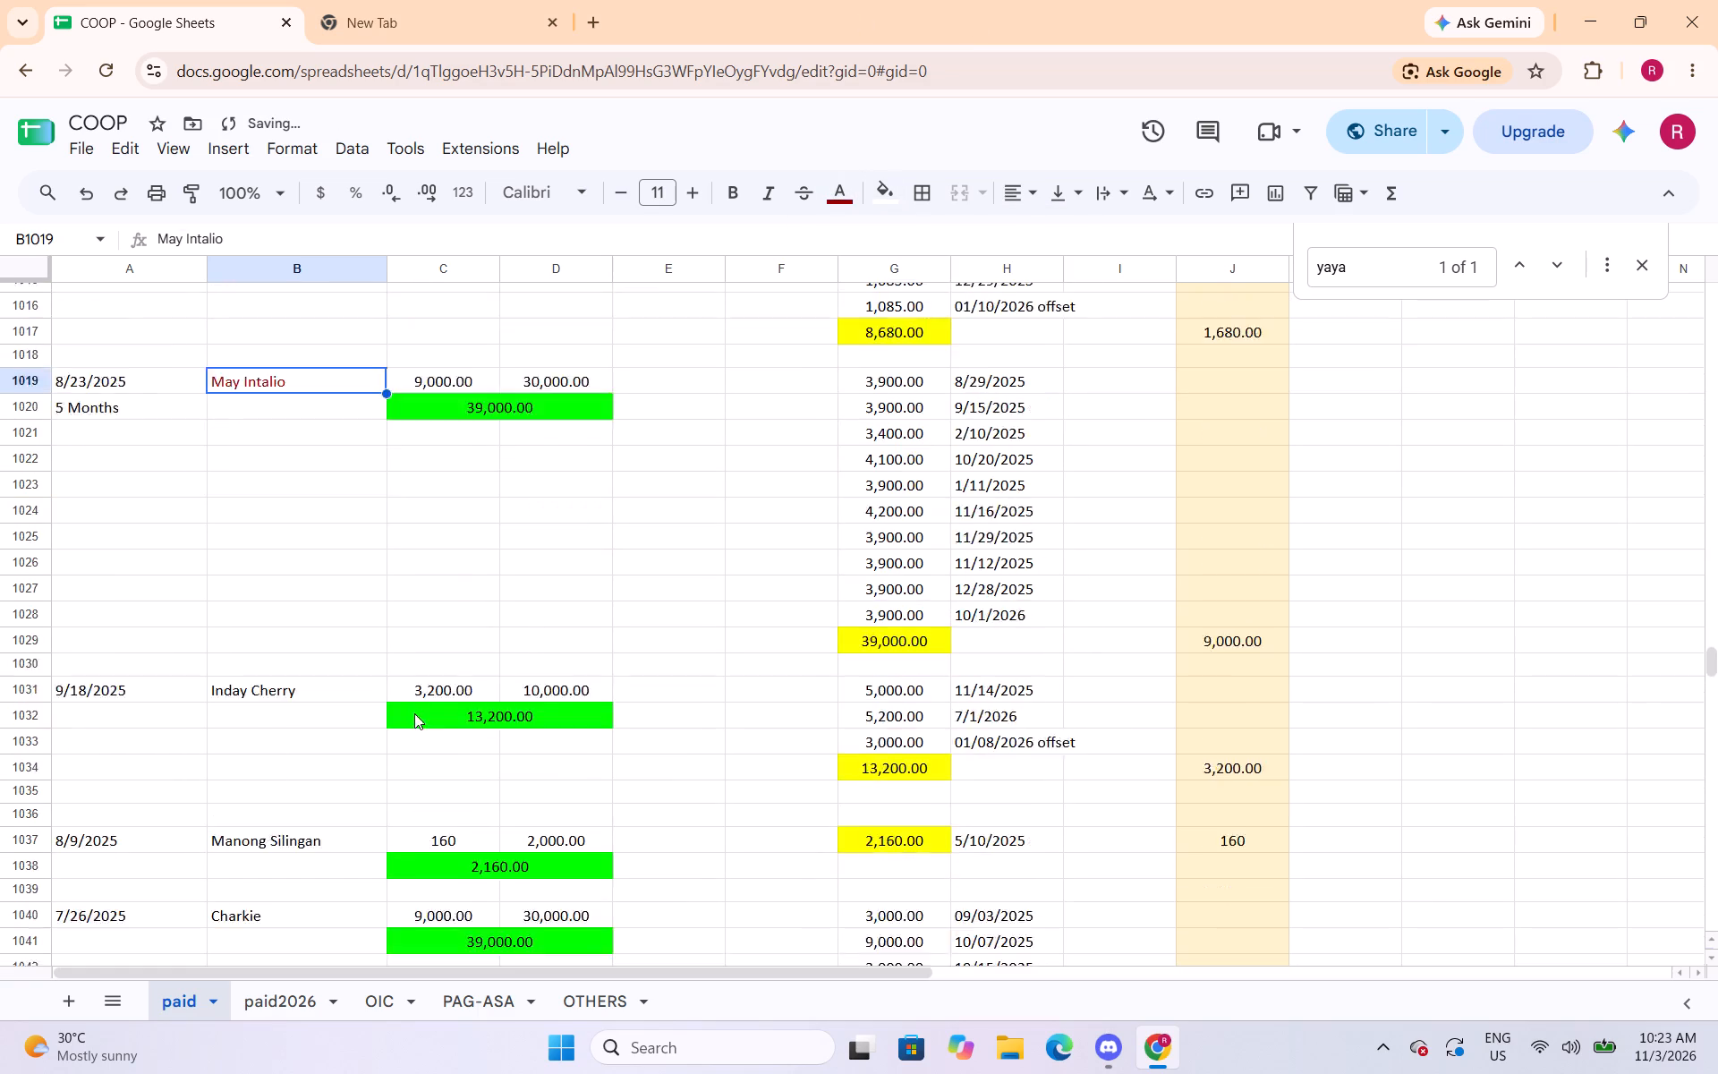
pyautogui.scroll(-2, 414, 713)
pyautogui.click(356, 584)
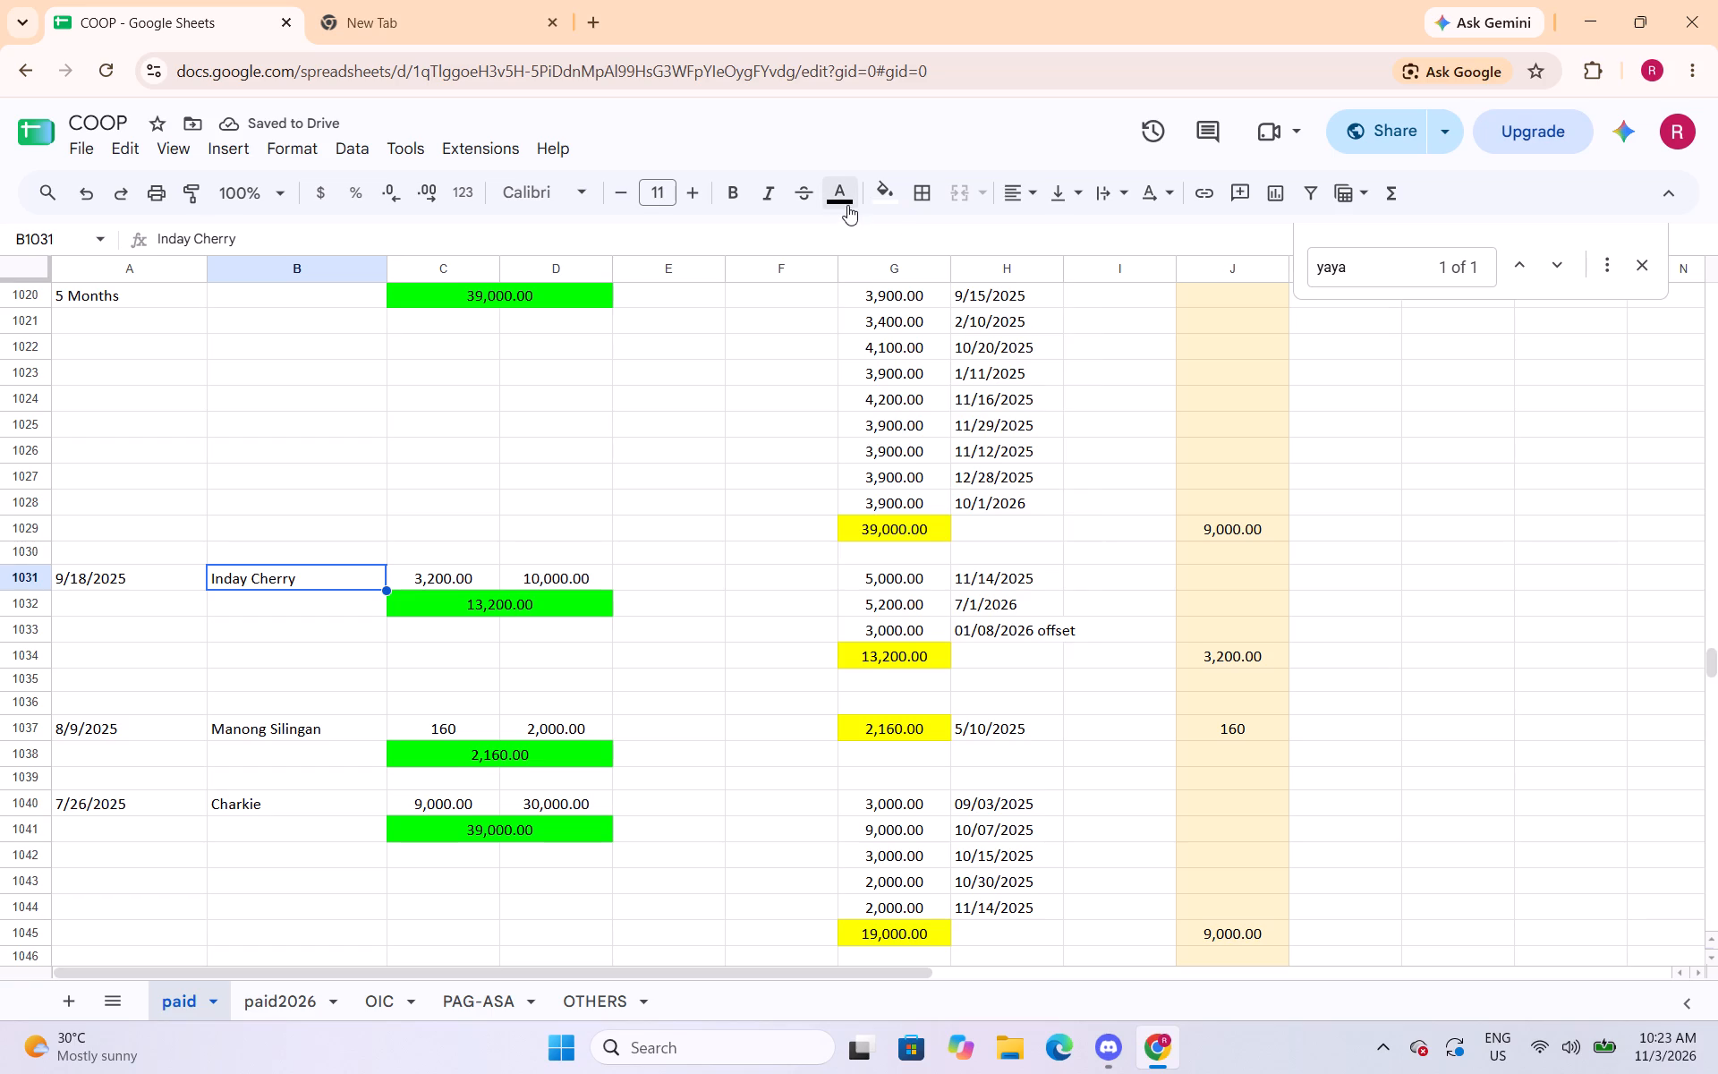
pyautogui.click(847, 205)
pyautogui.moveTo(842, 296); pyautogui.dragTo(842, 310)
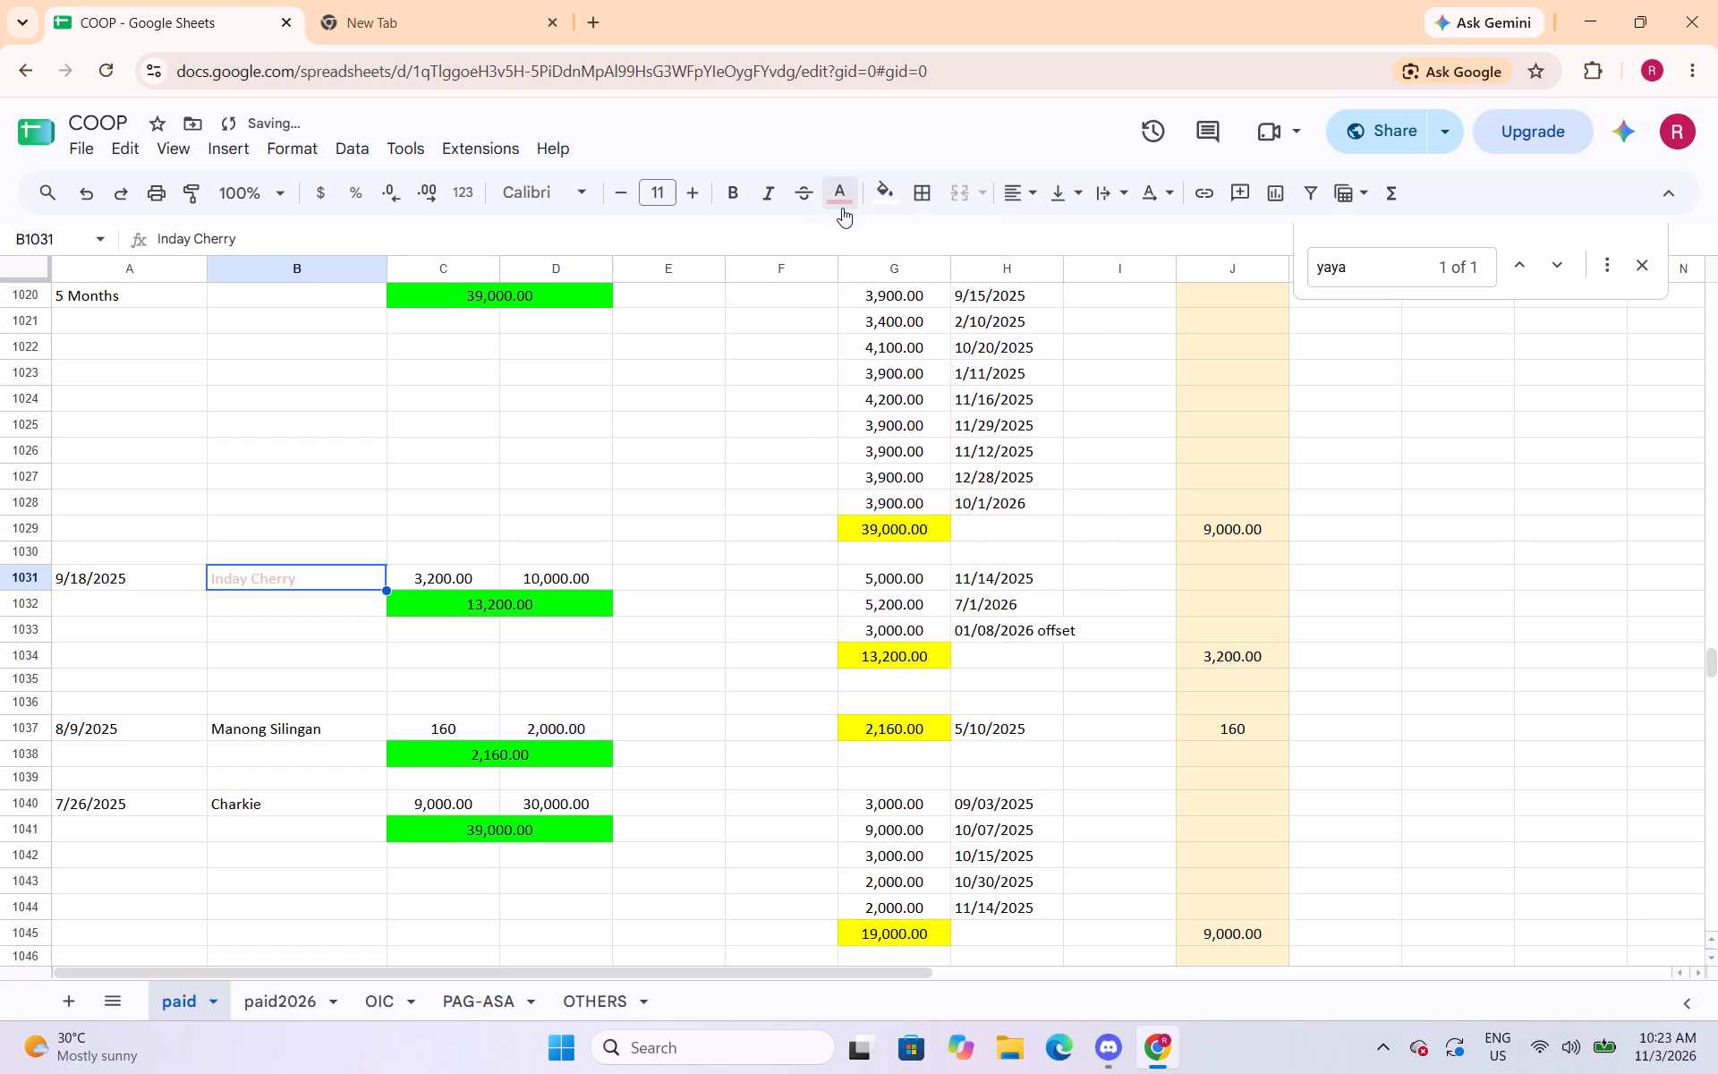
pyautogui.click(849, 196)
pyautogui.click(851, 299)
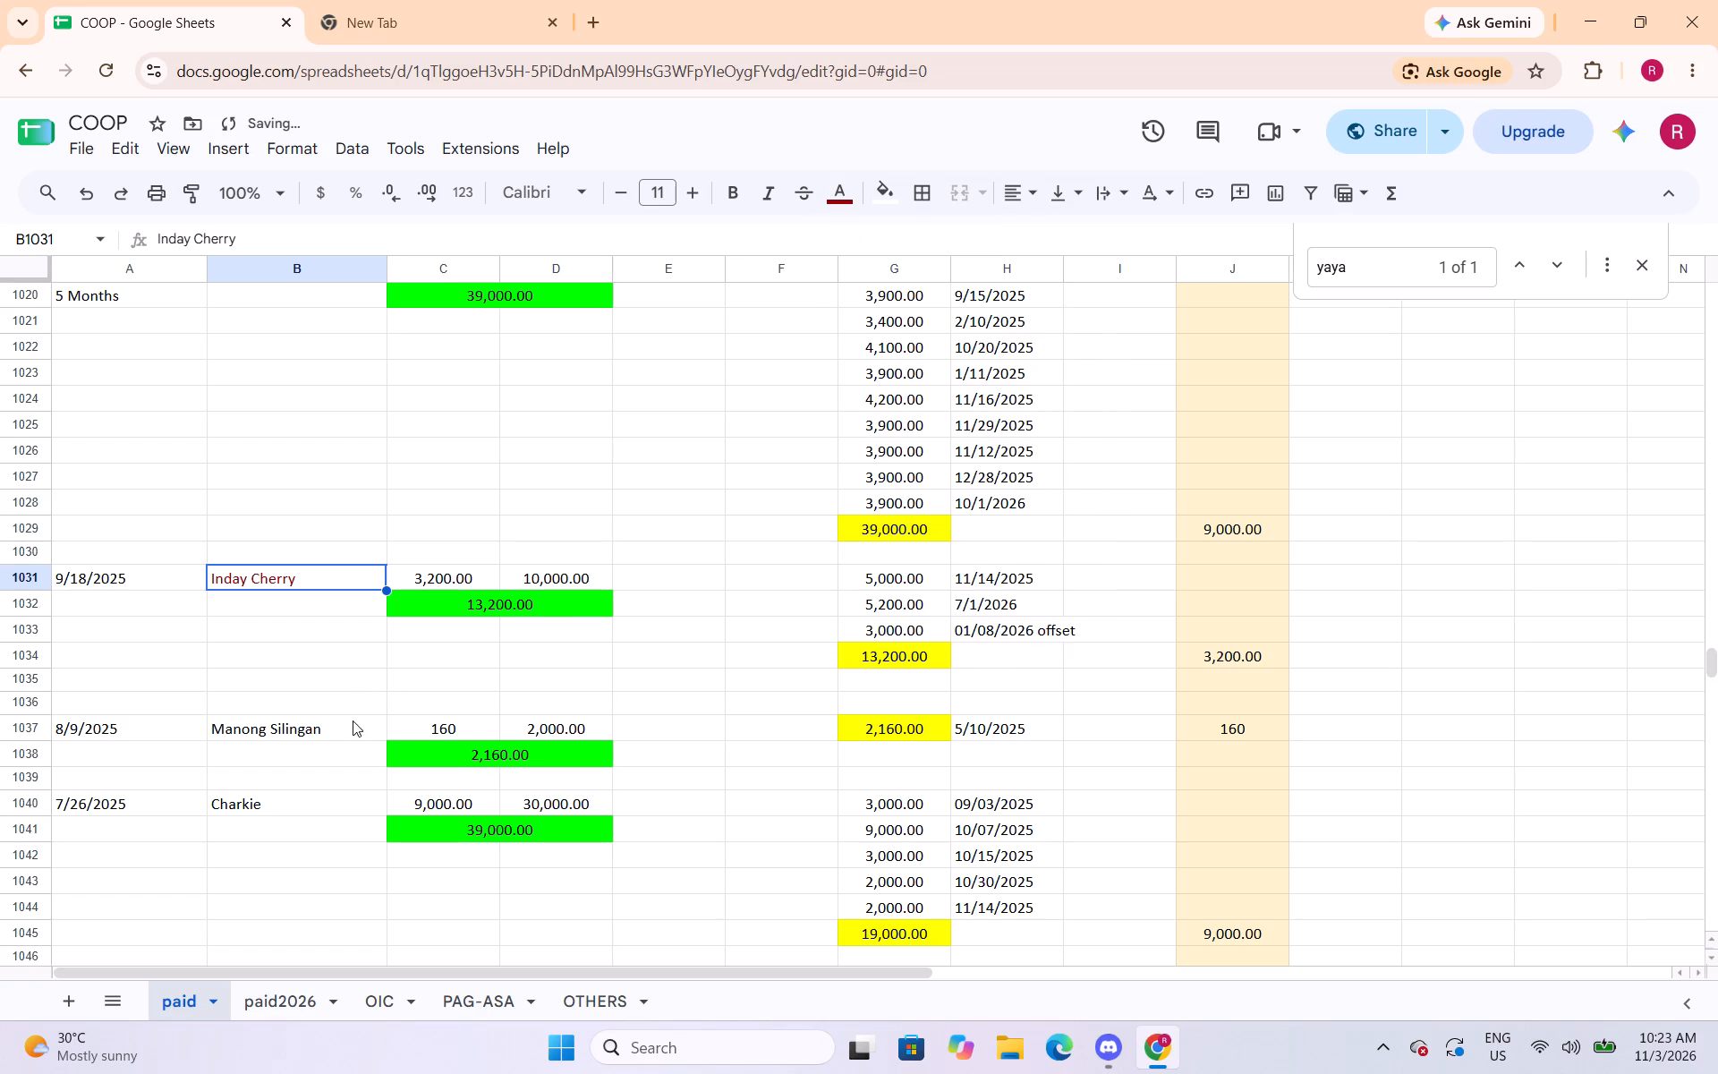
pyautogui.click(345, 727)
pyautogui.click(837, 200)
pyautogui.click(846, 299)
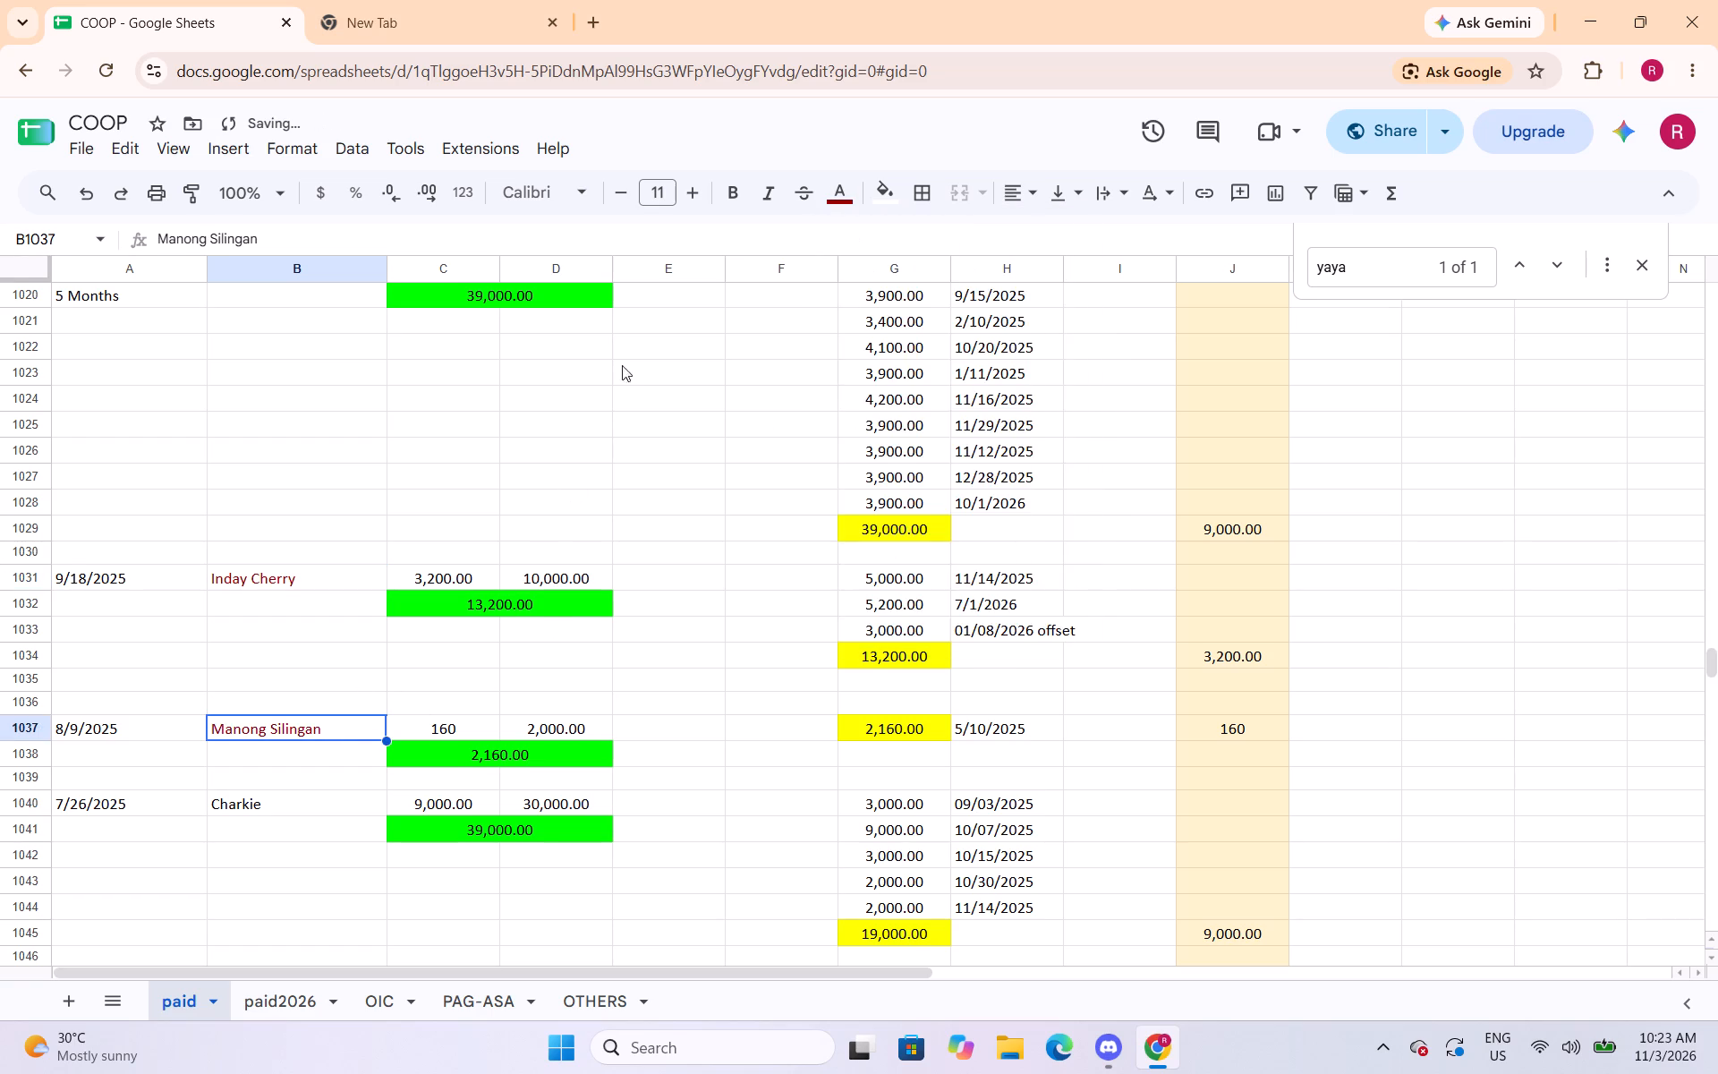
# Change the text colour of both Charkie entries, in cells B1040 and B1047, to dark red.
pyautogui.scroll(-4, 536, 534)
pyautogui.click(340, 364)
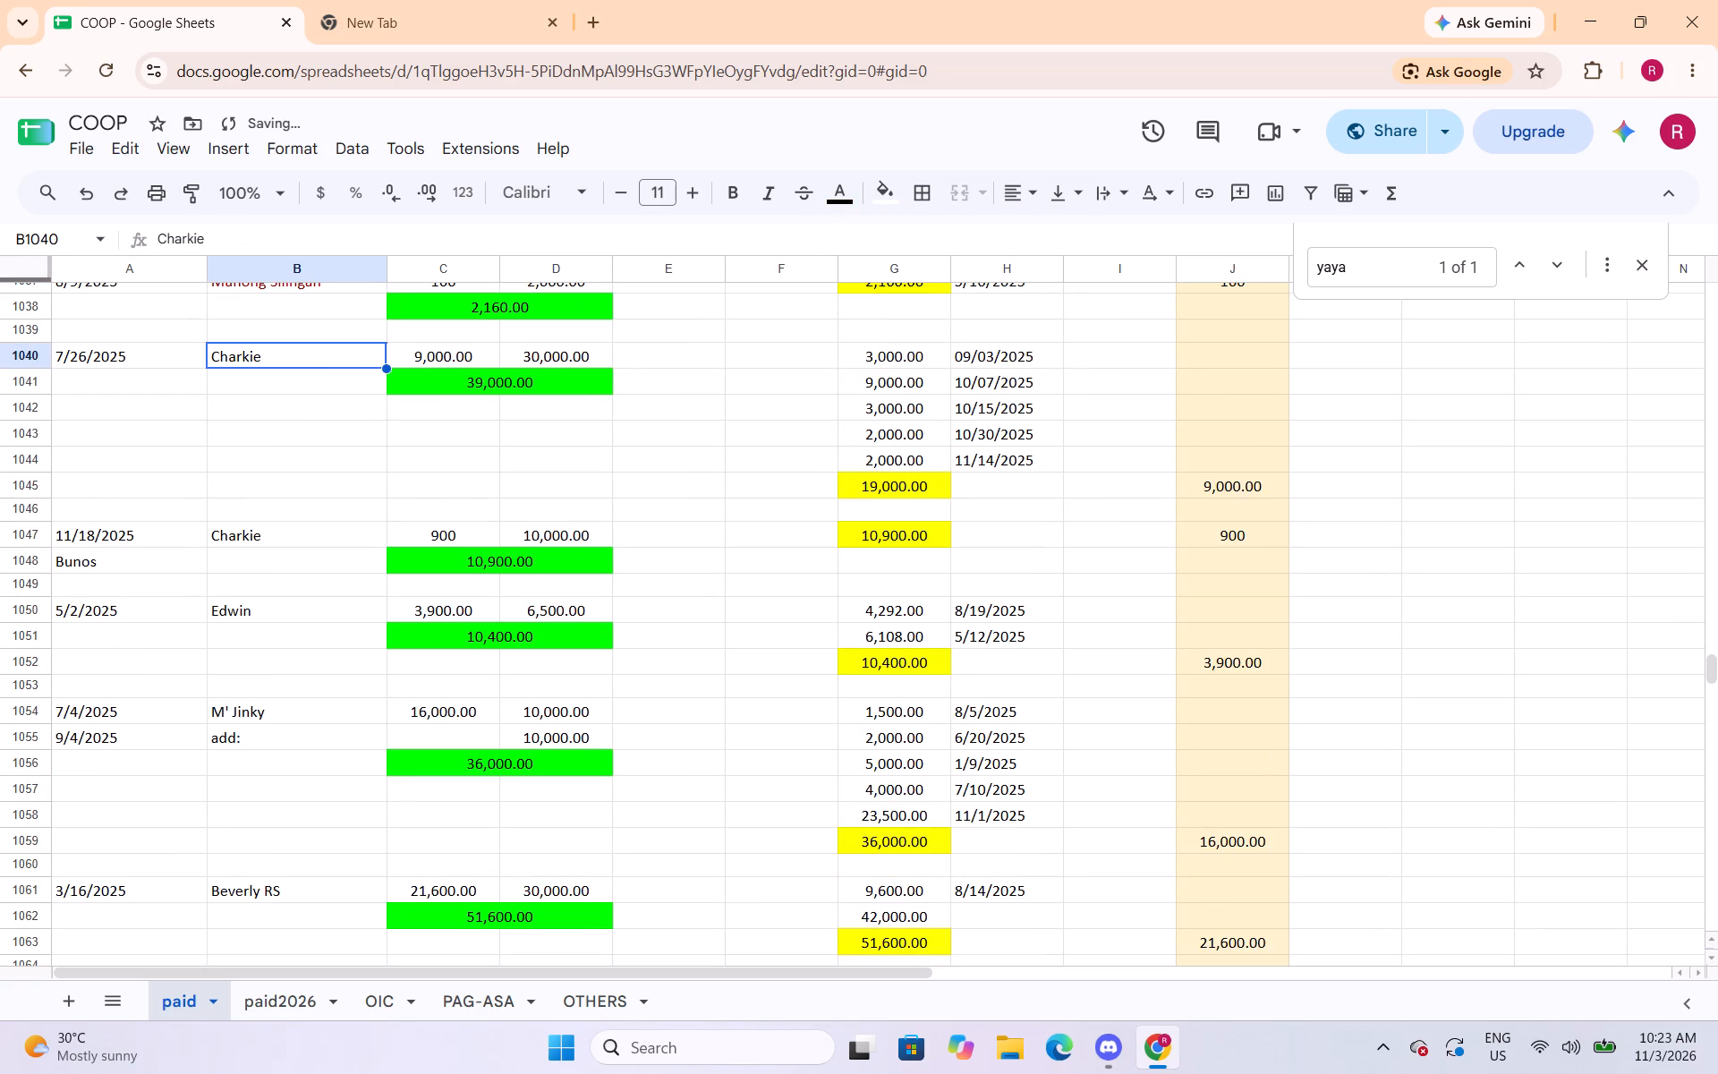
pyautogui.click(836, 200)
pyautogui.click(853, 298)
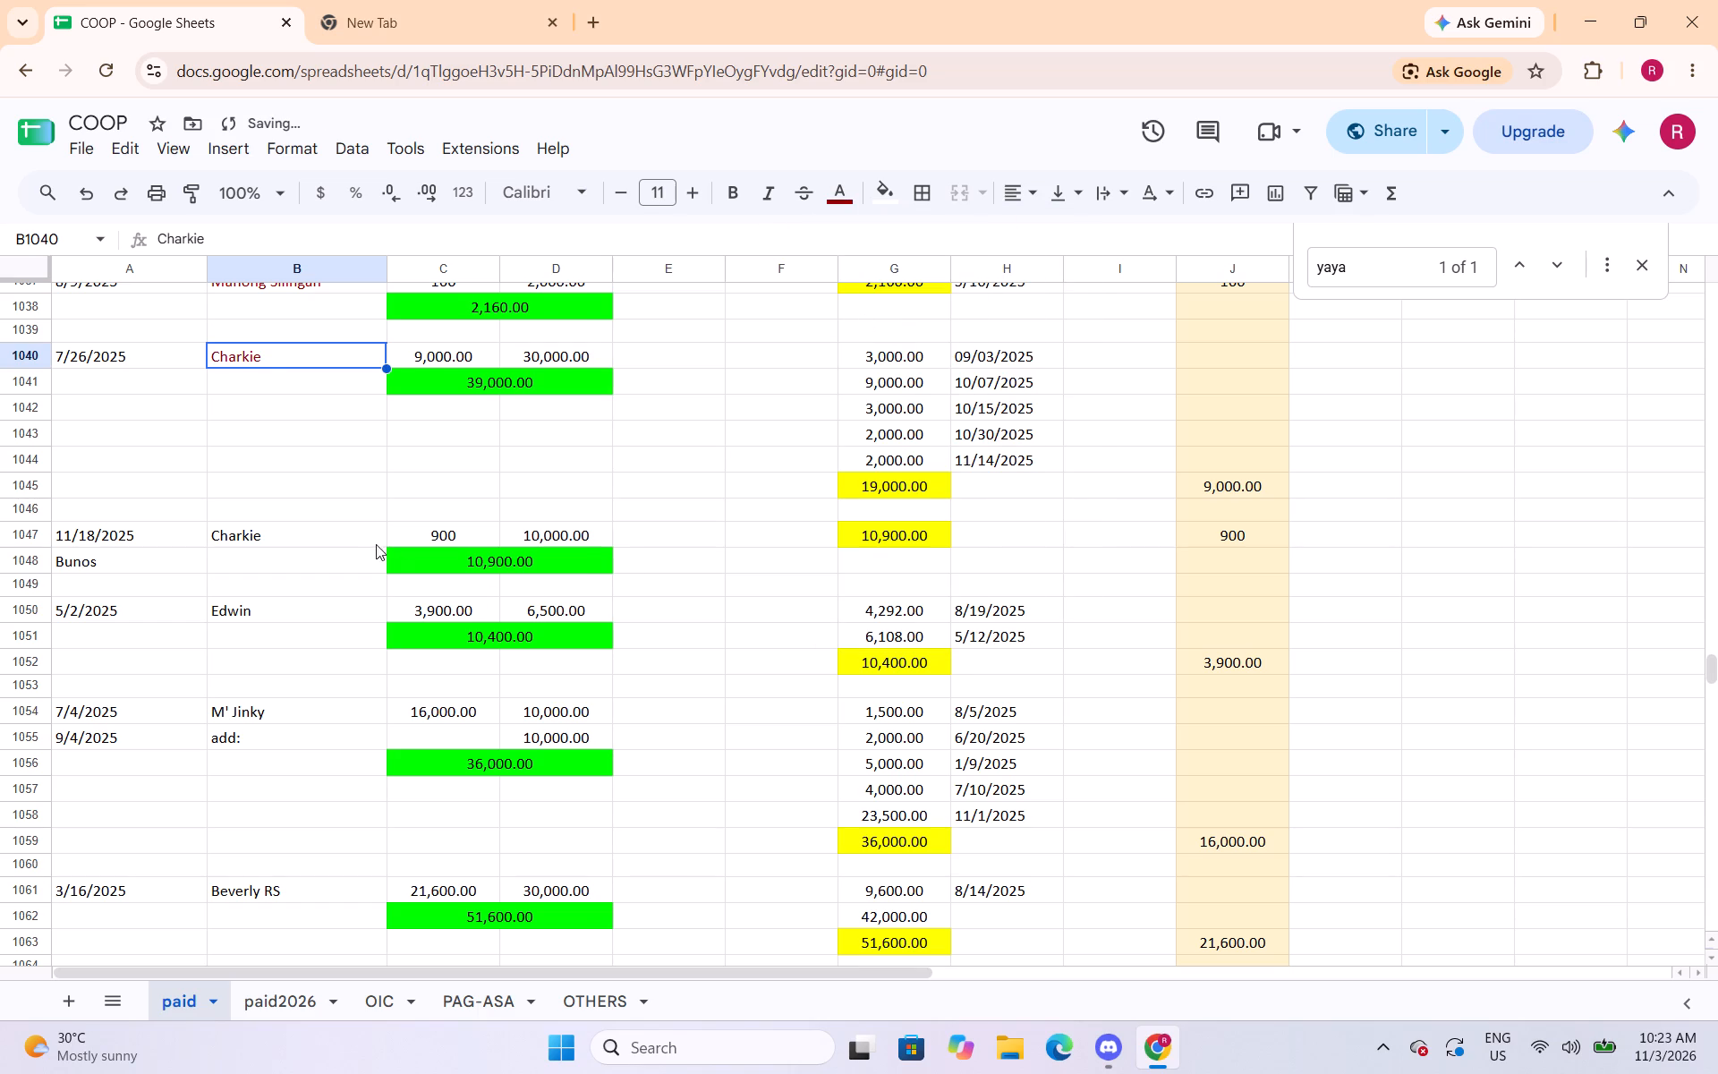
pyautogui.click(368, 542)
pyautogui.click(850, 206)
pyautogui.click(849, 300)
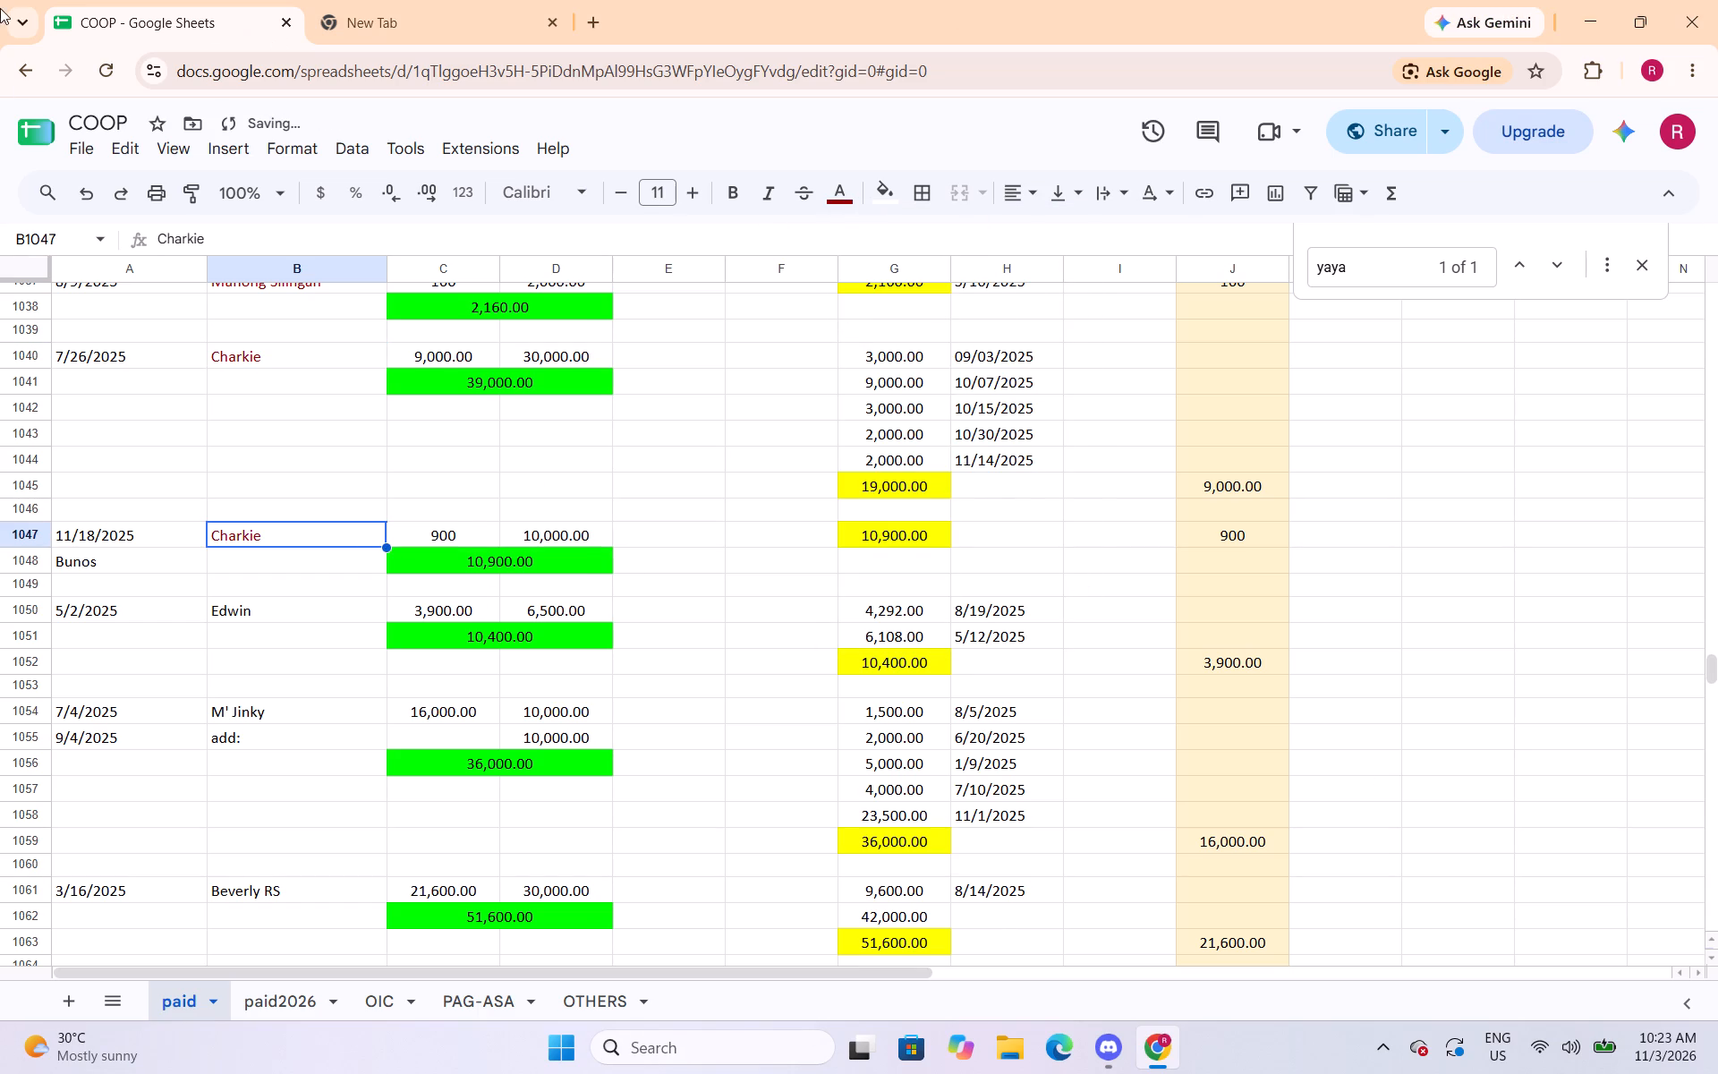
# Change the text colour of Edwin in cell B1050 and M' Jinky in cell B1054 to dark red.
pyautogui.click(268, 610)
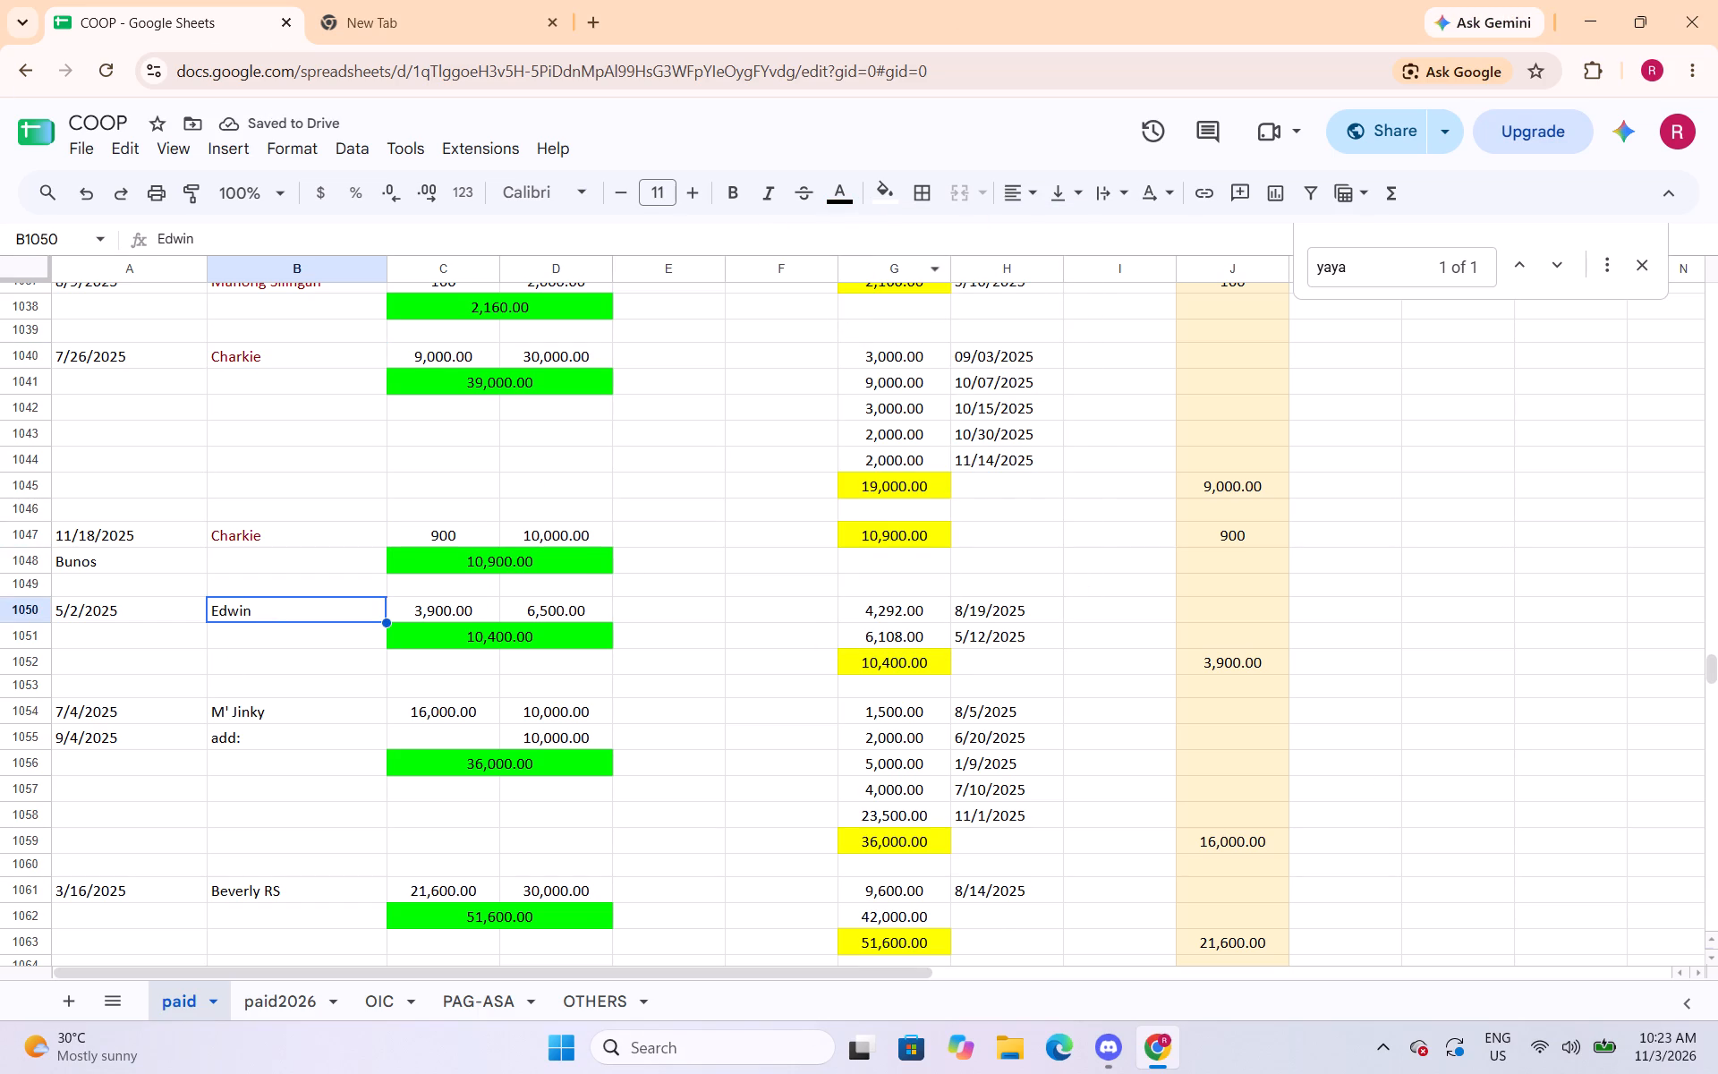
pyautogui.click(863, 208)
pyautogui.click(853, 208)
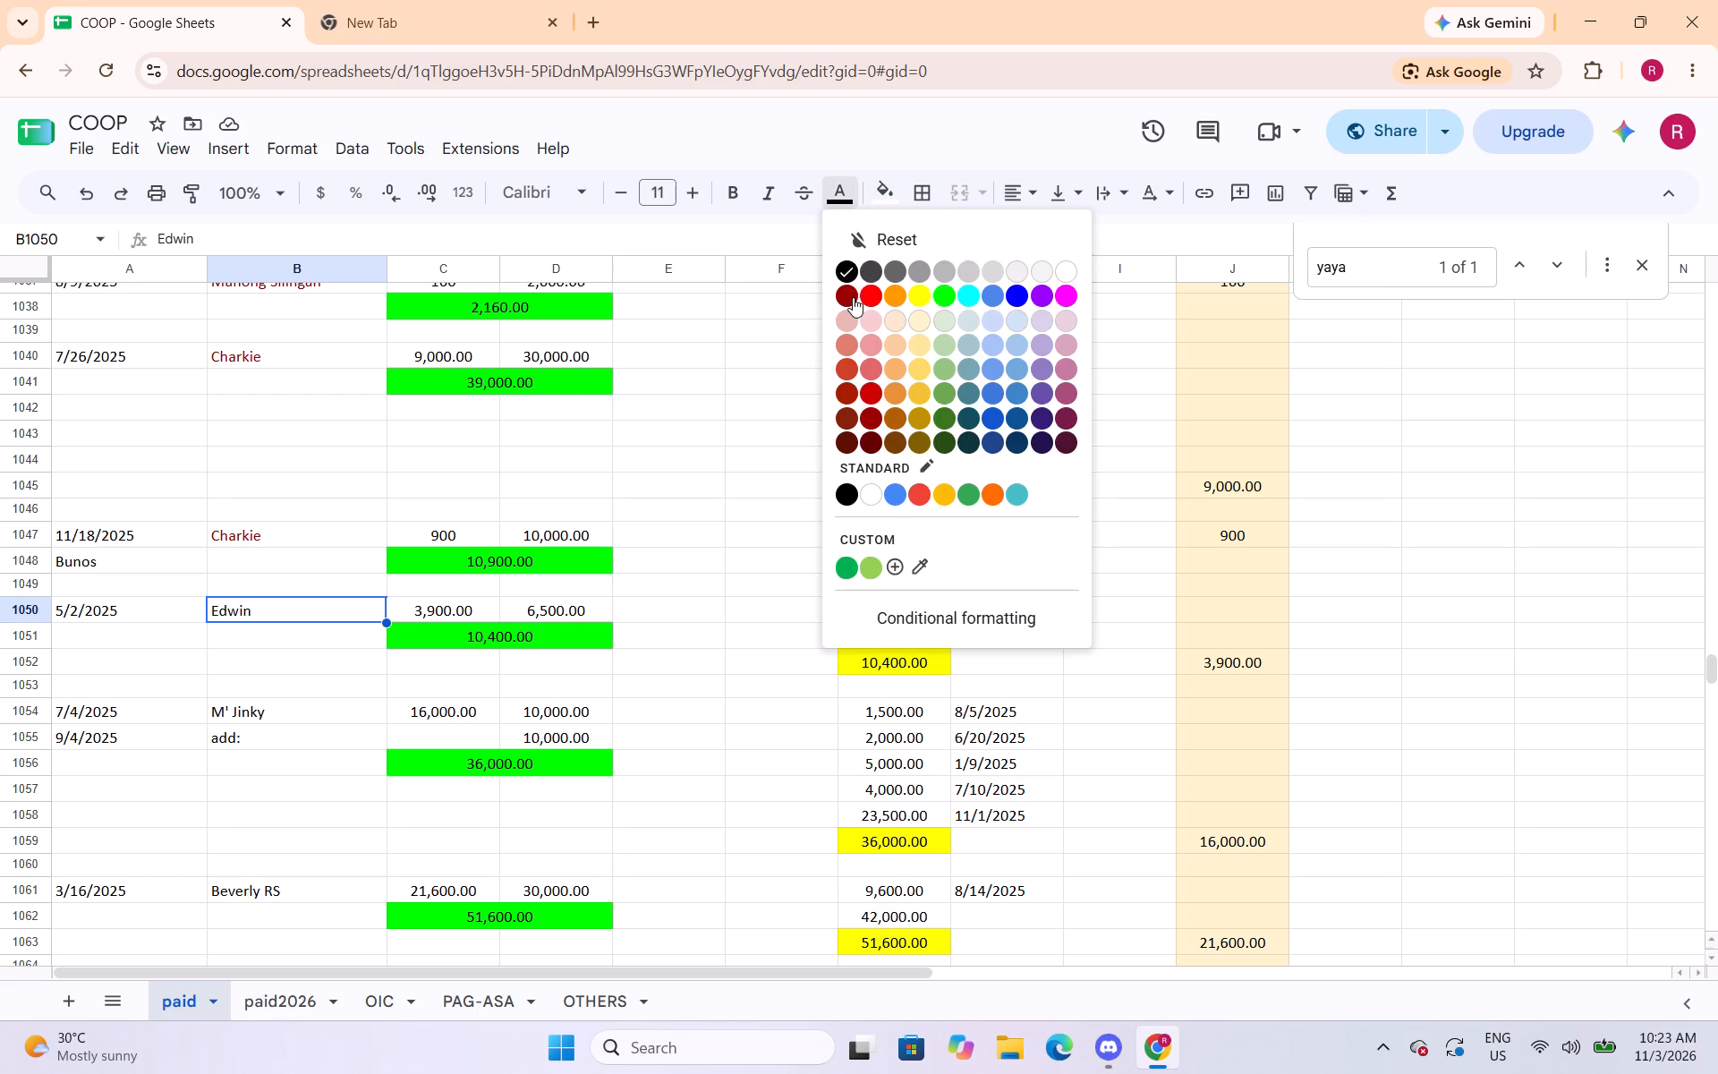
pyautogui.click(852, 298)
pyautogui.click(295, 720)
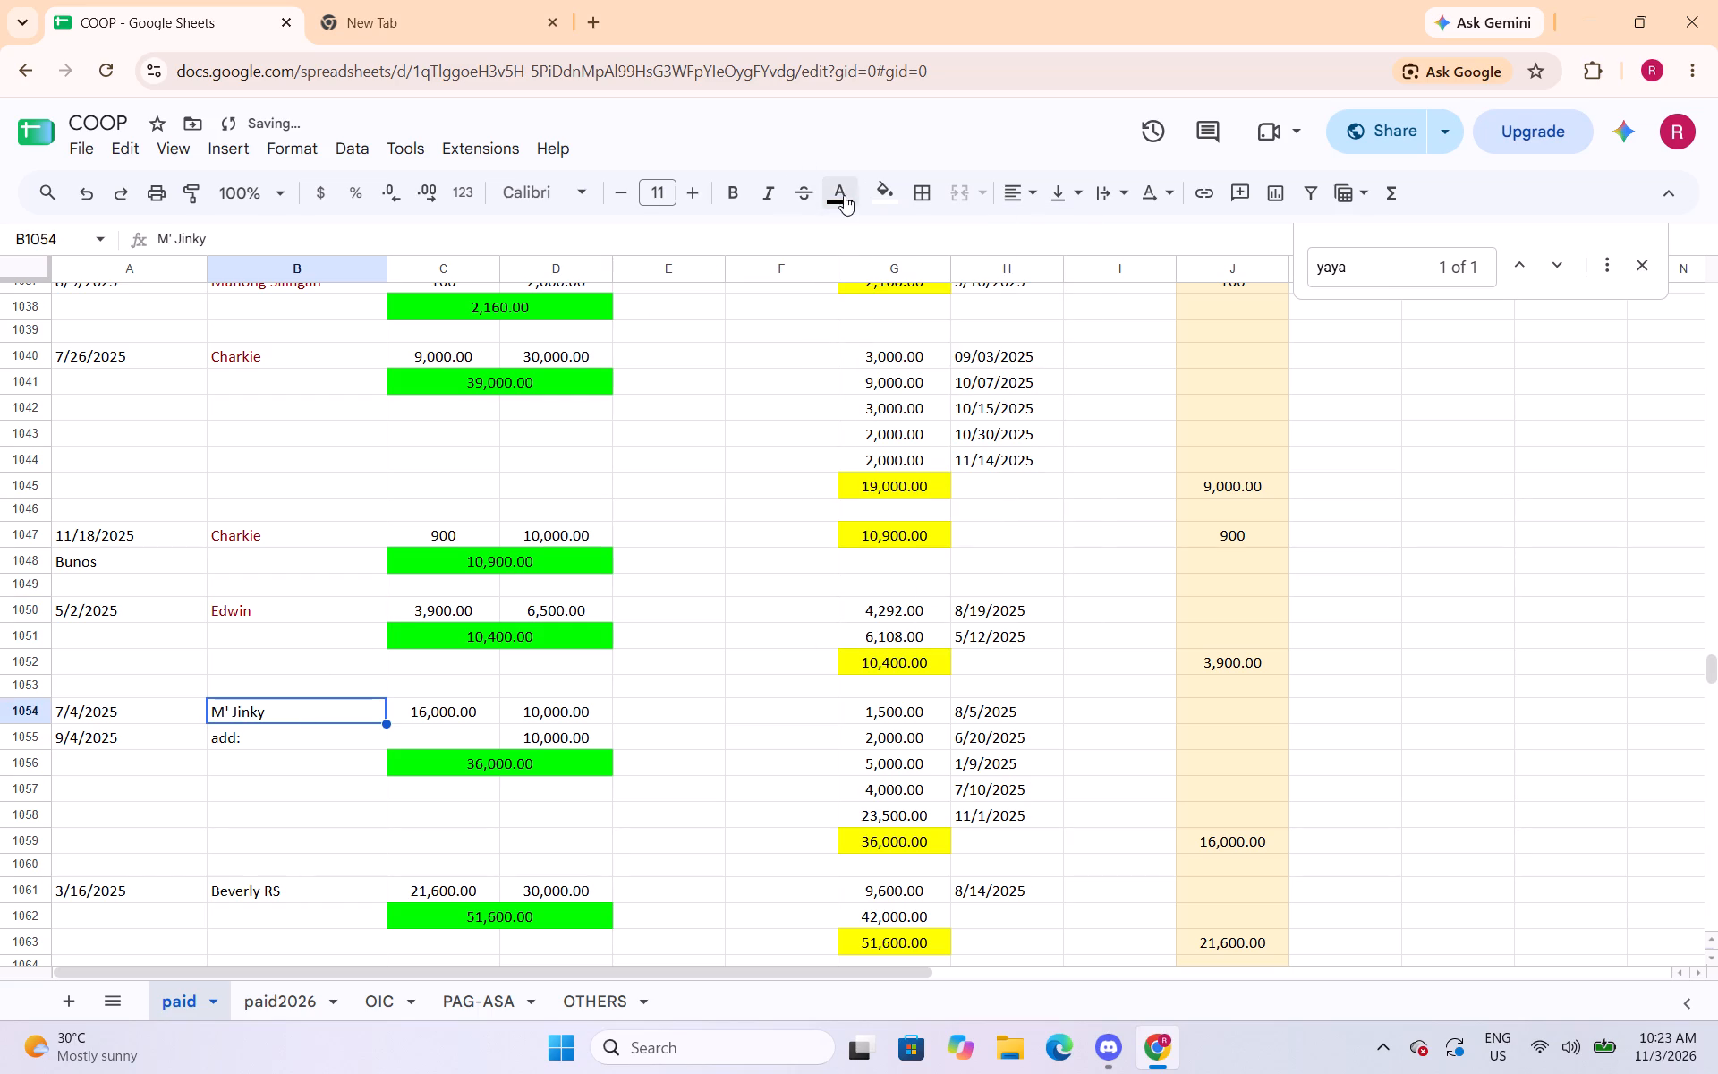
pyautogui.click(844, 191)
pyautogui.moveTo(847, 294); pyautogui.dragTo(842, 303)
# Change the text colour of the borrower names in cells B1061 and B1065 to dark red.
pyautogui.scroll(-4, 308, 793)
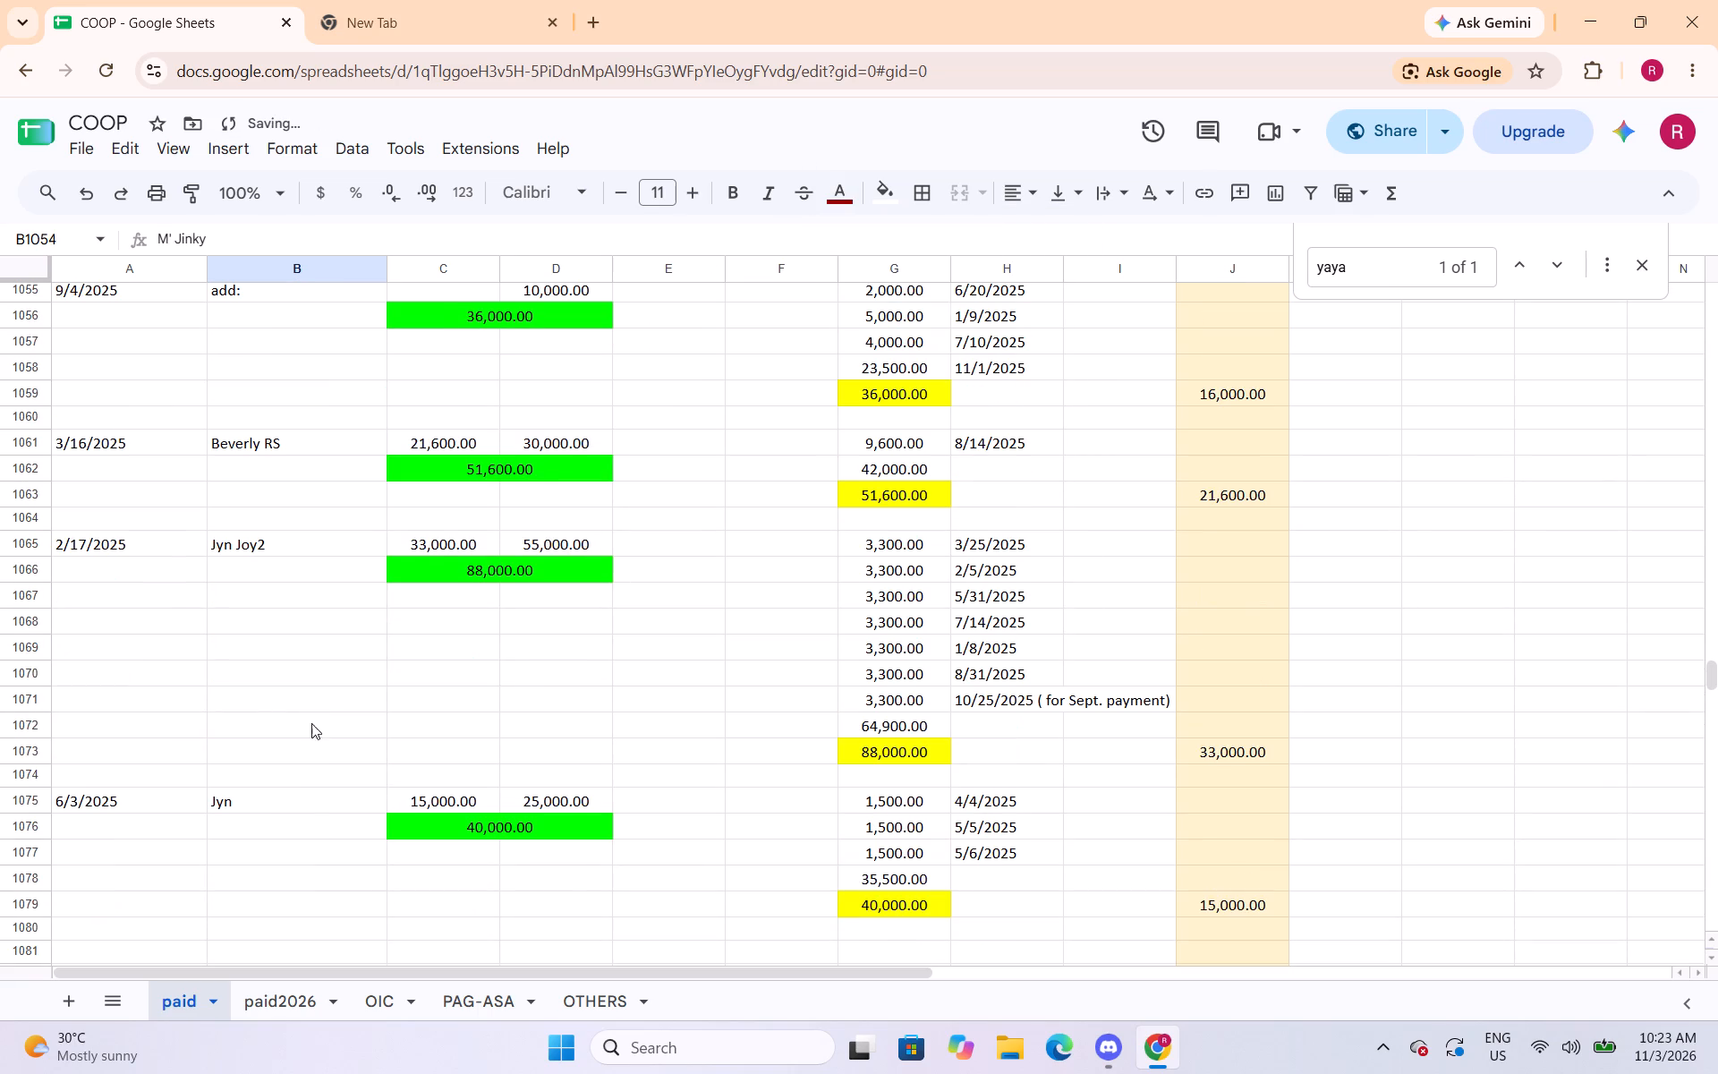
pyautogui.click(319, 444)
pyautogui.click(850, 183)
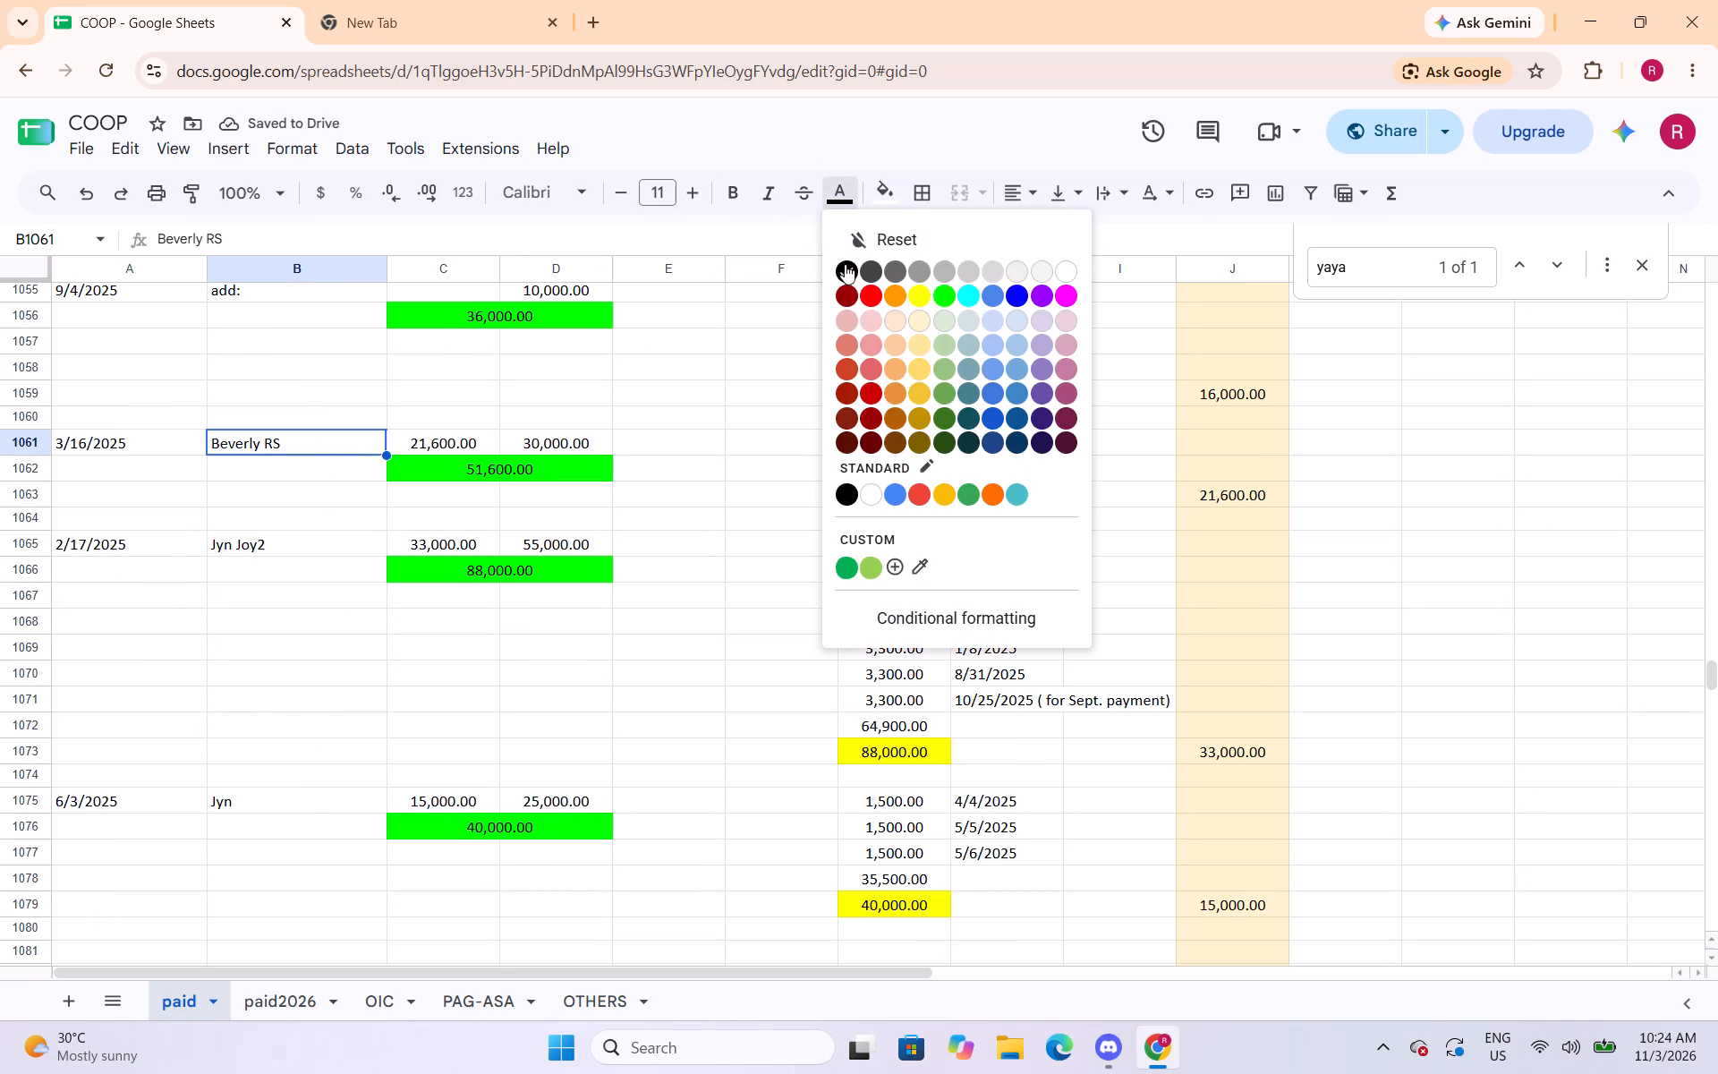
pyautogui.click(848, 295)
pyautogui.click(321, 543)
pyautogui.click(832, 197)
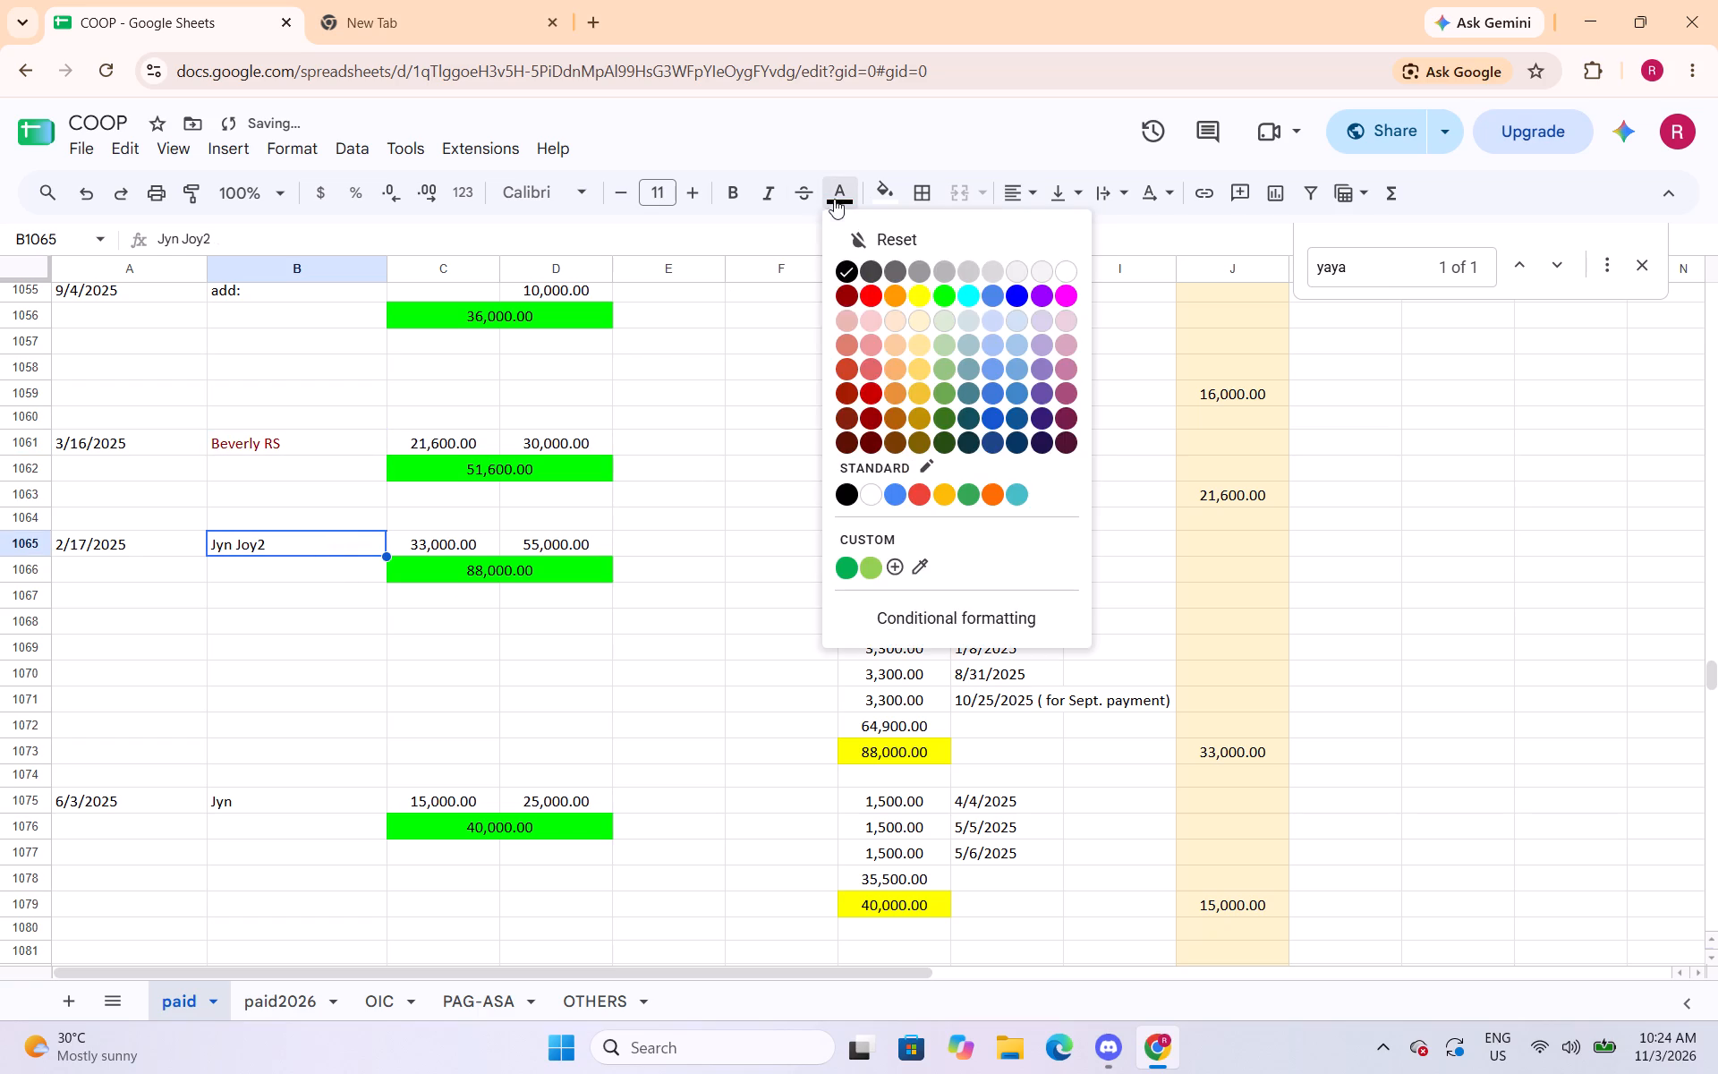
pyautogui.click(847, 298)
# Change the text colour of both Jyn entries, in cells B1075 and B1082, to dark red.
pyautogui.click(300, 807)
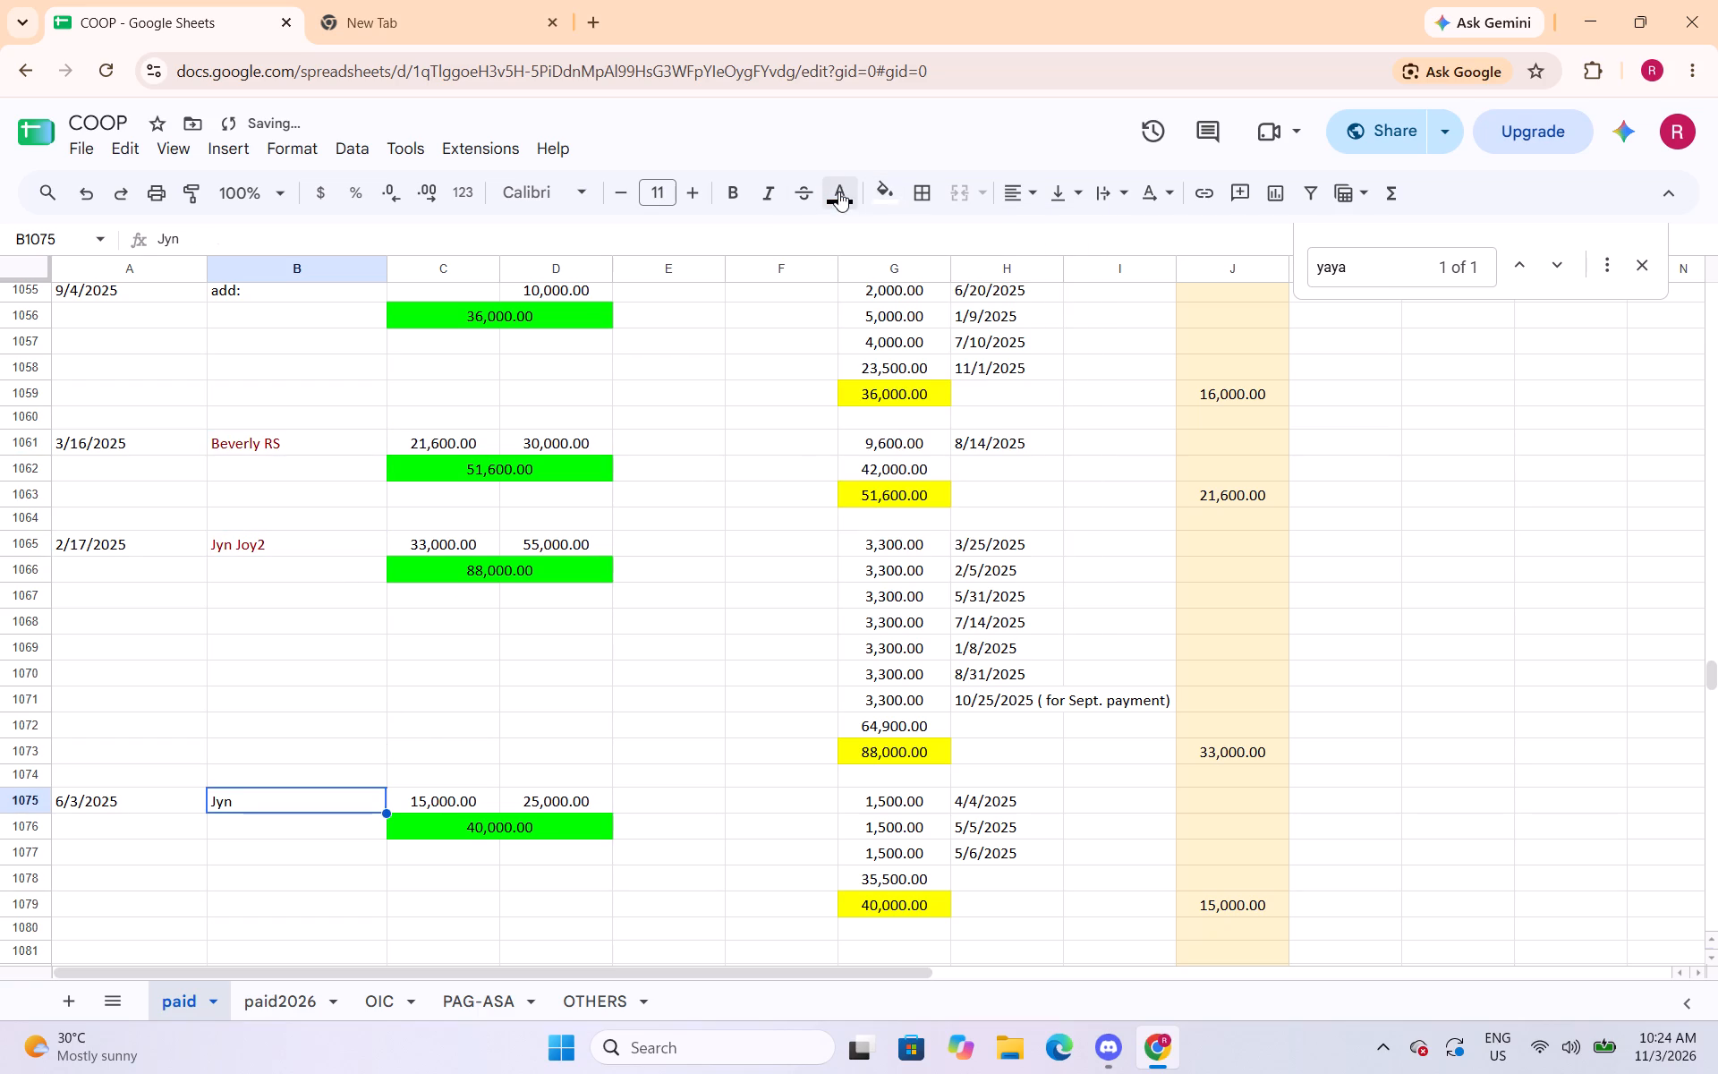
pyautogui.click(838, 192)
pyautogui.click(846, 293)
pyautogui.scroll(-5, 393, 660)
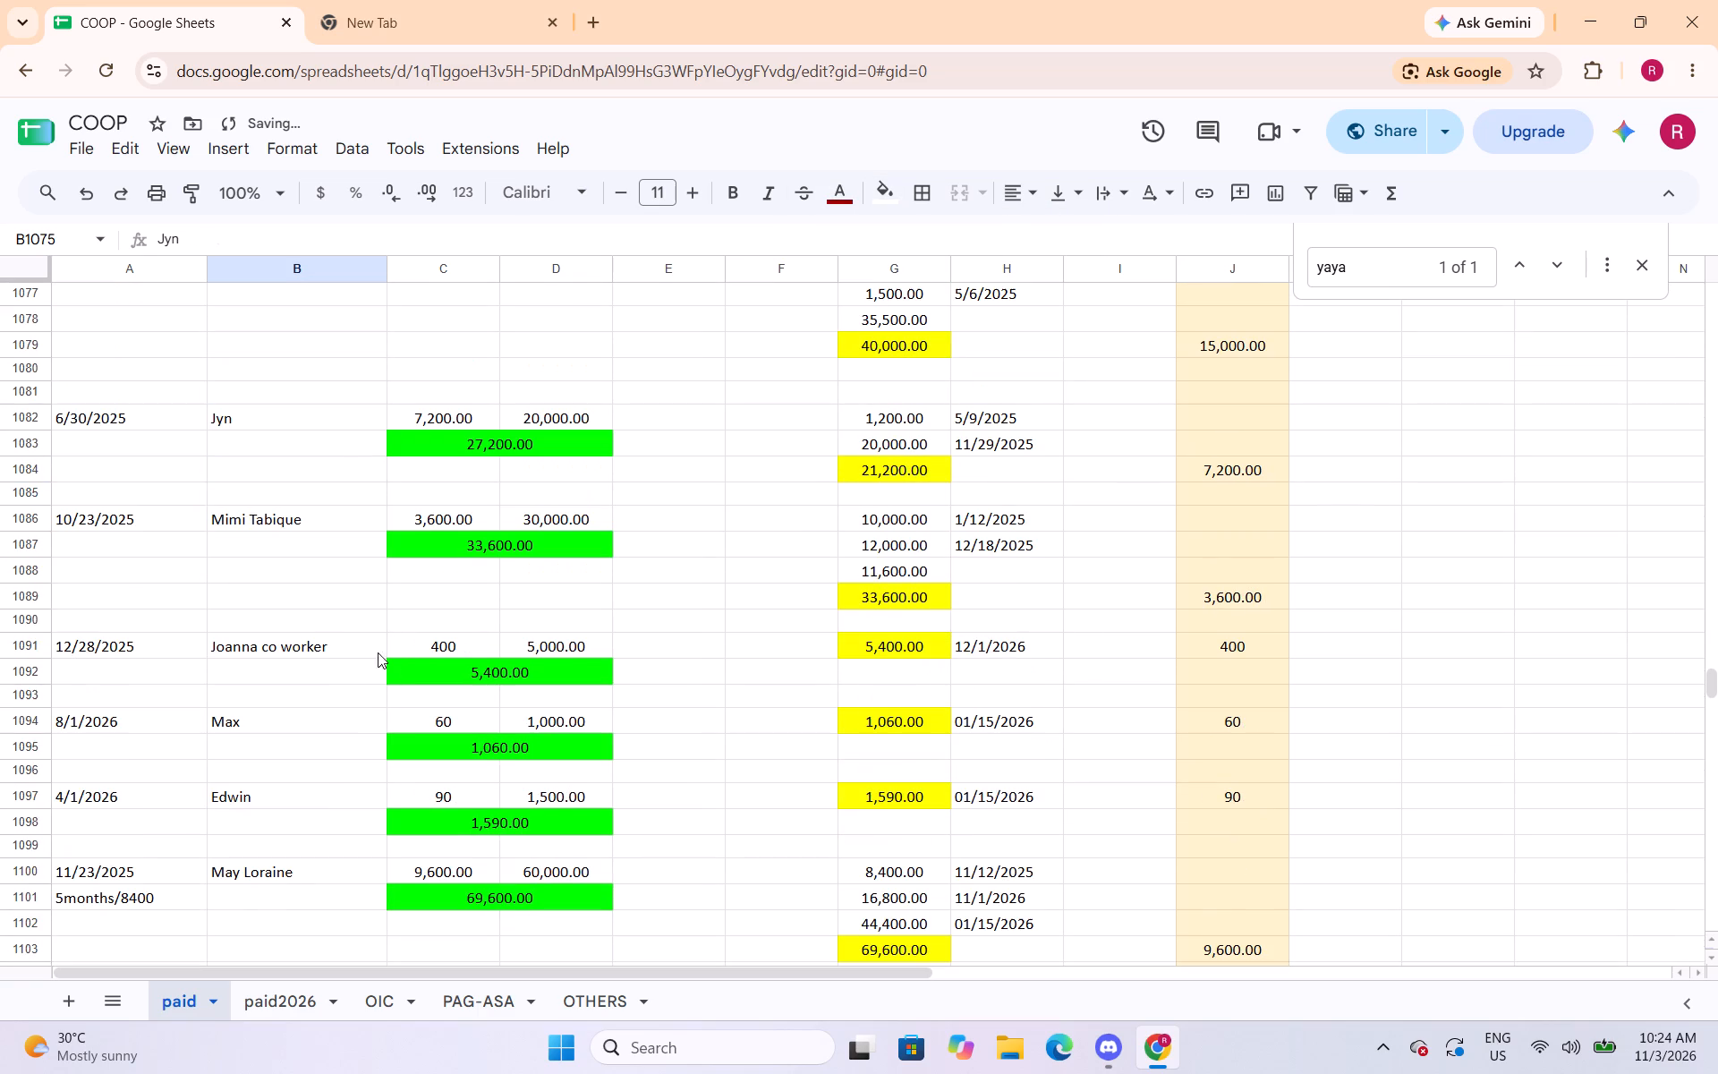
pyautogui.click(338, 430)
pyautogui.click(836, 185)
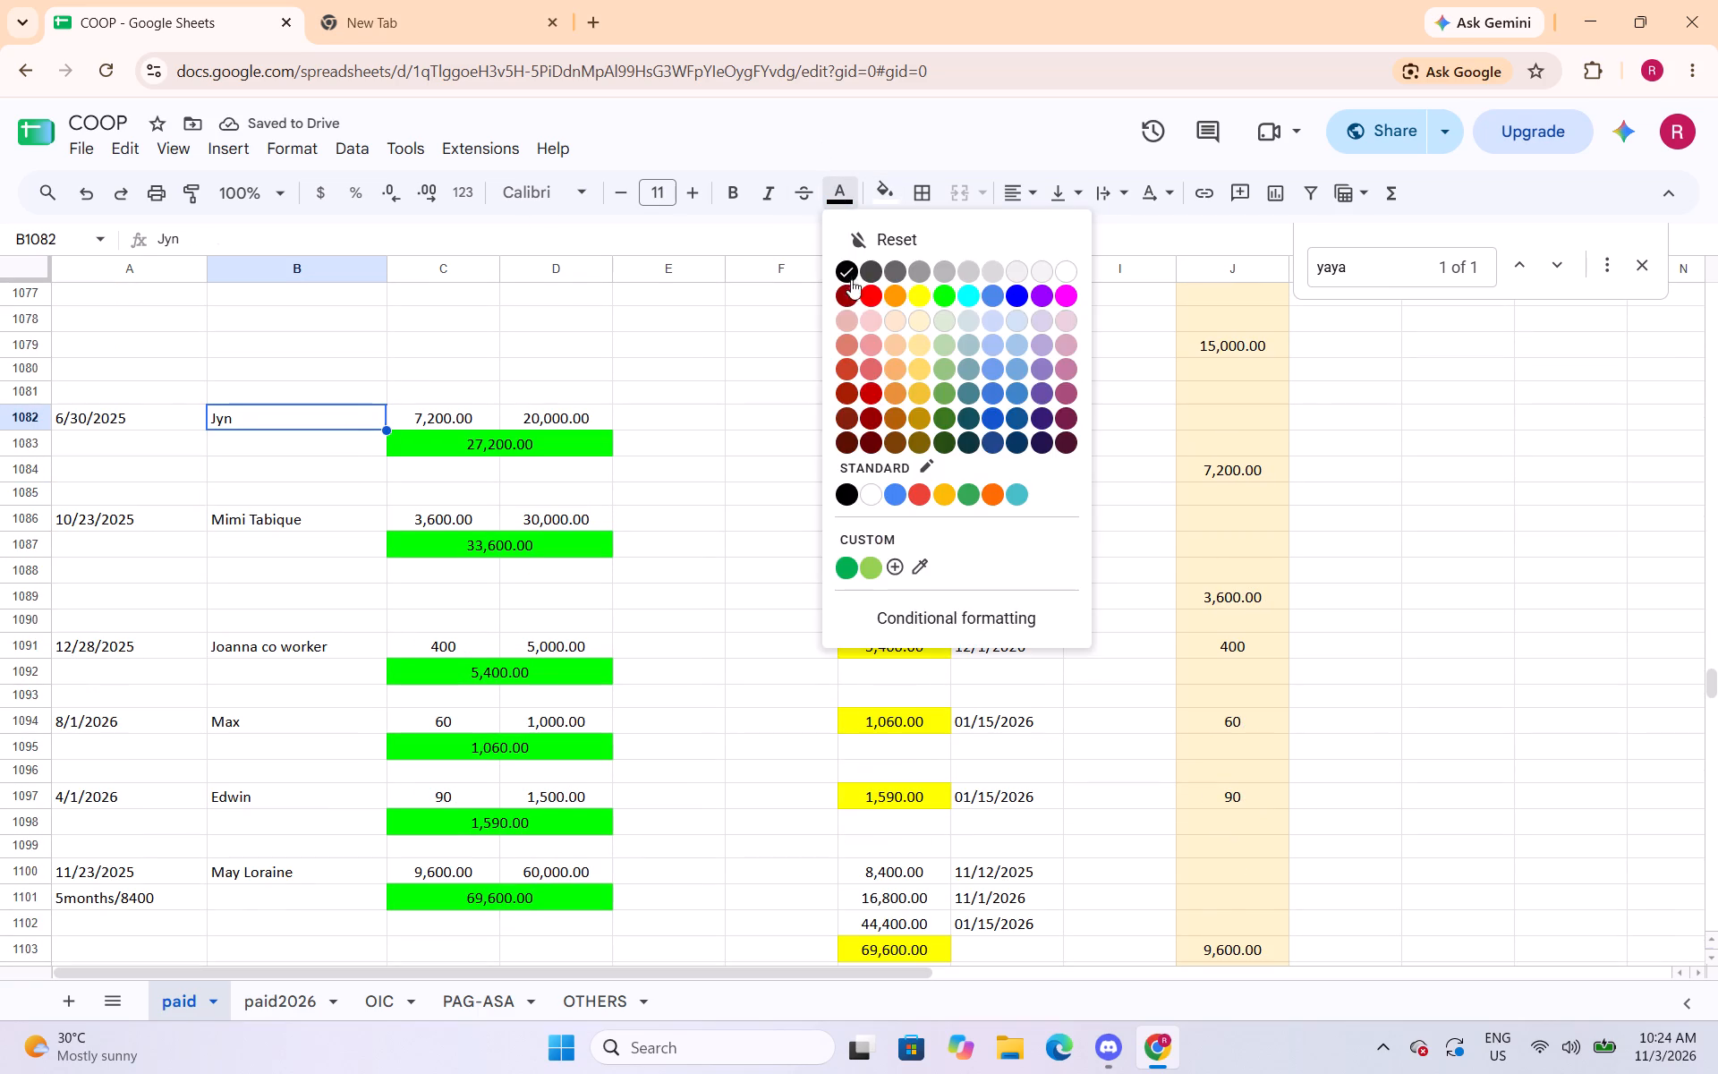
pyautogui.moveTo(848, 295); pyautogui.dragTo(845, 308)
pyautogui.click(829, 192)
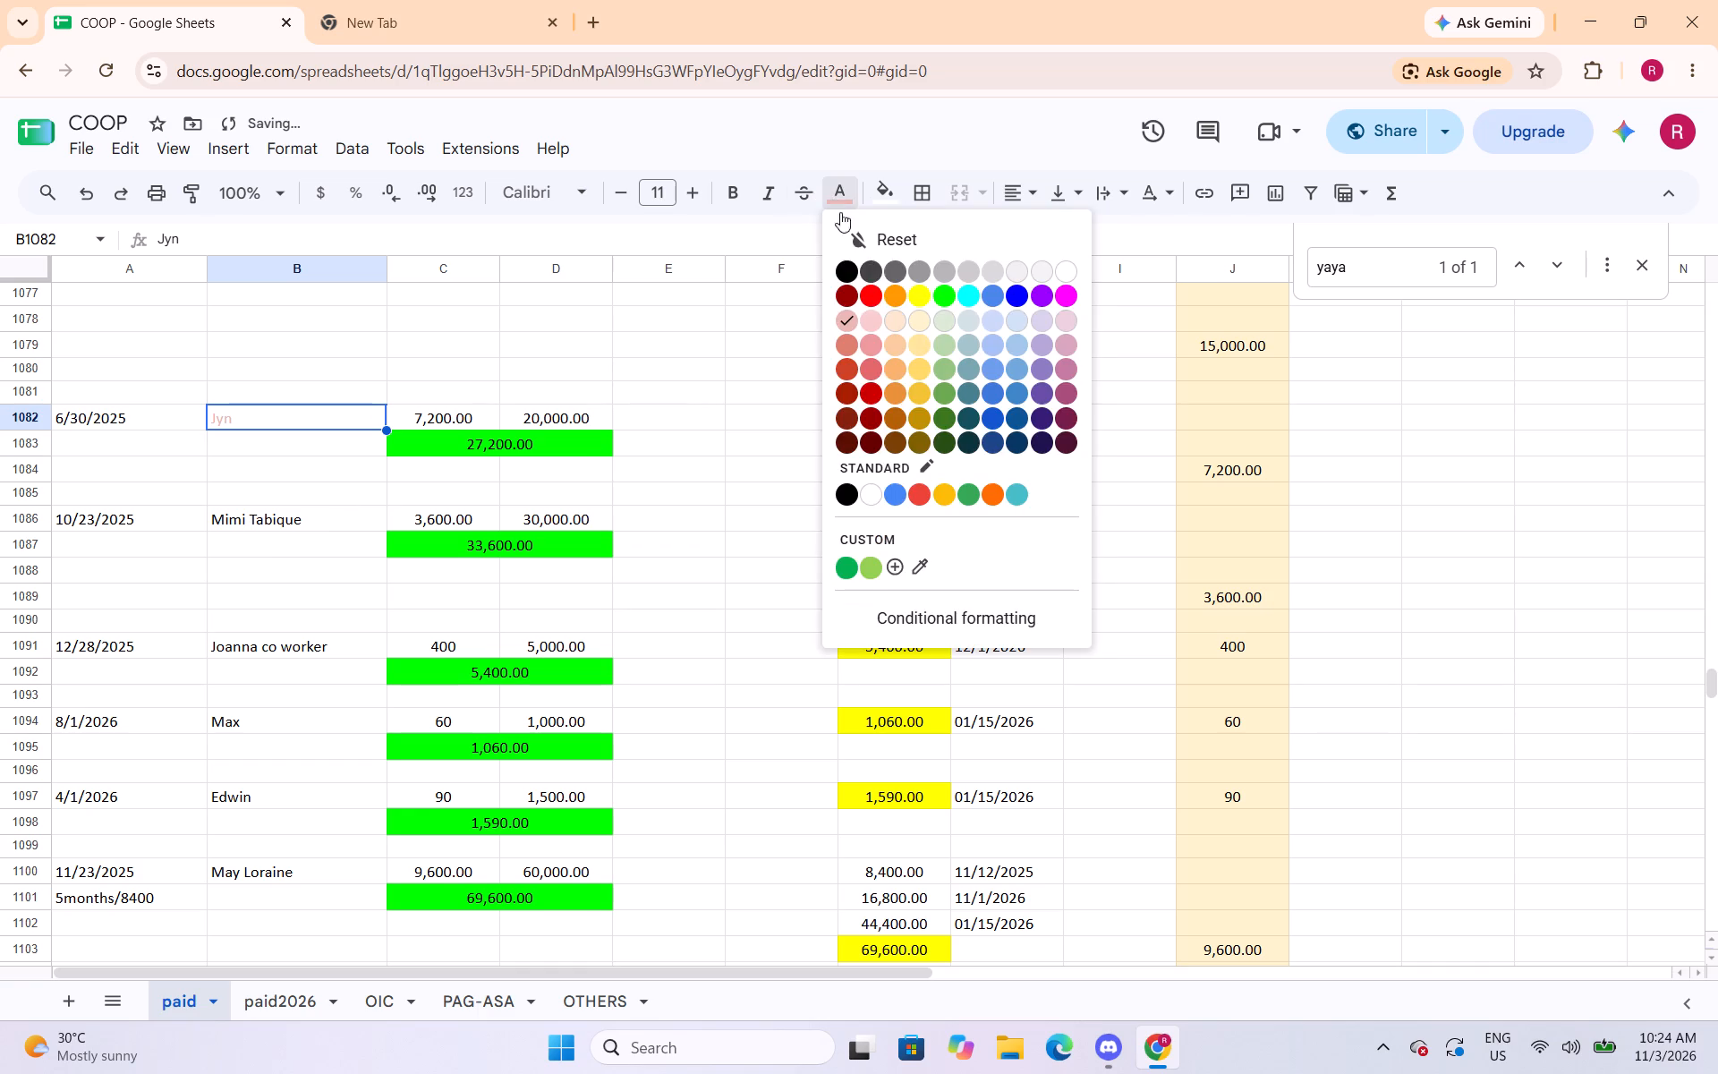
pyautogui.click(846, 294)
# Change the text colour of the borrower name in cell B1086 and Joanna co worker in cell B1091 to dark red.
pyautogui.click(336, 518)
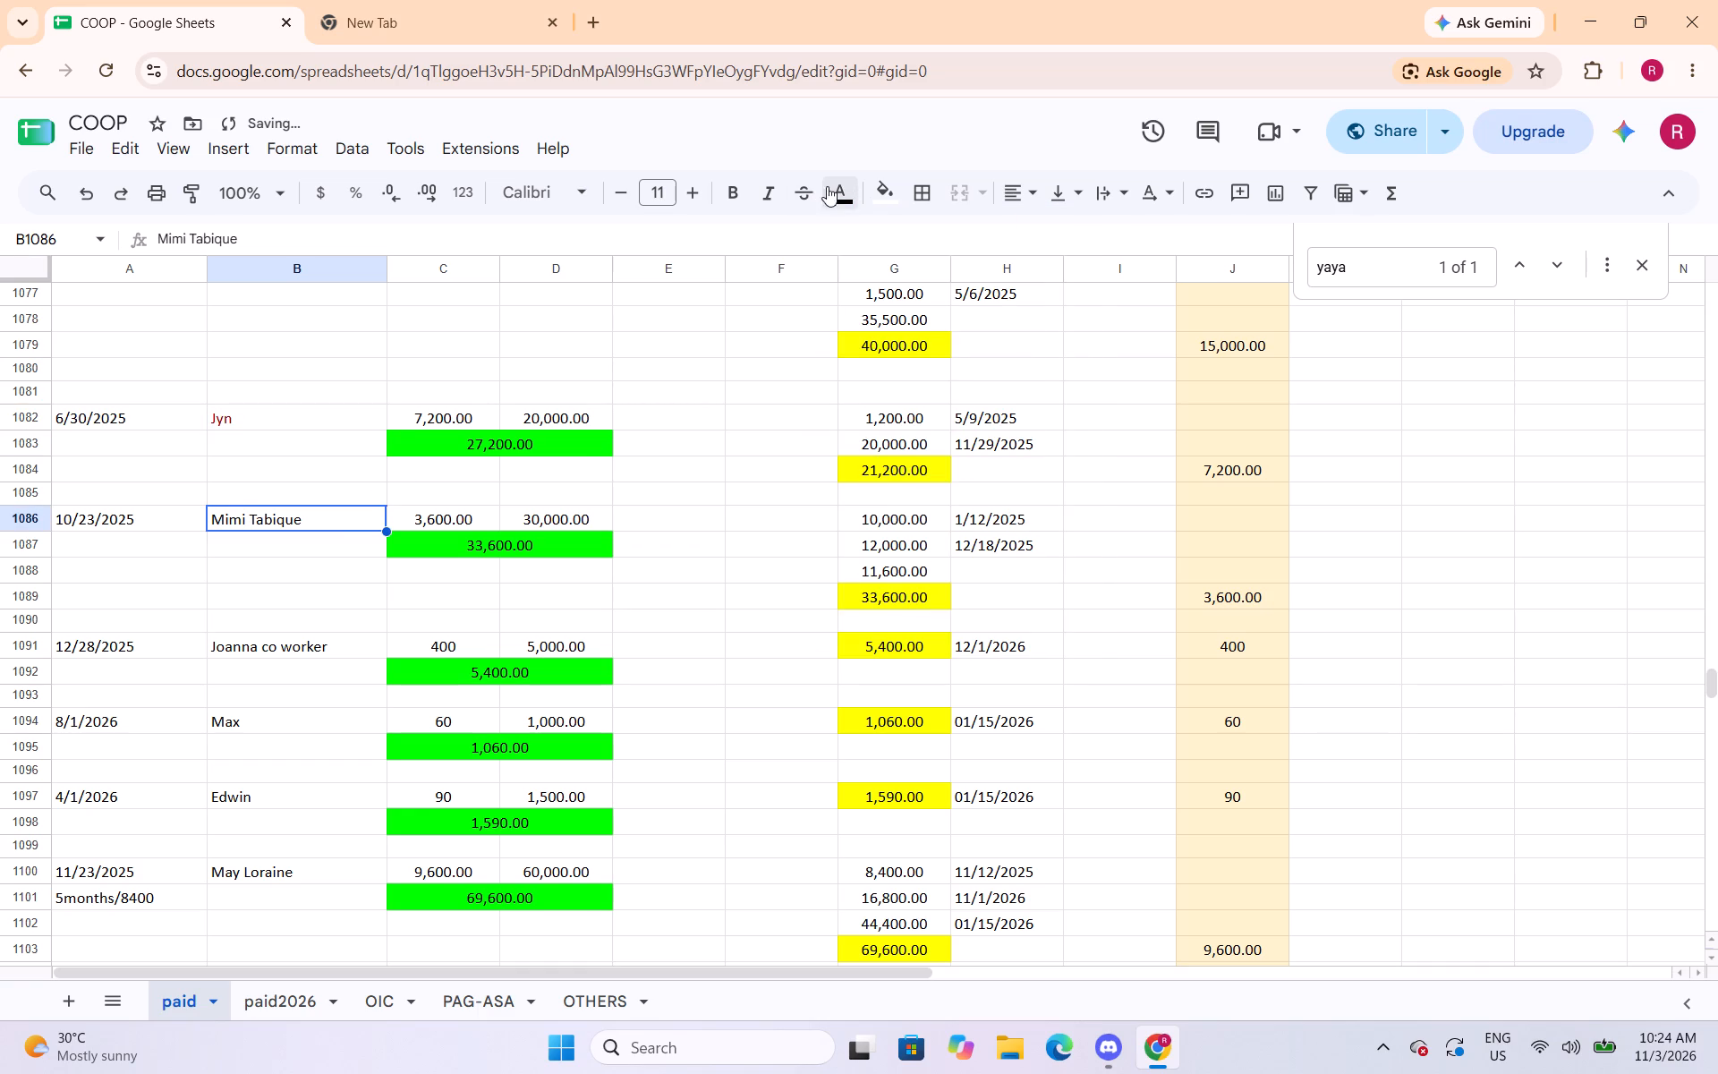
pyautogui.click(827, 189)
pyautogui.click(849, 292)
pyautogui.click(323, 649)
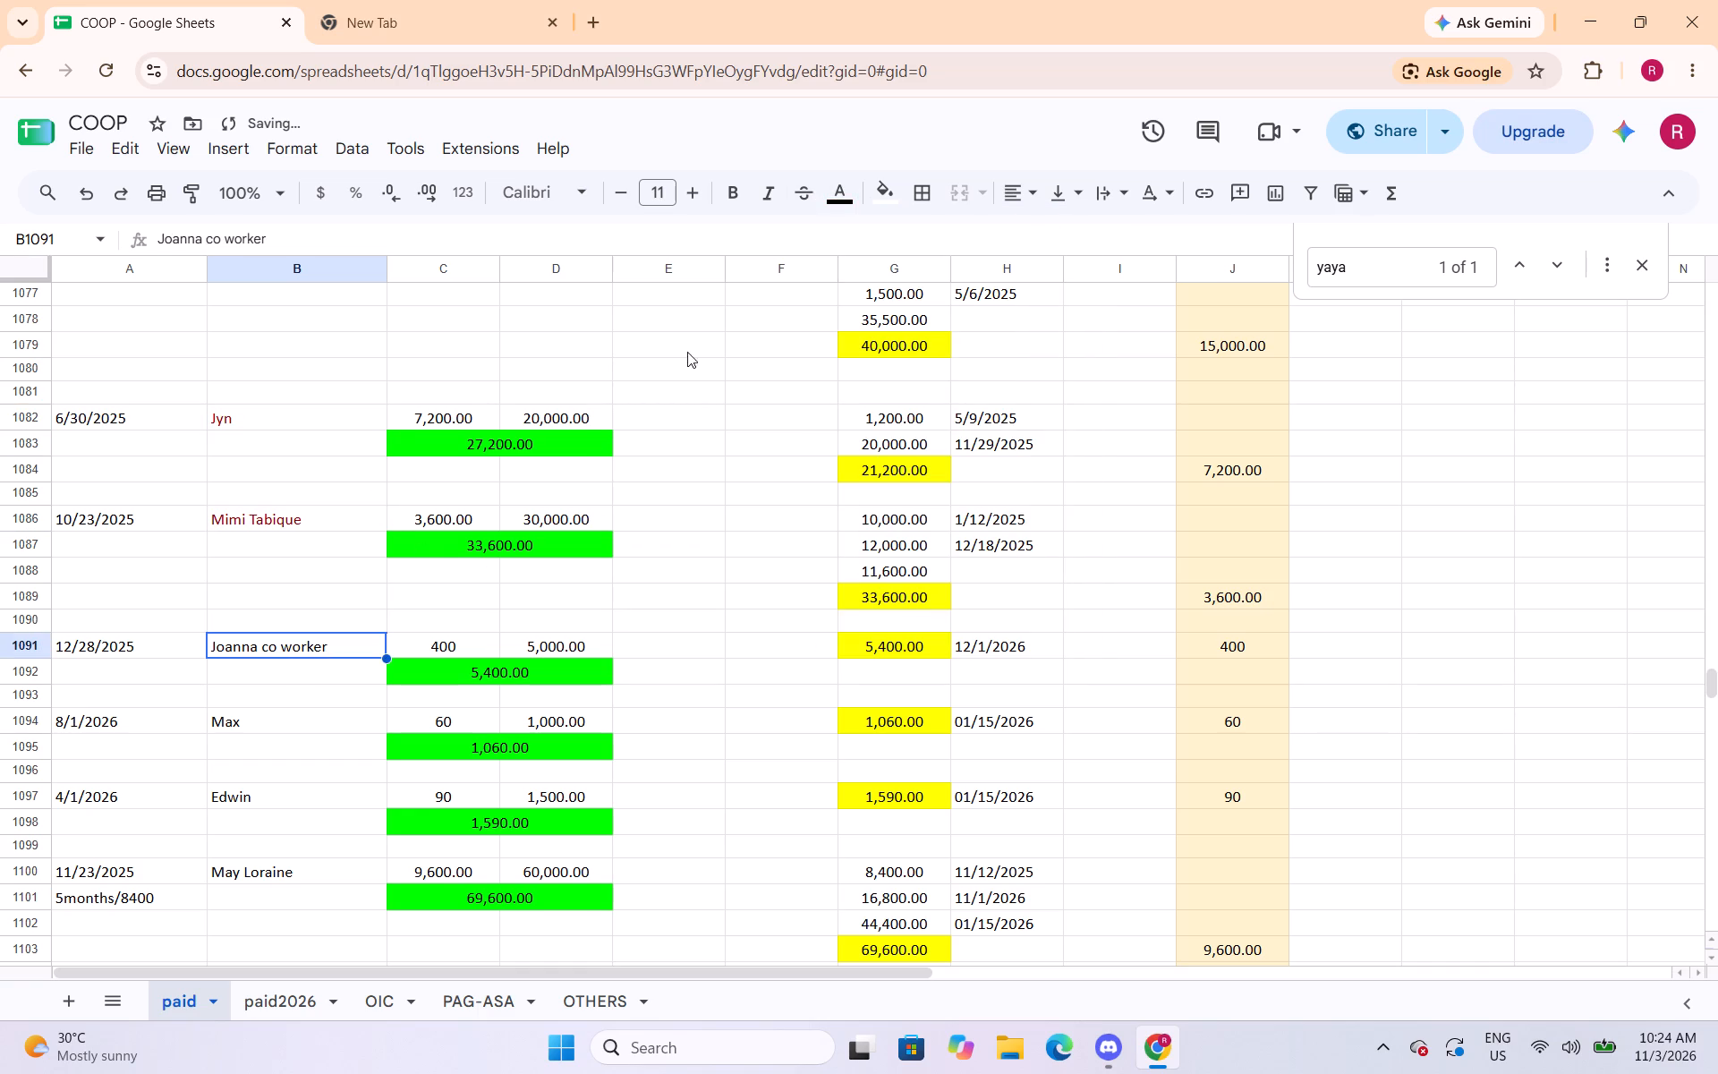
pyautogui.click(838, 203)
pyautogui.click(843, 294)
# Change the text colour of Max in cell B1094 and Edwin in cell B1097 to dark red.
pyautogui.scroll(-3, 445, 500)
pyautogui.click(334, 393)
pyautogui.click(830, 207)
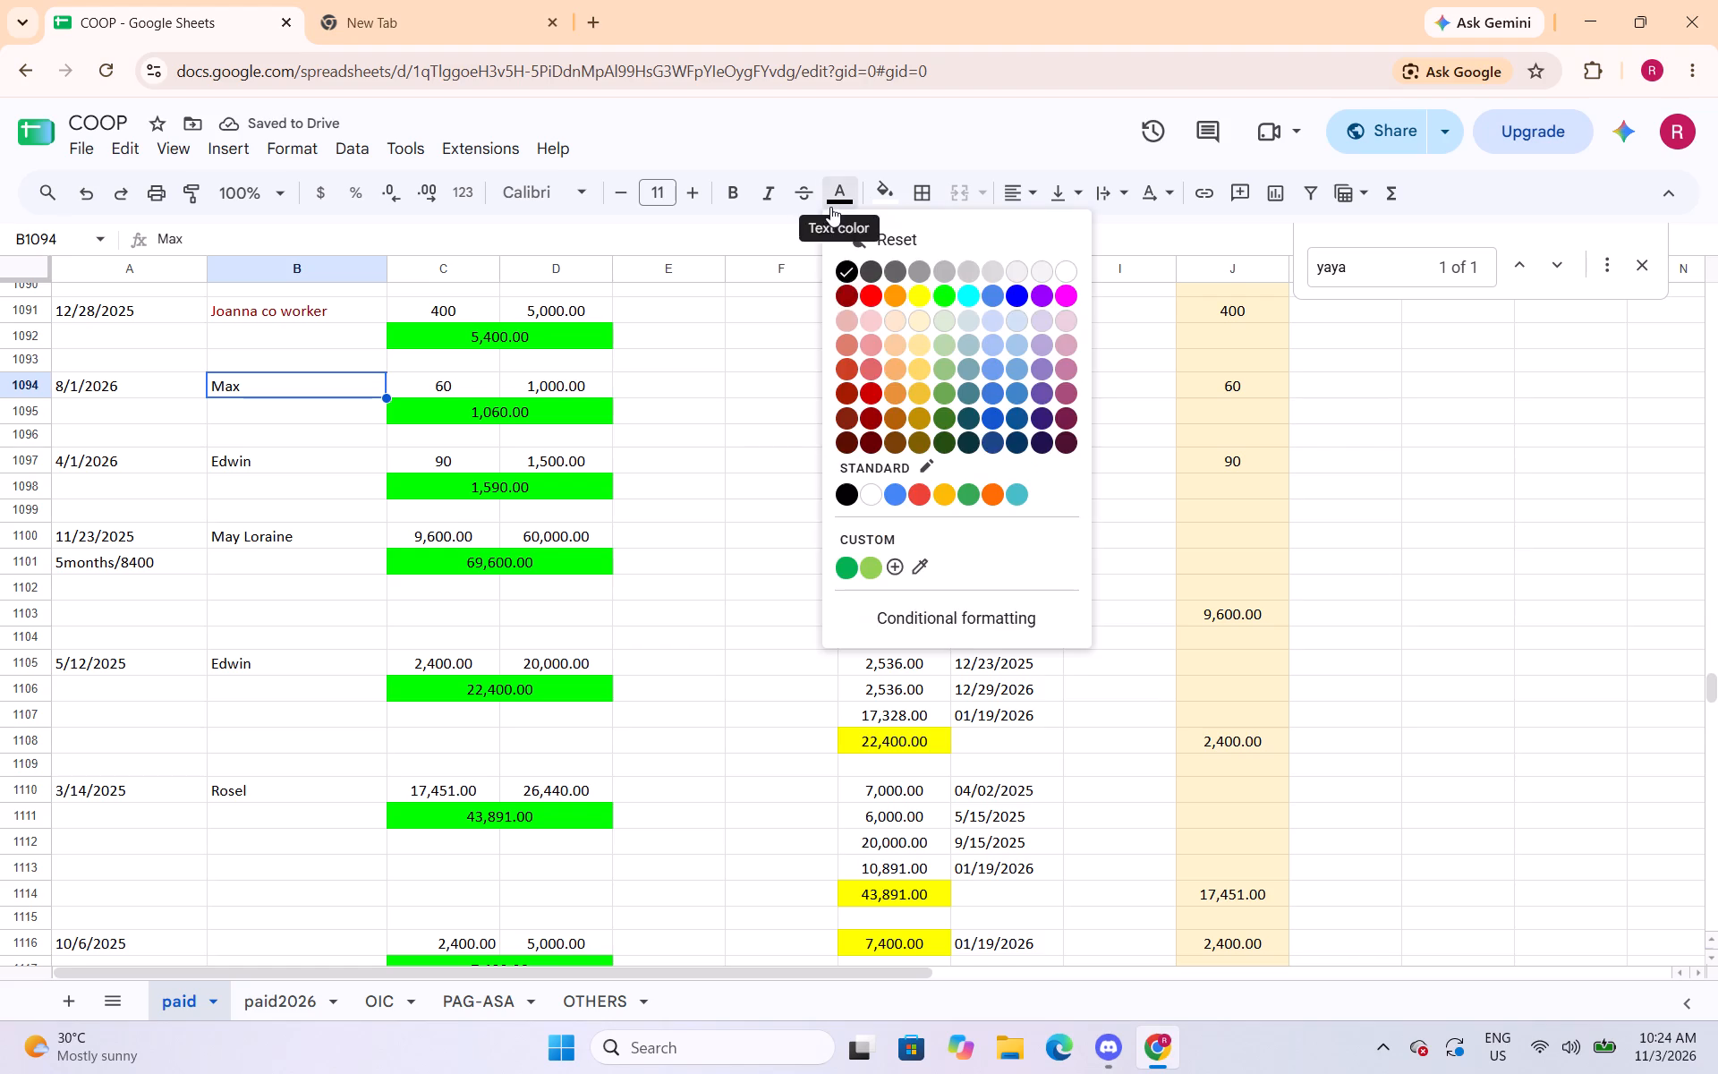
pyautogui.moveTo(849, 295); pyautogui.dragTo(846, 310)
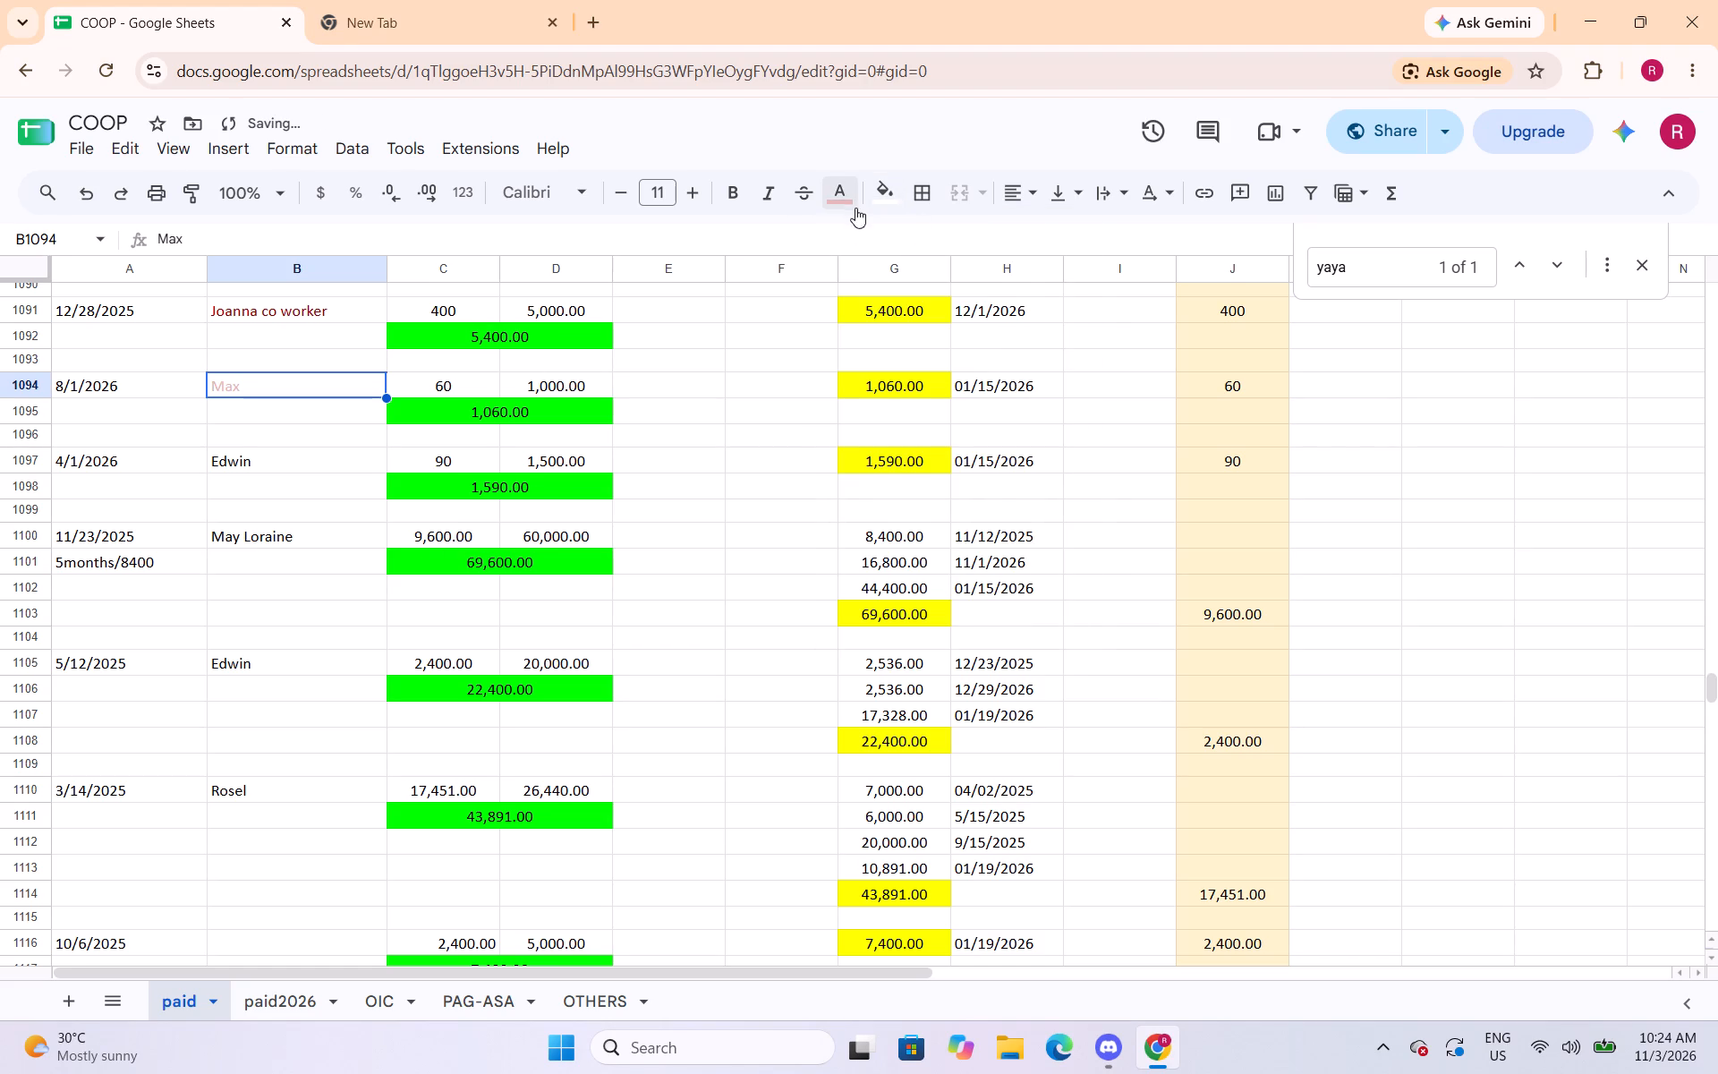
pyautogui.click(853, 206)
pyautogui.click(838, 301)
pyautogui.click(359, 461)
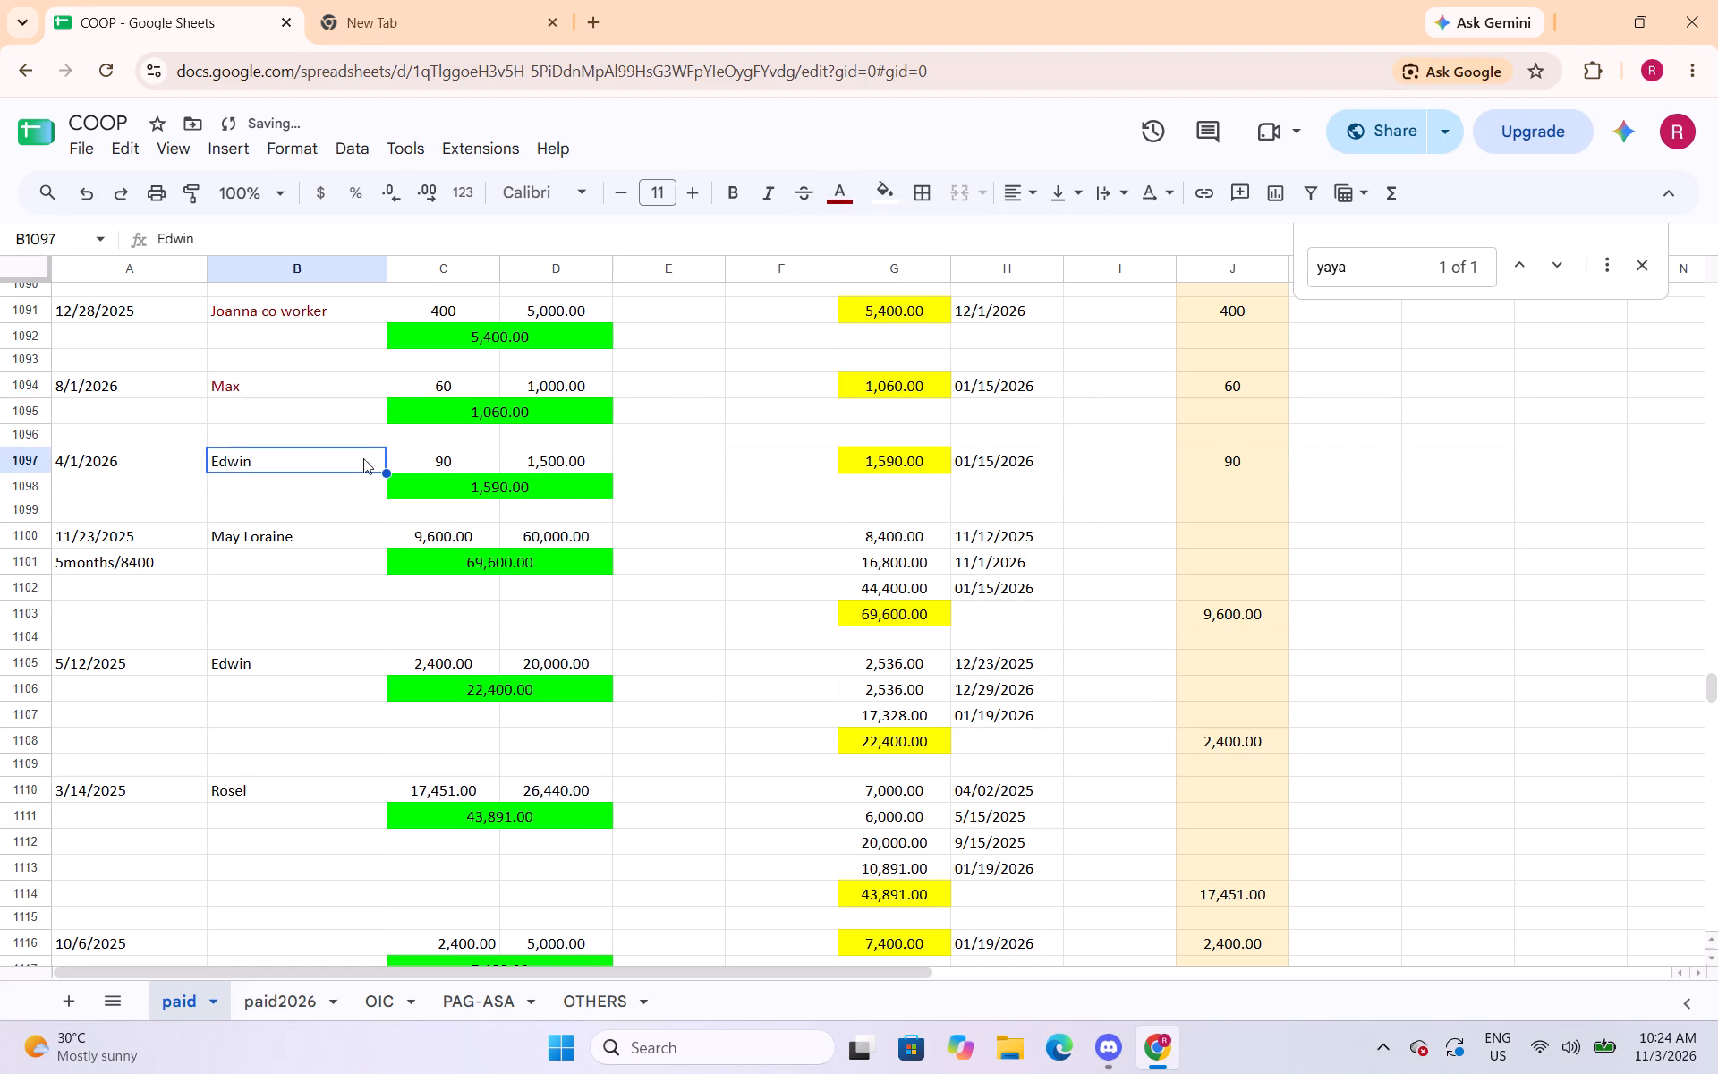
pyautogui.click(845, 204)
pyautogui.click(839, 302)
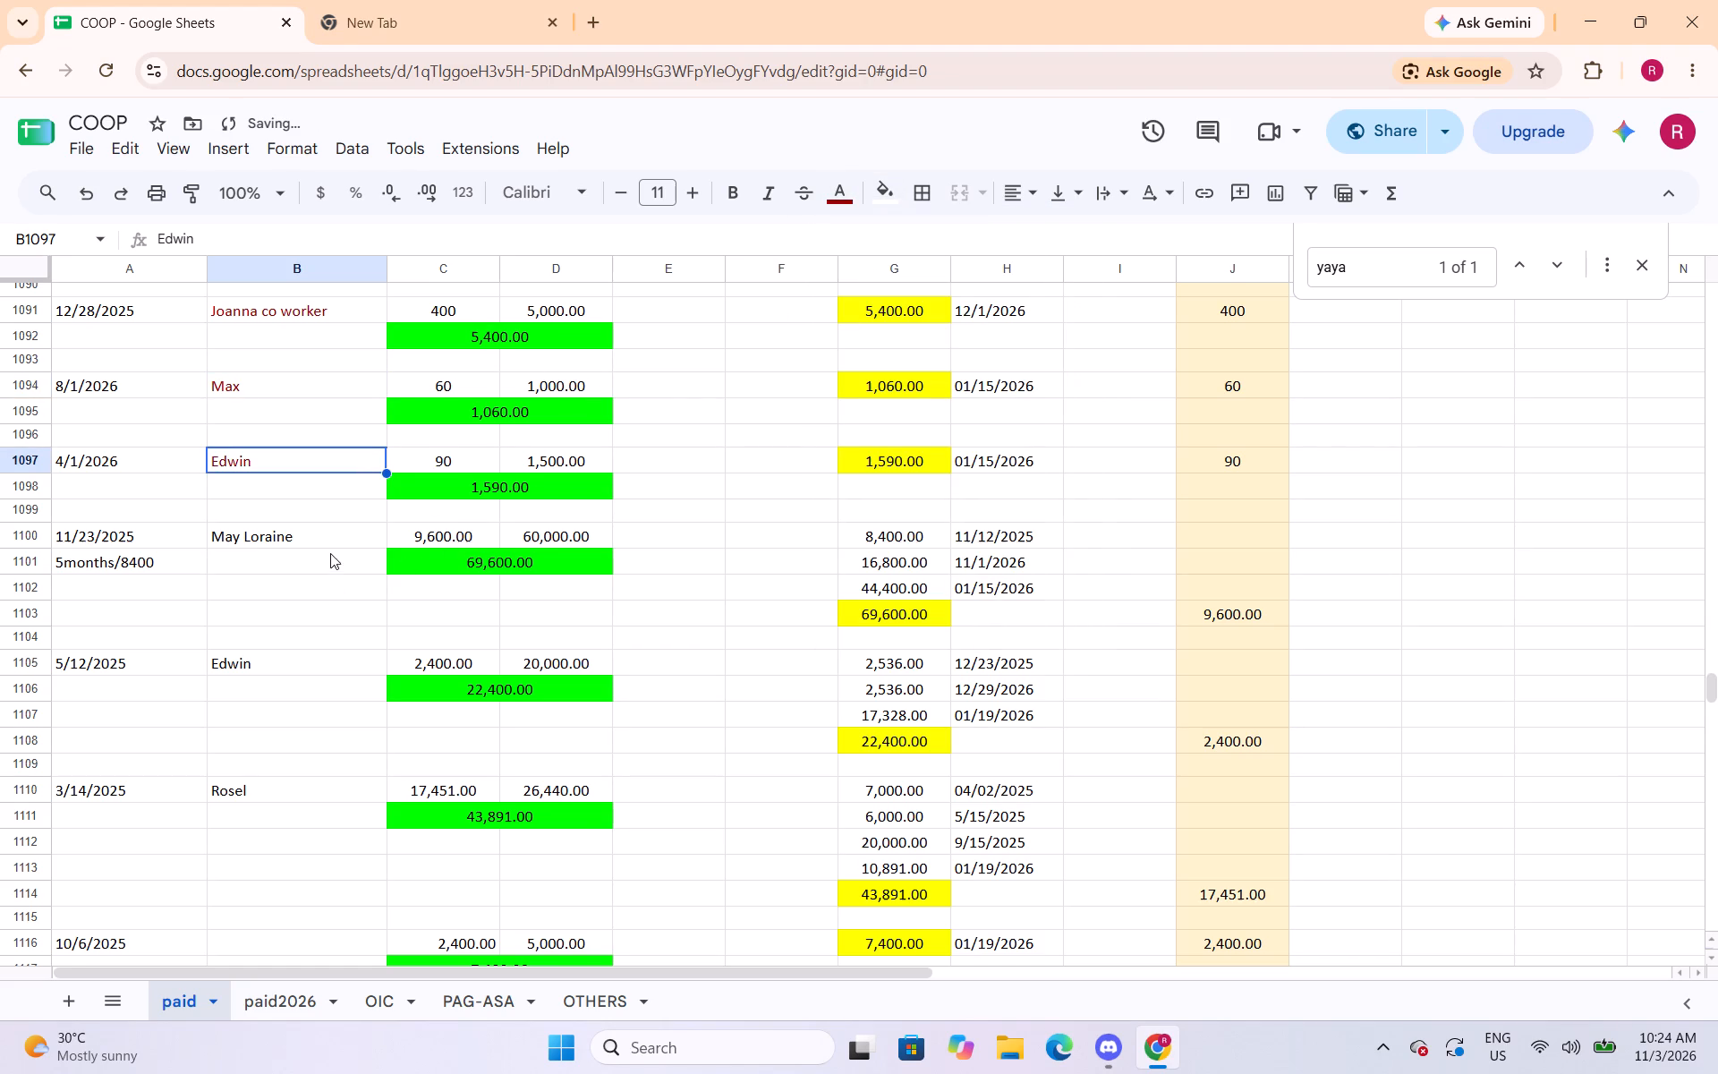
# Change the text colour of the borrower name in cell B1100 and Edwin in cell B1105 to dark red.
pyautogui.click(336, 538)
pyautogui.click(847, 199)
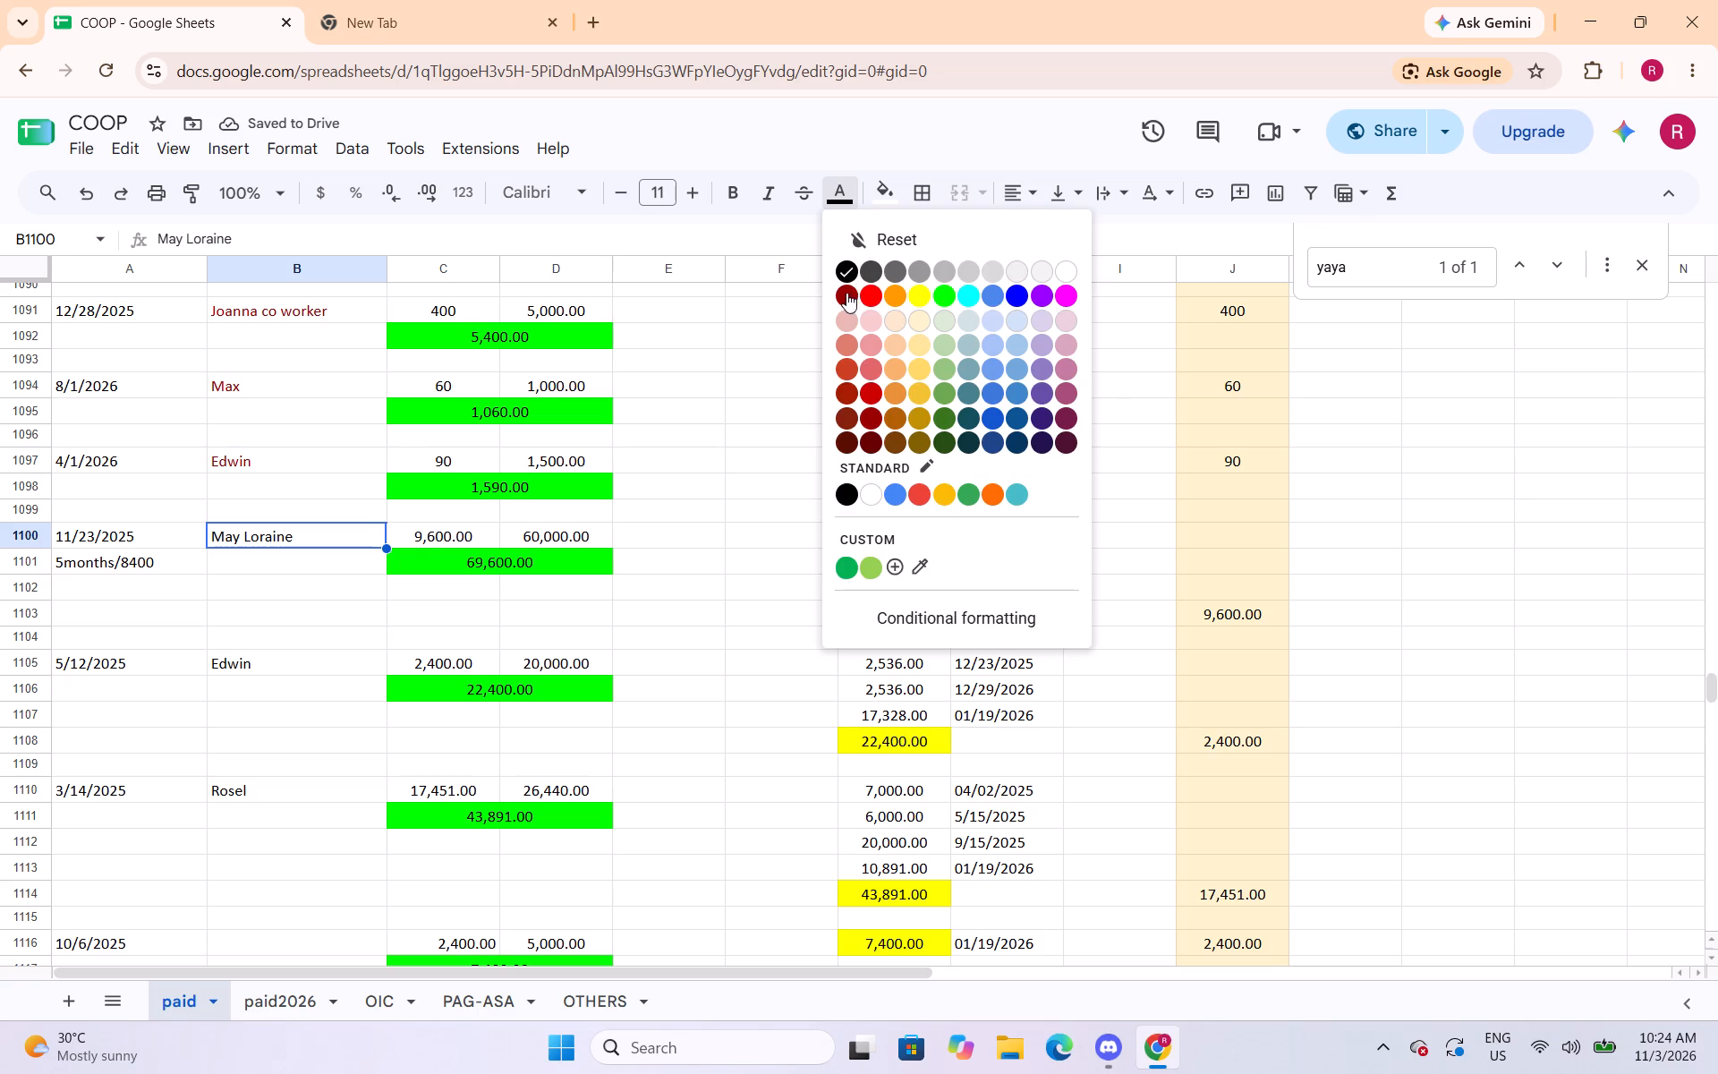
pyautogui.click(846, 293)
pyautogui.click(304, 660)
pyautogui.click(846, 199)
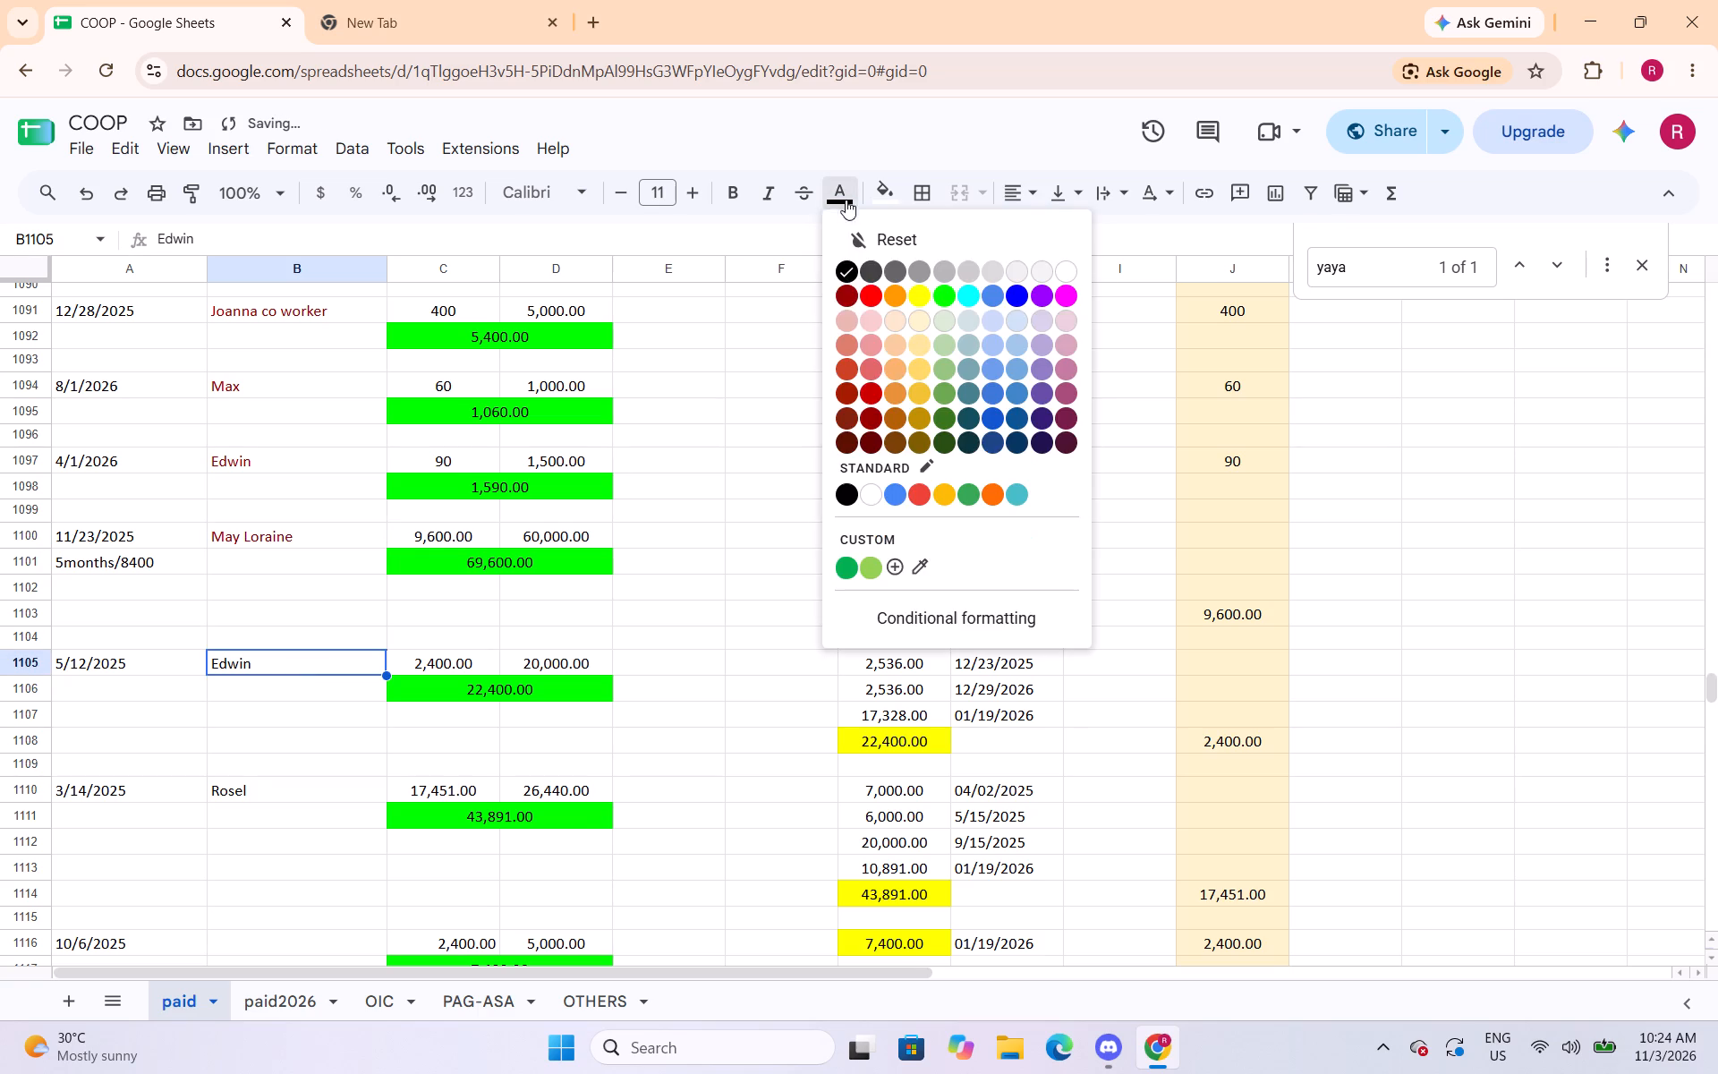
pyautogui.click(843, 294)
# Change the text colour of Rosel in cell B1110 and the borrower name in cell B1119 to dark red.
pyautogui.scroll(-3, 622, 434)
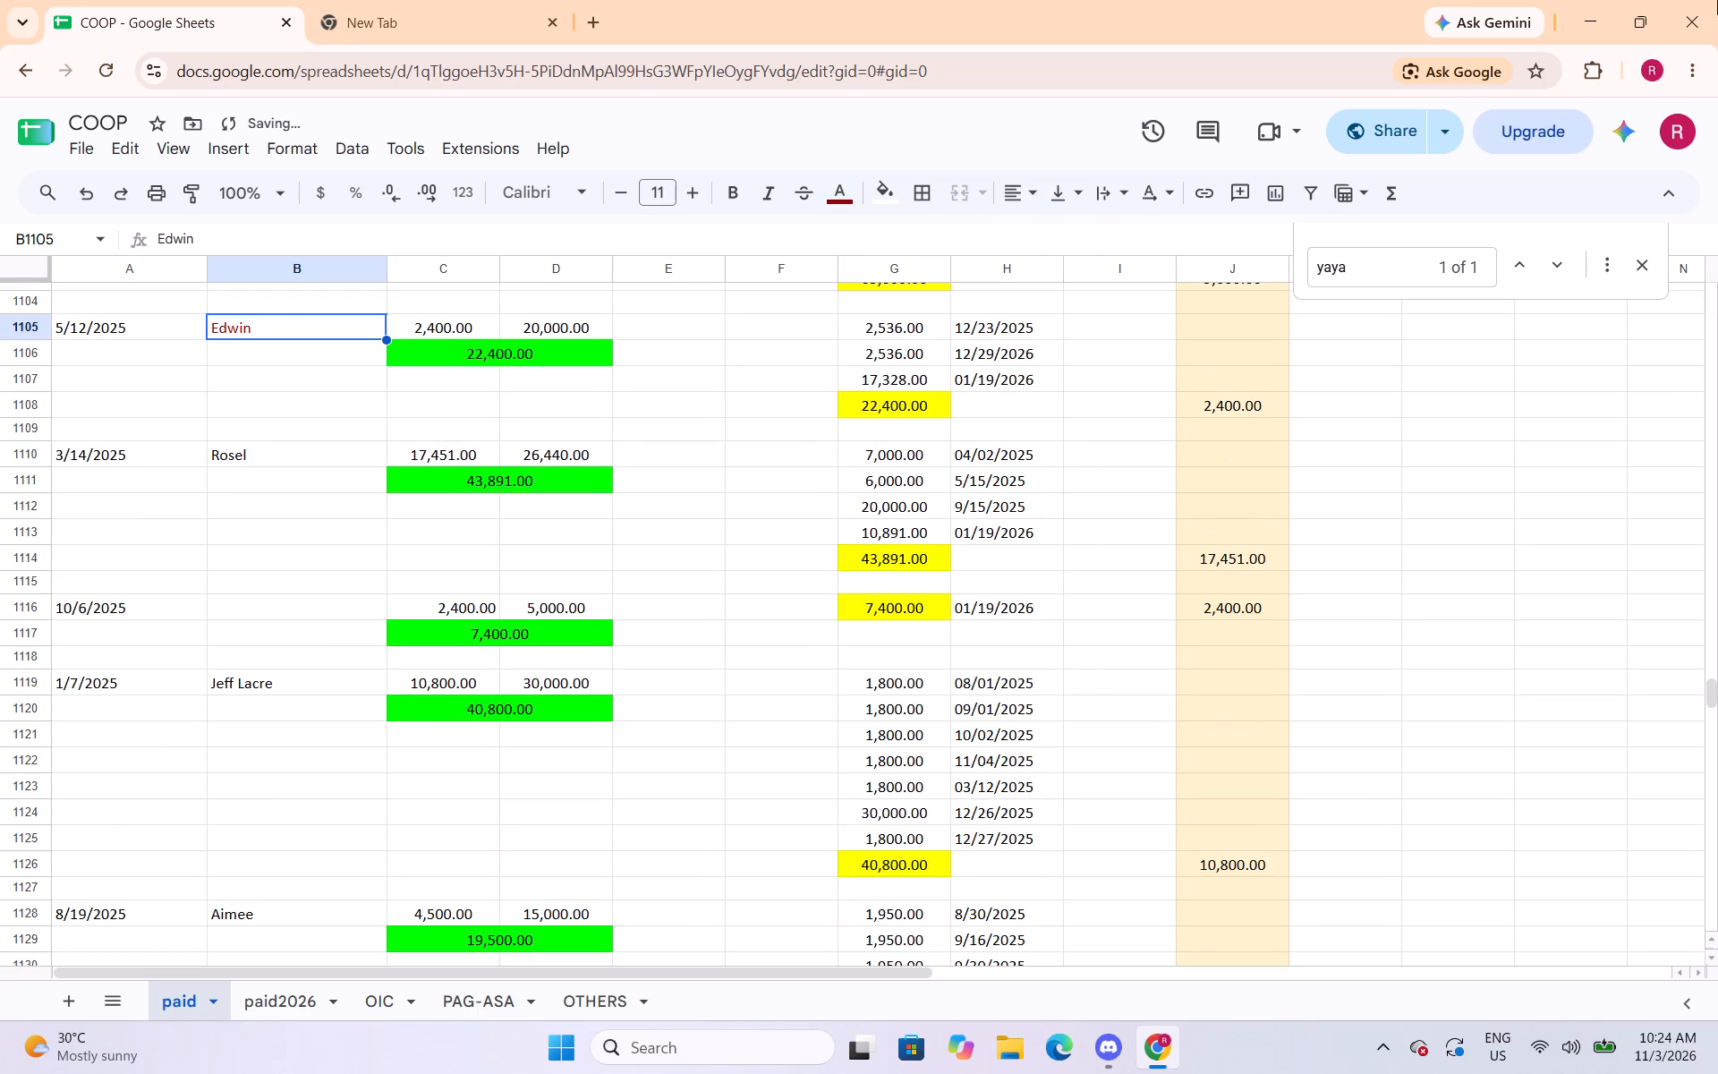
pyautogui.click(347, 473)
pyautogui.click(347, 467)
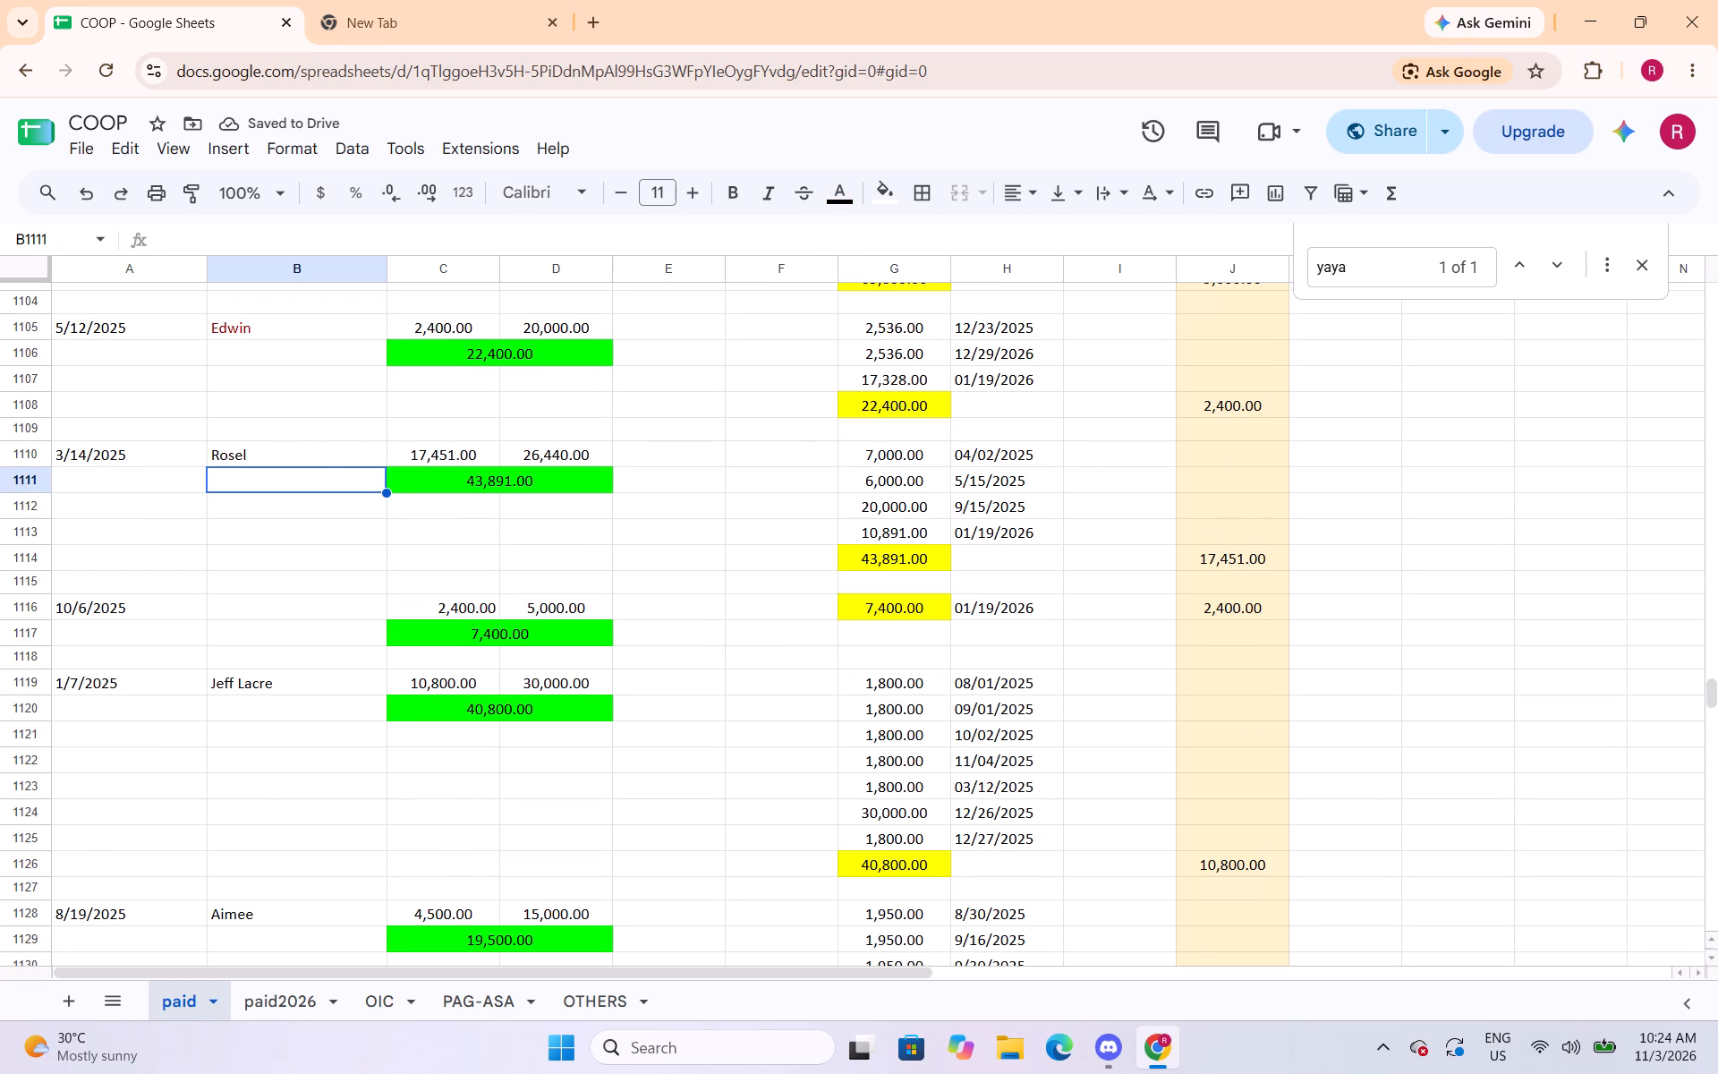
pyautogui.click(316, 451)
pyautogui.click(846, 191)
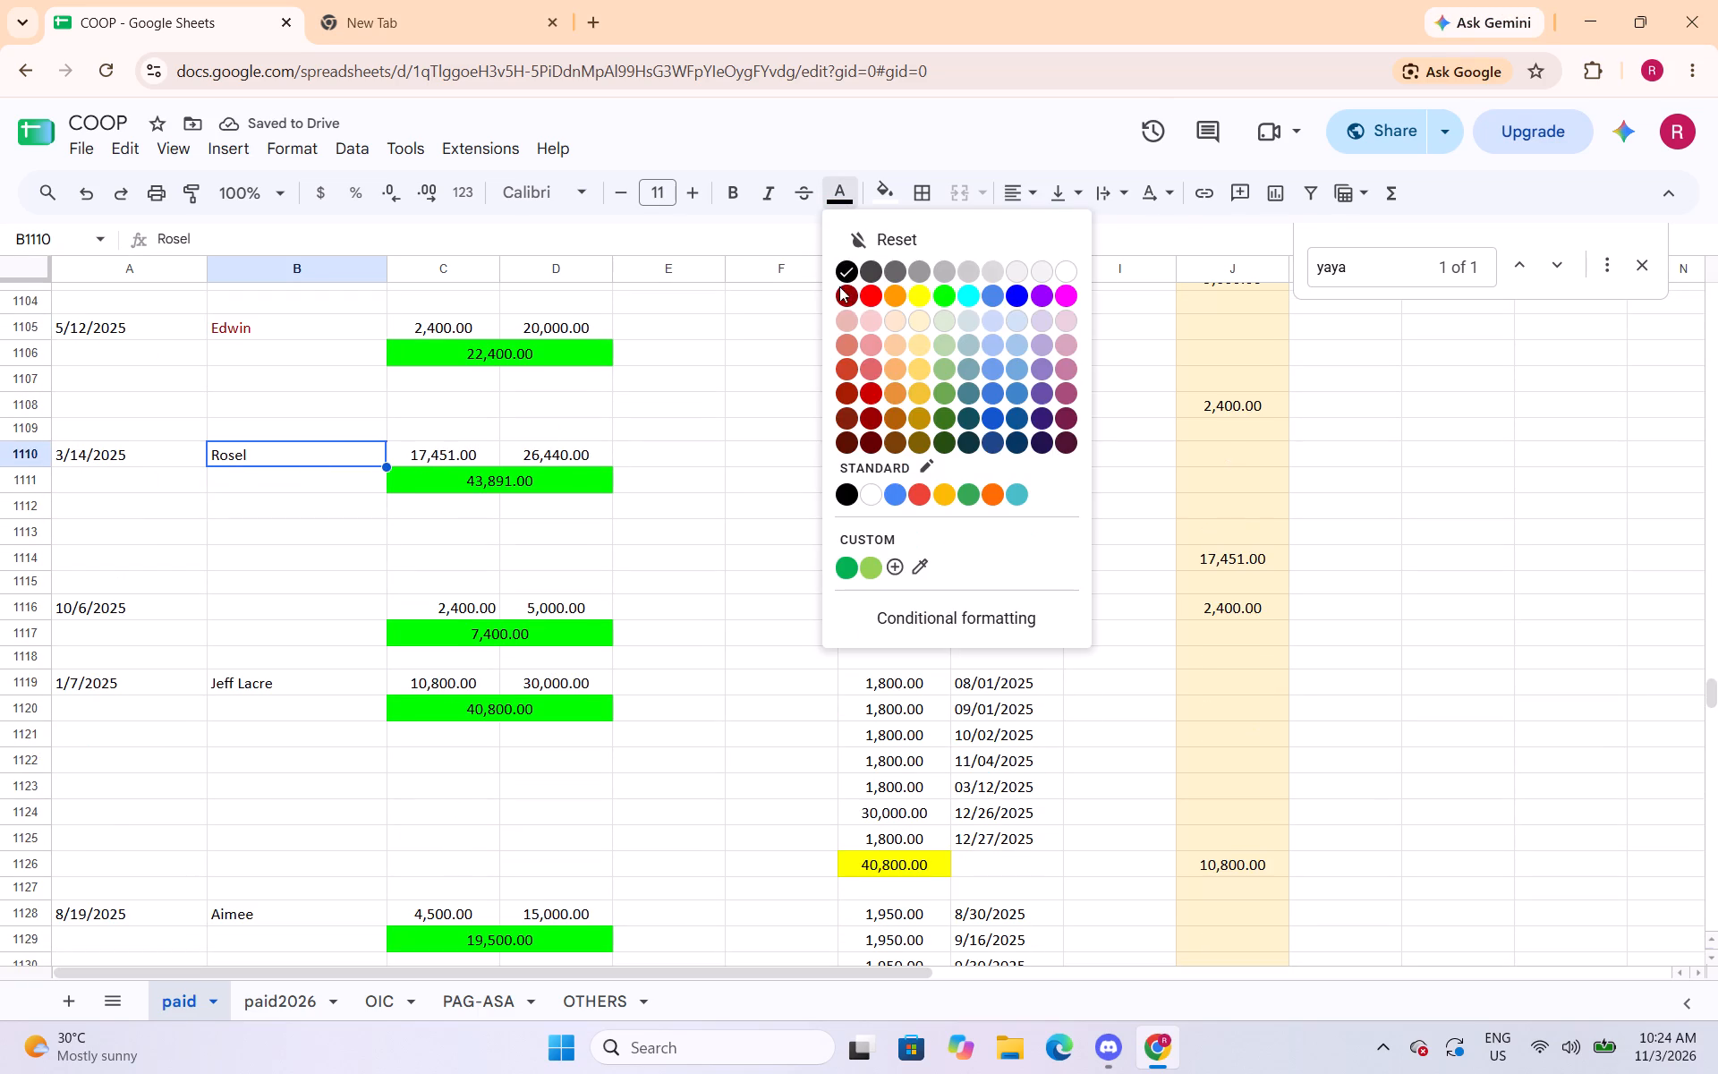
pyautogui.click(846, 294)
pyautogui.click(275, 670)
pyautogui.click(274, 686)
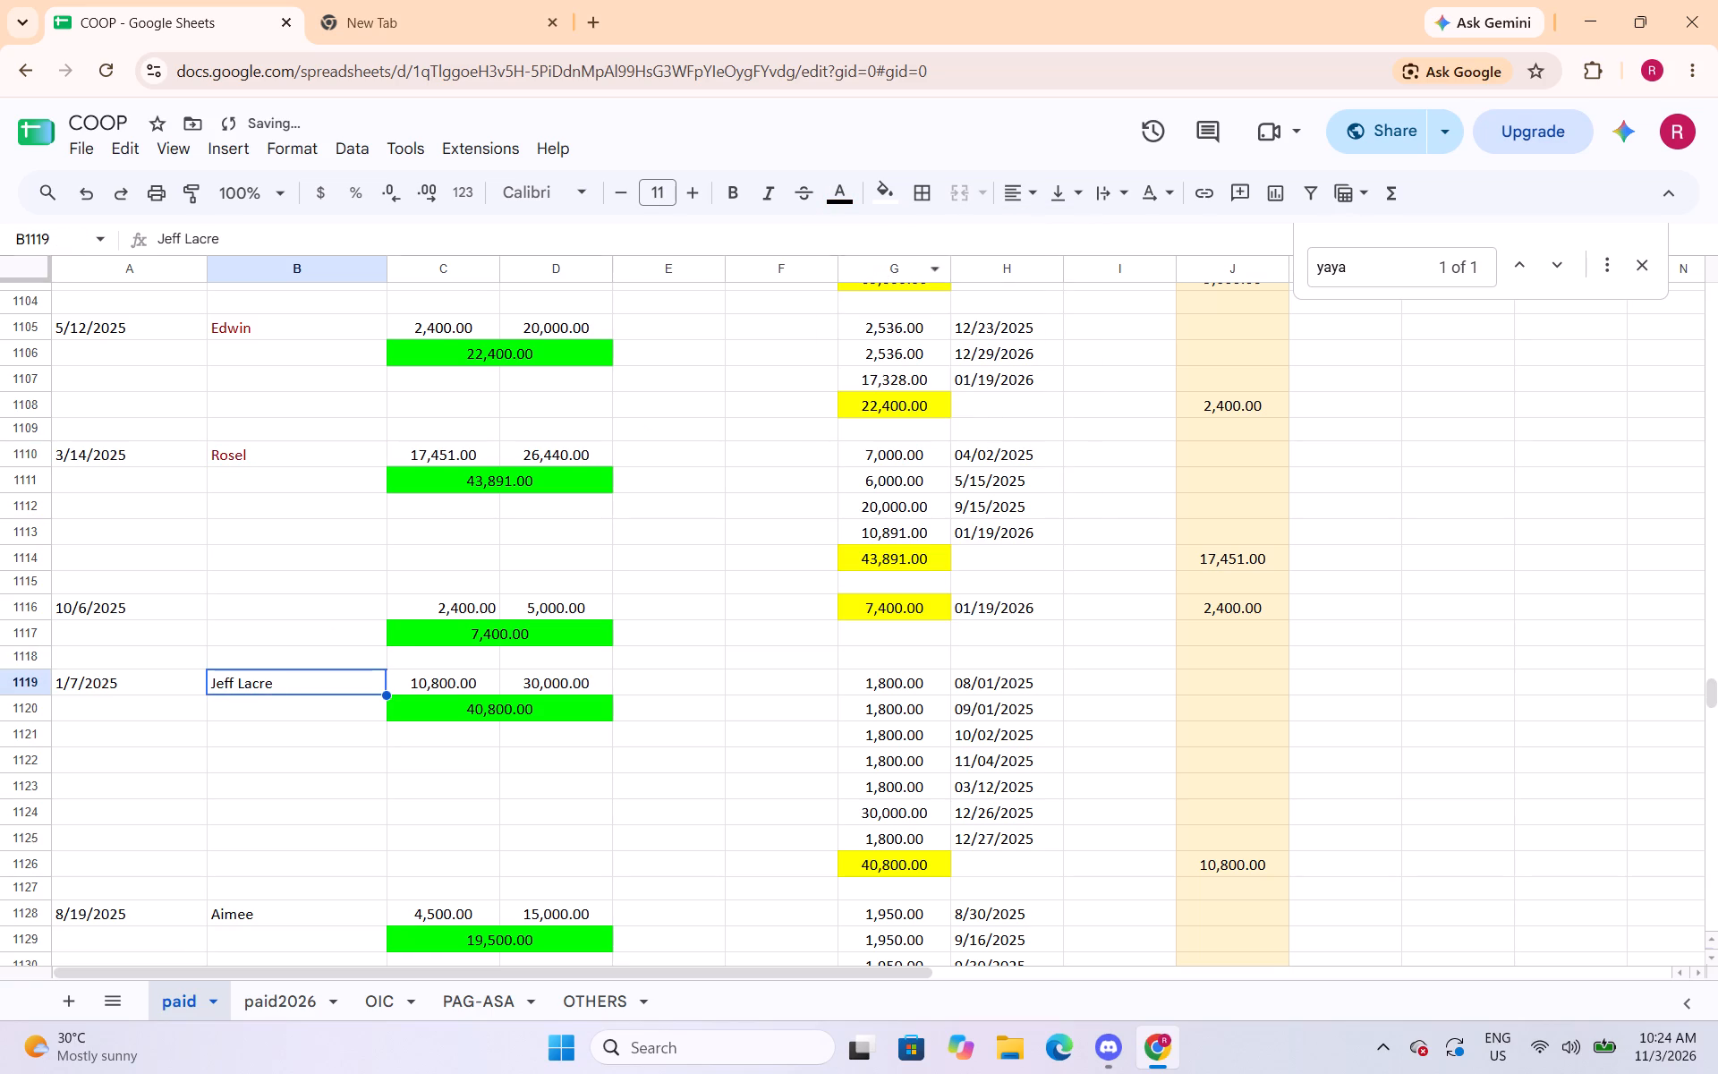
pyautogui.click(846, 197)
pyautogui.click(845, 302)
# Change the text colour of Aimee in cell B1128 and Max in cell B1138 to dark red.
pyautogui.scroll(-4, 588, 536)
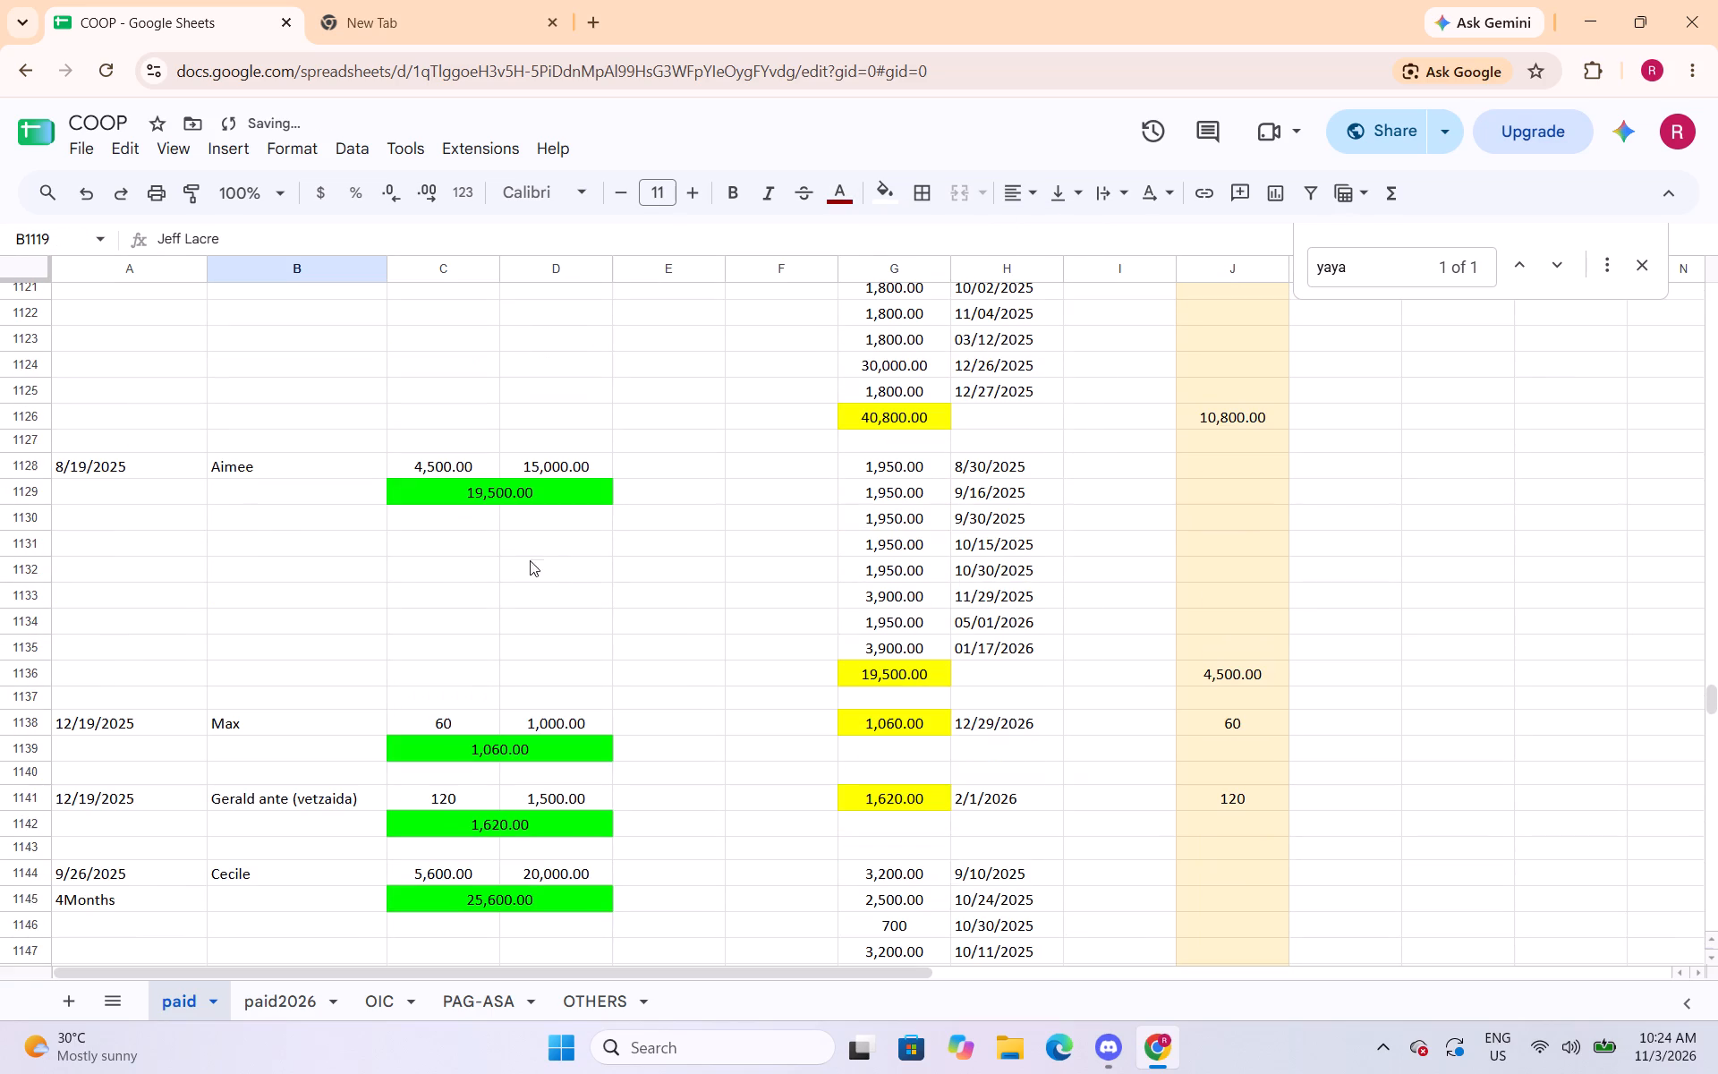
pyautogui.click(353, 466)
pyautogui.click(839, 191)
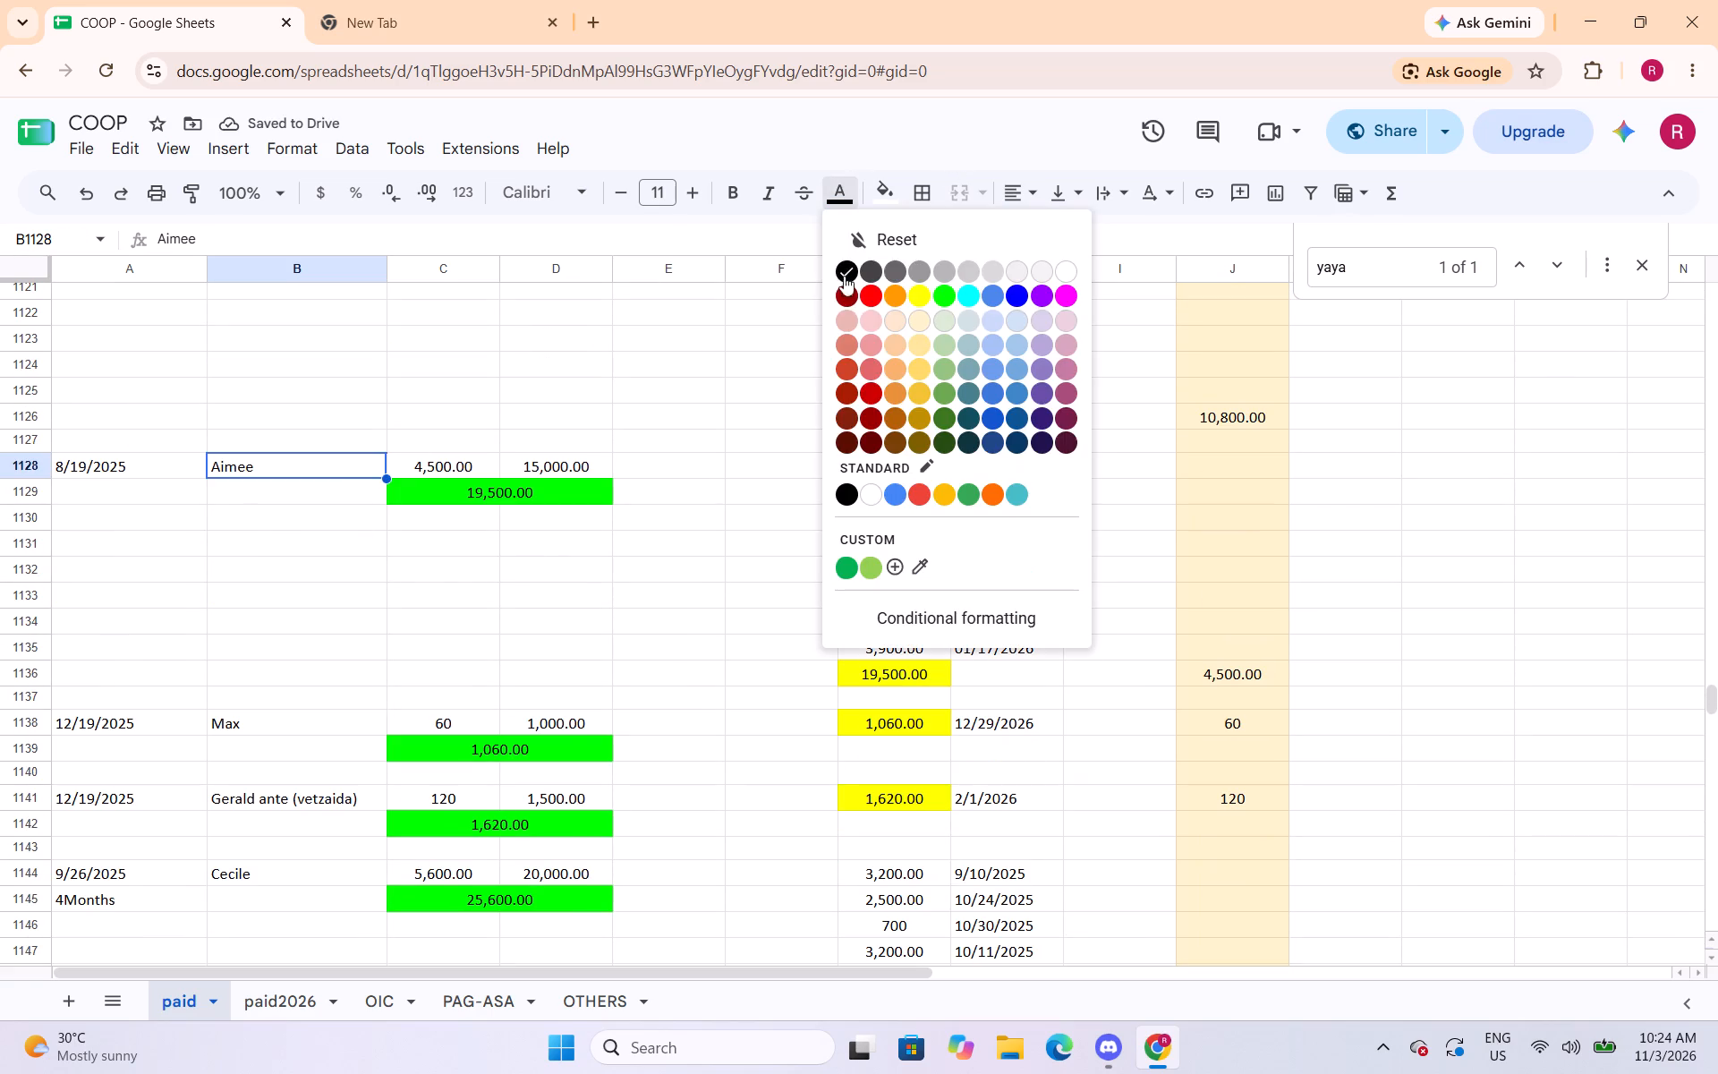
pyautogui.moveTo(841, 294); pyautogui.dragTo(841, 303)
pyautogui.click(333, 721)
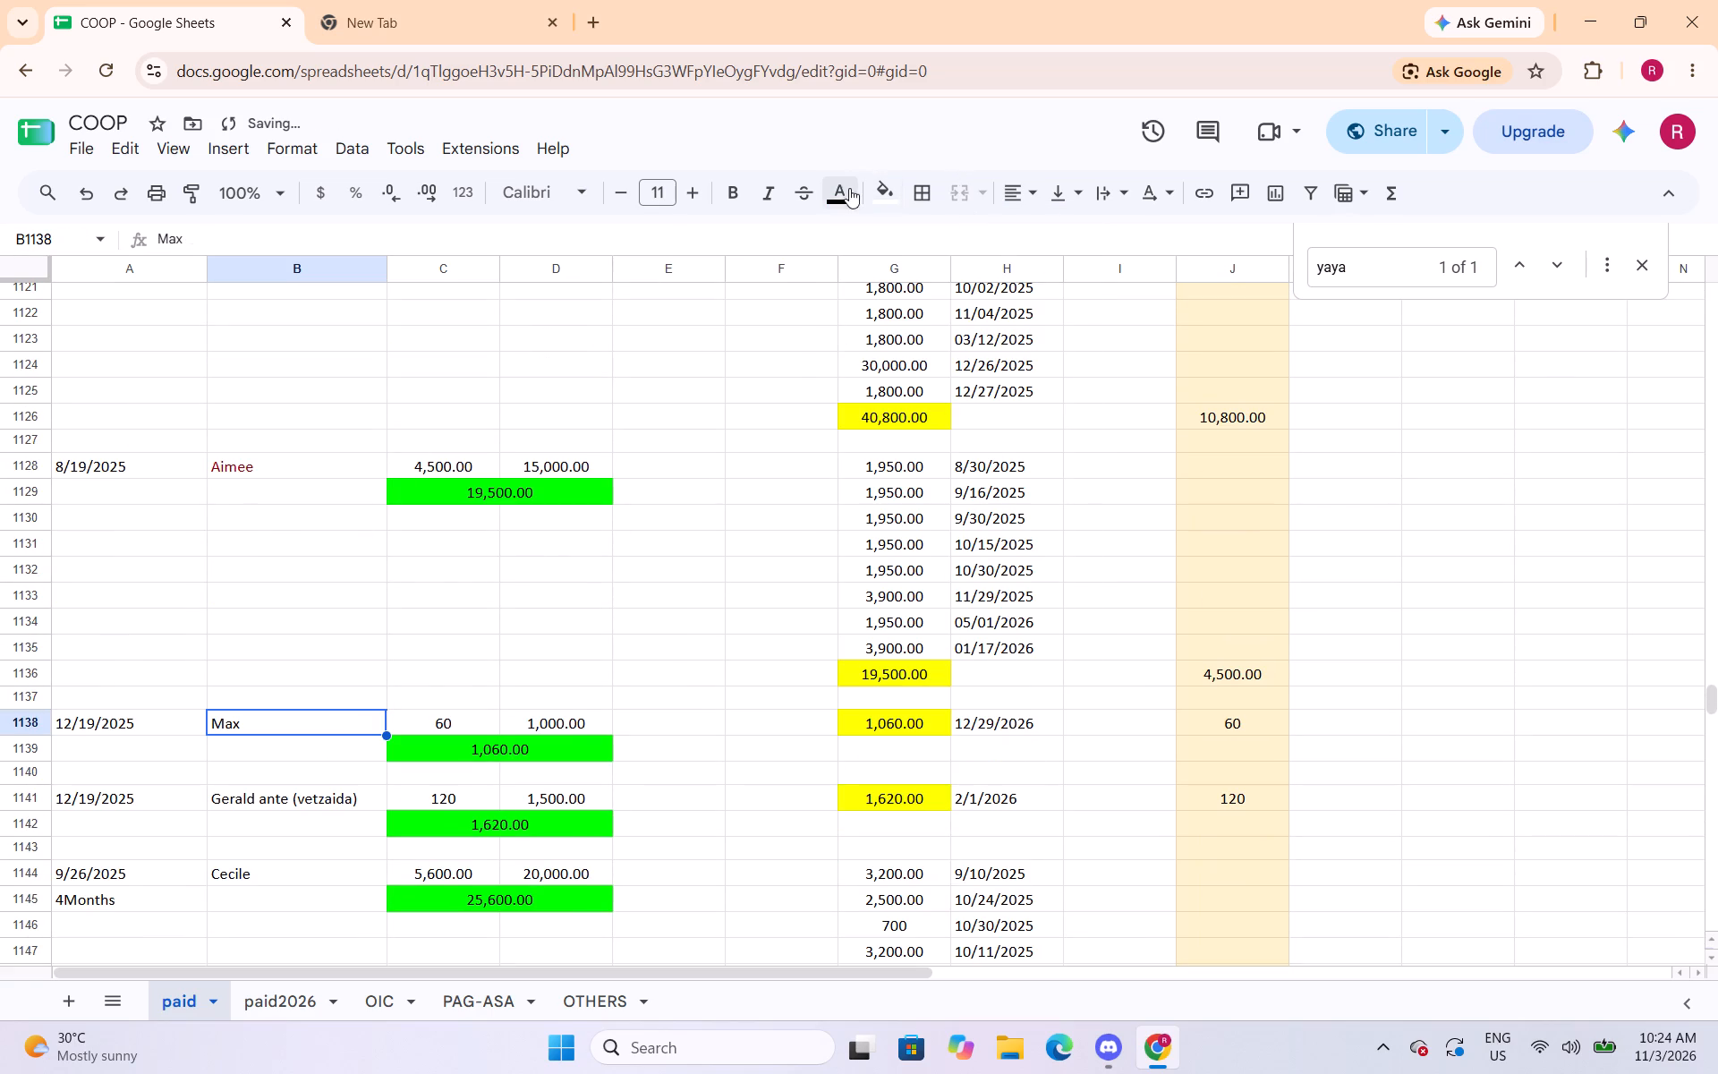
pyautogui.click(841, 194)
pyautogui.click(847, 299)
# Change the text colour of the borrower name in cell B1141 and Cecile in cell B1144 to dark red.
pyautogui.scroll(-3, 526, 505)
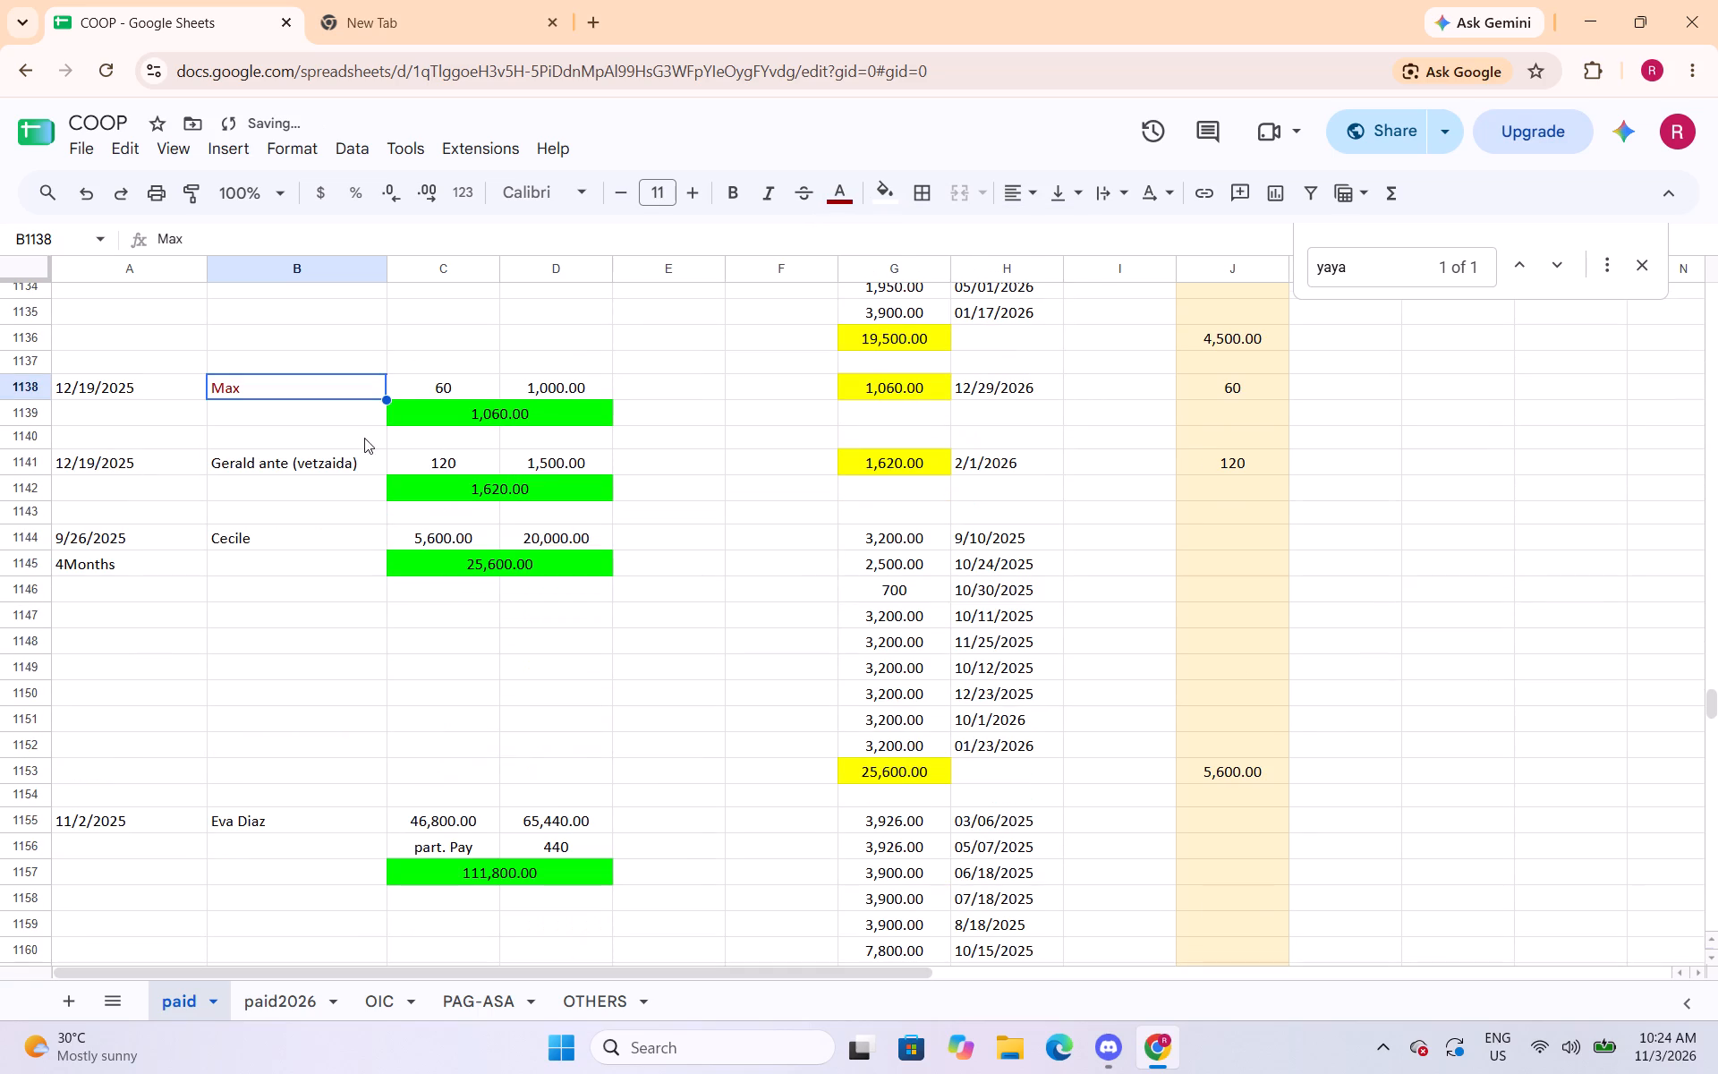
pyautogui.click(359, 459)
pyautogui.click(846, 198)
pyautogui.click(854, 307)
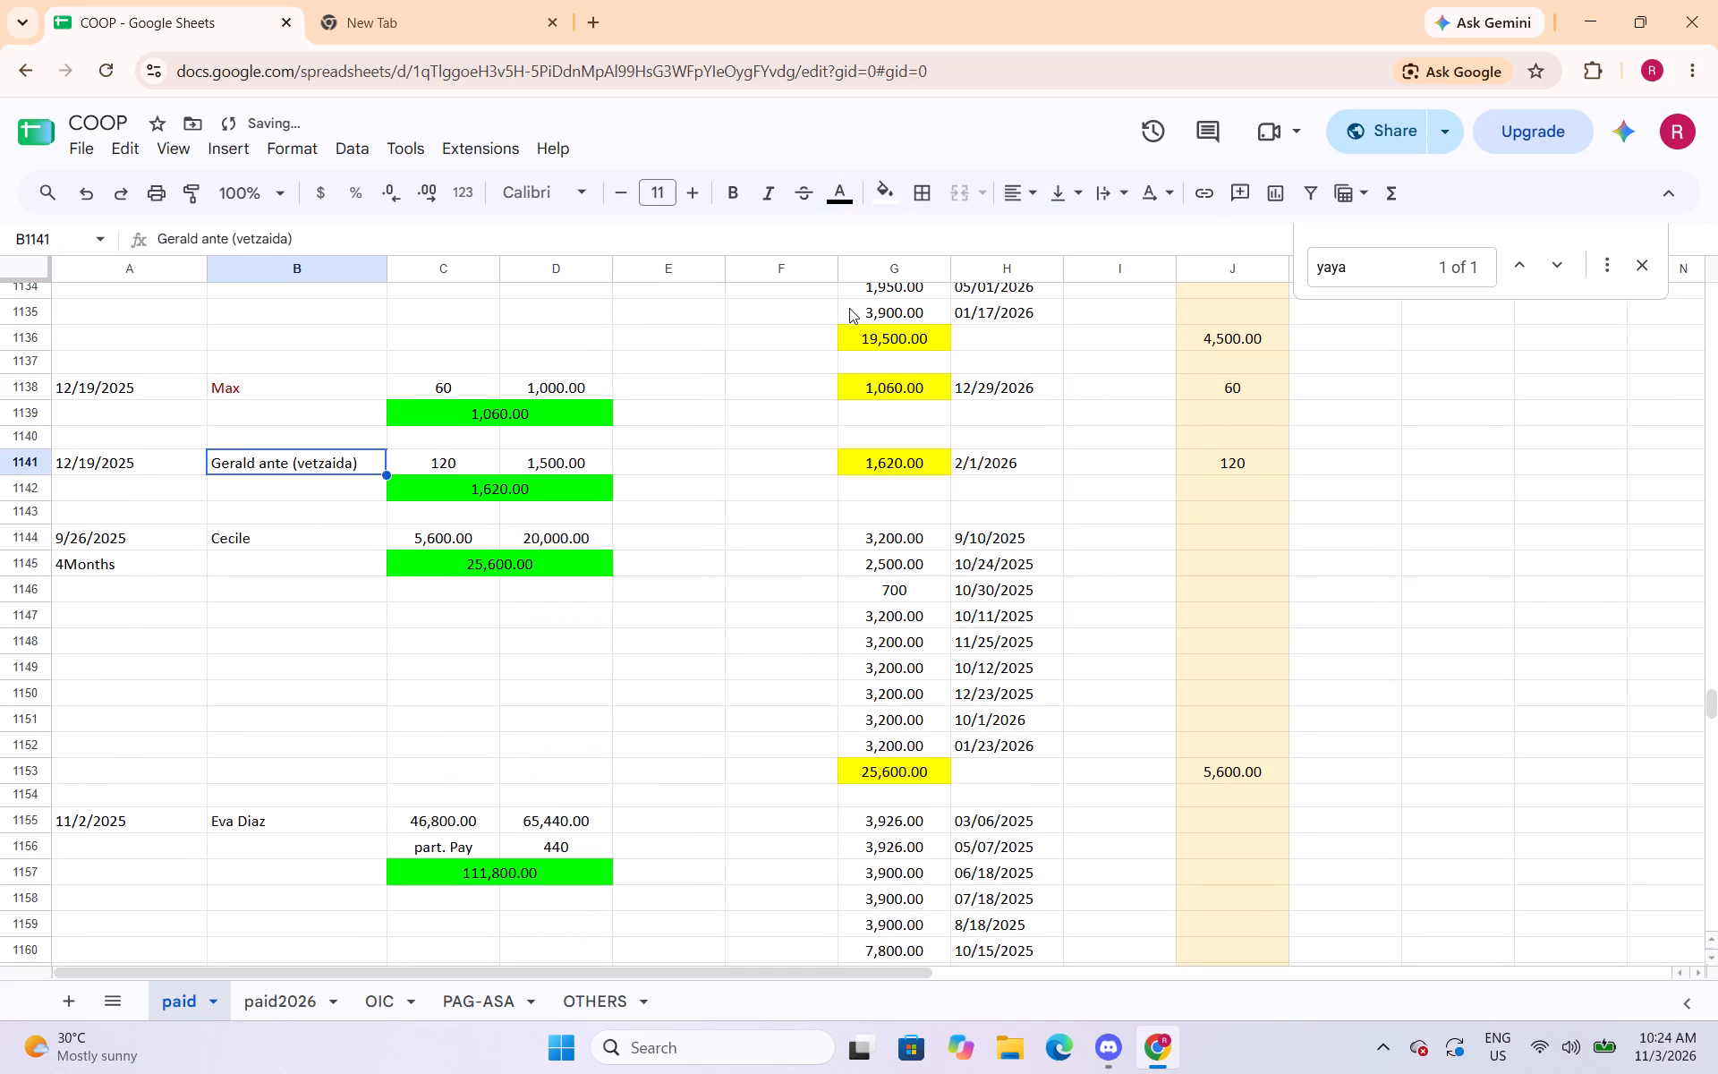
pyautogui.click(838, 190)
pyautogui.click(841, 296)
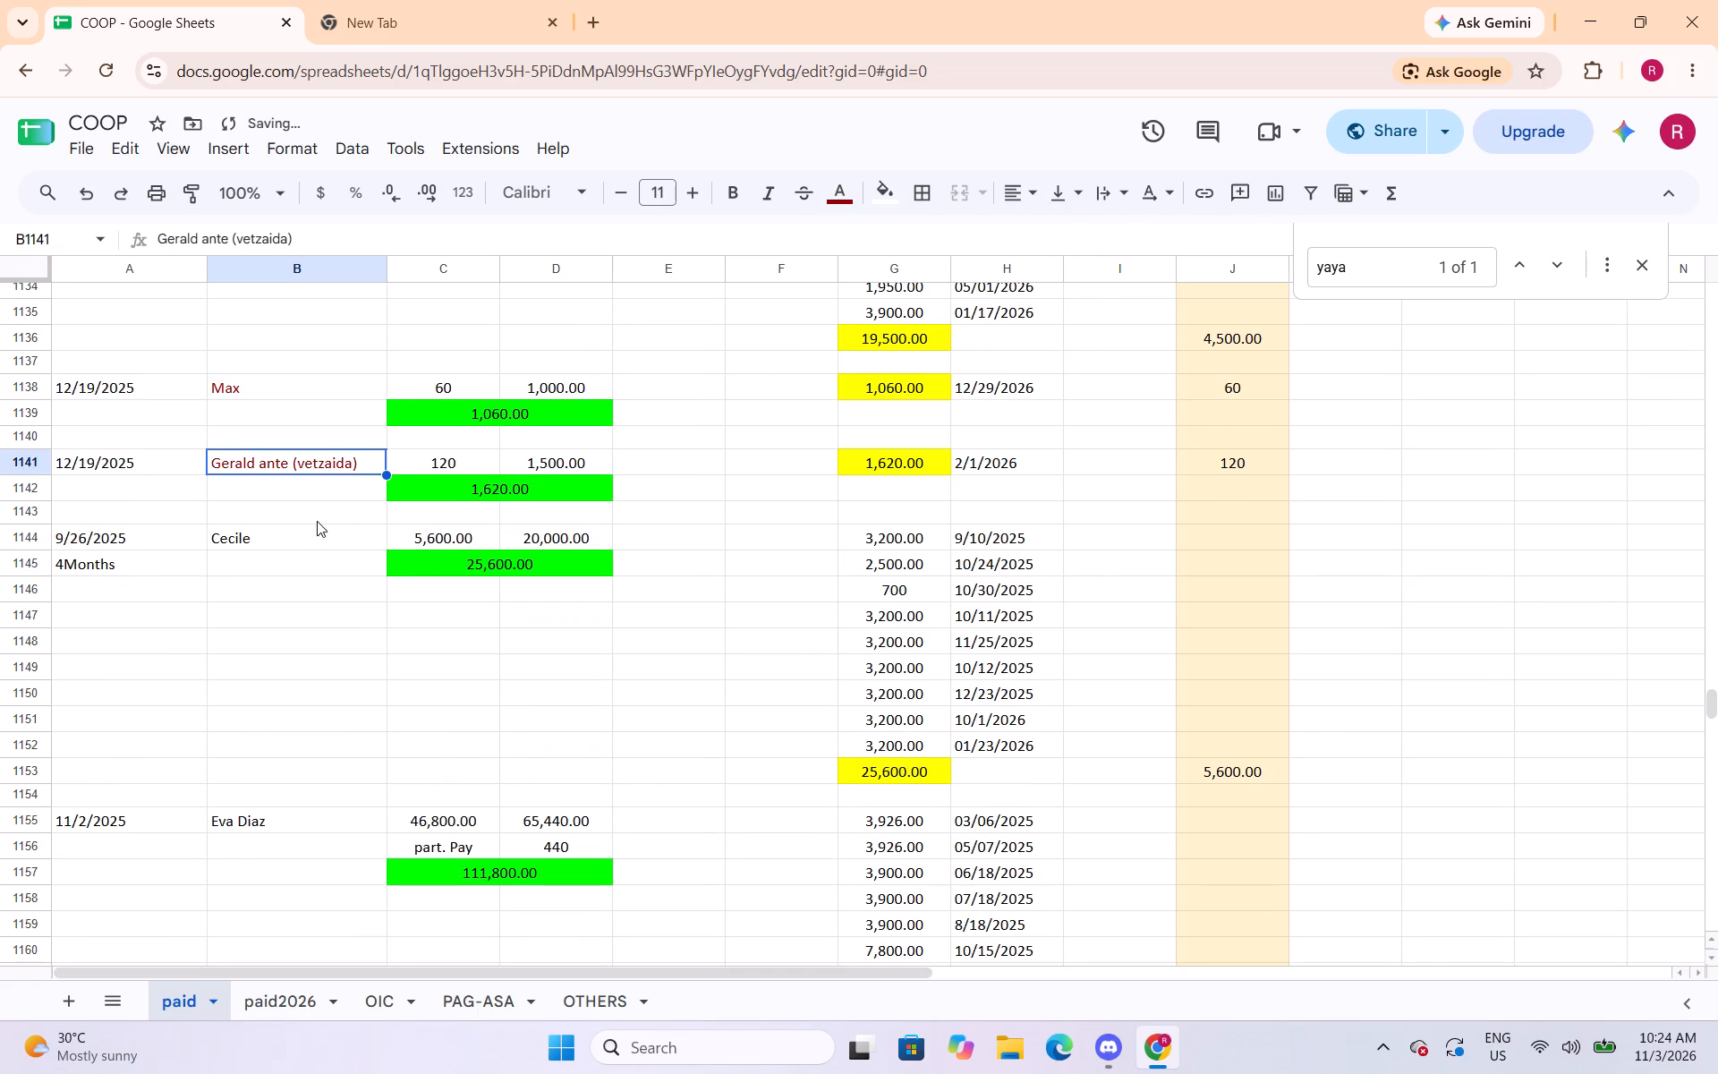
pyautogui.click(306, 529)
pyautogui.click(843, 193)
pyautogui.click(848, 286)
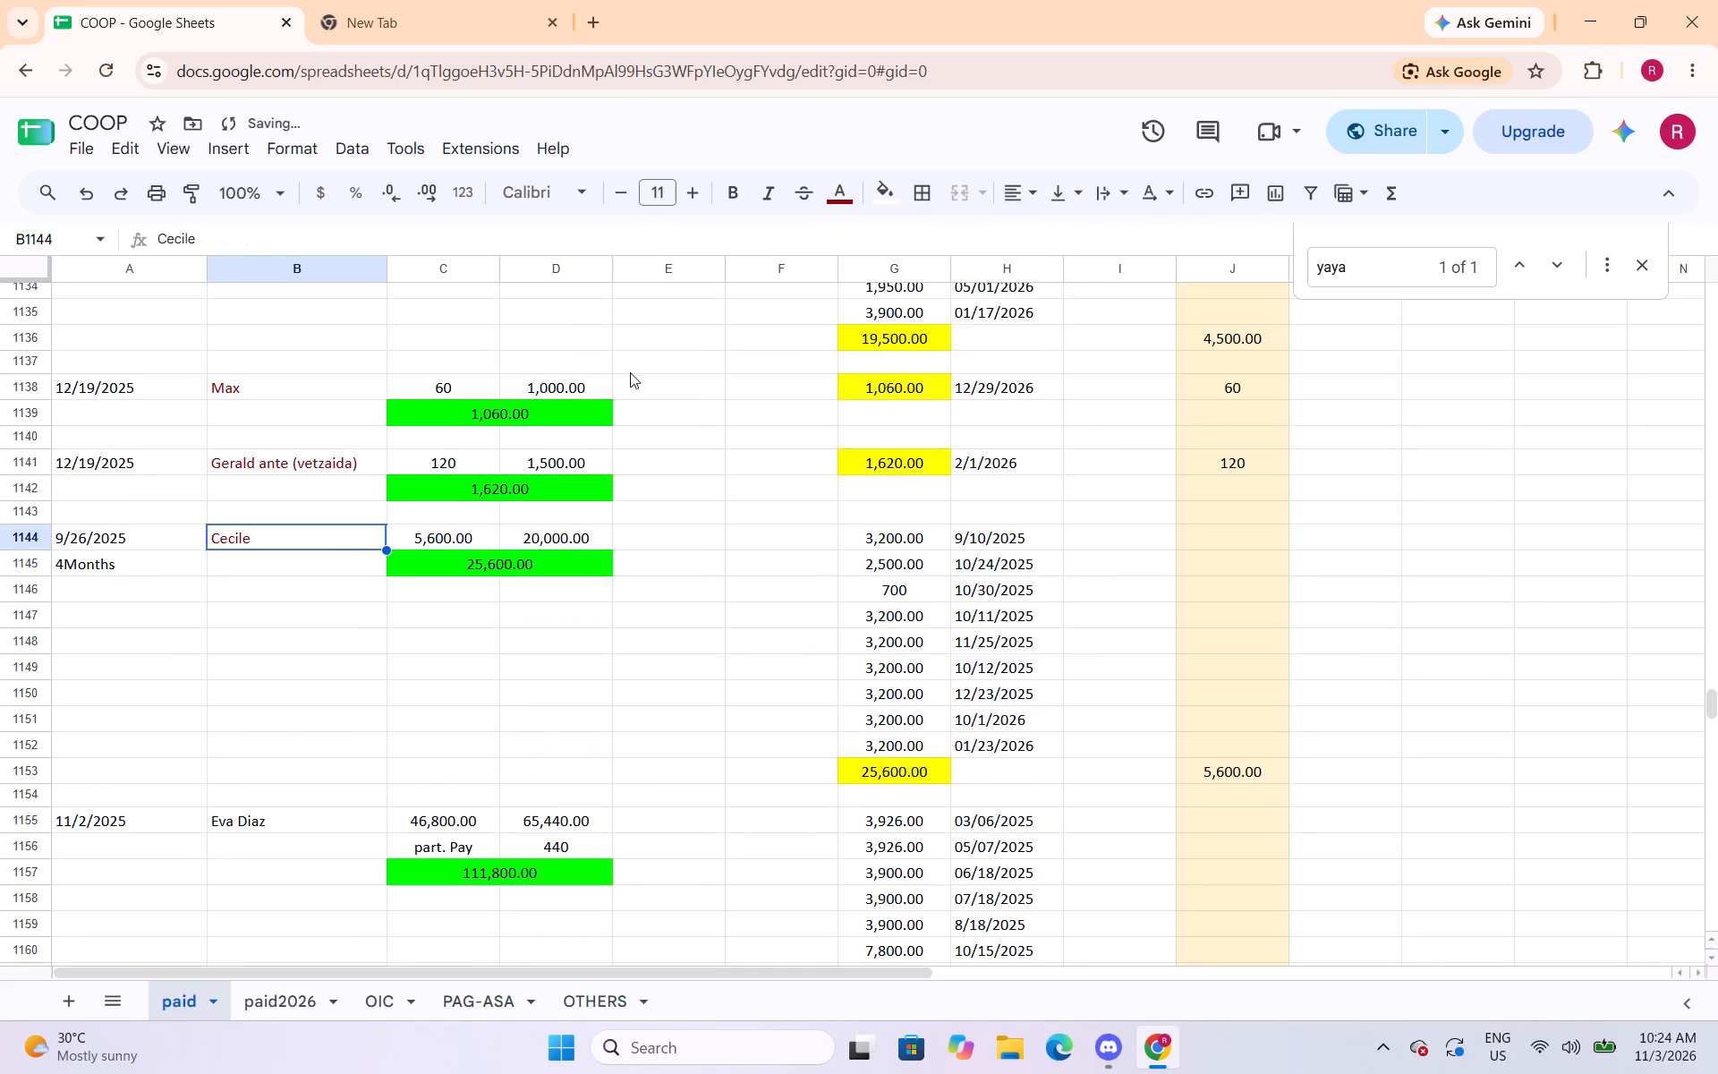
# Change the text colour of the borrower names in cells B1155 and B1165 to dark red.
pyautogui.scroll(-5, 563, 425)
pyautogui.scroll(2, 722, 375)
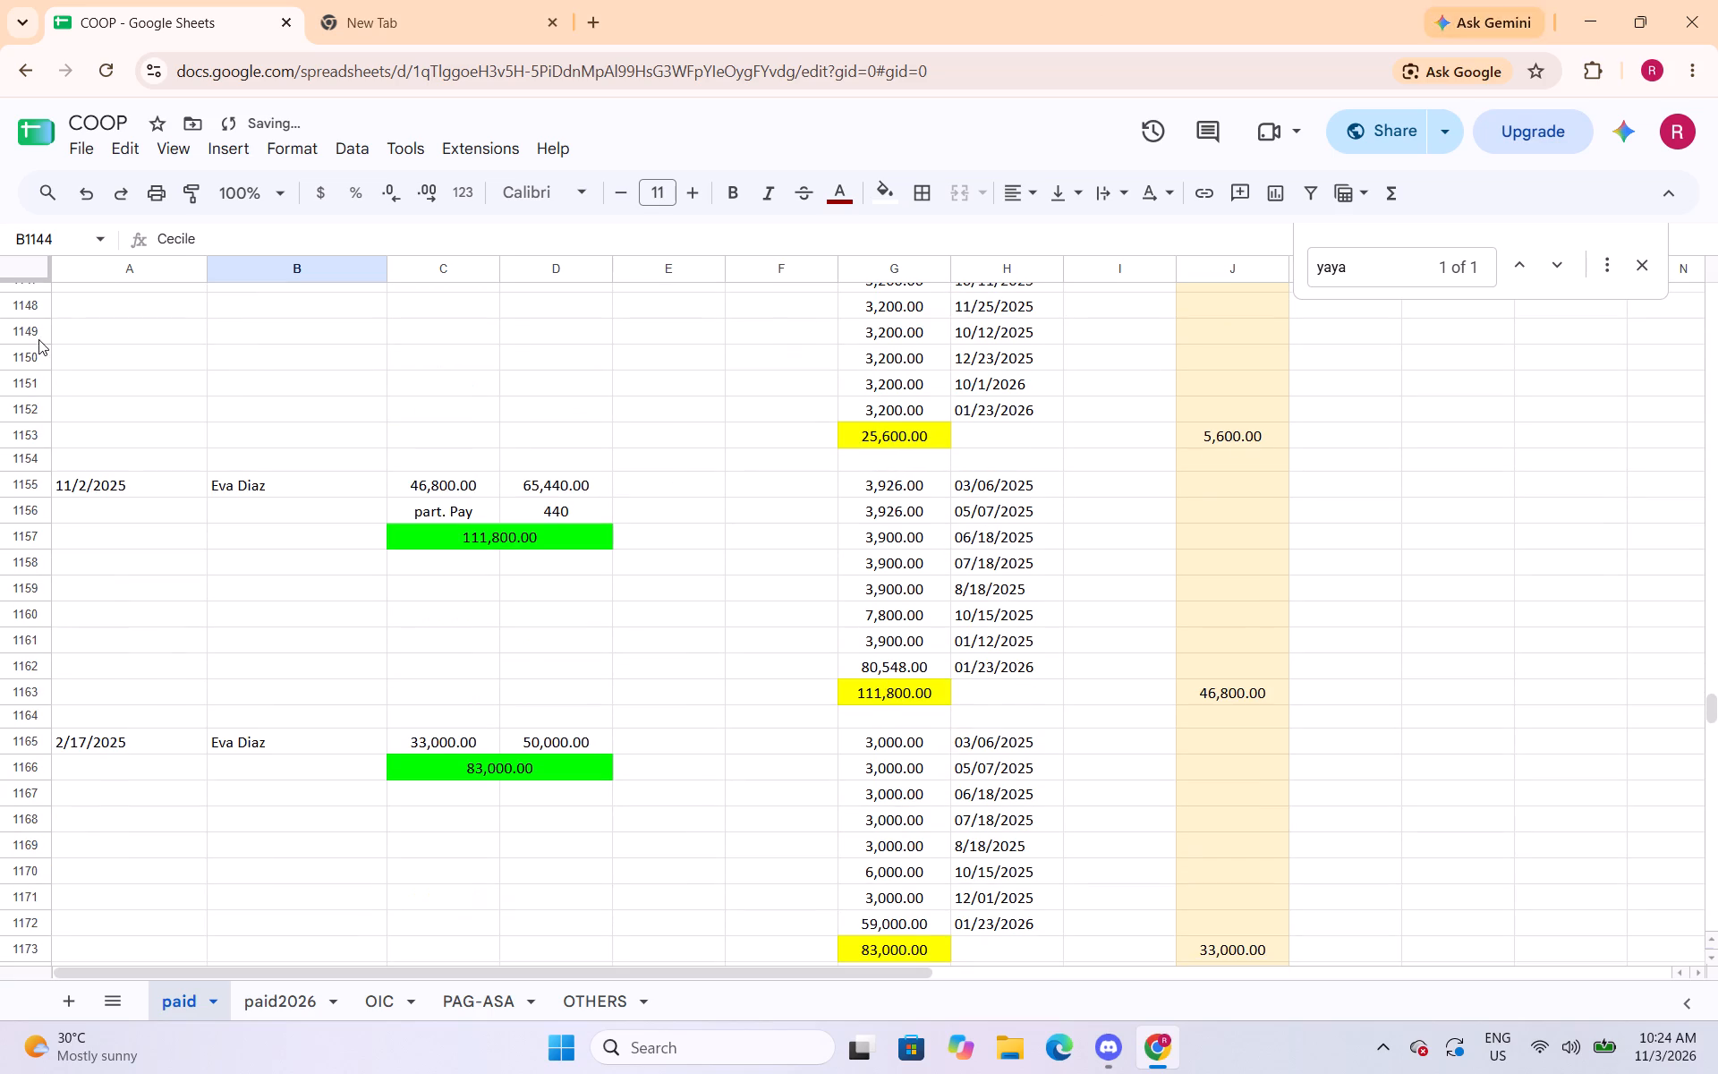
pyautogui.click(273, 493)
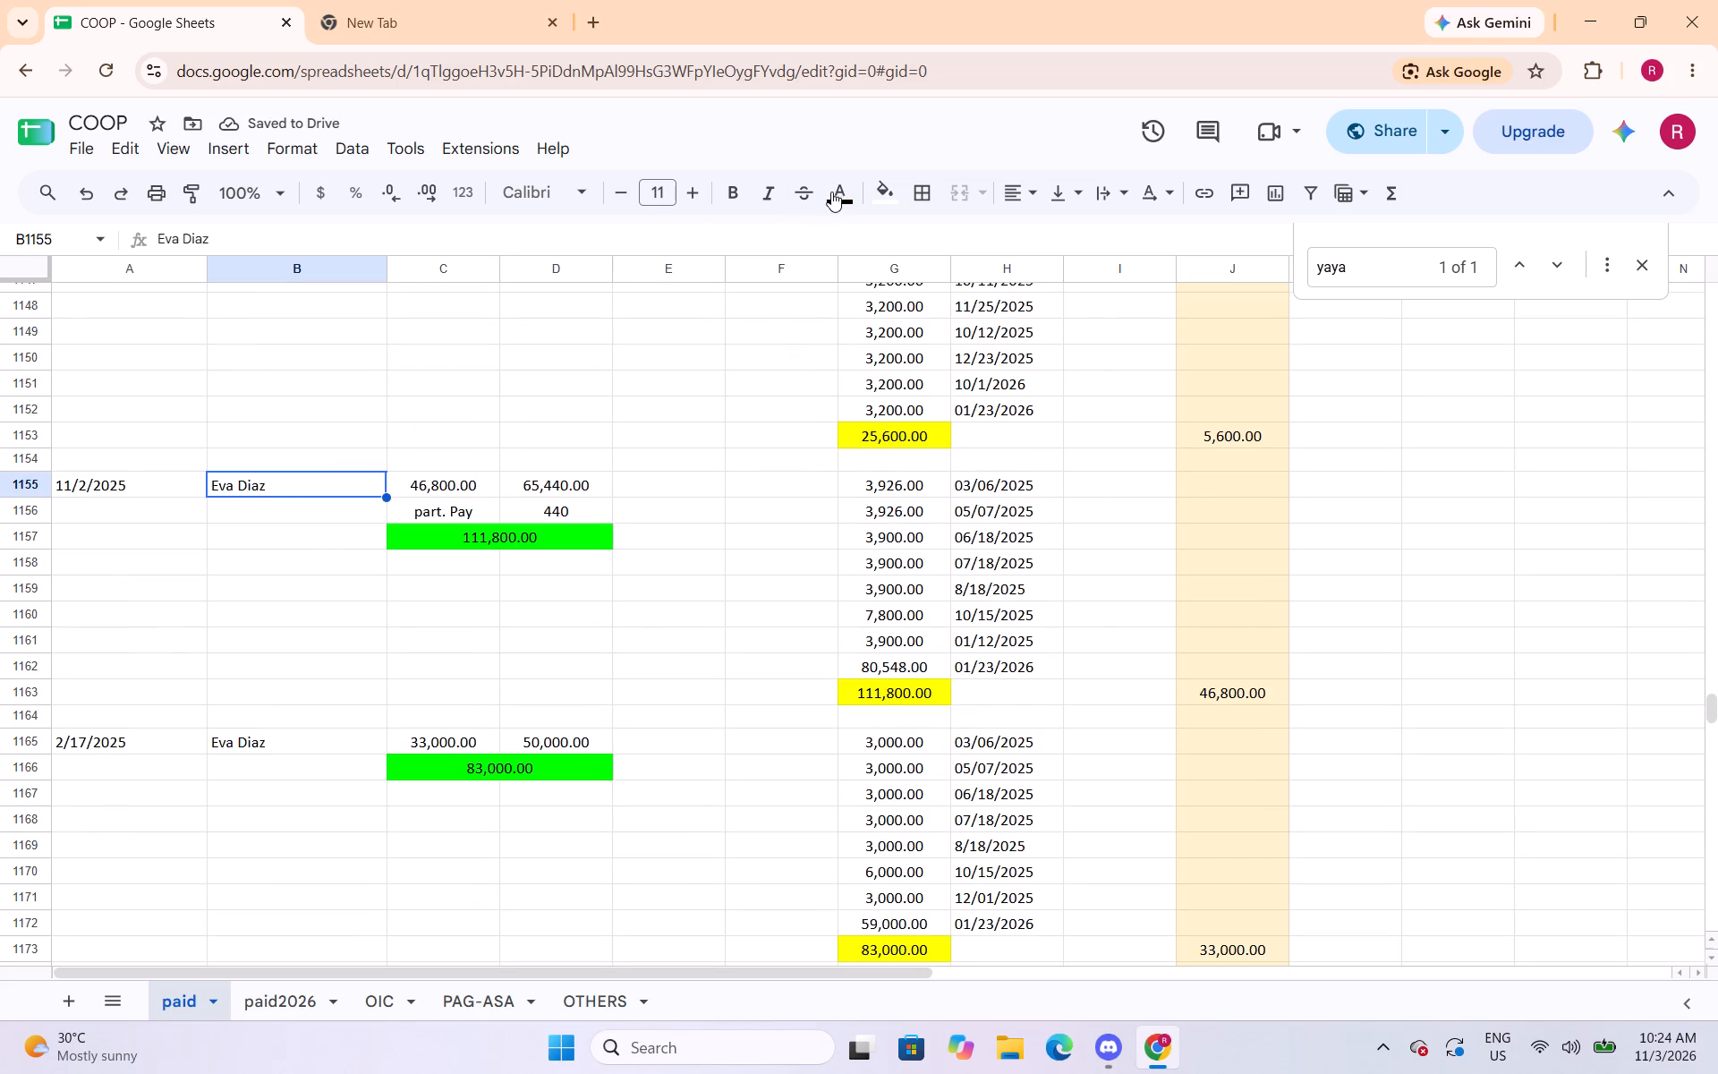
pyautogui.click(834, 194)
pyautogui.click(853, 292)
pyautogui.click(220, 732)
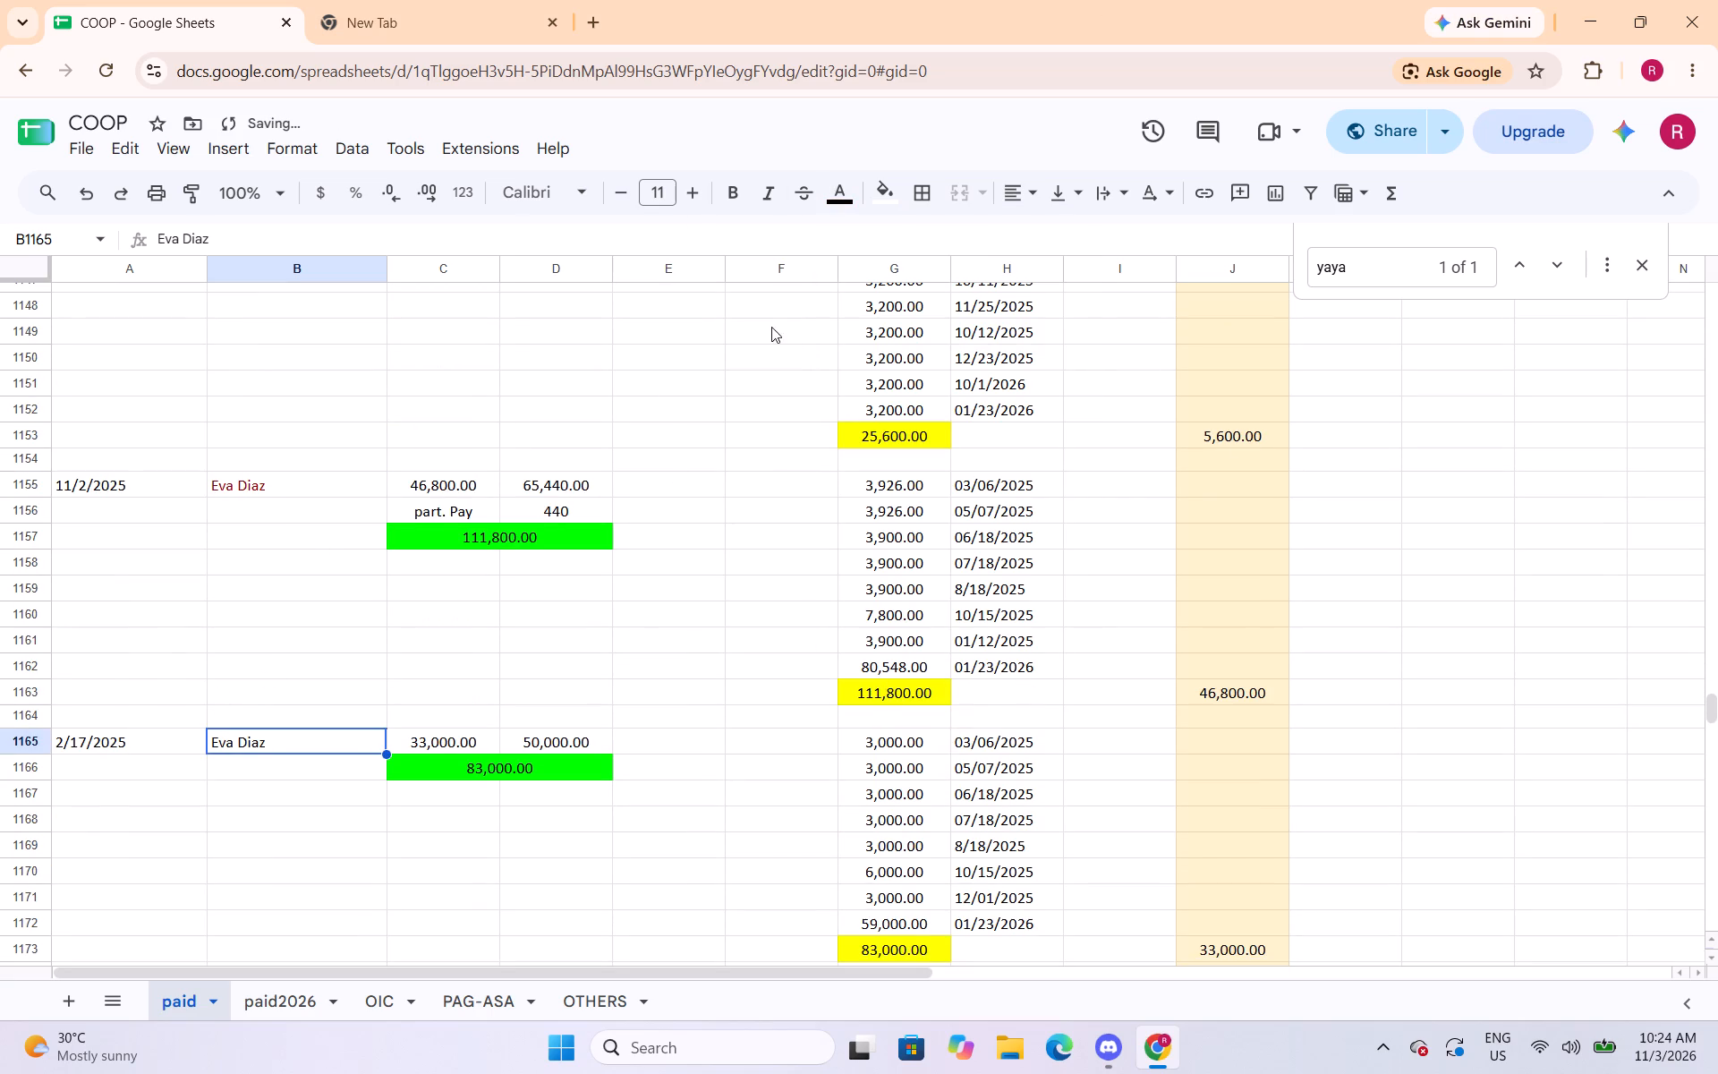
pyautogui.click(838, 197)
pyautogui.click(843, 294)
# Change the text colour of the borrower name in cell B1175 and Dianne in cell B1184 to dark red.
pyautogui.scroll(-2, 362, 622)
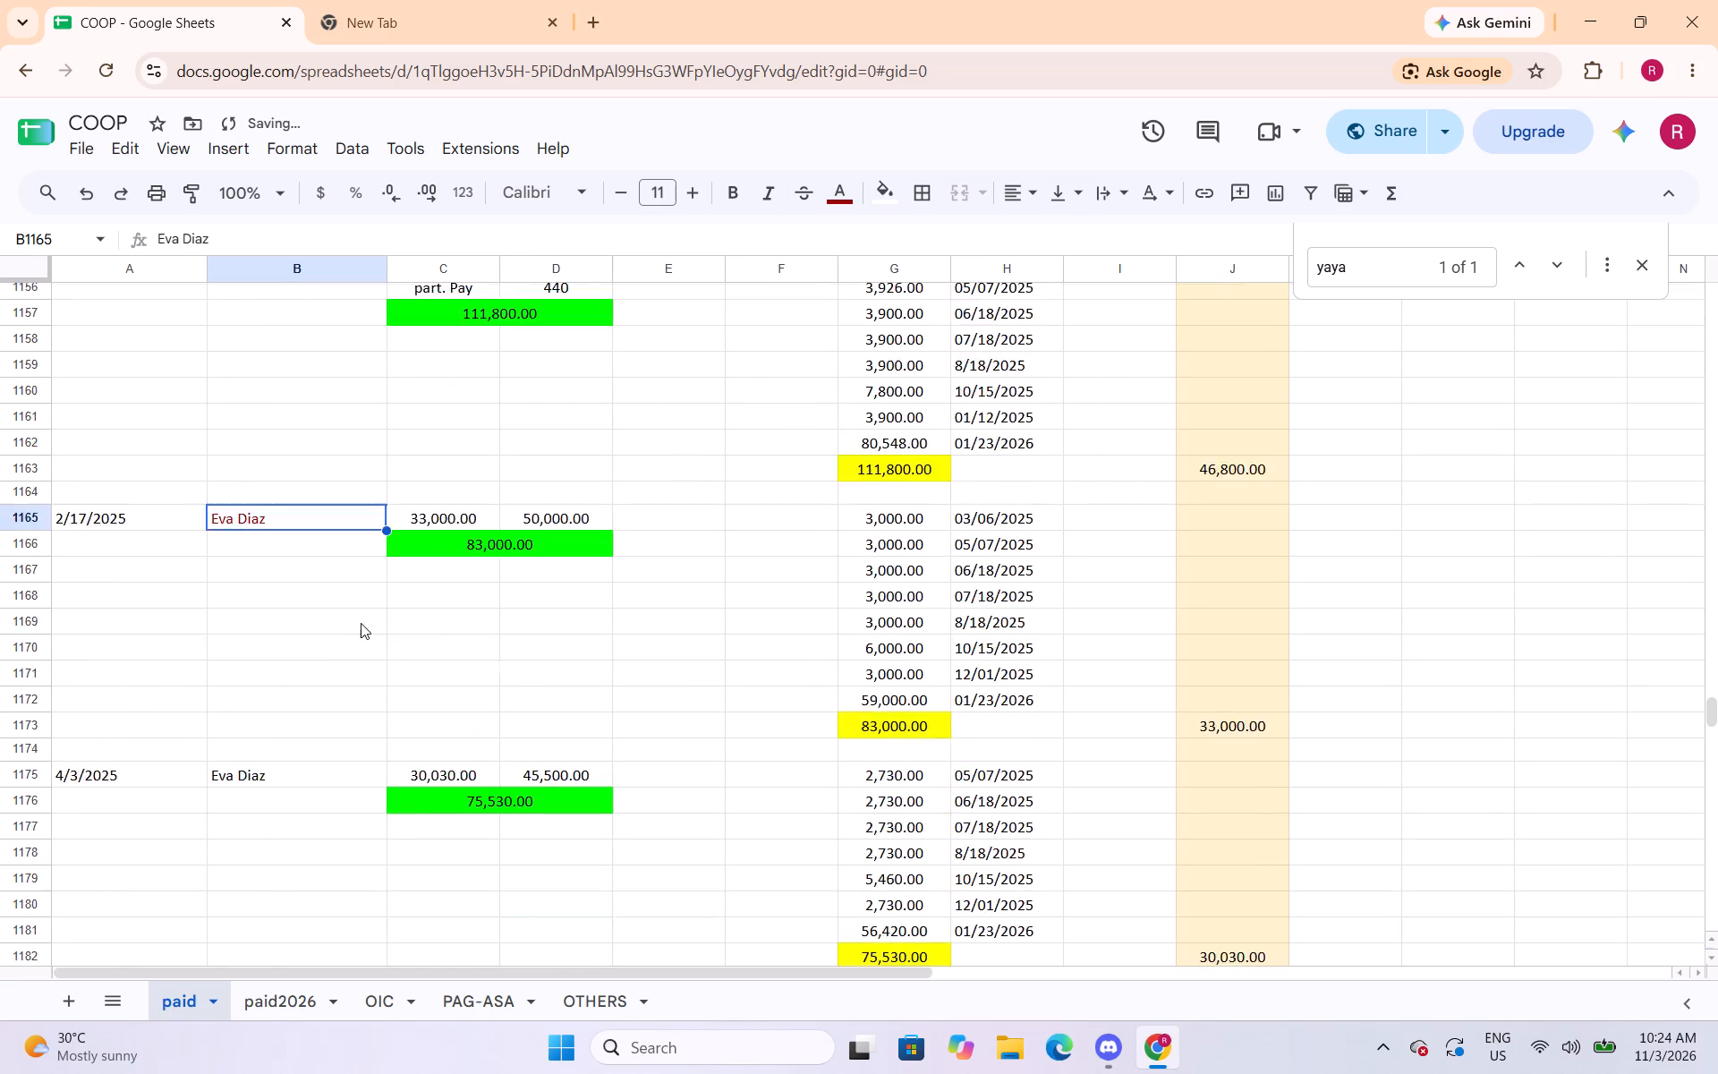
pyautogui.scroll(-2, 361, 623)
pyautogui.click(348, 557)
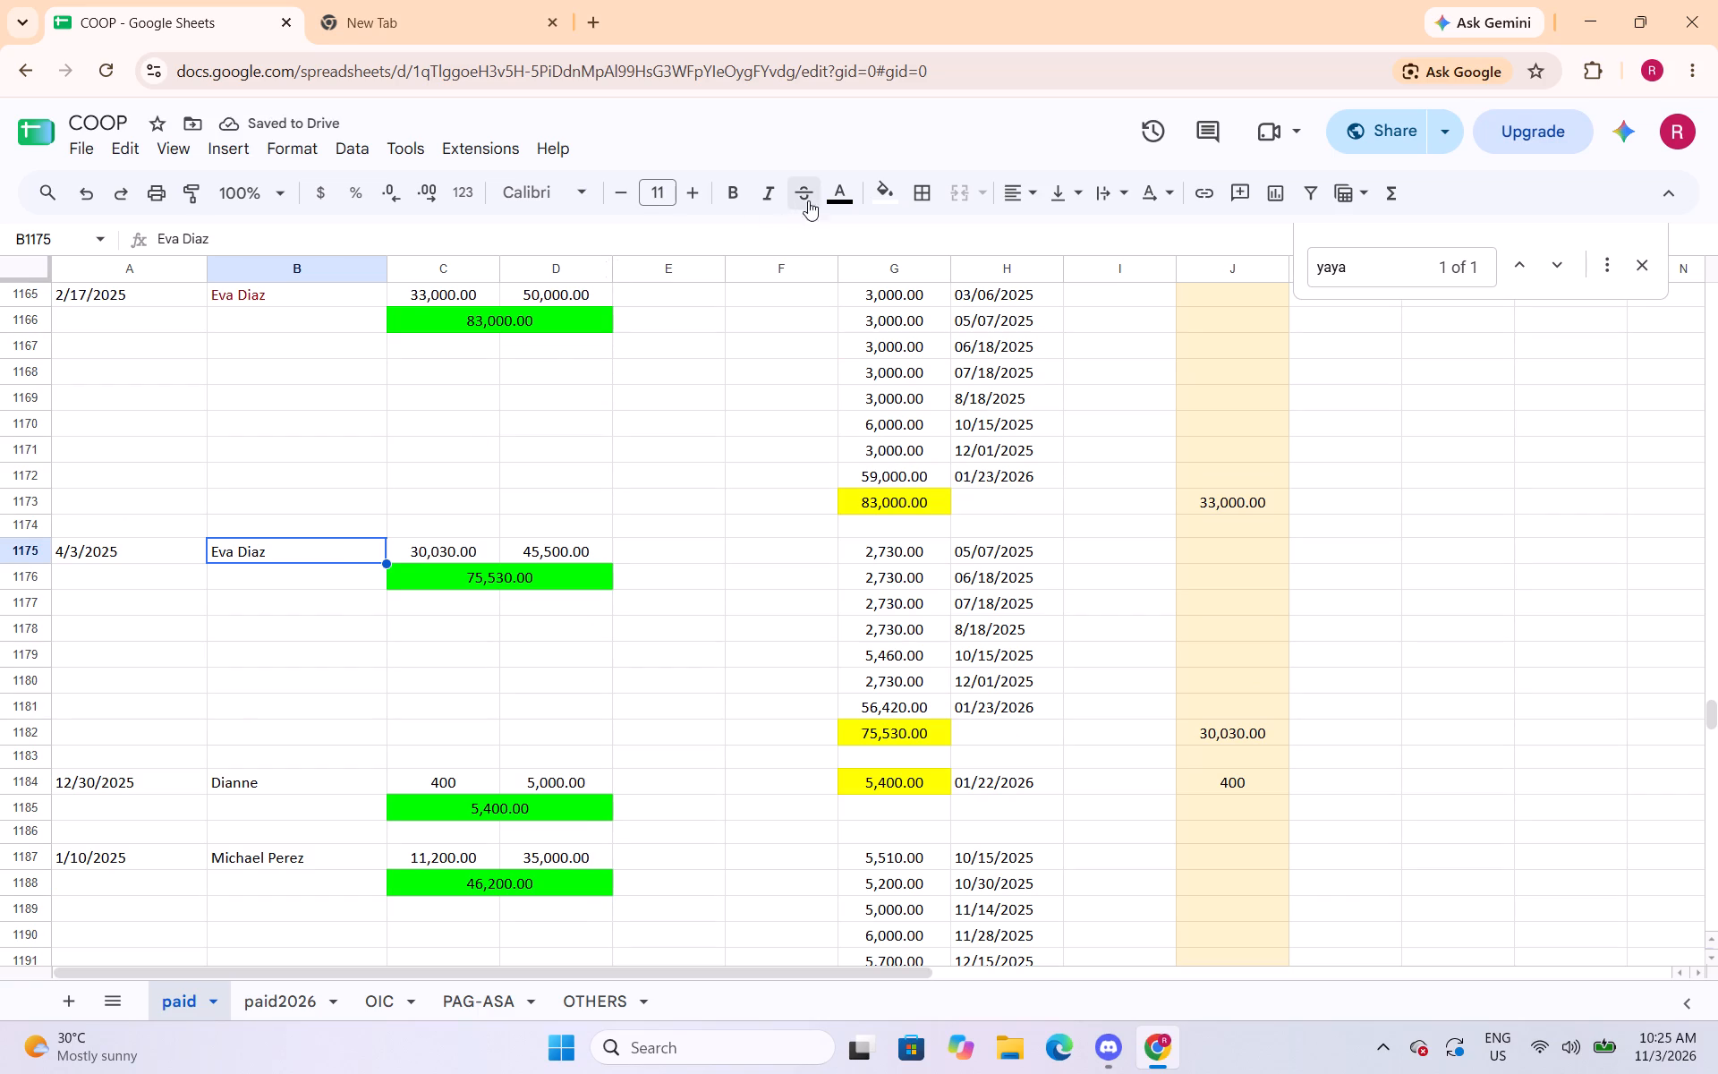
pyautogui.click(837, 200)
pyautogui.moveTo(843, 295); pyautogui.dragTo(838, 305)
pyautogui.click(280, 787)
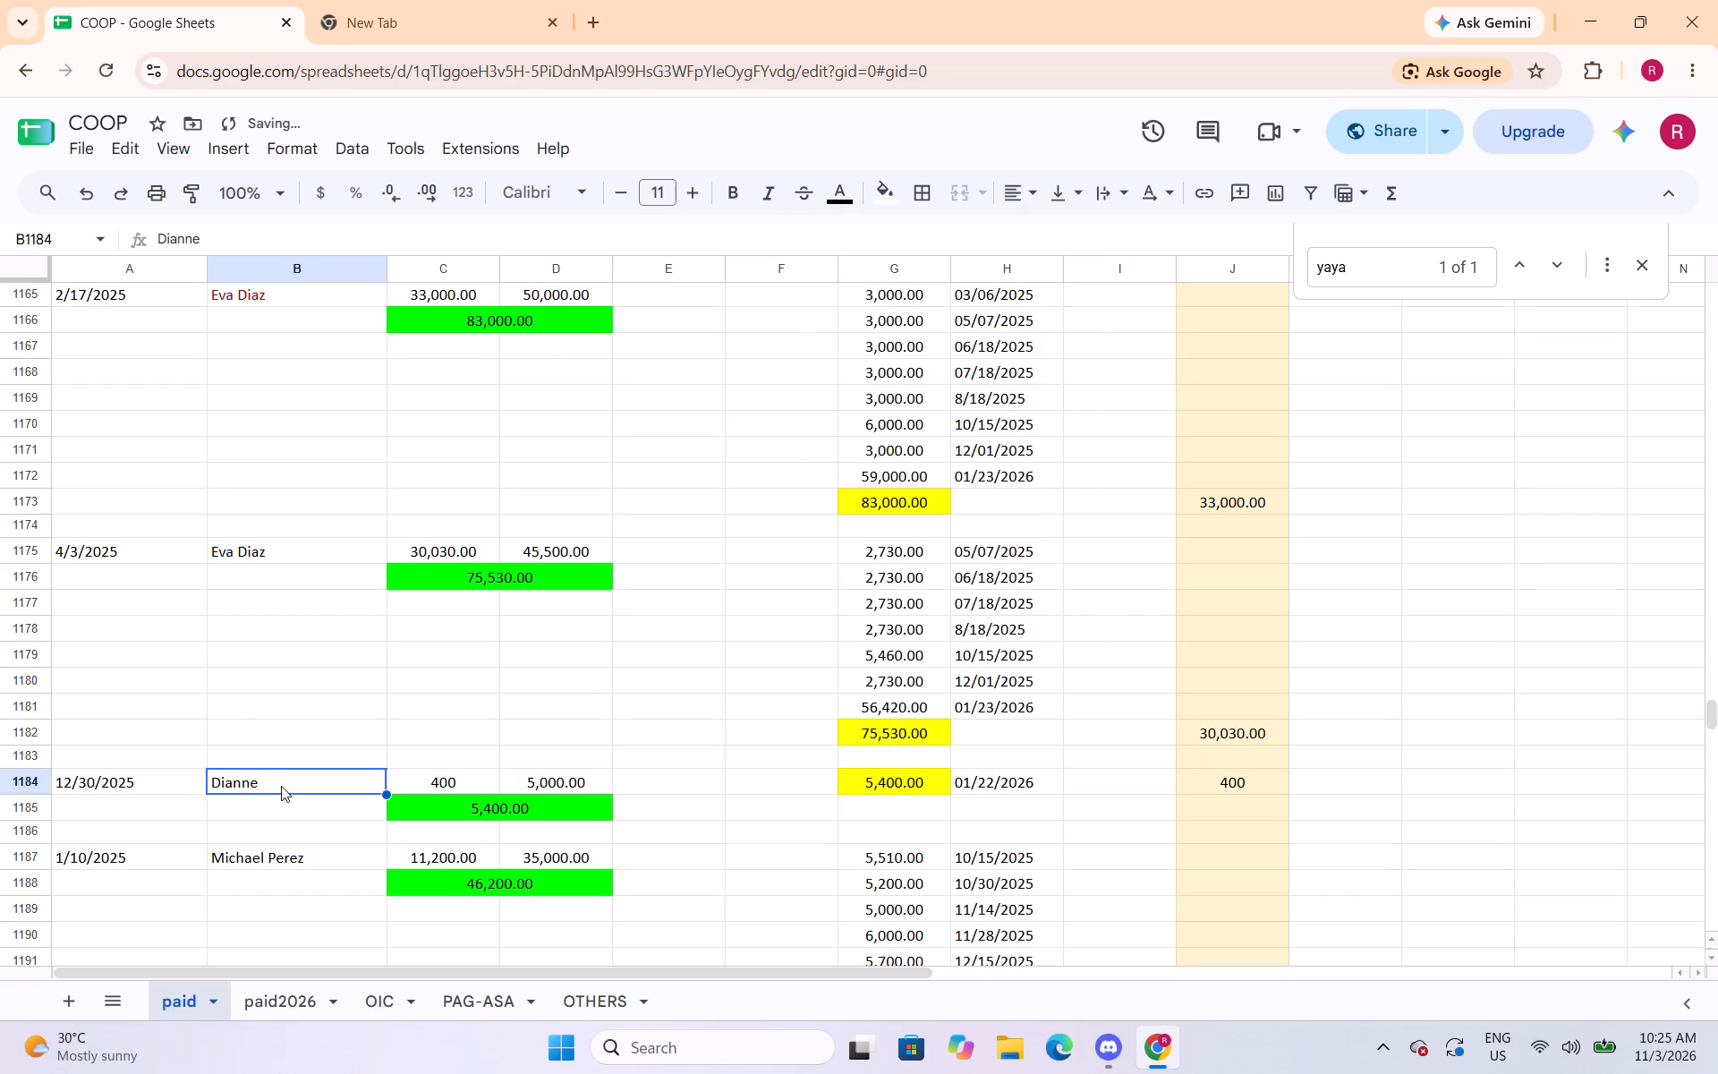
pyautogui.click(322, 549)
pyautogui.click(842, 205)
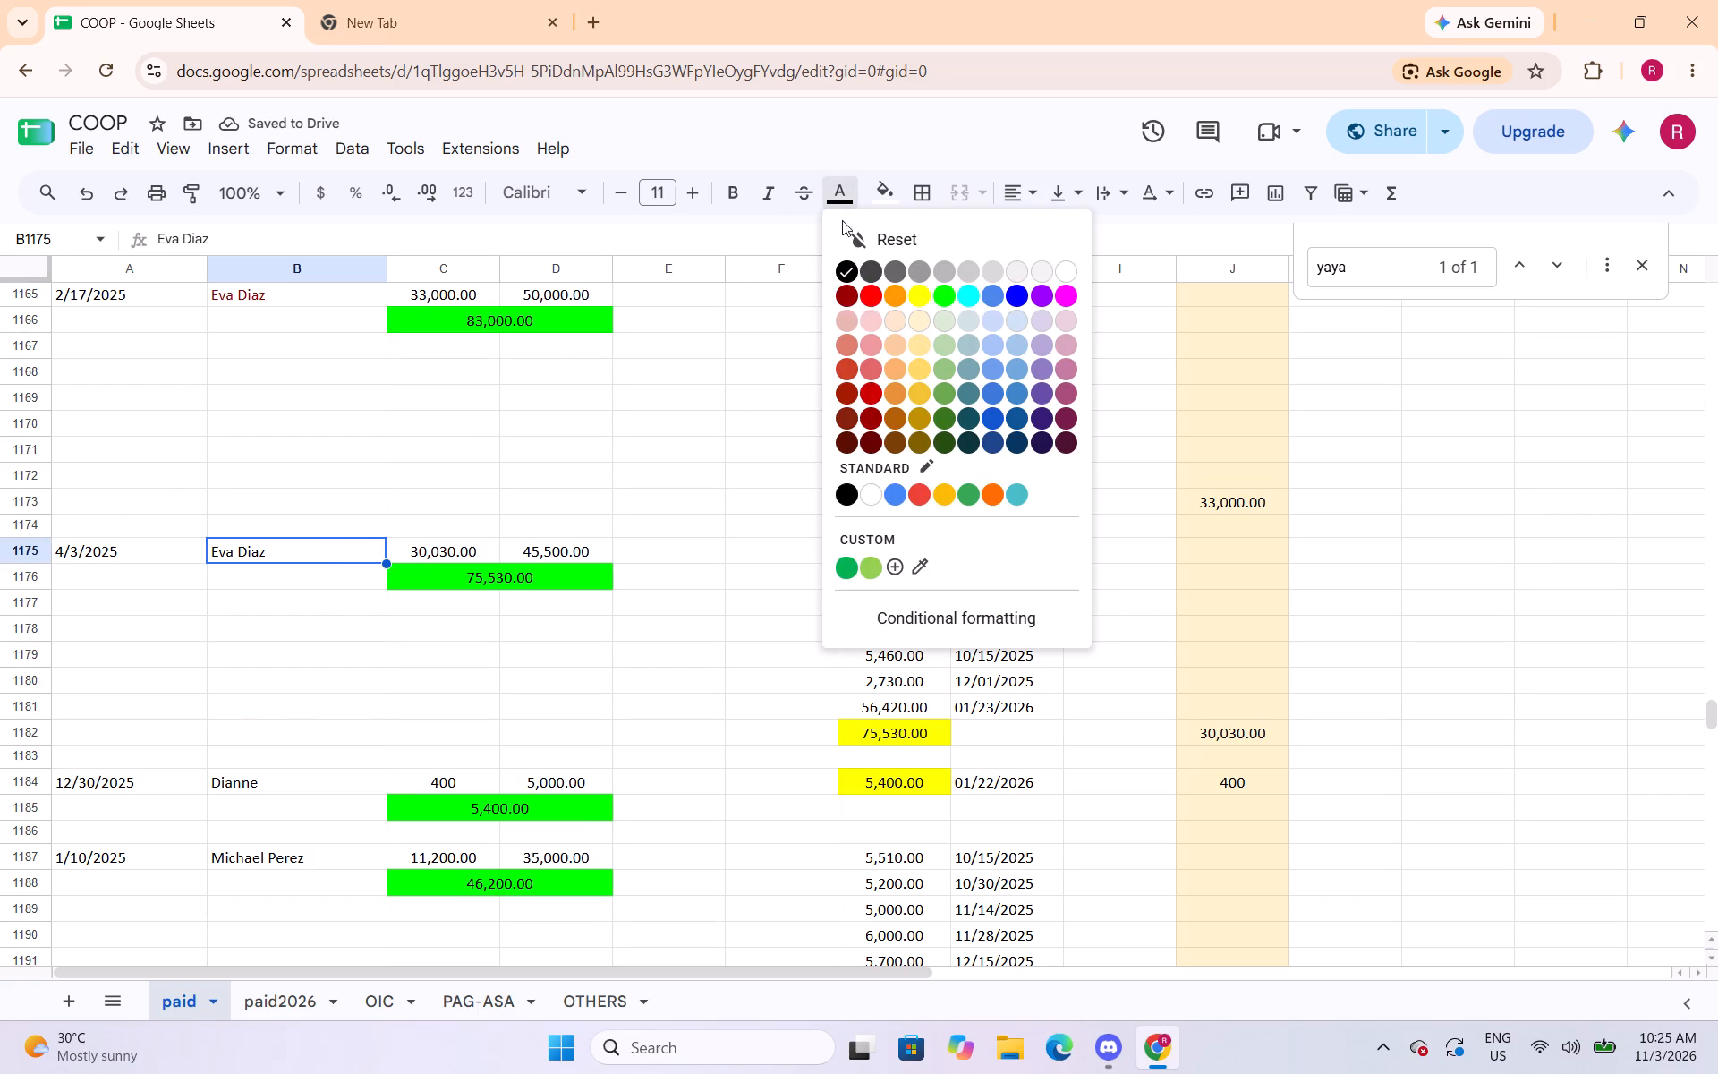
pyautogui.click(840, 297)
pyautogui.click(294, 787)
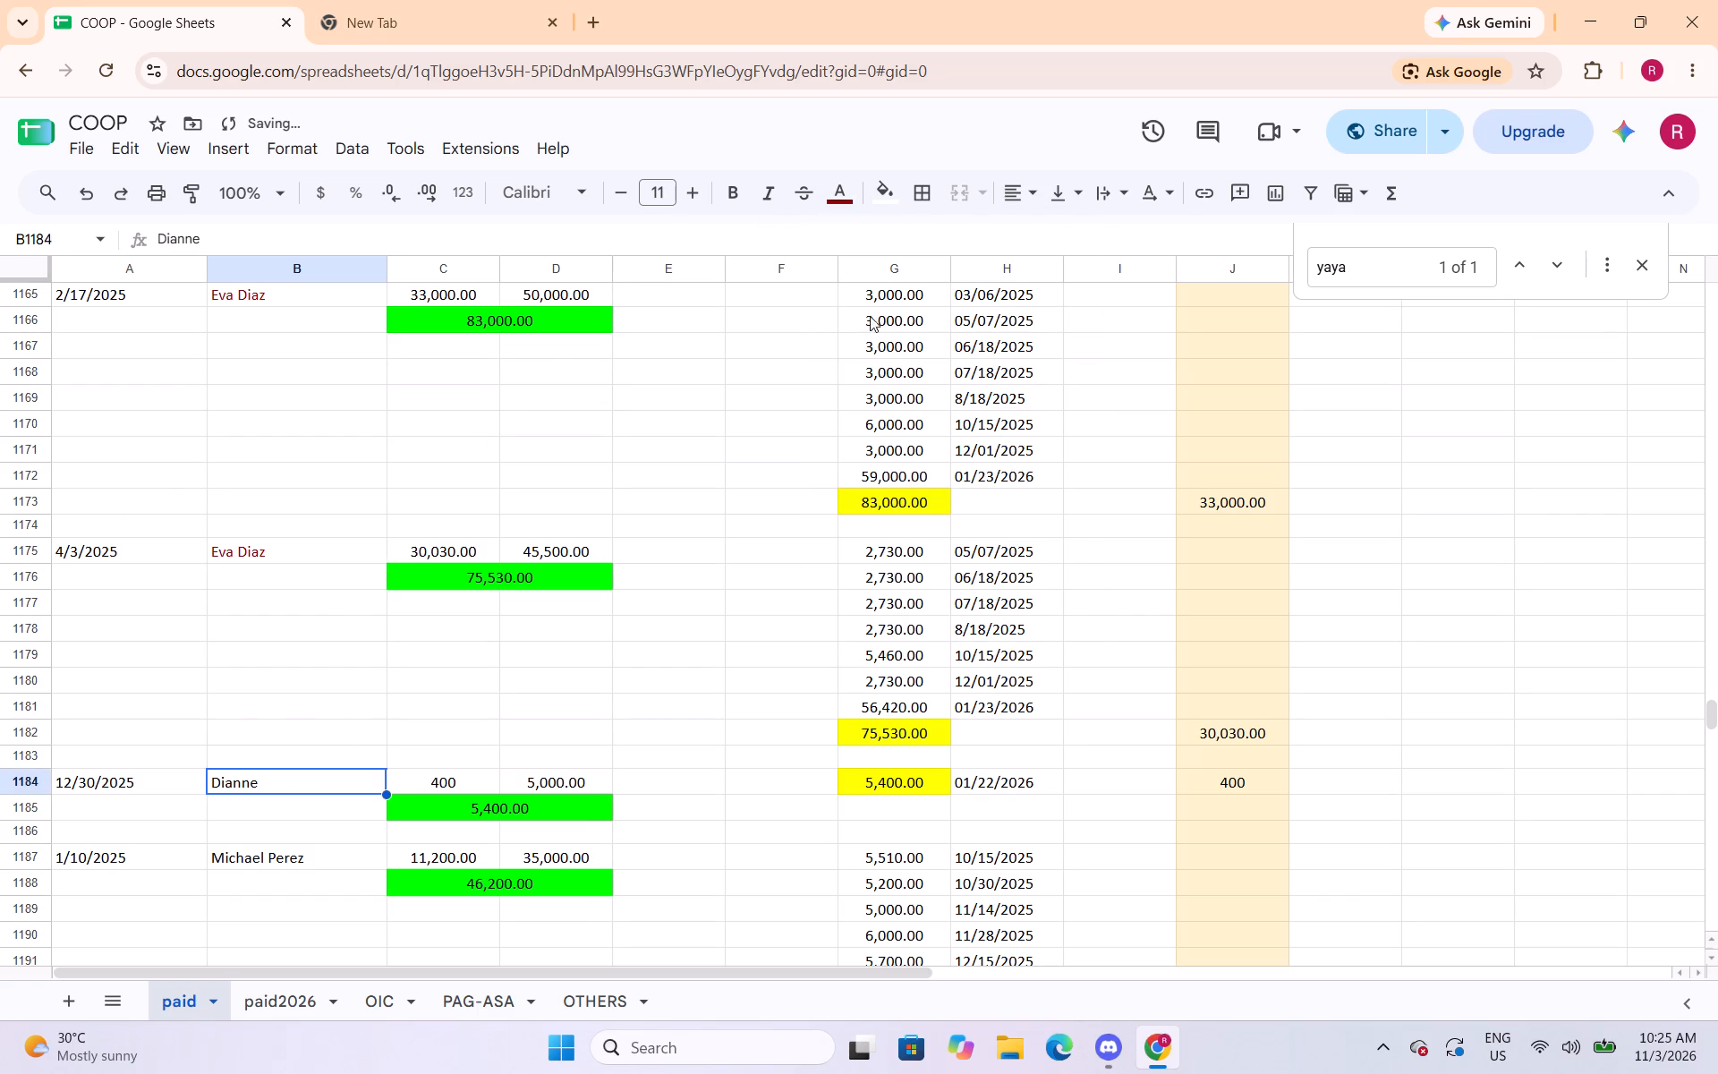
pyautogui.click(847, 193)
pyautogui.click(842, 295)
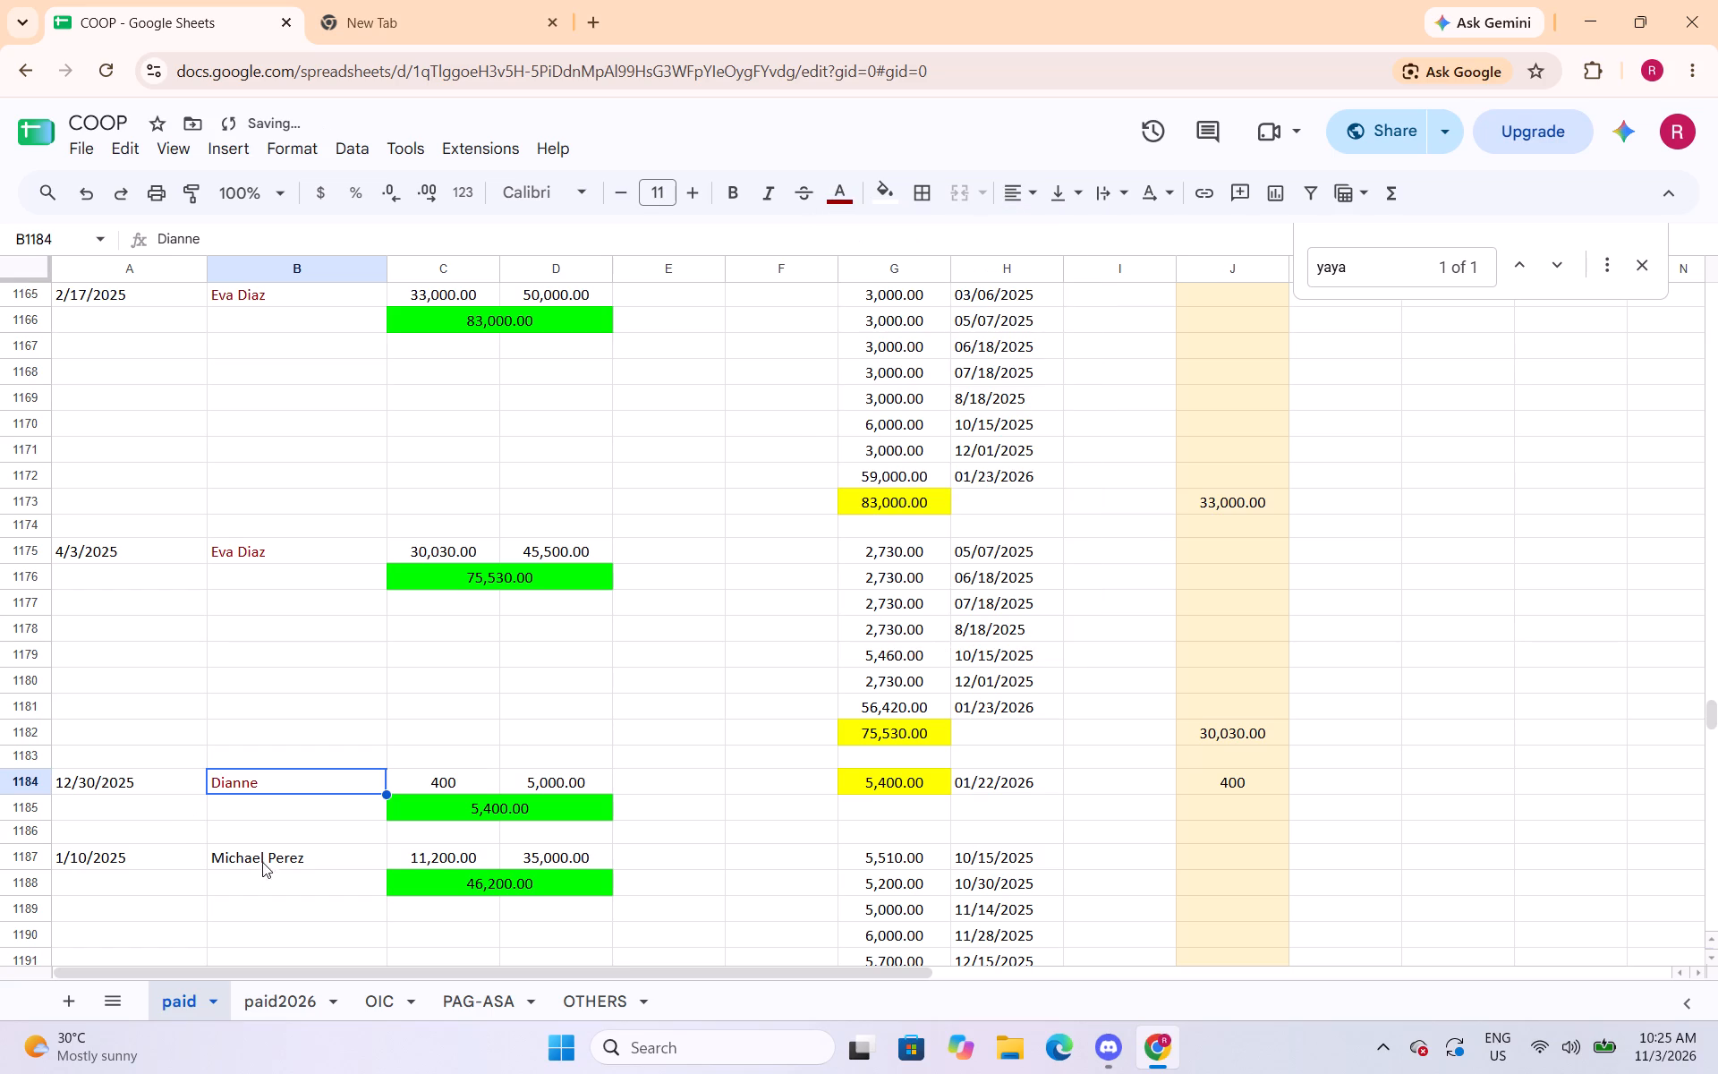
# Change the text colour of the borrower name in cell B1187 and Jonas in cell B1197 to dark red.
pyautogui.click(262, 861)
pyautogui.click(848, 204)
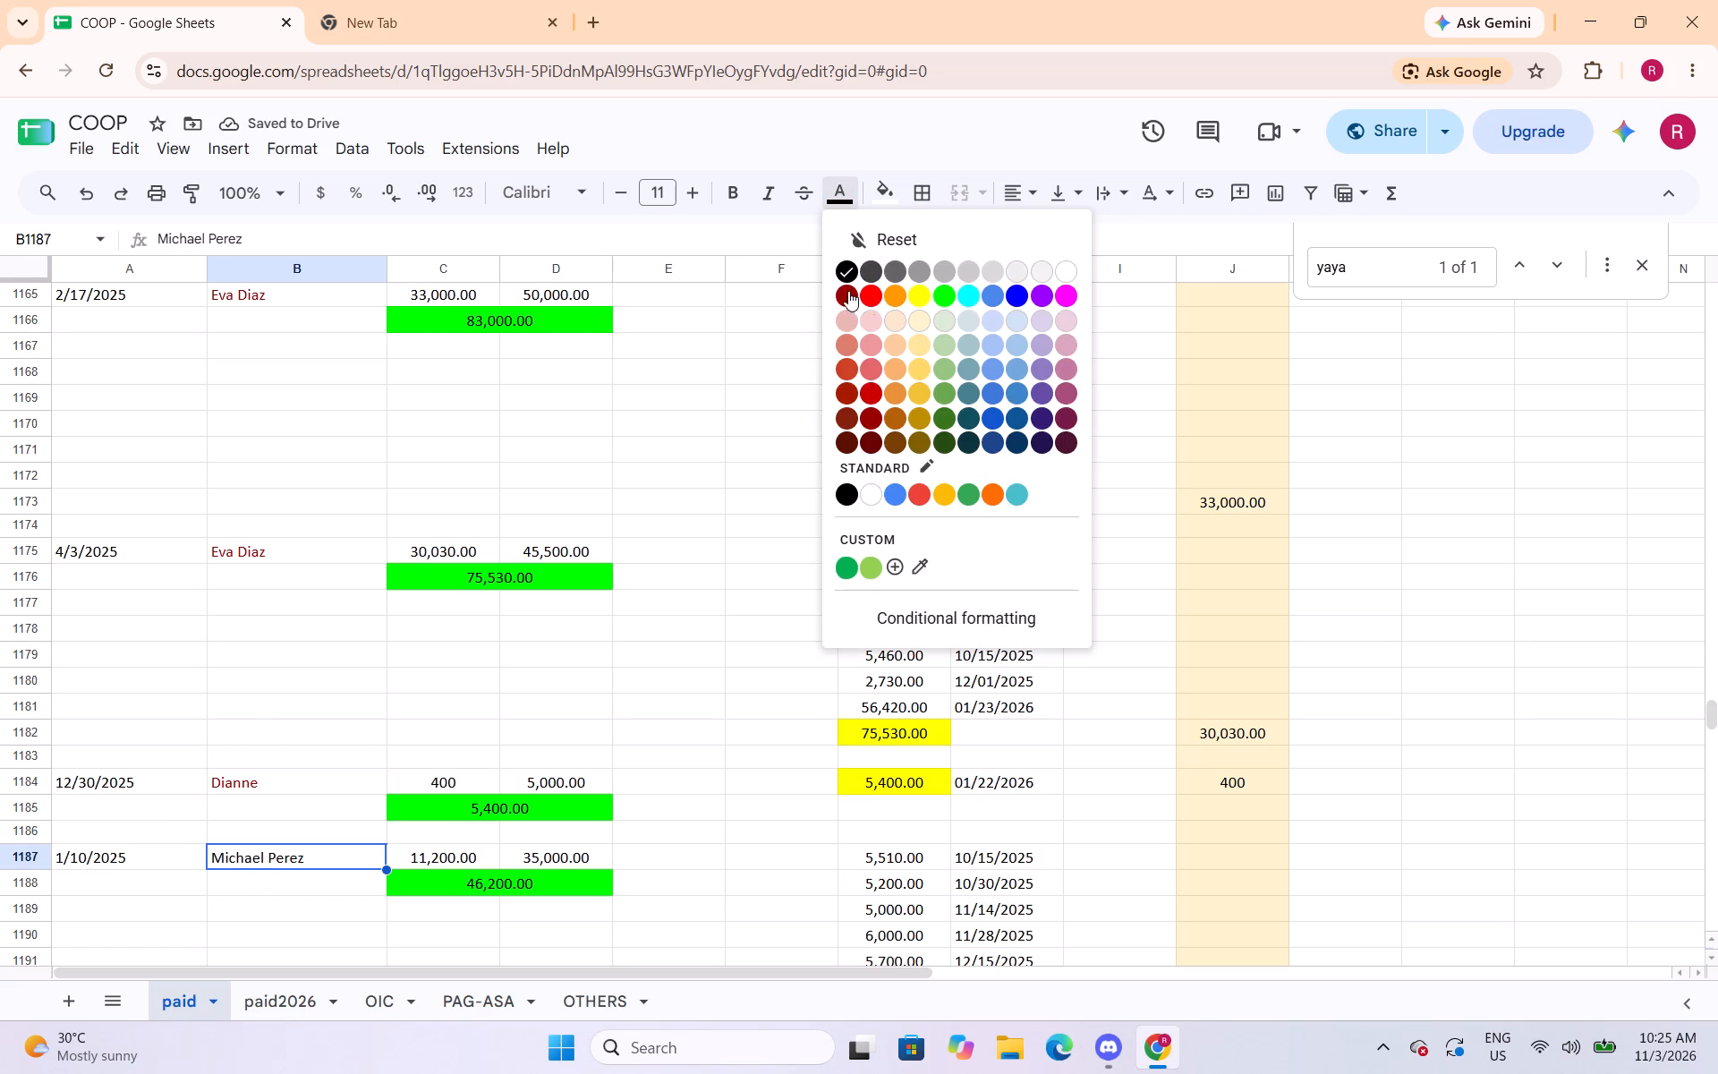
pyautogui.click(846, 287)
pyautogui.scroll(-5, 282, 652)
pyautogui.click(328, 552)
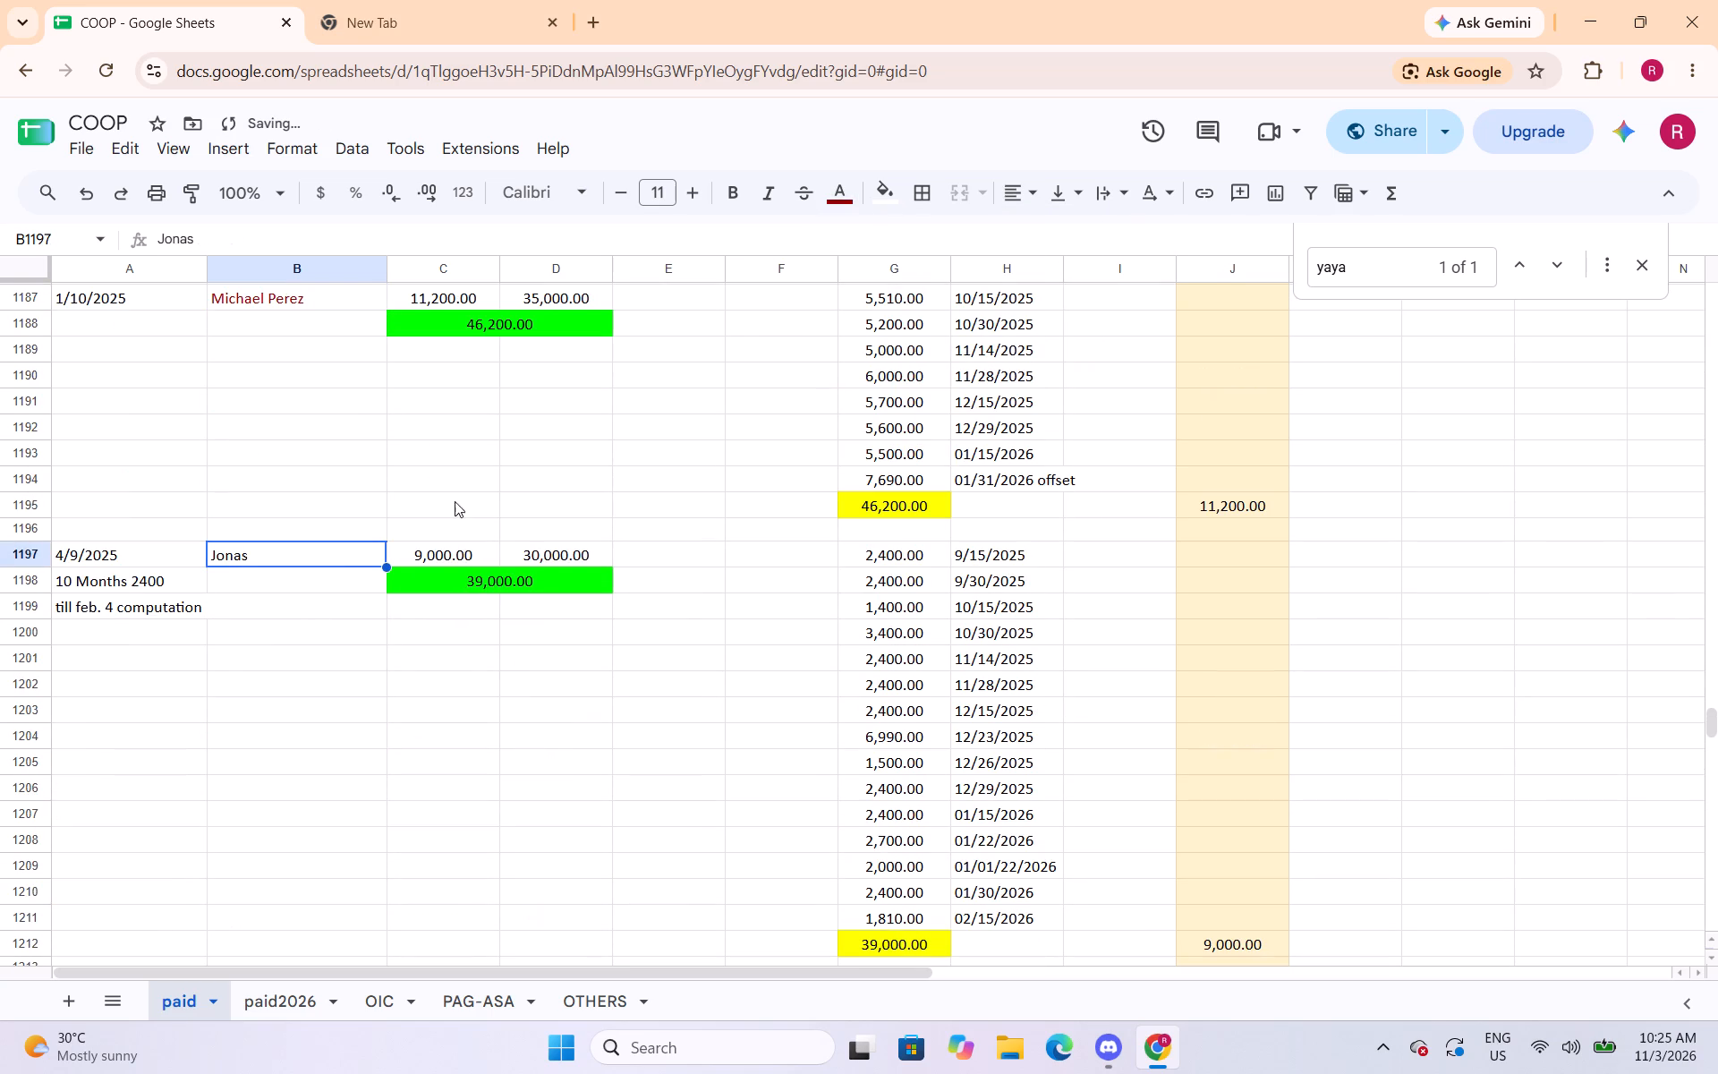
pyautogui.click(831, 204)
pyautogui.click(855, 294)
# Change the text colour of Reagan in cells B1214 and B1222 to dark red.
pyautogui.scroll(-4, 301, 634)
pyautogui.click(327, 550)
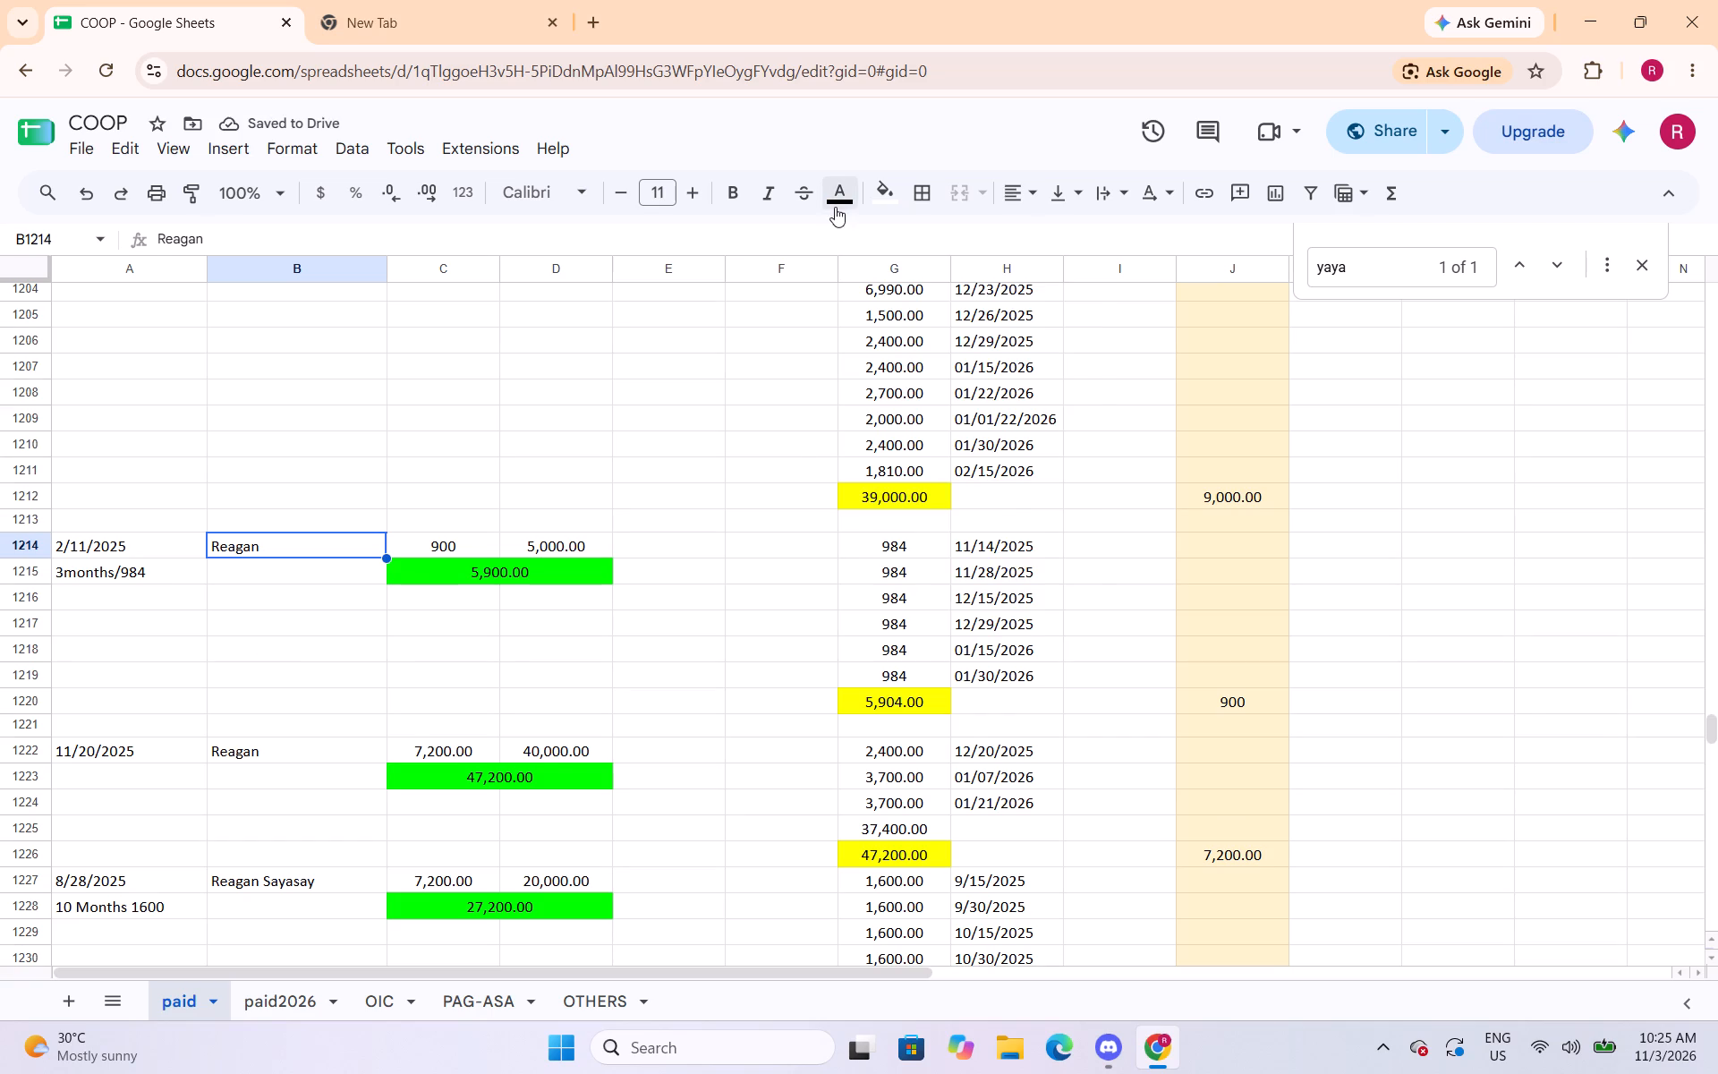
pyautogui.click(835, 207)
pyautogui.moveTo(843, 293); pyautogui.dragTo(844, 311)
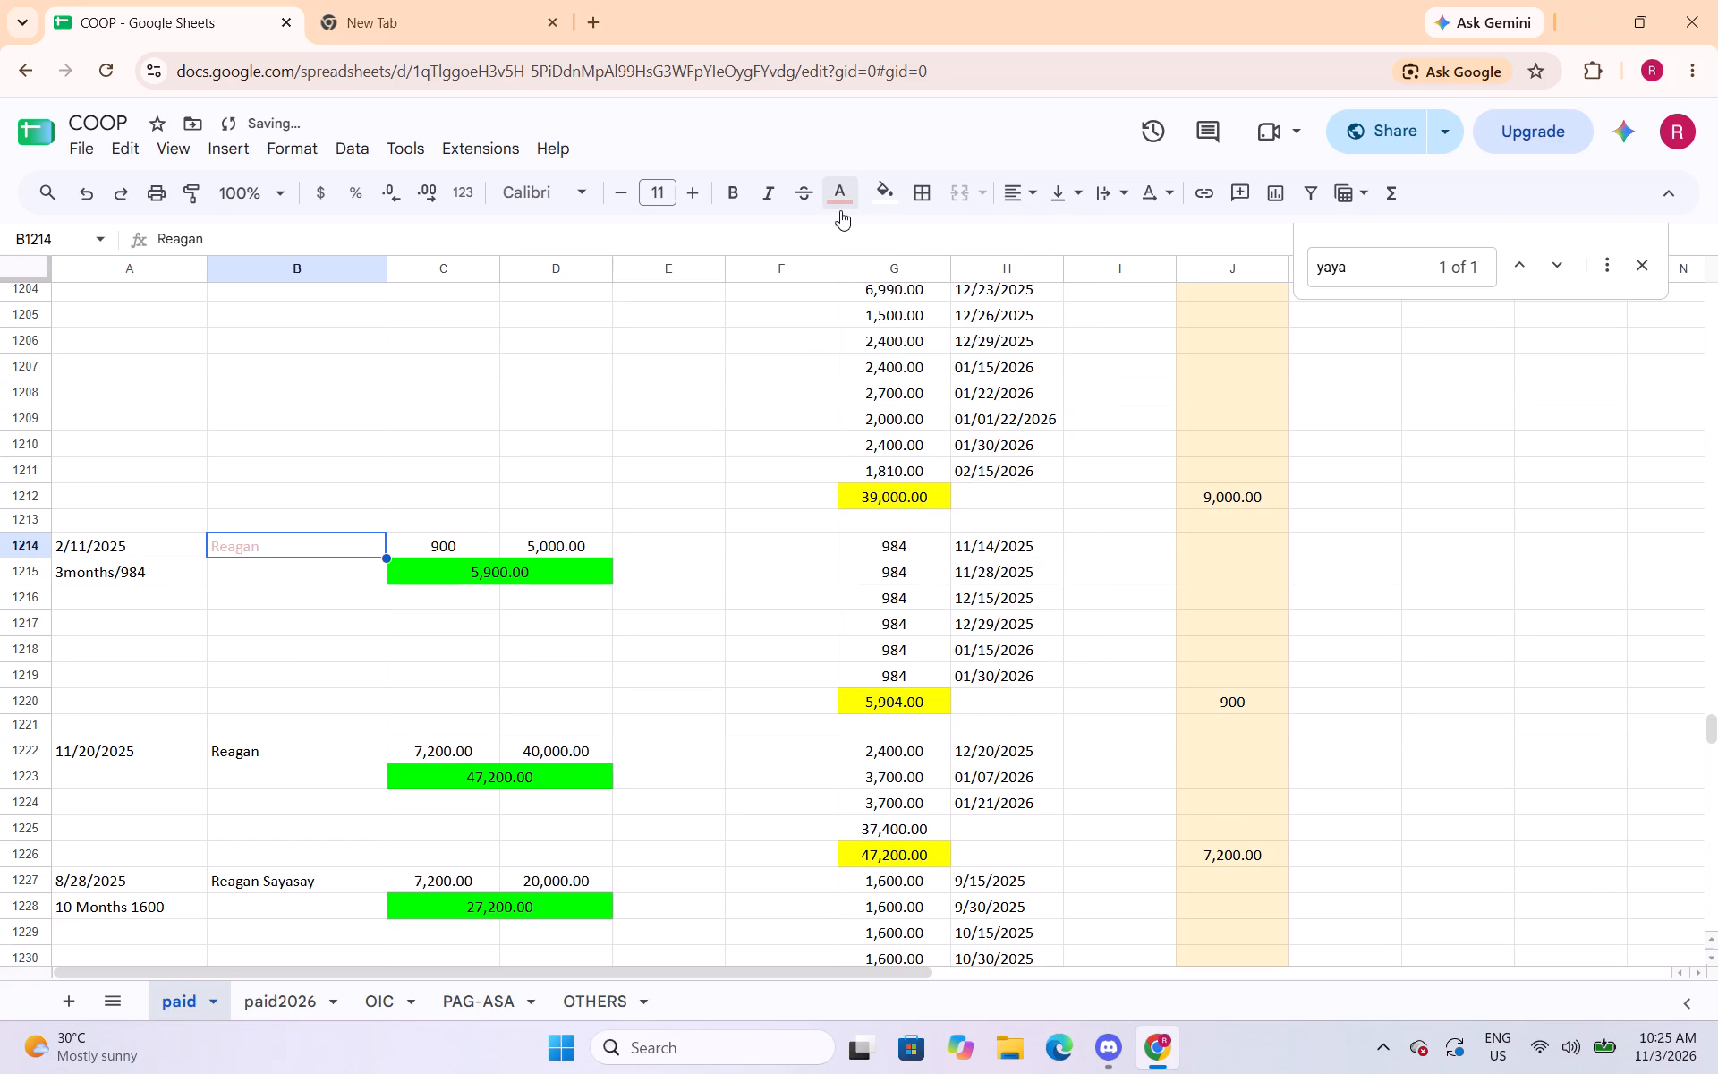
pyautogui.click(838, 209)
pyautogui.click(846, 291)
pyautogui.click(353, 754)
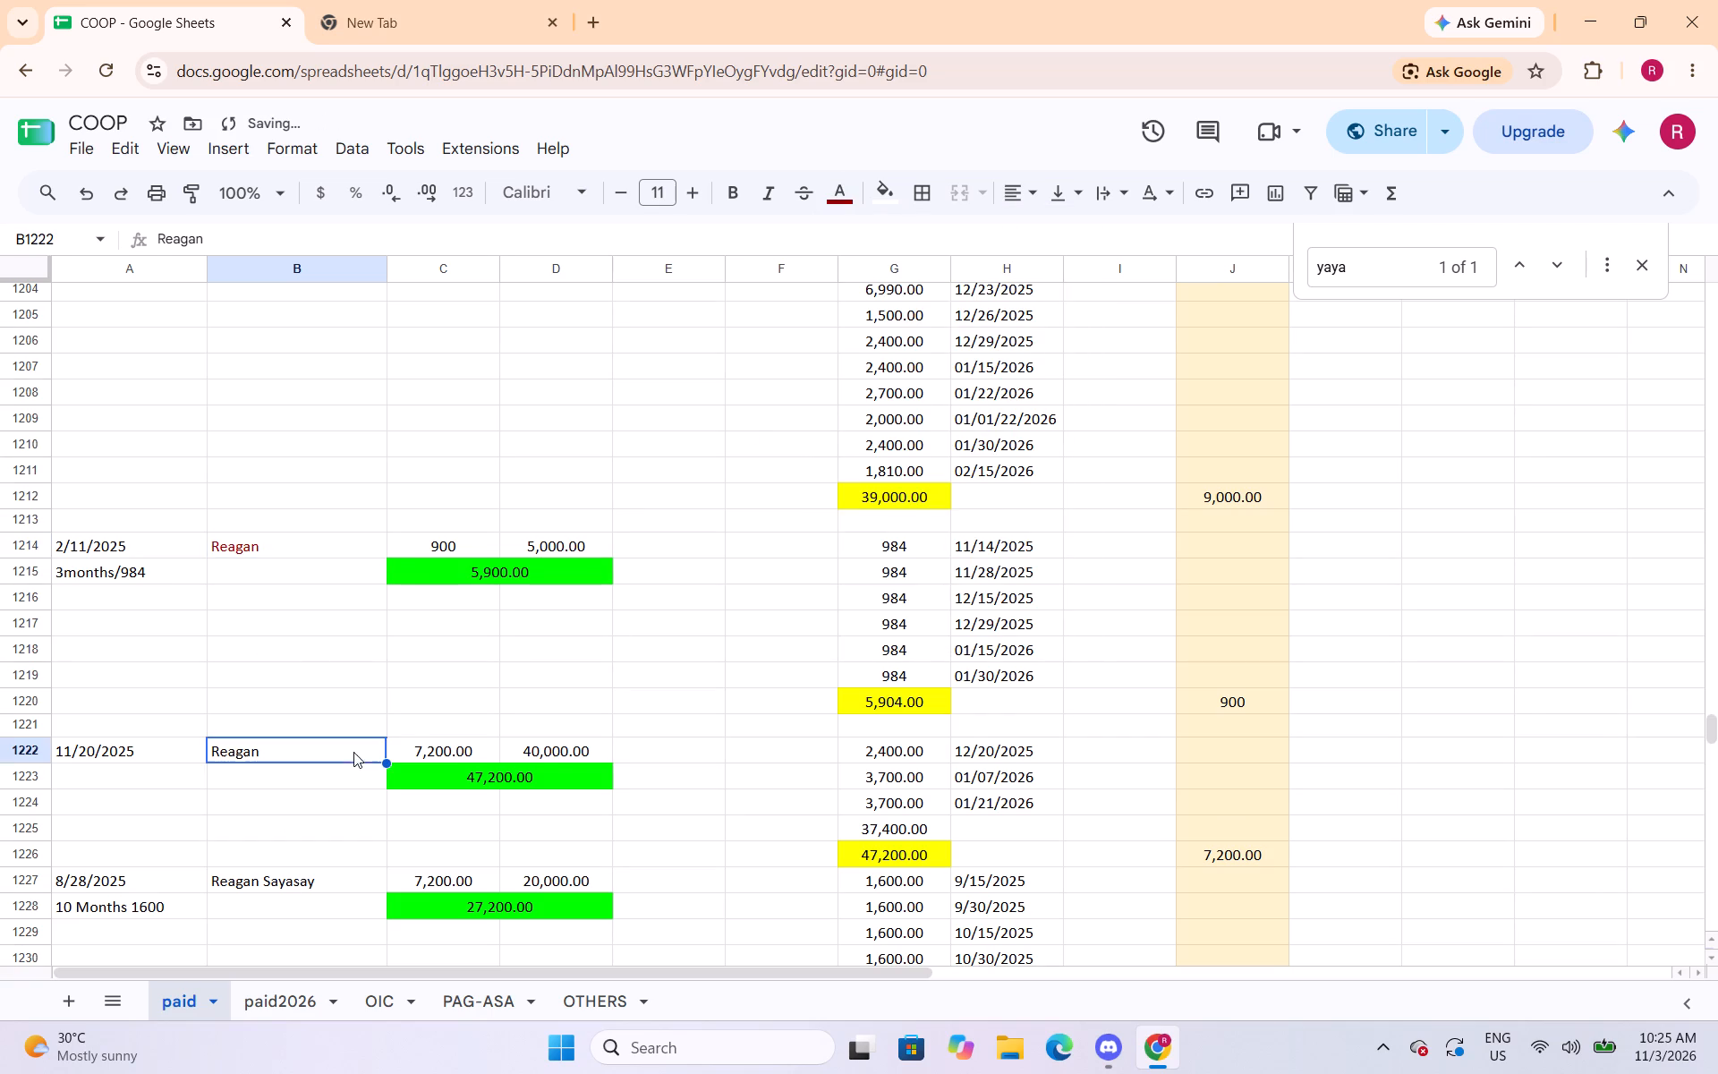
pyautogui.click(832, 199)
pyautogui.click(852, 294)
# Change the text colour of the borrower name in cell B1227 and Reagan in cell B1240 to dark red.
pyautogui.scroll(-1, 431, 630)
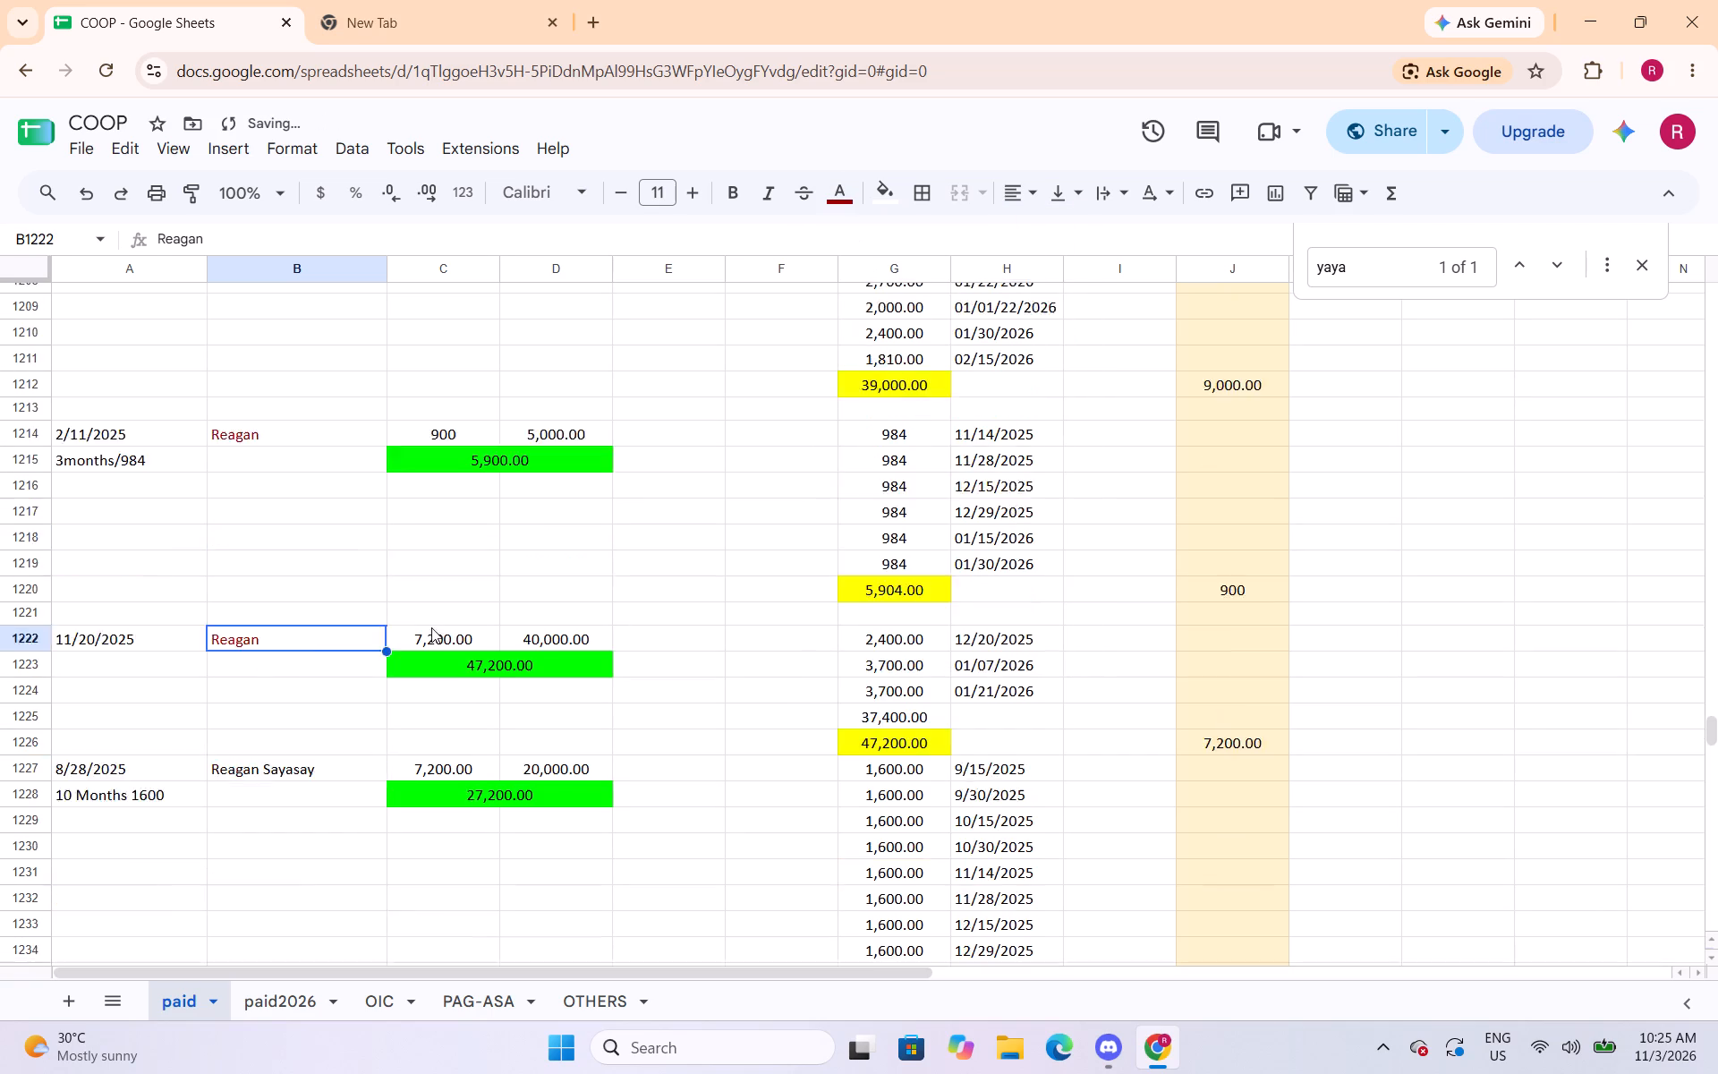
pyautogui.scroll(-1, 431, 627)
pyautogui.click(339, 658)
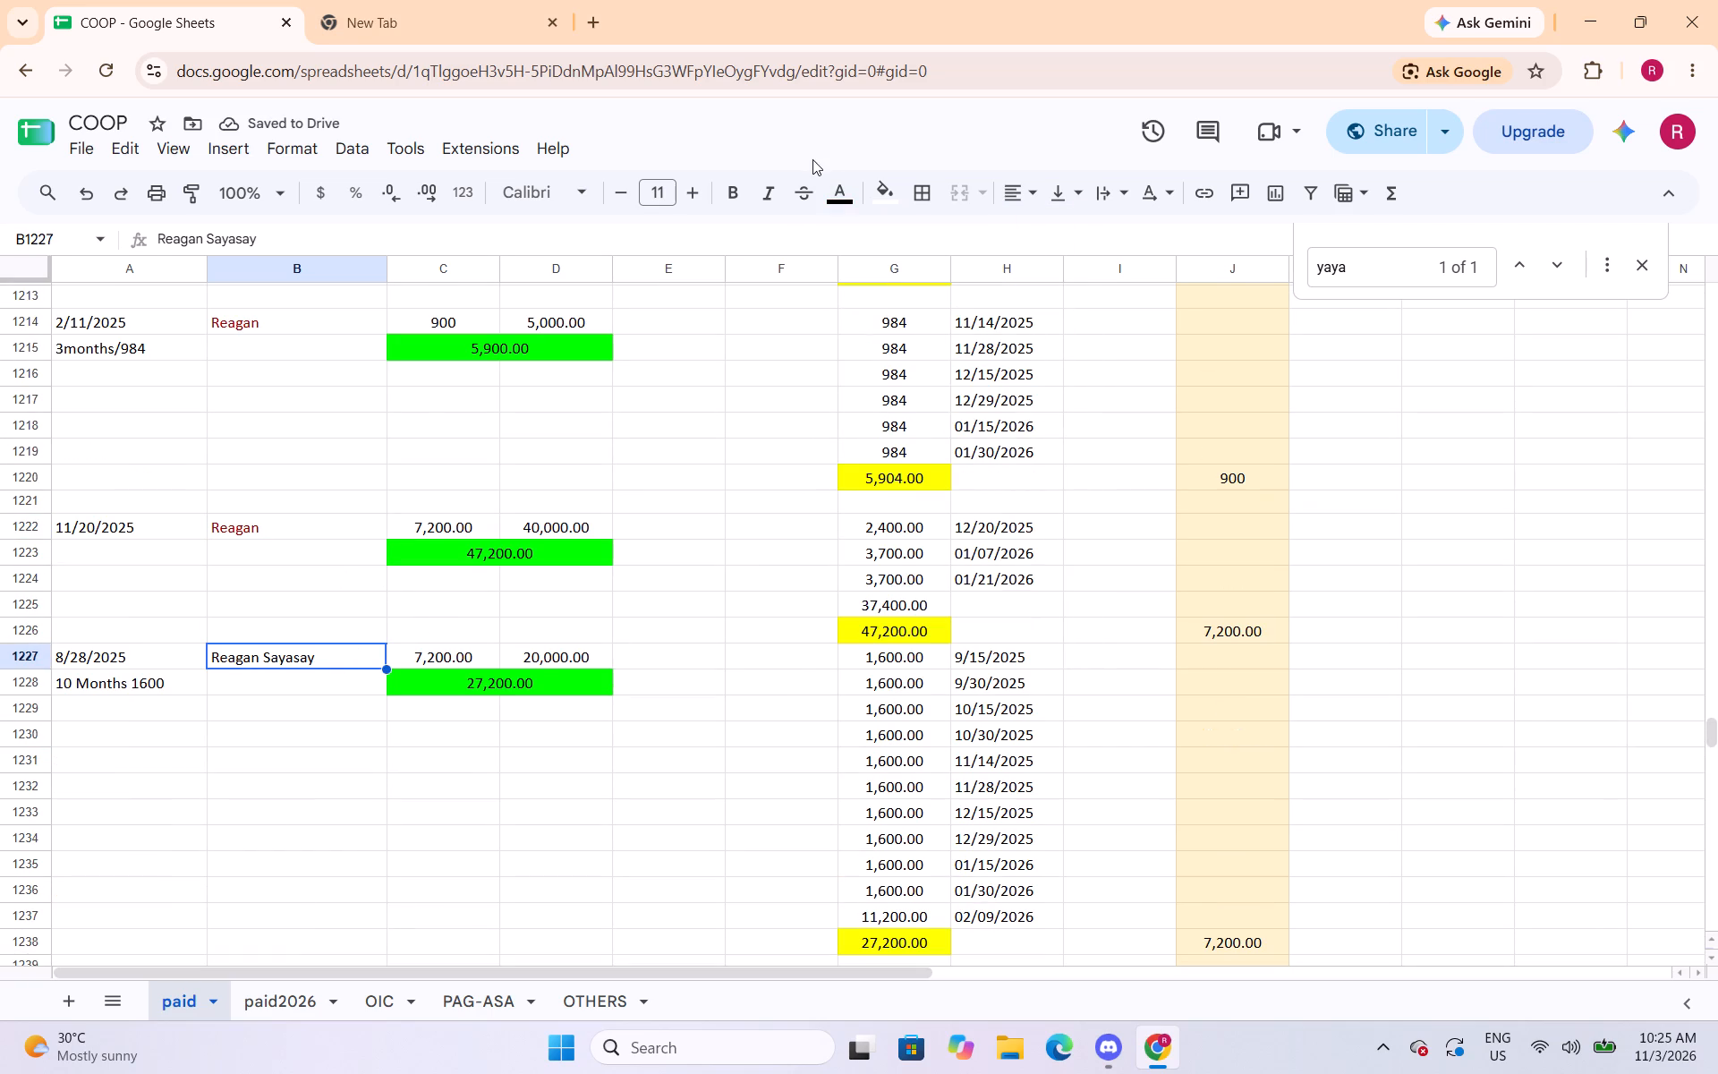
pyautogui.moveTo(838, 194); pyautogui.dragTo(841, 203)
pyautogui.click(839, 311)
pyautogui.scroll(-1, 393, 649)
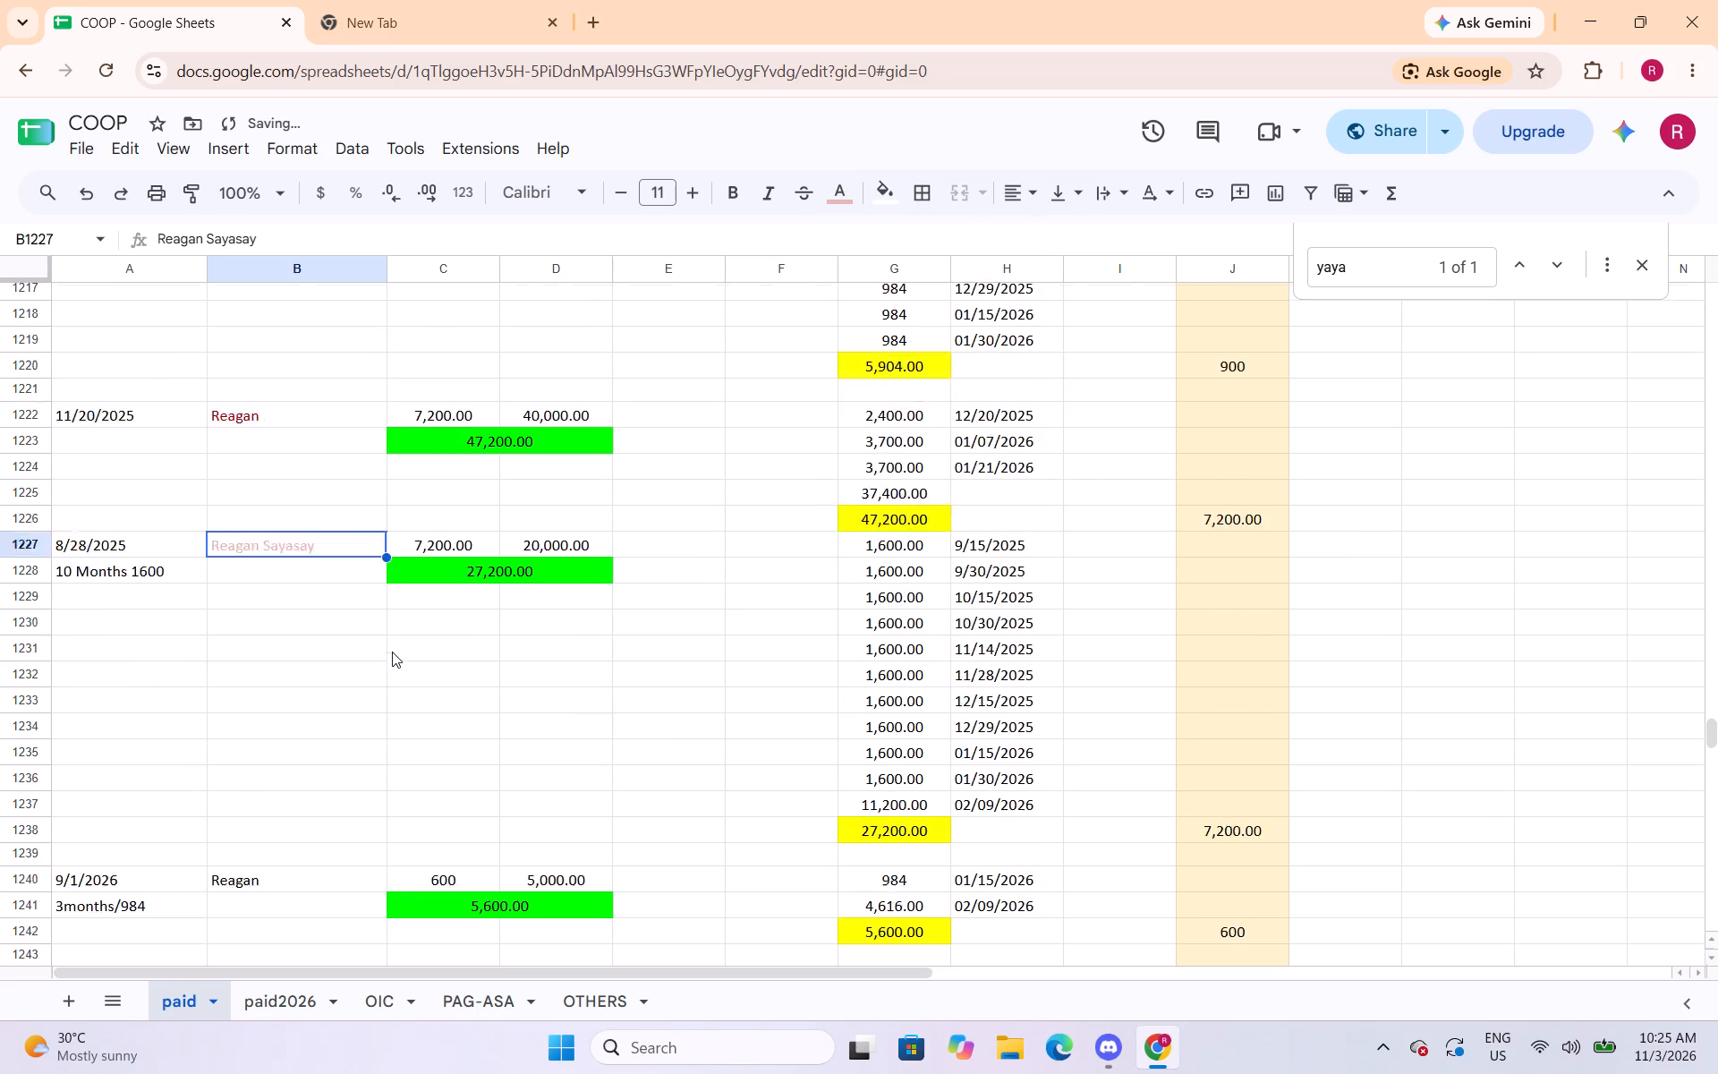
pyautogui.scroll(-1, 392, 652)
pyautogui.click(839, 196)
pyautogui.click(845, 286)
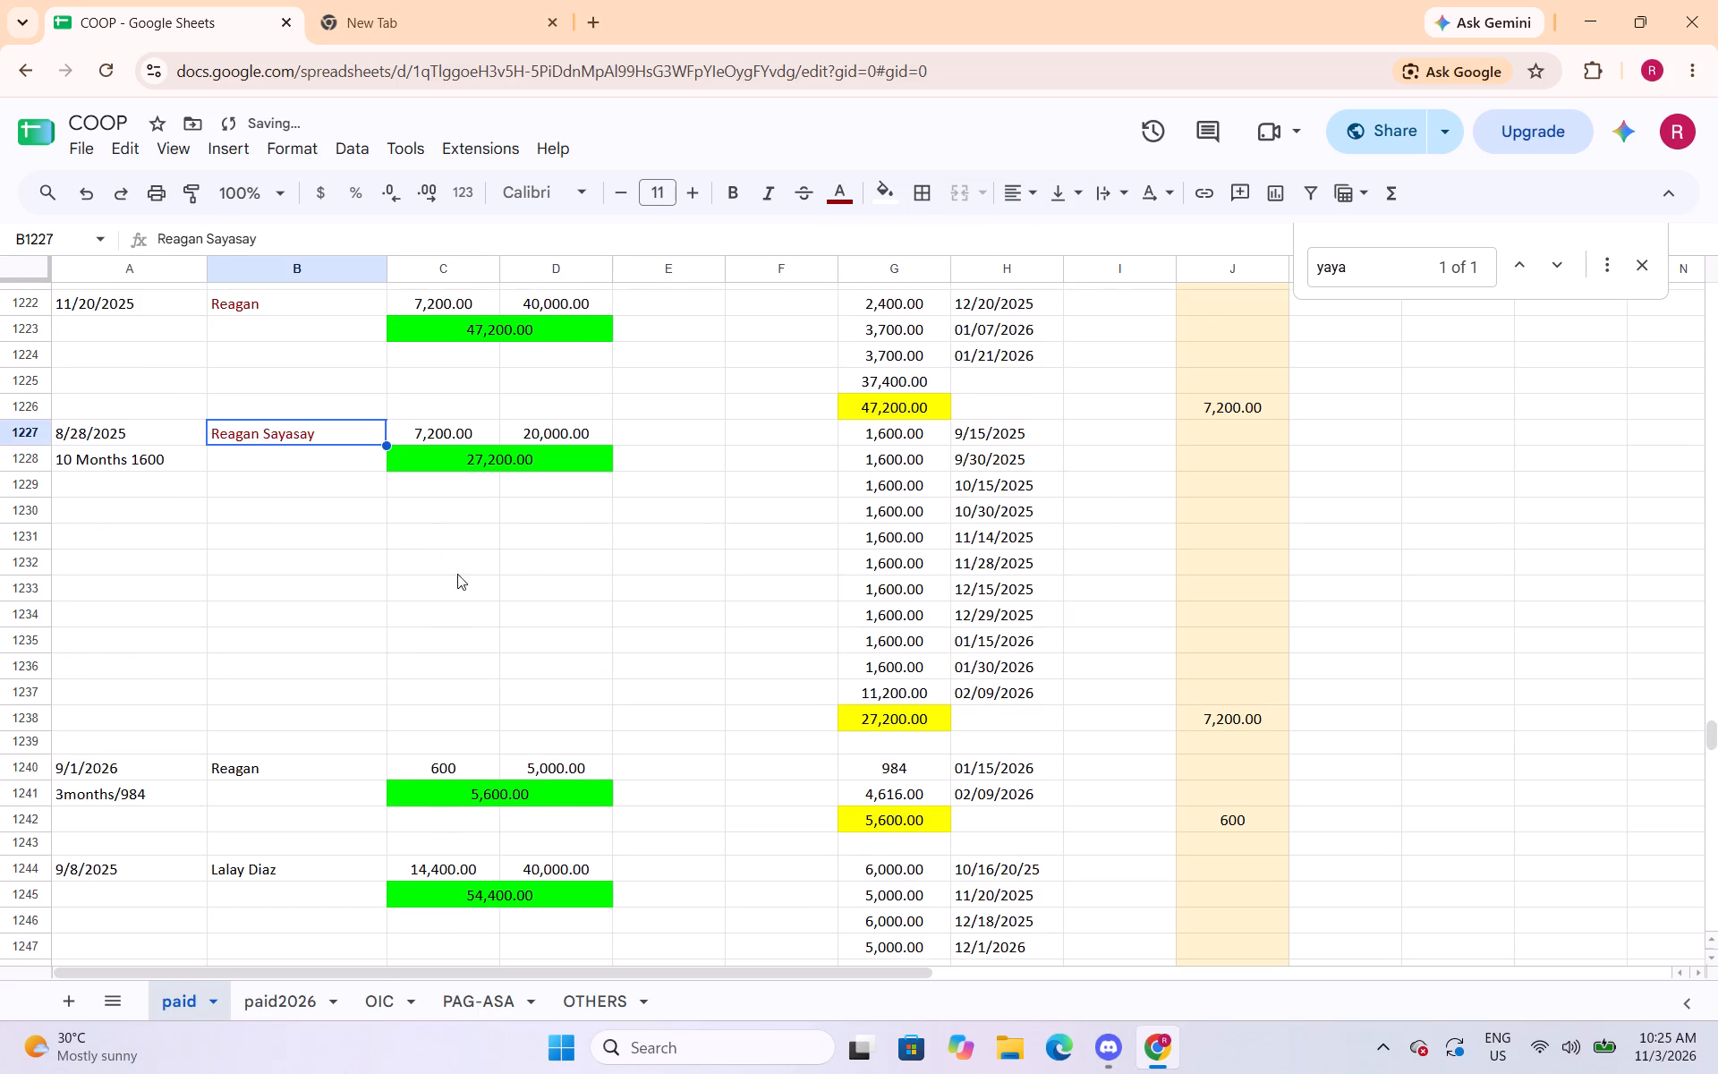
pyautogui.scroll(-2, 450, 579)
pyautogui.click(334, 544)
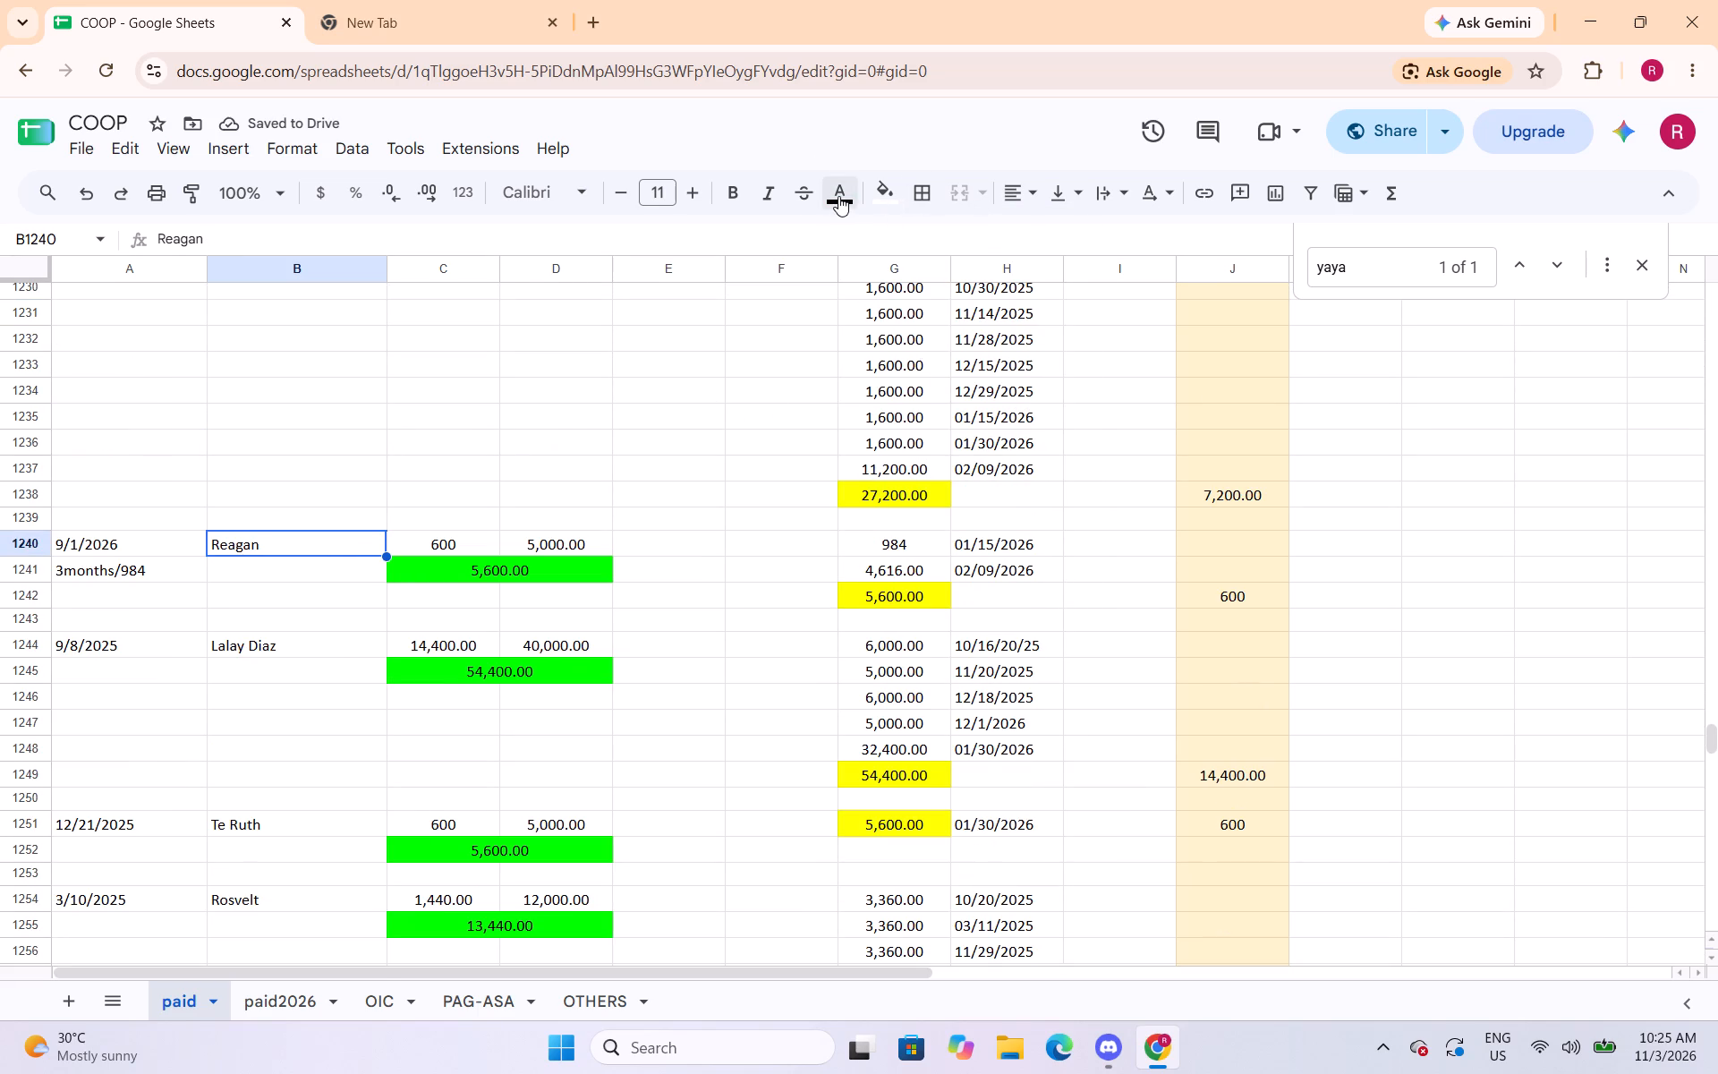
pyautogui.click(838, 196)
pyautogui.click(843, 293)
# Change the text colour of the borrower name in cell B1244 and Te Ruth in cell B1251 to dark red.
pyautogui.click(361, 635)
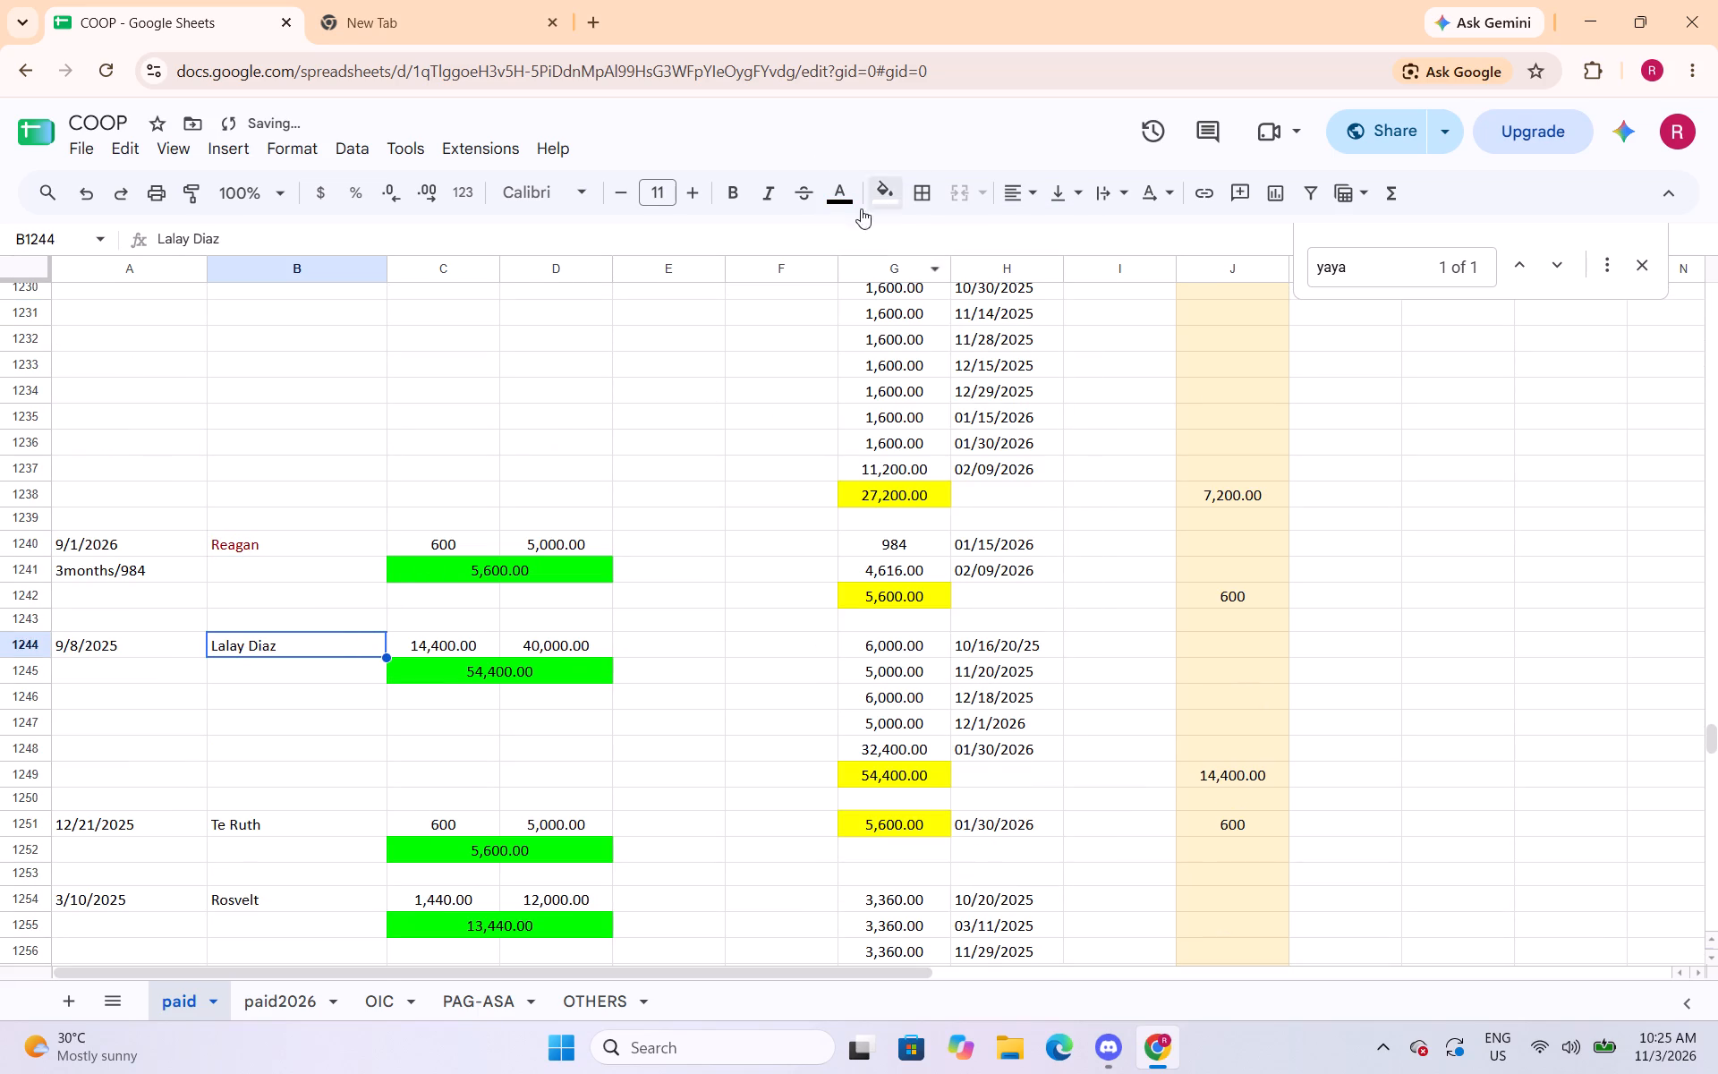
pyautogui.click(837, 208)
pyautogui.click(852, 294)
pyautogui.scroll(-3, 526, 545)
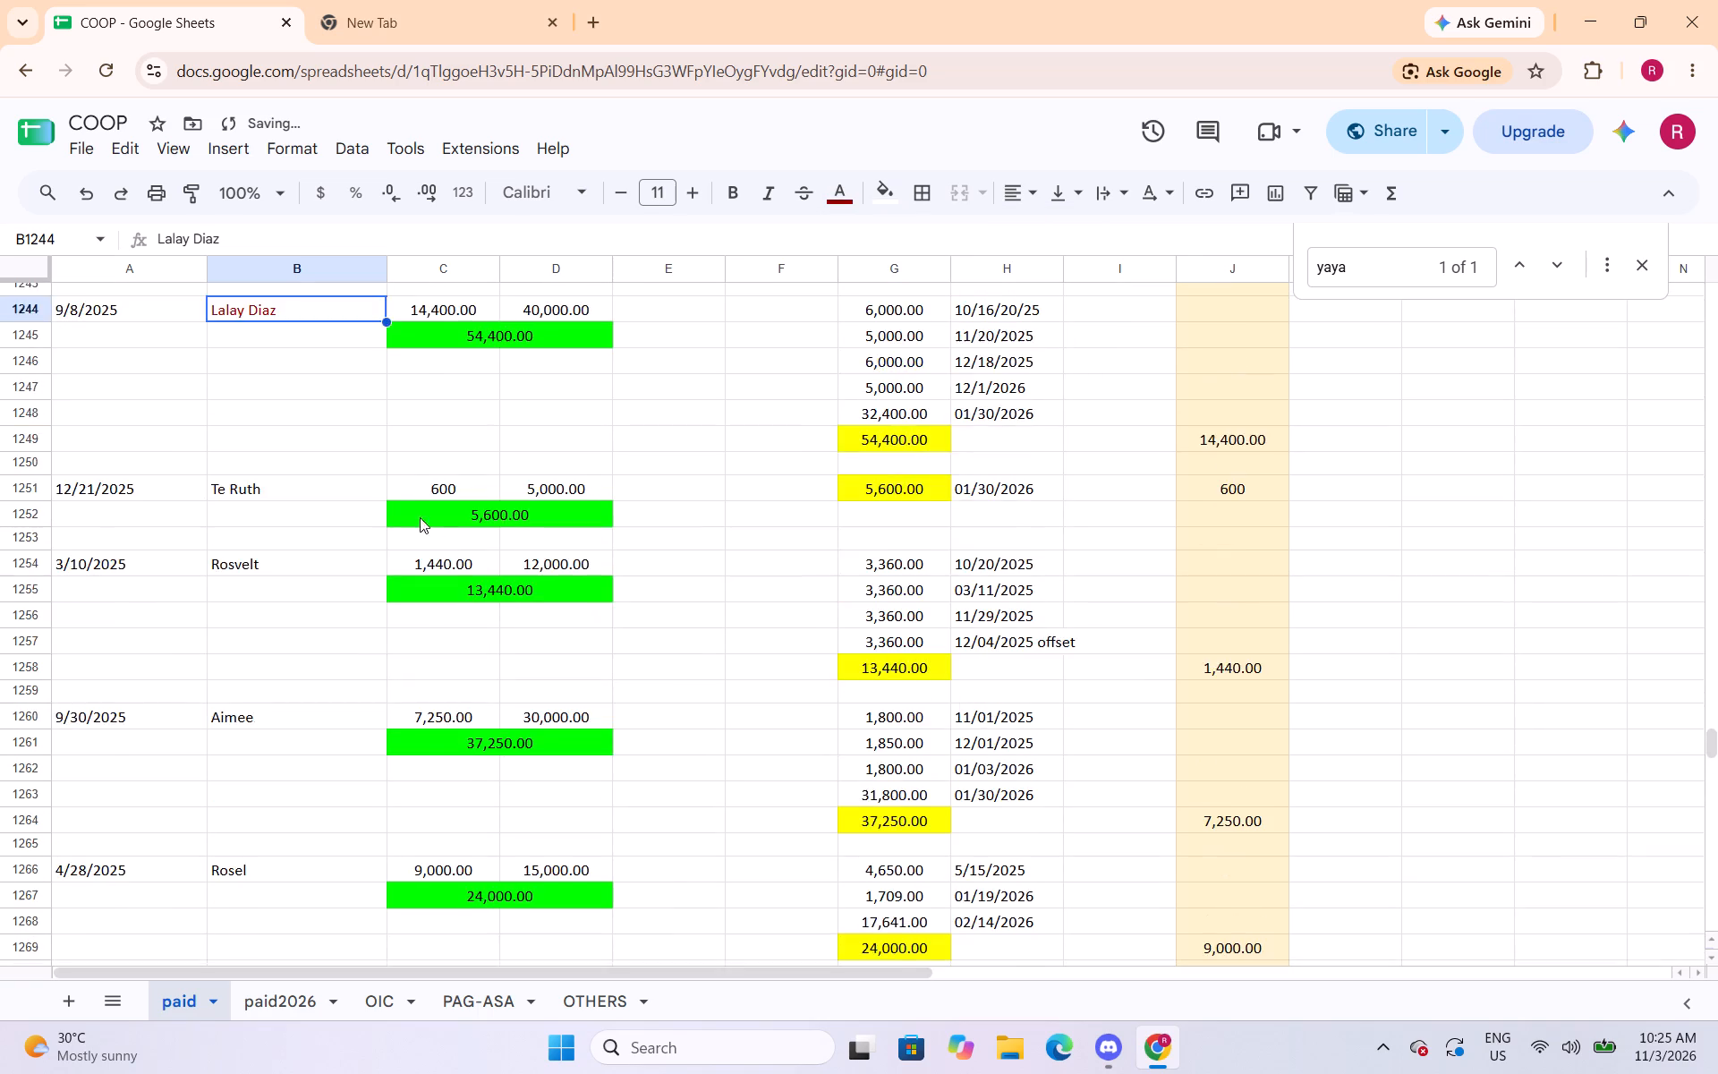
pyautogui.scroll(-1, 420, 517)
pyautogui.click(343, 364)
pyautogui.click(329, 389)
pyautogui.click(851, 199)
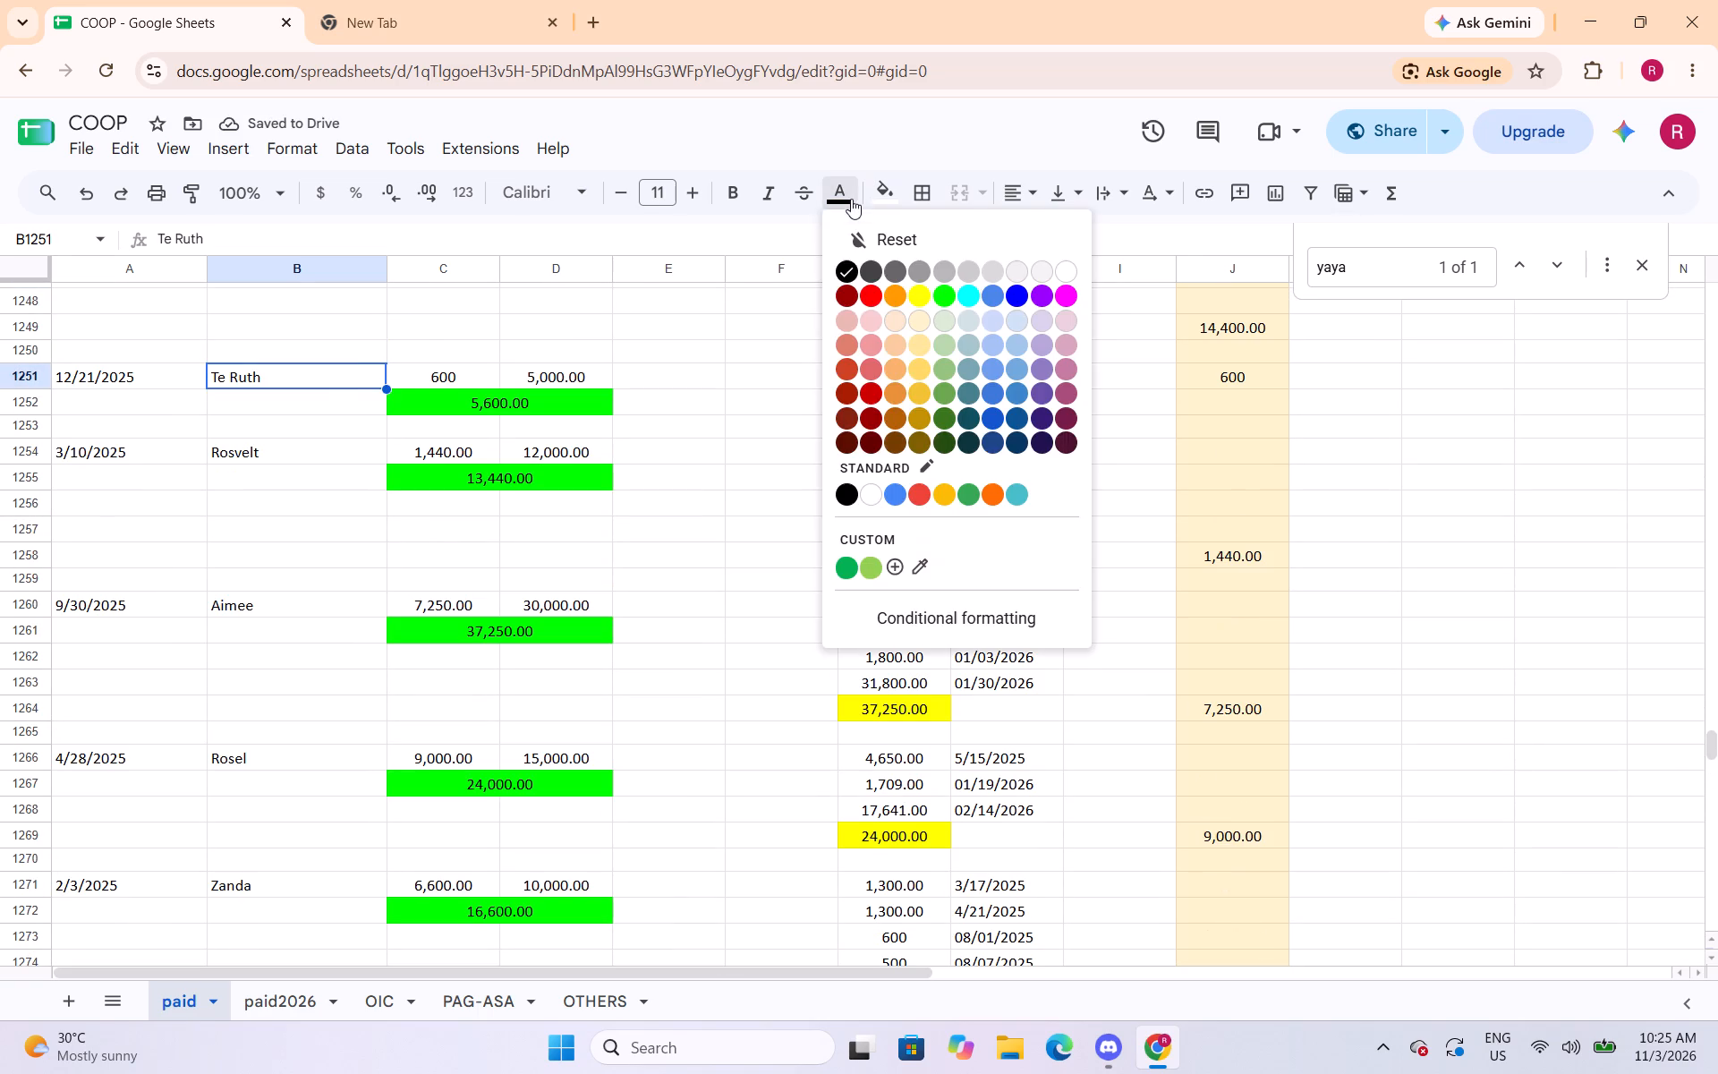
pyautogui.click(846, 295)
# Change the text colour of Rosvelt in cell B1254 and Aimee in cell B1260 to dark red.
pyautogui.click(352, 445)
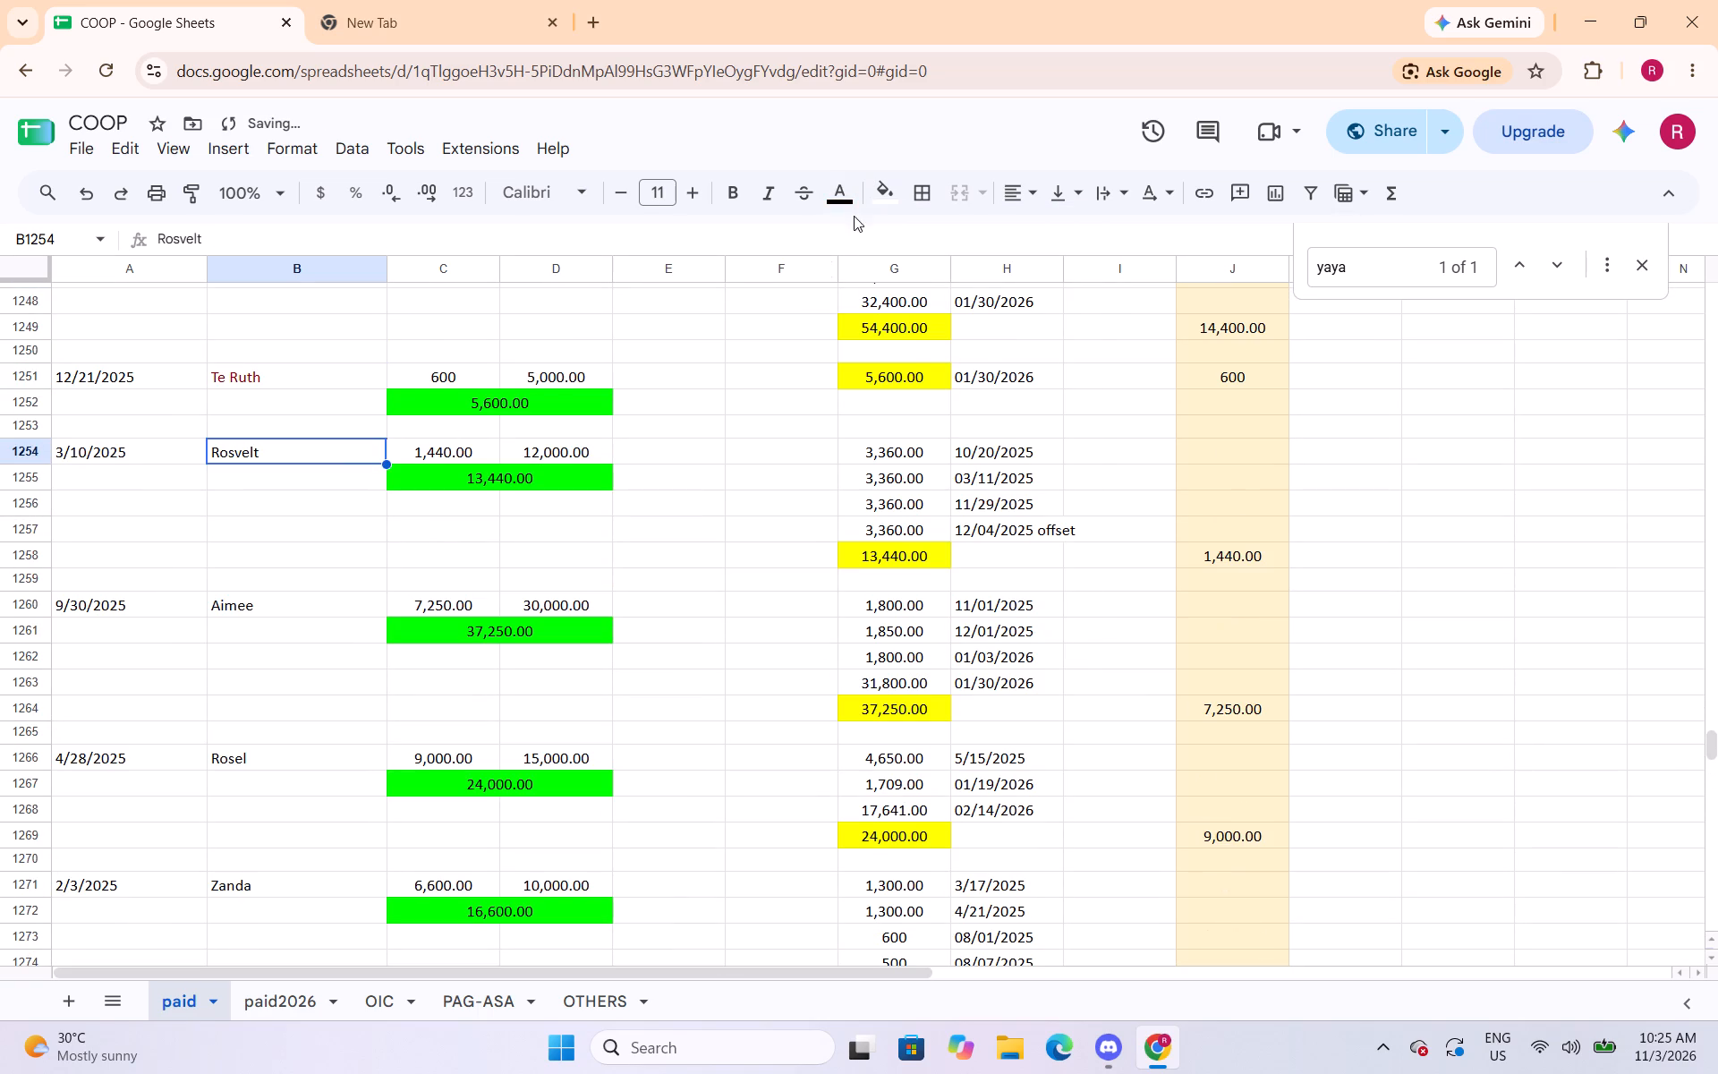
pyautogui.click(843, 209)
pyautogui.click(850, 290)
pyautogui.click(366, 598)
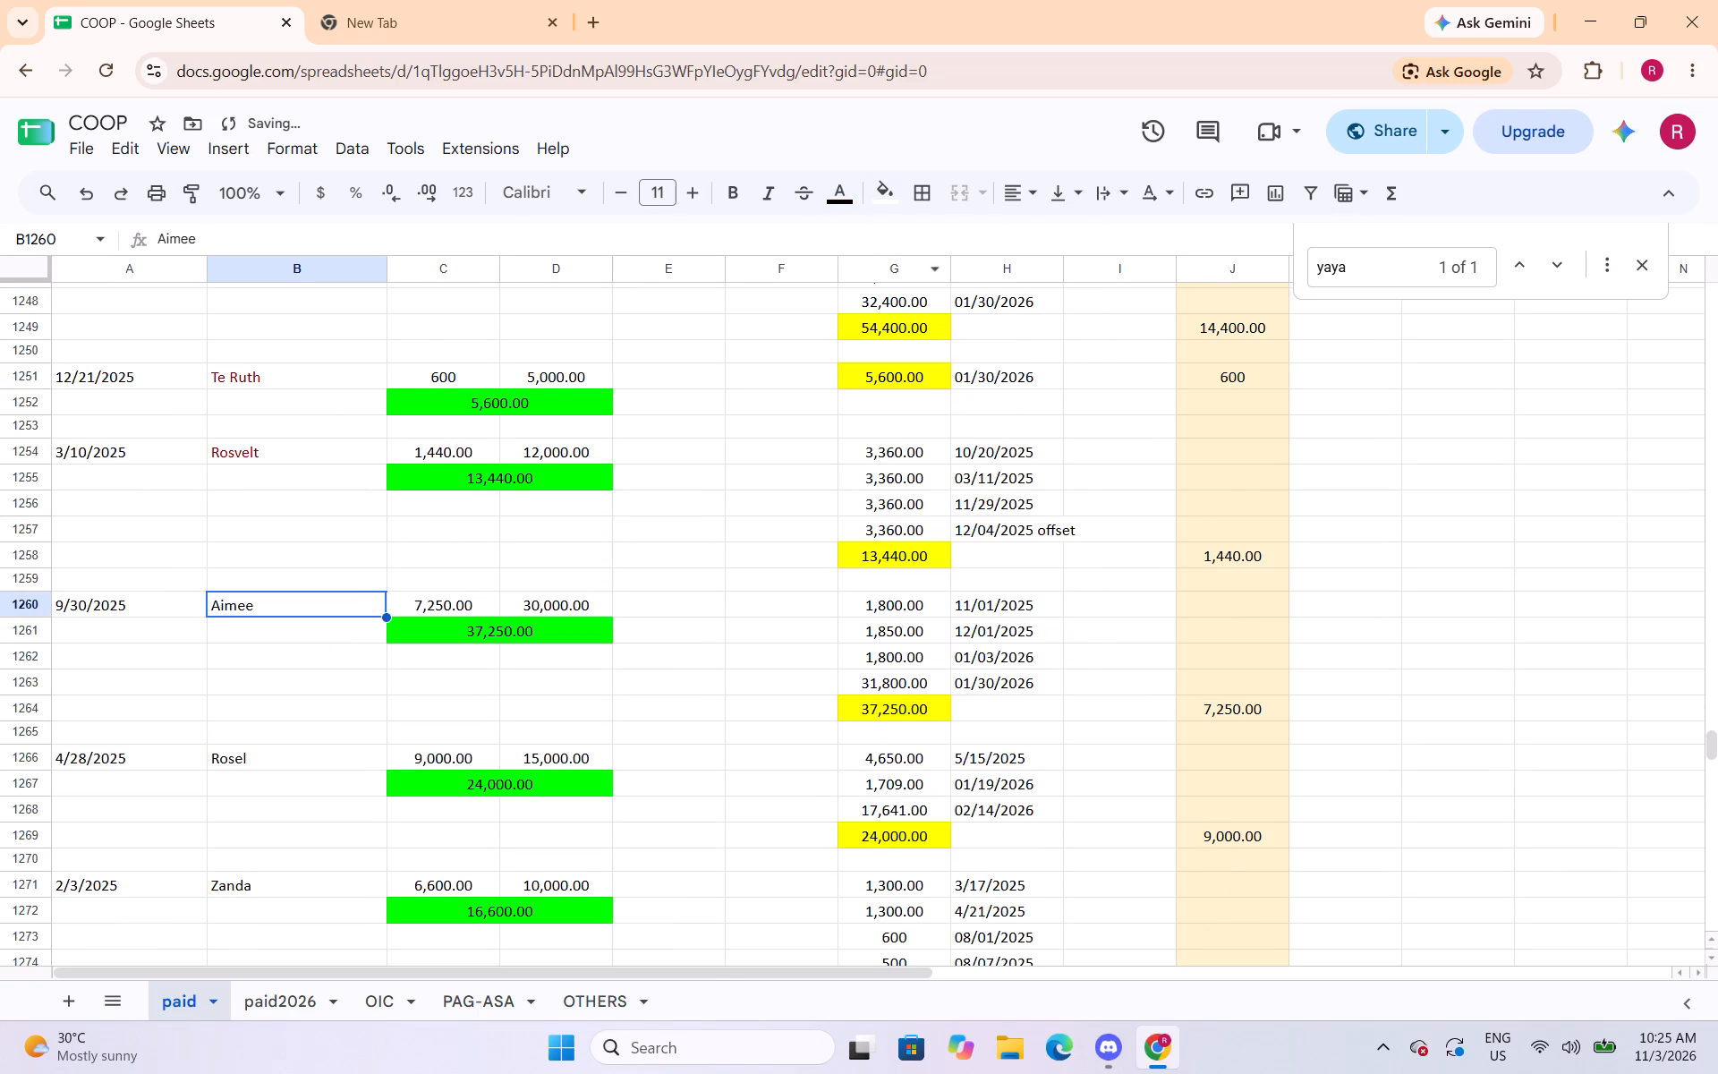
pyautogui.click(834, 195)
pyautogui.click(851, 294)
# Change the text colour of Rosel in cell B1266 and Zanda in cell B1271 to dark red.
pyautogui.click(219, 763)
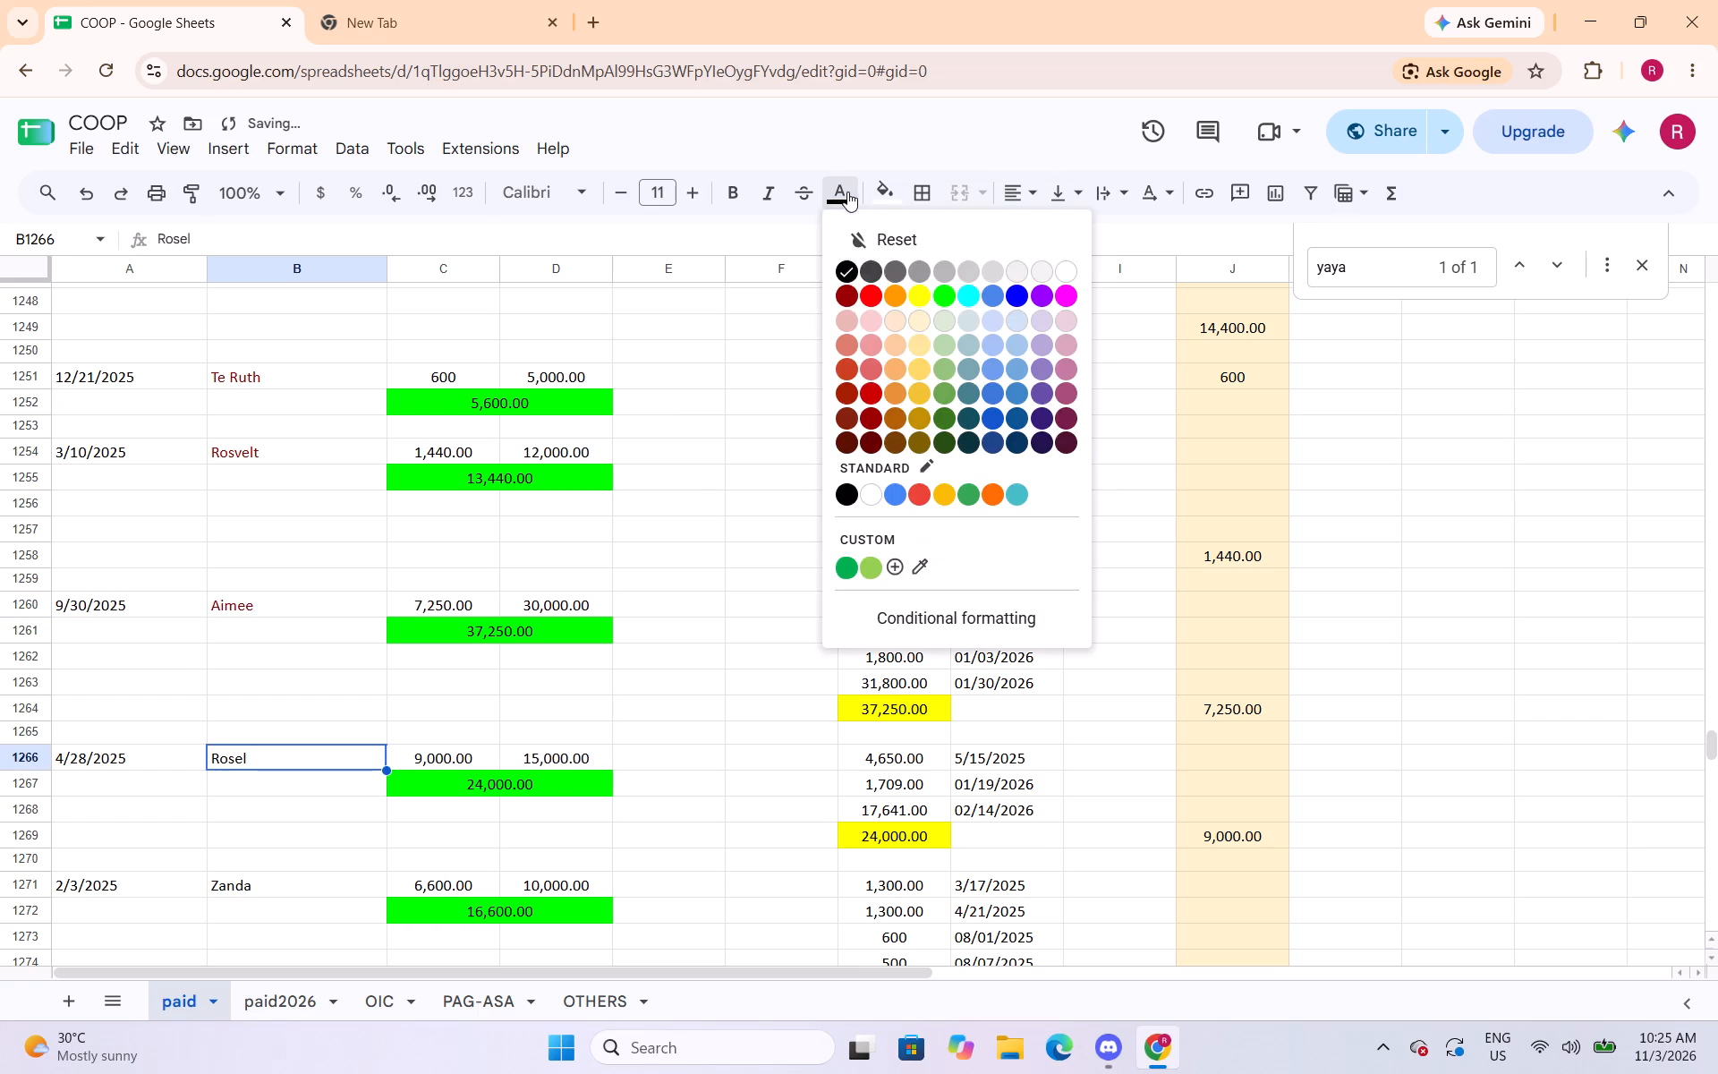
pyautogui.click(847, 192)
pyautogui.click(851, 287)
pyautogui.scroll(-3, 425, 557)
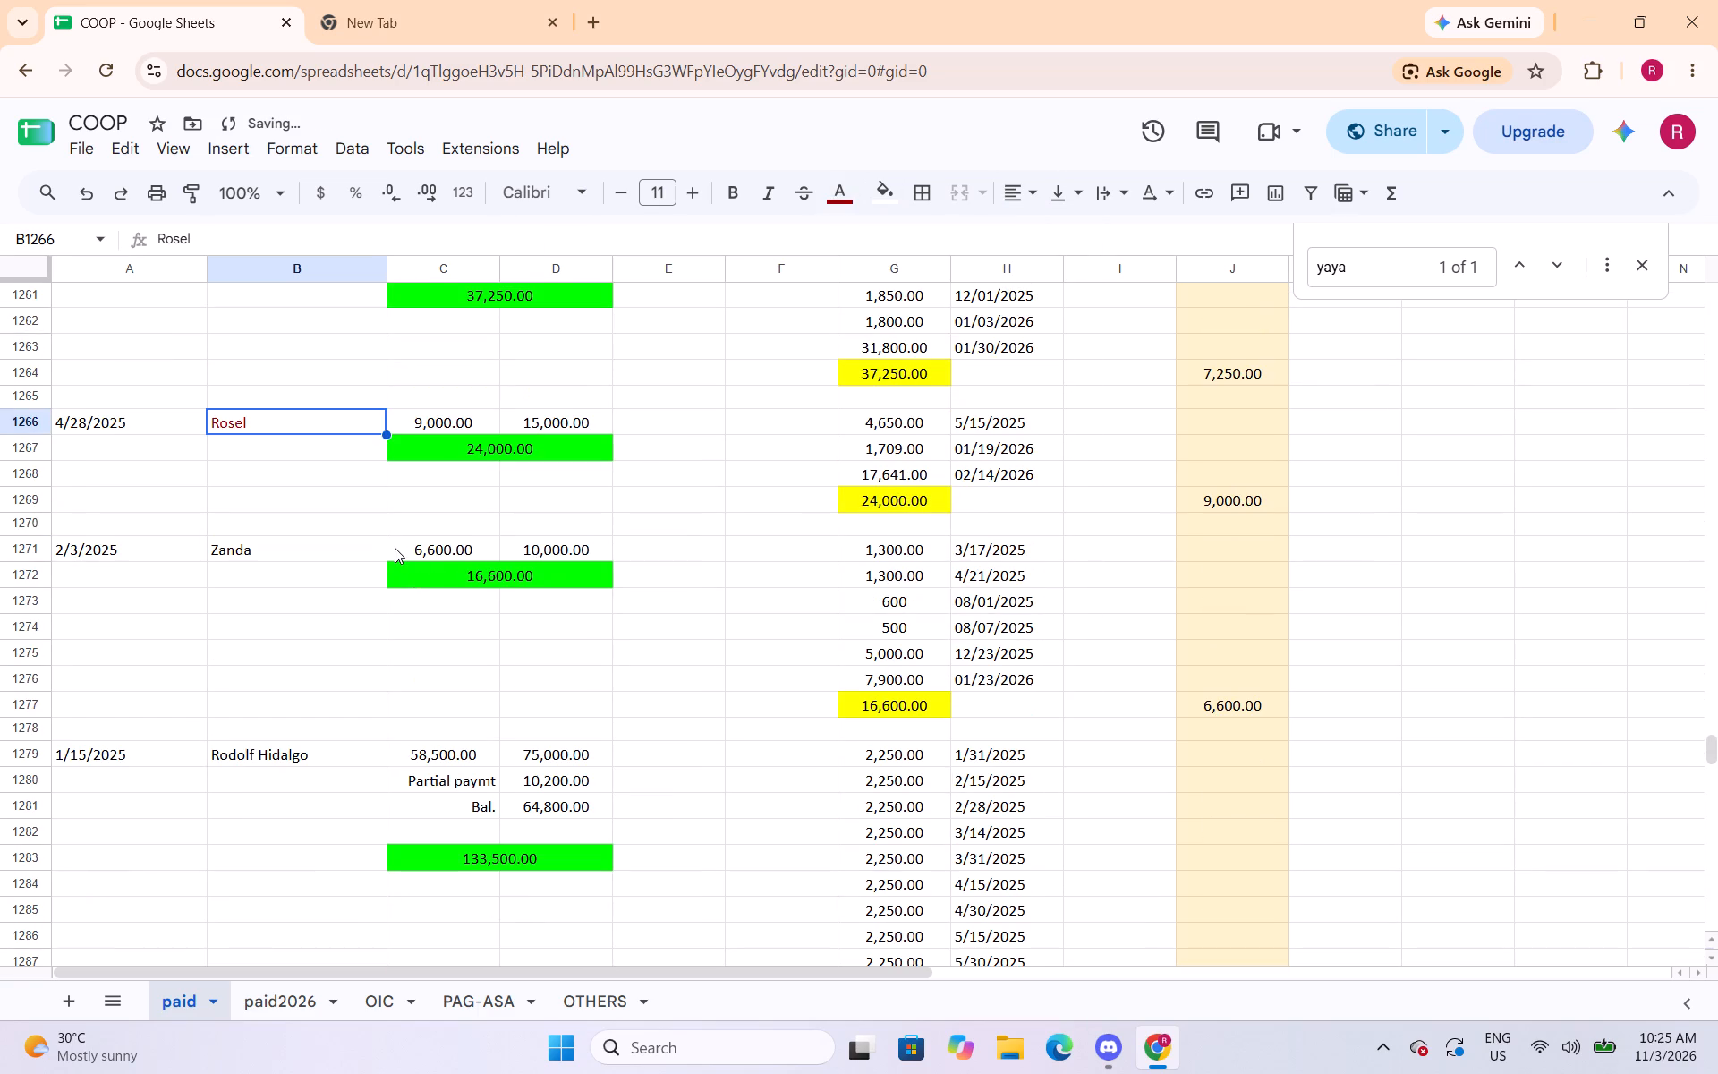
pyautogui.click(395, 548)
pyautogui.click(364, 563)
pyautogui.click(838, 200)
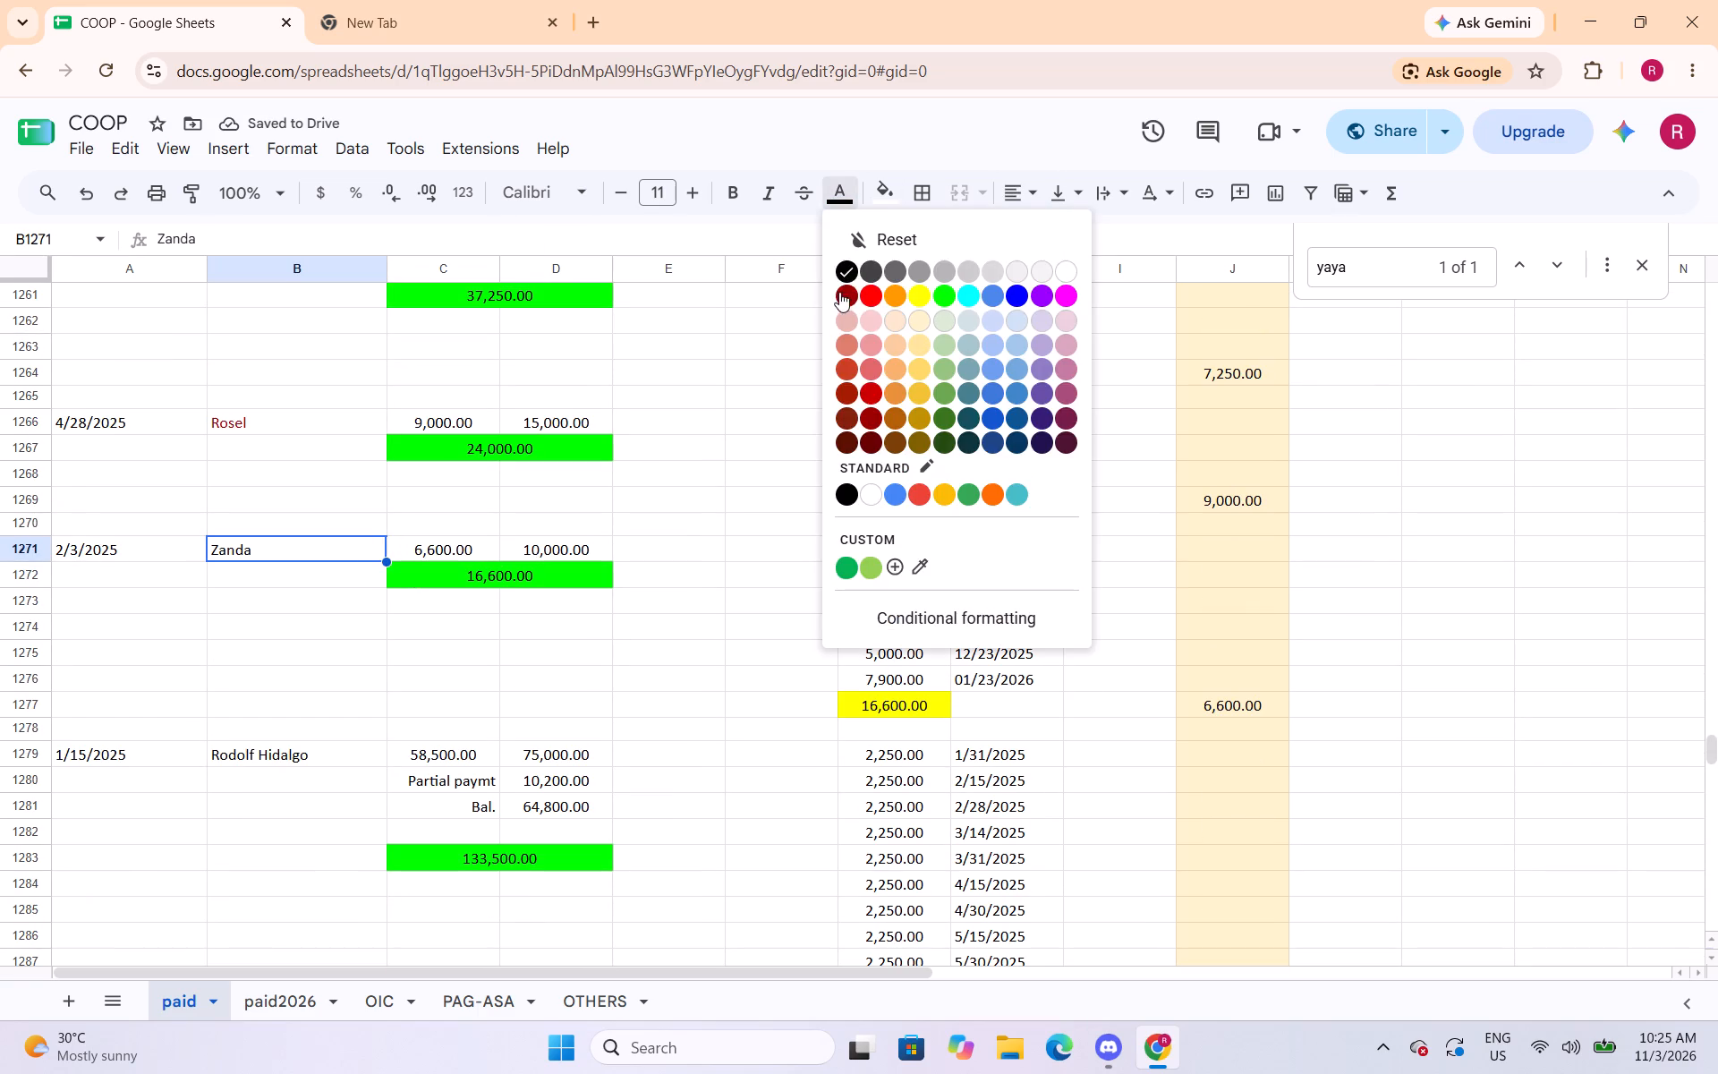
pyautogui.click(842, 294)
# Change the text colour of the borrower names in cells B1279 and B1306 to dark red.
pyautogui.click(364, 755)
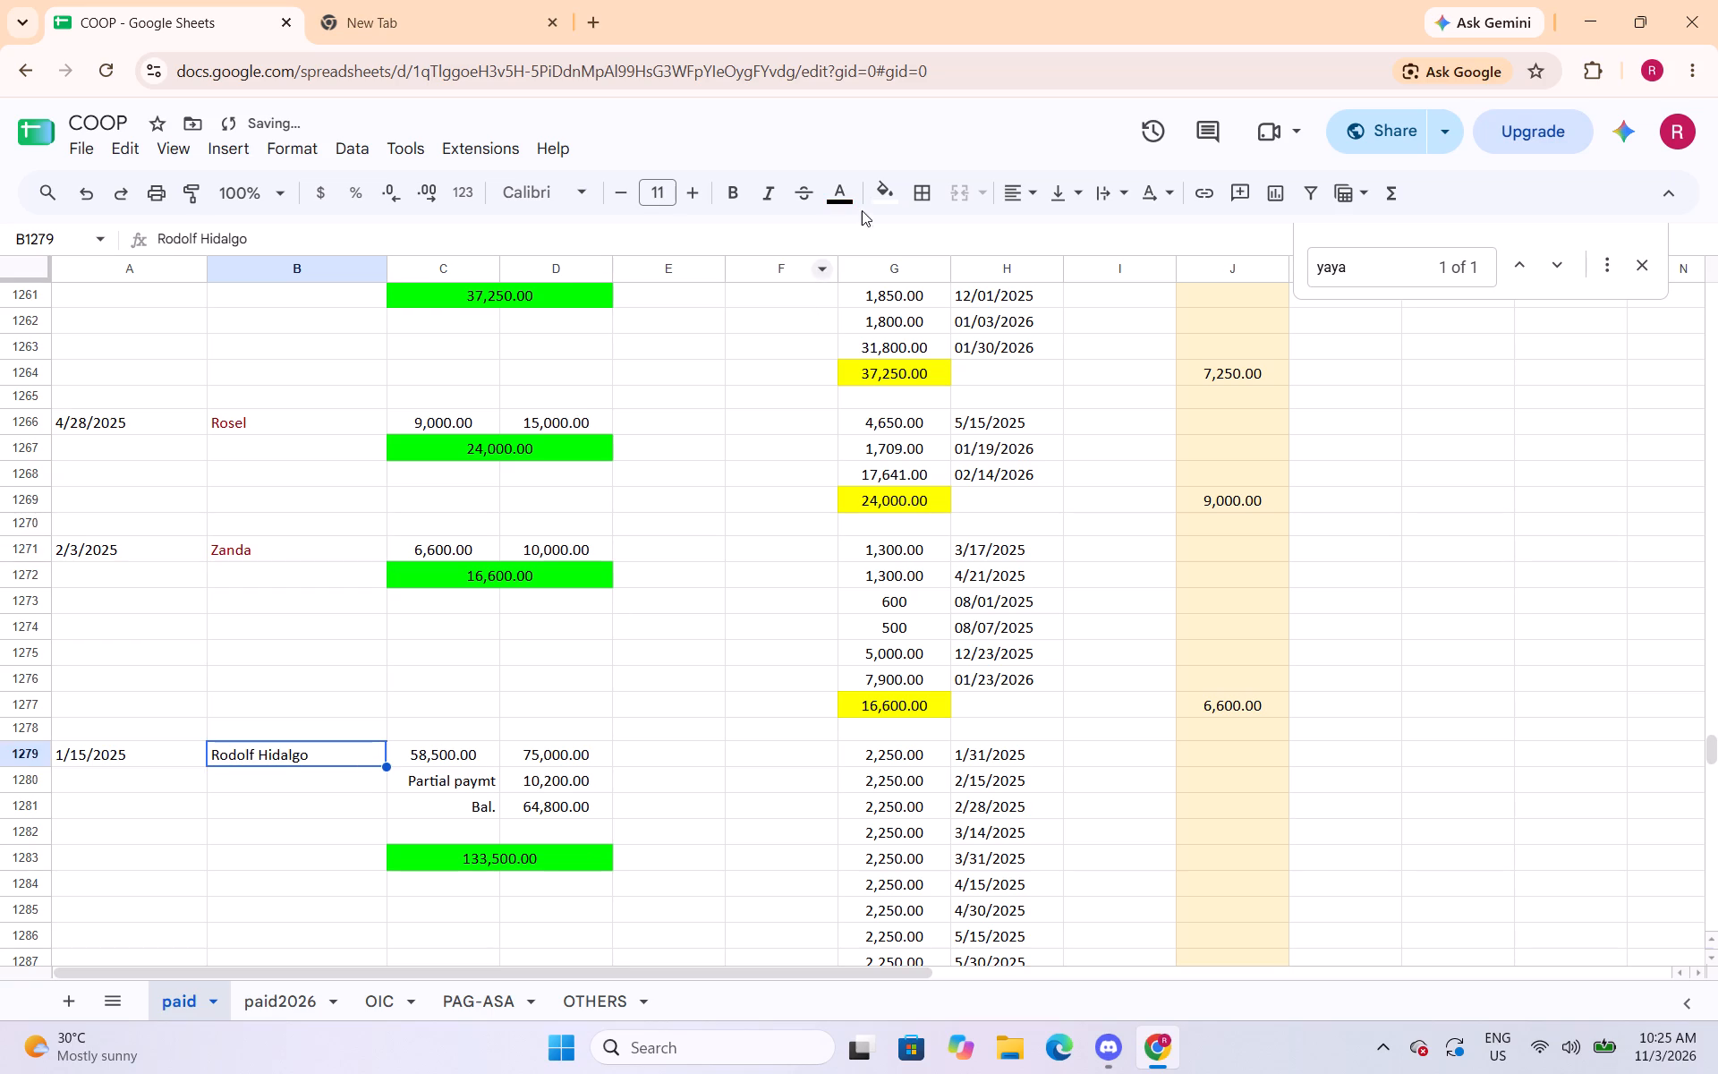
pyautogui.click(837, 192)
pyautogui.click(839, 296)
pyautogui.scroll(-2, 282, 492)
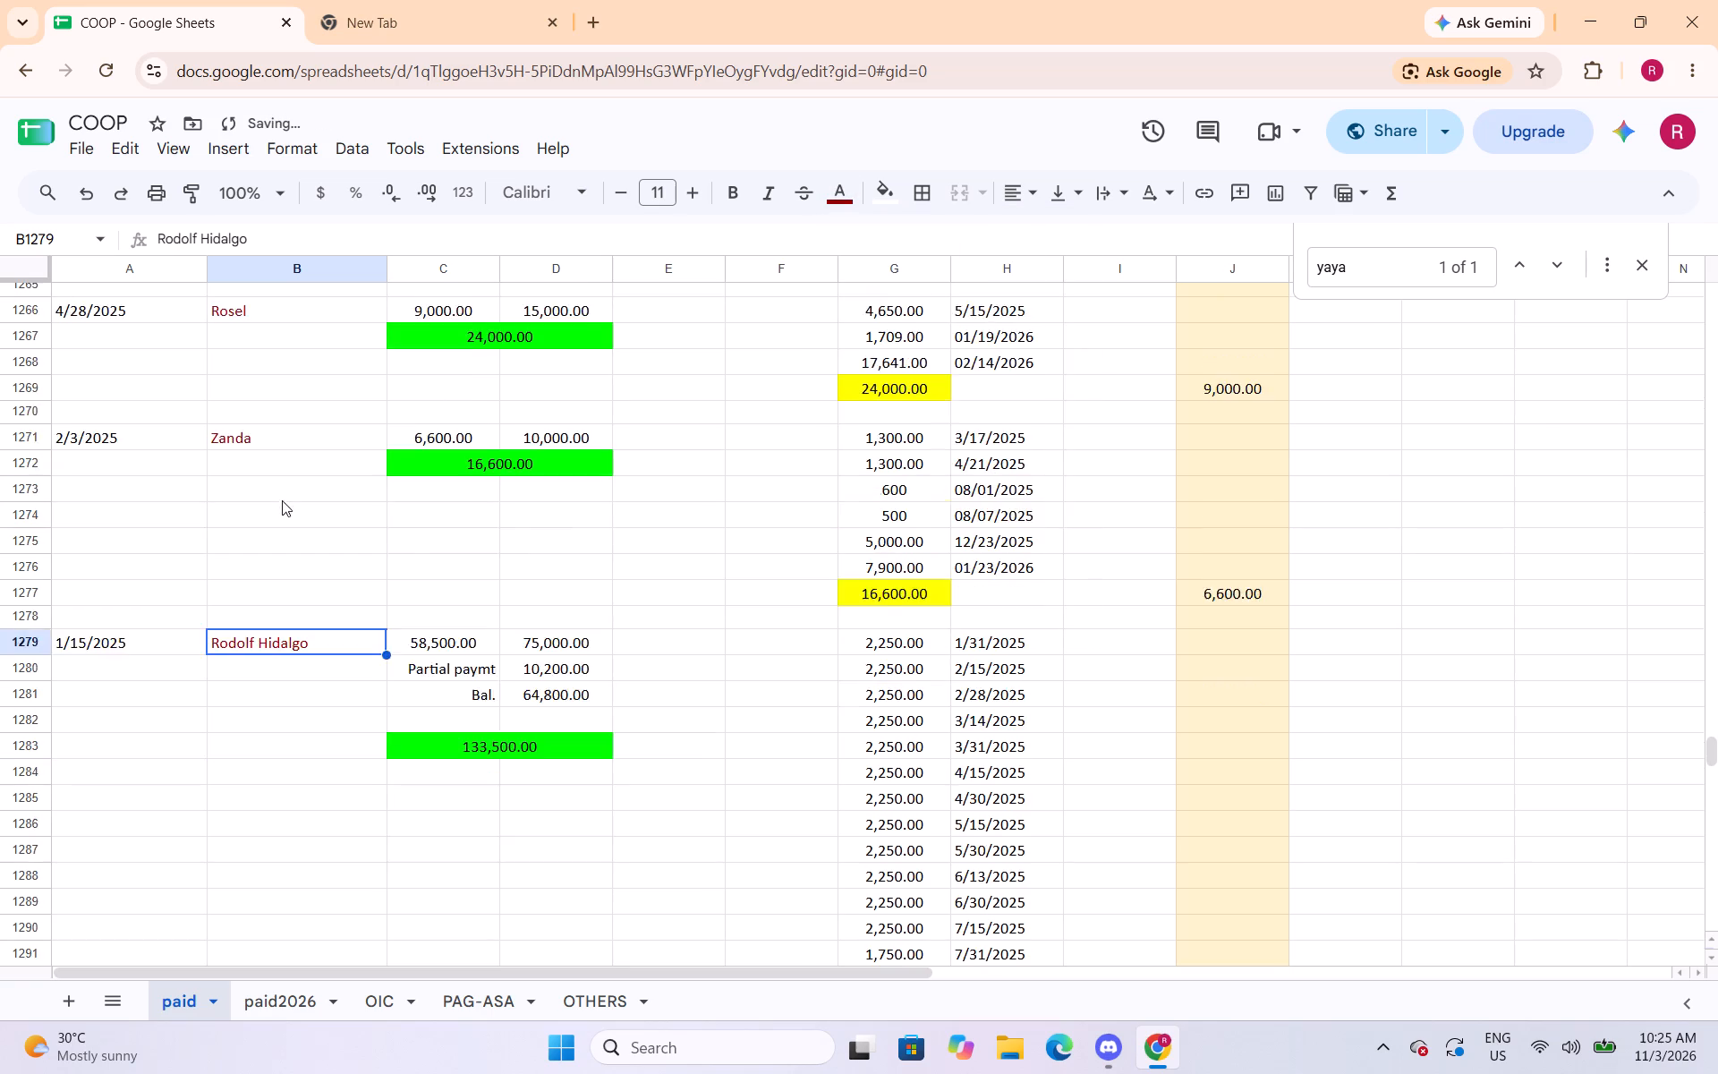
pyautogui.scroll(-6, 282, 500)
pyautogui.click(304, 562)
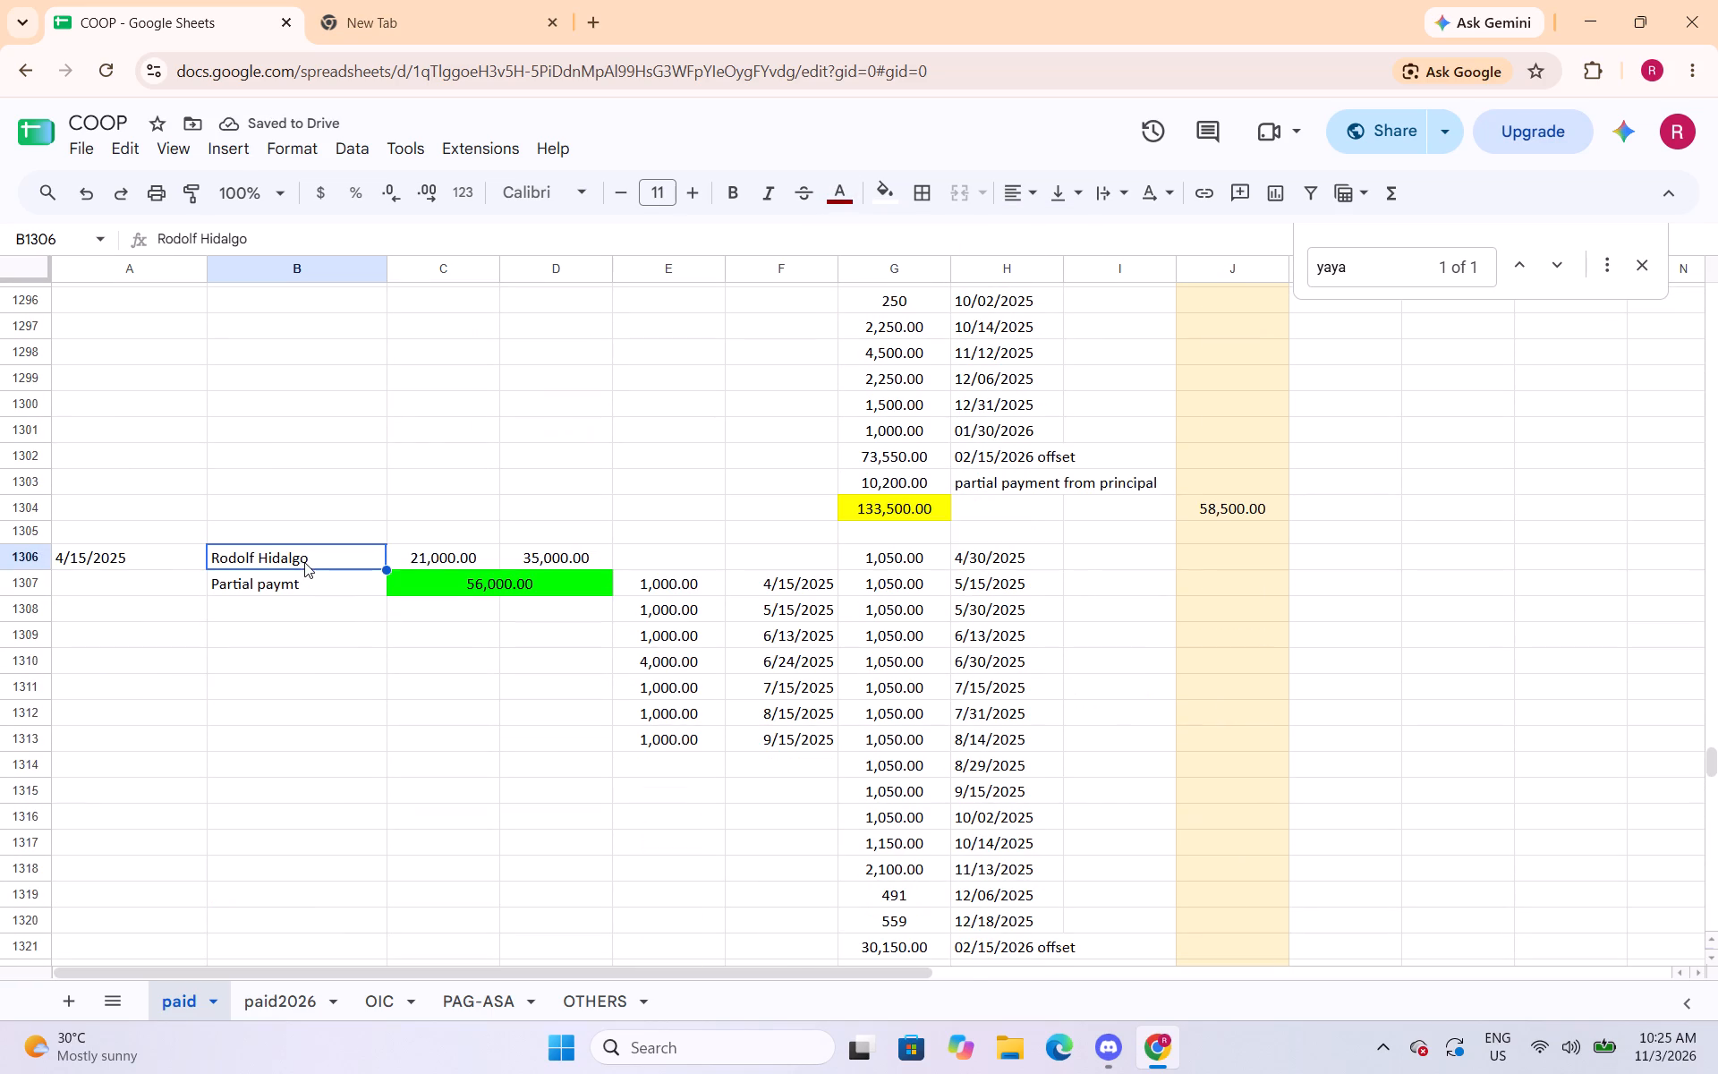
pyautogui.click(840, 202)
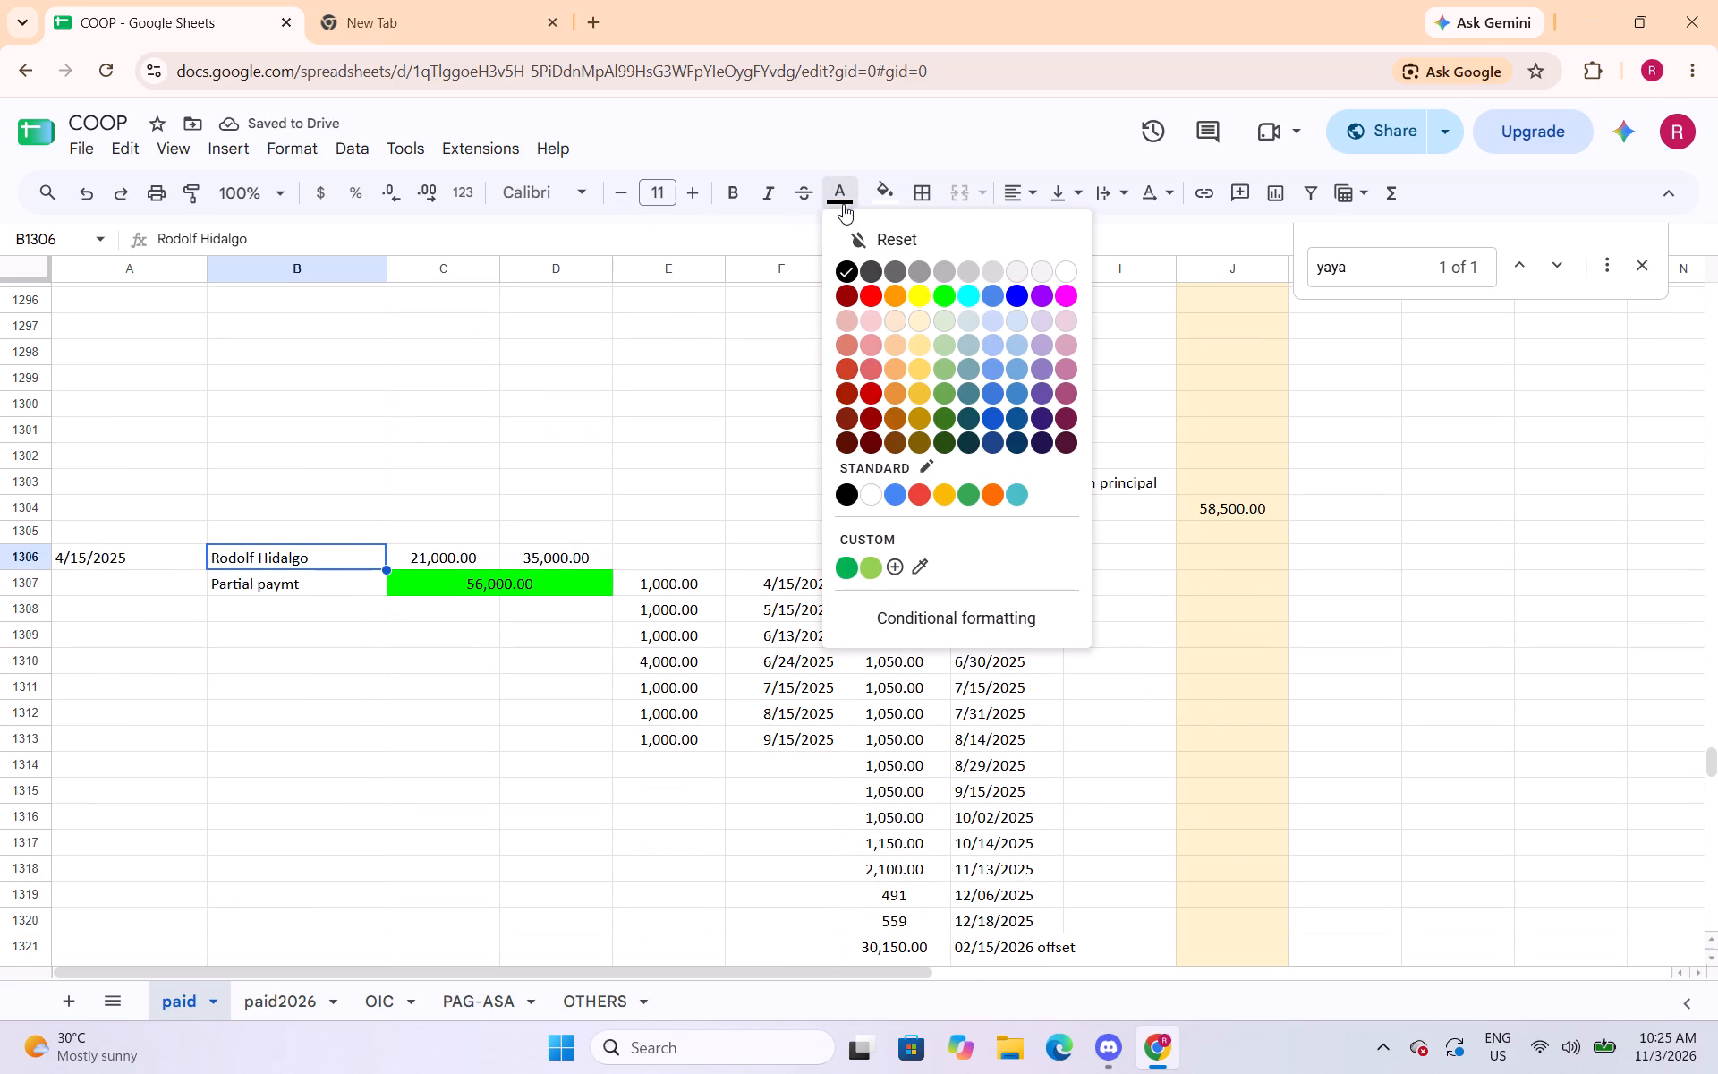
pyautogui.click(844, 293)
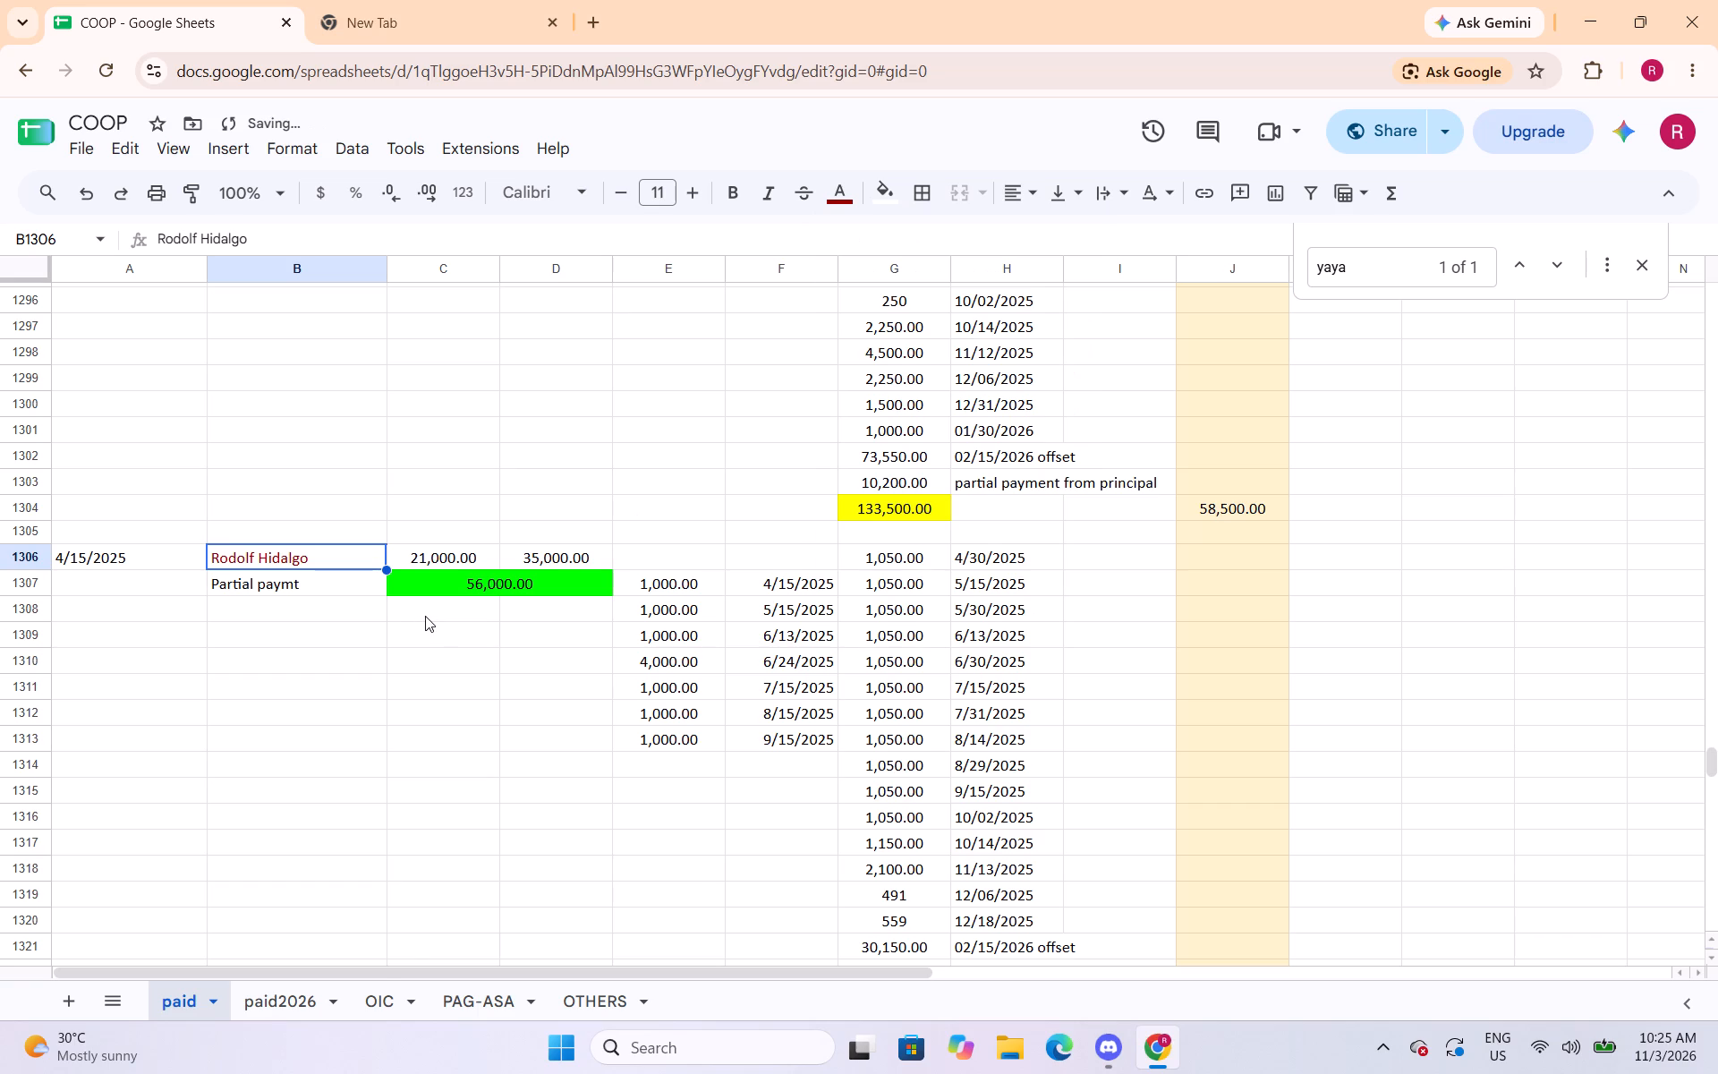
pyautogui.scroll(-1, 425, 616)
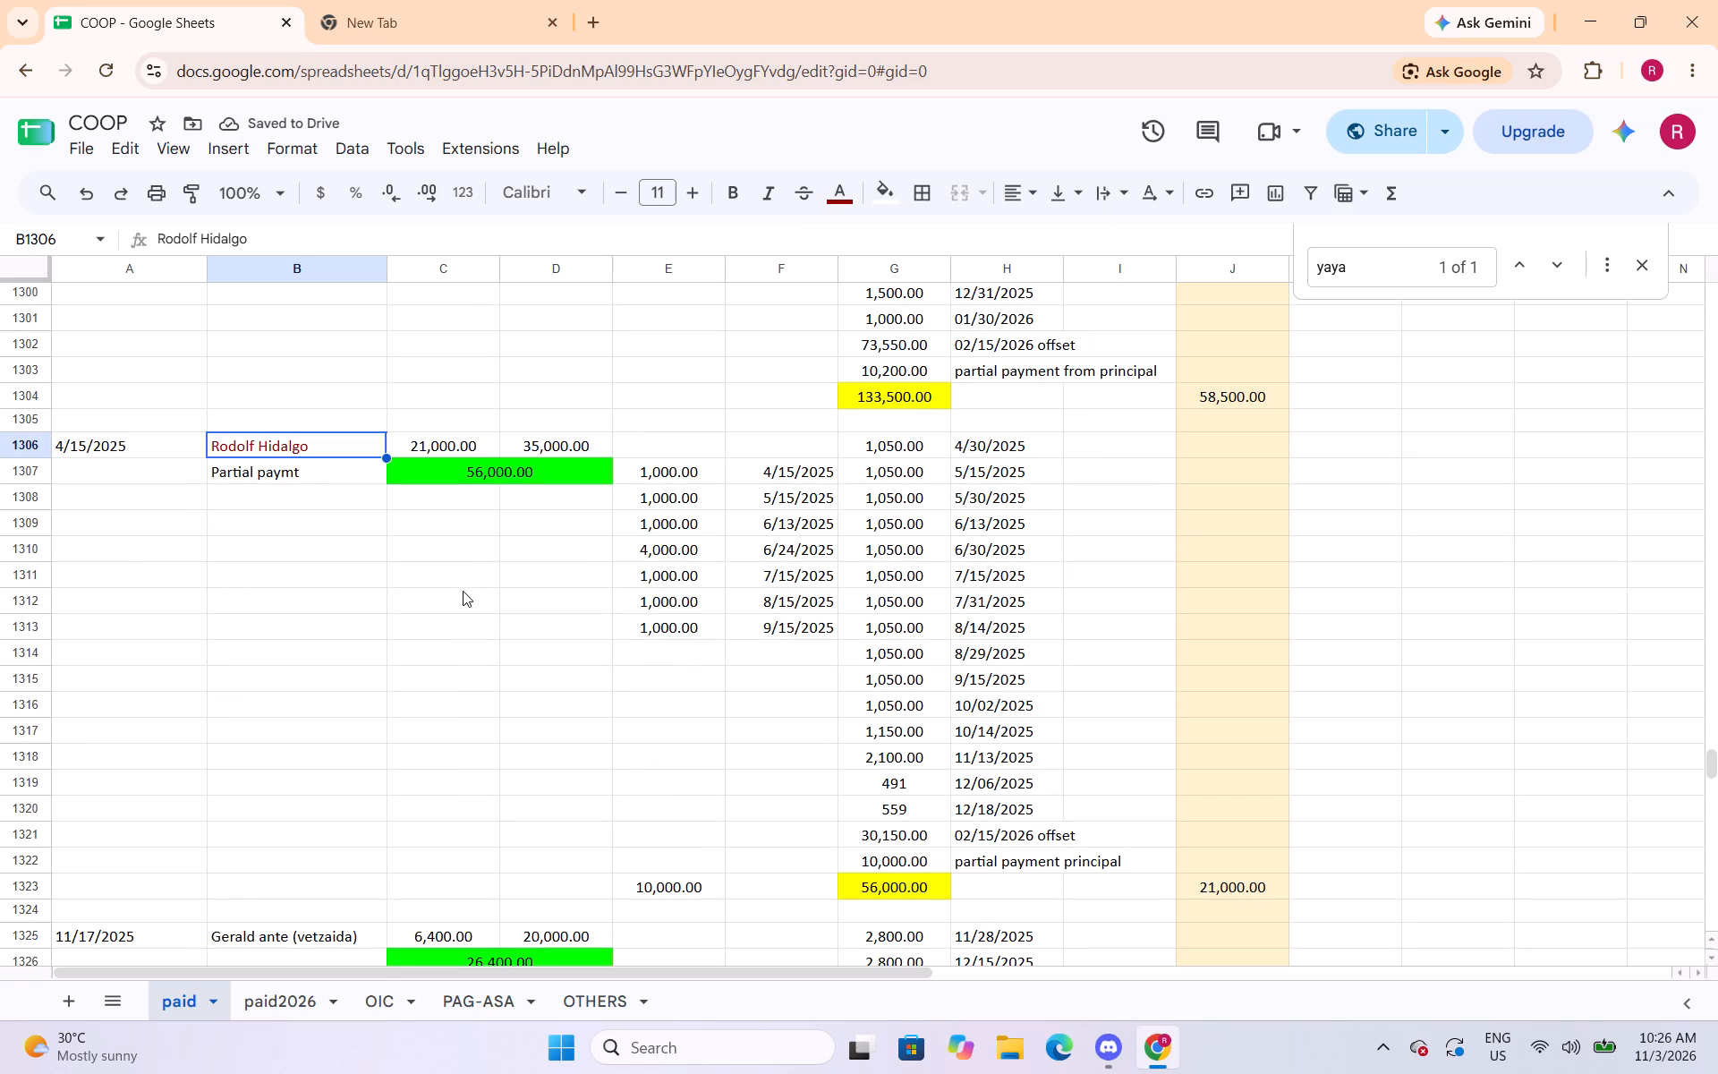
# Change the text colour of the borrower name in cell B1325 and Eve in cell B1335 to dark red.
pyautogui.scroll(-2, 419, 581)
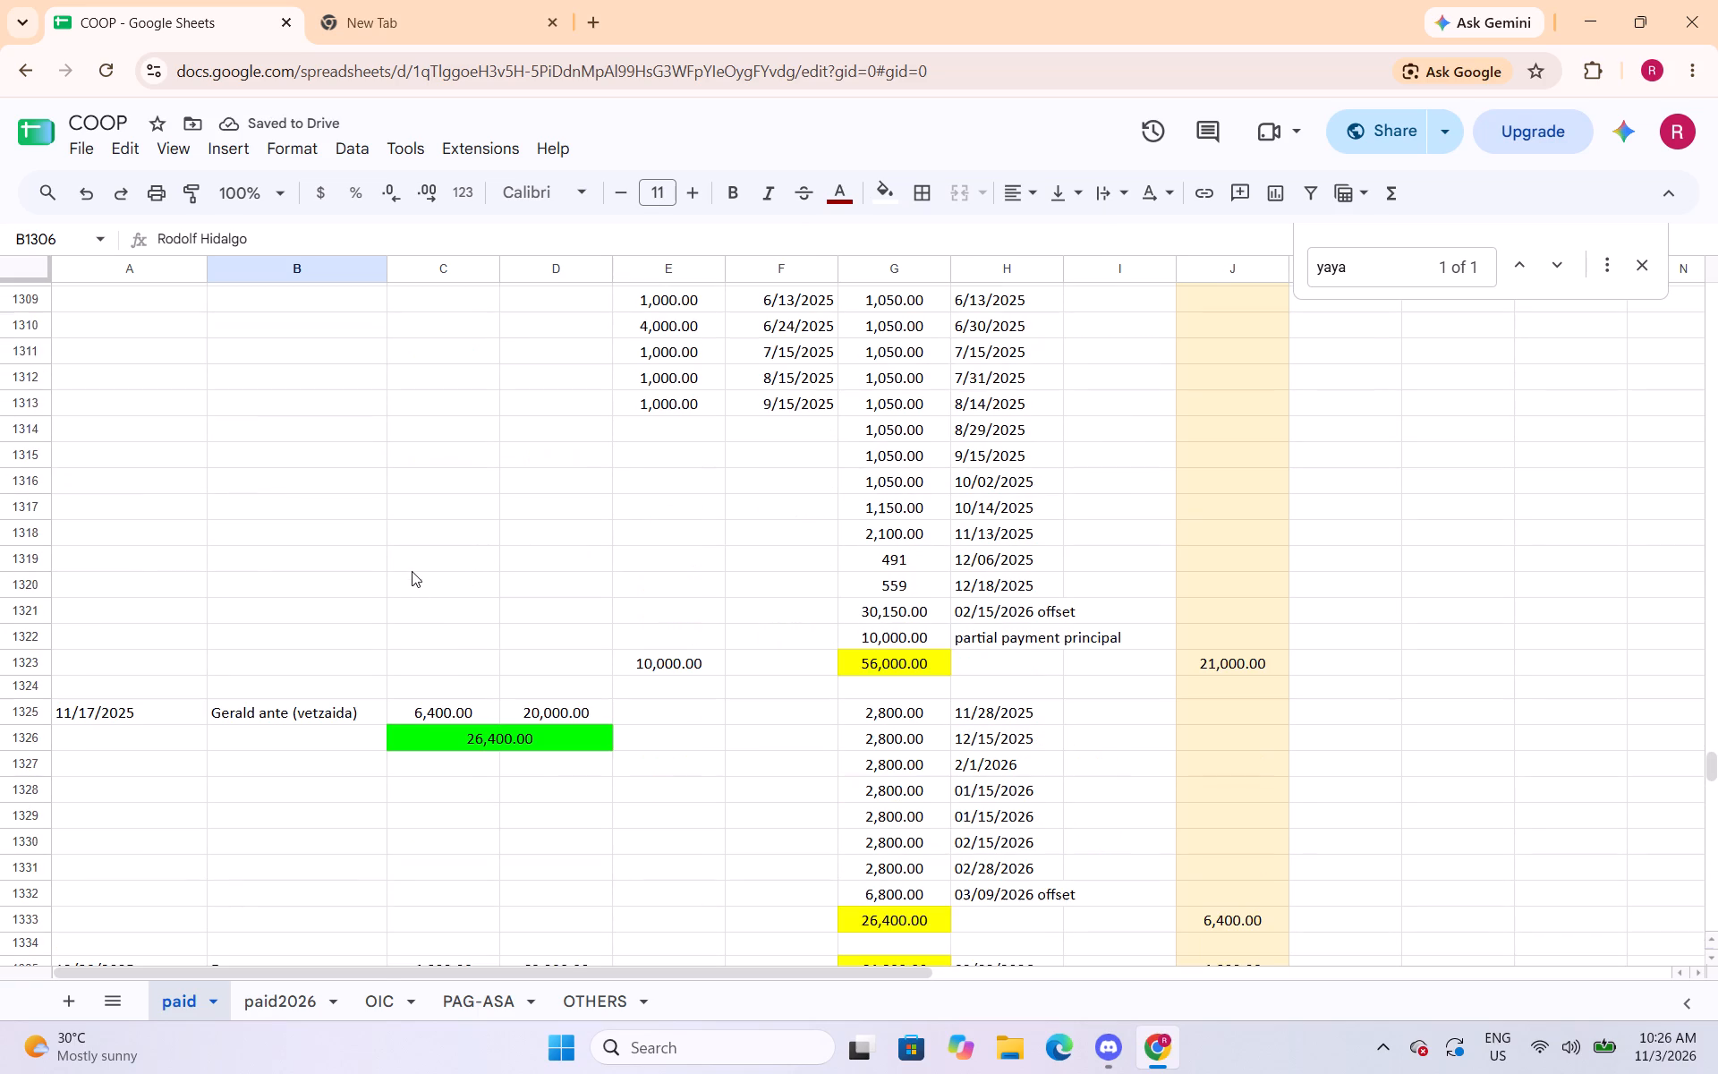
pyautogui.click(328, 718)
pyautogui.click(840, 194)
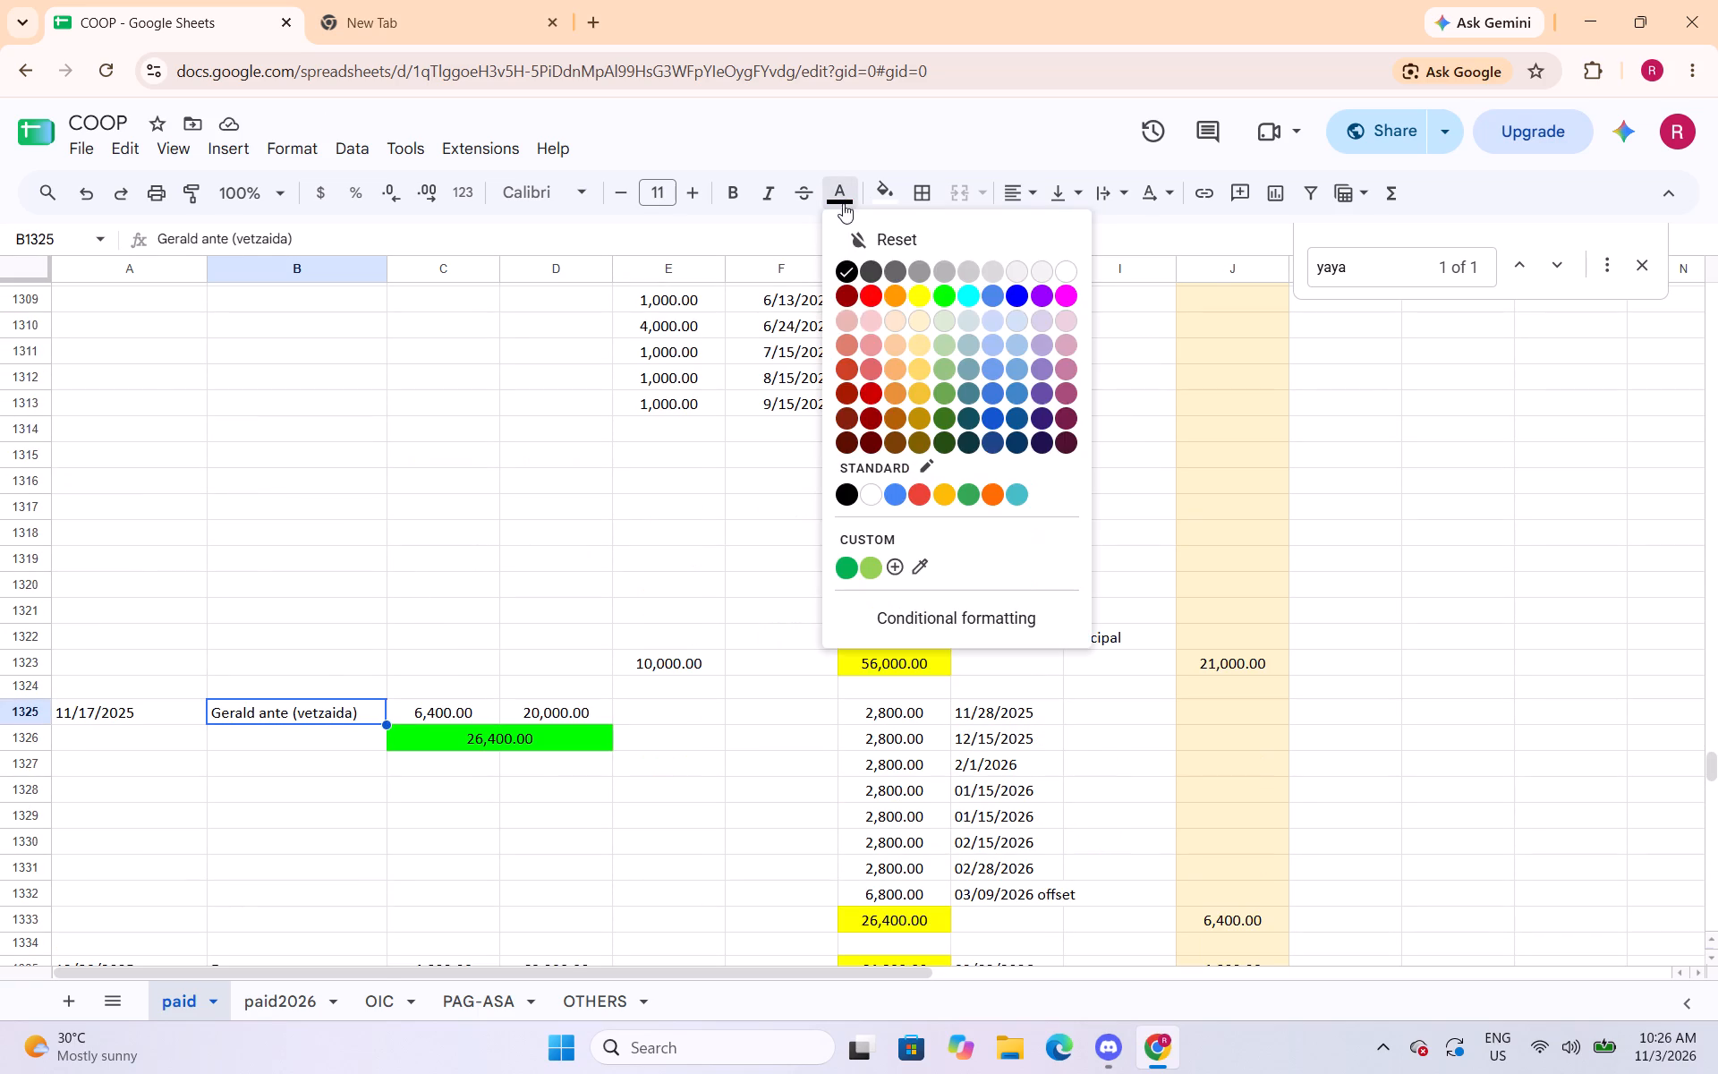
pyautogui.click(840, 291)
pyautogui.scroll(-4, 314, 560)
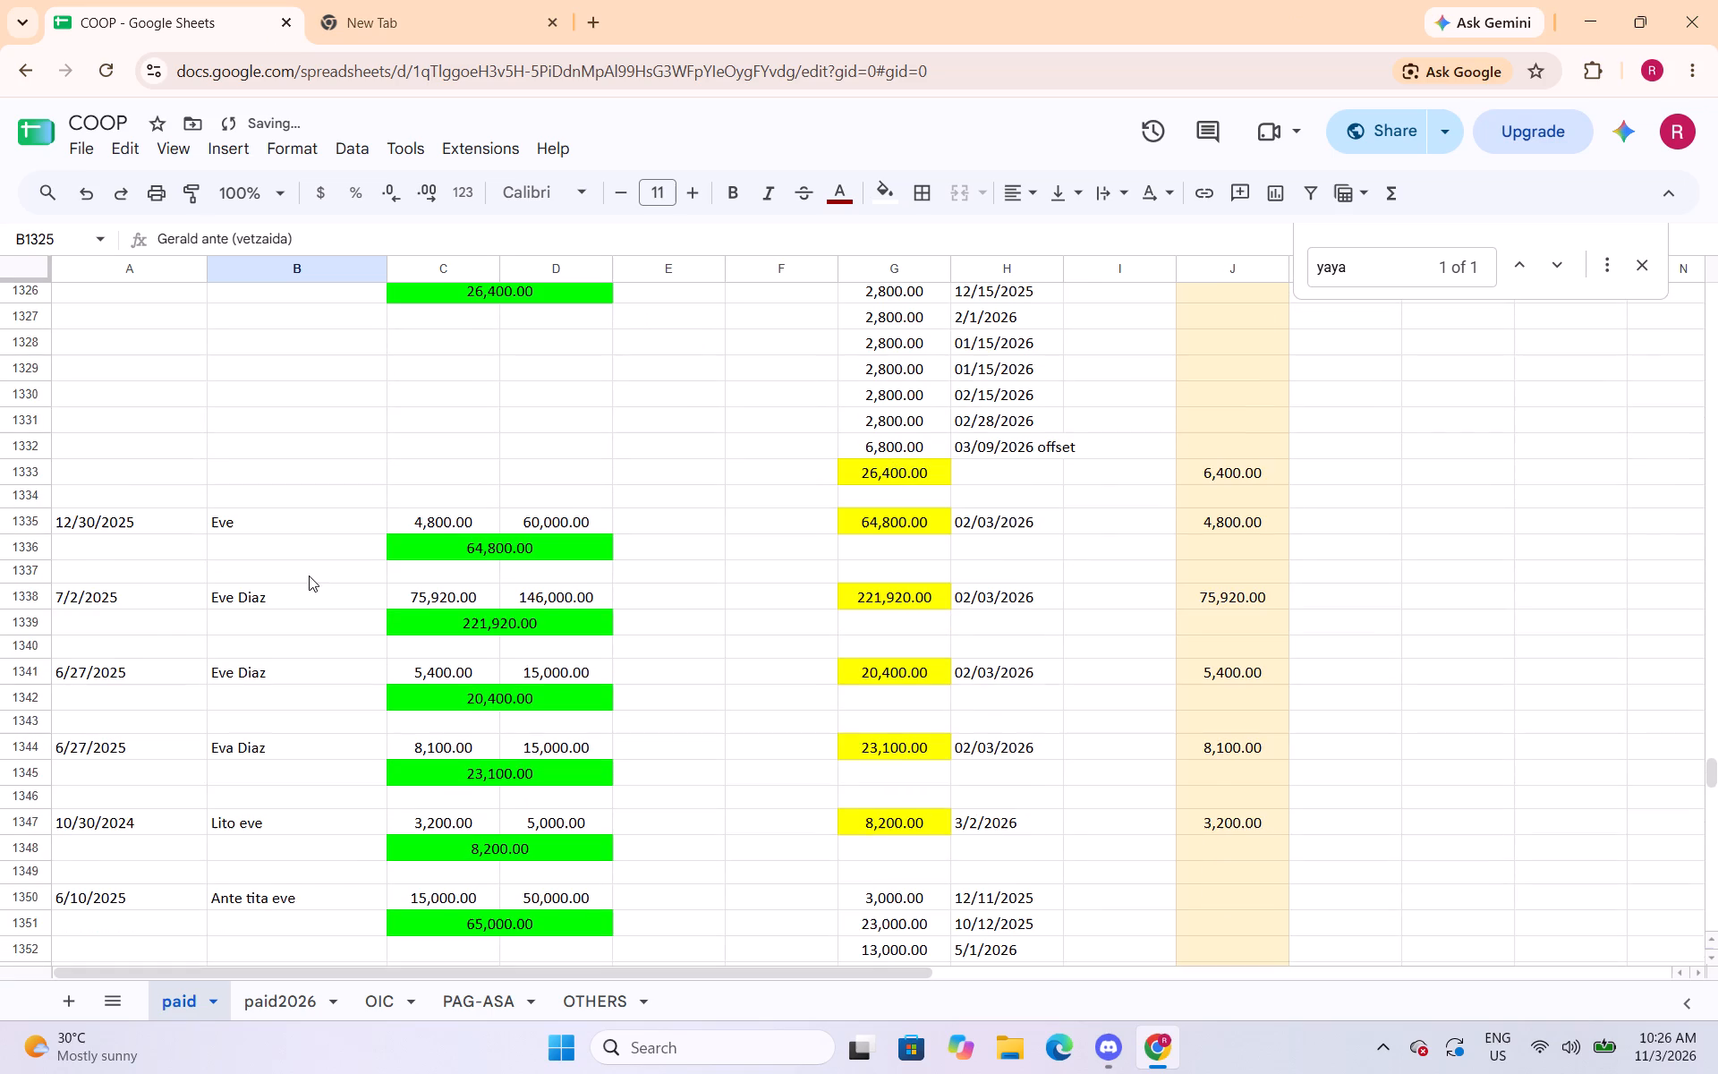
pyautogui.click(302, 537)
pyautogui.click(344, 521)
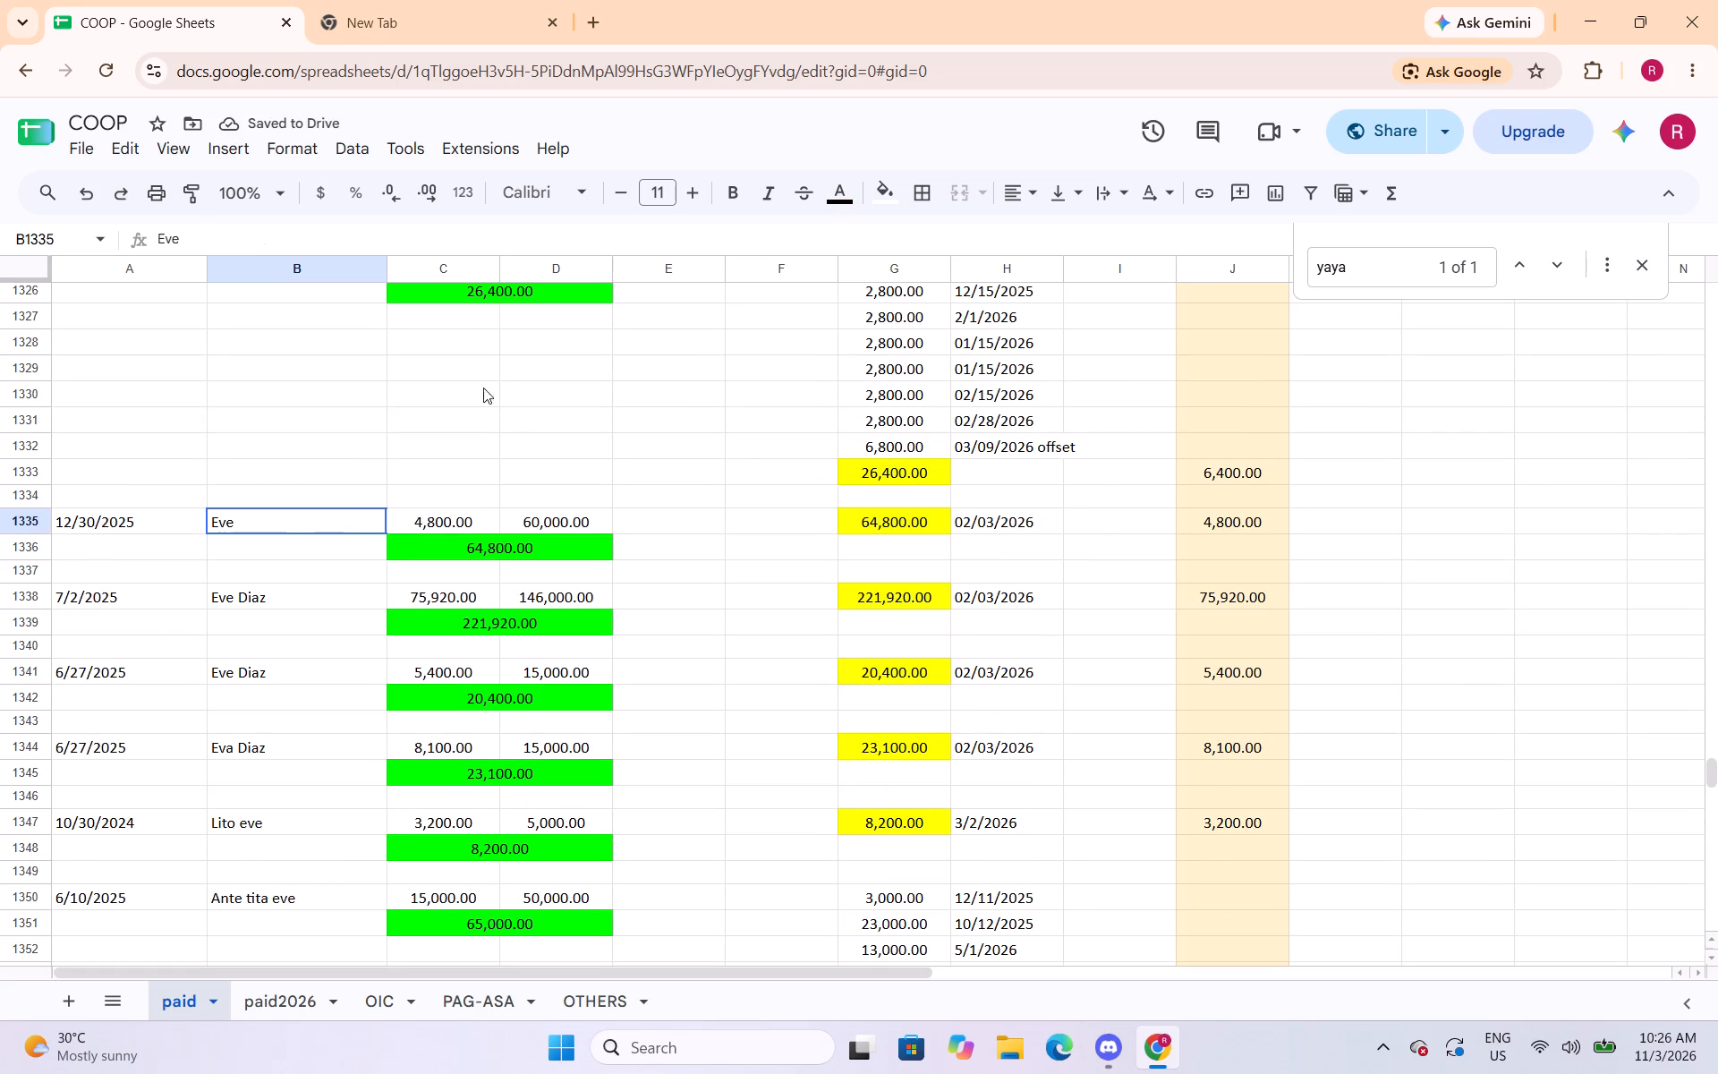
pyautogui.click(839, 187)
pyautogui.click(845, 297)
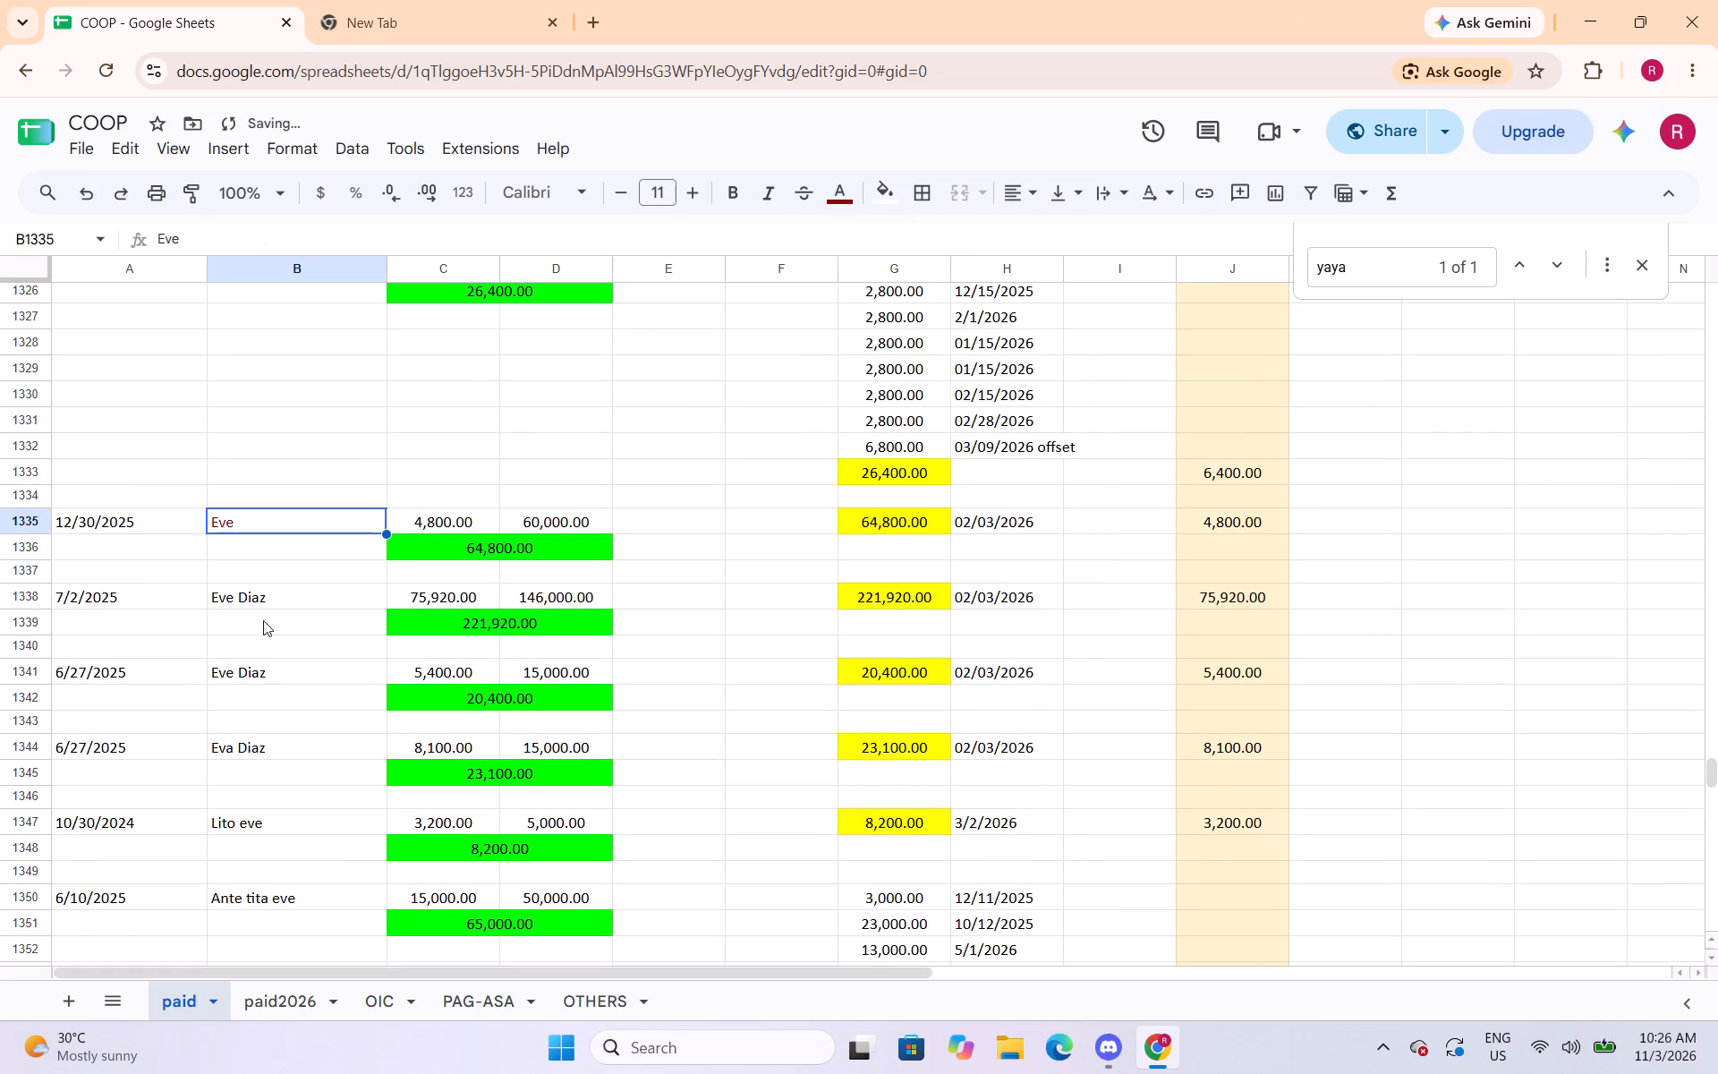
# Change the text colour of the borrower names in cells B1338 and B1341 to dark red.
pyautogui.click(273, 599)
pyautogui.click(834, 199)
pyautogui.click(842, 298)
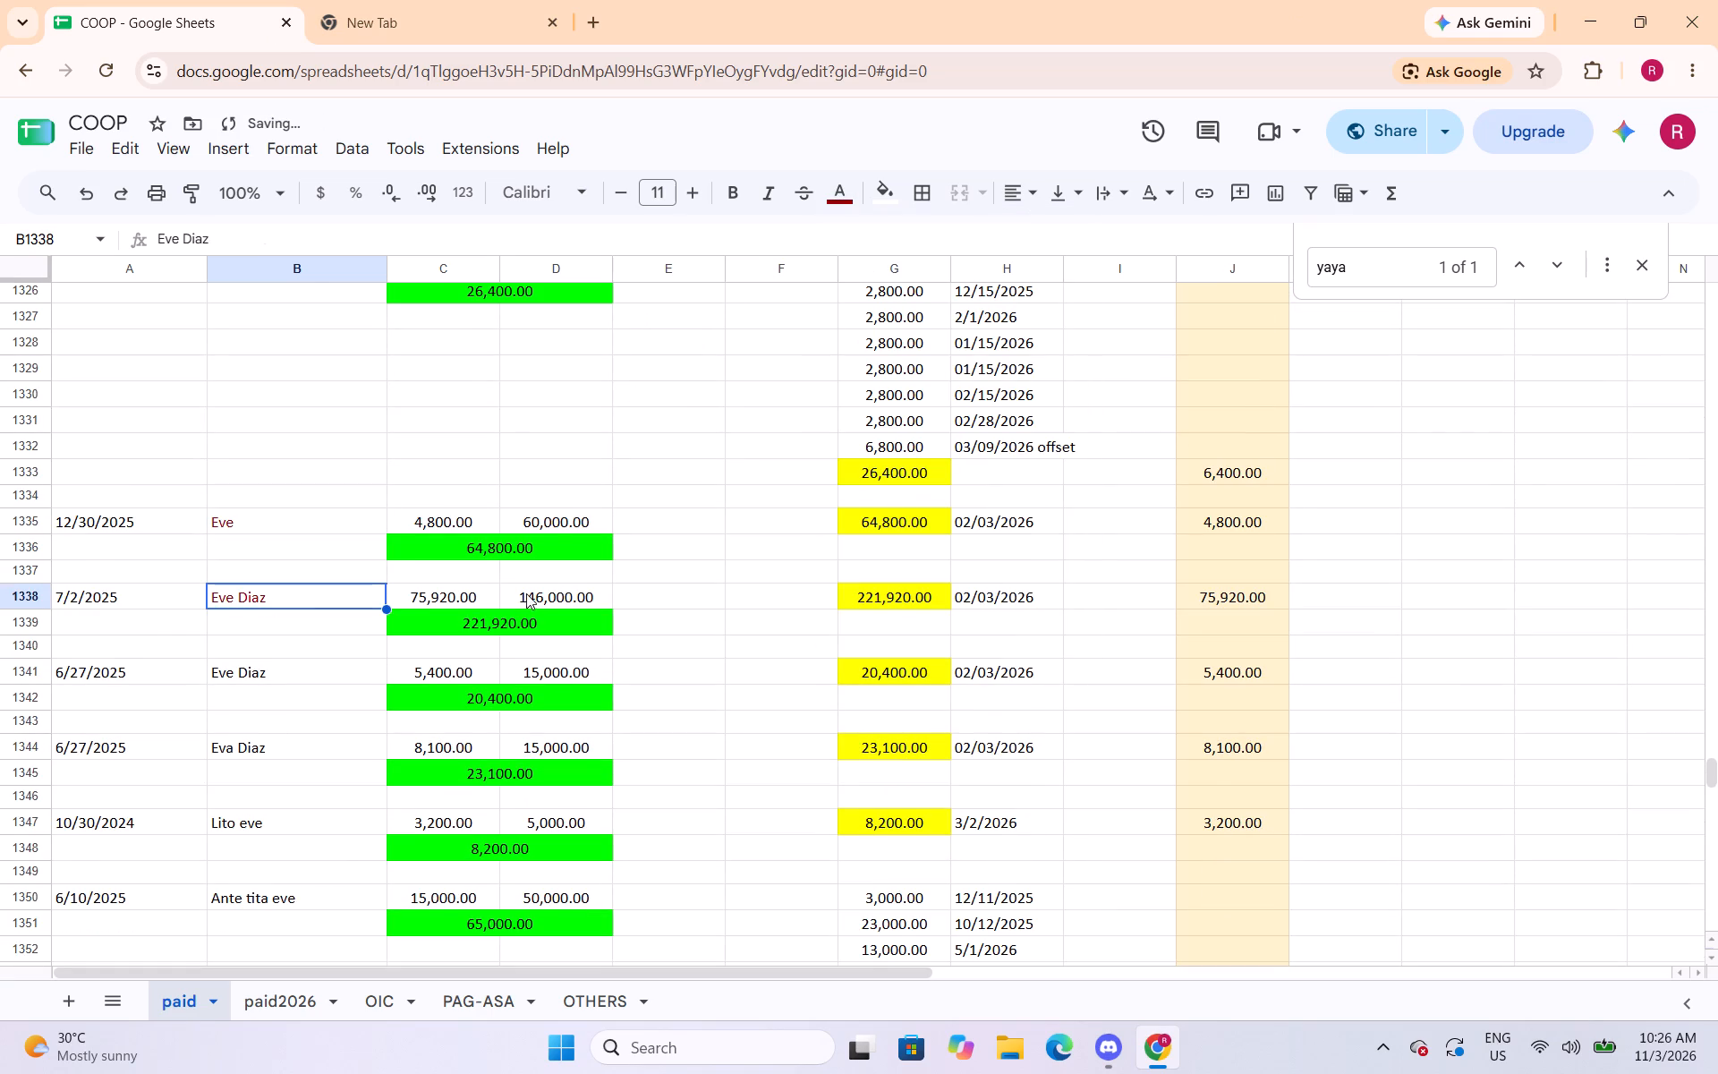
pyautogui.click(309, 666)
pyautogui.click(846, 190)
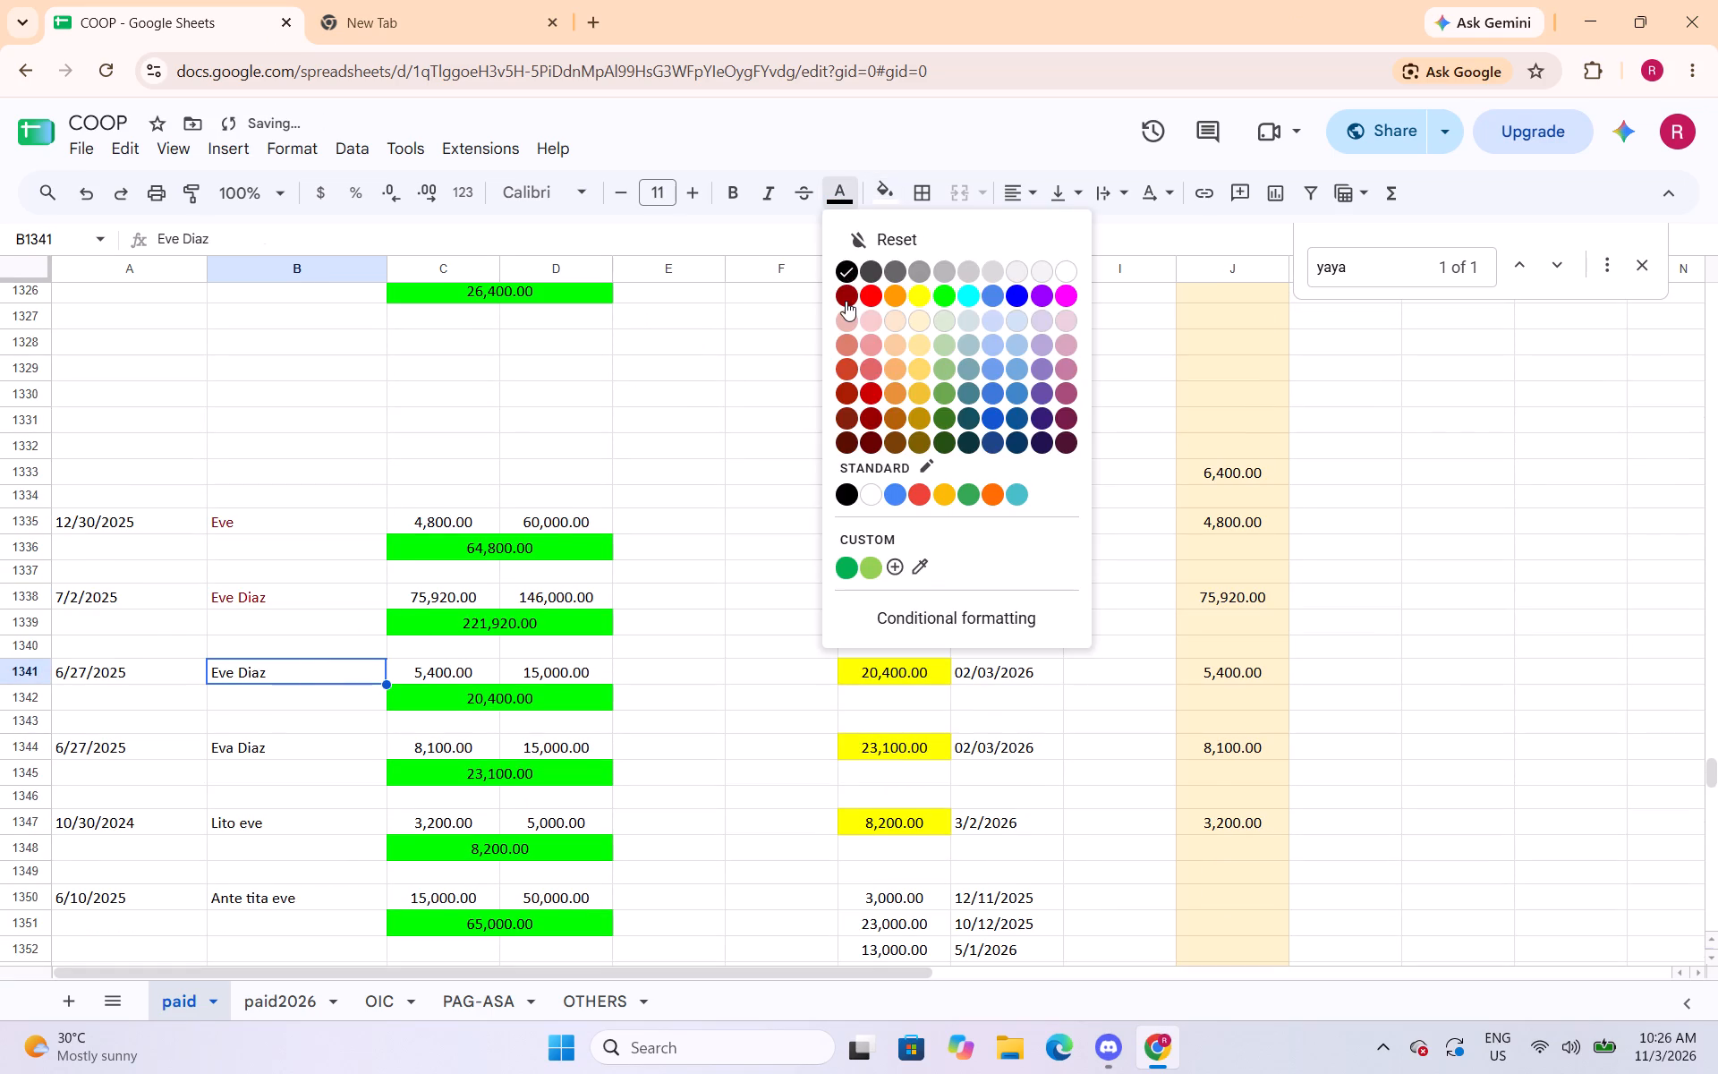
pyautogui.click(846, 301)
# Change the text colour of the borrower names in cells B1344 and B1347 to dark red.
pyautogui.click(247, 759)
pyautogui.click(838, 195)
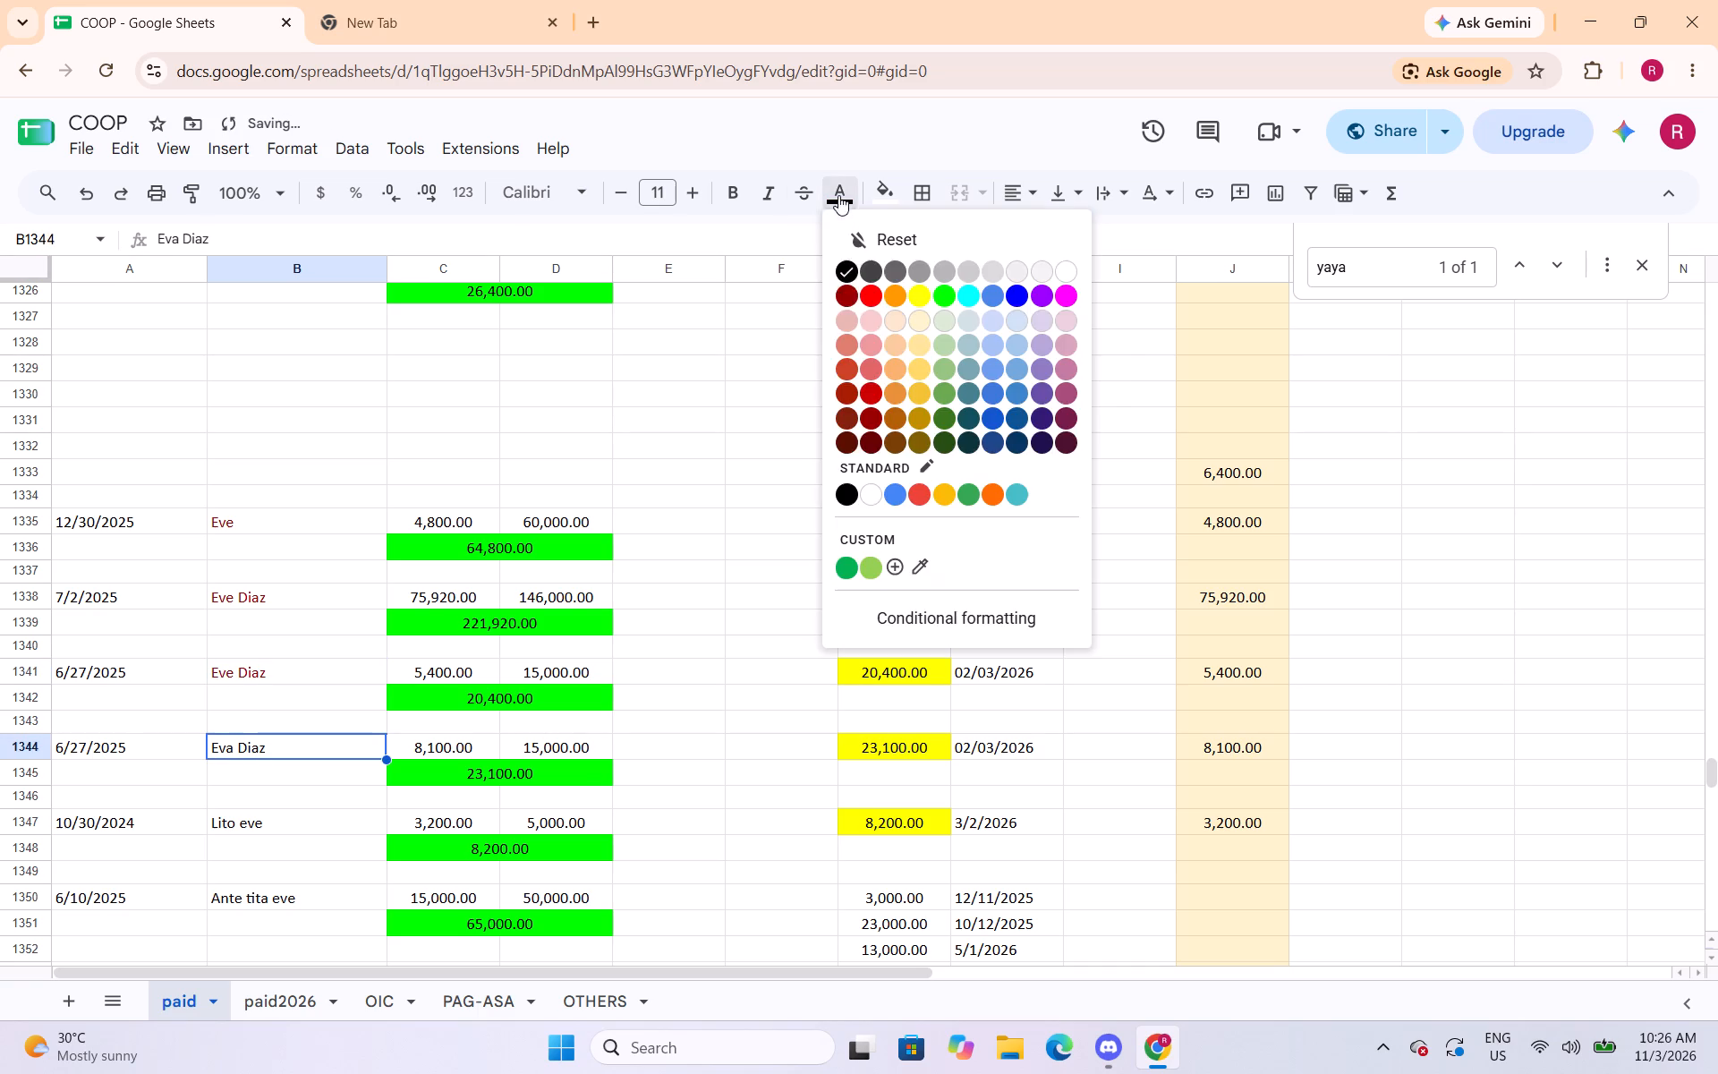
pyautogui.click(847, 291)
pyautogui.click(303, 827)
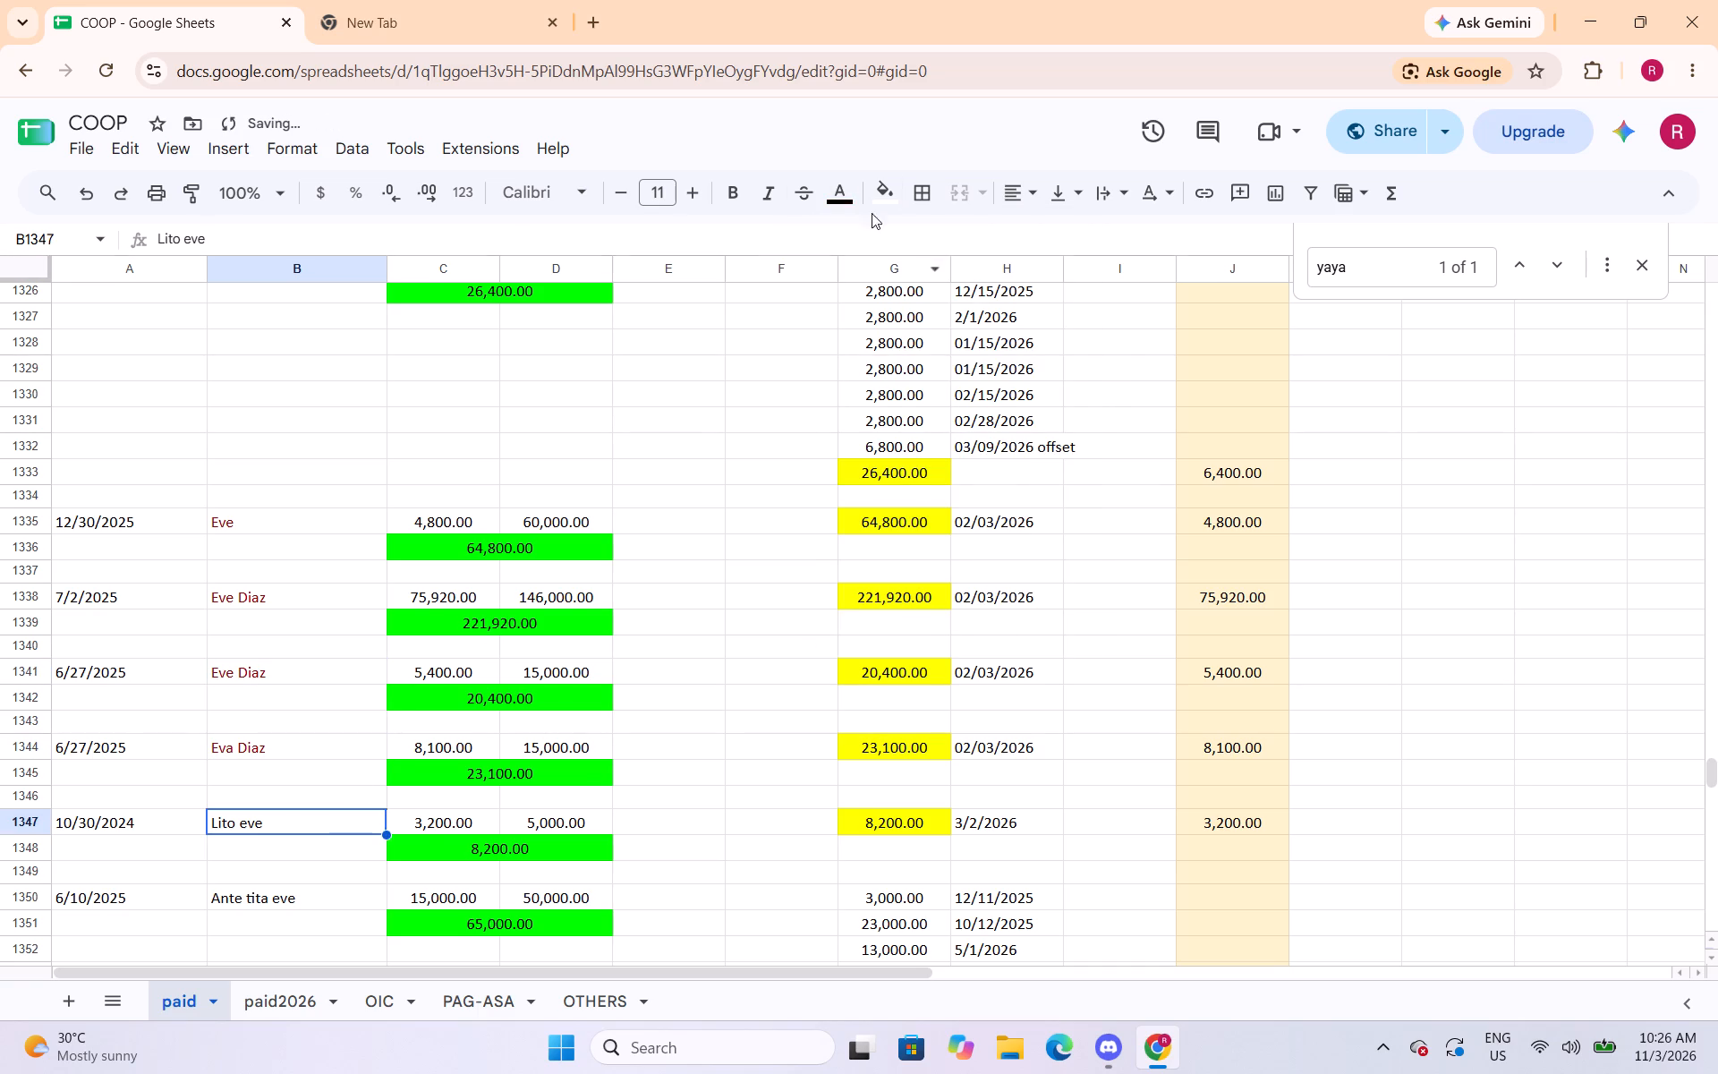
pyautogui.click(848, 198)
pyautogui.click(850, 294)
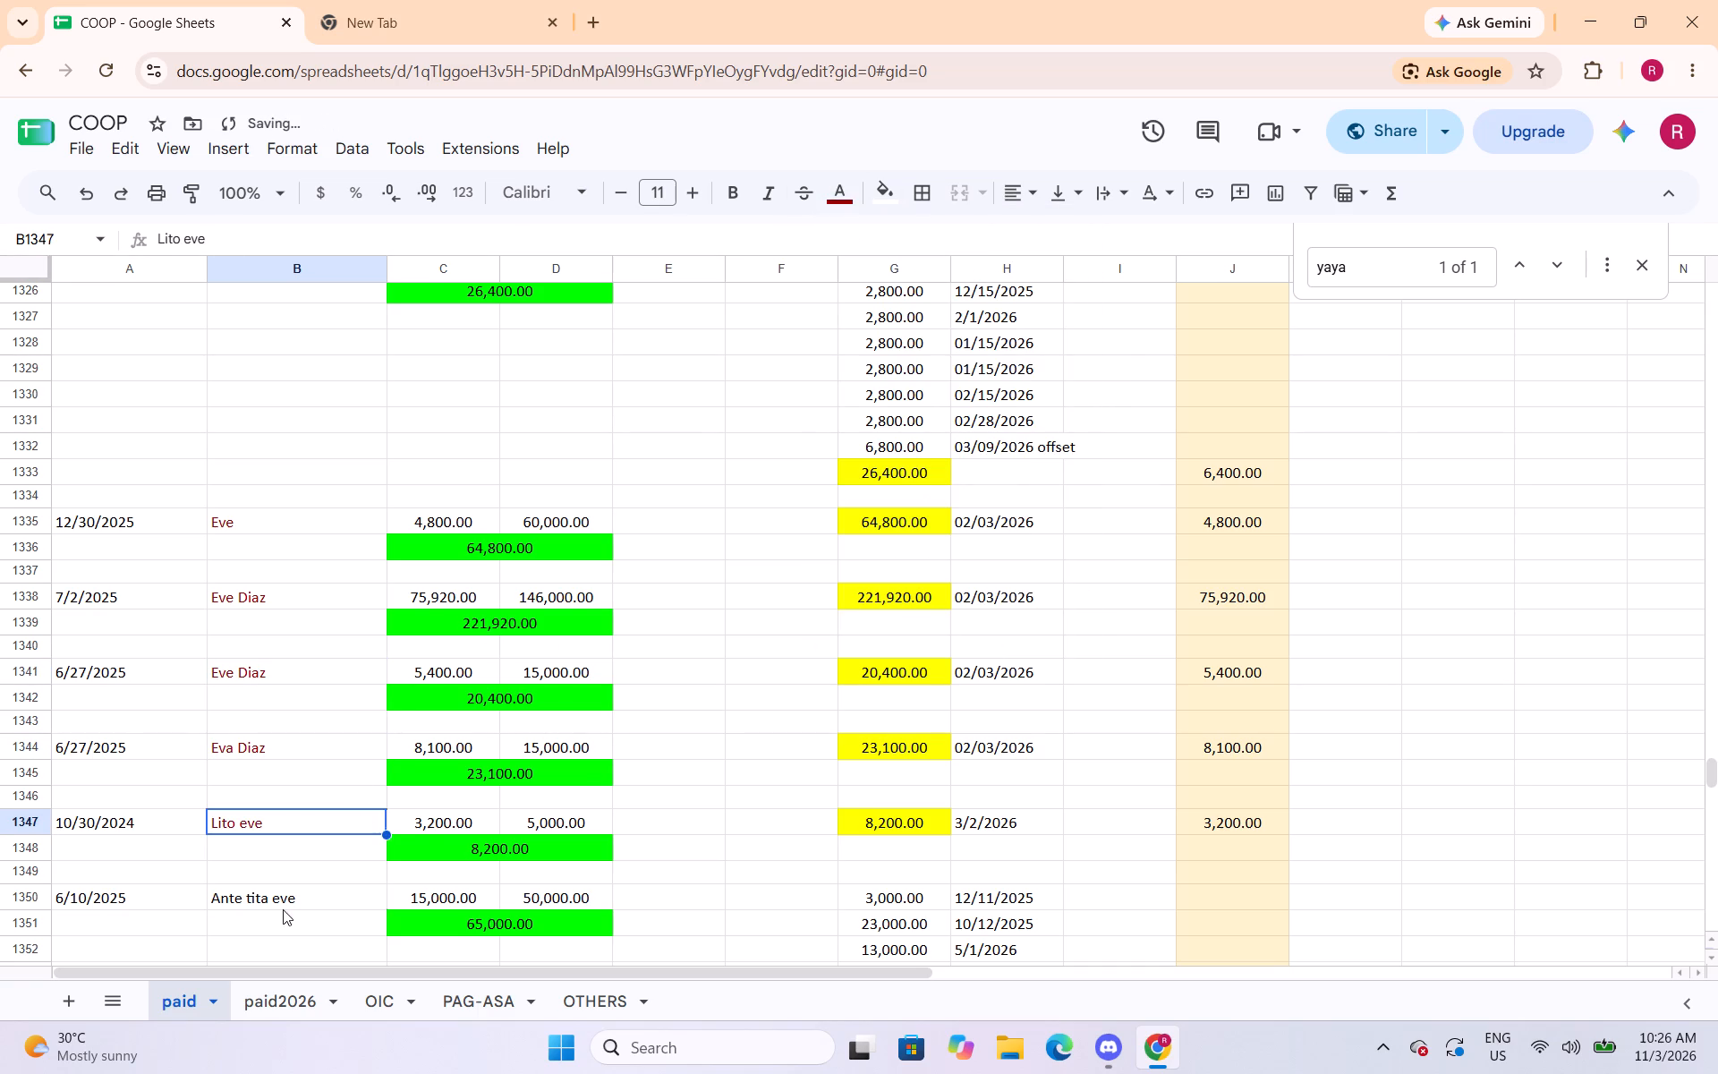
# Change the text colour of the borrower names in cells B1350 and B1357 to dark red.
pyautogui.click(283, 909)
pyautogui.click(843, 197)
pyautogui.click(841, 302)
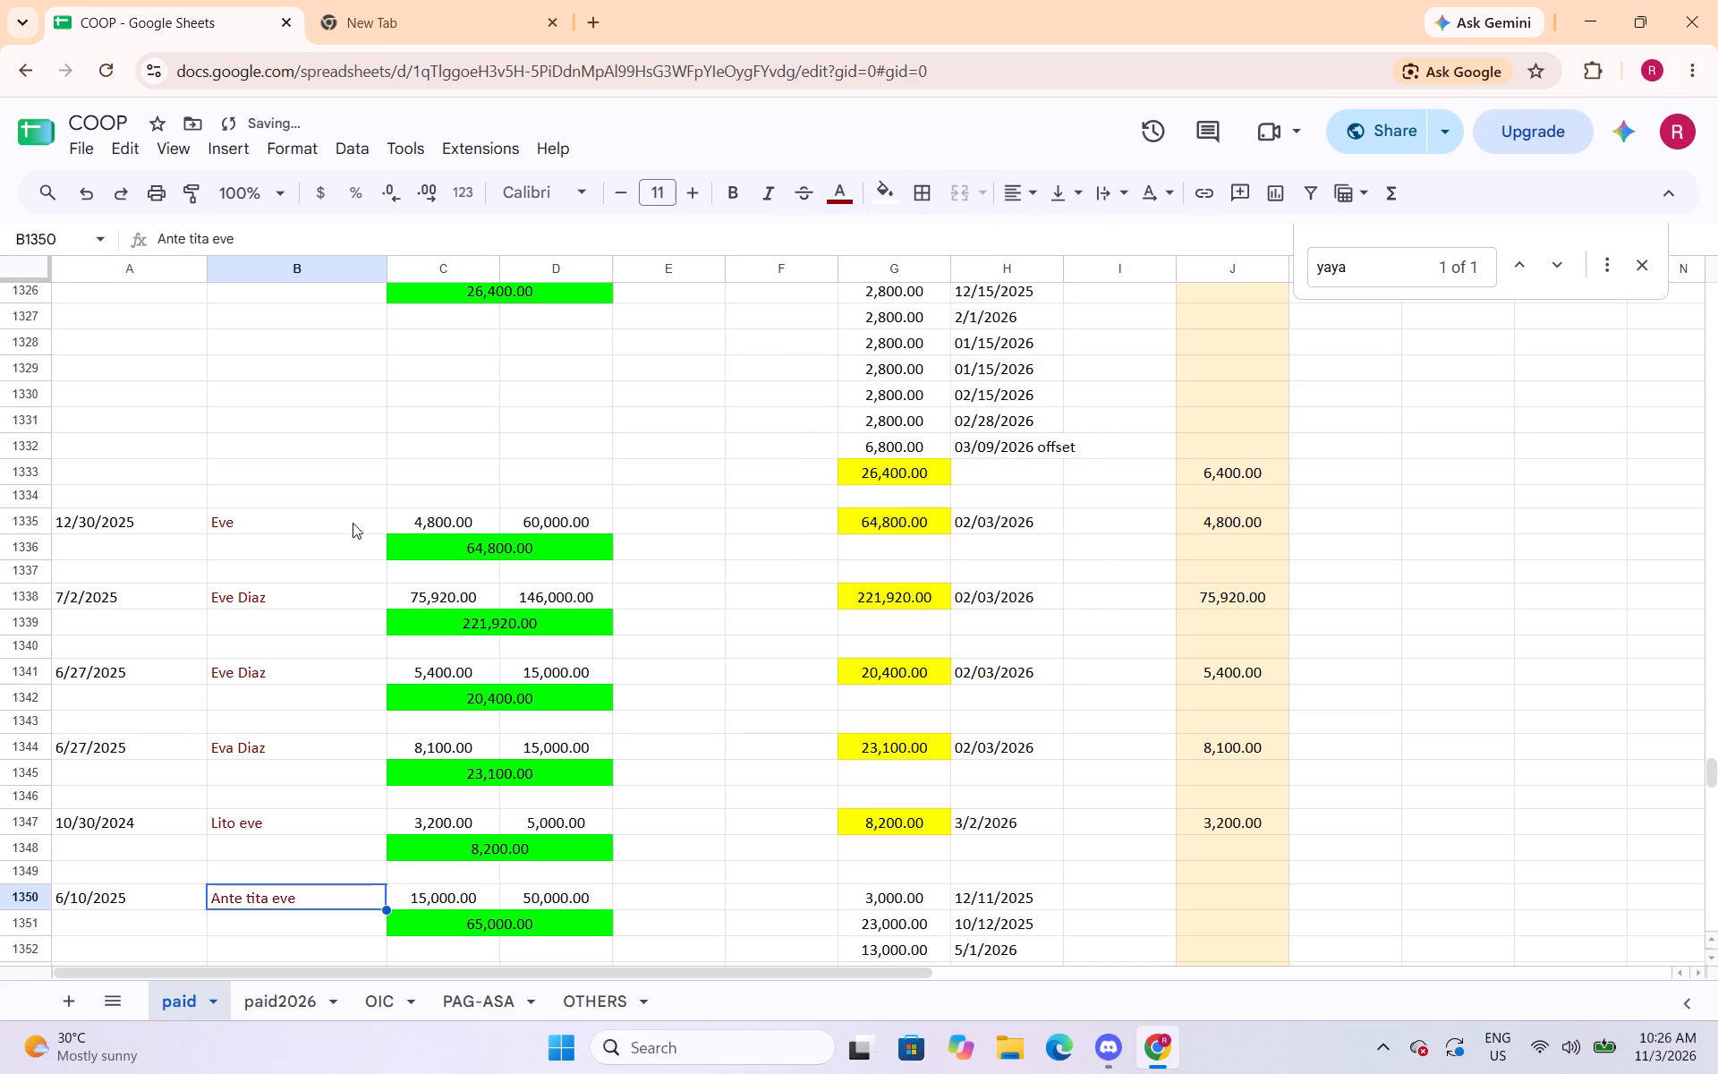
pyautogui.scroll(-5, 347, 533)
pyautogui.click(340, 521)
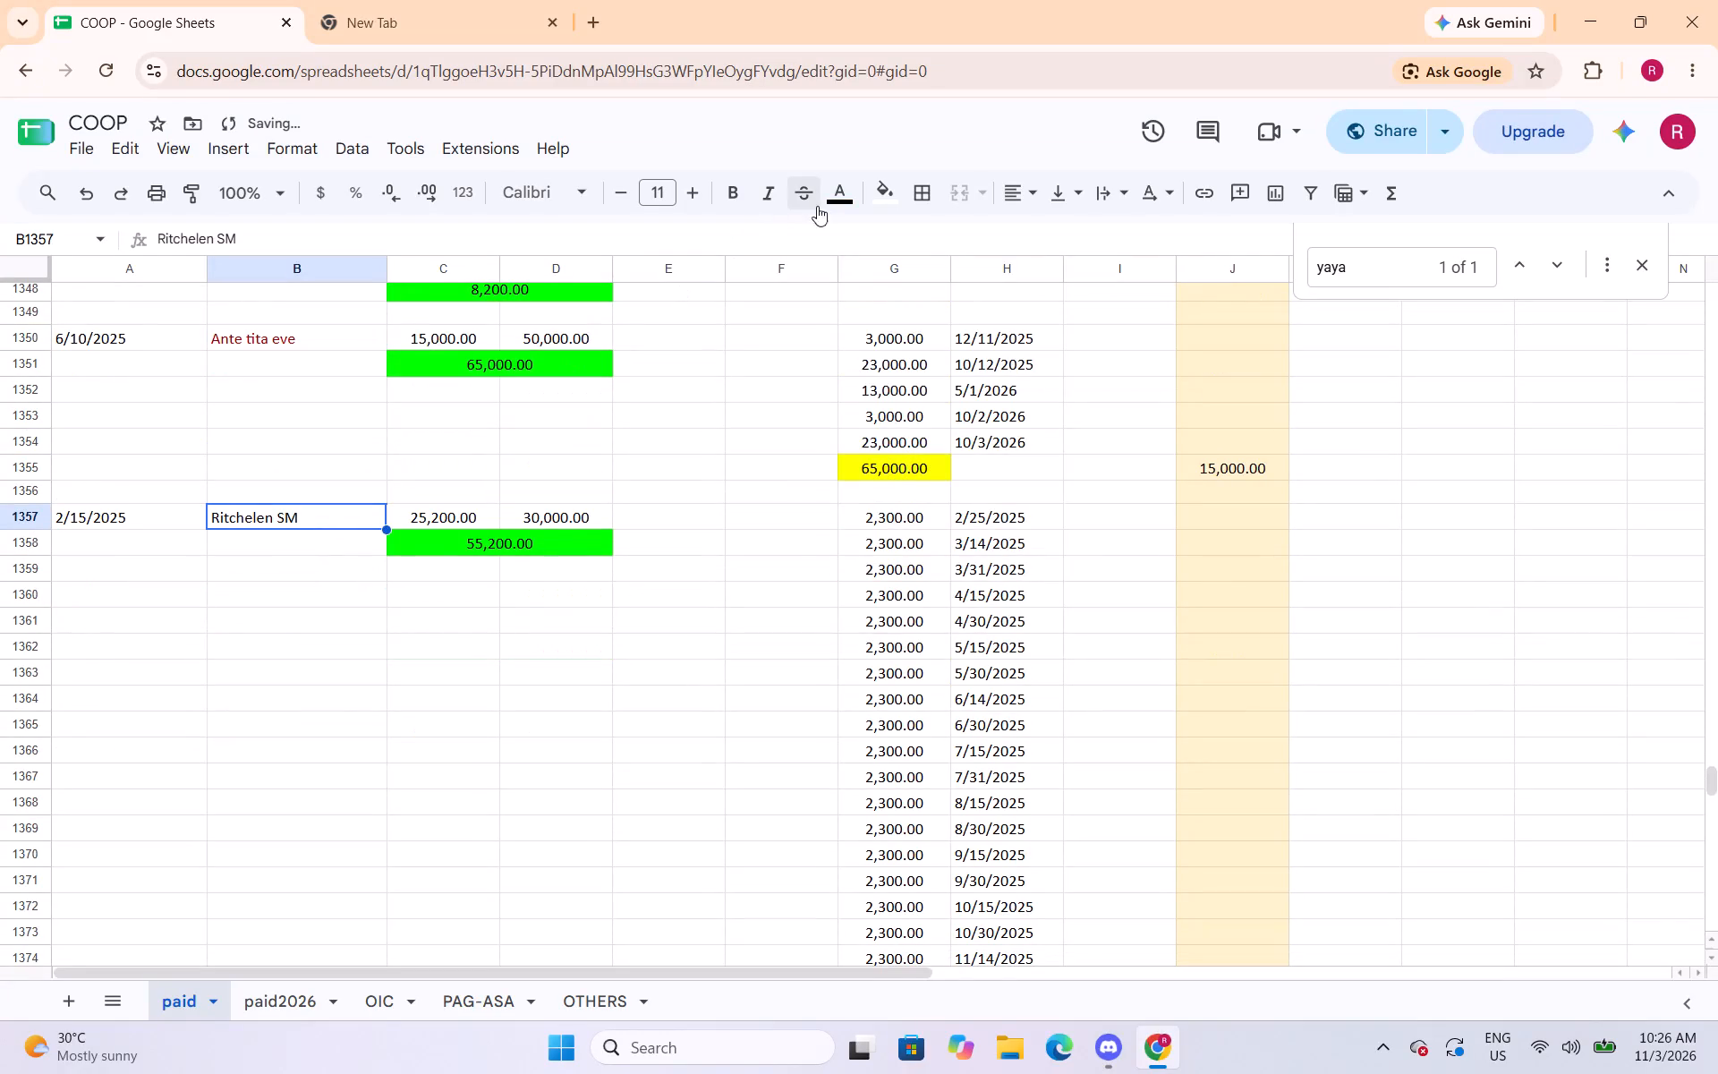
pyautogui.click(838, 201)
pyautogui.click(857, 299)
# Change the text colour of Mondelo in cell B1383 and Duben in cell B1391 to dark red.
pyautogui.scroll(-5, 364, 492)
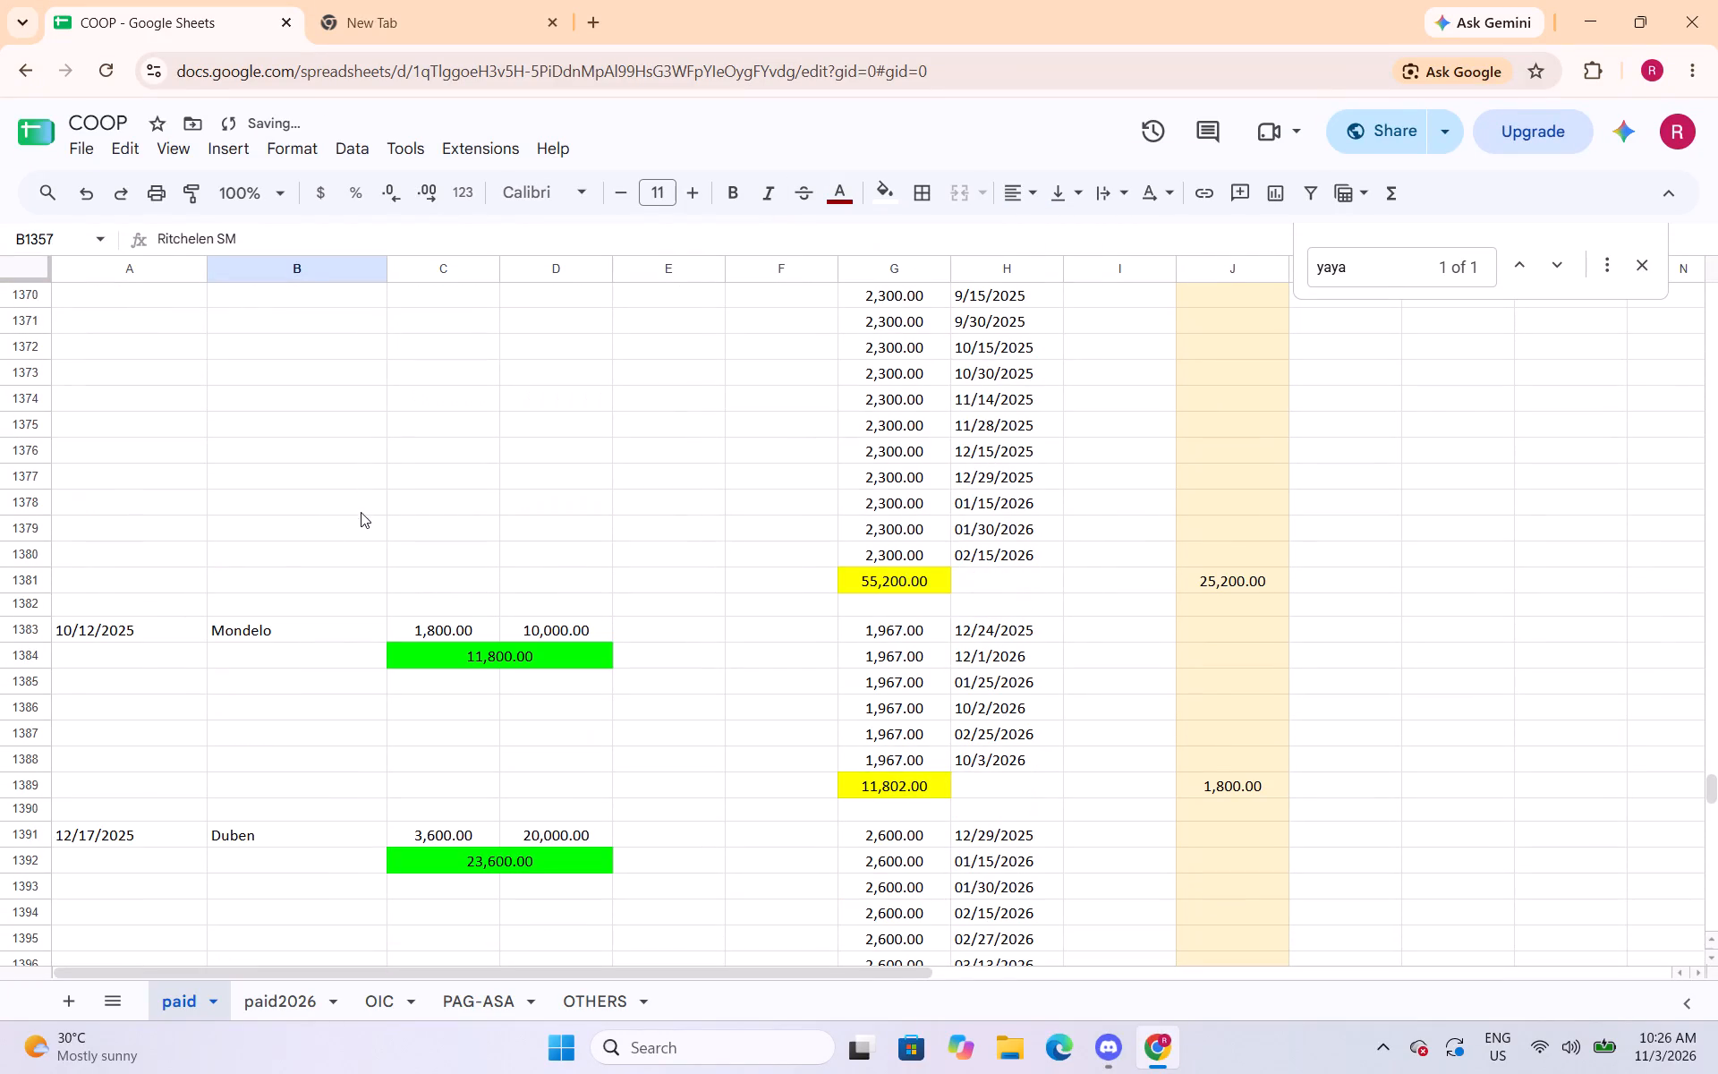
pyautogui.click(289, 631)
pyautogui.click(838, 187)
pyautogui.click(840, 287)
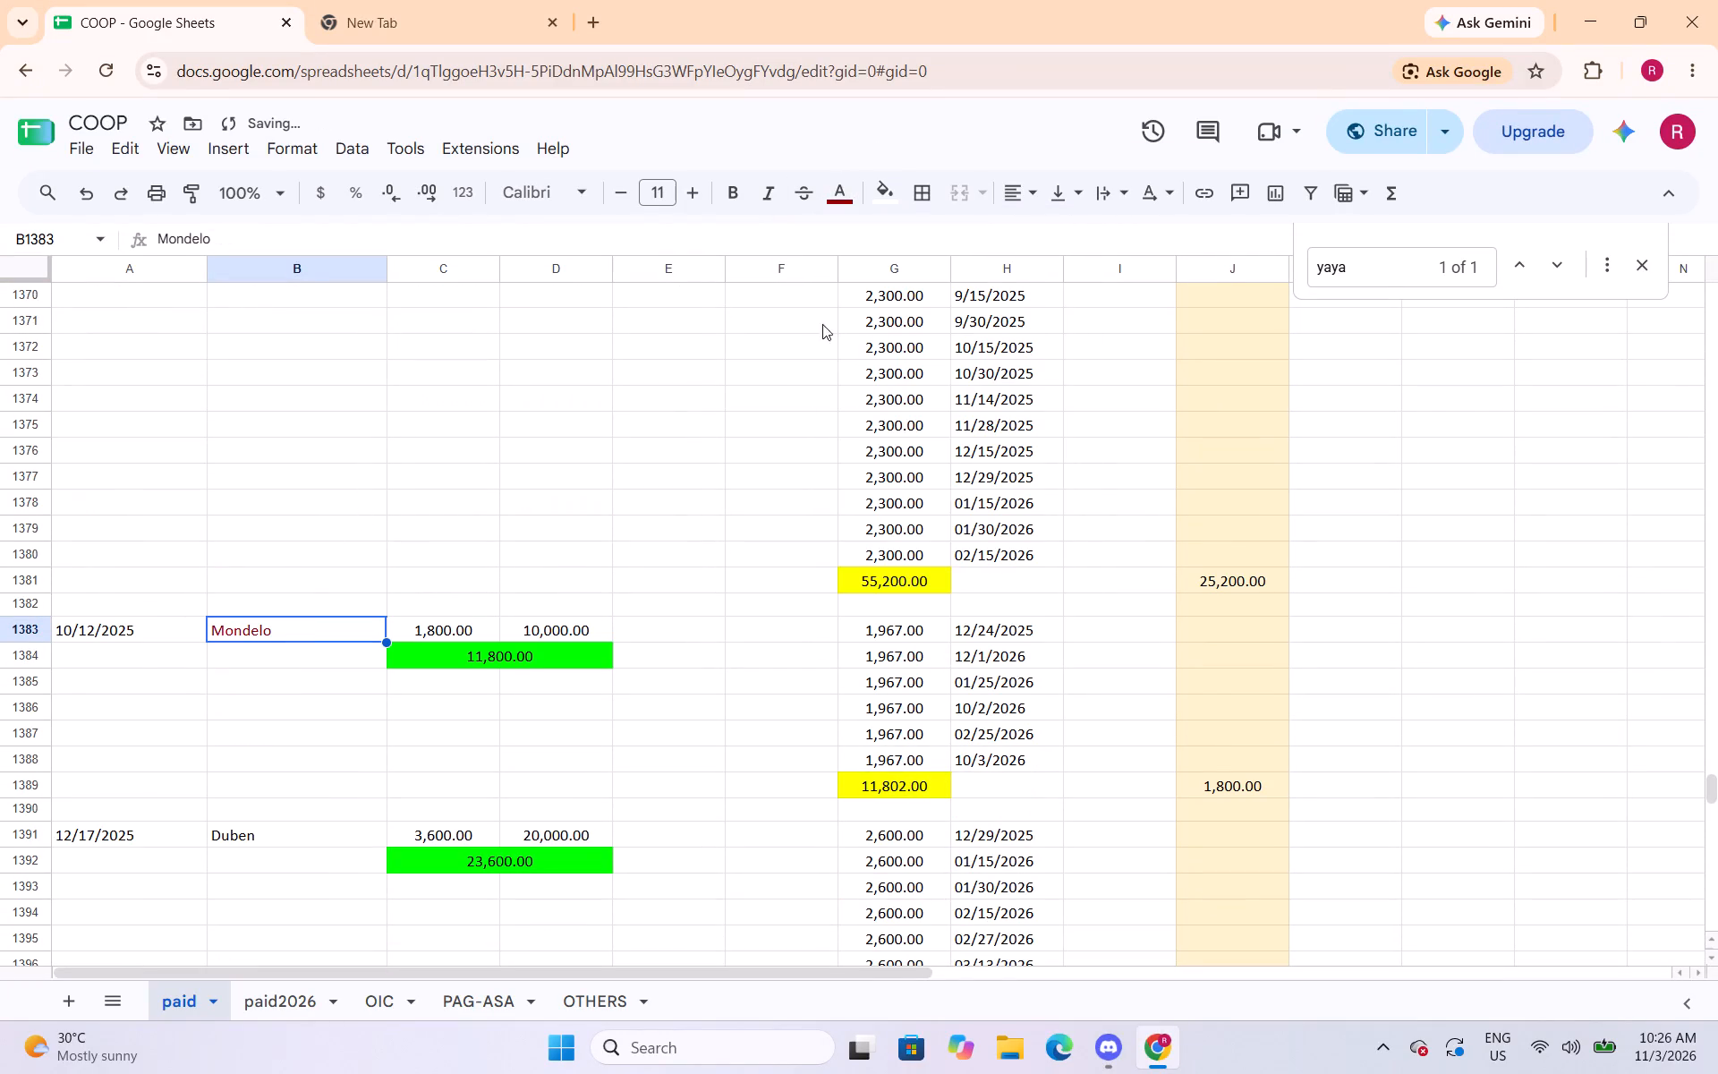
pyautogui.click(226, 836)
pyautogui.click(842, 199)
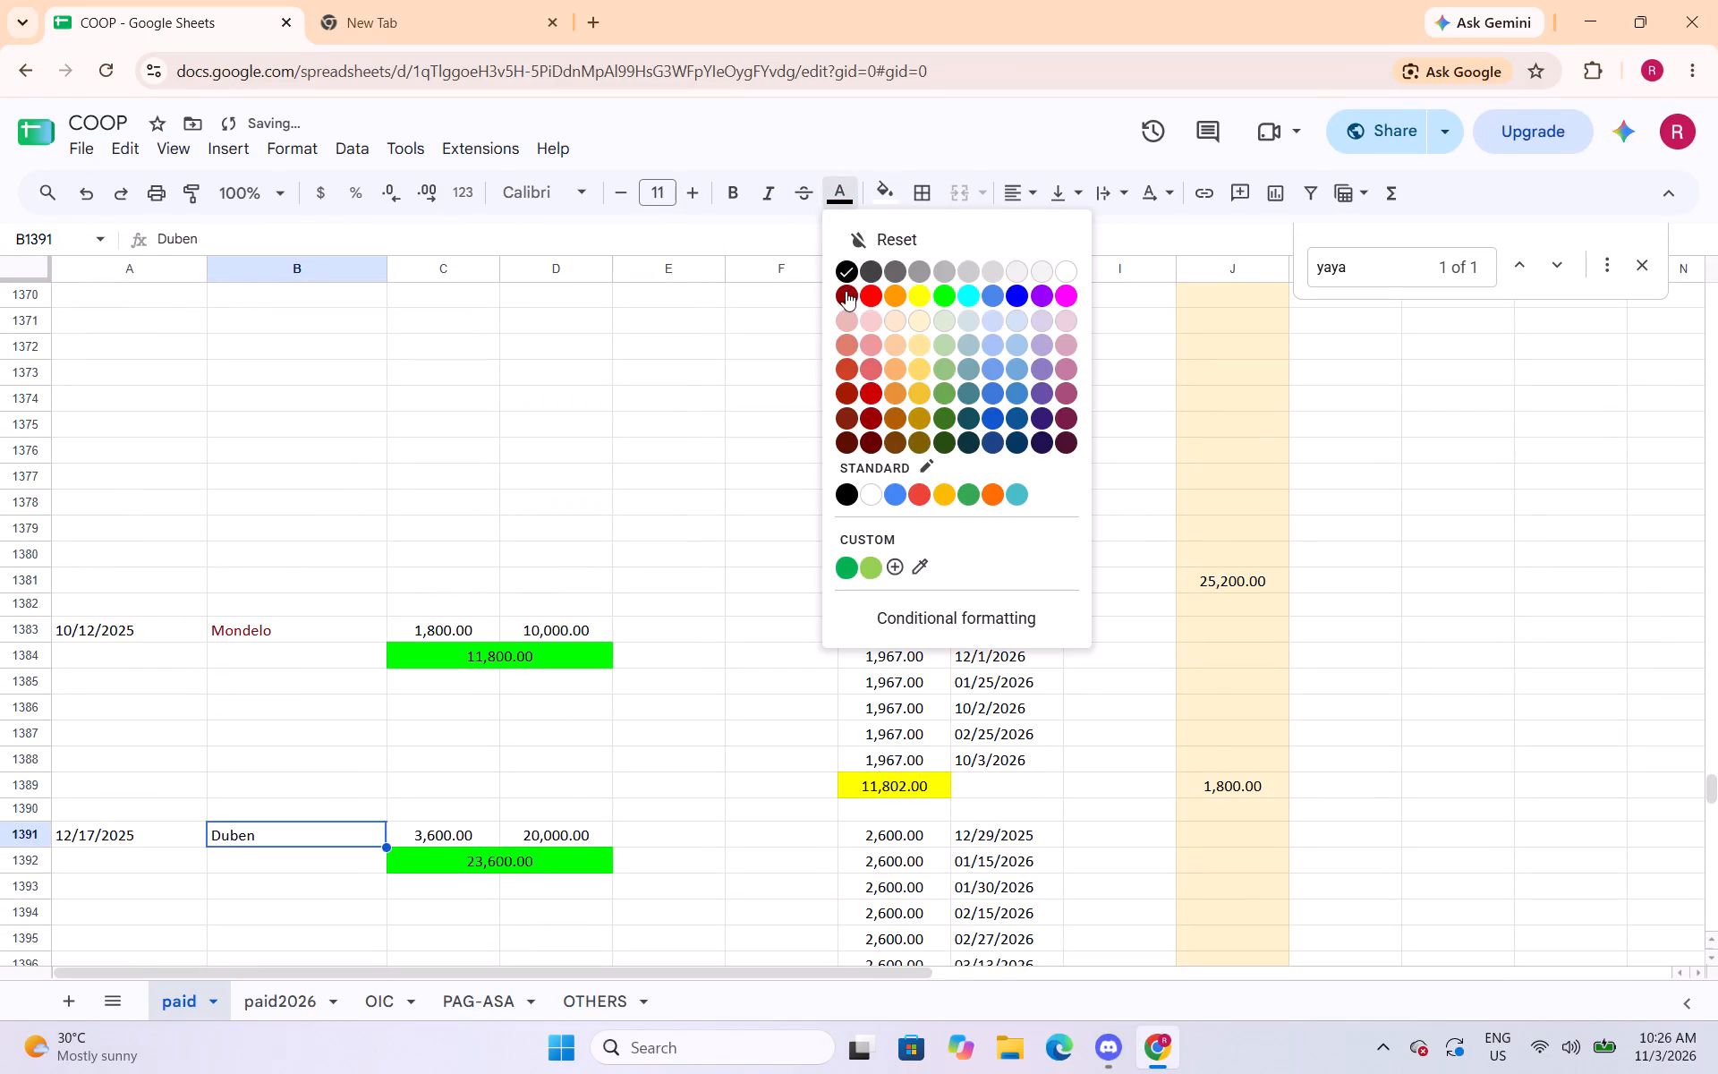
pyautogui.click(846, 293)
# Change the text colour of Maynard in cell B1400 and Charlene in cell B1409 to dark red.
pyautogui.scroll(-6, 353, 531)
pyautogui.click(347, 391)
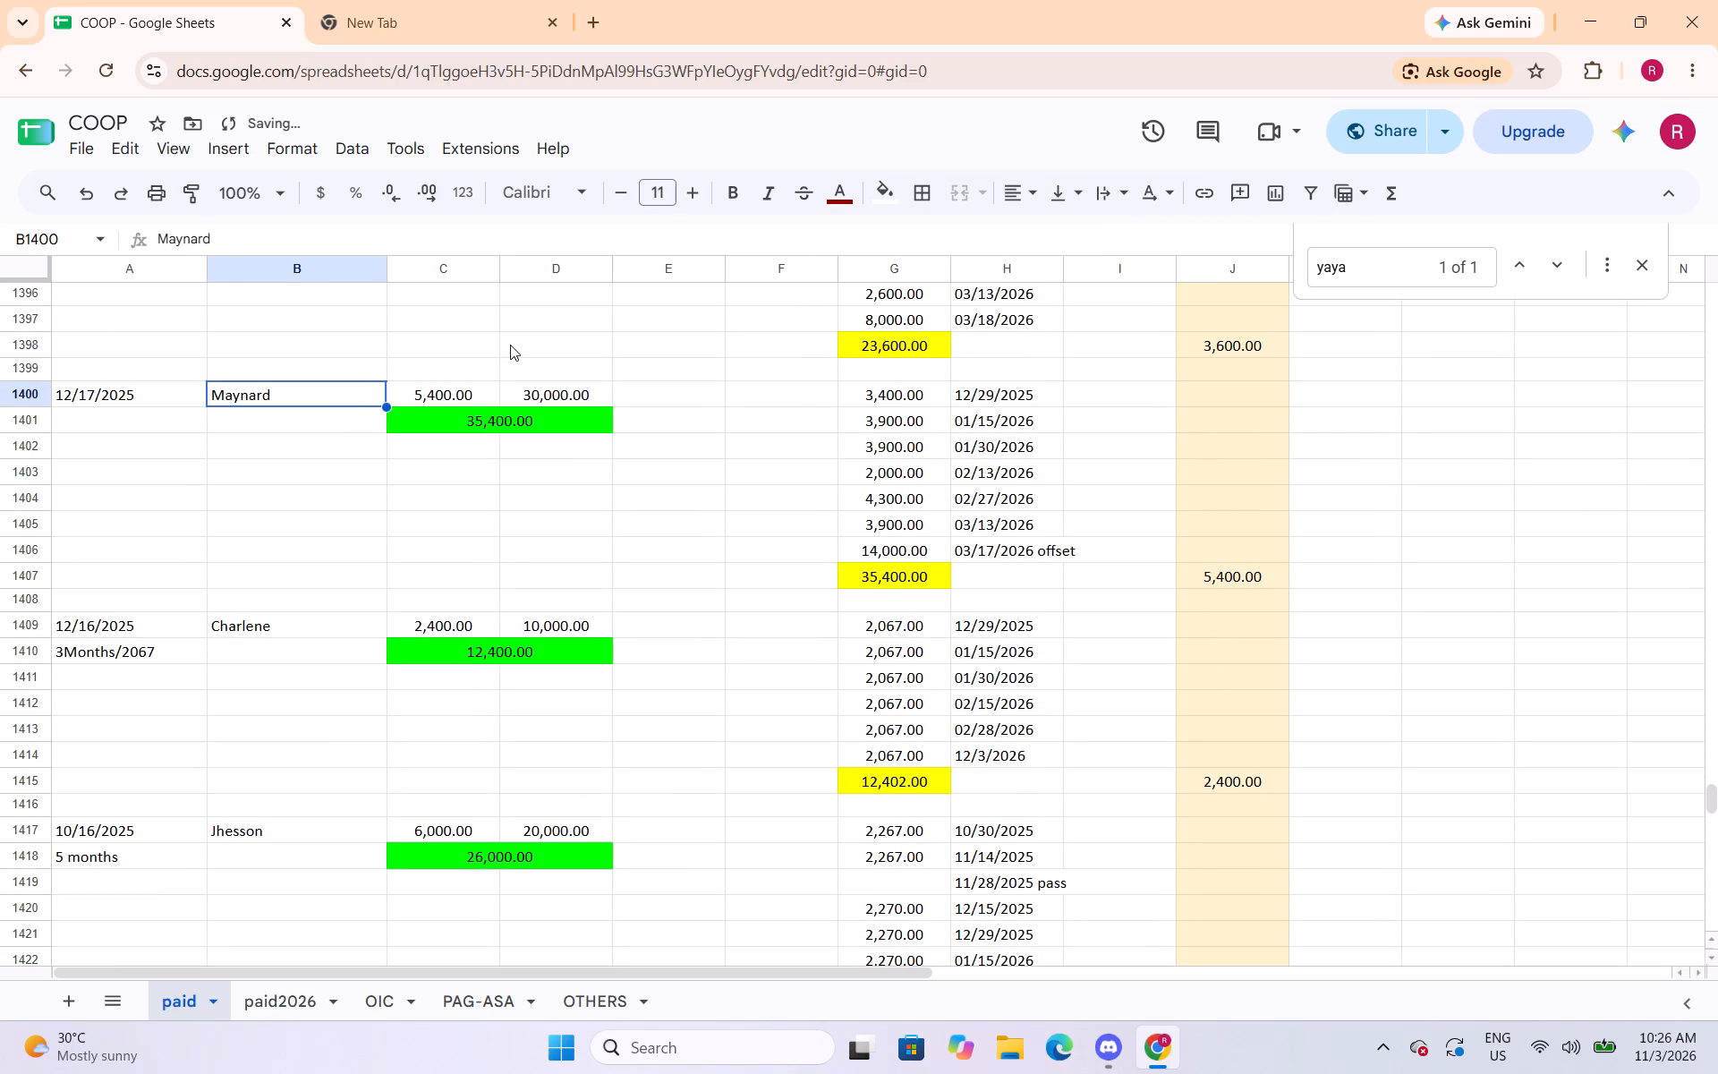
pyautogui.click(838, 200)
pyautogui.click(850, 294)
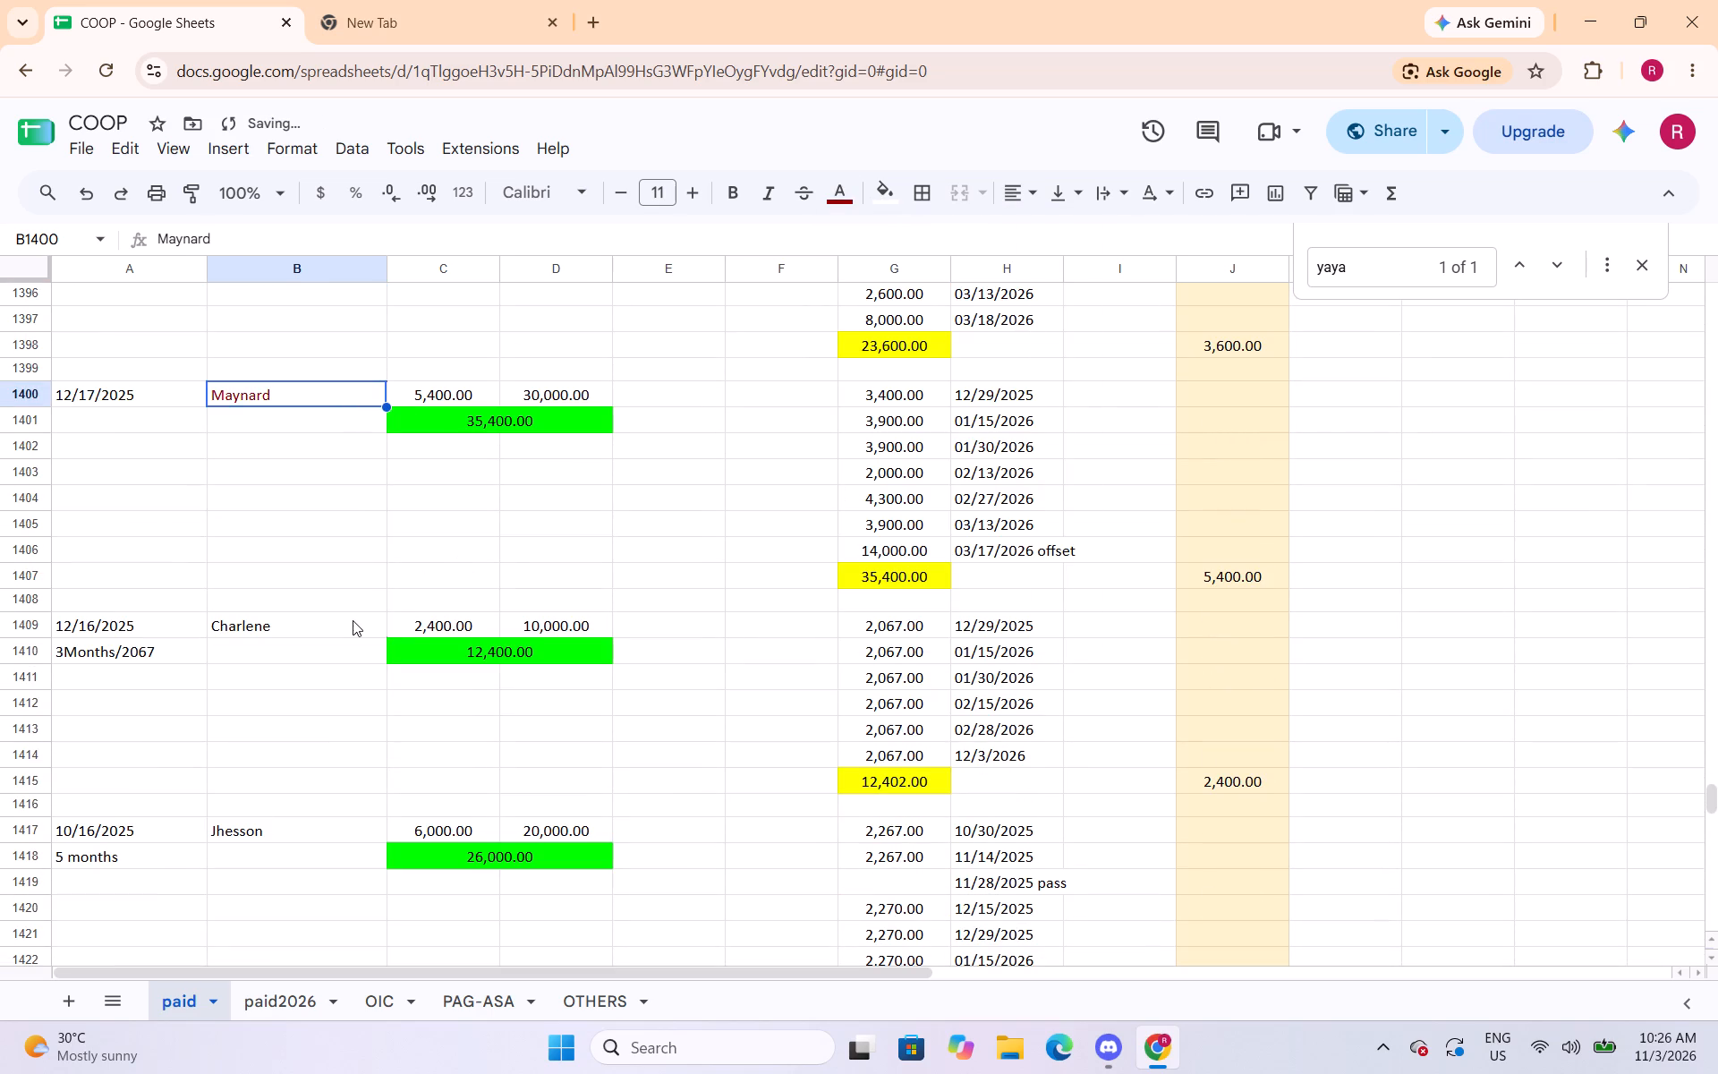
pyautogui.click(353, 620)
pyautogui.click(842, 200)
pyautogui.click(839, 294)
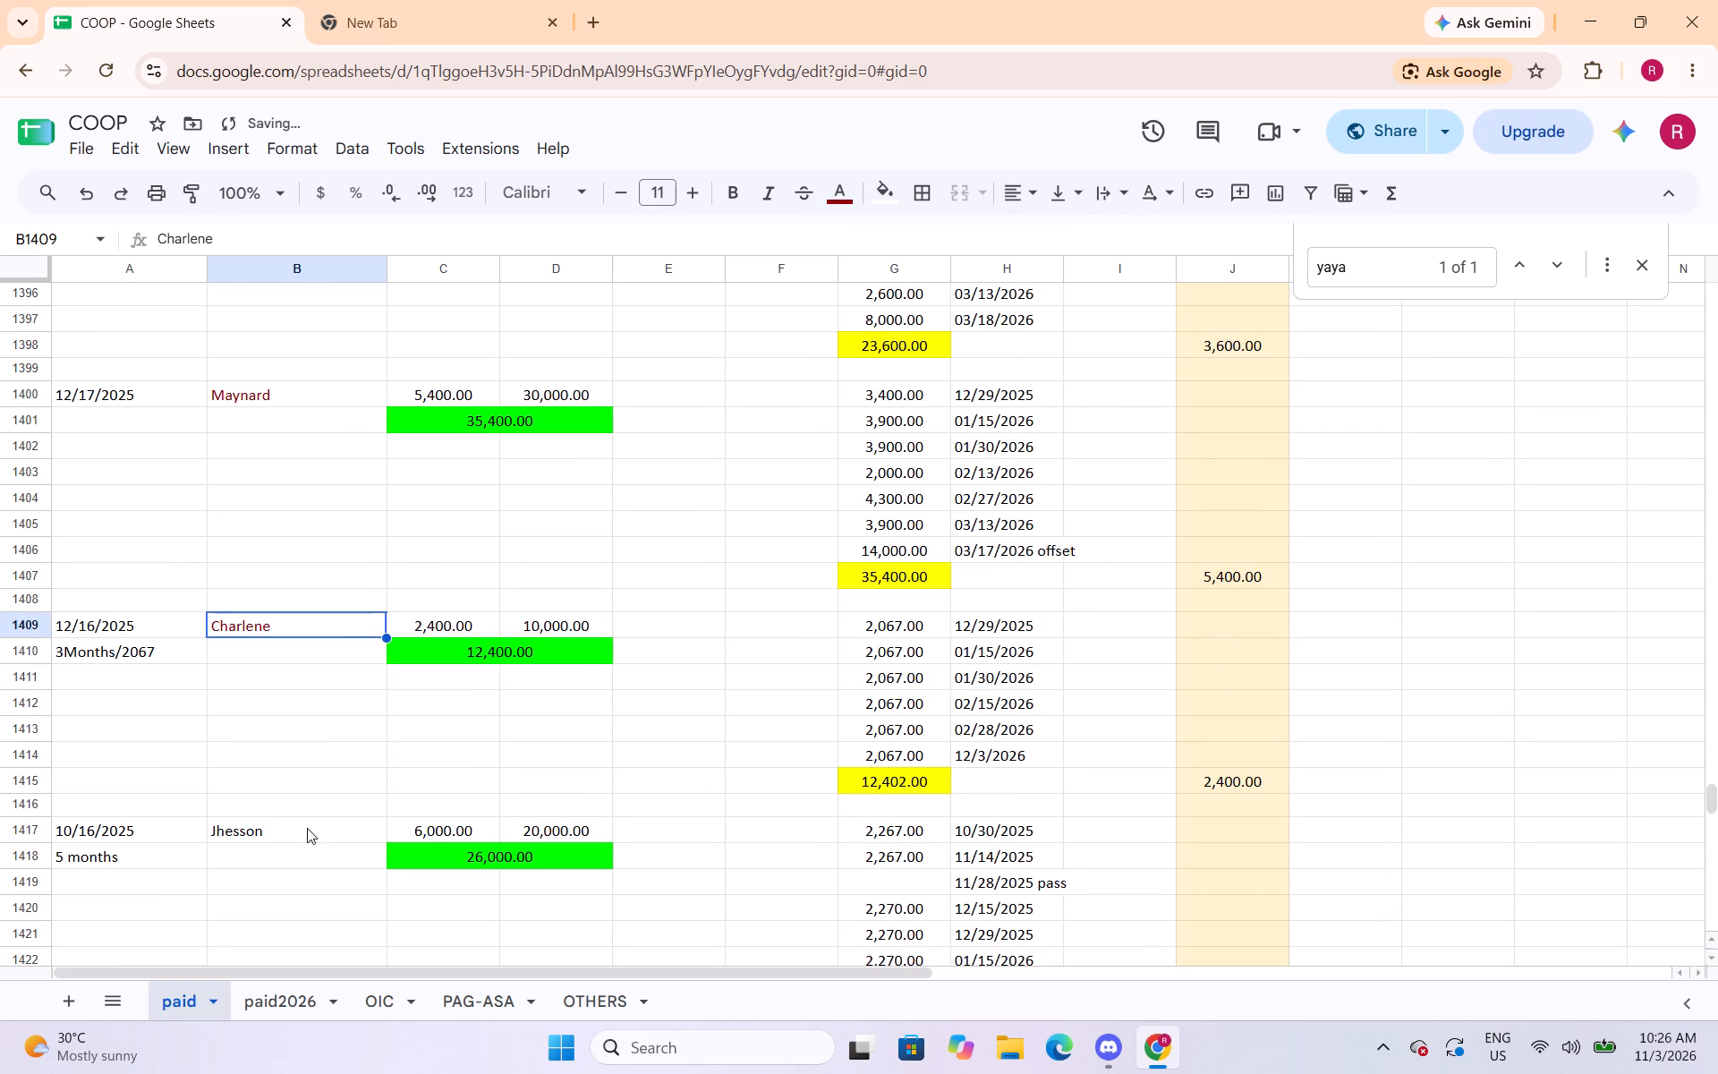
# Change the text colour of Jhesson in cell B1417 and the borrower name in cell B1429 to dark red.
pyautogui.click(305, 834)
pyautogui.click(846, 190)
pyautogui.click(855, 289)
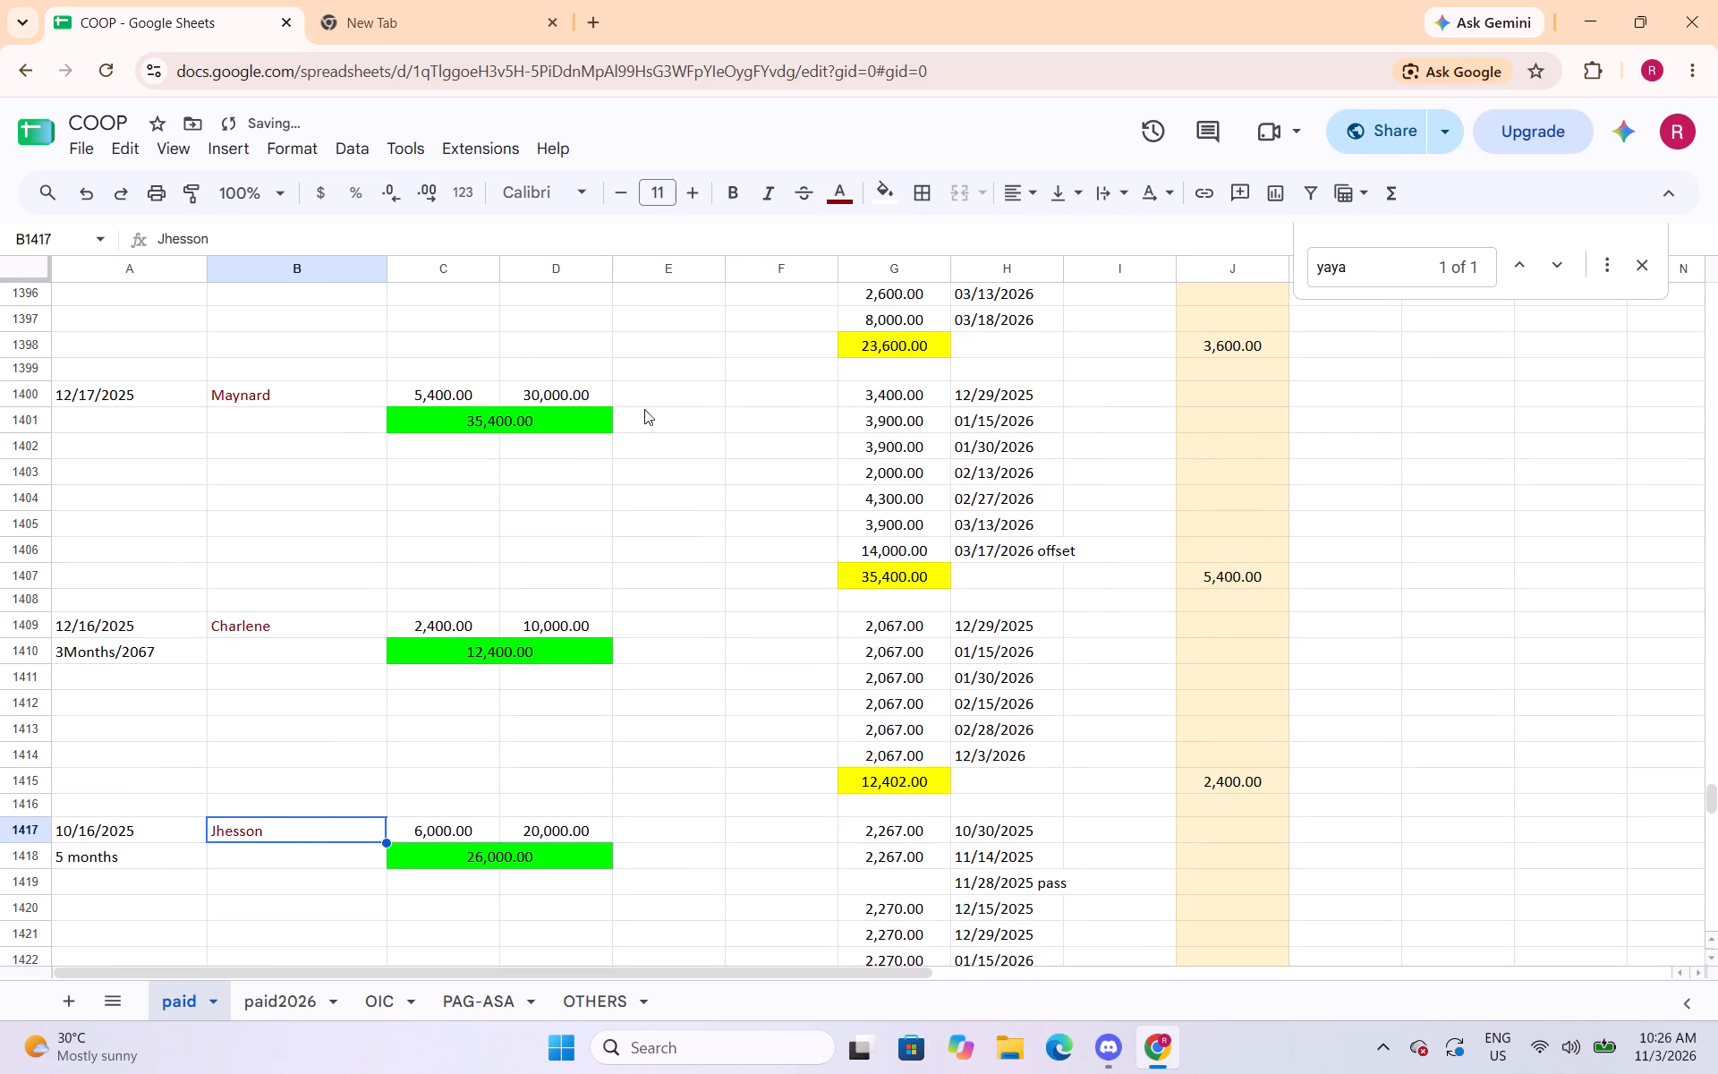
pyautogui.scroll(-6, 627, 450)
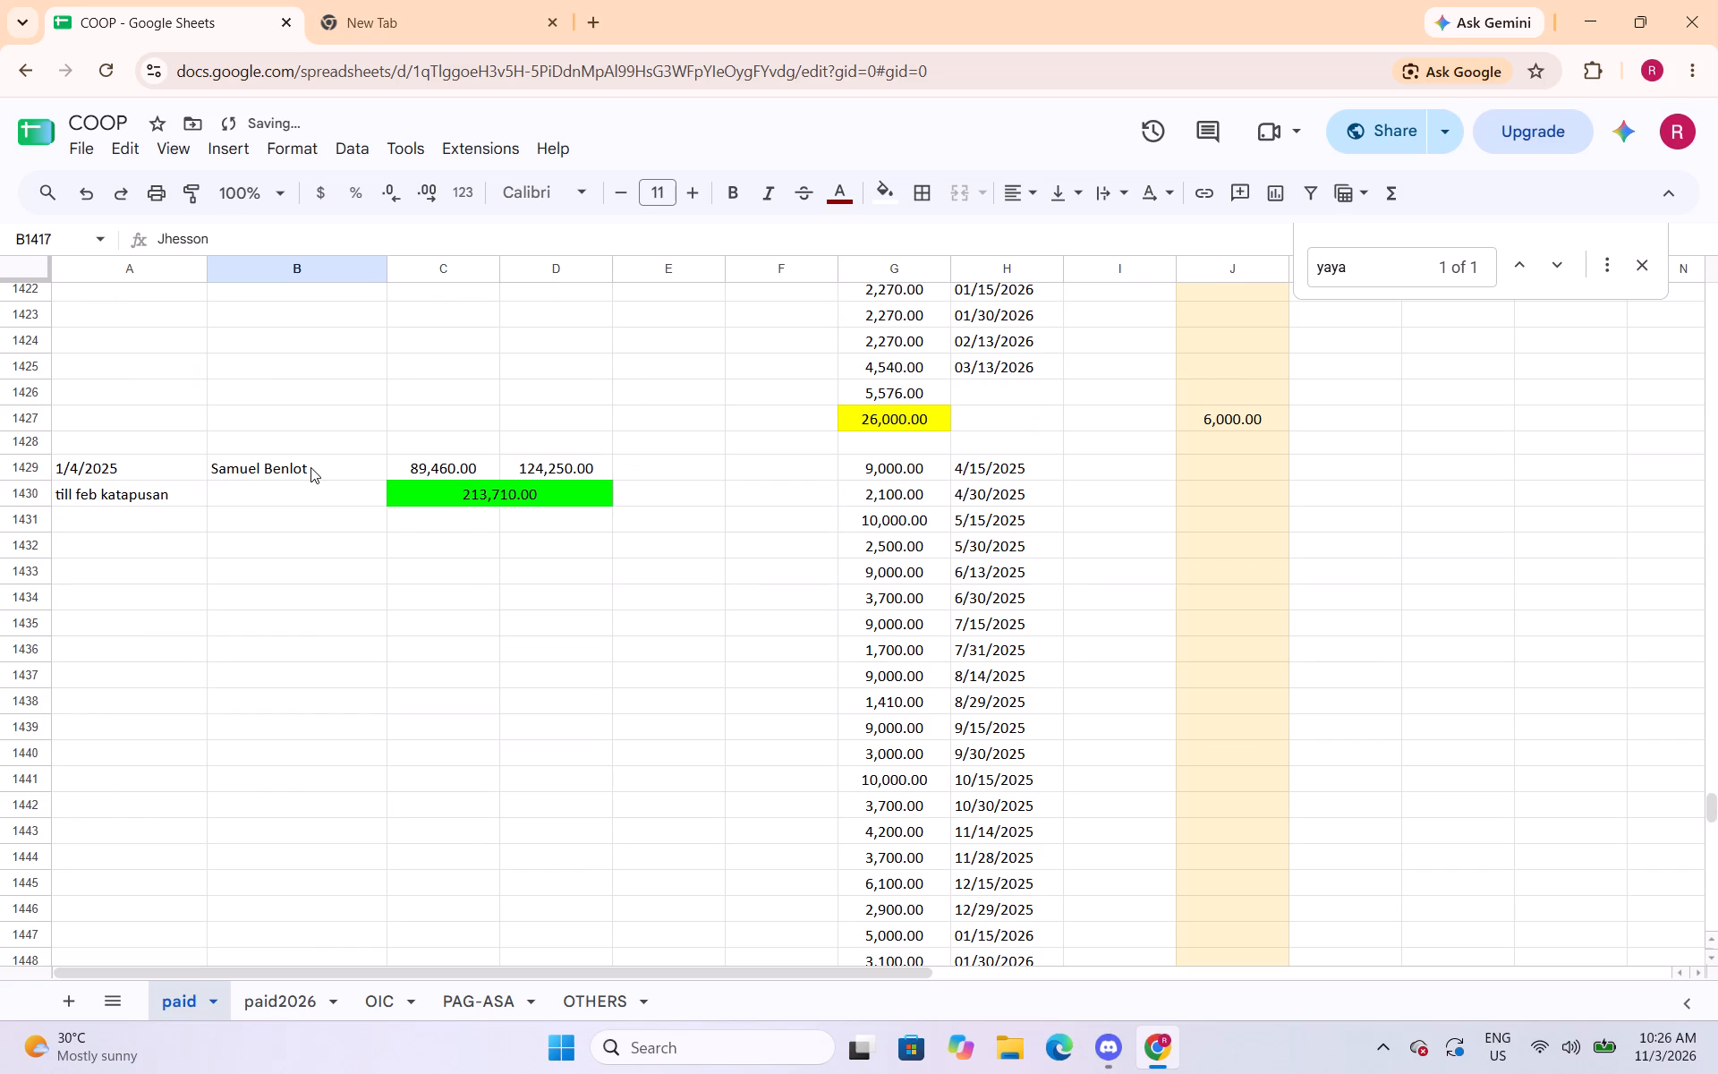
pyautogui.click(310, 467)
pyautogui.click(838, 197)
pyautogui.click(838, 305)
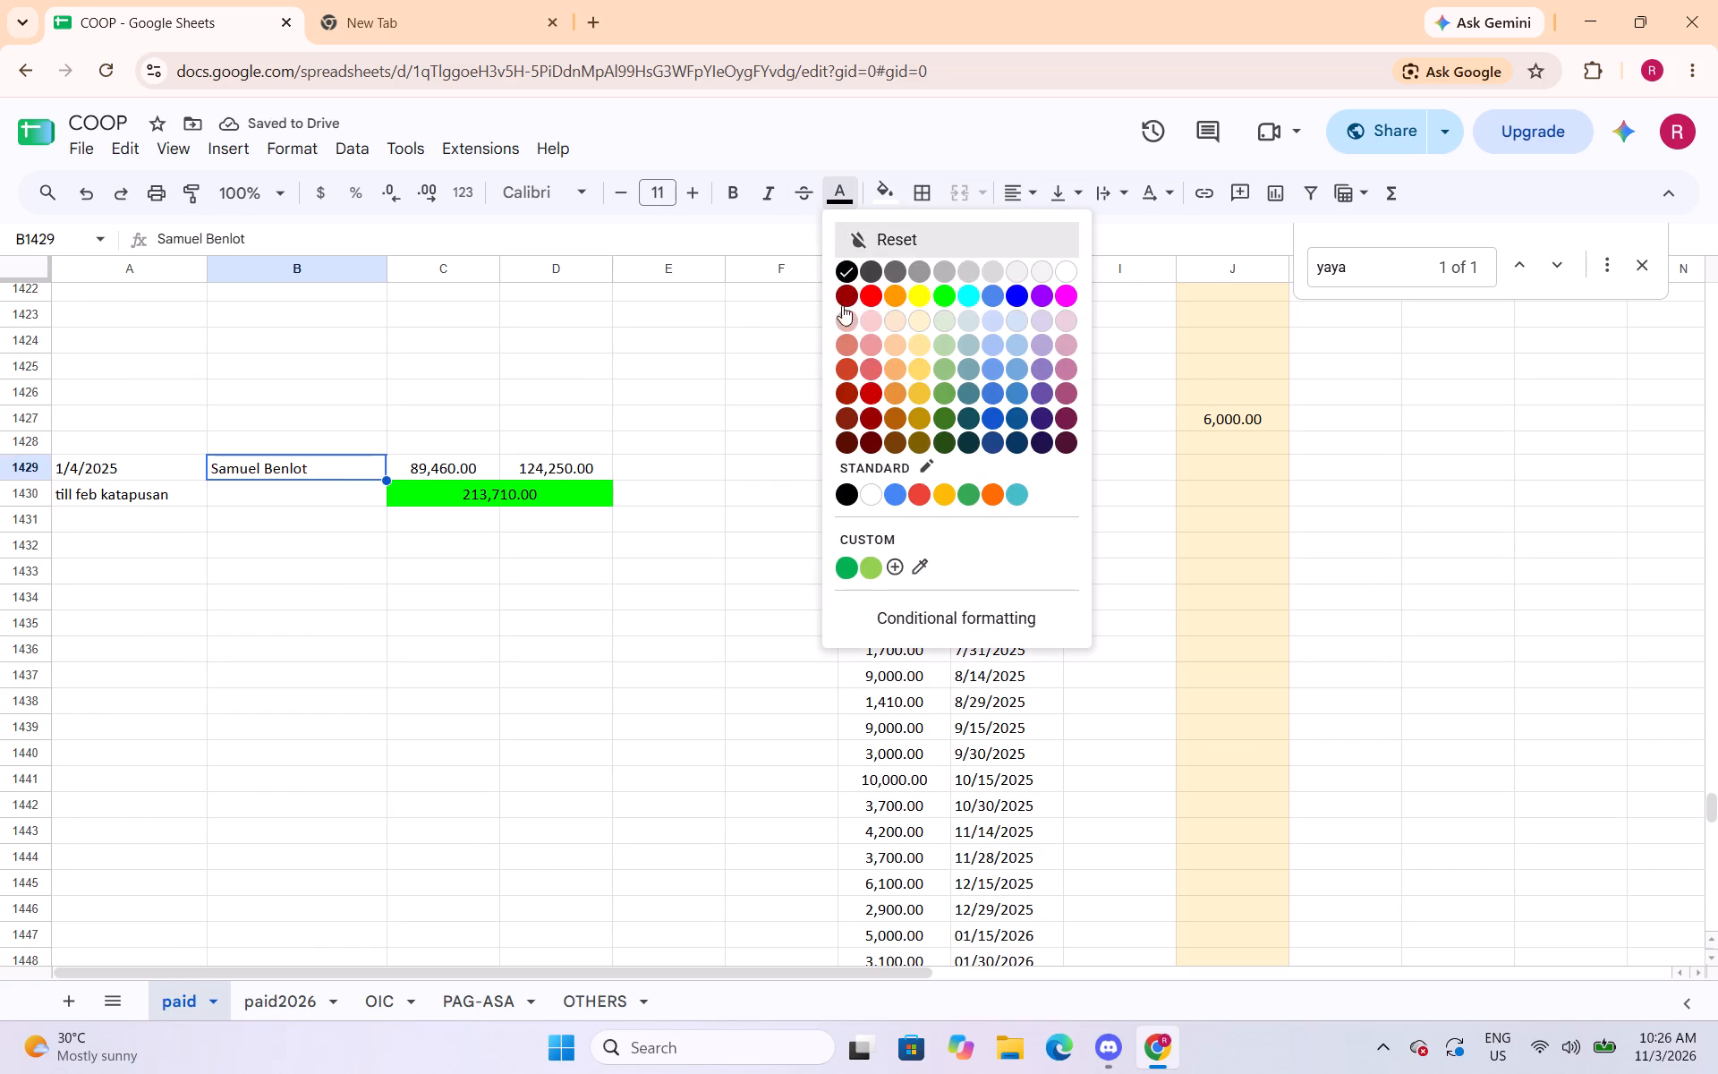
# Change the text colour of the borrower names in cells B1455 and B1458 to dark red.
pyautogui.scroll(-5, 248, 549)
pyautogui.click(266, 584)
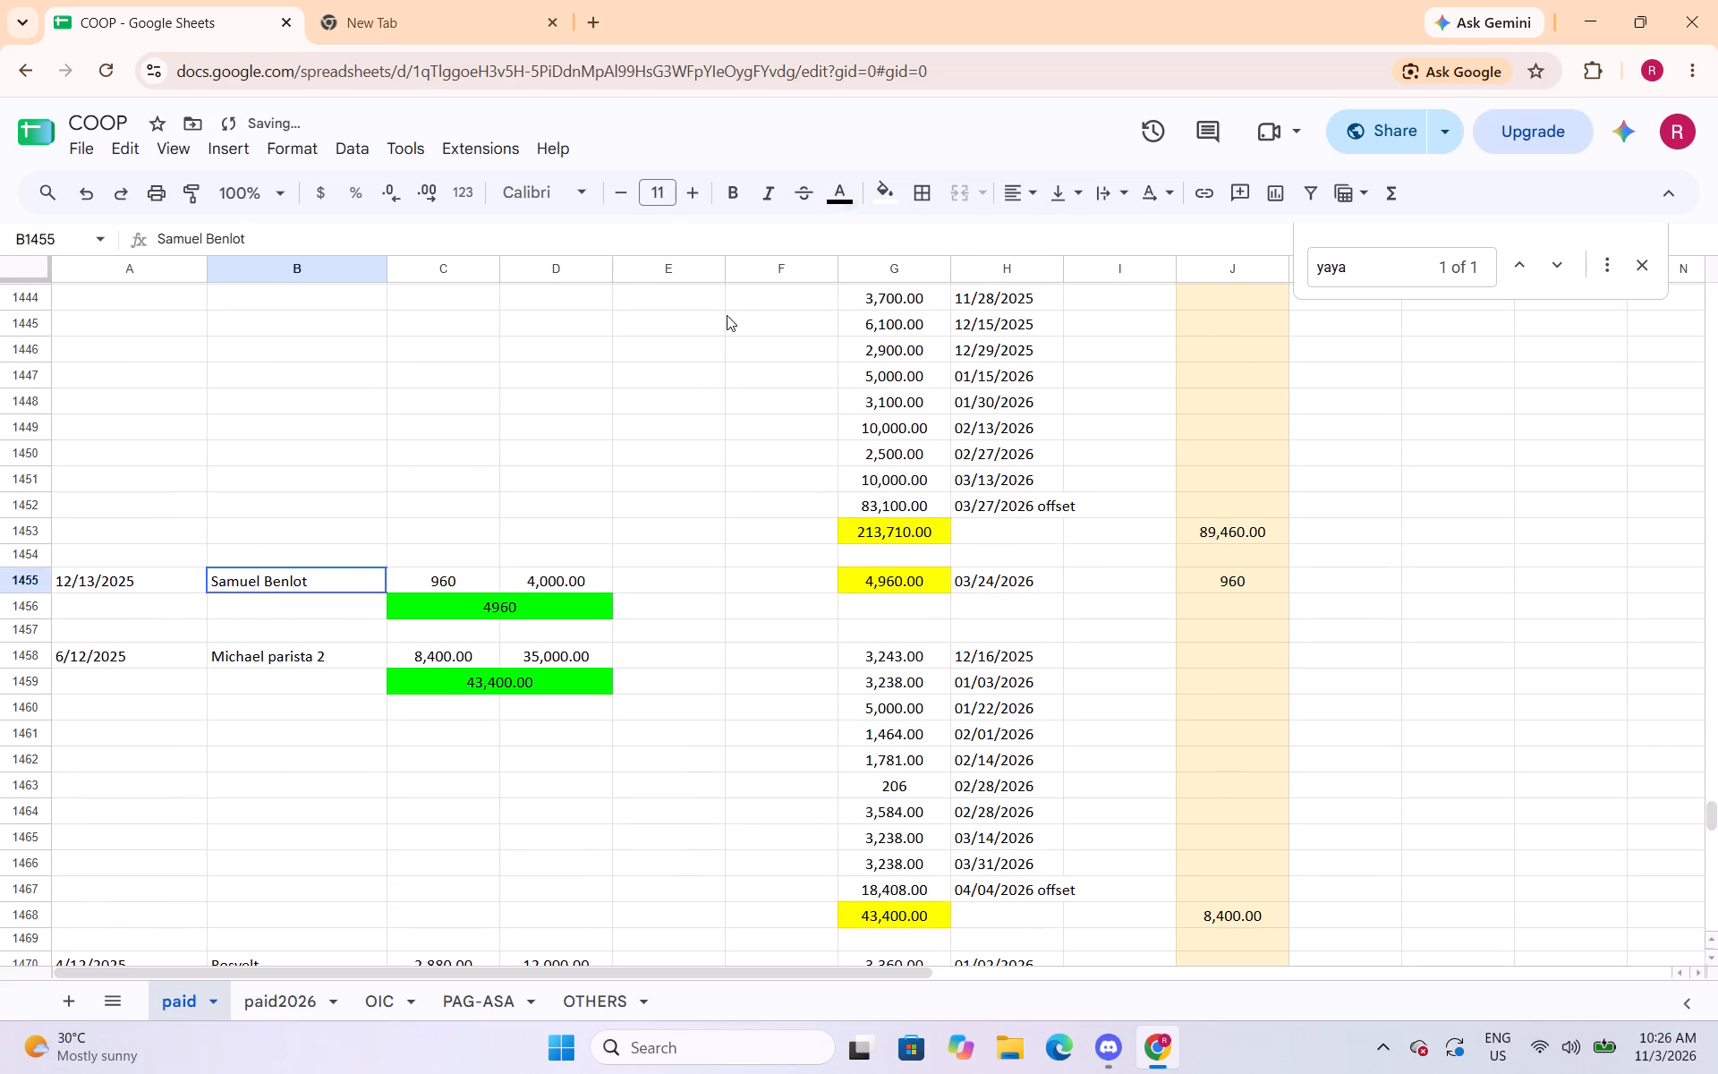
pyautogui.click(837, 193)
pyautogui.click(837, 298)
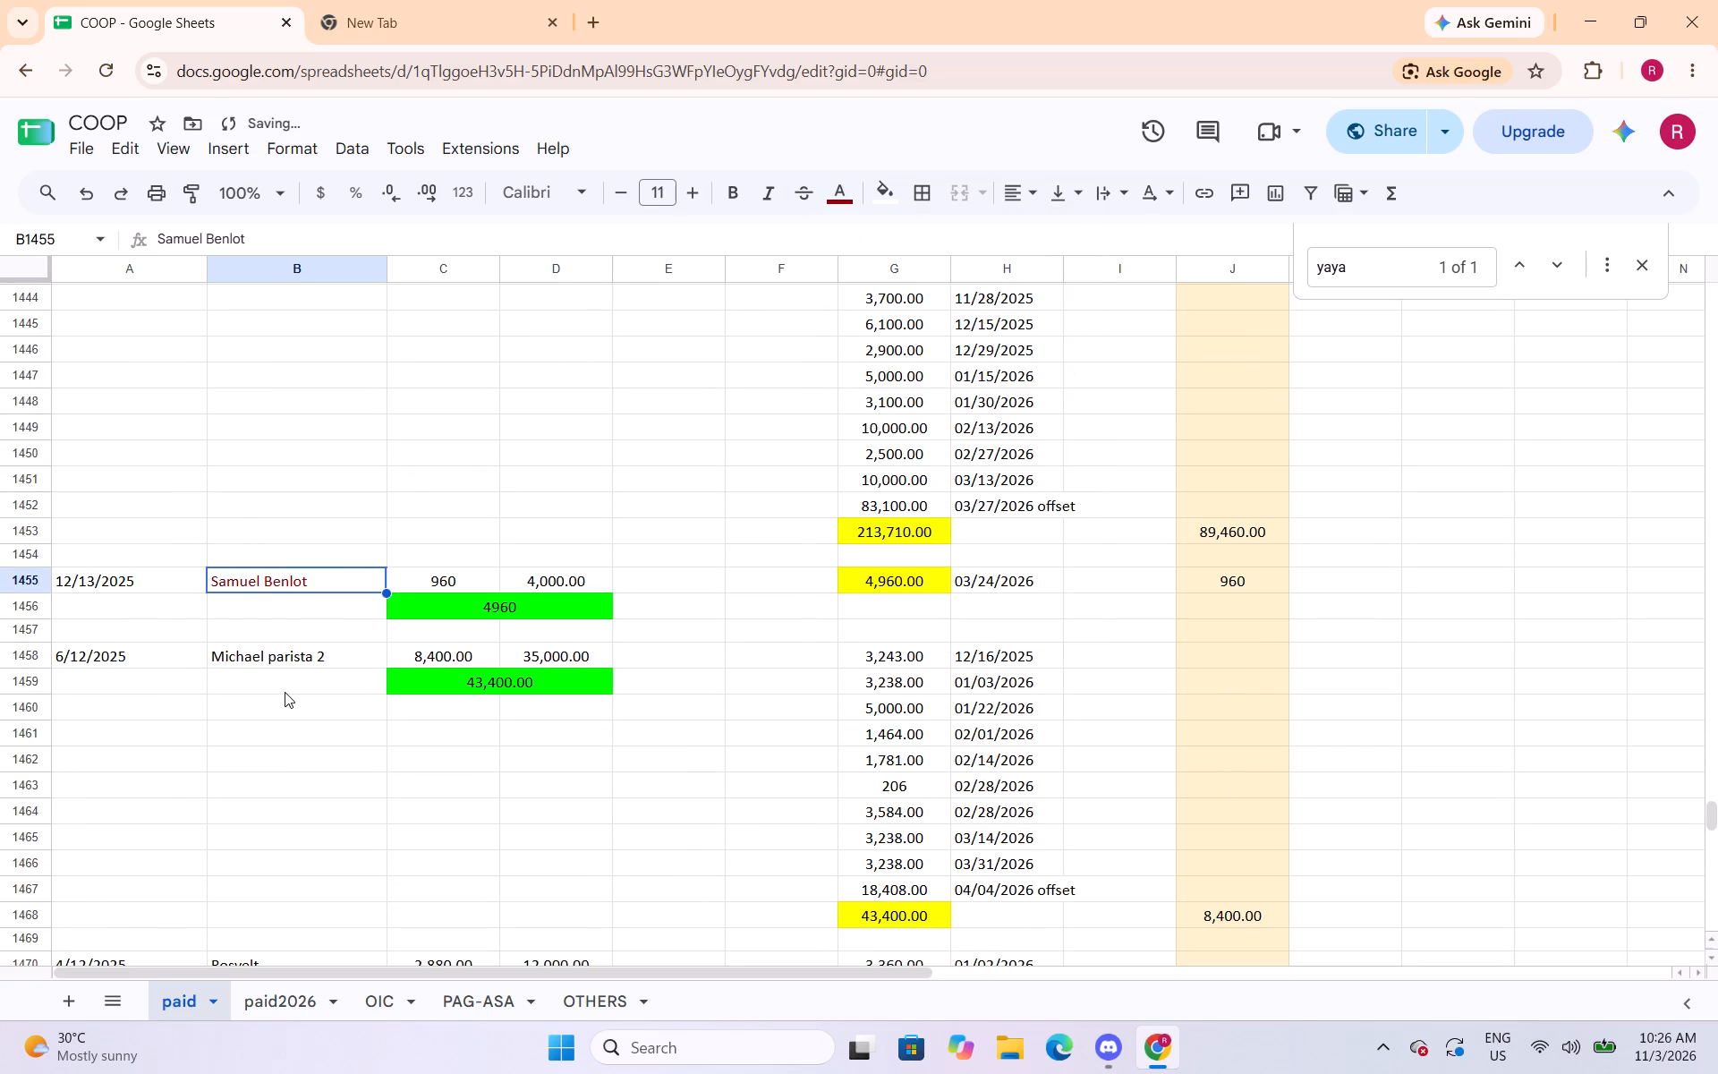
pyautogui.click(300, 666)
pyautogui.moveTo(841, 189); pyautogui.dragTo(841, 202)
pyautogui.click(842, 298)
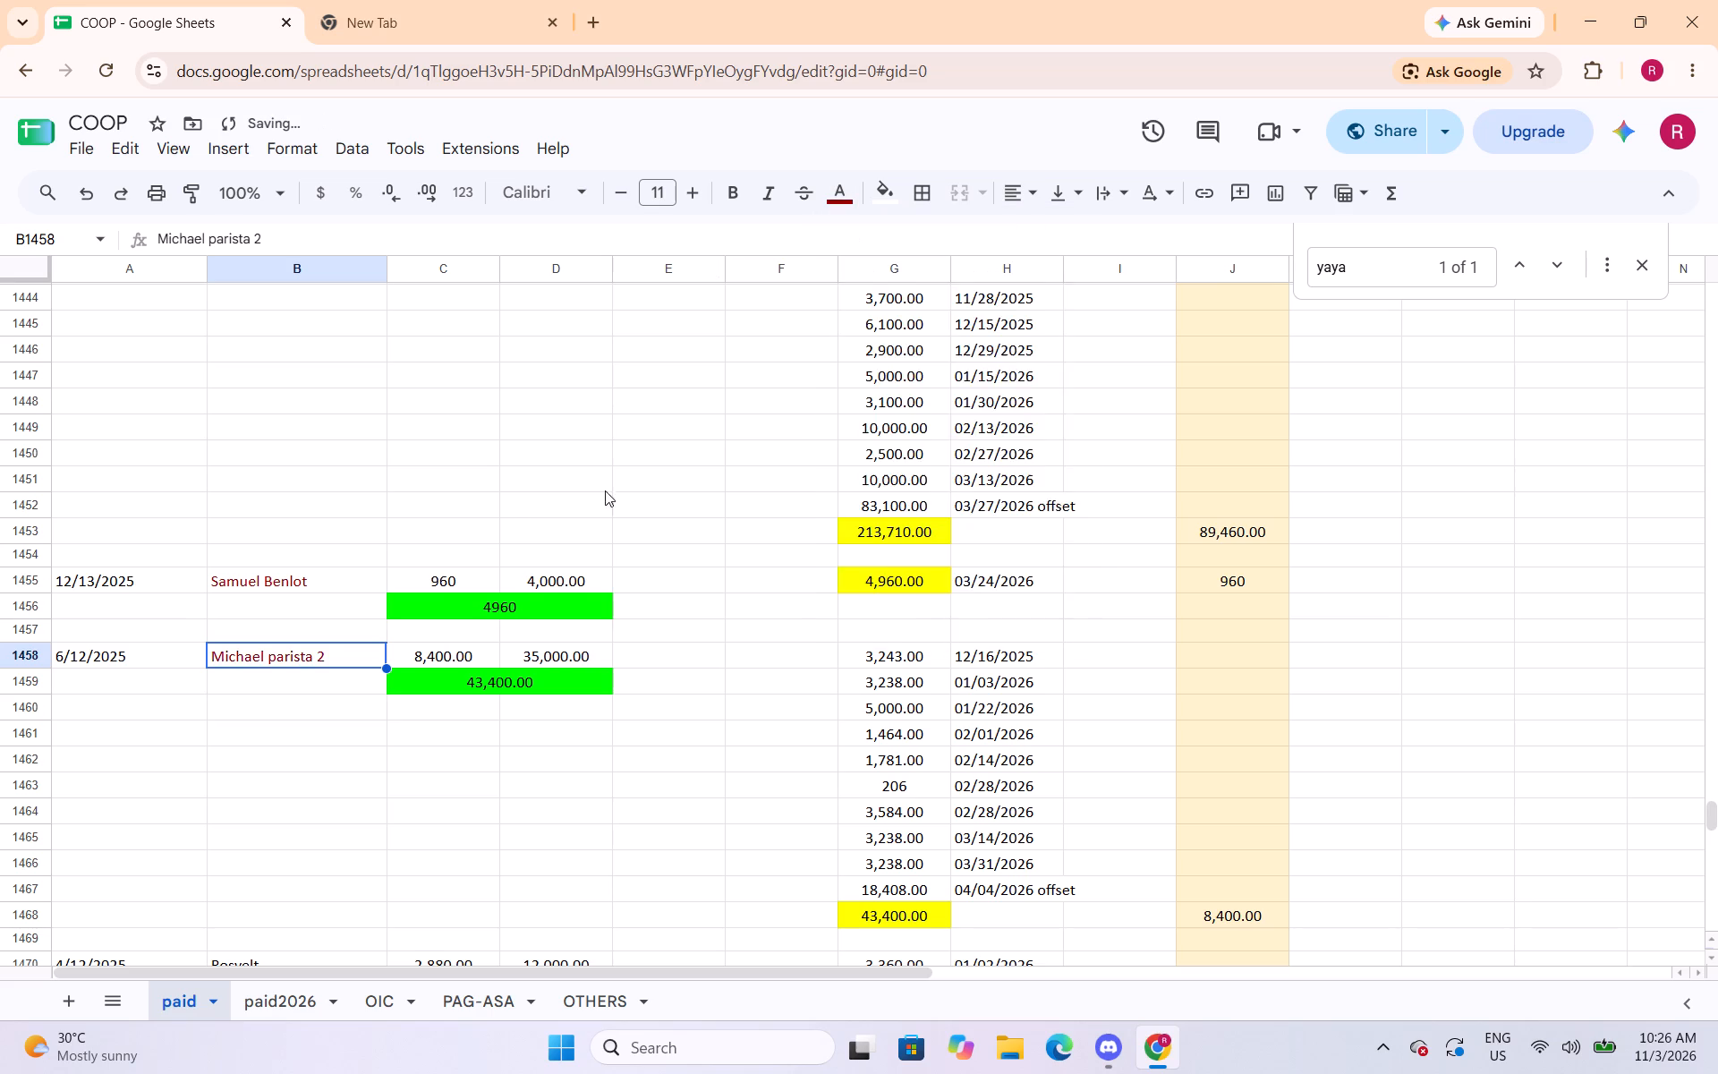
# Change the text colour of Rosvelt in cell B1470 and Memai in cell B1475 to dark red.
pyautogui.scroll(-5, 503, 546)
pyautogui.click(263, 411)
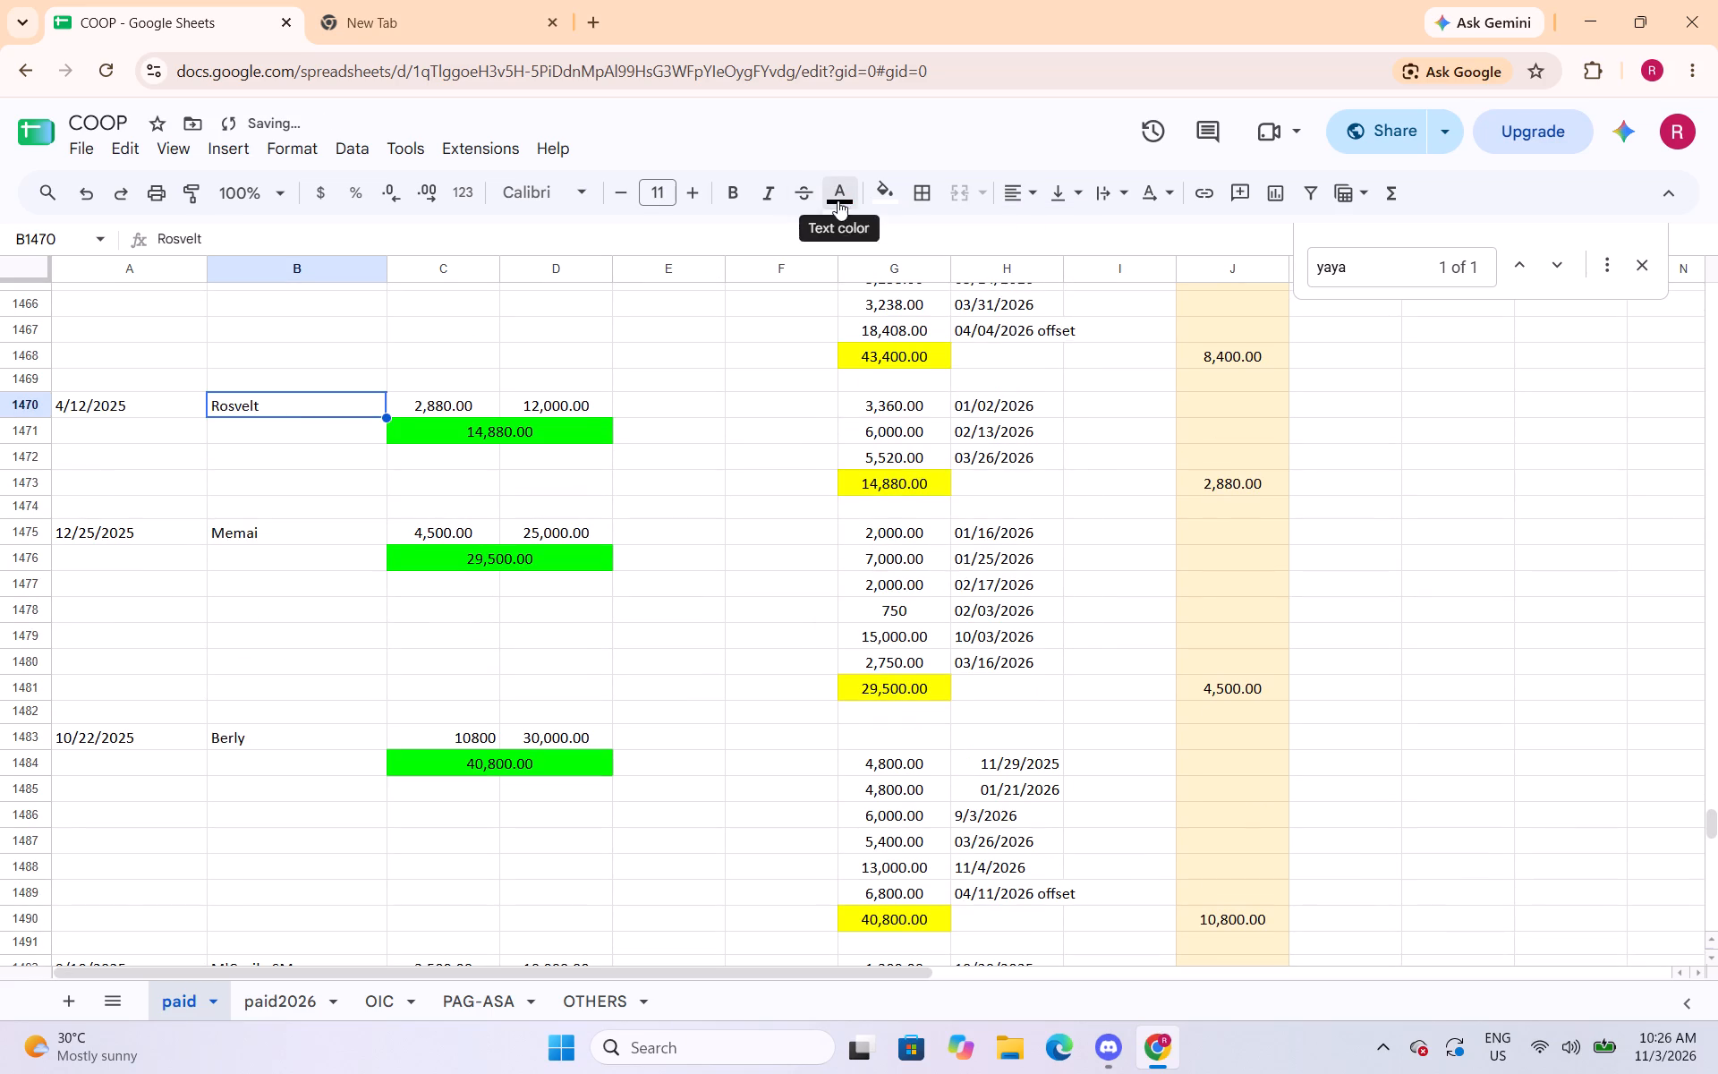
pyautogui.click(838, 200)
pyautogui.click(850, 294)
pyautogui.click(357, 533)
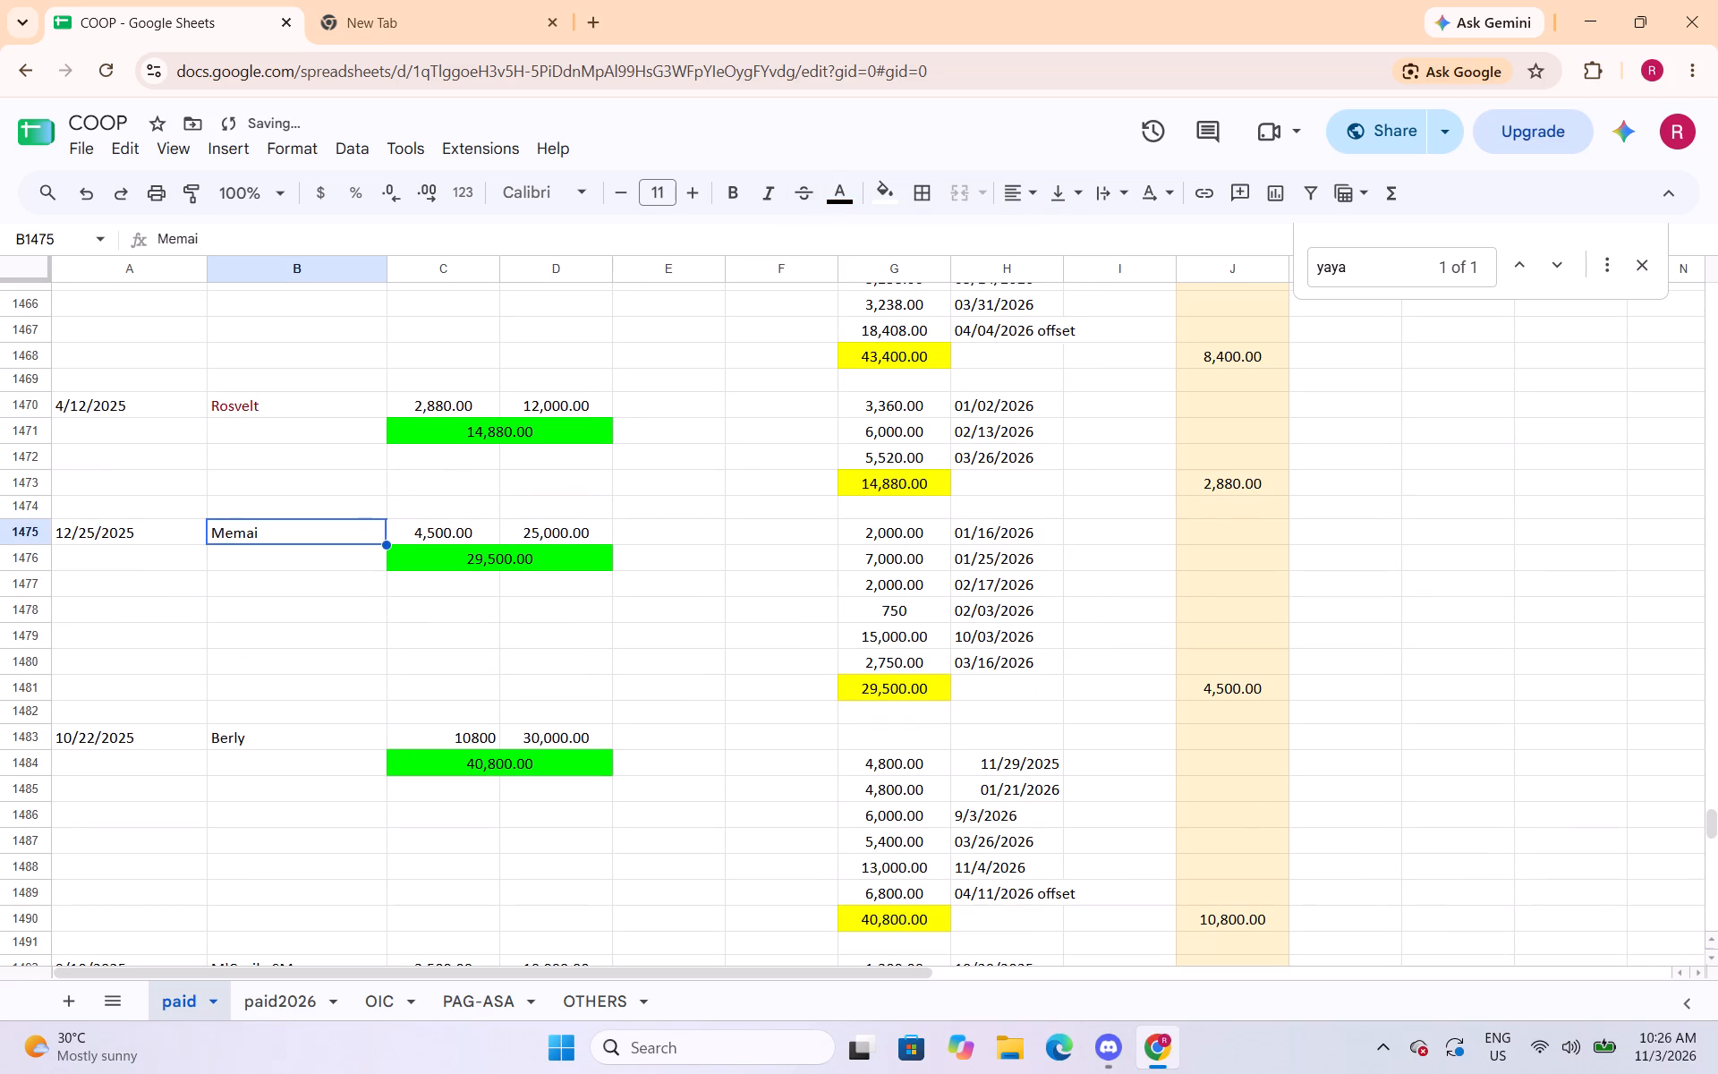
pyautogui.click(838, 204)
pyautogui.click(850, 295)
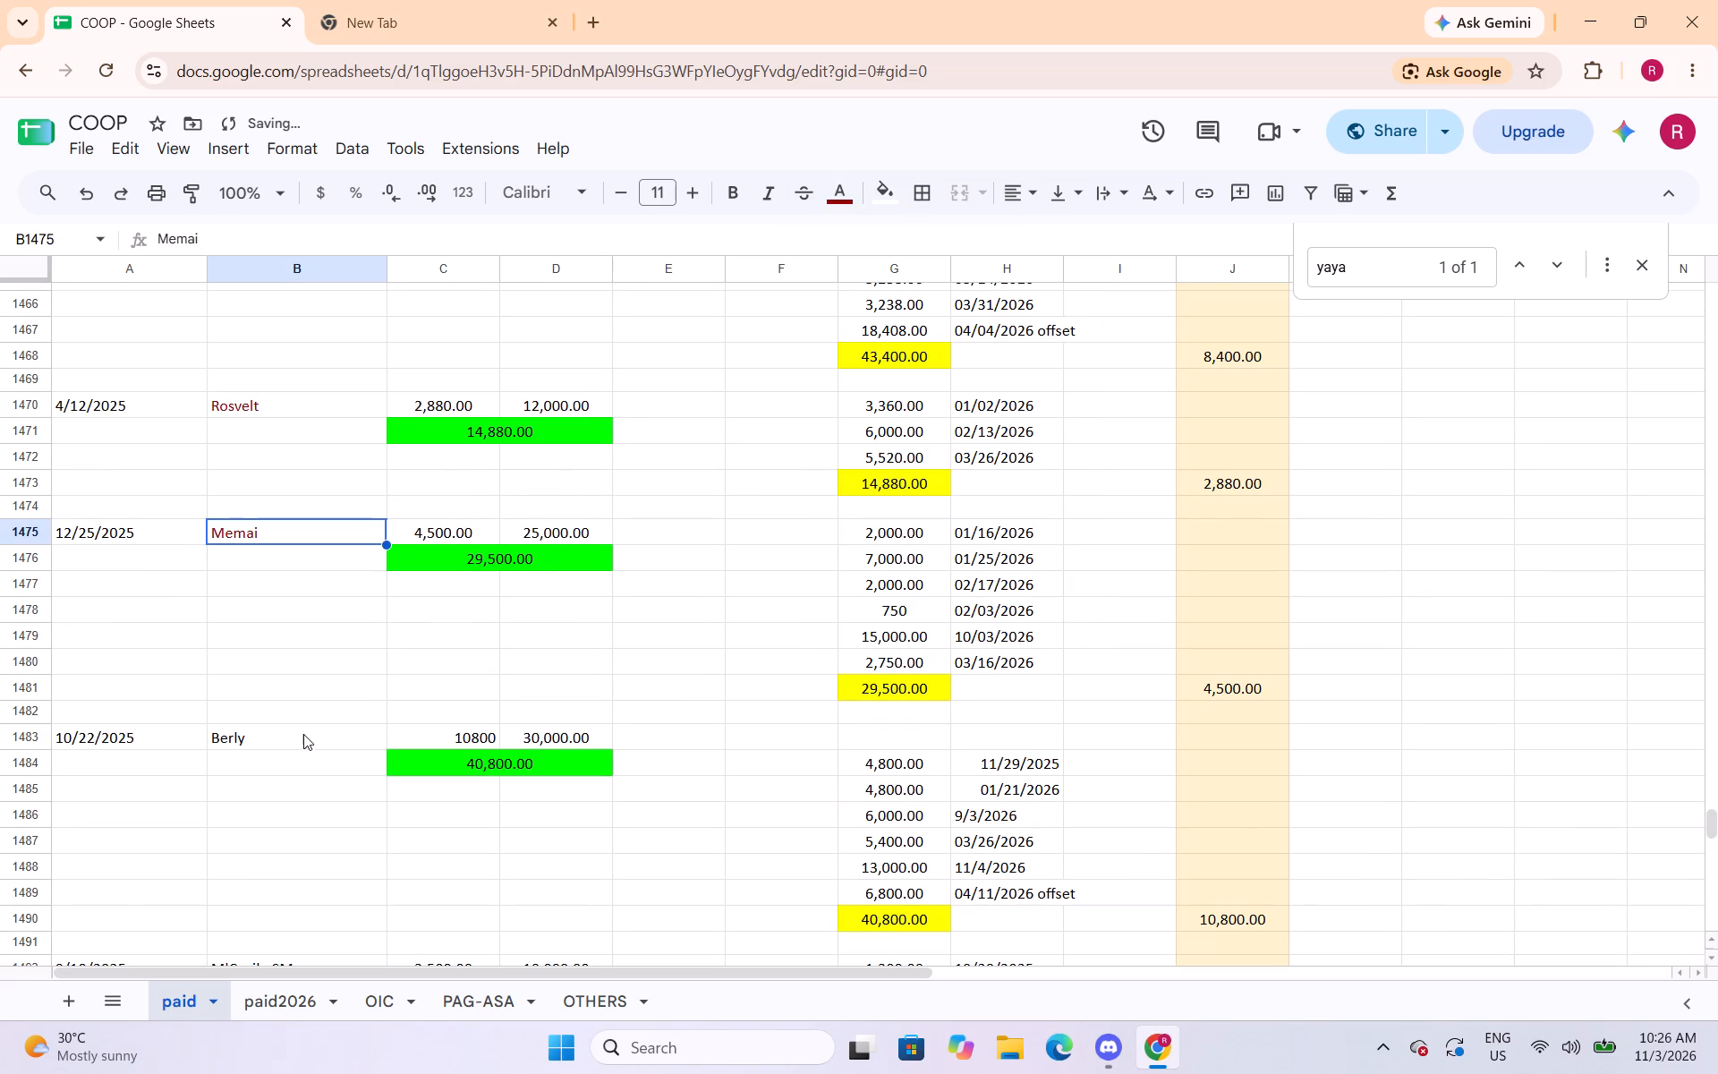
# Change the text colour of Berly in cell B1483 and the borrower name in cell B1492 to dark red.
pyautogui.click(303, 735)
pyautogui.click(853, 191)
pyautogui.click(849, 293)
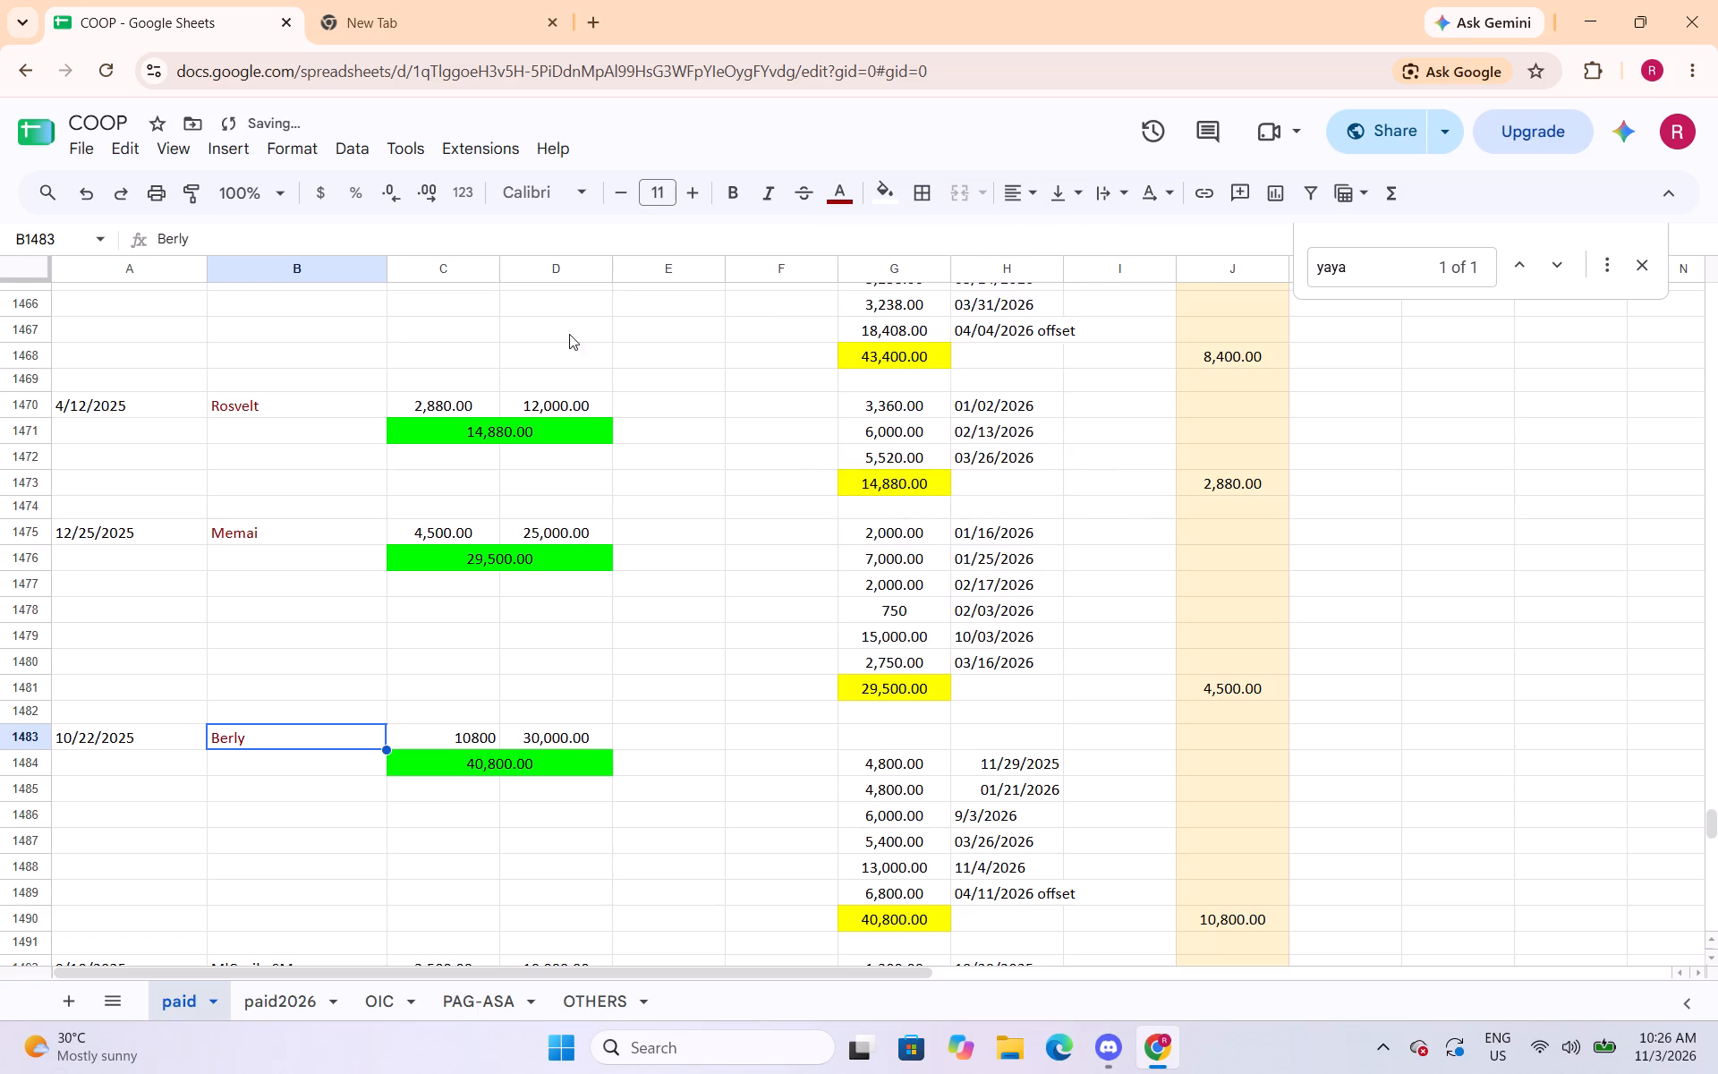
pyautogui.scroll(-5, 543, 394)
pyautogui.click(354, 401)
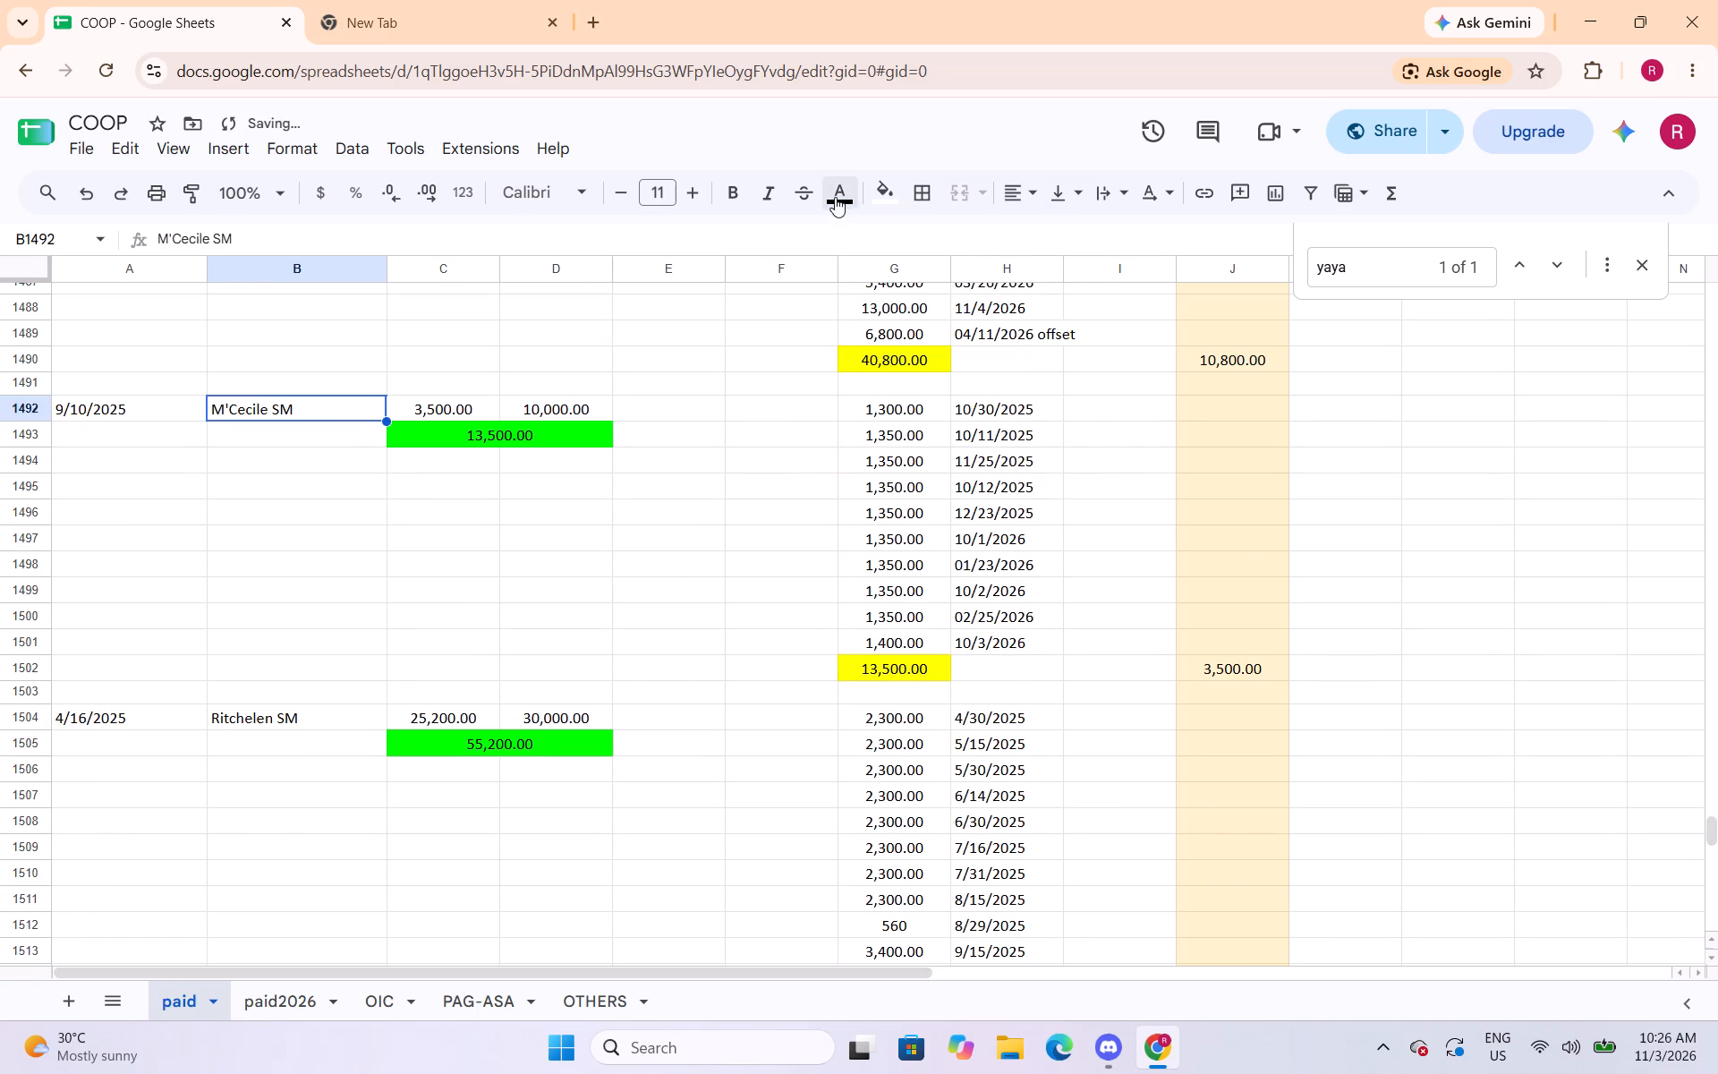
pyautogui.click(840, 188)
pyautogui.click(845, 295)
# Change the text colour of the borrower name in cell B1504 and Len2x in cell B1530 to dark red.
pyautogui.moveTo(326, 717); pyautogui.dragTo(336, 703)
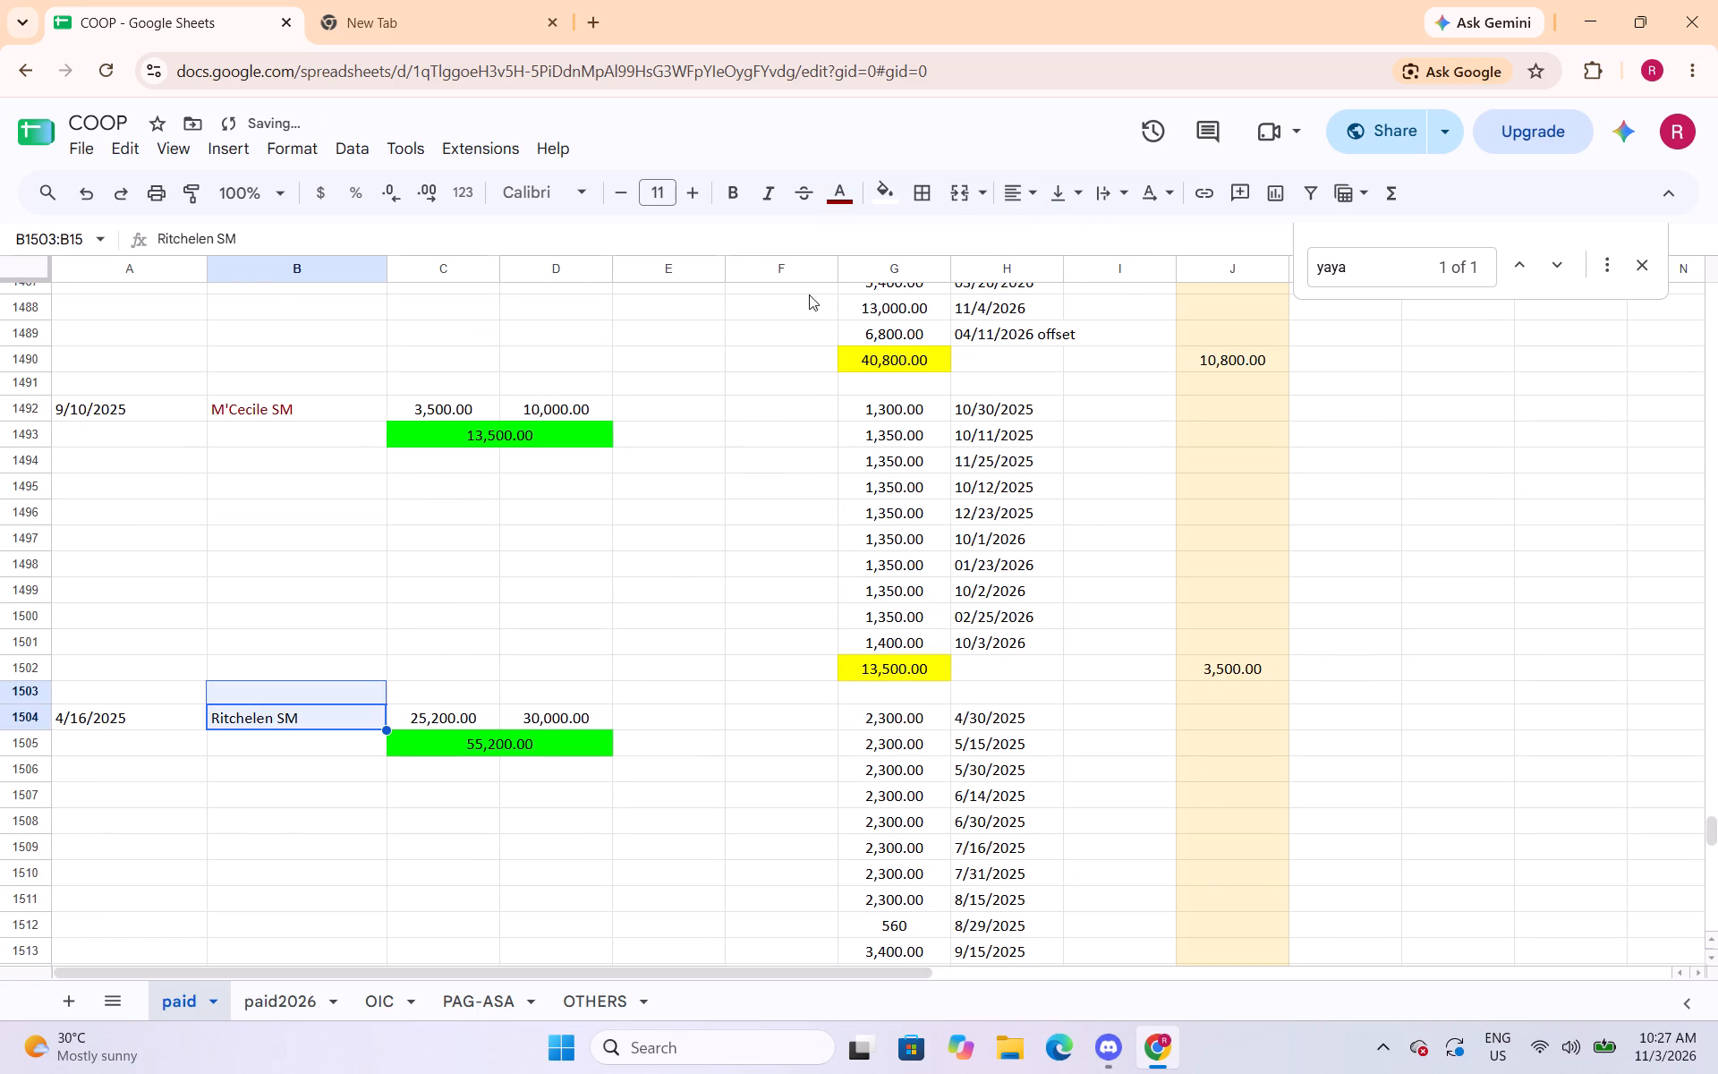
pyautogui.click(344, 719)
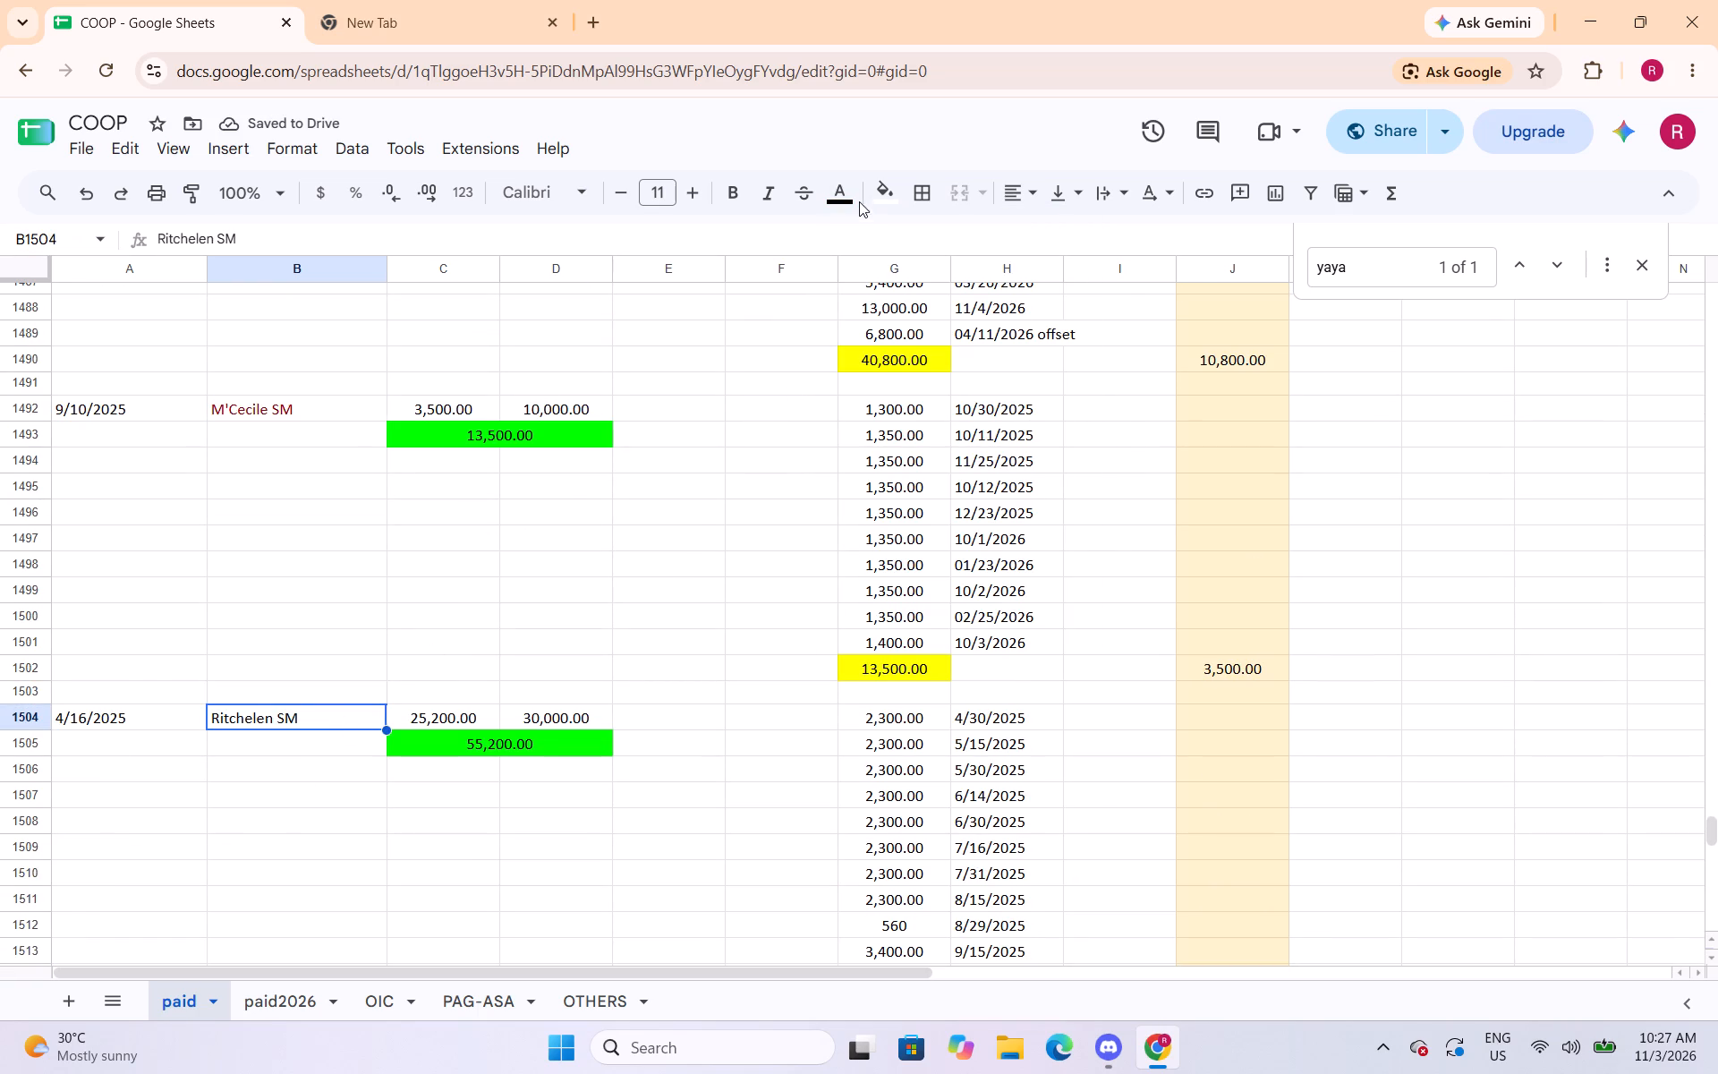
pyautogui.click(845, 197)
pyautogui.click(850, 295)
pyautogui.scroll(-3, 498, 395)
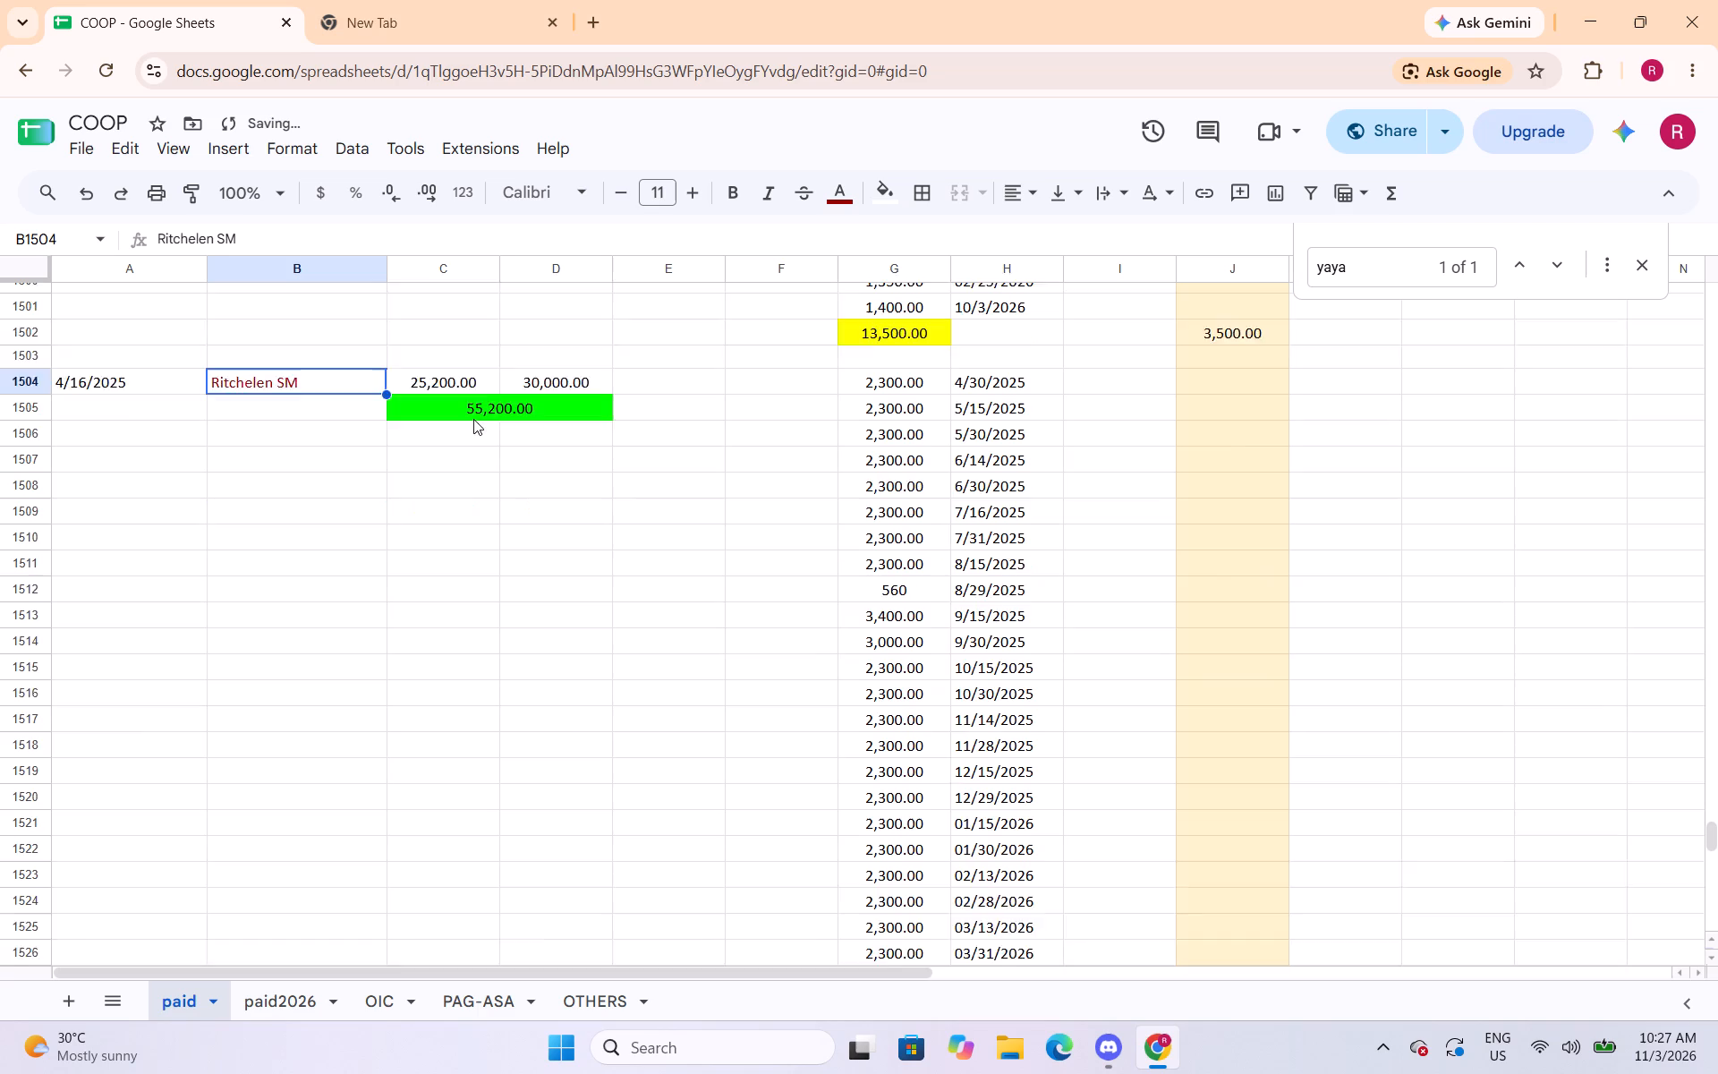
pyautogui.scroll(-5, 473, 419)
pyautogui.click(324, 508)
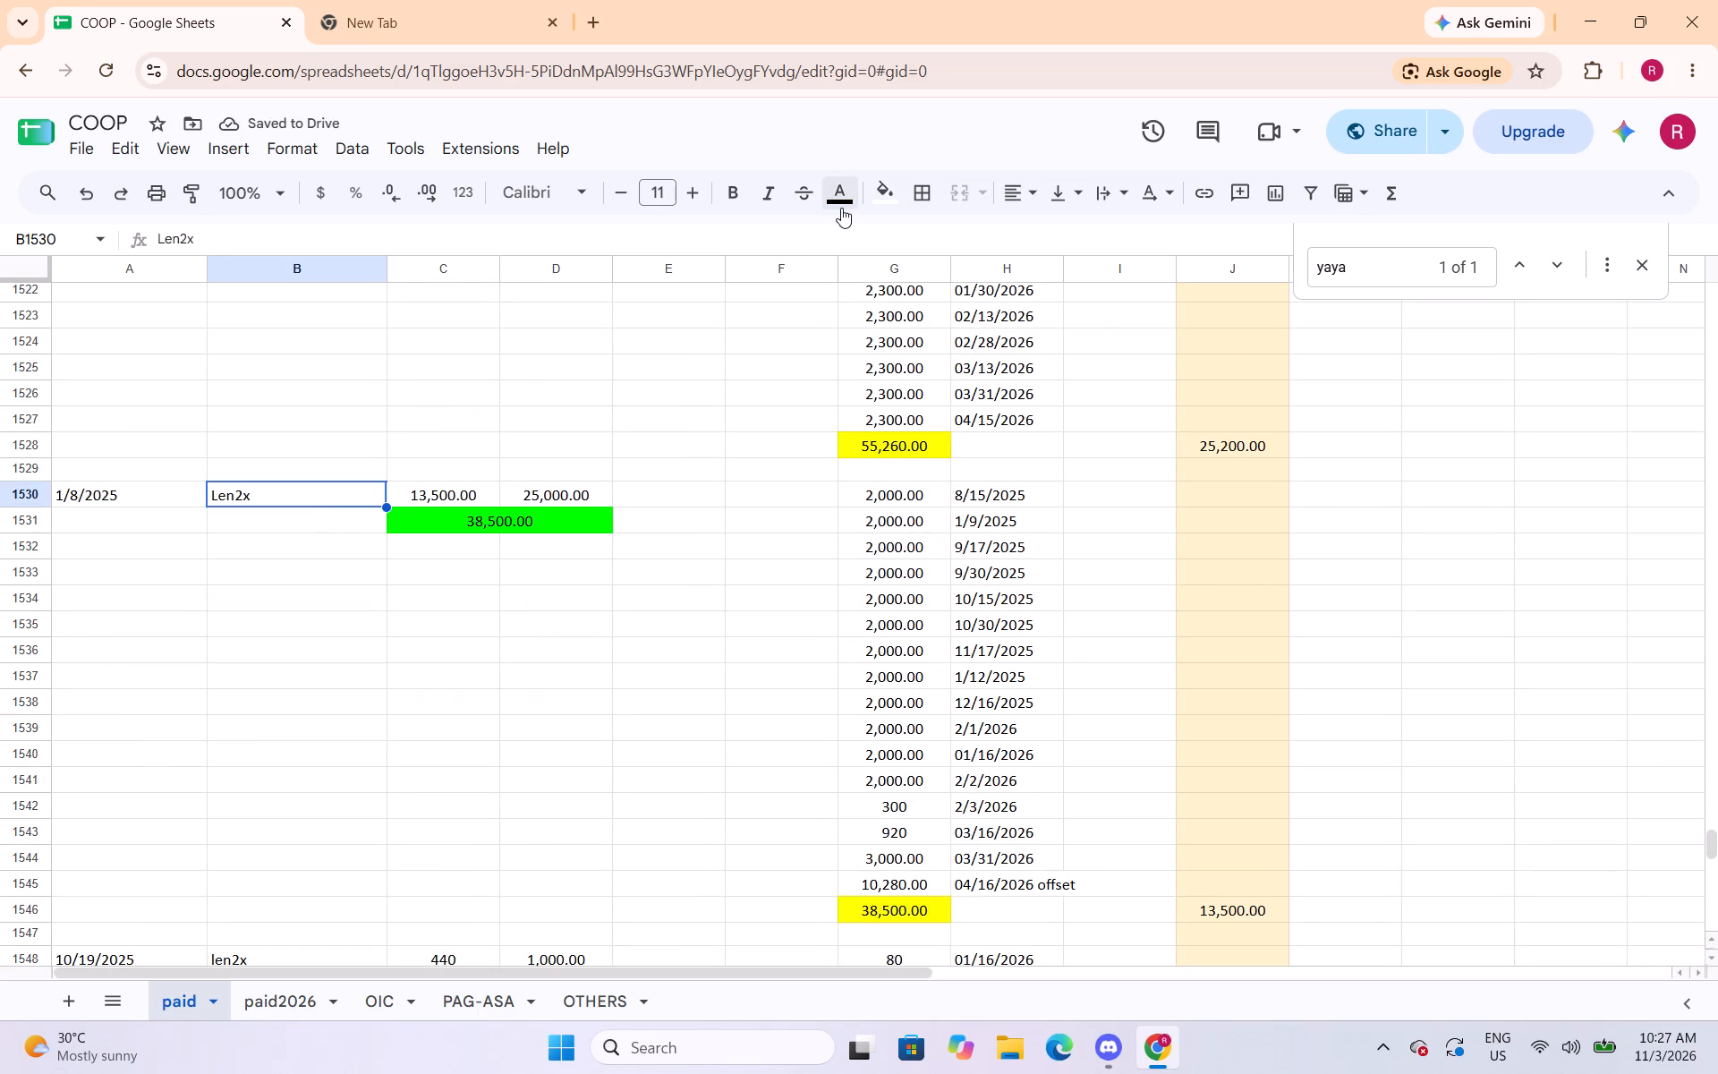
pyautogui.click(841, 208)
pyautogui.click(842, 292)
# Change the text colour of len2x in cell B1548 and Len2x in cell B1554 to dark red.
pyautogui.scroll(-3, 389, 432)
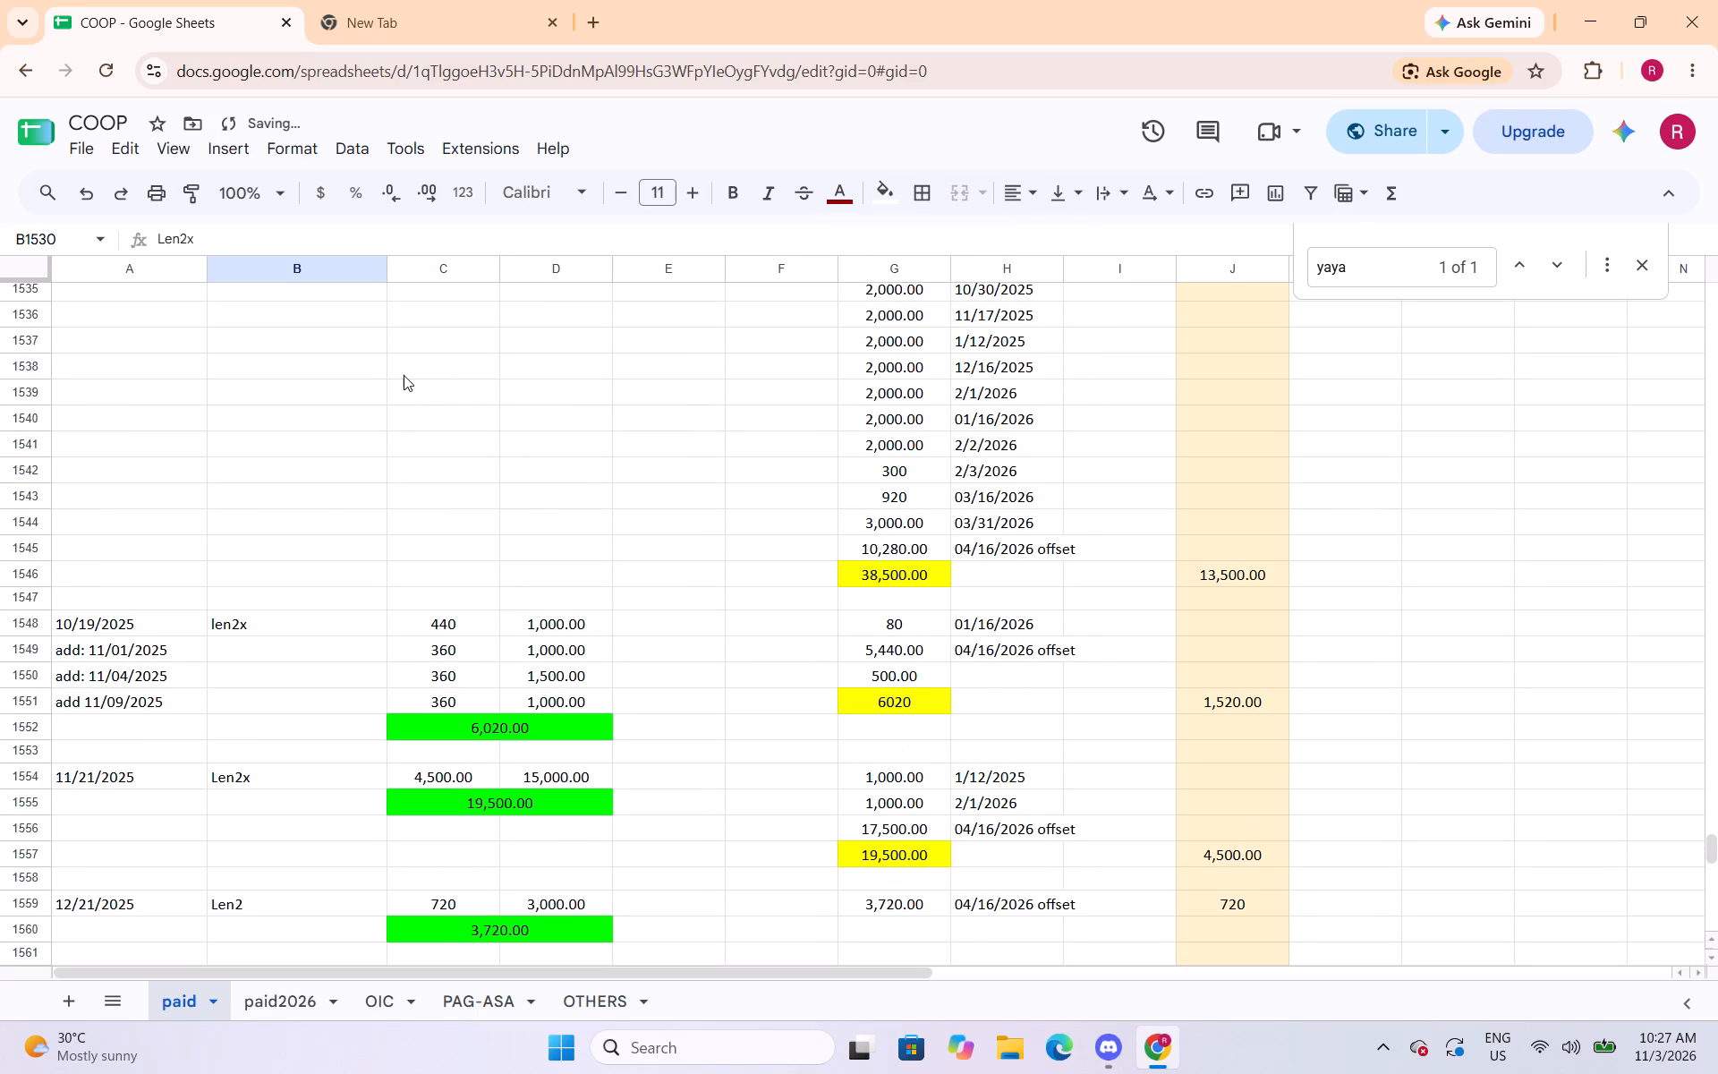
pyautogui.scroll(-1, 306, 518)
pyautogui.click(301, 515)
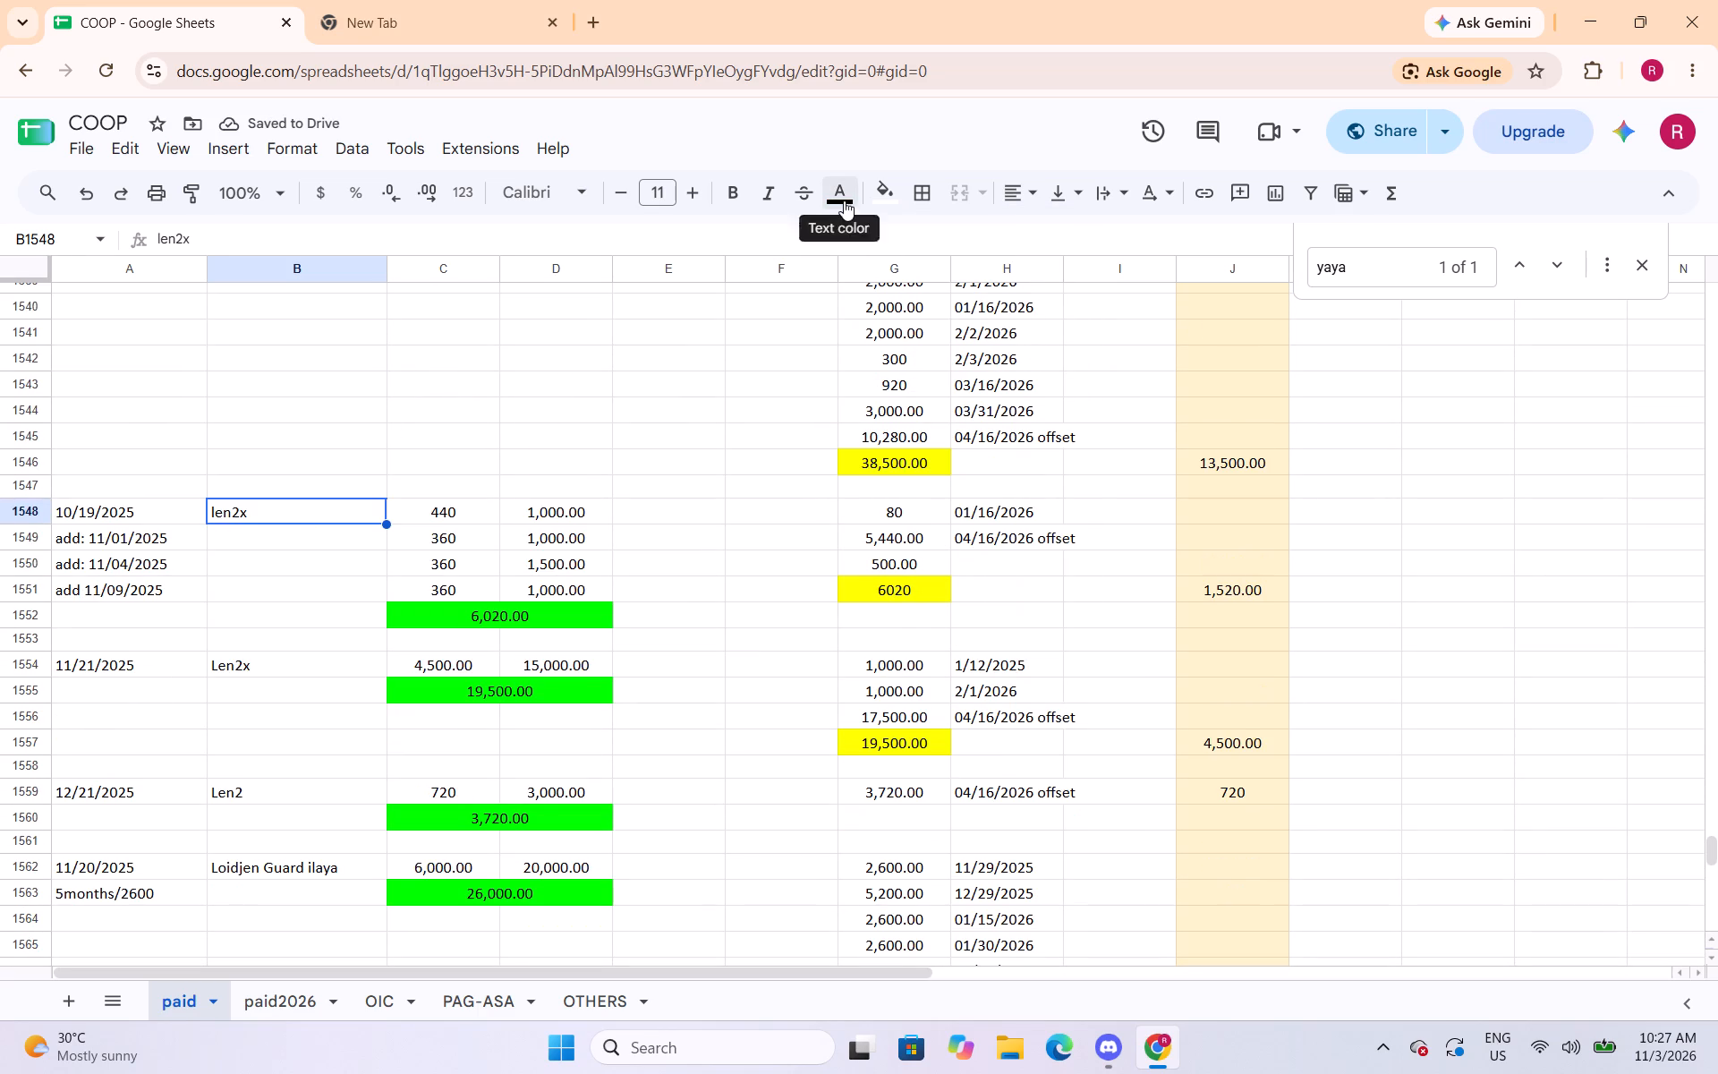
pyautogui.click(844, 200)
pyautogui.click(844, 300)
pyautogui.click(372, 661)
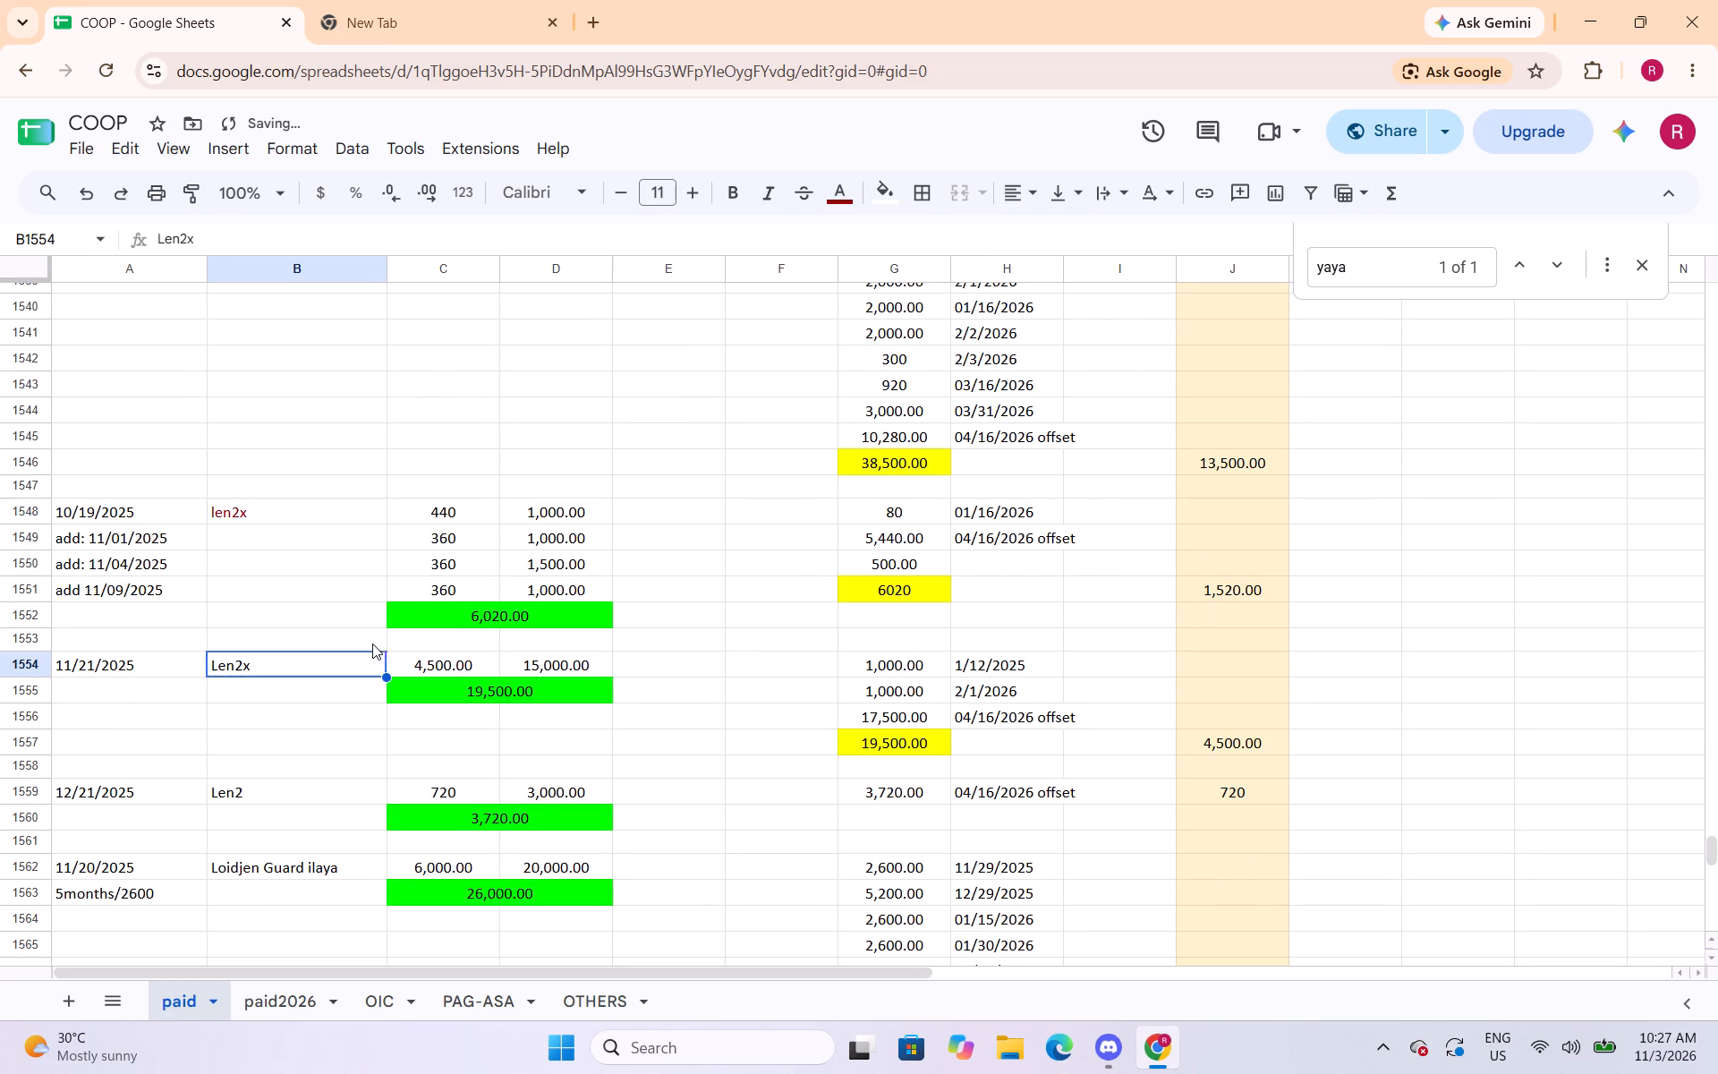
pyautogui.click(838, 198)
pyautogui.click(855, 294)
pyautogui.click(217, 788)
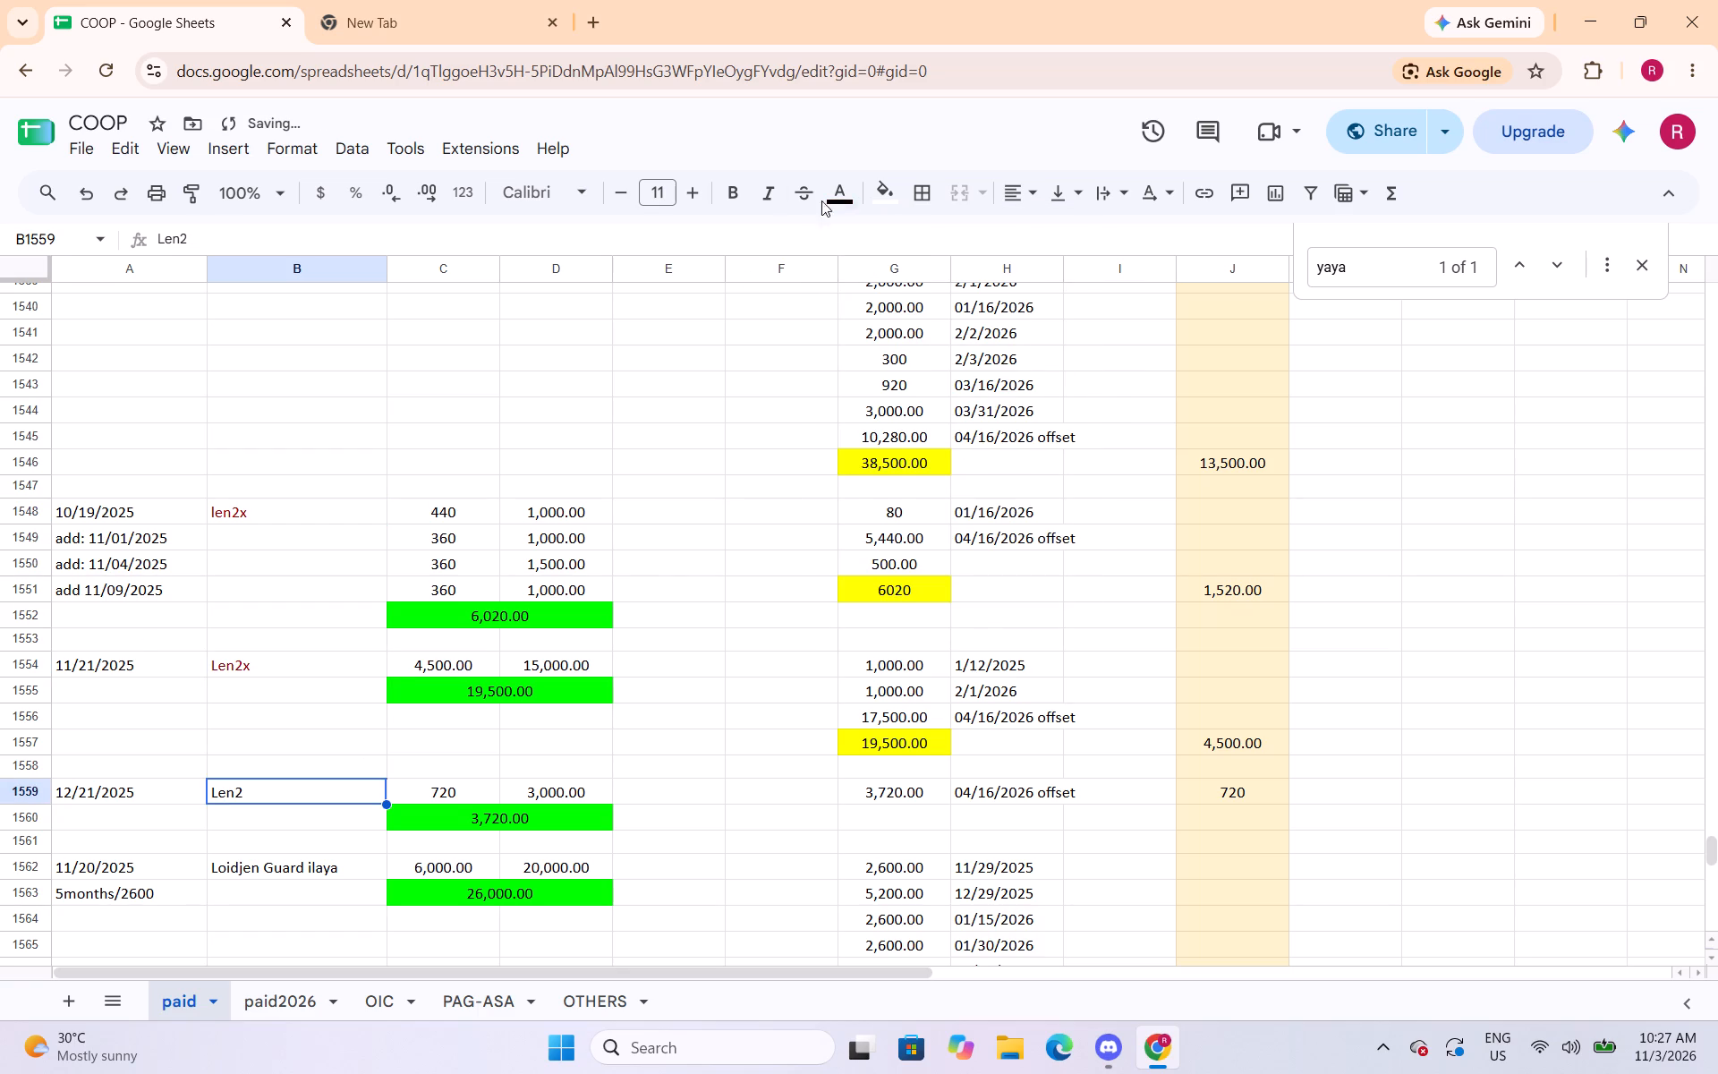
pyautogui.click(836, 190)
pyautogui.click(851, 290)
pyautogui.scroll(-2, 247, 639)
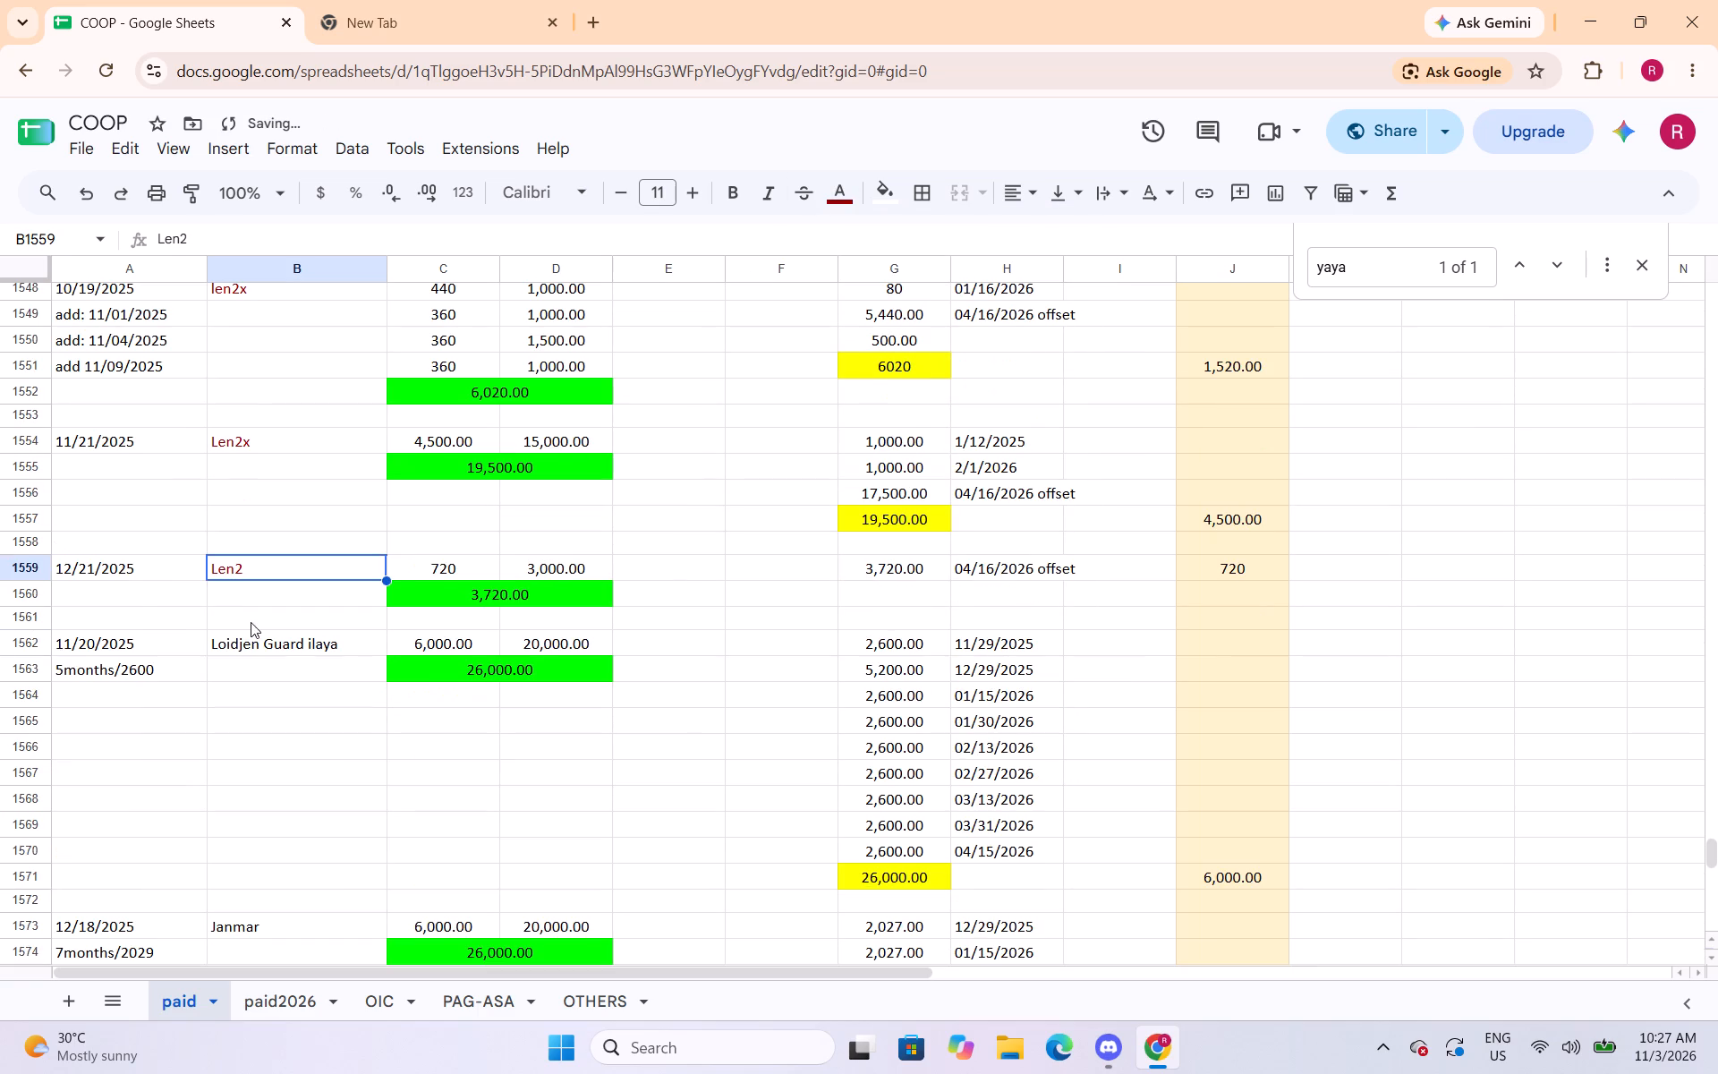
pyautogui.click(275, 644)
pyautogui.click(833, 203)
pyautogui.click(847, 299)
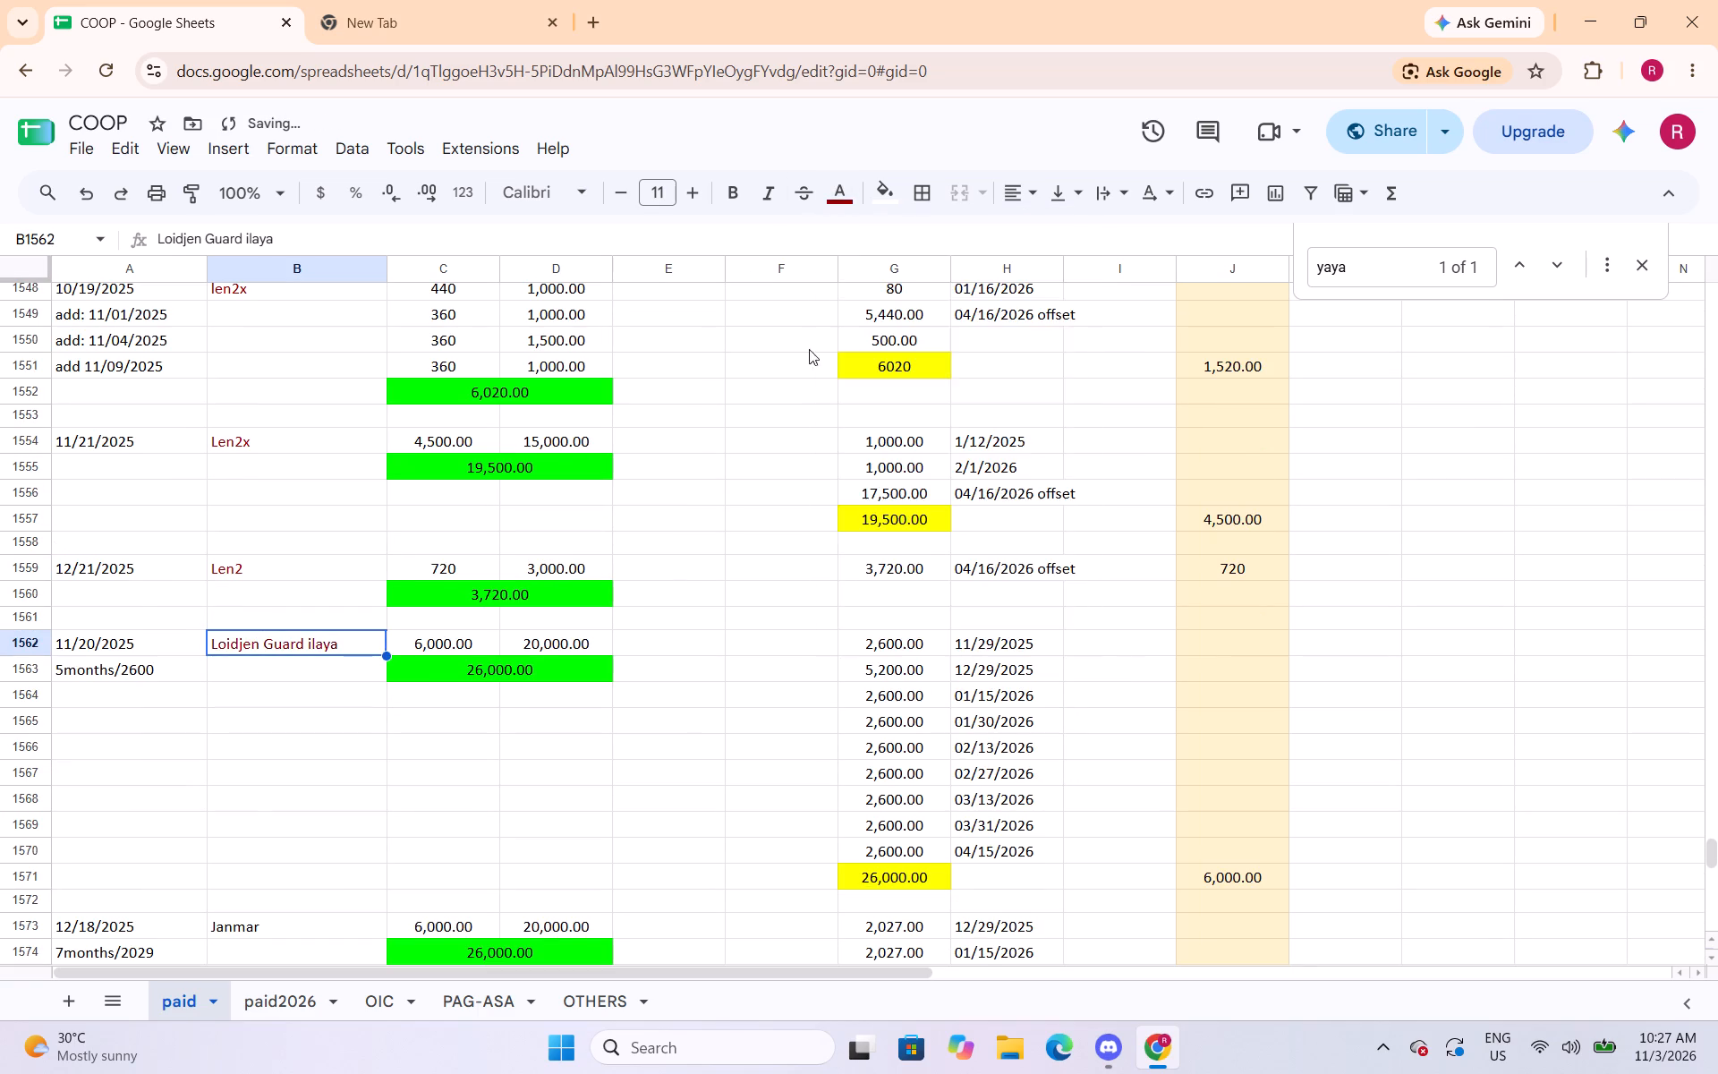
# Change the text colour of Janmar in cell B1573 and Gerald in cell B1584 to dark red.
pyautogui.scroll(-4, 320, 633)
pyautogui.click(334, 465)
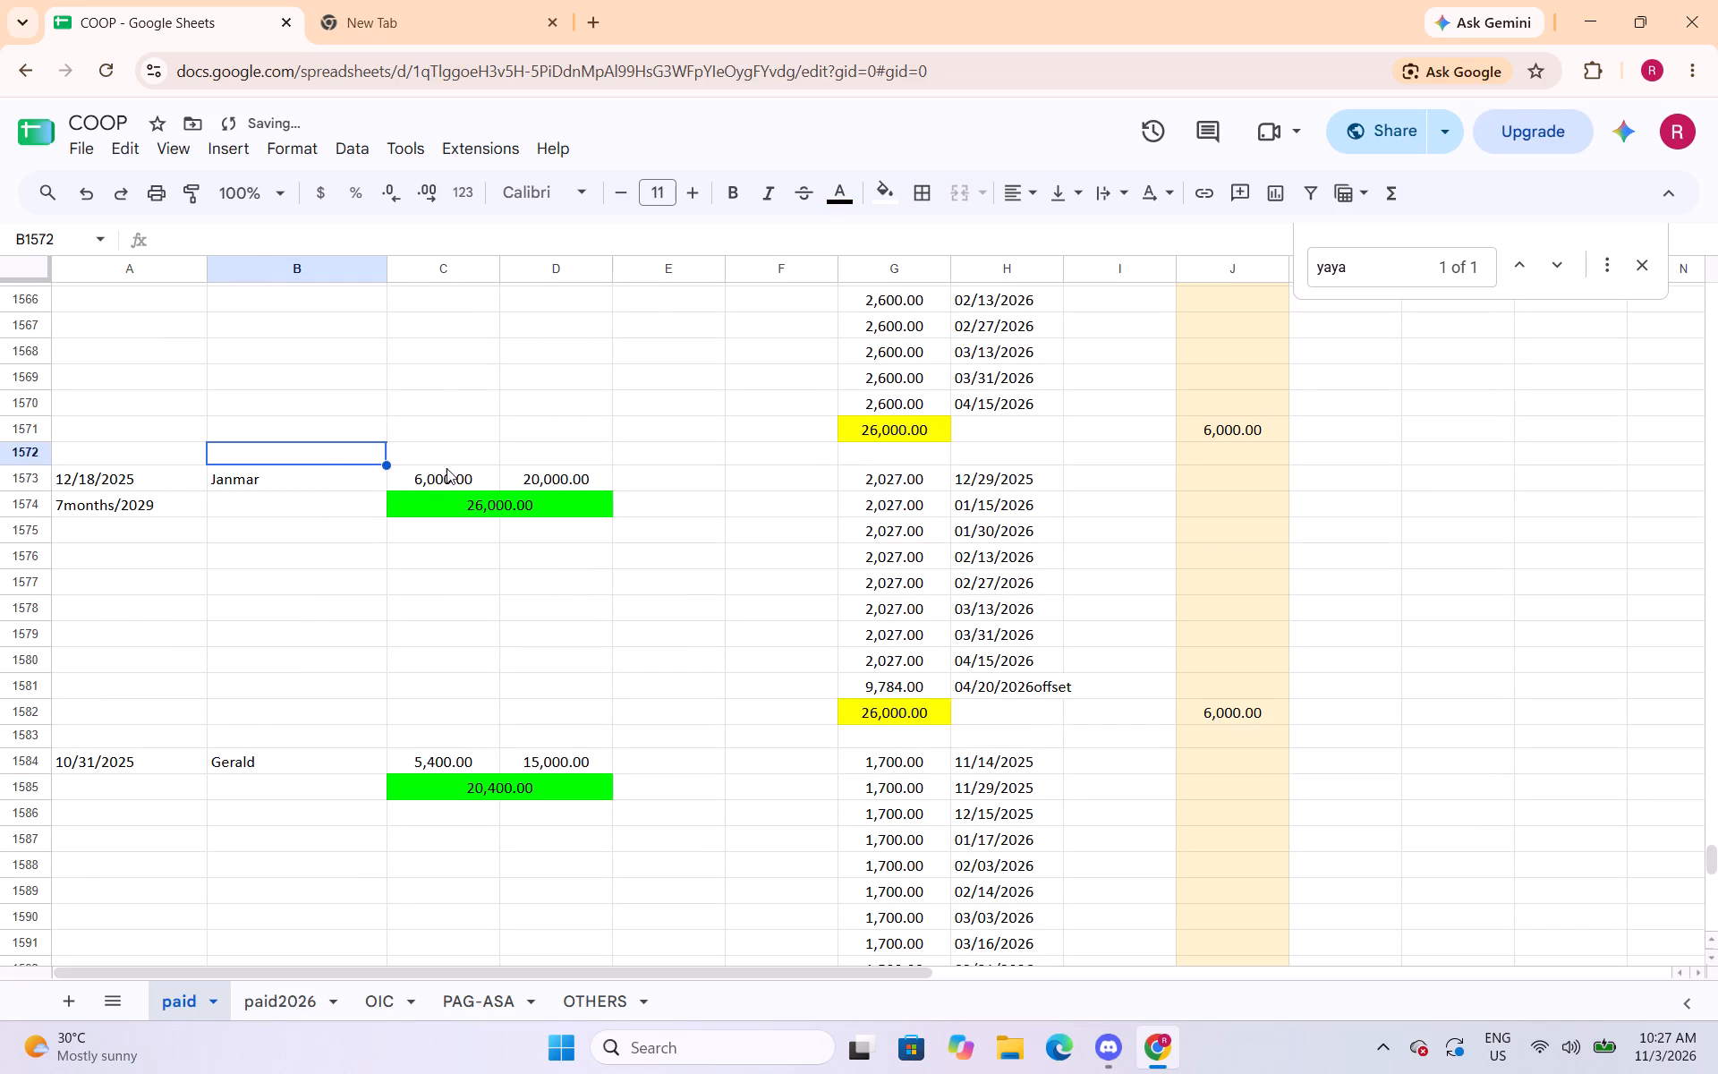
pyautogui.click(360, 491)
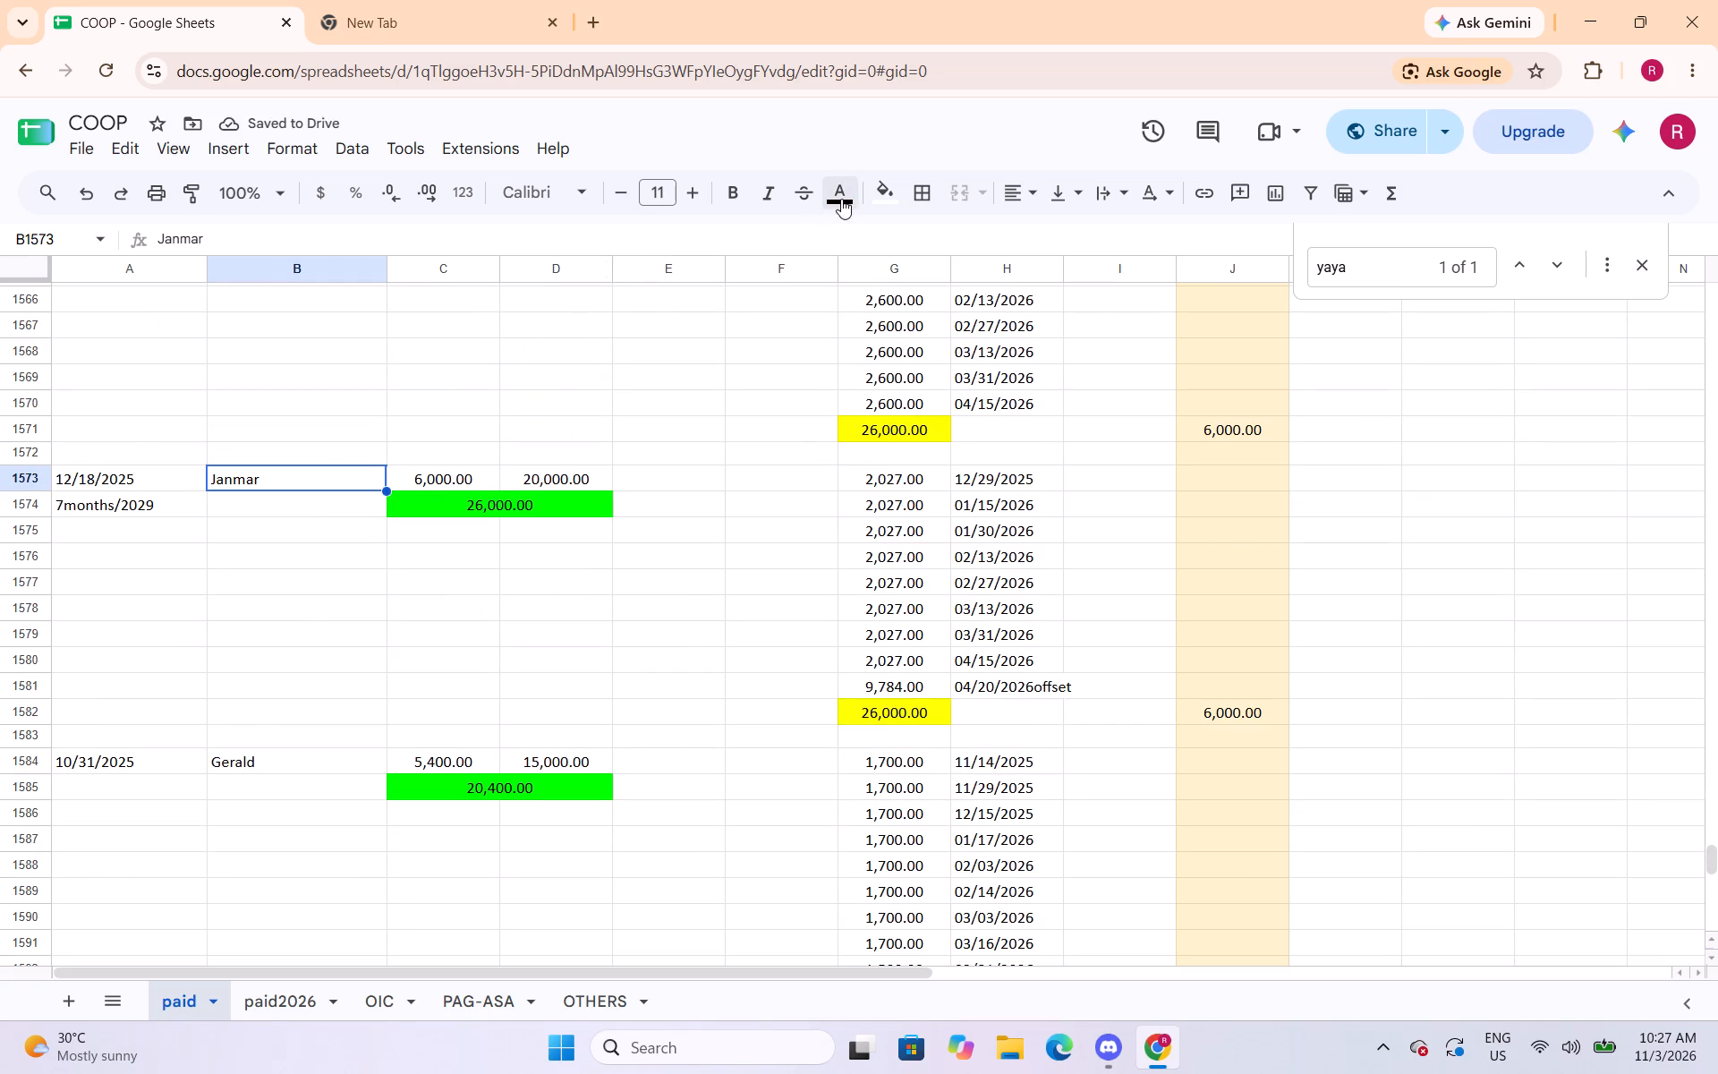
pyautogui.click(841, 199)
pyautogui.click(855, 302)
pyautogui.click(349, 765)
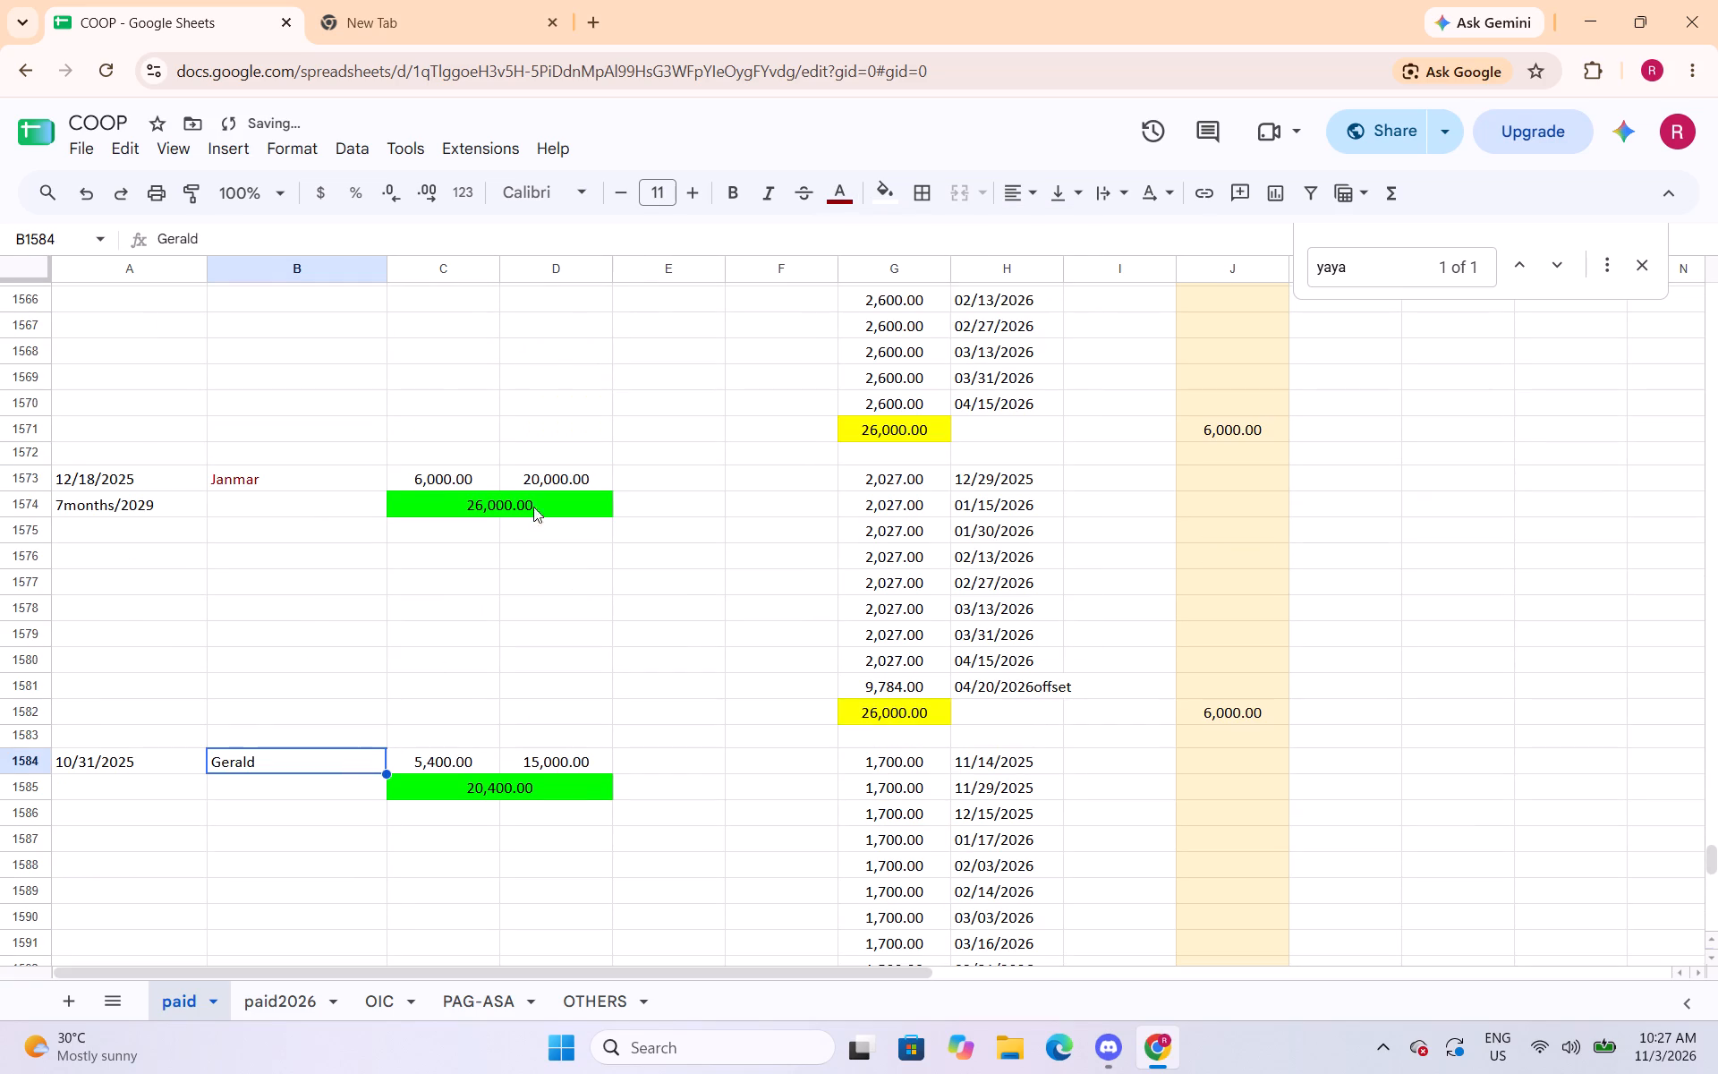
pyautogui.click(837, 201)
pyautogui.click(848, 291)
# Change the text colour of both Kuya Eve entries, in cells B1598 and B1604, to dark red.
pyautogui.scroll(-5, 316, 529)
pyautogui.click(305, 559)
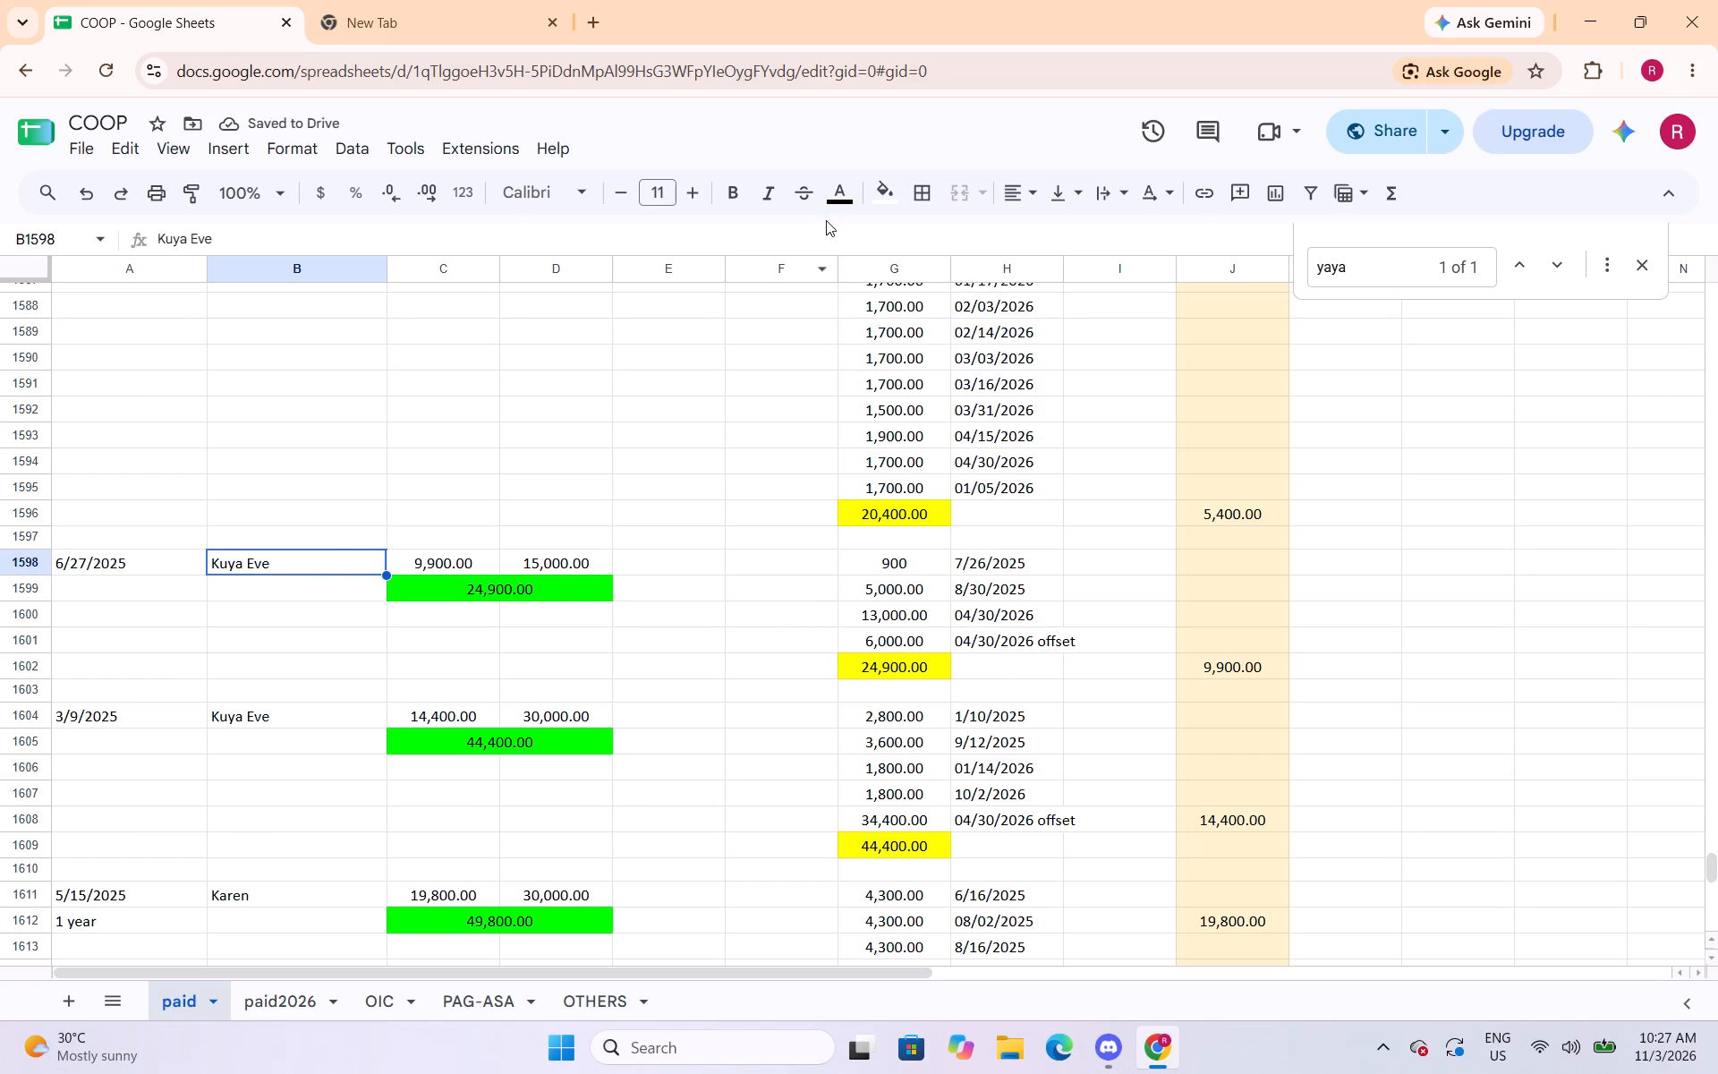
pyautogui.click(829, 197)
pyautogui.moveTo(841, 299); pyautogui.dragTo(838, 307)
pyautogui.click(847, 189)
pyautogui.click(850, 296)
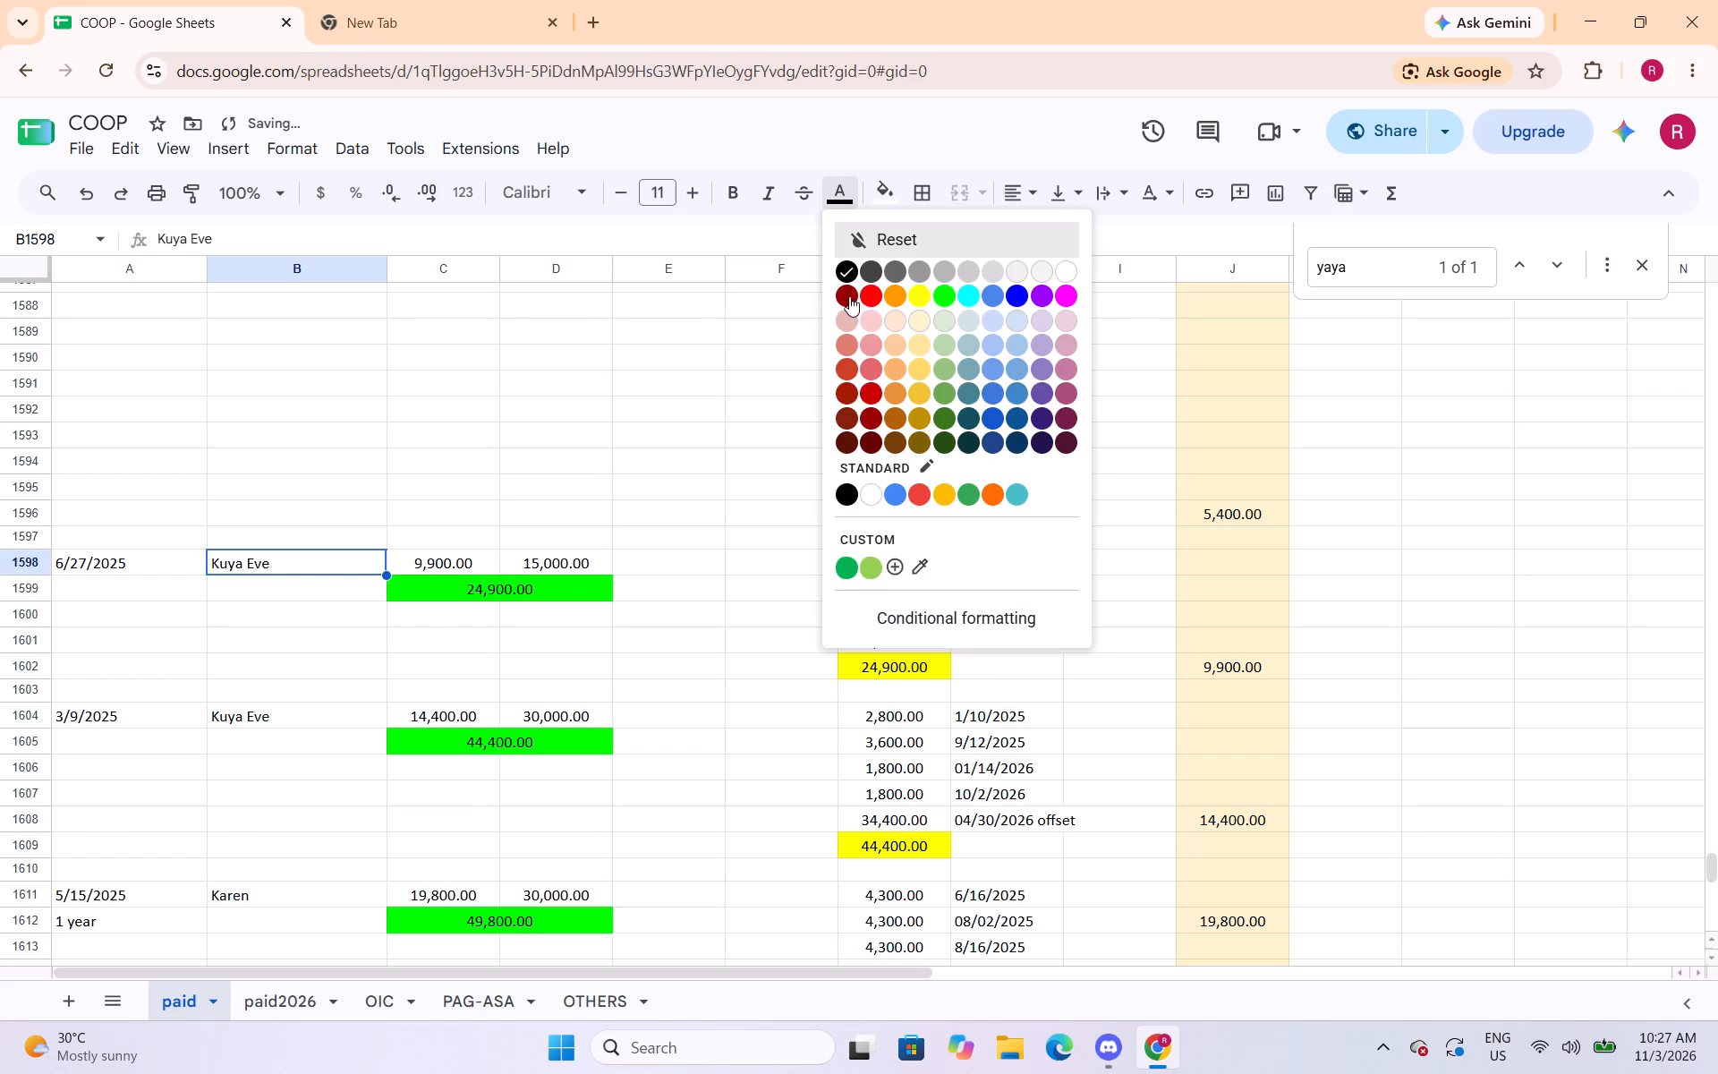
pyautogui.click(310, 717)
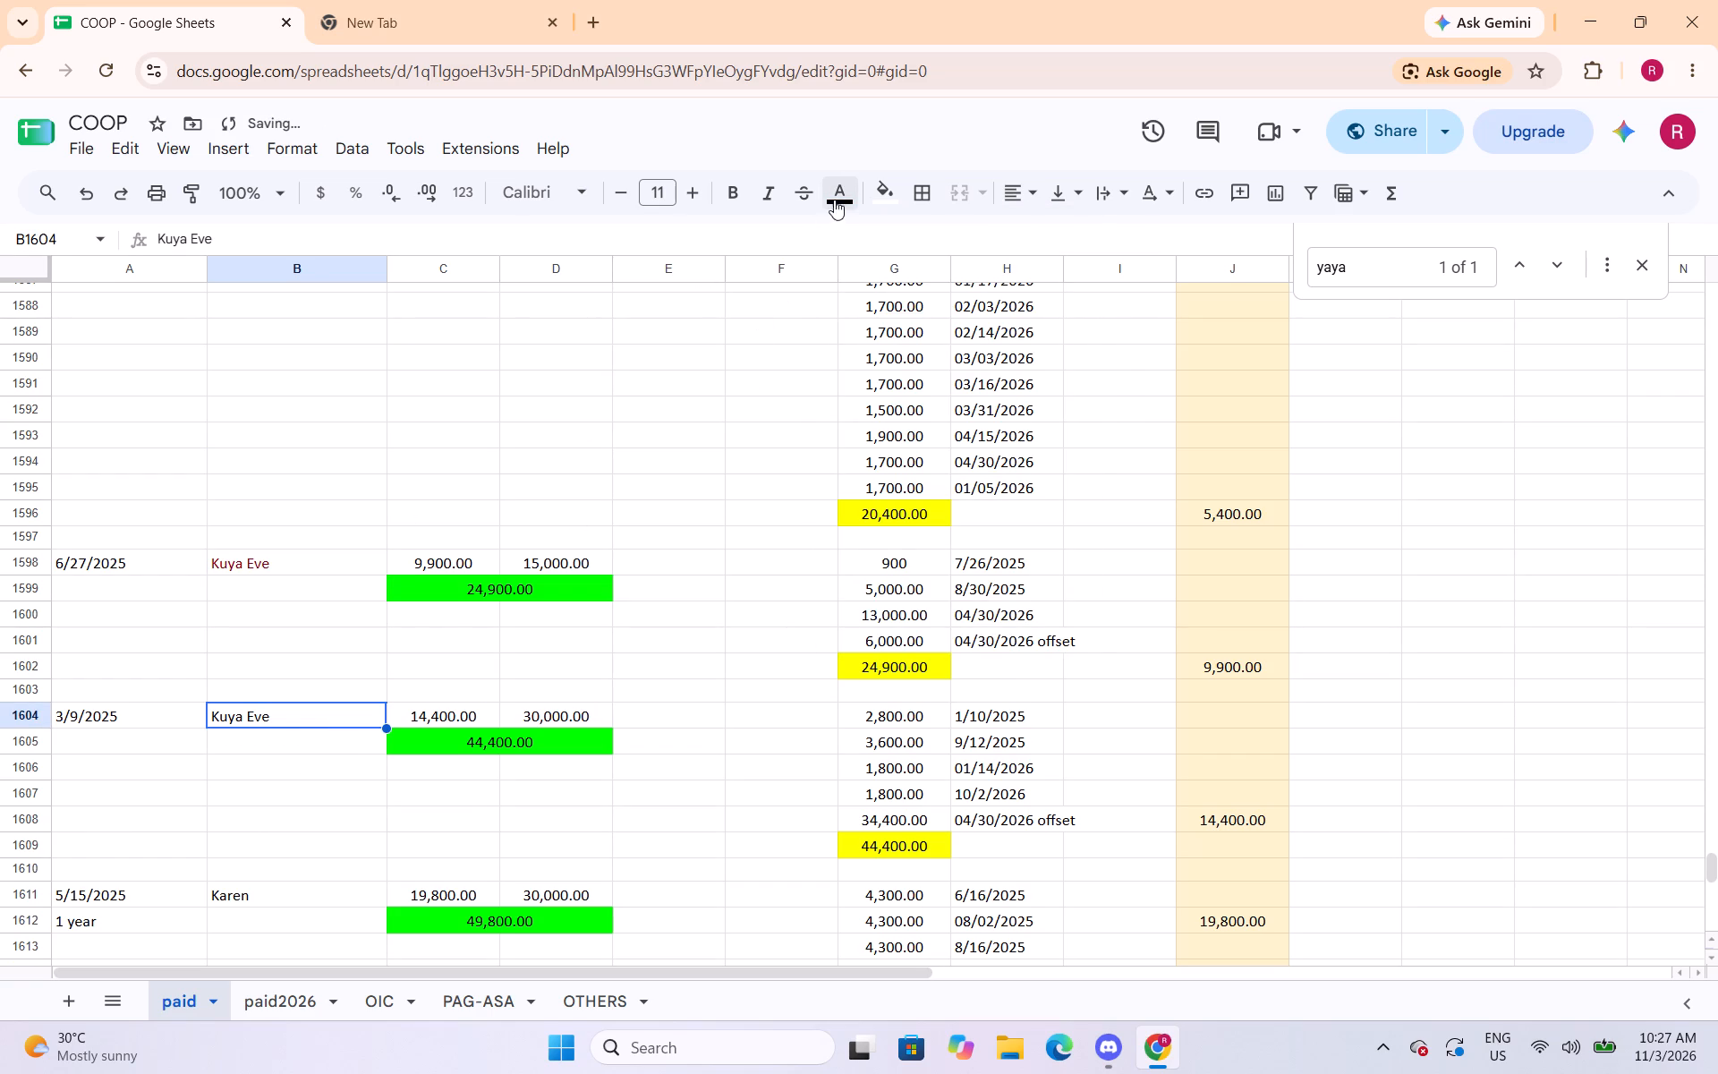
pyautogui.click(839, 200)
pyautogui.click(849, 301)
# Change the text colour of both Karen entries, in cells B1611 and B1626, to dark red.
pyautogui.scroll(-3, 249, 610)
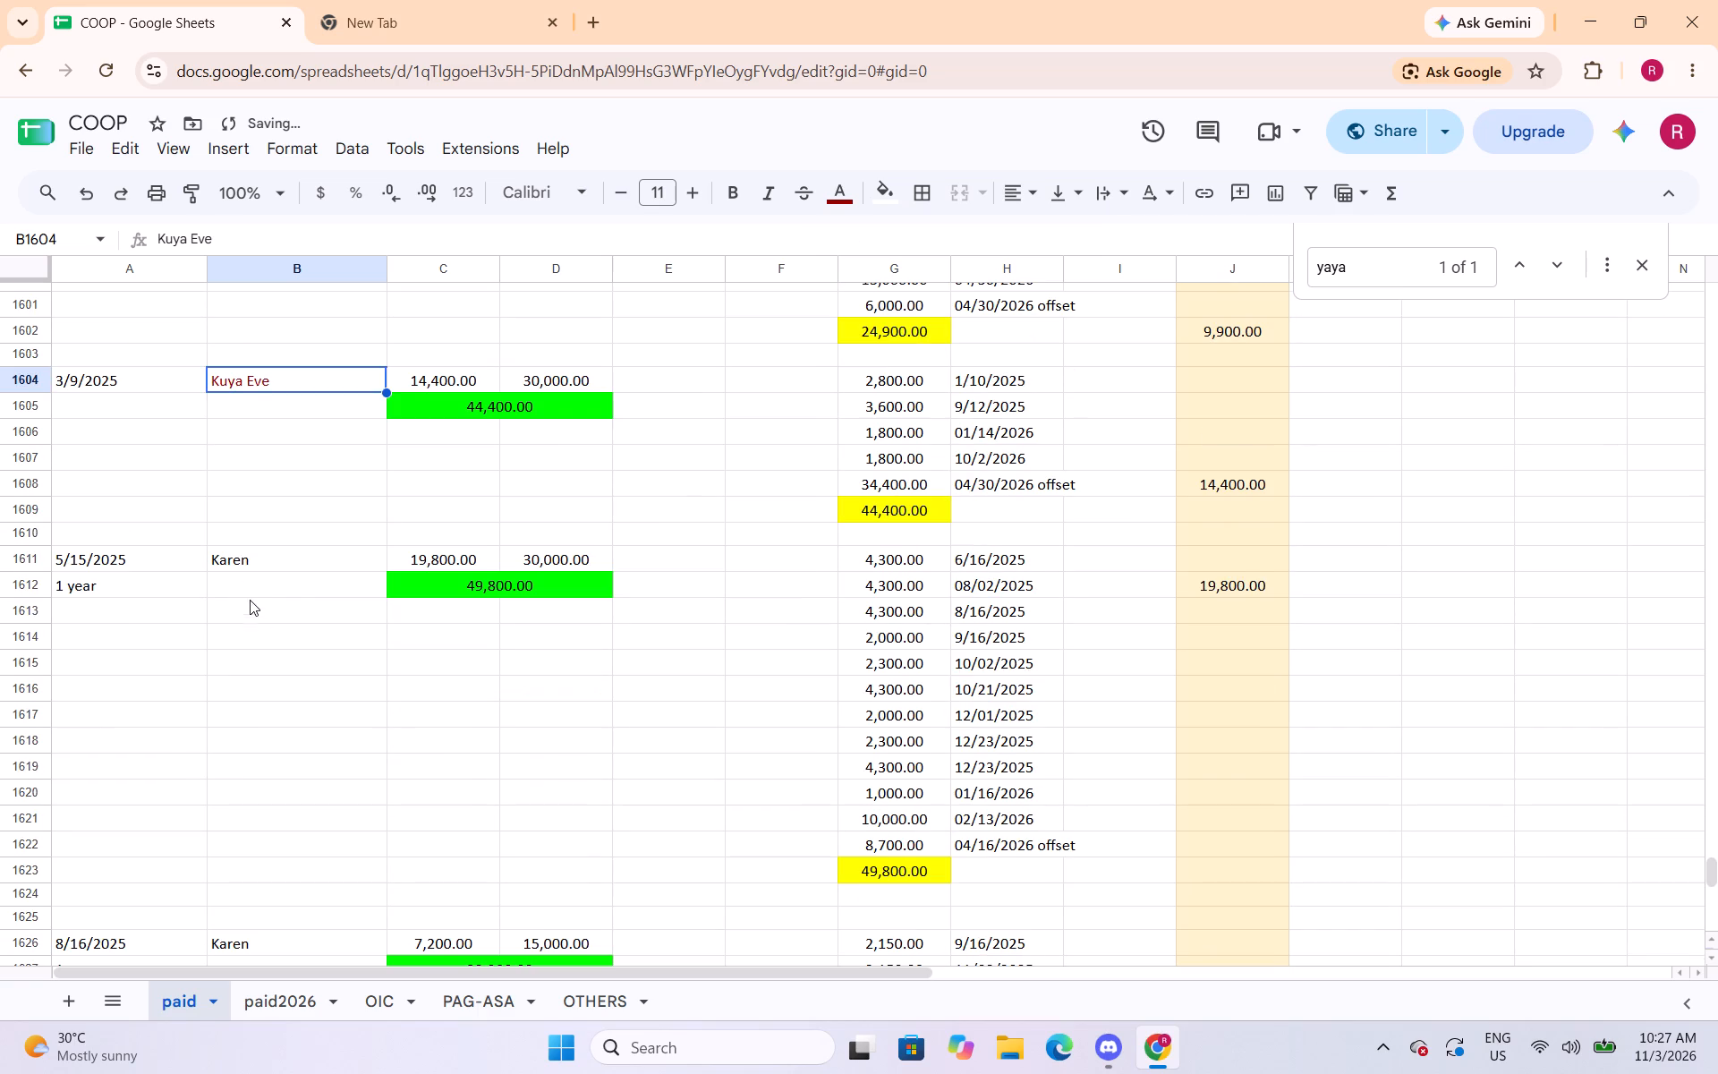
pyautogui.click(300, 560)
pyautogui.click(838, 200)
pyautogui.click(848, 286)
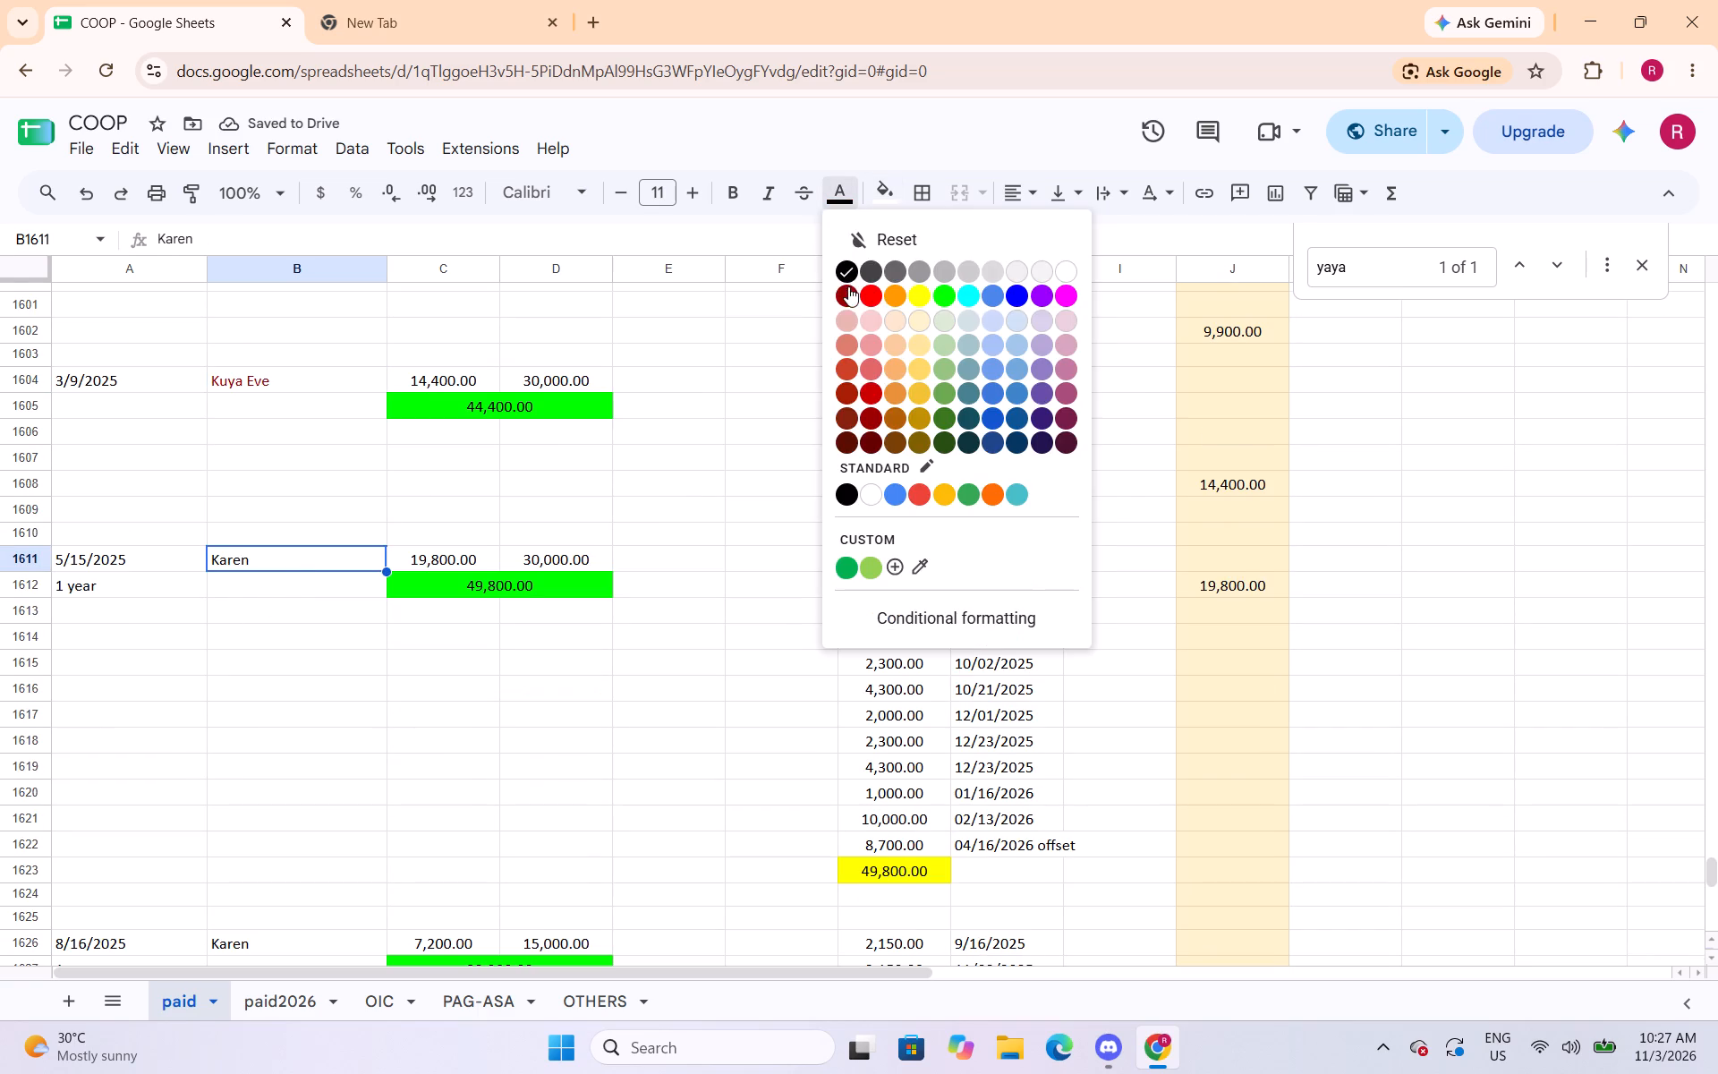
pyautogui.scroll(-4, 363, 621)
pyautogui.click(372, 500)
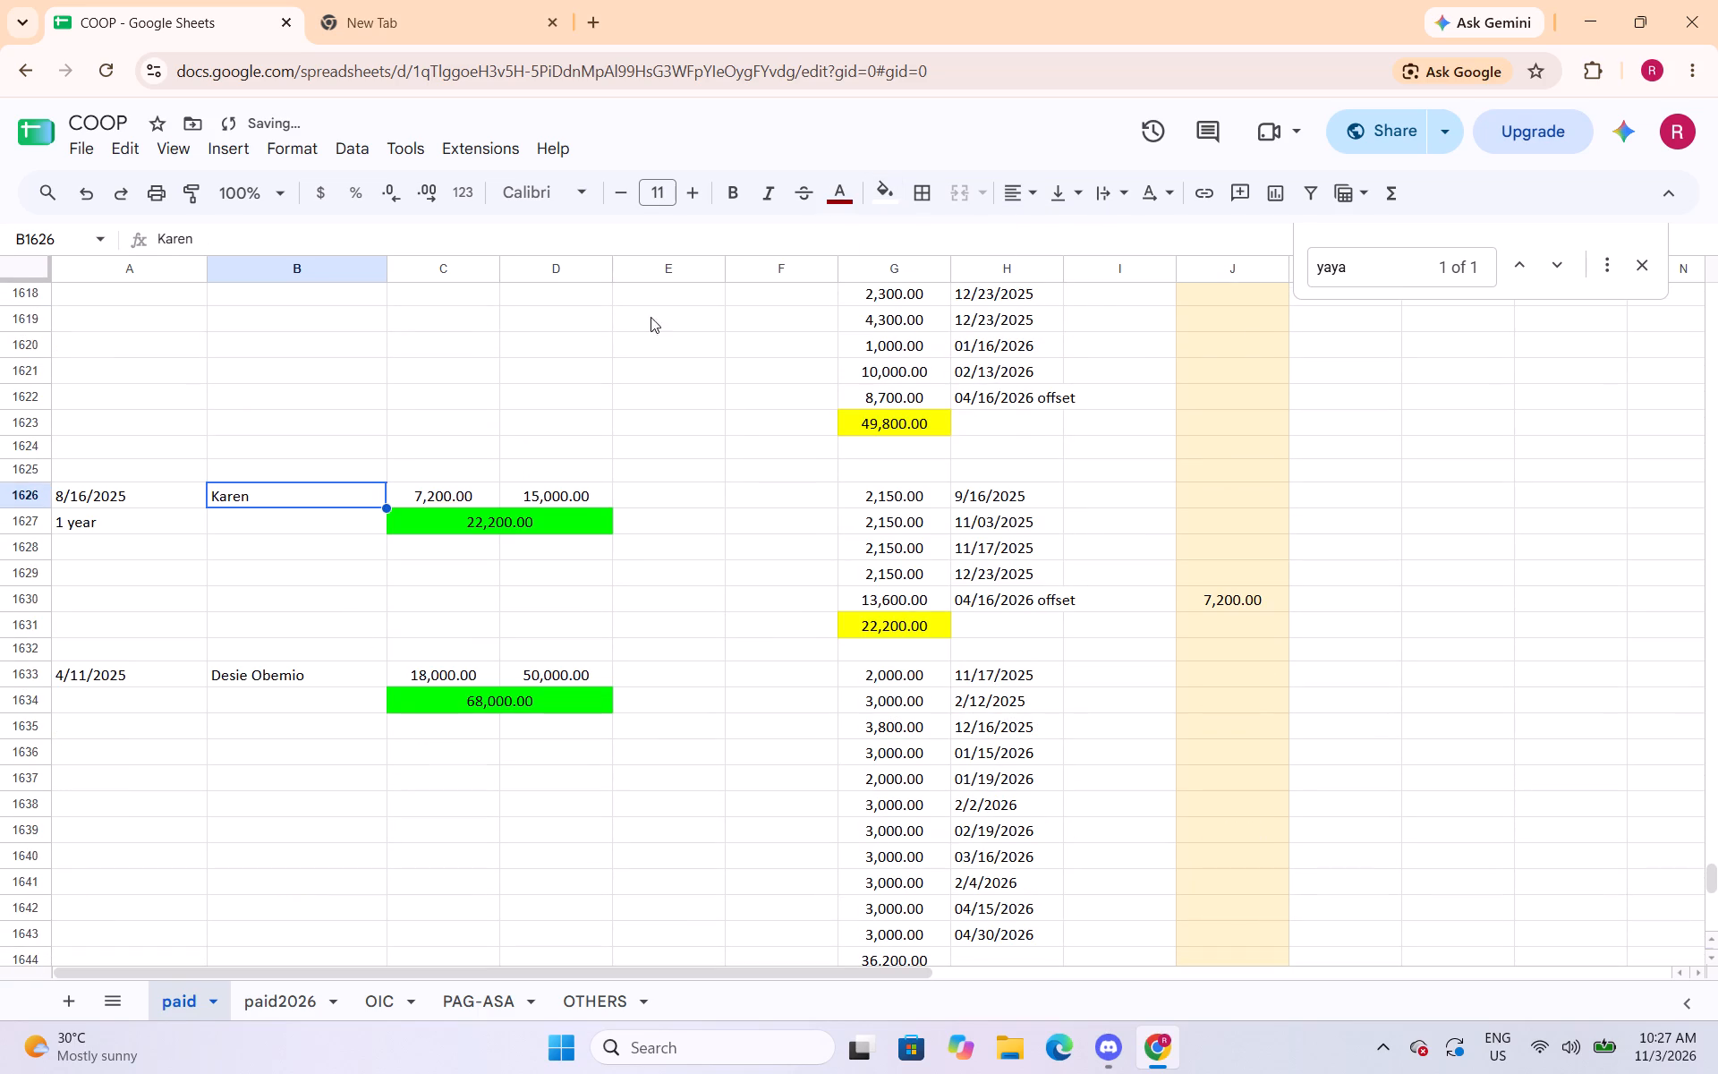
pyautogui.moveTo(825, 208); pyautogui.dragTo(835, 204)
pyautogui.click(844, 294)
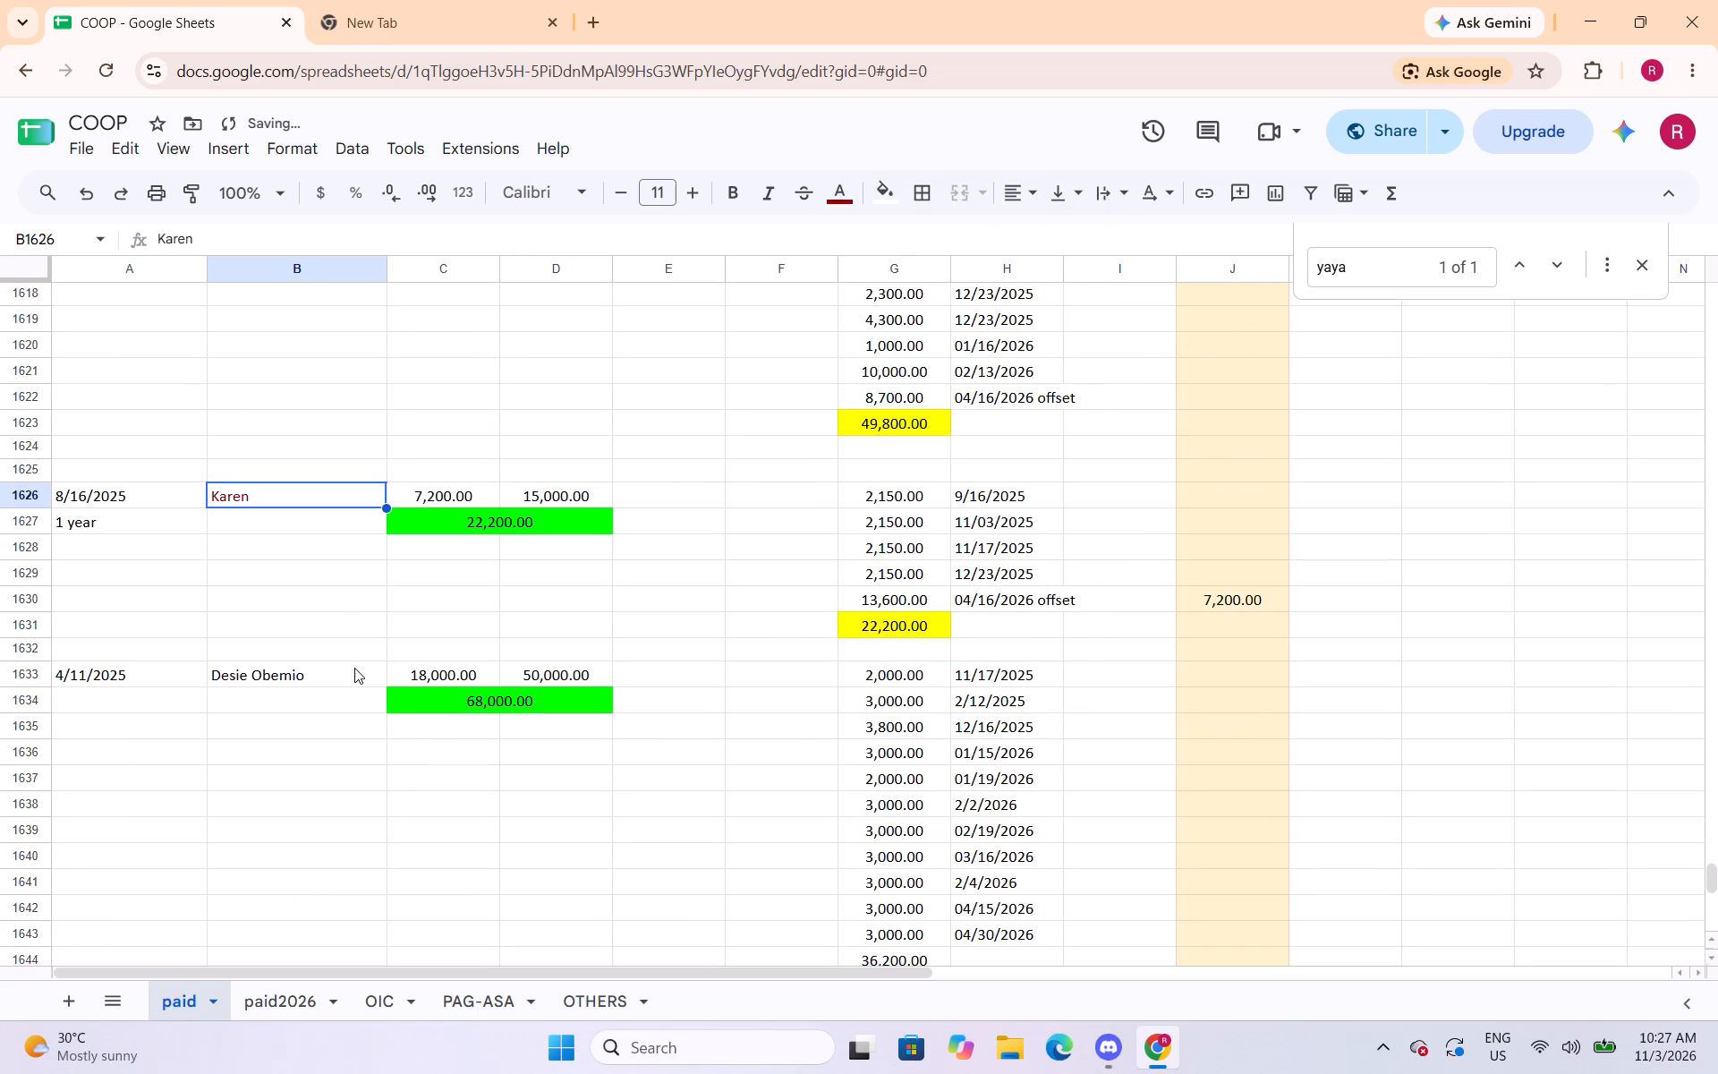
# Change the text colour of the borrower name in cell B1633 and Manang eve in cell B1647 to dark red.
pyautogui.click(354, 668)
pyautogui.click(838, 204)
pyautogui.click(853, 301)
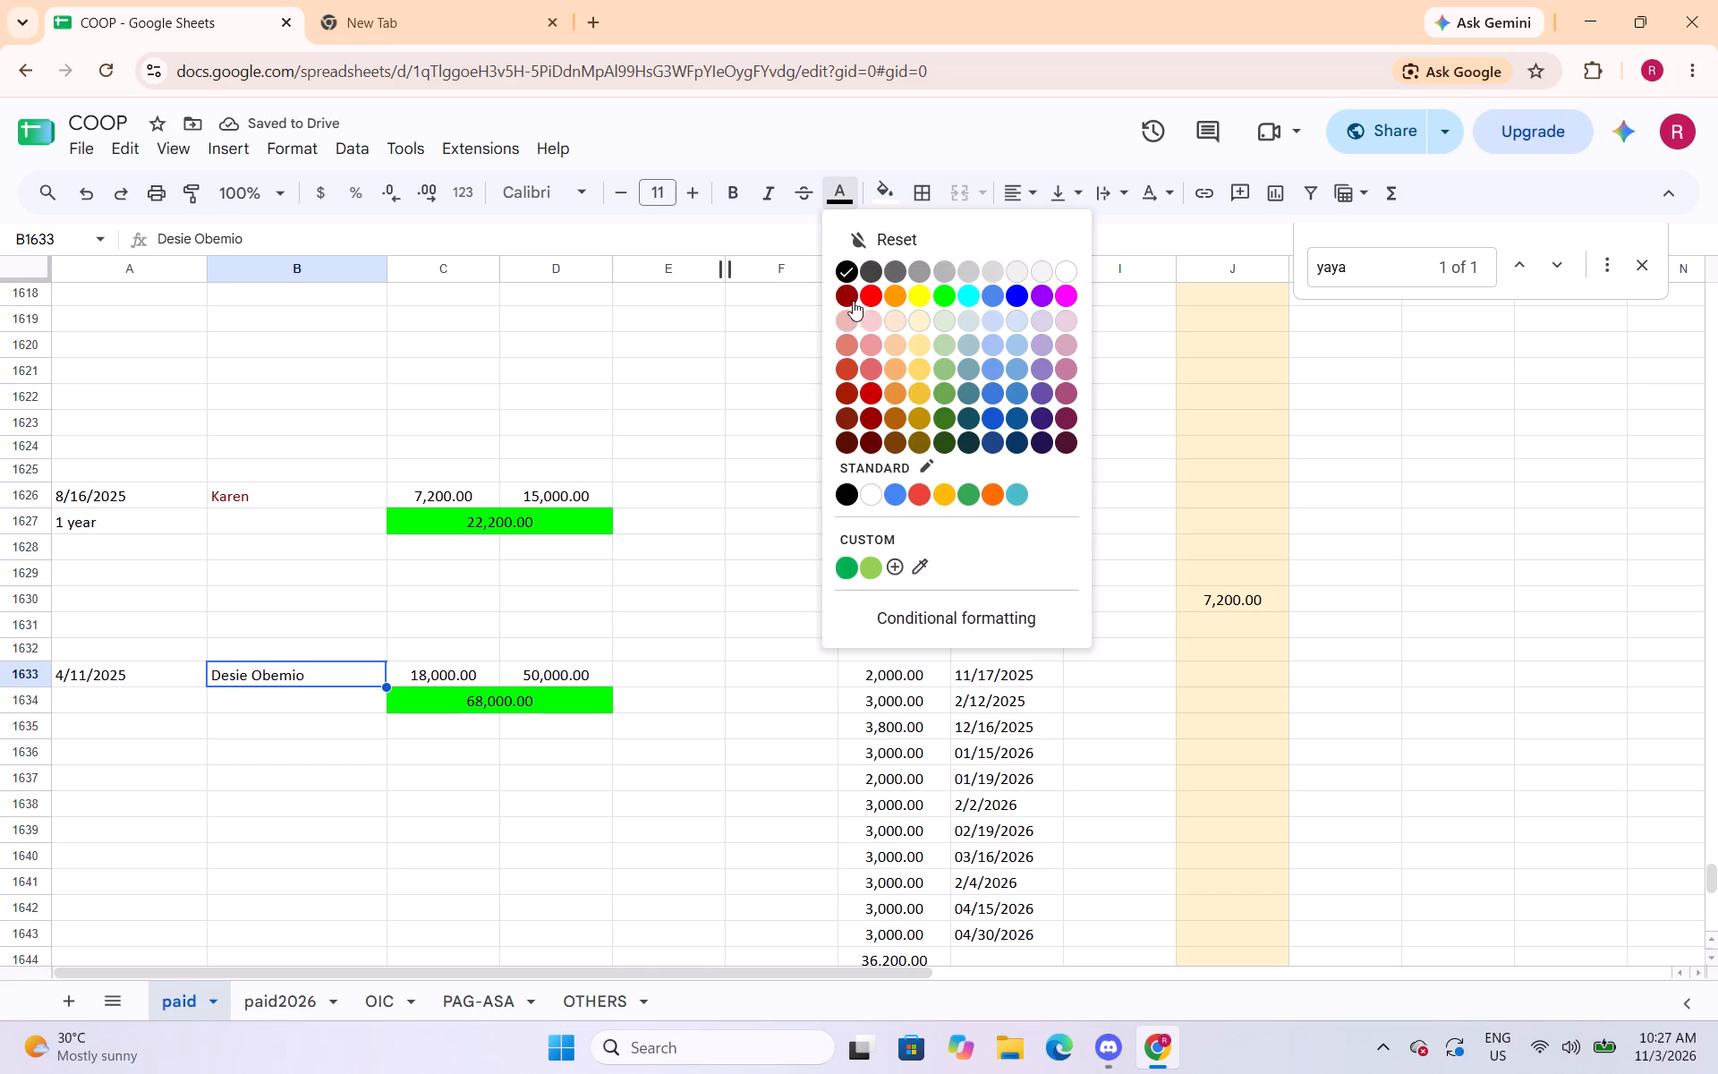
pyautogui.scroll(-4, 174, 648)
pyautogui.click(299, 587)
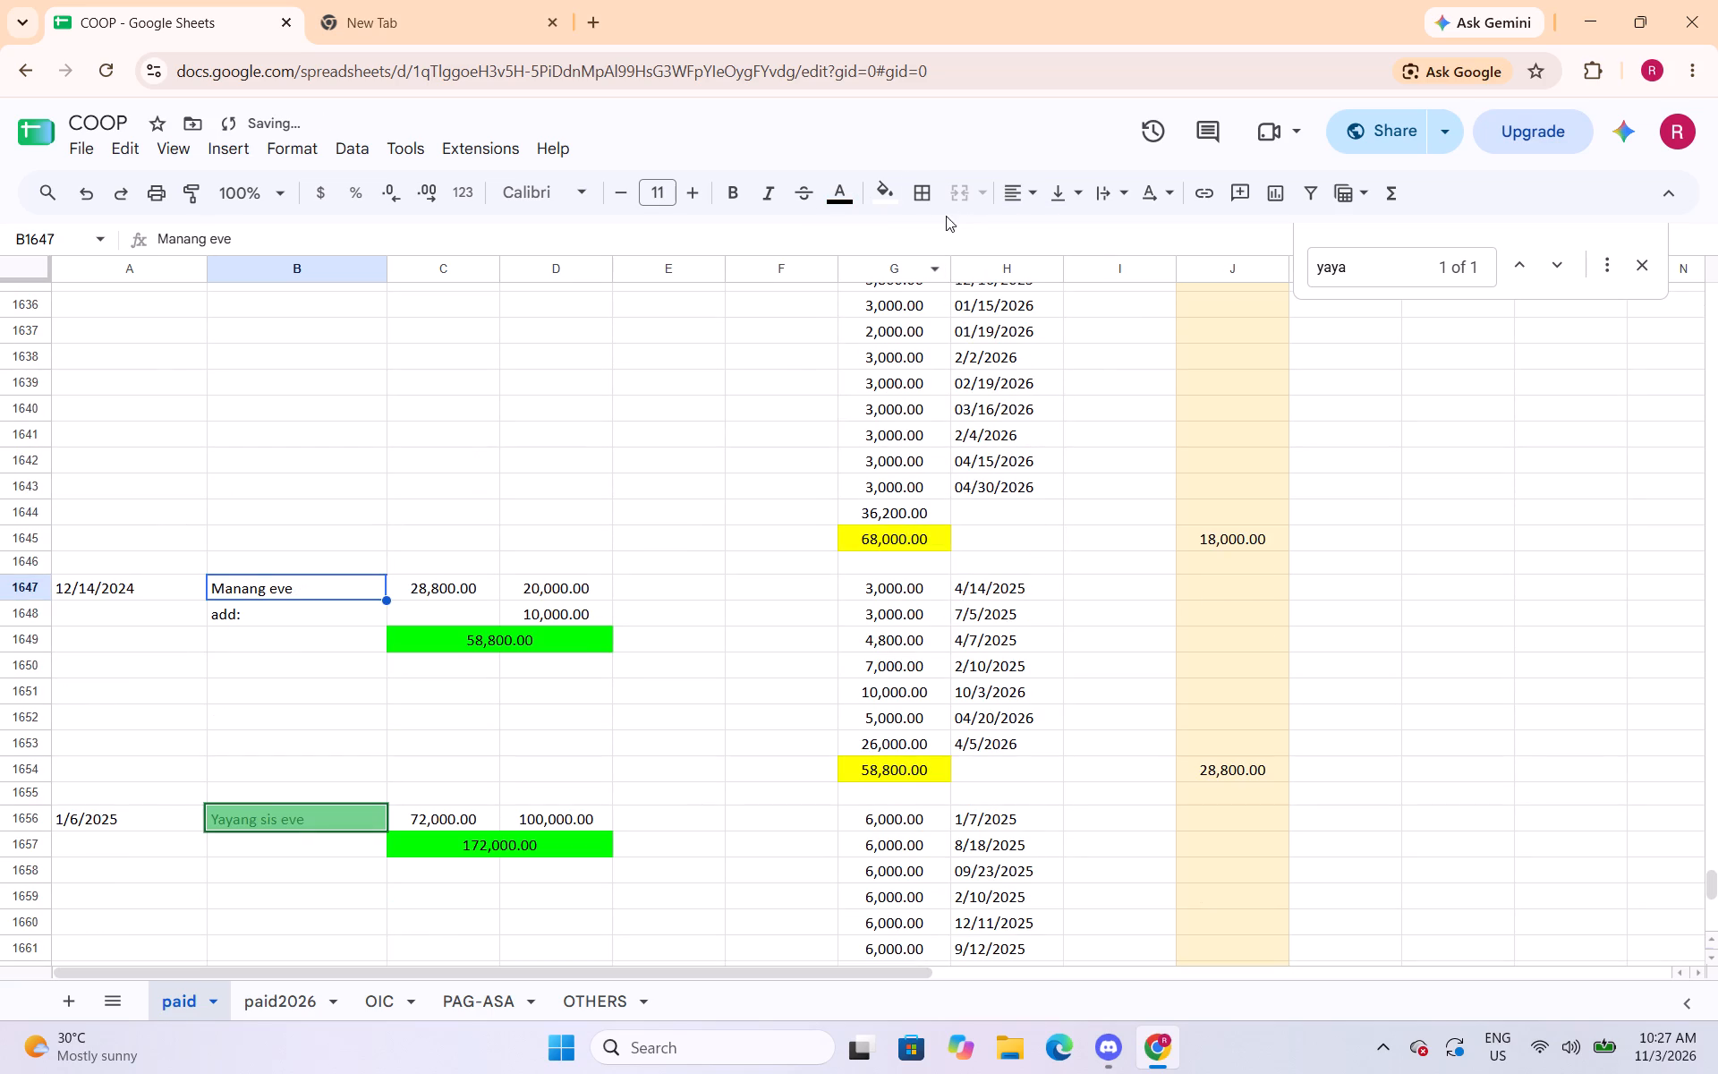
pyautogui.click(843, 200)
pyautogui.click(849, 291)
# Change the text colour of Yayang sis eve in cell B1656 to dark red.
pyautogui.scroll(-3, 422, 532)
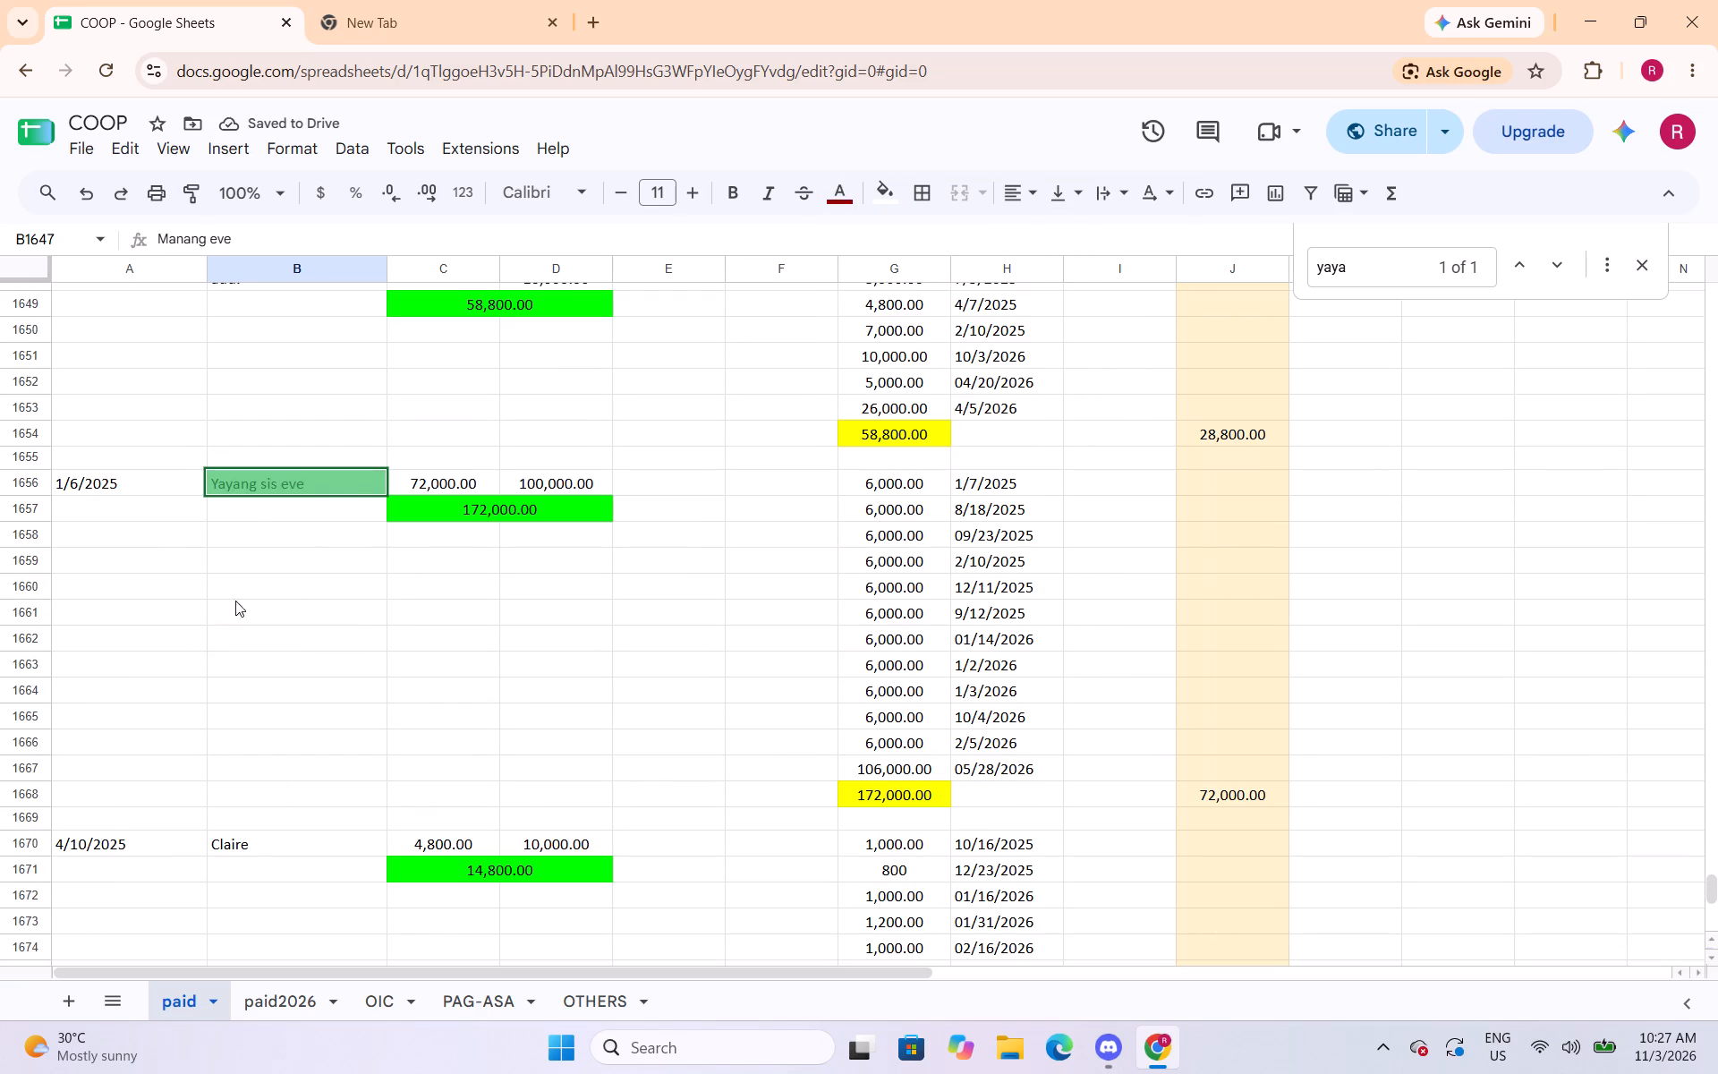
pyautogui.click(335, 490)
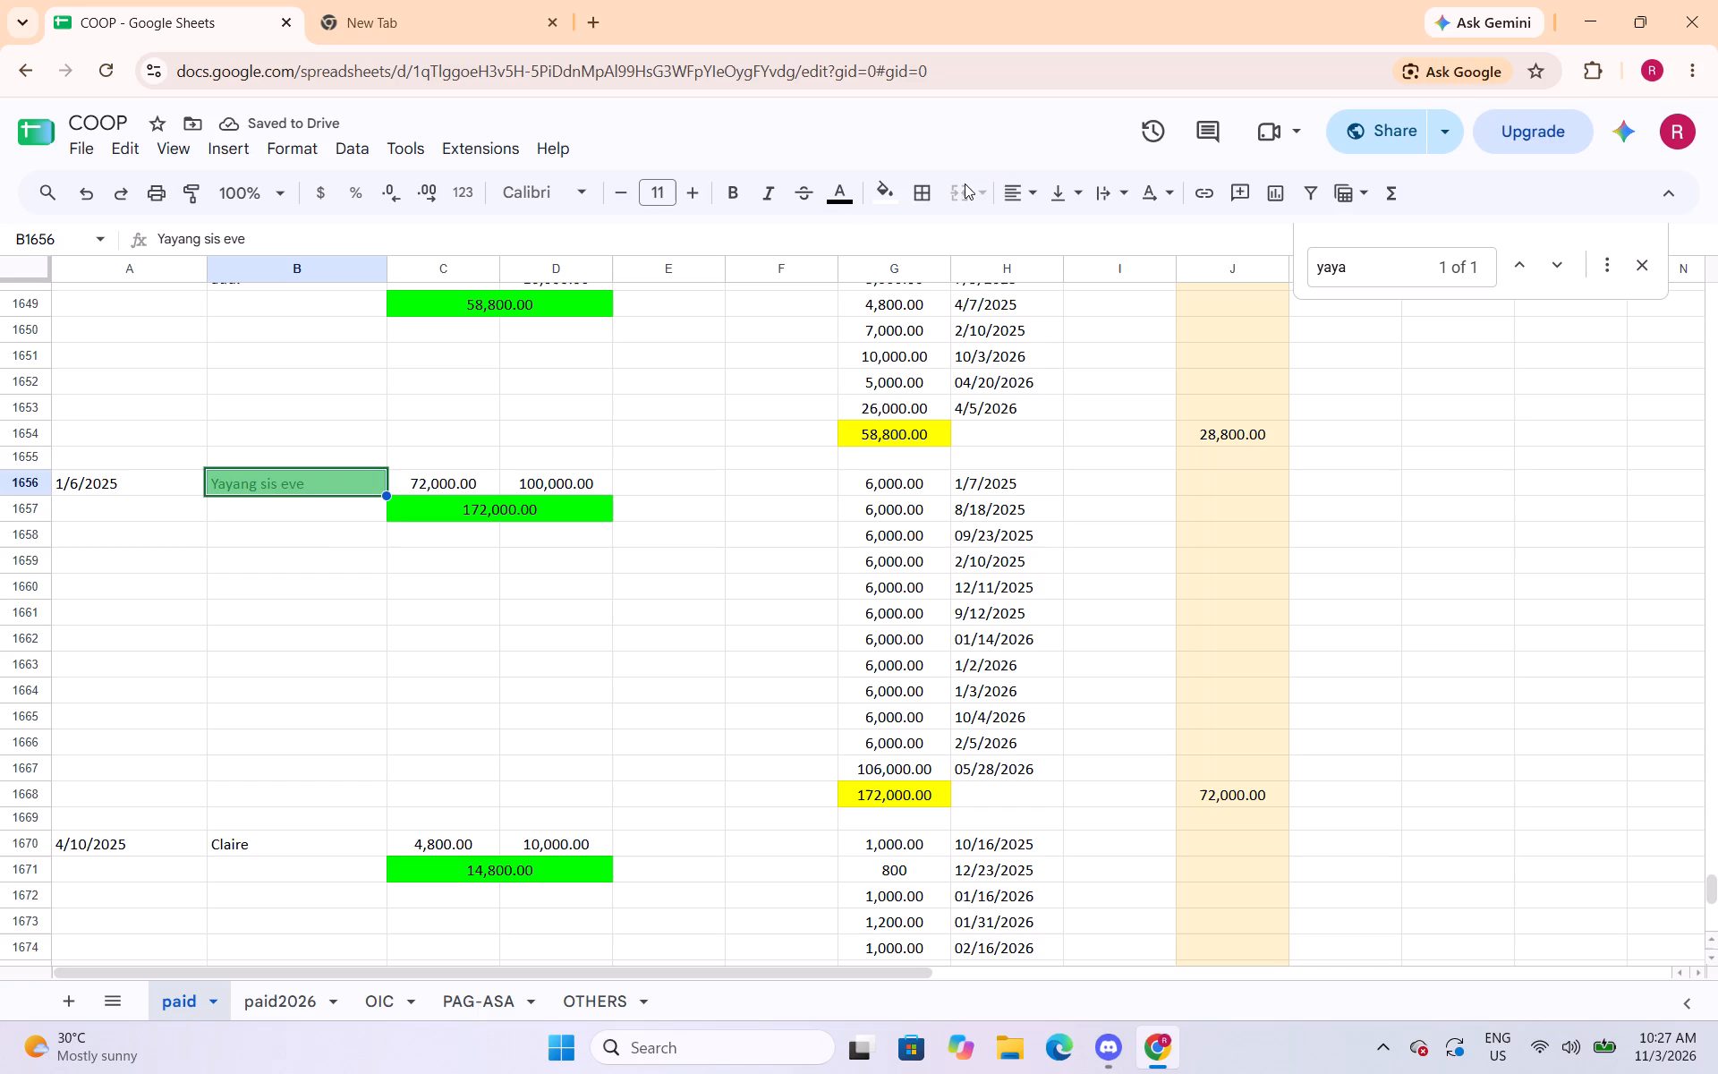
pyautogui.click(849, 203)
pyautogui.click(848, 294)
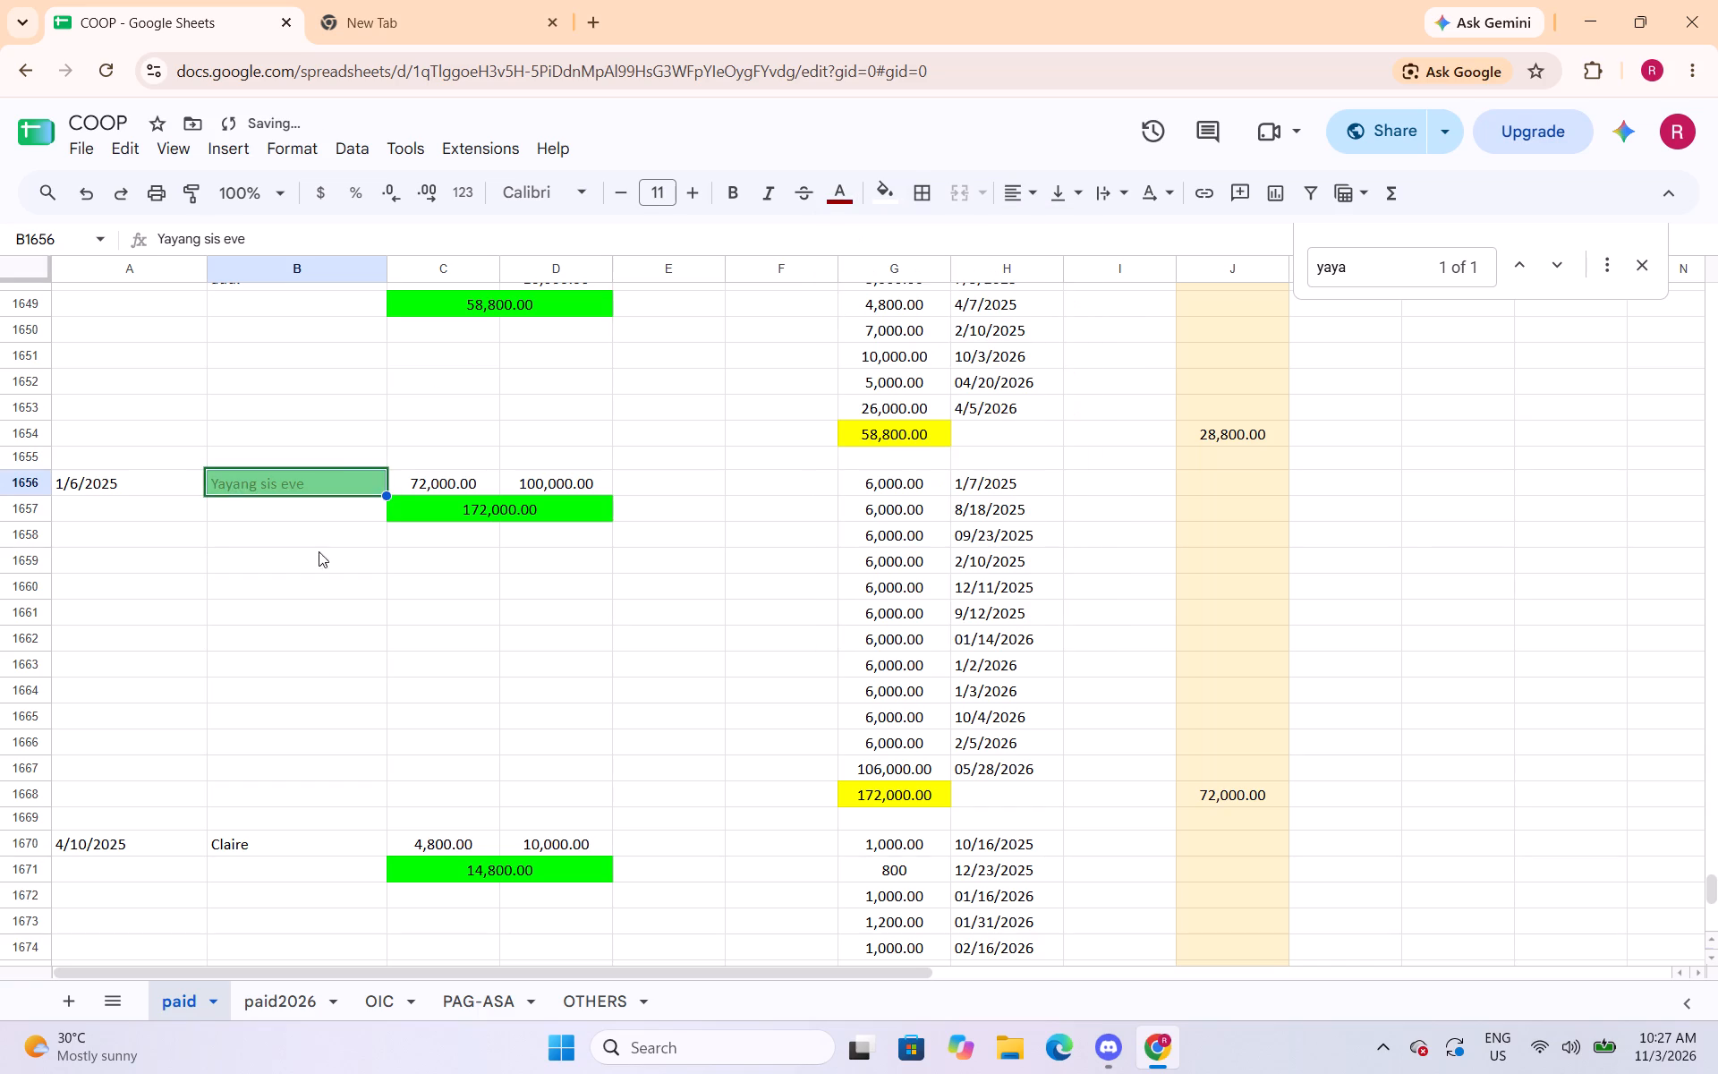
# Select Claire in cell B1670 and clear the search term yaya from the find-in-sheet box.
pyautogui.scroll(-1, 328, 595)
pyautogui.click(291, 737)
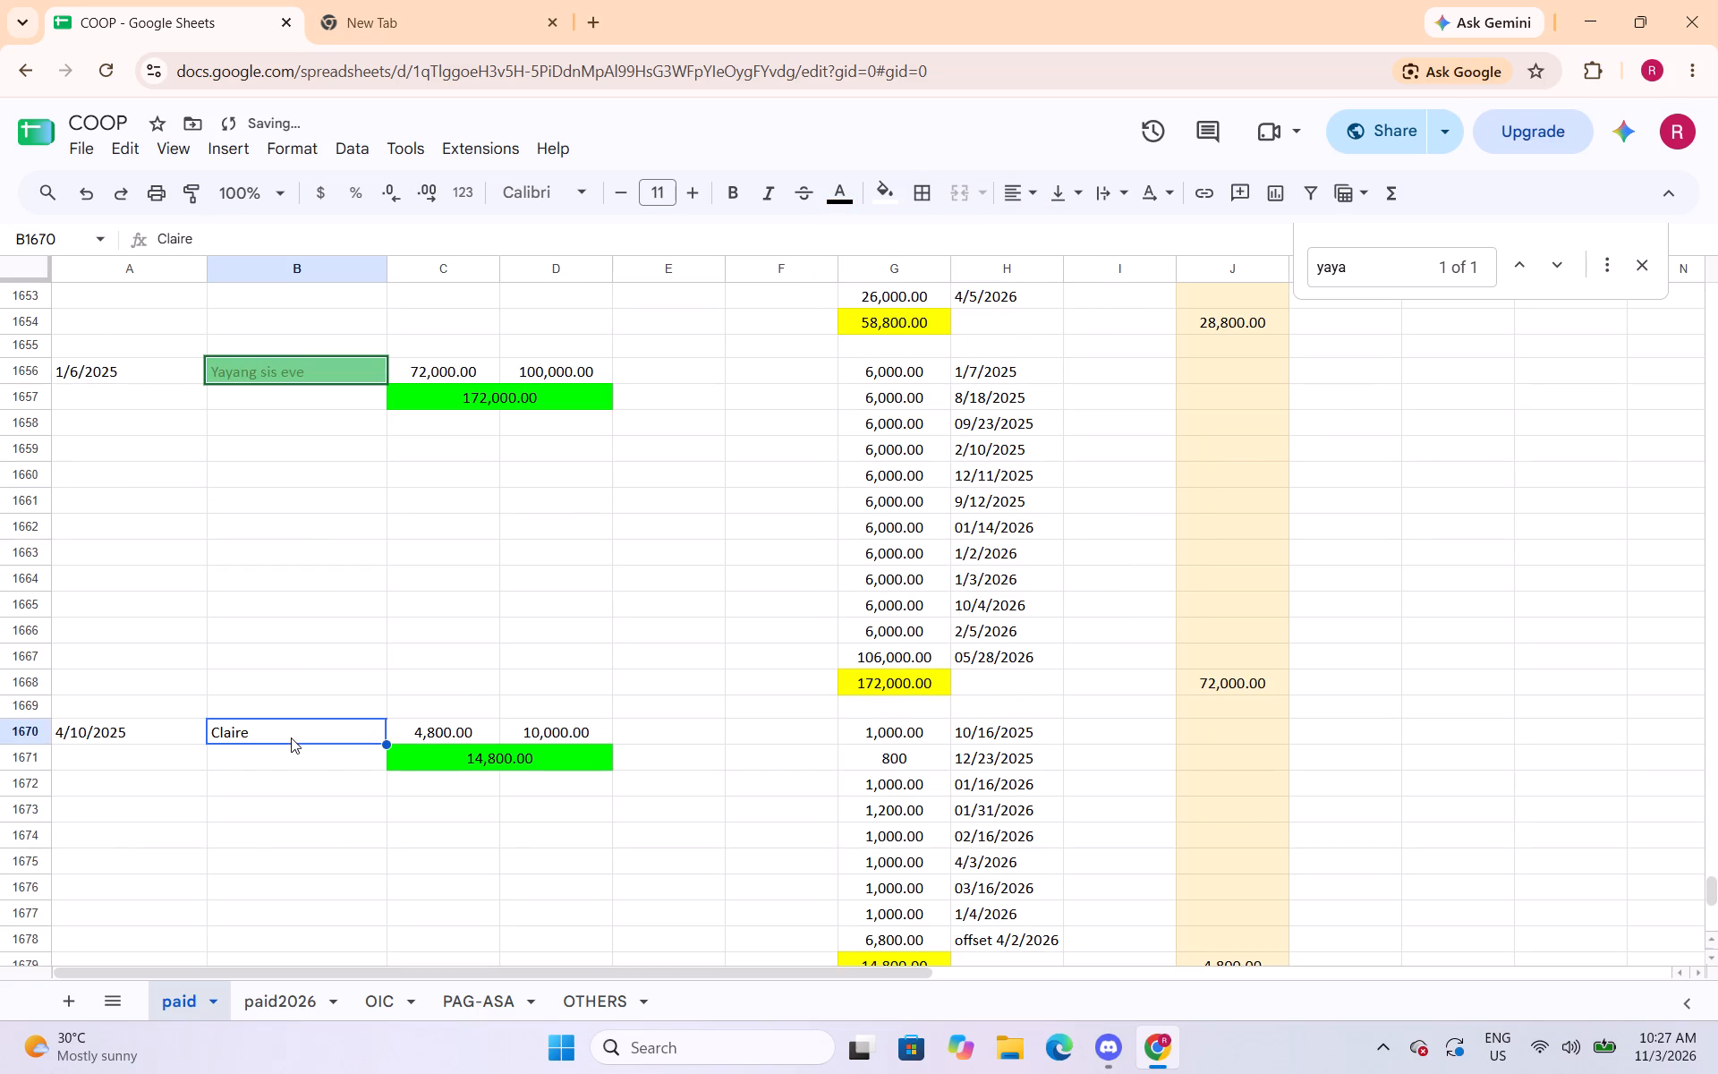
pyautogui.click(1368, 277)
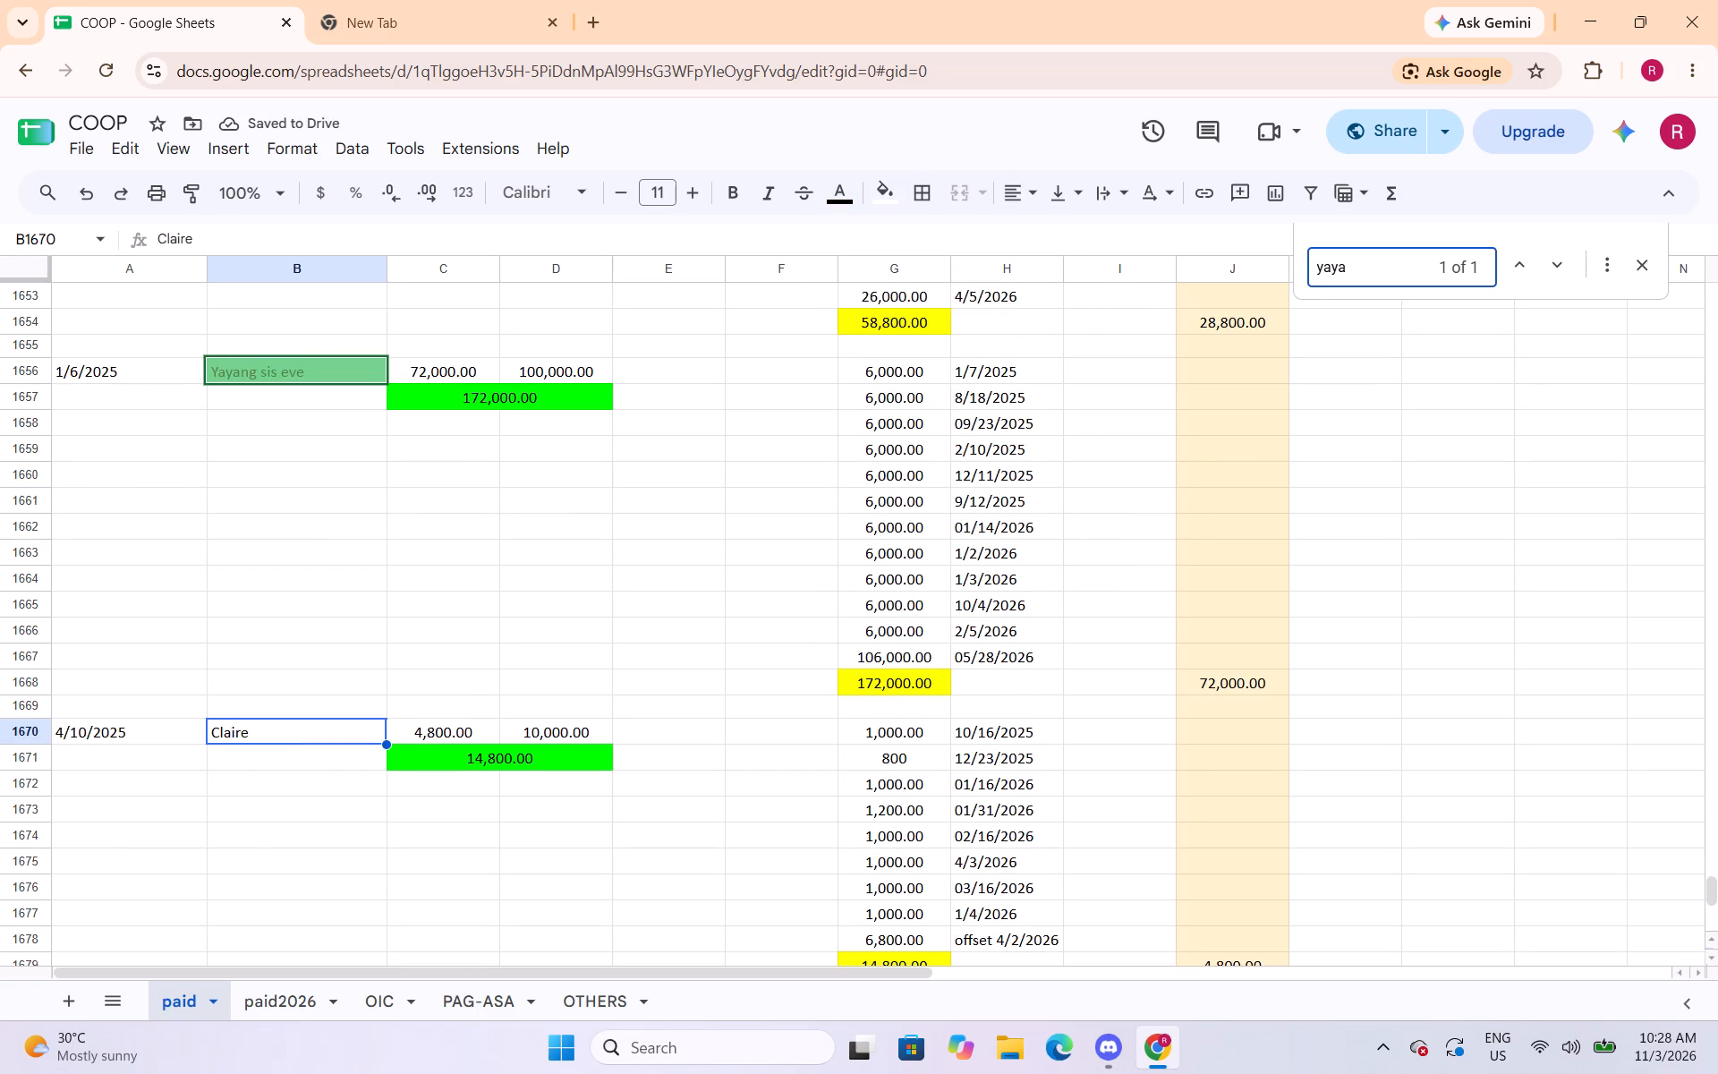
pyautogui.press('BackSpace')
pyautogui.press('BackSpace')
pyautogui.press('BackSpace')
pyautogui.press('BackSpace')
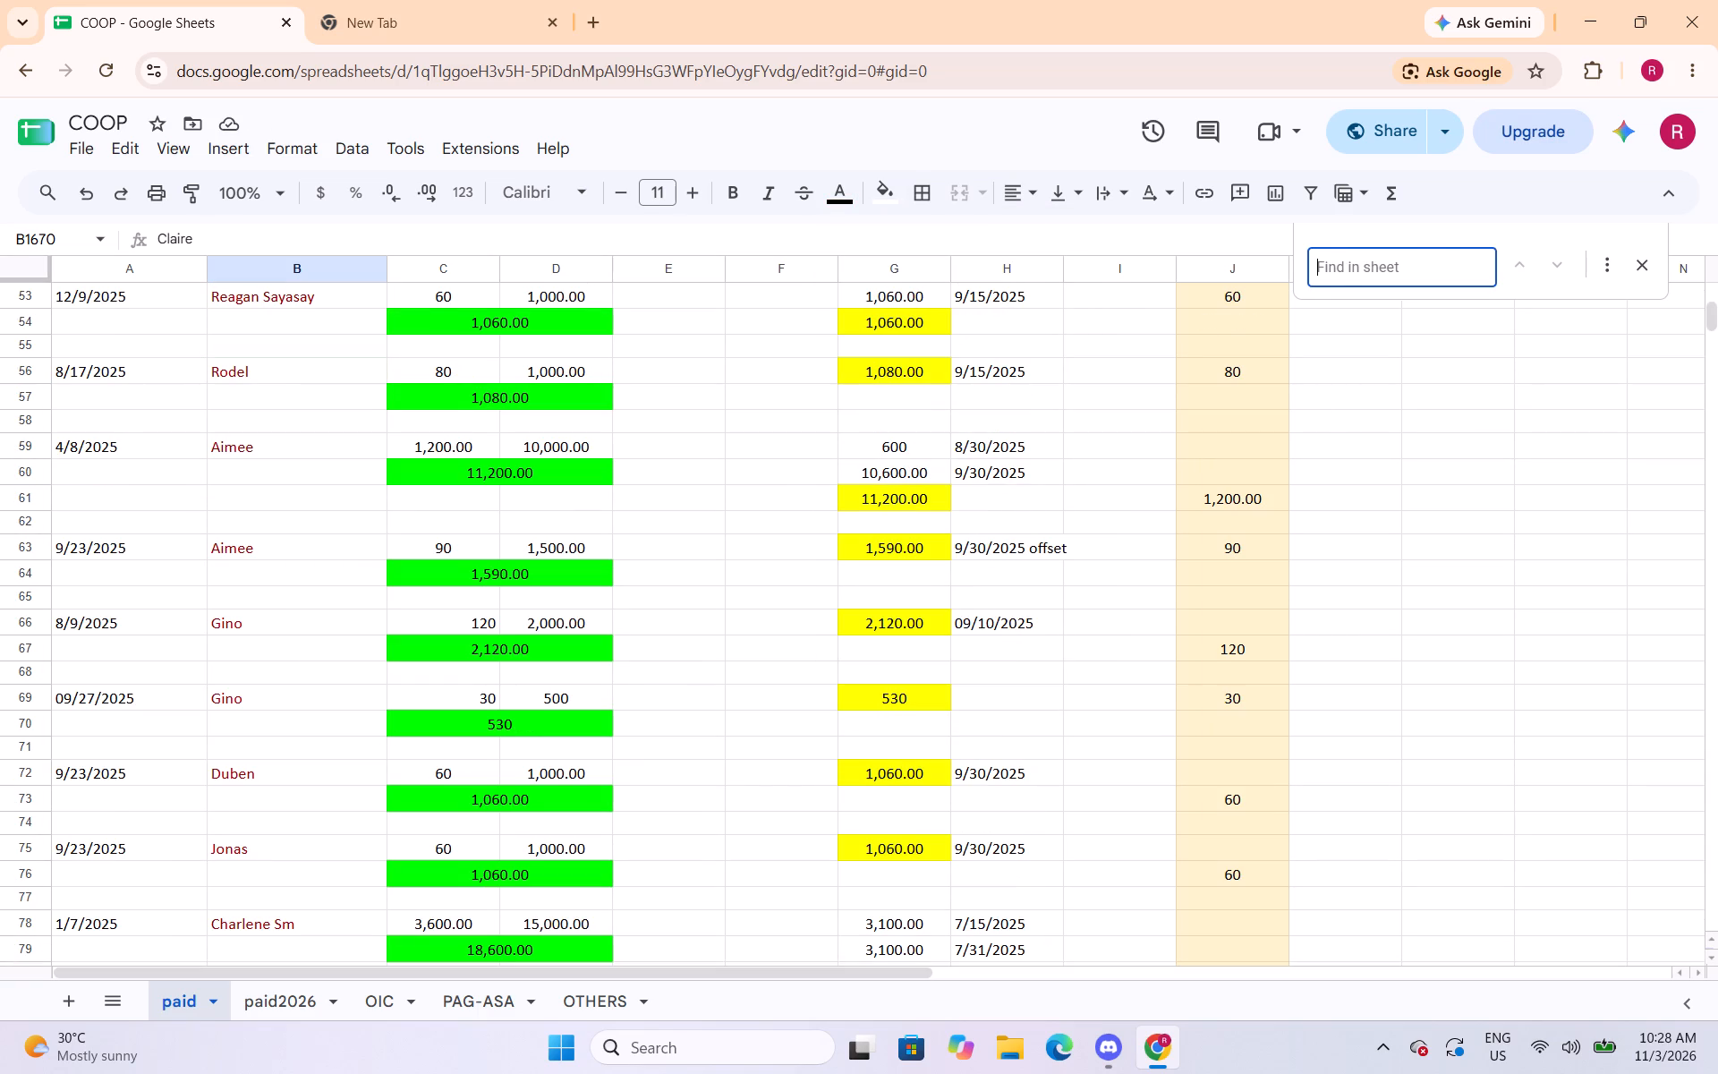
# Review the borrower names in column B from the top of the paid sheet down to Claire in row 1670 for missing dark red text.
pyautogui.scroll(-4, 799, 447)
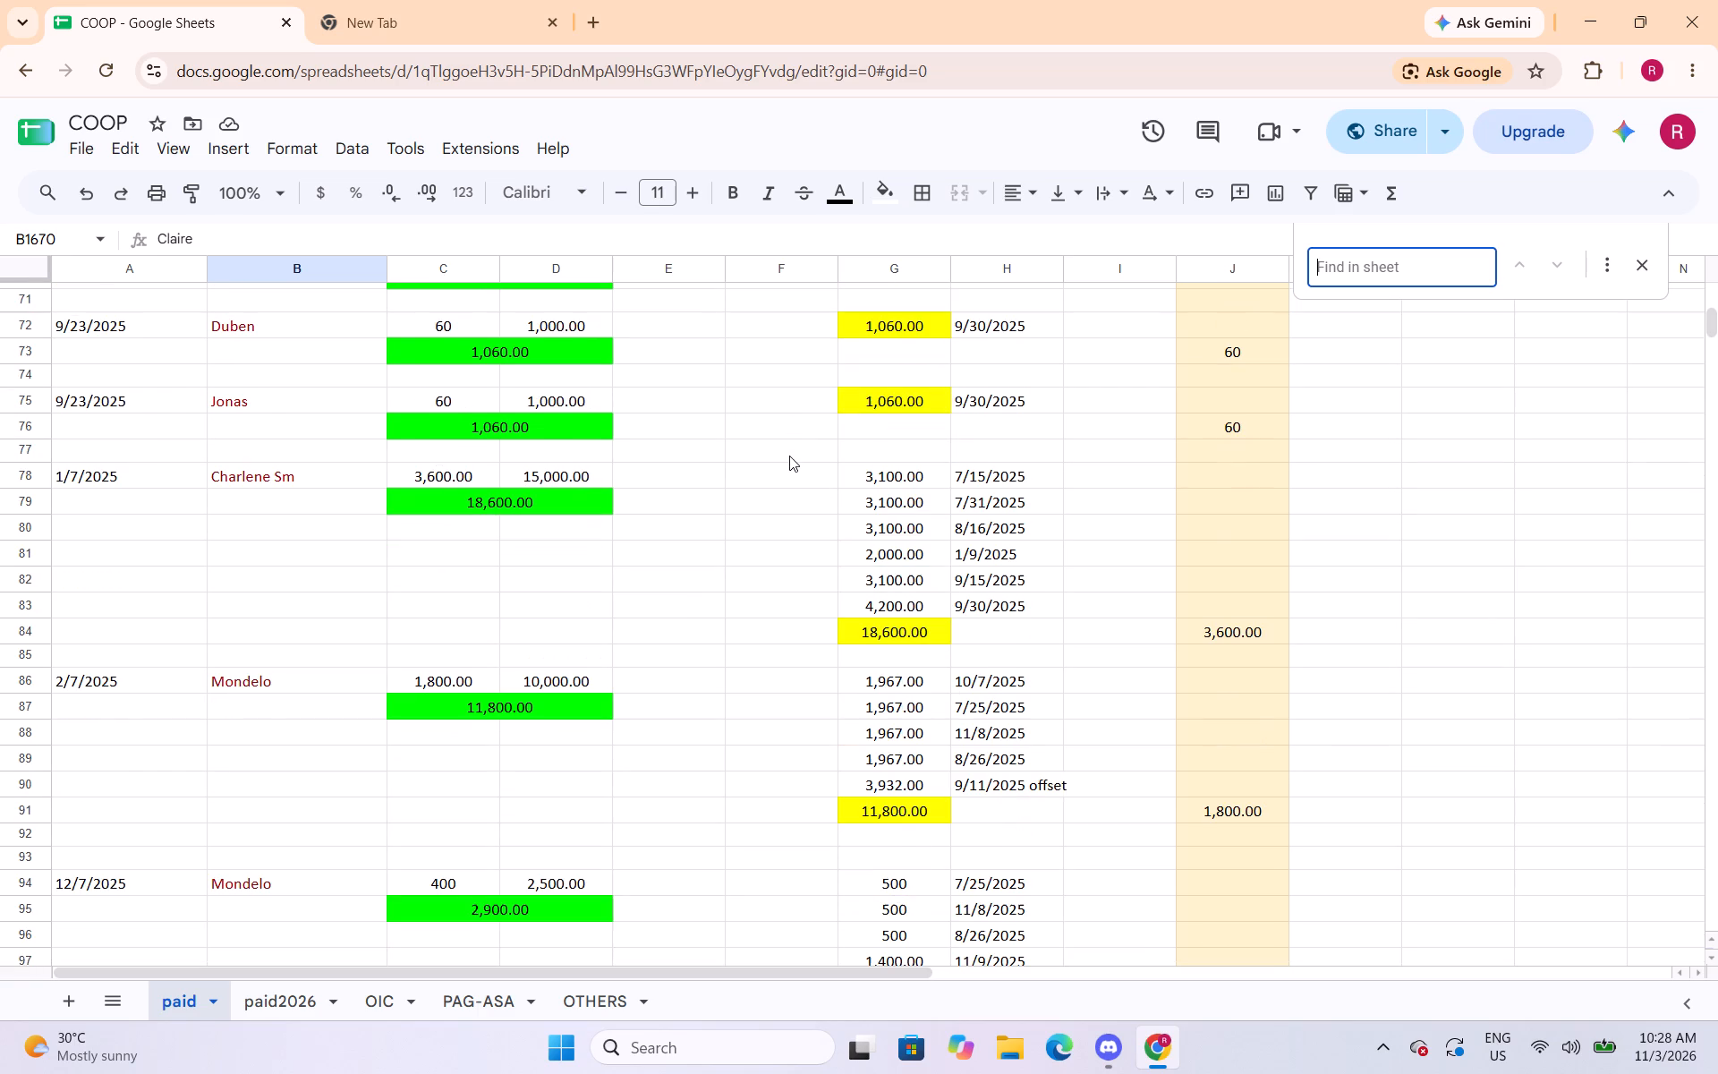
pyautogui.scroll(-17, 789, 456)
pyautogui.scroll(-6, 760, 463)
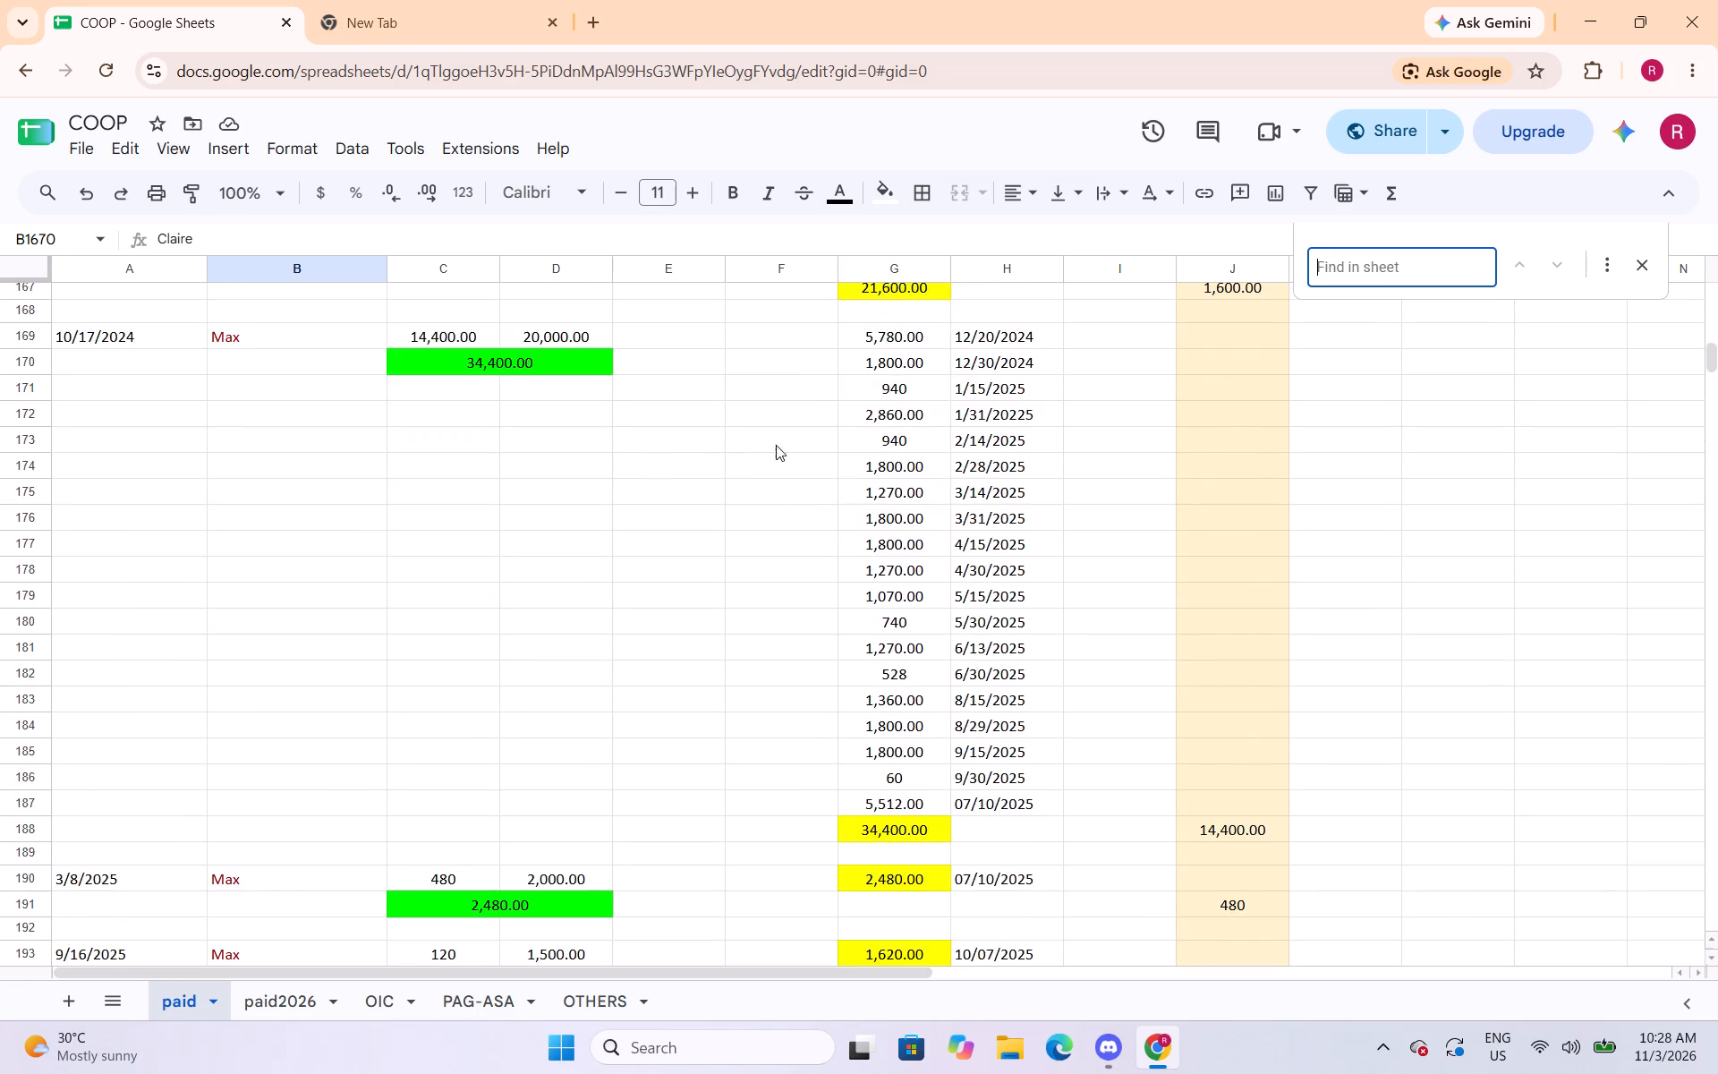
pyautogui.scroll(-12, 776, 445)
pyautogui.moveTo(1716, 377); pyautogui.dragTo(1717, 420)
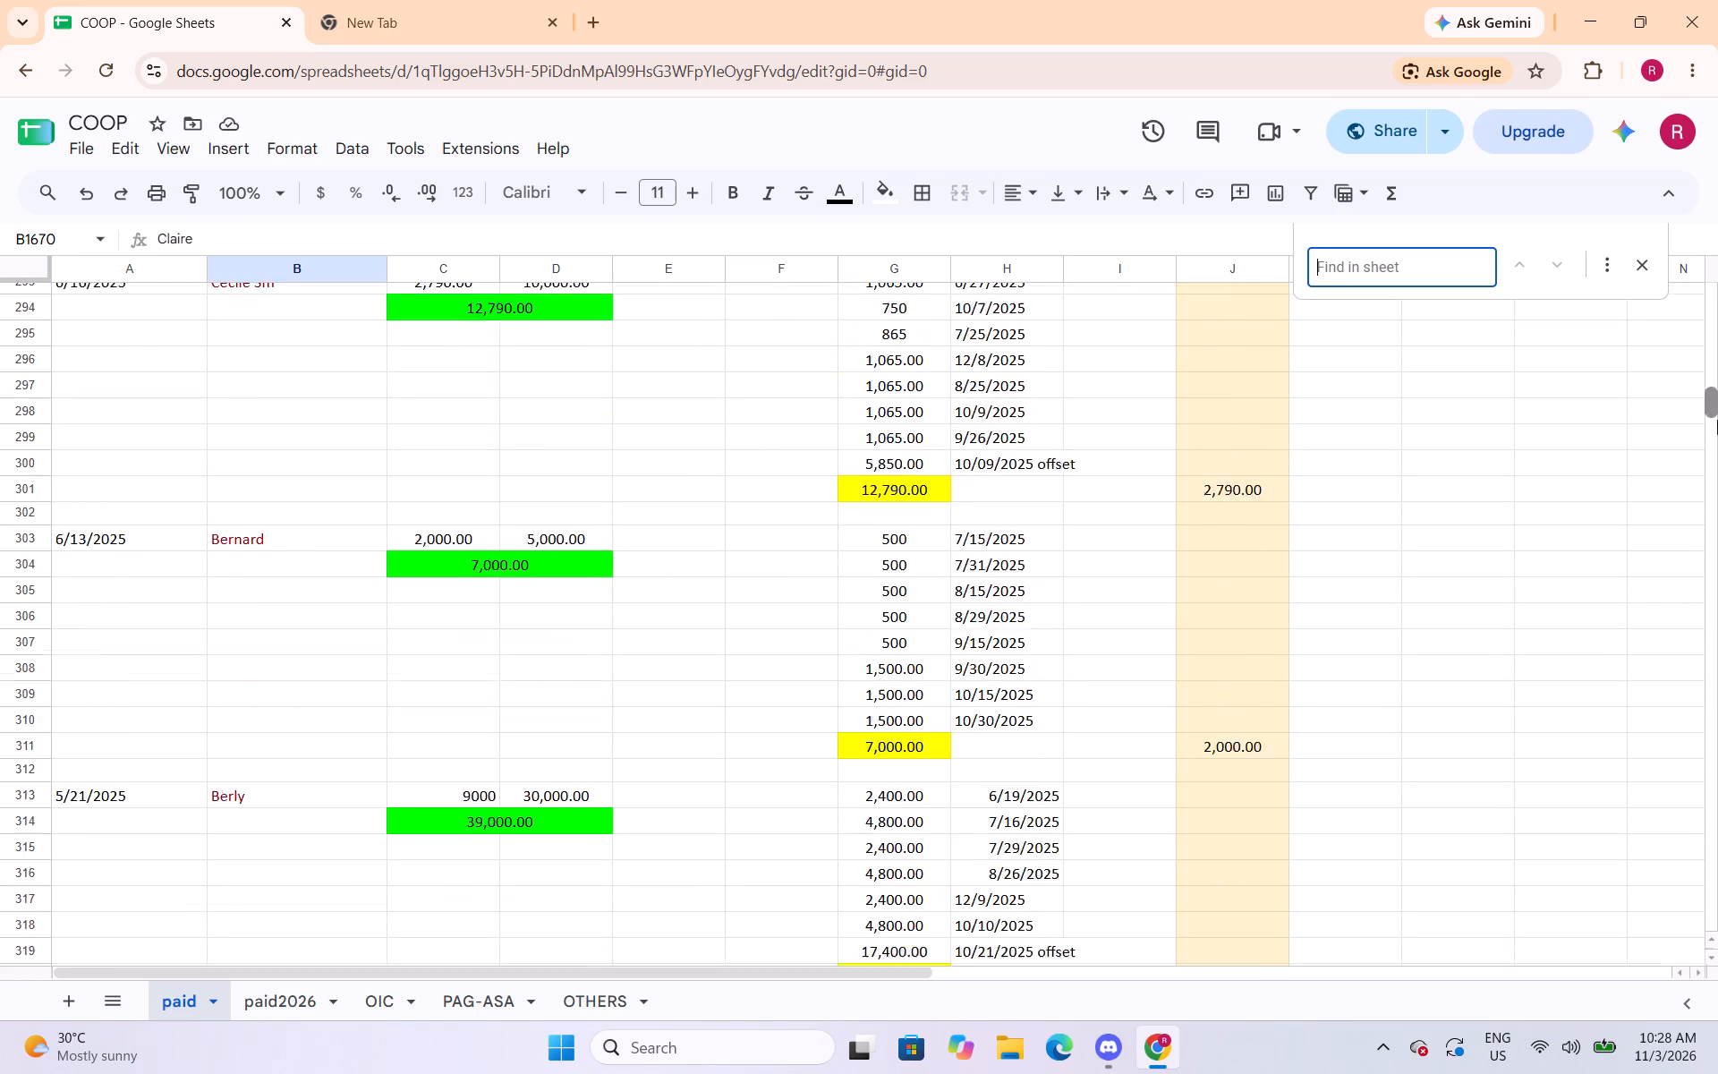
pyautogui.moveTo(1717, 420); pyautogui.dragTo(1717, 619)
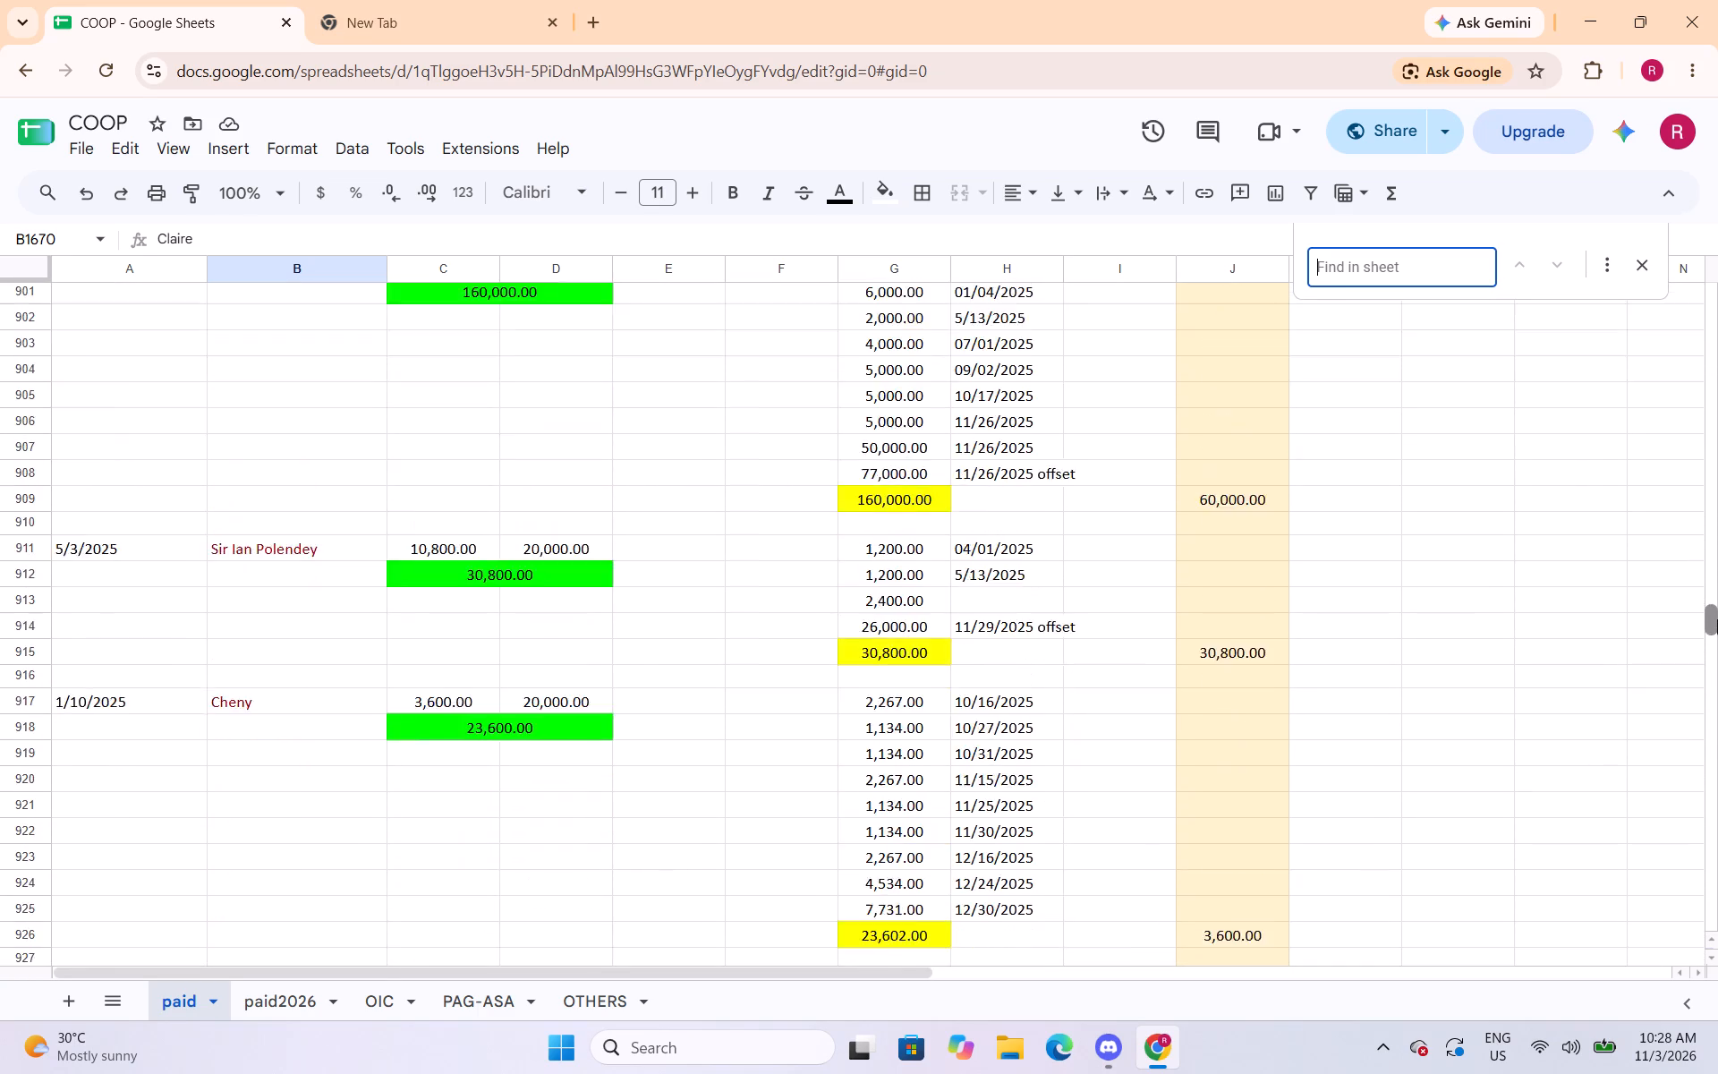
pyautogui.moveTo(1717, 619); pyautogui.dragTo(1717, 683)
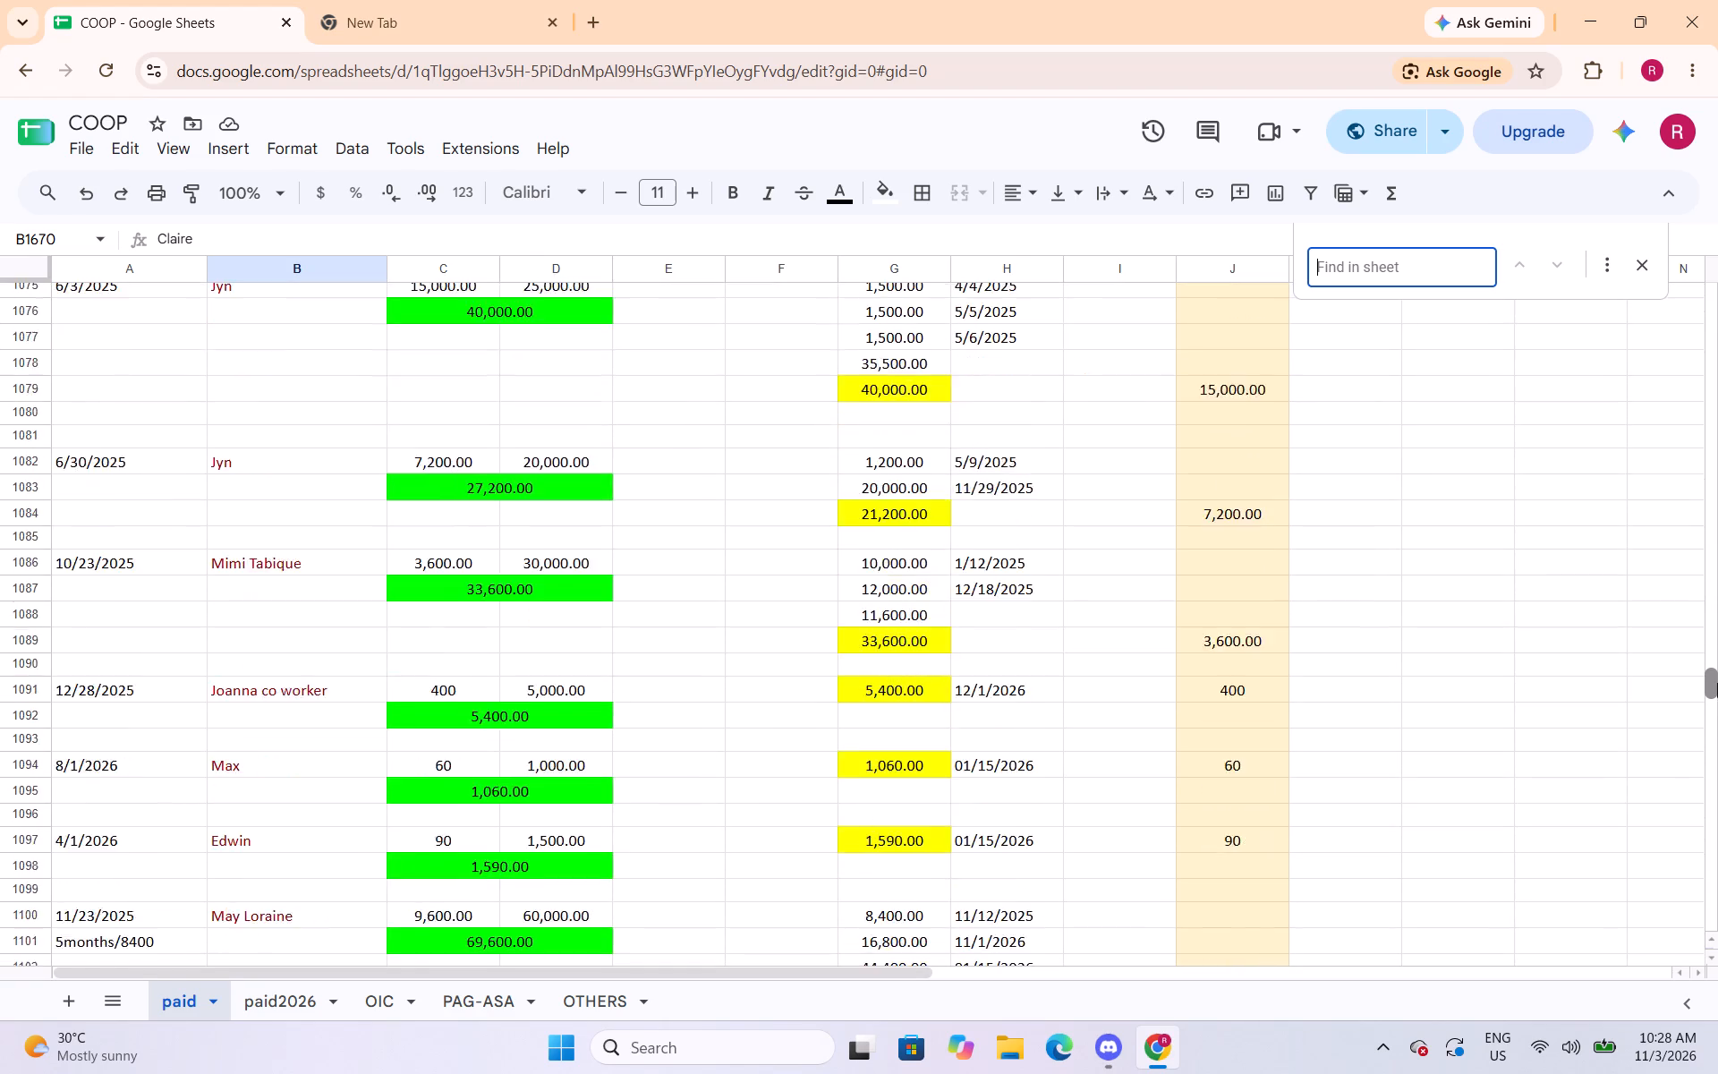
pyautogui.moveTo(1717, 683); pyautogui.dragTo(1717, 720)
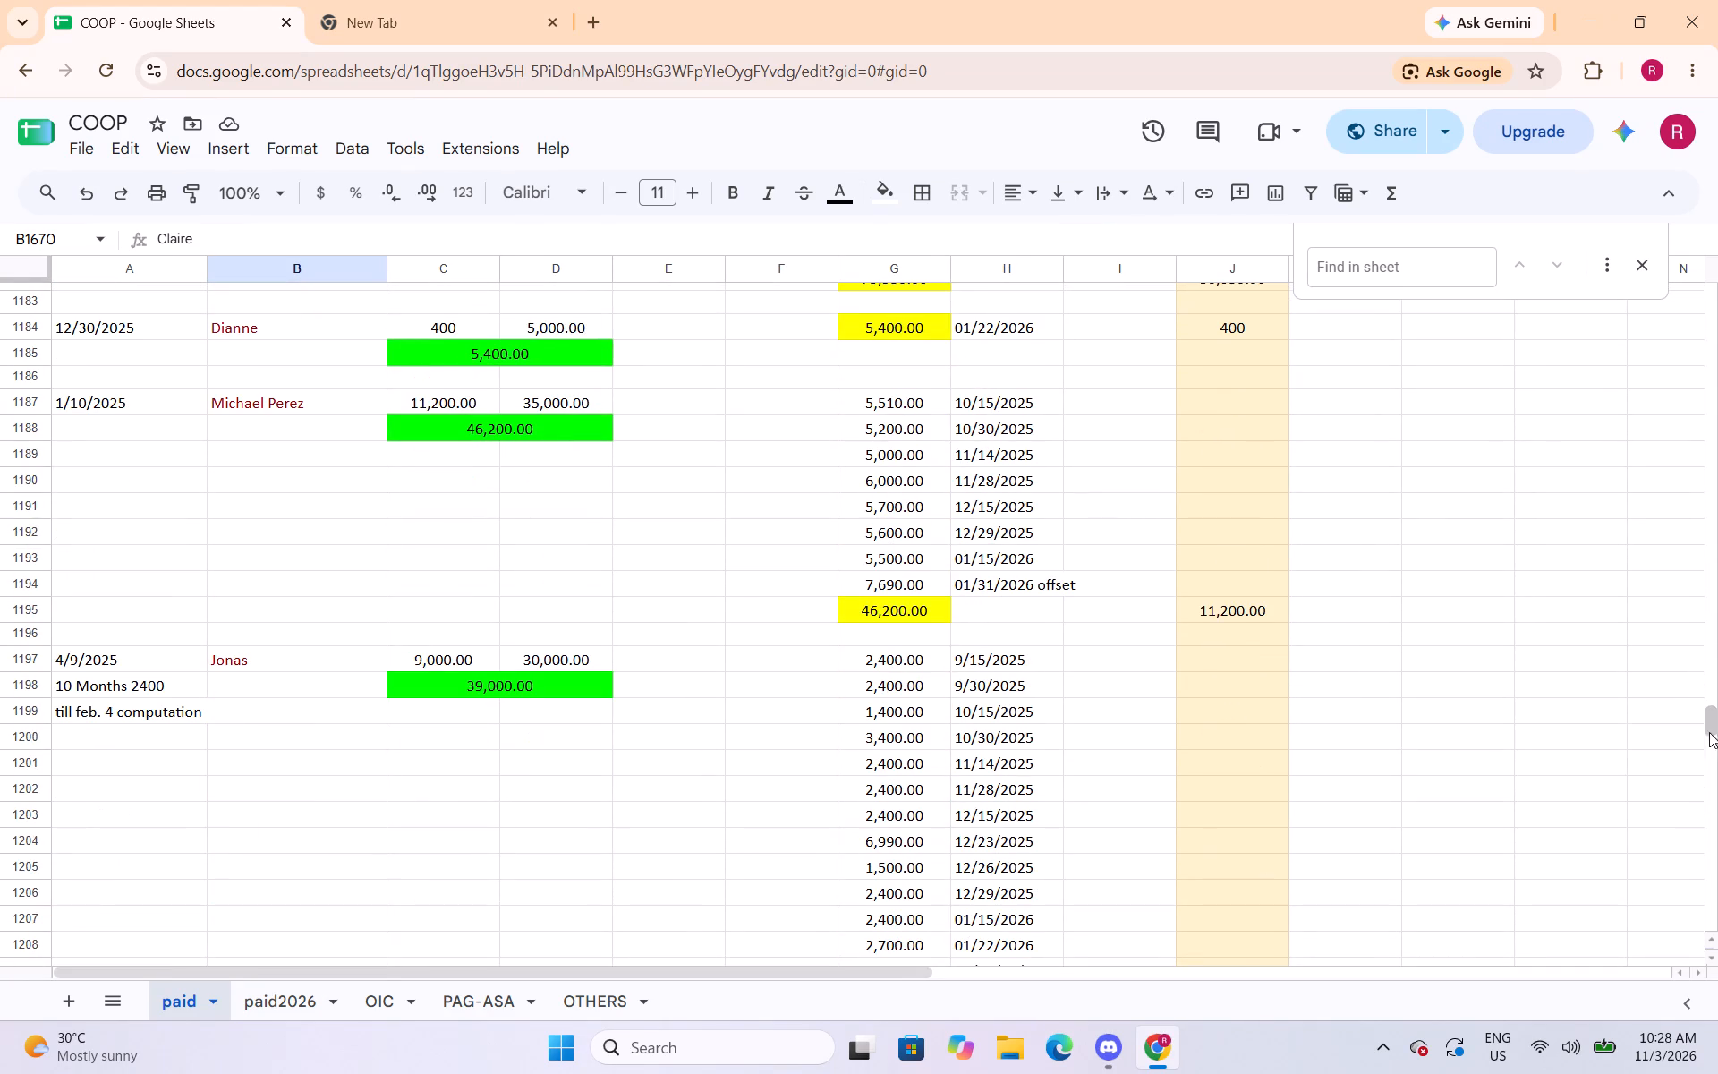
pyautogui.scroll(-13, 502, 650)
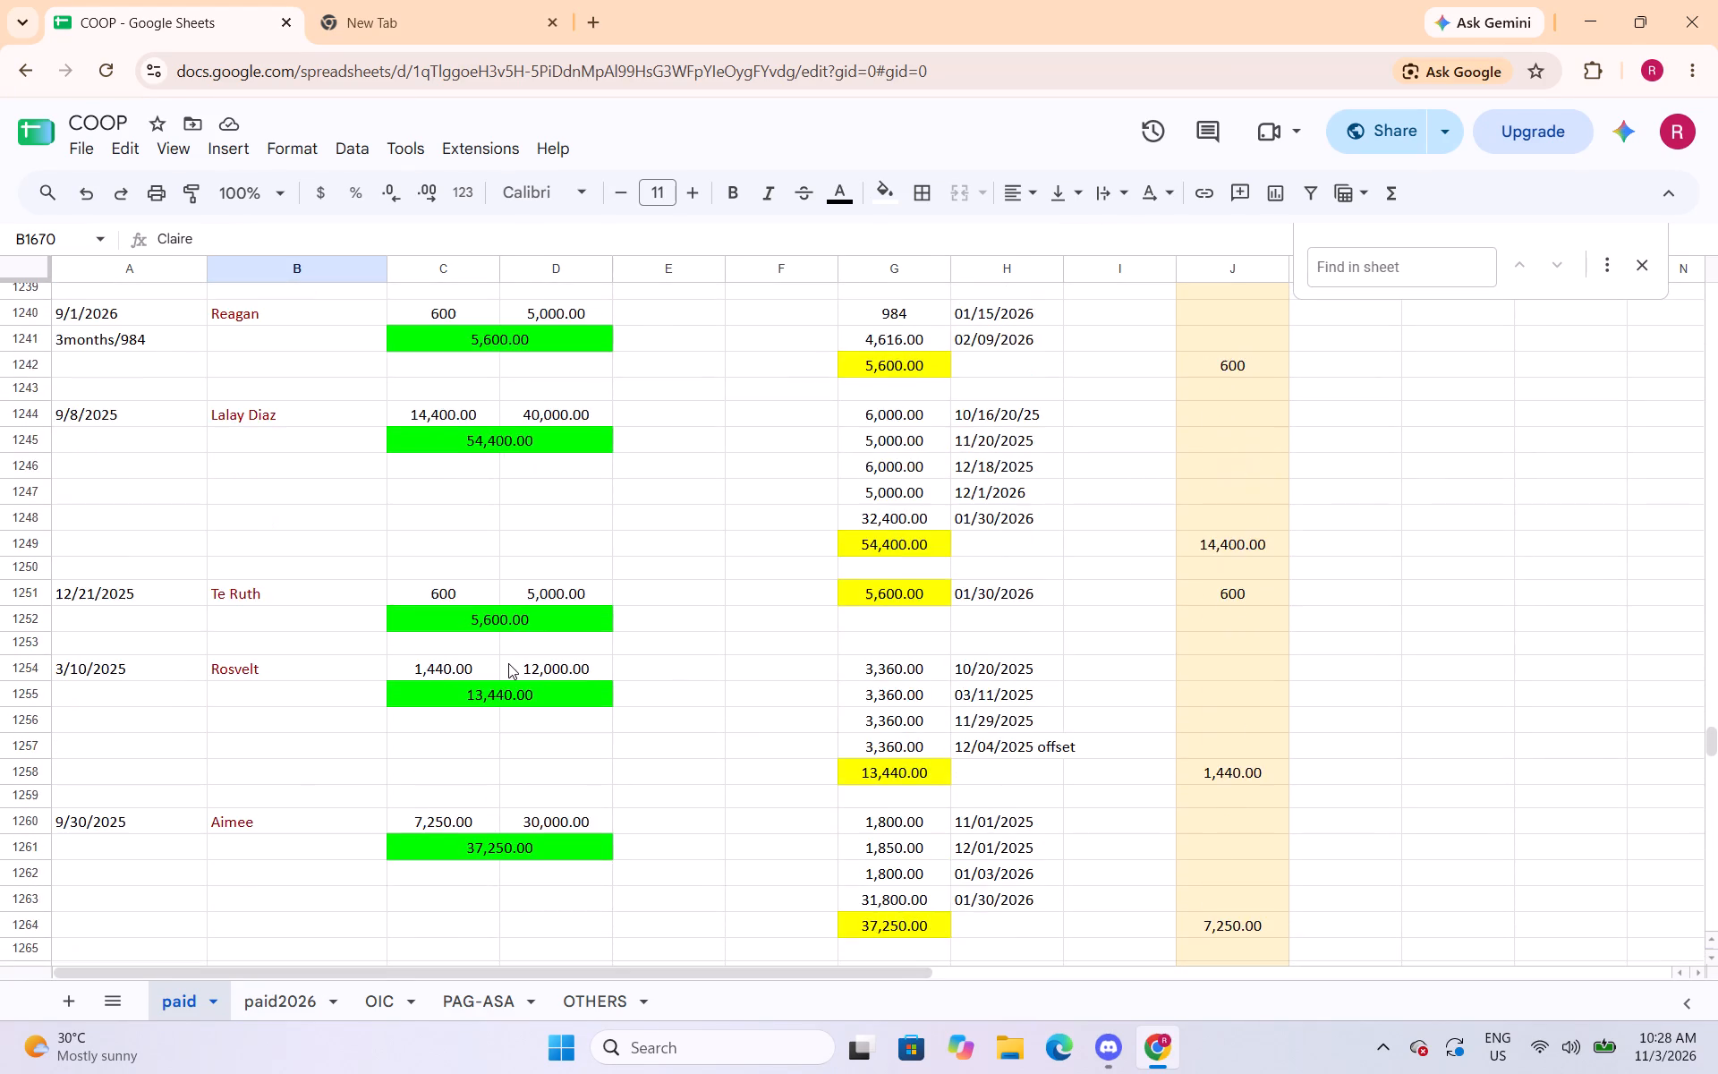
pyautogui.scroll(-14, 509, 664)
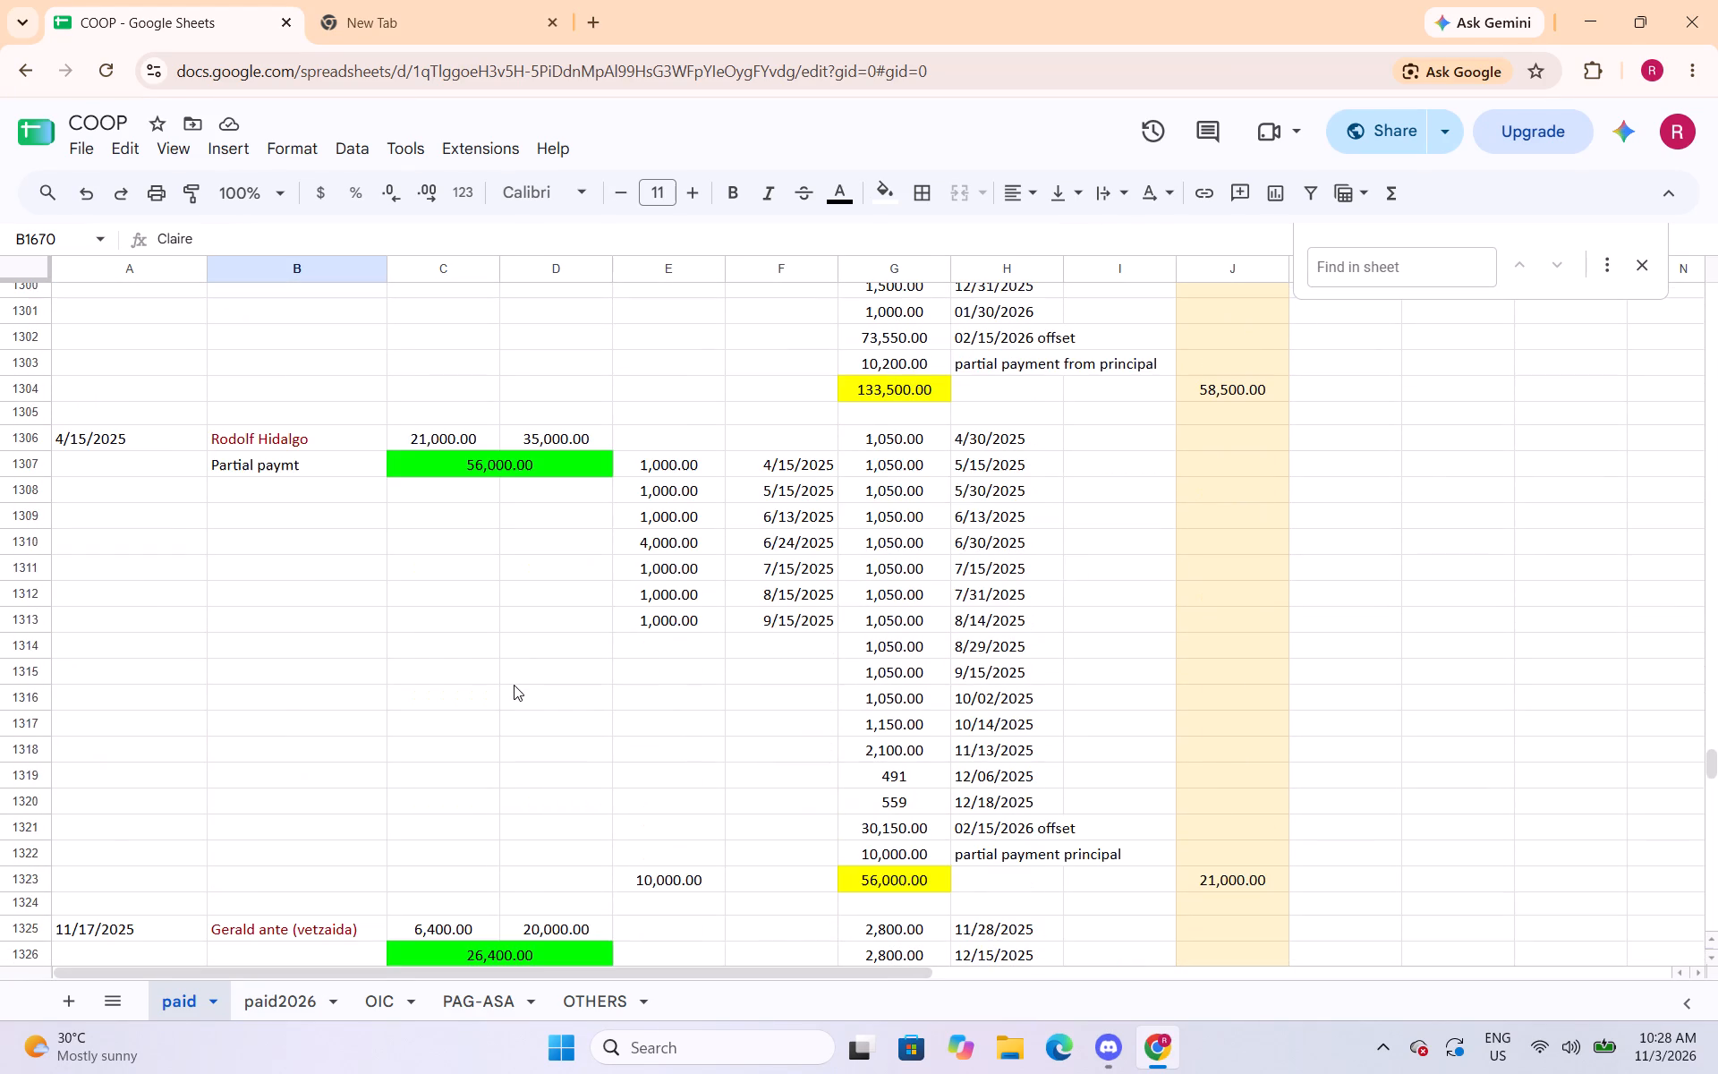
pyautogui.scroll(-14, 514, 685)
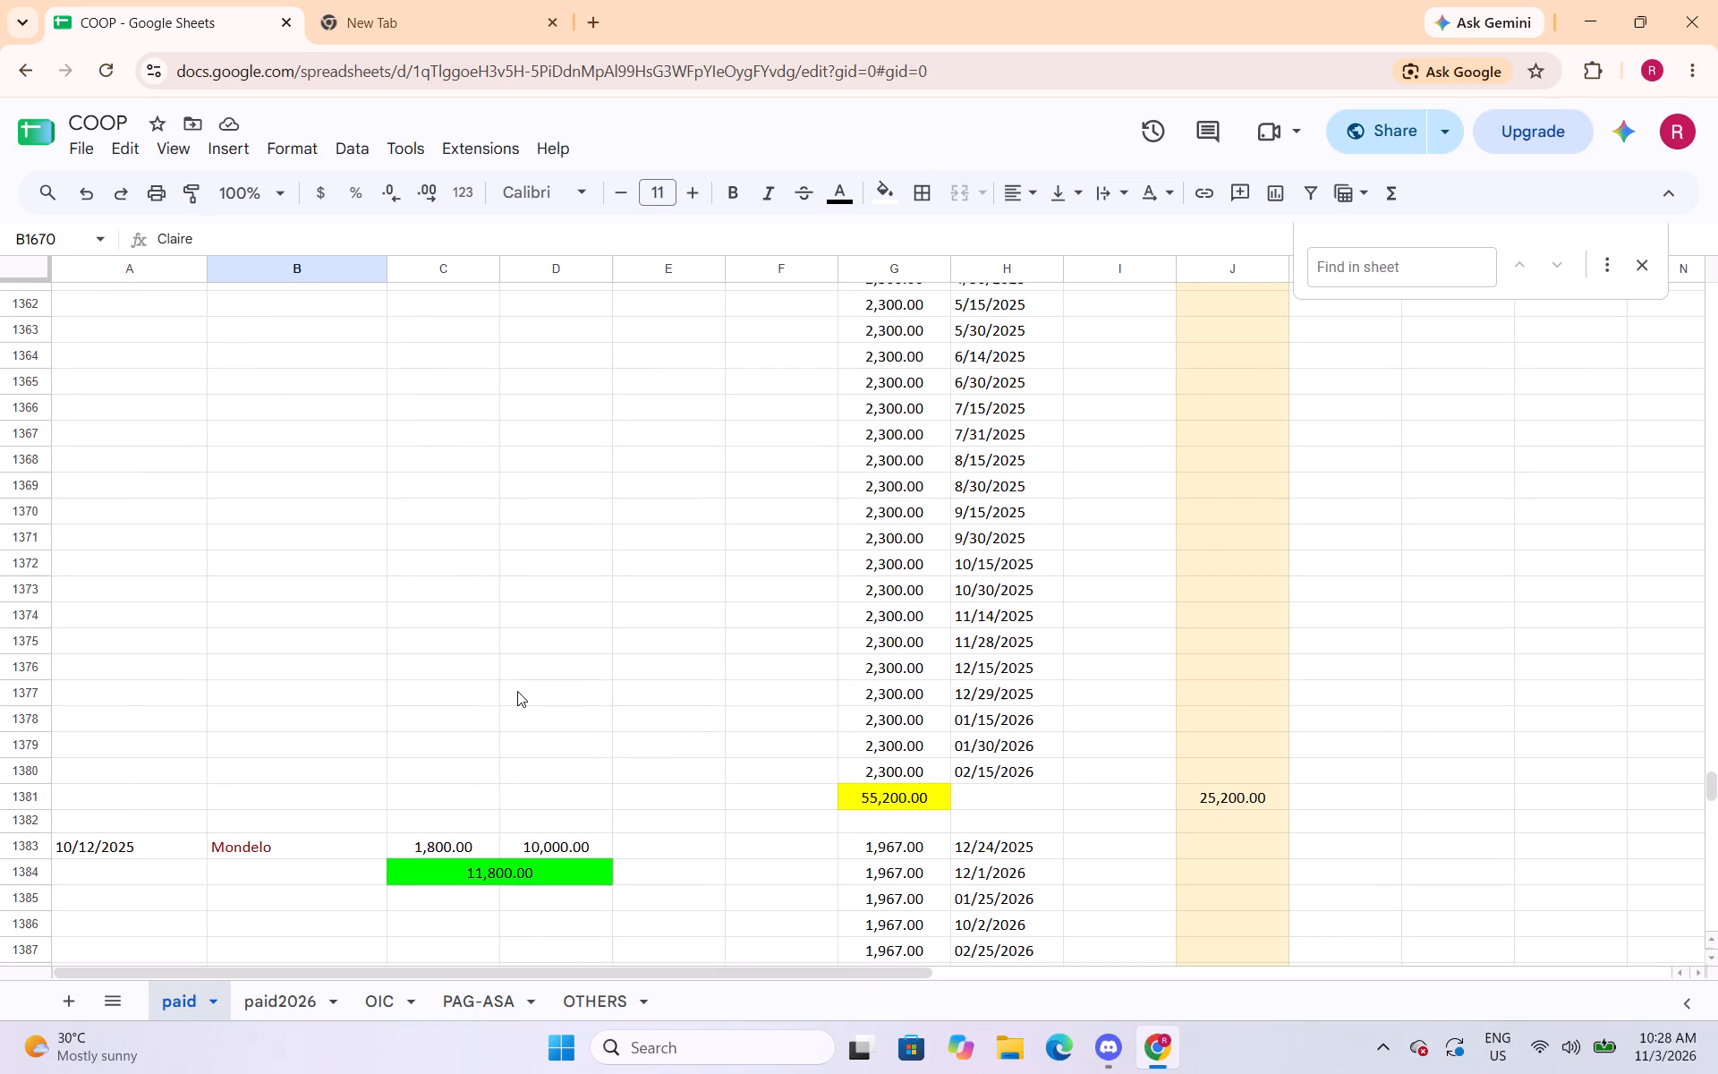
pyautogui.scroll(-16, 518, 692)
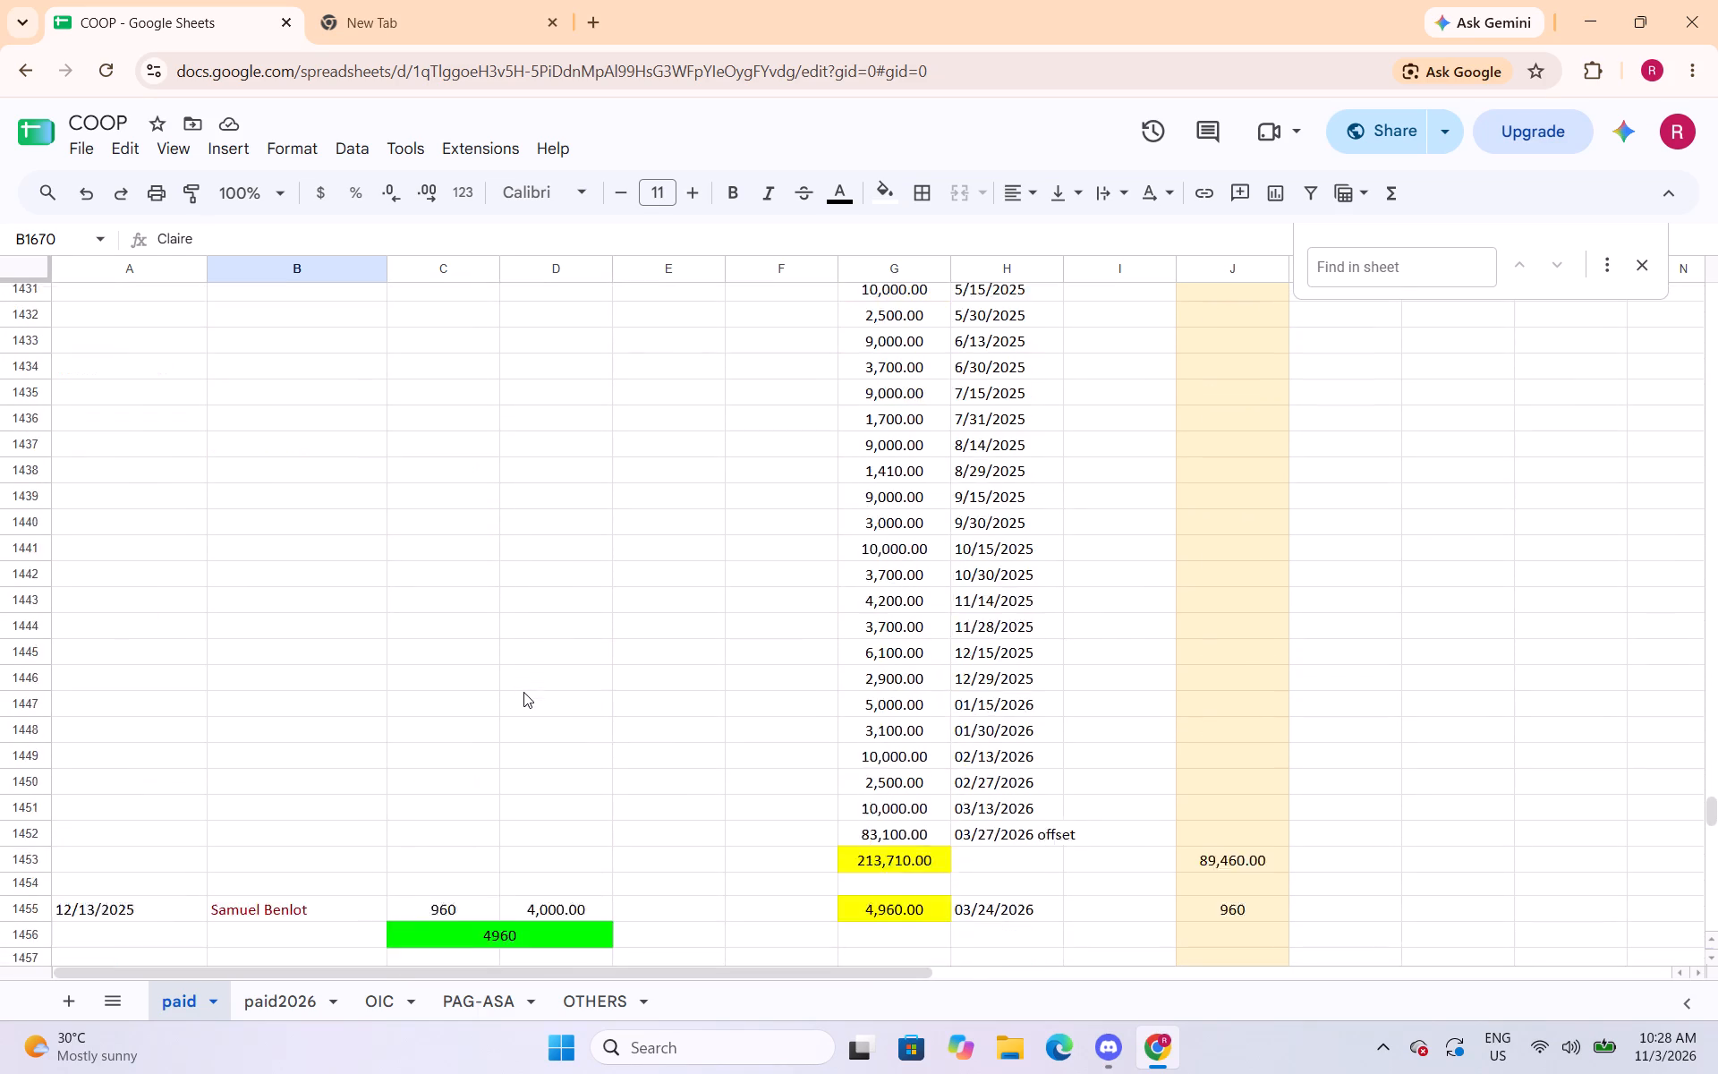
pyautogui.scroll(-7, 523, 692)
pyautogui.scroll(4, 524, 693)
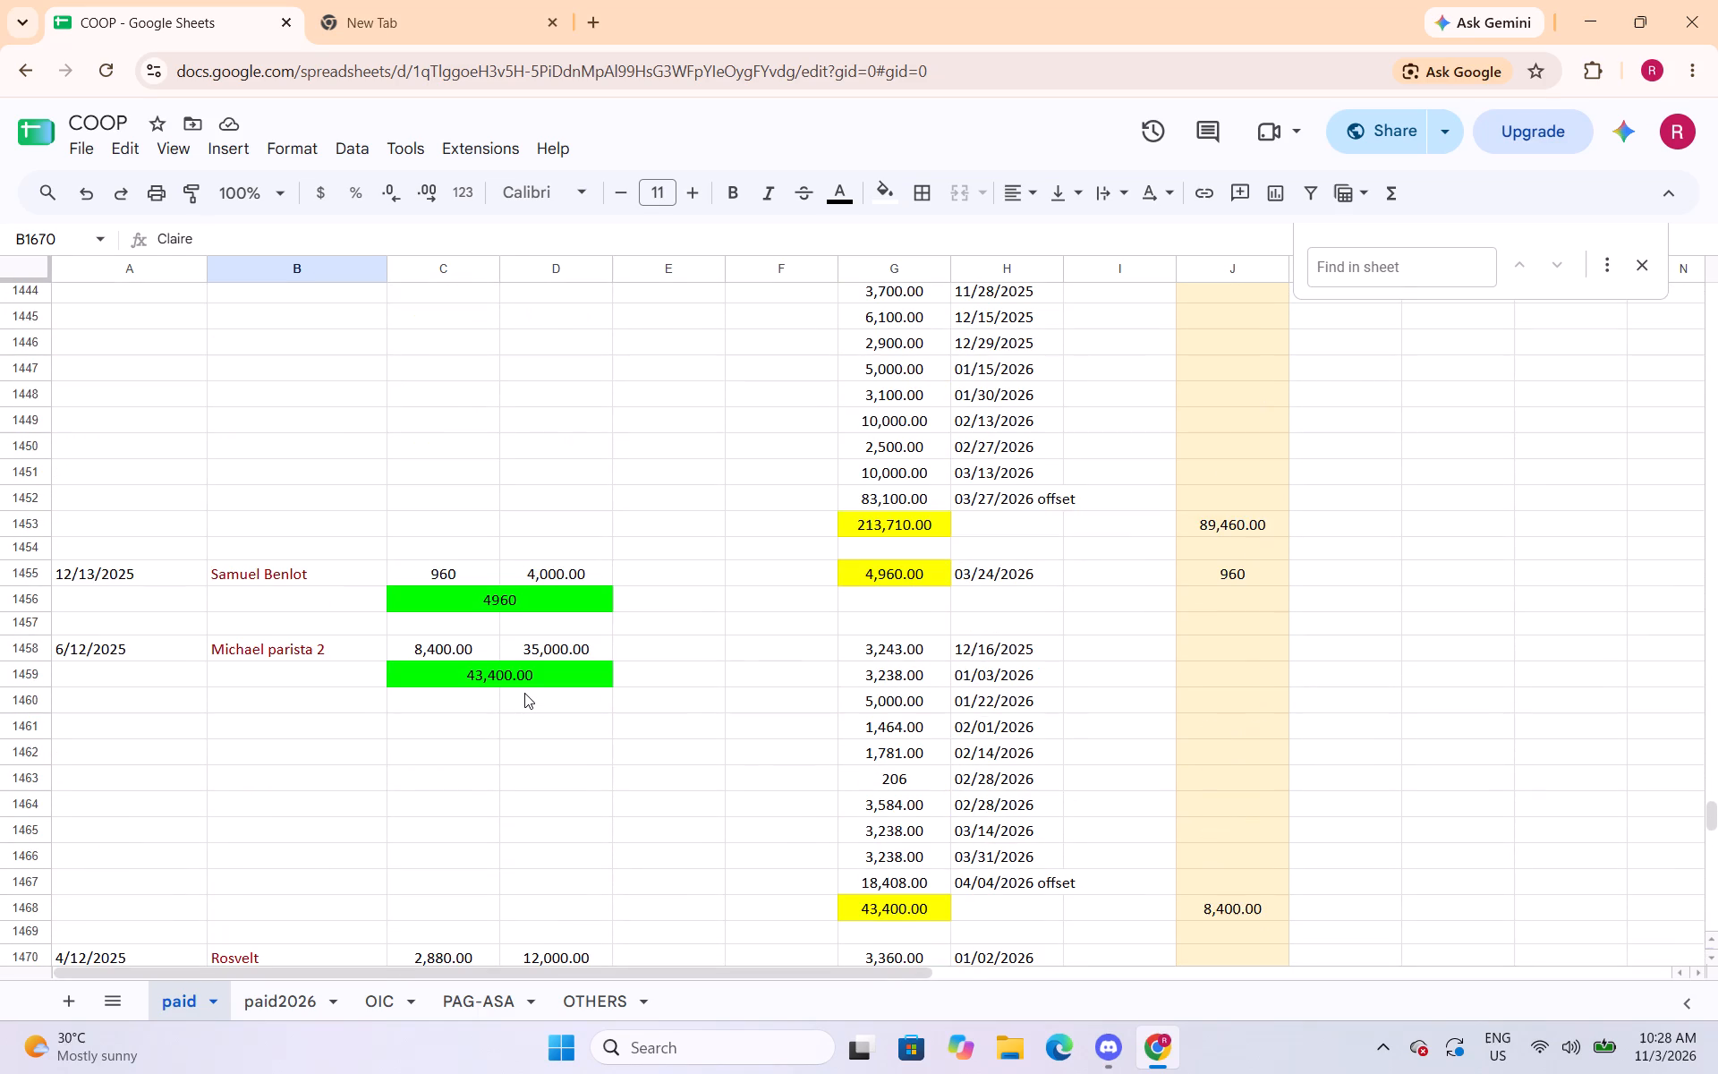
pyautogui.scroll(1, 528, 694)
pyautogui.scroll(-6, 528, 694)
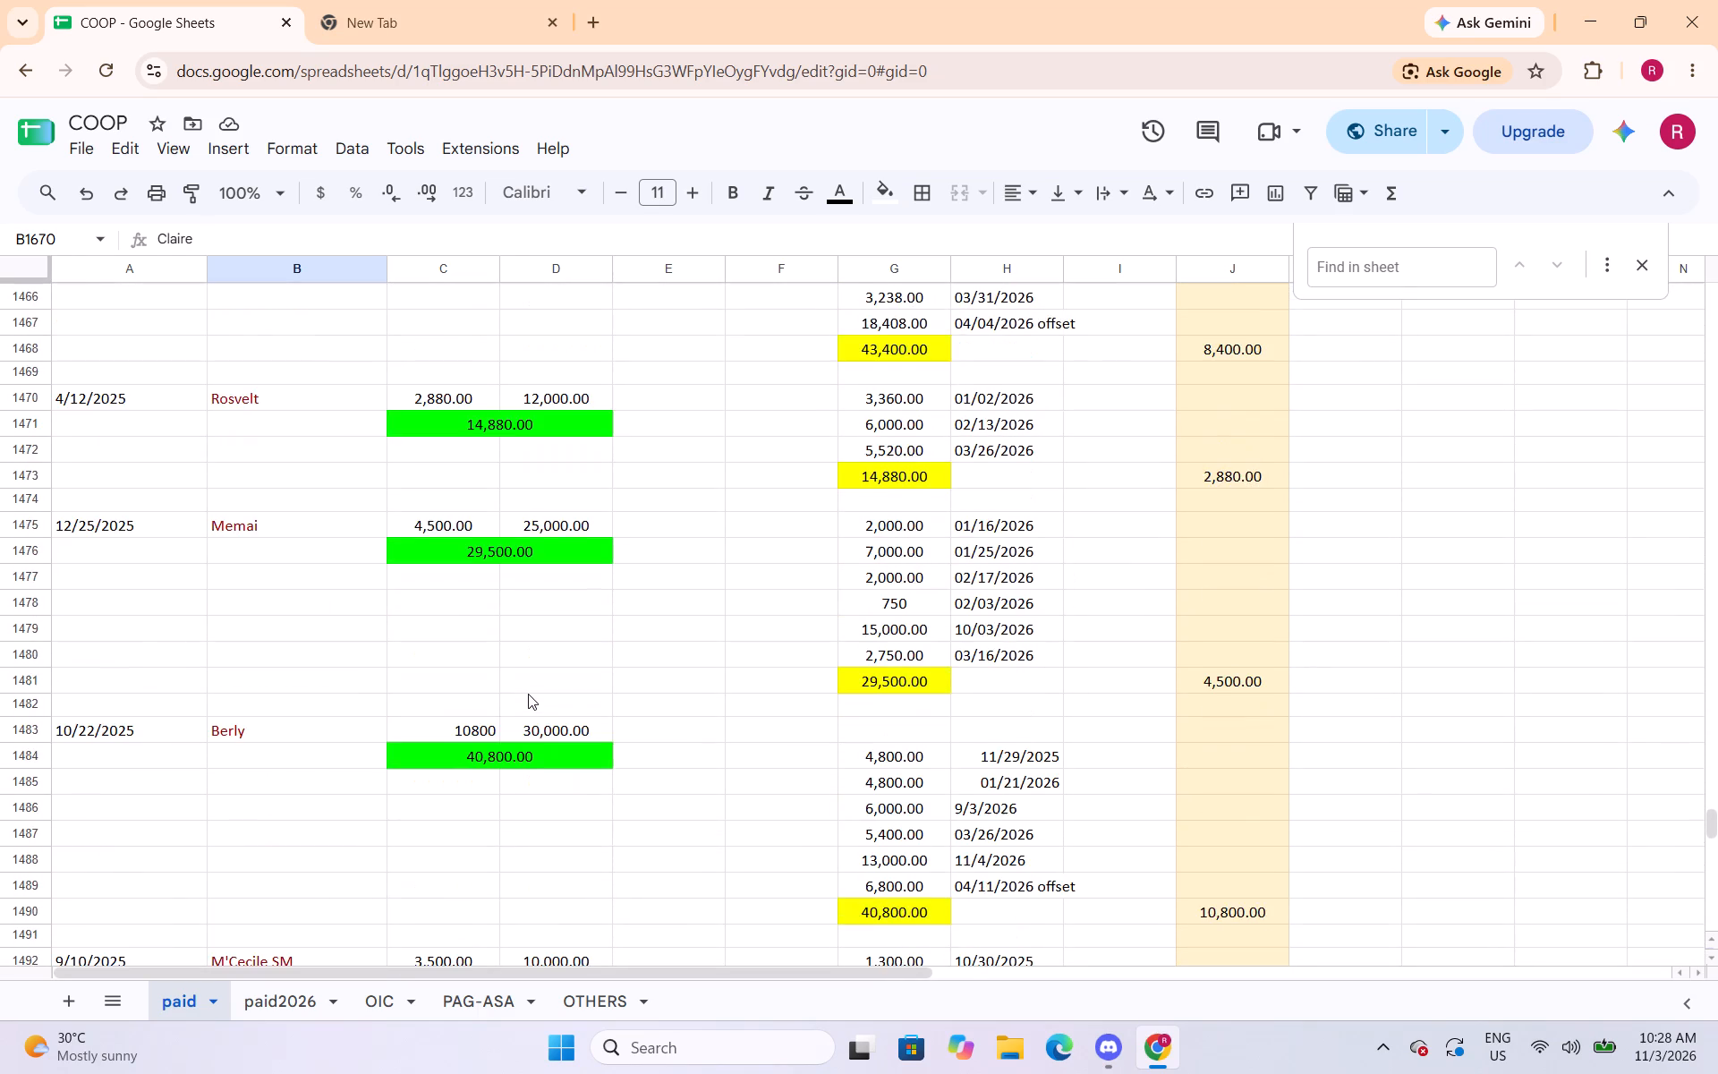
pyautogui.scroll(-14, 528, 694)
pyautogui.scroll(-17, 528, 694)
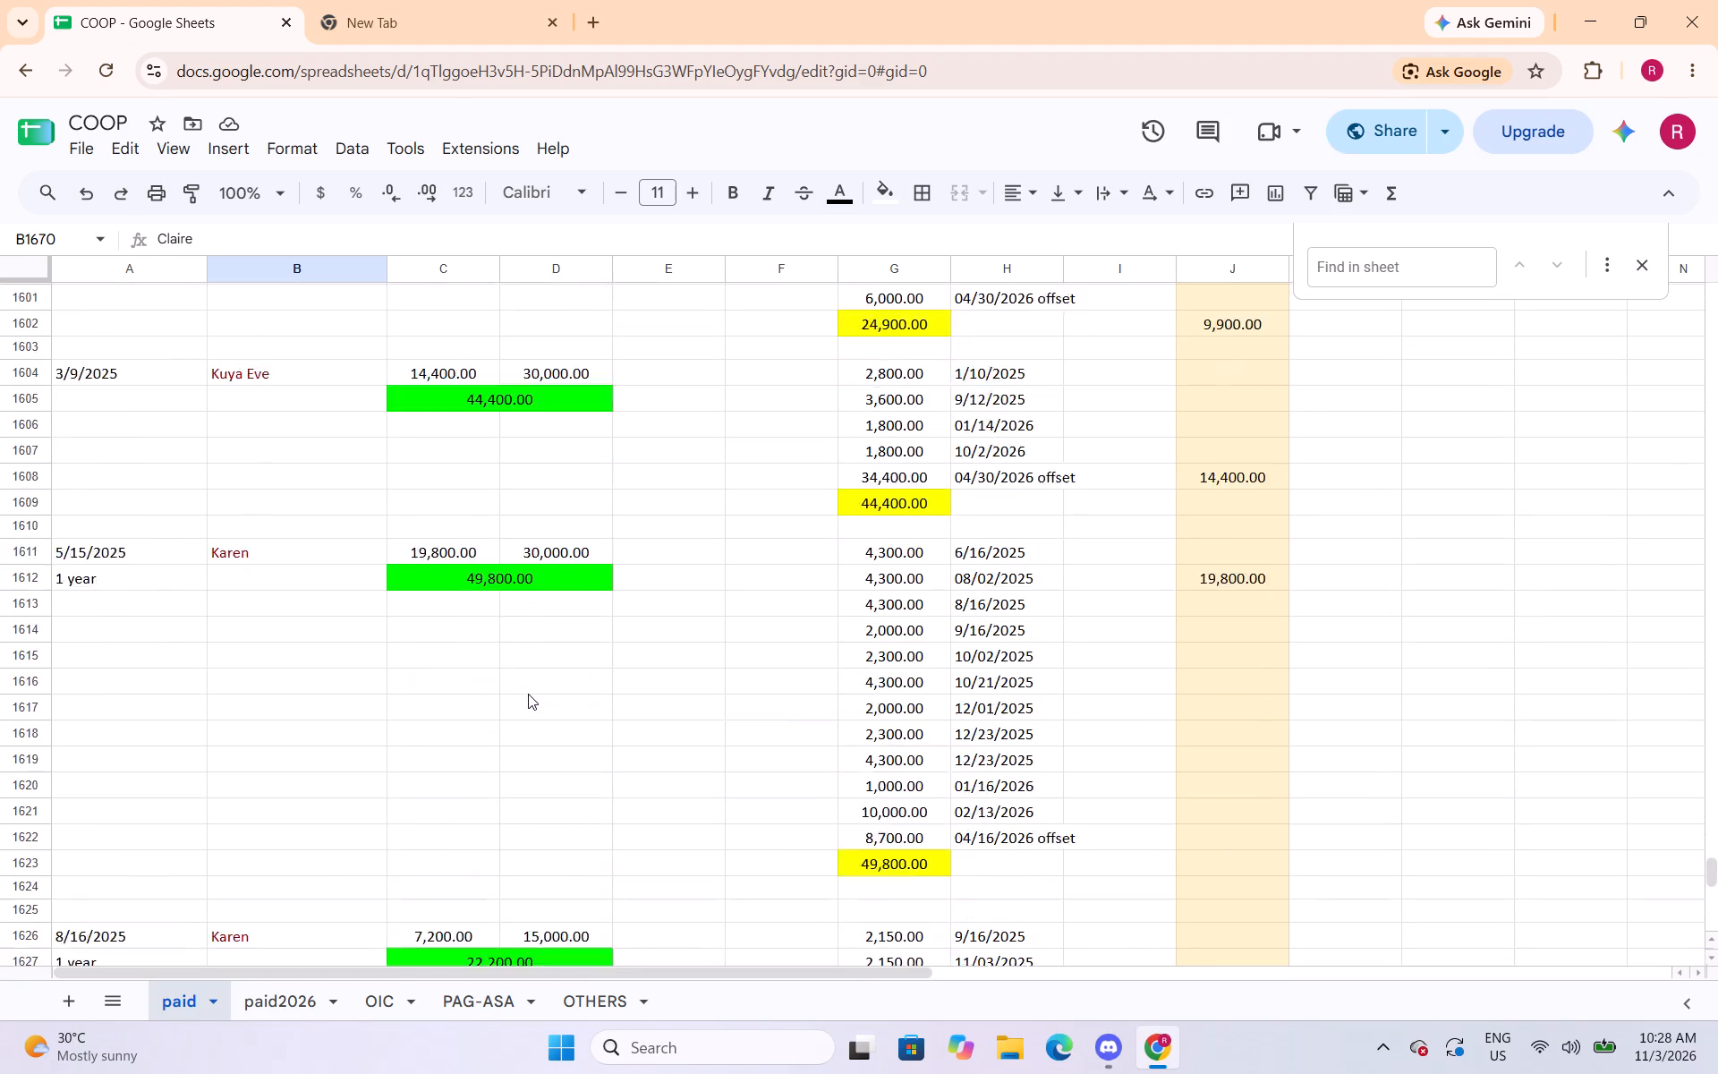
pyautogui.scroll(-11, 528, 694)
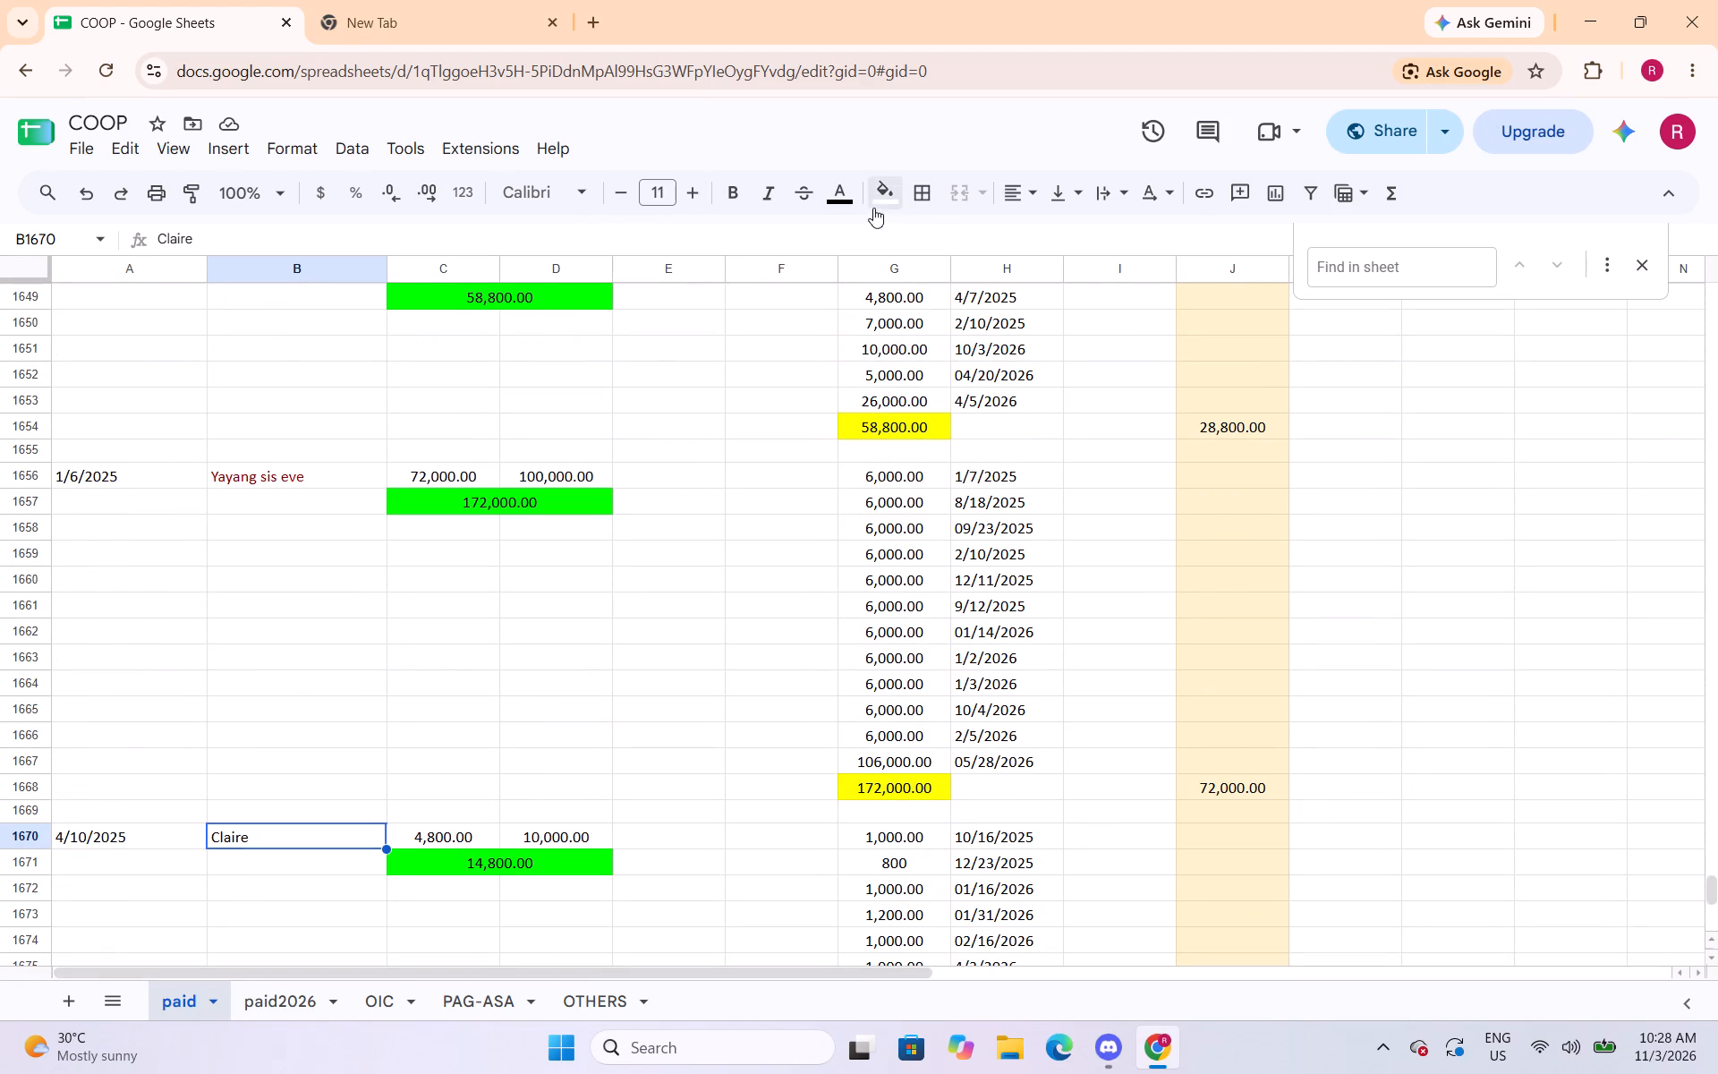
# Change the text colour of Claire in cell B1670 and Testa in cell B1681 to dark red.
pyautogui.click(846, 197)
pyautogui.click(853, 299)
pyautogui.scroll(-4, 477, 728)
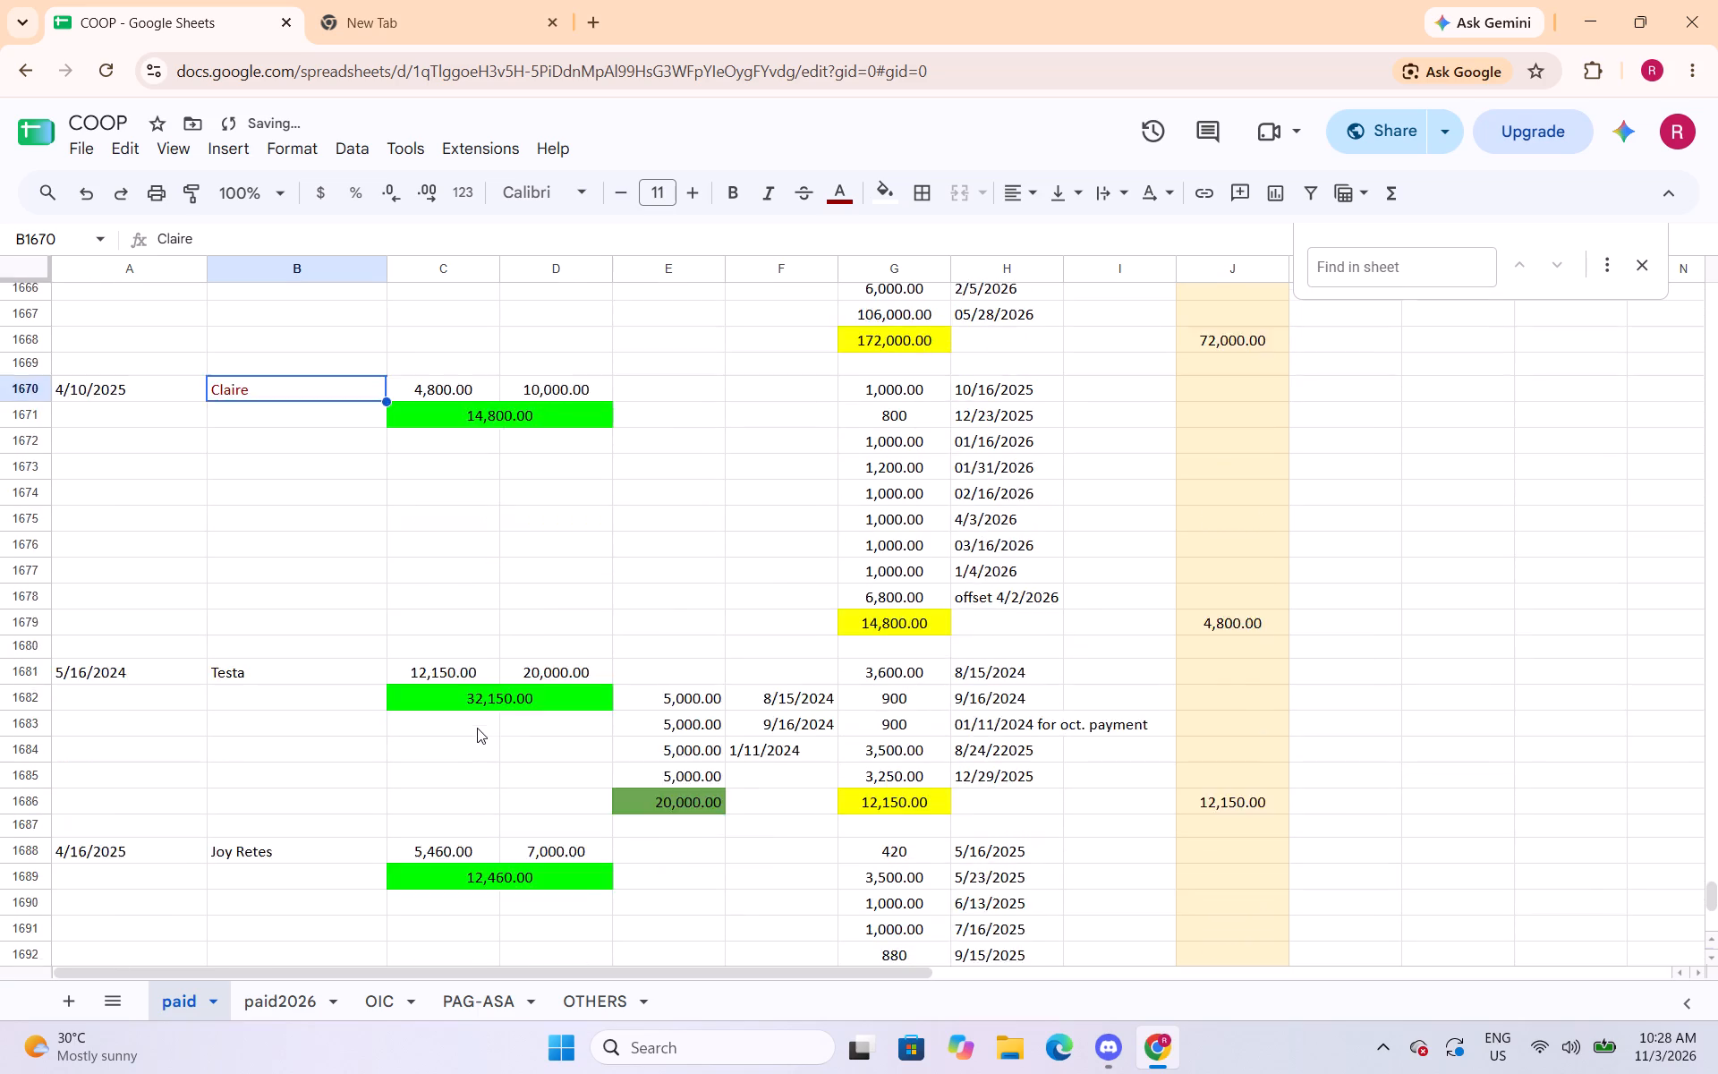
pyautogui.scroll(-1, 477, 728)
pyautogui.scroll(2, 381, 533)
pyautogui.scroll(-2, 338, 644)
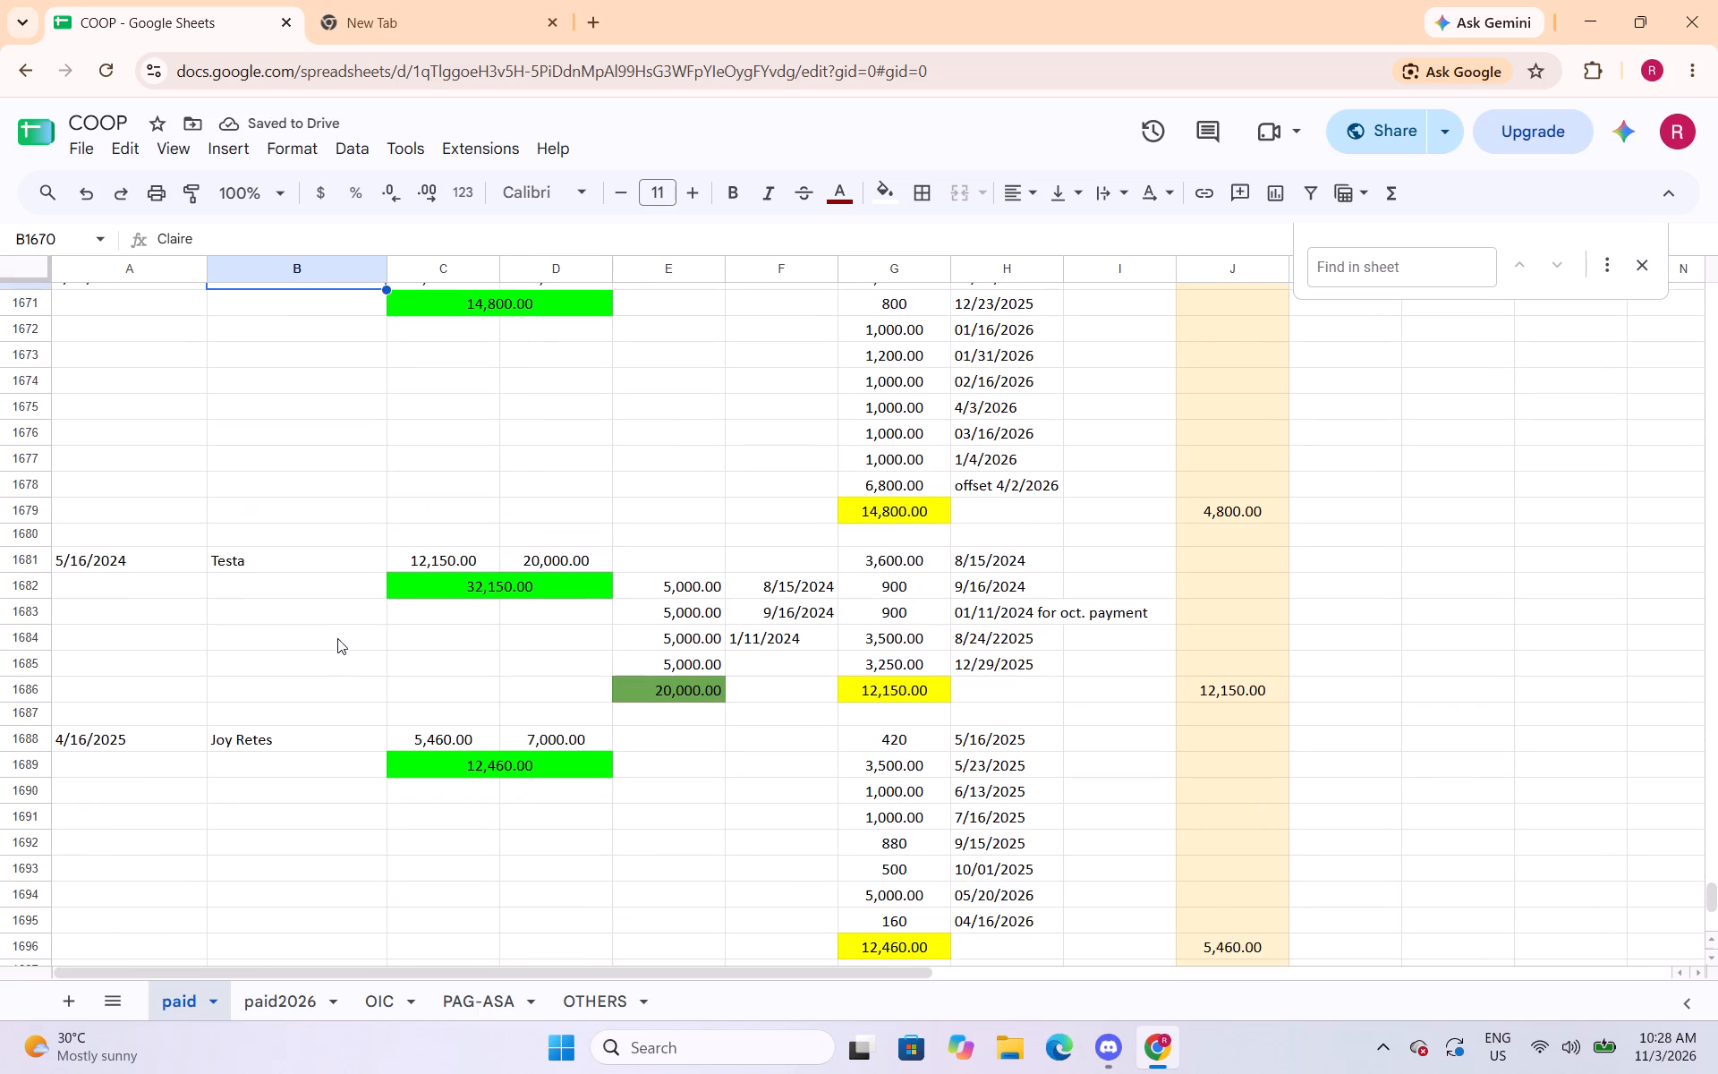
pyautogui.click(349, 572)
pyautogui.click(833, 190)
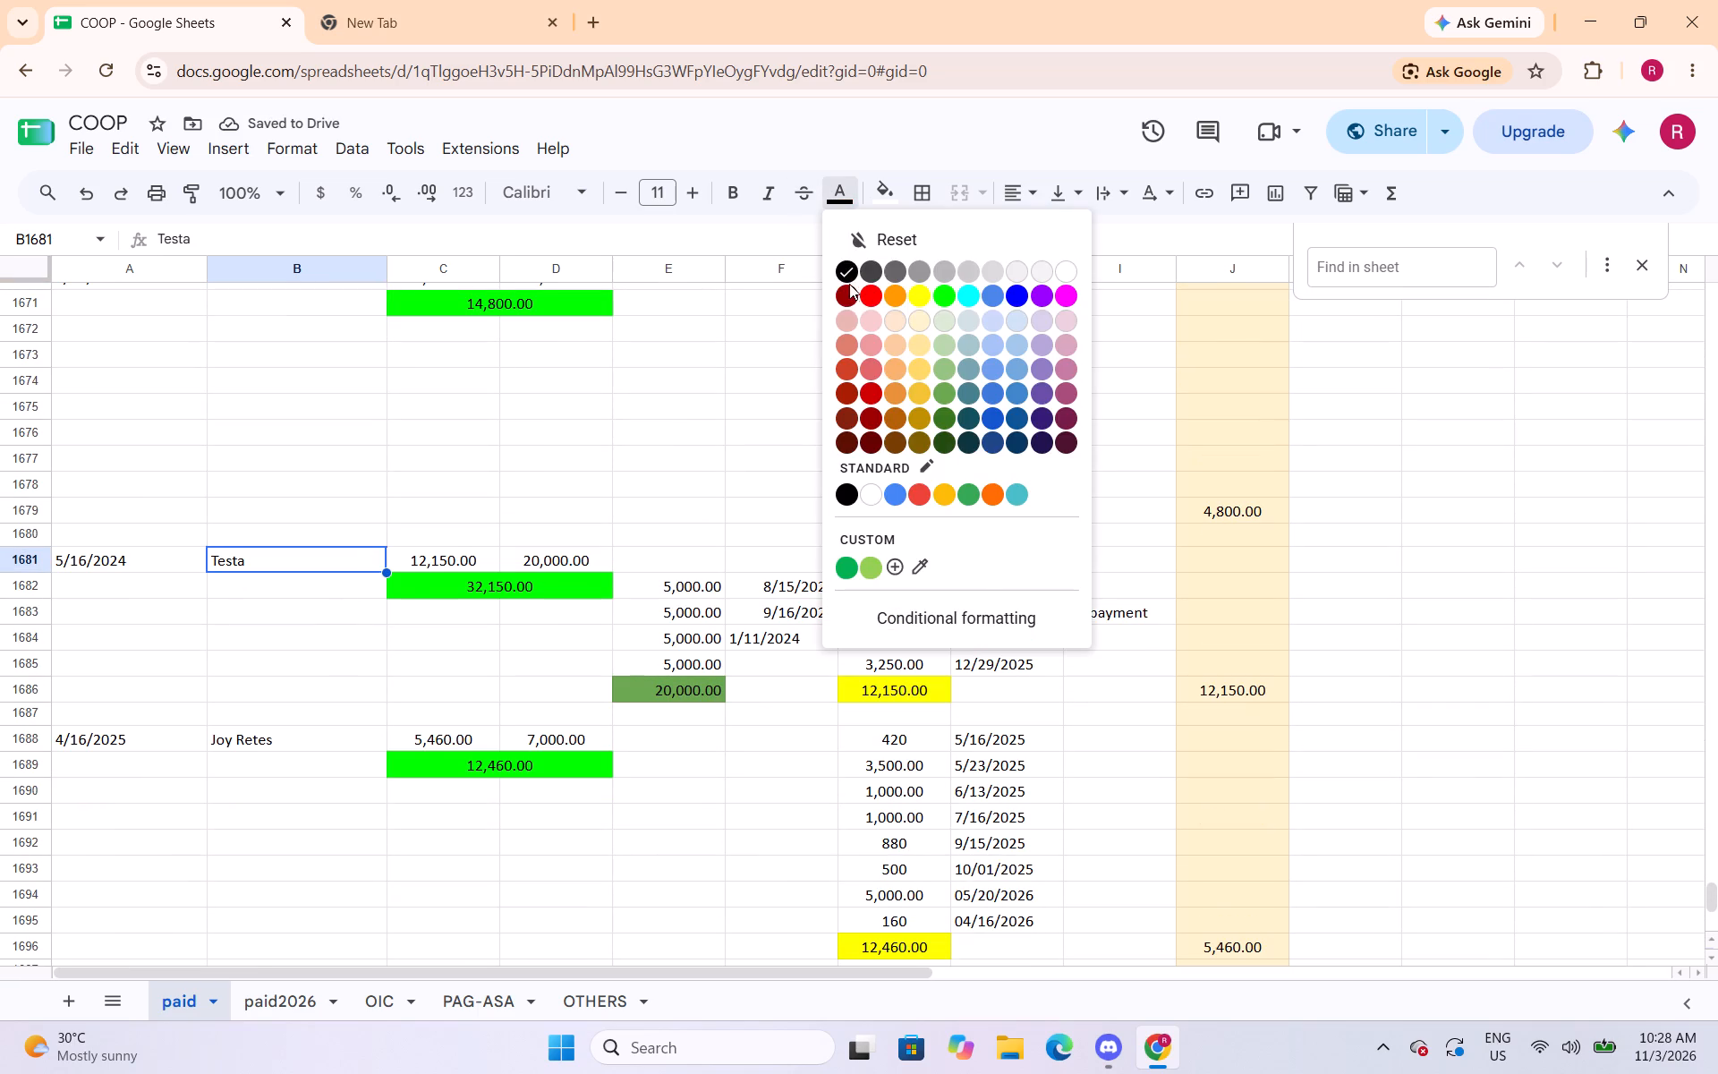
pyautogui.click(846, 299)
# Change the text colour of the borrower name in cell B1688 and Rosel in cell B1698 to dark red.
pyautogui.click(314, 742)
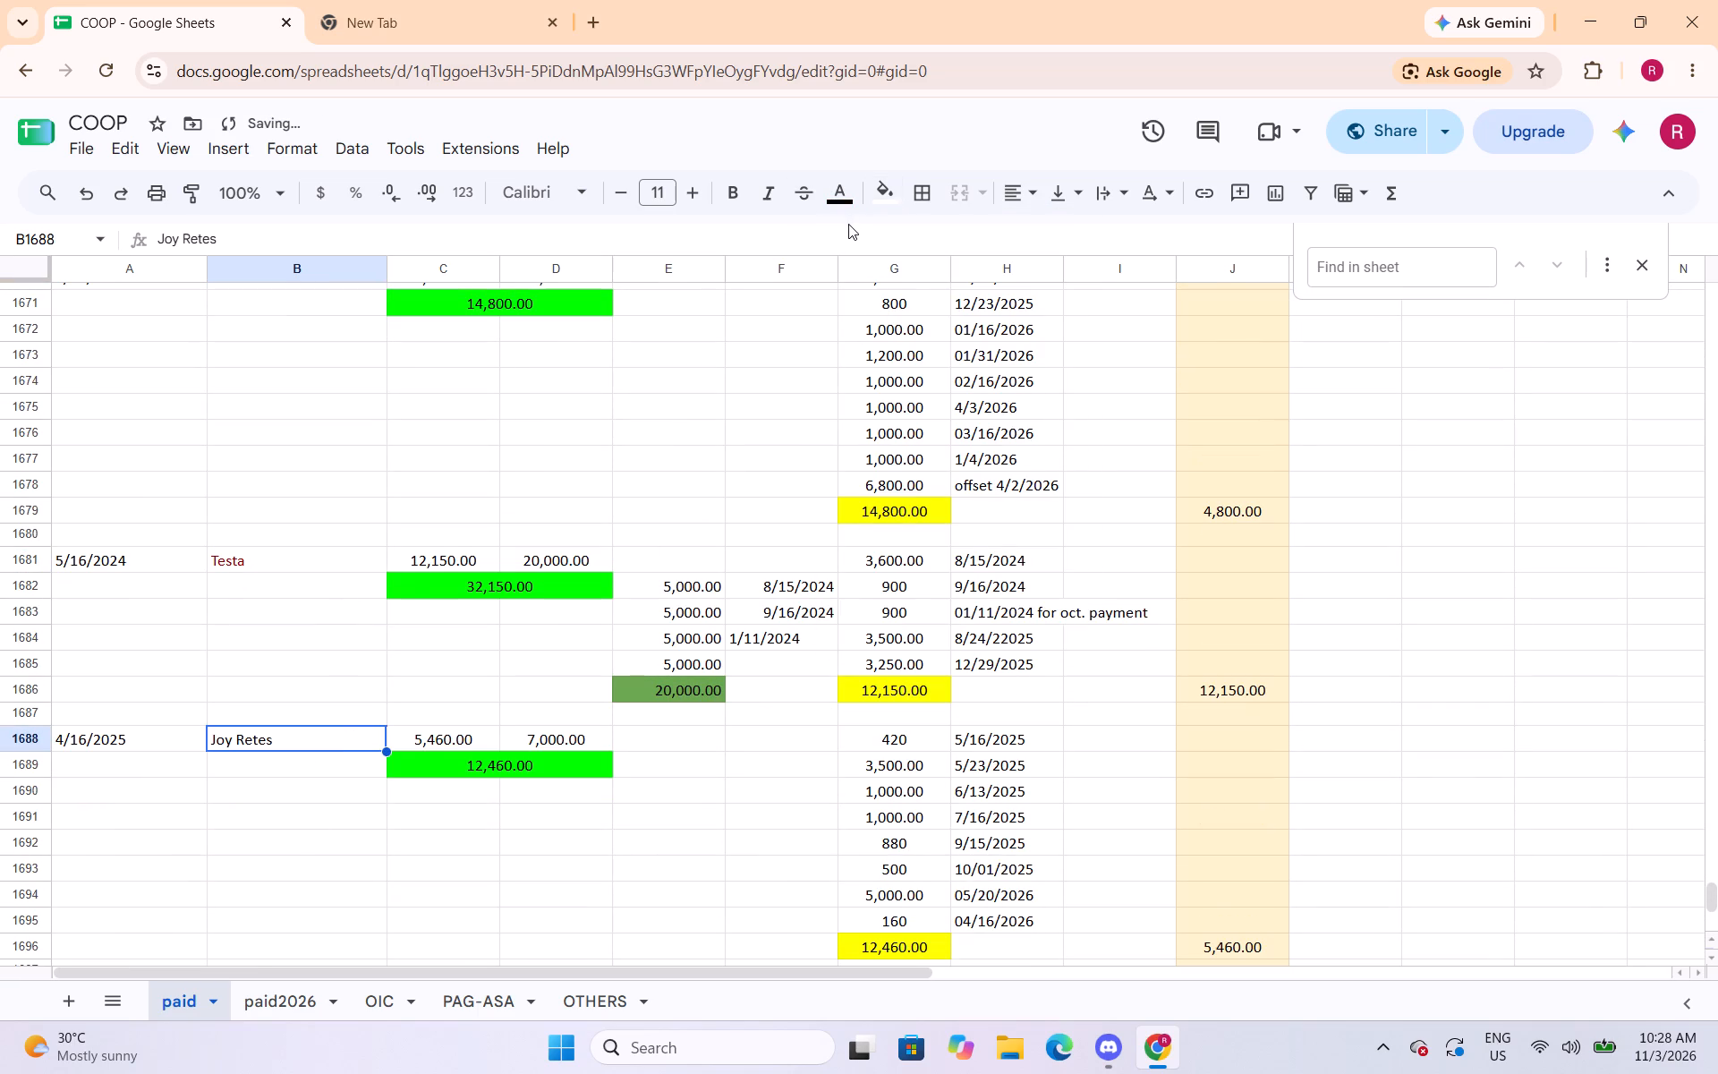
pyautogui.click(851, 203)
pyautogui.click(854, 299)
pyautogui.scroll(-3, 309, 589)
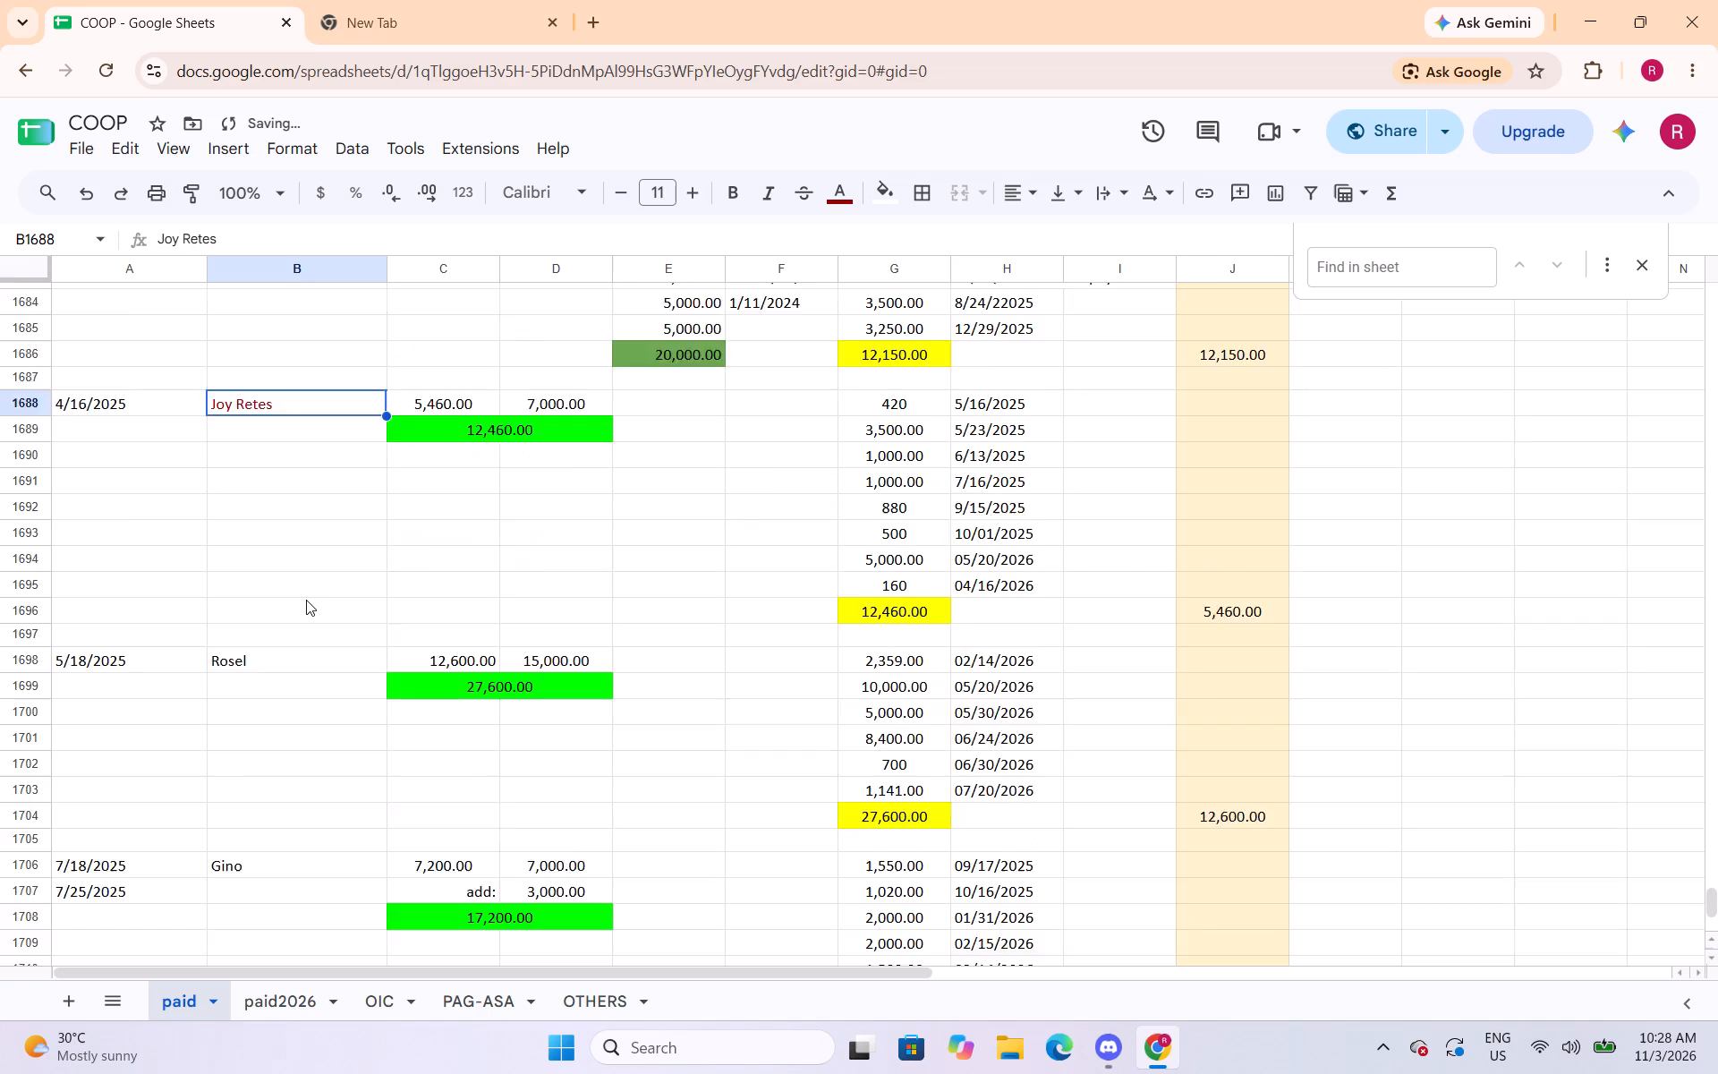
pyautogui.scroll(-1, 306, 600)
pyautogui.click(329, 551)
pyautogui.click(838, 200)
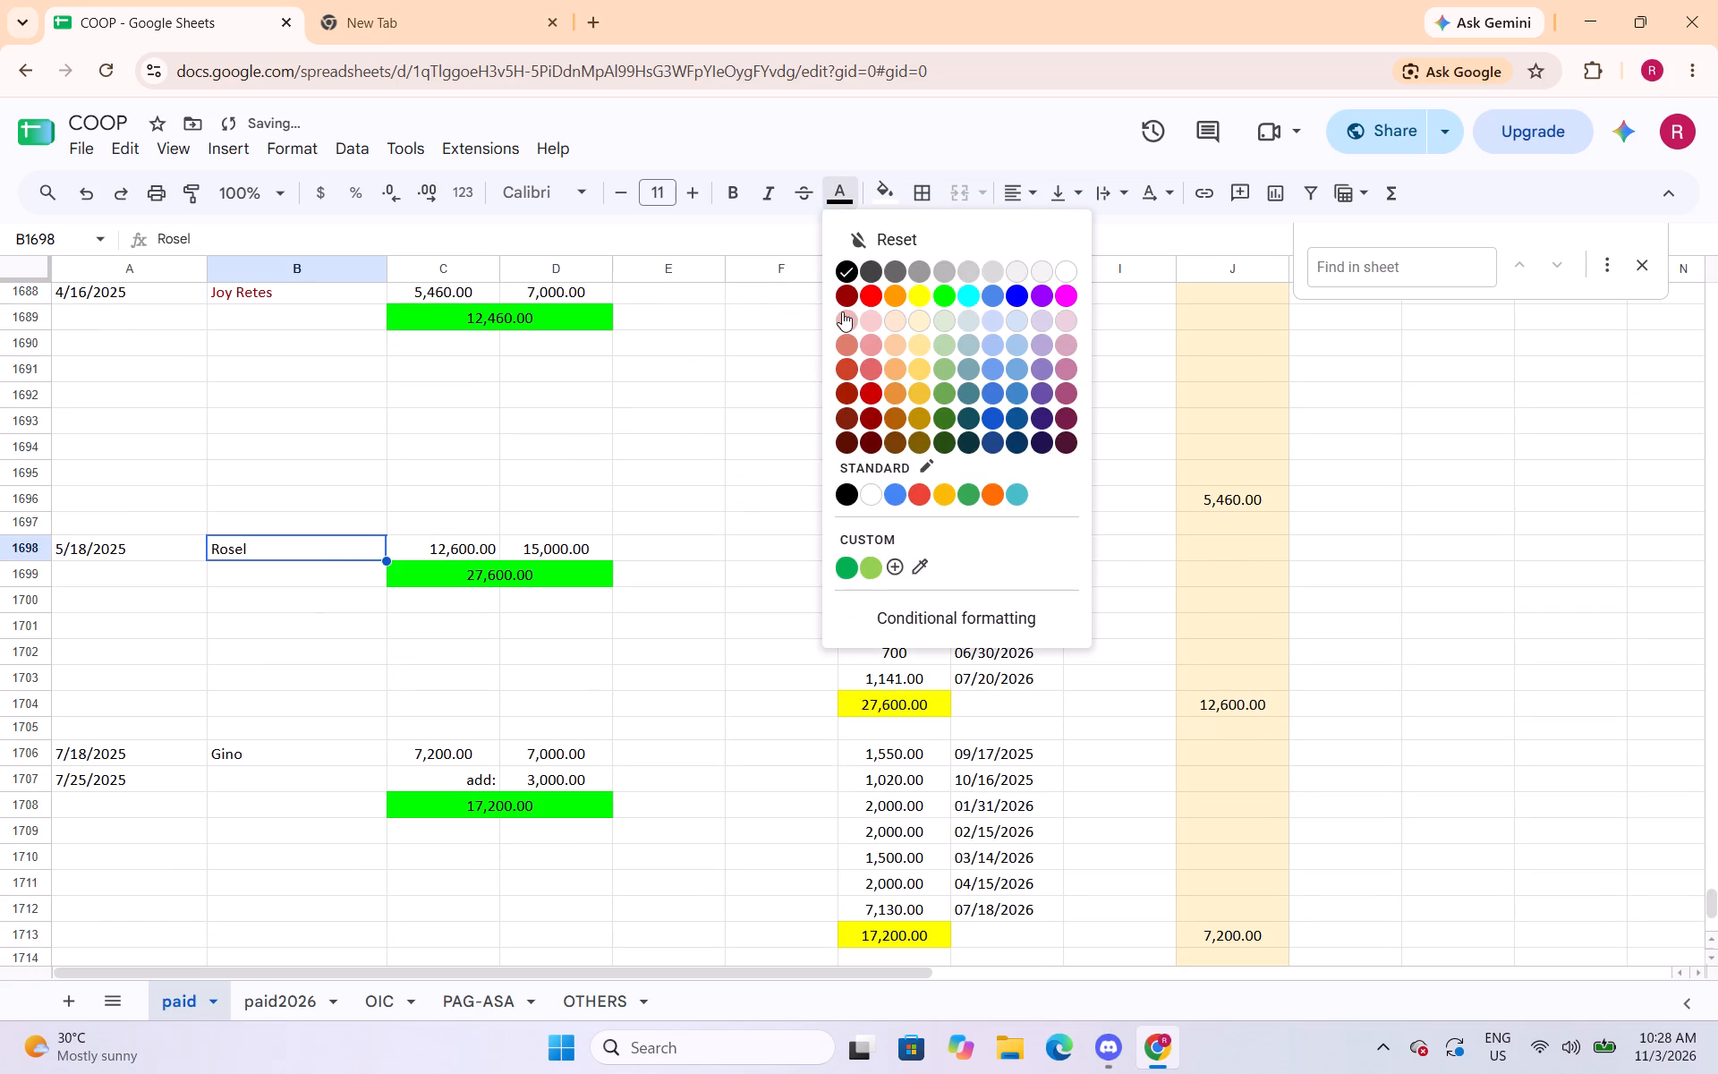
pyautogui.click(846, 293)
# Change the text colour of both Gino entries, in cells B1706 and B1715, to dark red.
pyautogui.click(325, 756)
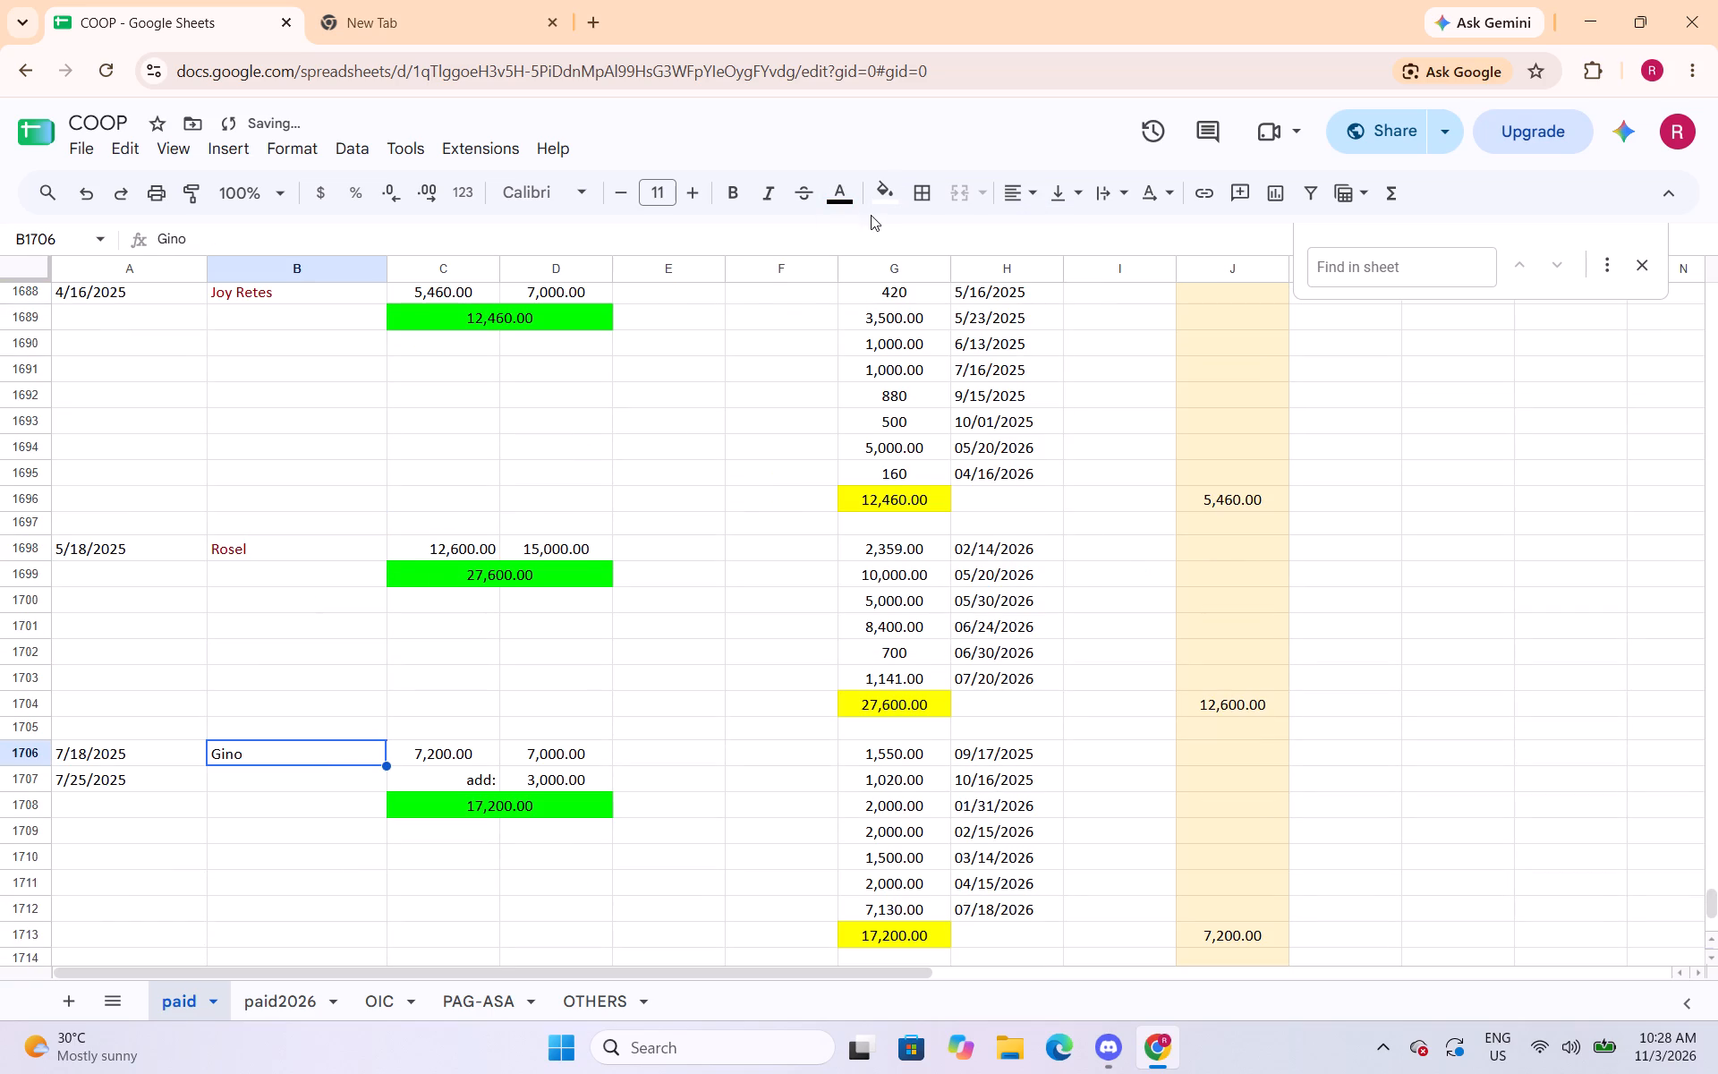
pyautogui.click(846, 201)
pyautogui.click(855, 288)
pyautogui.scroll(-3, 557, 470)
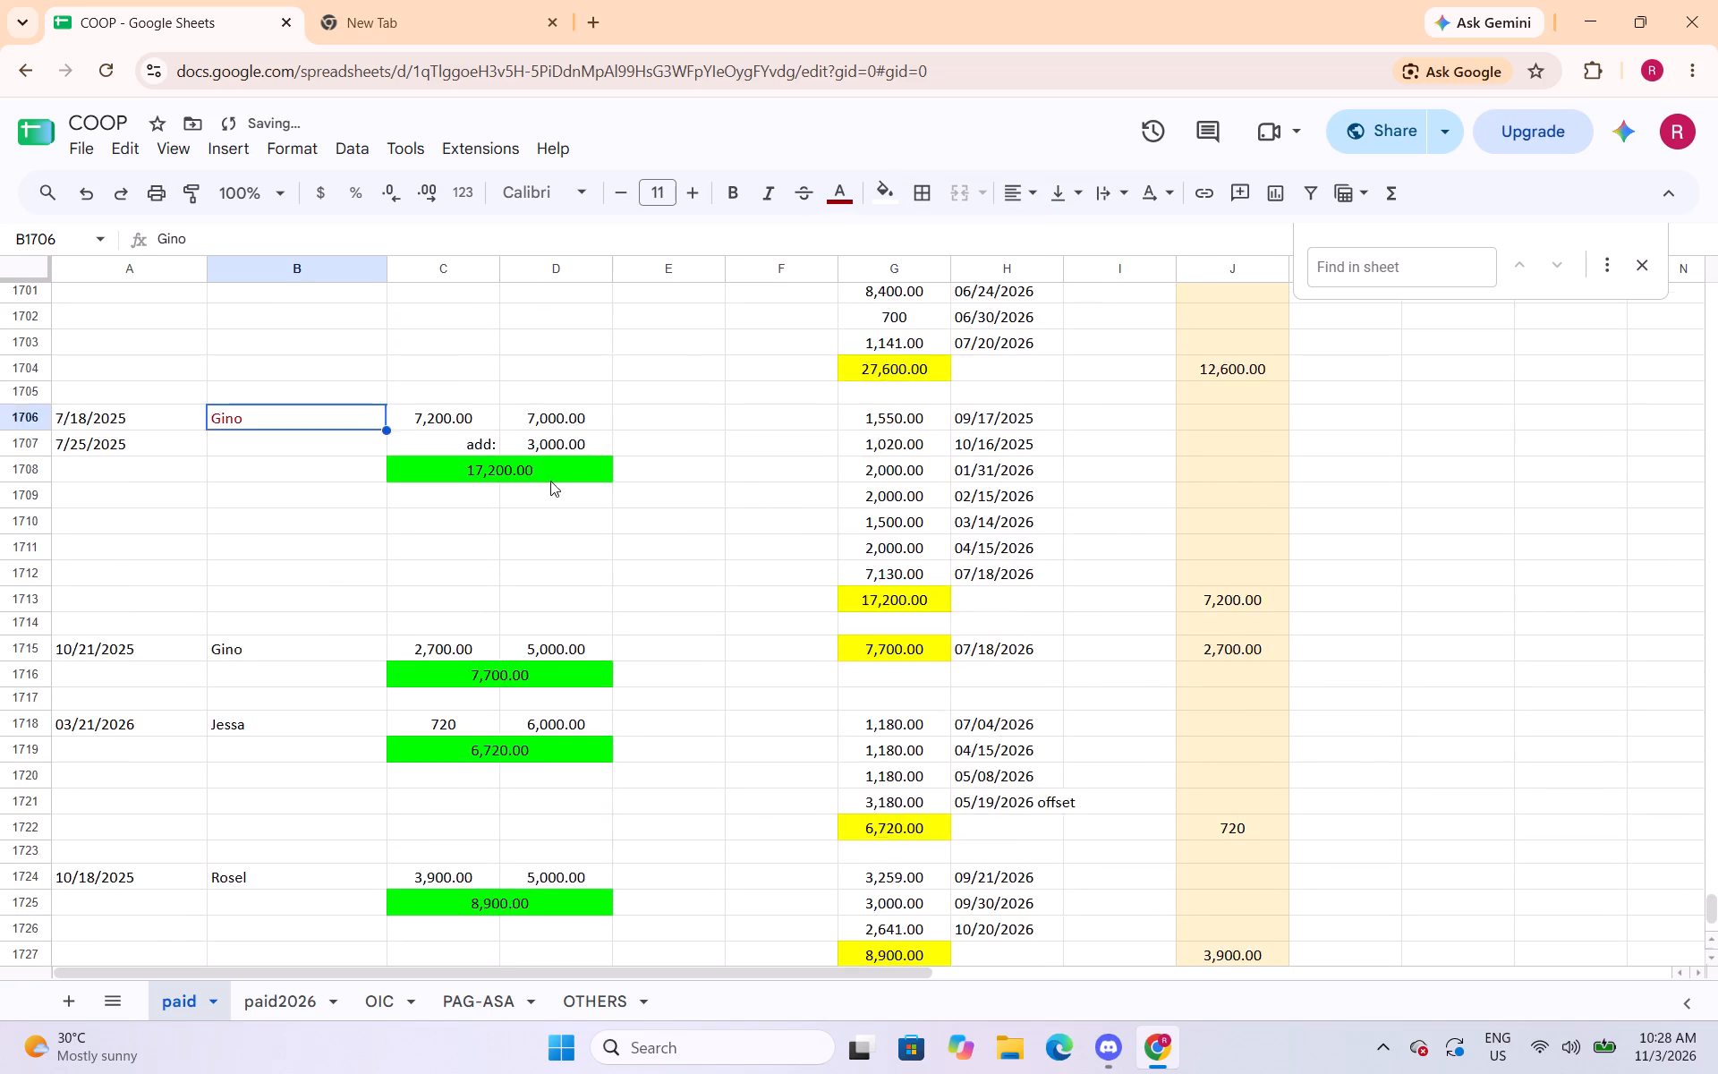
pyautogui.scroll(-2, 550, 481)
pyautogui.click(286, 429)
pyautogui.click(843, 199)
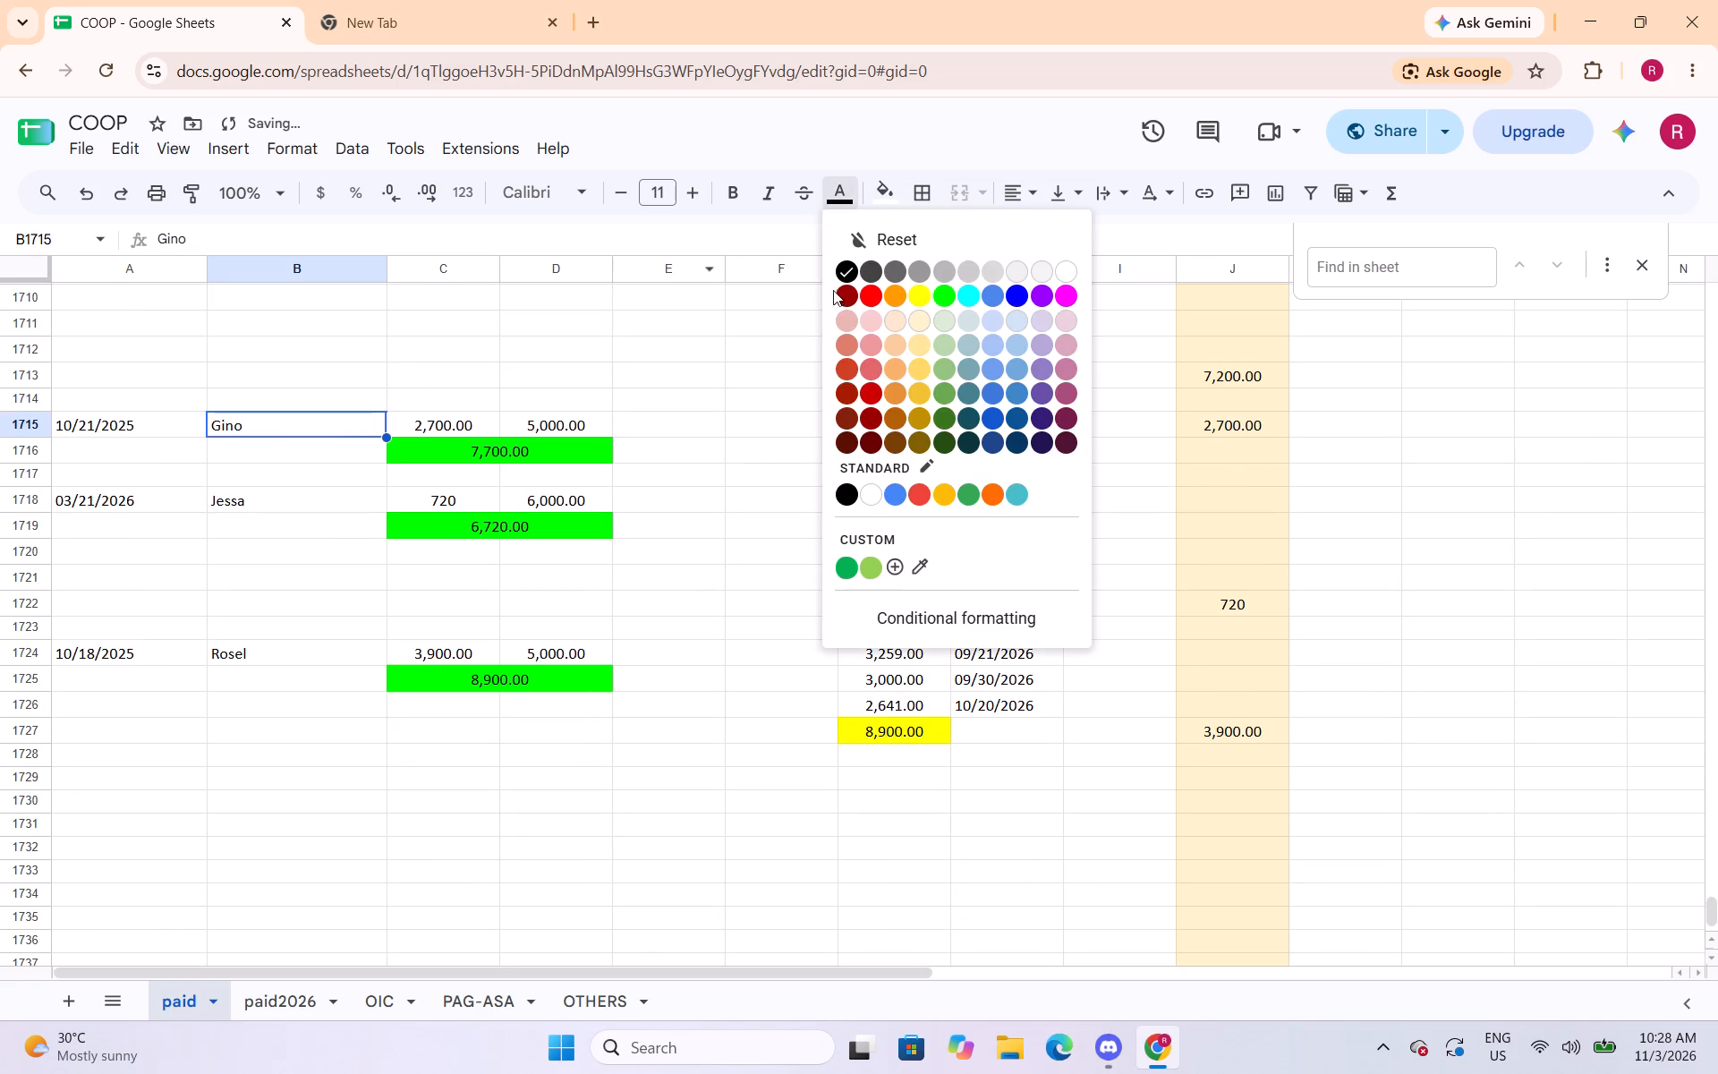
pyautogui.click(857, 298)
# Change the text colour of Jessa in cell B1718 and Rosel in cell B1724 to dark red.
pyautogui.click(342, 500)
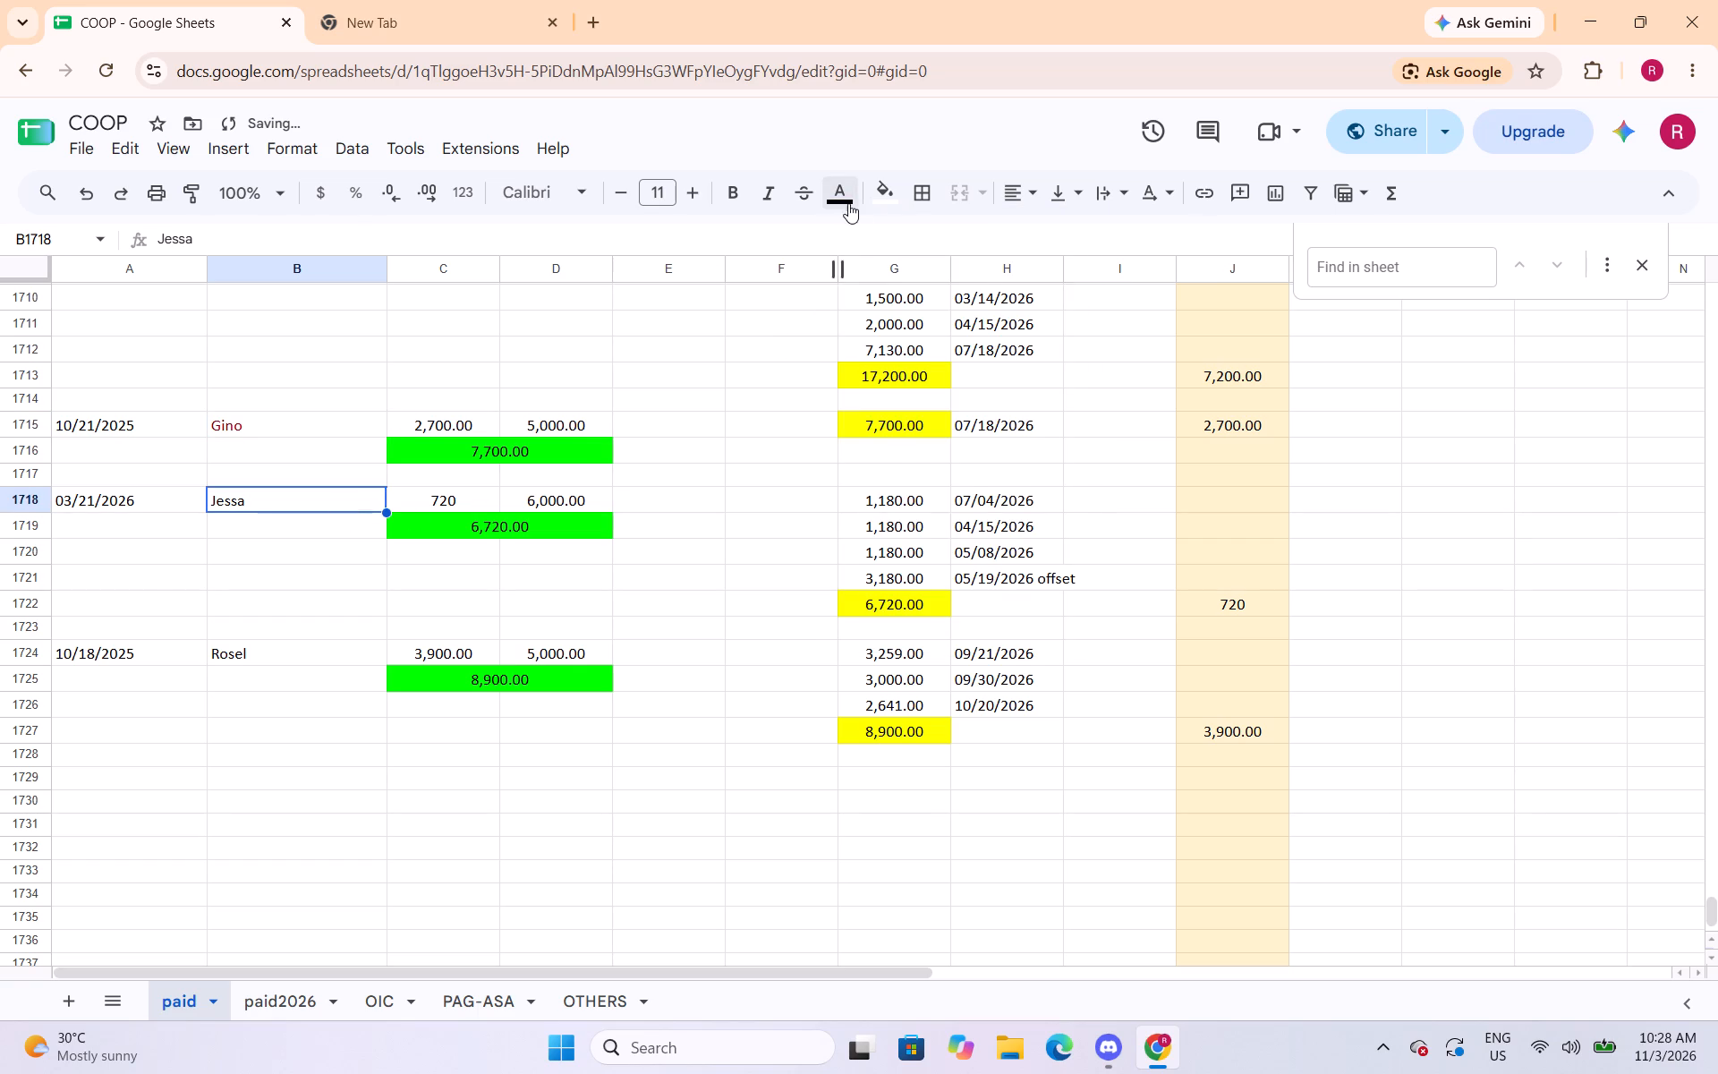
pyautogui.click(843, 203)
pyautogui.click(843, 301)
pyautogui.click(294, 659)
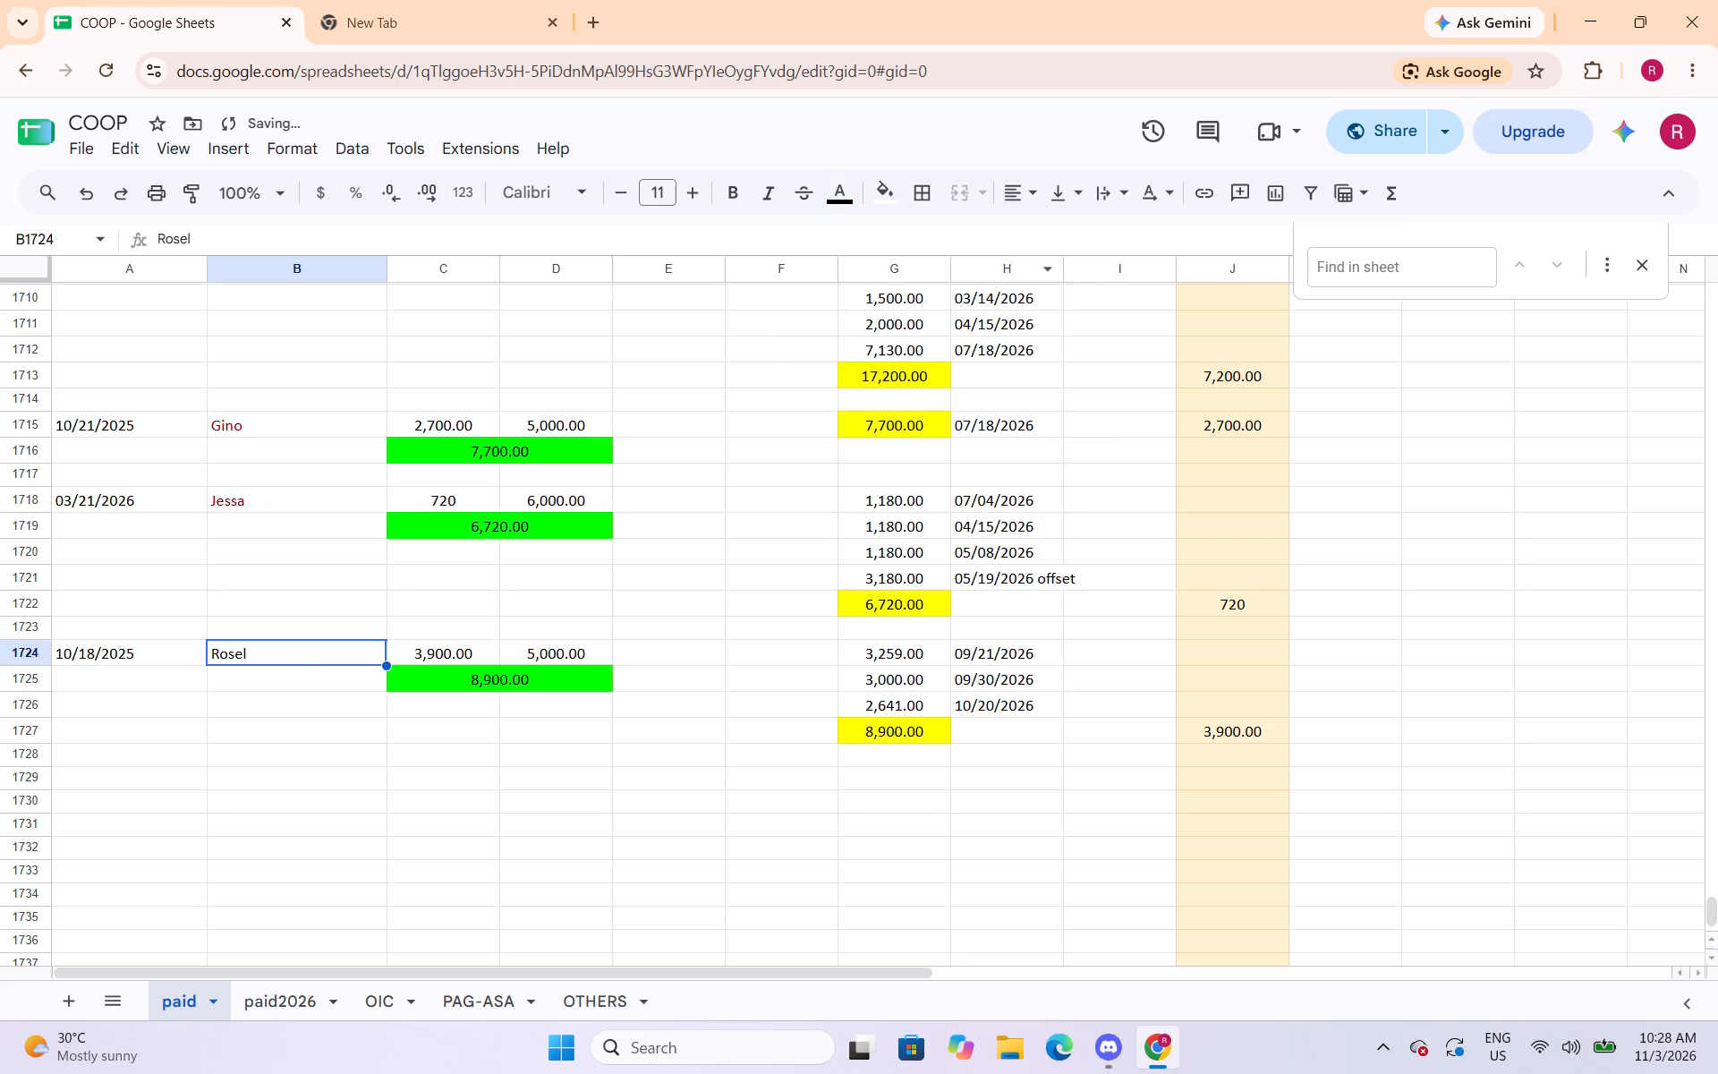
pyautogui.click(846, 191)
pyautogui.click(851, 297)
# Recheck the recoloured names in the last records, move the selection to empty cell F1673 and save the spreadsheet.
pyautogui.scroll(-6, 257, 516)
pyautogui.scroll(1, 651, 652)
pyautogui.scroll(3, 429, 497)
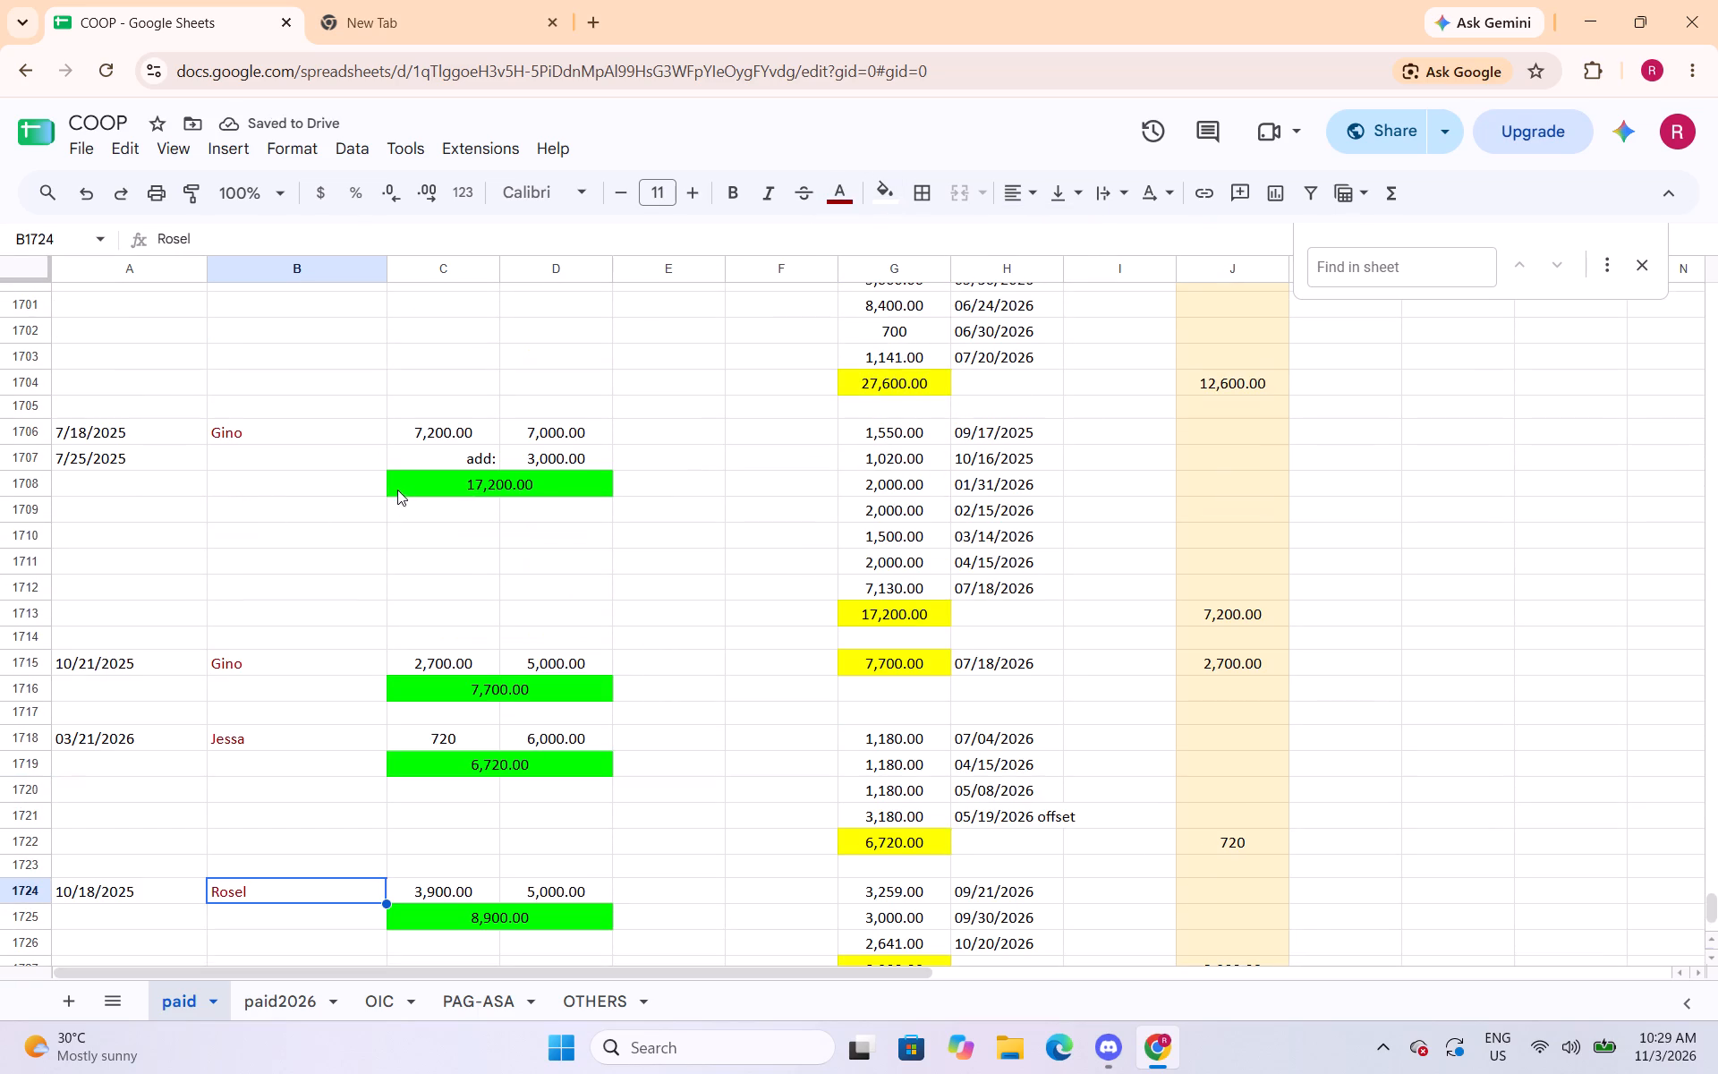
pyautogui.scroll(3, 778, 473)
pyautogui.scroll(5, 303, 594)
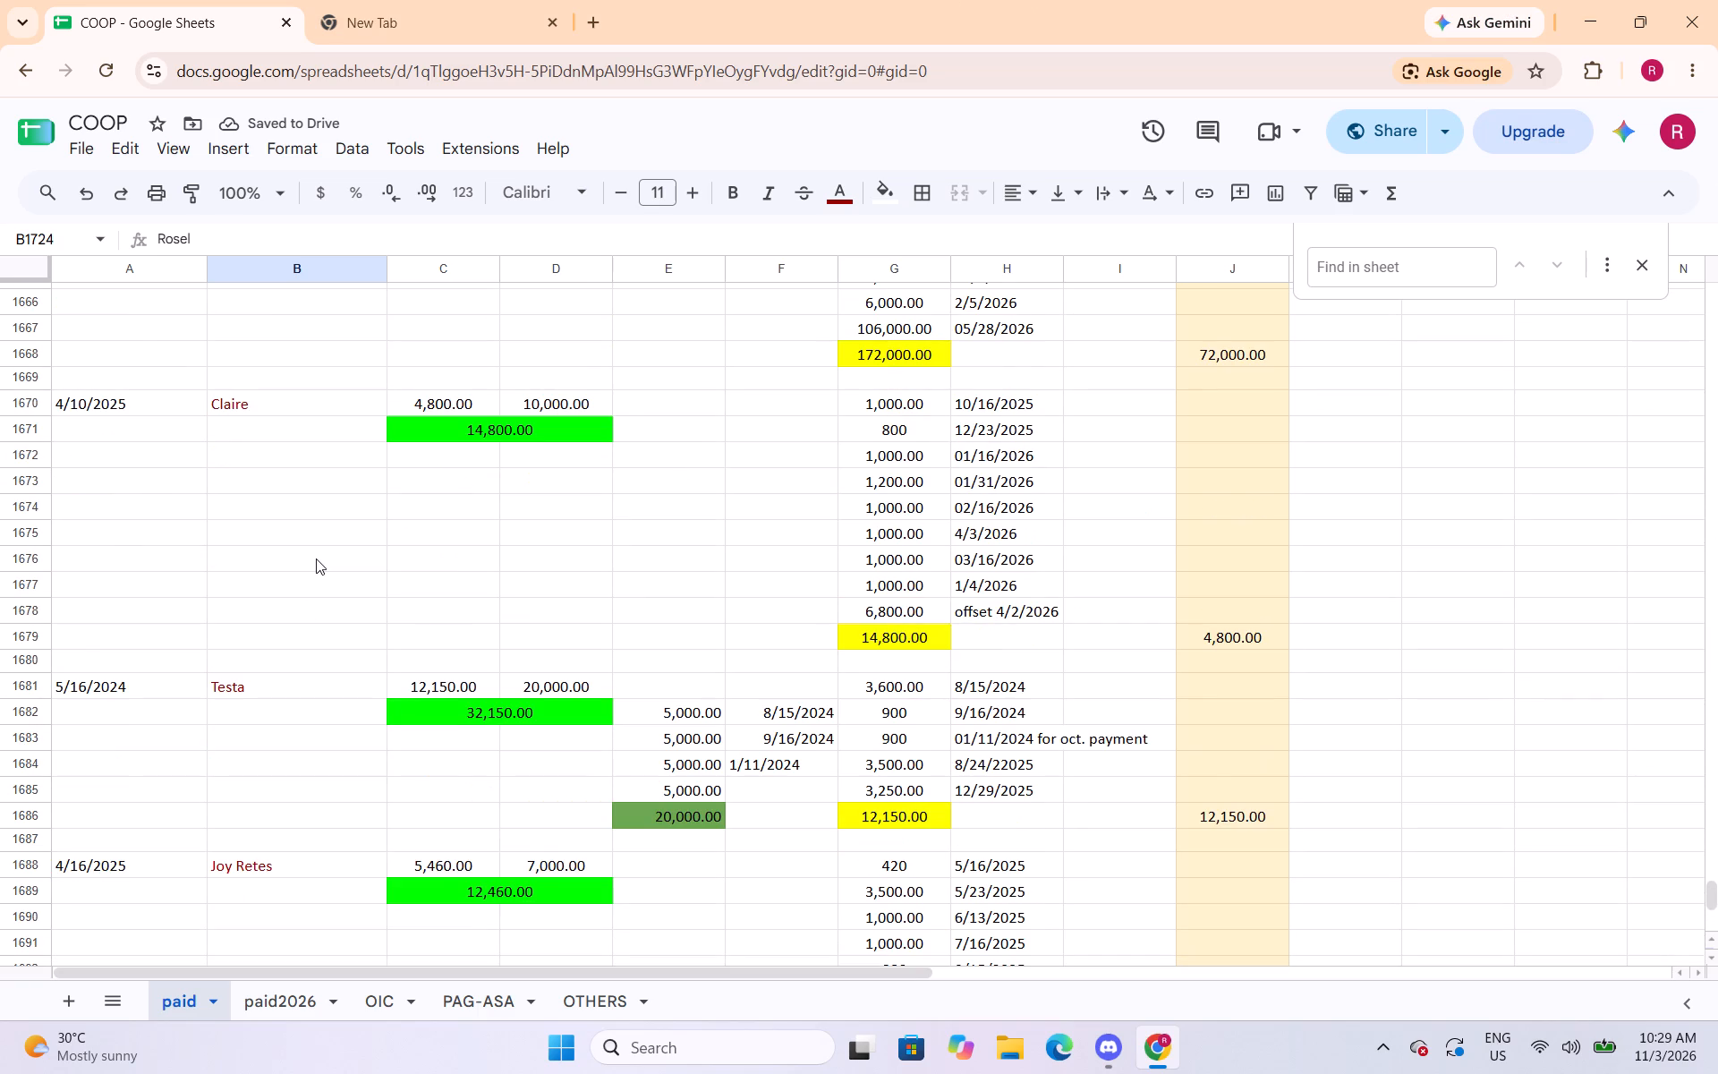
pyautogui.click(625, 622)
pyautogui.click(731, 485)
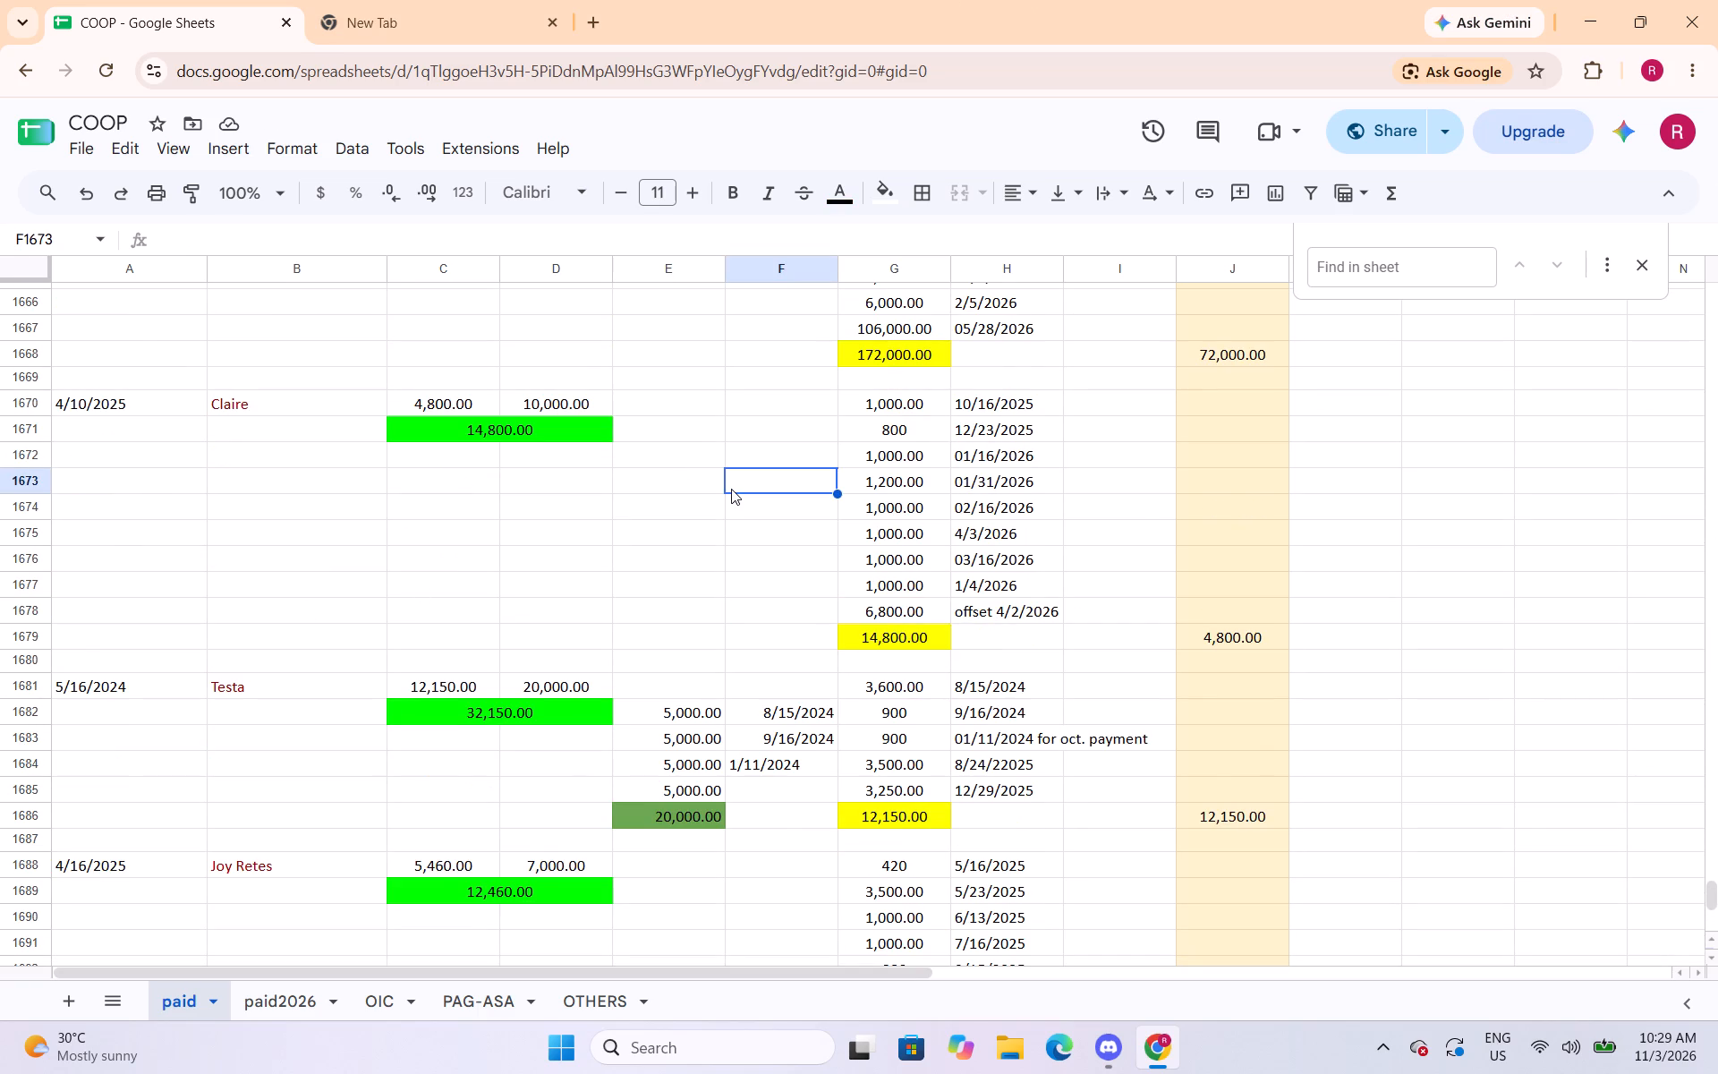
pyautogui.hotkey('ctrl', 's')
# Change the text colour of the entire DATE column A to magenta.
pyautogui.scroll(15, 403, 405)
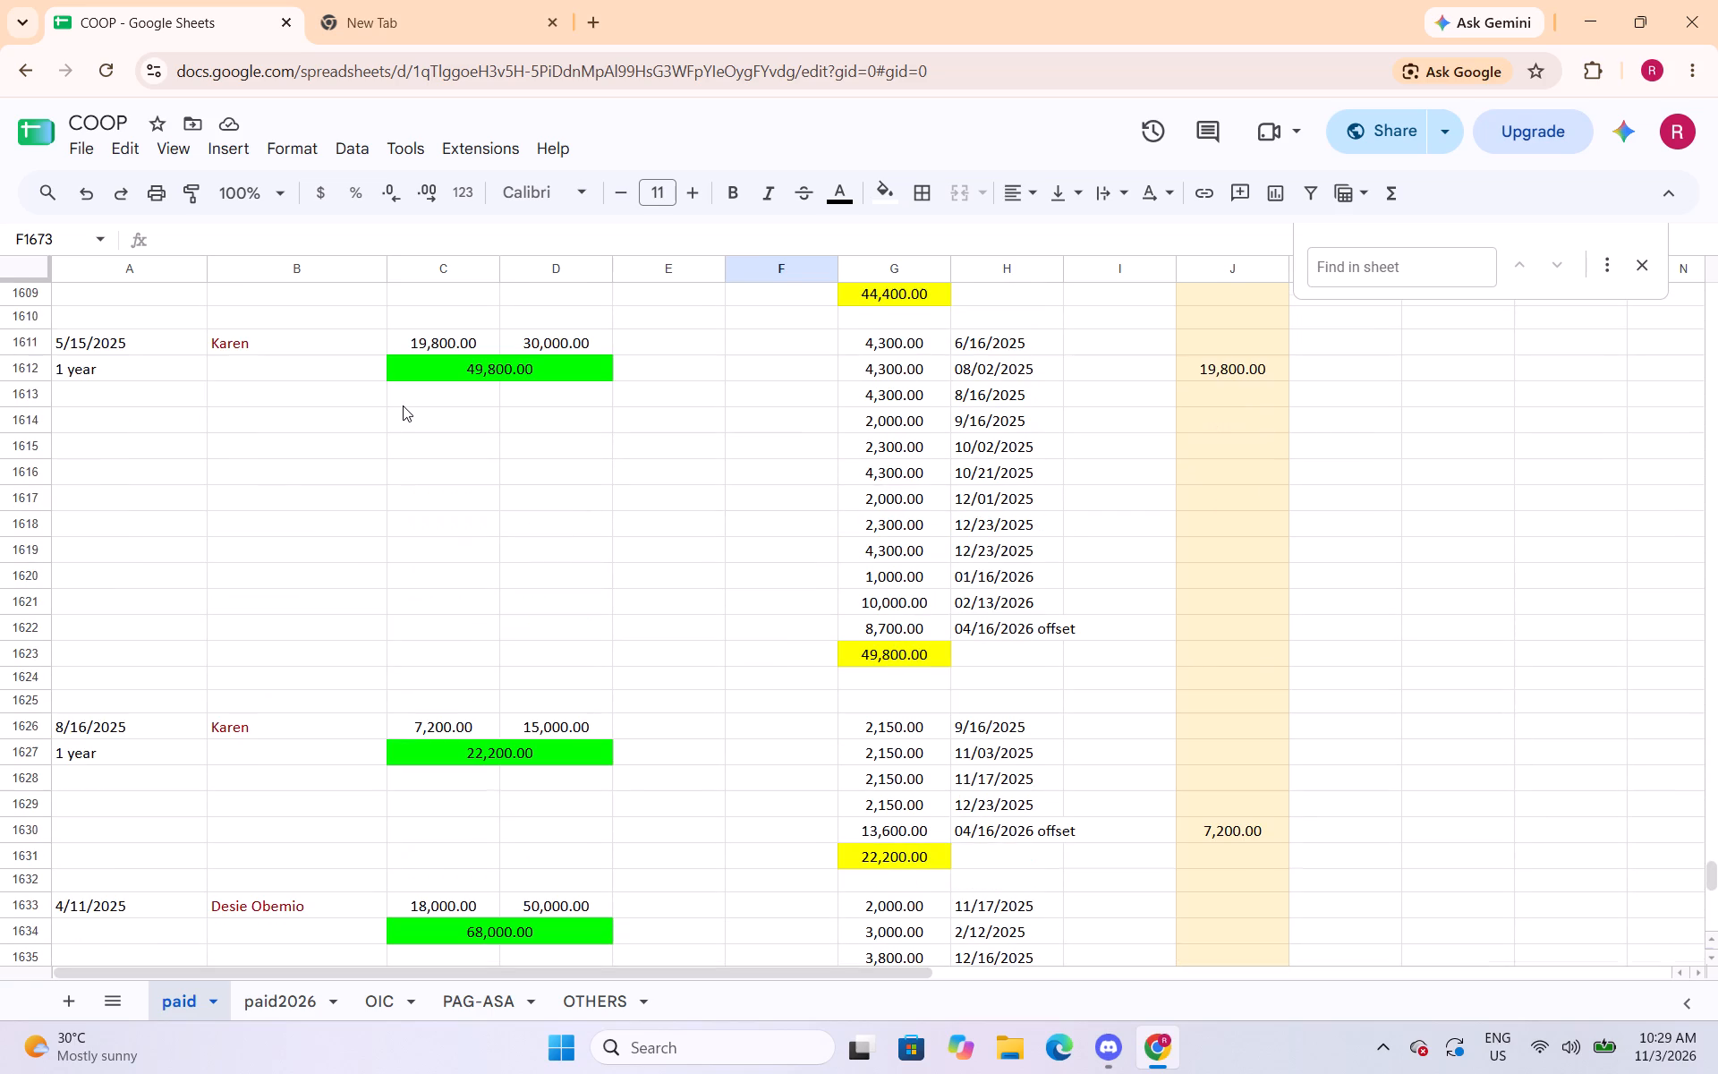
pyautogui.moveTo(1716, 874); pyautogui.dragTo(1716, 872)
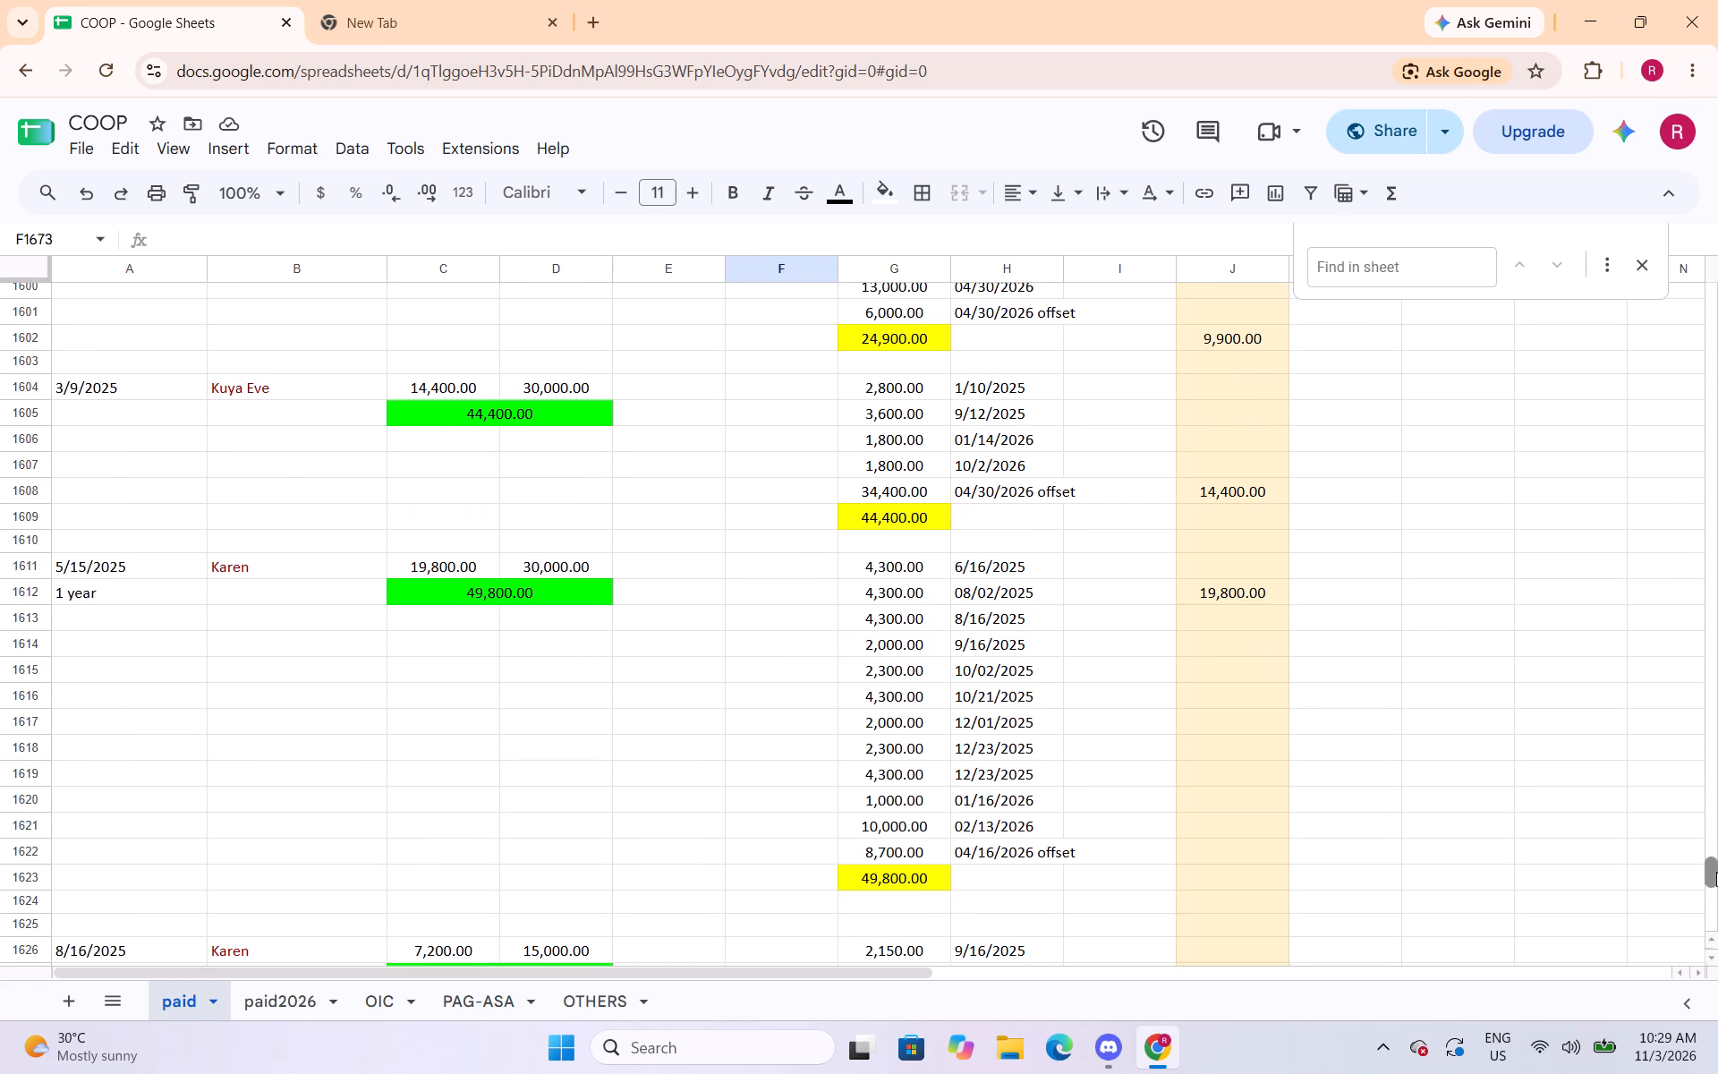
pyautogui.moveTo(1716, 872); pyautogui.dragTo(1717, 272)
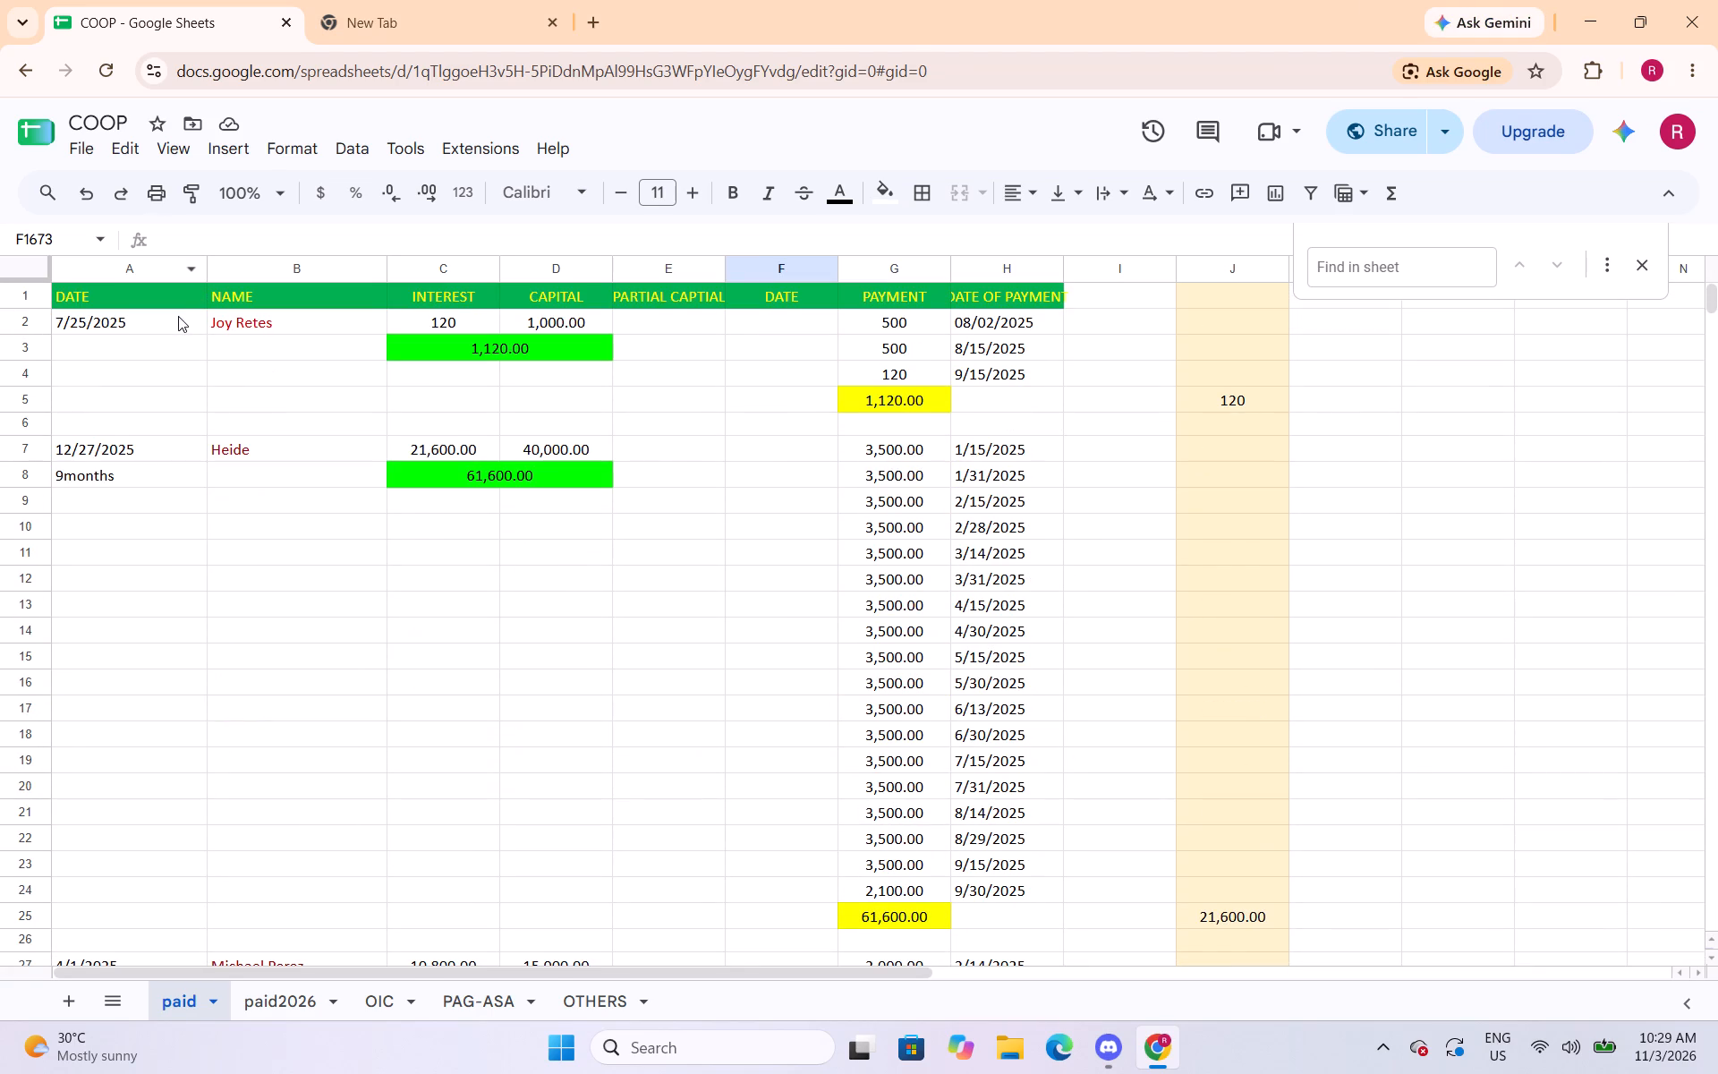
pyautogui.click(171, 277)
pyautogui.click(196, 278)
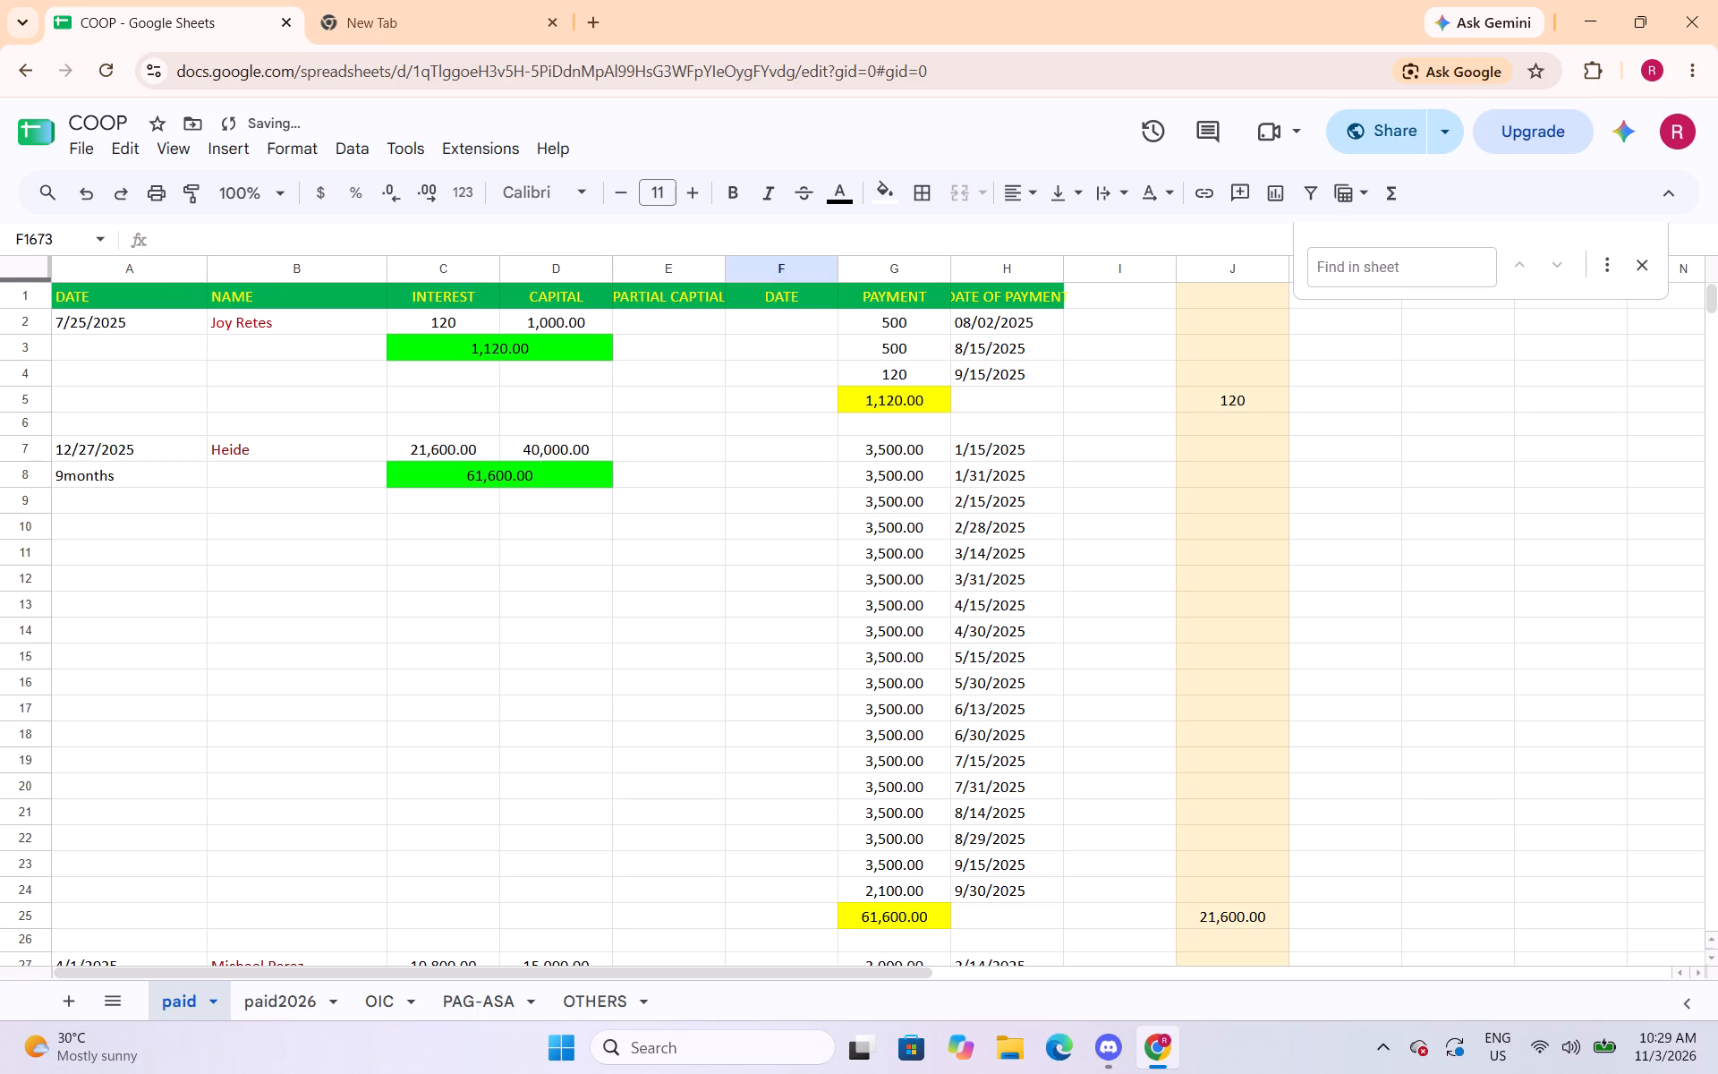
pyautogui.click(161, 272)
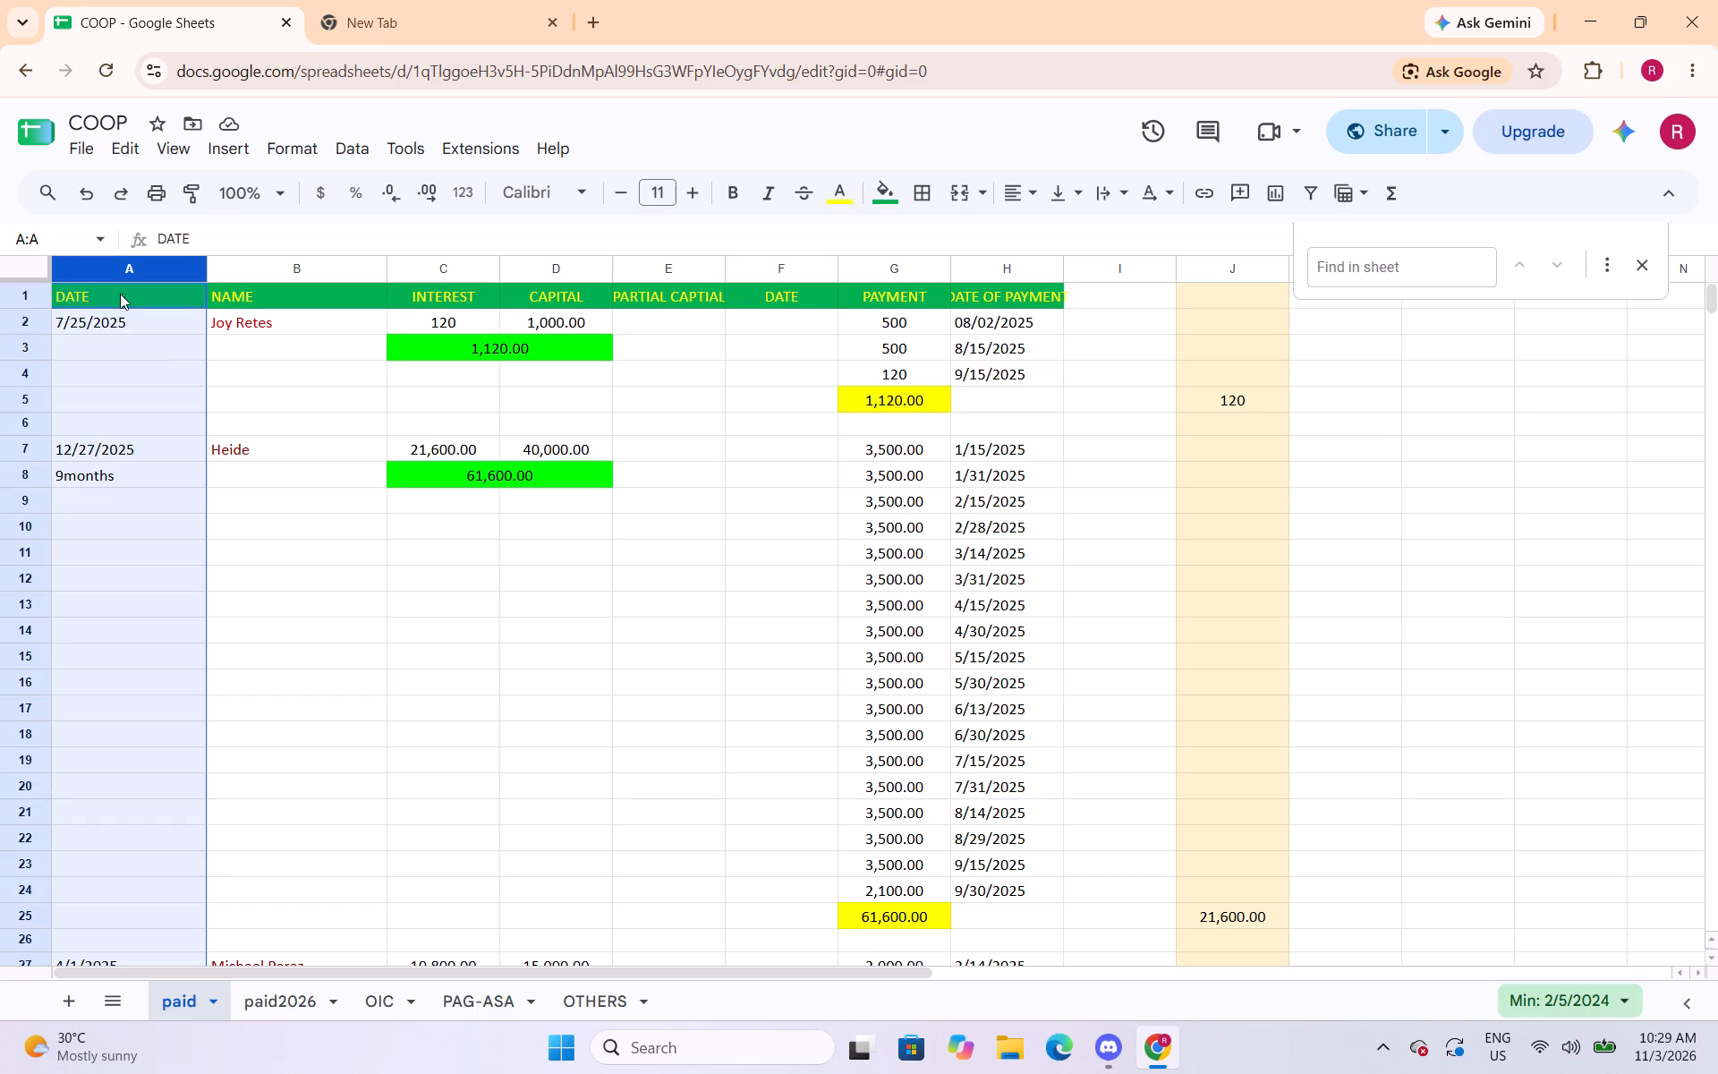
pyautogui.click(857, 199)
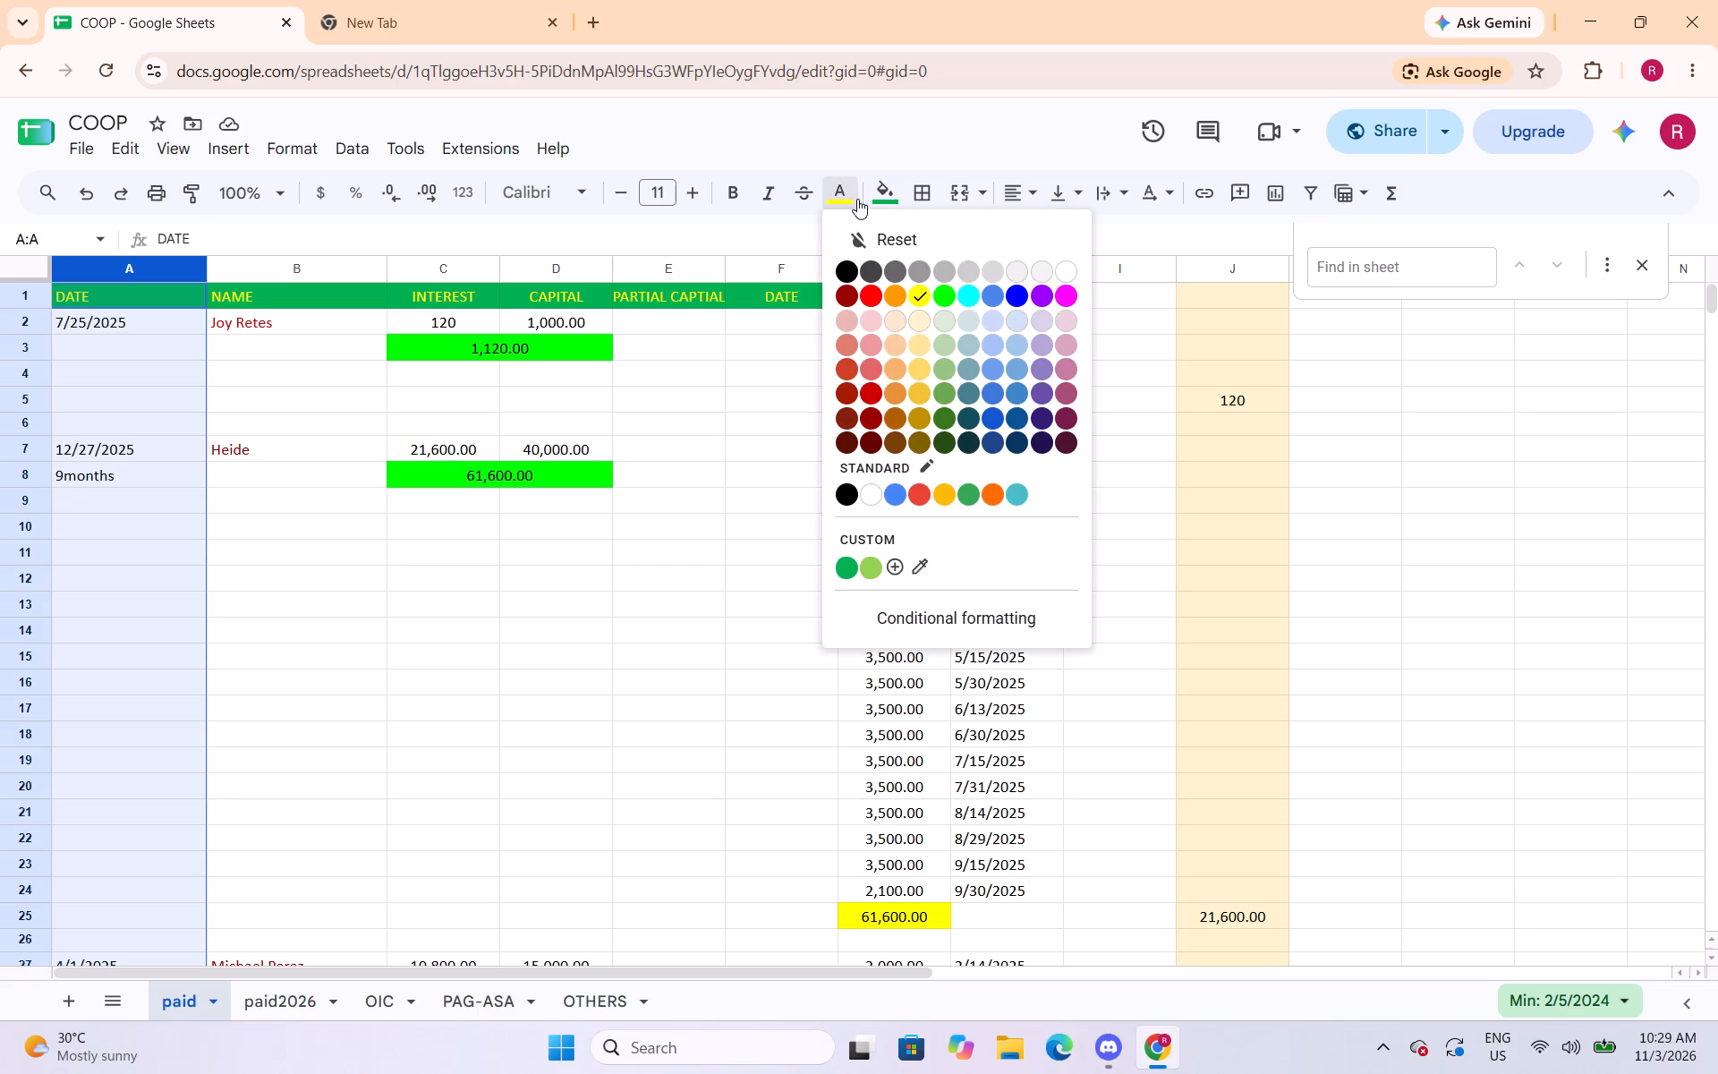
pyautogui.click(1064, 298)
pyautogui.click(275, 626)
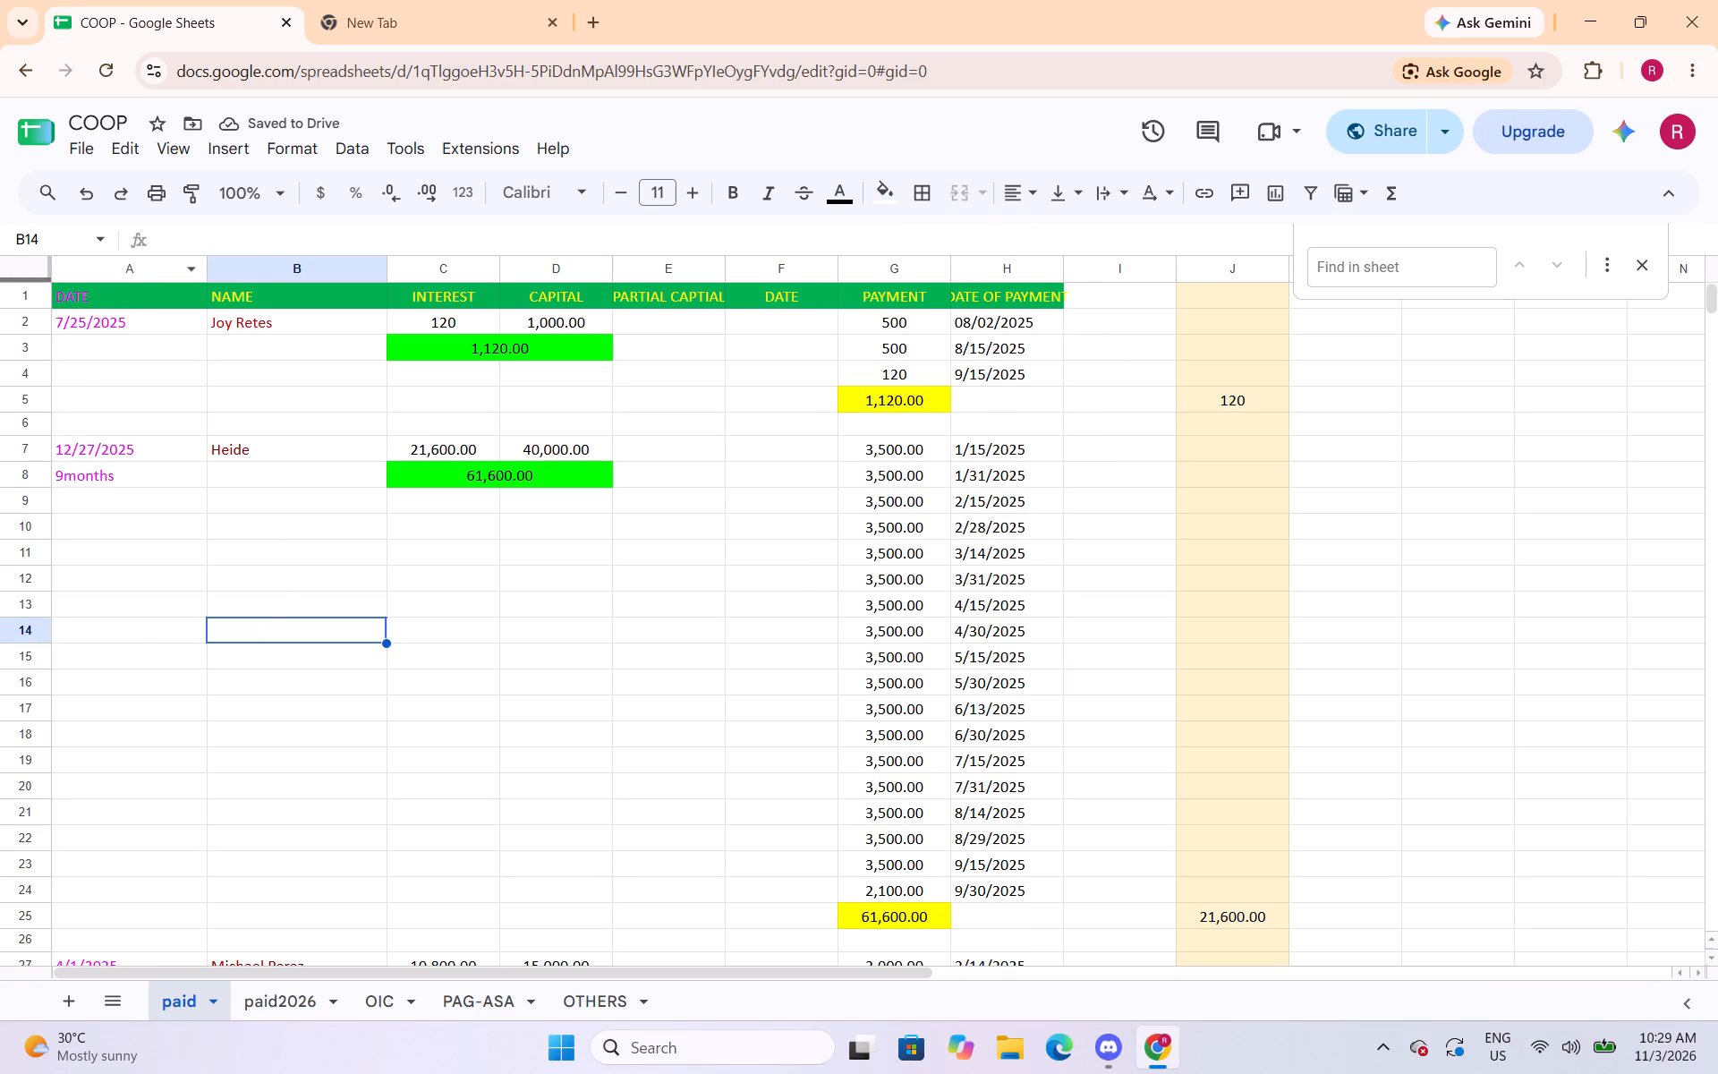
# Restore the DATE header in cell A1 to yellow text, check the recoloured dates below it, and save the spreadsheet.
pyautogui.click(124, 308)
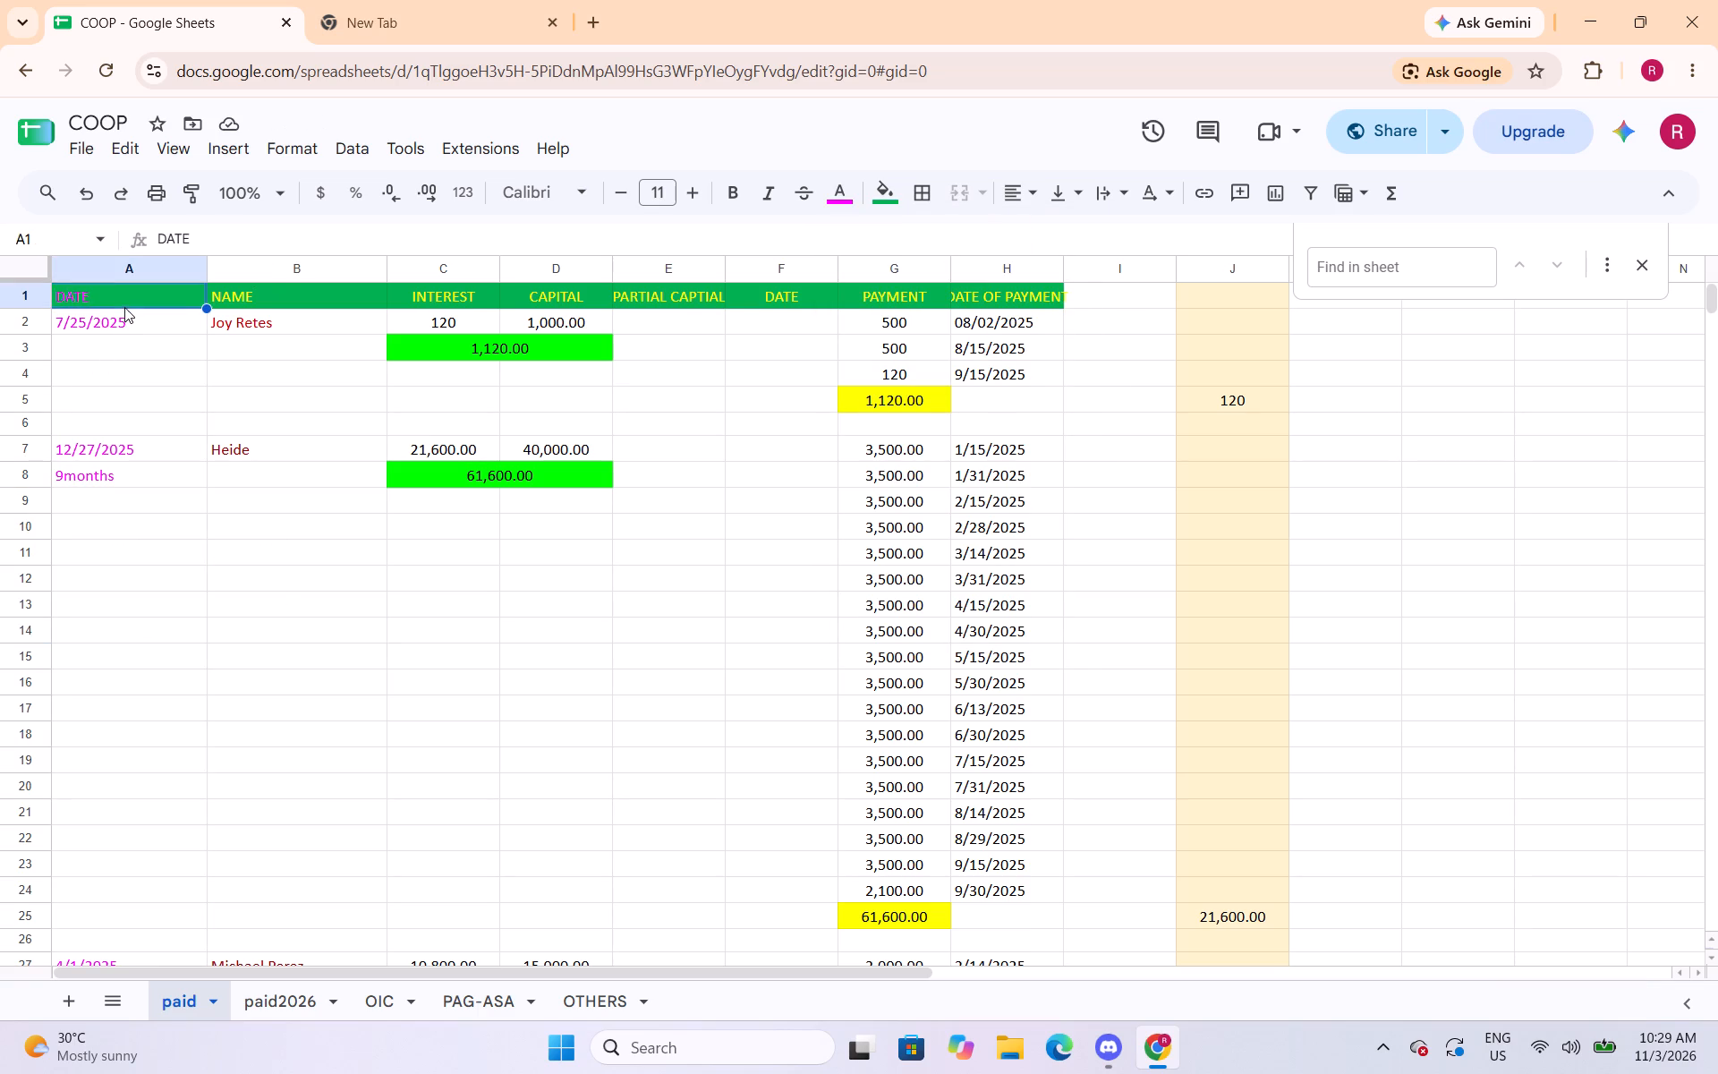
pyautogui.click(847, 201)
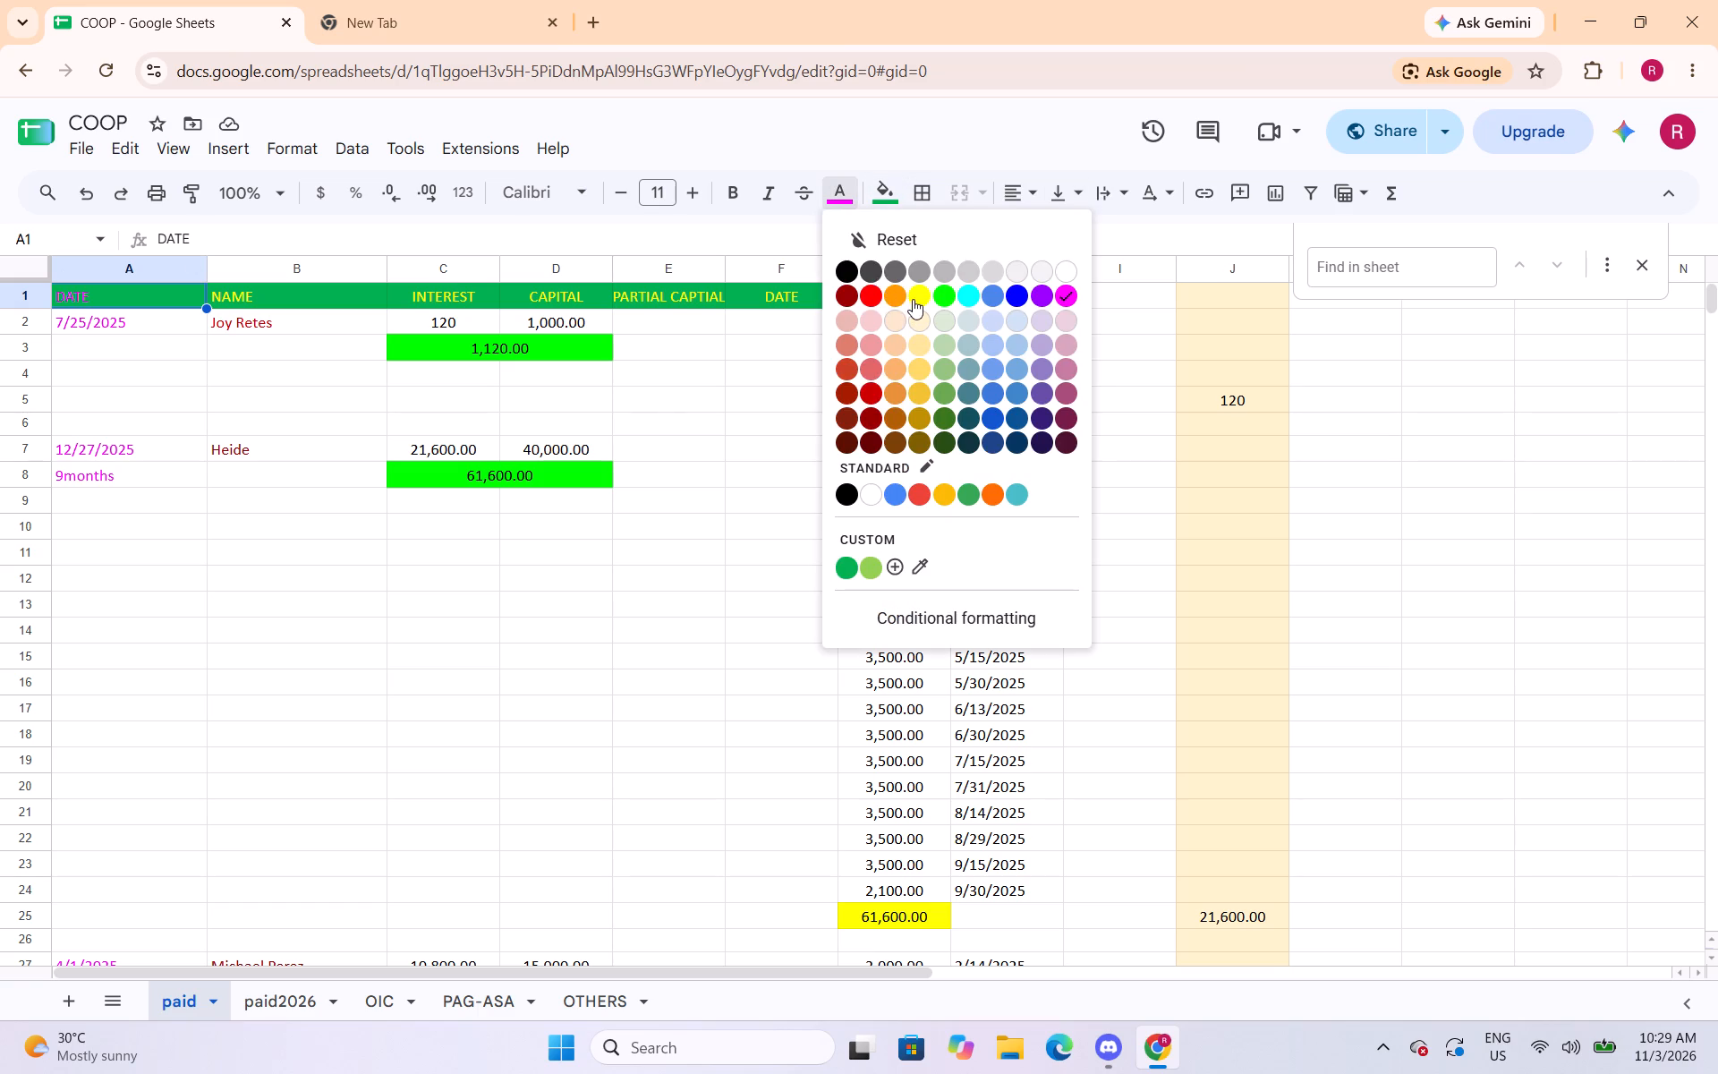
pyautogui.click(914, 295)
pyautogui.click(344, 698)
pyautogui.scroll(-2, 119, 473)
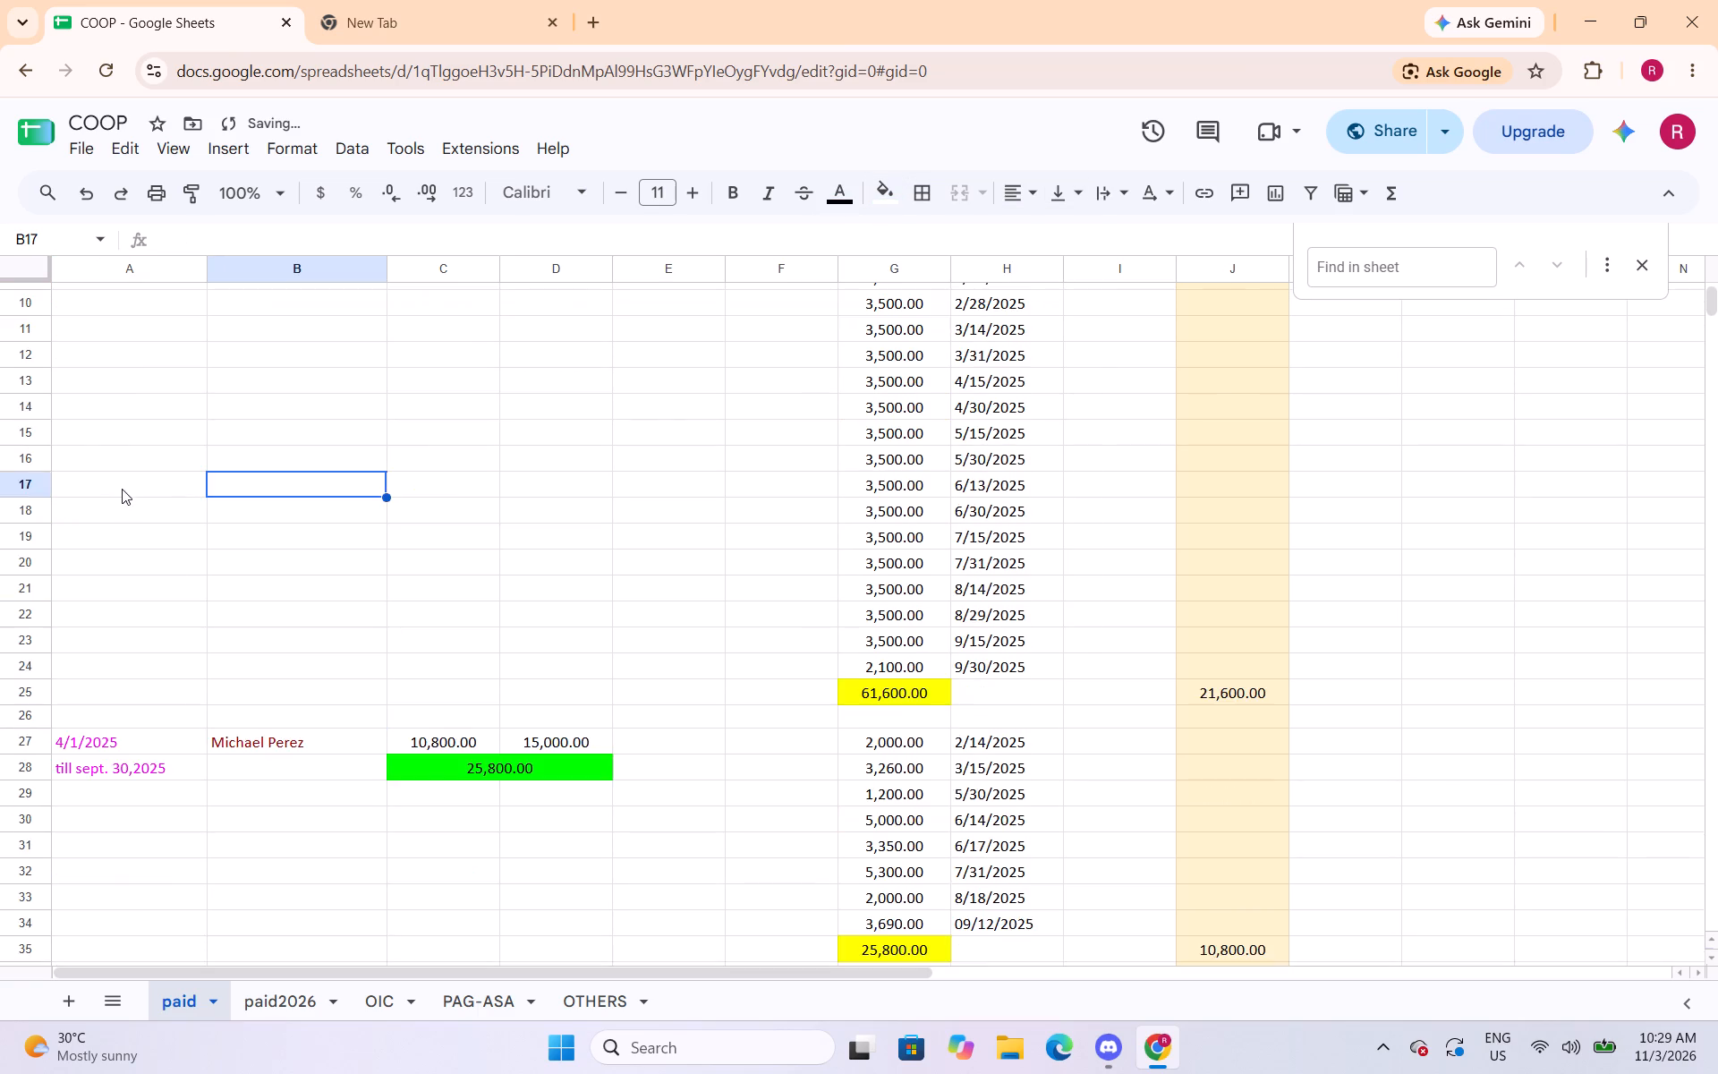
pyautogui.scroll(-3, 122, 490)
pyautogui.scroll(7, 122, 497)
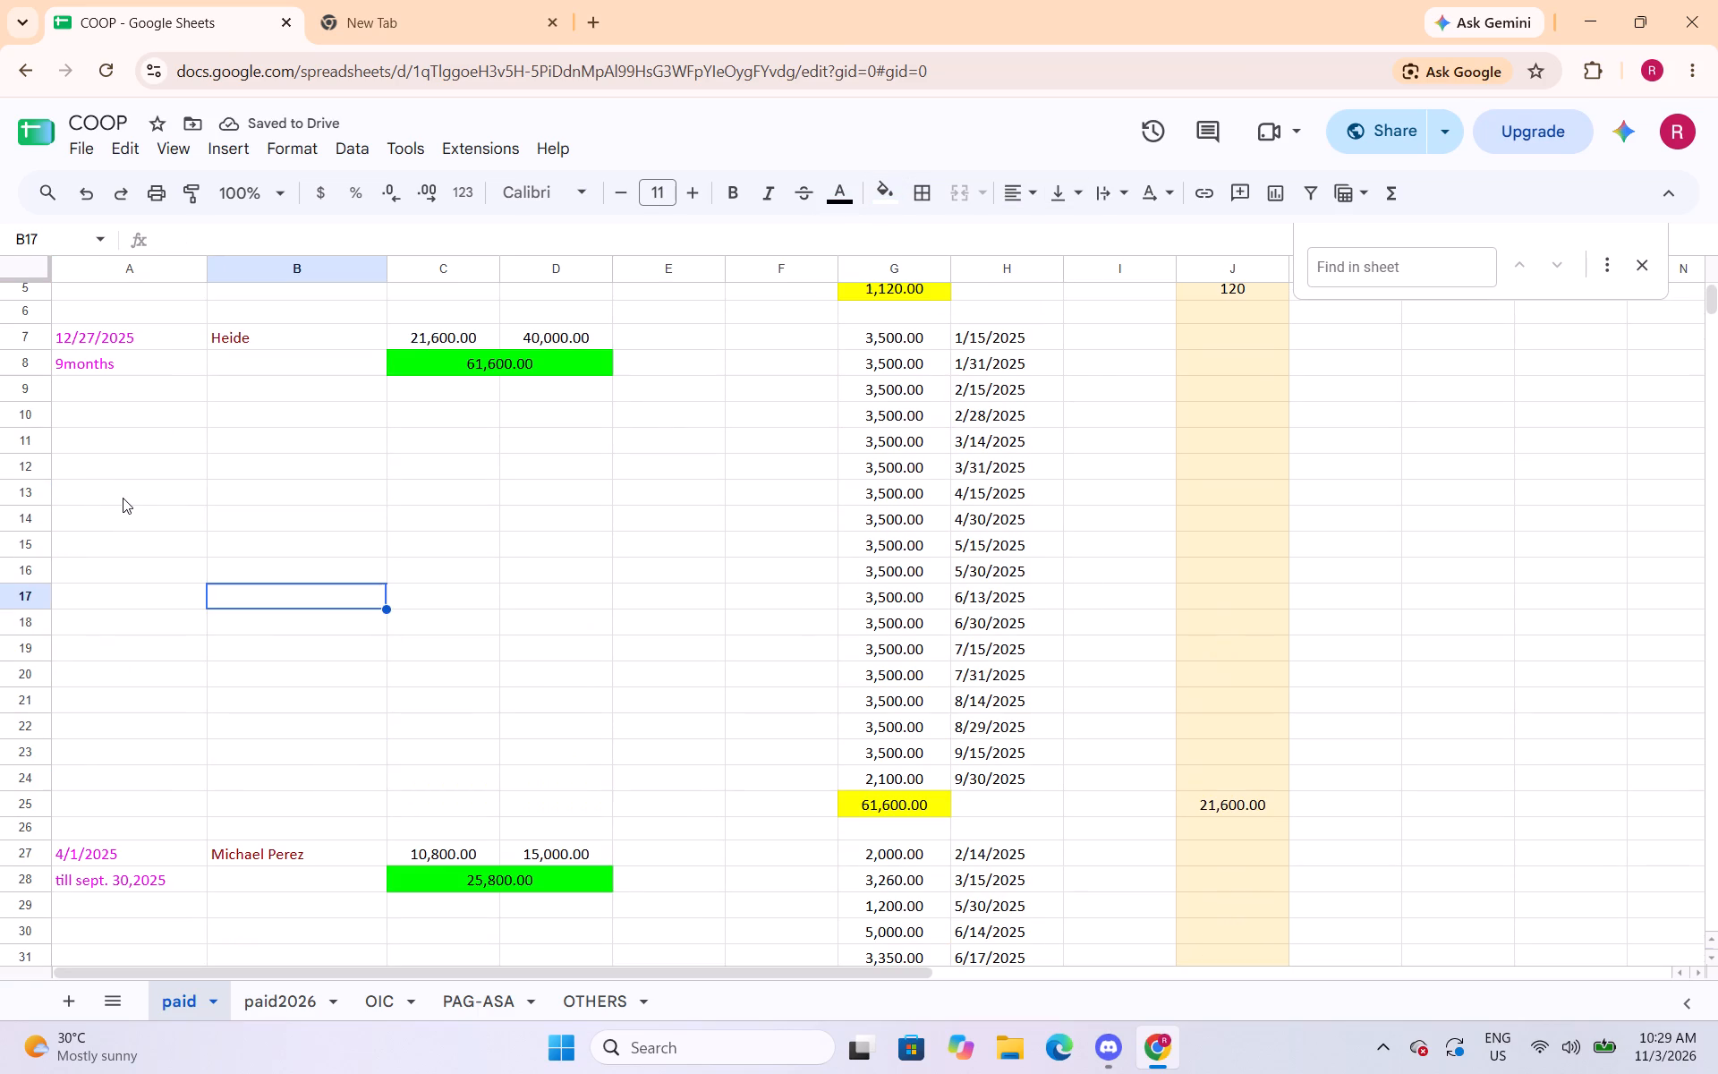
pyautogui.hotkey('ctrl', 's')
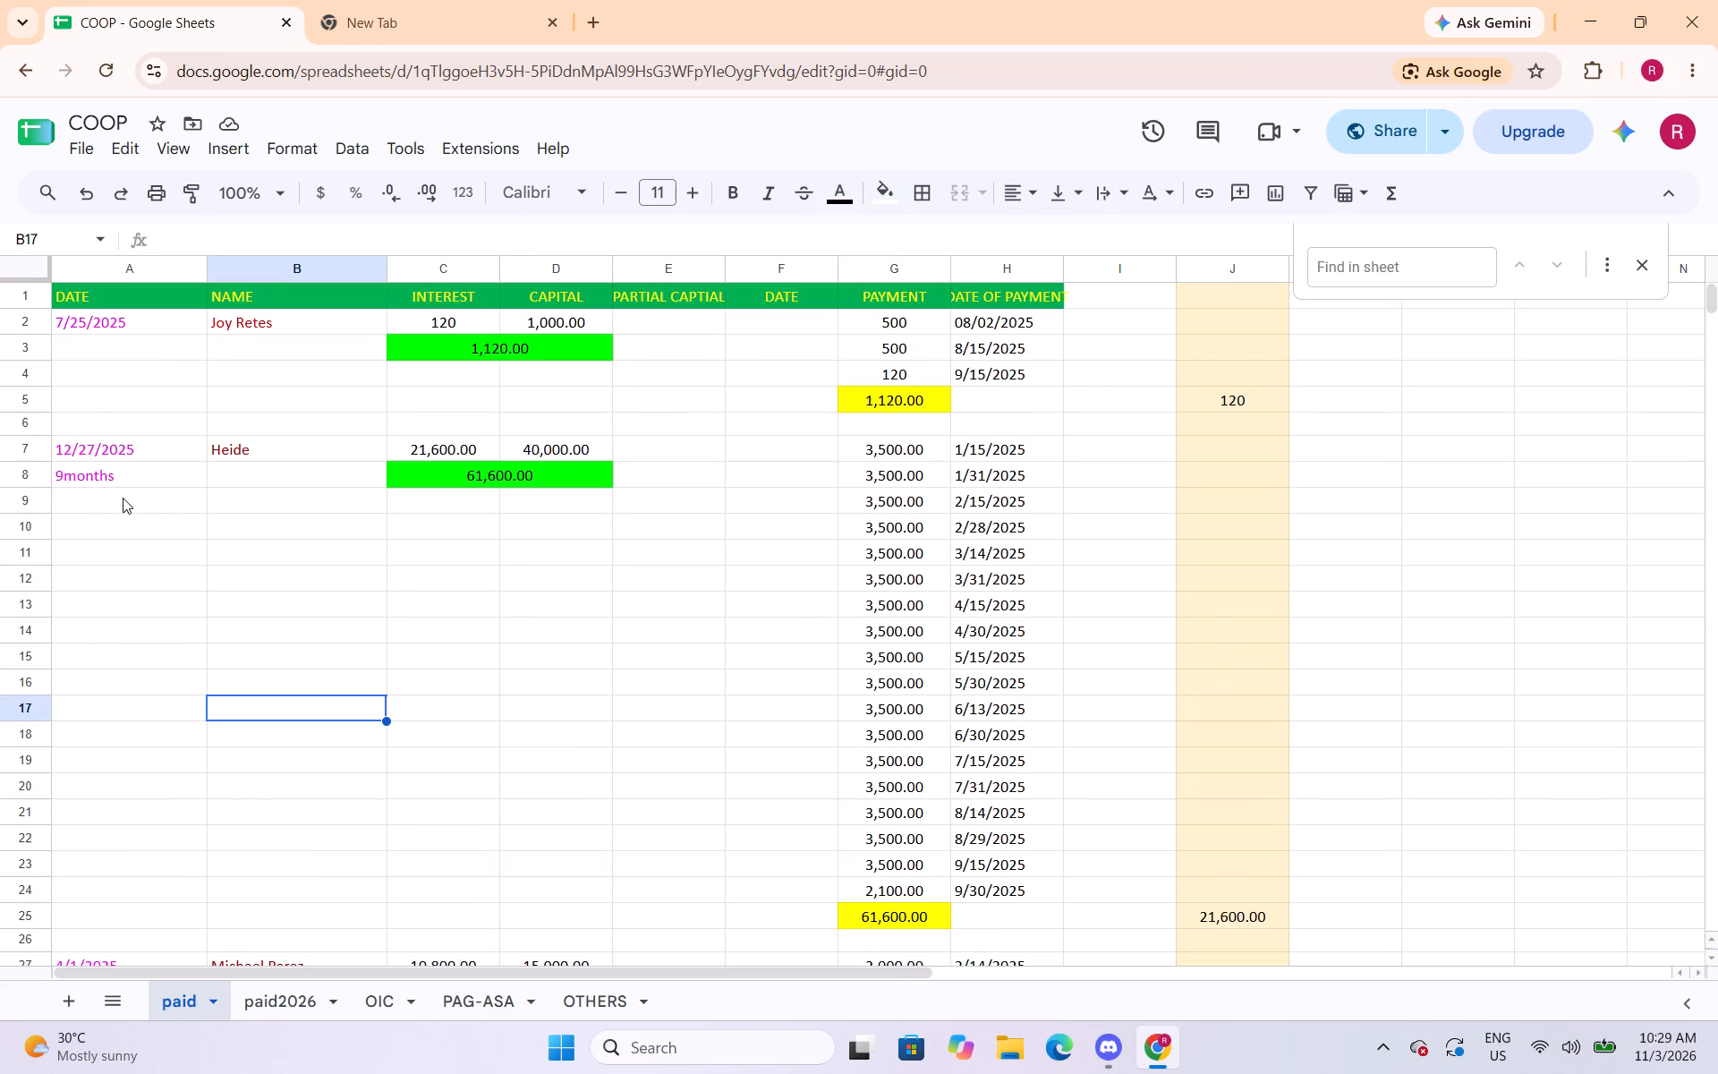
pyautogui.hotkey('ctrl', 's')
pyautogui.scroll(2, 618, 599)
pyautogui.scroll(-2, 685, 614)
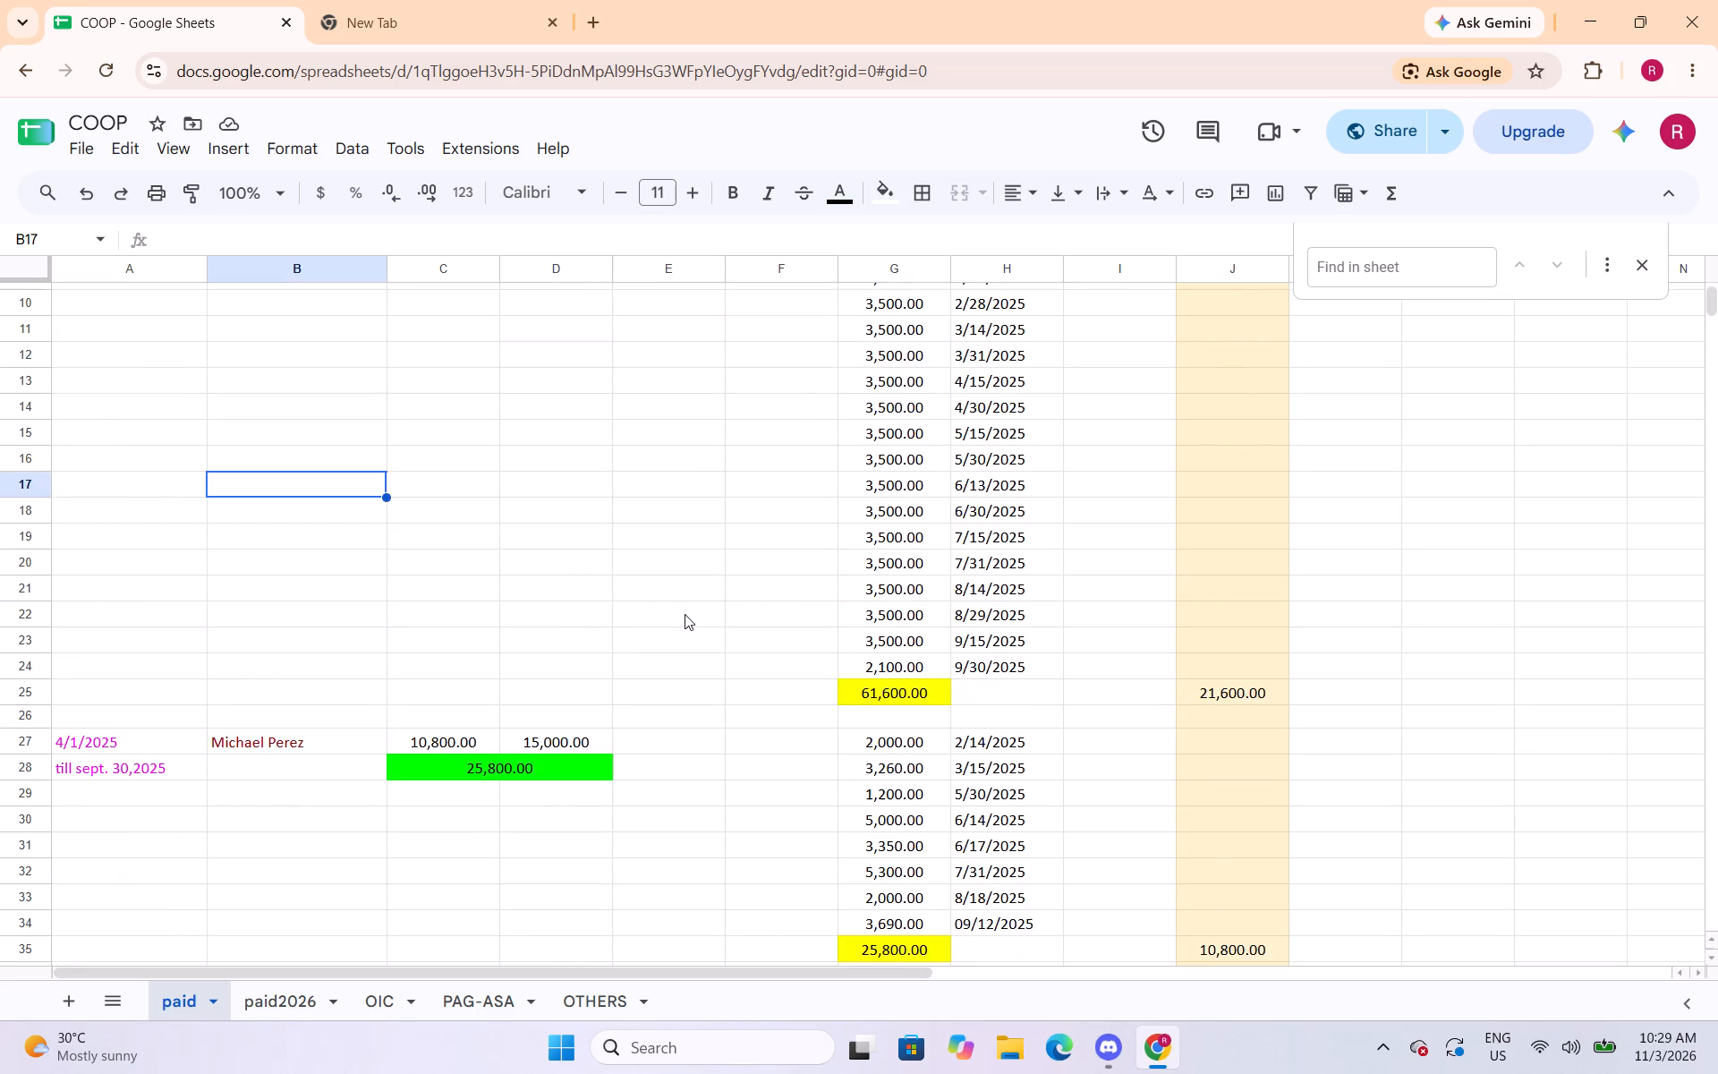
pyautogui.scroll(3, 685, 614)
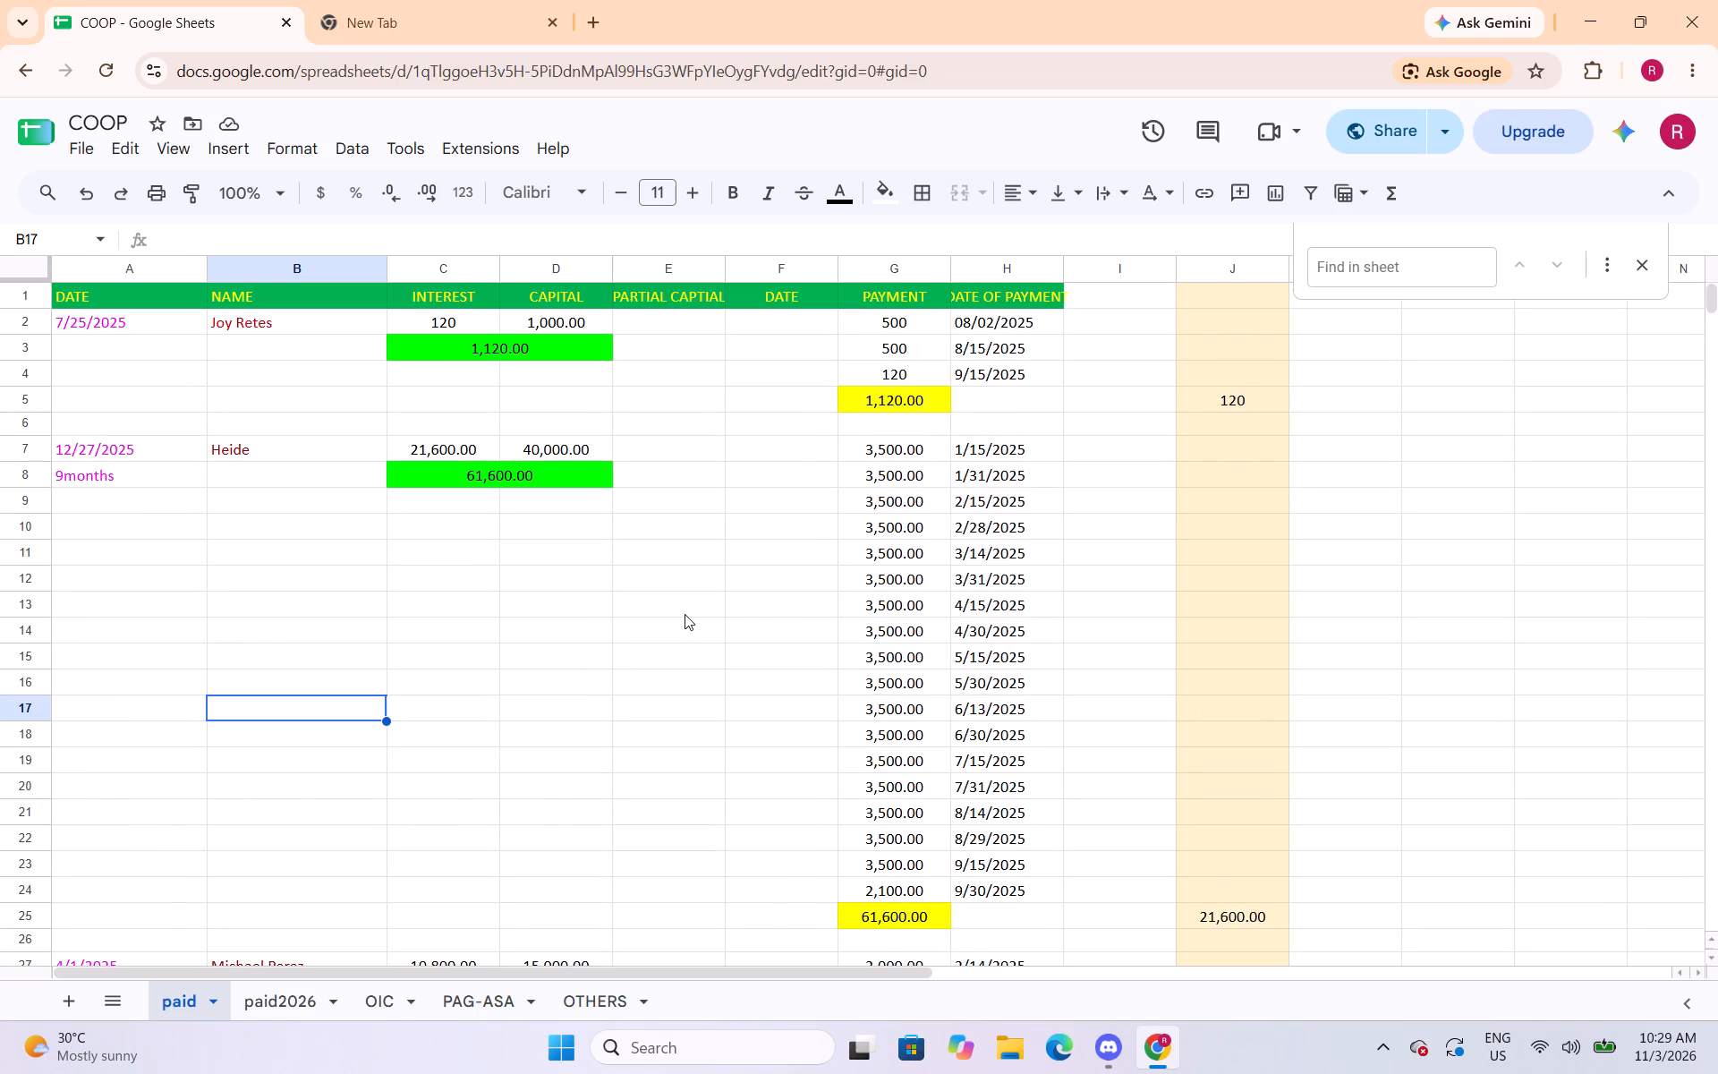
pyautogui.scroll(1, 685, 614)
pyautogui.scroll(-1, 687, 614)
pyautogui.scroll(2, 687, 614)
# Change the text colour of the entire DATE OF PAYMENT column H to dark cornflower blue.
pyautogui.moveTo(905, 327); pyautogui.dragTo(982, 369)
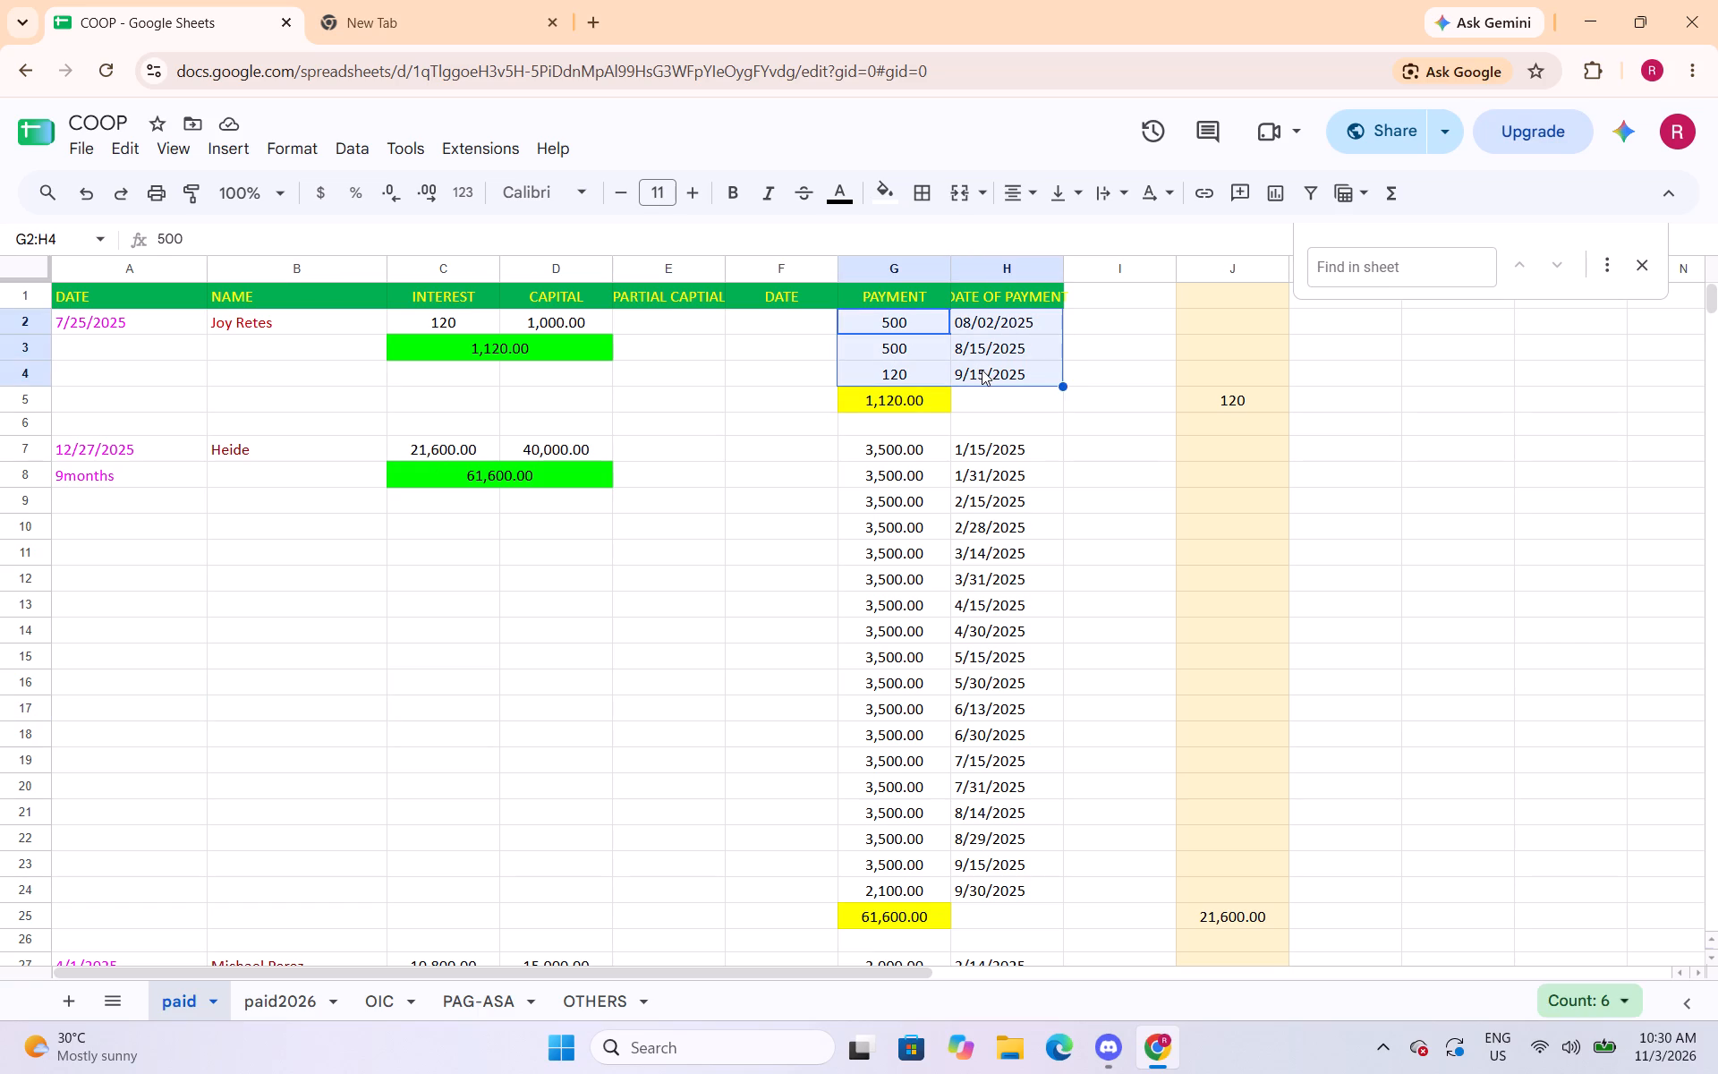
pyautogui.click(1025, 263)
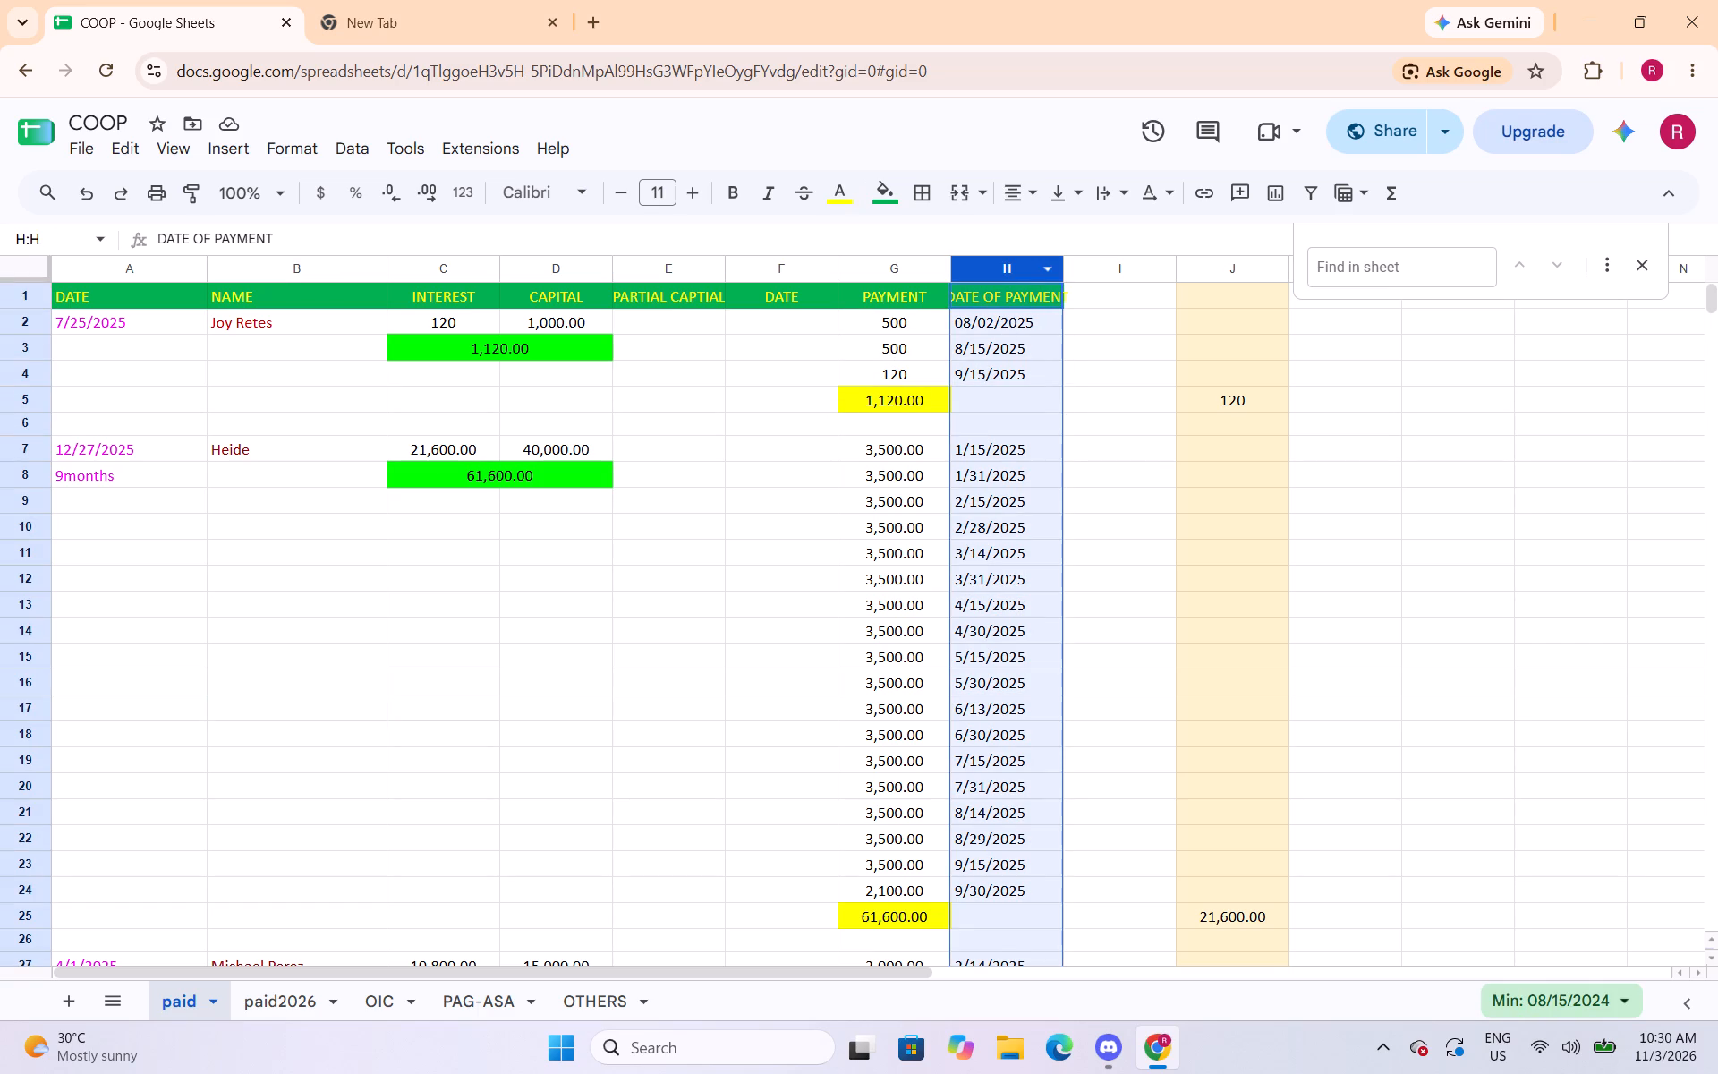
pyautogui.click(852, 199)
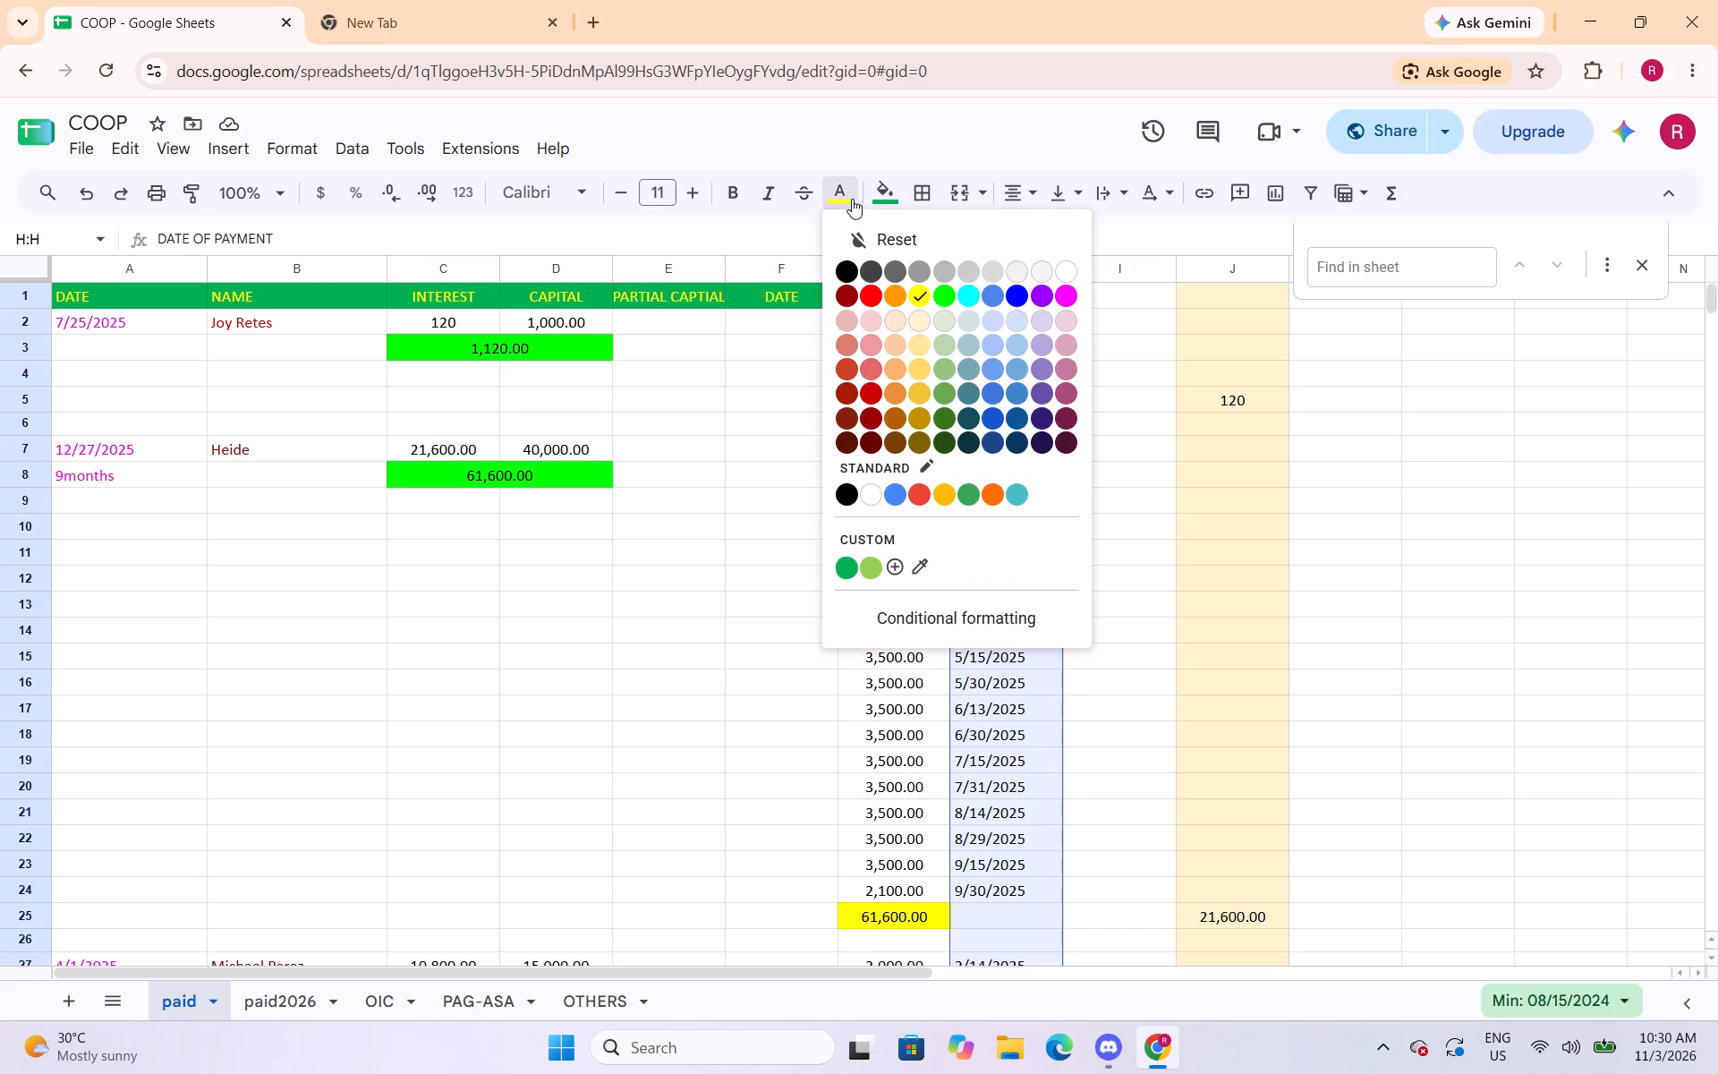
pyautogui.click(994, 421)
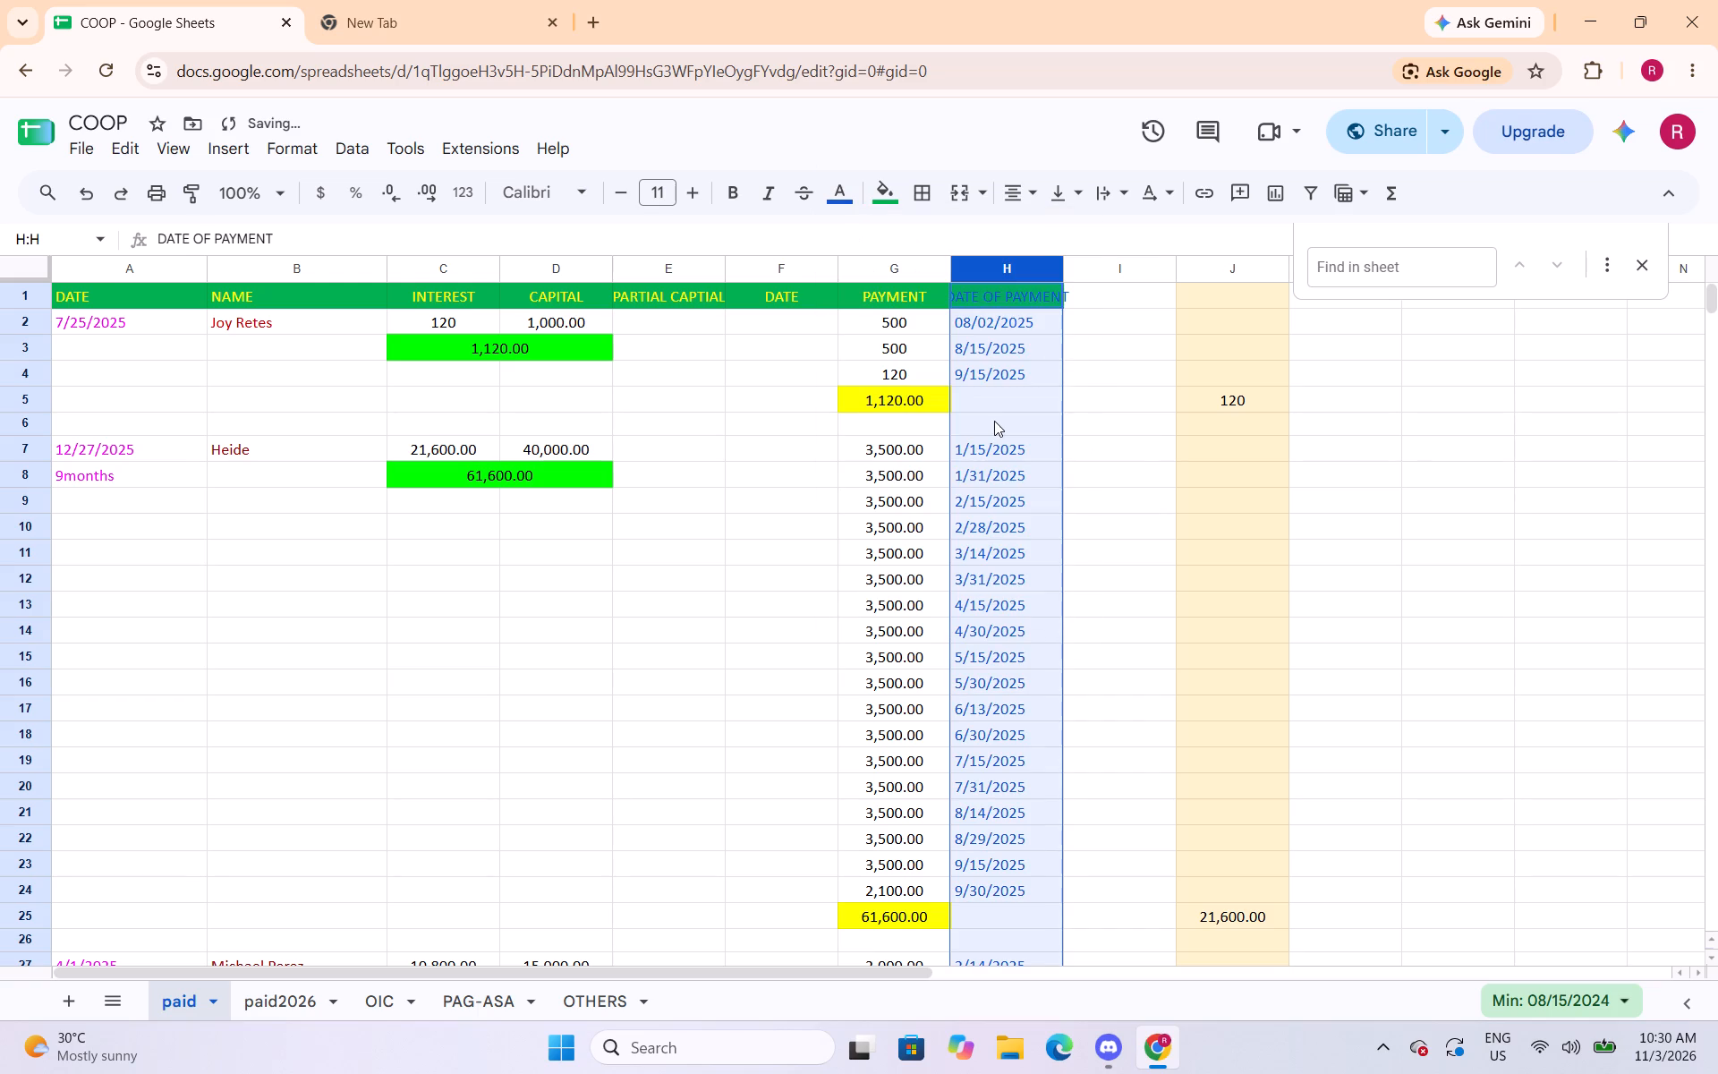
pyautogui.click(1086, 411)
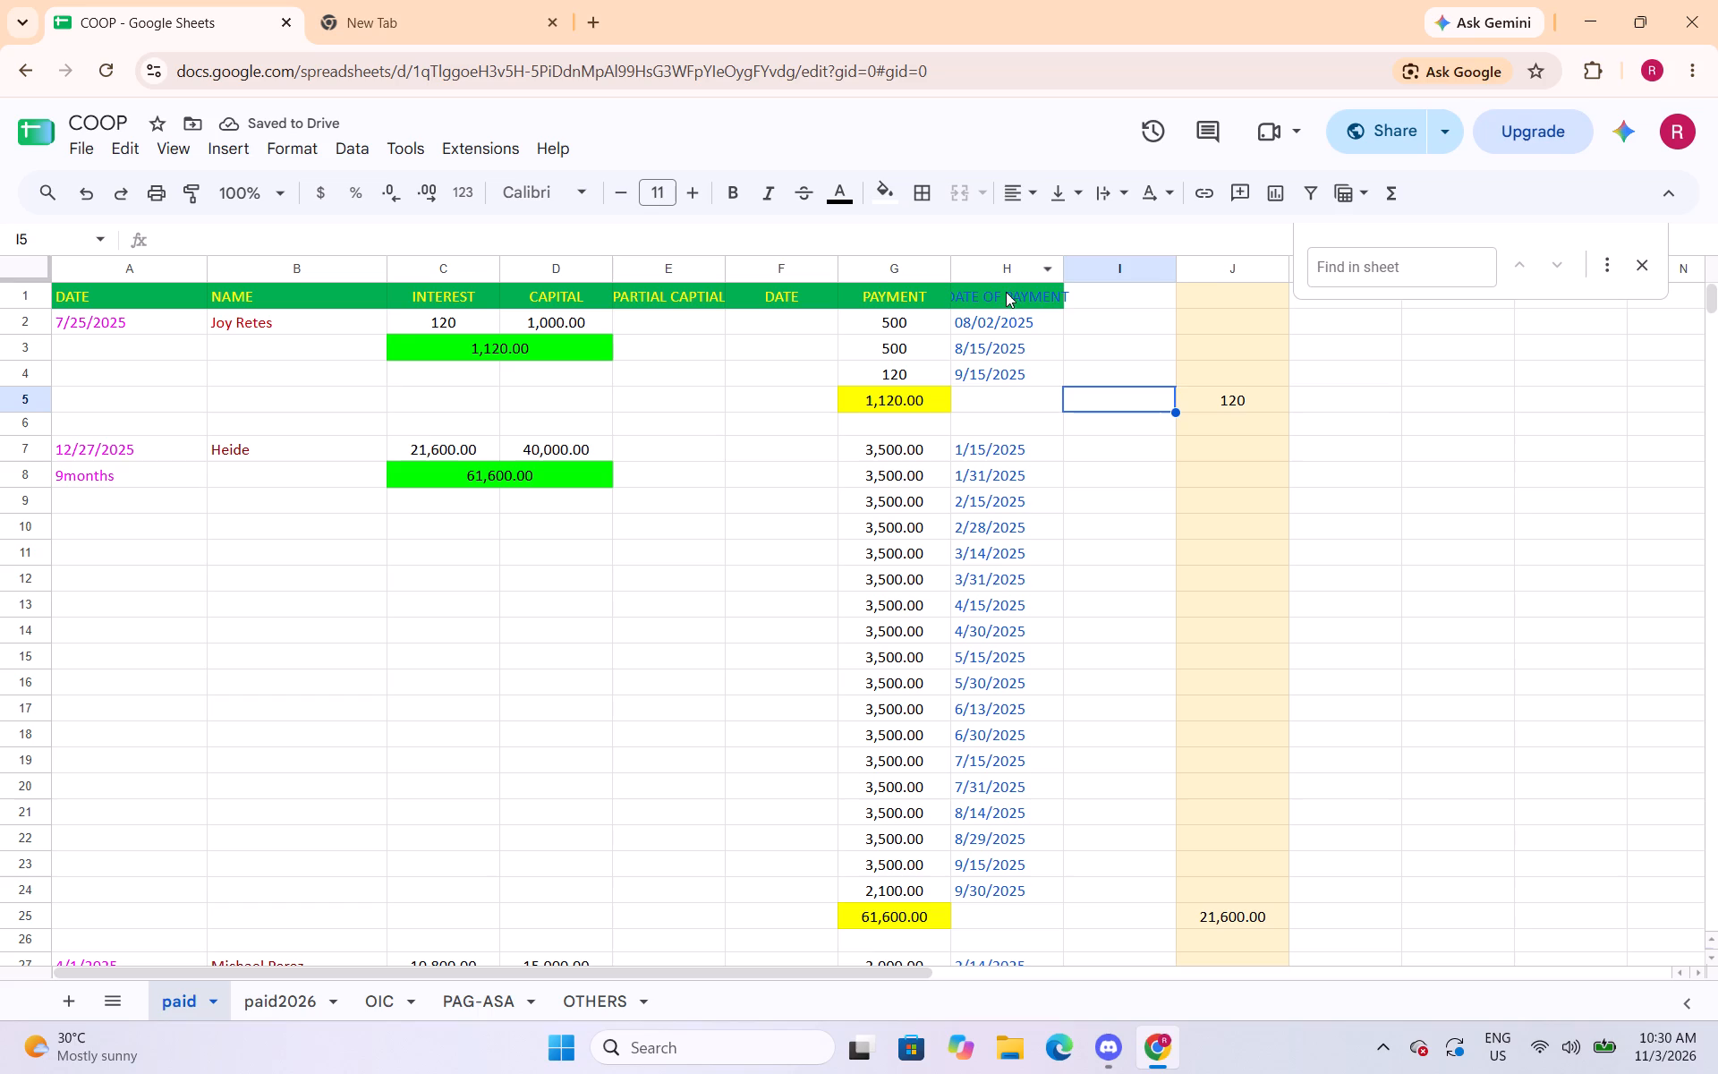
# Restore the DATE OF PAYMENT header in cell H1 to yellow text, check the recoloured dates, and save the spreadsheet.
pyautogui.click(1001, 300)
pyautogui.click(845, 207)
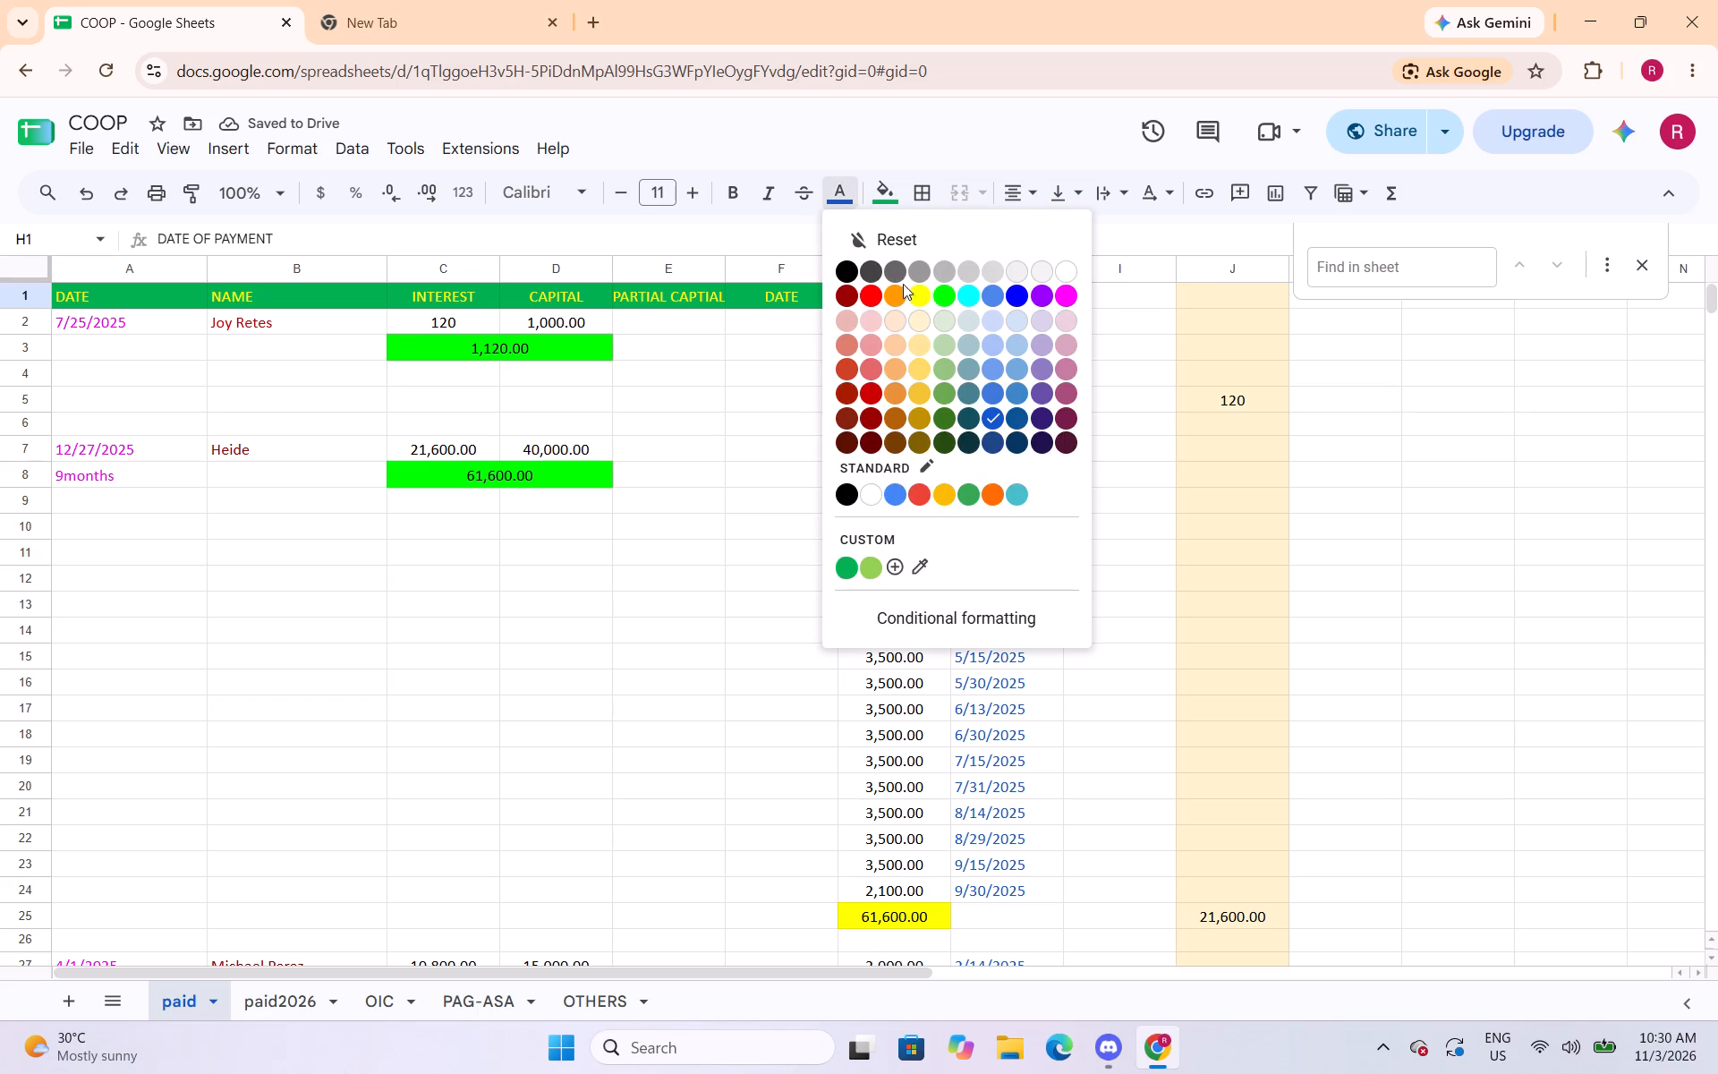
pyautogui.click(919, 298)
pyautogui.click(1088, 494)
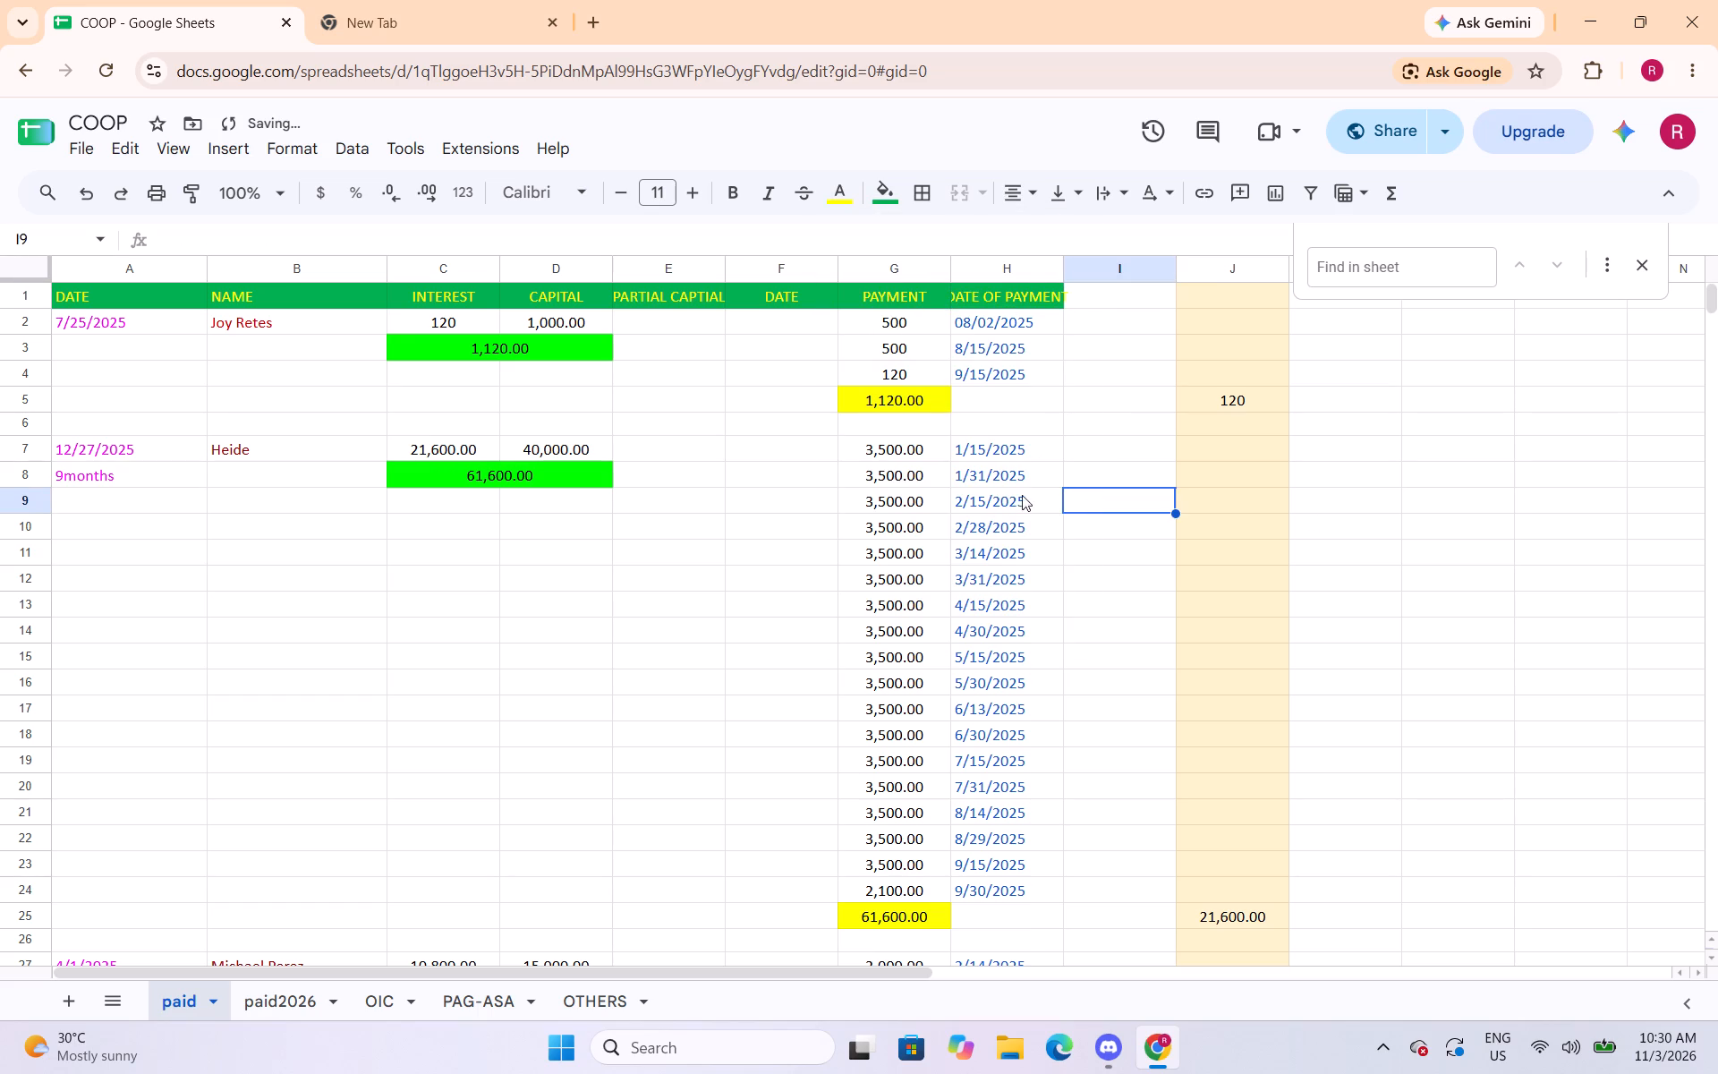
pyautogui.click(812, 587)
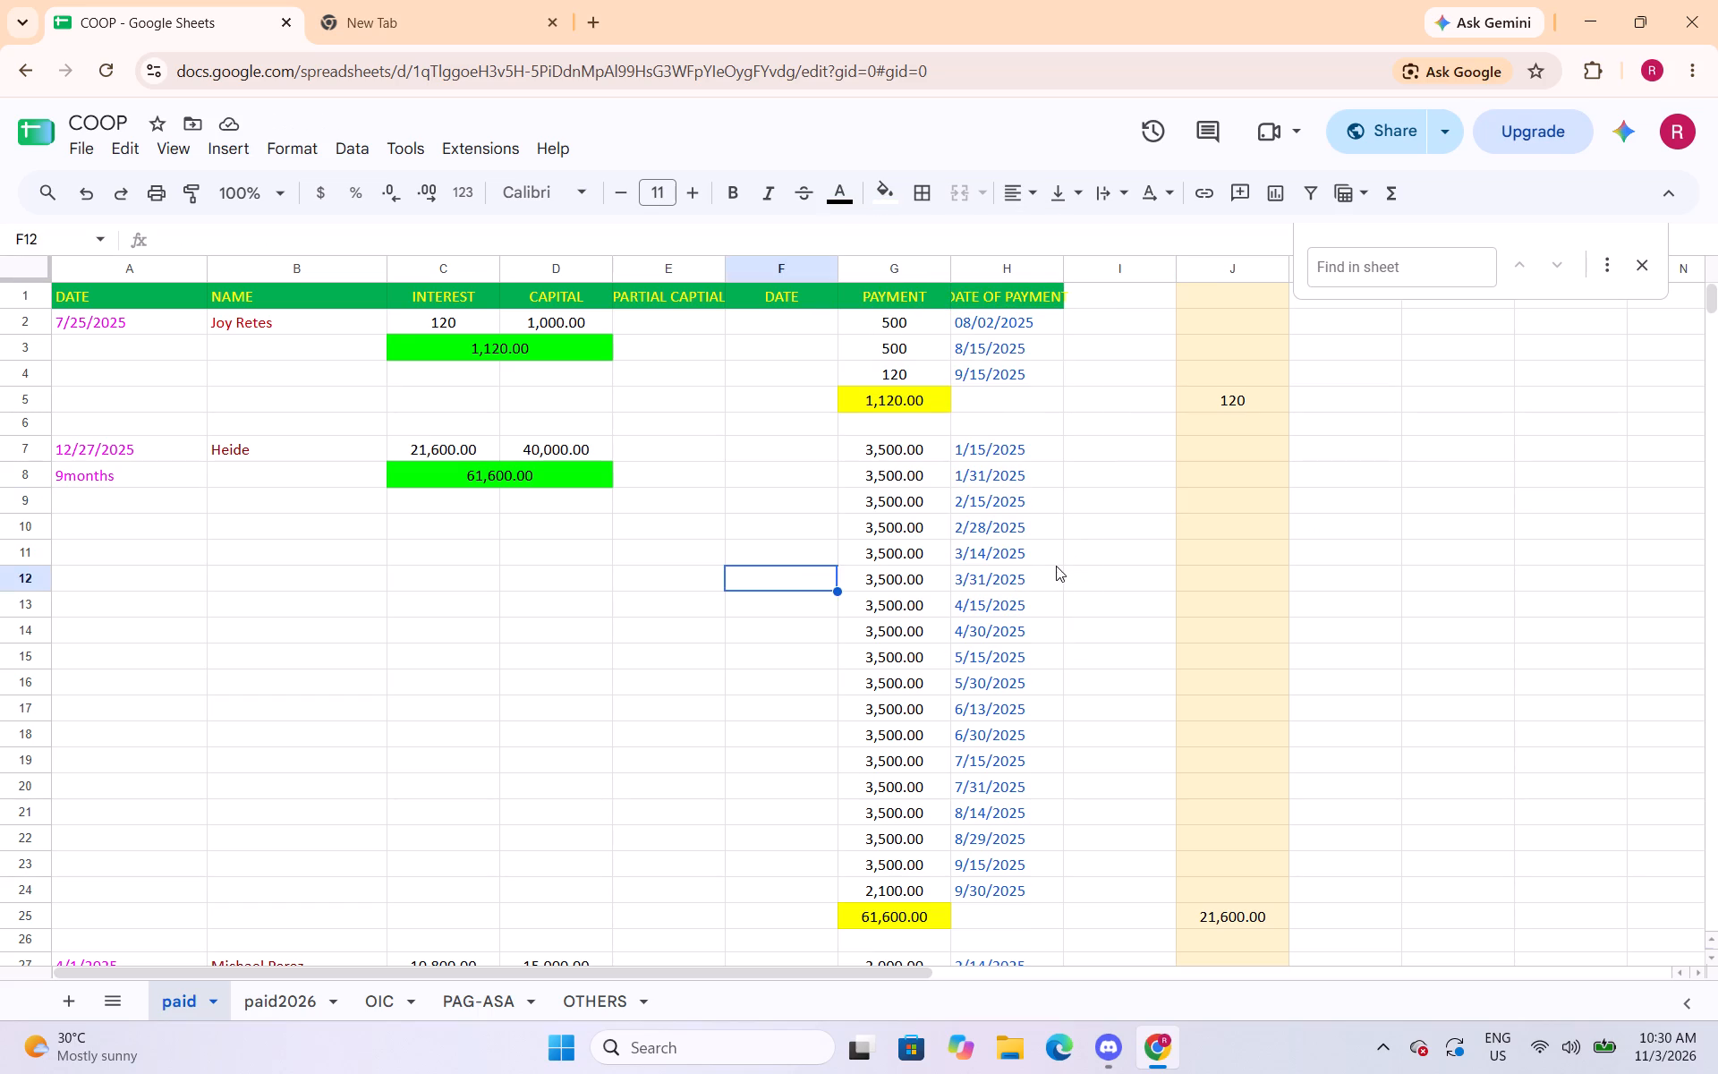
pyautogui.scroll(1, 1042, 490)
pyautogui.scroll(-2, 1042, 490)
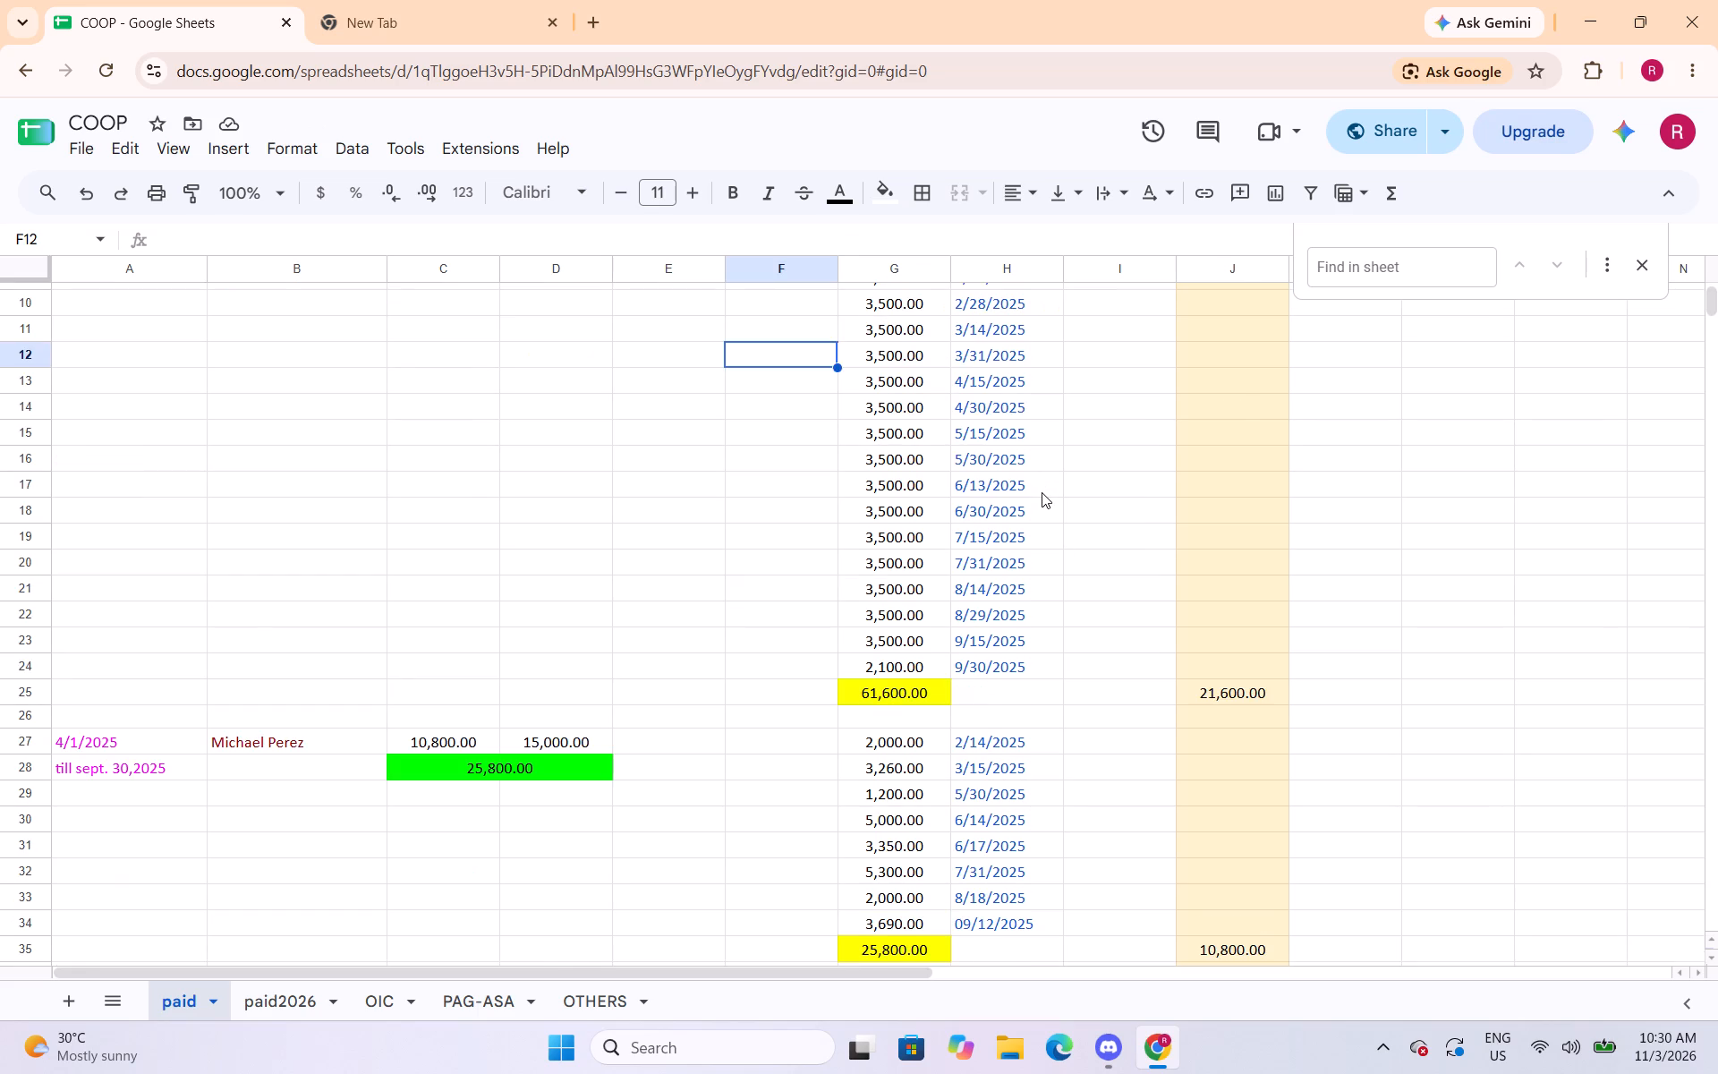
pyautogui.scroll(2, 1042, 494)
pyautogui.hotkey('ctrl', 's')
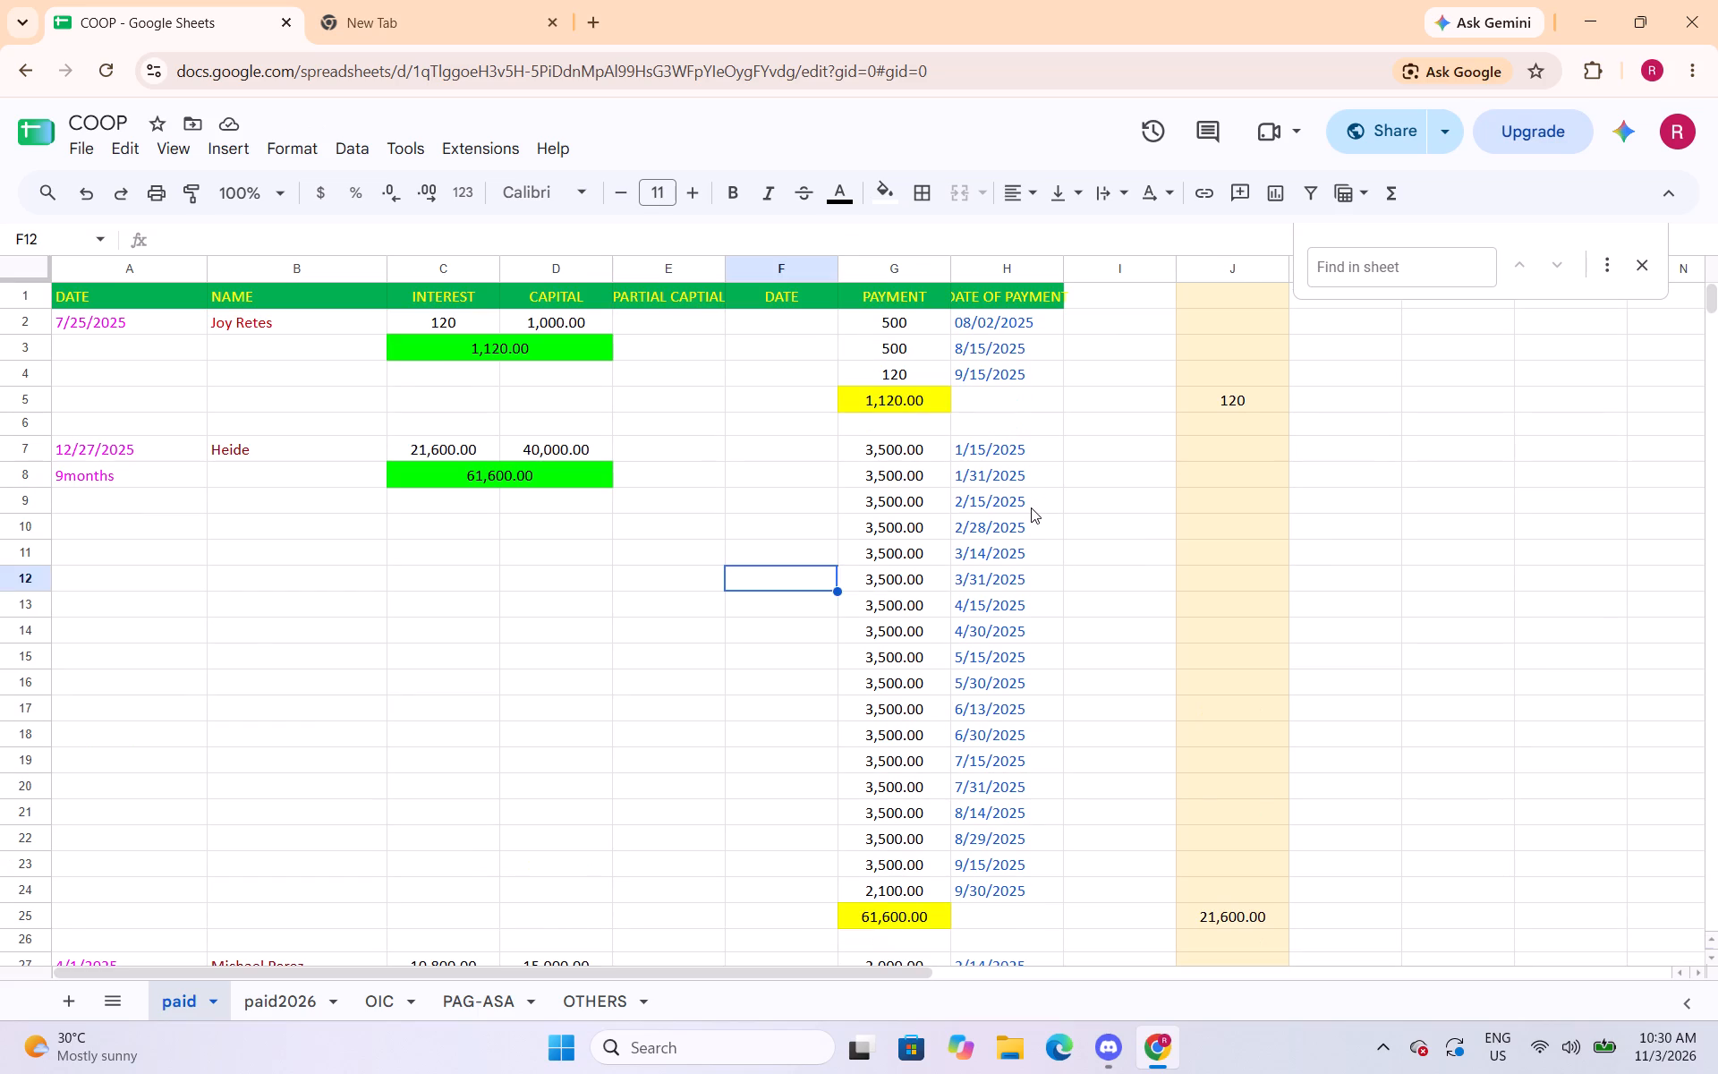
pyautogui.hotkey('ctrl', 's')
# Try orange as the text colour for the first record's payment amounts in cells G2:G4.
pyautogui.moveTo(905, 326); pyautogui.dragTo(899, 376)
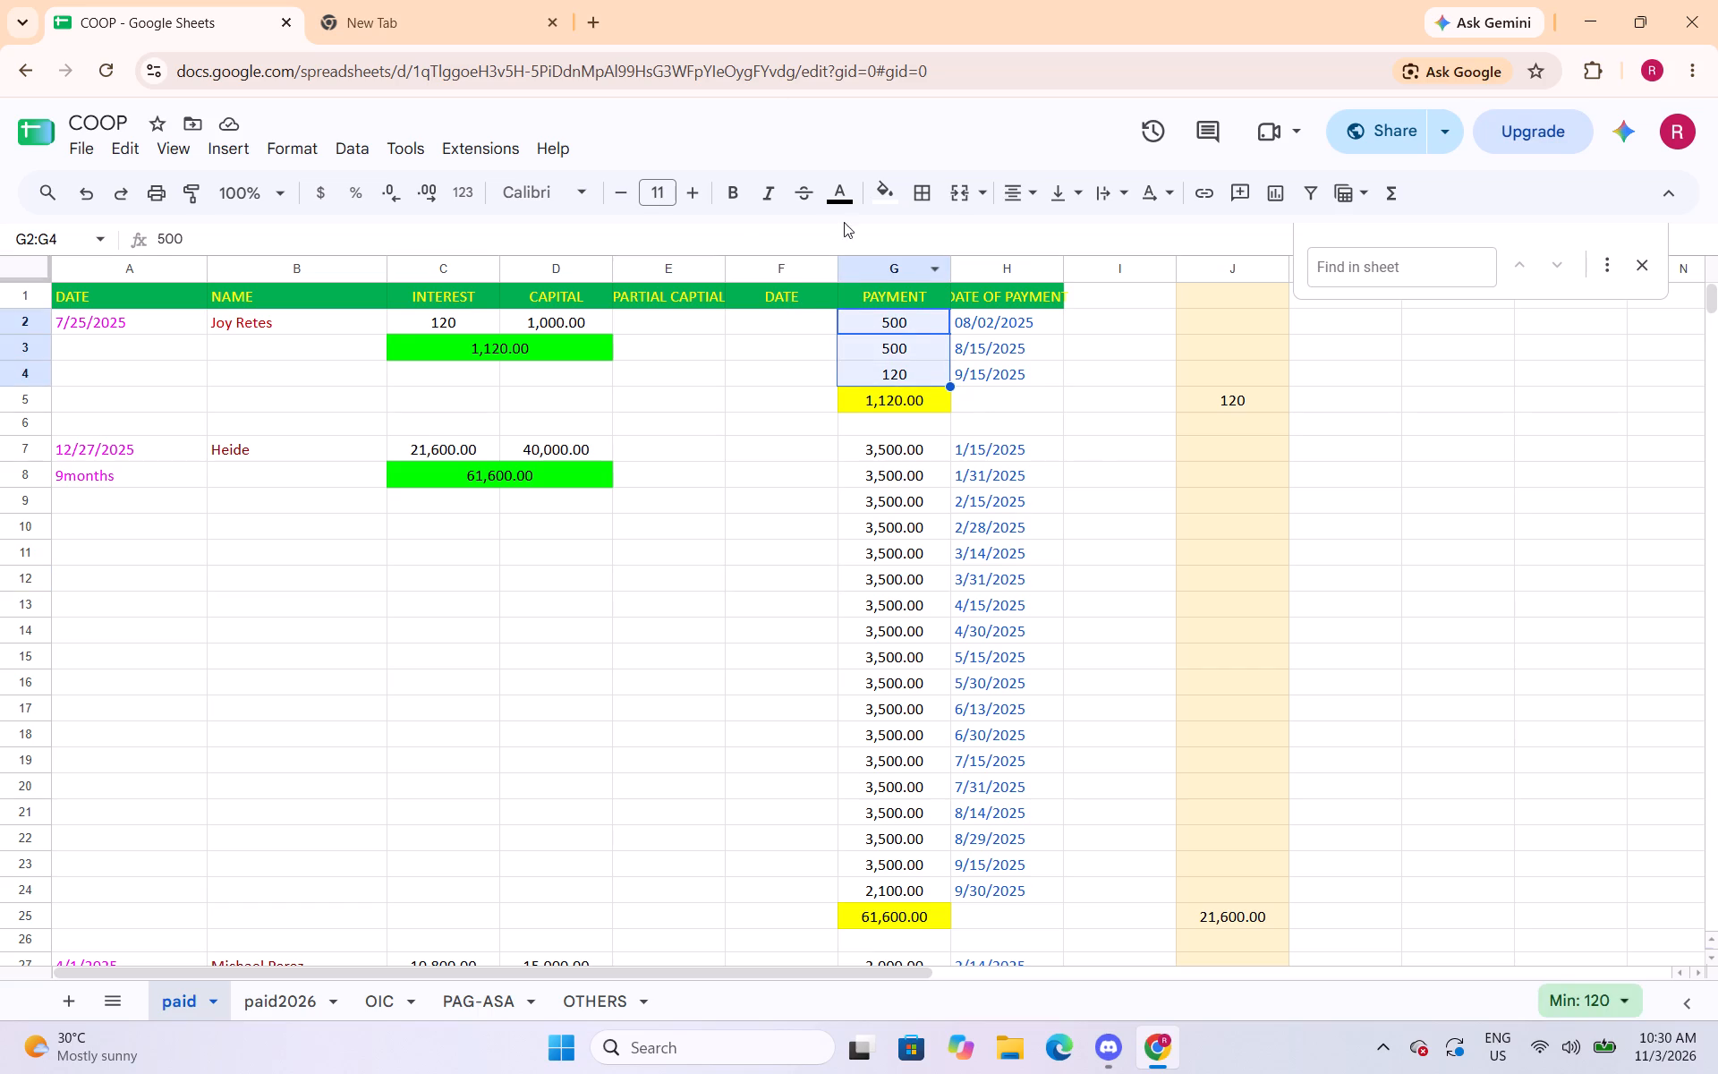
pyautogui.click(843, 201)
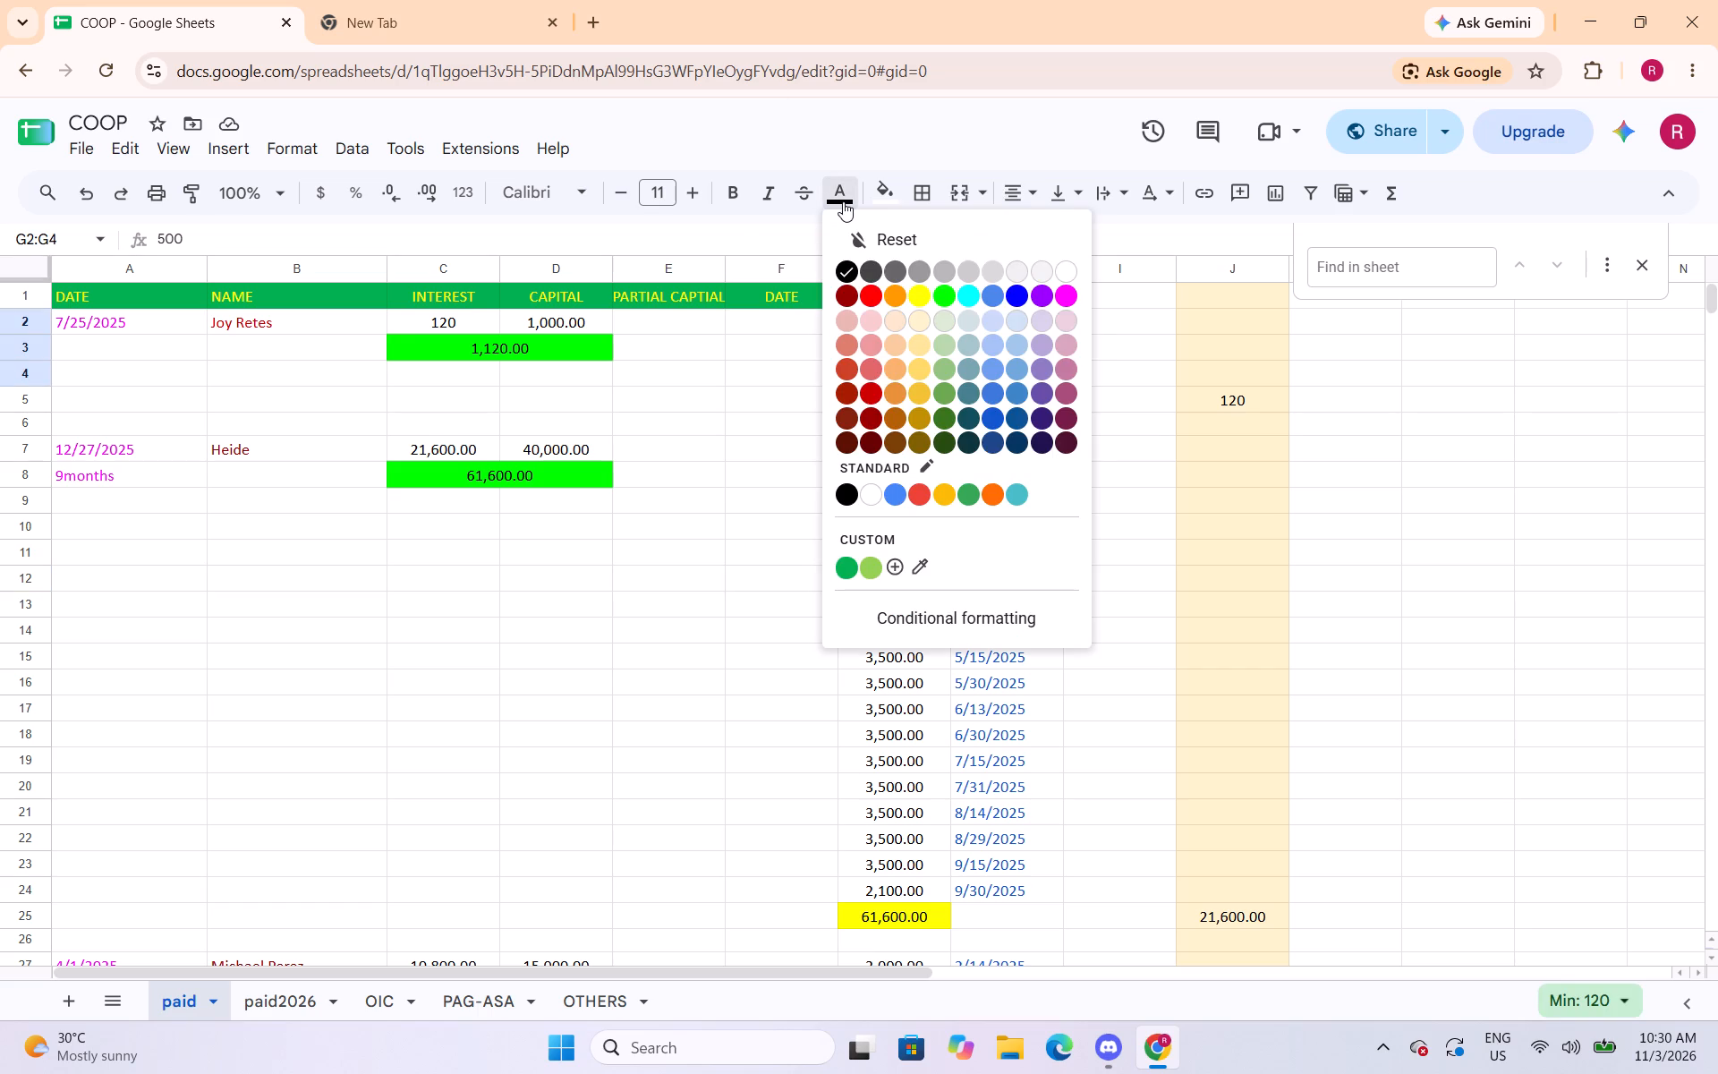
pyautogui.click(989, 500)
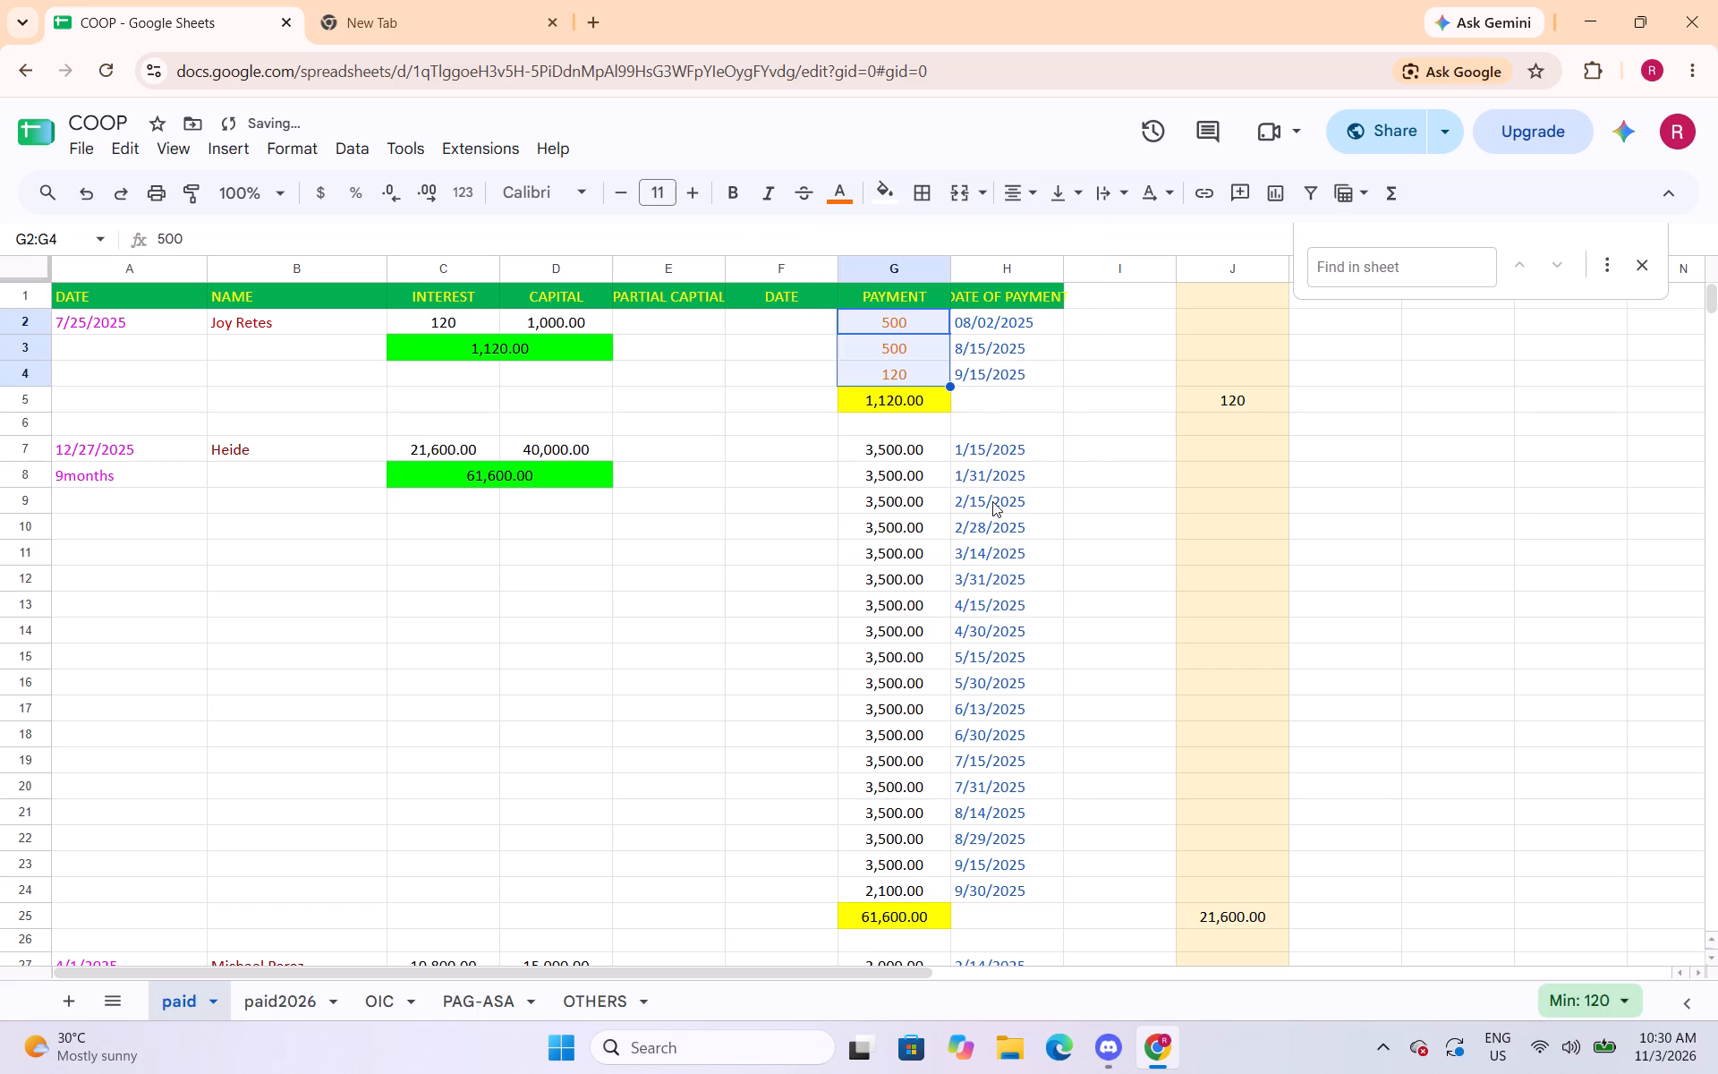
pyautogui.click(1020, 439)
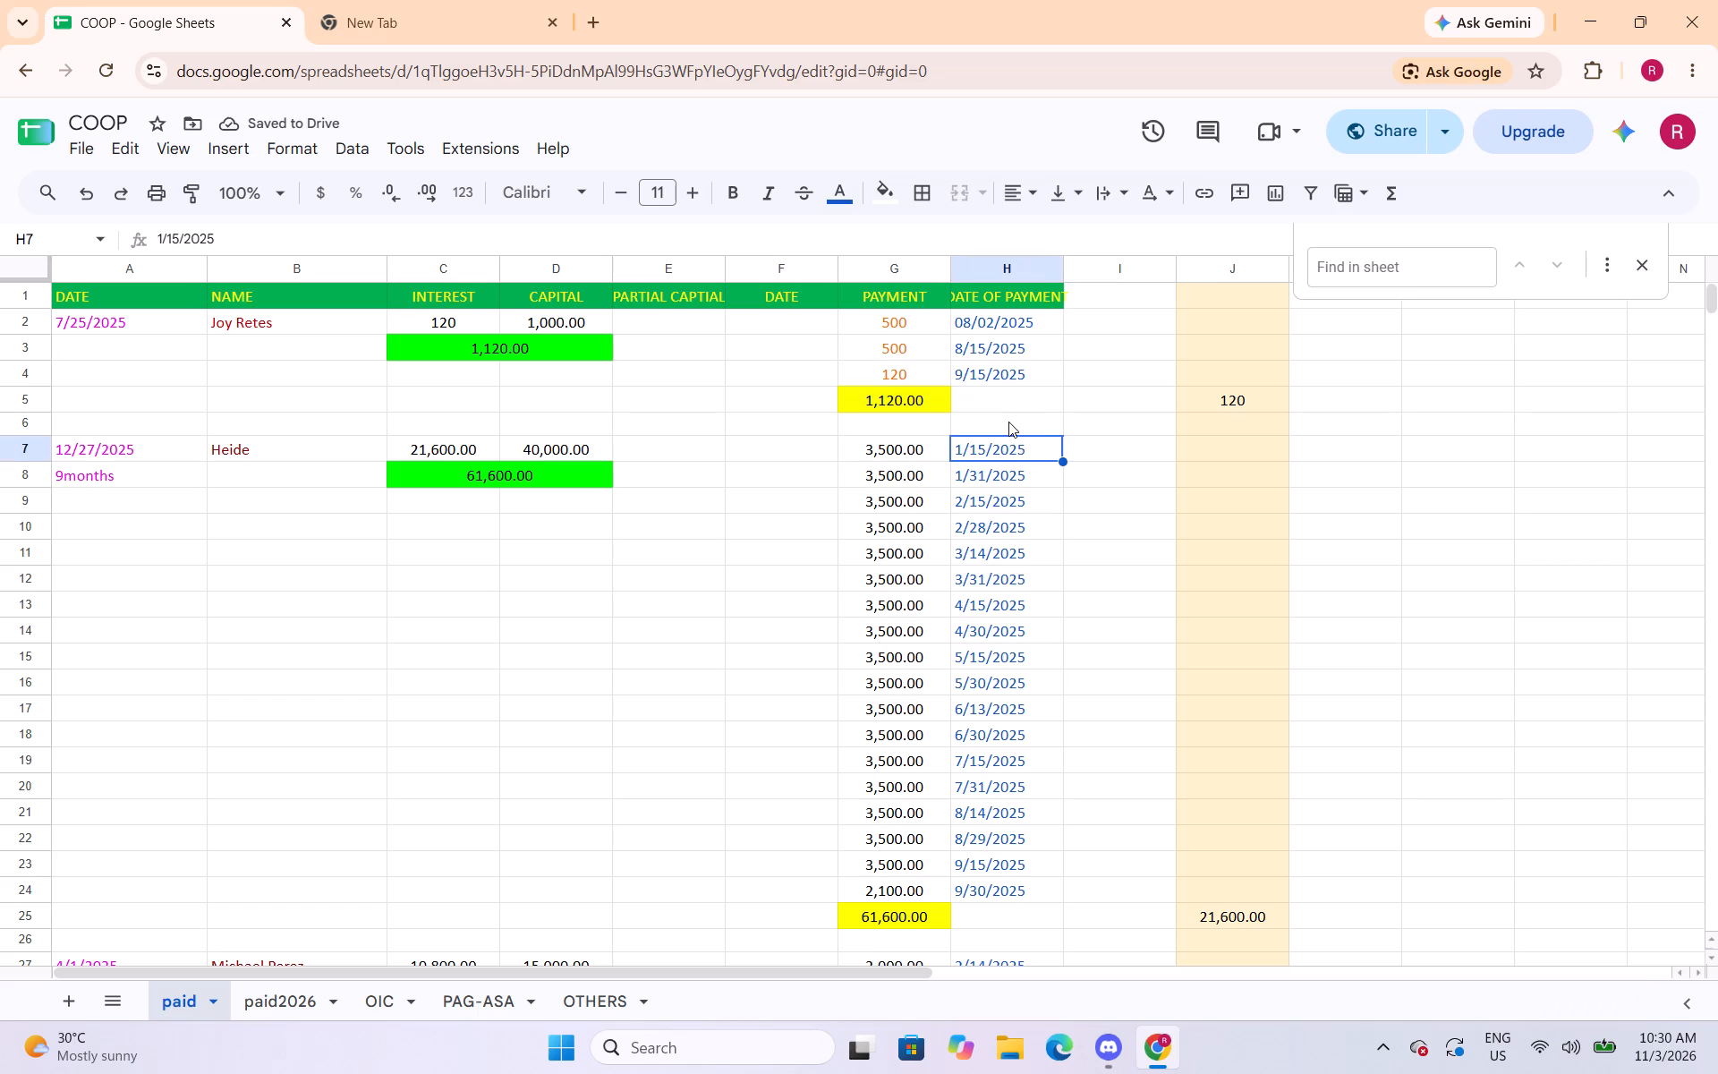
# Change the text colour of the first record's payment amounts in cells G2:G4 to the darkest green and check the result.
pyautogui.moveTo(906, 327); pyautogui.dragTo(906, 372)
pyautogui.click(837, 196)
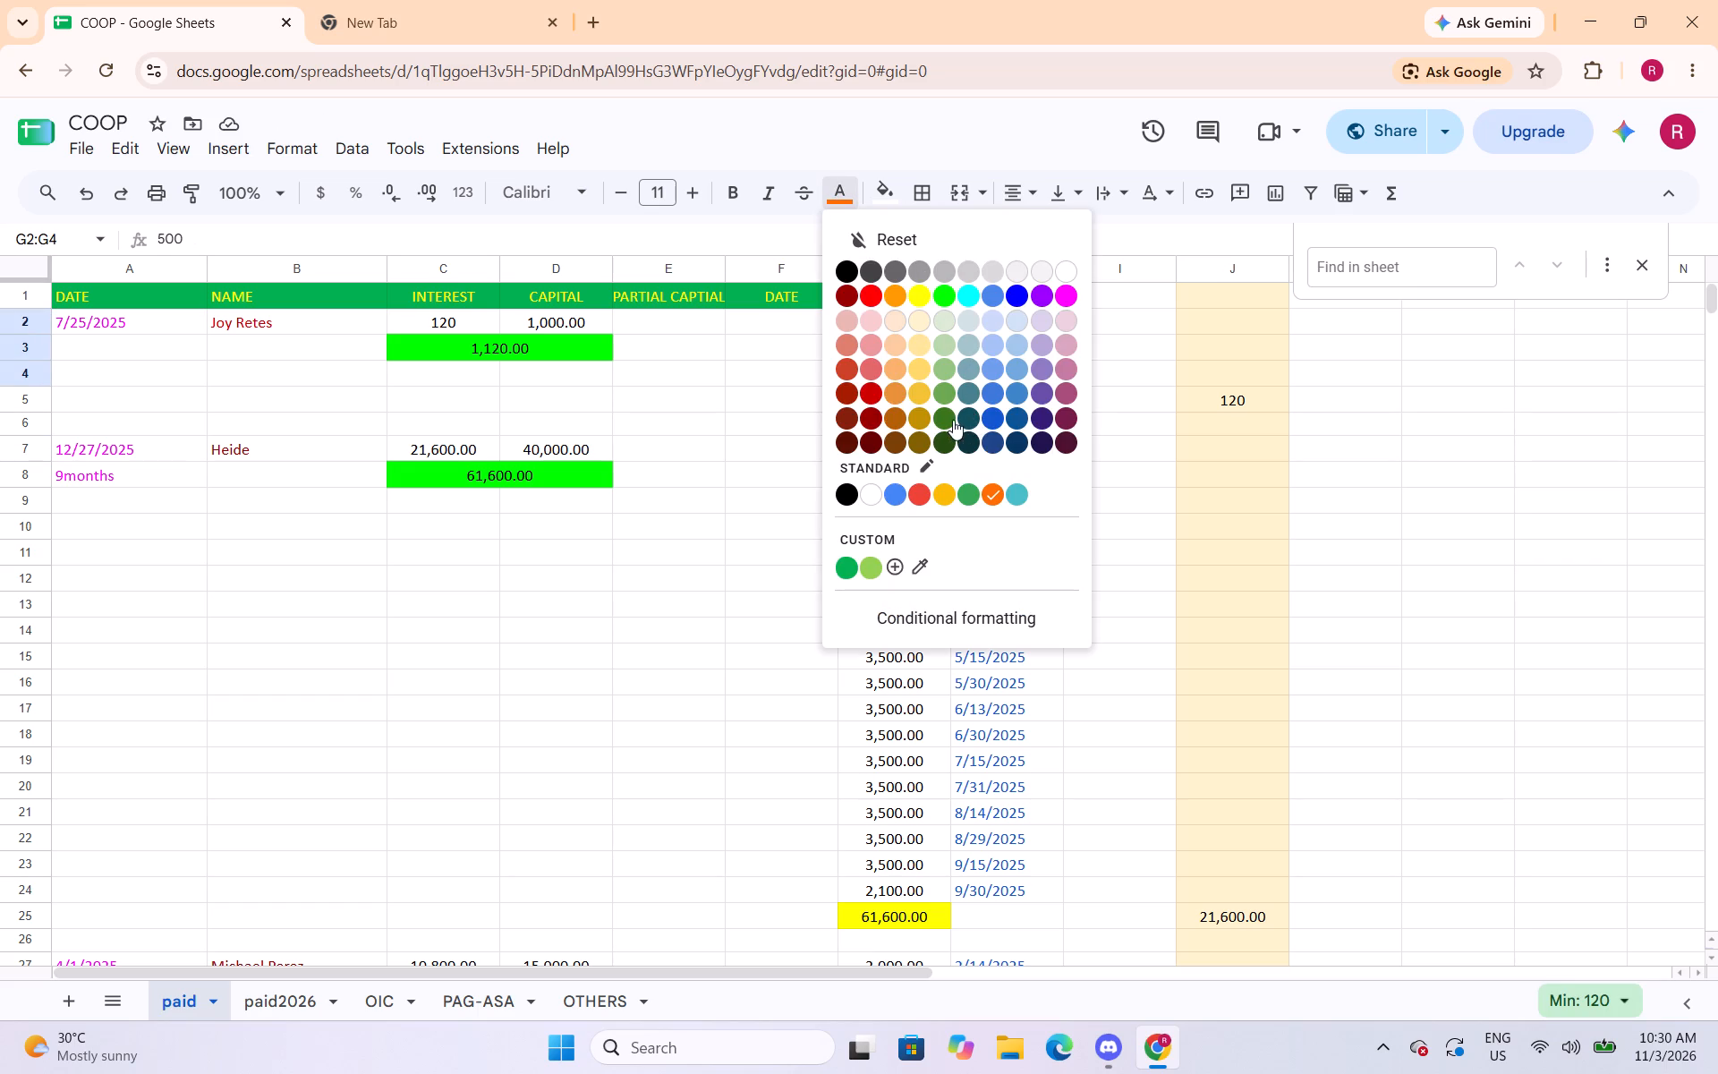
pyautogui.click(943, 443)
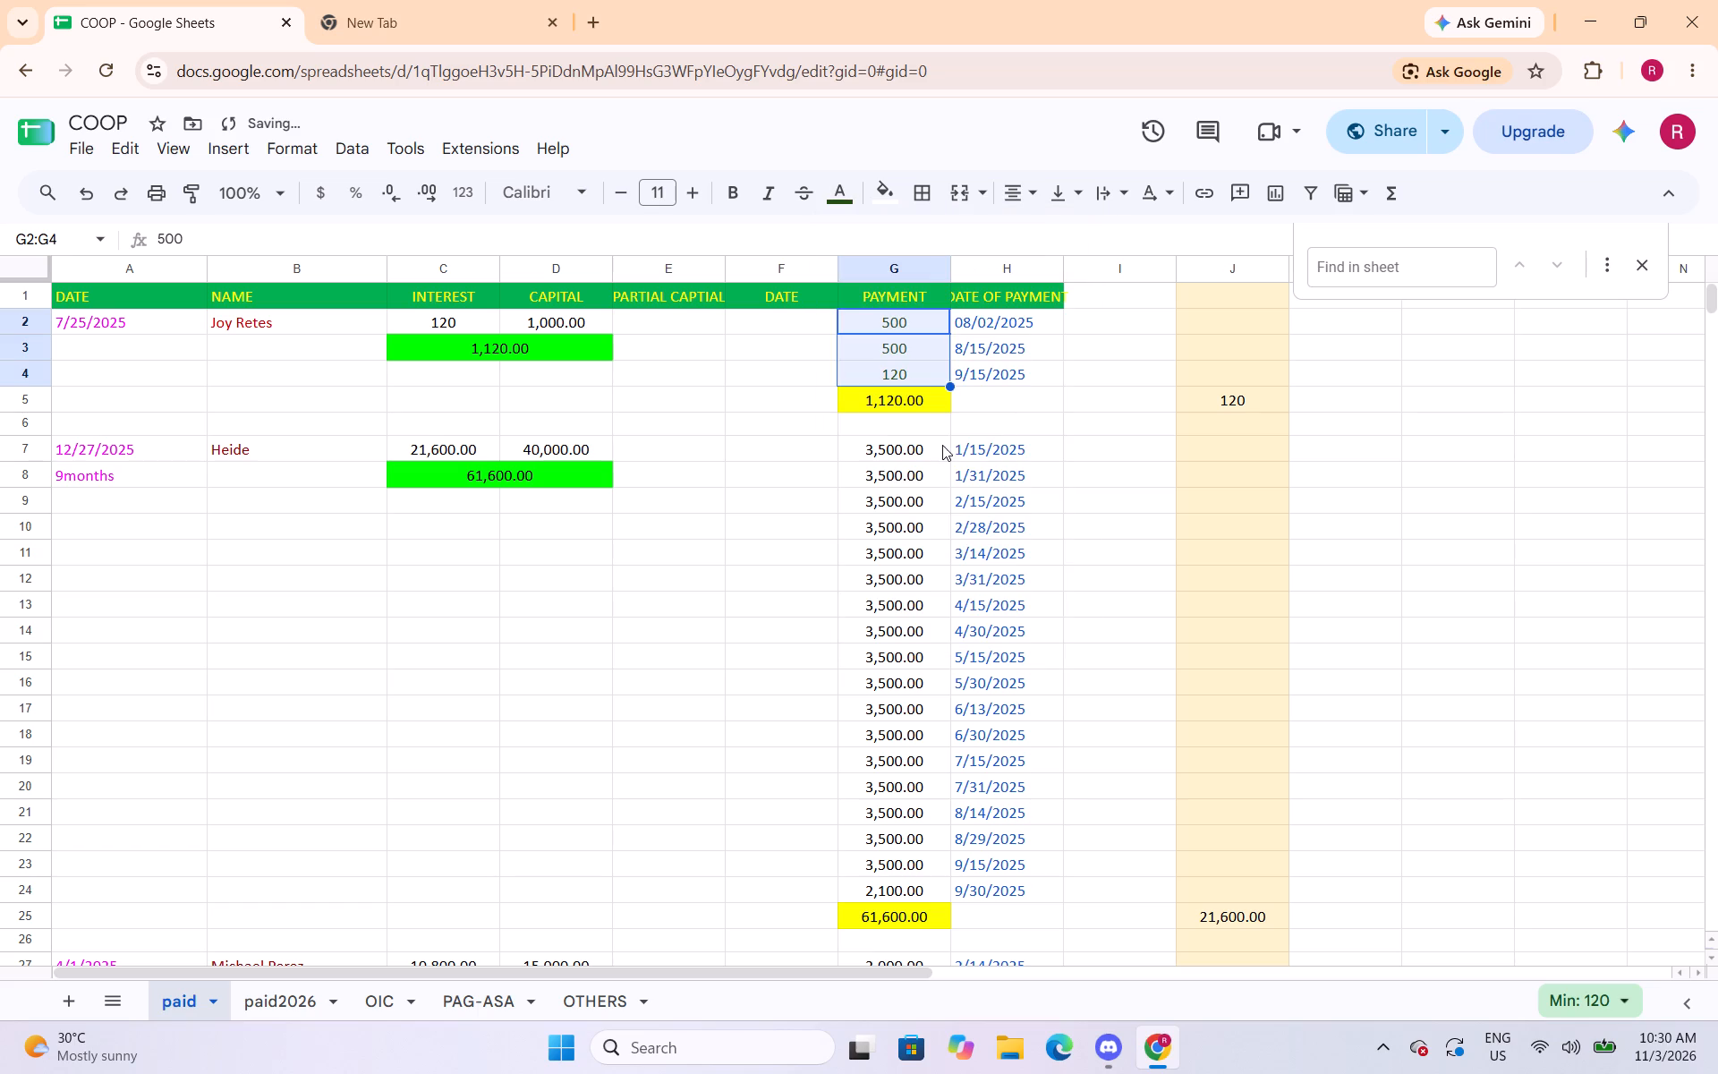
pyautogui.click(982, 419)
pyautogui.moveTo(905, 317); pyautogui.dragTo(905, 372)
pyautogui.click(1031, 408)
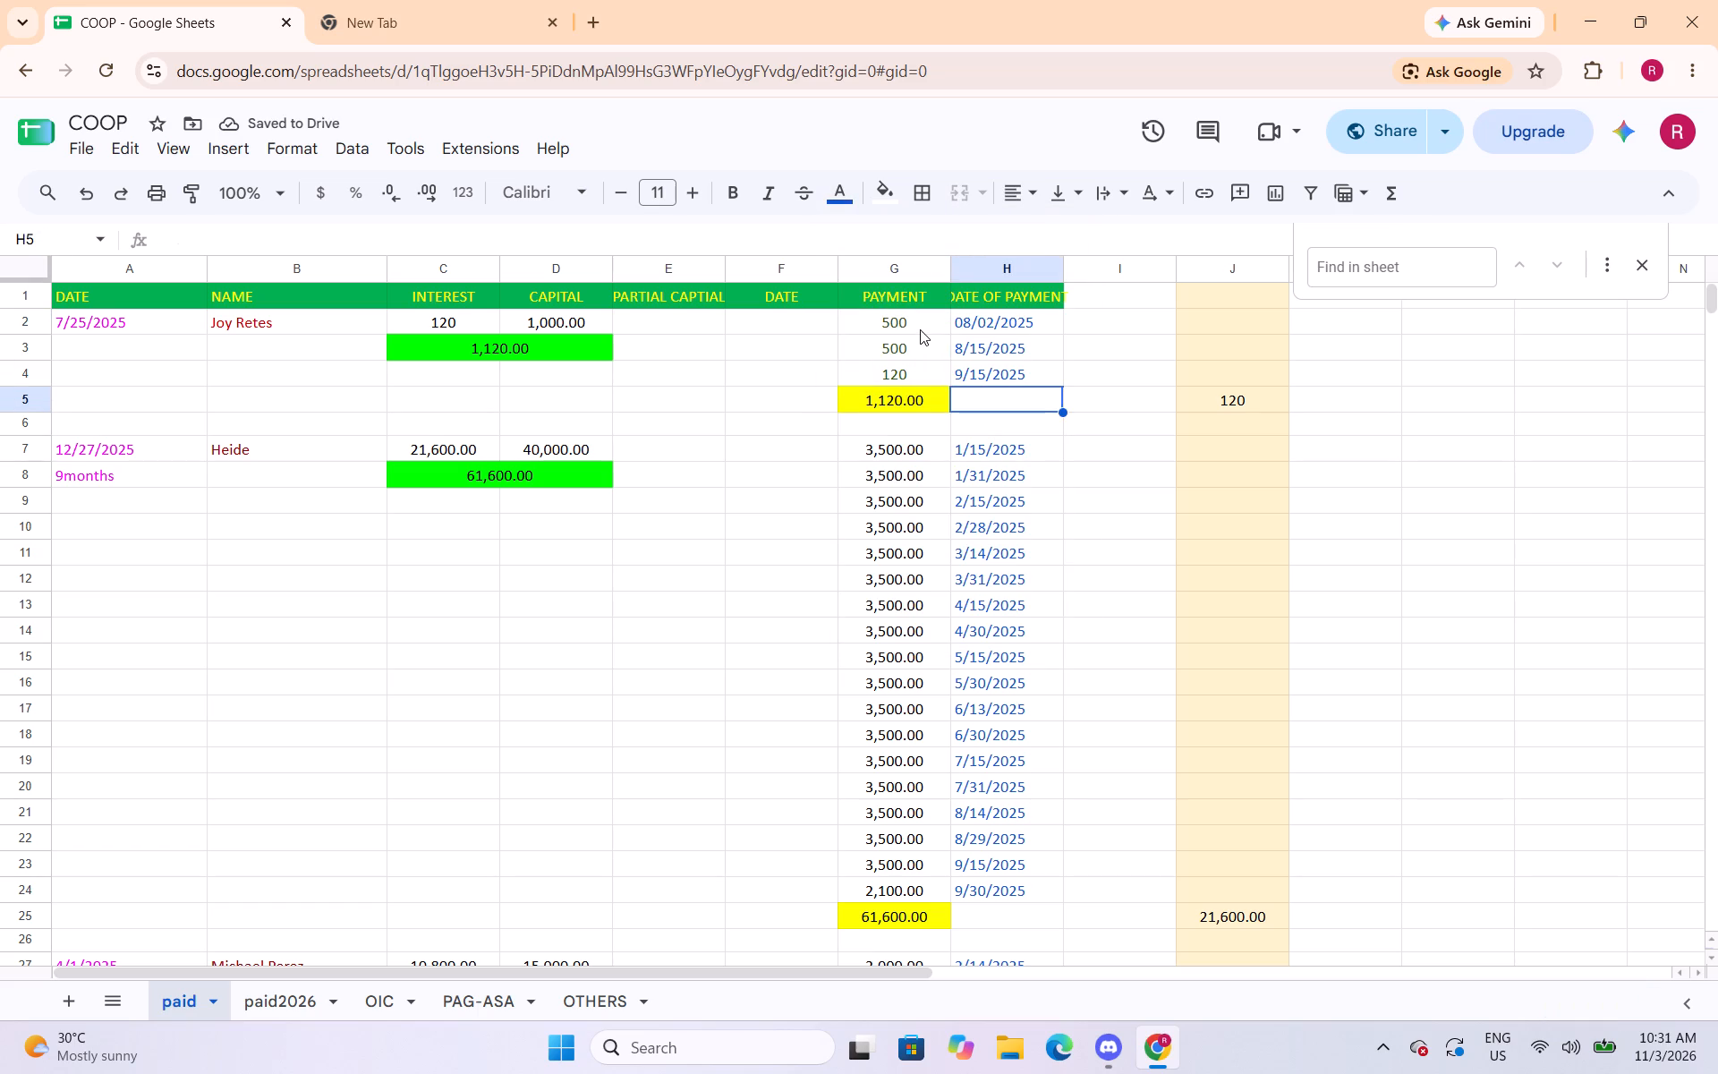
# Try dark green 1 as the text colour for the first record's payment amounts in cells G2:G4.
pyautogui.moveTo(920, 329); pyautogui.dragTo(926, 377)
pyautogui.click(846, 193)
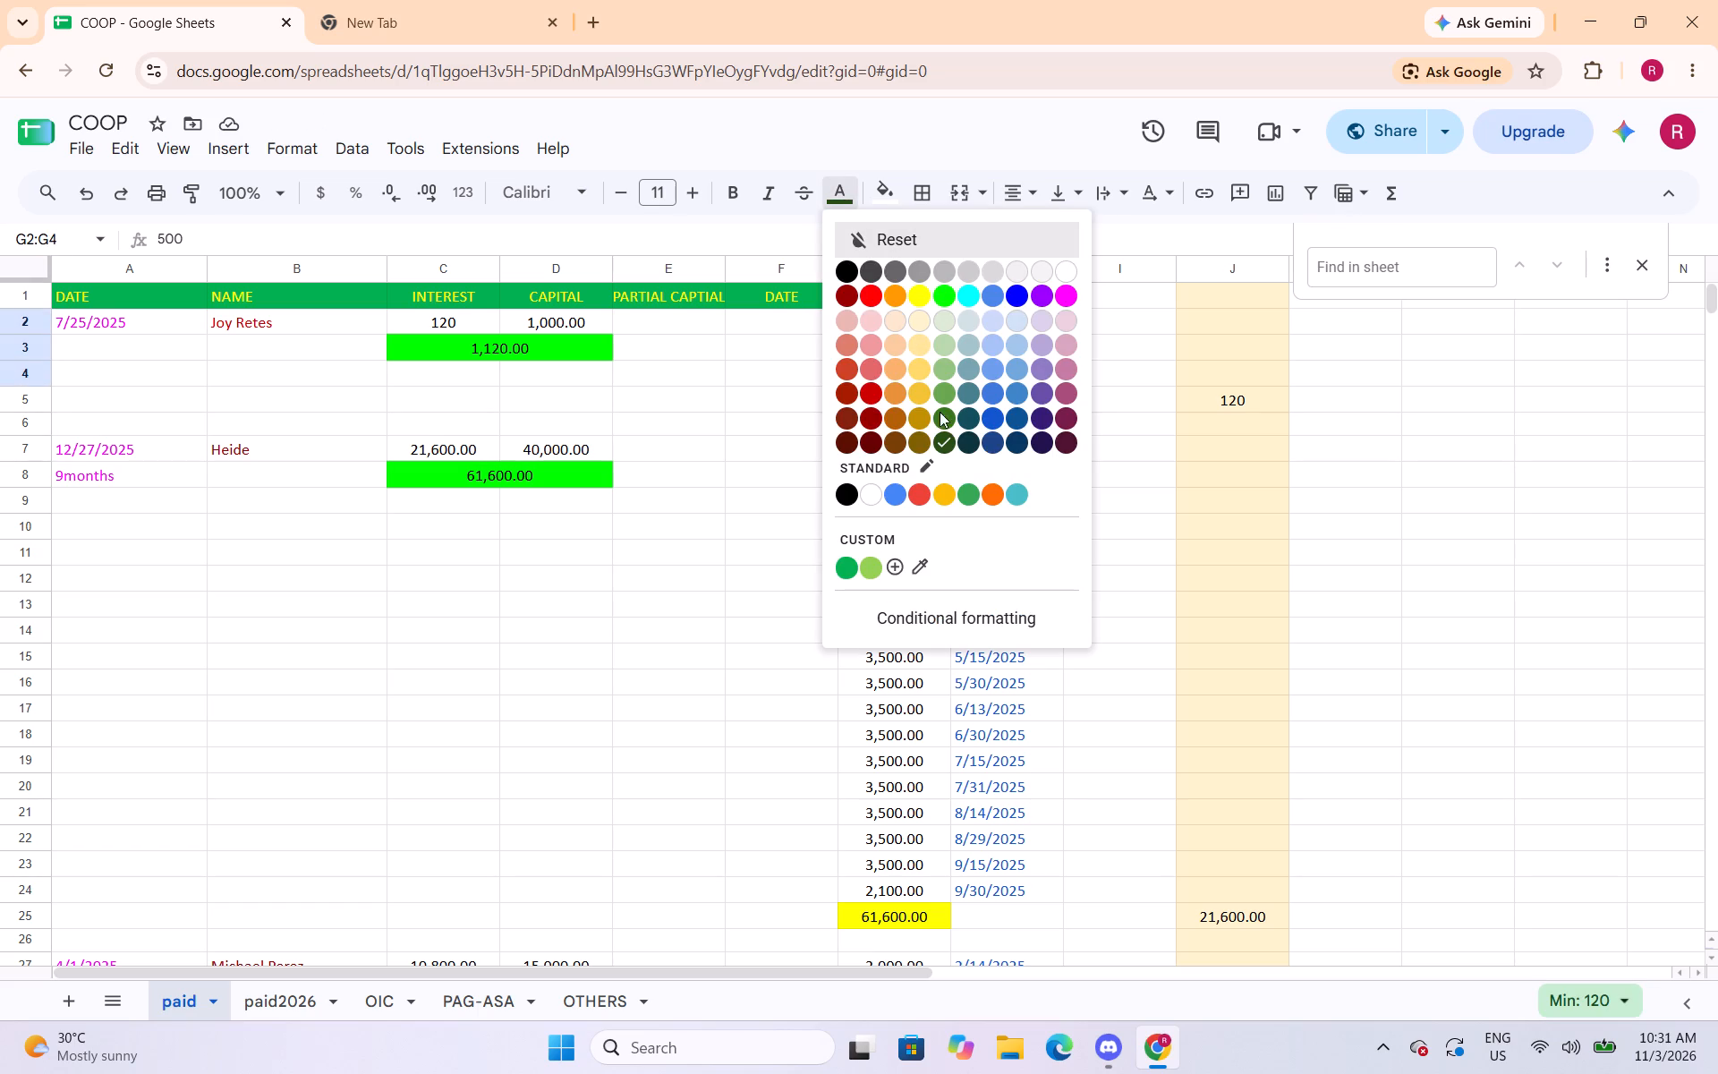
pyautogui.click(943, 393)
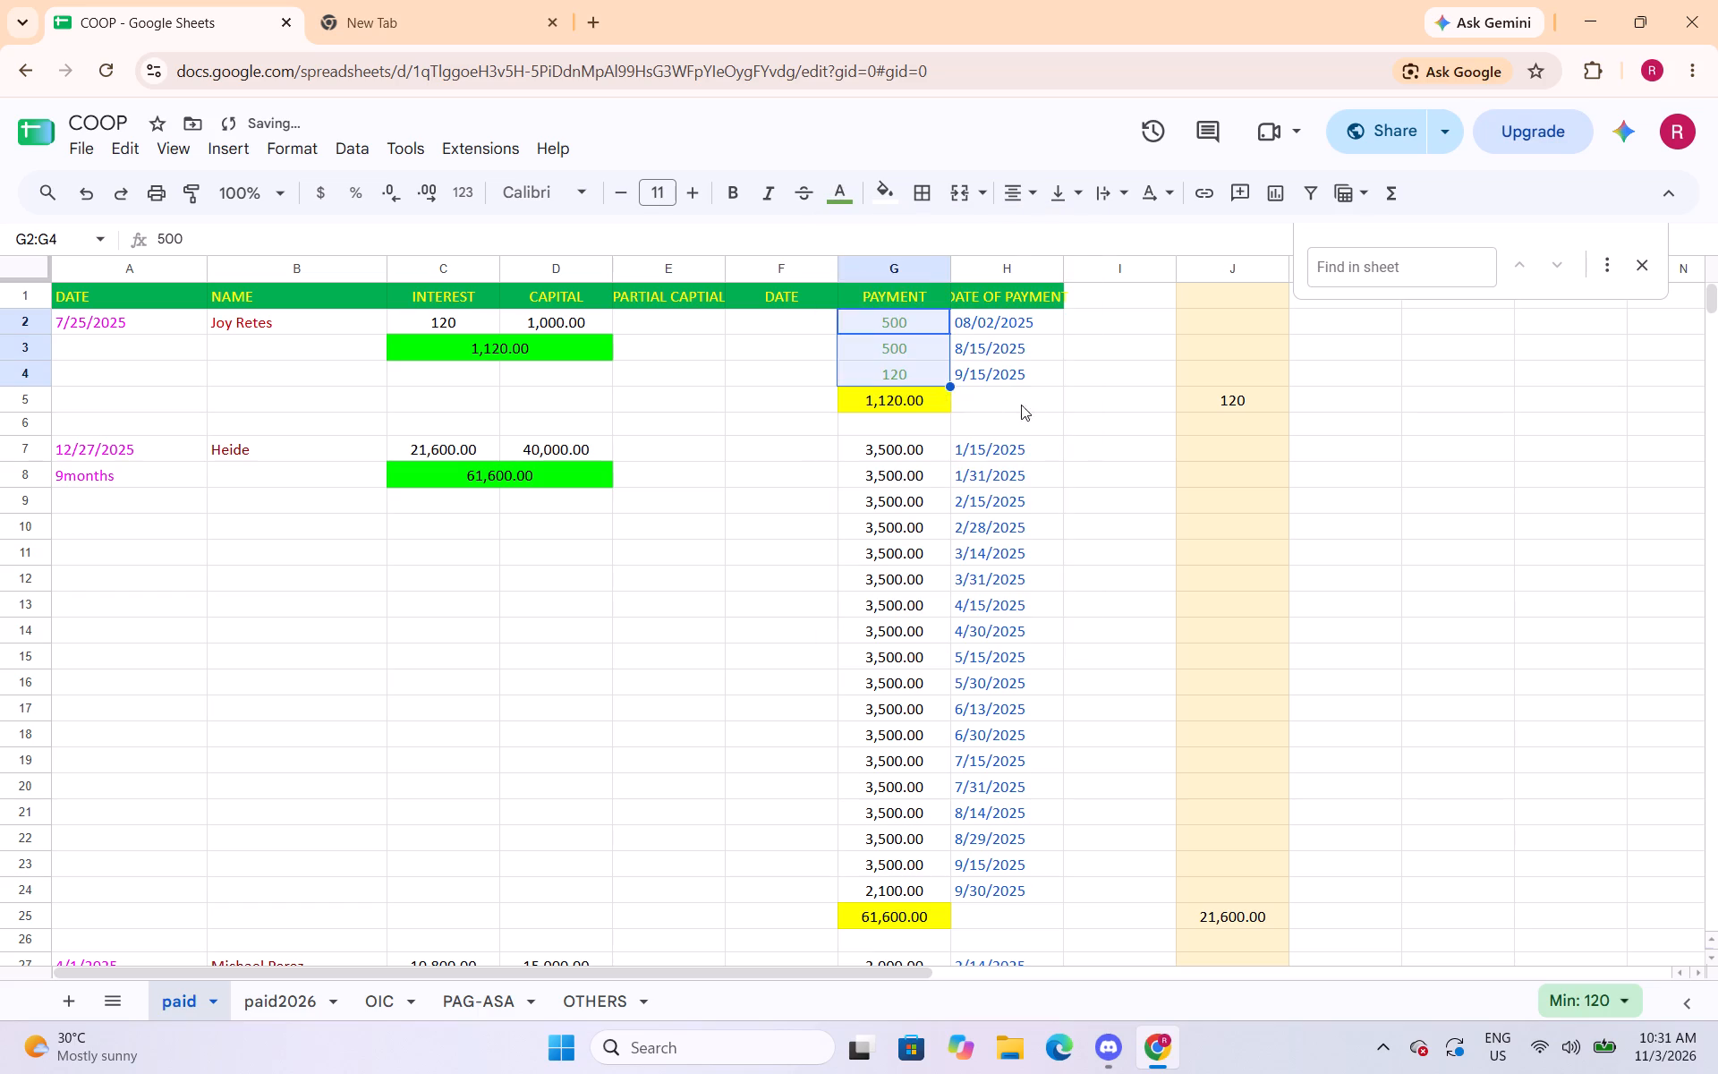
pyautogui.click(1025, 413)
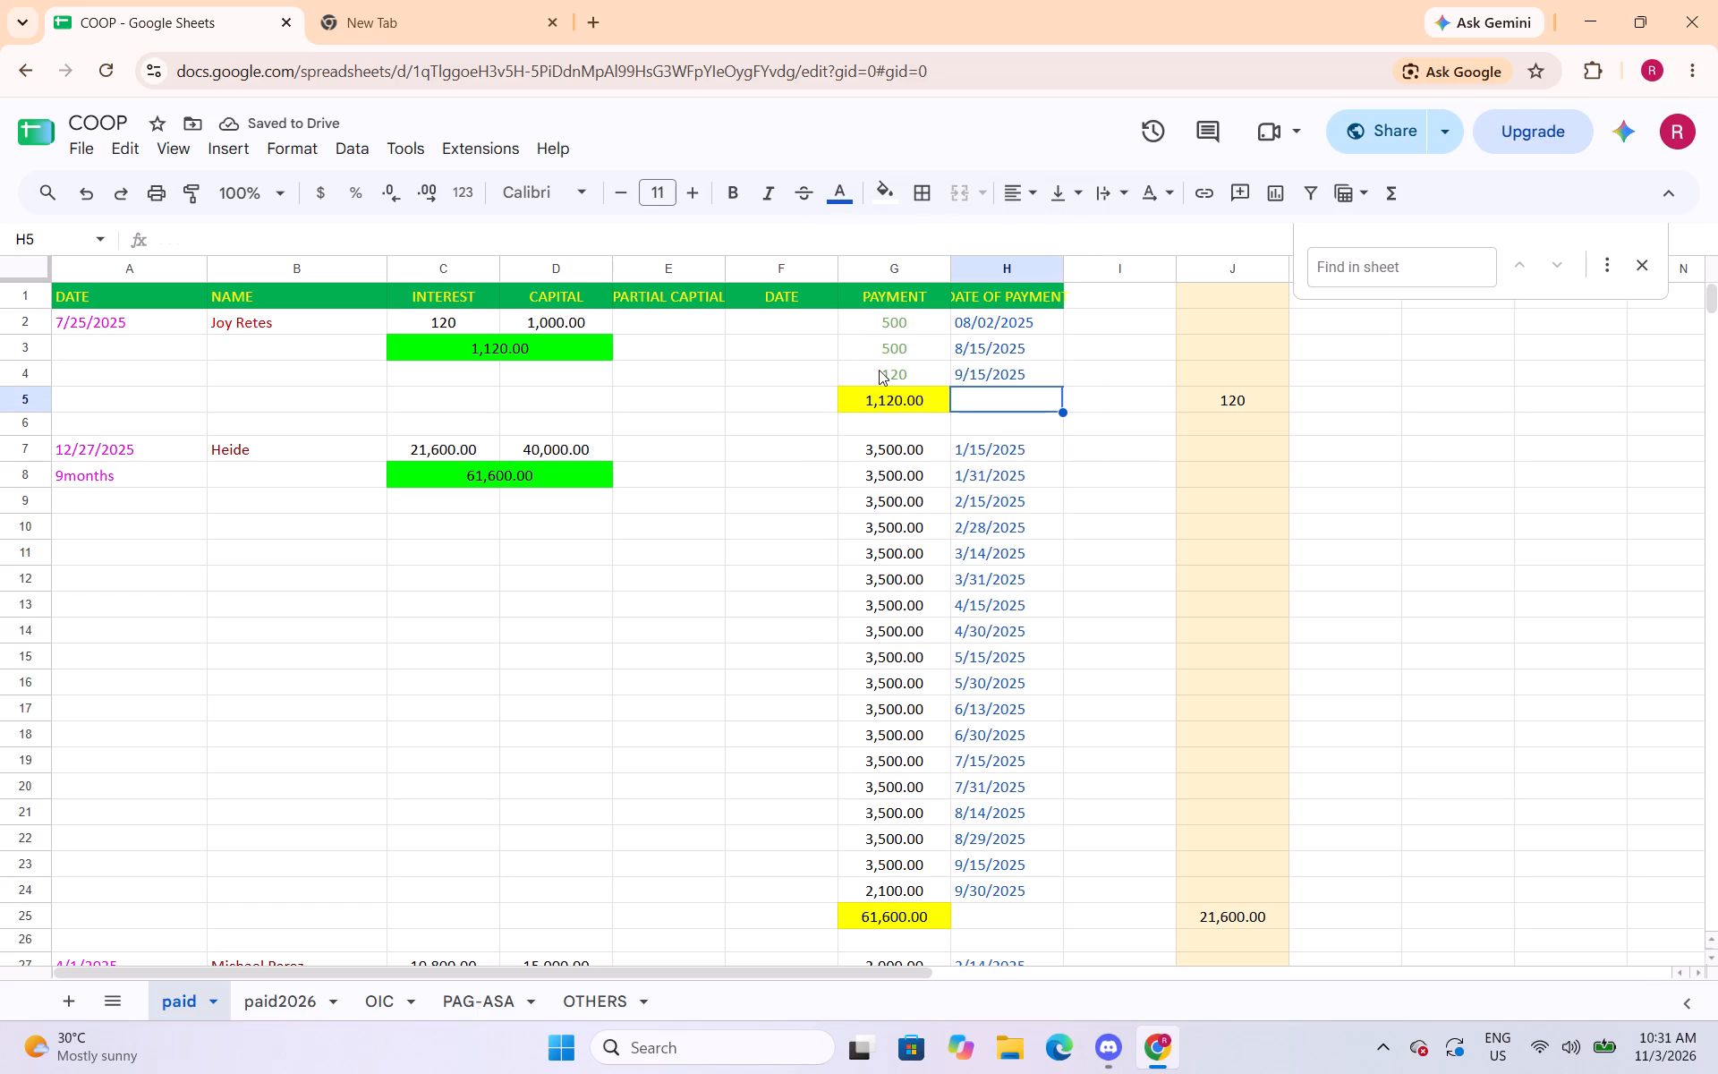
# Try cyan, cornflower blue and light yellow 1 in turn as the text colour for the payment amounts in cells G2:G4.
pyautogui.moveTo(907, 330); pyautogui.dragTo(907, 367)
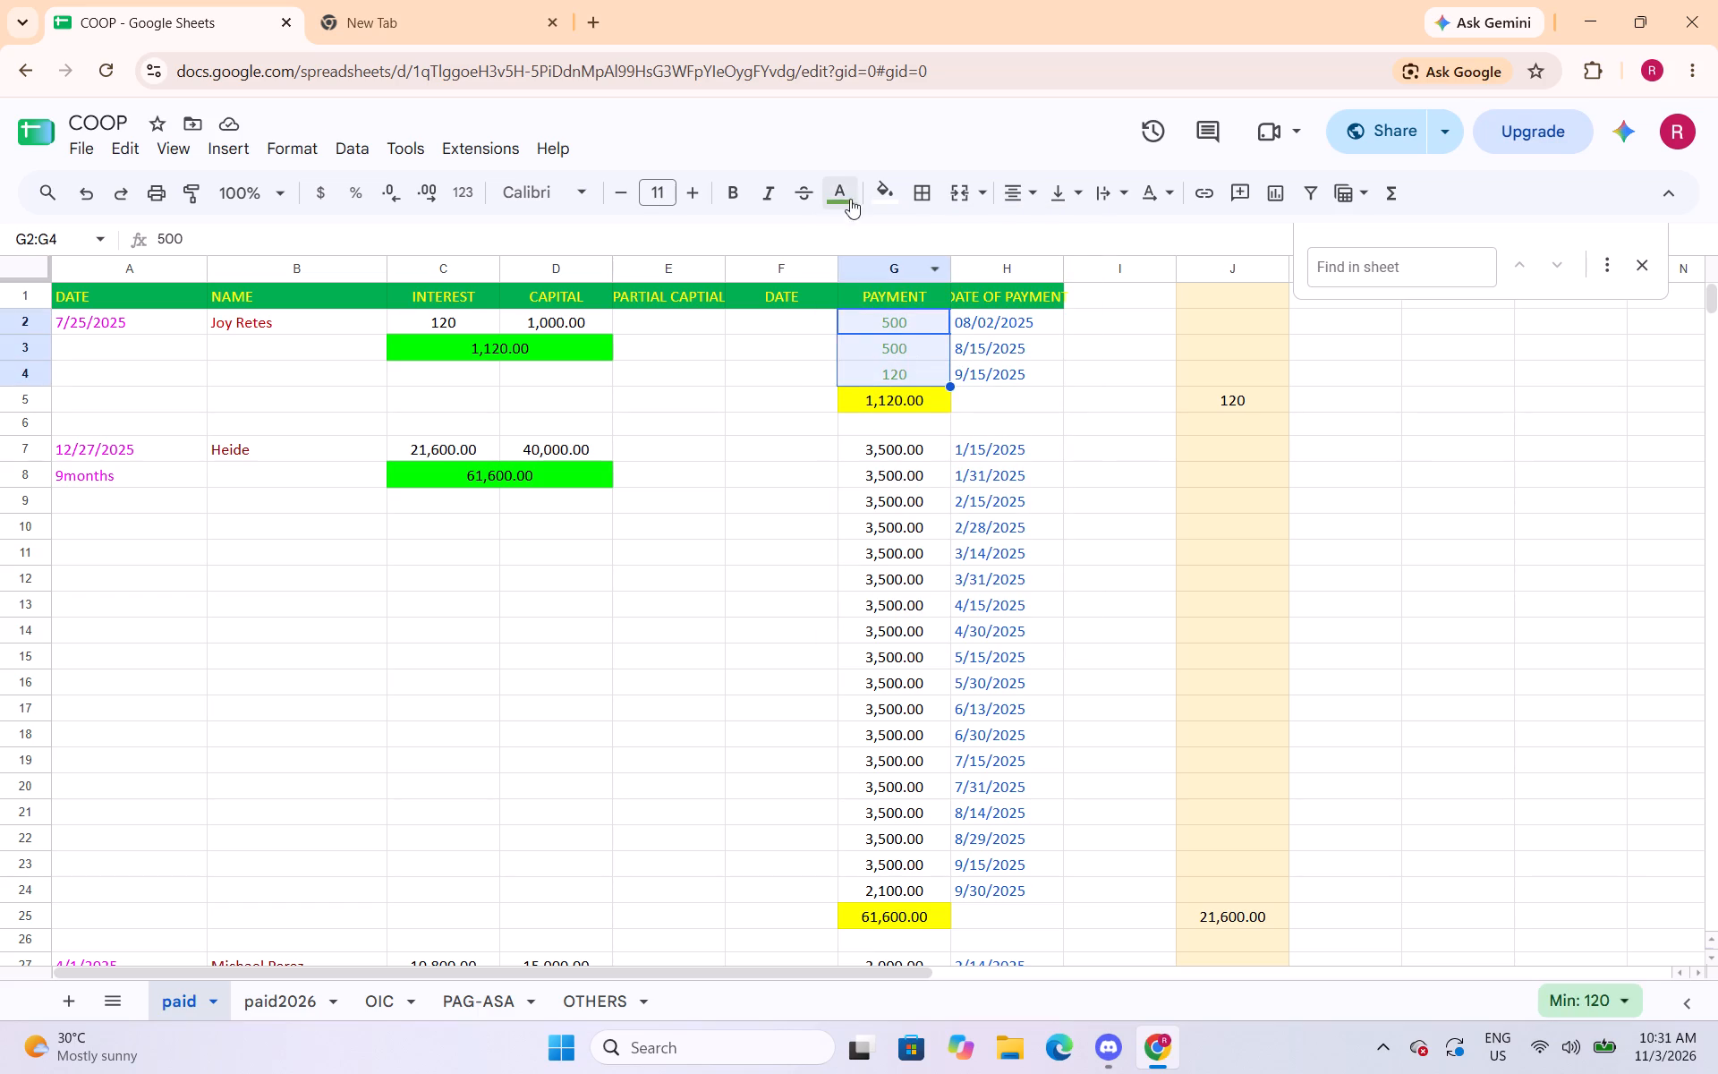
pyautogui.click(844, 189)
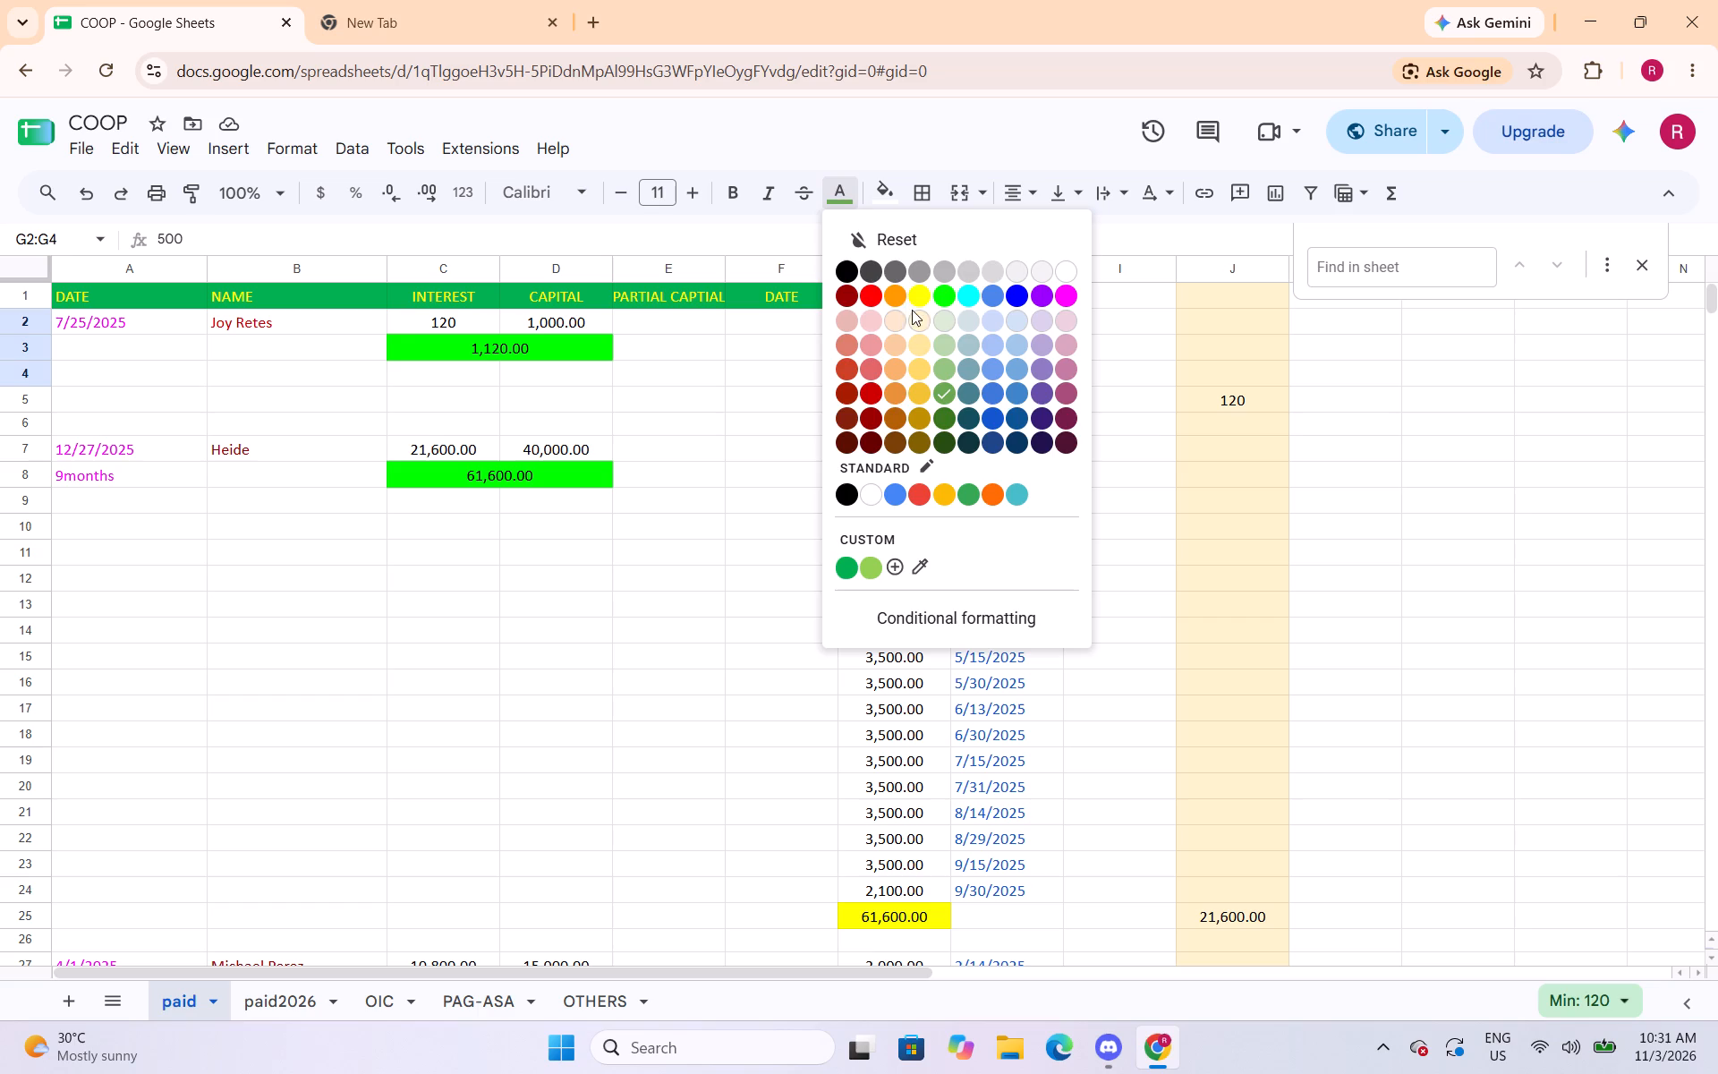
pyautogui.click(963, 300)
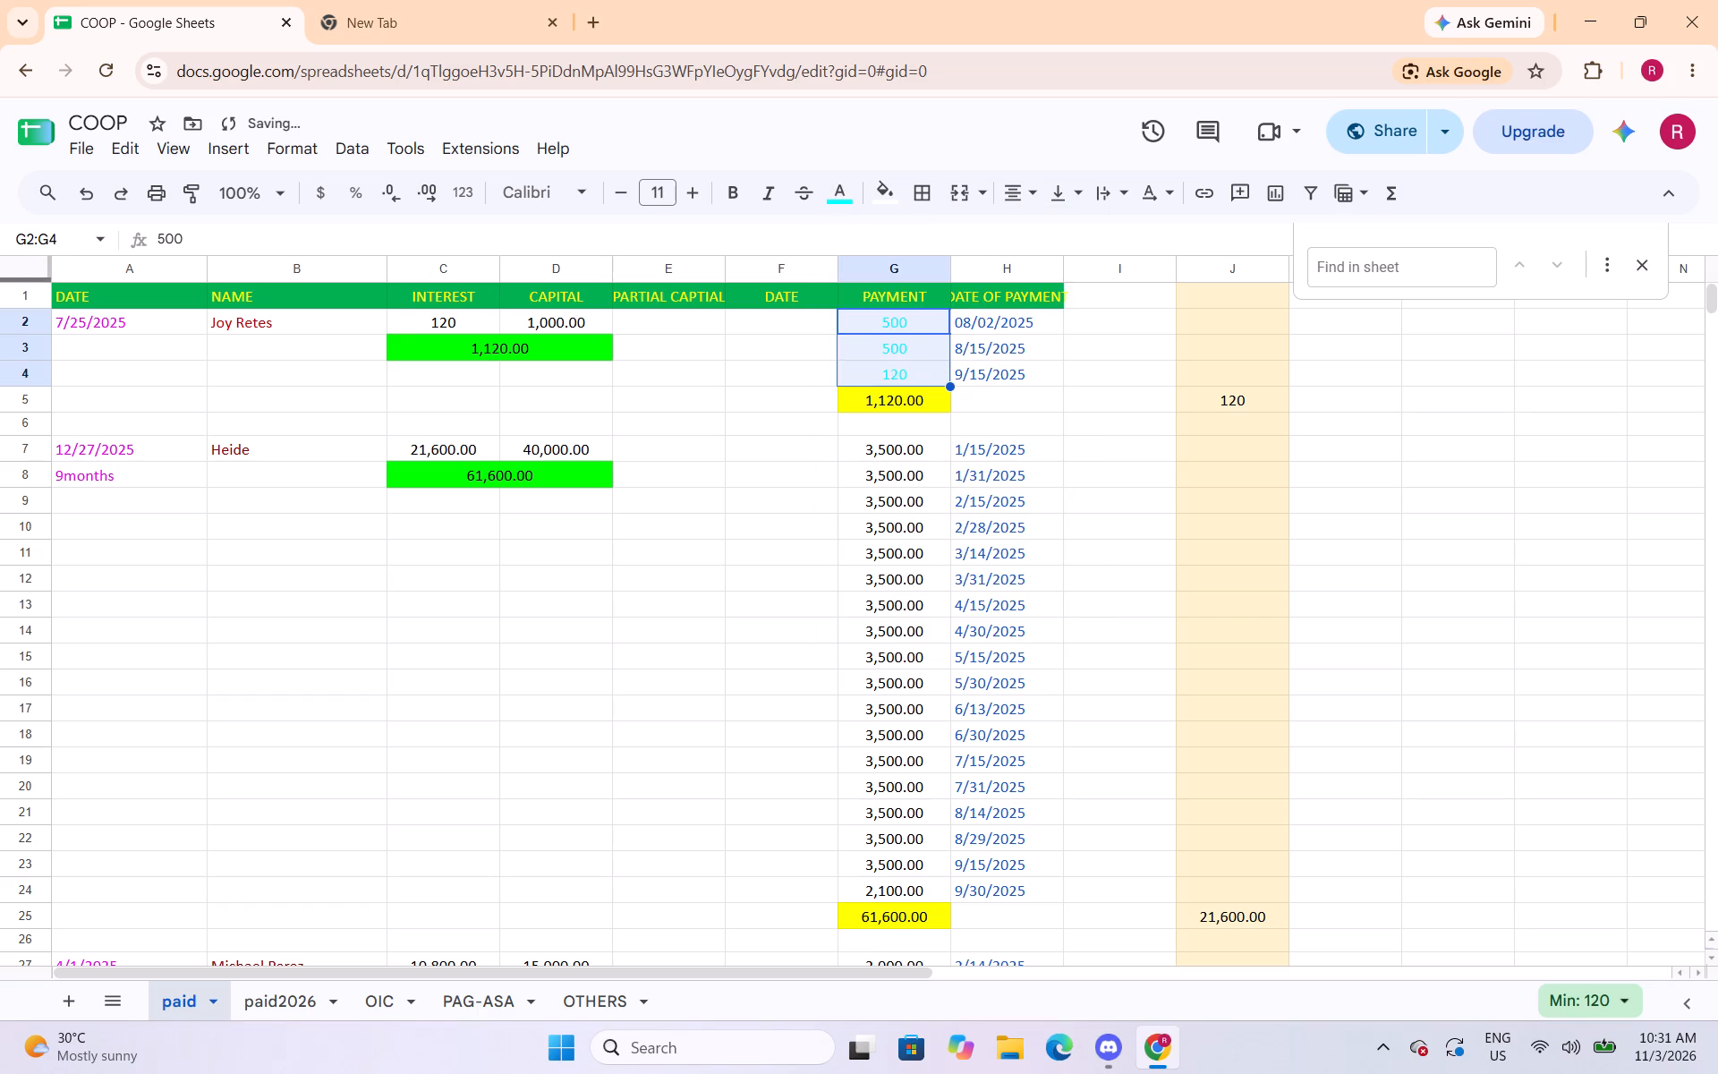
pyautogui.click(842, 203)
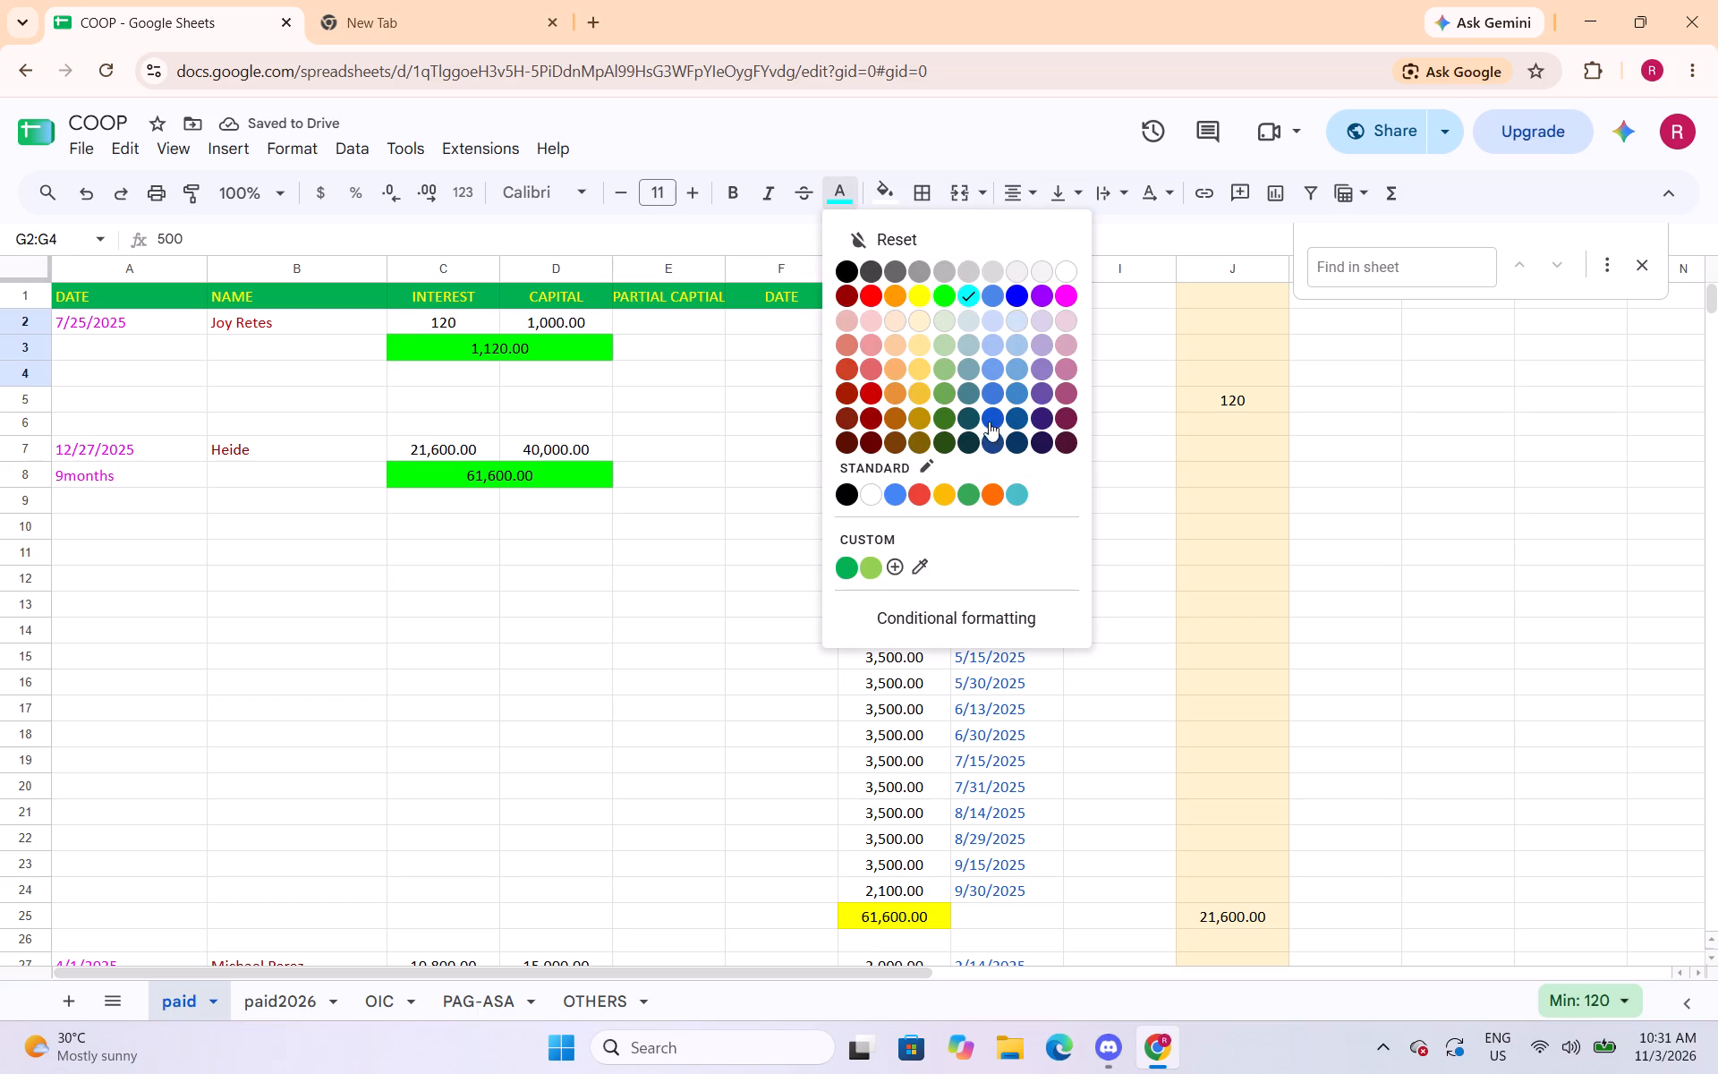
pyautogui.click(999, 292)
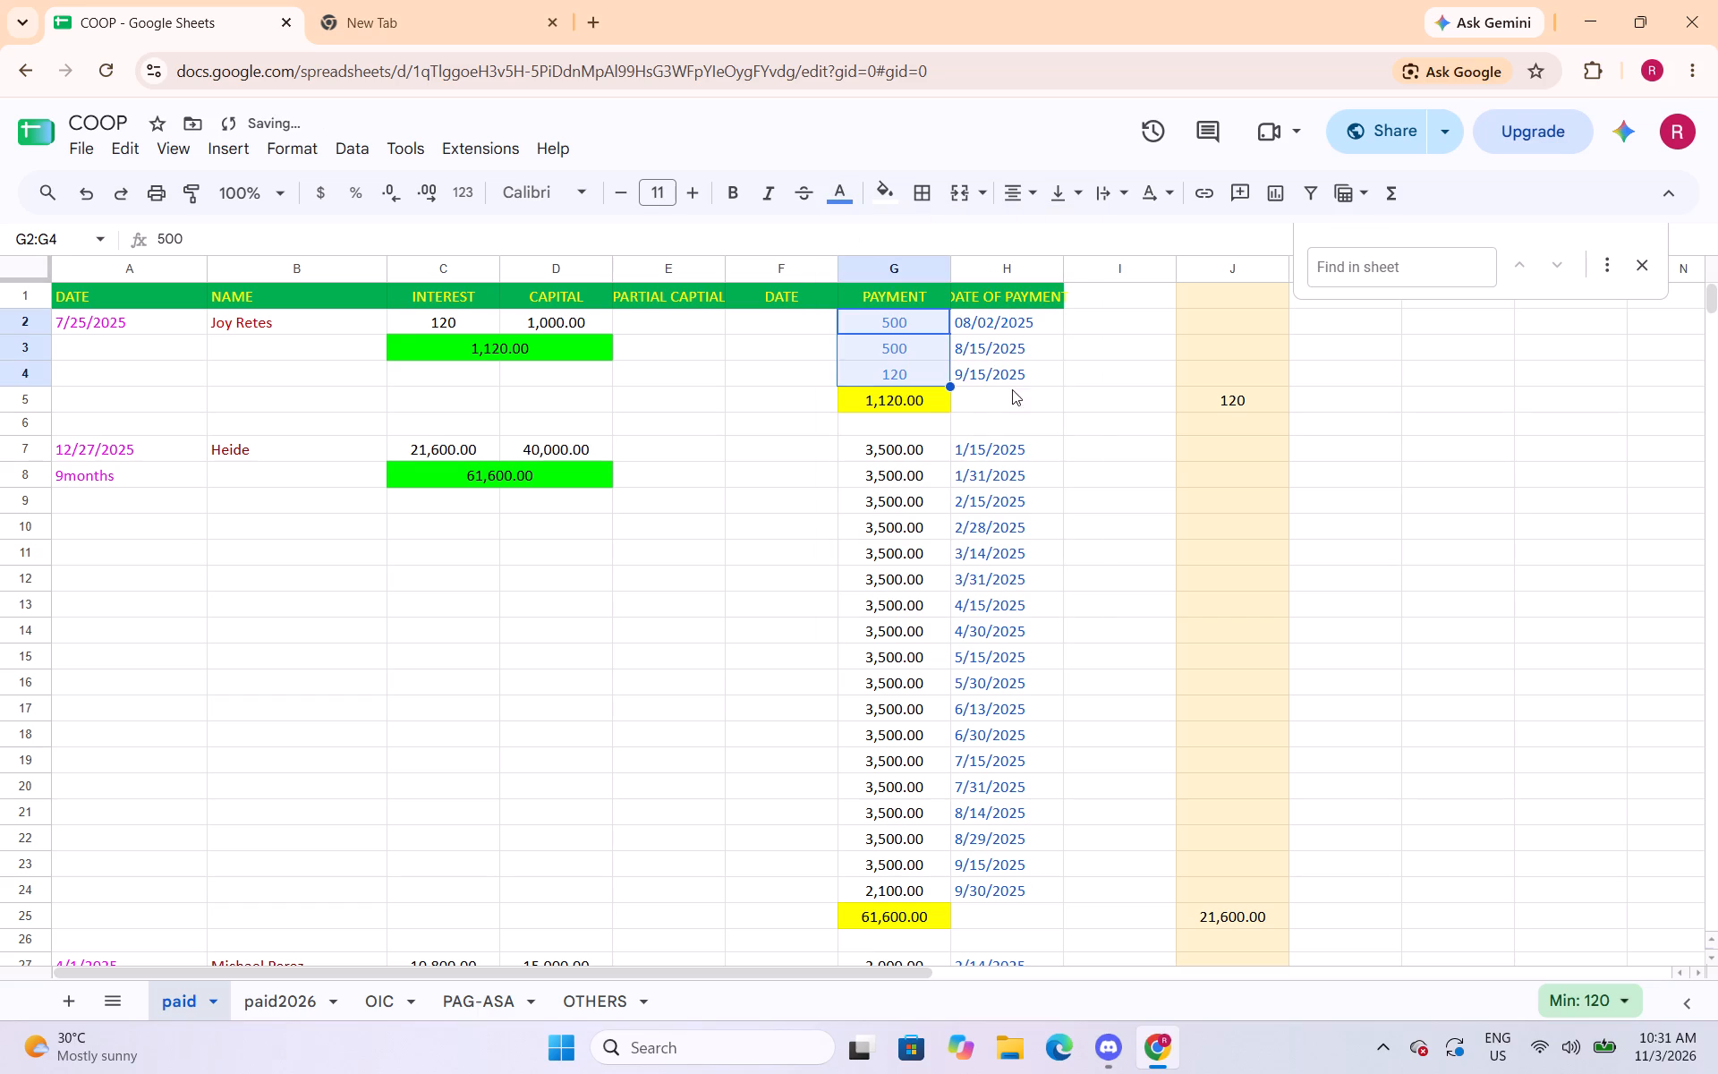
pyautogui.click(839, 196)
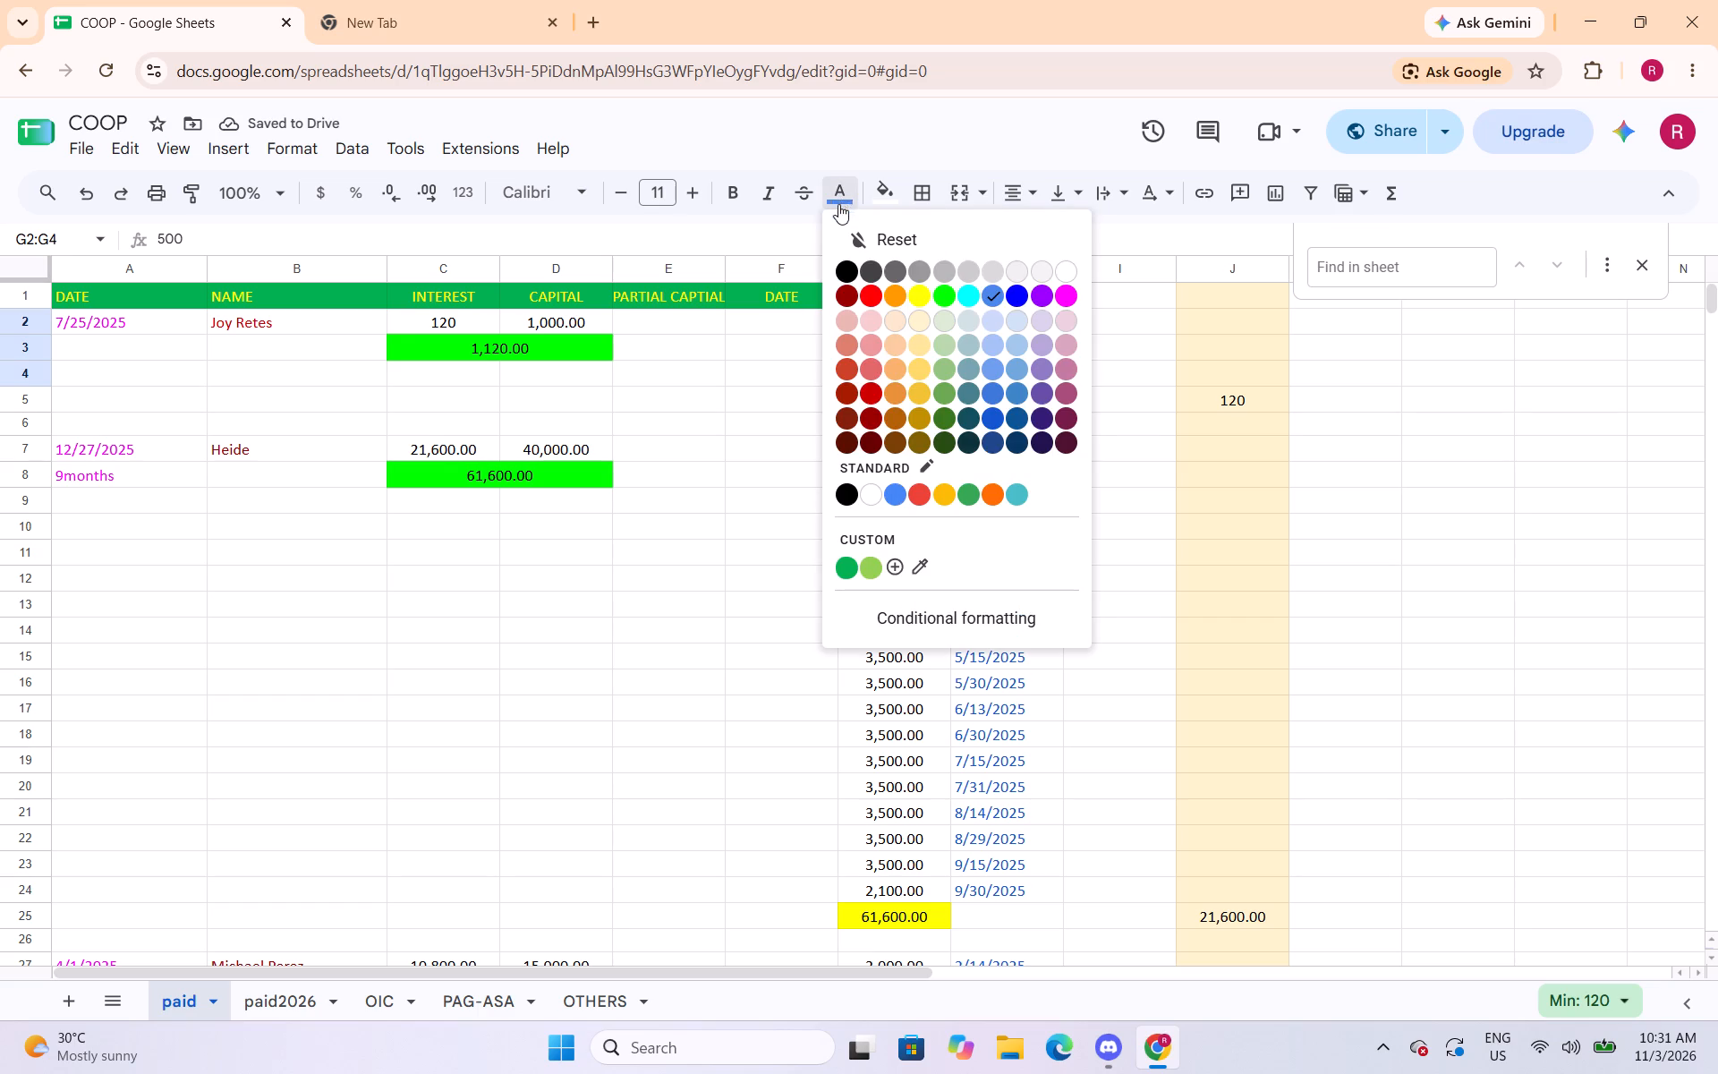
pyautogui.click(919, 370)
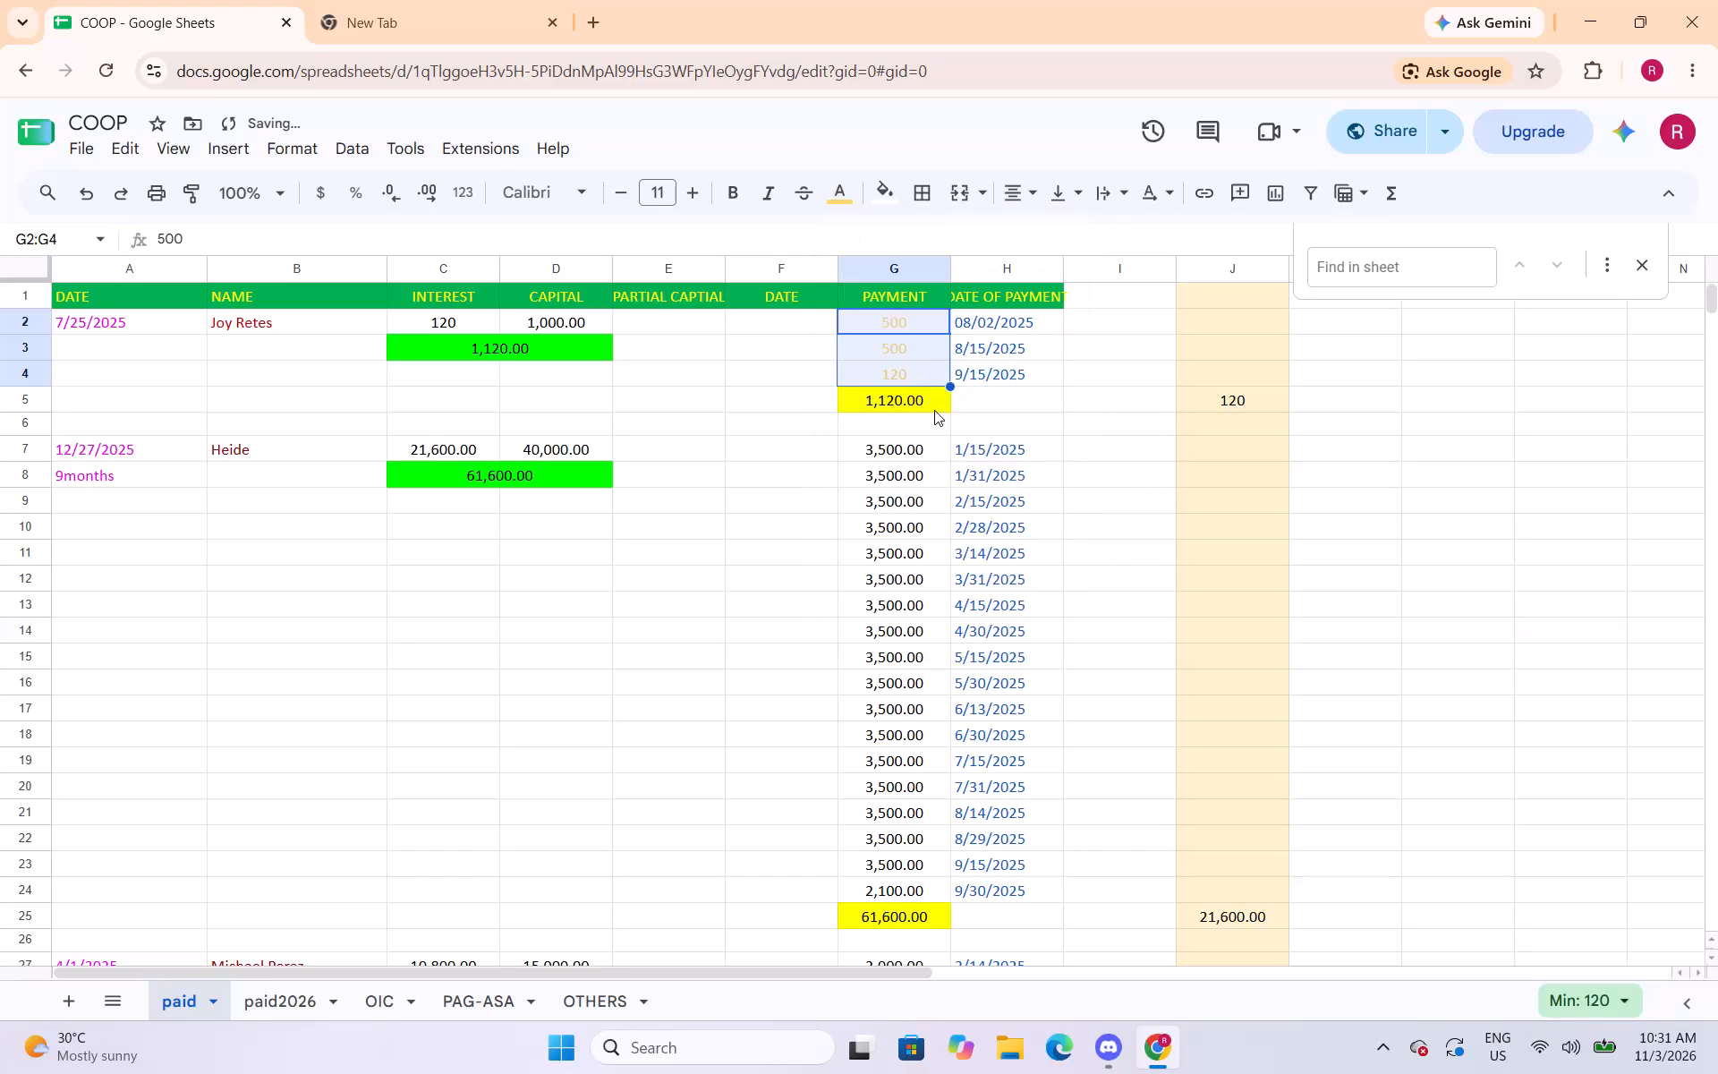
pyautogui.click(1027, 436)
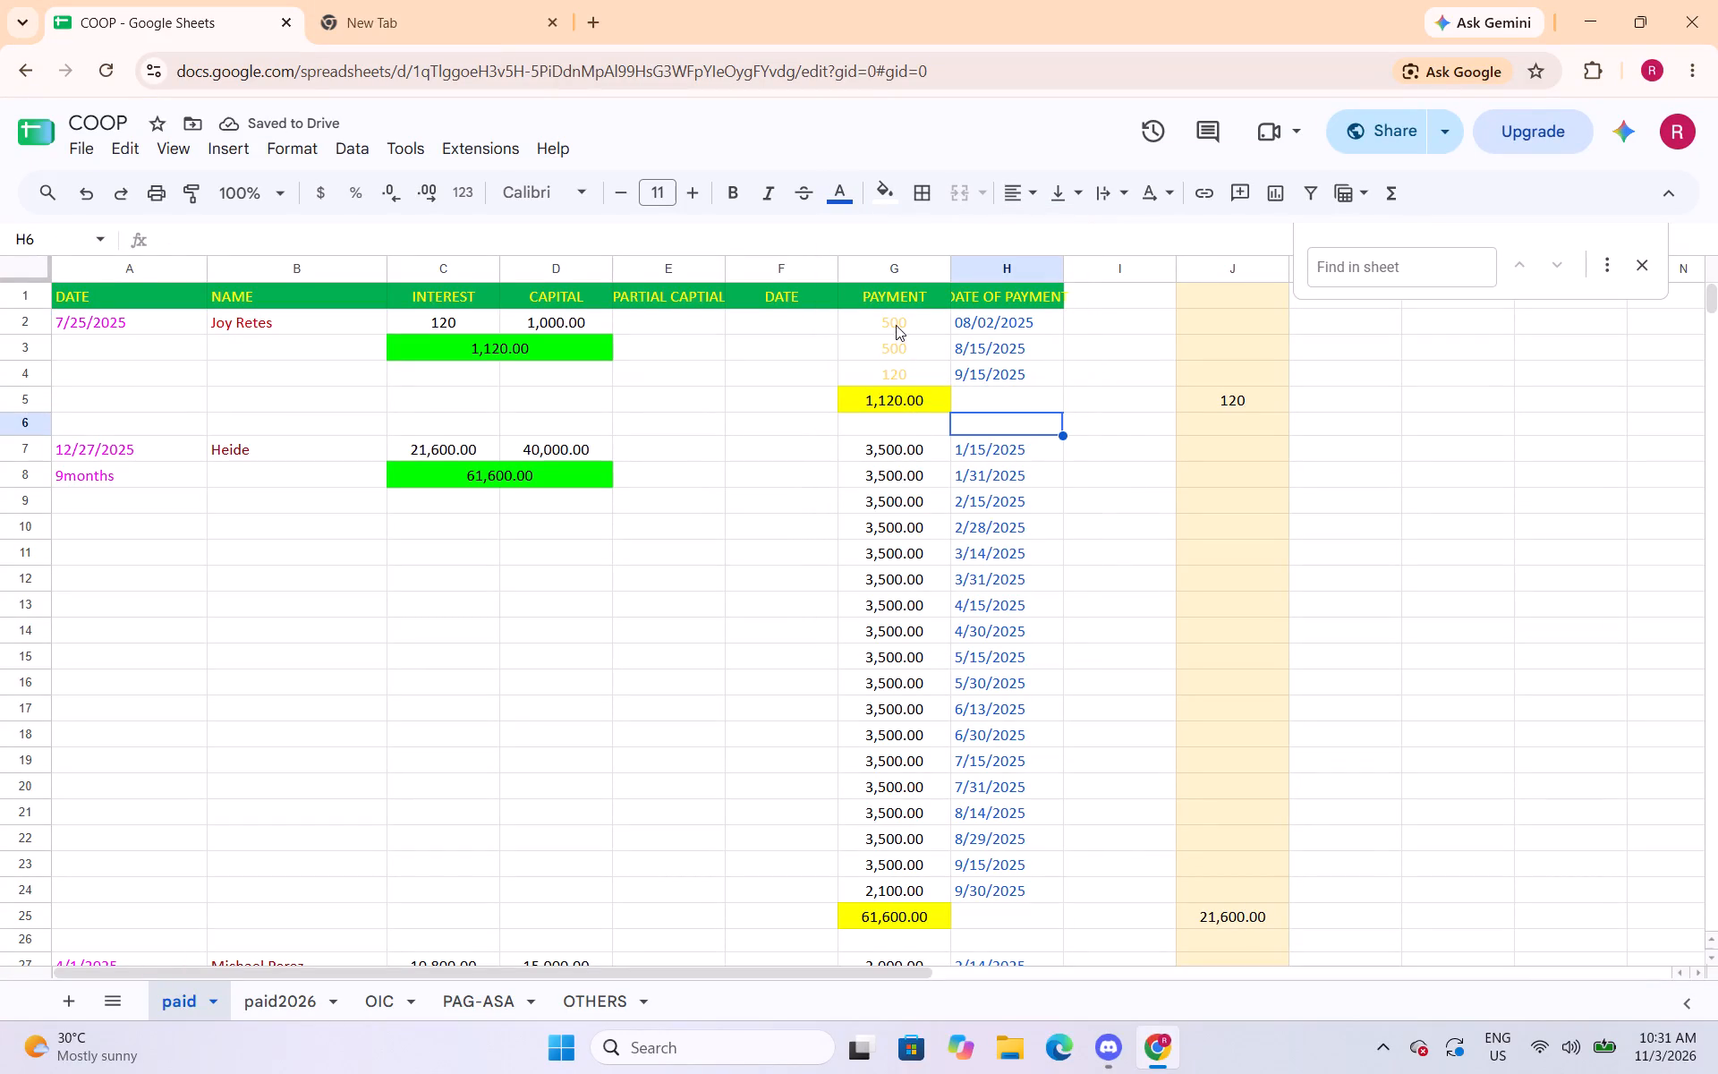
# Change the text colour of the first record's payment amounts in cells G2:G4 to red.
pyautogui.moveTo(896, 324); pyautogui.dragTo(899, 364)
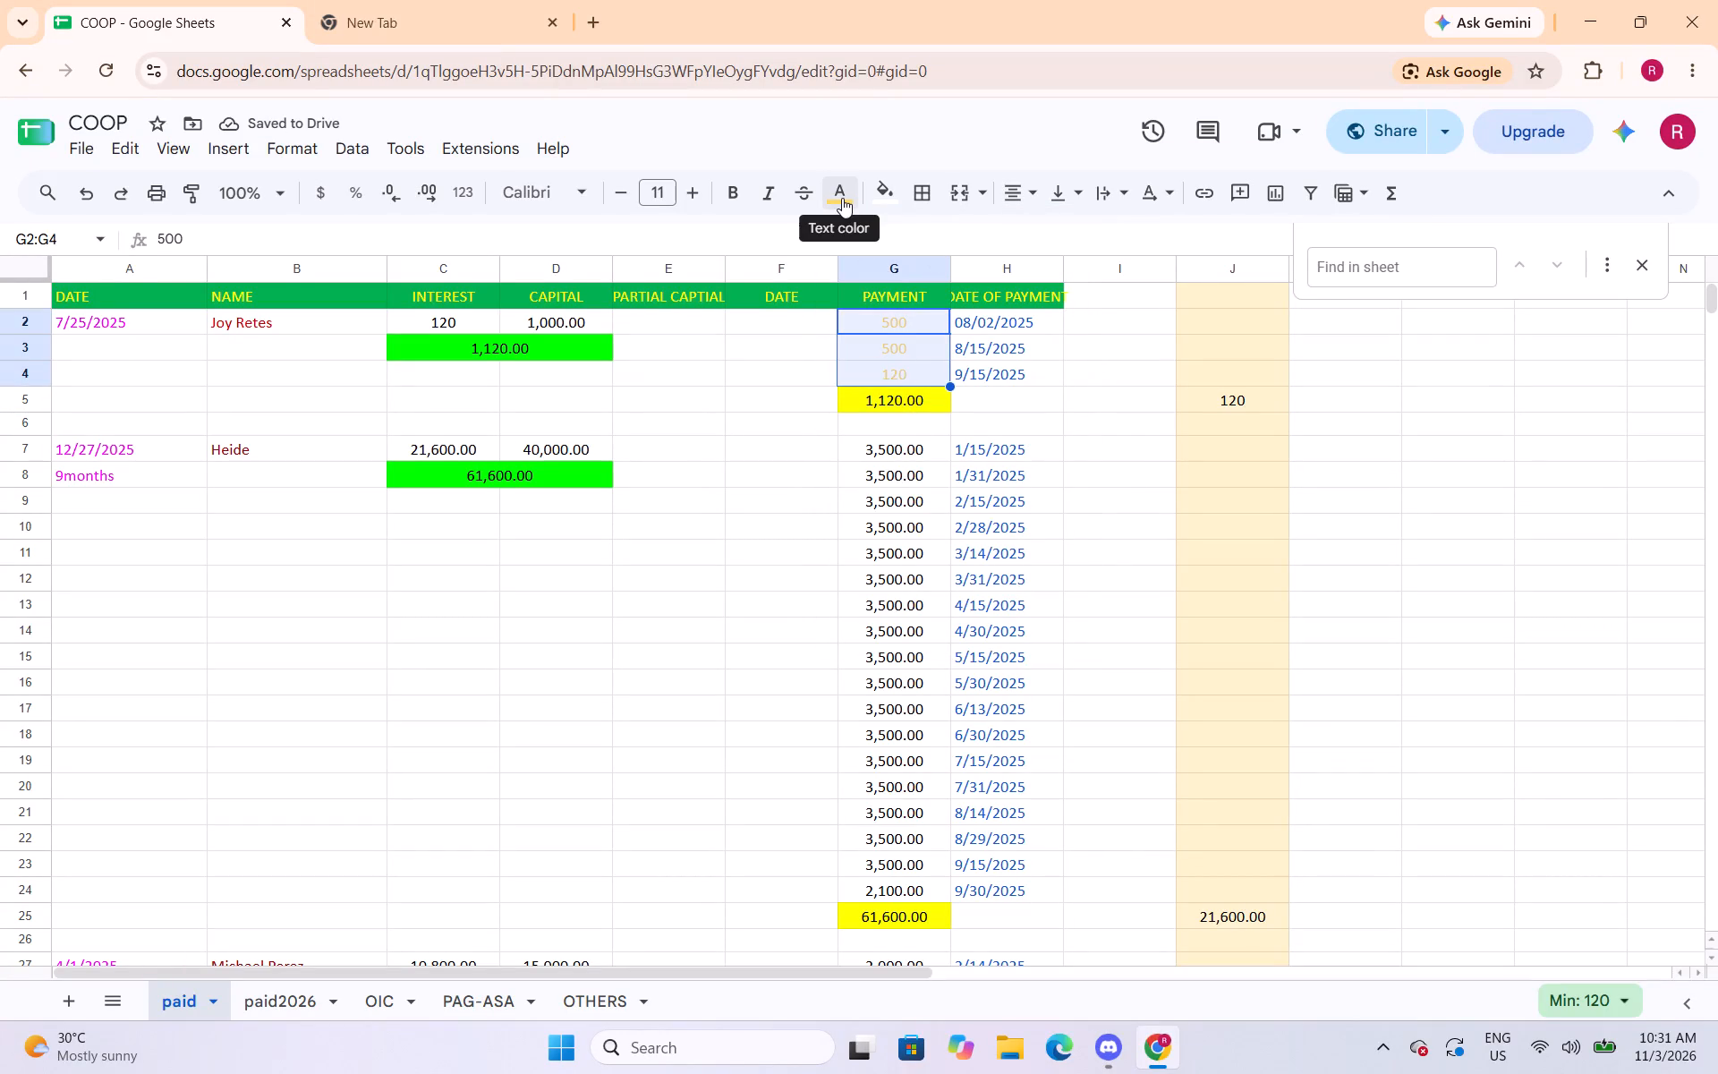
pyautogui.click(842, 198)
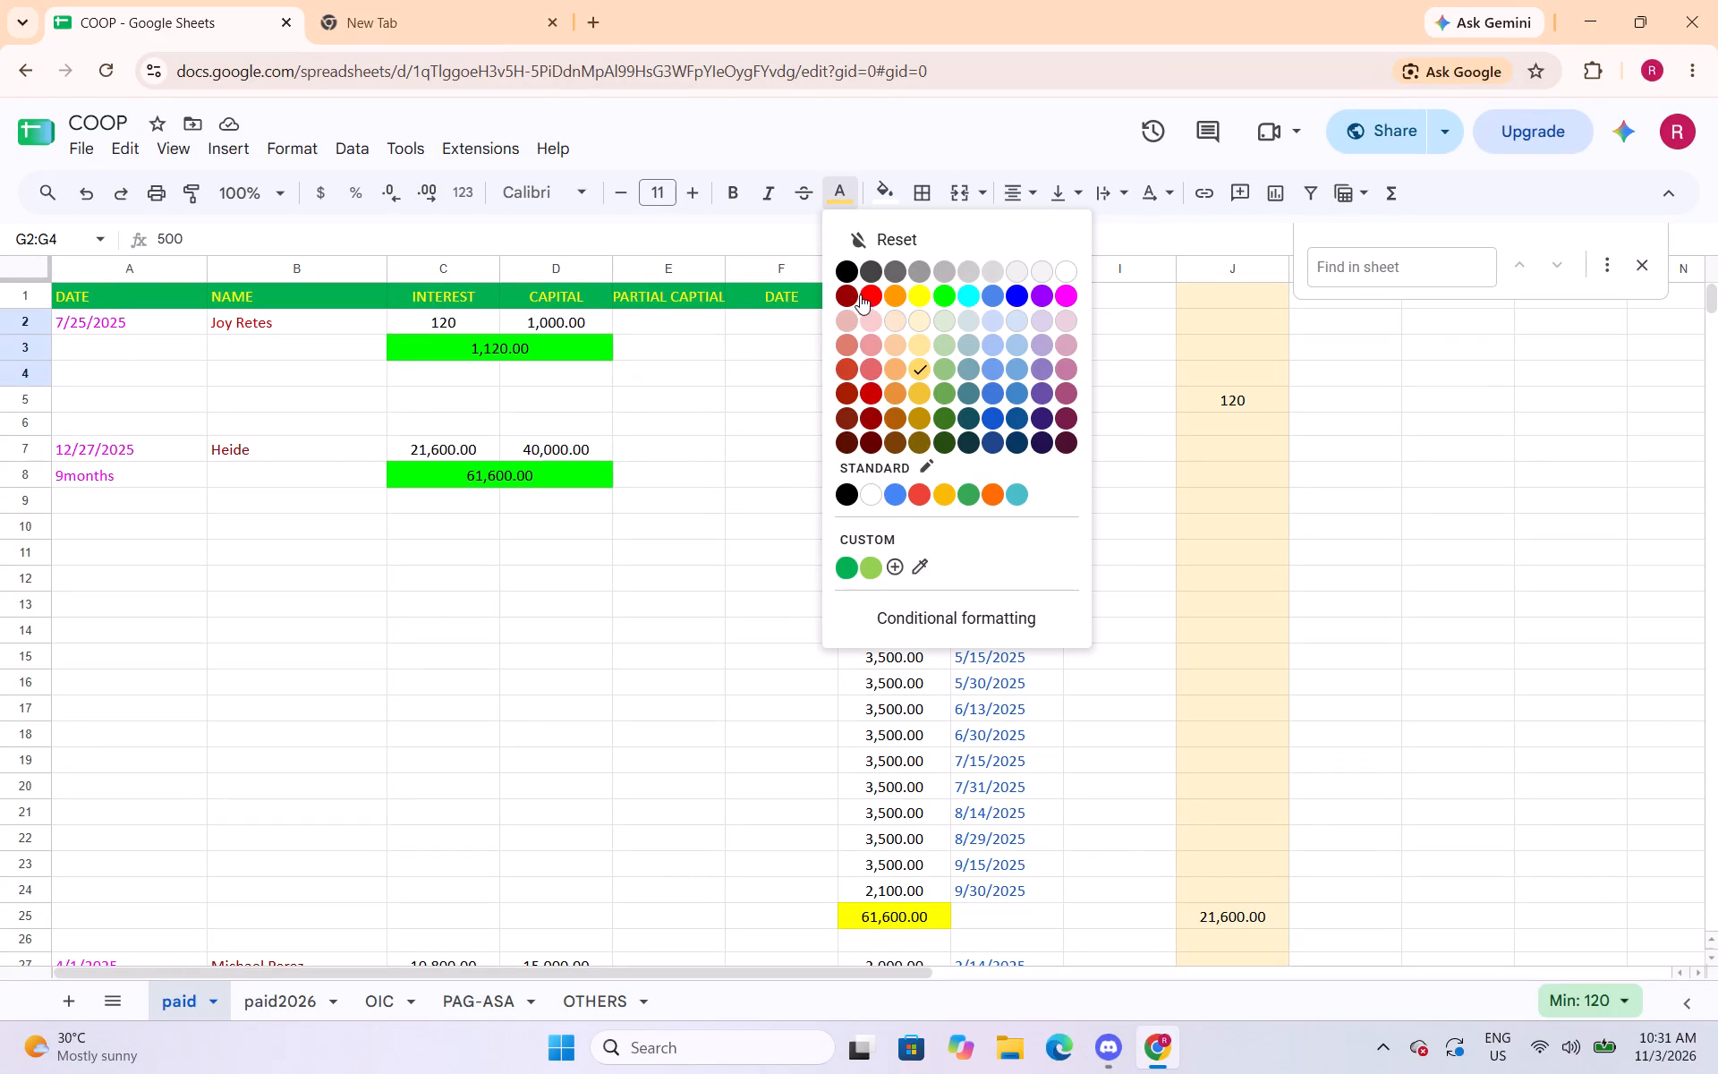
pyautogui.click(863, 297)
pyautogui.click(1034, 430)
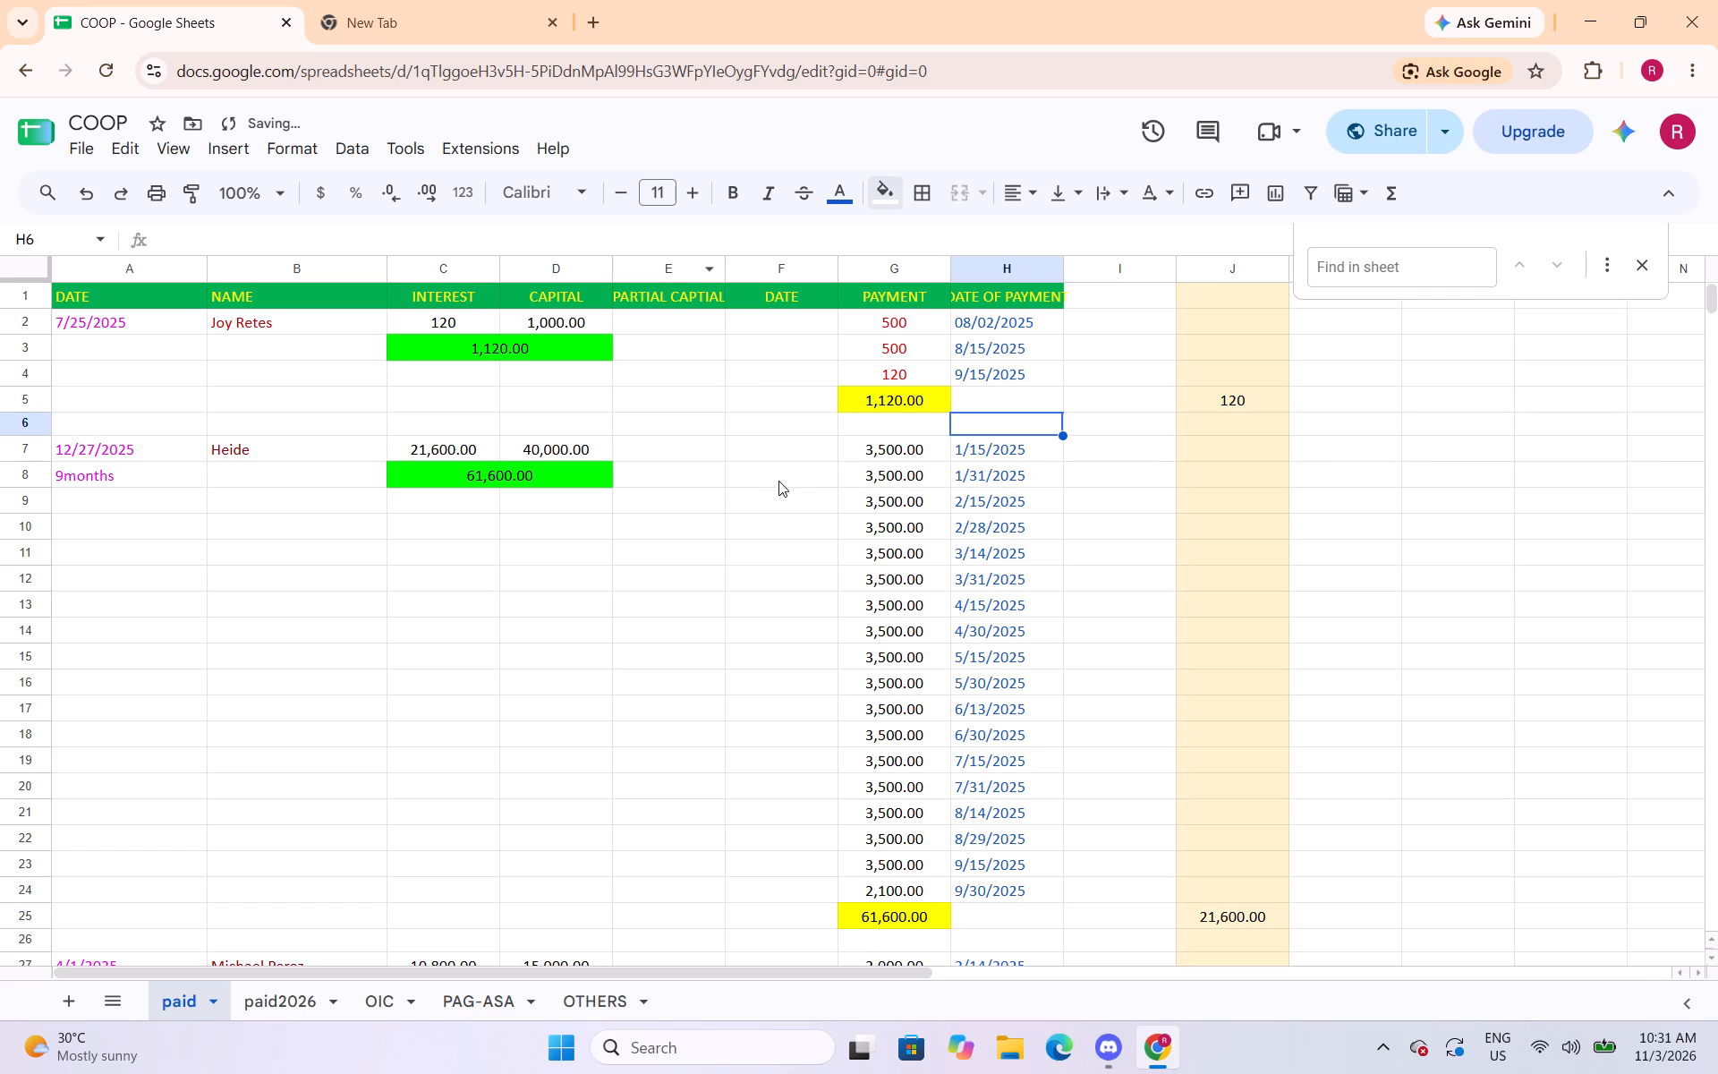
# Change the text colour of the second record's payment amounts in cells G7:G24 to red, leaving out the yellow total.
pyautogui.scroll(-1, 771, 474)
pyautogui.moveTo(901, 340); pyautogui.dragTo(901, 365)
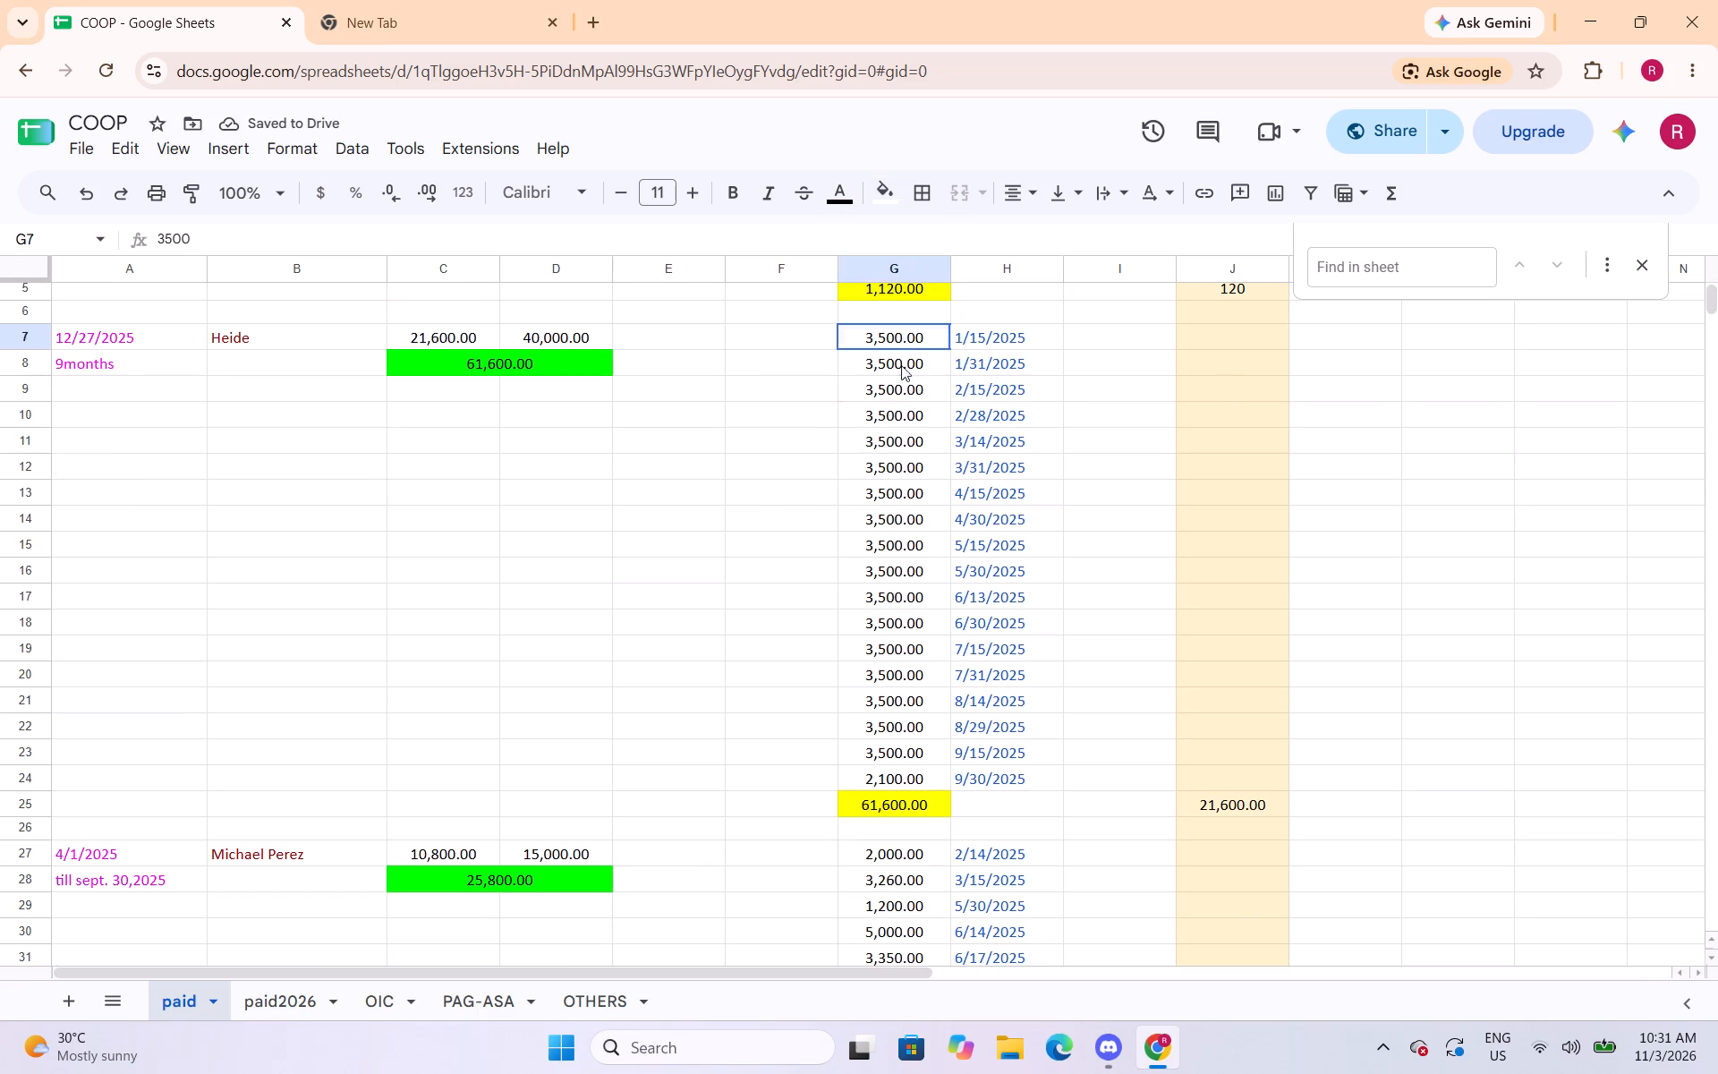
pyautogui.moveTo(901, 365); pyautogui.dragTo(872, 771)
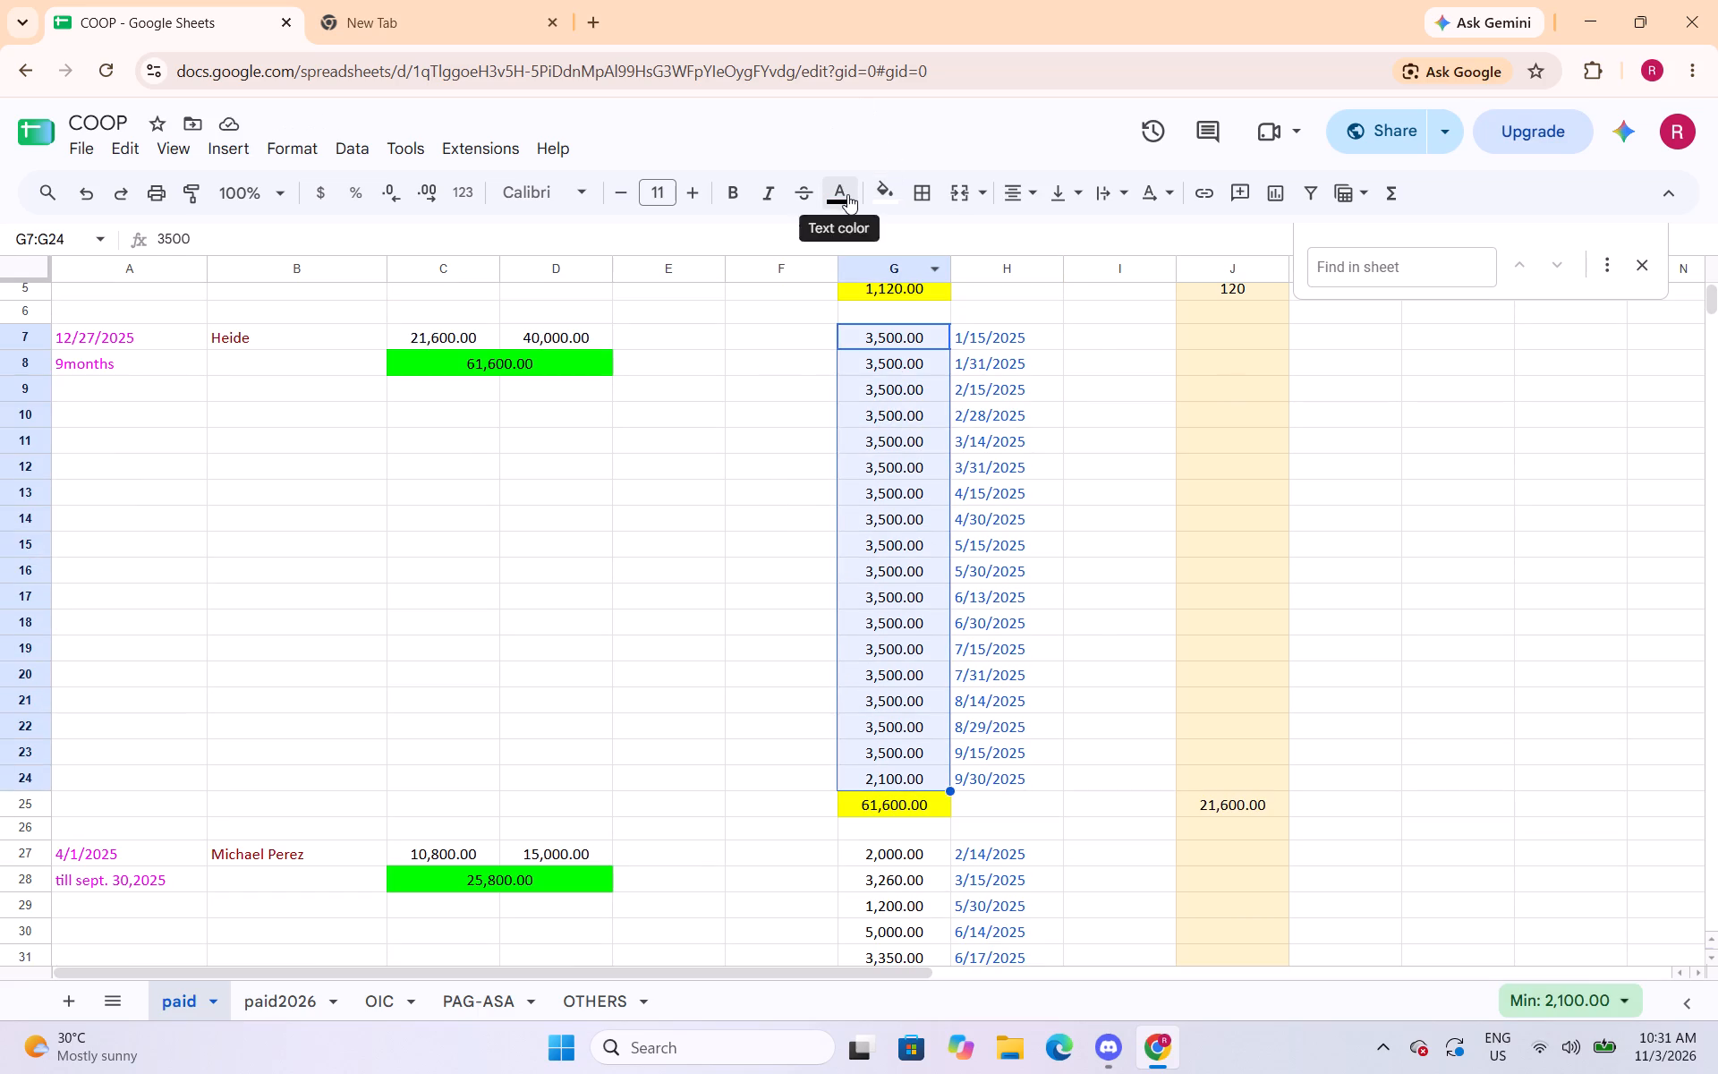
pyautogui.click(847, 194)
pyautogui.click(880, 299)
pyautogui.click(734, 554)
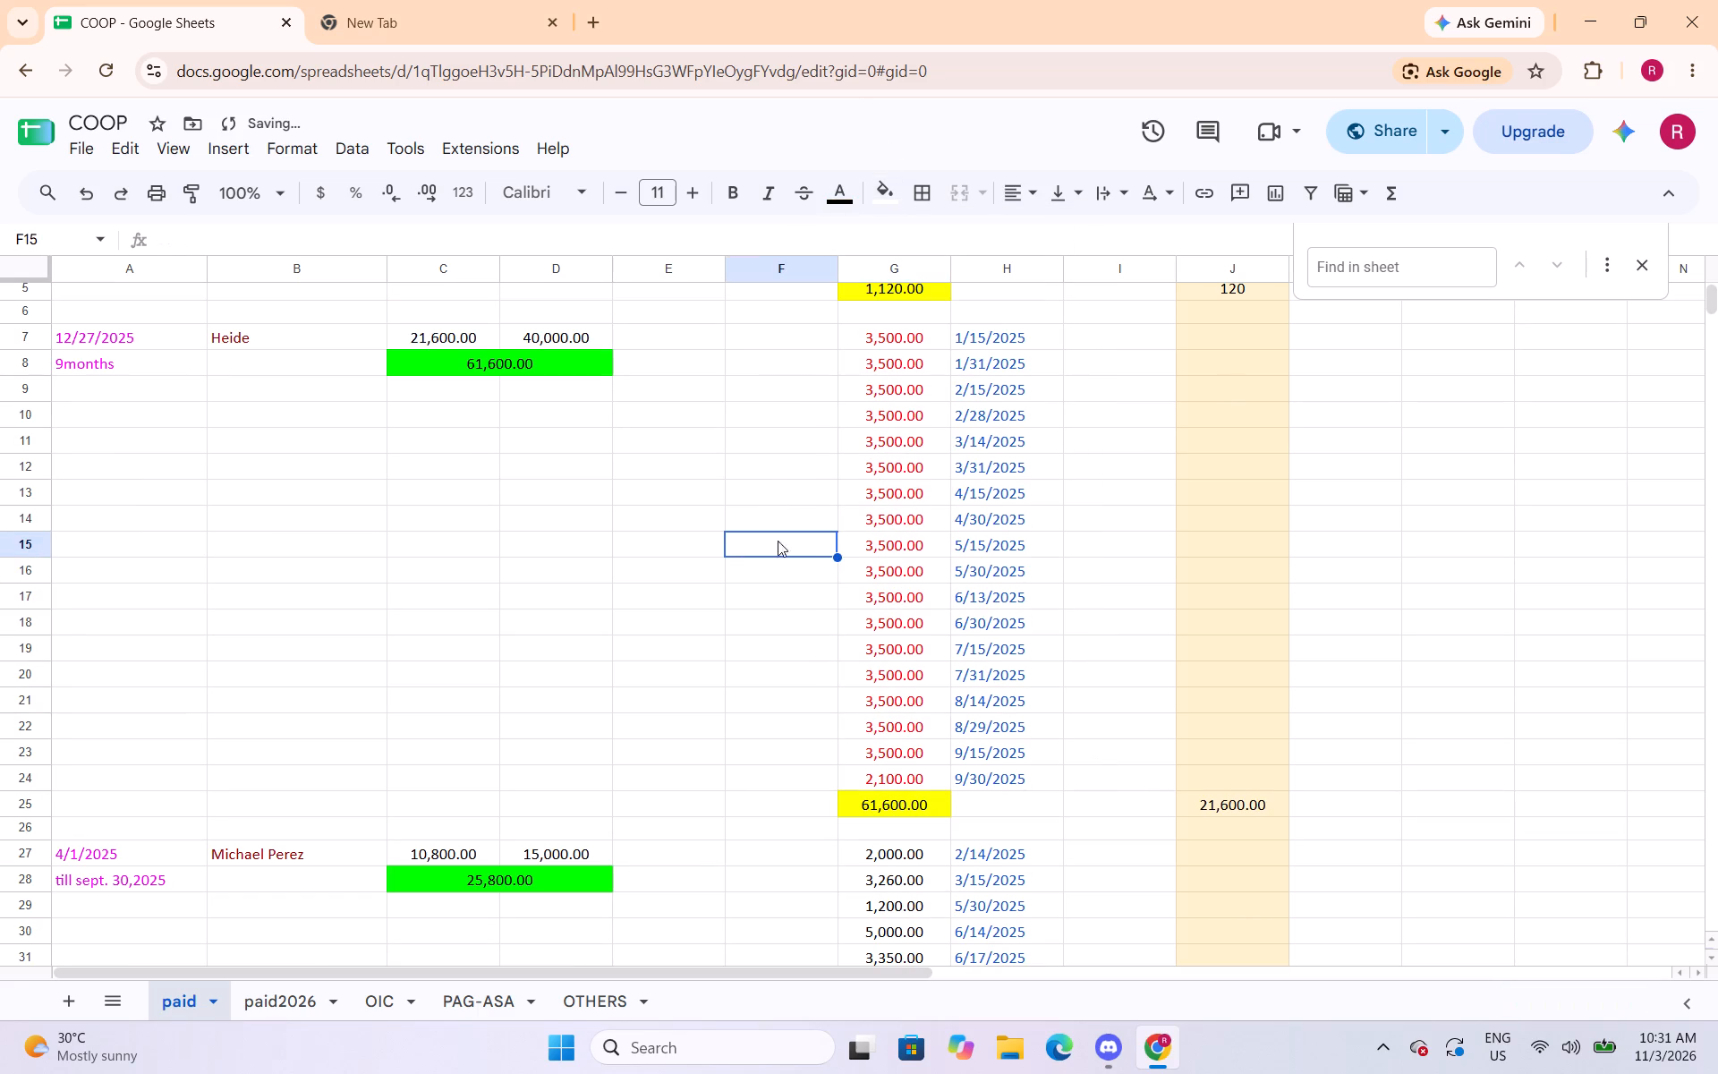
# Change the text colour of the payment amounts in cells G27:G34 to red.
pyautogui.scroll(-4, 1111, 477)
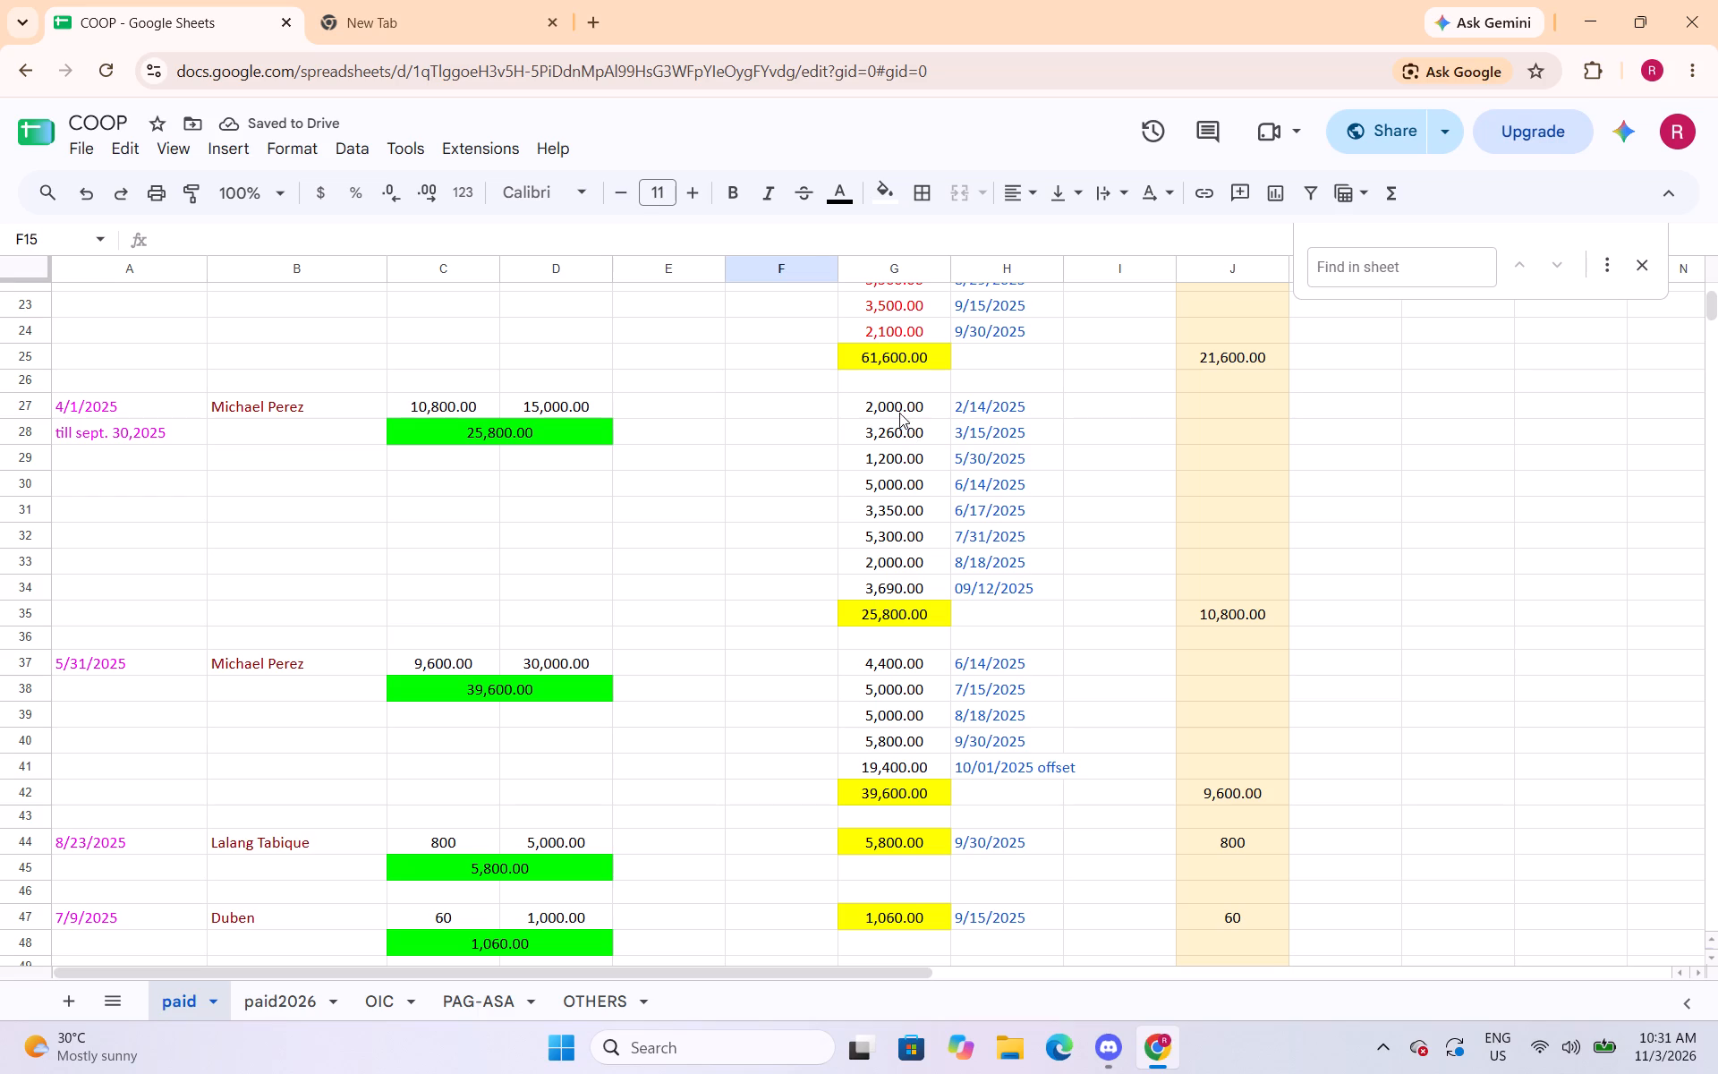
pyautogui.moveTo(899, 413); pyautogui.dragTo(896, 586)
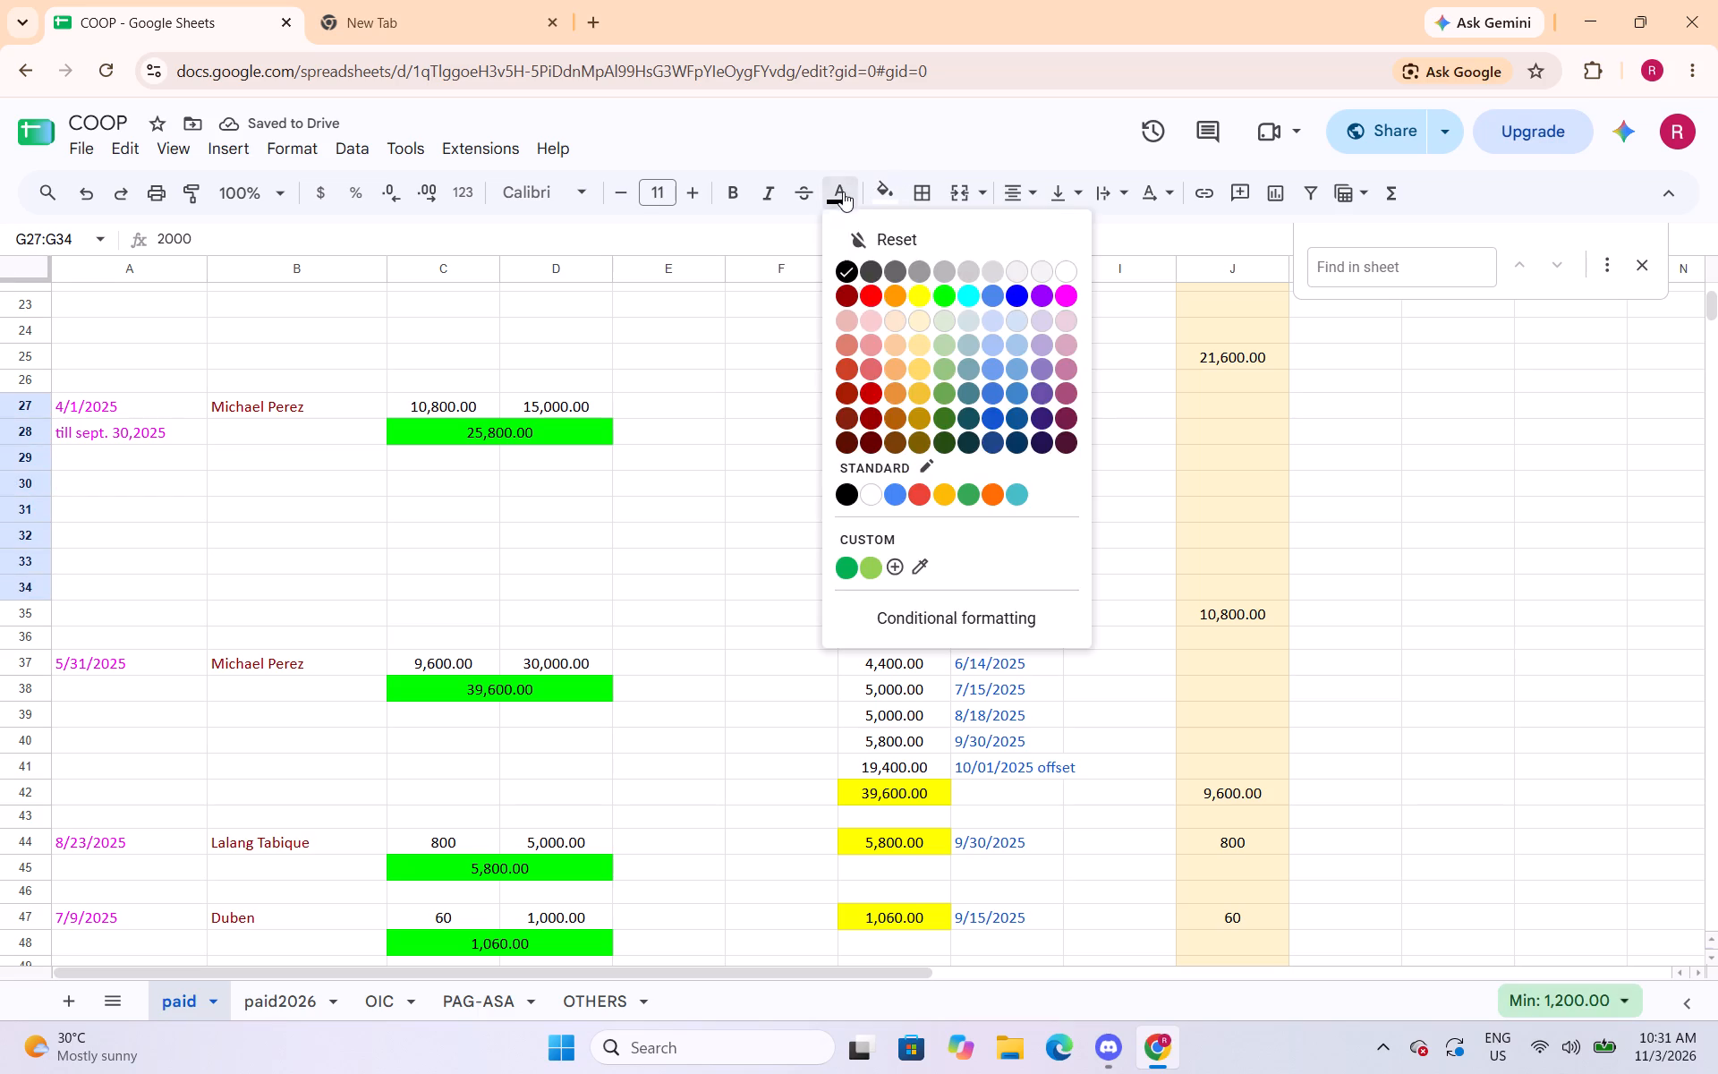
pyautogui.click(843, 192)
pyautogui.click(870, 297)
pyautogui.click(798, 443)
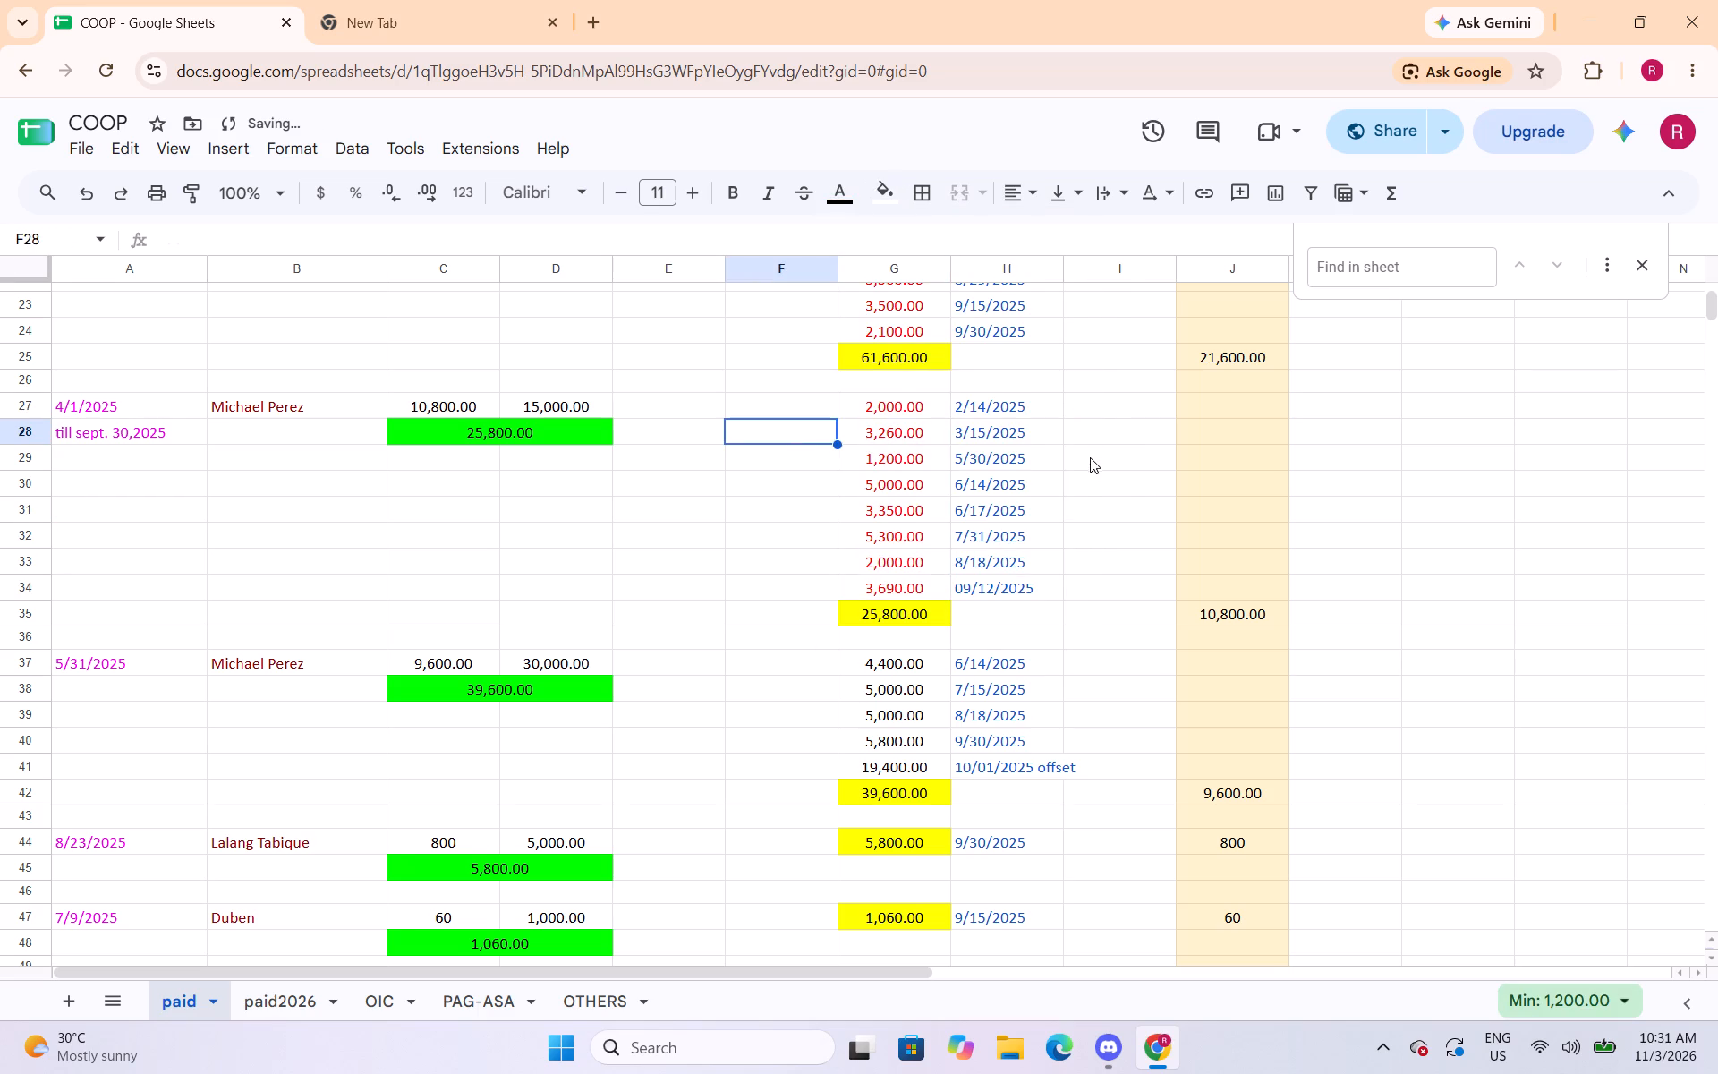
# Change the text colour of the payment amounts in cells G37:G41 to red.
pyautogui.scroll(-3, 1091, 456)
pyautogui.moveTo(905, 326); pyautogui.dragTo(903, 415)
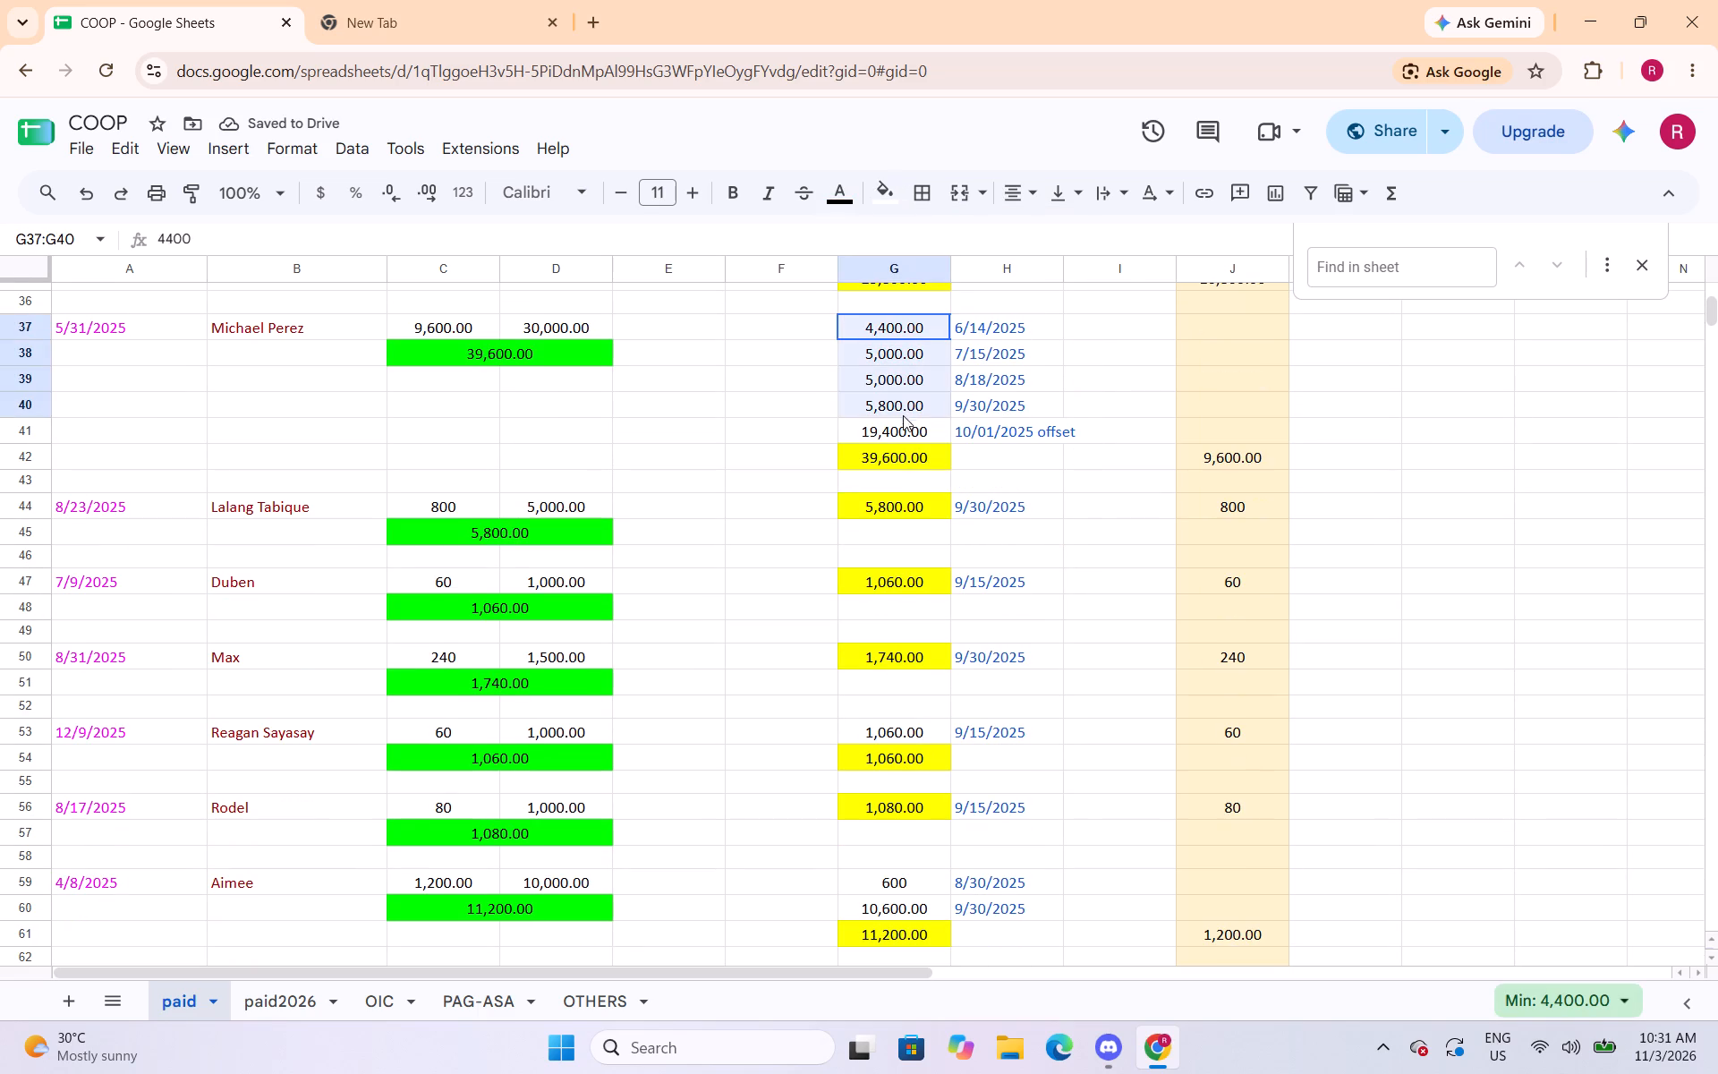
pyautogui.moveTo(903, 415); pyautogui.dragTo(903, 420)
pyautogui.click(839, 197)
pyautogui.click(871, 292)
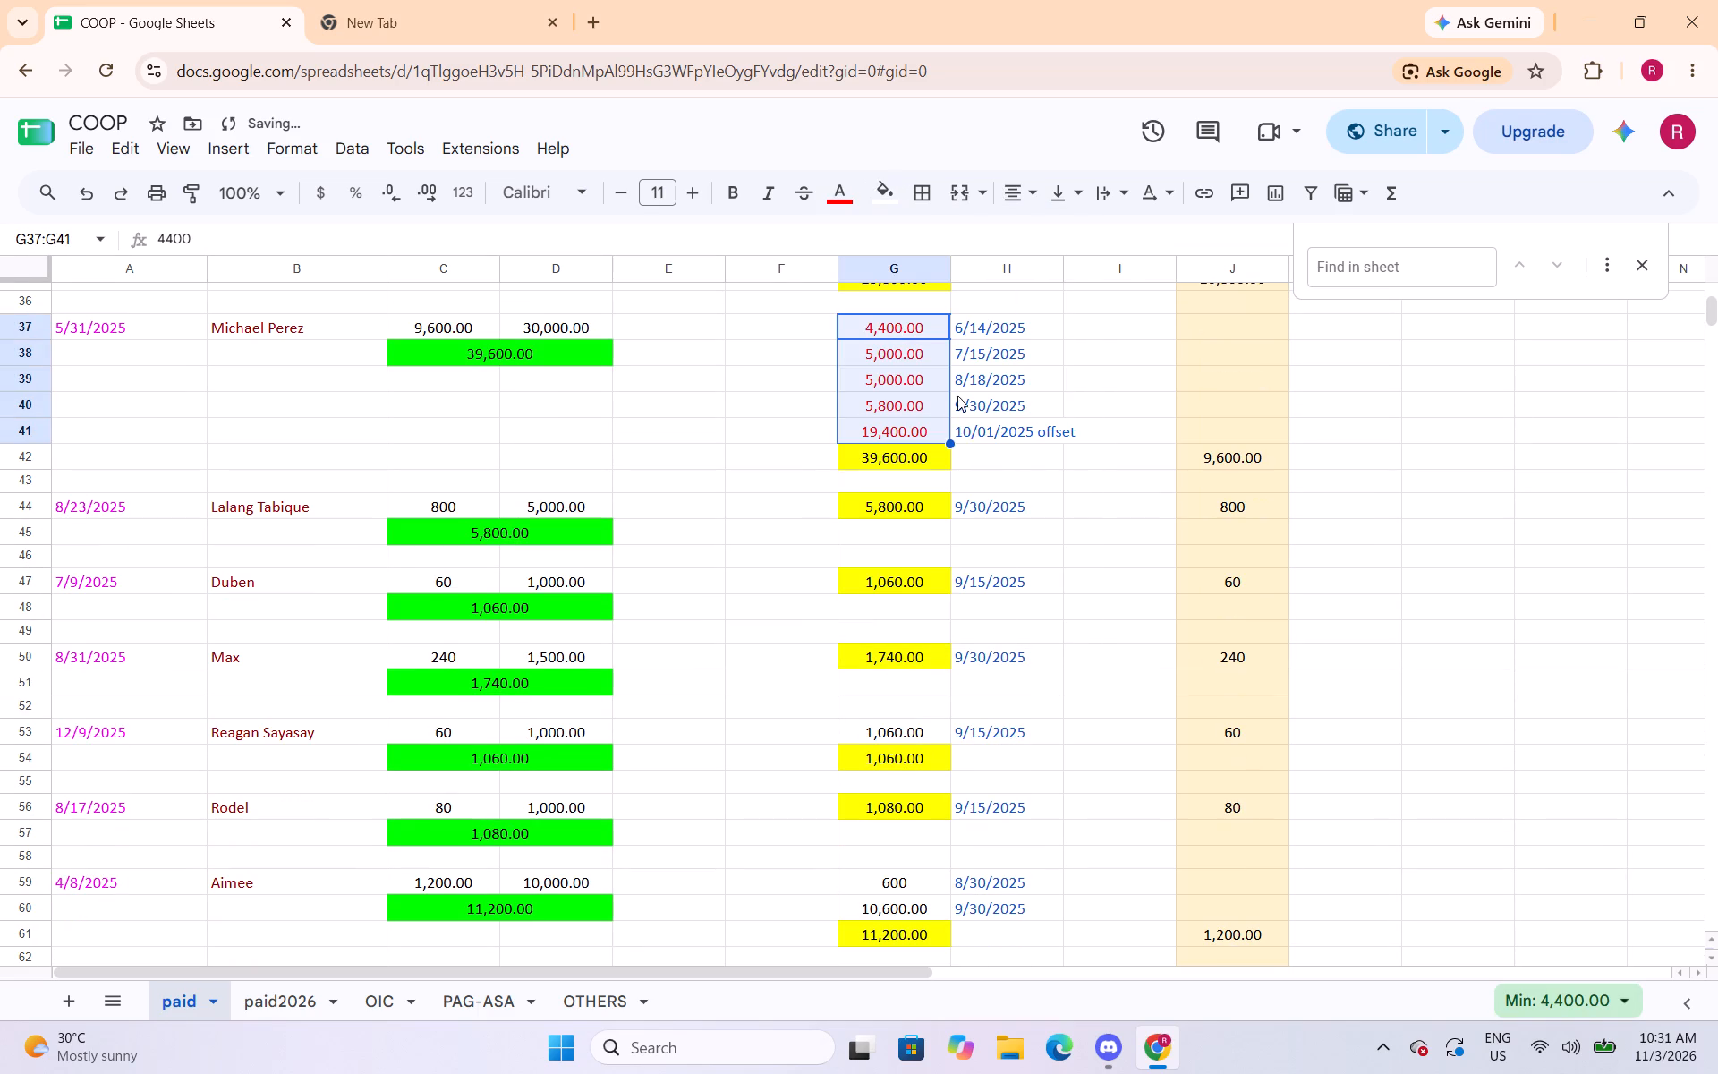
# Change the text colour of the two payment amounts in cells G59:G60 to red.
pyautogui.scroll(-4, 989, 542)
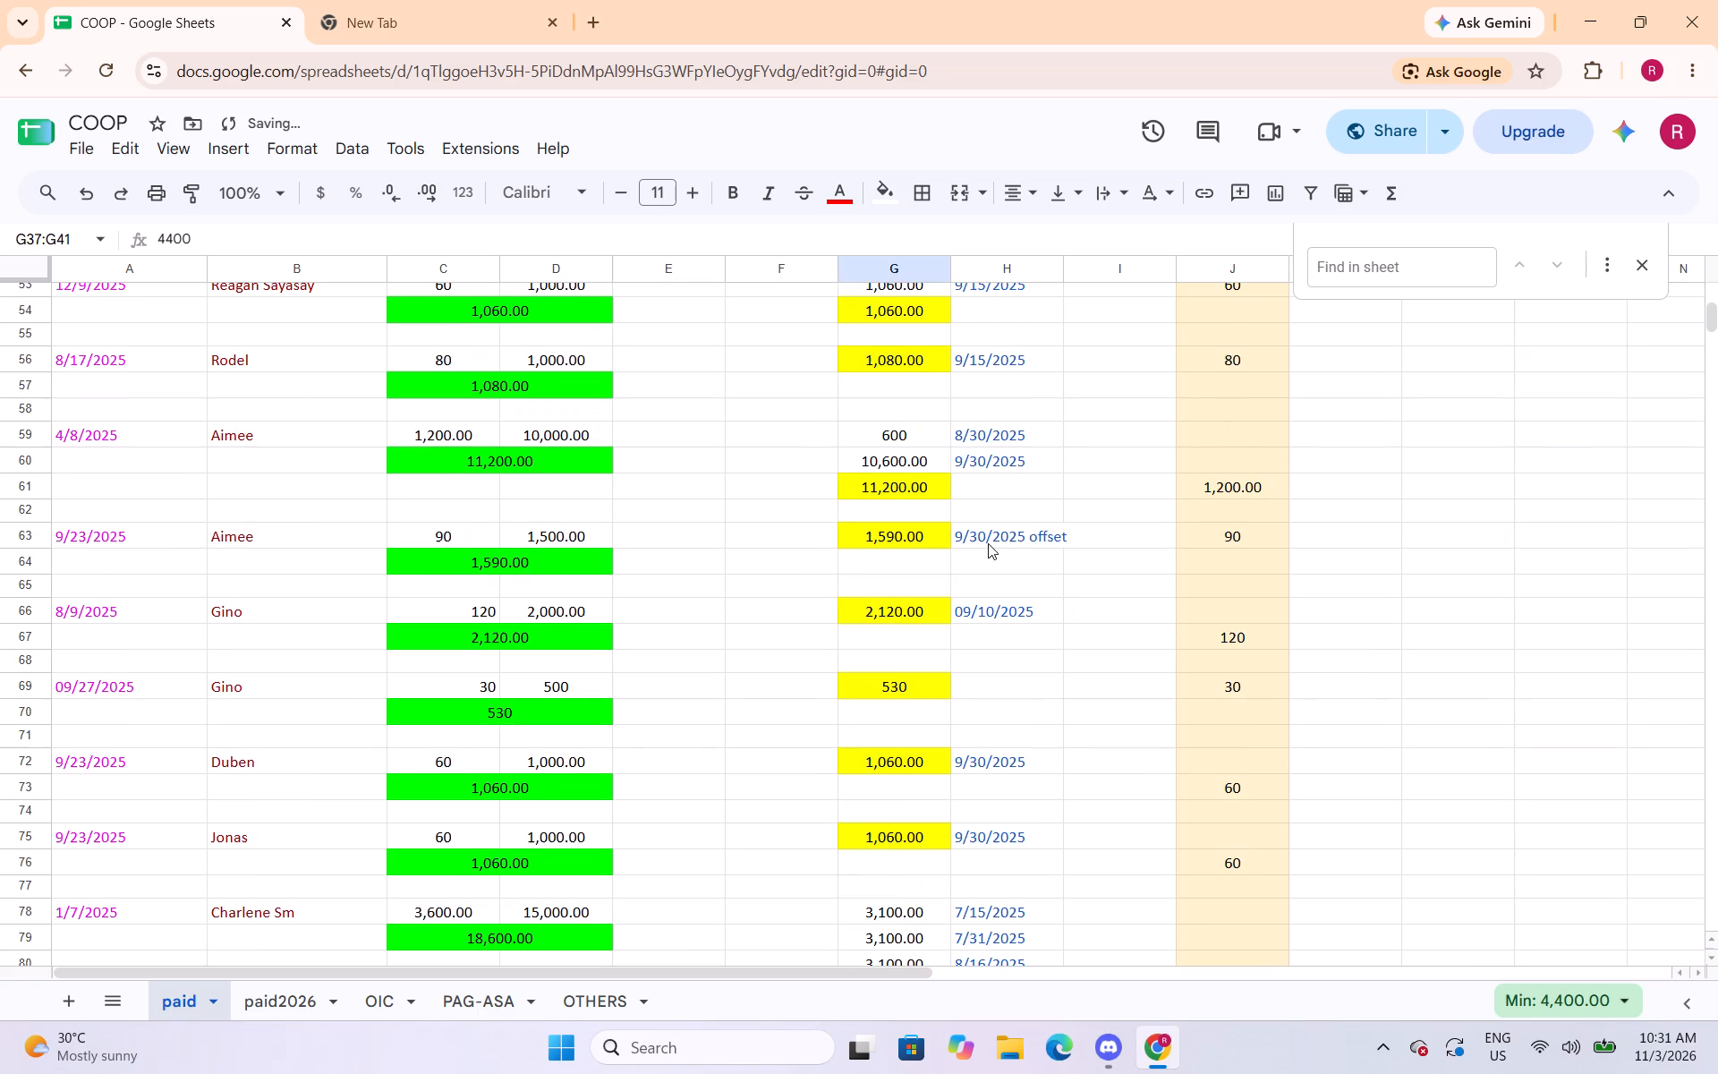
pyautogui.moveTo(897, 435); pyautogui.dragTo(897, 452)
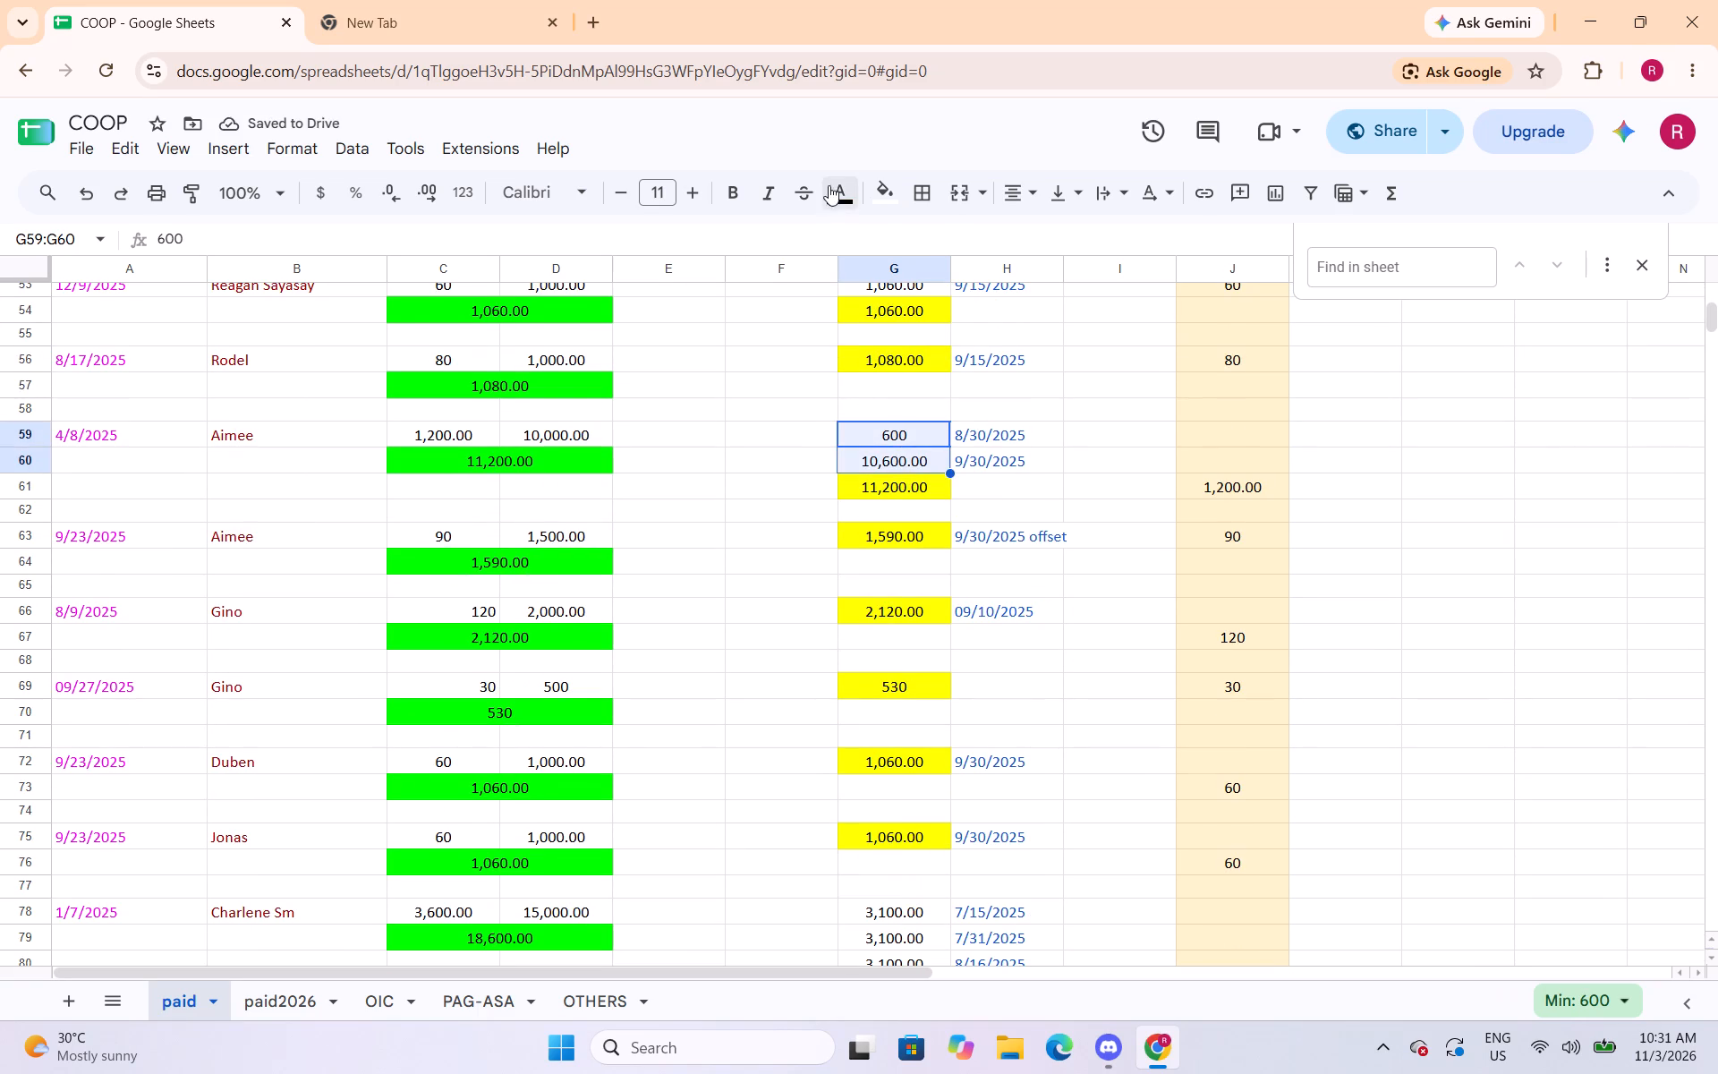
pyautogui.click(835, 183)
pyautogui.click(868, 295)
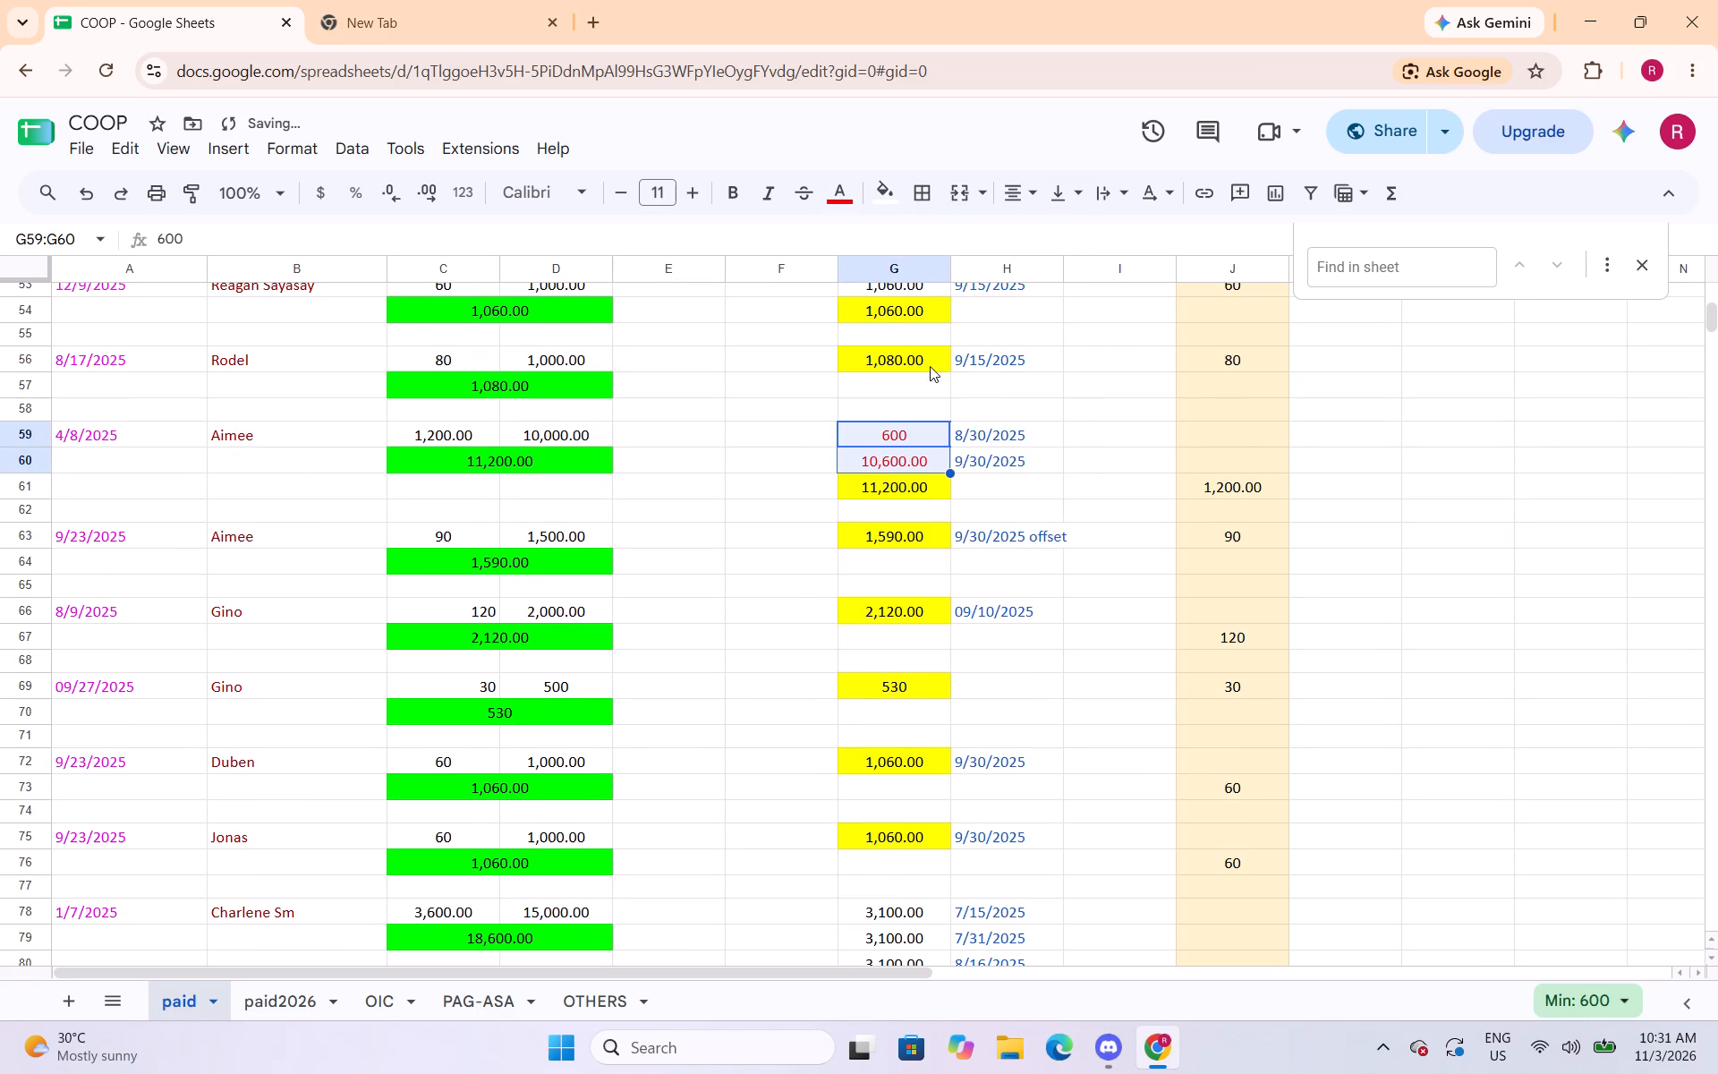
# Recheck the payments above row 59, and change the text colour of the payment amounts in cells G78:G83 to red.
pyautogui.scroll(4, 954, 379)
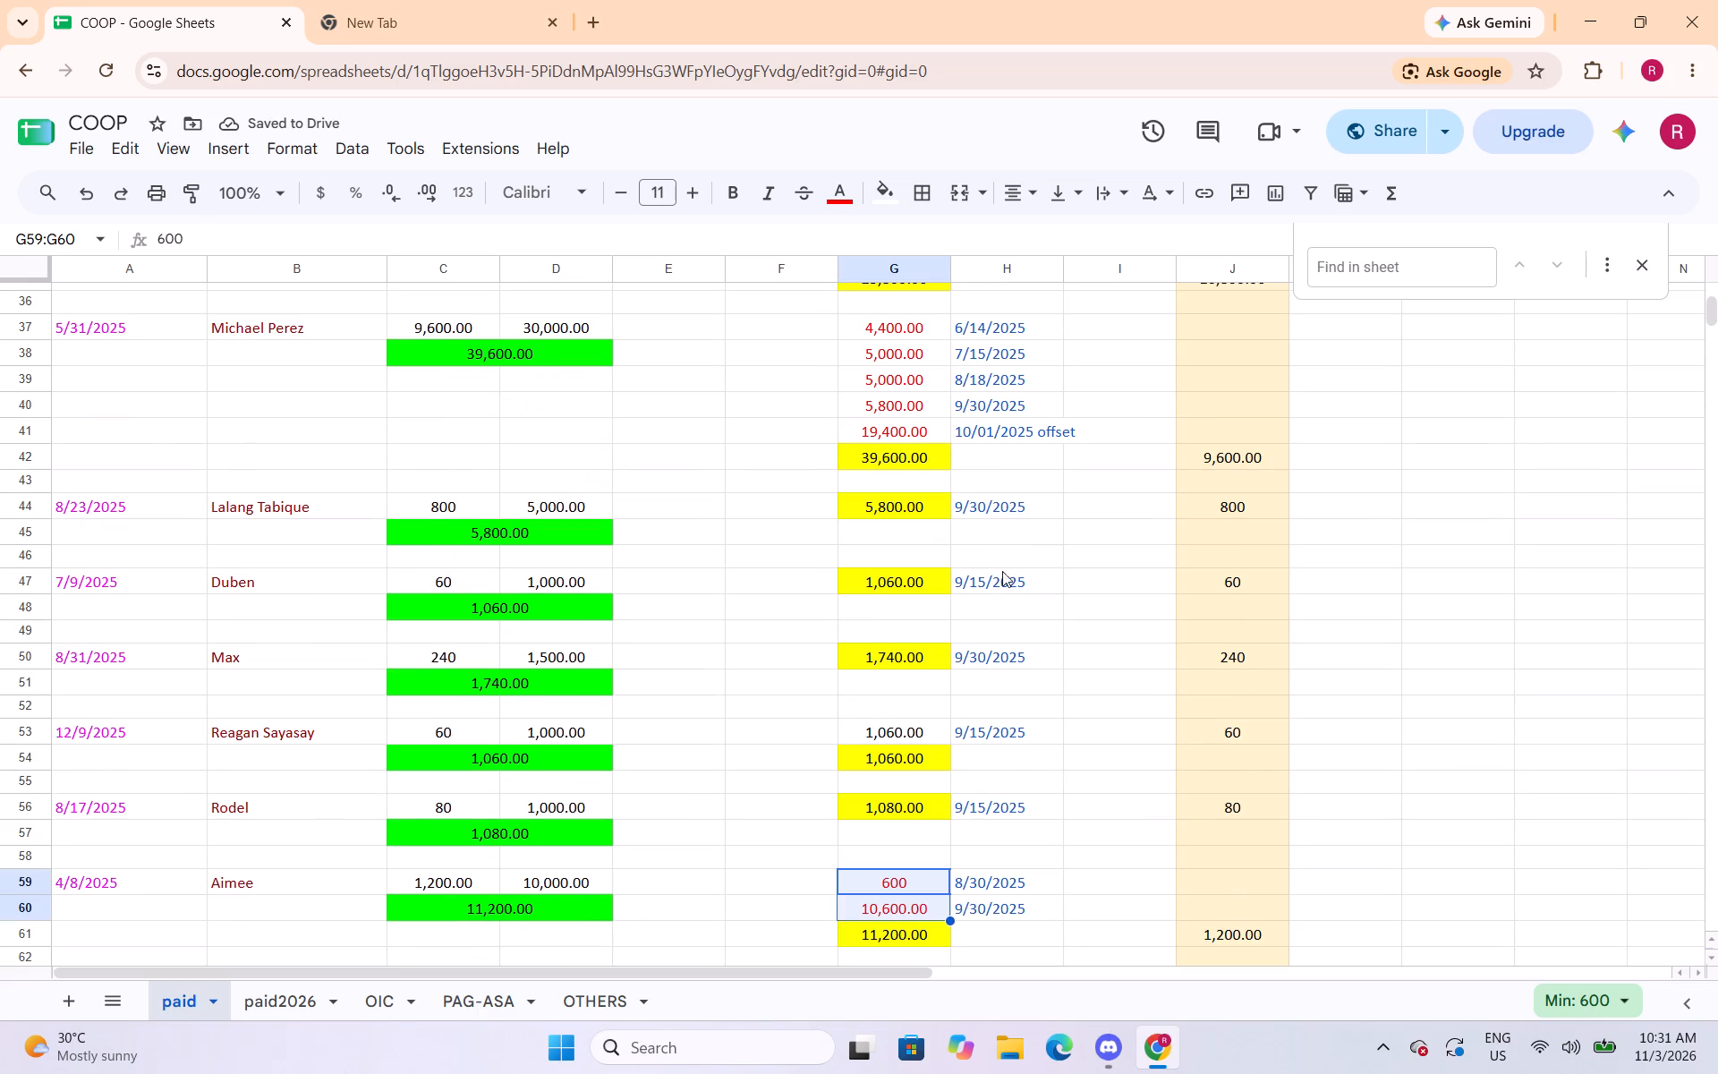
pyautogui.scroll(-5, 1006, 502)
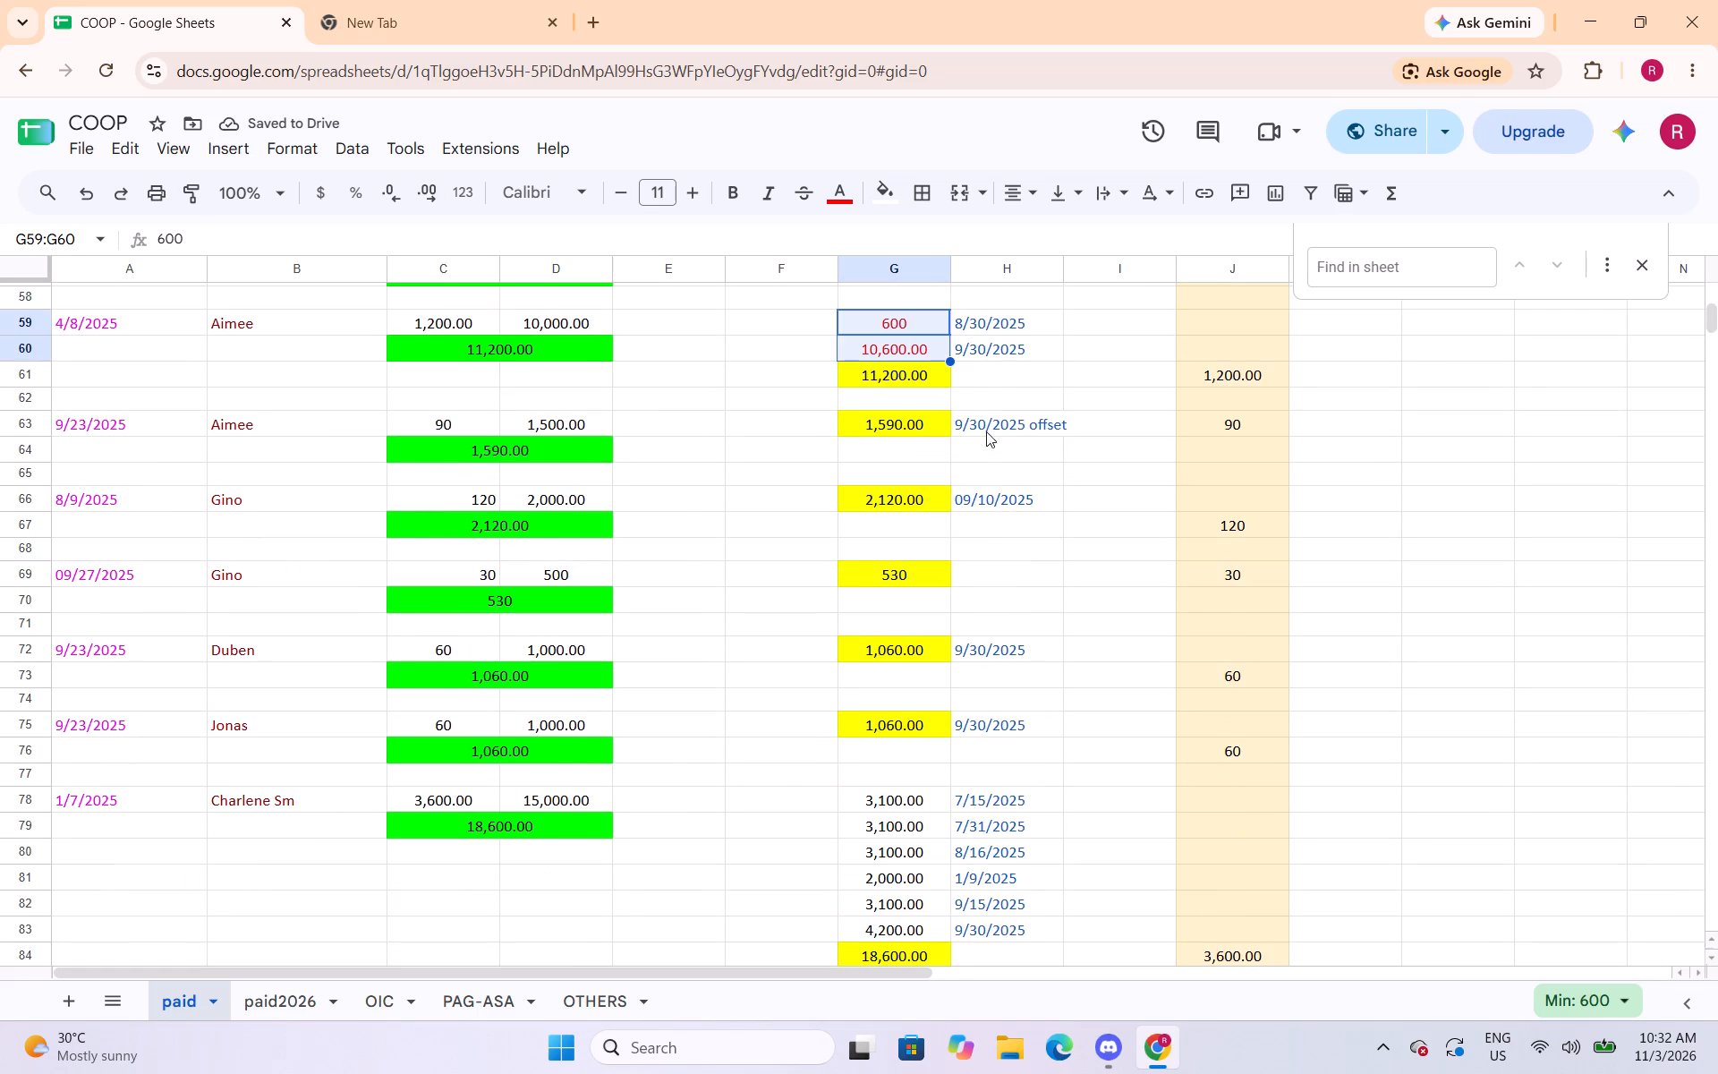
pyautogui.scroll(3, 964, 398)
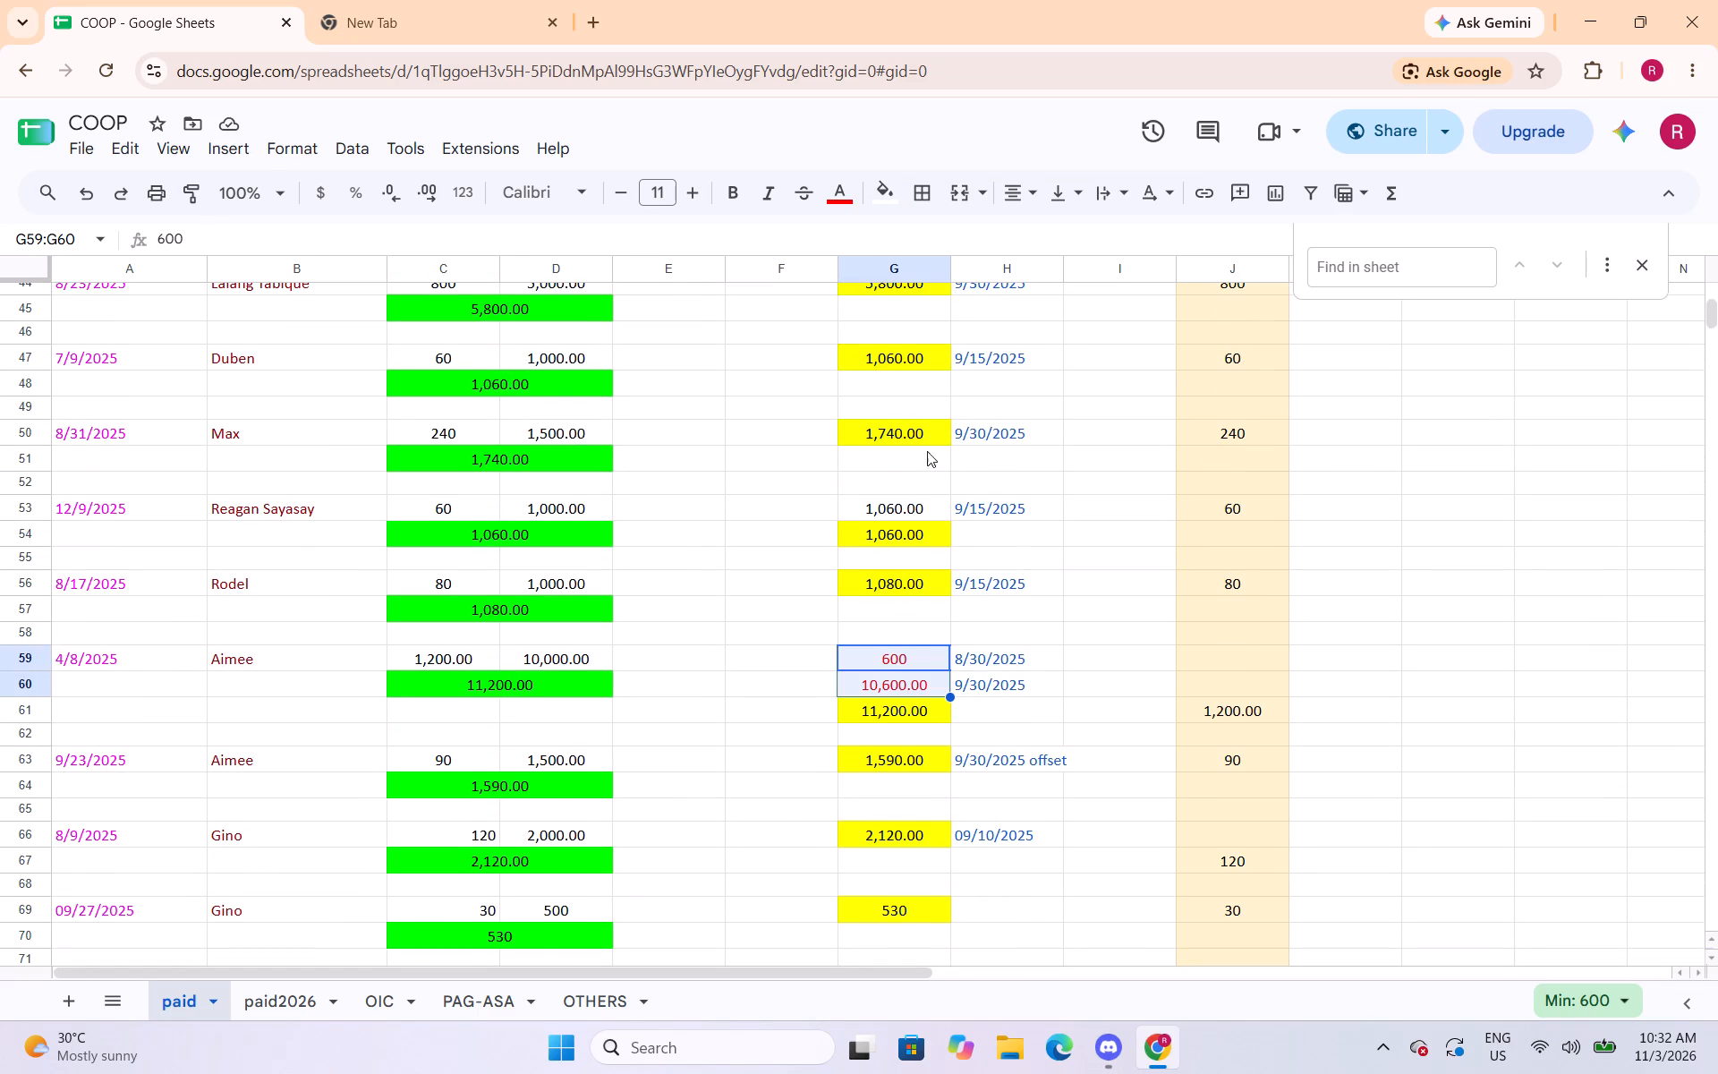
pyautogui.scroll(1, 927, 437)
pyautogui.click(921, 317)
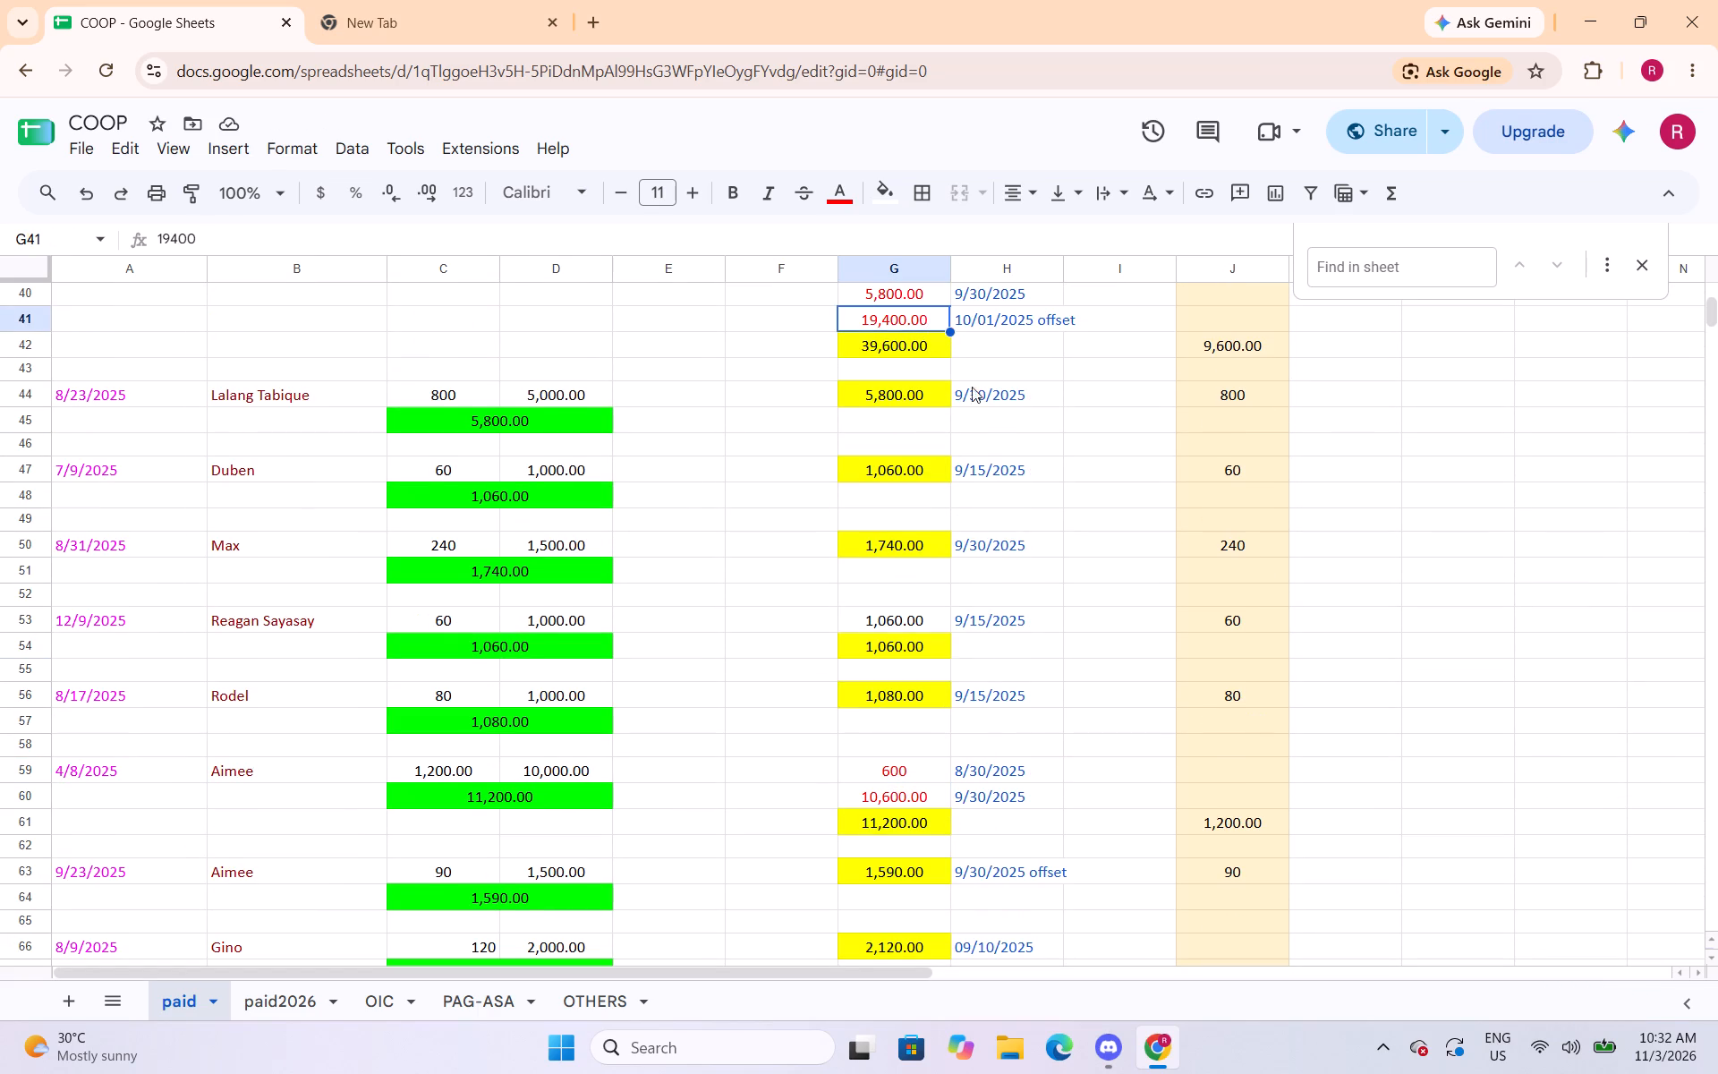
pyautogui.scroll(-8, 1022, 451)
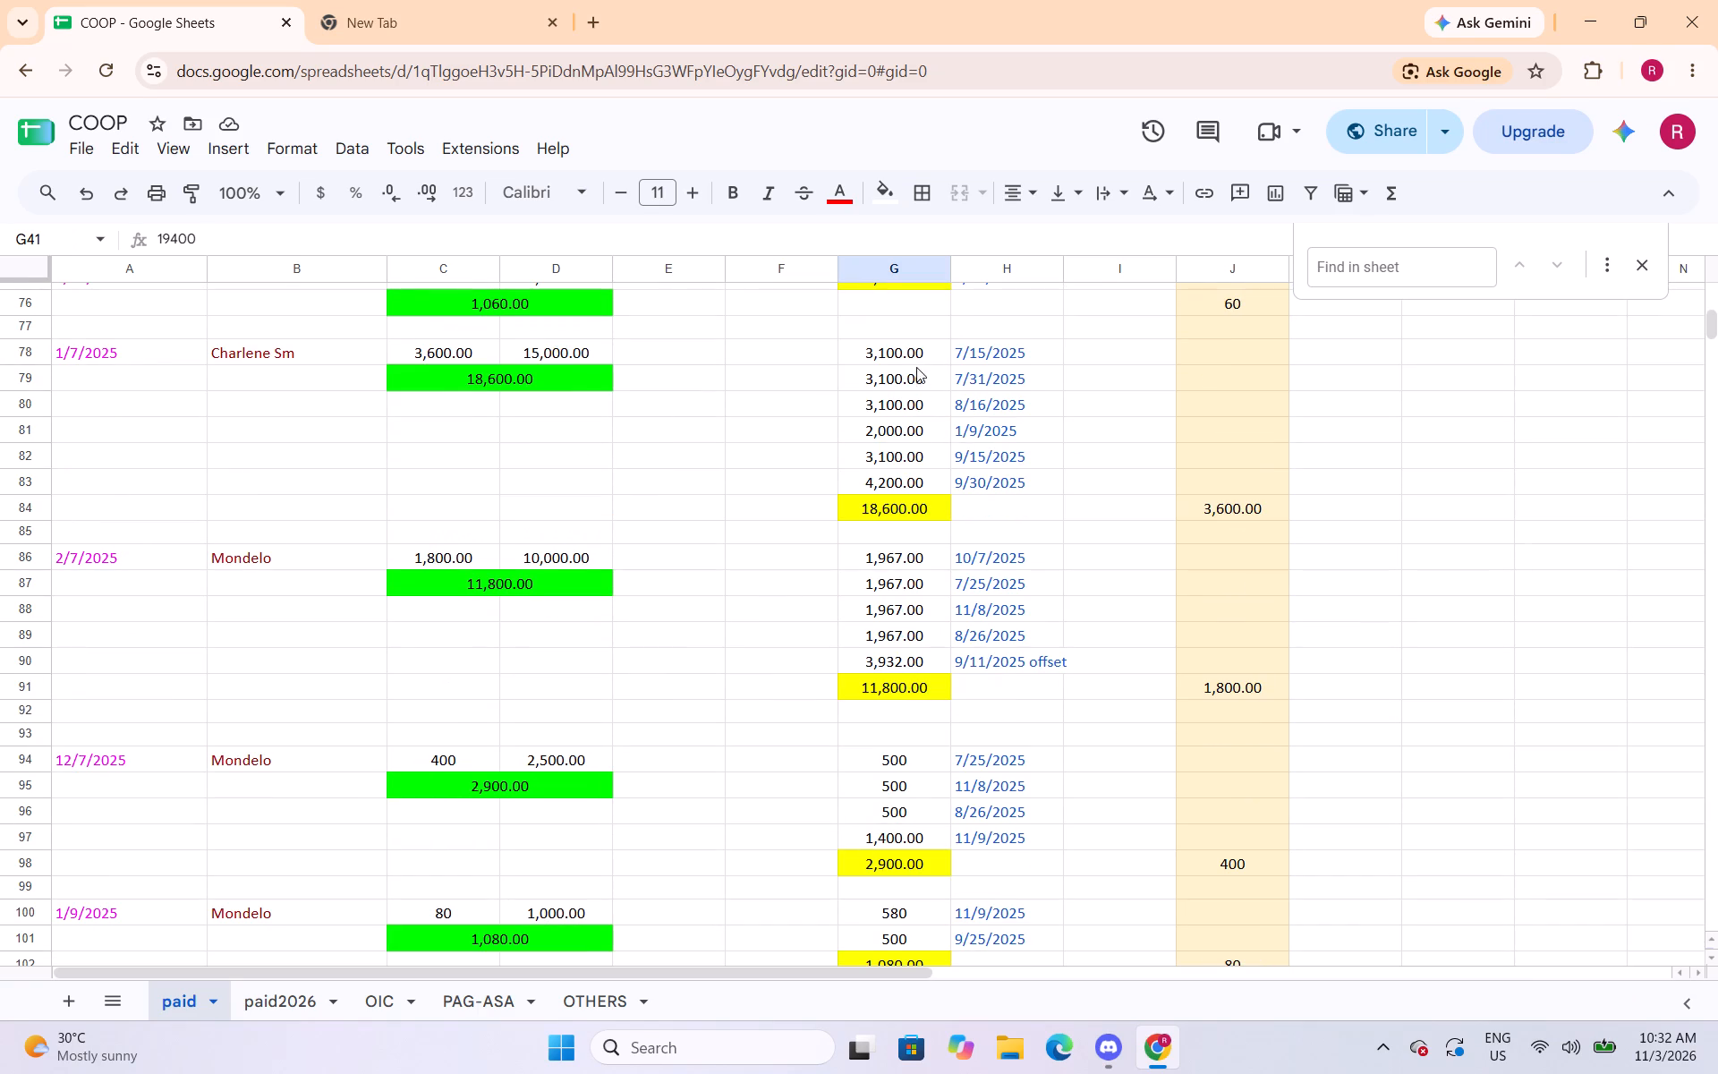
pyautogui.moveTo(915, 358); pyautogui.dragTo(912, 475)
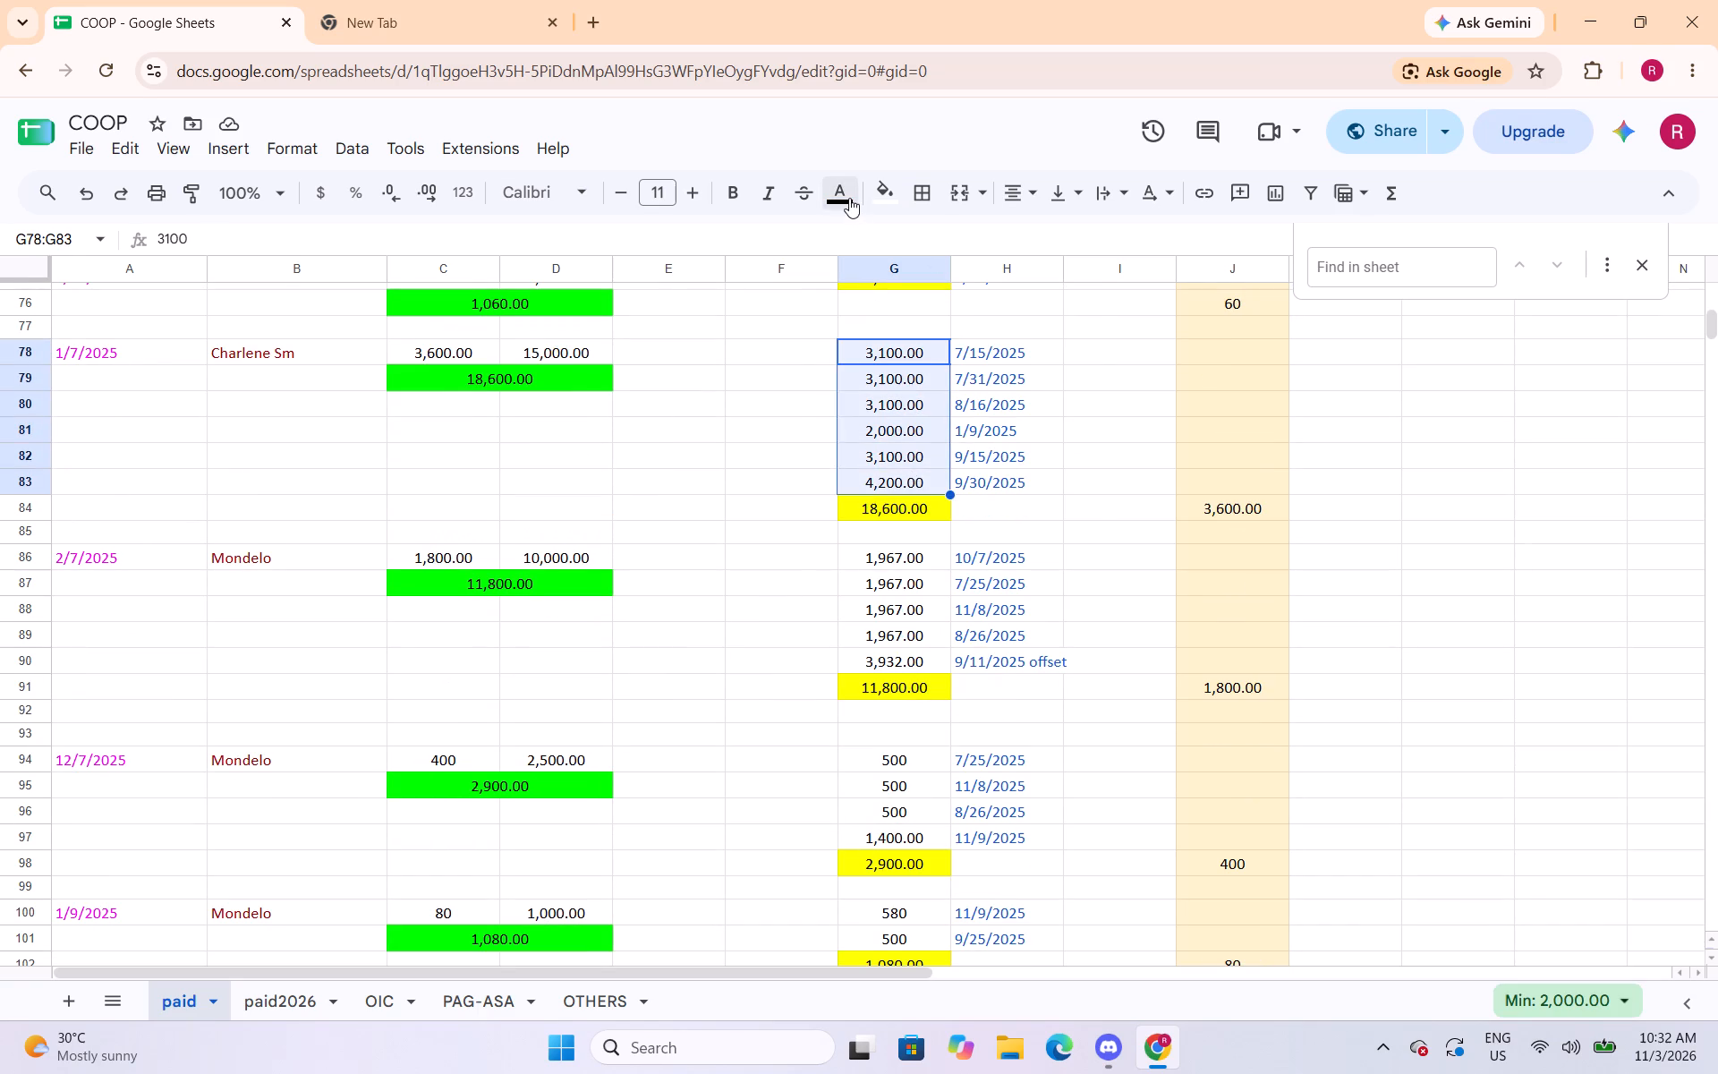
pyautogui.click(849, 197)
pyautogui.click(872, 297)
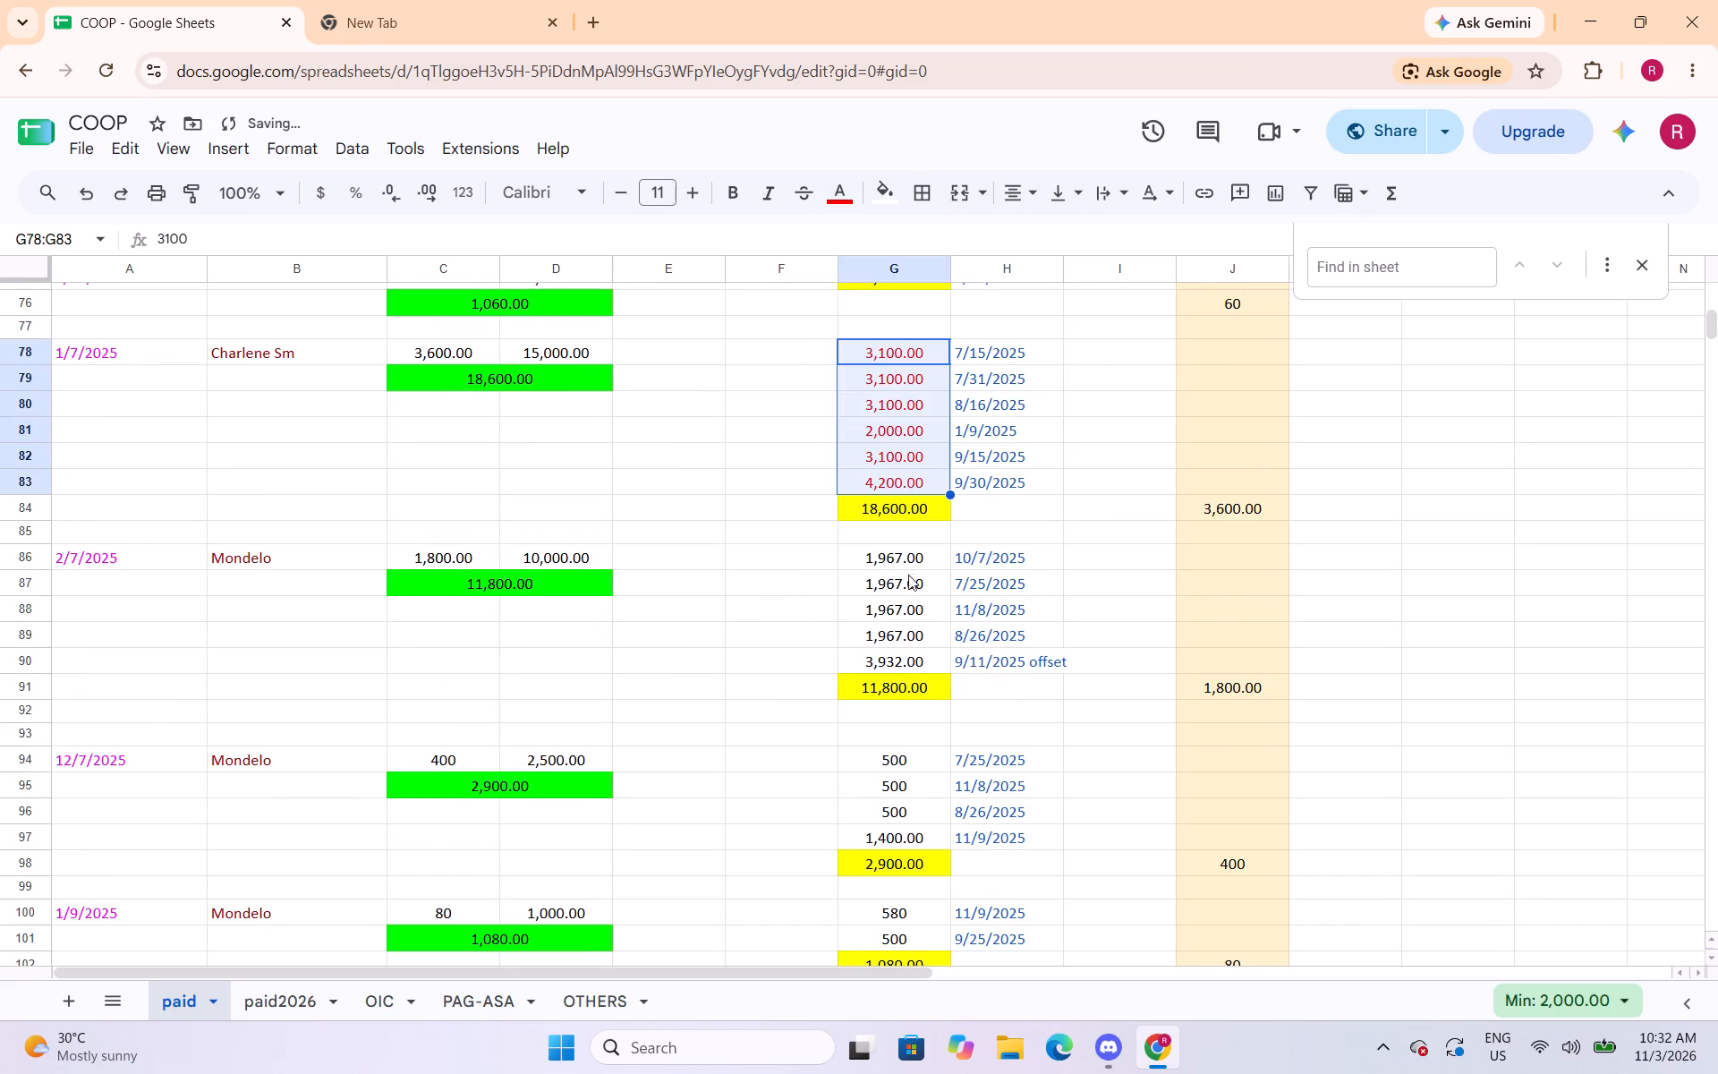
# Change the text colour of the payment amounts in cells G86:G90 to red.
pyautogui.moveTo(903, 560); pyautogui.dragTo(906, 654)
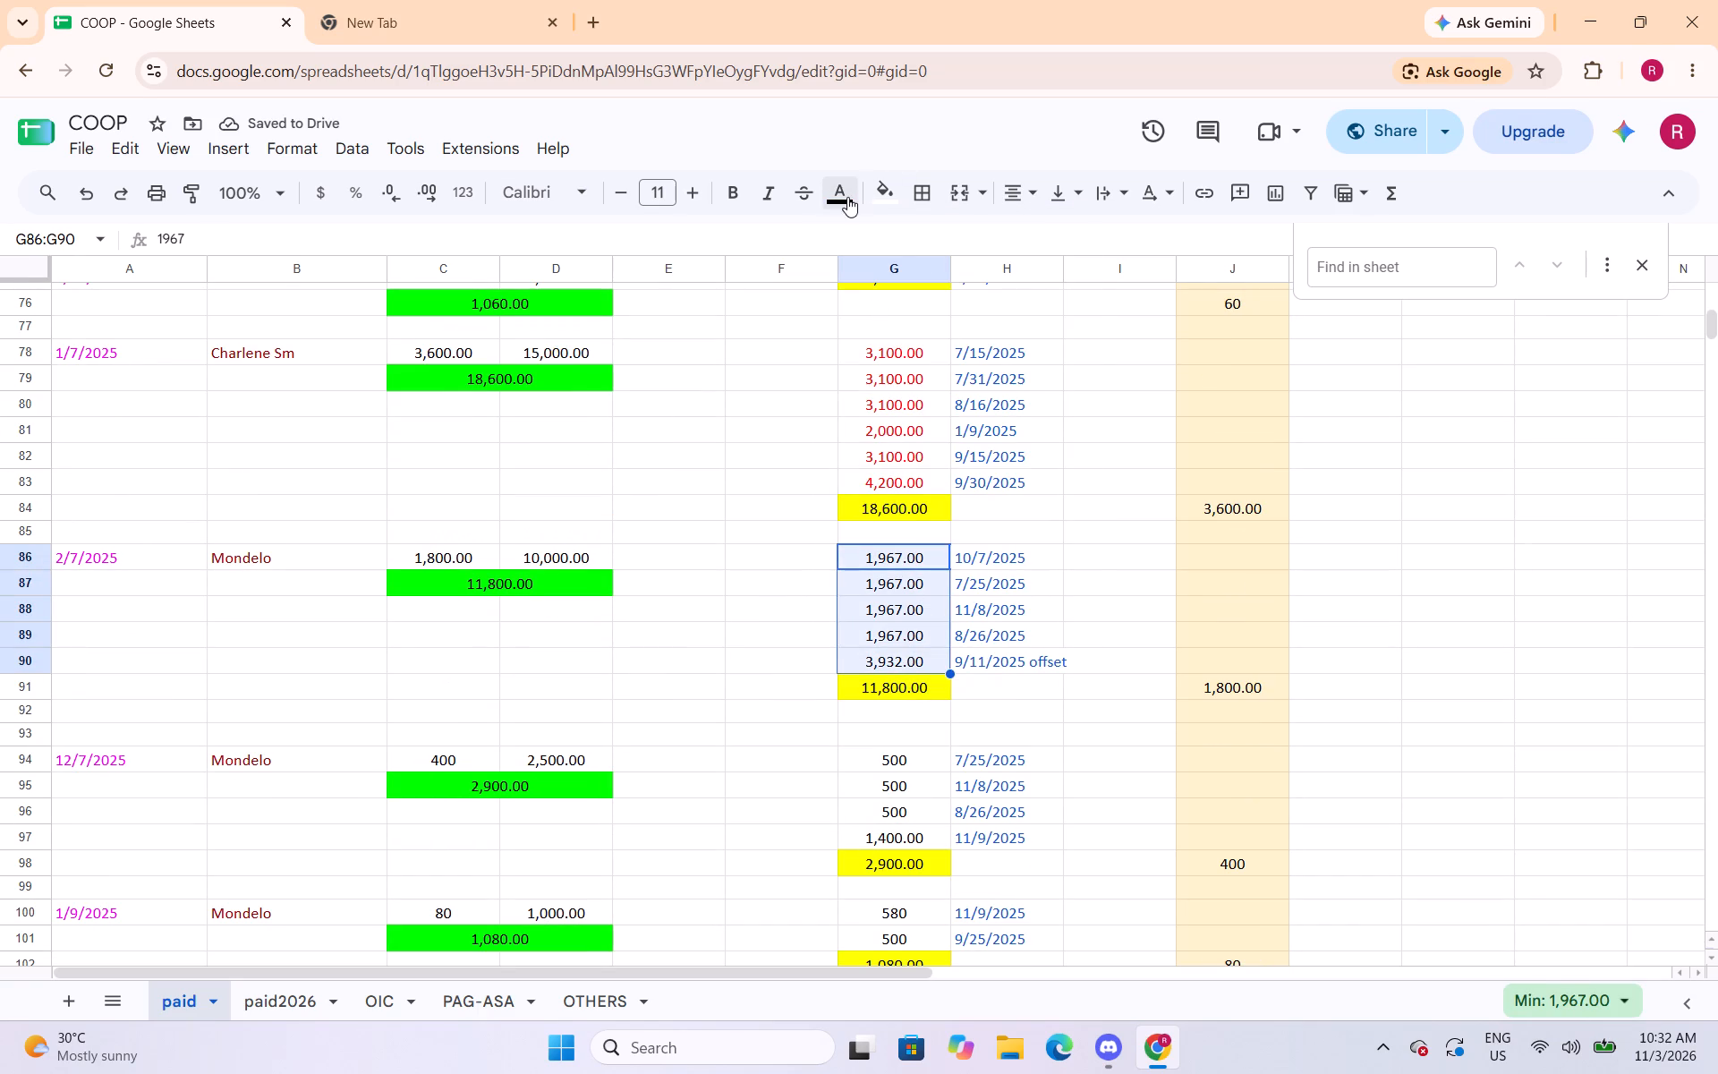
pyautogui.click(847, 197)
pyautogui.click(868, 305)
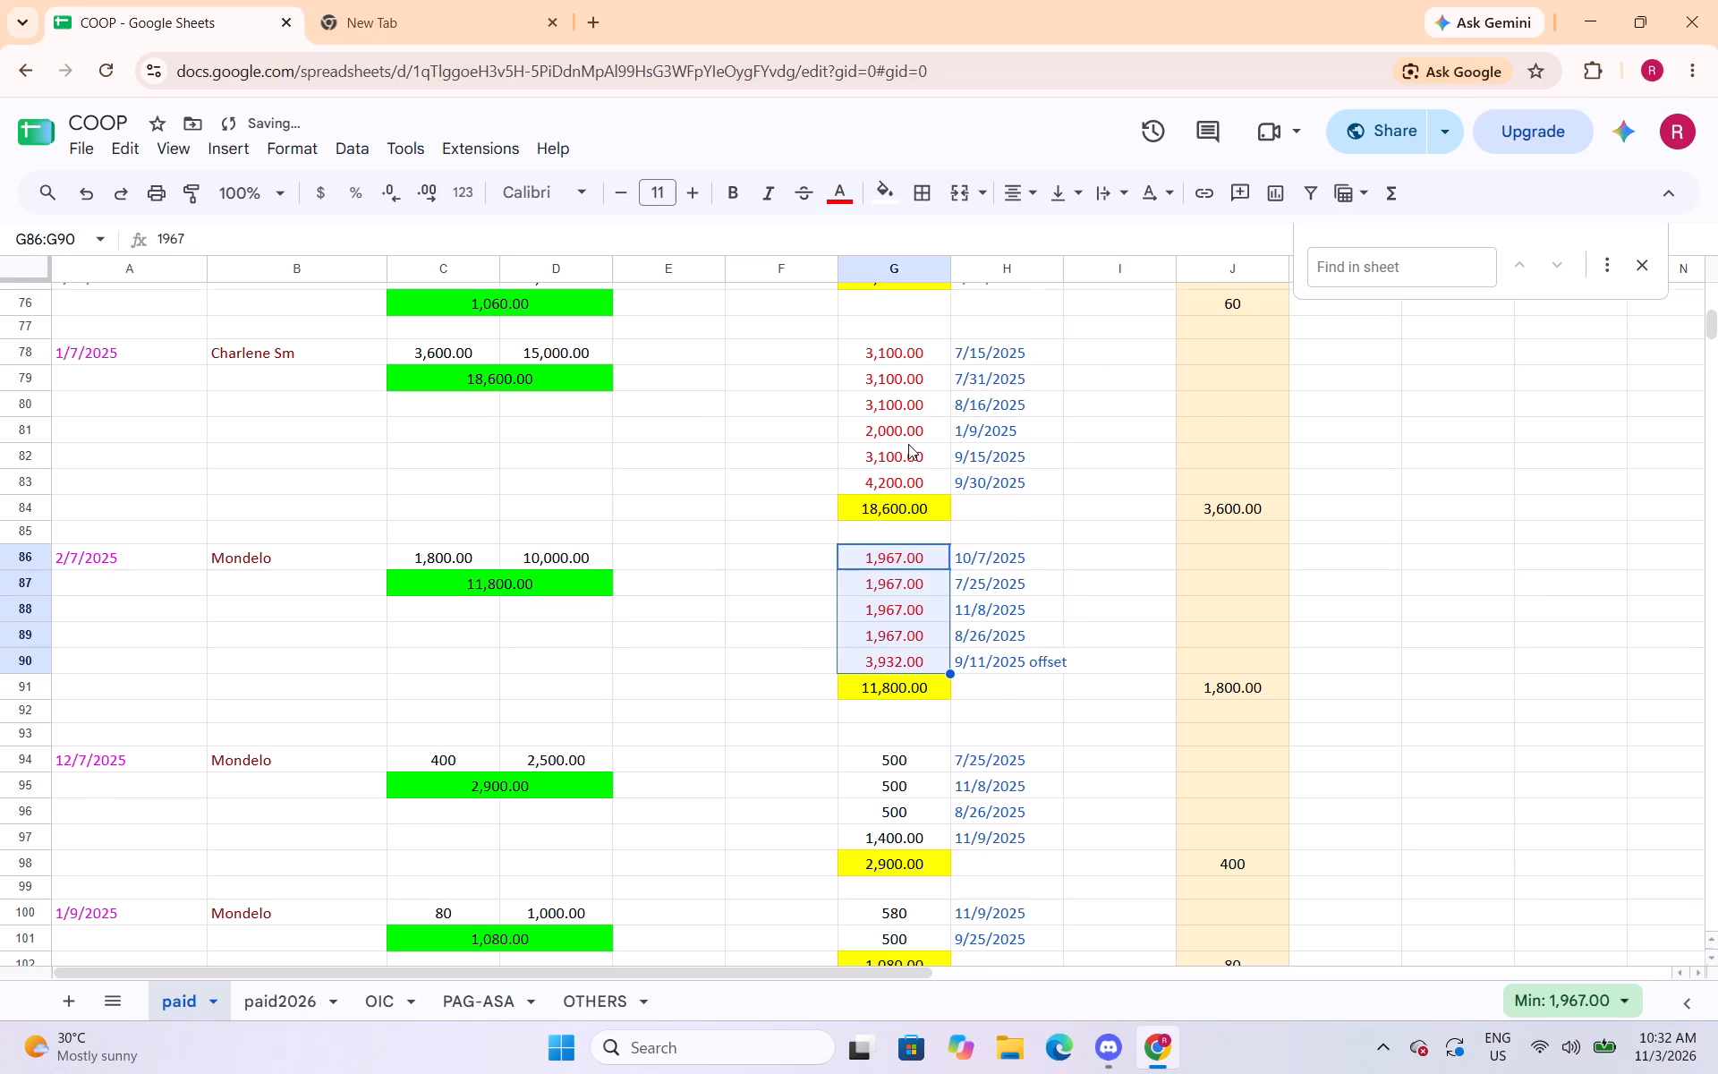
# Change the text colour of the payment amounts in cells G94:G97 to red.
pyautogui.scroll(-3, 907, 447)
pyautogui.moveTo(904, 433); pyautogui.dragTo(898, 491)
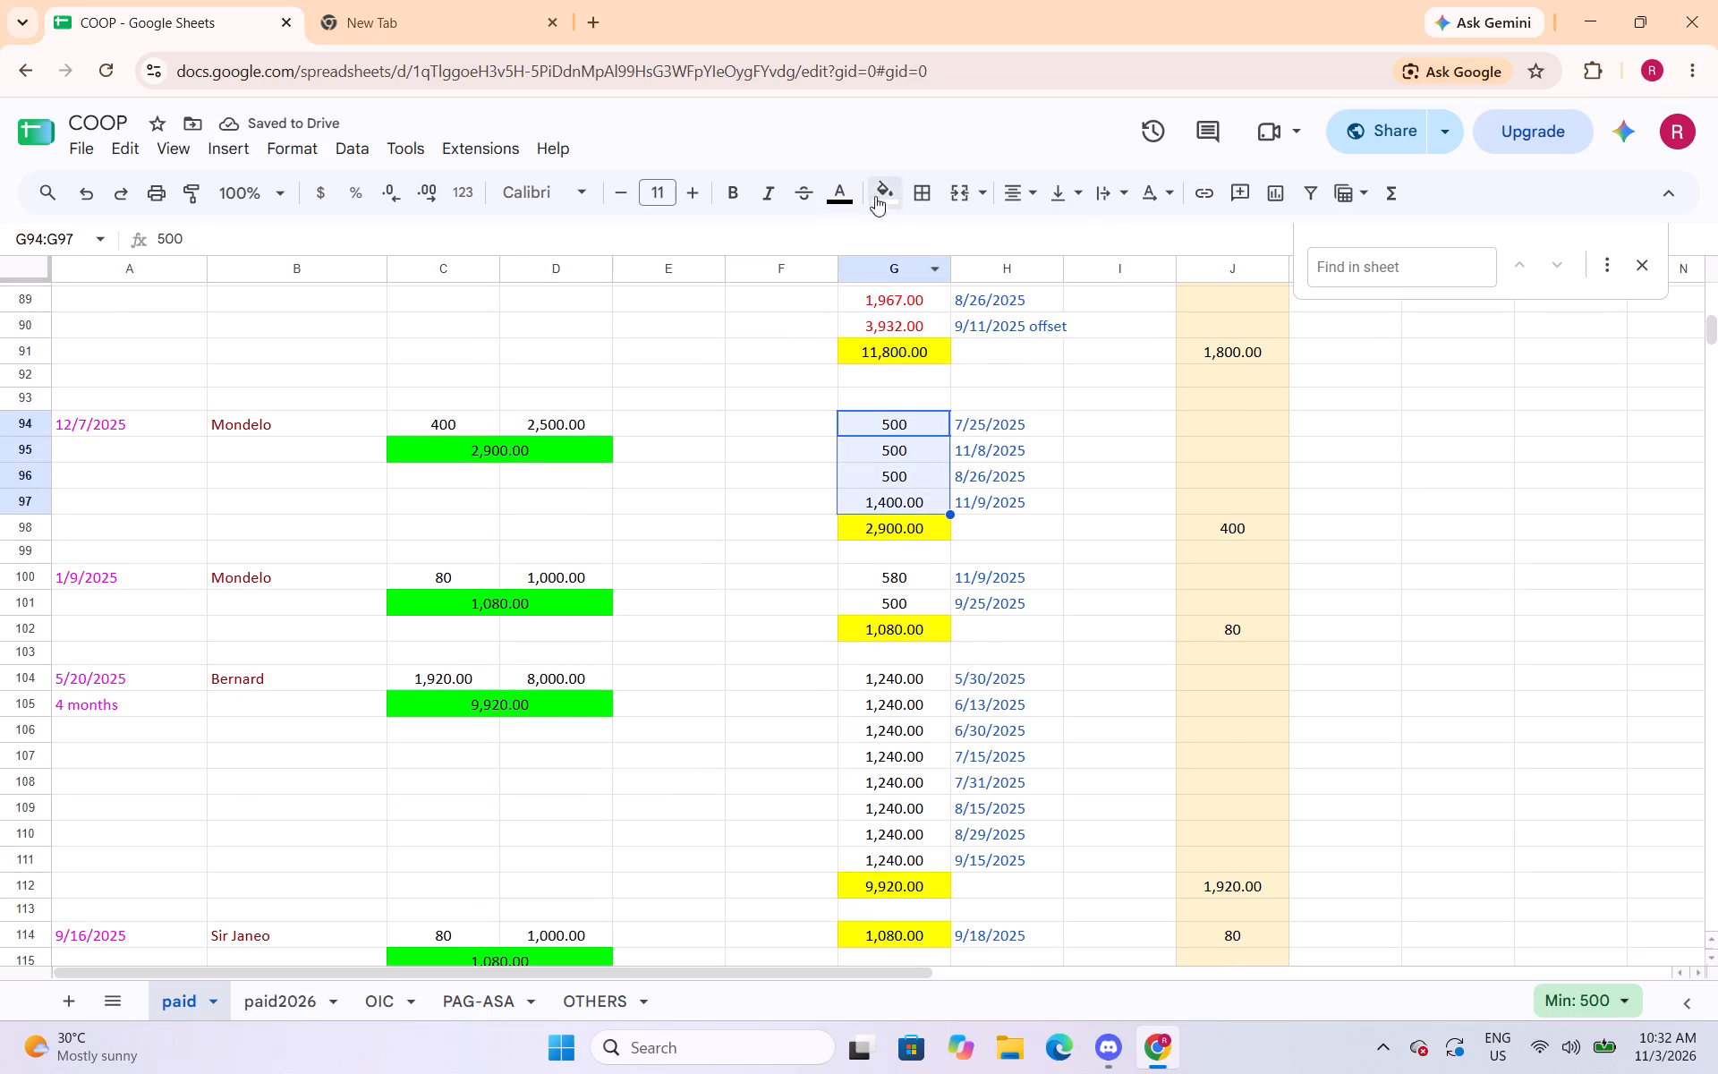
pyautogui.click(844, 192)
pyautogui.click(870, 300)
# Change the text colour of the two payment amounts in cells G100:G101 to red.
pyautogui.scroll(-2, 921, 407)
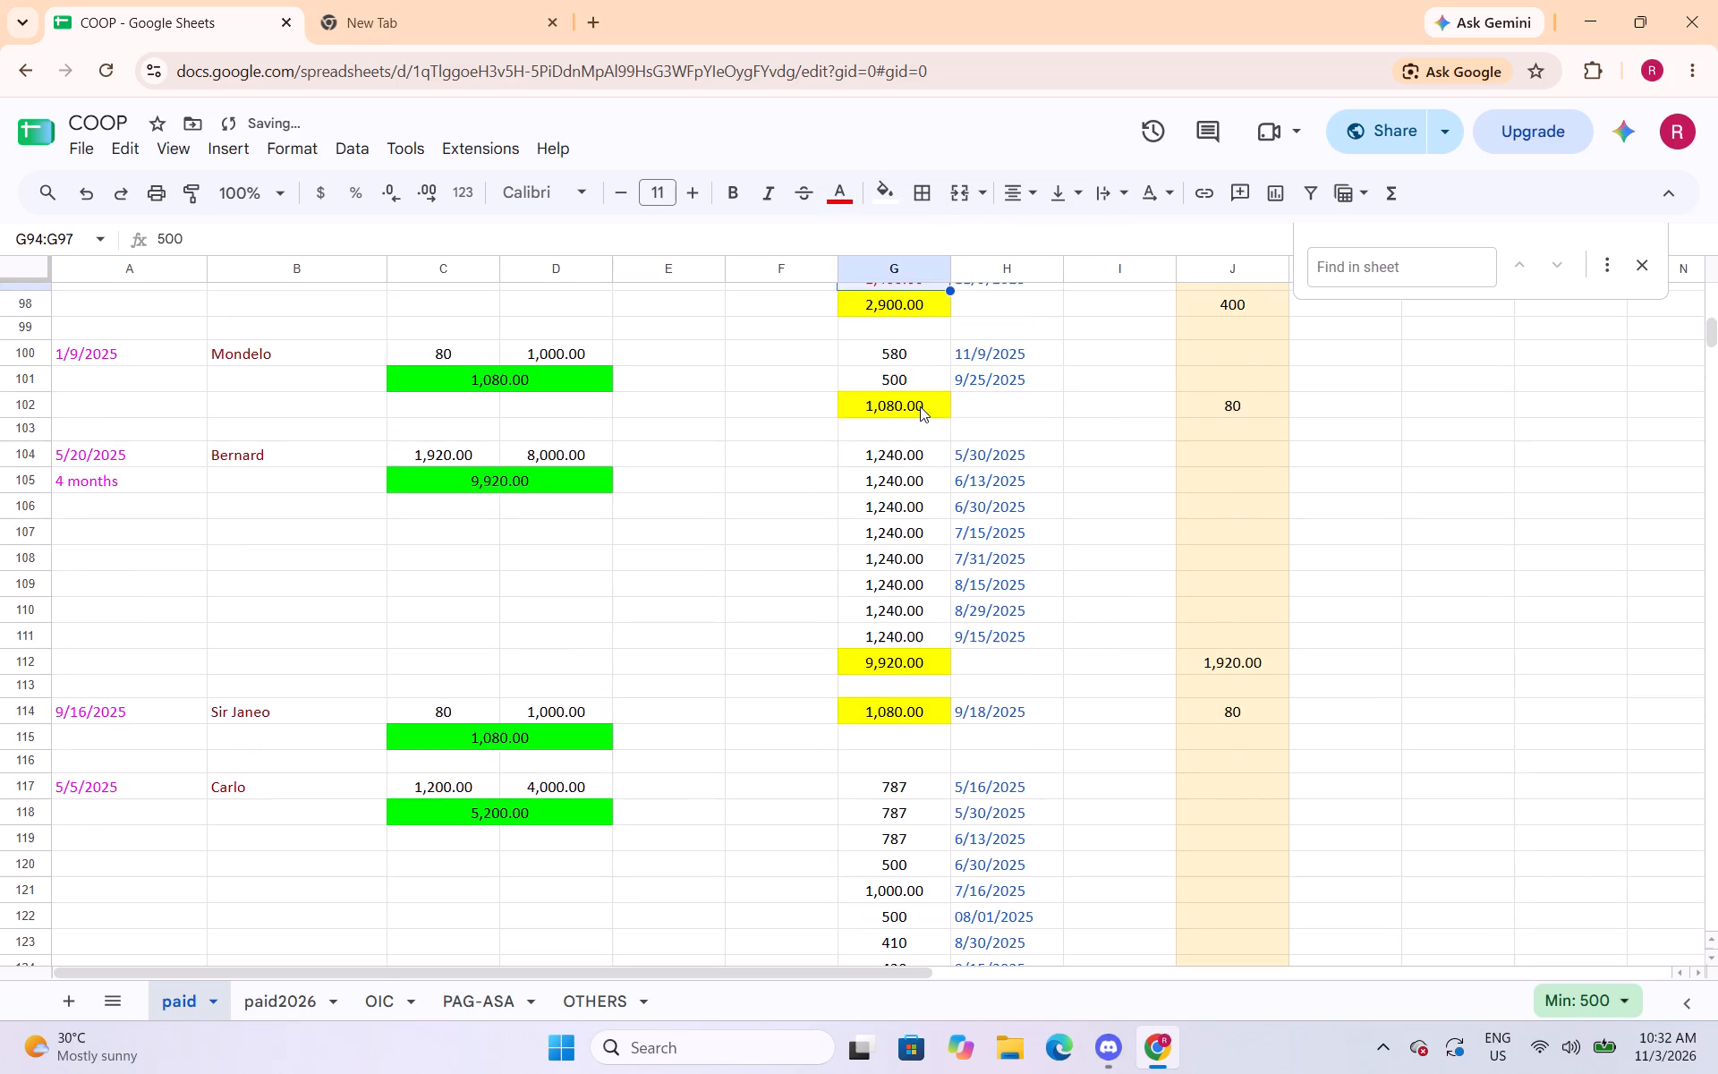
pyautogui.scroll(-1, 920, 406)
pyautogui.scroll(1, 896, 341)
pyautogui.moveTo(911, 364); pyautogui.dragTo(911, 382)
pyautogui.click(848, 192)
pyautogui.click(872, 294)
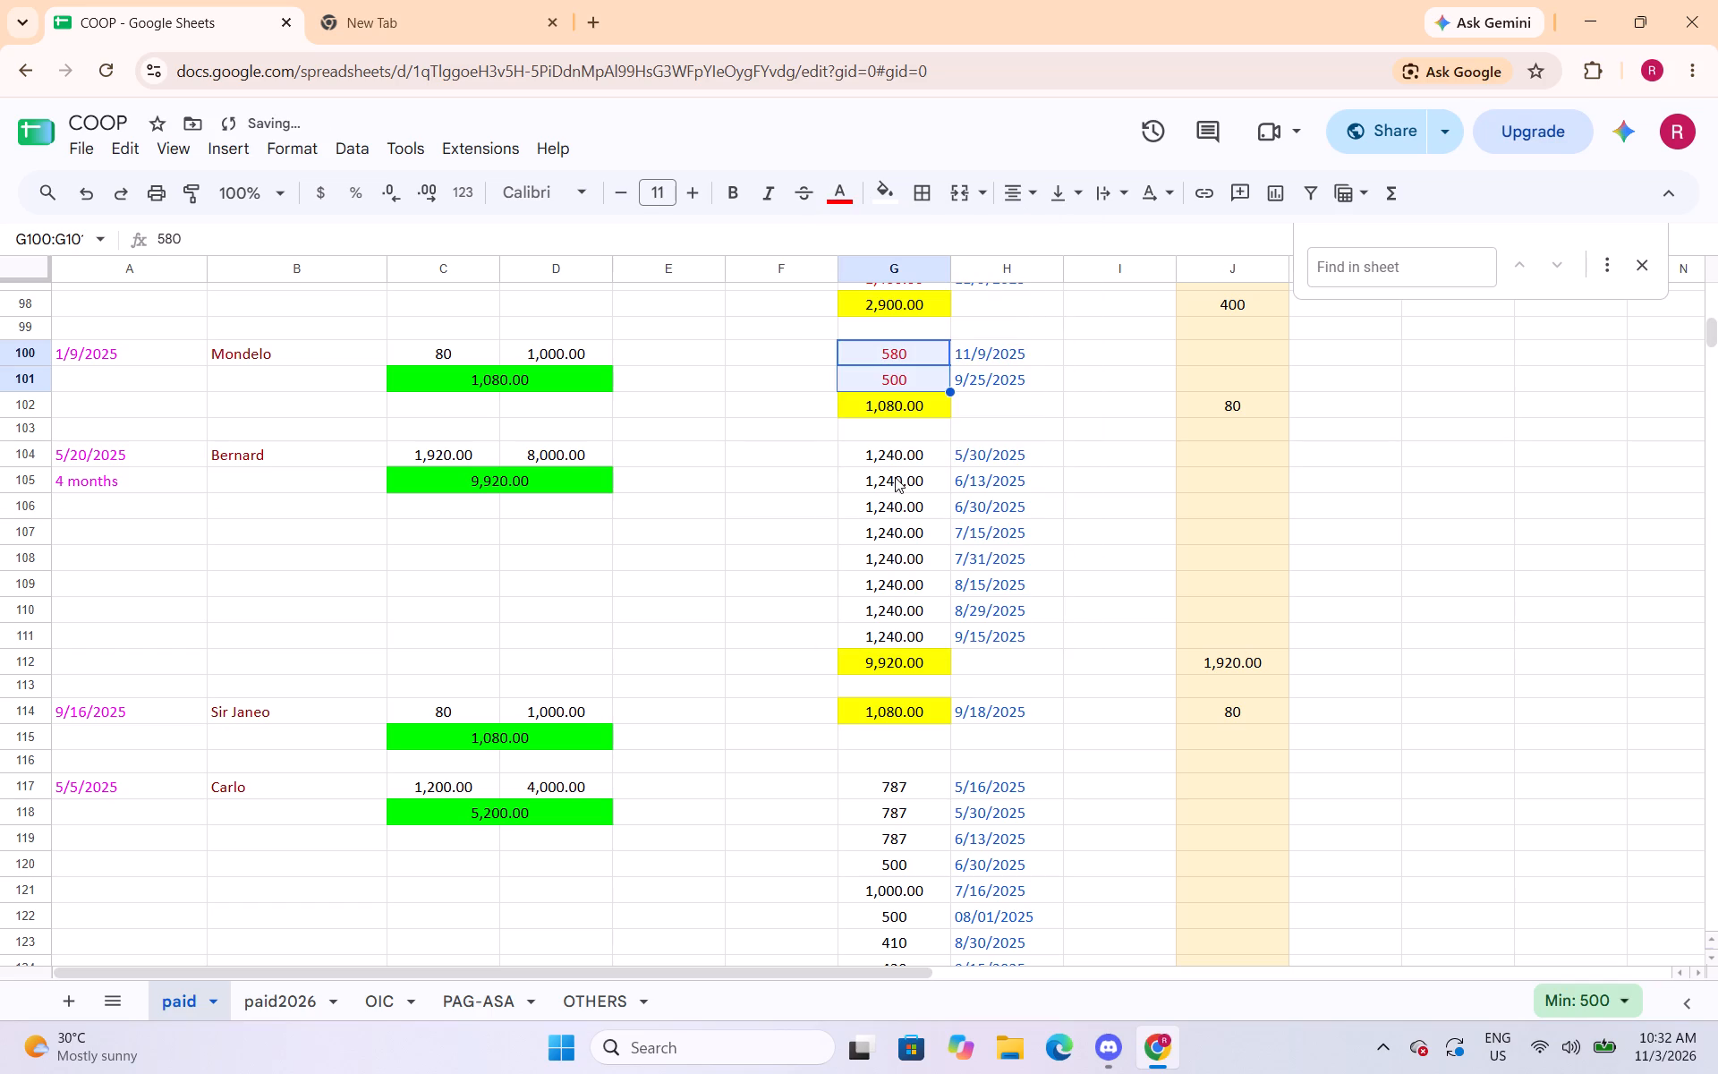
# Change the text colour of the payment amounts in cells G104:G111 to red.
pyautogui.moveTo(903, 454); pyautogui.dragTo(889, 633)
pyautogui.click(846, 202)
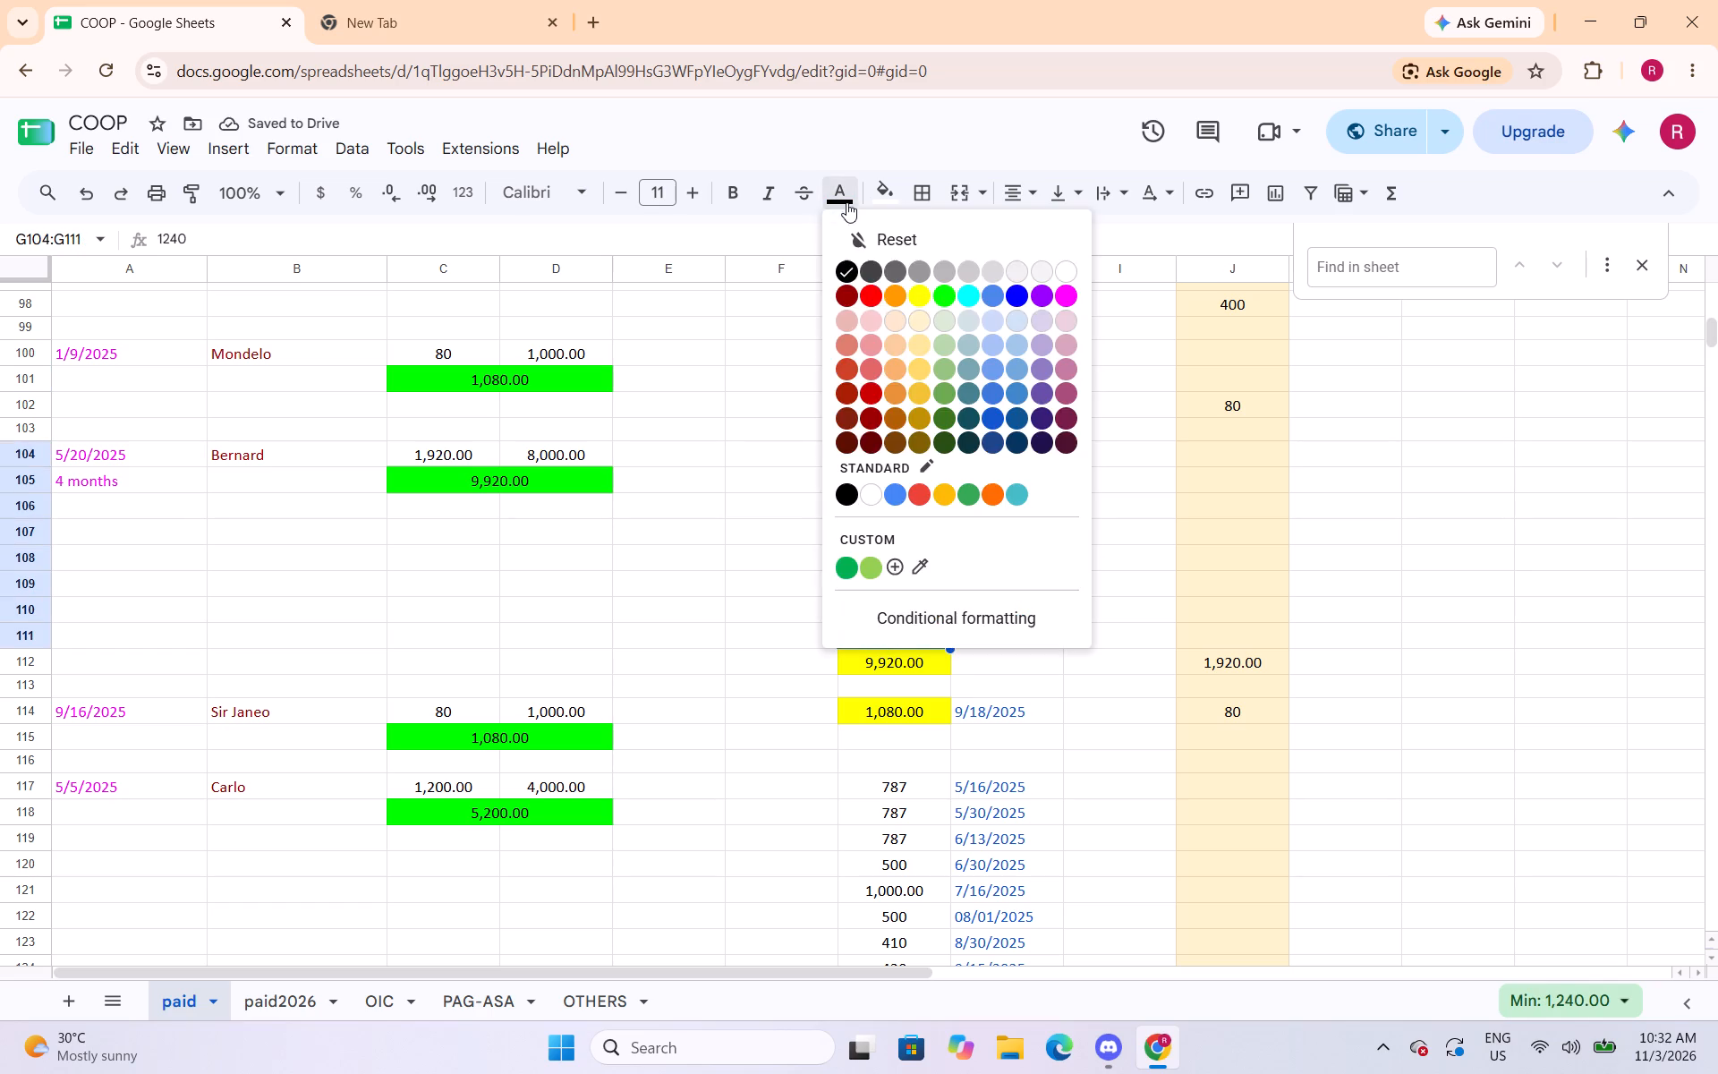
pyautogui.click(876, 294)
# Change the text colour of the payment amounts in cells G117:G124 to red.
pyautogui.scroll(-3, 982, 438)
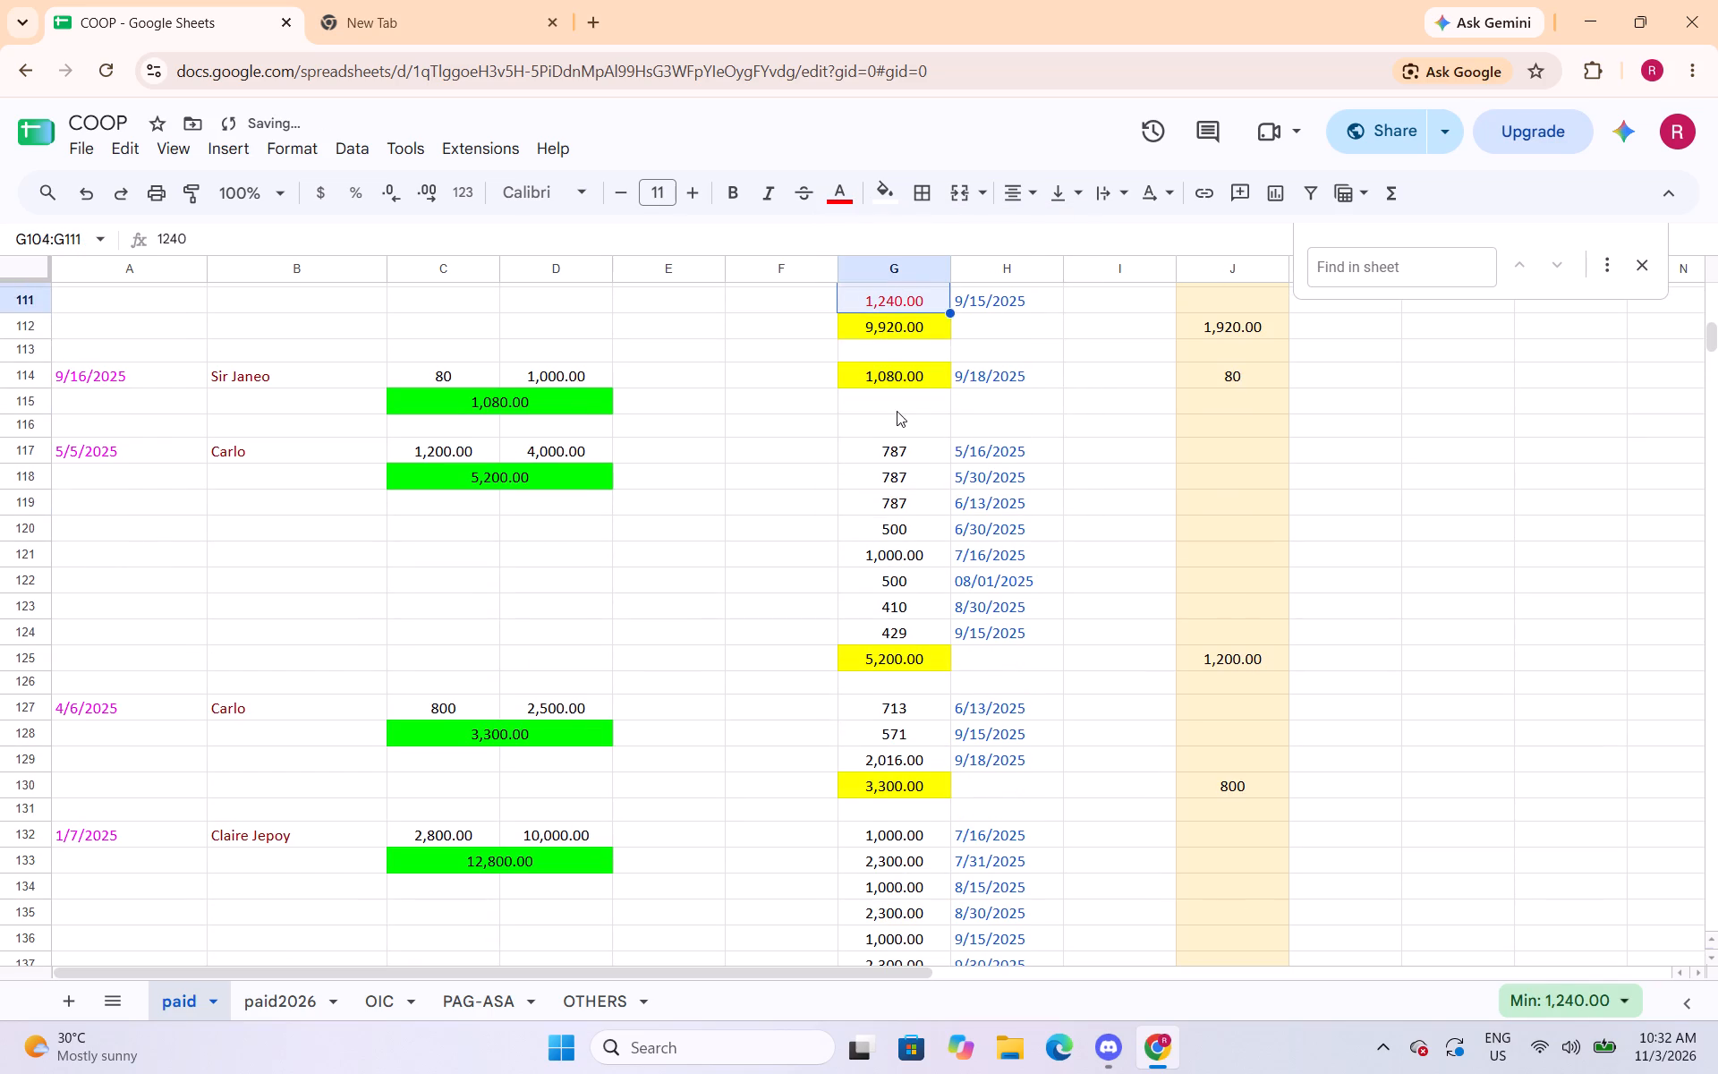
pyautogui.moveTo(905, 458); pyautogui.dragTo(894, 627)
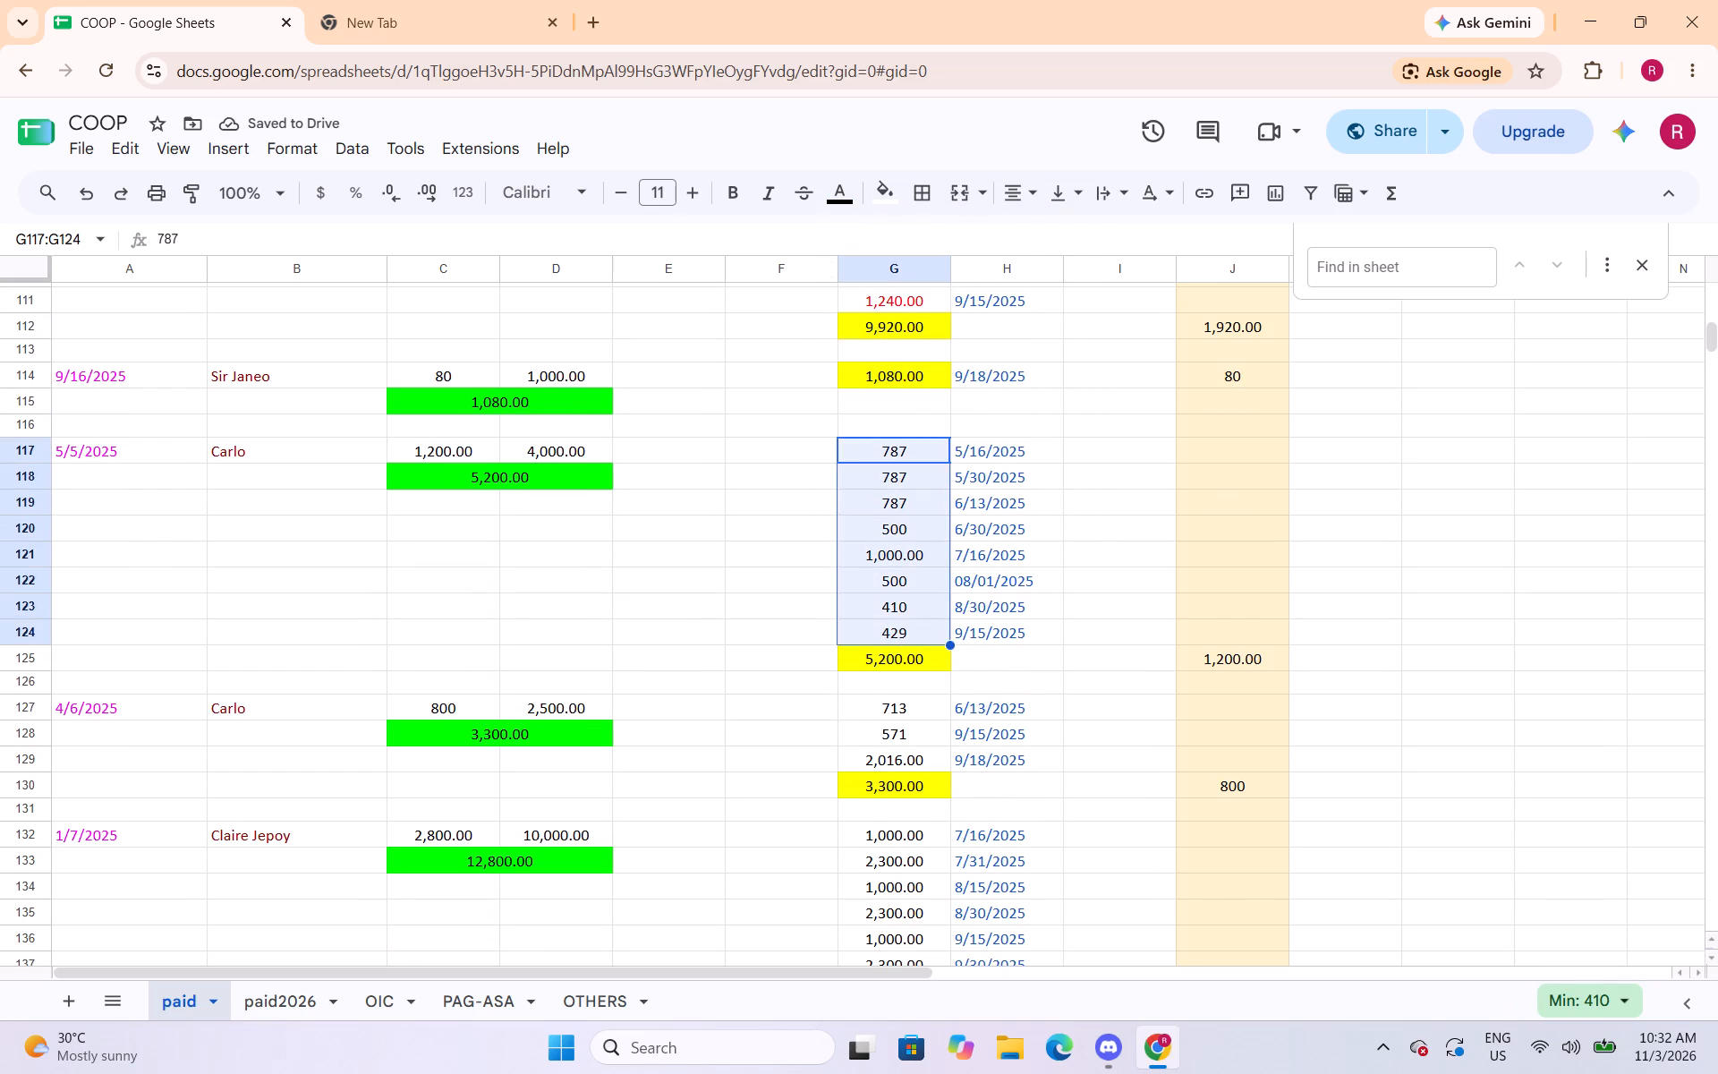
pyautogui.click(843, 193)
pyautogui.click(874, 298)
# Change the text colour of the three payment amounts in cells G127:G129 to red.
pyautogui.scroll(-3, 961, 400)
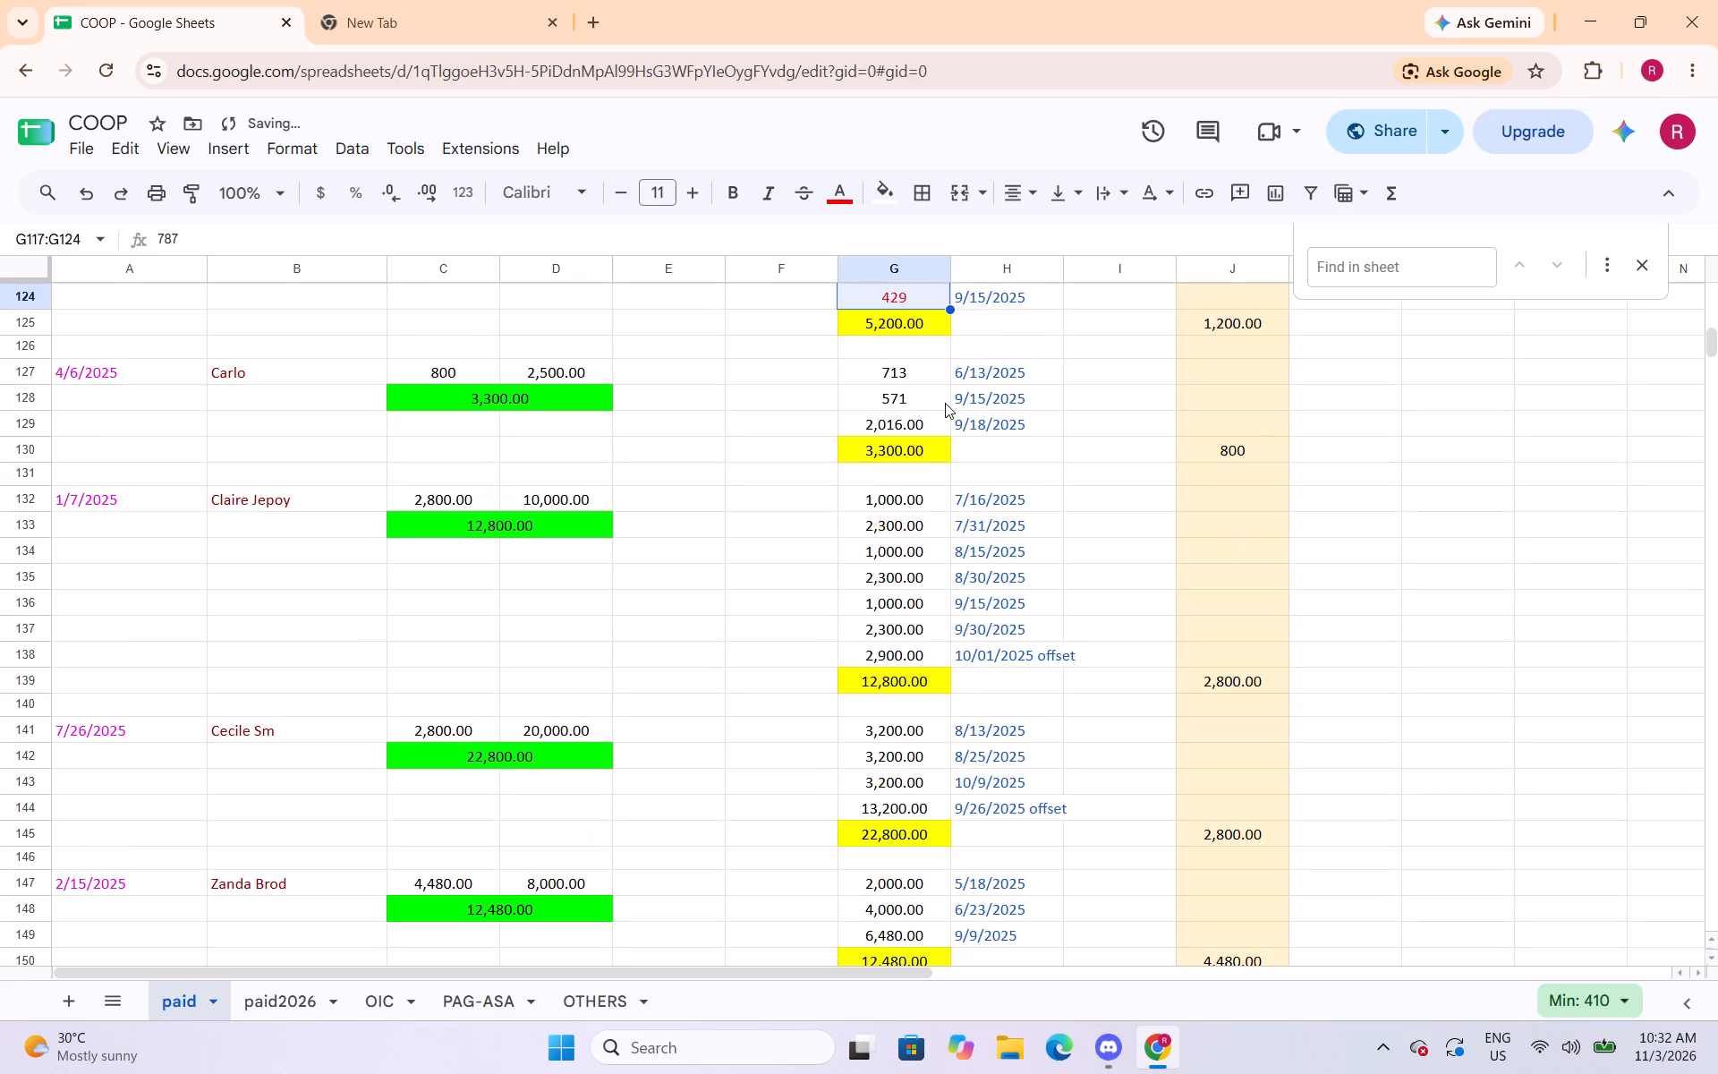
pyautogui.moveTo(919, 378); pyautogui.dragTo(915, 417)
pyautogui.click(845, 195)
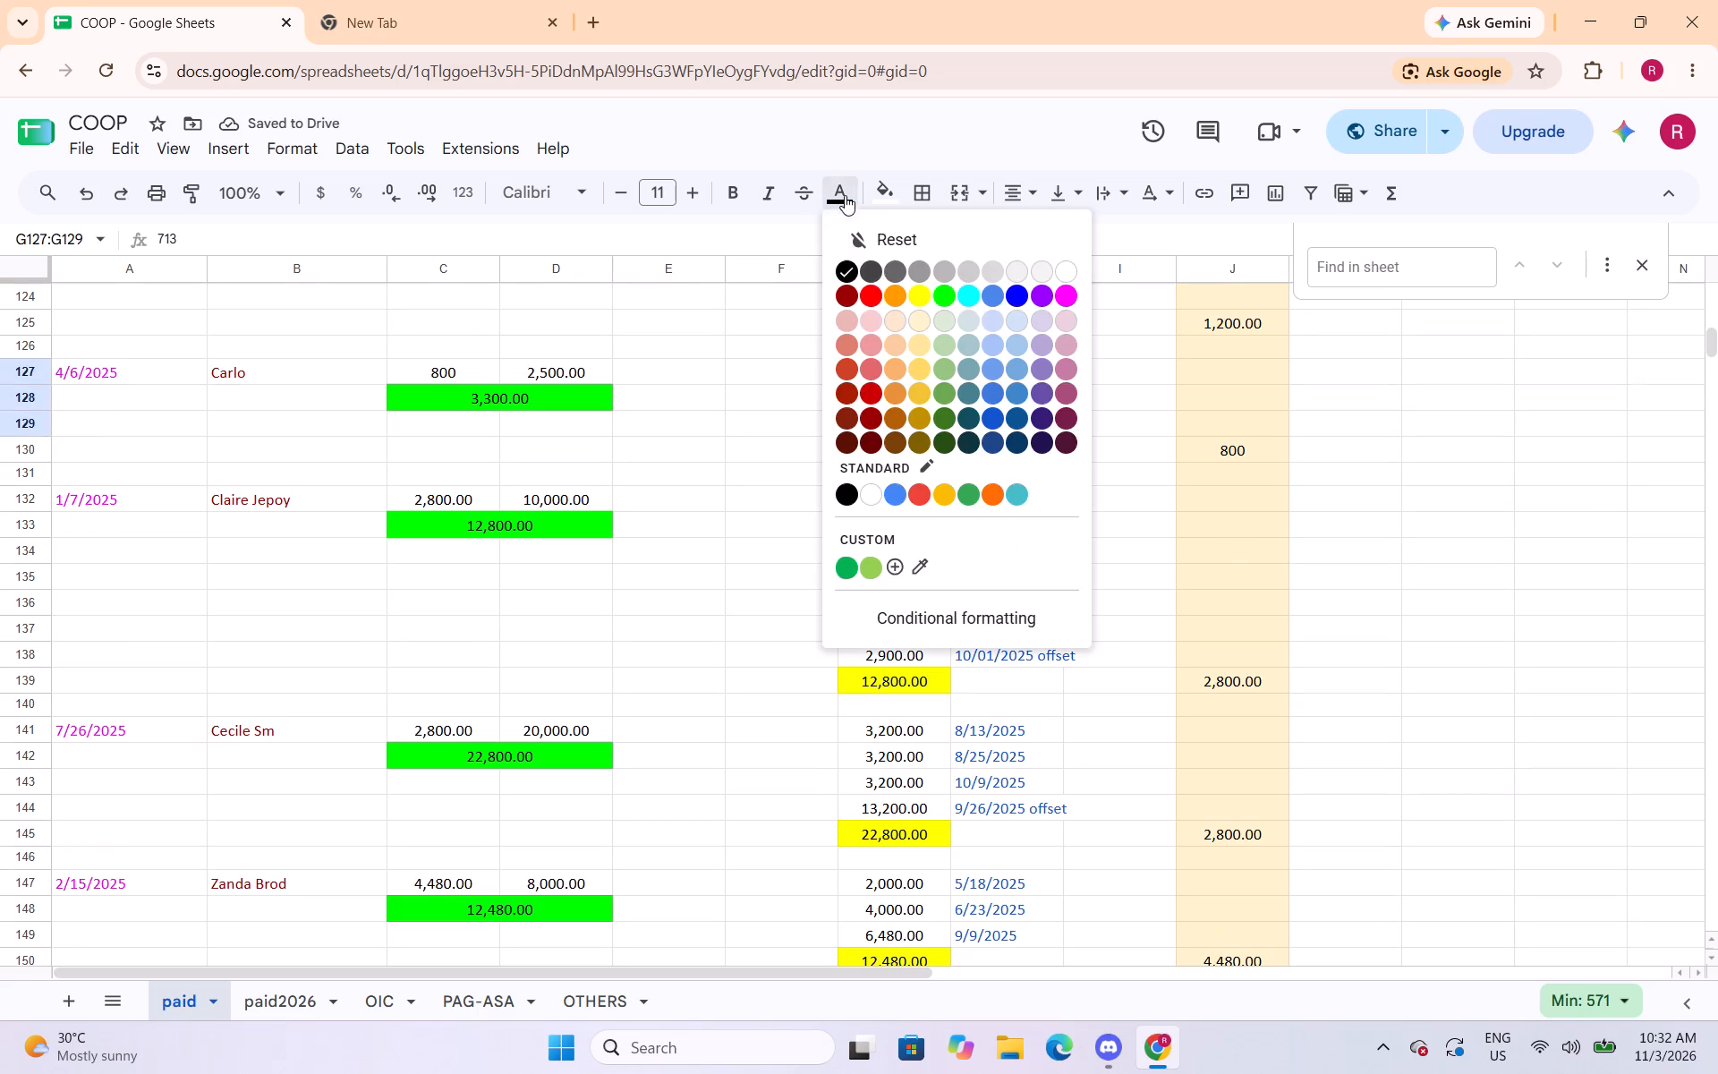
pyautogui.click(874, 296)
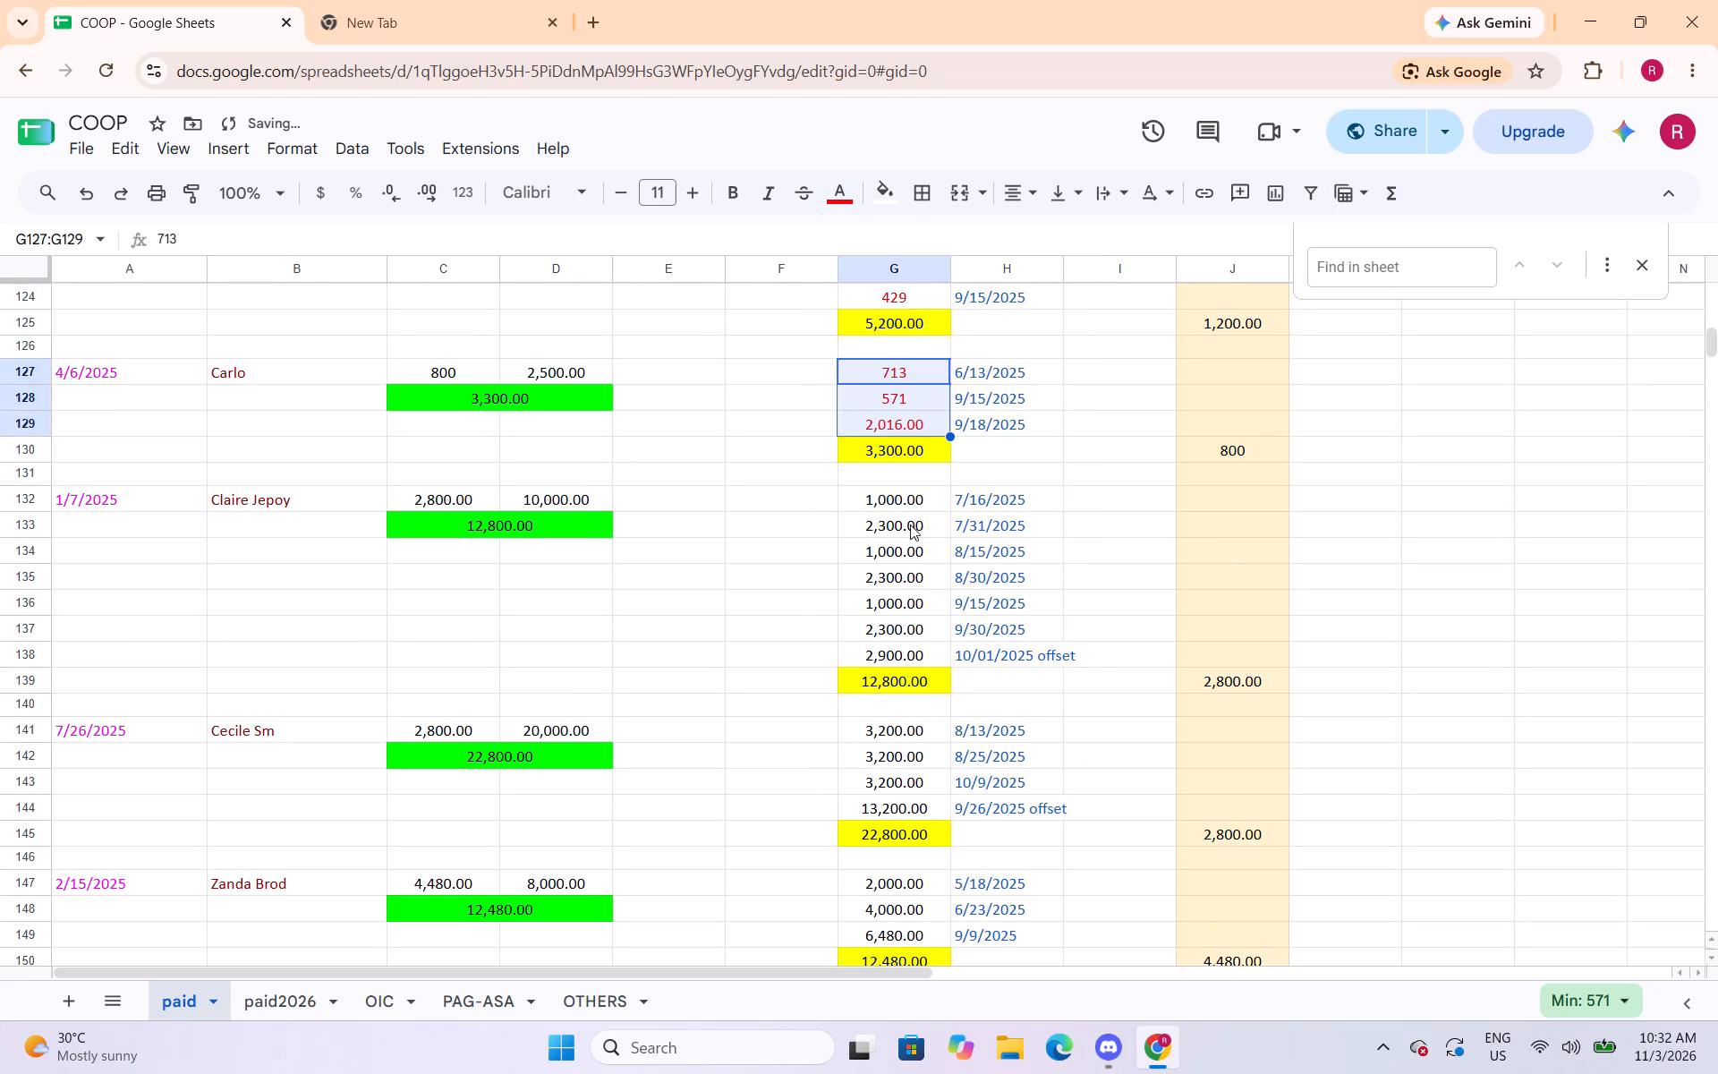
# Change the text colour of the payment amounts in cells G132:G138 to red.
pyautogui.moveTo(899, 503); pyautogui.dragTo(897, 644)
pyautogui.click(841, 192)
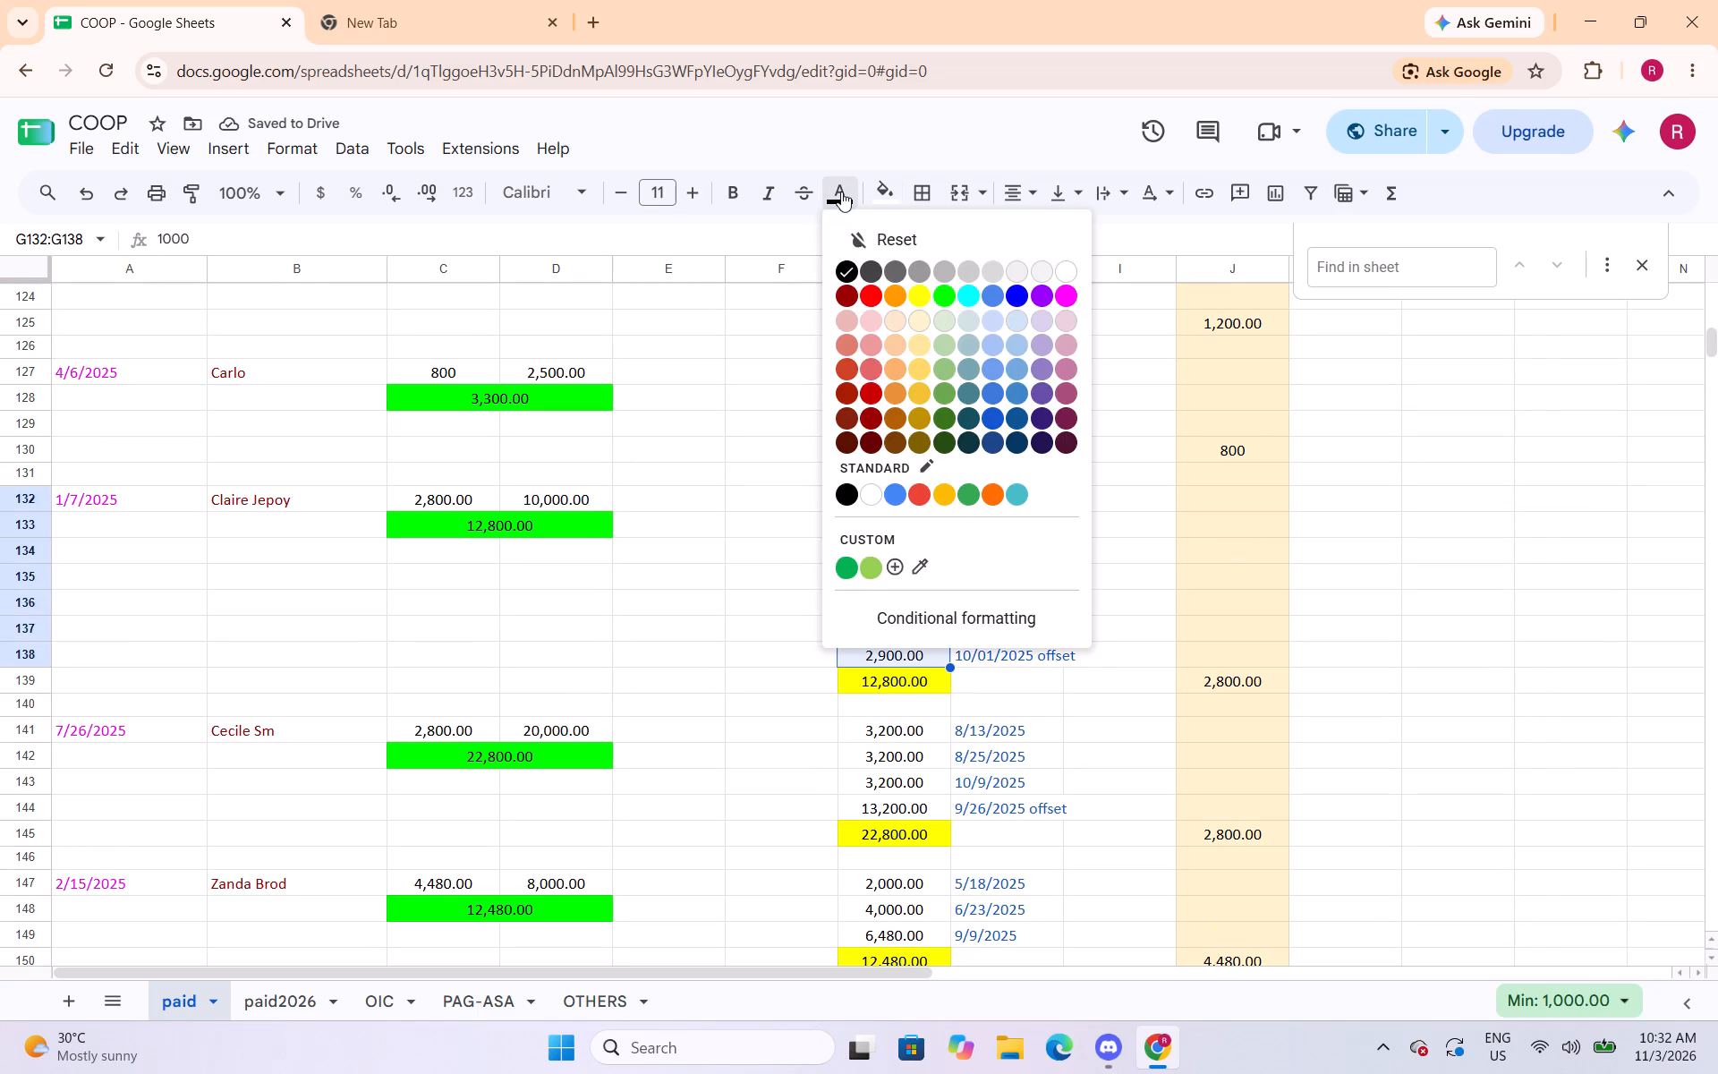
pyautogui.click(866, 299)
# Change the text colour of the payment amounts in cells G141:G144 to red.
pyautogui.moveTo(896, 728); pyautogui.dragTo(899, 793)
pyautogui.click(891, 732)
pyautogui.moveTo(897, 729); pyautogui.dragTo(897, 799)
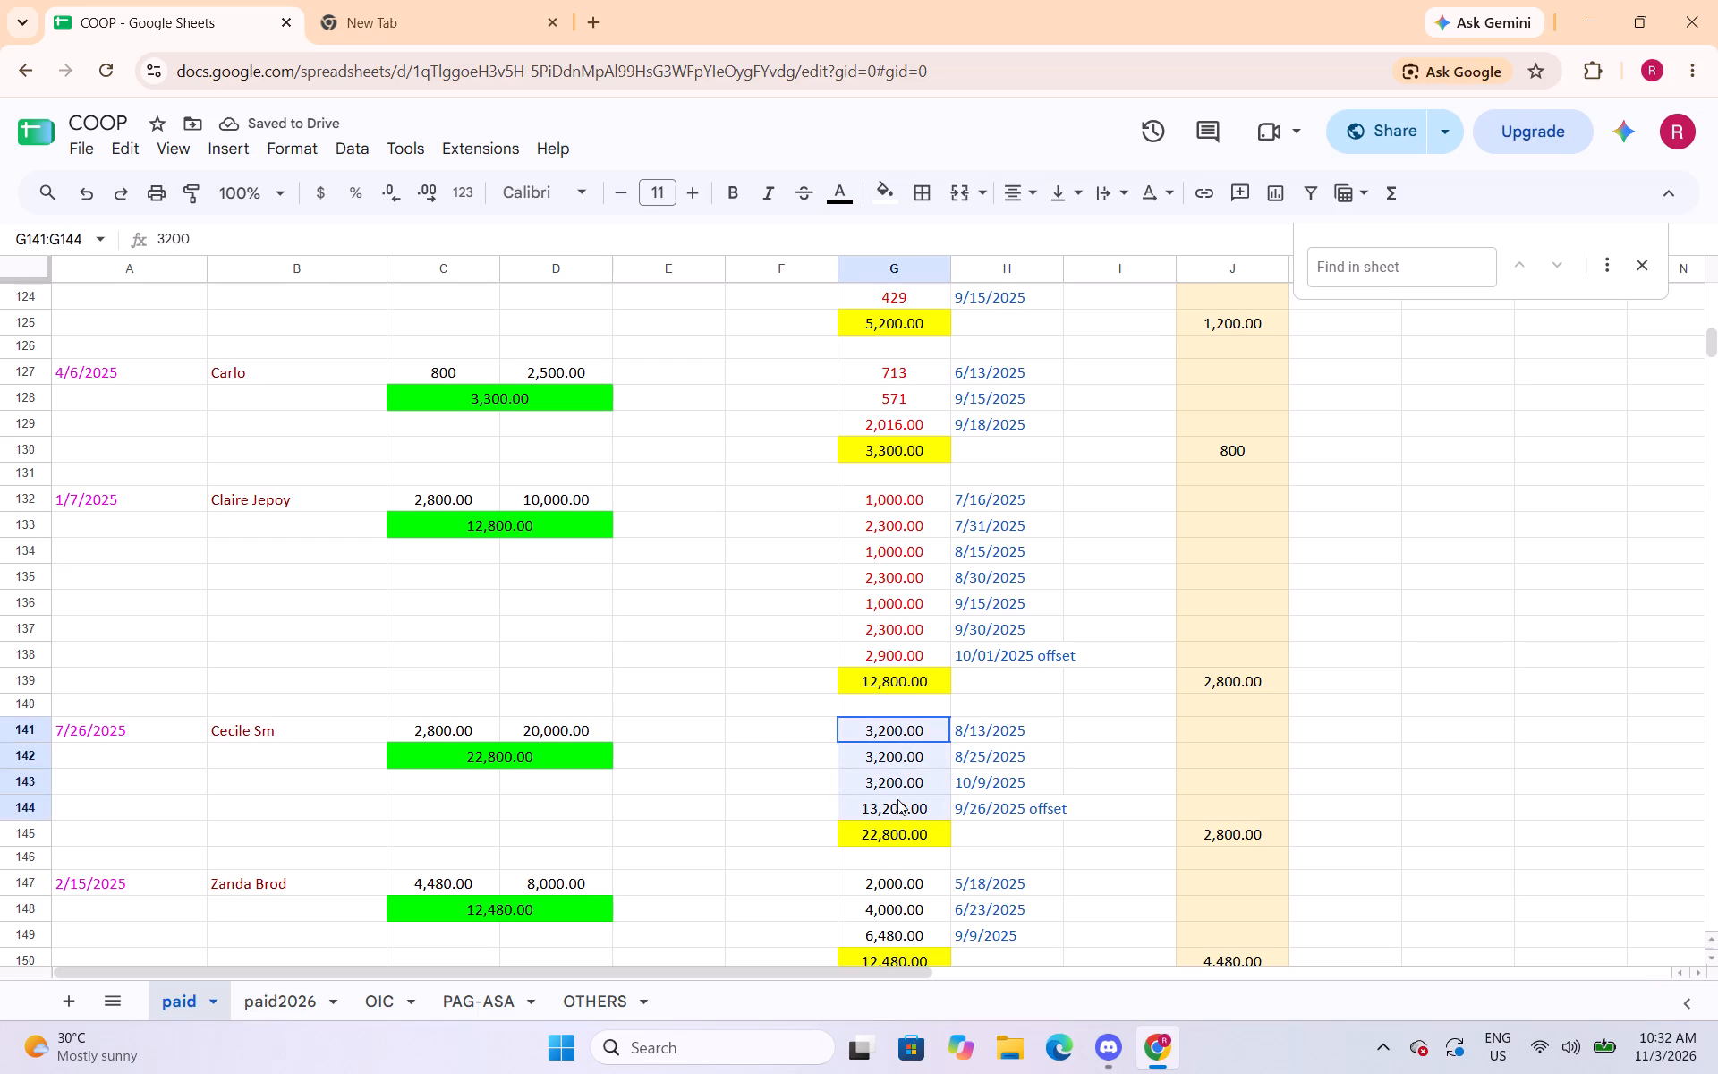
pyautogui.moveTo(897, 799); pyautogui.dragTo(897, 801)
pyautogui.click(835, 198)
pyautogui.click(873, 288)
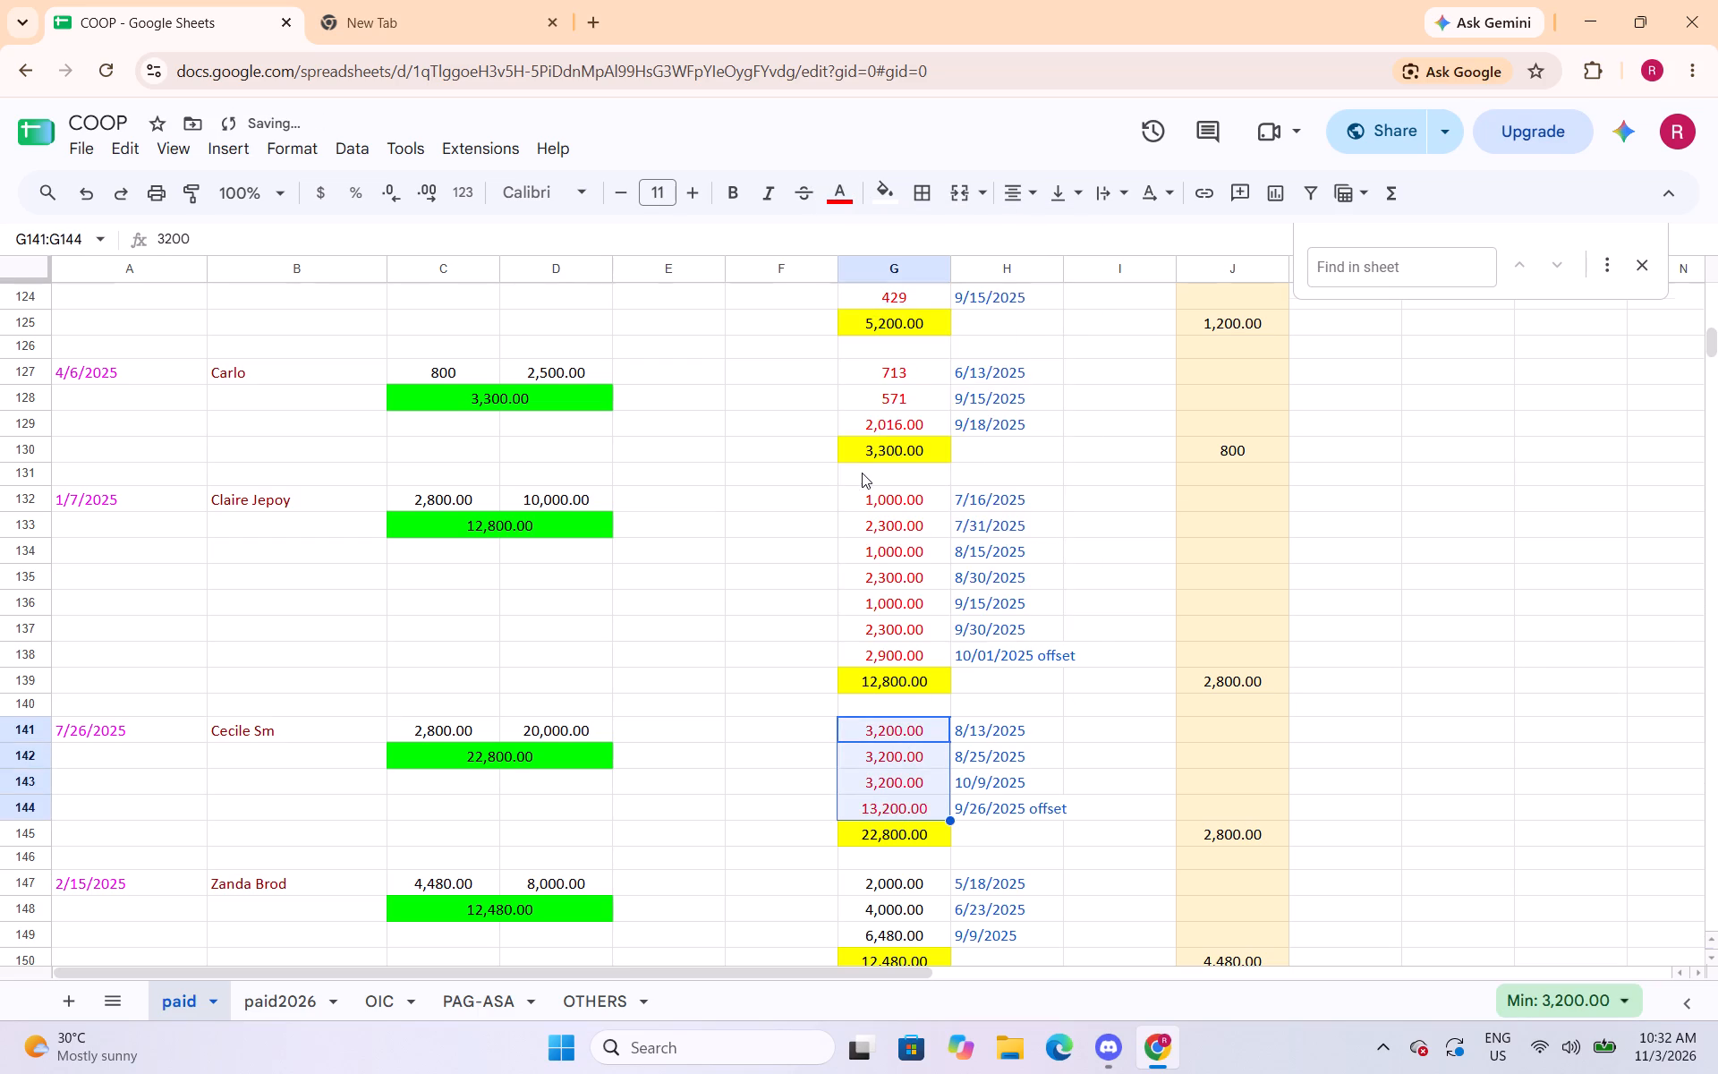
# Change the text colour of the three payment amounts in cells G147:G149 to red.
pyautogui.scroll(-4, 862, 473)
pyautogui.moveTo(920, 439); pyautogui.dragTo(920, 482)
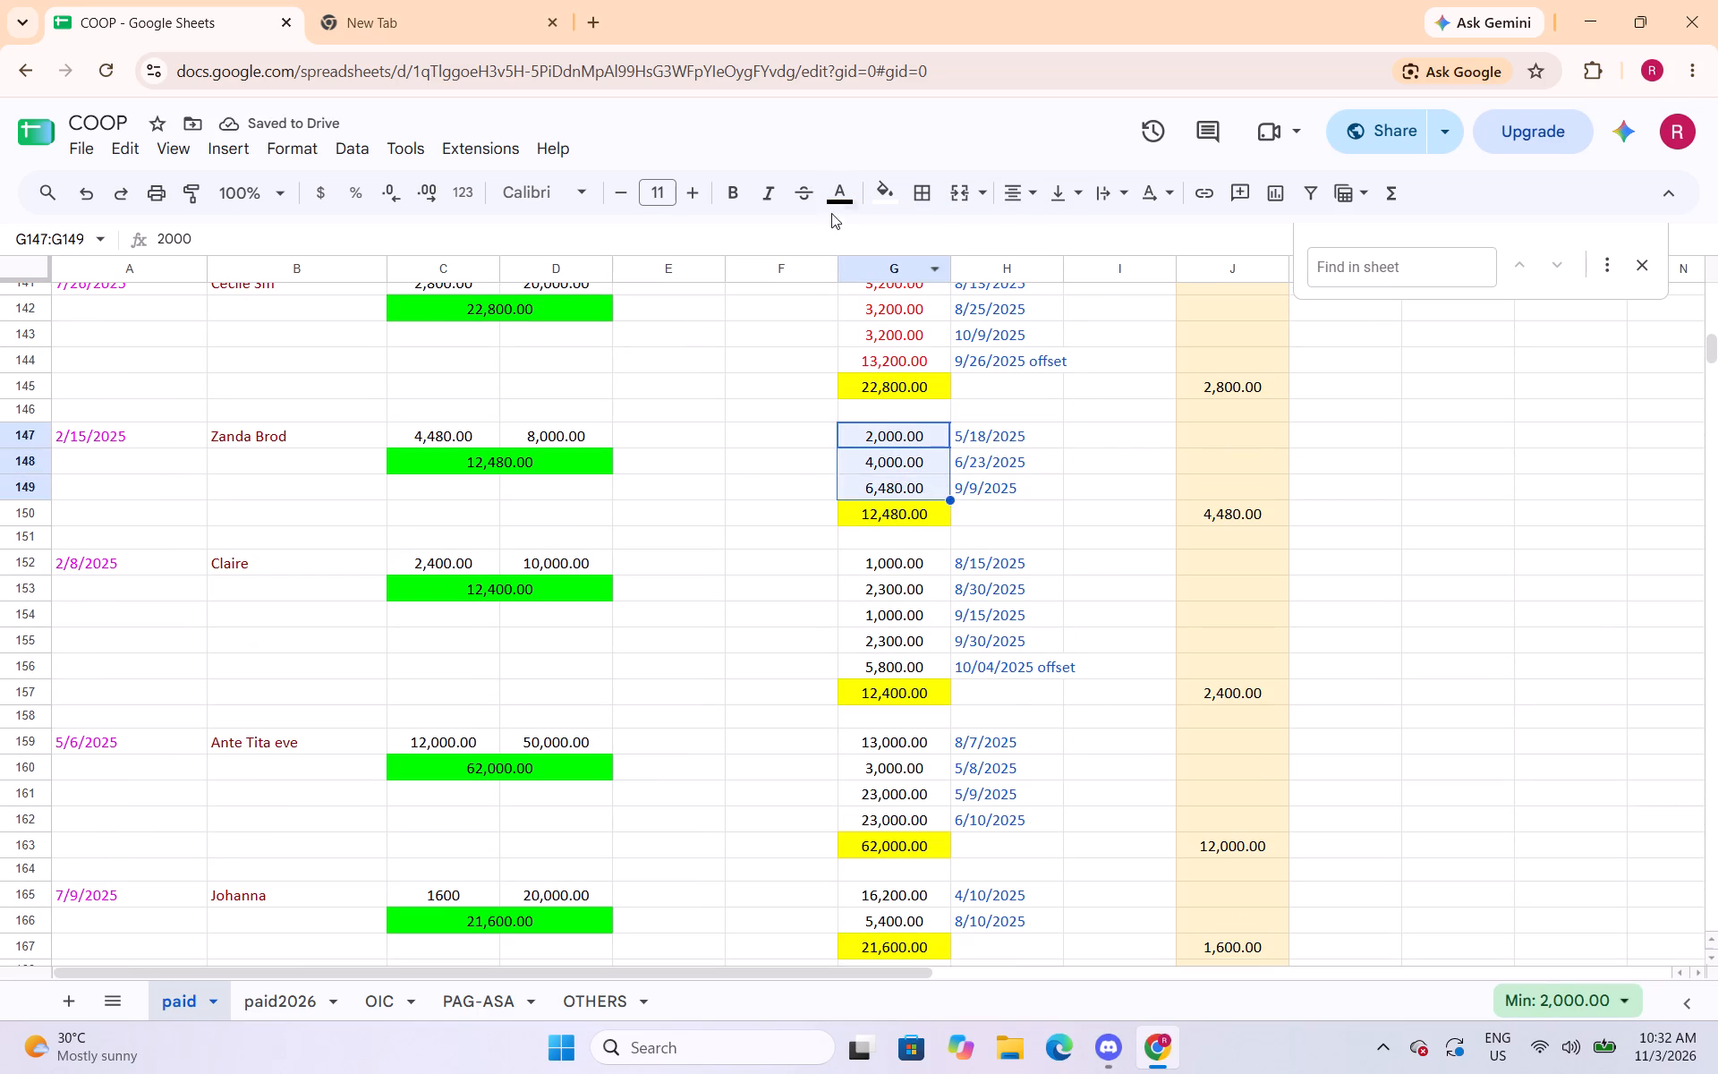
pyautogui.click(841, 181)
pyautogui.click(869, 300)
# Change the text colour of the payment amounts in cells G152:G156 to red.
pyautogui.moveTo(894, 563); pyautogui.dragTo(896, 564)
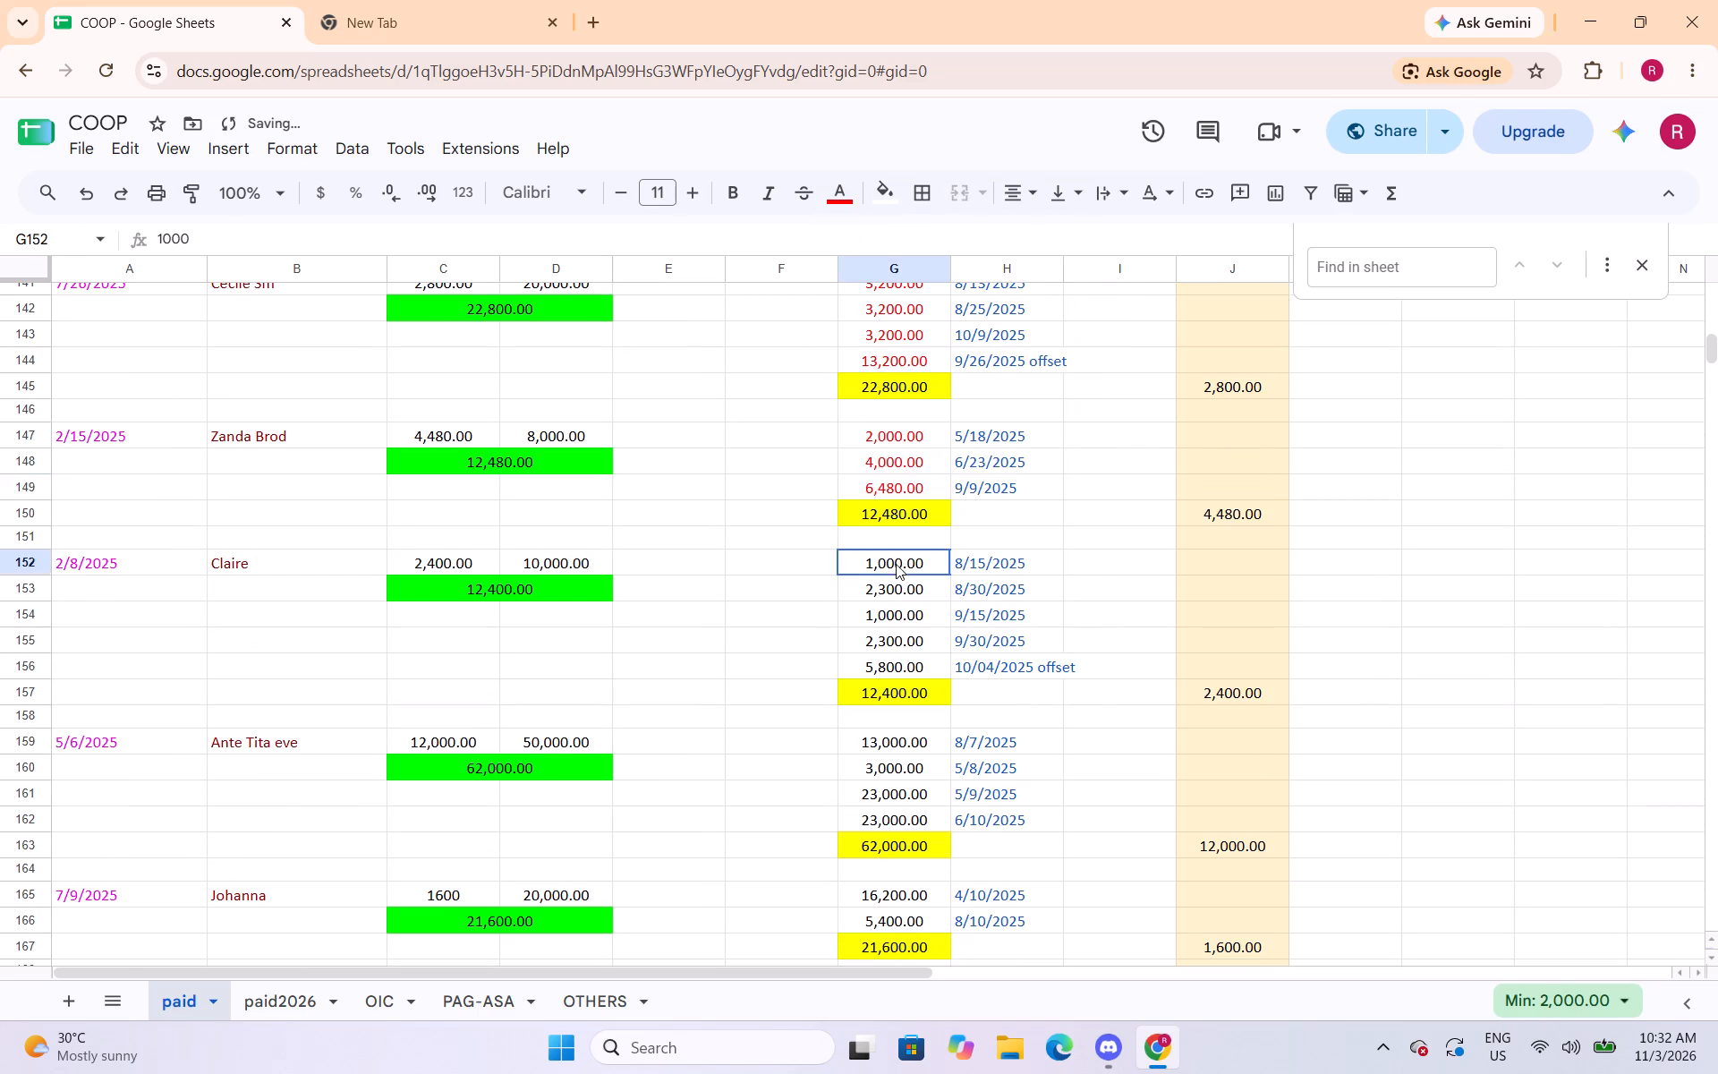
pyautogui.moveTo(896, 564); pyautogui.dragTo(897, 665)
pyautogui.click(847, 191)
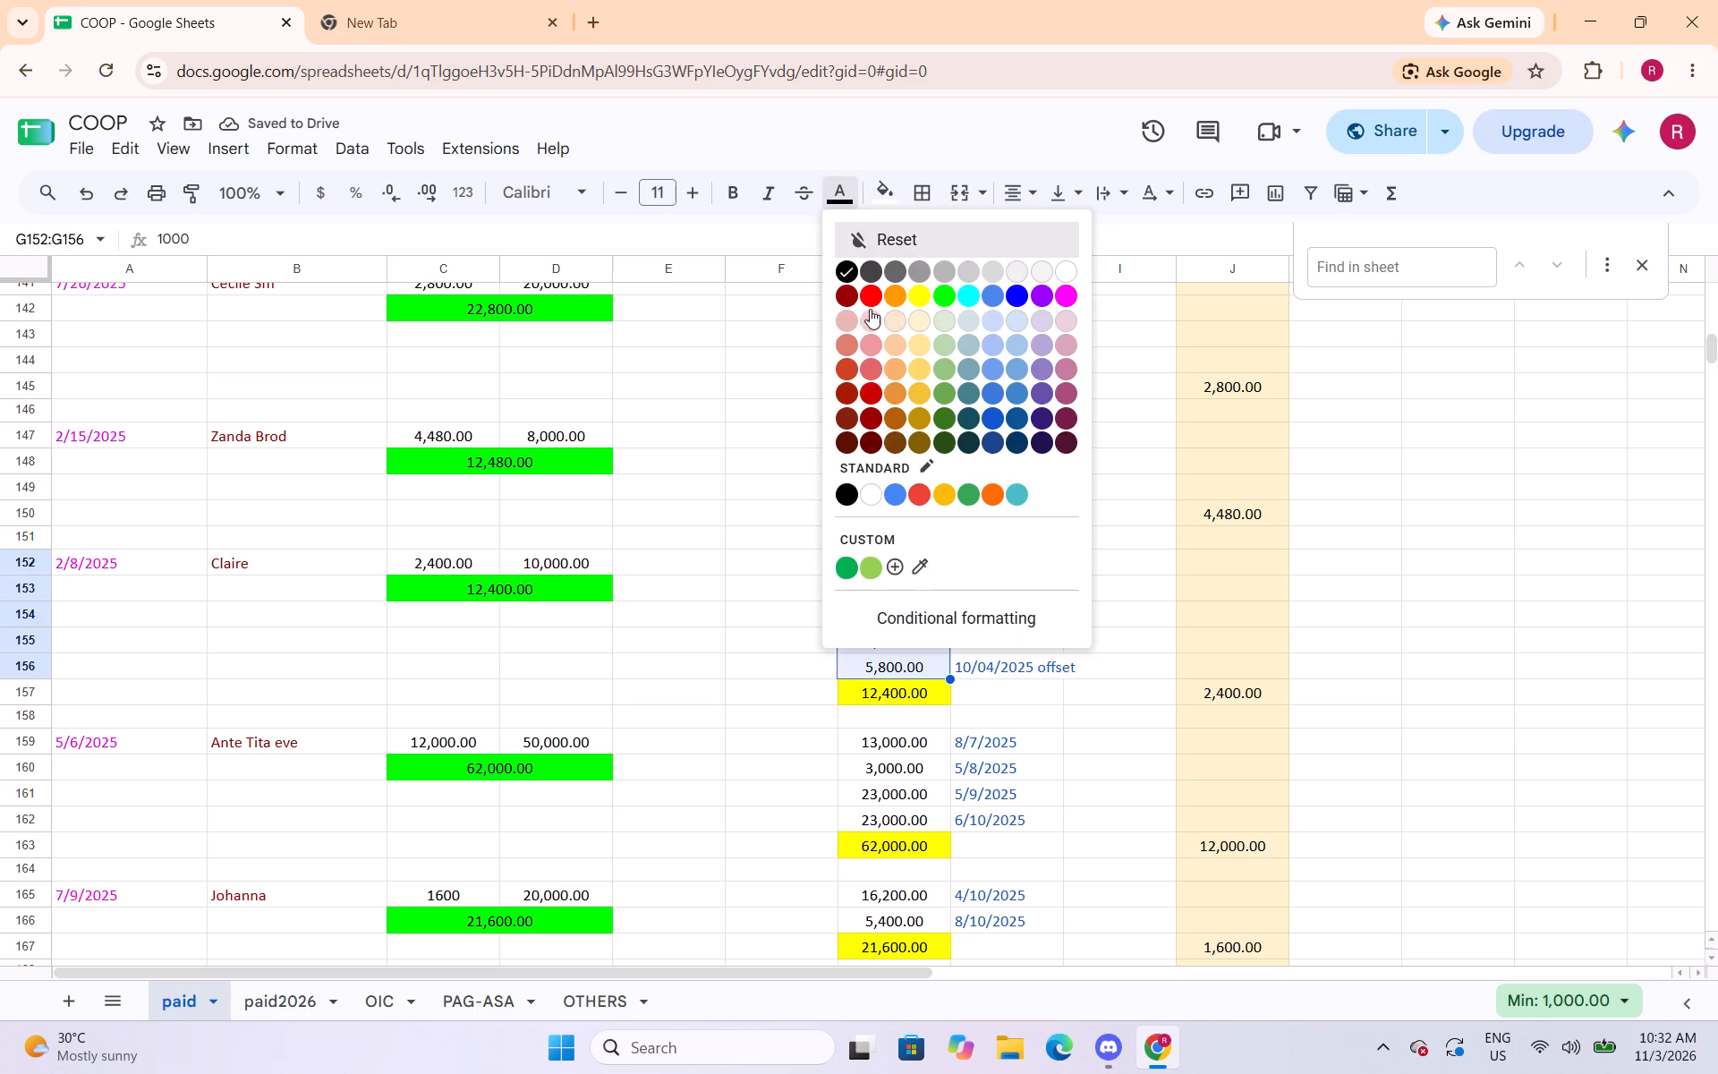
pyautogui.click(872, 294)
# Change the text colour of the payment amounts in cells G159:G162 to red.
pyautogui.scroll(-3, 989, 416)
pyautogui.moveTo(915, 408); pyautogui.dragTo(915, 429)
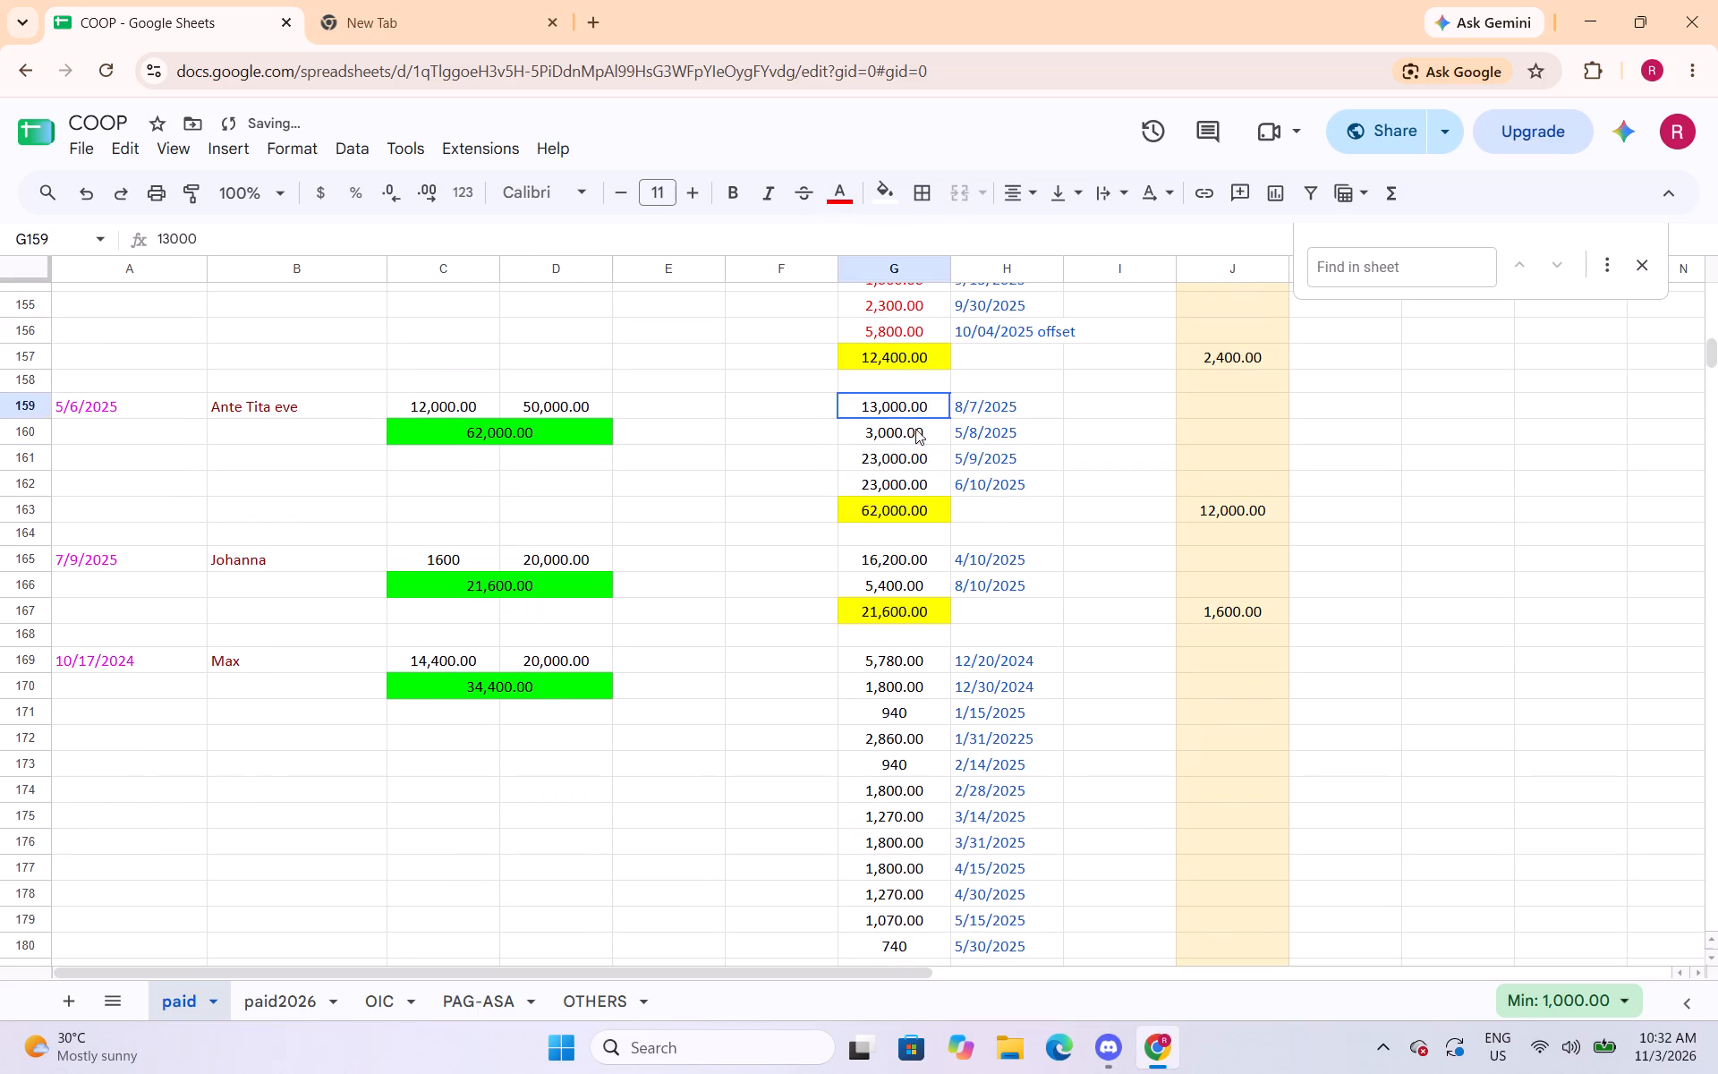
pyautogui.moveTo(915, 429); pyautogui.dragTo(916, 479)
pyautogui.click(848, 192)
pyautogui.click(870, 300)
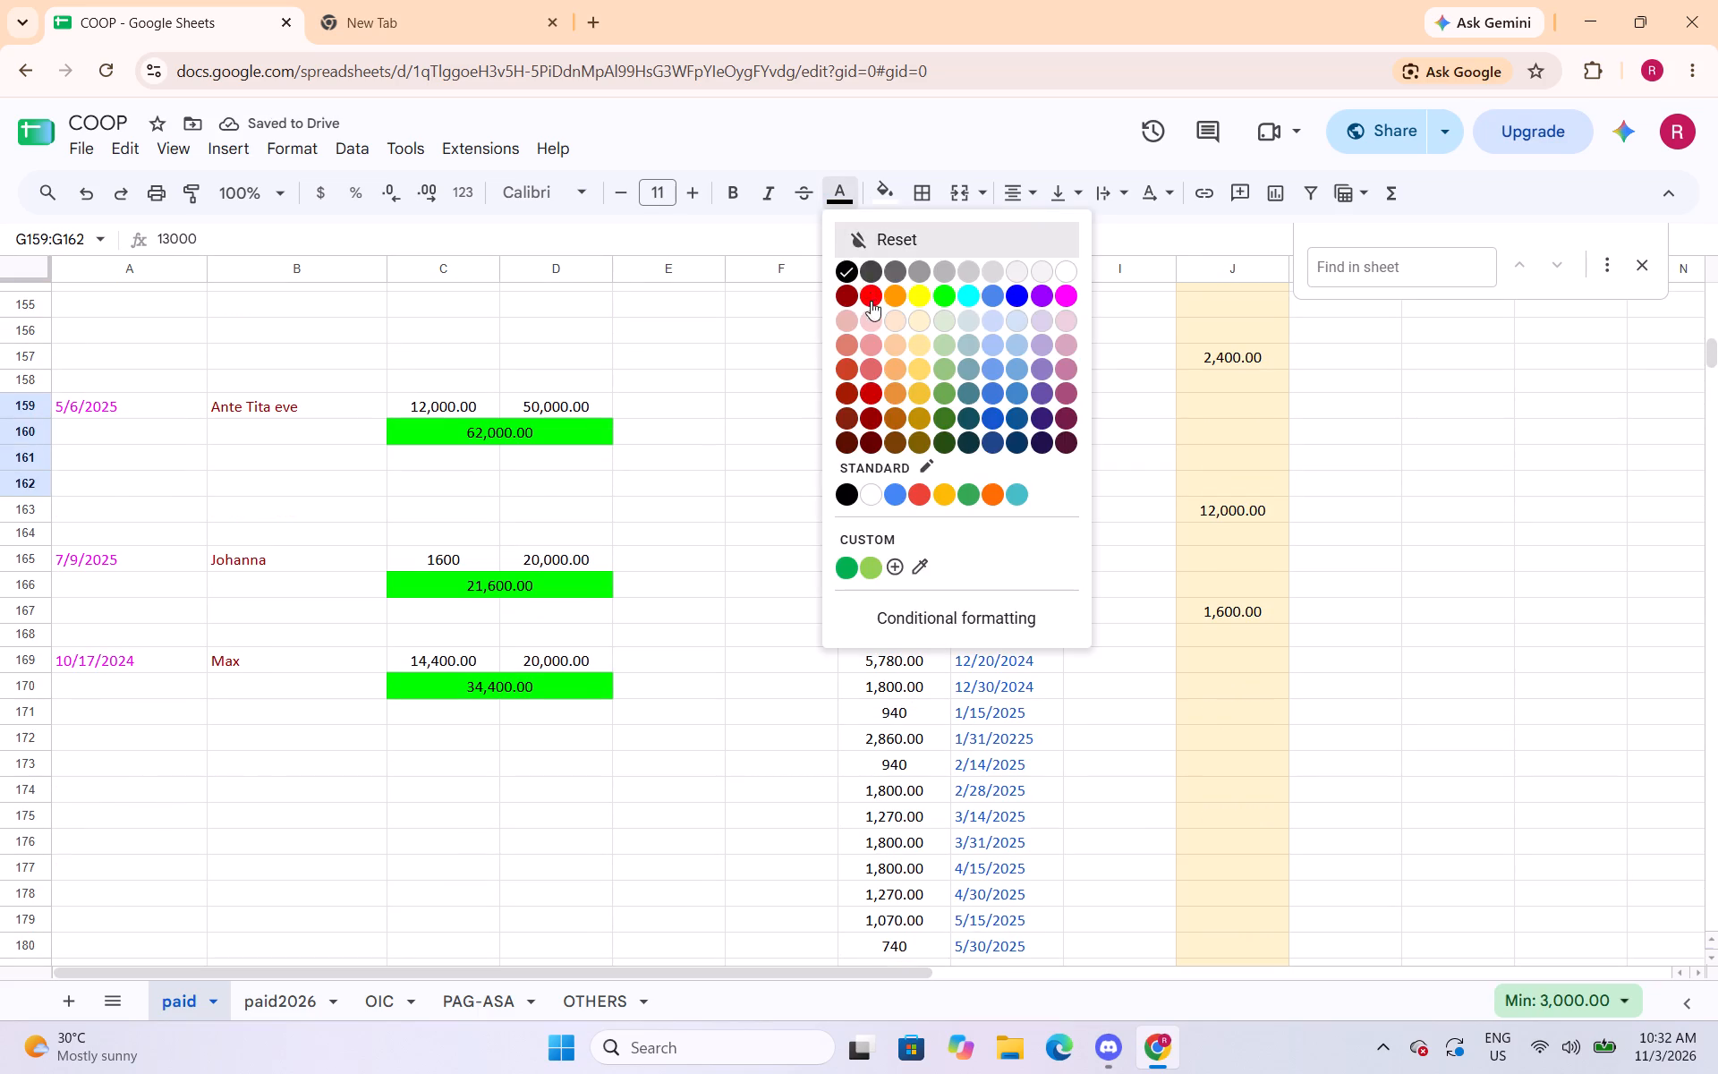
# Change the text colour of the two payment amounts in cells G165:G166 to red.
pyautogui.moveTo(914, 561); pyautogui.dragTo(912, 581)
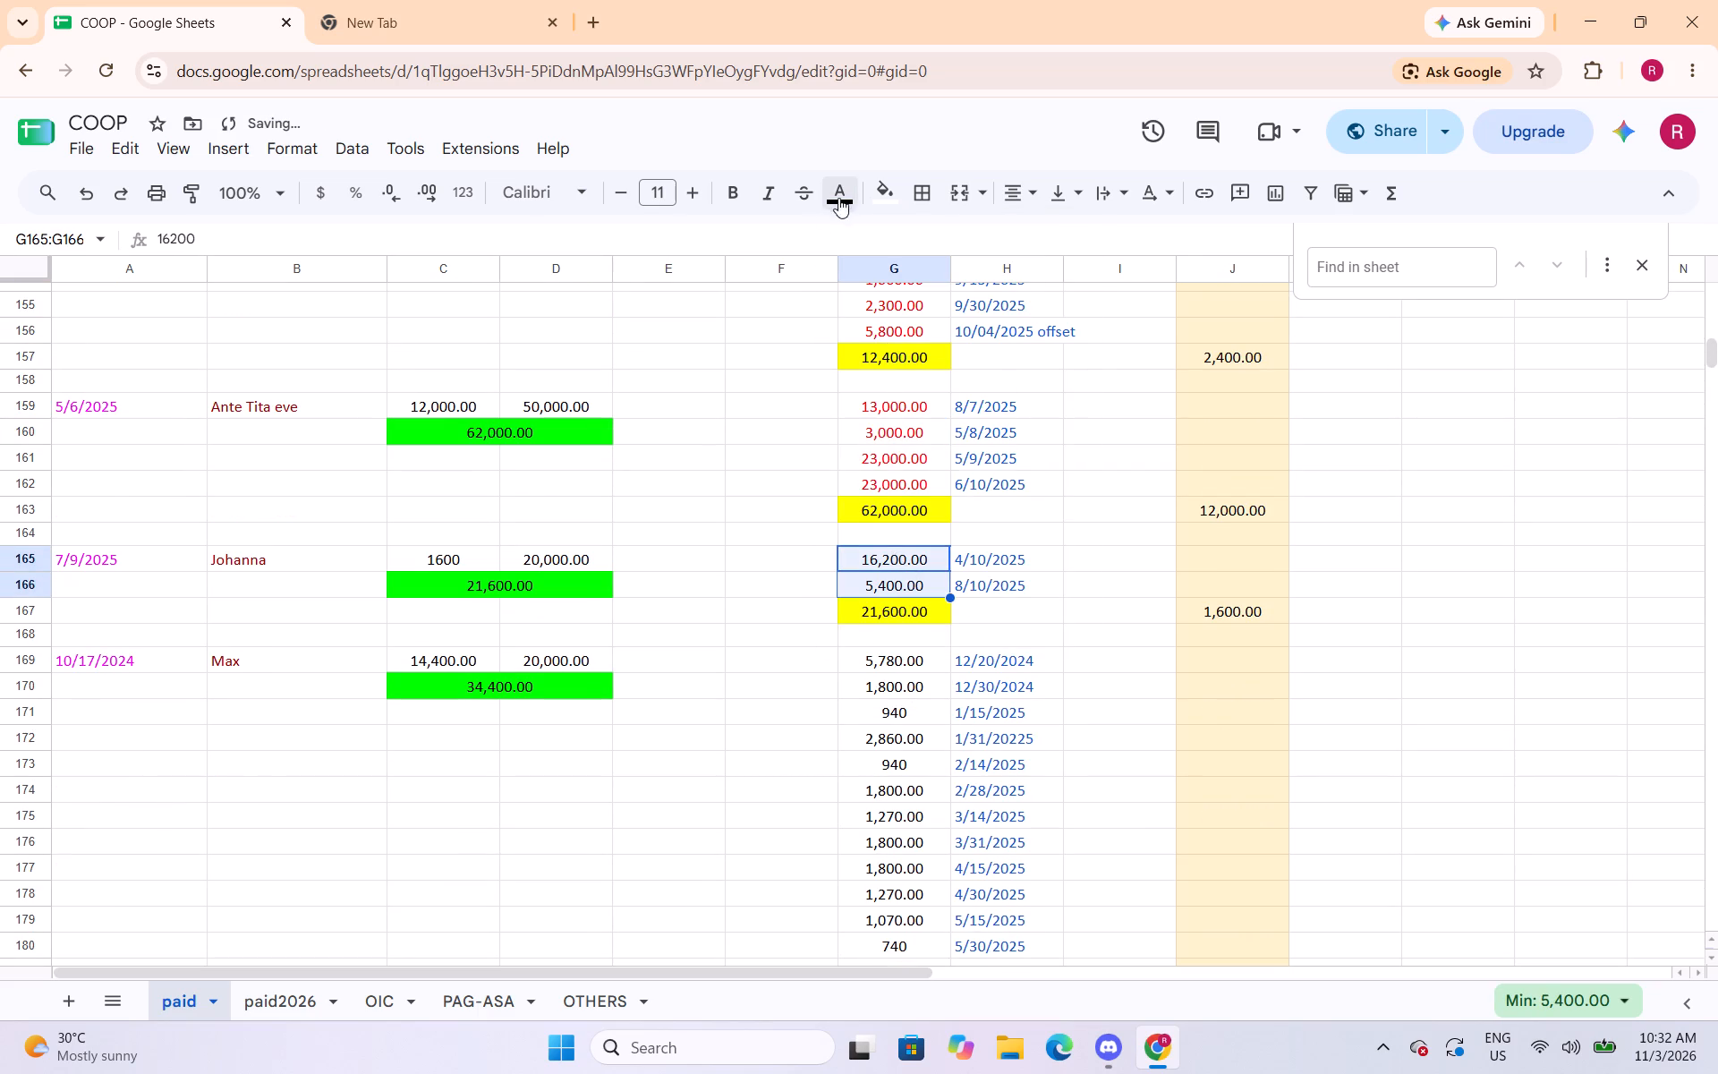
pyautogui.click(841, 195)
pyautogui.click(872, 302)
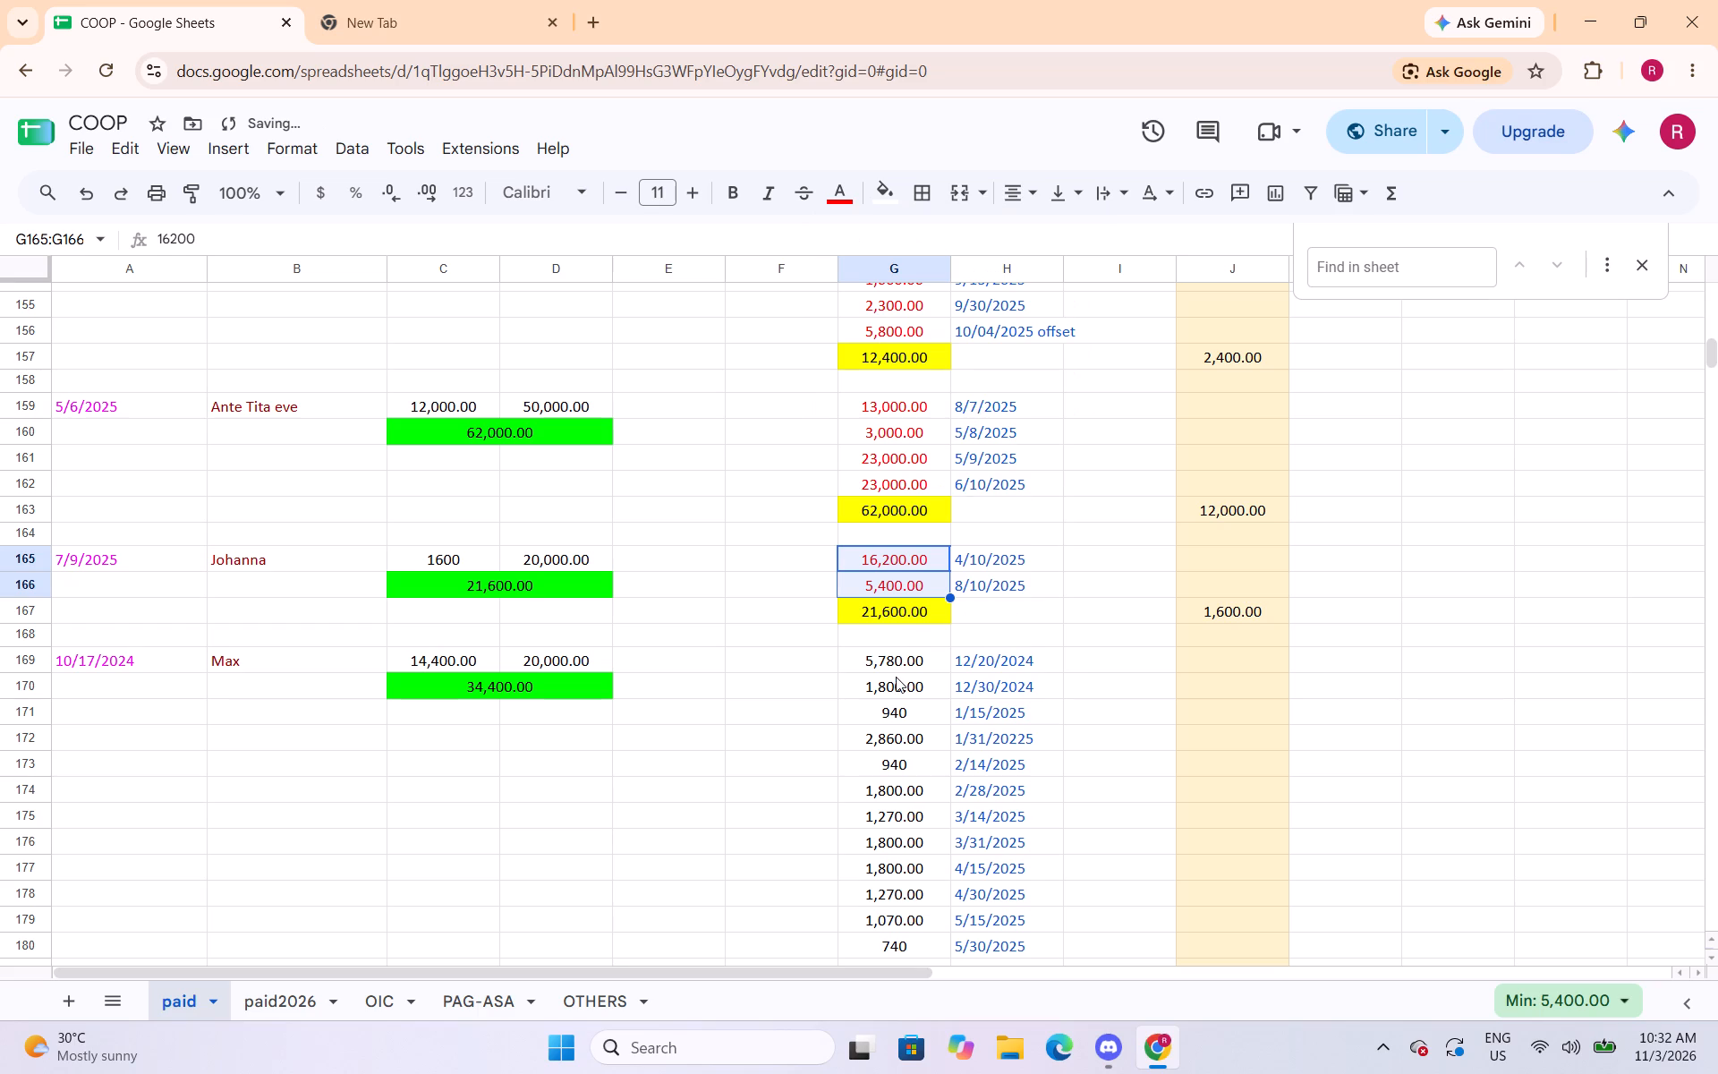
# Change the text colour of the long run of payment amounts in cells G169:G187 to red.
pyautogui.scroll(-1, 906, 655)
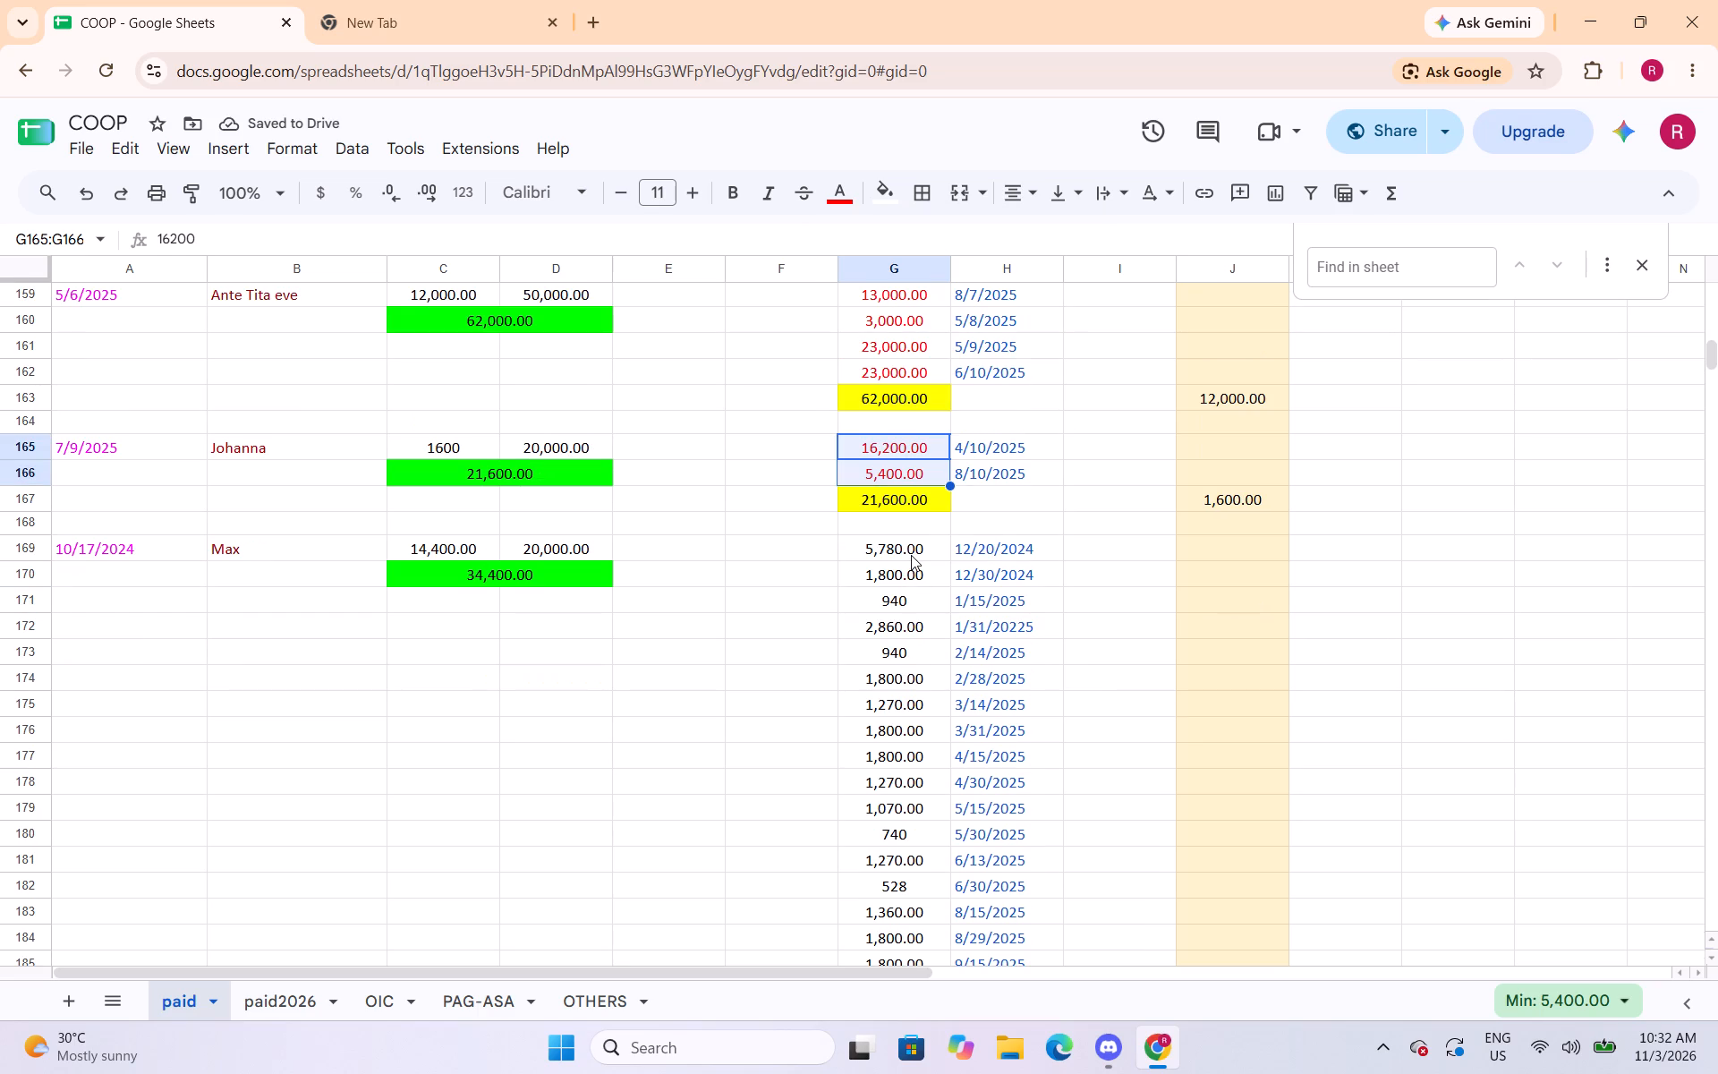
pyautogui.moveTo(911, 555); pyautogui.dragTo(919, 849)
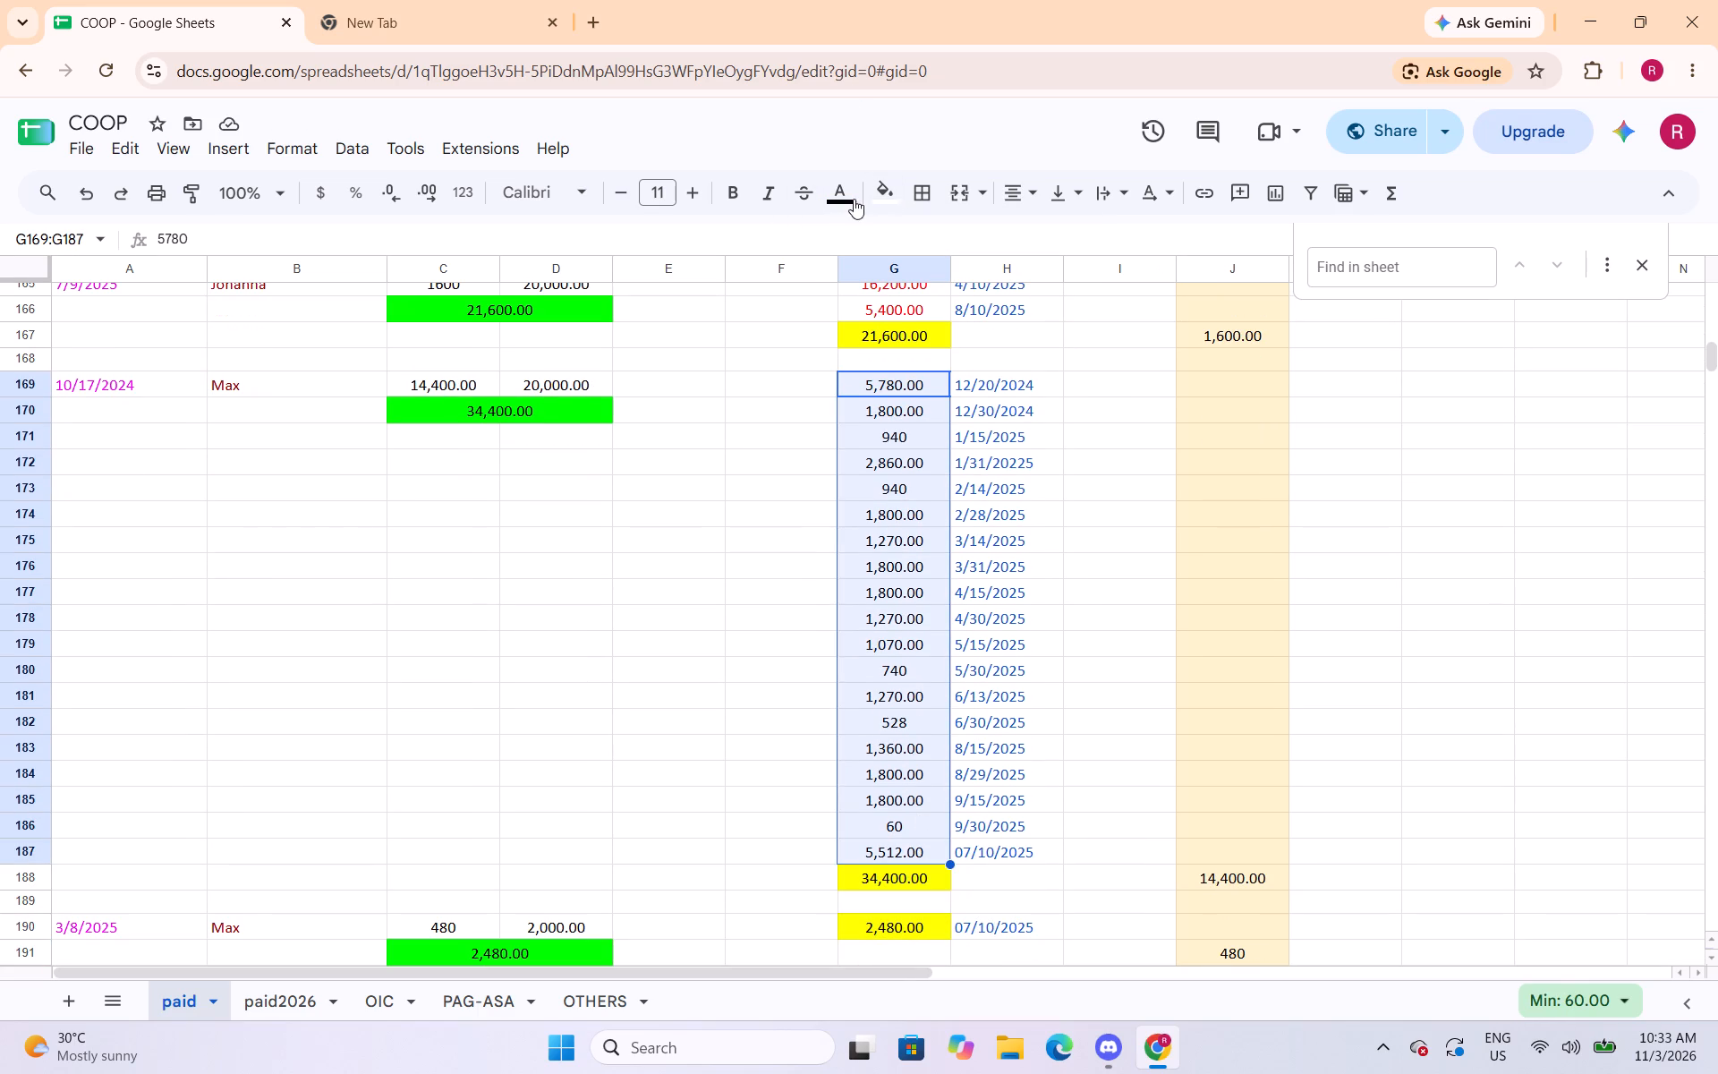
pyautogui.click(850, 197)
pyautogui.click(872, 296)
# Skip the single-payment records below row 188 and change the text colour of the payment amounts in cells G211:G213 to red.
pyautogui.scroll(-3, 913, 556)
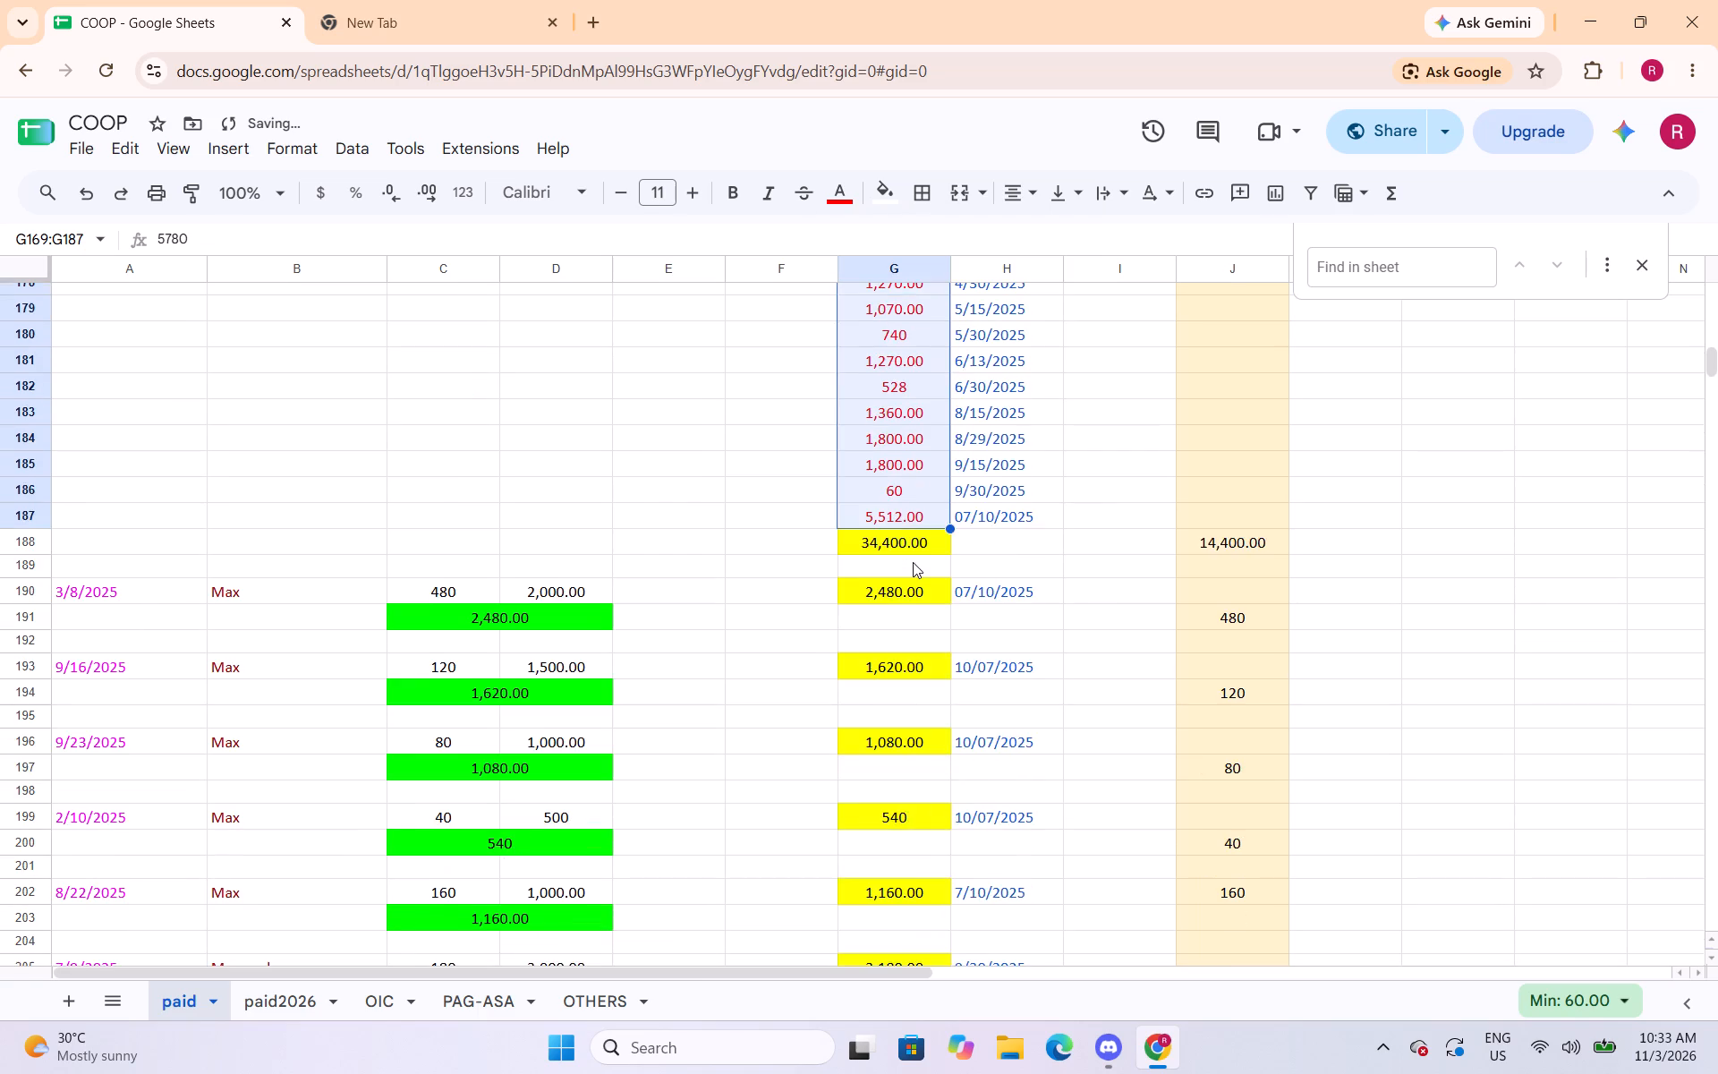
pyautogui.scroll(-6, 913, 571)
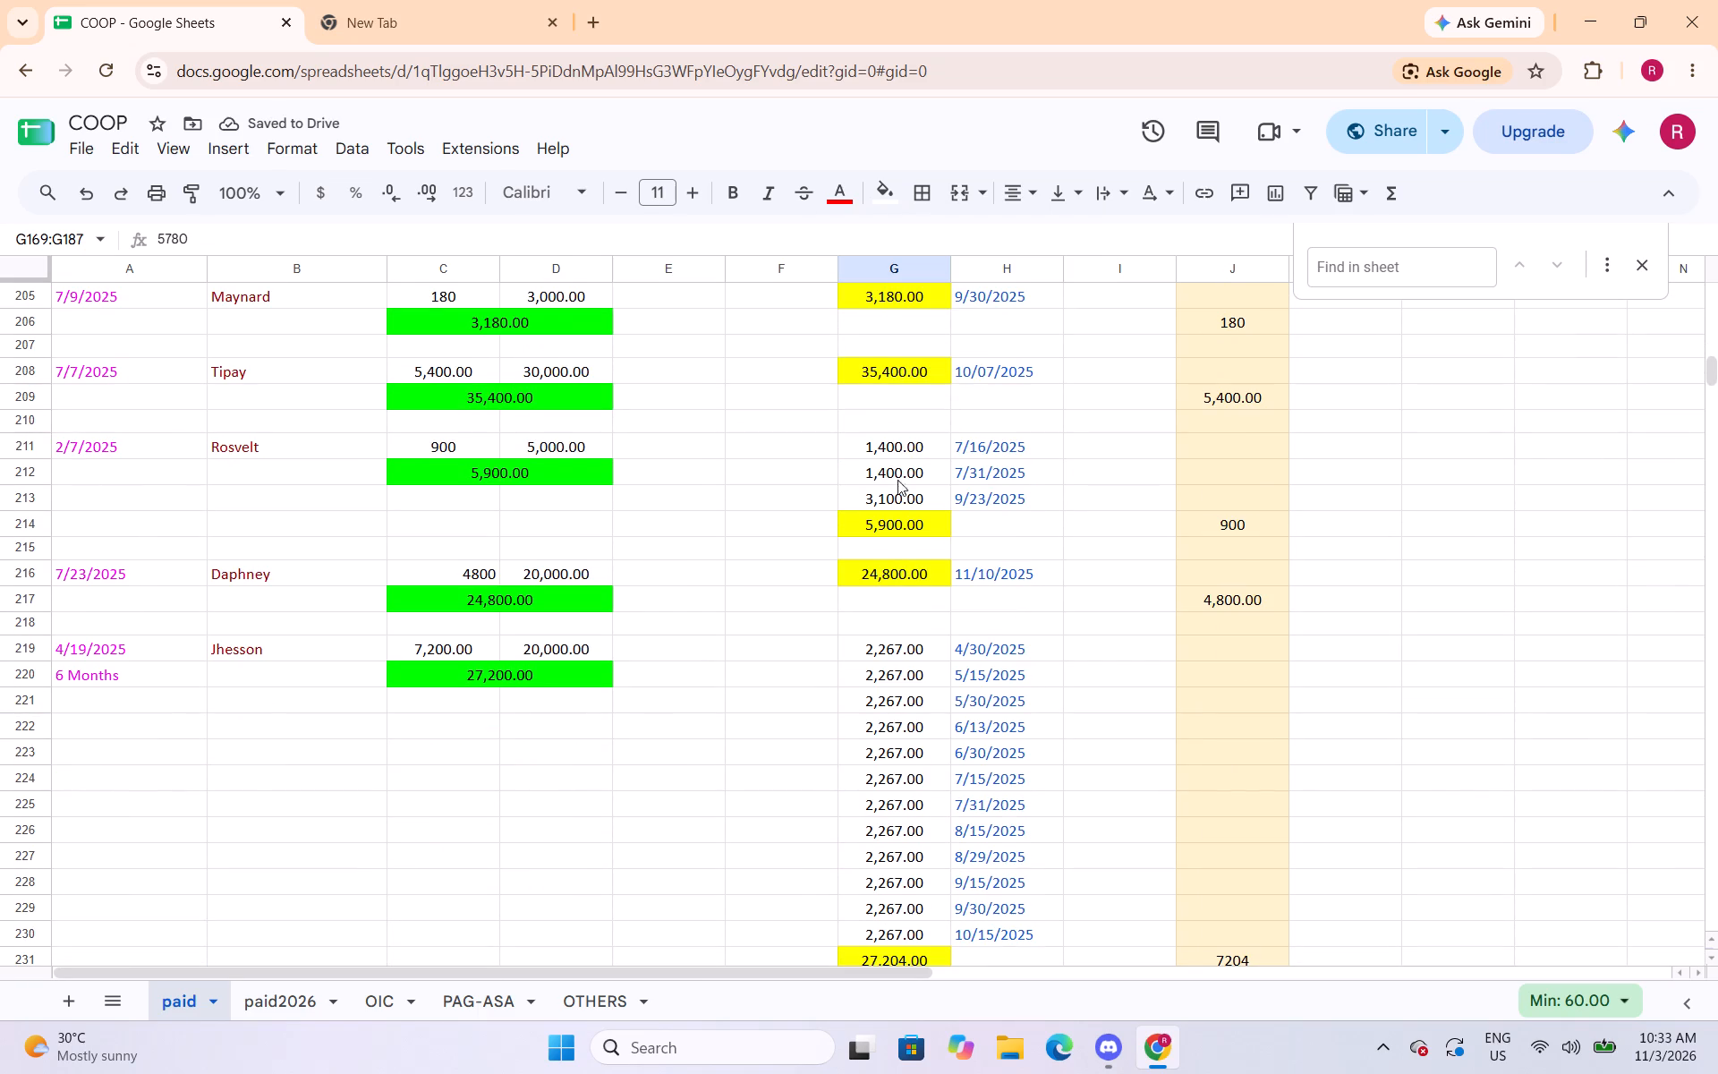
pyautogui.moveTo(897, 451); pyautogui.dragTo(897, 490)
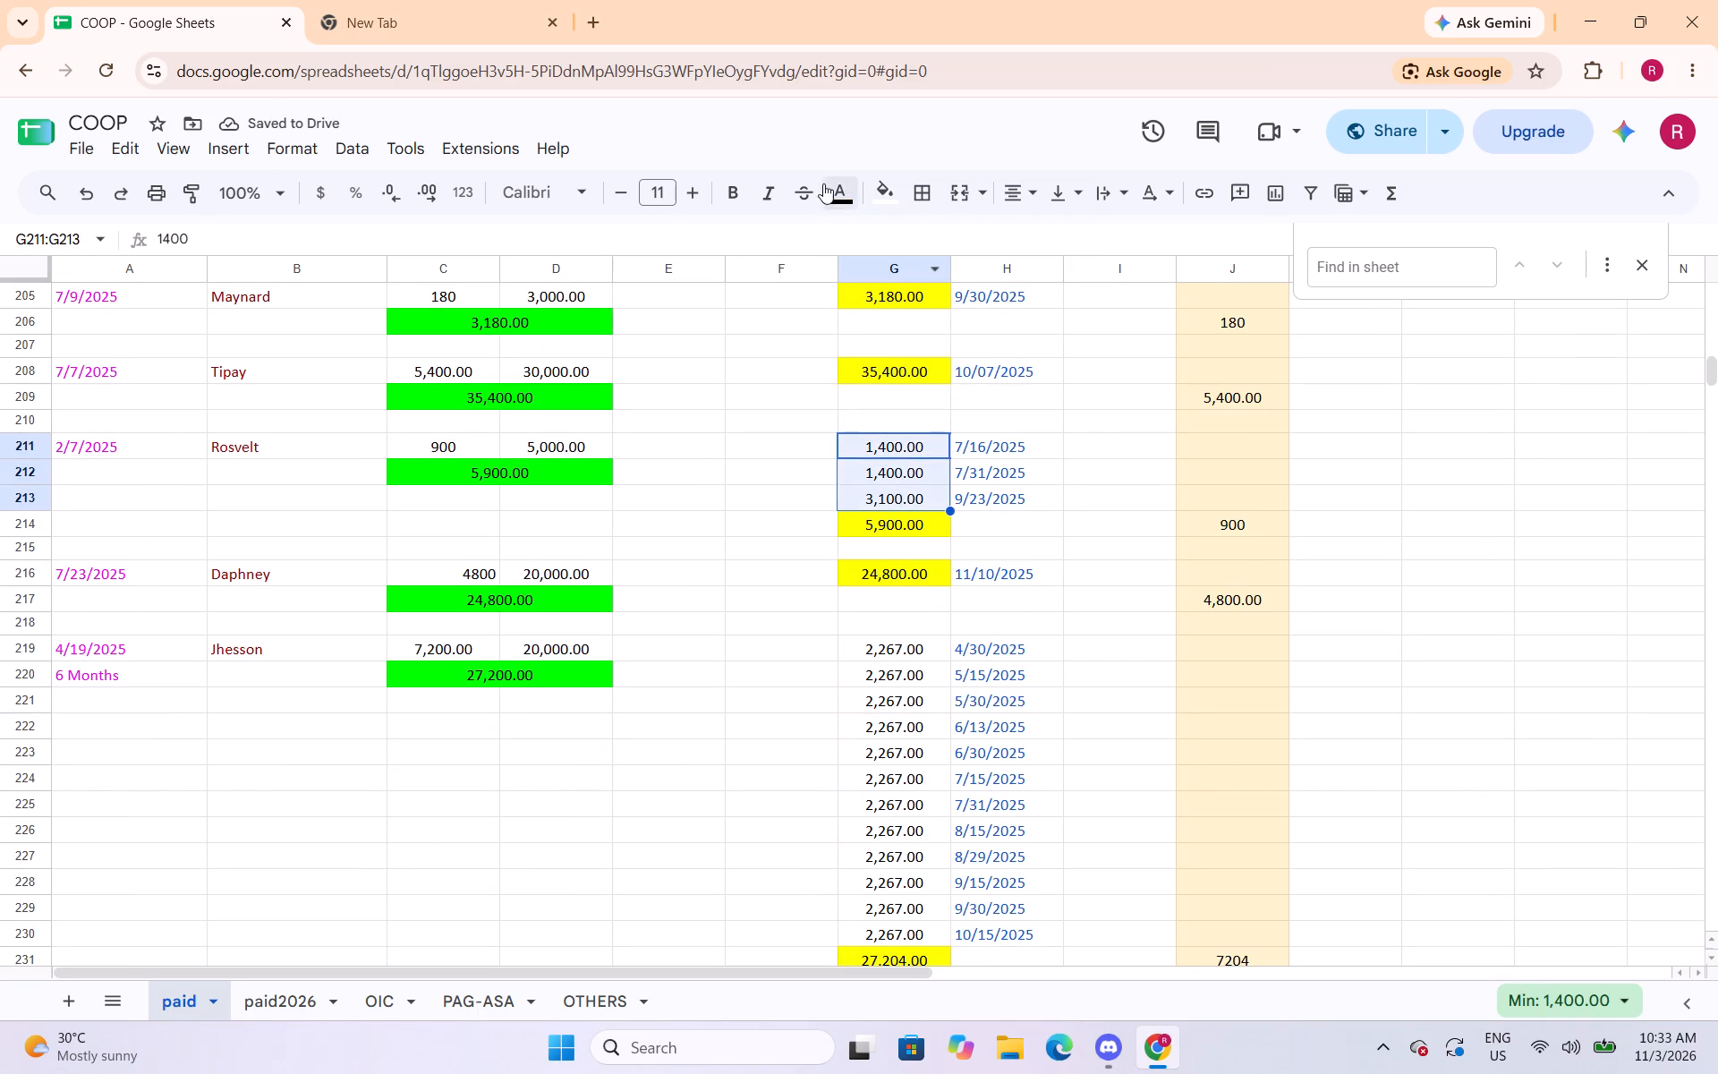
pyautogui.click(831, 193)
pyautogui.click(877, 287)
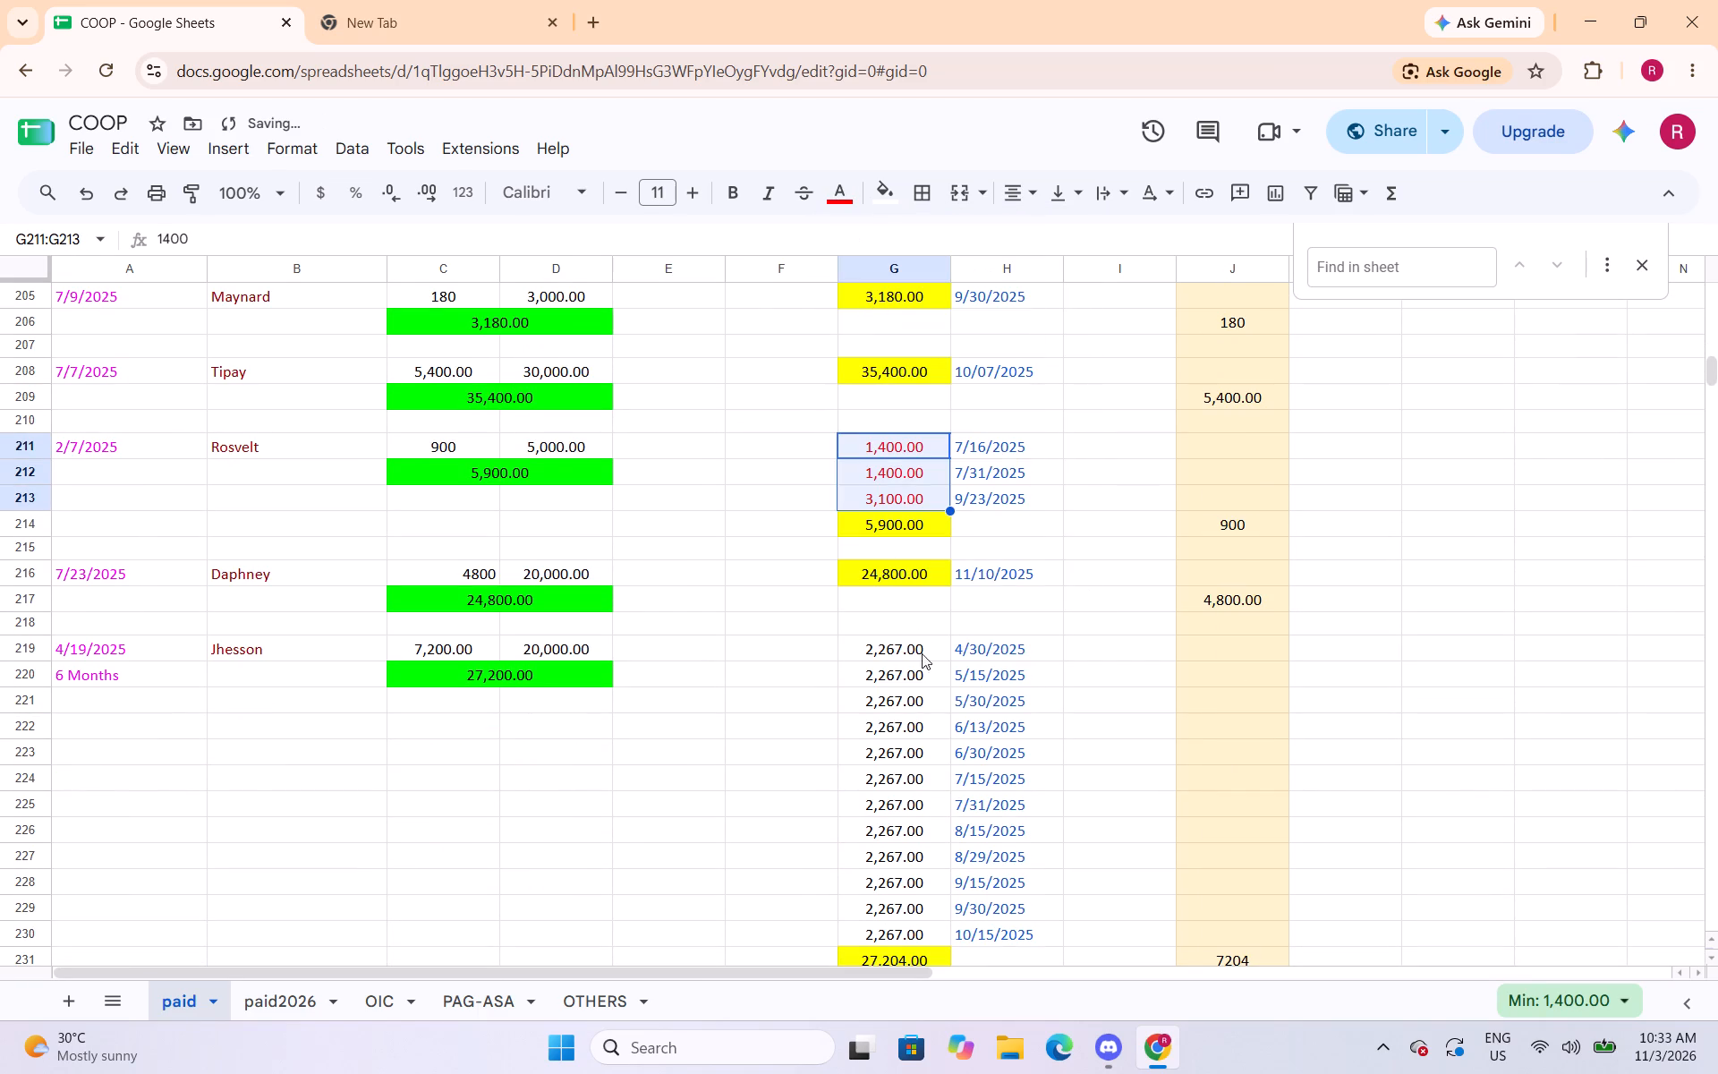
# Change the text colour of the payment amounts in cells G219:G230 to red.
pyautogui.moveTo(907, 652); pyautogui.dragTo(891, 932)
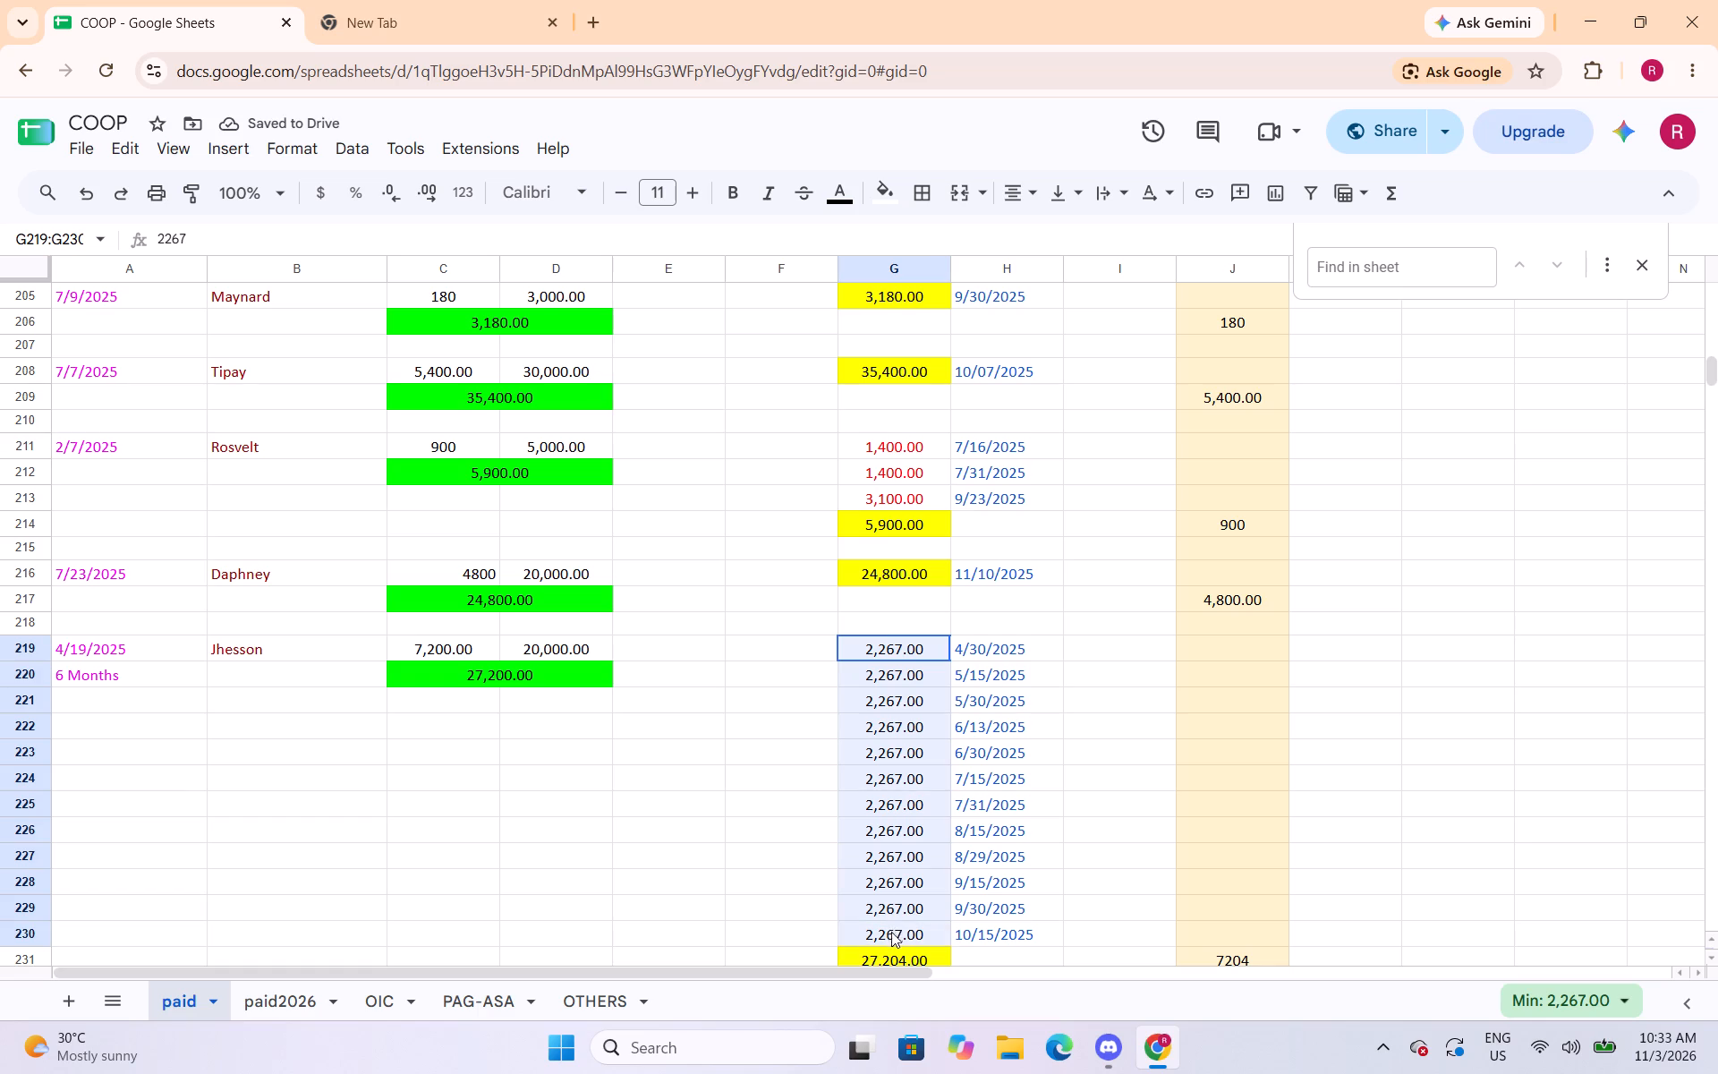
pyautogui.moveTo(891, 932); pyautogui.dragTo(889, 929)
pyautogui.click(839, 200)
pyautogui.click(873, 290)
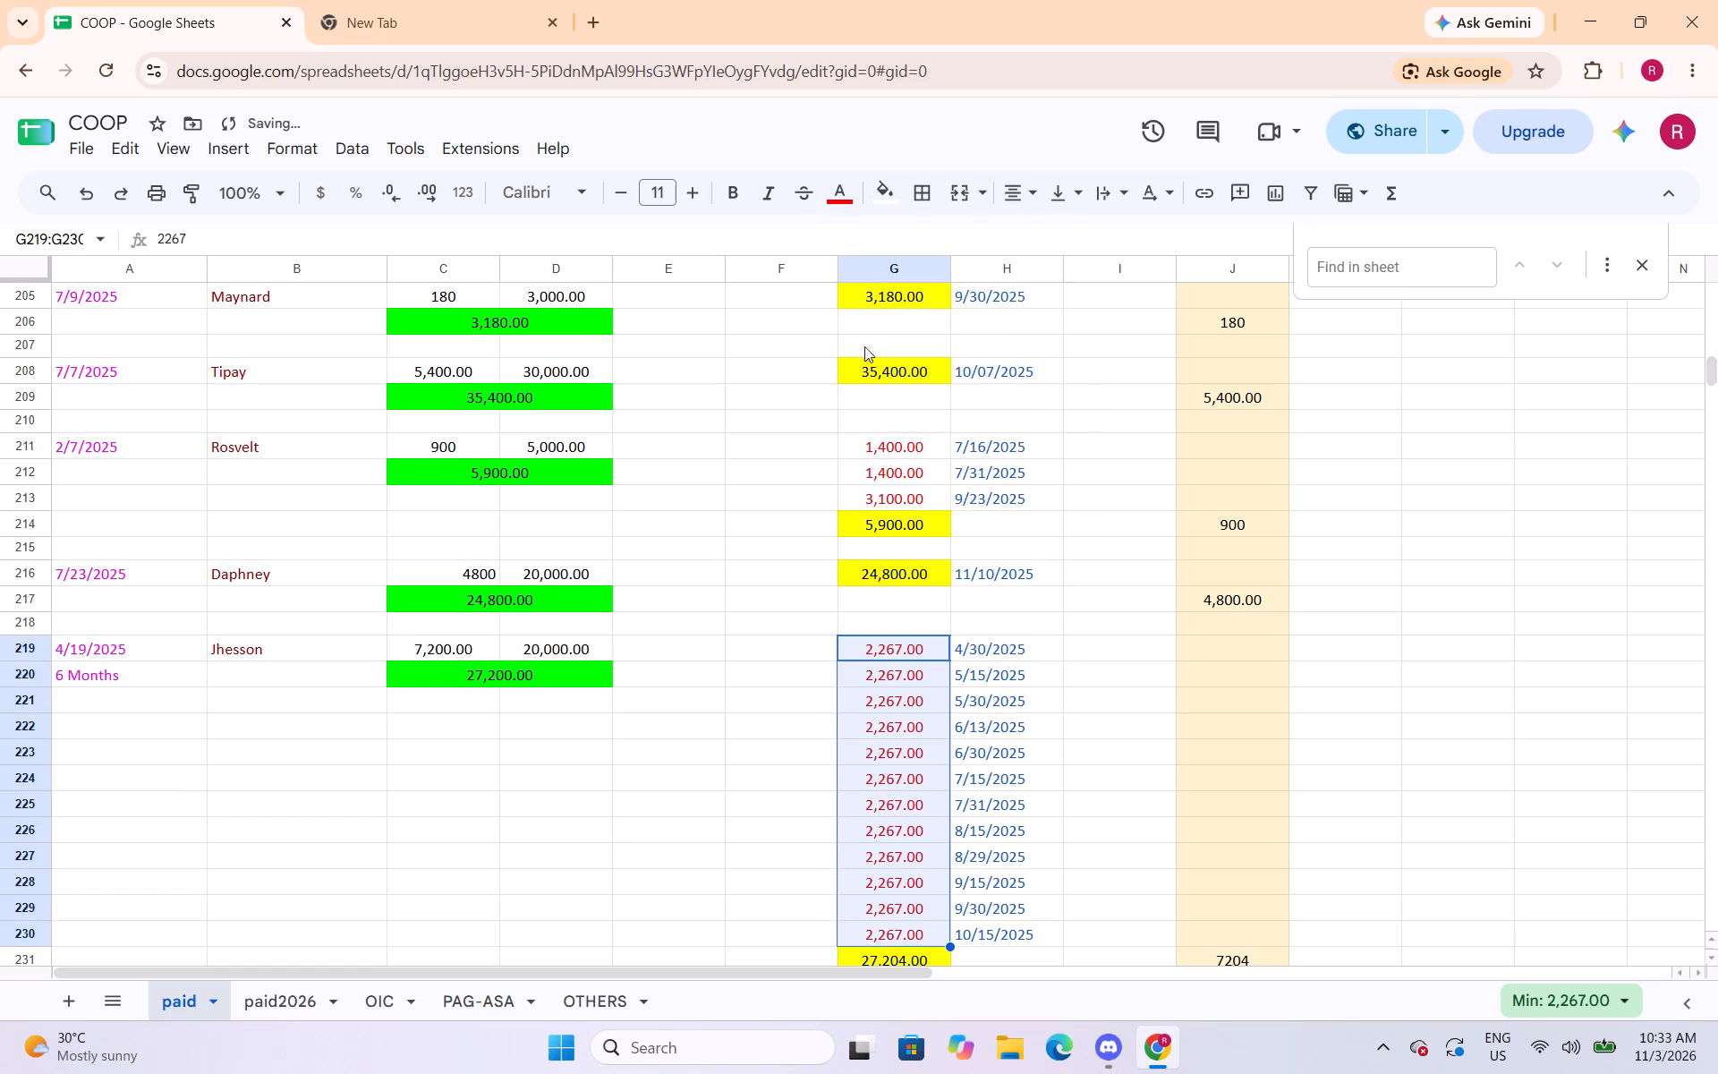
# Change the text colour of the two payment amounts in cells G240:G241 to red.
pyautogui.scroll(-1, 1077, 539)
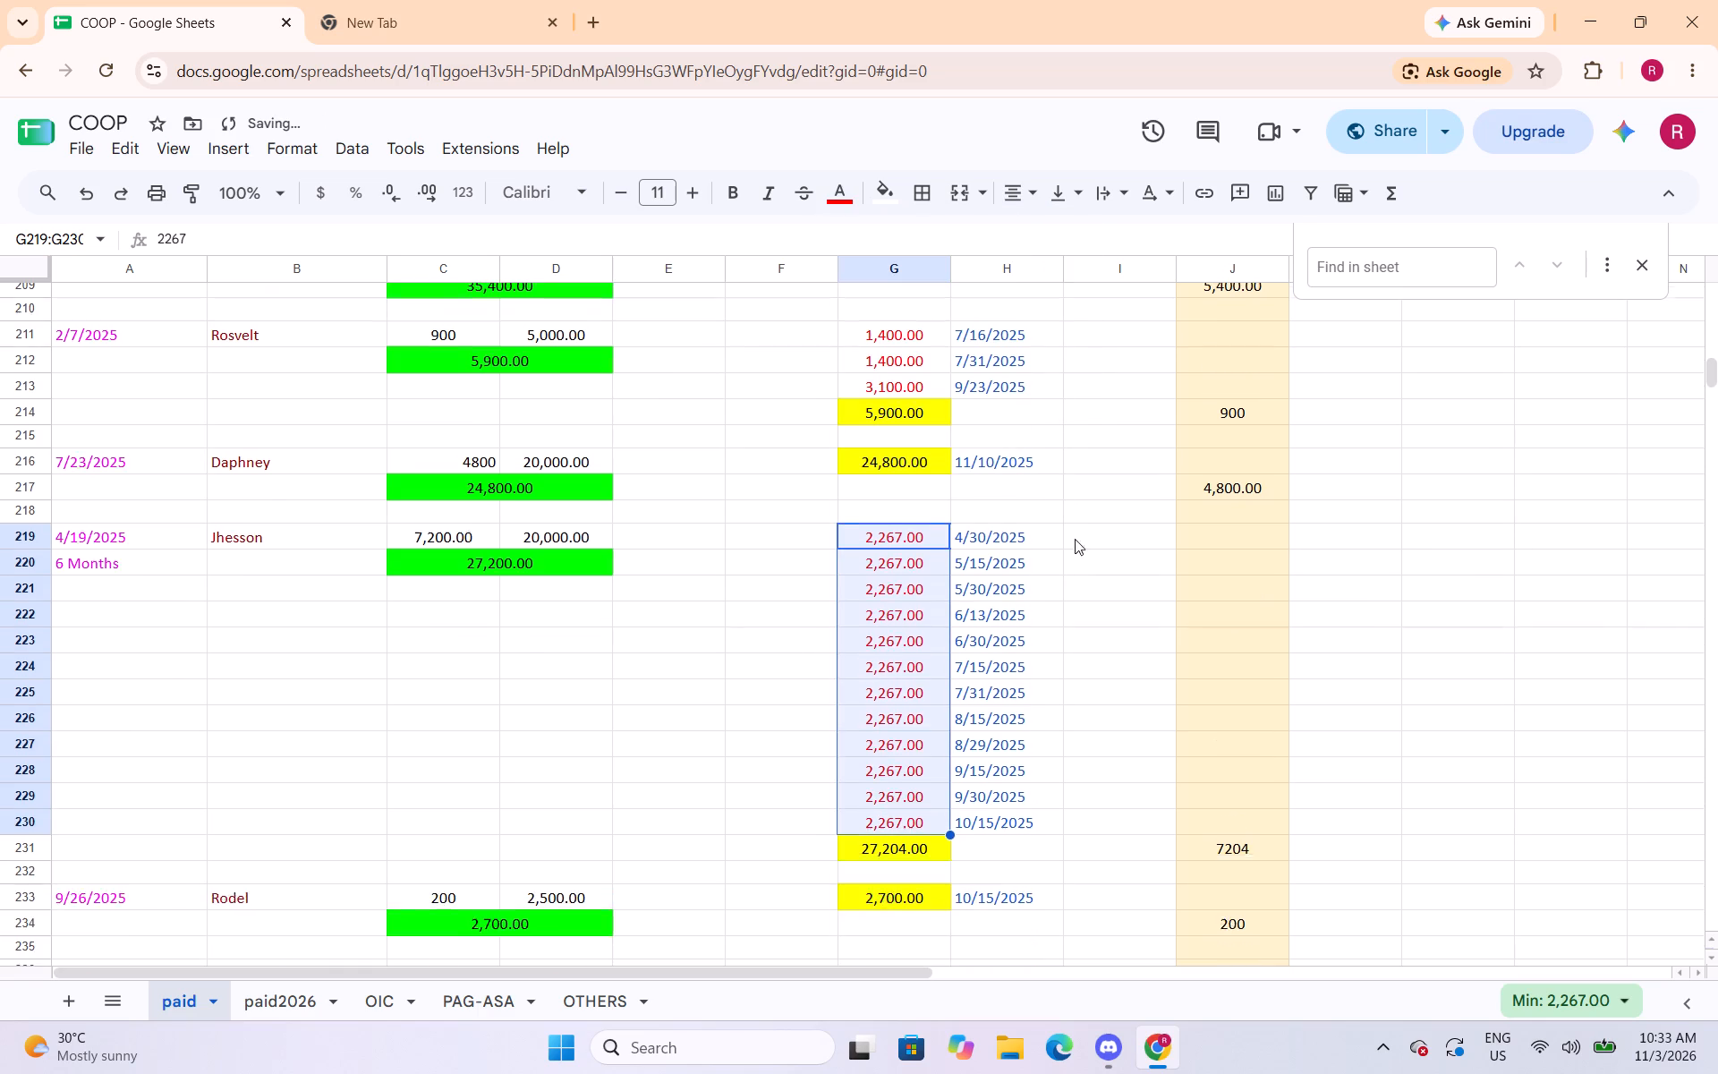
pyautogui.scroll(-4, 1075, 539)
pyautogui.moveTo(888, 627); pyautogui.dragTo(888, 637)
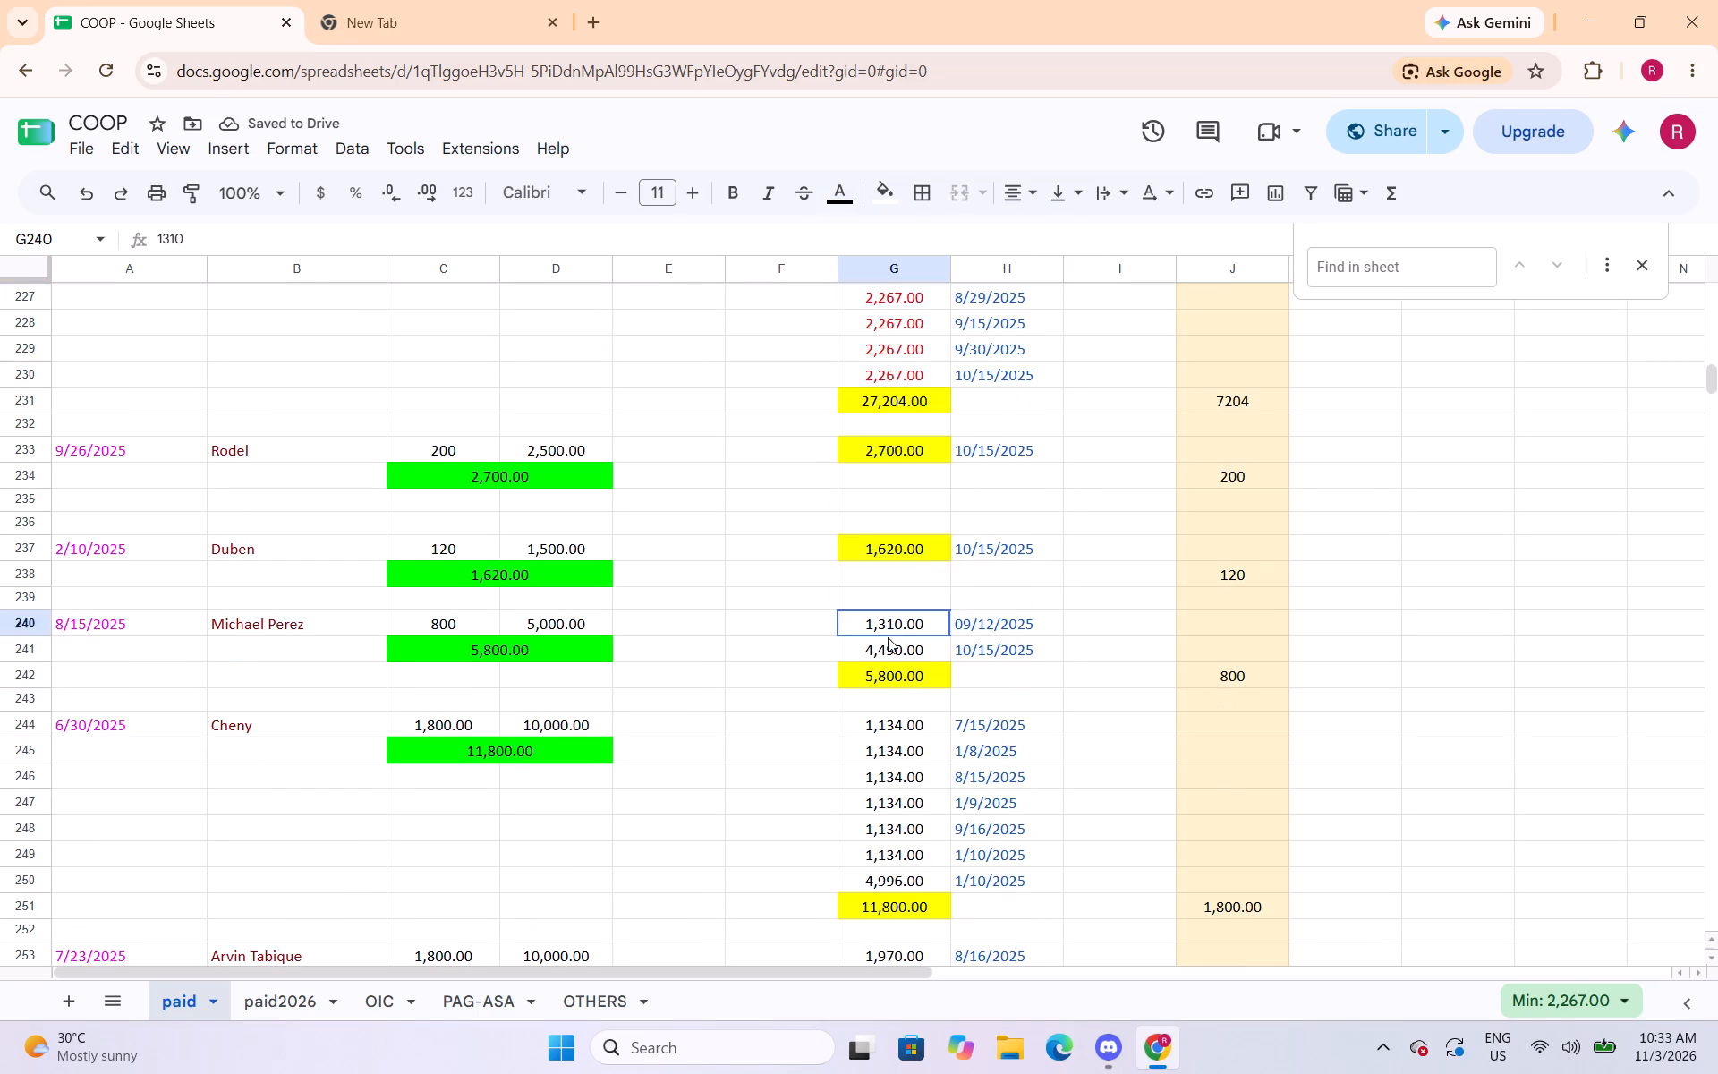
pyautogui.moveTo(888, 637); pyautogui.dragTo(886, 647)
pyautogui.click(839, 201)
pyautogui.moveTo(868, 286); pyautogui.dragTo(869, 295)
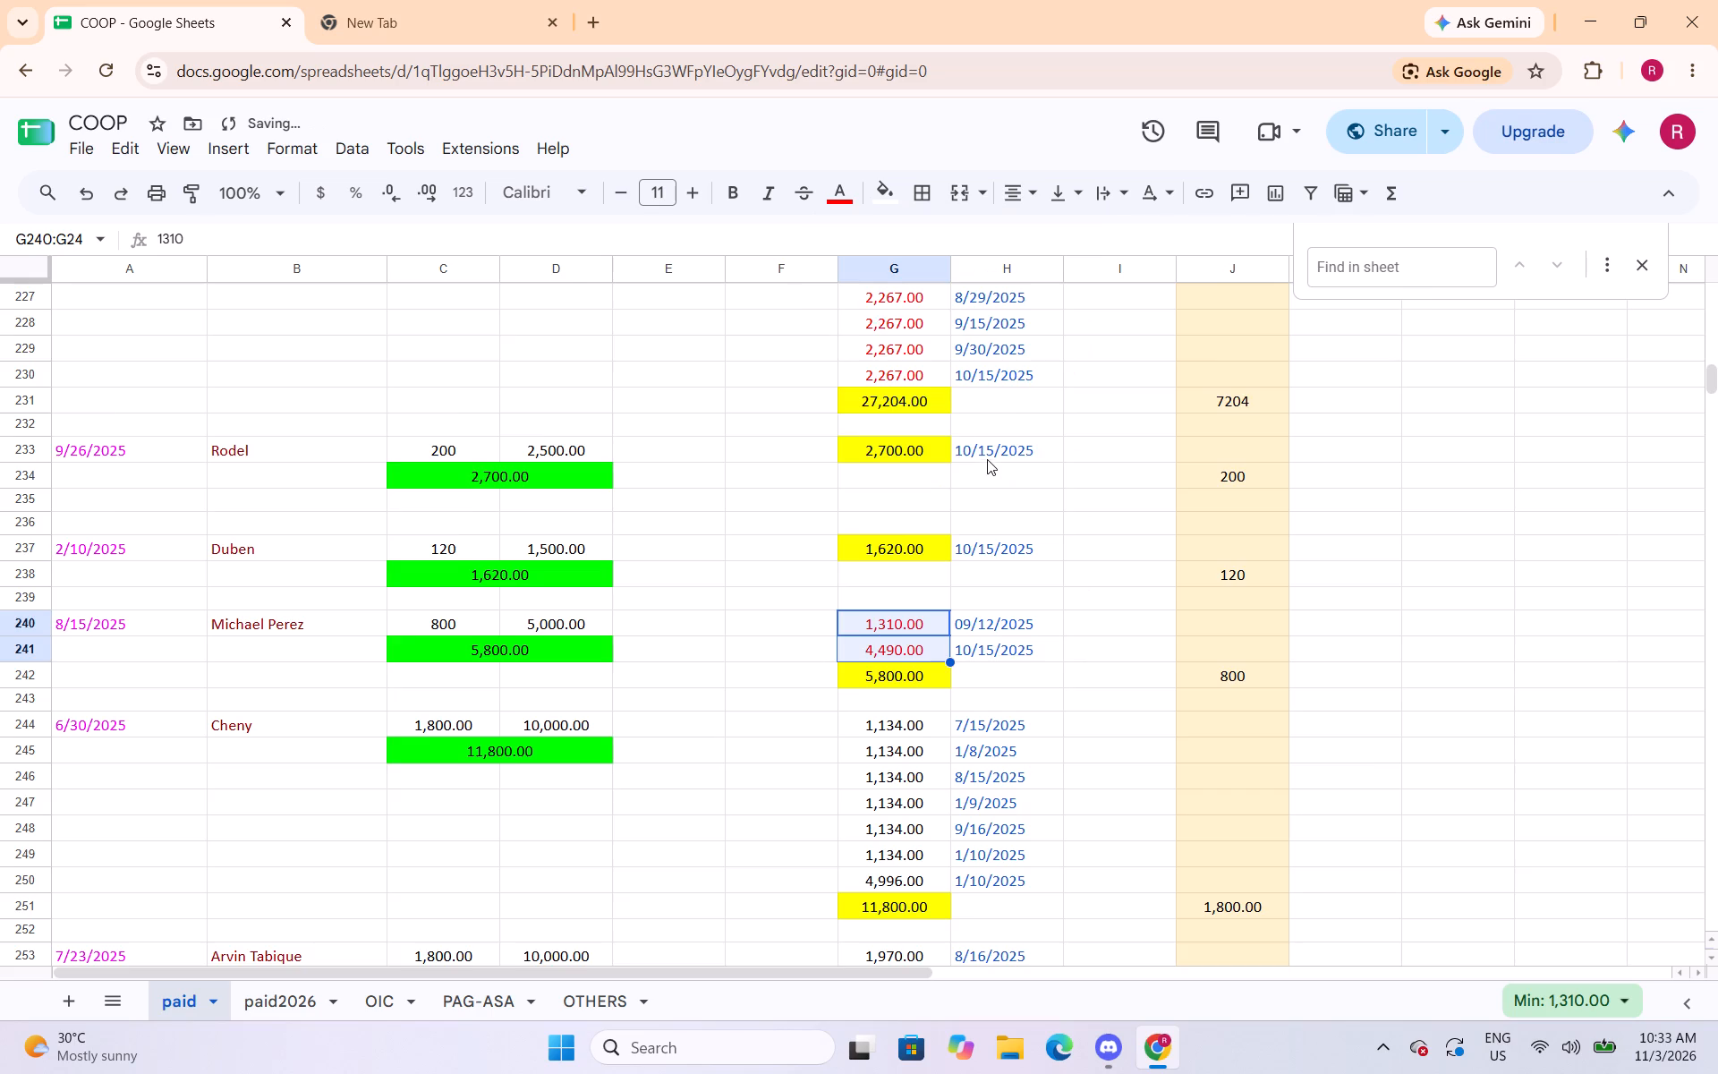
# Change the text colour of the payment amounts in cells G244:G250 to red.
pyautogui.scroll(-3, 998, 462)
pyautogui.moveTo(906, 400); pyautogui.dragTo(907, 498)
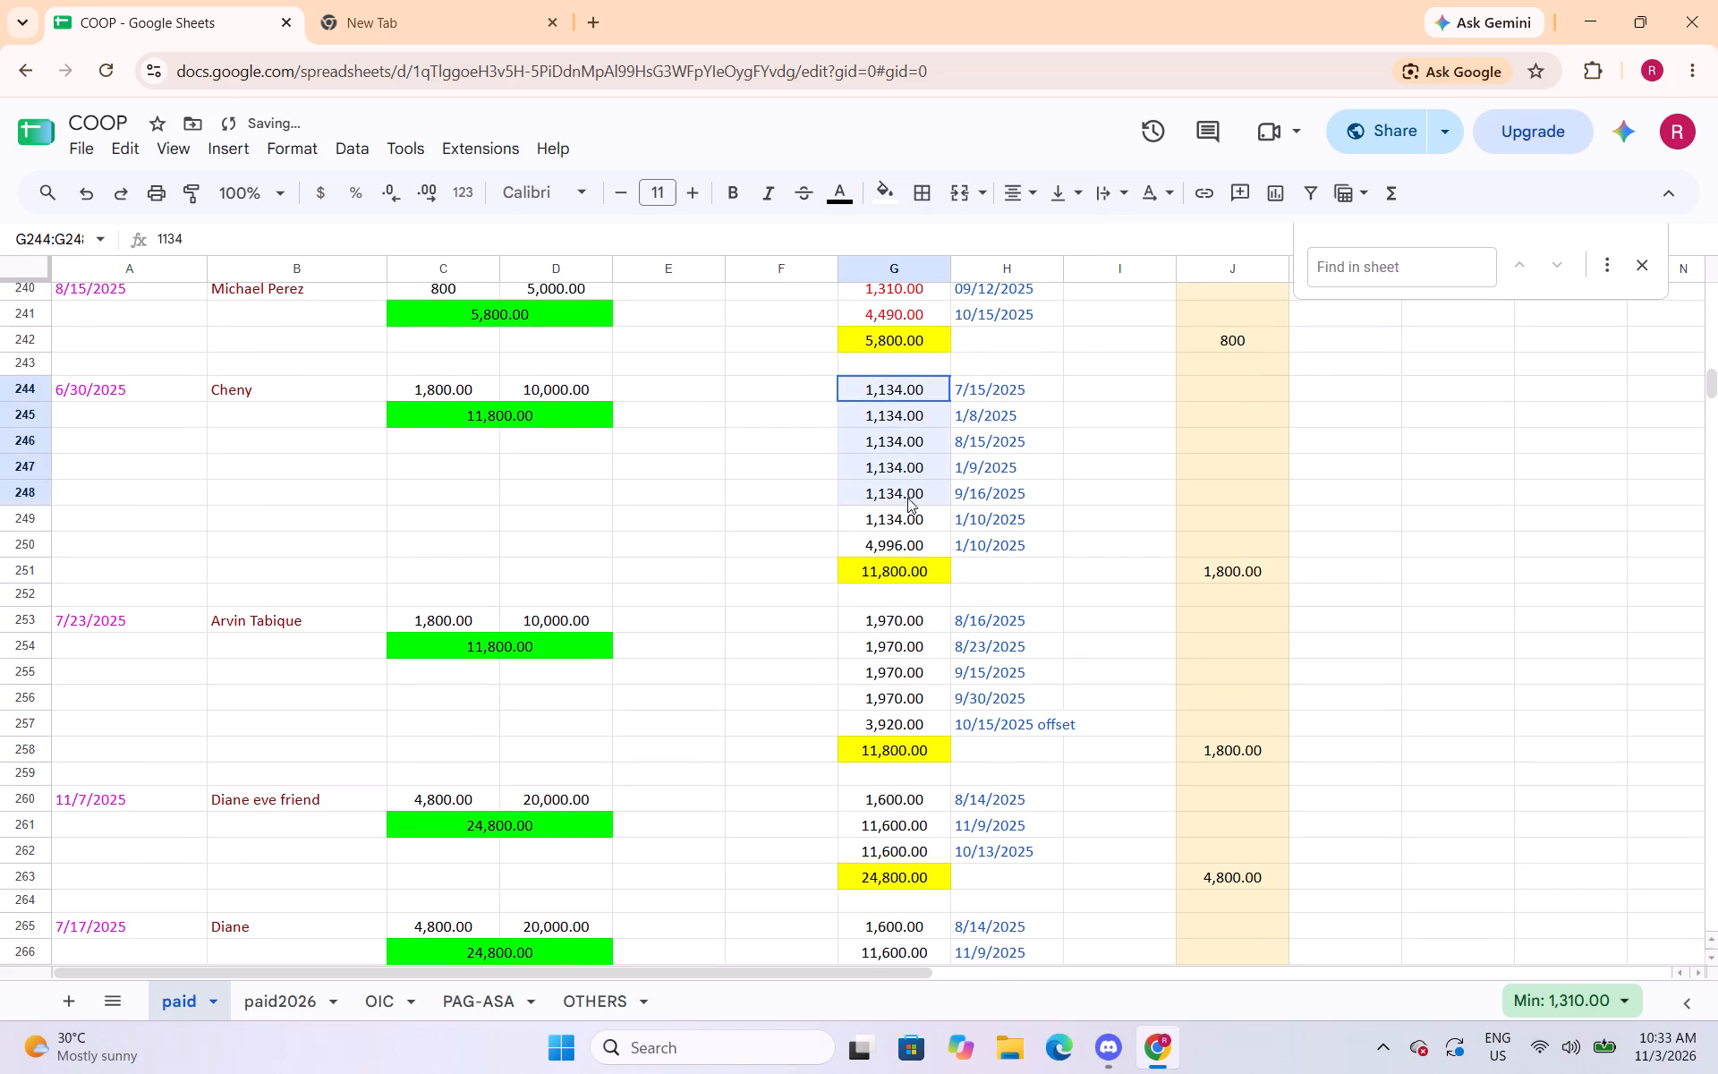
pyautogui.moveTo(907, 498); pyautogui.dragTo(900, 541)
pyautogui.click(843, 202)
pyautogui.click(872, 281)
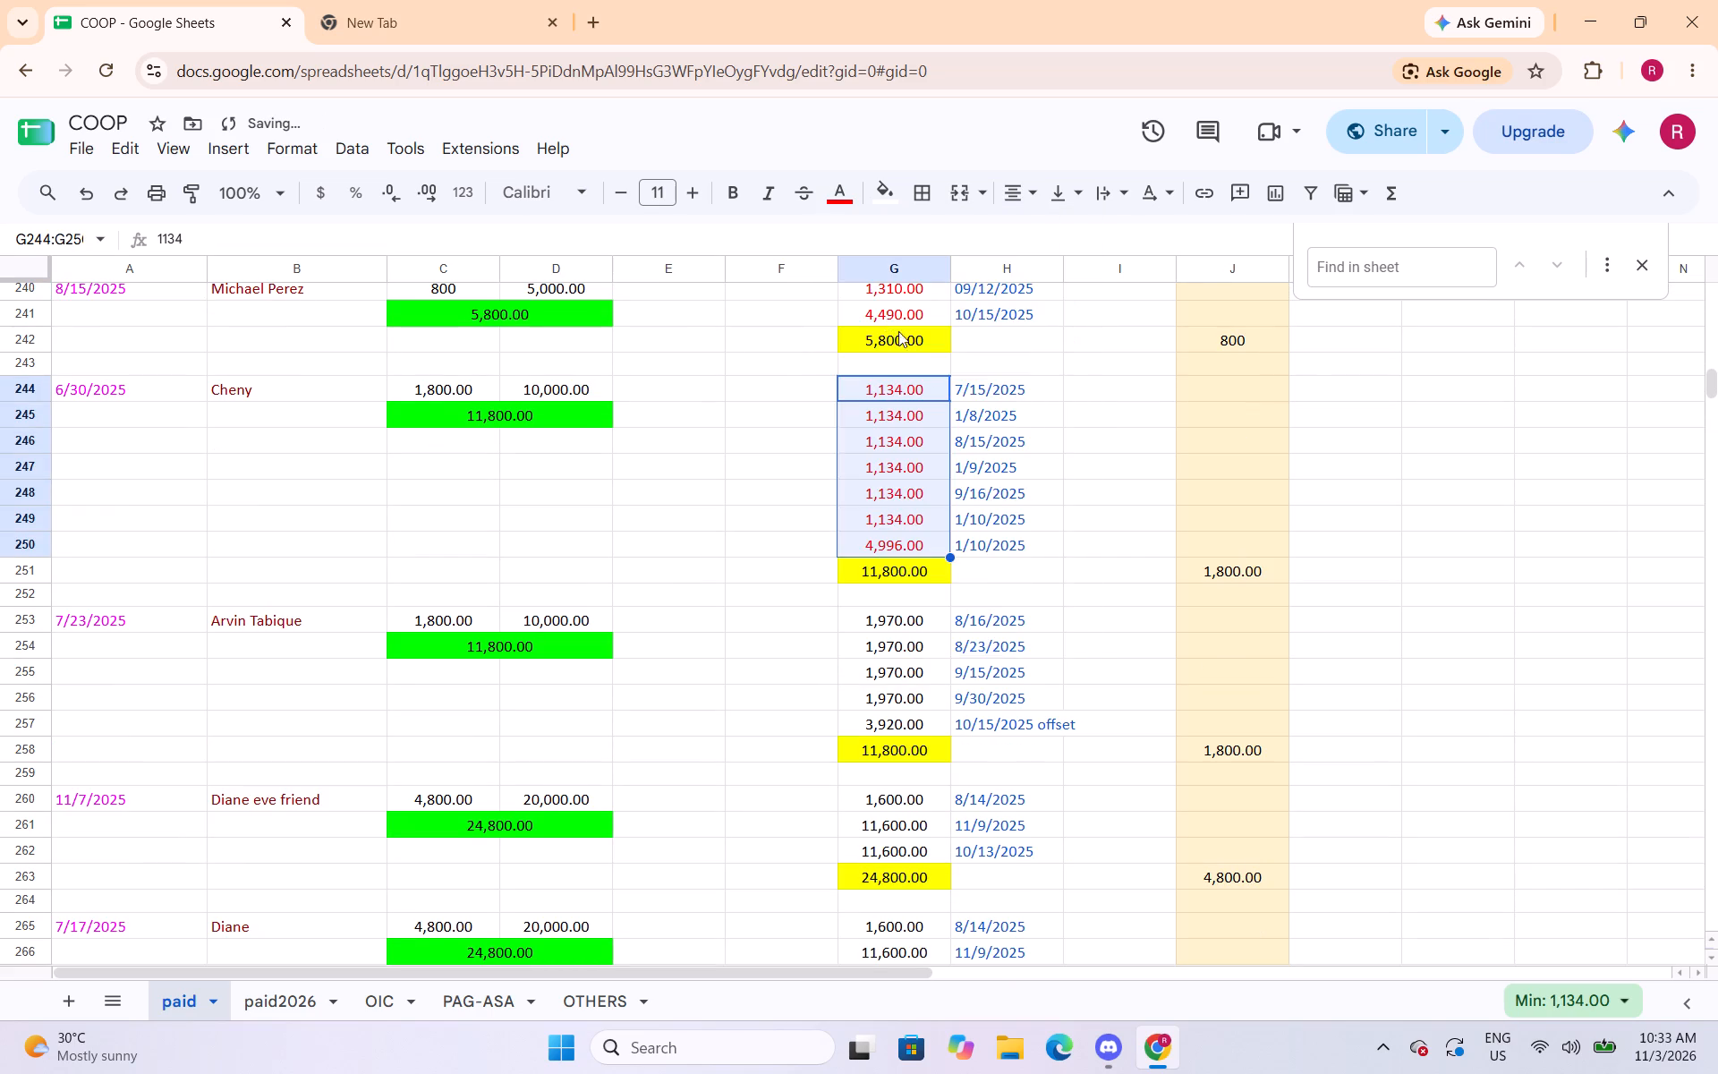
# Change the text colour of the payment amounts in cells G253:G257 to red.
pyautogui.scroll(-2, 957, 480)
pyautogui.moveTo(913, 402); pyautogui.dragTo(908, 490)
pyautogui.click(840, 200)
pyautogui.click(872, 292)
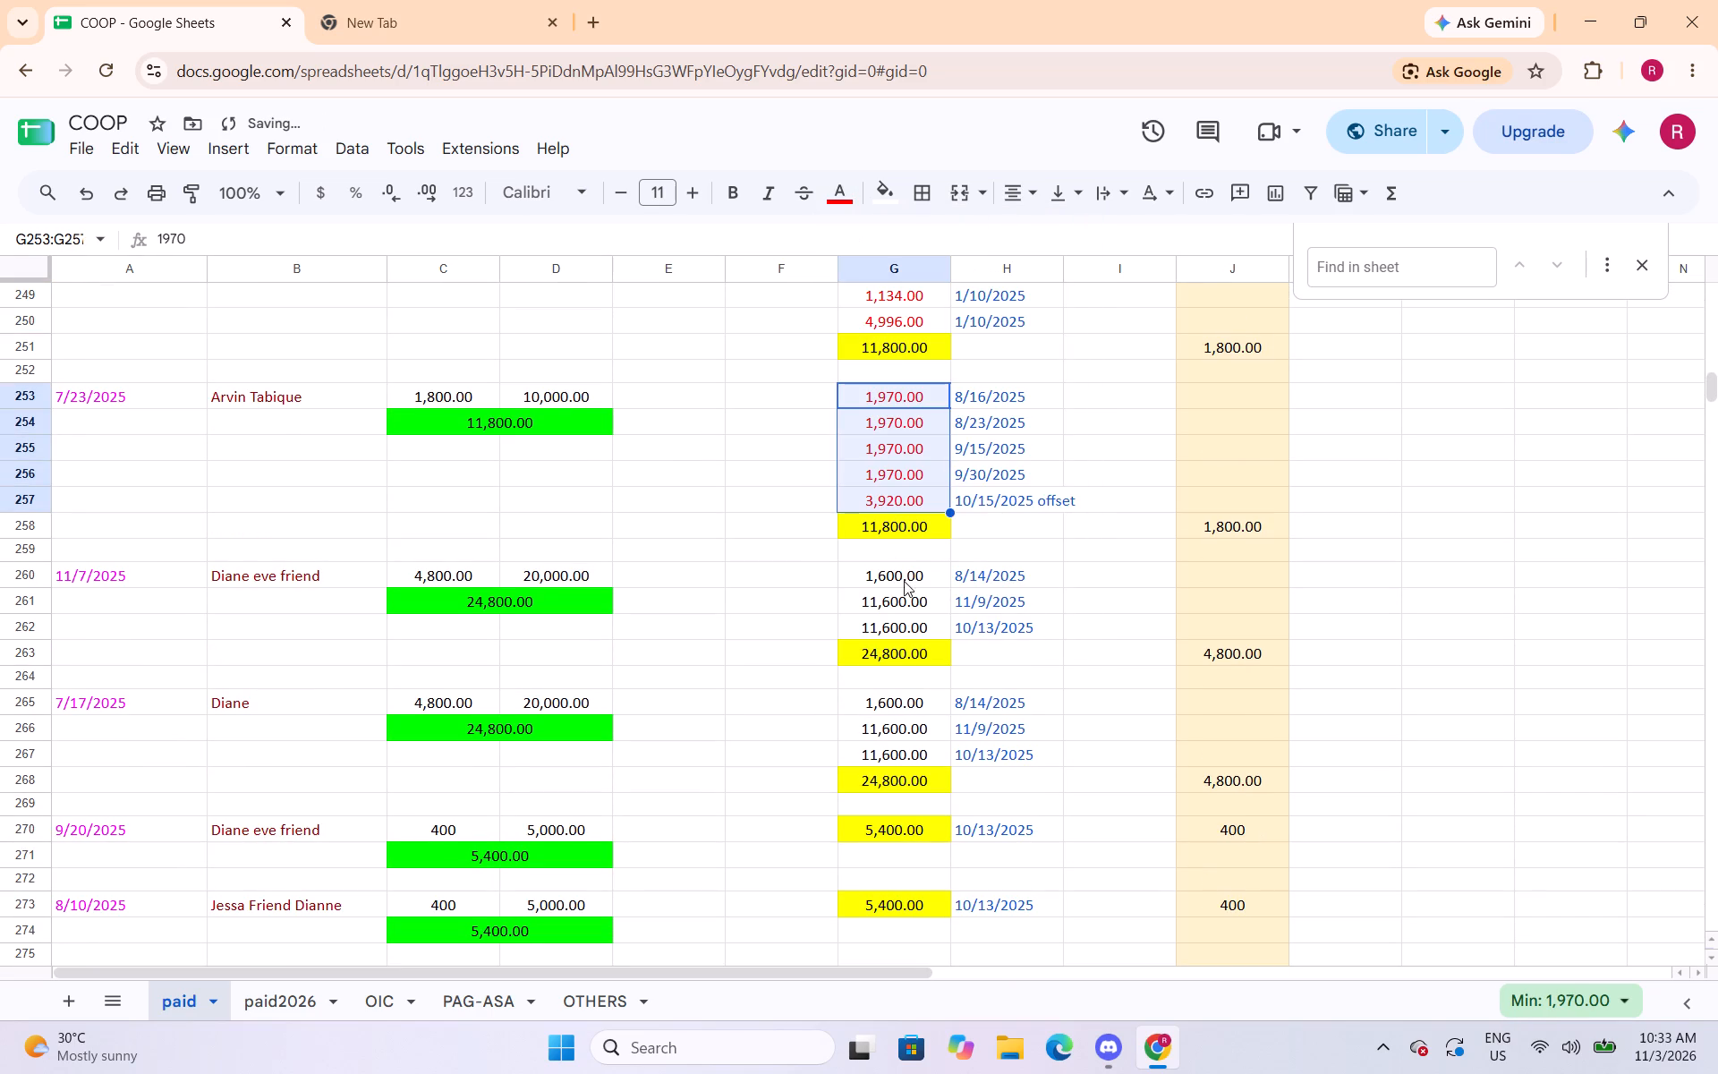
# Change the text colour of the three payment amounts in cells G260:G262 to red.
pyautogui.moveTo(904, 582); pyautogui.dragTo(901, 625)
pyautogui.click(849, 199)
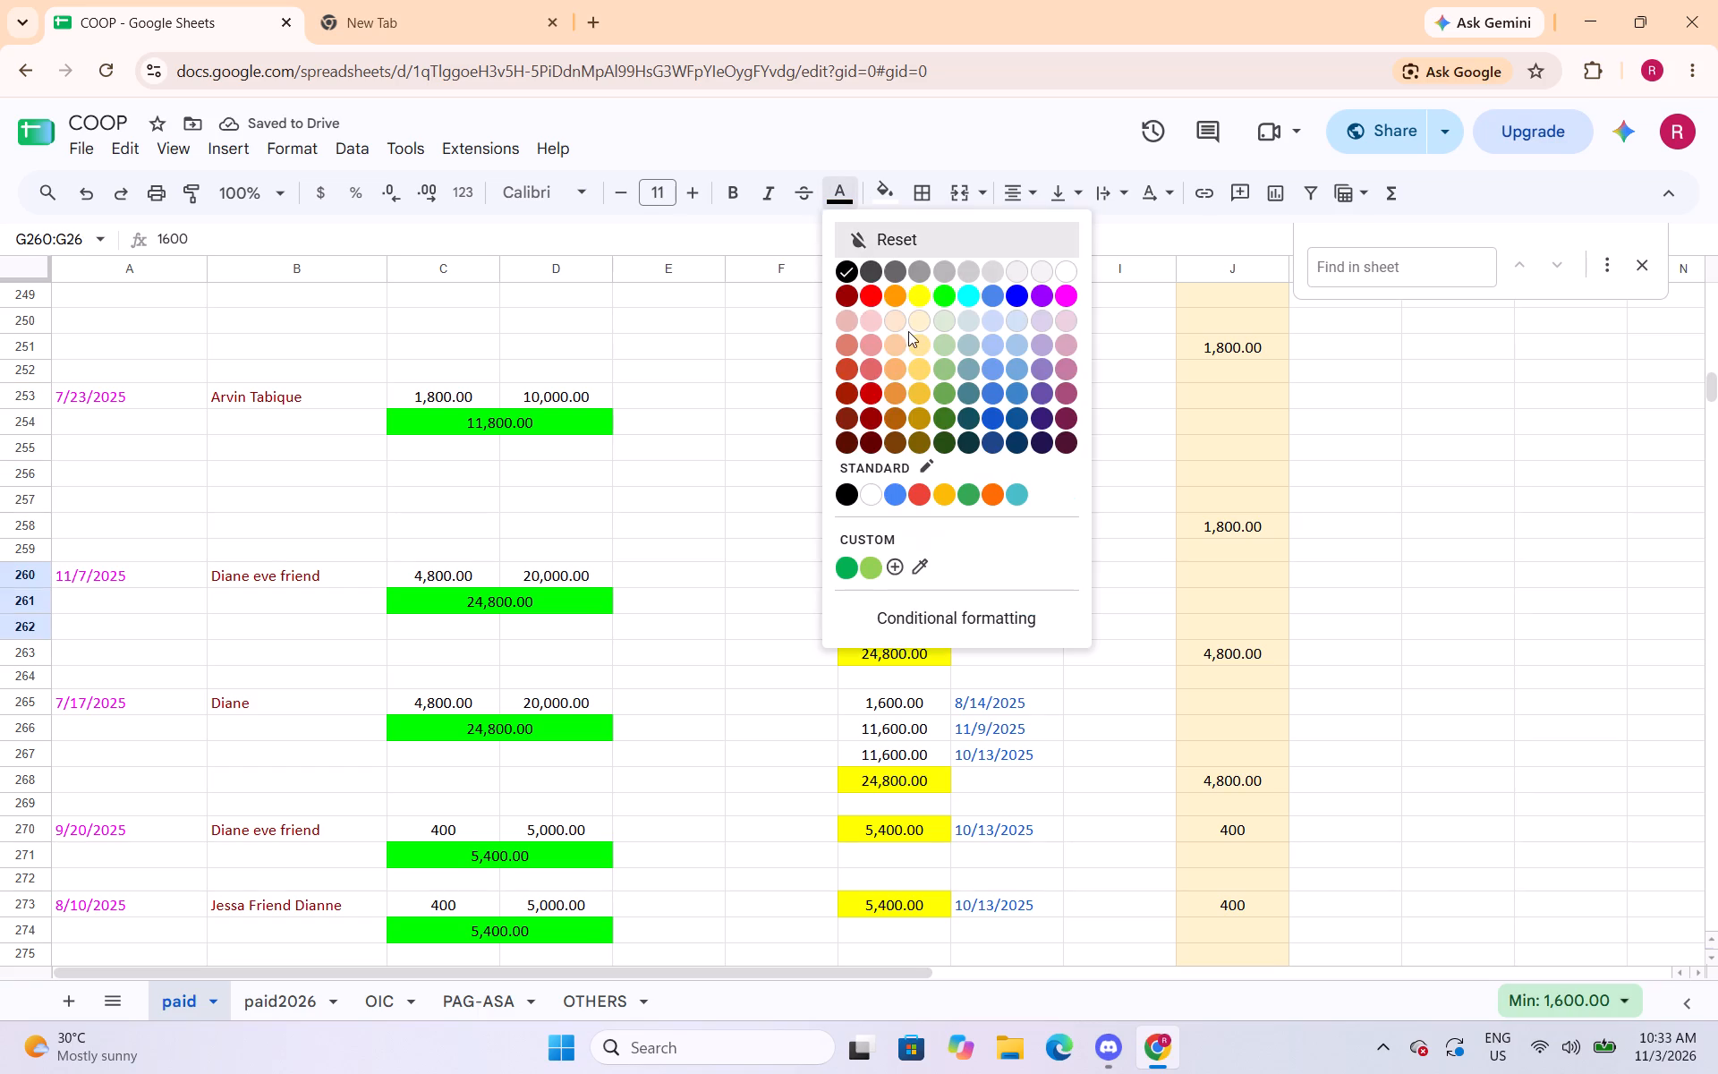
pyautogui.click(875, 301)
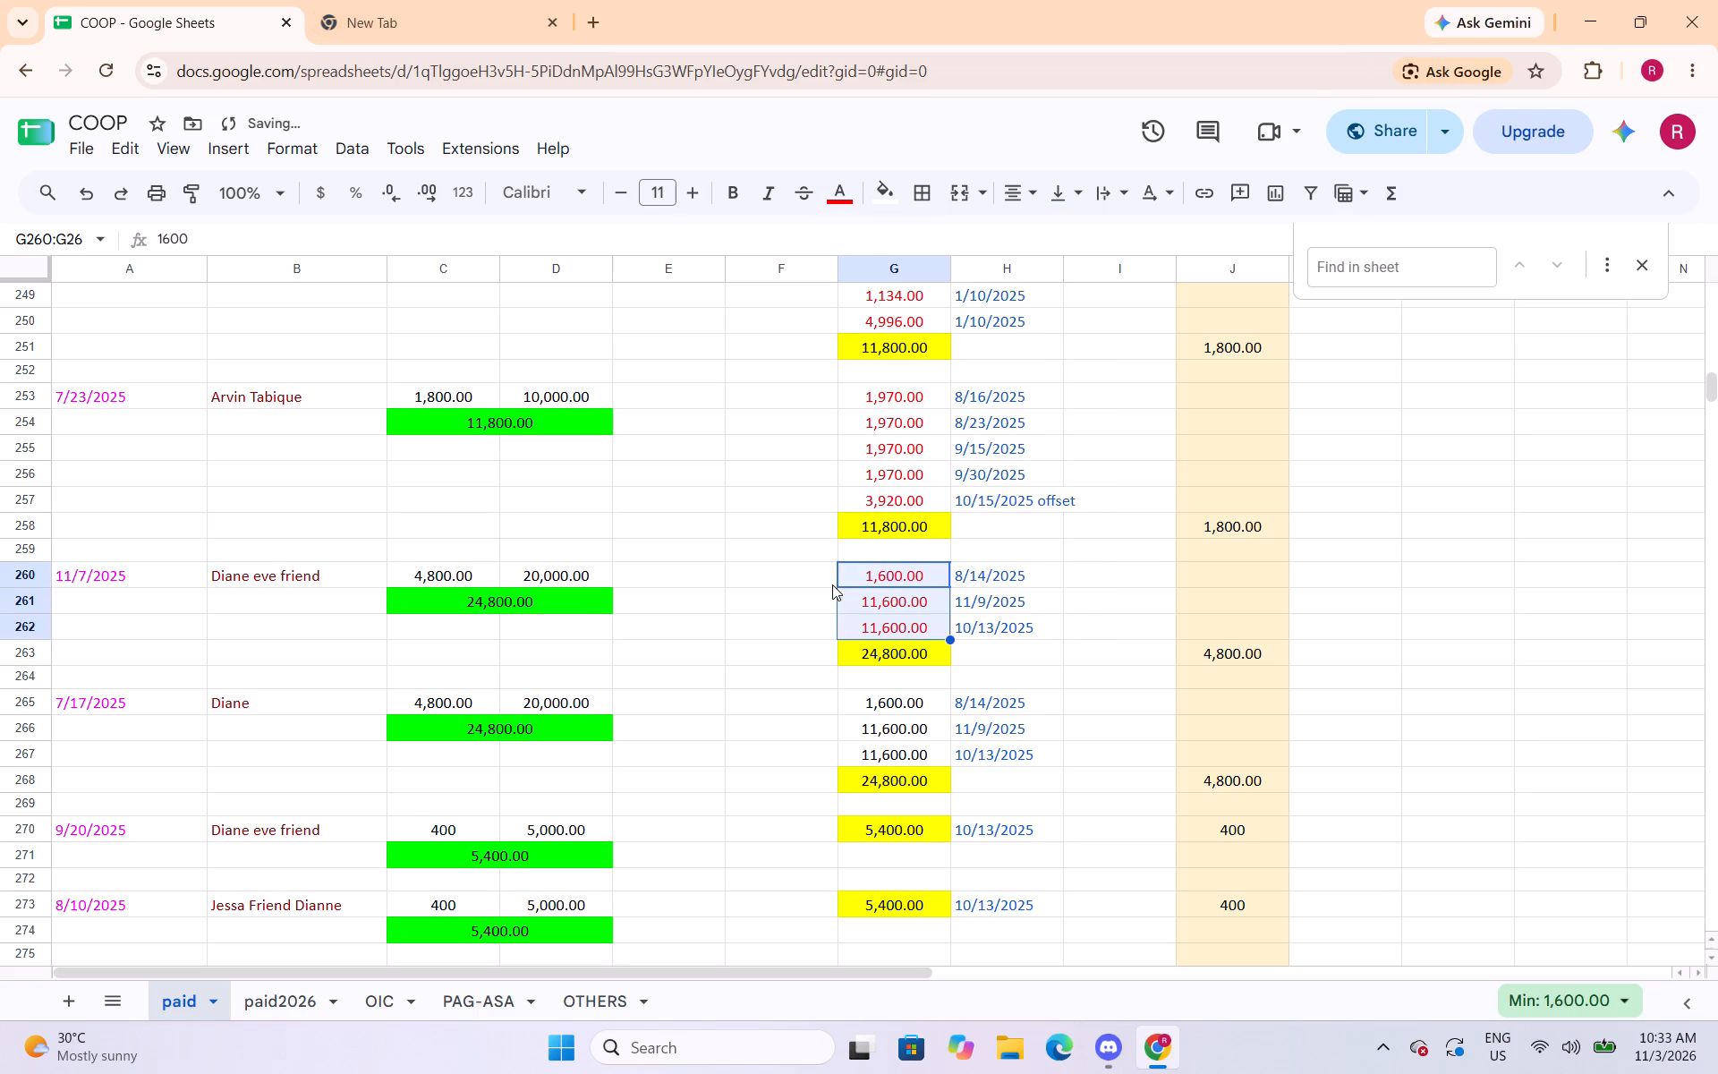
# Change the text colour of the three payment amounts in cells G265:G267 to red.
pyautogui.scroll(-2, 1080, 531)
pyautogui.moveTo(916, 480); pyautogui.dragTo(910, 532)
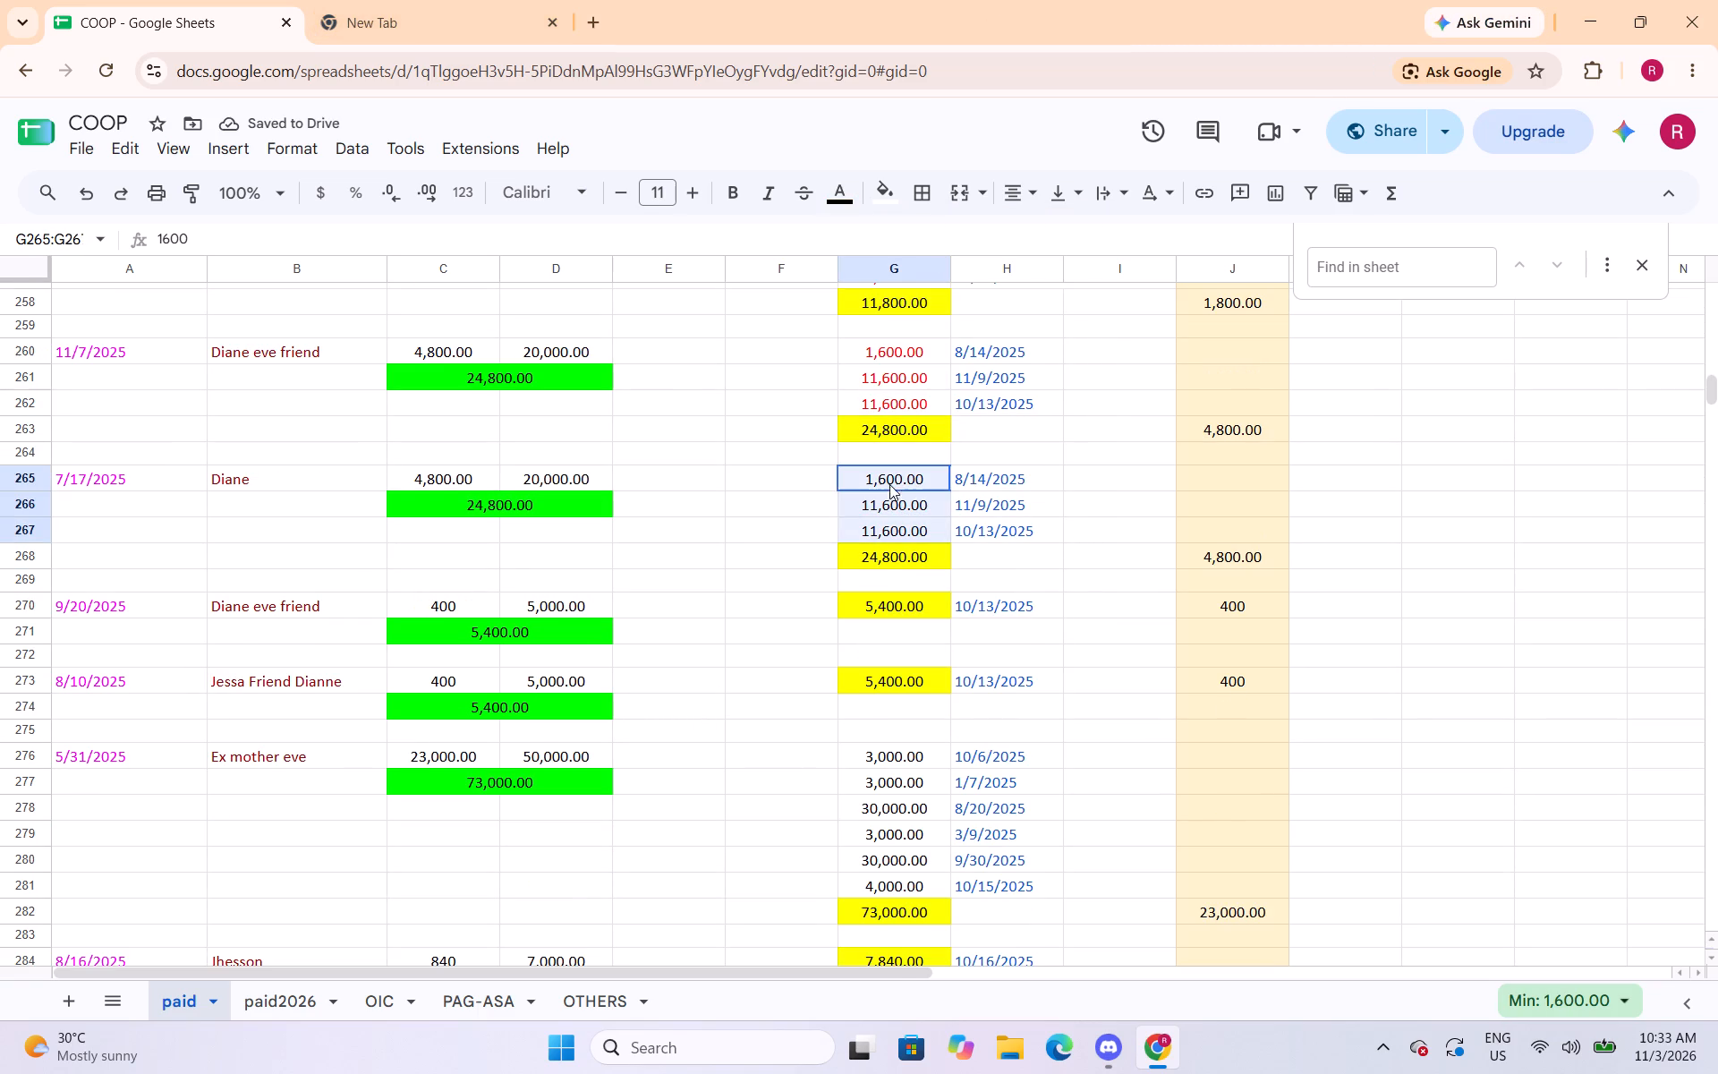
pyautogui.click(843, 192)
pyautogui.click(868, 296)
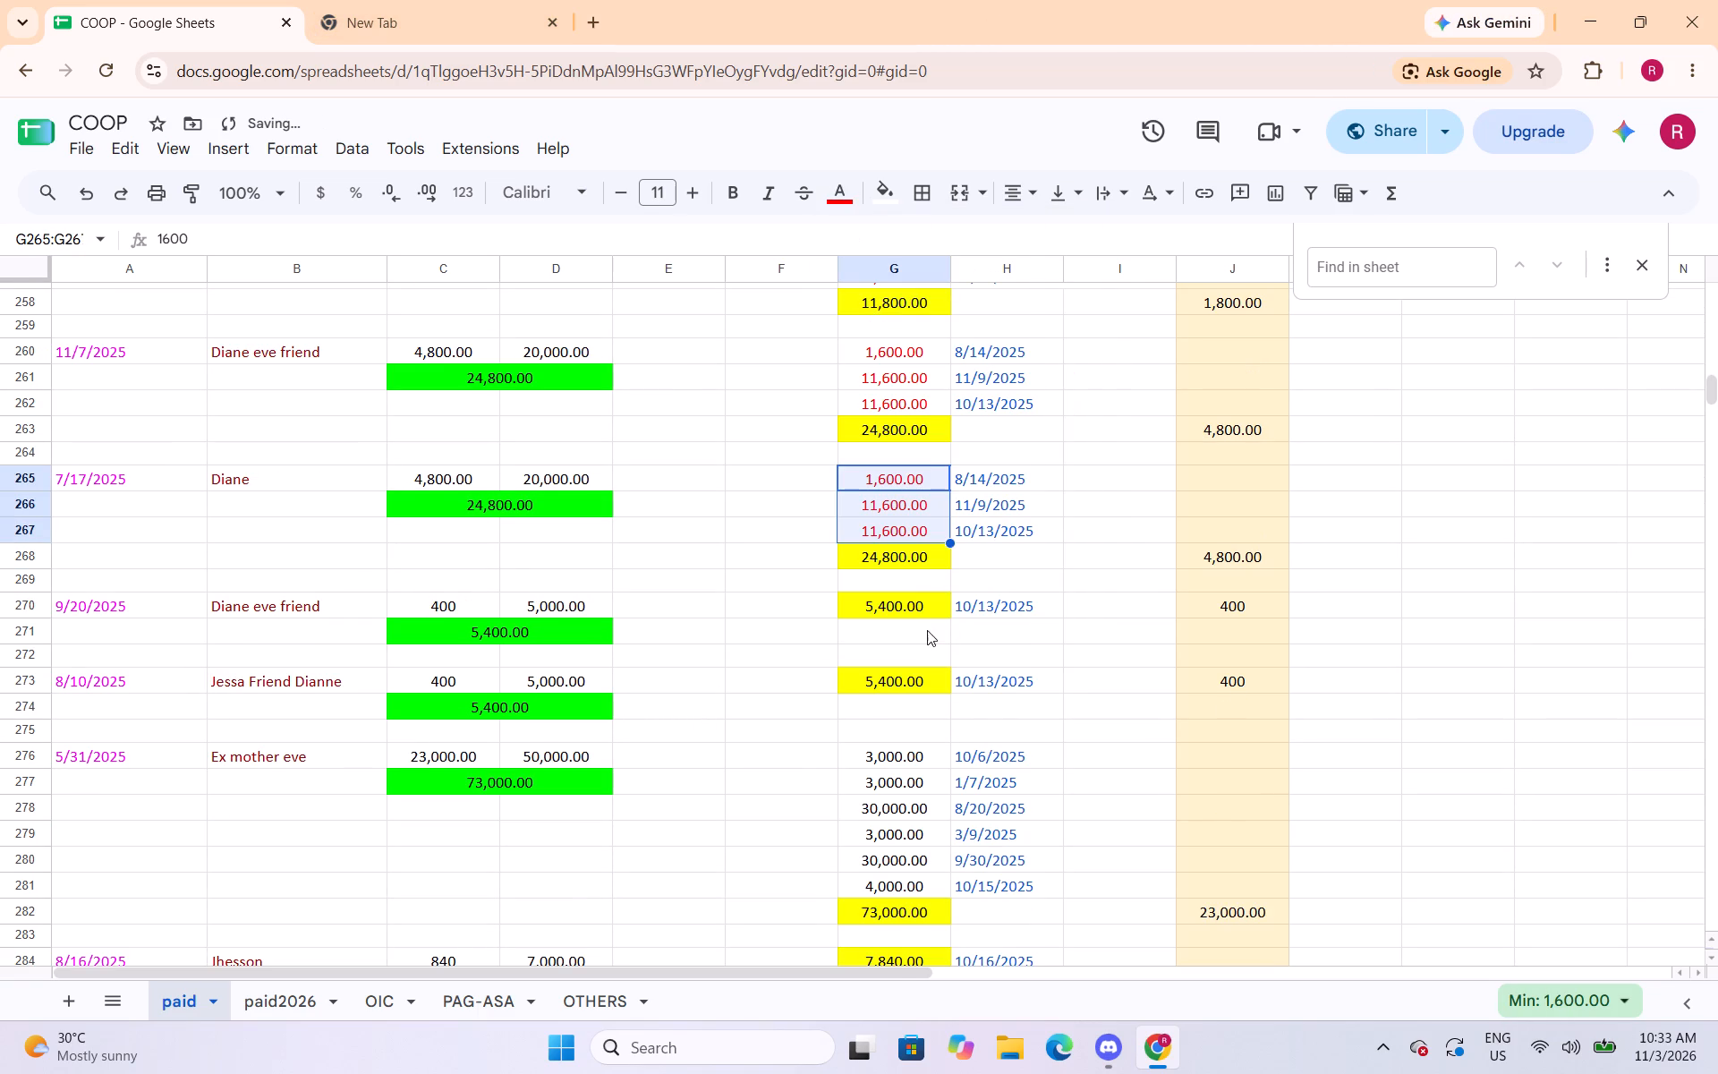
# Change the text colour of the payment amounts in cells G276:G281 to red.
pyautogui.moveTo(904, 763); pyautogui.dragTo(899, 891)
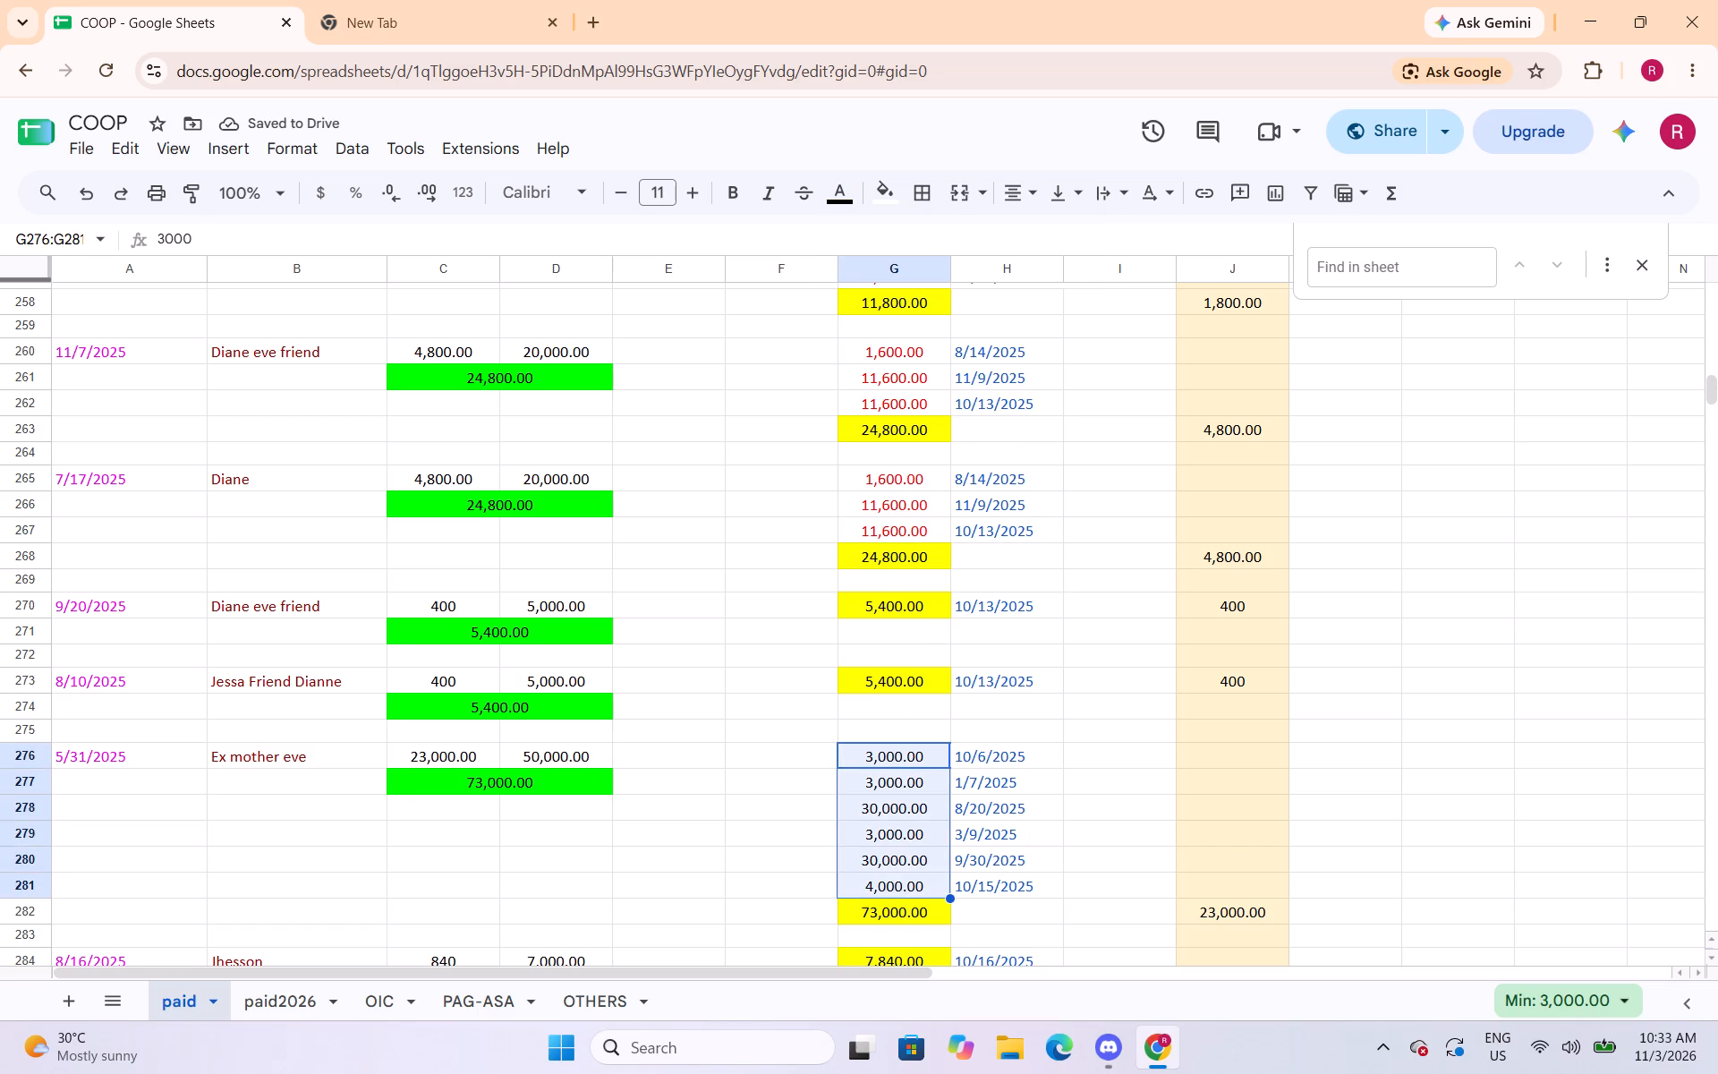
pyautogui.click(844, 196)
pyautogui.click(872, 299)
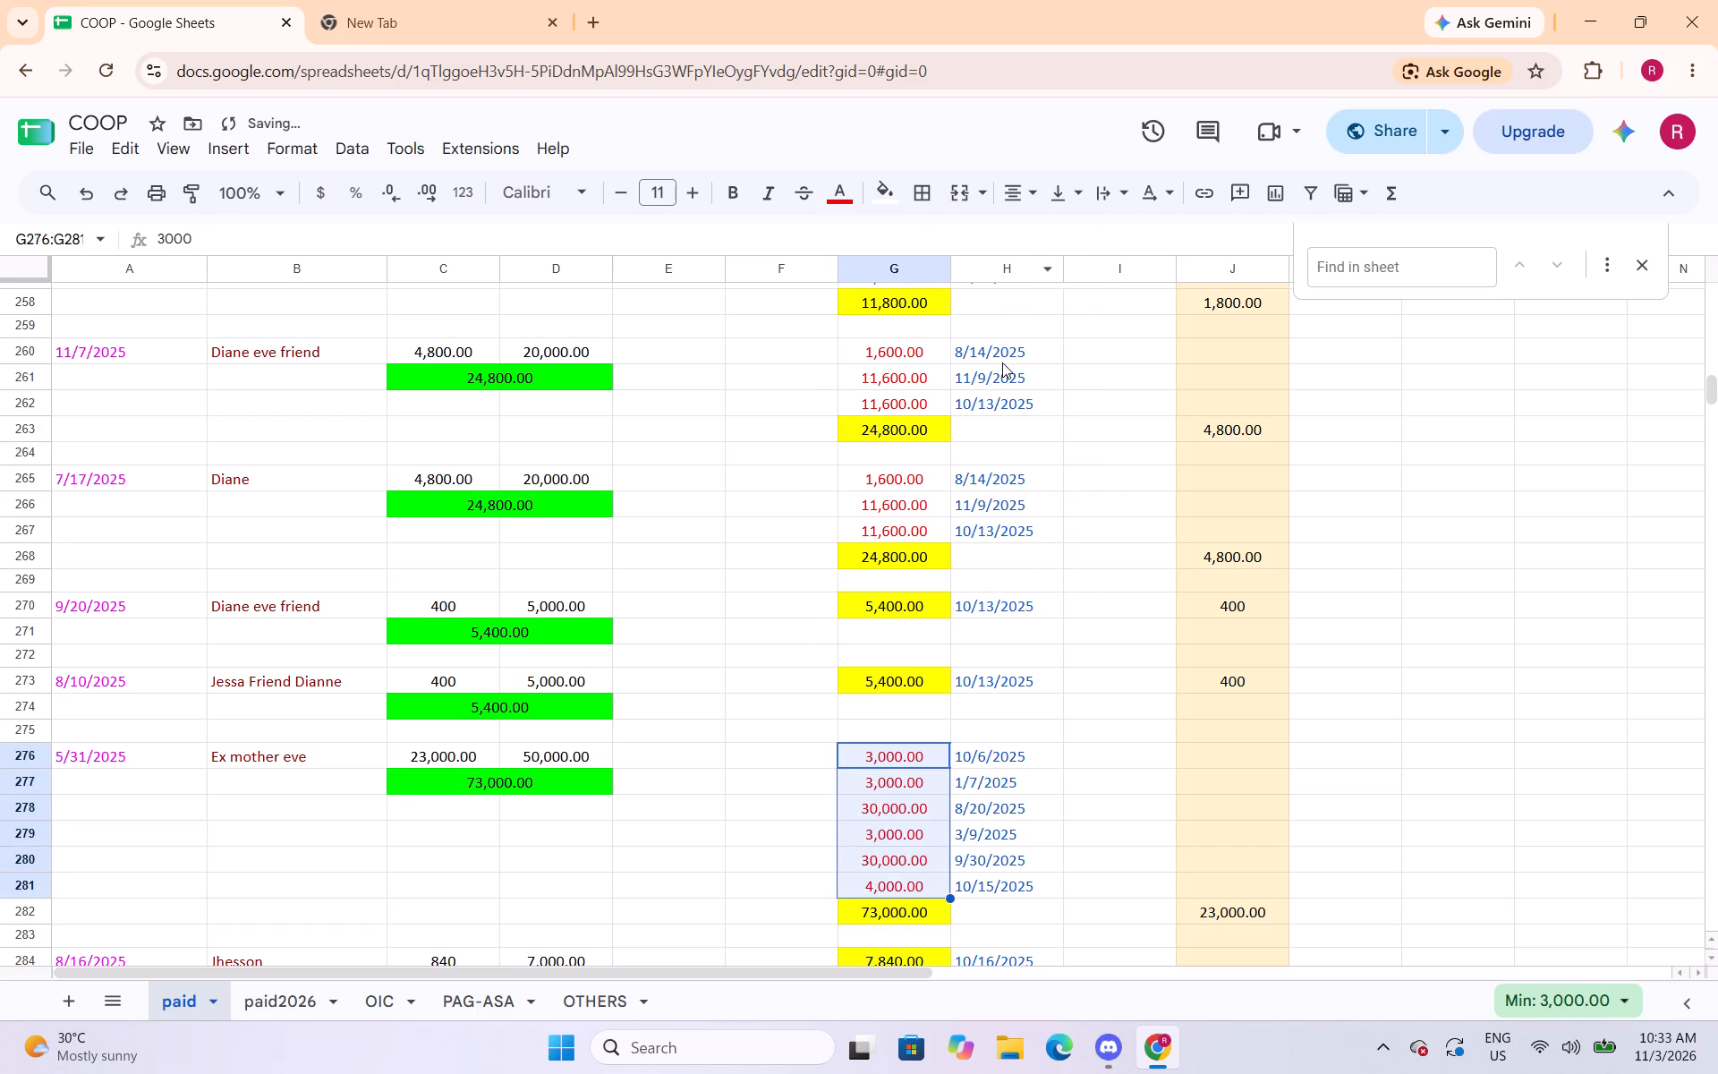
# Change the text colour of the payment amounts in cells G293:G300 to red.
pyautogui.scroll(-6, 970, 661)
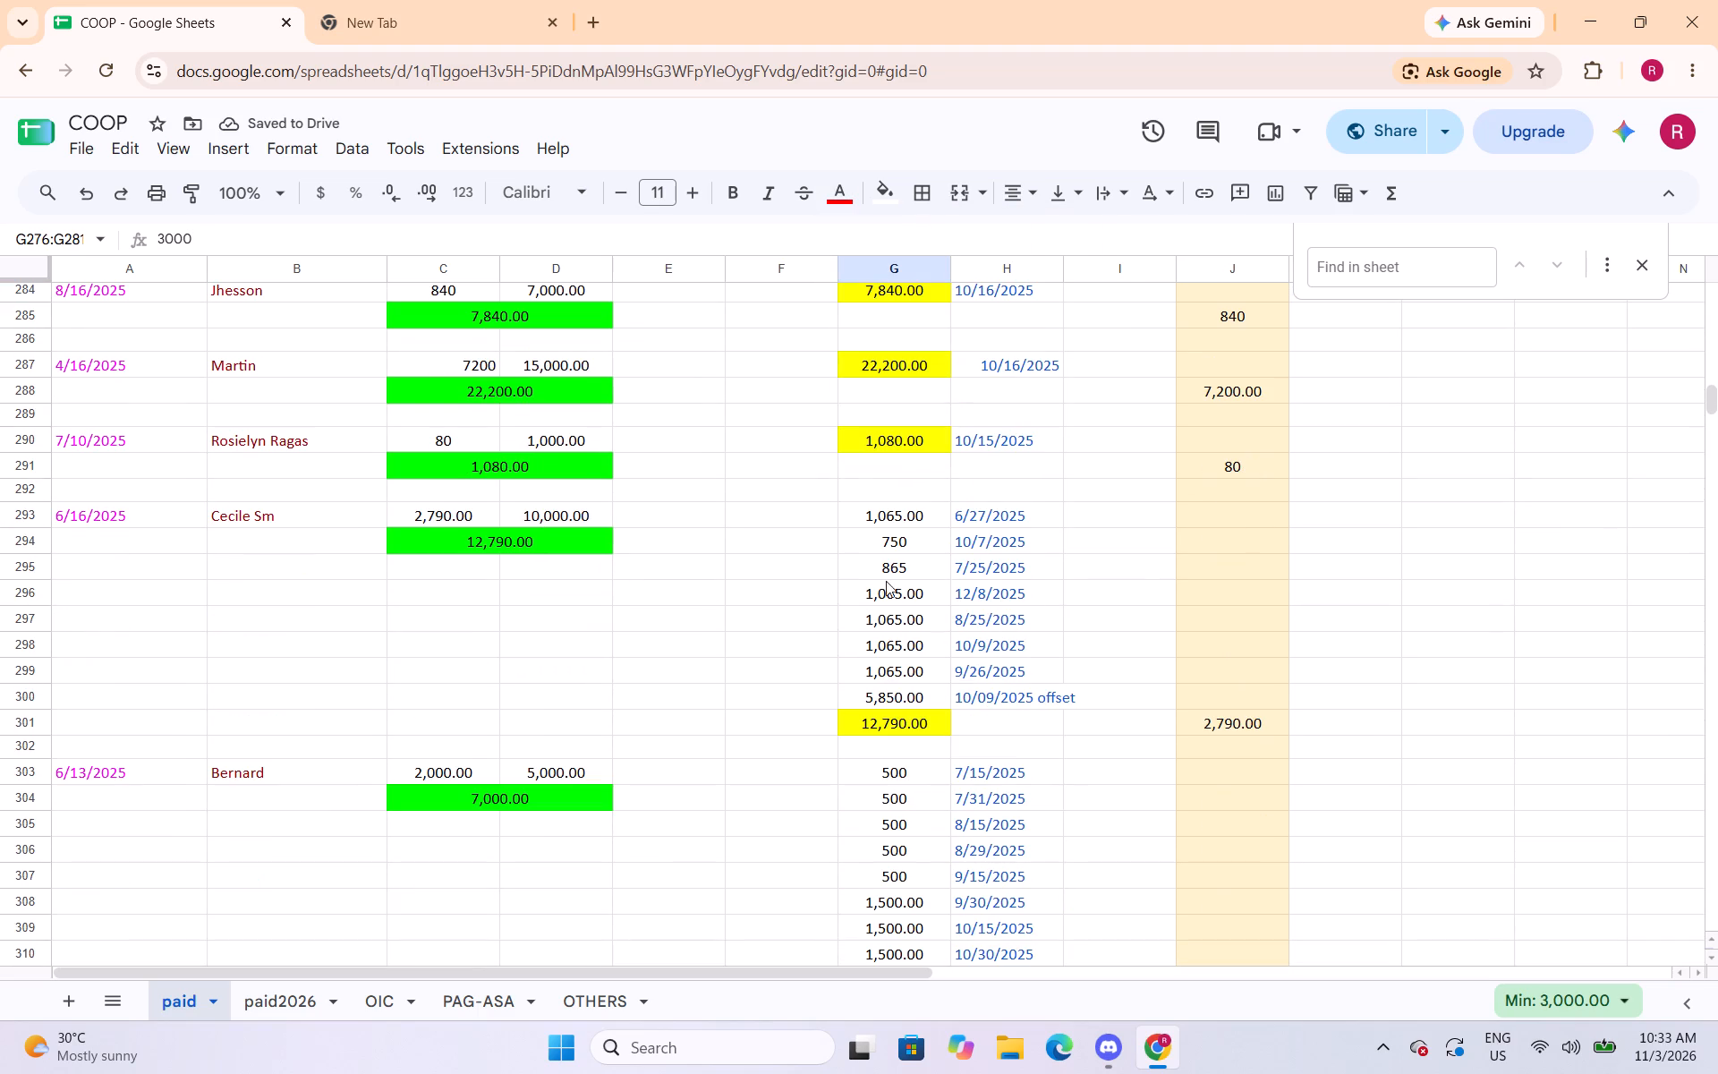
pyautogui.moveTo(906, 511); pyautogui.dragTo(916, 688)
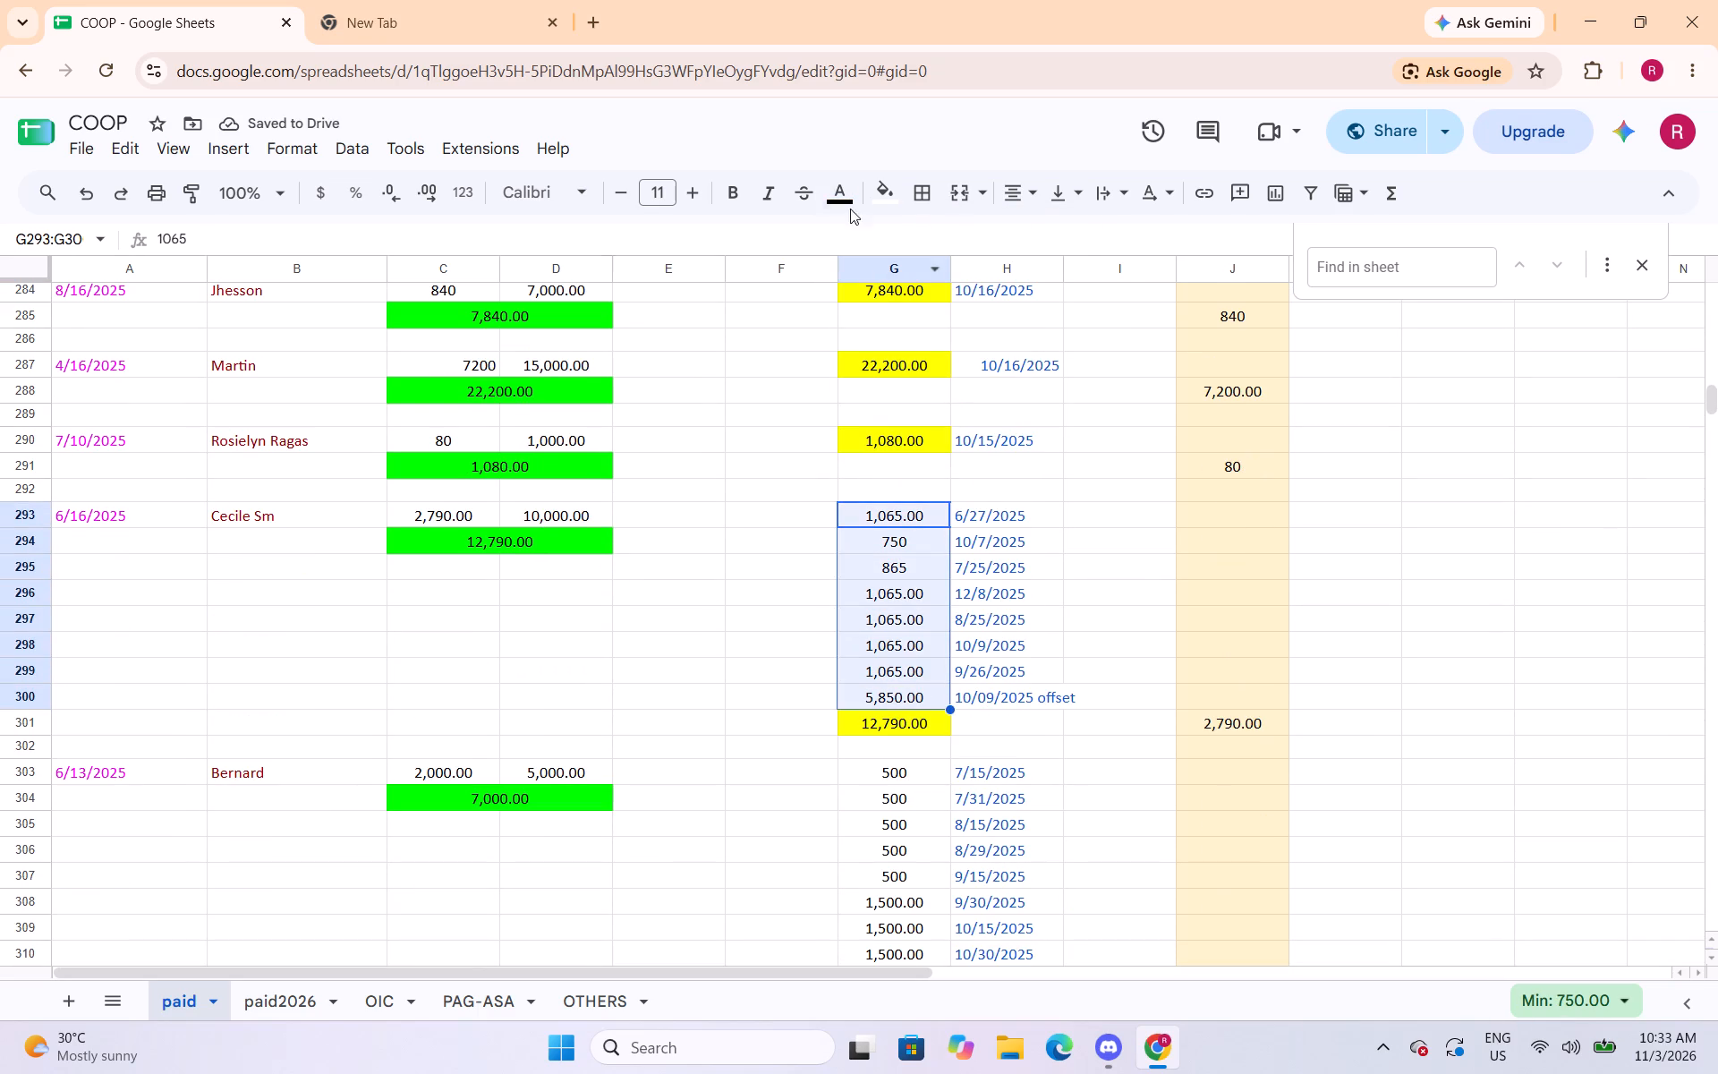
pyautogui.click(843, 192)
pyautogui.click(877, 293)
# Change the text colour of the payment amounts in cells G303:G310 to red.
pyautogui.scroll(-3, 950, 613)
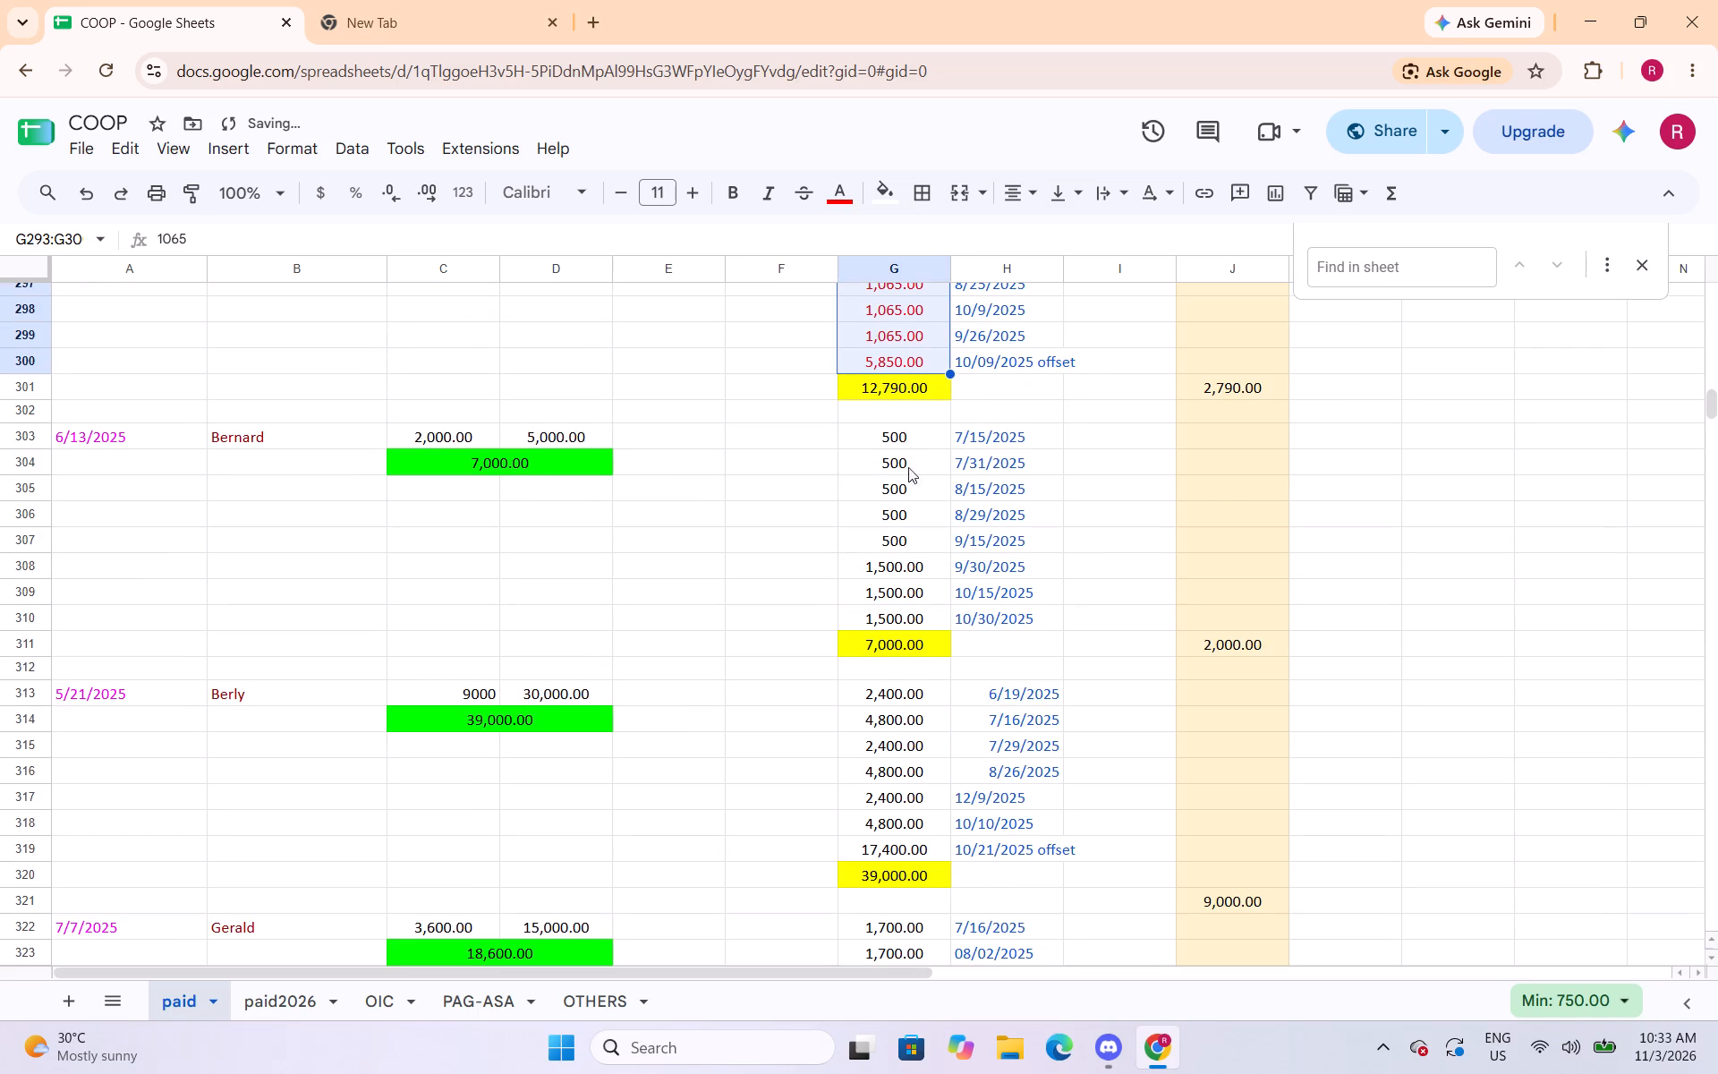
pyautogui.moveTo(906, 439); pyautogui.dragTo(921, 615)
pyautogui.click(839, 201)
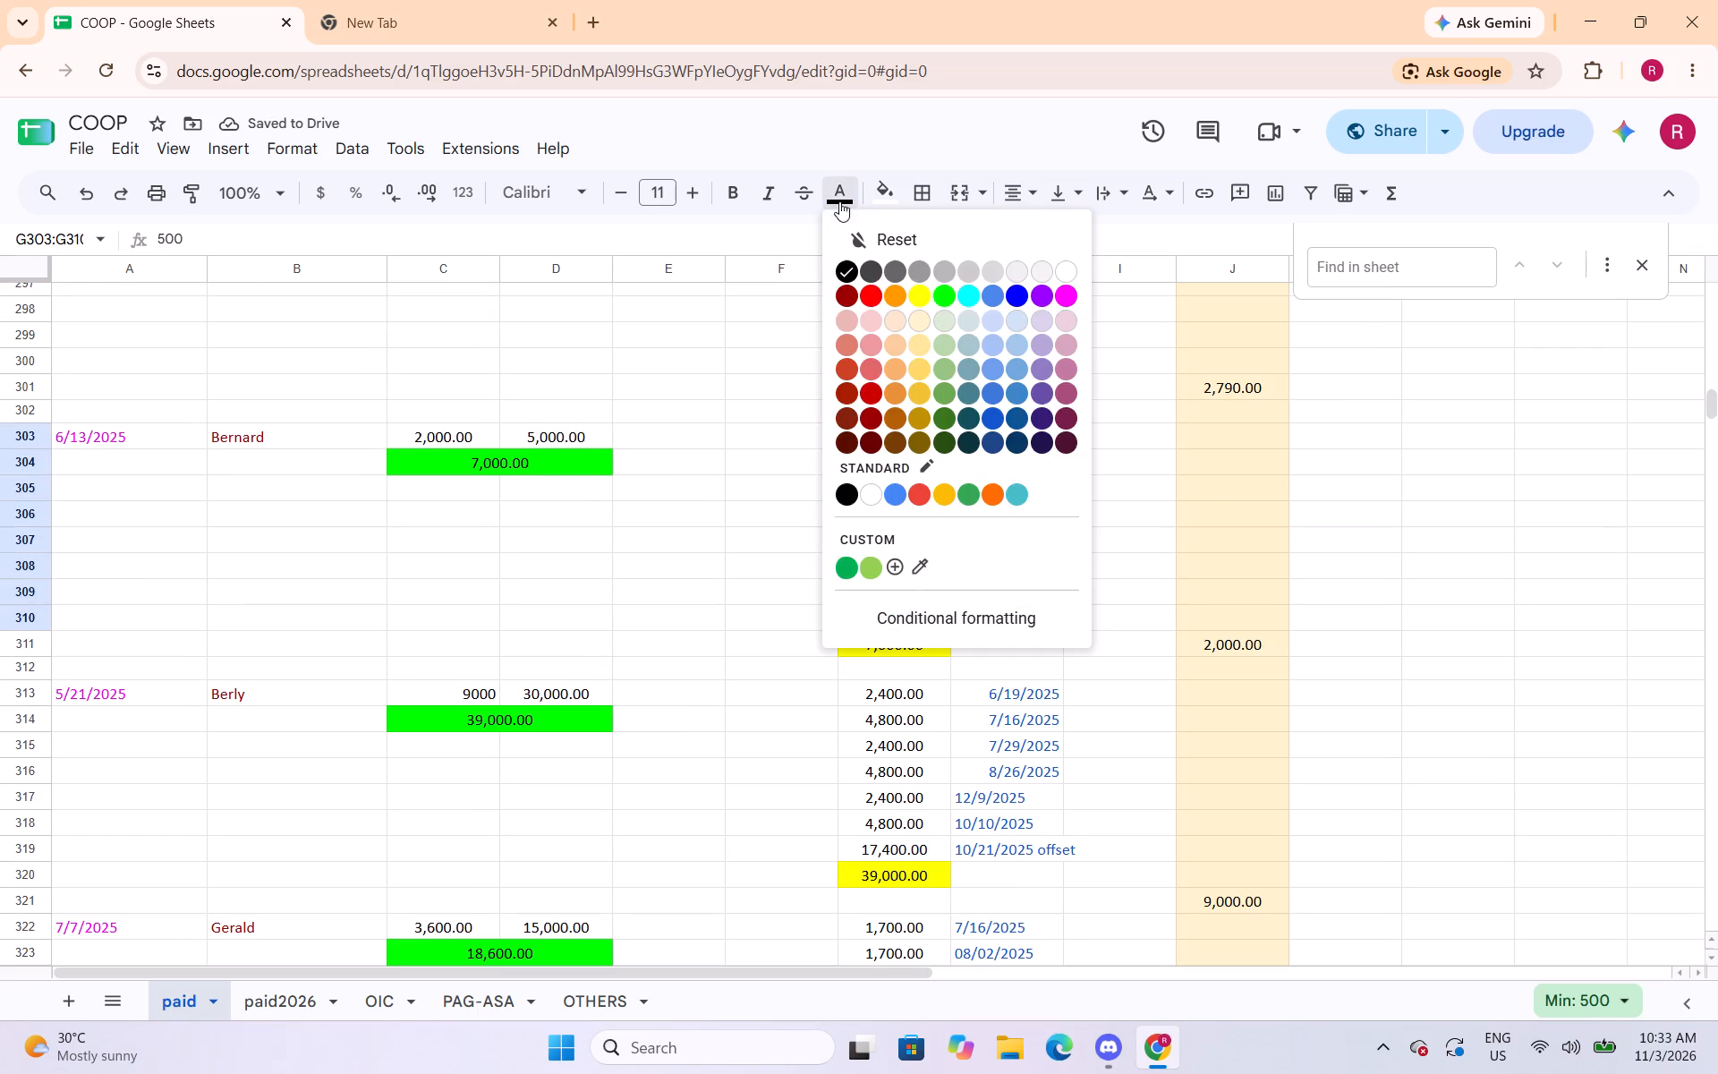
pyautogui.moveTo(877, 291); pyautogui.dragTo(877, 302)
# Change the text colour of the payment amounts in cells G313:G319 to red.
pyautogui.scroll(-2, 921, 615)
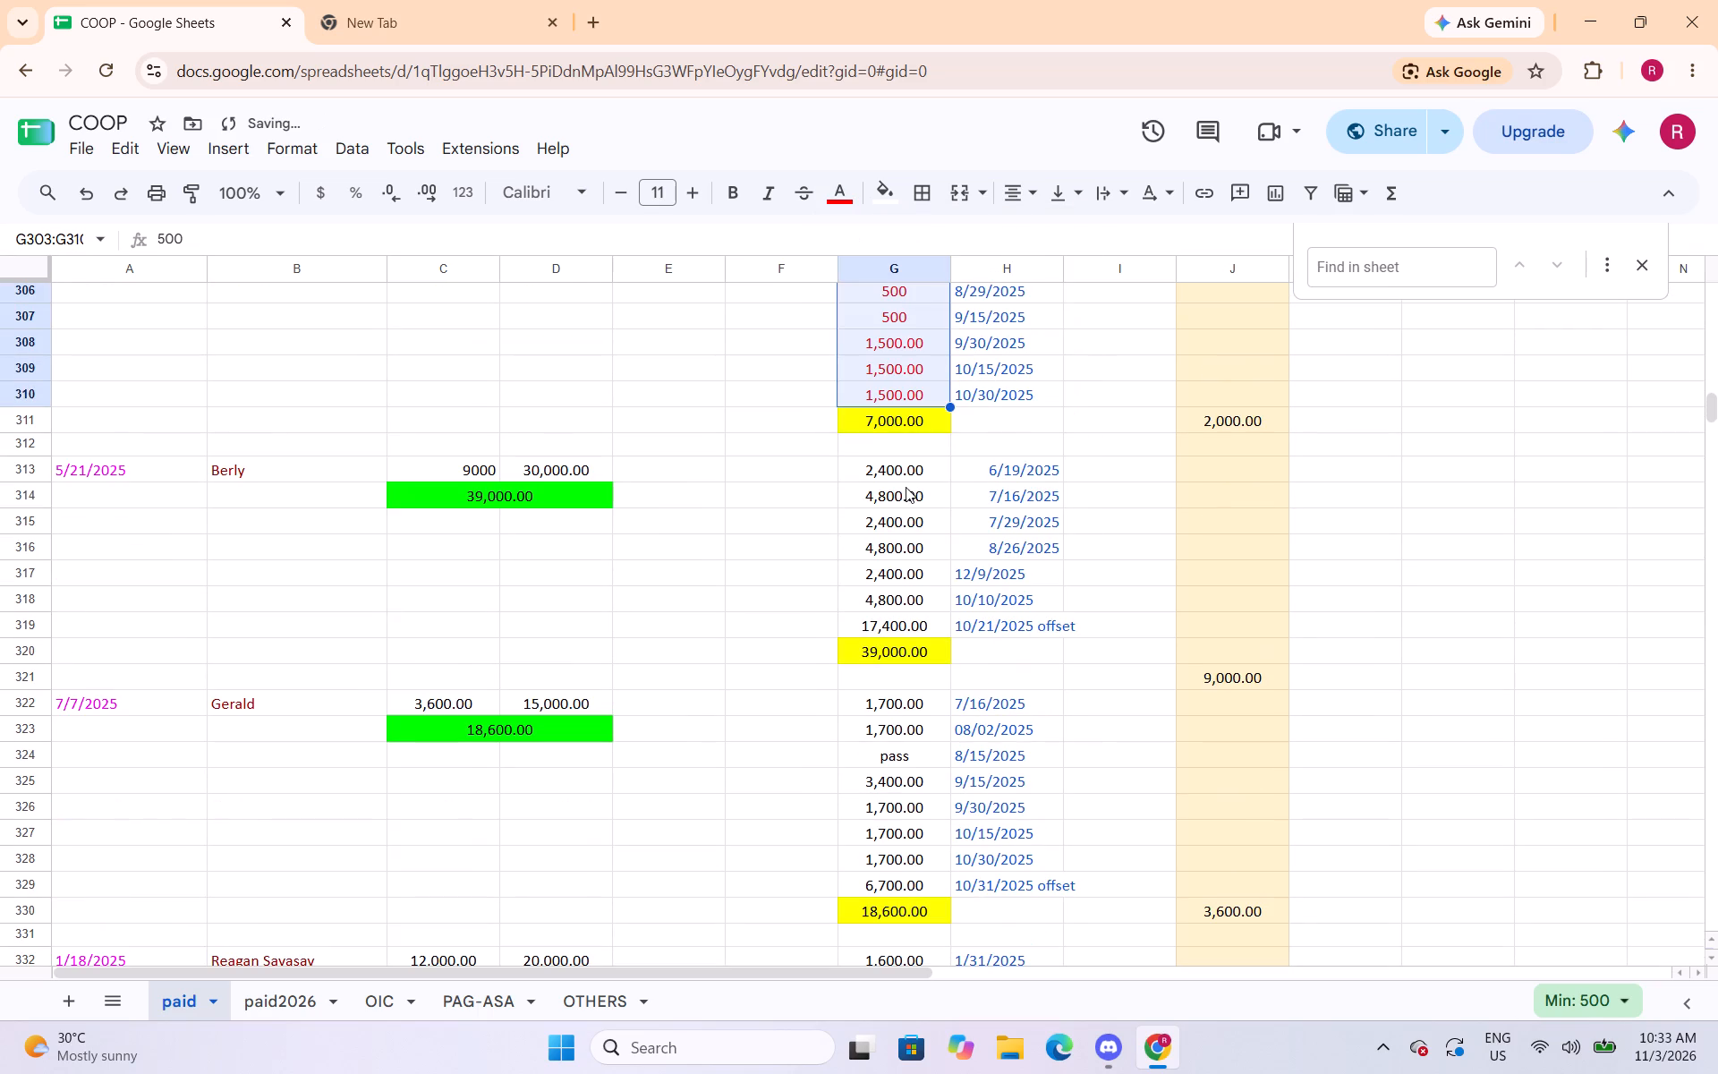
pyautogui.moveTo(894, 471); pyautogui.dragTo(914, 624)
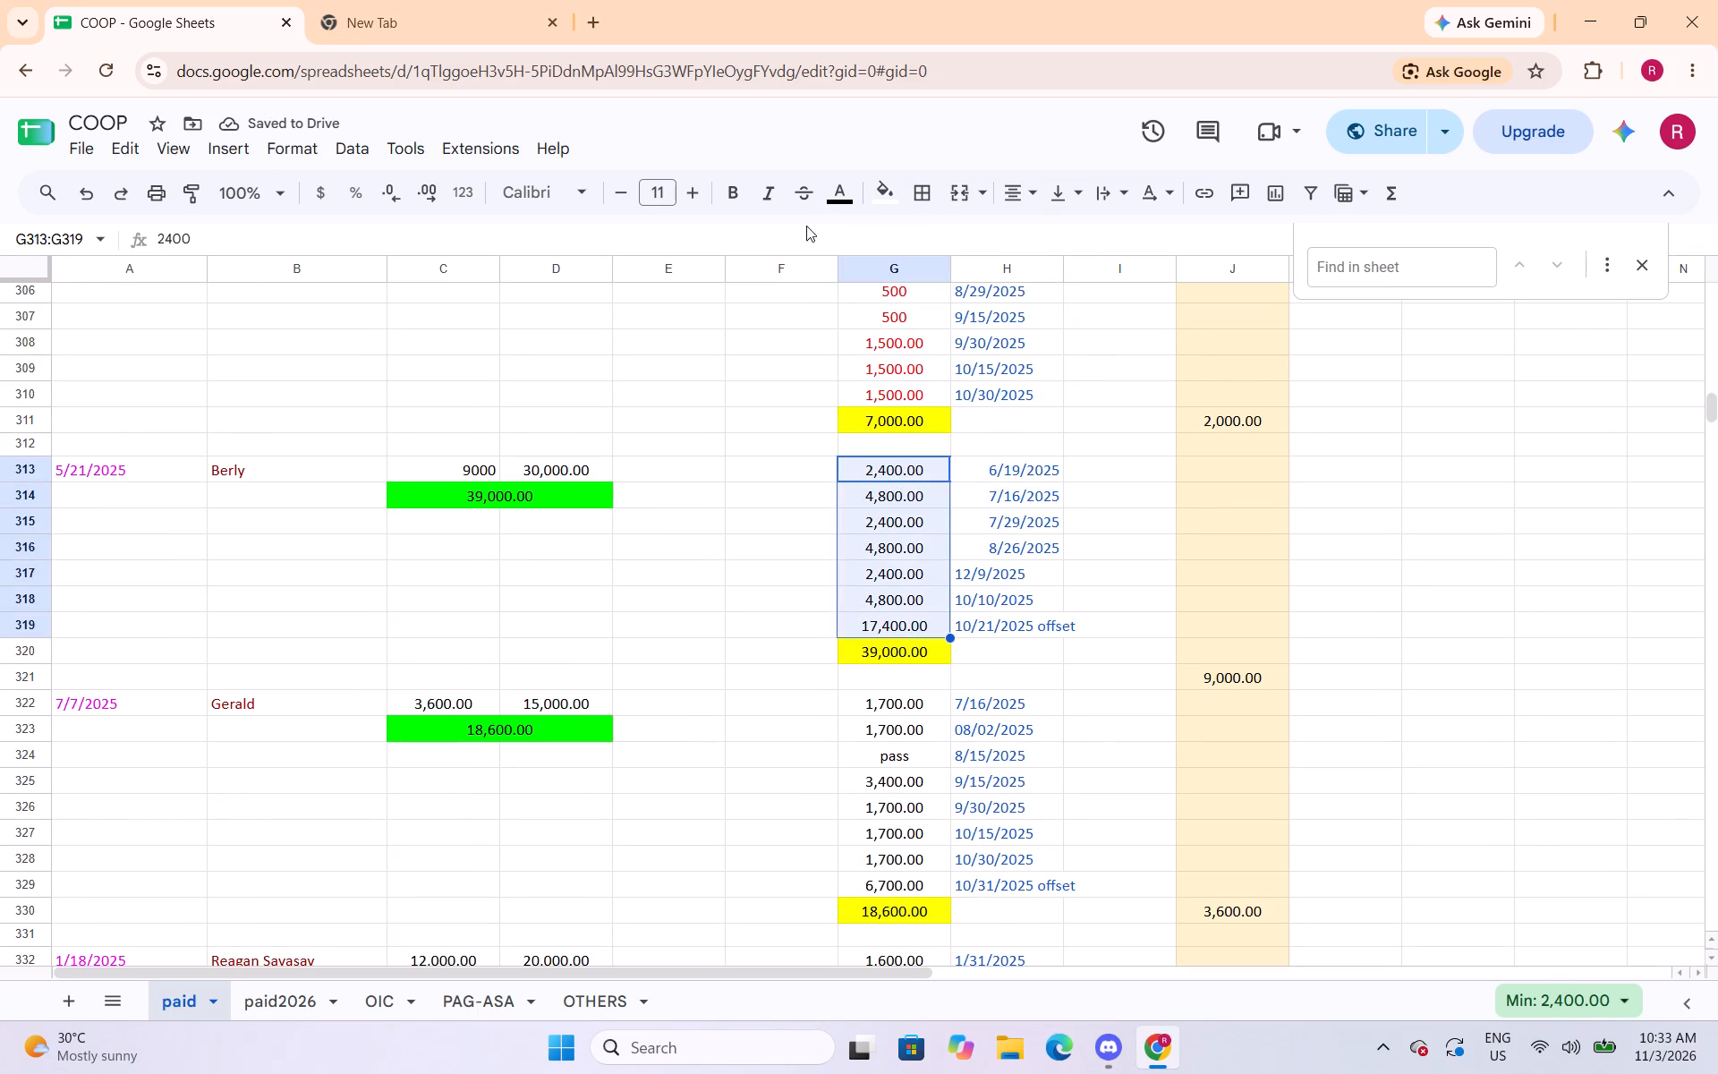
pyautogui.click(830, 194)
pyautogui.click(866, 294)
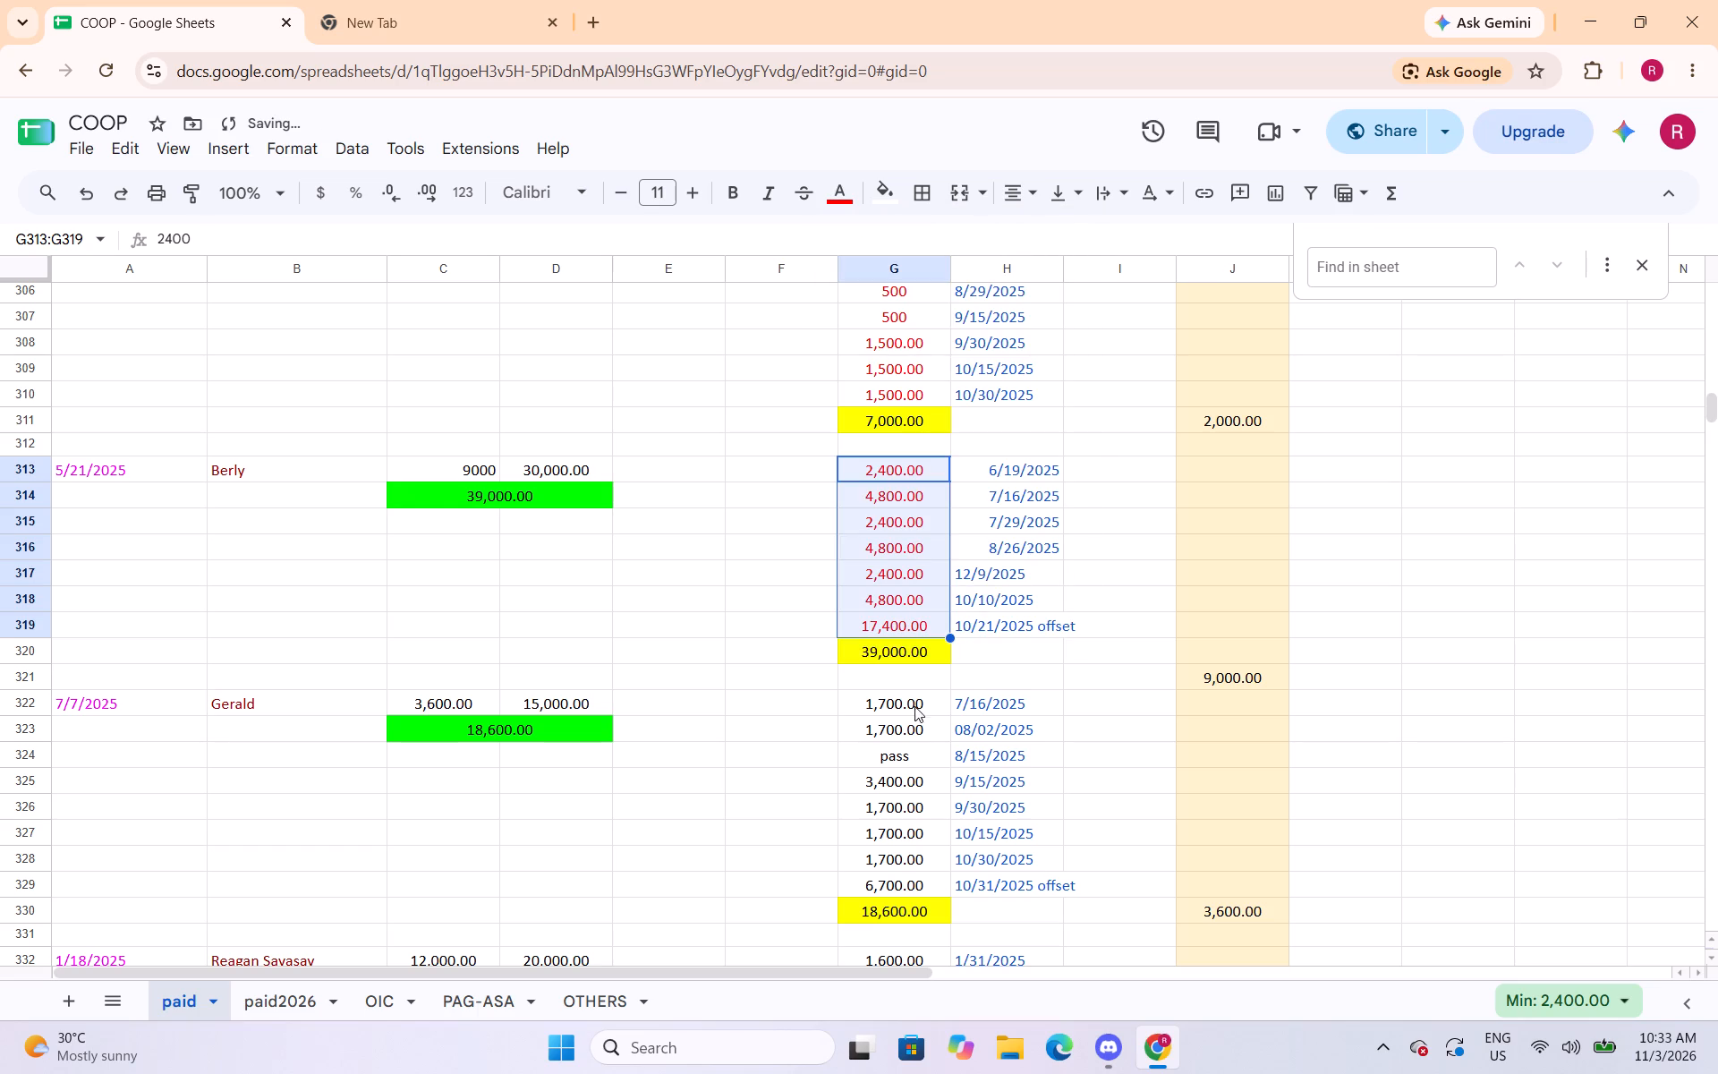
# Change the text colour of the payment entries in cells G322:G329, including the "pass" entry, to red.
pyautogui.moveTo(912, 704); pyautogui.dragTo(897, 881)
pyautogui.click(844, 200)
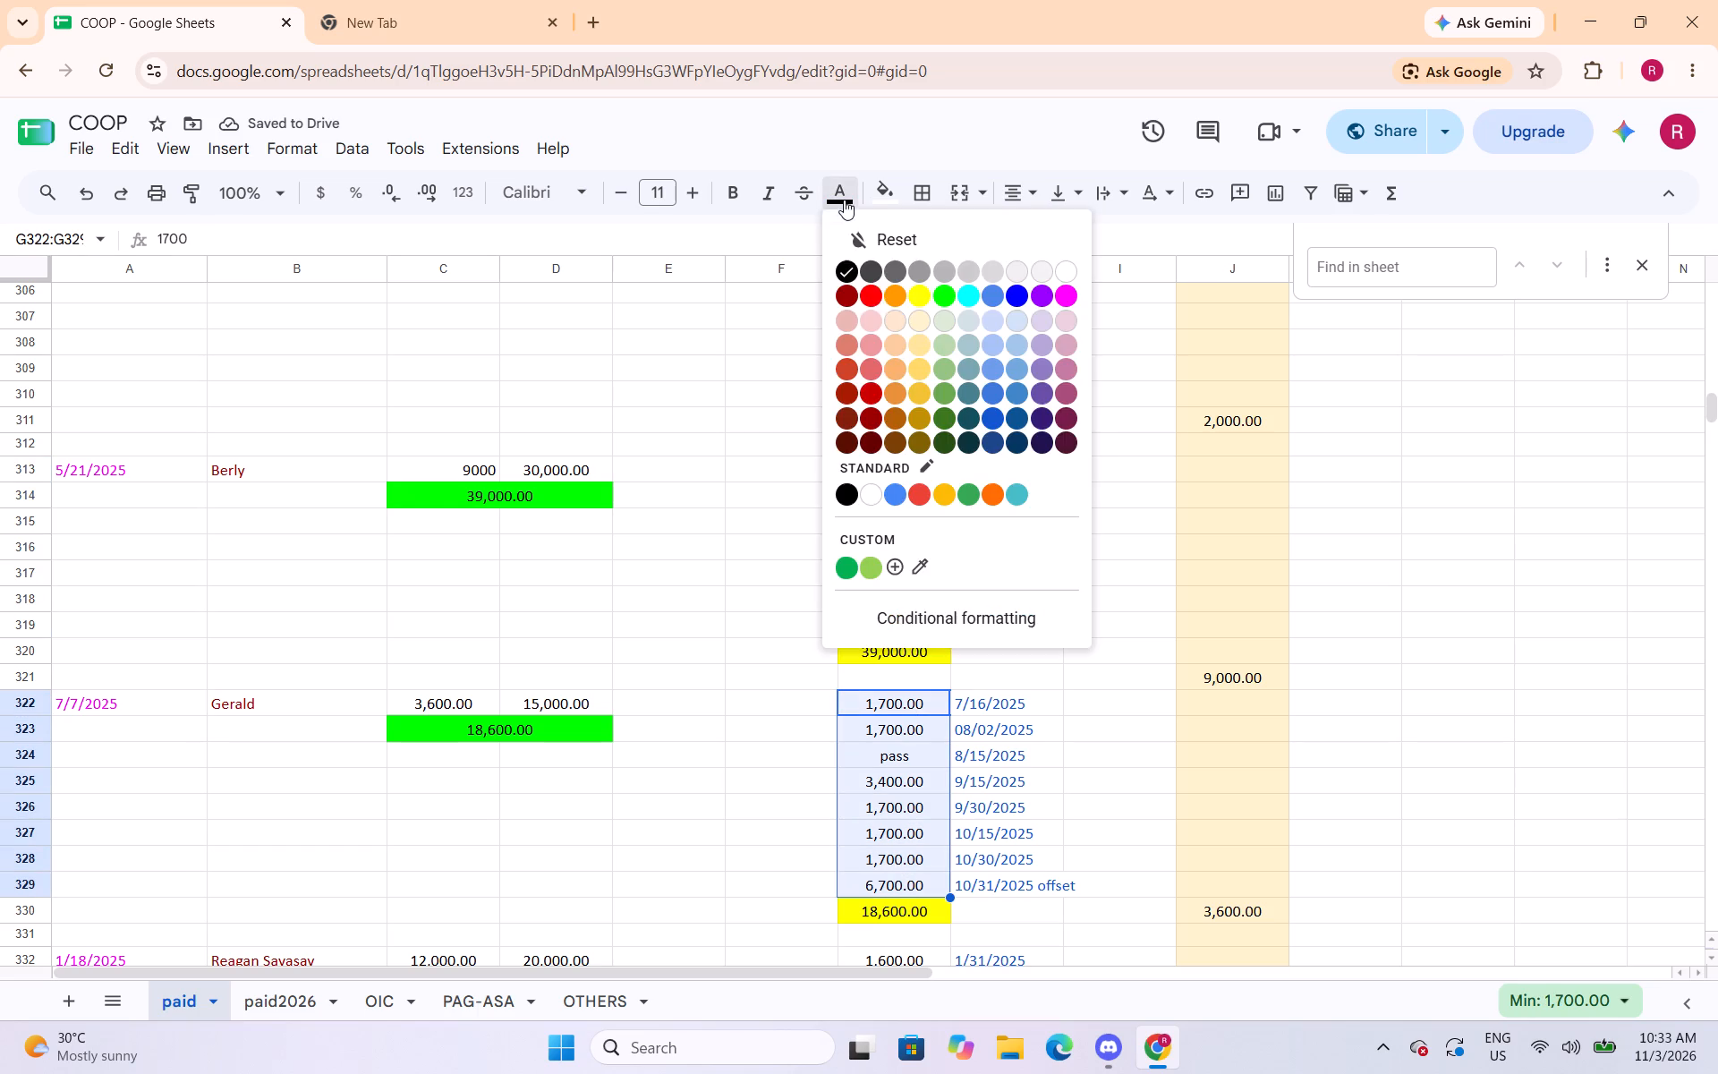
pyautogui.click(874, 301)
# Change the text colour of the payment amounts in cells G332:G351 to red.
pyautogui.scroll(-5, 985, 475)
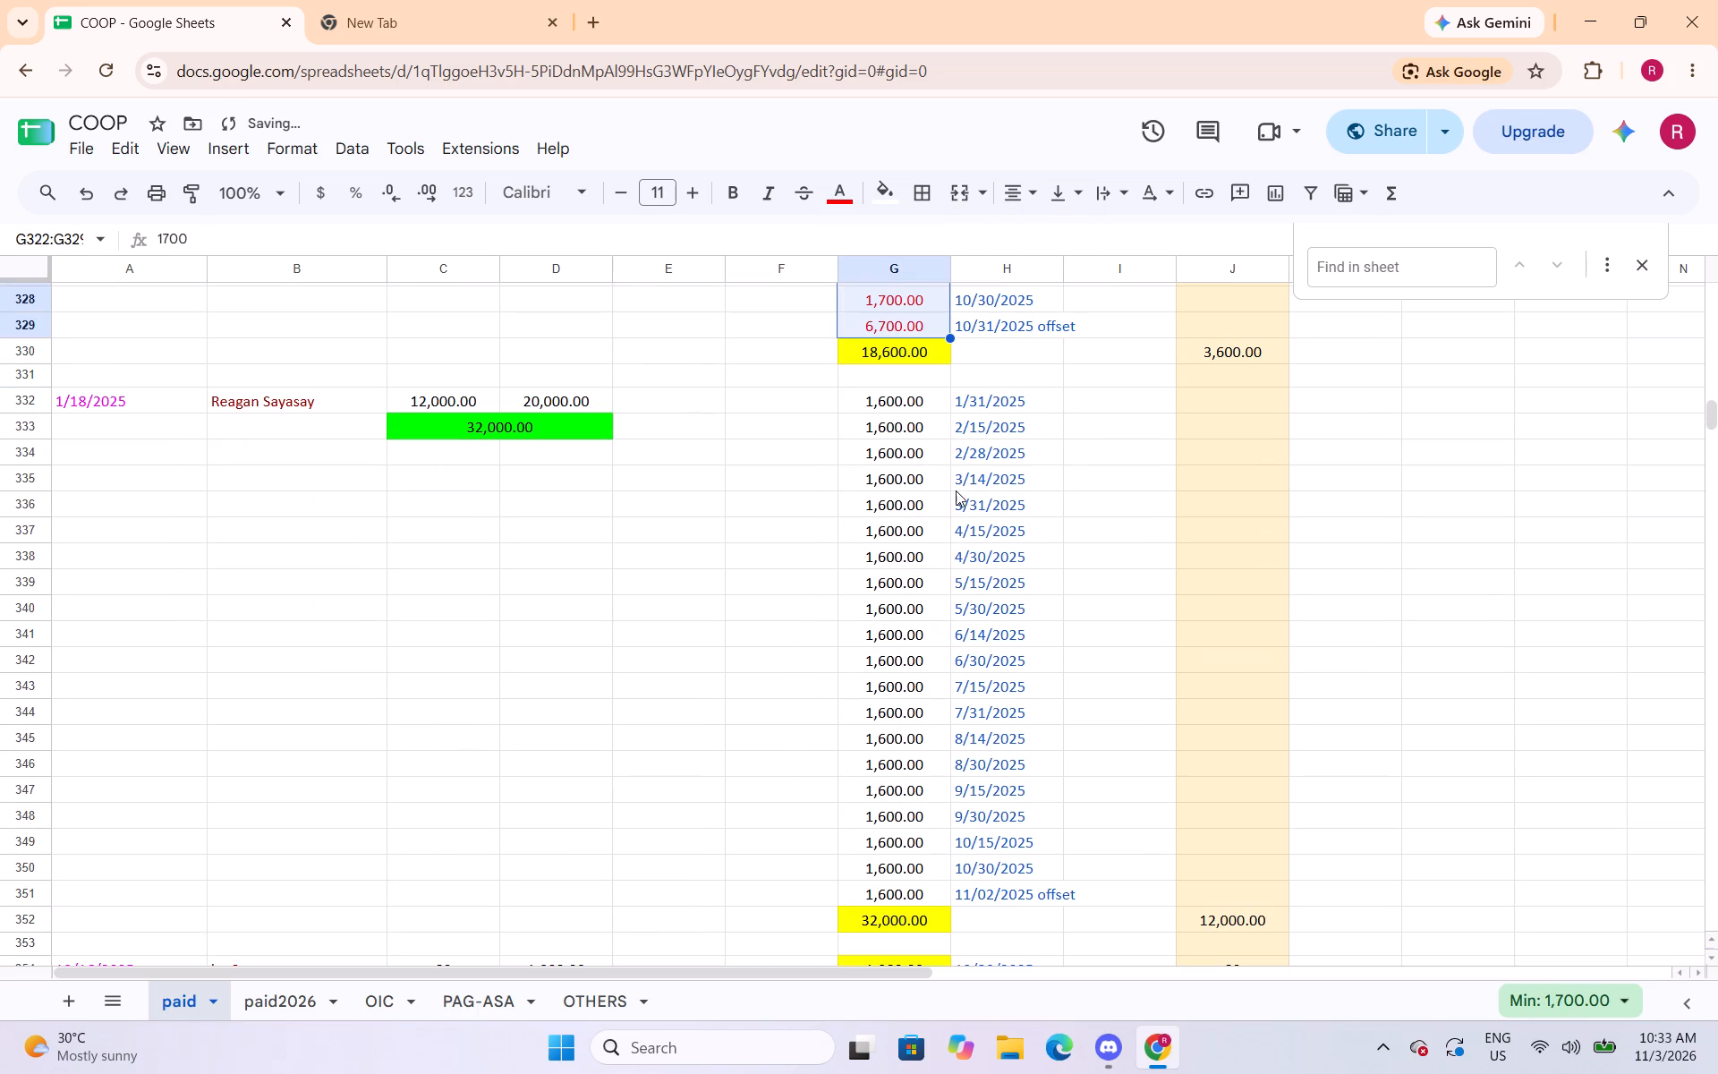
pyautogui.moveTo(916, 410); pyautogui.dragTo(910, 889)
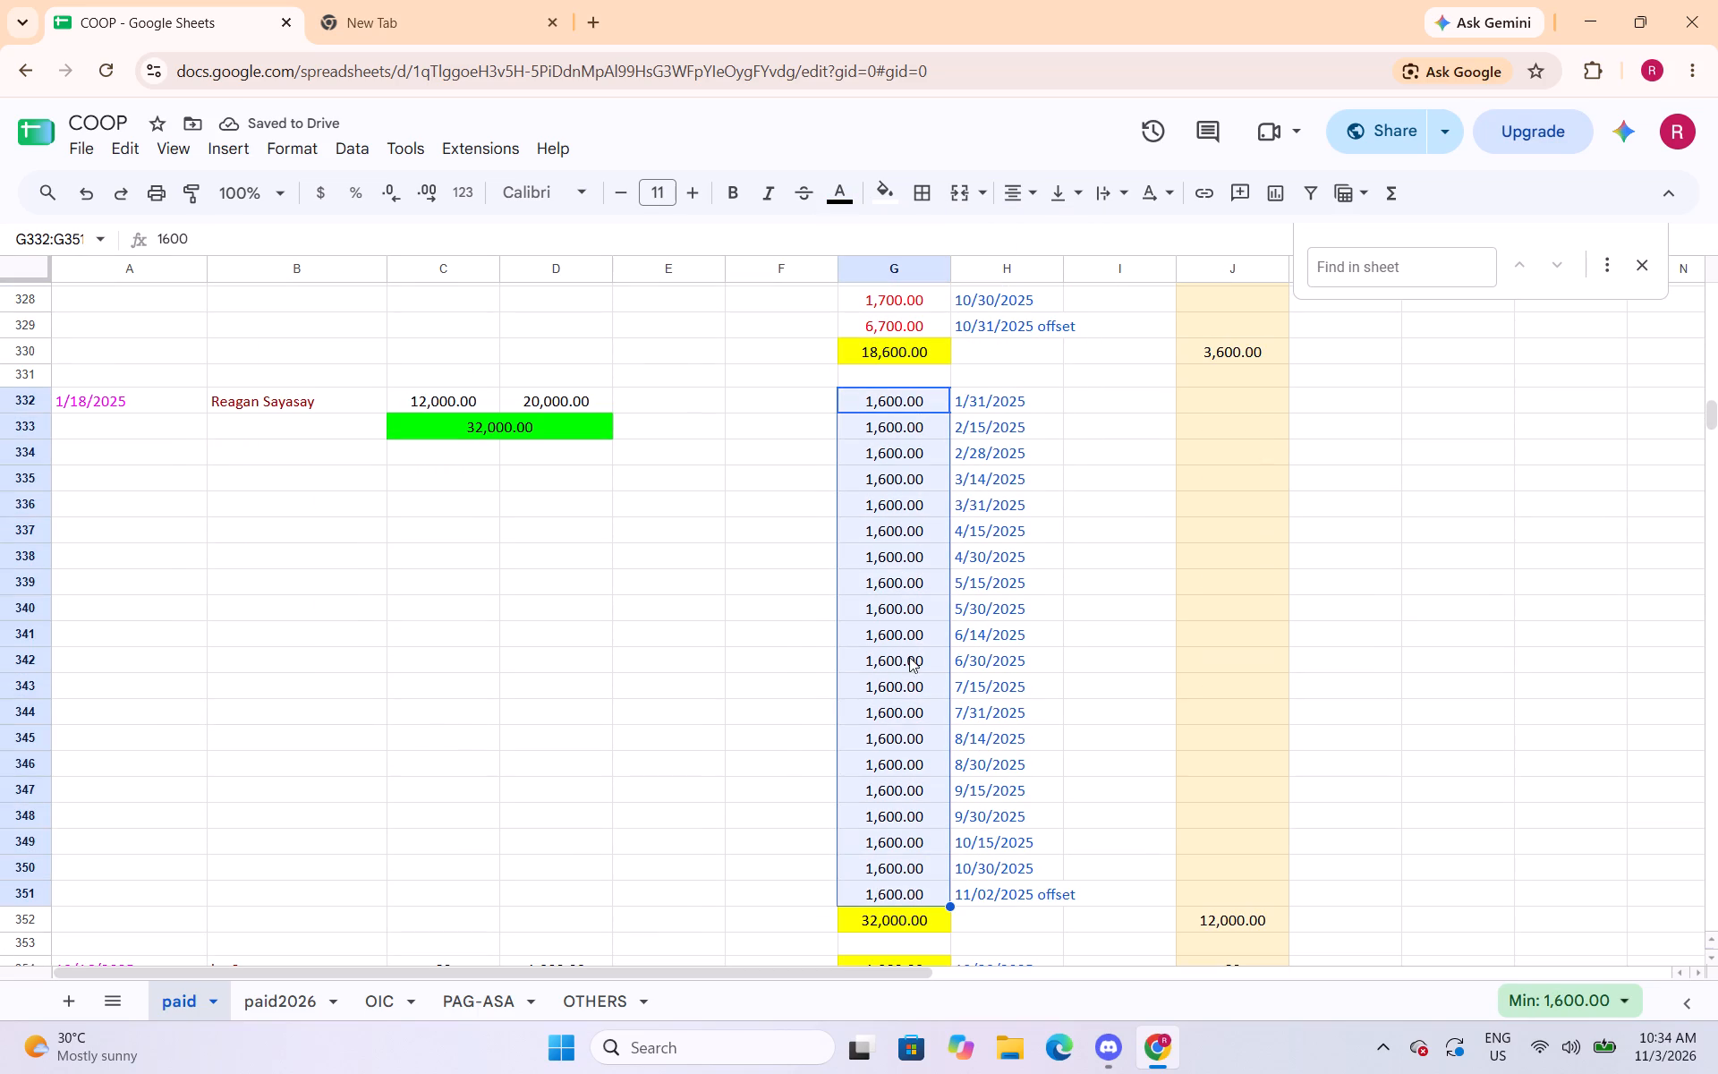
pyautogui.moveTo(833, 182); pyautogui.dragTo(838, 190)
pyautogui.click(866, 294)
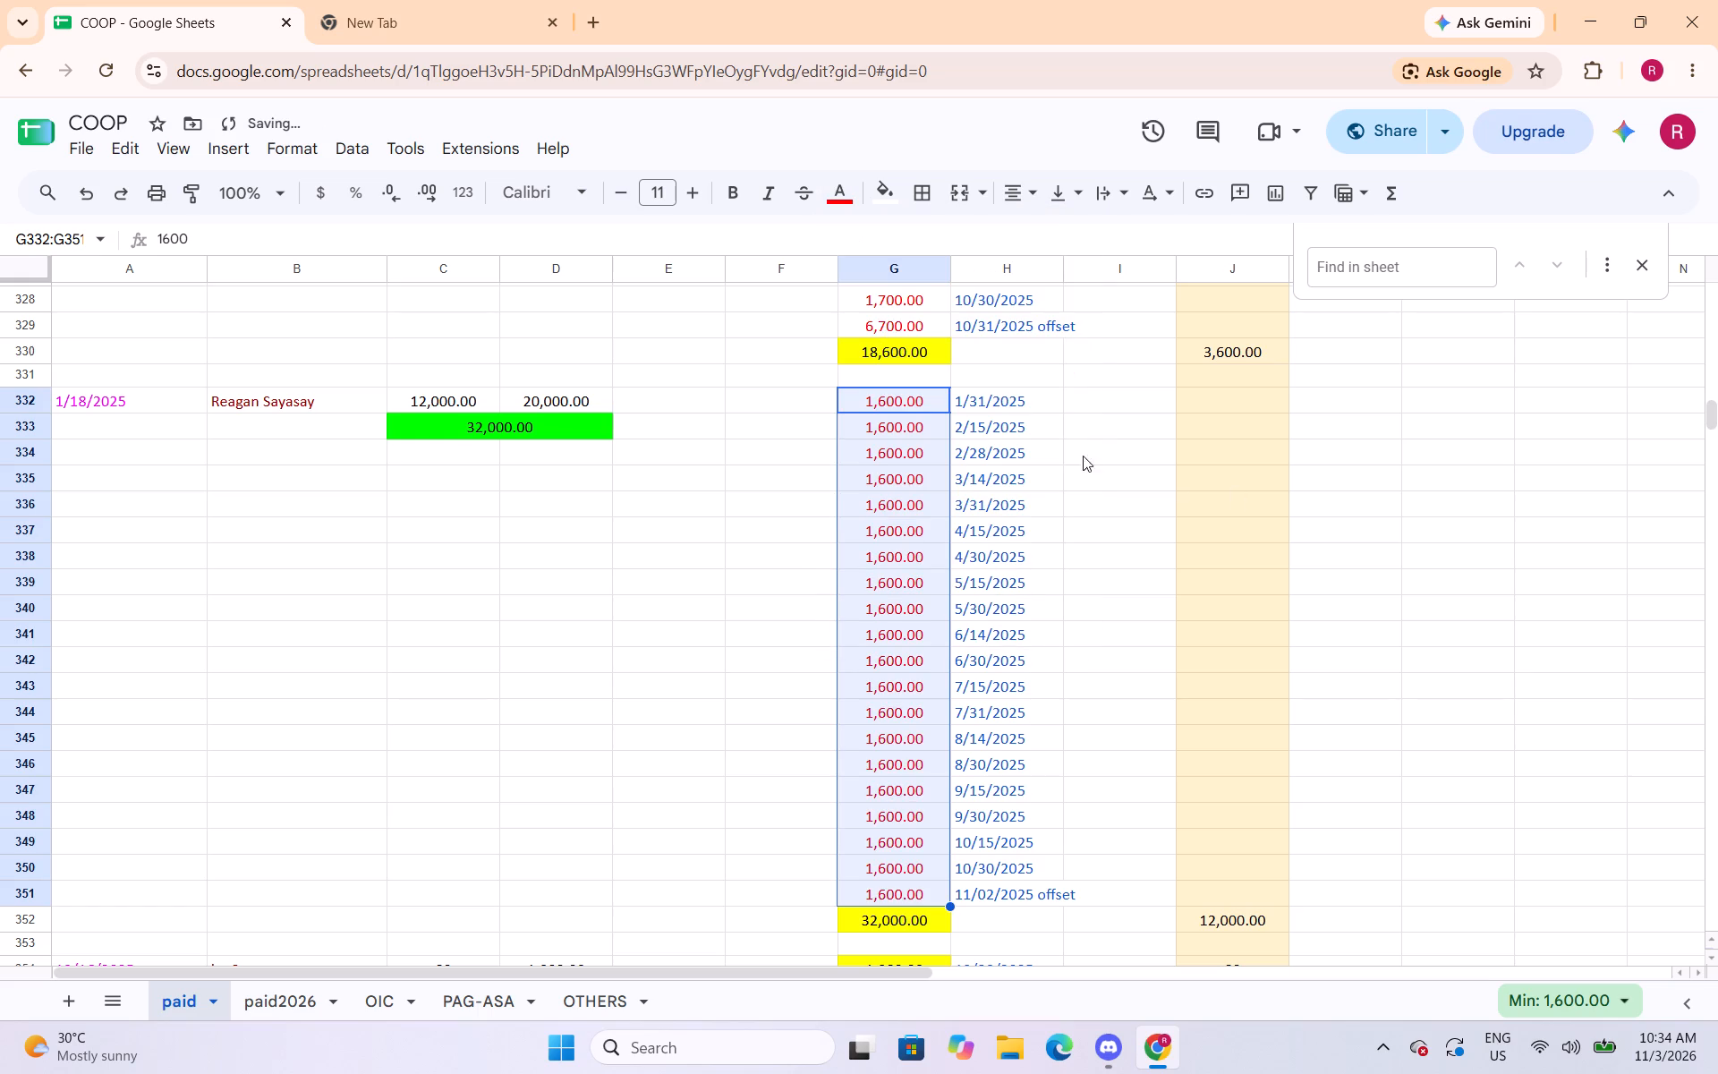
# Change the text colour of the payment amounts in cells G357:G364 to red.
pyautogui.scroll(-6, 1036, 440)
pyautogui.moveTo(923, 369); pyautogui.dragTo(929, 523)
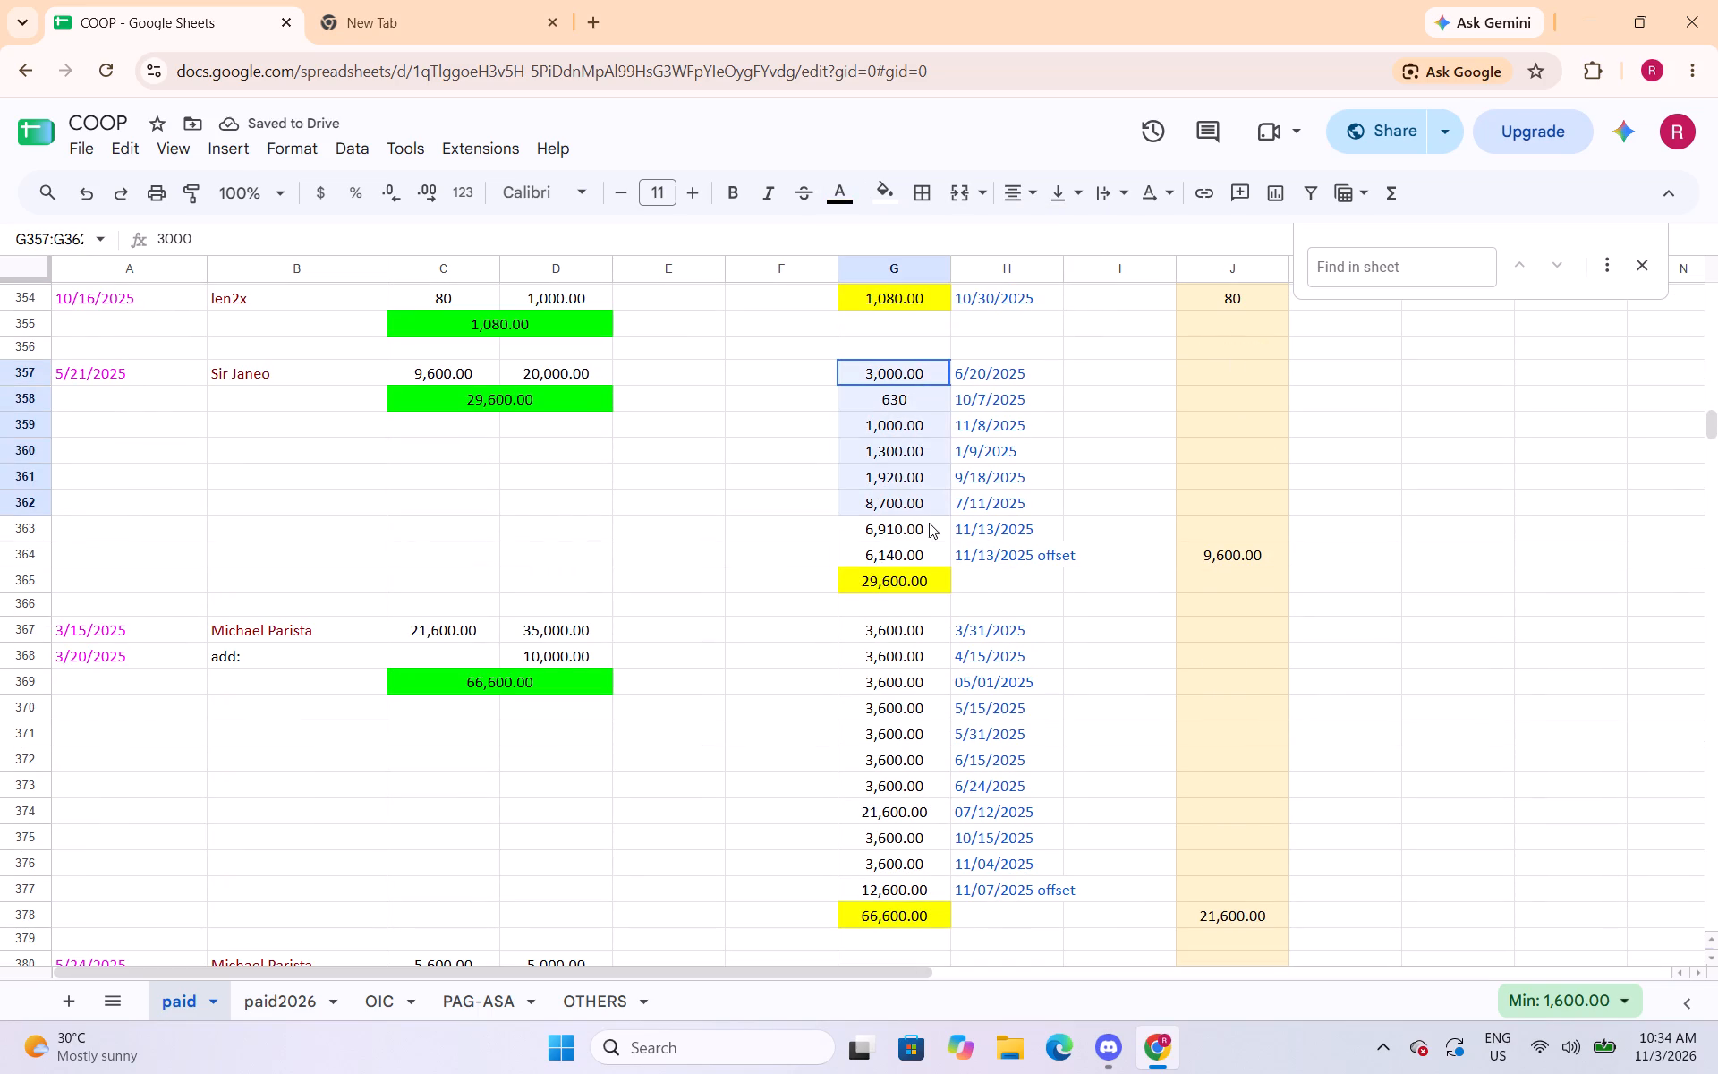
pyautogui.moveTo(929, 523); pyautogui.dragTo(929, 551)
pyautogui.click(836, 188)
pyautogui.click(873, 291)
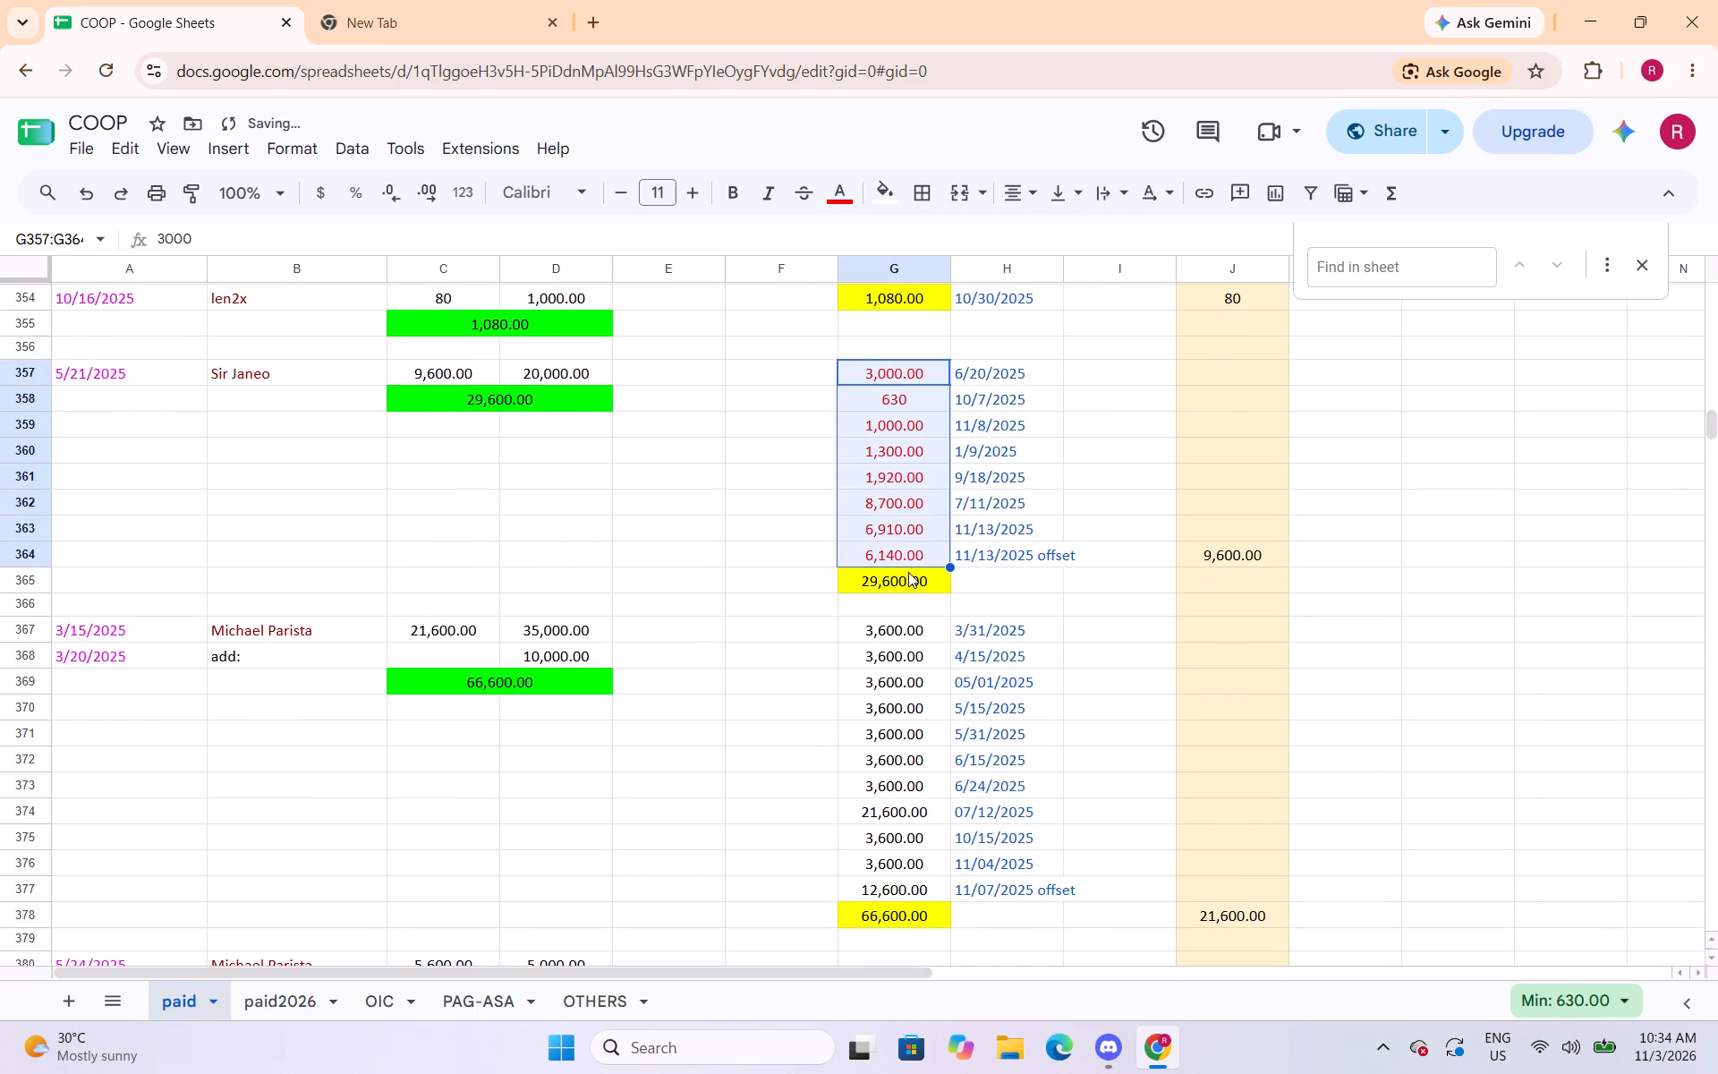
# Change the text colour of the payment amounts in cells G367:G377 to red.
pyautogui.moveTo(916, 635); pyautogui.dragTo(926, 891)
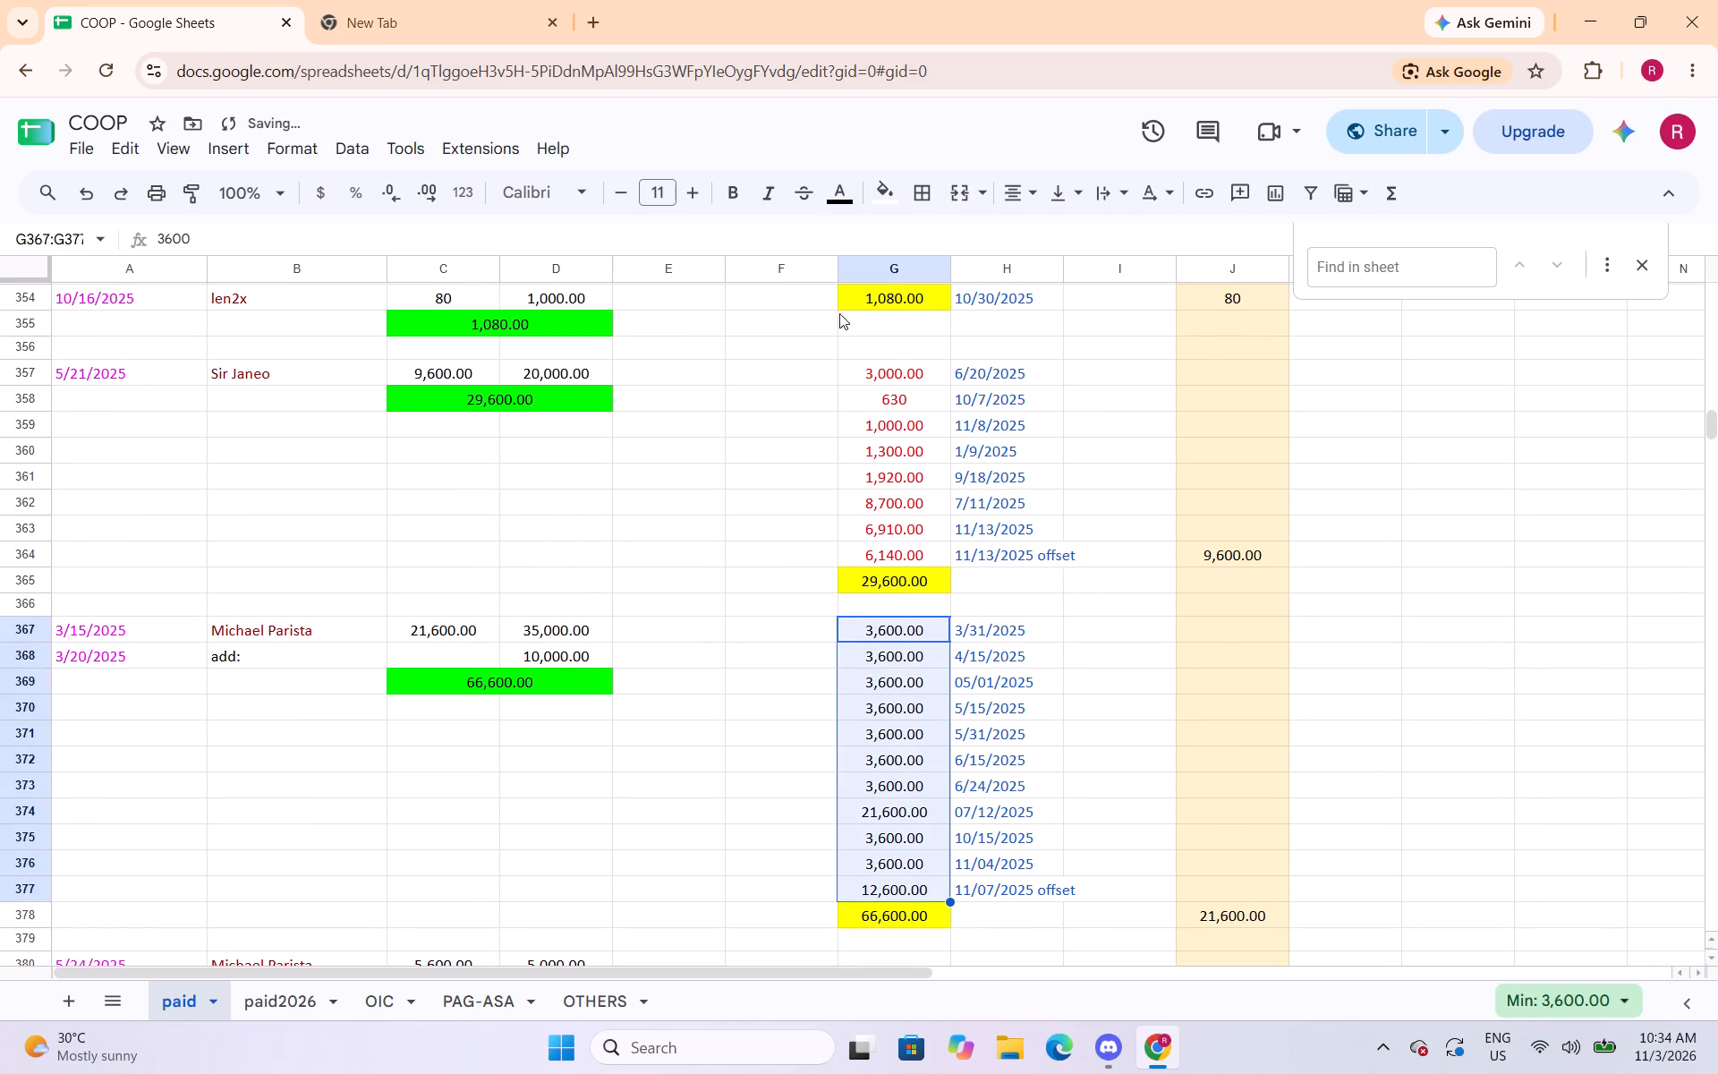
pyautogui.click(839, 204)
pyautogui.click(869, 294)
# Change the text colour of the payment amounts in cells G384:G391 to red.
pyautogui.scroll(-2, 1075, 415)
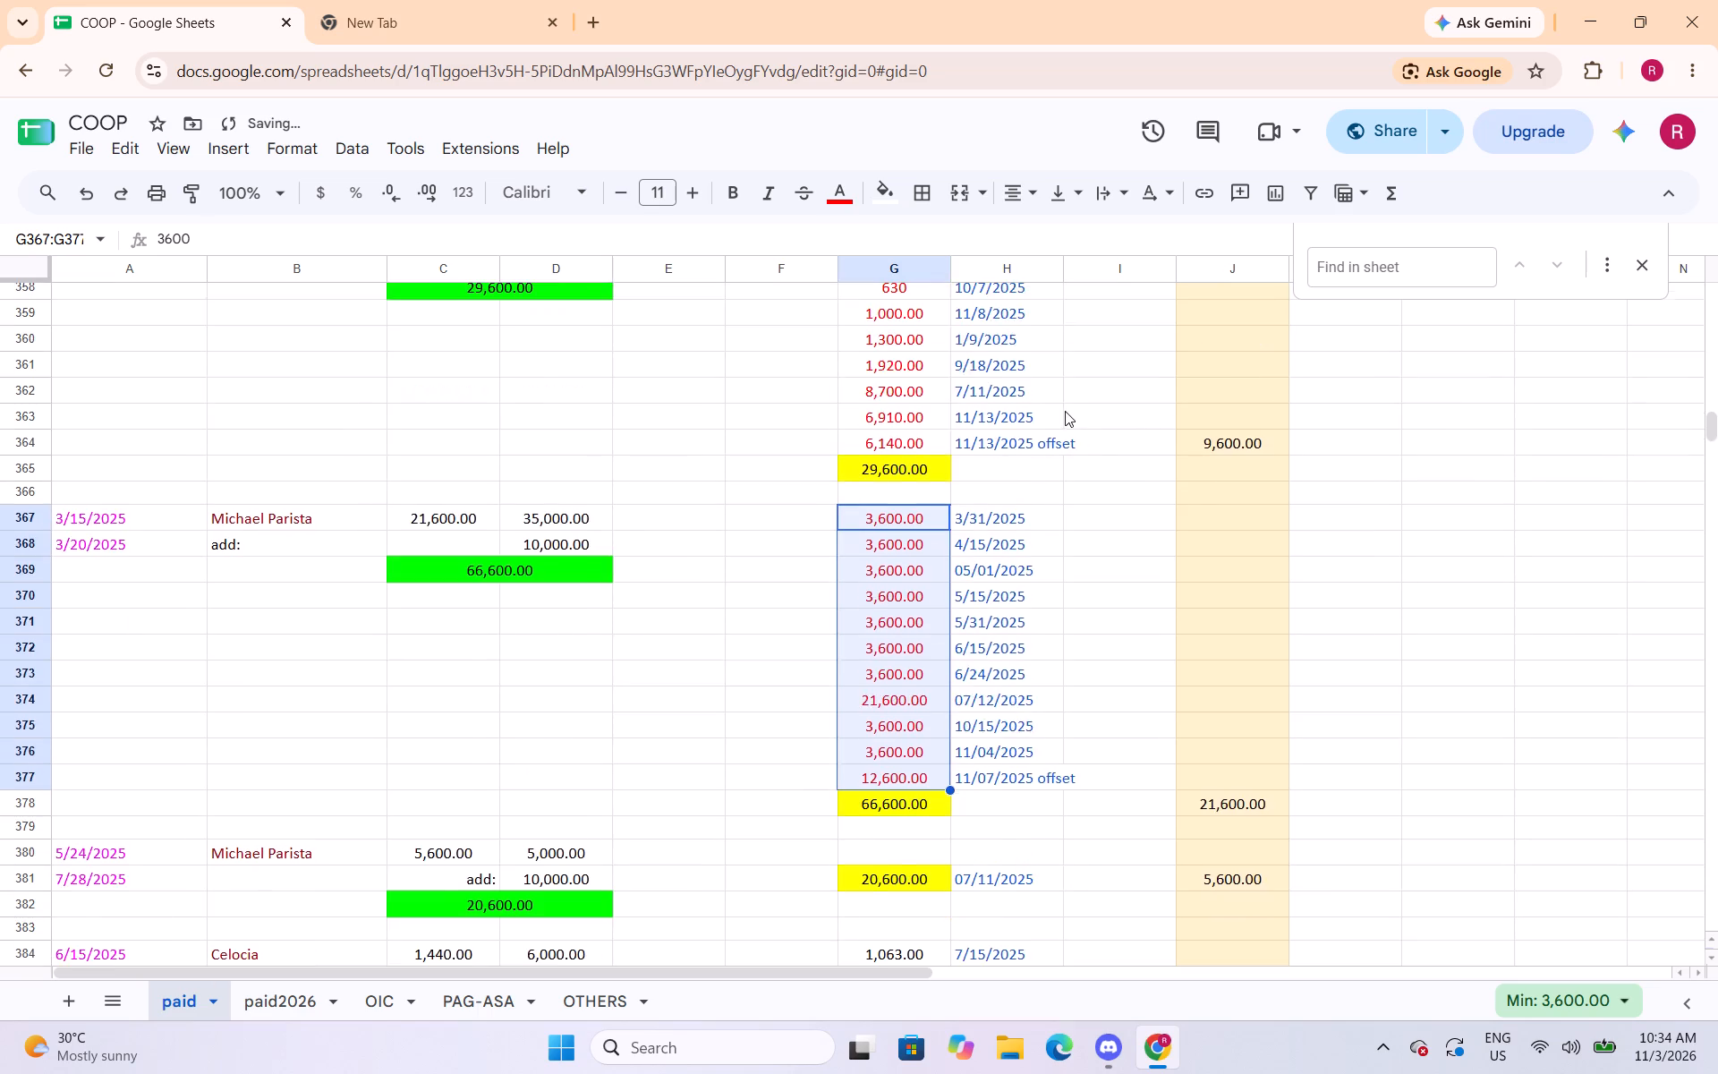
pyautogui.scroll(-4, 1065, 411)
pyautogui.moveTo(933, 396); pyautogui.dragTo(936, 558)
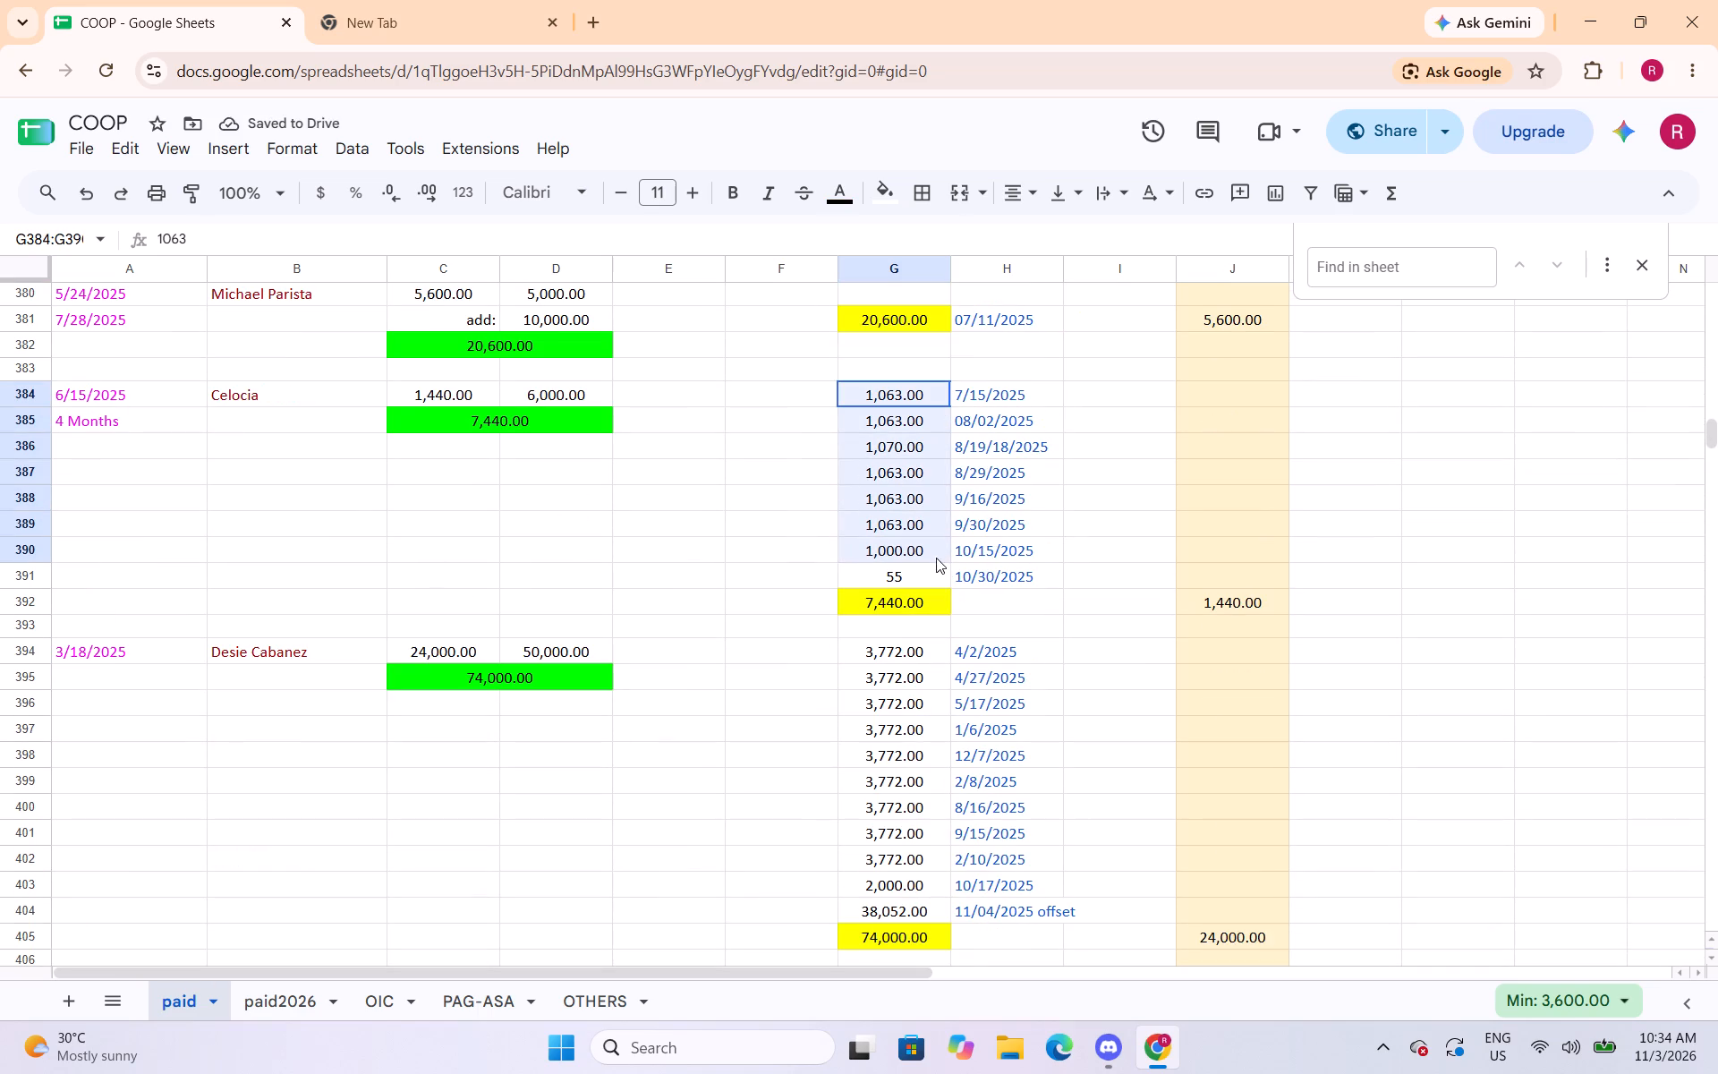
pyautogui.moveTo(936, 558); pyautogui.dragTo(936, 577)
pyautogui.click(851, 192)
pyautogui.click(873, 297)
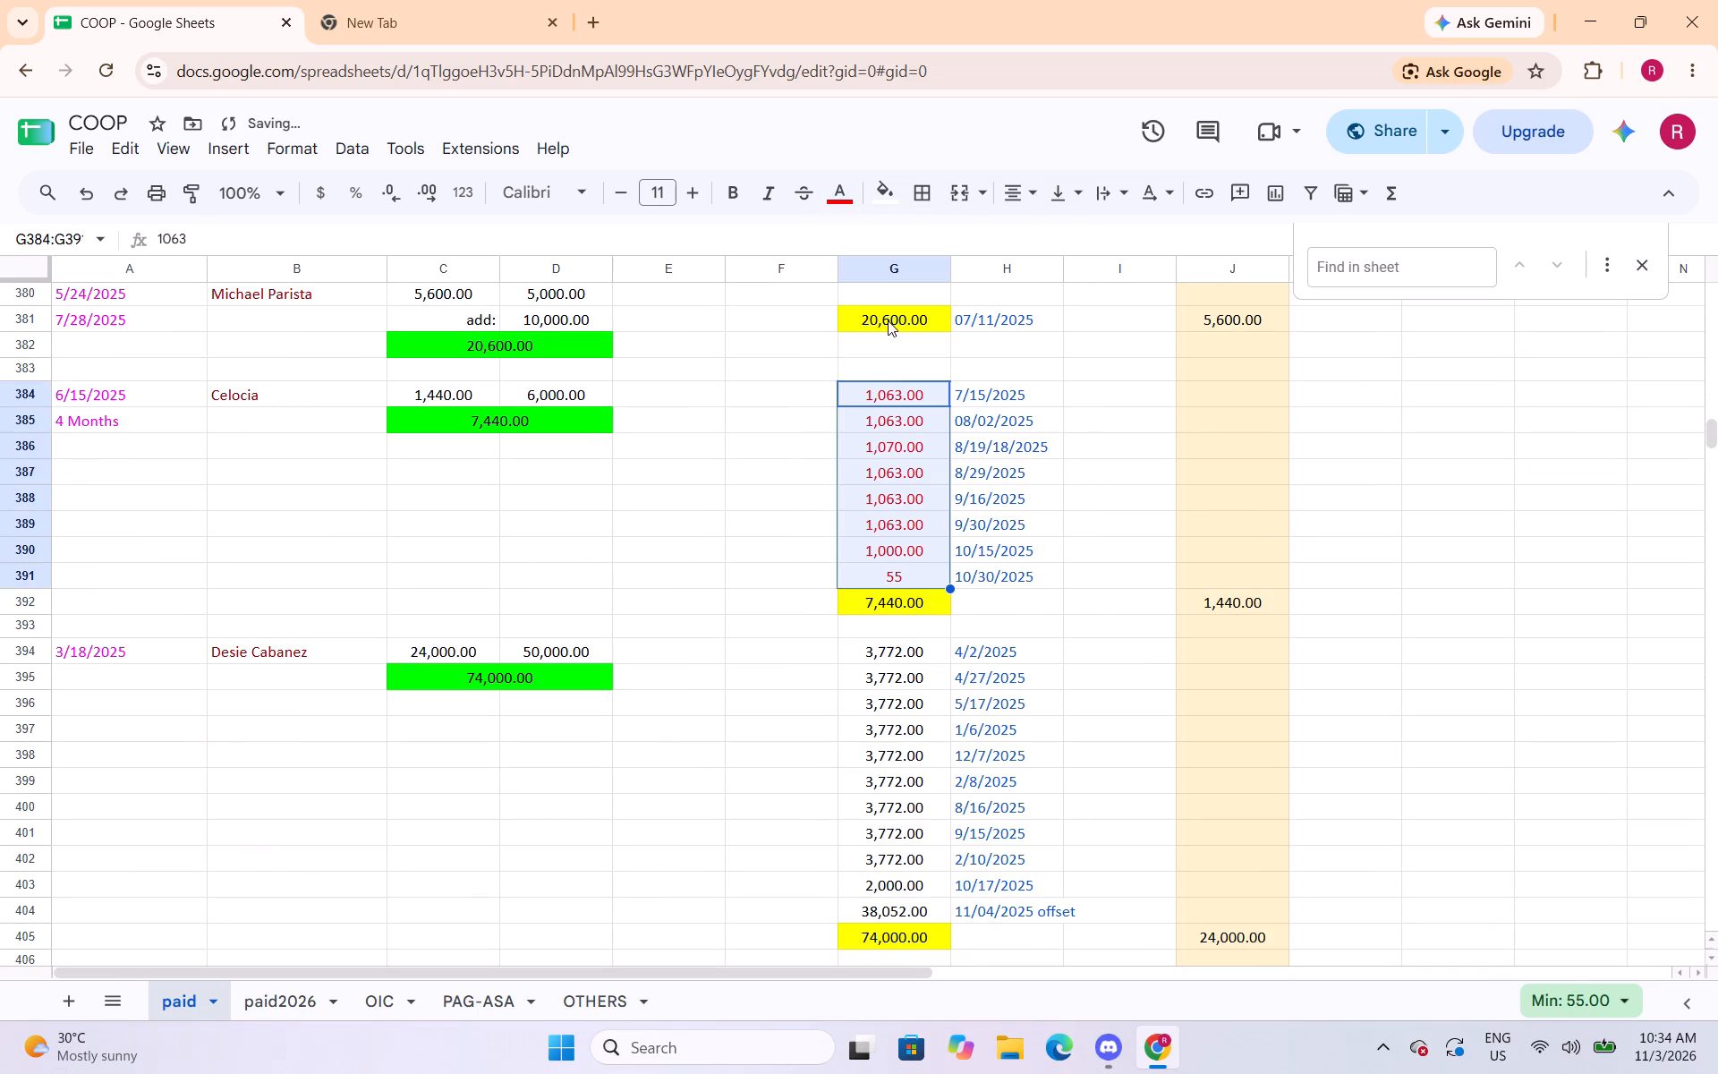
# Change the text colour of the payment amounts in cells G394:G404 to red.
pyautogui.moveTo(941, 660); pyautogui.dragTo(945, 909)
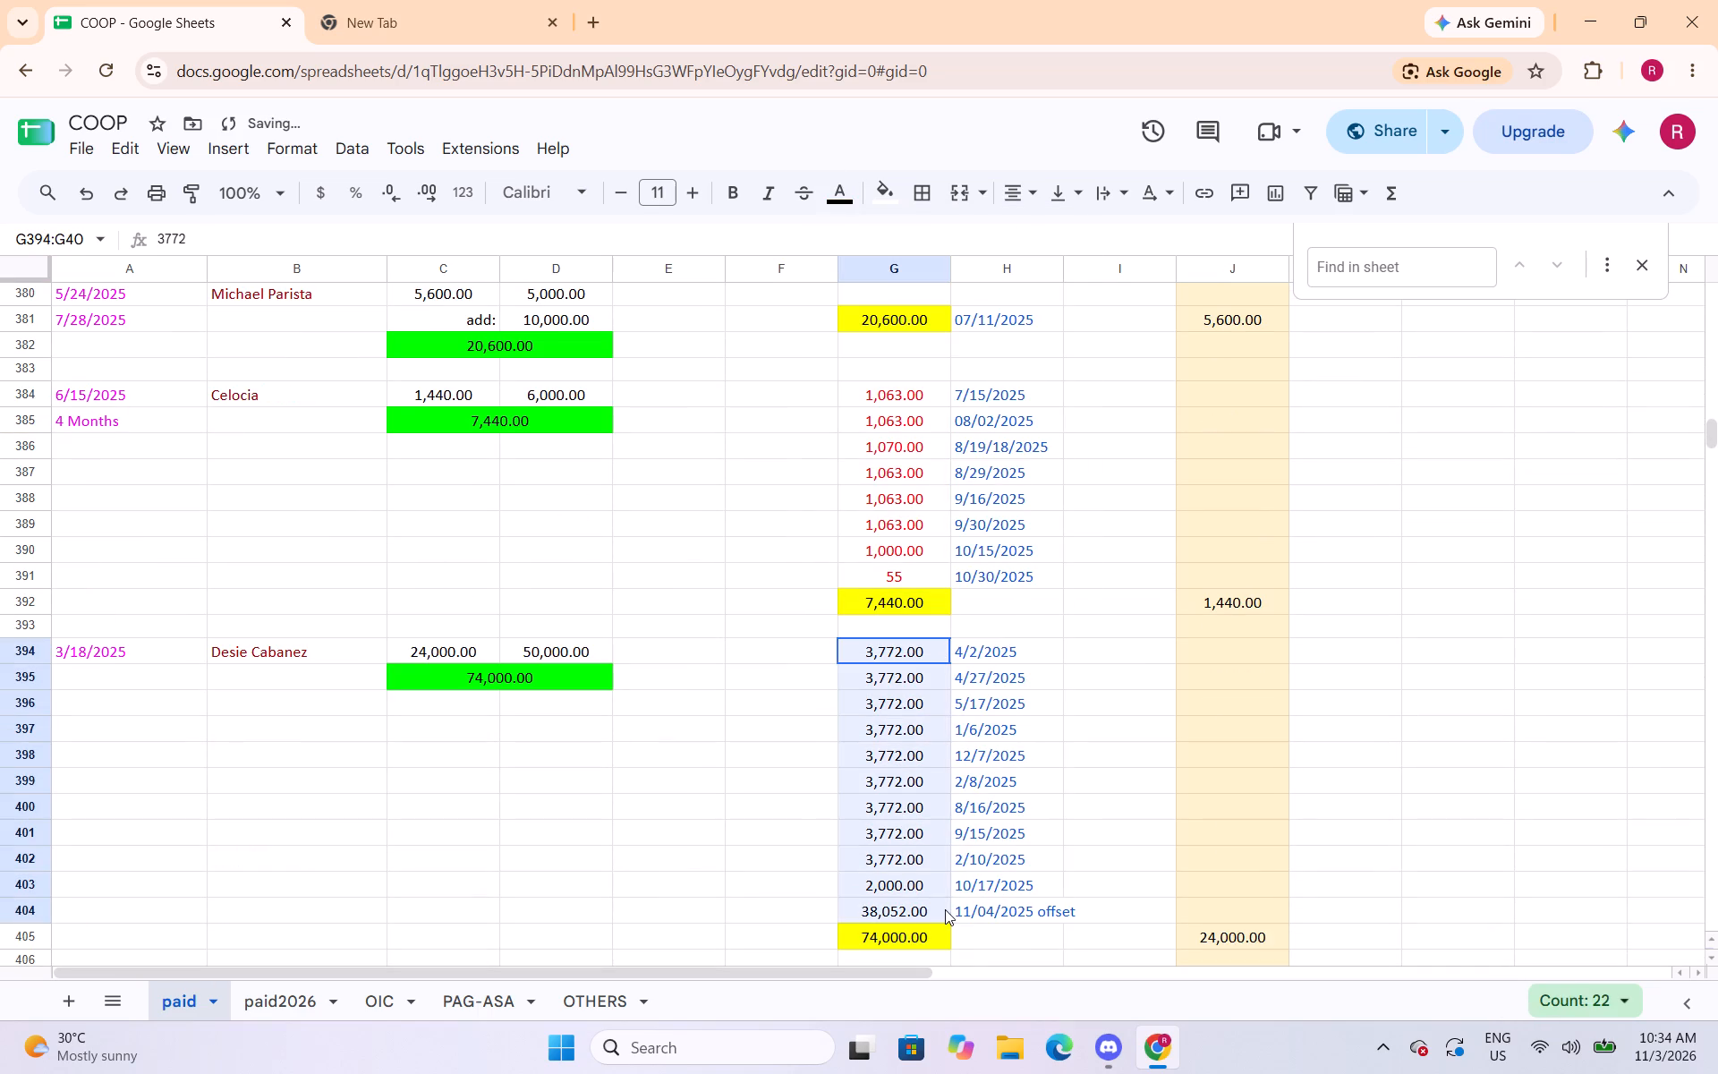
pyautogui.moveTo(945, 909); pyautogui.dragTo(944, 908)
pyautogui.click(836, 197)
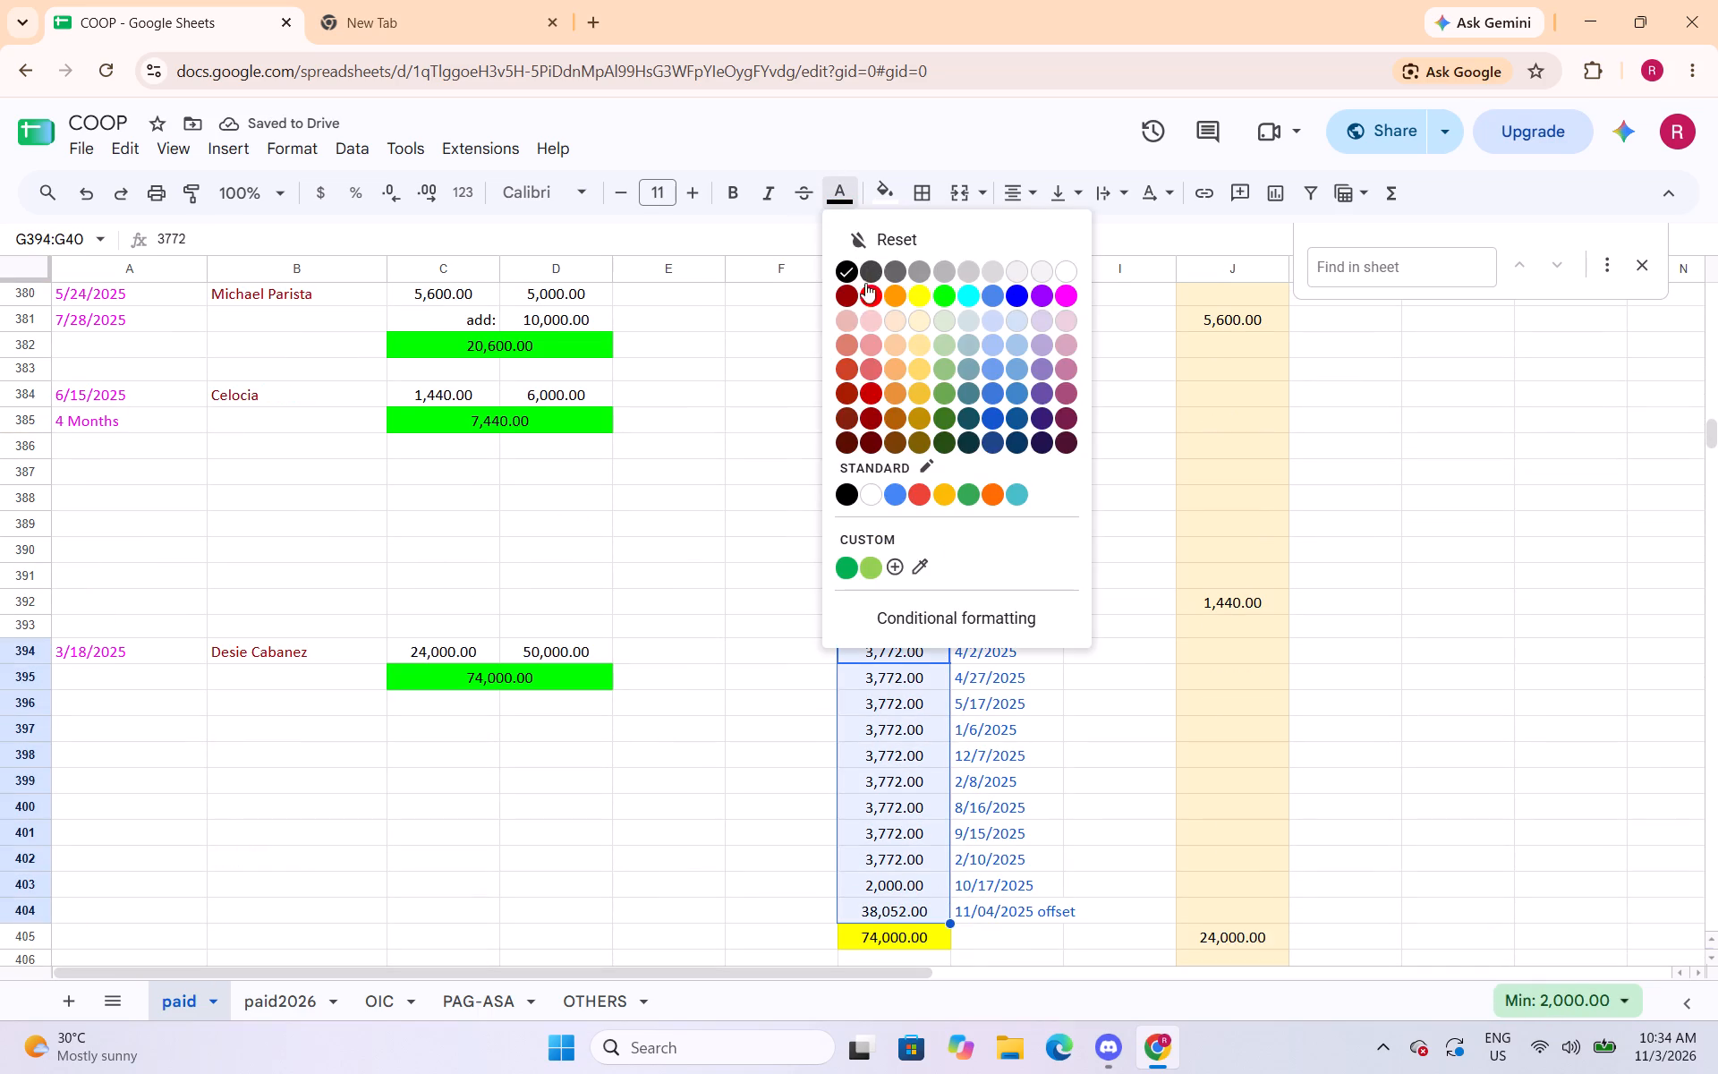
pyautogui.click(874, 293)
# Change the text colour of the two payment amounts in cells G407:G408 to red.
pyautogui.scroll(-4, 943, 573)
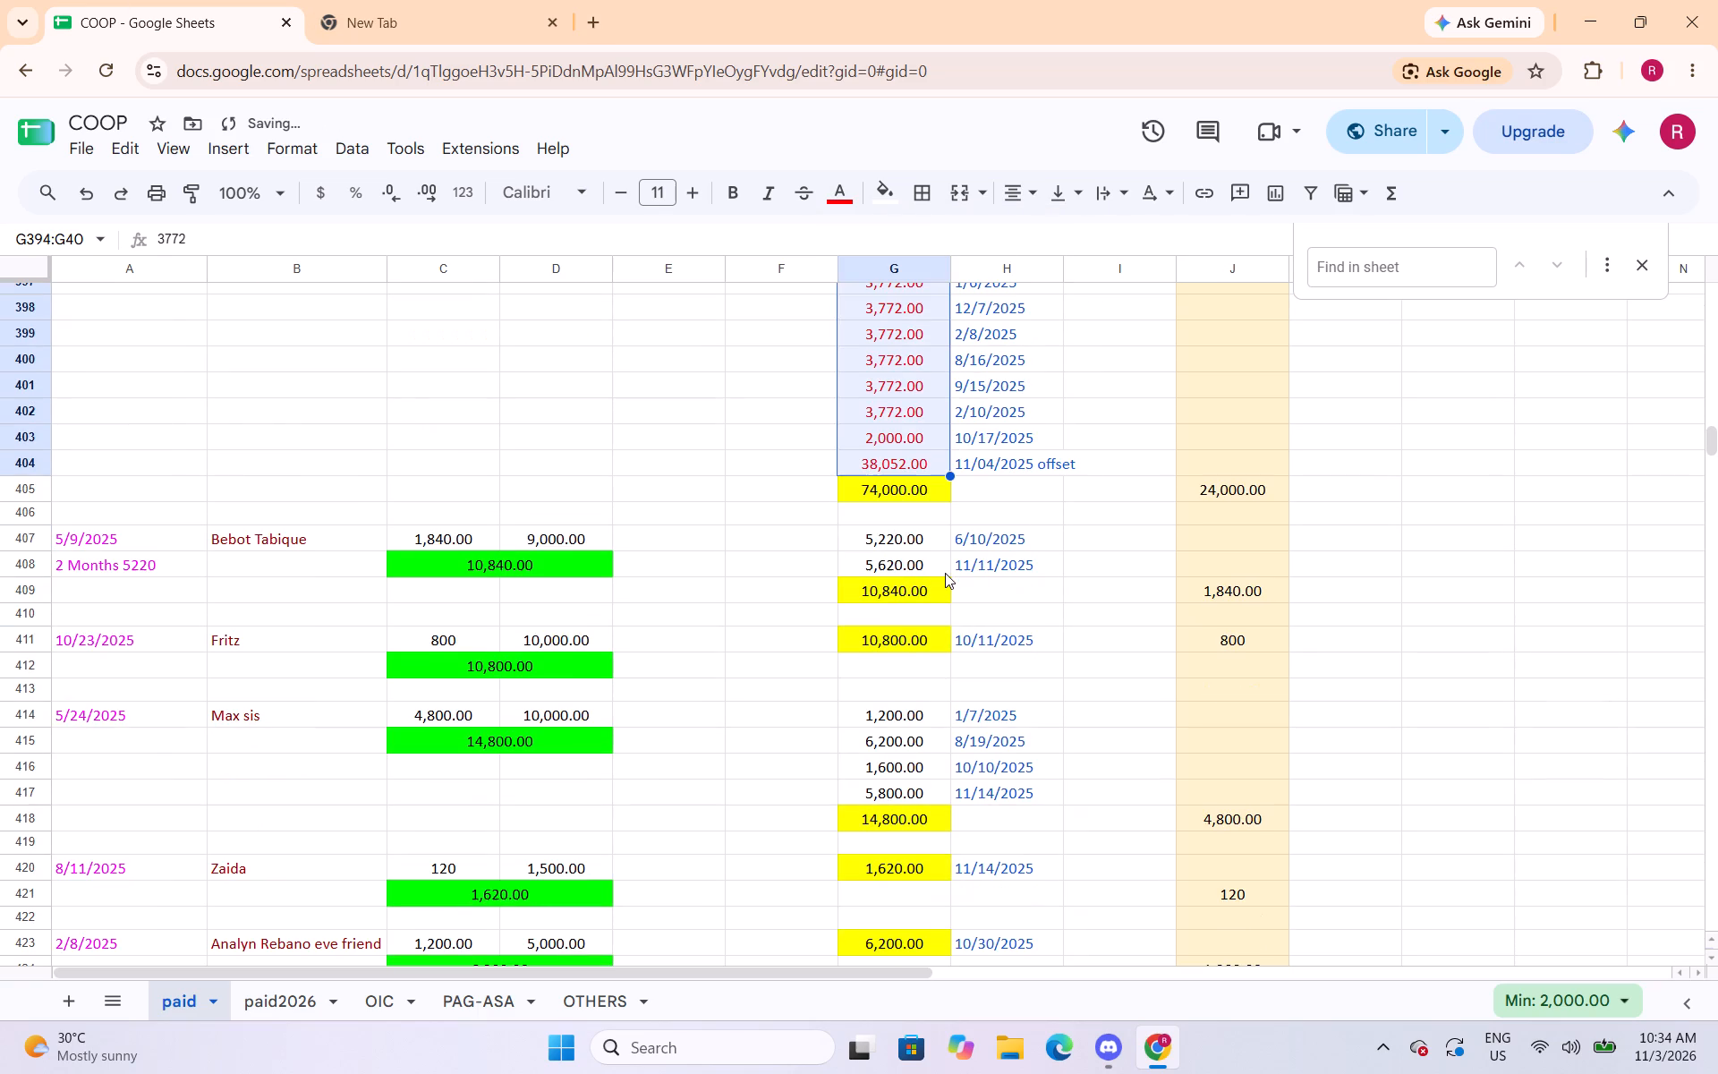
pyautogui.moveTo(934, 544); pyautogui.dragTo(931, 561)
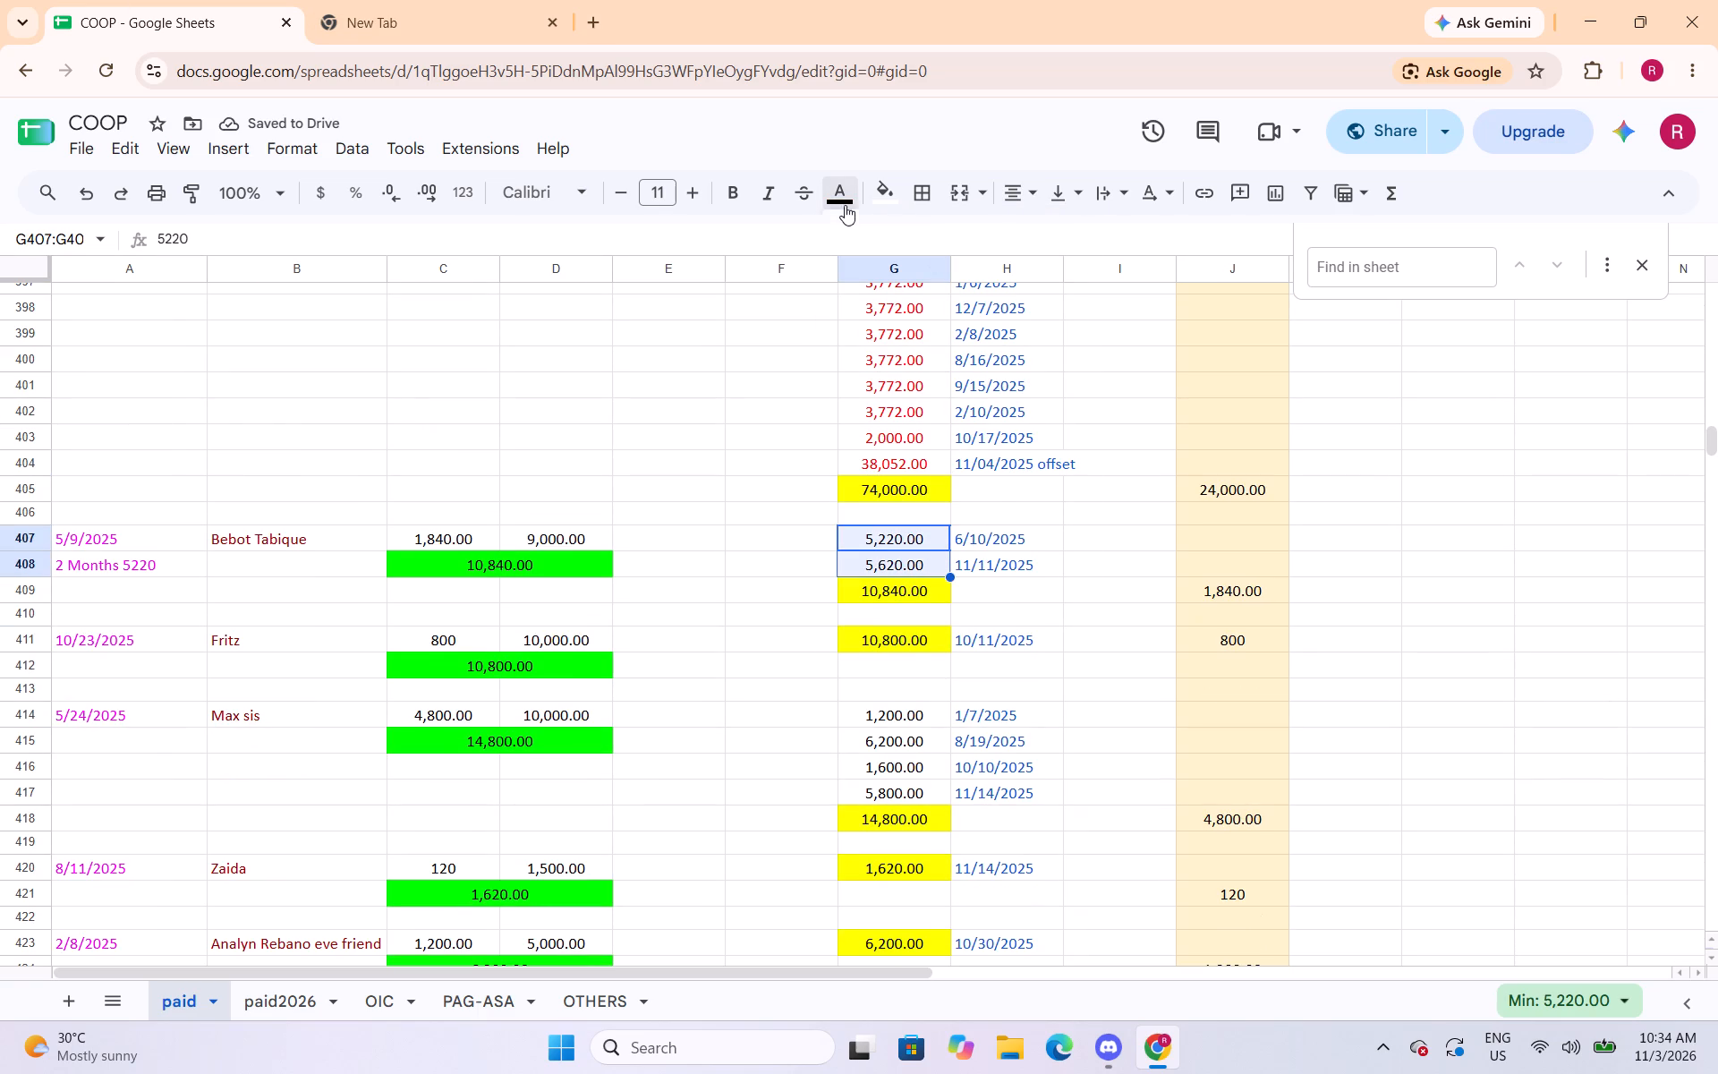
pyautogui.click(845, 205)
pyautogui.click(871, 295)
# Change the text colour of the four payment amounts in cells G414:G417 to red.
pyautogui.scroll(-3, 948, 579)
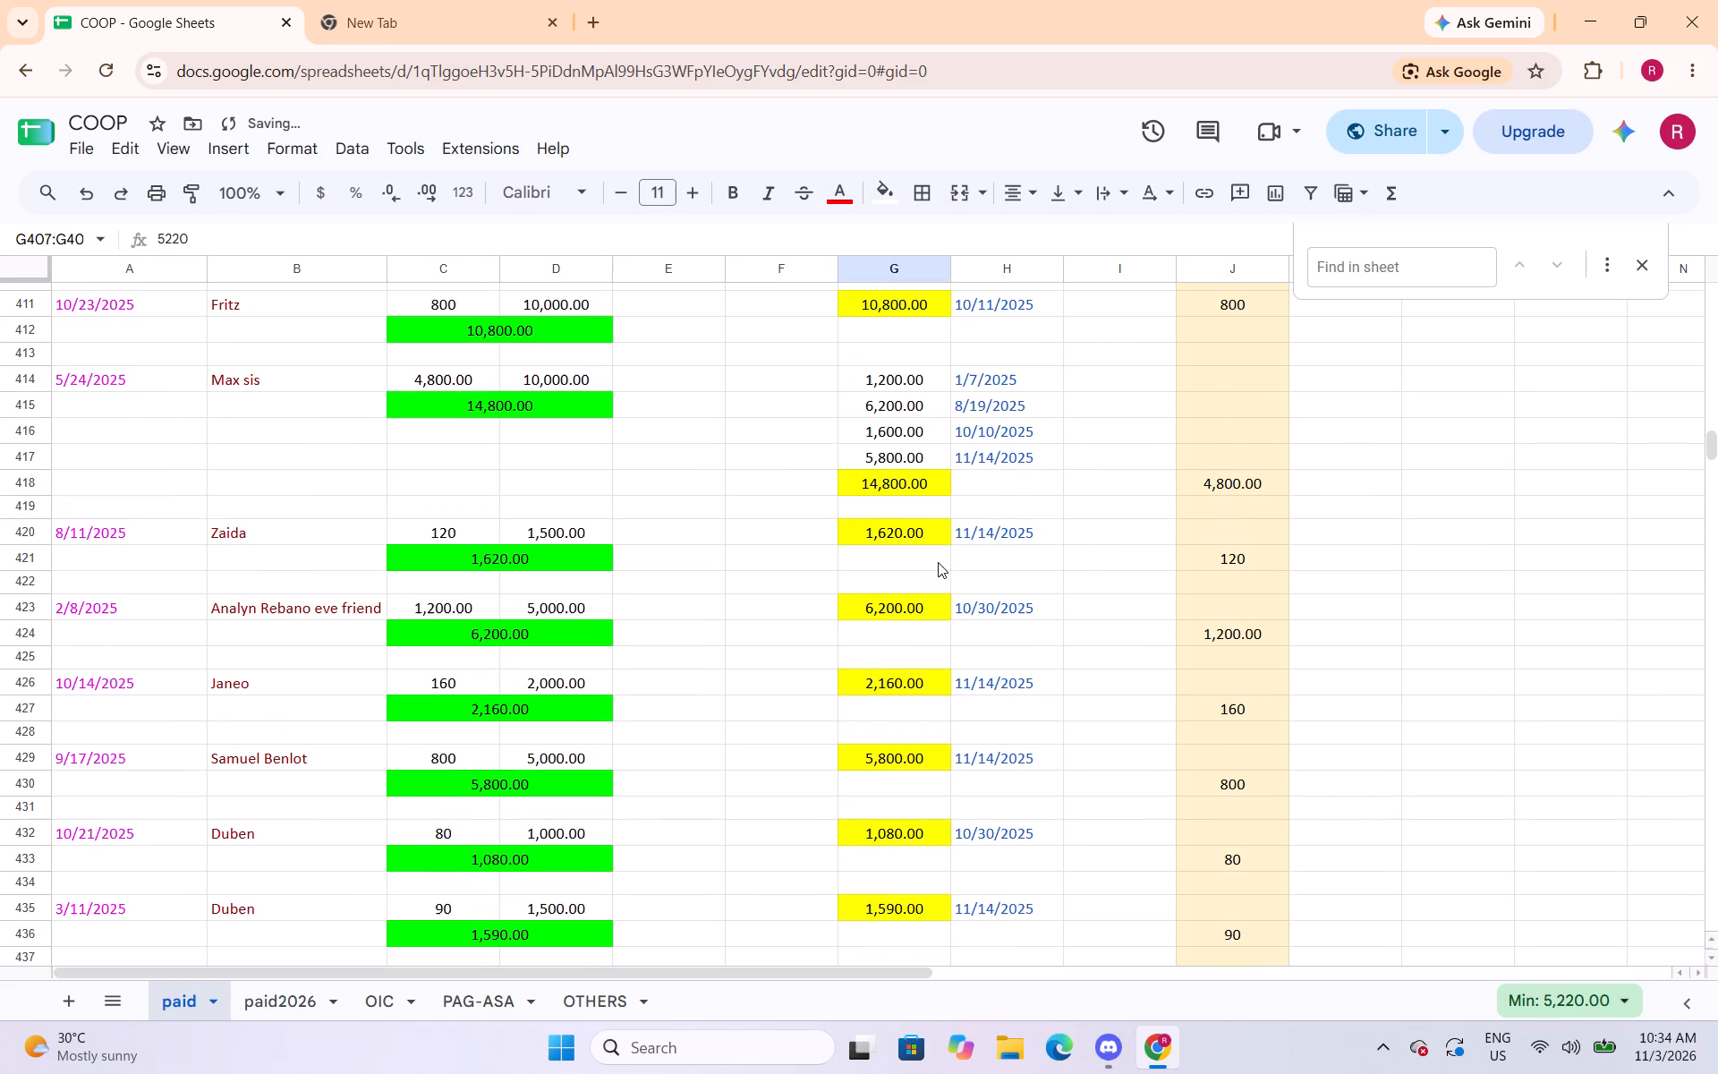
pyautogui.moveTo(914, 378); pyautogui.dragTo(913, 453)
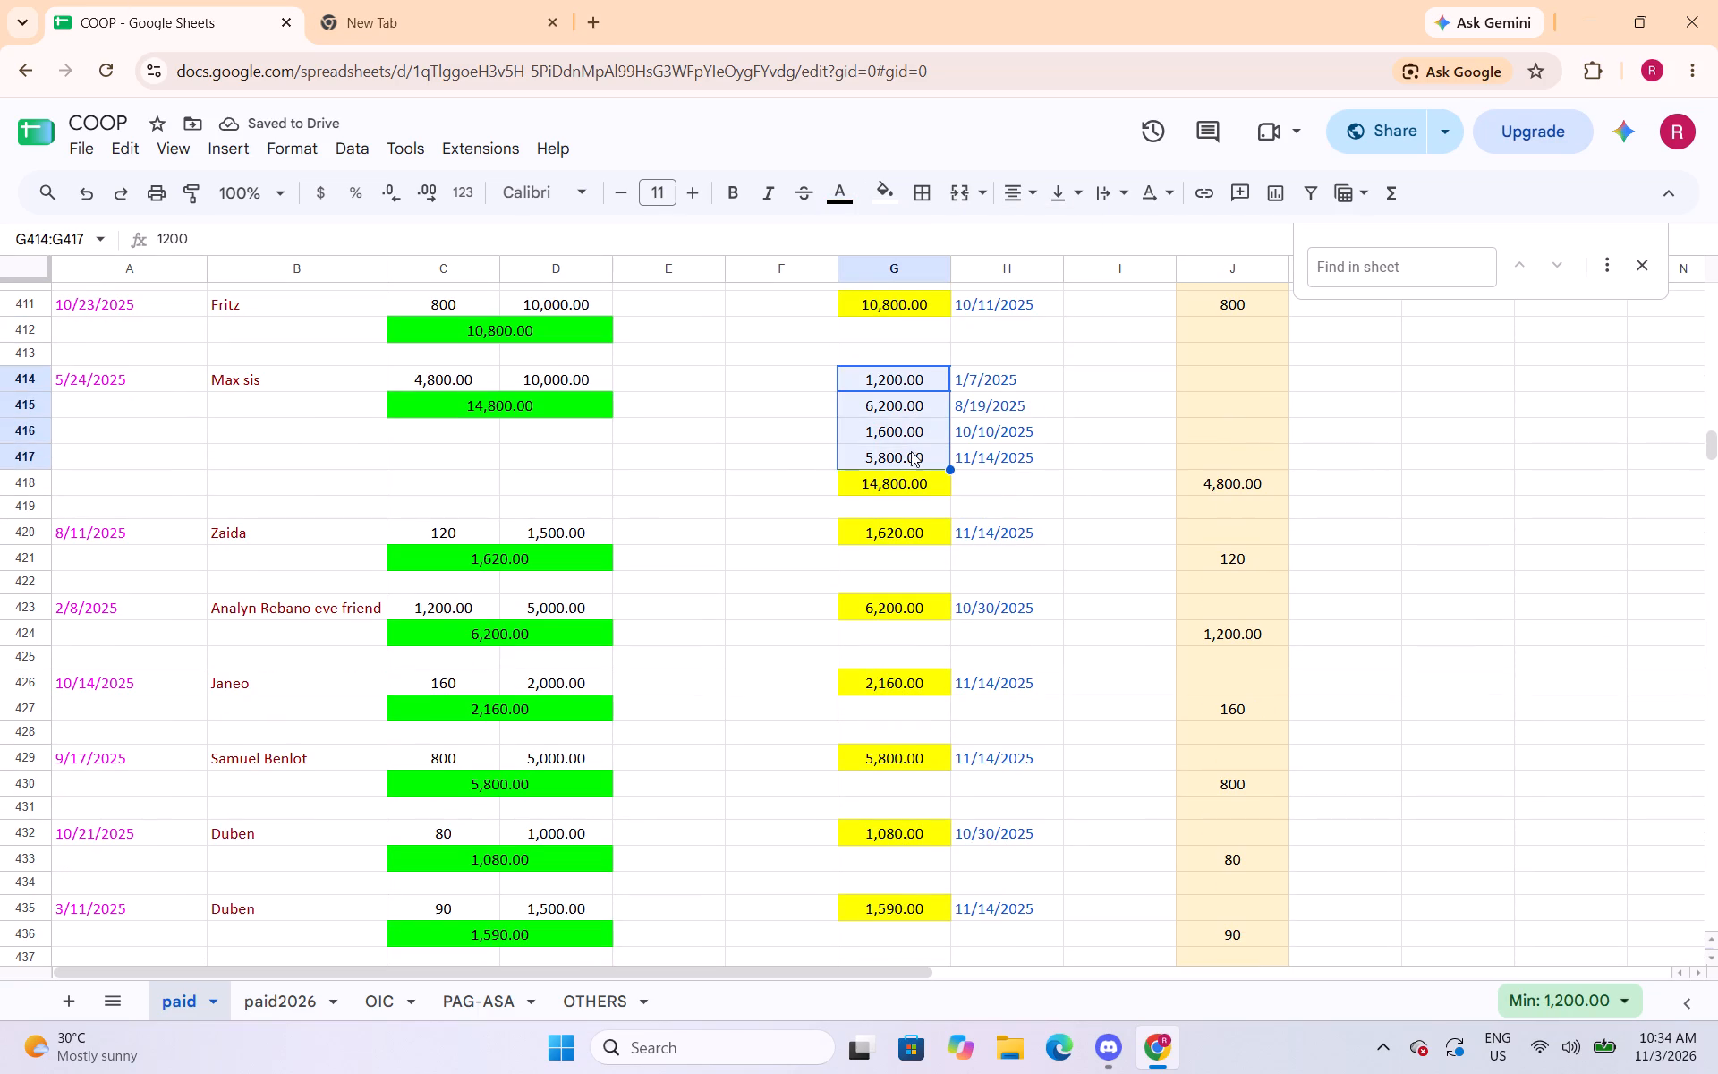
pyautogui.click(842, 200)
pyautogui.click(868, 294)
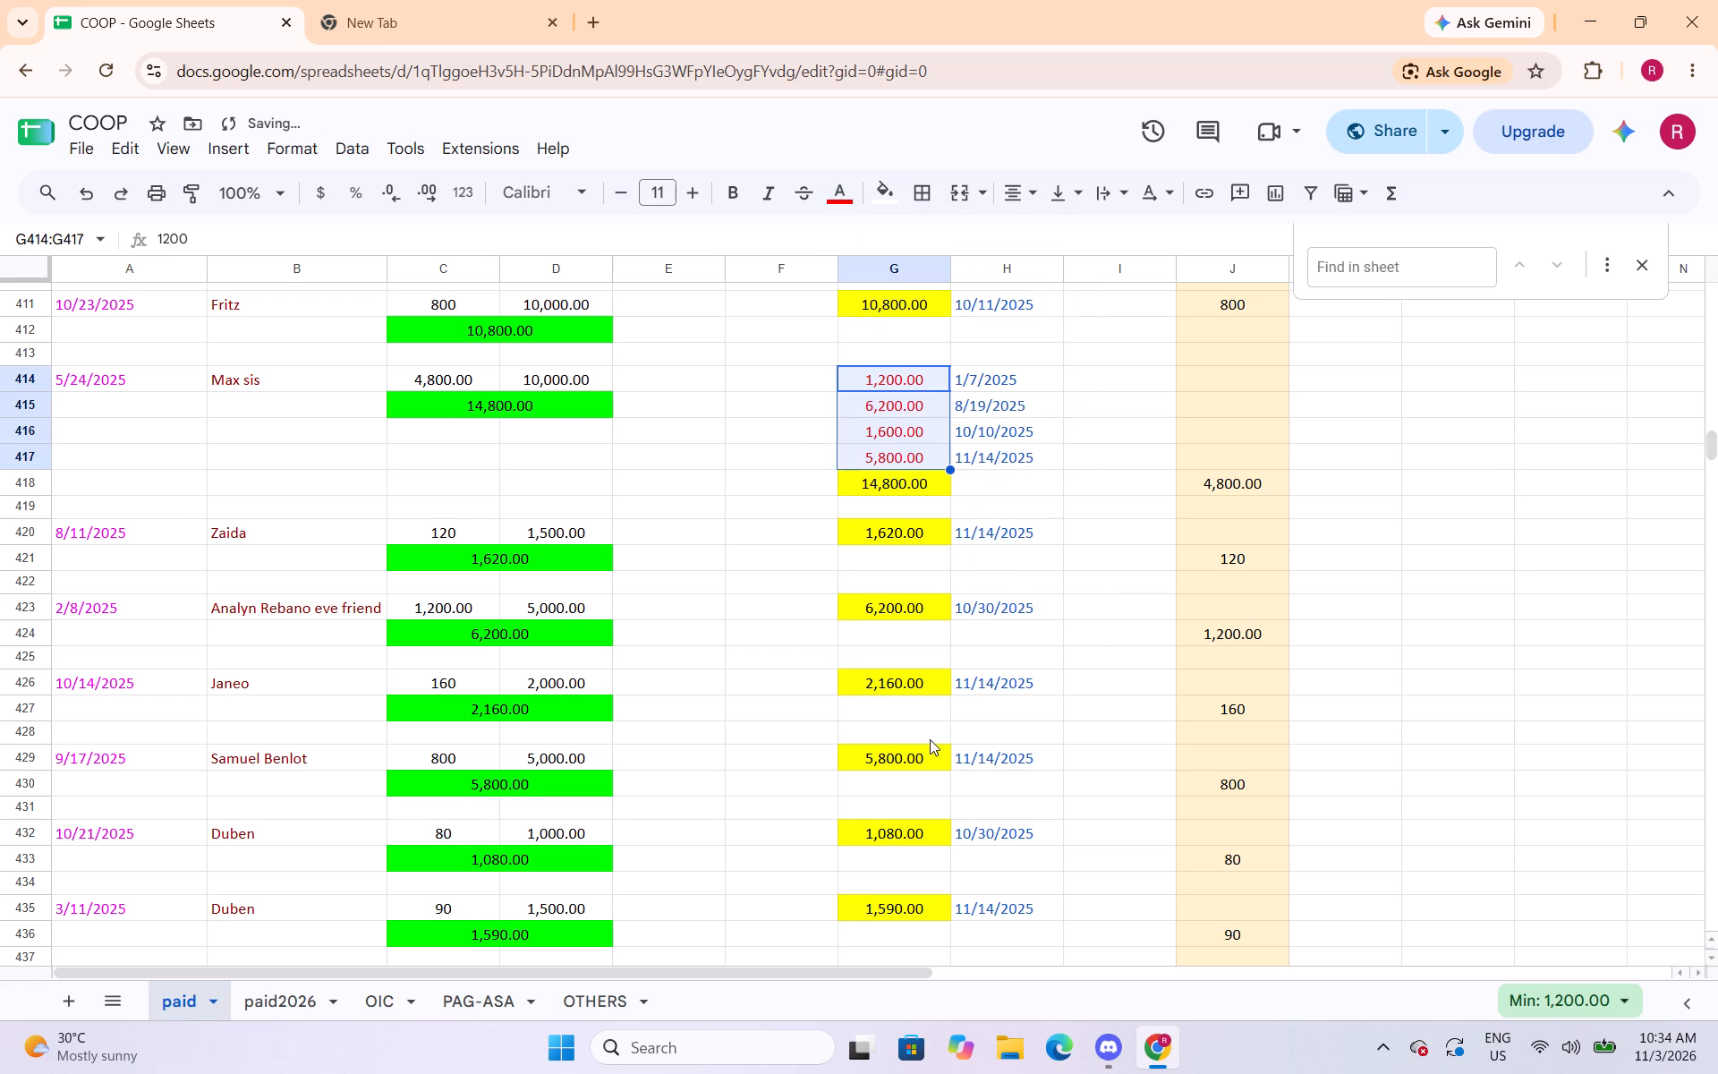
# Change the text colour of the payment amounts in cells G441:G448 to red.
pyautogui.scroll(-4, 913, 698)
pyautogui.moveTo(888, 613); pyautogui.dragTo(898, 797)
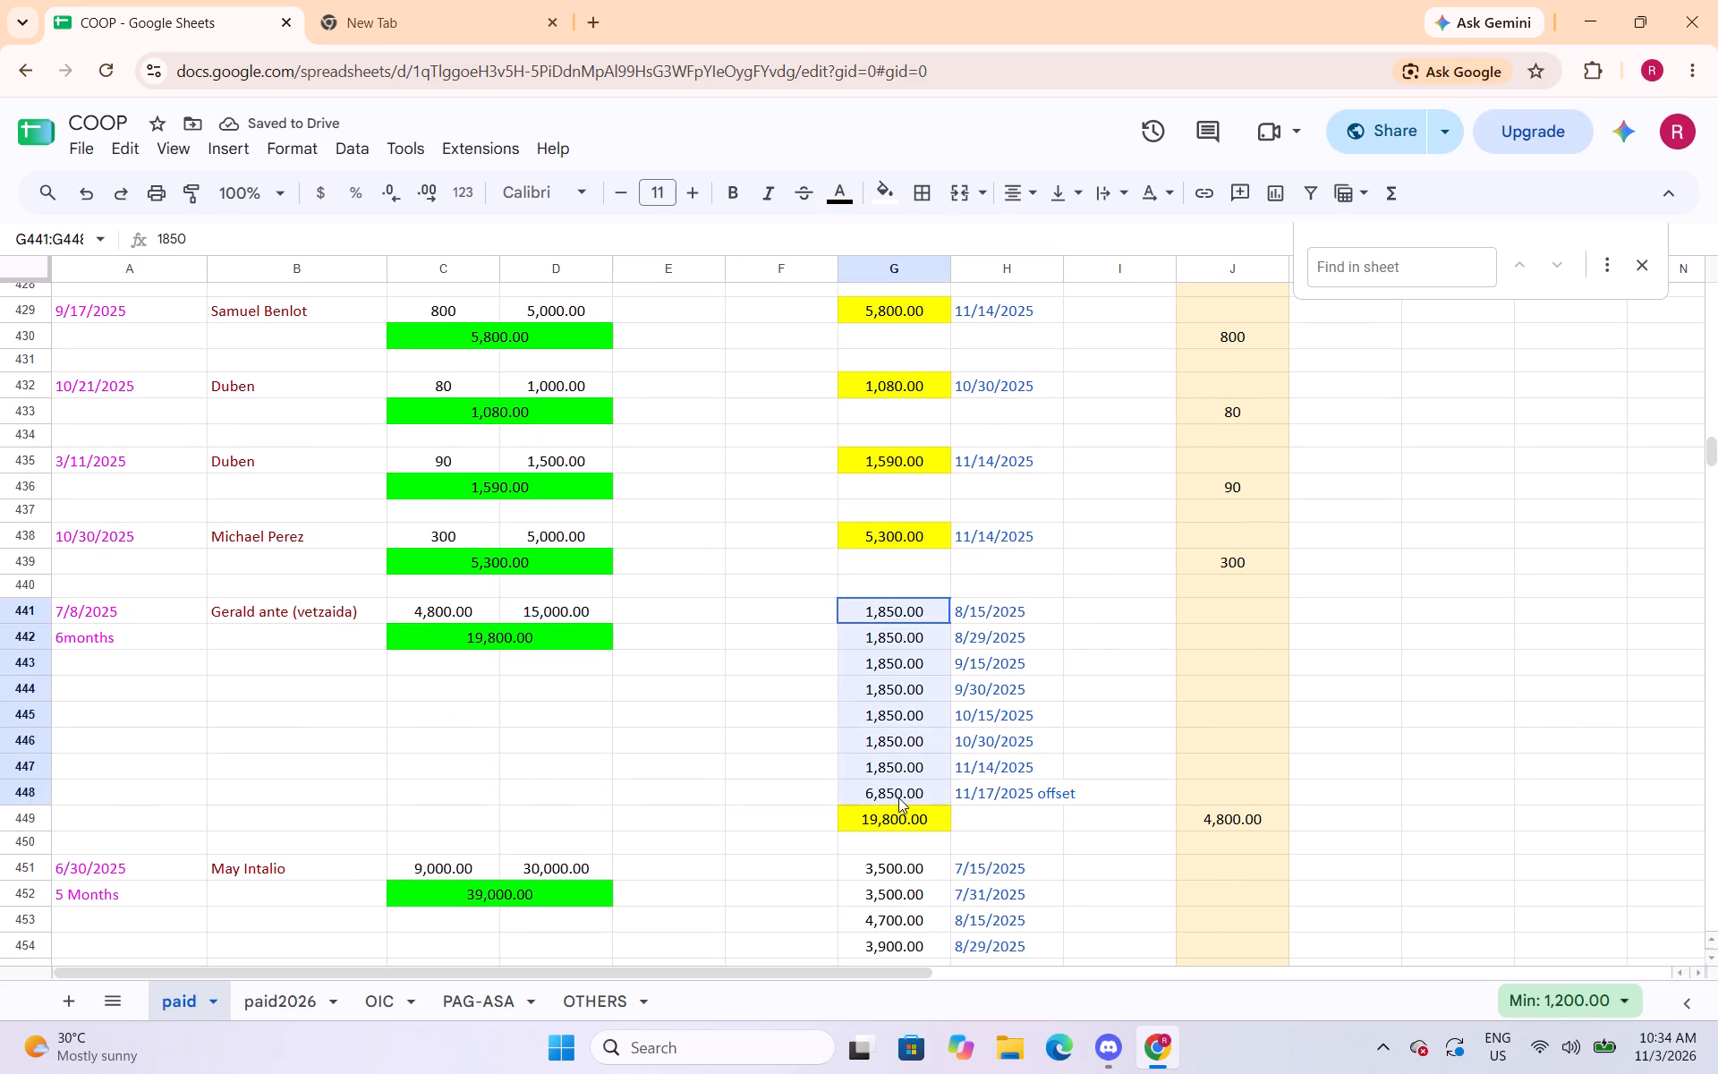
pyautogui.moveTo(898, 797); pyautogui.dragTo(901, 791)
pyautogui.click(842, 200)
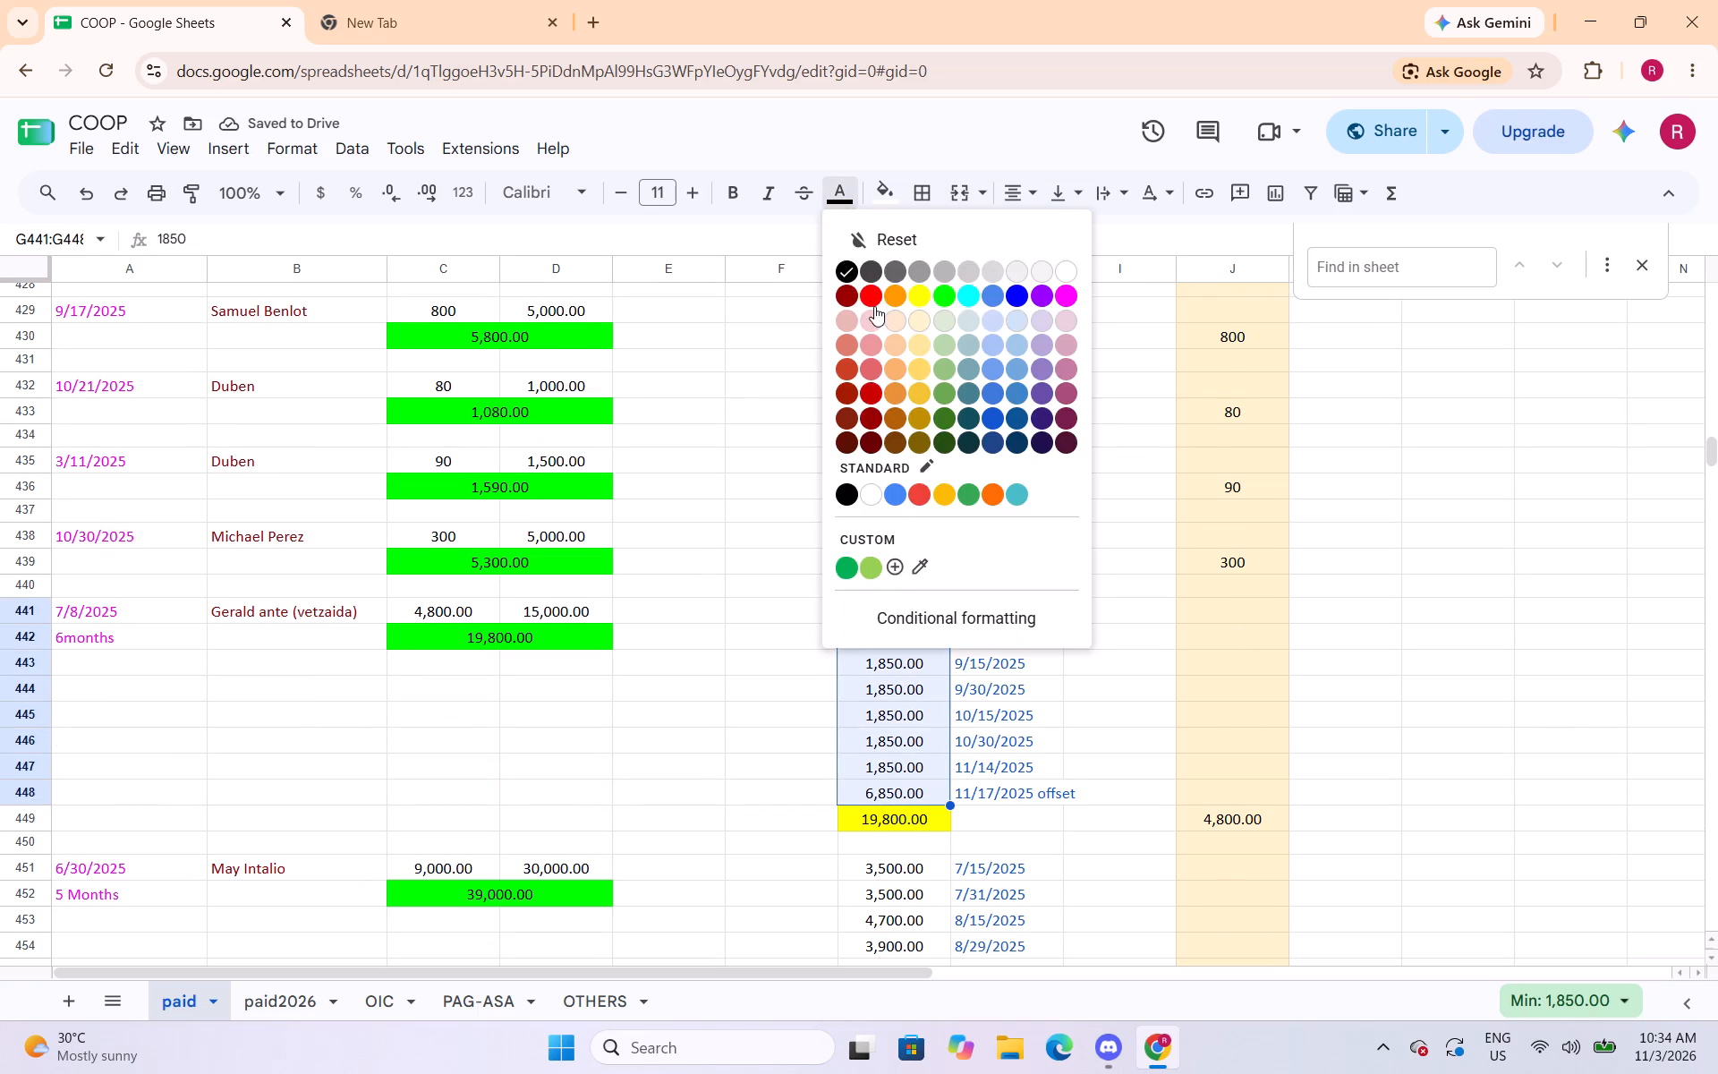
pyautogui.click(874, 306)
# Change the text colour of the payment amounts in cells G451:G461 to red.
pyautogui.scroll(-4, 931, 554)
pyautogui.moveTo(897, 414); pyautogui.dragTo(938, 677)
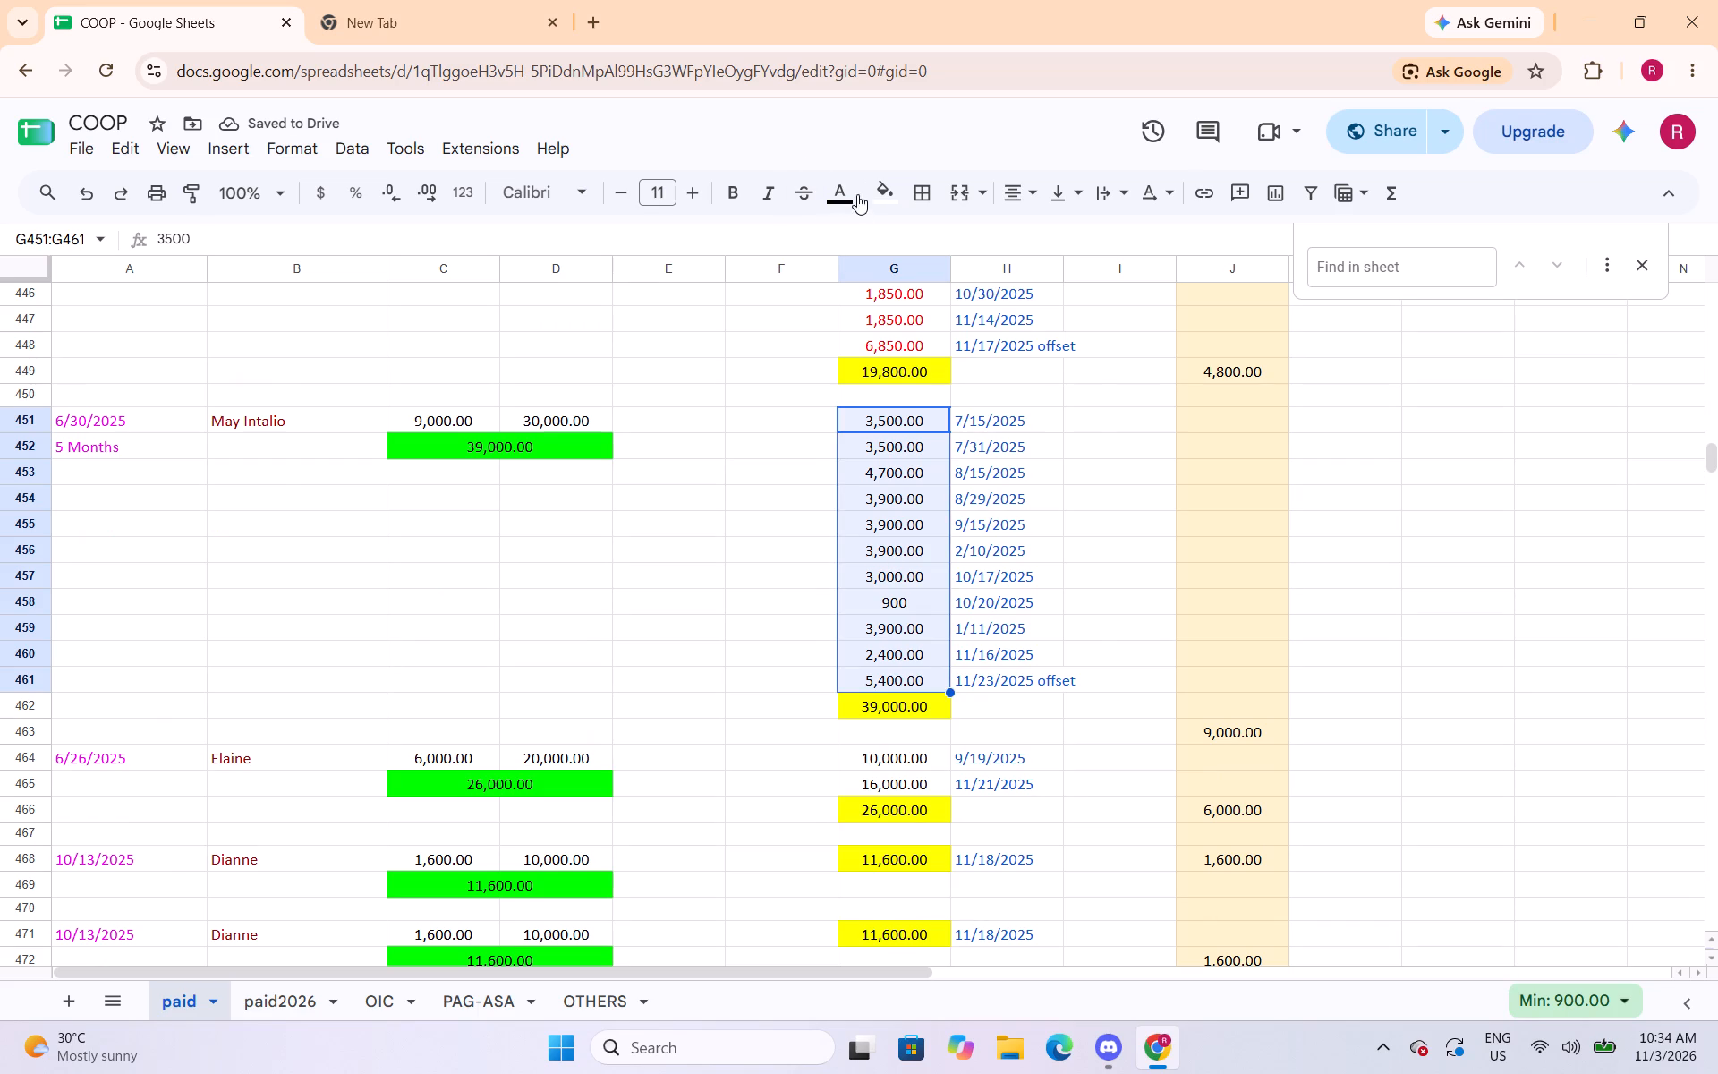
pyautogui.click(839, 192)
pyautogui.click(870, 290)
# Change the text colour of the two payment amounts in cells G464:G465 to red.
pyautogui.scroll(-2, 880, 546)
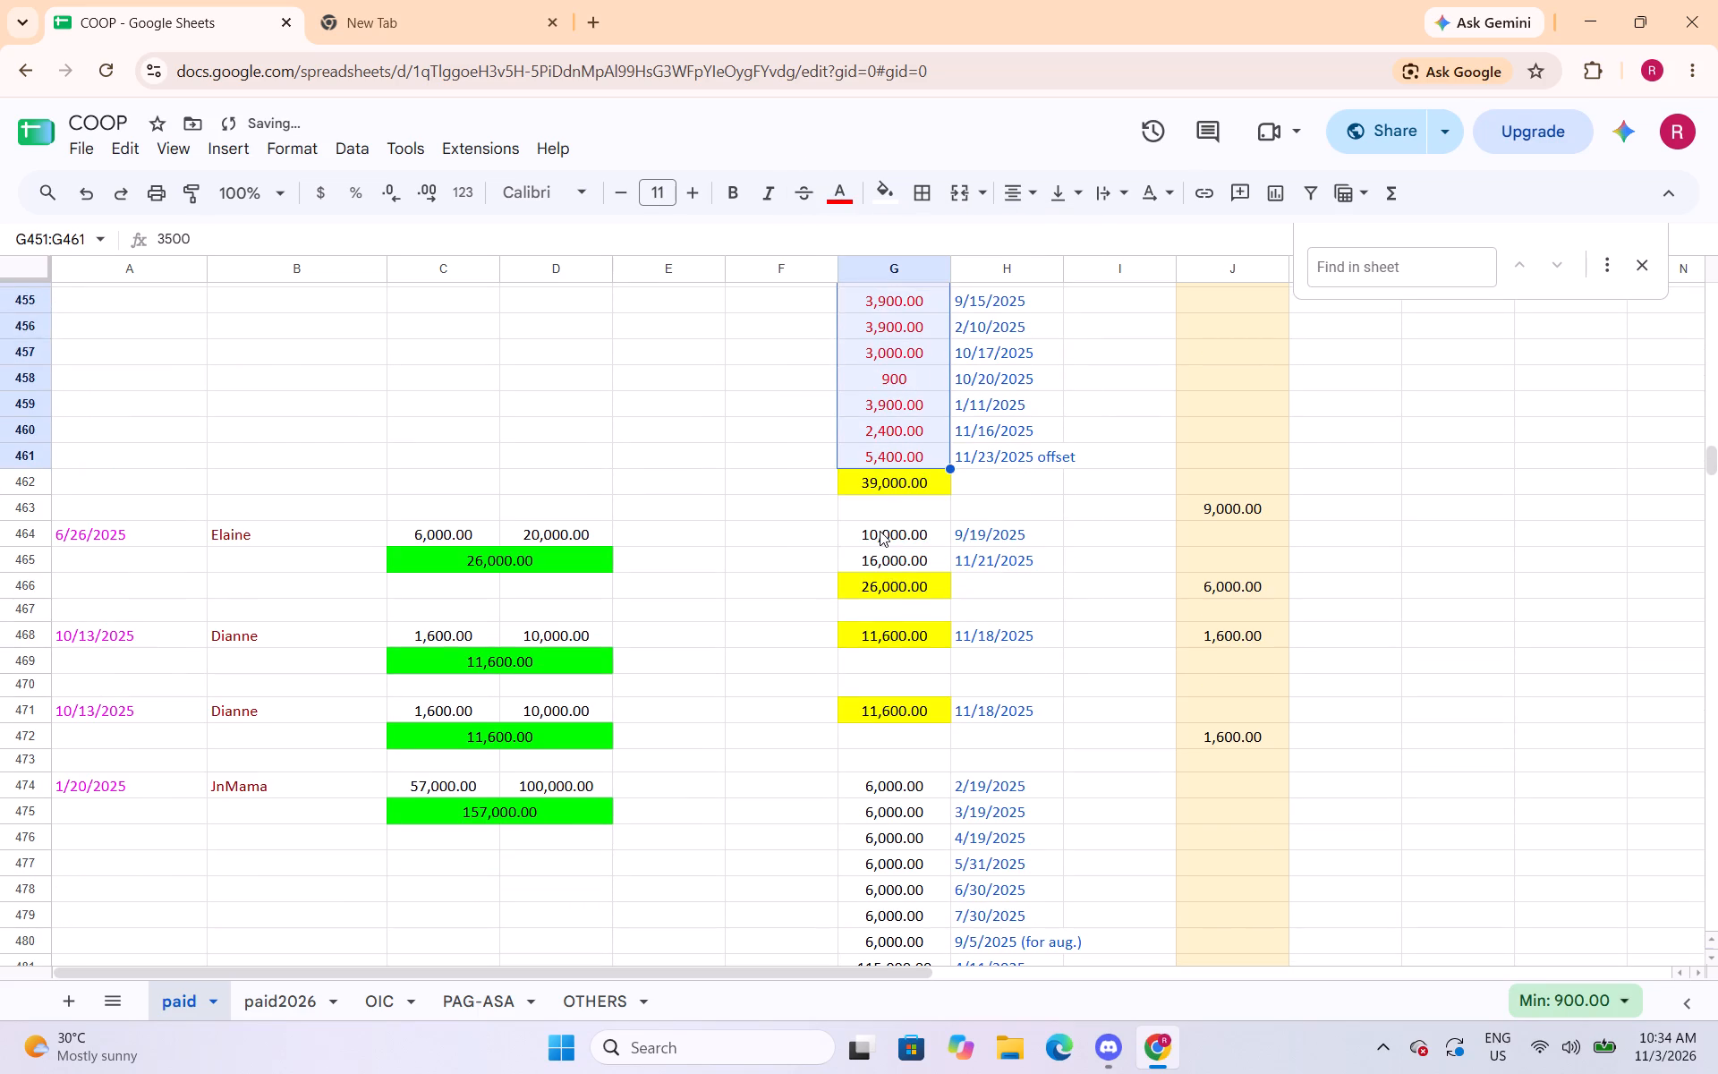
pyautogui.moveTo(880, 531); pyautogui.dragTo(880, 564)
pyautogui.click(838, 217)
pyautogui.click(839, 207)
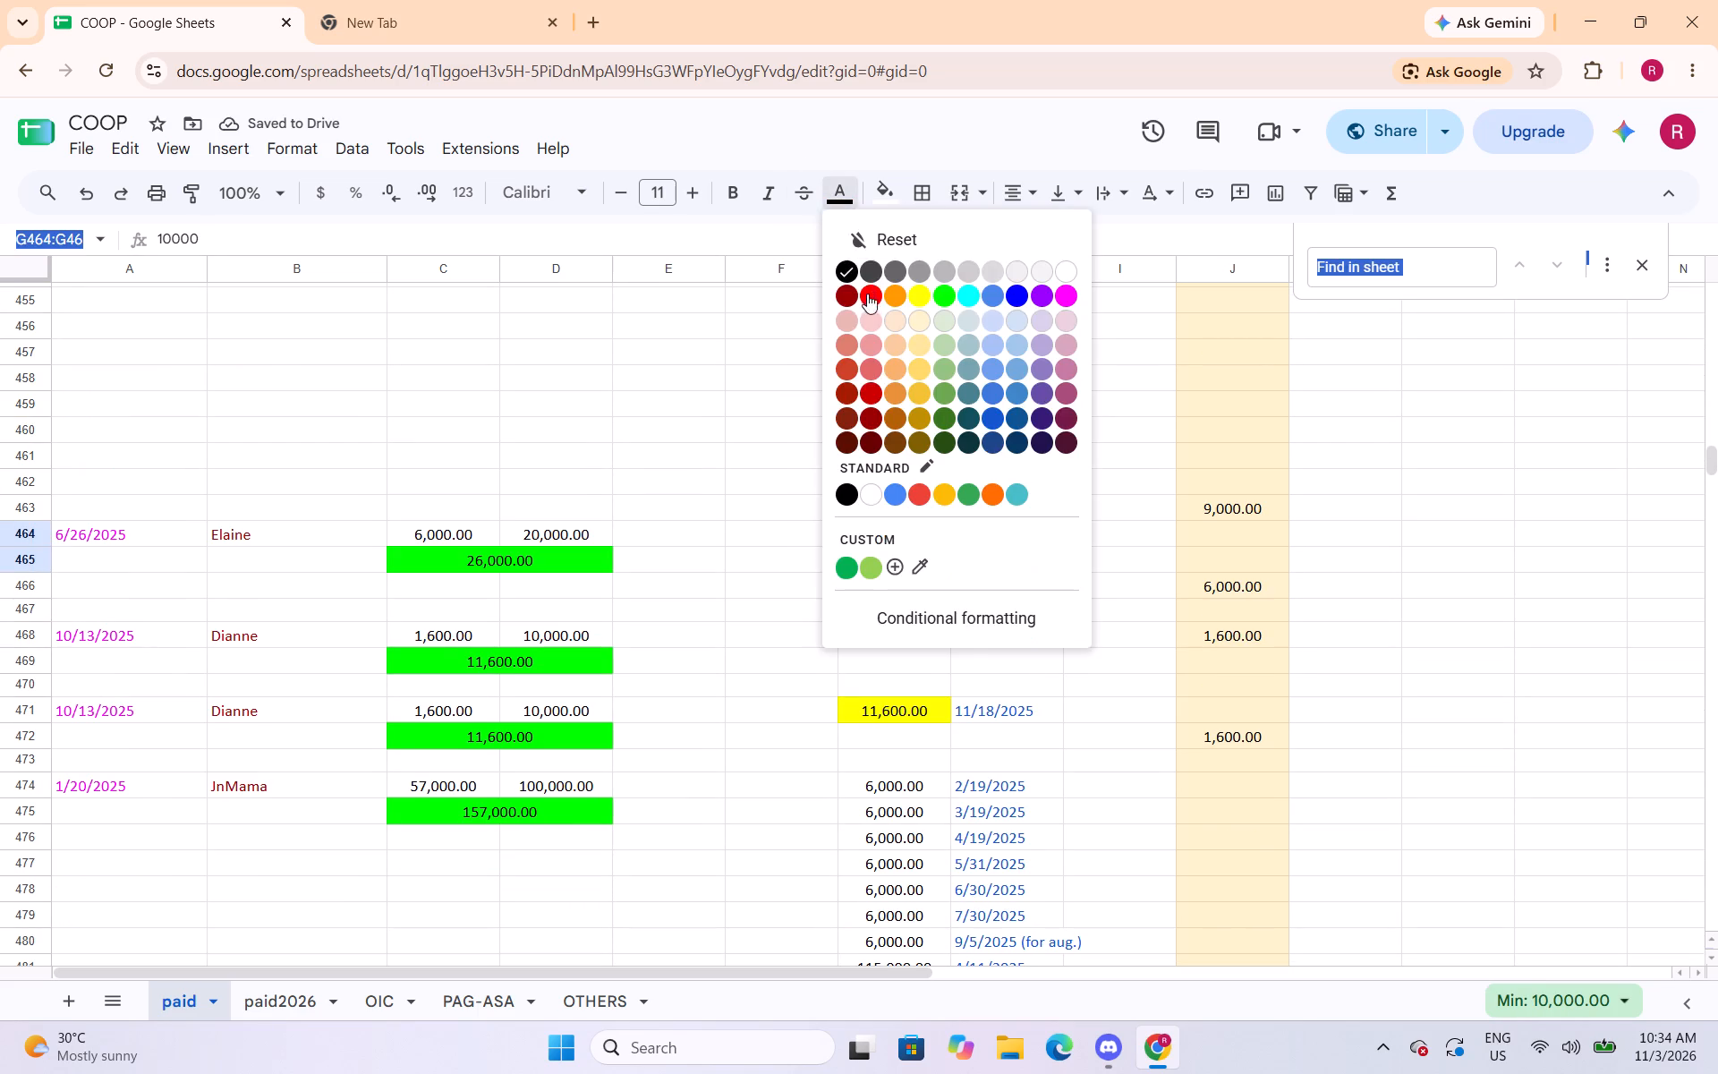
pyautogui.click(869, 298)
# Change the text colour of the payment amounts in cells G474:G481 to red.
pyautogui.scroll(-3, 906, 558)
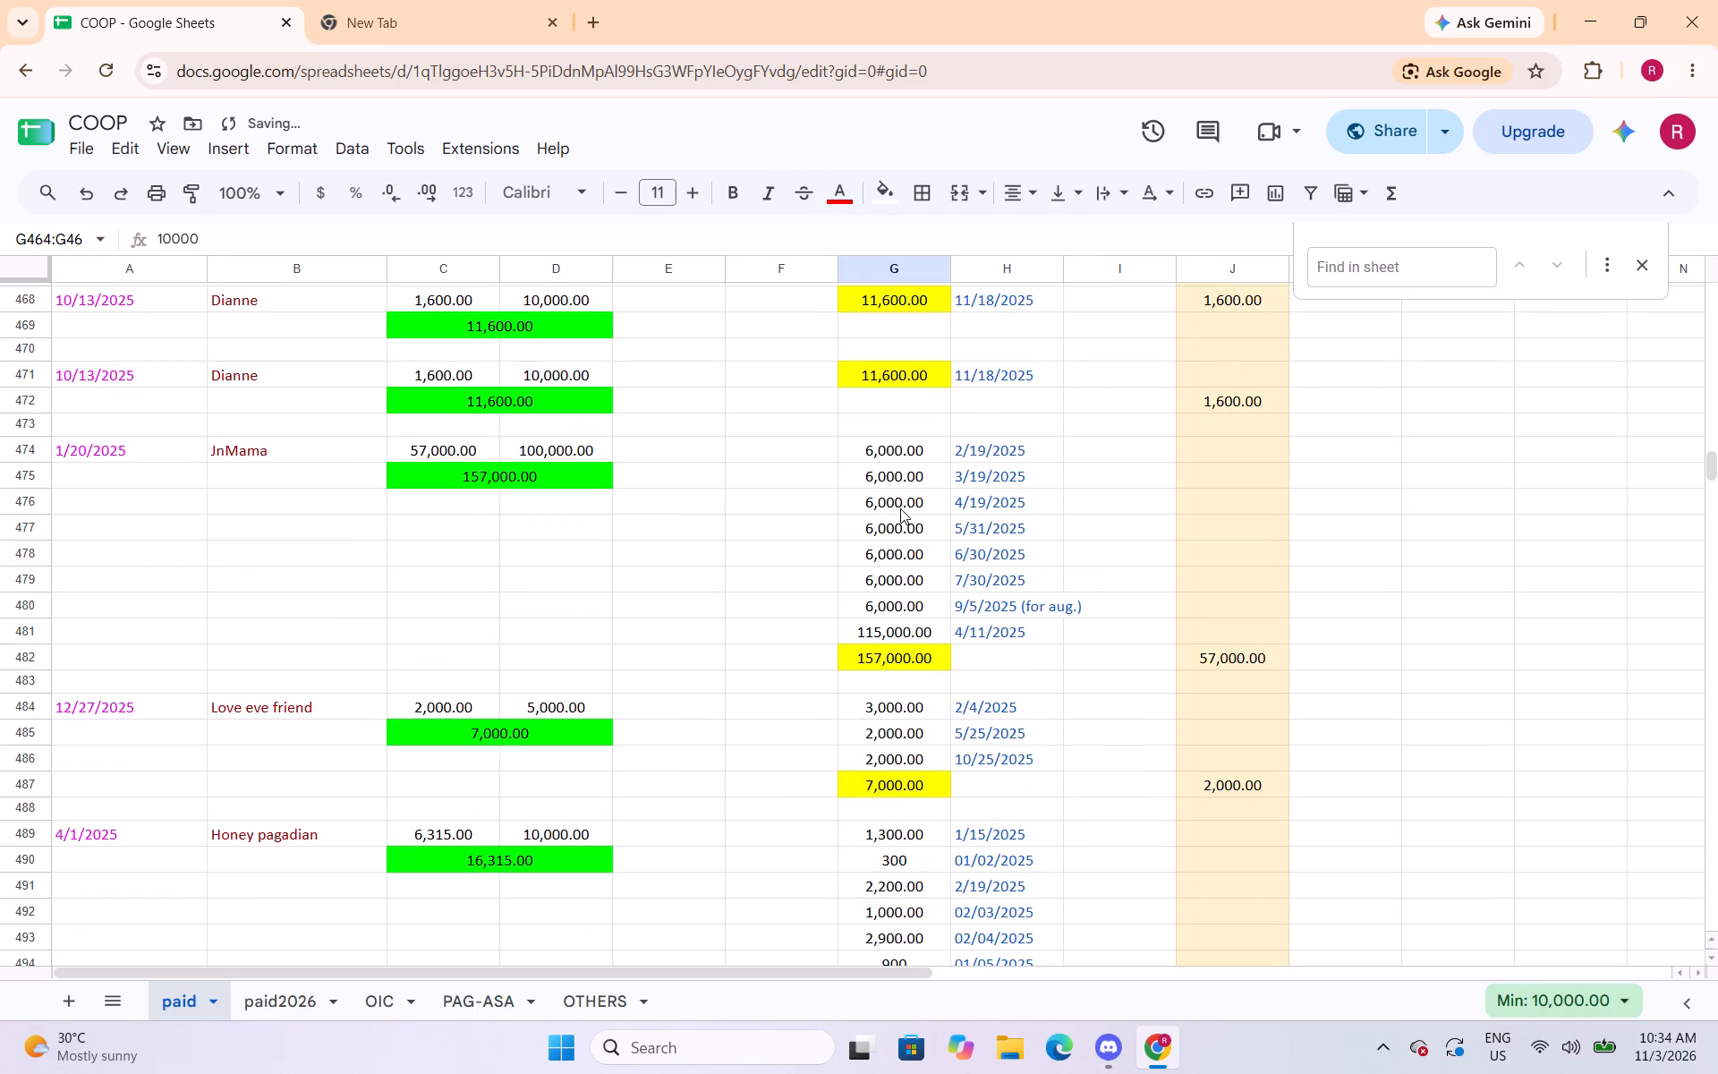
pyautogui.moveTo(889, 452); pyautogui.dragTo(920, 624)
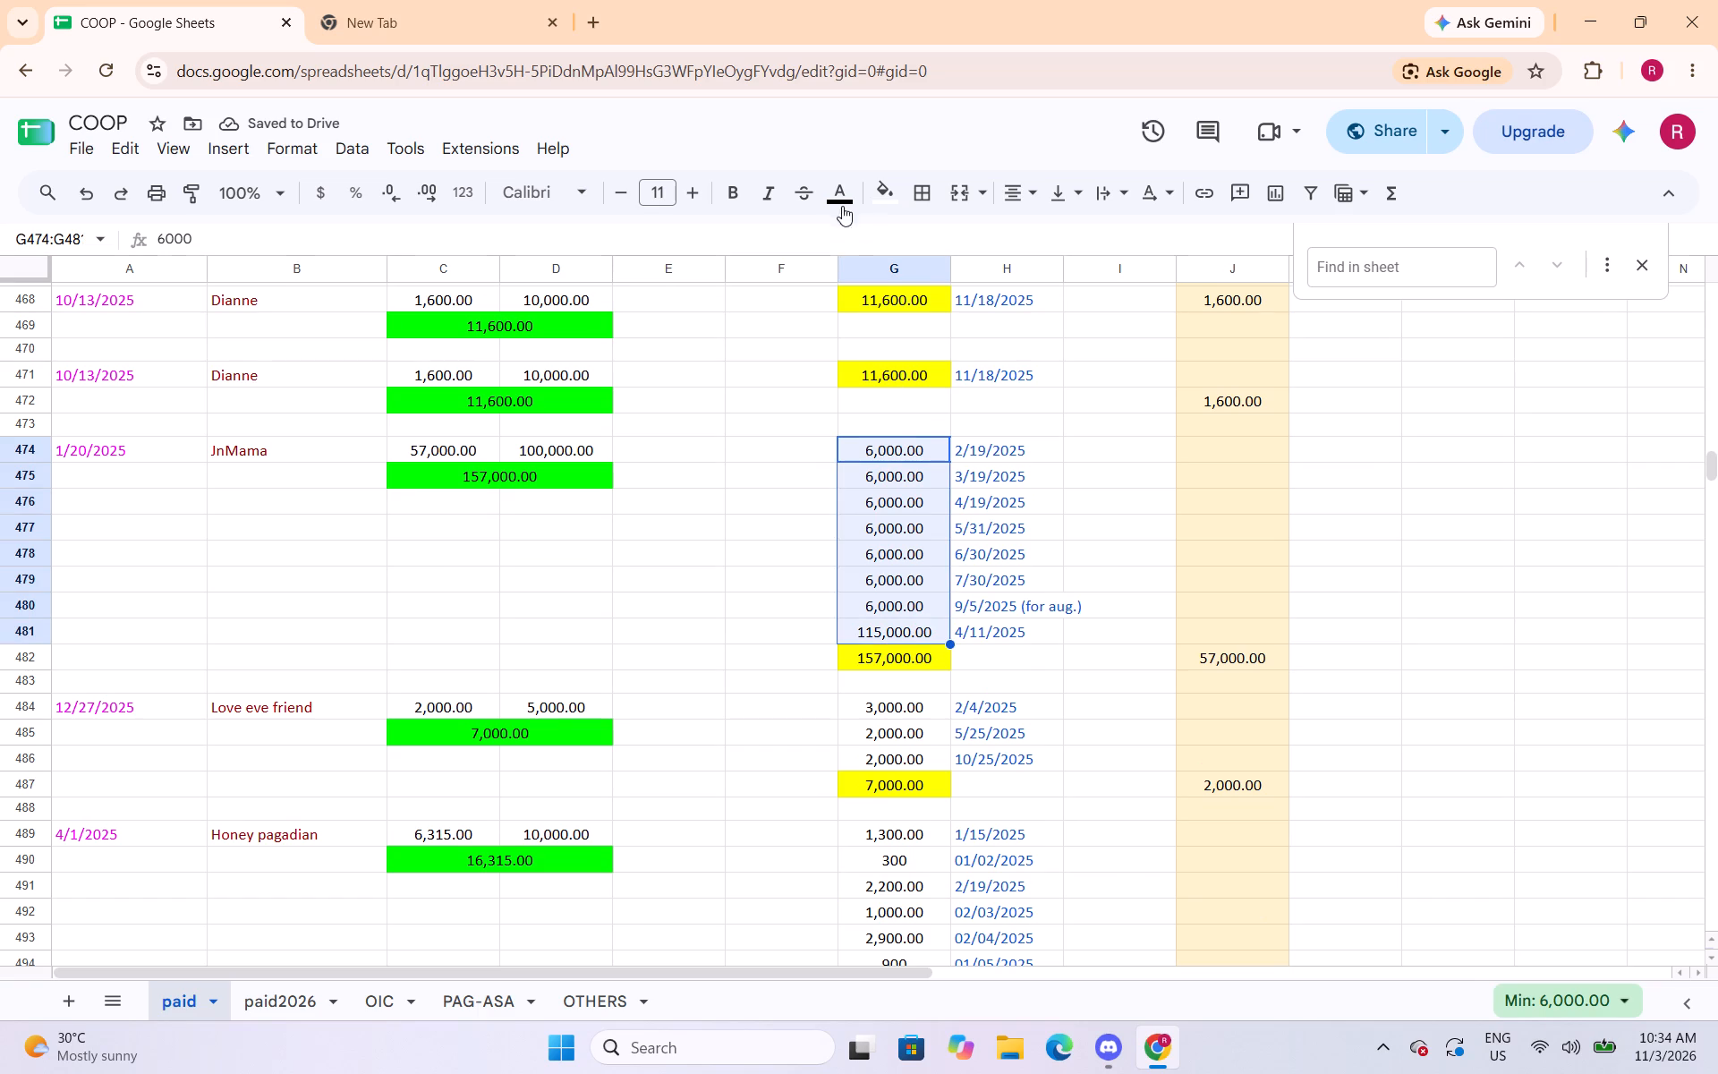
pyautogui.click(835, 200)
pyautogui.click(863, 294)
# Change the text colour of the three payment amounts in cells G484:G486 to red.
pyautogui.scroll(-3, 915, 449)
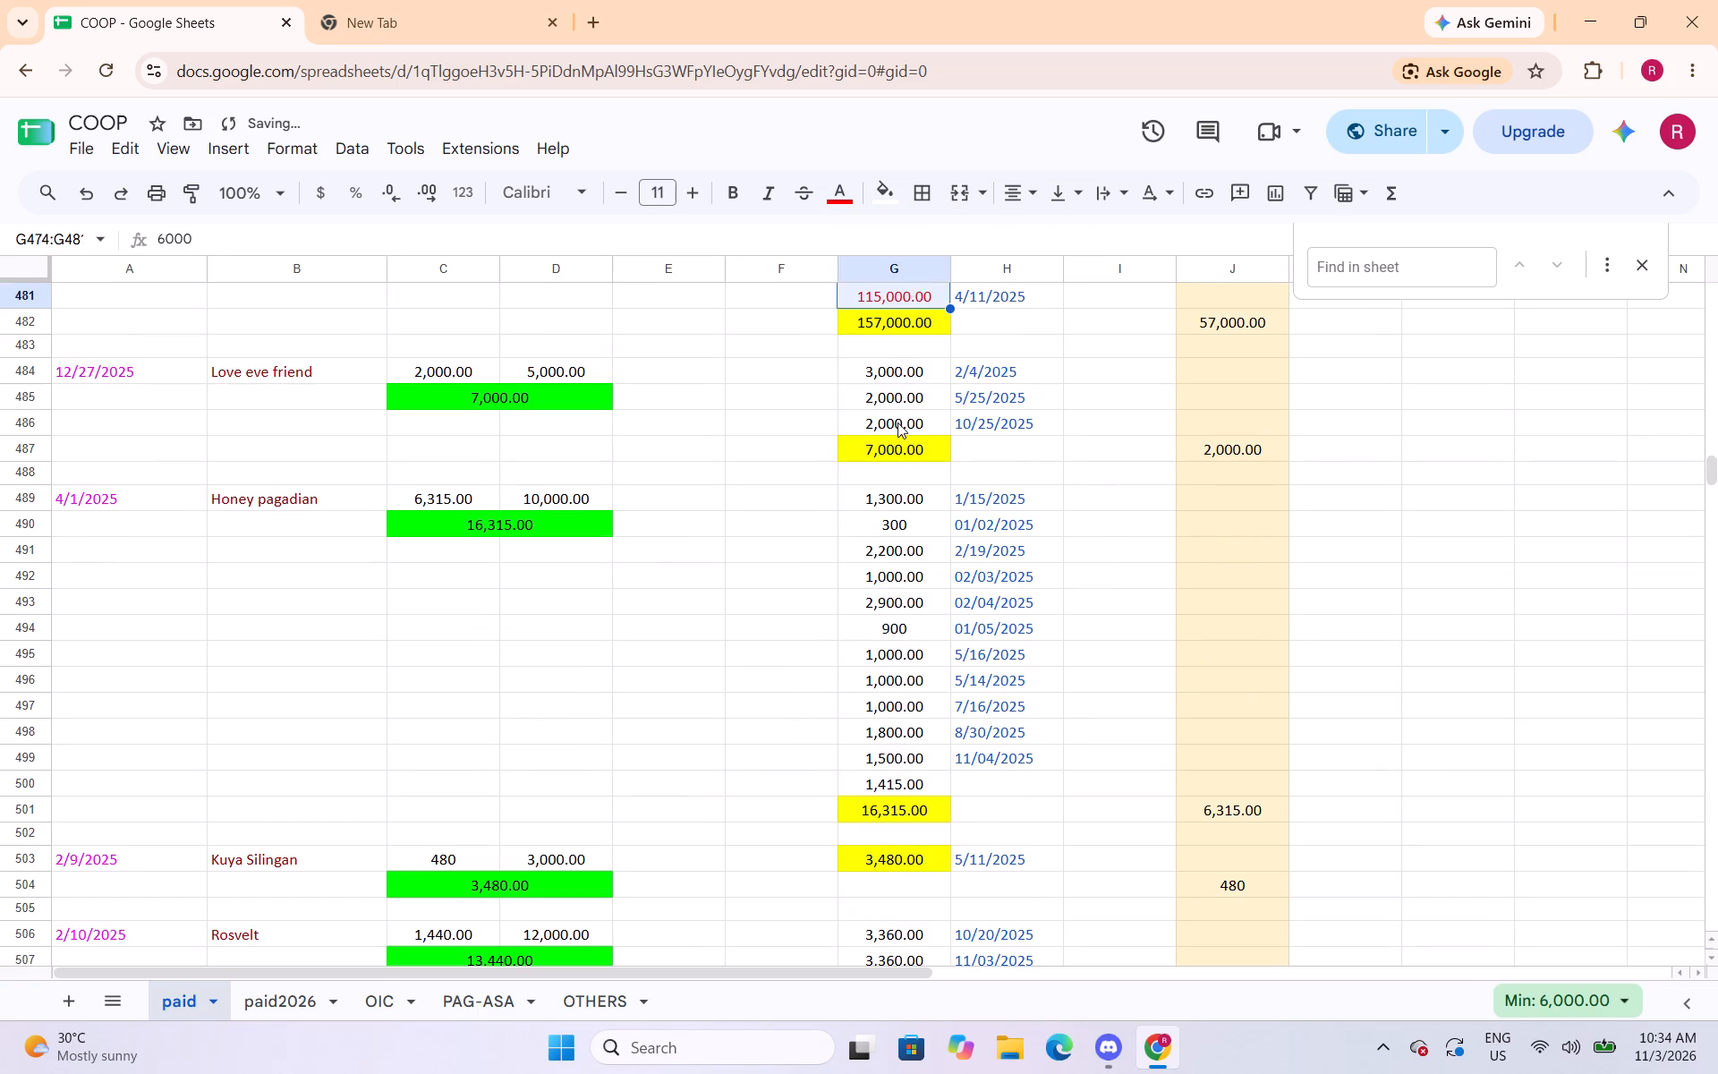
pyautogui.moveTo(894, 370); pyautogui.dragTo(894, 415)
pyautogui.click(834, 197)
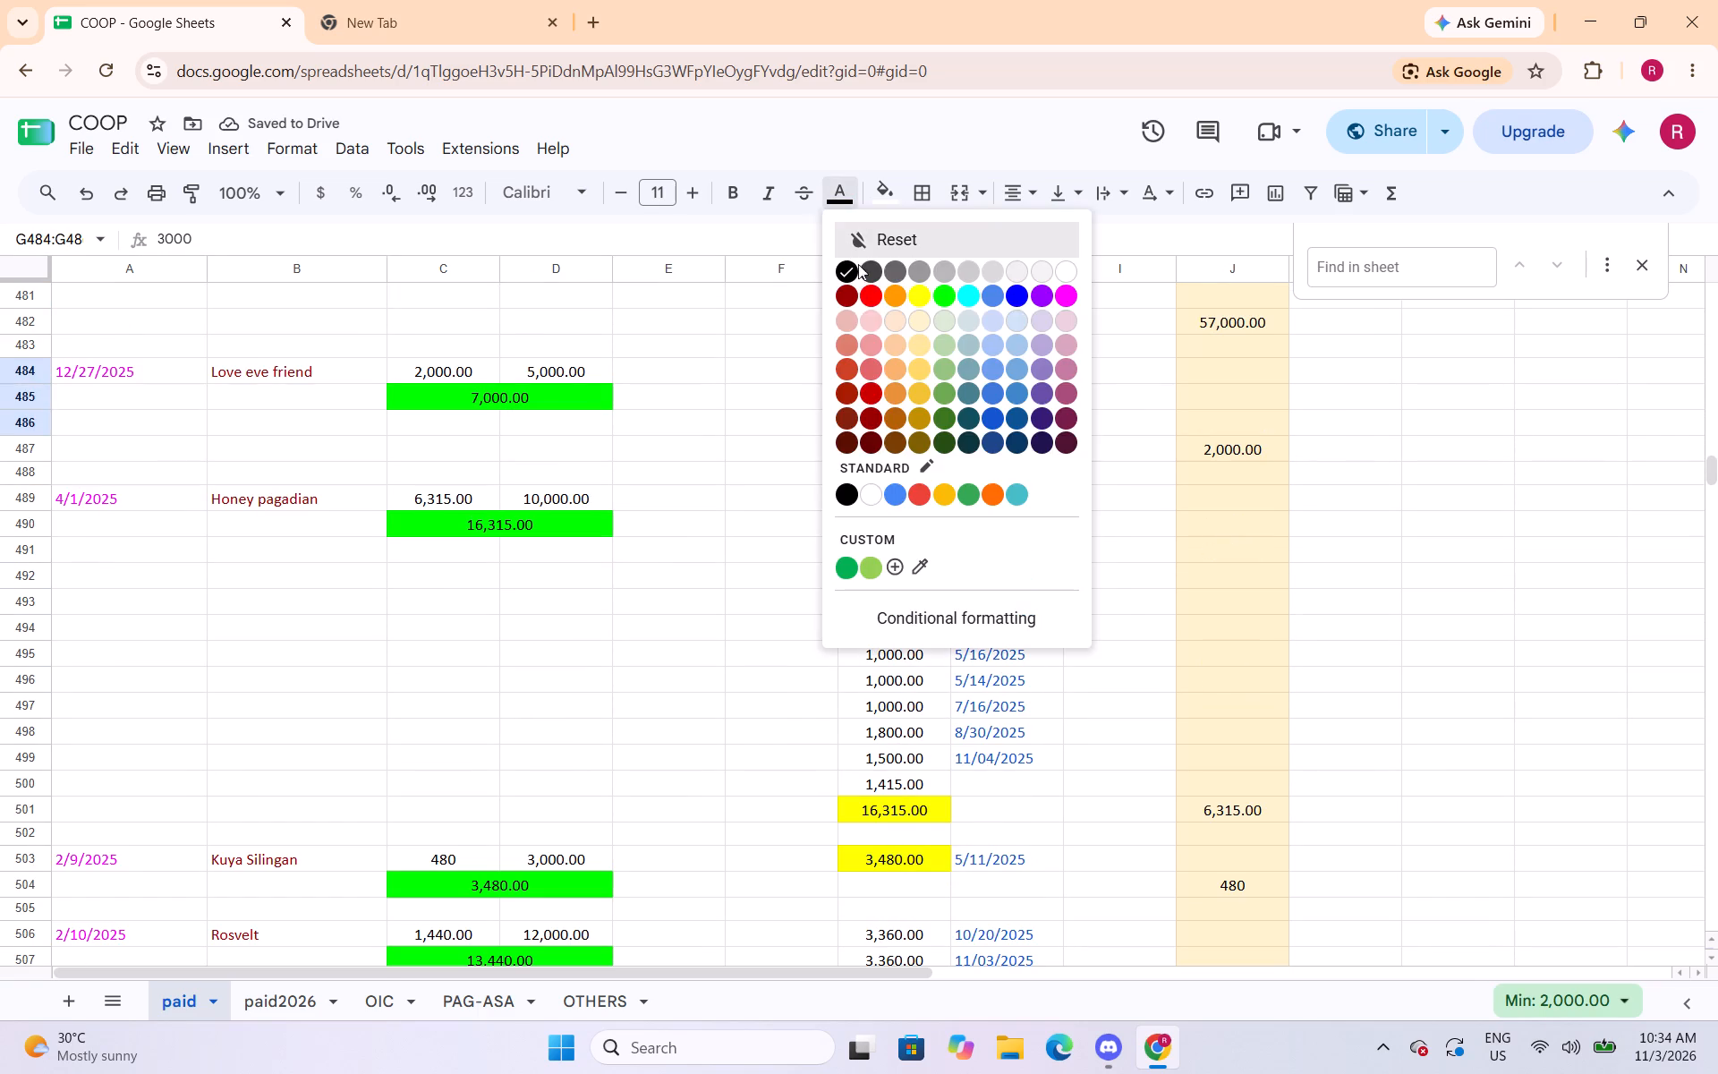
pyautogui.click(873, 293)
# Change the text colour of the payment amounts in cells G489:G500 to red.
pyautogui.moveTo(895, 494); pyautogui.dragTo(912, 736)
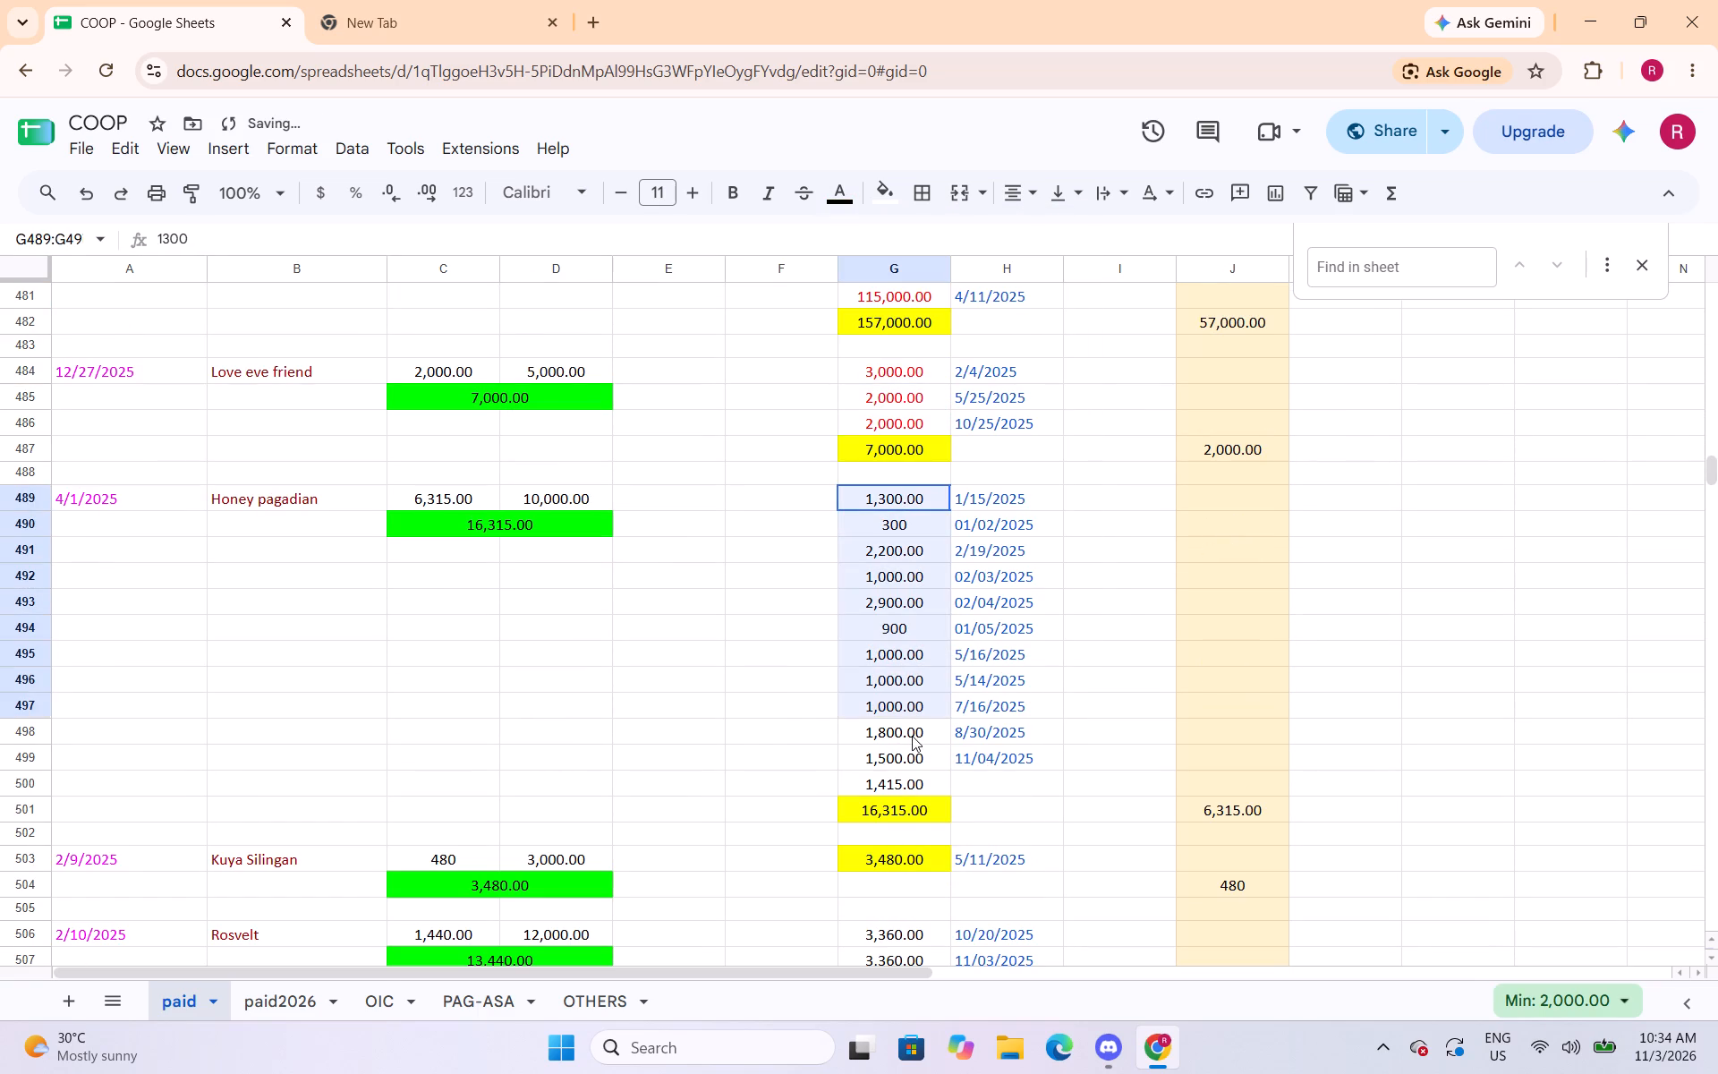
pyautogui.moveTo(912, 736); pyautogui.dragTo(894, 792)
pyautogui.click(836, 198)
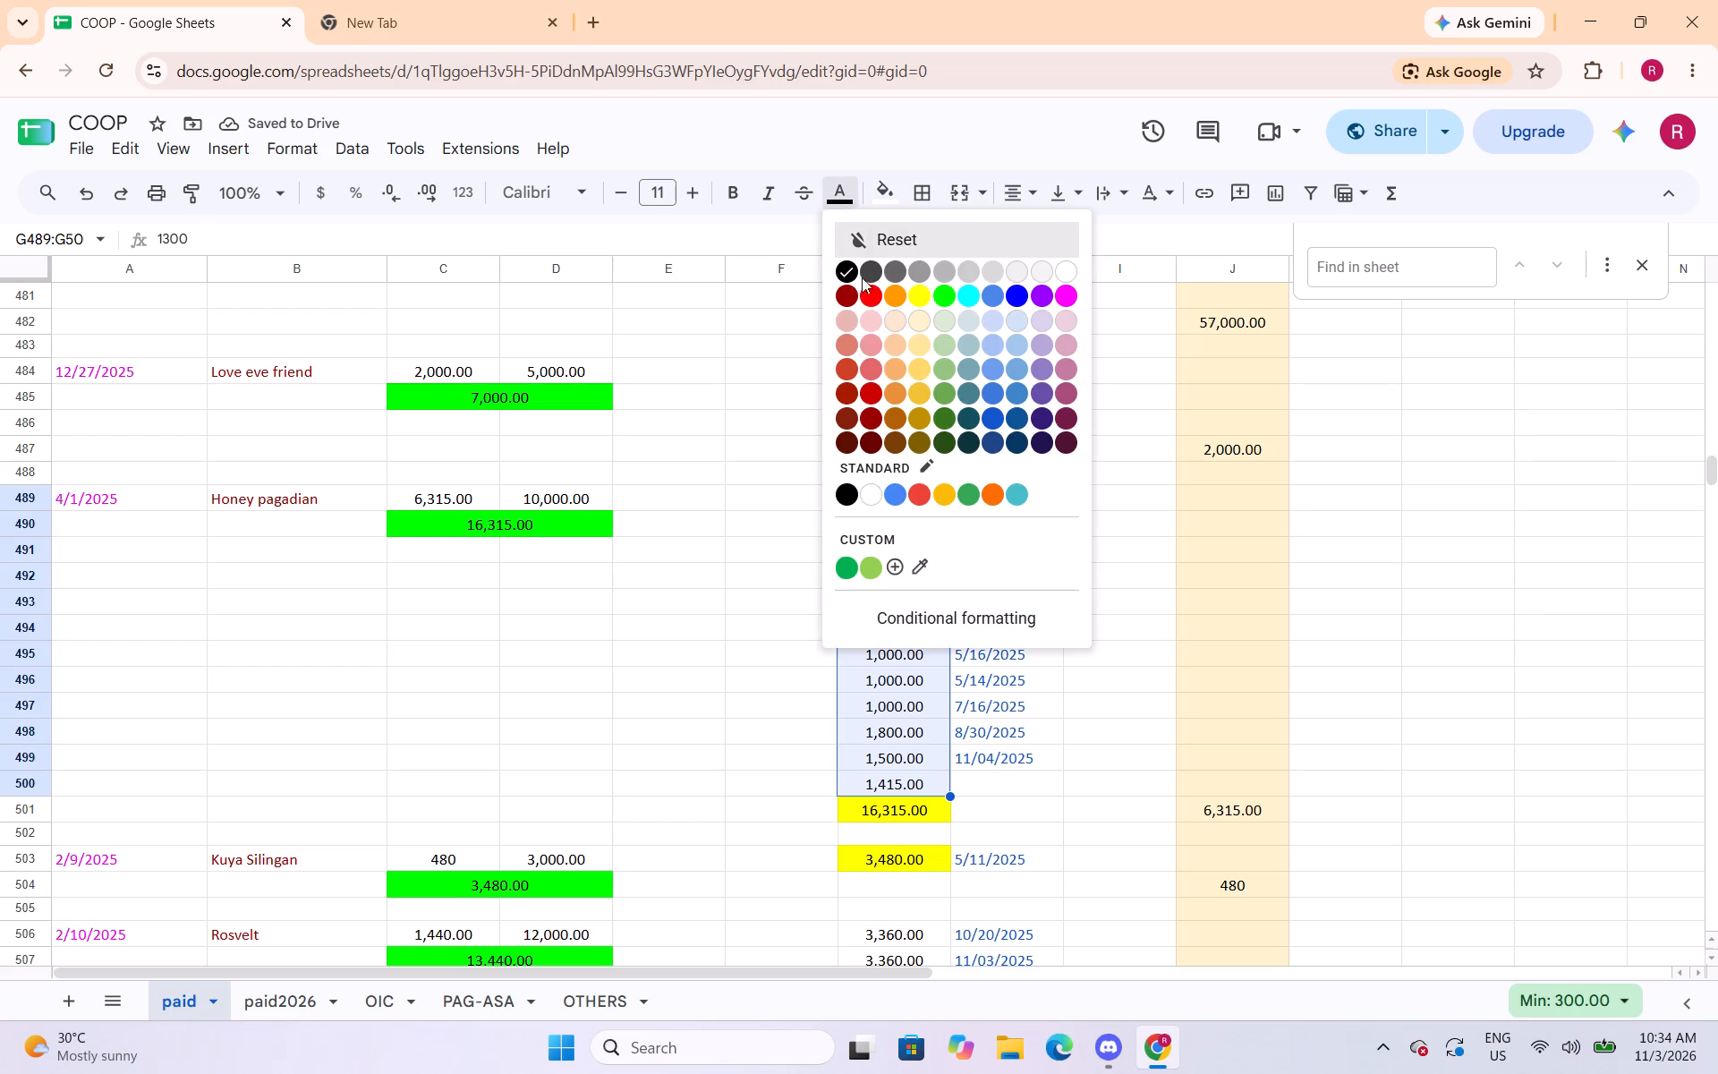
pyautogui.click(868, 292)
# Change the text colour of the four payment amounts in cells G506:G509 to red.
pyautogui.scroll(-4, 876, 516)
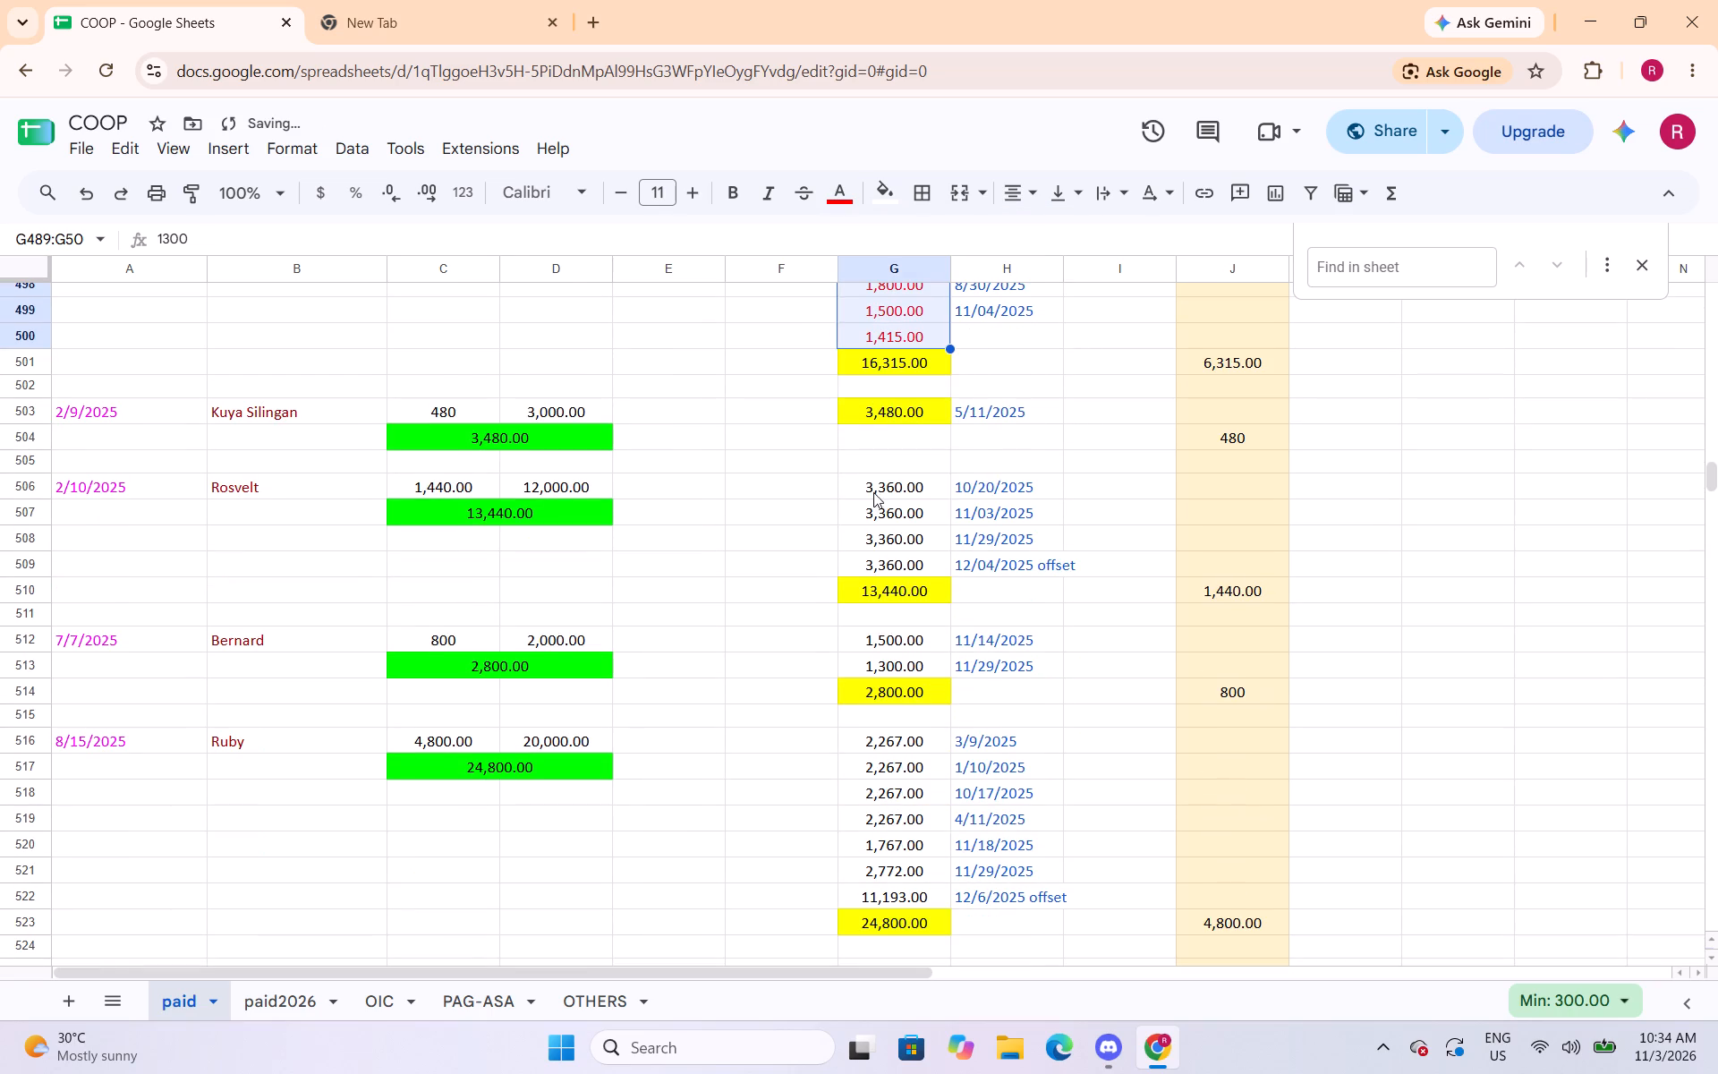
pyautogui.moveTo(873, 482); pyautogui.dragTo(879, 560)
pyautogui.click(836, 194)
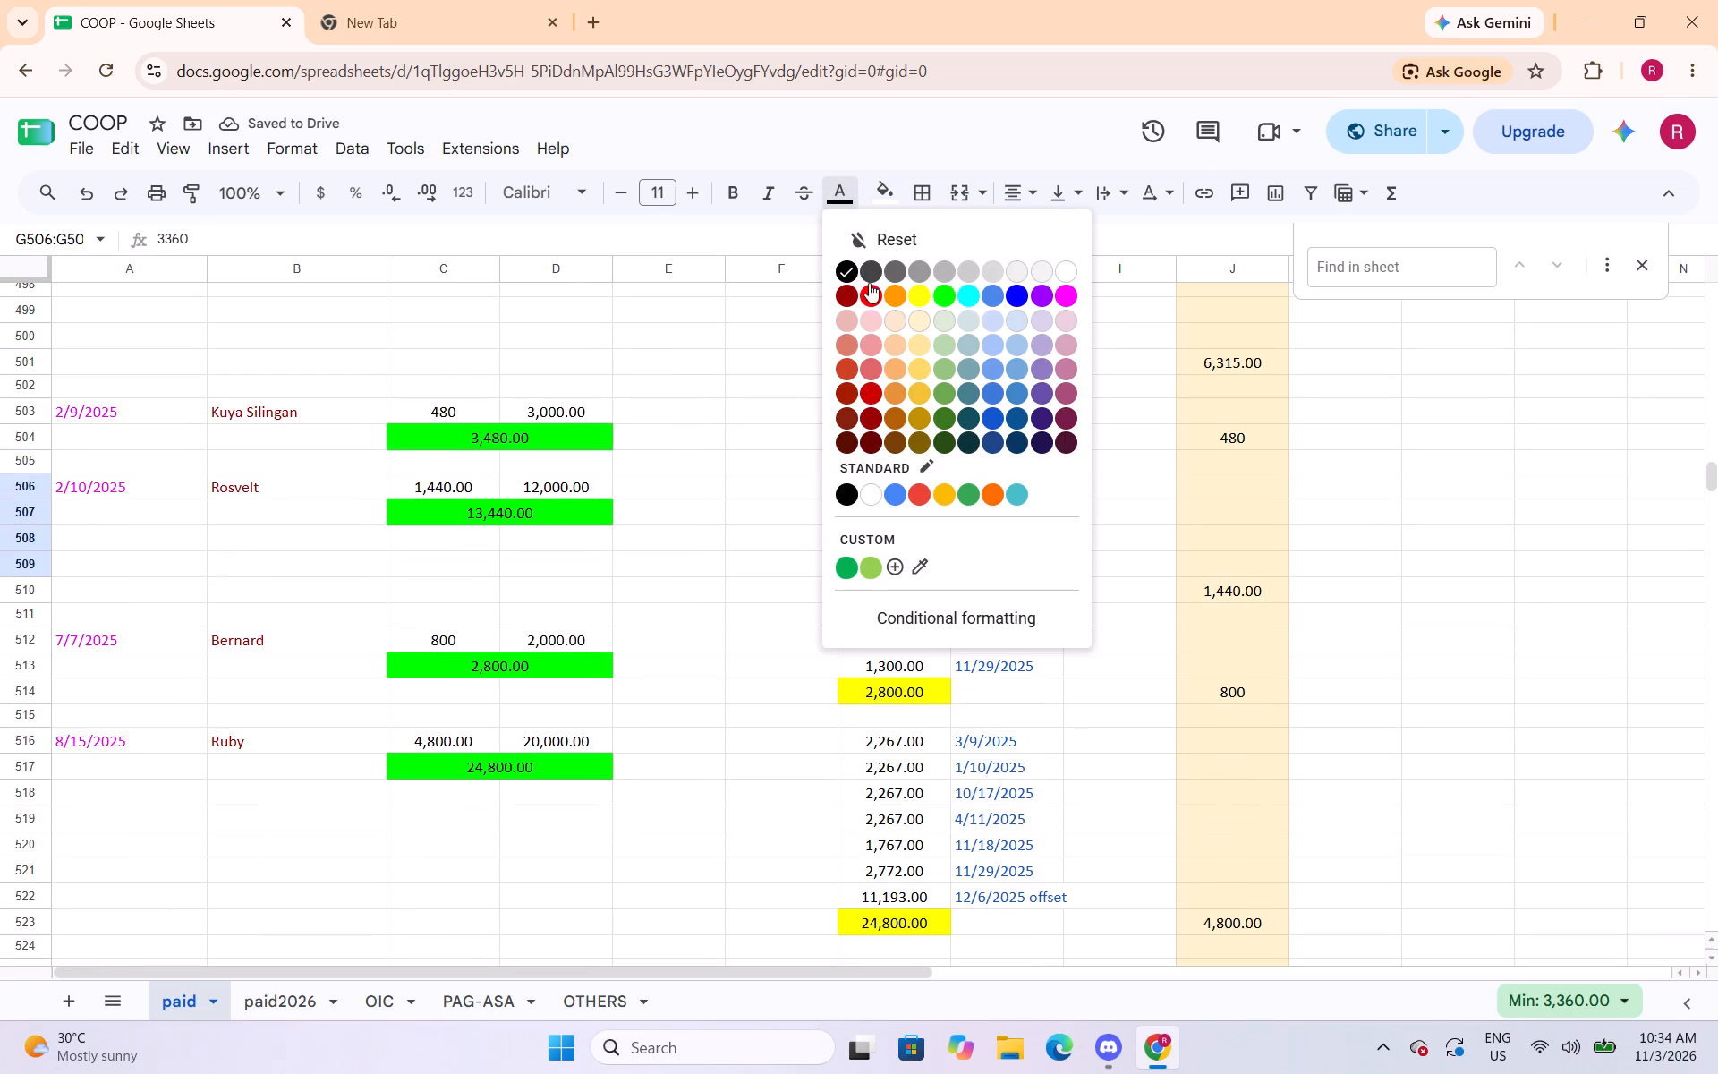
pyautogui.moveTo(872, 294); pyautogui.dragTo(875, 304)
# Change the text colour of the two payment amounts in cells G512:G513 to red.
pyautogui.moveTo(908, 647); pyautogui.dragTo(908, 676)
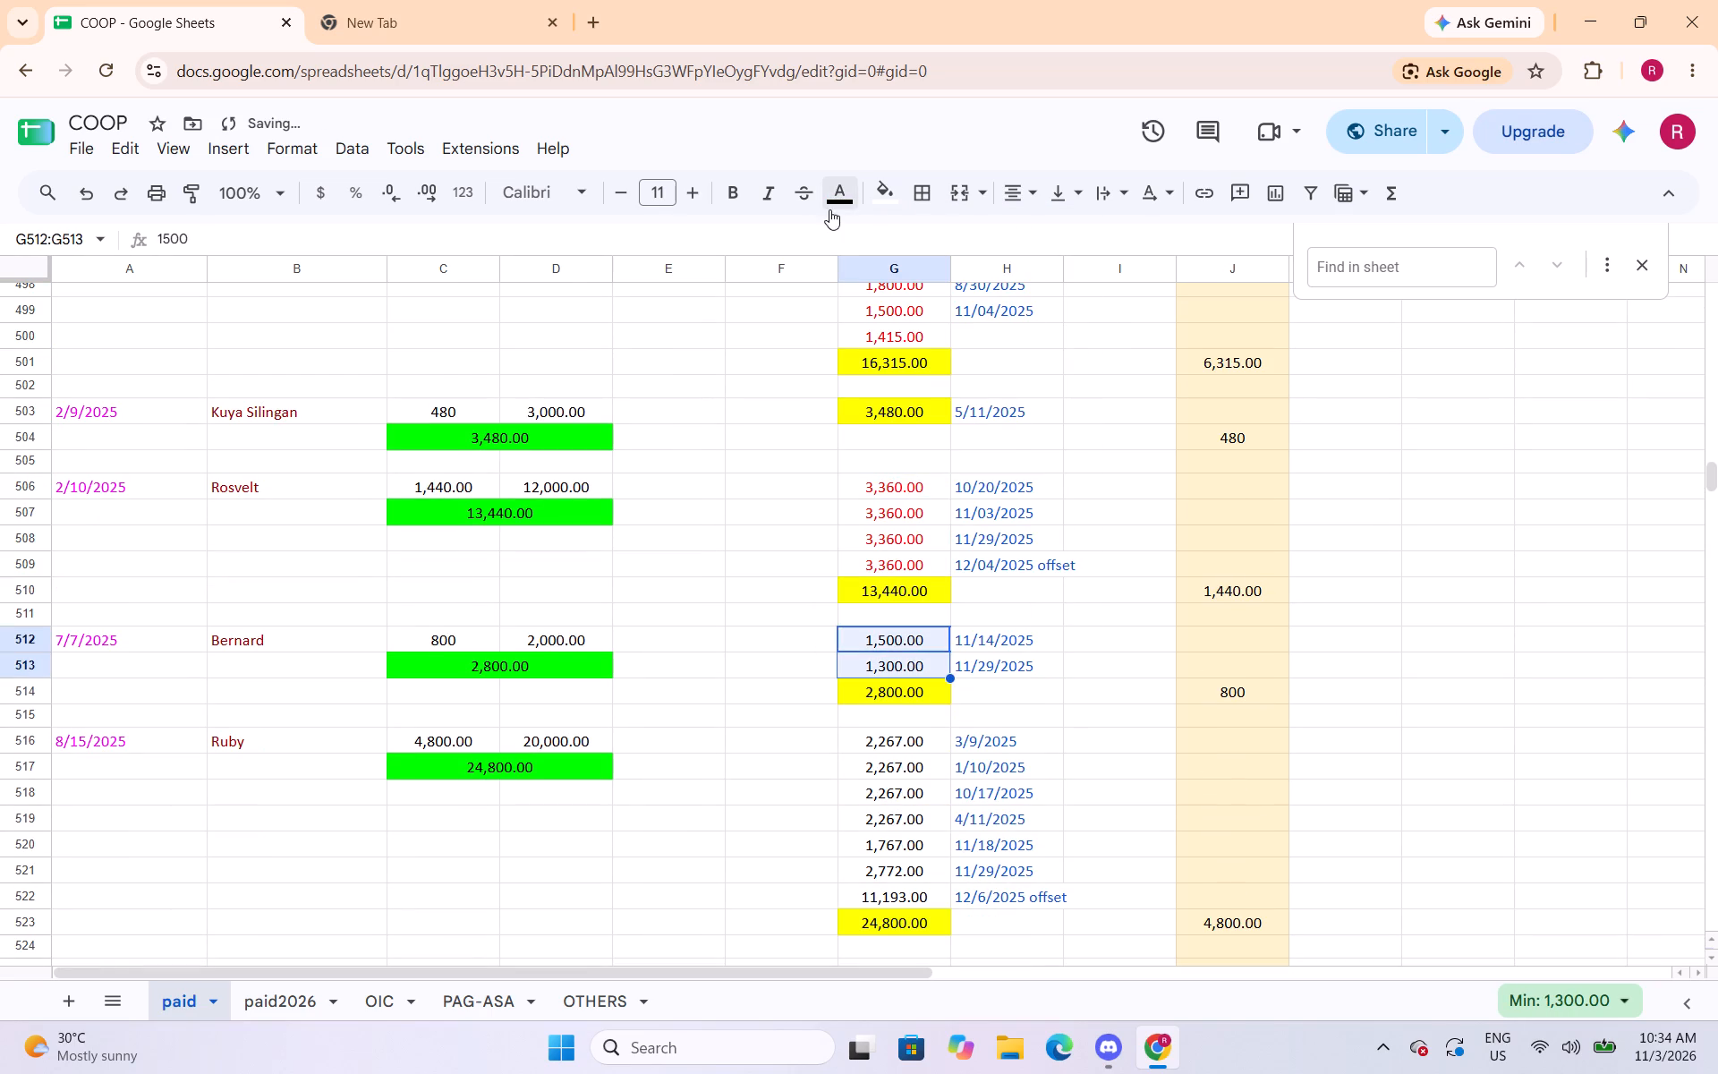
pyautogui.click(829, 196)
pyautogui.click(875, 292)
# Change the text colour of the payment amounts in cells G516:G522 to red.
pyautogui.scroll(-3, 890, 516)
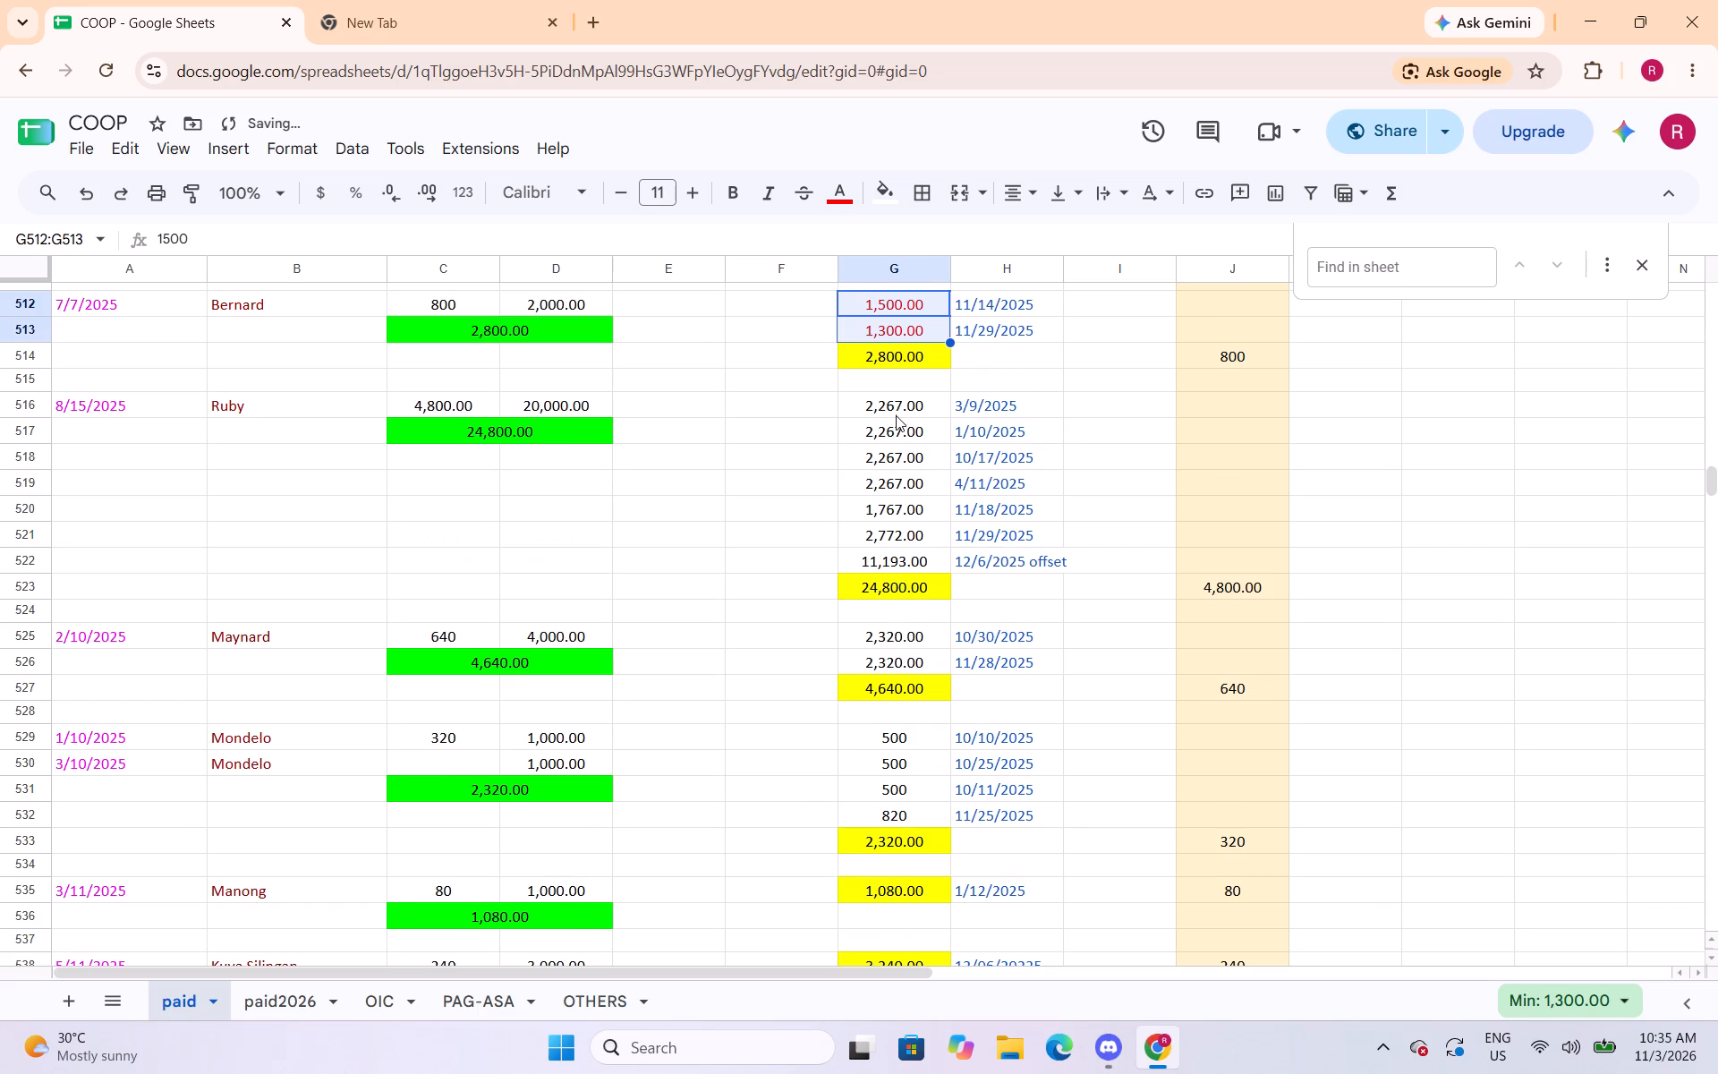
pyautogui.moveTo(906, 405); pyautogui.dragTo(903, 560)
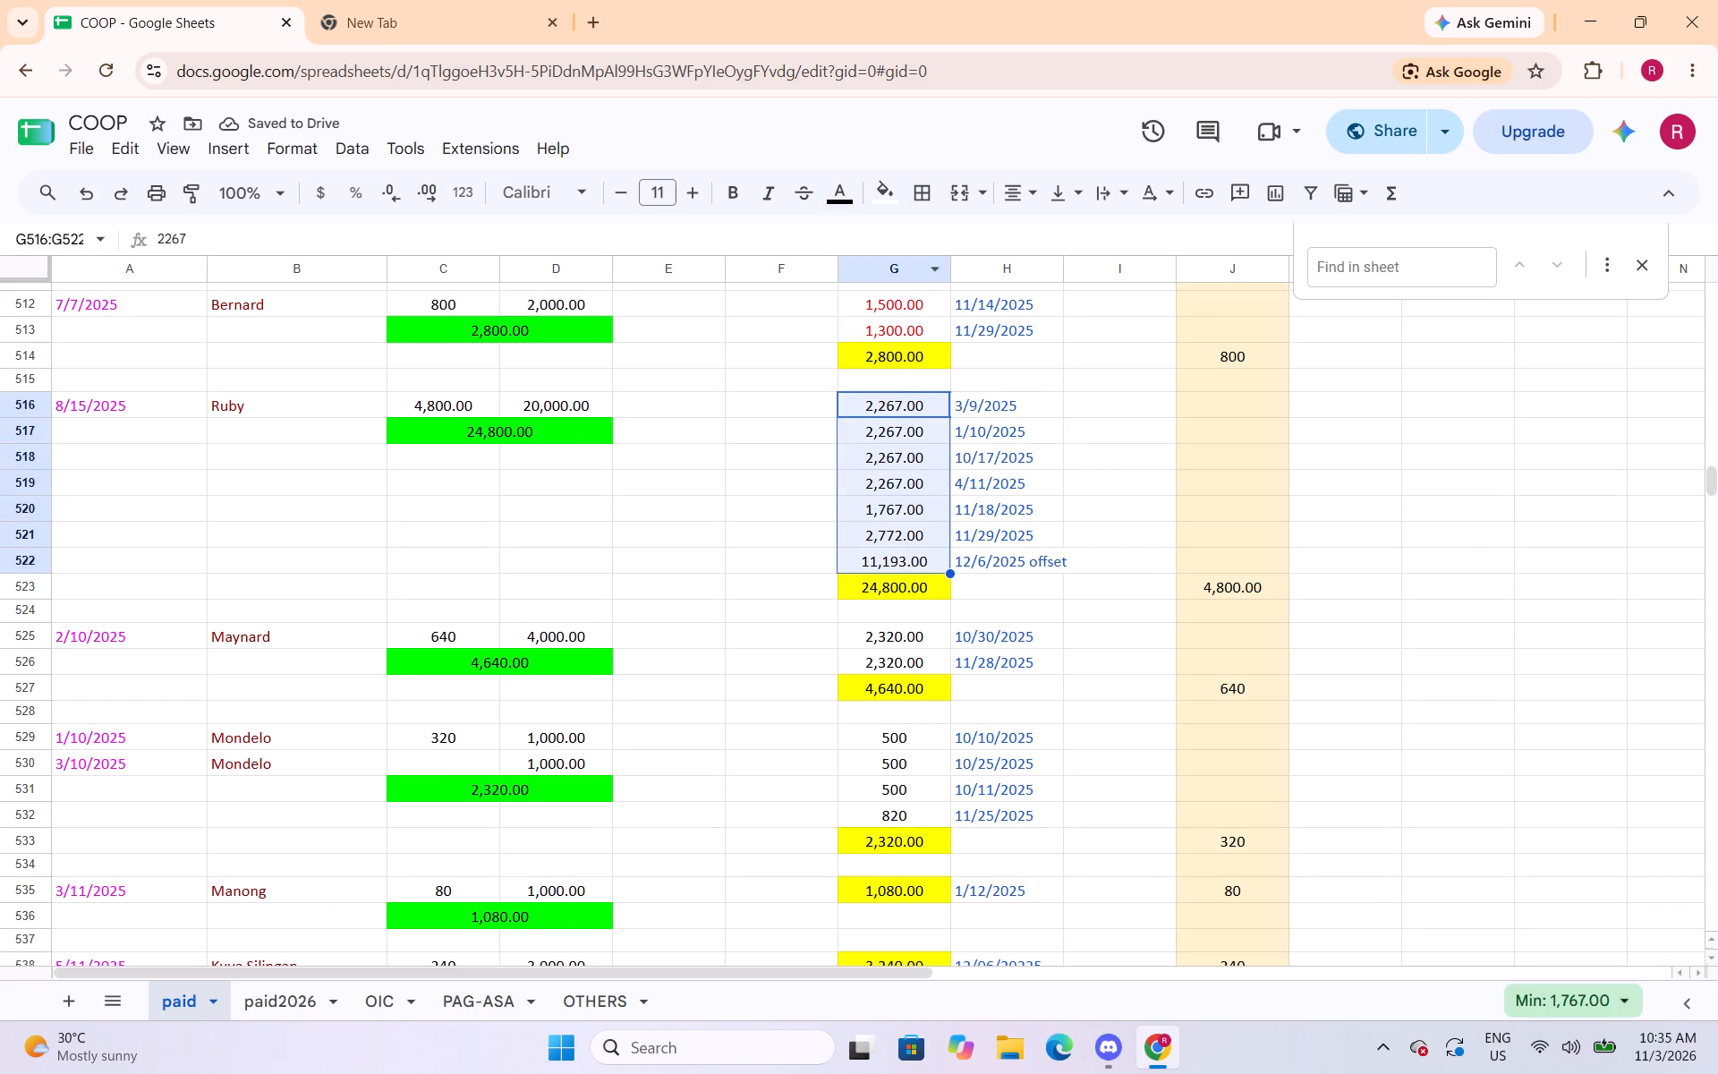
pyautogui.click(855, 208)
pyautogui.click(873, 286)
# Change the text colour of the two payment amounts in cells G525:G526 to red.
pyautogui.moveTo(896, 634); pyautogui.dragTo(896, 648)
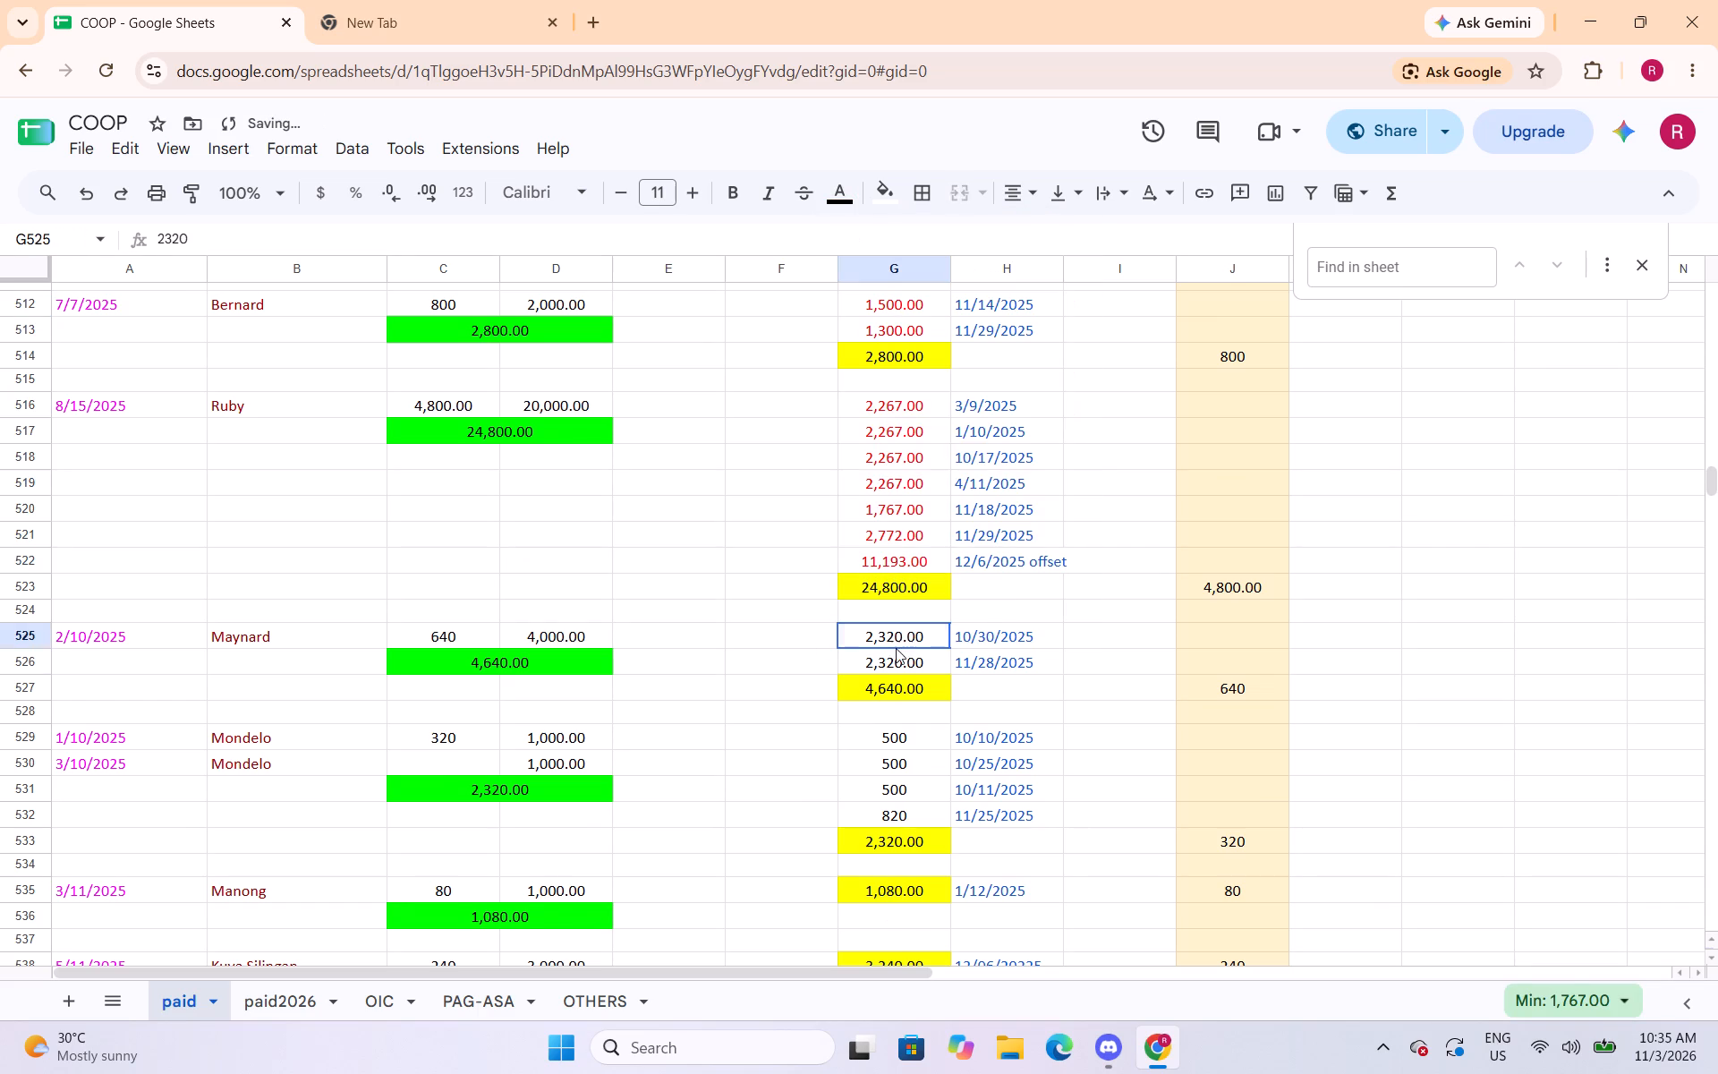
pyautogui.moveTo(896, 648); pyautogui.dragTo(896, 661)
pyautogui.click(838, 200)
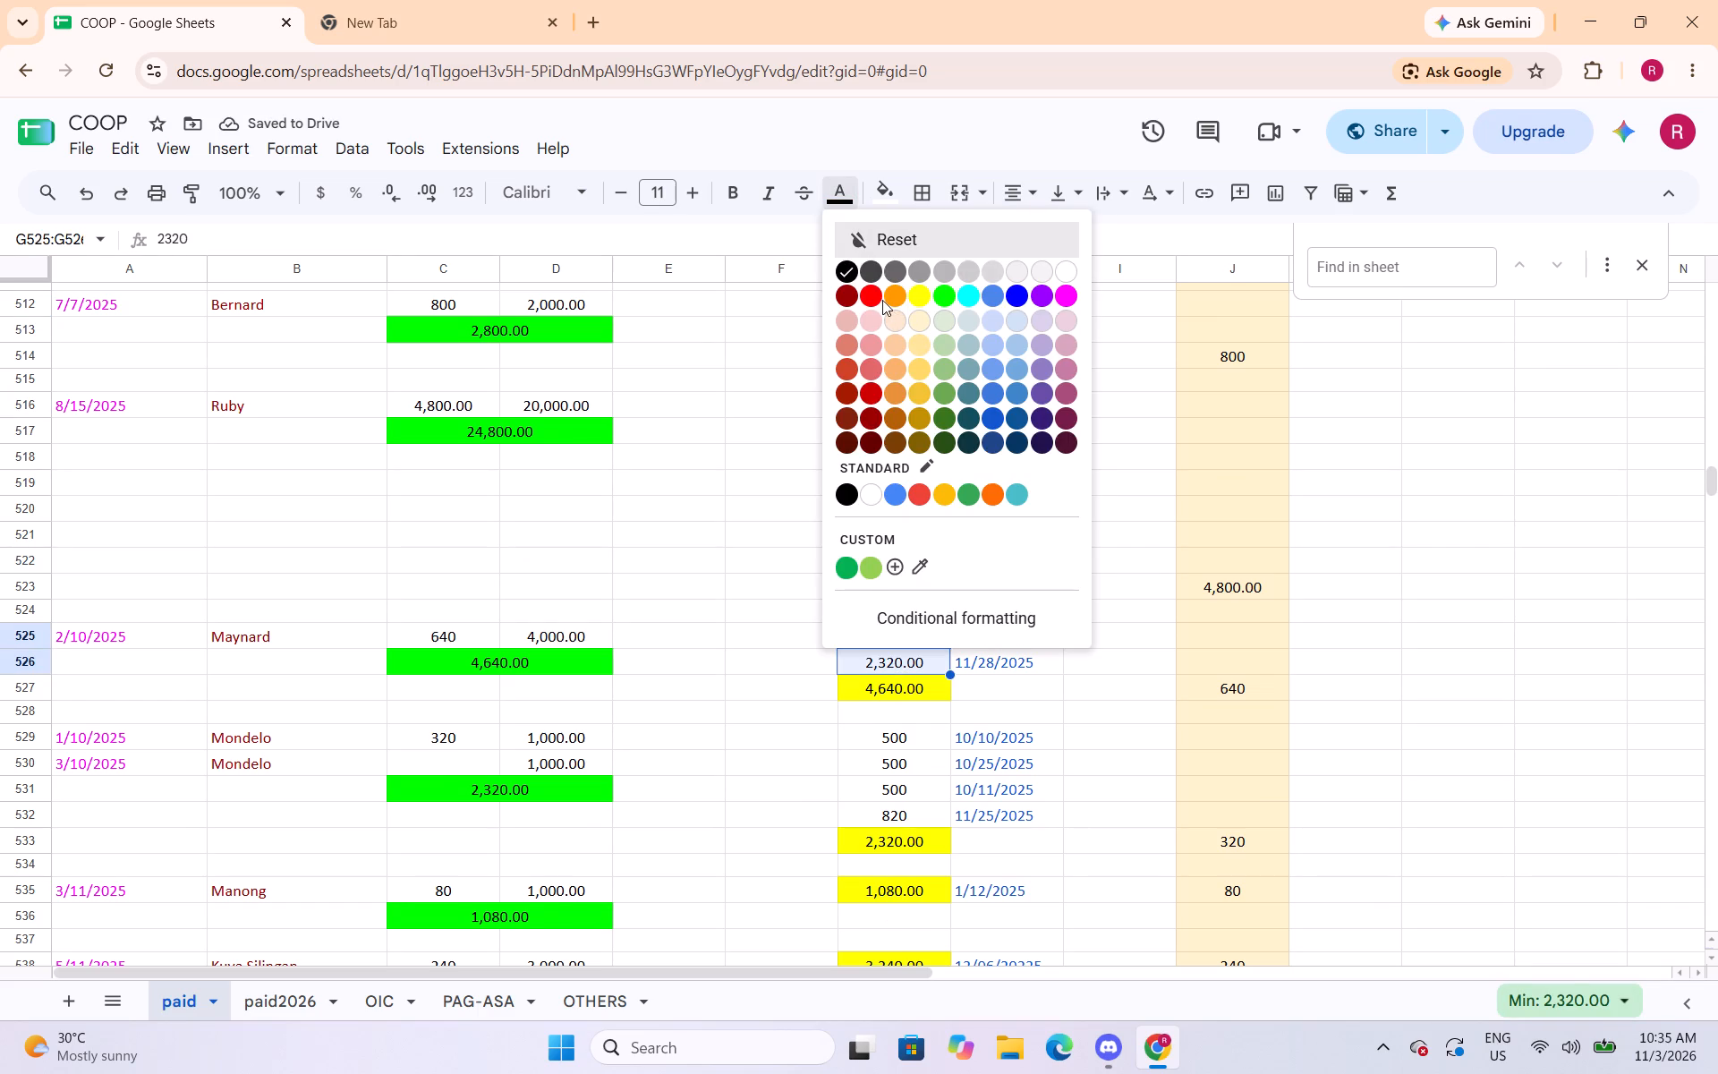
pyautogui.click(880, 297)
# Change the text colour of the four payment amounts in cells G529:G532 to red.
pyautogui.scroll(-3, 938, 404)
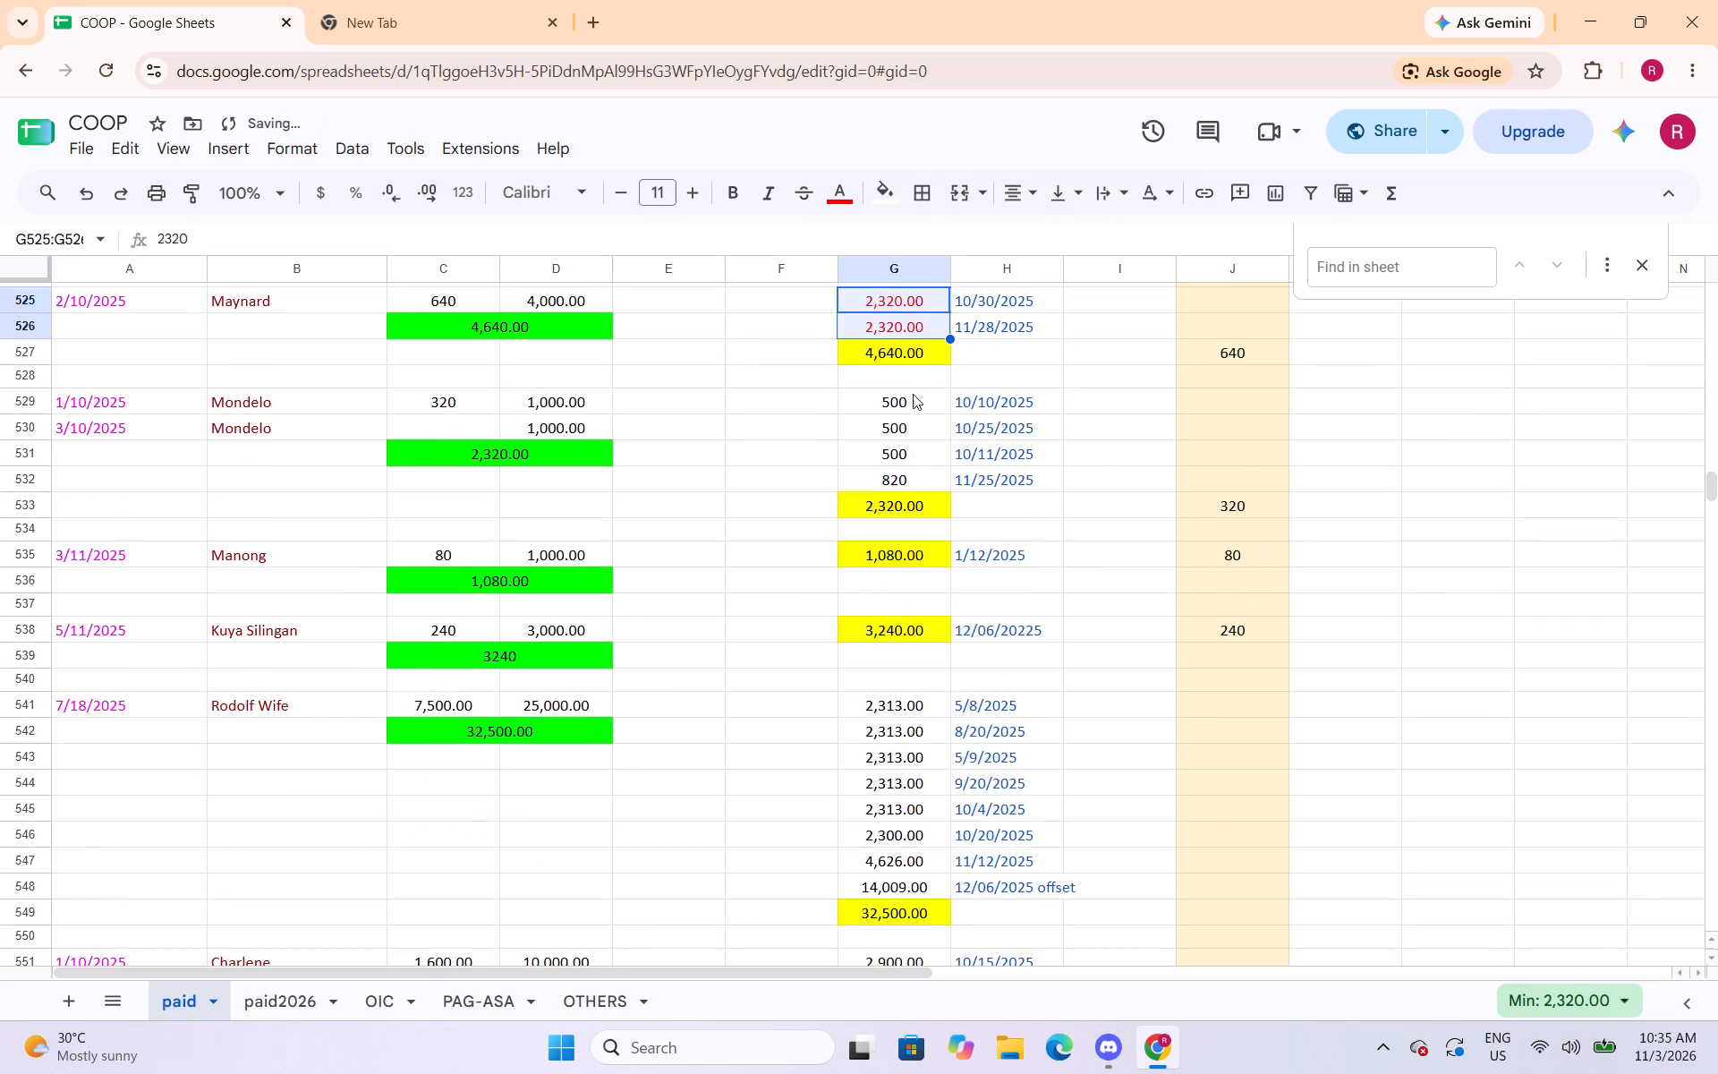
pyautogui.moveTo(904, 404); pyautogui.dragTo(900, 480)
pyautogui.click(840, 208)
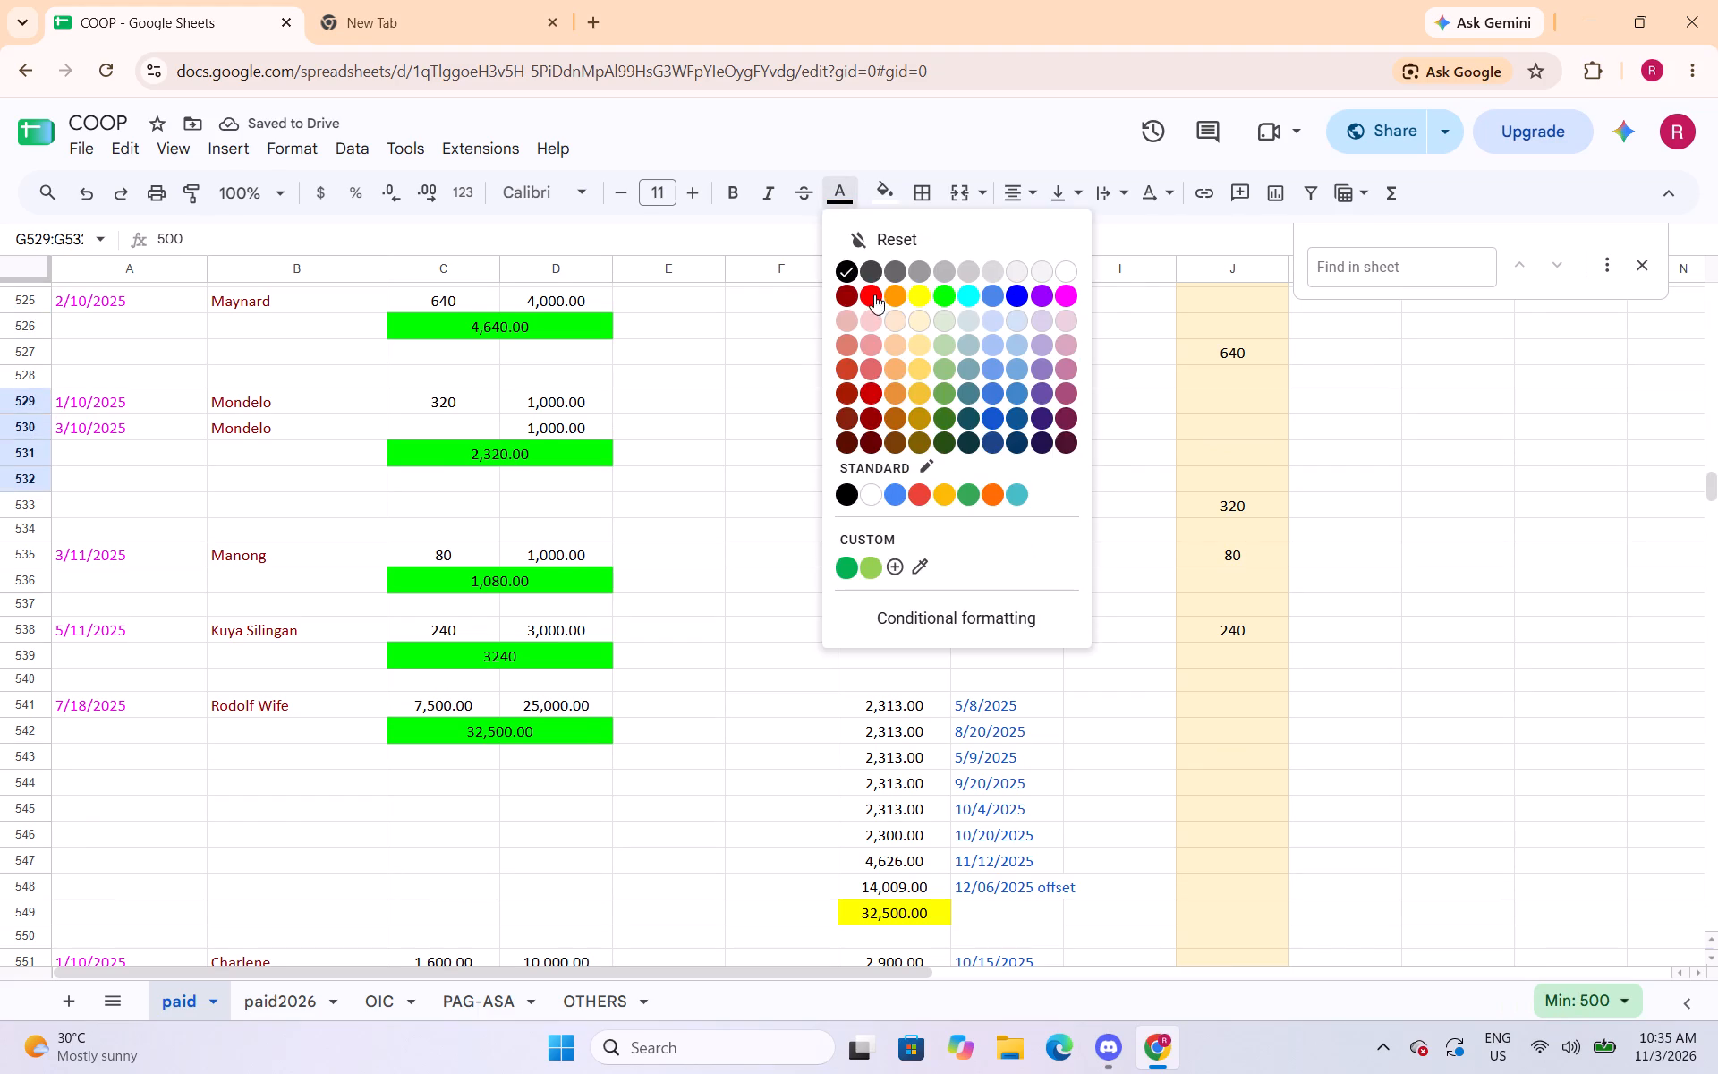
pyautogui.click(874, 294)
# Change the text colour of the payment amounts in cells G541:G548 to red.
pyautogui.moveTo(908, 714); pyautogui.dragTo(892, 862)
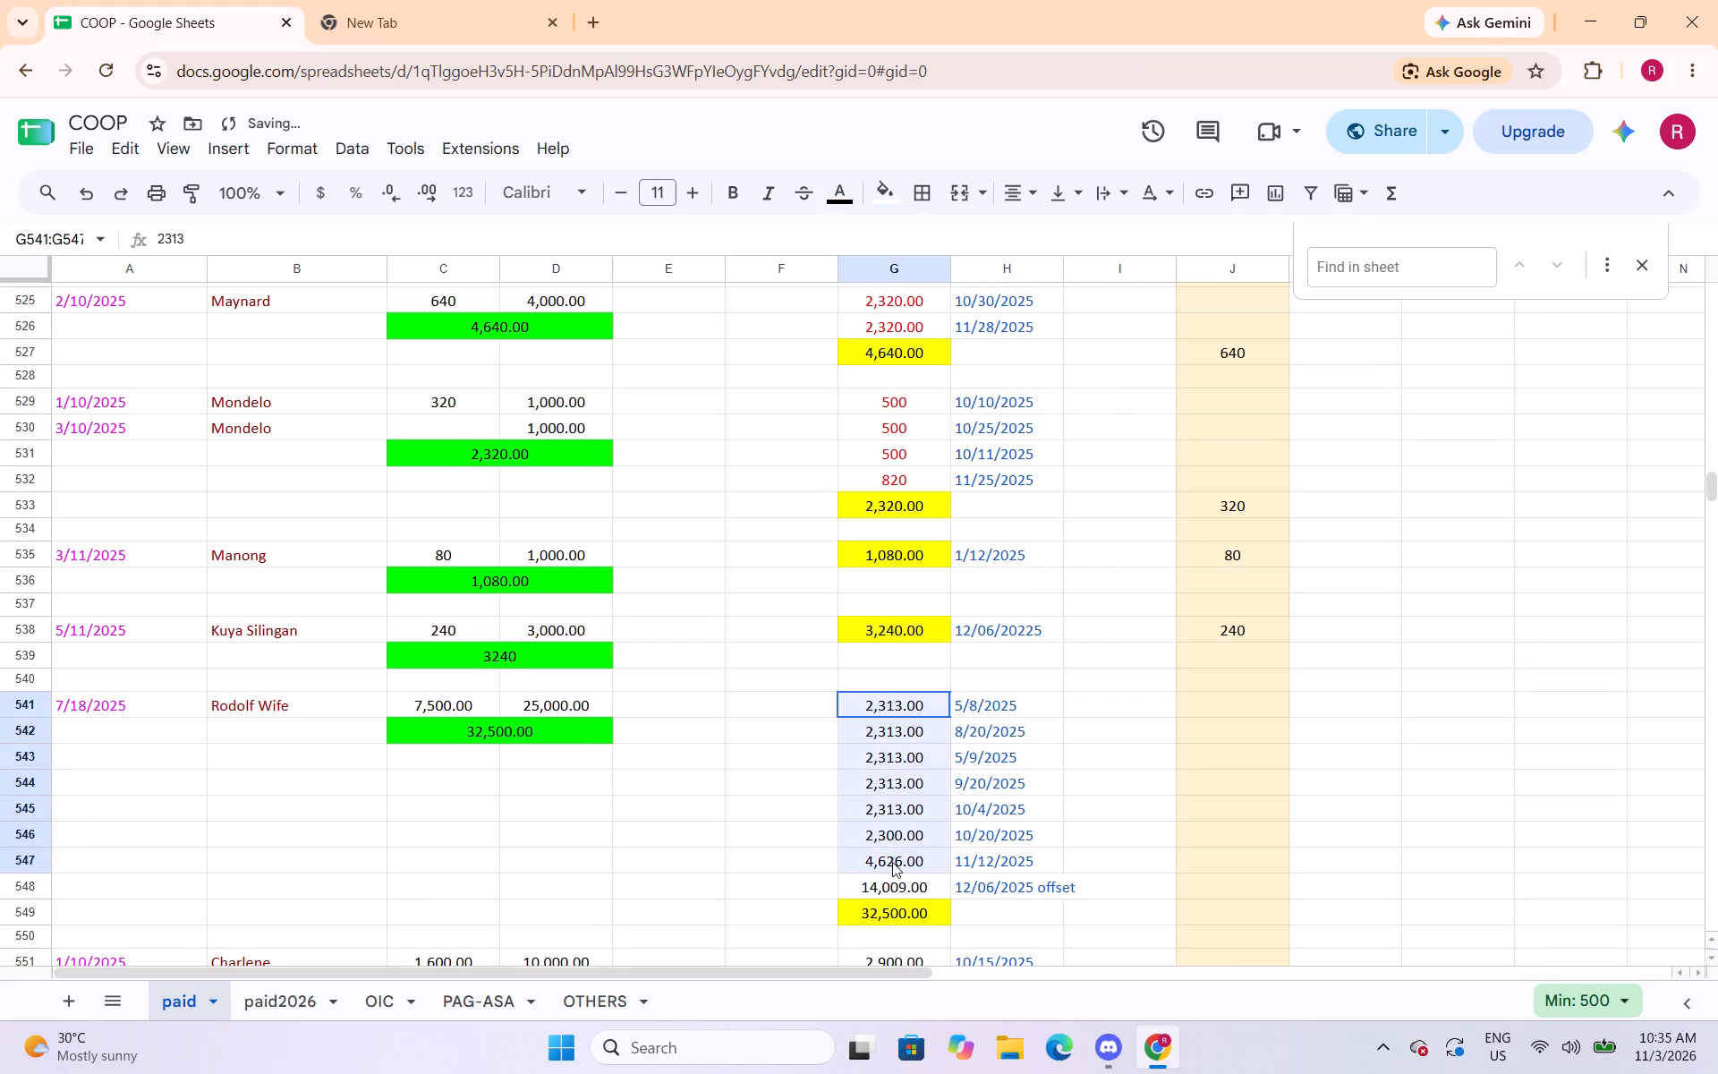
pyautogui.moveTo(892, 862); pyautogui.dragTo(892, 880)
pyautogui.click(841, 196)
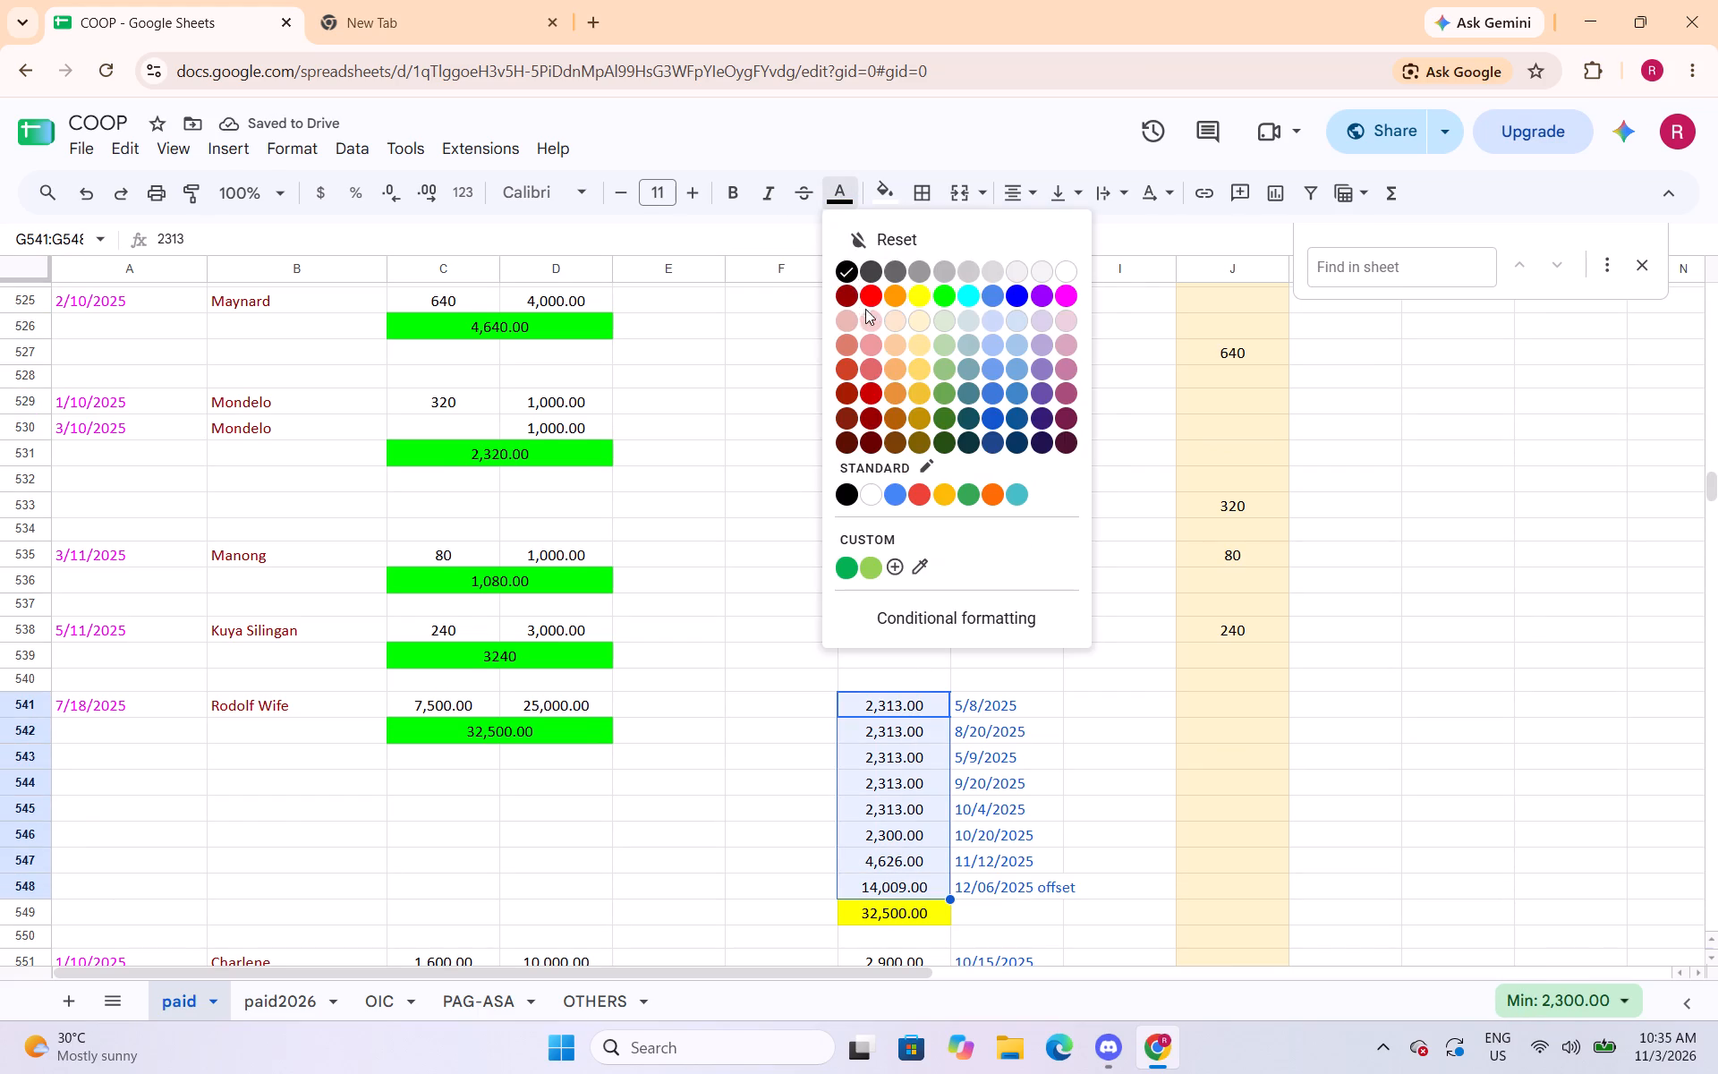
pyautogui.click(871, 296)
# Change the text colour of the four payment amounts in cells G551:G554 to red.
pyautogui.scroll(2, 1007, 397)
pyautogui.scroll(-3, 1001, 396)
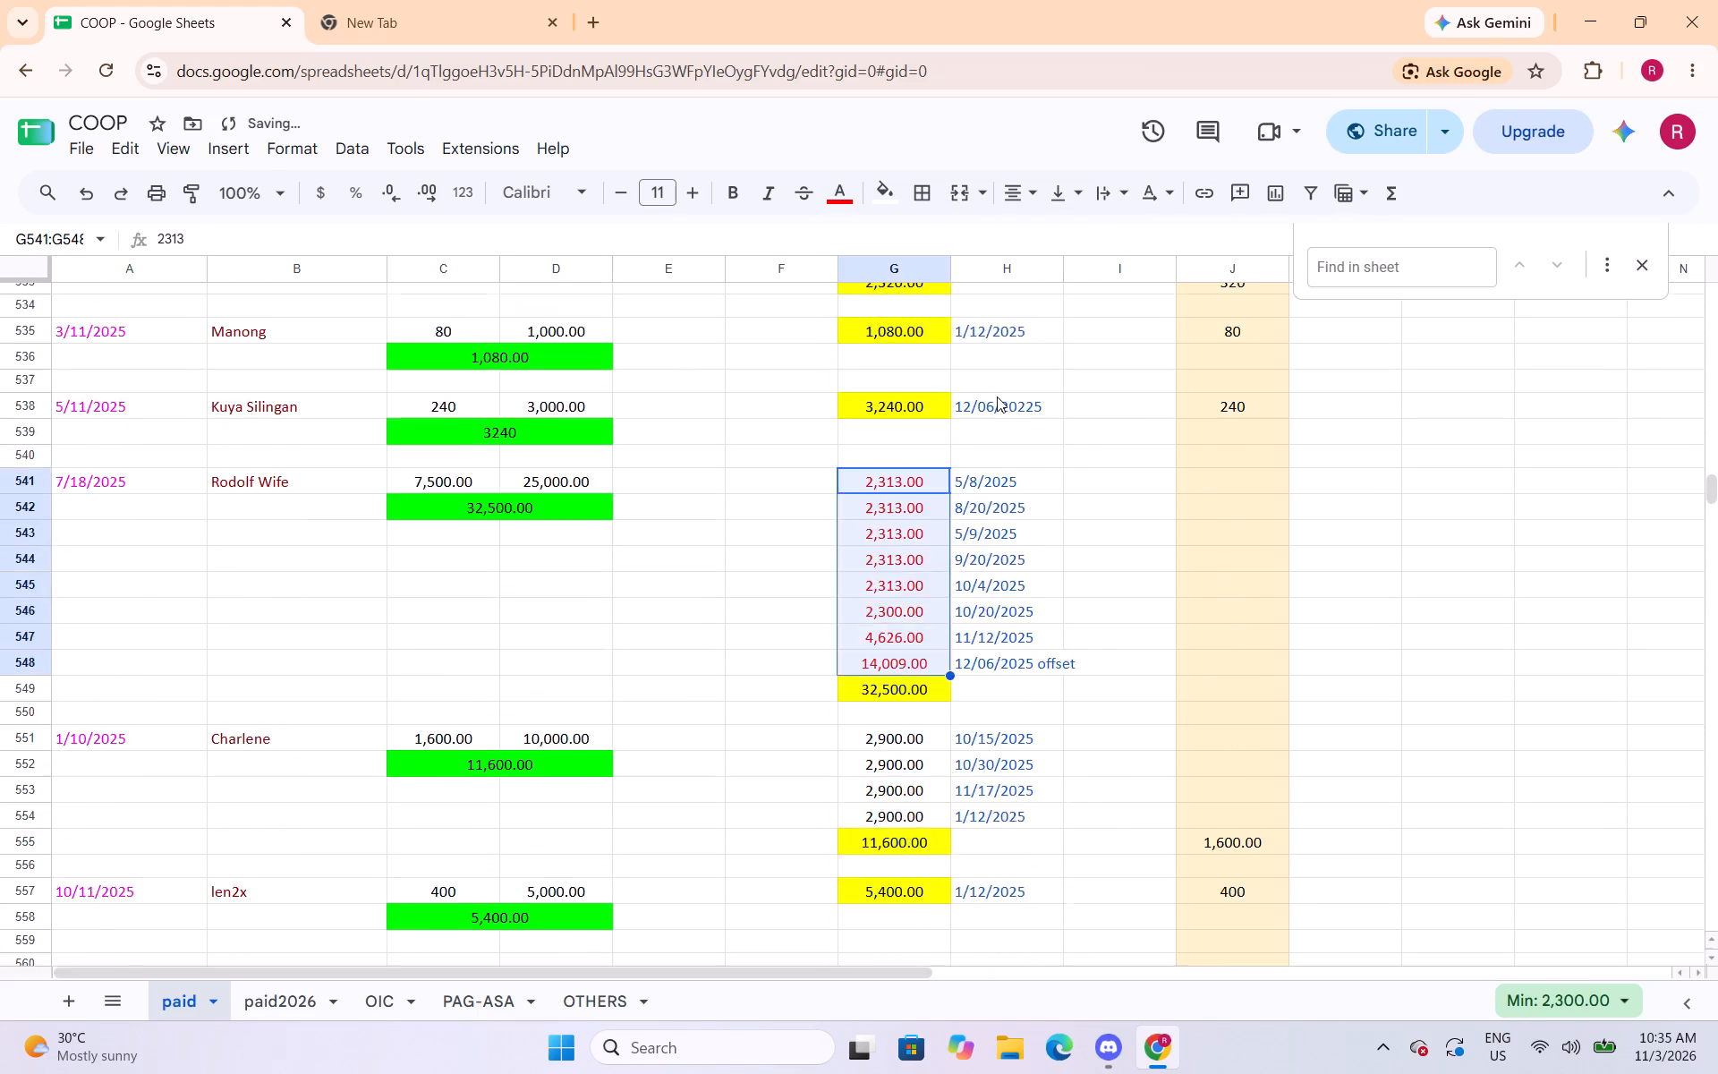
pyautogui.scroll(-5, 997, 396)
pyautogui.scroll(1, 915, 334)
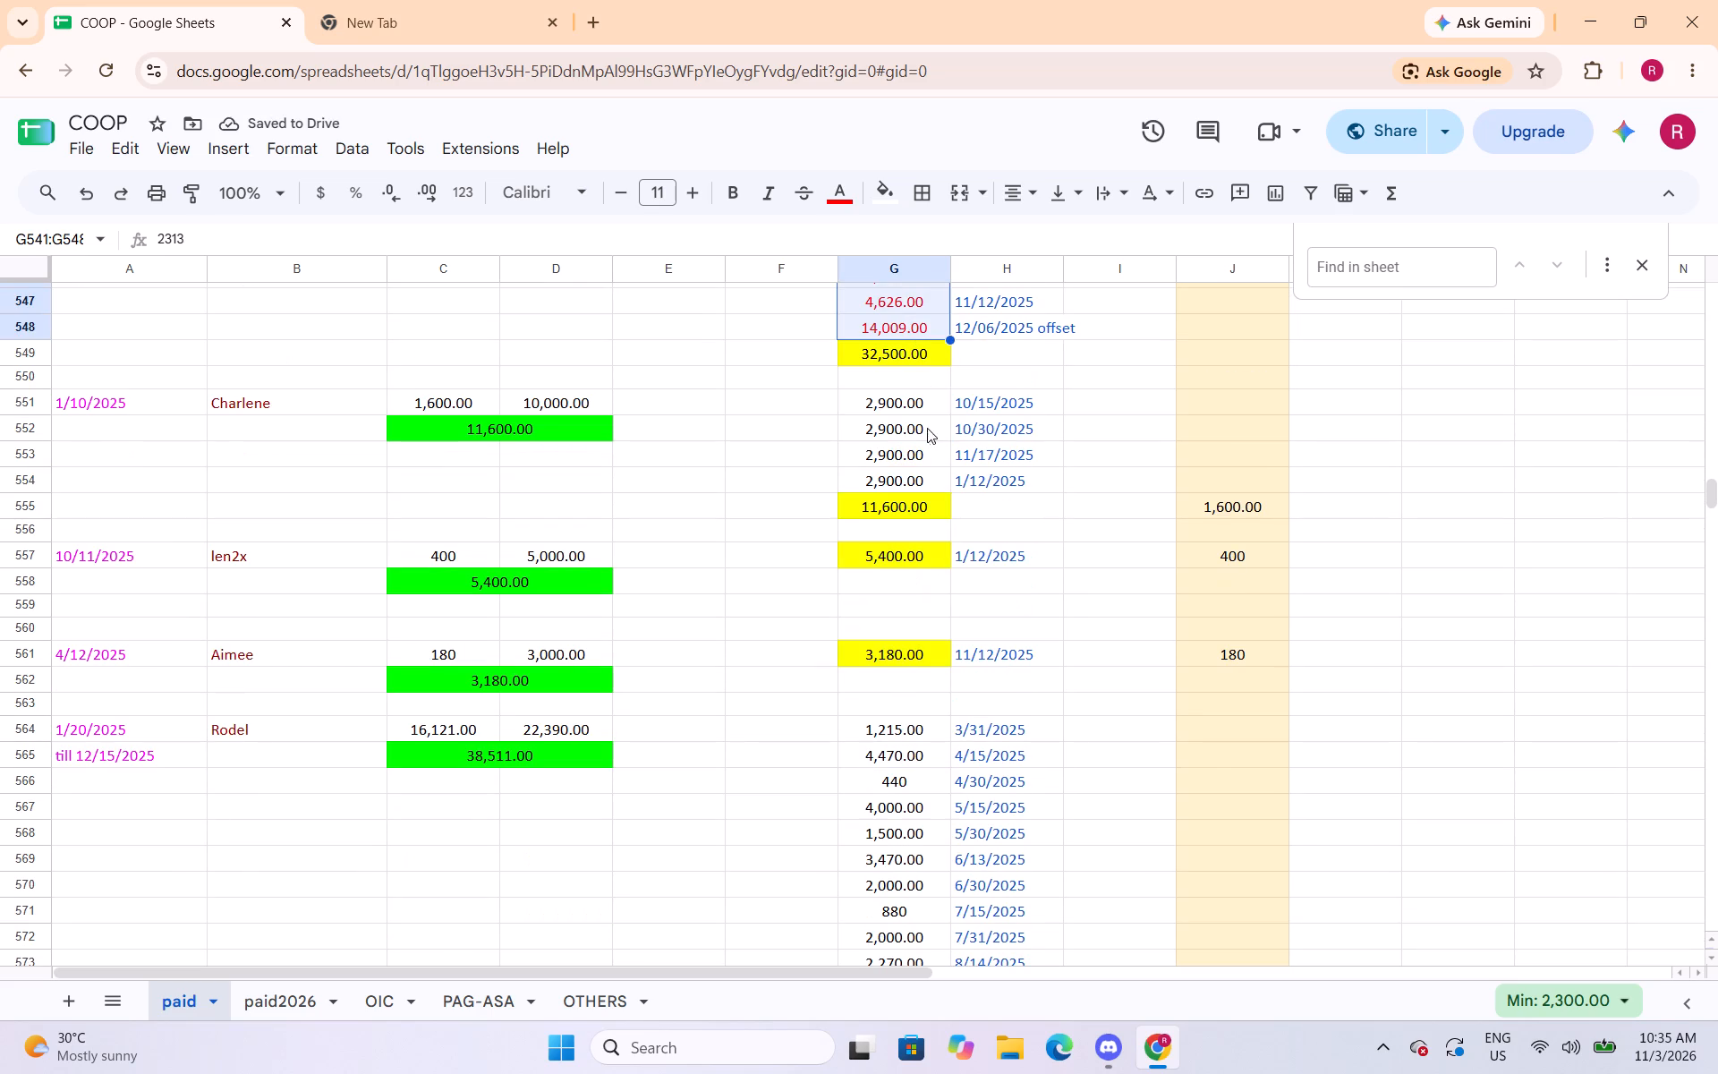
pyautogui.moveTo(916, 407); pyautogui.dragTo(905, 475)
pyautogui.click(838, 195)
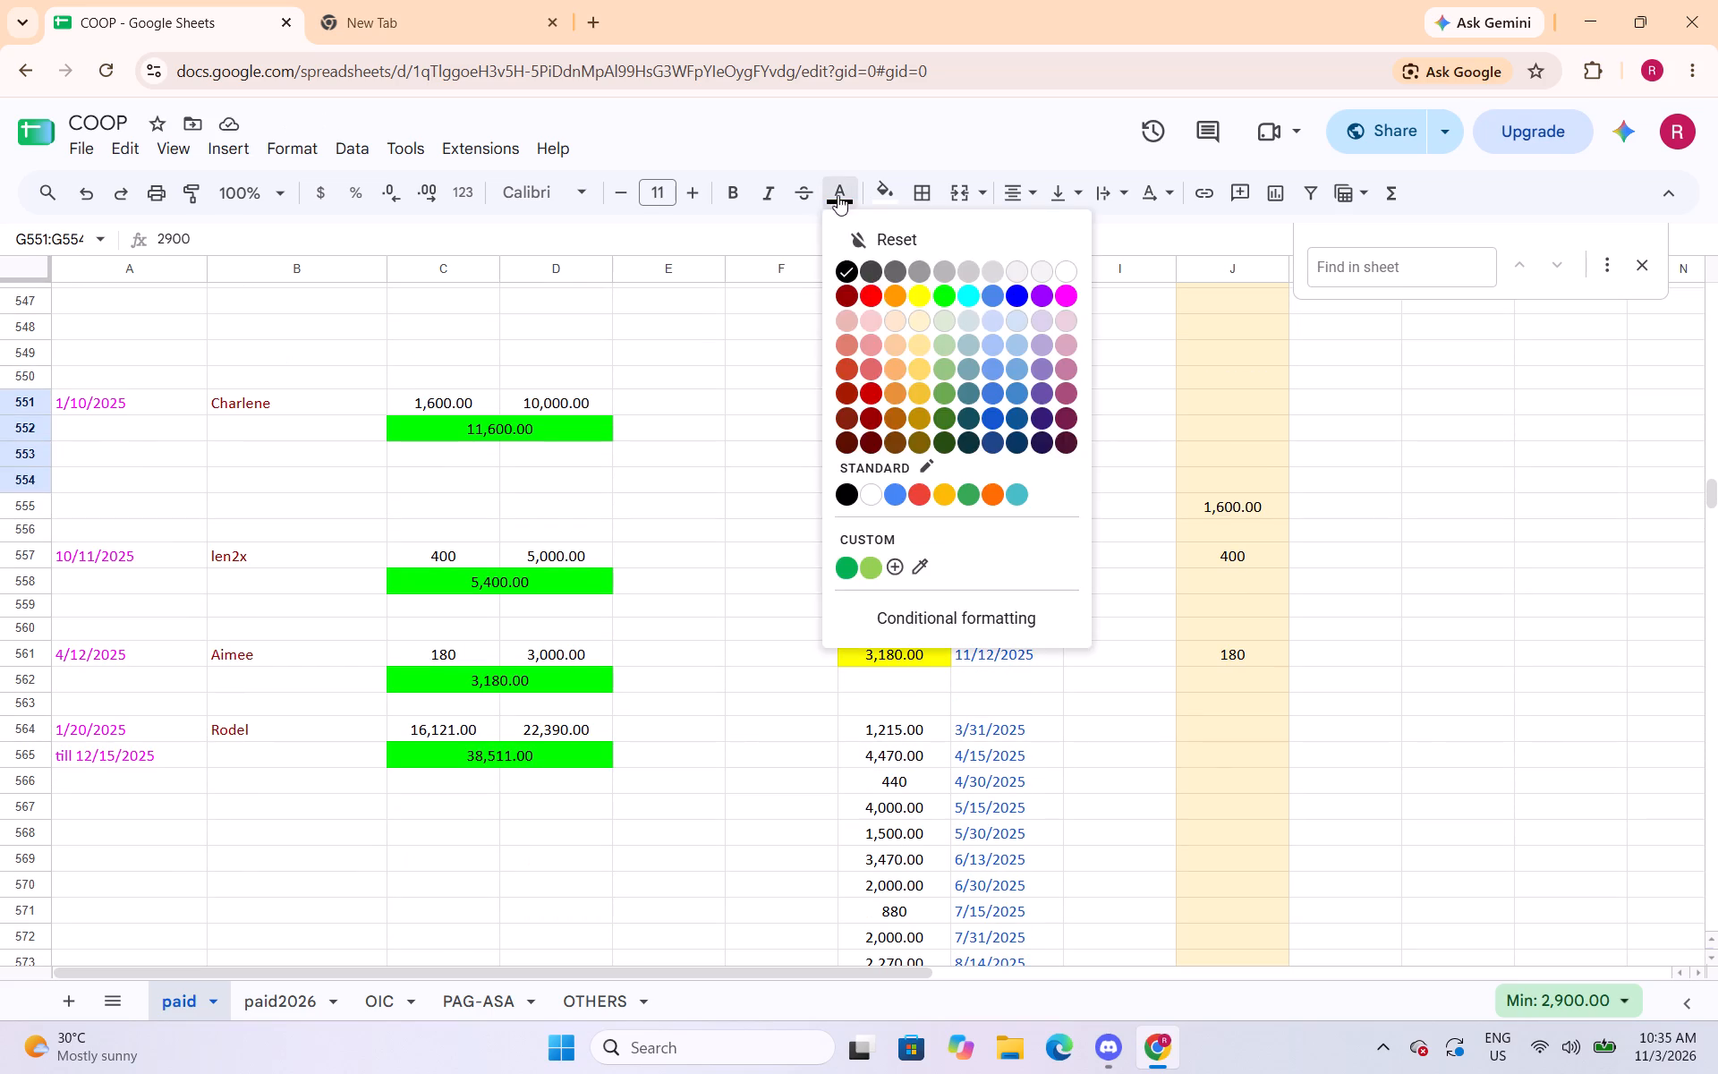
pyautogui.click(870, 293)
# Change the text colour of the payment amounts in cells G564:G581 to red.
pyautogui.scroll(-2, 955, 564)
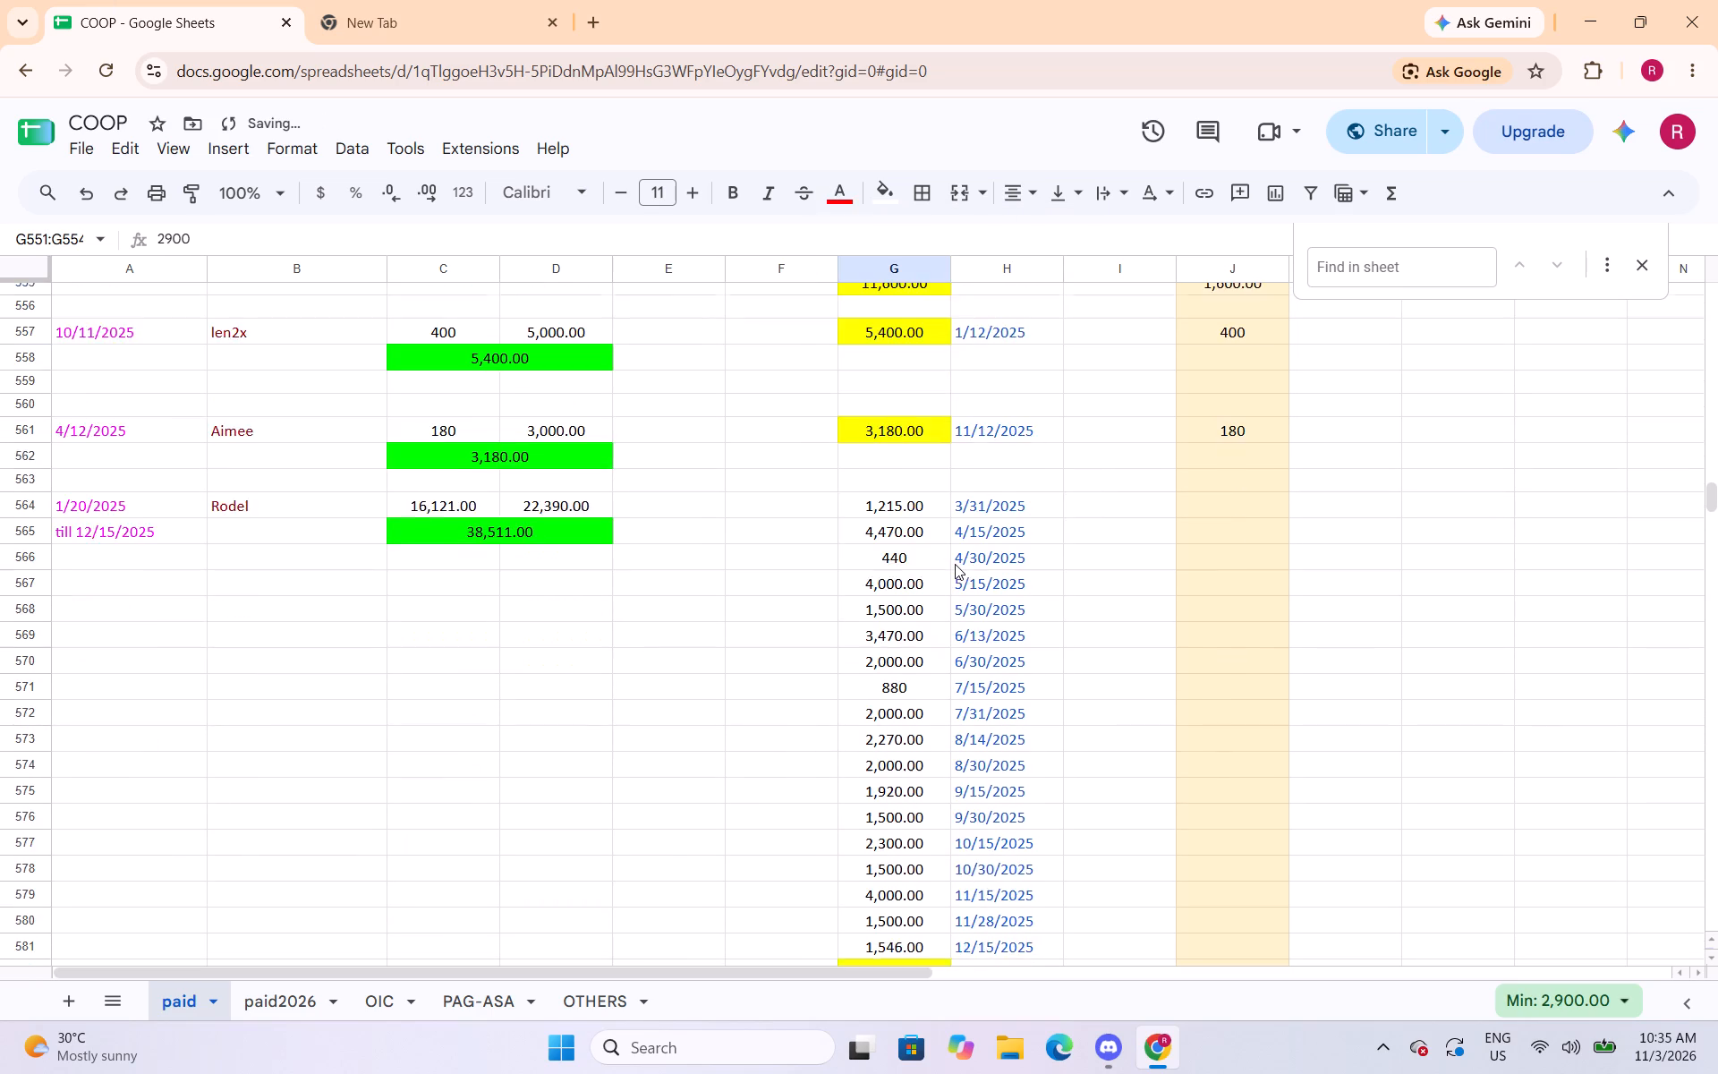
pyautogui.scroll(-1, 955, 564)
pyautogui.moveTo(905, 390); pyautogui.dragTo(897, 824)
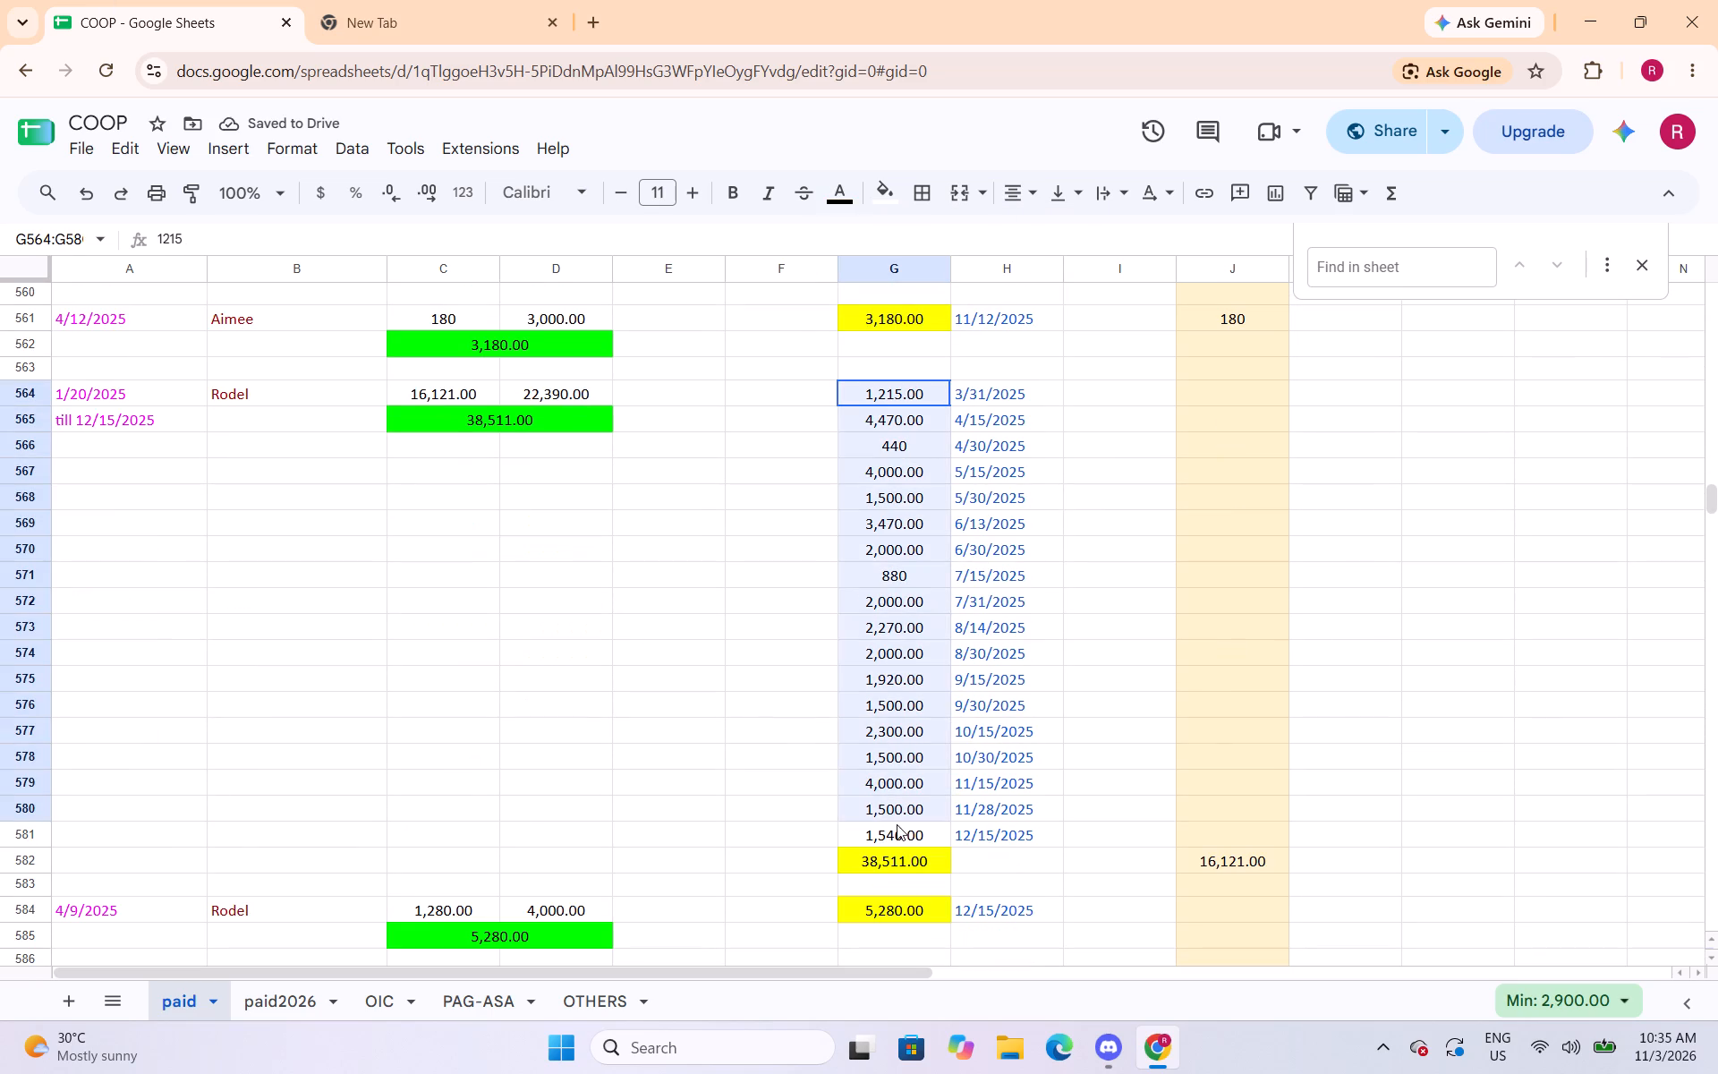
pyautogui.moveTo(897, 824); pyautogui.dragTo(897, 831)
pyautogui.click(842, 199)
pyautogui.click(876, 294)
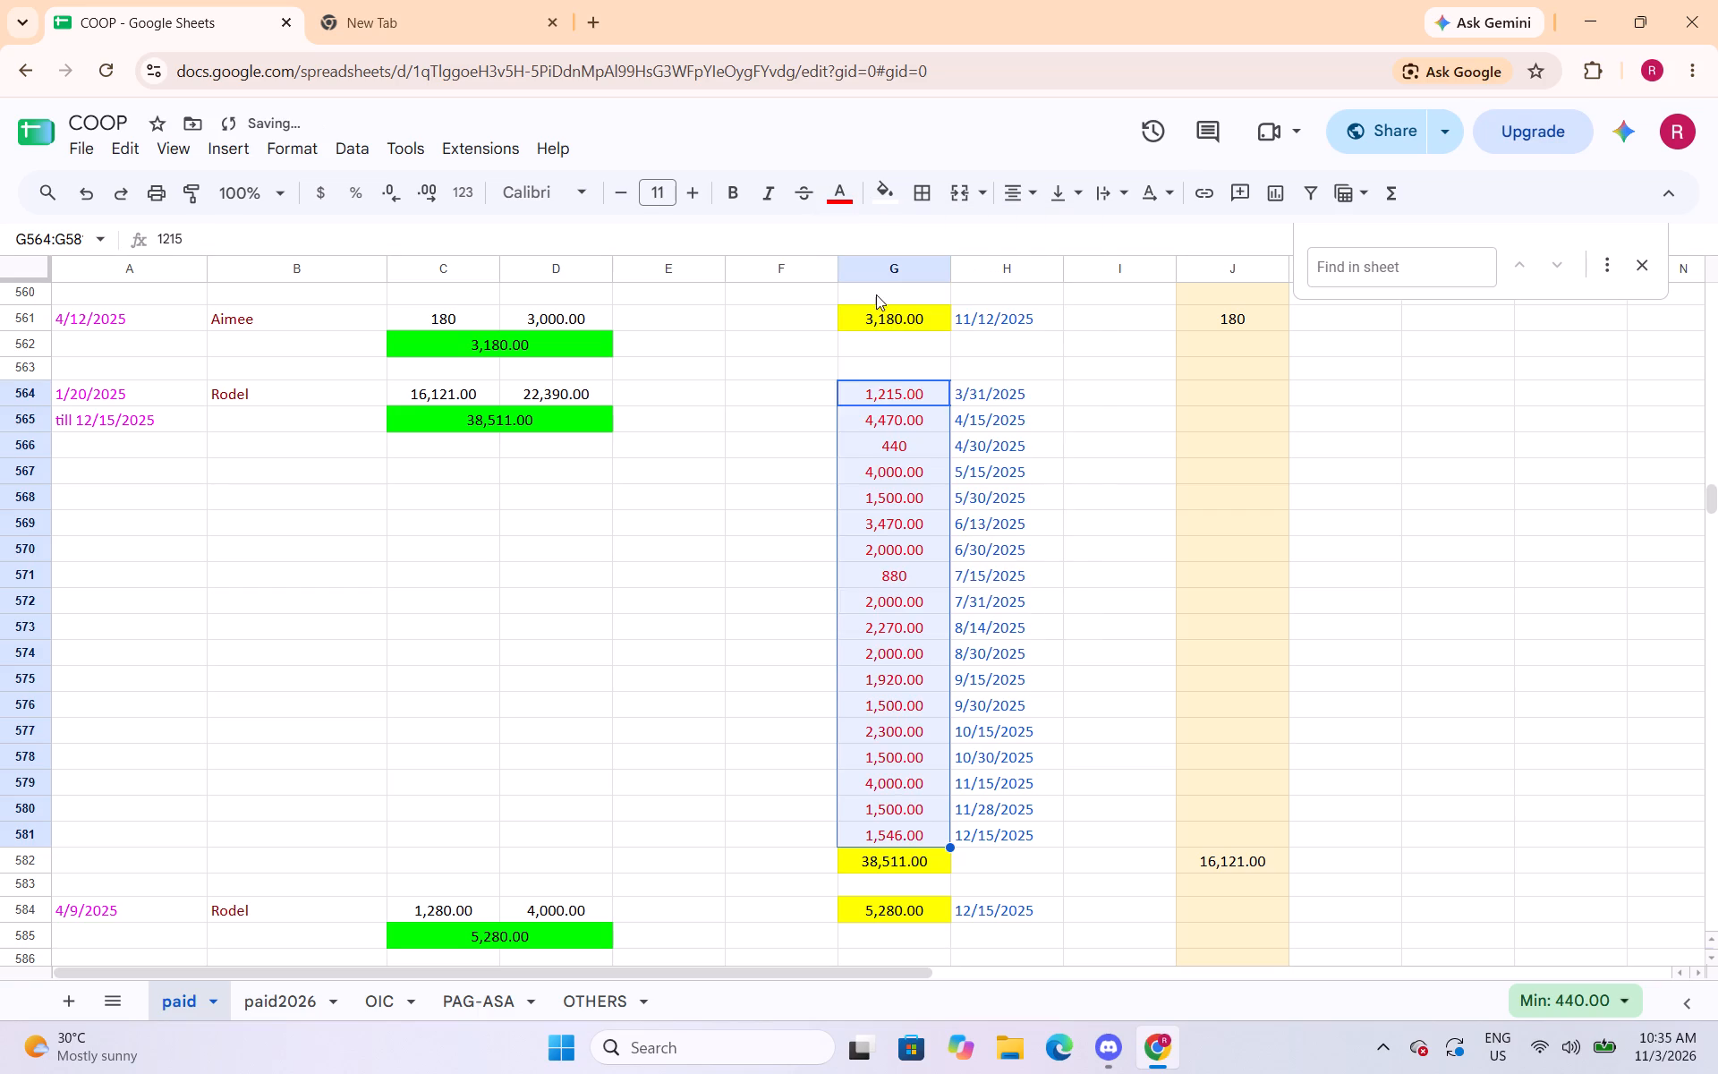
# Change the text colour of the three payment amounts in cells G602:G604 to red.
pyautogui.scroll(-8, 931, 406)
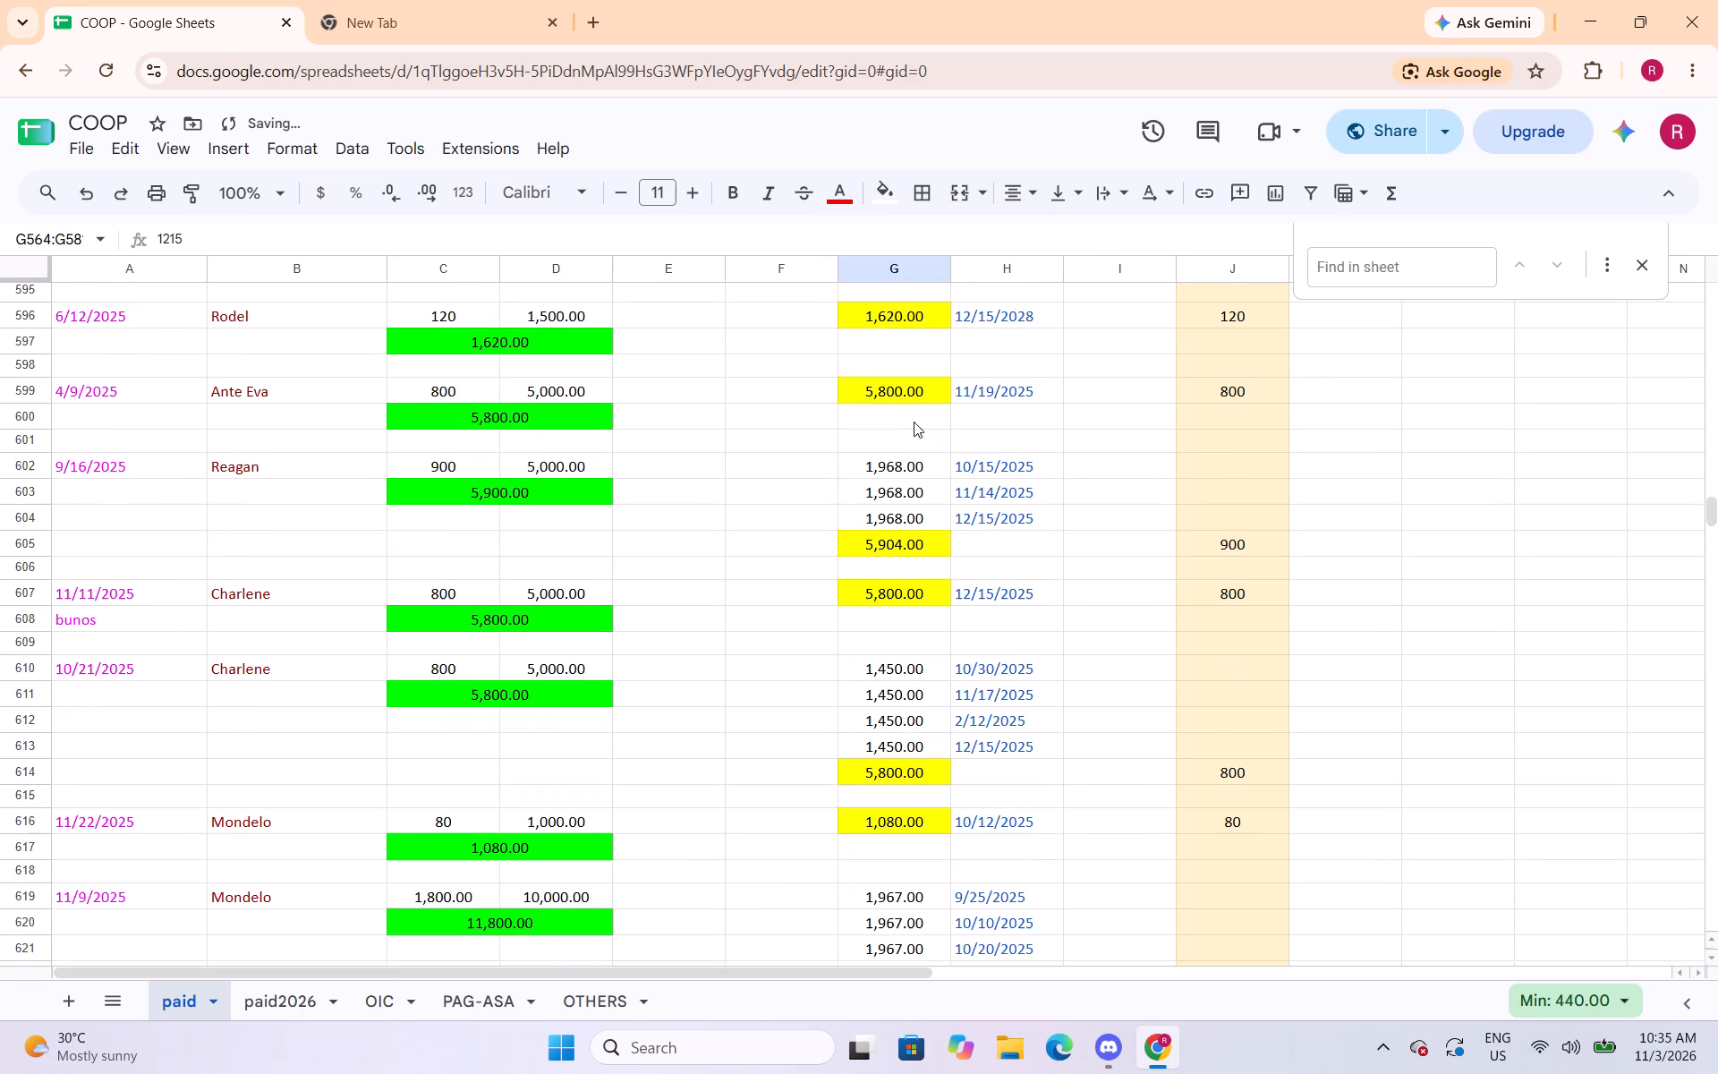
pyautogui.moveTo(903, 472); pyautogui.dragTo(897, 518)
pyautogui.click(840, 202)
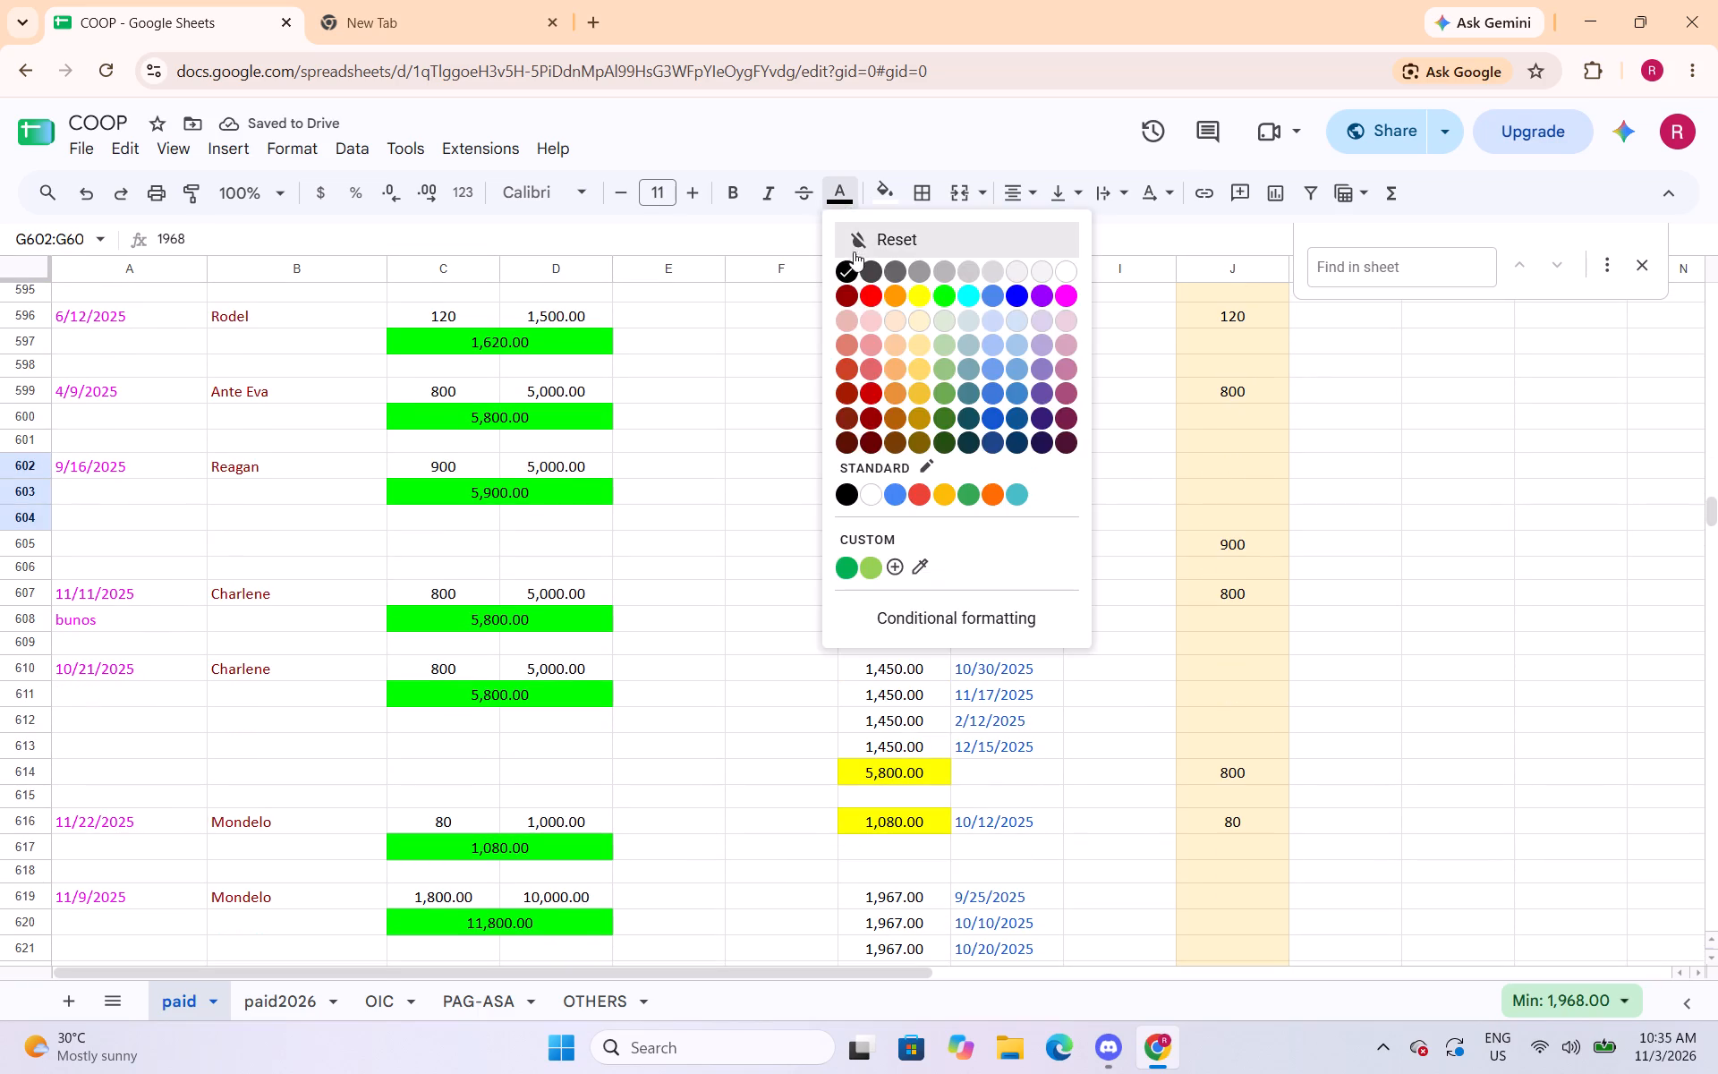
pyautogui.click(868, 291)
# Change the text colour of the four payment amounts in cells G610:G613 to red.
pyautogui.scroll(-2, 1006, 453)
pyautogui.moveTo(914, 447); pyautogui.dragTo(908, 508)
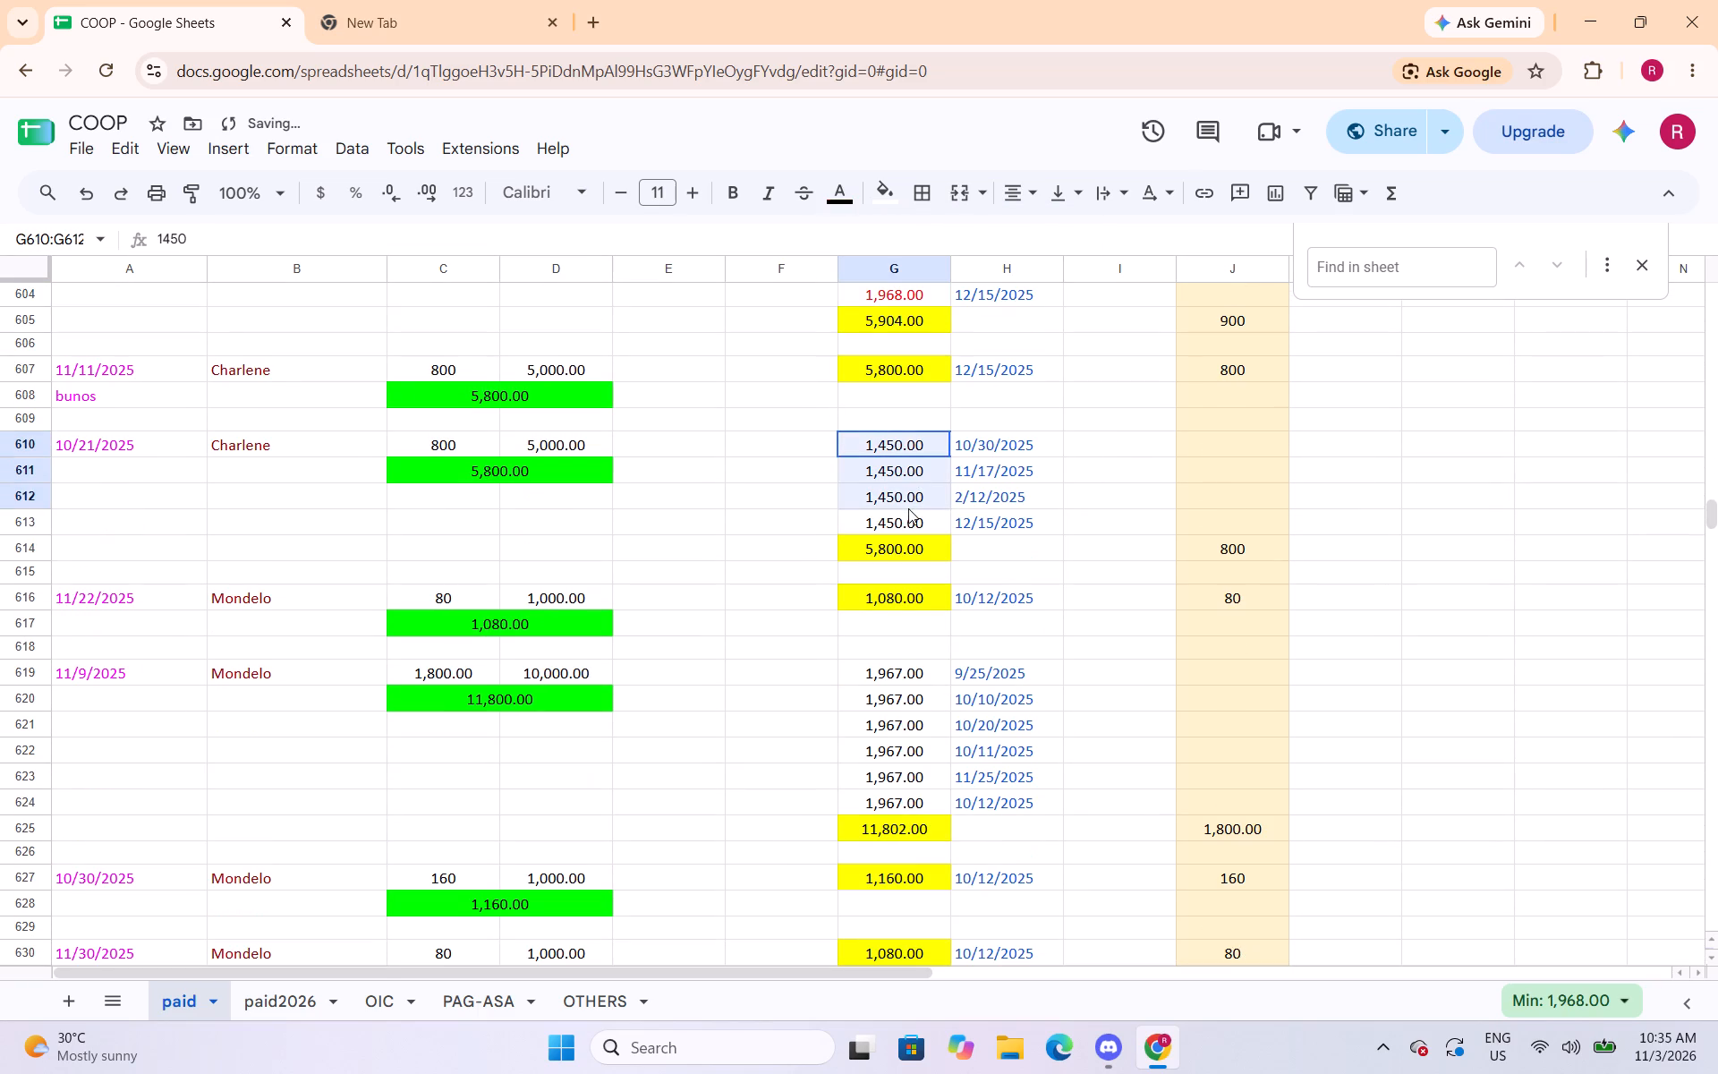
pyautogui.moveTo(908, 508); pyautogui.dragTo(908, 517)
pyautogui.click(845, 202)
pyautogui.click(871, 294)
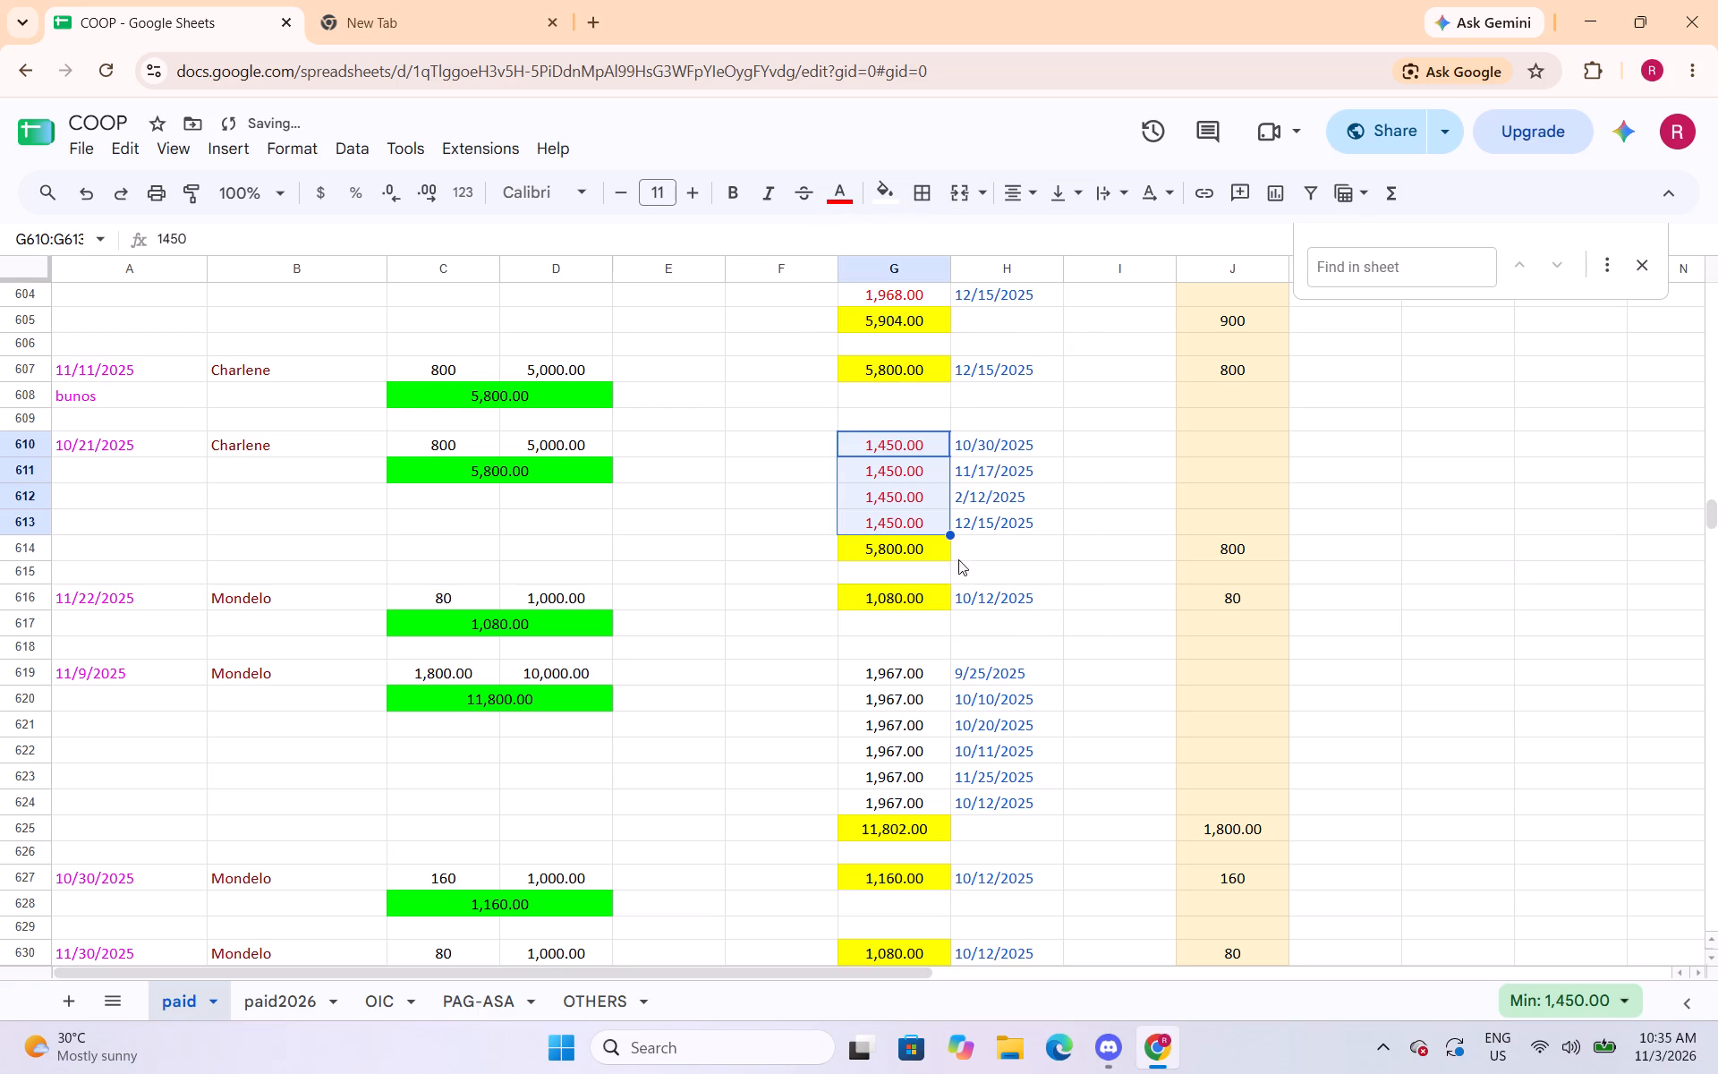
# Change the text colour of the six payment amounts in cells G619:G624 to red.
pyautogui.moveTo(895, 677); pyautogui.dragTo(894, 796)
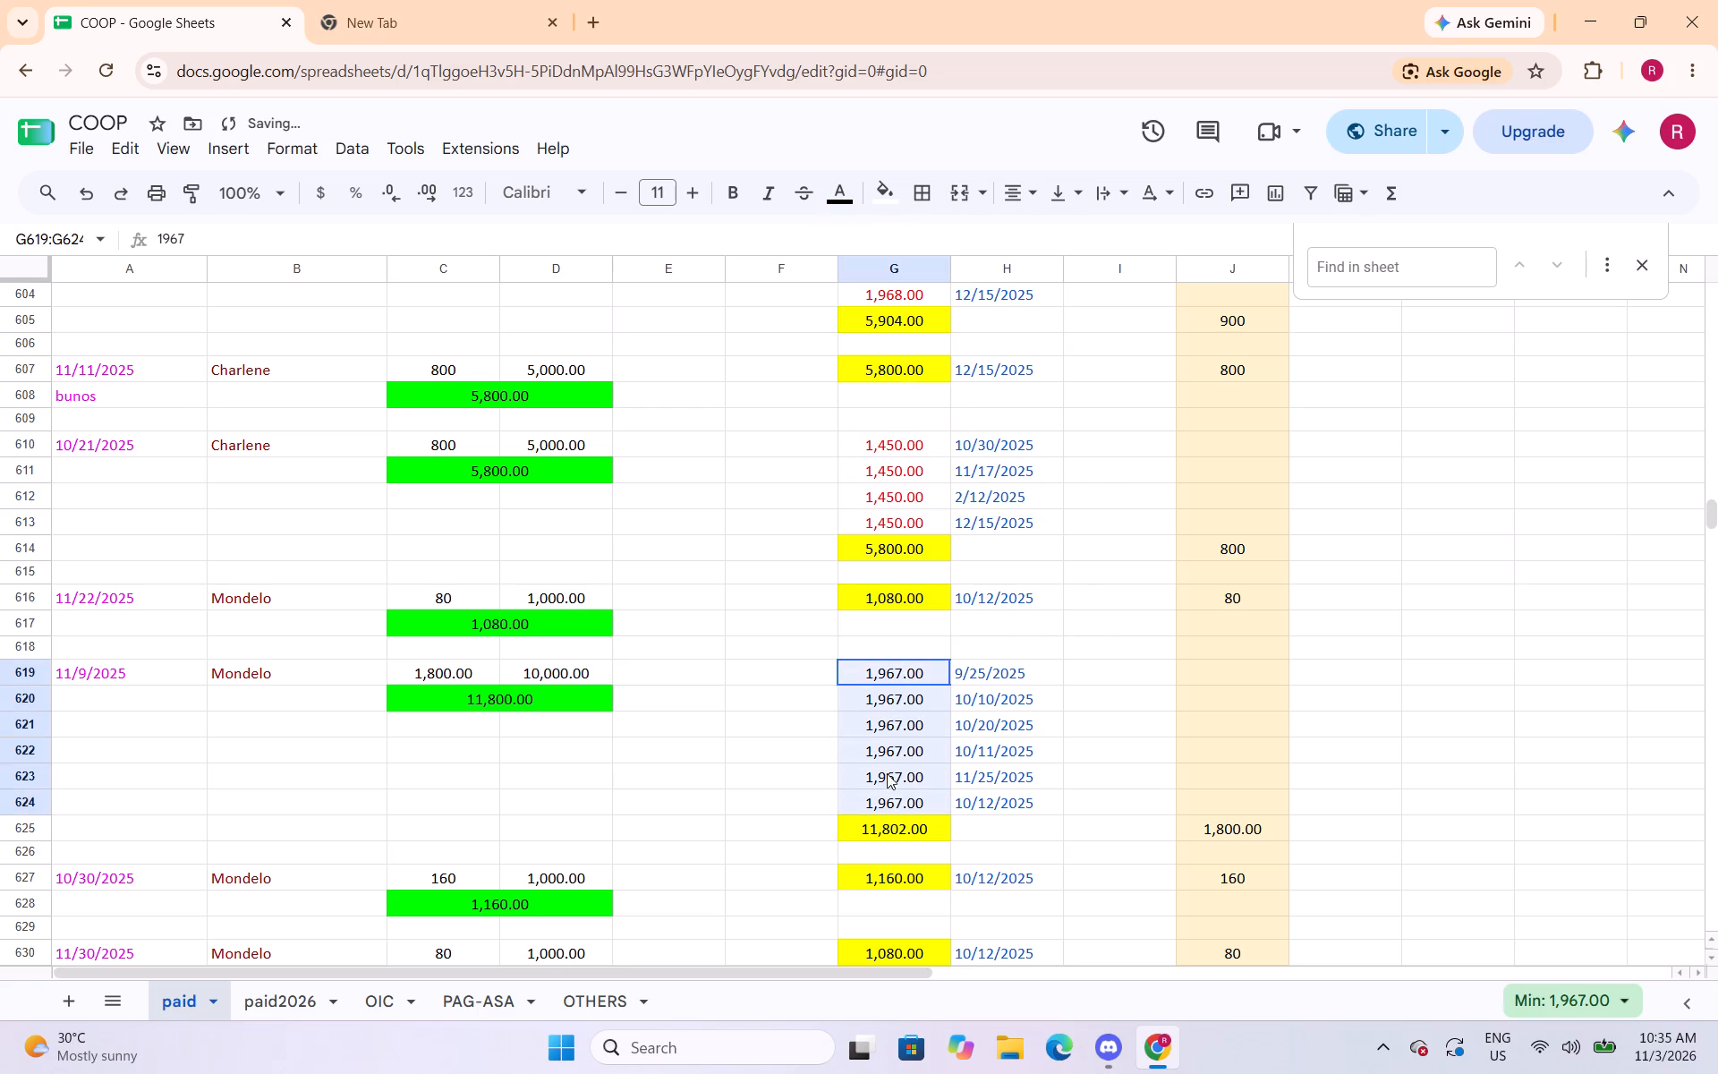
pyautogui.click(849, 188)
pyautogui.click(879, 288)
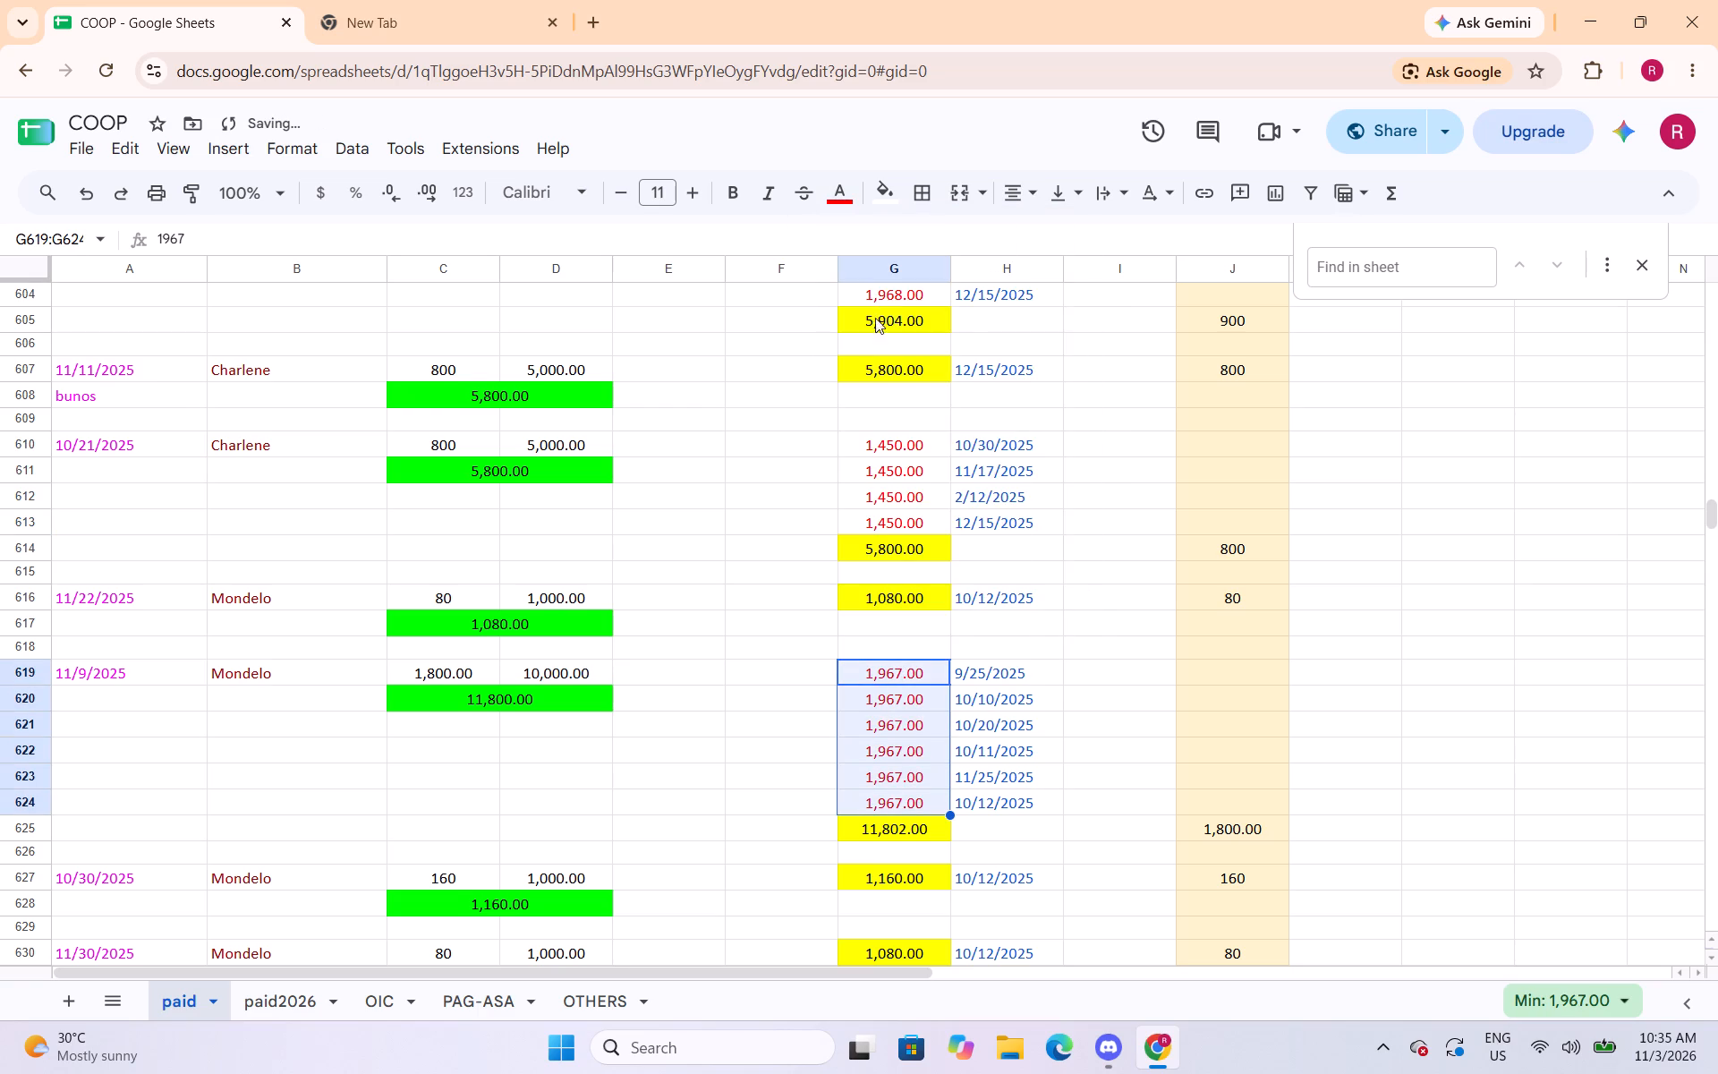
# Change the text colour of the payment amounts in cells G636:G644 to red.
pyautogui.scroll(-6, 912, 376)
pyautogui.moveTo(906, 433); pyautogui.dragTo(898, 639)
pyautogui.click(832, 186)
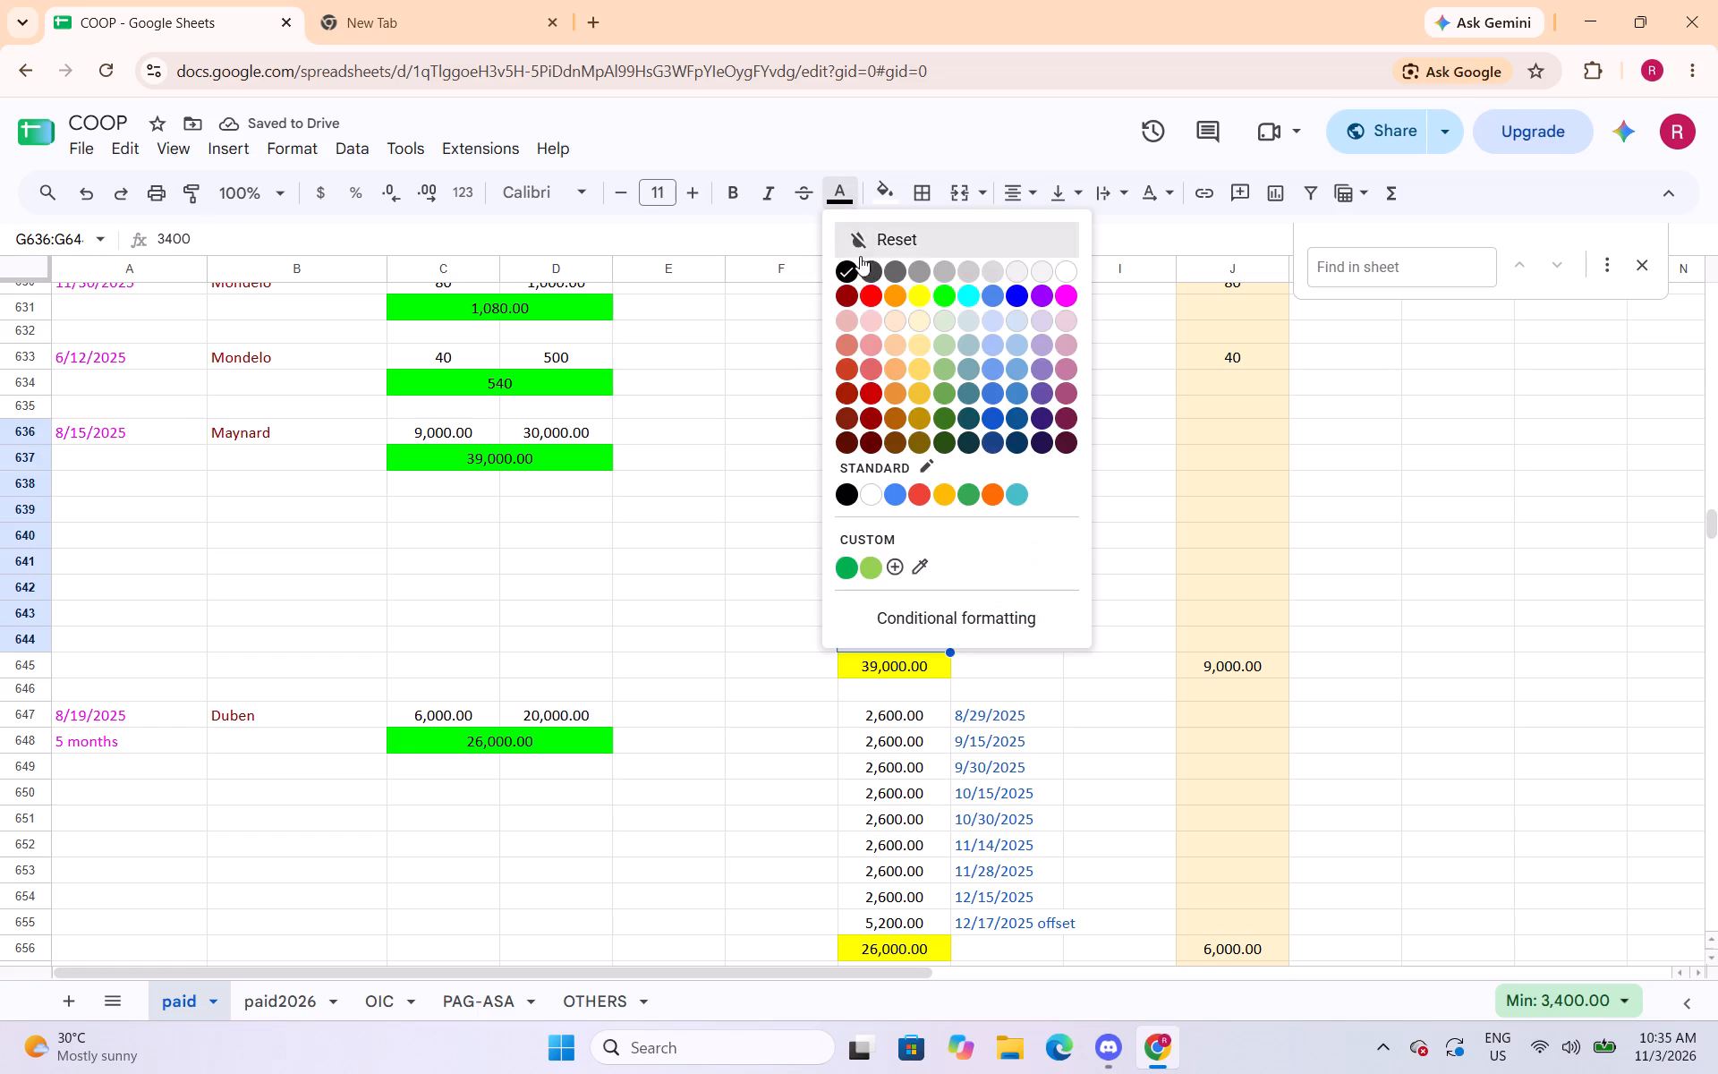
pyautogui.click(864, 295)
# Change the text colour of the payment amounts in cells G647:G655 to red.
pyautogui.scroll(-4, 984, 465)
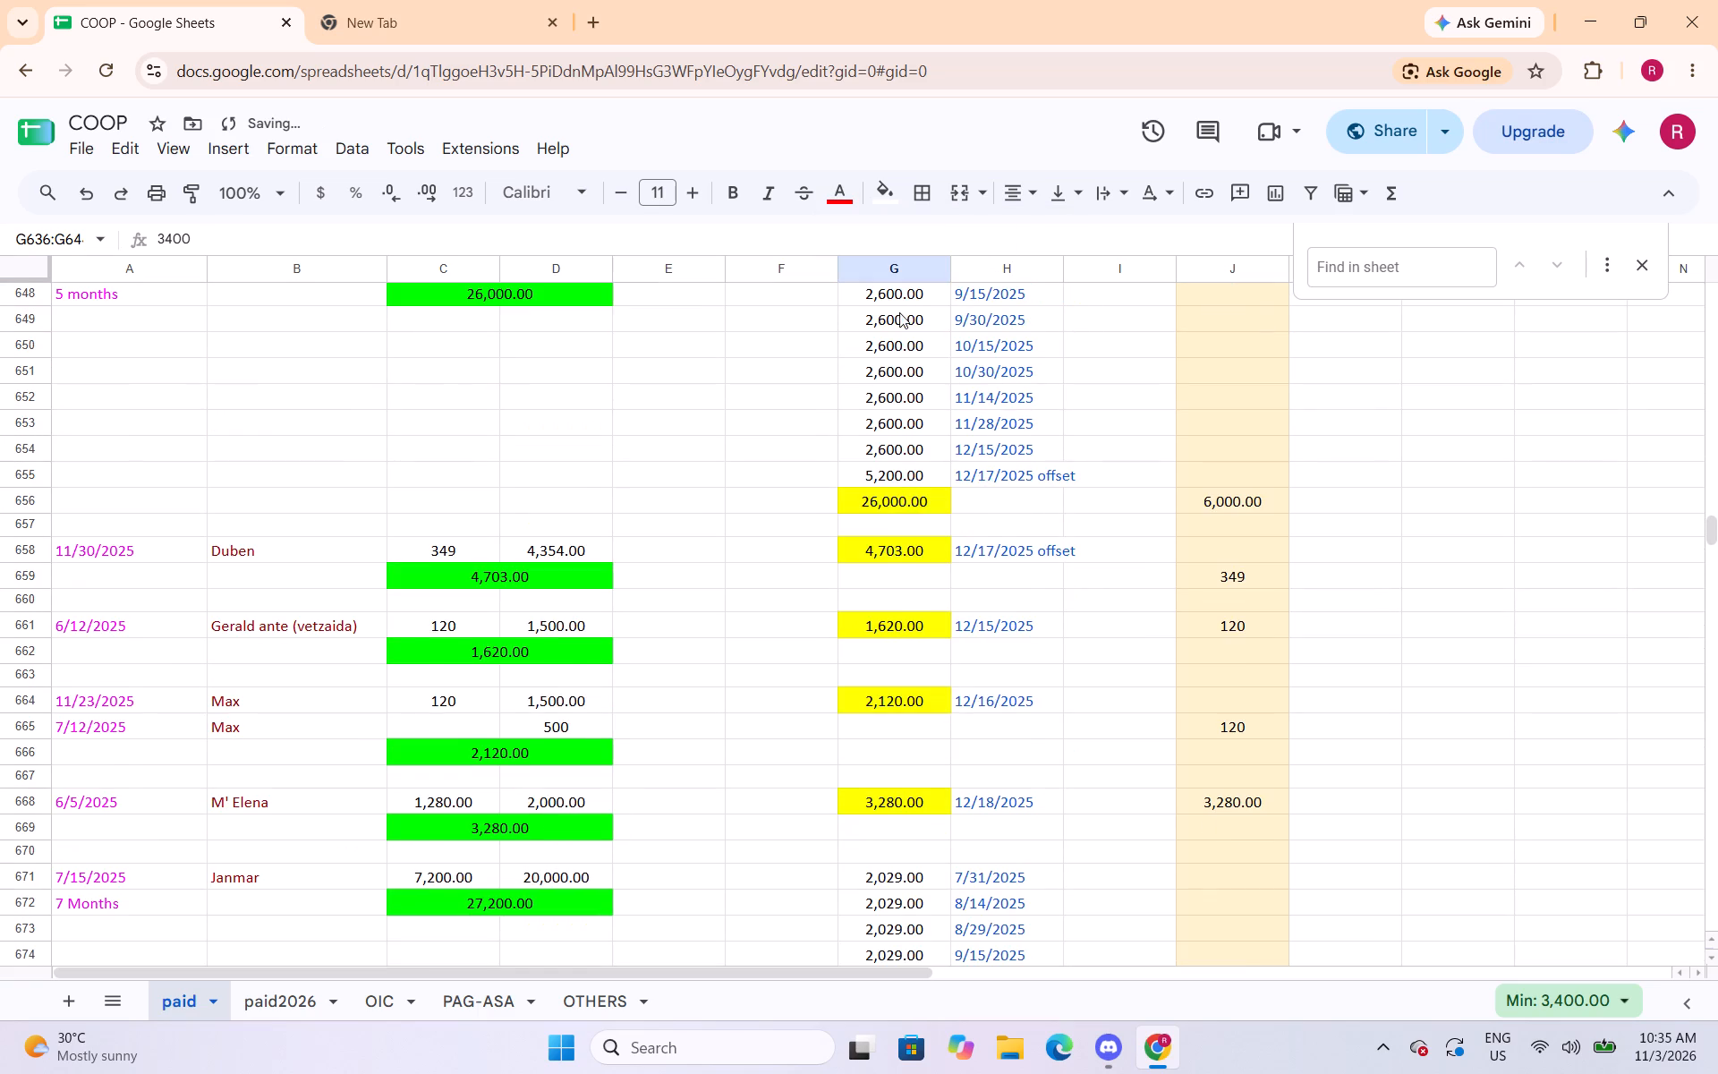
pyautogui.scroll(1, 899, 313)
pyautogui.moveTo(904, 383); pyautogui.dragTo(899, 585)
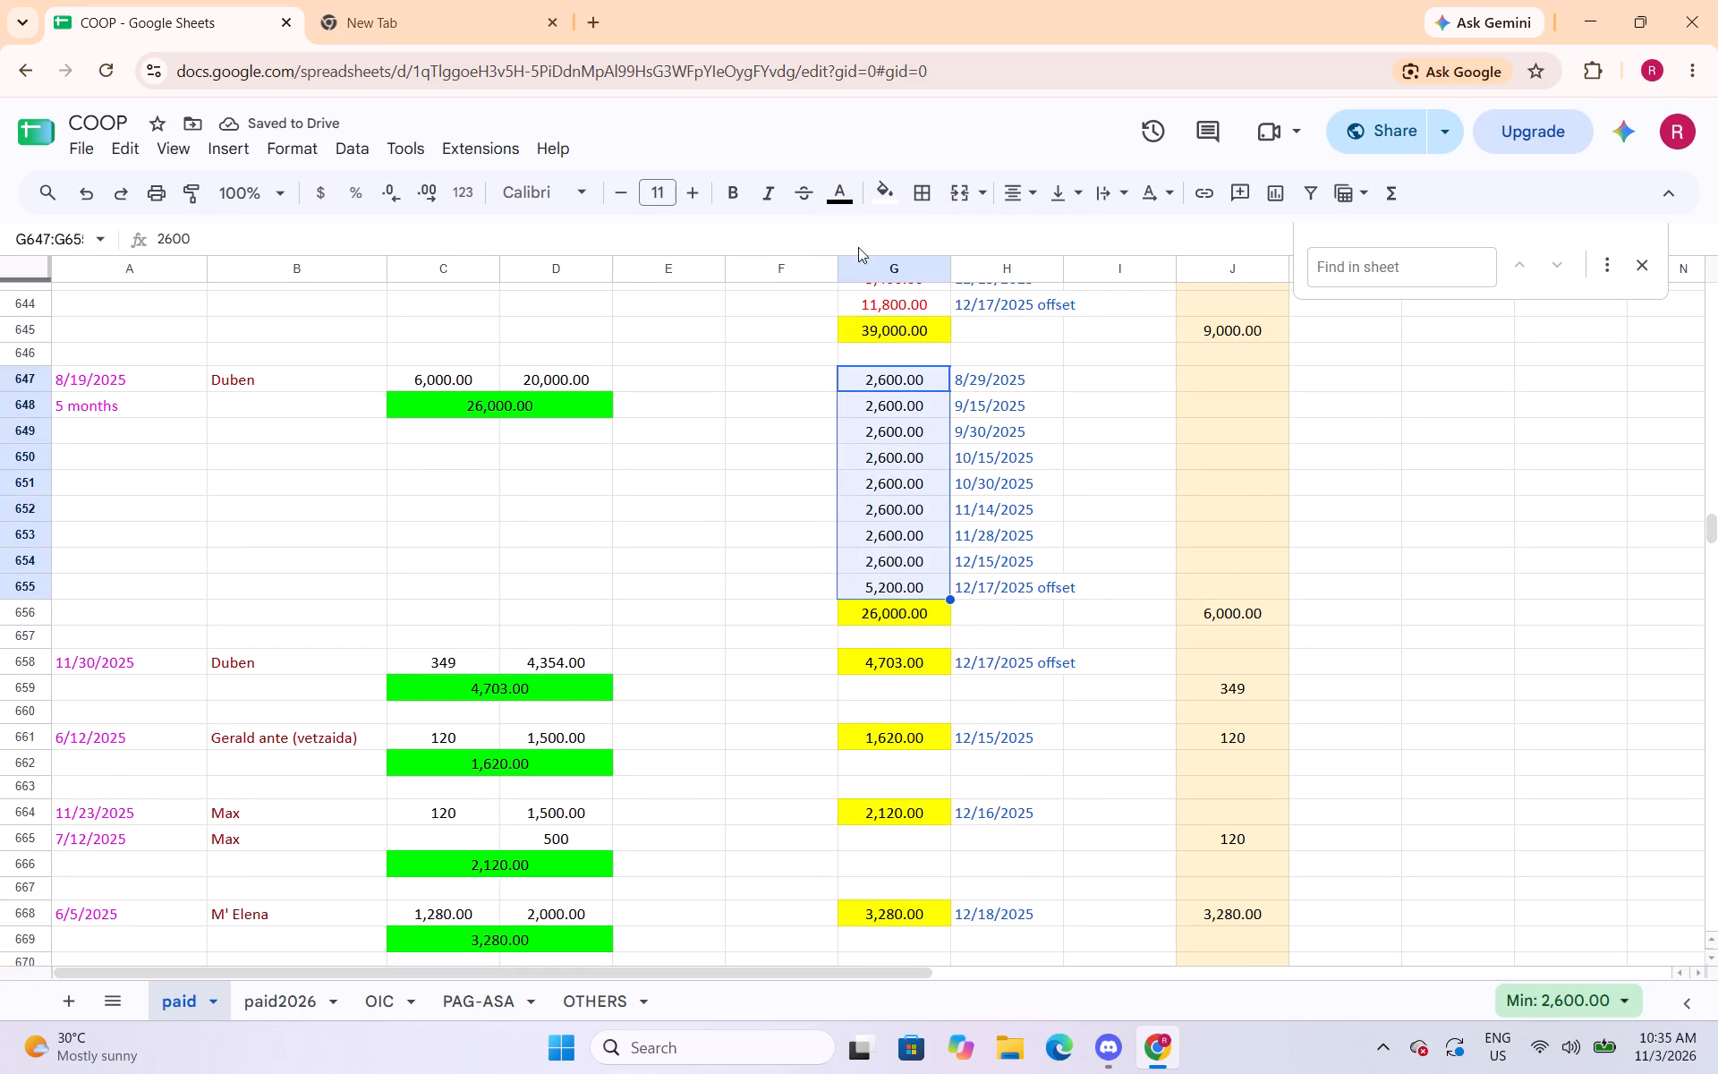
pyautogui.click(843, 194)
pyautogui.click(872, 295)
# Change the text colour of the payment amounts in cells G671:G681 to red.
pyautogui.scroll(-2, 1006, 458)
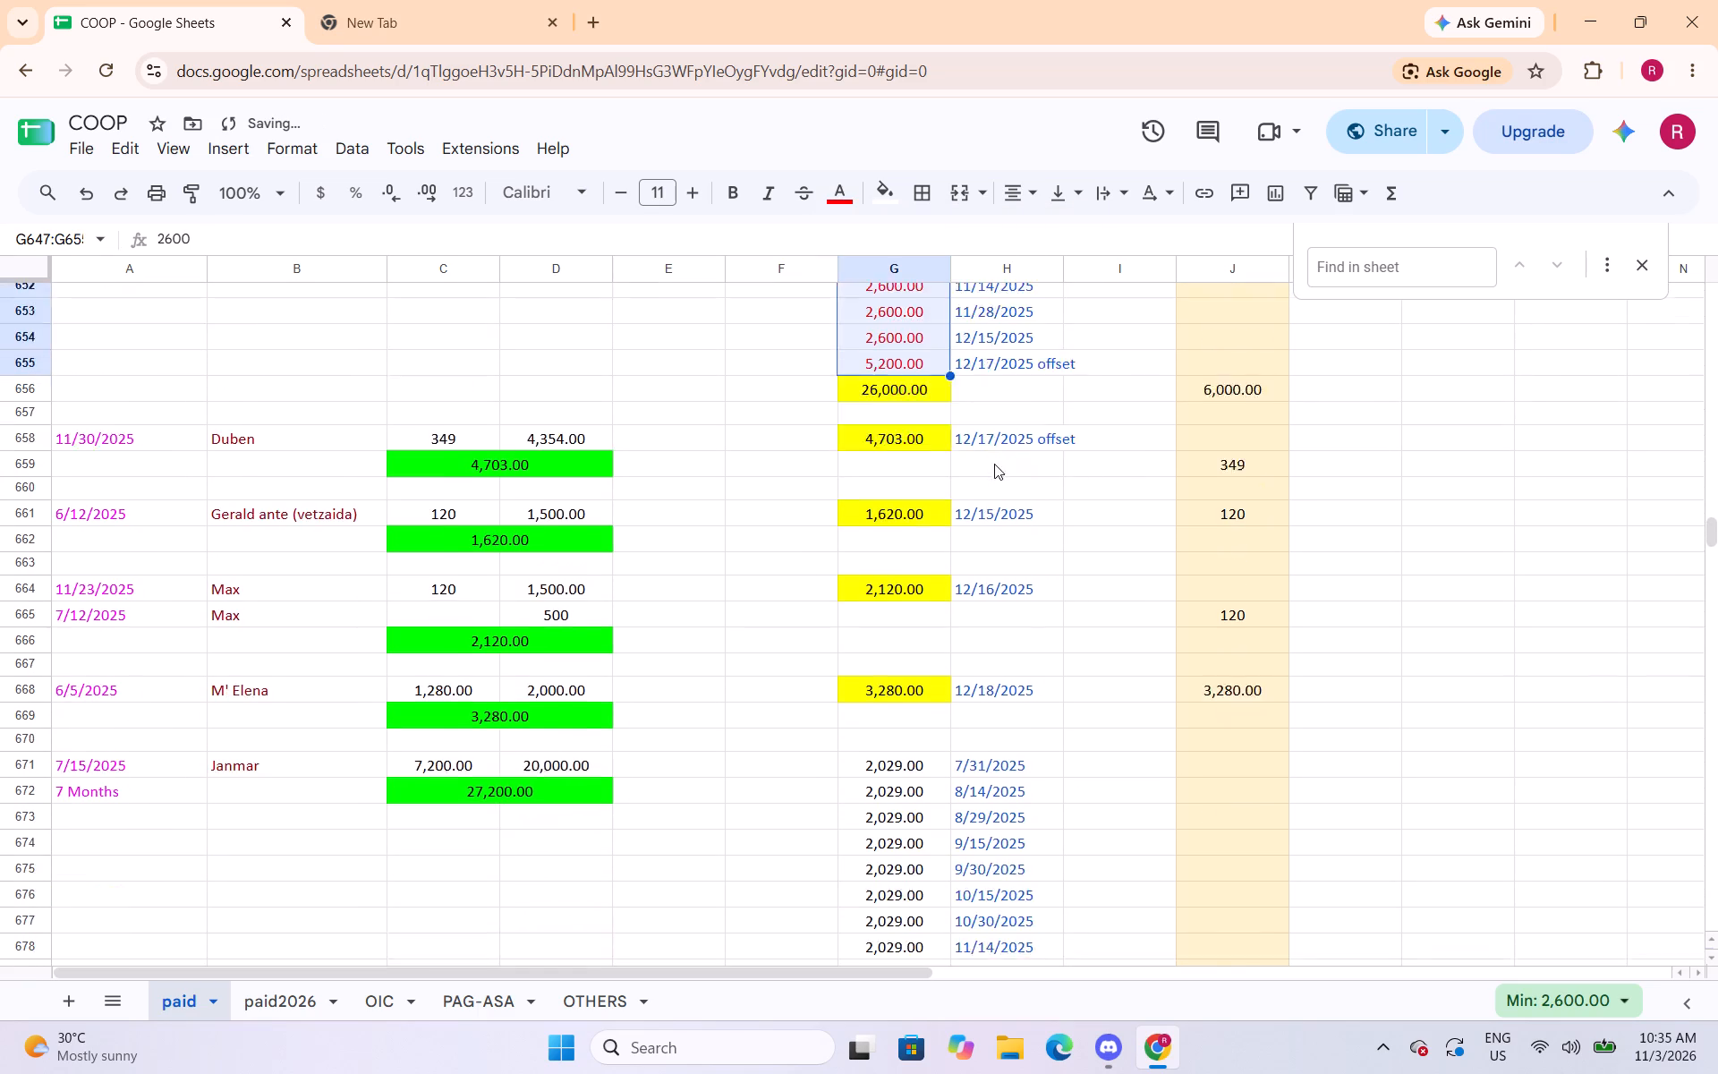
pyautogui.scroll(-3, 994, 464)
pyautogui.moveTo(914, 445); pyautogui.dragTo(908, 550)
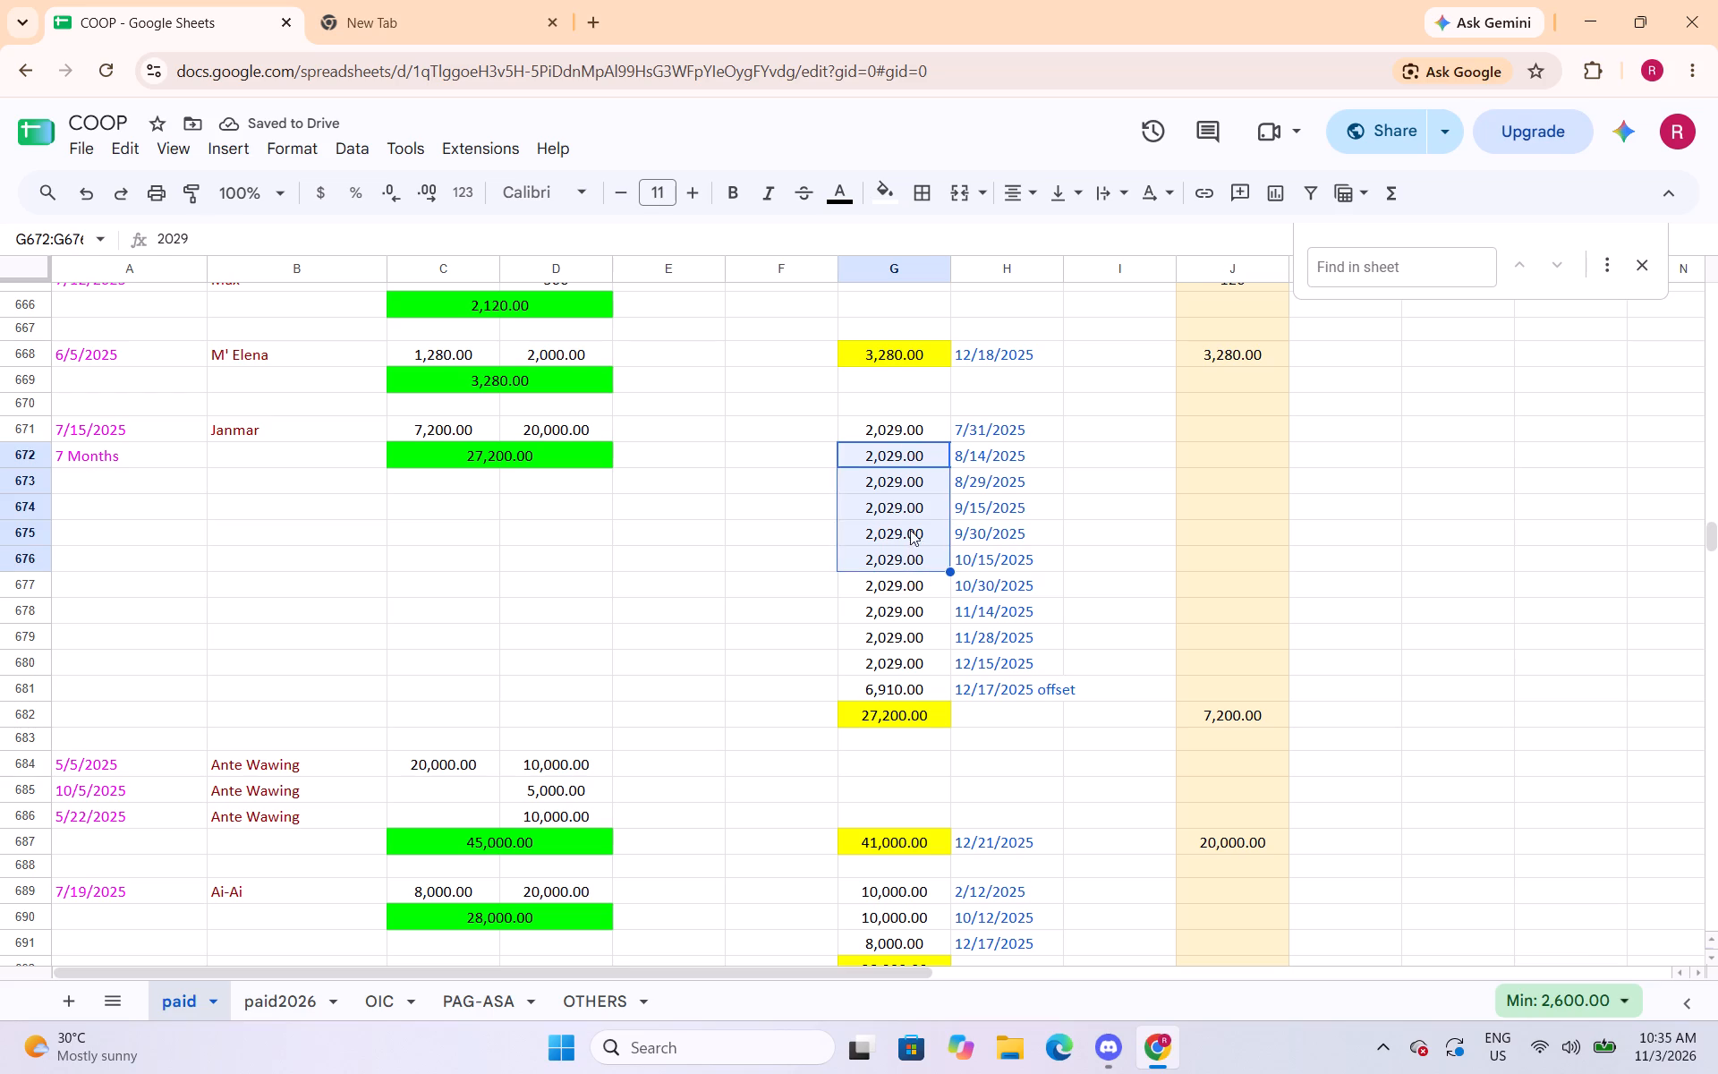
pyautogui.moveTo(897, 425); pyautogui.dragTo(913, 694)
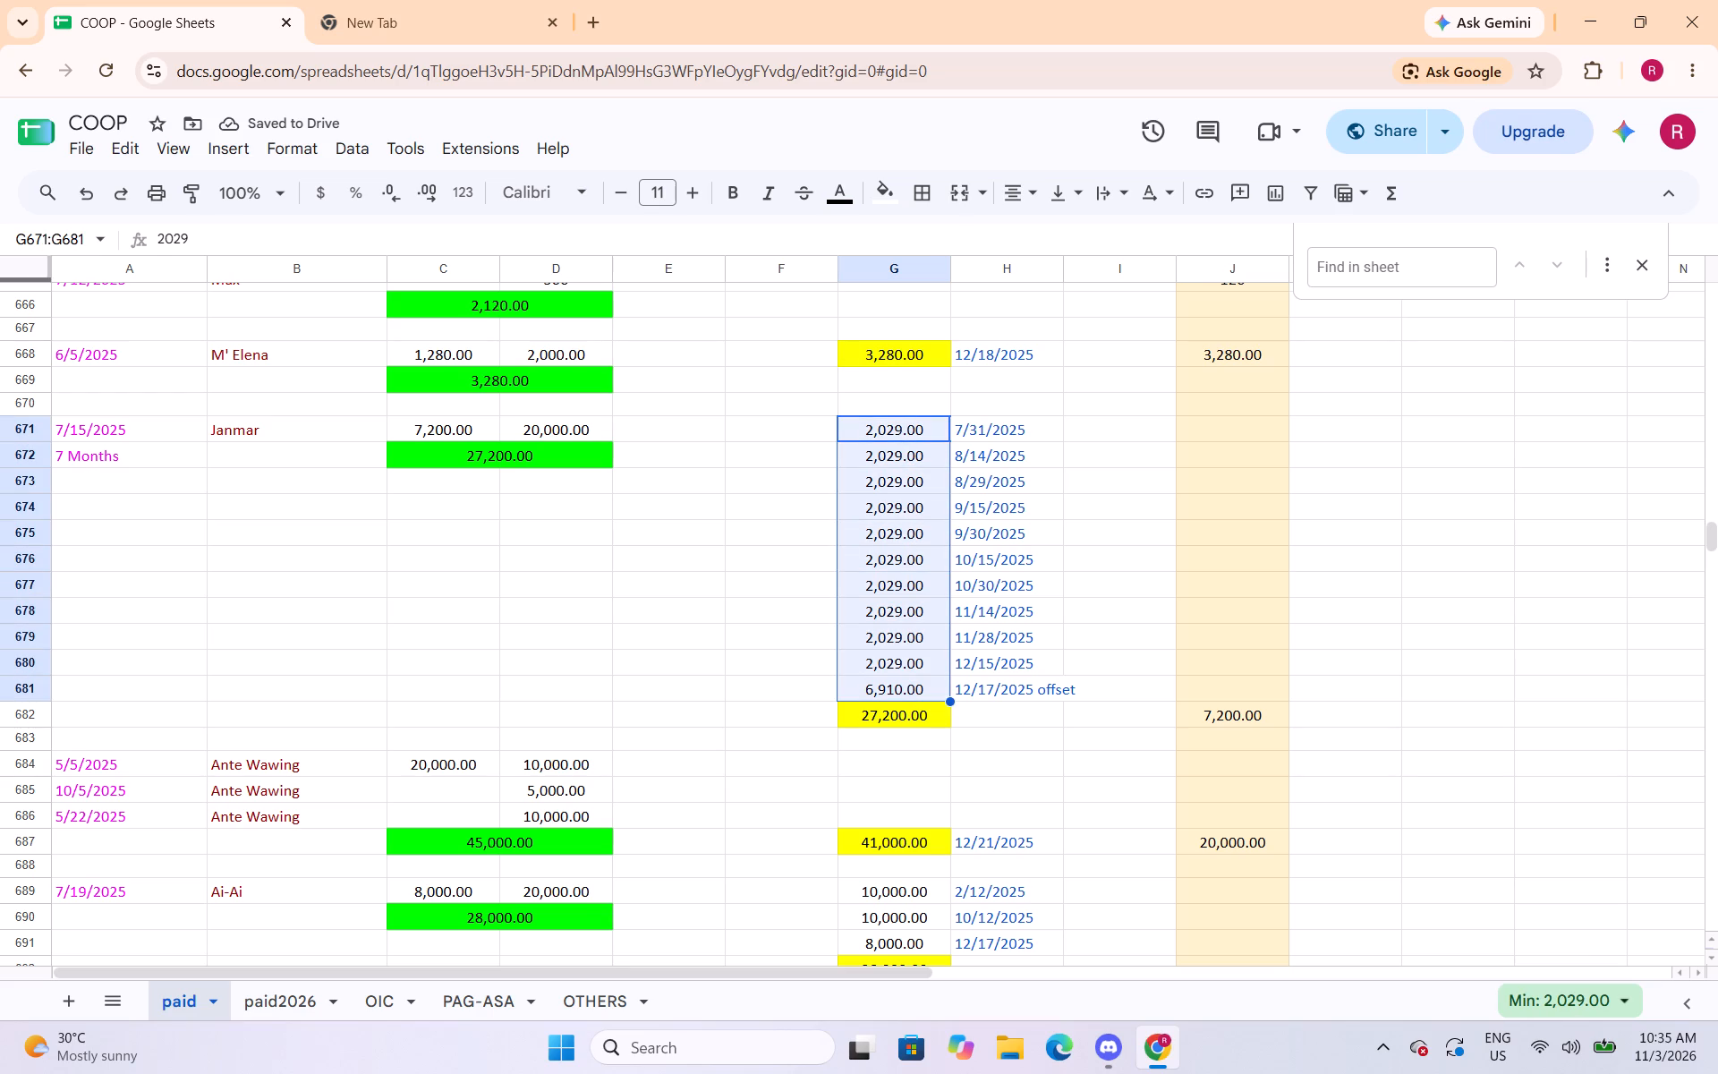
pyautogui.click(841, 199)
pyautogui.click(872, 295)
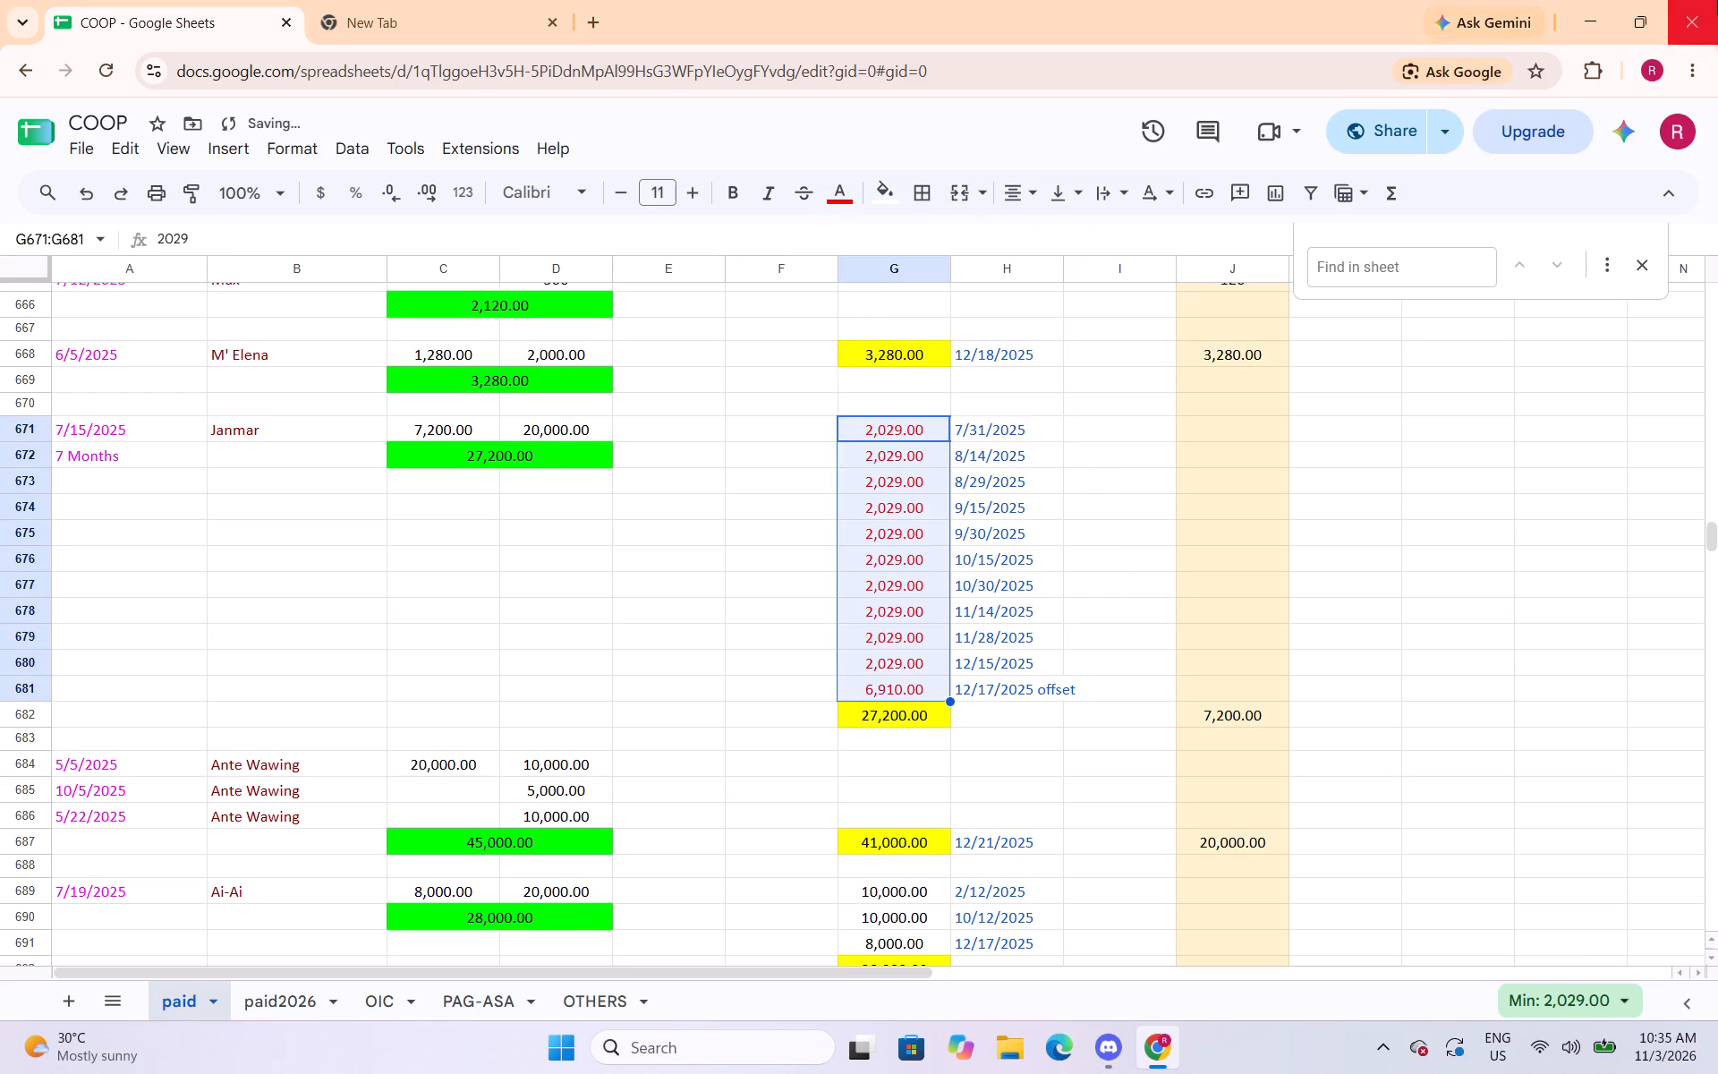
# Change the text colour of the three payment amounts in cells G689:G691 to red.
pyautogui.scroll(-4, 973, 678)
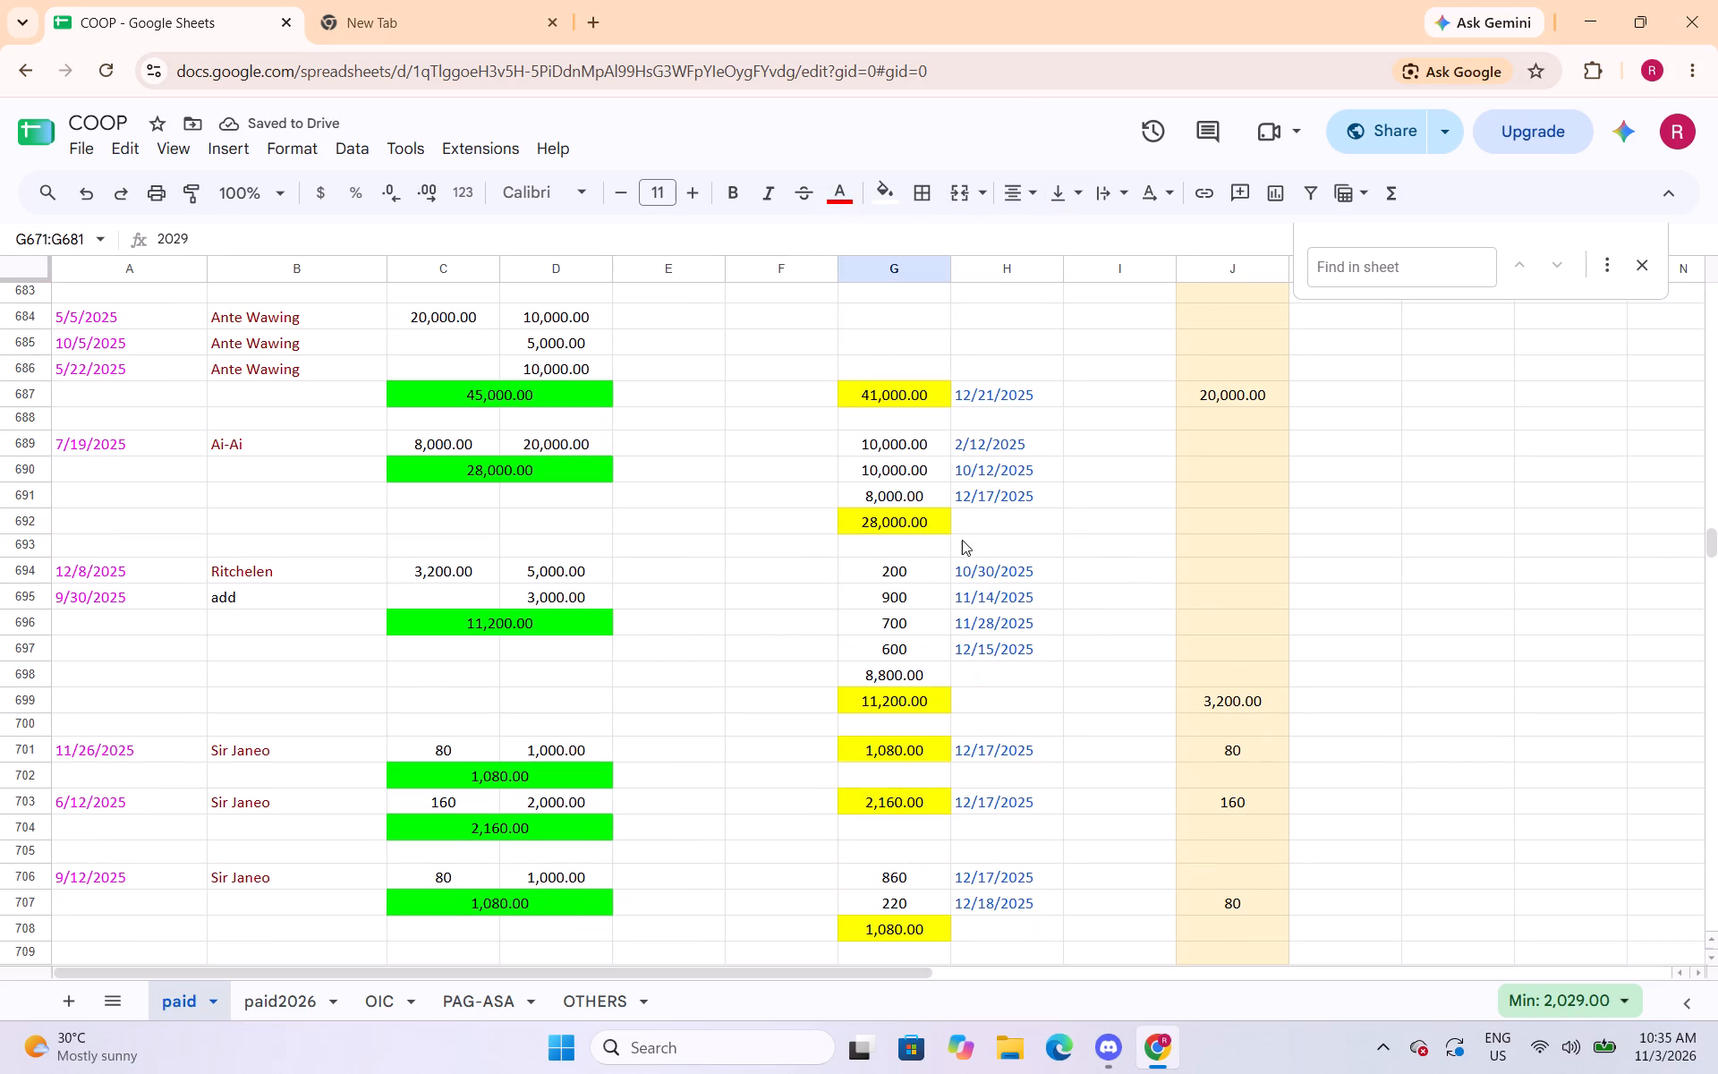
pyautogui.moveTo(892, 445); pyautogui.dragTo(890, 494)
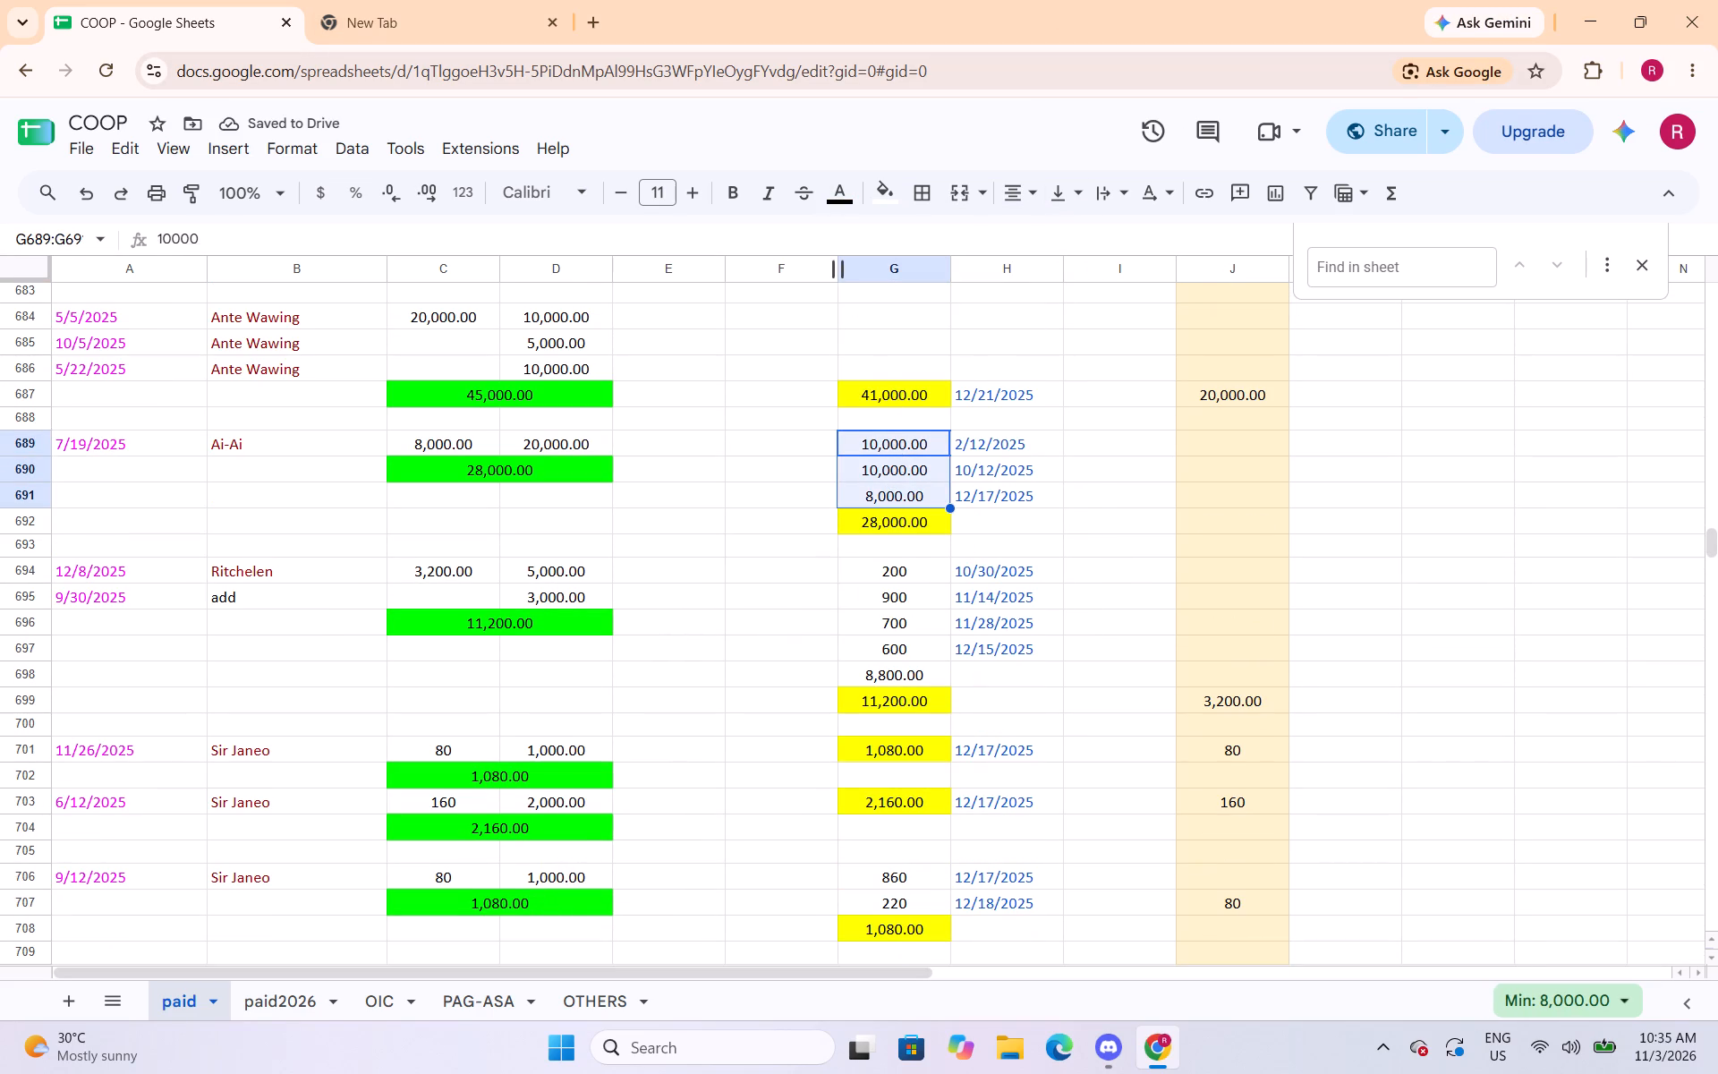
pyautogui.click(844, 201)
pyautogui.click(879, 298)
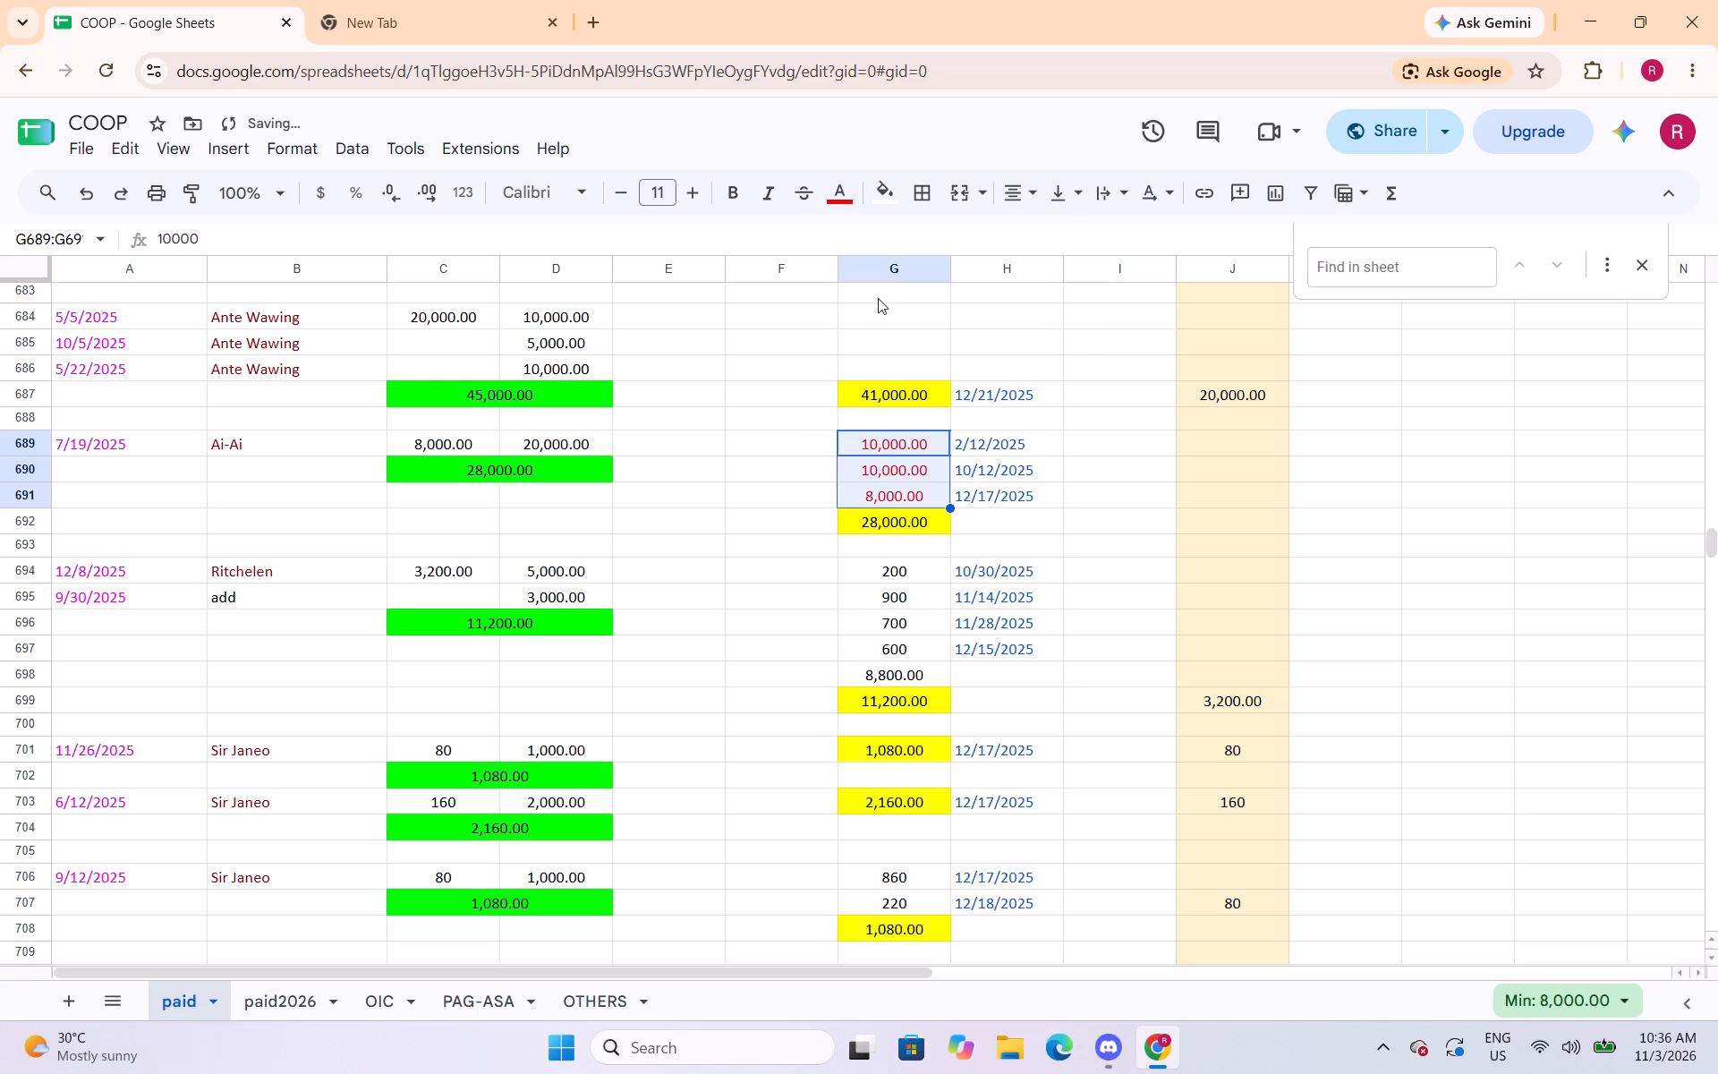
# Change the text colour of the five payment amounts in cells G694:G698 to red.
pyautogui.moveTo(893, 573); pyautogui.dragTo(896, 669)
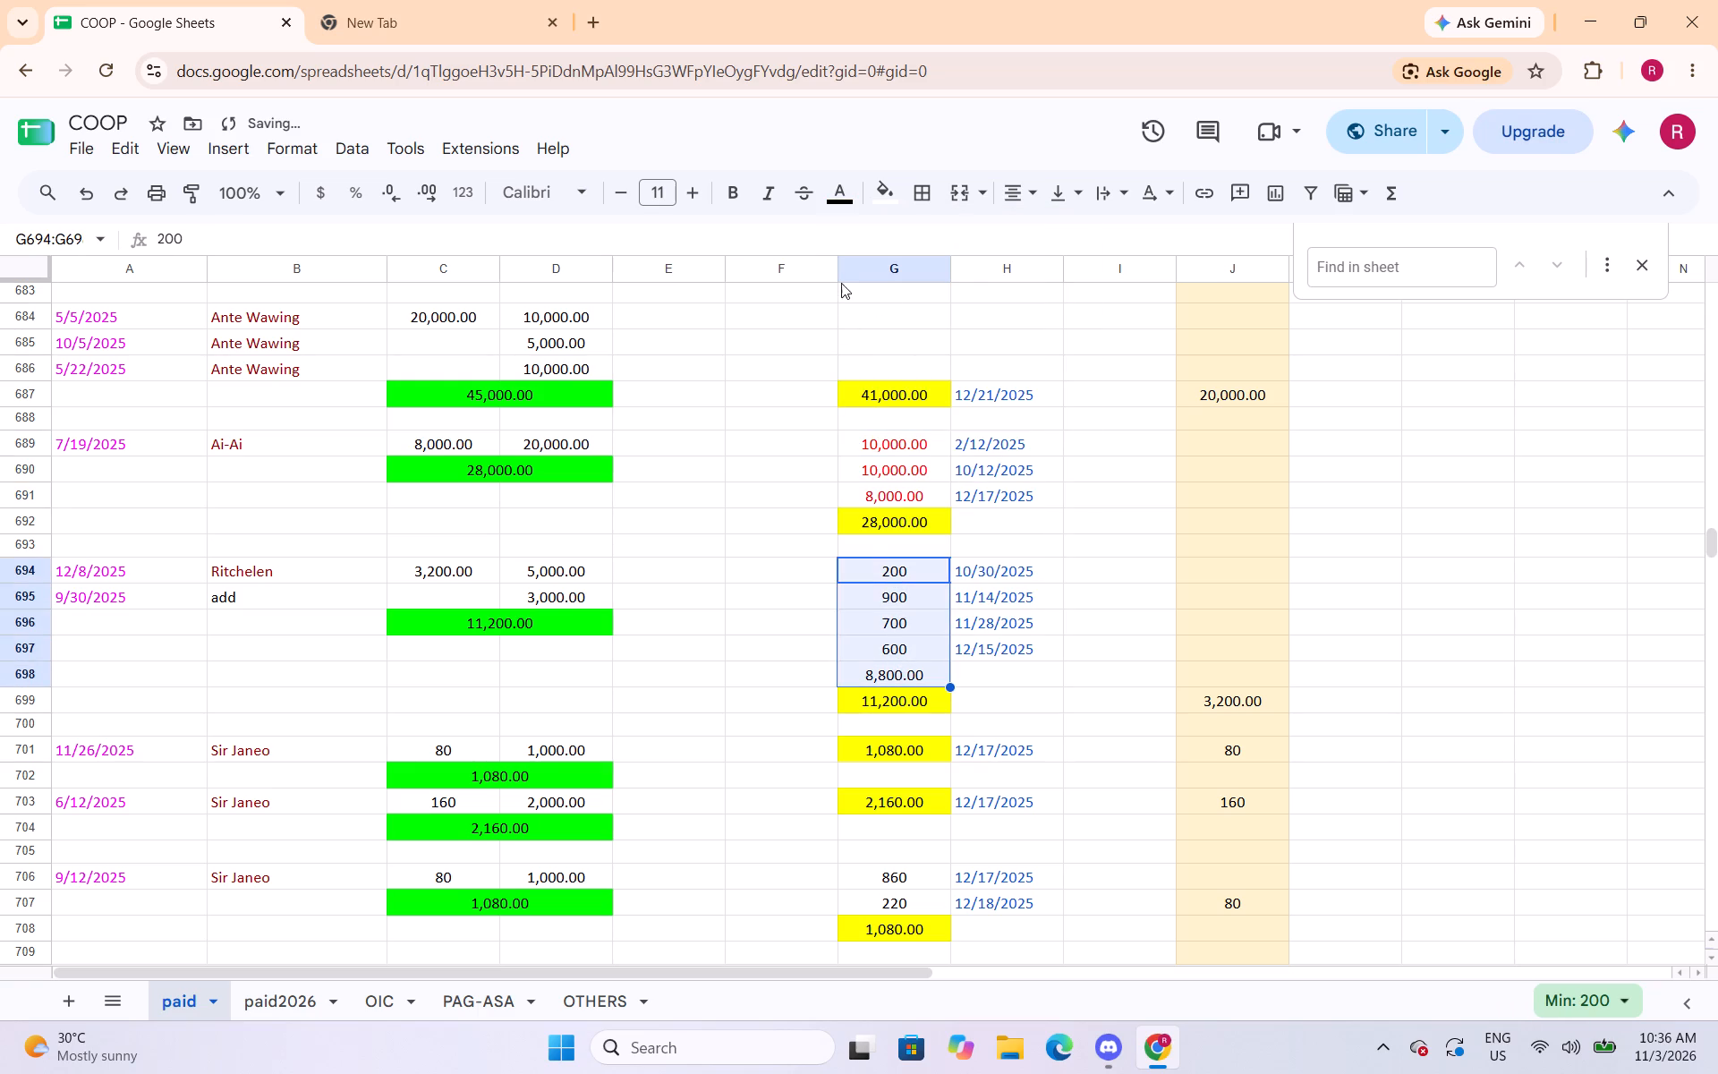
pyautogui.click(841, 203)
pyautogui.click(873, 291)
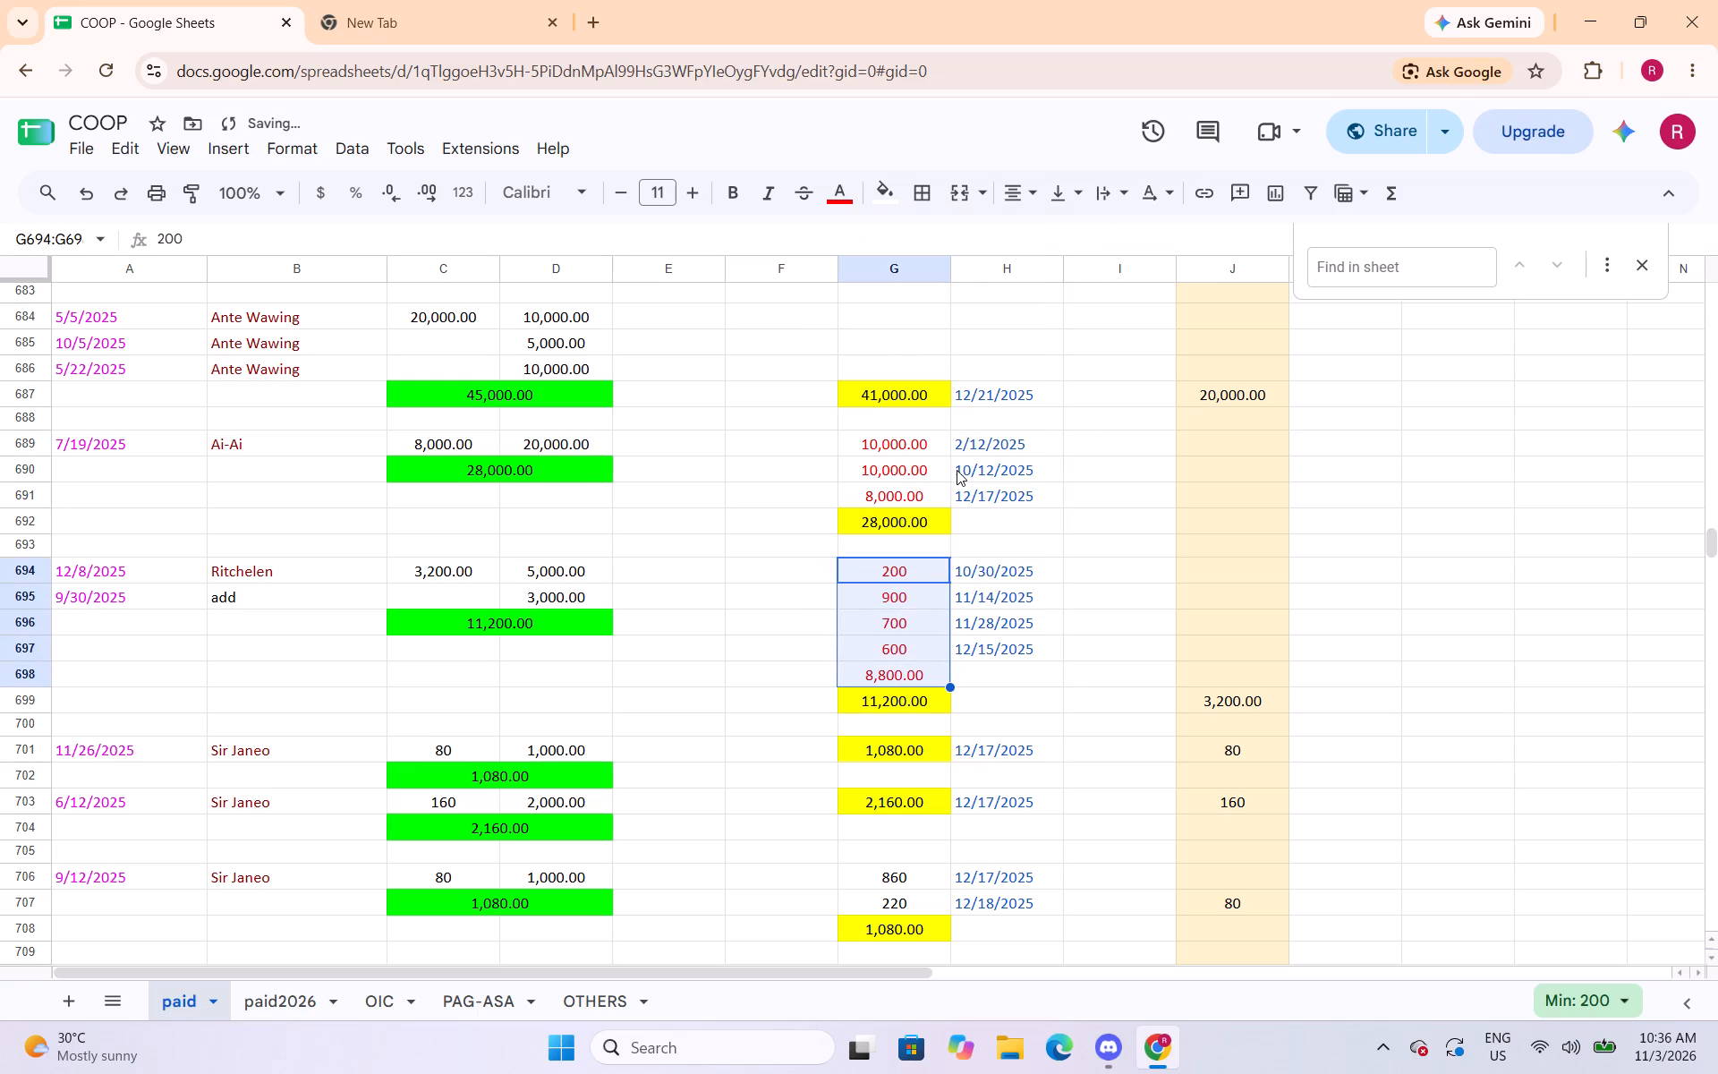
# Change the text colour of the two payment amounts in cells G706:G707 to red.
pyautogui.scroll(-3, 953, 475)
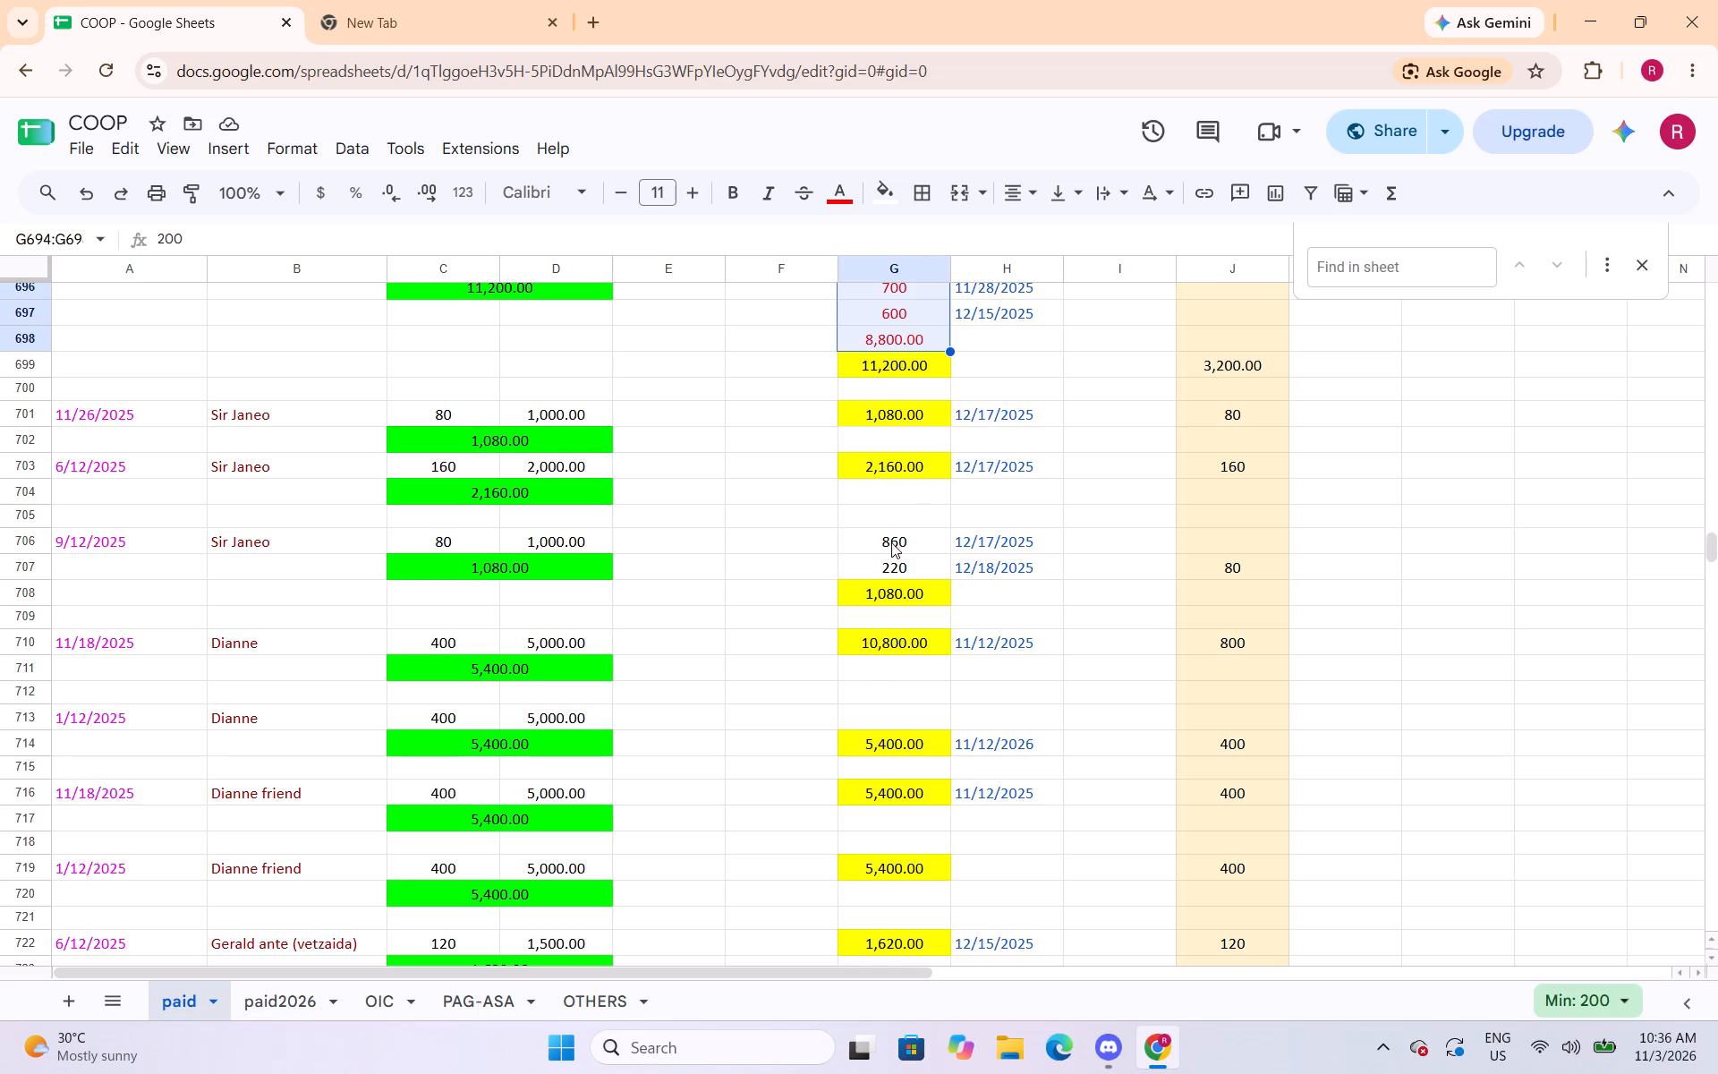
pyautogui.moveTo(891, 536); pyautogui.dragTo(897, 561)
pyautogui.click(838, 202)
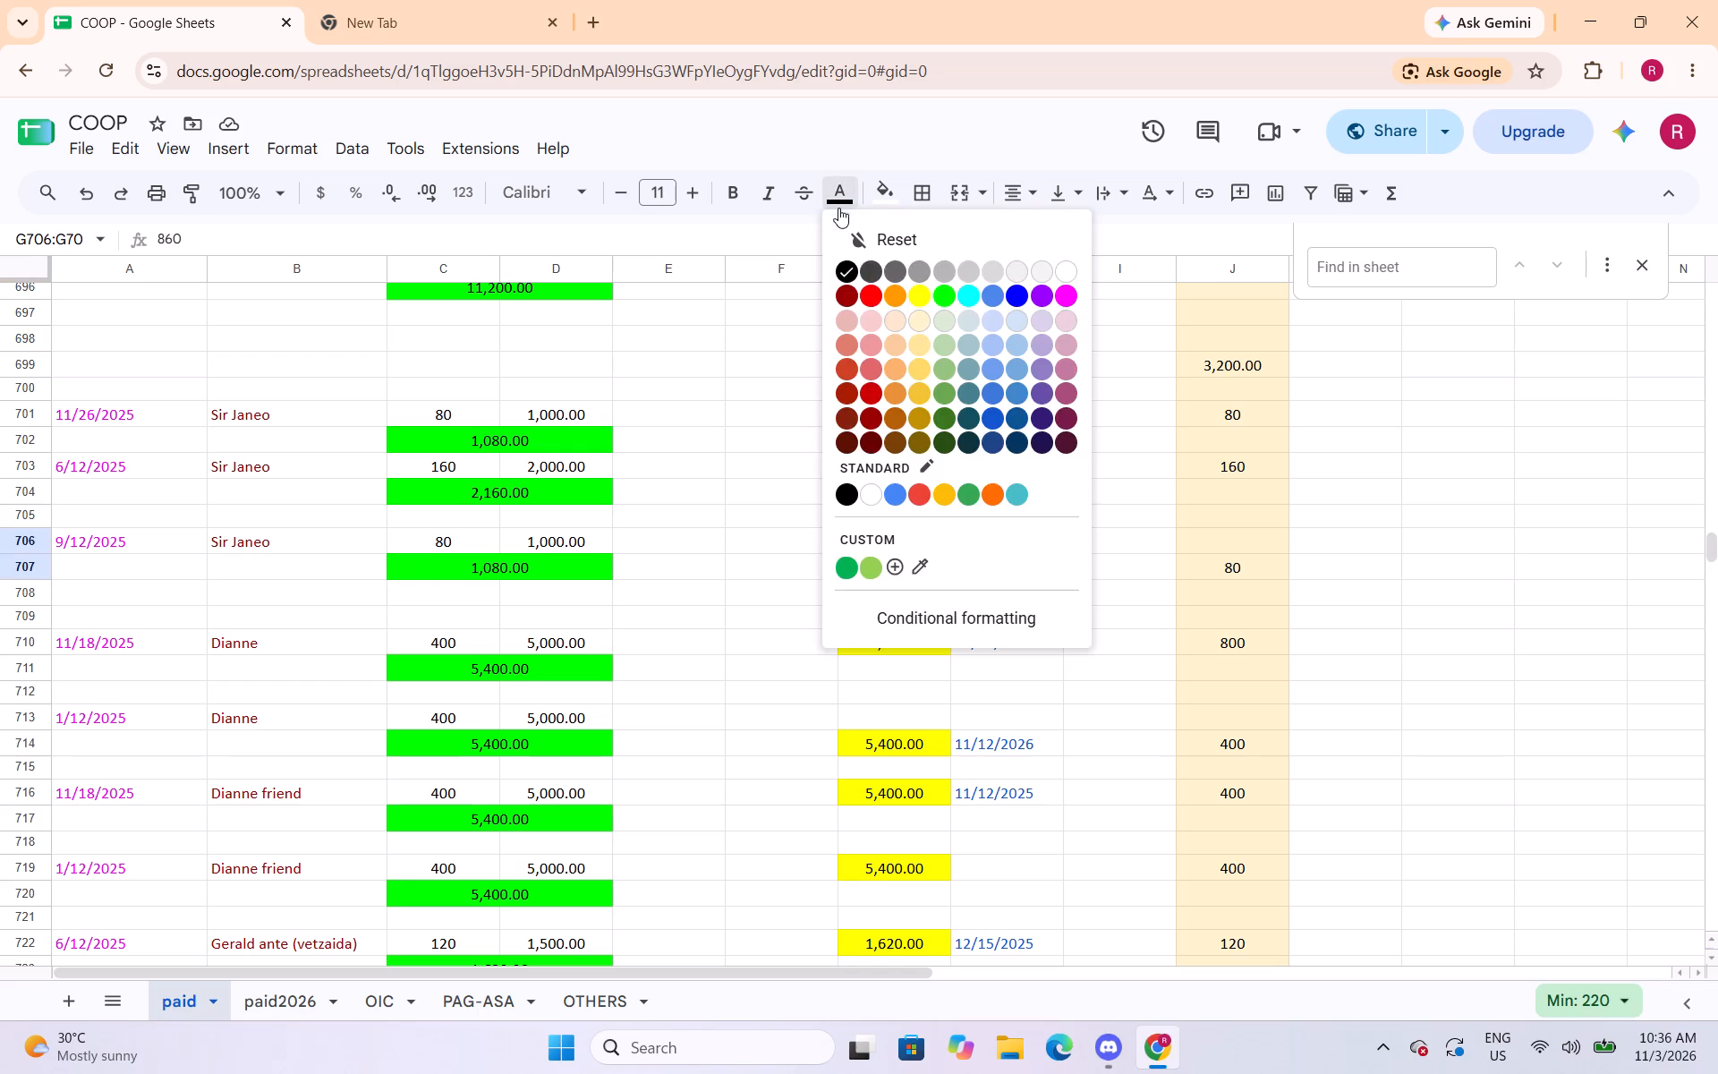
pyautogui.click(865, 294)
# Change the text colour of the payment amounts in cells G734:G743 to red.
pyautogui.scroll(-3, 942, 505)
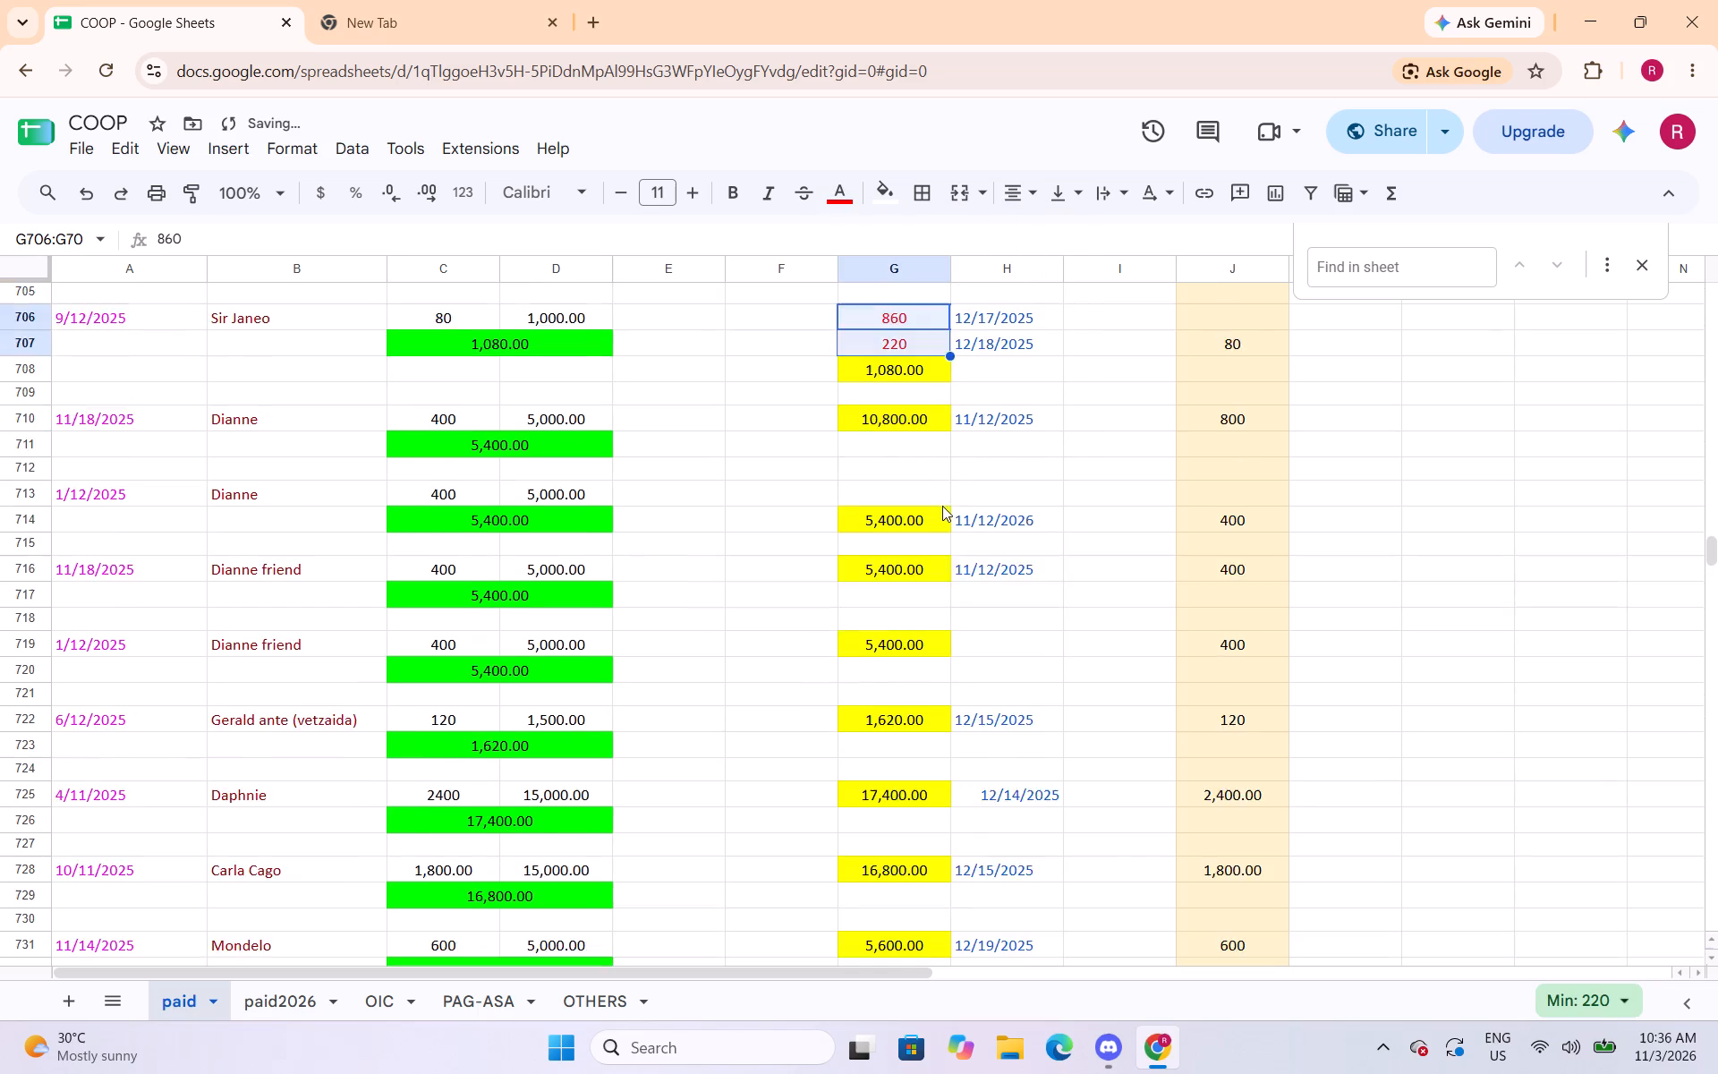
pyautogui.scroll(-4, 942, 506)
pyautogui.moveTo(874, 462); pyautogui.dragTo(866, 564)
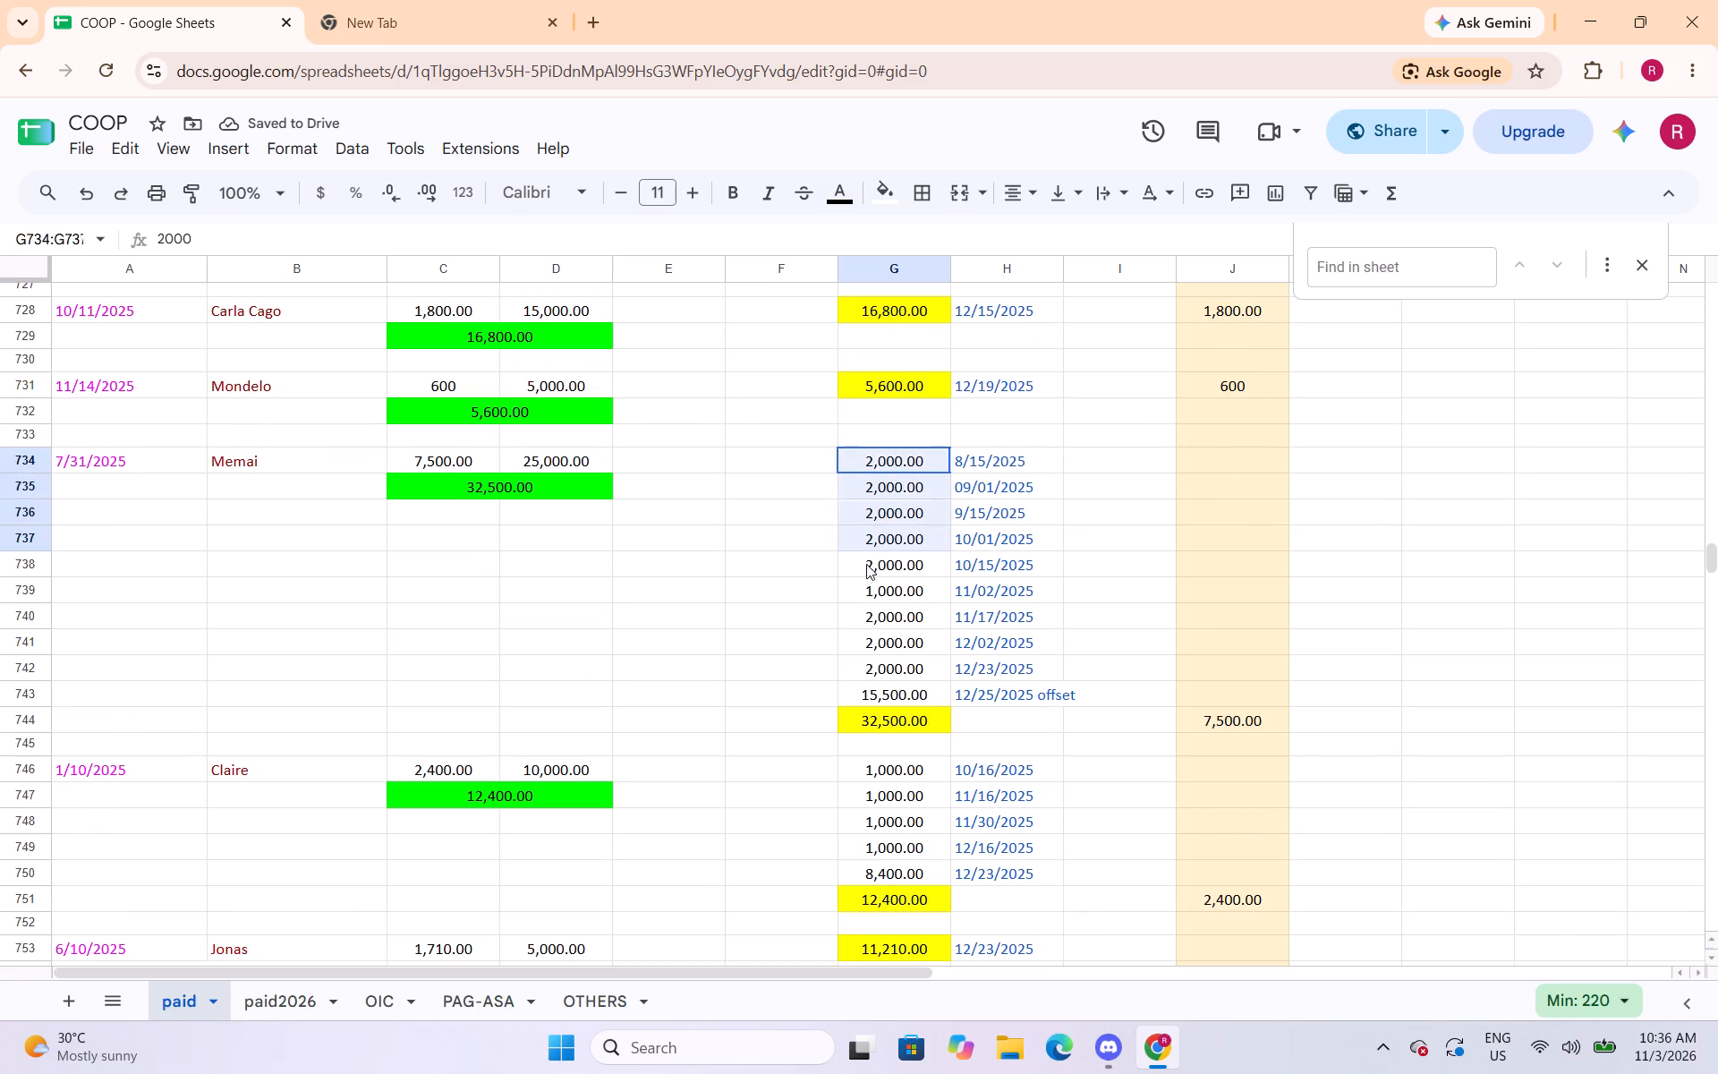
pyautogui.moveTo(866, 564); pyautogui.dragTo(861, 696)
pyautogui.click(839, 197)
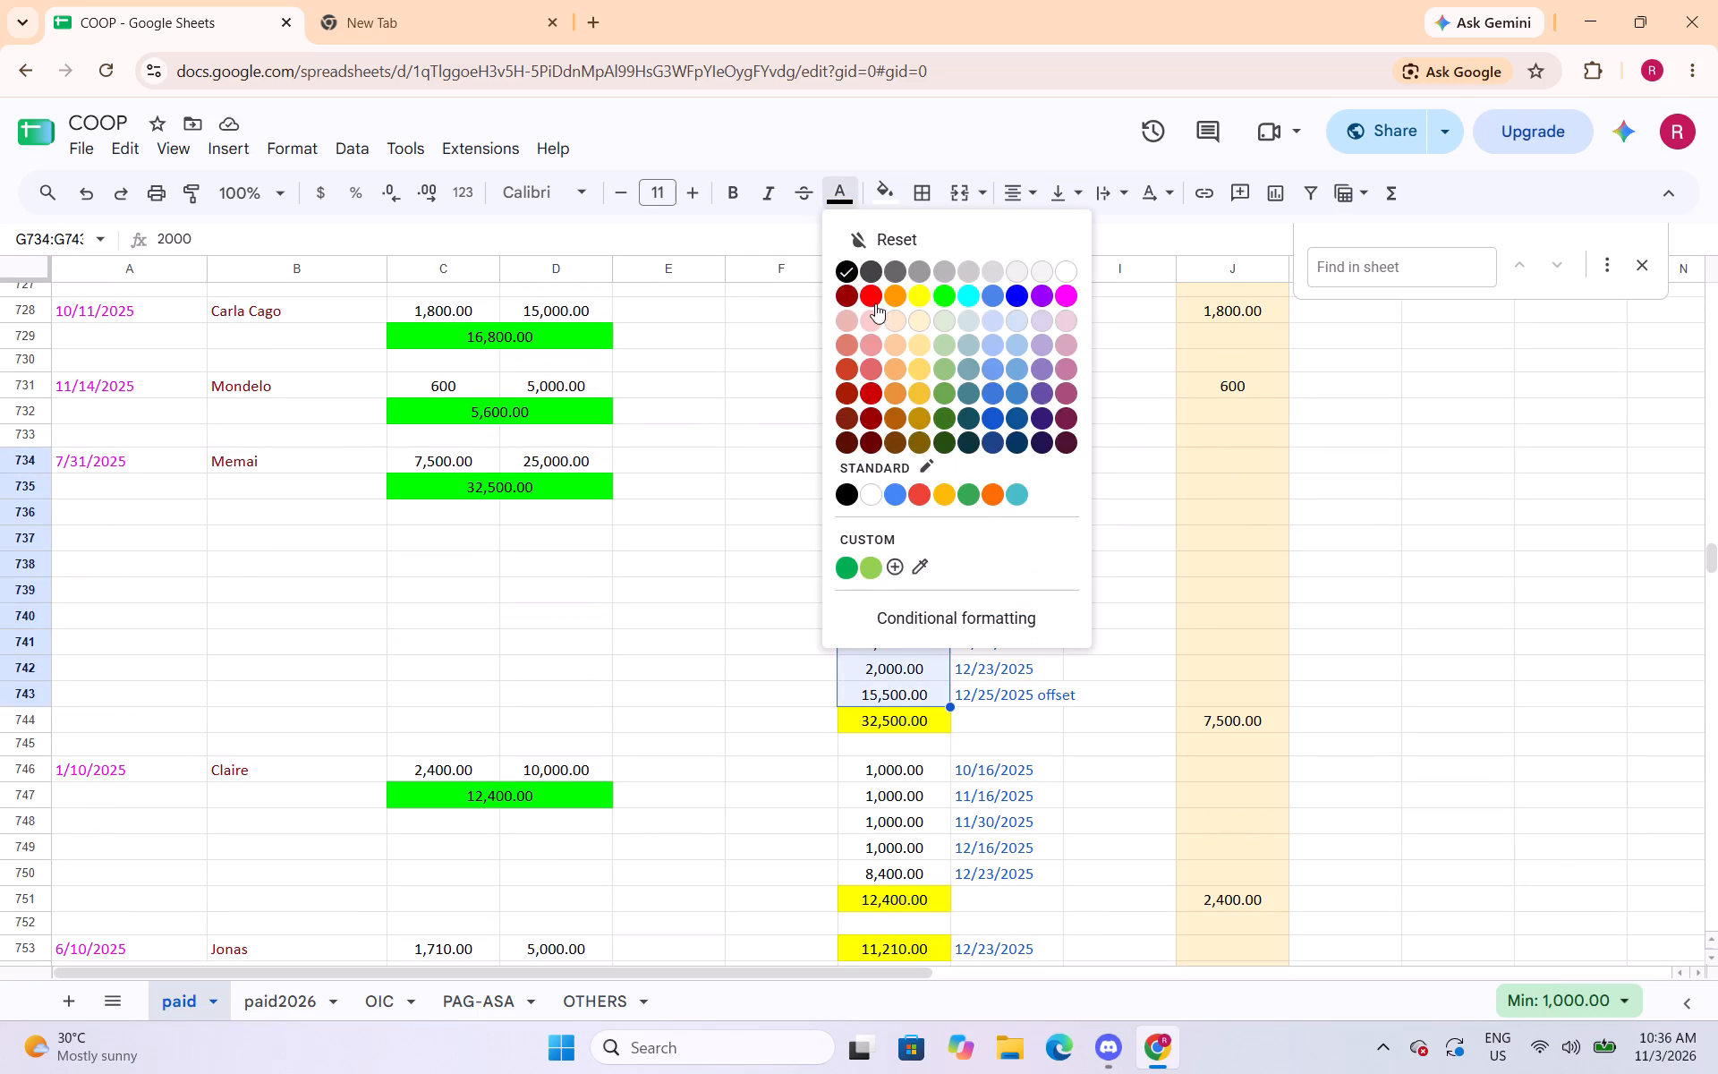
pyautogui.click(875, 303)
# Change the text colour of the five payment amounts in cells G746:G750 to red.
pyautogui.scroll(-2, 916, 530)
pyautogui.moveTo(897, 545); pyautogui.dragTo(901, 627)
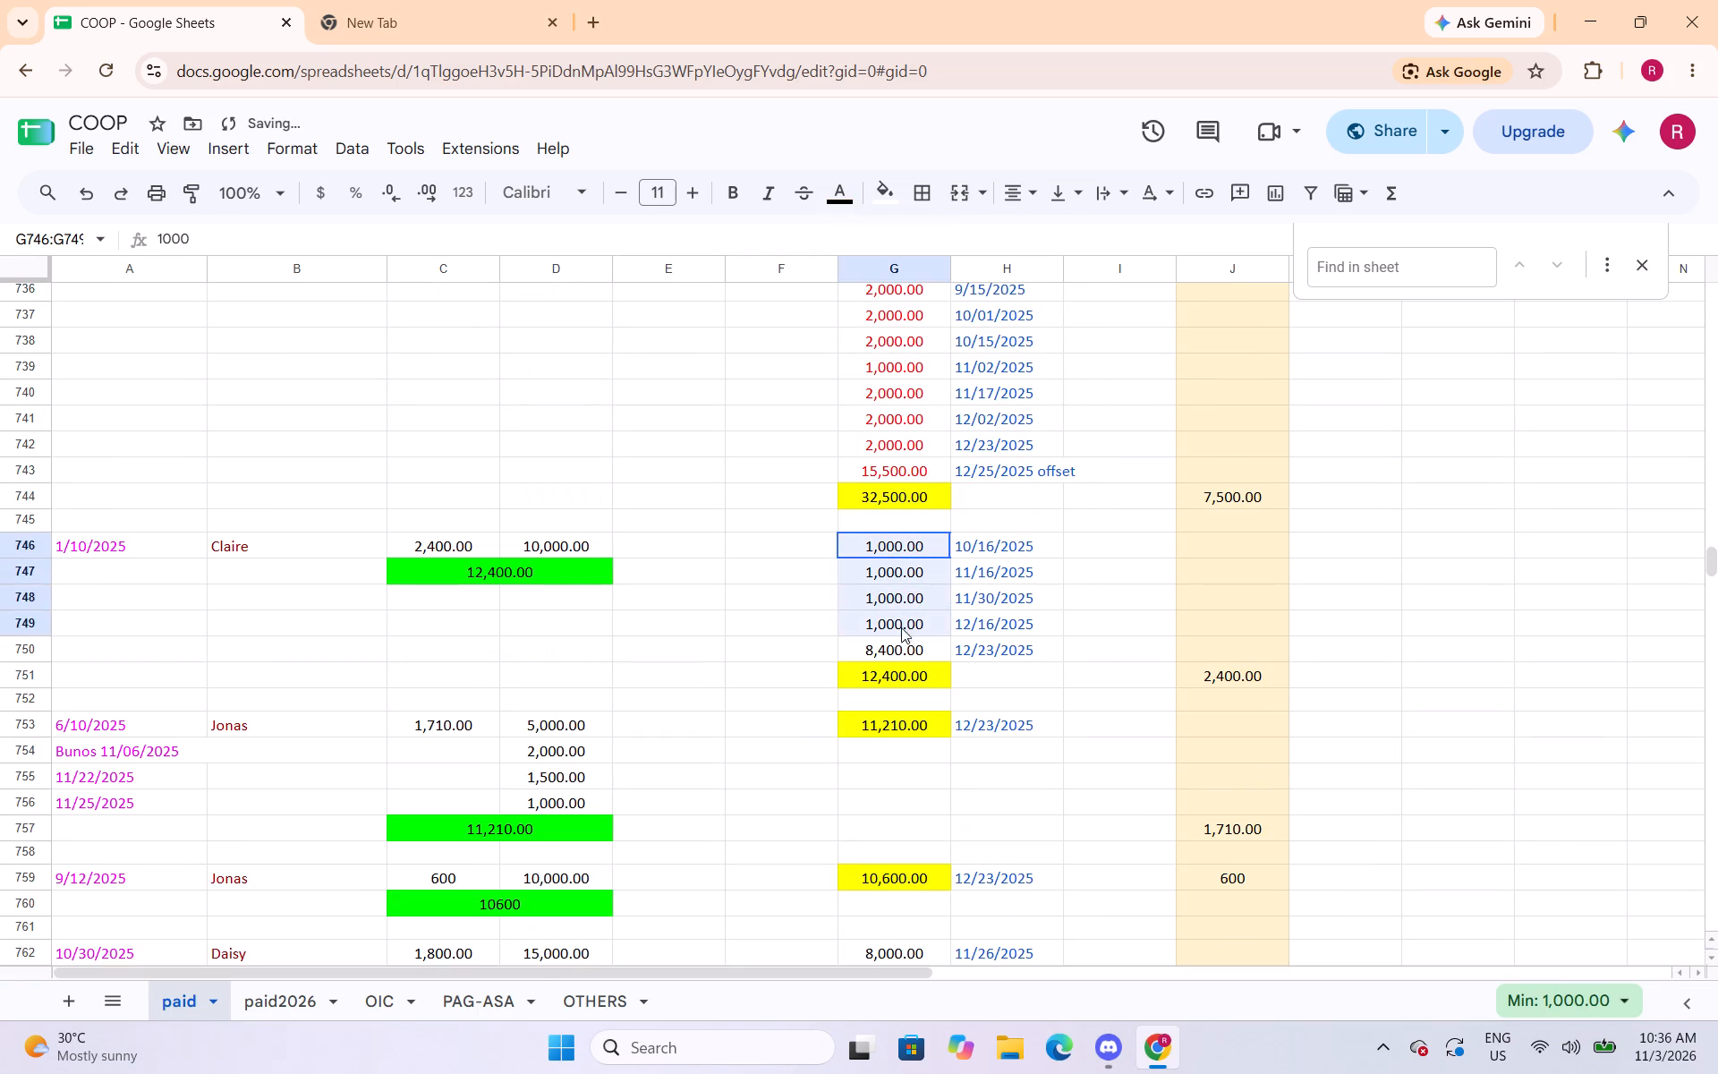
pyautogui.moveTo(901, 627); pyautogui.dragTo(901, 650)
pyautogui.click(838, 194)
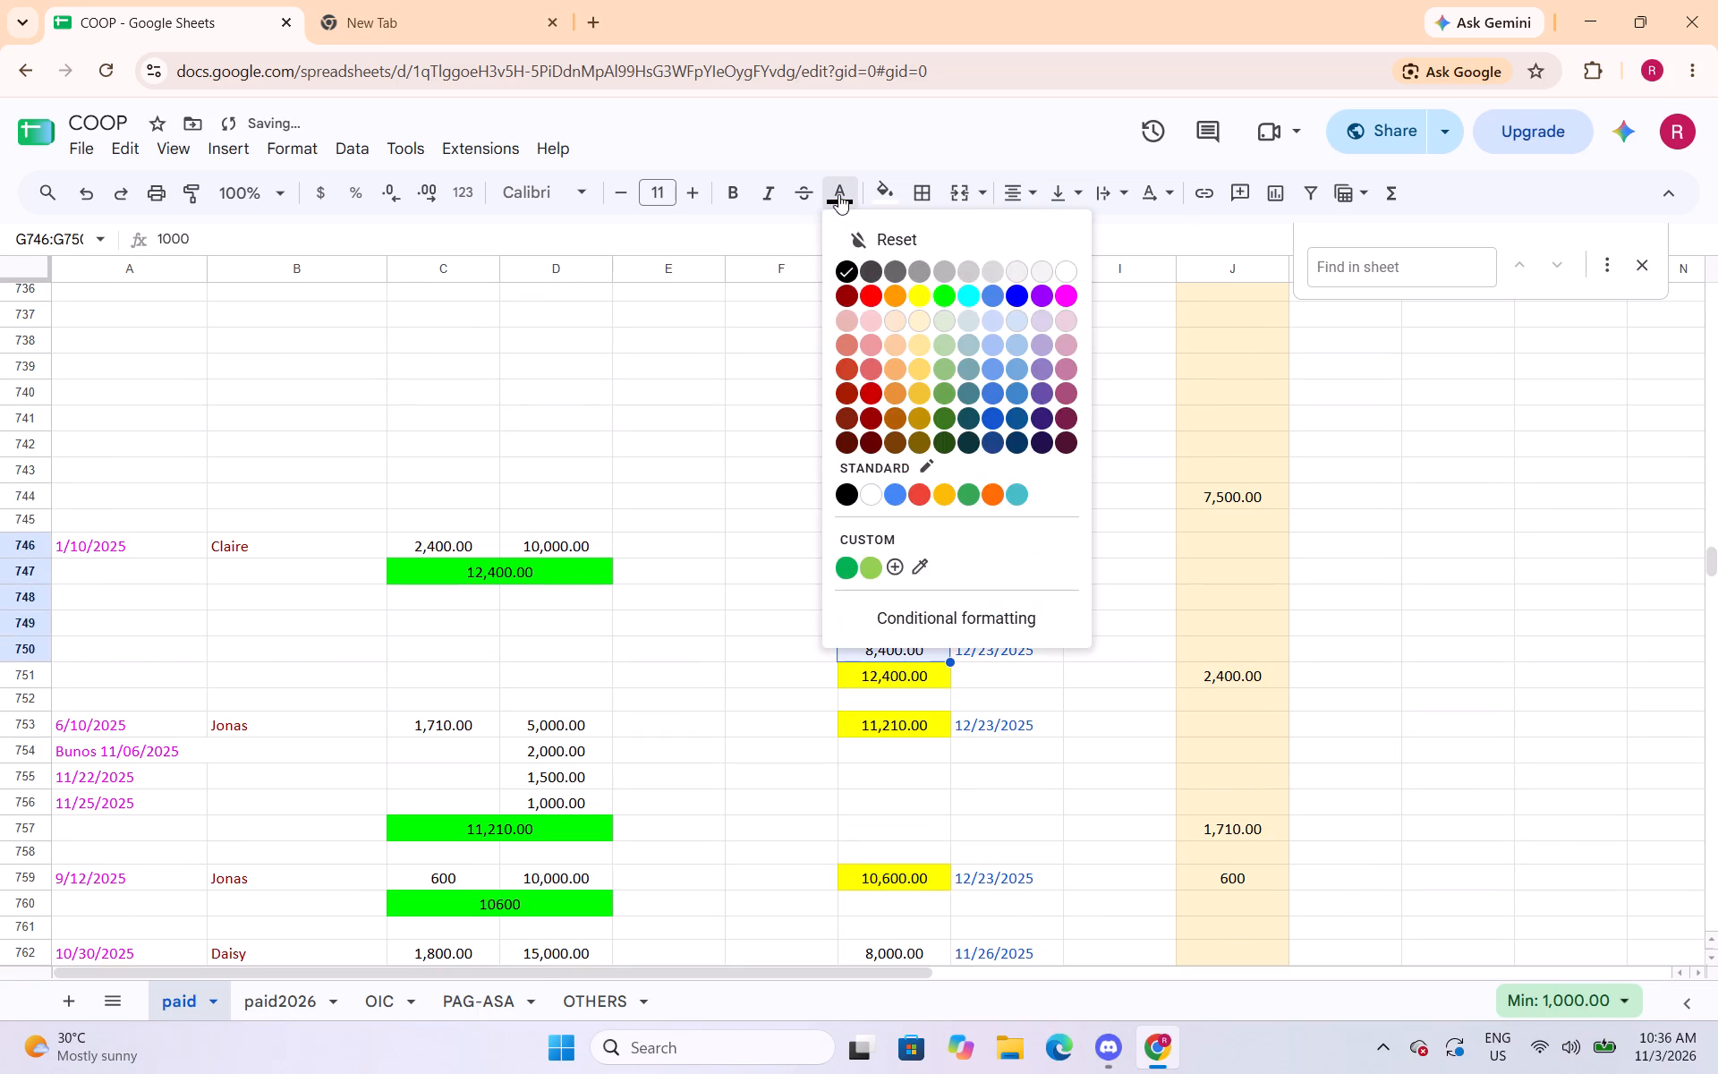
pyautogui.click(872, 294)
# Change the text colour of the two payment amounts in cells G762:G763 to red.
pyautogui.scroll(-4, 931, 517)
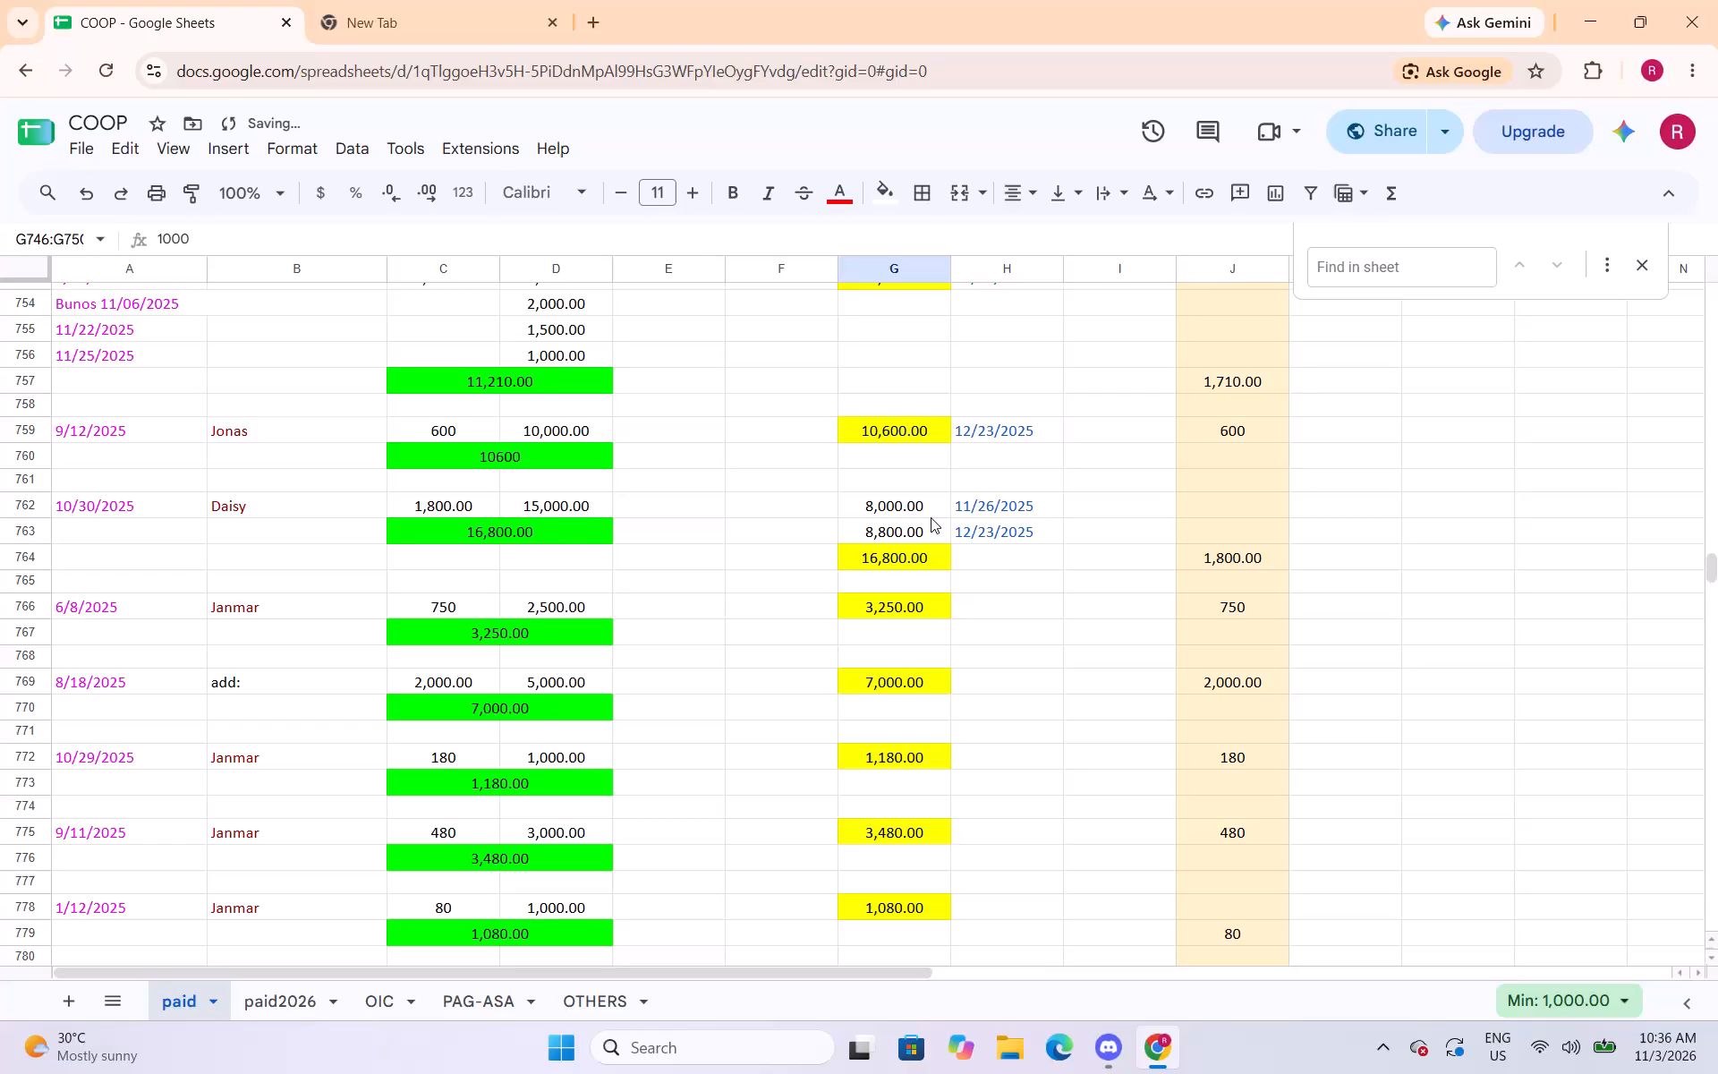
pyautogui.moveTo(925, 511); pyautogui.dragTo(919, 529)
pyautogui.click(826, 194)
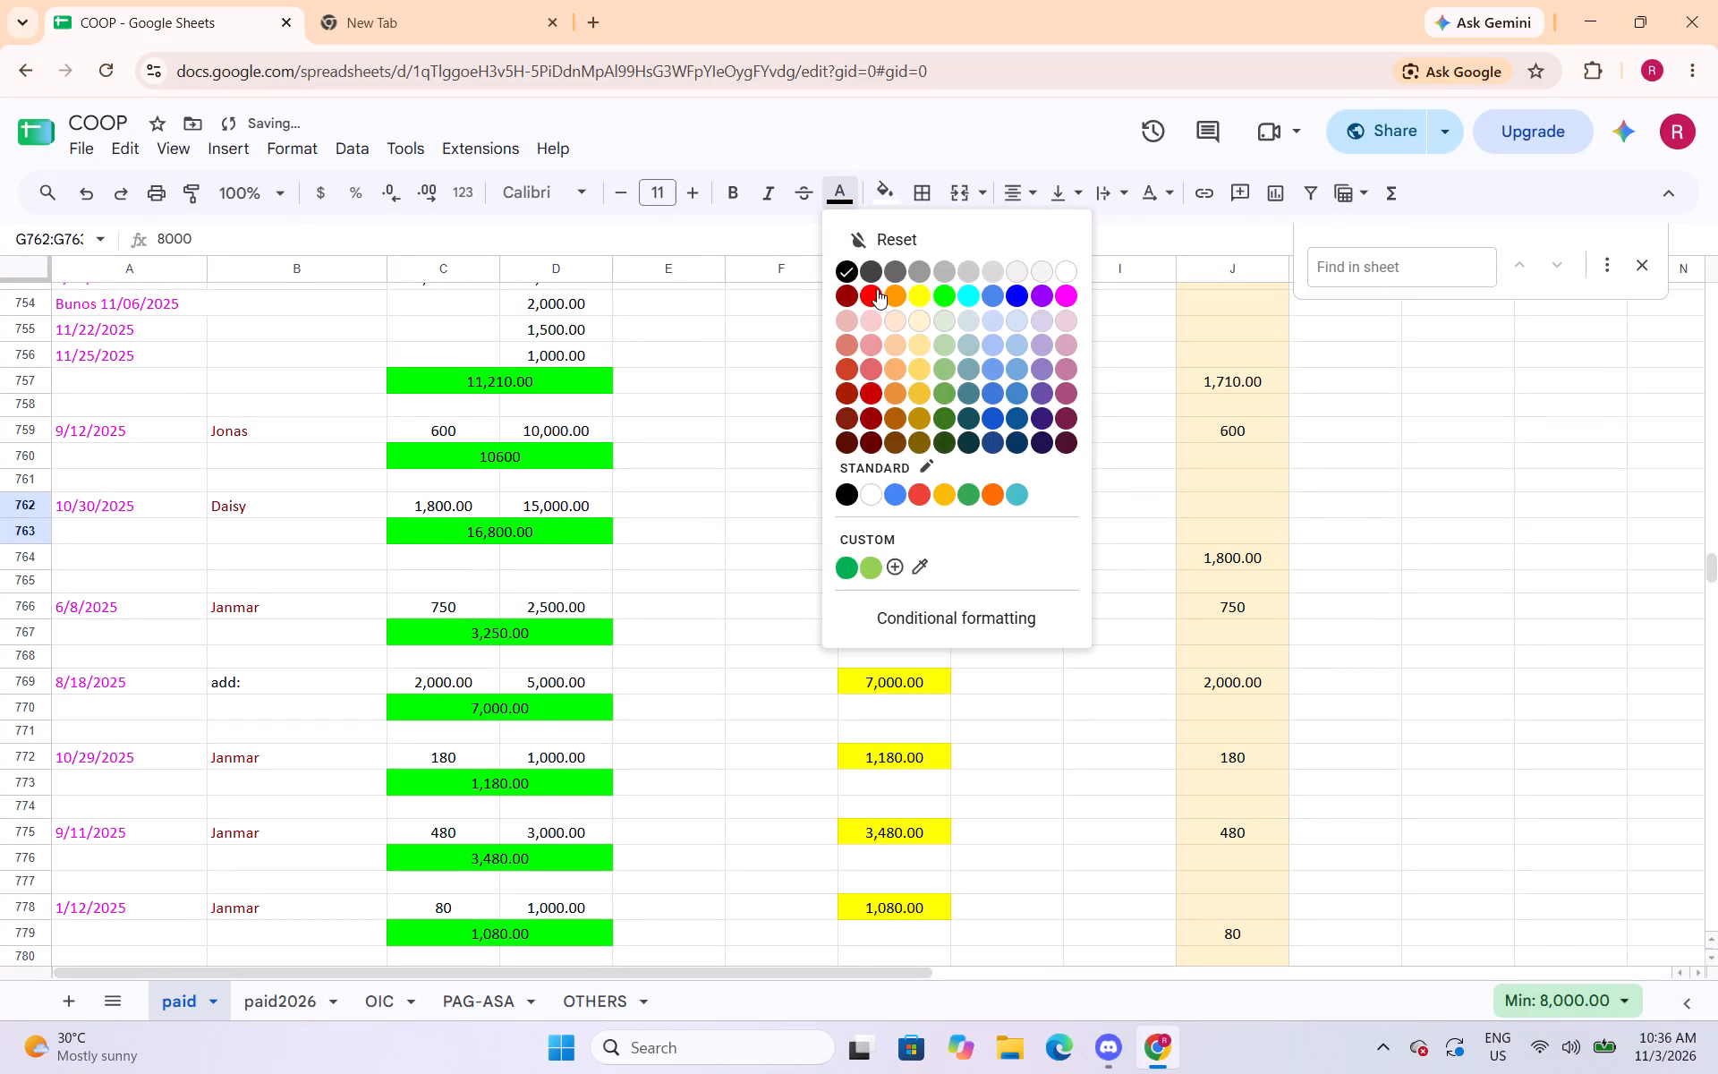
pyautogui.click(877, 291)
# Change the text colour of the two payment amounts in cells G787:G788 to red.
pyautogui.scroll(-5, 909, 474)
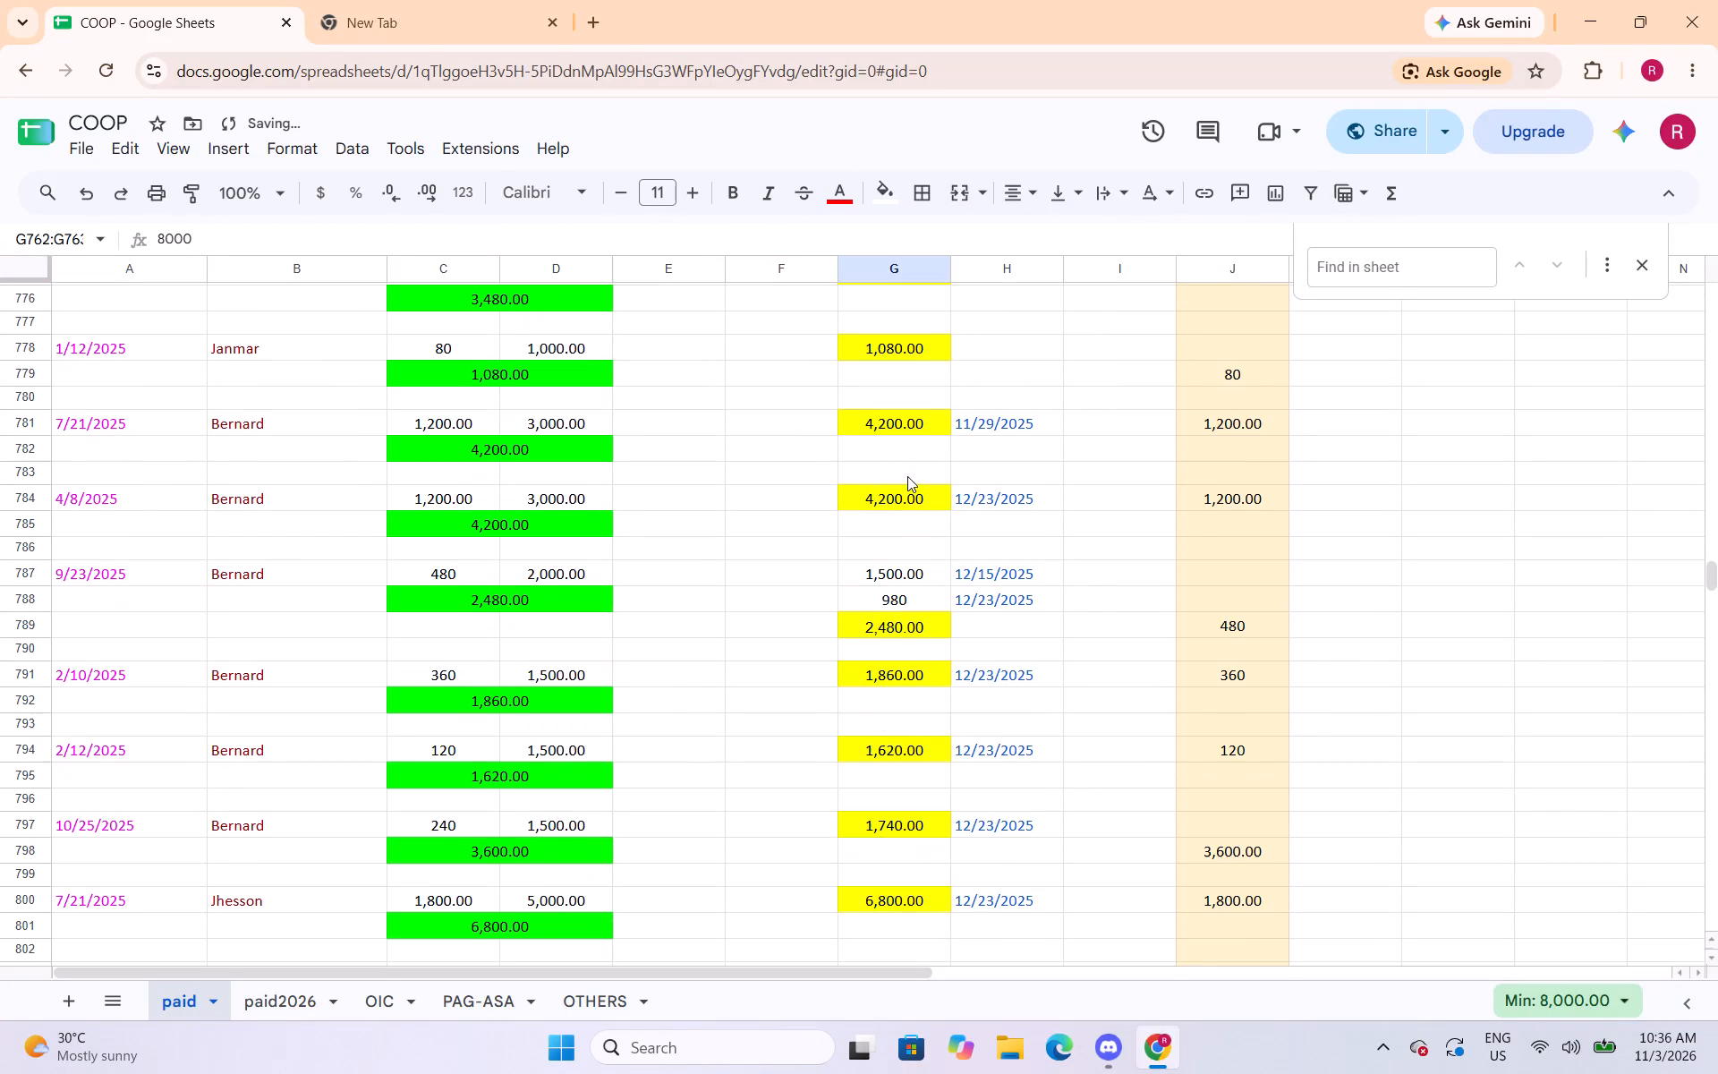
pyautogui.moveTo(892, 575); pyautogui.dragTo(893, 602)
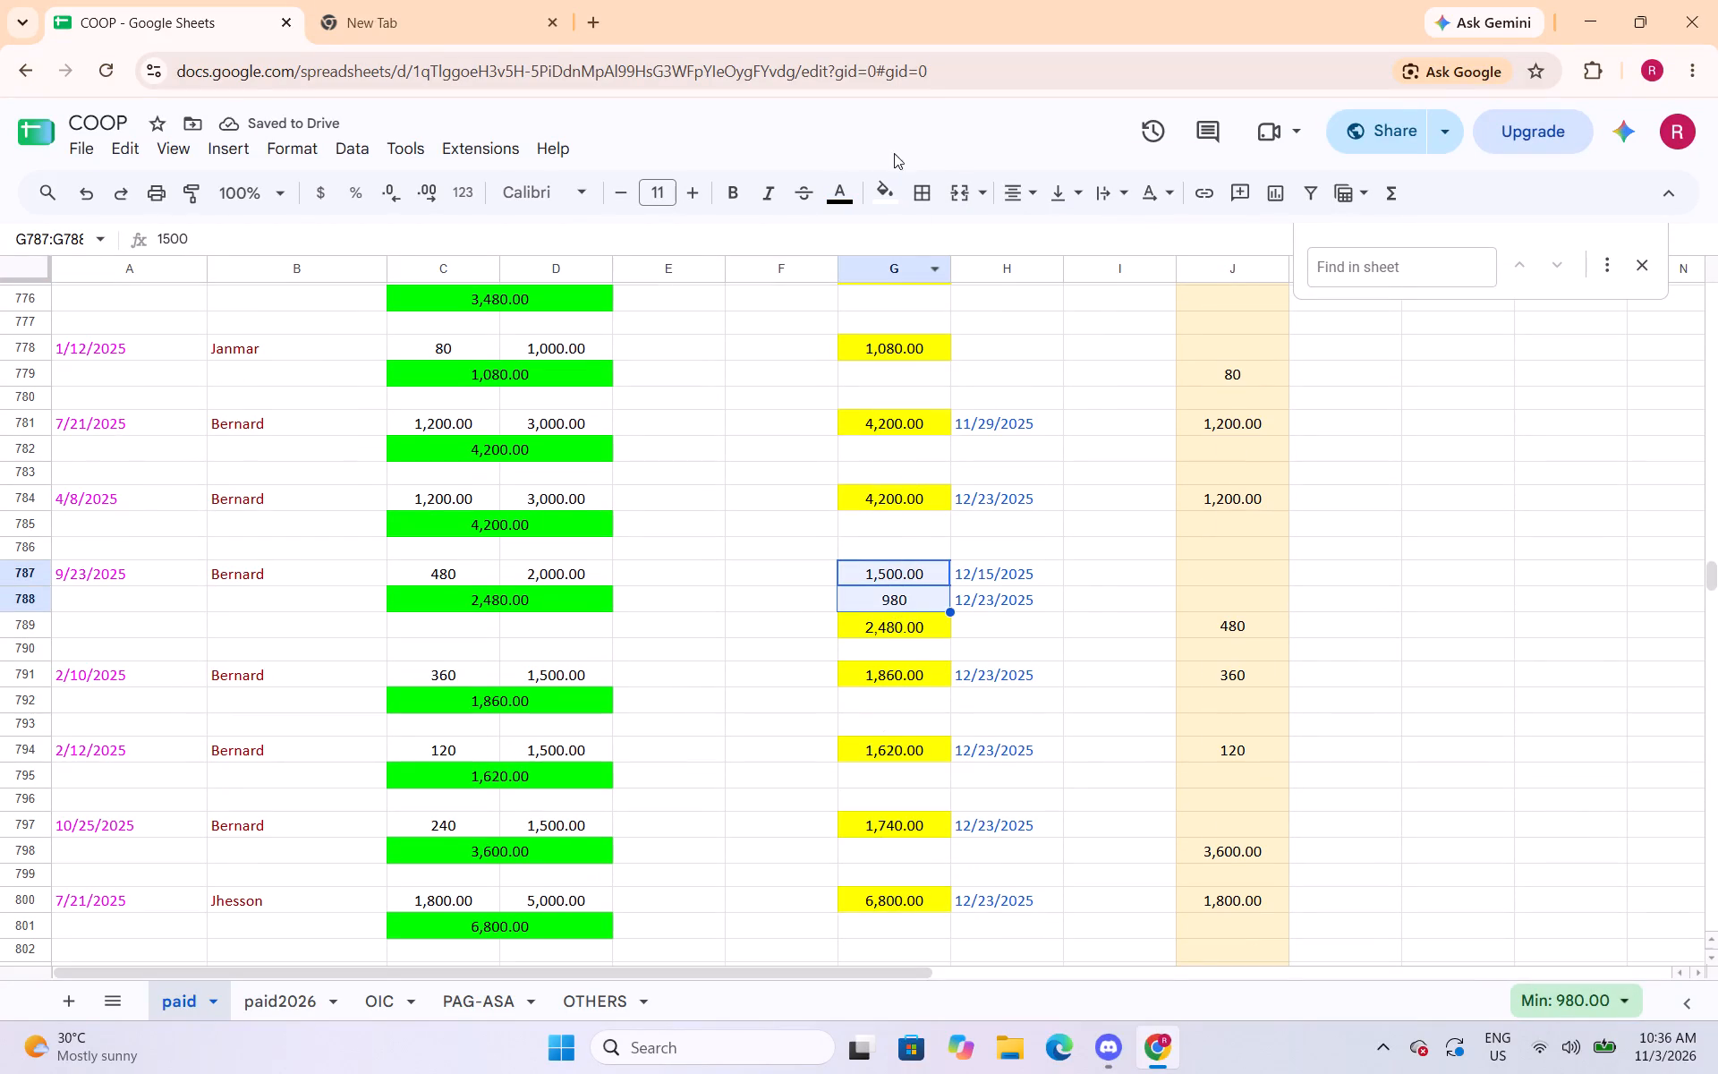
pyautogui.click(843, 192)
pyautogui.click(871, 304)
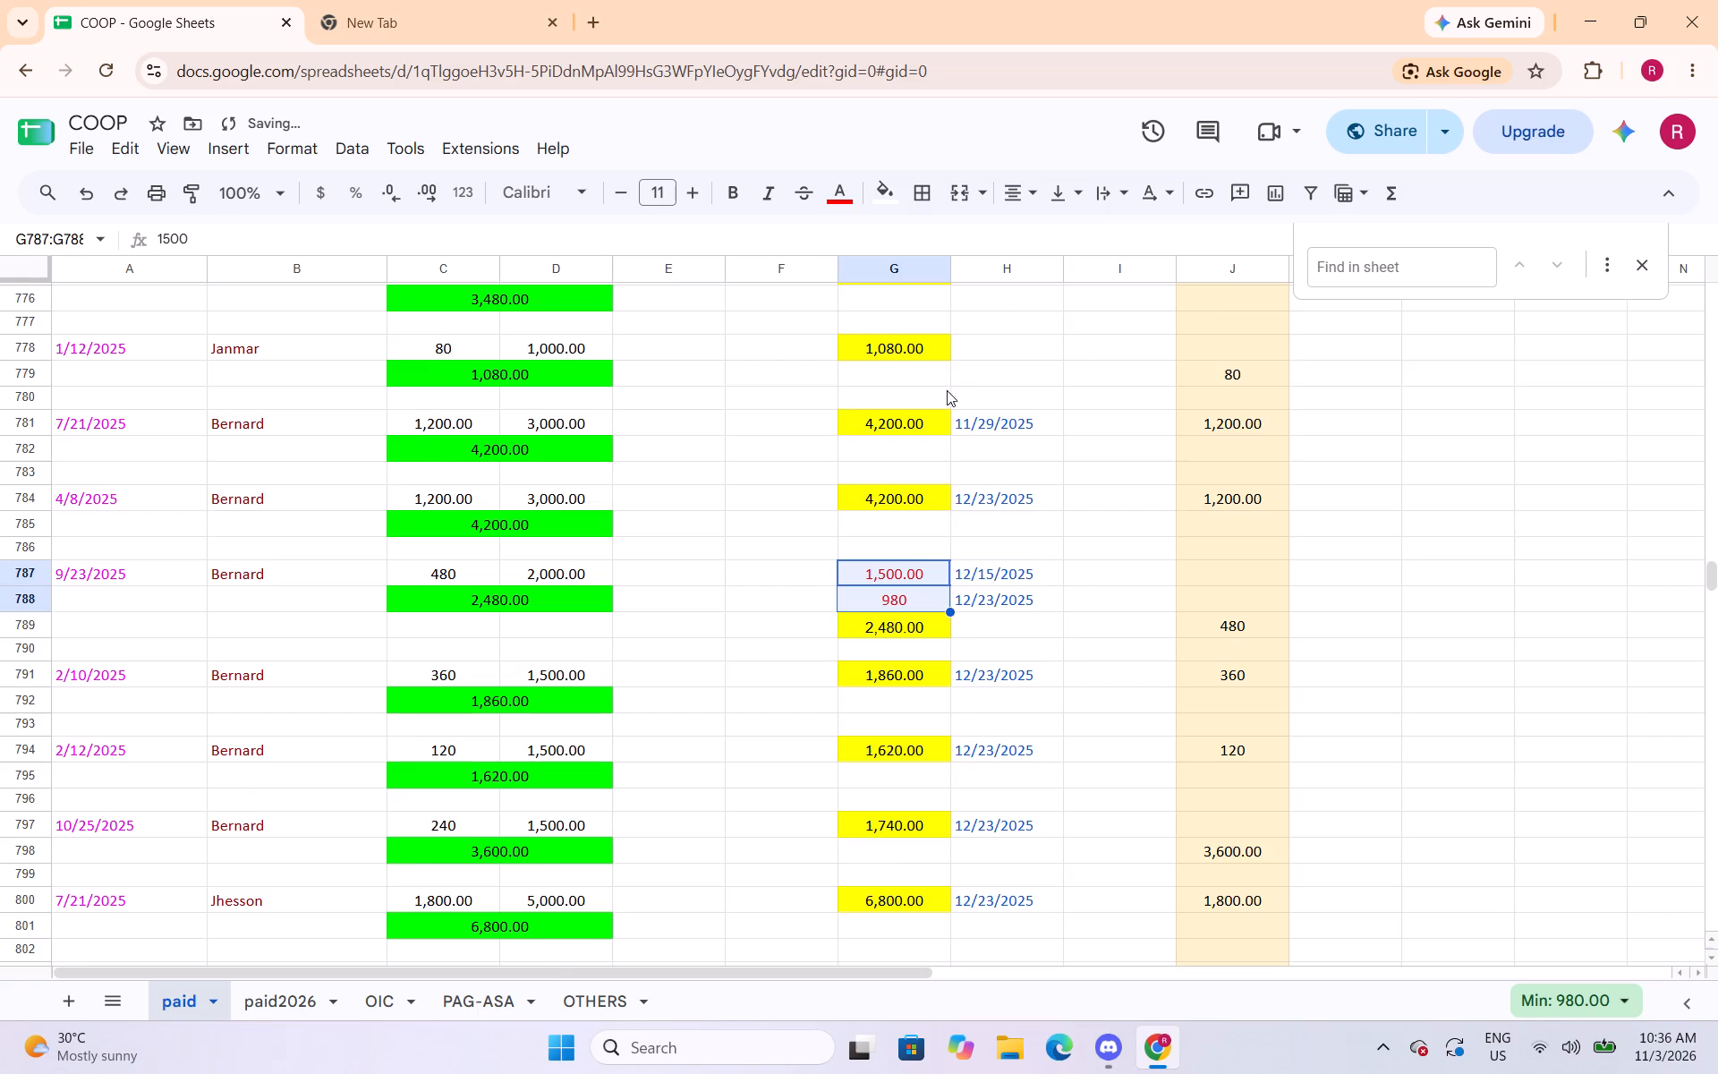
# Change the text colour of the two payment amounts in cells G803:G804 to red.
pyautogui.scroll(-5, 944, 397)
pyautogui.moveTo(920, 422); pyautogui.dragTo(915, 454)
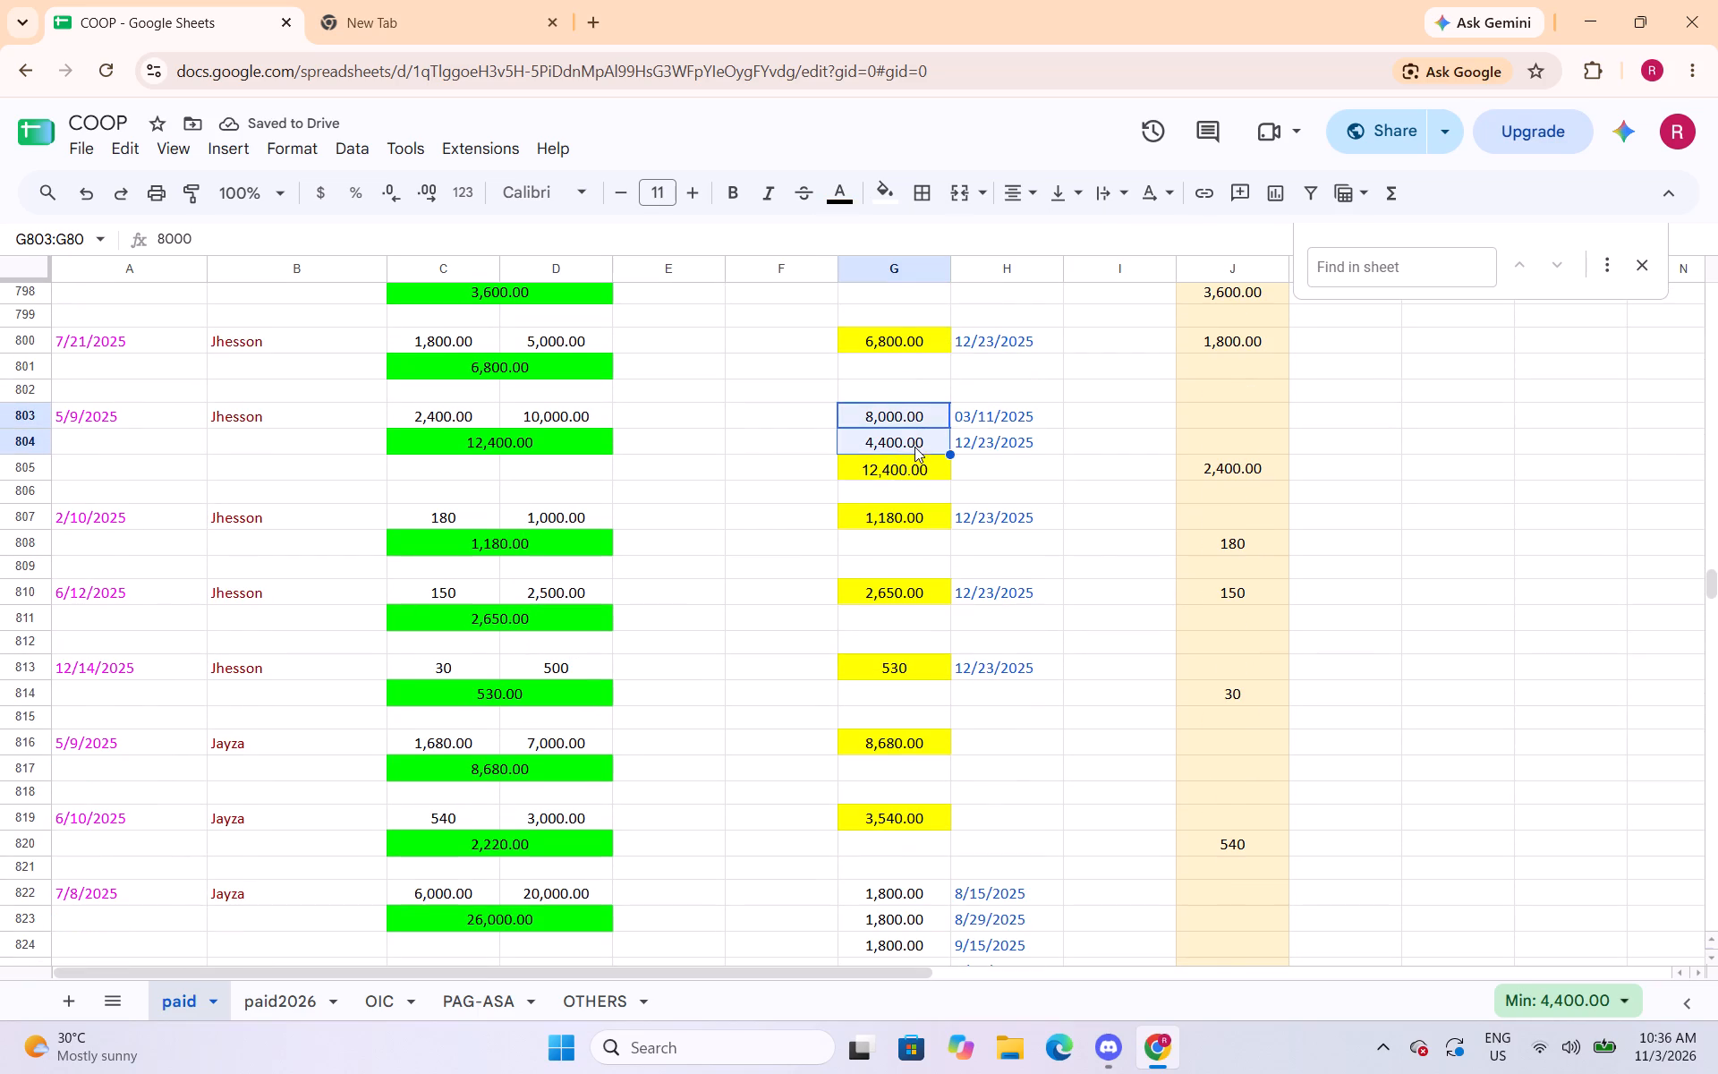
pyautogui.click(829, 191)
pyautogui.click(876, 298)
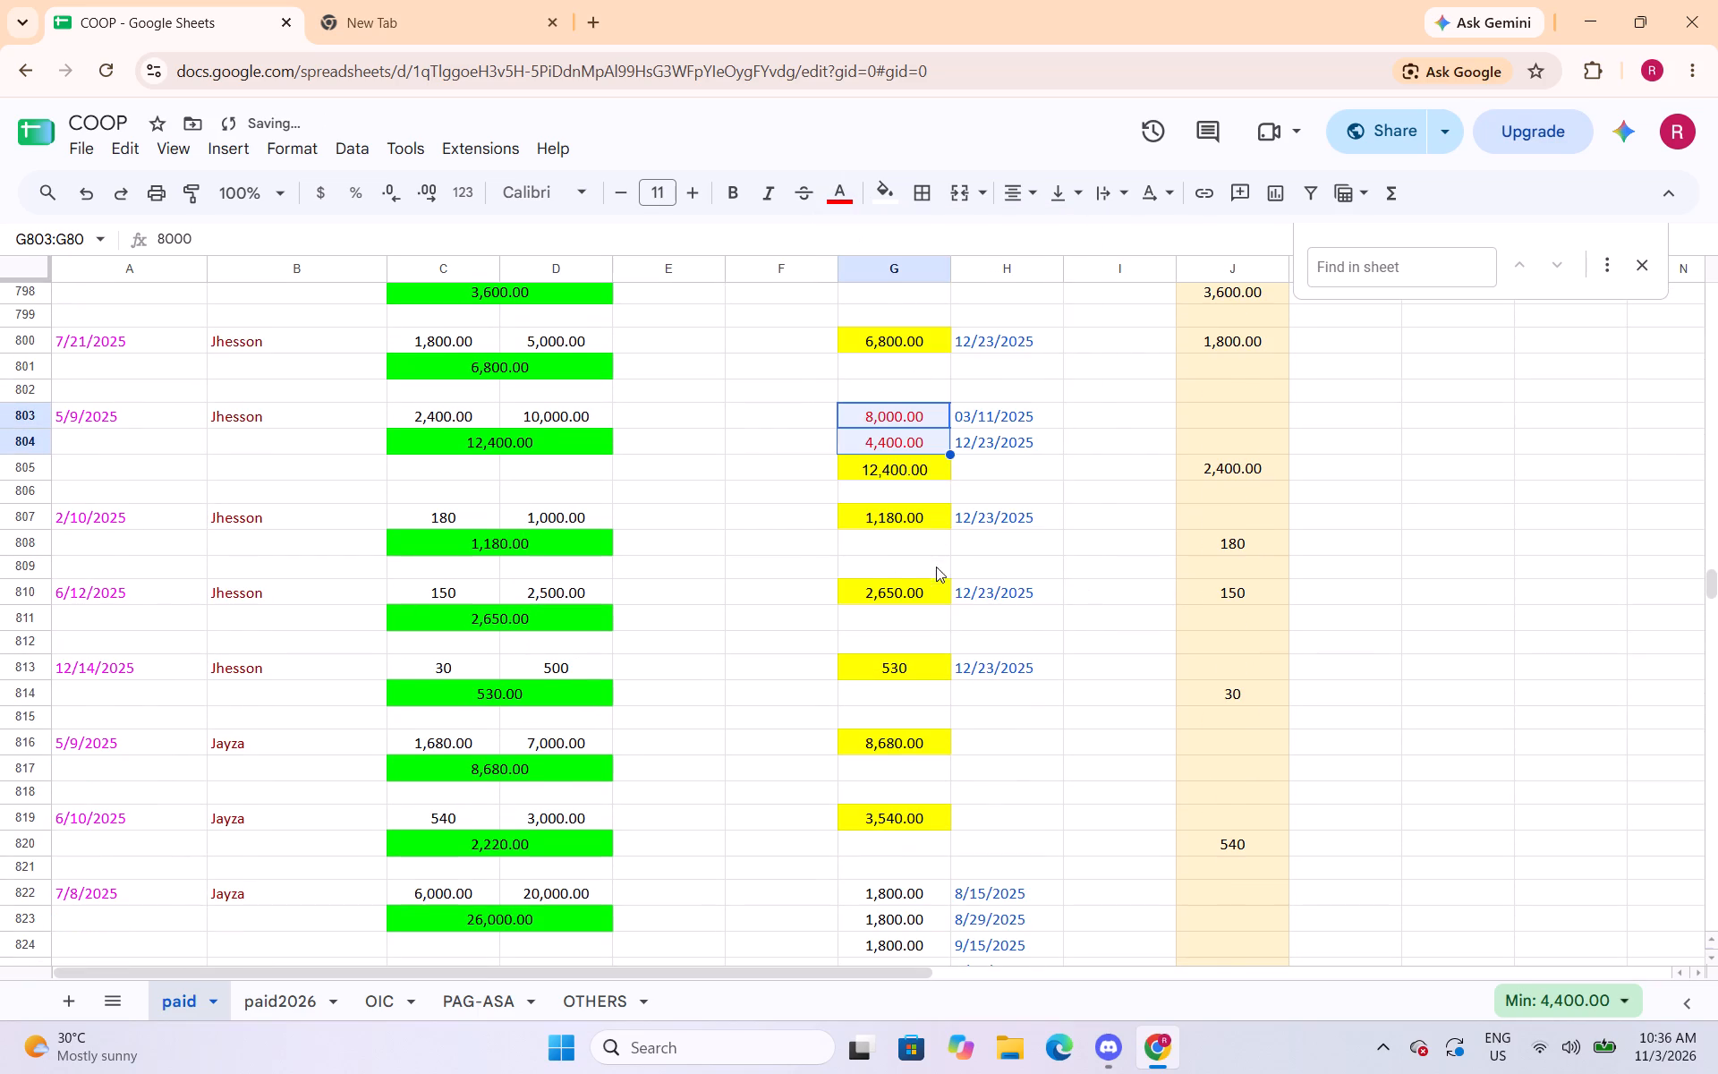
# Change the text colour of the payment amounts in cells G822:G831 to red.
pyautogui.scroll(-4, 930, 524)
pyautogui.moveTo(906, 451); pyautogui.dragTo(896, 676)
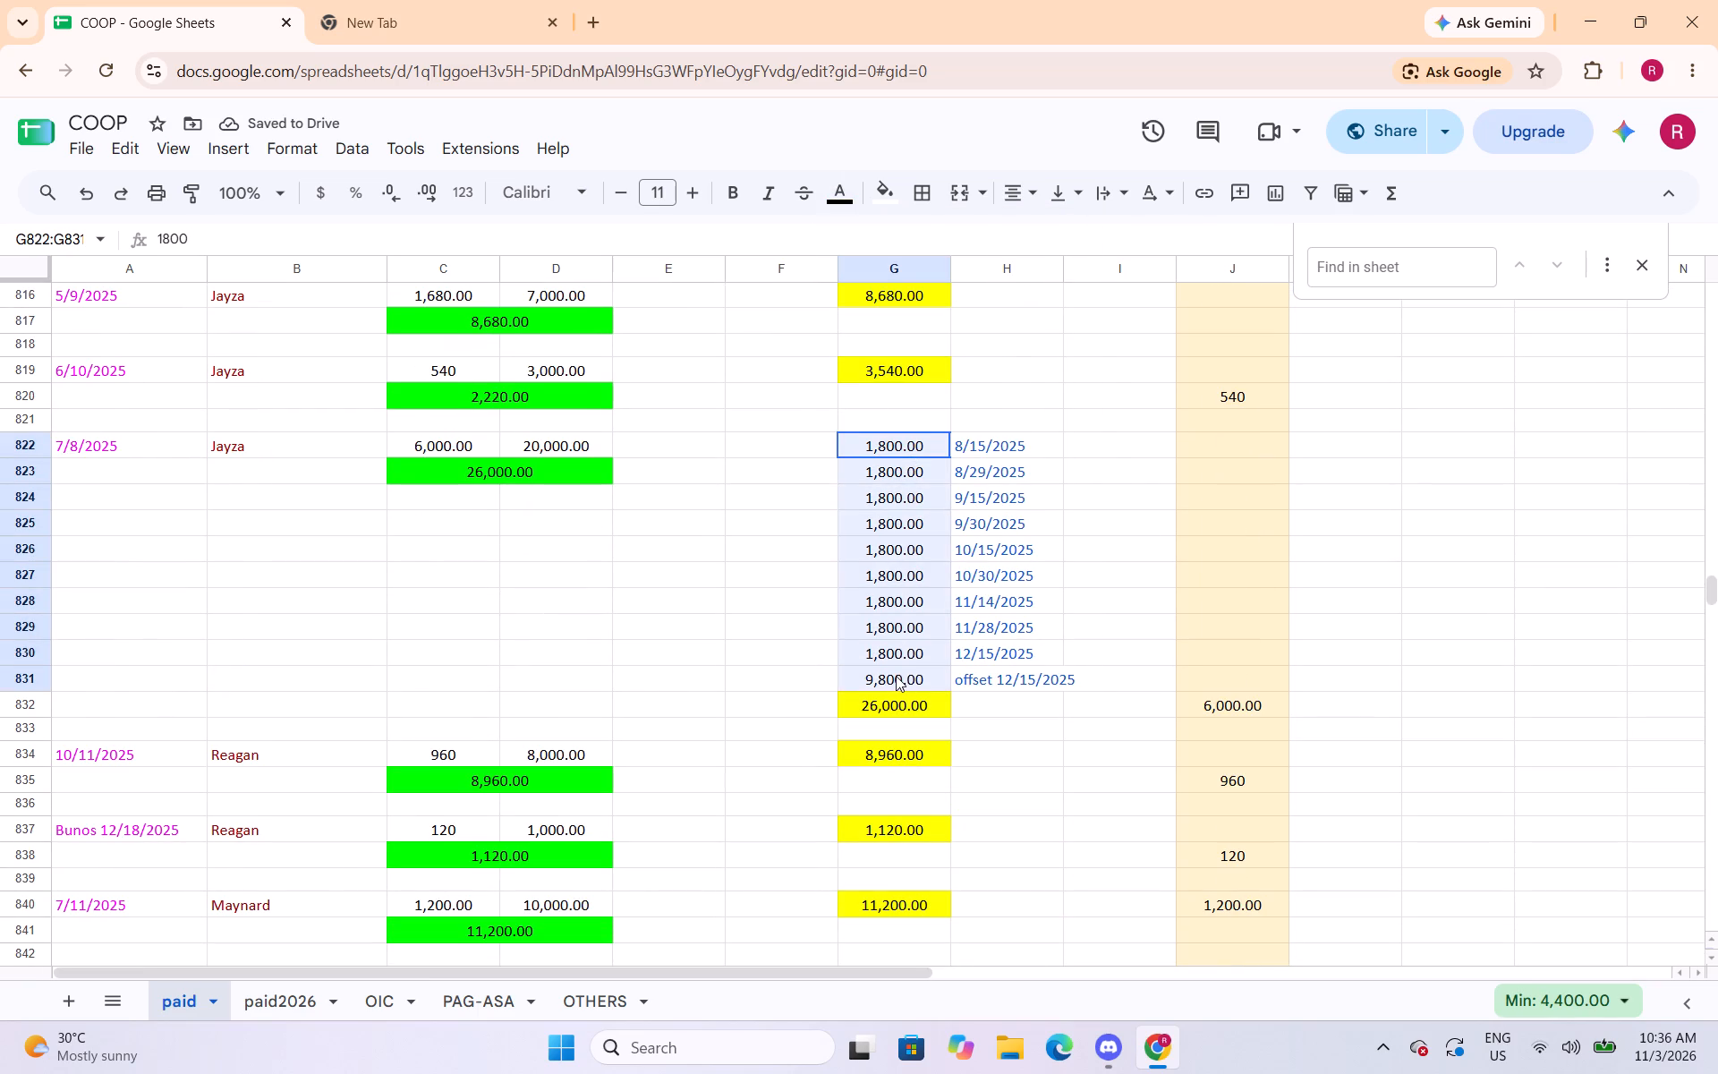
pyautogui.moveTo(896, 676); pyautogui.dragTo(895, 676)
pyautogui.click(835, 206)
pyautogui.click(865, 287)
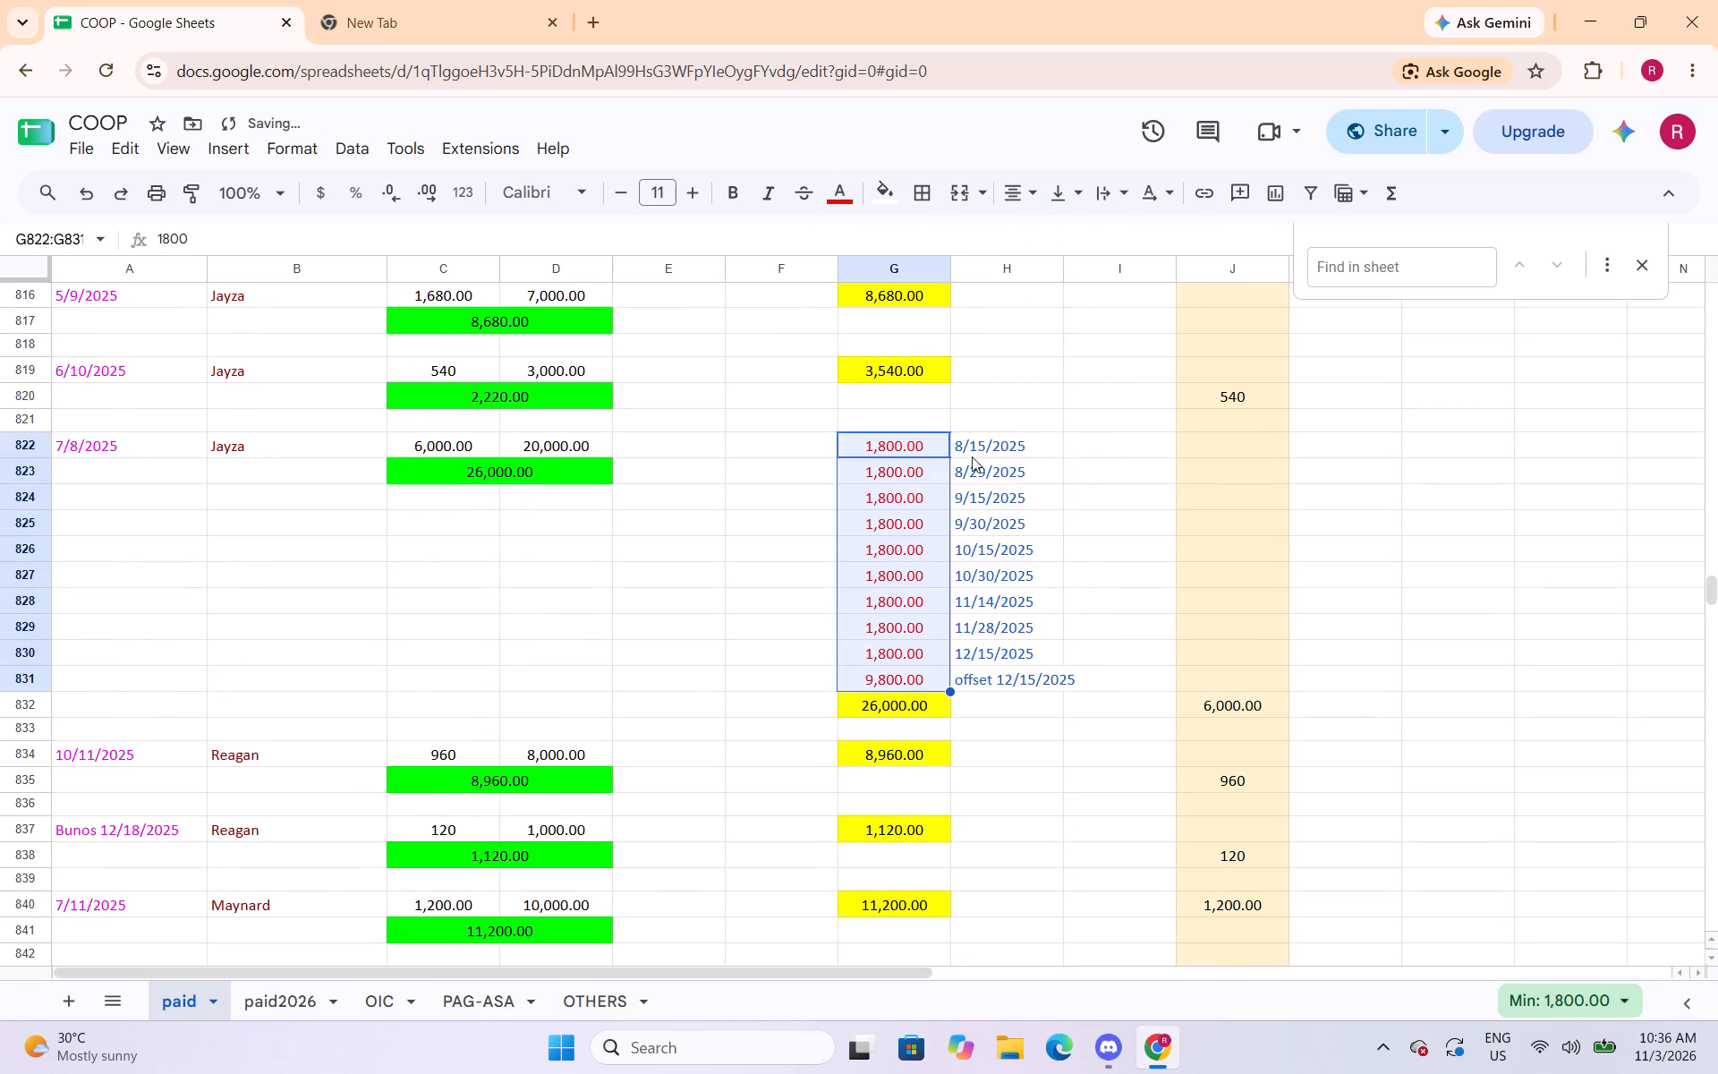
# Change the text colour of the four payment amounts in cells G849:G852 to red.
pyautogui.scroll(-4, 943, 467)
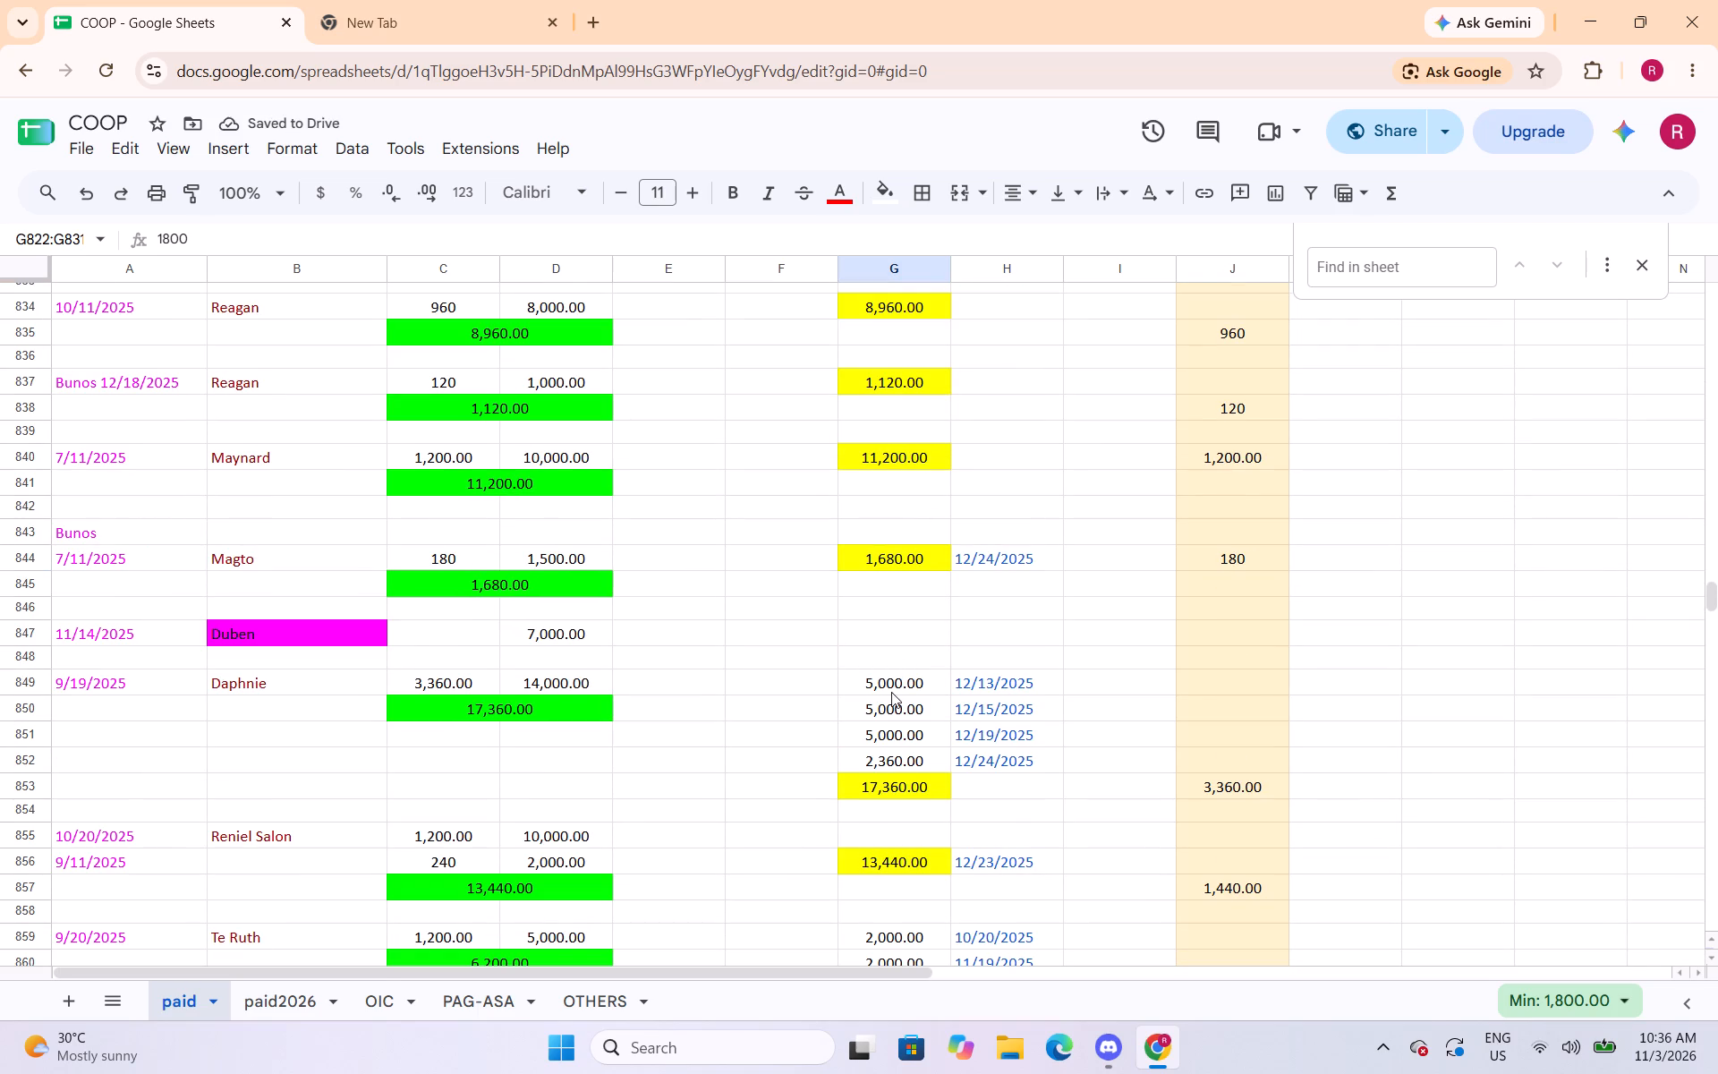
pyautogui.moveTo(891, 692); pyautogui.dragTo(880, 757)
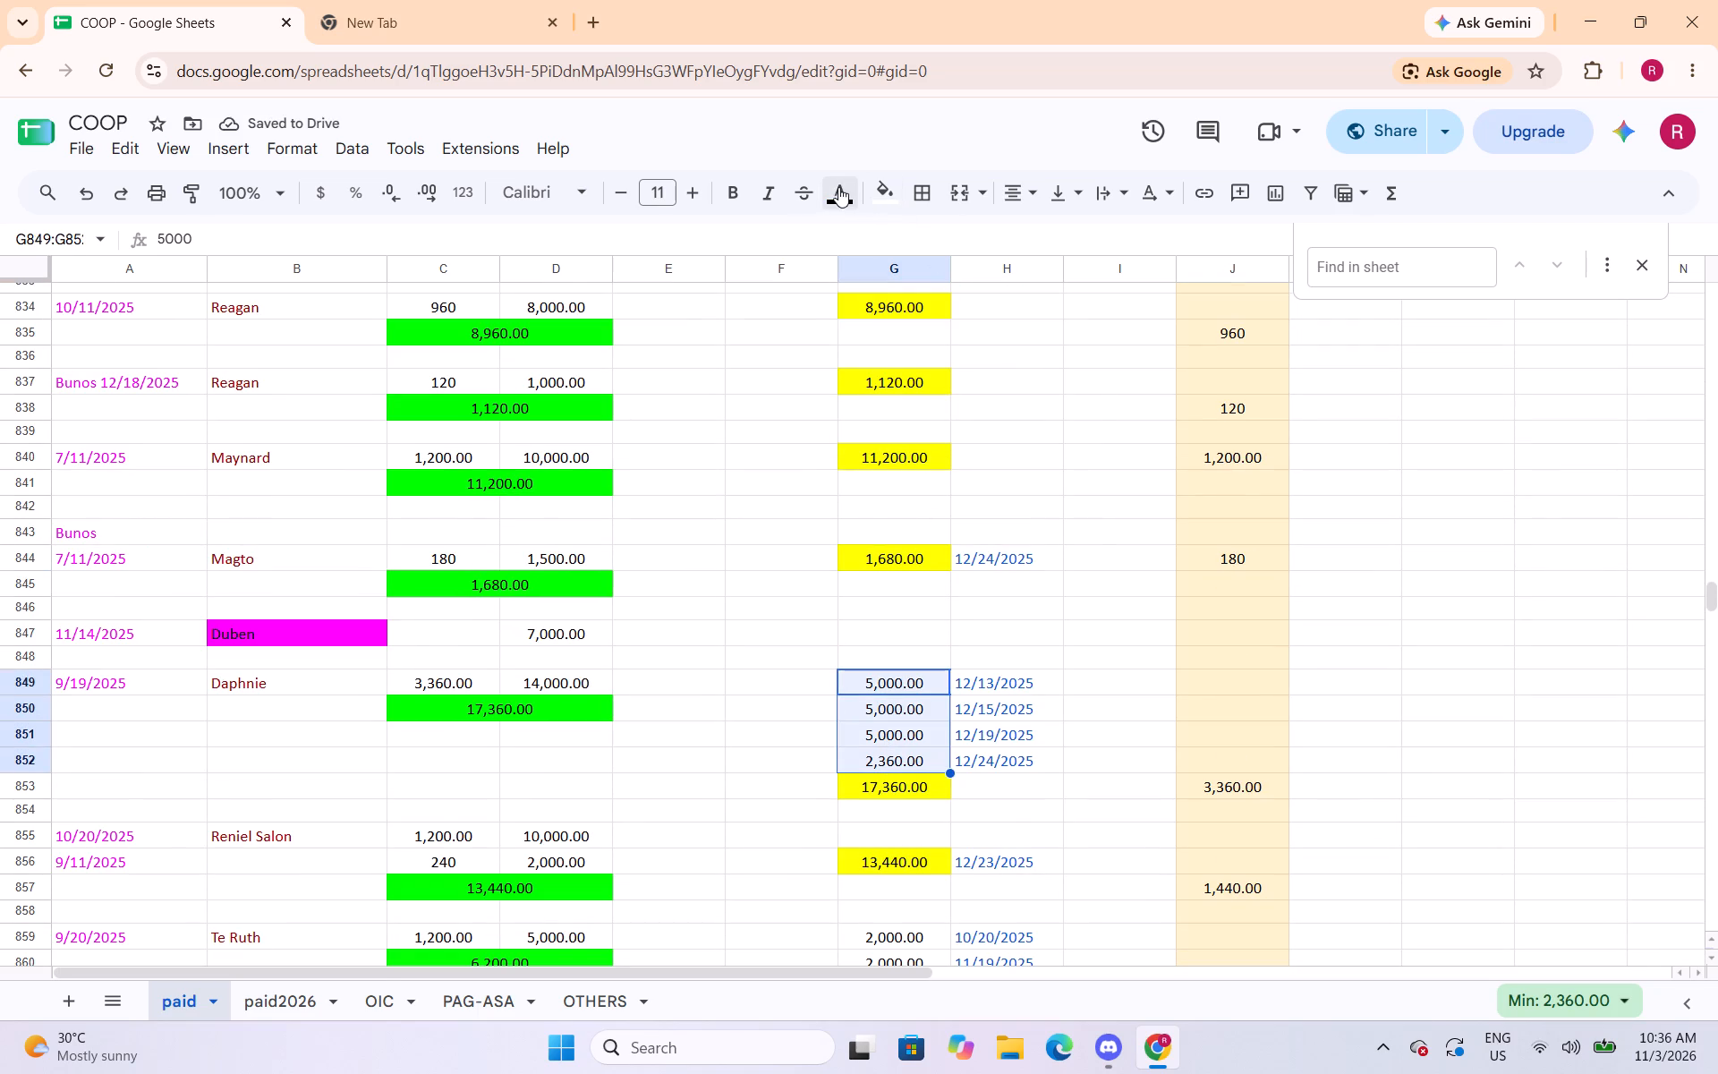
pyautogui.click(838, 187)
pyautogui.click(869, 294)
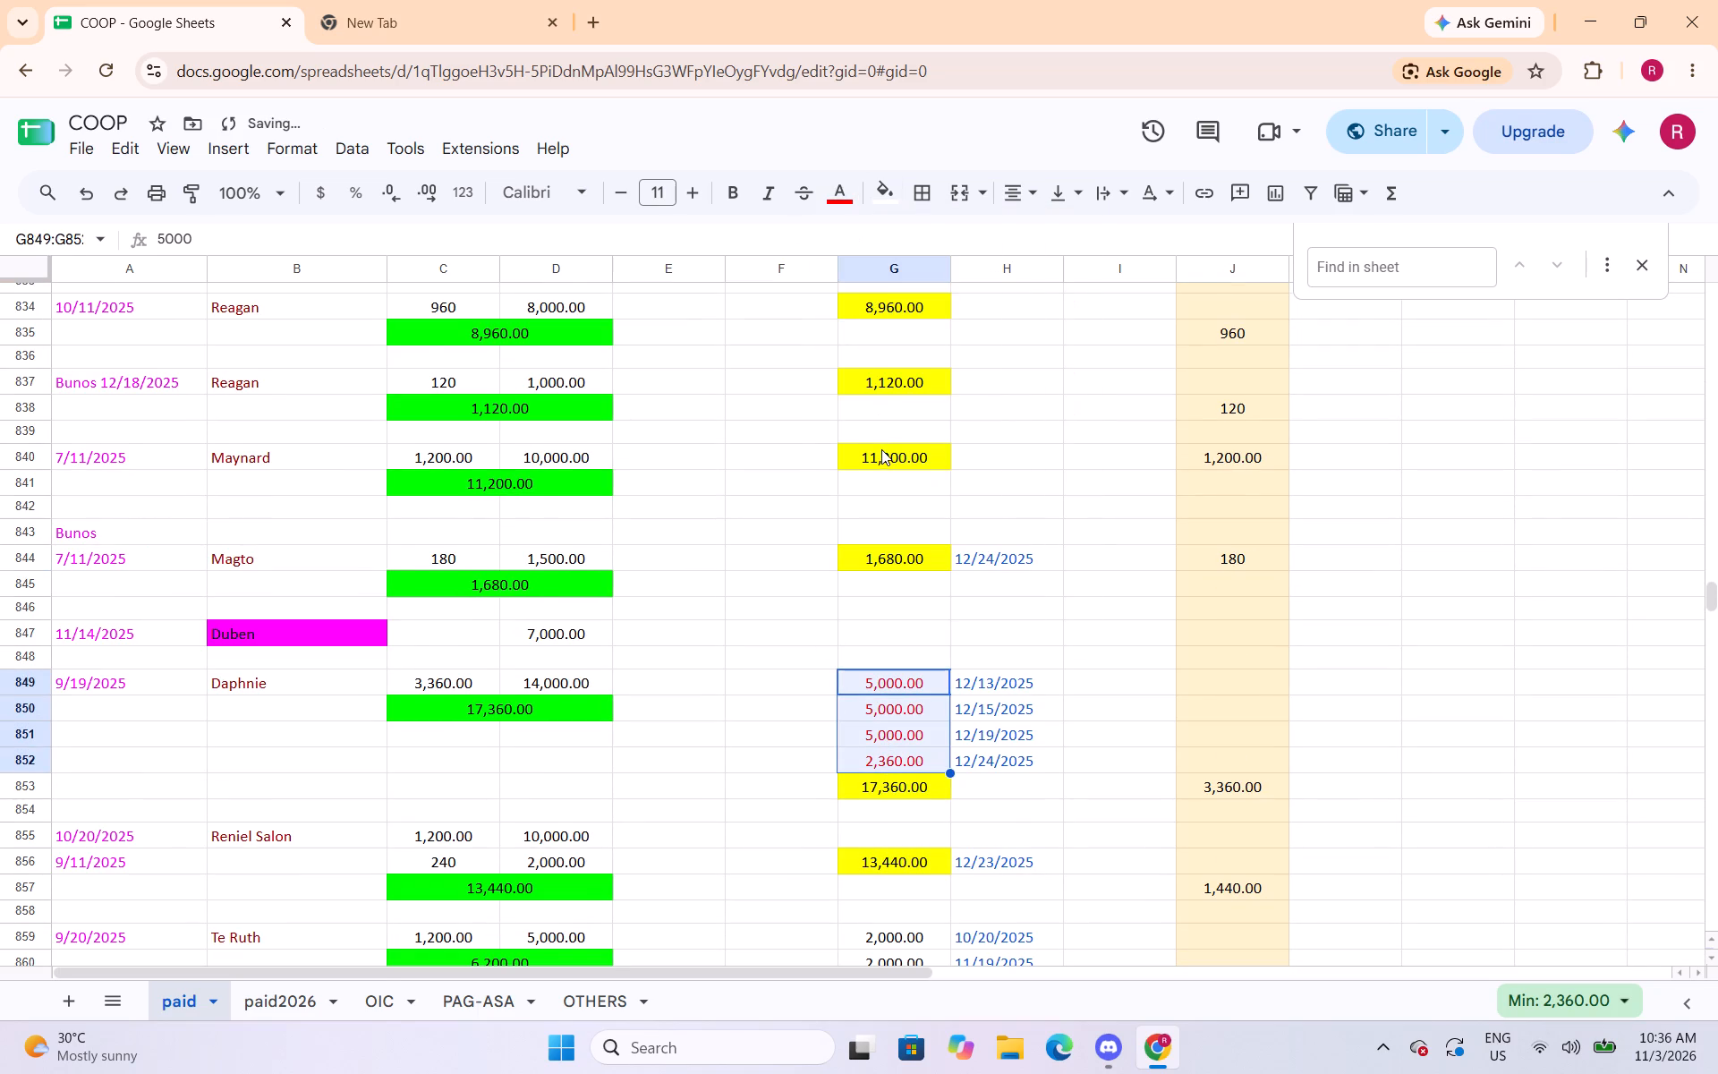
# Change the text colour of the three payment amounts in cells G859:G861 to red.
pyautogui.scroll(-2, 881, 455)
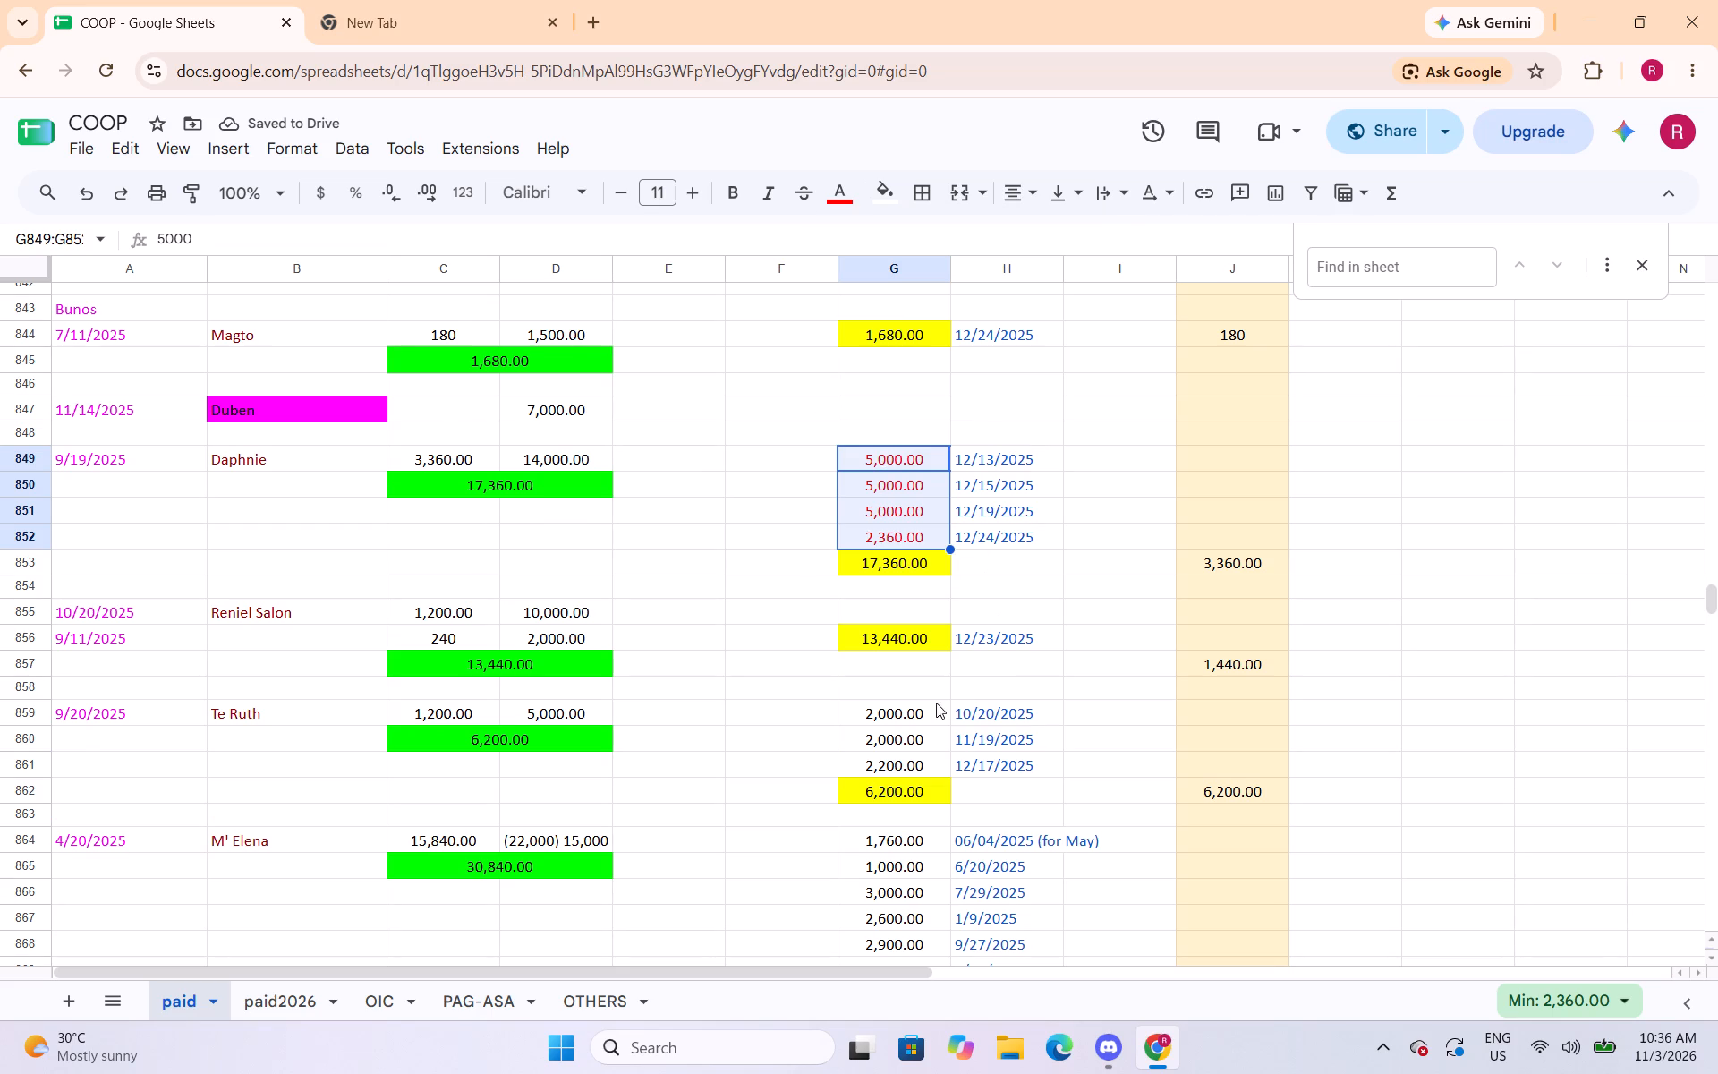
pyautogui.moveTo(928, 706); pyautogui.dragTo(914, 775)
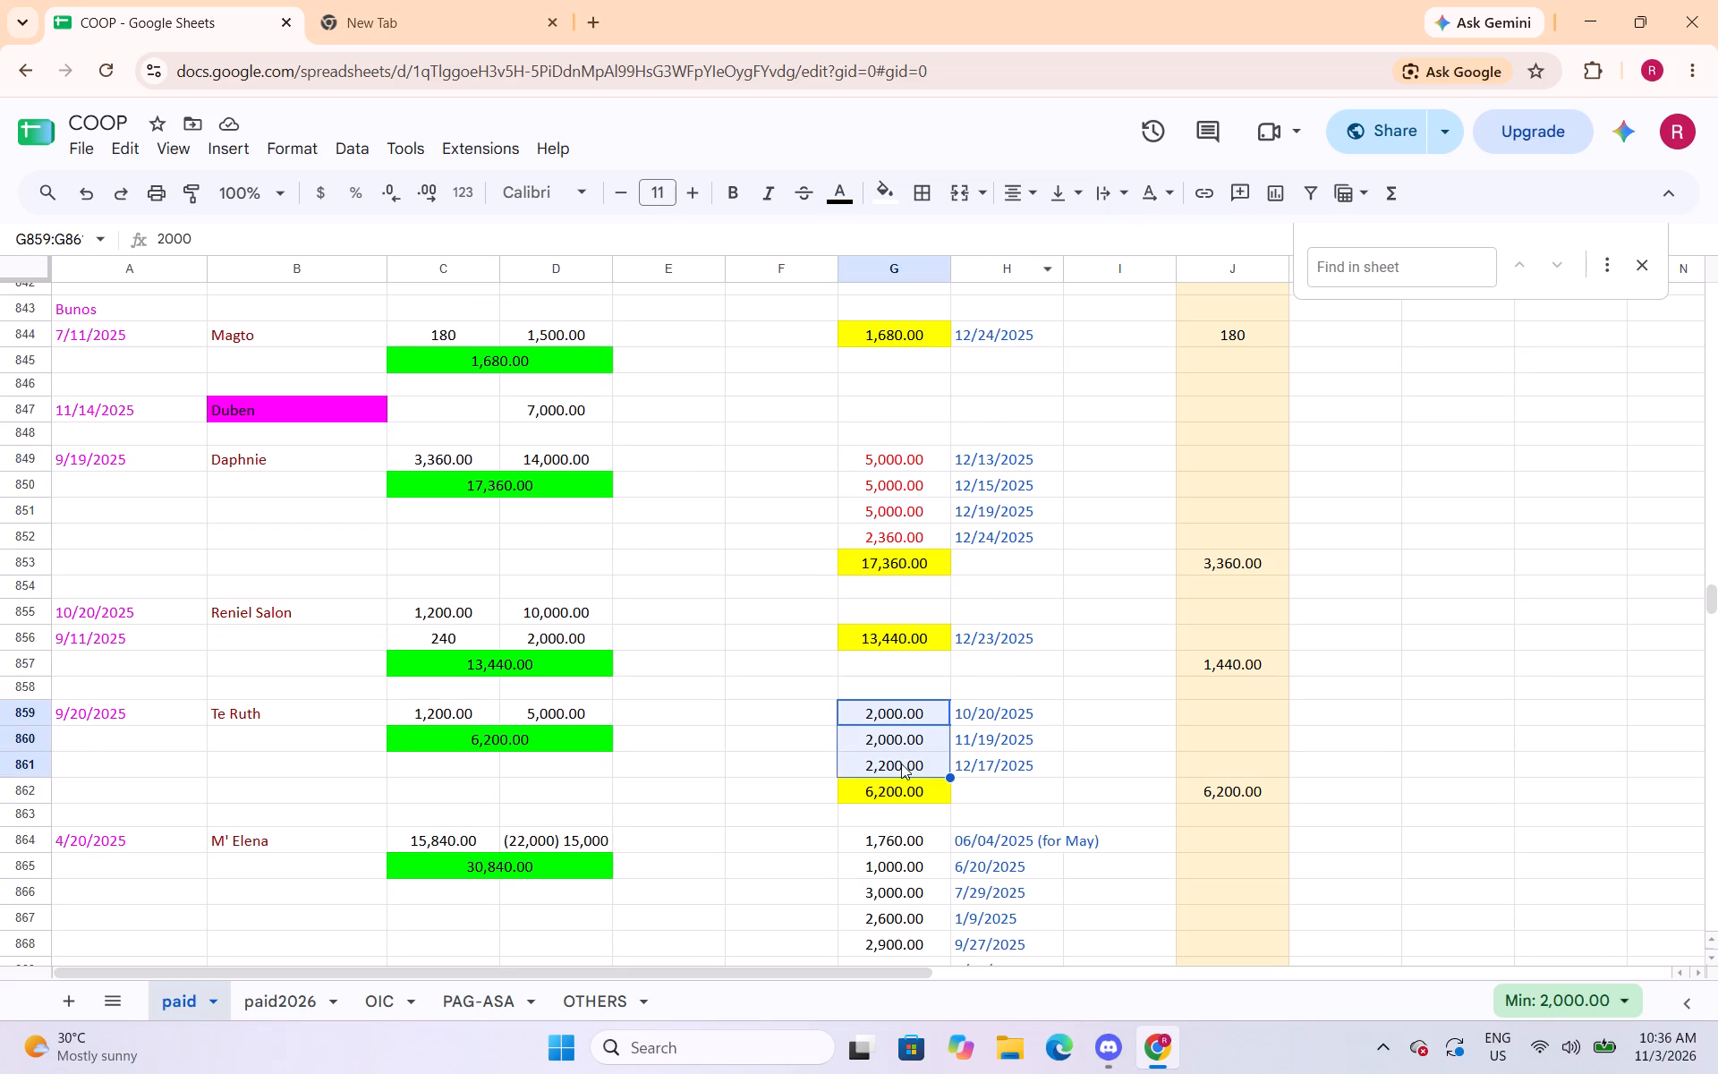
pyautogui.click(924, 721)
pyautogui.moveTo(923, 717); pyautogui.dragTo(922, 769)
pyautogui.click(840, 204)
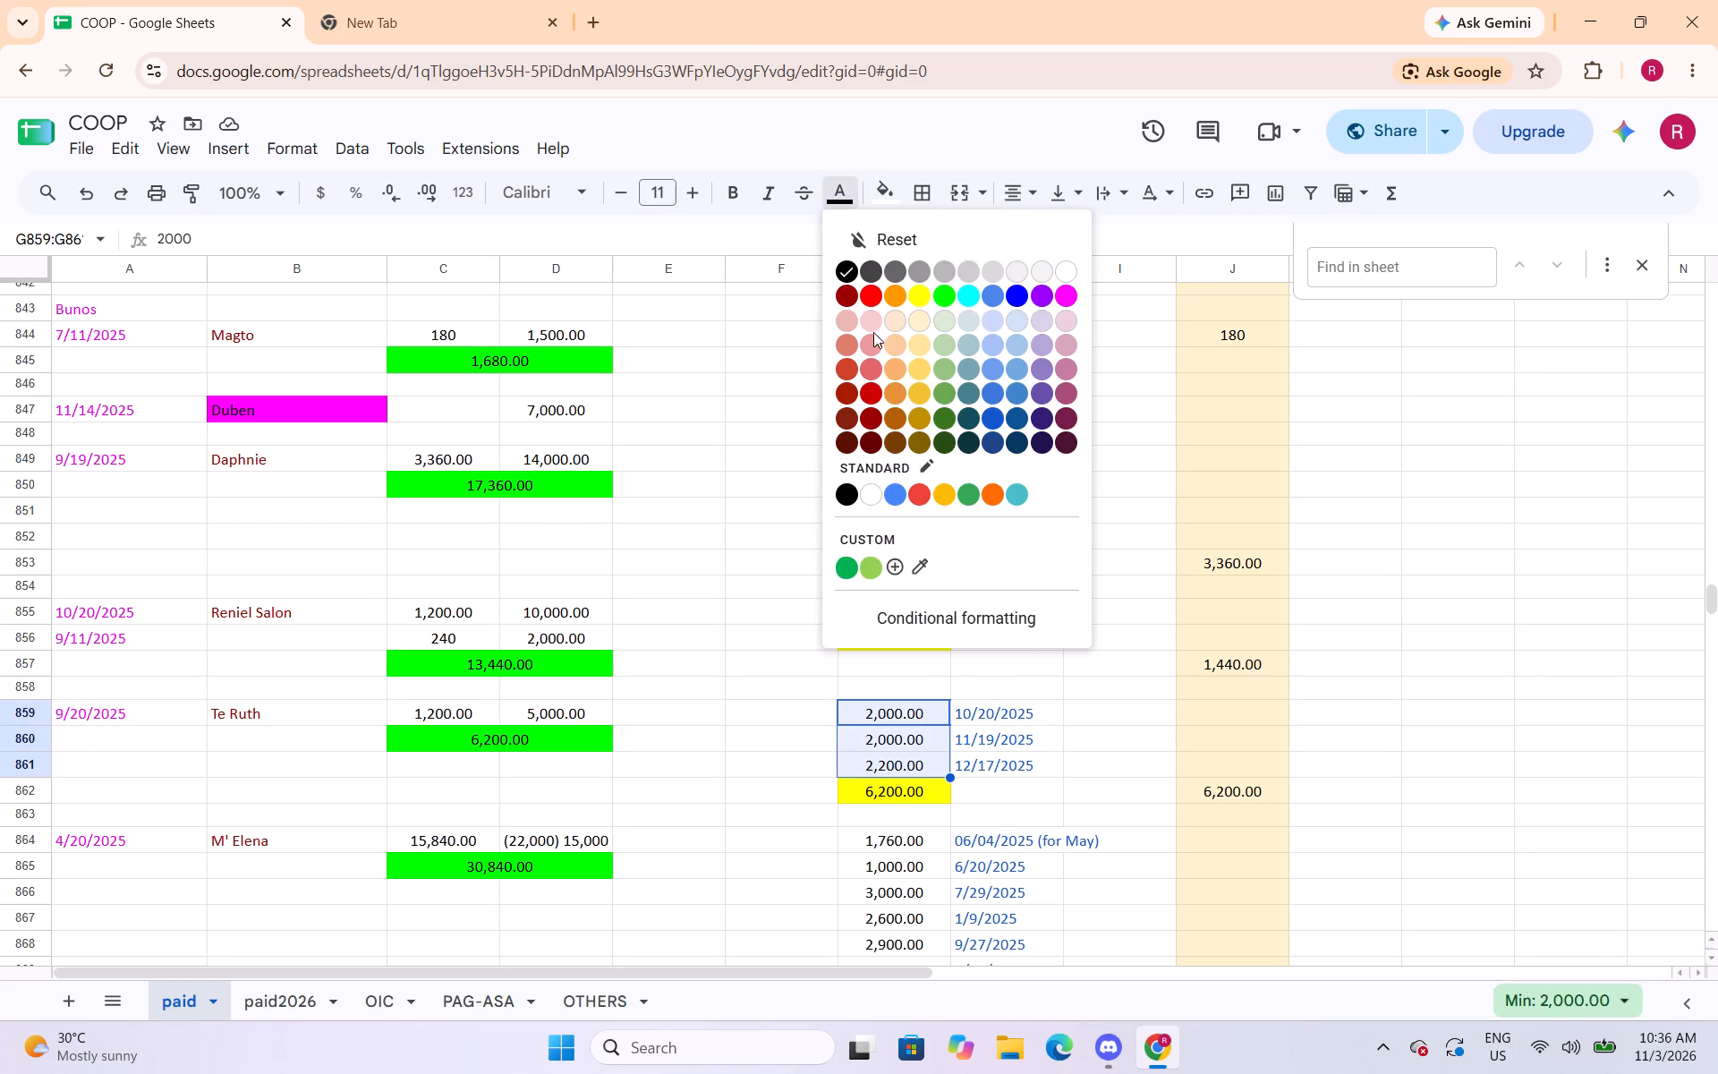
pyautogui.click(871, 298)
# Change the text colour of the payment amounts in cells G864:G875 to red.
pyautogui.scroll(-2, 906, 673)
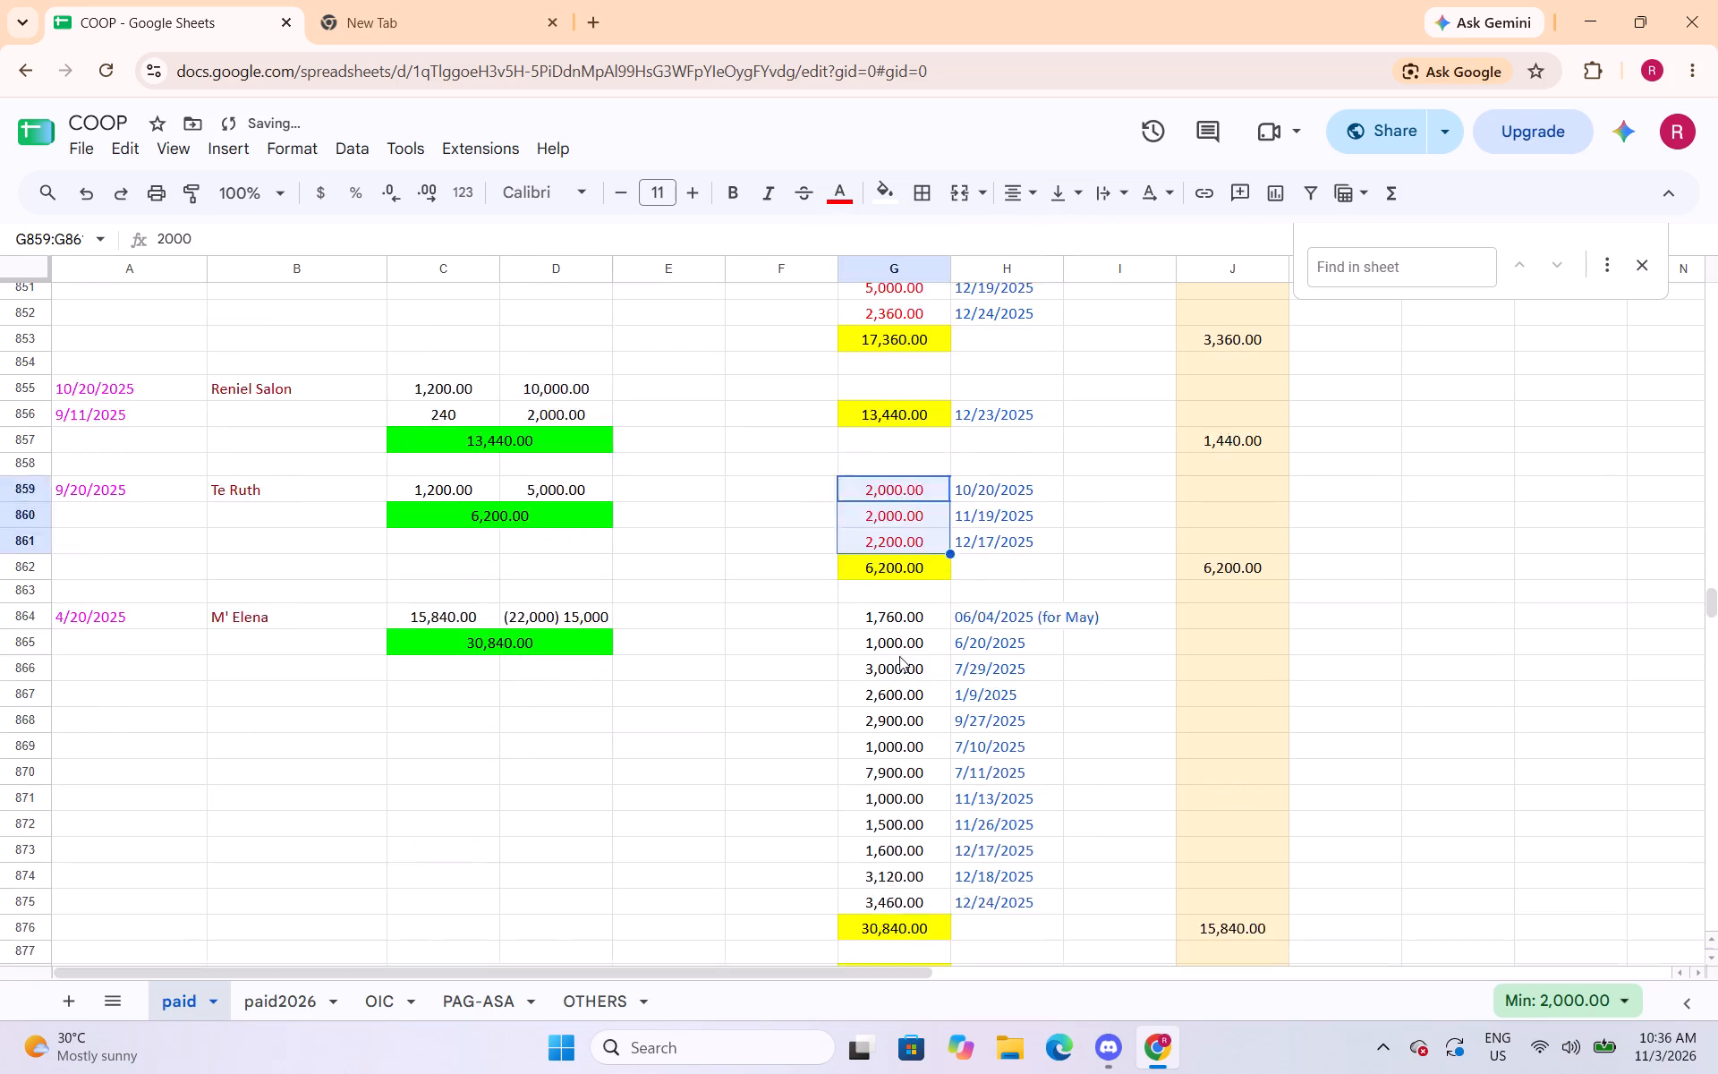
pyautogui.scroll(-2, 899, 656)
pyautogui.moveTo(898, 402); pyautogui.dragTo(904, 668)
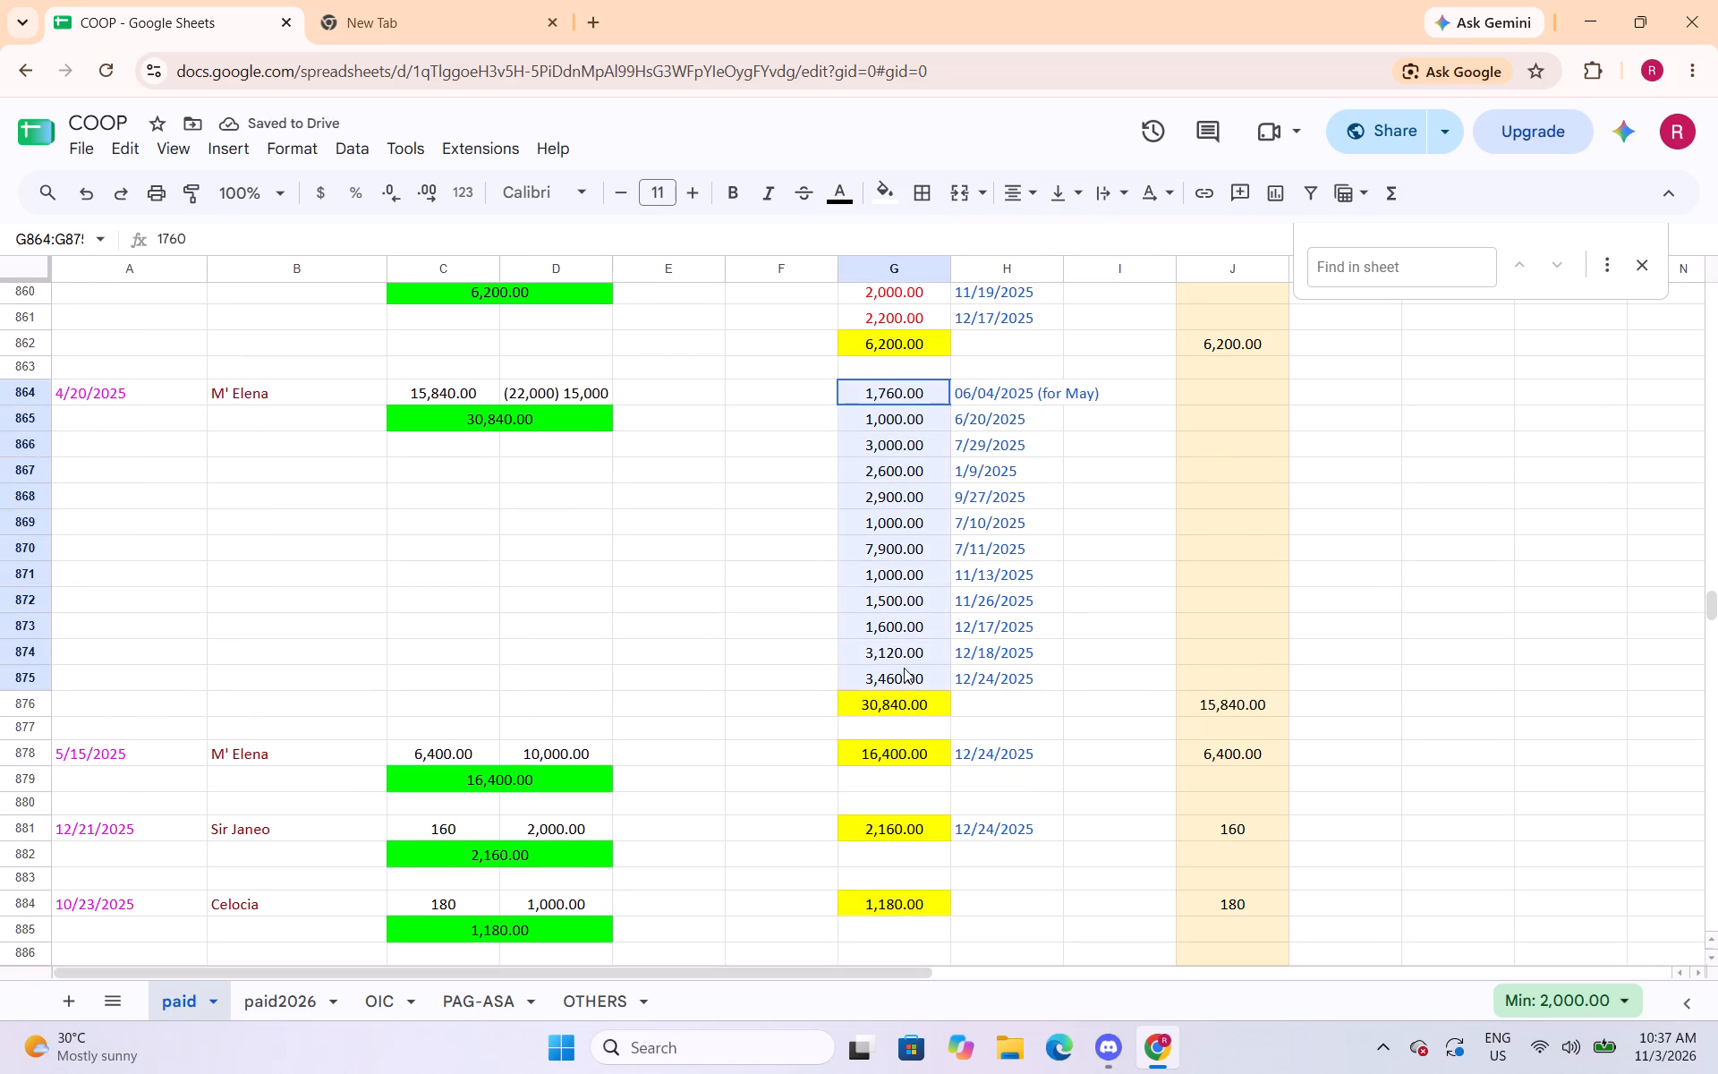
pyautogui.moveTo(904, 668); pyautogui.dragTo(904, 673)
pyautogui.click(836, 196)
pyautogui.click(873, 294)
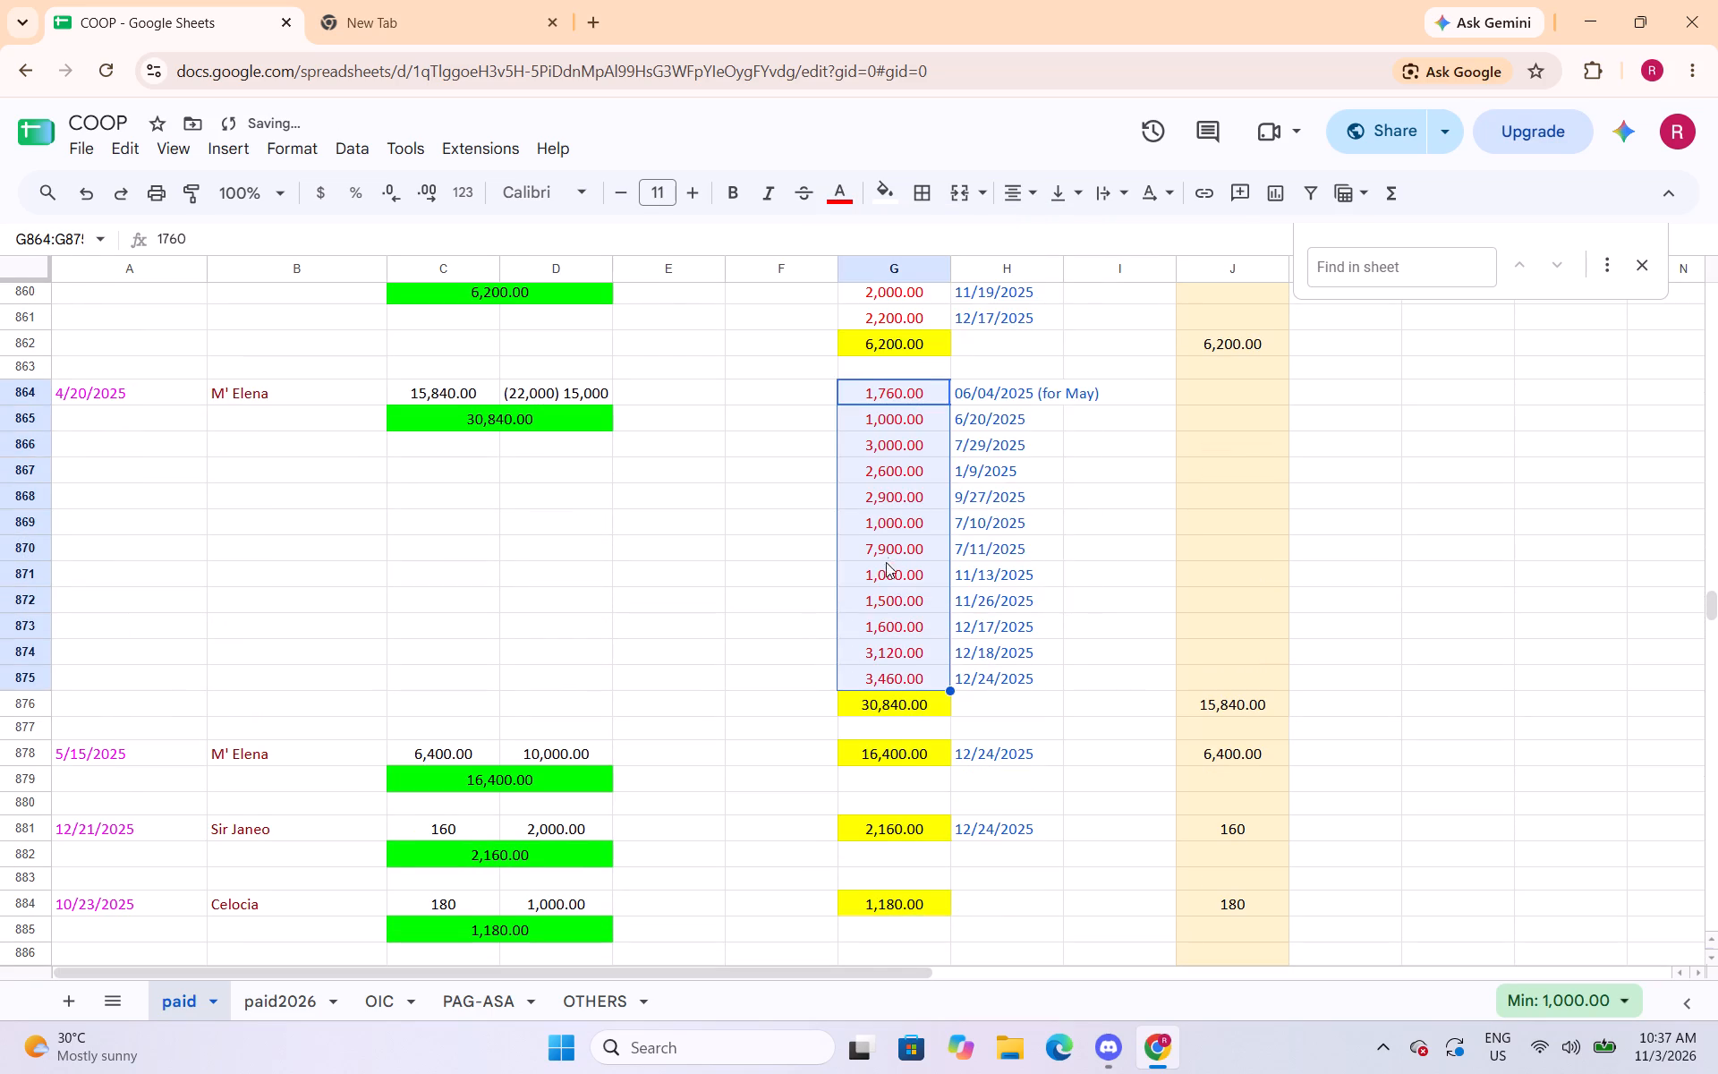
# Change the text colour of the five payment amounts in cells G890:G894 to red.
pyautogui.scroll(-5, 884, 574)
pyautogui.moveTo(894, 497); pyautogui.dragTo(906, 590)
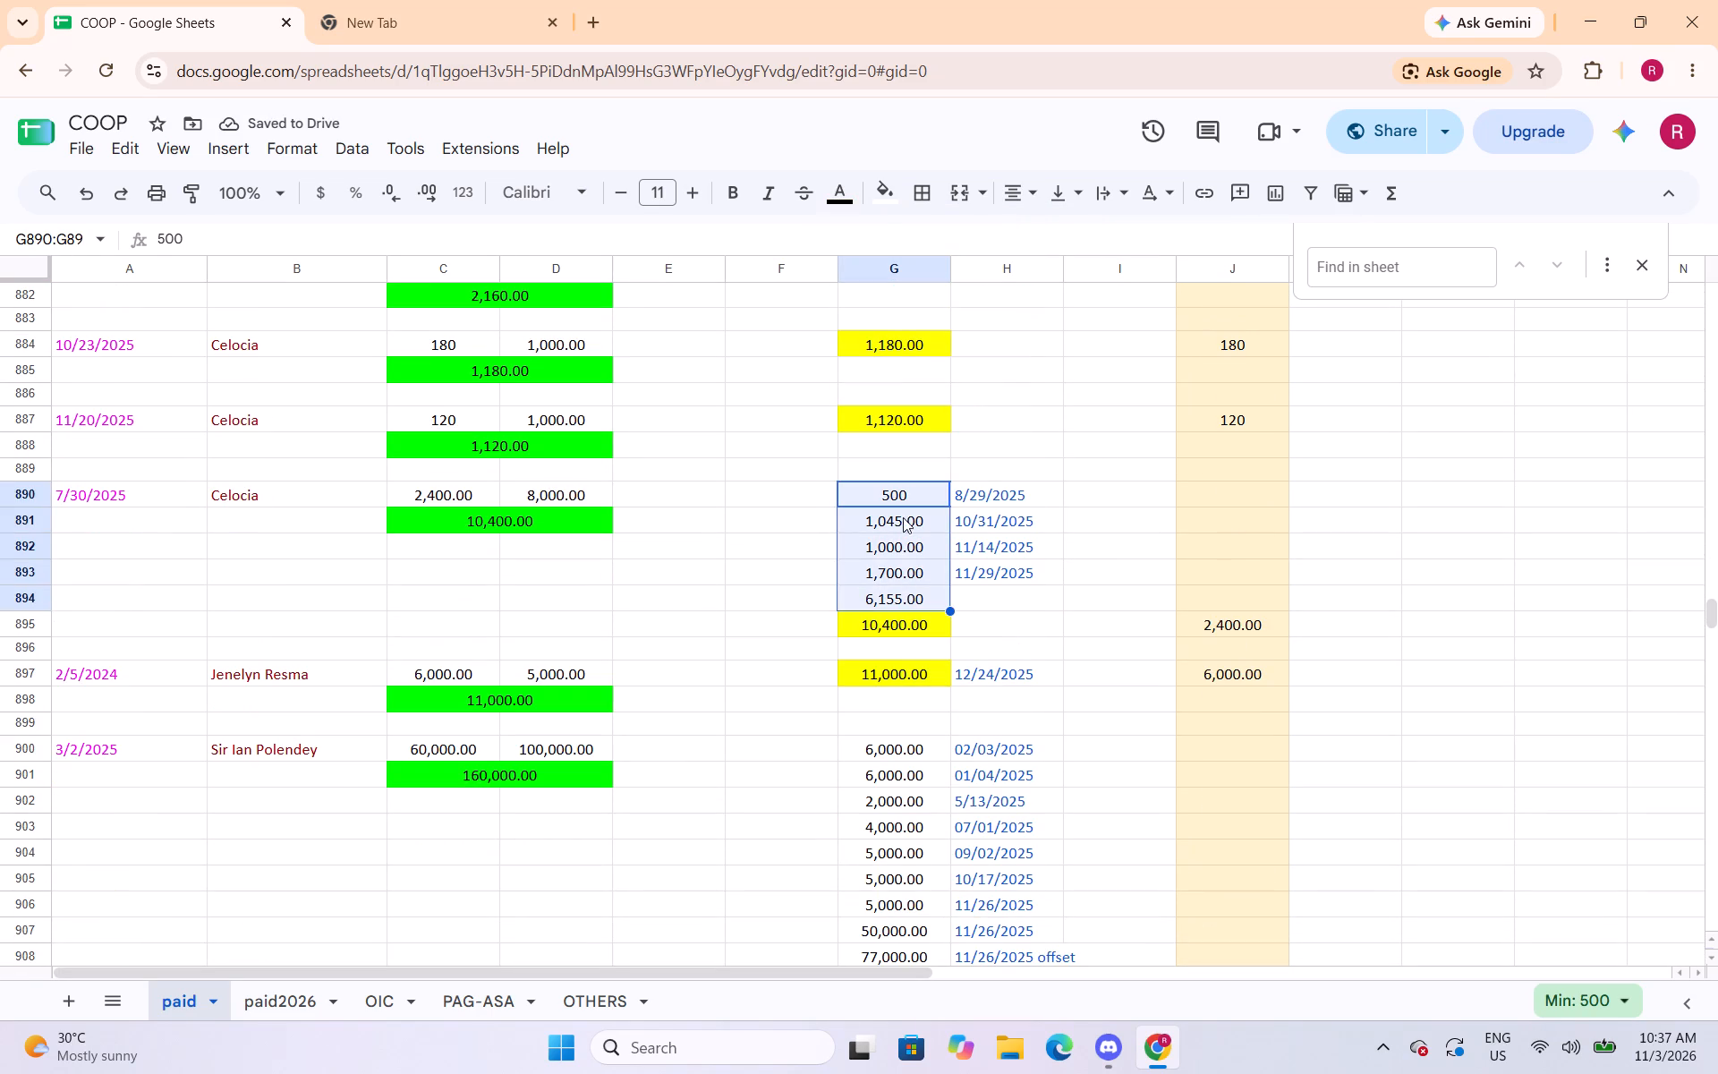
pyautogui.click(843, 195)
pyautogui.click(864, 296)
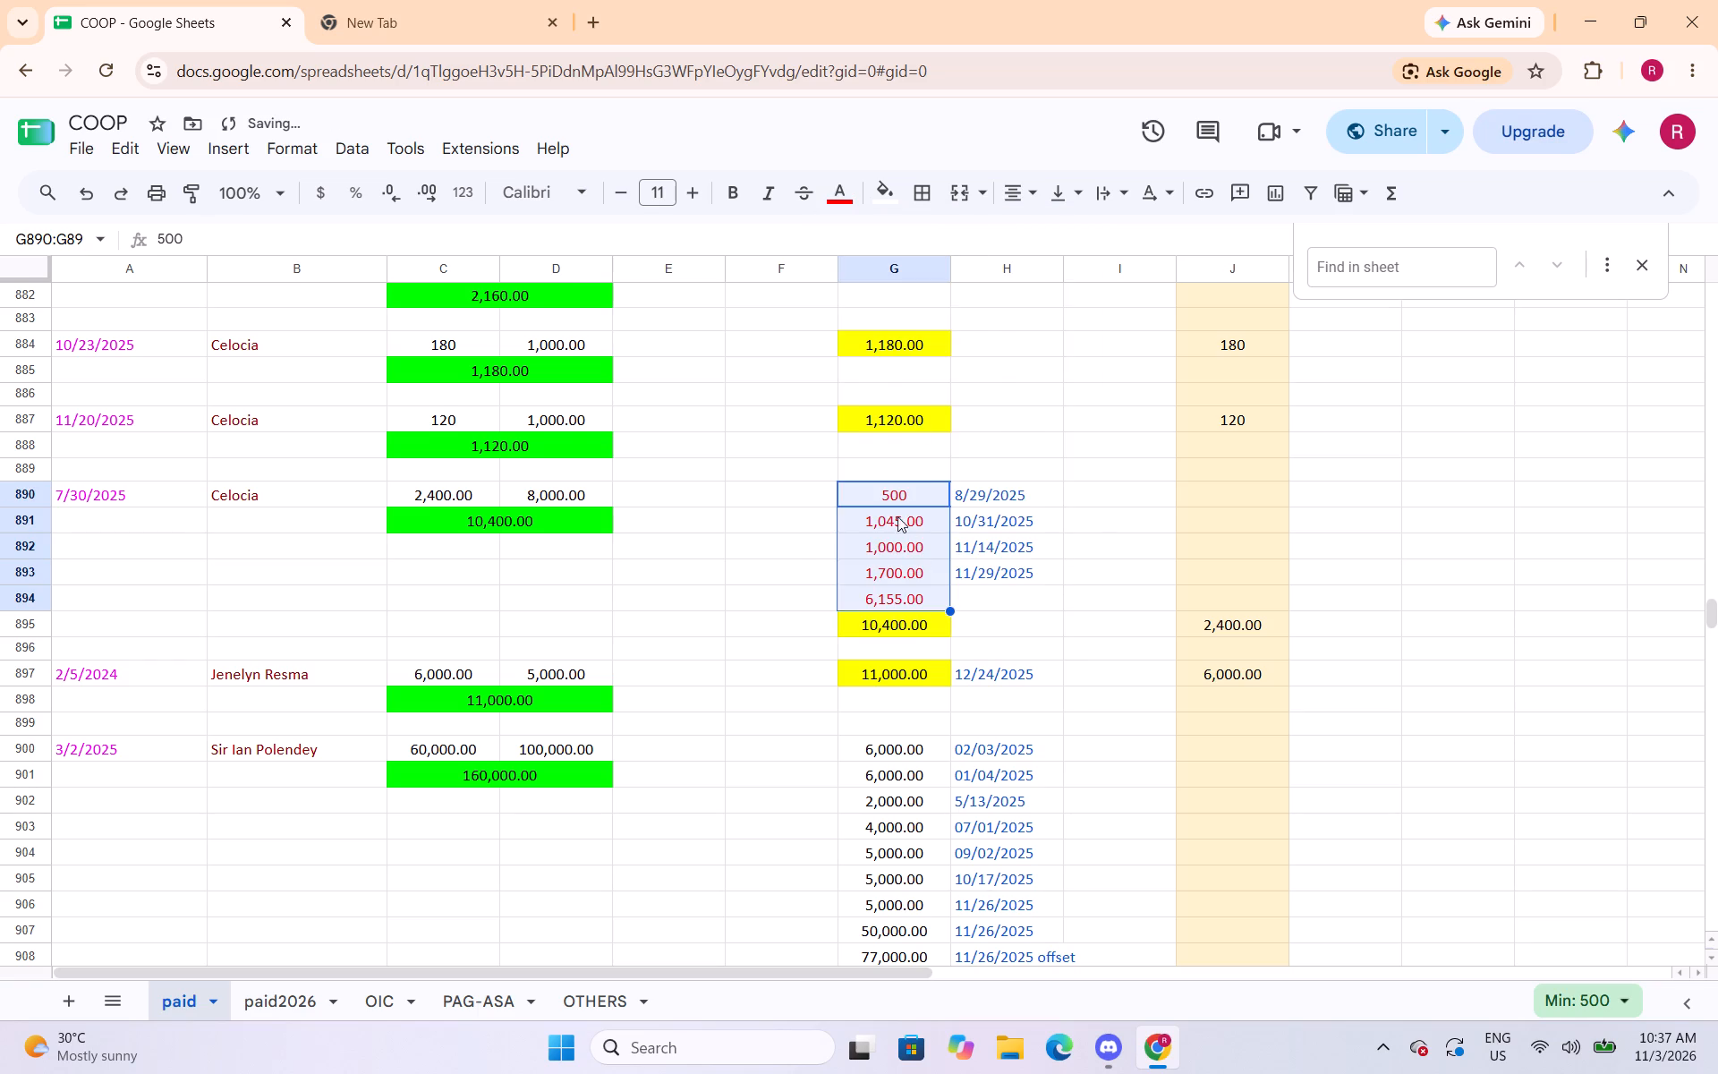
# Change the text colour of the payment amounts in cells G900:G908 to red.
pyautogui.scroll(-3, 897, 516)
pyautogui.moveTo(903, 410); pyautogui.dragTo(902, 613)
pyautogui.click(841, 201)
pyautogui.click(868, 306)
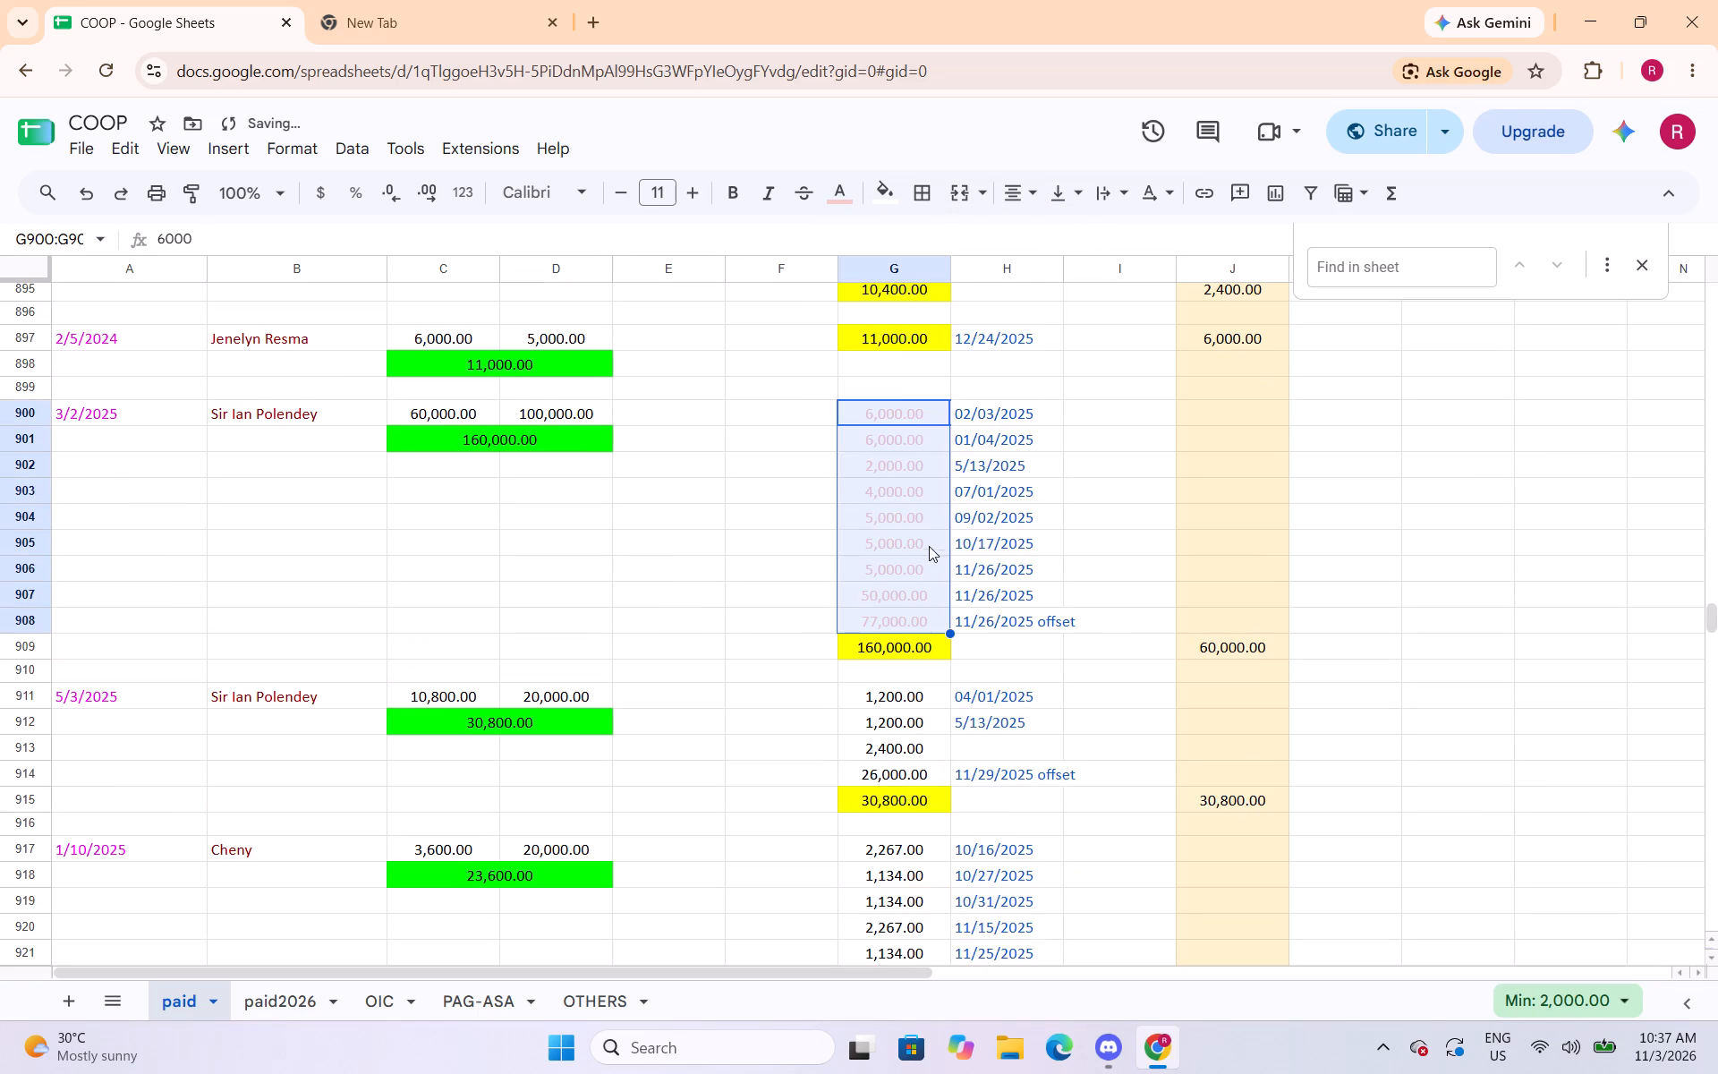
pyautogui.click(838, 196)
pyautogui.click(871, 294)
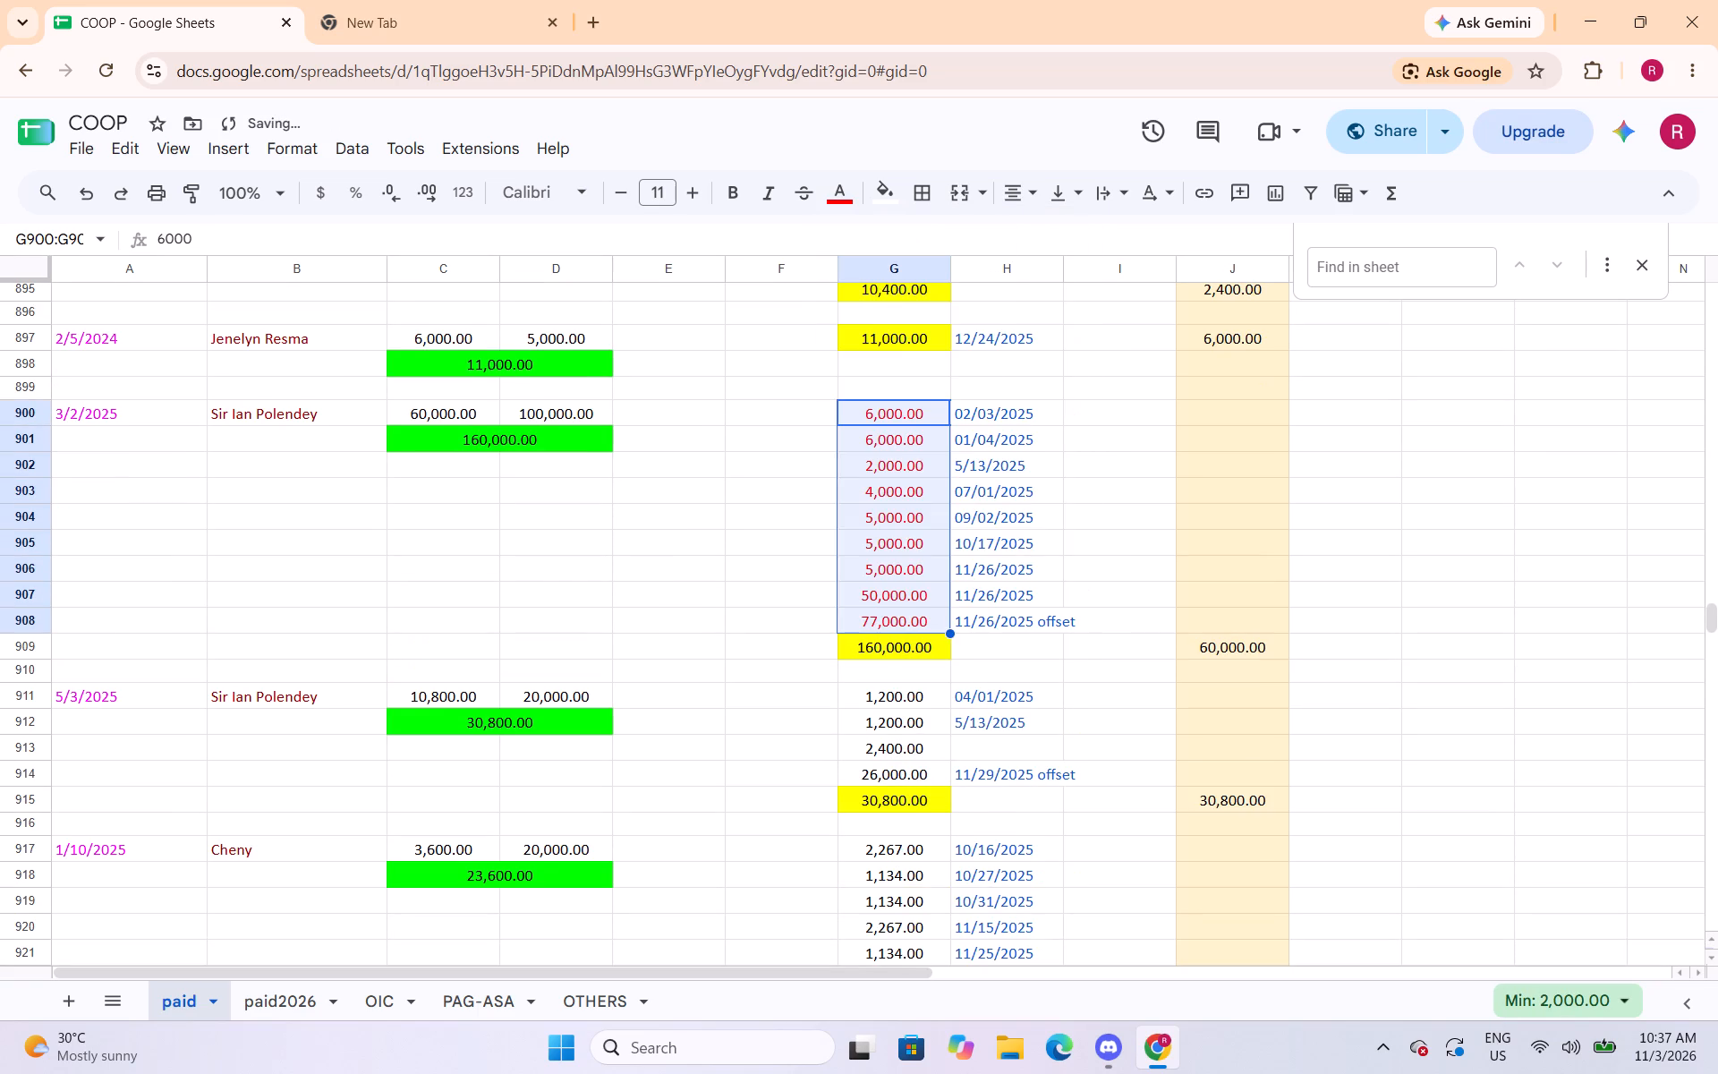
# Change the text colour of the payment amounts in cells G911:G914 and G917:G925 to red.
pyautogui.scroll(-3, 913, 399)
pyautogui.moveTo(898, 362); pyautogui.dragTo(903, 430)
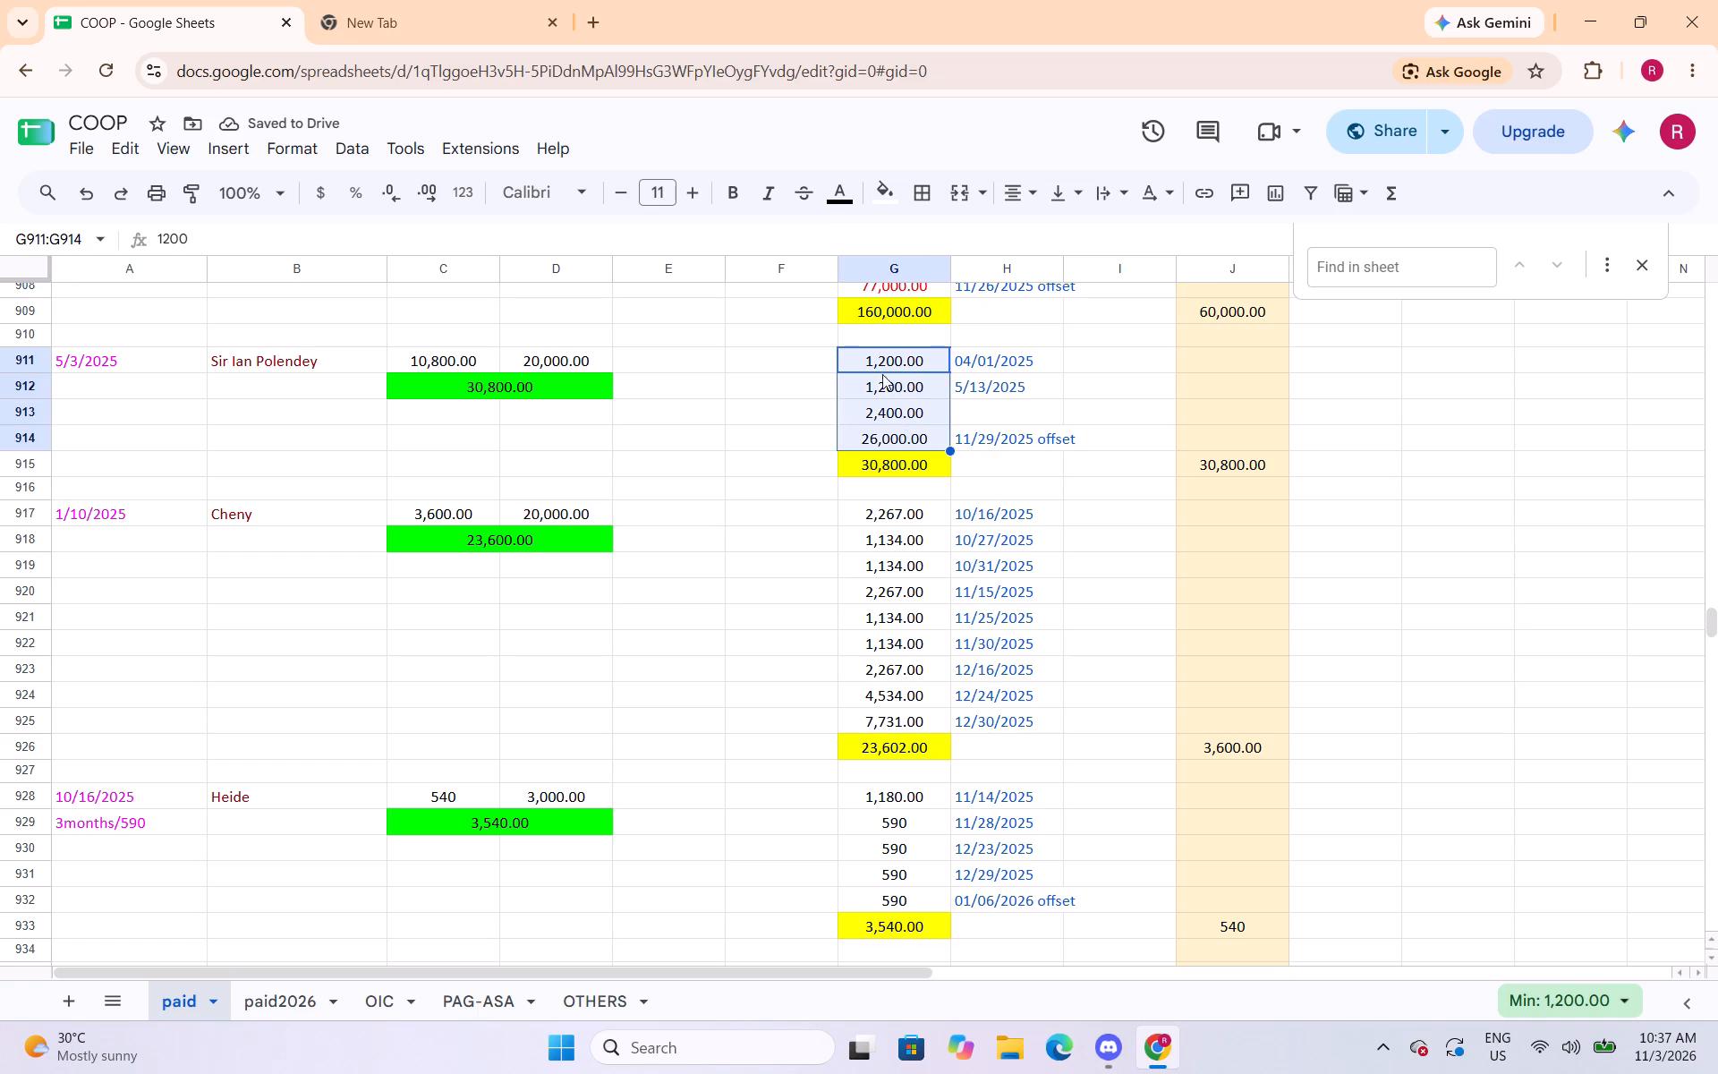
pyautogui.click(839, 196)
pyautogui.moveTo(863, 285); pyautogui.dragTo(866, 294)
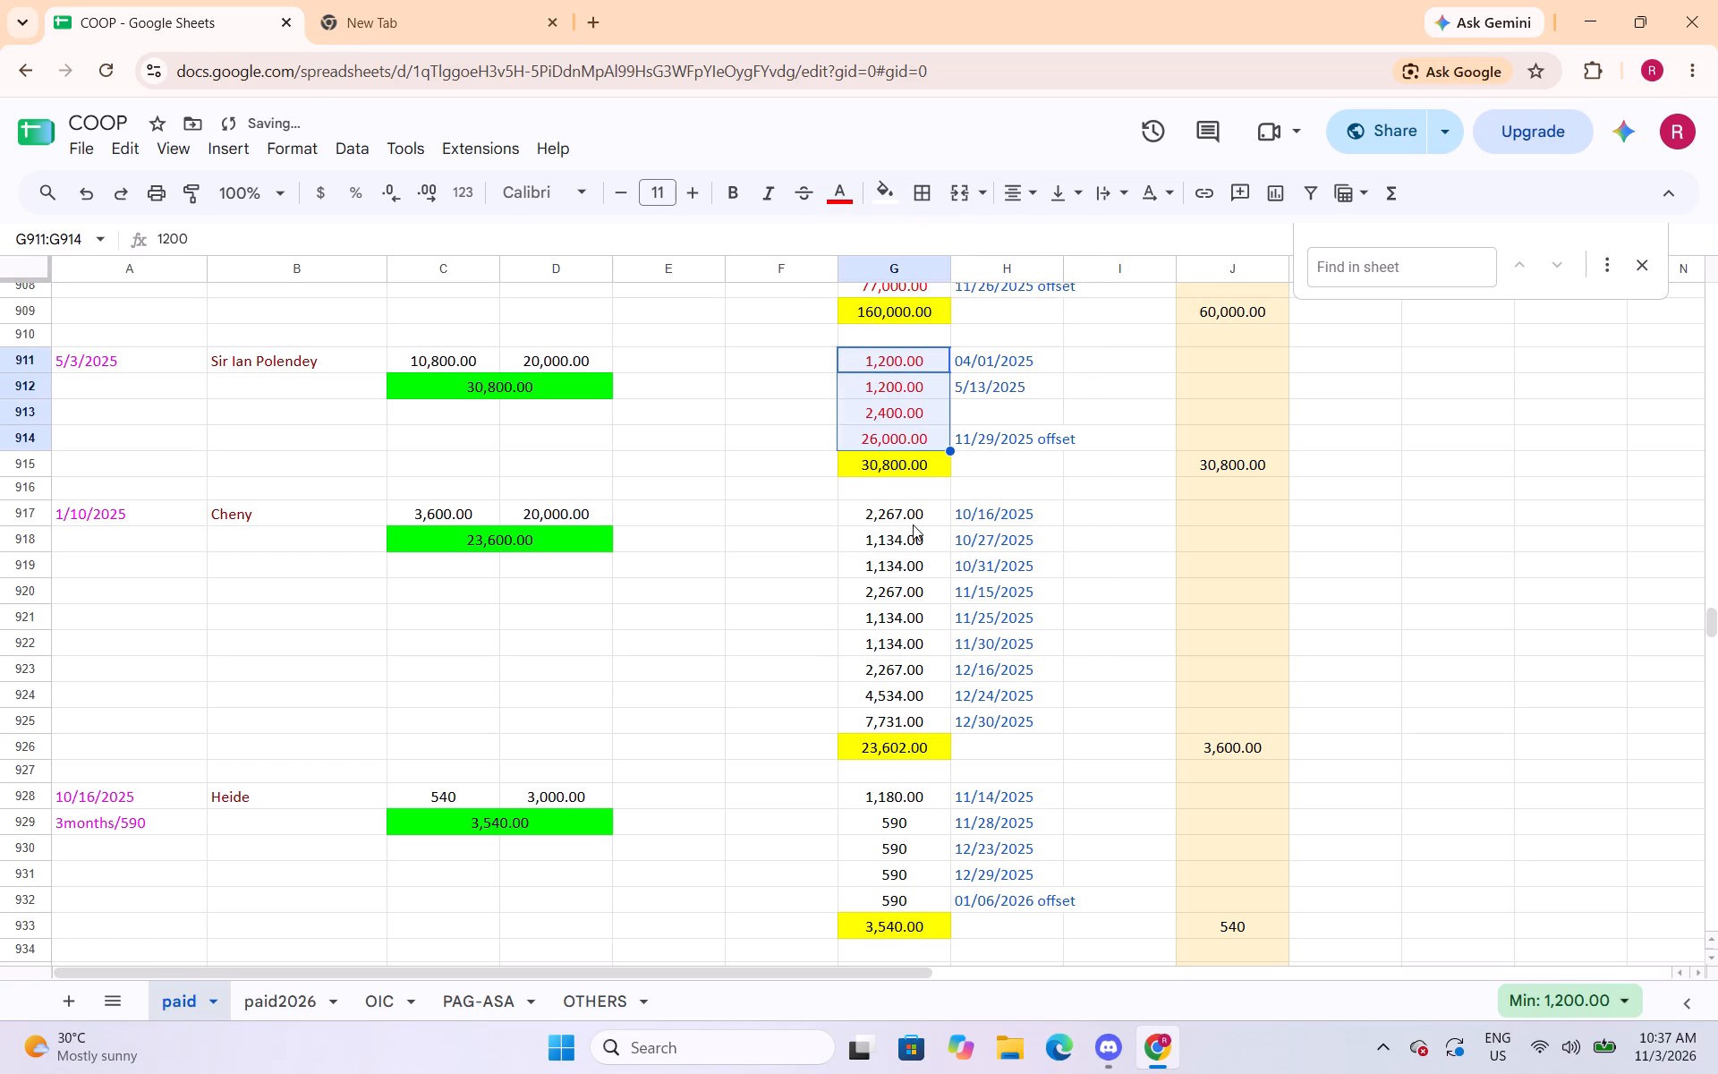
pyautogui.moveTo(912, 524); pyautogui.dragTo(886, 724)
pyautogui.click(844, 188)
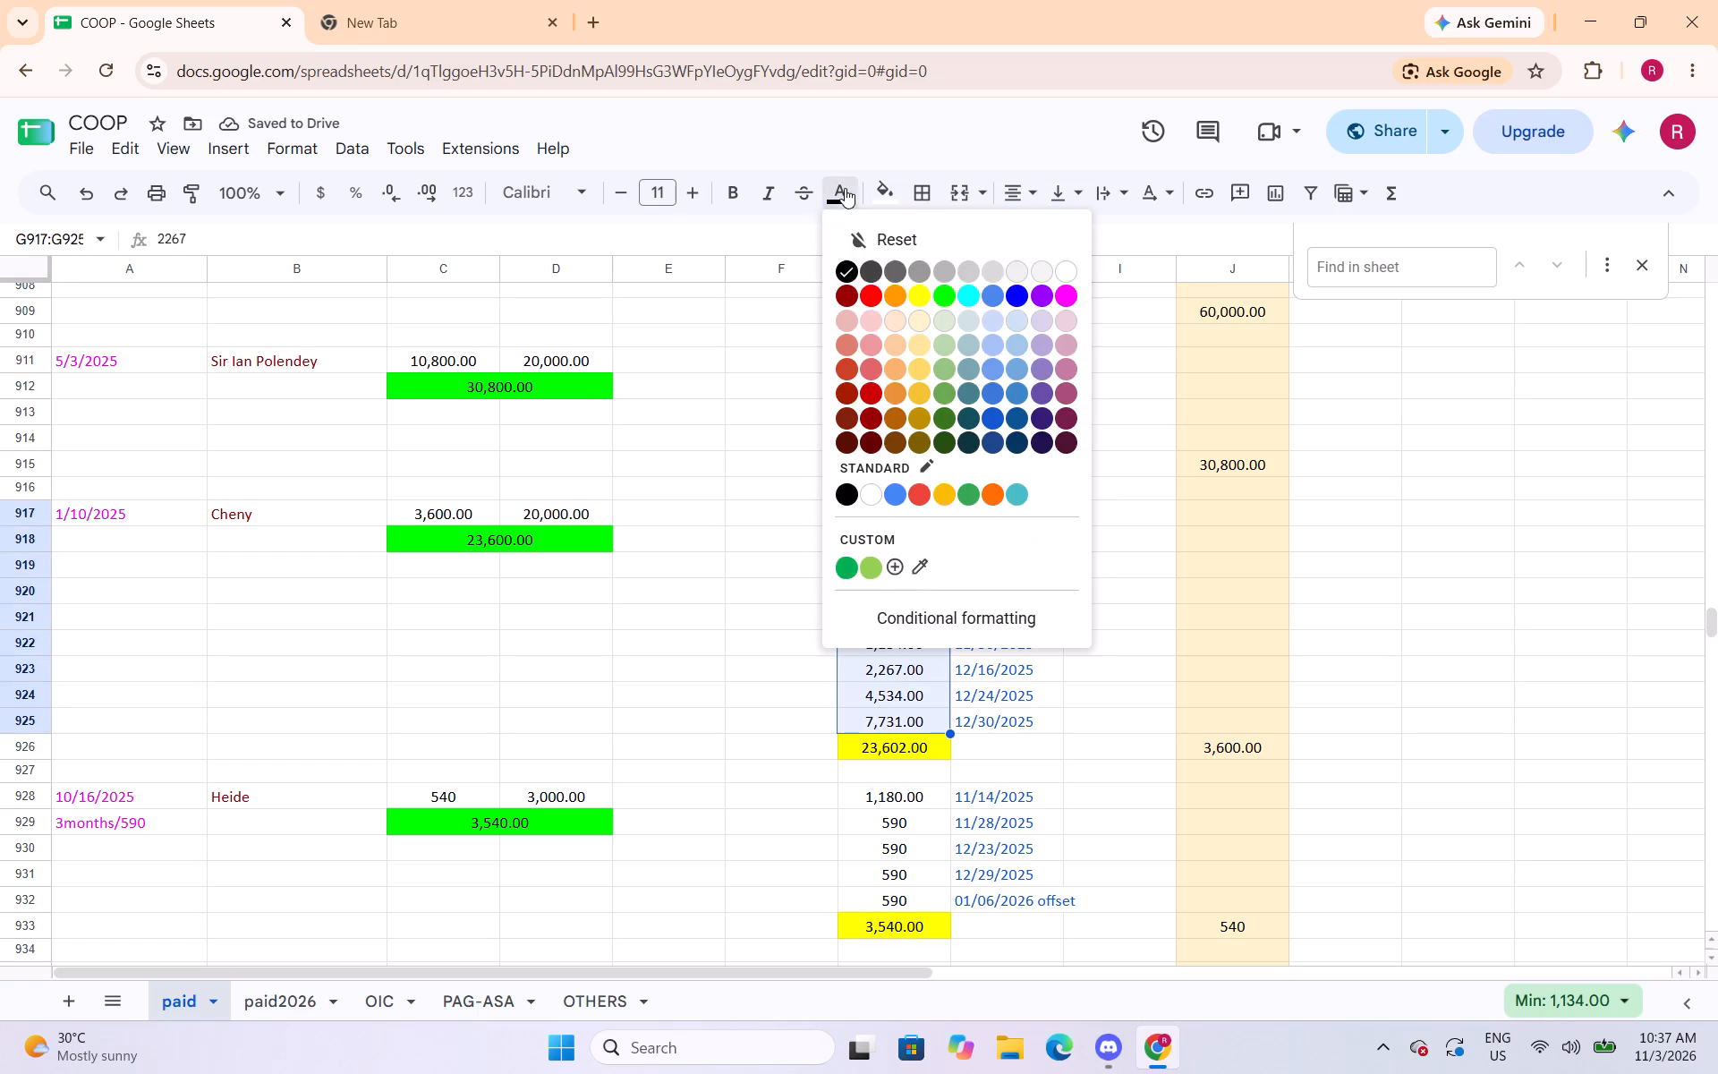
pyautogui.click(872, 303)
# Change the text colour of the payment amounts in cells G928:G932 and G935:G942 to red.
pyautogui.scroll(-4, 947, 350)
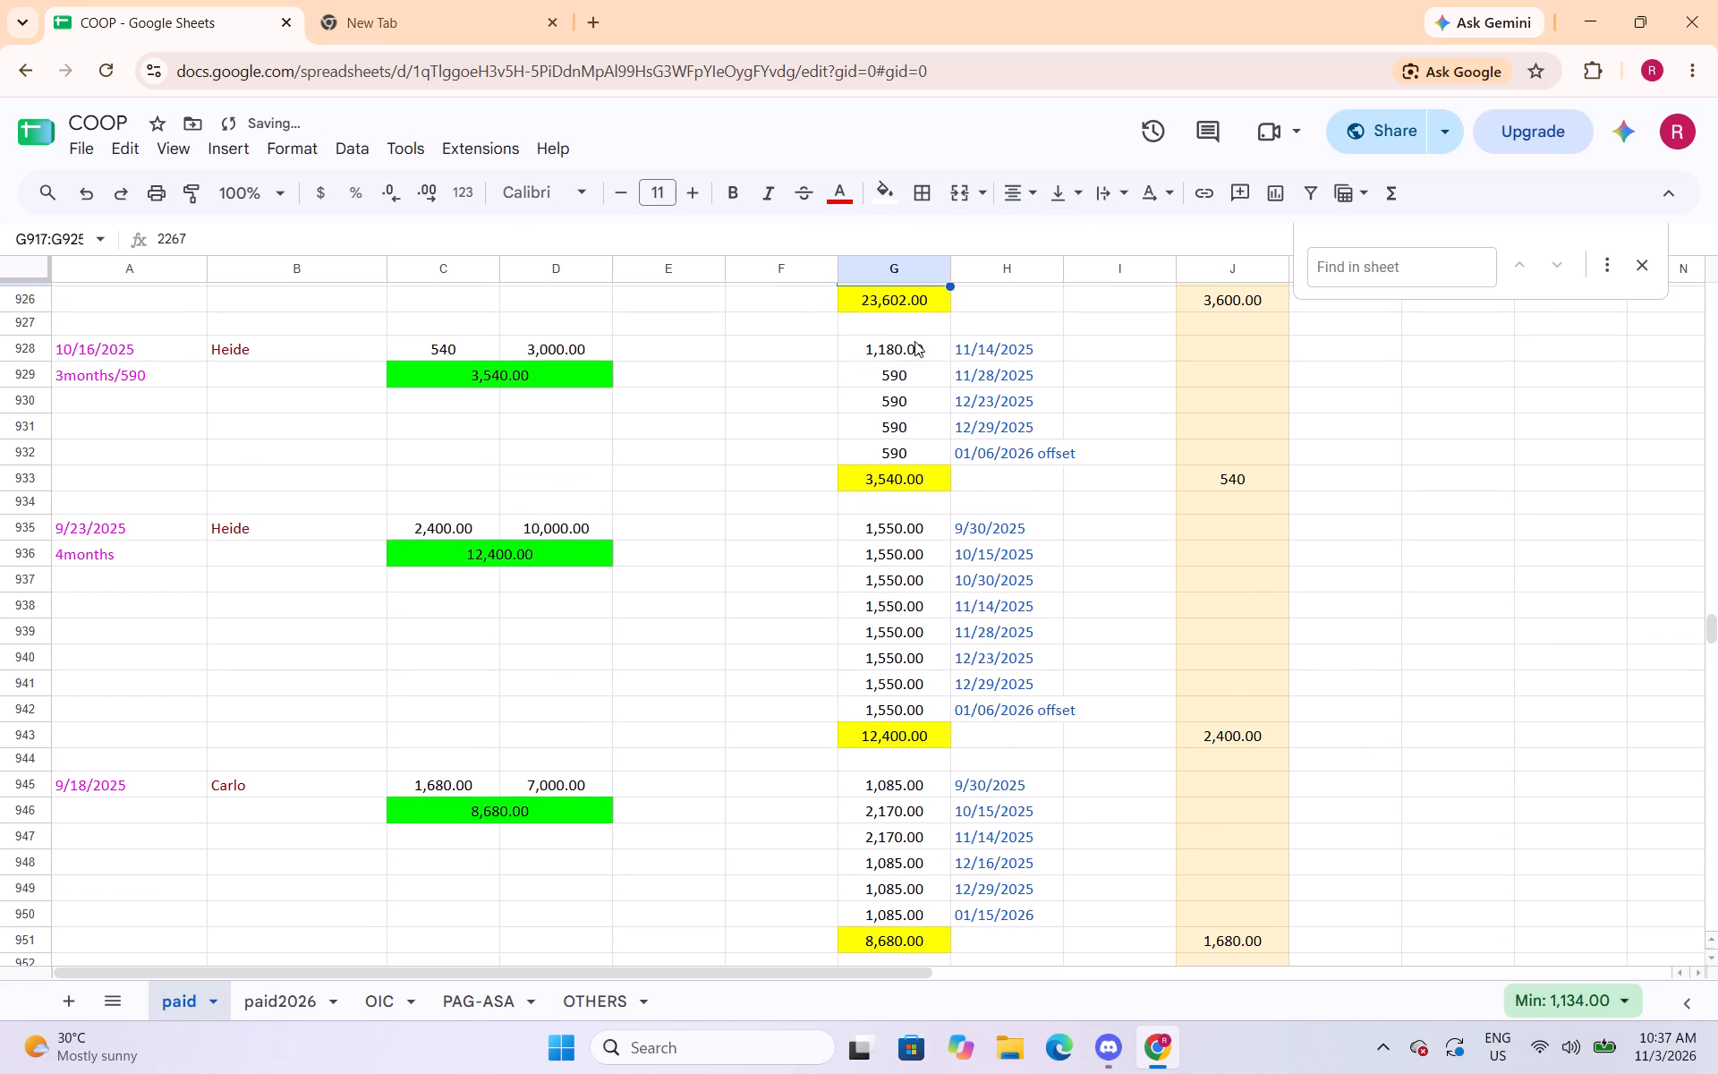
pyautogui.moveTo(907, 350); pyautogui.dragTo(895, 443)
pyautogui.click(843, 194)
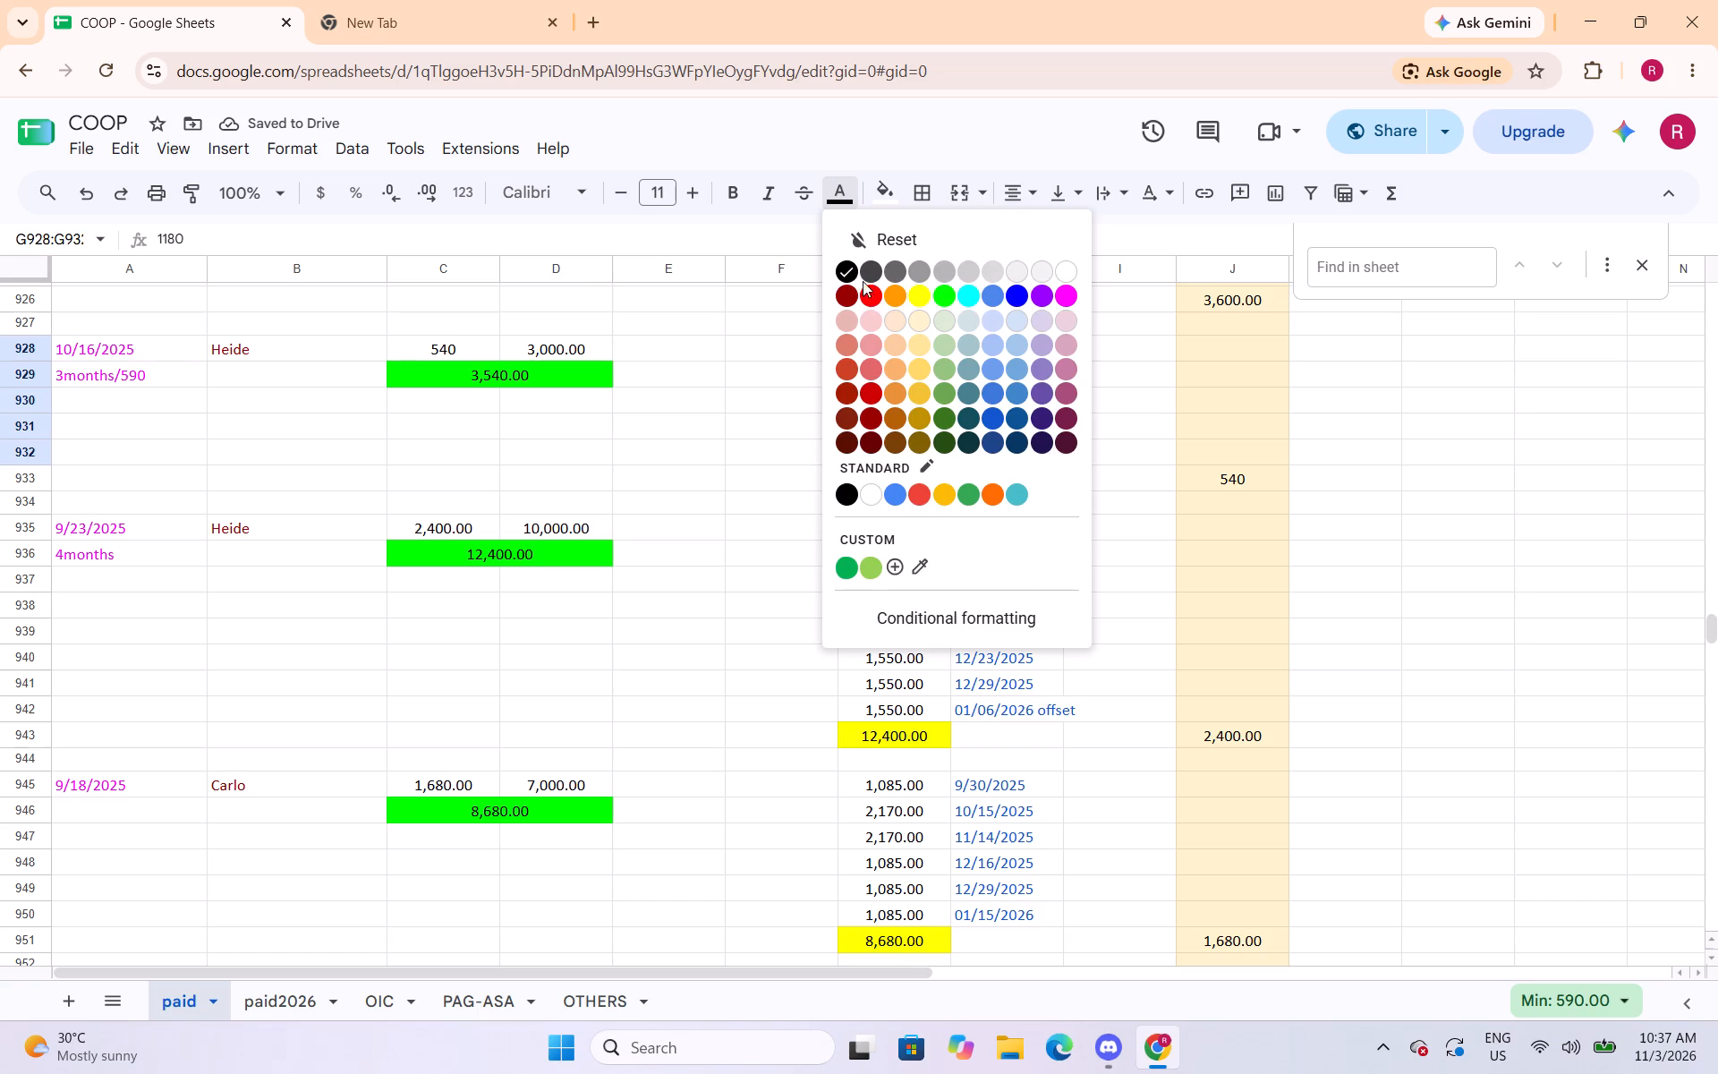
pyautogui.click(869, 292)
pyautogui.moveTo(890, 526); pyautogui.dragTo(877, 713)
pyautogui.click(852, 188)
pyautogui.click(870, 287)
# Change the text colour of the six payment amounts in cells G945:G950 to red.
pyautogui.scroll(-1, 1003, 308)
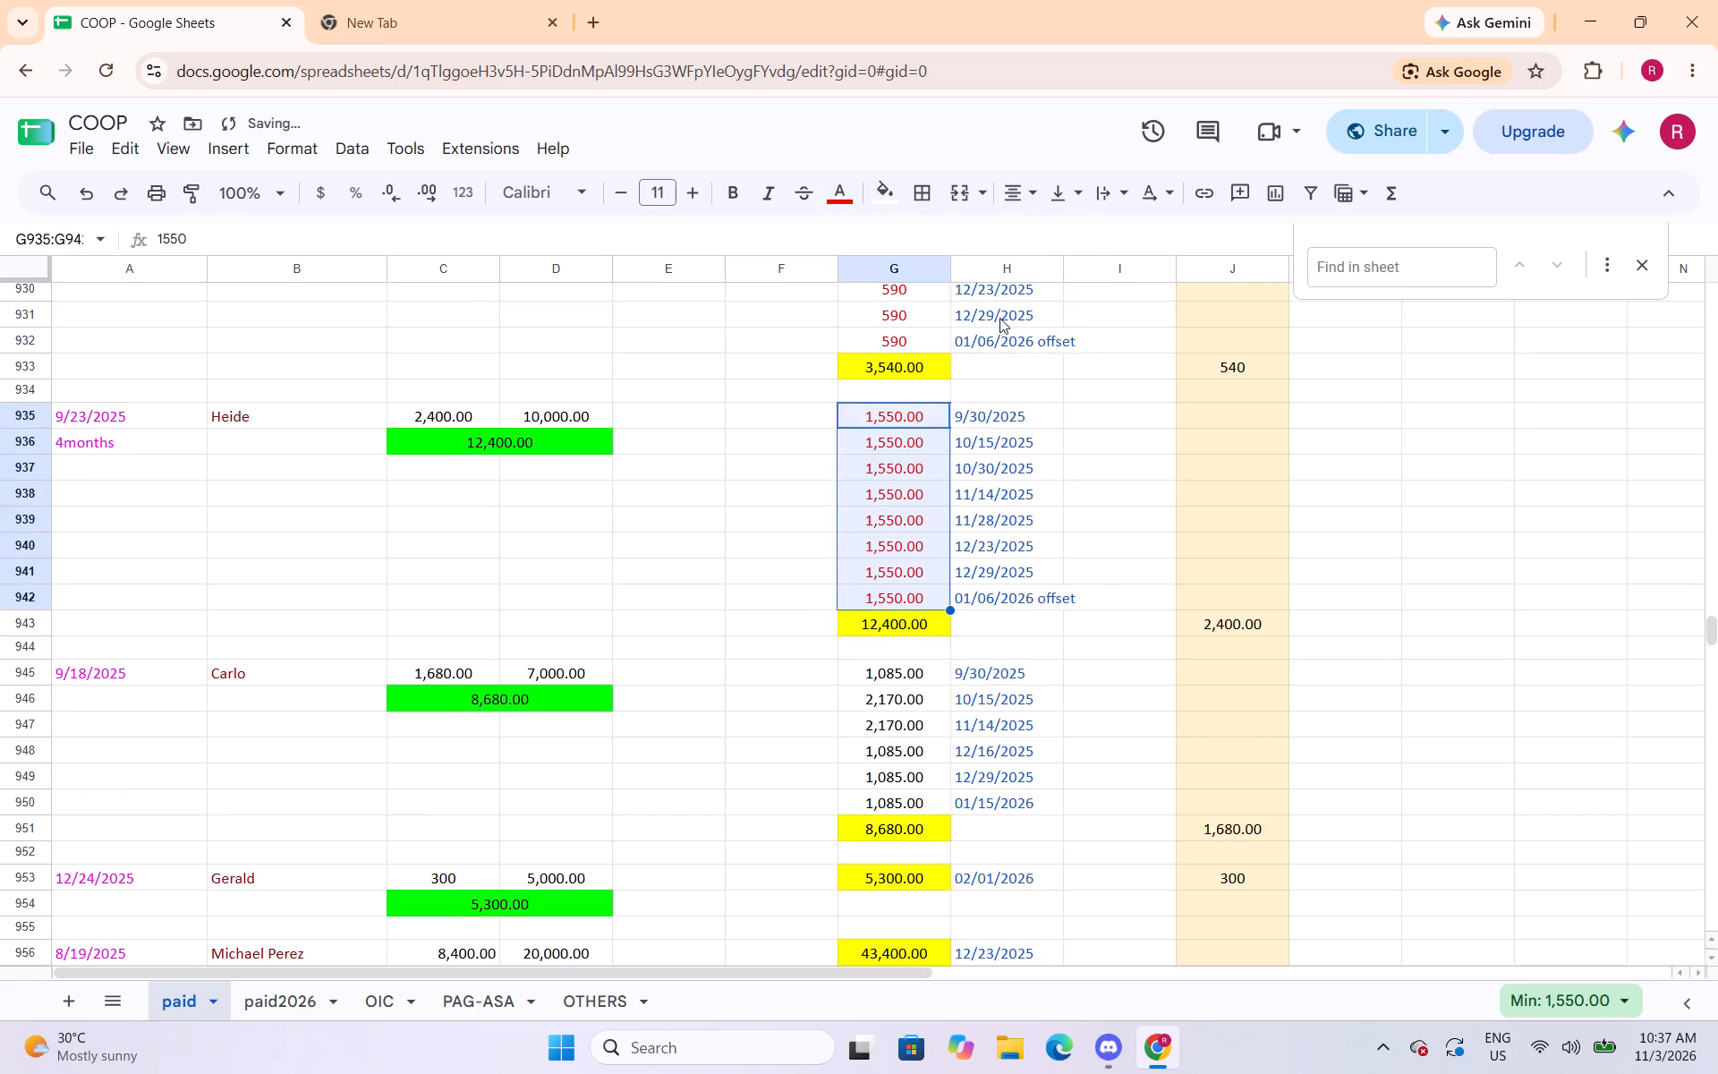
pyautogui.scroll(-2, 999, 318)
pyautogui.moveTo(907, 455); pyautogui.dragTo(896, 572)
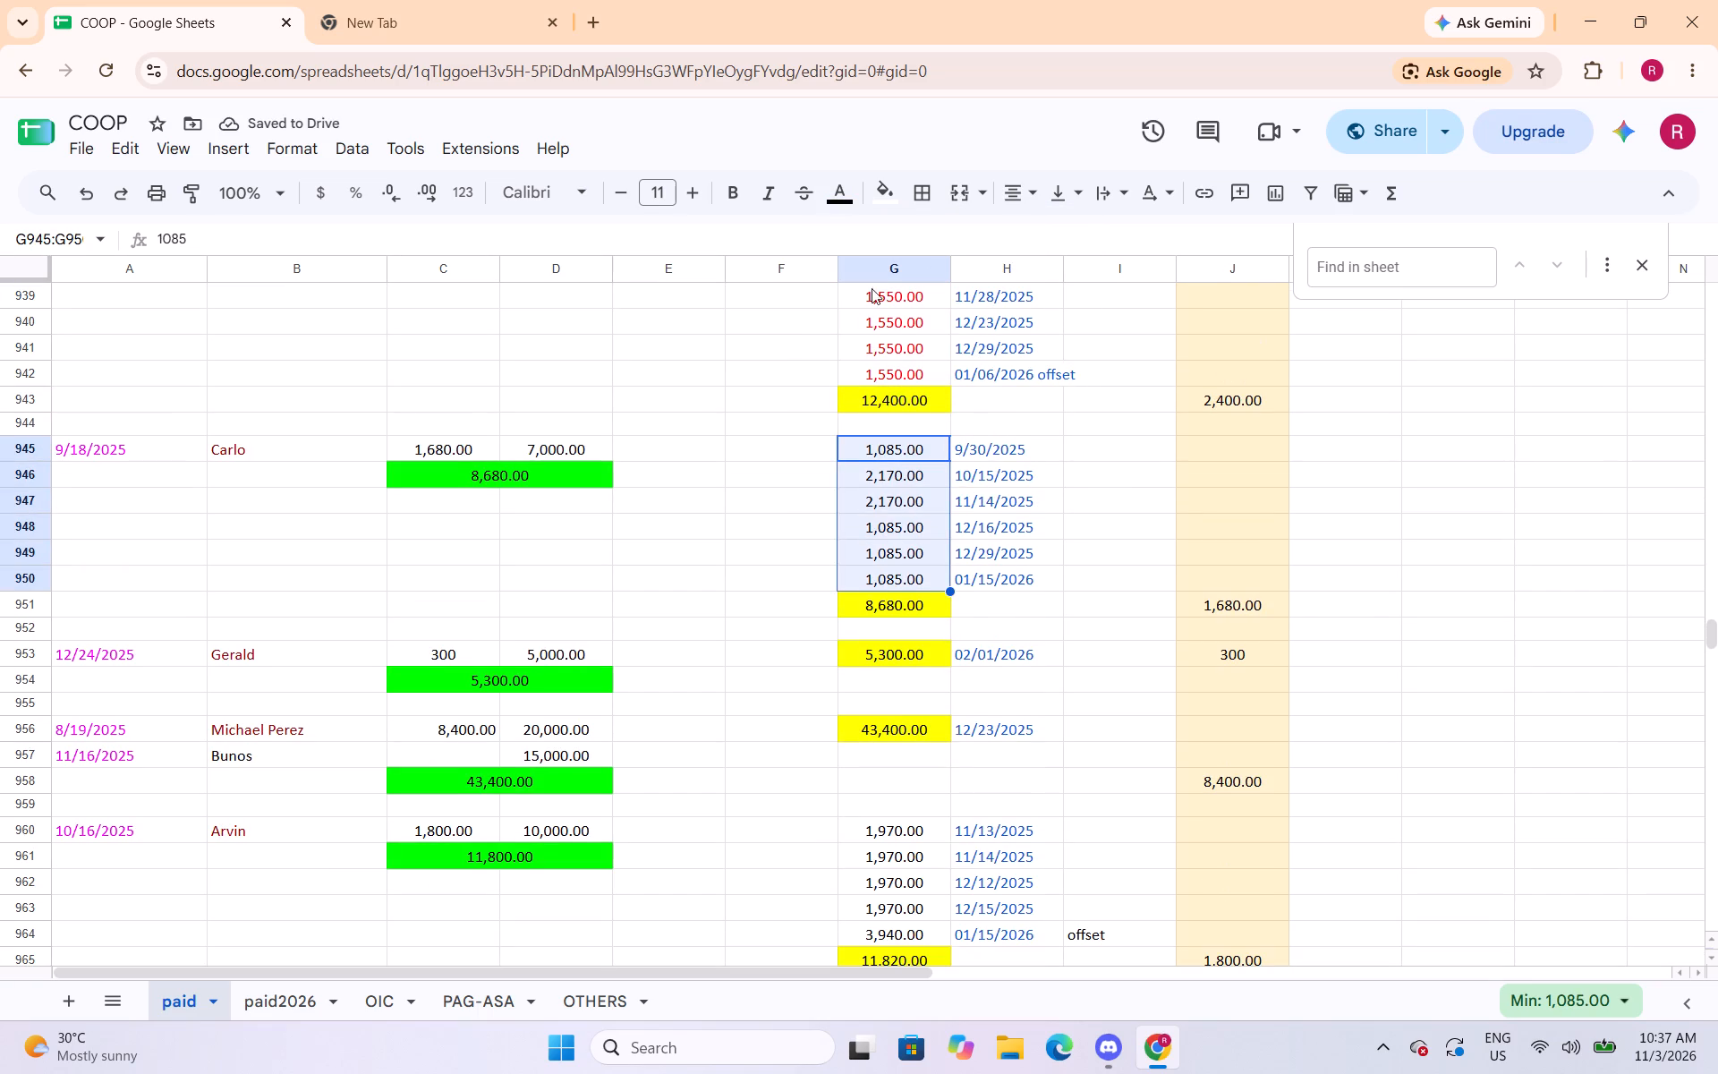
pyautogui.click(842, 192)
pyautogui.click(873, 294)
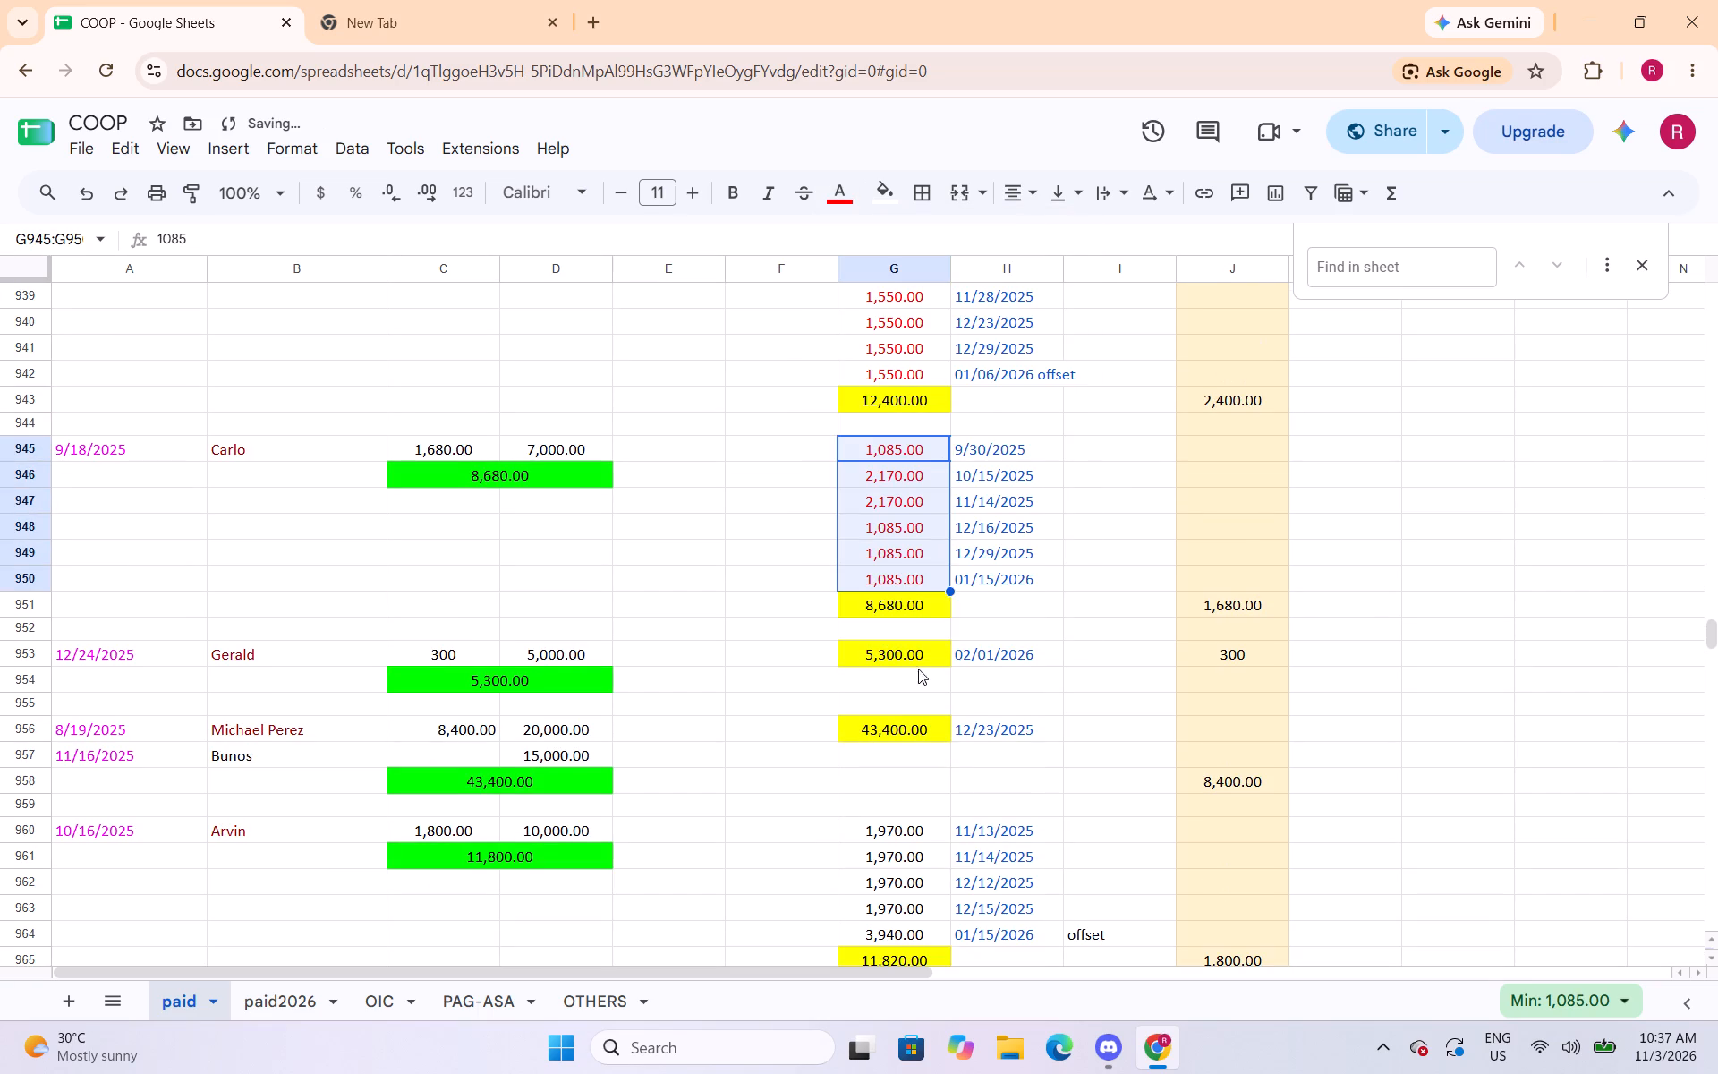
# Change the text colour of the five payment amounts in cells G960:G964 to red.
pyautogui.scroll(-4, 1025, 331)
pyautogui.moveTo(927, 387); pyautogui.dragTo(924, 483)
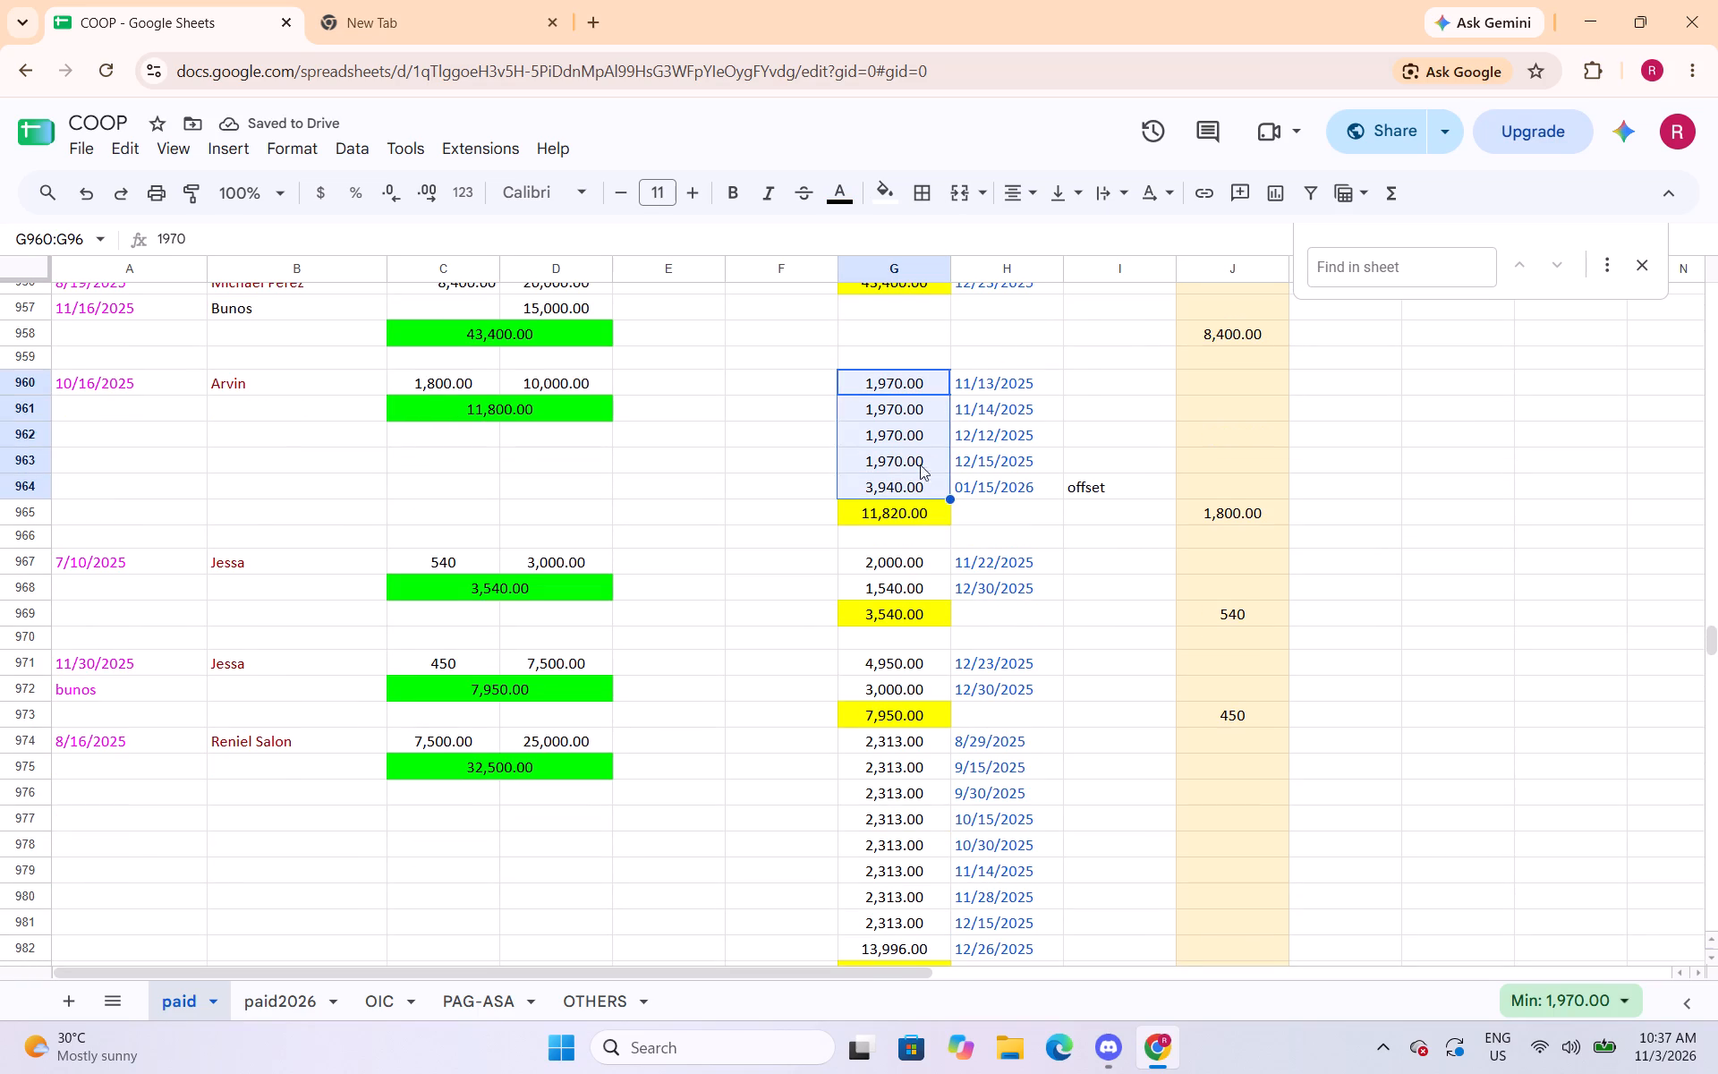
pyautogui.click(839, 205)
pyautogui.click(873, 293)
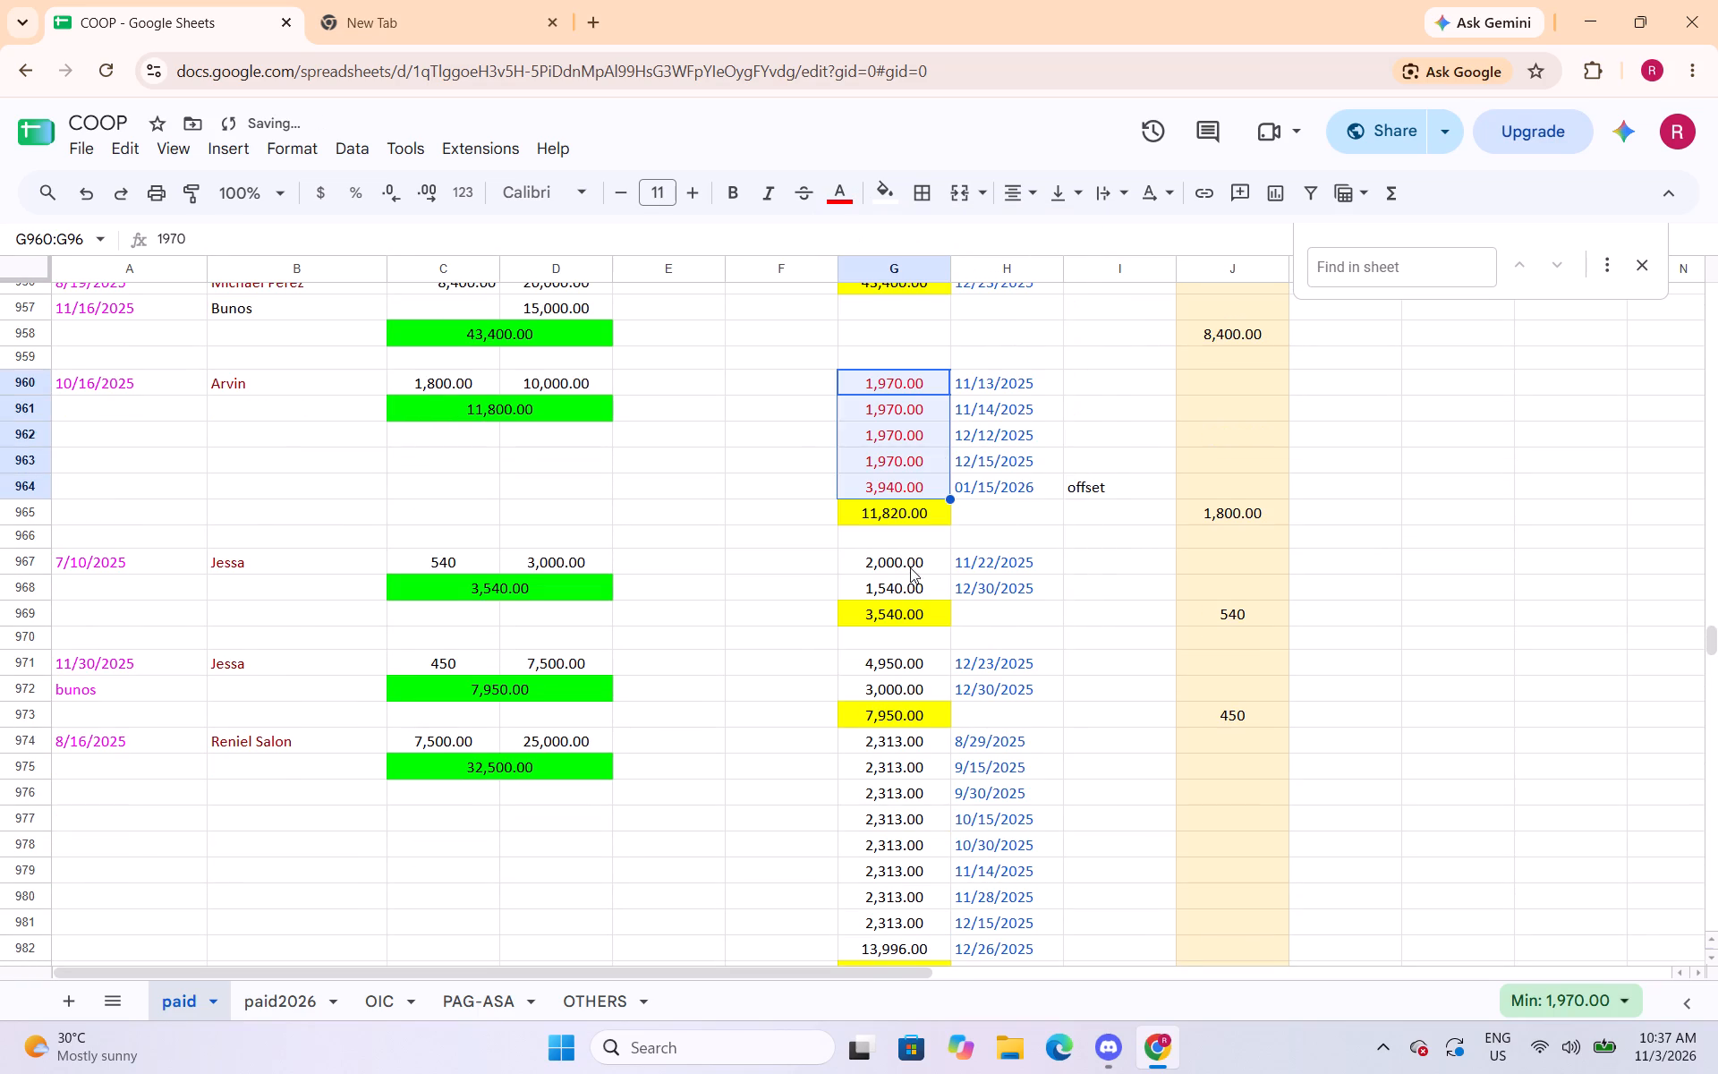
# Change the text colour of the payment amounts in cells G967:G968 and G971:G972 to red.
pyautogui.moveTo(911, 561); pyautogui.dragTo(912, 584)
pyautogui.click(845, 198)
pyautogui.click(869, 293)
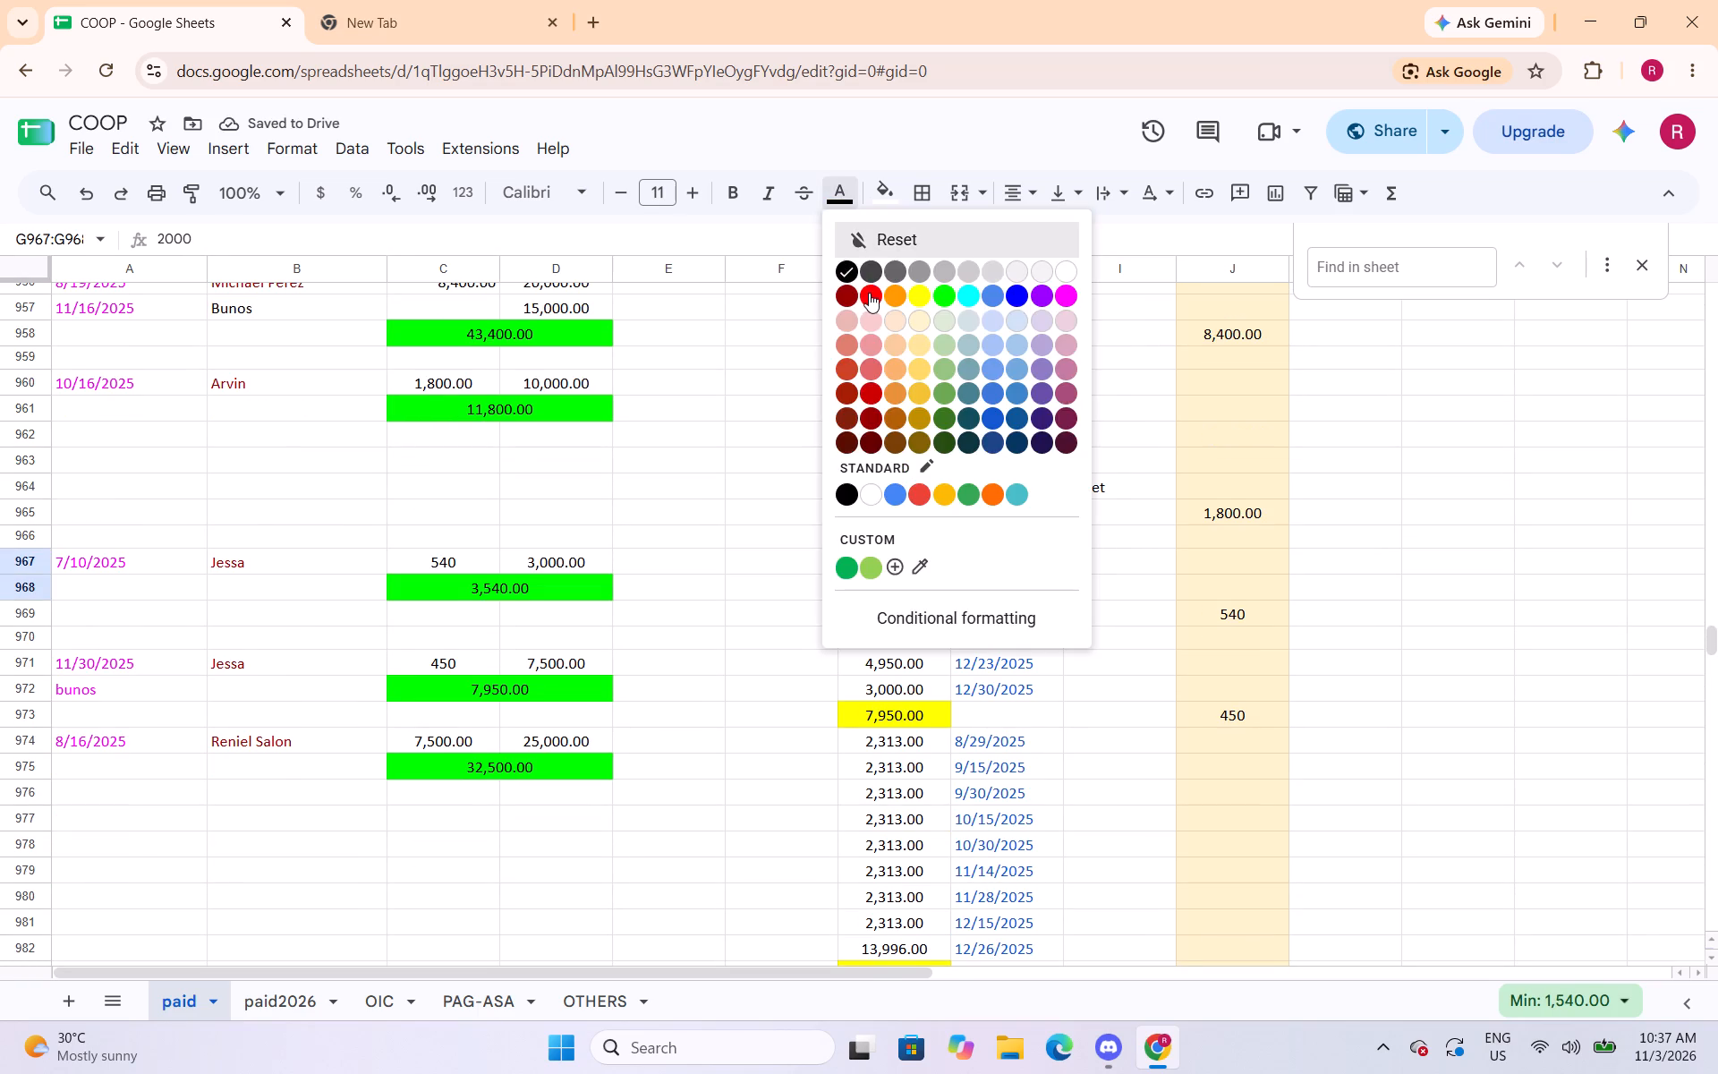
pyautogui.moveTo(923, 668); pyautogui.dragTo(920, 686)
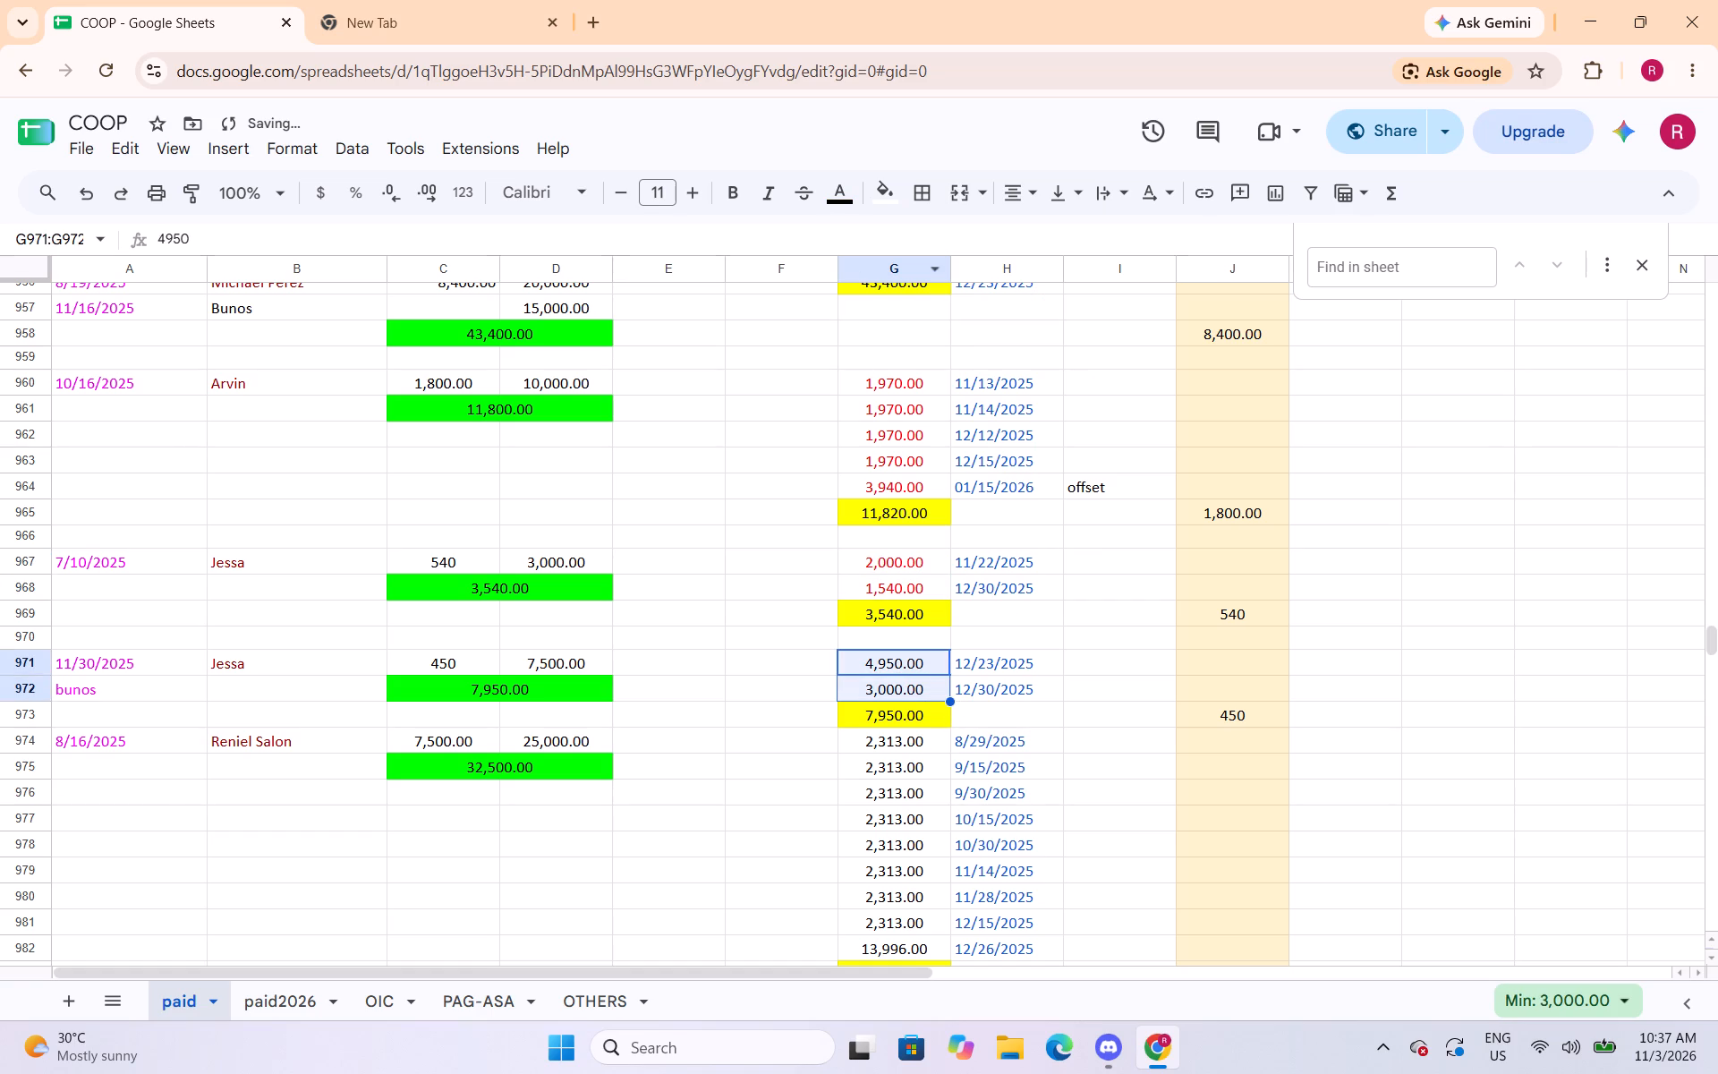
pyautogui.click(842, 206)
pyautogui.click(871, 294)
# Change the text colour of the payment amounts in cells G974:G982 to red.
pyautogui.scroll(-2, 941, 620)
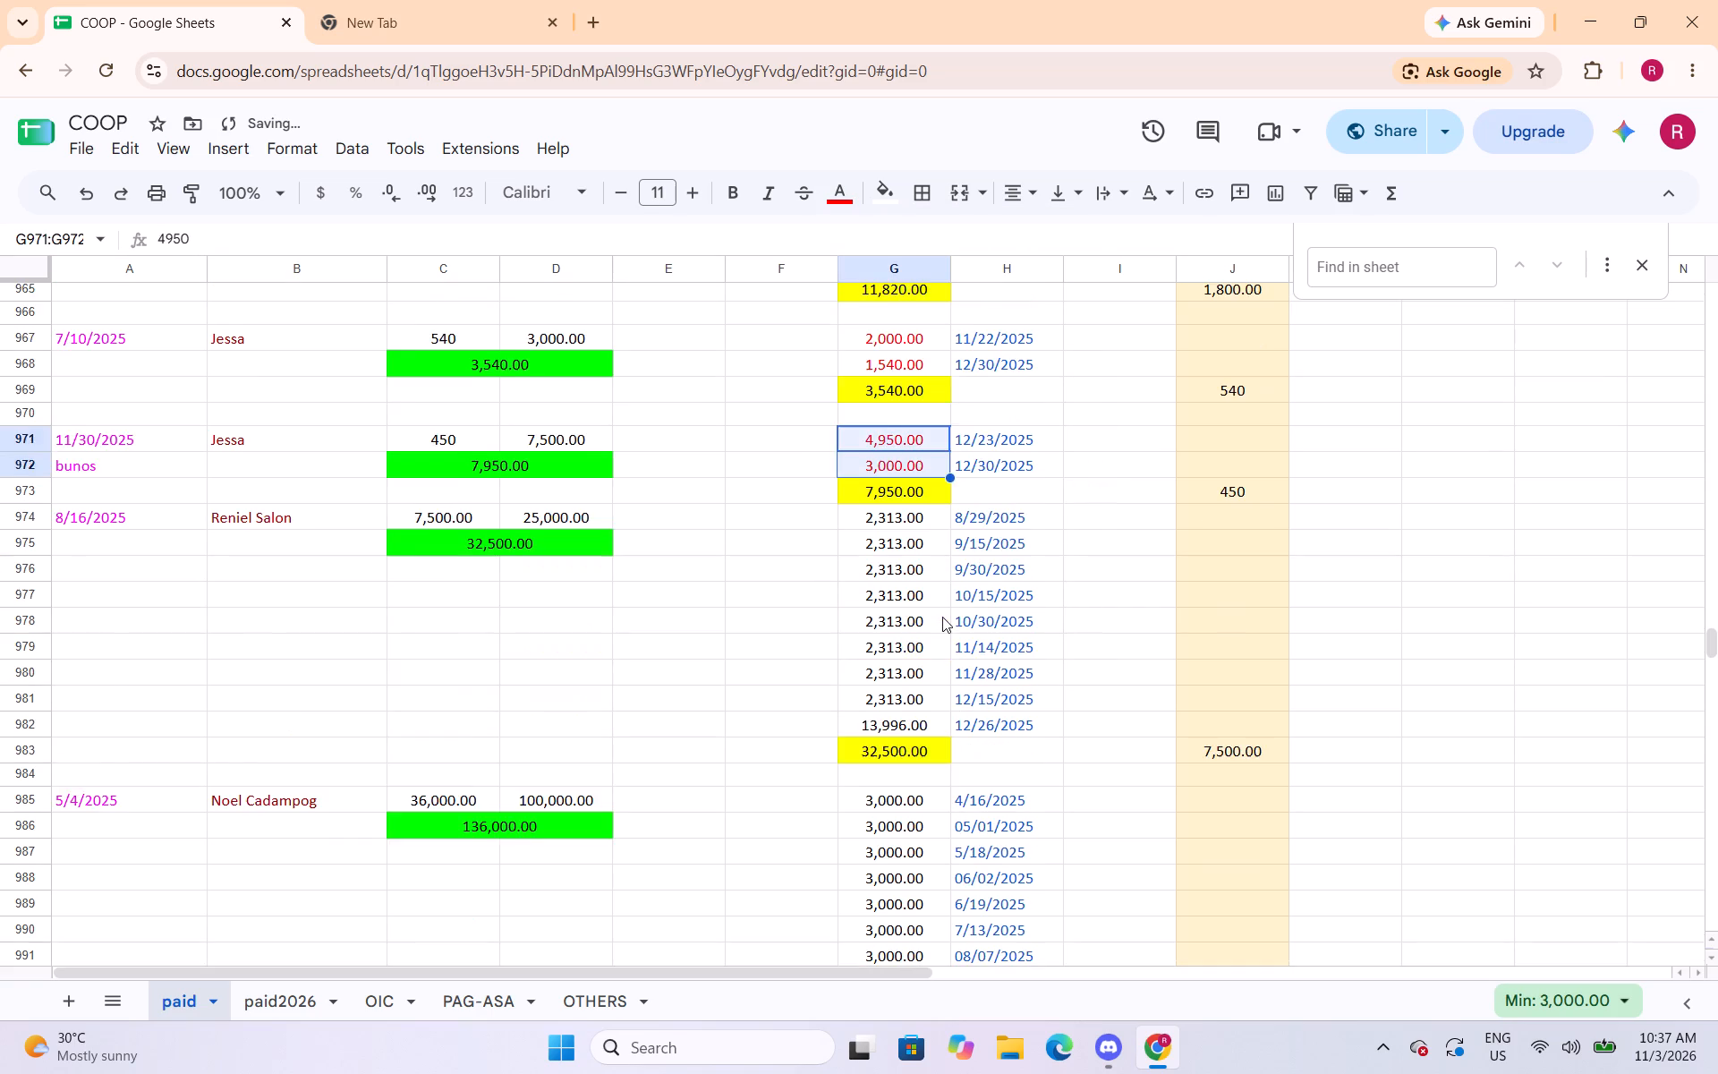
pyautogui.scroll(-1, 942, 617)
pyautogui.moveTo(897, 410); pyautogui.dragTo(903, 607)
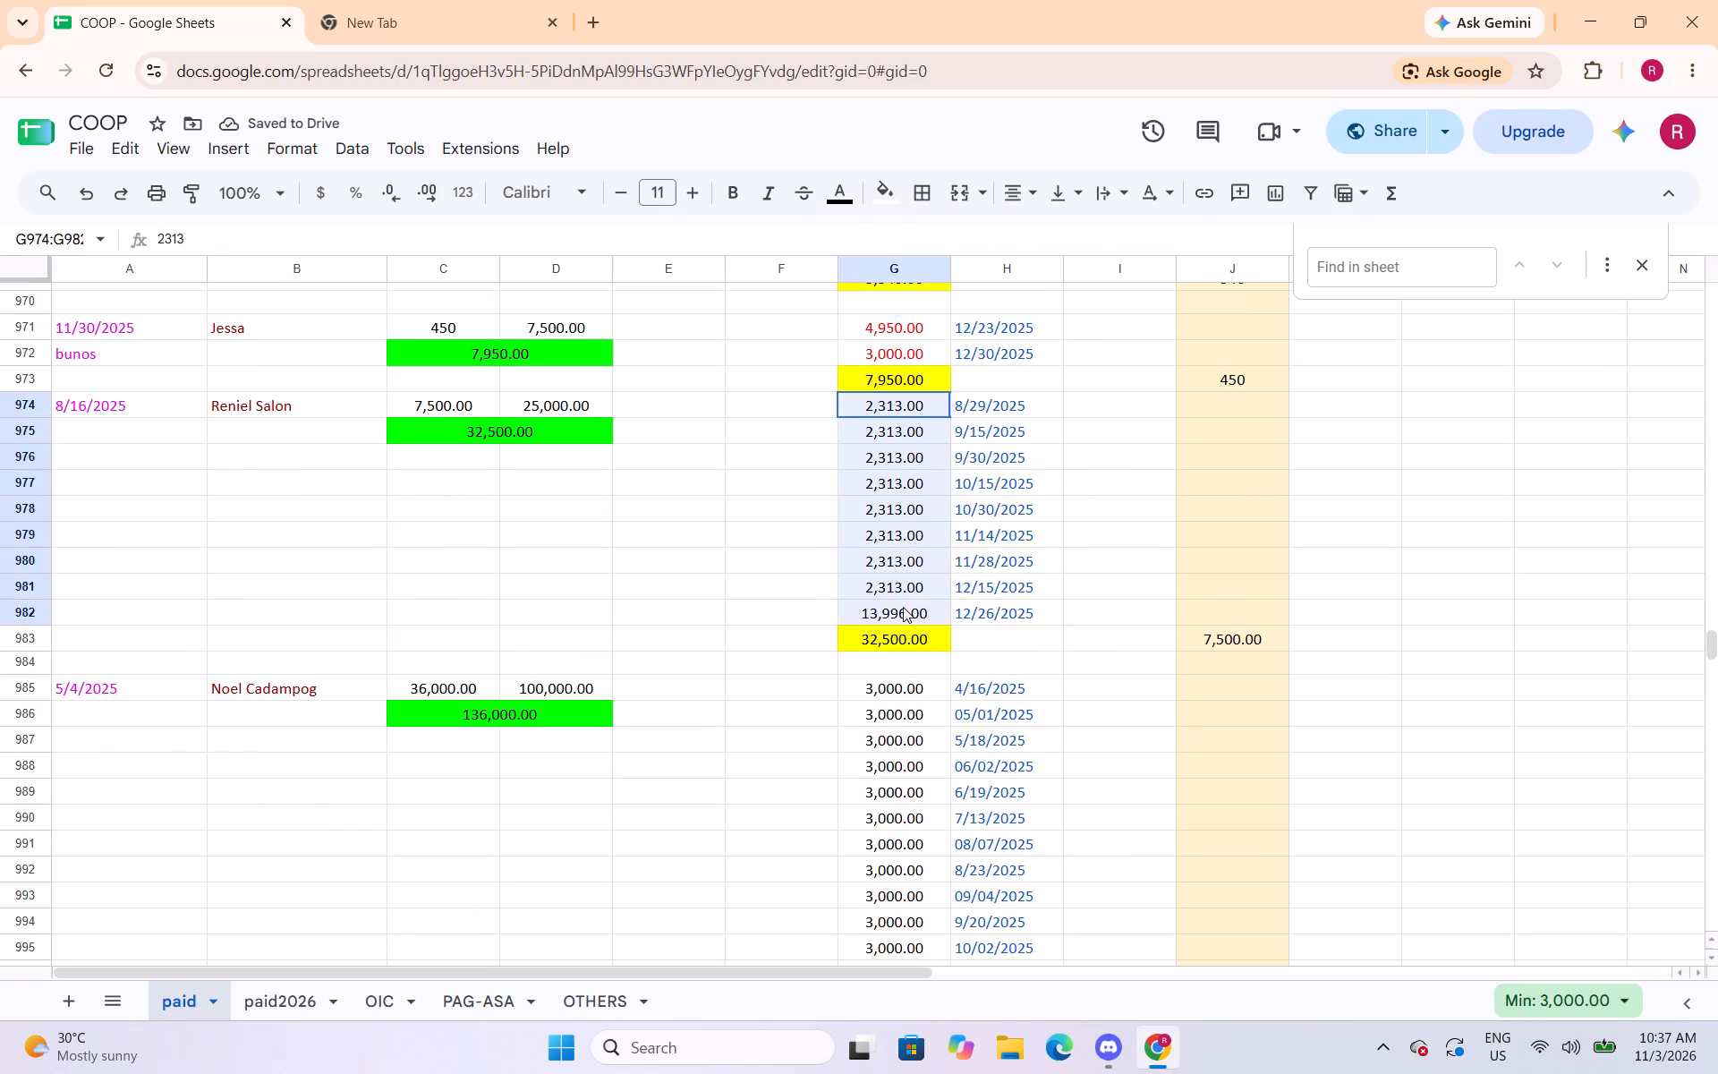
pyautogui.moveTo(903, 607); pyautogui.dragTo(902, 613)
pyautogui.click(844, 204)
pyautogui.click(881, 295)
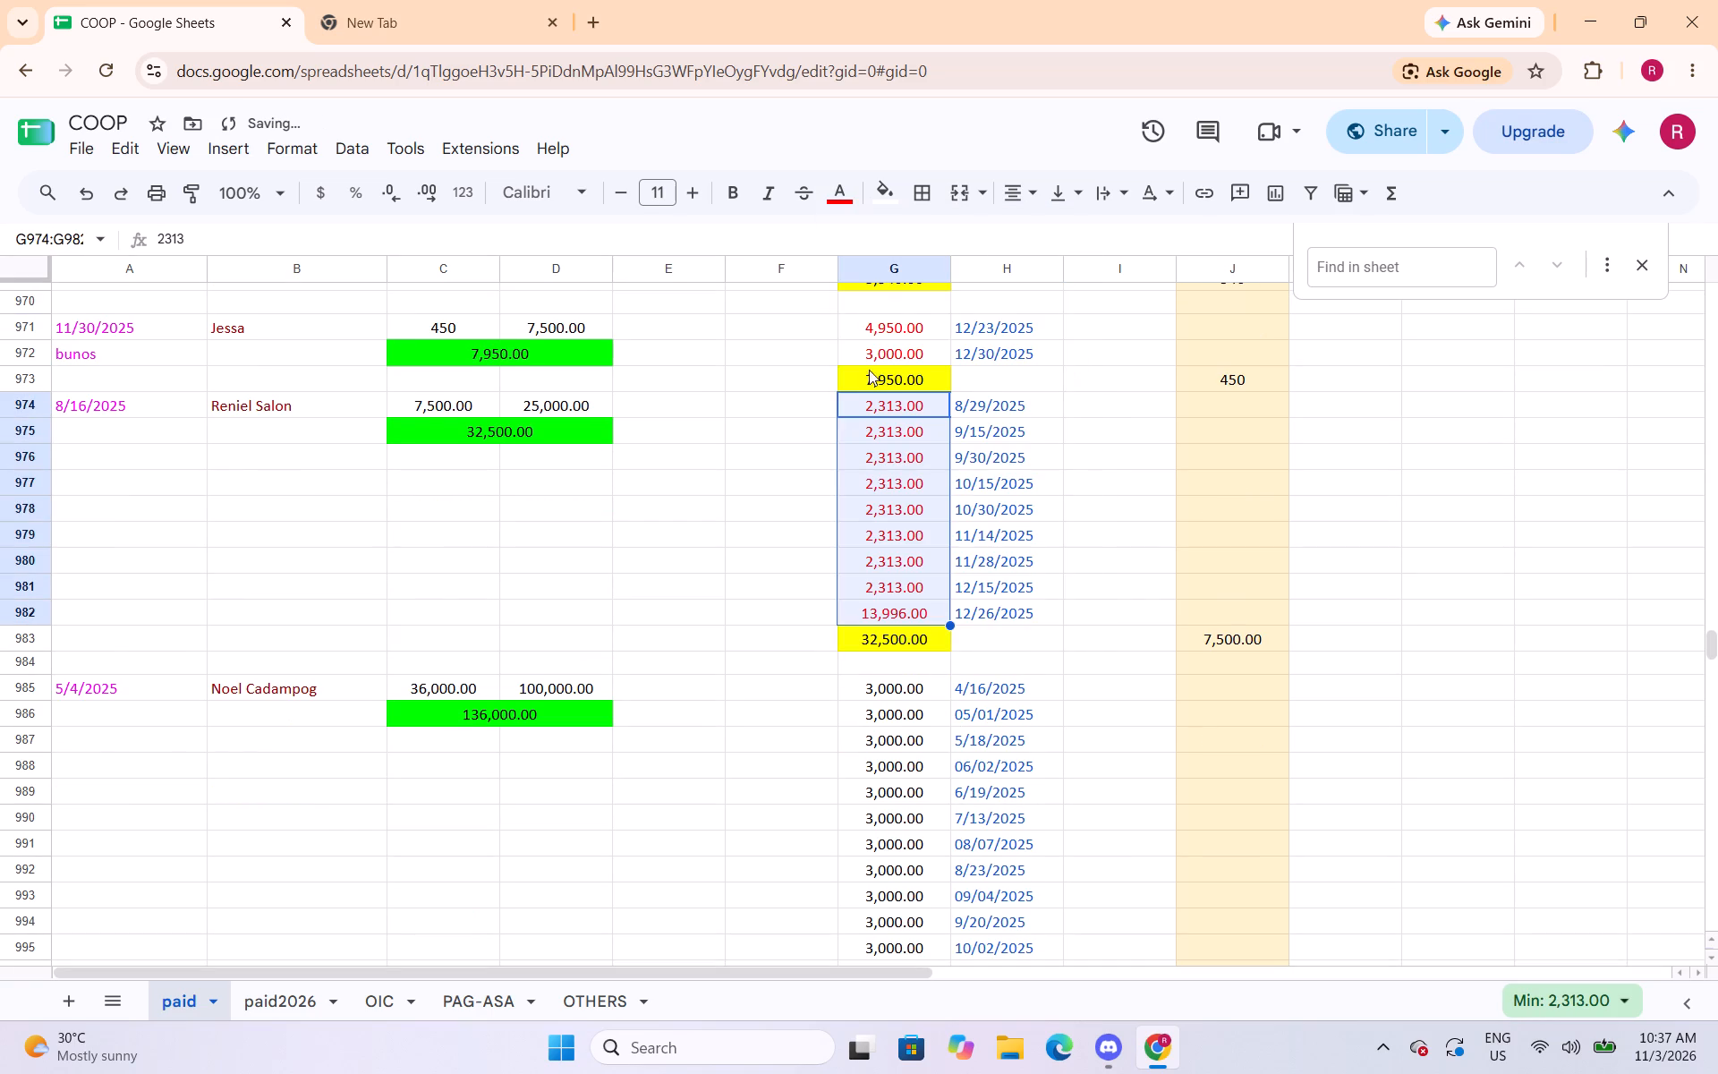
# Change the text colour of the payment amounts in cells G985:G1001 to red.
pyautogui.scroll(-3, 977, 686)
pyautogui.moveTo(903, 344); pyautogui.dragTo(907, 580)
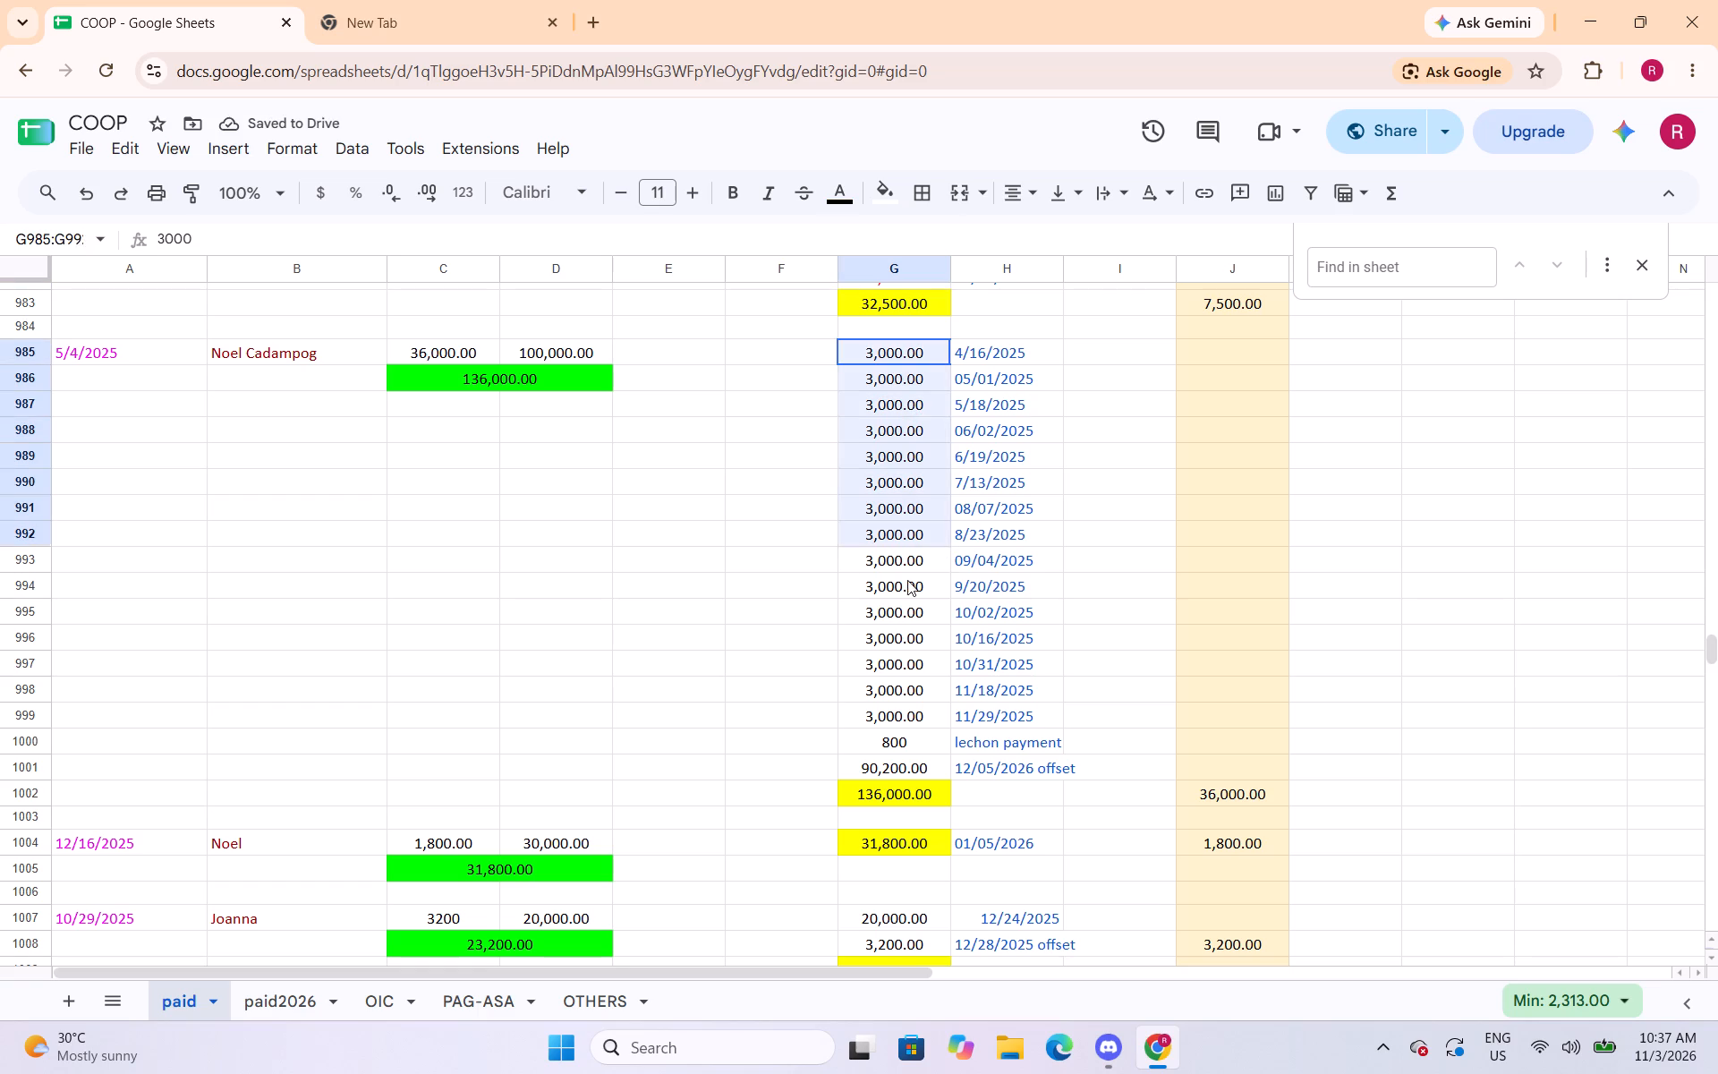
pyautogui.moveTo(907, 580); pyautogui.dragTo(907, 764)
pyautogui.click(850, 200)
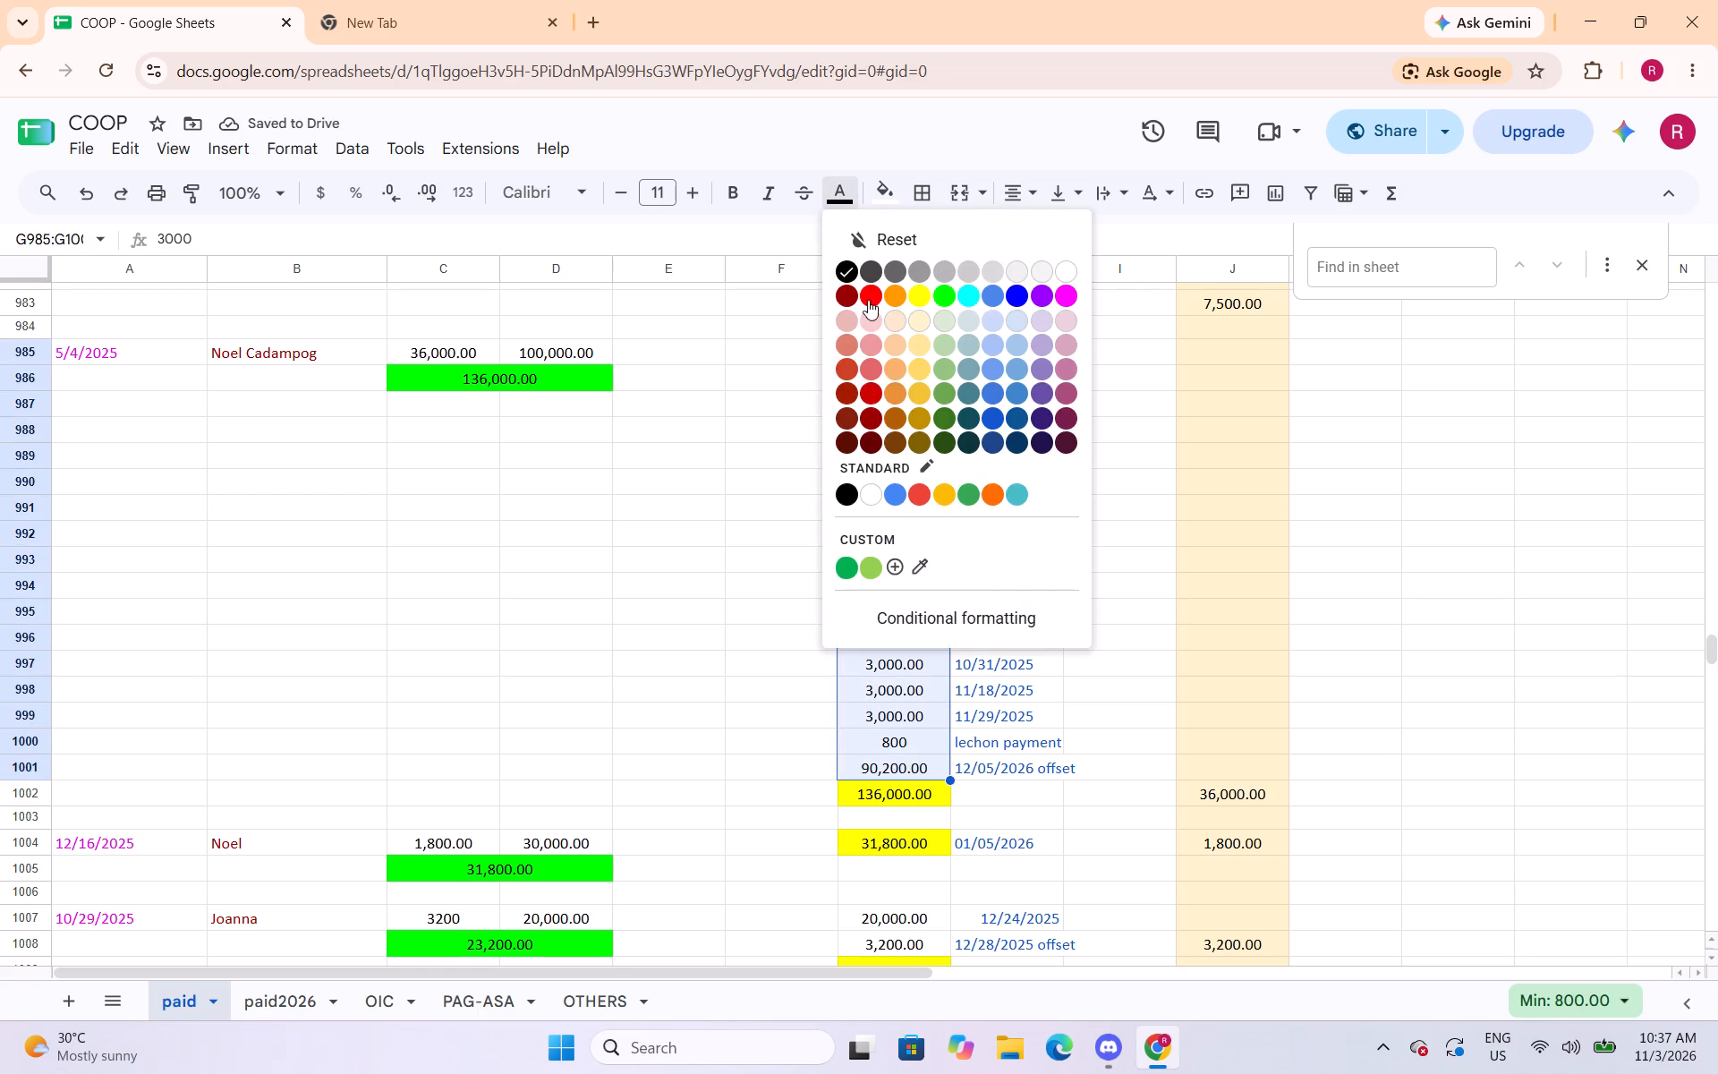
pyautogui.click(870, 303)
# Change the text colour of the payment amounts in cells G1007:G1008 and G1011:G1016 to red.
pyautogui.scroll(-4, 946, 522)
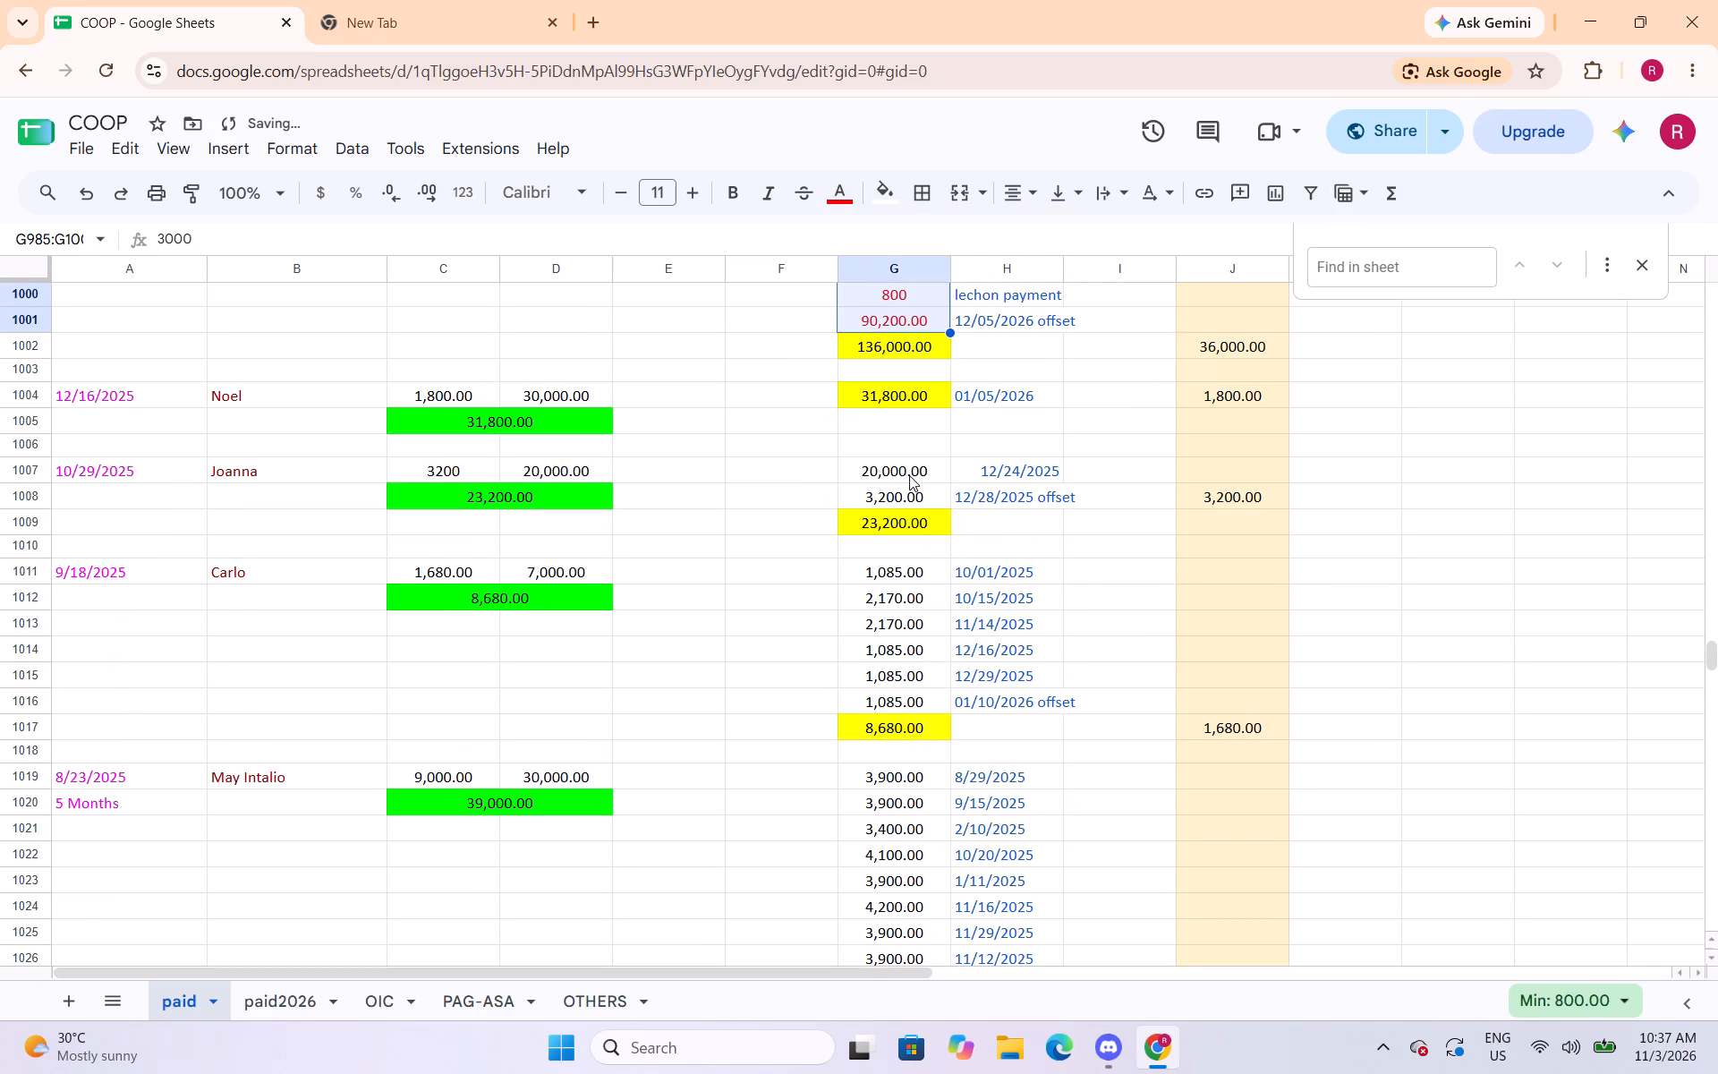
pyautogui.moveTo(909, 475); pyautogui.dragTo(906, 495)
pyautogui.click(842, 197)
pyautogui.click(872, 293)
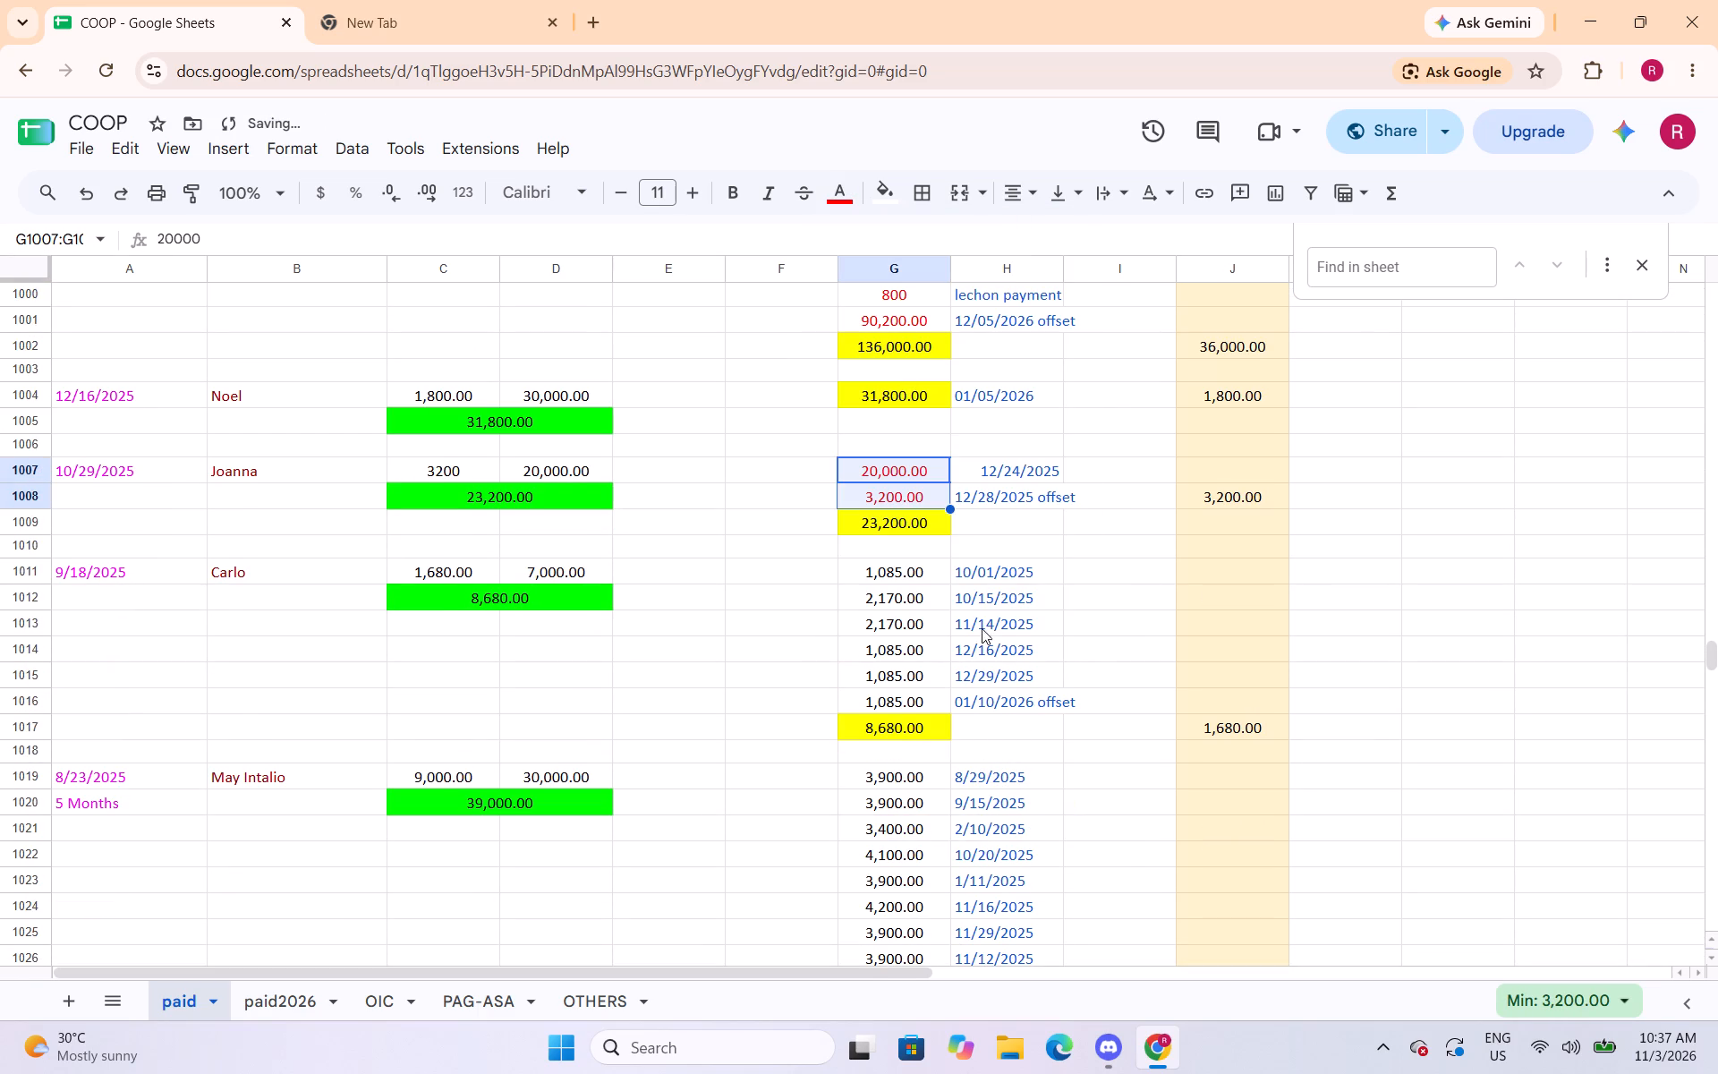
pyautogui.moveTo(906, 566); pyautogui.dragTo(915, 699)
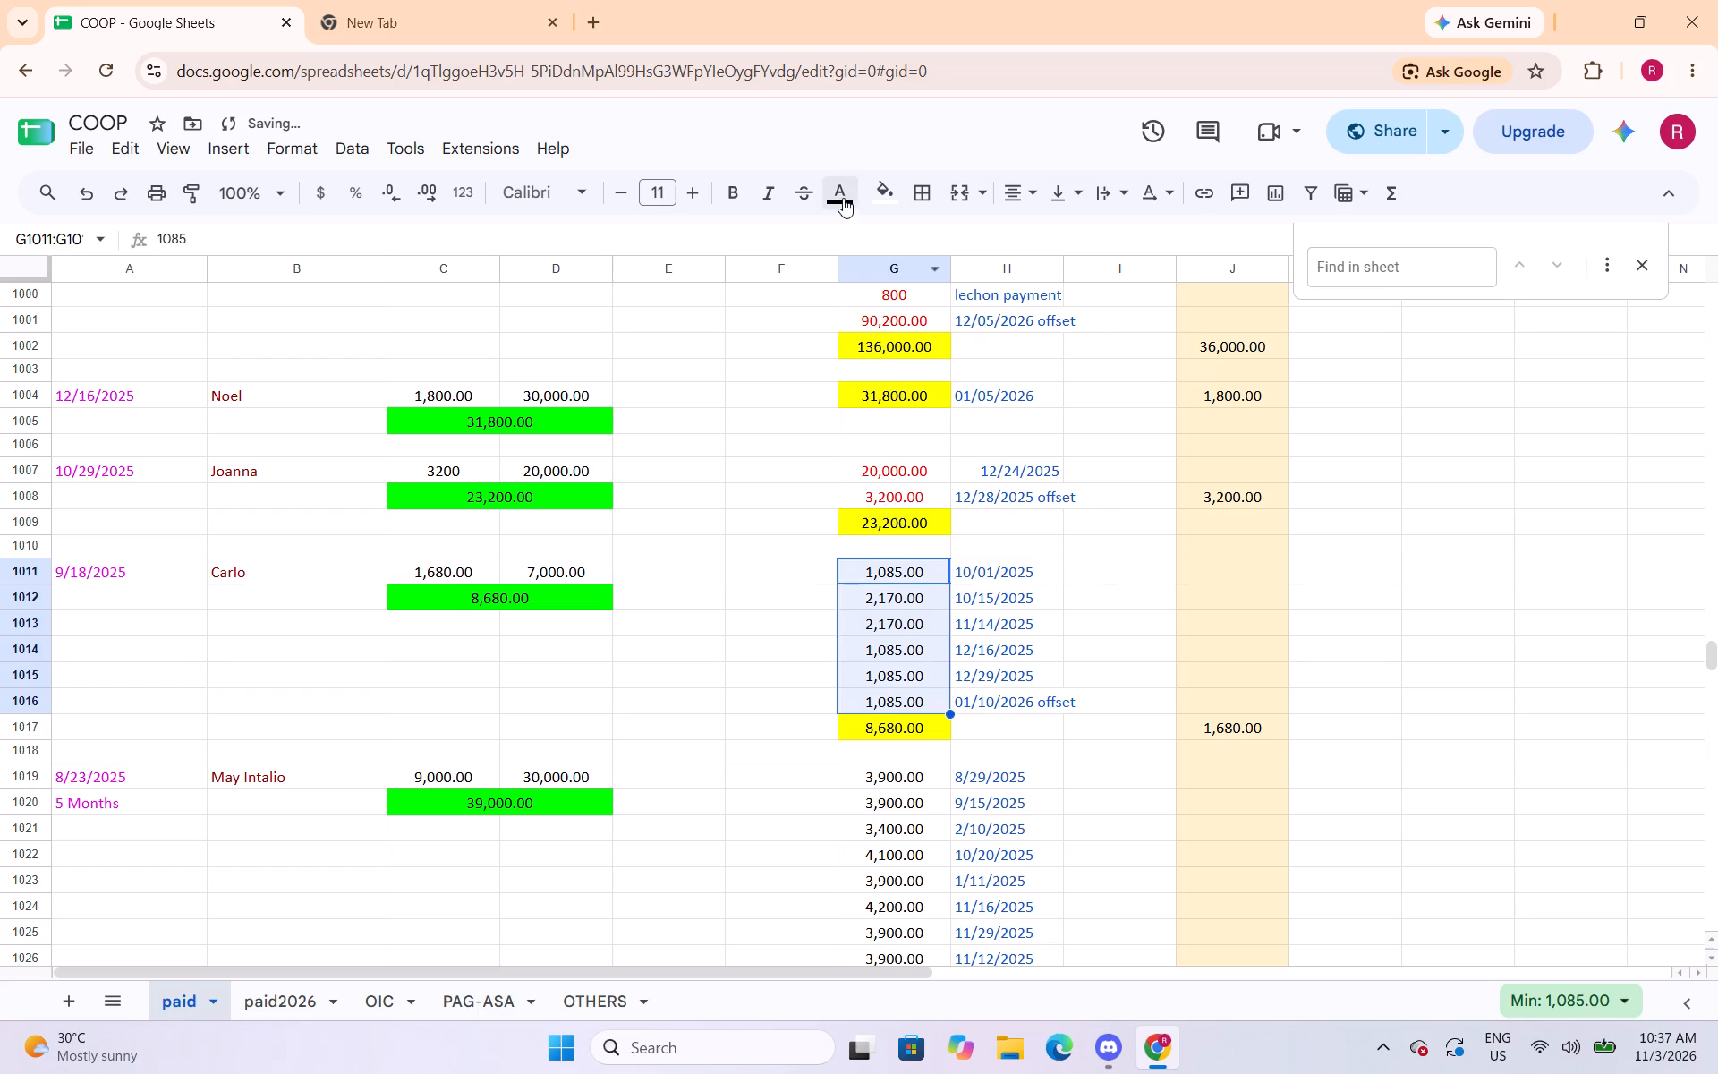
pyautogui.click(843, 197)
pyautogui.click(872, 296)
# Change the text colour of the payment amounts in cells G1019:G1028 and G1031:G1033 to red.
pyautogui.scroll(-4, 906, 449)
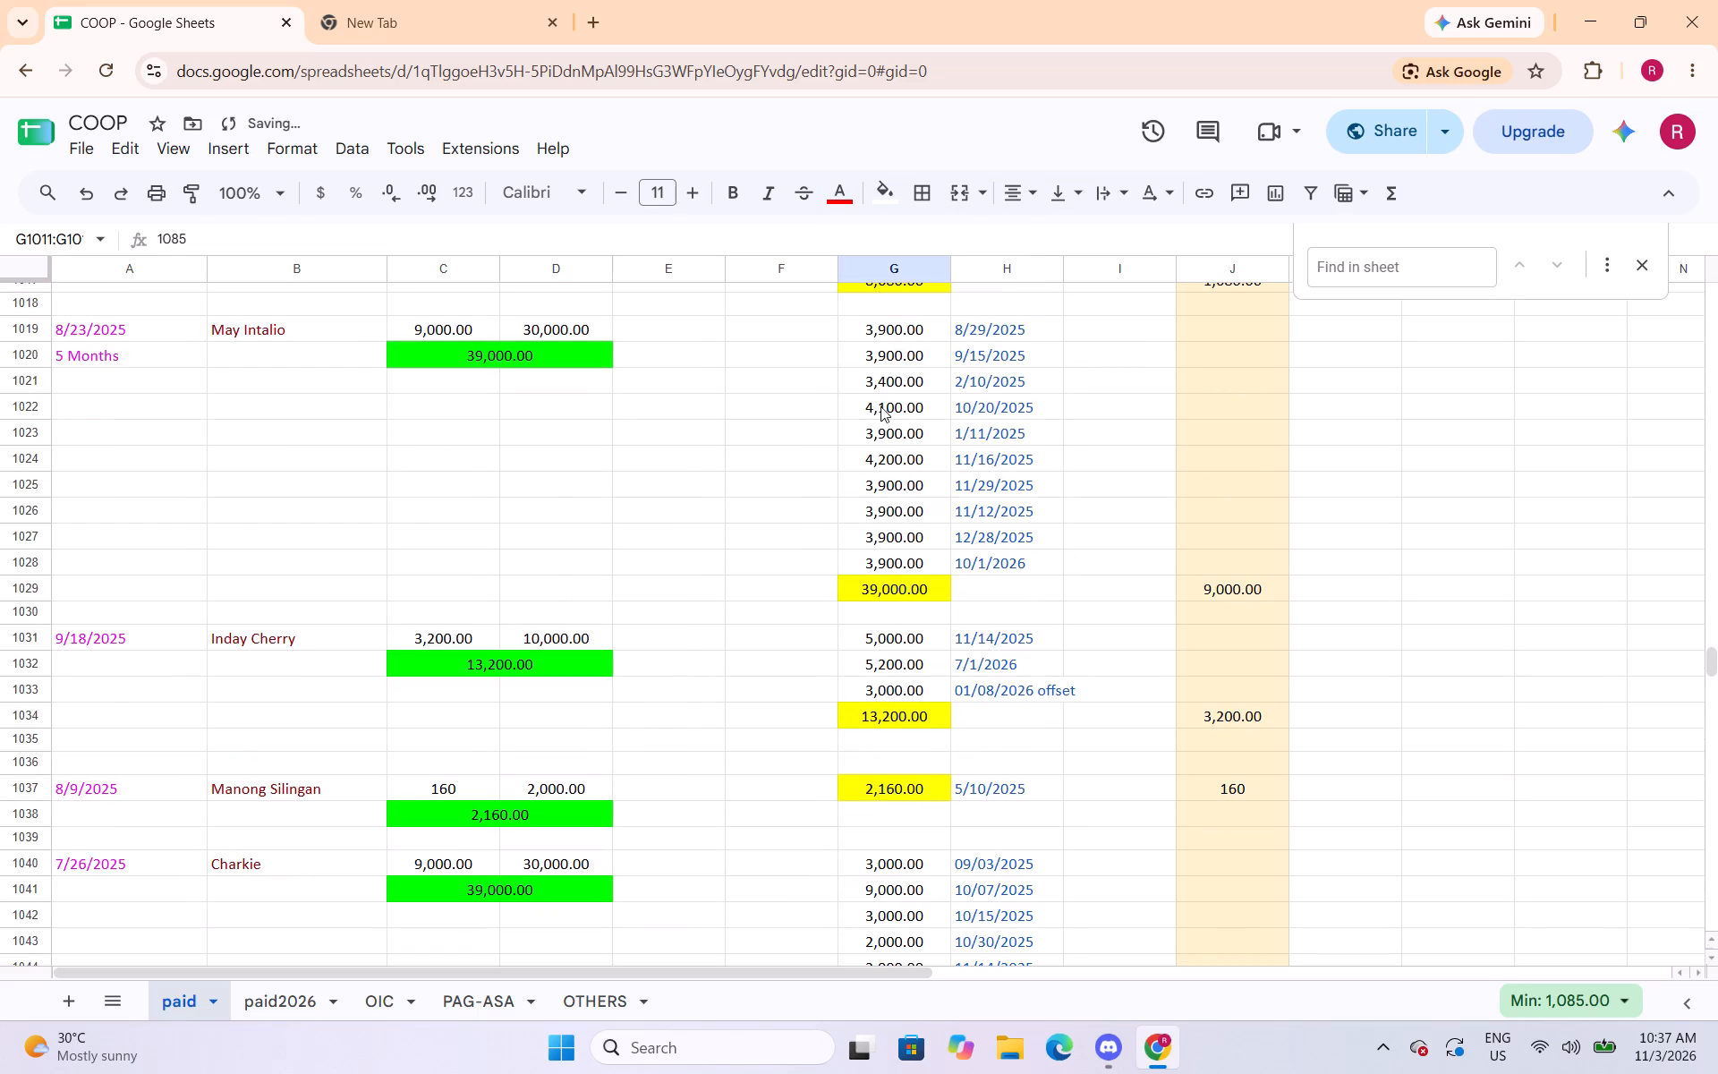
pyautogui.moveTo(890, 330); pyautogui.dragTo(897, 558)
pyautogui.click(853, 204)
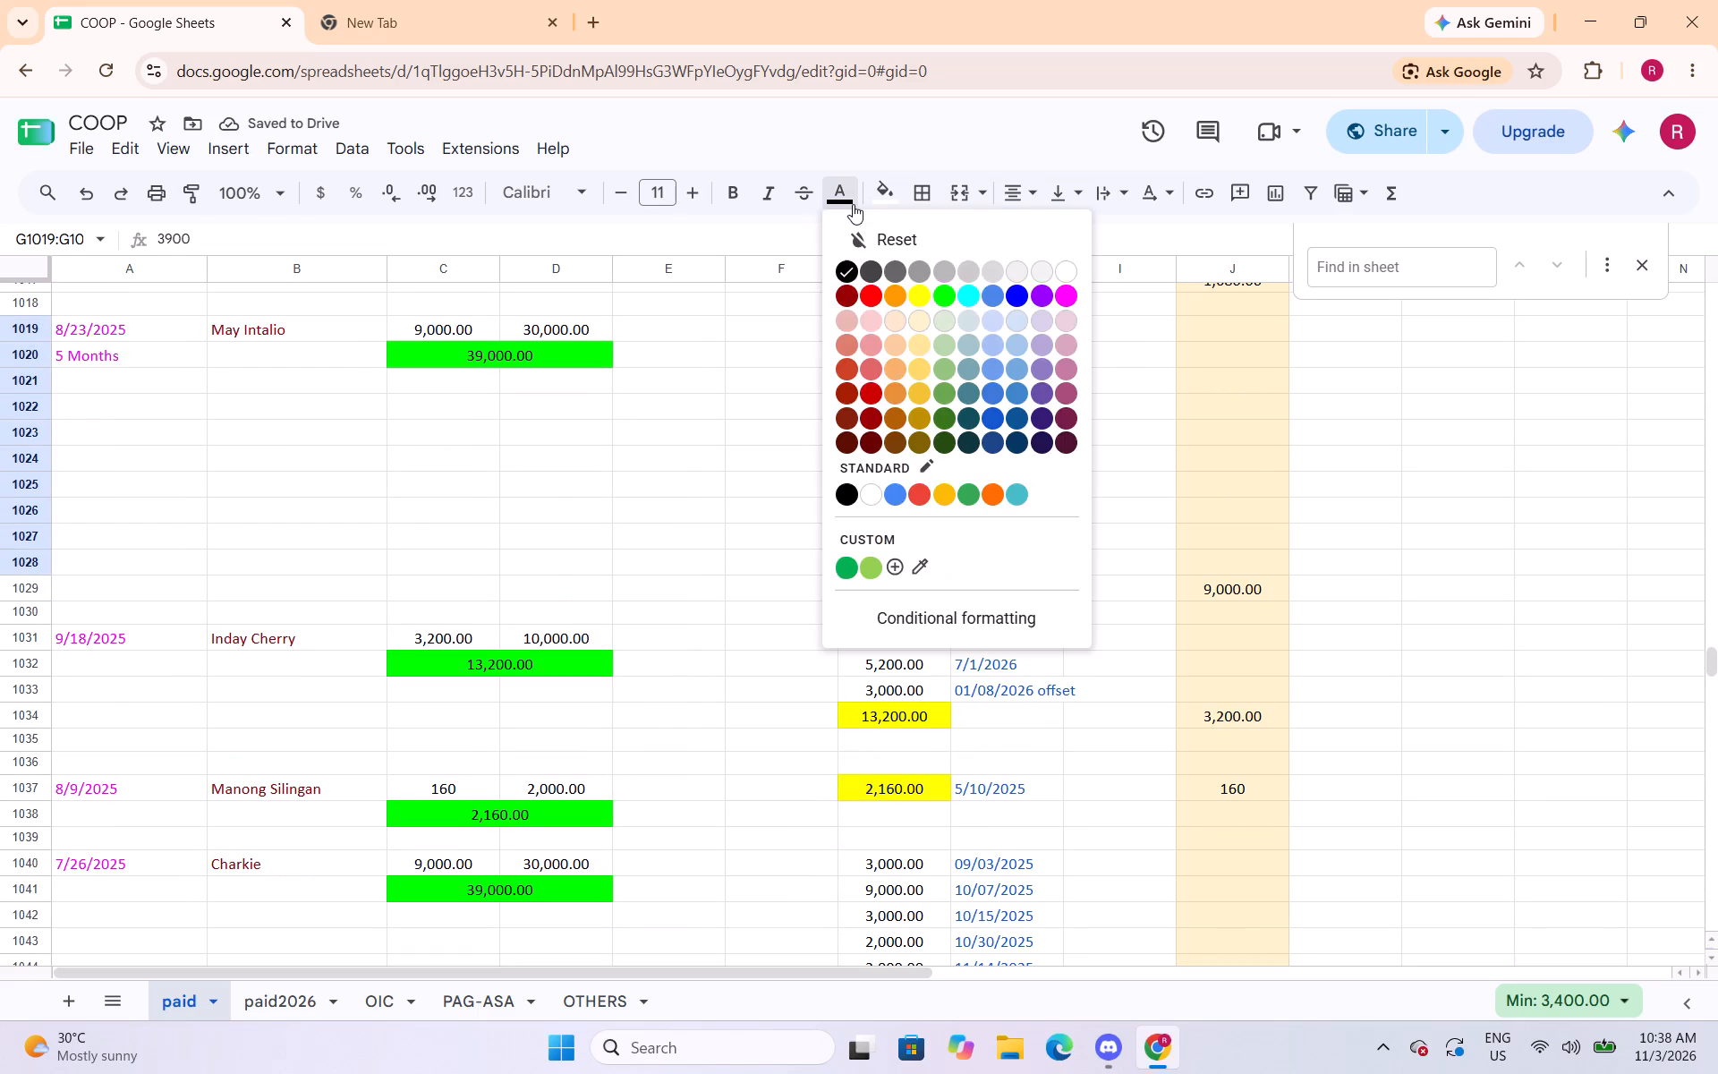
pyautogui.click(869, 296)
pyautogui.moveTo(923, 635); pyautogui.dragTo(922, 685)
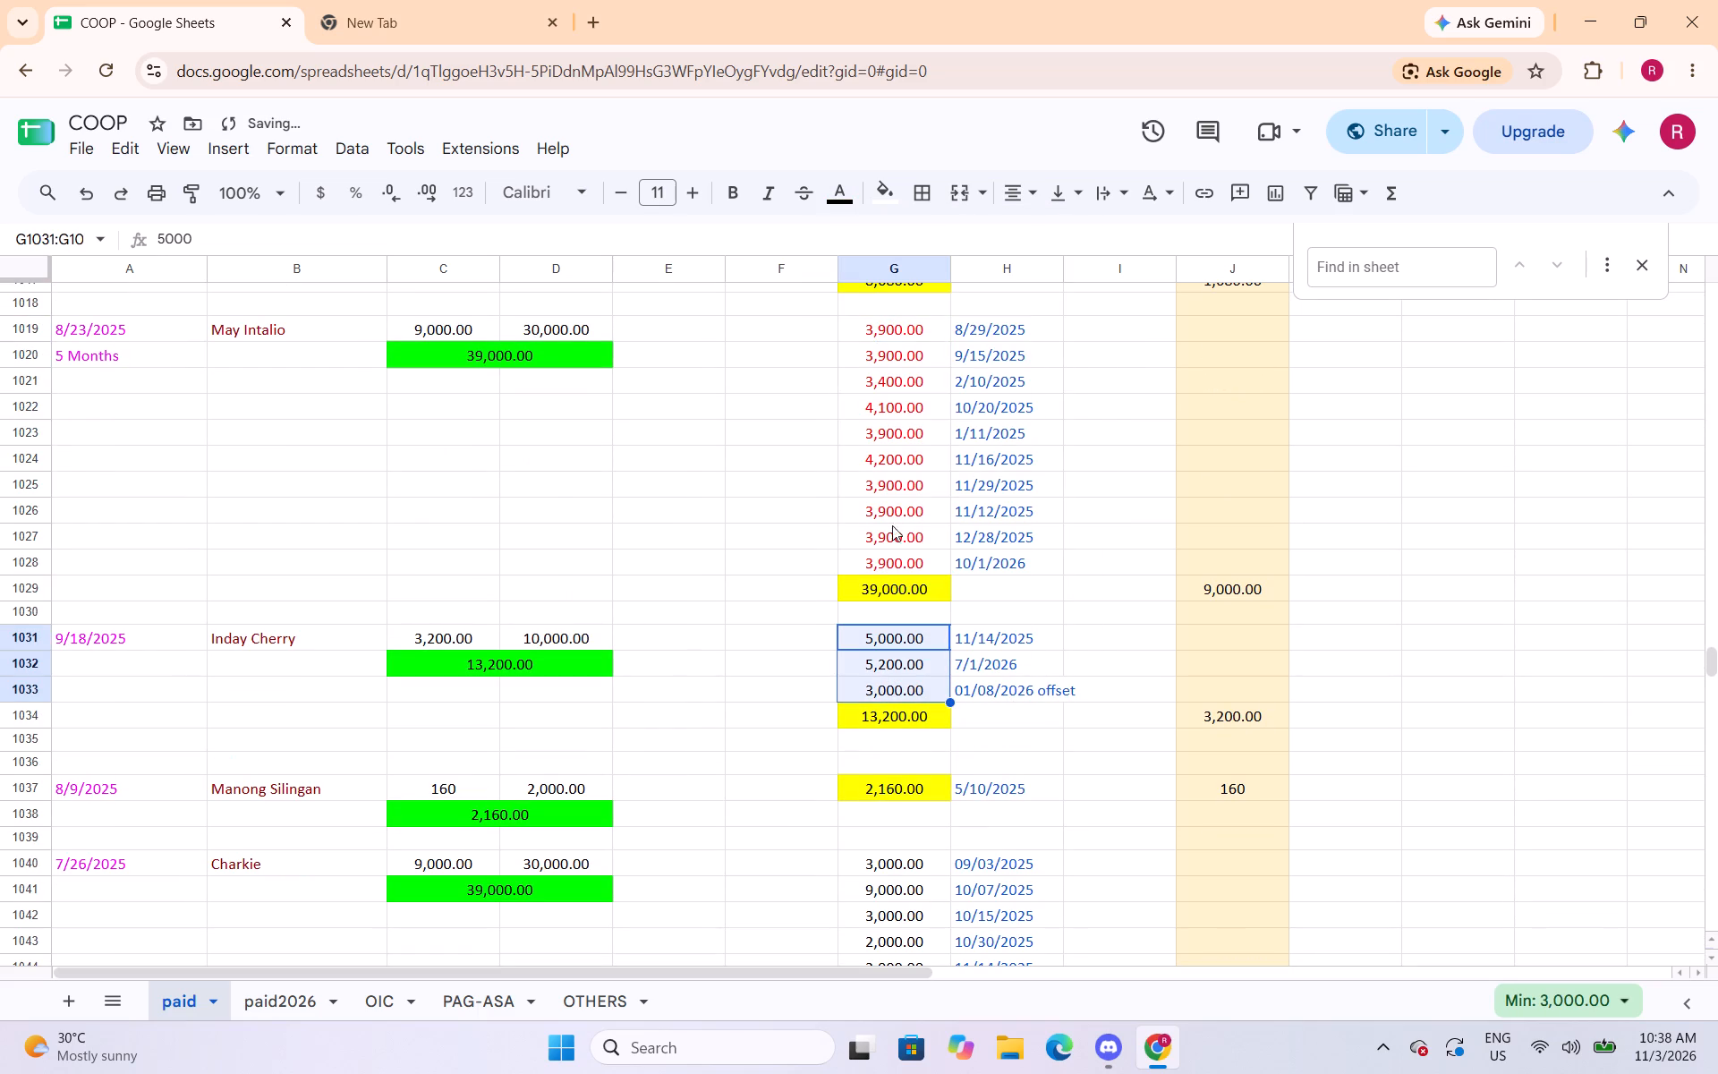
pyautogui.click(846, 199)
pyautogui.click(871, 303)
# Change the text colour of the payment amounts in cells G1040:G1044 and G1050:G1051 to red.
pyautogui.scroll(-4, 960, 471)
pyautogui.moveTo(904, 410); pyautogui.dragTo(898, 515)
pyautogui.click(840, 200)
pyautogui.click(870, 290)
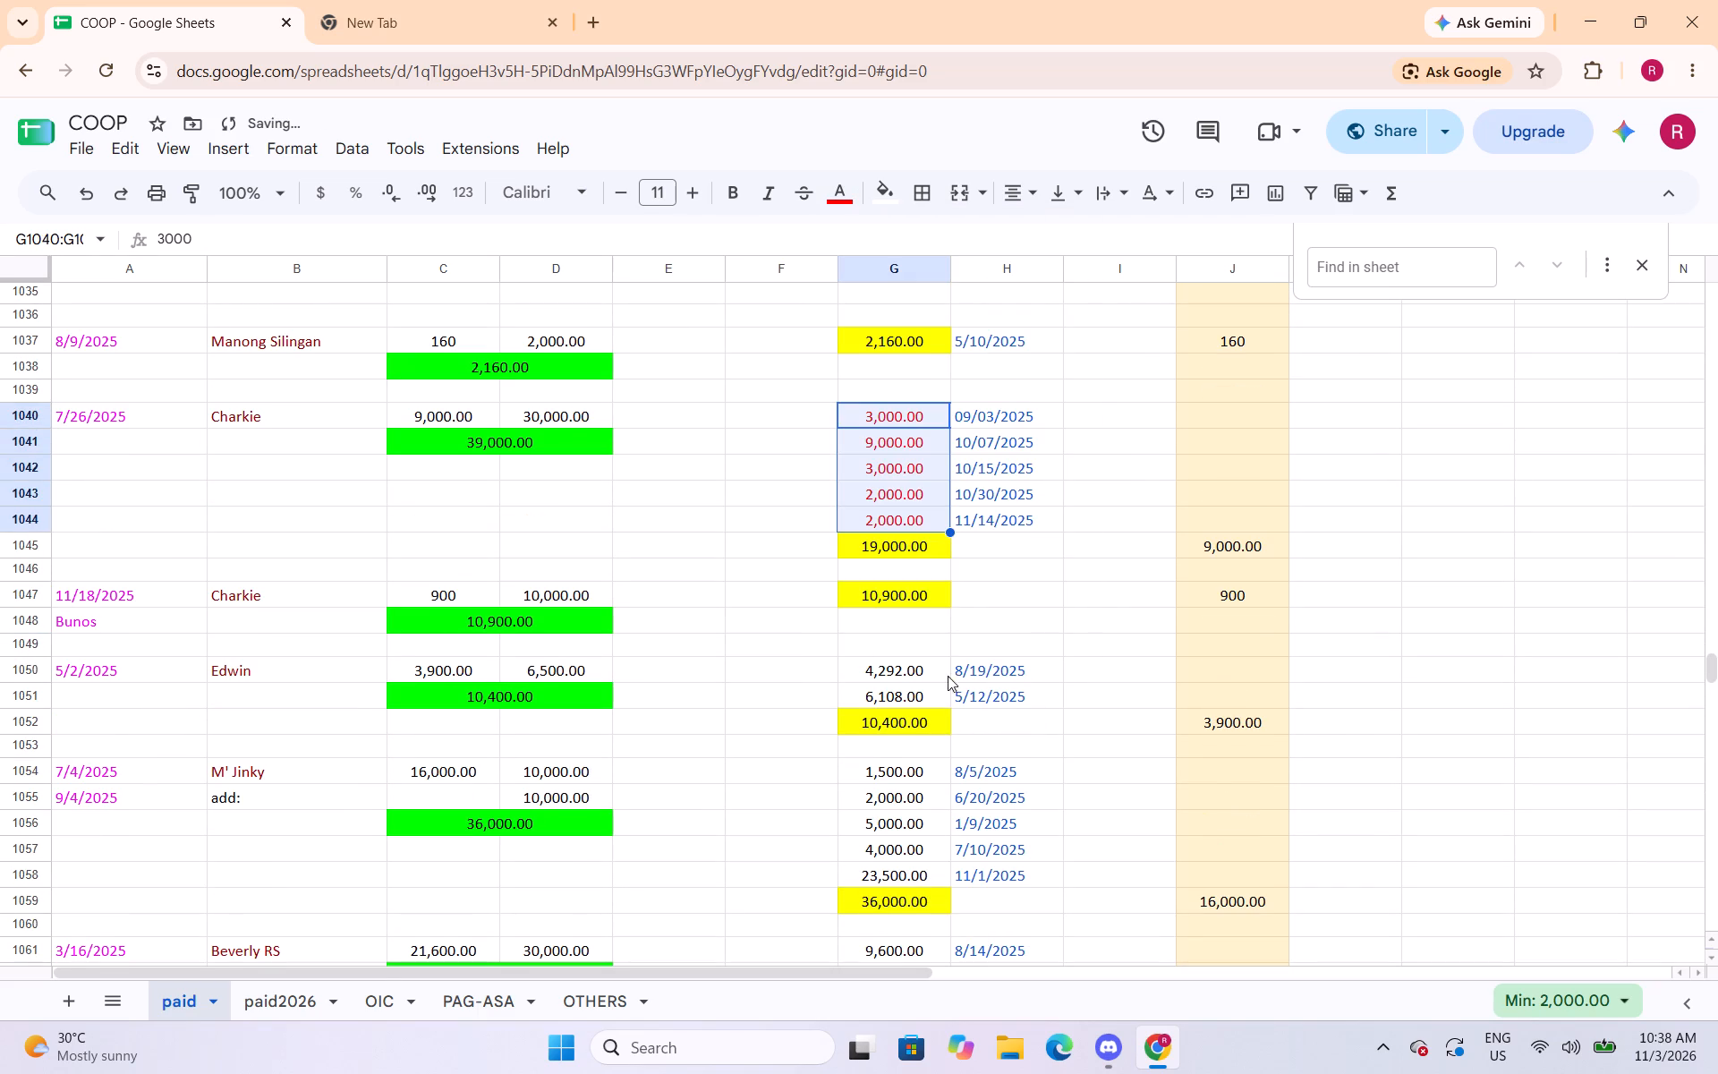
pyautogui.moveTo(937, 661); pyautogui.dragTo(937, 695)
pyautogui.click(846, 188)
pyautogui.click(873, 295)
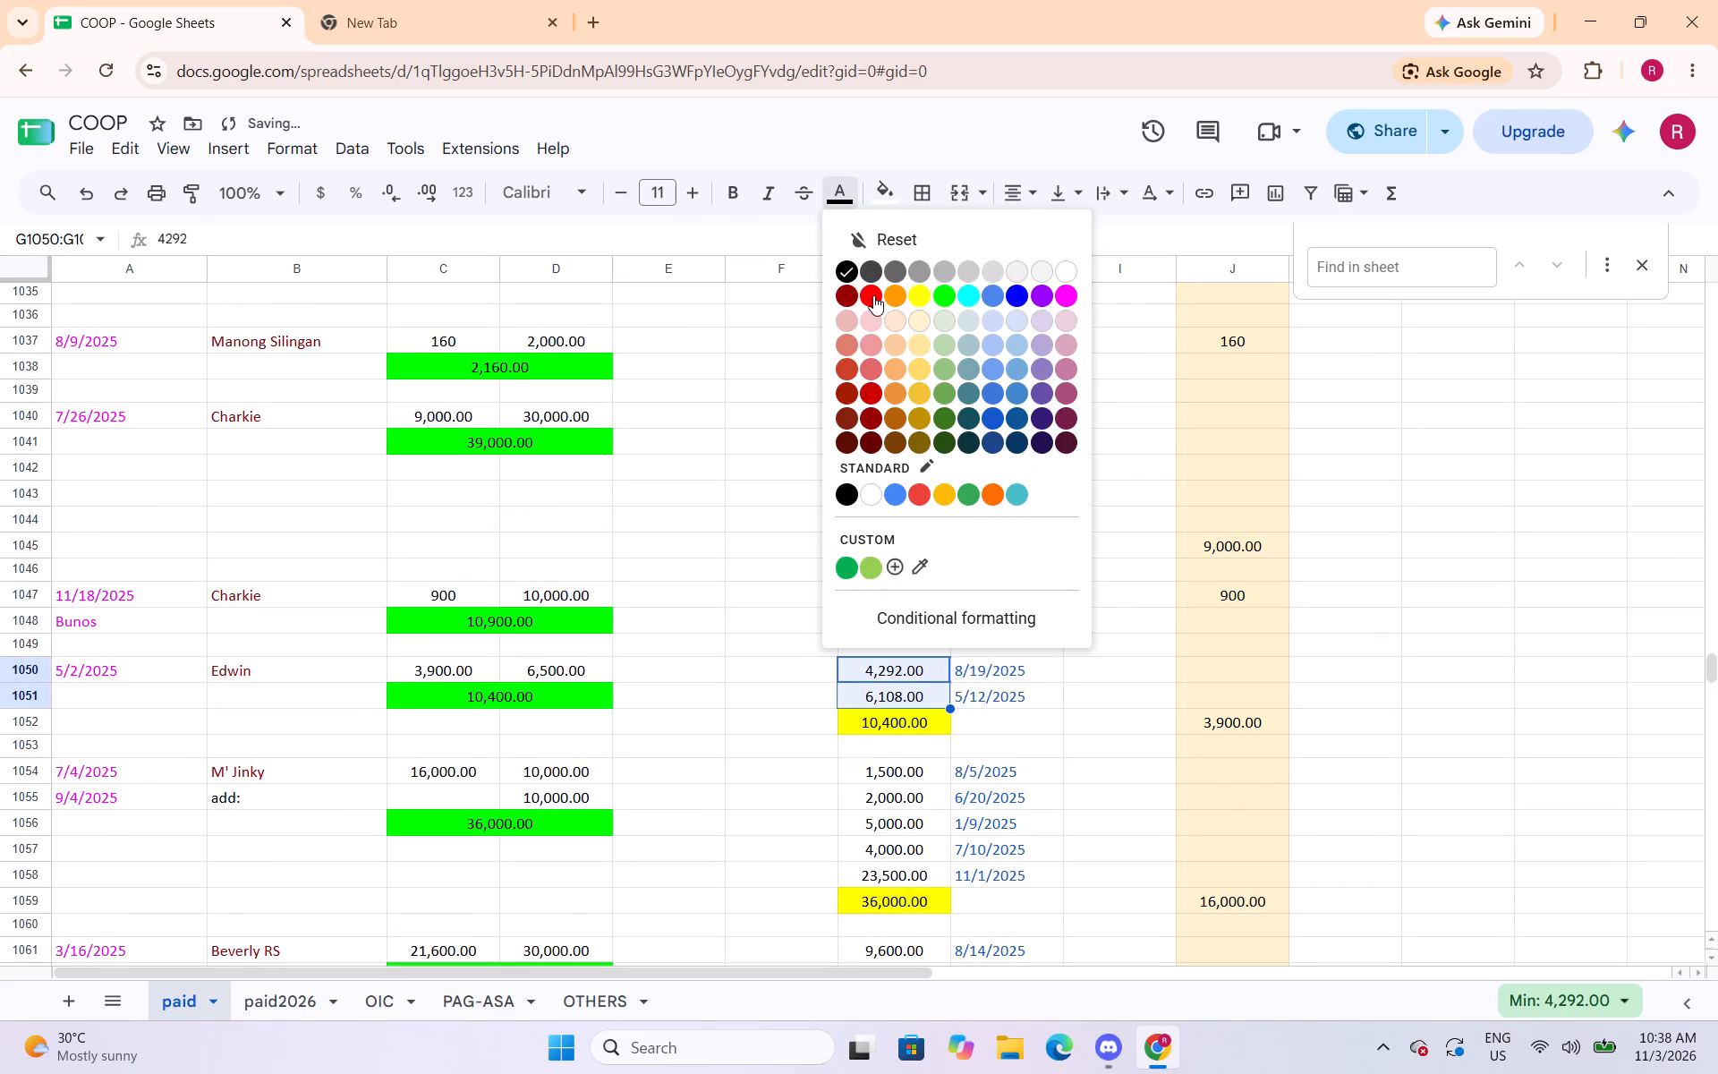
# Change the text colour of the payment amounts in cells G1054:G1058 and G1061:G1062 to red.
pyautogui.scroll(-4, 999, 406)
pyautogui.moveTo(914, 320); pyautogui.dragTo(914, 331)
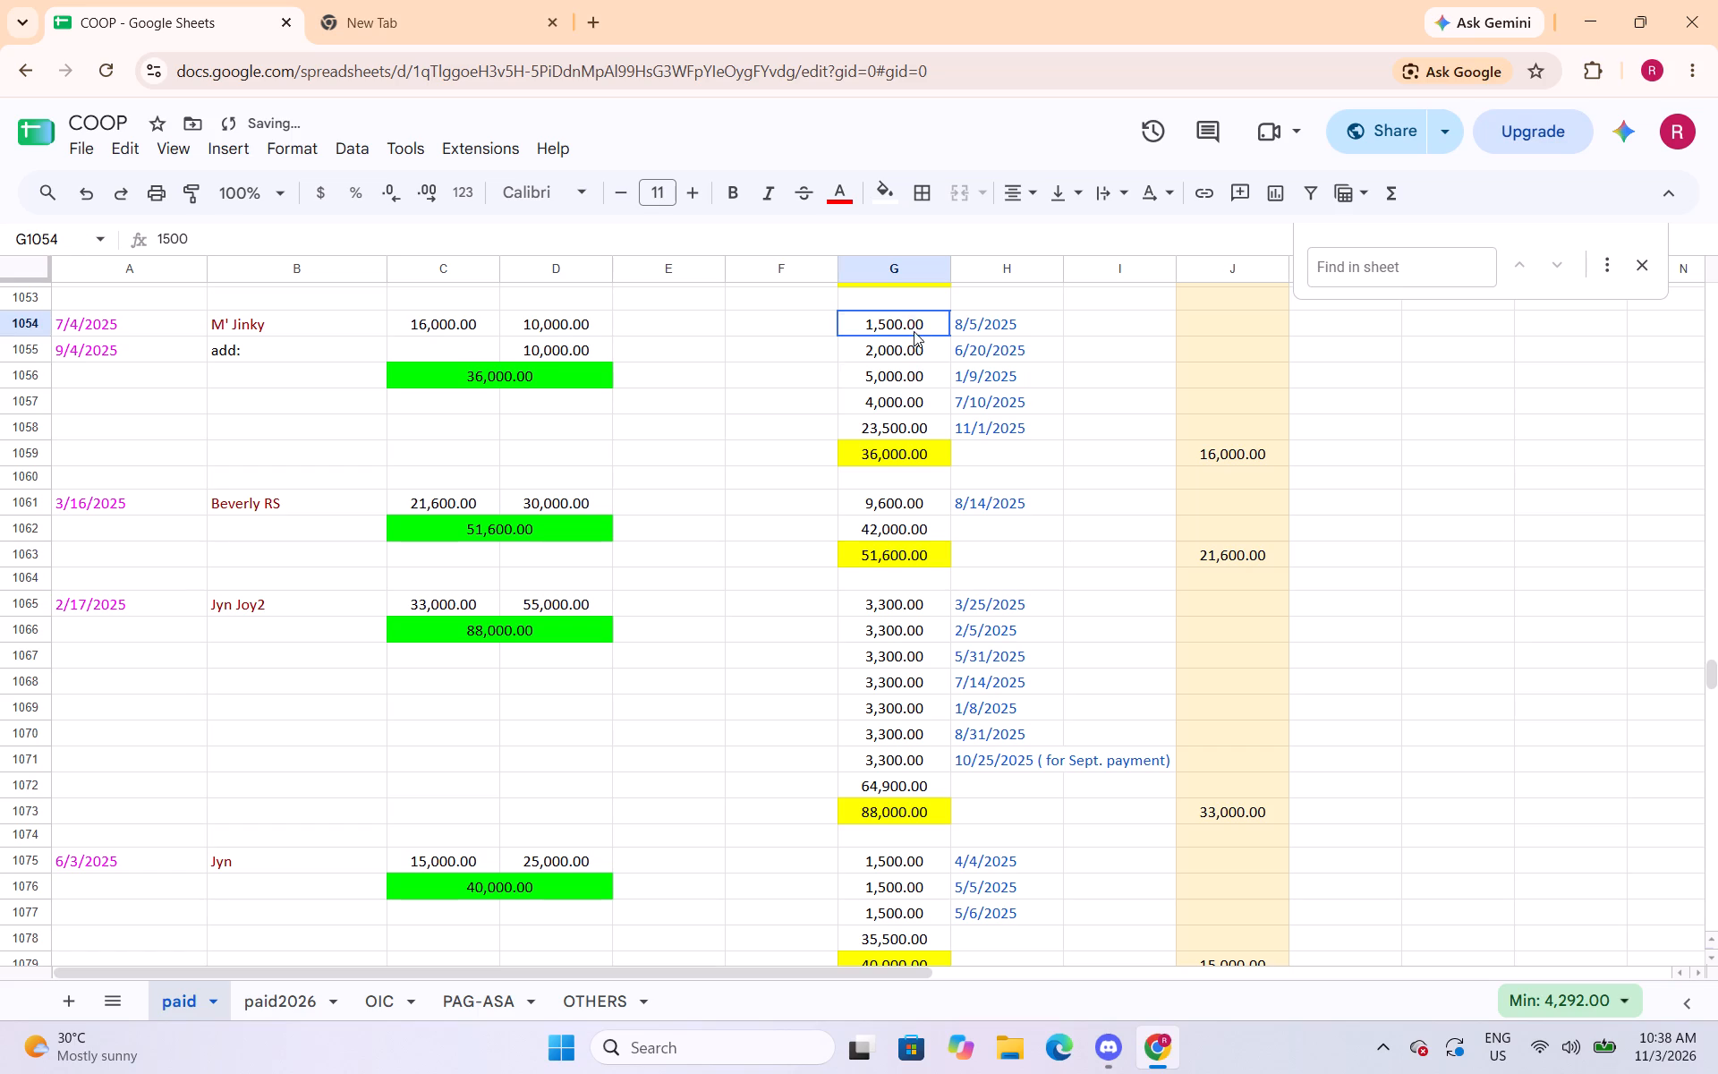
pyautogui.moveTo(914, 331); pyautogui.dragTo(907, 420)
pyautogui.click(845, 197)
pyautogui.click(873, 292)
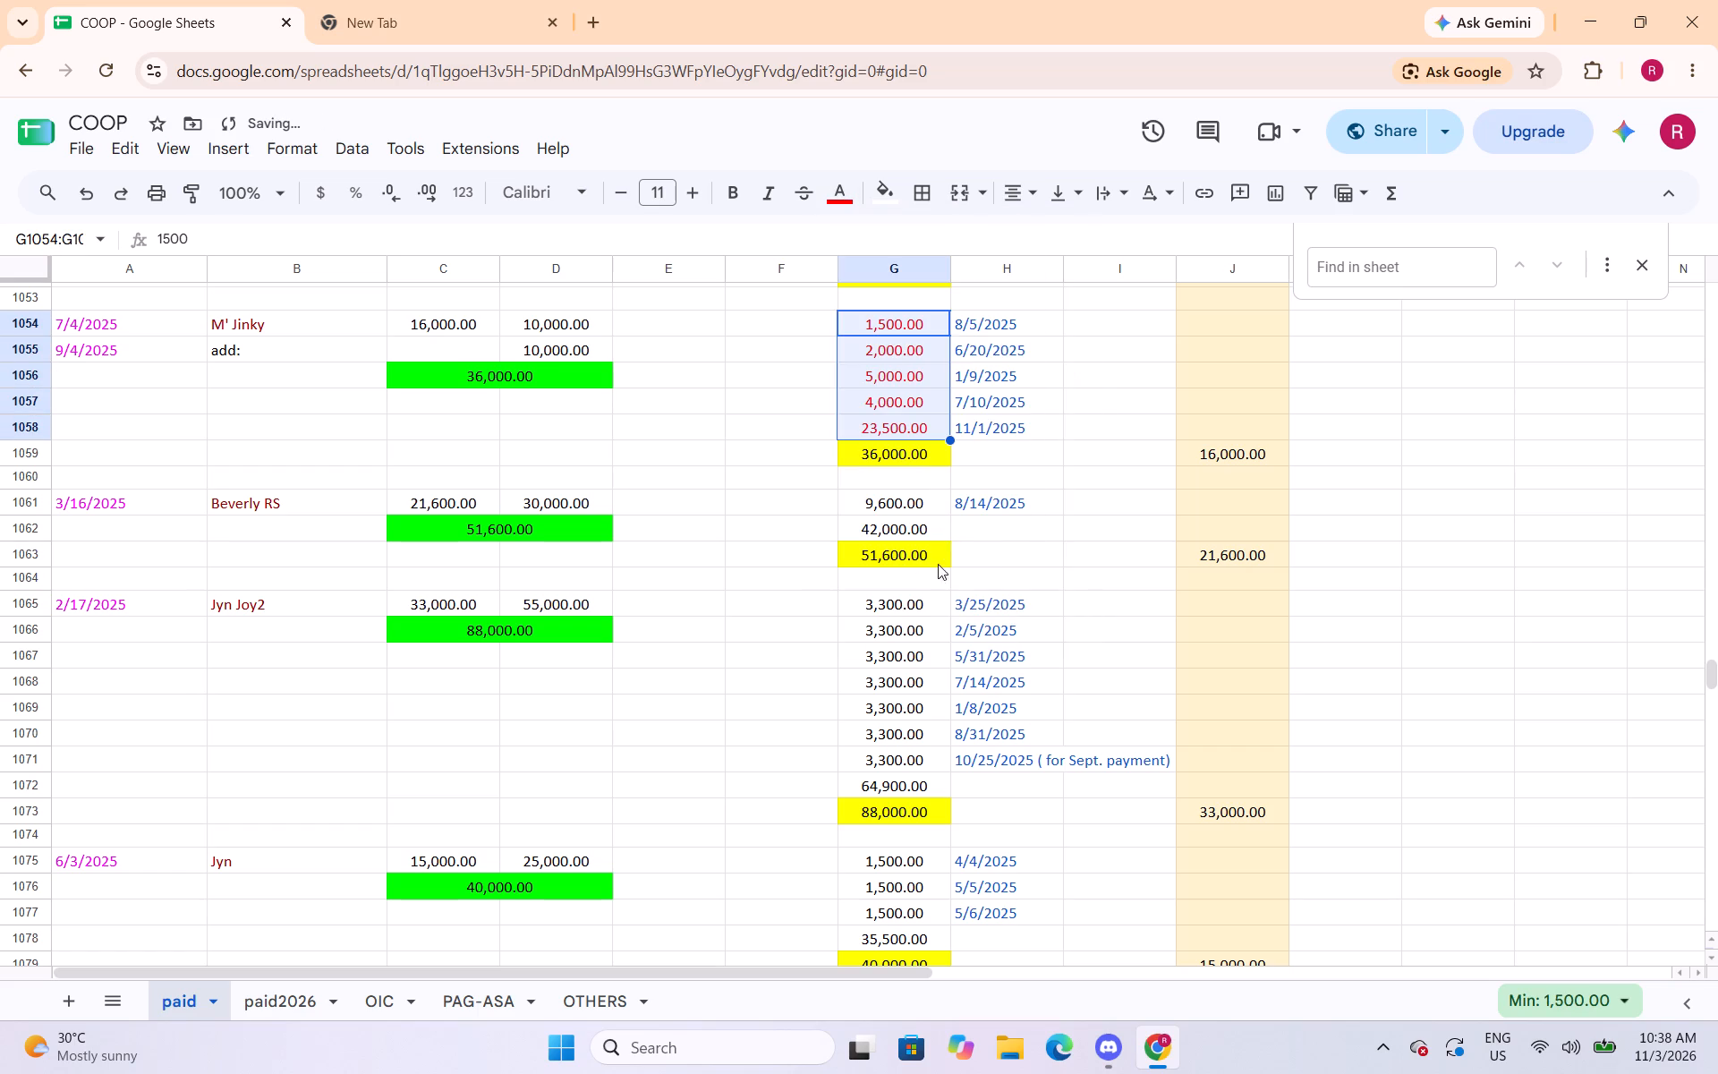
pyautogui.moveTo(907, 502); pyautogui.dragTo(908, 533)
pyautogui.click(839, 196)
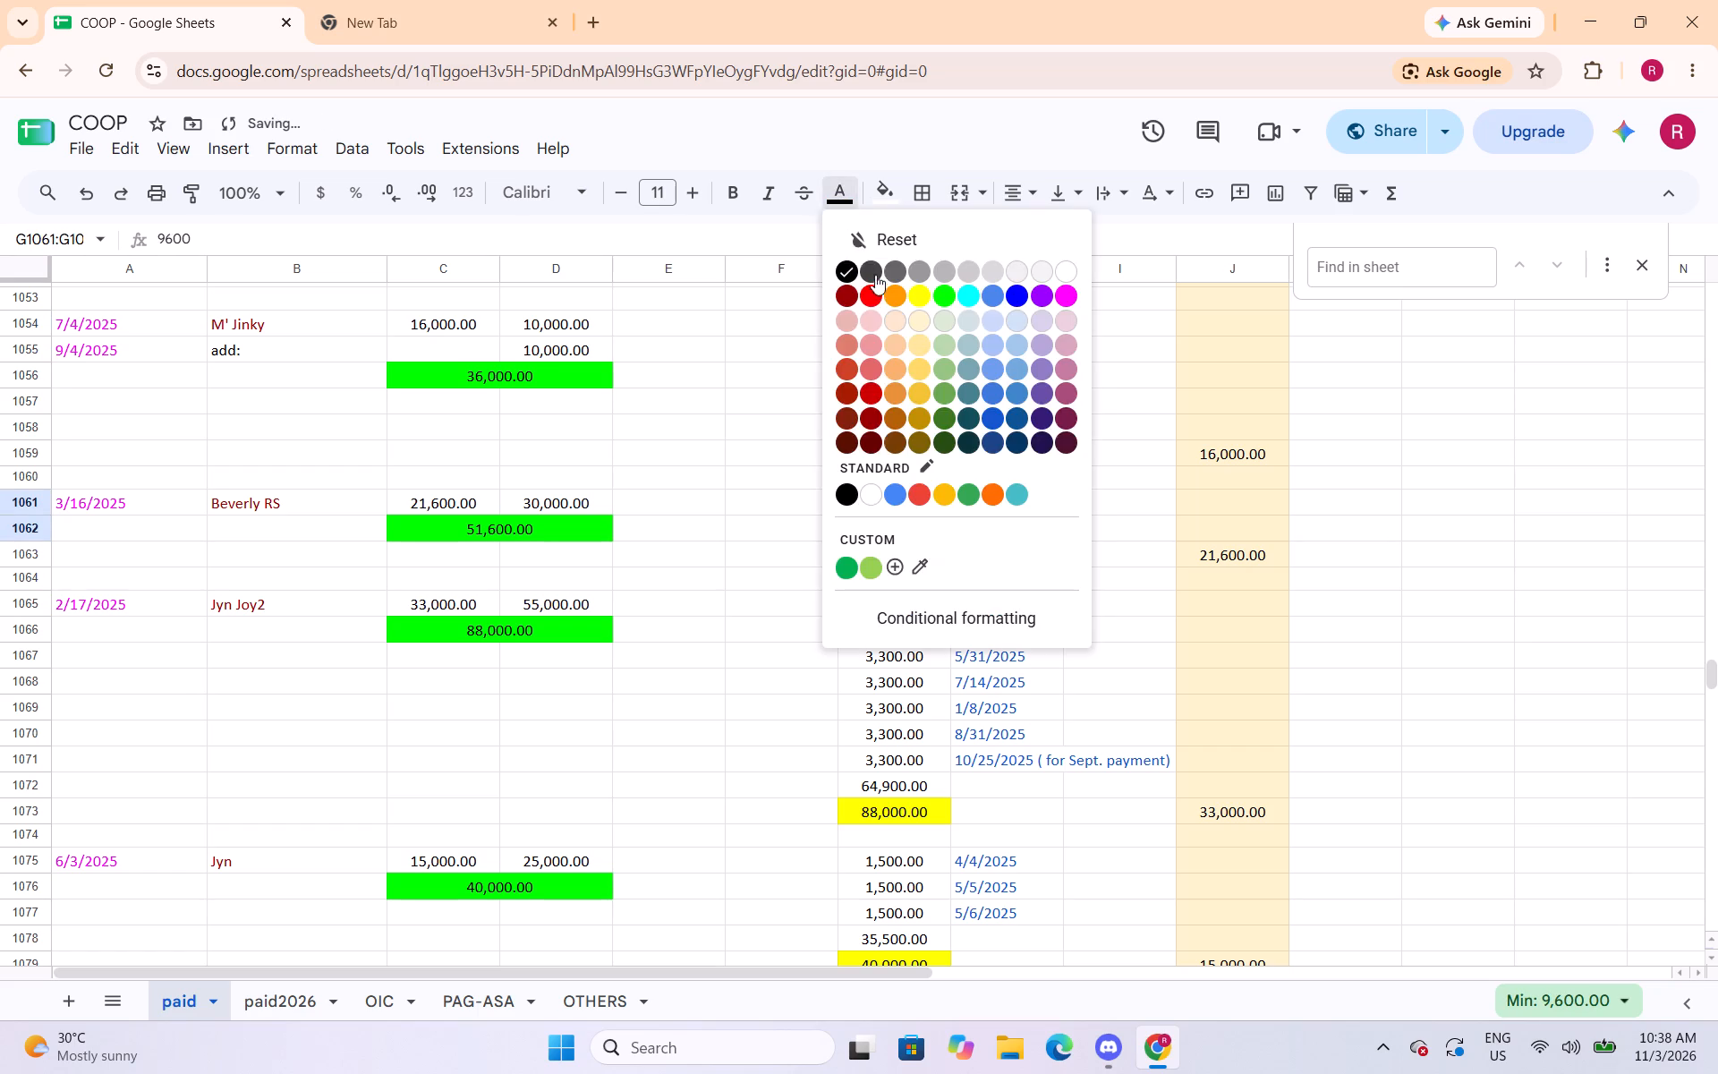
pyautogui.click(876, 290)
# Change the text colour of the payment amounts in cells G1065:G1072 and G1075:G1078 to red.
pyautogui.scroll(-2, 977, 488)
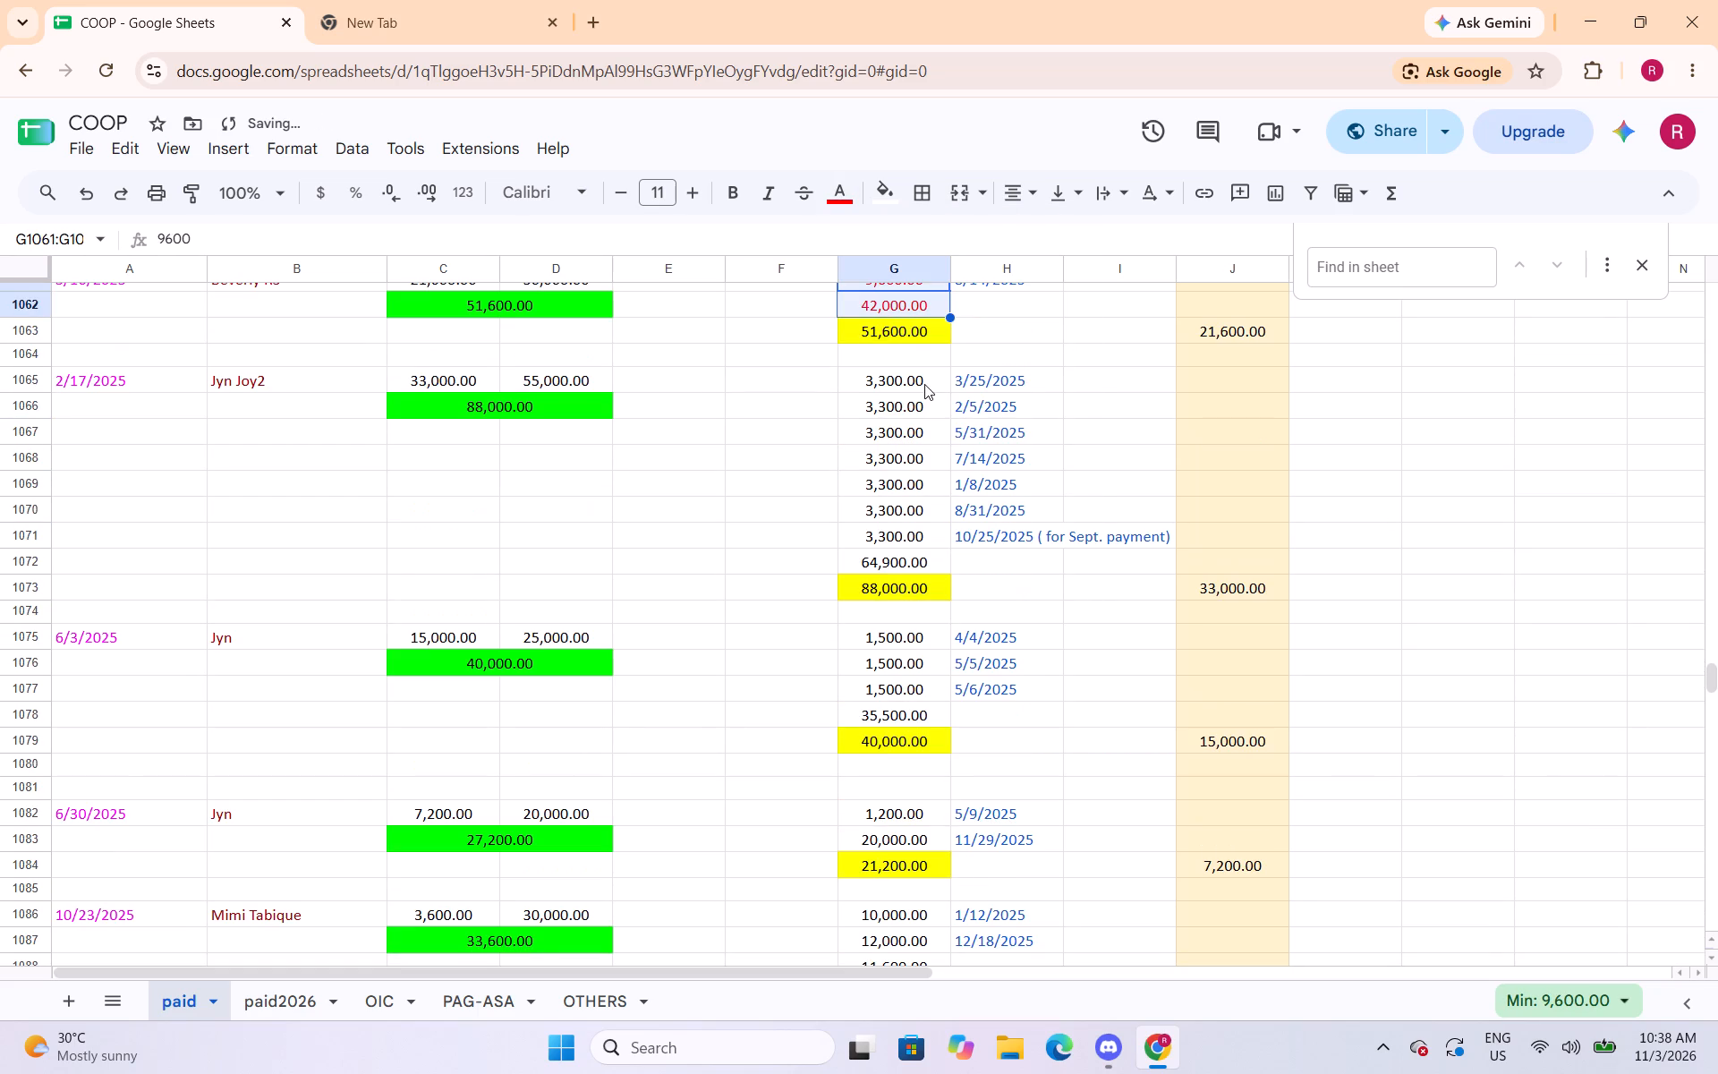
pyautogui.moveTo(923, 384); pyautogui.dragTo(917, 557)
pyautogui.click(843, 184)
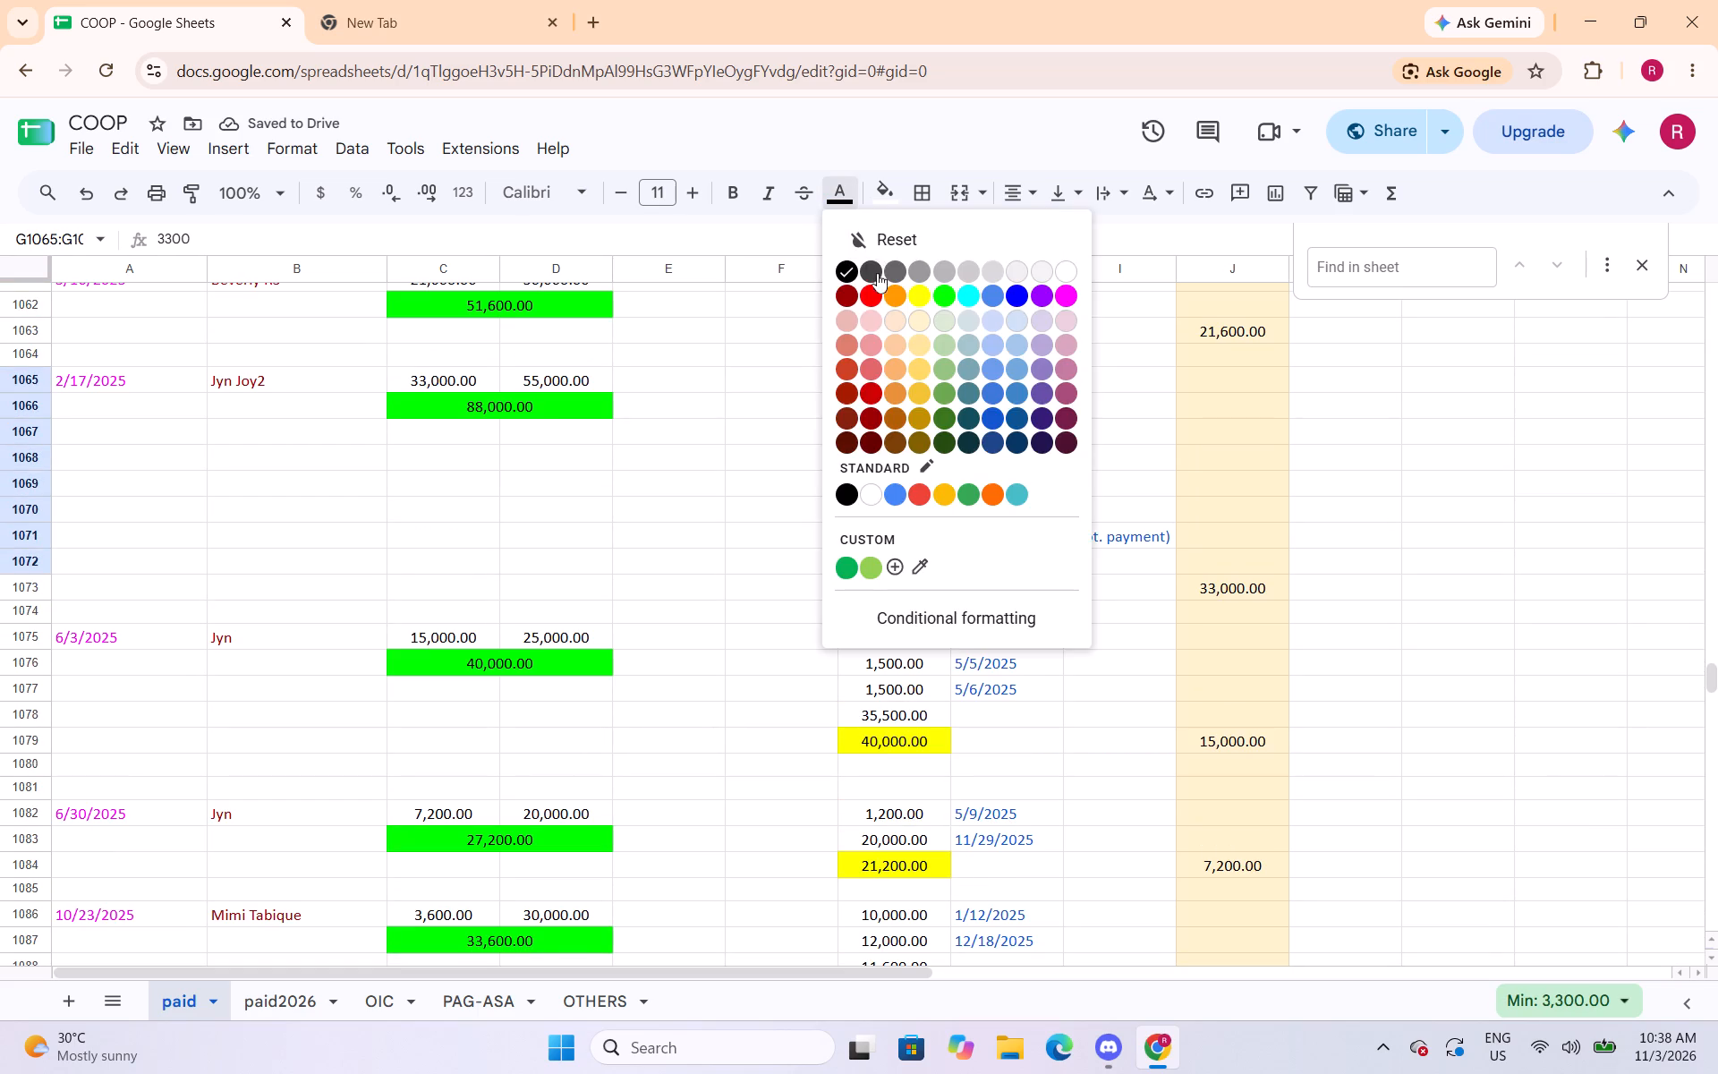
pyautogui.click(877, 299)
pyautogui.click(848, 195)
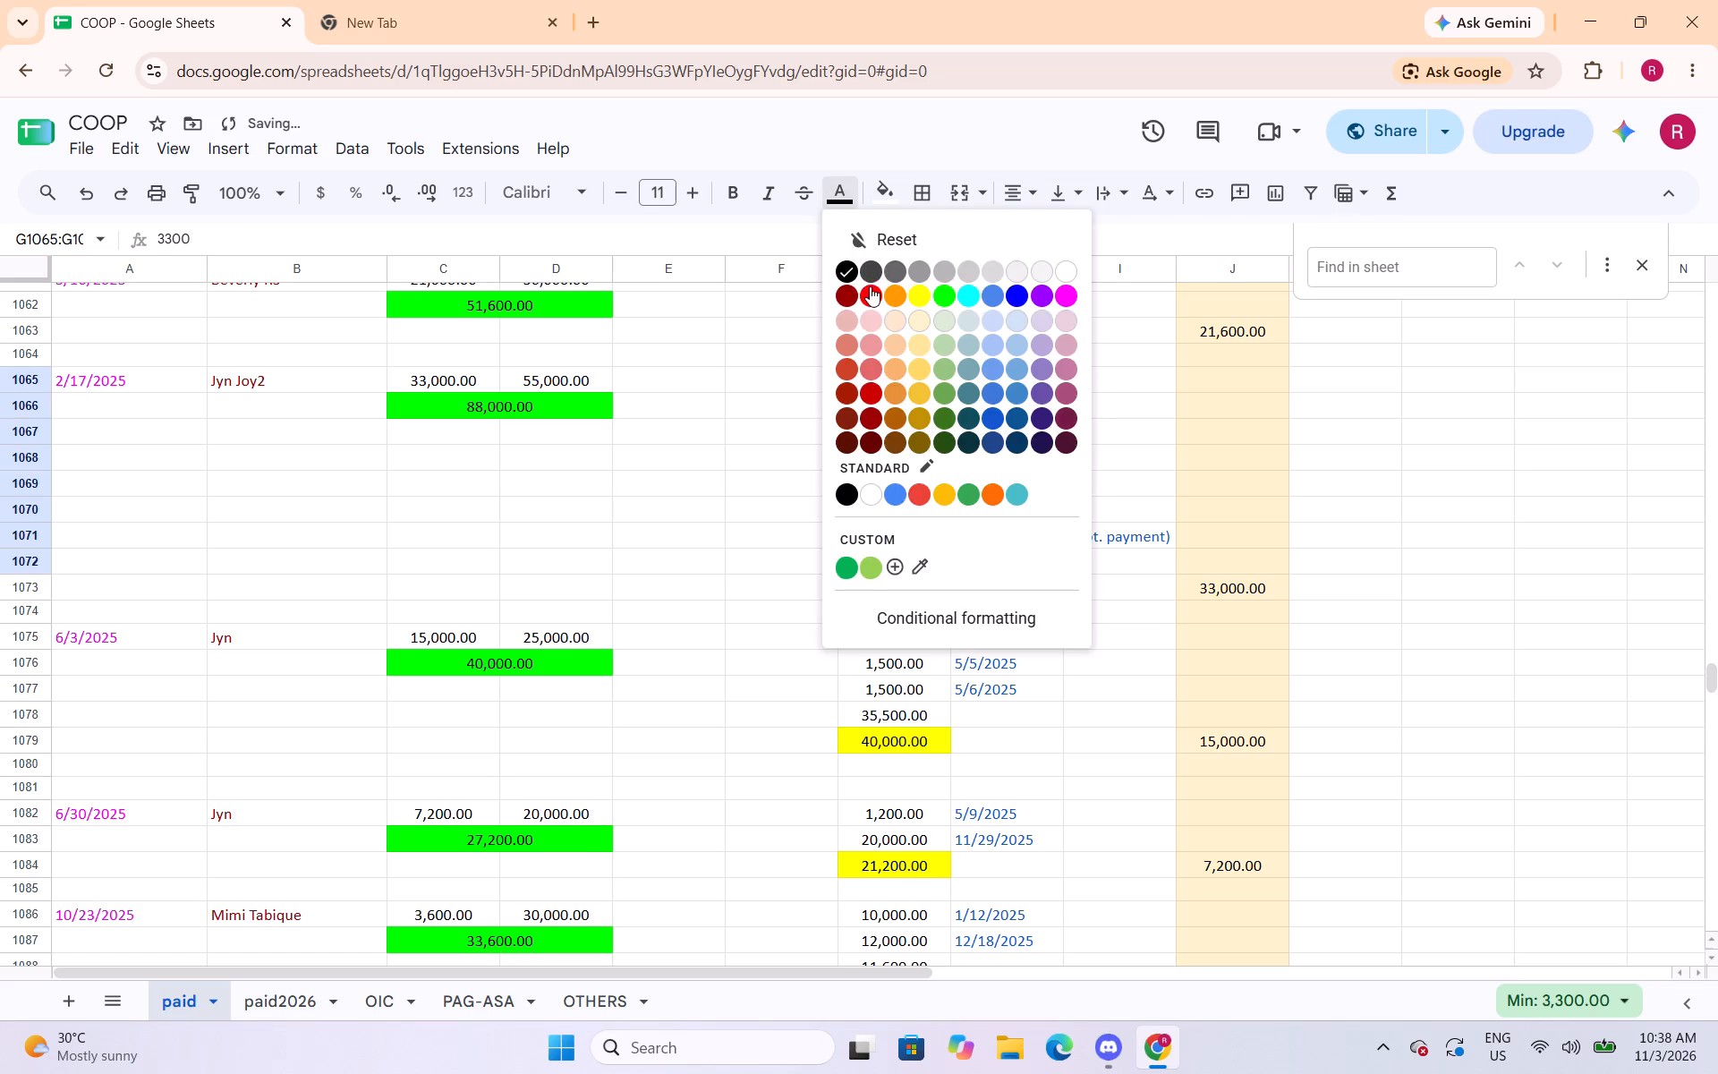
pyautogui.click(870, 286)
pyautogui.moveTo(908, 636); pyautogui.dragTo(892, 700)
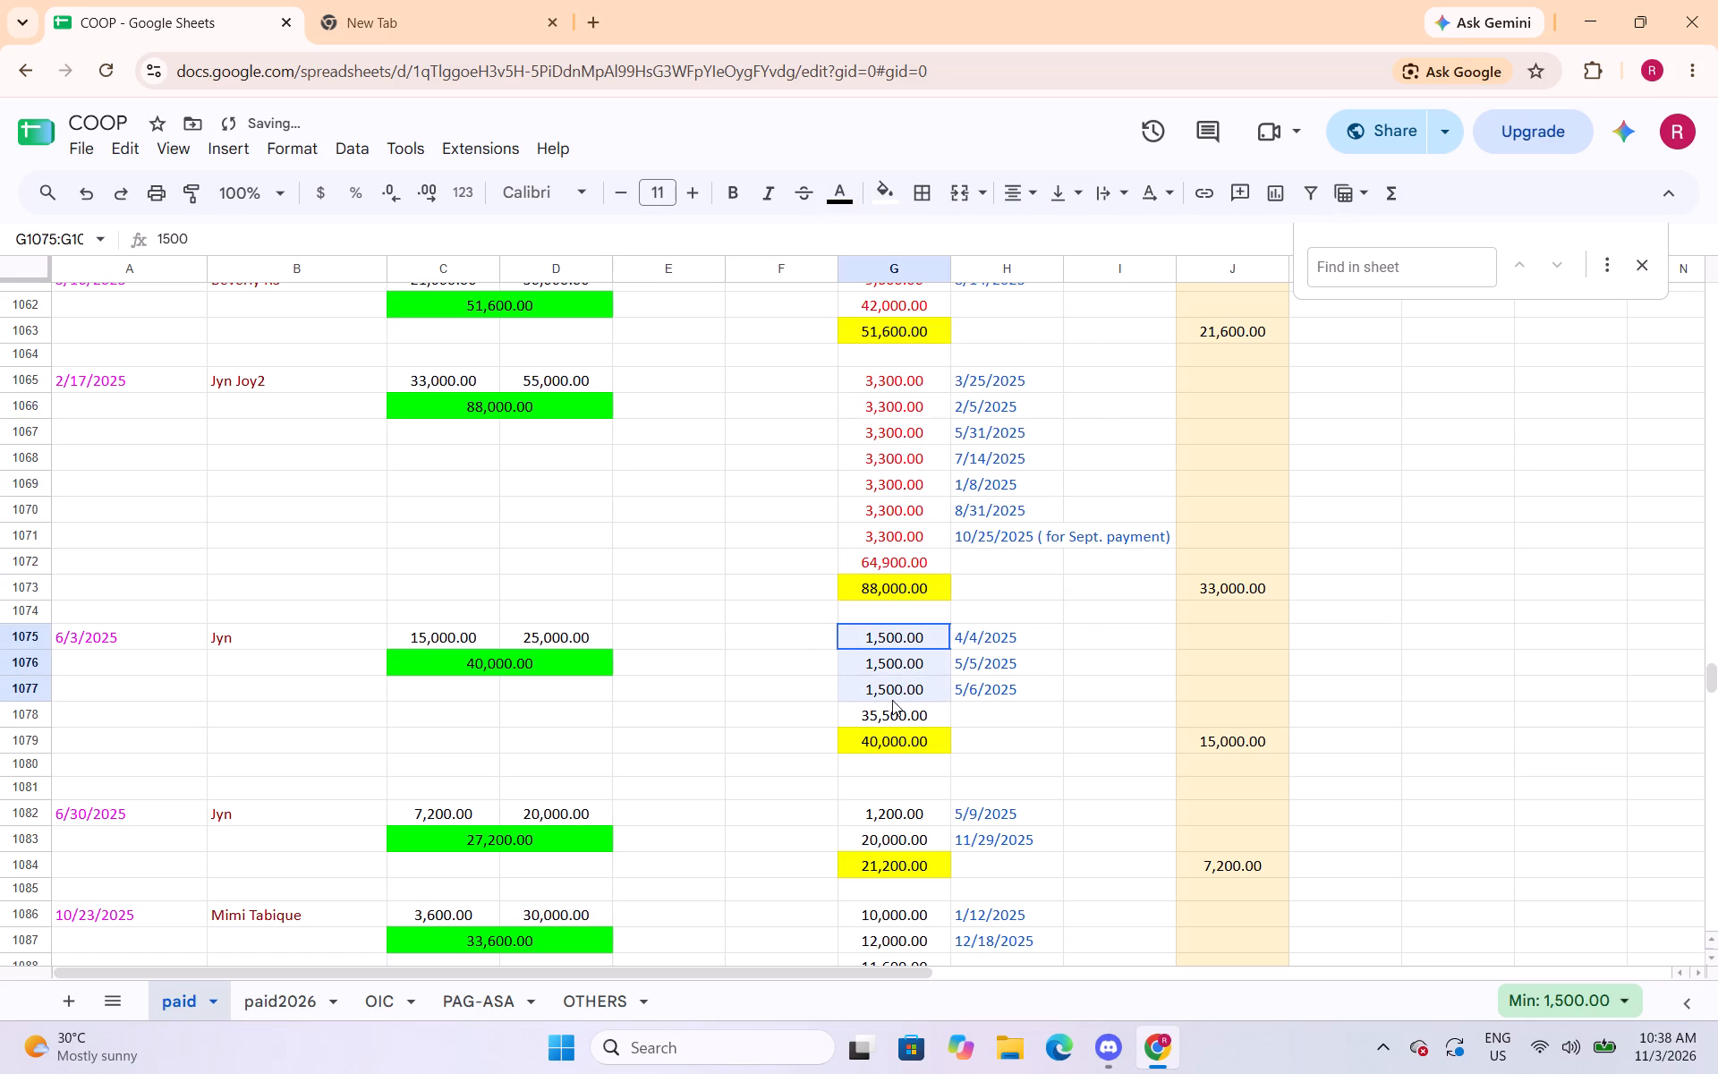
pyautogui.moveTo(892, 700); pyautogui.dragTo(889, 709)
pyautogui.click(844, 199)
pyautogui.click(868, 299)
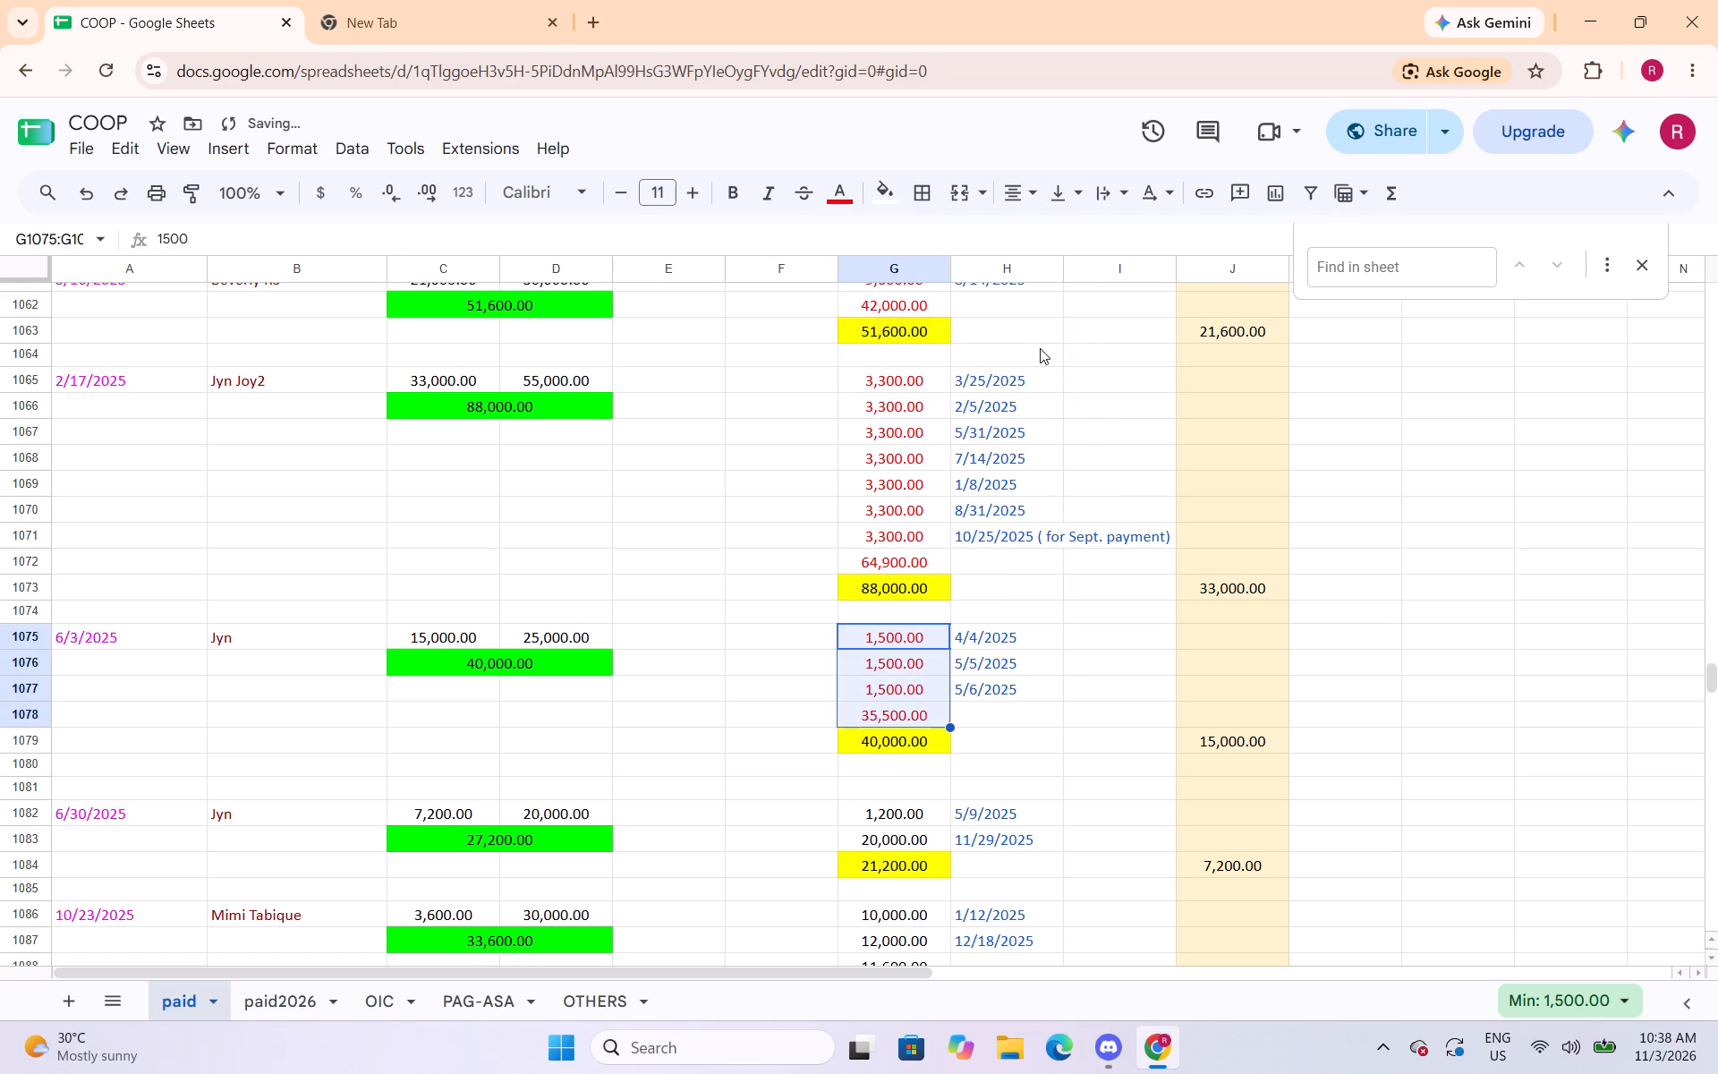
# Change the text colour of the payment amounts in cells G1082:G1083 and G1086:G1088 to red.
pyautogui.scroll(-4, 979, 380)
pyautogui.moveTo(919, 362); pyautogui.dragTo(915, 390)
pyautogui.click(855, 197)
pyautogui.click(872, 290)
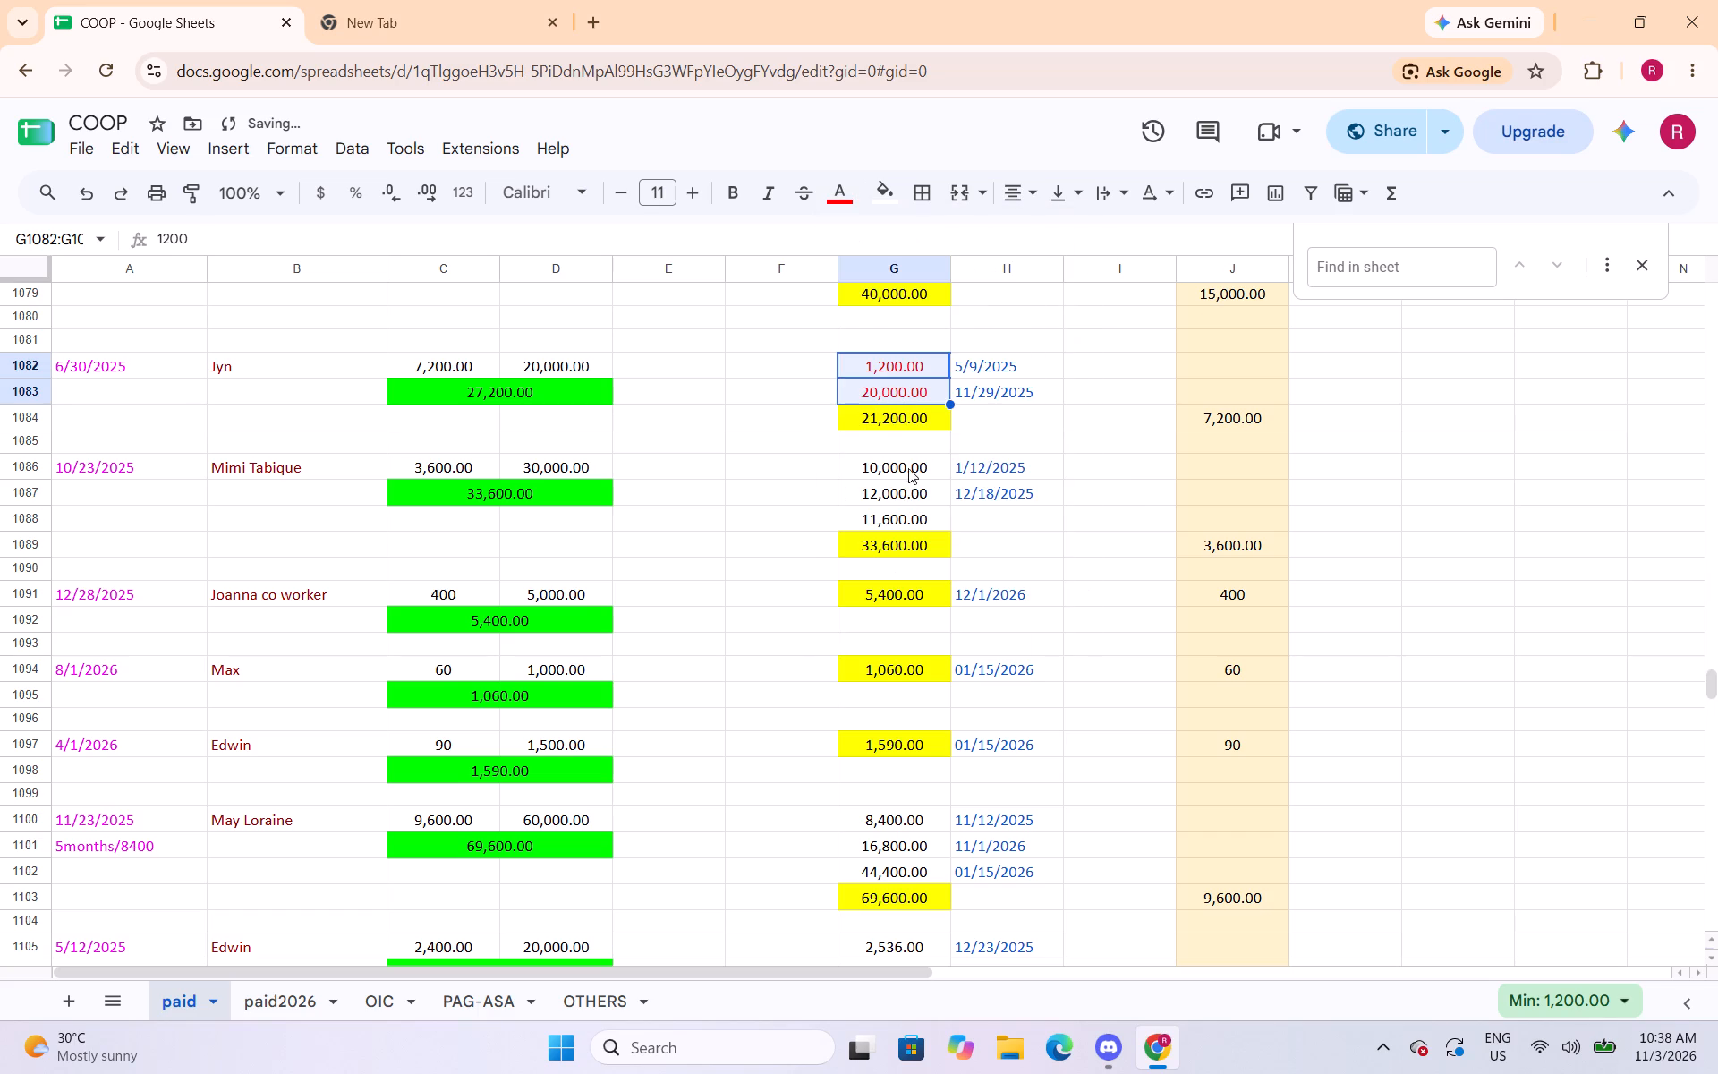
pyautogui.moveTo(908, 466); pyautogui.dragTo(913, 522)
pyautogui.click(840, 194)
pyautogui.click(878, 300)
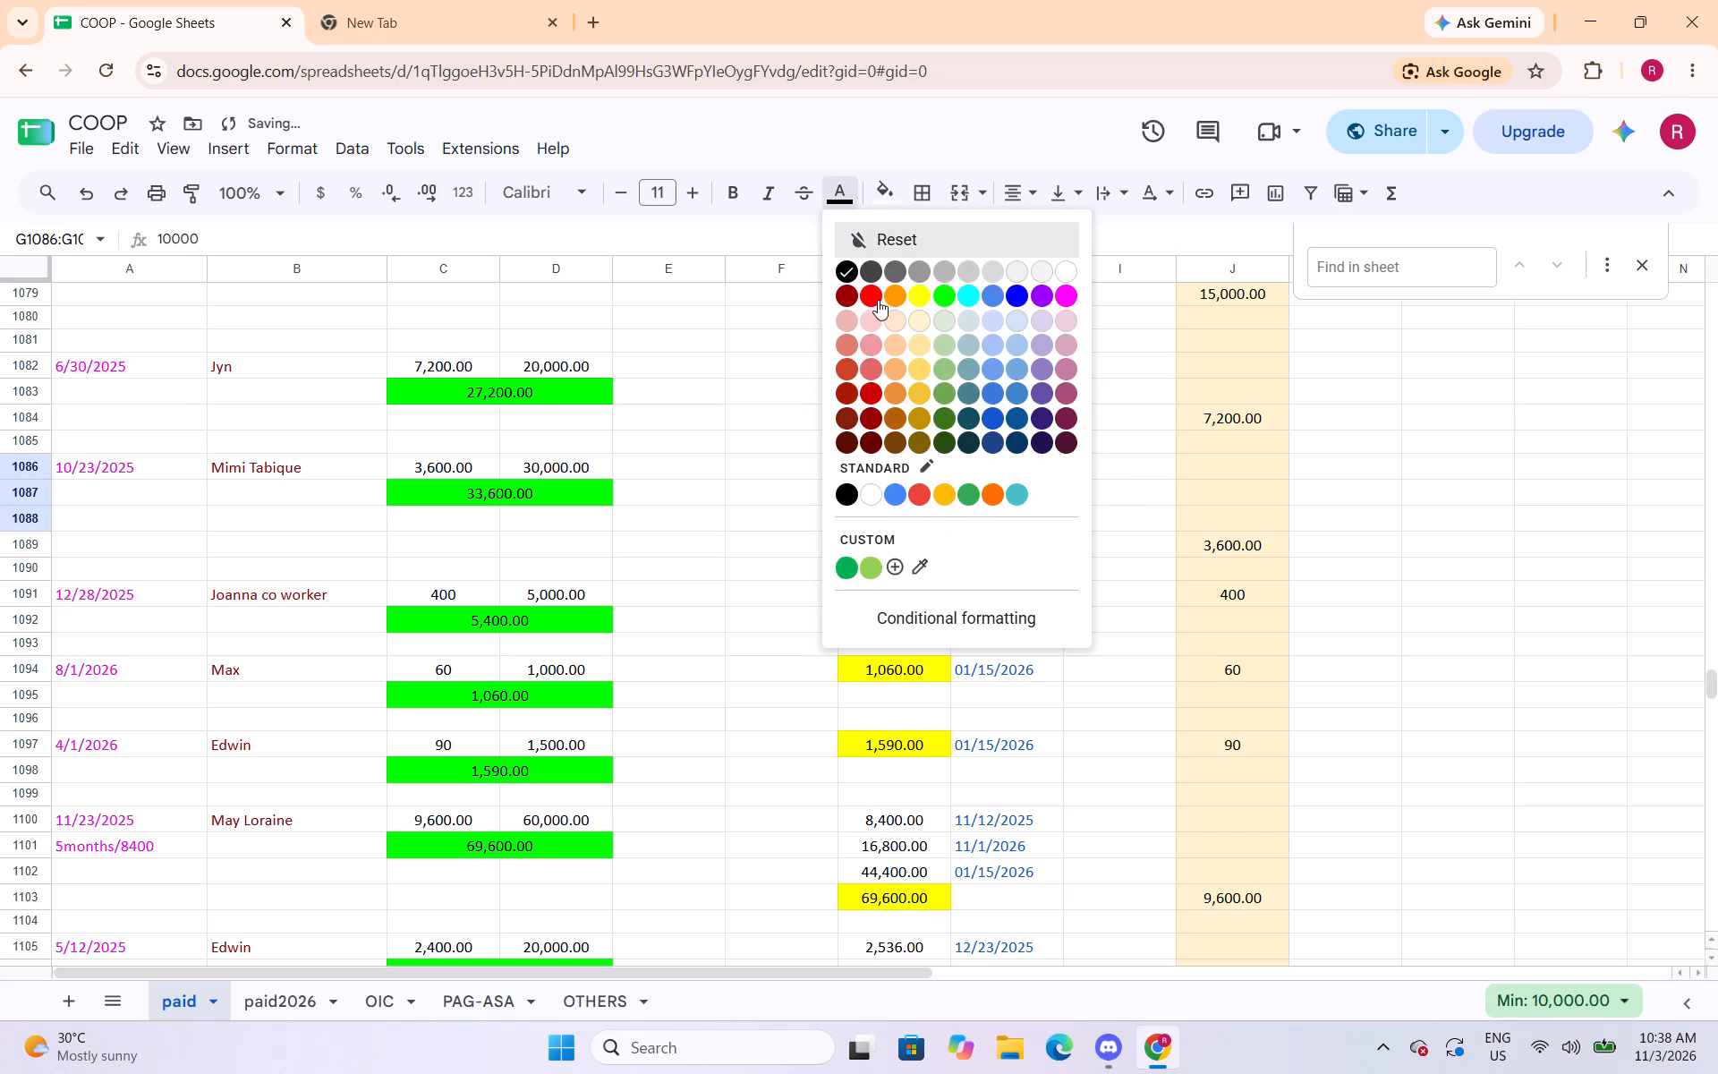
# Change the text colour of the payment amounts in cells G1100:G1102 and G1105:G1107 to red.
pyautogui.scroll(-1, 947, 440)
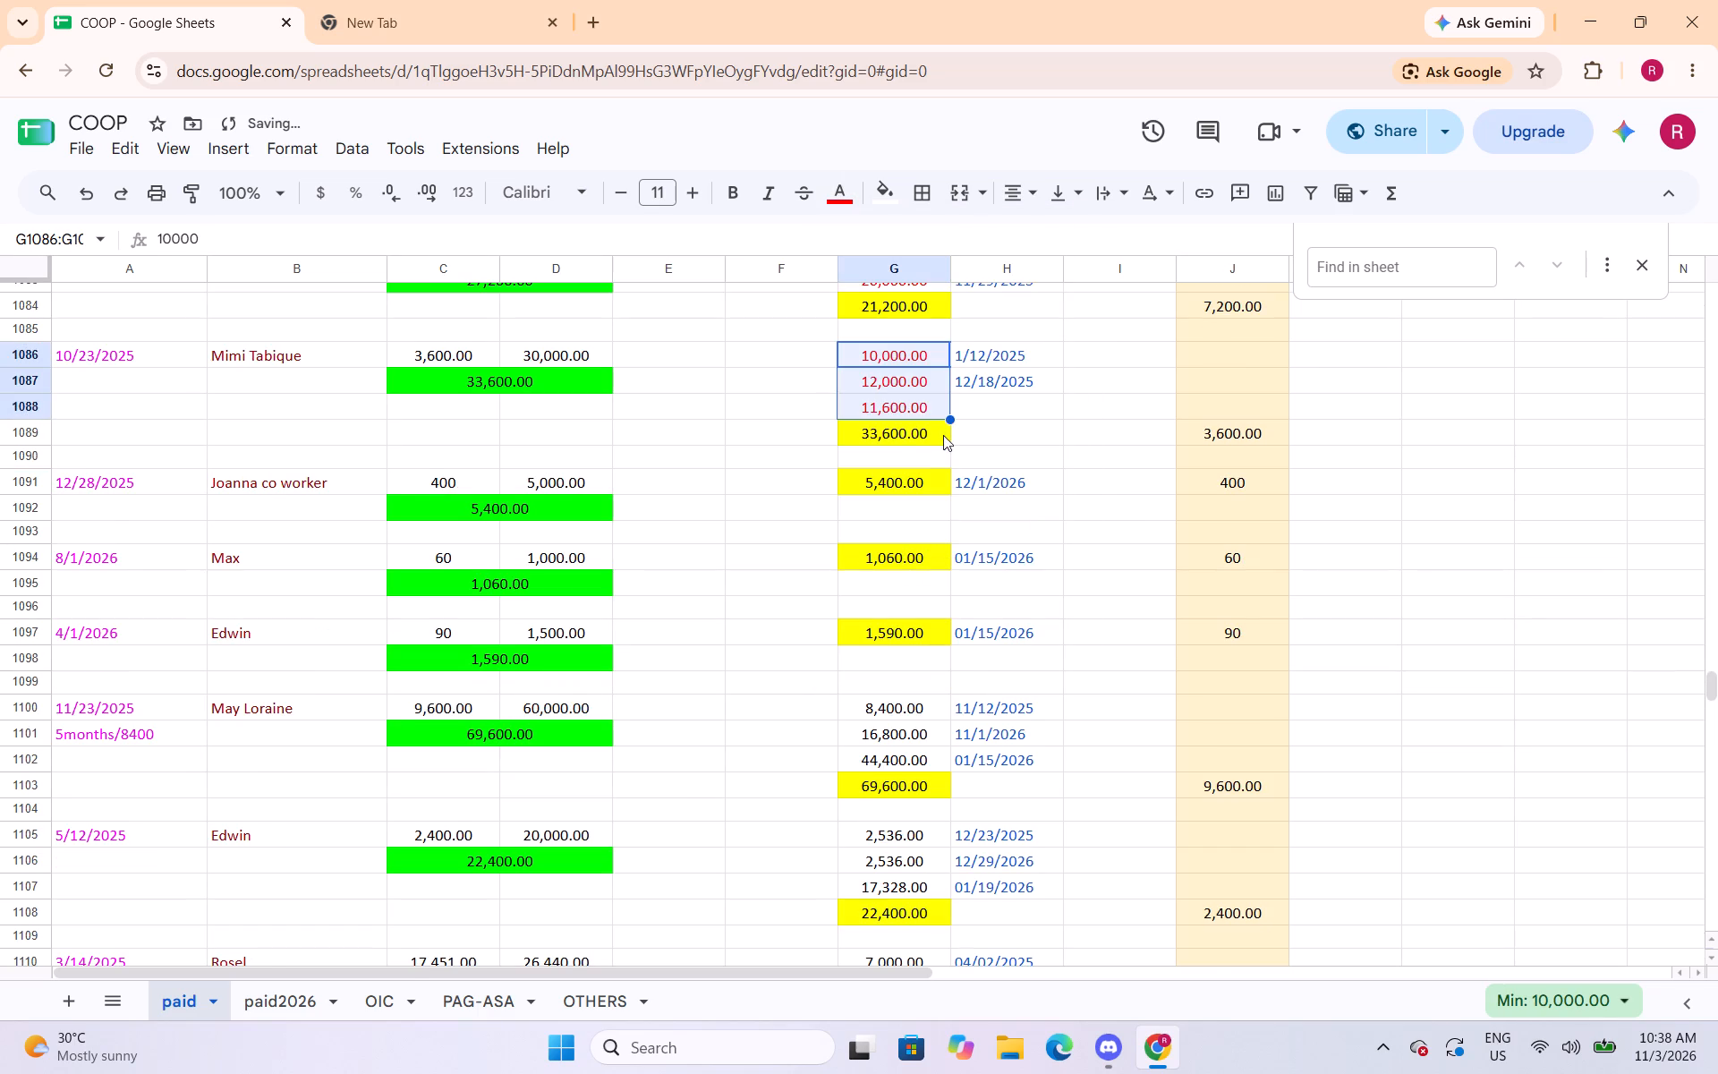
pyautogui.scroll(-2, 941, 437)
pyautogui.moveTo(930, 489); pyautogui.dragTo(921, 524)
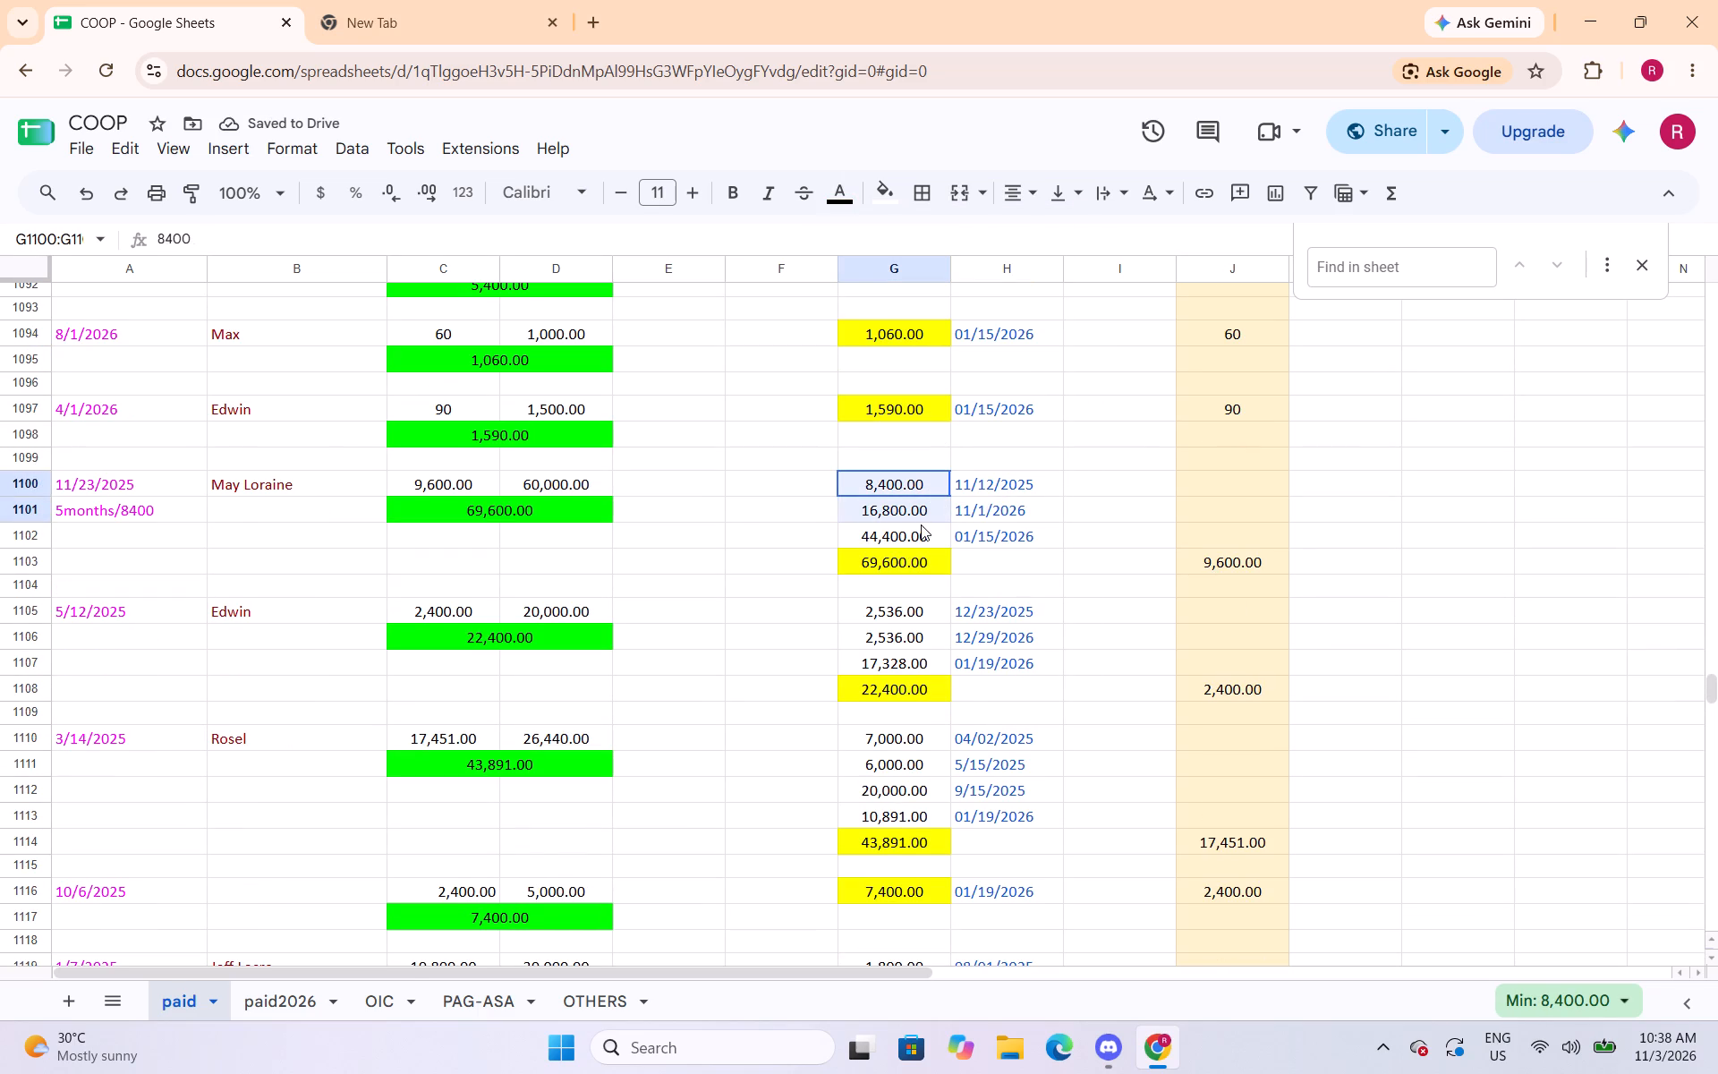
pyautogui.moveTo(921, 524); pyautogui.dragTo(921, 532)
pyautogui.click(840, 197)
pyautogui.click(868, 296)
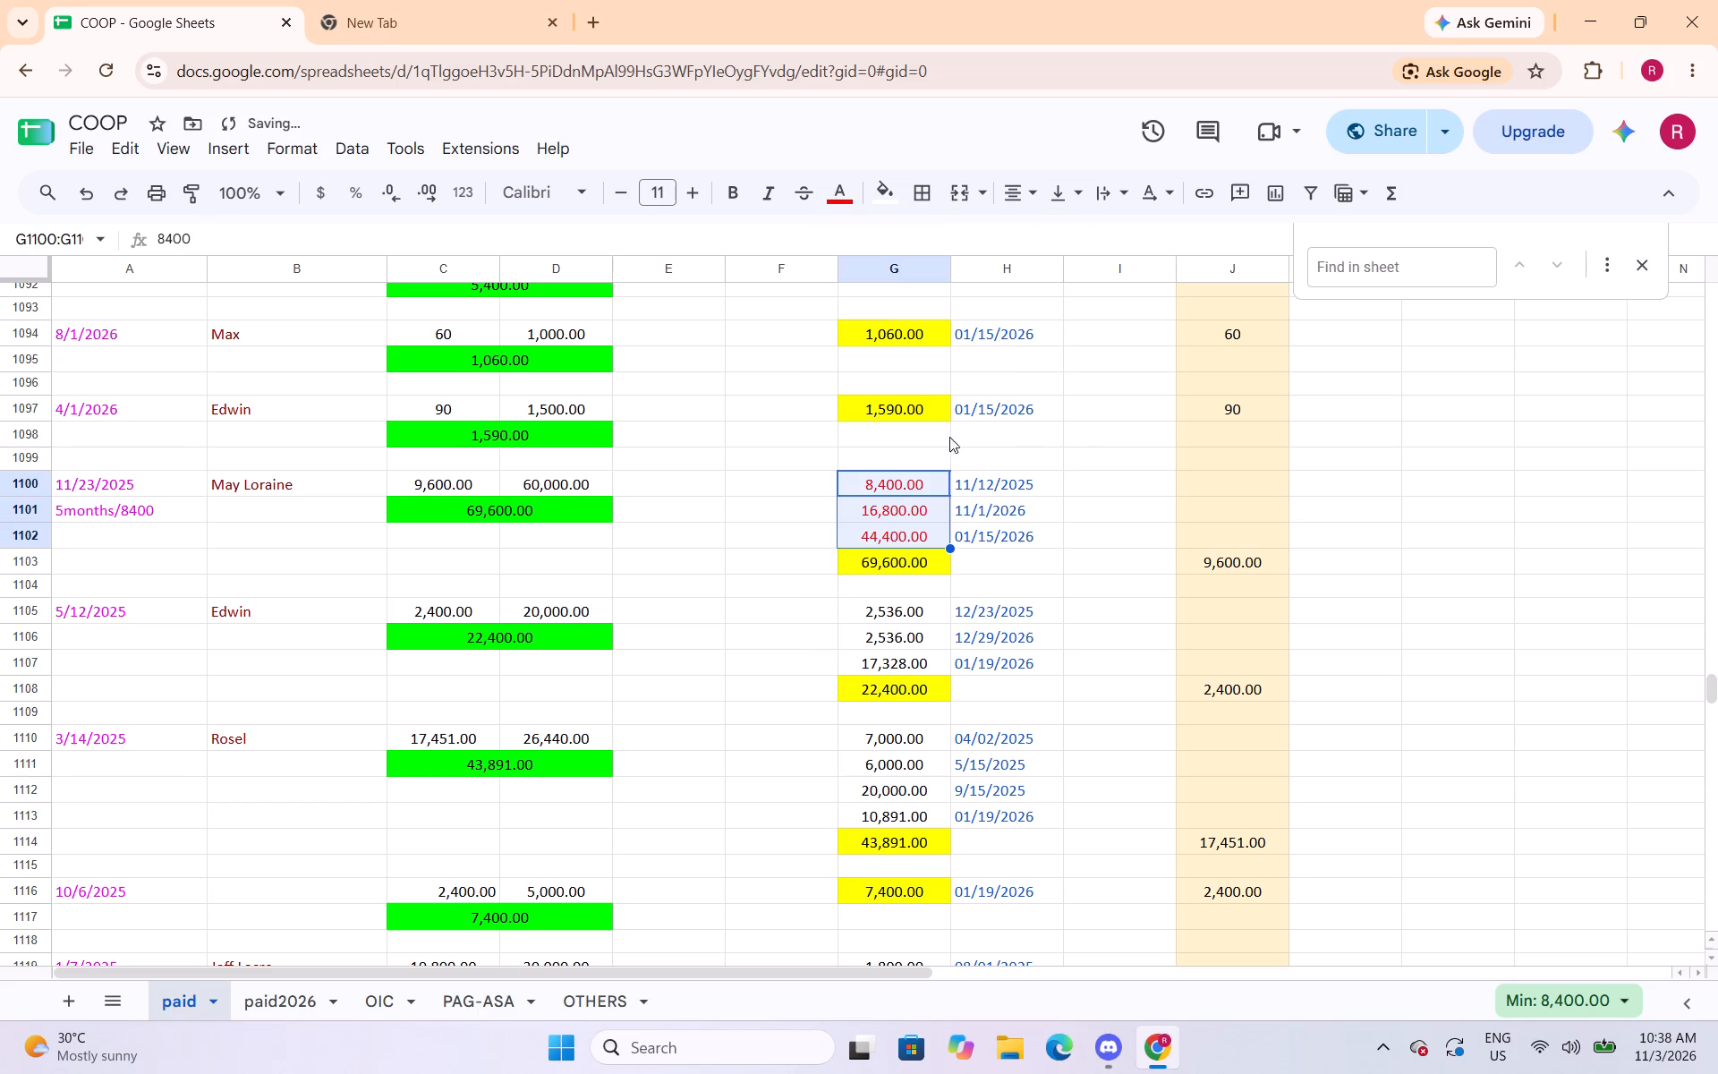
pyautogui.moveTo(890, 616); pyautogui.dragTo(891, 657)
pyautogui.click(838, 194)
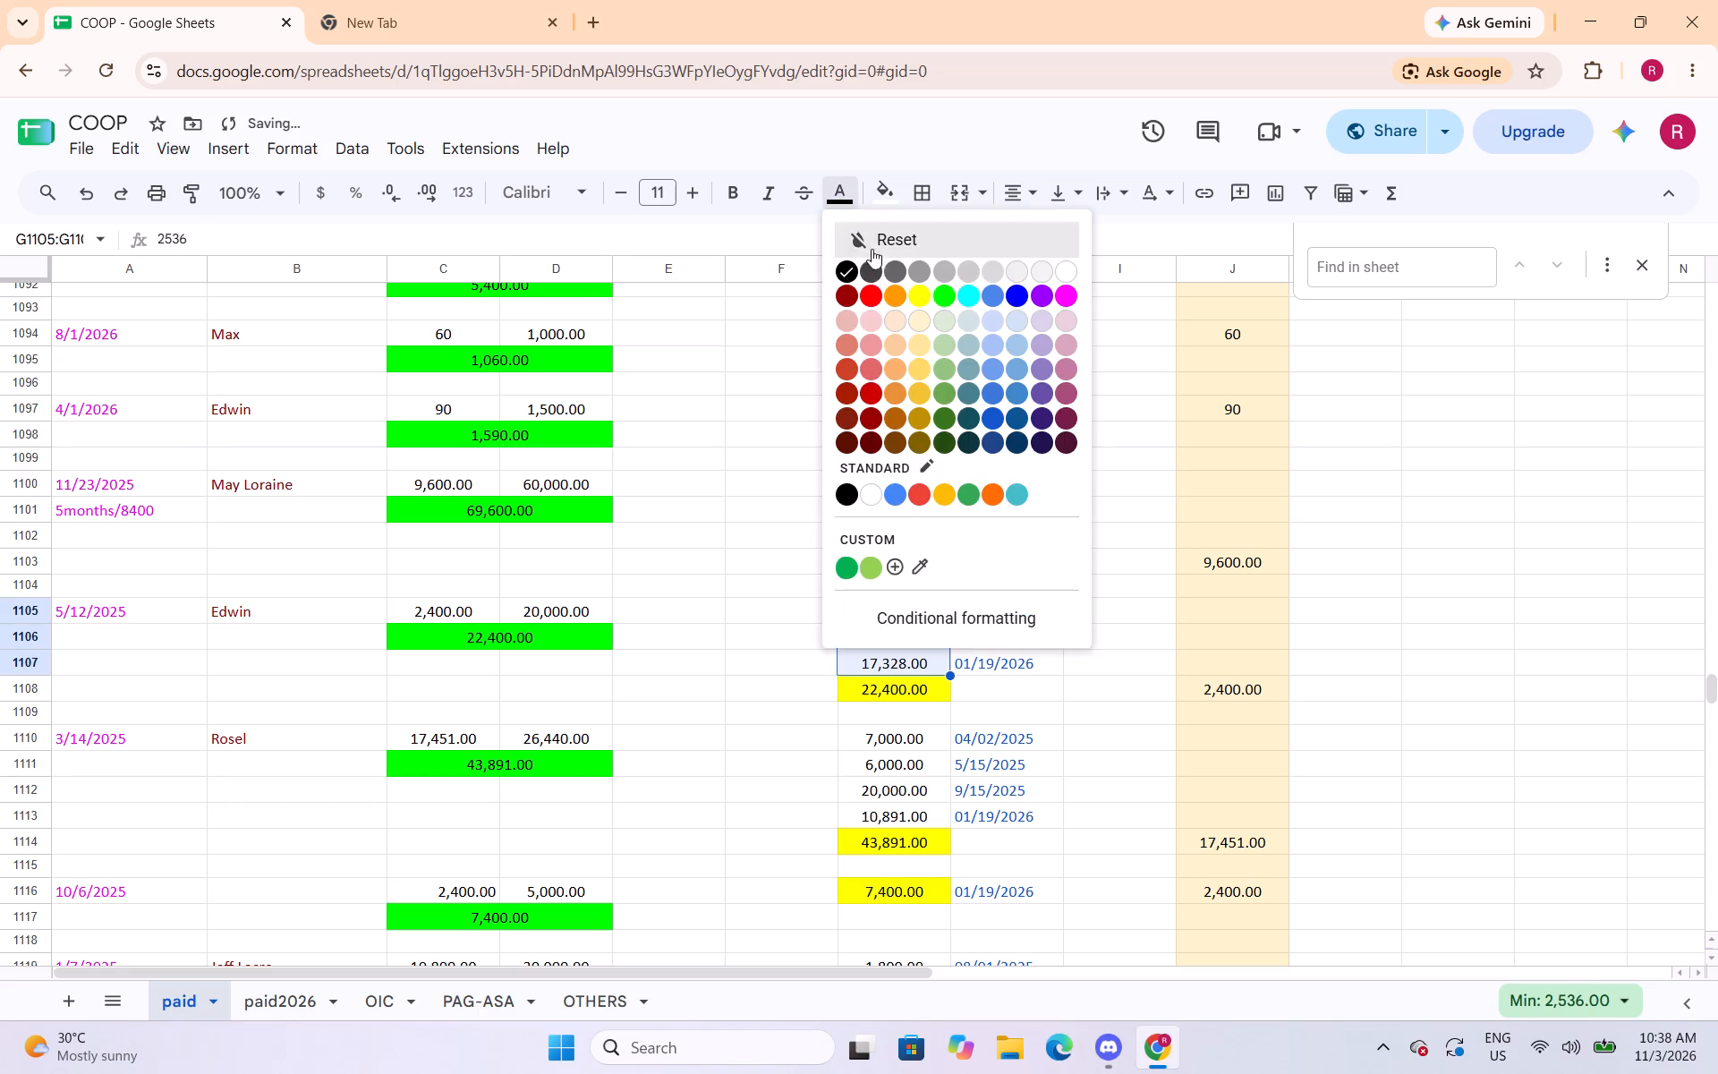
pyautogui.click(871, 294)
# Change the text colour of the payment amounts in cells G1110:G1113 and G1119:G1125 to red.
pyautogui.moveTo(906, 736); pyautogui.dragTo(899, 809)
pyautogui.click(831, 194)
pyautogui.click(872, 285)
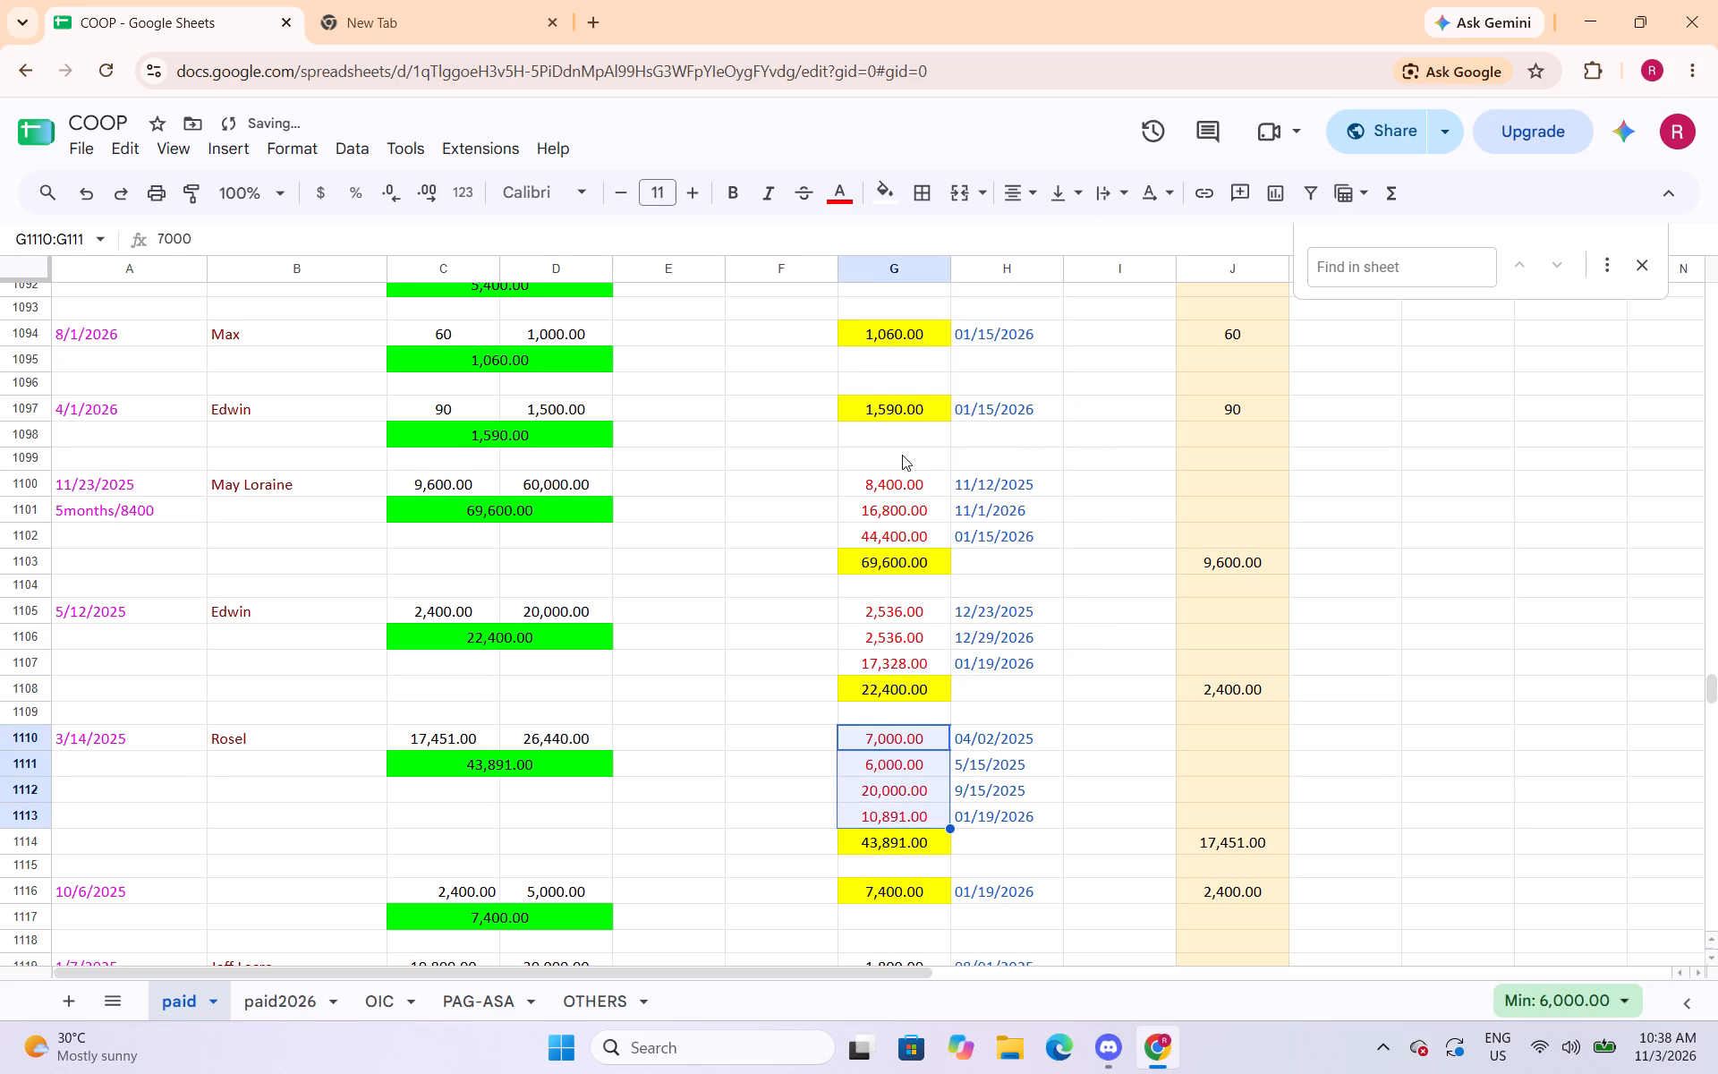
pyautogui.scroll(-5, 902, 455)
pyautogui.scroll(1, 942, 337)
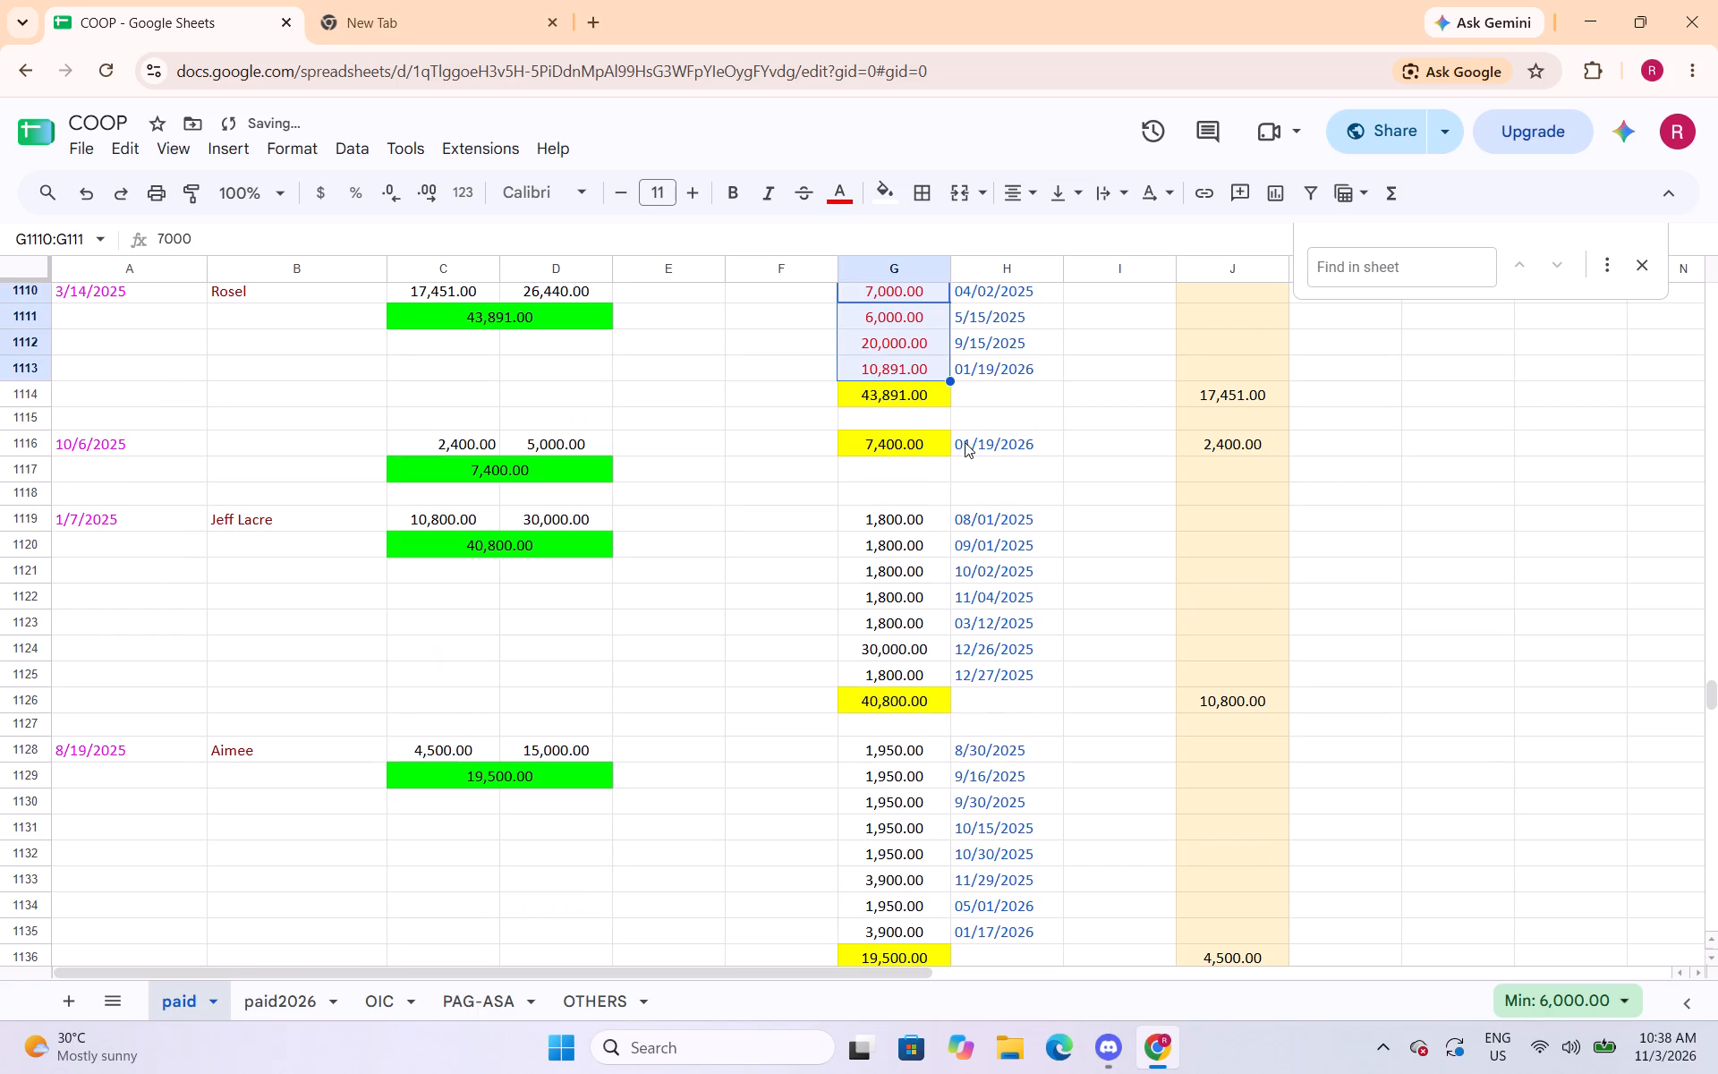
pyautogui.moveTo(927, 516); pyautogui.dragTo(917, 662)
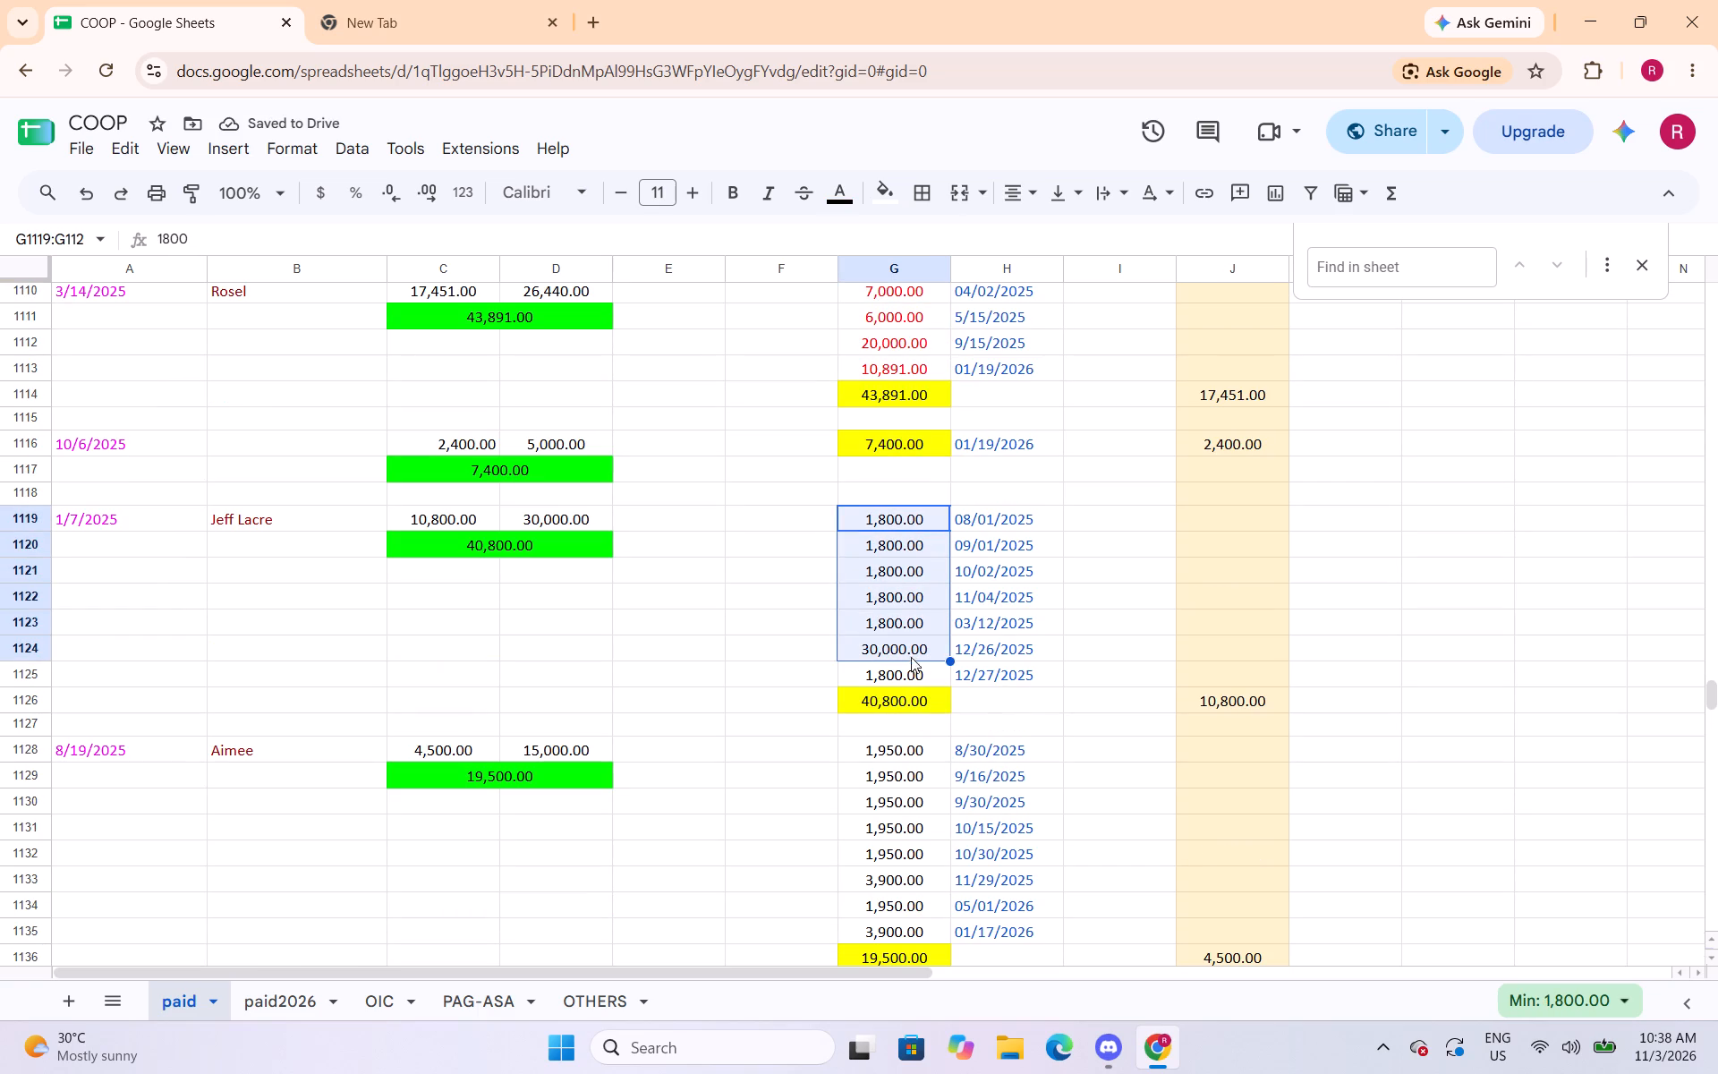
pyautogui.click(914, 514)
pyautogui.moveTo(914, 514); pyautogui.dragTo(915, 669)
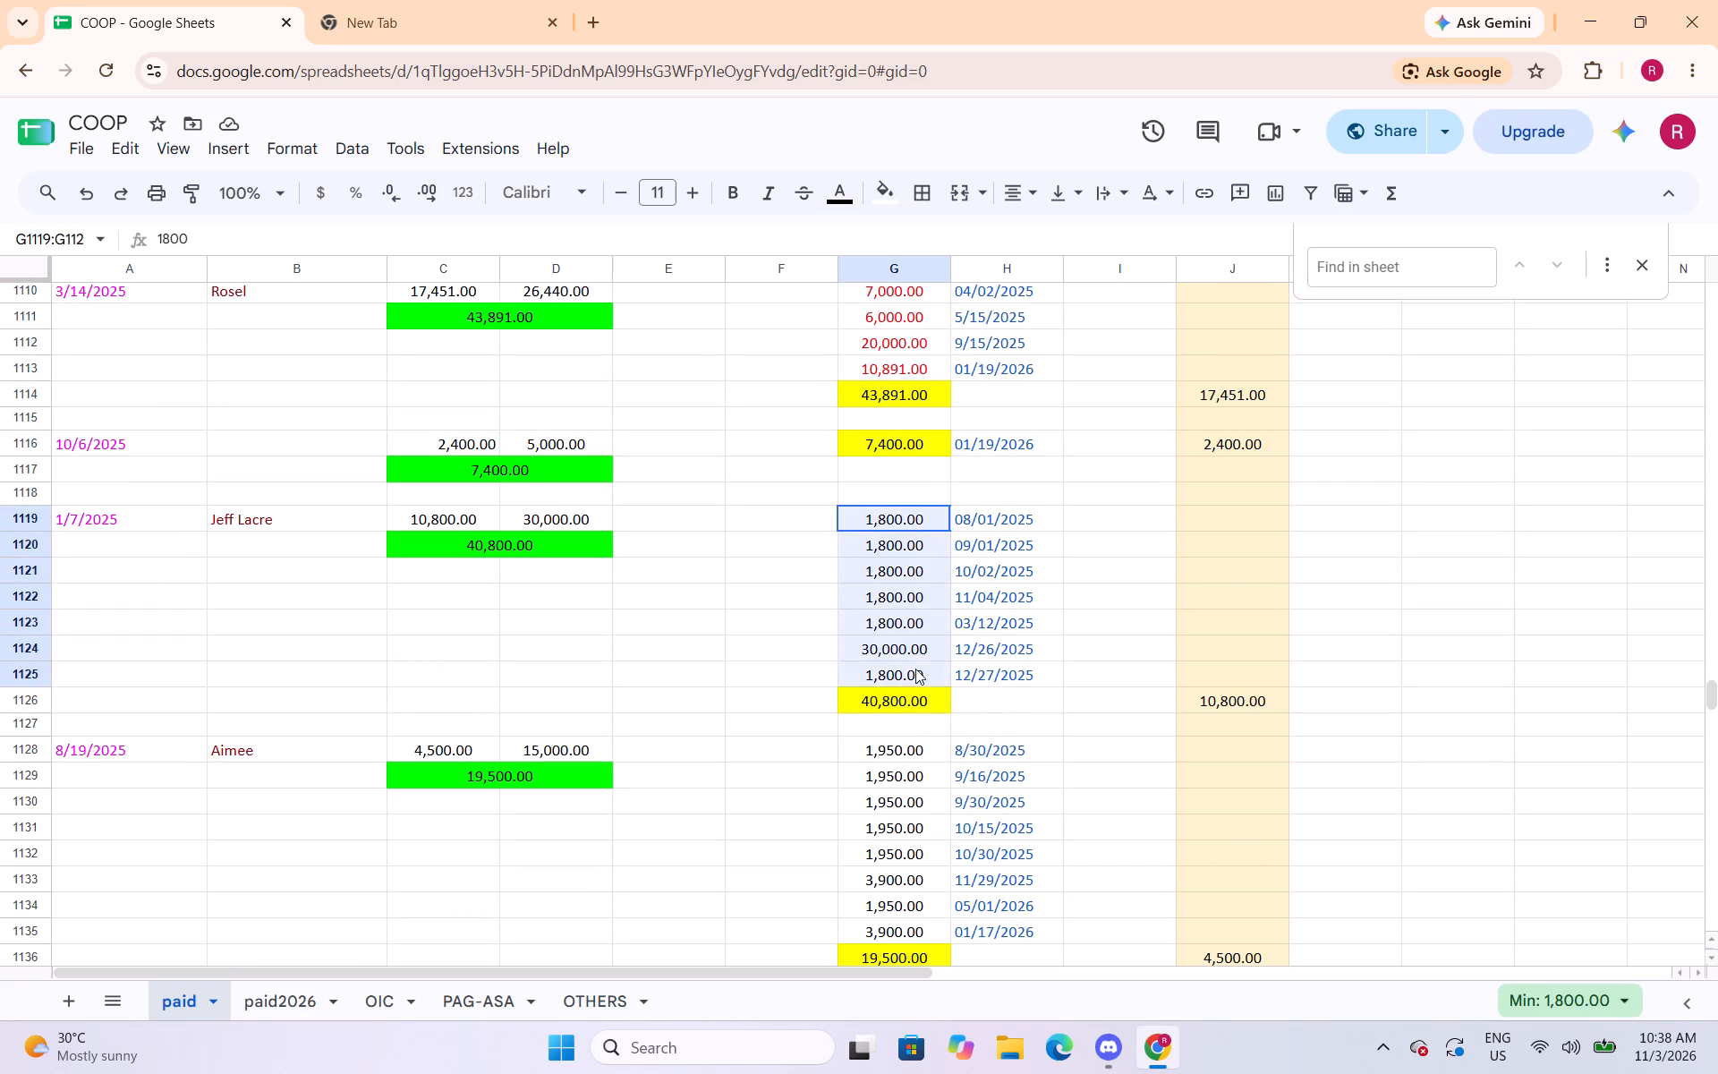
pyautogui.moveTo(915, 669); pyautogui.dragTo(914, 674)
pyautogui.click(855, 193)
pyautogui.click(872, 296)
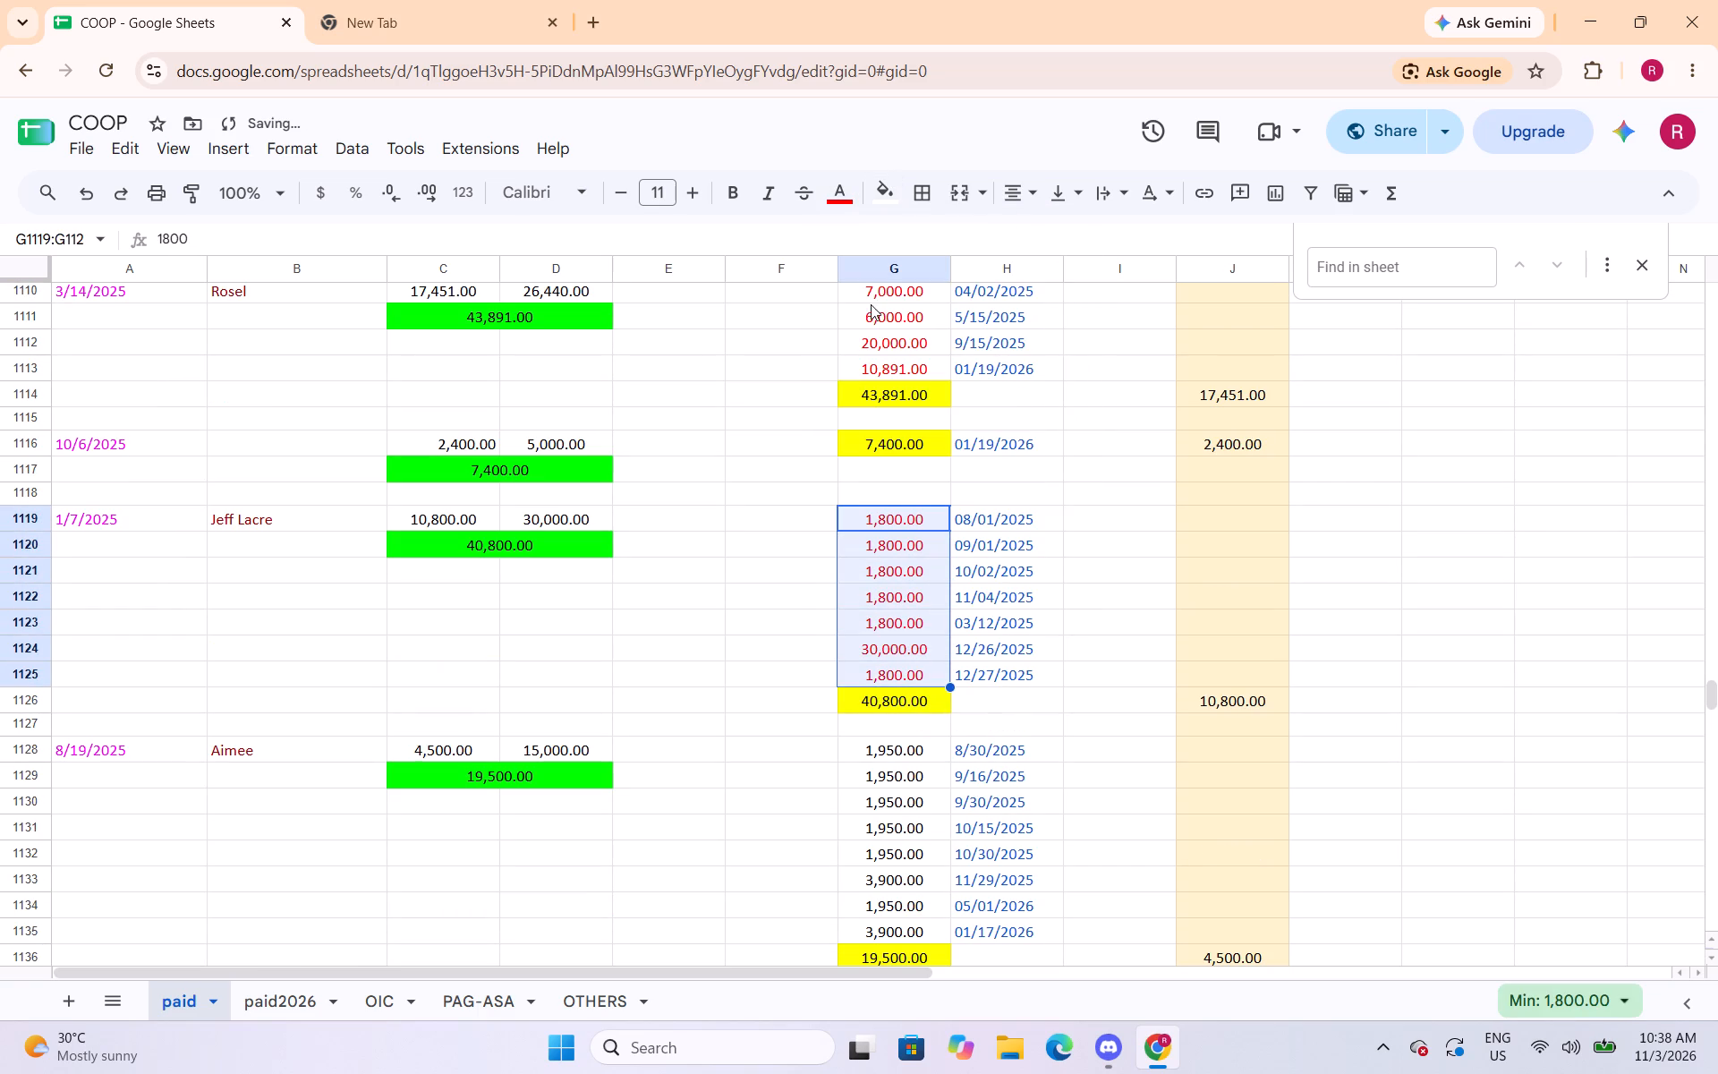
# Change the text colour of the payment amounts in cells G1128:G1135 and G1144:G1152 to red.
pyautogui.moveTo(883, 757); pyautogui.dragTo(878, 874)
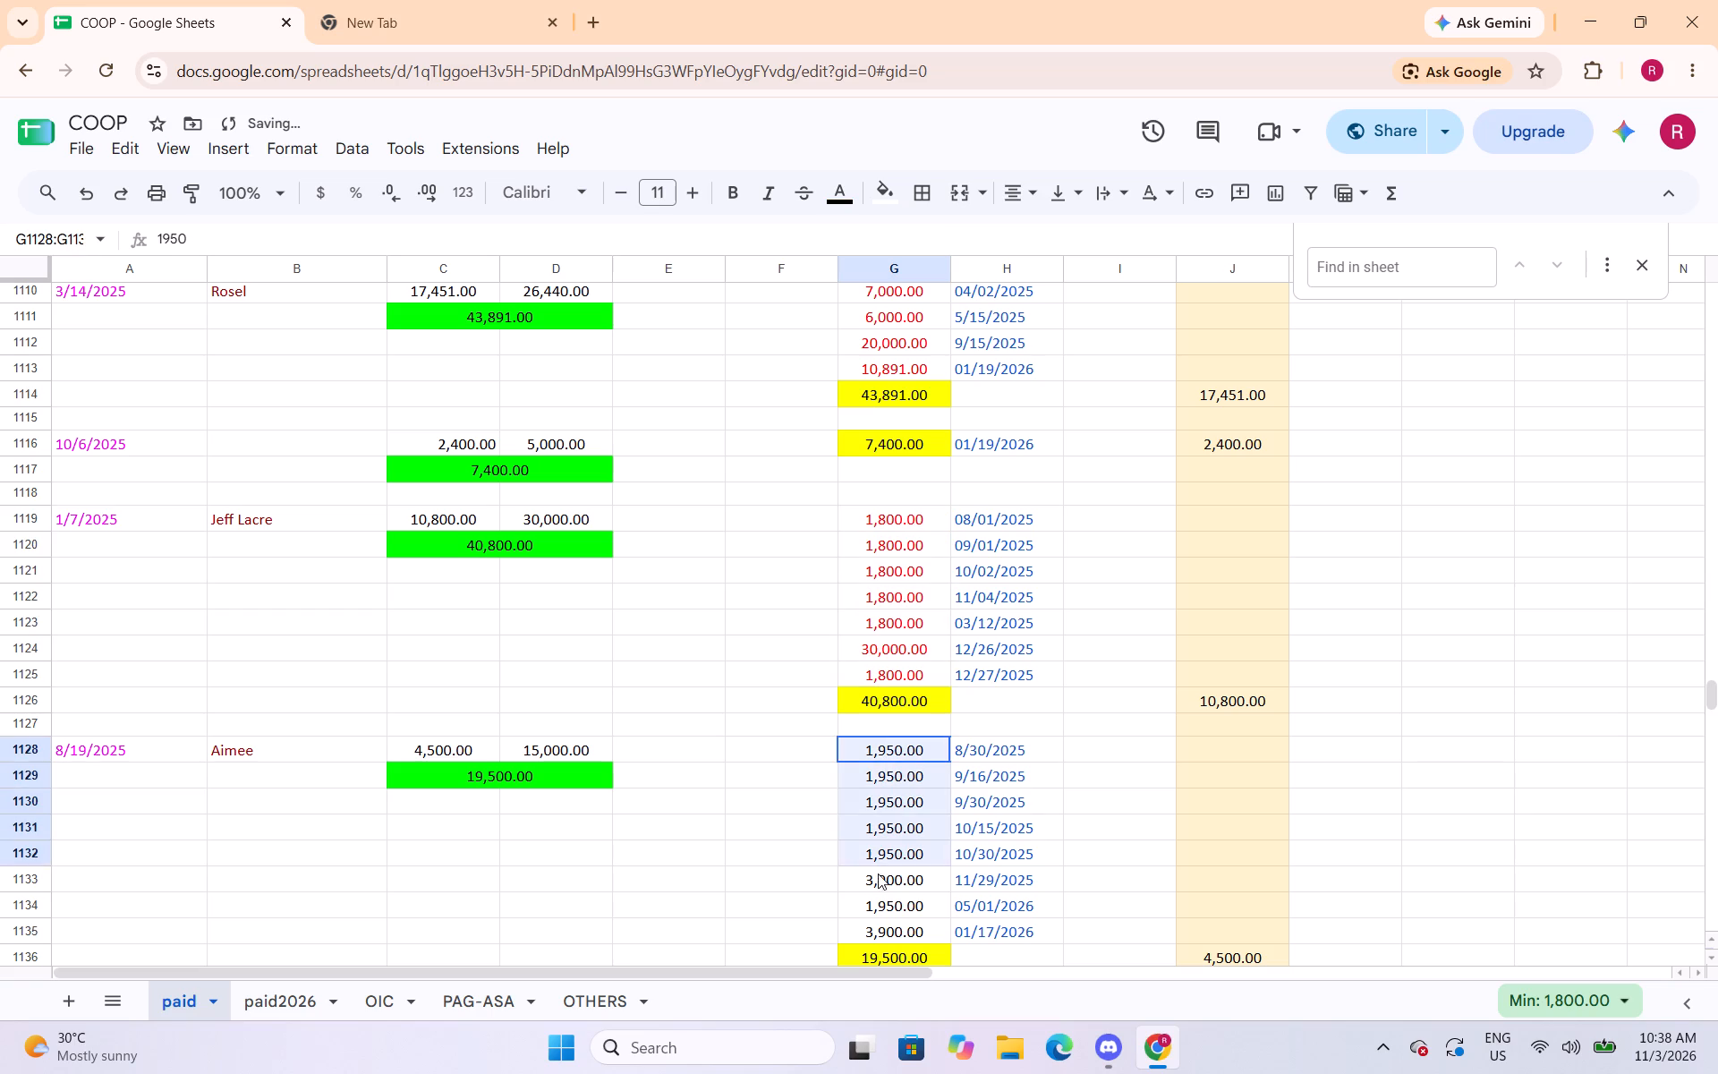
pyautogui.moveTo(878, 874); pyautogui.dragTo(873, 925)
pyautogui.click(836, 208)
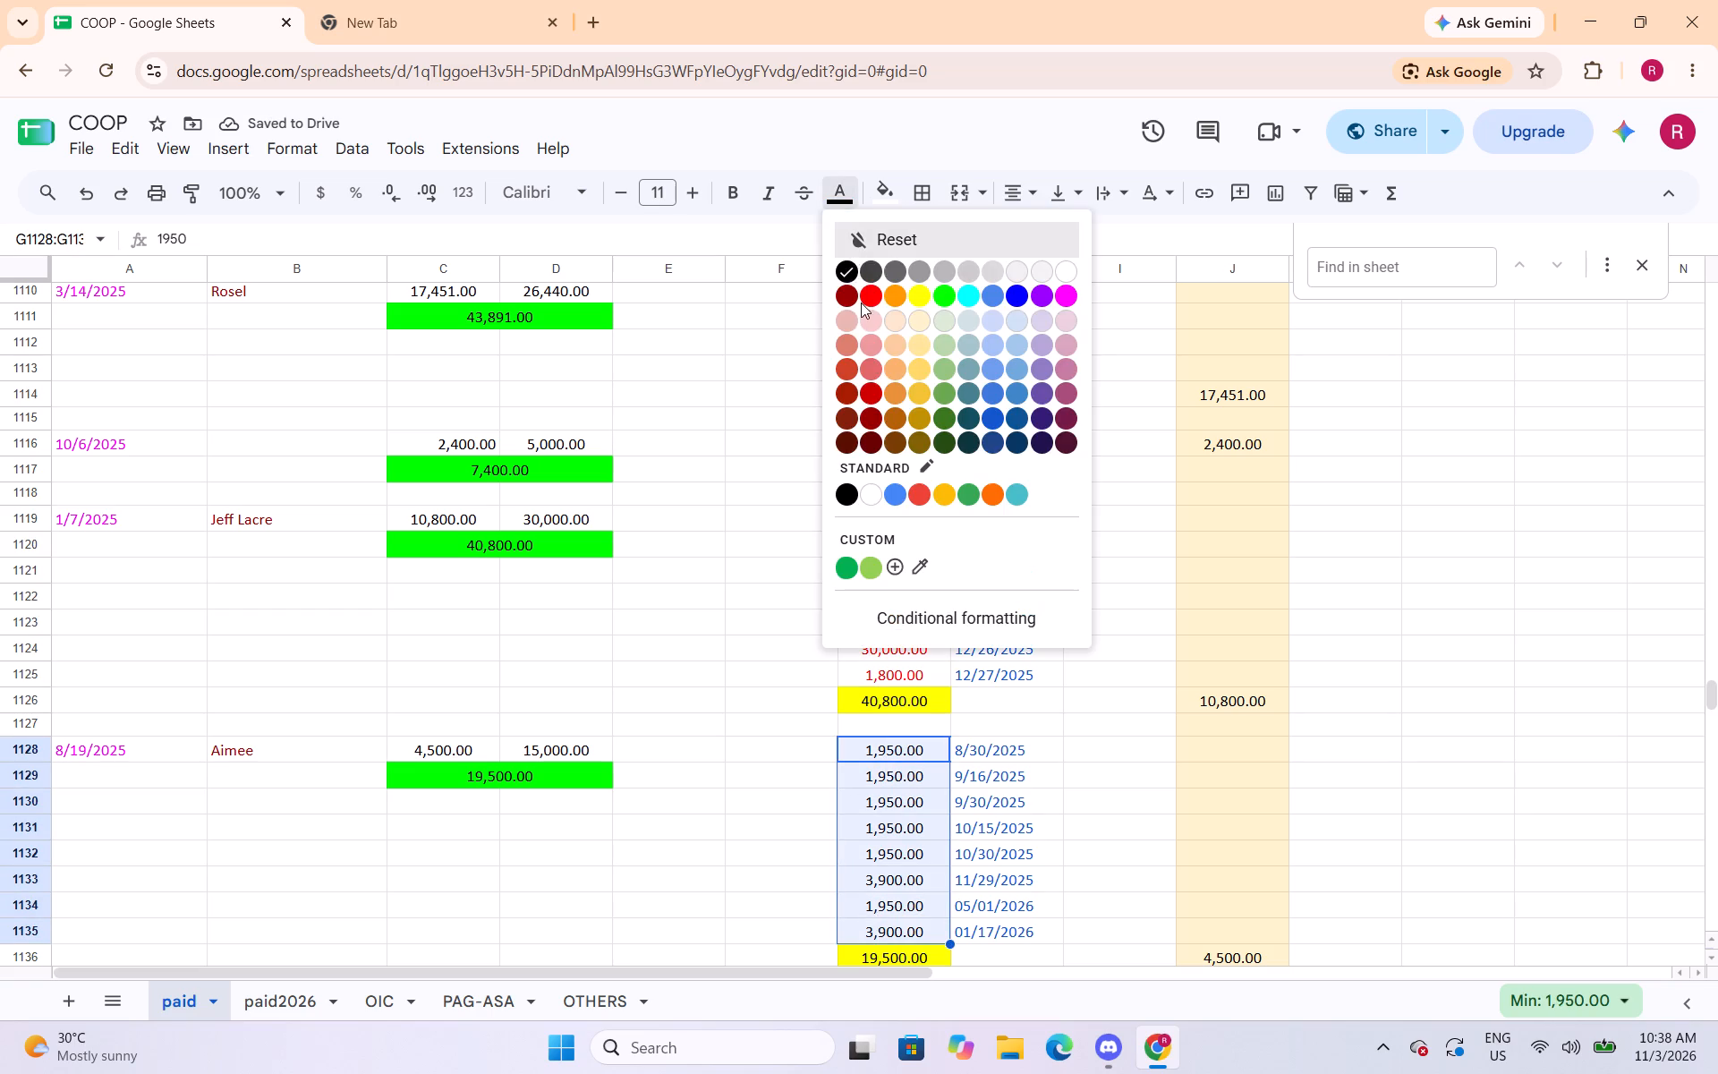
pyautogui.click(871, 300)
pyautogui.scroll(-5, 1020, 425)
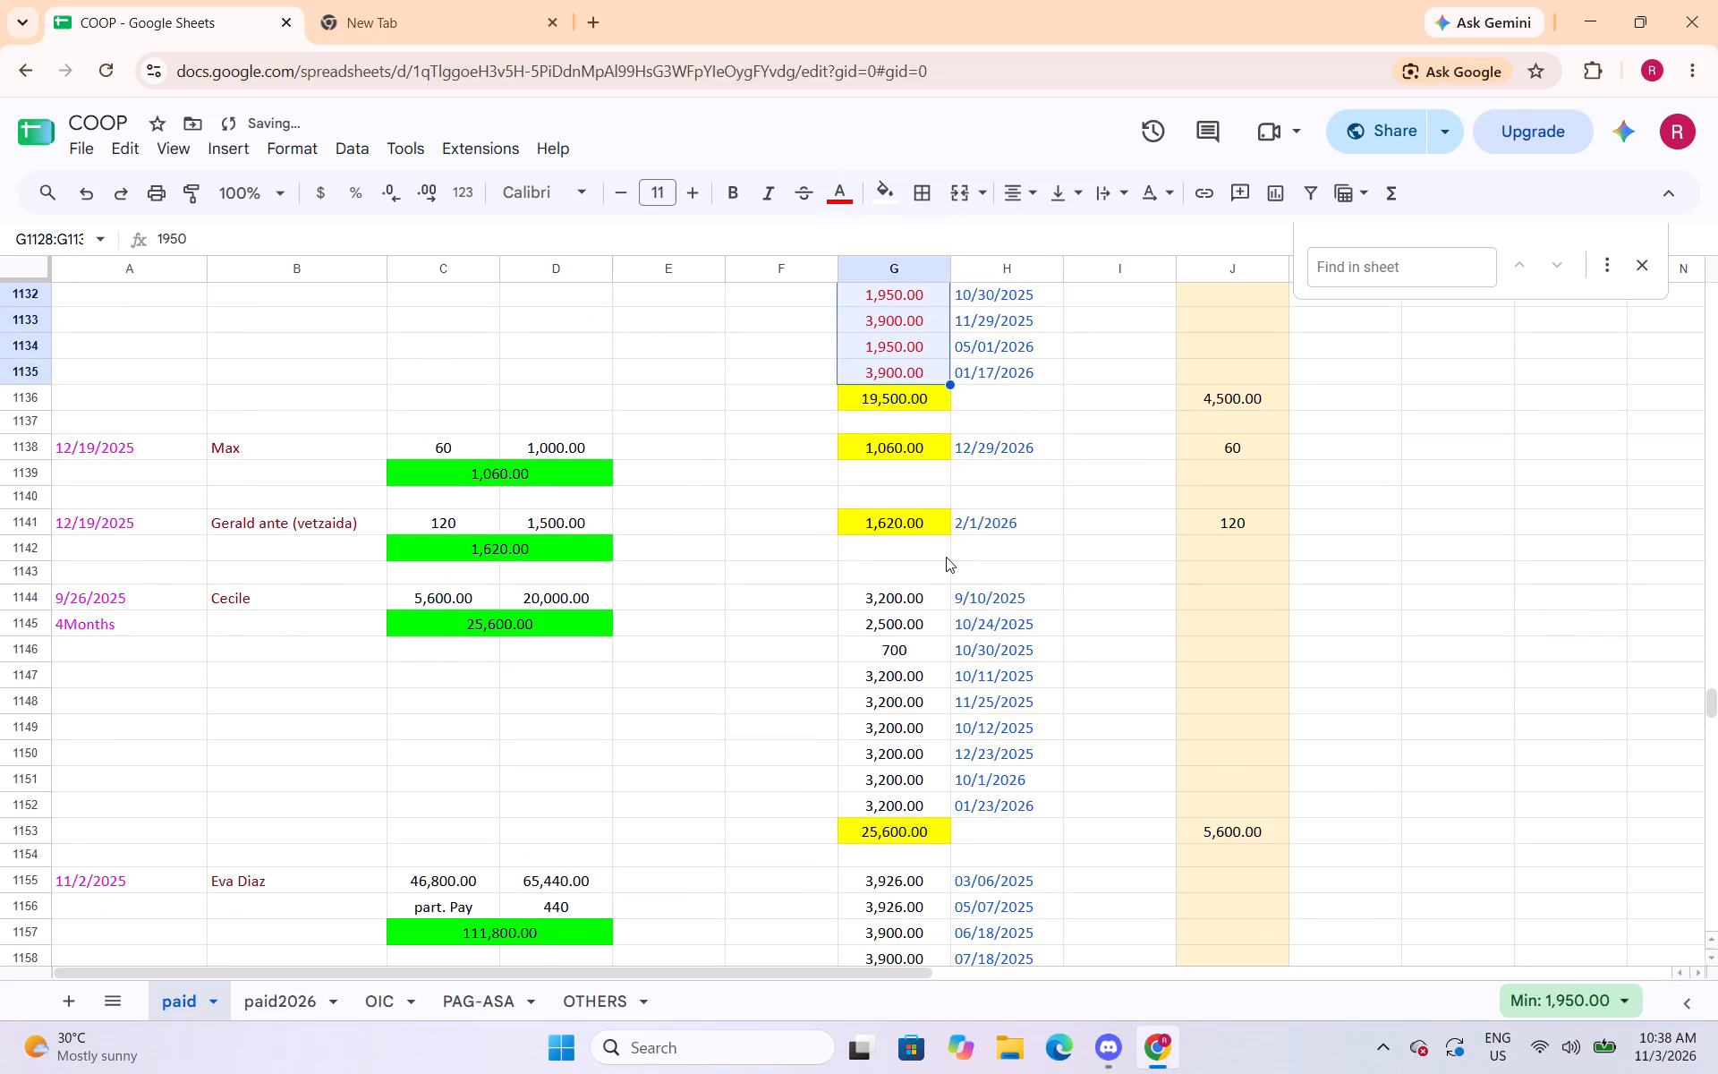
pyautogui.moveTo(919, 599); pyautogui.dragTo(894, 807)
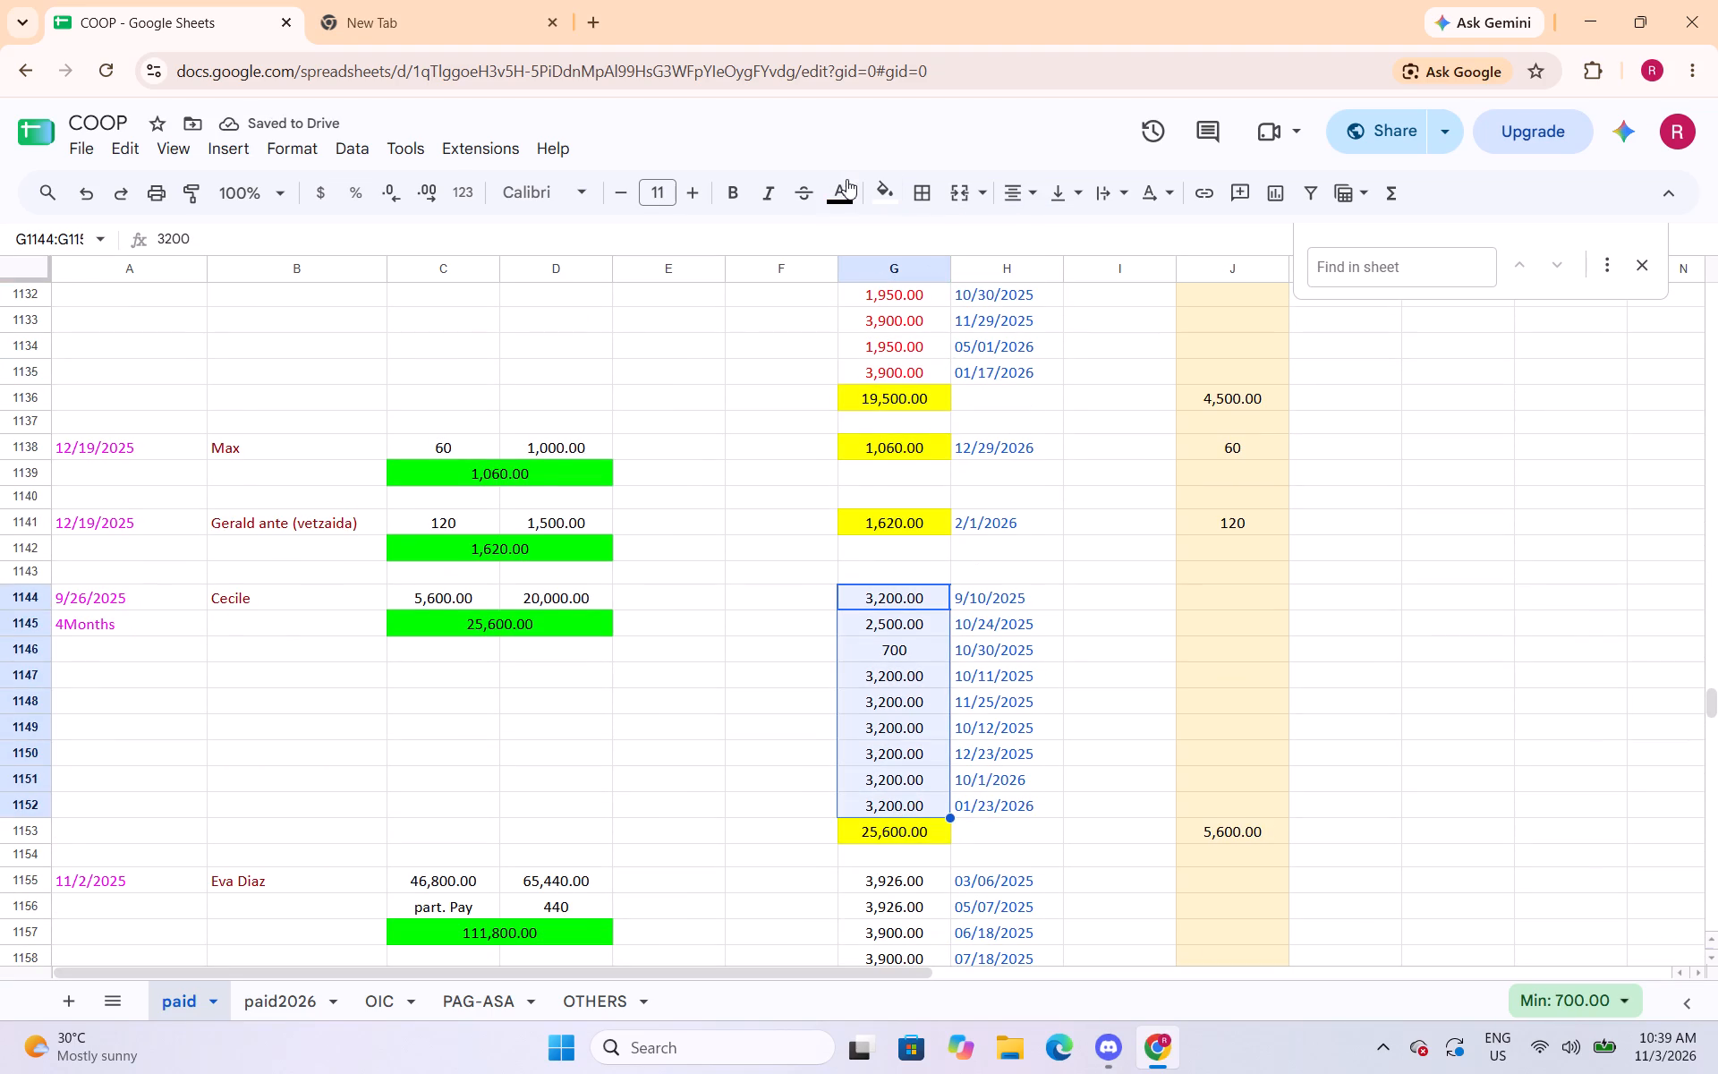
pyautogui.click(841, 180)
pyautogui.click(871, 293)
# Change the text colour of the payment amounts in cells G1155:G1162 and G1165:G1172 to red.
pyautogui.scroll(-3, 1070, 519)
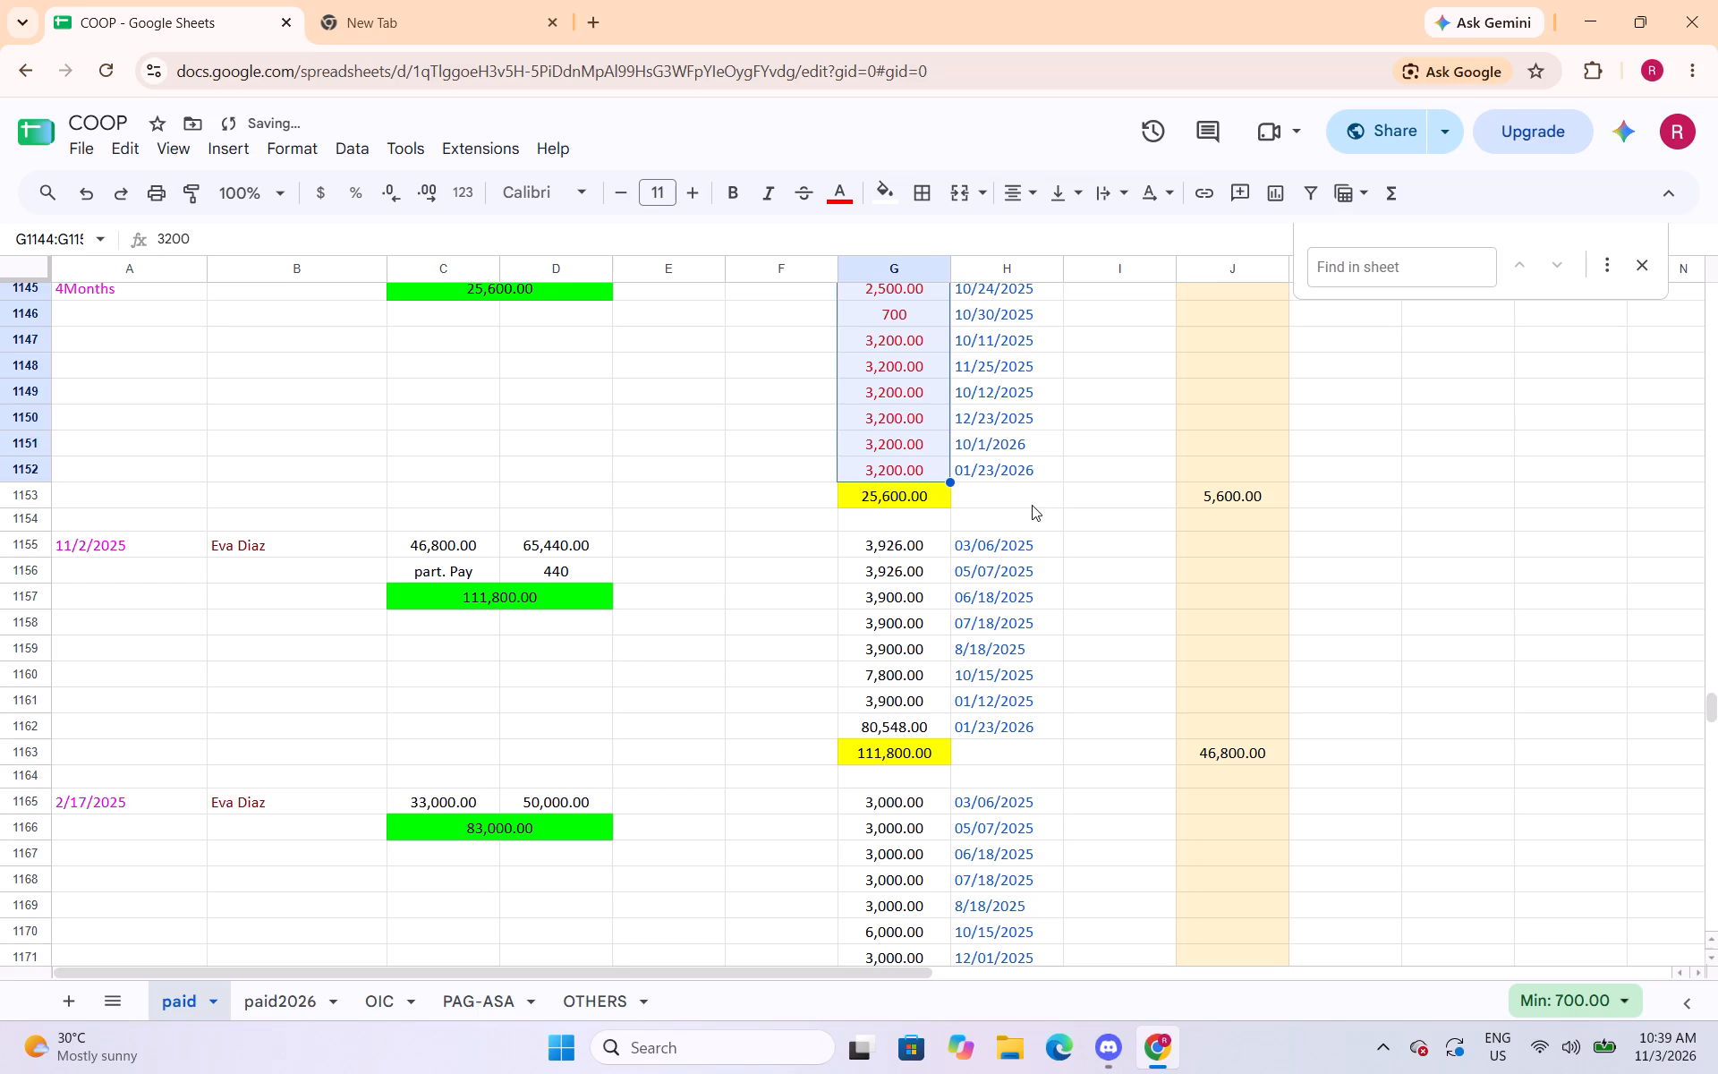
pyautogui.moveTo(928, 544); pyautogui.dragTo(911, 723)
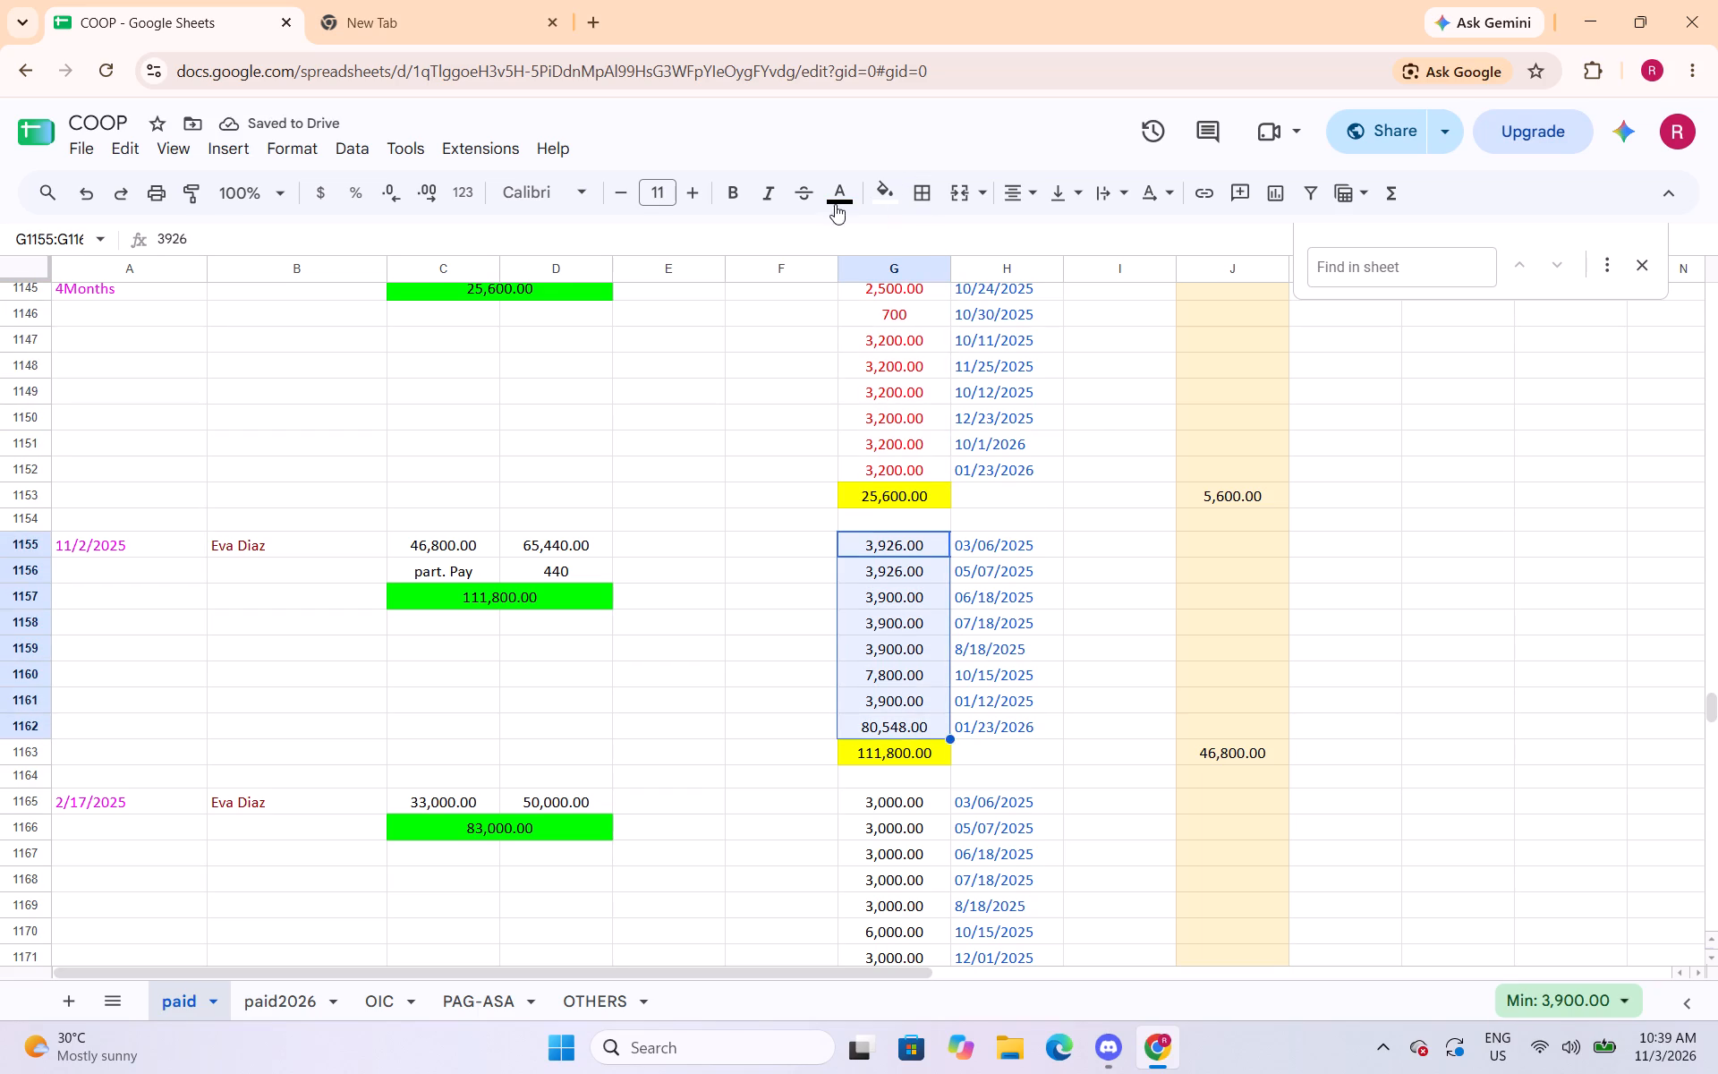
pyautogui.click(834, 203)
pyautogui.click(869, 295)
pyautogui.scroll(-3, 986, 371)
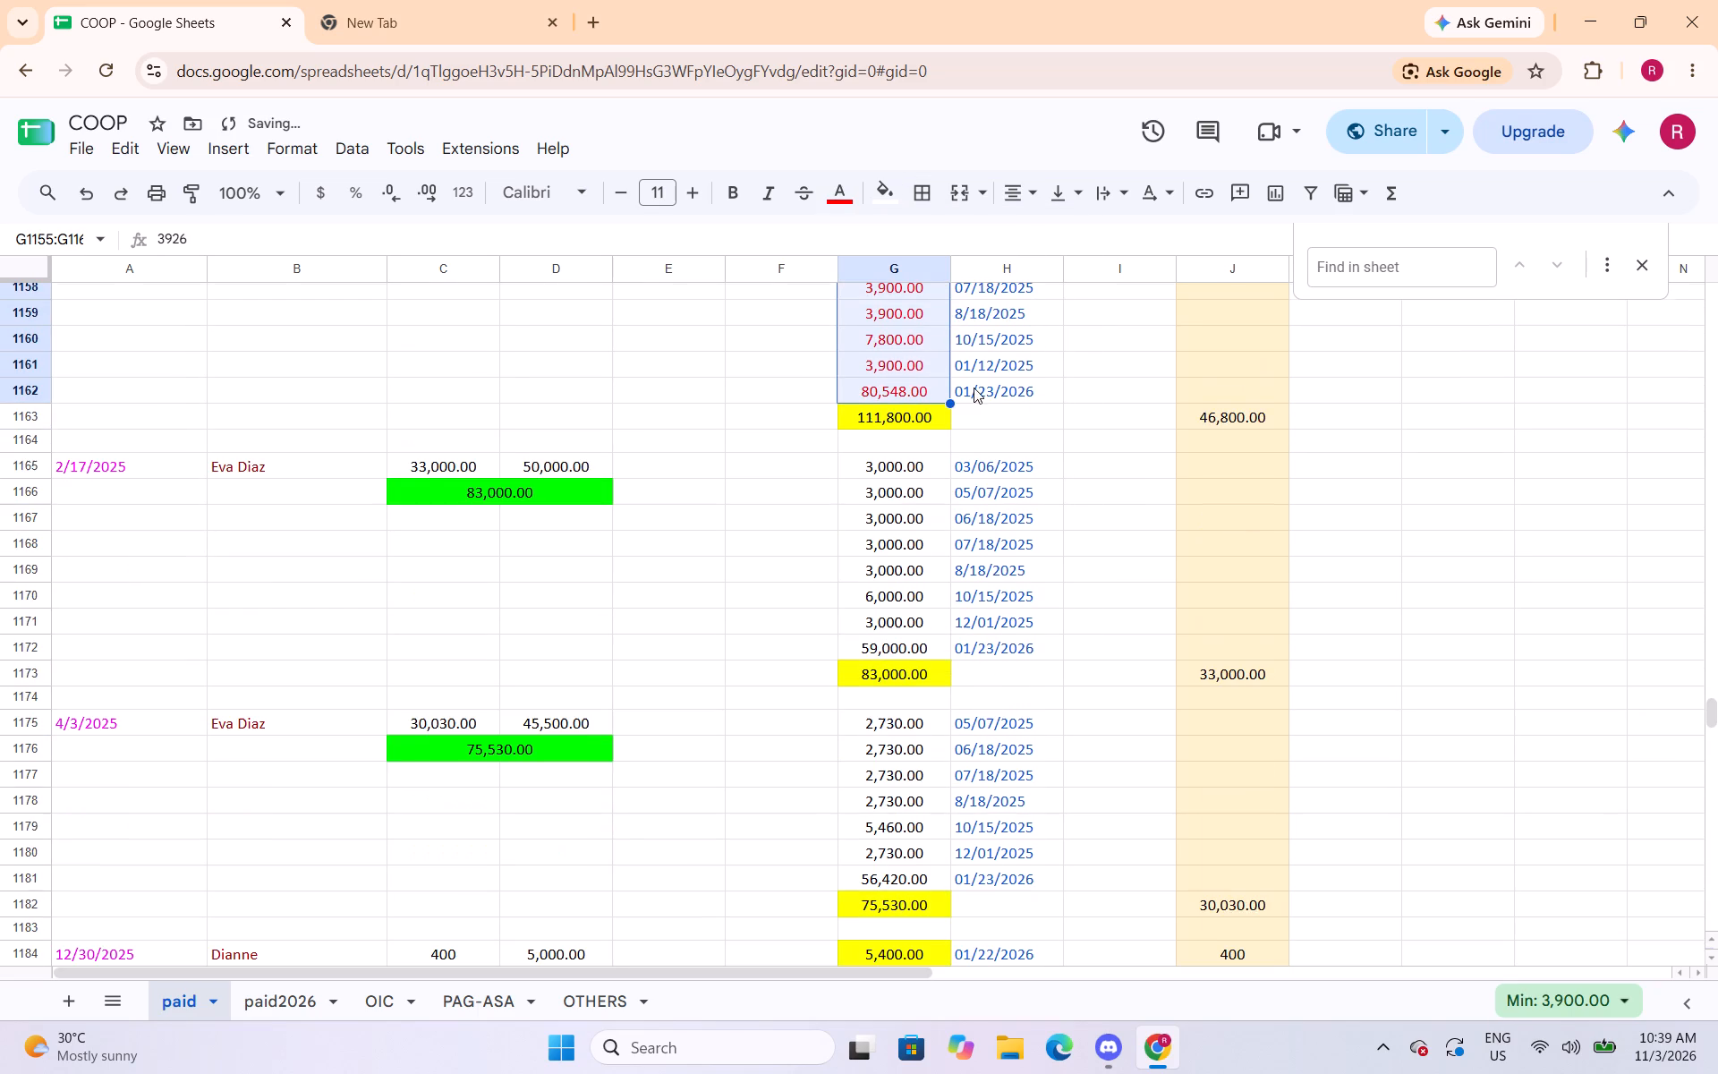
pyautogui.moveTo(920, 473); pyautogui.dragTo(903, 639)
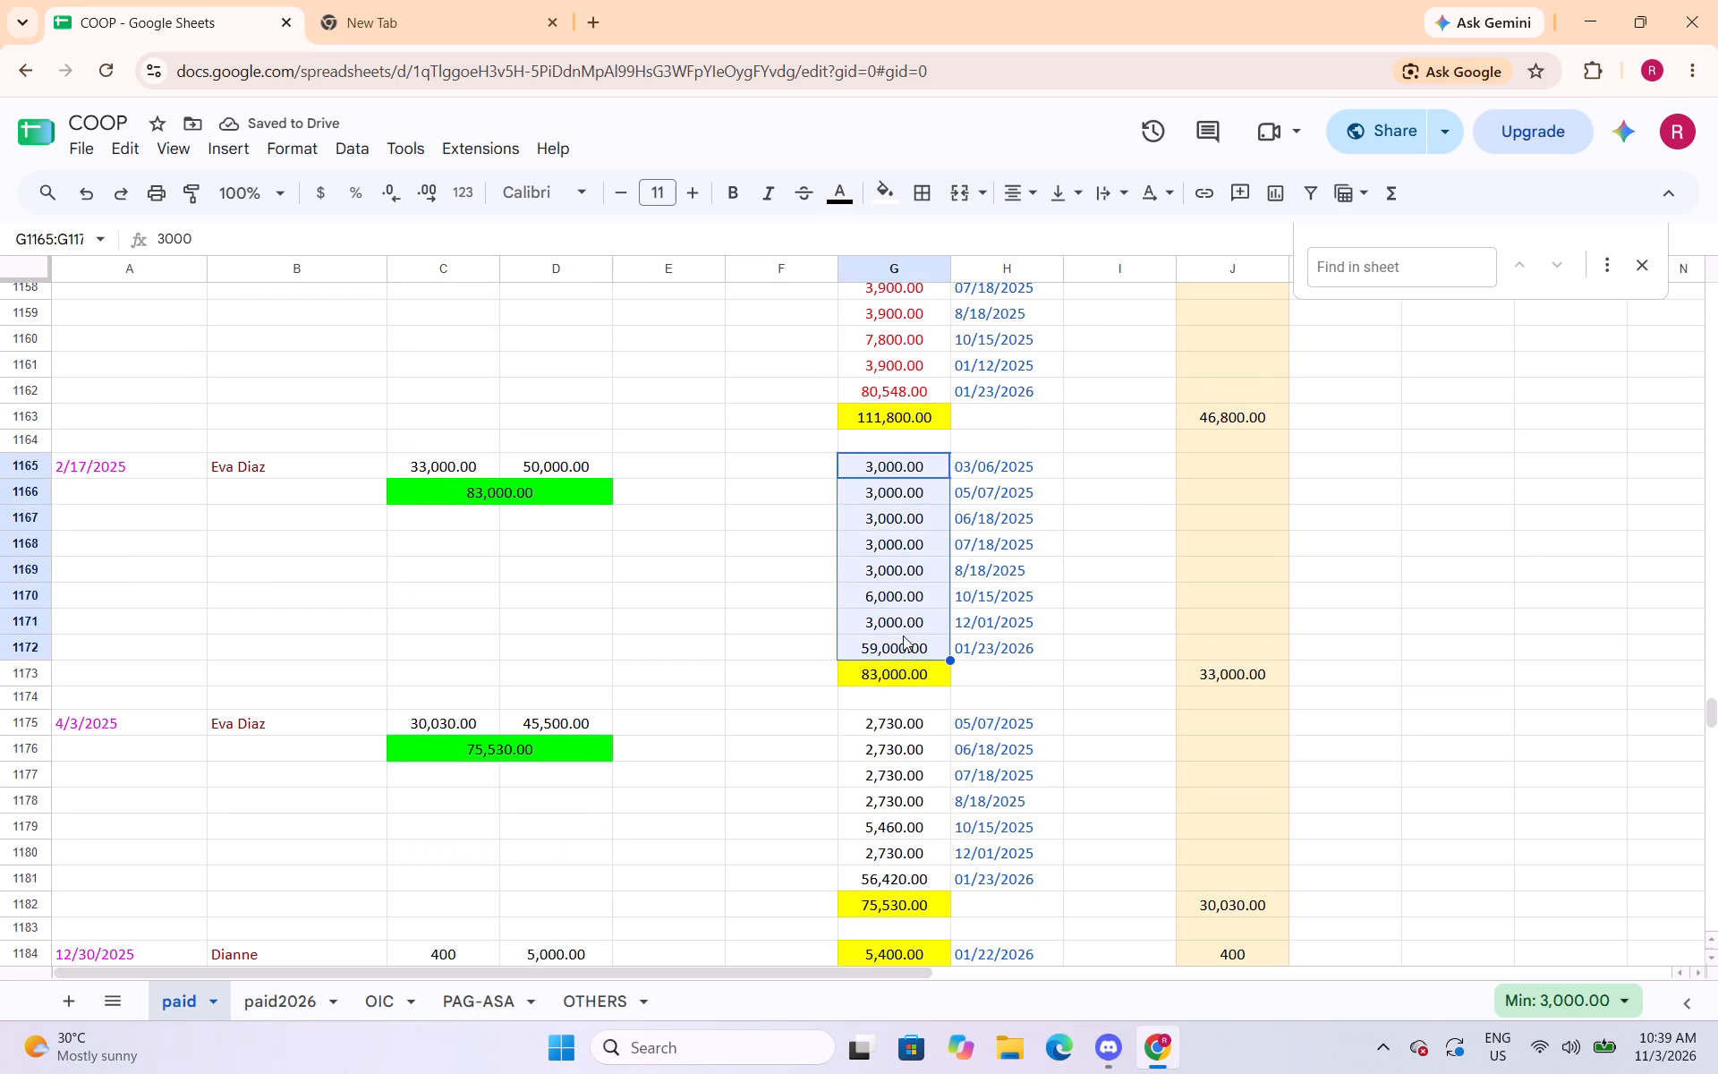
pyautogui.click(843, 199)
pyautogui.click(868, 294)
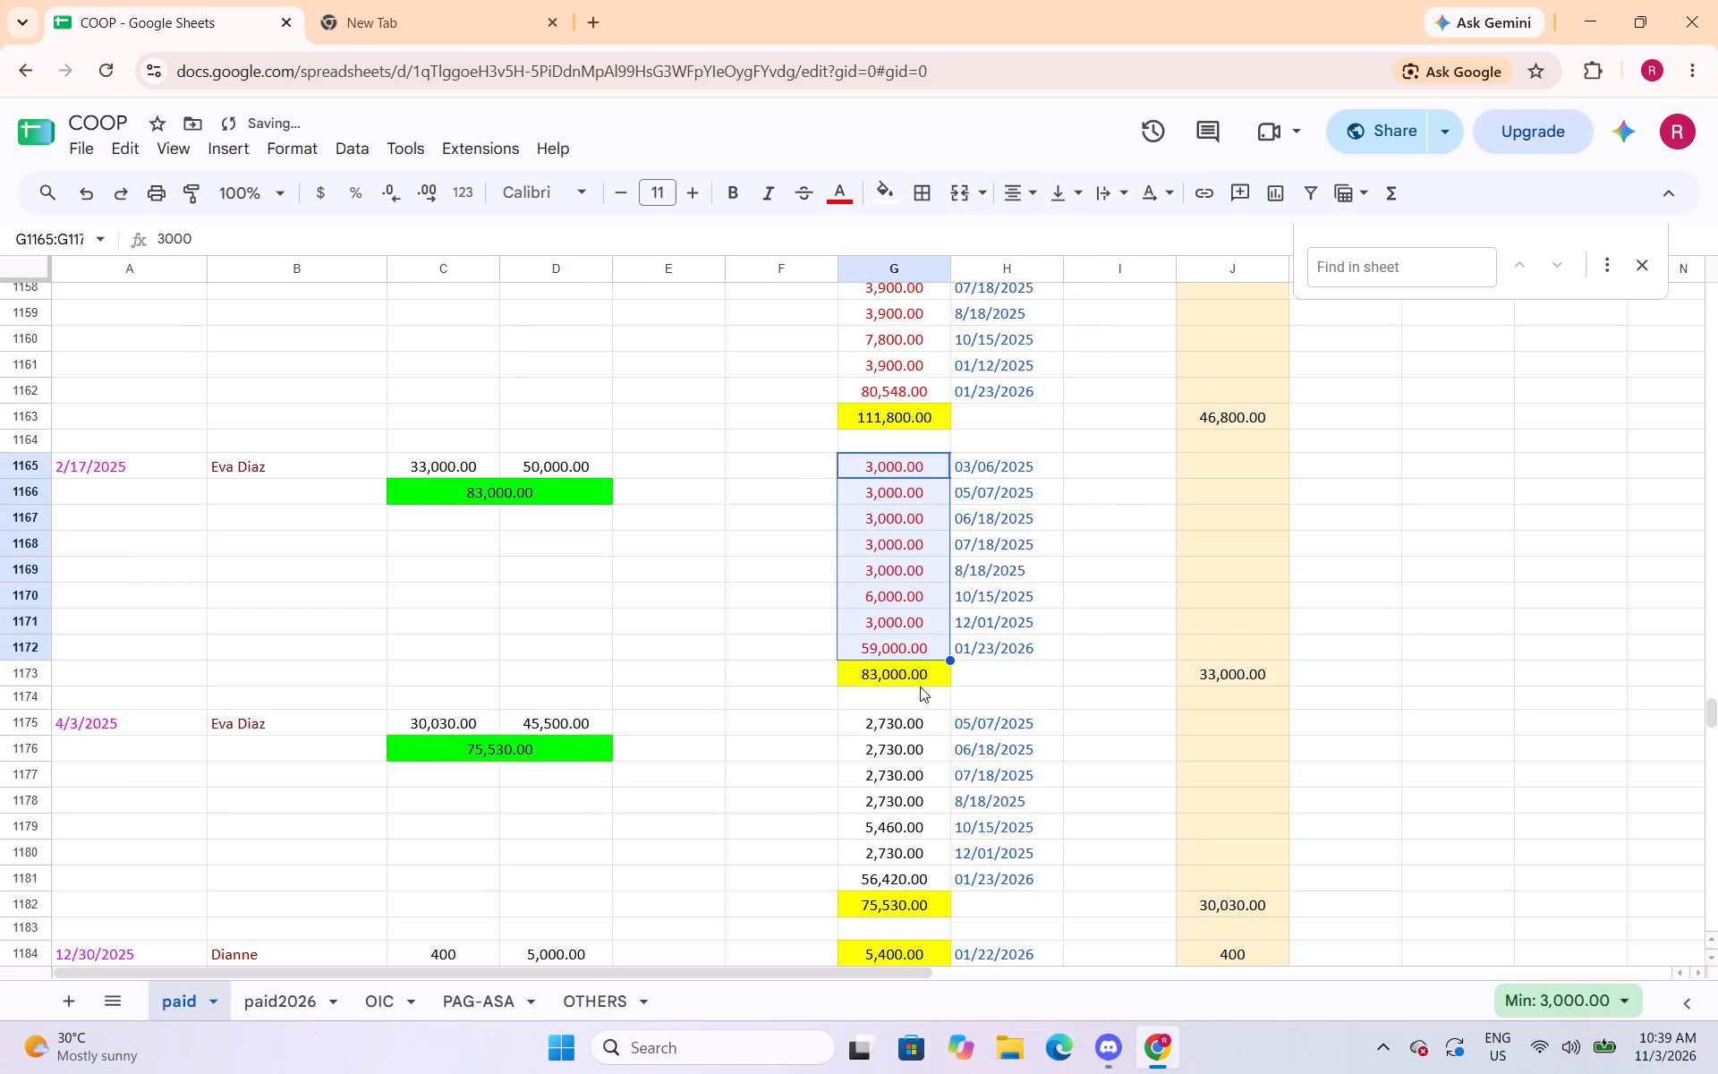
# Change the text colour of the payment amounts in cells G1175:G1181 and G1187:G1194 to red.
pyautogui.moveTo(911, 738); pyautogui.dragTo(923, 792)
pyautogui.moveTo(929, 731); pyautogui.dragTo(921, 882)
pyautogui.click(846, 185)
pyautogui.click(880, 297)
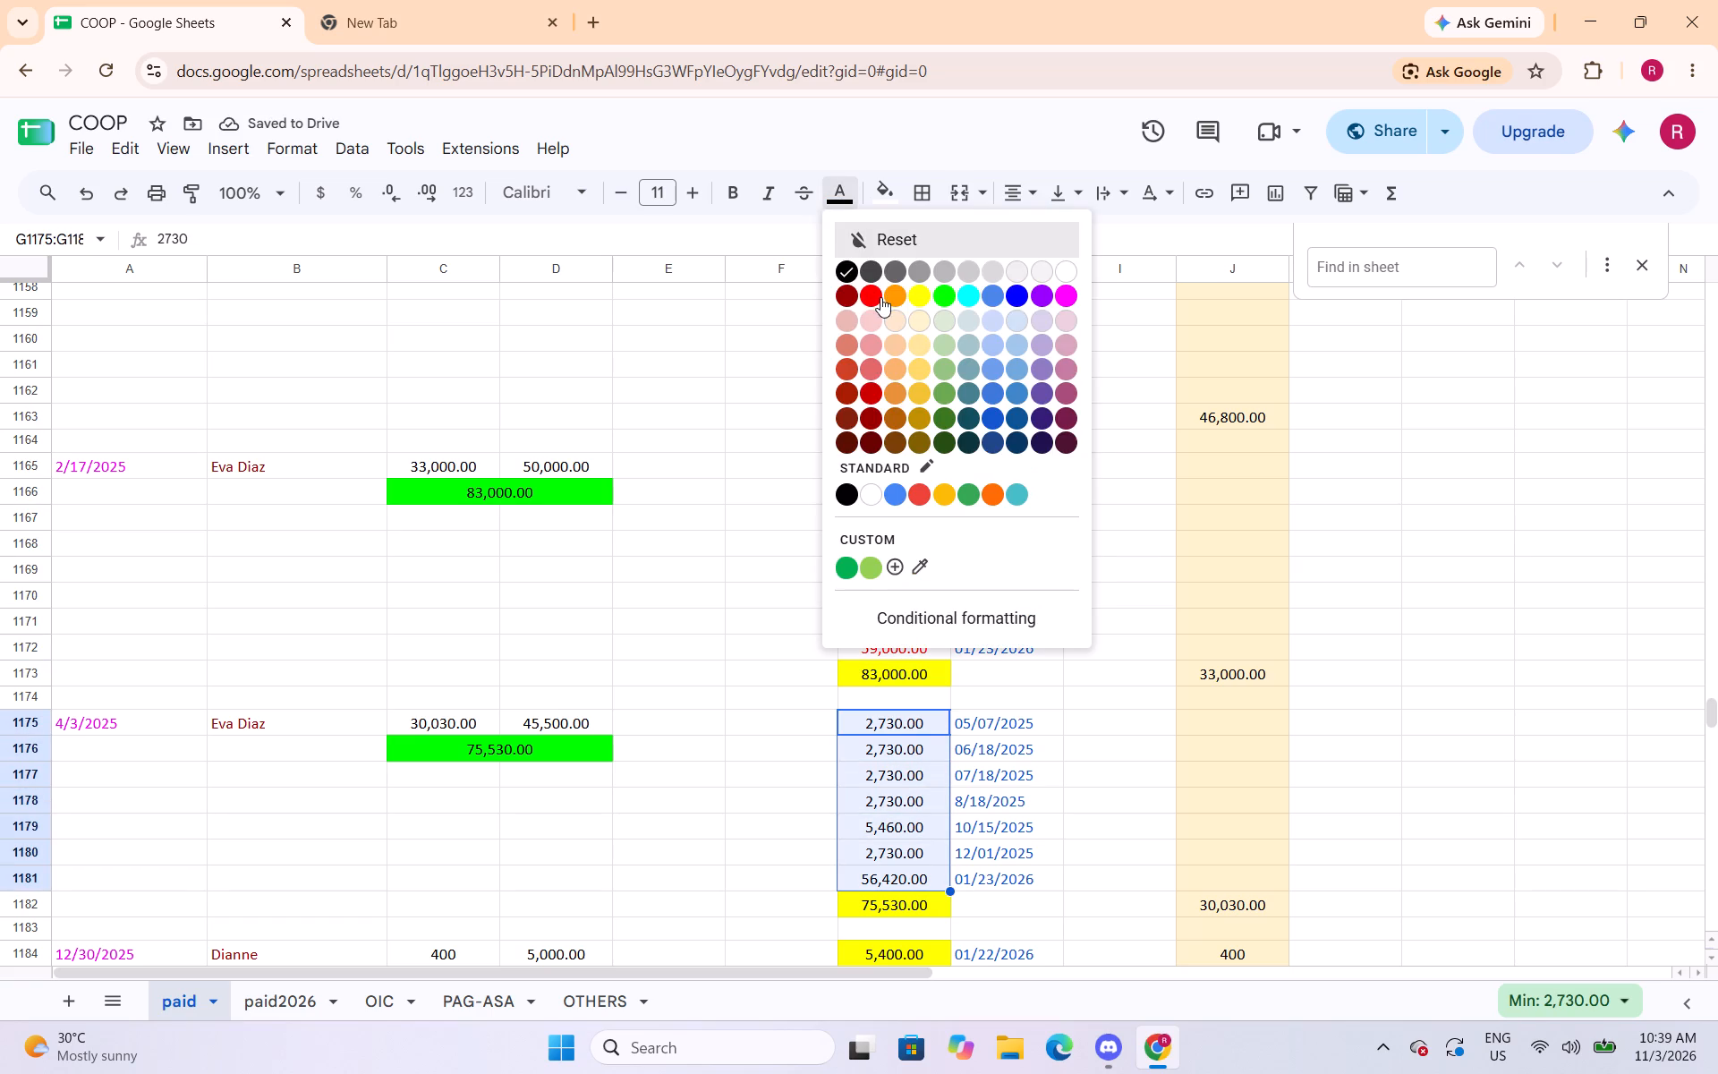
pyautogui.scroll(-5, 1173, 439)
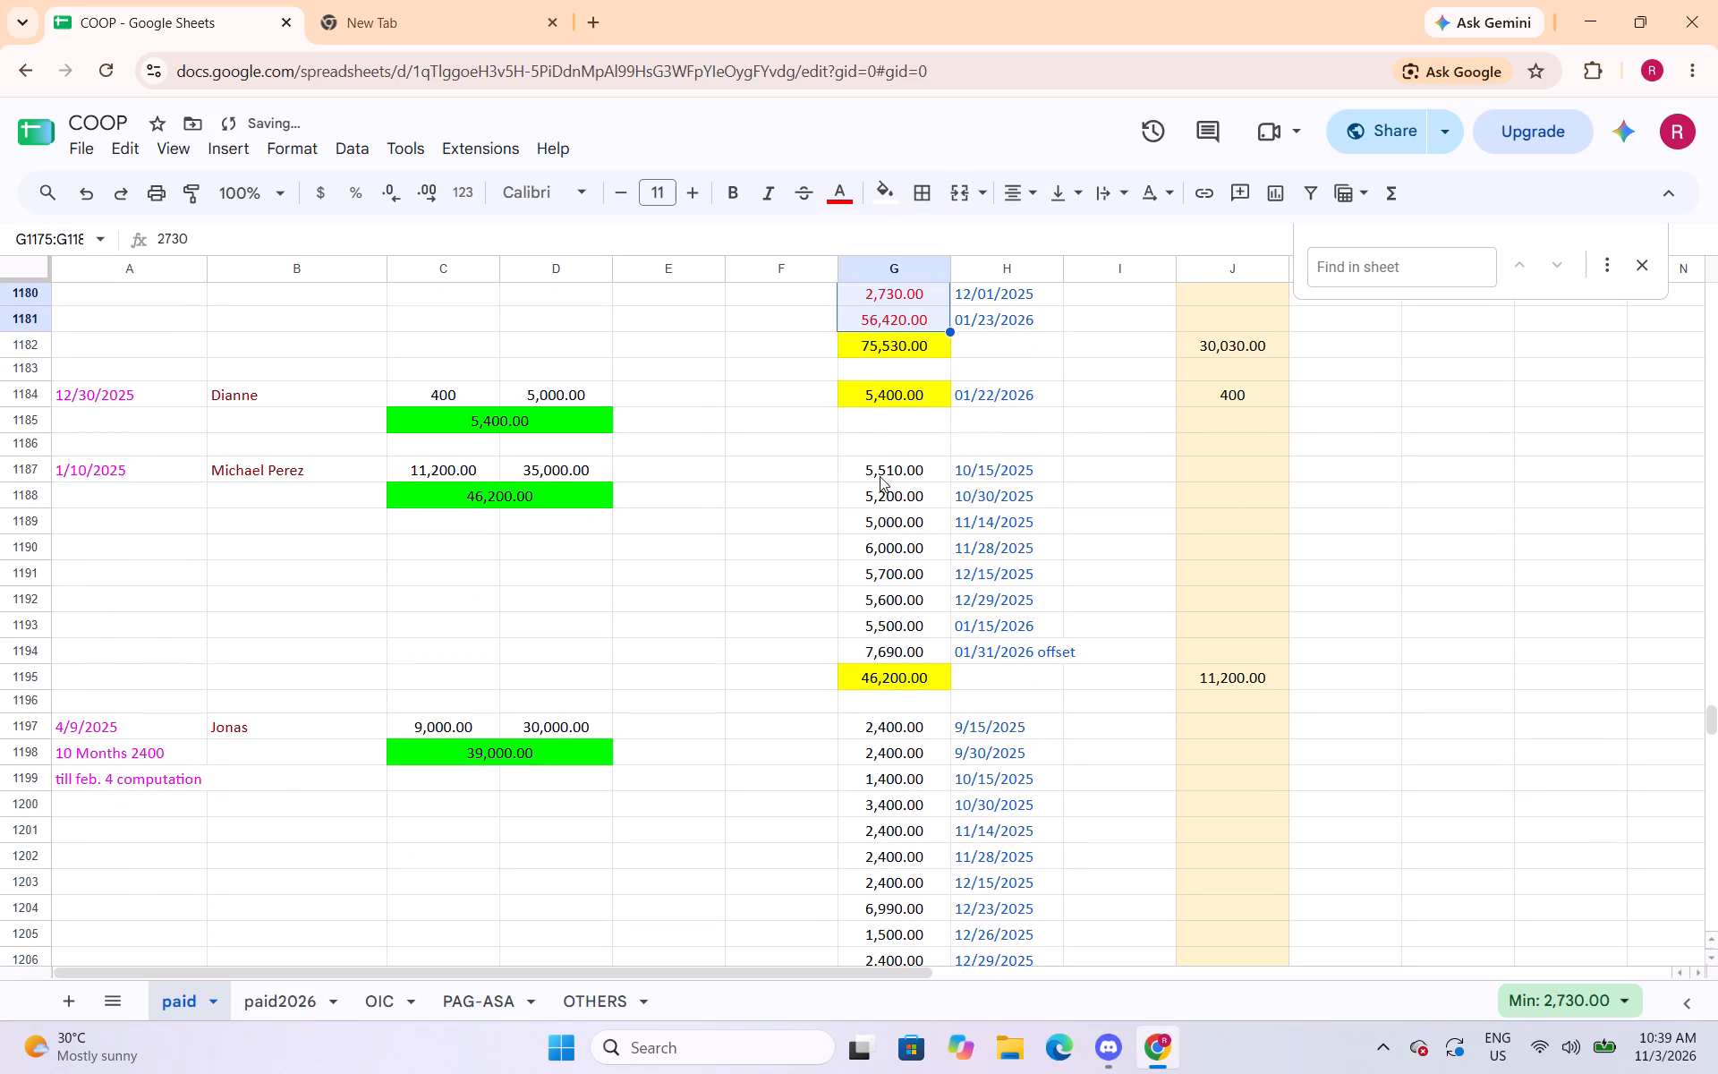
pyautogui.moveTo(889, 465); pyautogui.dragTo(883, 650)
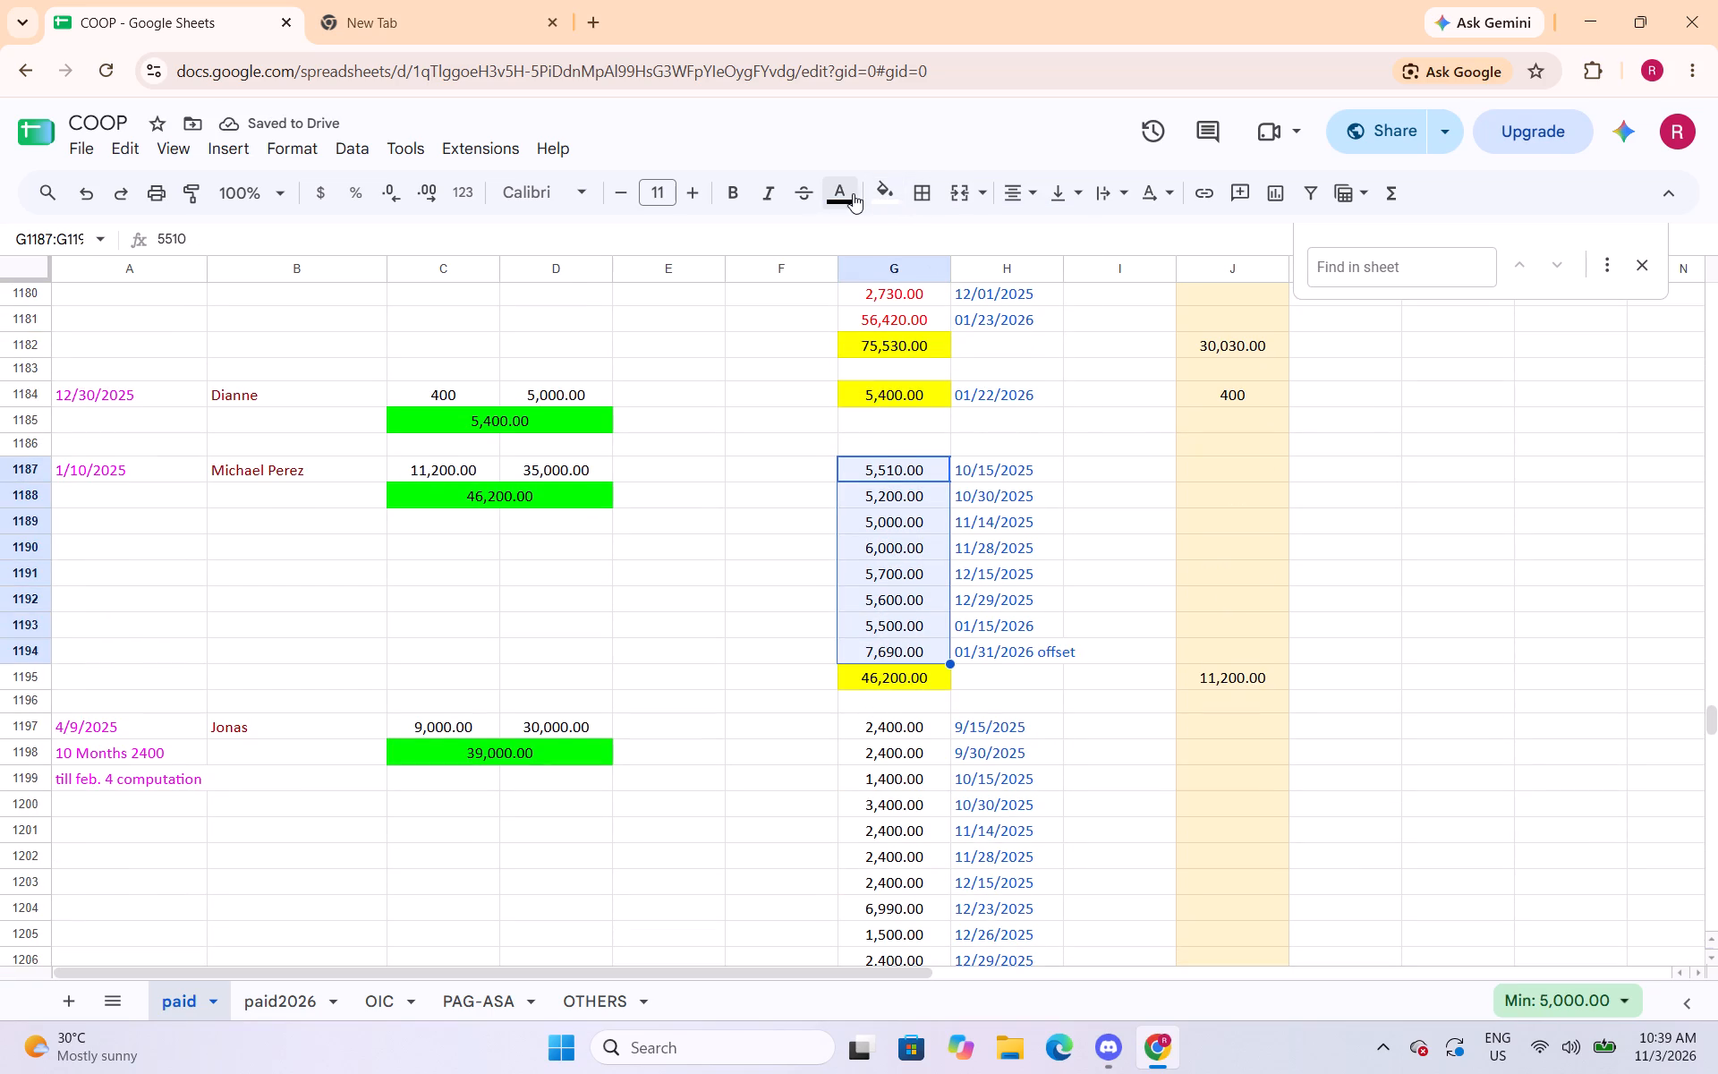
pyautogui.click(853, 193)
pyautogui.click(872, 291)
# Change the text colour of the payment amounts in cells G1197:G1211 and G1214:G1219 to red.
pyautogui.scroll(-3, 1029, 456)
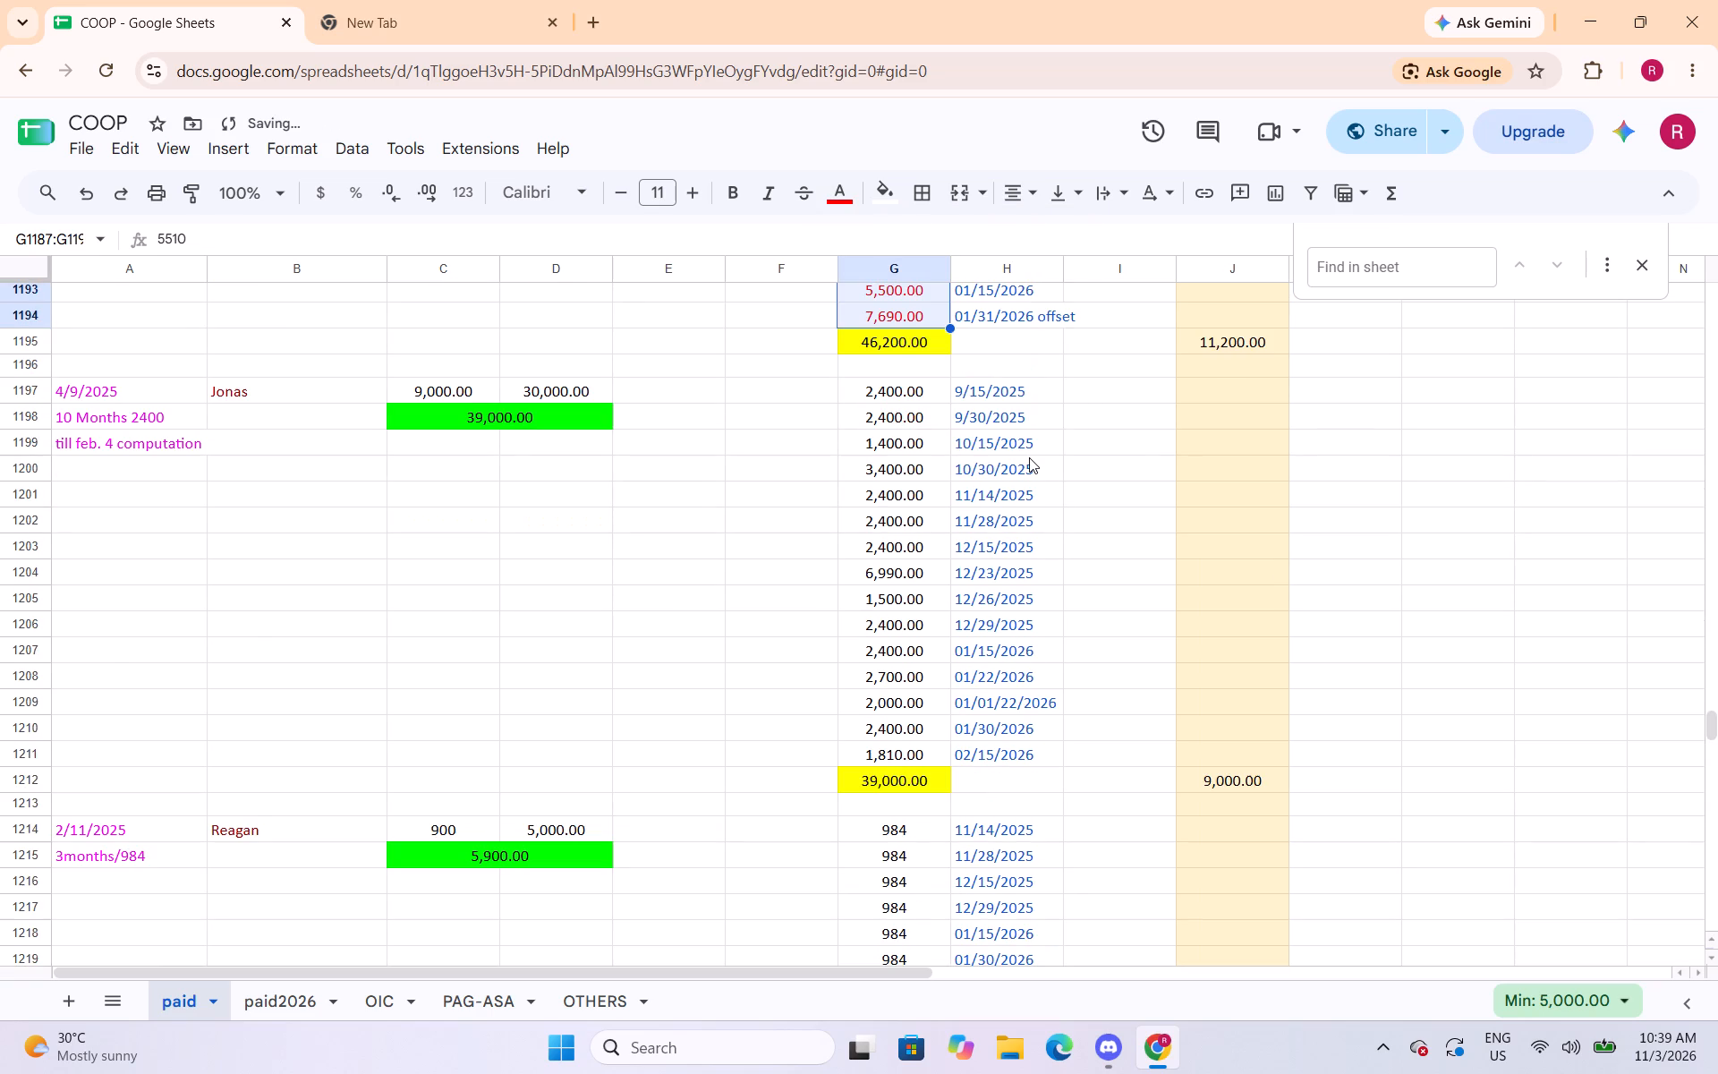
pyautogui.moveTo(892, 396); pyautogui.dragTo(881, 754)
pyautogui.click(843, 198)
pyautogui.click(867, 300)
pyautogui.scroll(-1, 910, 527)
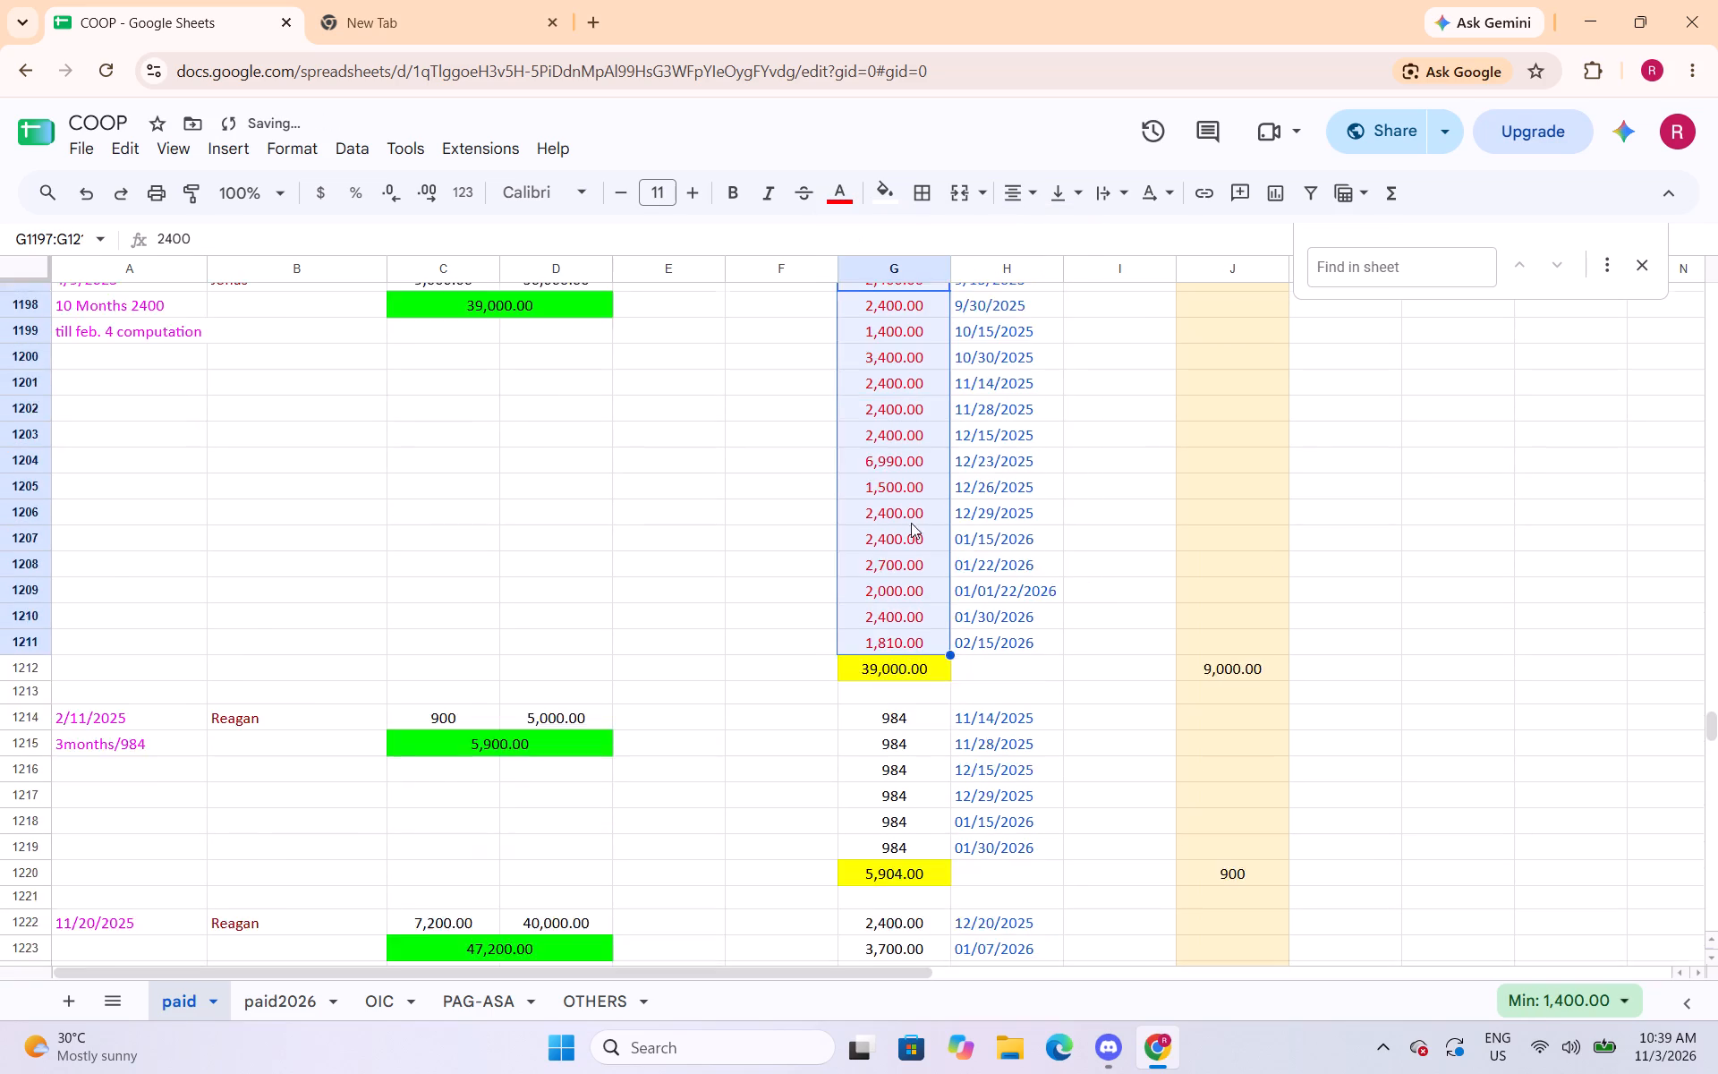
pyautogui.scroll(-3, 911, 523)
pyautogui.moveTo(901, 379); pyautogui.dragTo(904, 506)
pyautogui.click(837, 189)
pyautogui.click(869, 289)
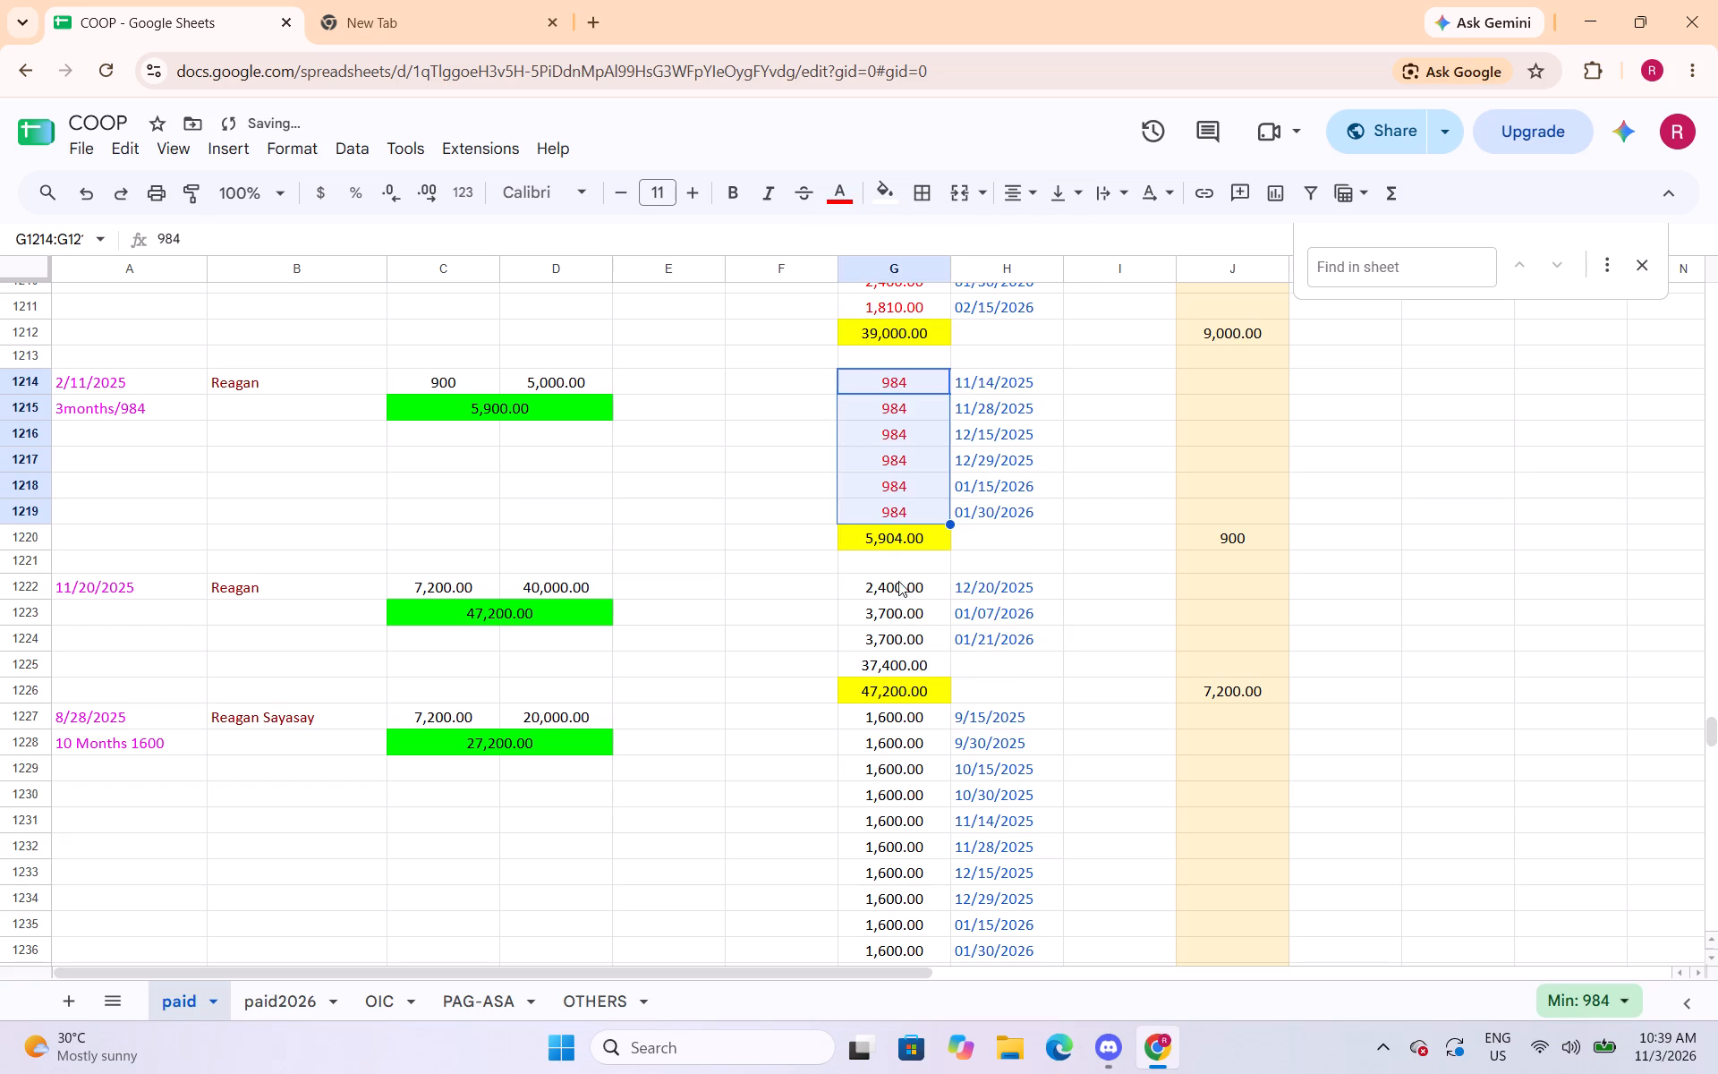
# Change the text colour of the payment amounts in cells G1222:G1225 and G1227:G1237 to red.
pyautogui.moveTo(898, 580); pyautogui.dragTo(908, 661)
pyautogui.click(847, 197)
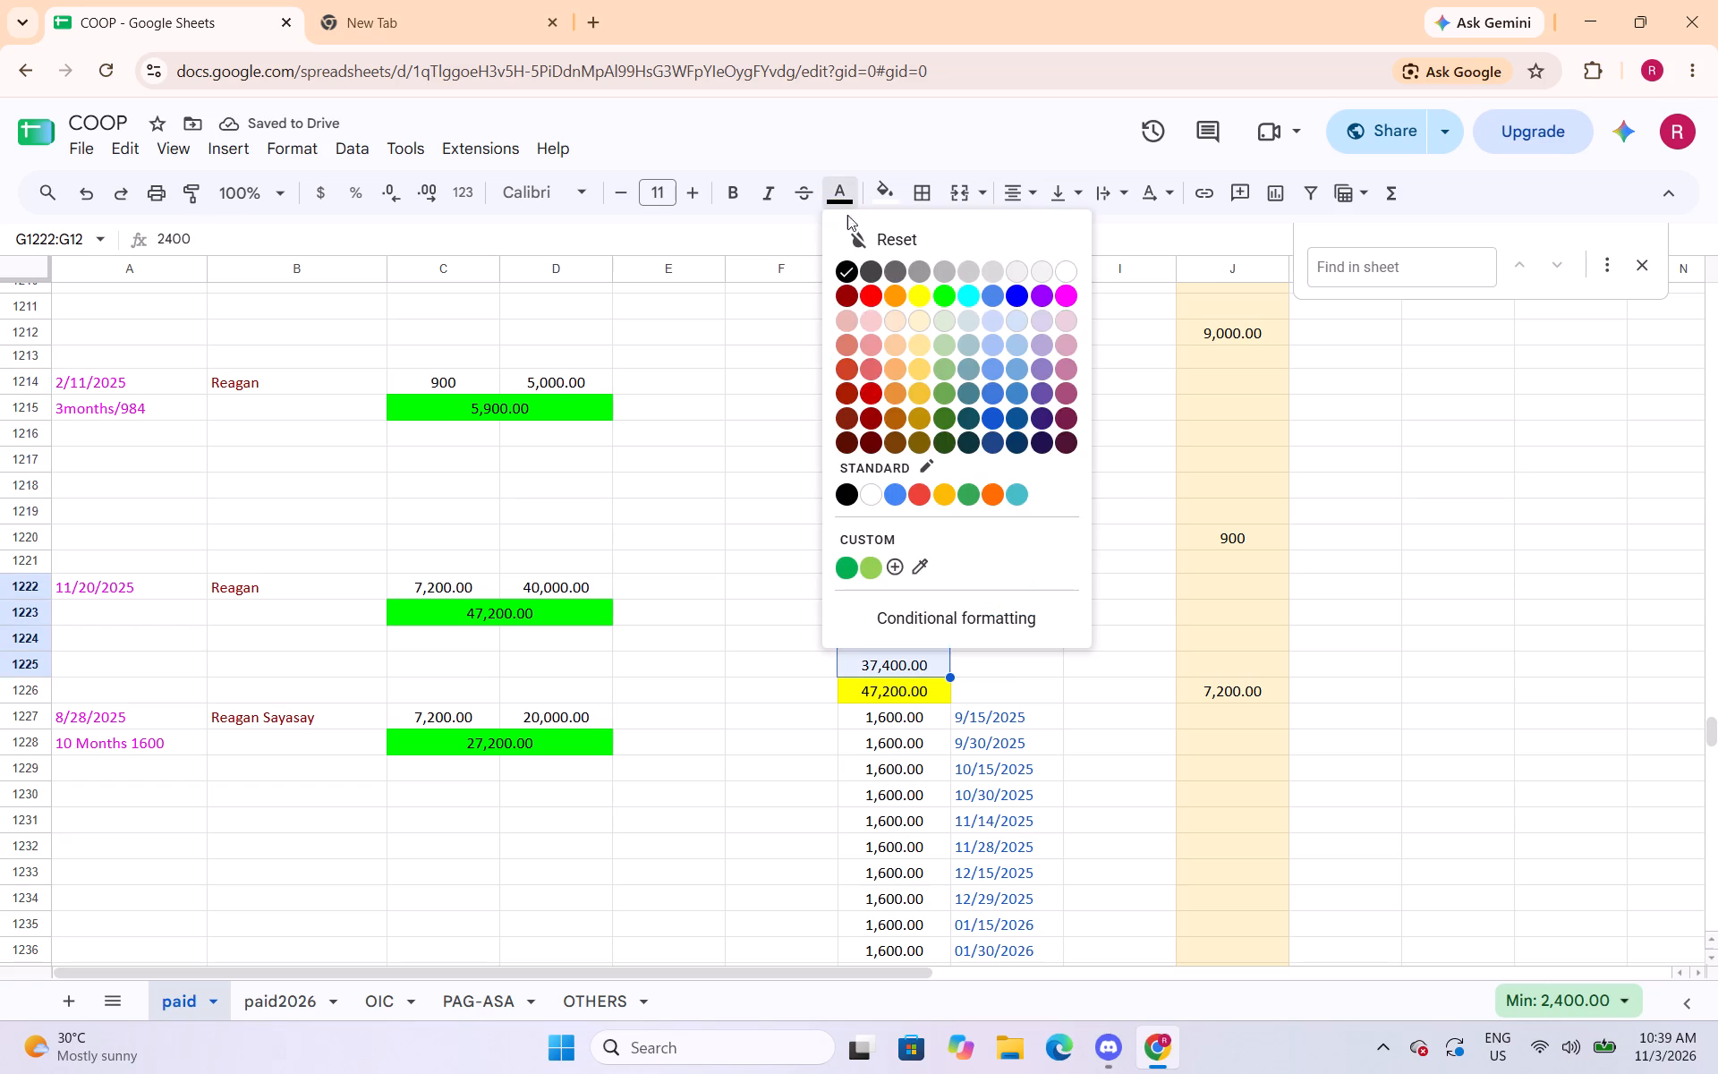
pyautogui.click(872, 293)
pyautogui.scroll(-2, 930, 666)
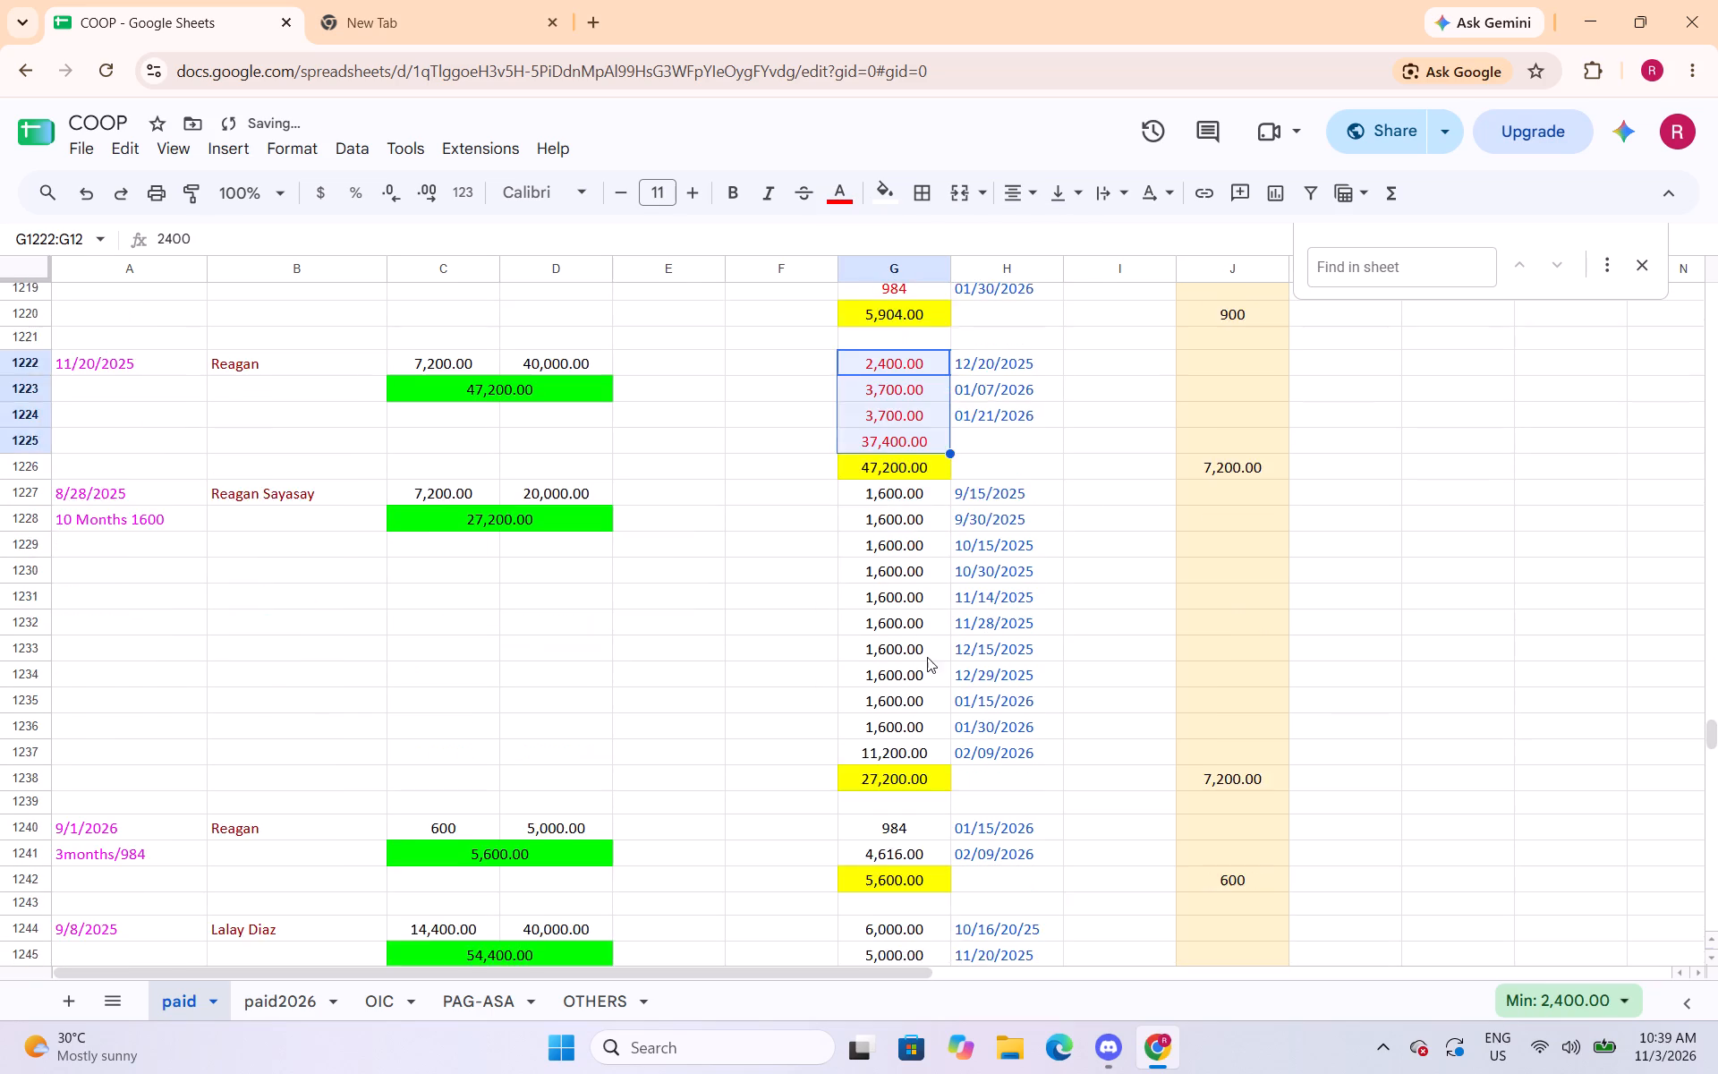
pyautogui.scroll(-1, 927, 657)
pyautogui.moveTo(903, 378); pyautogui.dragTo(896, 635)
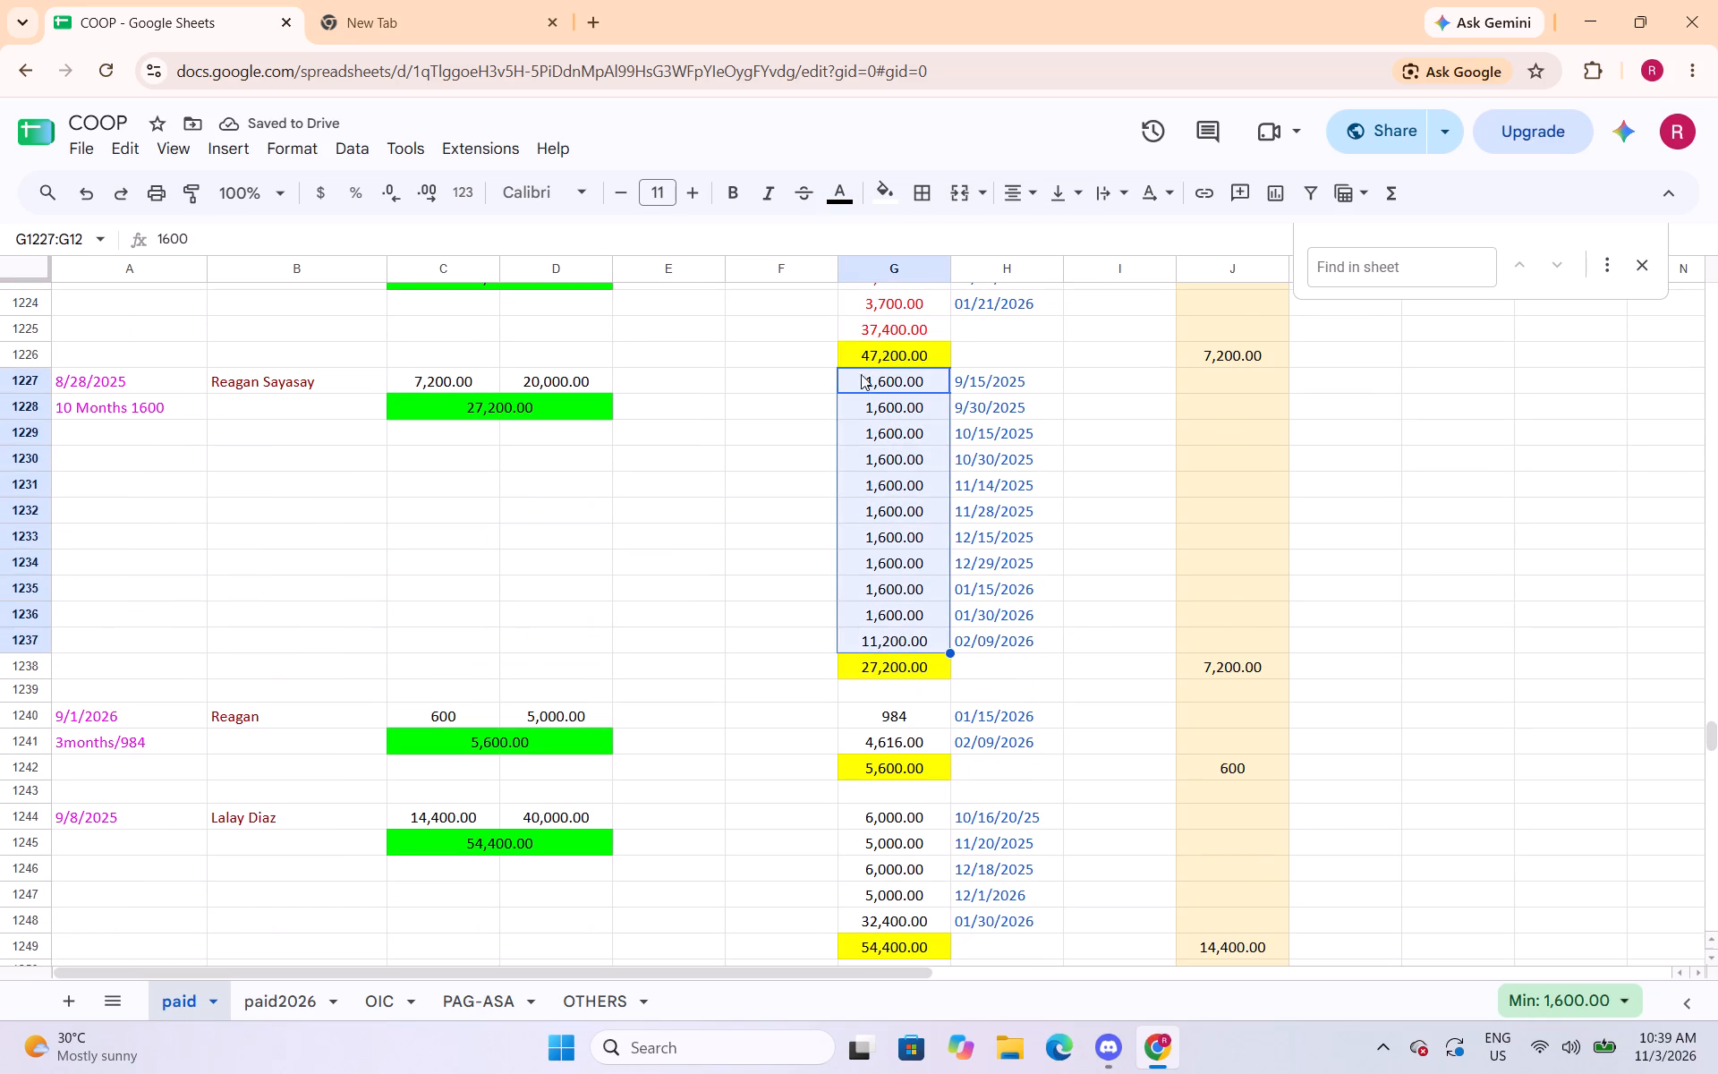
pyautogui.click(841, 206)
pyautogui.moveTo(868, 292); pyautogui.dragTo(873, 307)
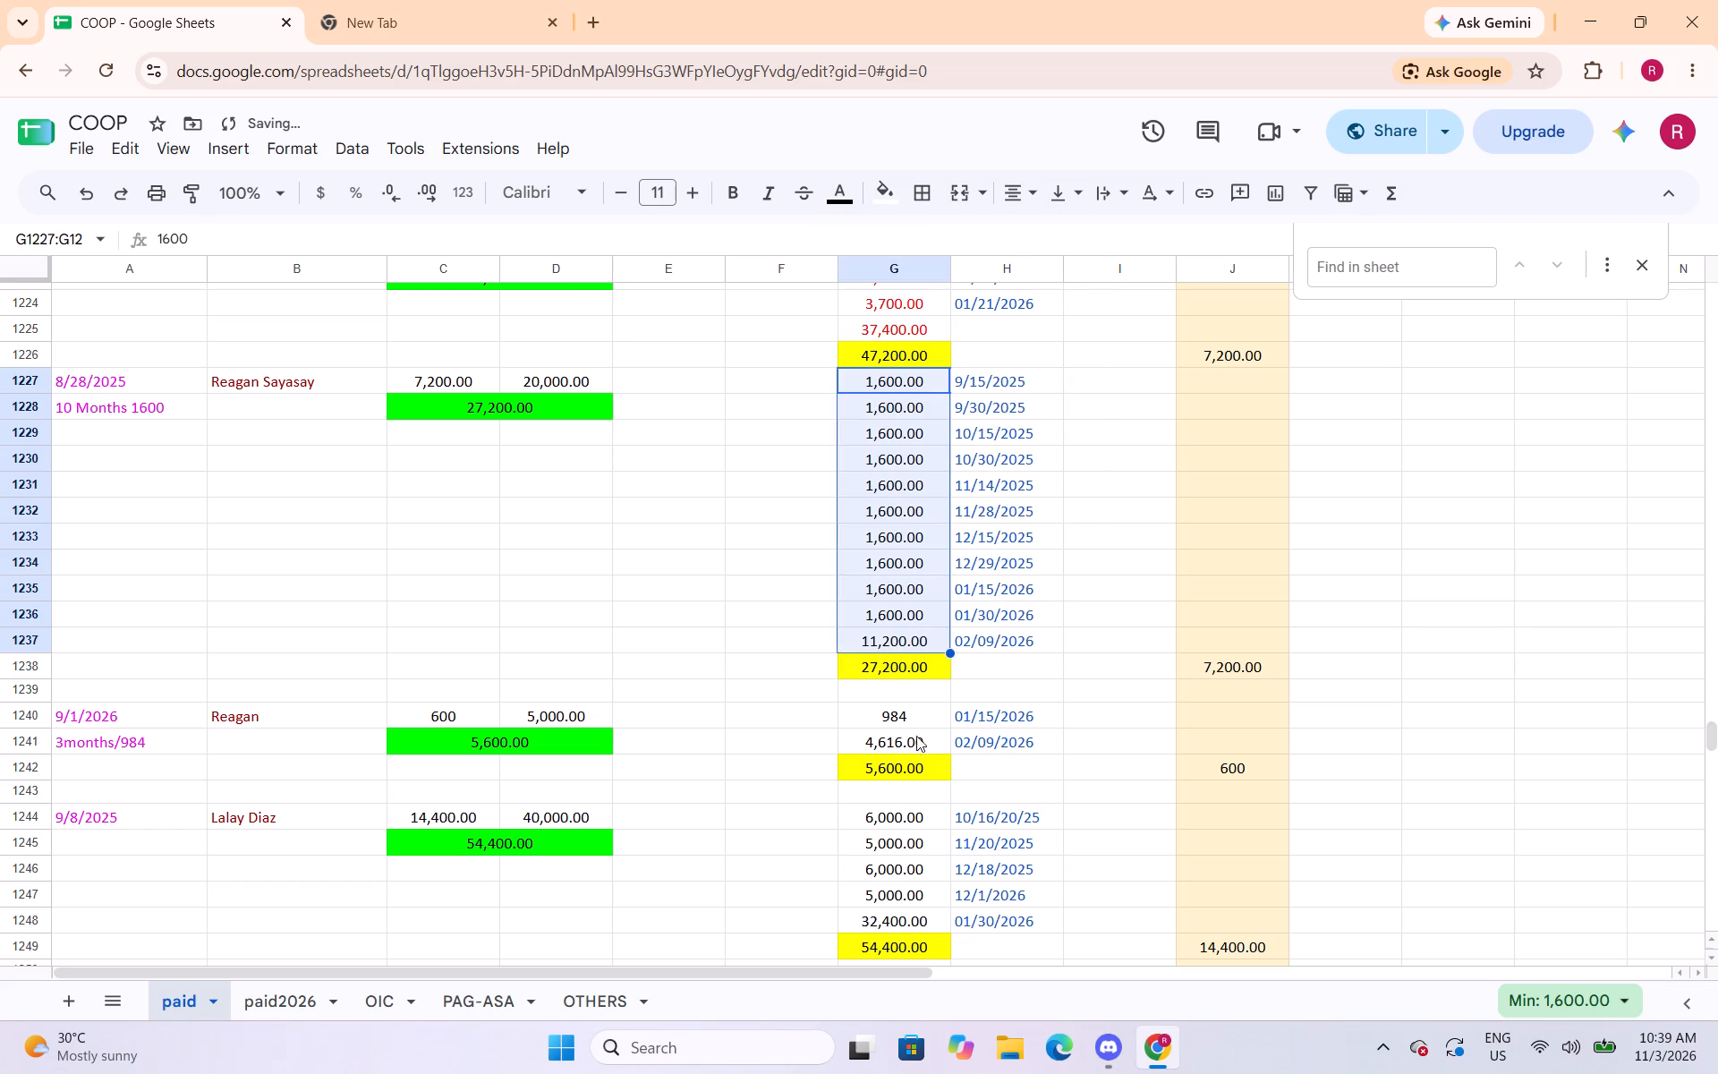
# Change the text colour of the payment amounts in cells G1240:G1241 and G1227:G1237 to red.
pyautogui.moveTo(913, 715); pyautogui.dragTo(913, 742)
pyautogui.click(842, 199)
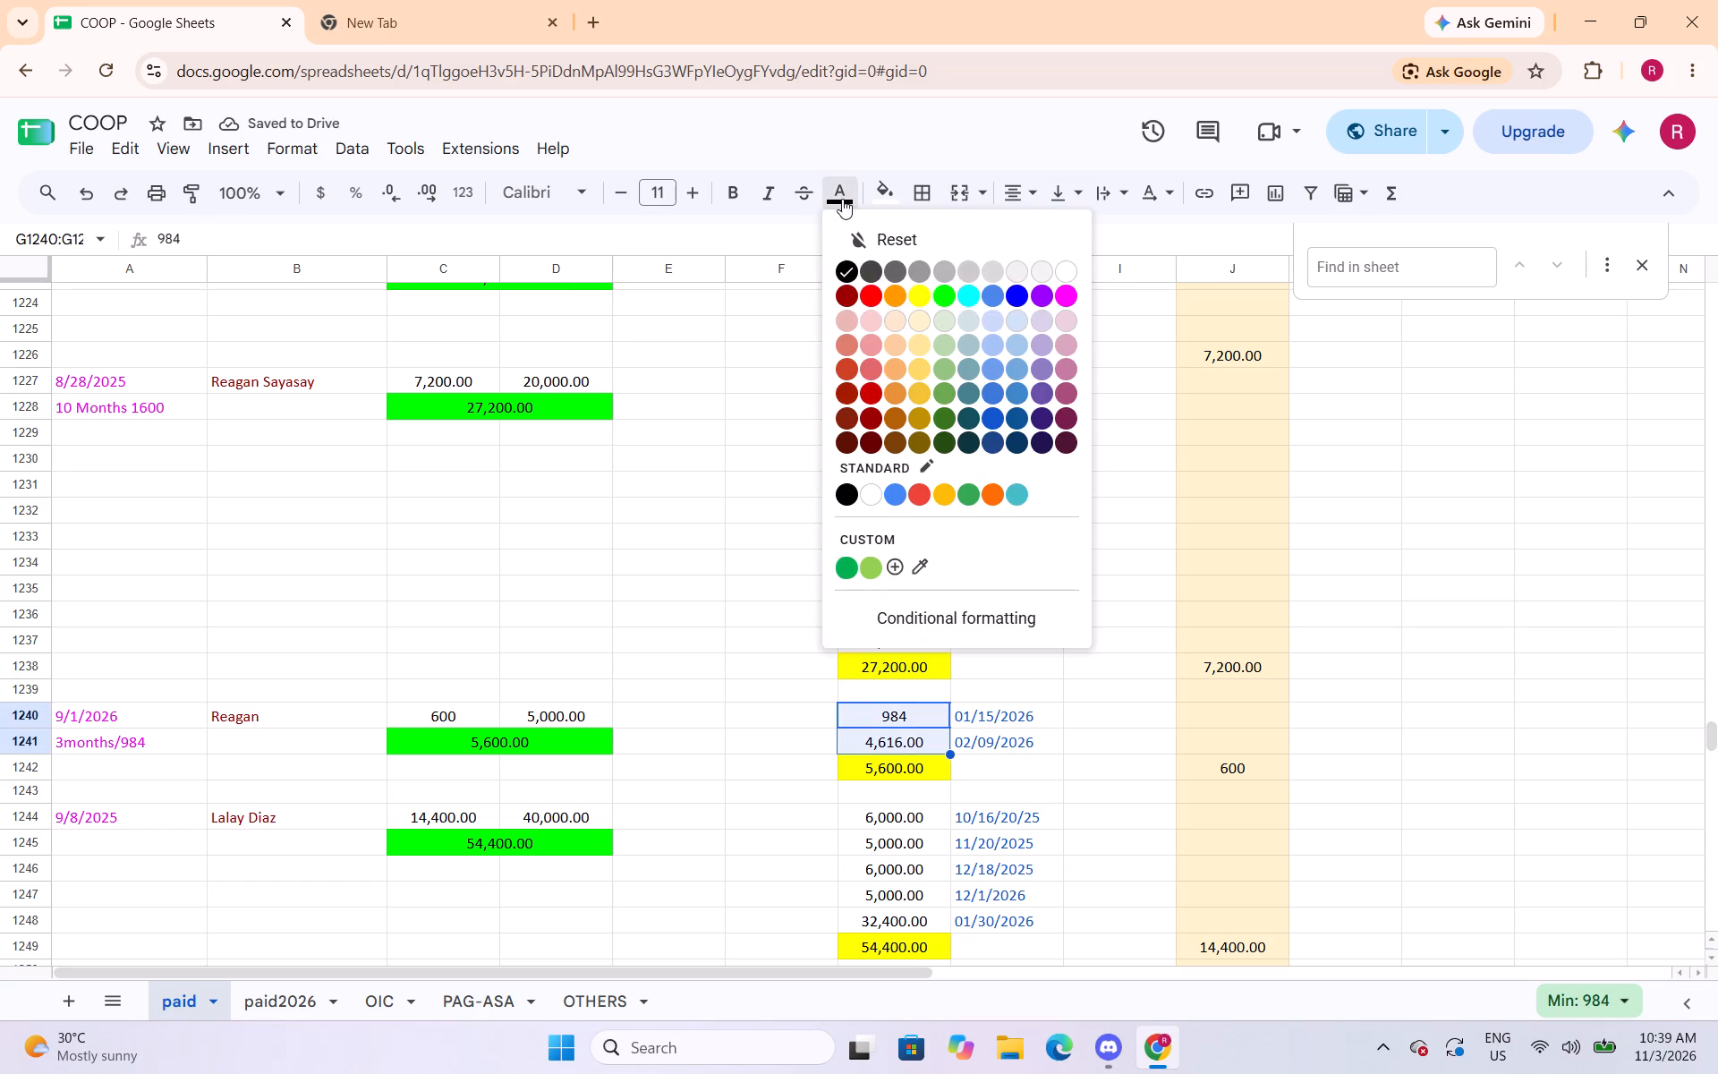
pyautogui.click(870, 295)
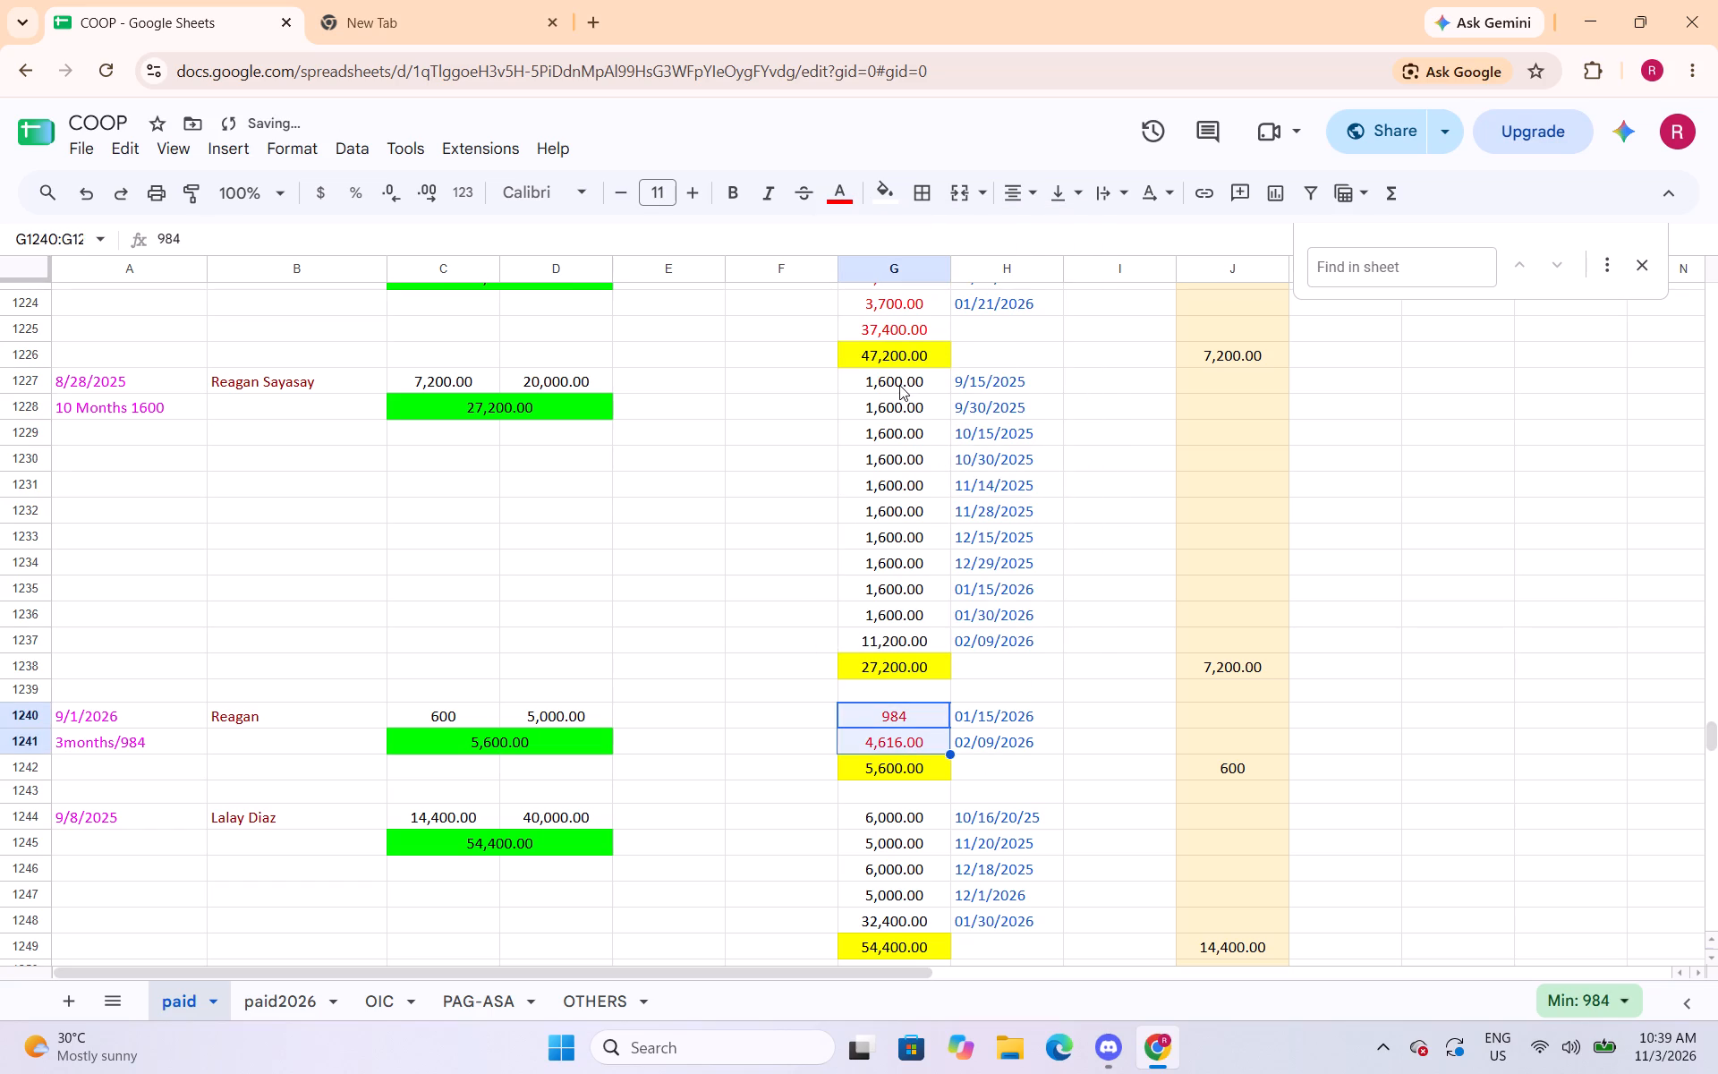
pyautogui.moveTo(899, 385); pyautogui.dragTo(914, 635)
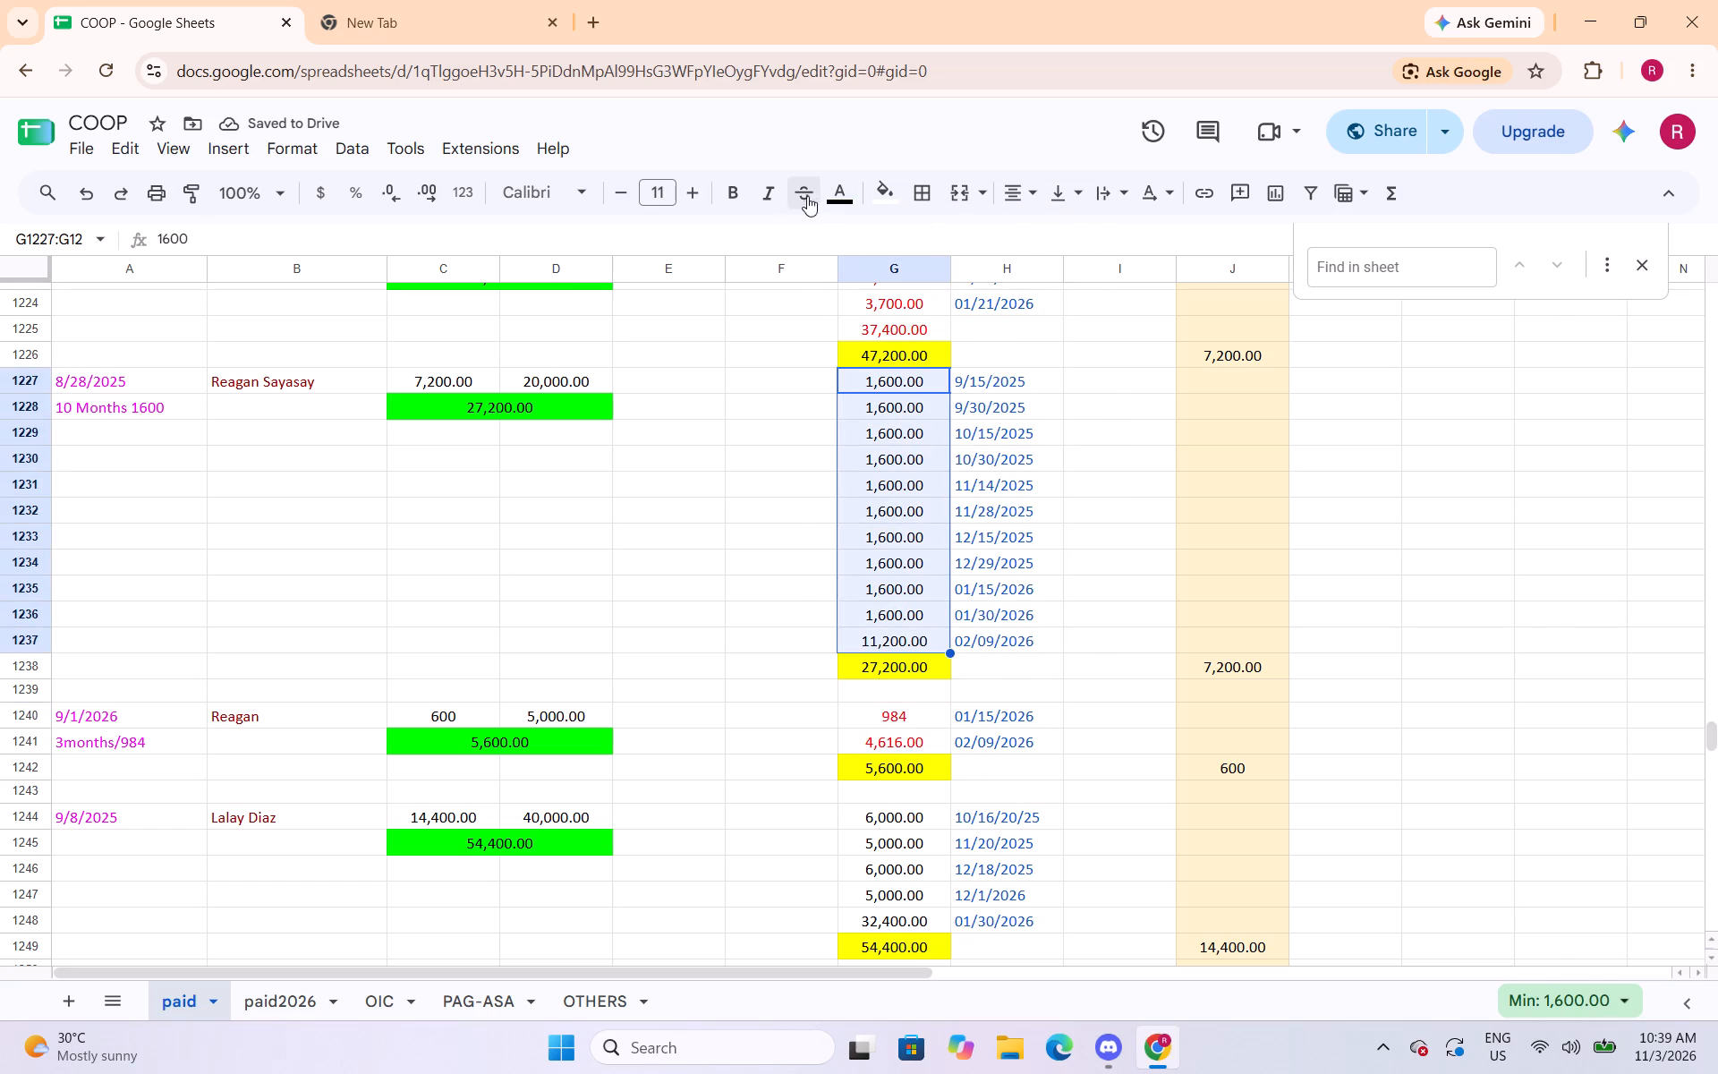
pyautogui.click(838, 193)
pyautogui.click(870, 301)
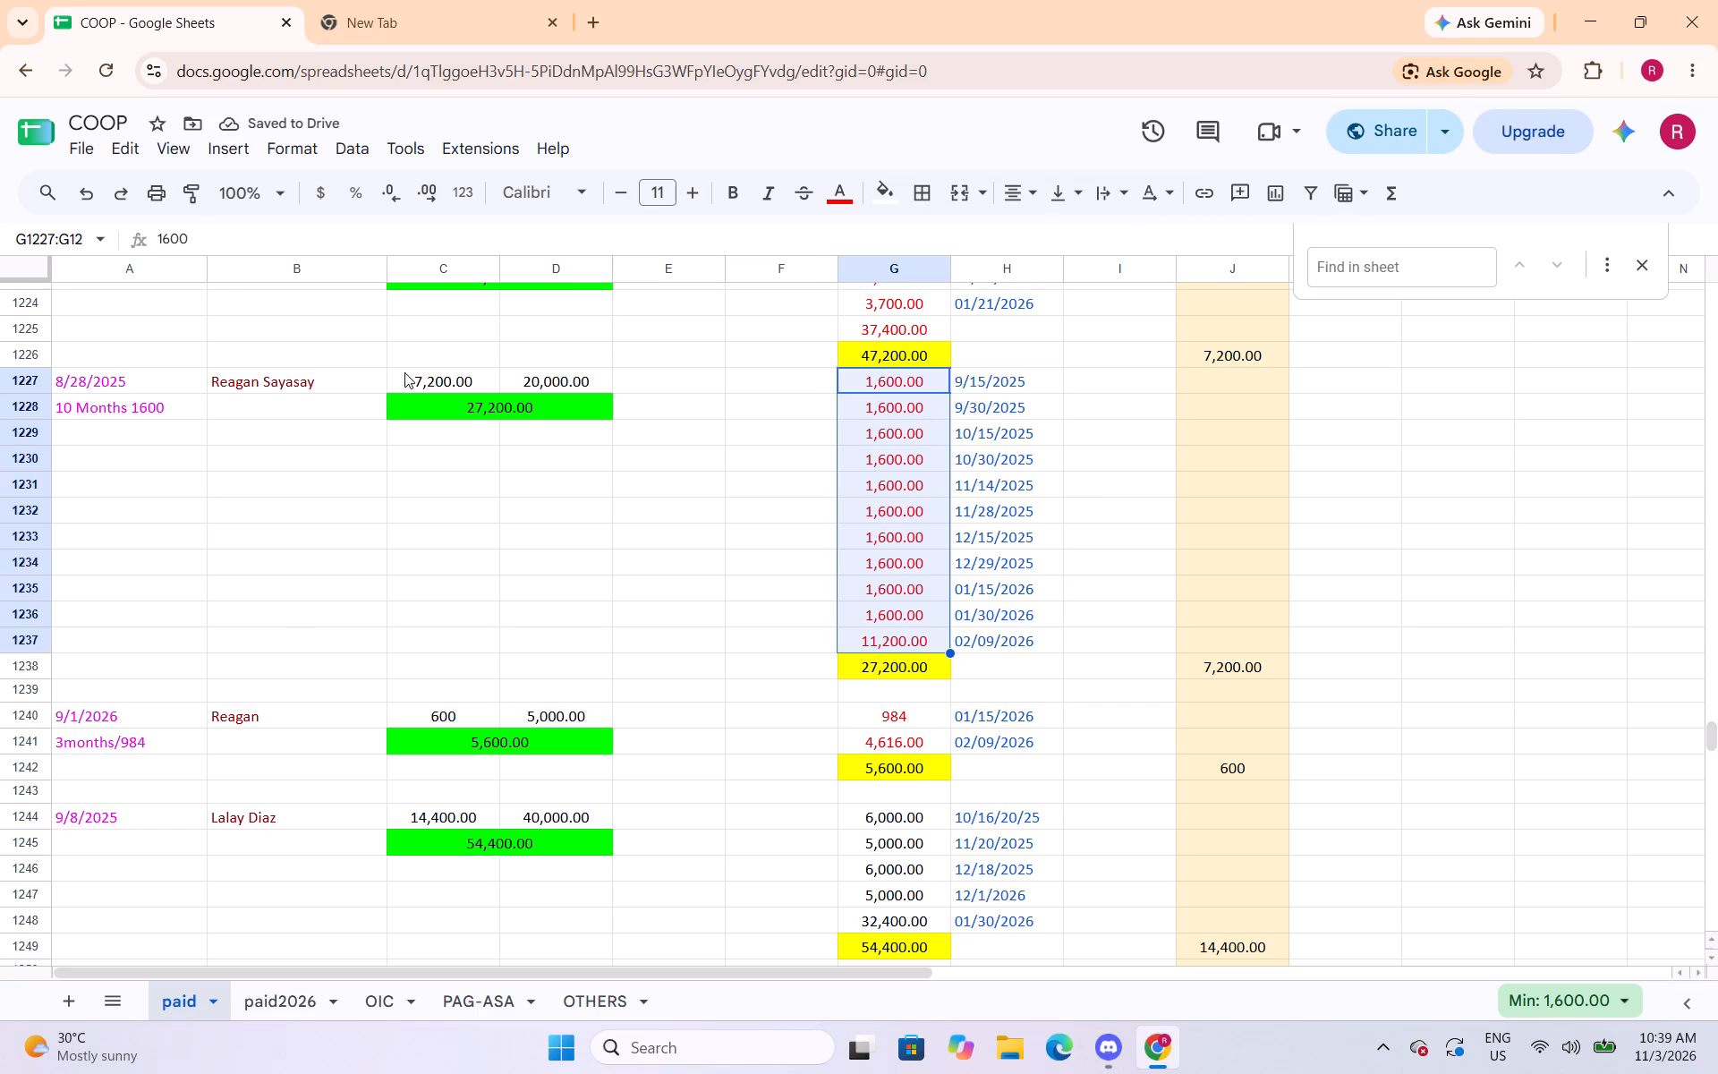
# Insert one blank row above row 1227 to separate the 8/28/2025 loan record from the record before it.
pyautogui.click(35, 381)
pyautogui.rightClick(35, 385)
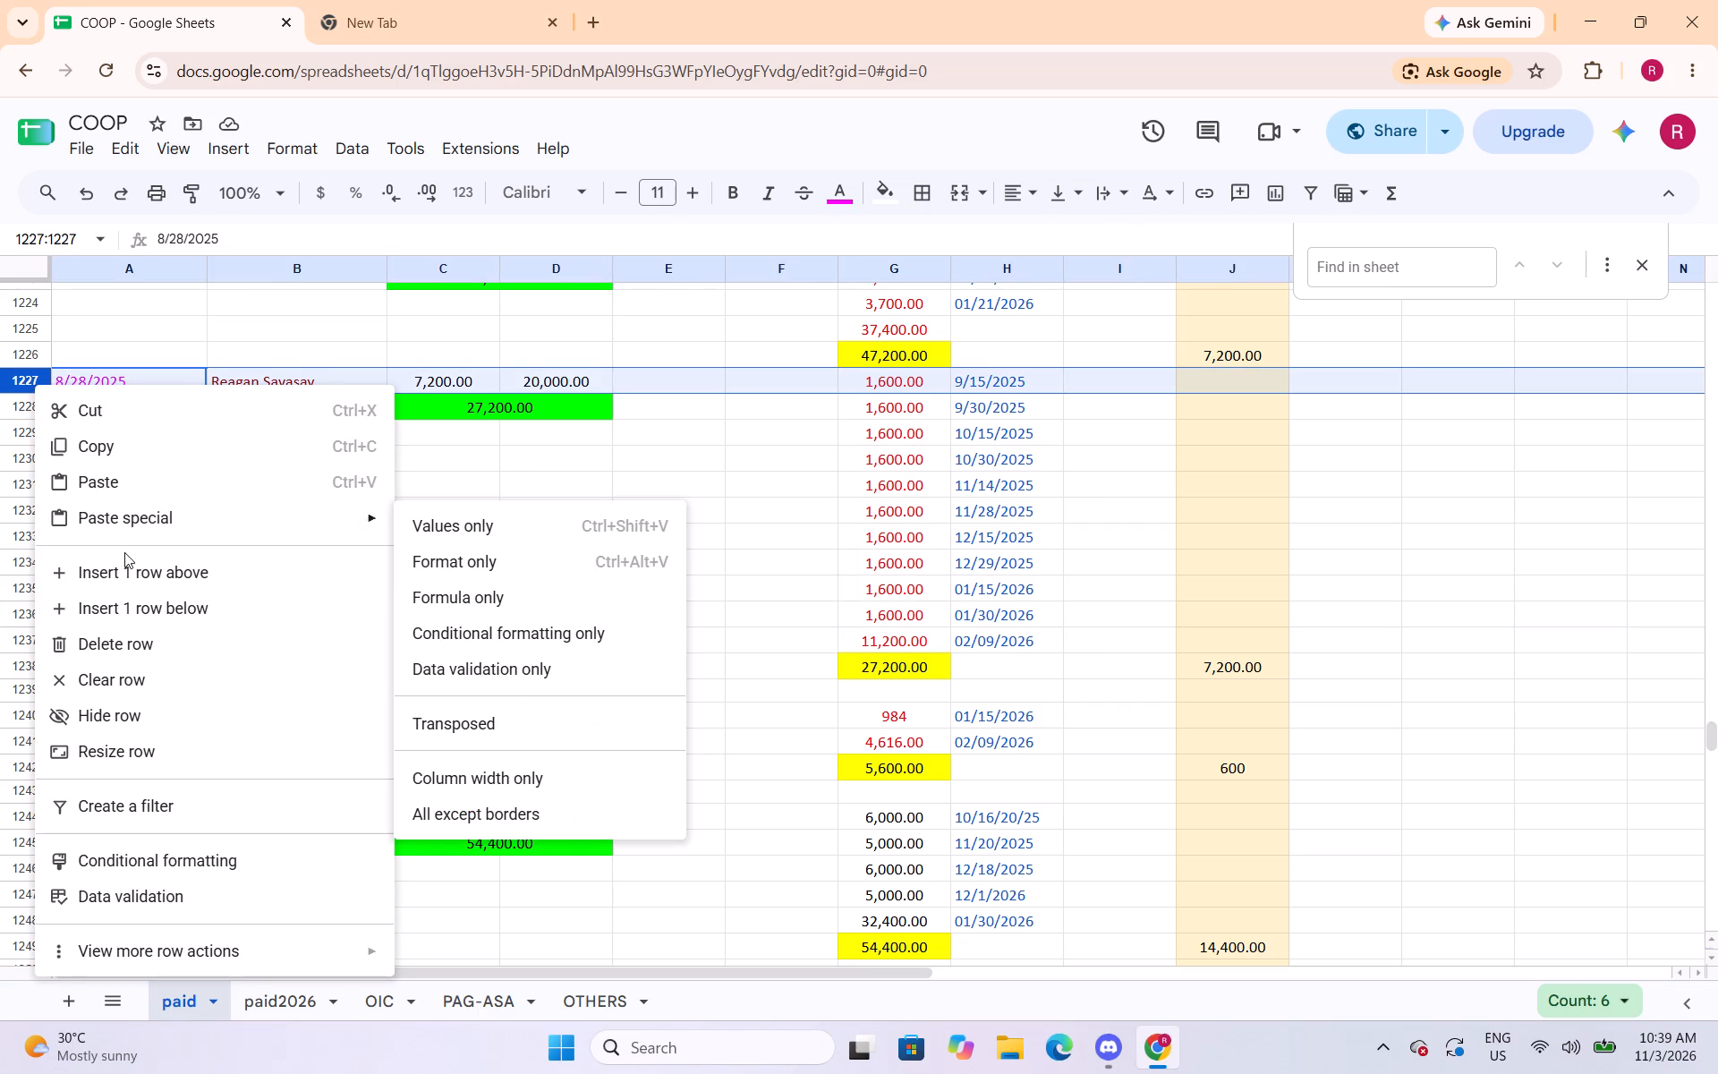
pyautogui.click(128, 566)
pyautogui.click(788, 490)
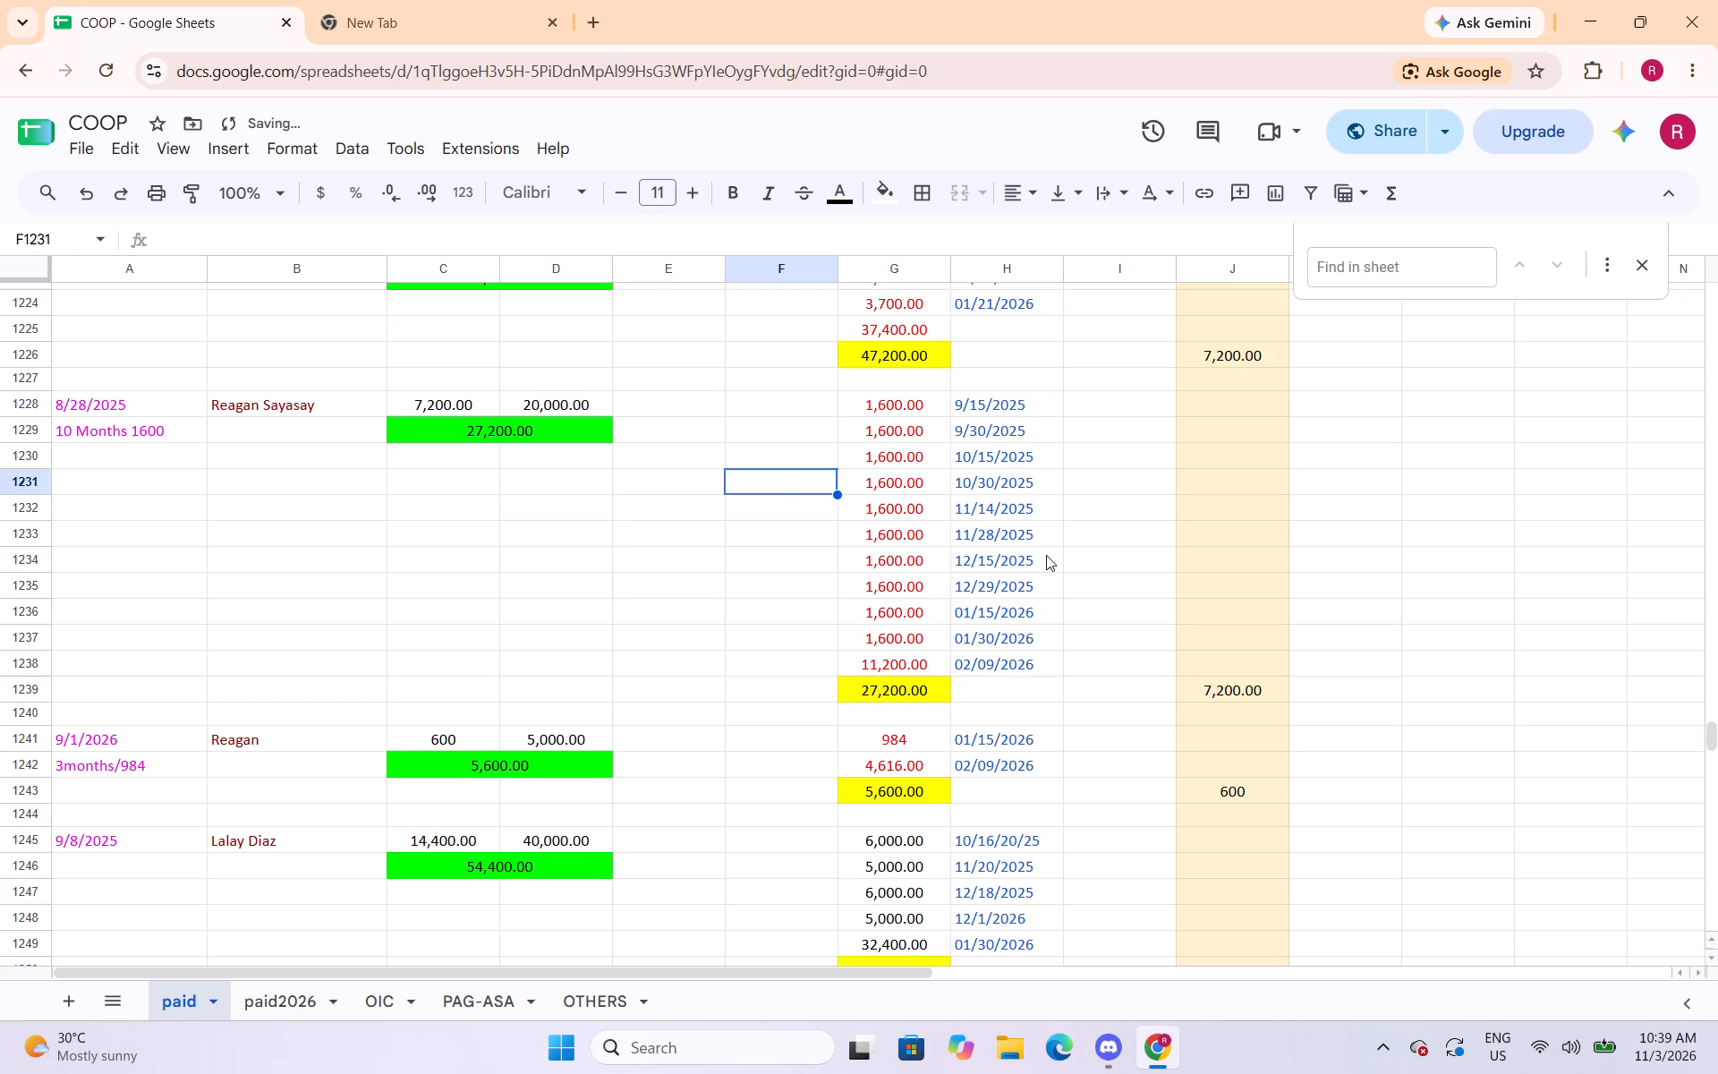
# Change the text colour of the payment amounts in cells G1245:G1249 and G1255:G1258 to red.
pyautogui.scroll(-3, 1046, 559)
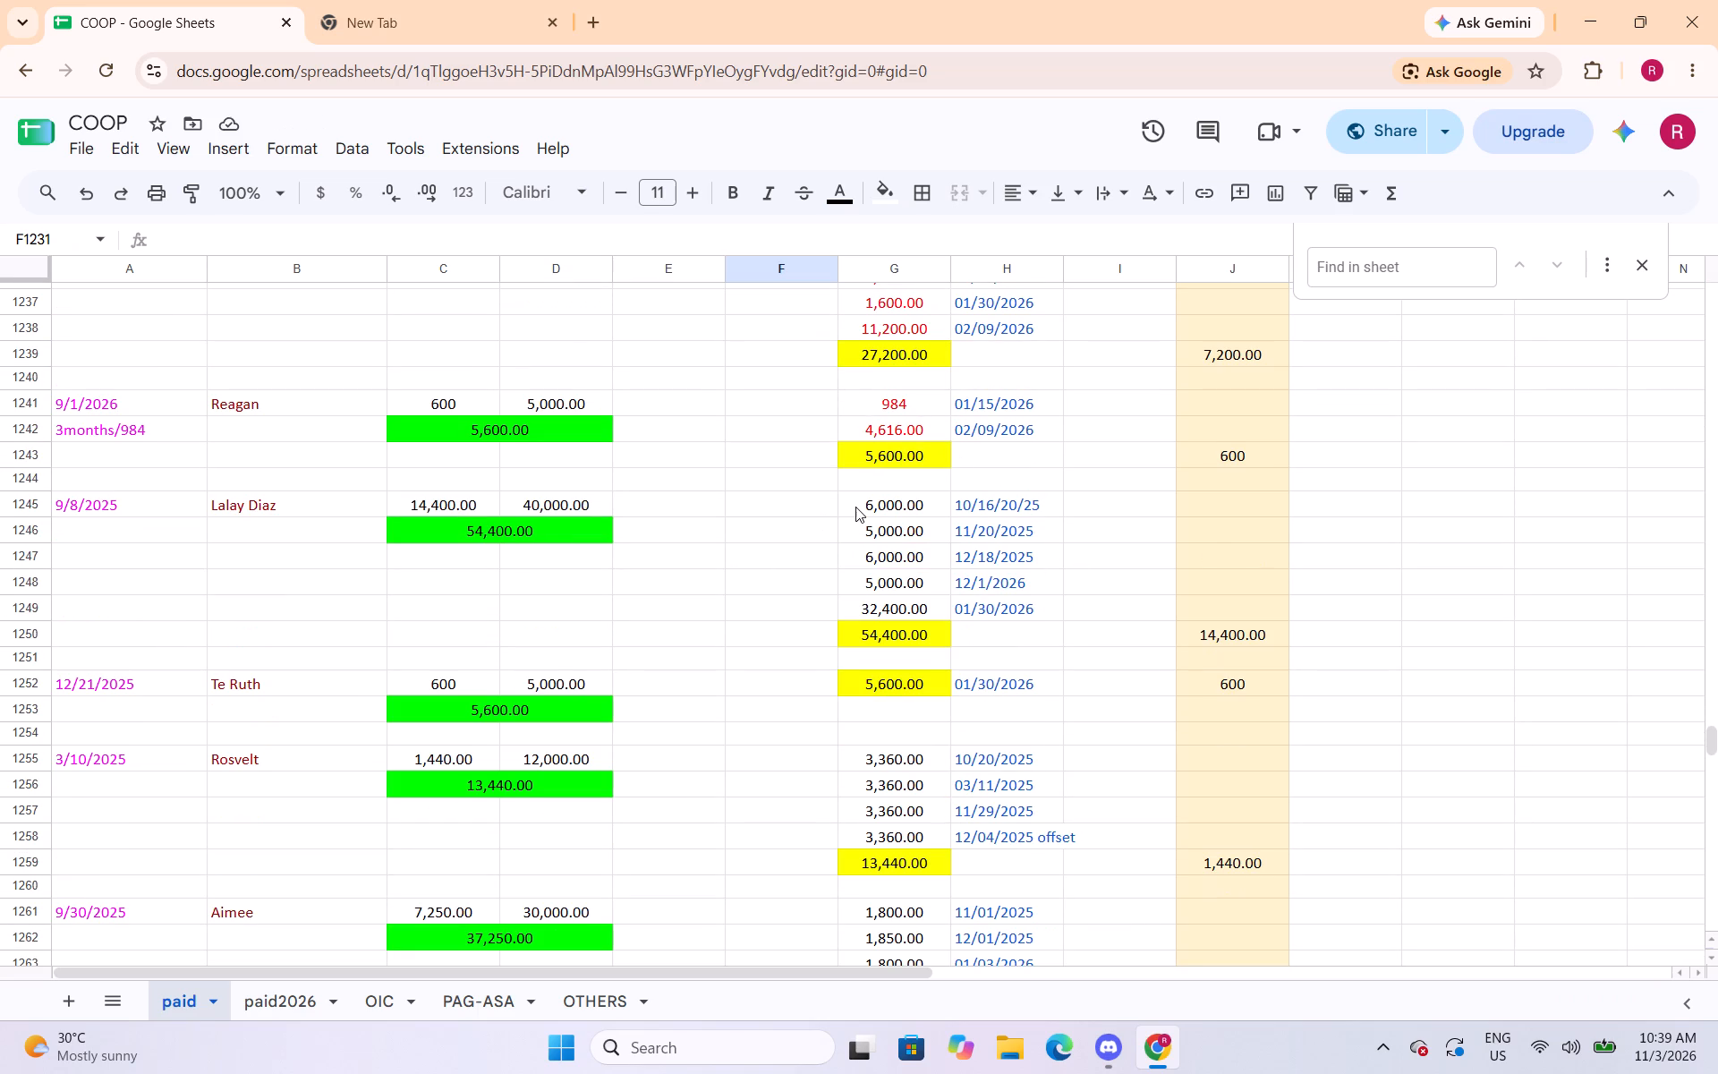
pyautogui.moveTo(855, 507); pyautogui.dragTo(887, 601)
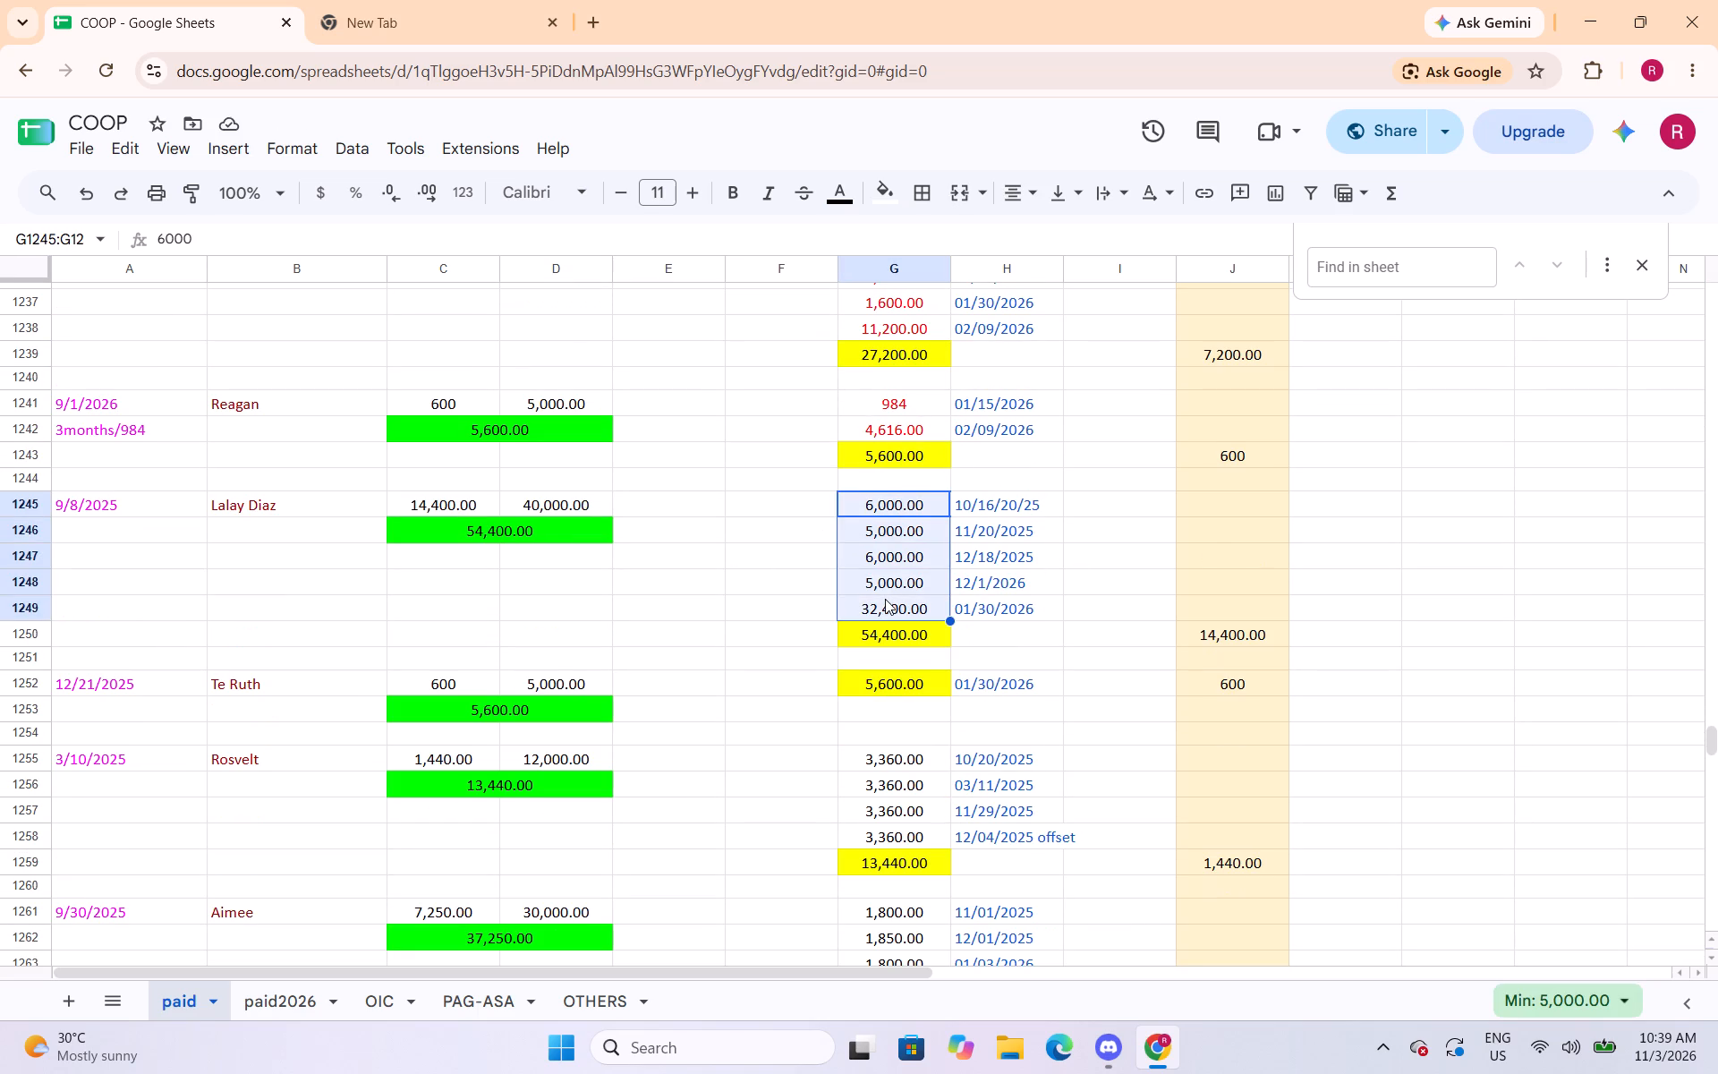
pyautogui.click(843, 195)
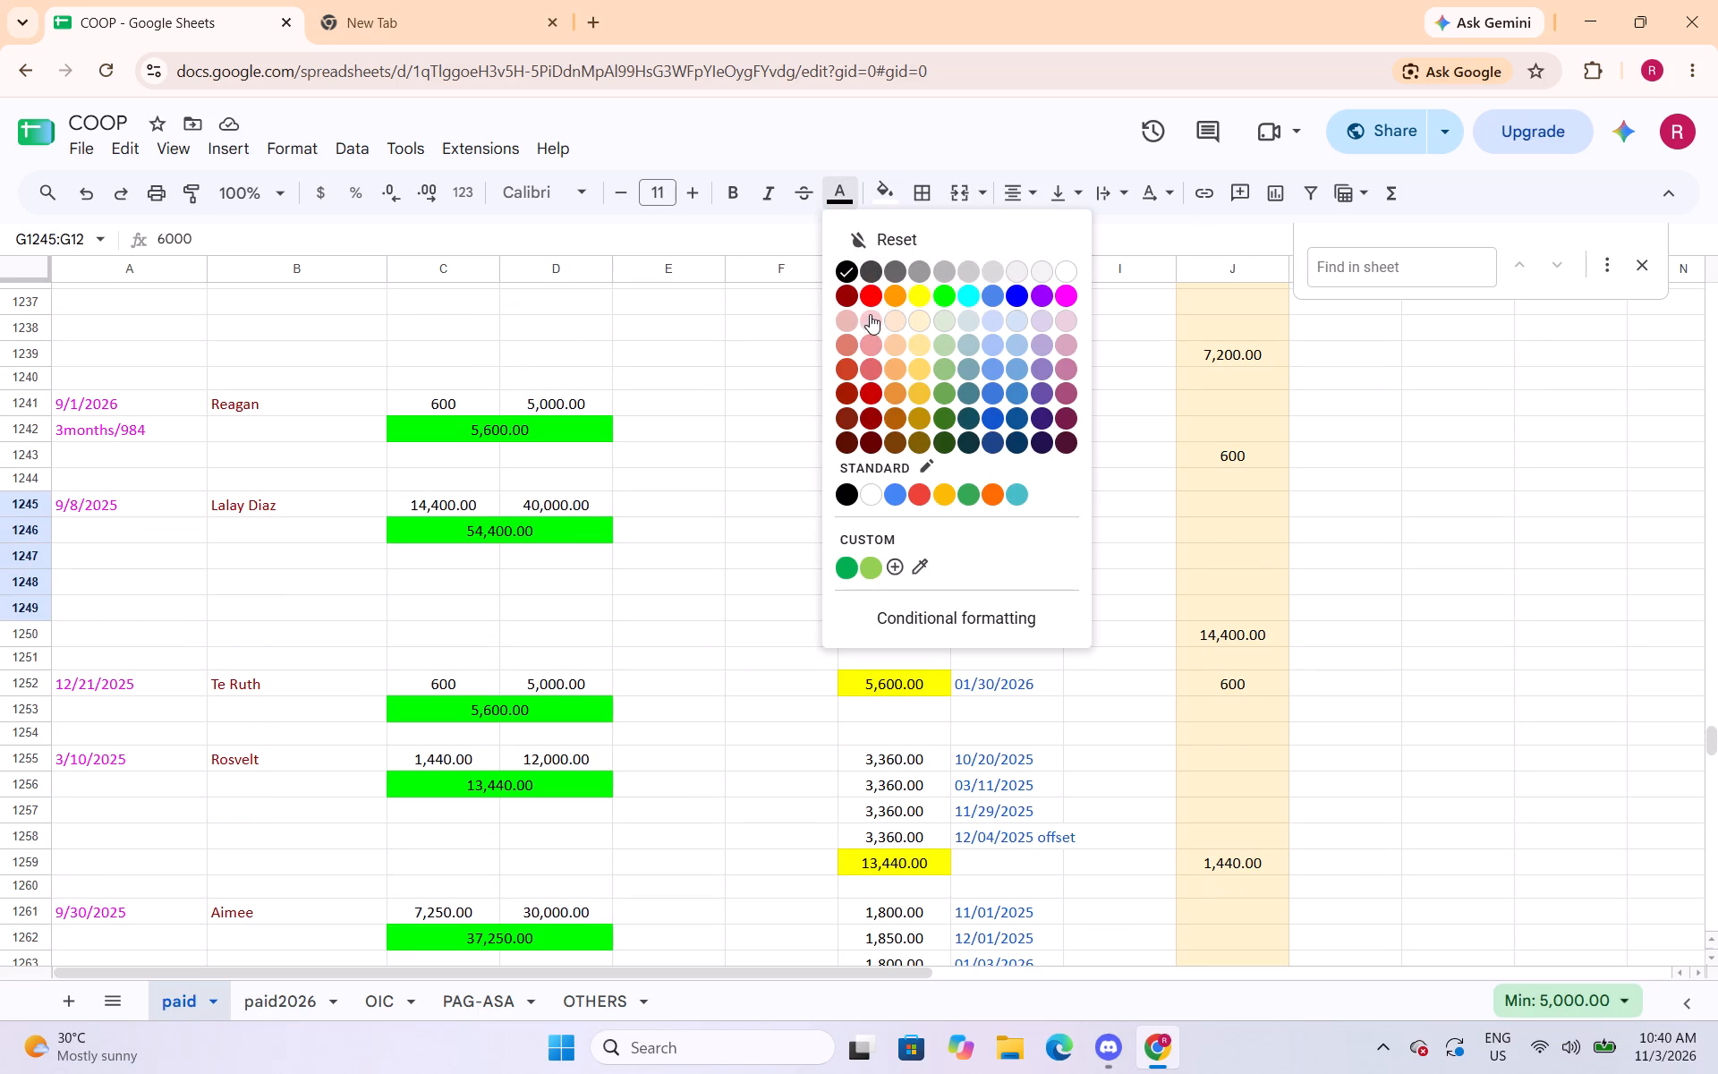
pyautogui.click(874, 296)
pyautogui.scroll(-2, 897, 699)
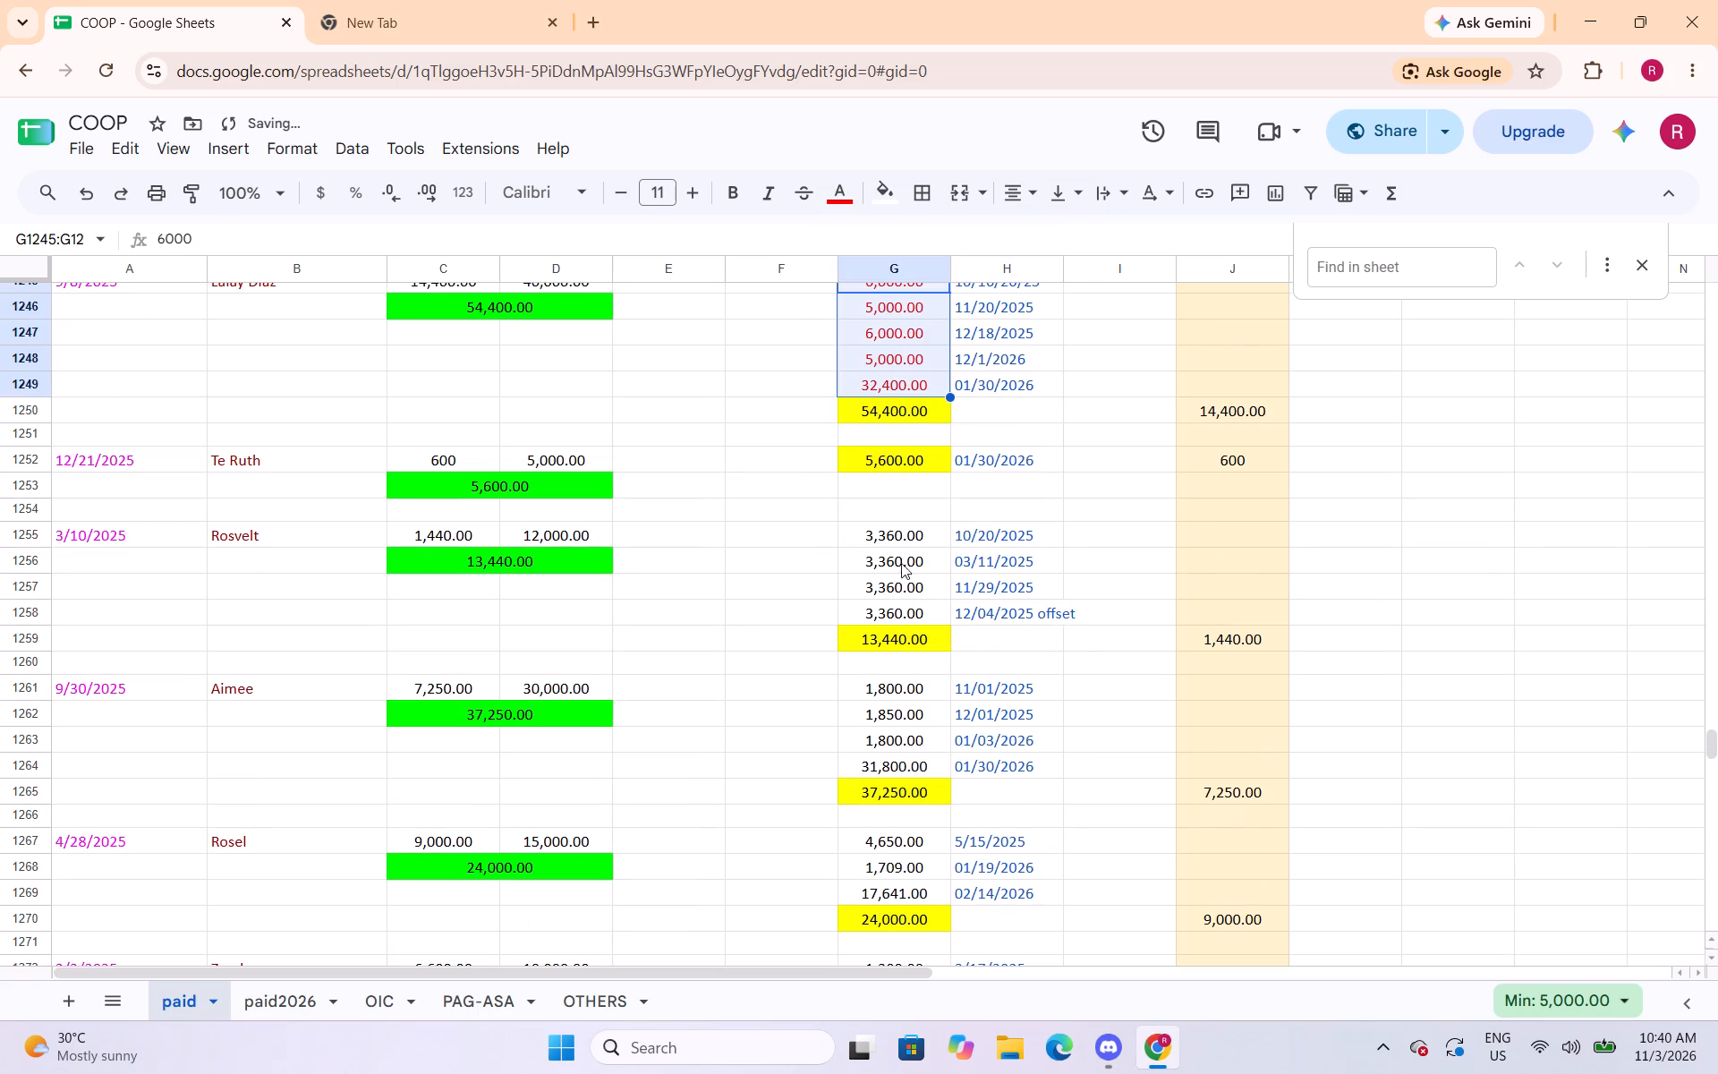
pyautogui.moveTo(899, 541); pyautogui.dragTo(898, 605)
pyautogui.click(846, 200)
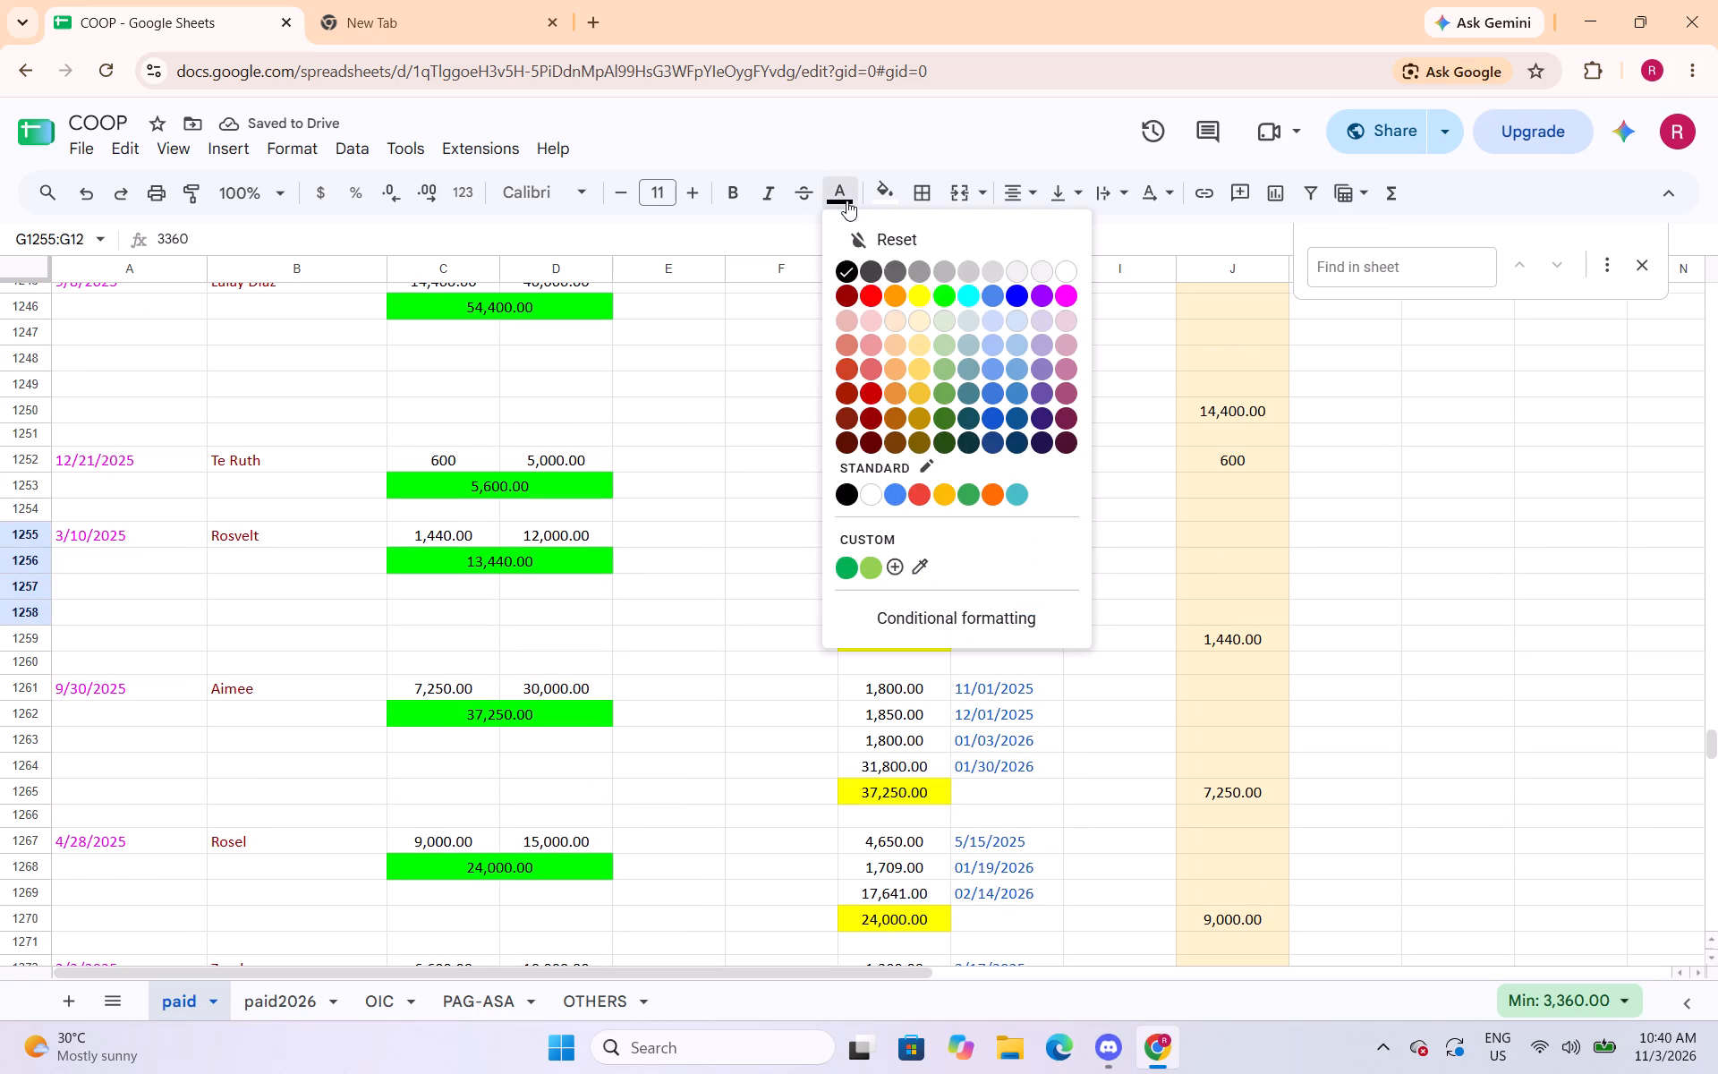
pyautogui.click(880, 300)
# Change the text colour of the payment amounts in cells G1261:G1264 and G1267:G1269 to red.
pyautogui.scroll(-1, 982, 658)
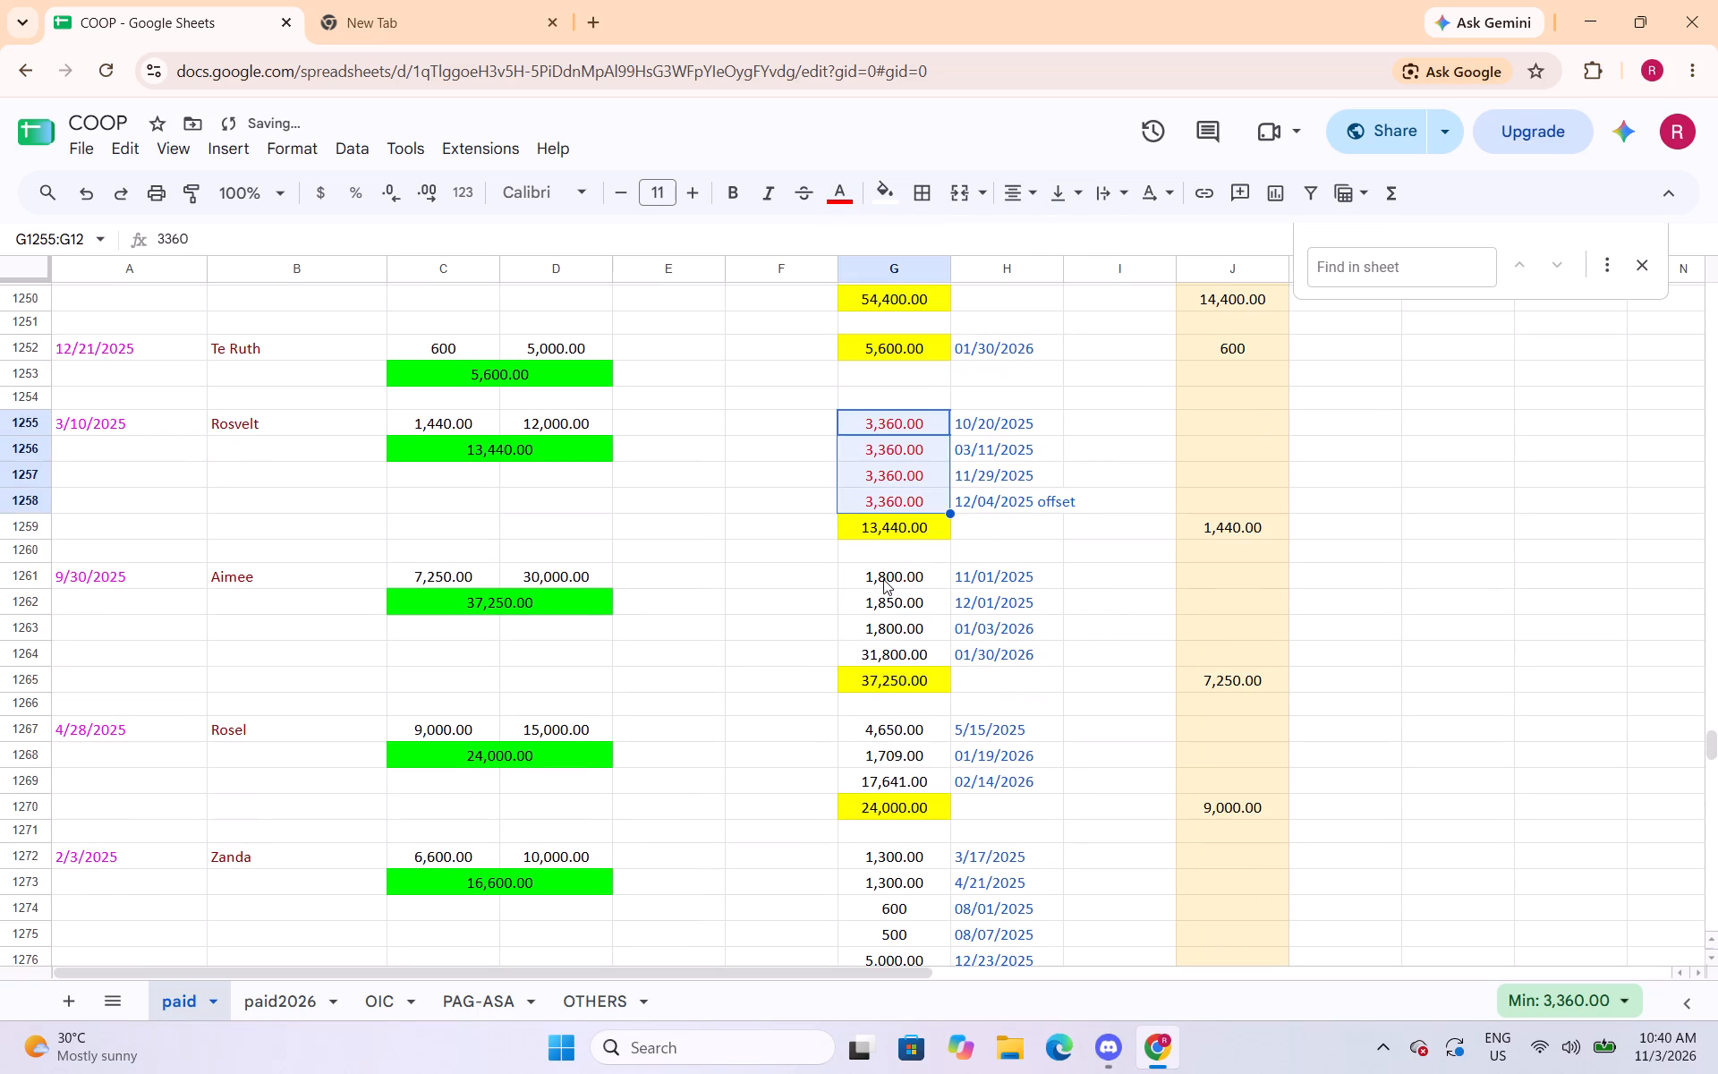
pyautogui.moveTo(883, 579); pyautogui.dragTo(908, 654)
pyautogui.click(847, 206)
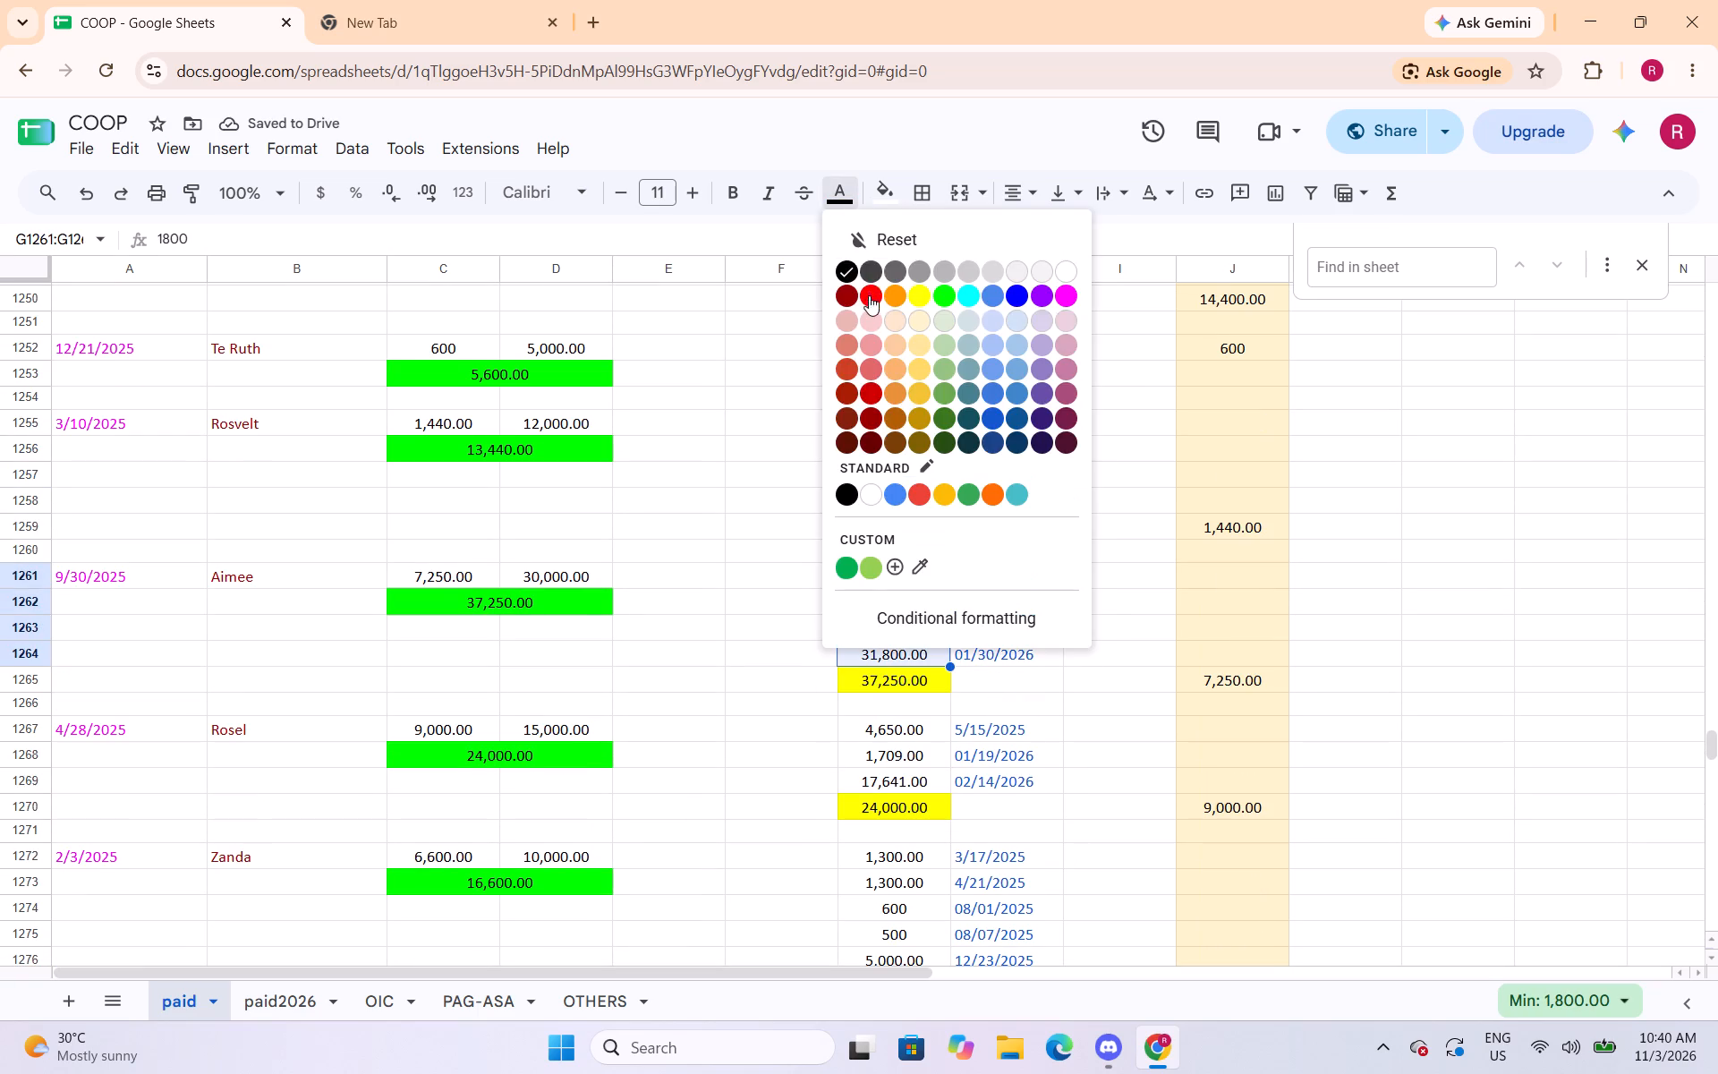
pyautogui.click(869, 295)
pyautogui.scroll(-2, 925, 565)
pyautogui.moveTo(896, 505); pyautogui.dragTo(894, 552)
pyautogui.click(844, 204)
pyautogui.click(877, 297)
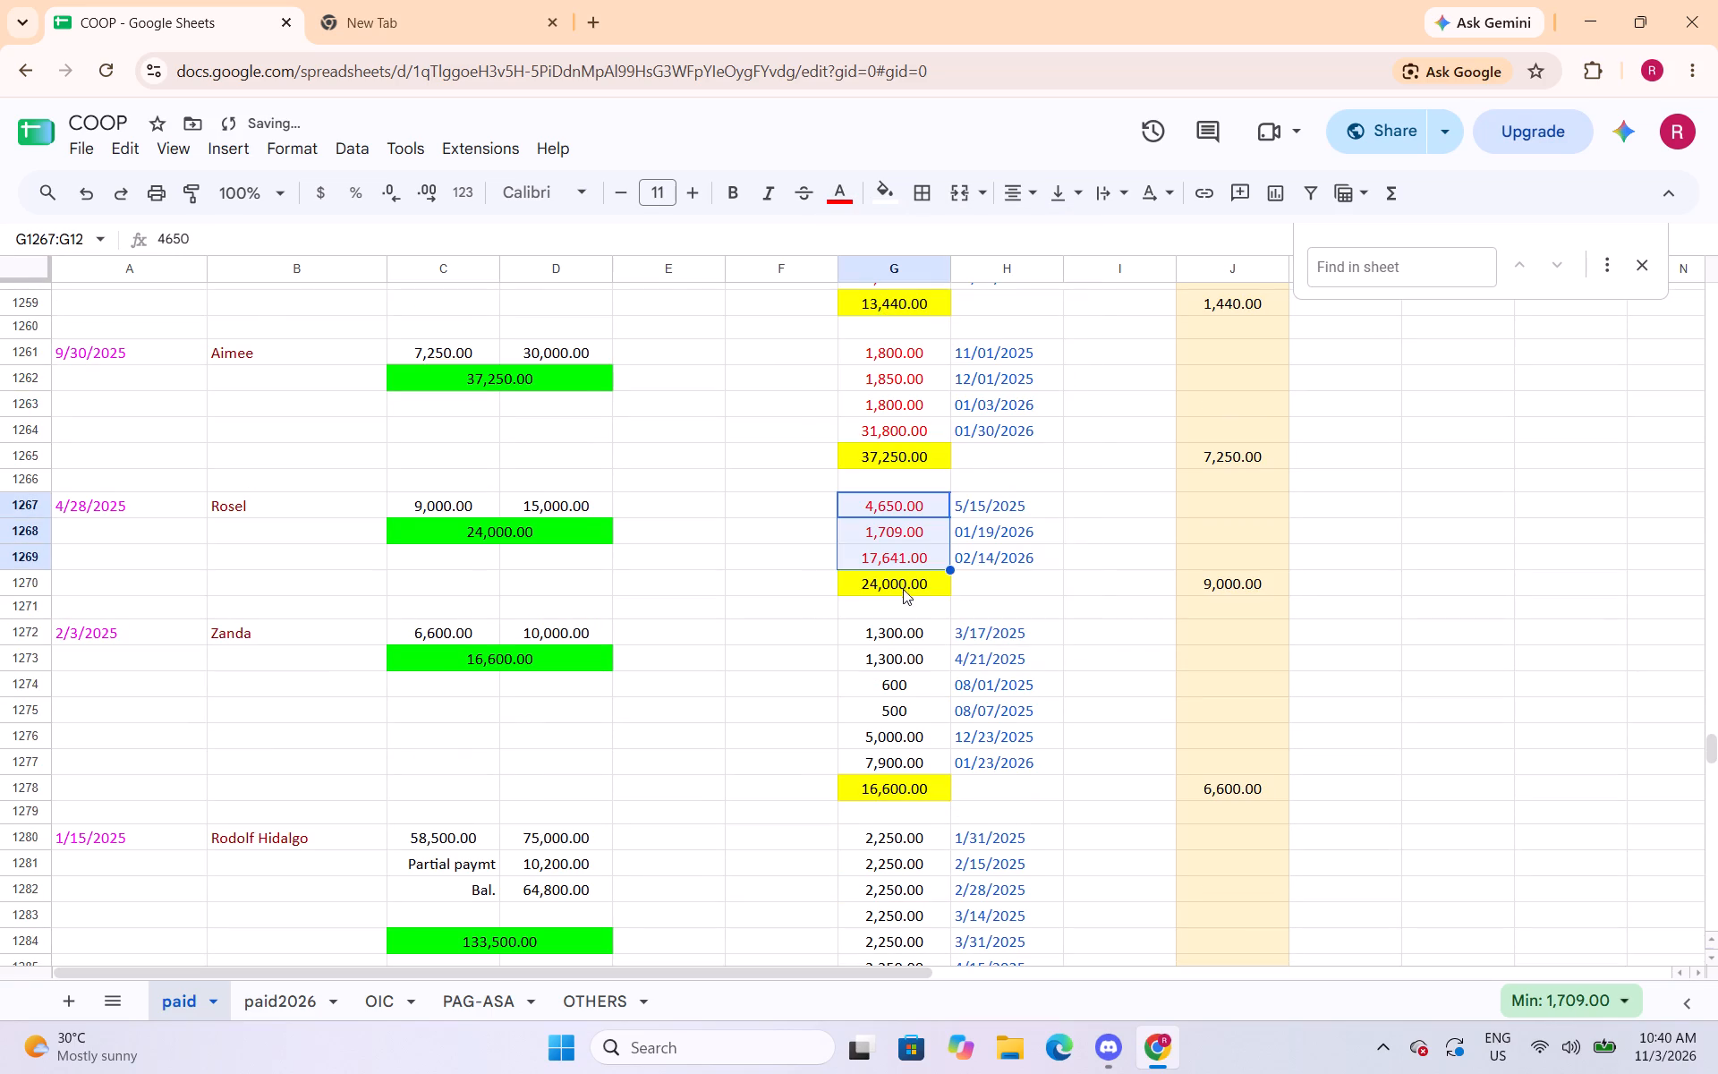
# Change the text colour of the payment amounts in cells G1272:G1277 and G1280:G1304 to red.
pyautogui.scroll(-2, 902, 586)
pyautogui.moveTo(892, 409); pyautogui.dragTo(897, 531)
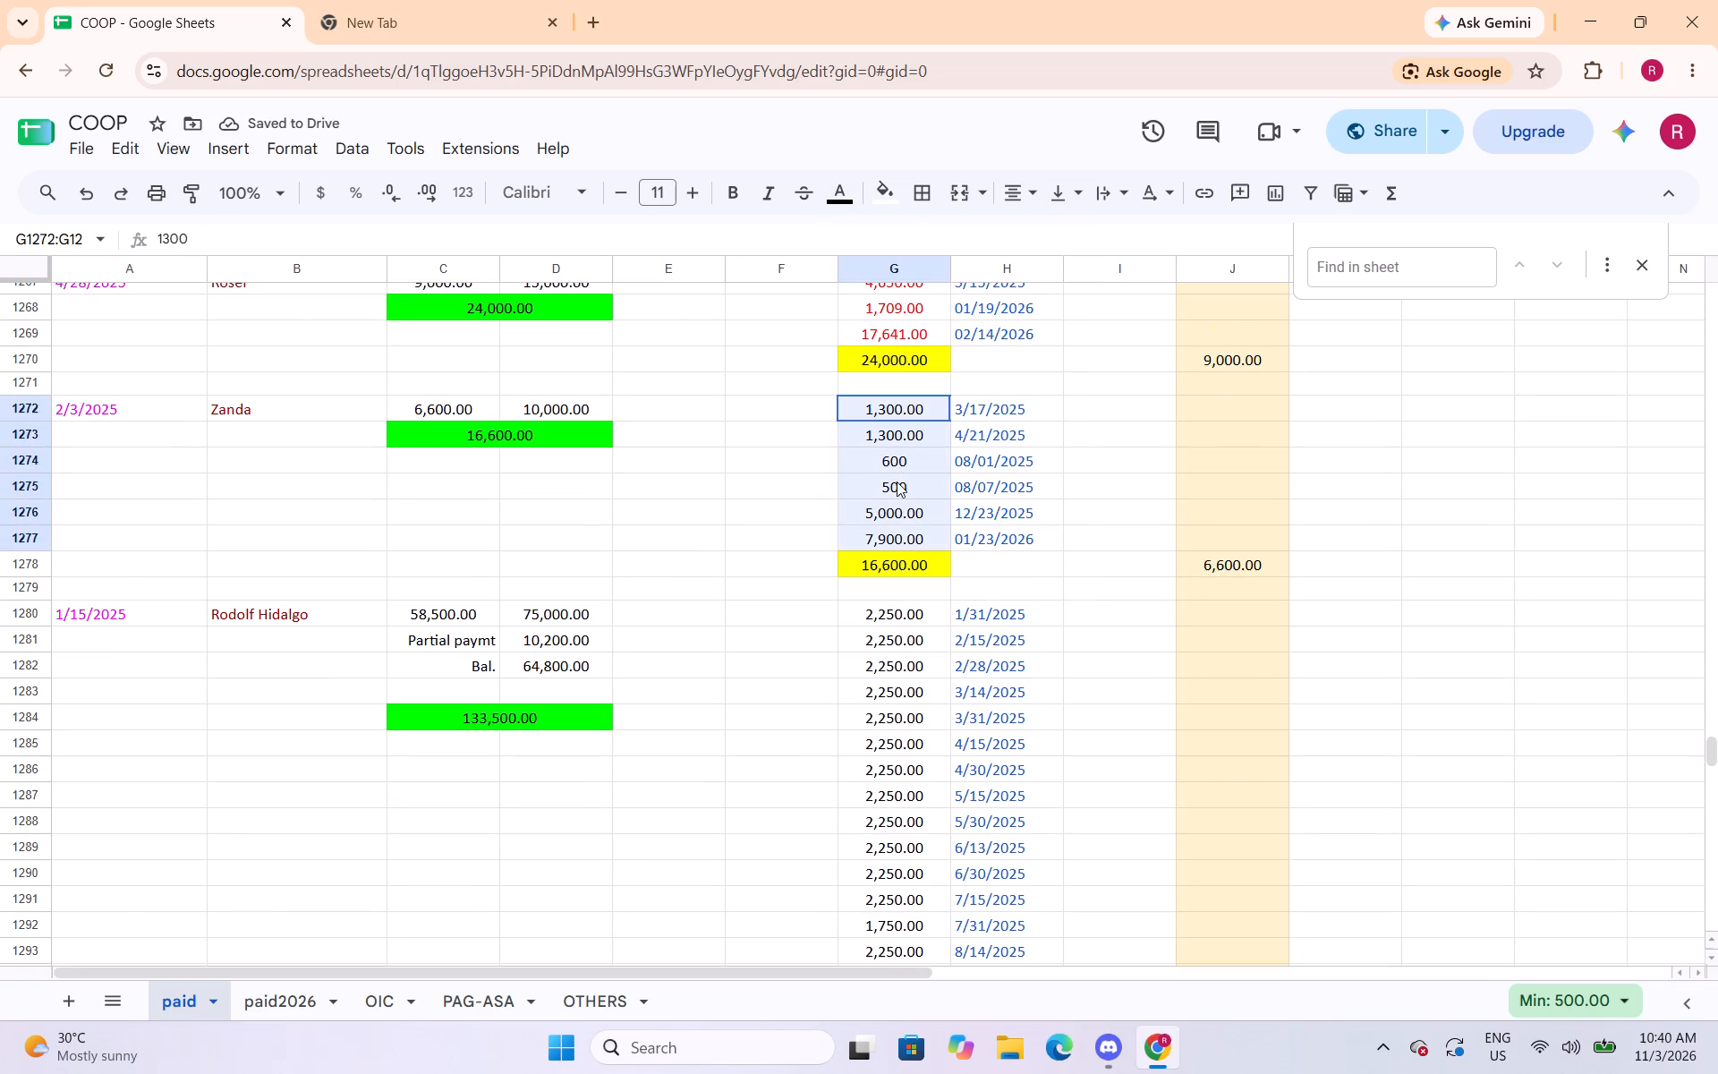
pyautogui.click(833, 203)
pyautogui.click(873, 300)
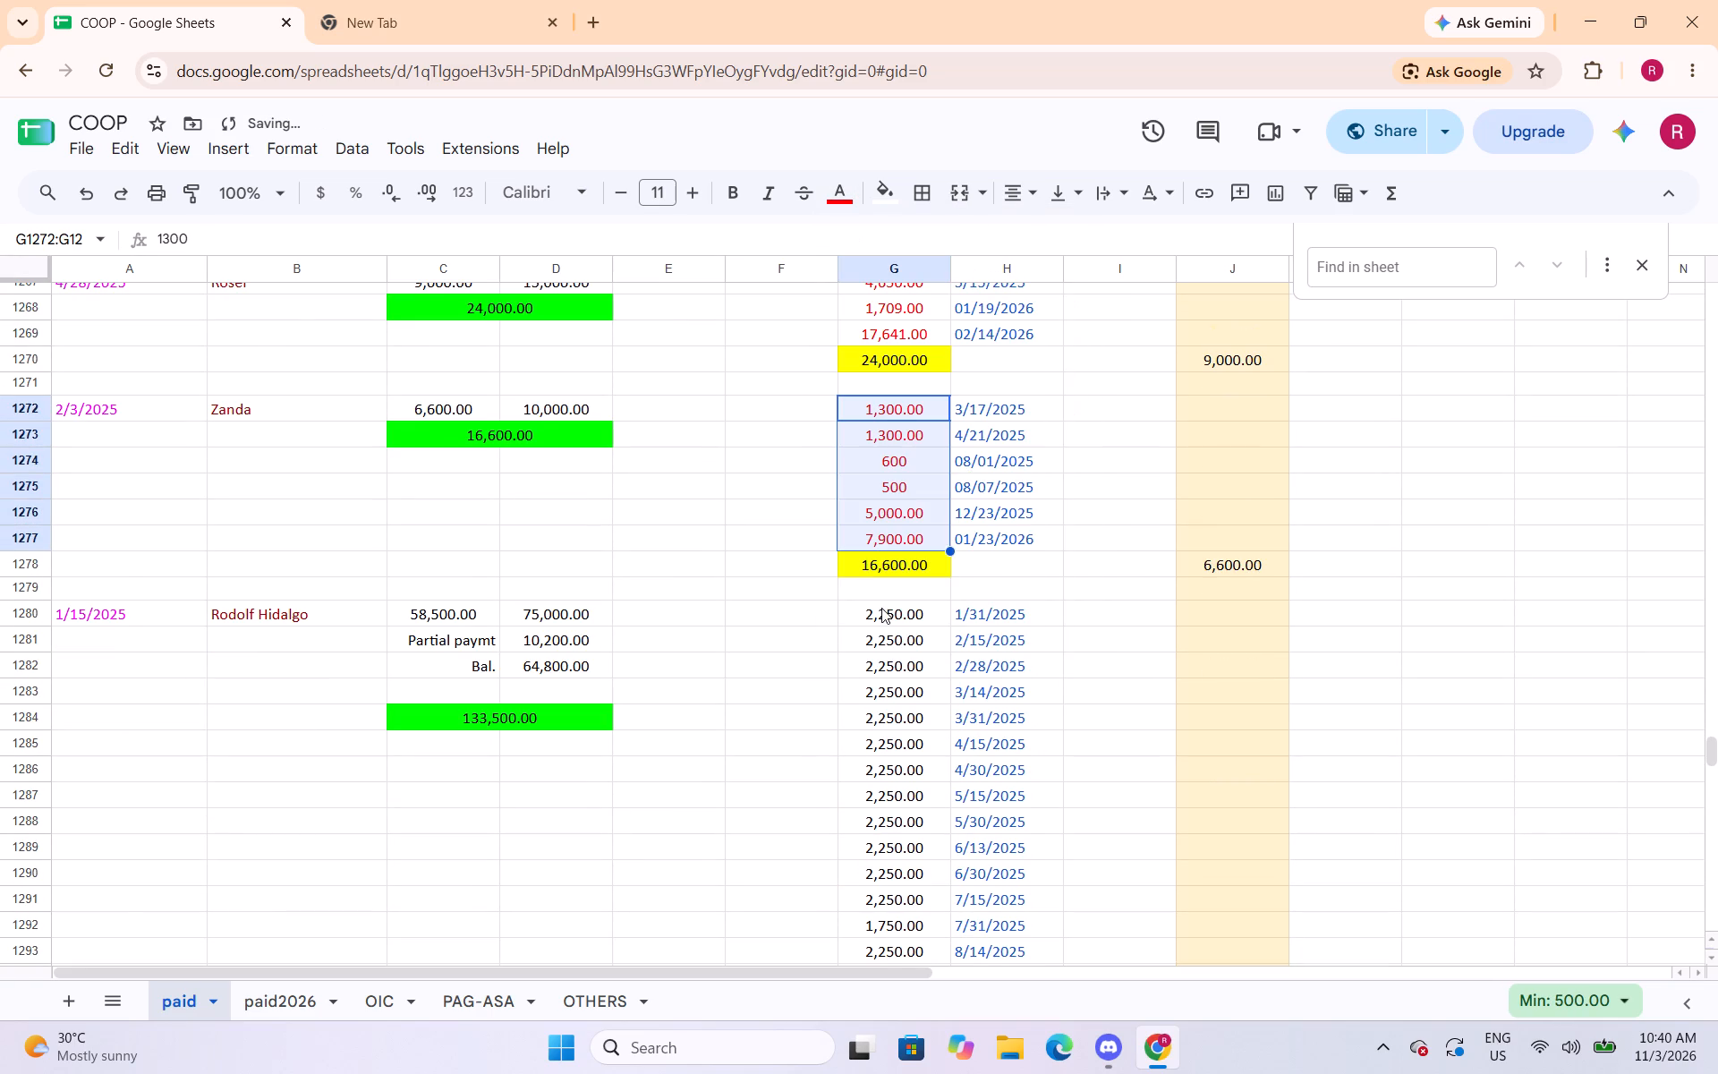
pyautogui.scroll(-2, 881, 605)
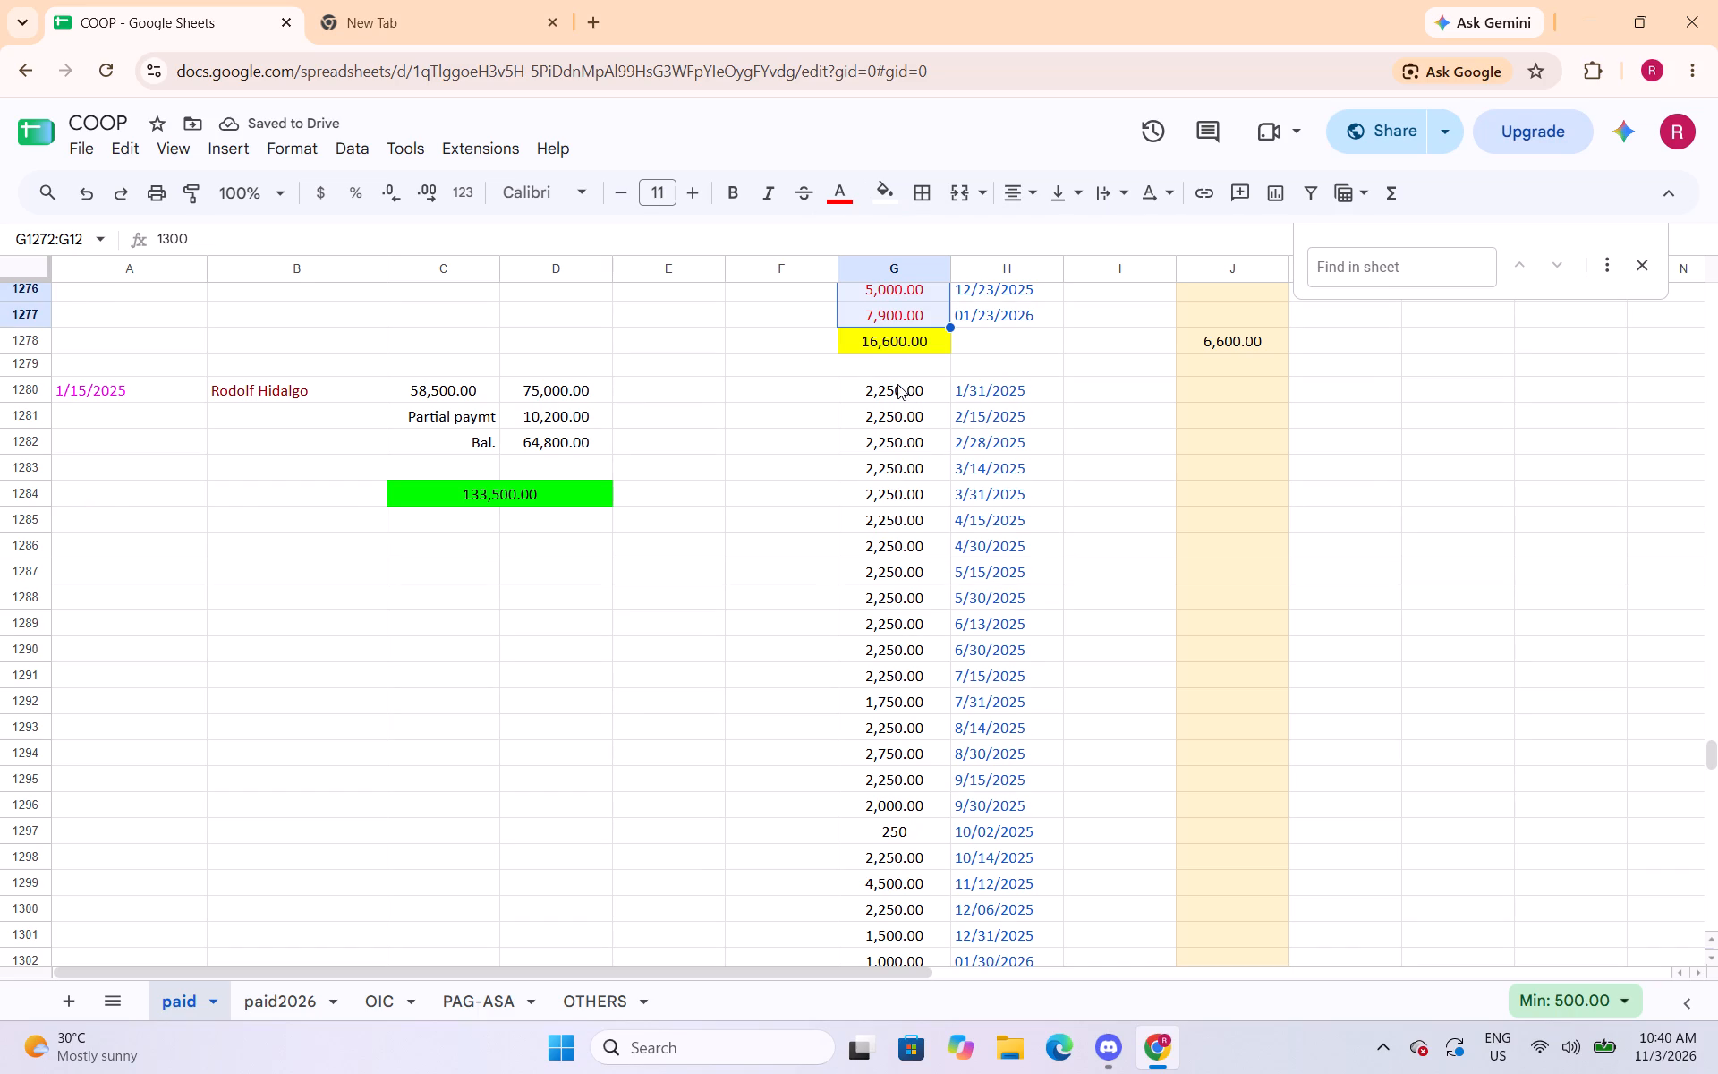
pyautogui.moveTo(896, 387); pyautogui.dragTo(888, 793)
pyautogui.click(839, 201)
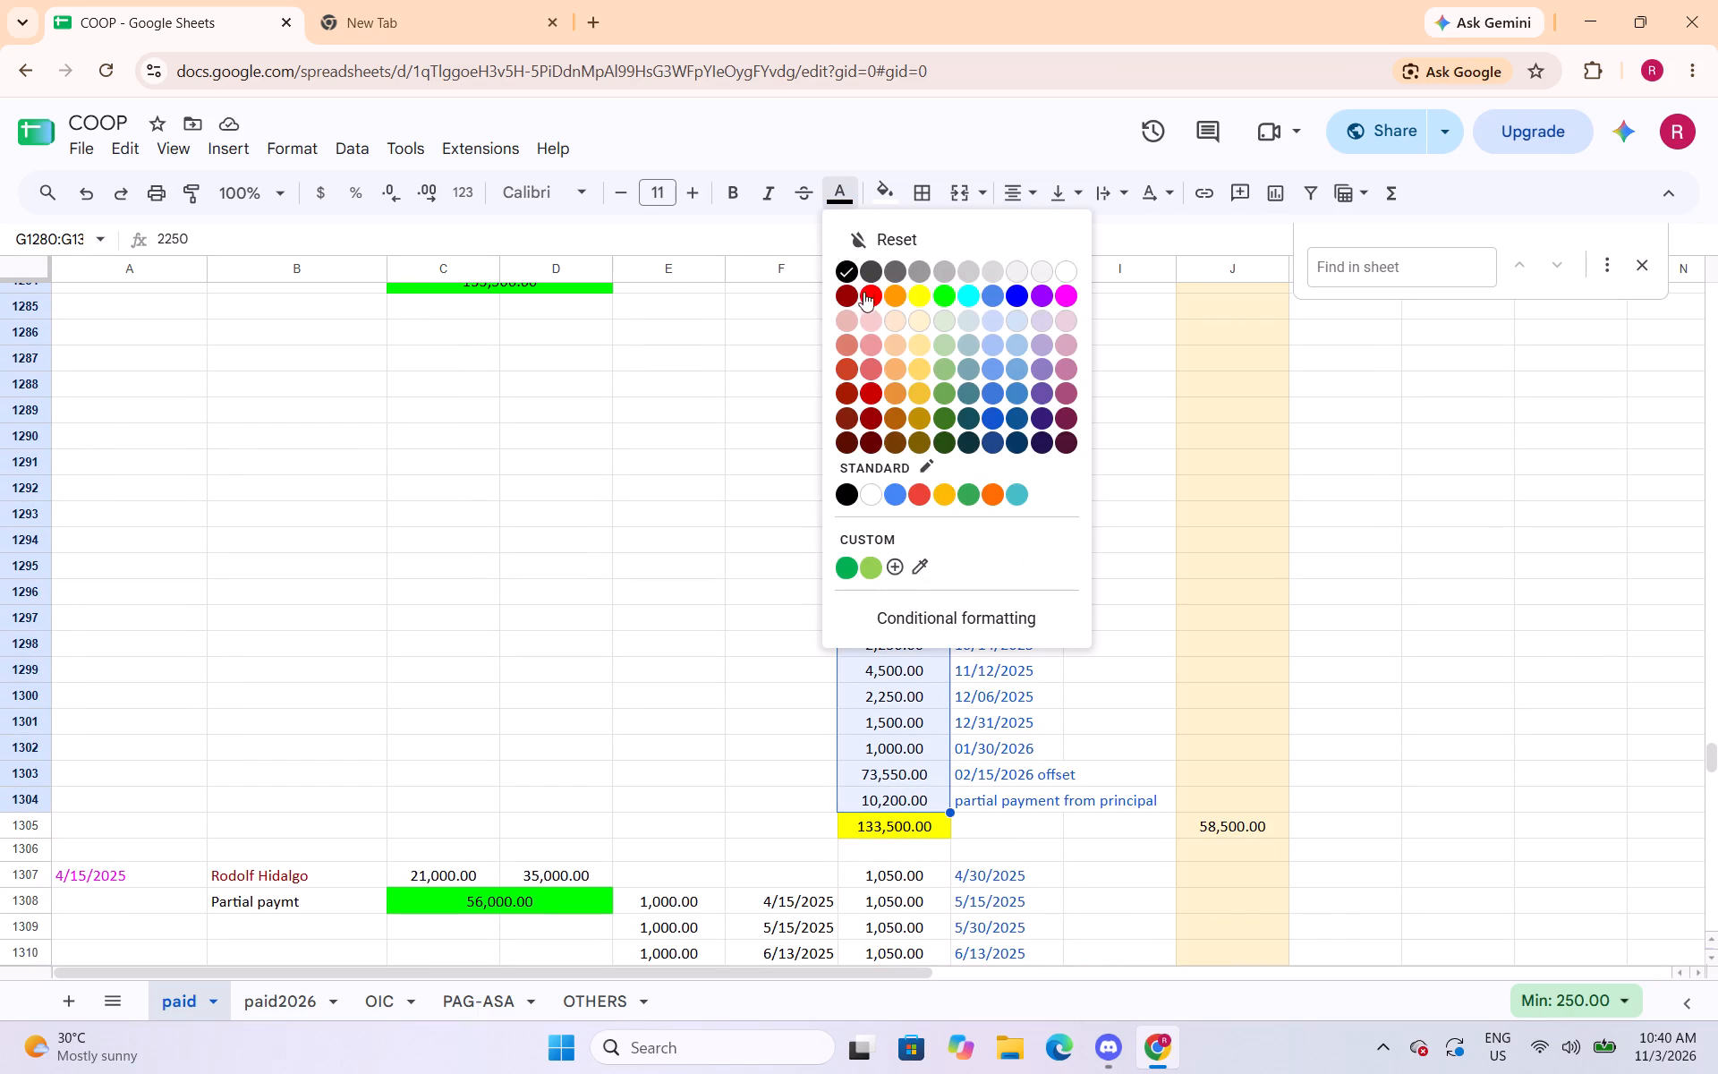
pyautogui.click(877, 297)
# Change the text colour of the payment amounts in cells G1307:G1323 and G1326:G1333 to red.
pyautogui.scroll(-5, 867, 550)
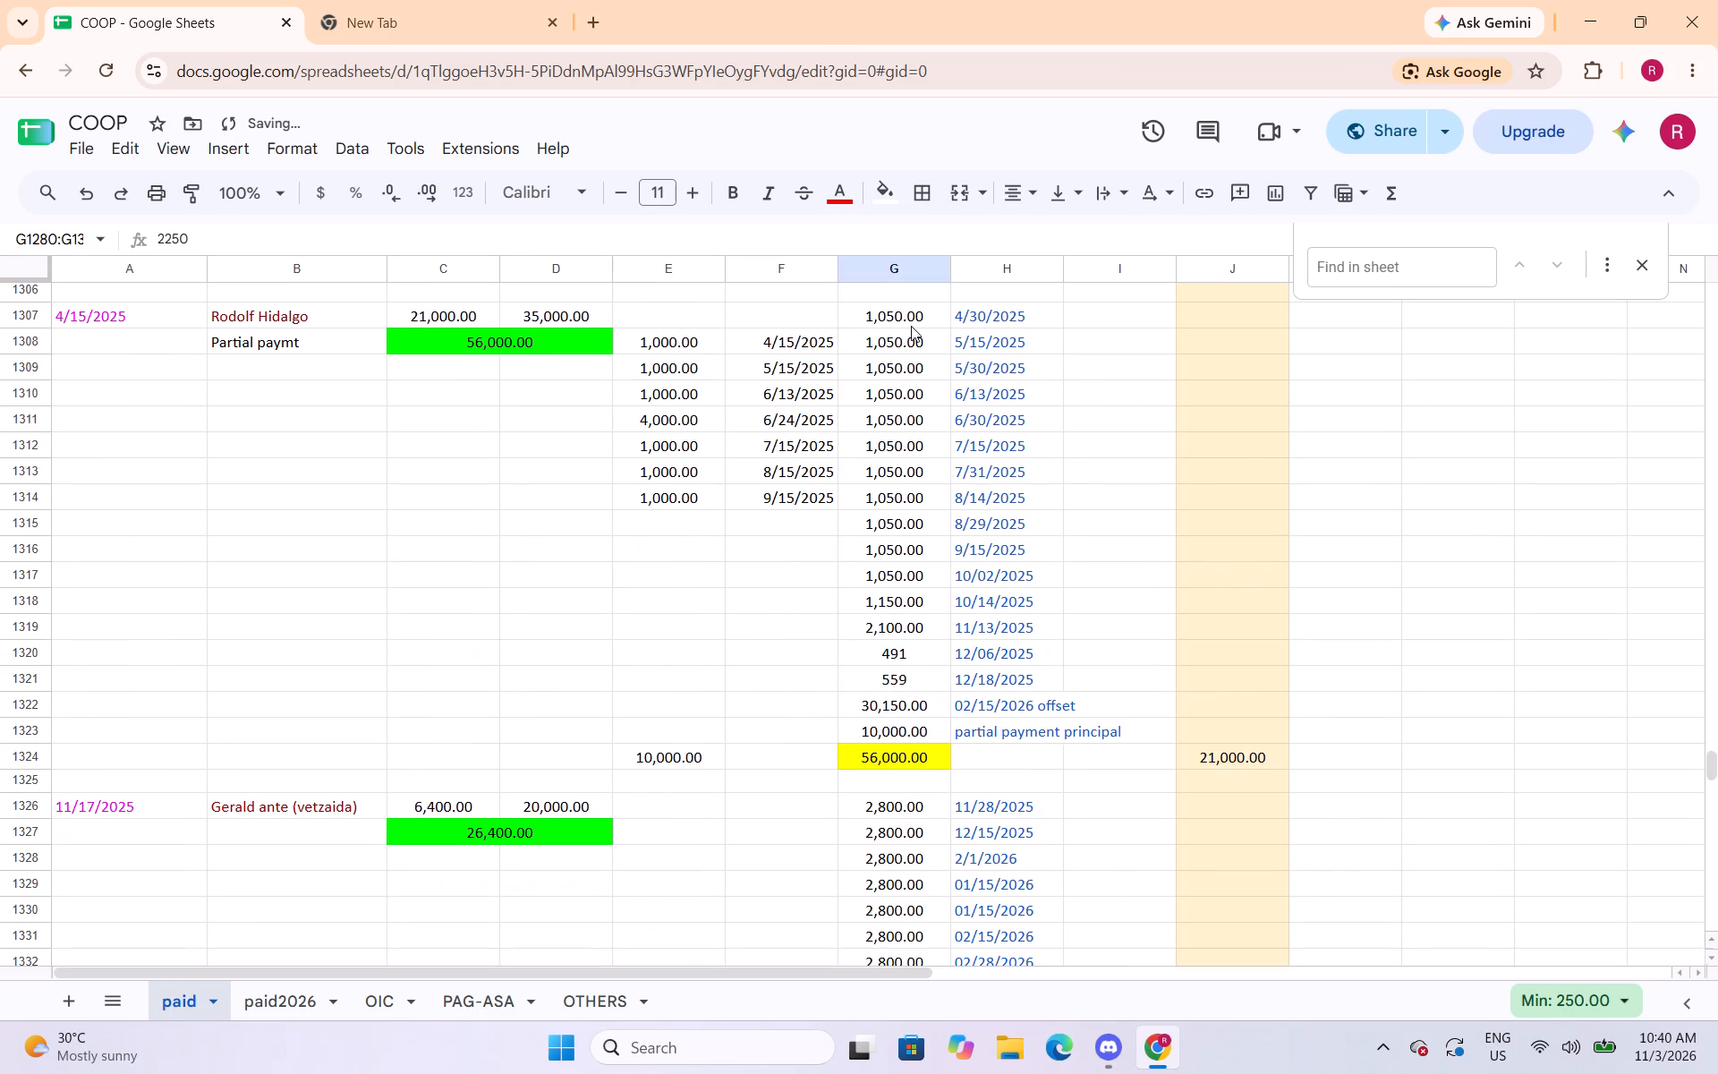
pyautogui.moveTo(911, 317); pyautogui.dragTo(900, 722)
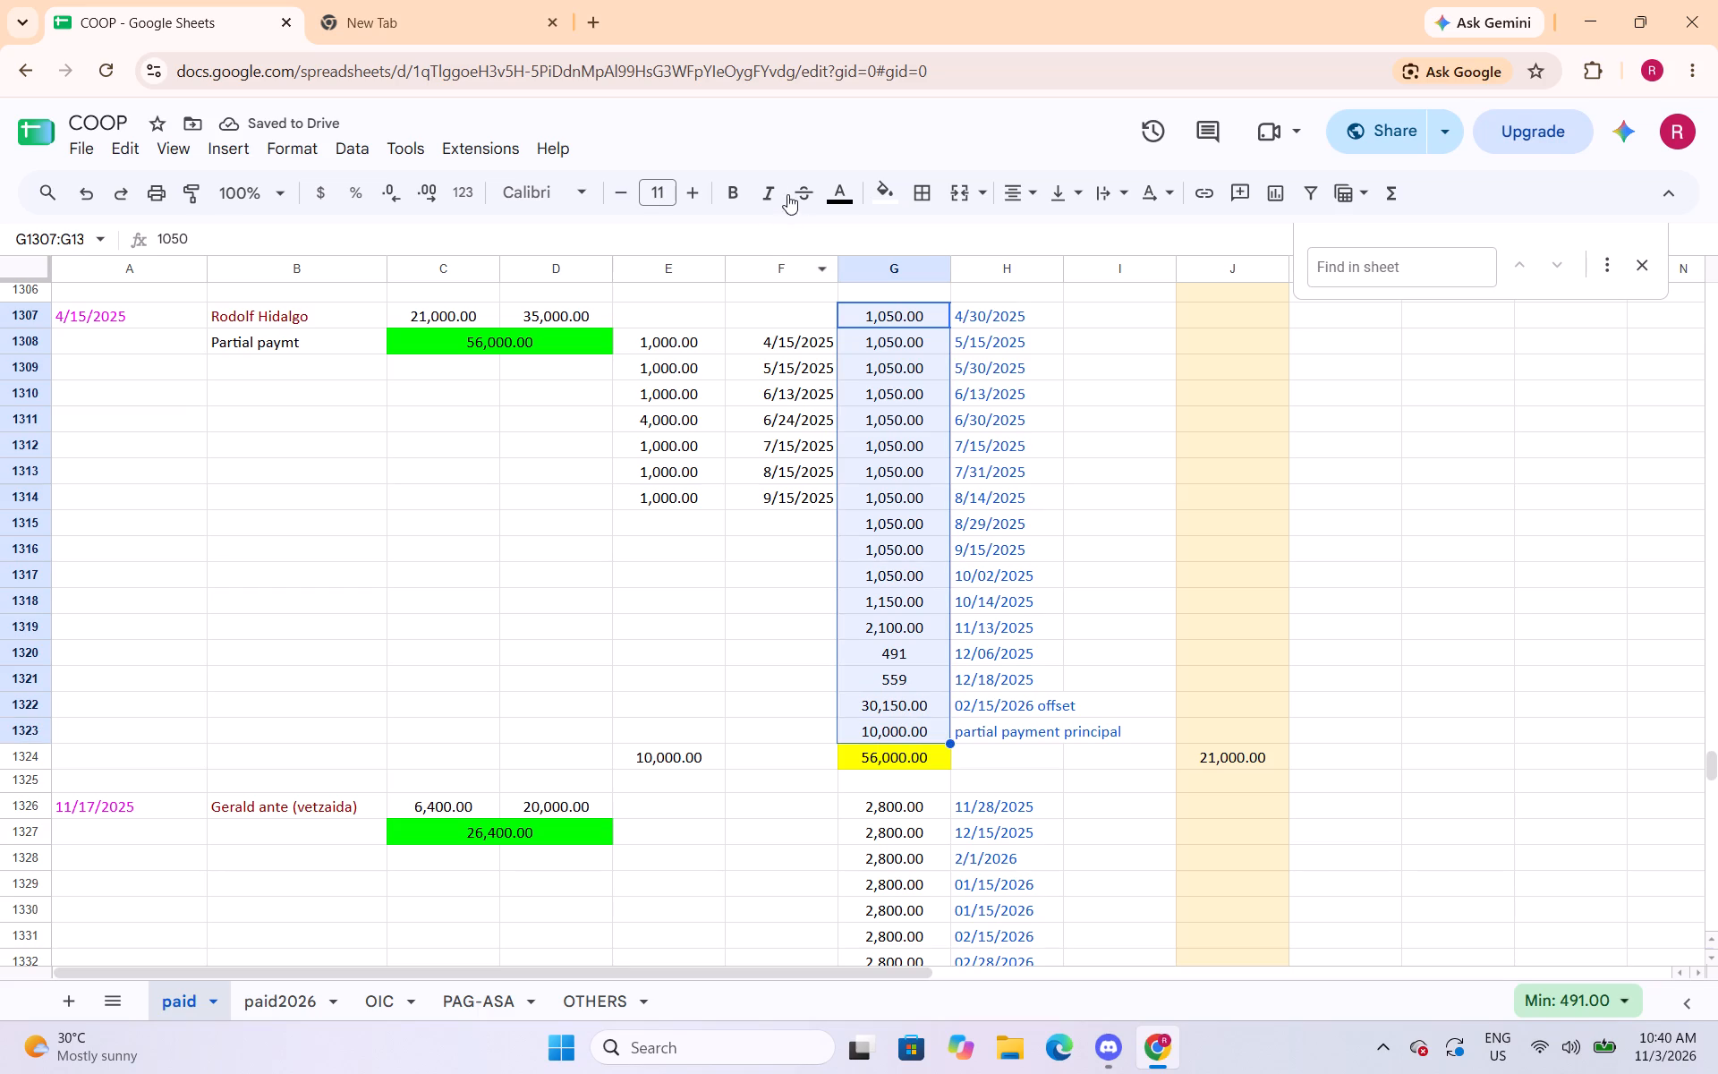
pyautogui.click(836, 201)
pyautogui.click(873, 298)
pyautogui.scroll(-2, 824, 410)
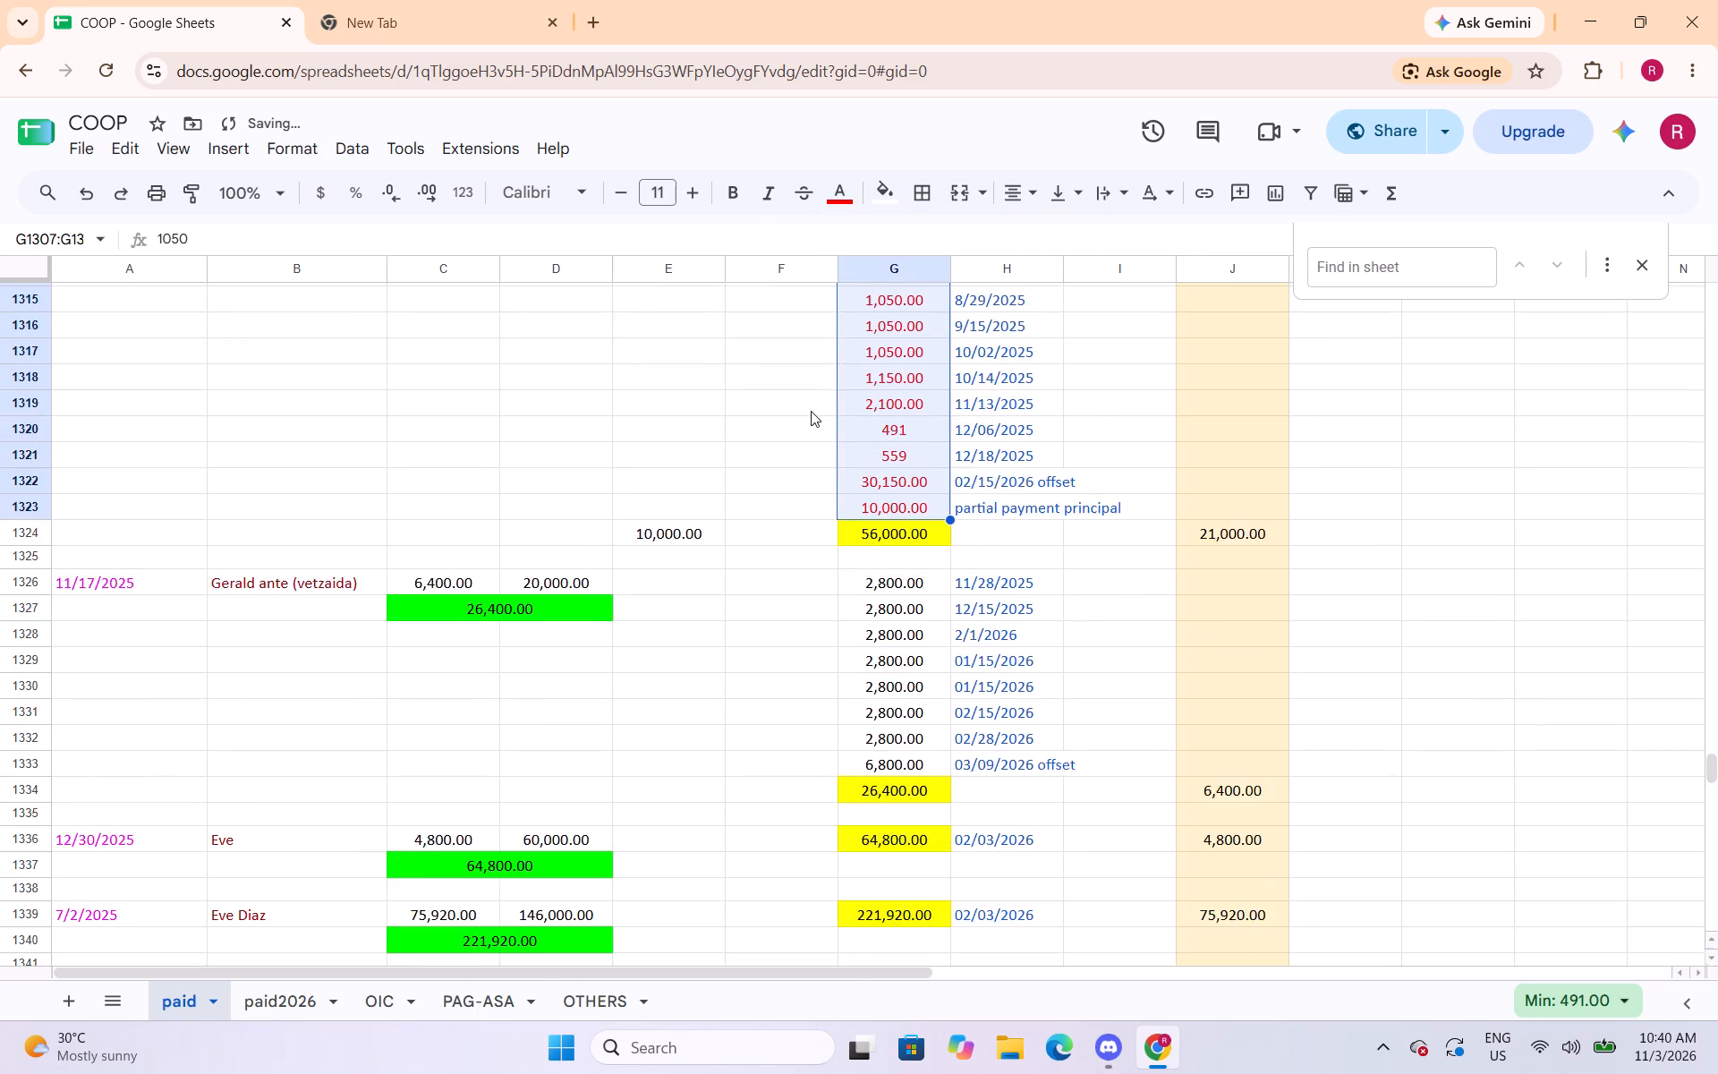
pyautogui.scroll(-1, 811, 411)
pyautogui.moveTo(890, 475); pyautogui.dragTo(902, 645)
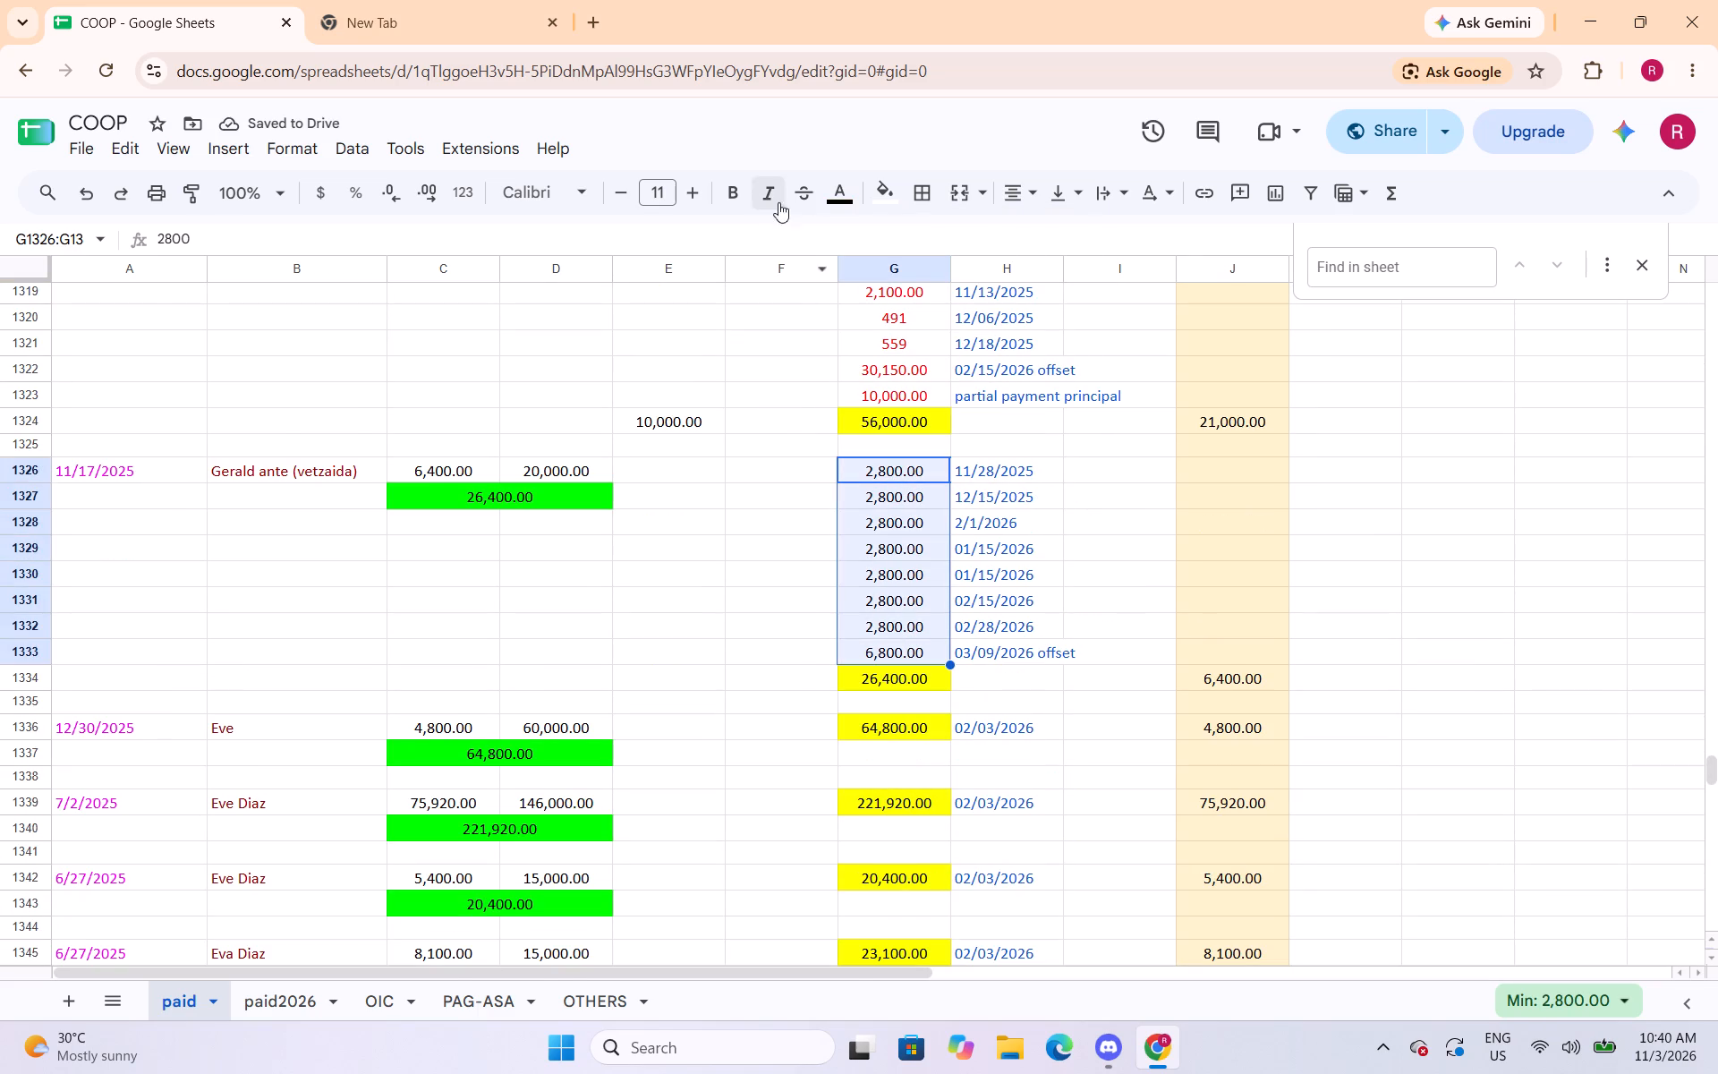
pyautogui.click(836, 204)
pyautogui.click(868, 302)
# Change the text colour of the payment amounts in cells G1351:G1355 and G1358:G1381 to red.
pyautogui.scroll(-2, 935, 431)
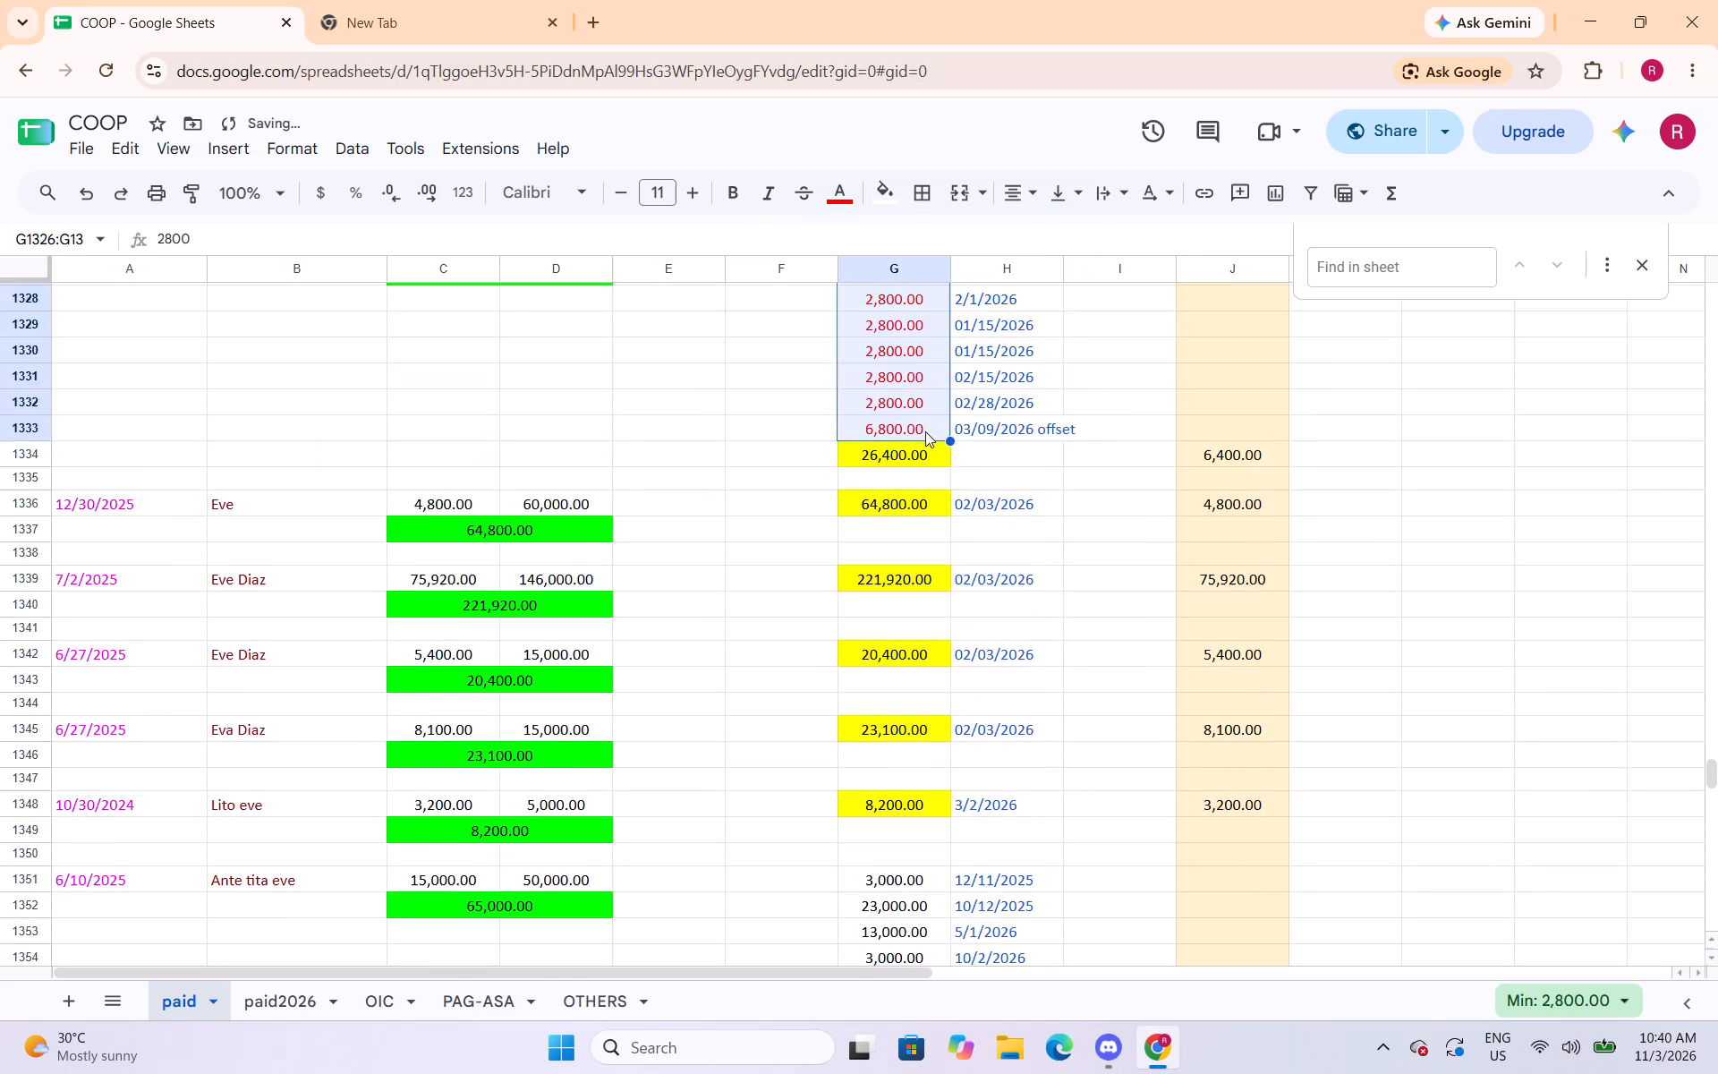
pyautogui.scroll(-4, 925, 431)
pyautogui.moveTo(917, 438); pyautogui.dragTo(923, 520)
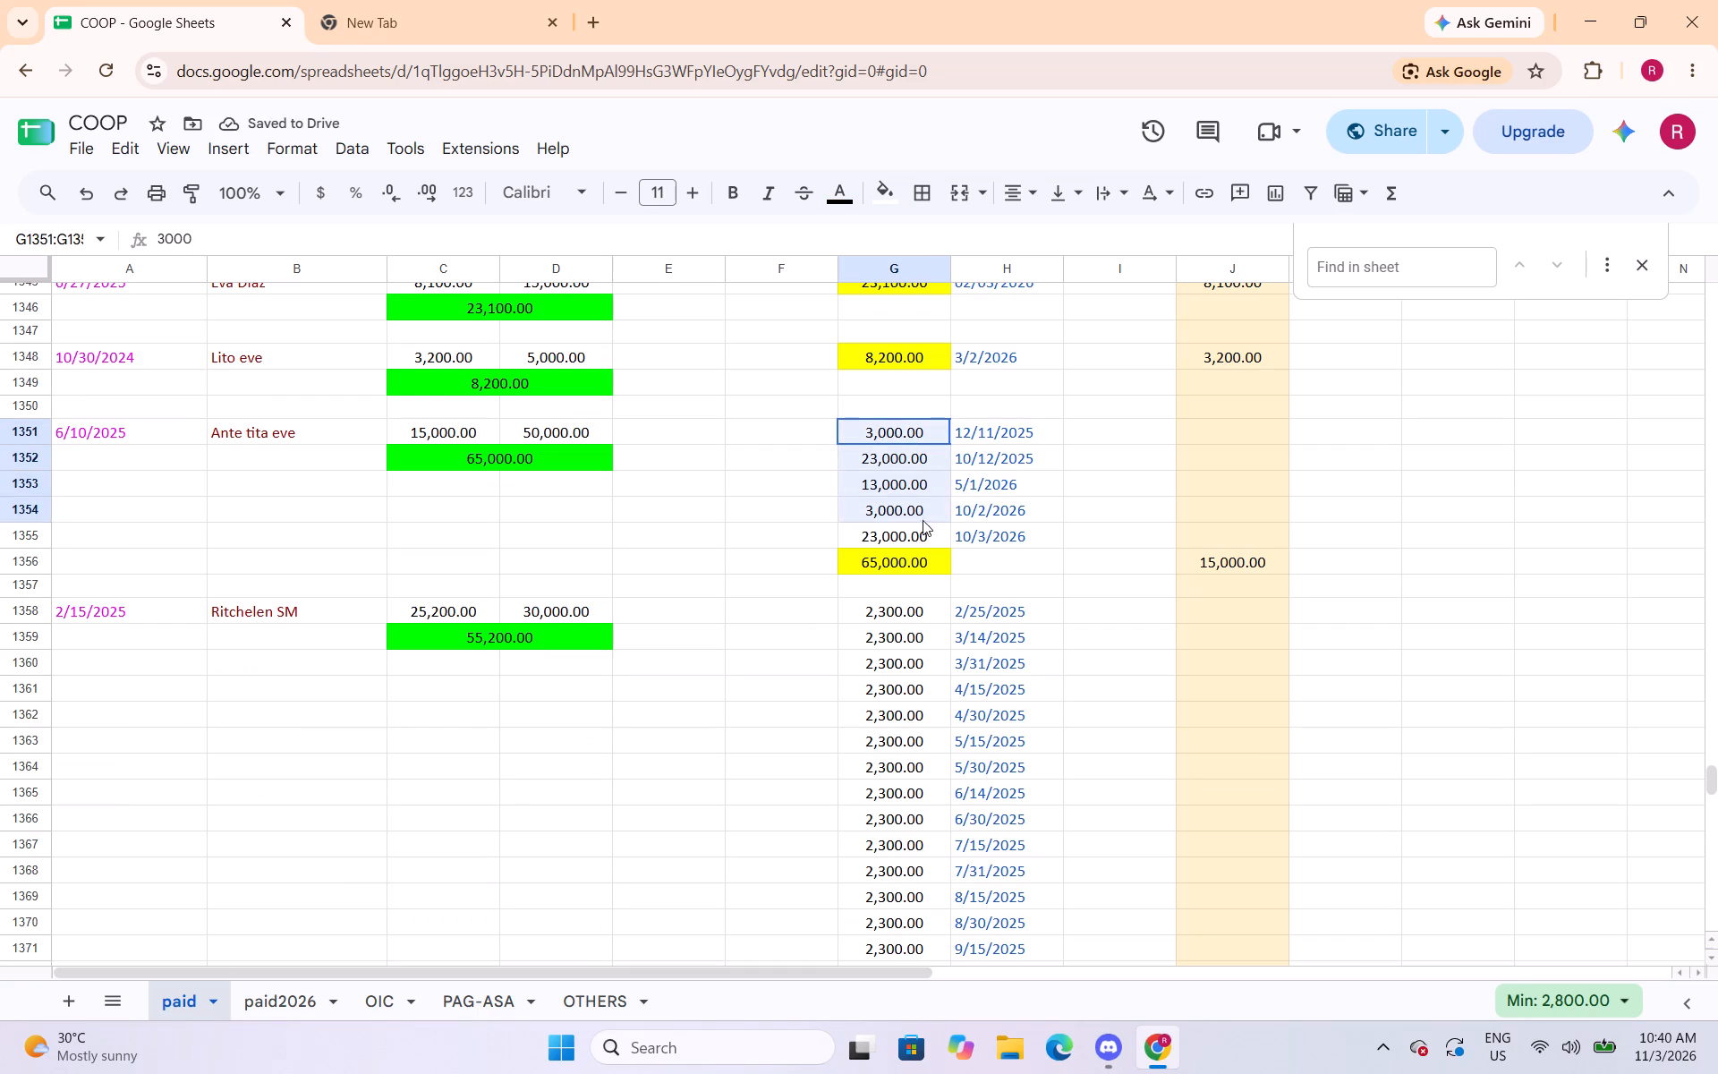
pyautogui.moveTo(923, 520); pyautogui.dragTo(922, 531)
pyautogui.click(830, 193)
pyautogui.click(869, 294)
pyautogui.scroll(-1, 936, 416)
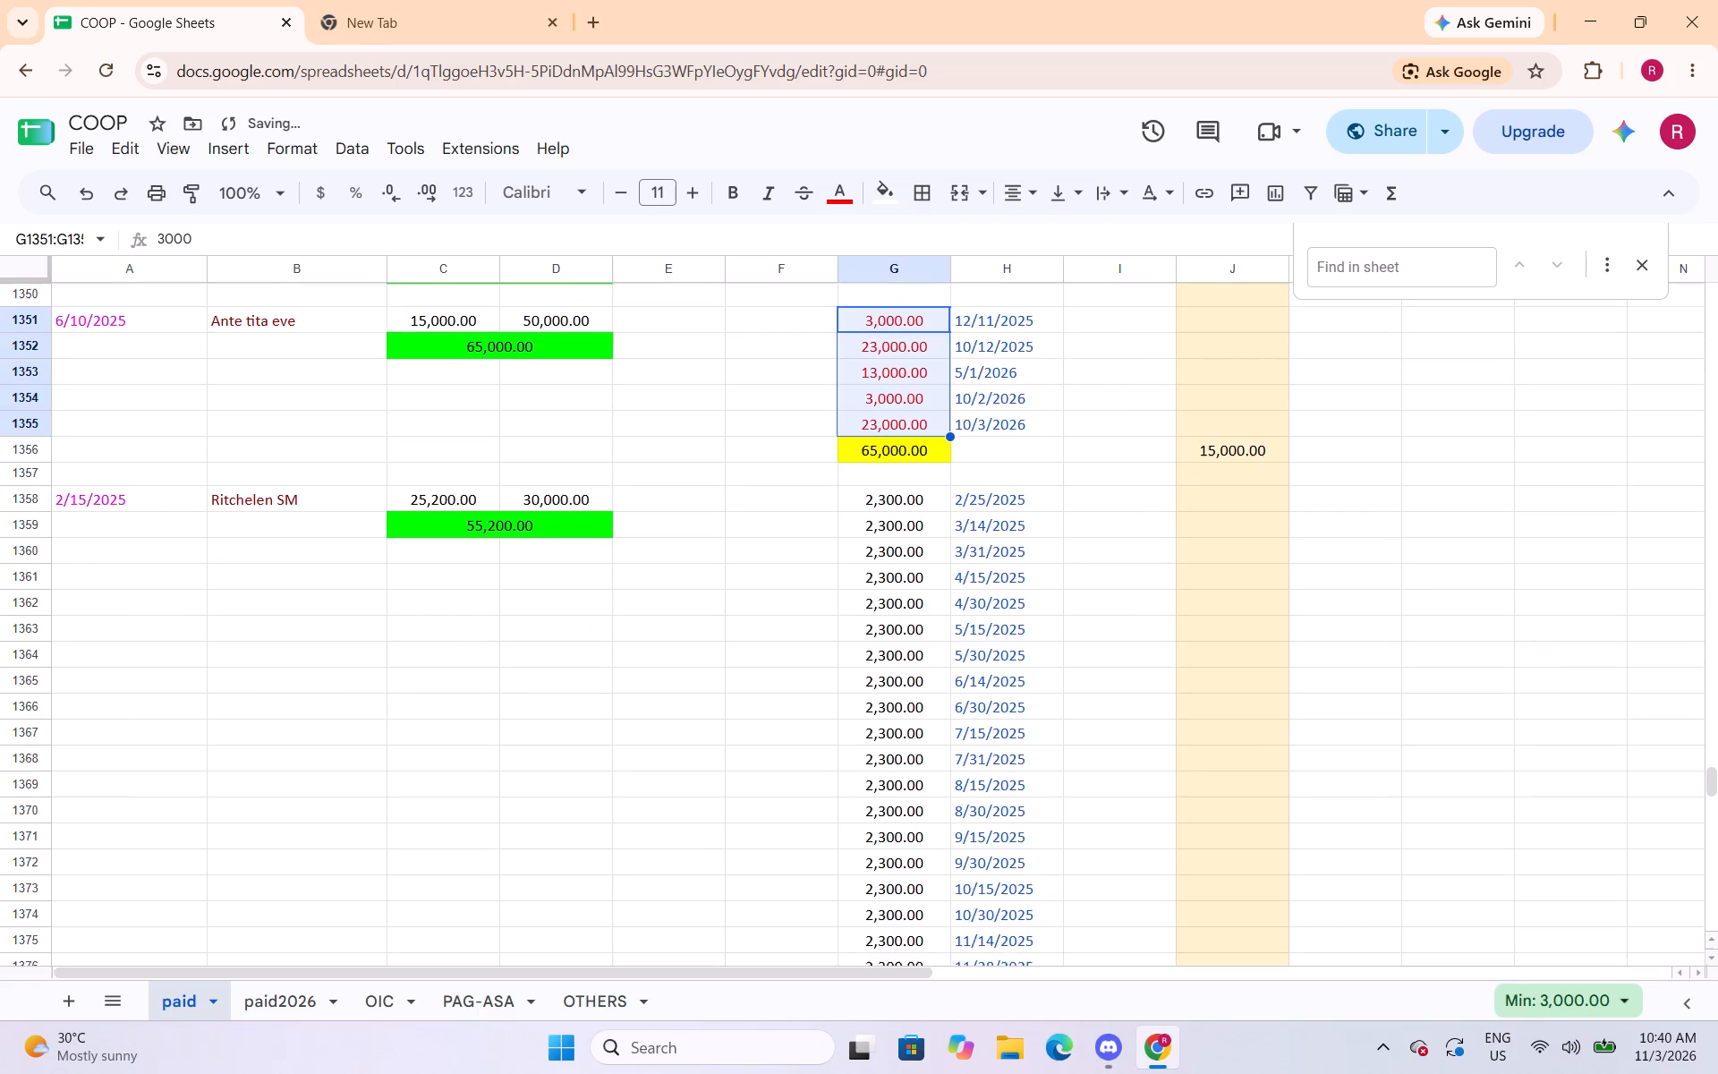
pyautogui.scroll(-2, 932, 416)
pyautogui.scroll(1, 891, 292)
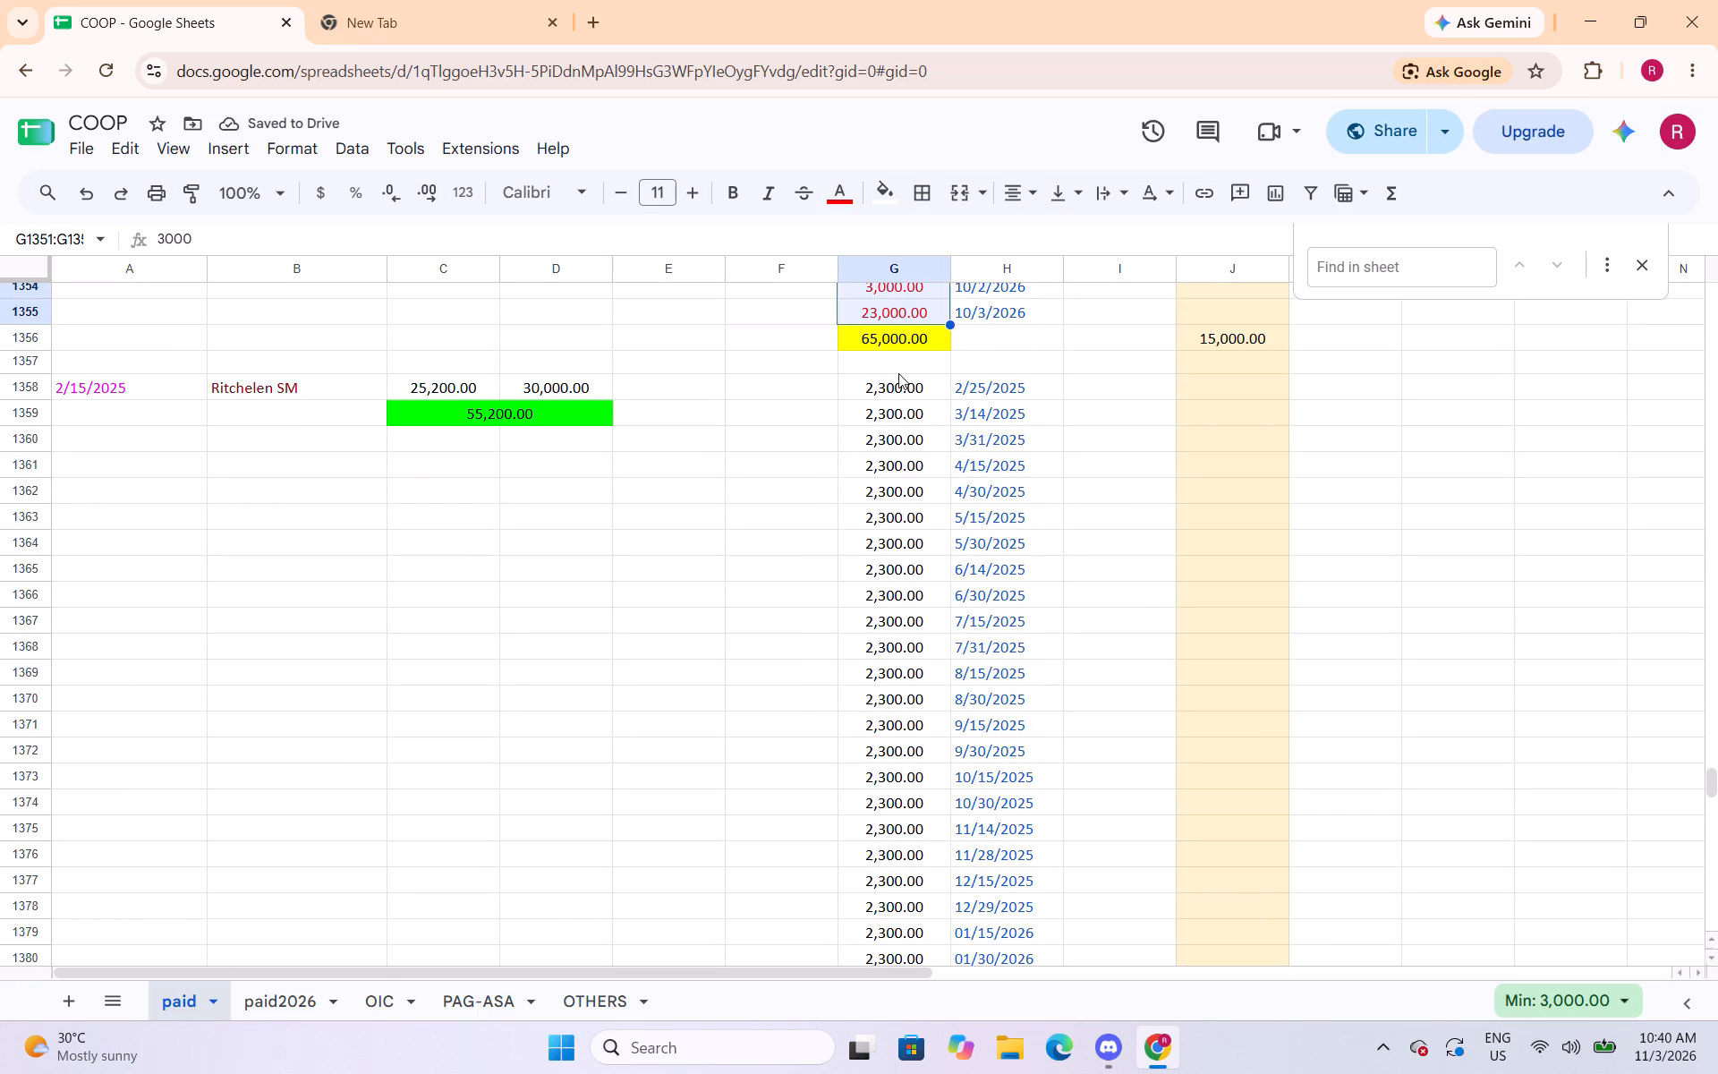
pyautogui.moveTo(899, 384); pyautogui.dragTo(880, 878)
pyautogui.click(843, 190)
pyautogui.click(869, 294)
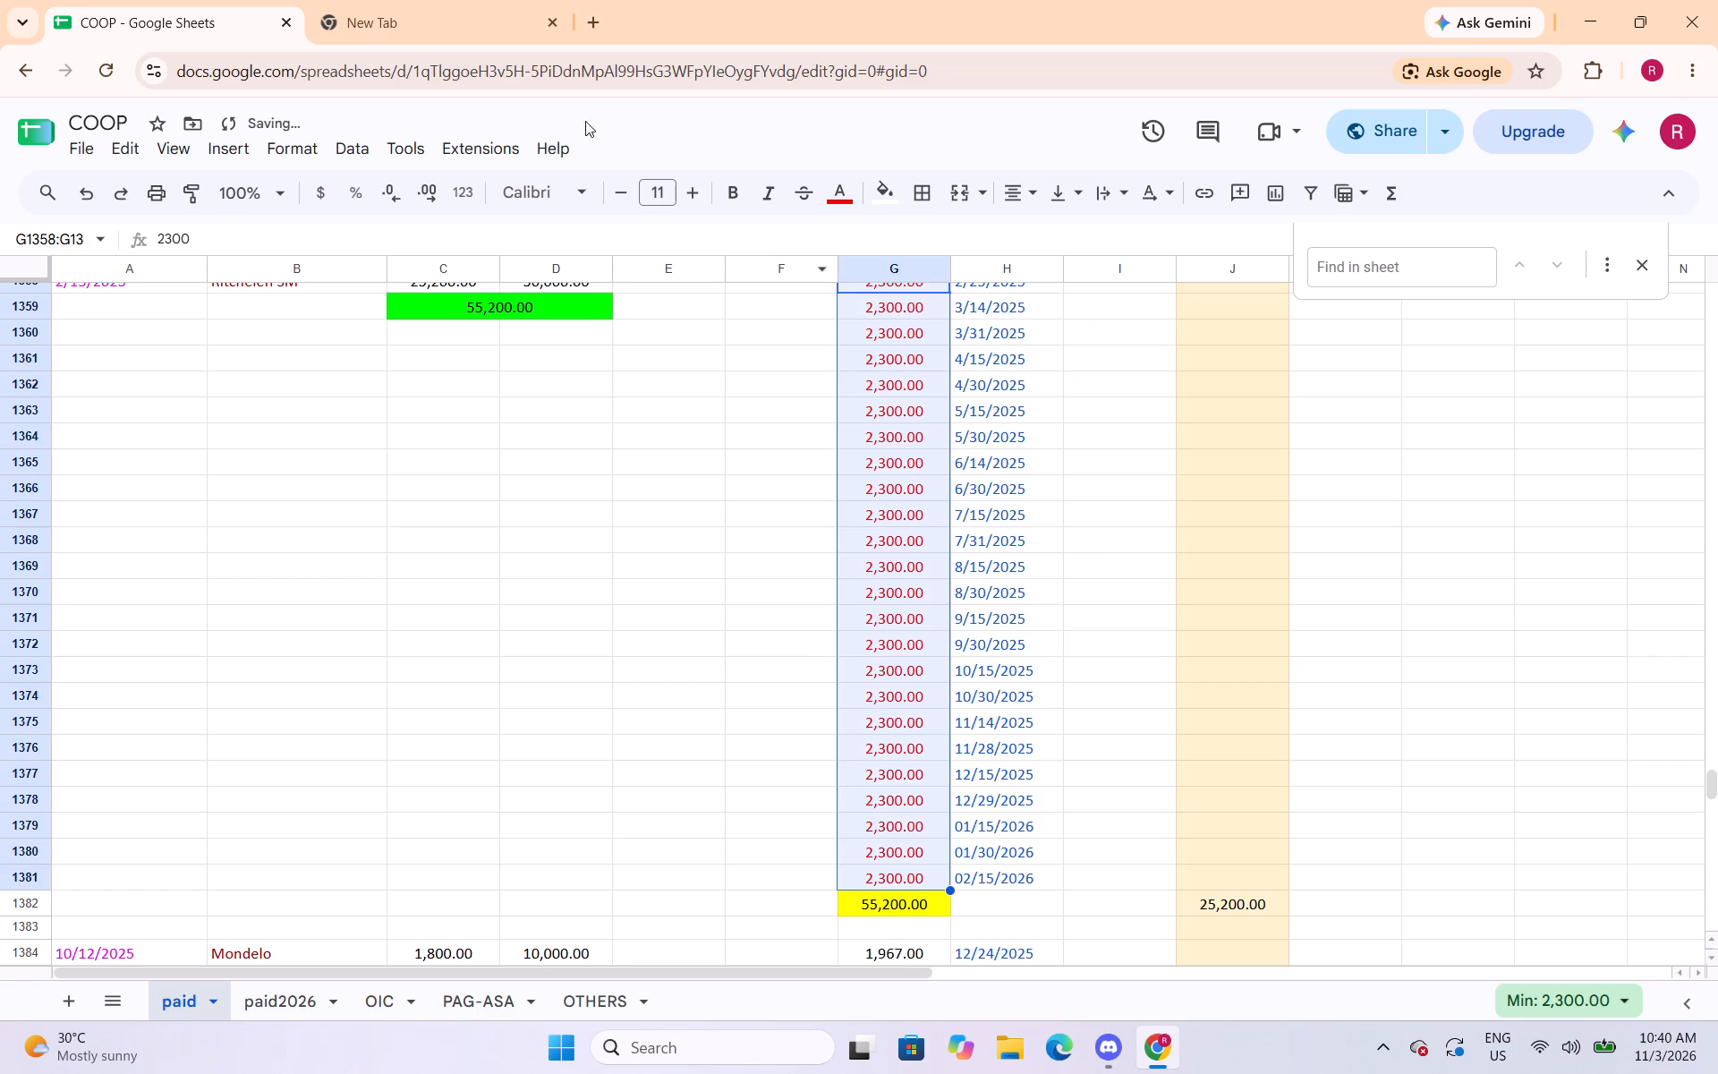
# Change the text colour of the payment amounts in cells G1384:G1389 and G1392:G1398 to red.
pyautogui.scroll(-4, 899, 450)
pyautogui.moveTo(906, 504); pyautogui.dragTo(898, 603)
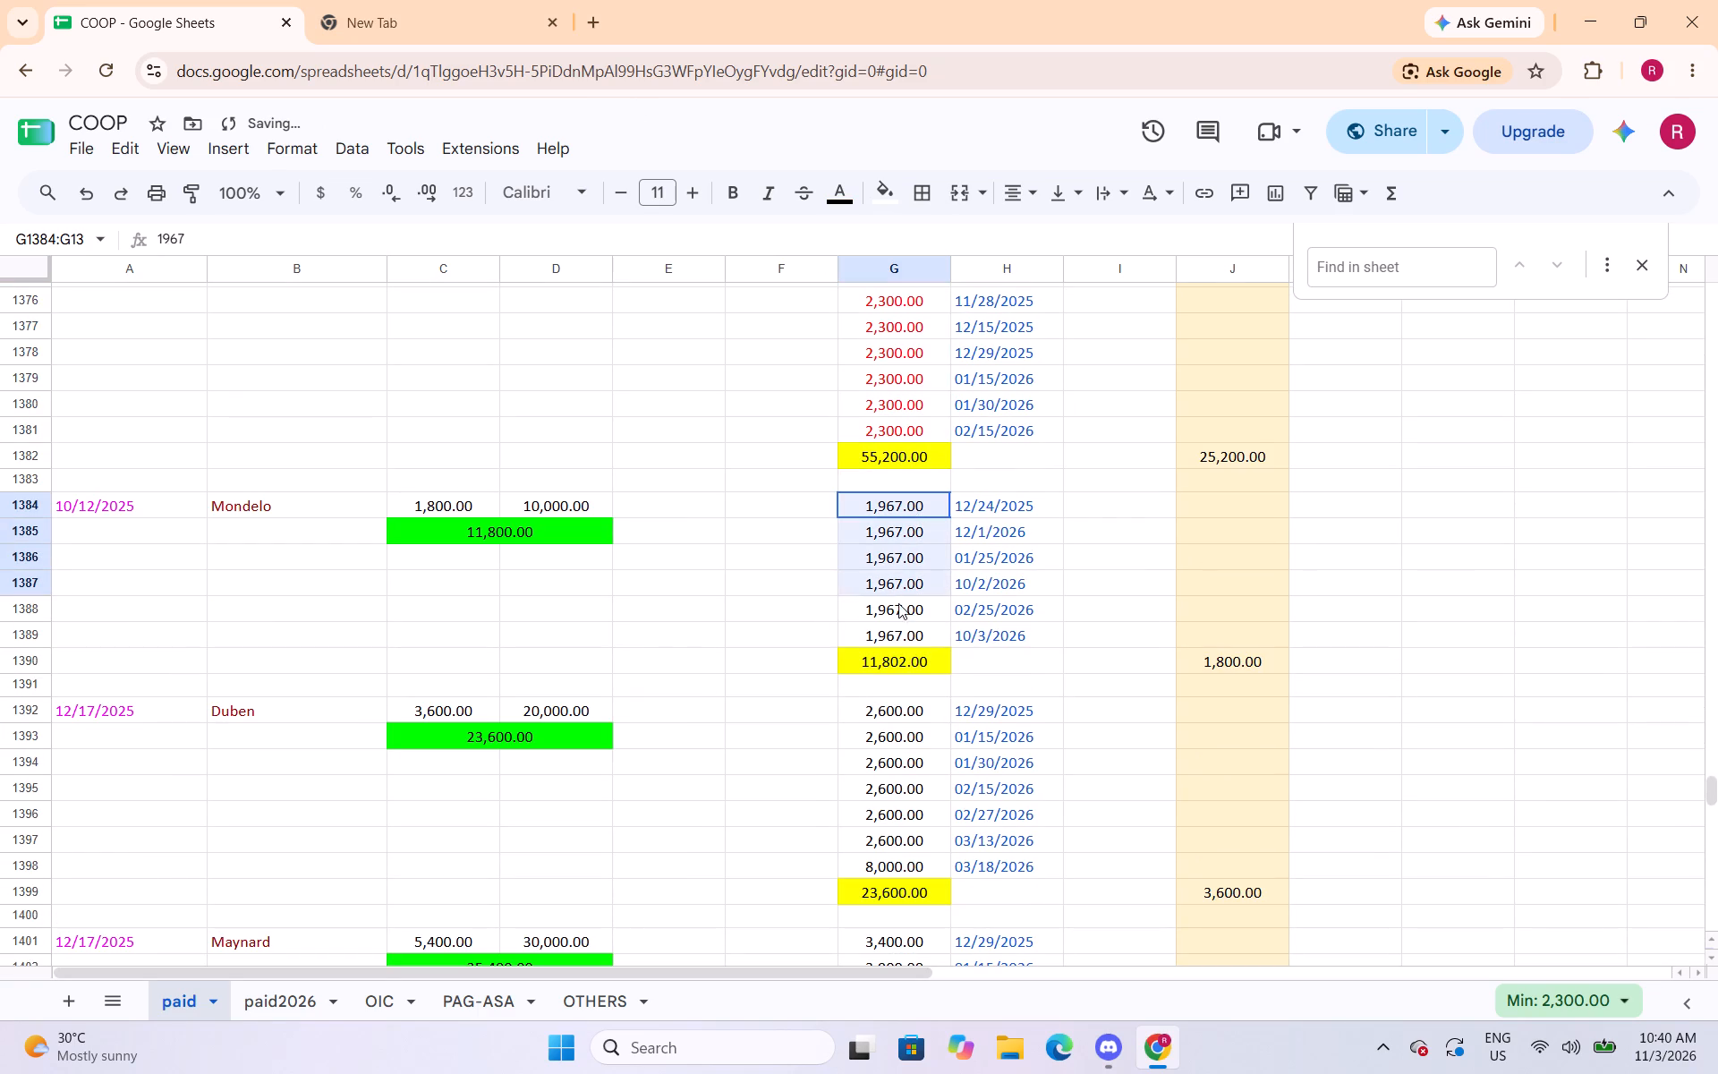
pyautogui.moveTo(898, 603); pyautogui.dragTo(895, 628)
pyautogui.click(835, 185)
pyautogui.click(870, 297)
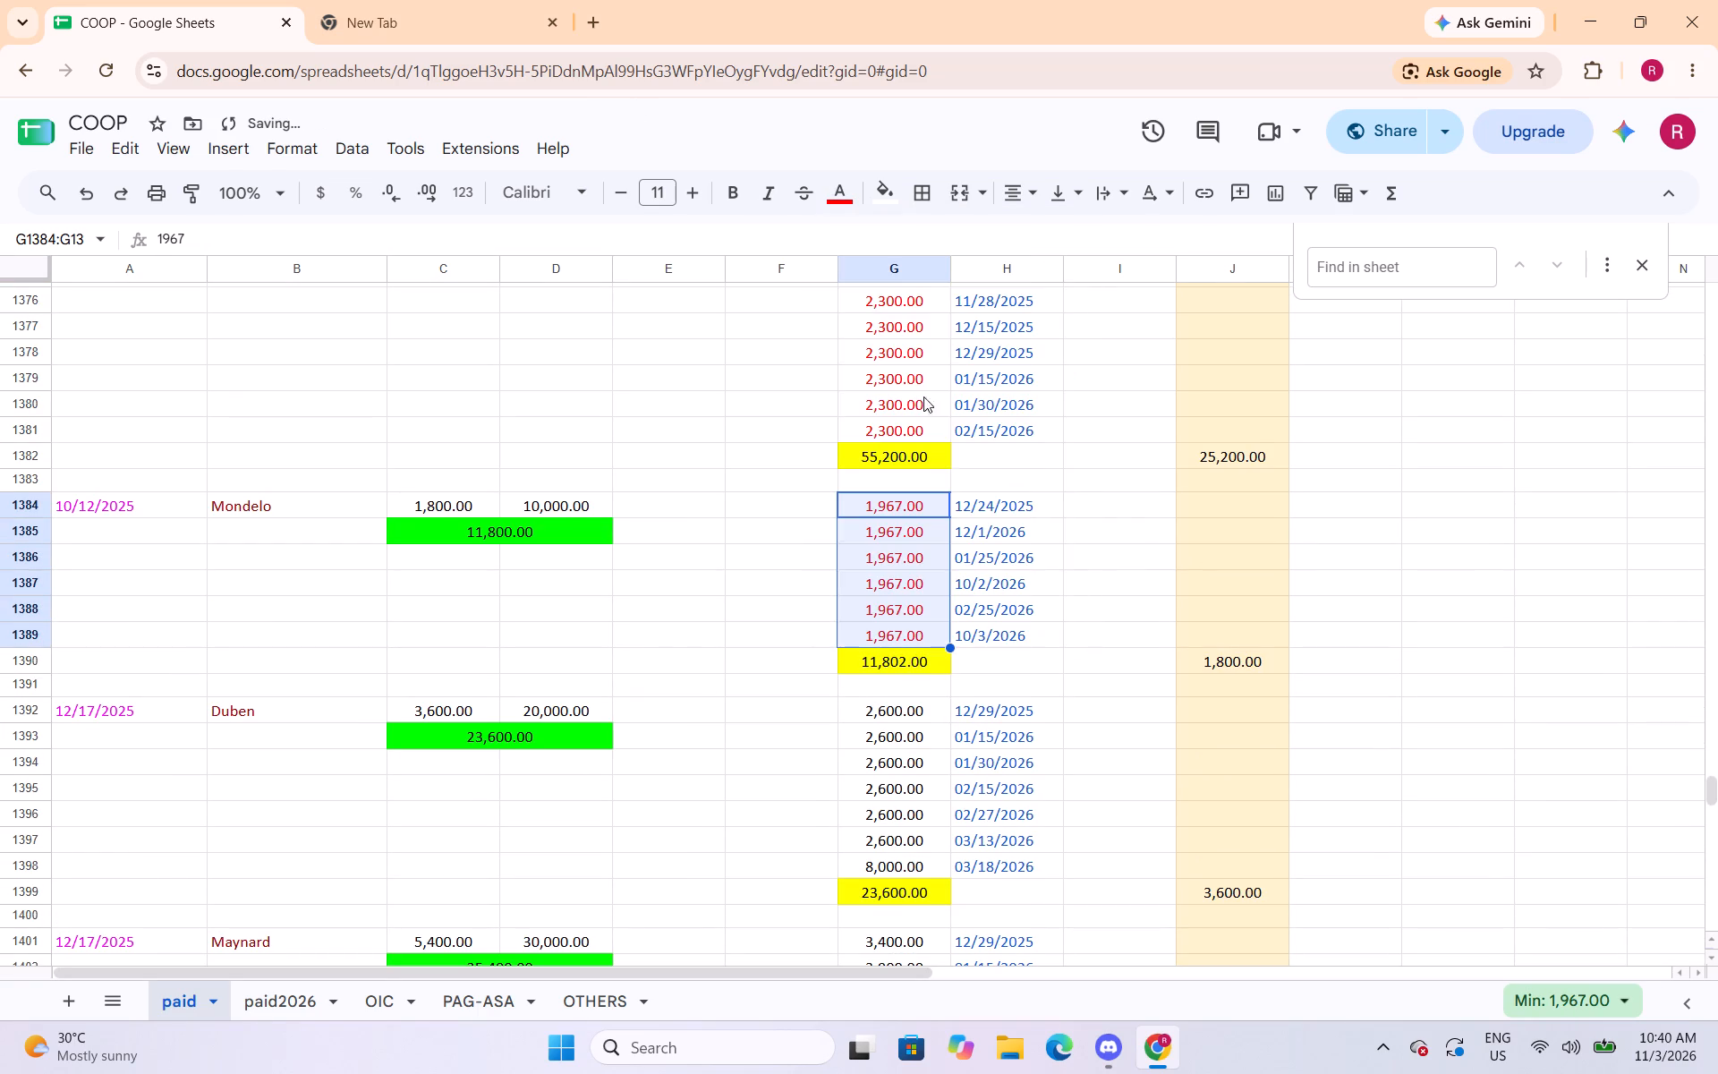
pyautogui.scroll(-3, 941, 469)
pyautogui.moveTo(902, 379); pyautogui.dragTo(911, 522)
pyautogui.click(846, 196)
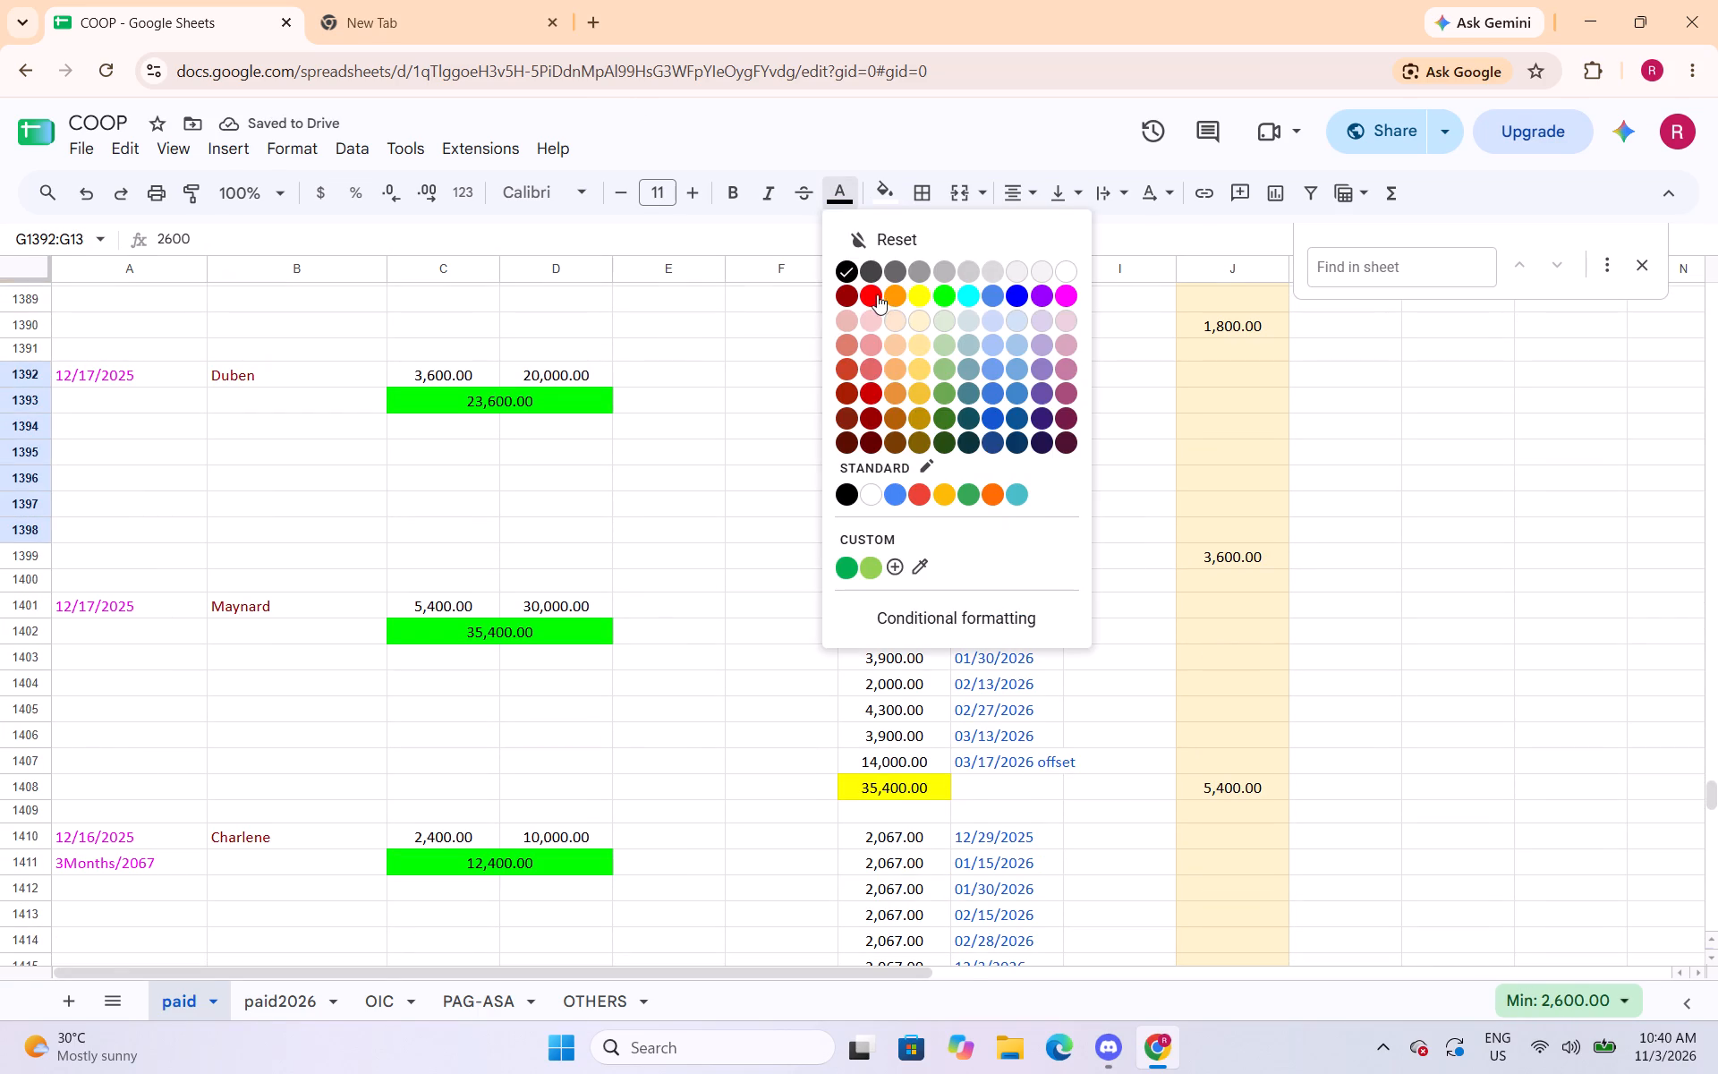
pyautogui.click(877, 294)
# Change the text colour of the payment amounts in cells G1401:G1407 and G1410:G1415 to red.
pyautogui.scroll(-2, 949, 444)
pyautogui.moveTo(914, 380); pyautogui.dragTo(925, 524)
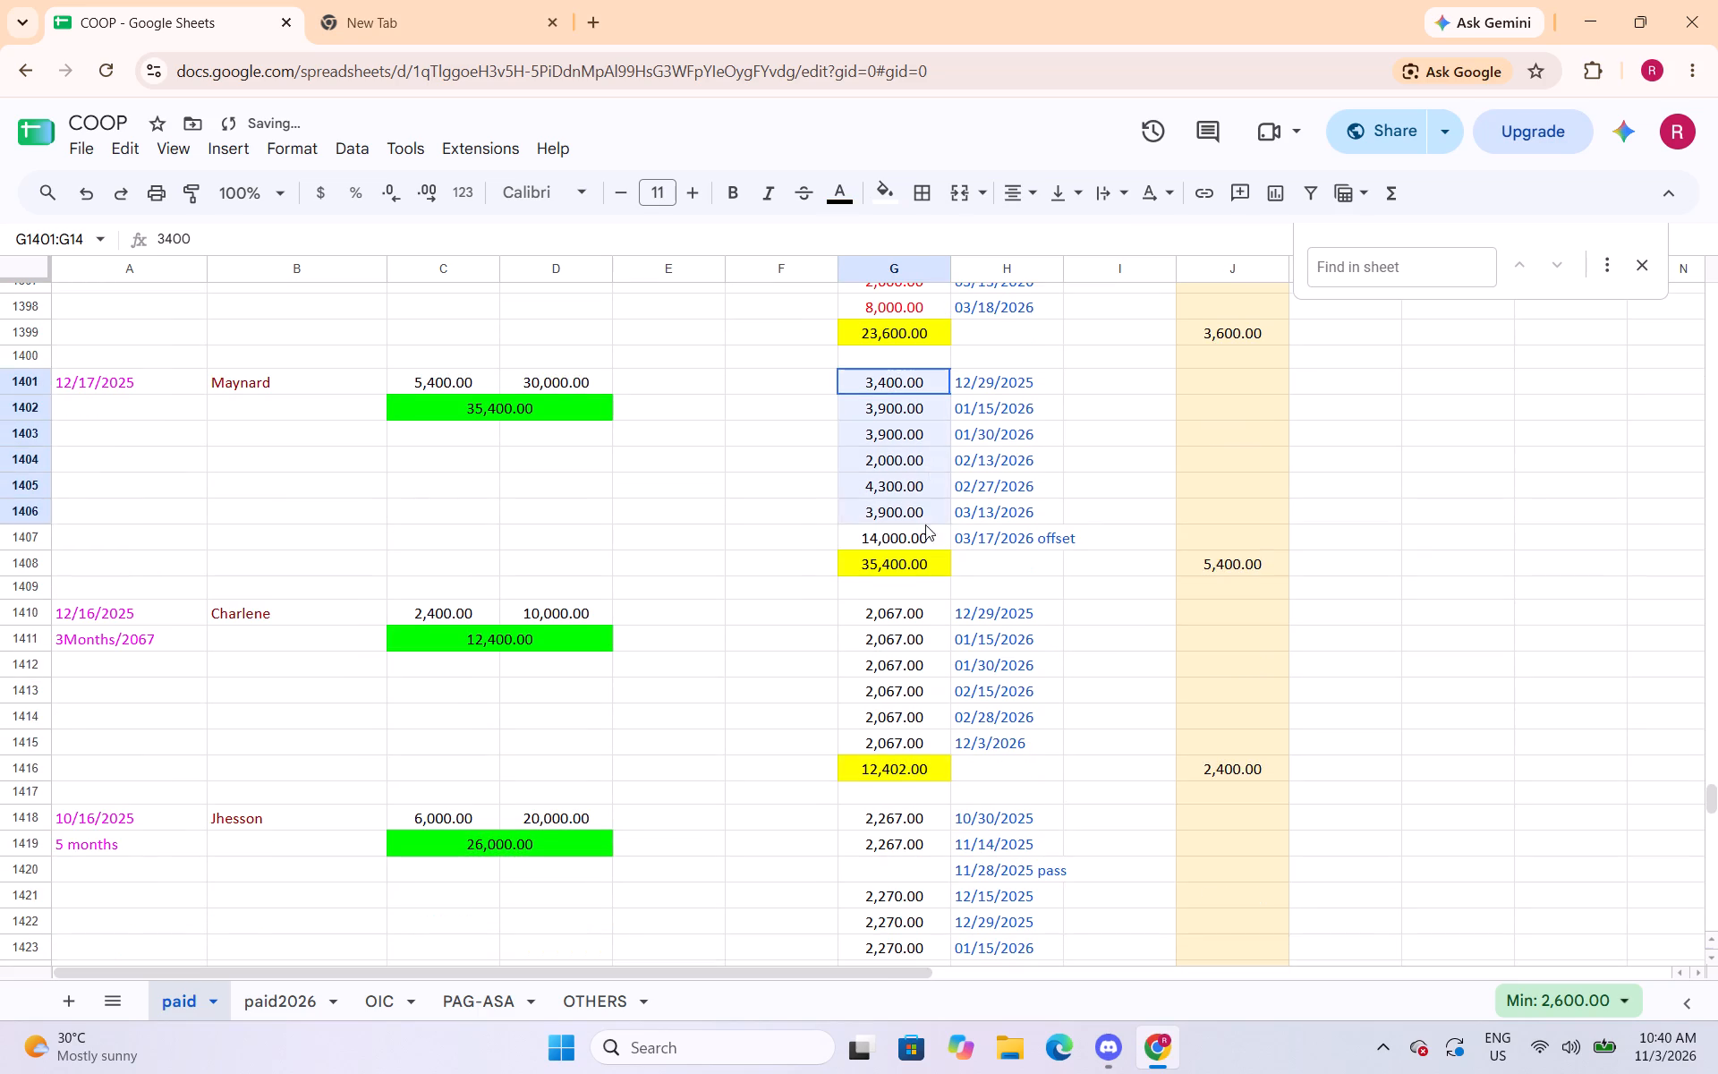
pyautogui.moveTo(925, 524); pyautogui.dragTo(922, 530)
pyautogui.click(839, 183)
pyautogui.click(874, 294)
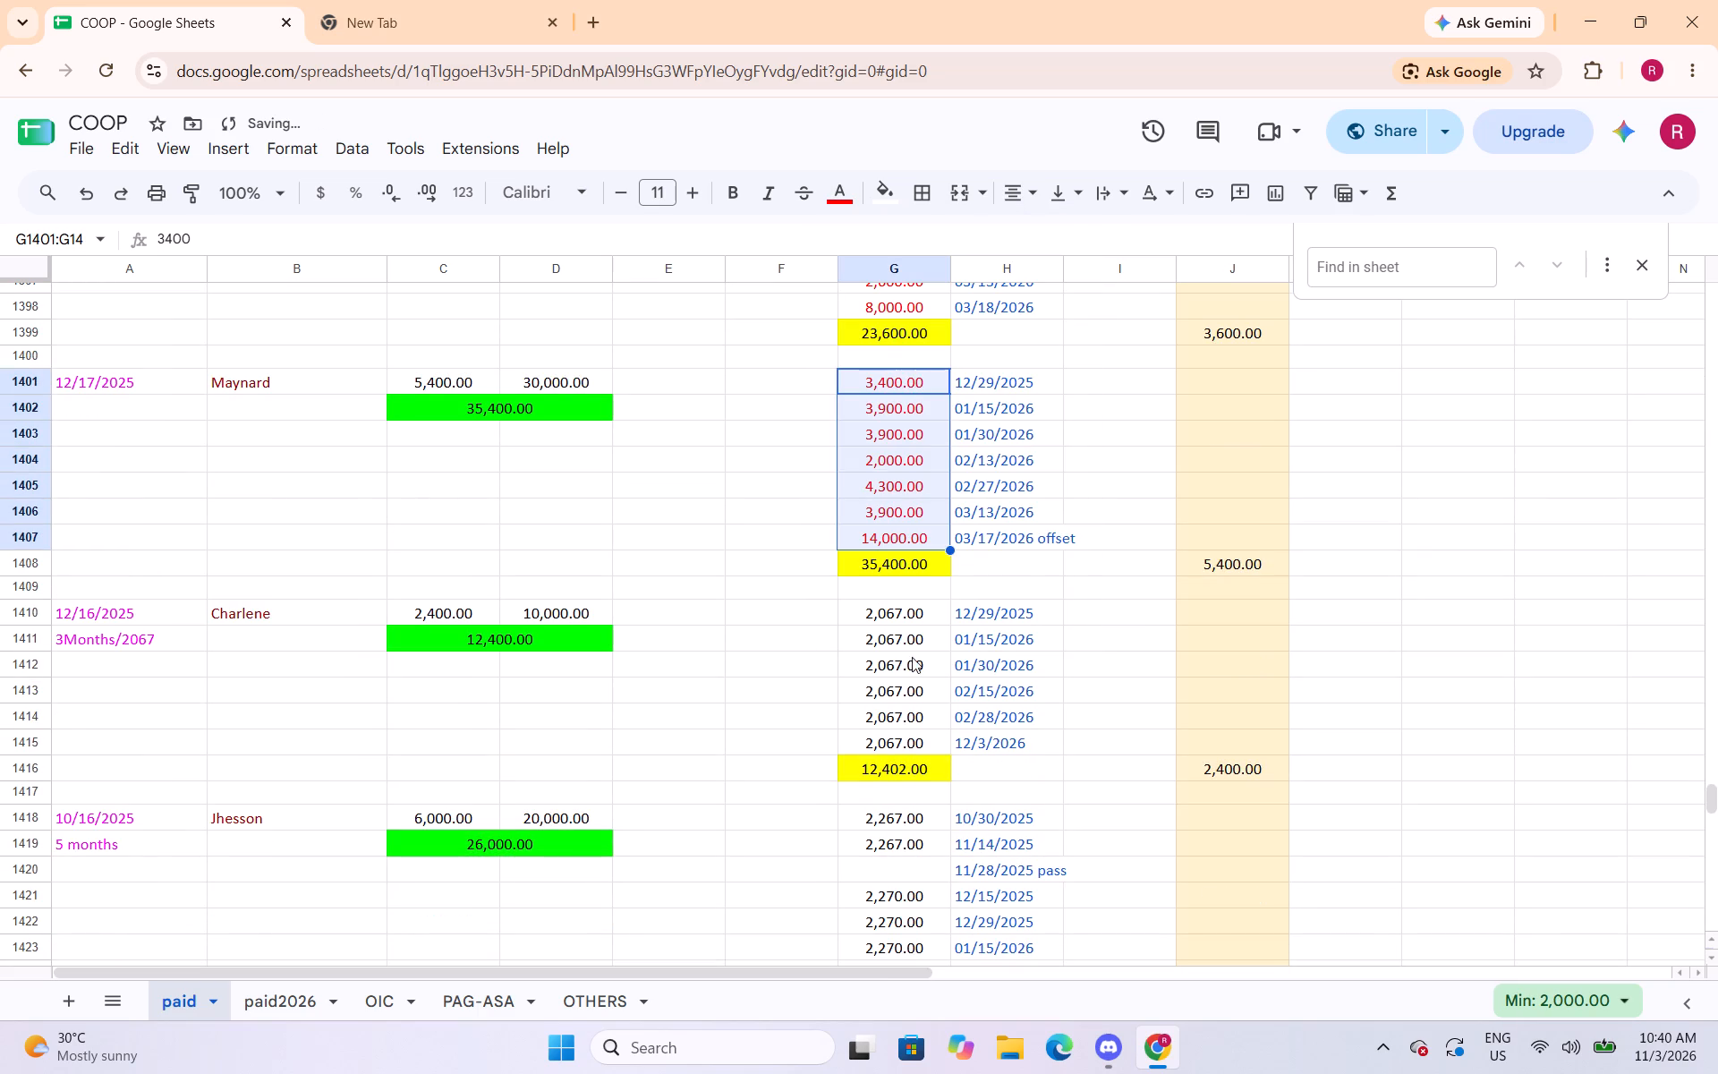
pyautogui.moveTo(900, 609); pyautogui.dragTo(890, 746)
pyautogui.click(843, 199)
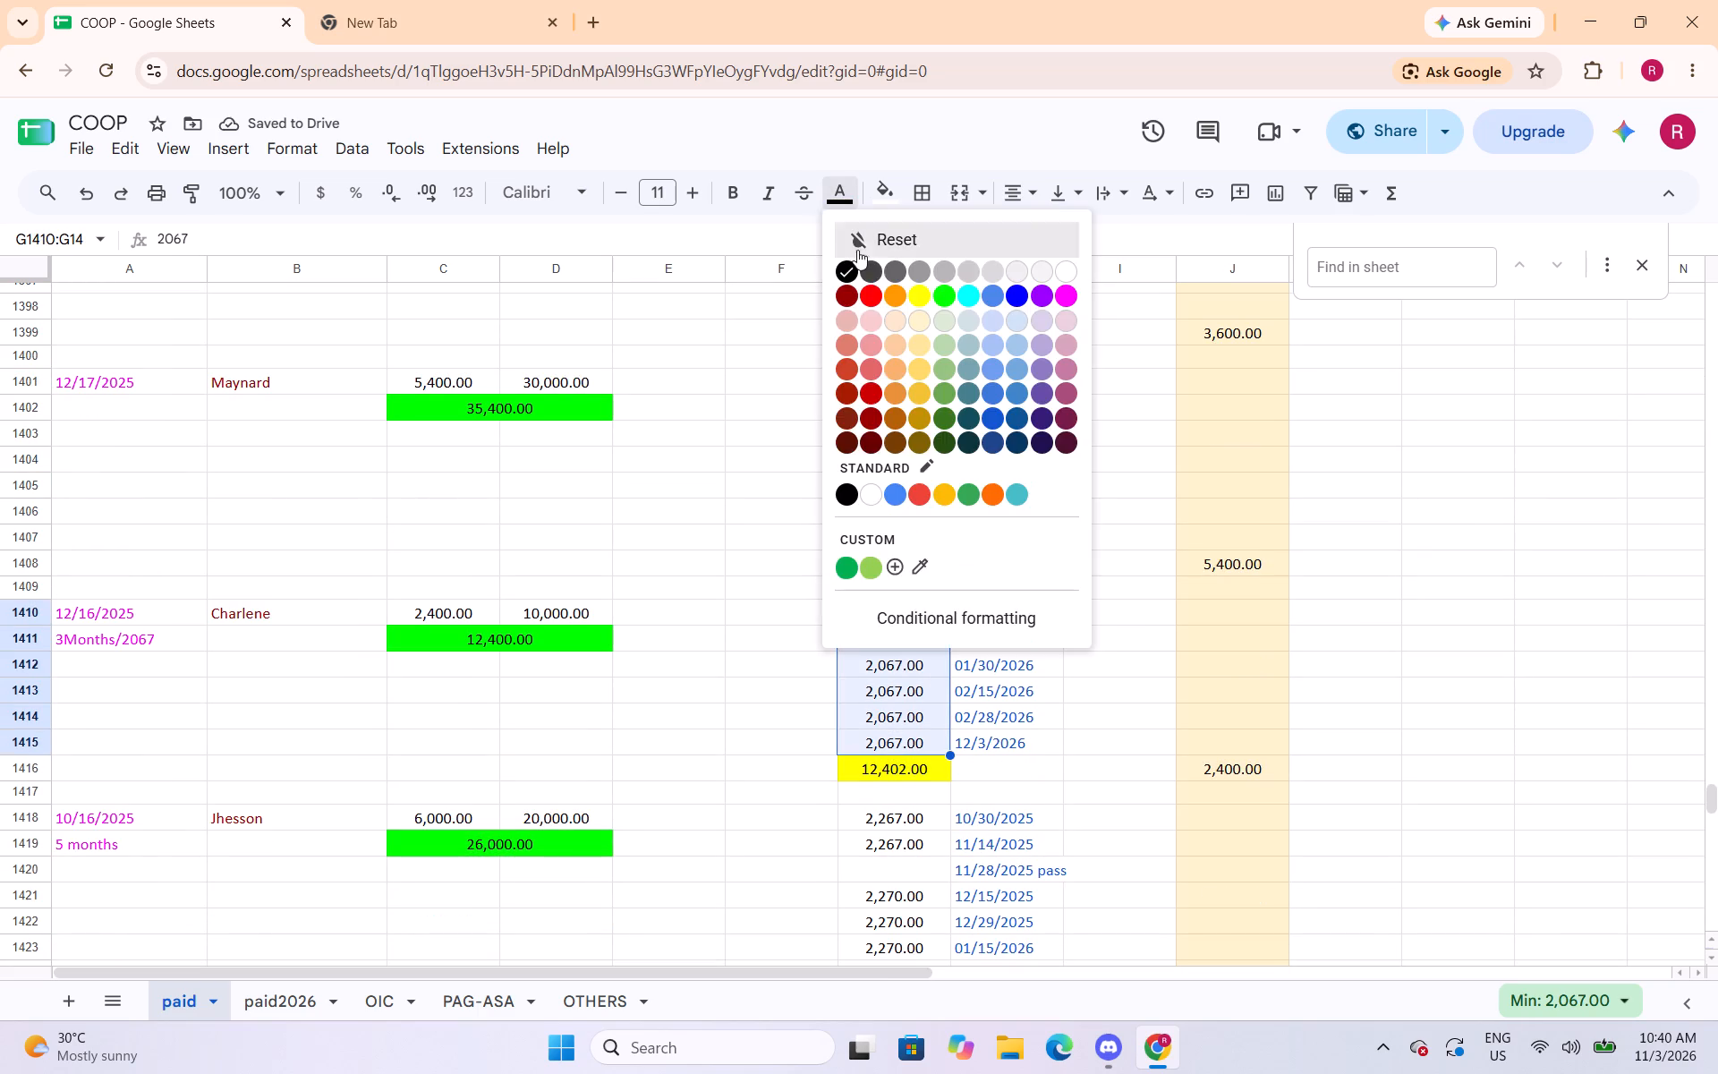
pyautogui.click(874, 293)
# Change the text colour of the payment amounts in cells G1418:G1427 to red.
pyautogui.scroll(-4, 966, 420)
pyautogui.moveTo(918, 375); pyautogui.dragTo(904, 595)
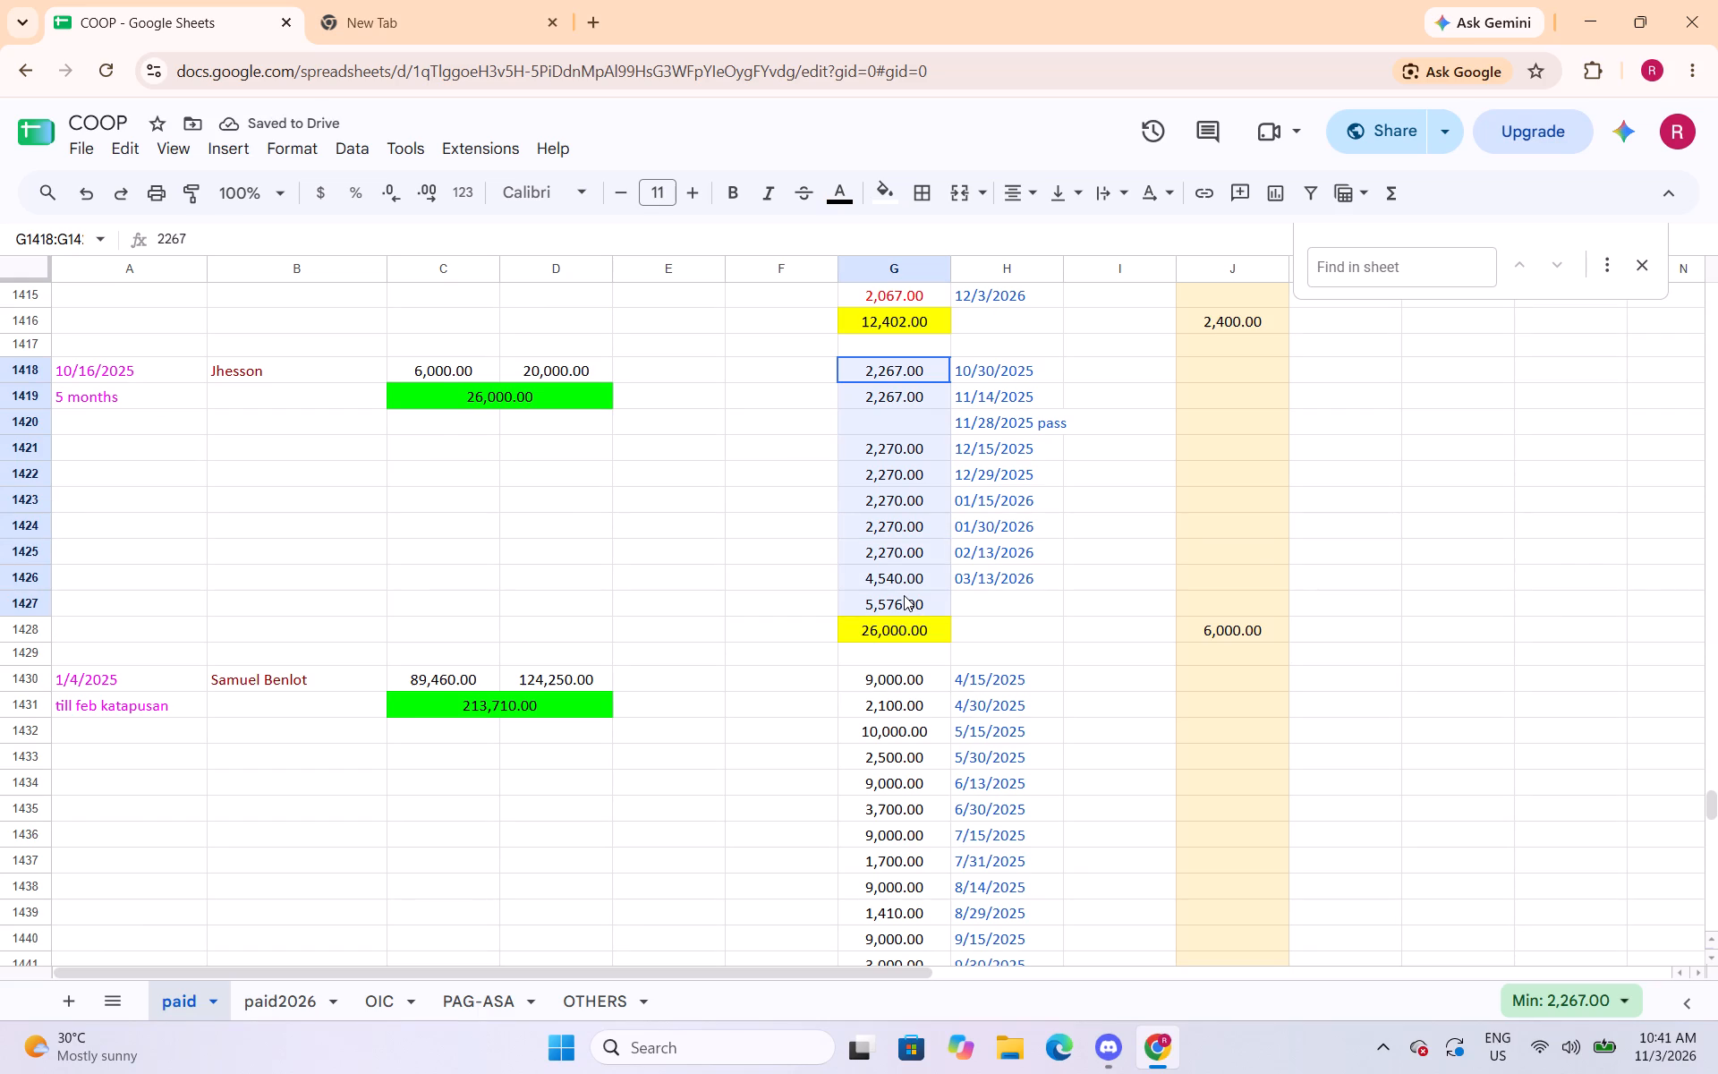
pyautogui.moveTo(904, 595); pyautogui.dragTo(906, 596)
pyautogui.click(835, 190)
pyautogui.click(876, 290)
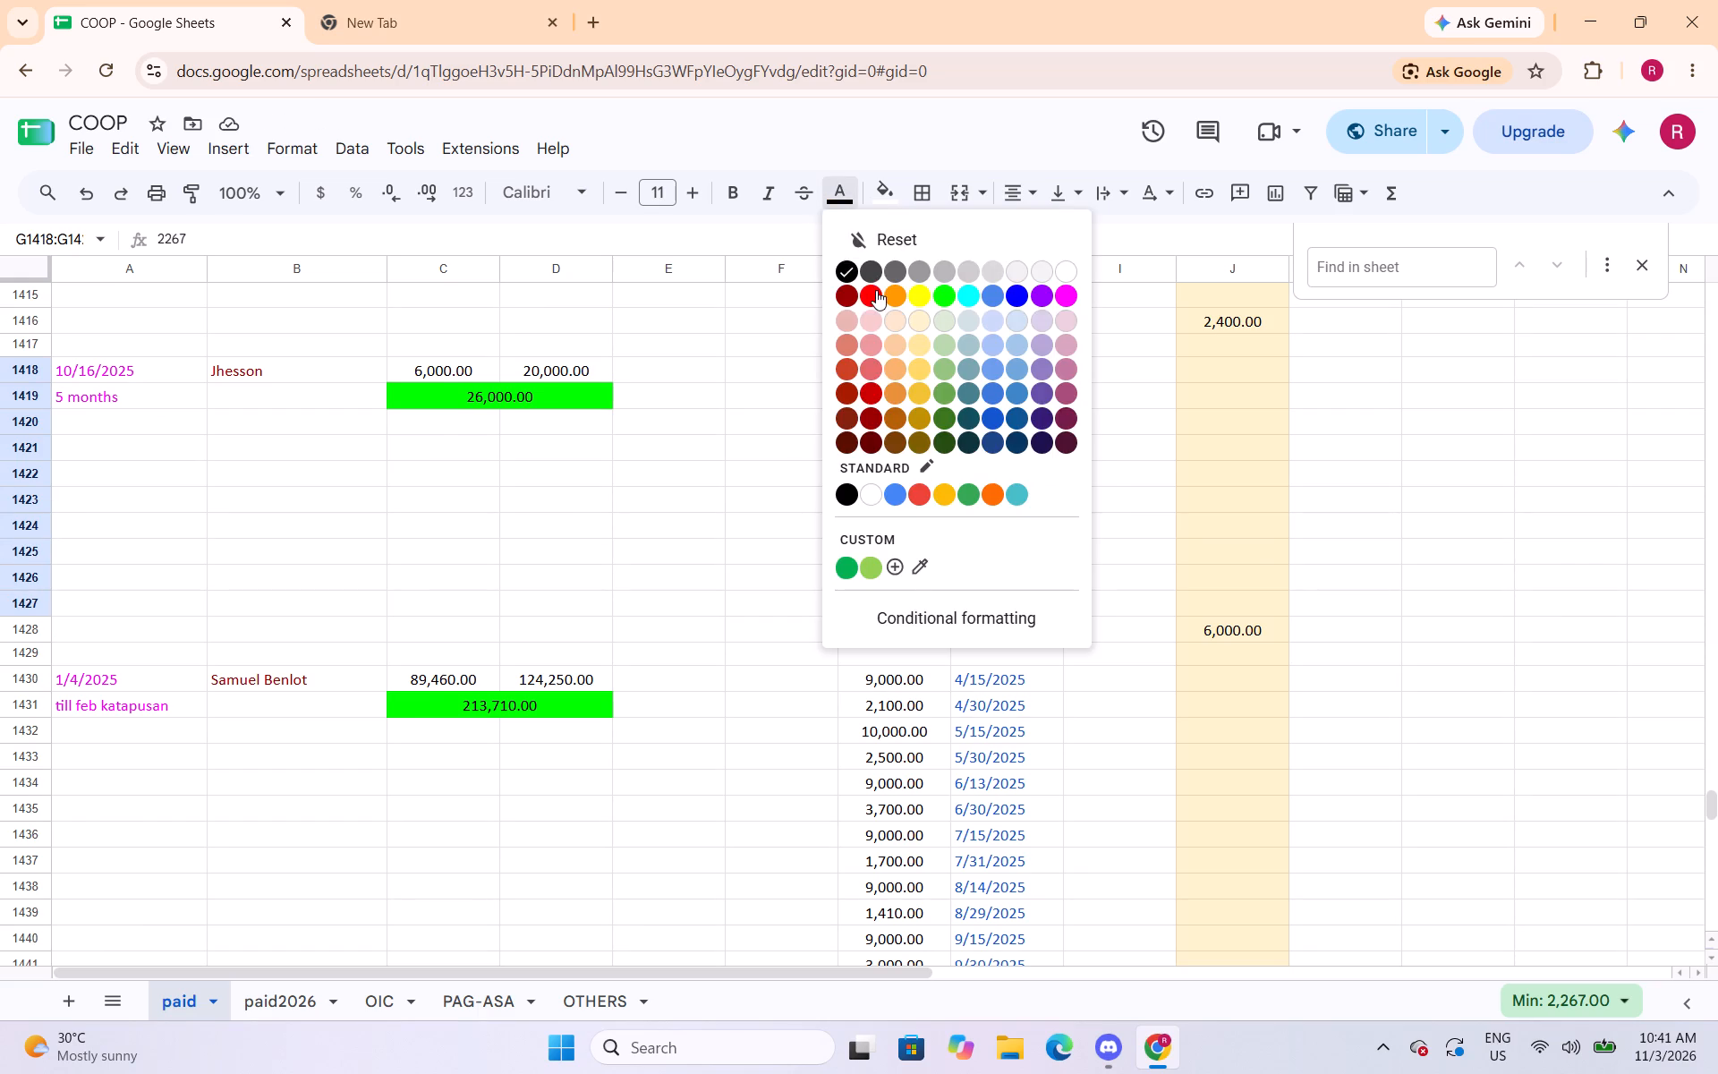
# Change the text colour of the payment amounts in cells G1430:G1453 to red.
pyautogui.scroll(-1, 880, 574)
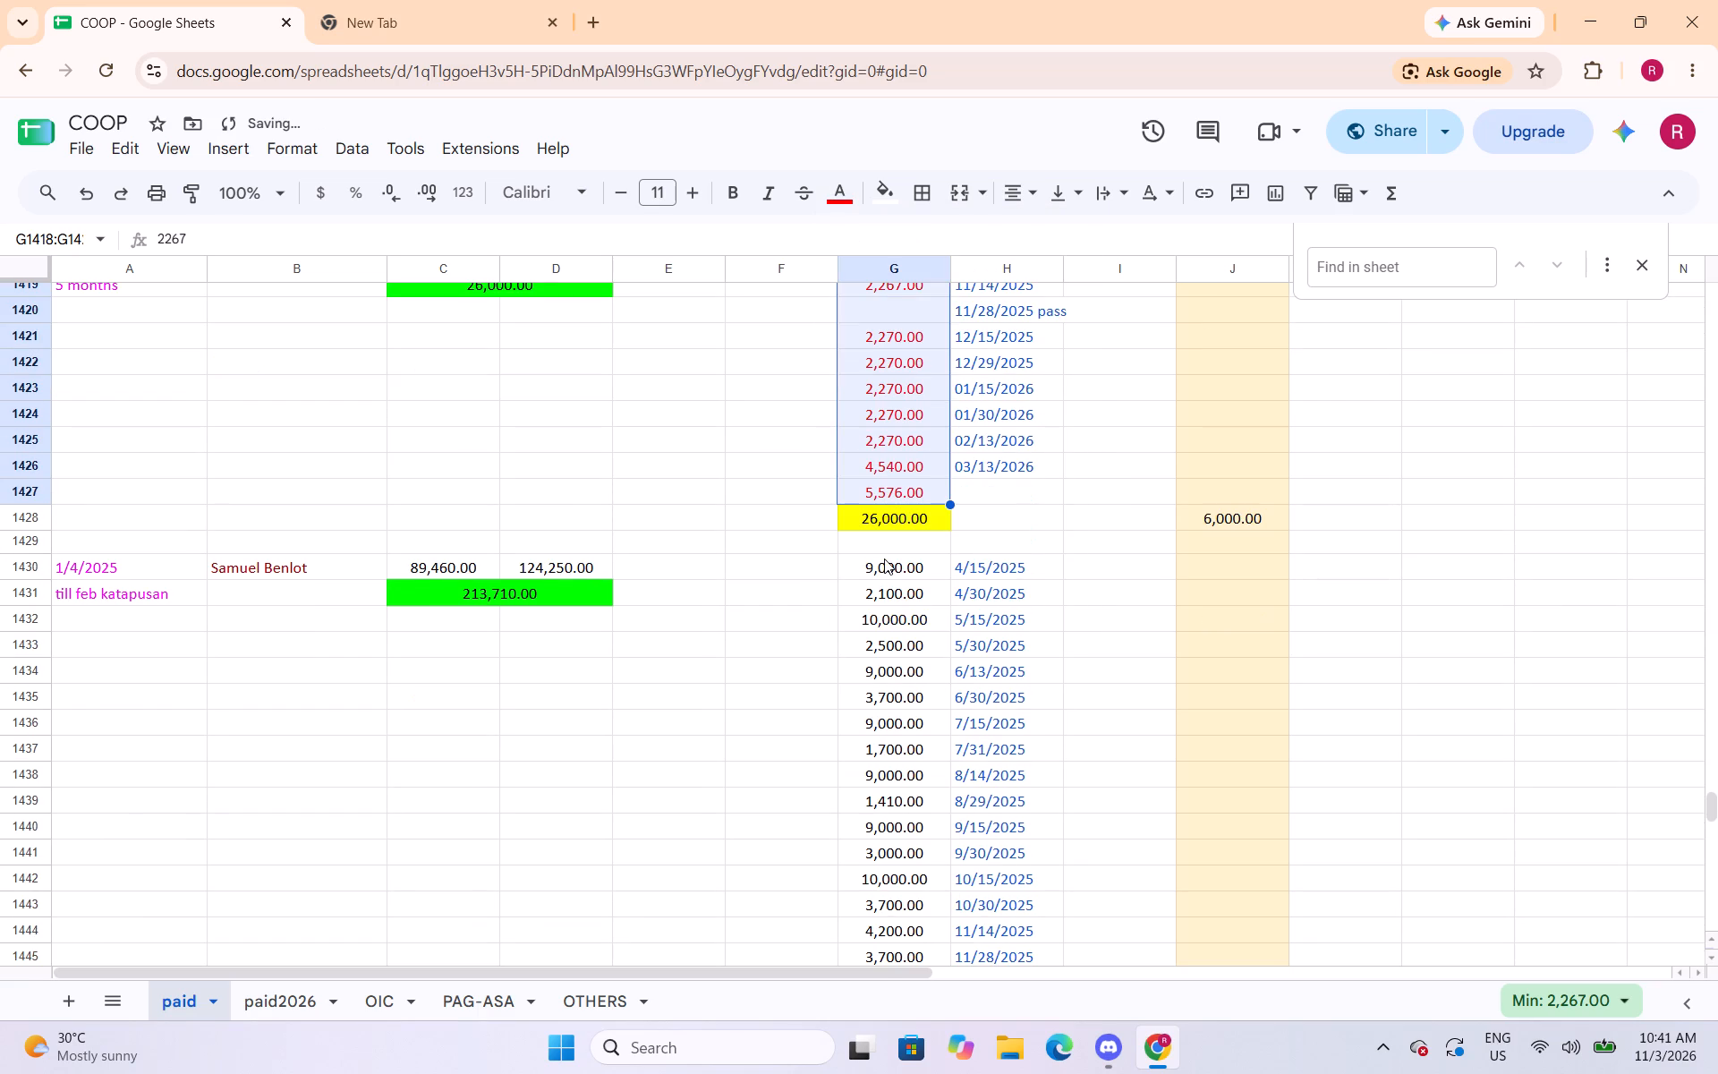
pyautogui.scroll(-2, 888, 553)
pyautogui.moveTo(900, 345); pyautogui.dragTo(907, 718)
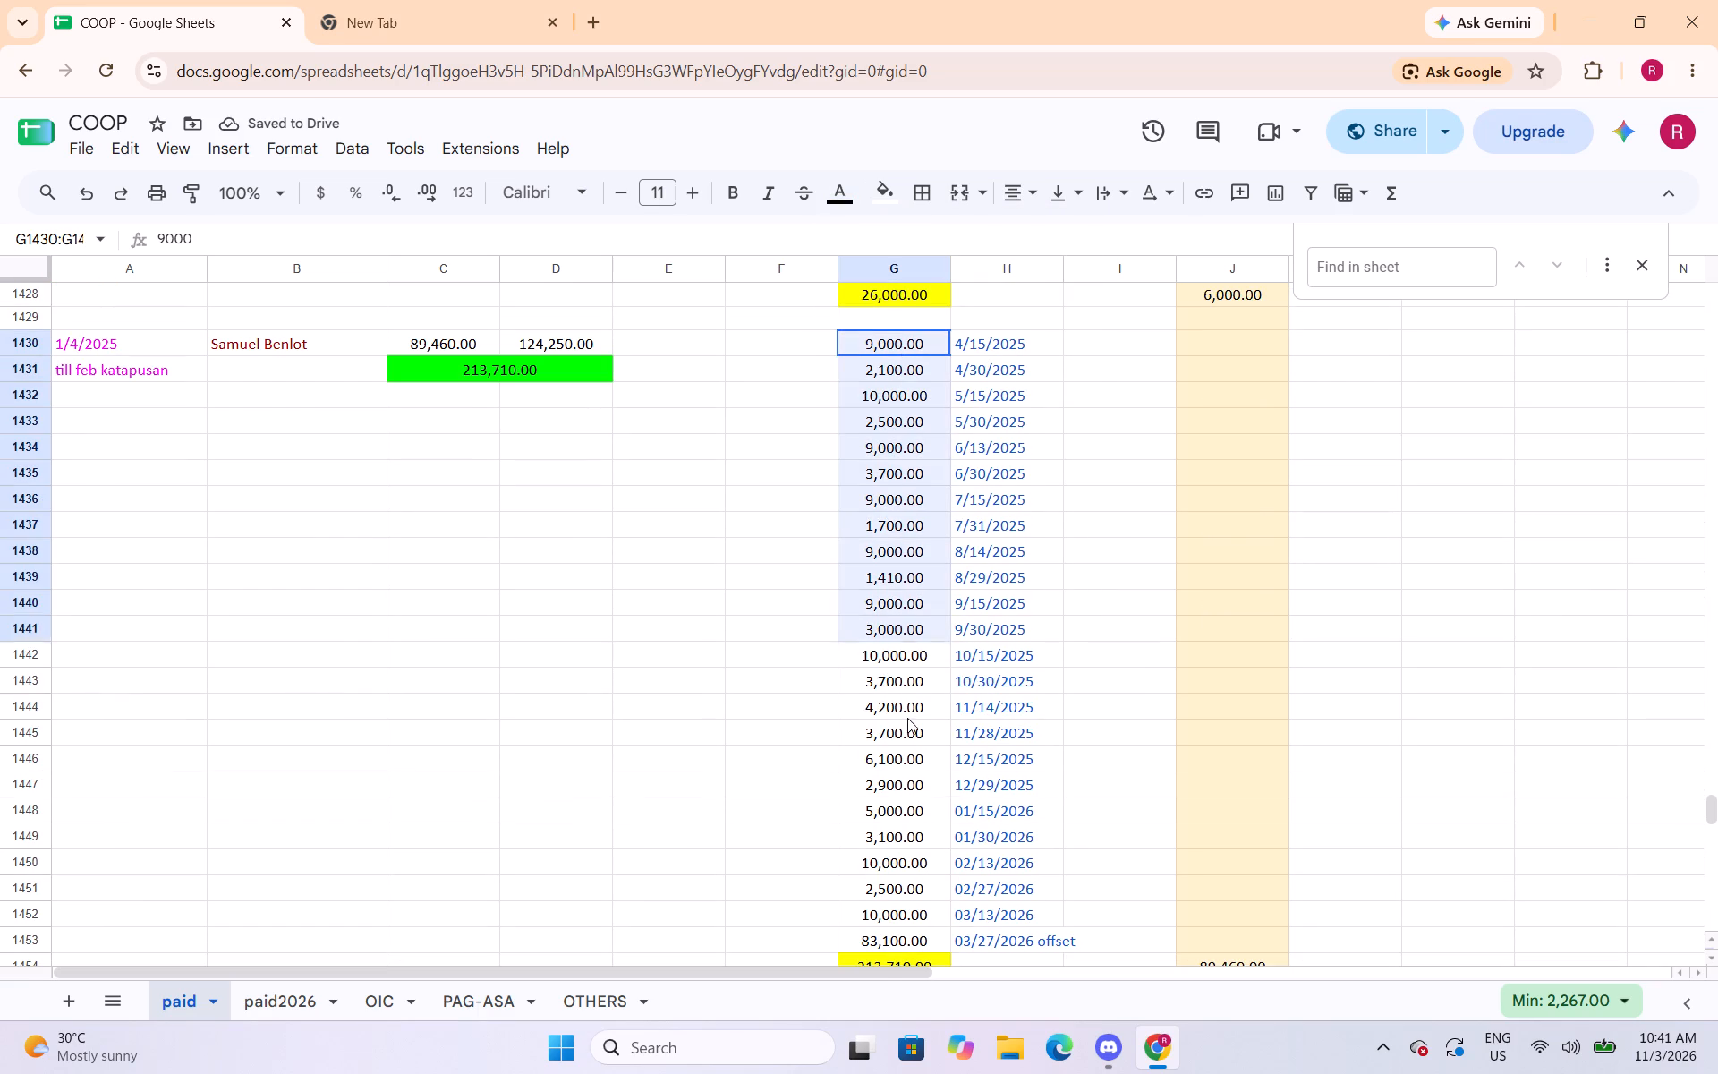
pyautogui.moveTo(907, 718); pyautogui.dragTo(913, 925)
pyautogui.click(846, 192)
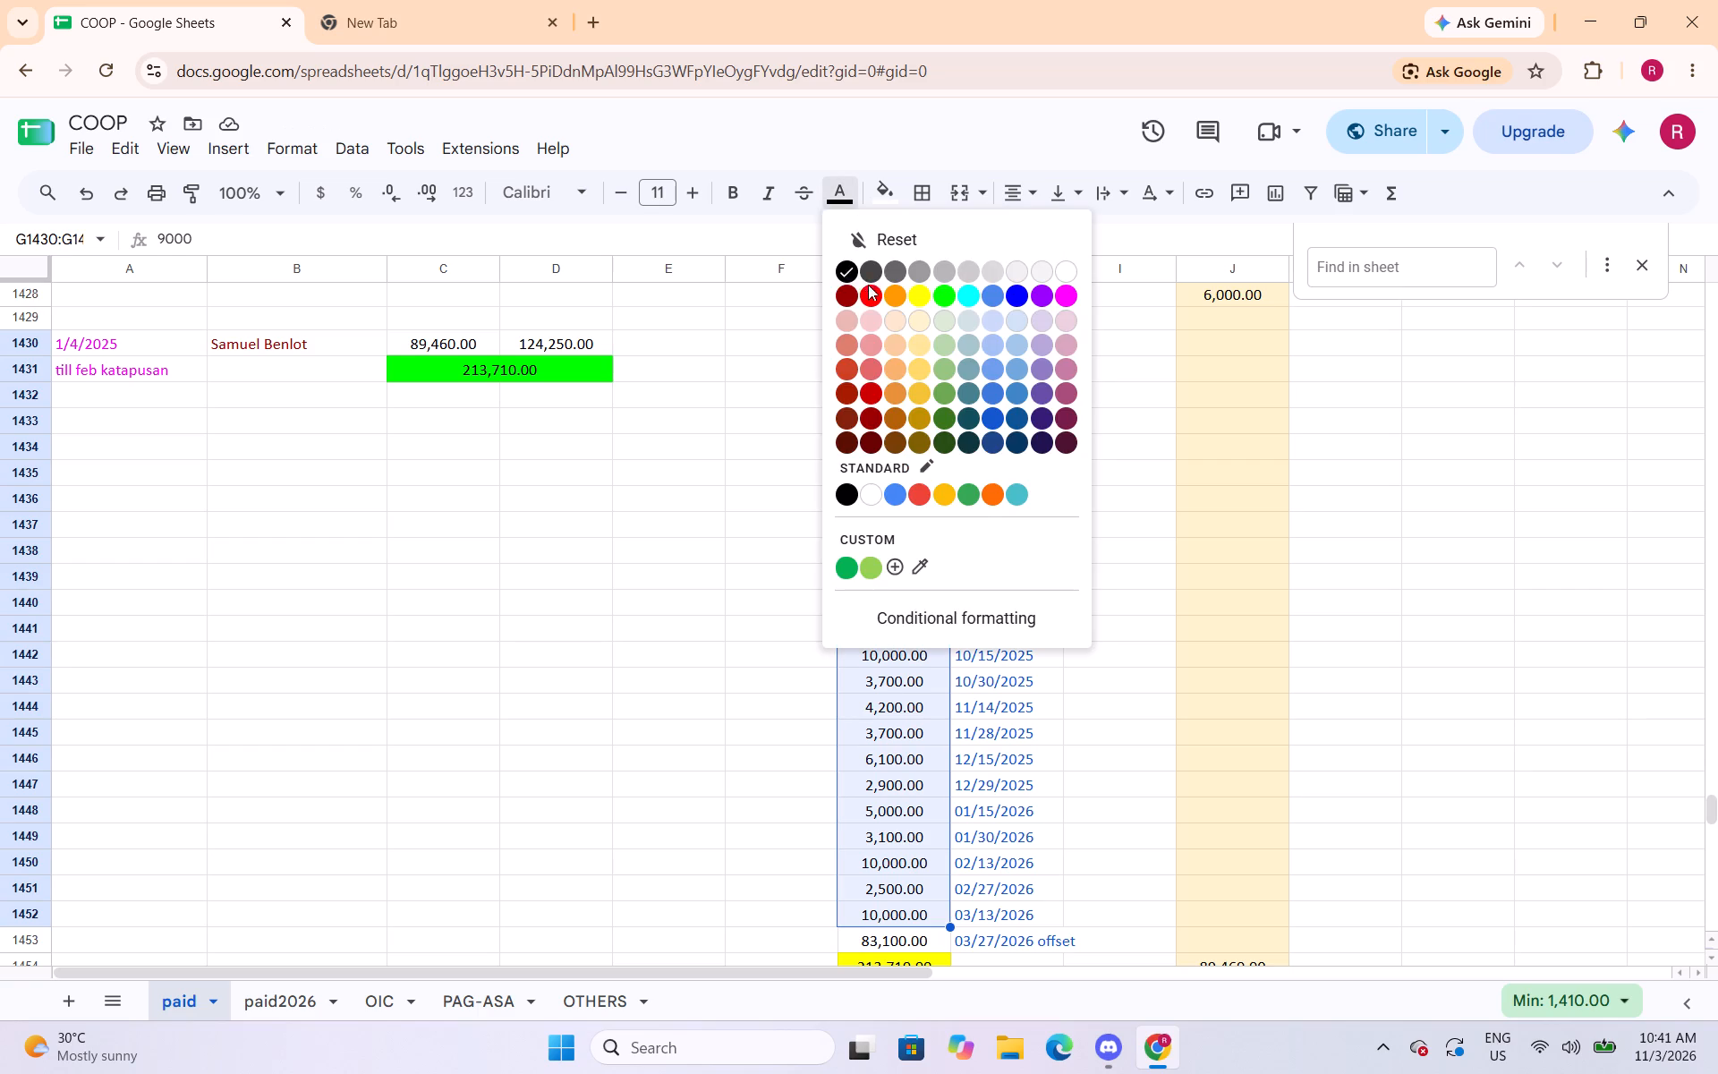
pyautogui.click(872, 287)
pyautogui.scroll(-5, 1035, 416)
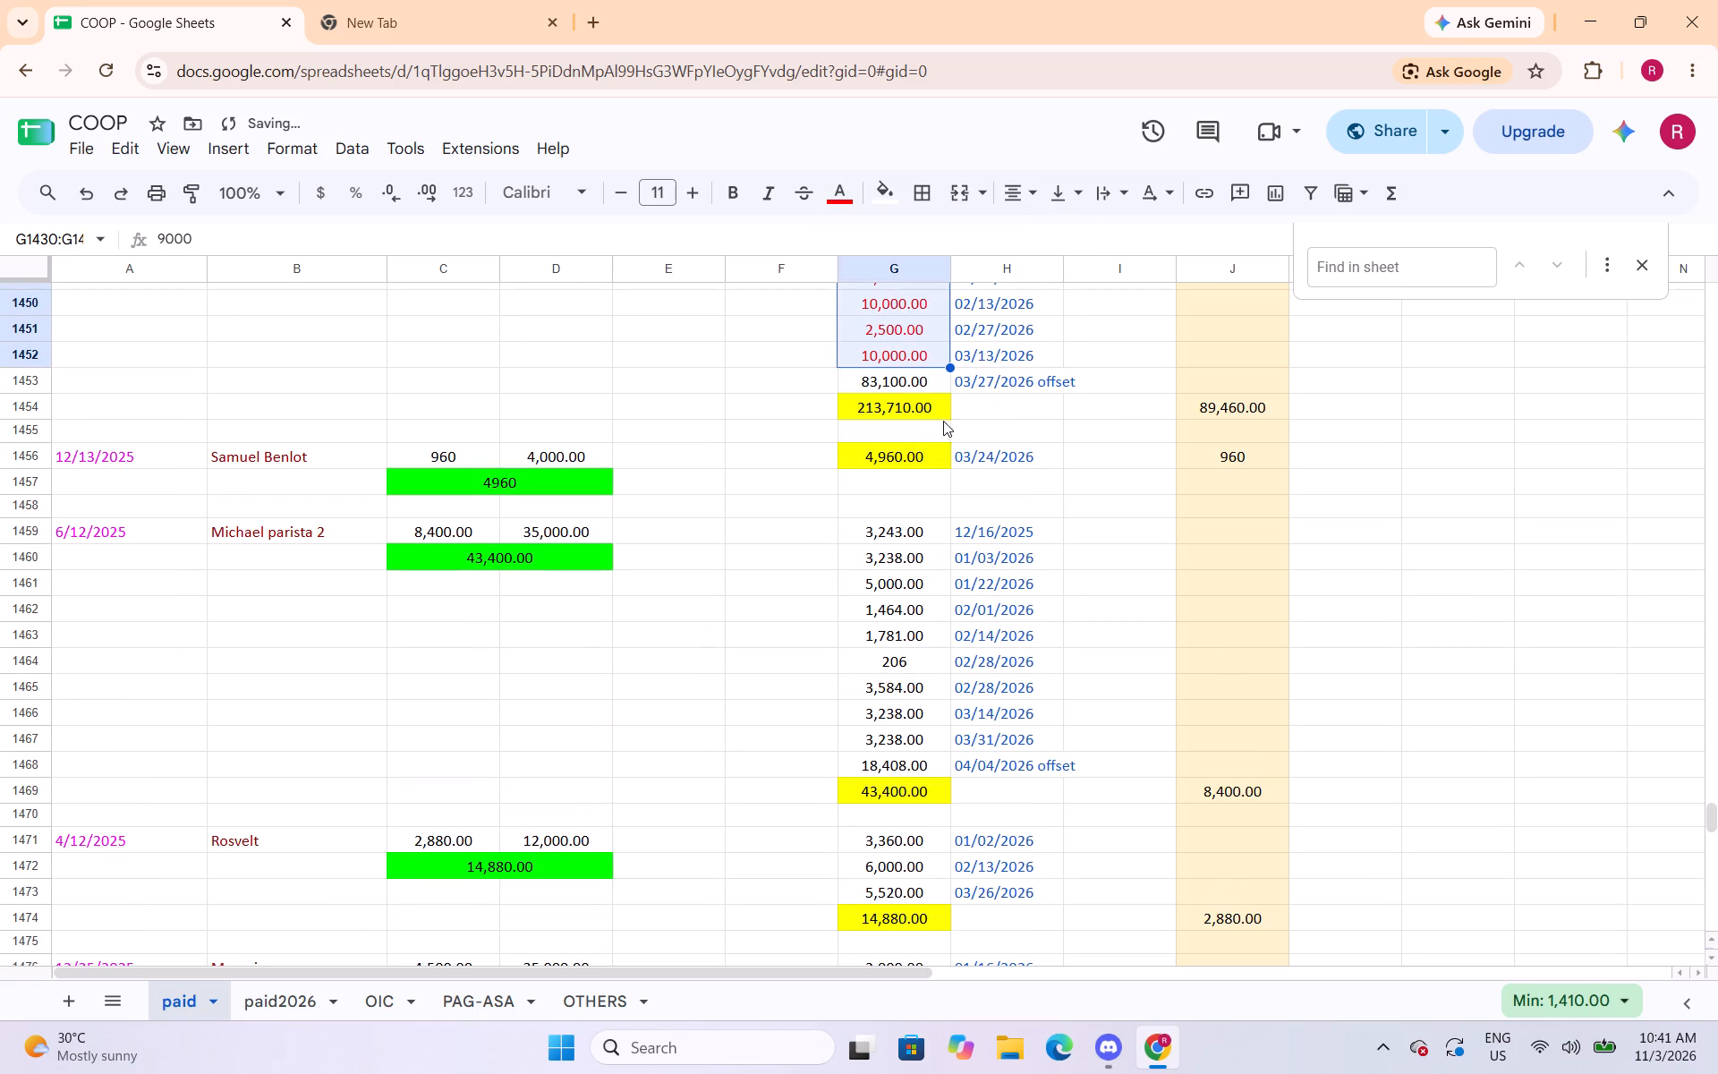
pyautogui.click(921, 378)
pyautogui.click(849, 198)
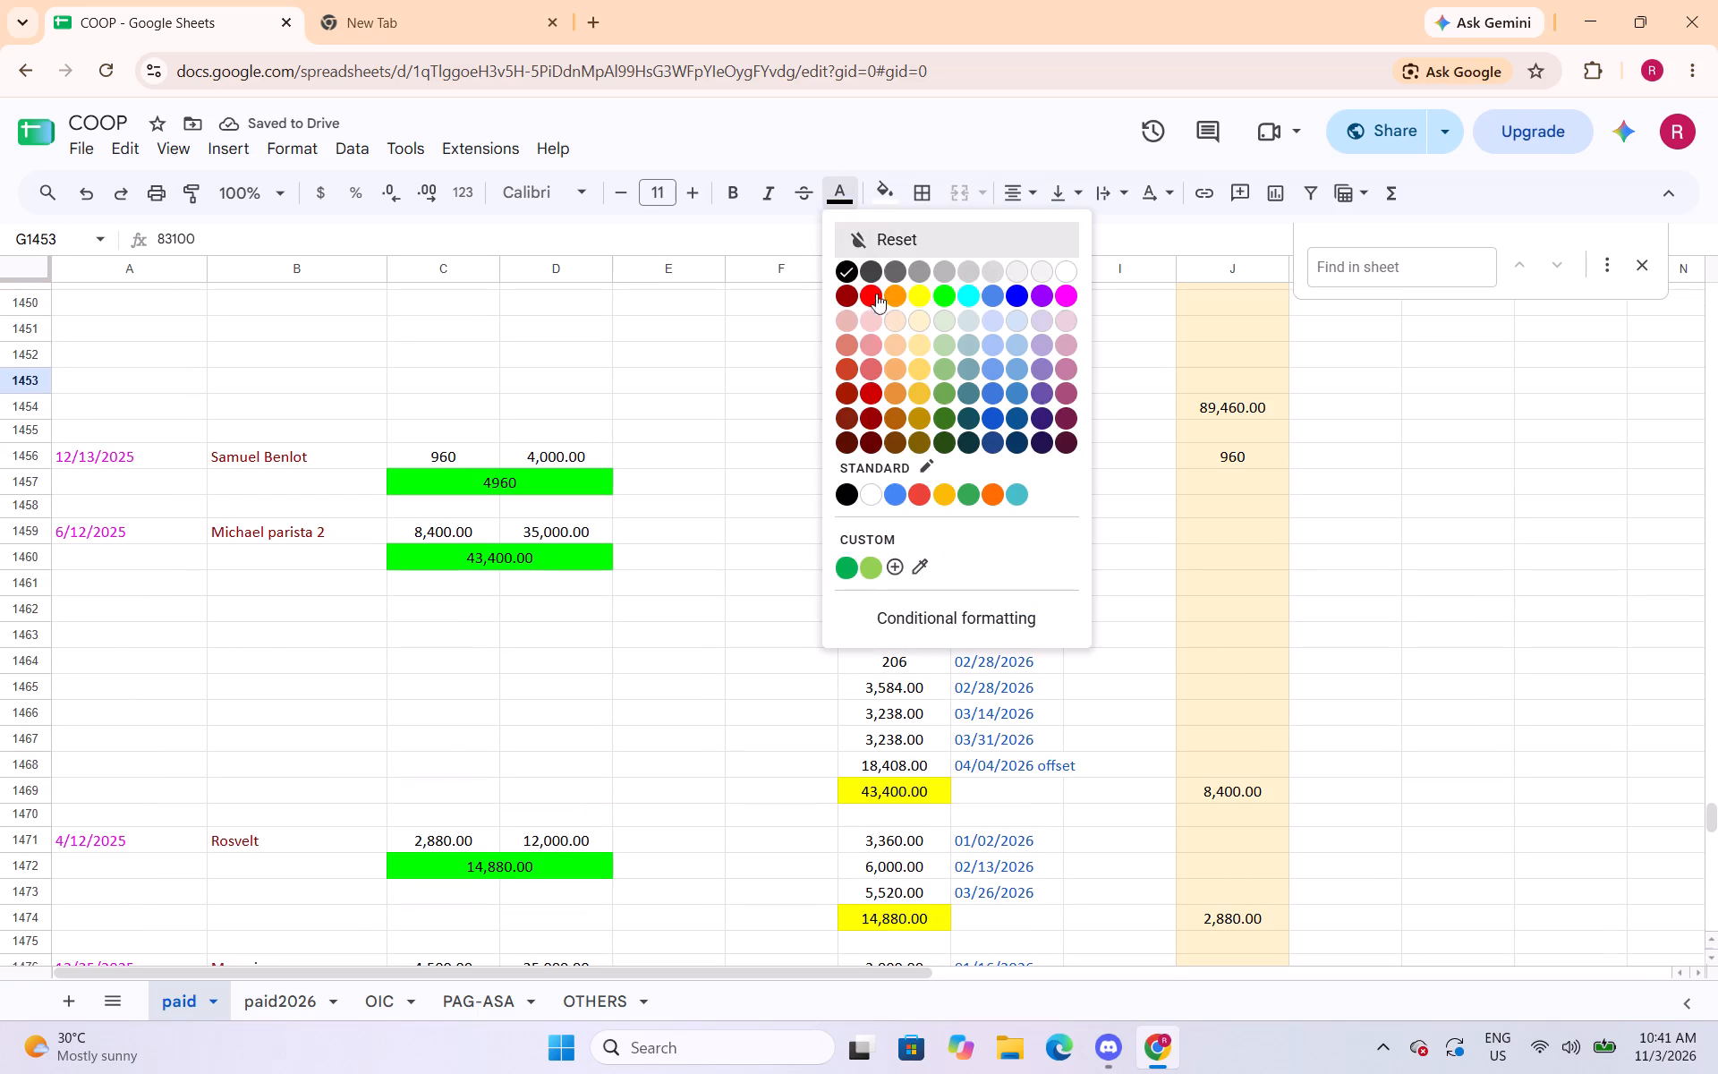
pyautogui.click(867, 290)
# Change the text colour of the payment amounts in cells G1459:G1468 and G1471:G1473 to red.
pyautogui.moveTo(917, 538); pyautogui.dragTo(918, 550)
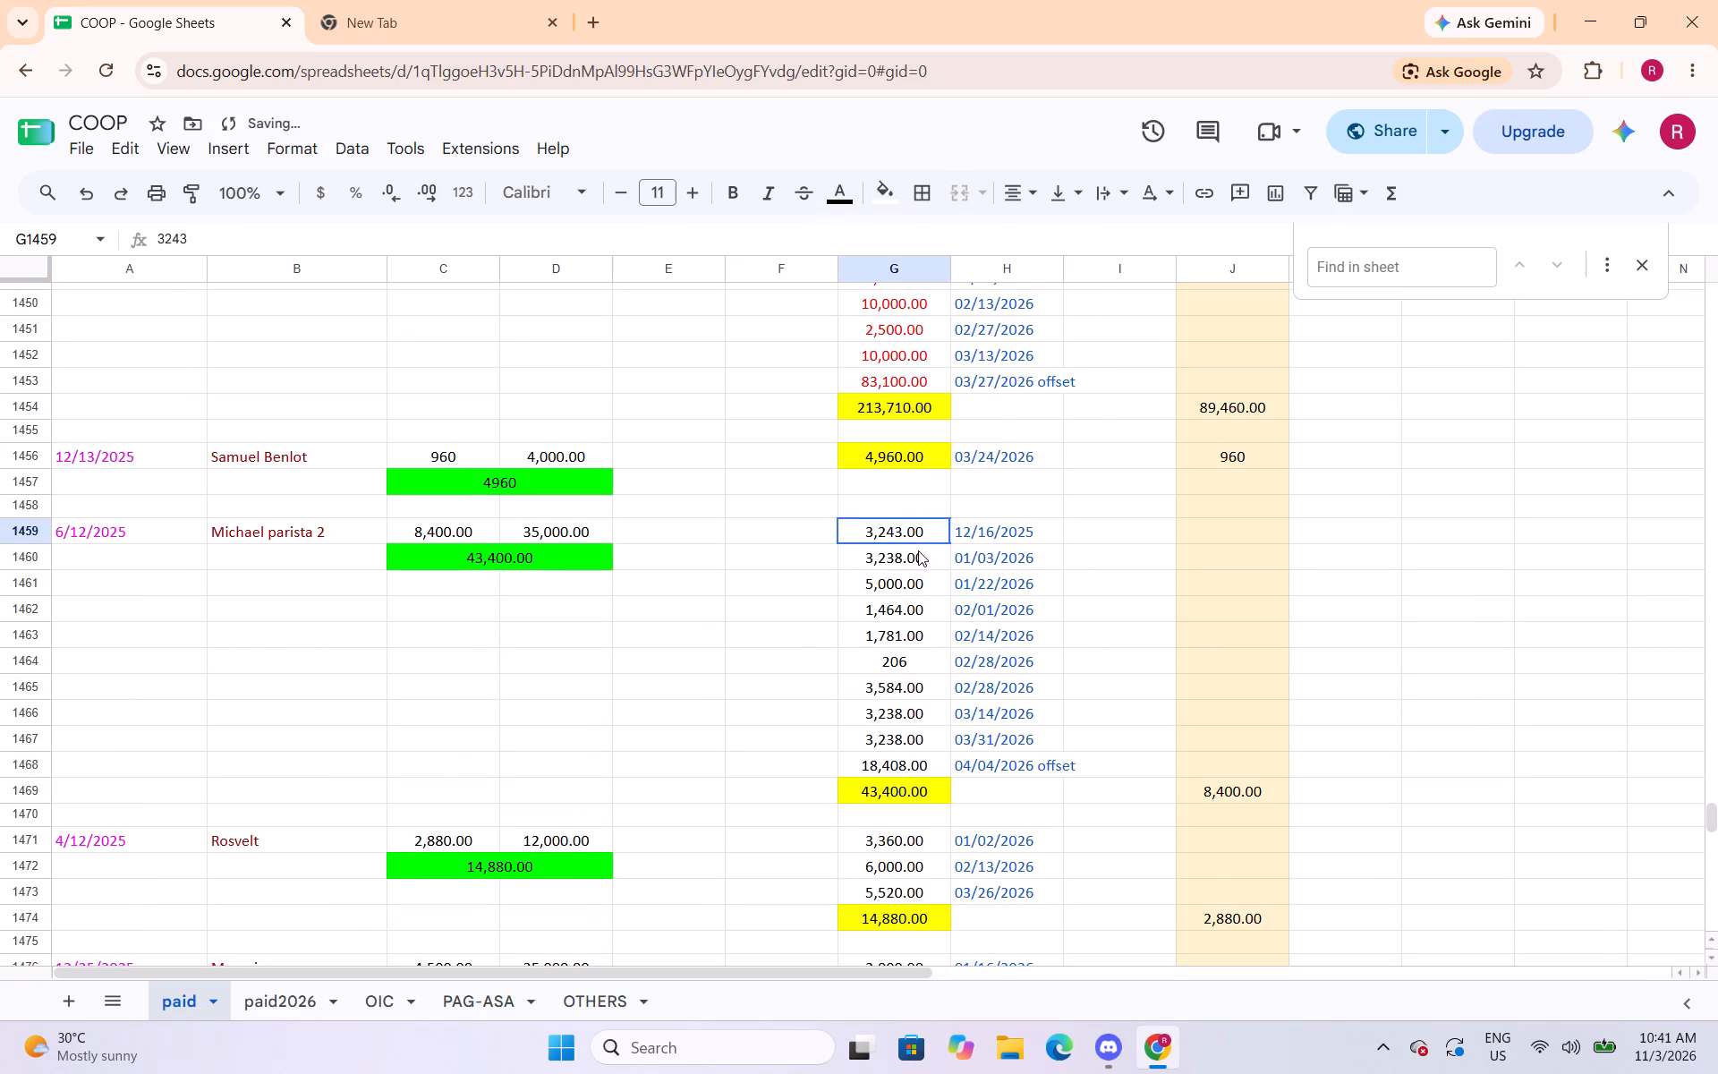
pyautogui.moveTo(918, 550); pyautogui.dragTo(889, 762)
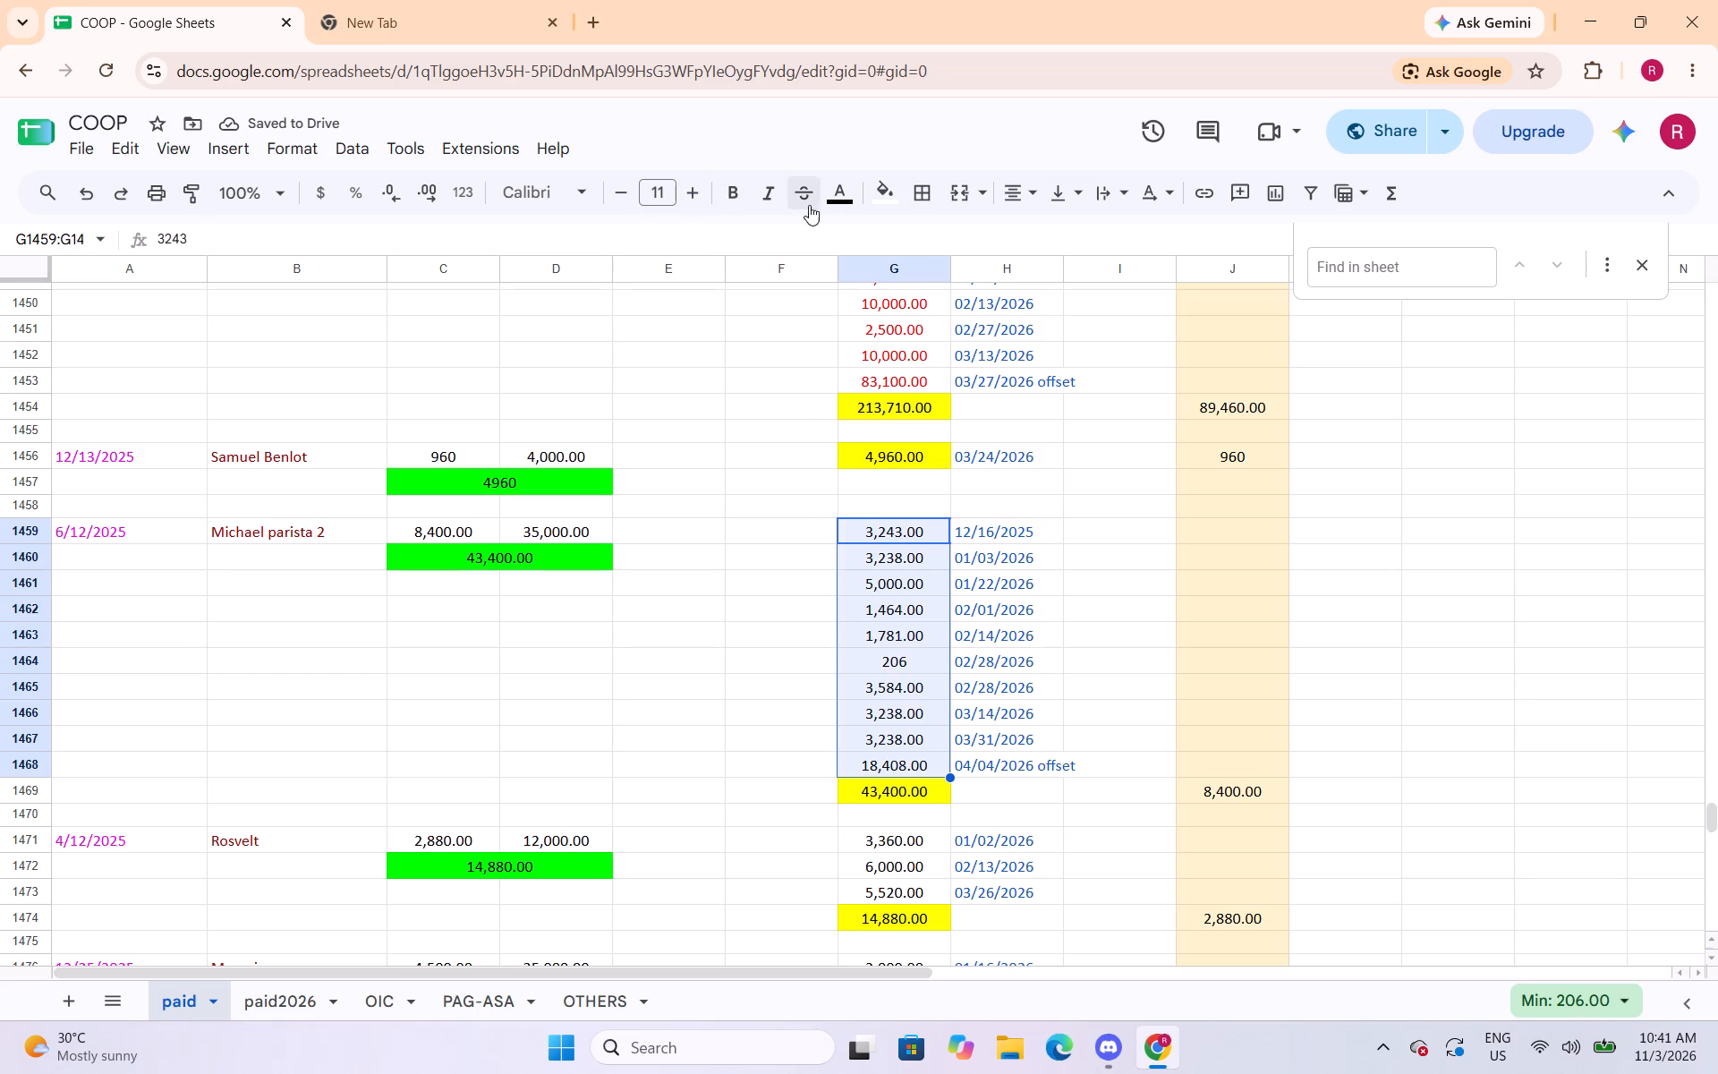
pyautogui.click(837, 200)
pyautogui.click(874, 298)
pyautogui.scroll(-3, 912, 392)
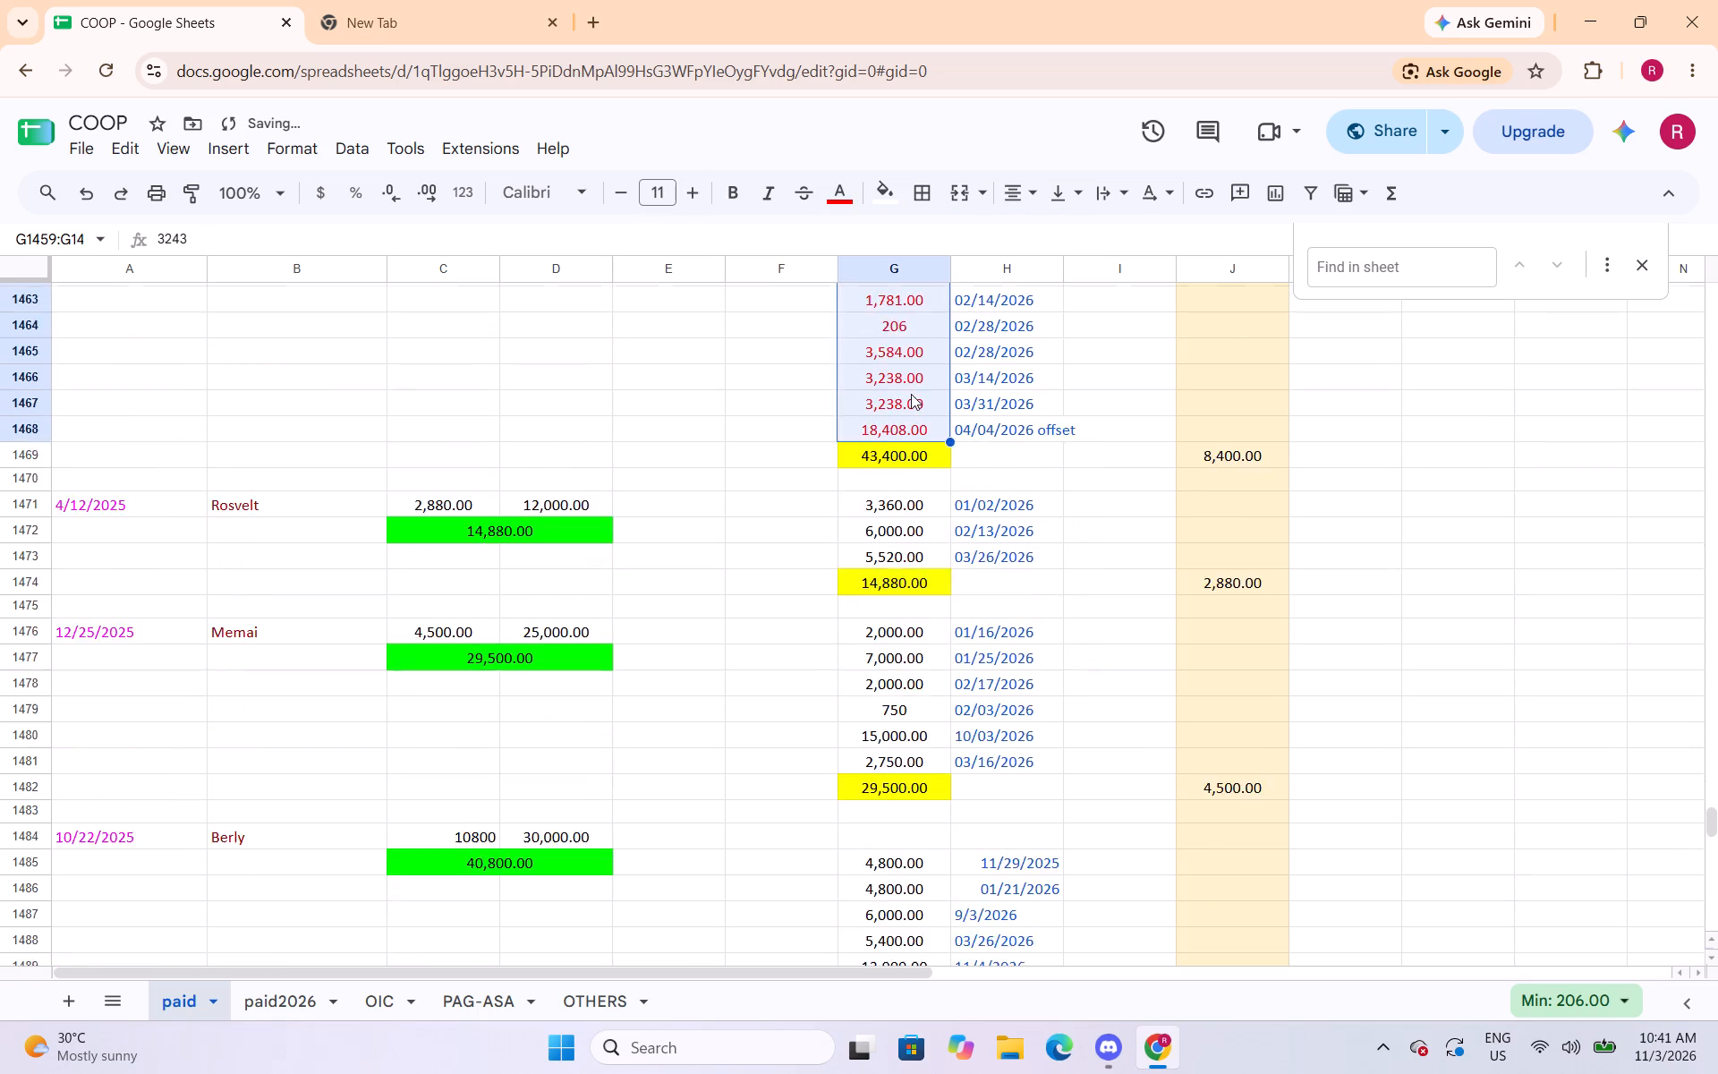
pyautogui.scroll(-2, 911, 394)
pyautogui.scroll(1, 899, 345)
pyautogui.moveTo(896, 396); pyautogui.dragTo(891, 440)
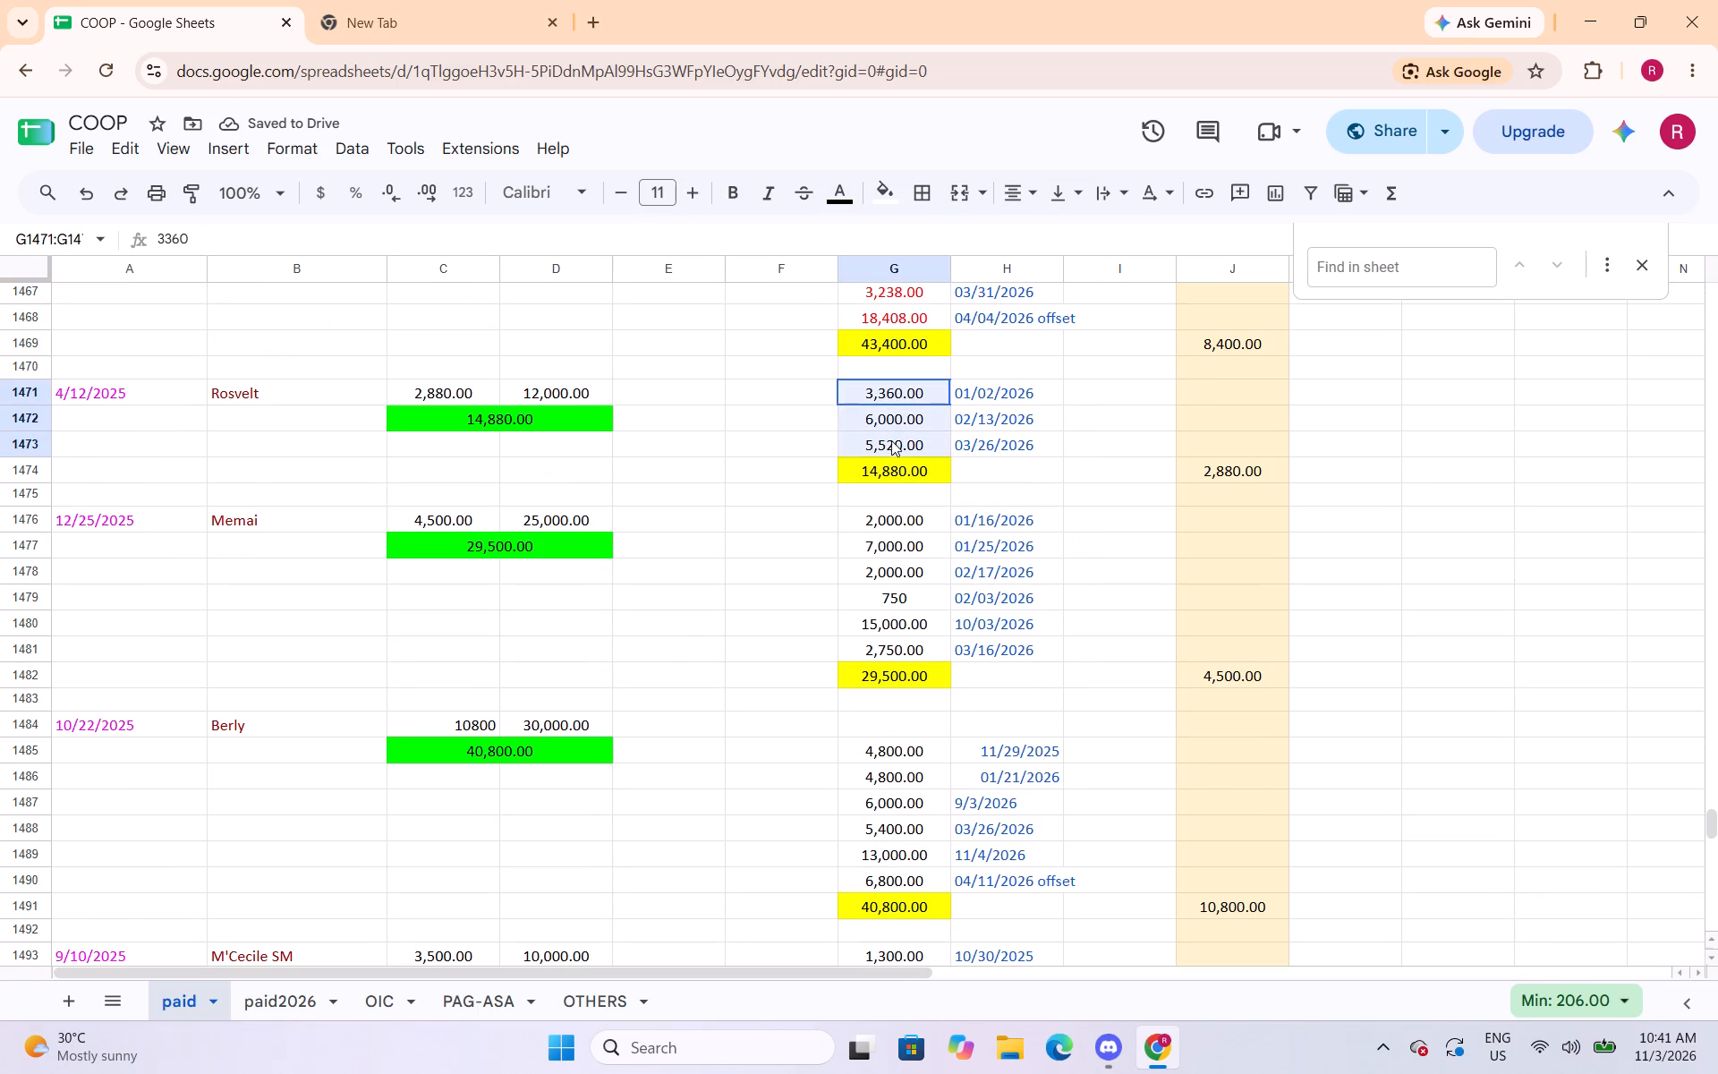
pyautogui.moveTo(891, 440); pyautogui.dragTo(890, 447)
pyautogui.click(849, 192)
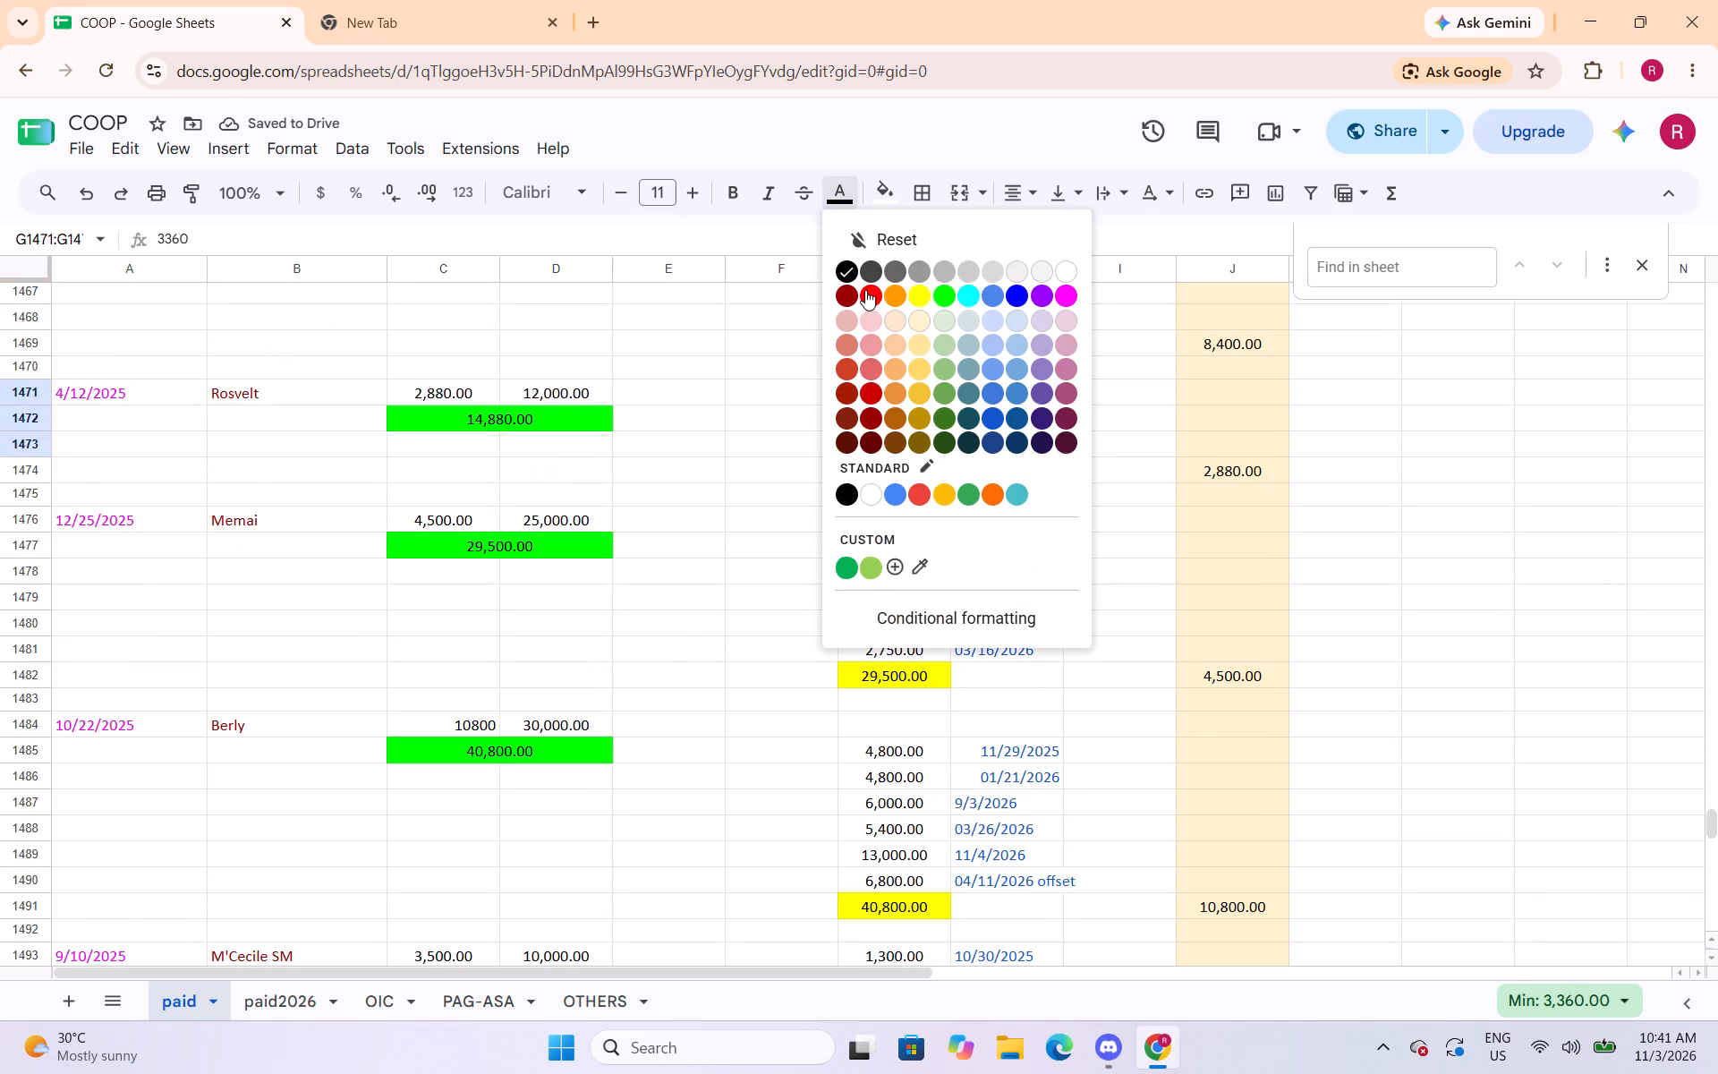
pyautogui.click(886, 306)
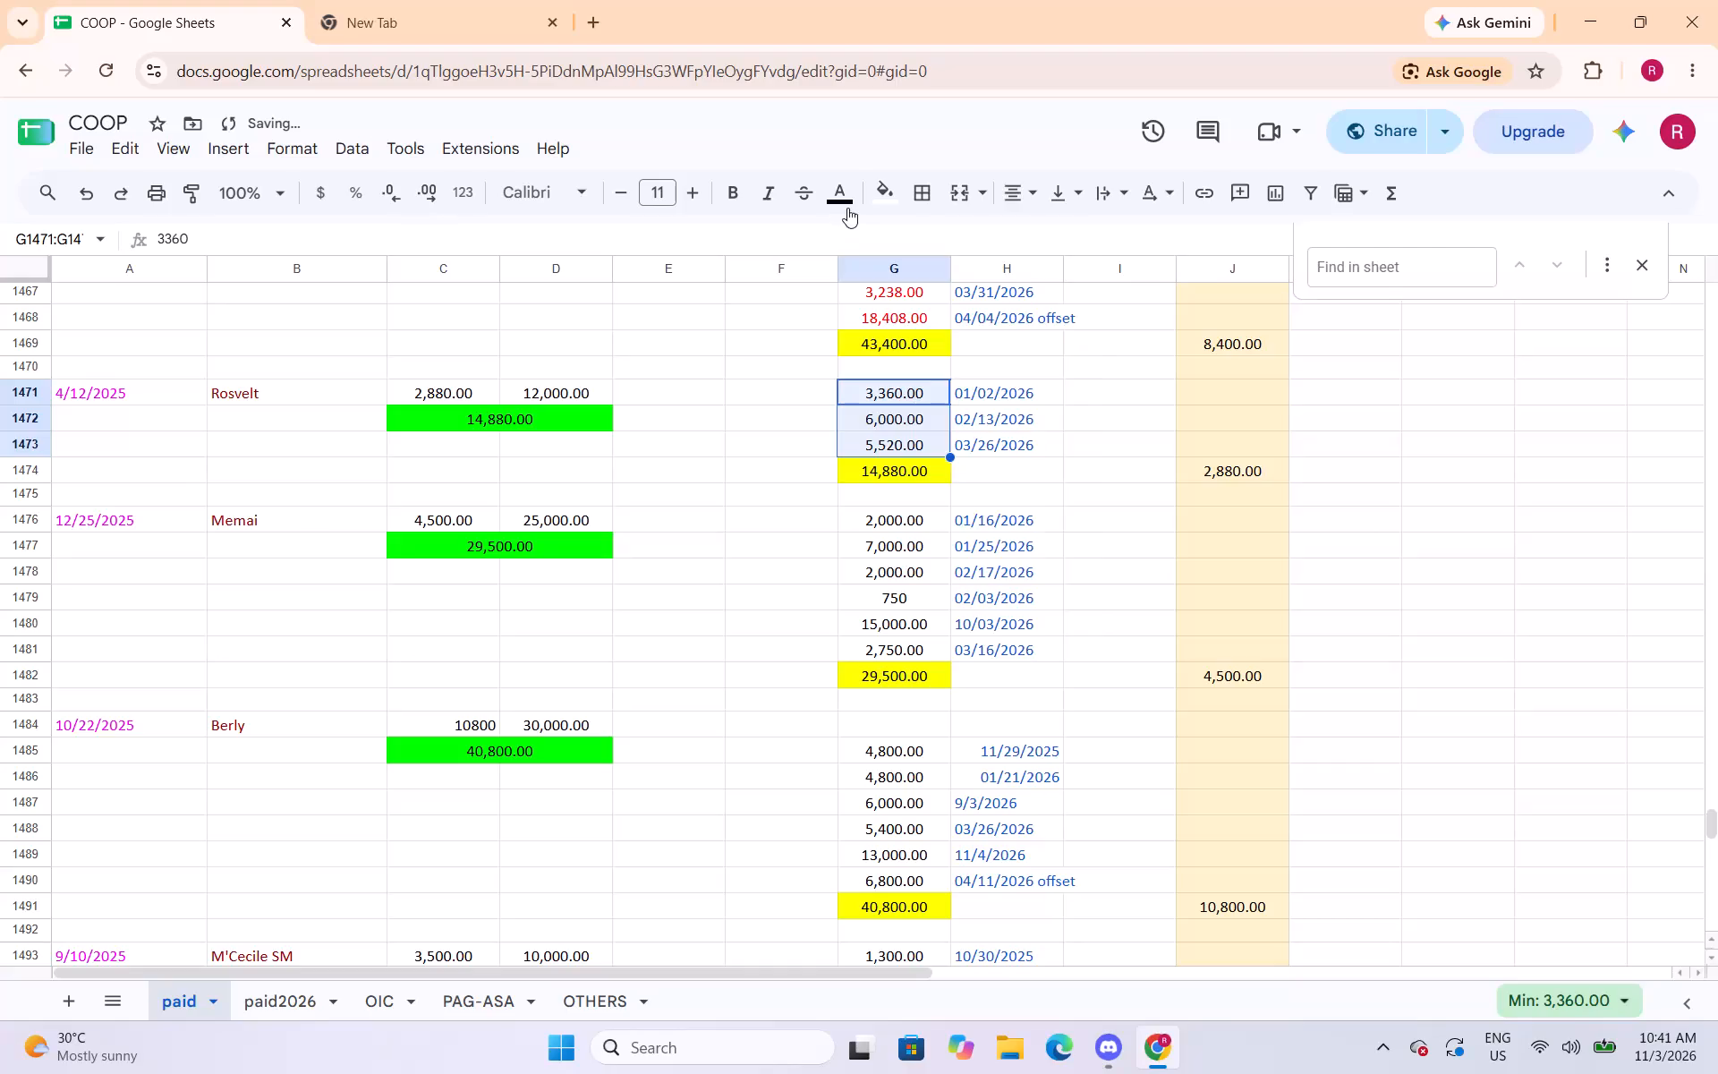
pyautogui.click(847, 208)
pyautogui.click(867, 286)
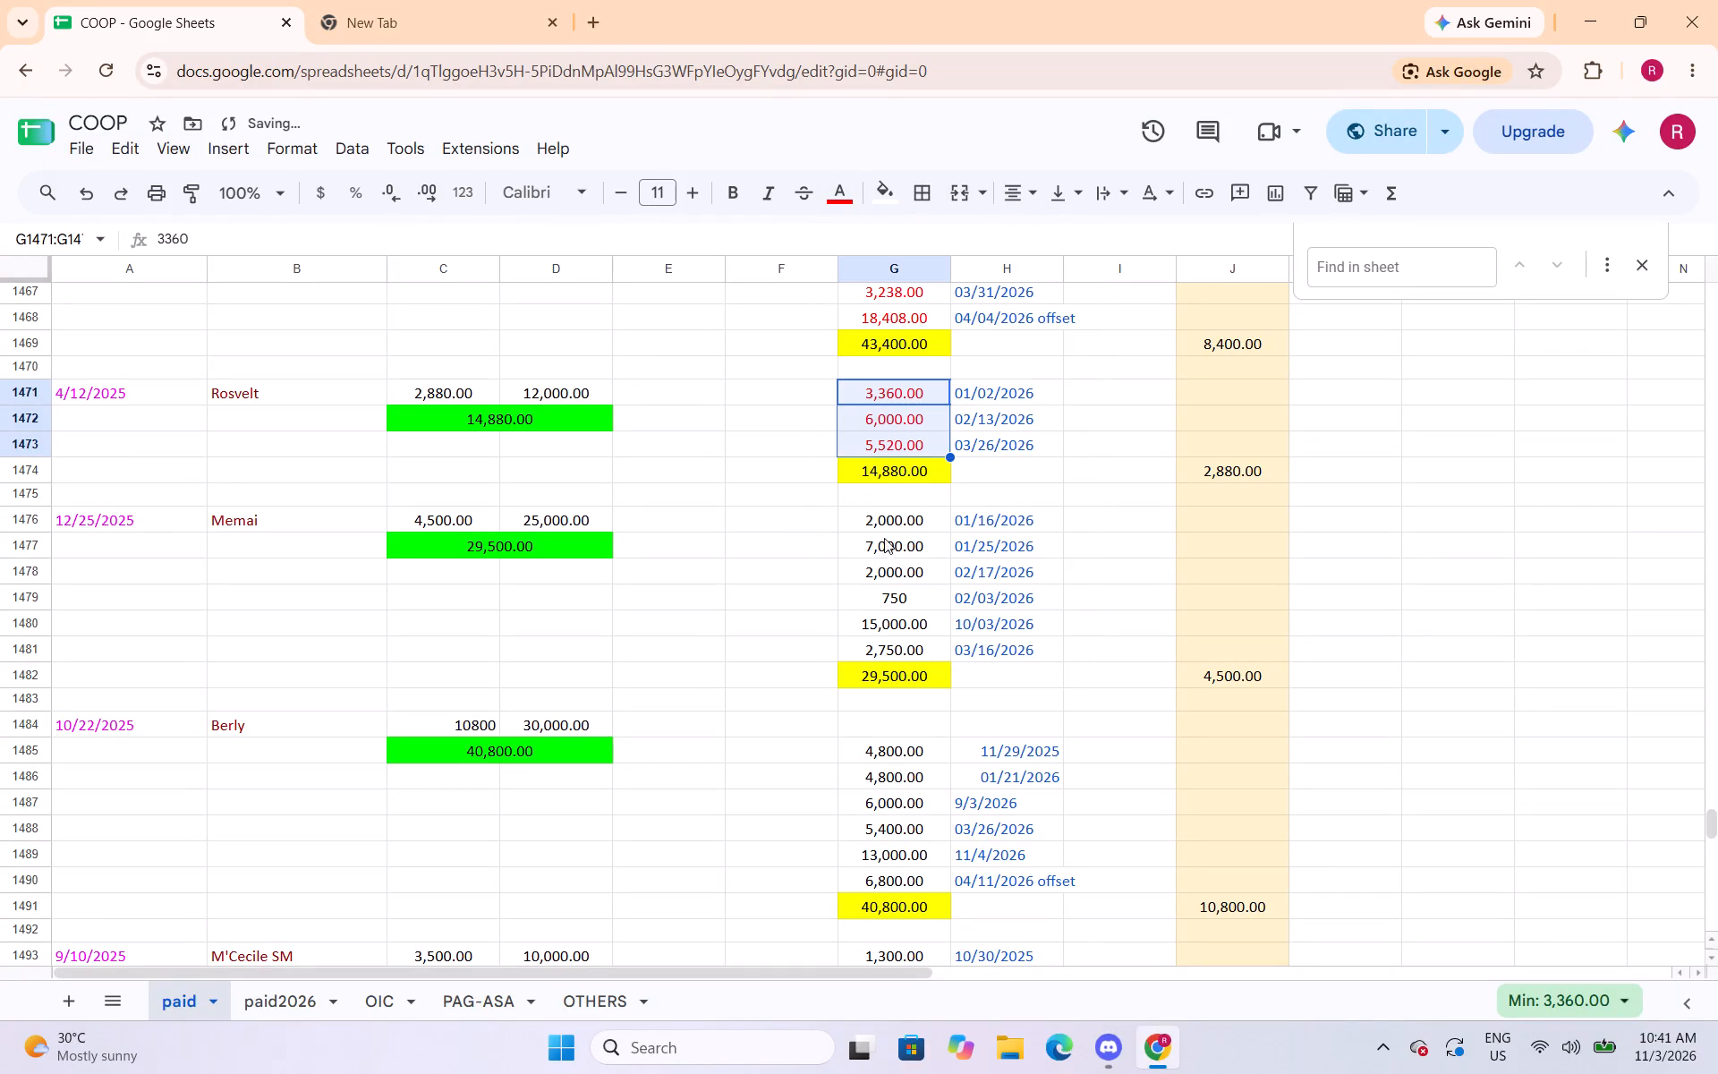
# Change the text colour of the payment amounts in cells G1476:G1481 and G1485:G1490 to red.
pyautogui.moveTo(885, 522); pyautogui.dragTo(897, 643)
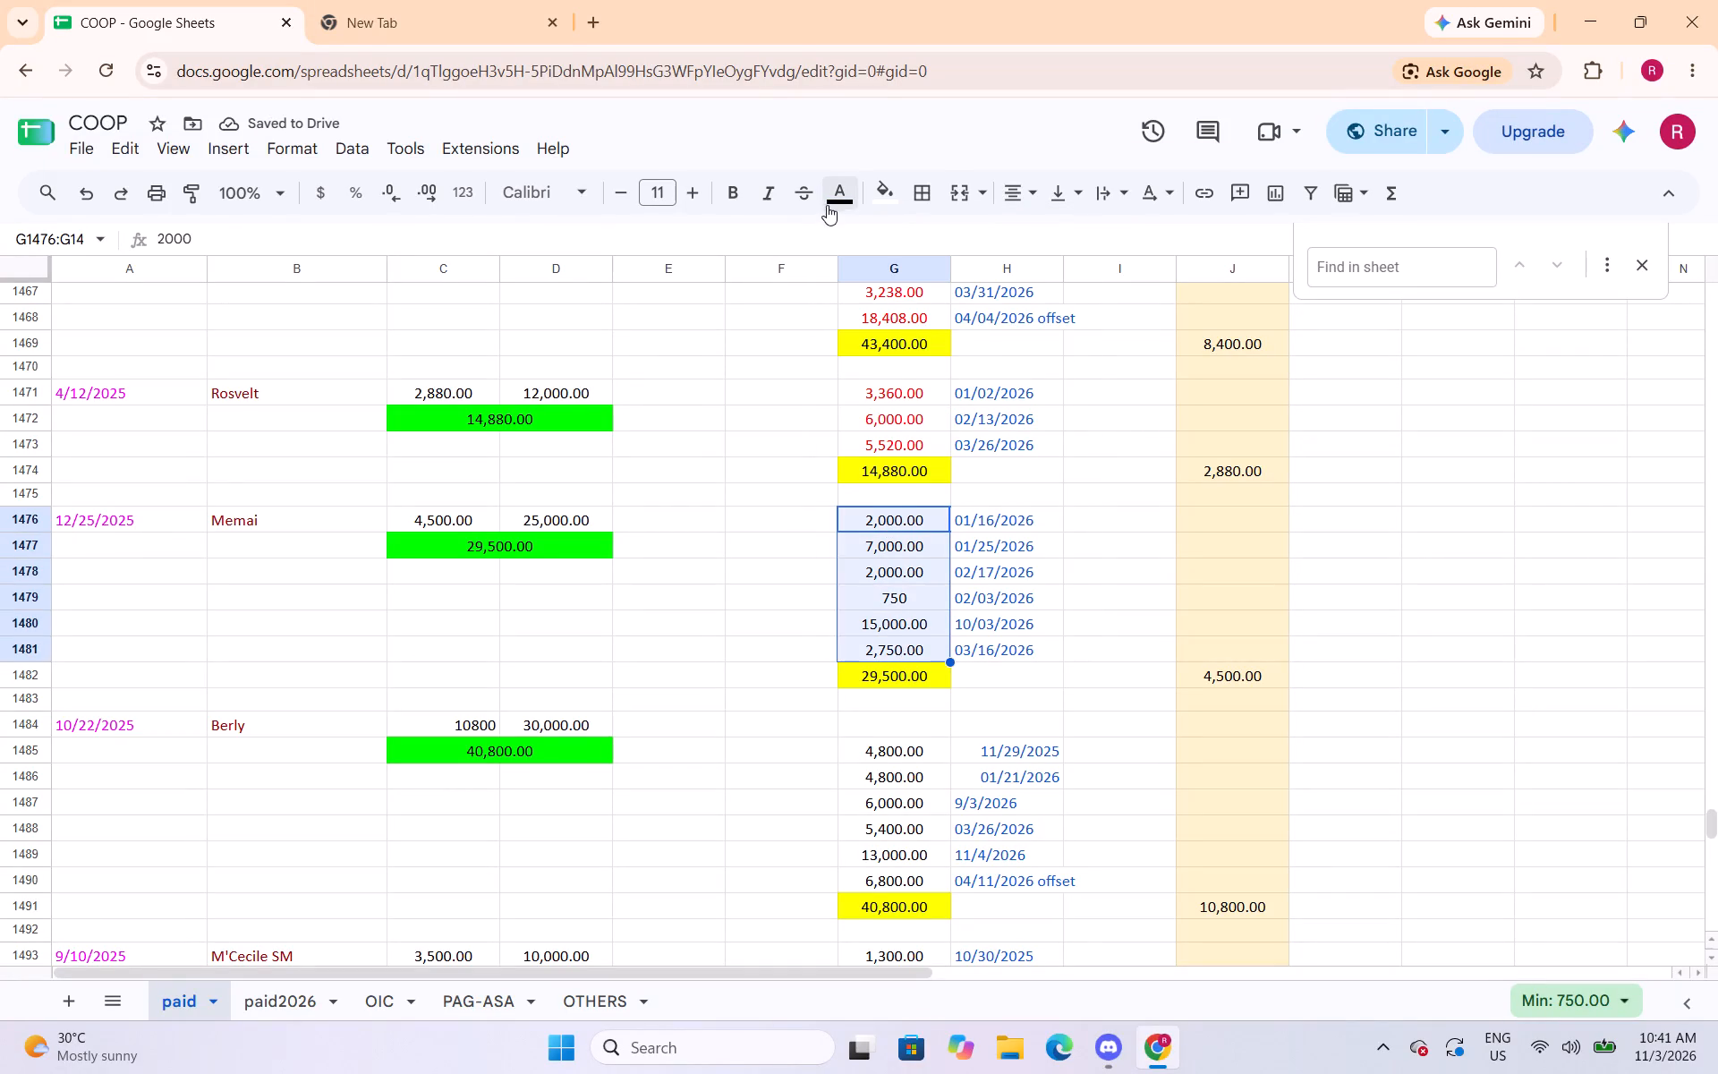
pyautogui.click(828, 203)
pyautogui.click(874, 295)
pyautogui.scroll(-1, 894, 372)
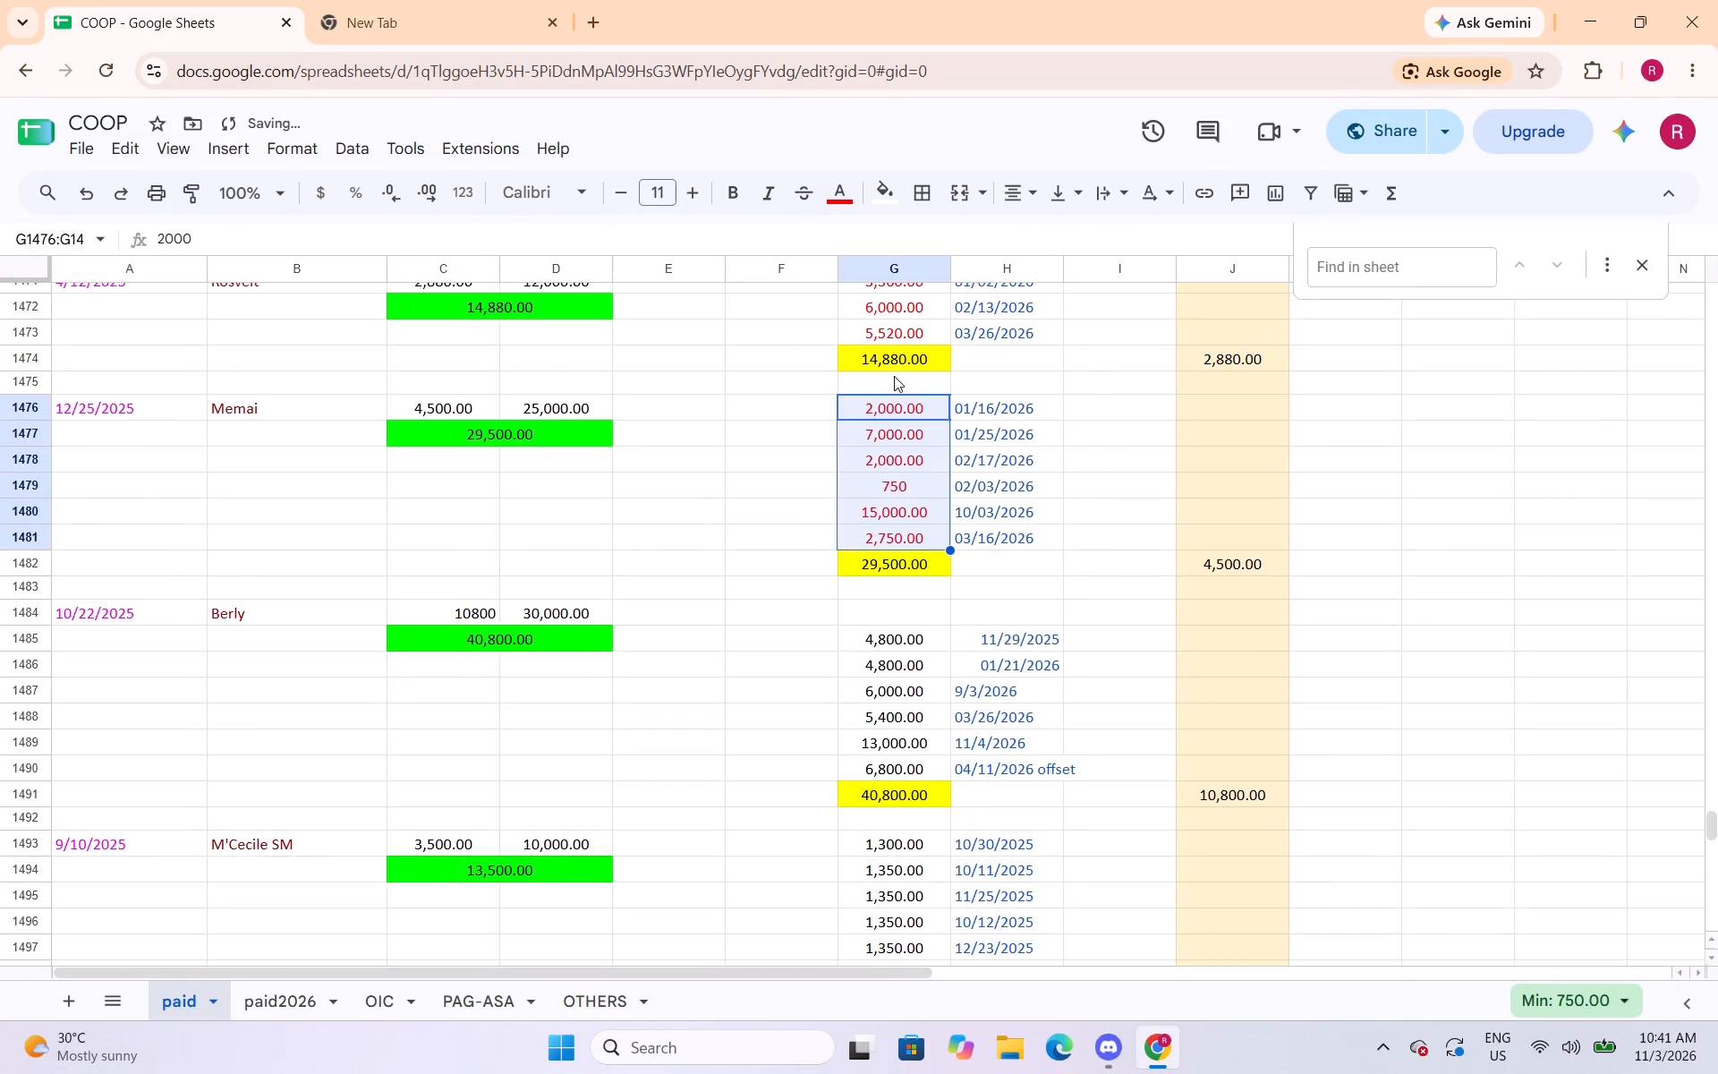
pyautogui.scroll(-2, 894, 376)
pyautogui.moveTo(915, 418); pyautogui.dragTo(923, 539)
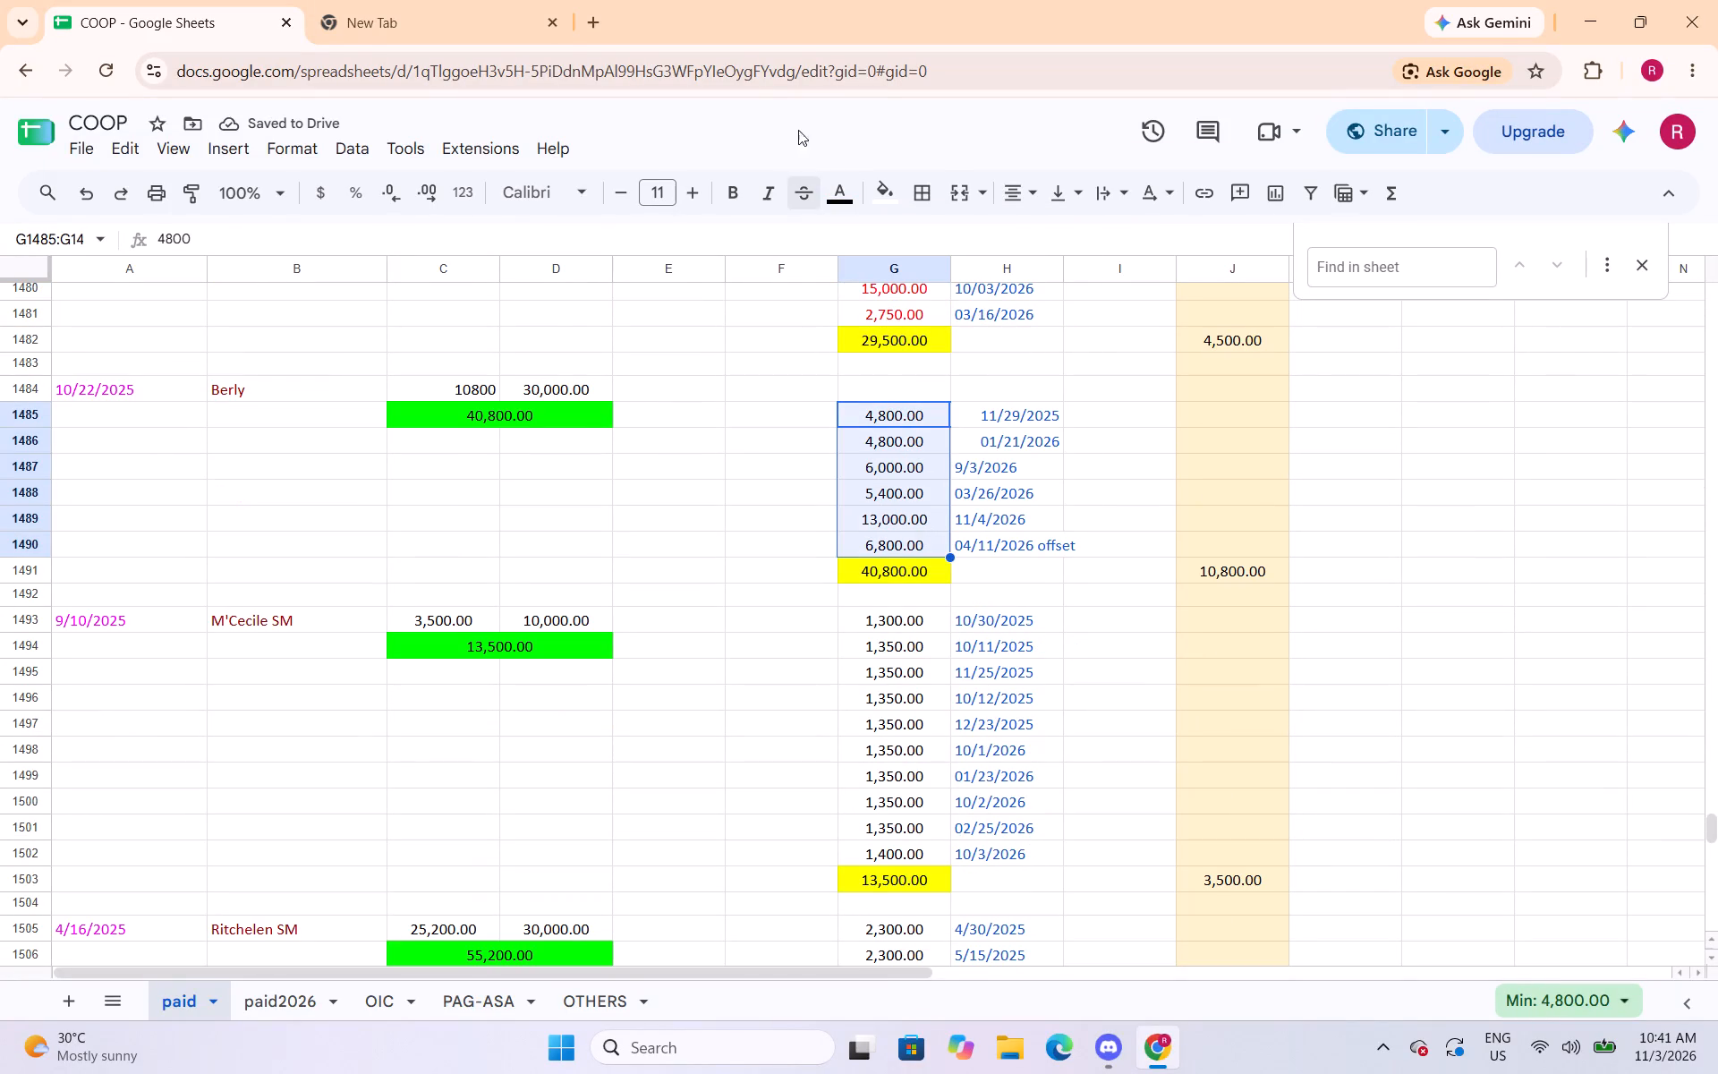
pyautogui.click(838, 200)
pyautogui.click(871, 288)
# Change the text colour of the payment amounts in cells G1493:G1502 to red.
pyautogui.scroll(-3, 938, 441)
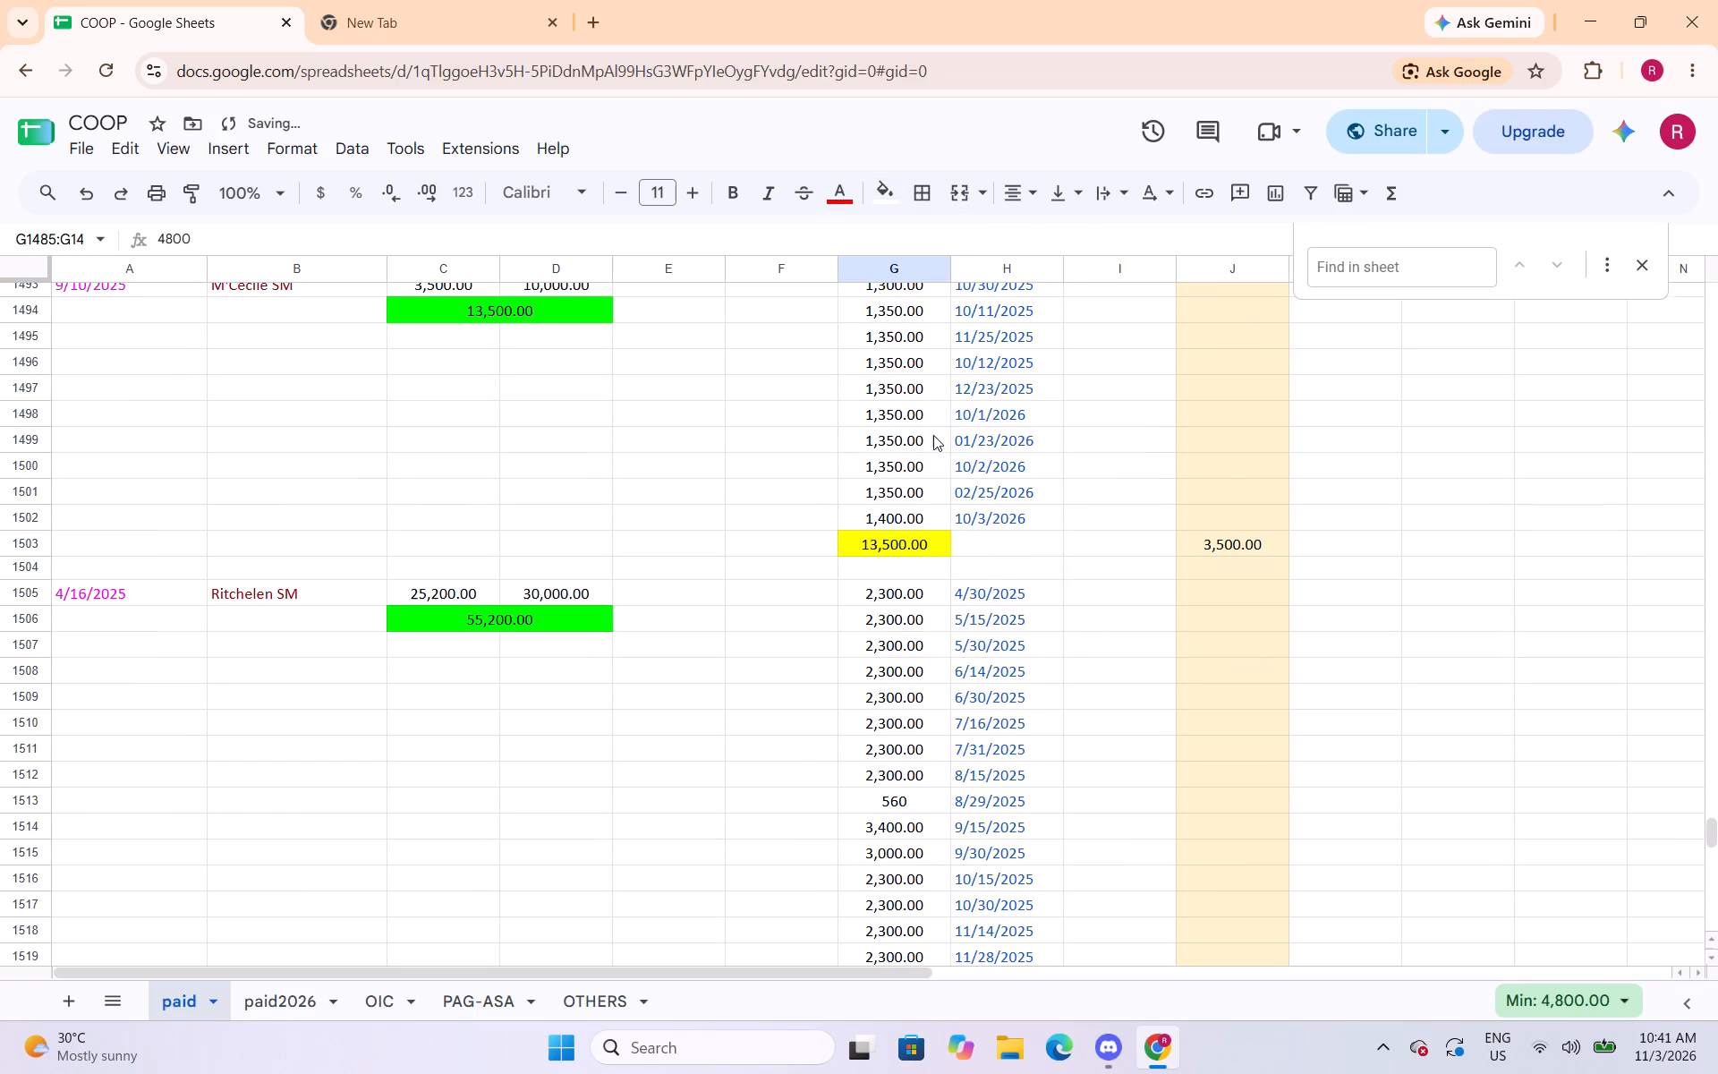
pyautogui.scroll(1, 906, 313)
pyautogui.moveTo(896, 399); pyautogui.dragTo(903, 621)
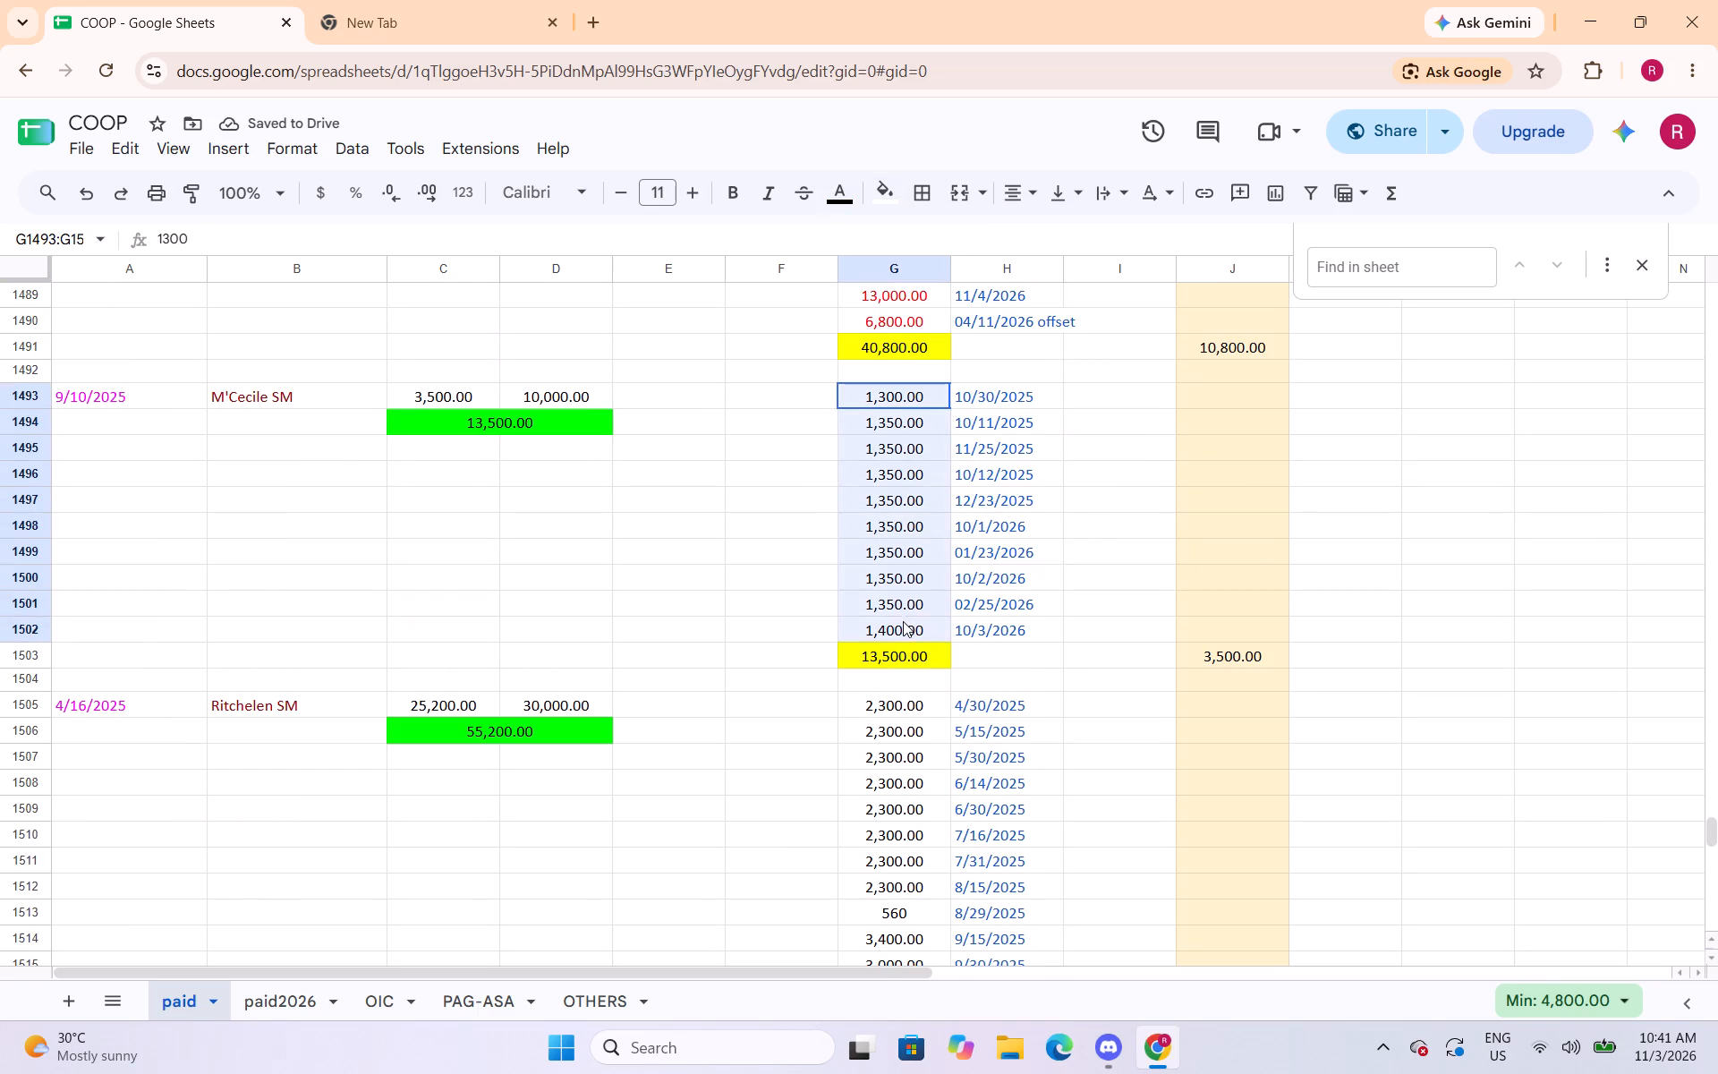
pyautogui.moveTo(903, 621); pyautogui.dragTo(902, 622)
pyautogui.click(844, 211)
pyautogui.click(876, 294)
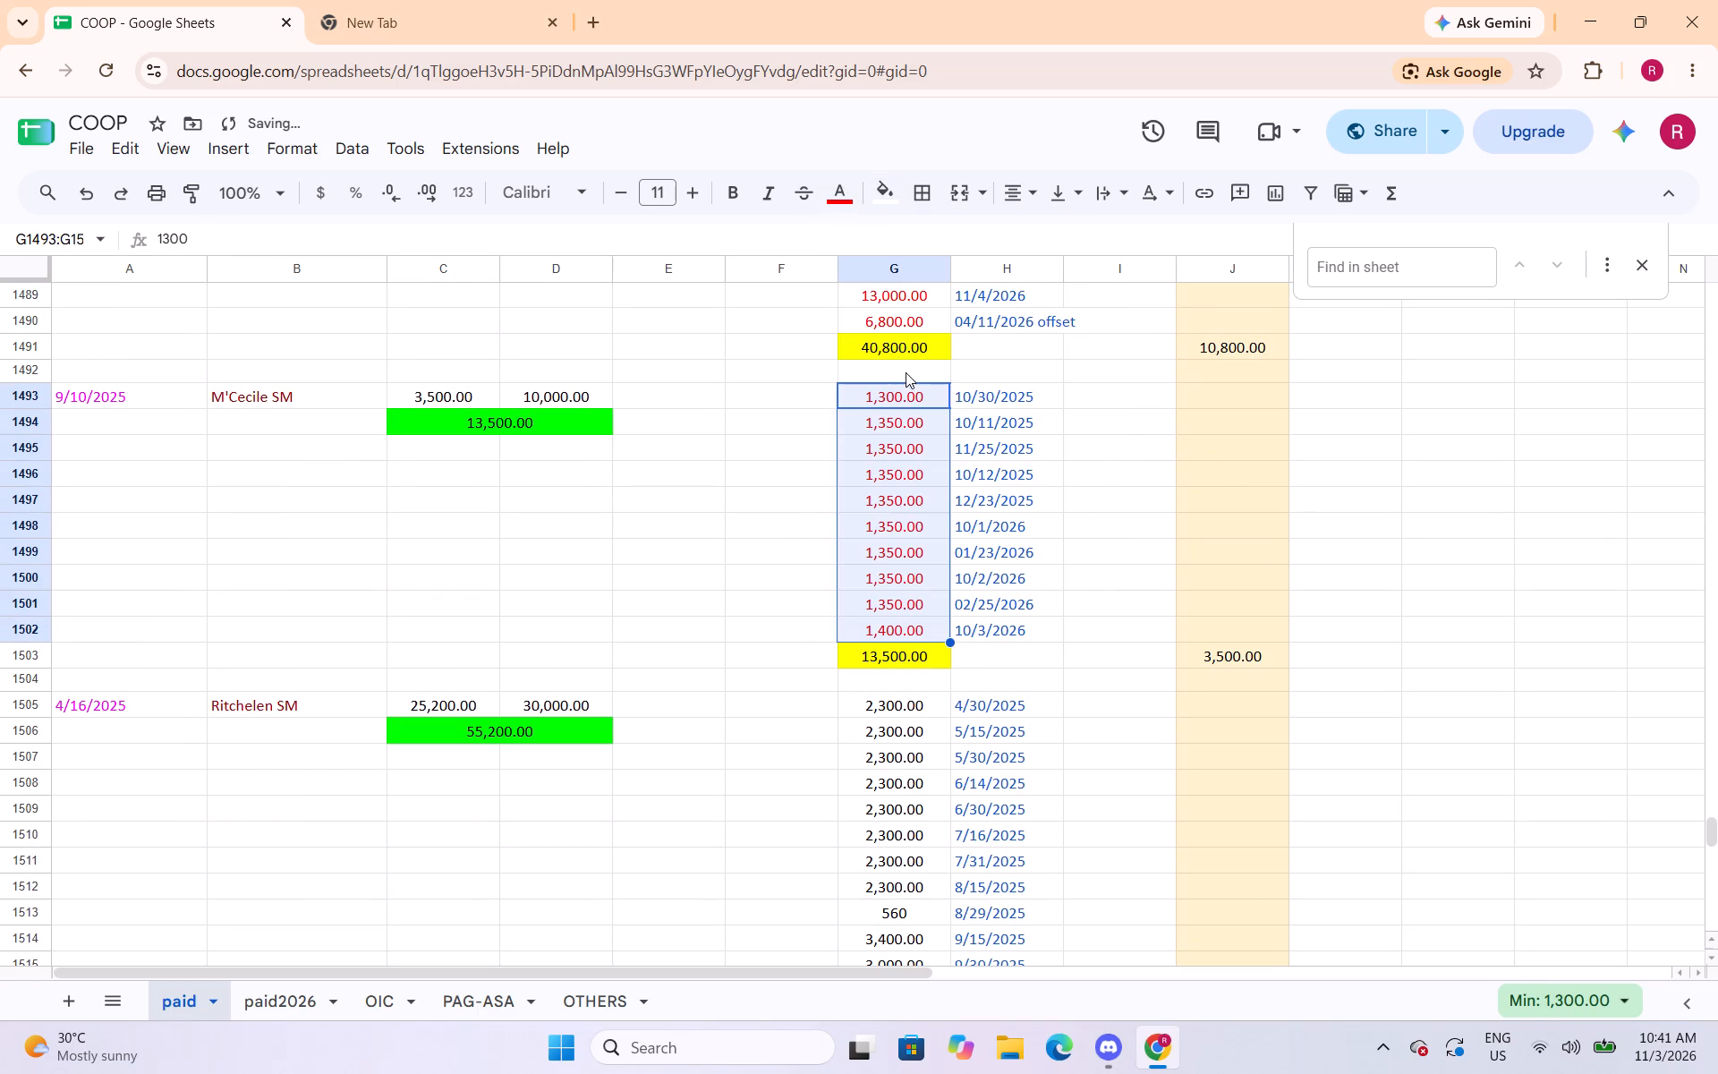
# Change the text colour of the payment amounts in cells G1505:G1528 to red.
pyautogui.scroll(-3, 899, 862)
pyautogui.scroll(-1, 917, 737)
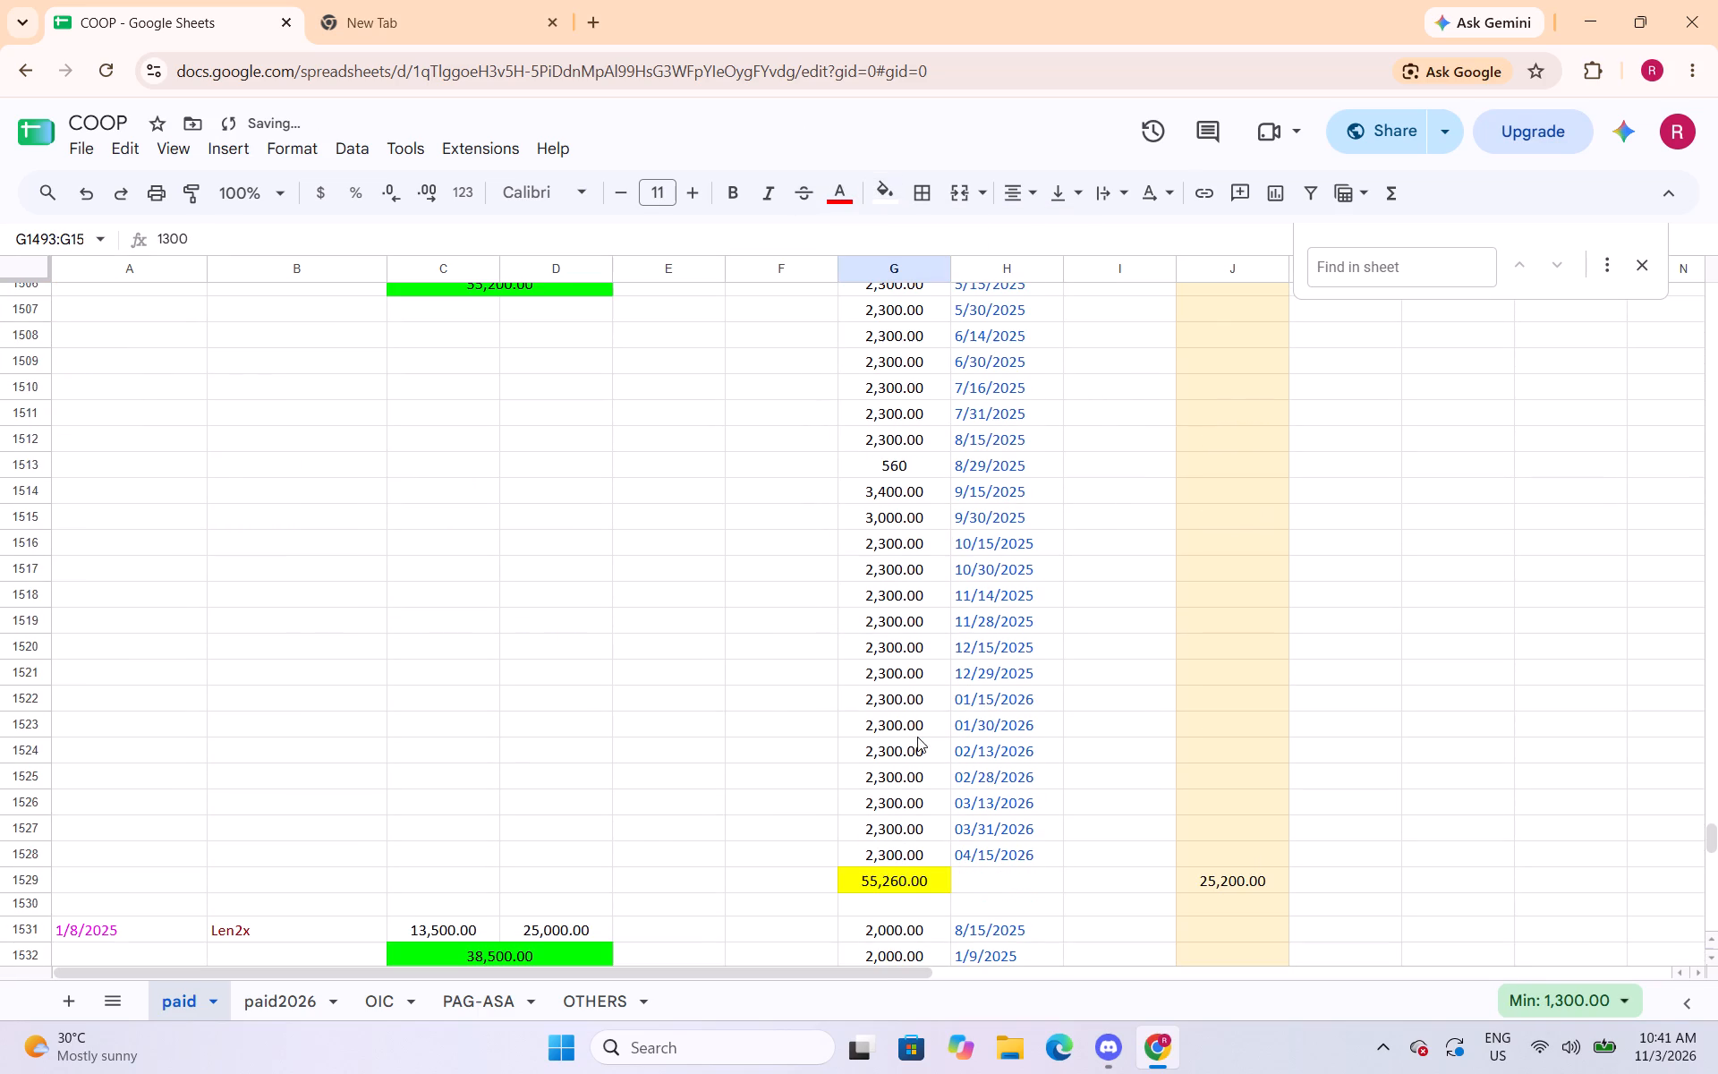
pyautogui.scroll(1, 921, 685)
pyautogui.moveTo(885, 363); pyautogui.dragTo(896, 532)
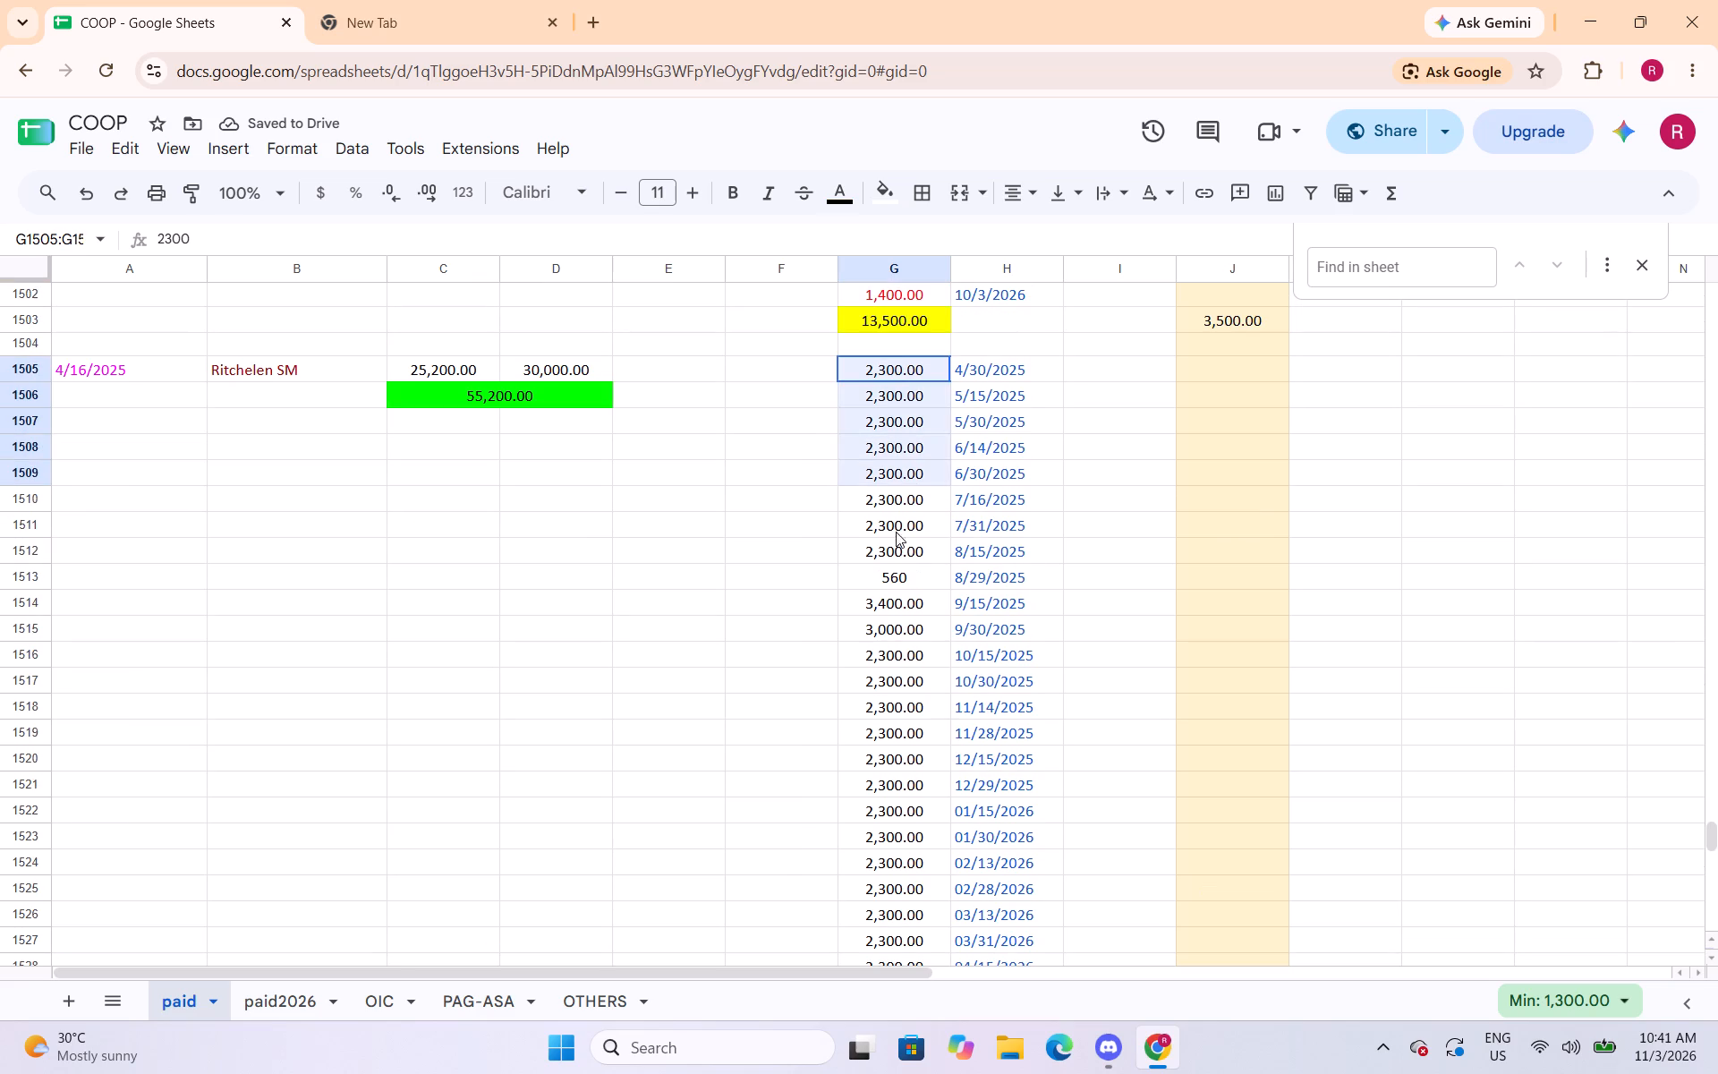
pyautogui.moveTo(896, 532); pyautogui.dragTo(897, 729)
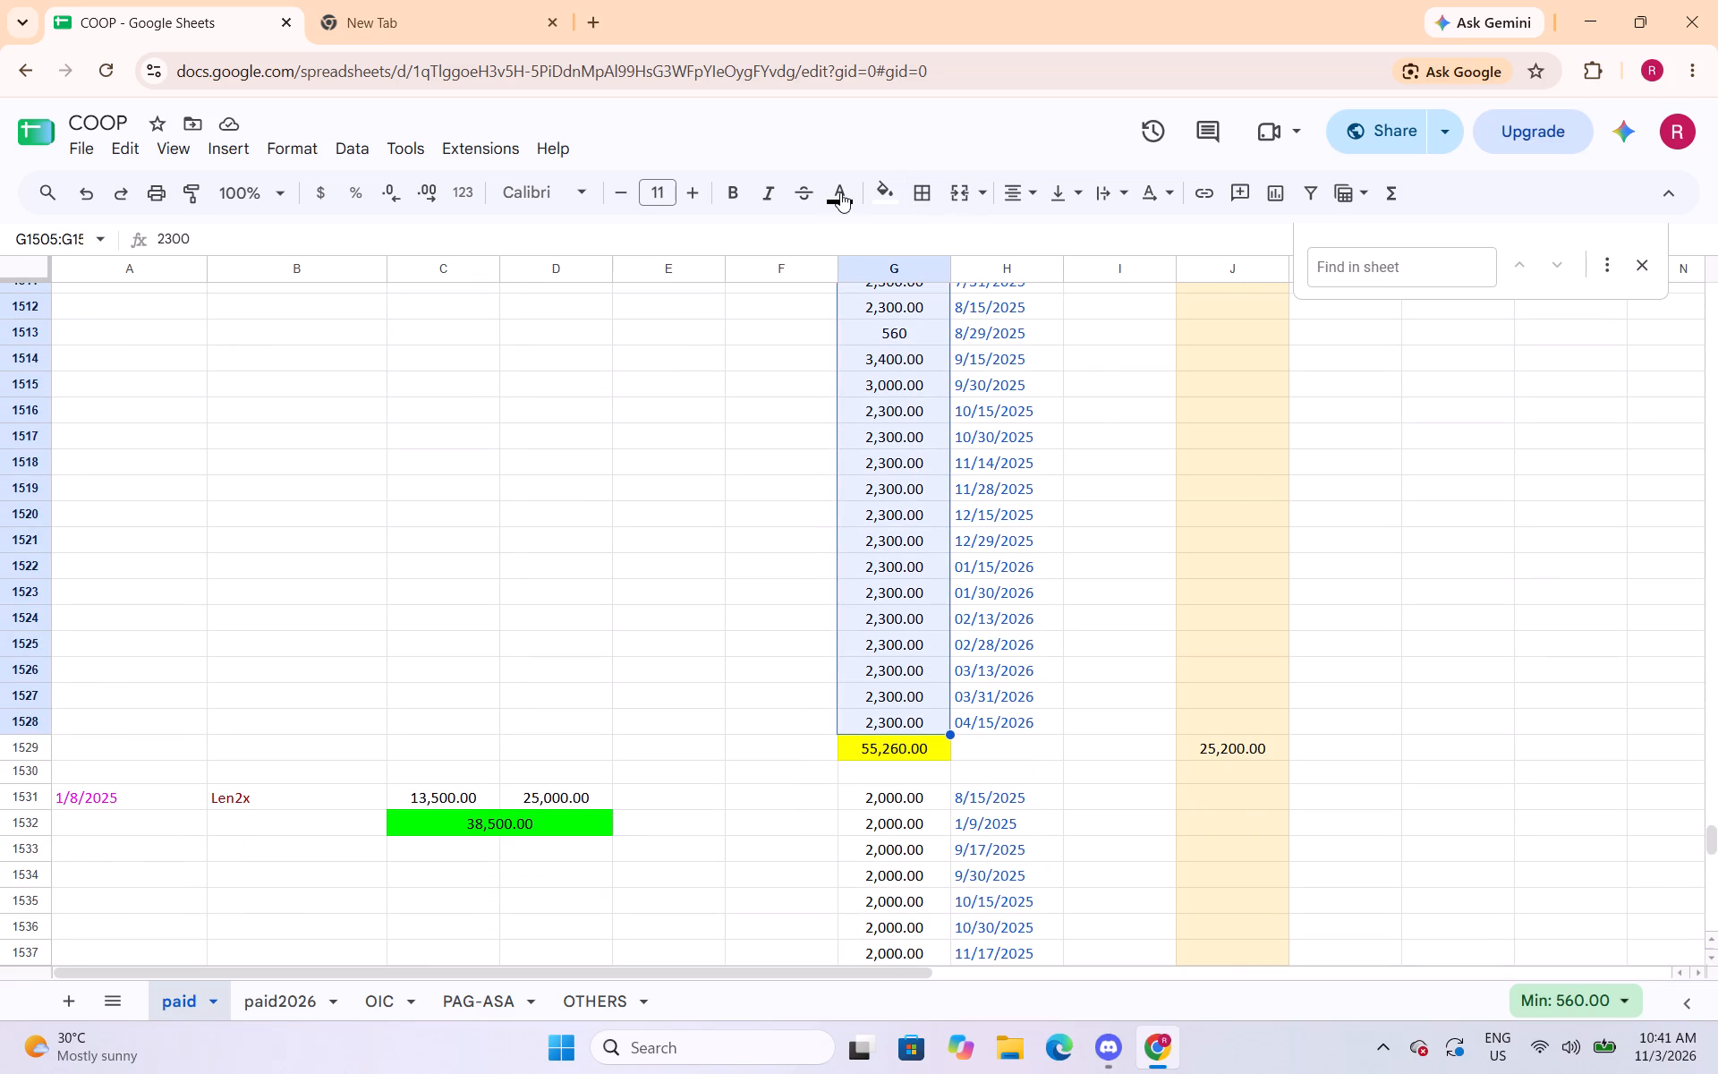
pyautogui.click(839, 192)
pyautogui.click(869, 290)
# Change the text colour of the payment amounts in cells G1531:G1546 and G1549:G1551 to red.
pyautogui.scroll(-4, 1027, 413)
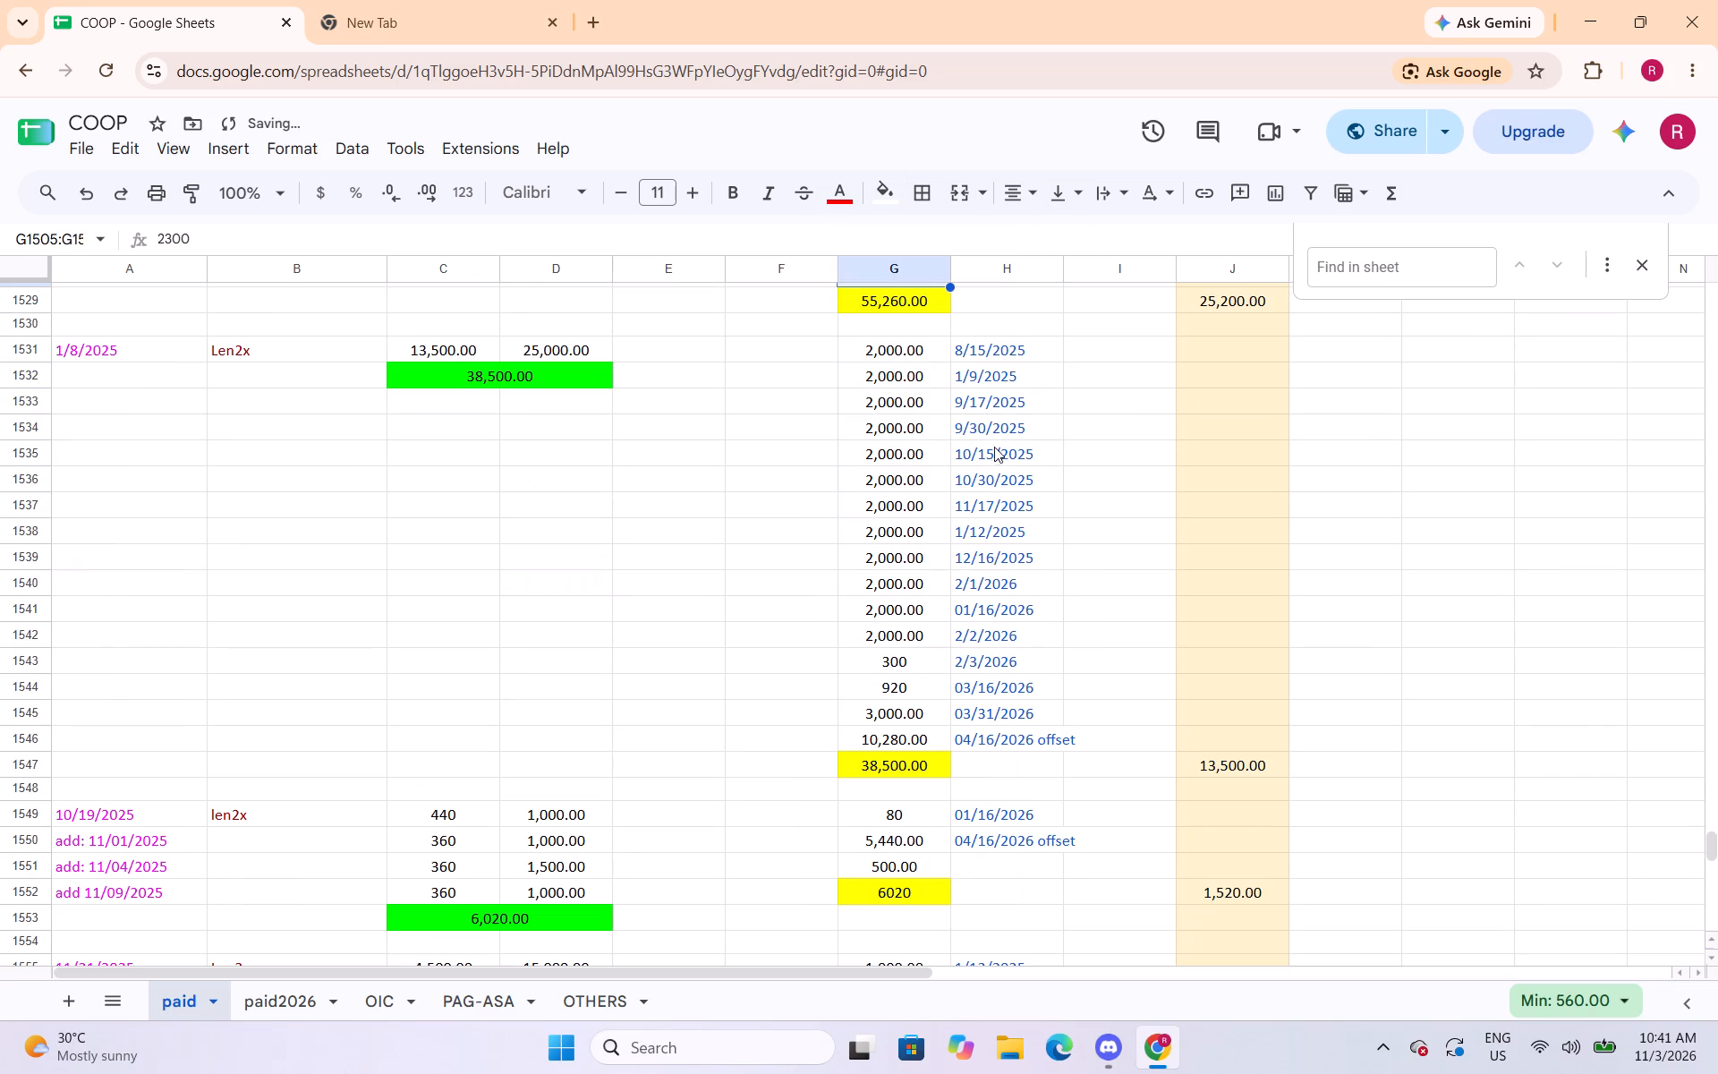
pyautogui.moveTo(910, 351); pyautogui.dragTo(870, 740)
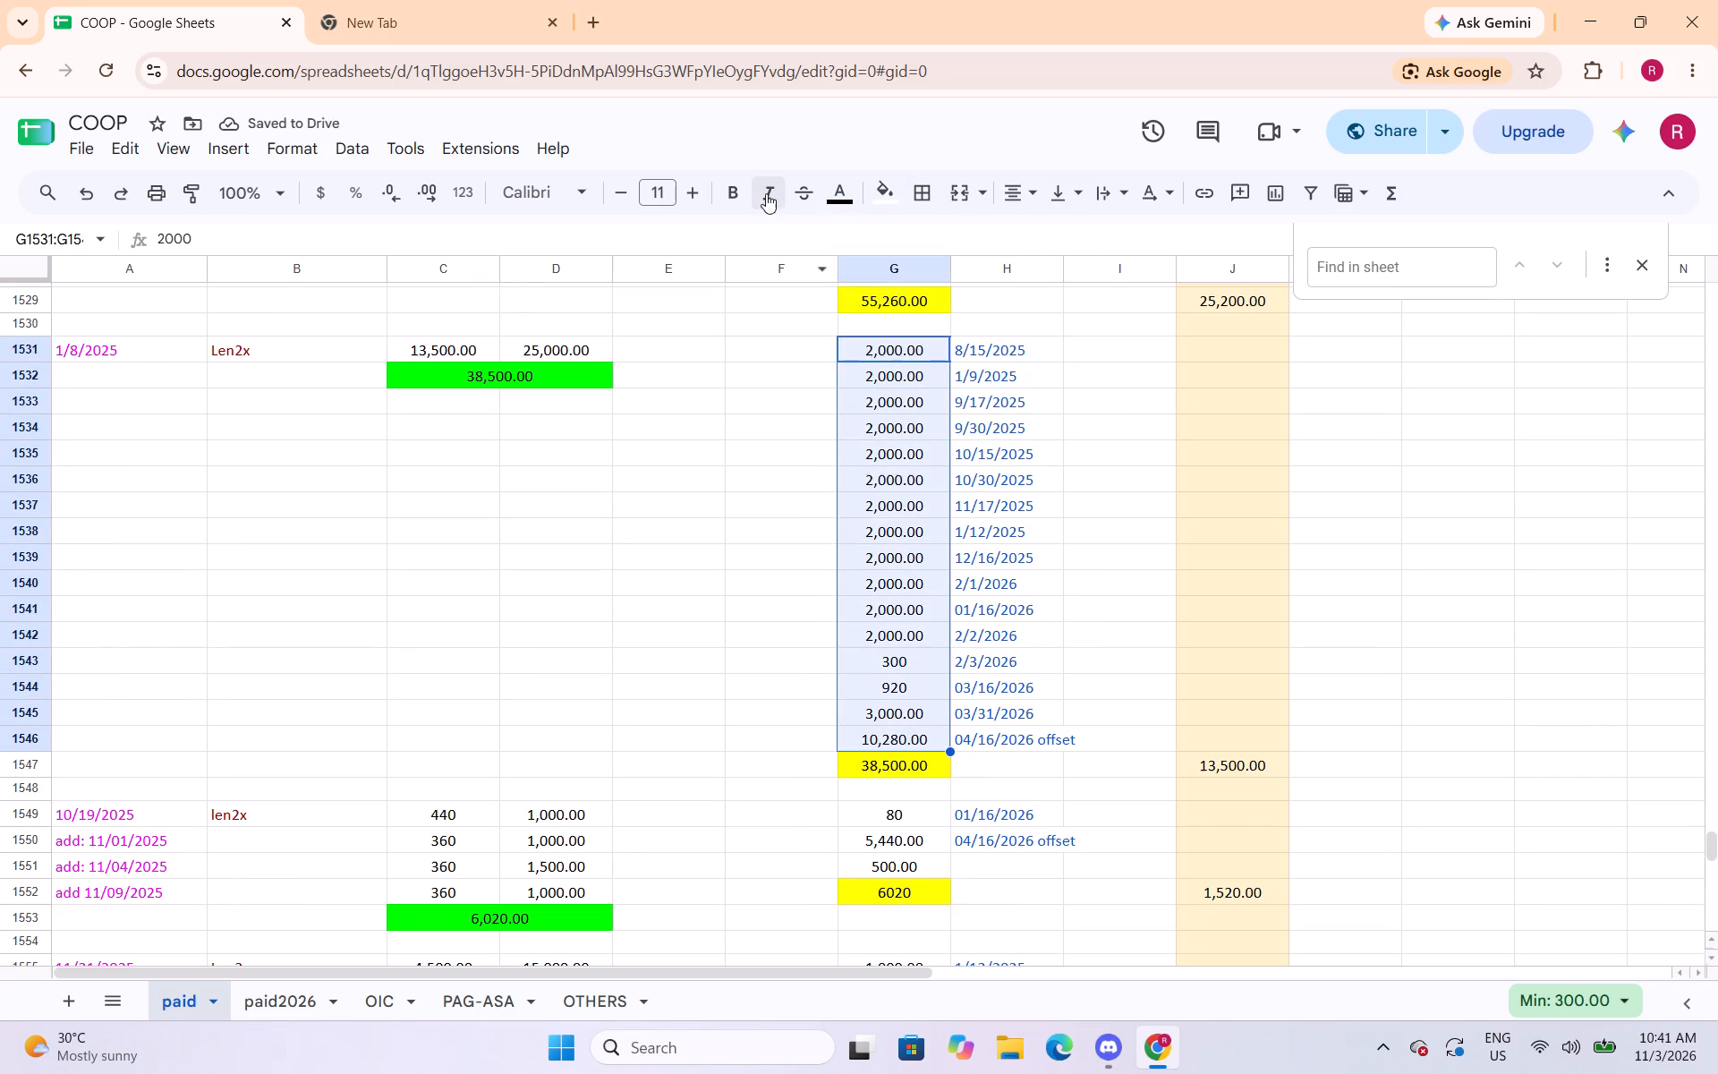
pyautogui.click(837, 198)
pyautogui.click(871, 303)
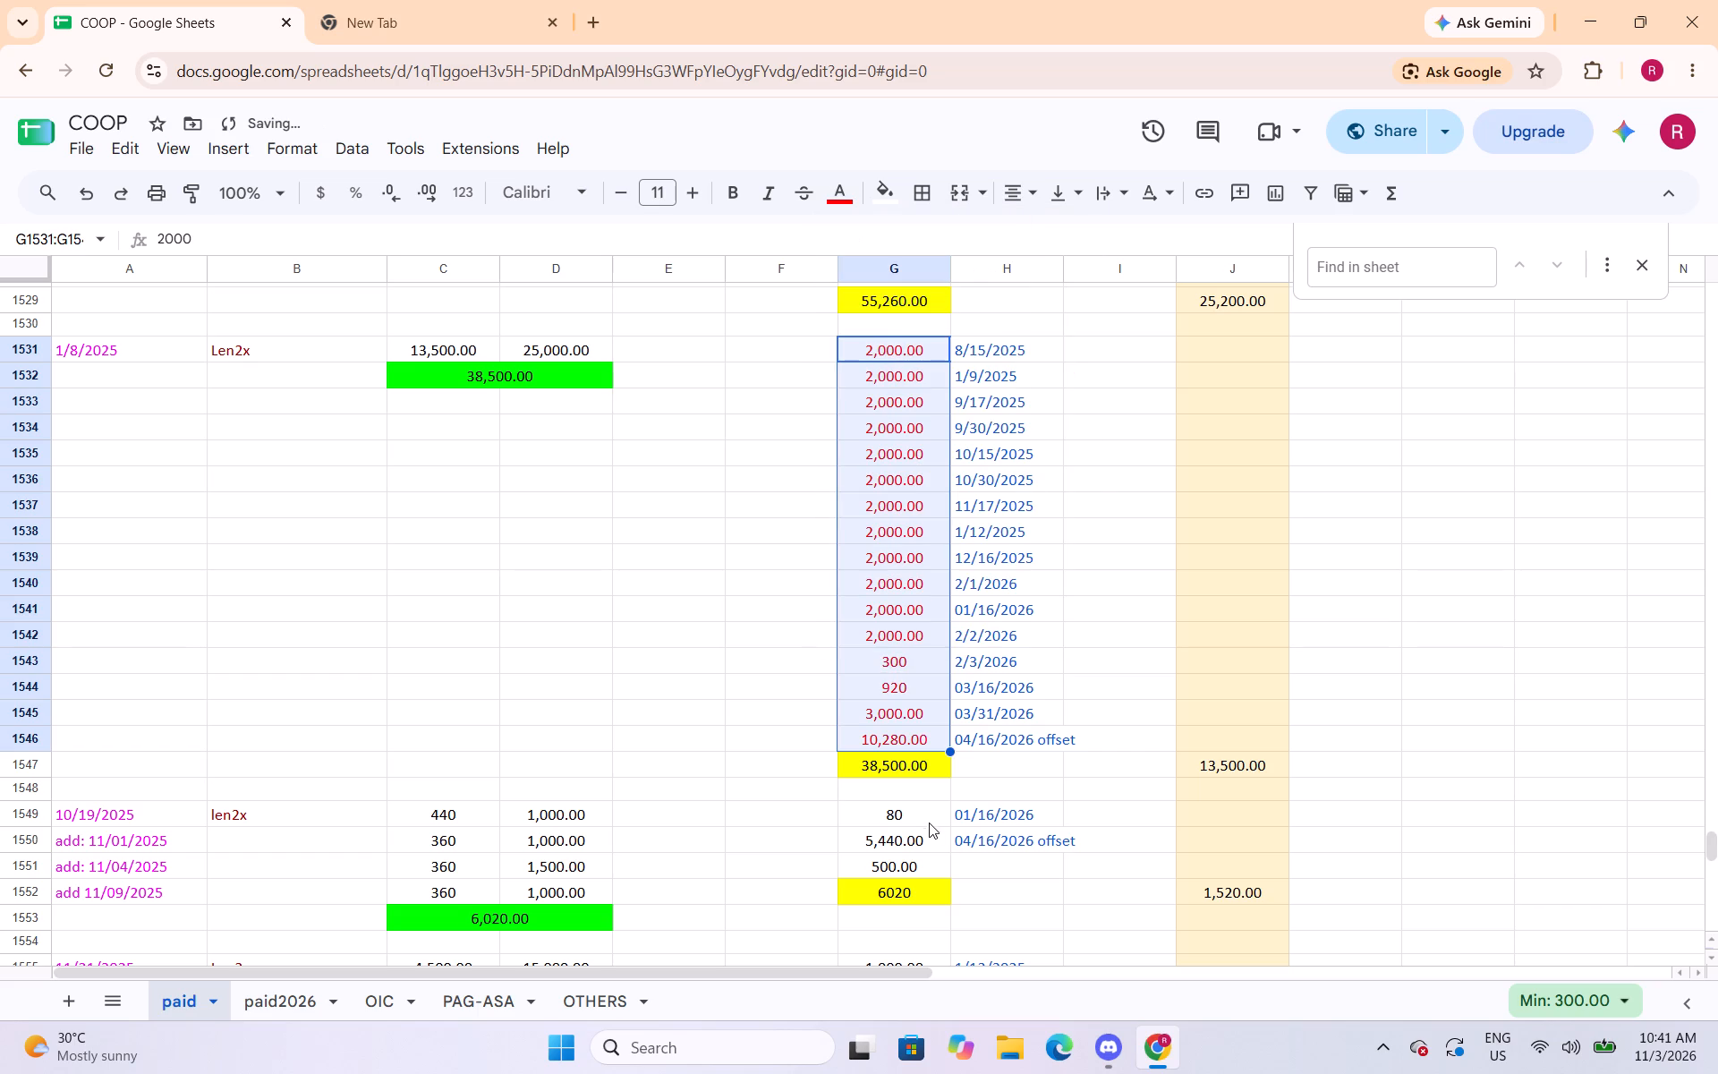
pyautogui.moveTo(923, 817); pyautogui.dragTo(919, 859)
pyautogui.click(834, 191)
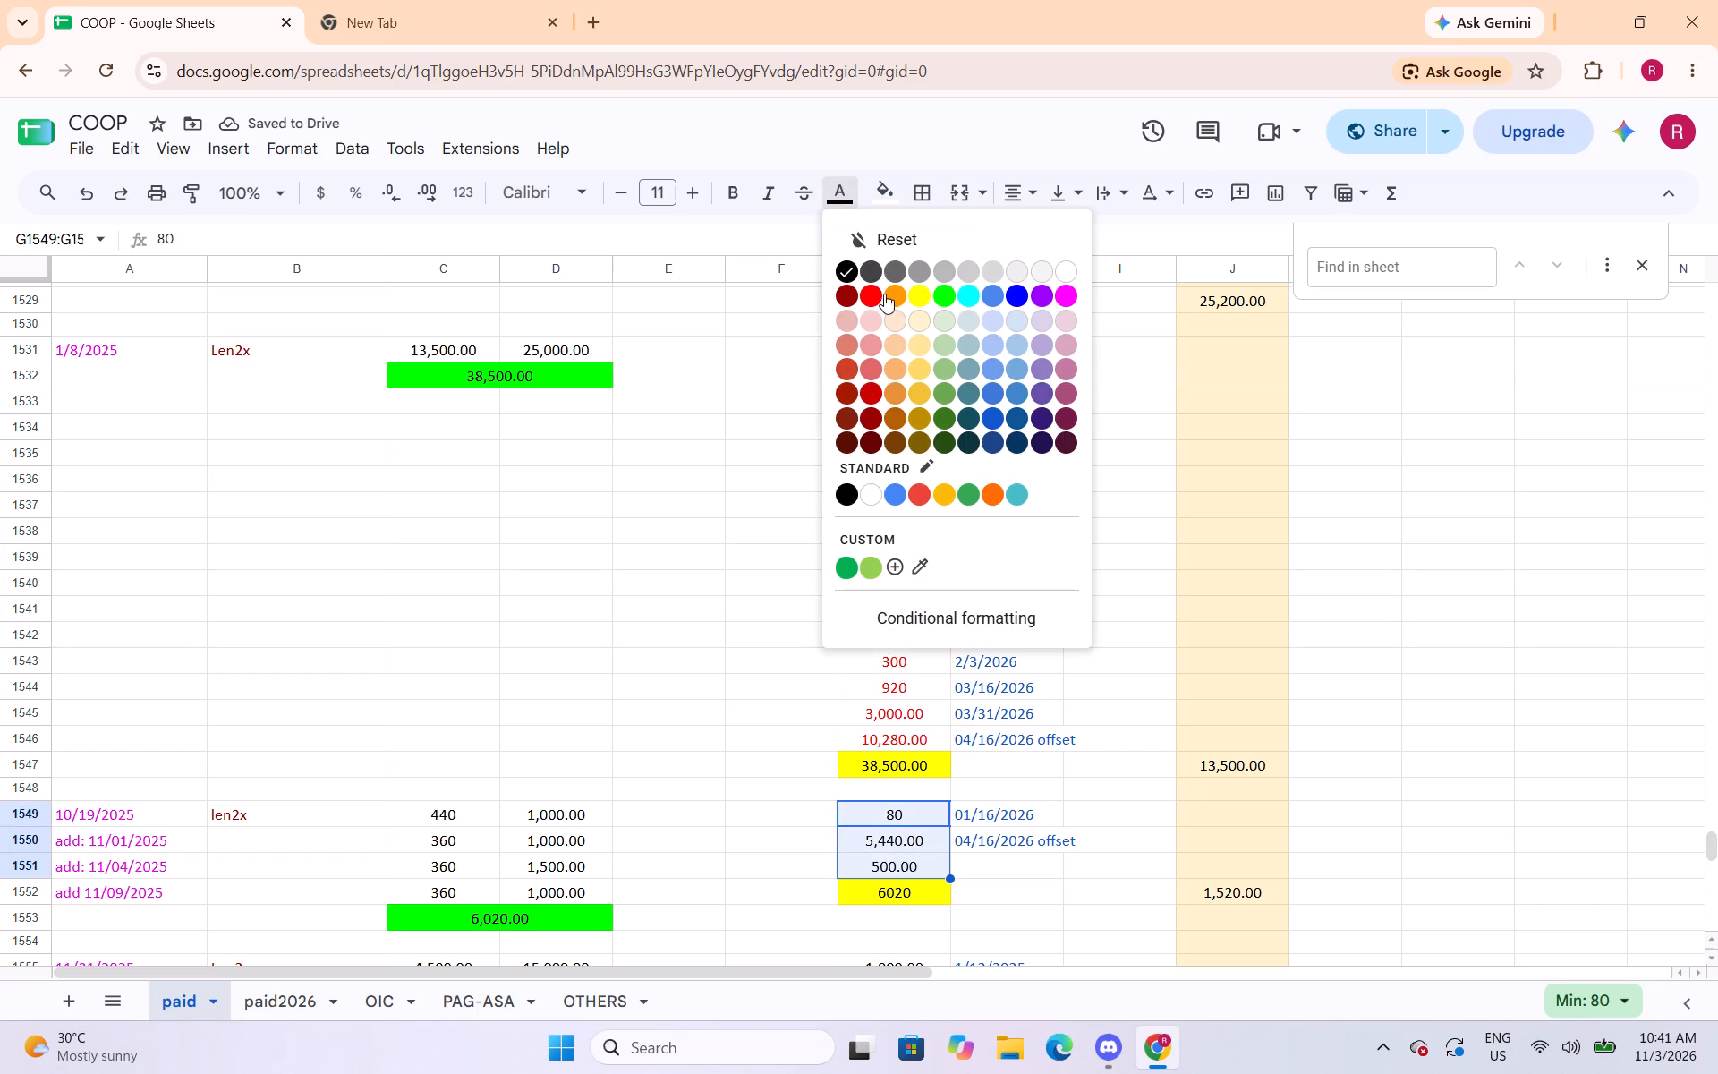
pyautogui.click(873, 287)
# Change the text colour of the payment amounts in cells G1555:G1557 to red.
pyautogui.scroll(-4, 897, 483)
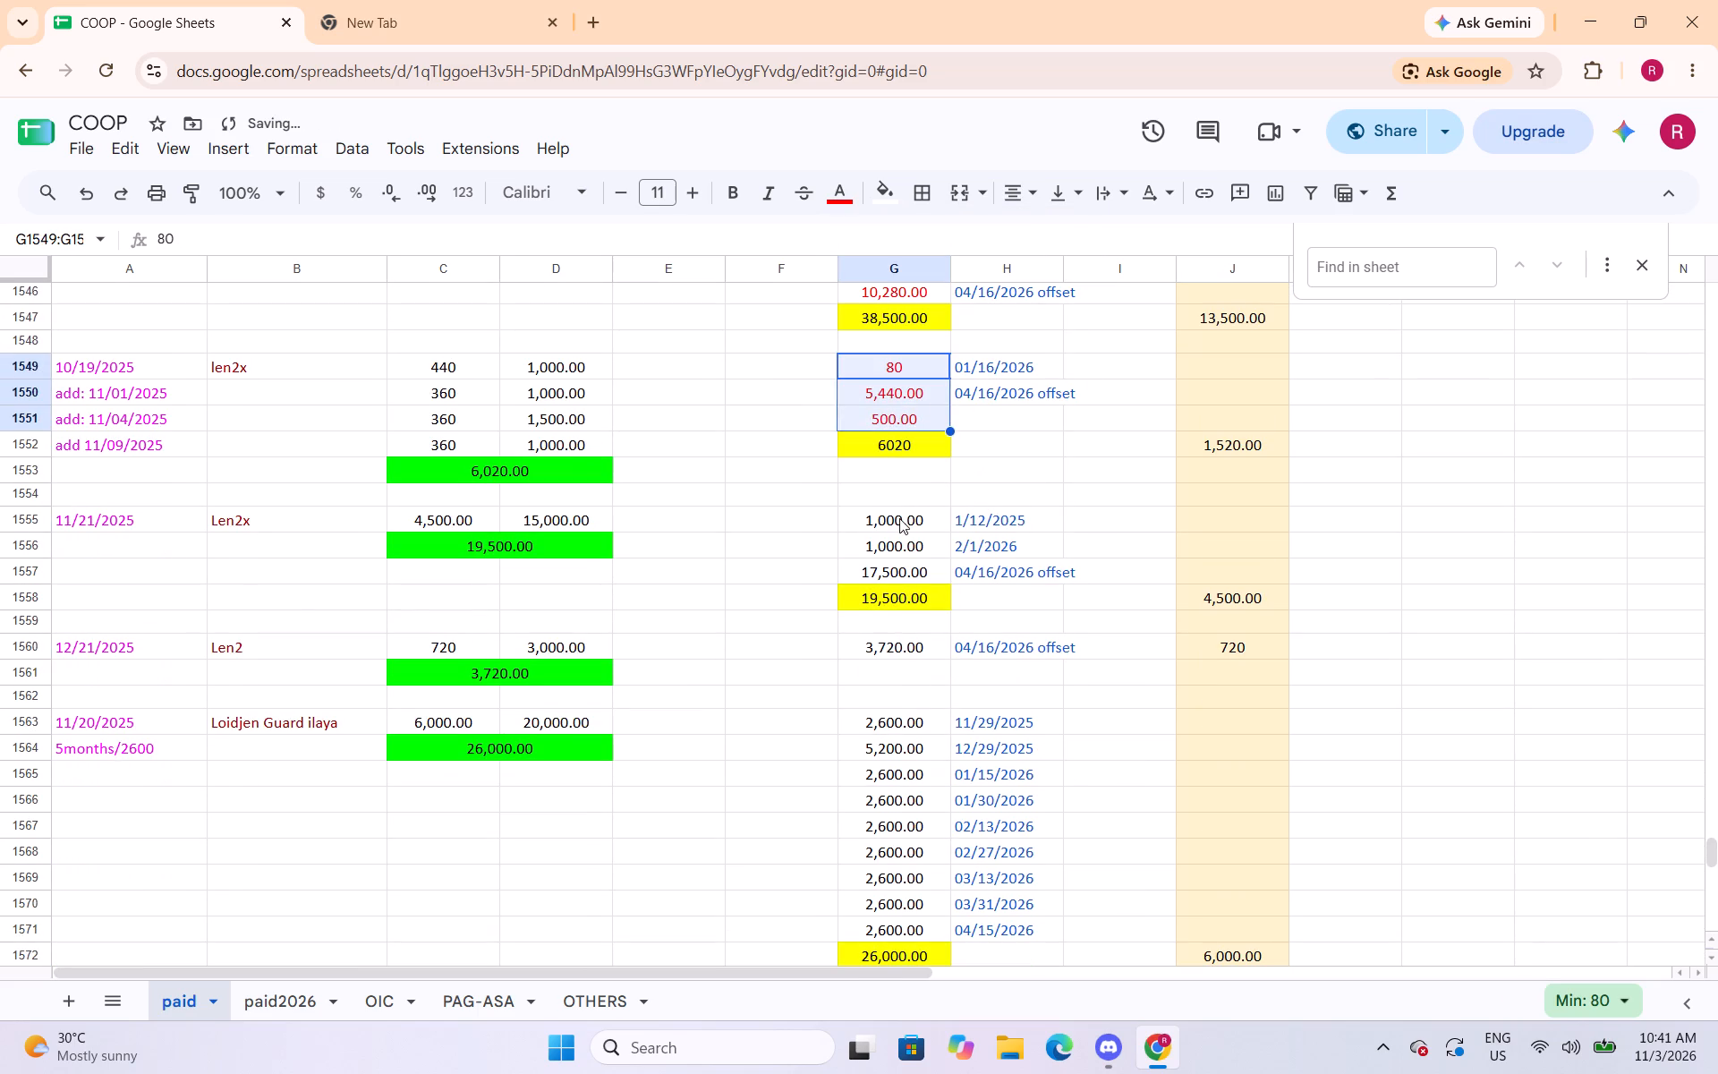
pyautogui.moveTo(899, 518); pyautogui.dragTo(900, 566)
pyautogui.click(847, 204)
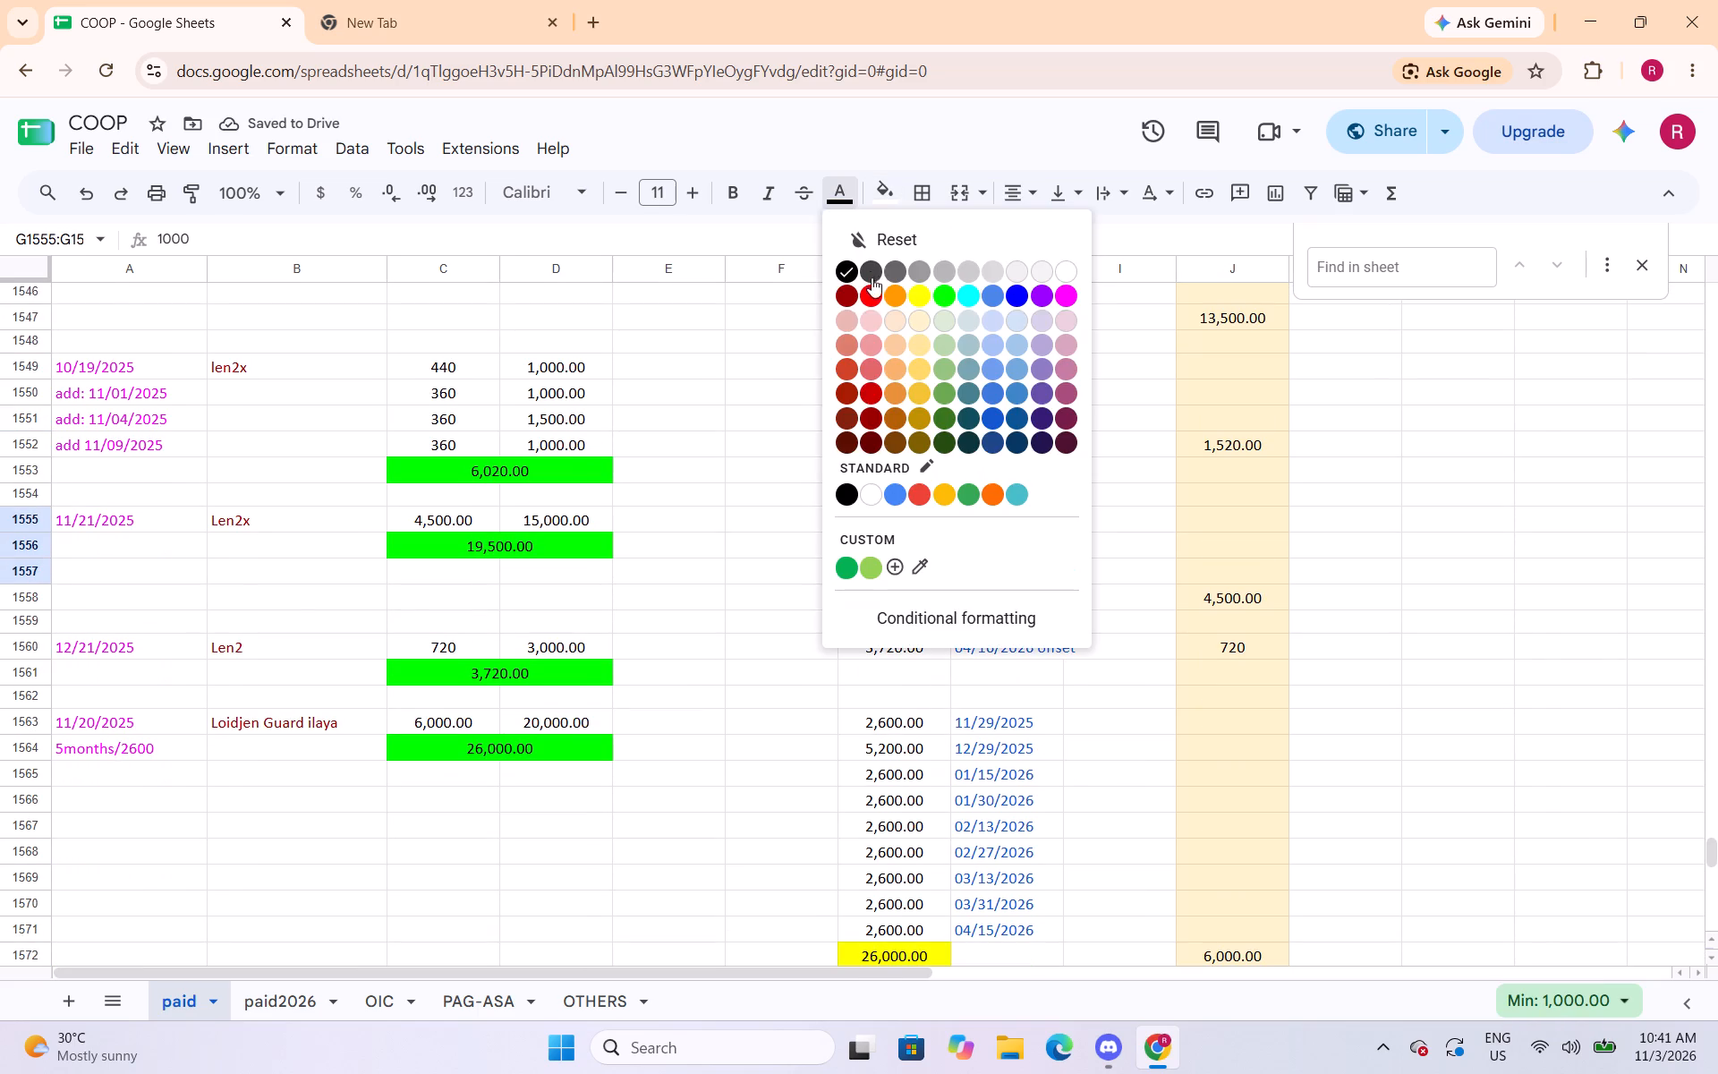
pyautogui.moveTo(872, 291); pyautogui.dragTo(880, 304)
pyautogui.scroll(-1, 924, 447)
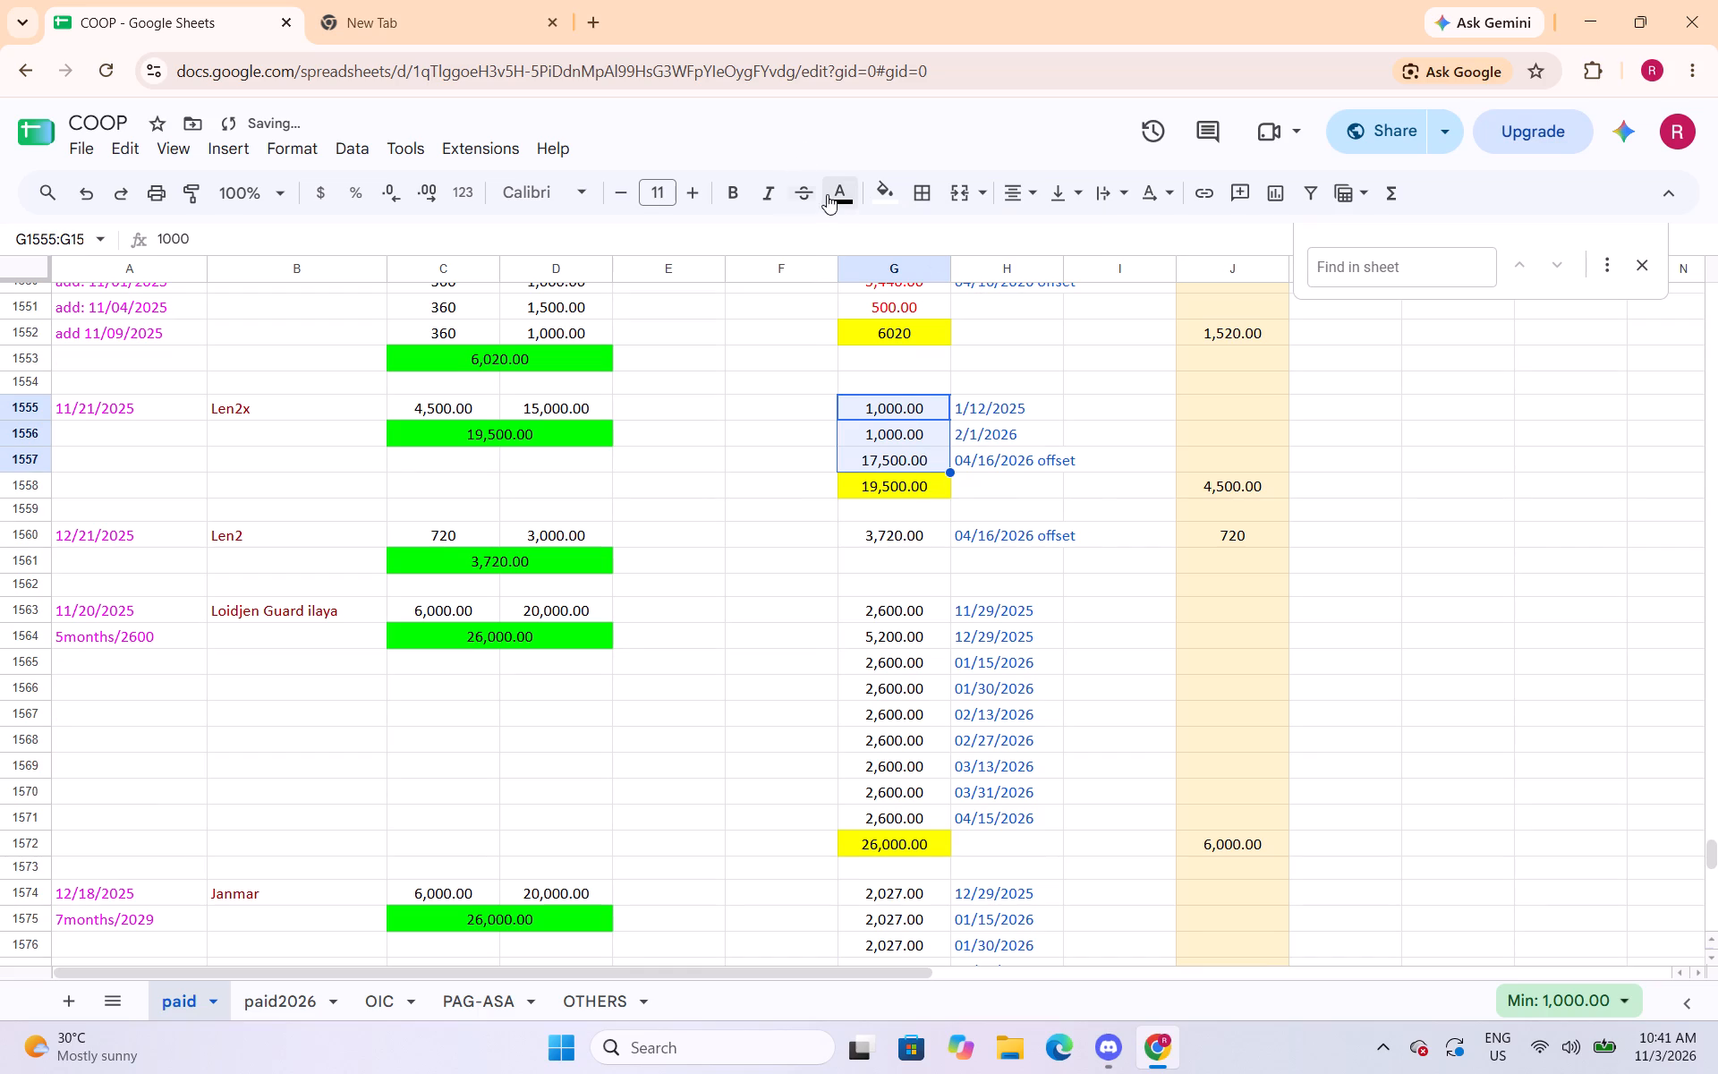
pyautogui.click(833, 197)
pyautogui.click(870, 290)
# Fill the single payment amount in cell G1560 with yellow.
pyautogui.scroll(-1, 906, 462)
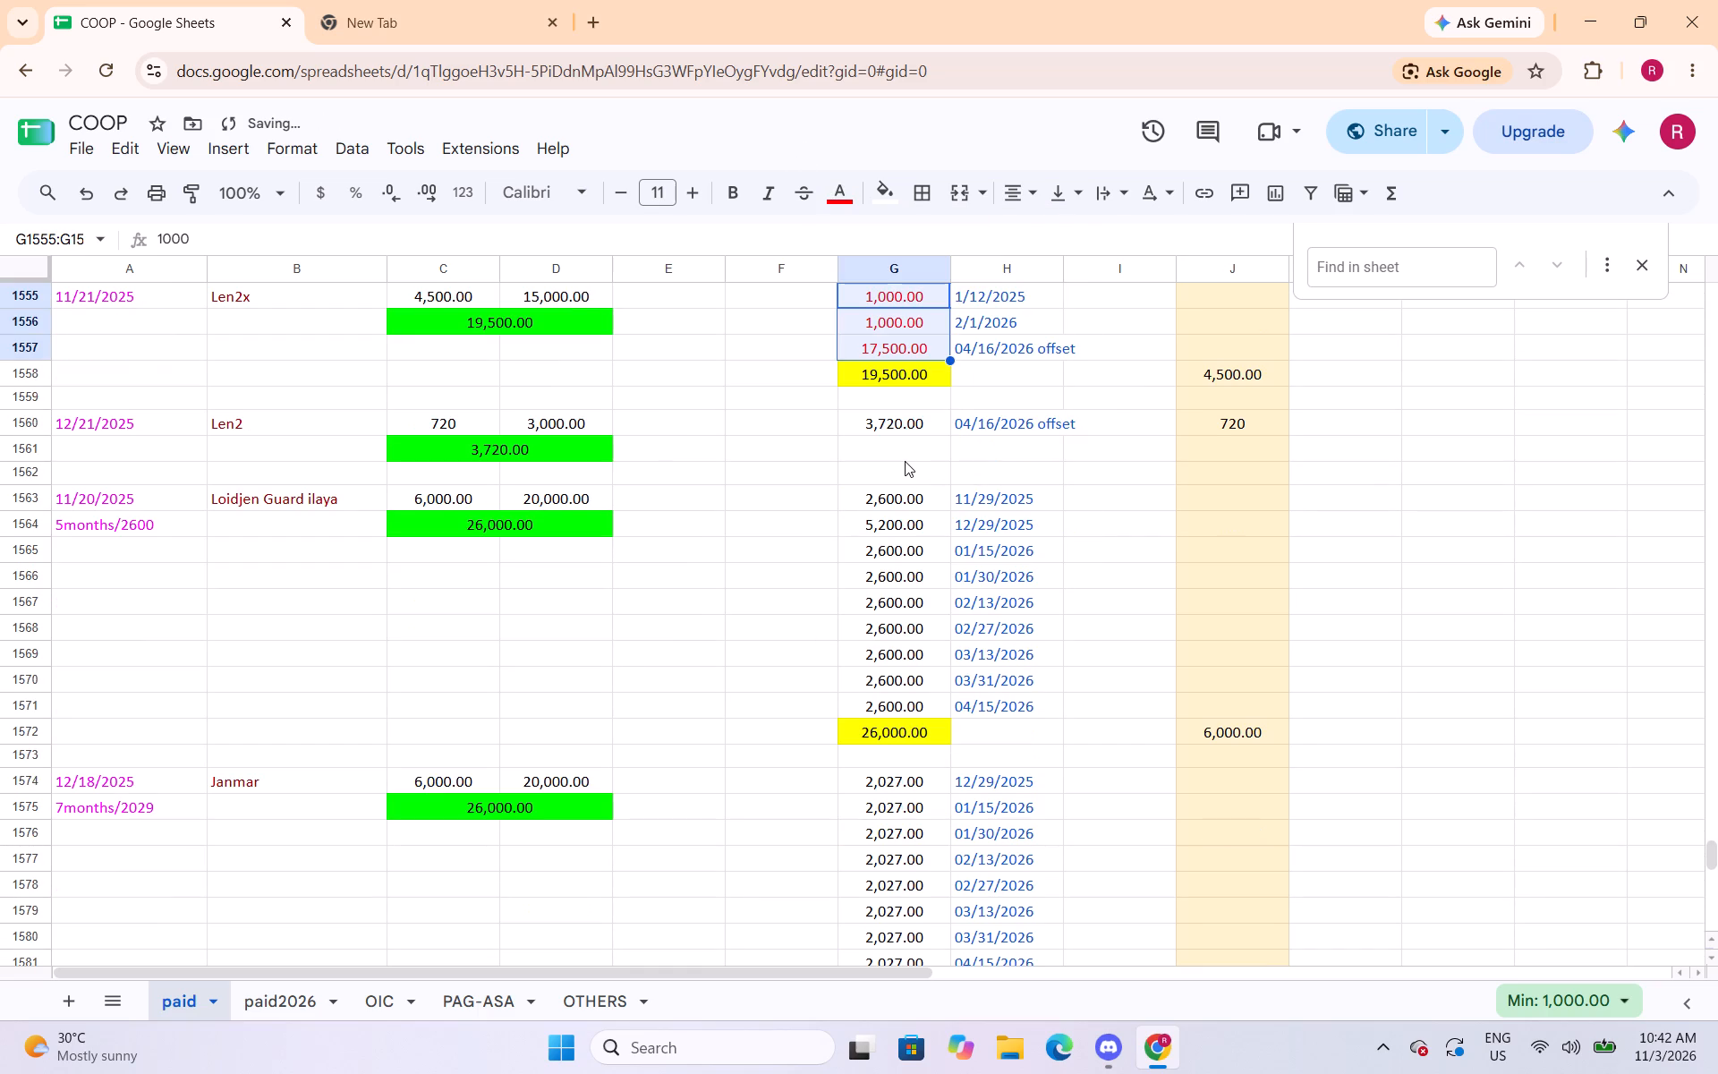
pyautogui.click(907, 415)
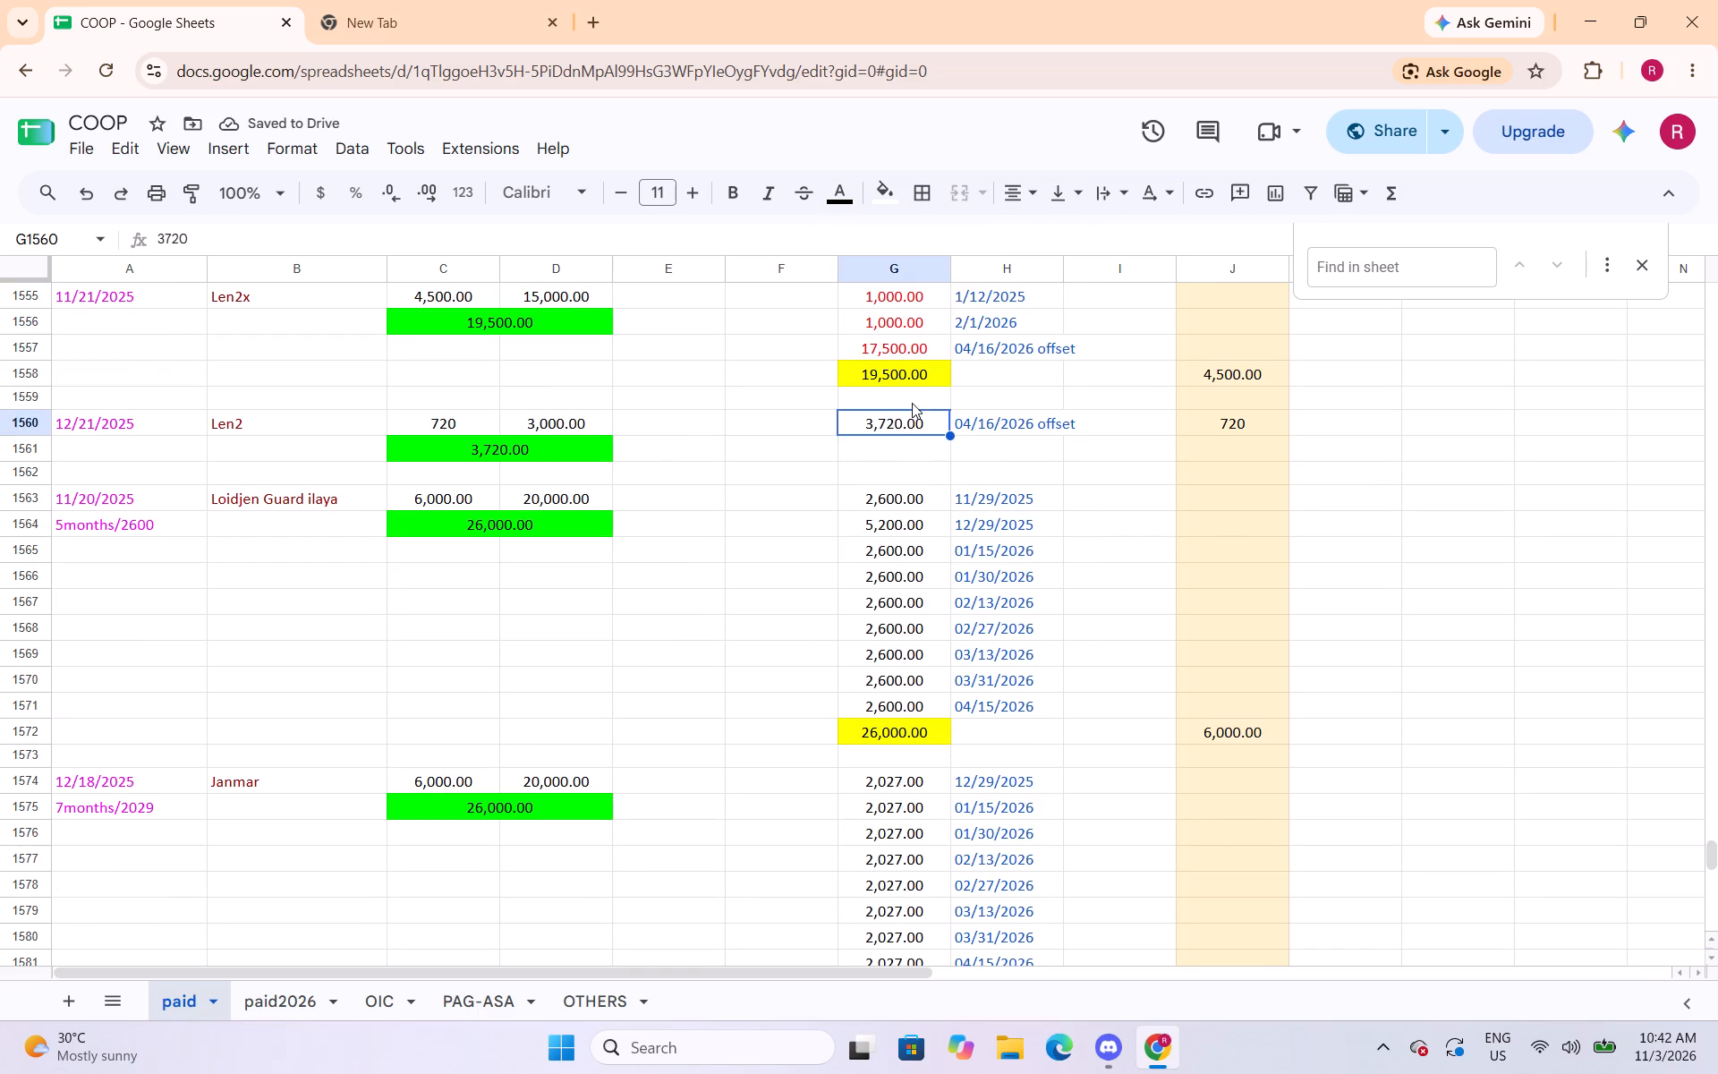
pyautogui.click(878, 198)
pyautogui.click(964, 297)
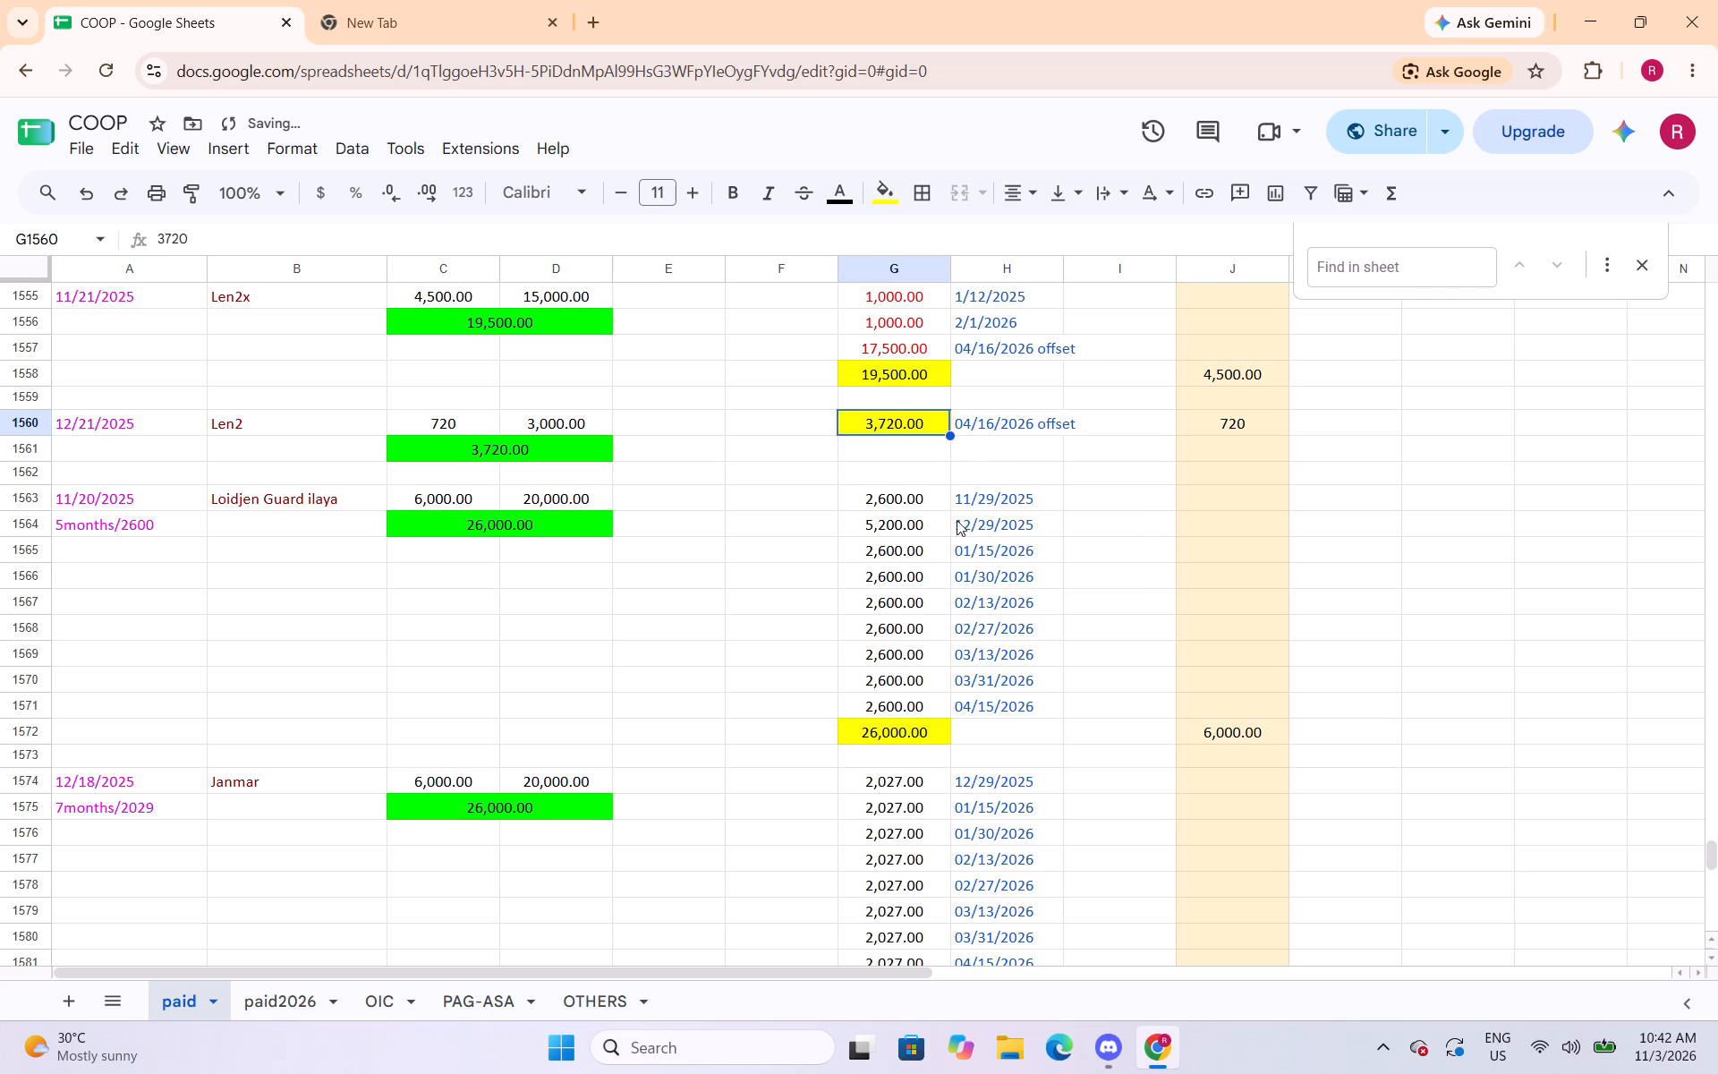
# Change the text colour of the payment amounts in cells G1563:G1571 to red.
pyautogui.scroll(-1, 957, 478)
pyautogui.moveTo(921, 393); pyautogui.dragTo(909, 567)
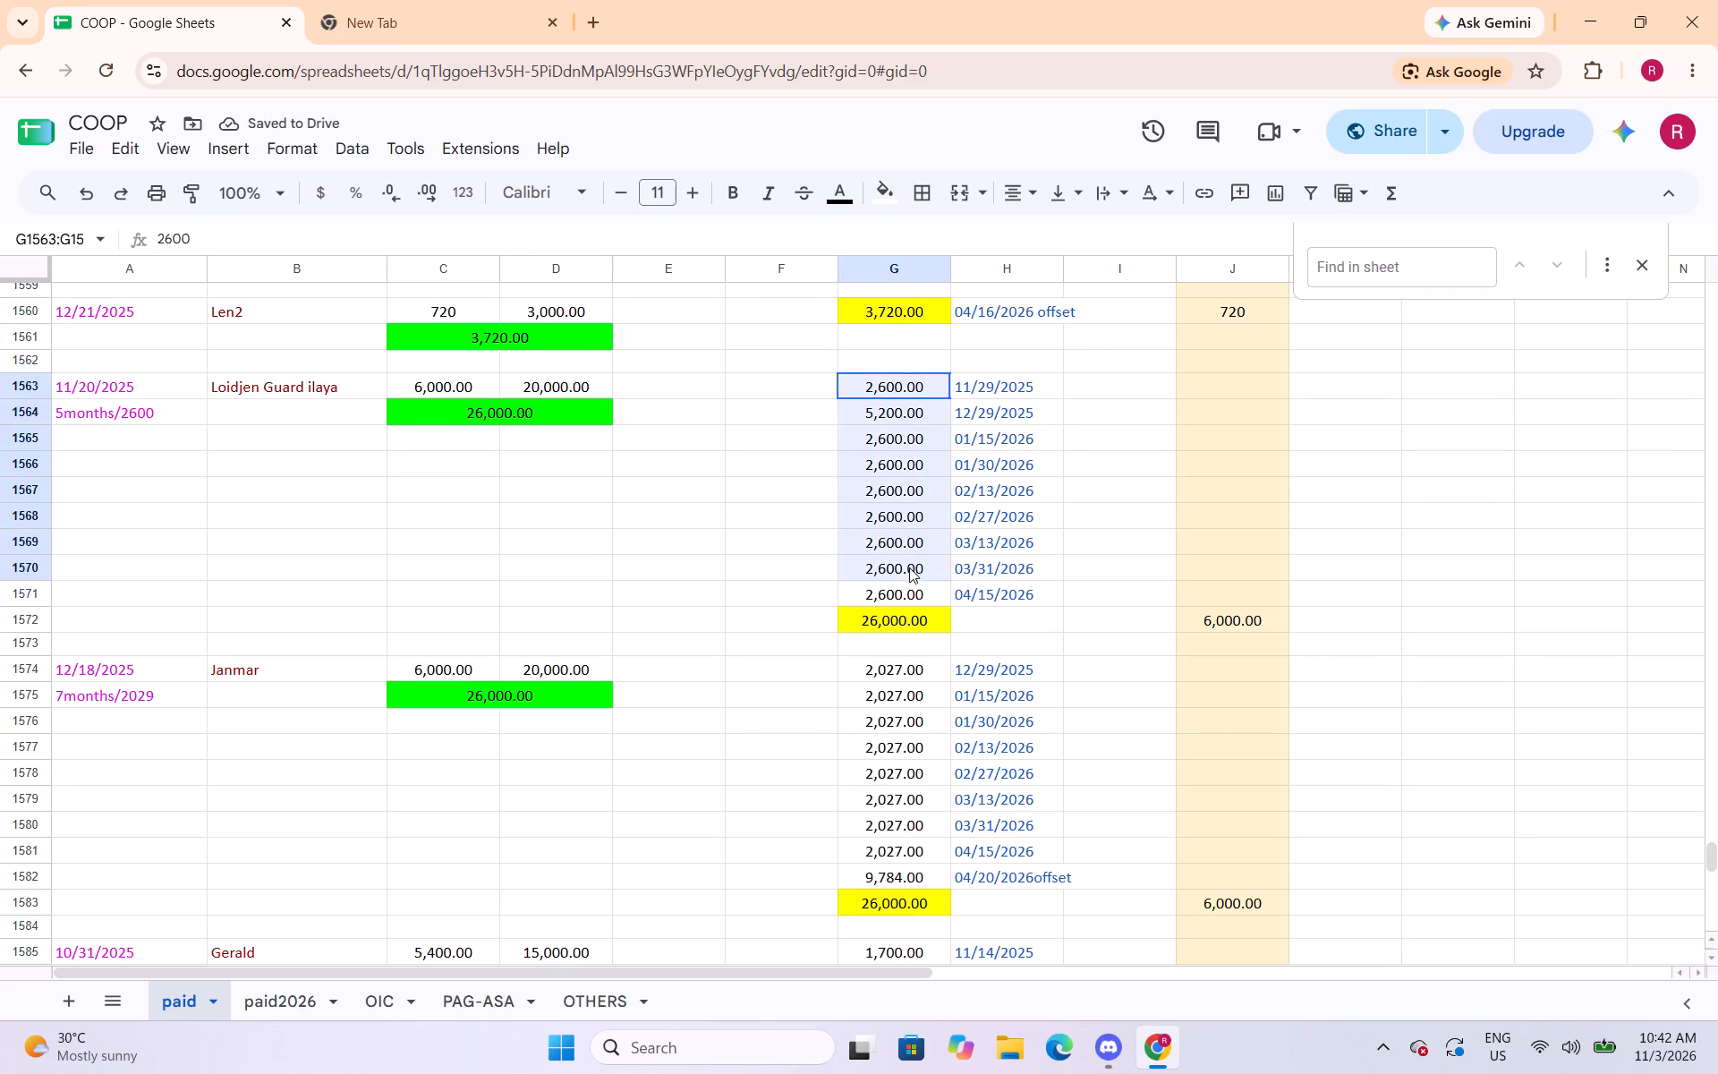
pyautogui.moveTo(909, 567); pyautogui.dragTo(906, 584)
pyautogui.click(838, 200)
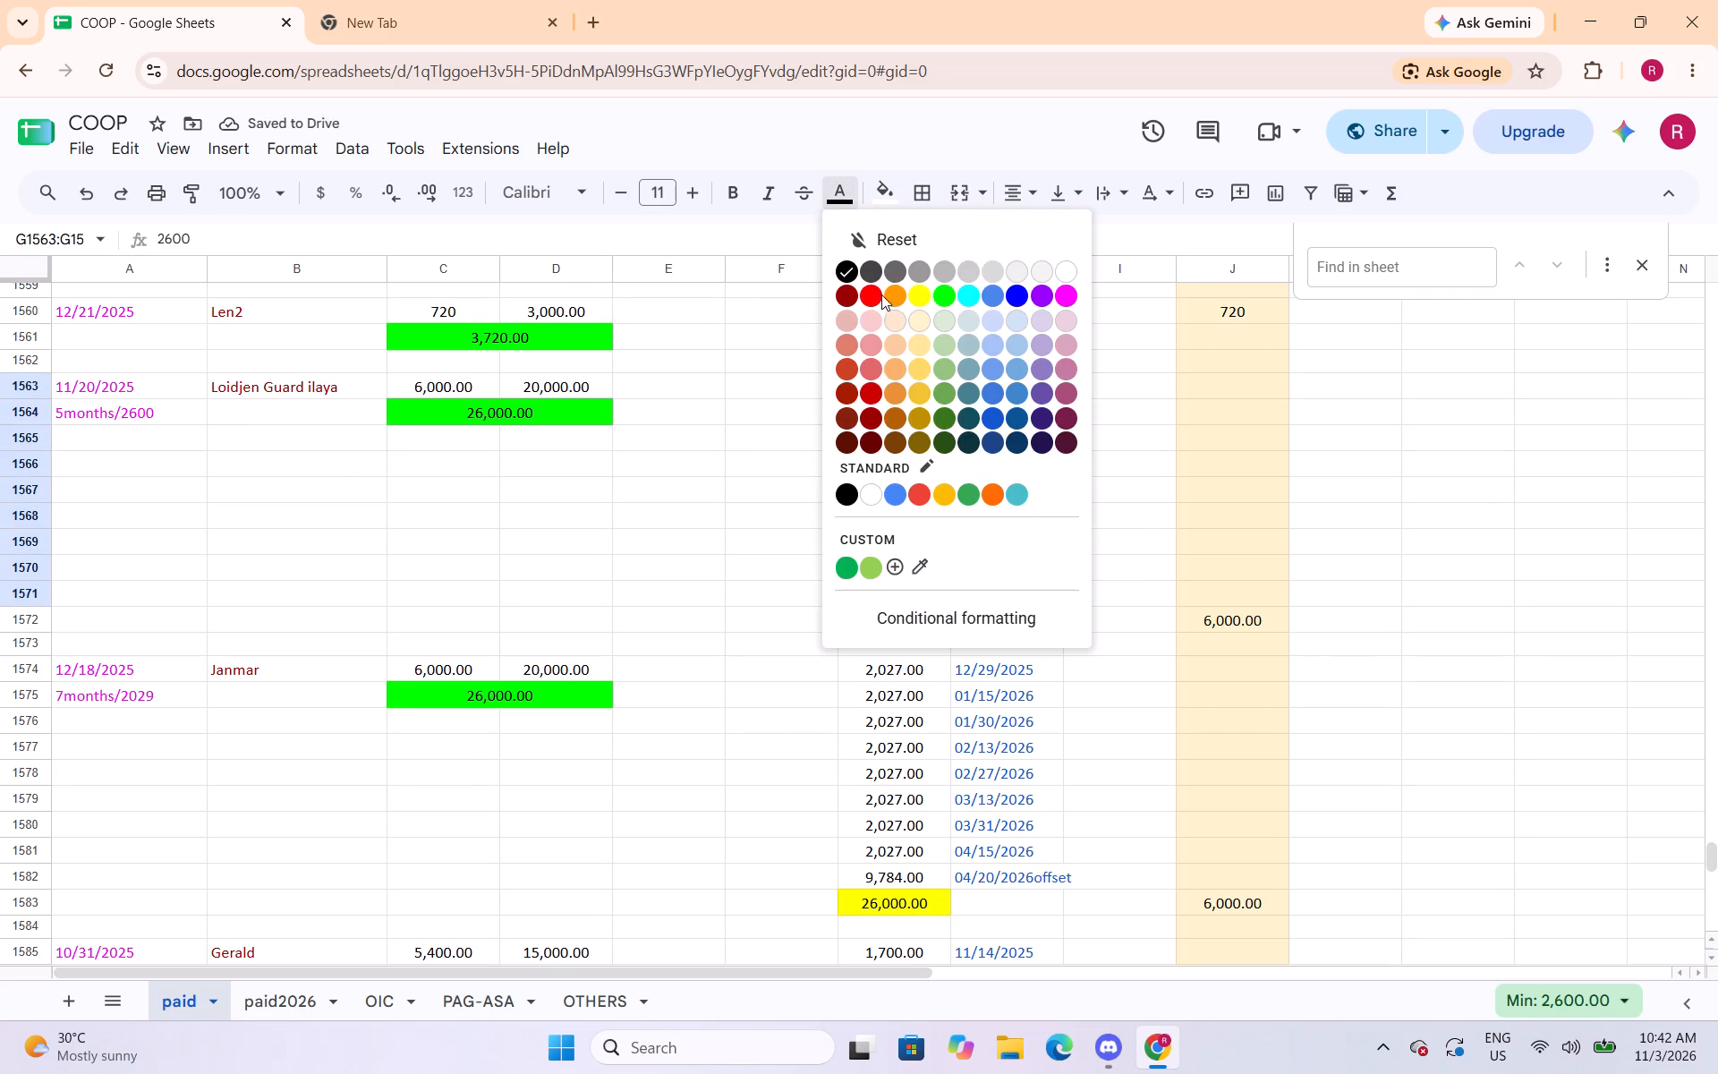
pyautogui.click(875, 294)
# Change the text colour of the payment amounts in cells G1574:G1582 and G1585:G1596 to red.
pyautogui.scroll(-3, 870, 412)
pyautogui.scroll(1, 863, 422)
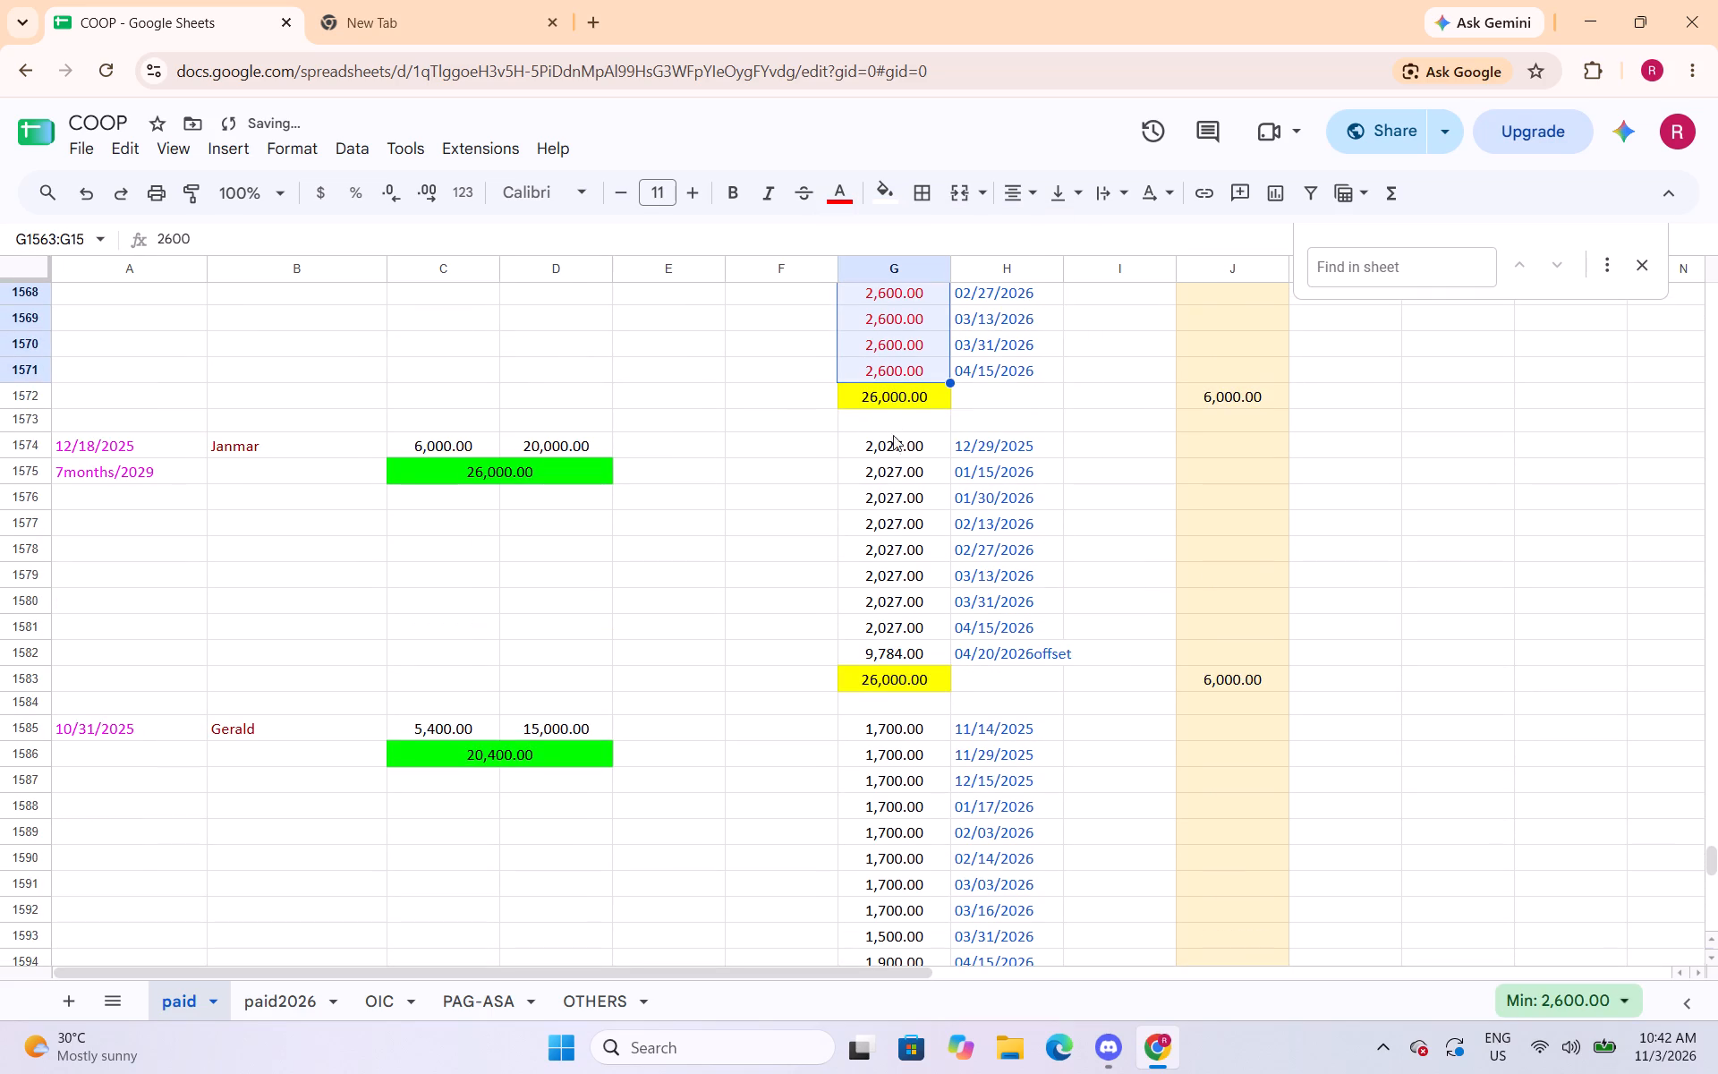
pyautogui.moveTo(904, 450); pyautogui.dragTo(898, 652)
pyautogui.click(848, 196)
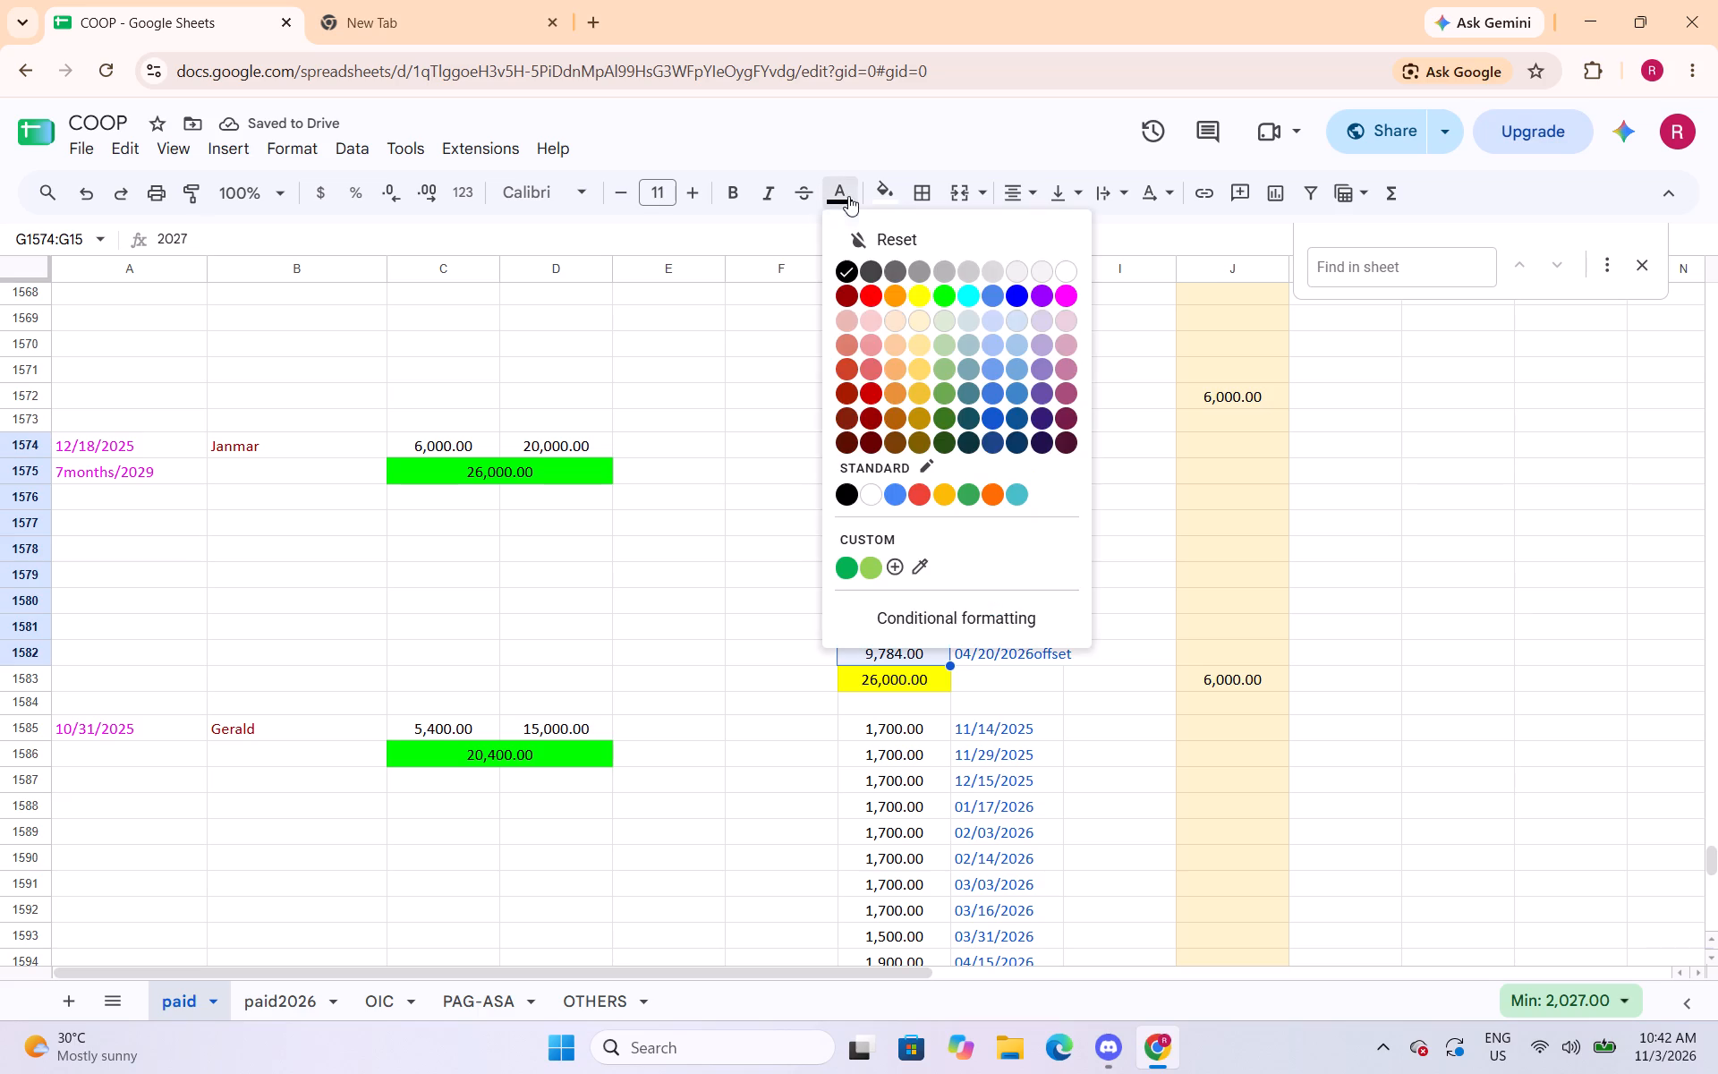
pyautogui.click(872, 297)
pyautogui.scroll(-3, 945, 551)
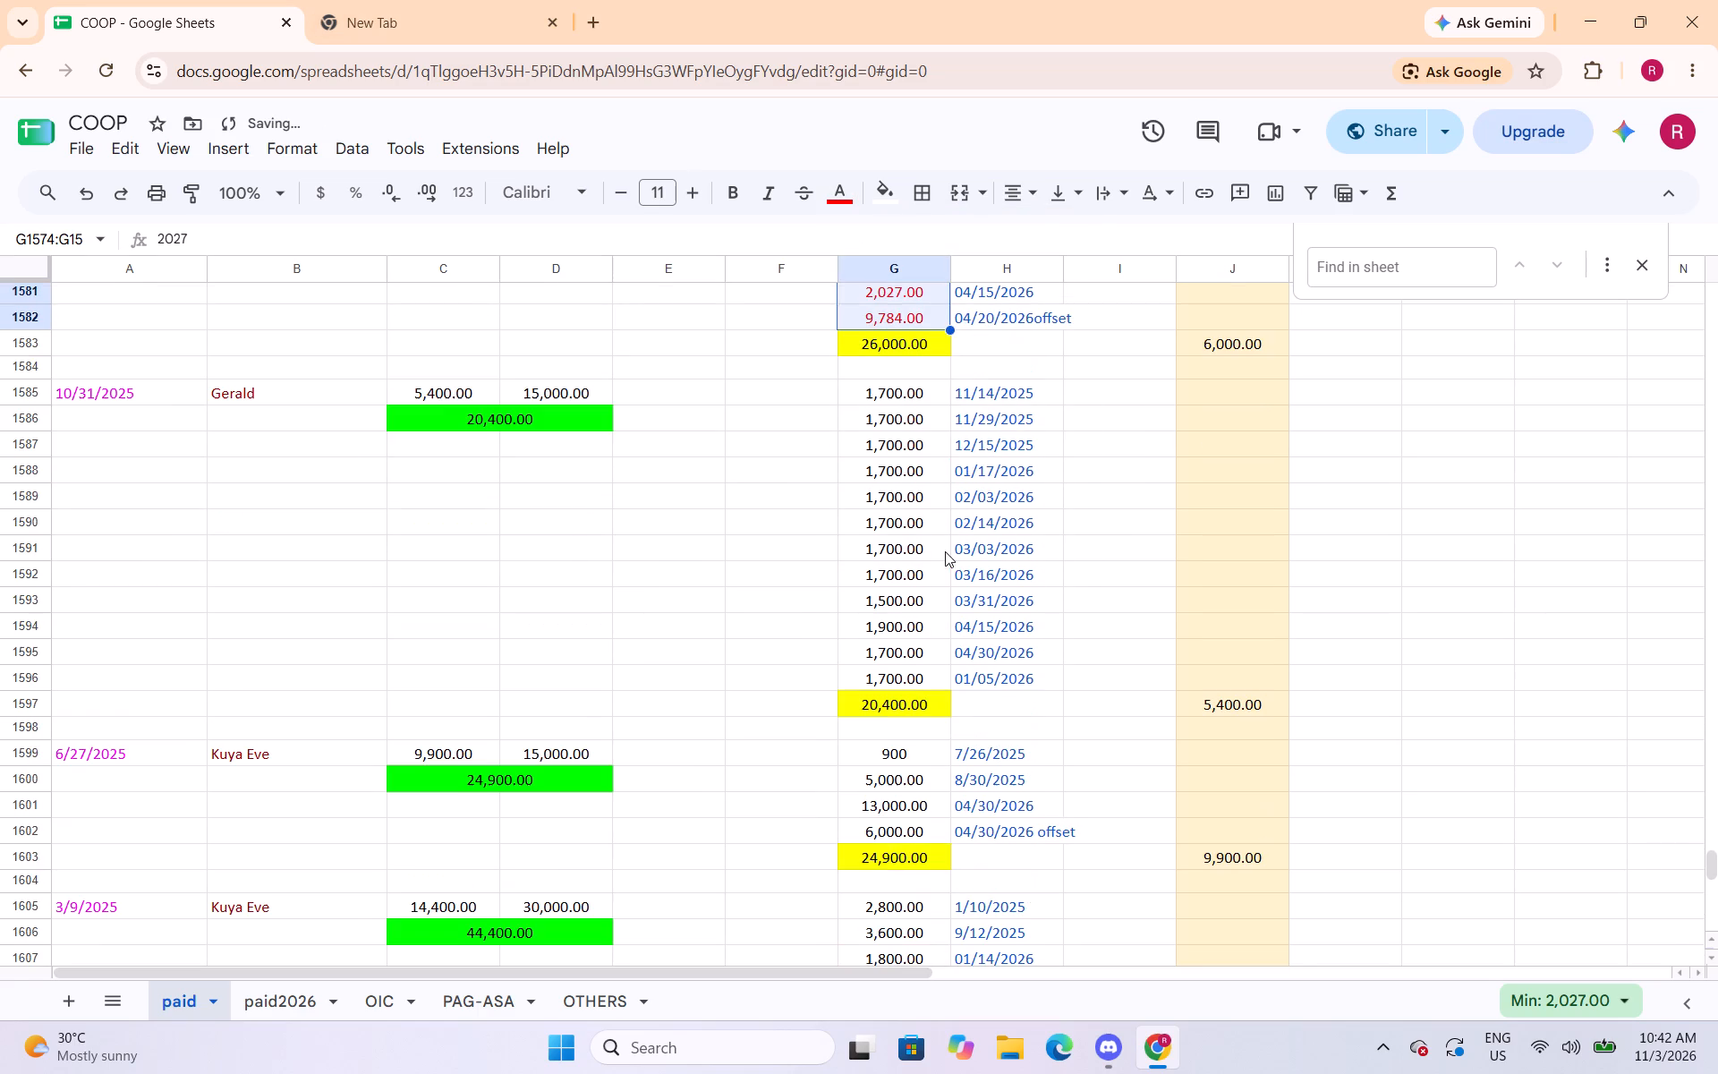
pyautogui.moveTo(915, 396); pyautogui.dragTo(884, 668)
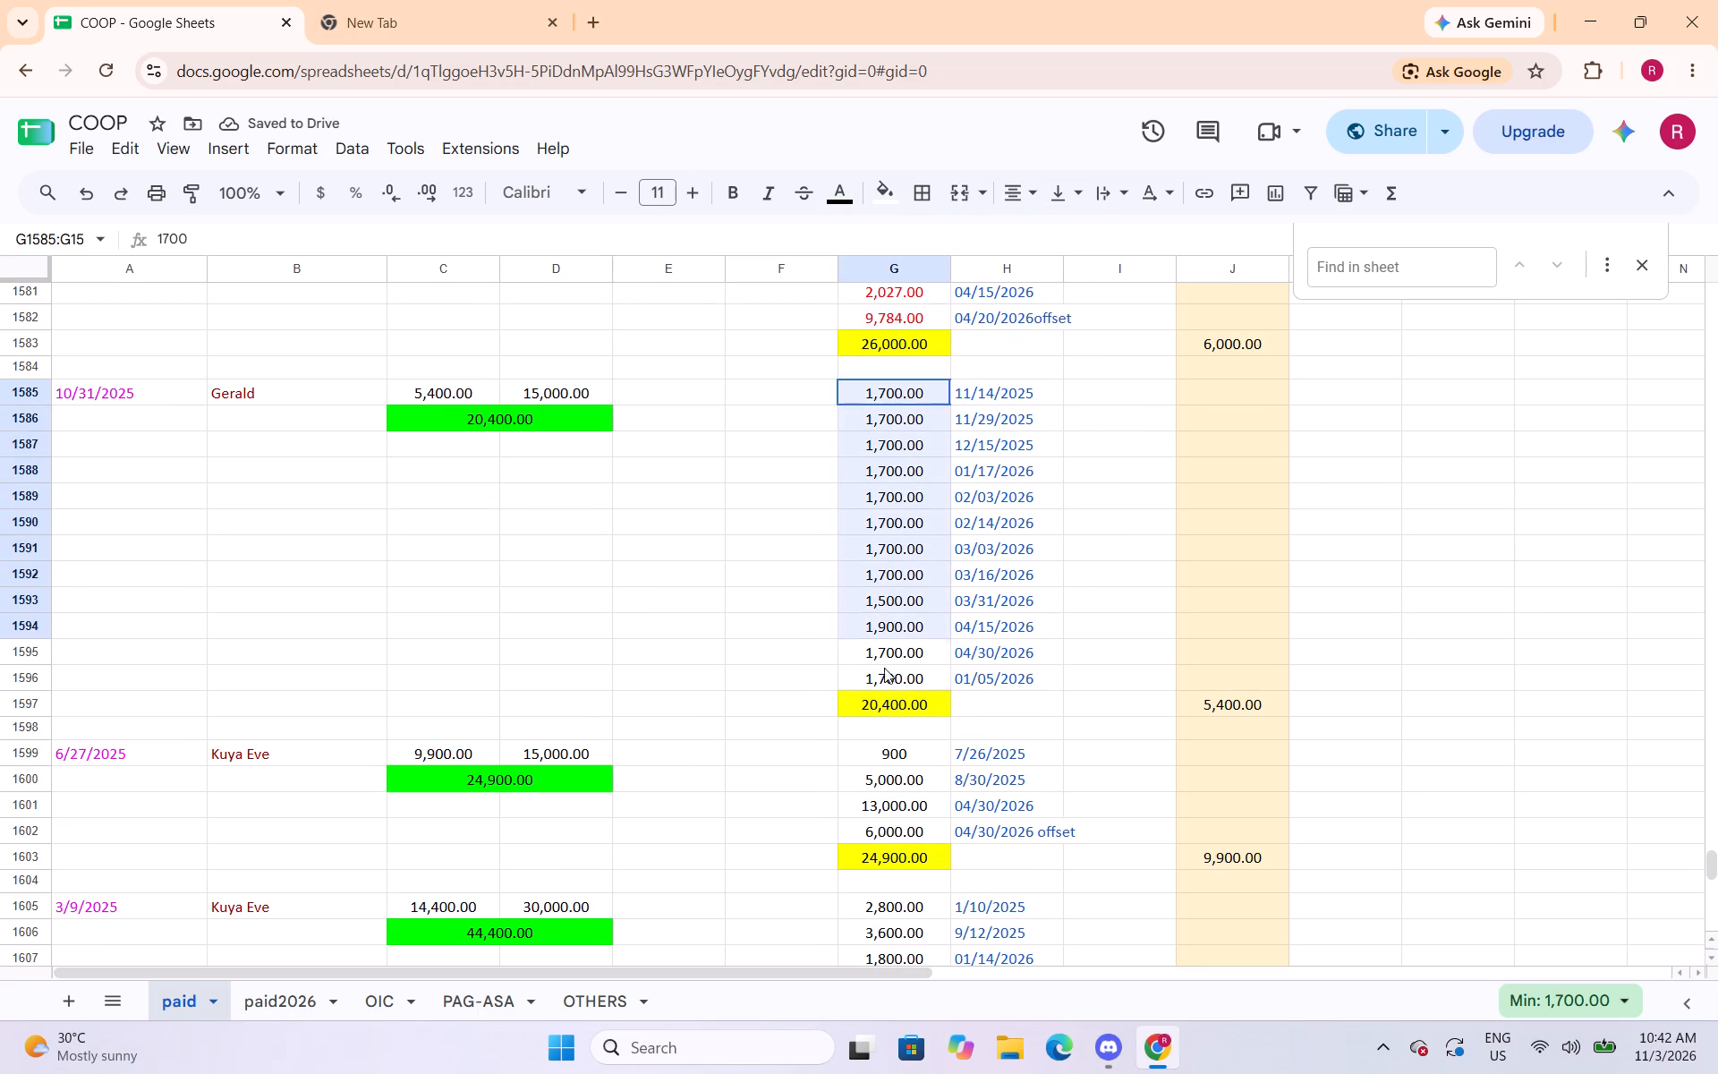
pyautogui.moveTo(884, 668); pyautogui.dragTo(884, 675)
pyautogui.click(845, 198)
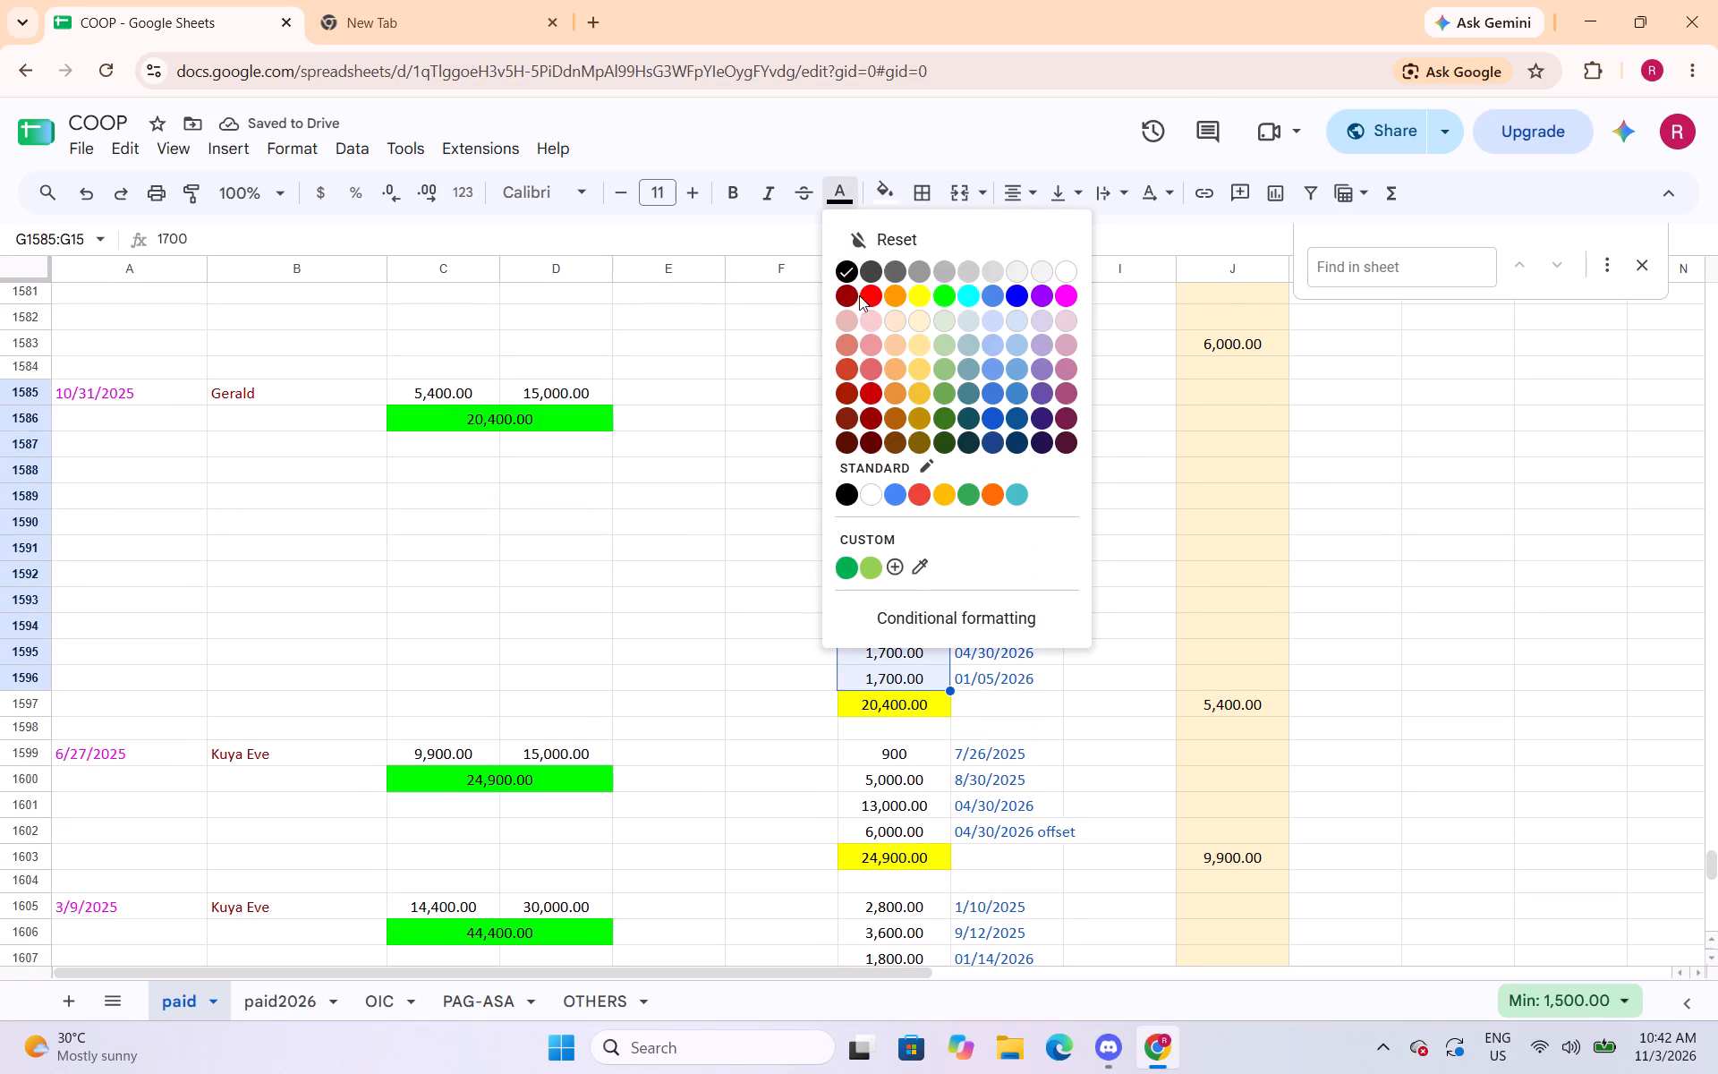
pyautogui.click(874, 296)
# Change the text colour of the payment amounts in cells G1599:G1602 and G1605:G1609 to red.
pyautogui.scroll(-2, 883, 678)
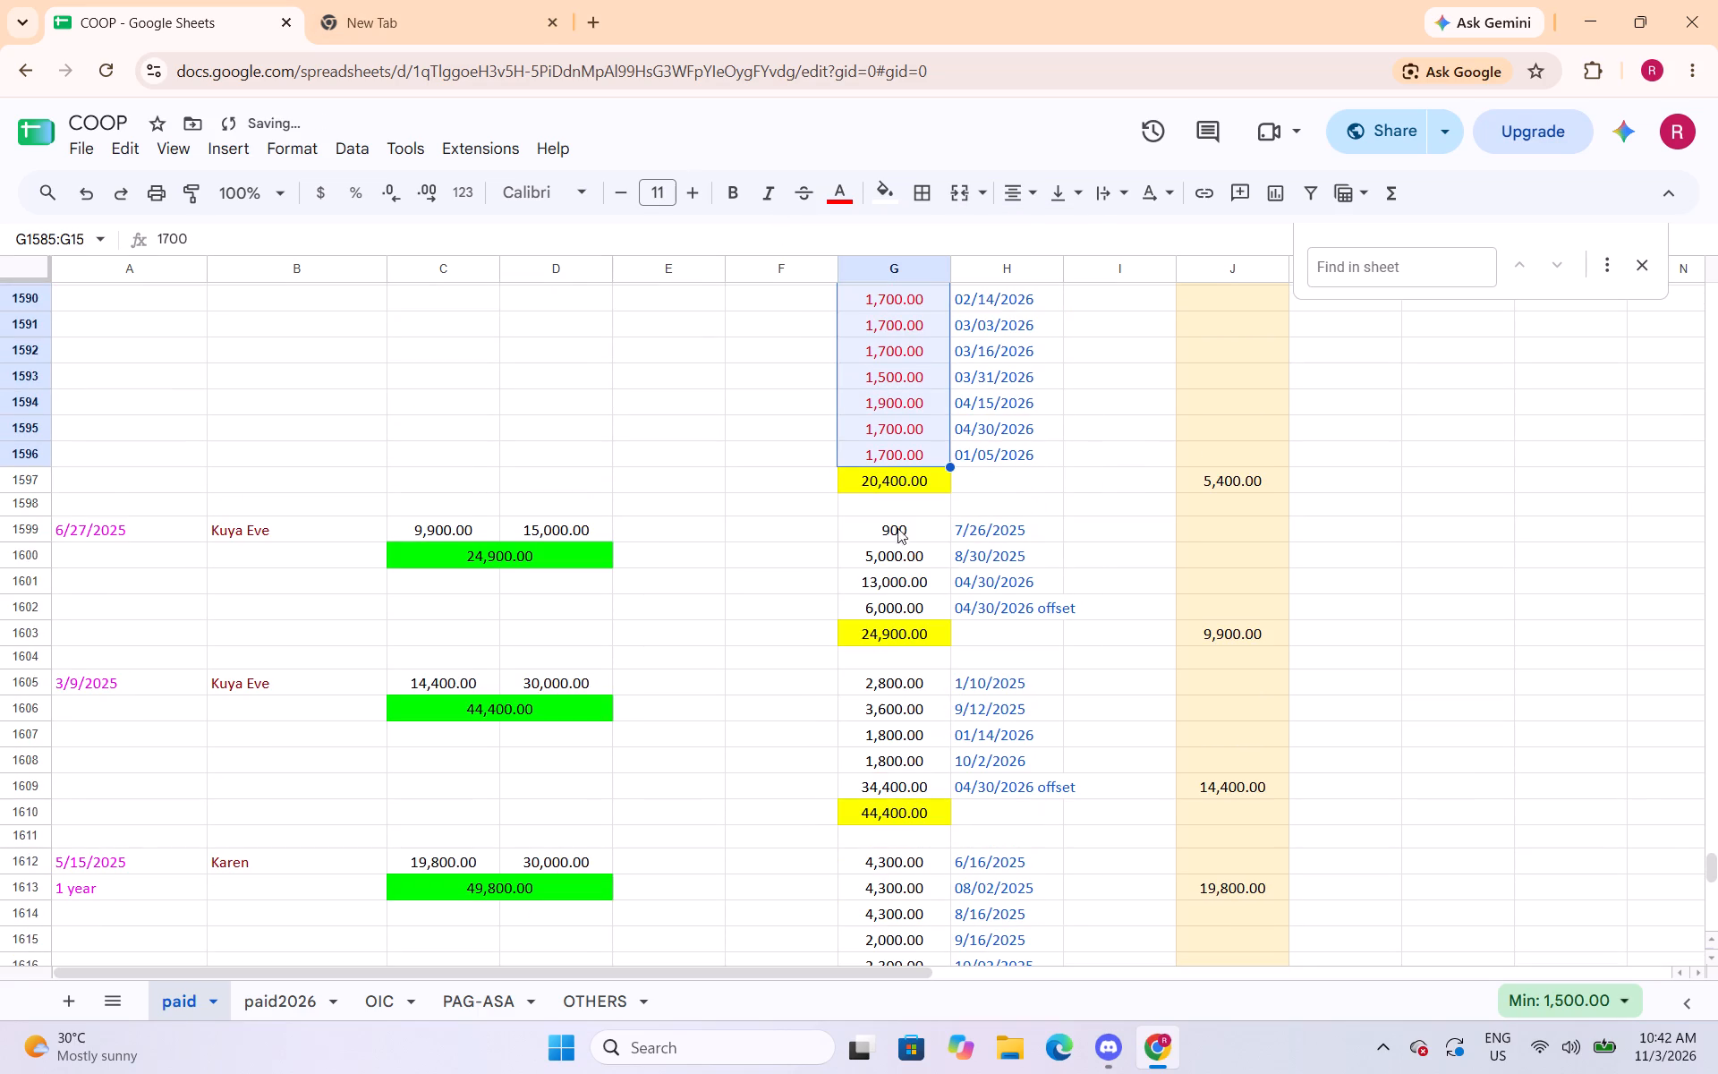
pyautogui.moveTo(898, 524); pyautogui.dragTo(897, 608)
pyautogui.click(851, 206)
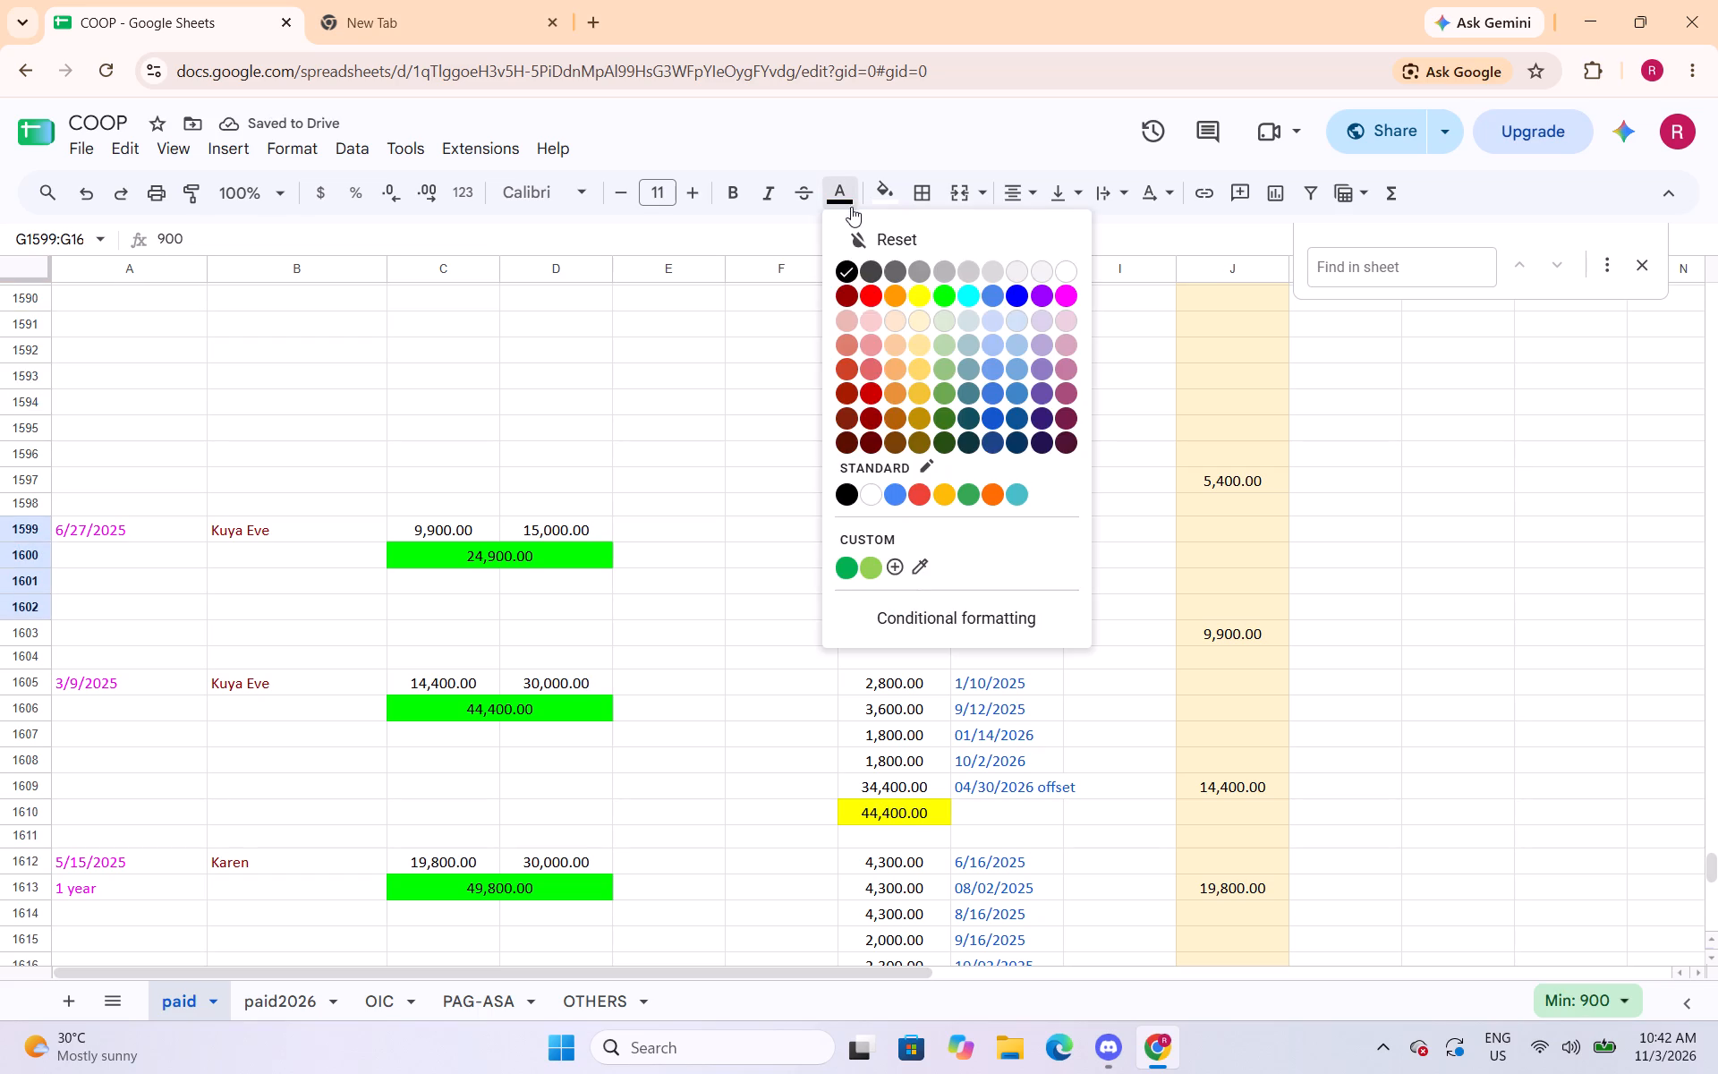
pyautogui.moveTo(874, 292); pyautogui.dragTo(875, 300)
pyautogui.moveTo(893, 684); pyautogui.dragTo(900, 790)
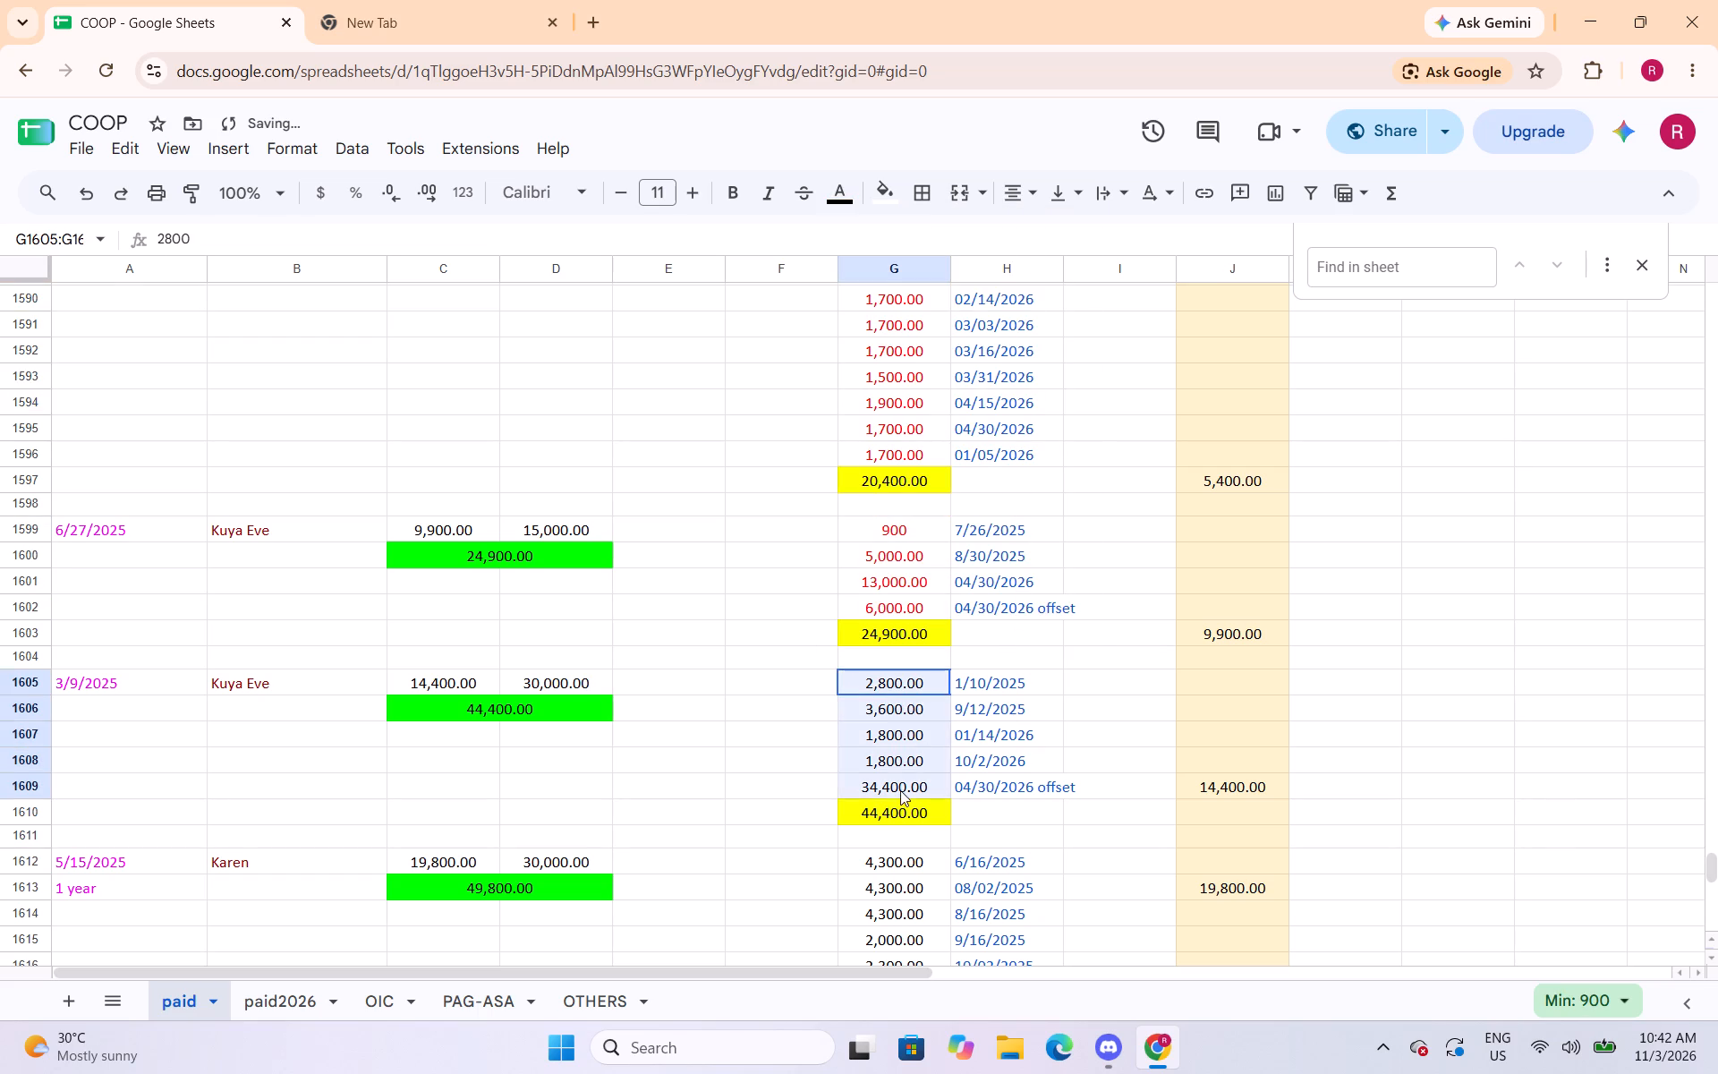
pyautogui.moveTo(900, 790); pyautogui.dragTo(900, 799)
pyautogui.click(838, 192)
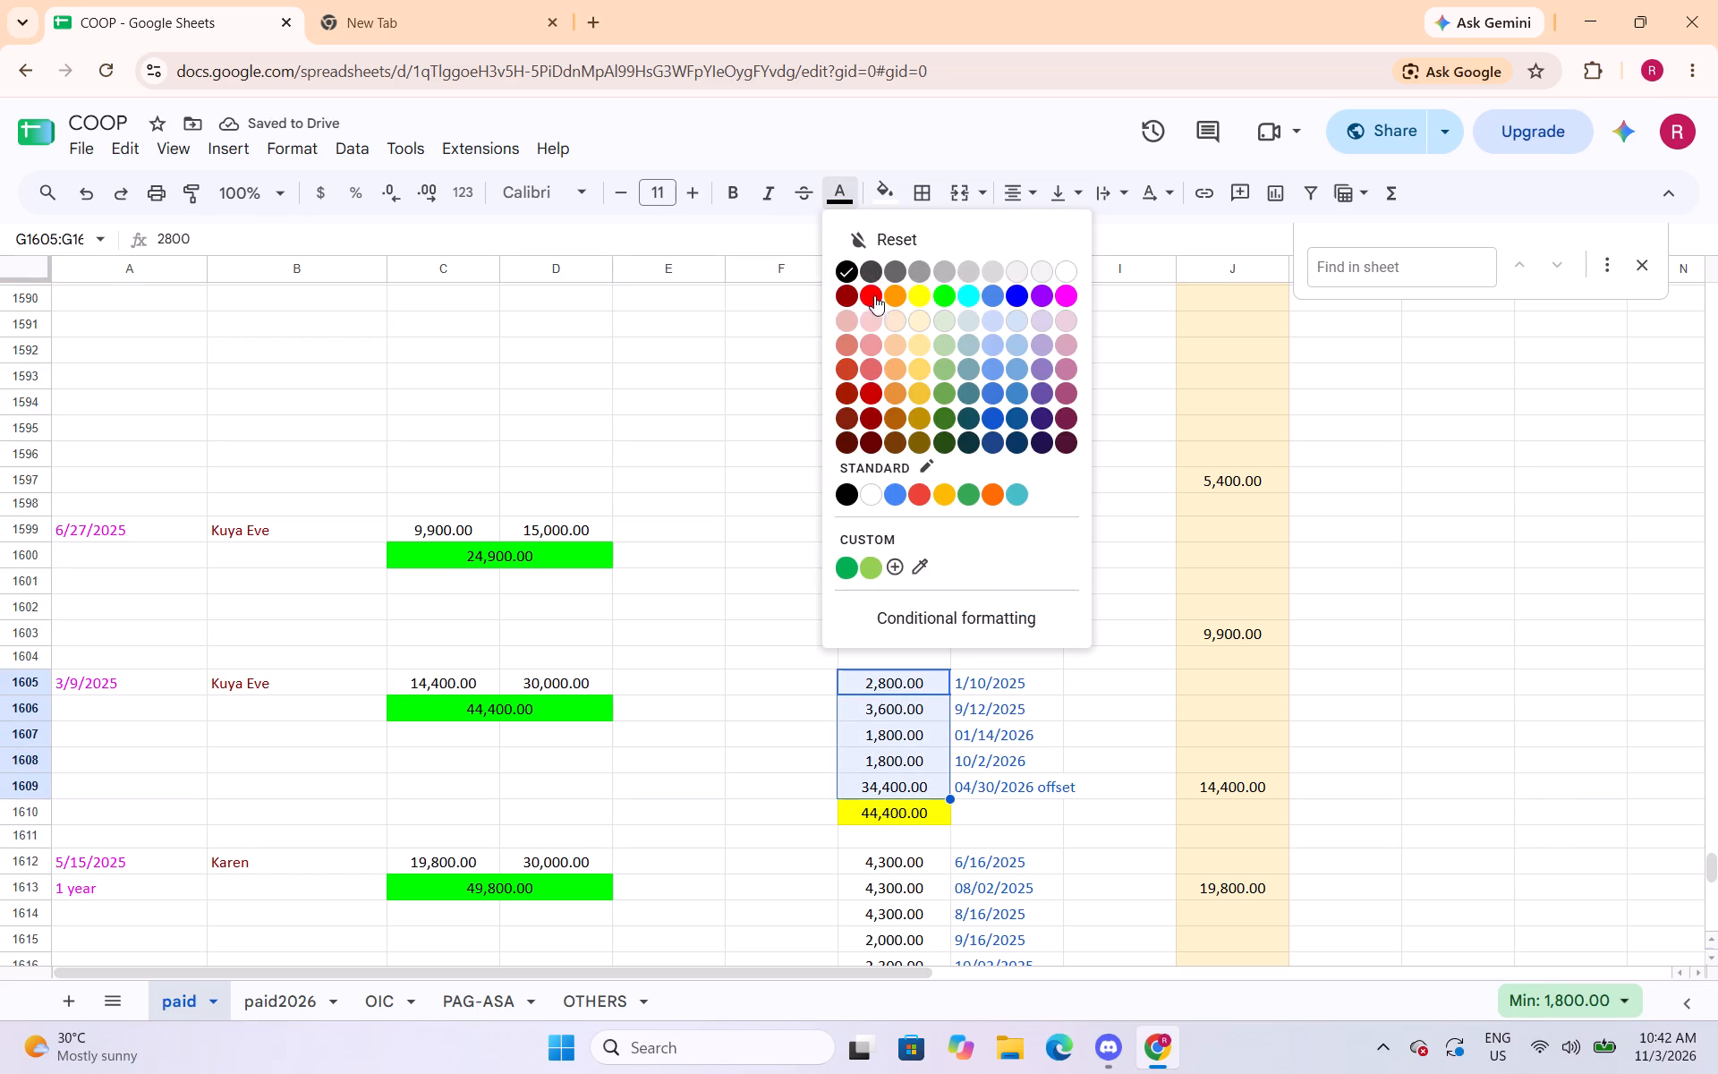
pyautogui.click(873, 295)
# Change the text colour of the payment amounts in cells G1612:G1623 and G1627:G1631 to red.
pyautogui.scroll(-3, 928, 626)
pyautogui.moveTo(893, 524); pyautogui.dragTo(880, 806)
pyautogui.click(838, 198)
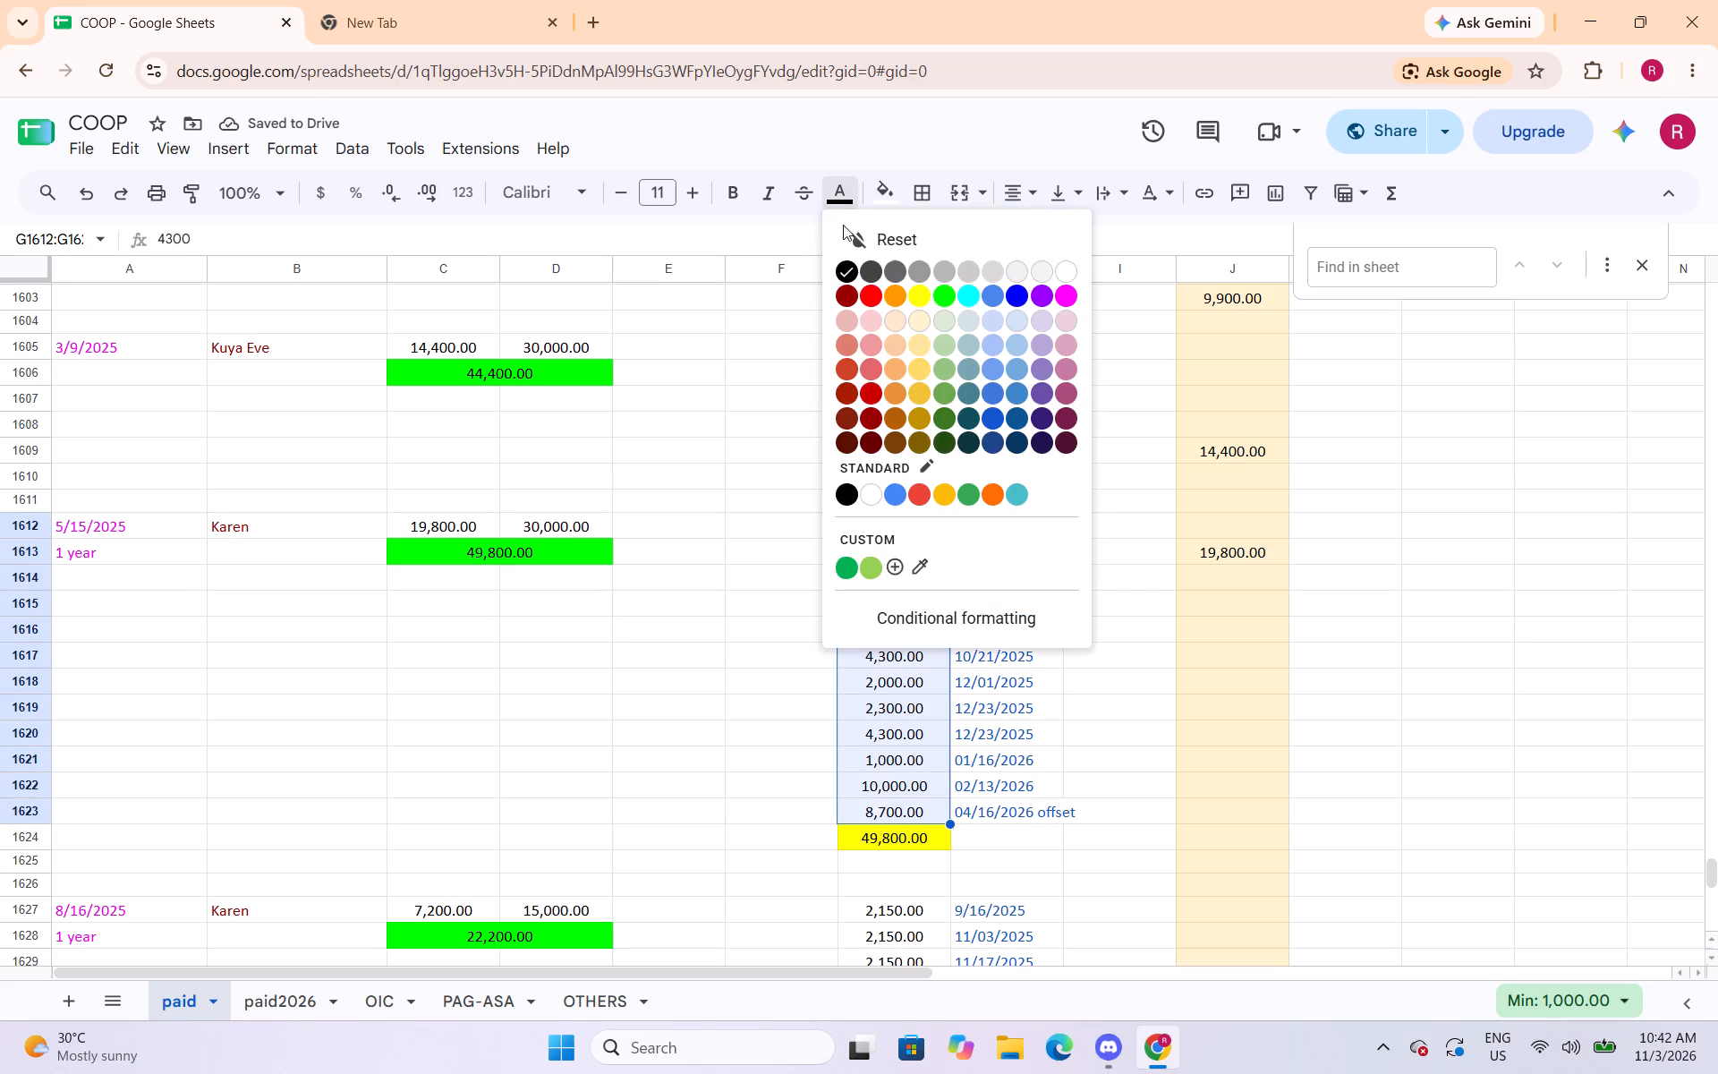
pyautogui.click(872, 300)
pyautogui.scroll(-3, 919, 599)
pyautogui.moveTo(900, 572); pyautogui.dragTo(894, 669)
pyautogui.click(854, 200)
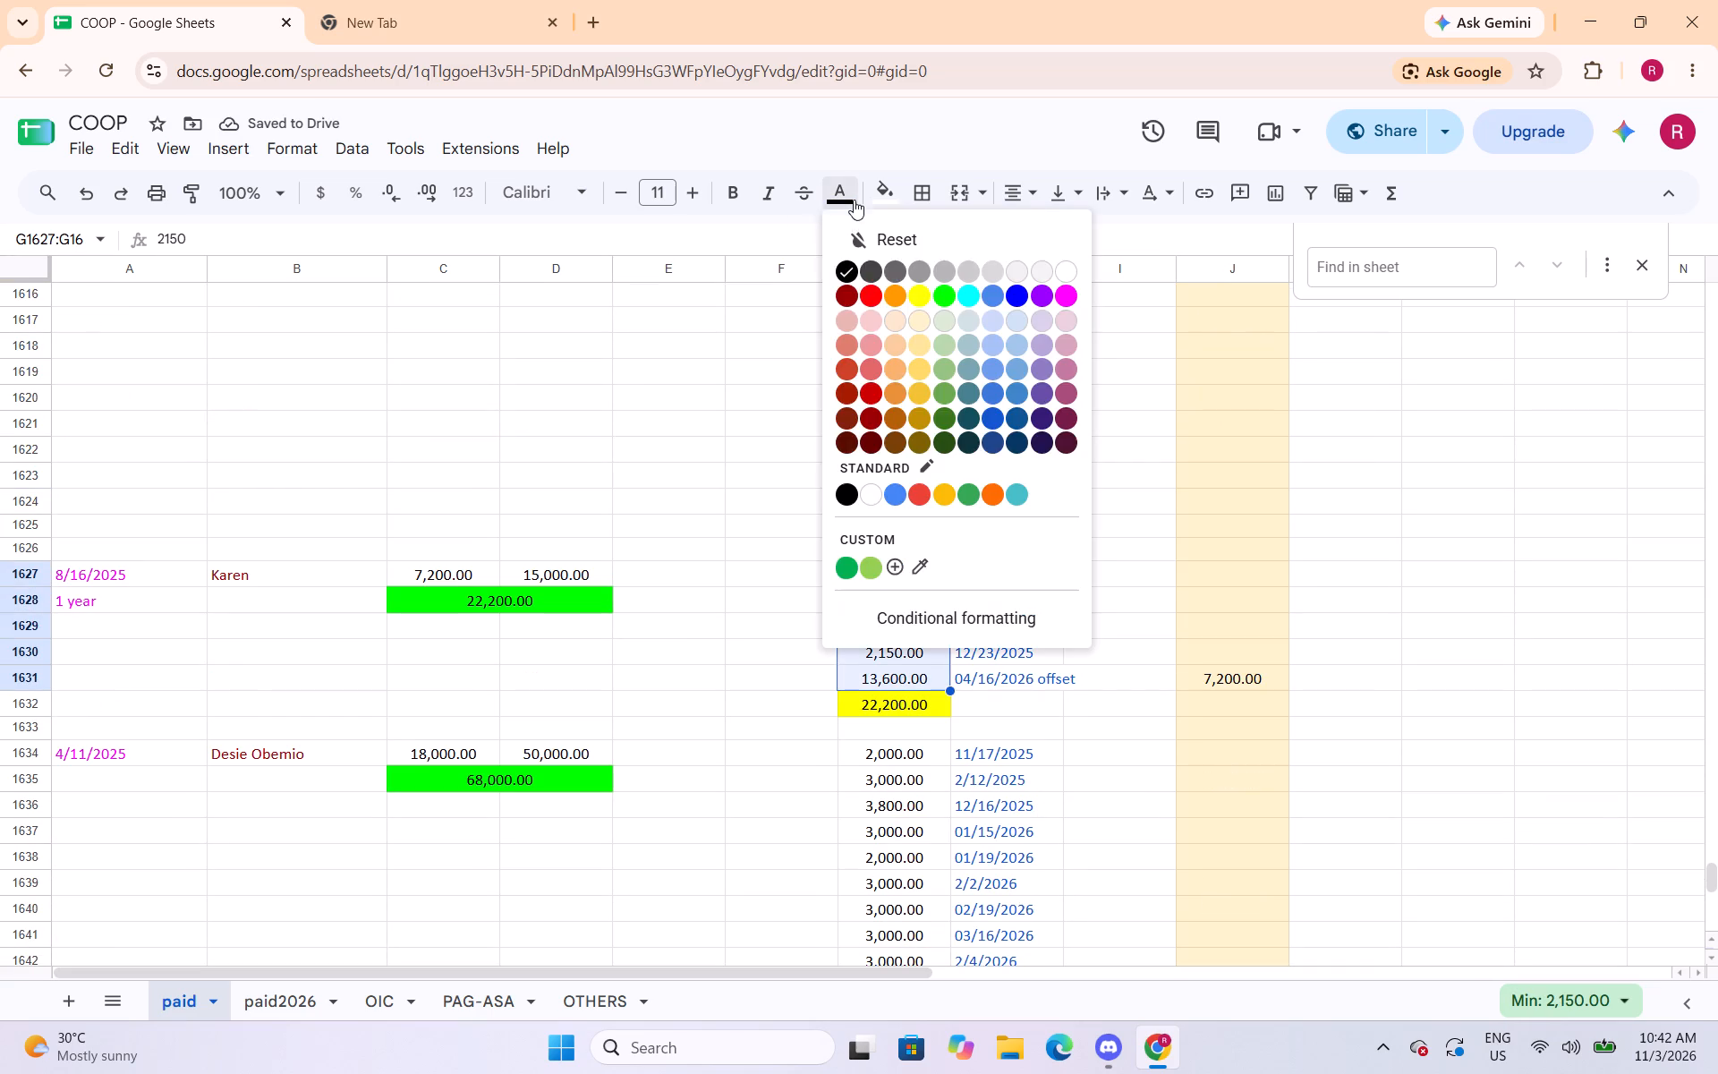
pyautogui.click(876, 299)
# Change the text colour of the payment amounts in cells G1634:G1645 and G1648:G1654 to red.
pyautogui.scroll(-3, 870, 519)
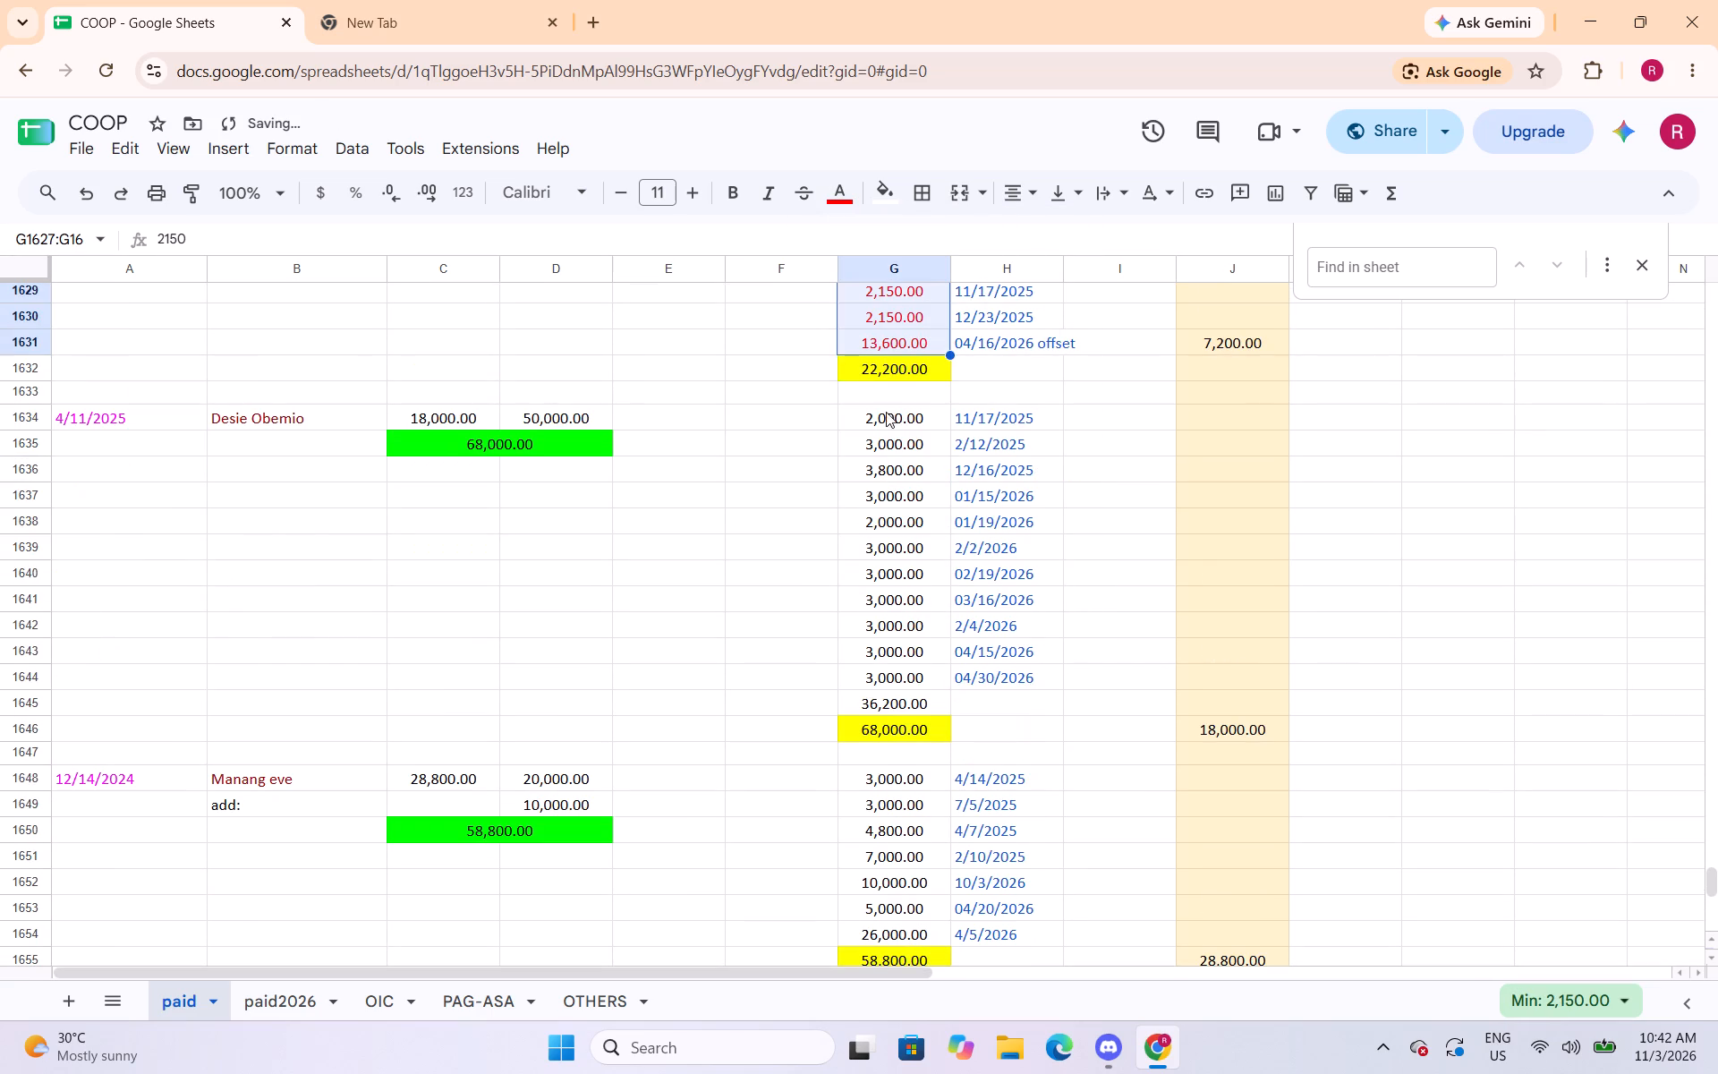
pyautogui.moveTo(881, 419); pyautogui.dragTo(898, 702)
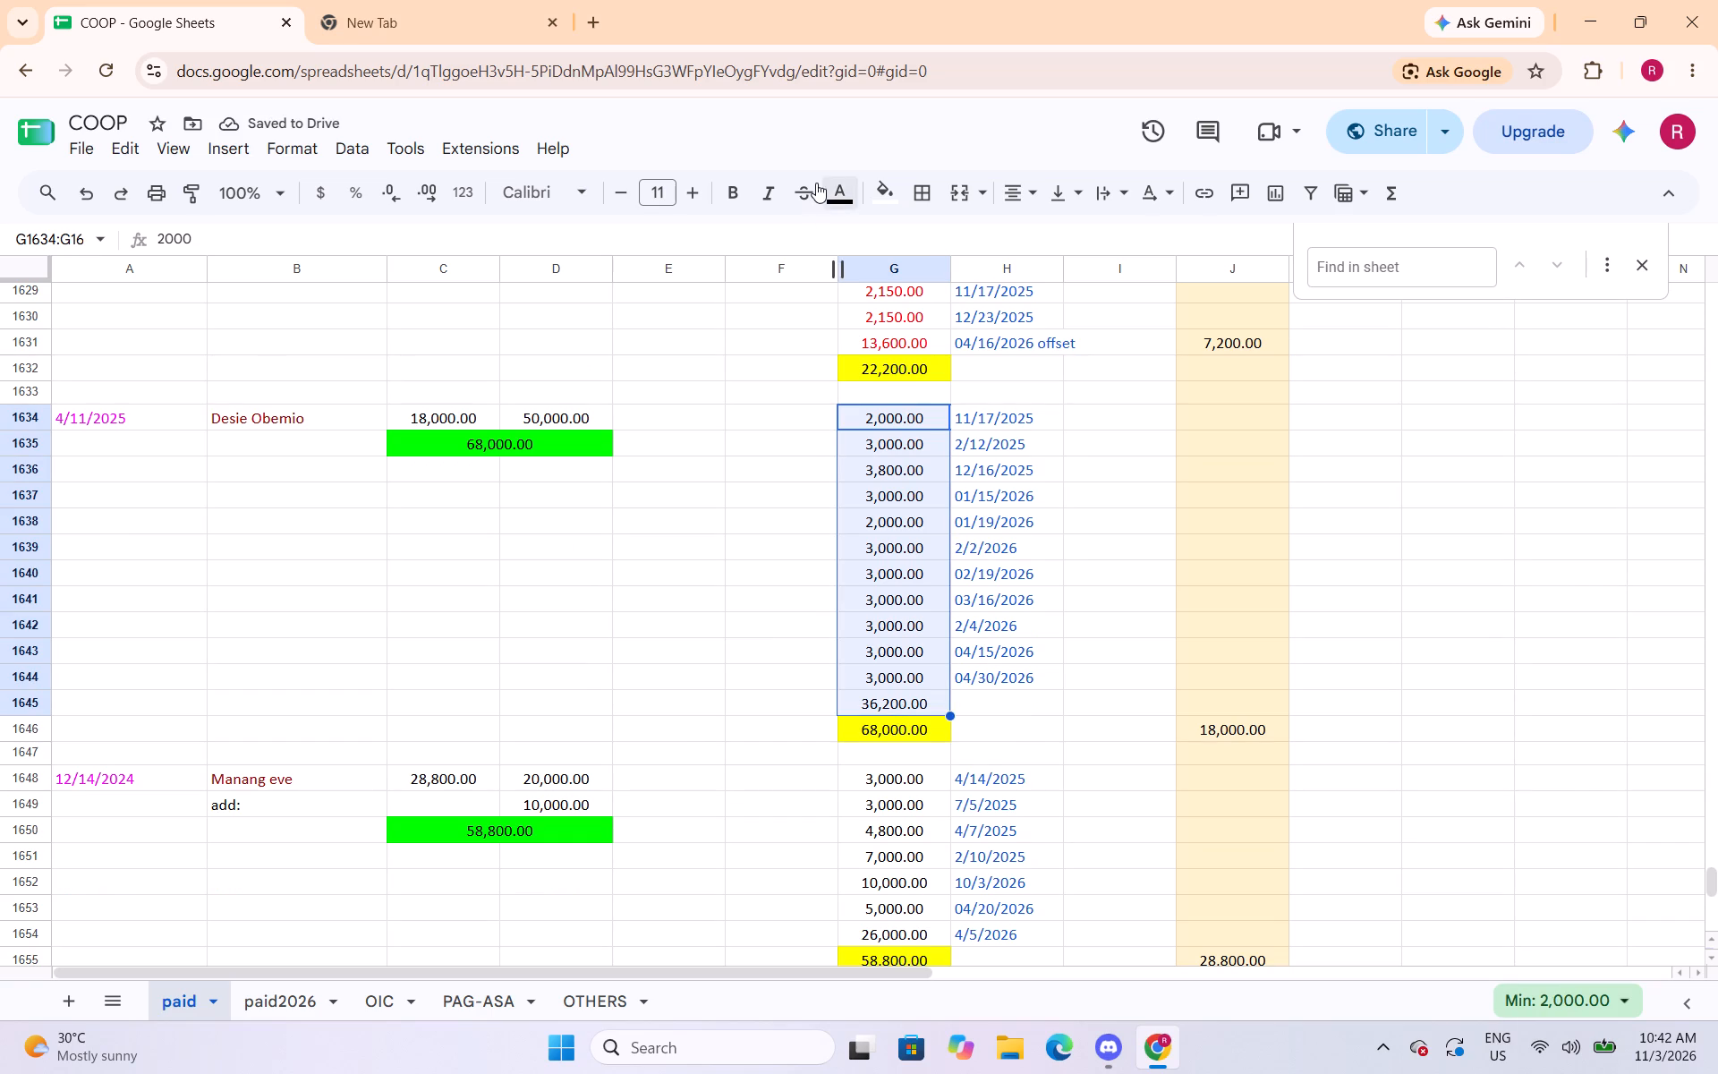
pyautogui.click(829, 193)
pyautogui.click(872, 298)
pyautogui.scroll(-3, 894, 426)
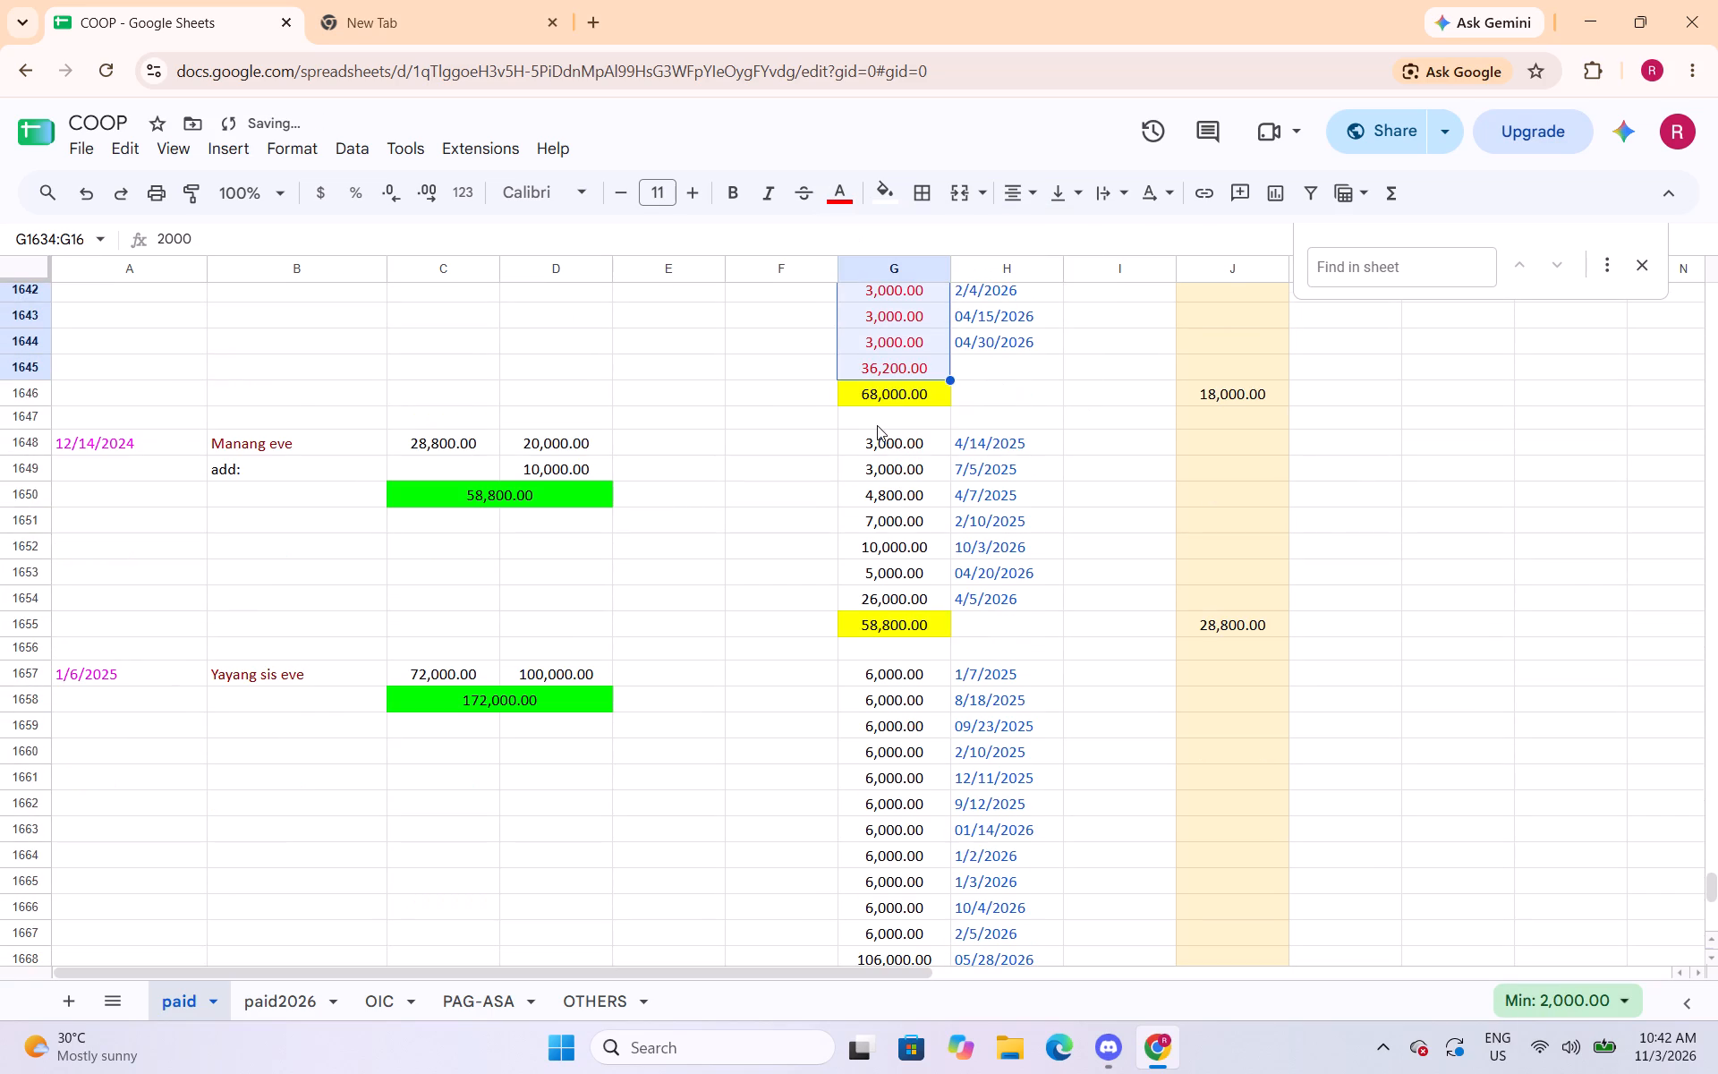
pyautogui.moveTo(892, 439); pyautogui.dragTo(897, 597)
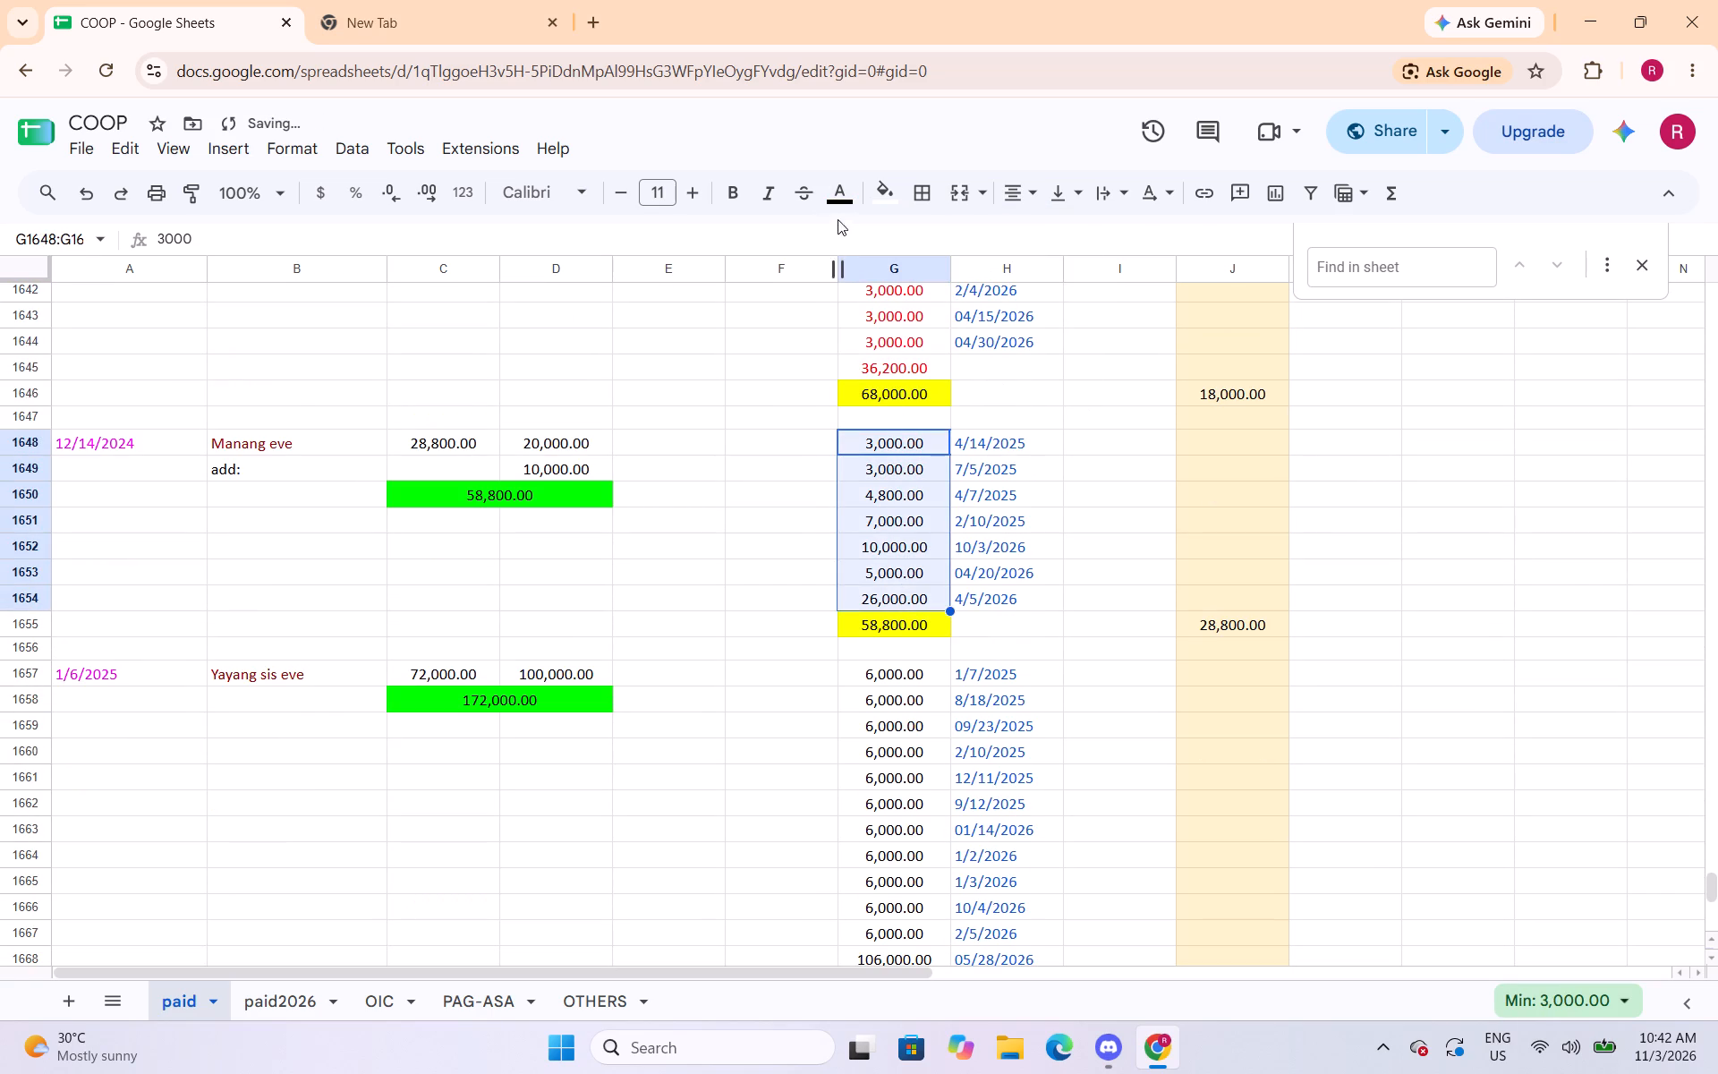
pyautogui.click(838, 204)
pyautogui.click(876, 303)
# Change the text colour of the payment amounts in cells G1657:G1668 and G1671:G1679 to red.
pyautogui.scroll(-3, 872, 472)
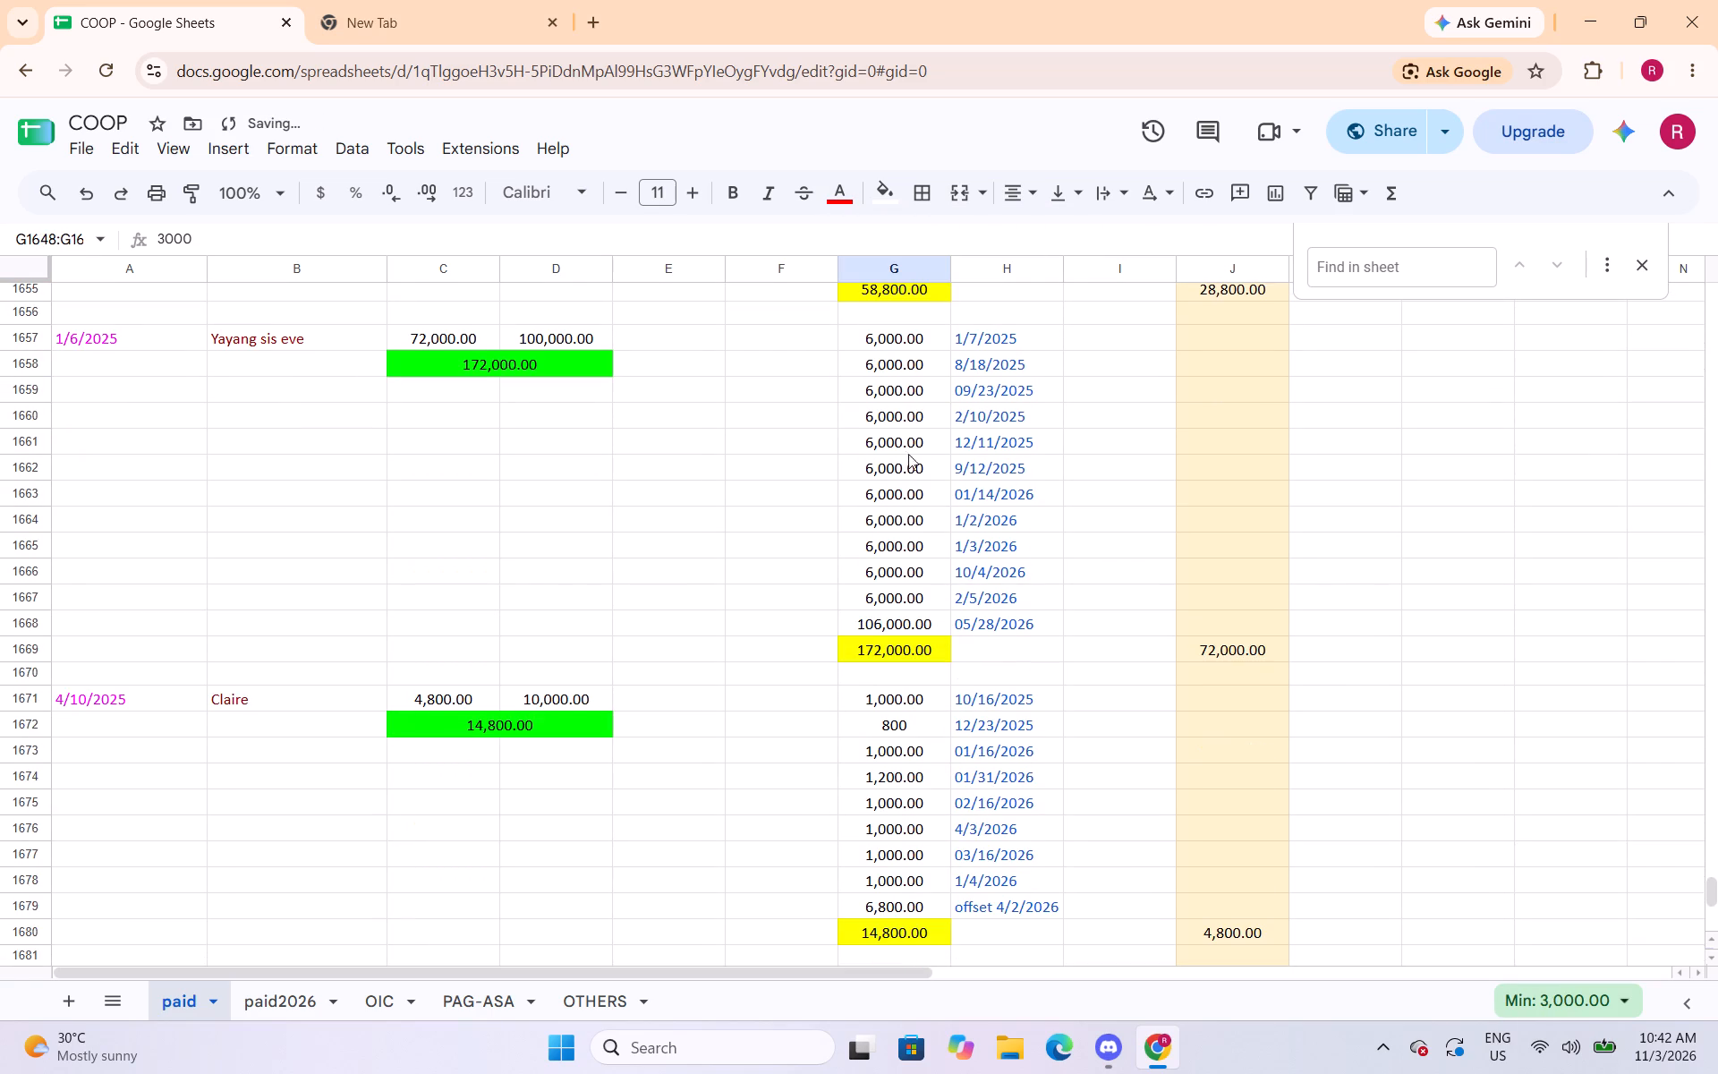
pyautogui.moveTo(907, 336); pyautogui.dragTo(895, 620)
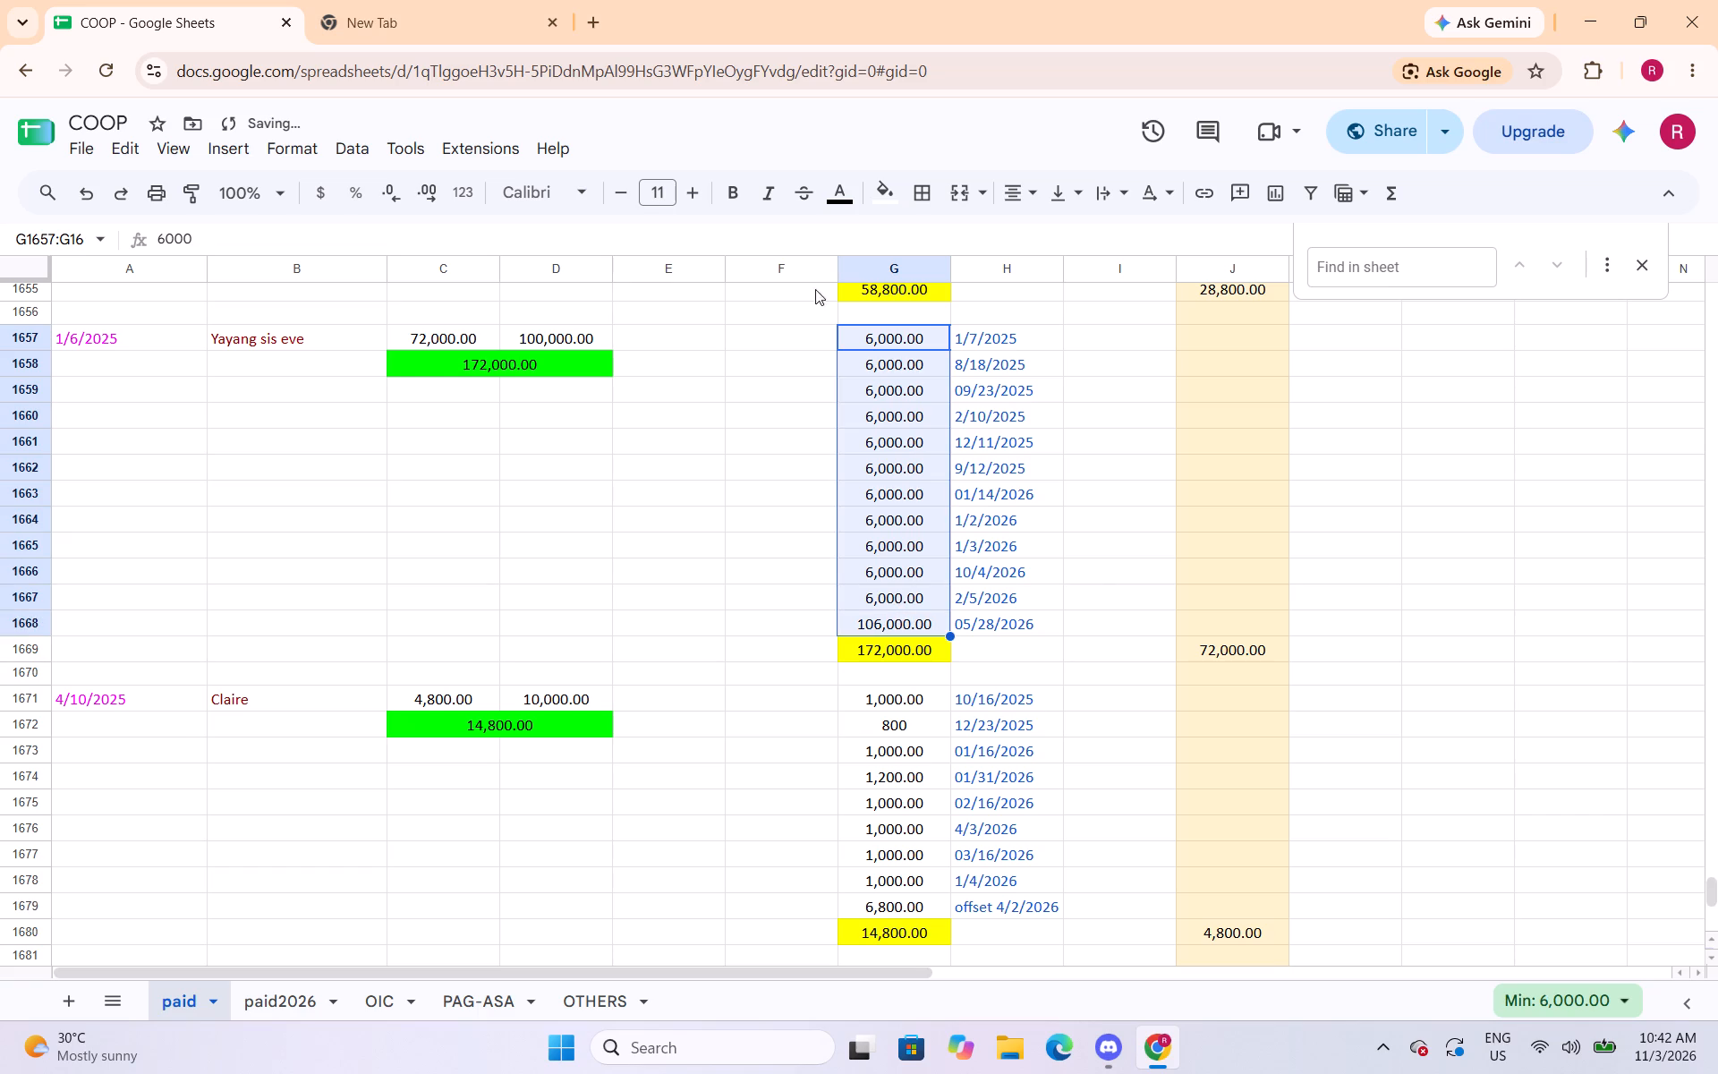
pyautogui.click(830, 196)
pyautogui.click(863, 298)
pyautogui.scroll(-3, 928, 338)
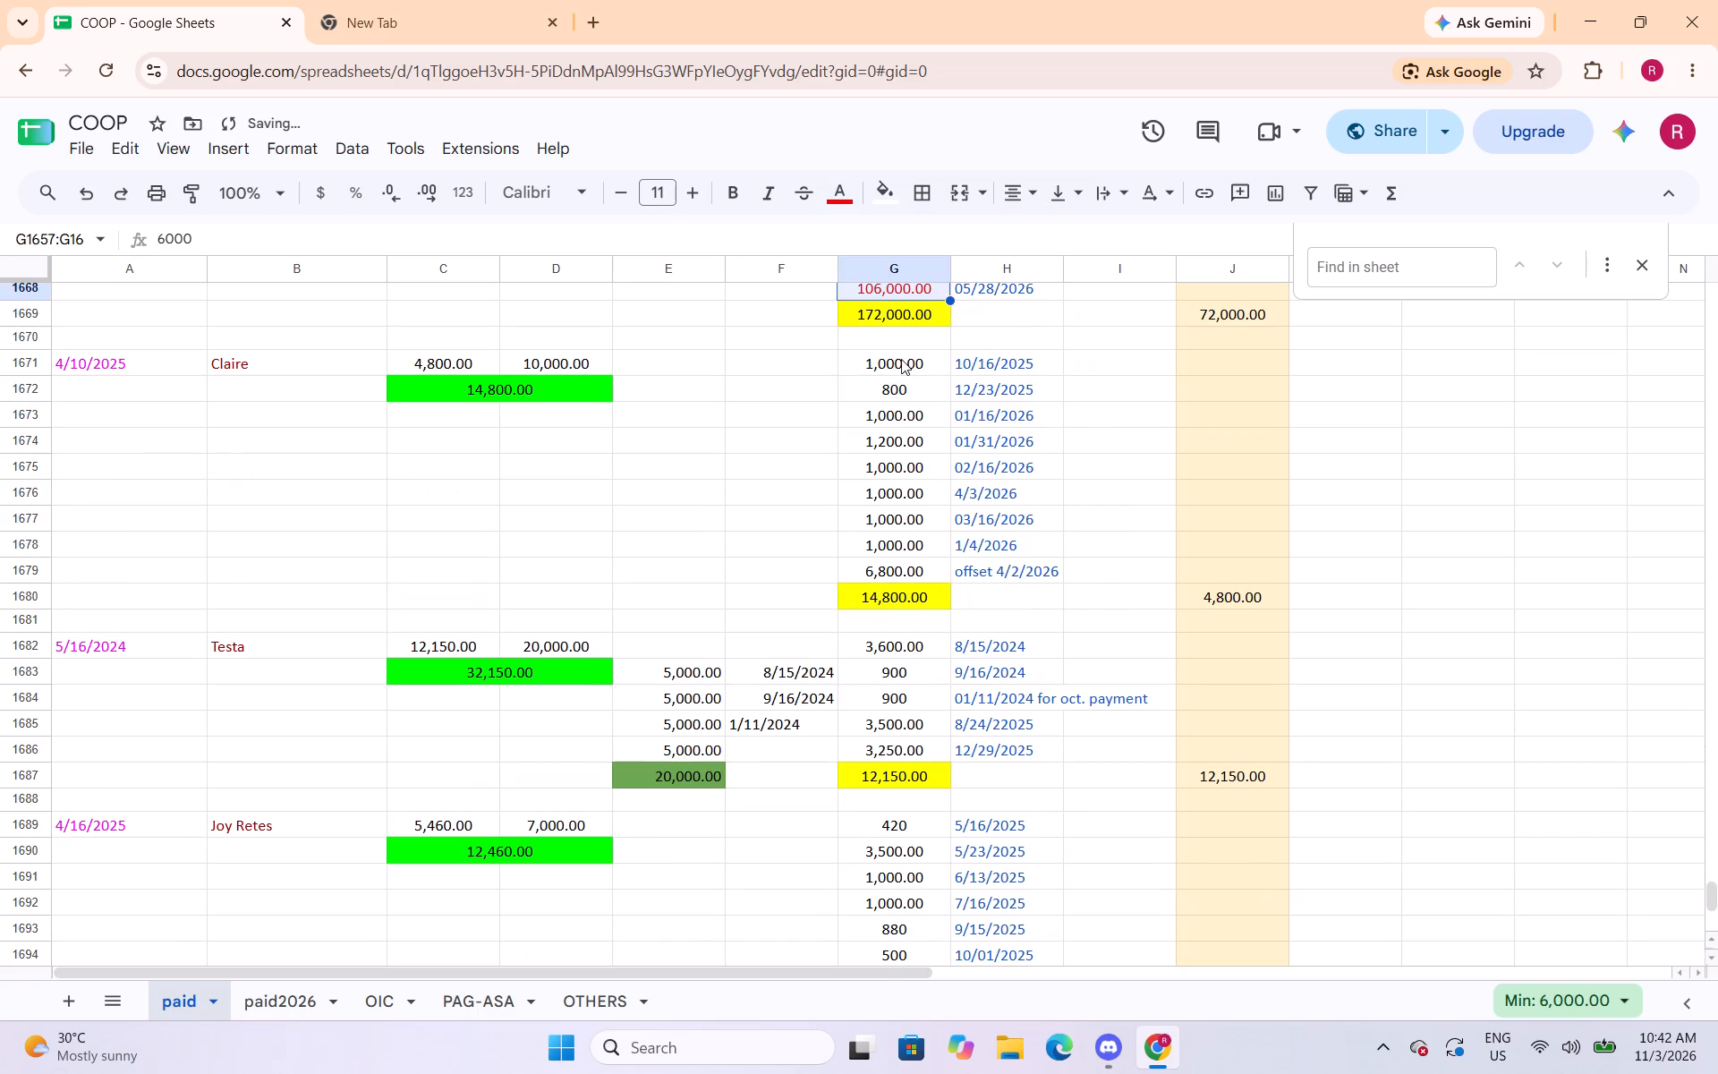
pyautogui.moveTo(898, 359); pyautogui.dragTo(876, 566)
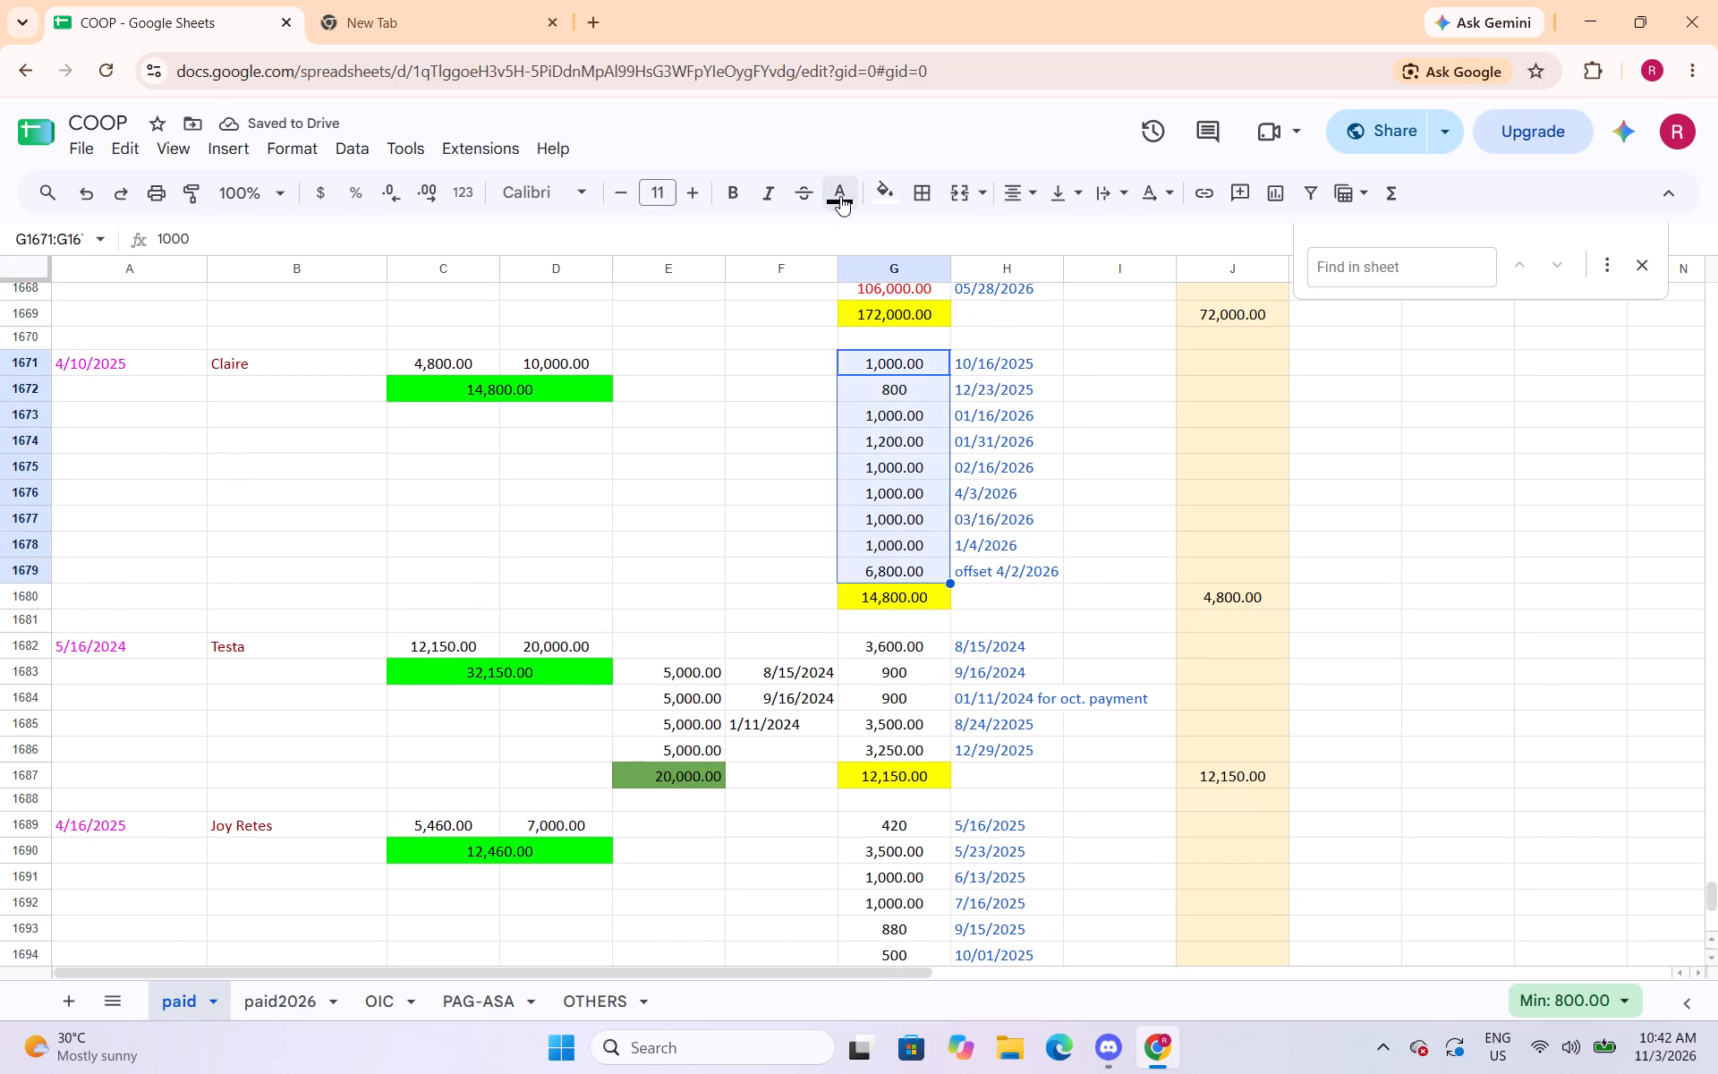
pyautogui.click(839, 194)
pyautogui.click(870, 296)
# Change the text colour of the payment amounts in cells G1682:G1686 and G1689:G1696 to red.
pyautogui.scroll(-2, 909, 336)
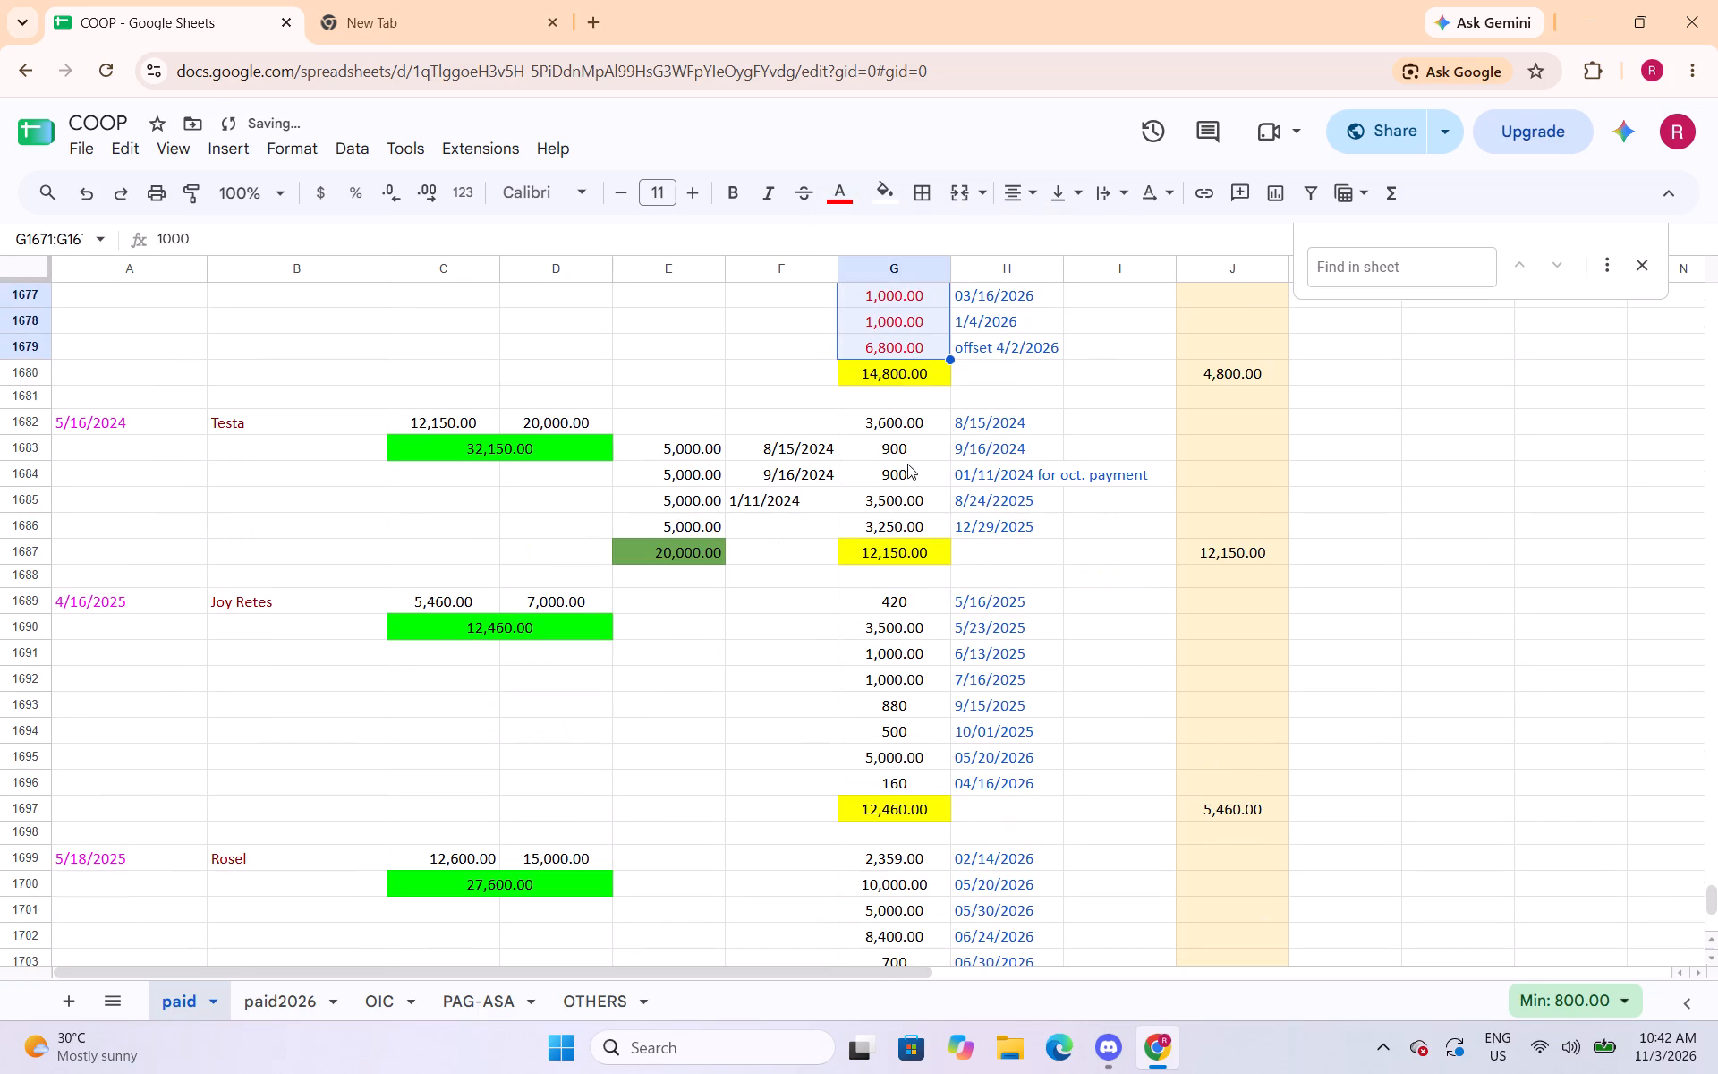
pyautogui.moveTo(893, 424); pyautogui.dragTo(904, 533)
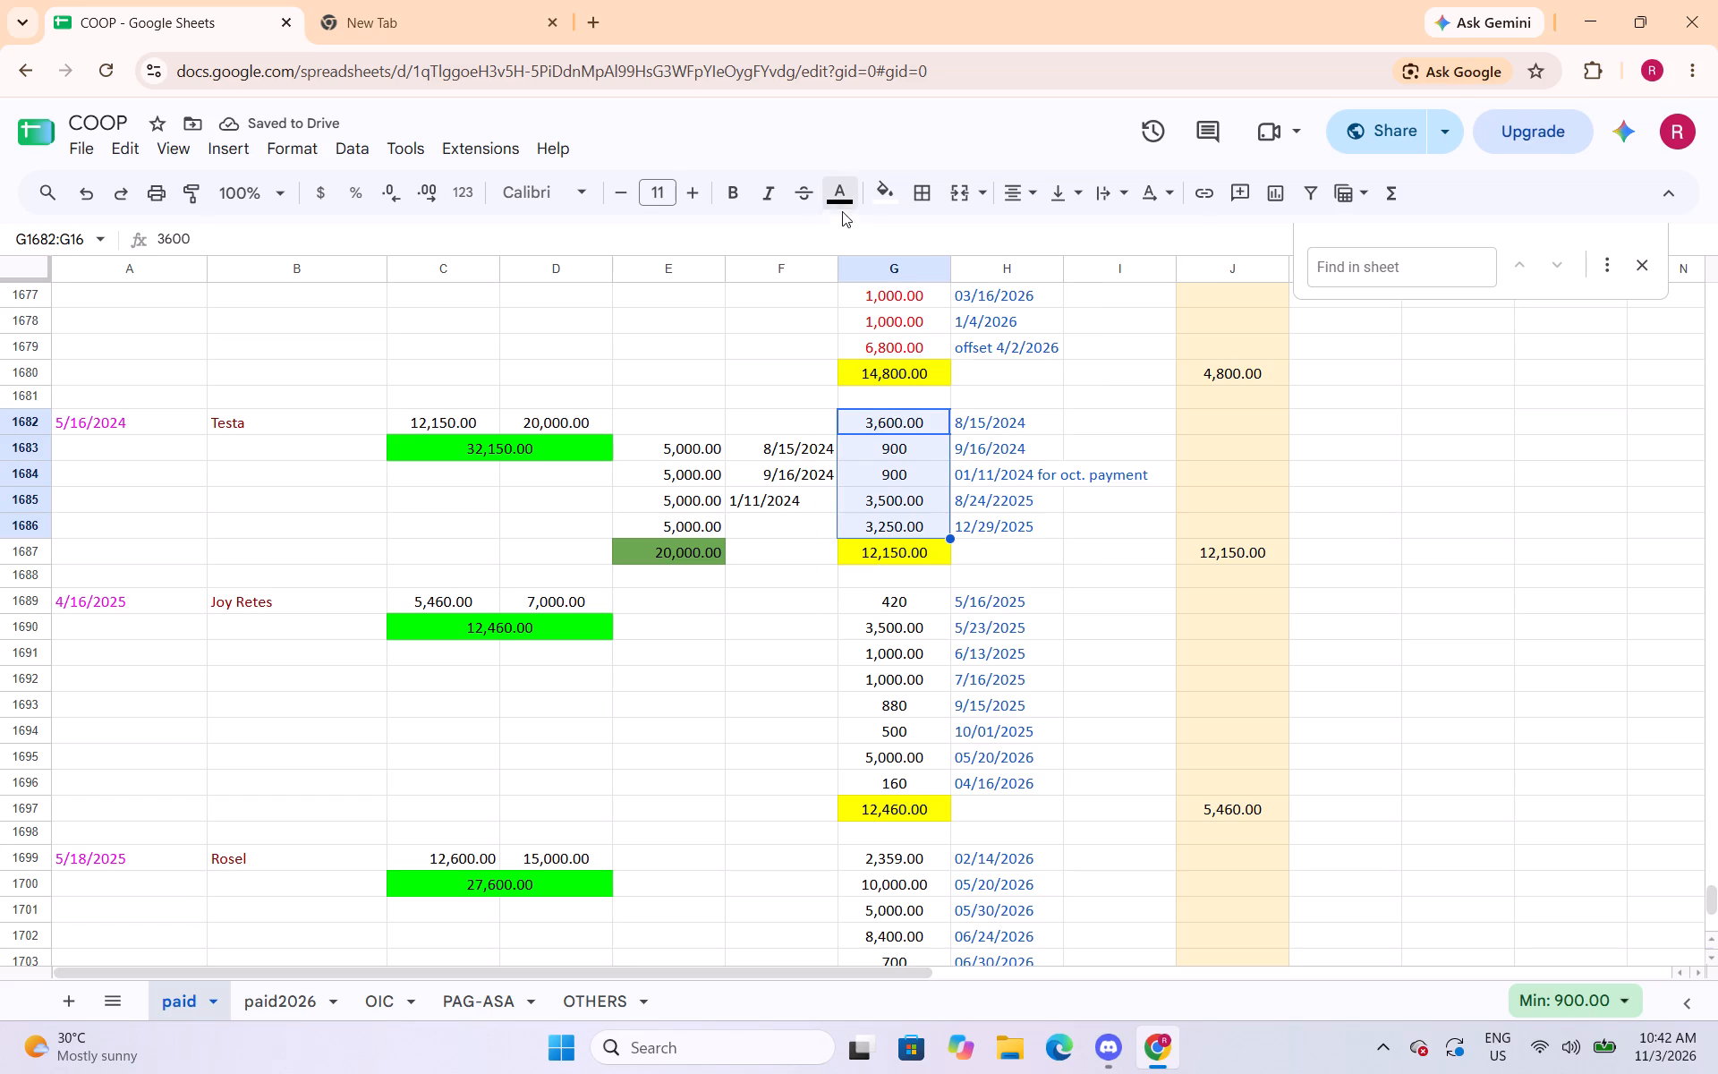
pyautogui.click(842, 211)
pyautogui.click(866, 294)
pyautogui.scroll(-2, 914, 473)
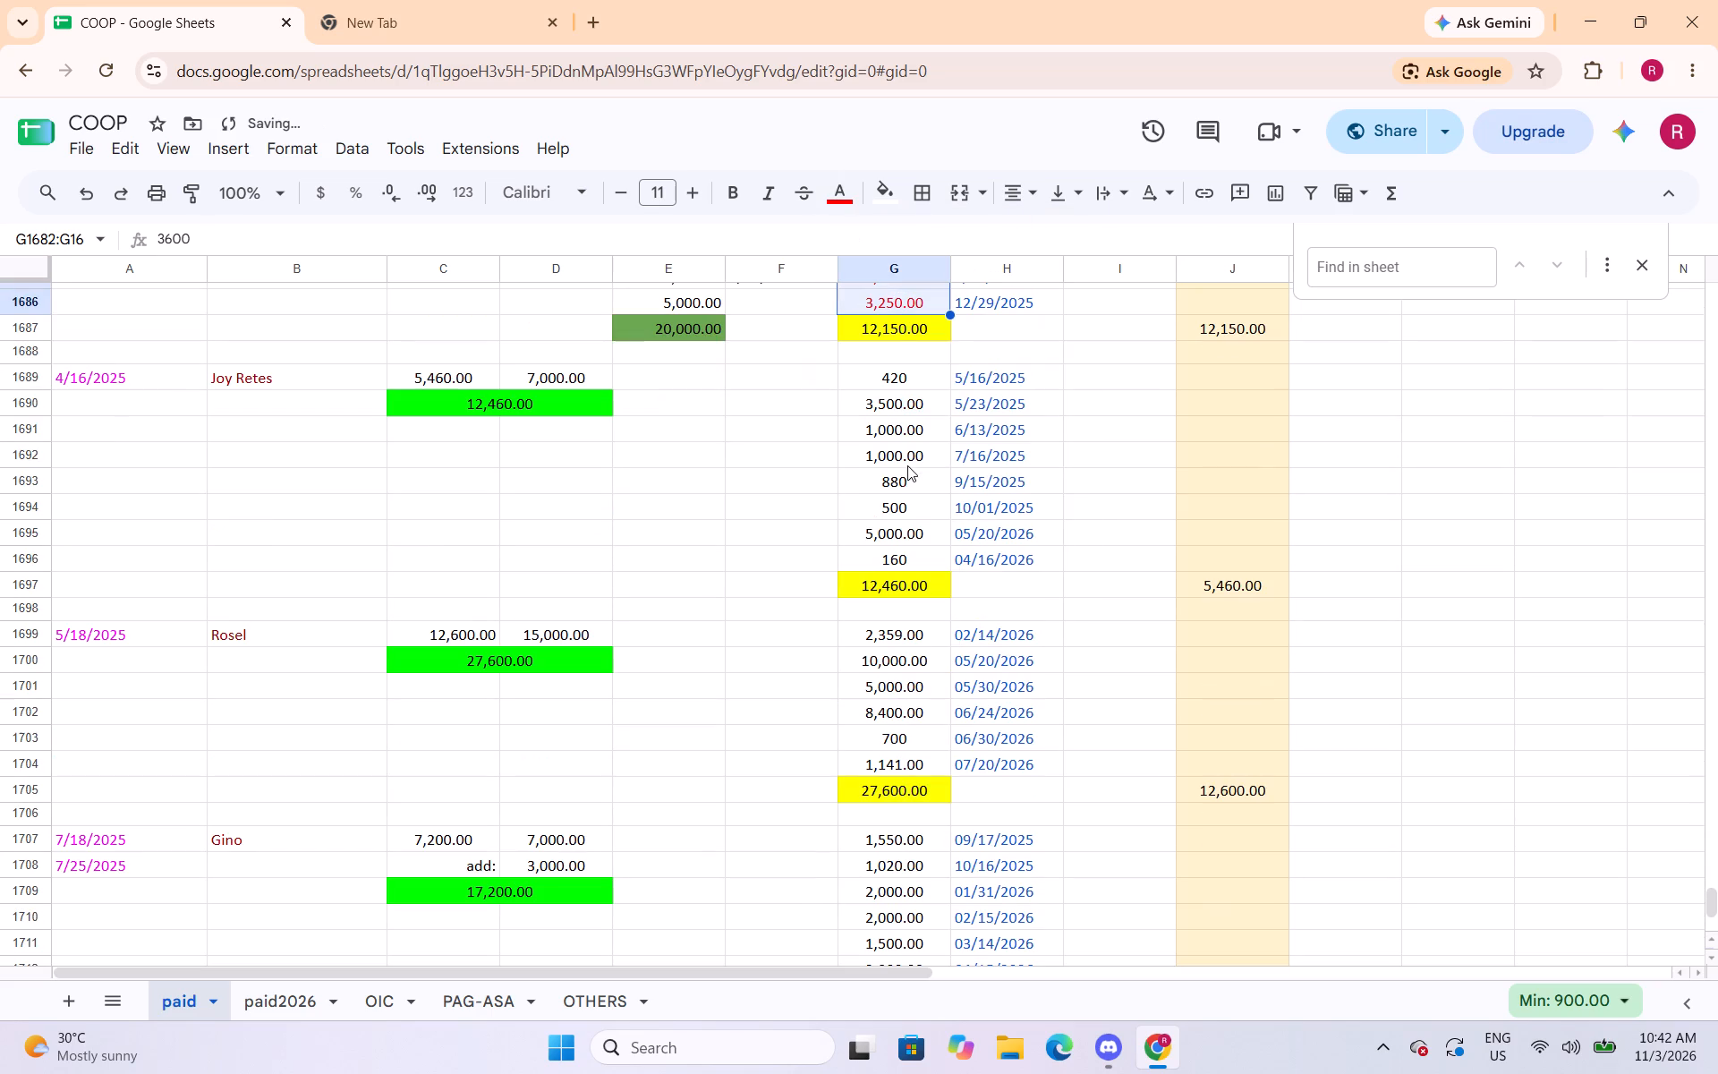
pyautogui.moveTo(919, 379); pyautogui.dragTo(919, 555)
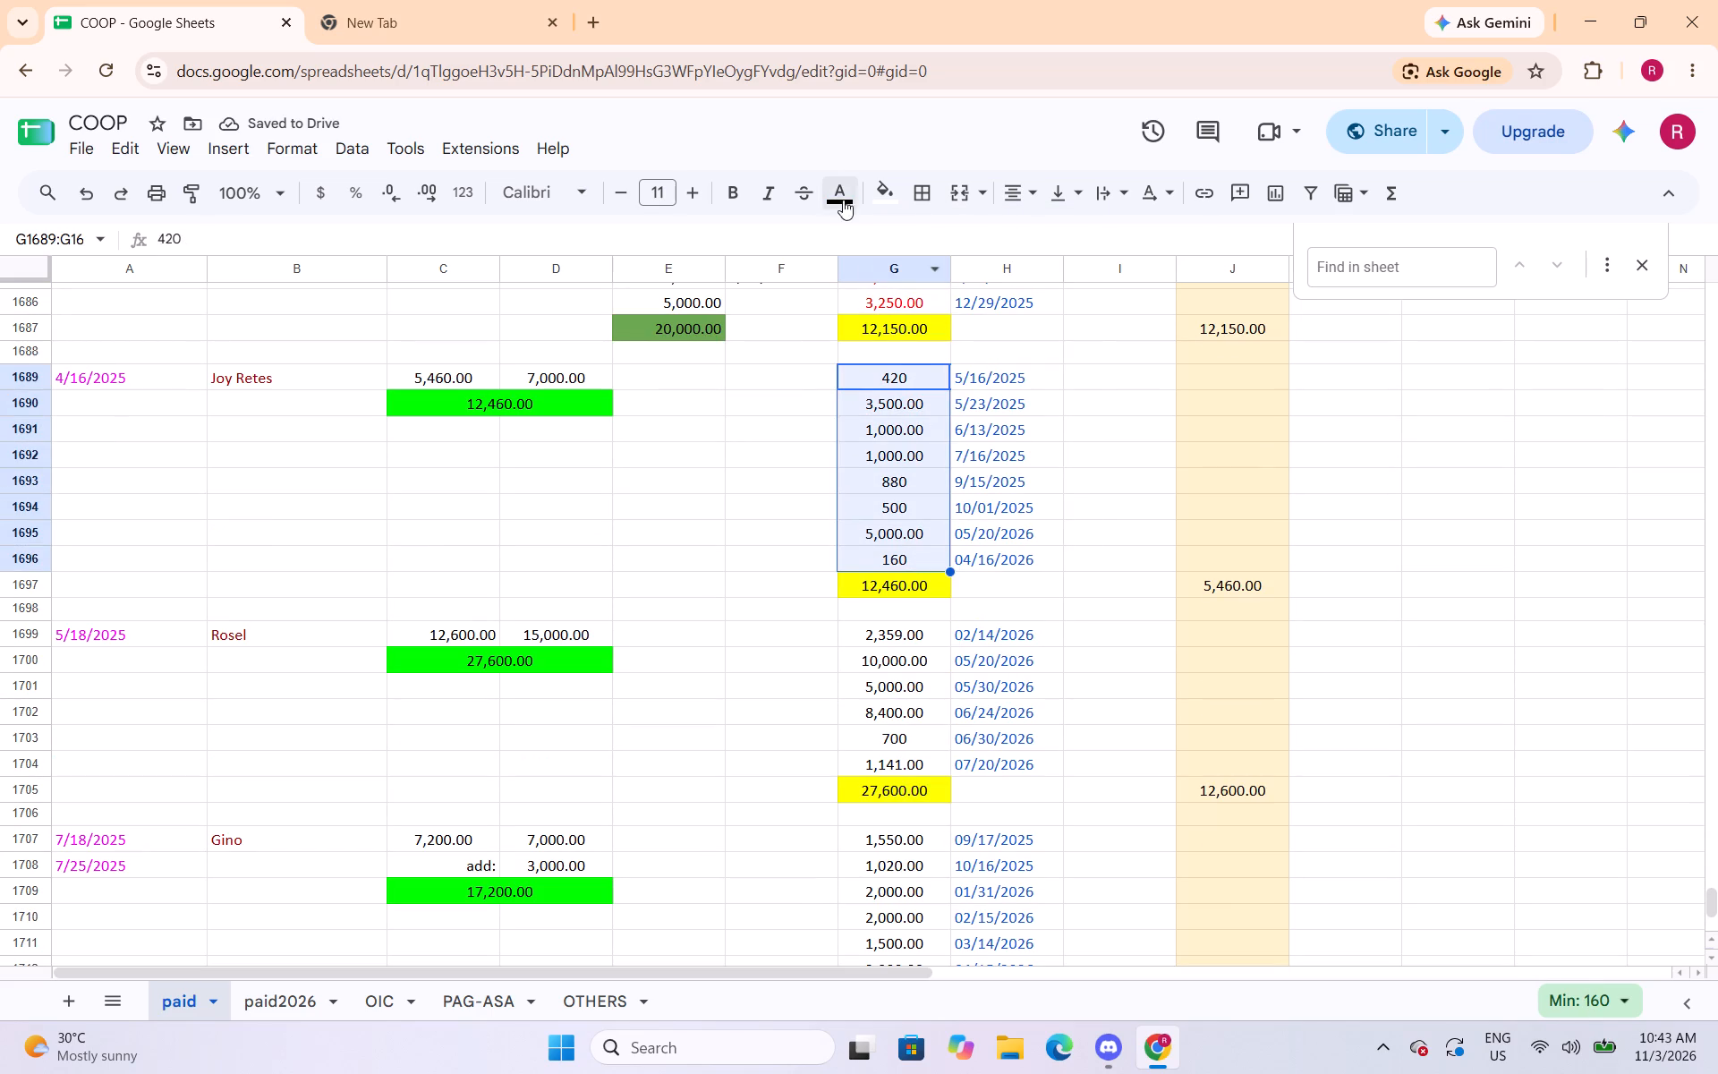
pyautogui.click(839, 186)
pyautogui.click(879, 301)
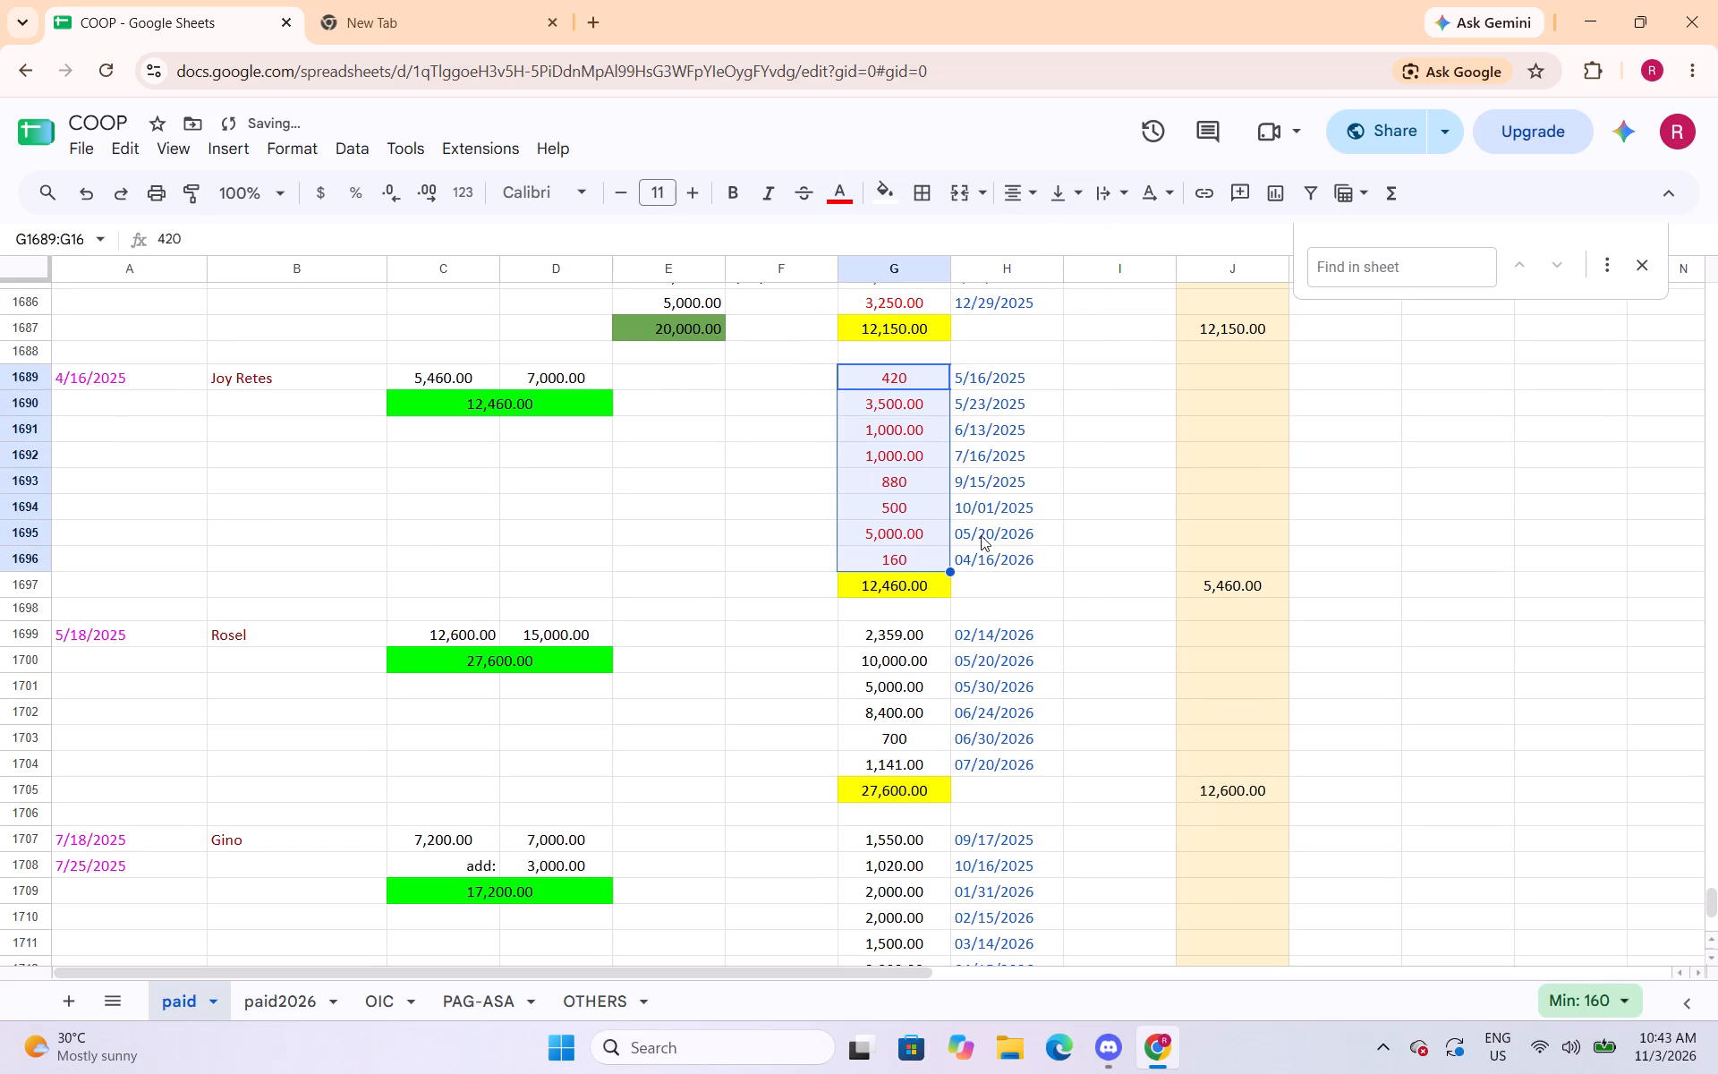
# Change the text colour of the payment amounts in cells G1699:G1704 and G1707:G1713 to red.
pyautogui.scroll(-2, 1167, 302)
pyautogui.moveTo(935, 421); pyautogui.dragTo(935, 439)
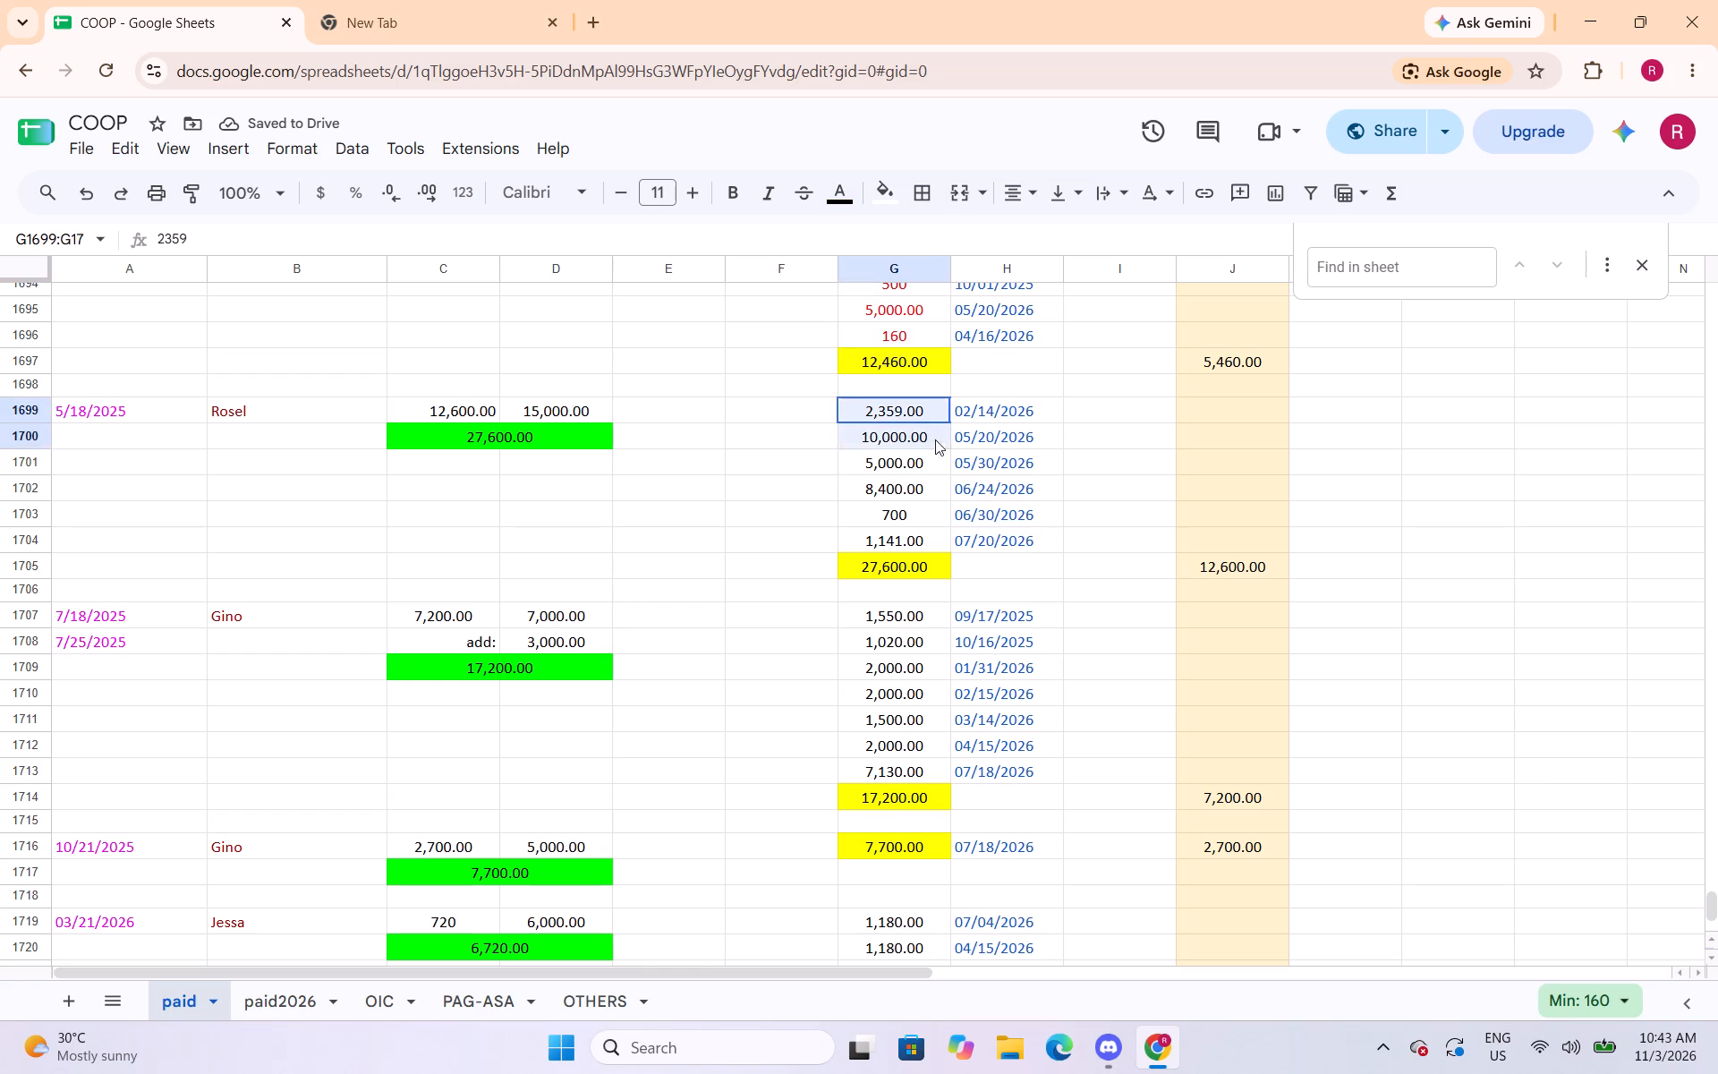
pyautogui.moveTo(935, 439); pyautogui.dragTo(928, 537)
pyautogui.click(842, 201)
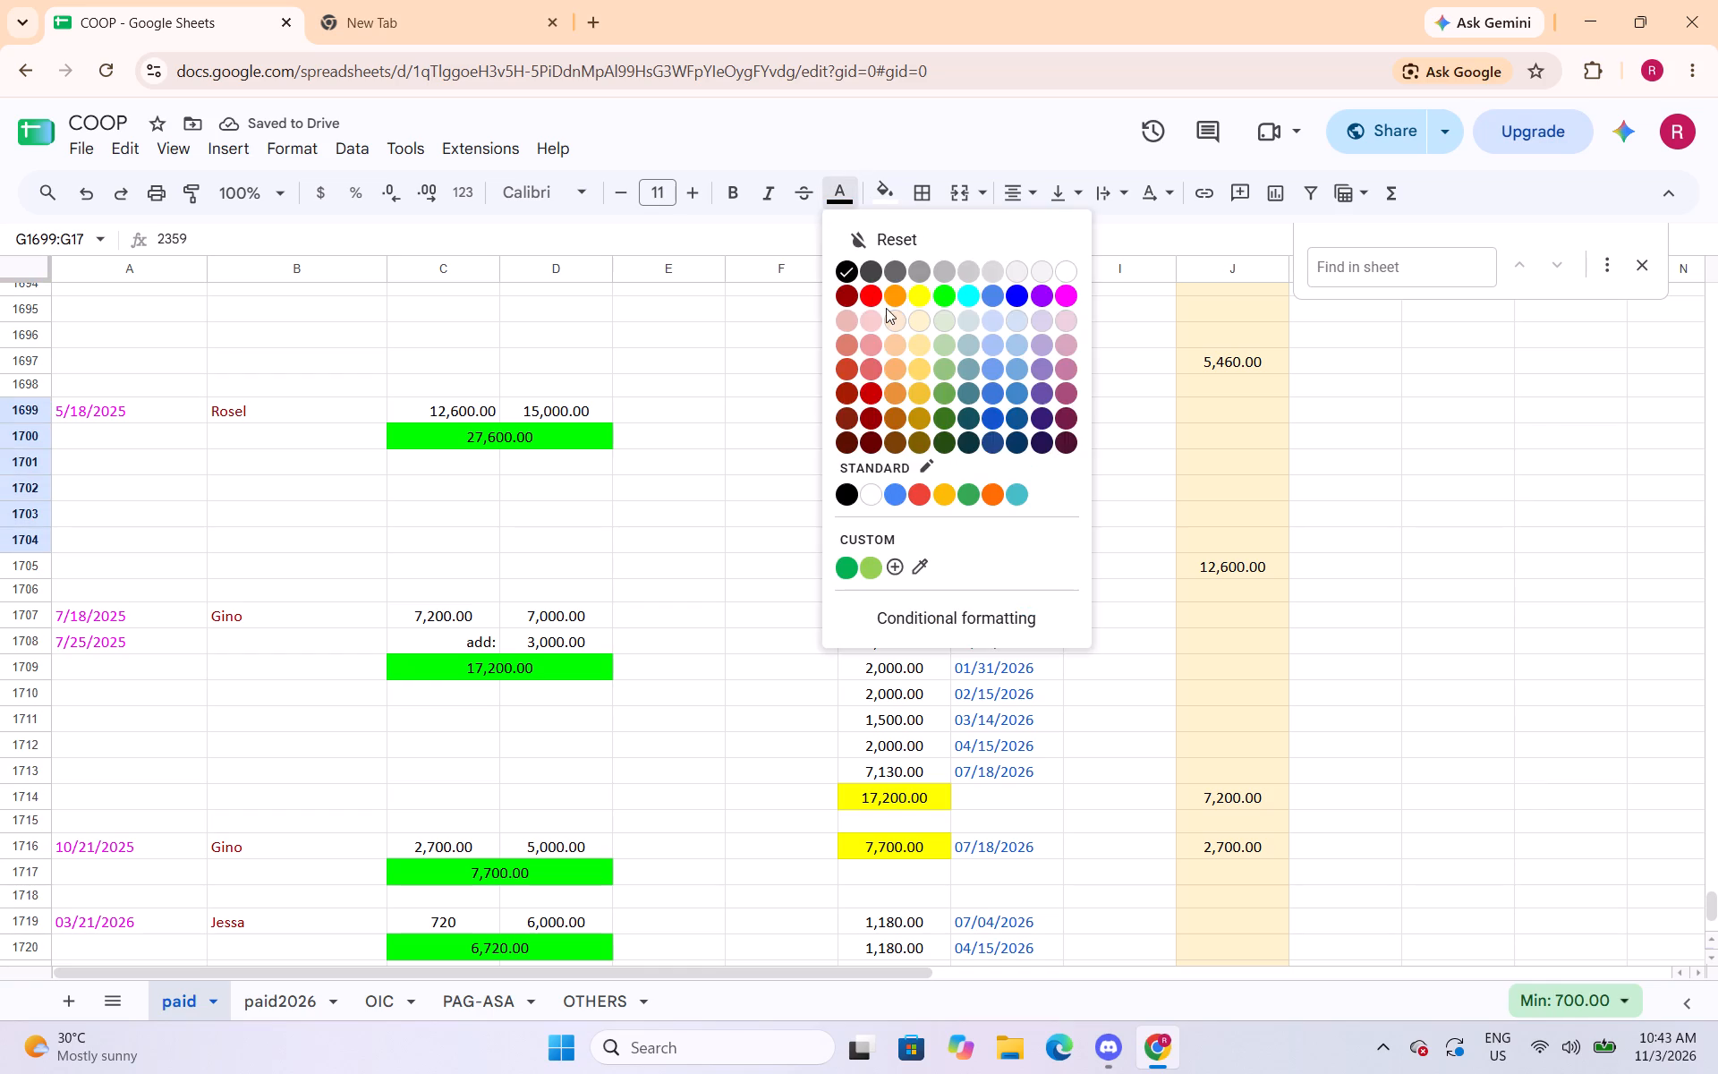
pyautogui.click(875, 292)
pyautogui.scroll(-2, 925, 410)
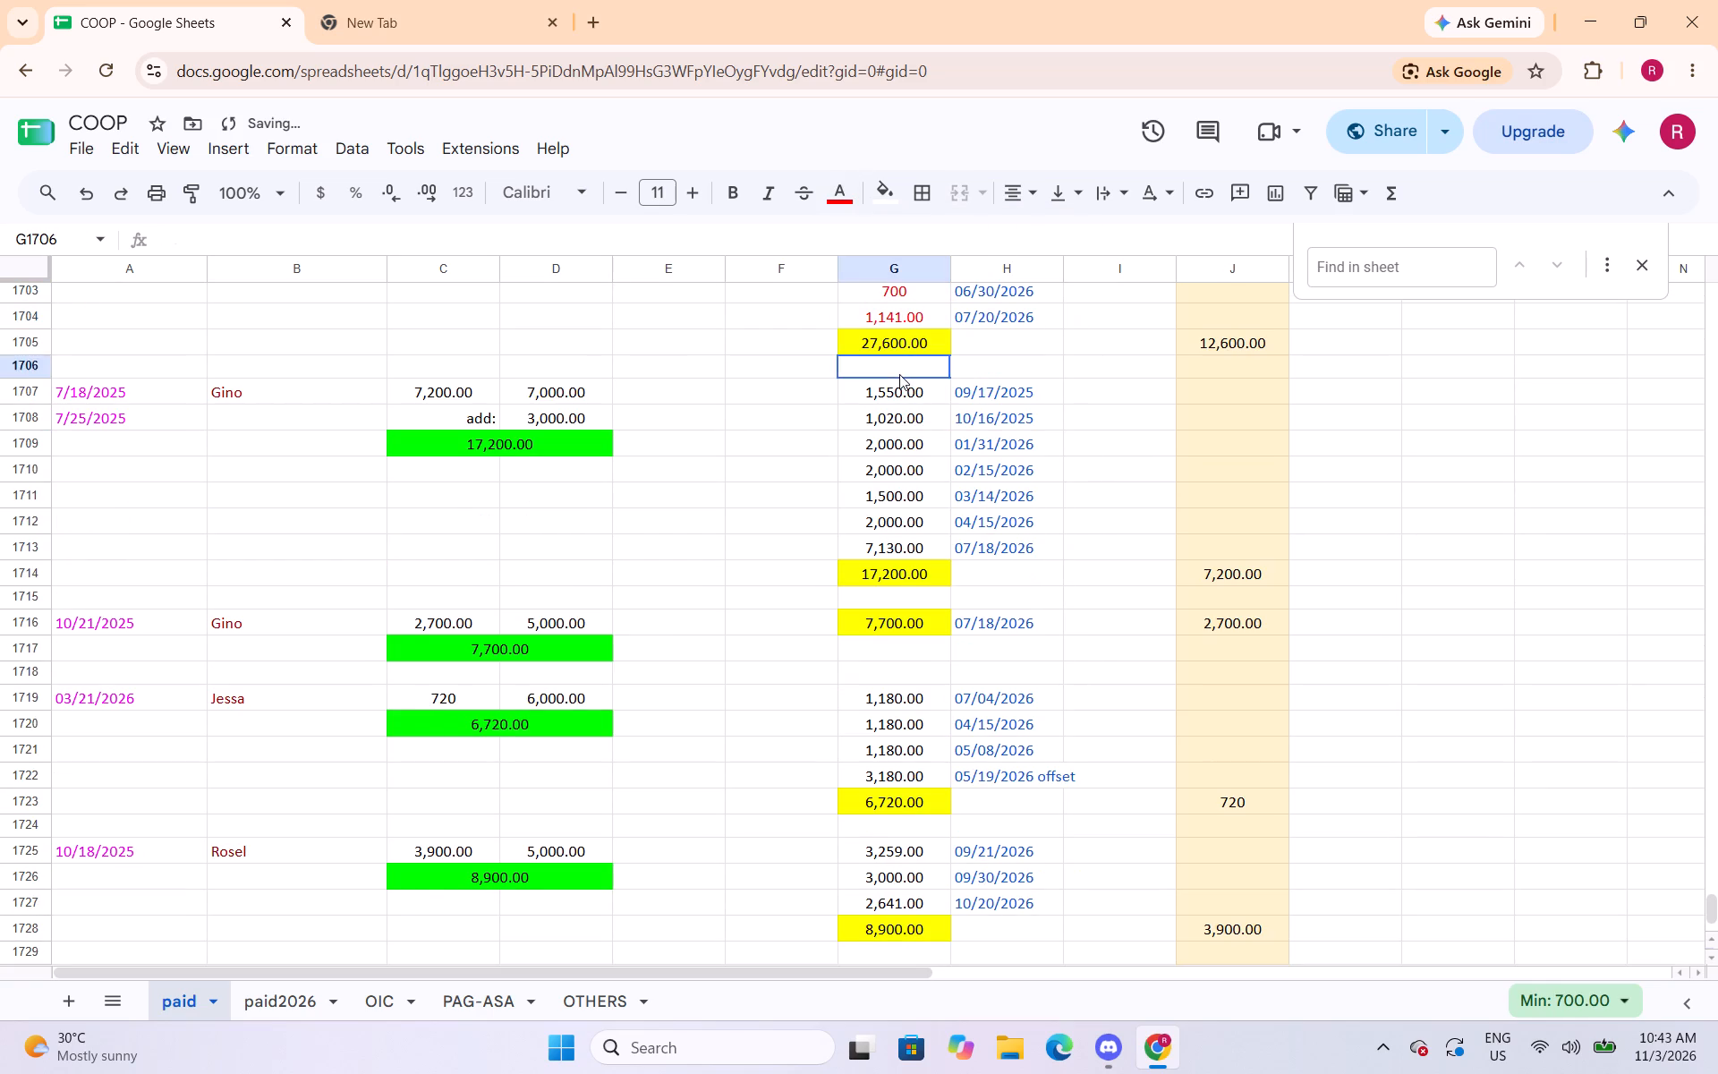
pyautogui.click(899, 374)
pyautogui.moveTo(894, 393); pyautogui.dragTo(889, 543)
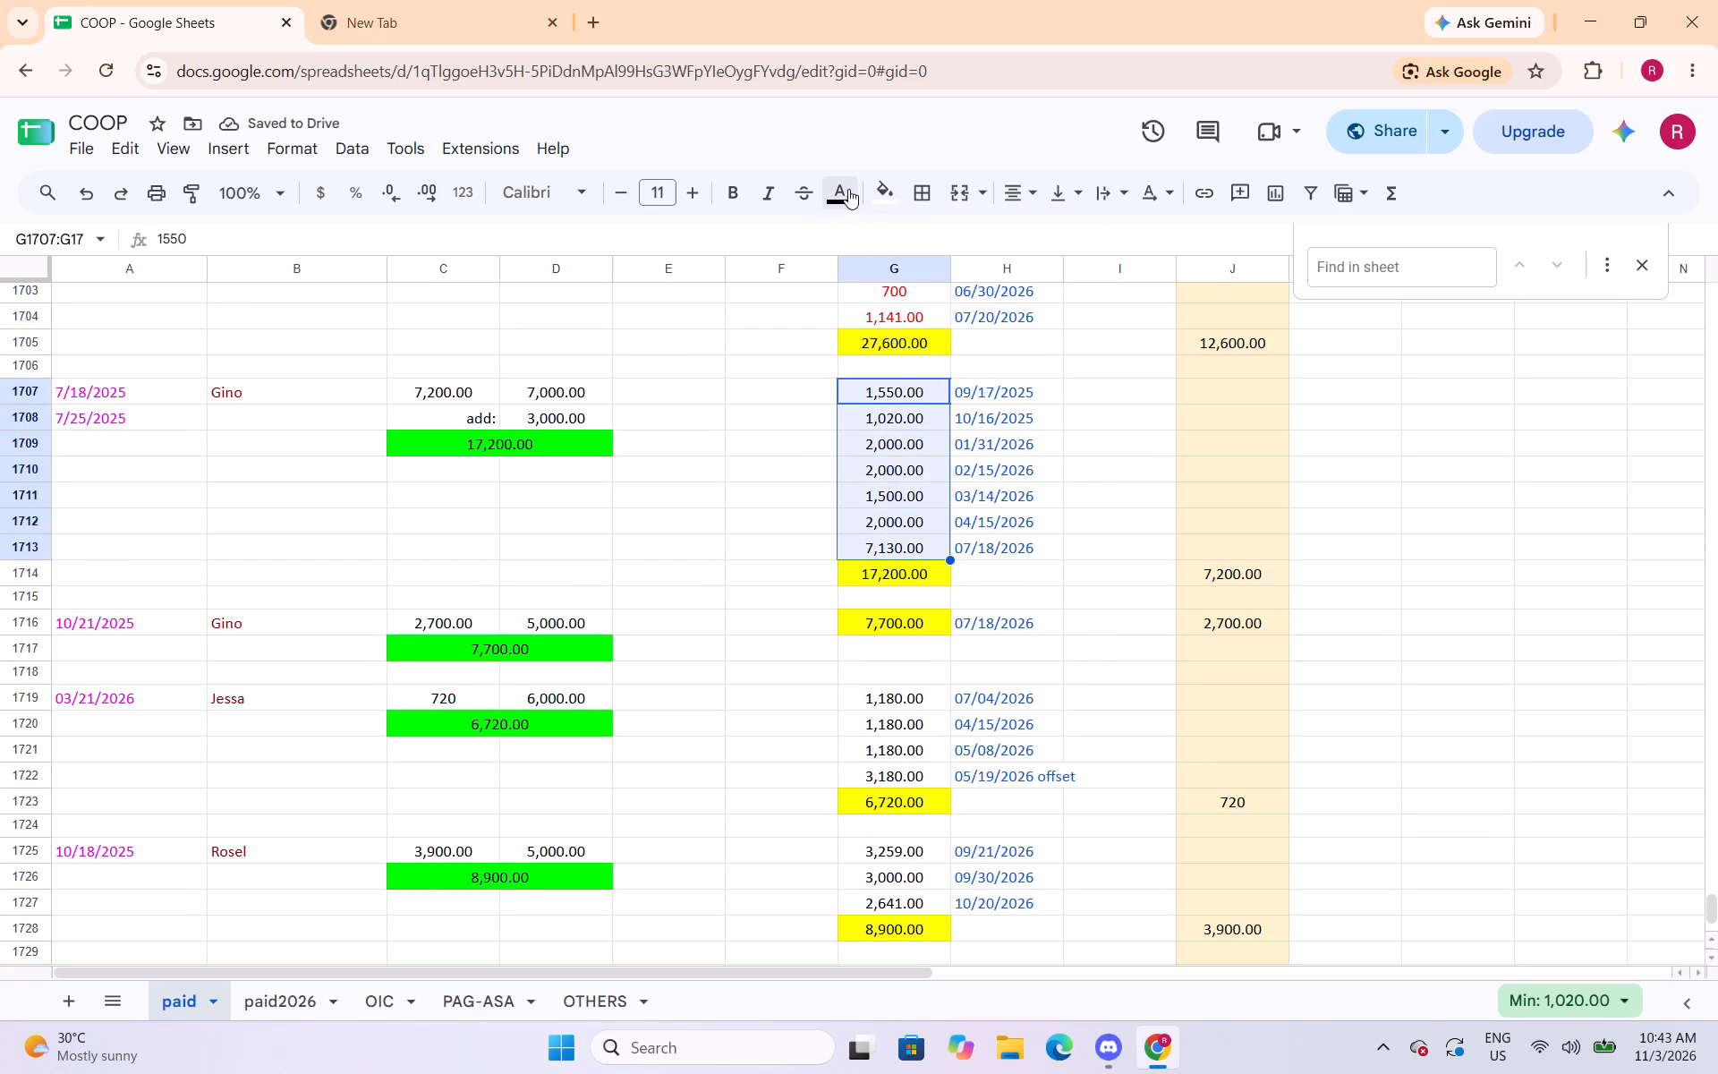
pyautogui.click(848, 189)
pyautogui.click(877, 303)
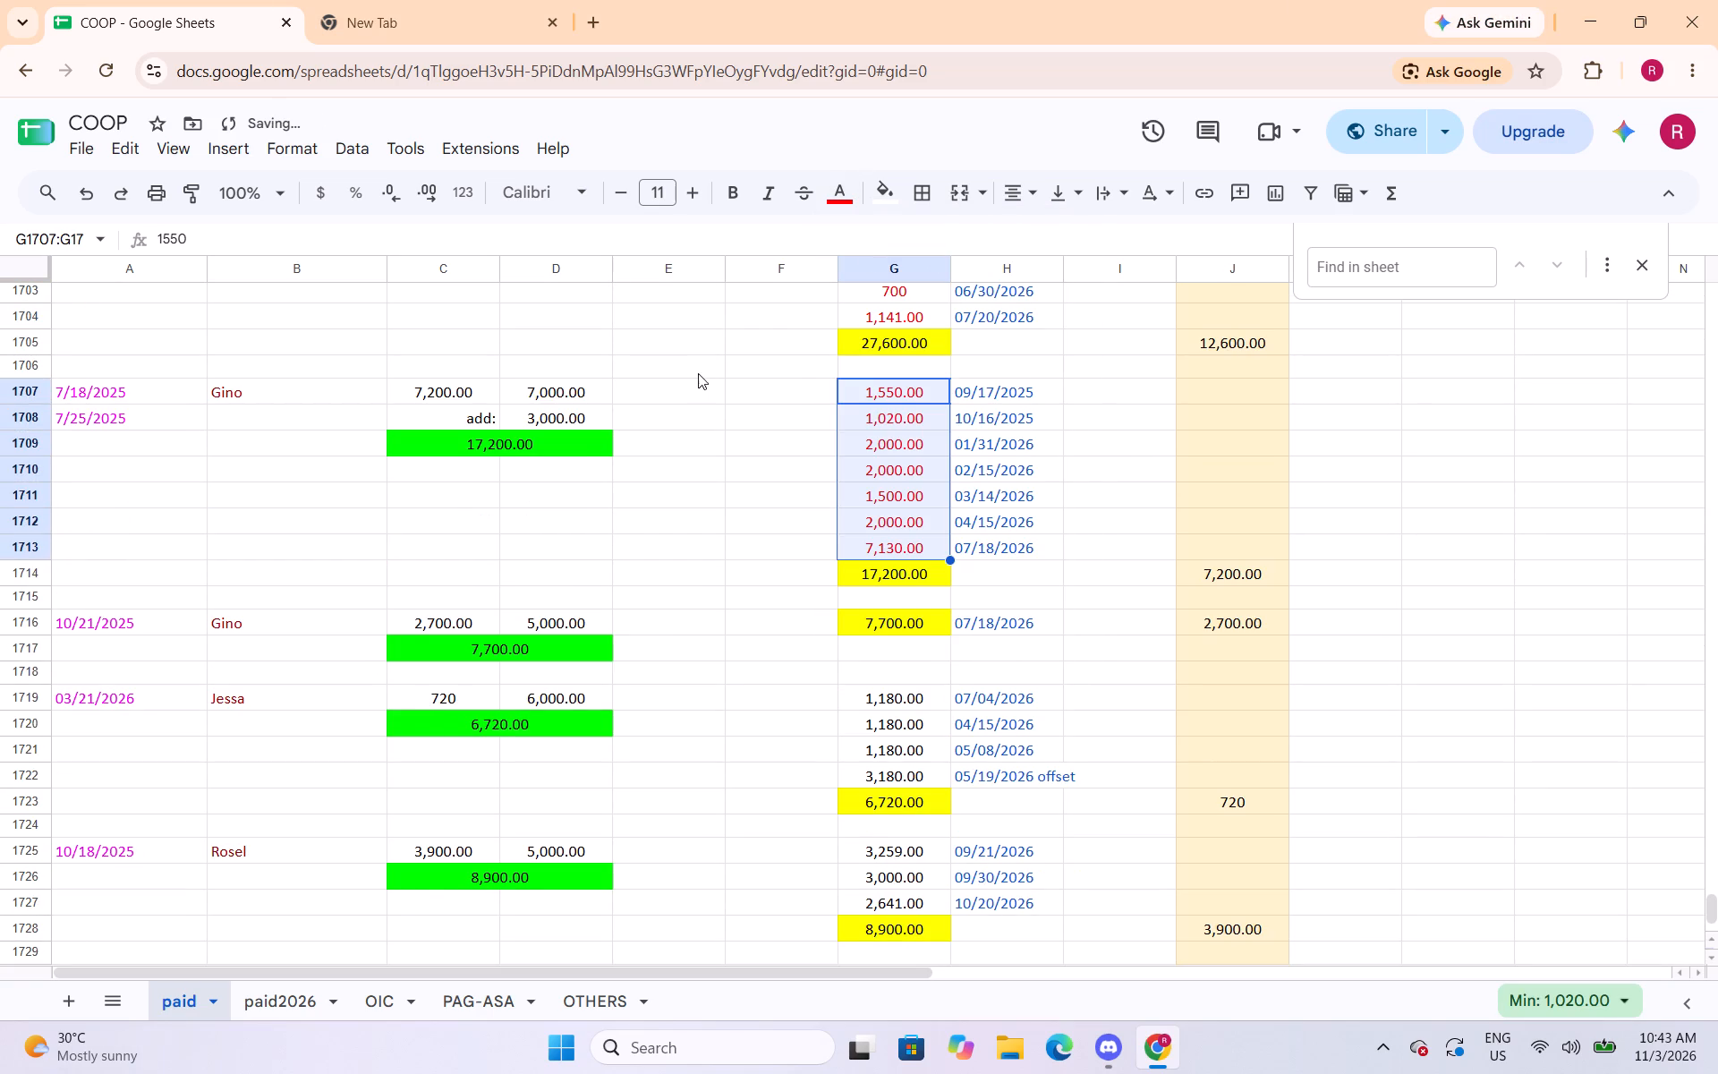
# Change the text colour of the payment amounts in cells G1719:G1722 and G1725:G1727 to red.
pyautogui.moveTo(908, 704); pyautogui.dragTo(907, 772)
pyautogui.click(842, 198)
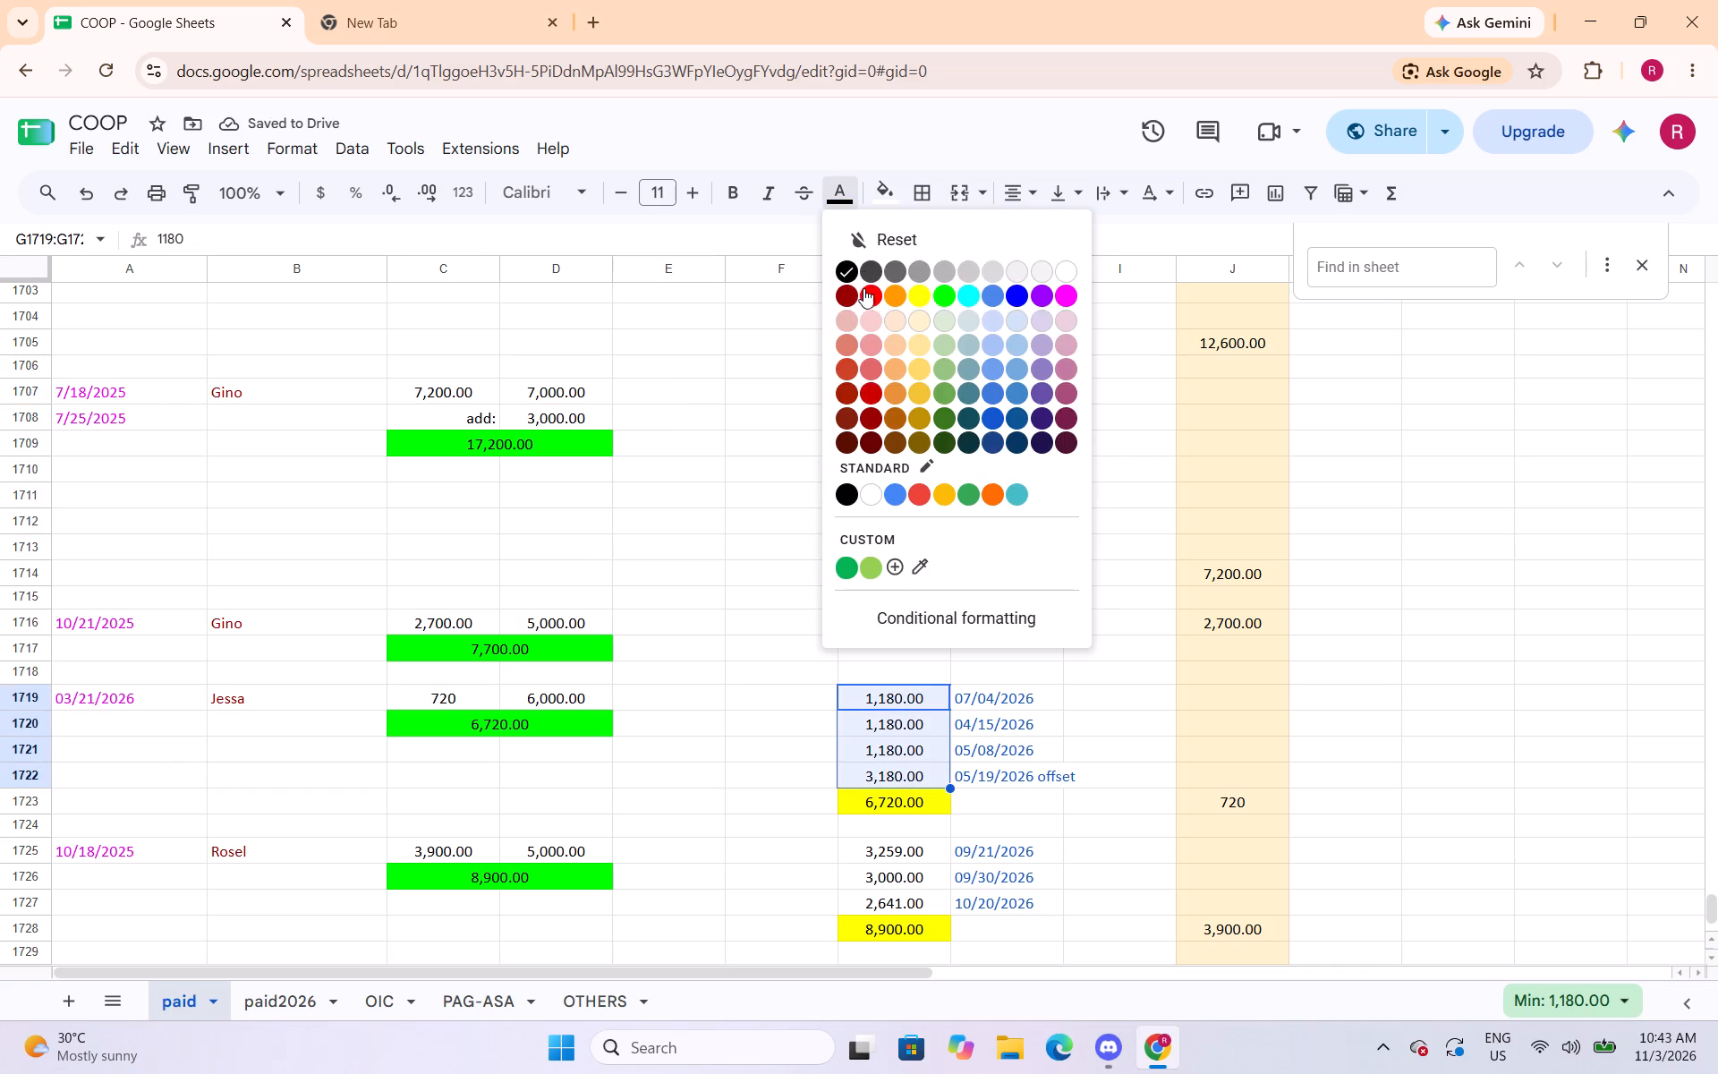
pyautogui.click(866, 292)
pyautogui.scroll(-3, 982, 661)
pyautogui.moveTo(902, 520); pyautogui.dragTo(893, 581)
pyautogui.click(841, 202)
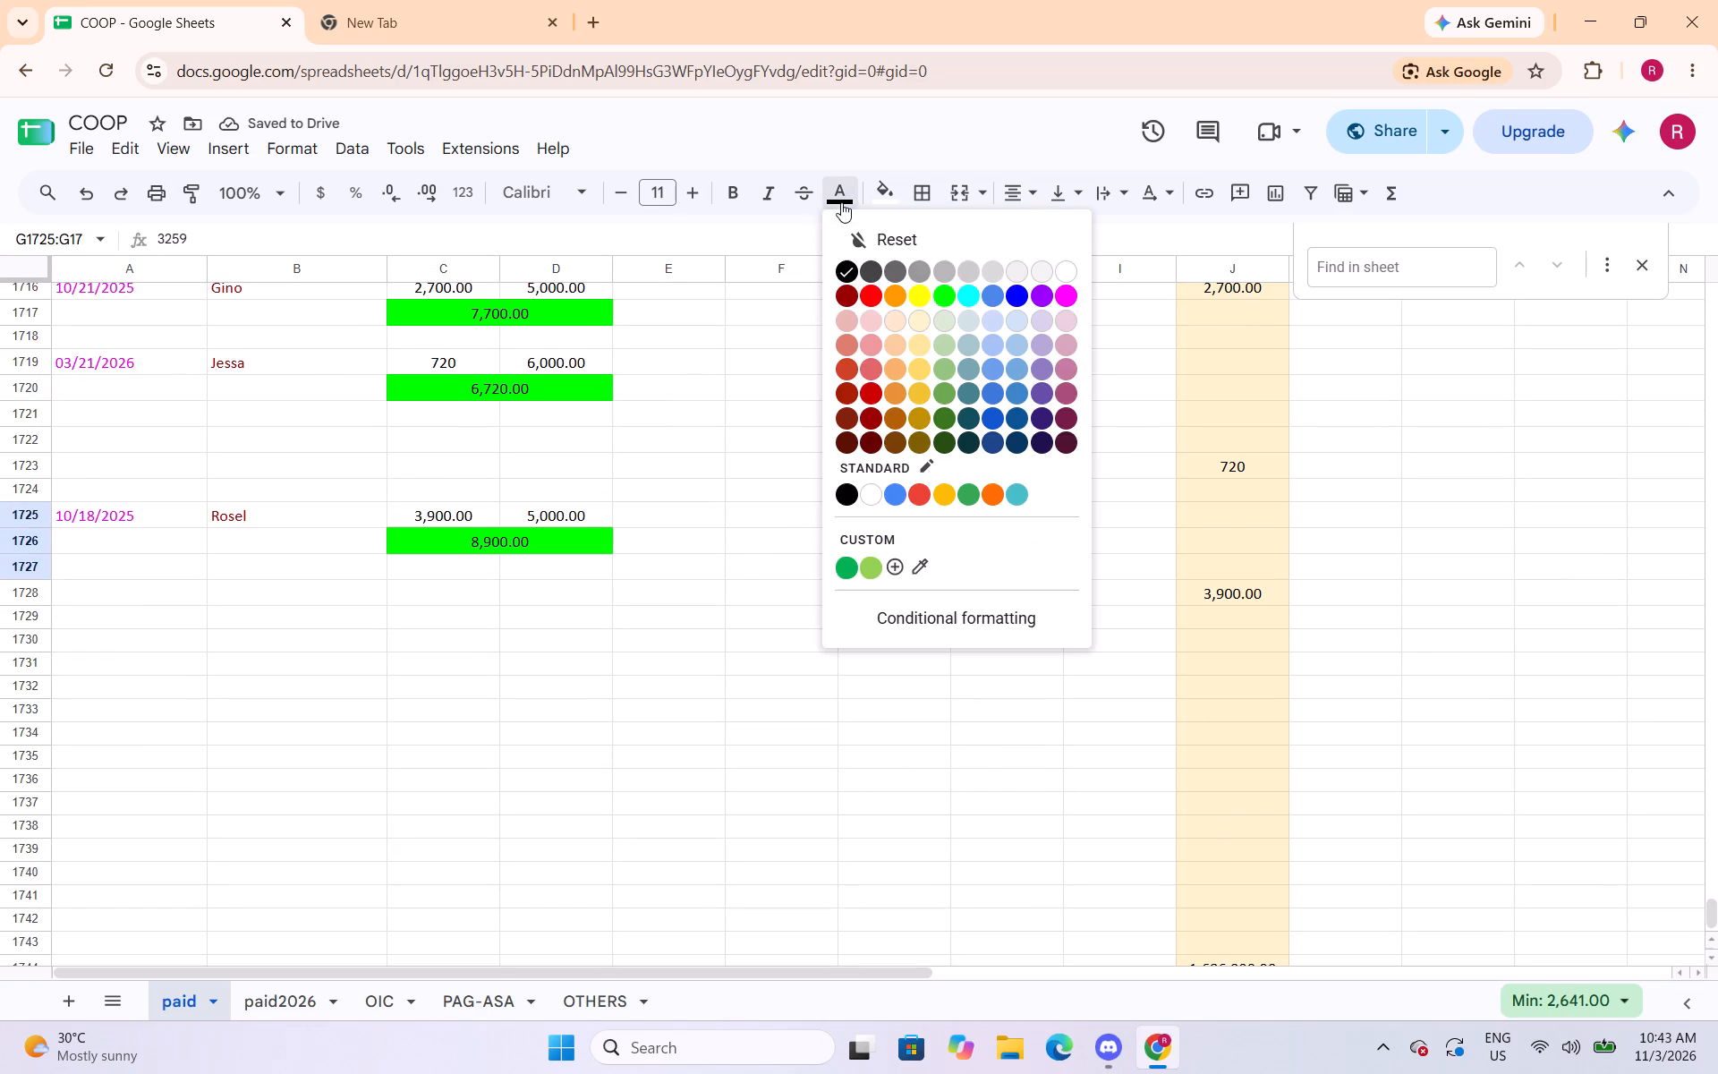
pyautogui.click(871, 295)
pyautogui.click(738, 767)
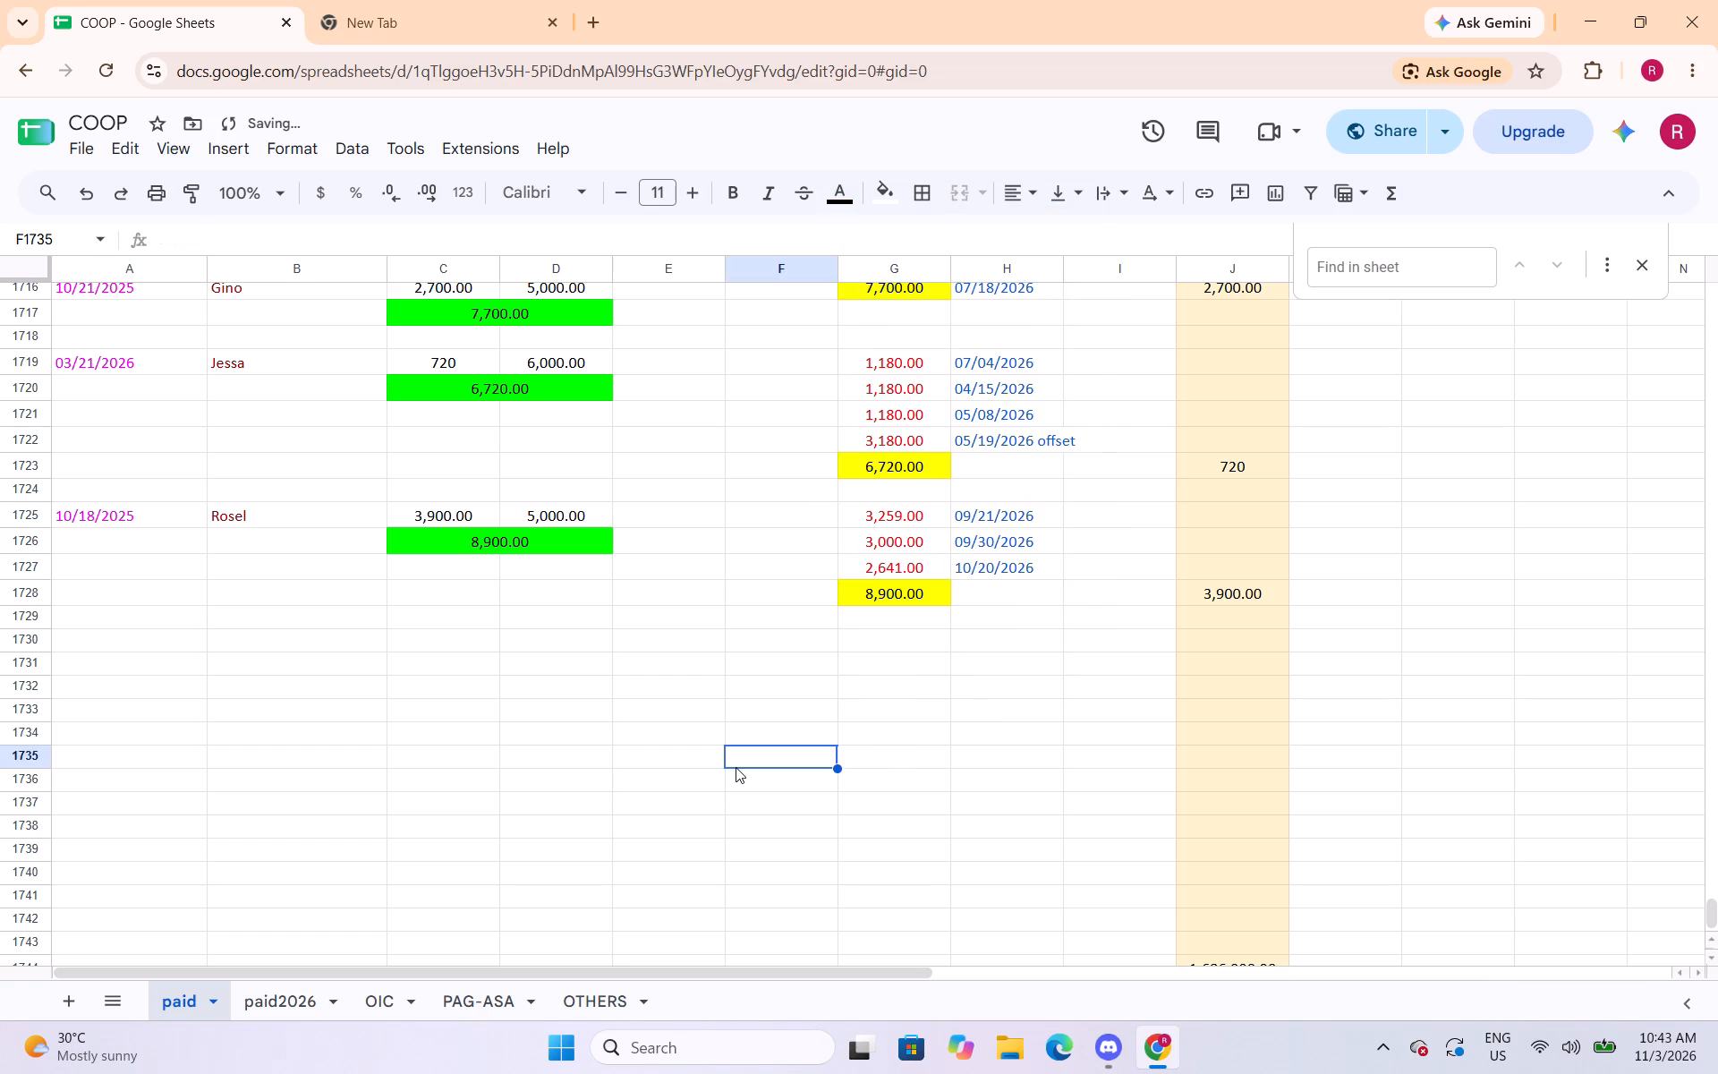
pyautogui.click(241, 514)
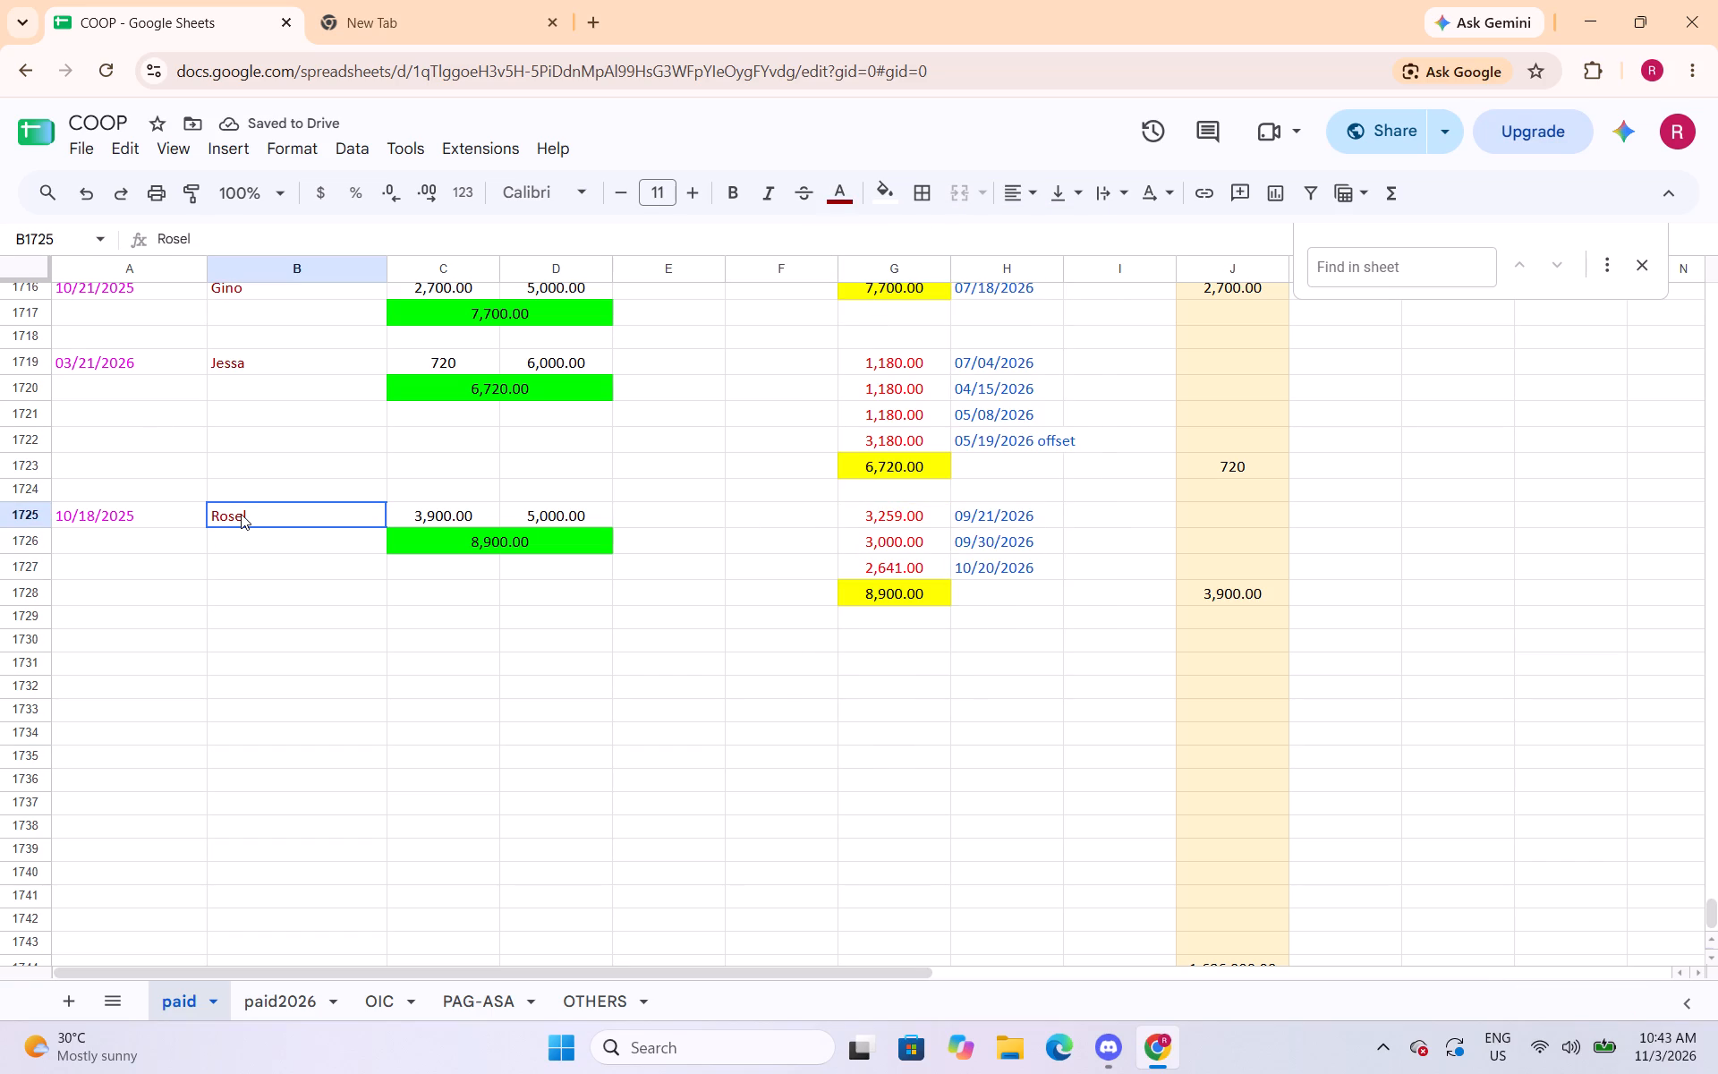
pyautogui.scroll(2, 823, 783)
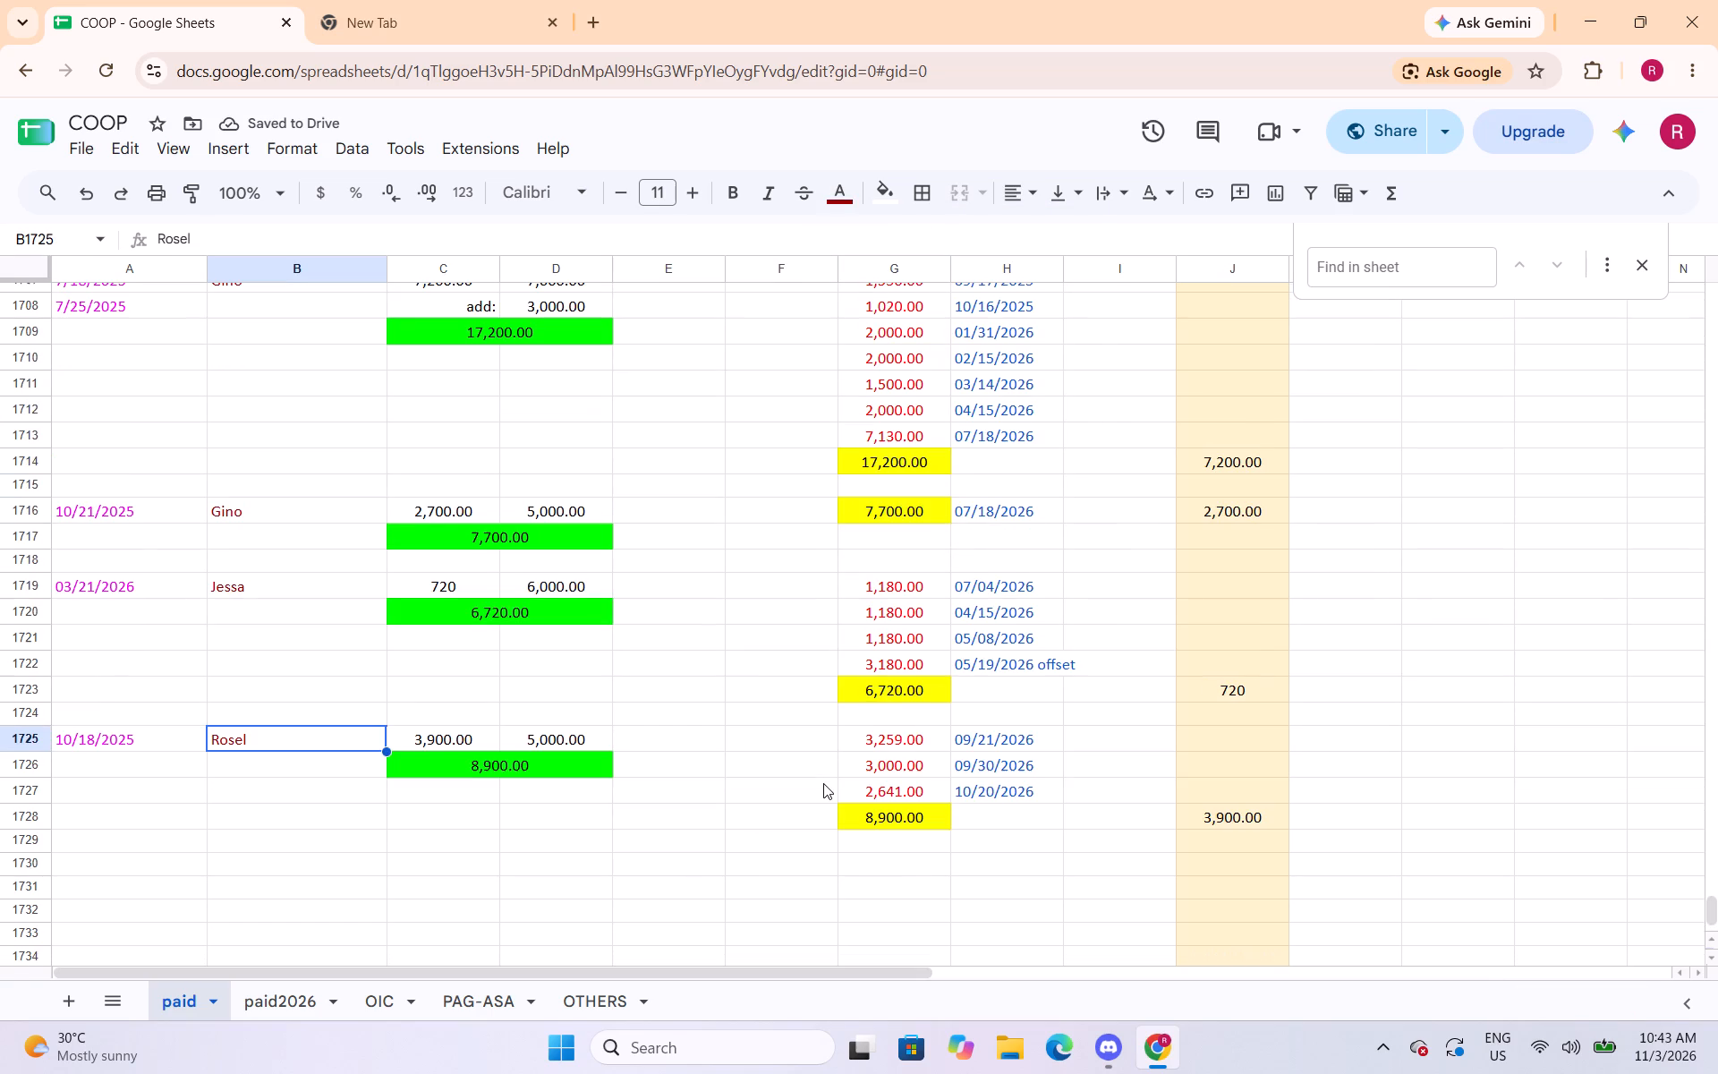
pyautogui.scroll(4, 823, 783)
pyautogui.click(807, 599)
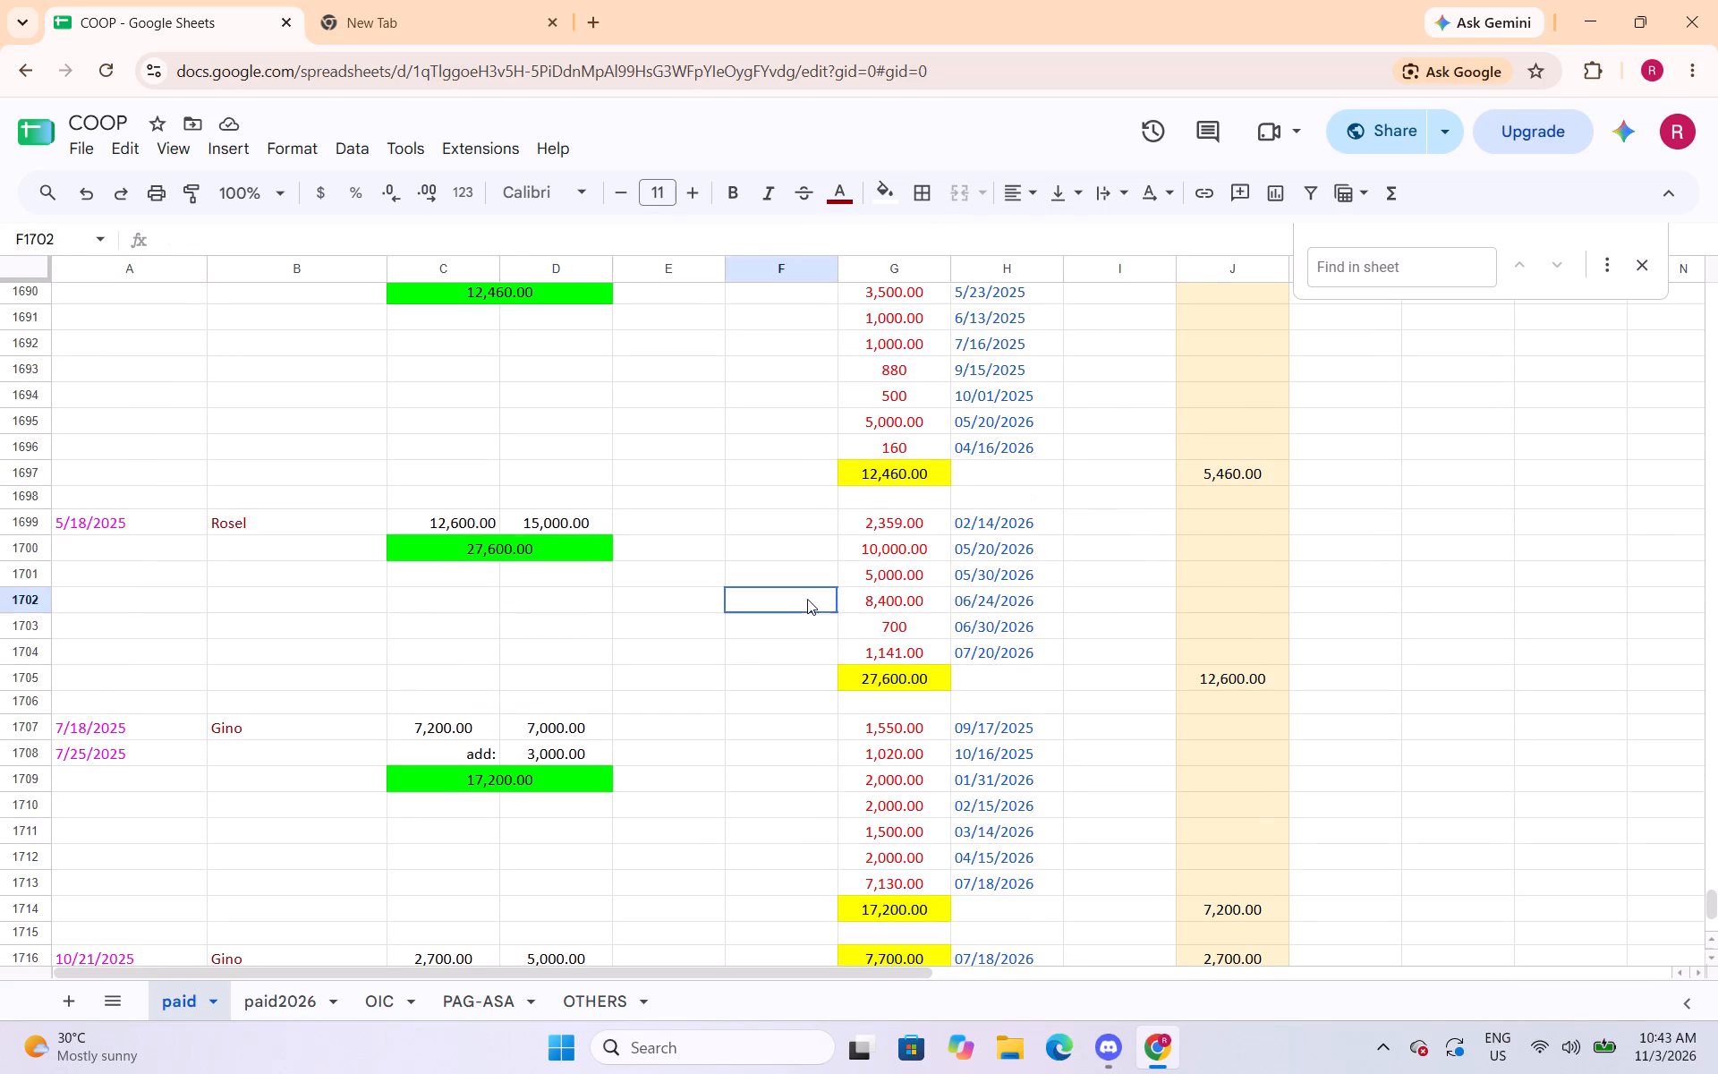
# Save the spreadsheet.
pyautogui.hotkey('ctrl', 's')
pyautogui.hotkey('ctrl', 's')
# Review the colour-coded entries of the paid sheet from row 1690 back up to the header row.
pyautogui.scroll(12, 631, 901)
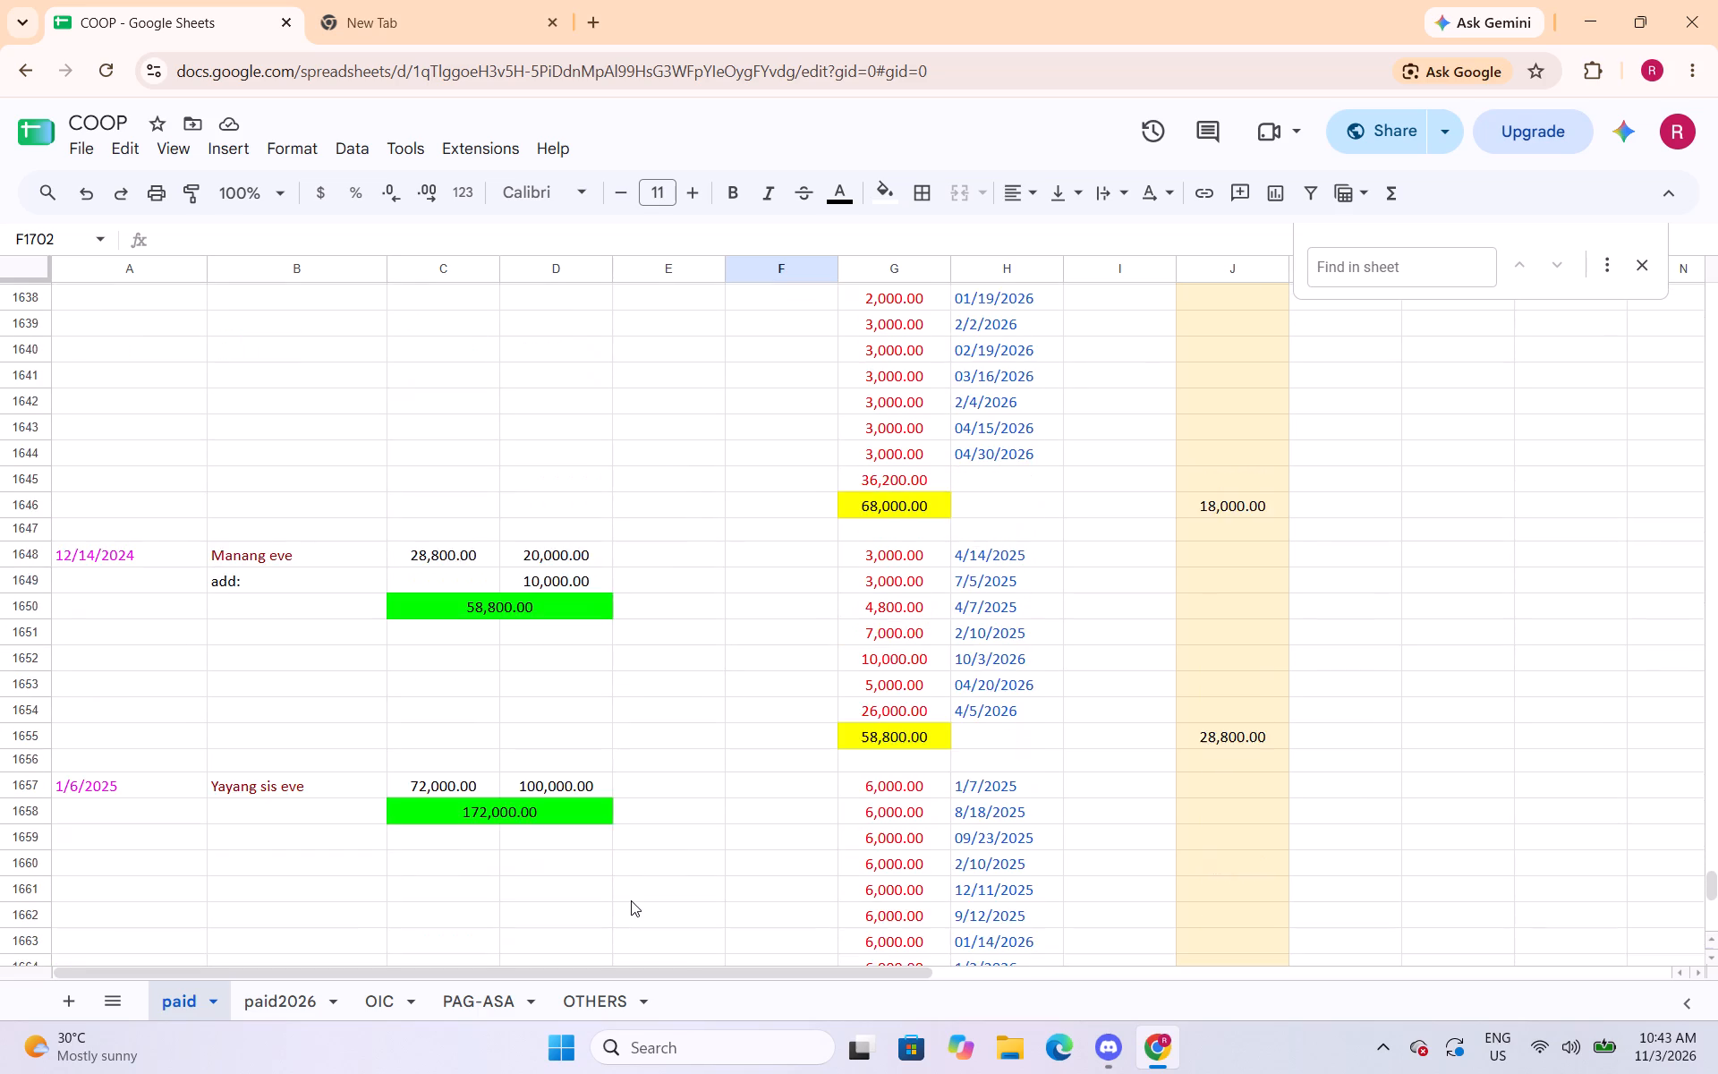
pyautogui.scroll(20, 631, 900)
pyautogui.scroll(19, 631, 900)
pyautogui.scroll(4, 631, 900)
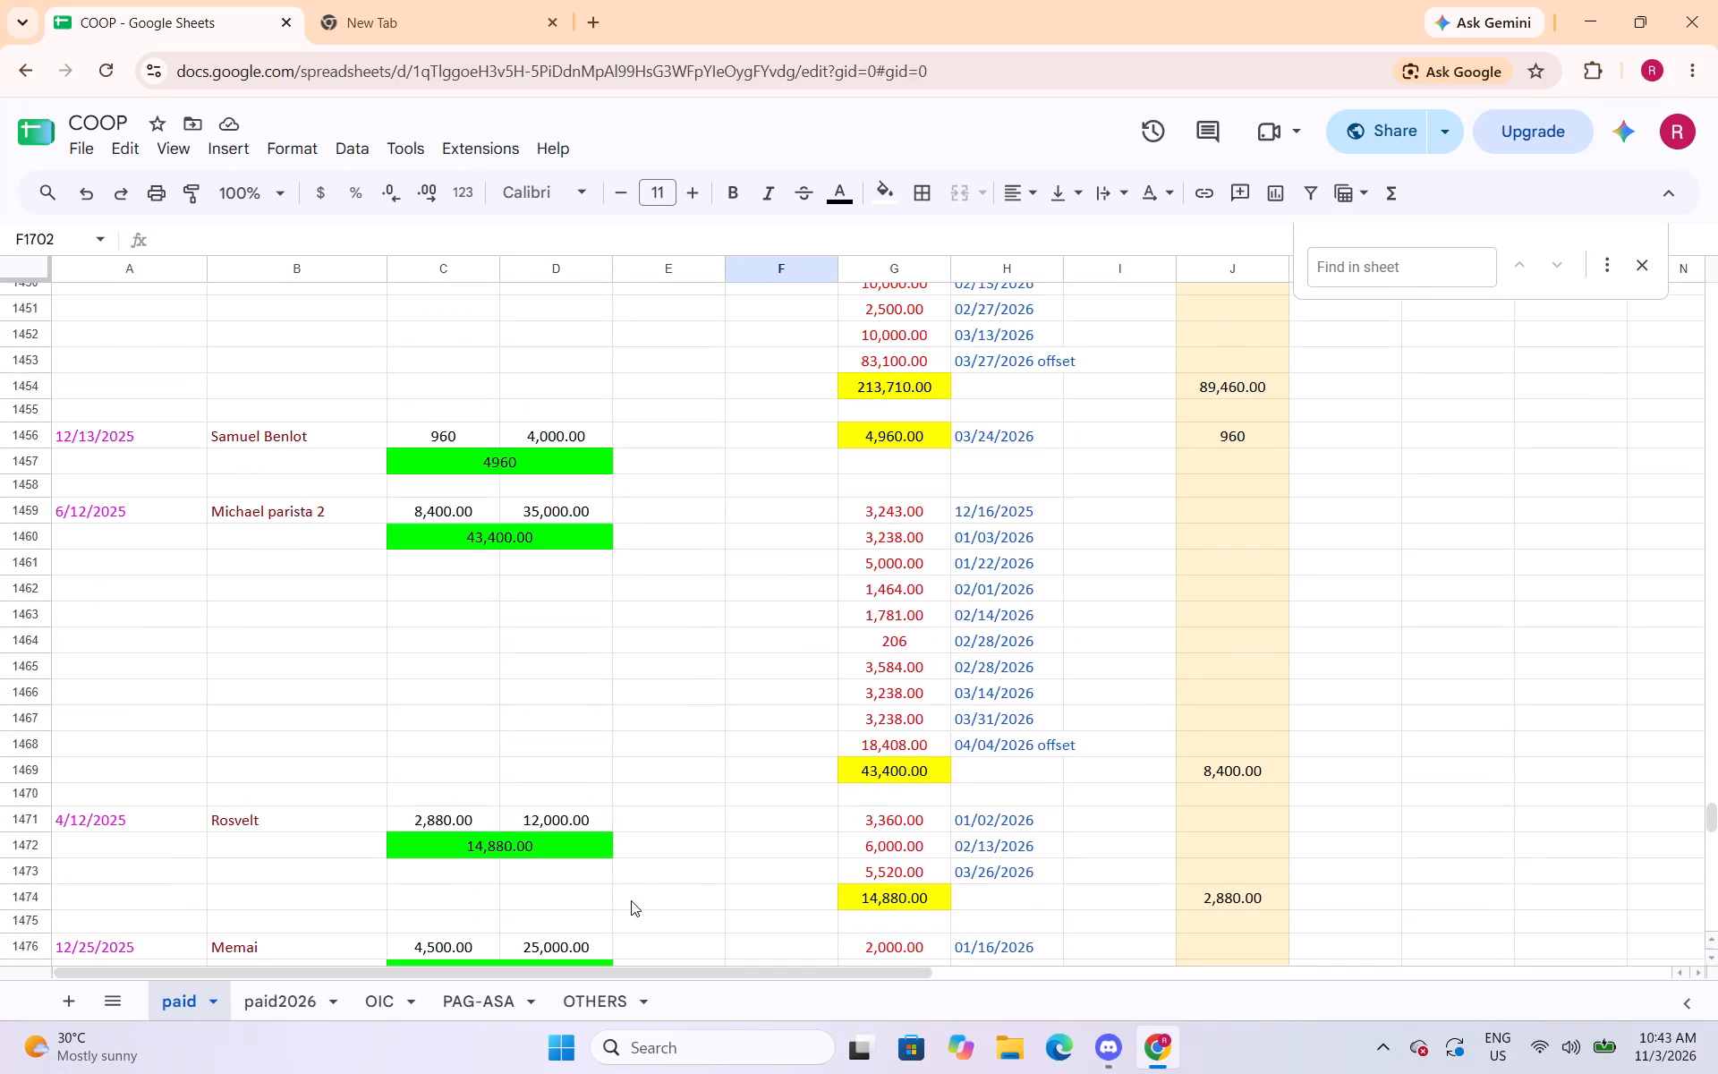
pyautogui.scroll(10, 631, 900)
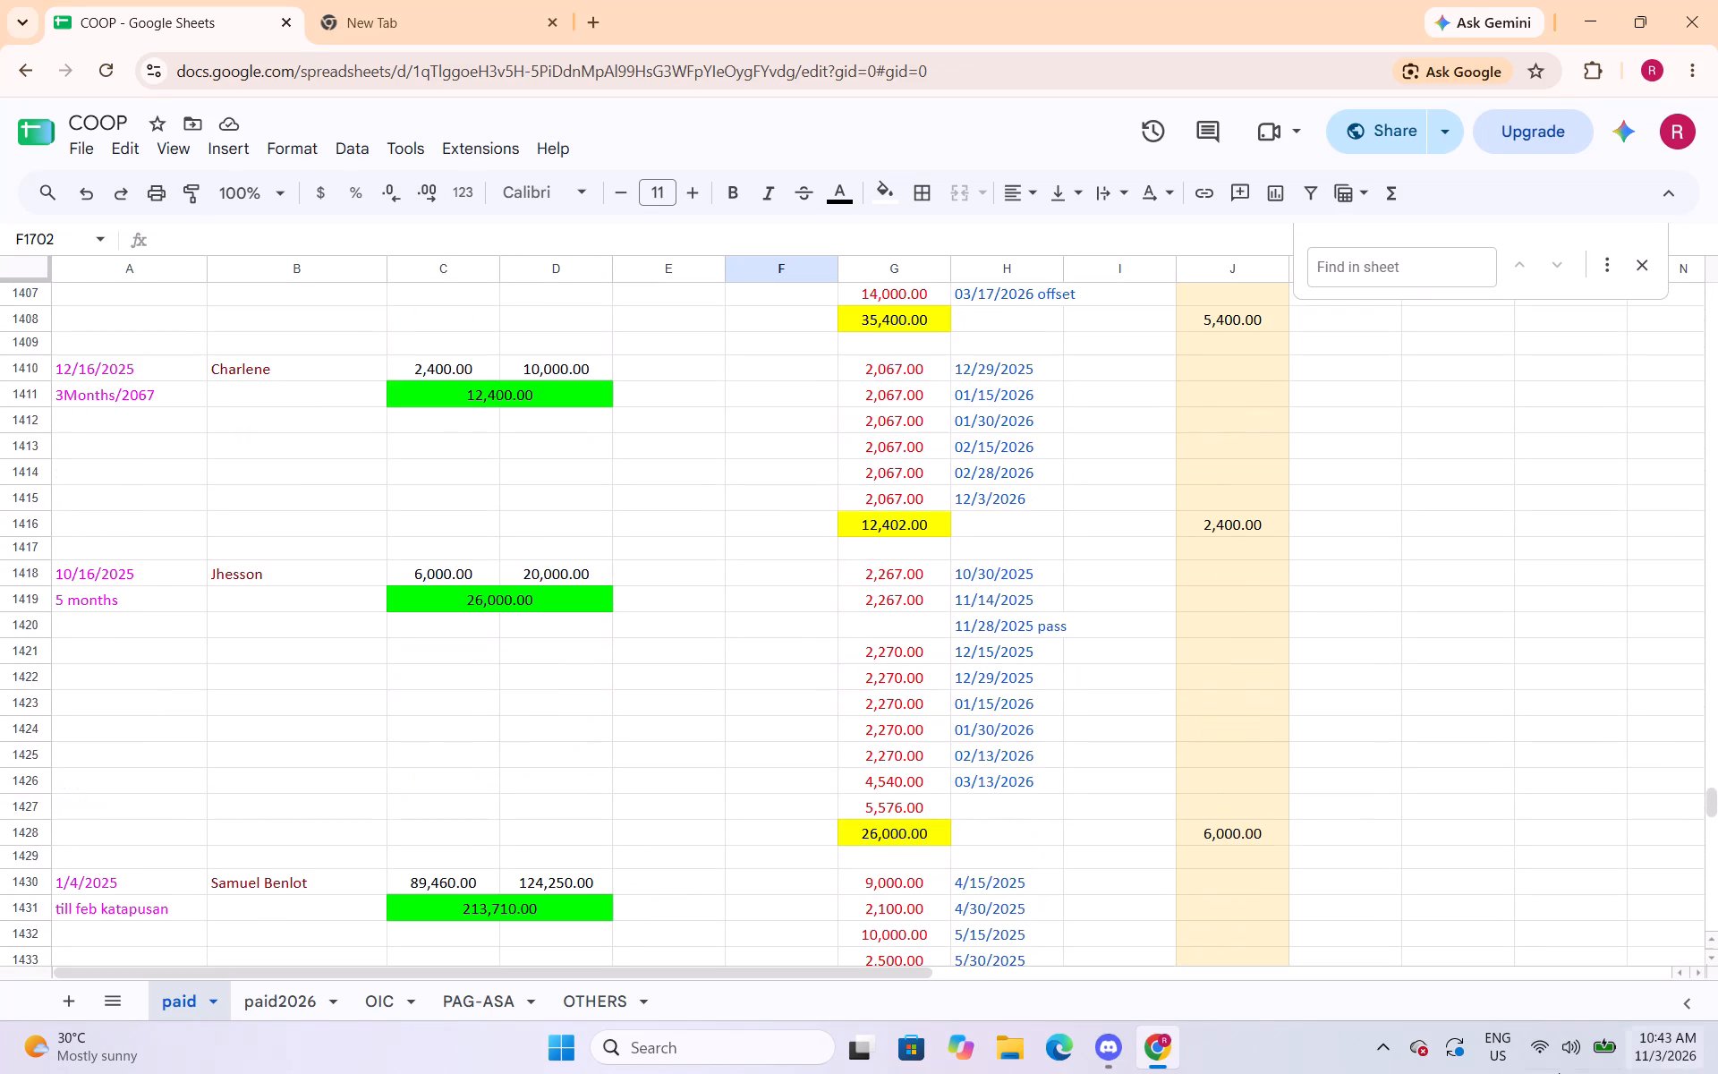
pyautogui.moveTo(1708, 807); pyautogui.dragTo(1713, 465)
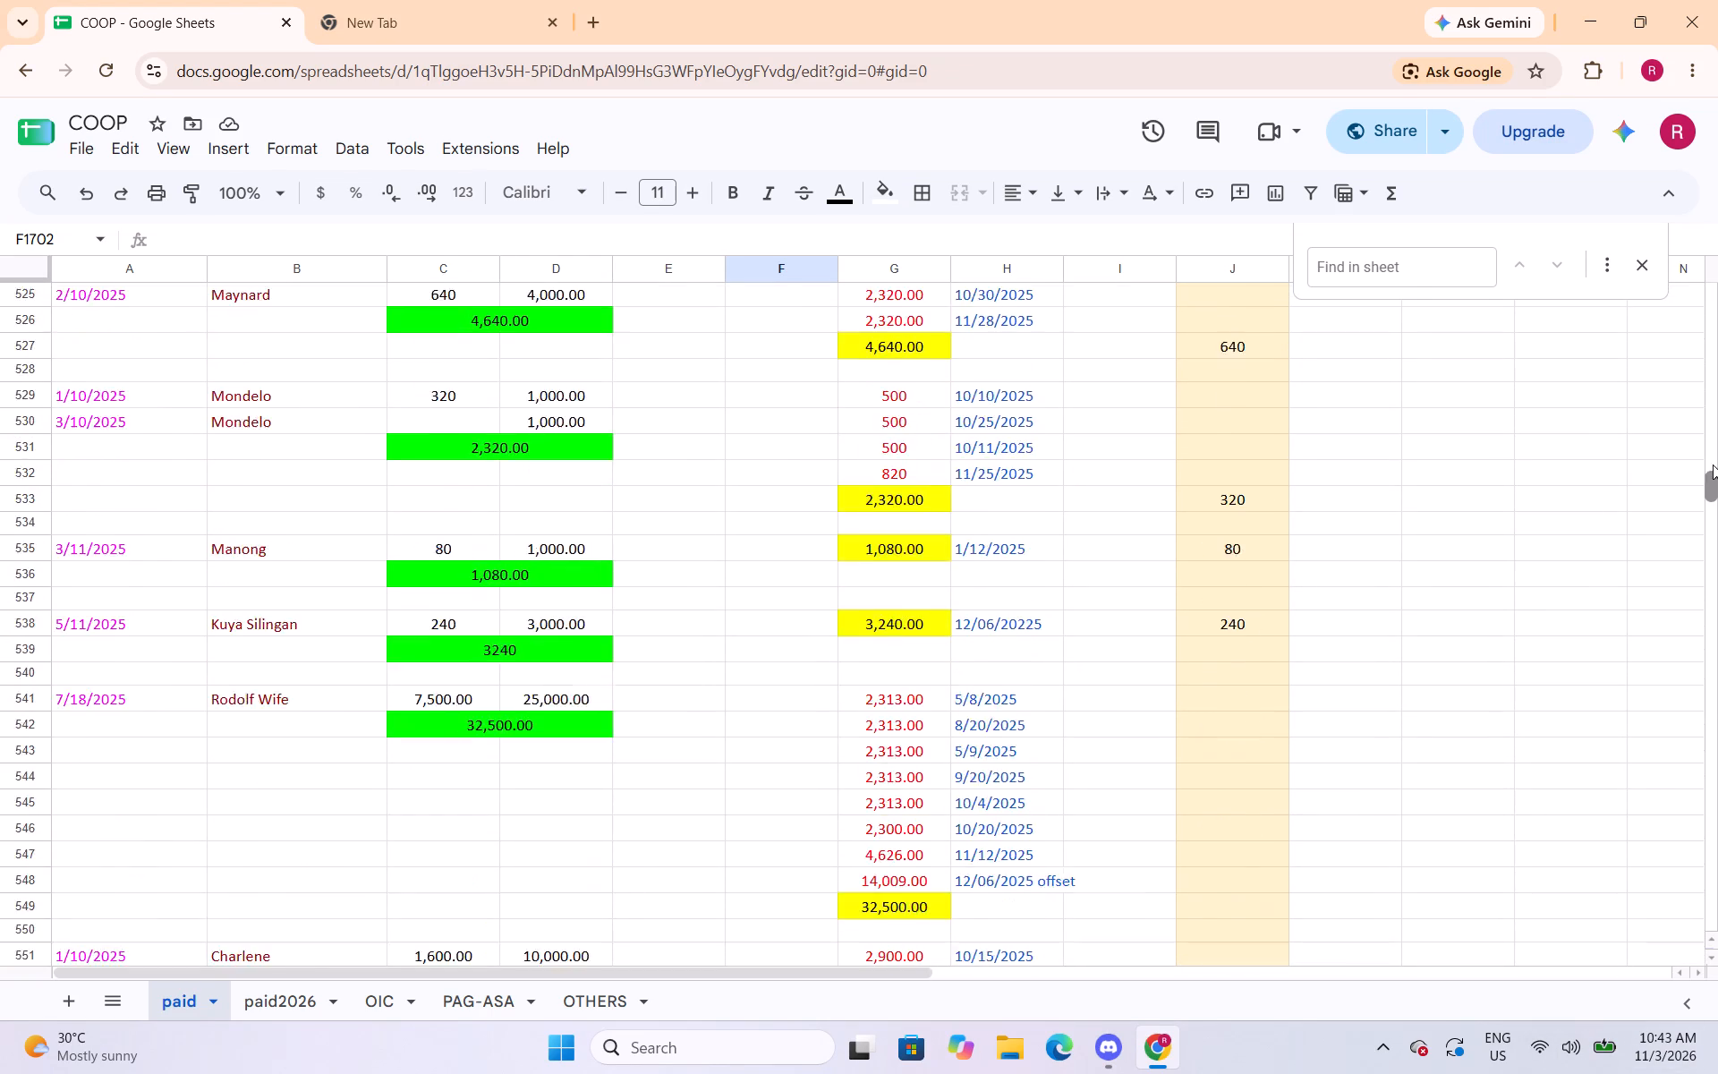
pyautogui.moveTo(1713, 465); pyautogui.dragTo(1717, 224)
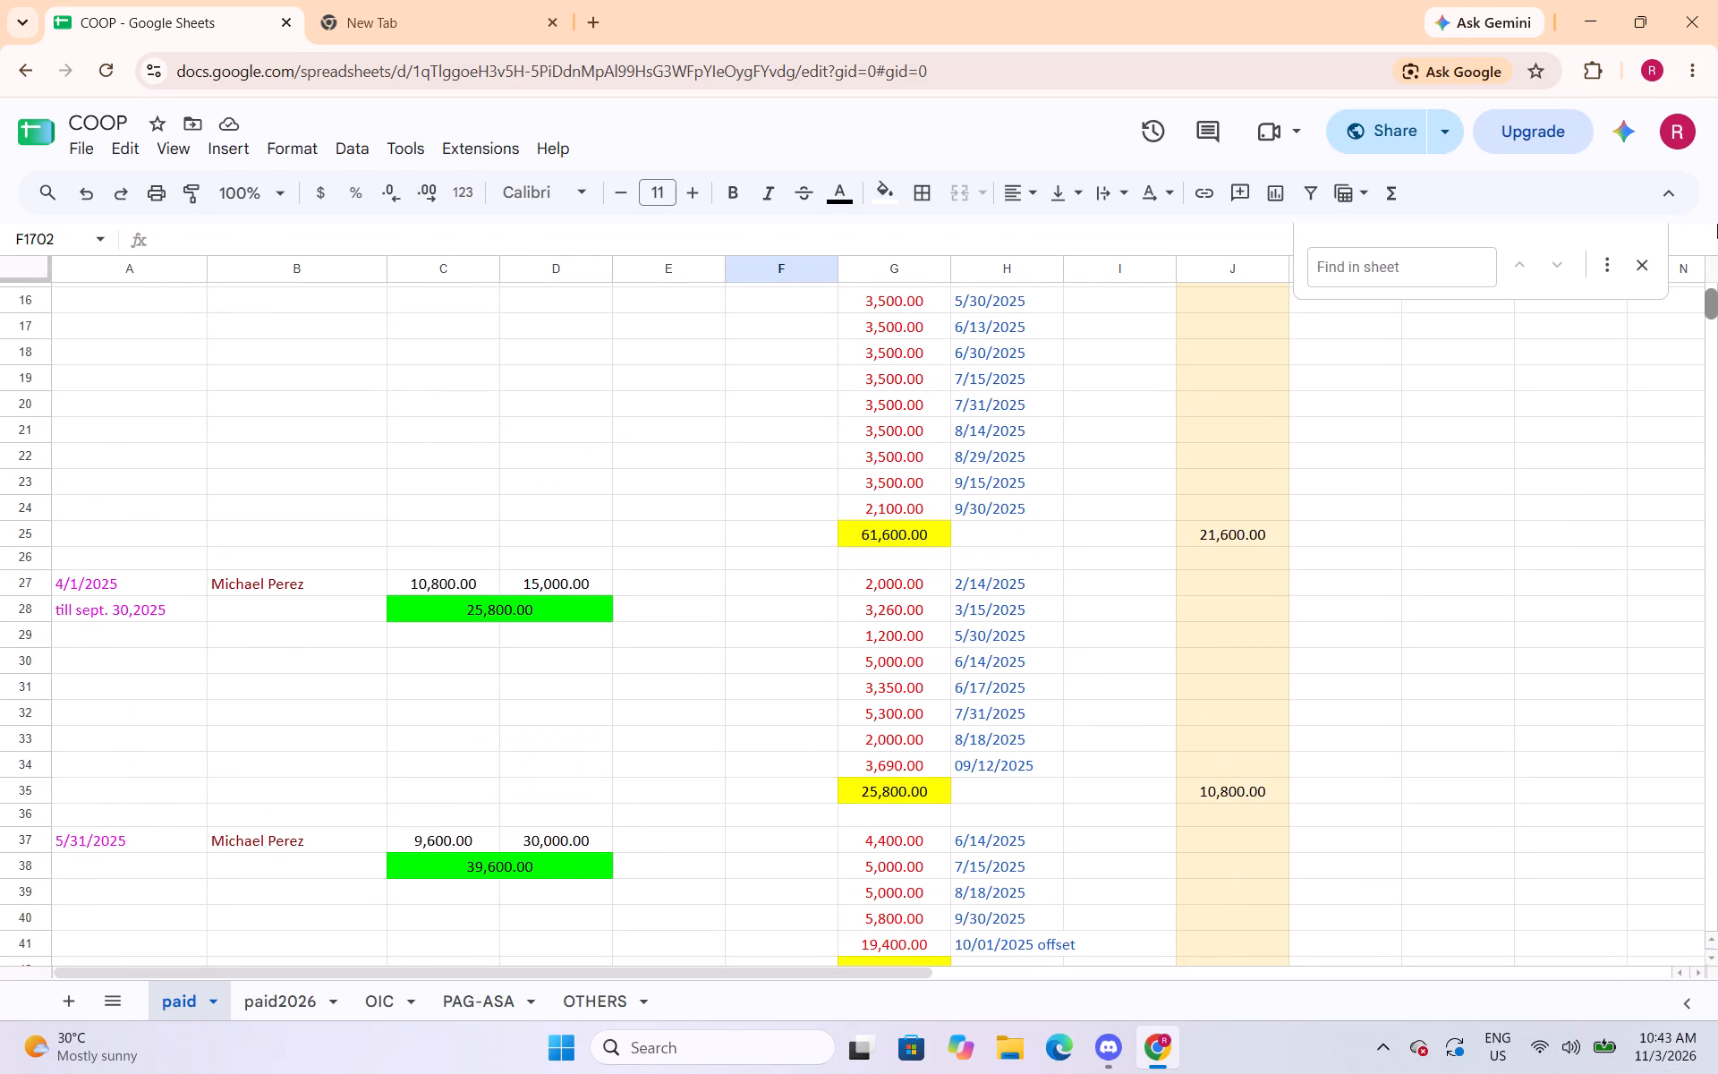
pyautogui.moveTo(1717, 224); pyautogui.dragTo(1717, 237)
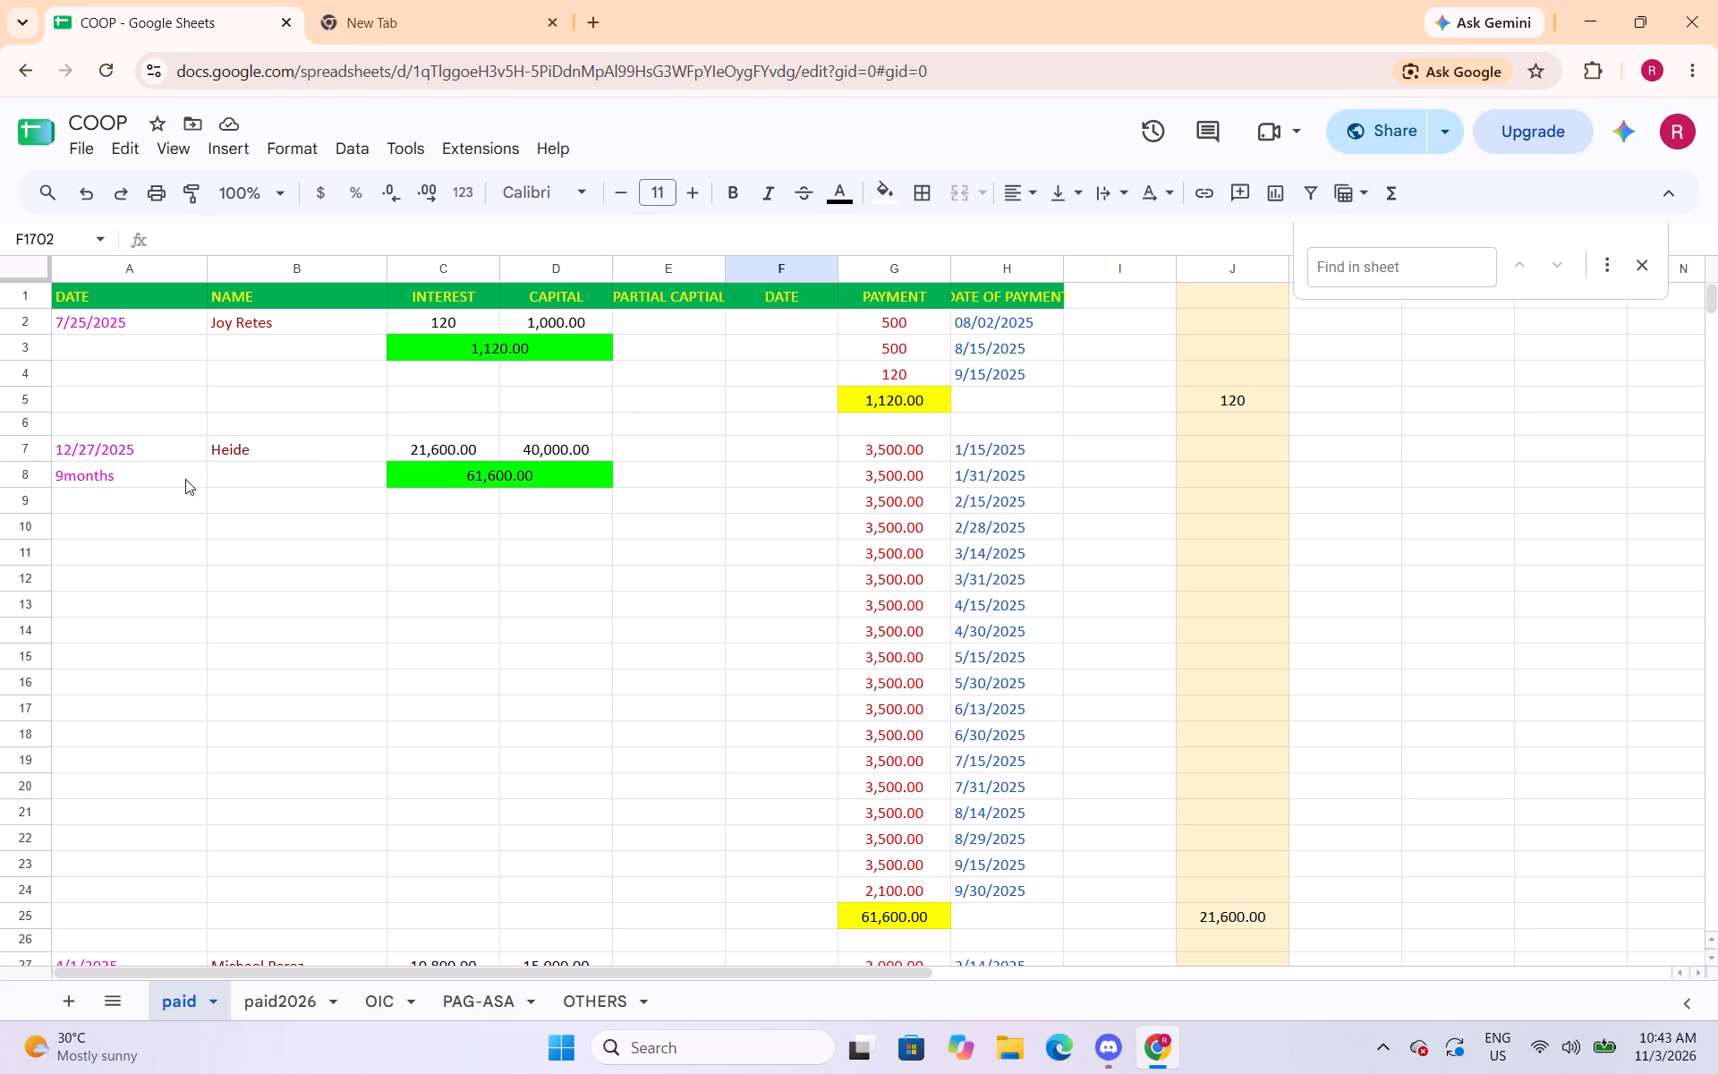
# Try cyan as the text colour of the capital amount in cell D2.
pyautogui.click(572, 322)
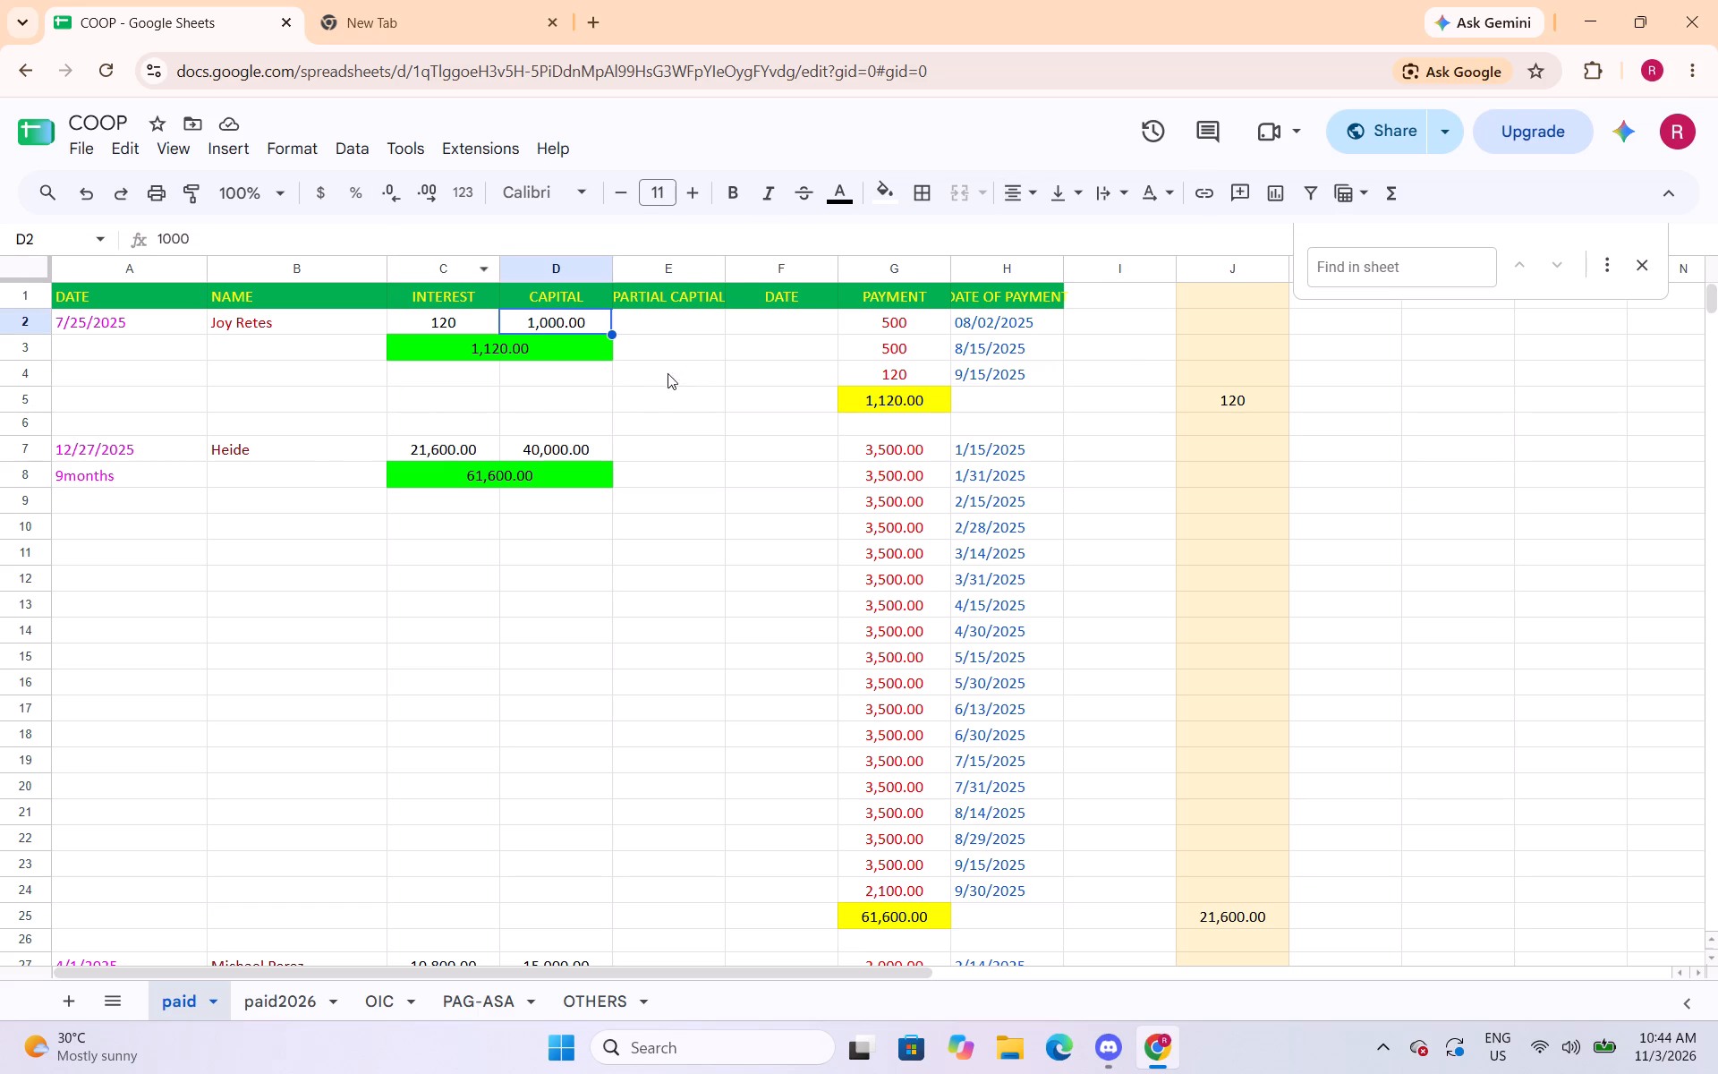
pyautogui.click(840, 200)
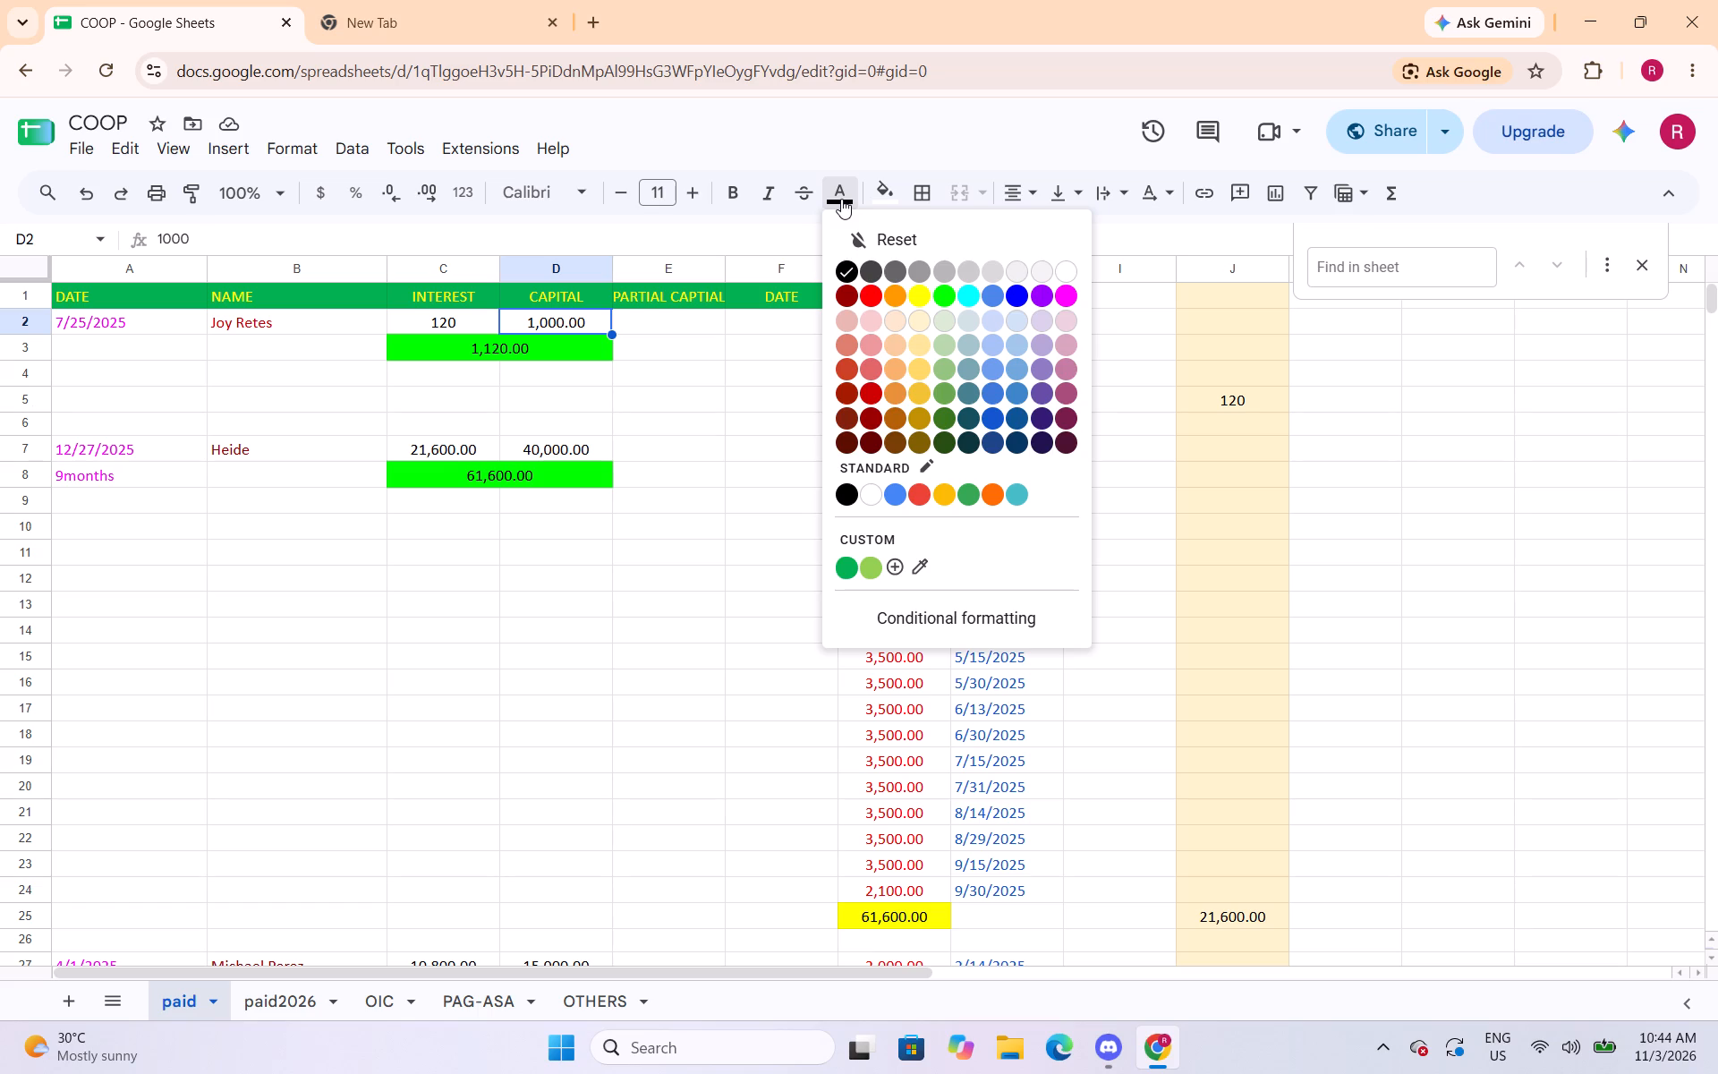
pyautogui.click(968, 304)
# Change the text colour of the capital amounts in cells D2 and D7 to orange.
pyautogui.click(584, 326)
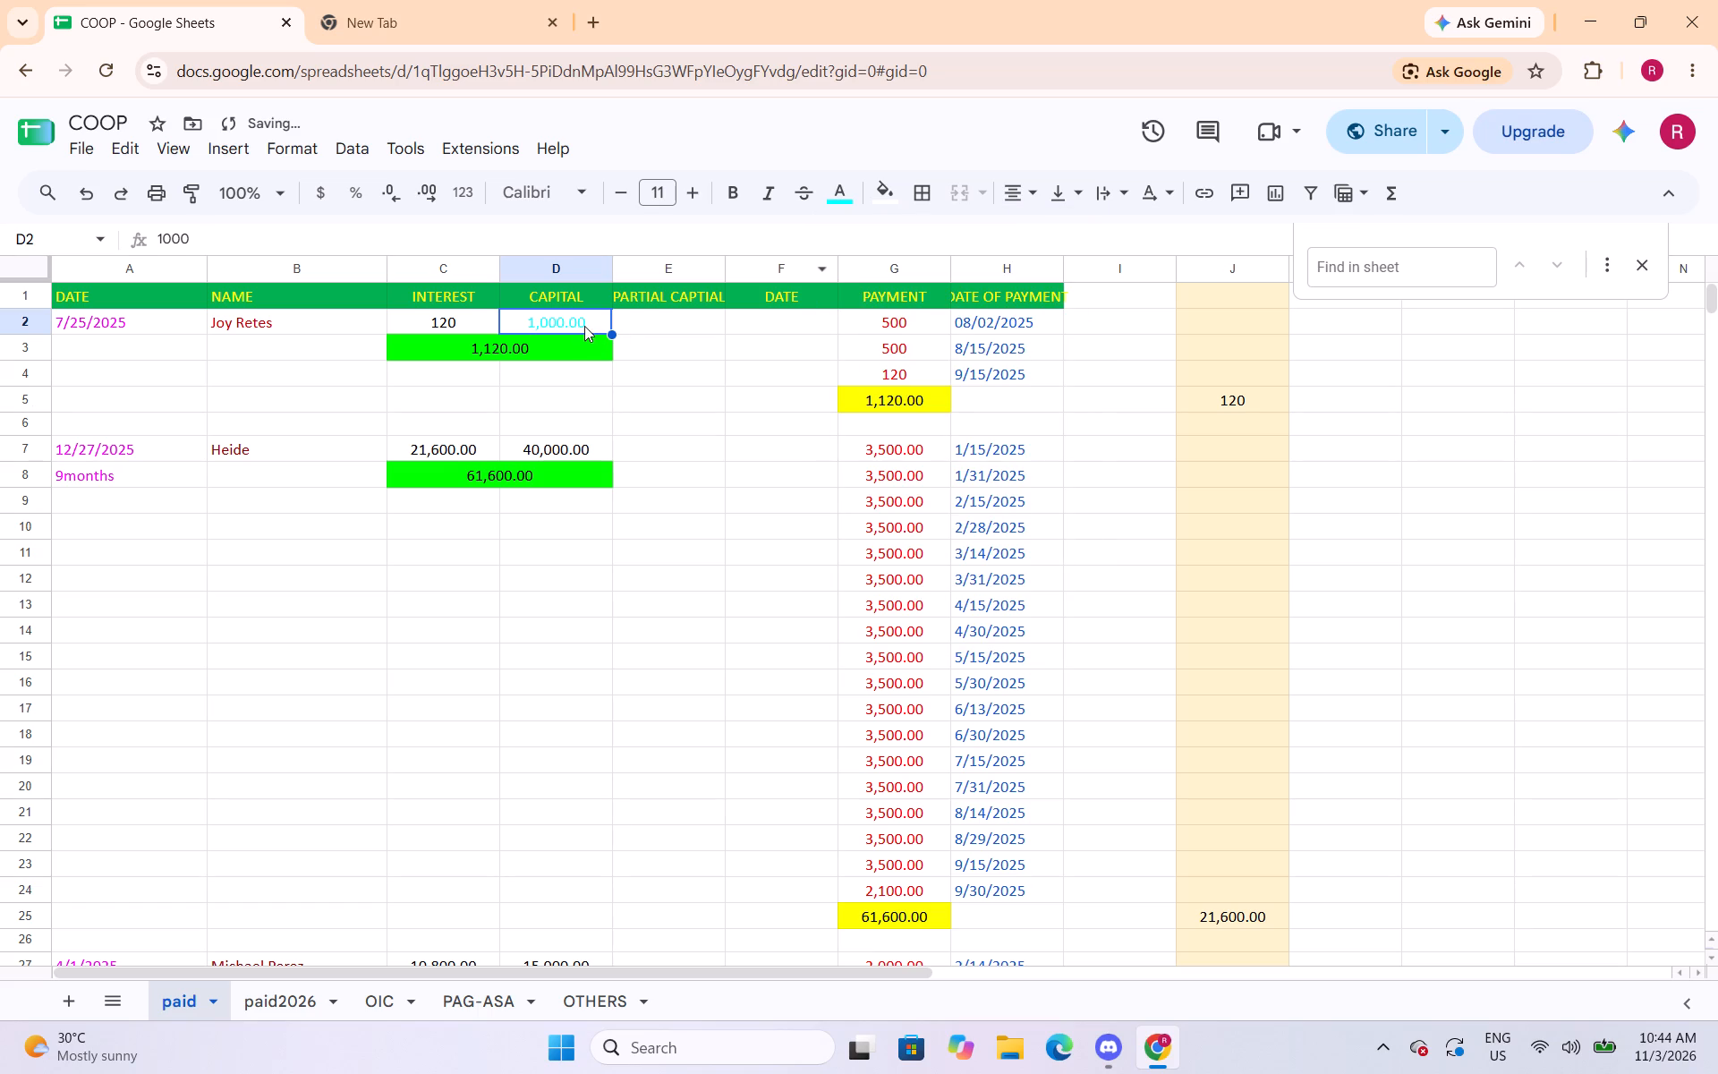
pyautogui.click(842, 193)
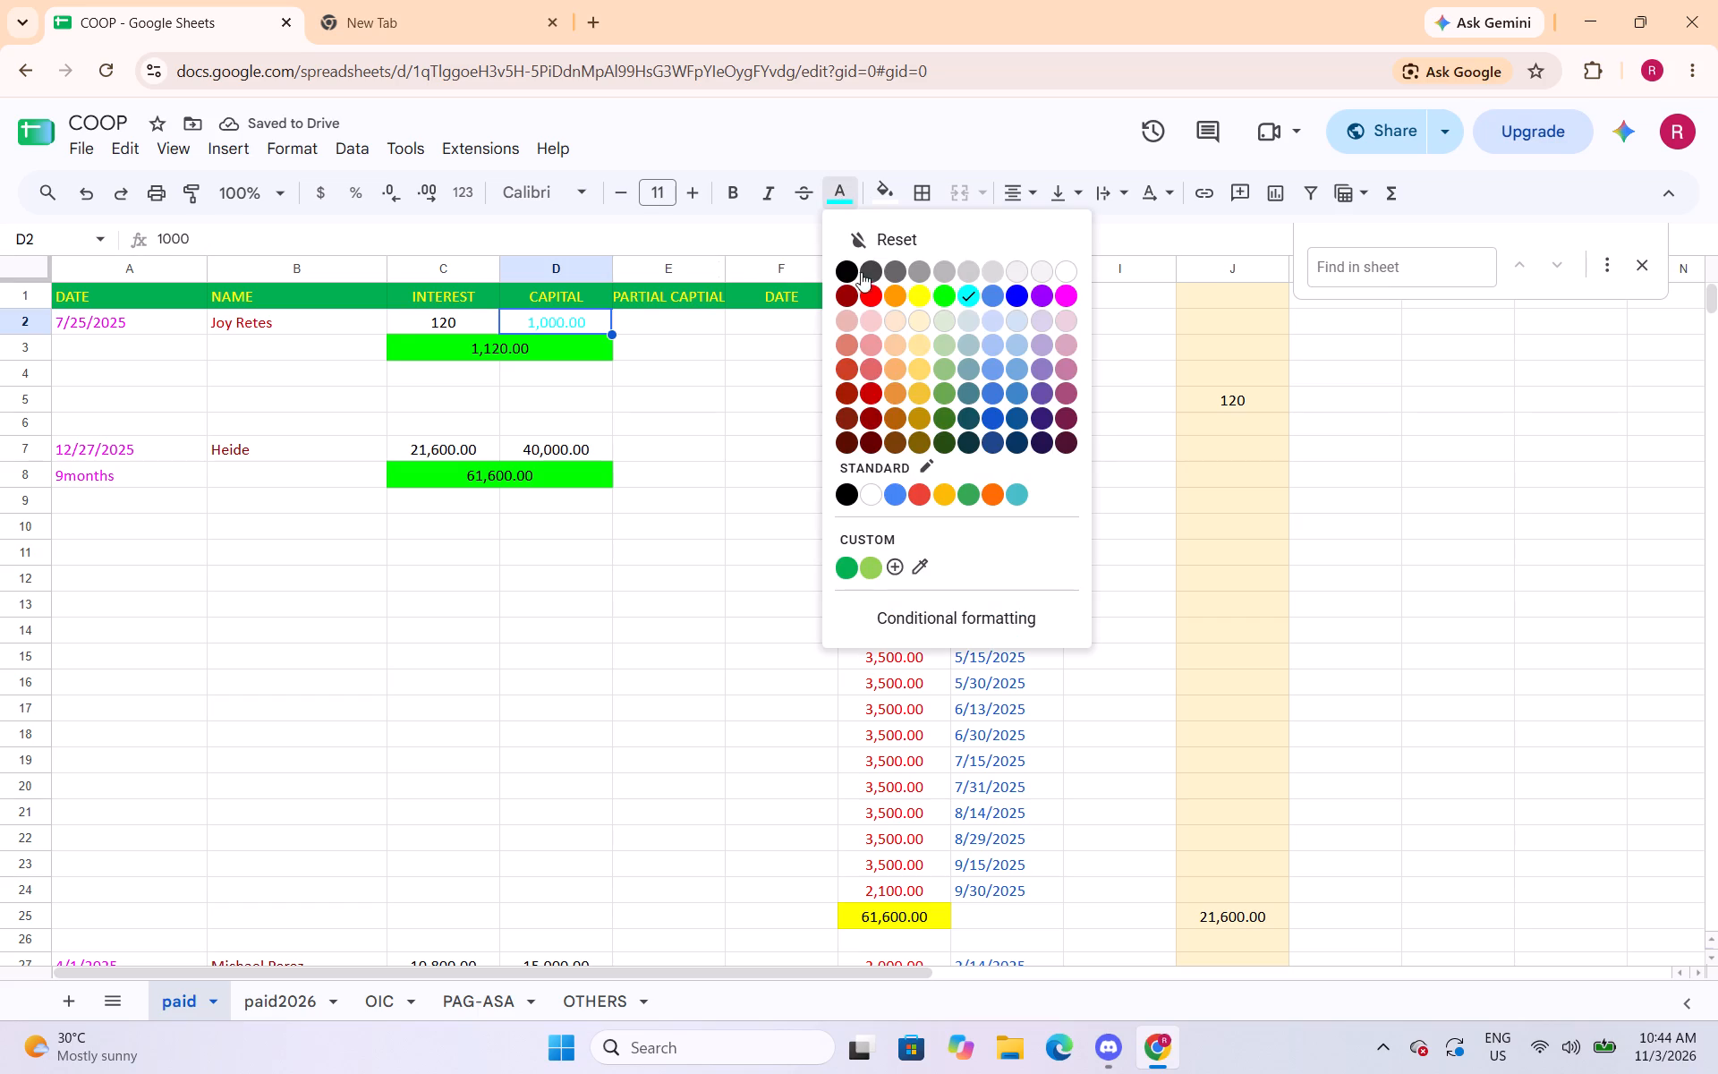
pyautogui.click(896, 295)
pyautogui.click(689, 420)
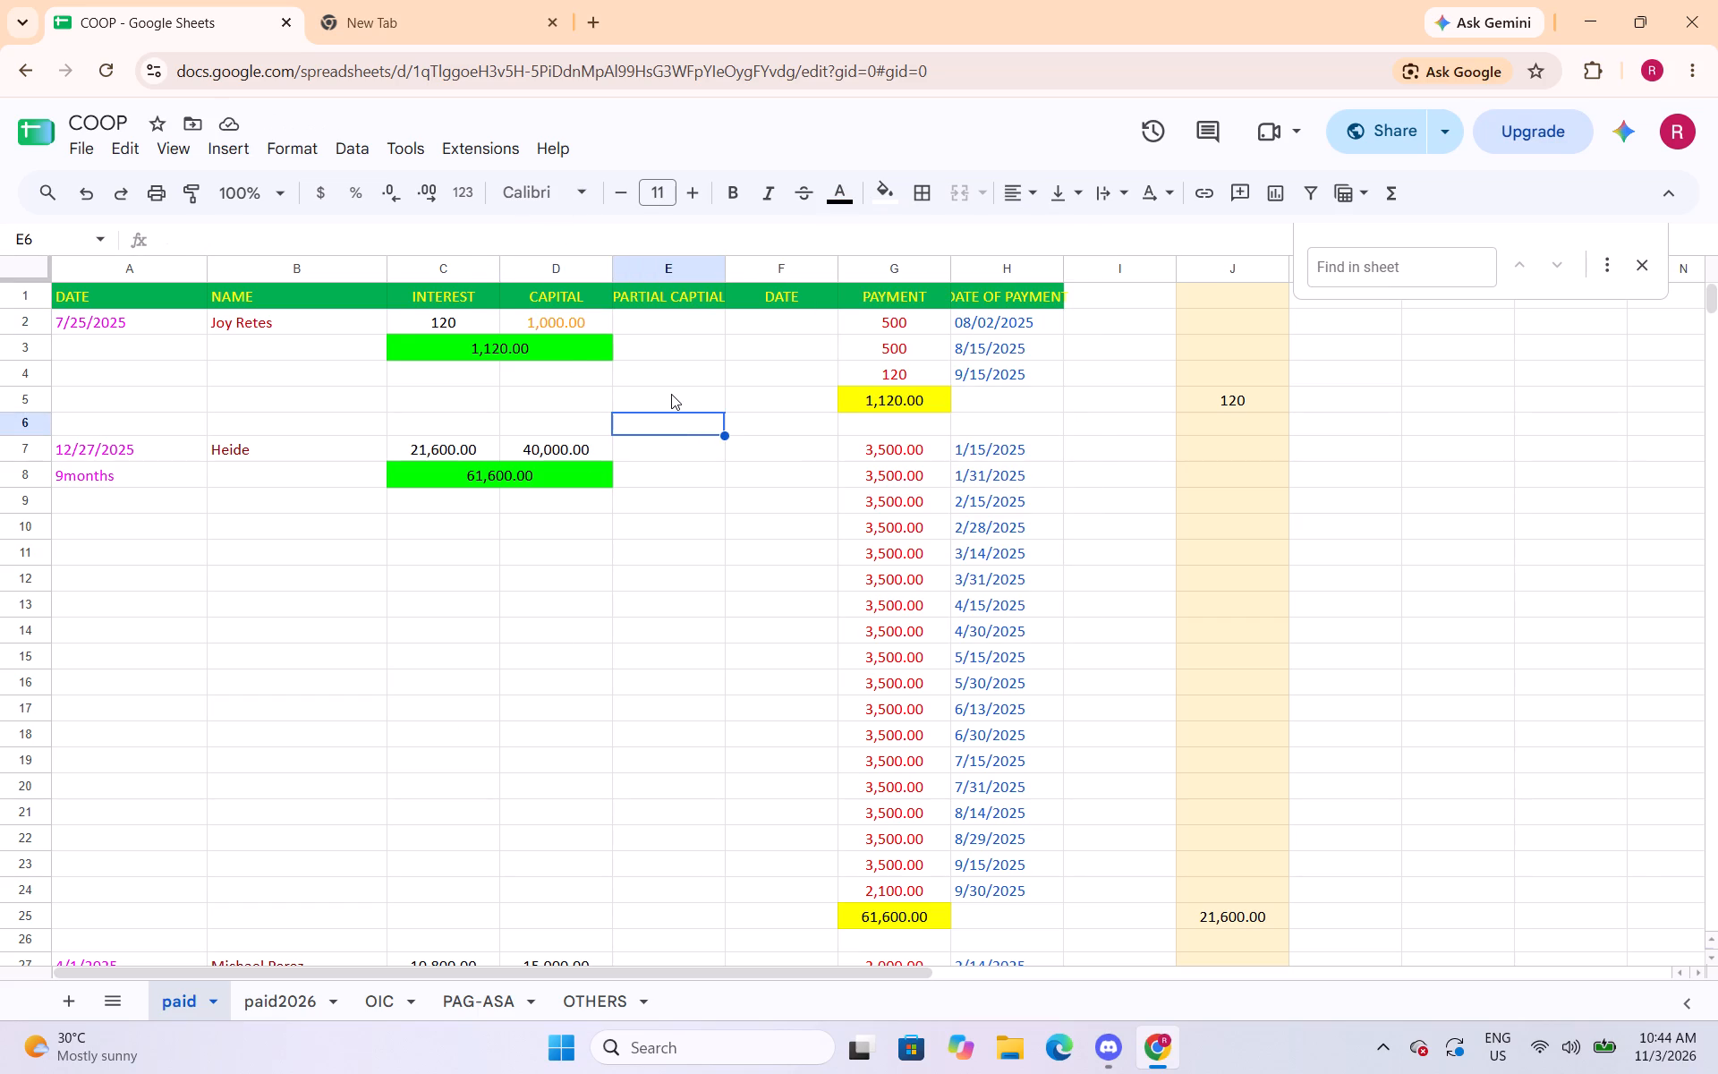
pyautogui.click(575, 442)
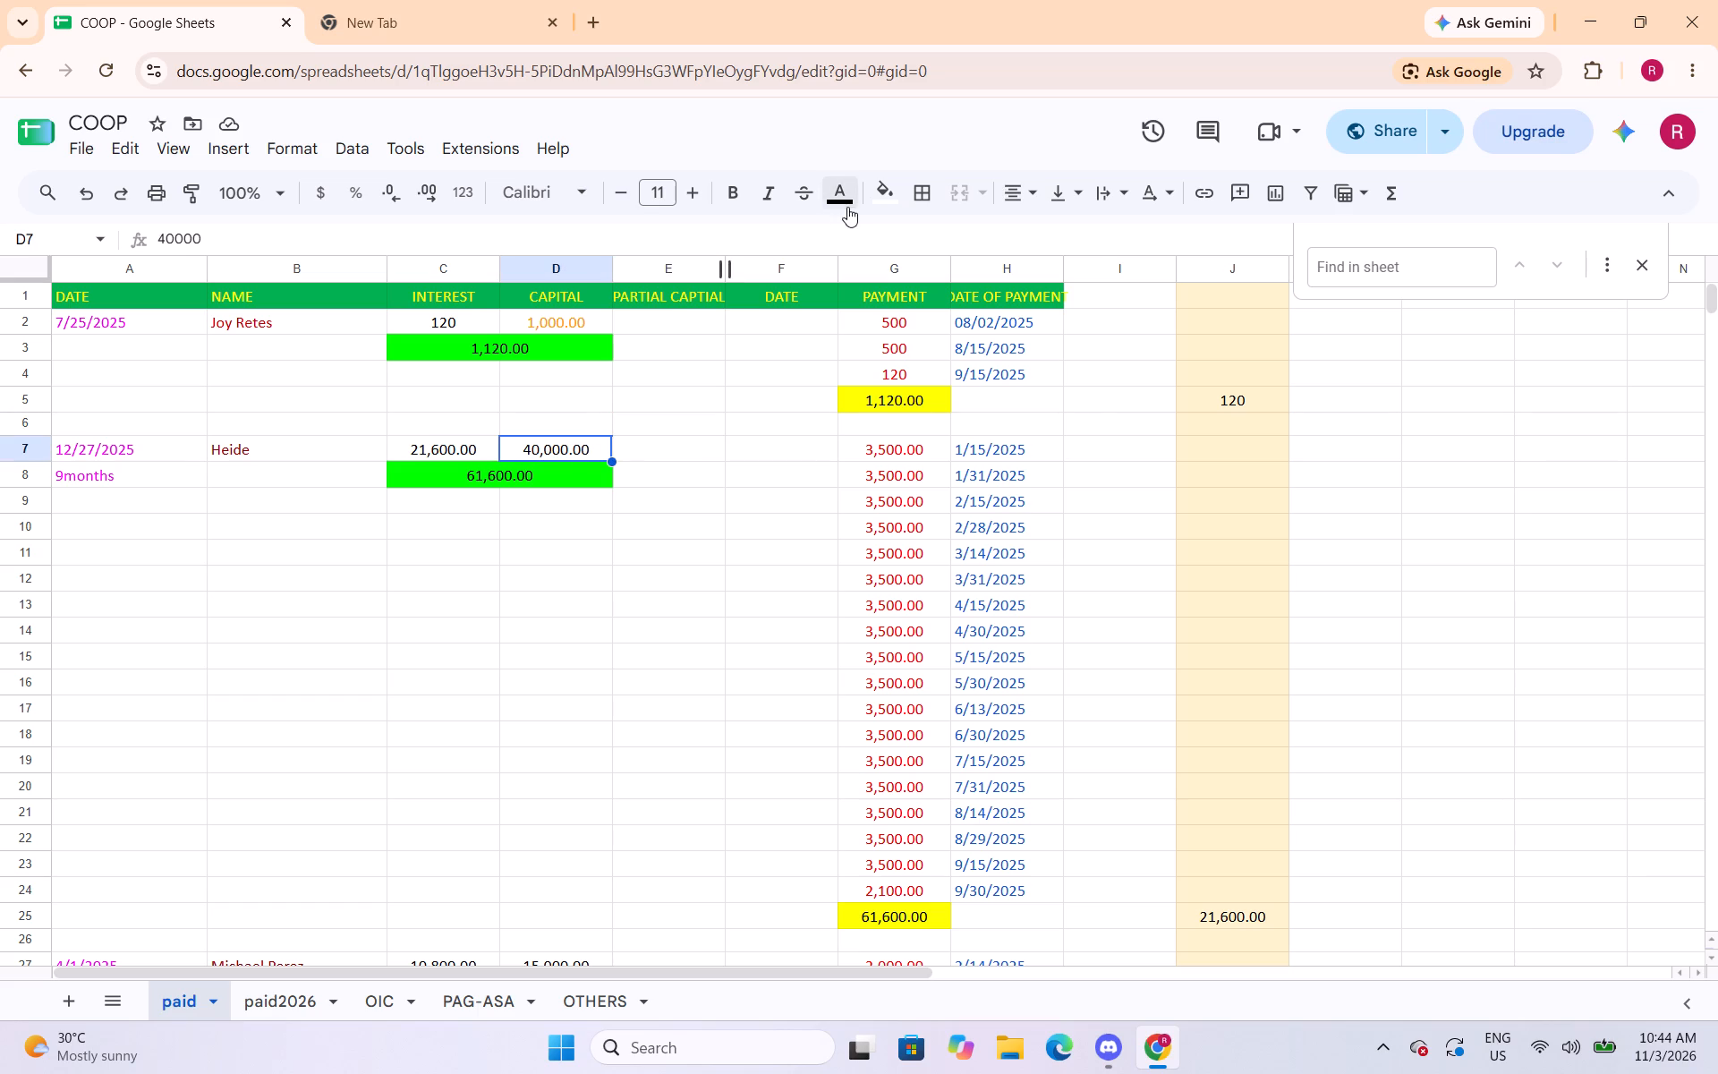
pyautogui.click(847, 198)
pyautogui.click(897, 298)
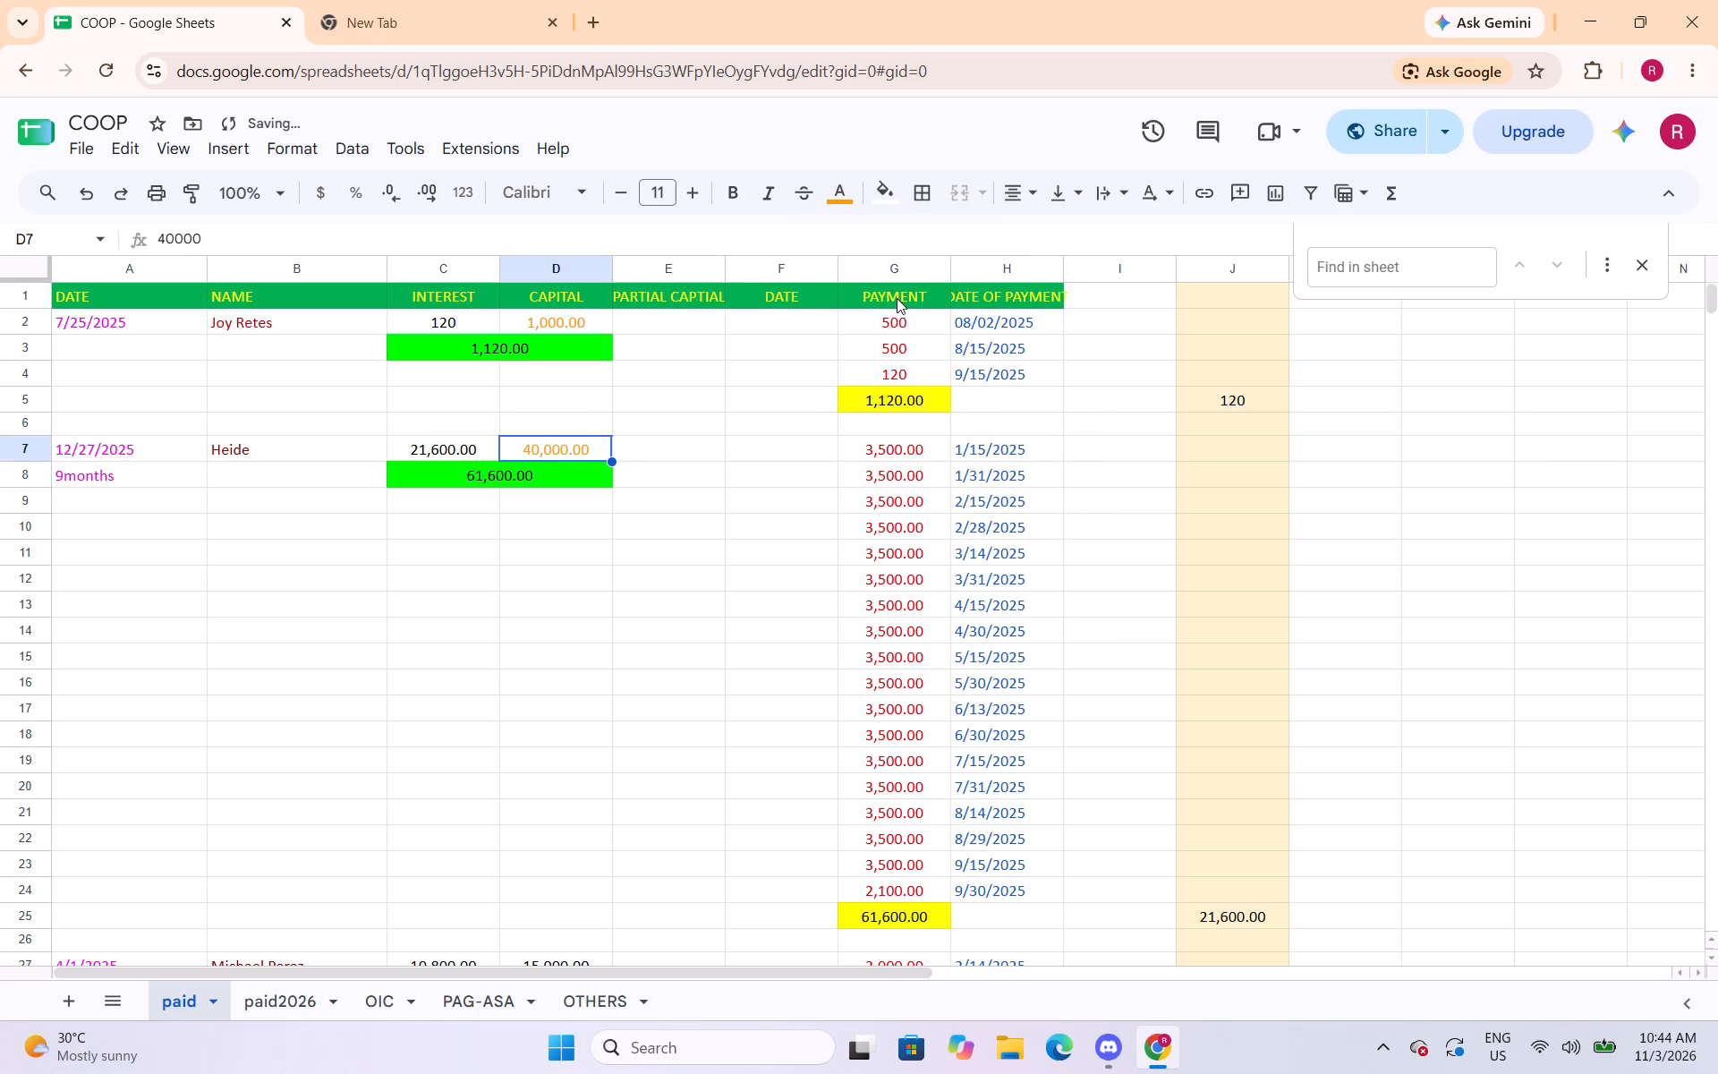
# Change the text colour of the capital amounts in cells D27, D37 and D44 to orange.
pyautogui.scroll(-5, 600, 498)
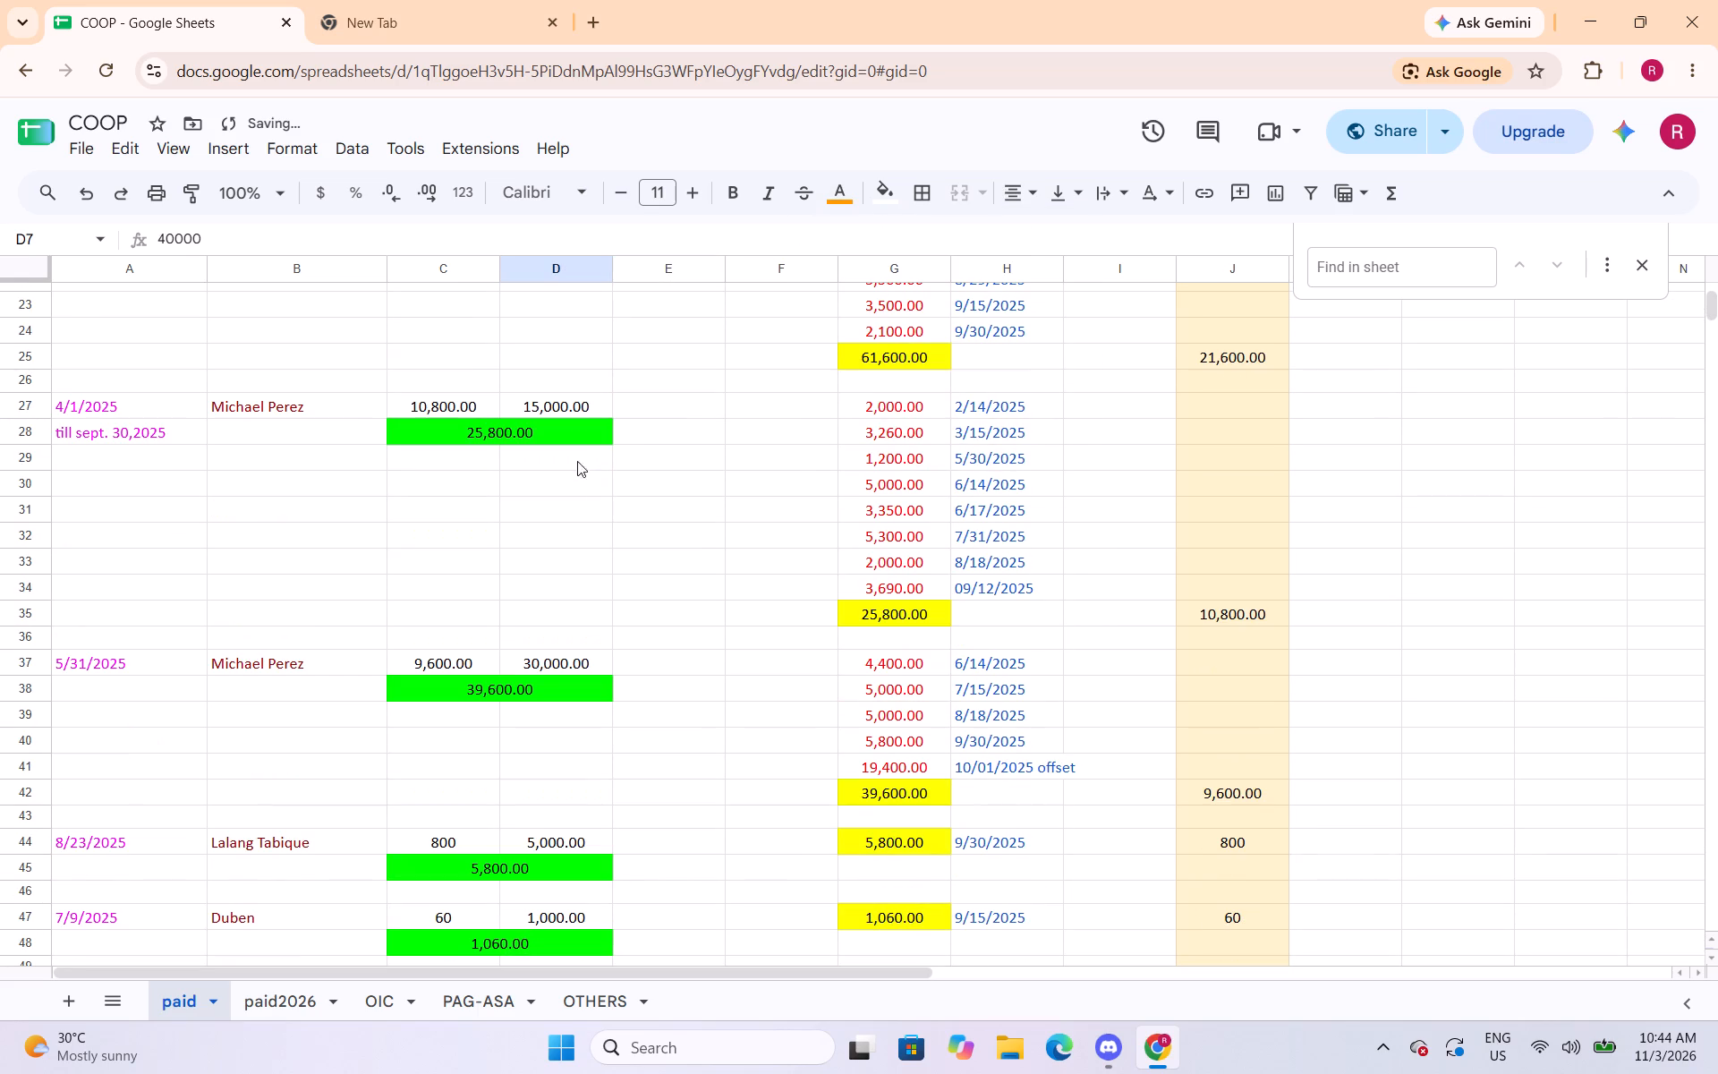
pyautogui.click(589, 414)
pyautogui.click(830, 200)
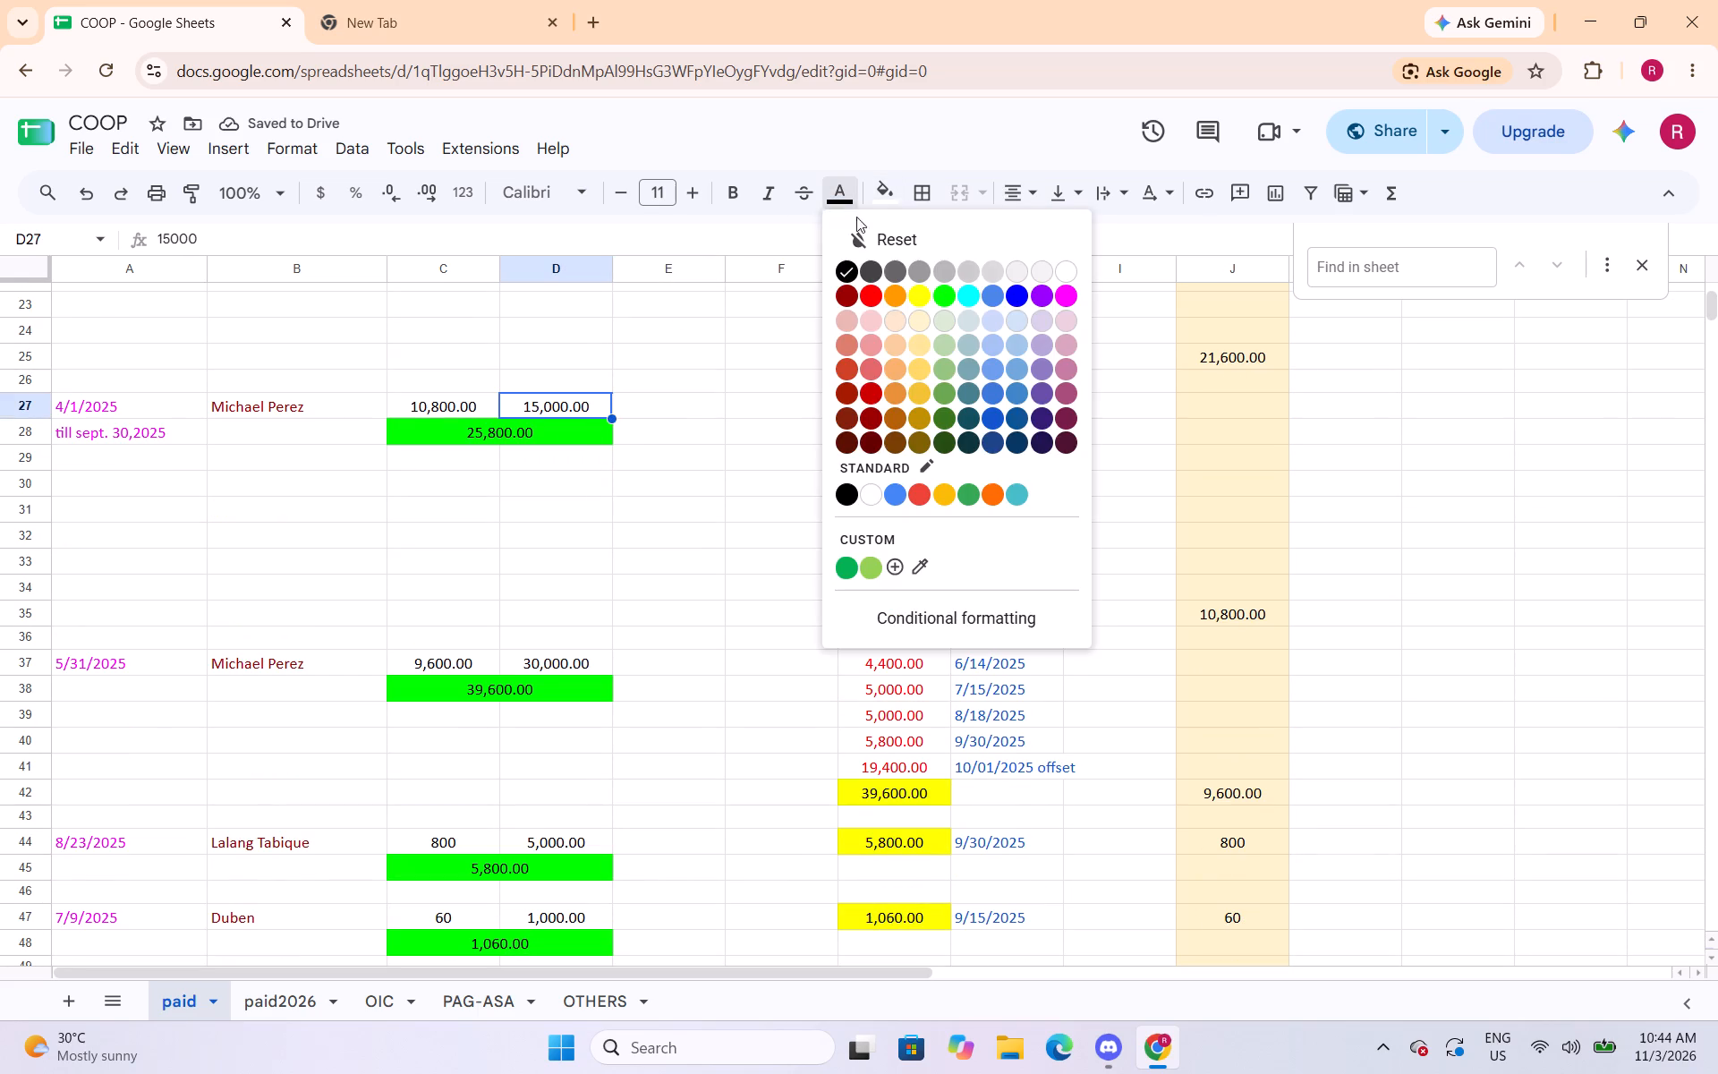
pyautogui.click(897, 297)
pyautogui.click(567, 662)
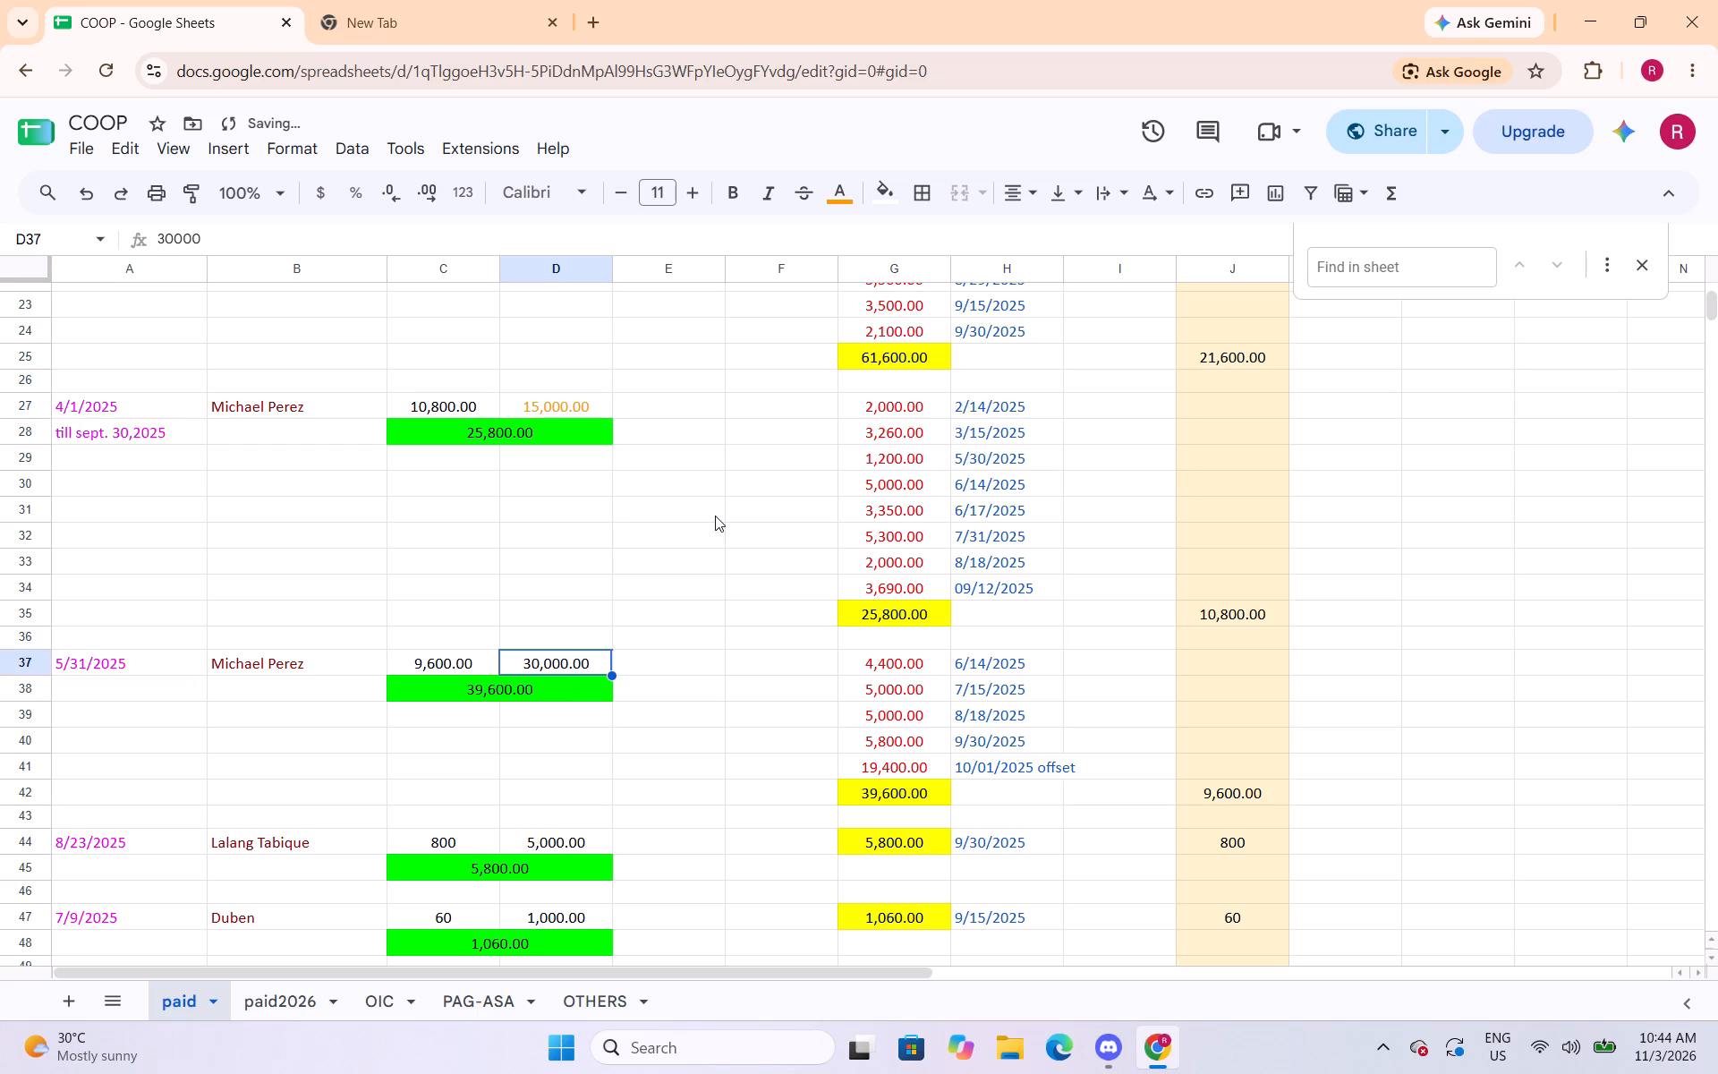
pyautogui.click(837, 198)
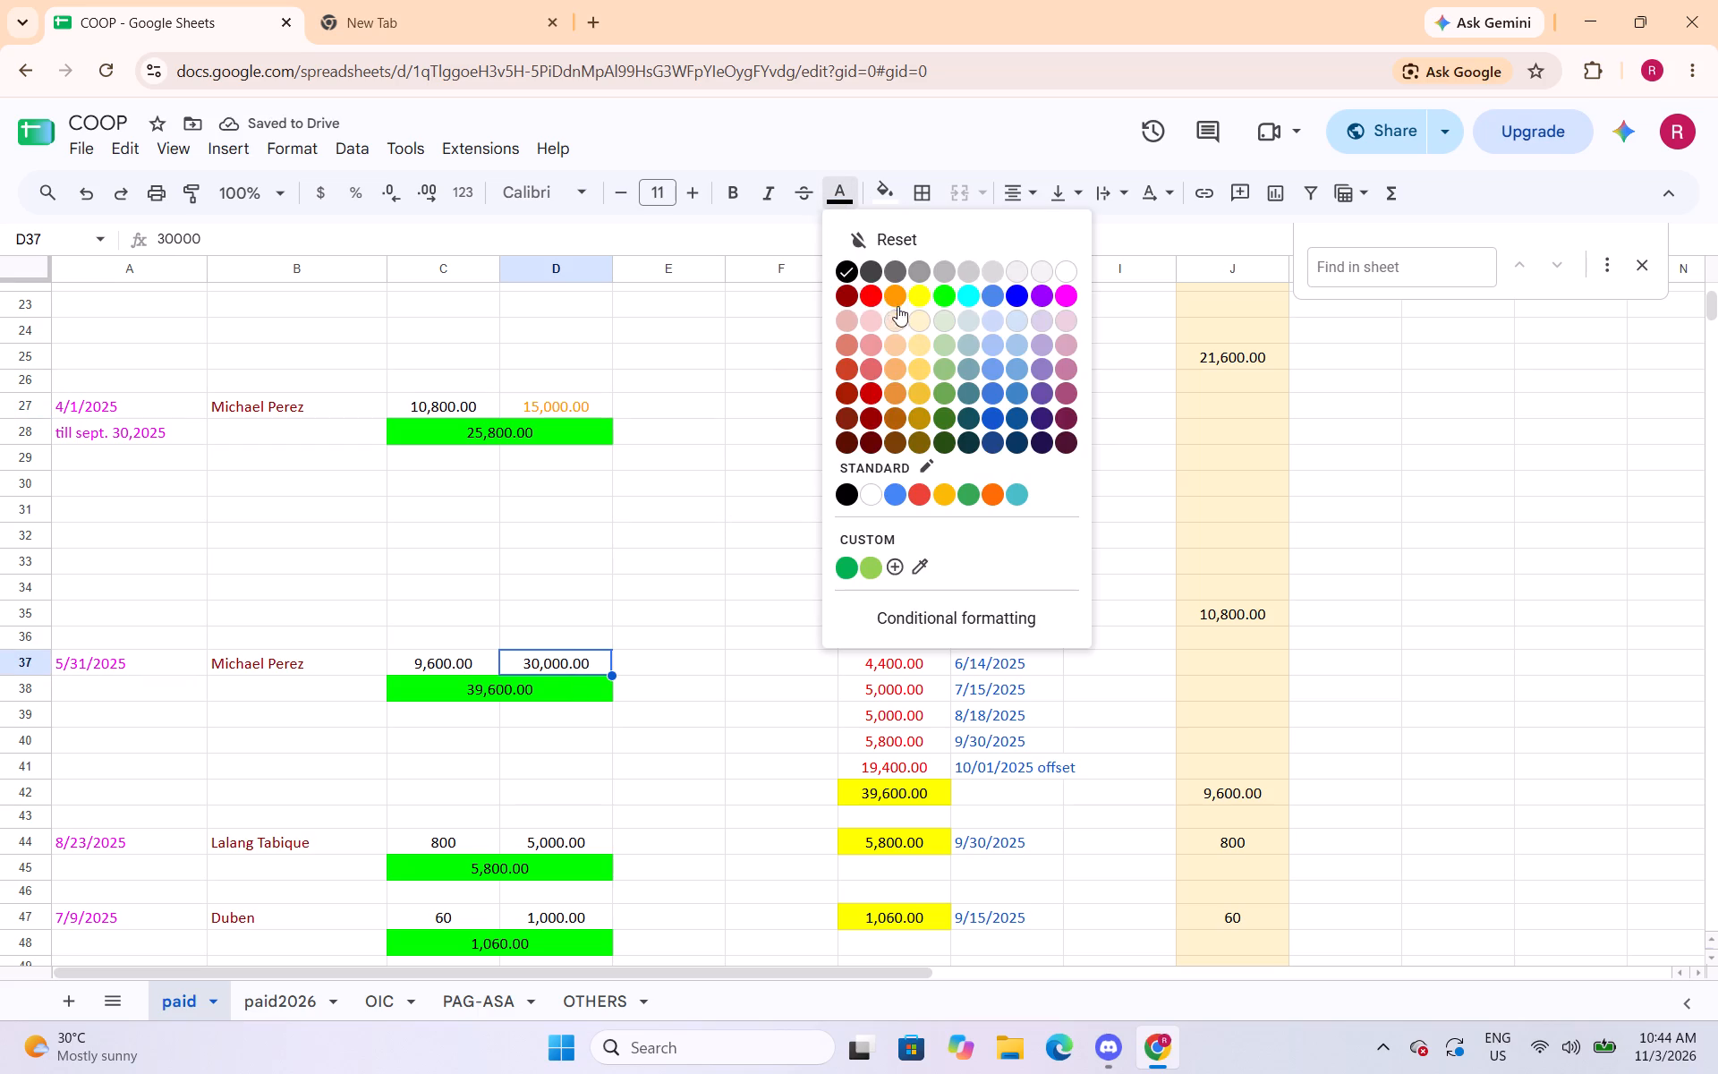
pyautogui.click(897, 300)
pyautogui.click(538, 843)
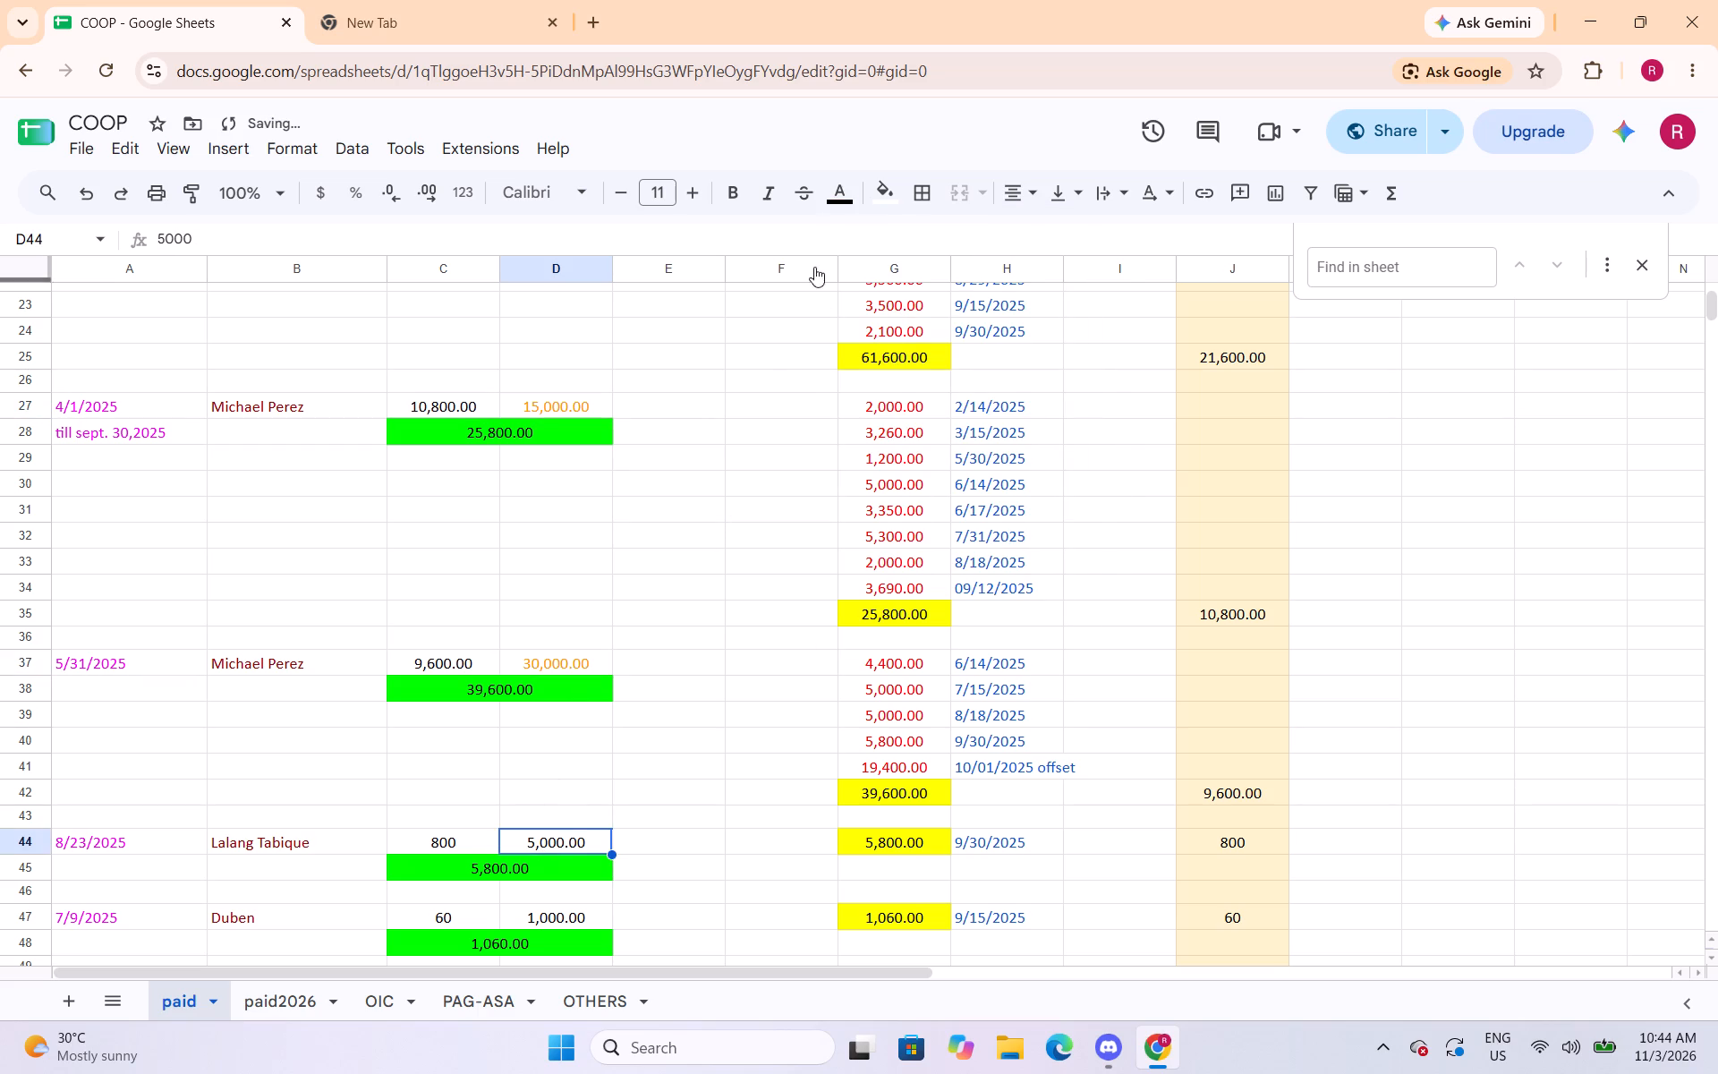
pyautogui.click(831, 194)
pyautogui.click(891, 295)
# Change the text colour of the capital amounts in cells D47, D50 and D53 to orange.
pyautogui.scroll(-2, 582, 612)
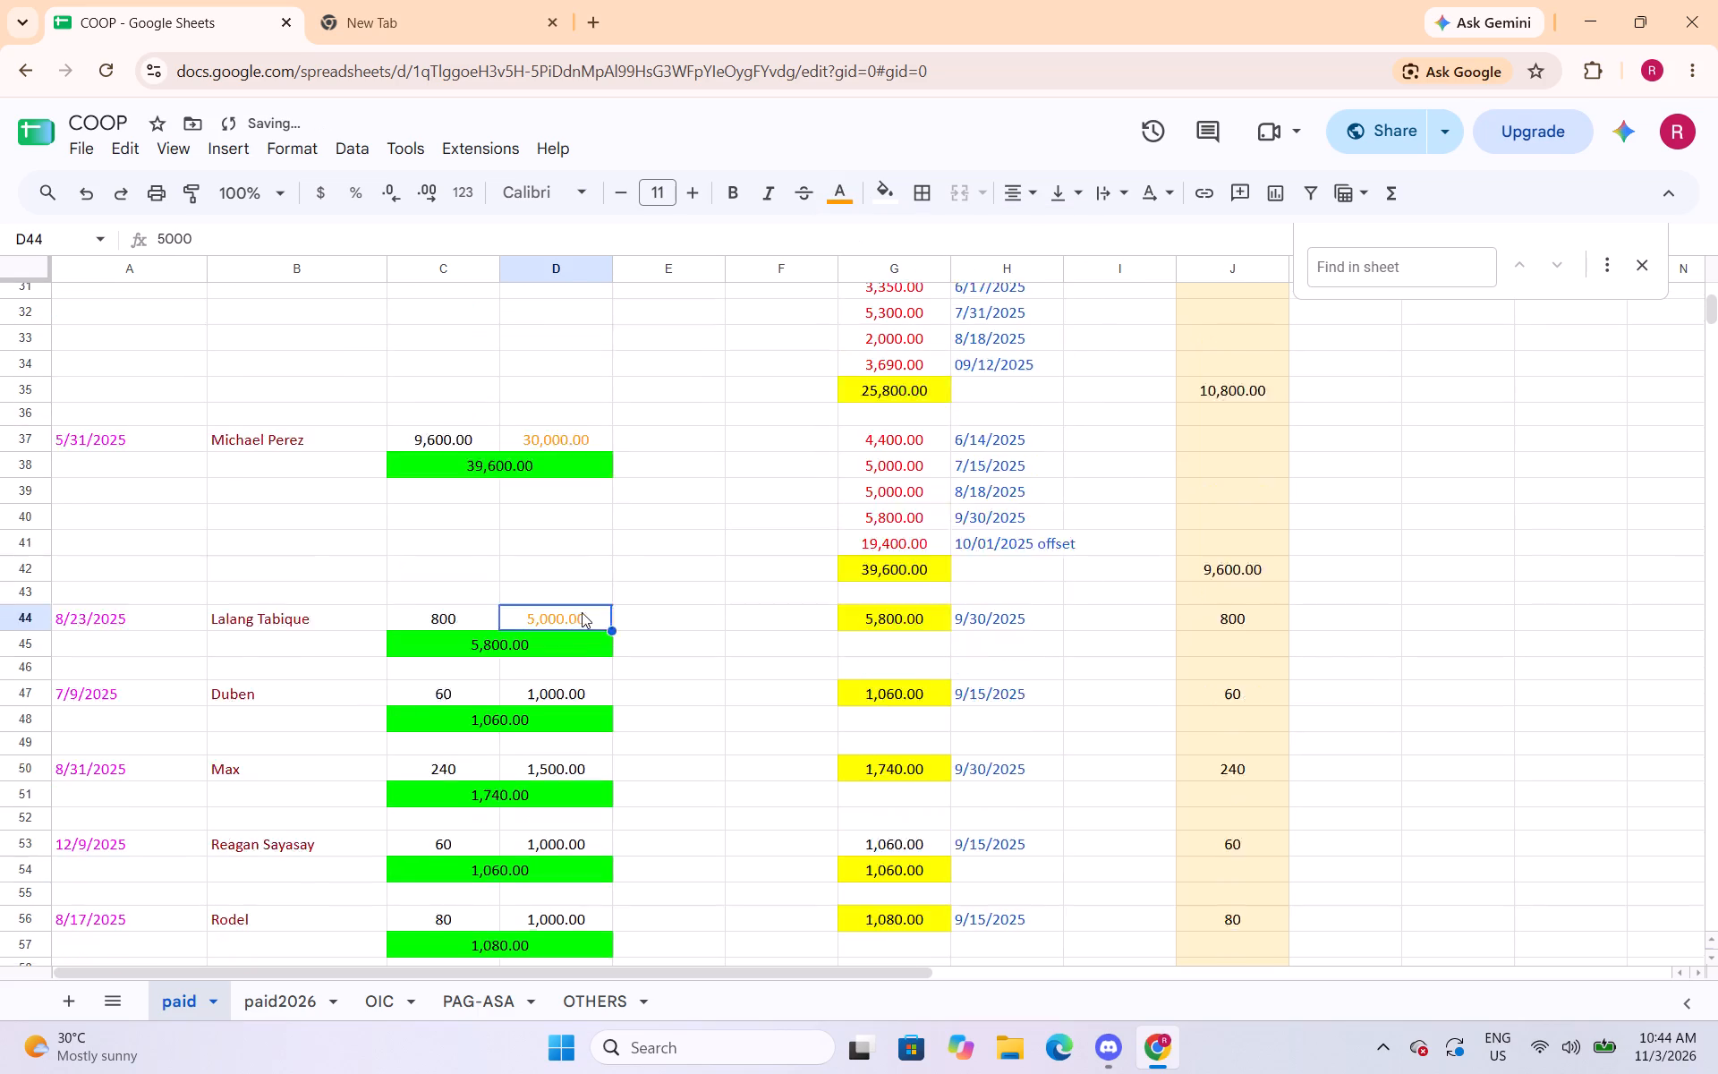
pyautogui.scroll(-3, 582, 612)
pyautogui.click(584, 364)
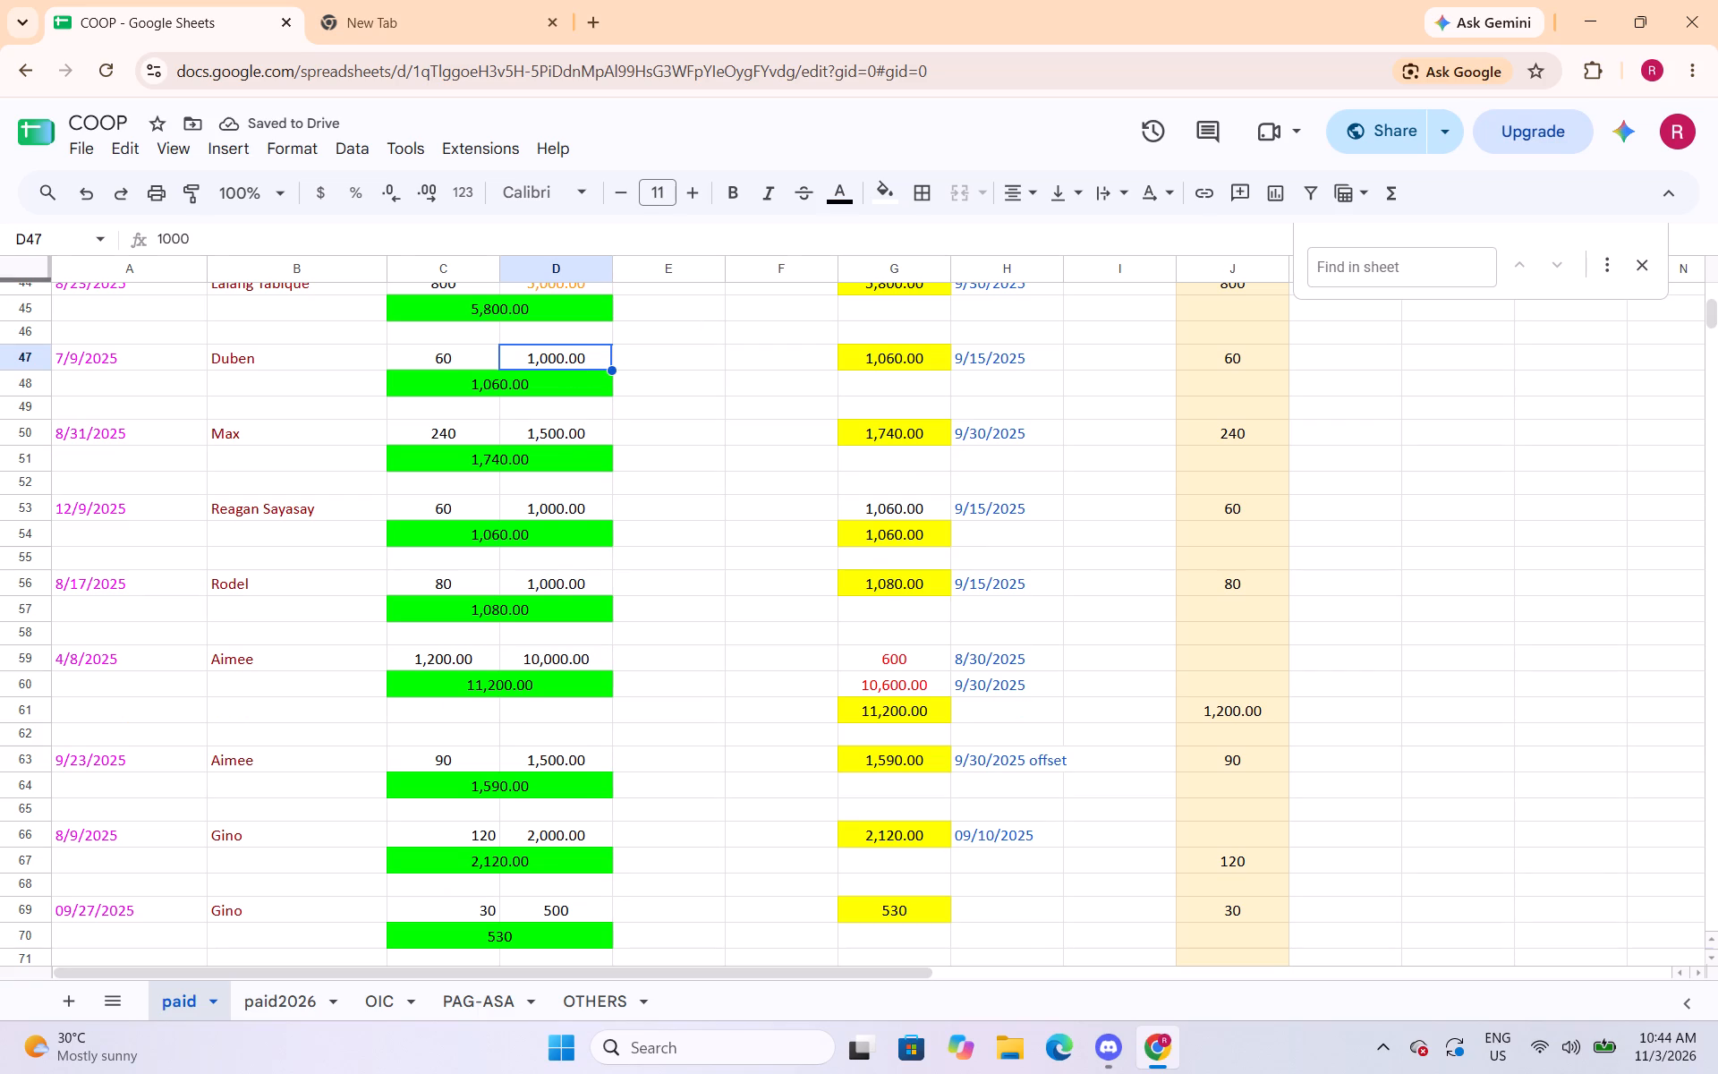
pyautogui.click(842, 203)
pyautogui.click(894, 295)
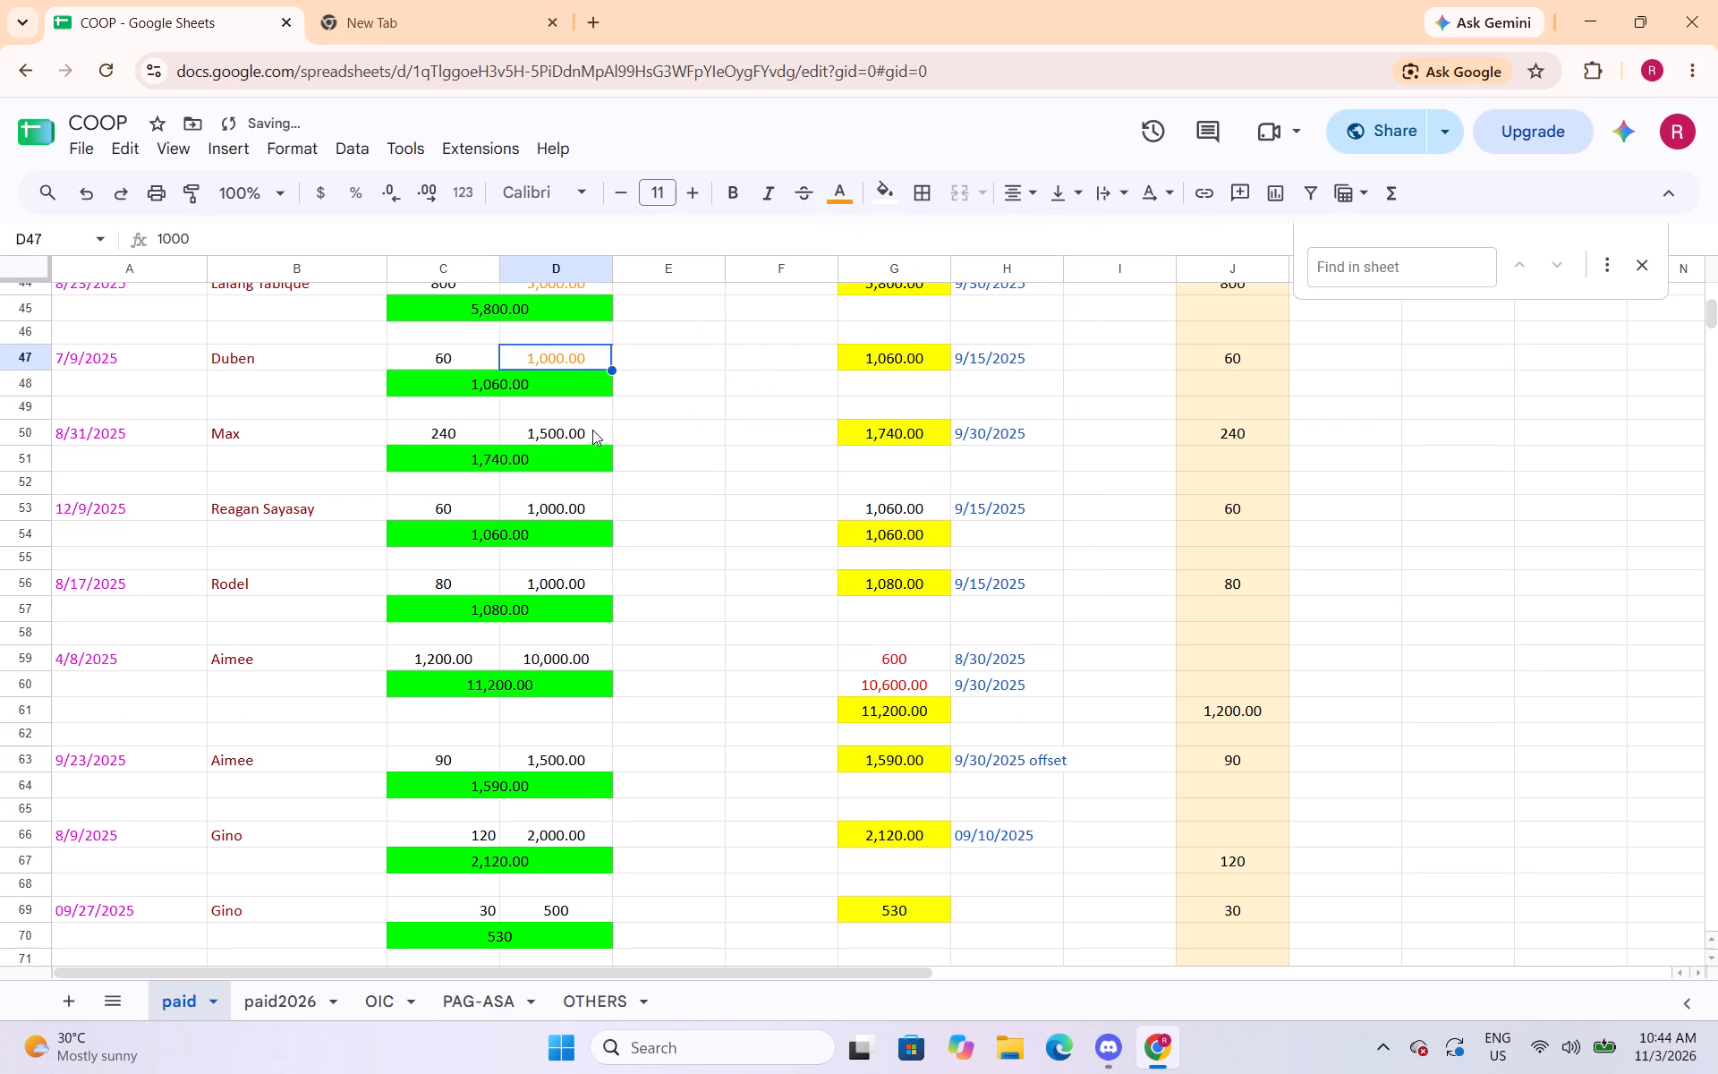
pyautogui.click(591, 431)
pyautogui.click(846, 199)
pyautogui.click(897, 295)
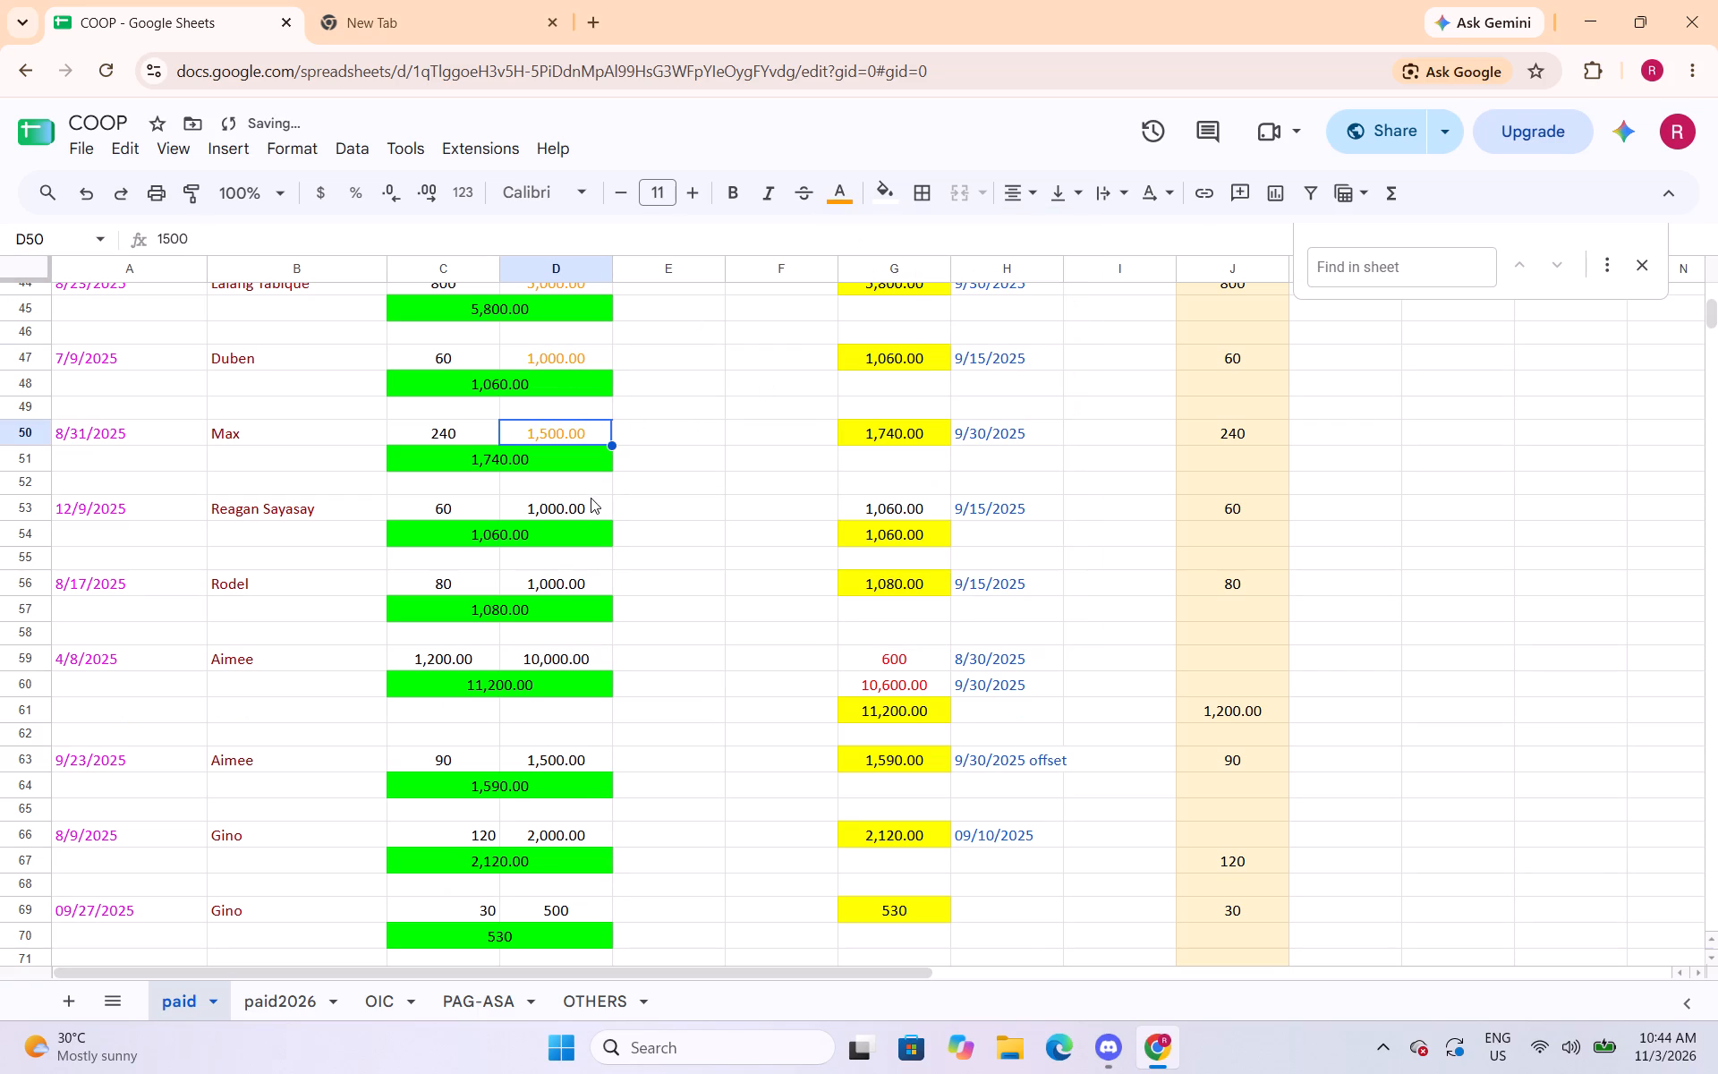
pyautogui.click(574, 509)
pyautogui.click(829, 198)
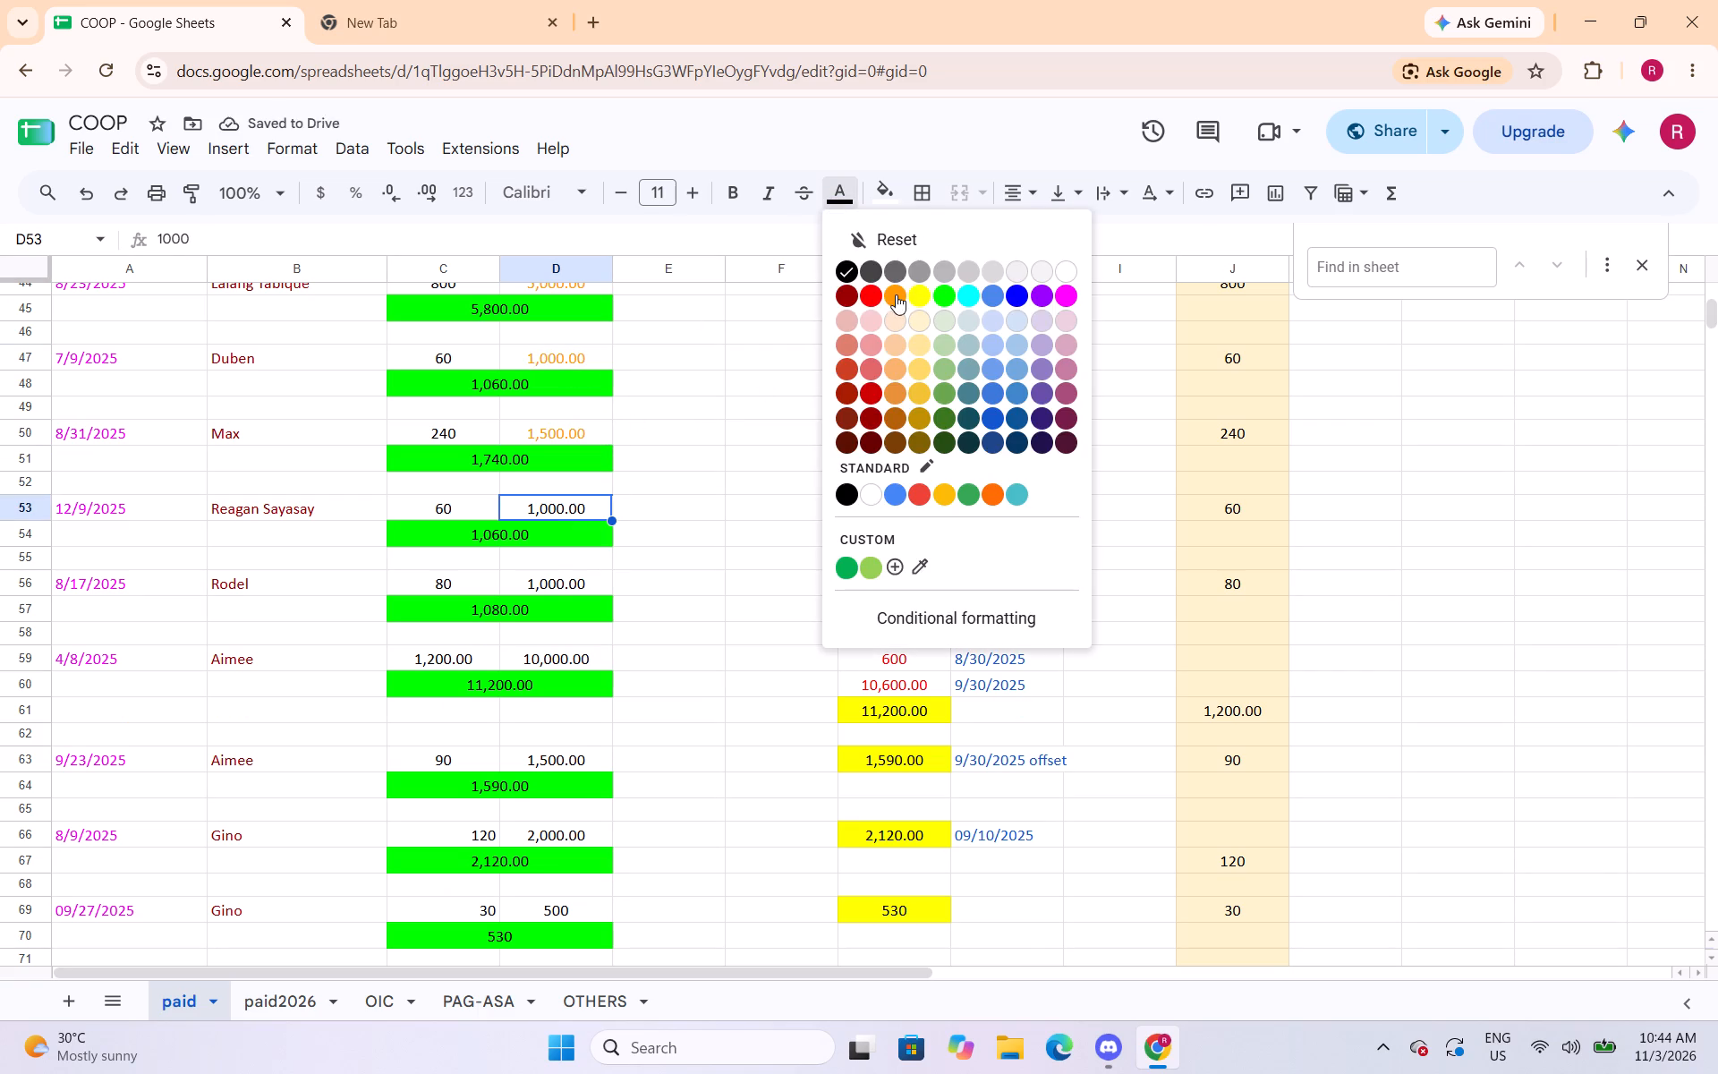
pyautogui.moveTo(896, 294); pyautogui.dragTo(889, 303)
# Change the text colour of the capital amounts in cells D56, D59 and D63 to orange.
pyautogui.click(549, 584)
pyautogui.click(837, 197)
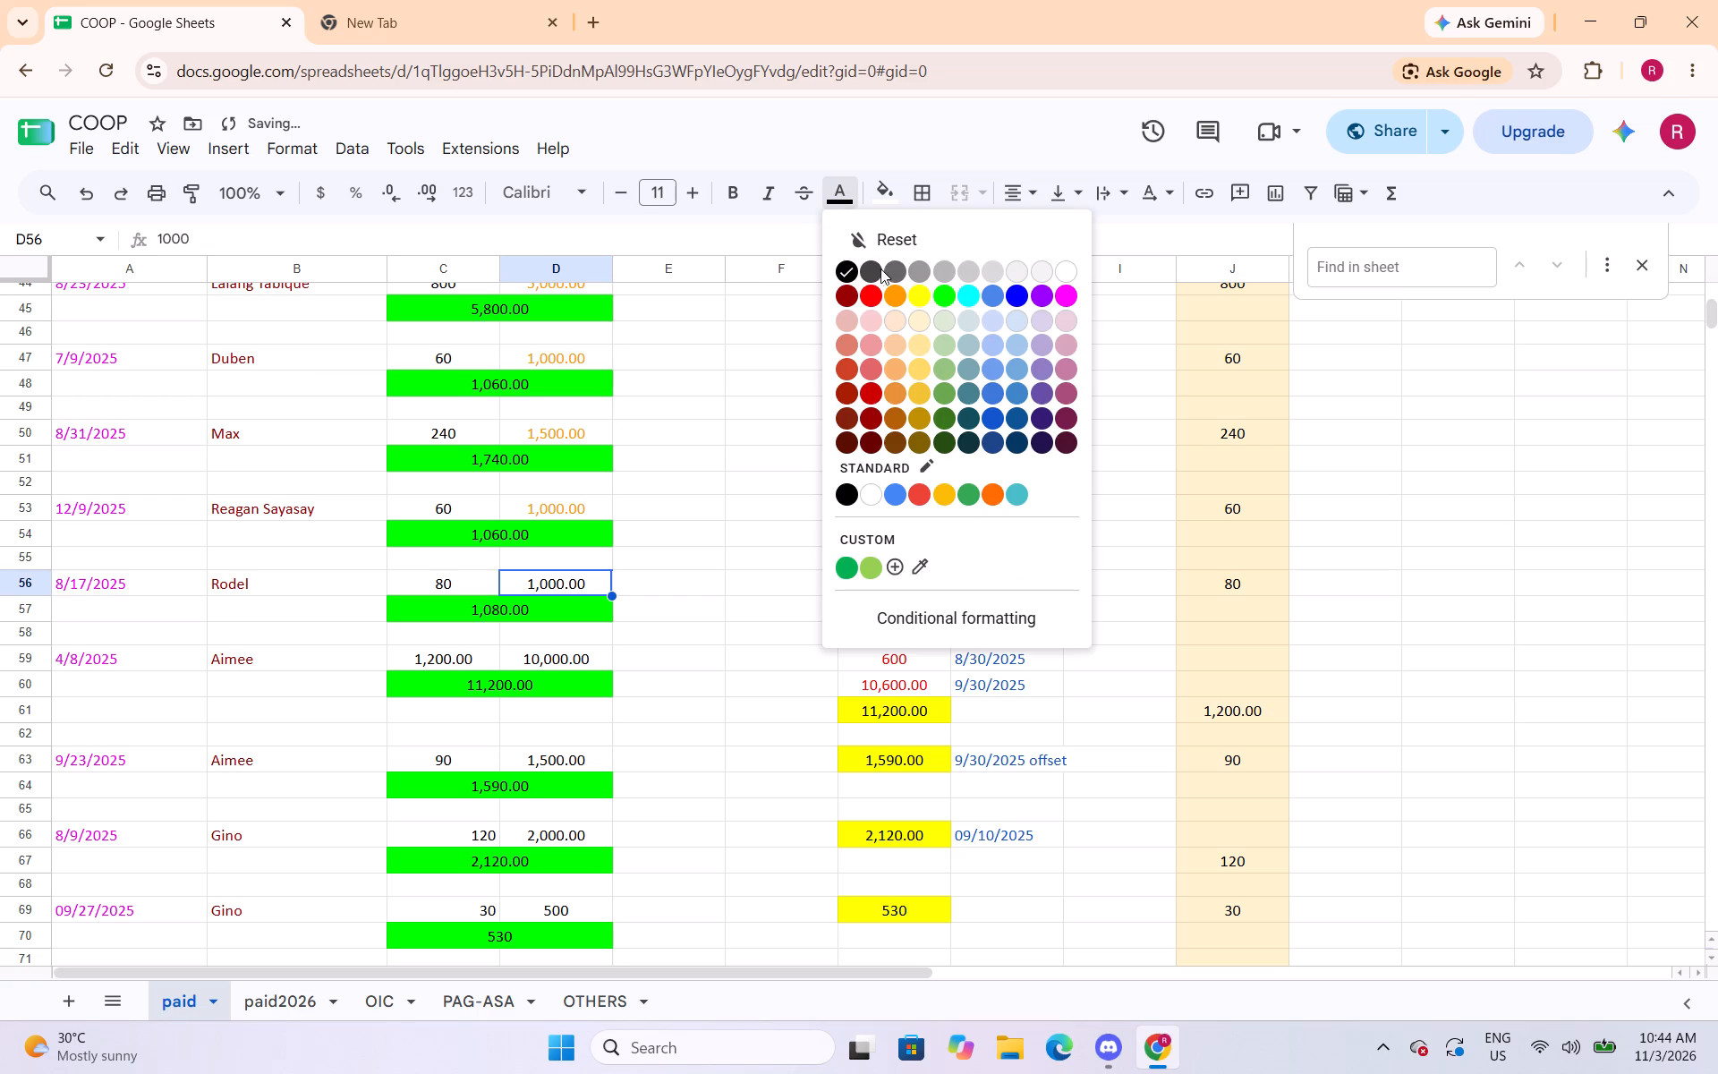
pyautogui.click(896, 296)
pyautogui.click(564, 656)
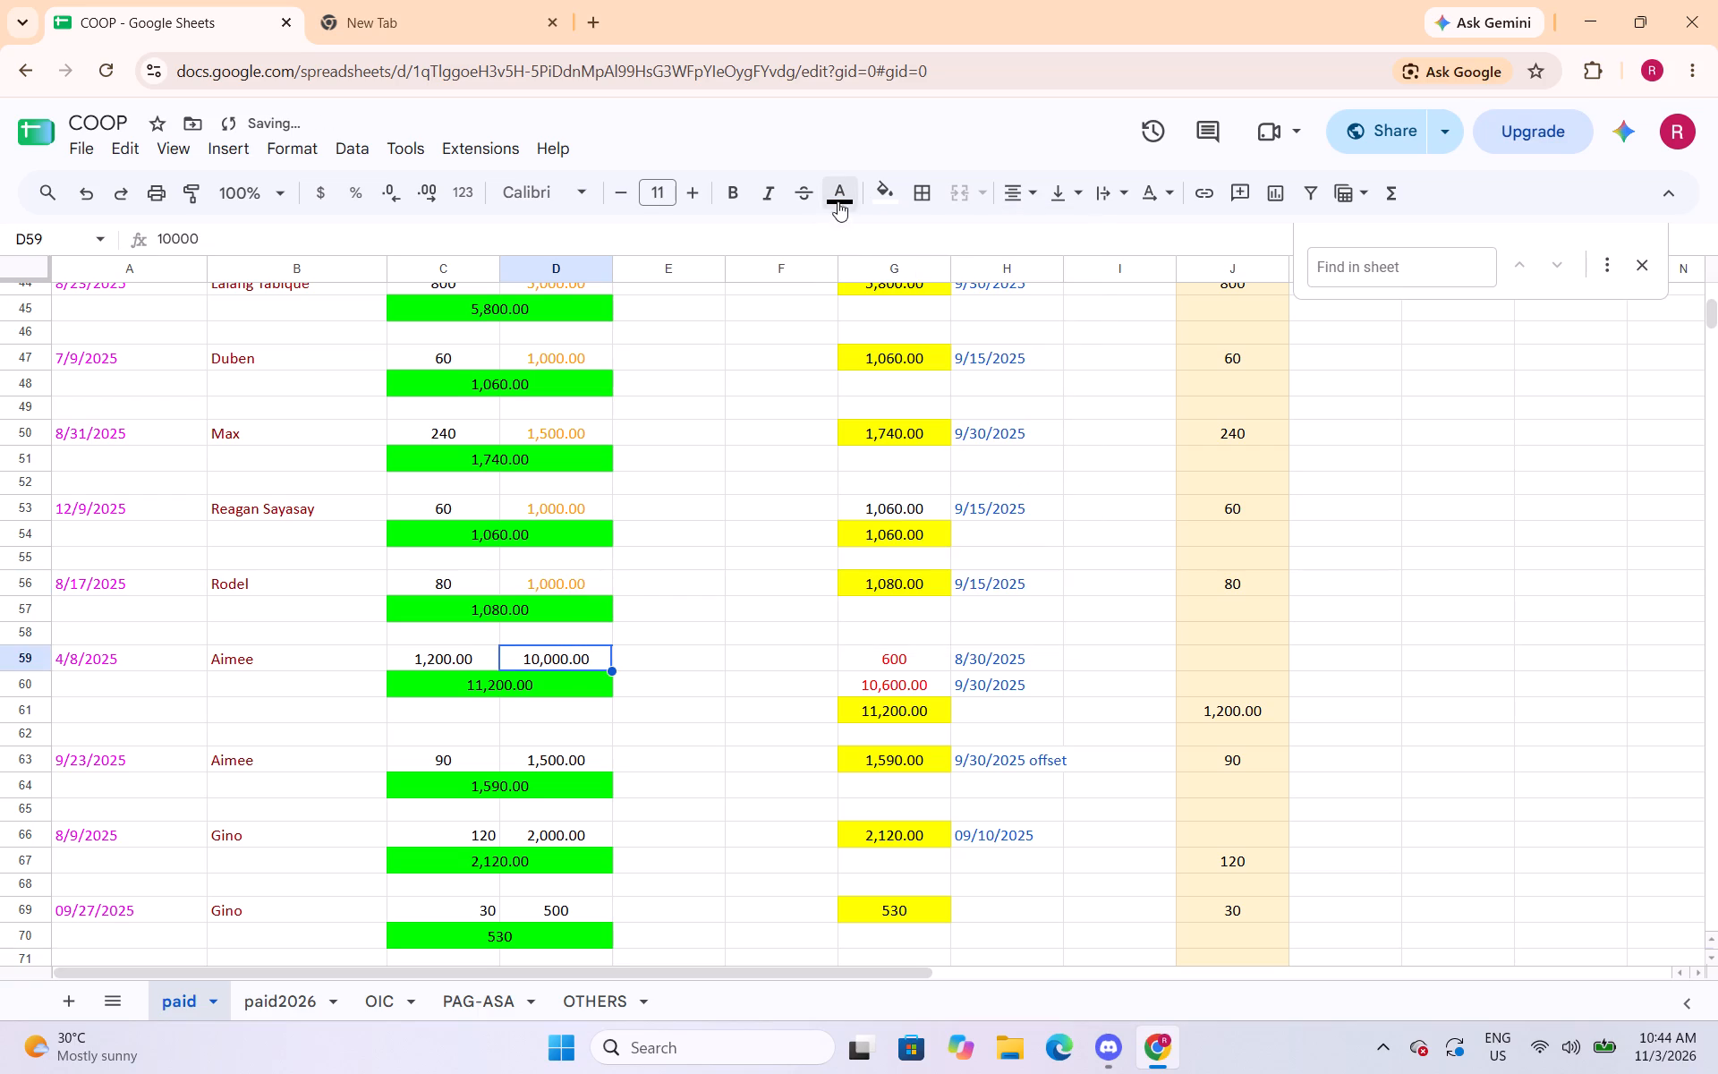
pyautogui.click(839, 199)
pyautogui.click(897, 302)
pyautogui.click(562, 757)
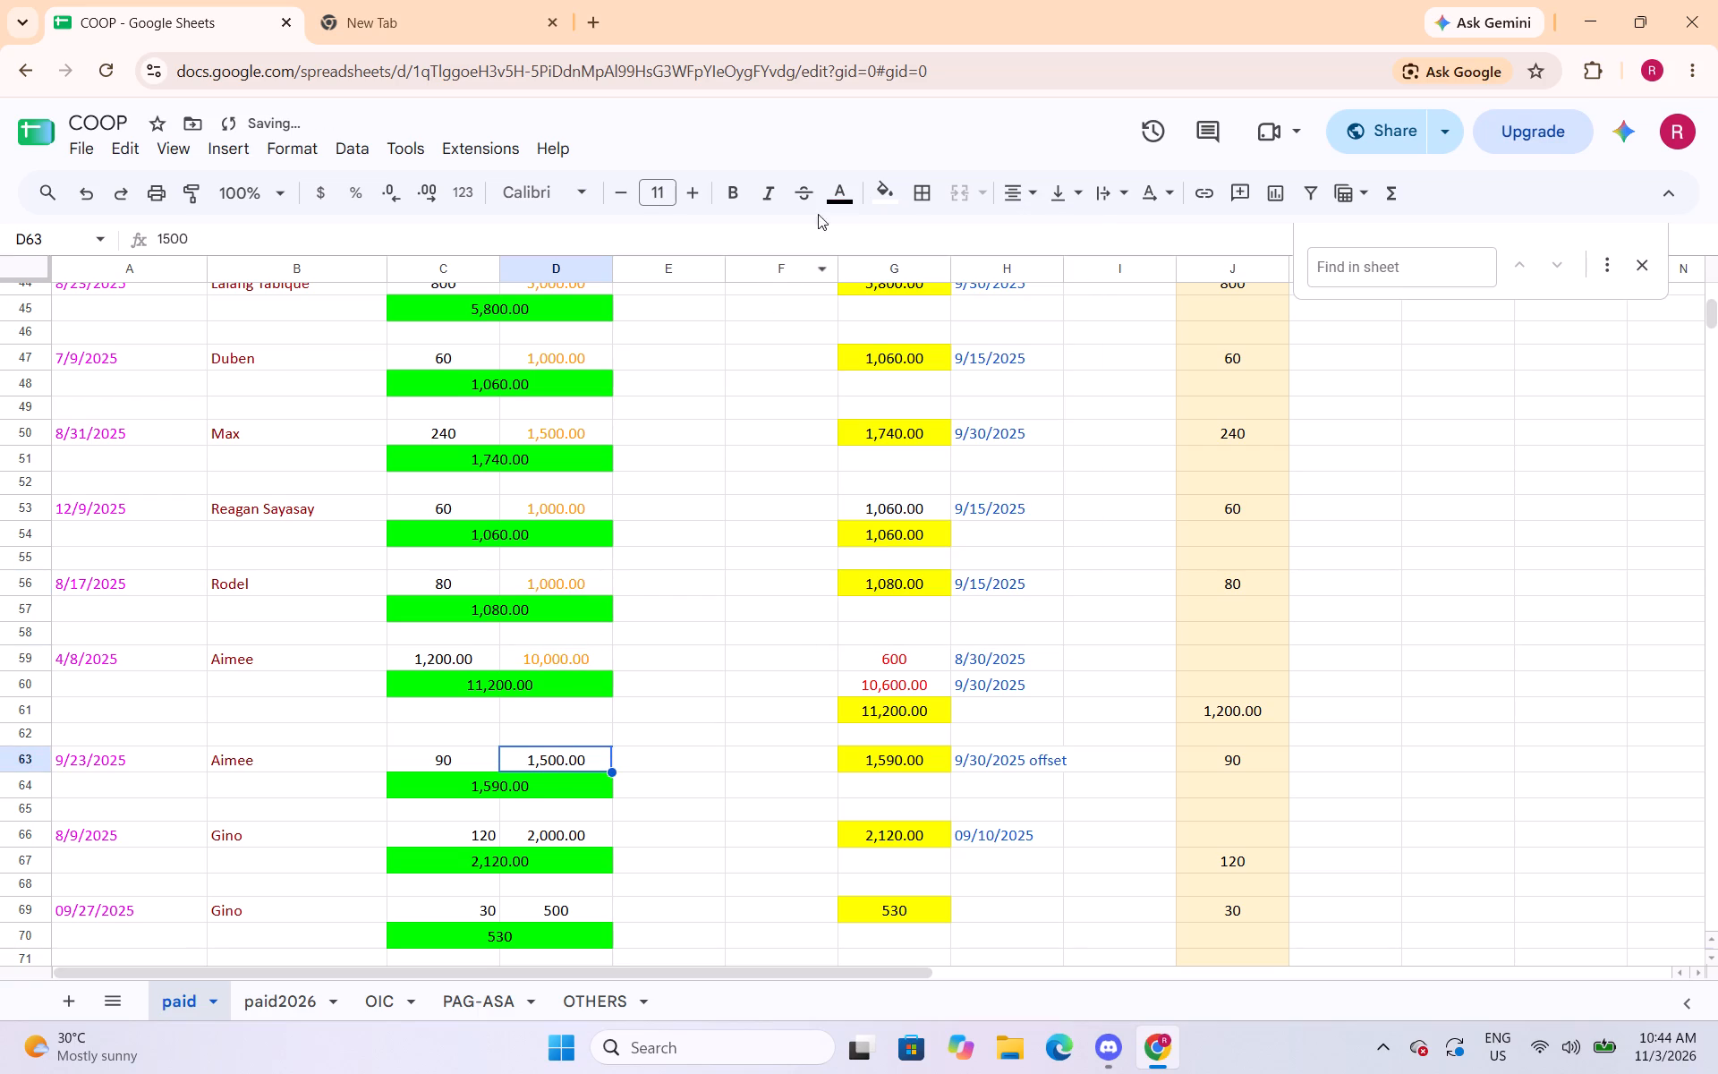
pyautogui.click(834, 183)
pyautogui.click(896, 294)
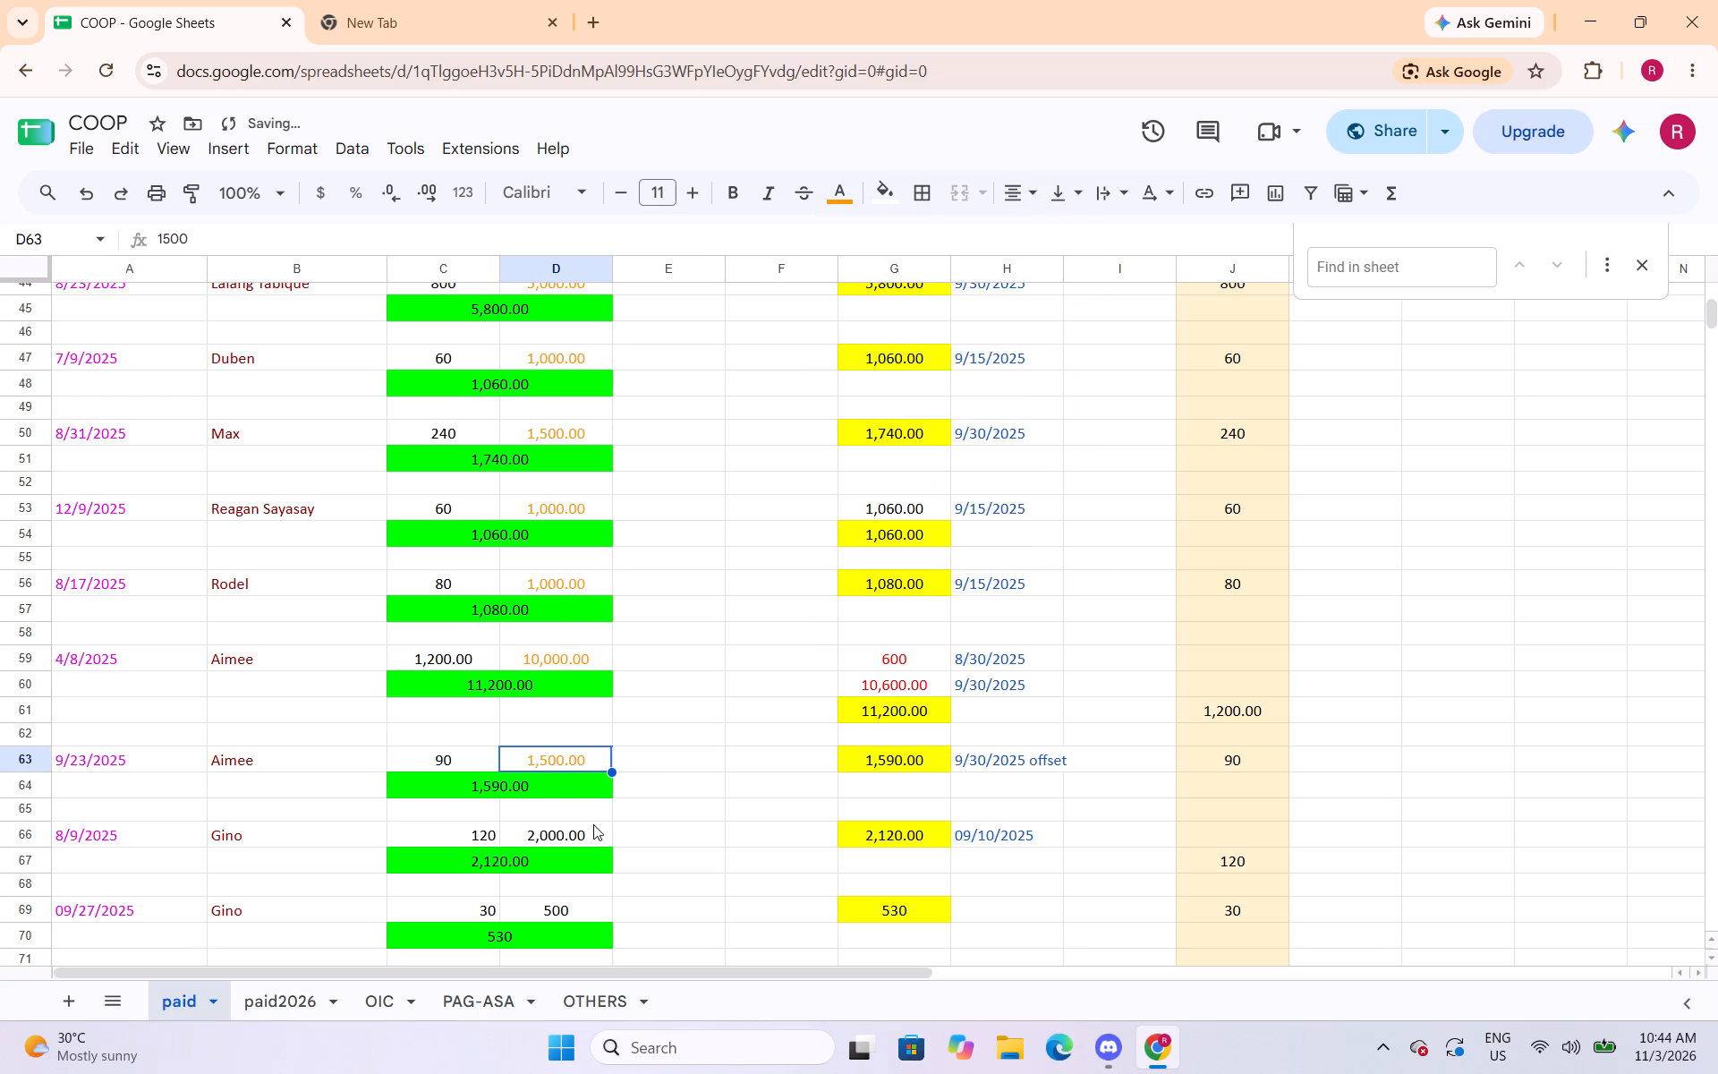
# Change the text colour of the capital amounts in cells D66, D69 and D72 to orange.
pyautogui.click(575, 833)
pyautogui.click(836, 180)
pyautogui.click(894, 294)
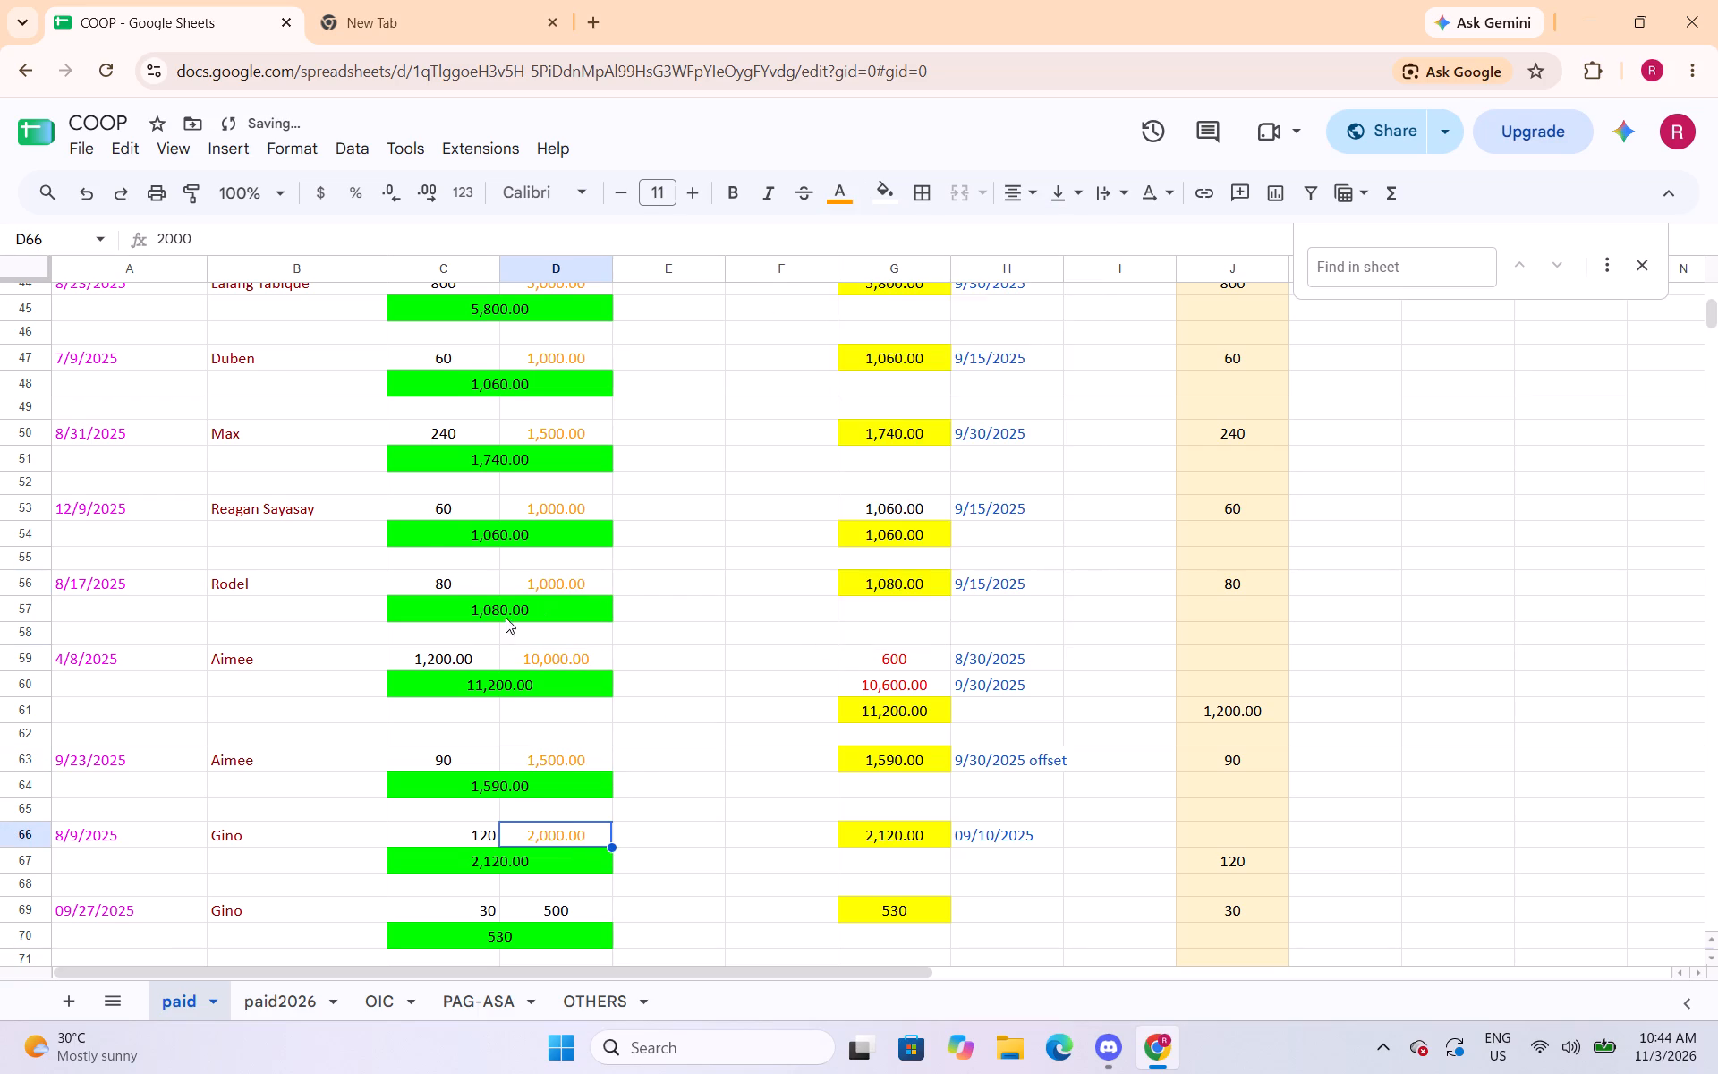
pyautogui.scroll(-4, 489, 621)
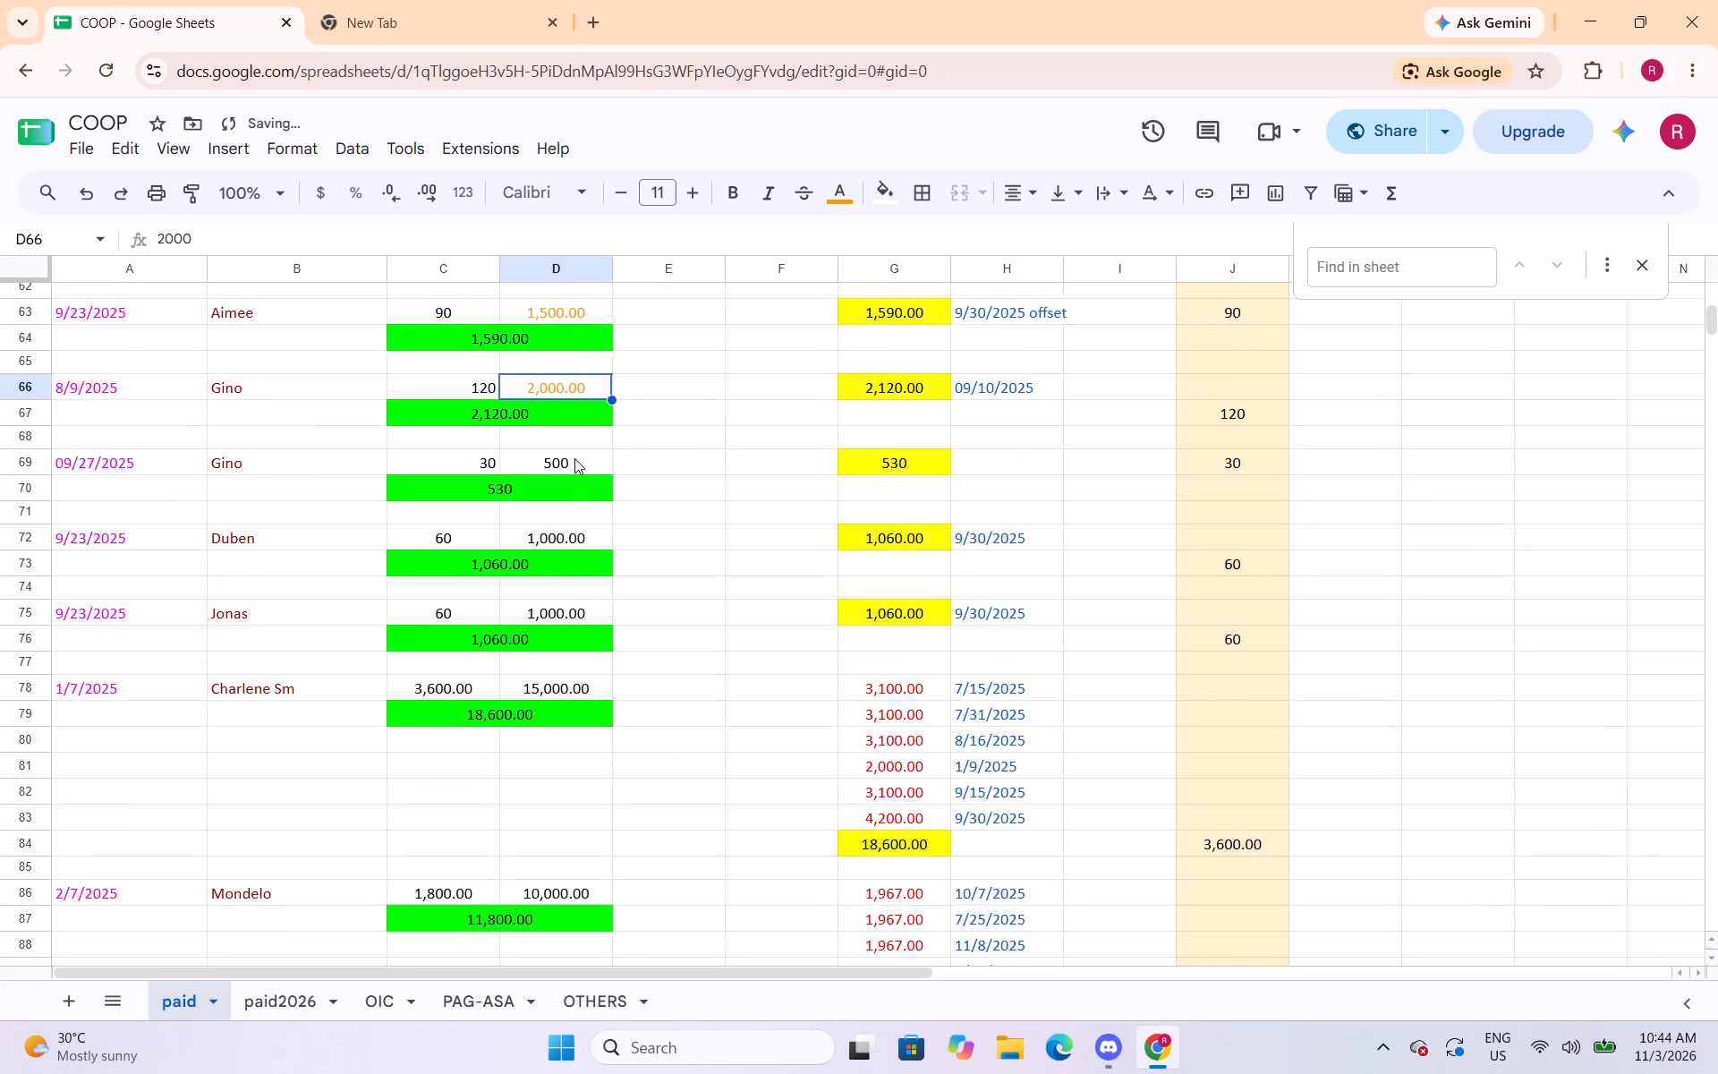
pyautogui.click(574, 458)
pyautogui.click(840, 200)
pyautogui.click(893, 291)
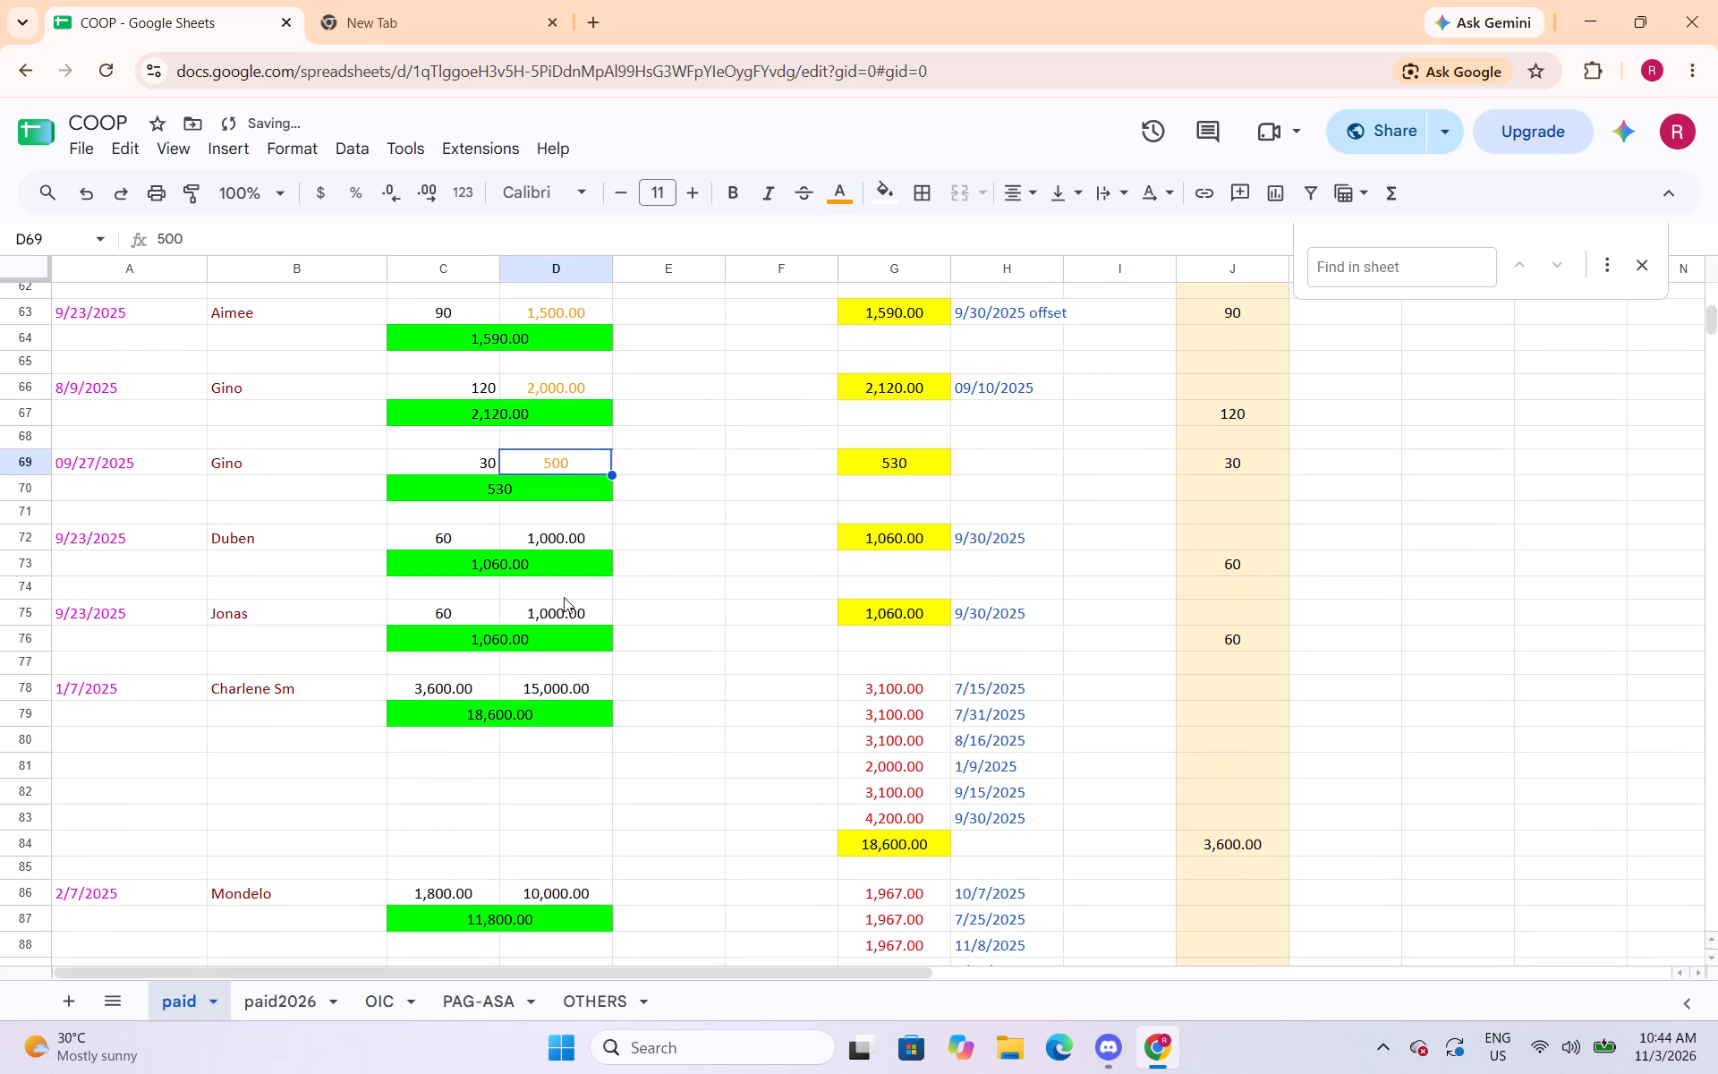
pyautogui.click(556, 553)
pyautogui.click(560, 541)
pyautogui.click(843, 203)
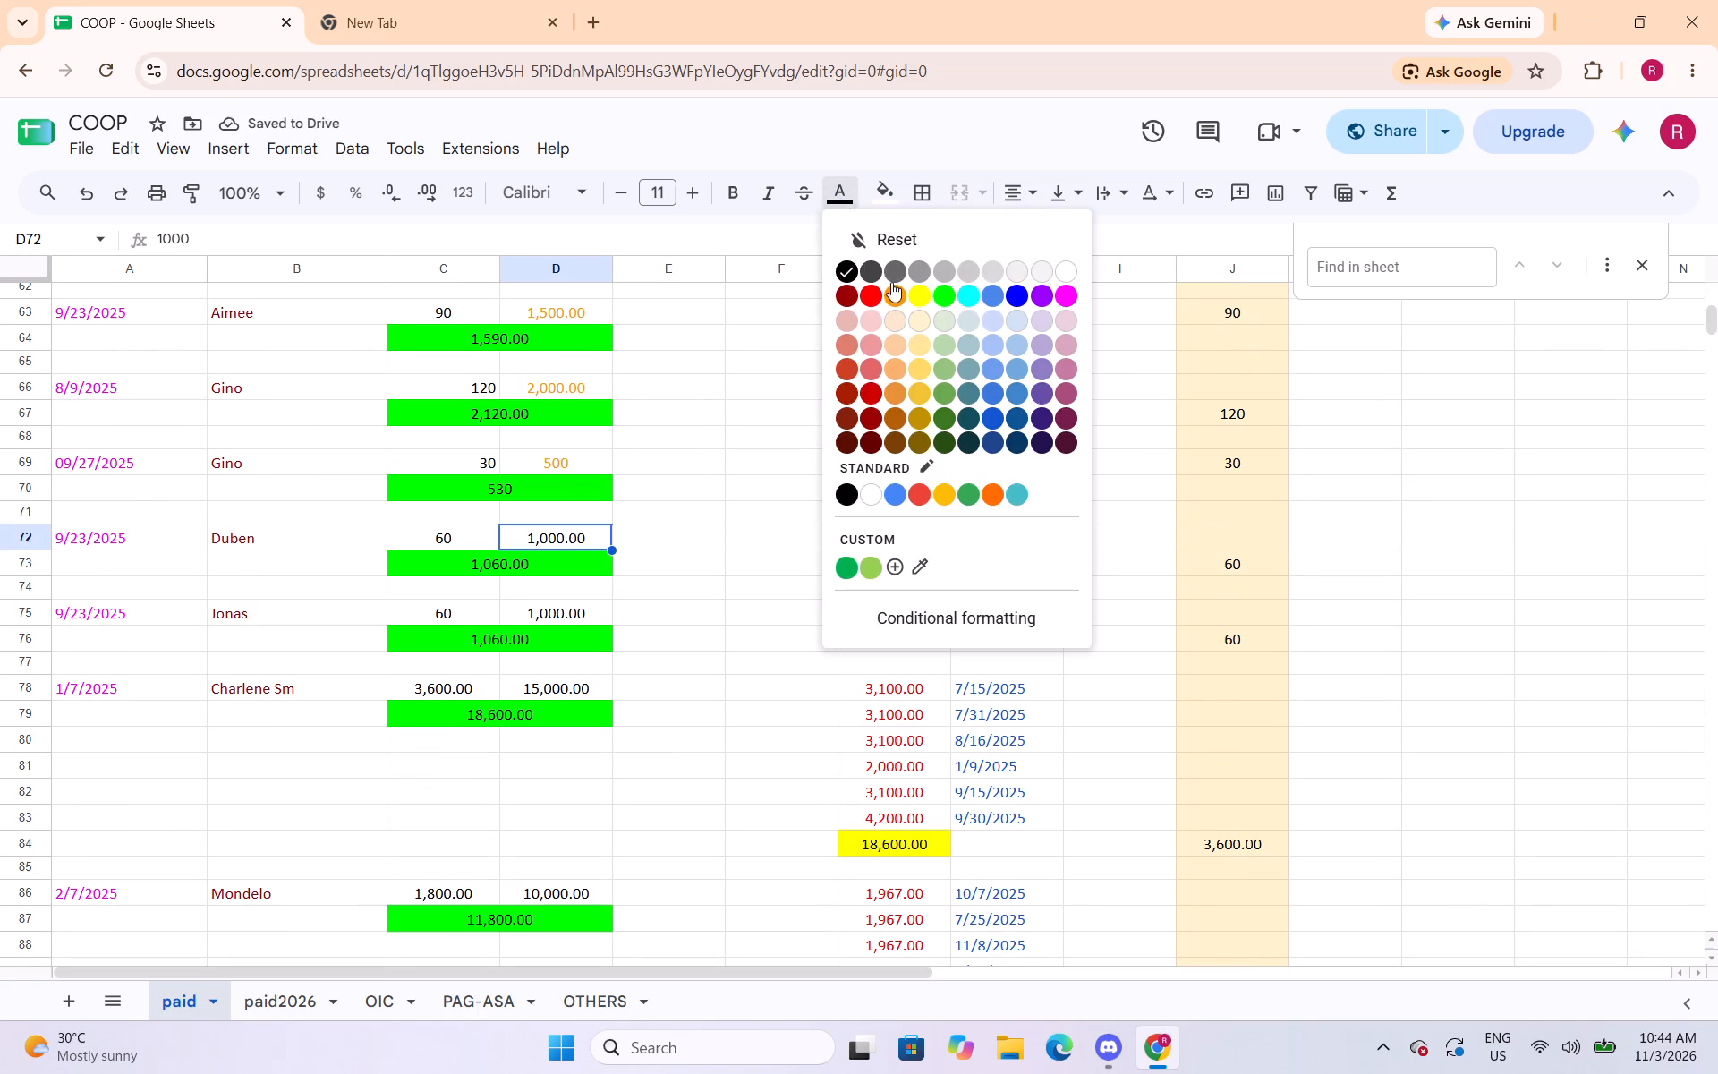
pyautogui.click(893, 286)
# Change the text colour of the capital amounts in cells D75 and D78 to orange.
pyautogui.click(546, 610)
pyautogui.click(841, 197)
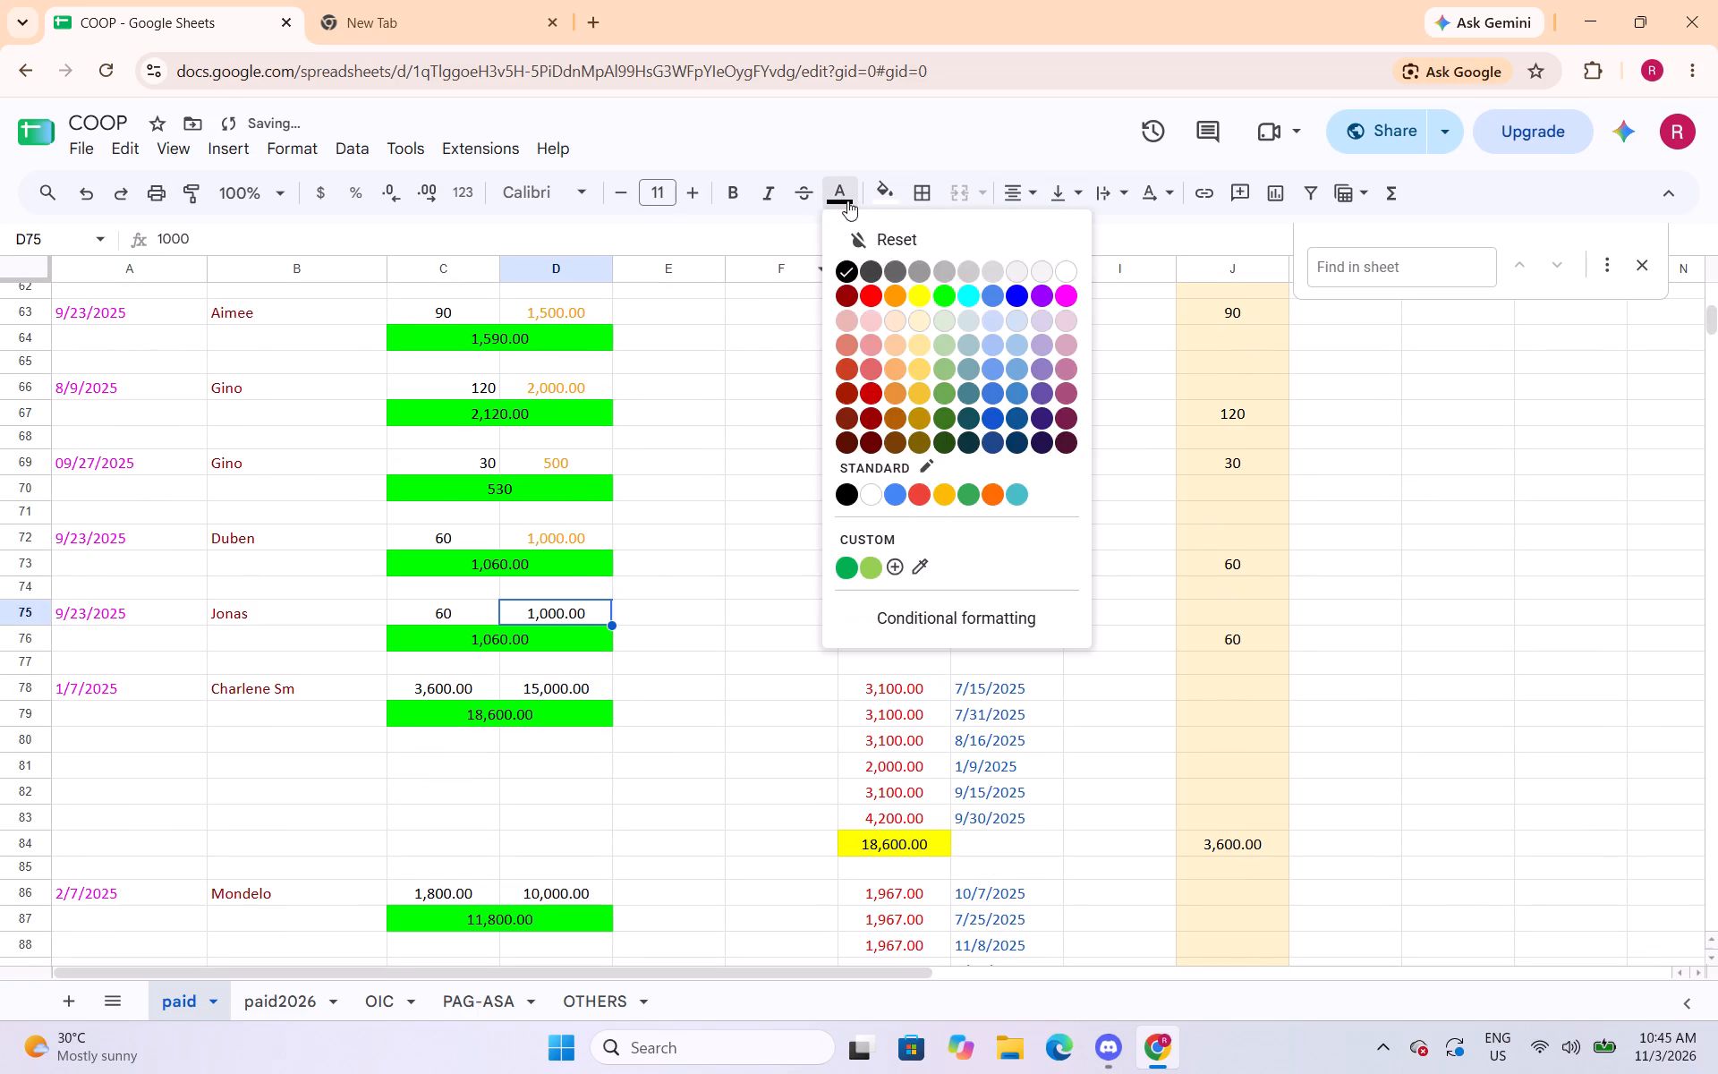
pyautogui.click(900, 300)
pyautogui.click(547, 686)
pyautogui.click(840, 191)
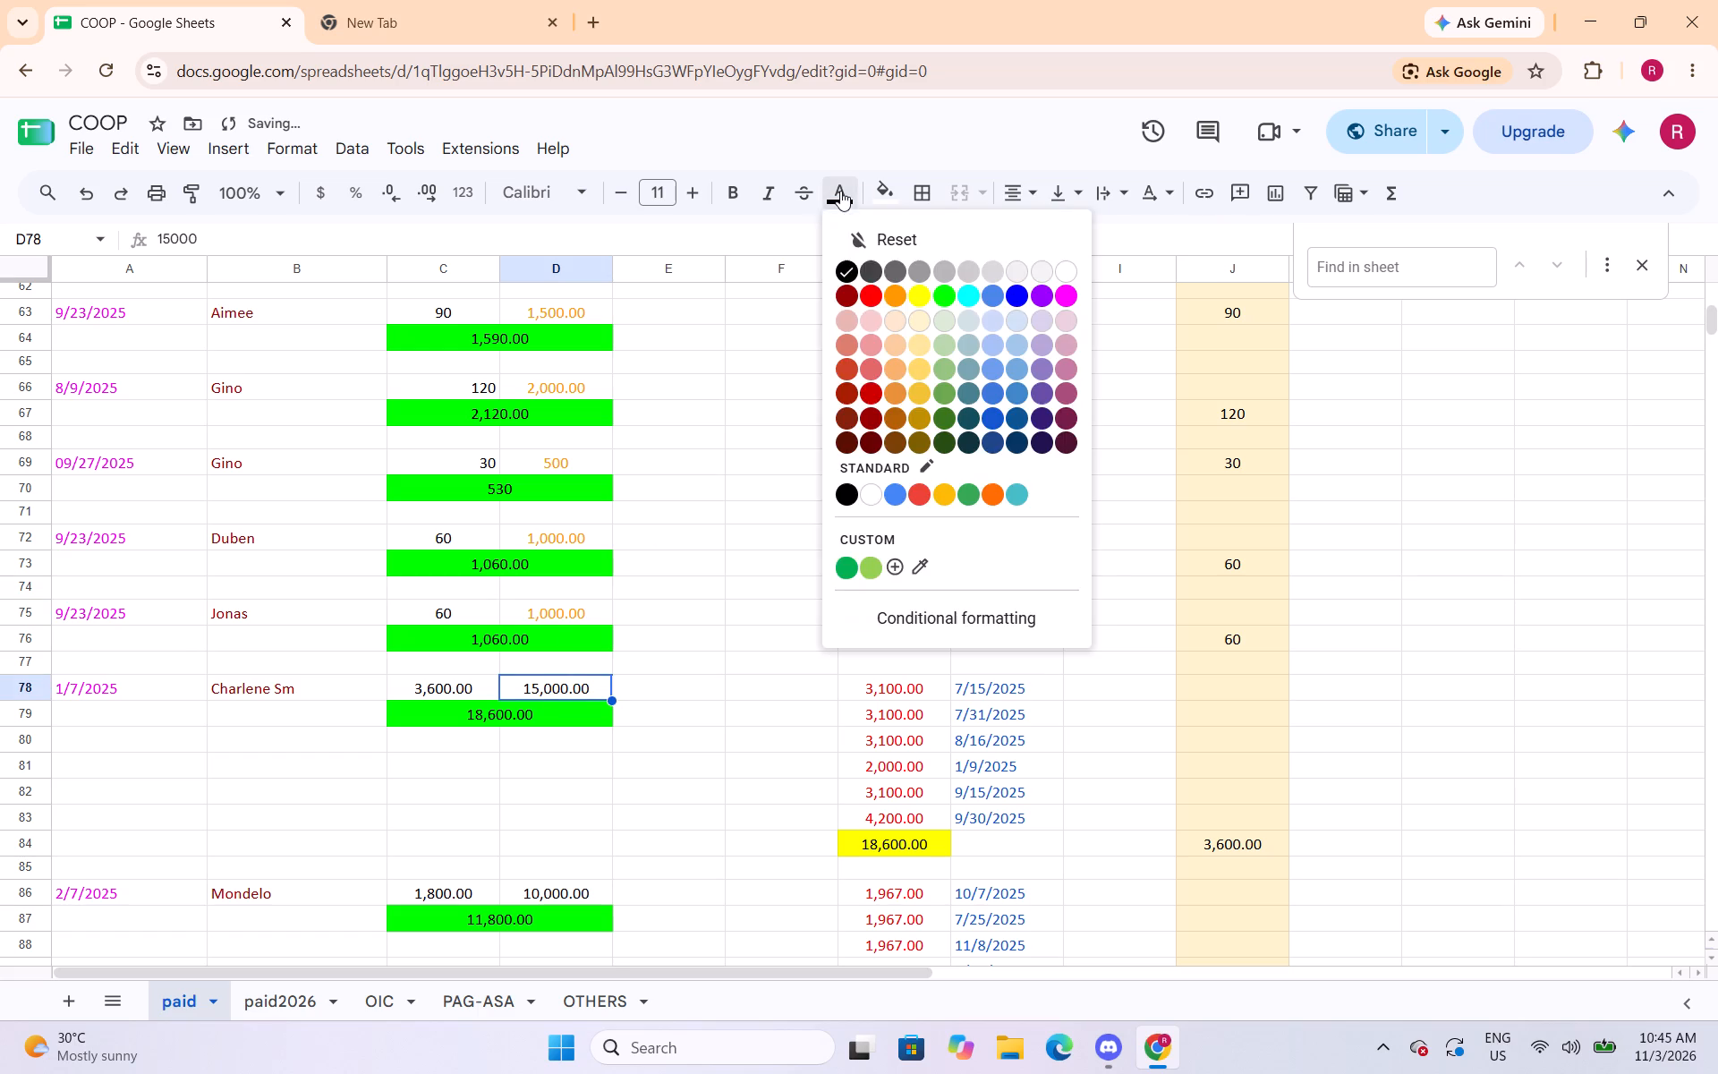
pyautogui.click(899, 296)
pyautogui.scroll(-4, 517, 541)
pyautogui.scroll(1, 511, 547)
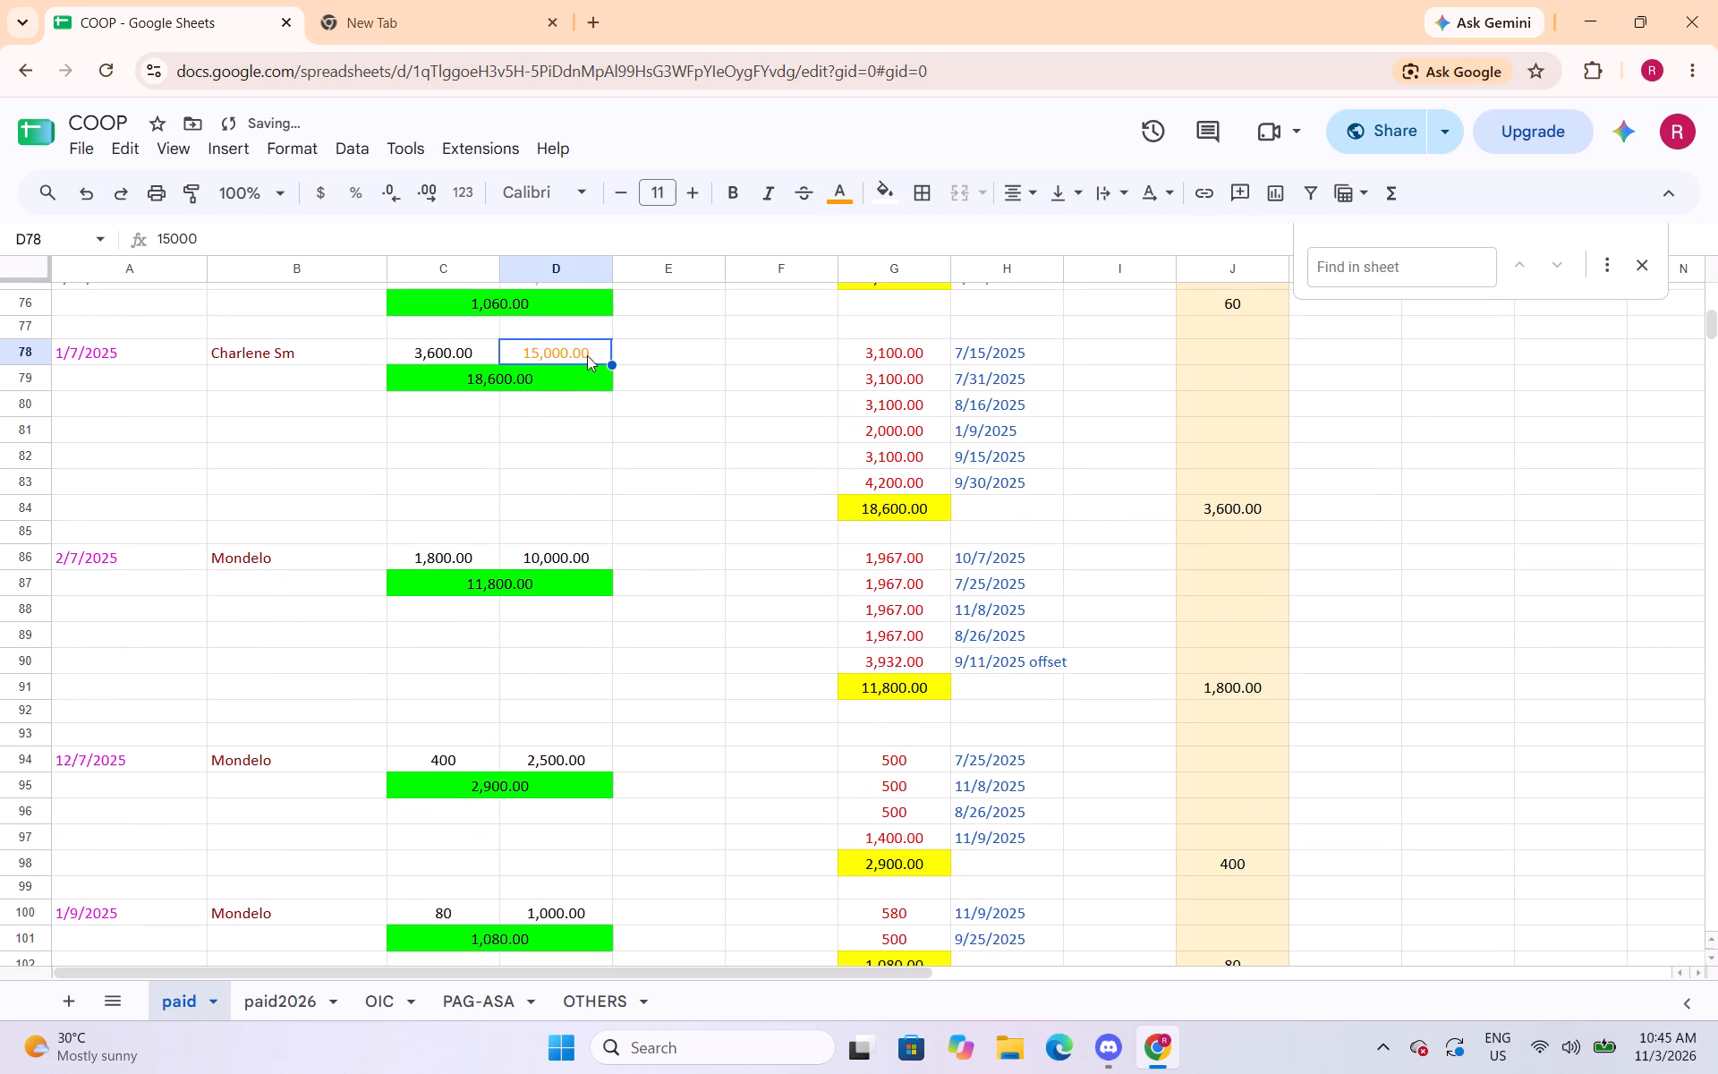
# Change the text colour of the capital amounts in cells D86, D94 and D100 to orange.
pyautogui.click(581, 558)
pyautogui.click(838, 194)
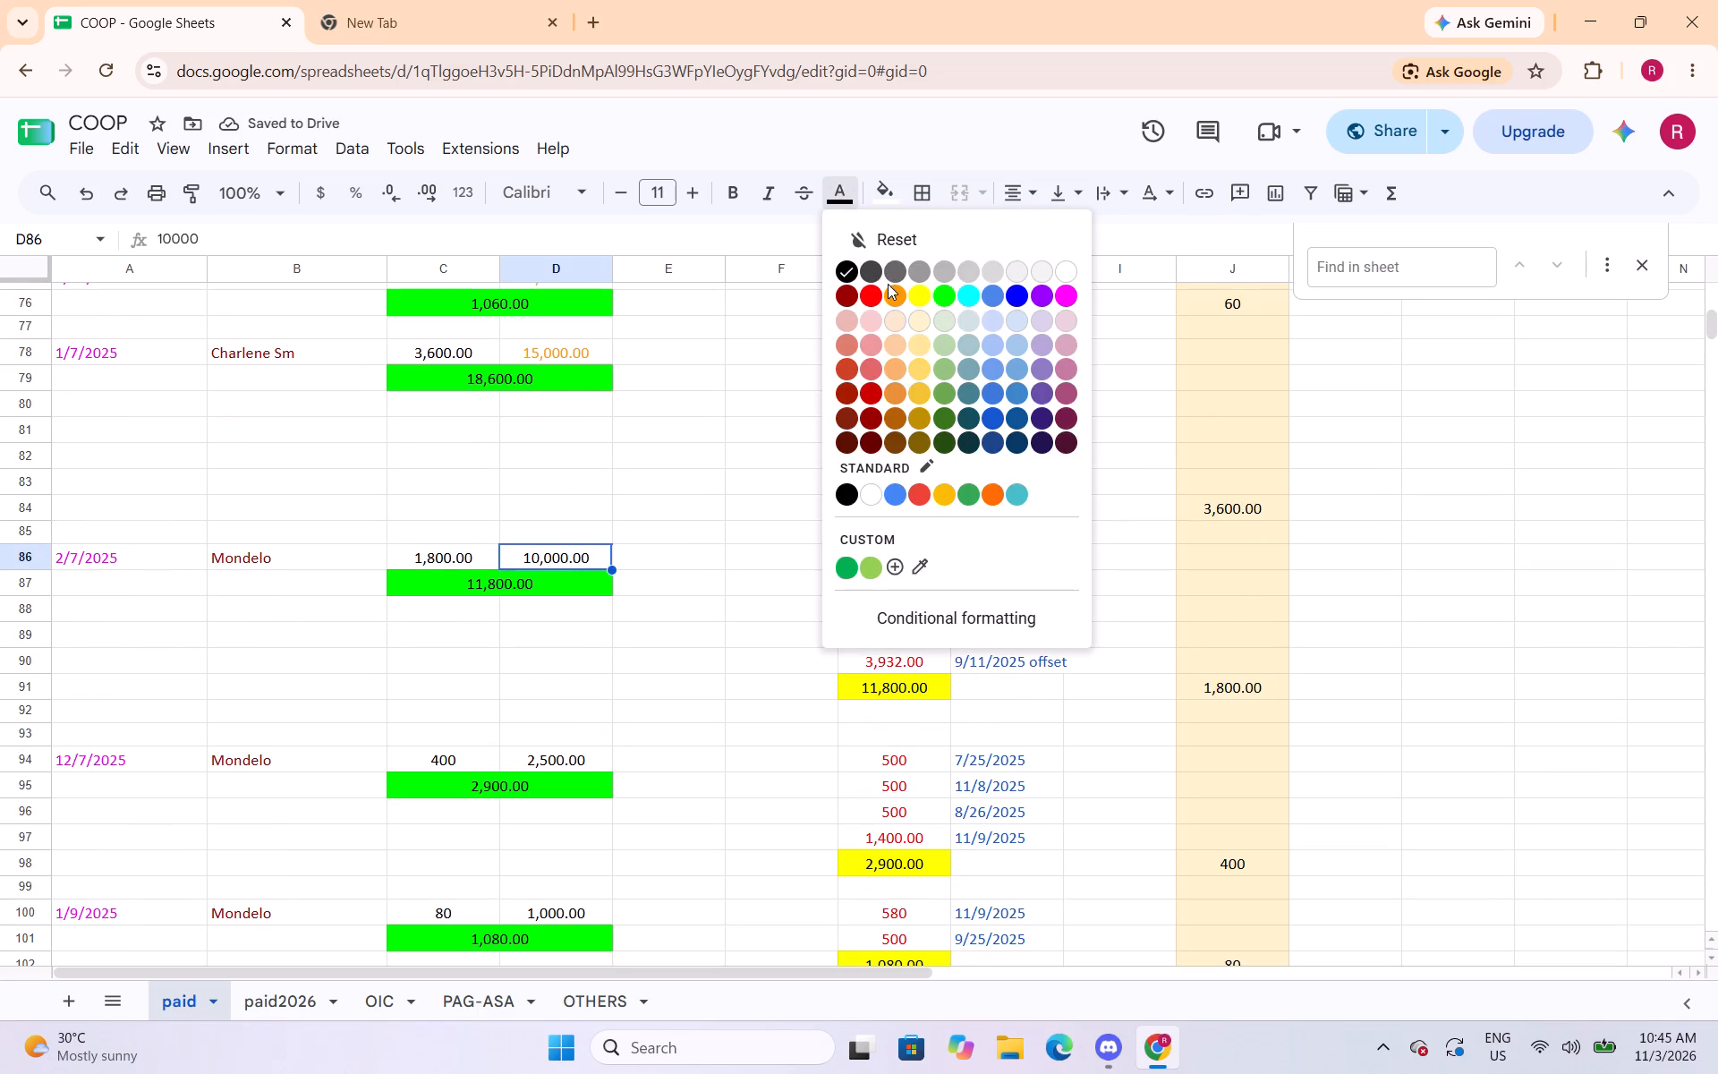
pyautogui.click(894, 291)
pyautogui.click(558, 763)
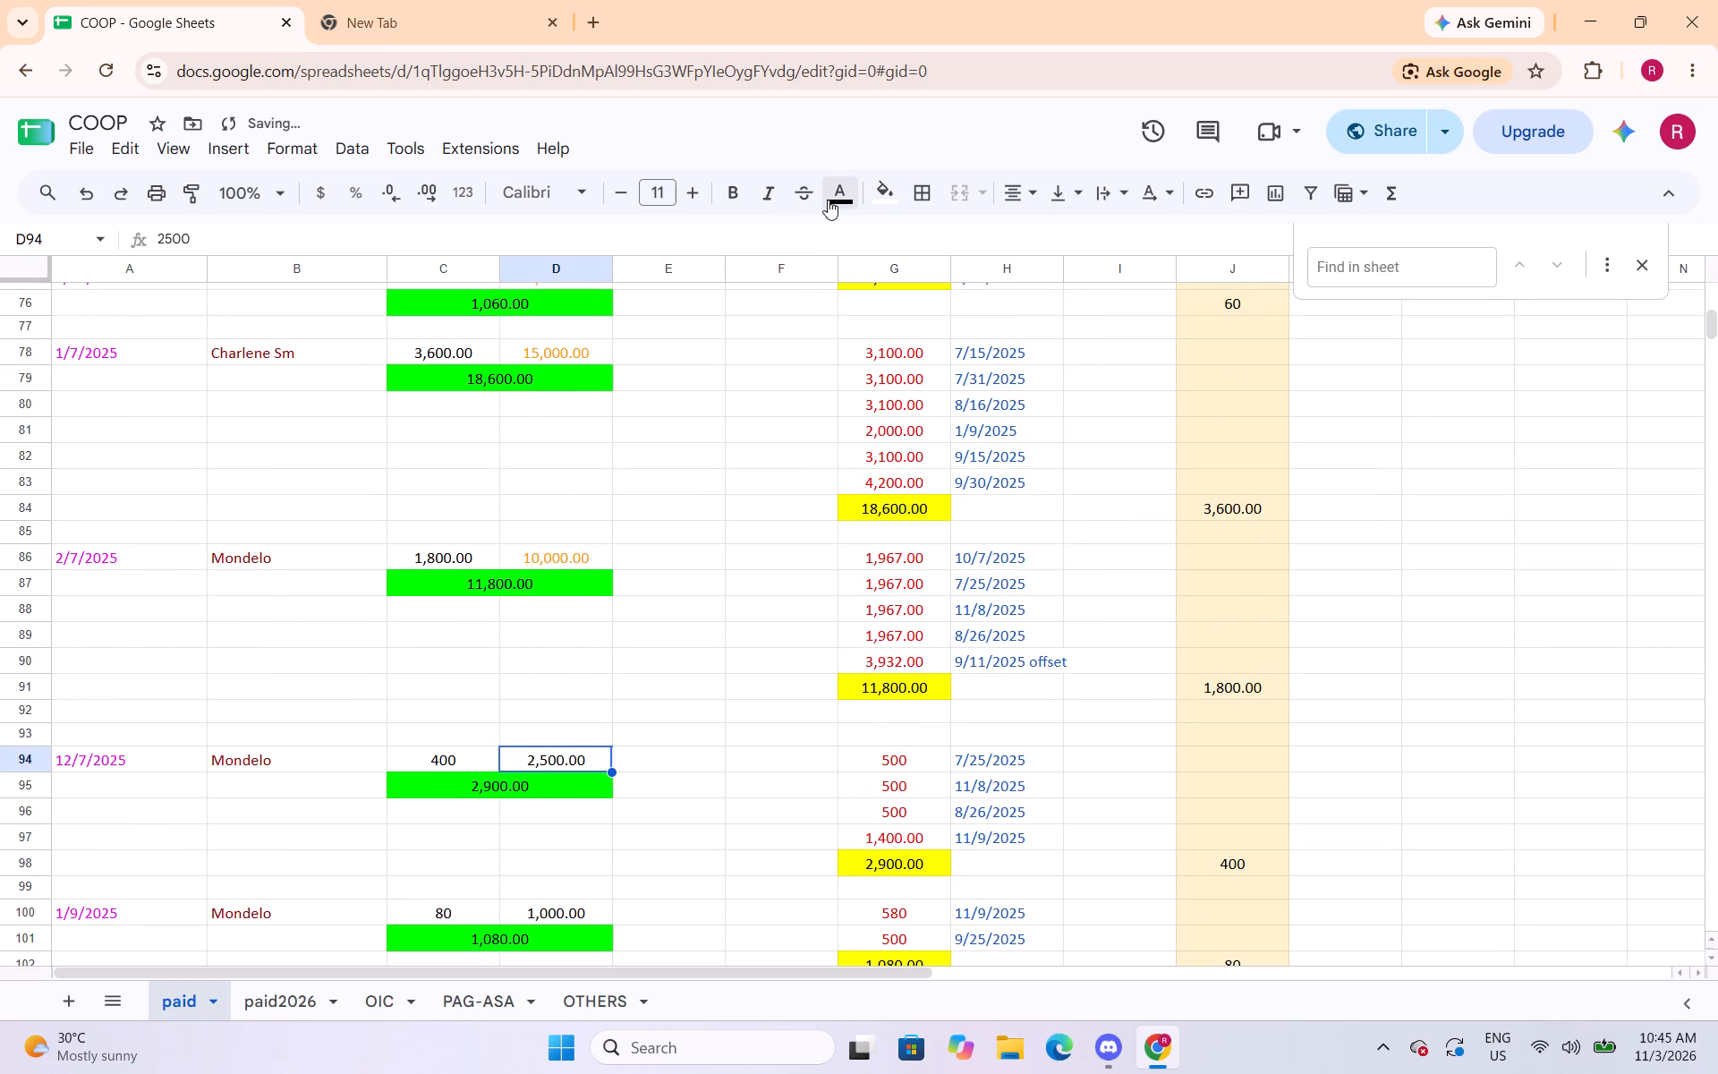
pyautogui.click(829, 200)
pyautogui.moveTo(897, 294); pyautogui.dragTo(899, 303)
pyautogui.click(564, 905)
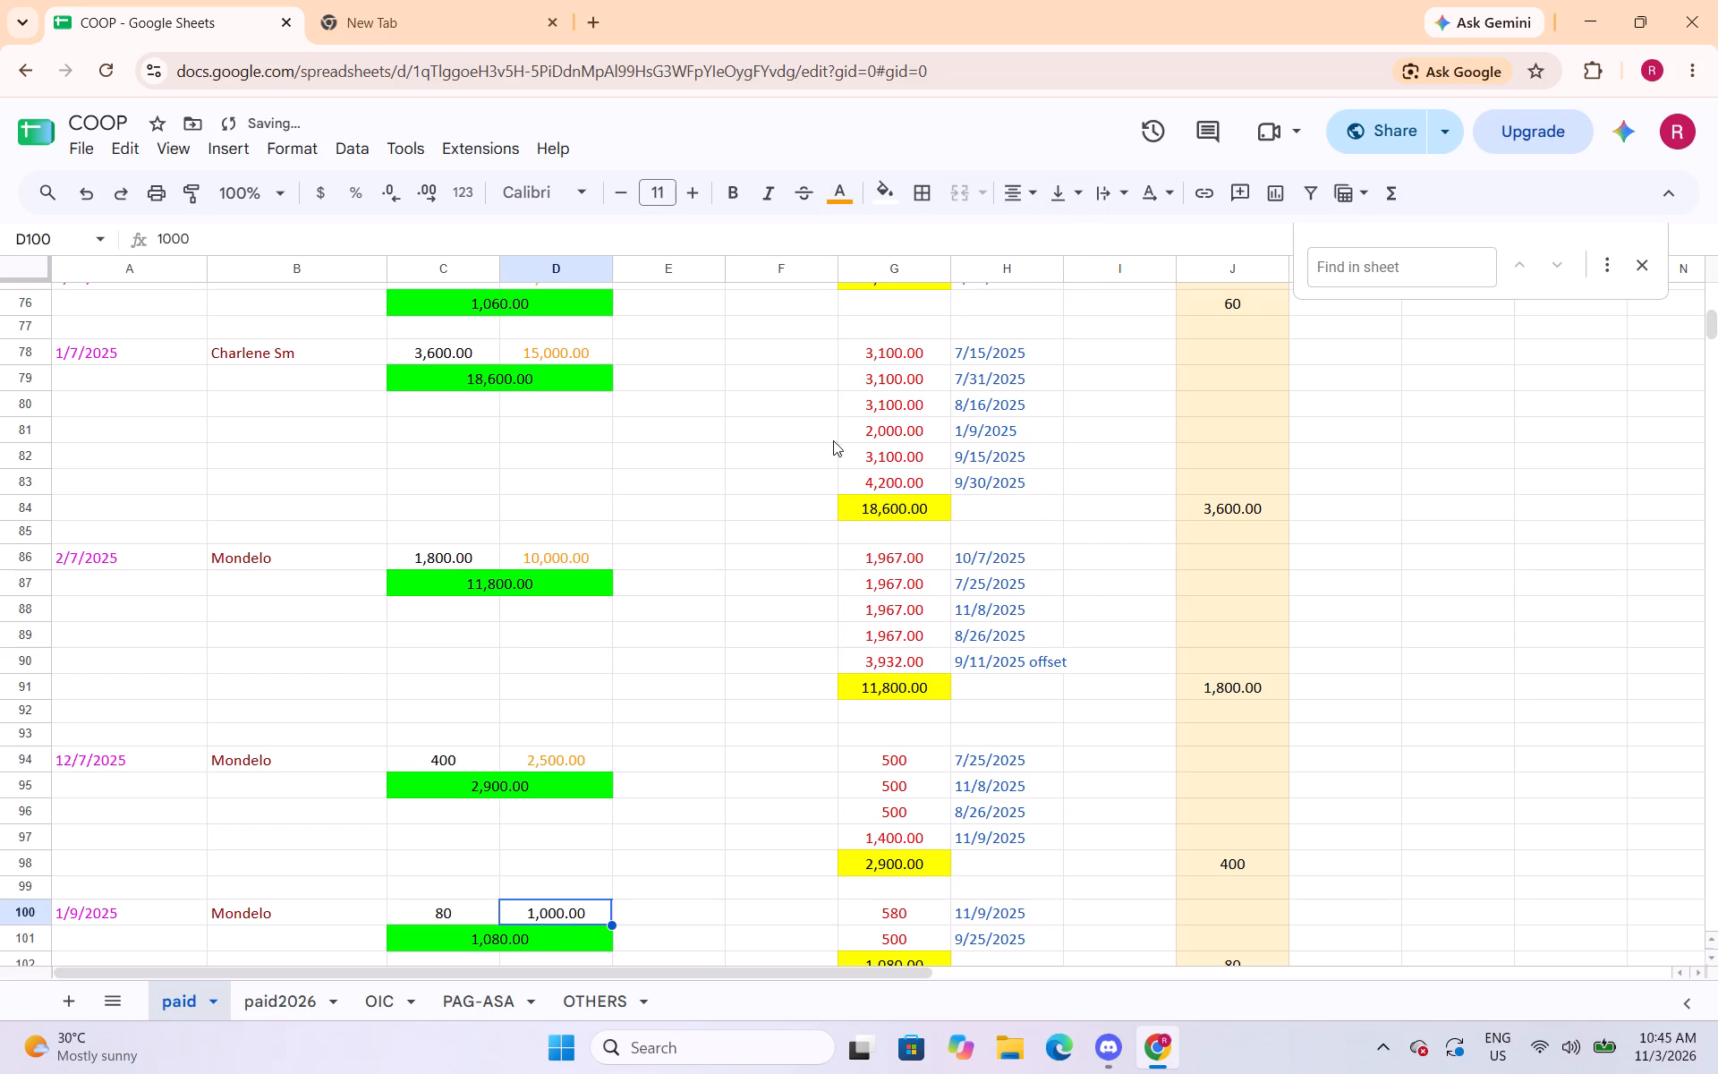
pyautogui.click(832, 199)
pyautogui.click(903, 296)
# Change the text colour of the capital amounts in cells D104, D114 and D117 to orange.
pyautogui.scroll(-1, 533, 569)
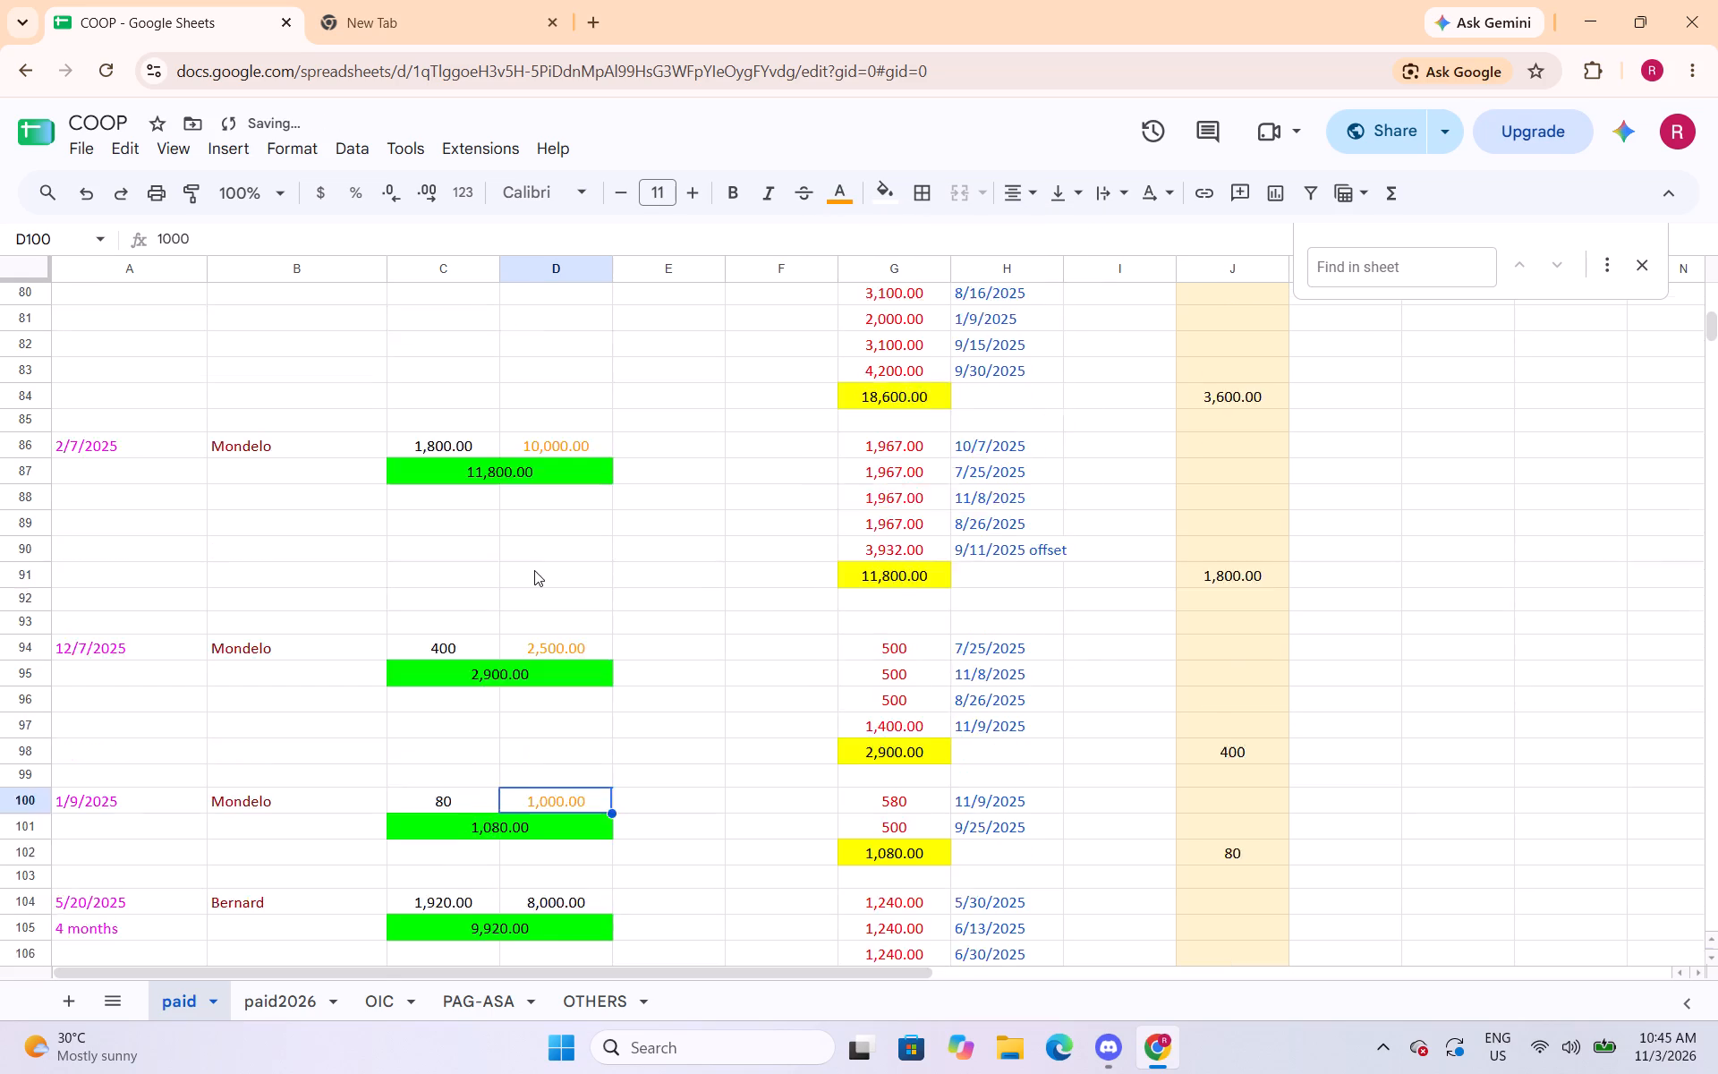
pyautogui.scroll(-4, 534, 570)
pyautogui.click(575, 445)
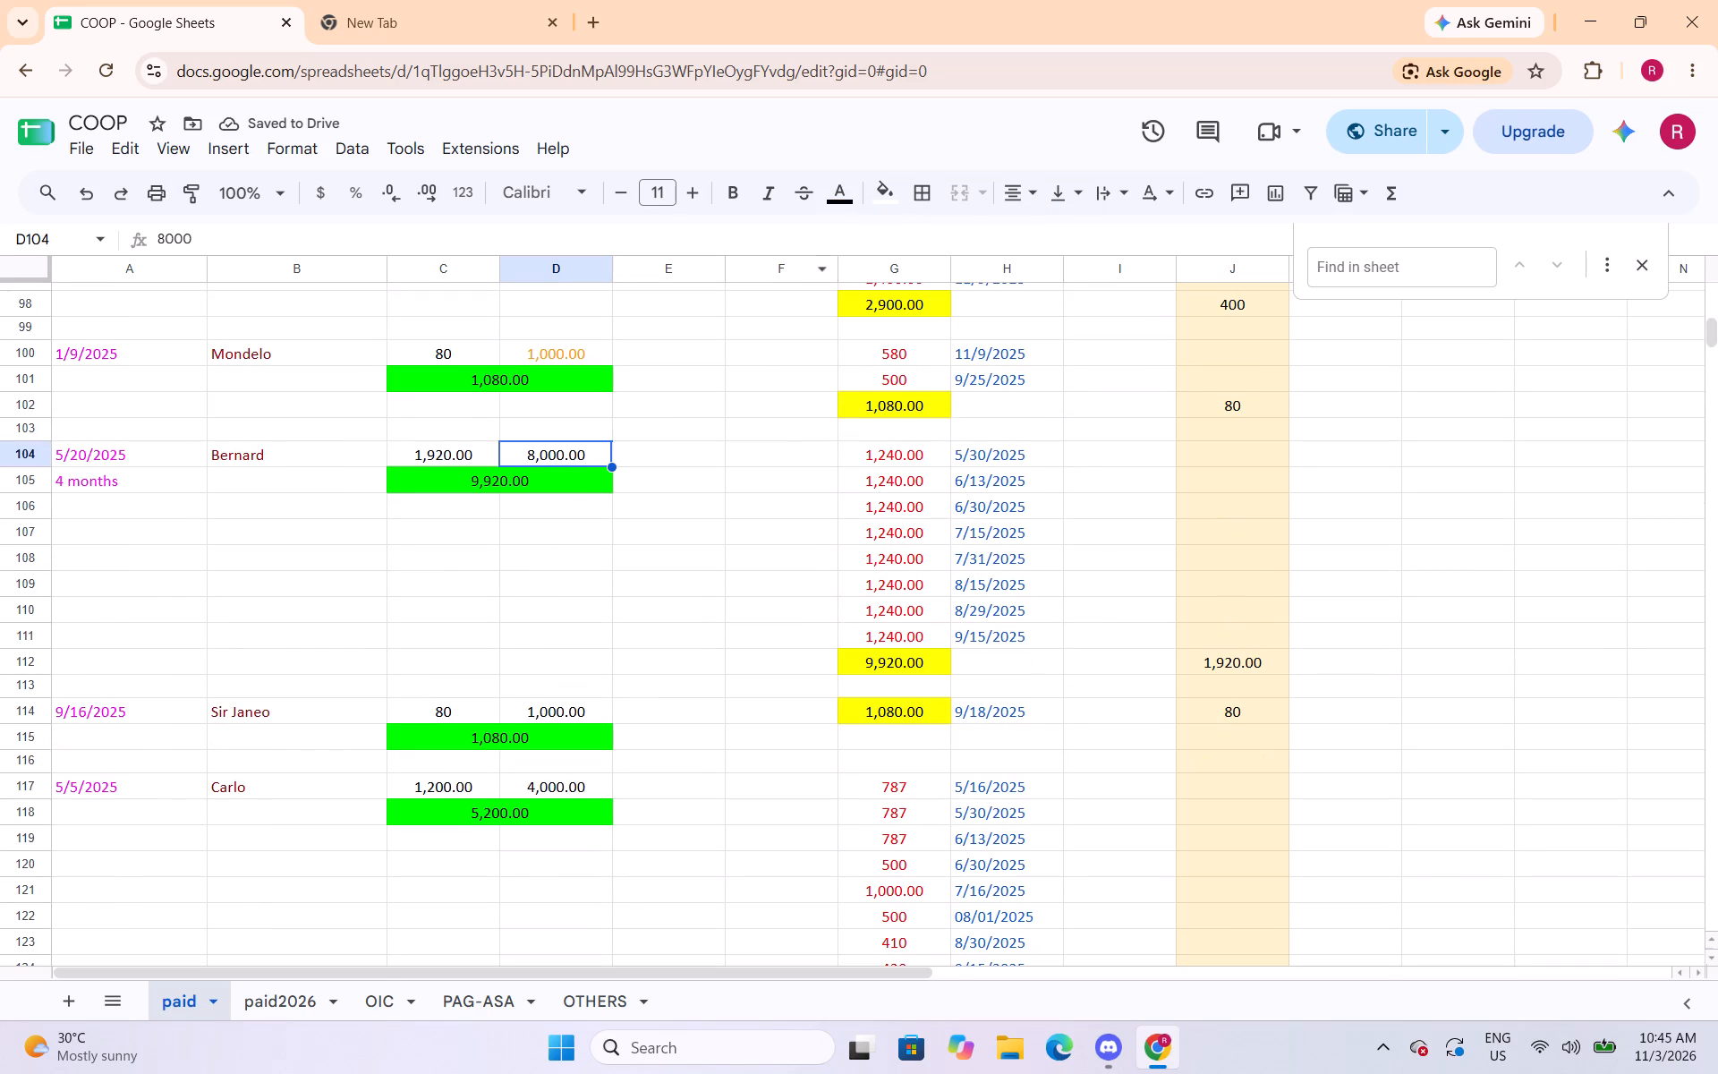
pyautogui.click(846, 192)
pyautogui.click(895, 291)
pyautogui.click(579, 720)
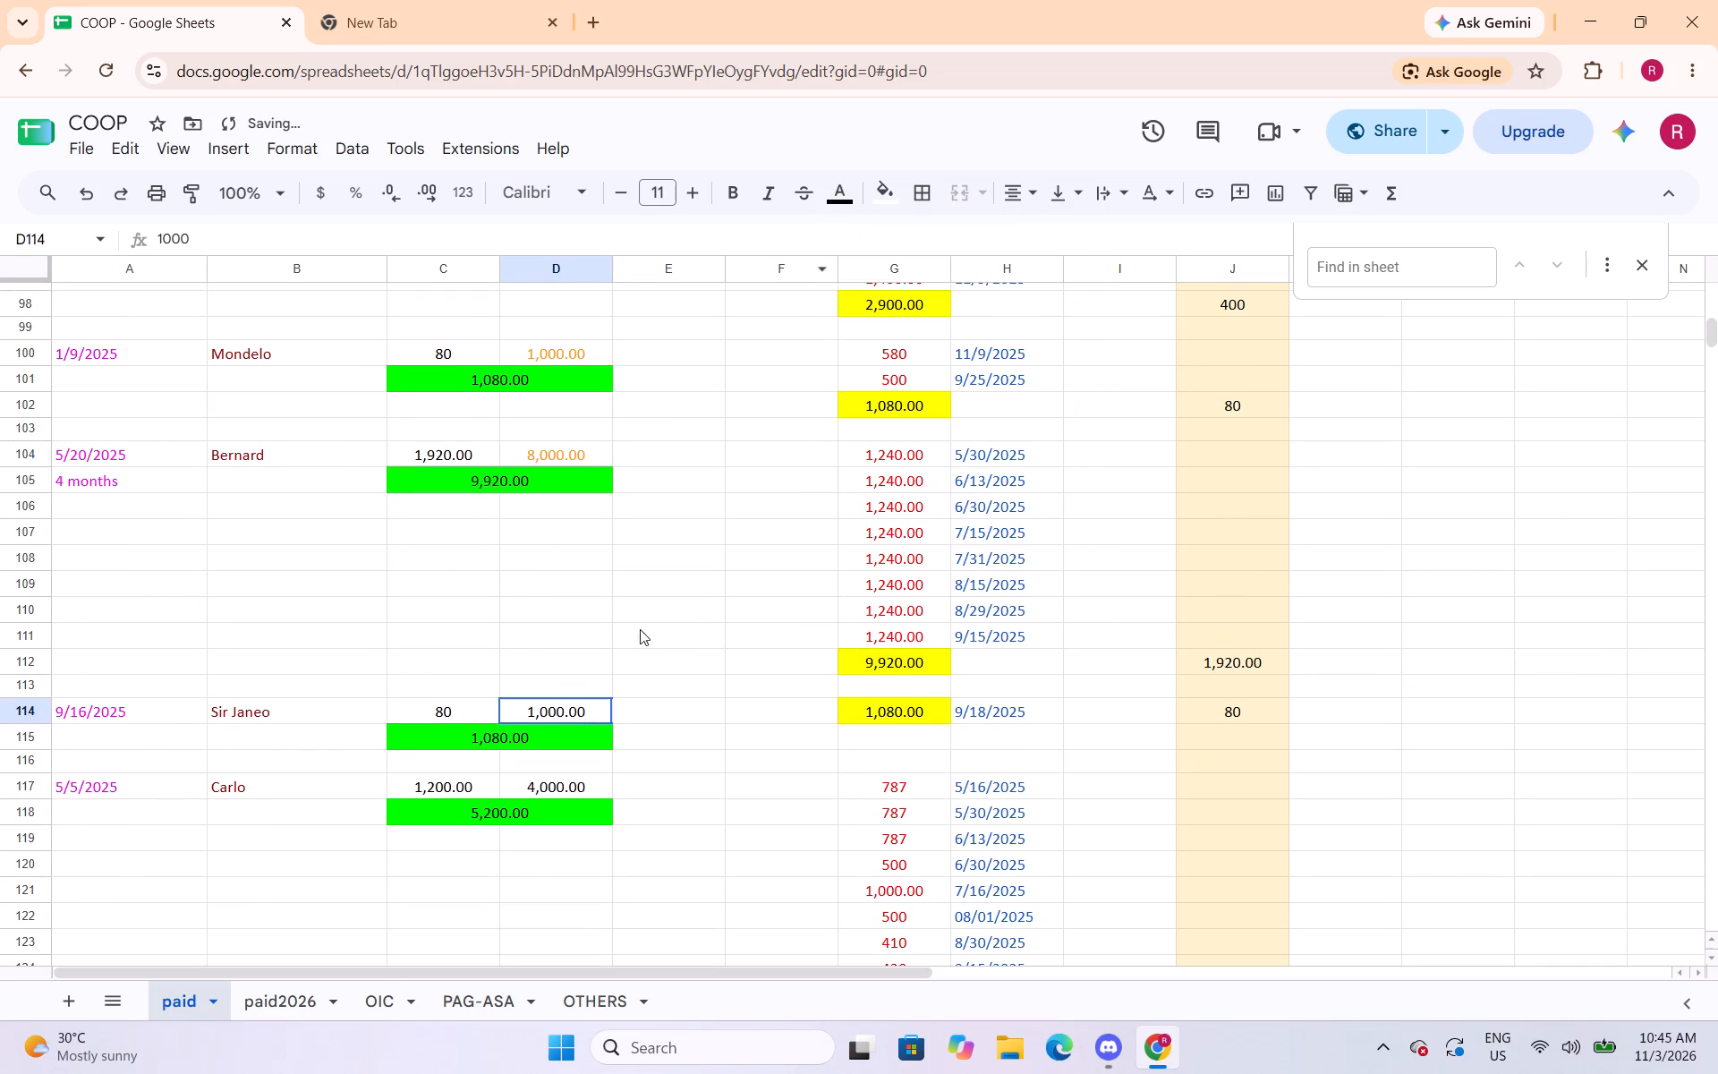
pyautogui.click(833, 202)
pyautogui.click(892, 294)
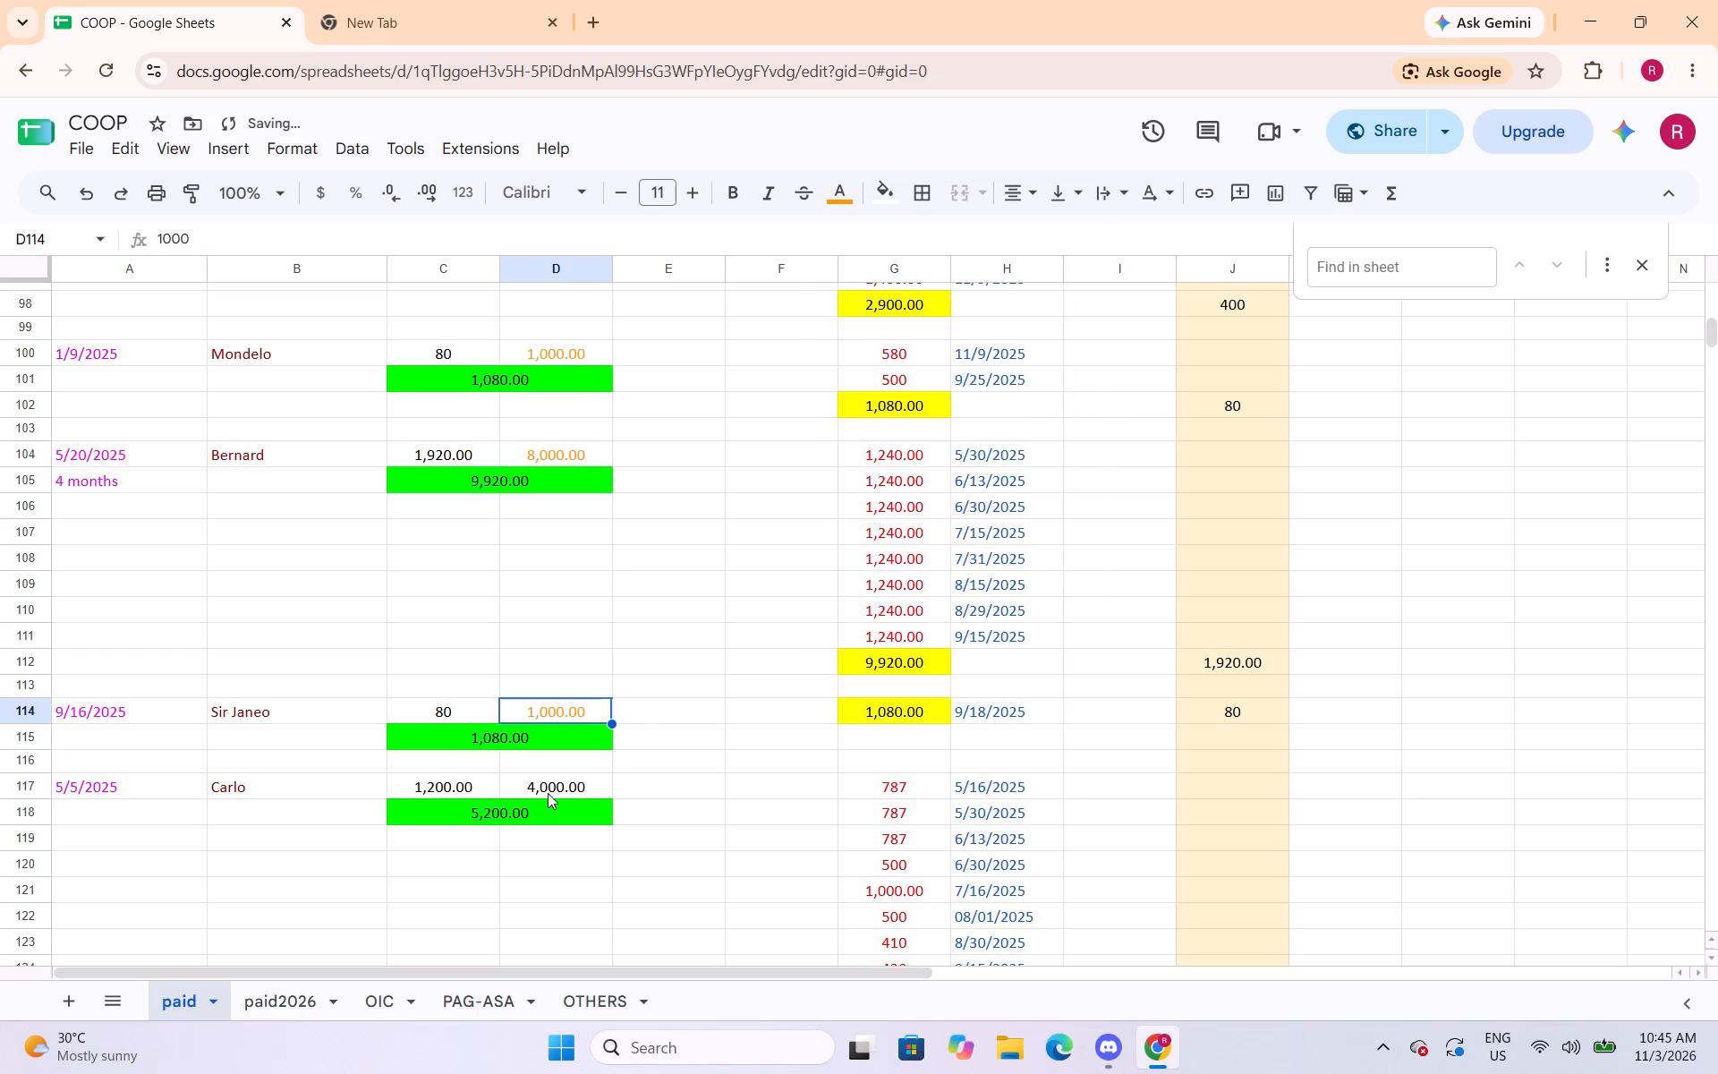
pyautogui.click(548, 793)
pyautogui.click(841, 197)
pyautogui.click(891, 290)
# Change the text colour of the capital amounts in cells D127 and D132 to orange.
pyautogui.scroll(-4, 535, 592)
pyautogui.click(548, 595)
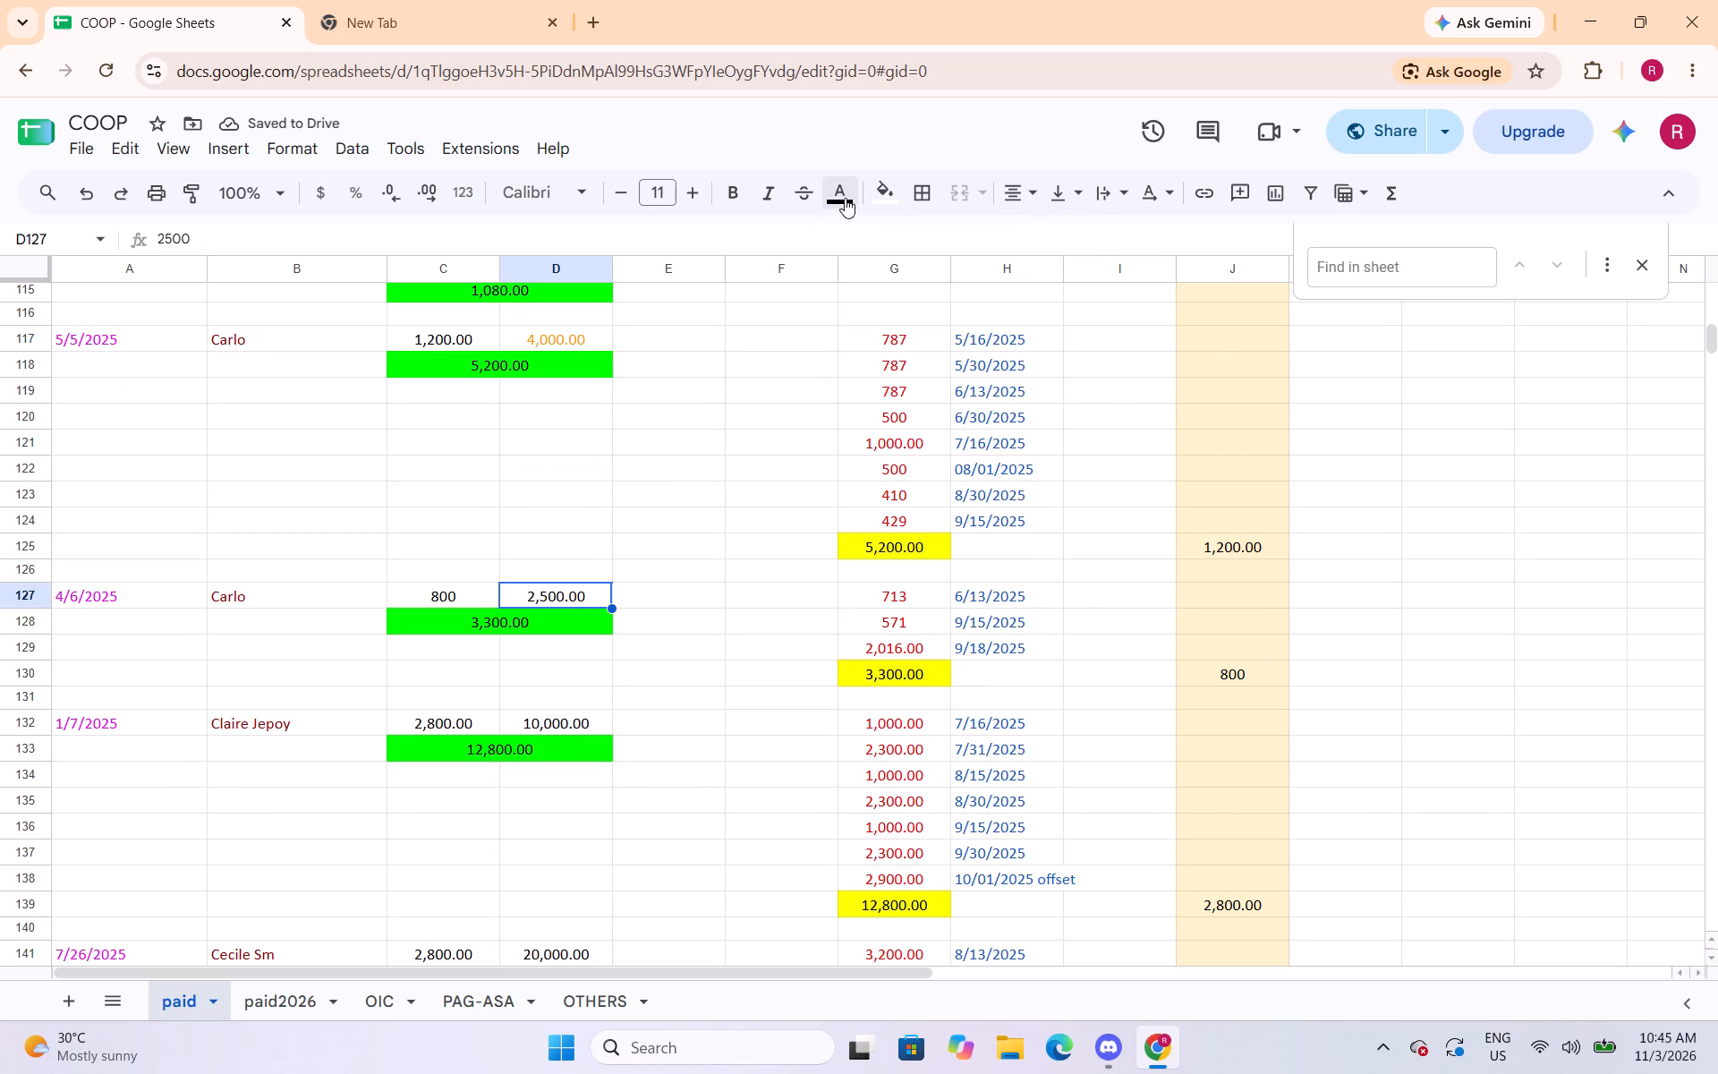
pyautogui.click(852, 197)
pyautogui.click(889, 287)
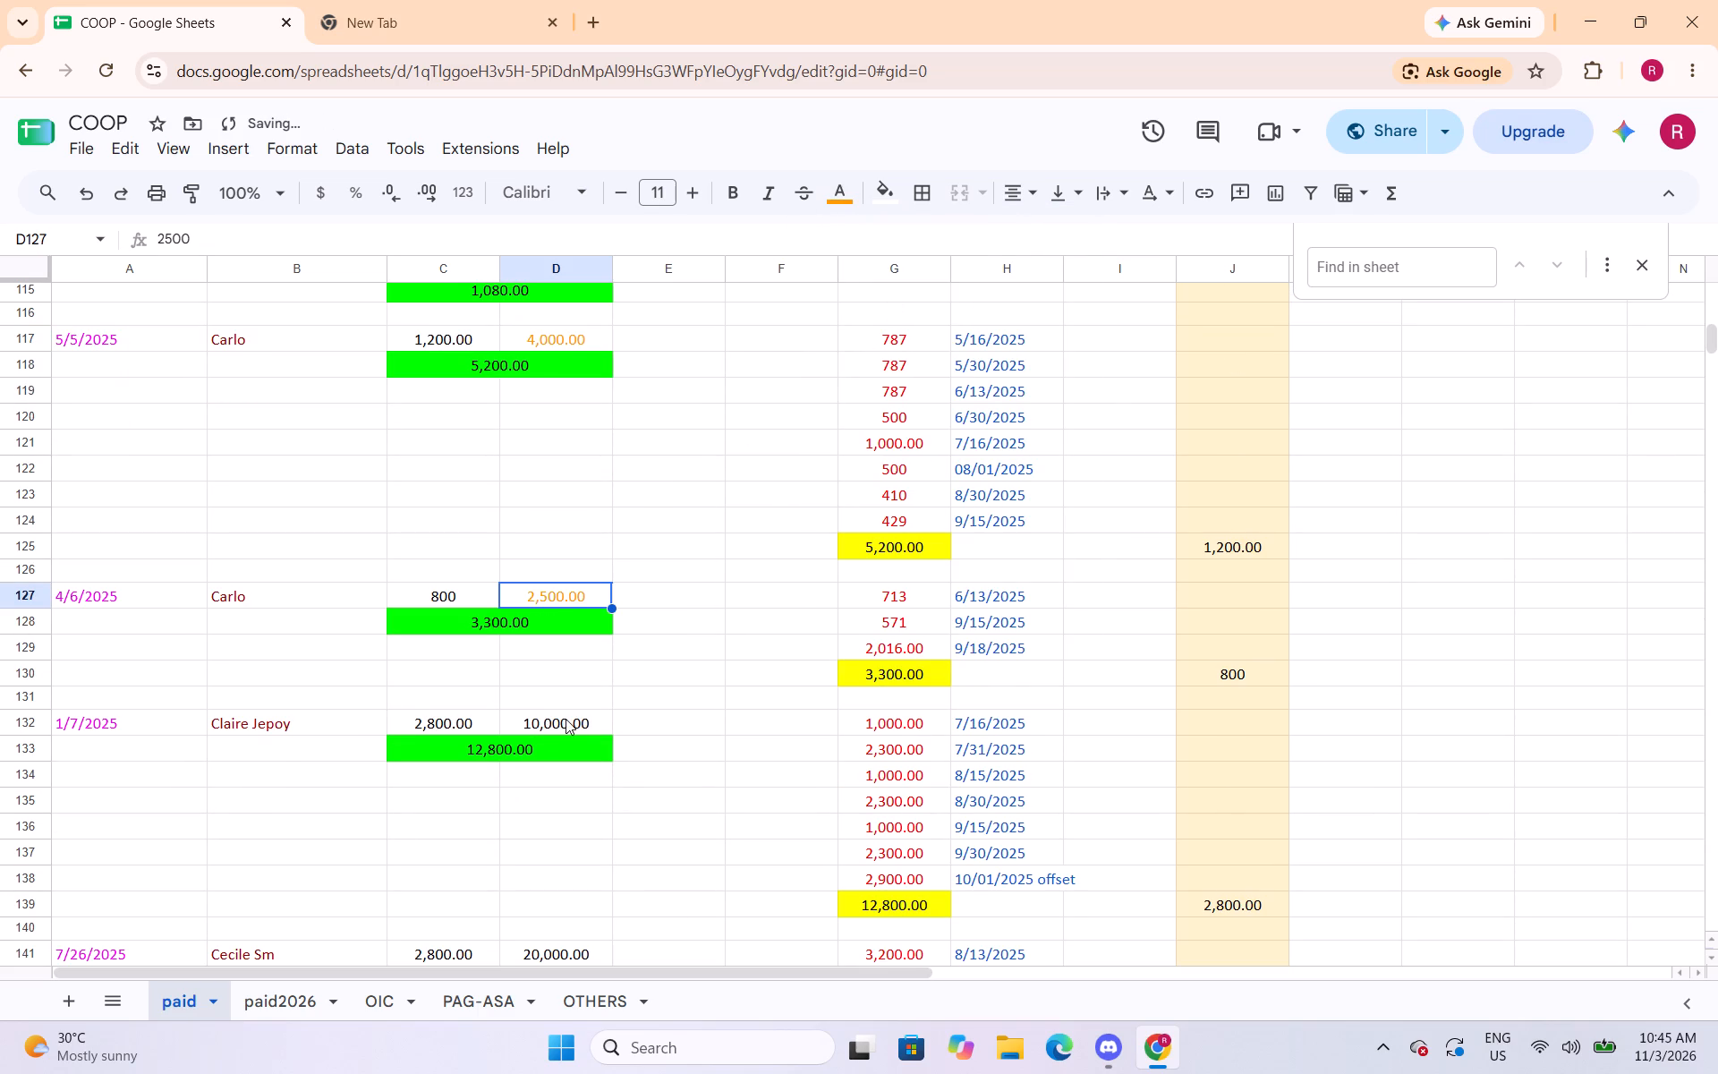
pyautogui.click(566, 721)
pyautogui.click(836, 189)
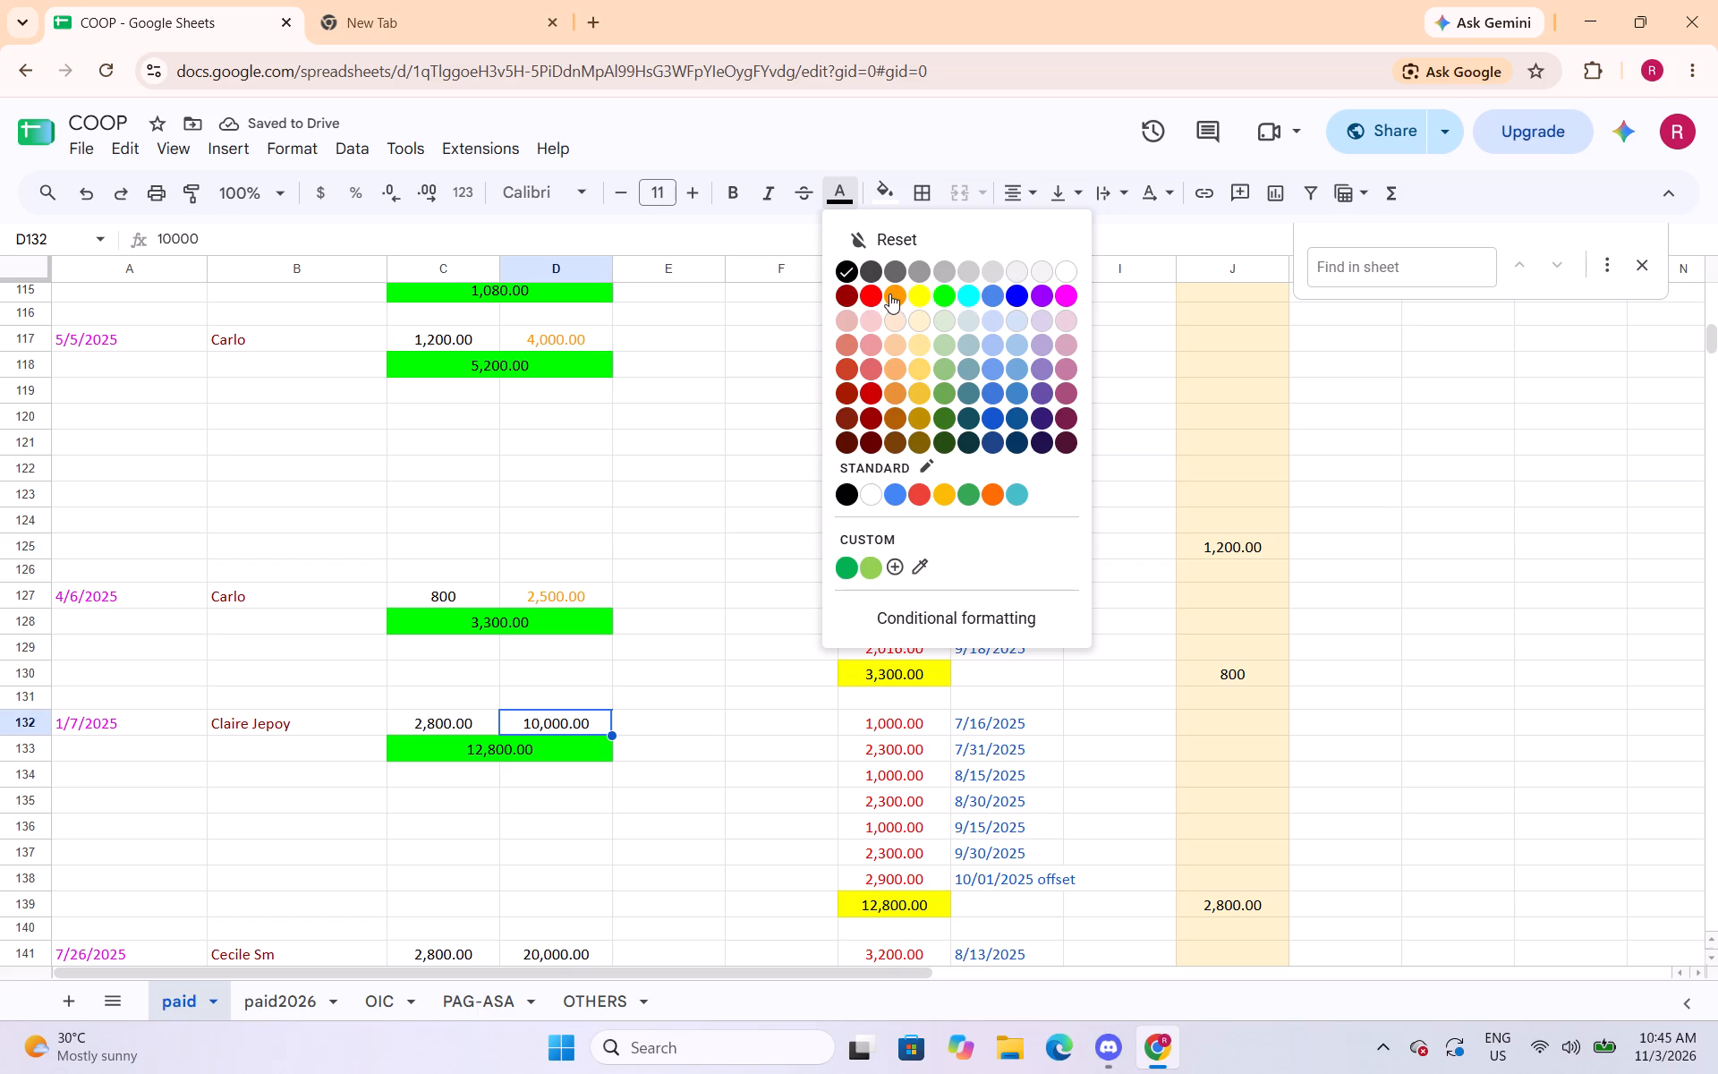
pyautogui.click(889, 294)
# Change the text colour of the capital amounts in cells D141, D147 and D152 to orange.
pyautogui.scroll(-4, 539, 649)
pyautogui.click(570, 507)
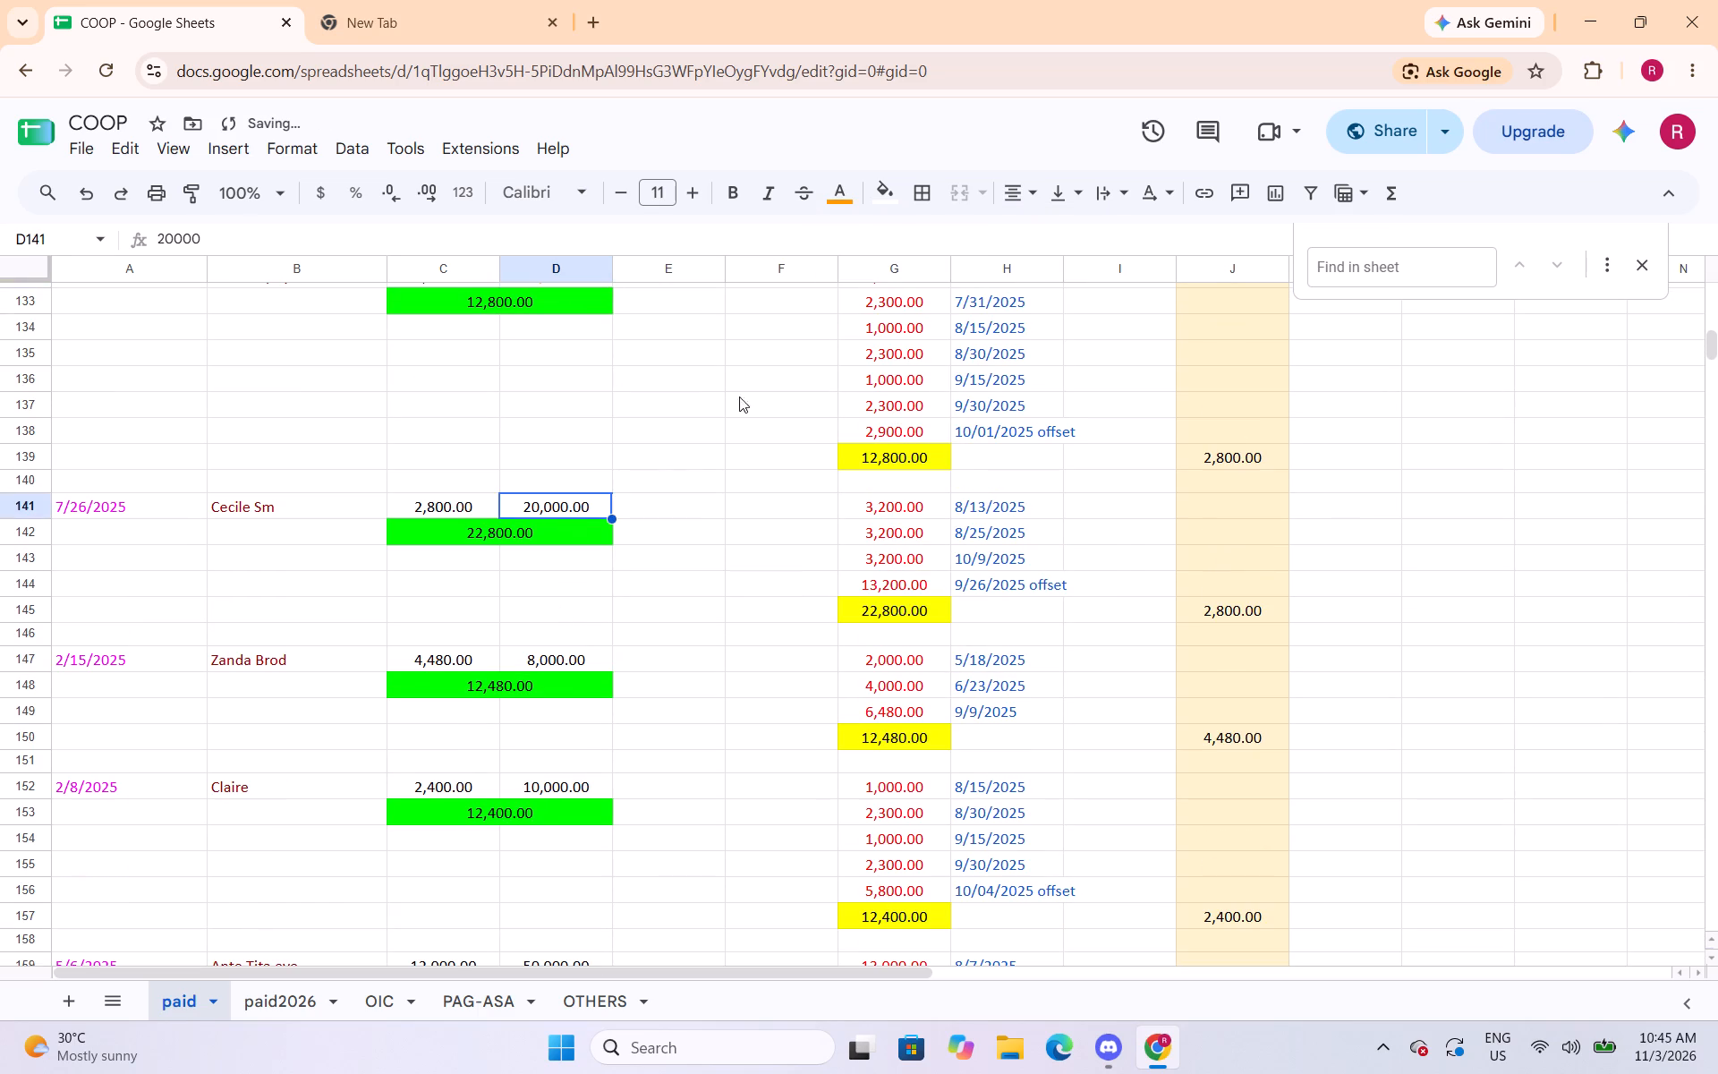
pyautogui.click(836, 204)
pyautogui.click(895, 291)
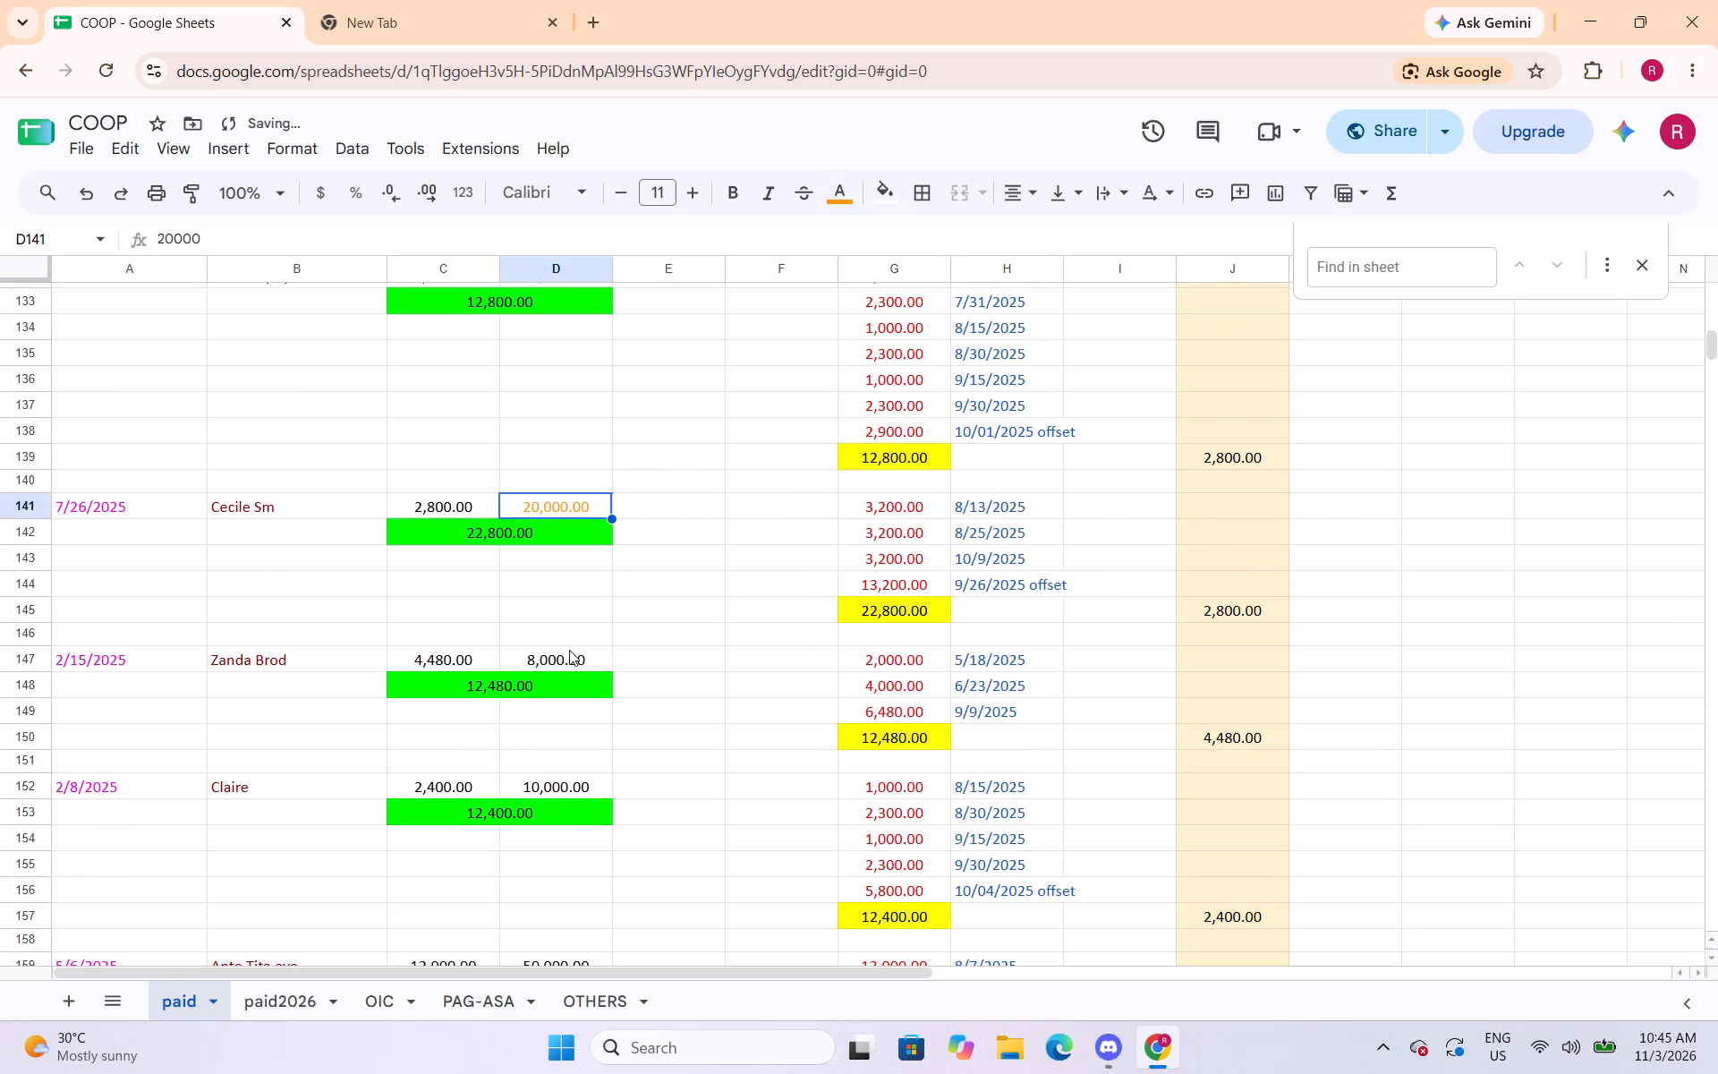
pyautogui.click(569, 651)
pyautogui.click(834, 197)
pyautogui.click(891, 294)
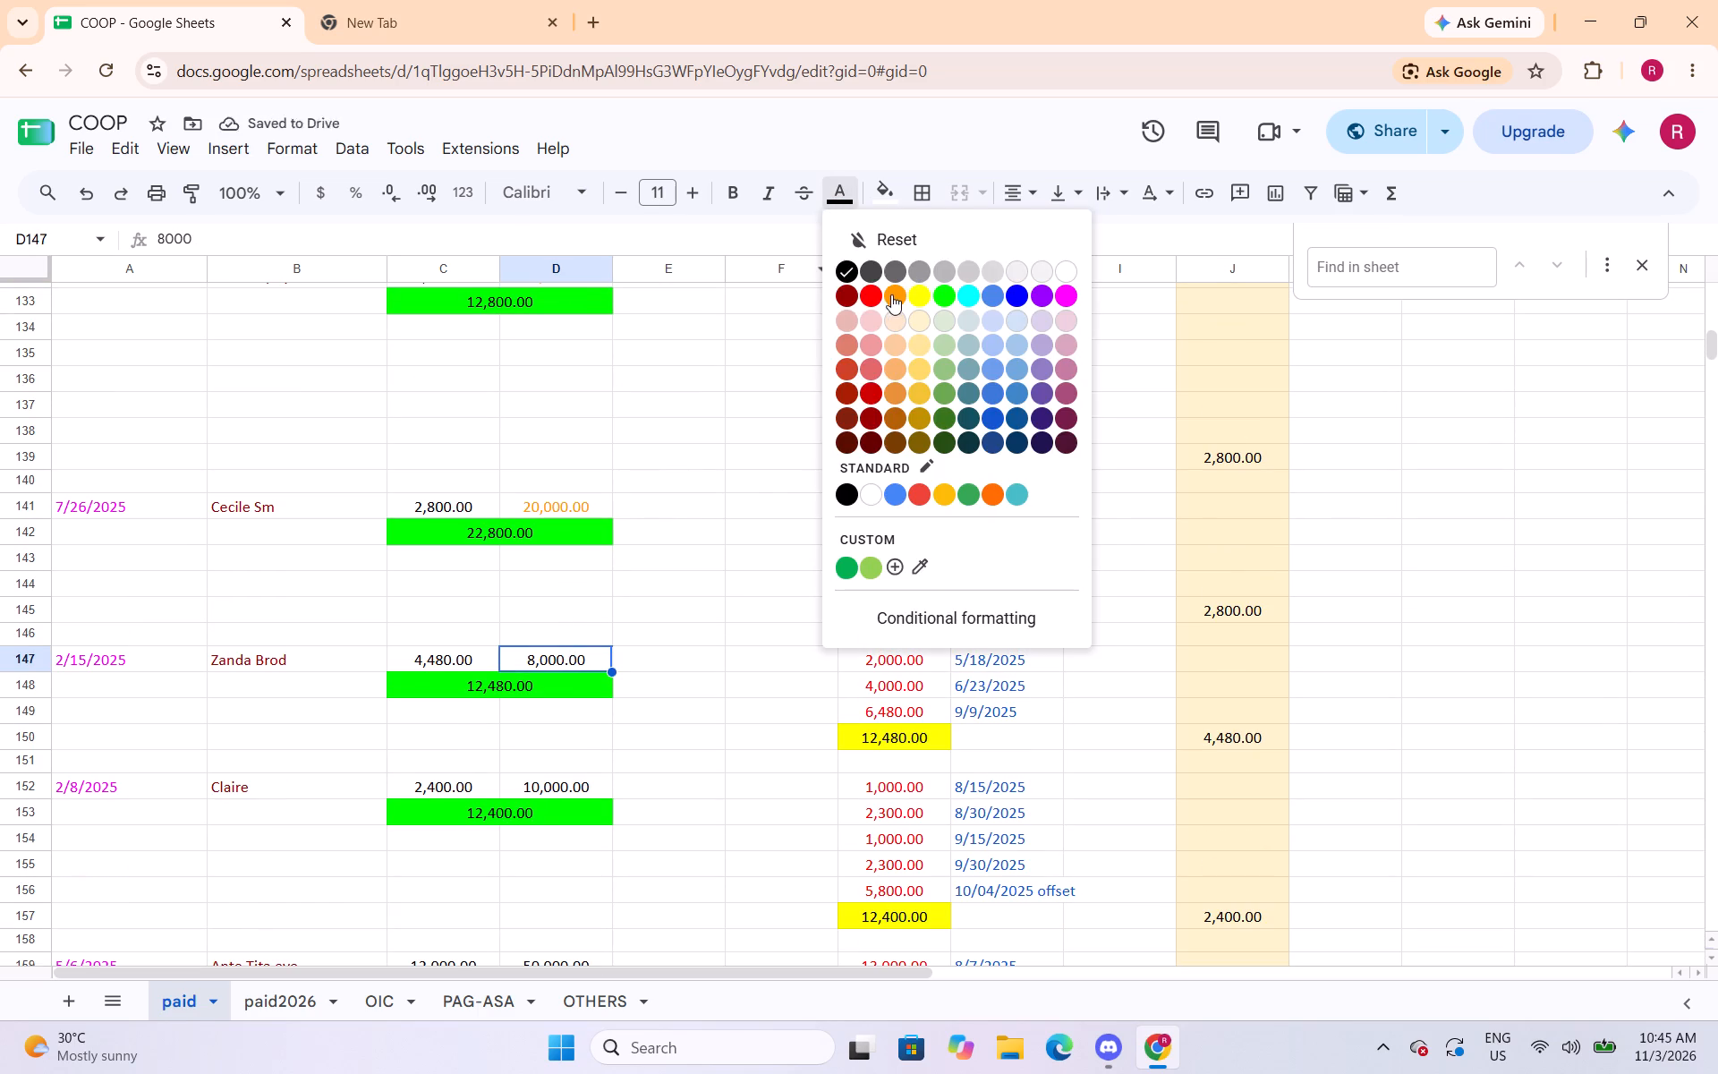
pyautogui.click(540, 792)
pyautogui.click(842, 204)
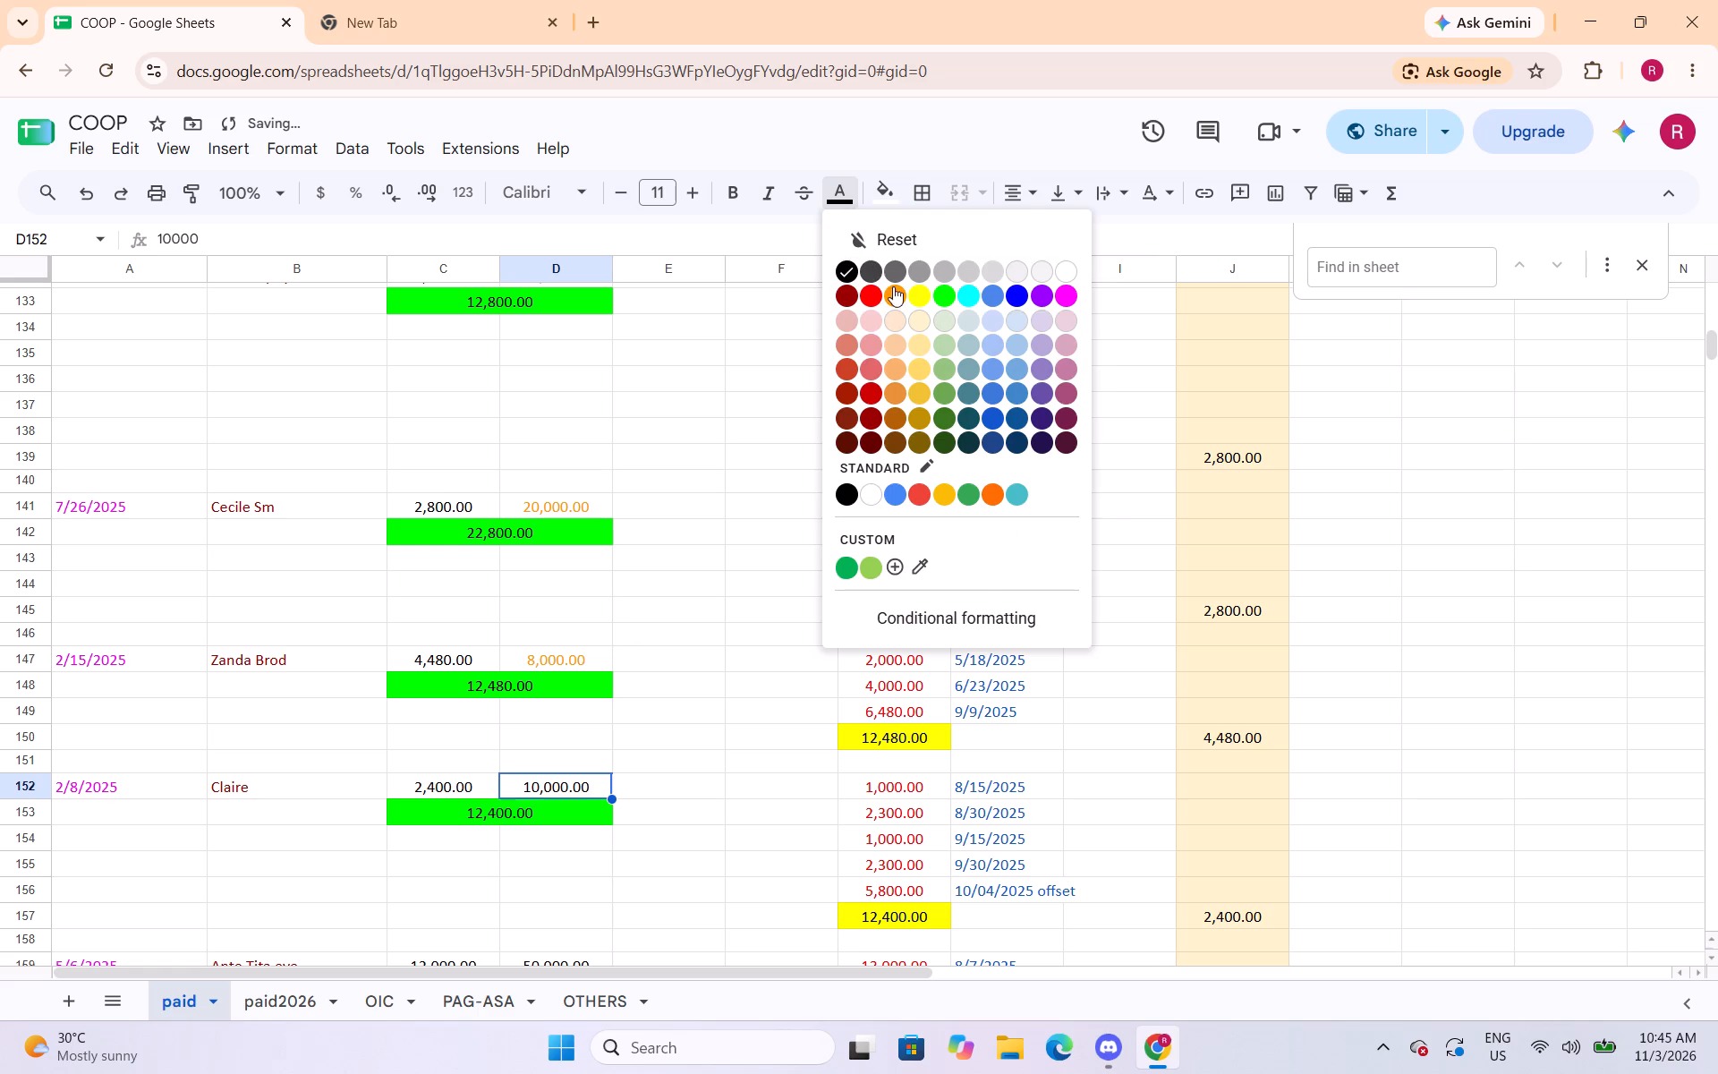
pyautogui.moveTo(897, 295); pyautogui.dragTo(897, 305)
# Change the text colour of the capital amounts in cells D159, D165 and D169 to orange.
pyautogui.scroll(-4, 500, 604)
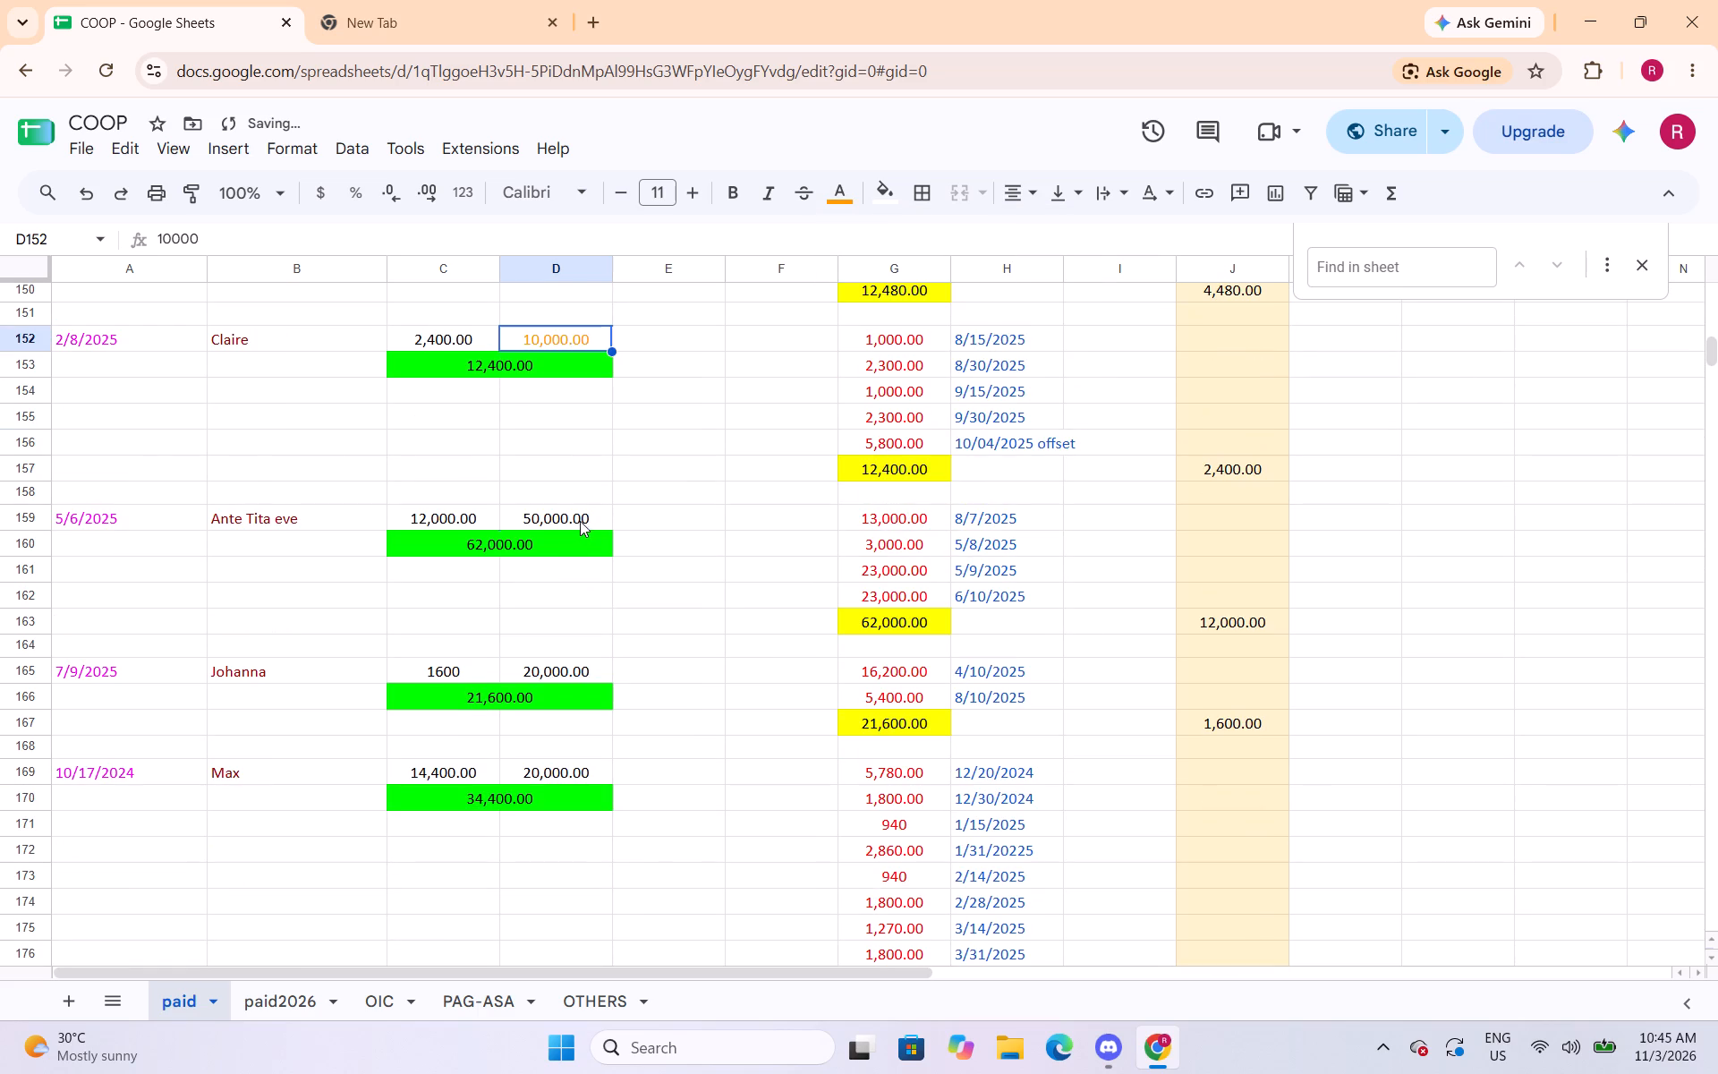
pyautogui.click(580, 521)
pyautogui.click(829, 205)
pyautogui.click(901, 303)
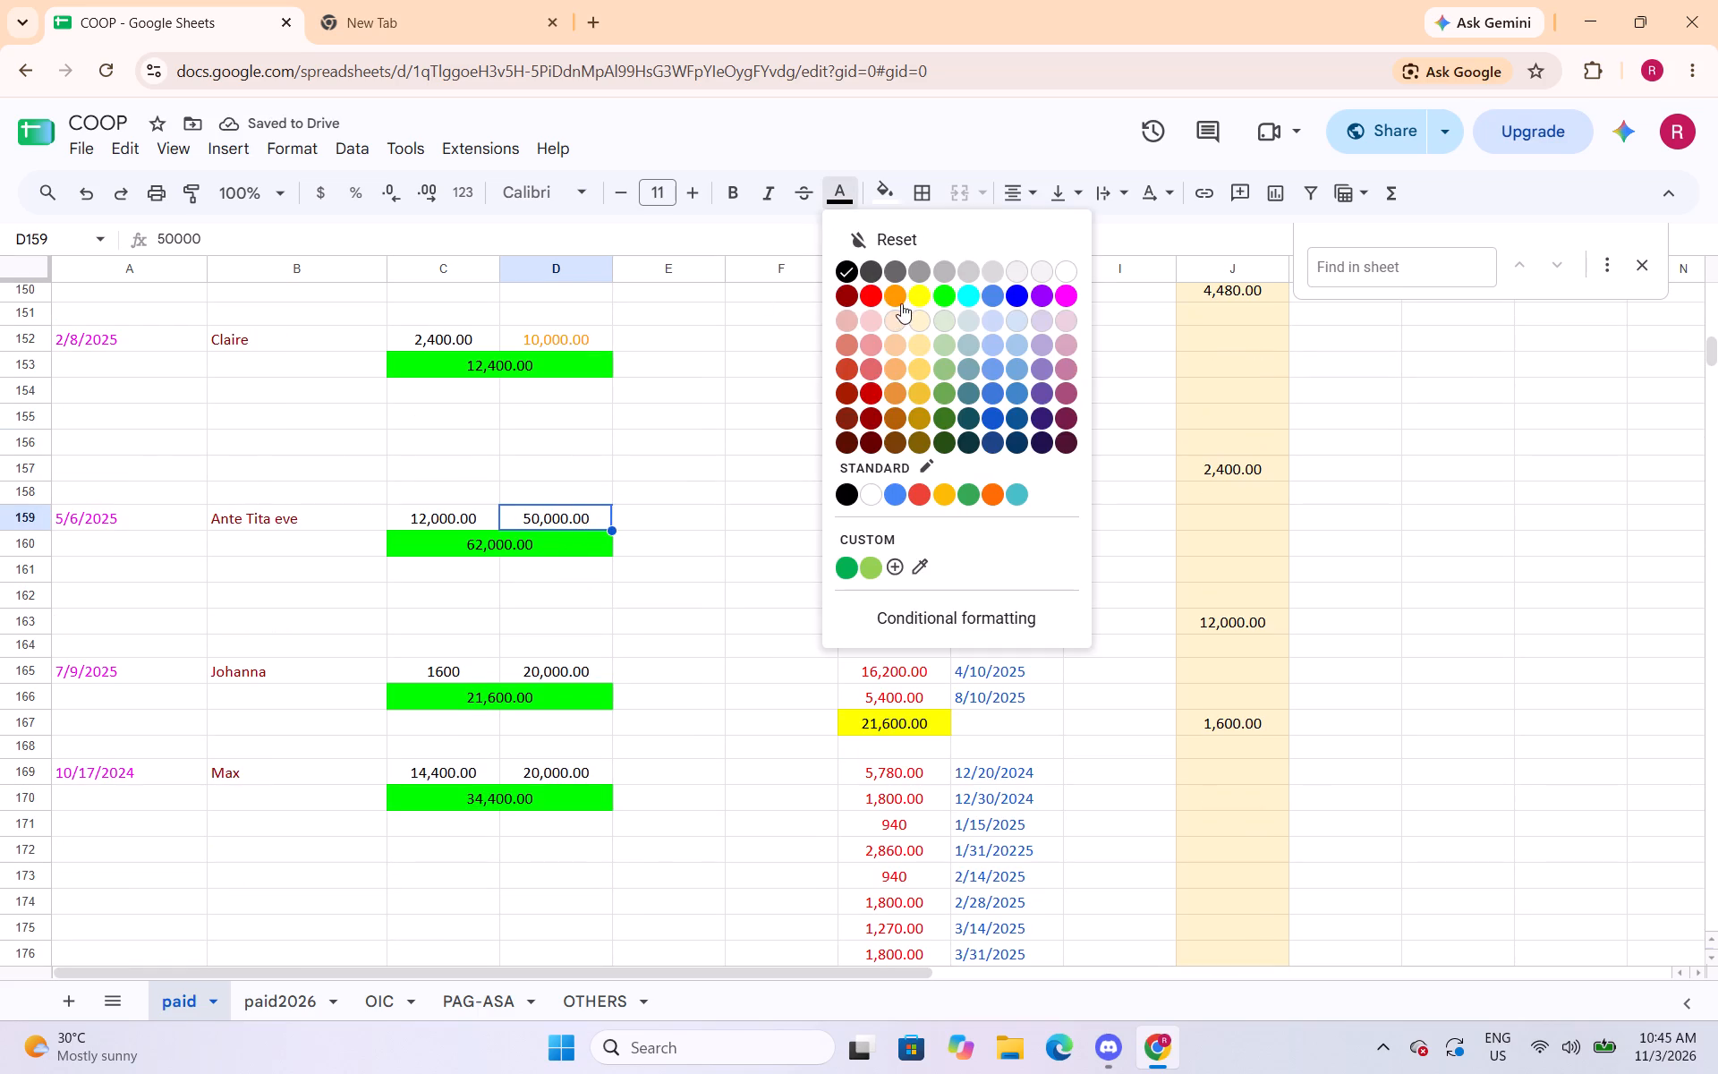
pyautogui.click(579, 662)
pyautogui.click(842, 188)
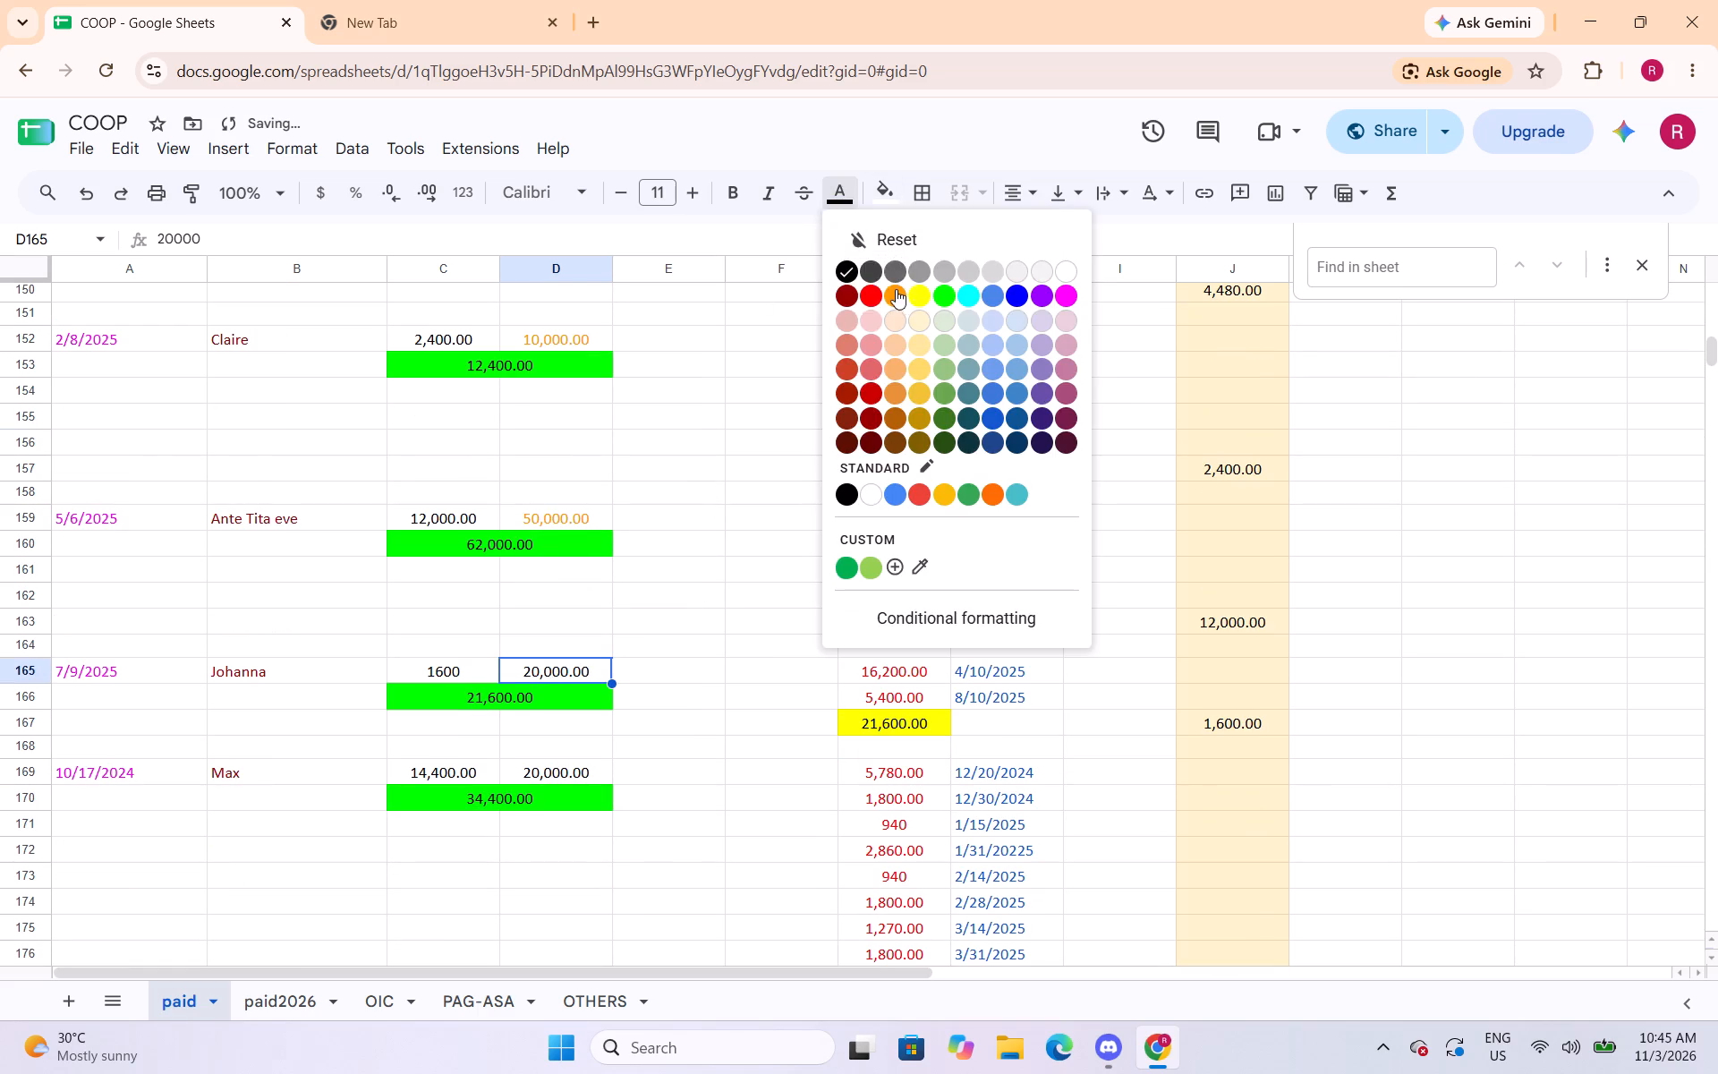
pyautogui.click(896, 292)
pyautogui.click(534, 778)
pyautogui.click(843, 185)
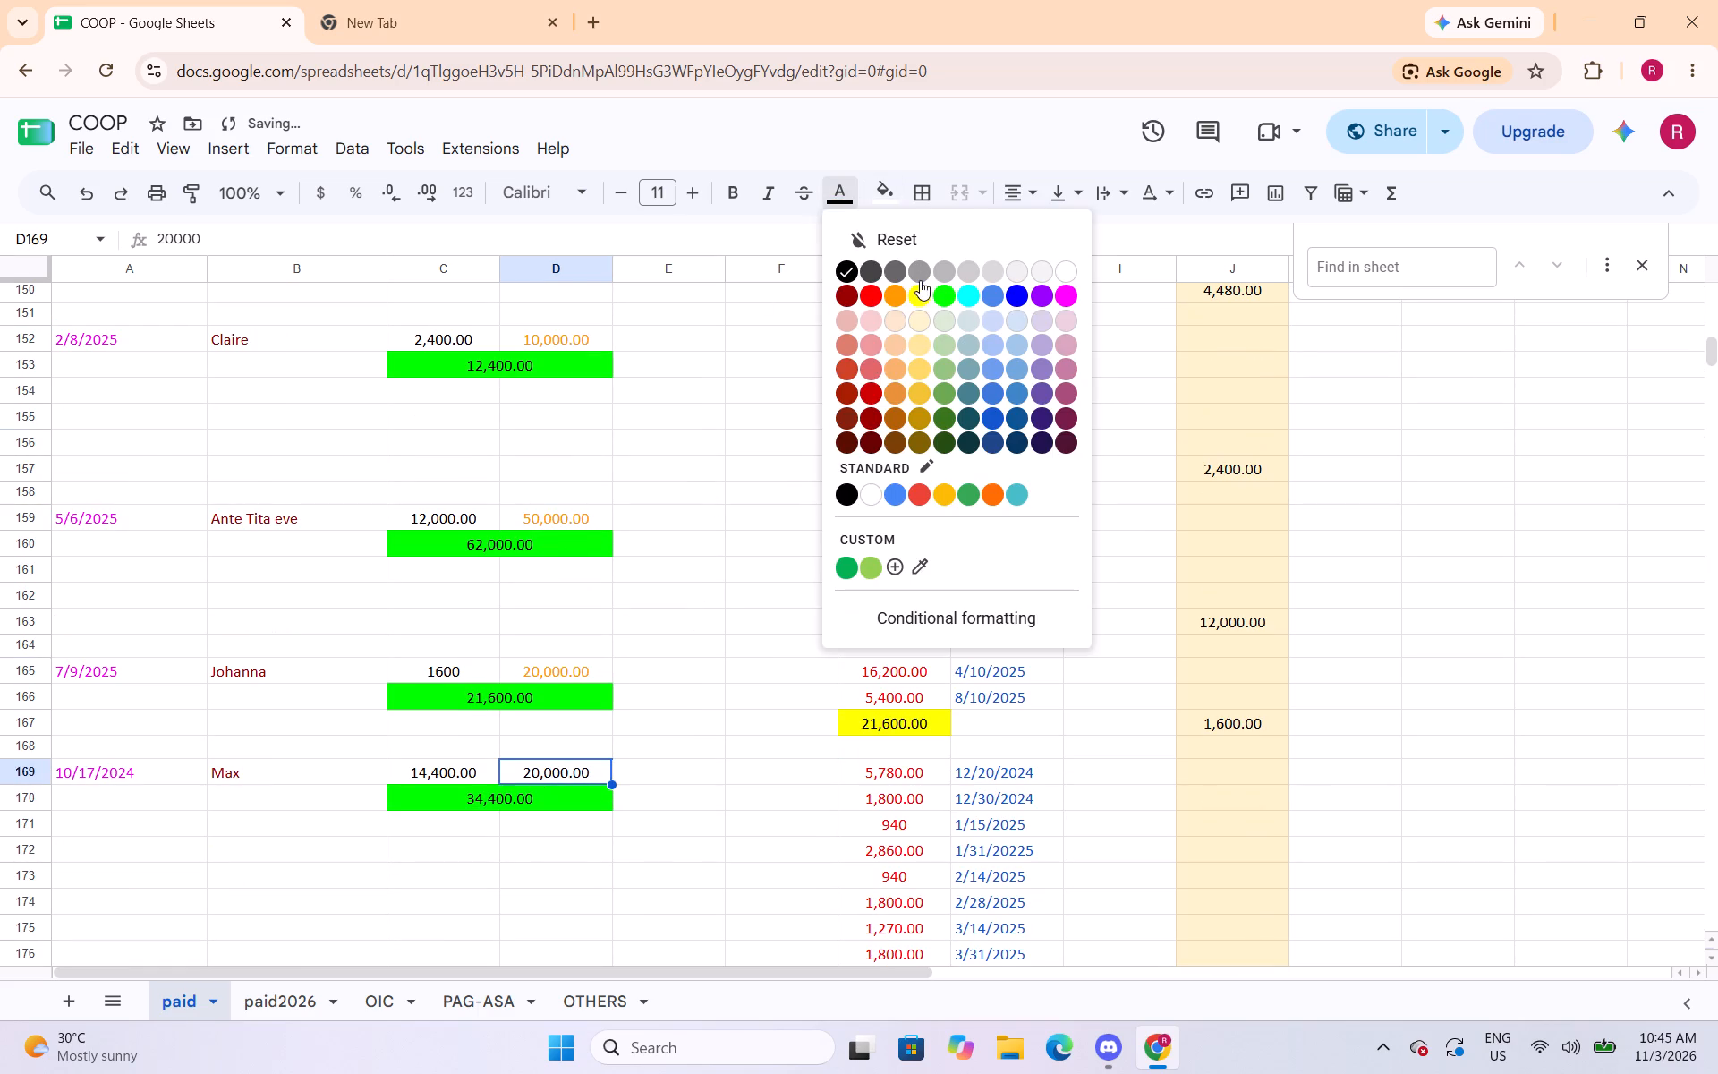
pyautogui.click(896, 296)
# Change the text colour of the capital amounts in cells D190, D193 and D196 to orange.
pyautogui.scroll(-6, 589, 511)
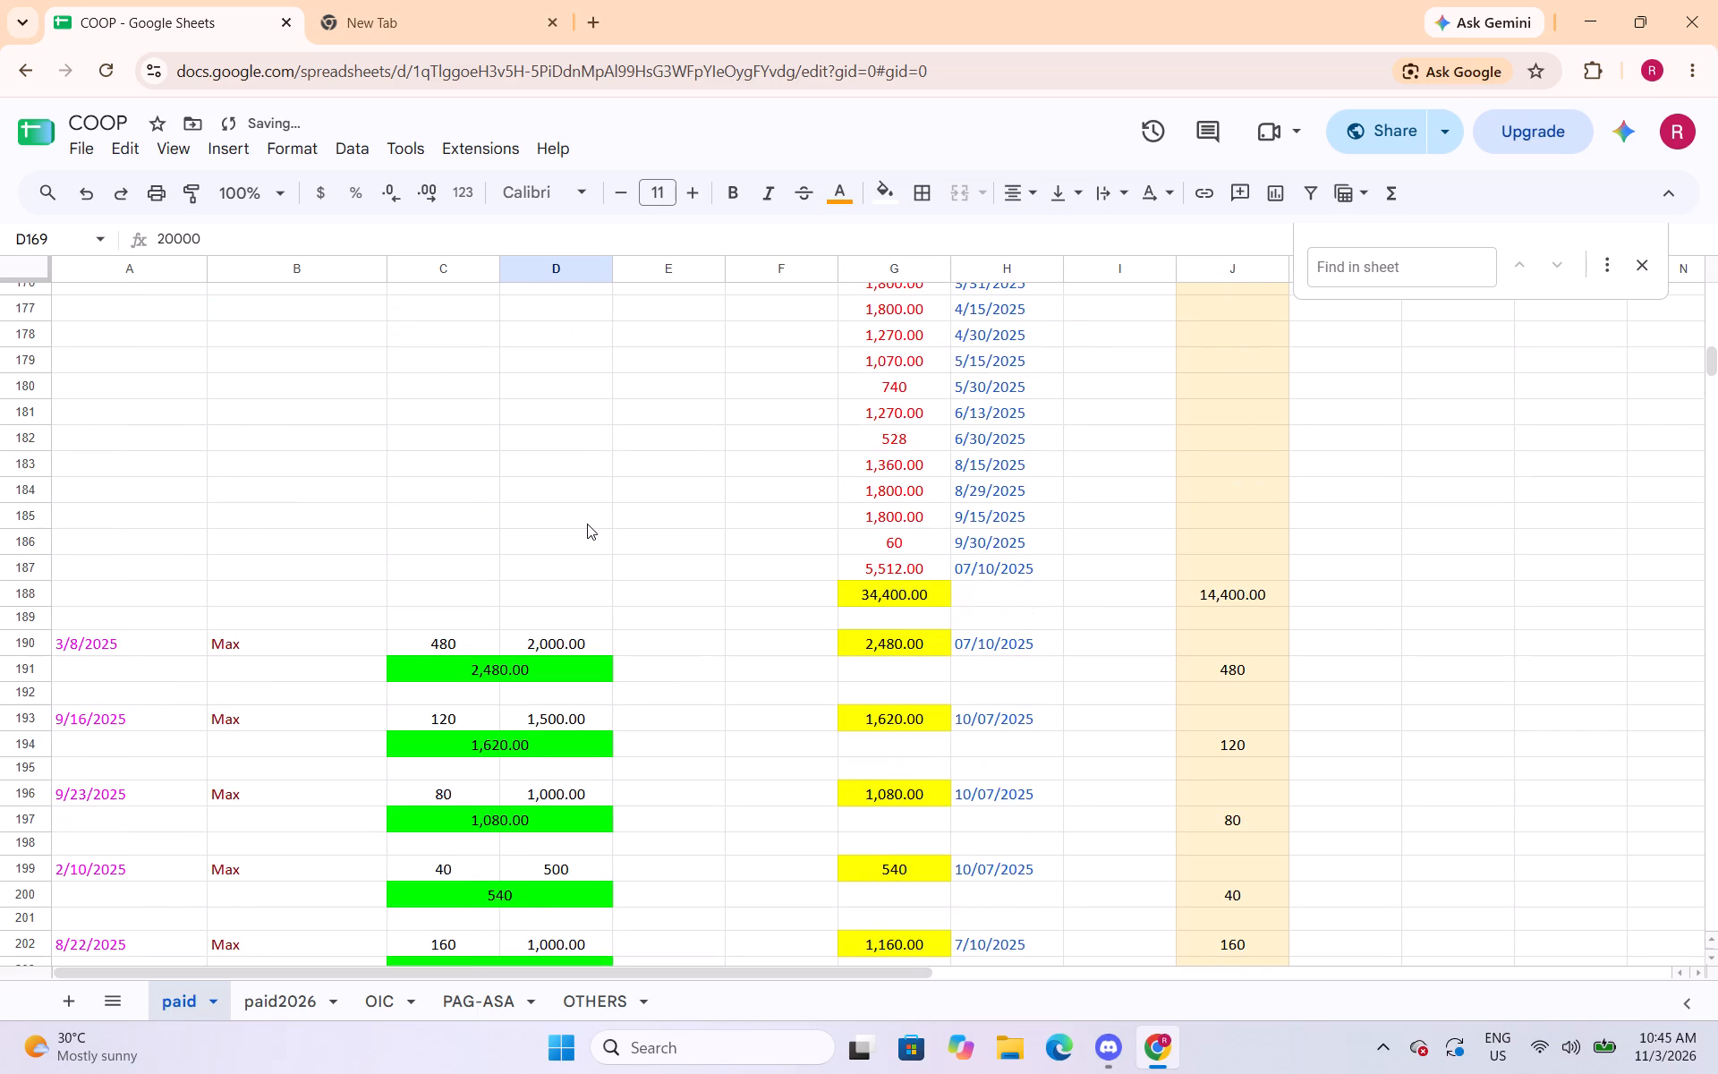
pyautogui.scroll(-2, 581, 533)
pyautogui.click(578, 420)
pyautogui.click(840, 195)
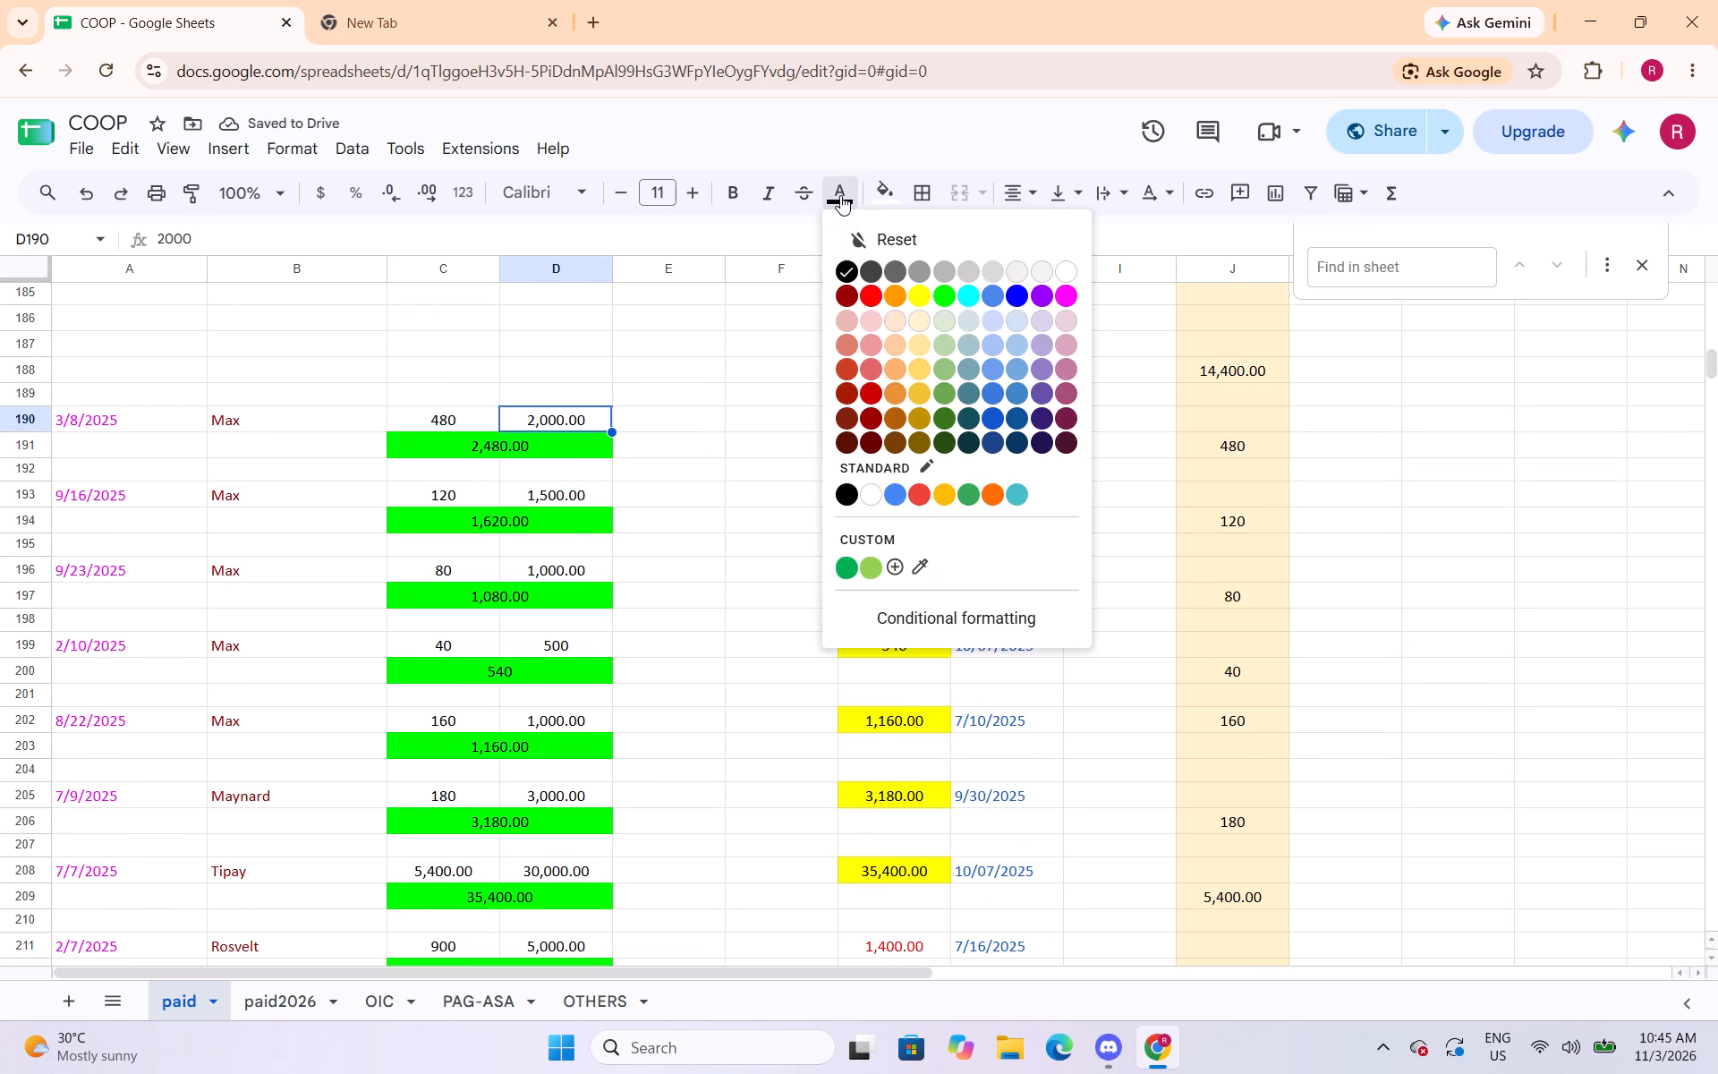
pyautogui.click(897, 297)
pyautogui.click(595, 490)
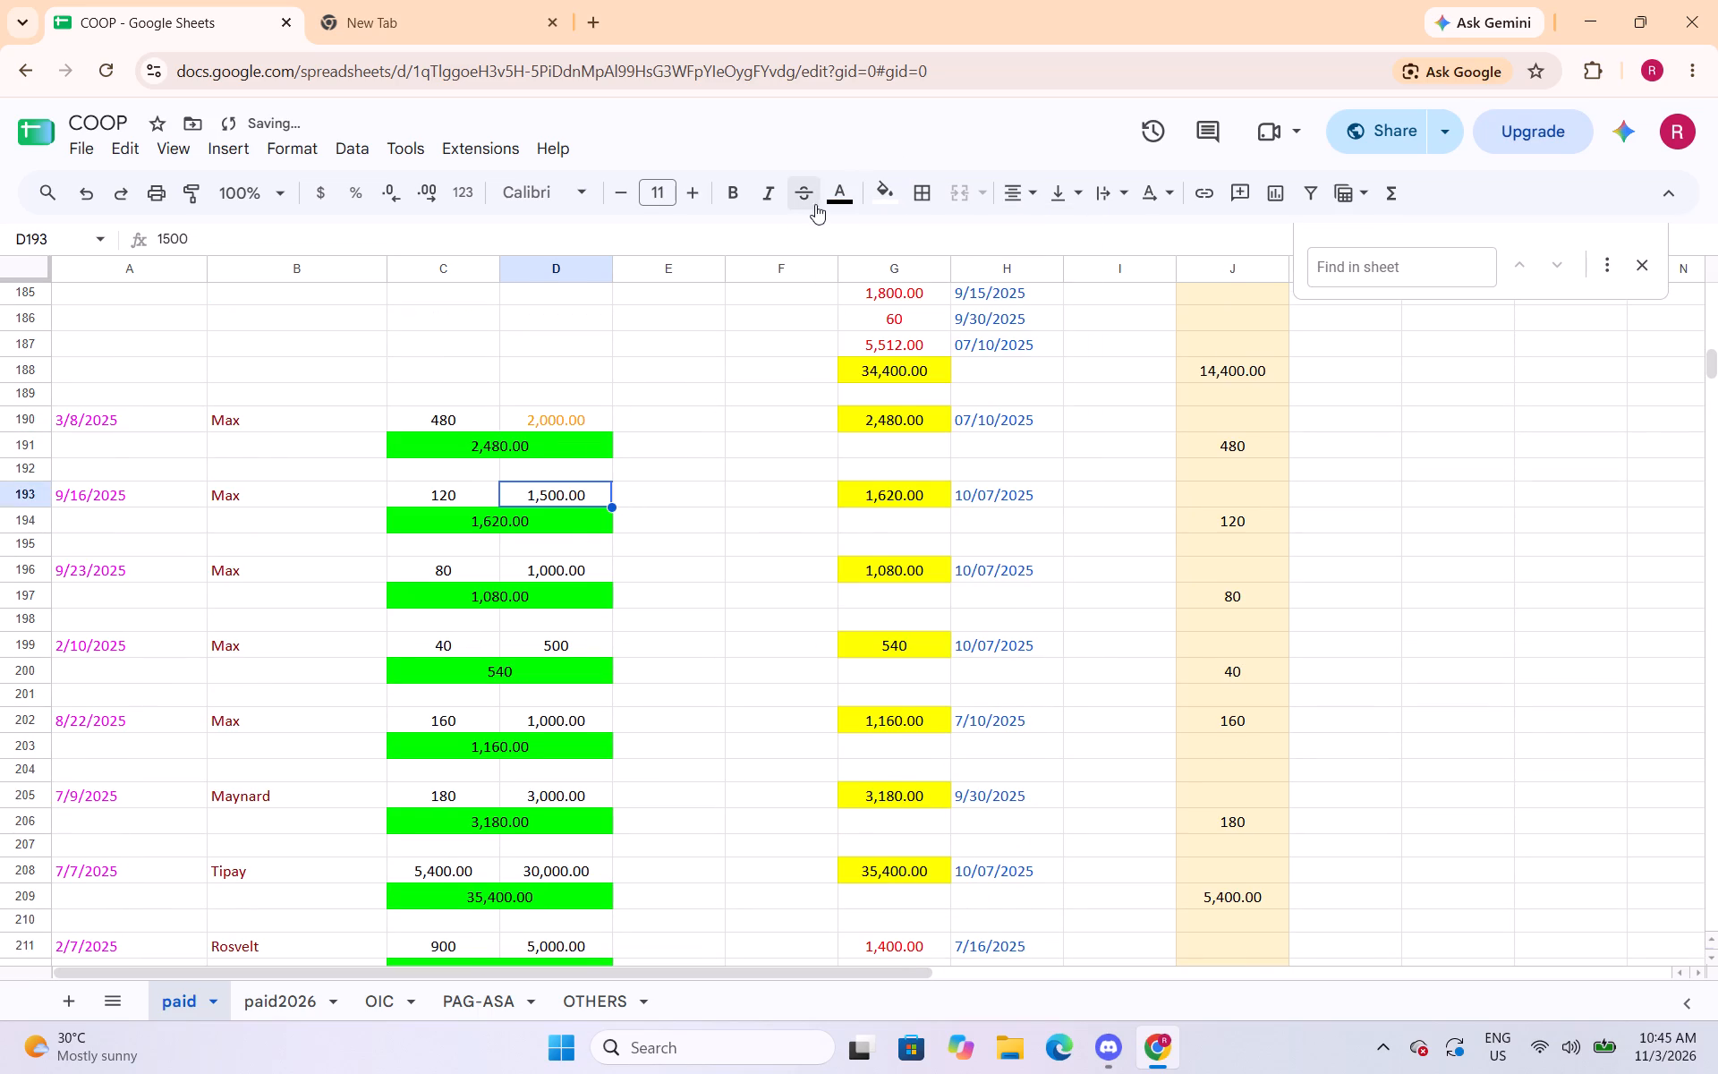
pyautogui.click(834, 197)
pyautogui.click(892, 295)
pyautogui.click(554, 554)
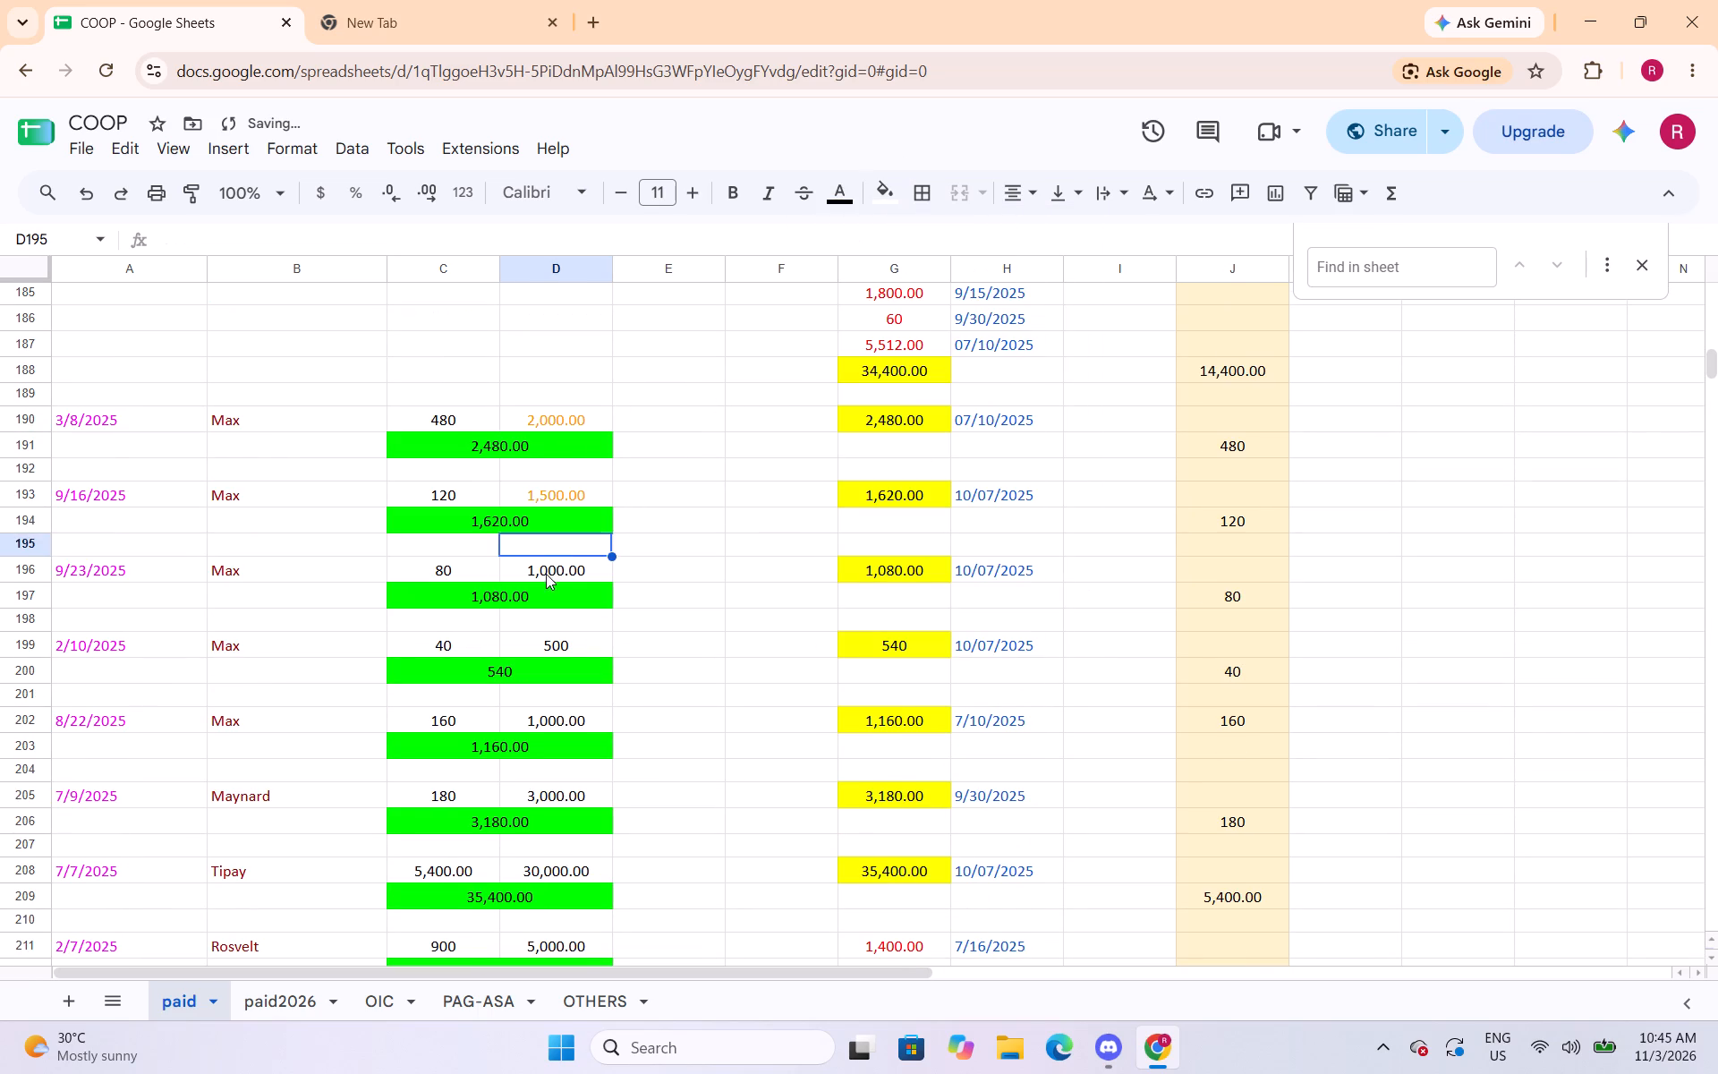
pyautogui.click(546, 574)
pyautogui.click(845, 188)
pyautogui.click(897, 297)
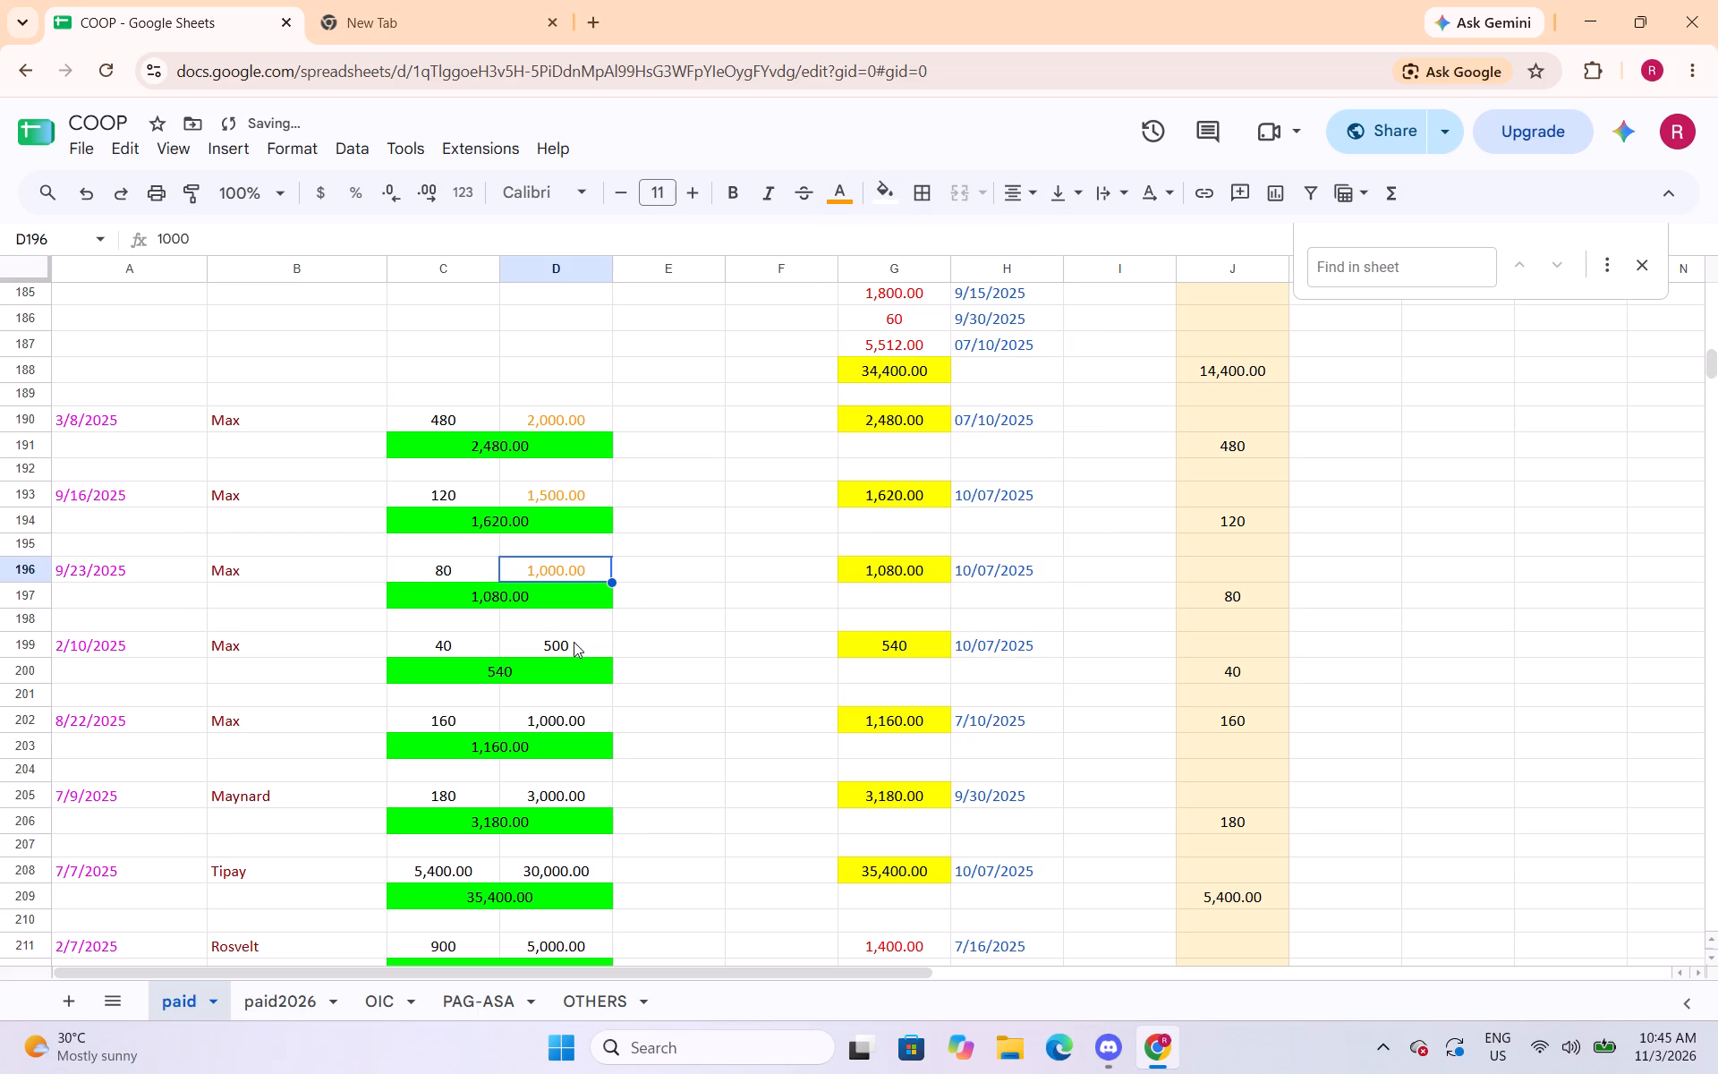
# Change the text colour of the capital amounts in cells D199, D202, D205 and D208 to orange.
pyautogui.click(573, 644)
pyautogui.moveTo(840, 195); pyautogui.dragTo(844, 207)
pyautogui.click(891, 301)
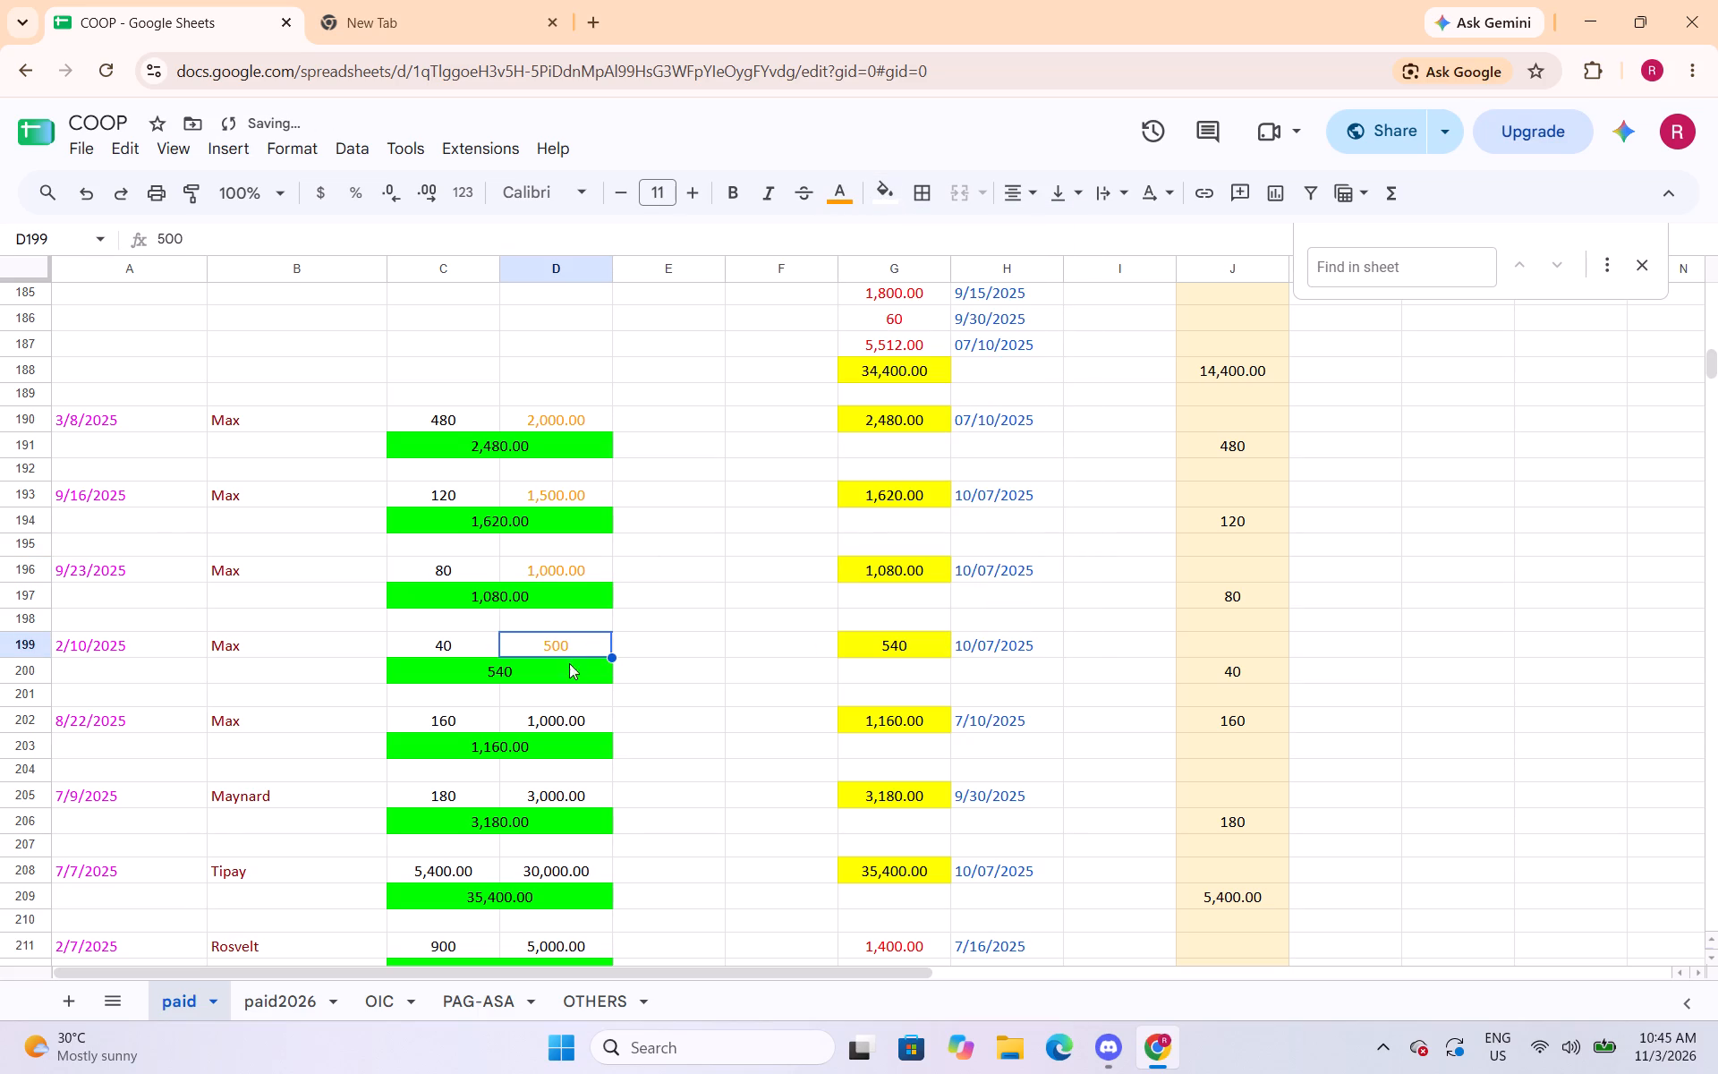
pyautogui.click(570, 720)
pyautogui.click(837, 198)
pyautogui.click(895, 298)
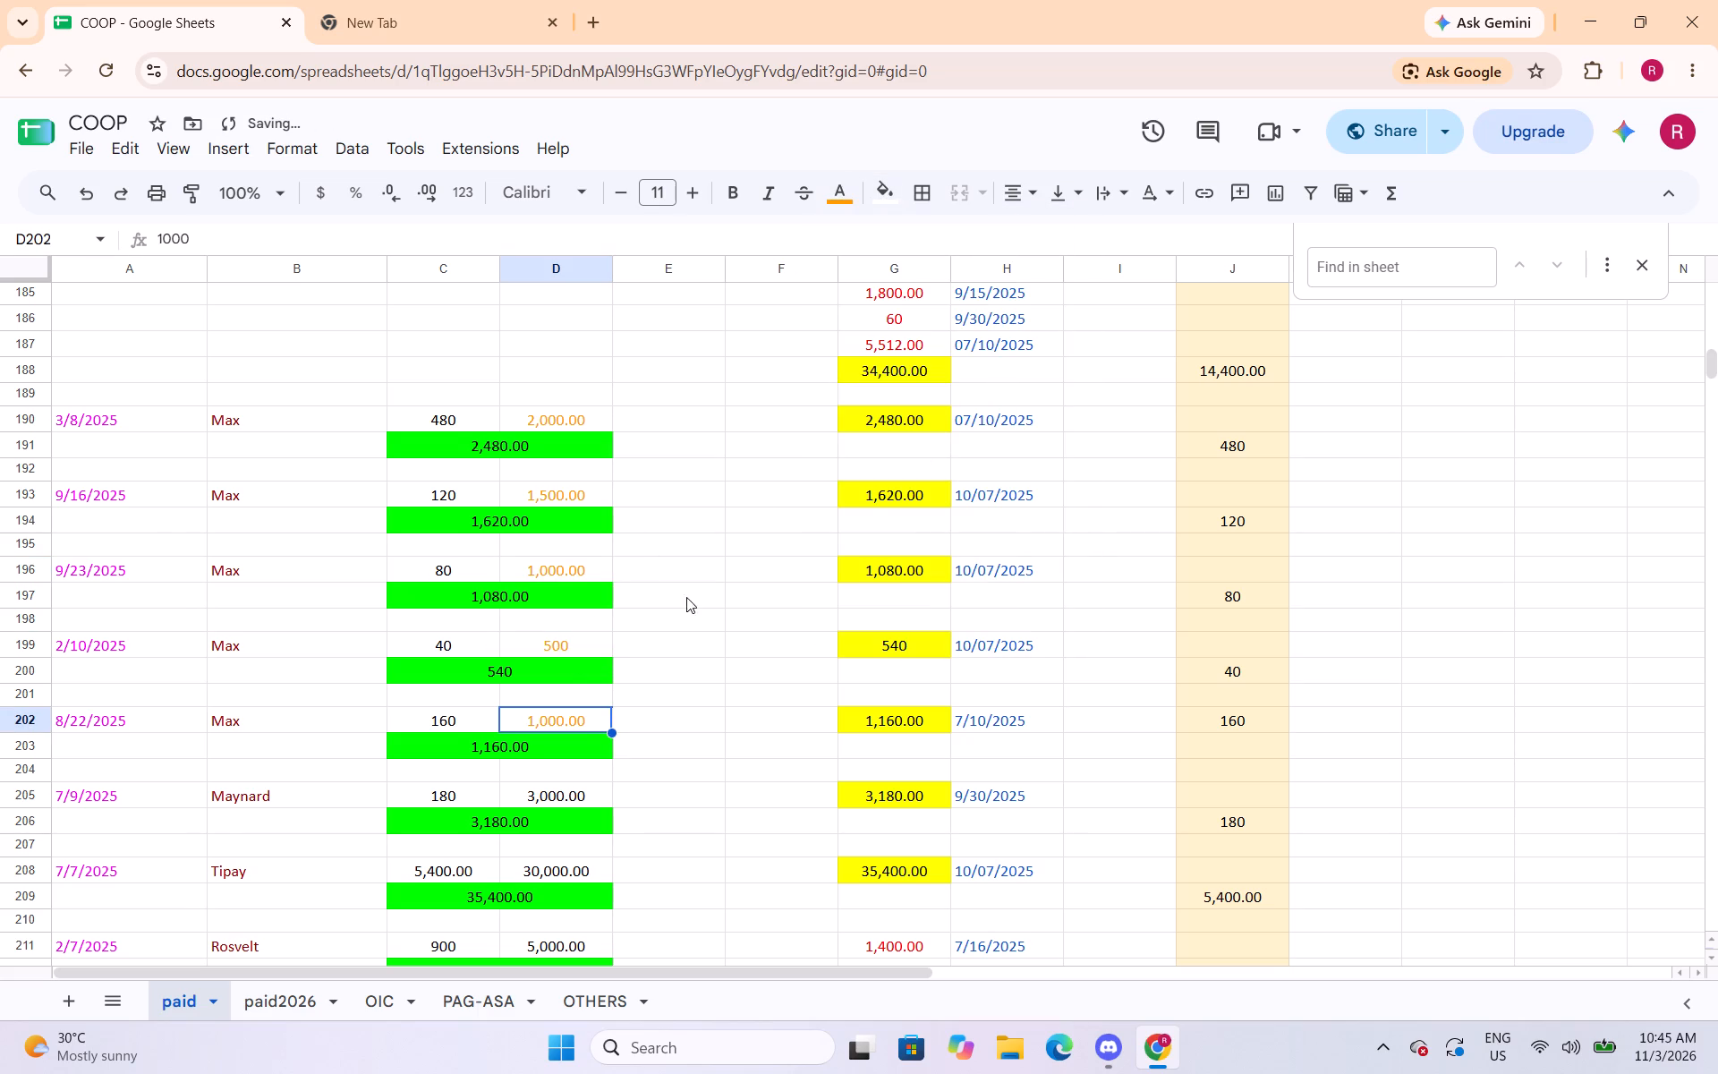
pyautogui.click(591, 796)
pyautogui.click(843, 193)
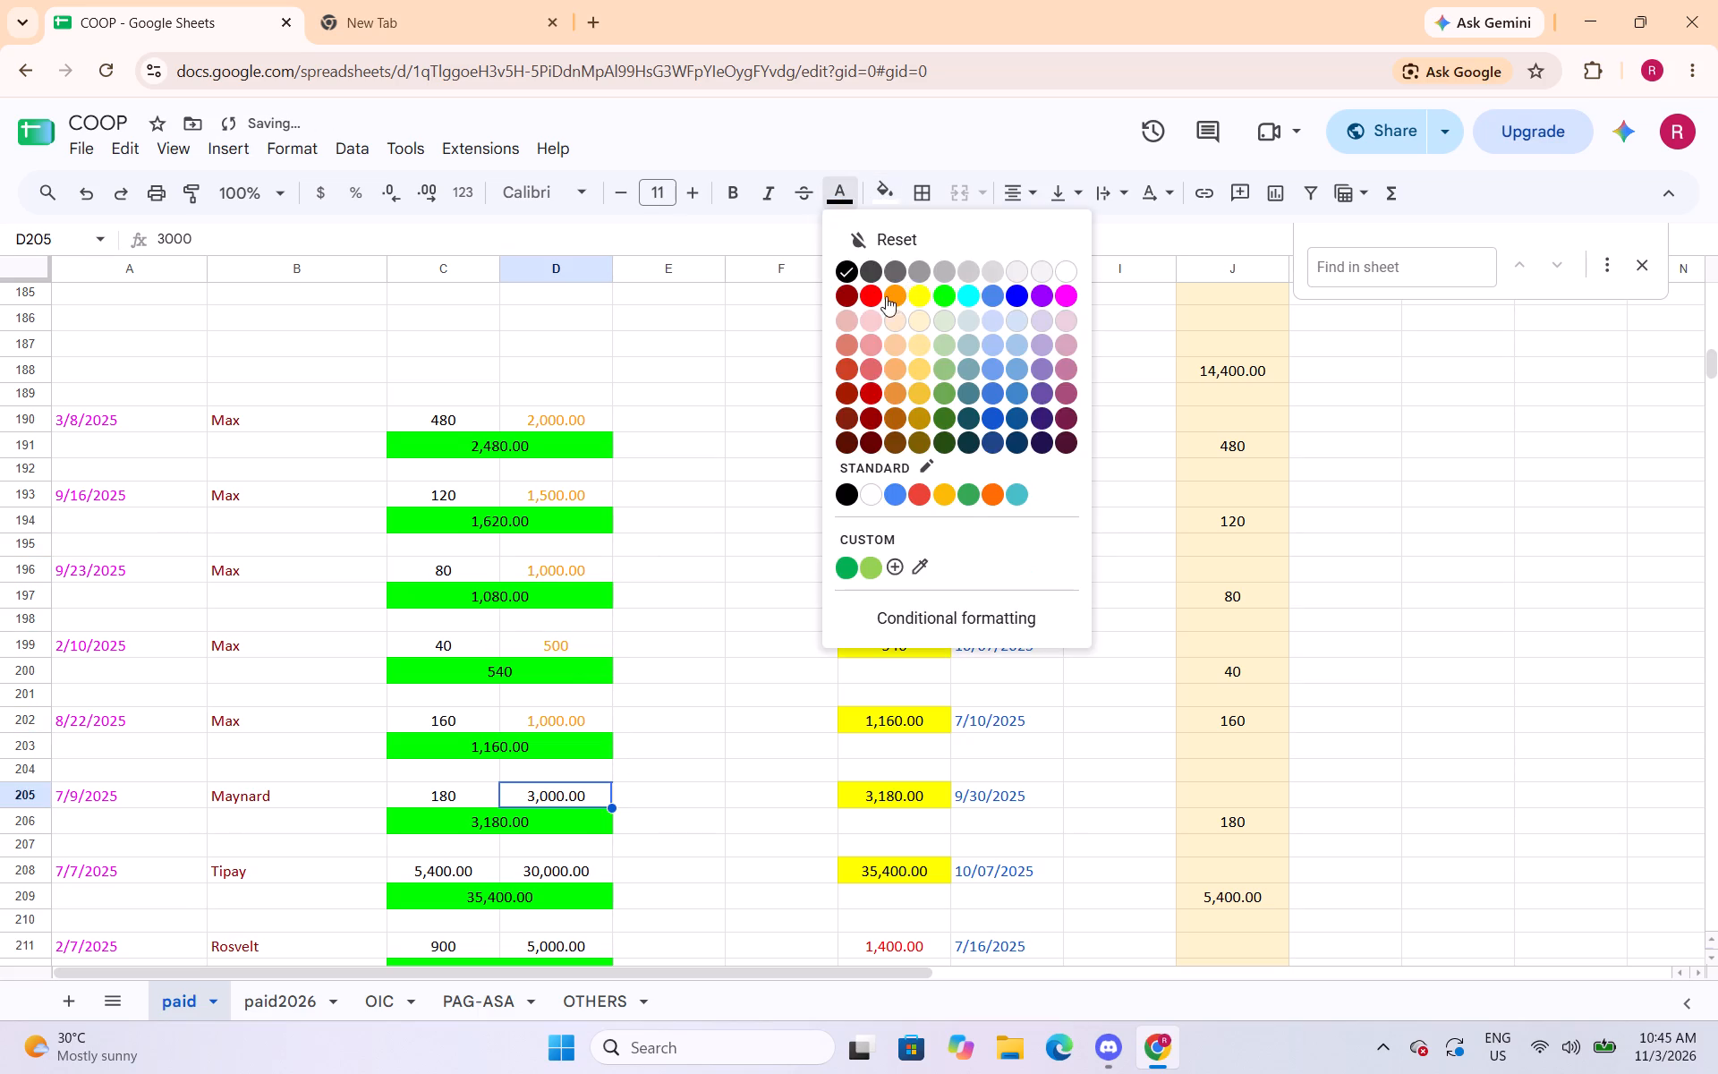
pyautogui.click(886, 296)
pyautogui.click(587, 861)
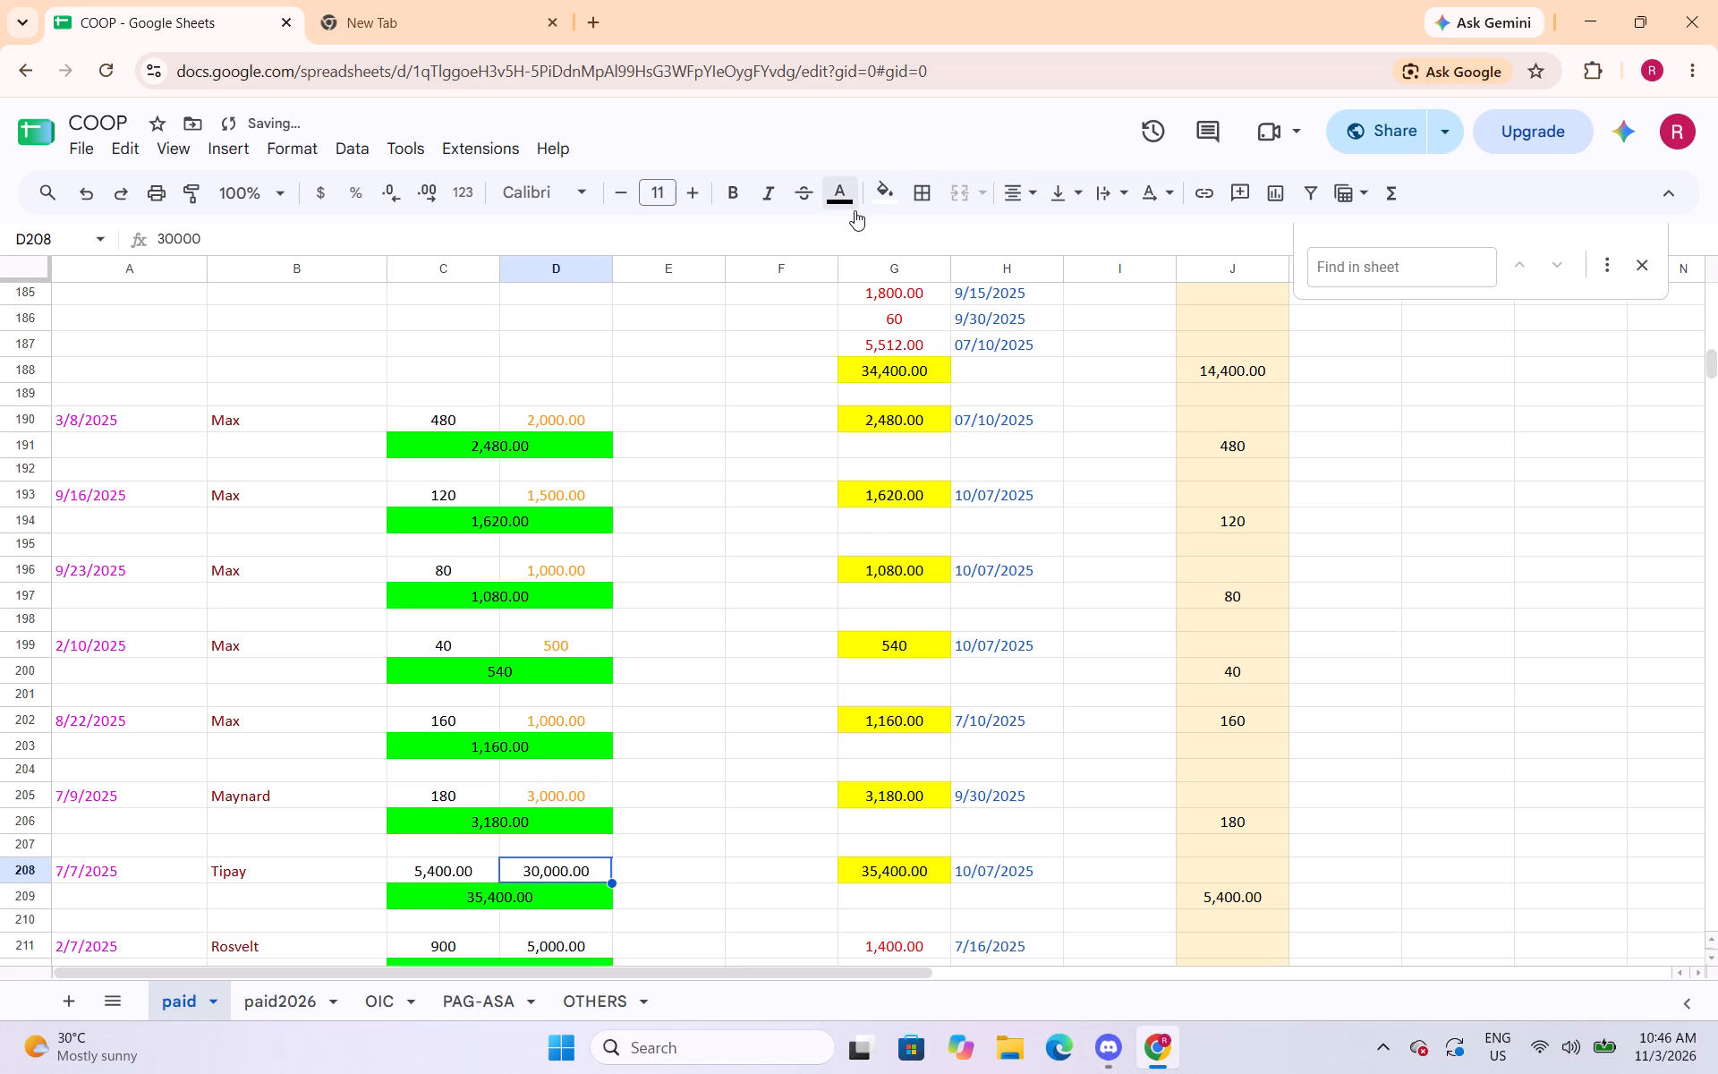
pyautogui.click(852, 204)
pyautogui.click(897, 294)
# Change the text colour of the capital amounts in cells D211, D216 and D219 to orange.
pyautogui.scroll(-5, 682, 505)
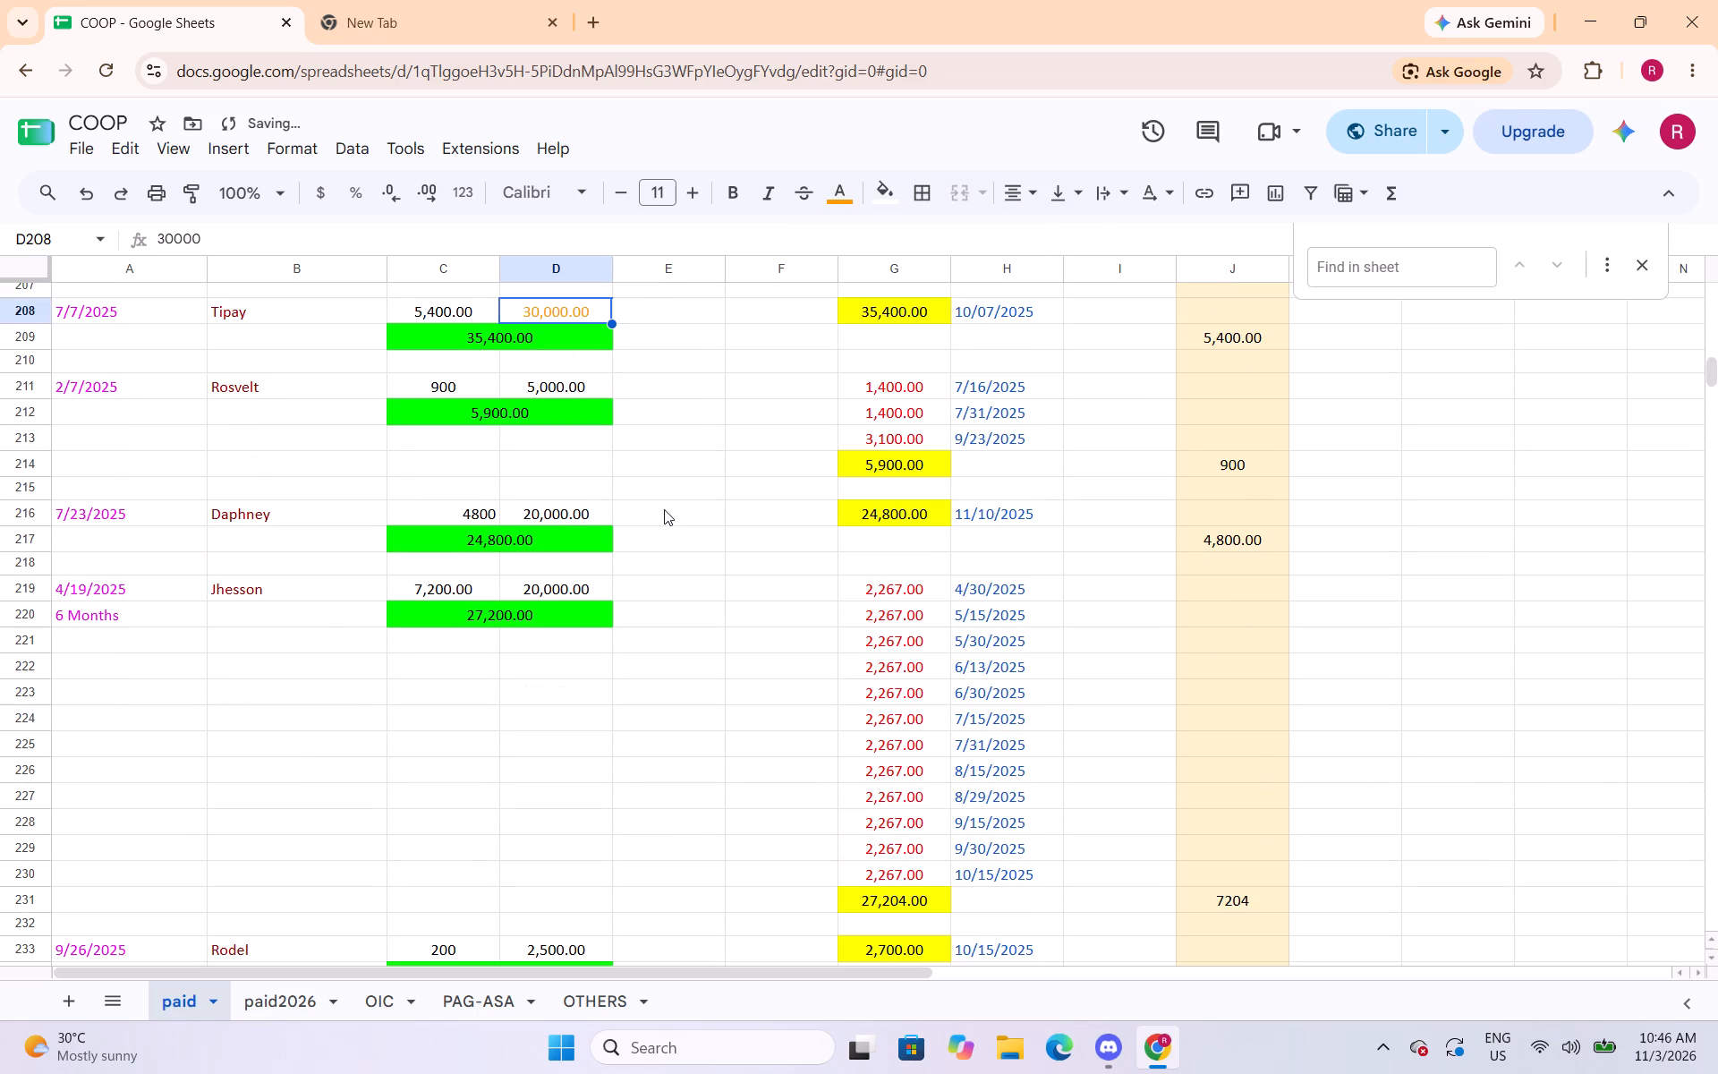
pyautogui.click(593, 387)
pyautogui.click(853, 194)
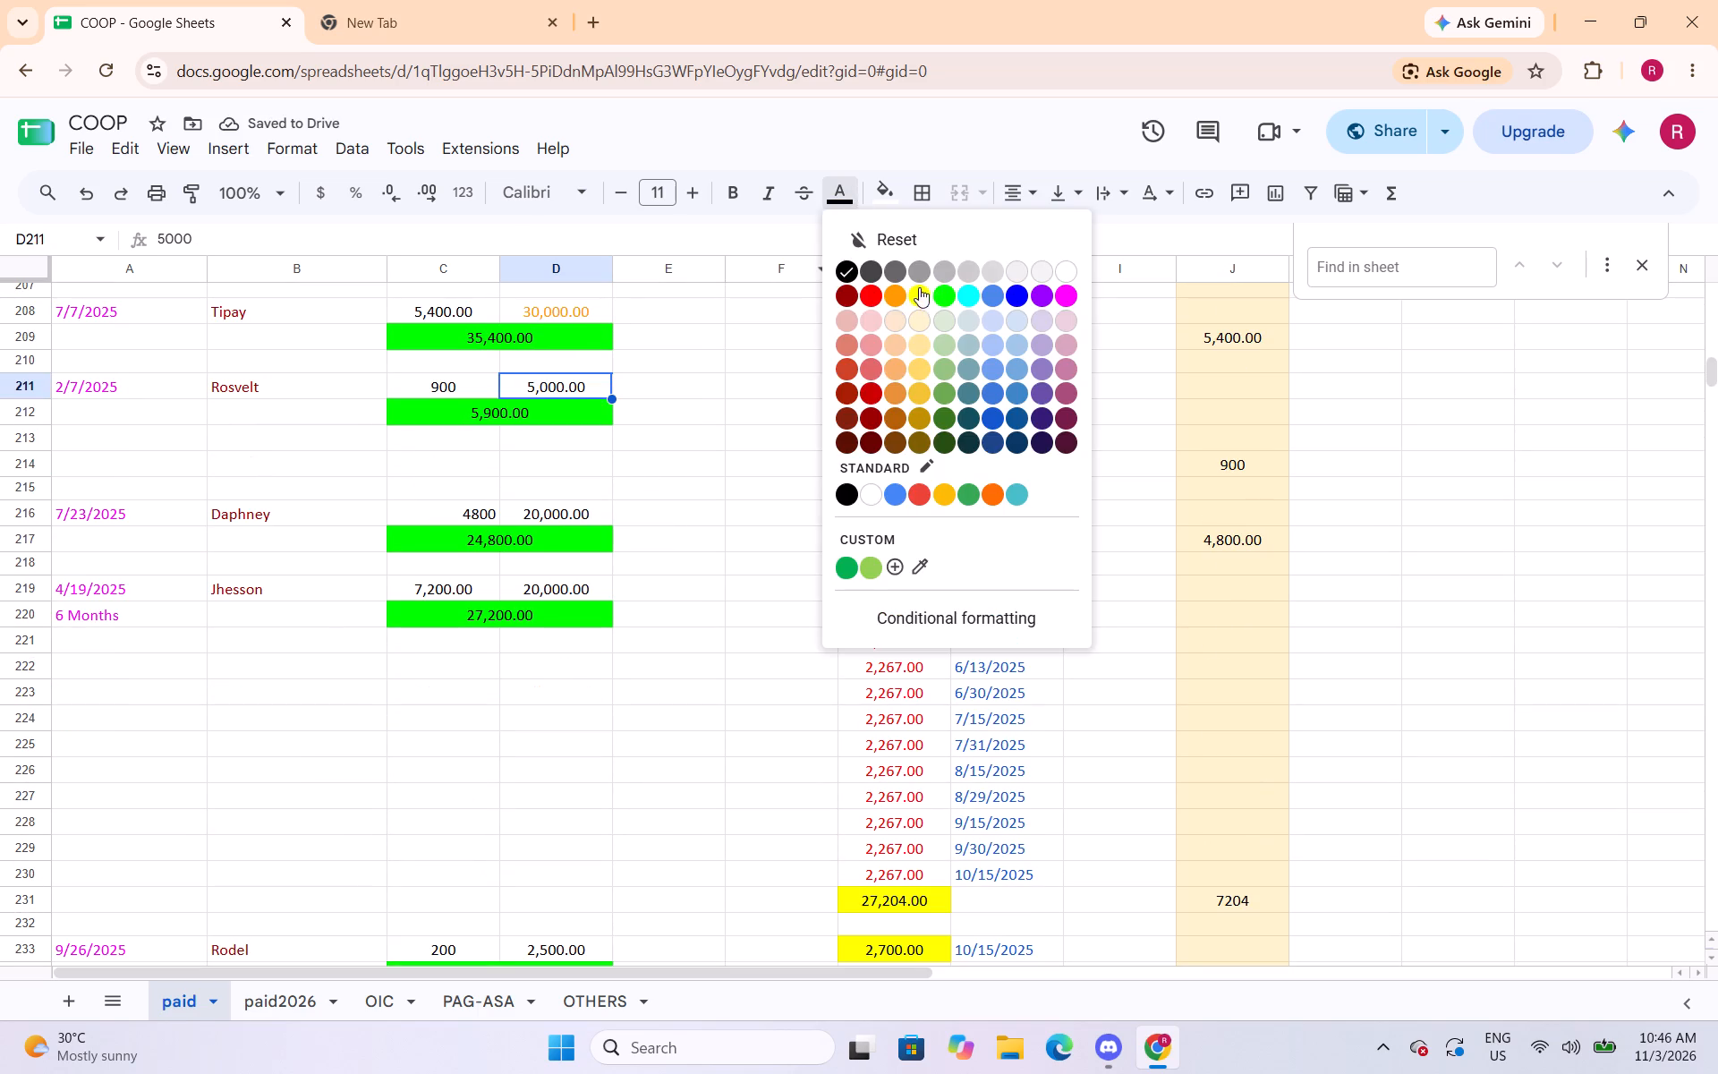
pyautogui.click(900, 288)
pyautogui.click(599, 508)
pyautogui.click(842, 207)
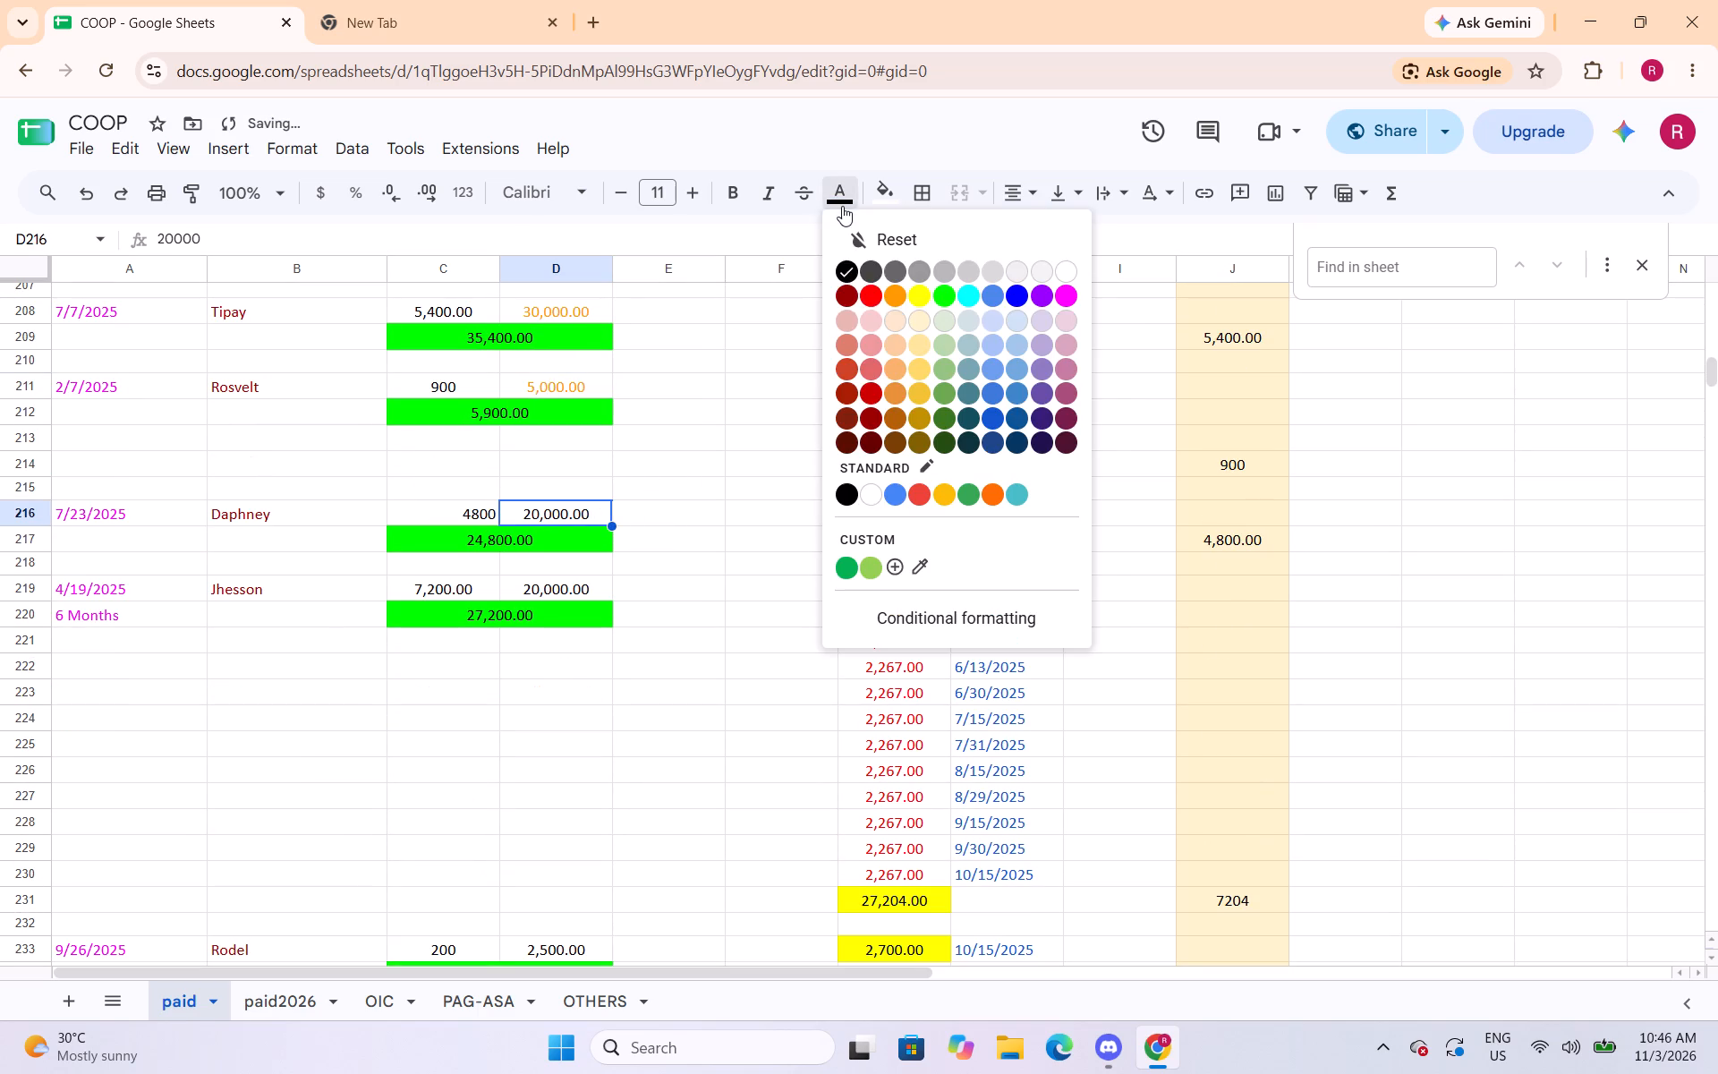
pyautogui.click(896, 299)
pyautogui.click(523, 587)
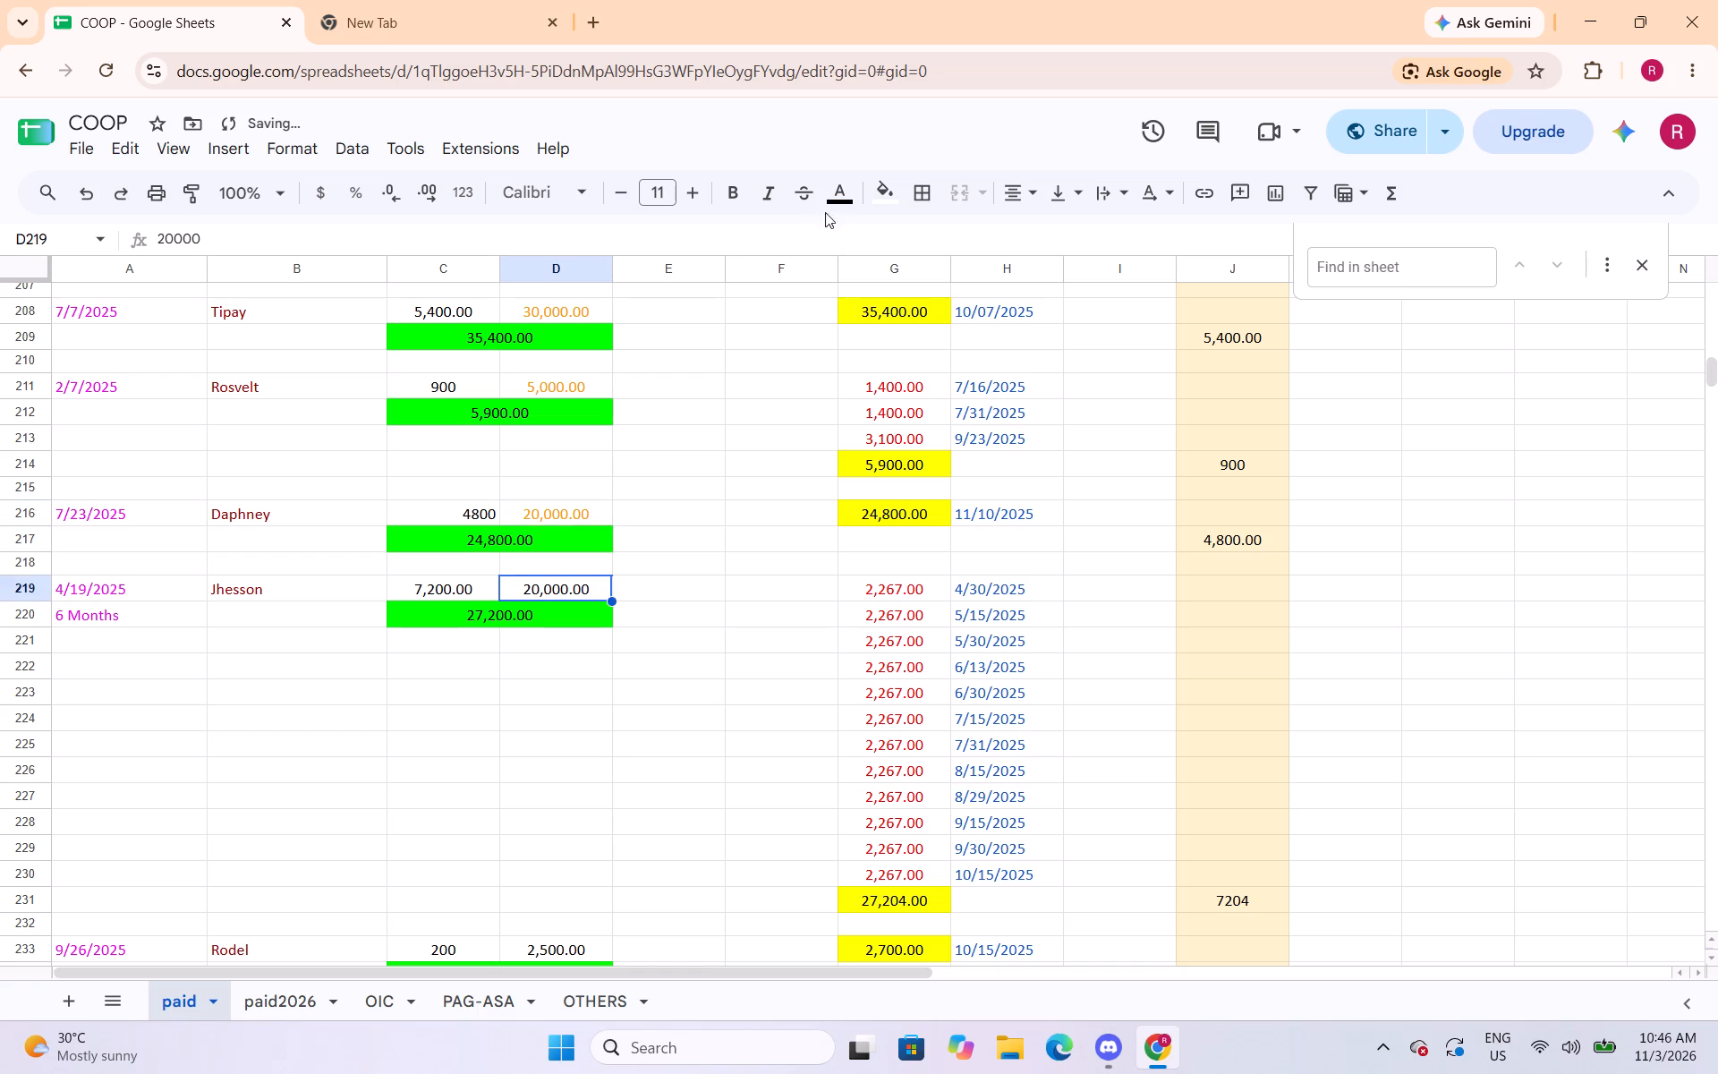
pyautogui.click(836, 204)
pyautogui.click(893, 295)
# Change the text colour of the capital amounts in cells D233, D237 and D240 to orange, without strikethrough.
pyautogui.scroll(-2, 512, 615)
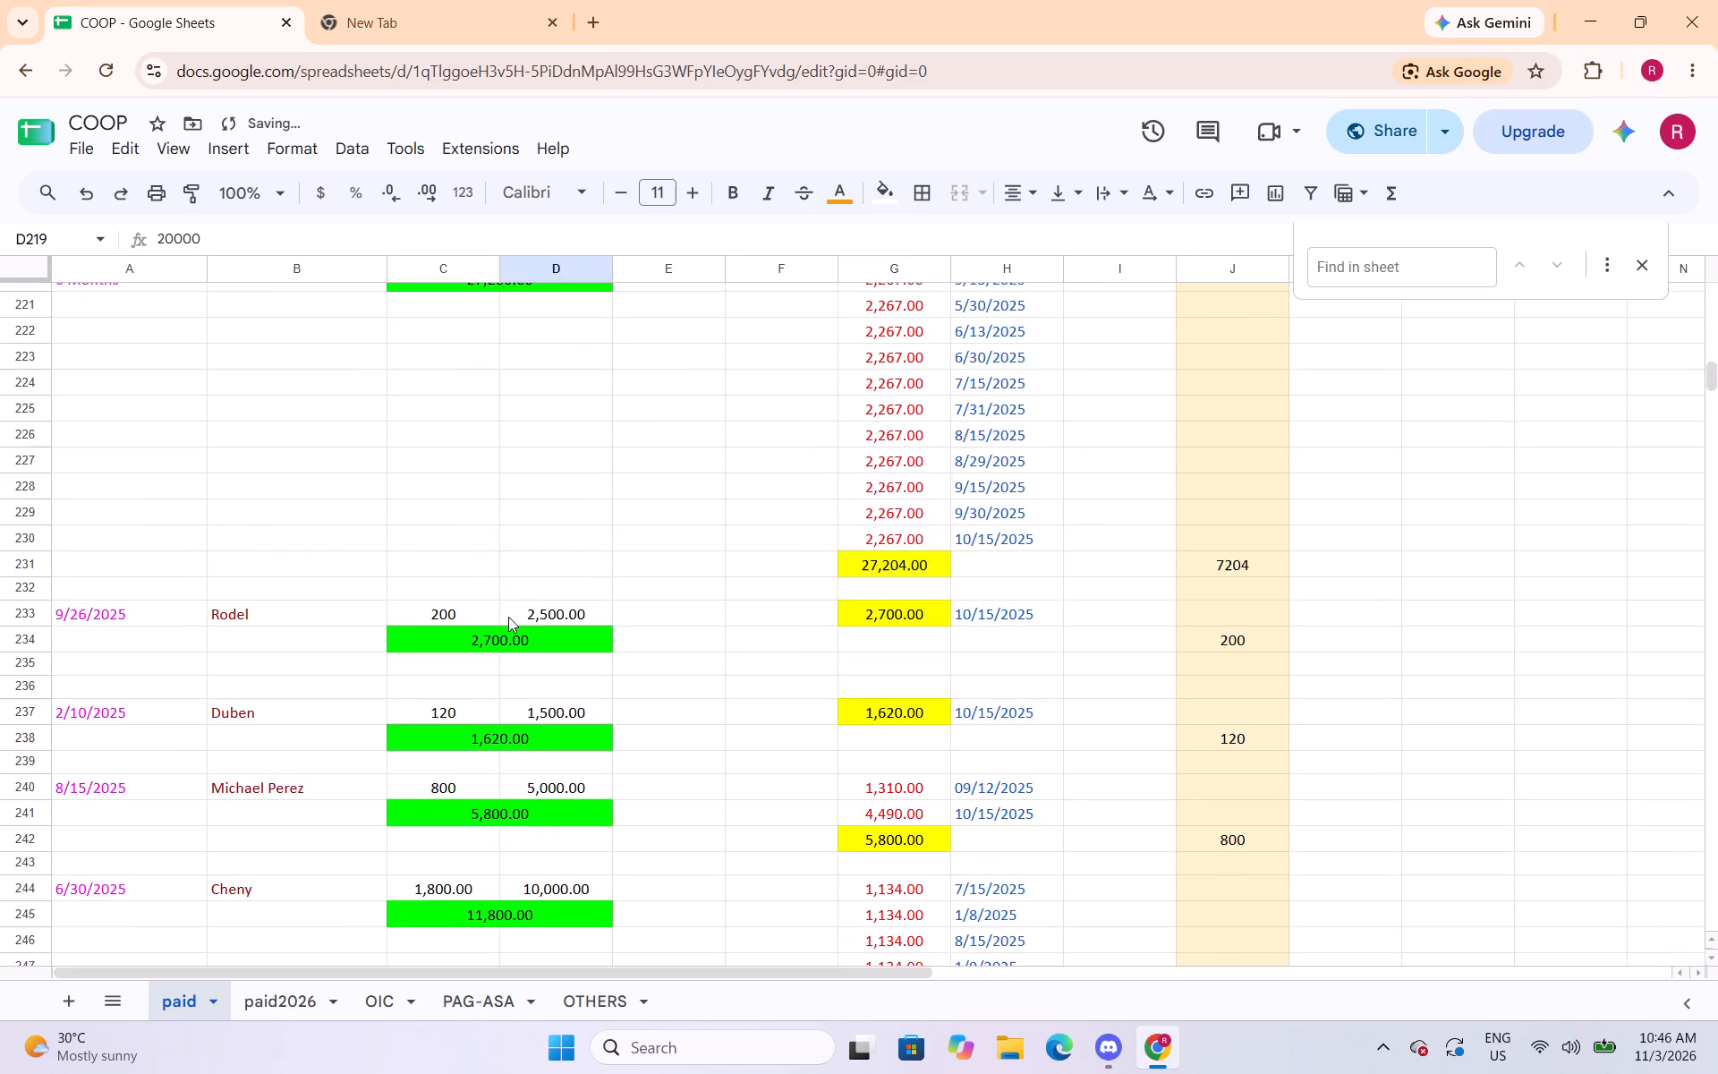
pyautogui.scroll(-3, 508, 617)
pyautogui.click(571, 391)
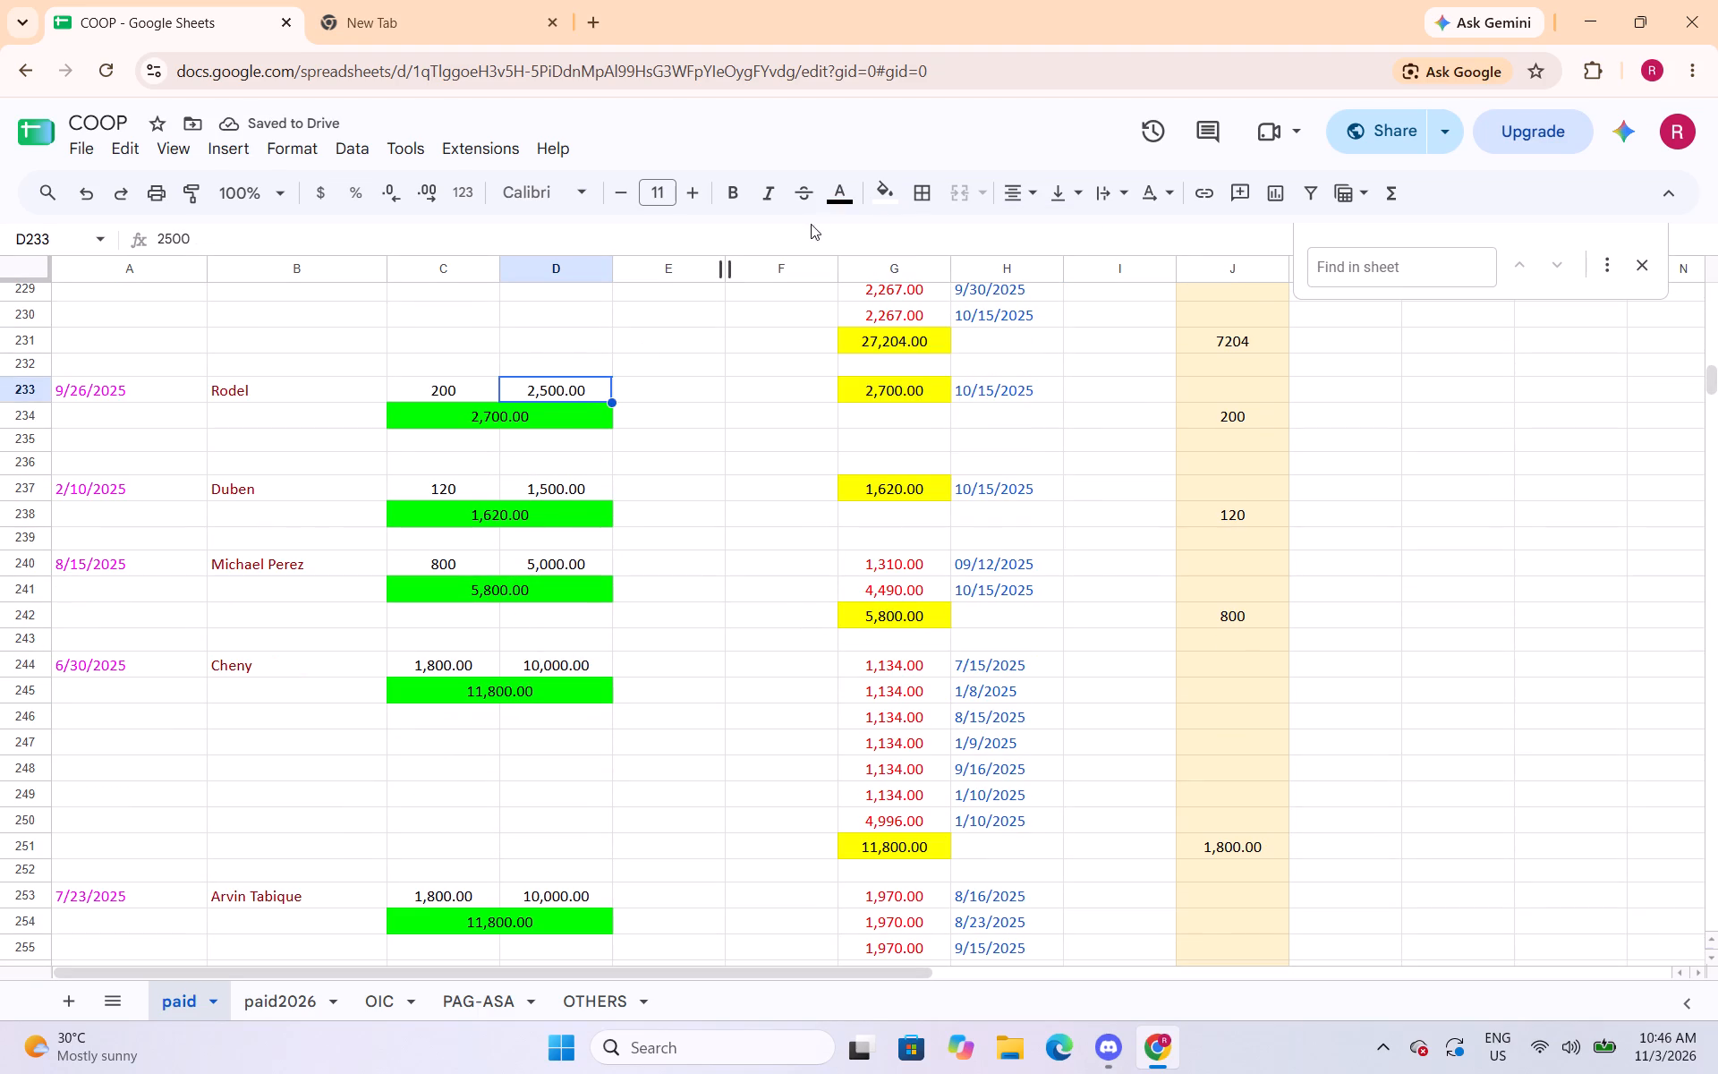
pyautogui.click(841, 199)
pyautogui.click(898, 286)
pyautogui.click(582, 484)
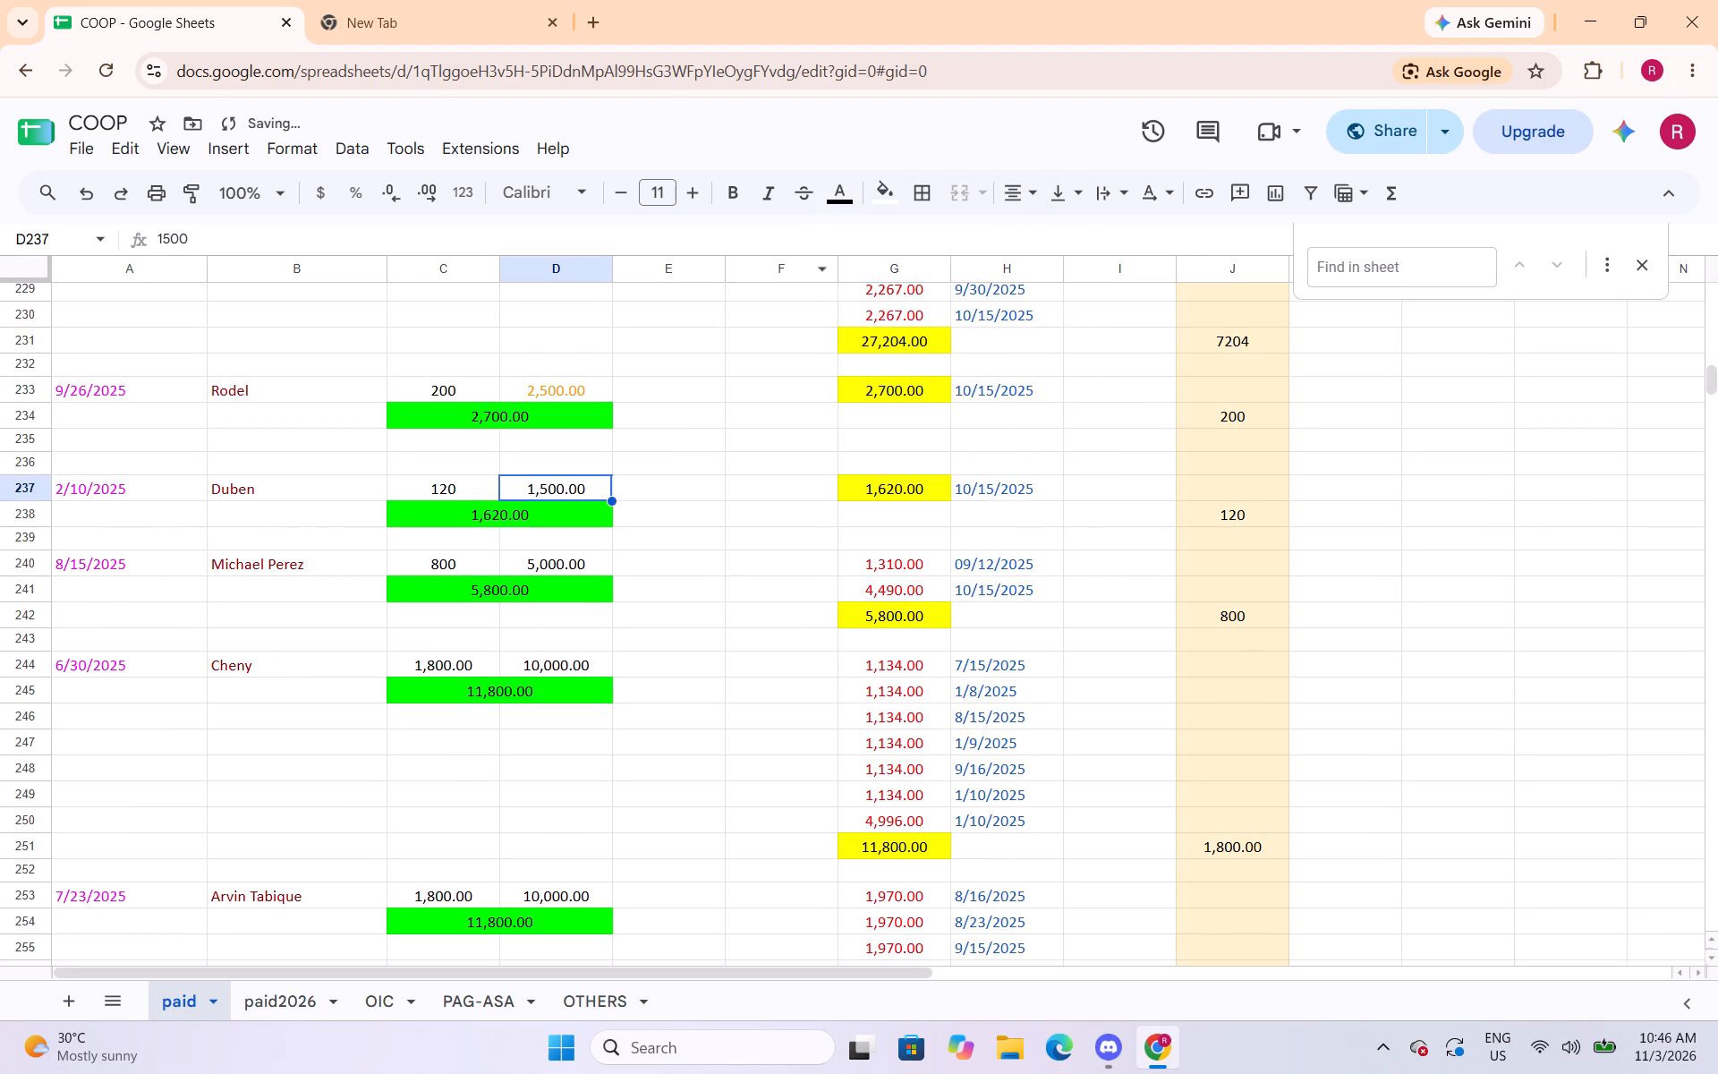
pyautogui.click(839, 204)
pyautogui.click(890, 297)
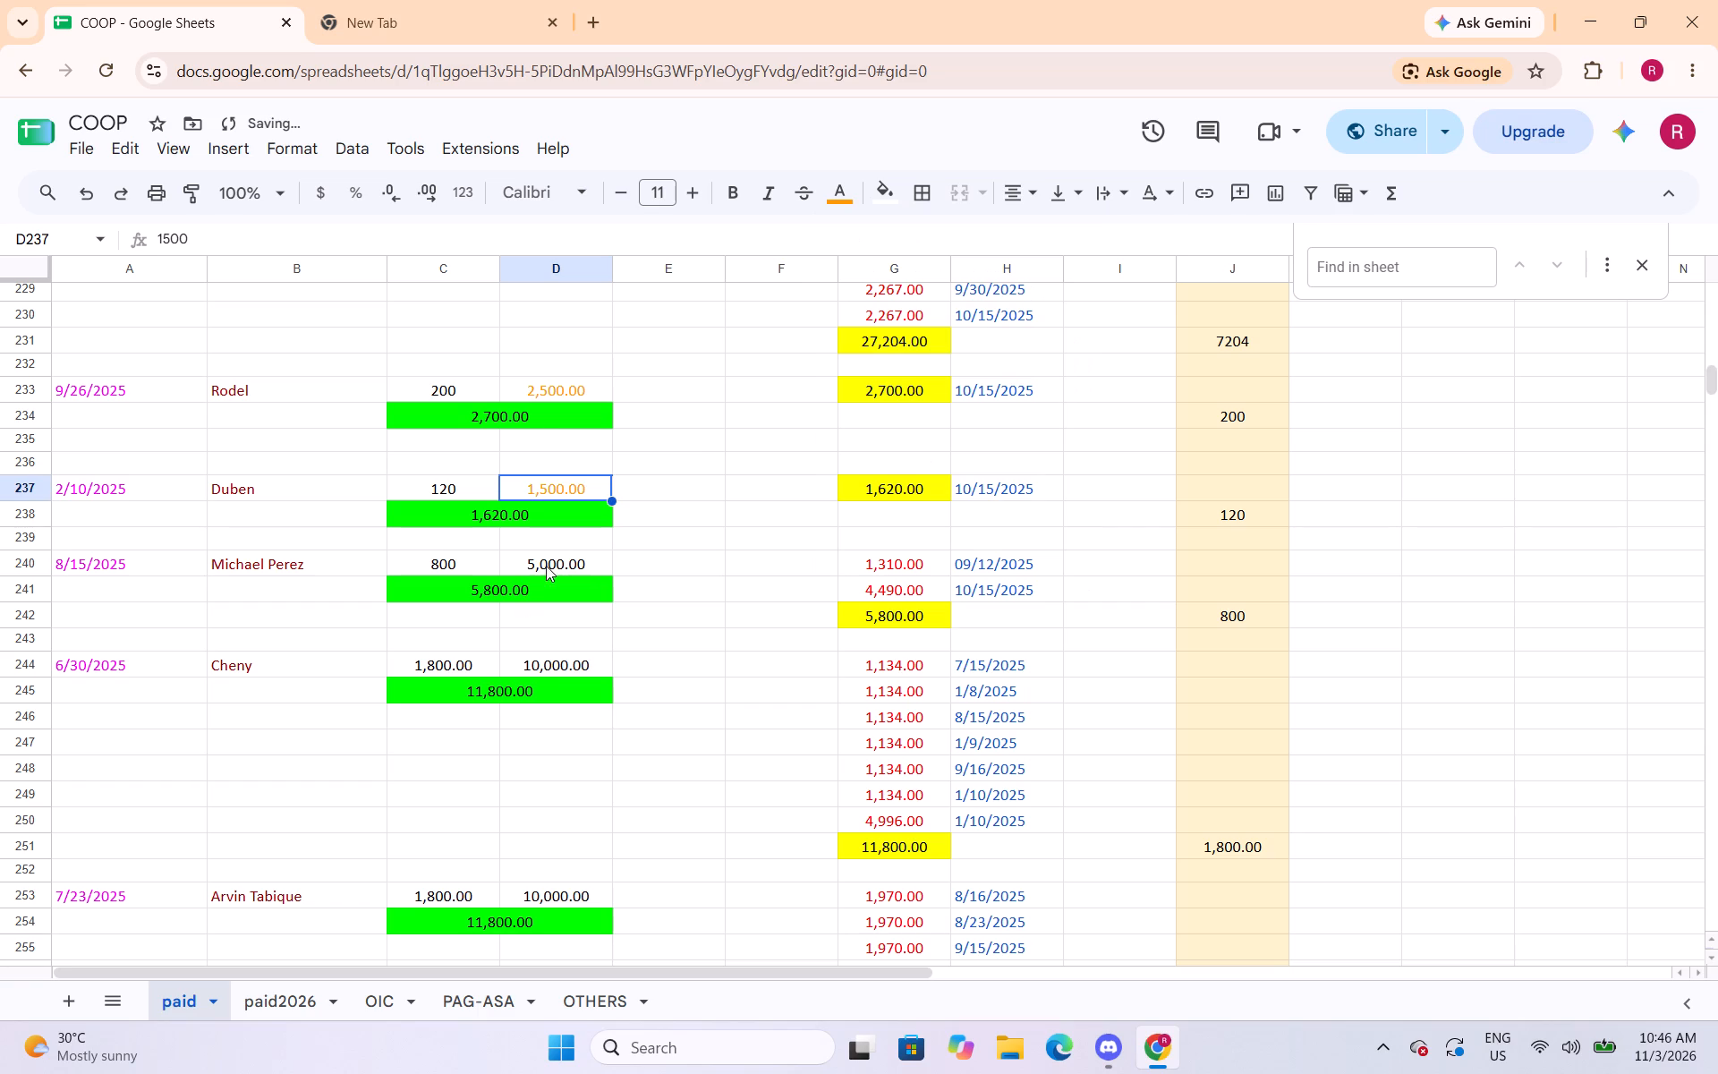
pyautogui.click(546, 566)
pyautogui.click(819, 205)
pyautogui.click(829, 202)
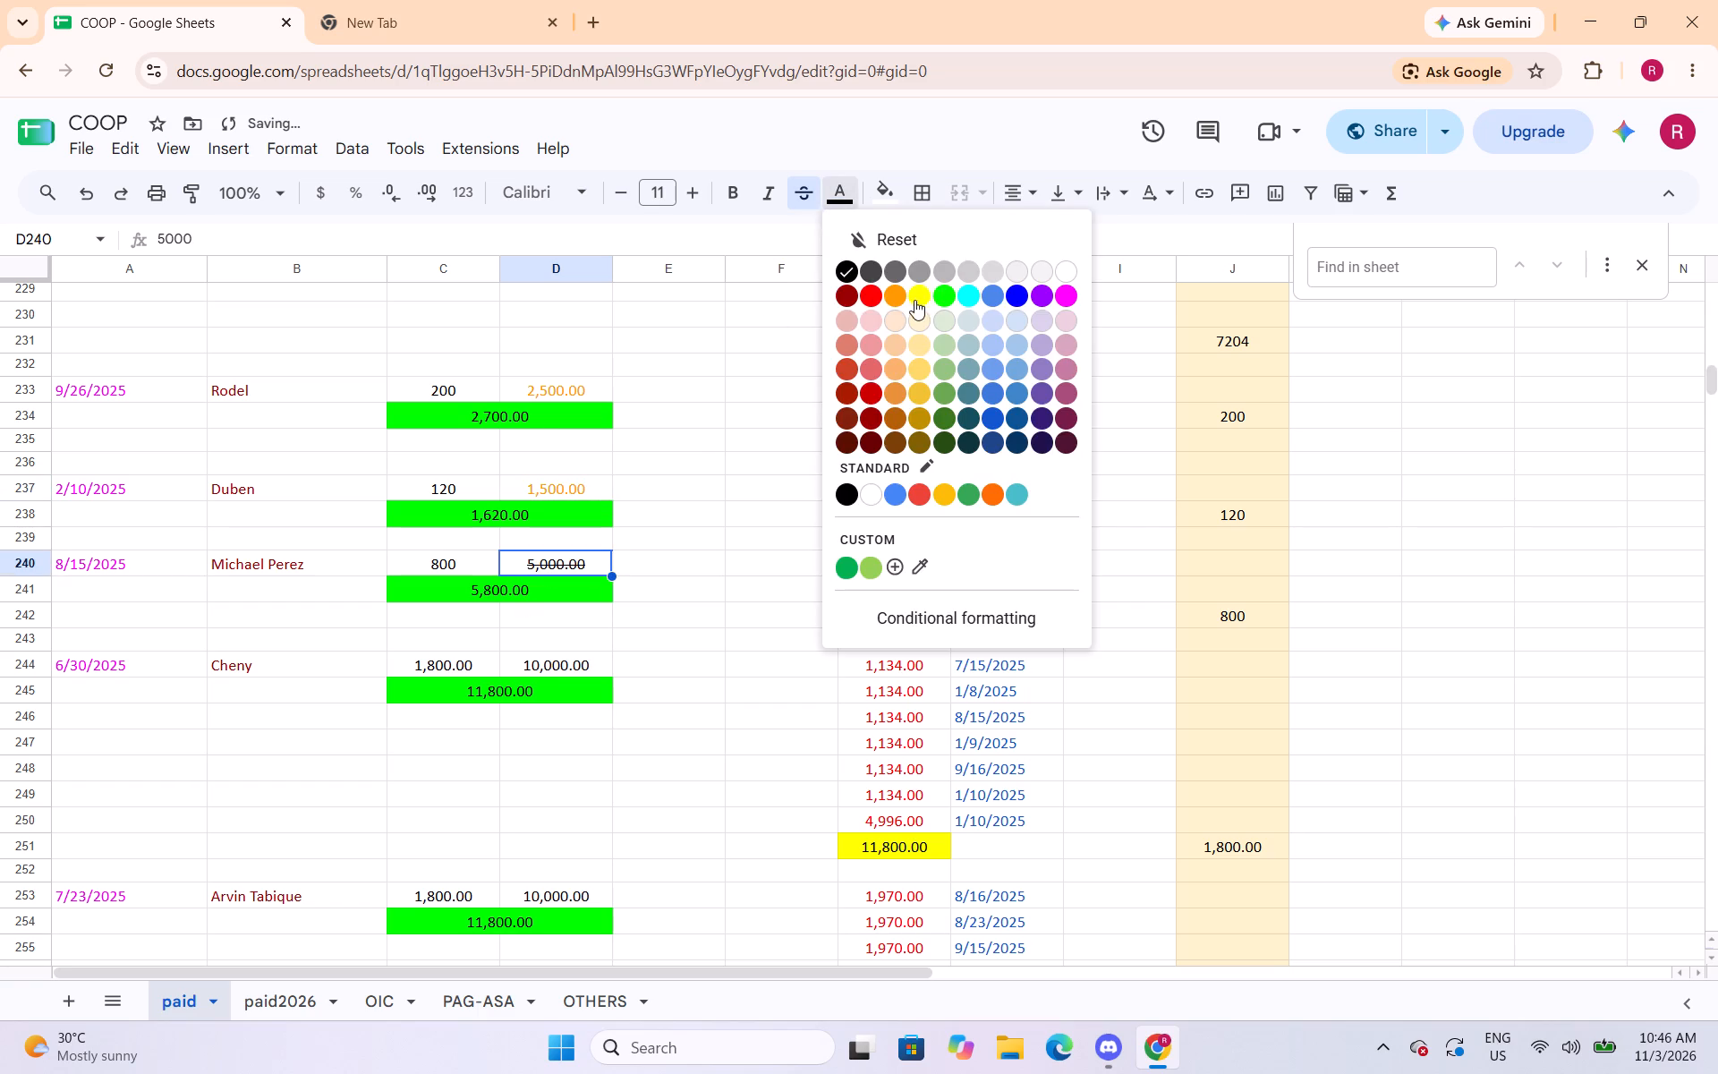
pyautogui.click(897, 296)
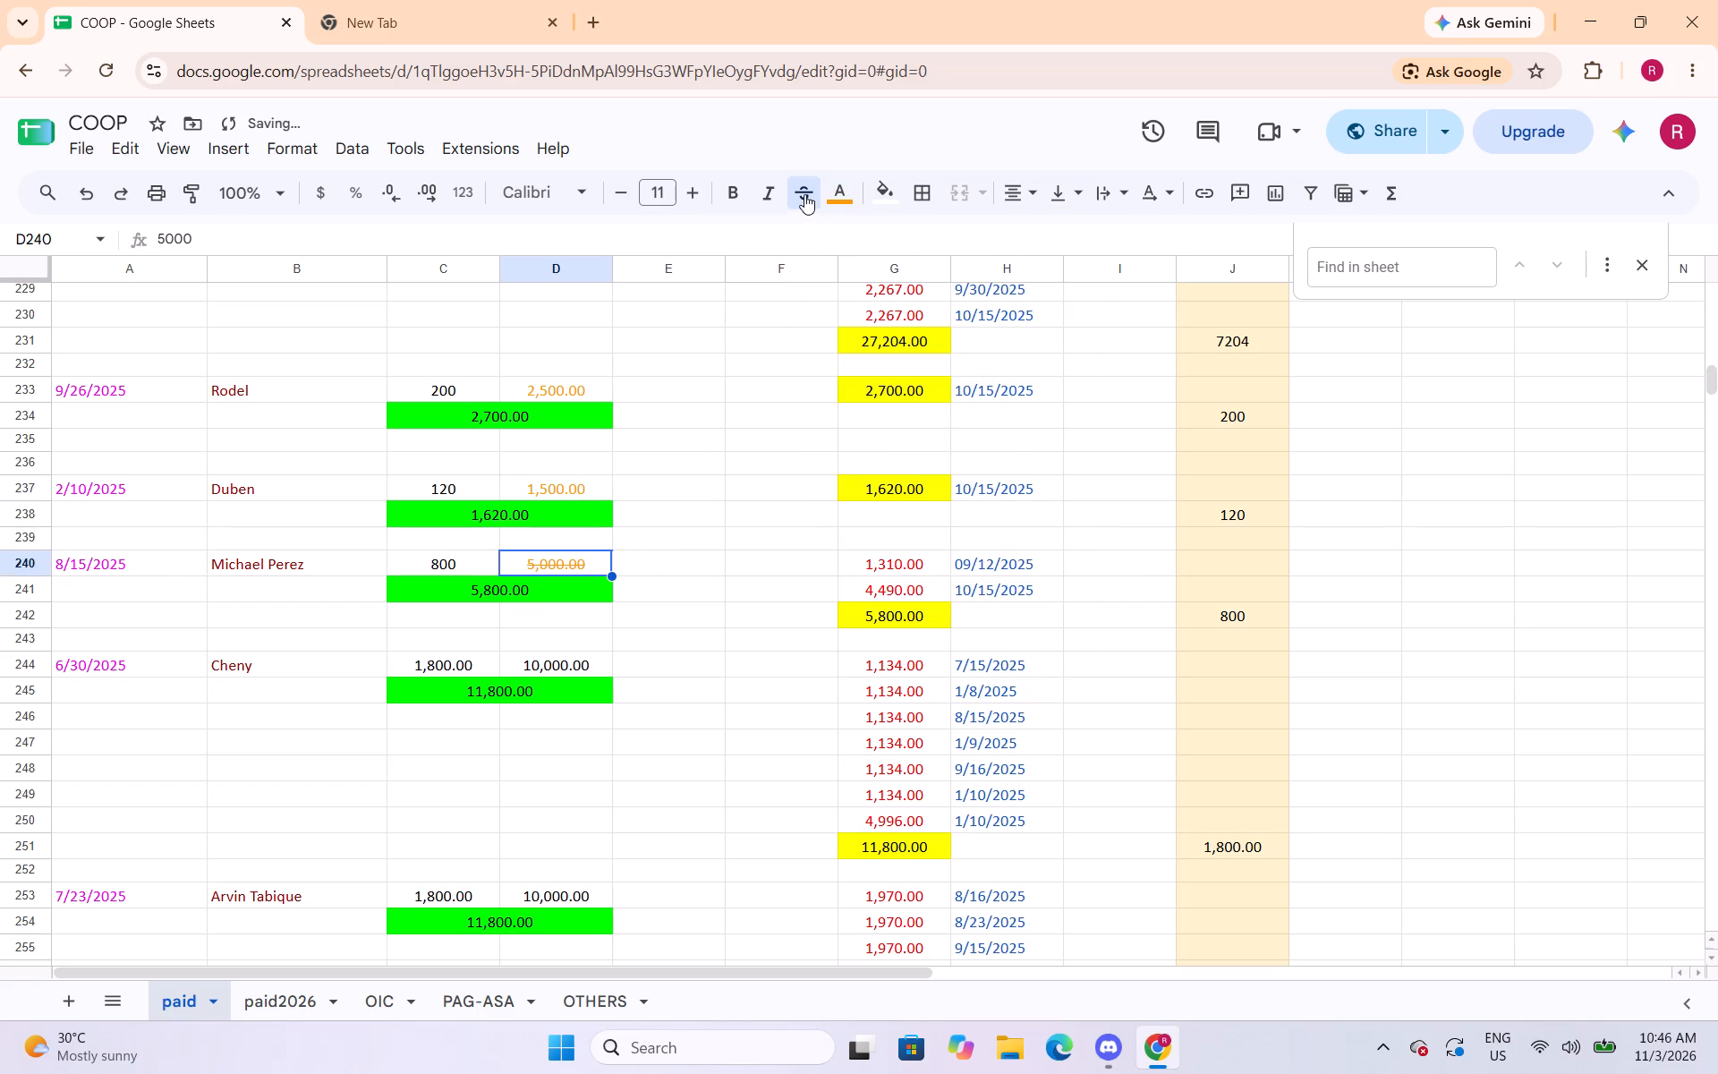
pyautogui.click(804, 194)
# Change the text colour of the capital amount in cell D244 to orange.
pyautogui.click(584, 664)
pyautogui.click(848, 203)
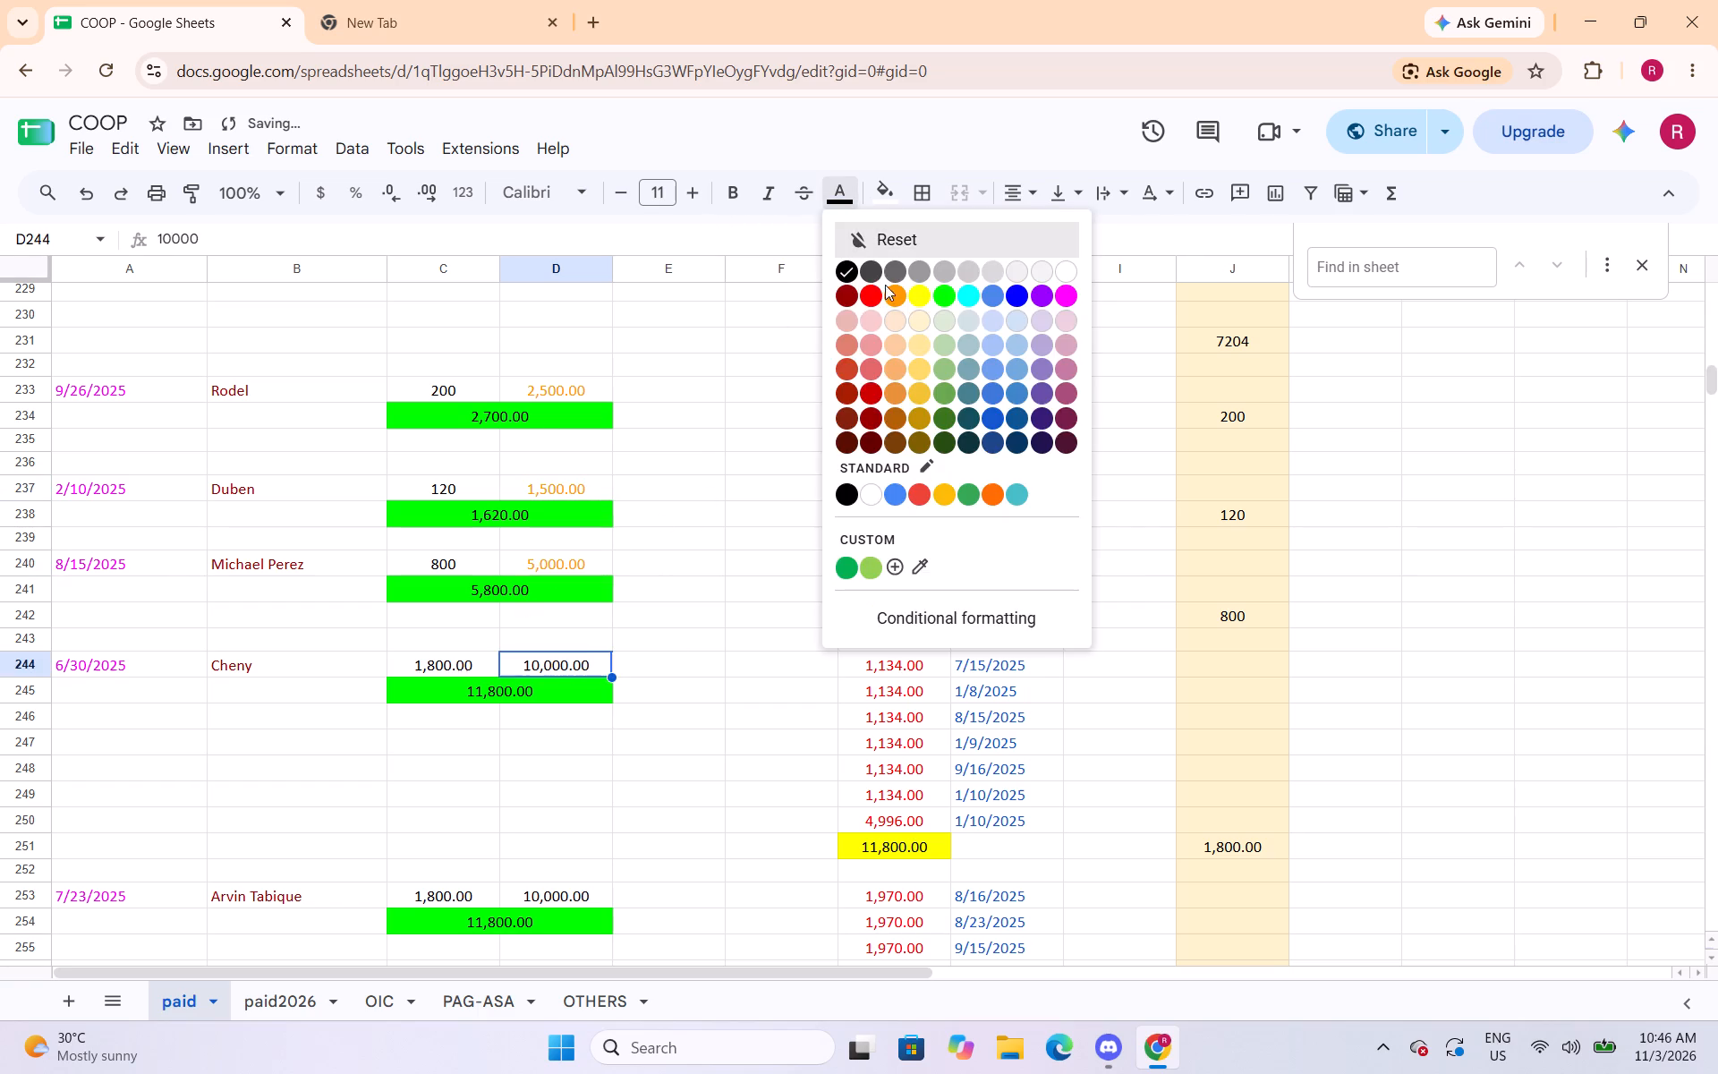
# Change the text colour of the capital amounts in cells D244 and D253 to orange.
pyautogui.moveTo(896, 296); pyautogui.dragTo(896, 311)
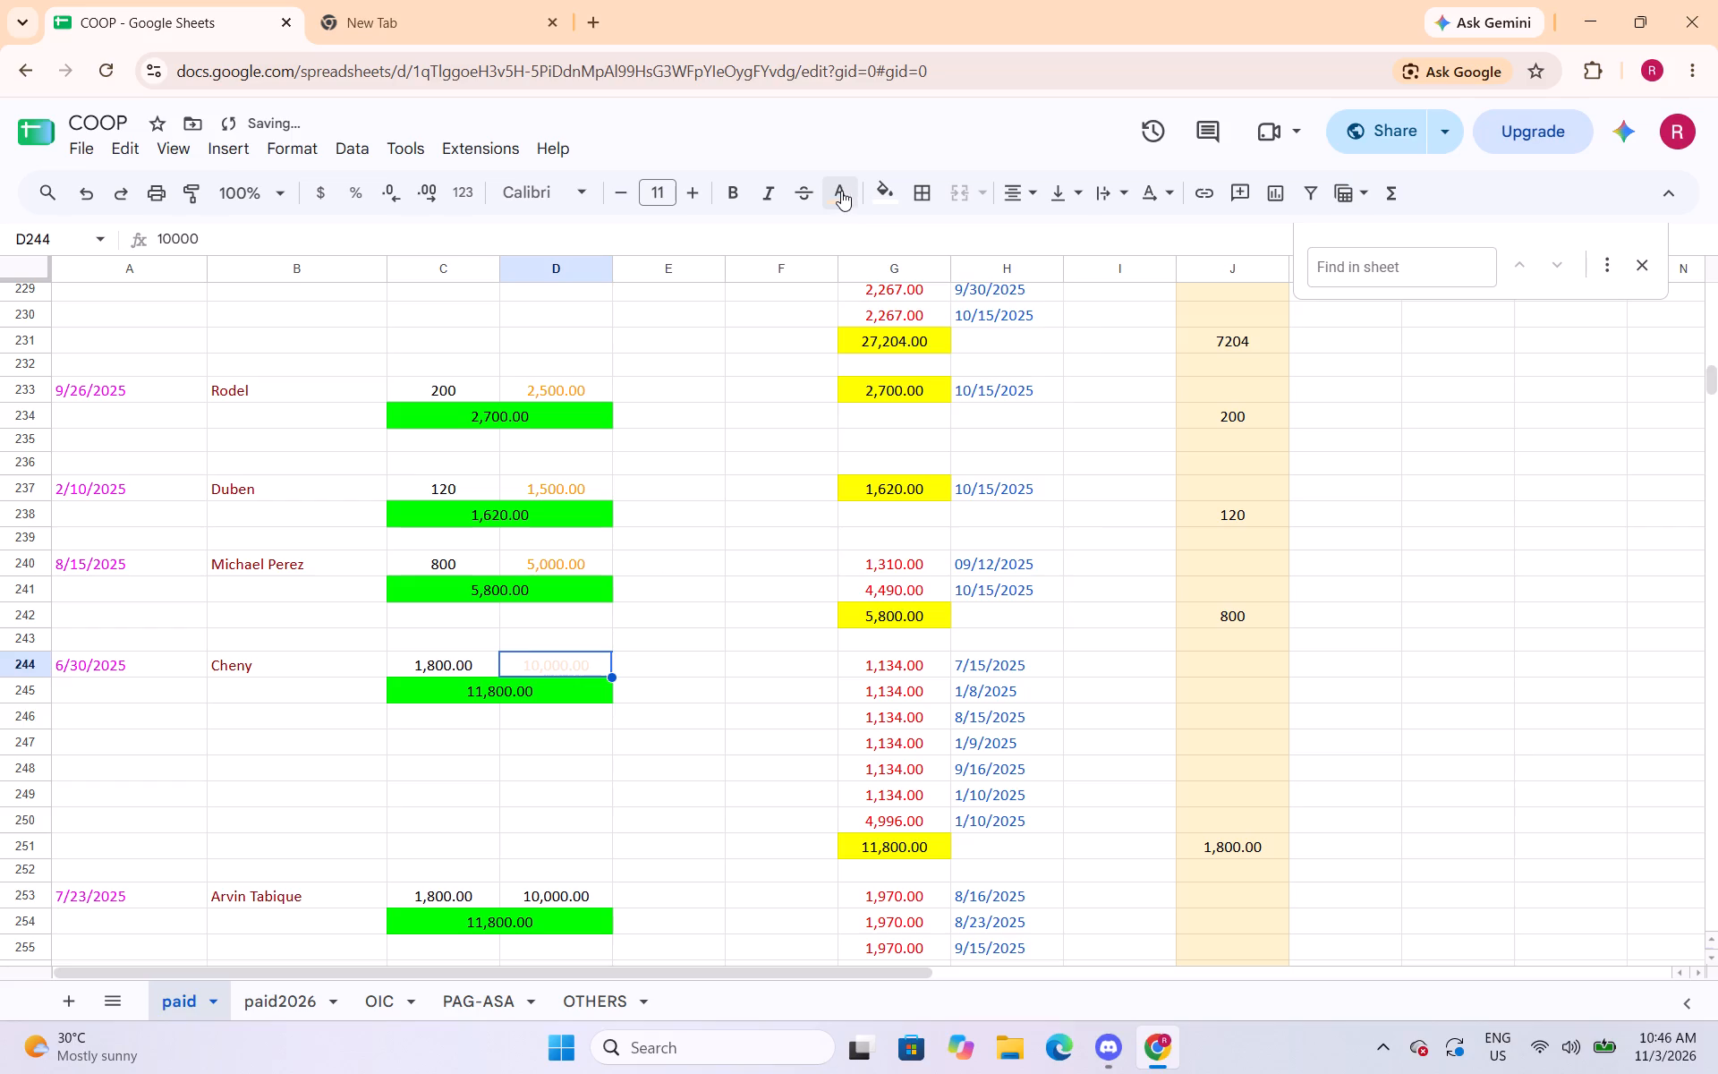
pyautogui.click(841, 191)
pyautogui.click(897, 293)
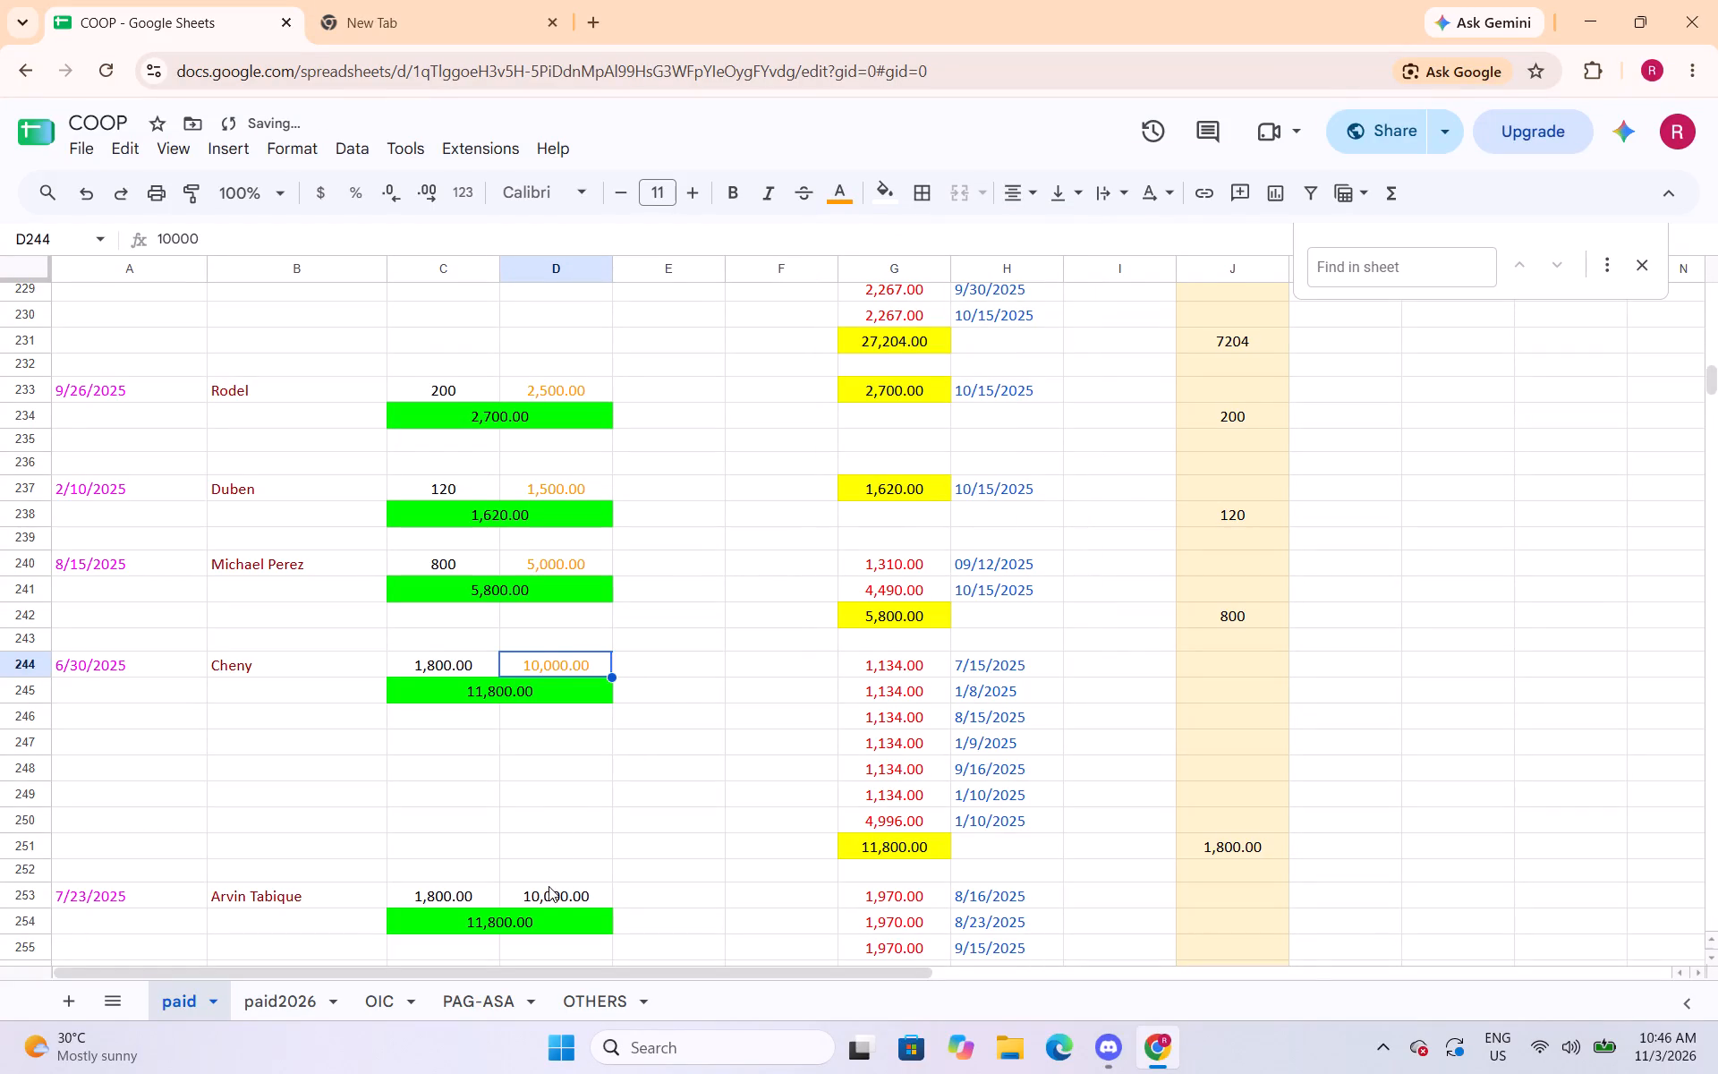
pyautogui.click(549, 891)
pyautogui.click(850, 185)
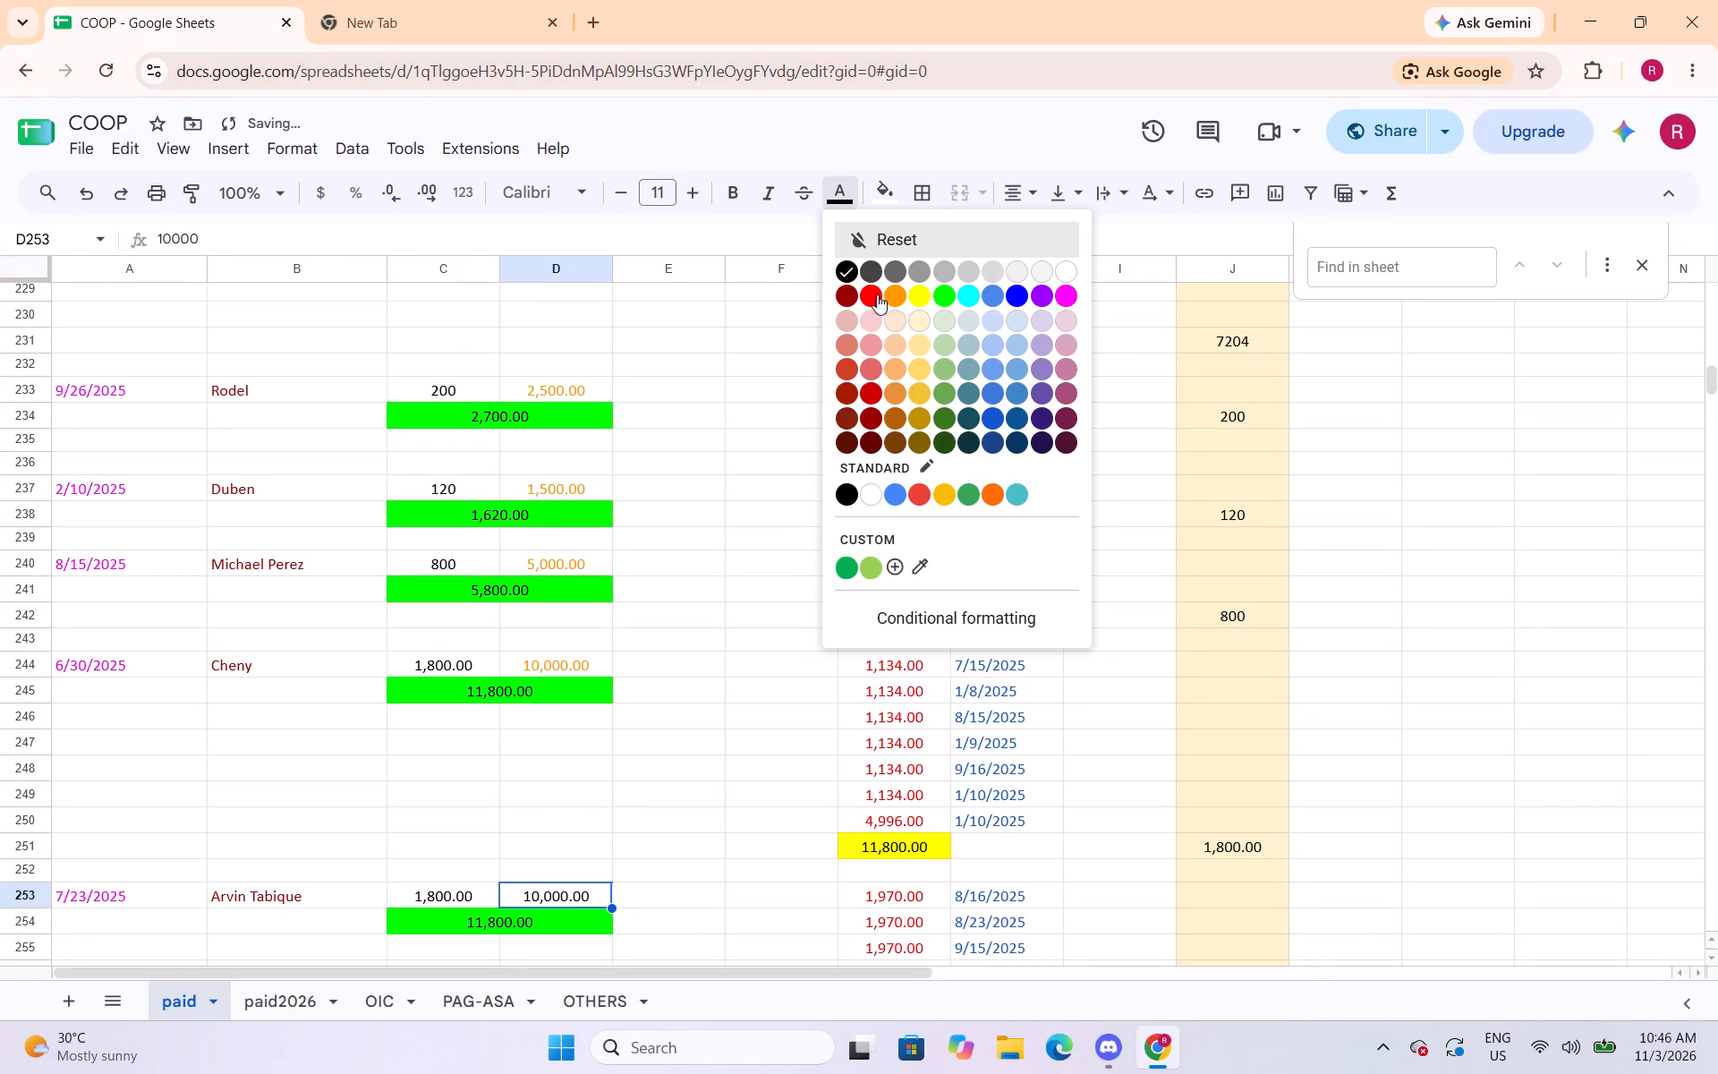
pyautogui.click(900, 299)
# Change the text colour of the capital amounts in cells D260, D265 and D270 to orange.
pyautogui.scroll(-5, 741, 526)
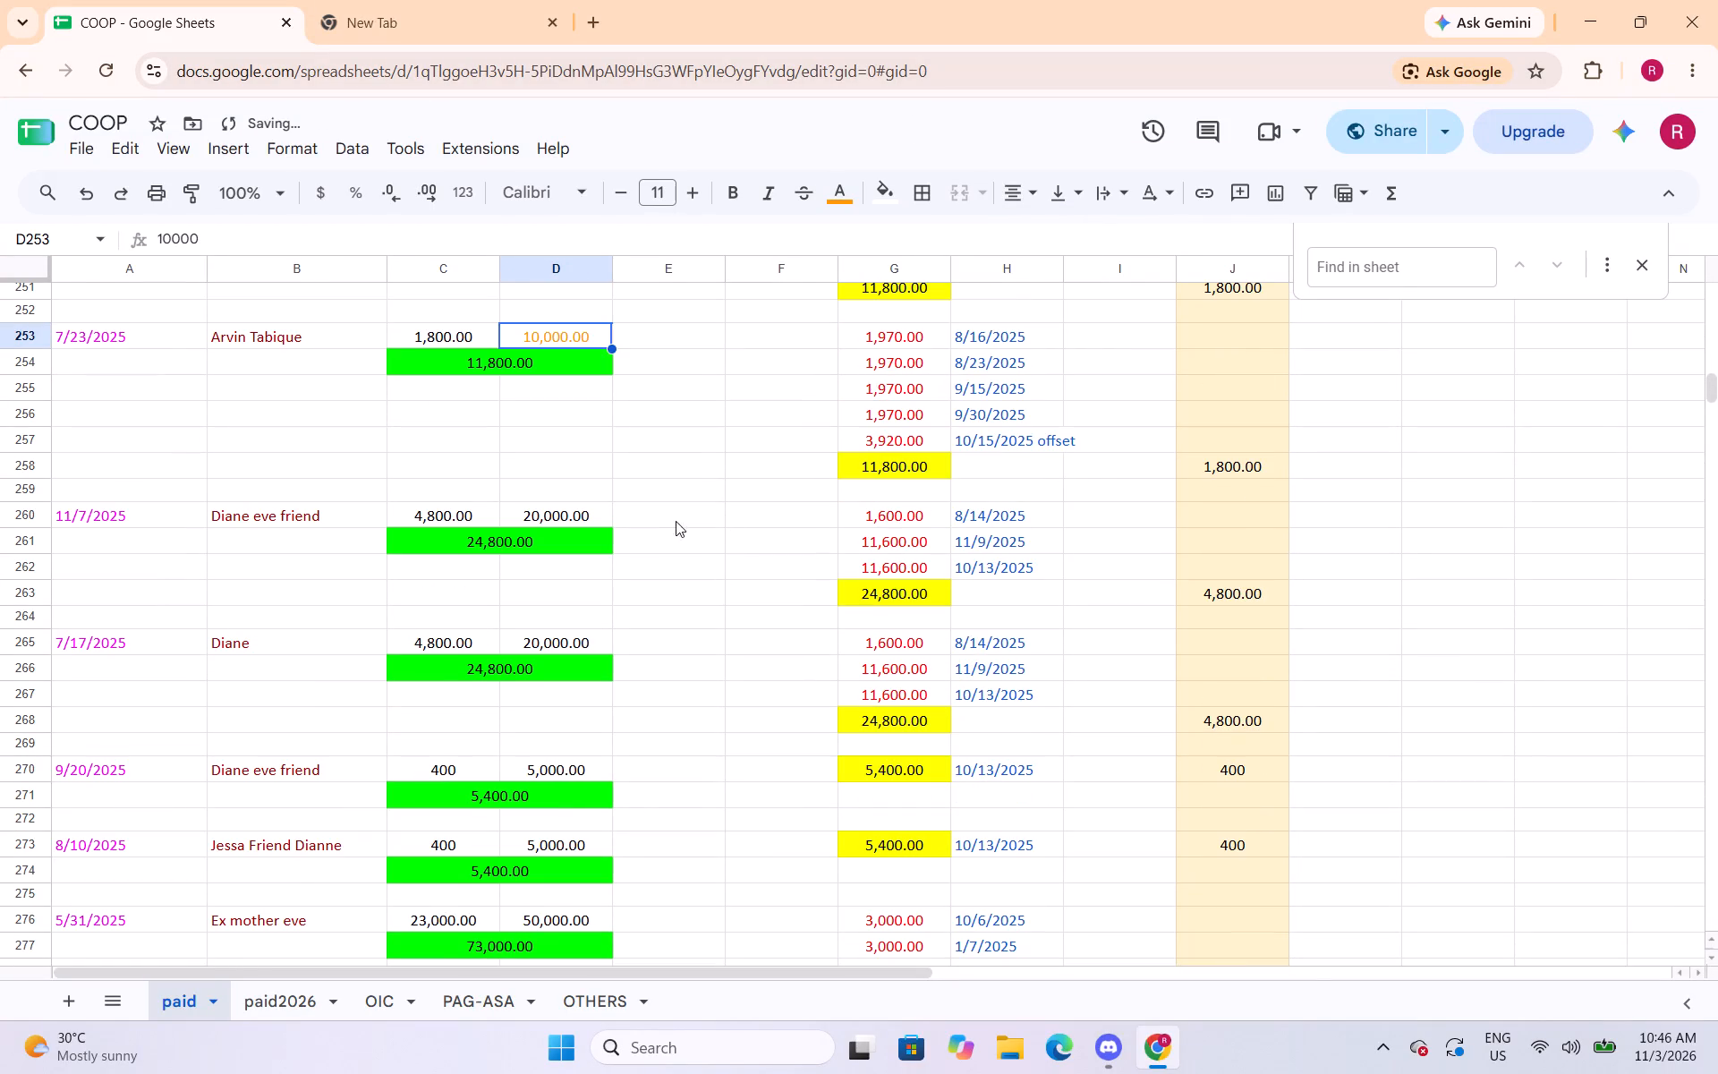
pyautogui.click(559, 518)
pyautogui.click(845, 195)
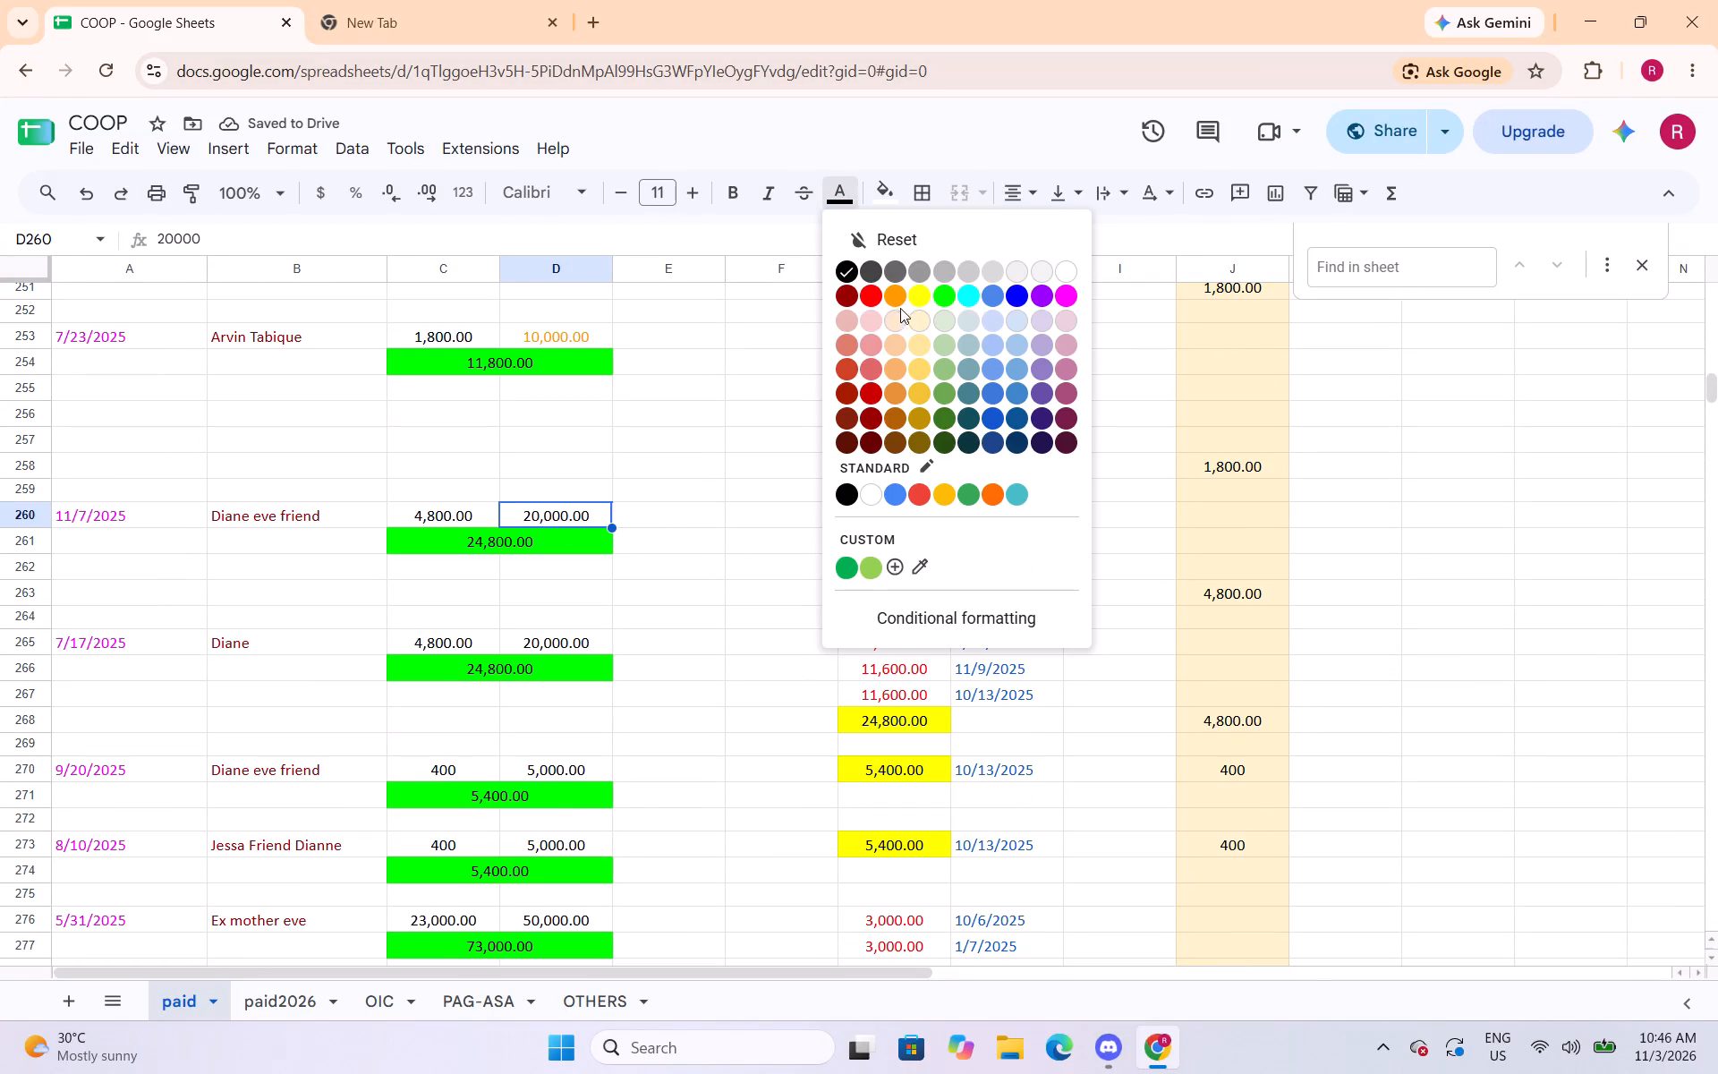
pyautogui.click(906, 303)
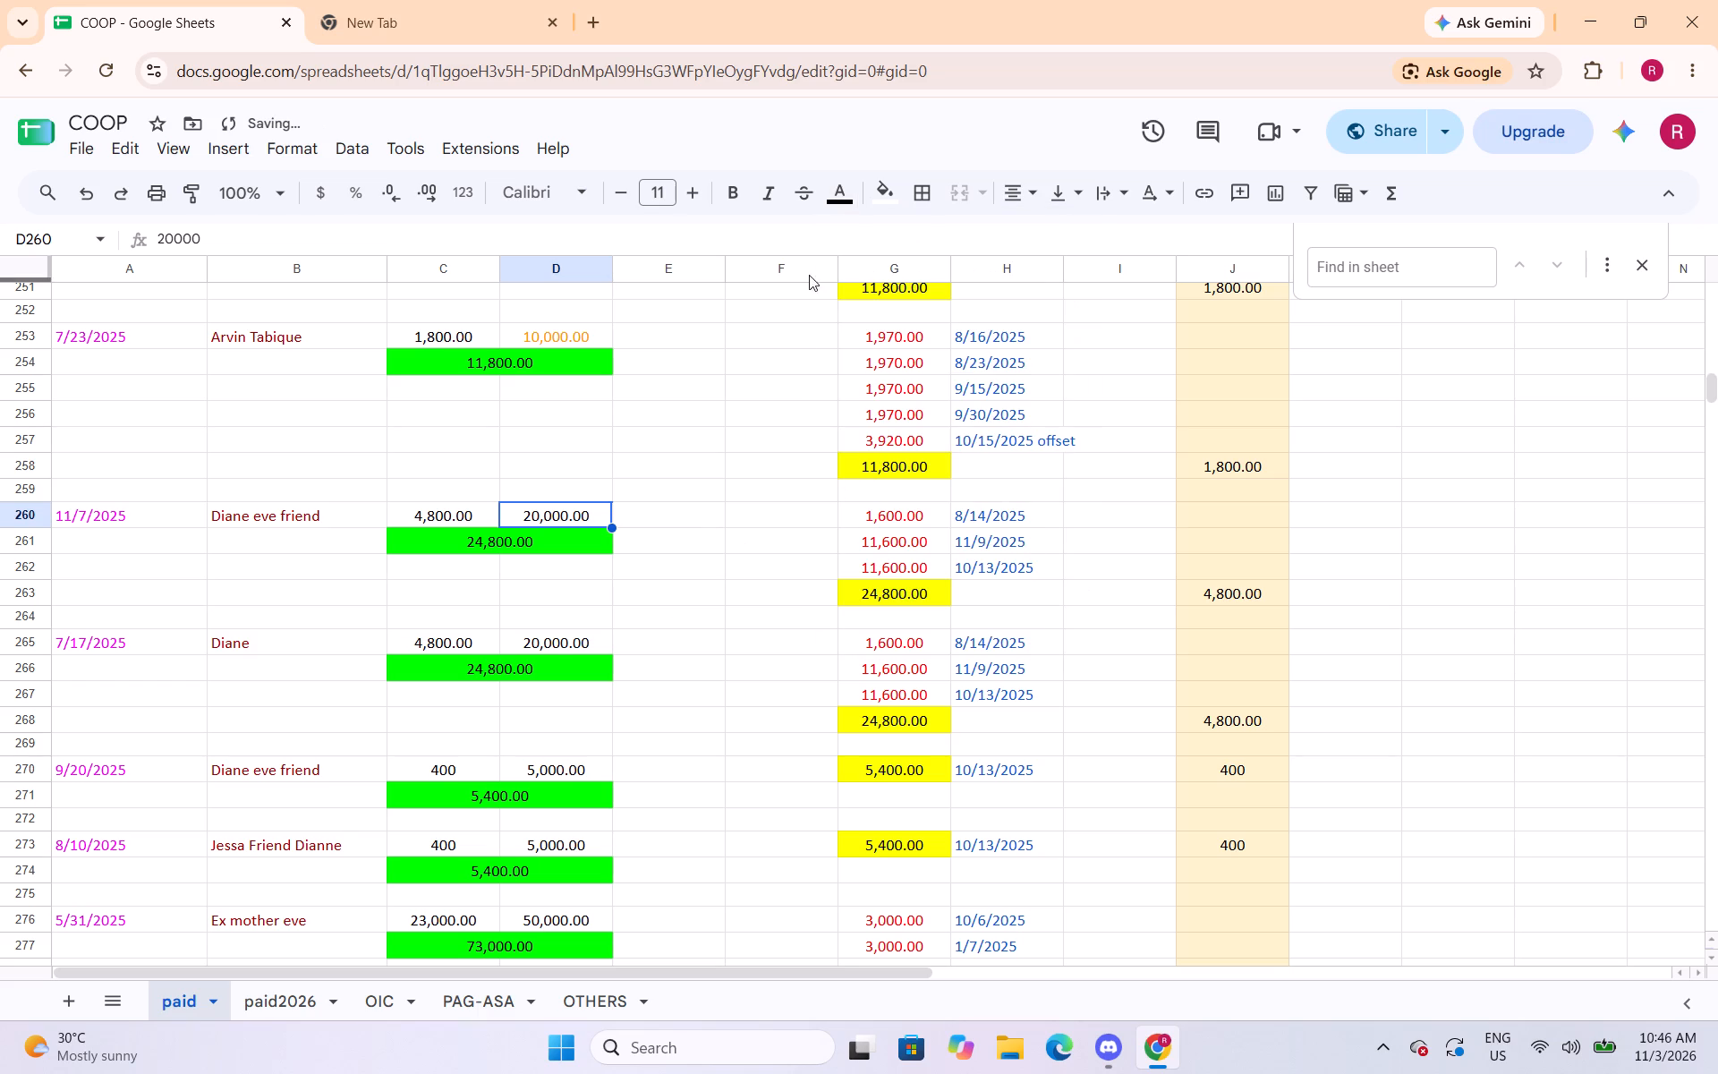
pyautogui.click(833, 200)
pyautogui.click(897, 294)
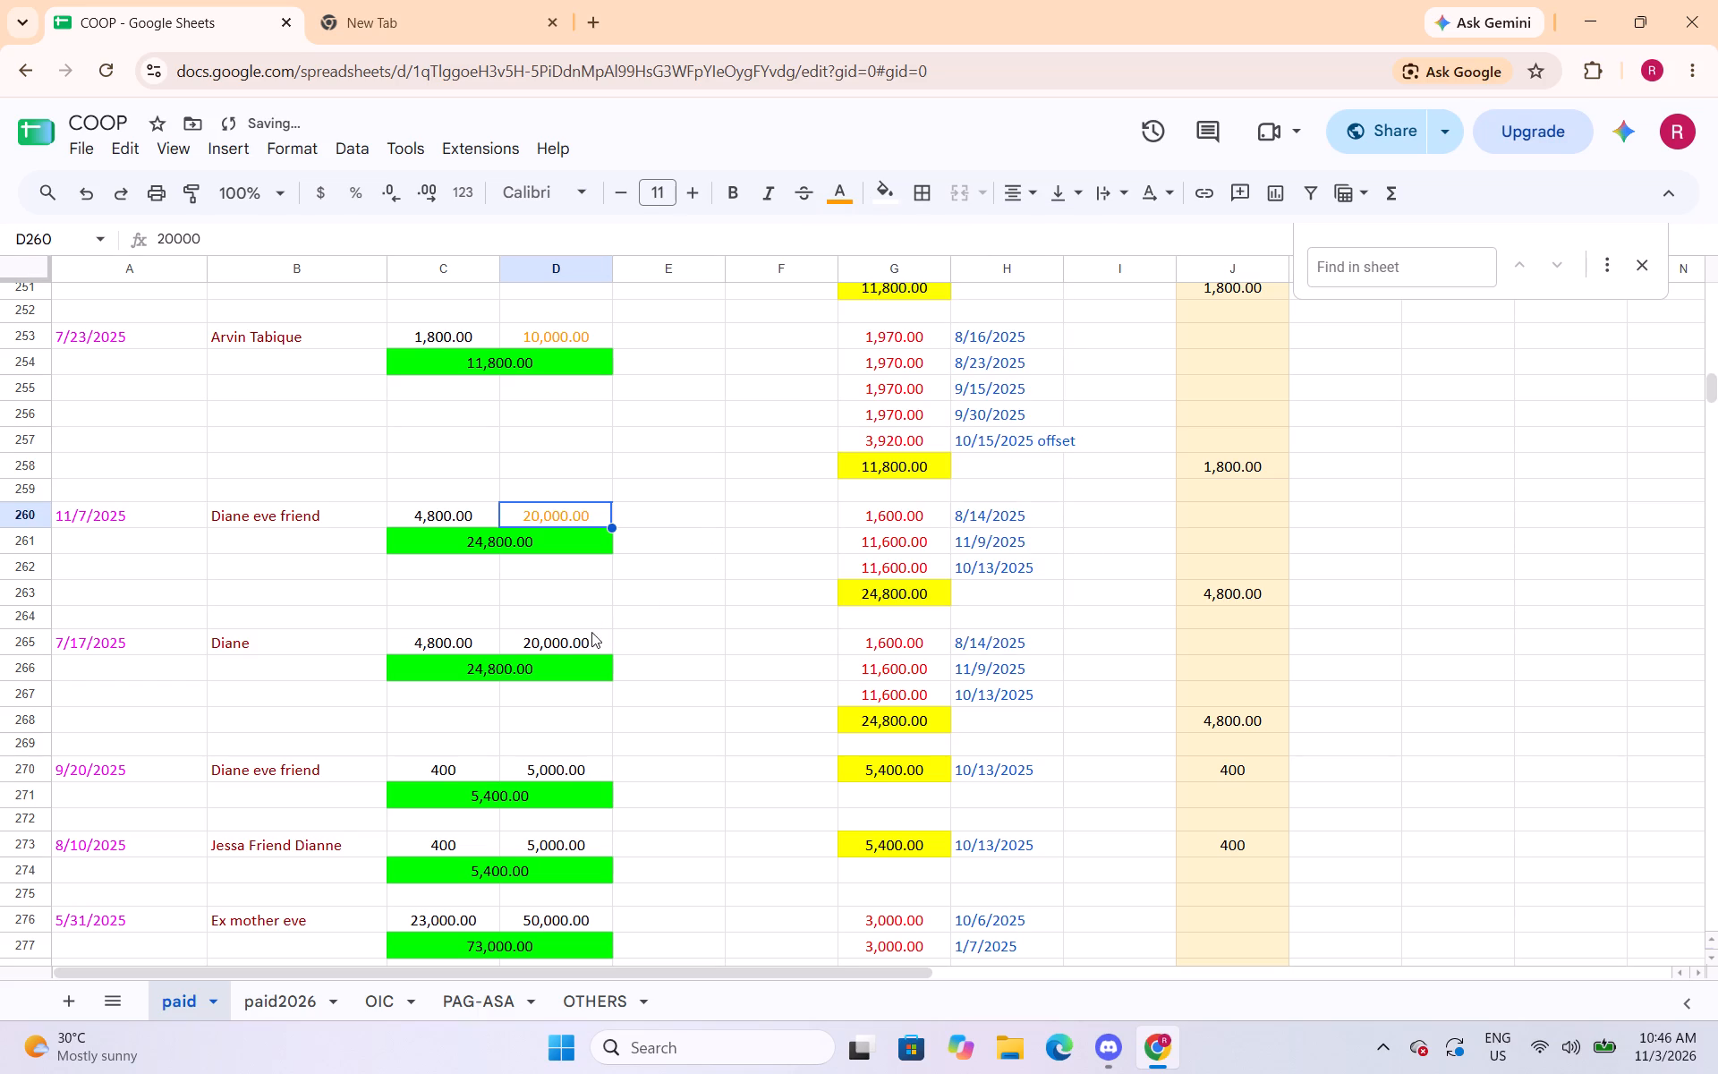
pyautogui.click(583, 636)
pyautogui.click(837, 187)
pyautogui.click(888, 292)
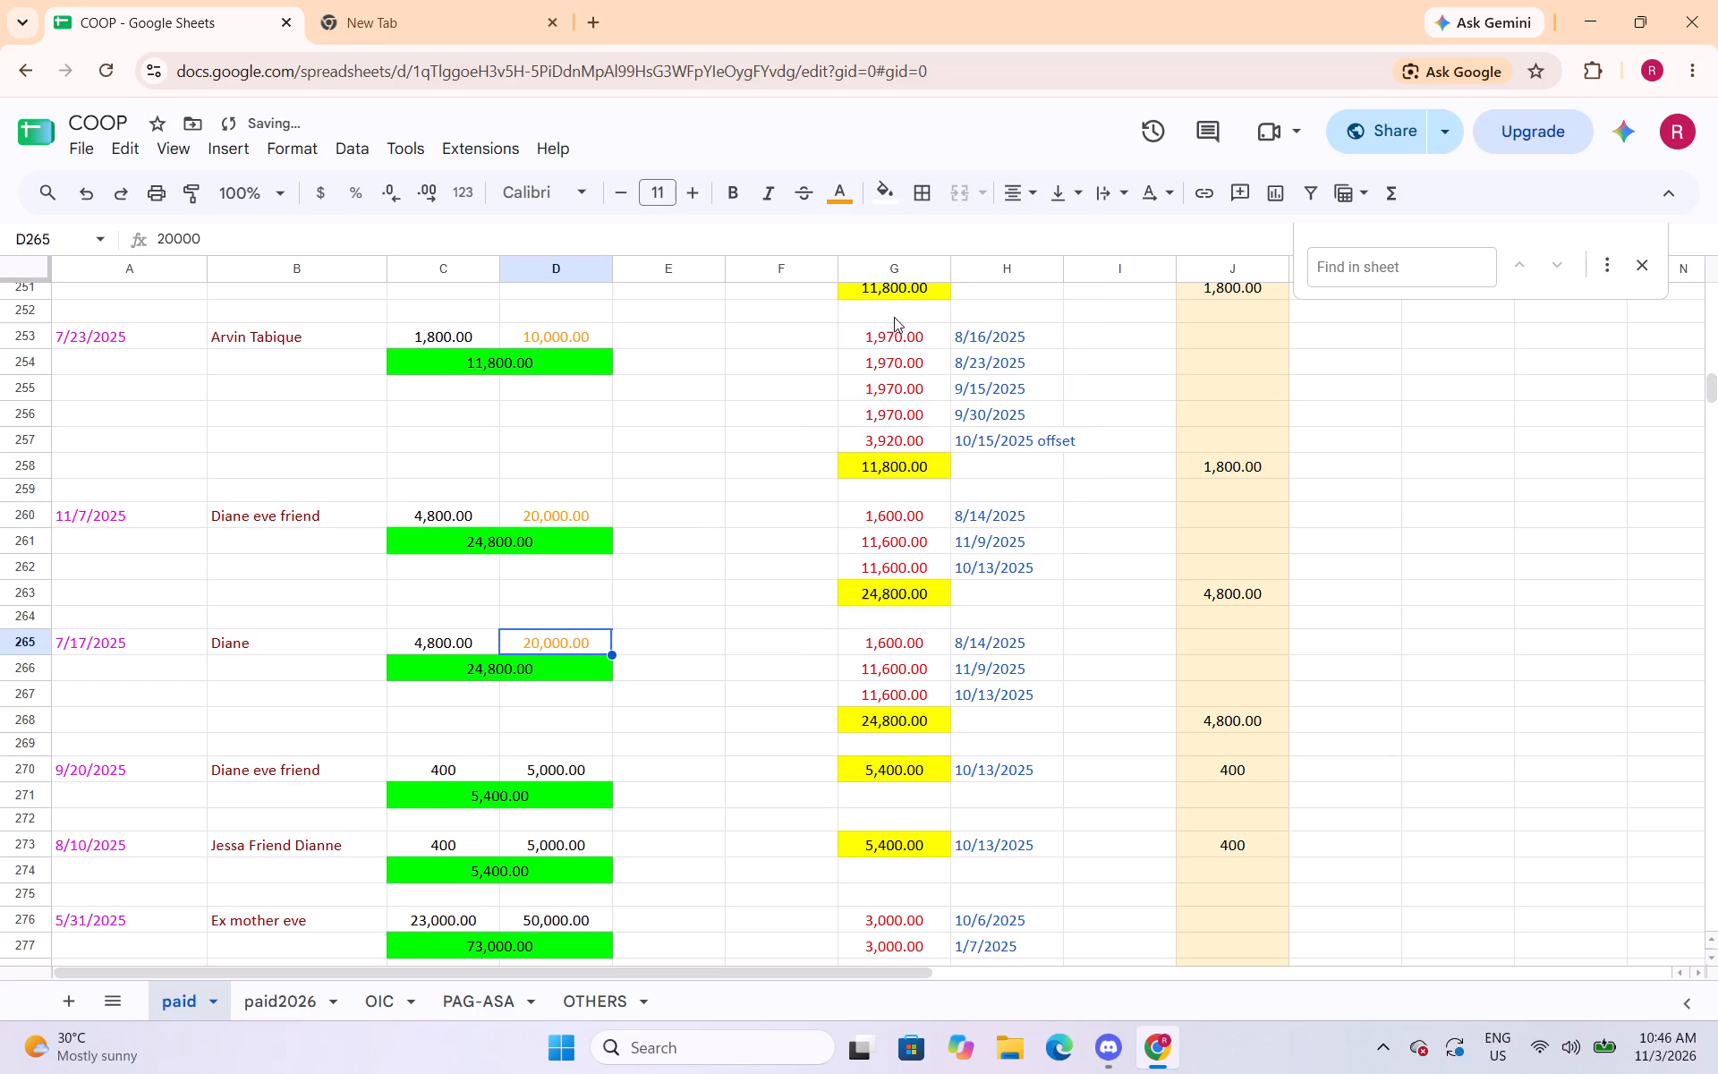
pyautogui.click(576, 763)
pyautogui.click(846, 189)
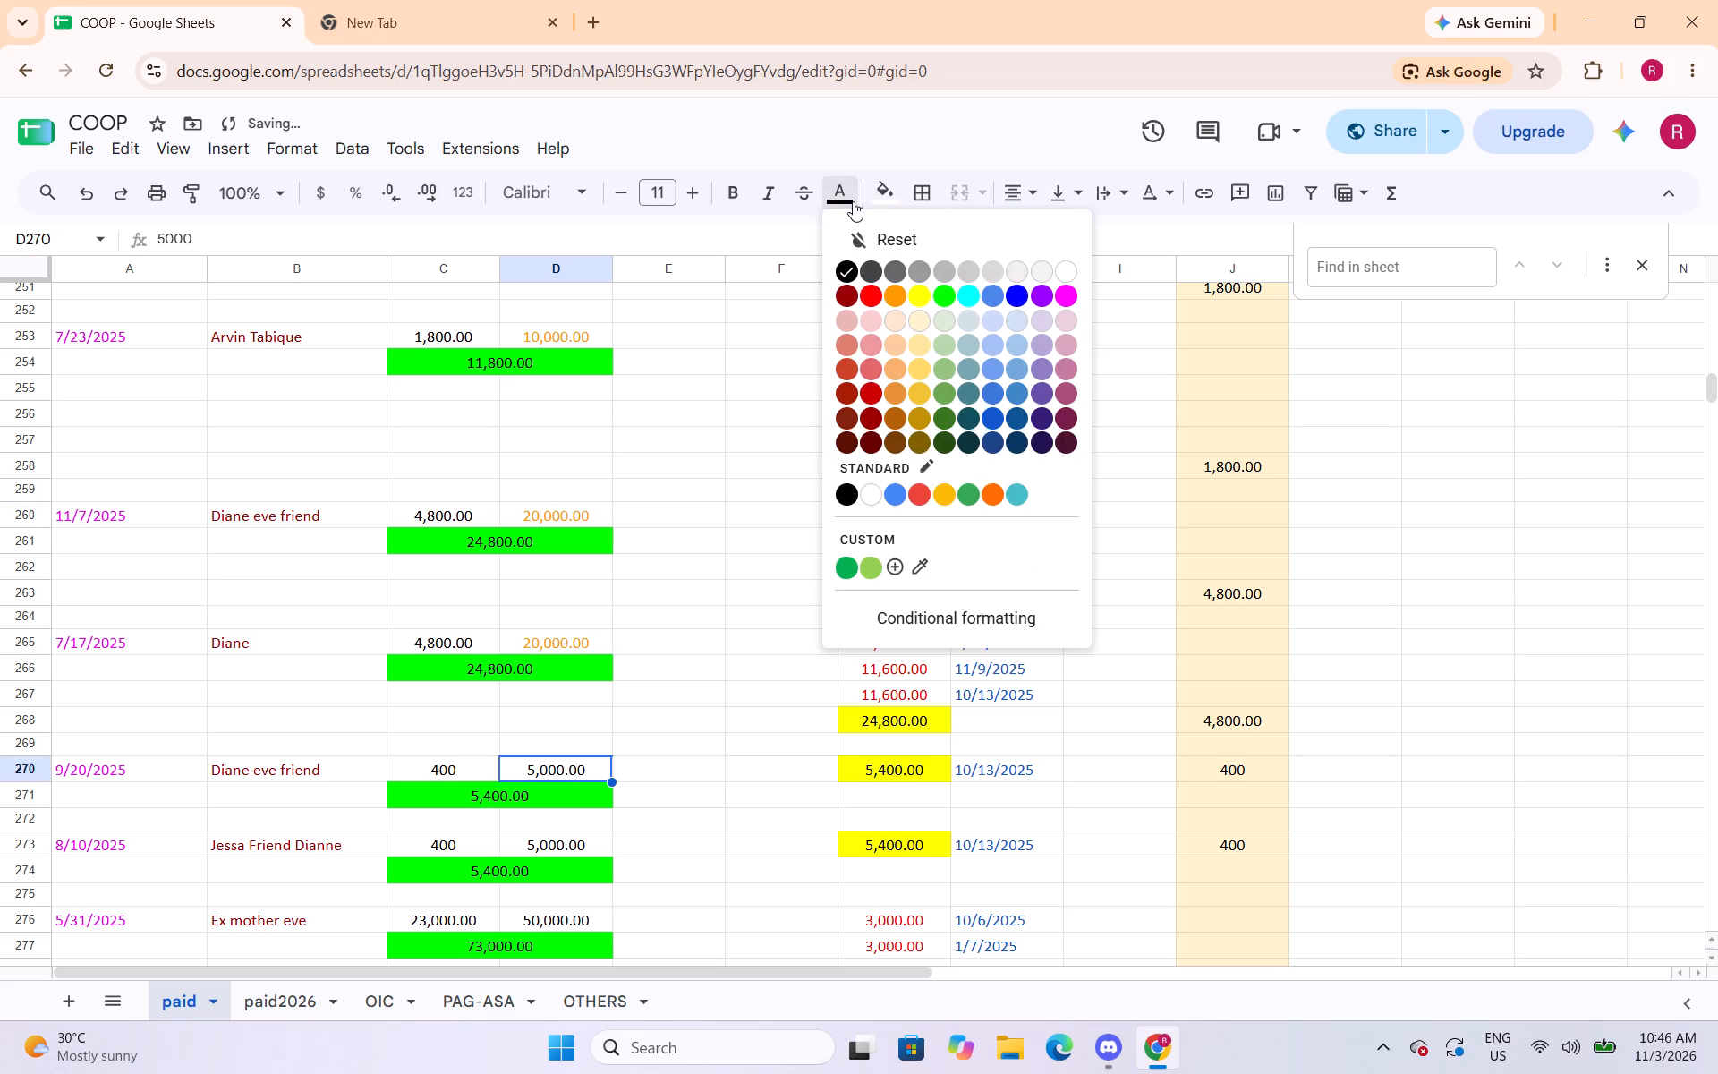
pyautogui.moveTo(900, 299); pyautogui.dragTo(899, 307)
pyautogui.click(836, 198)
pyautogui.click(901, 305)
# Change the text colour of the capital amounts in cells D273, D276 and D284 to orange.
pyautogui.scroll(-4, 681, 448)
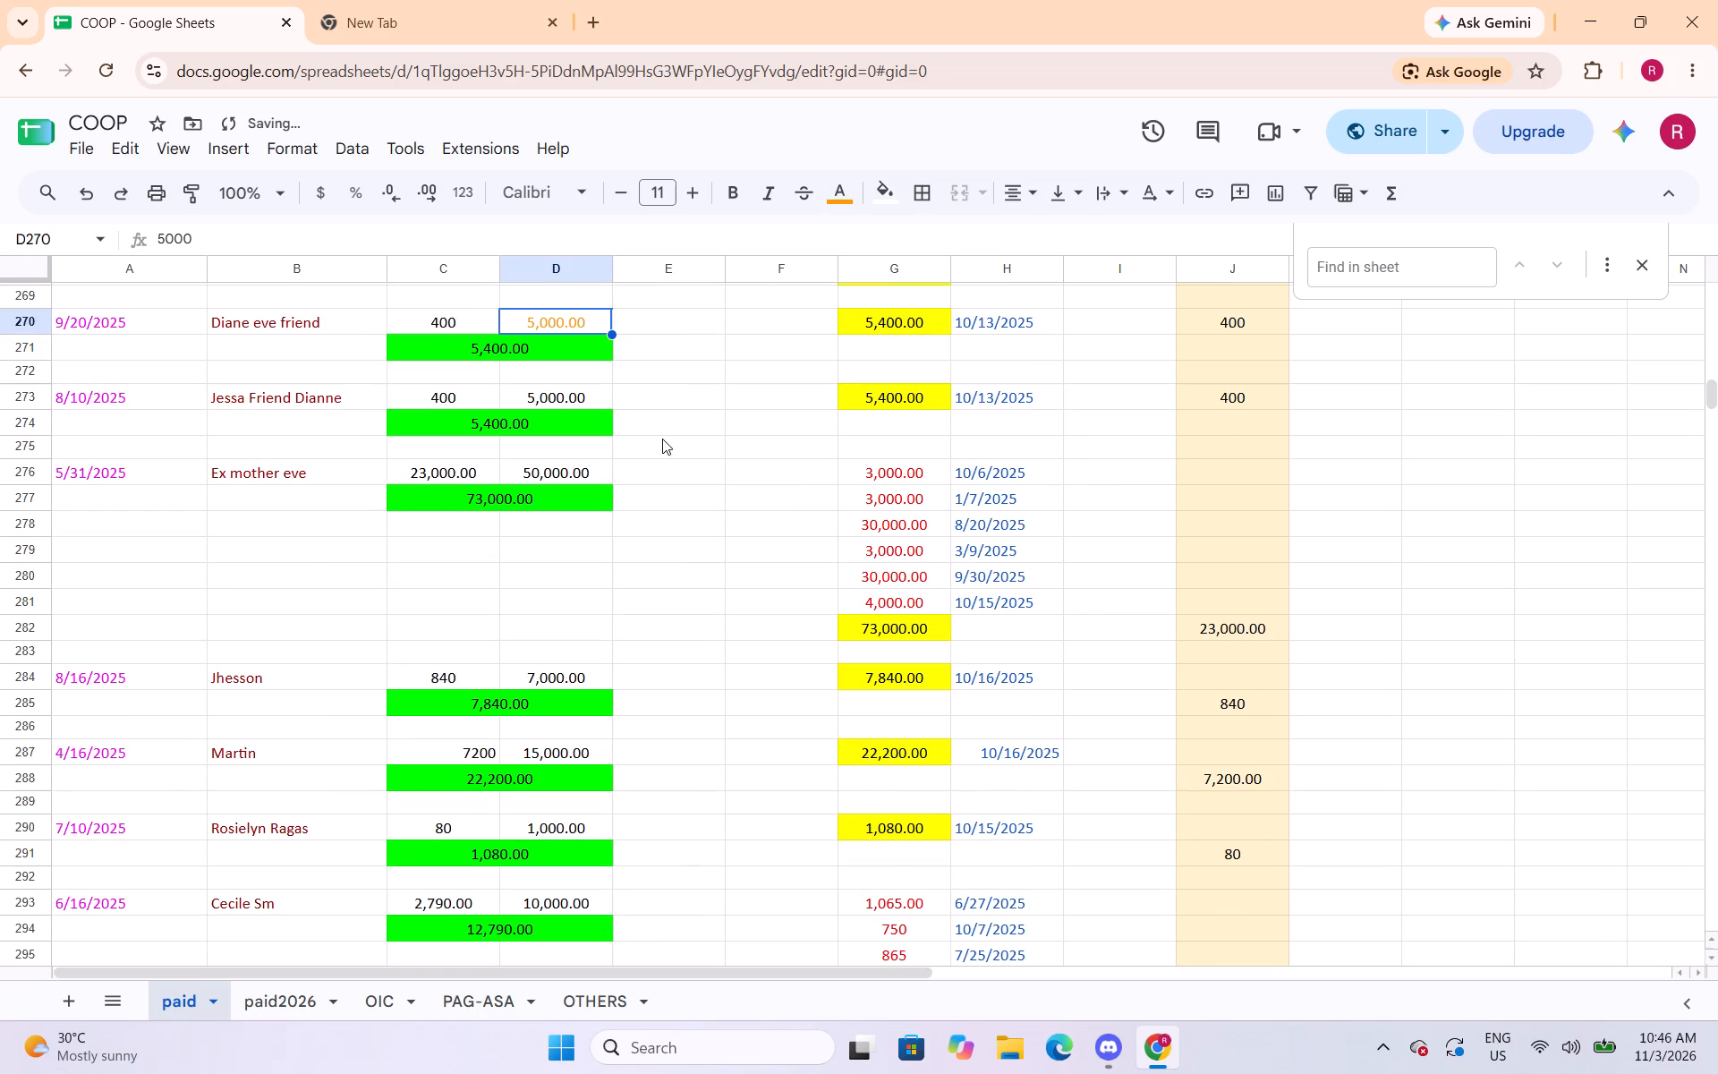
pyautogui.click(594, 408)
pyautogui.click(847, 202)
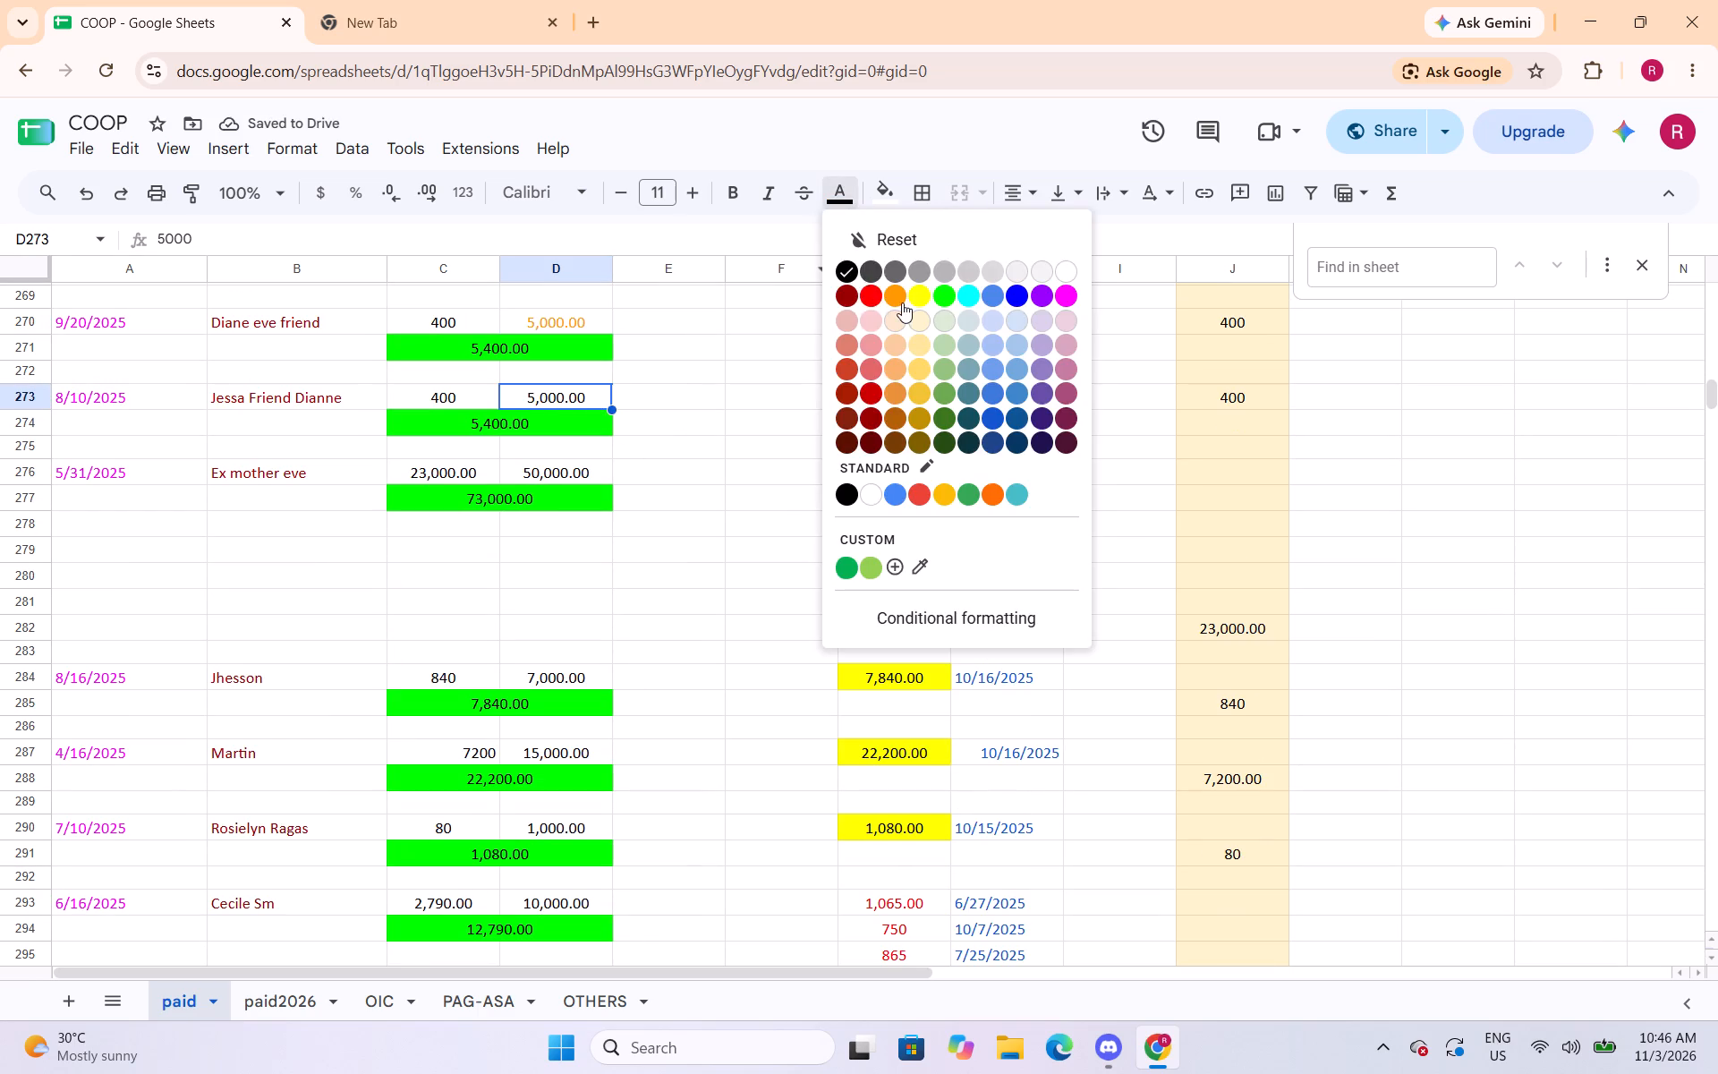
pyautogui.click(902, 303)
pyautogui.click(593, 482)
pyautogui.click(831, 195)
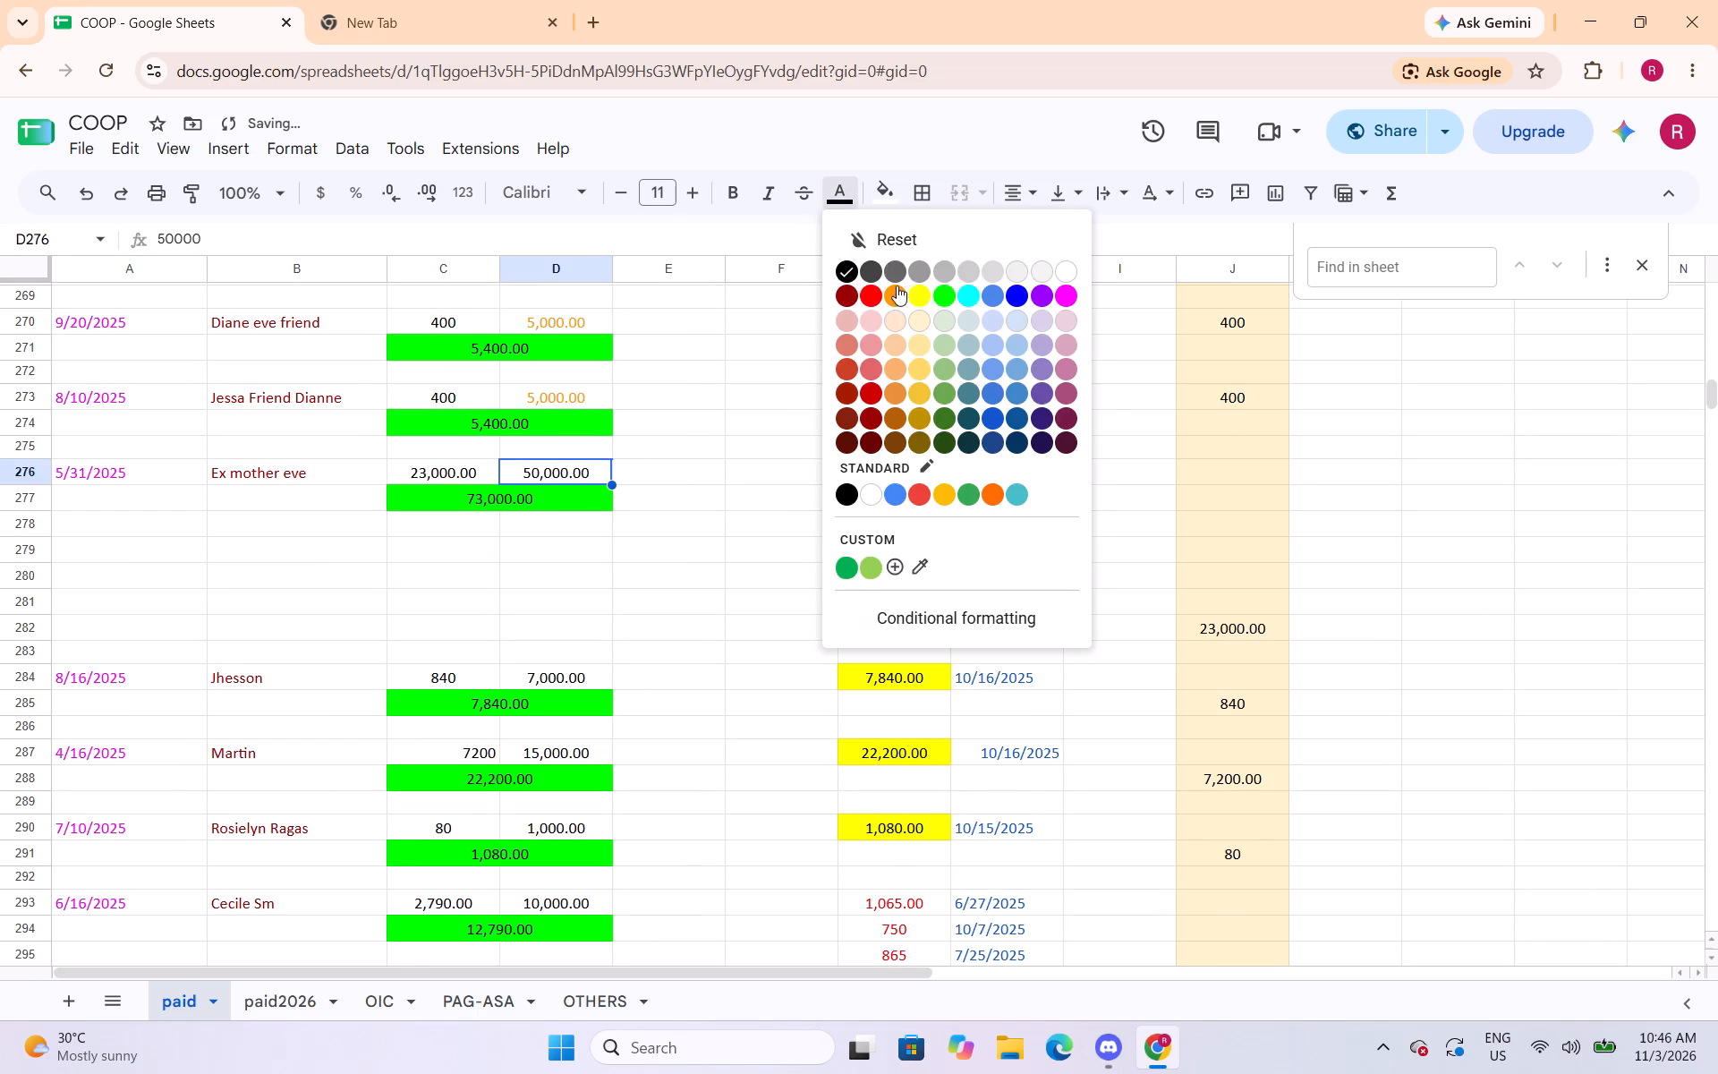
pyautogui.click(891, 291)
pyautogui.click(578, 682)
pyautogui.click(828, 192)
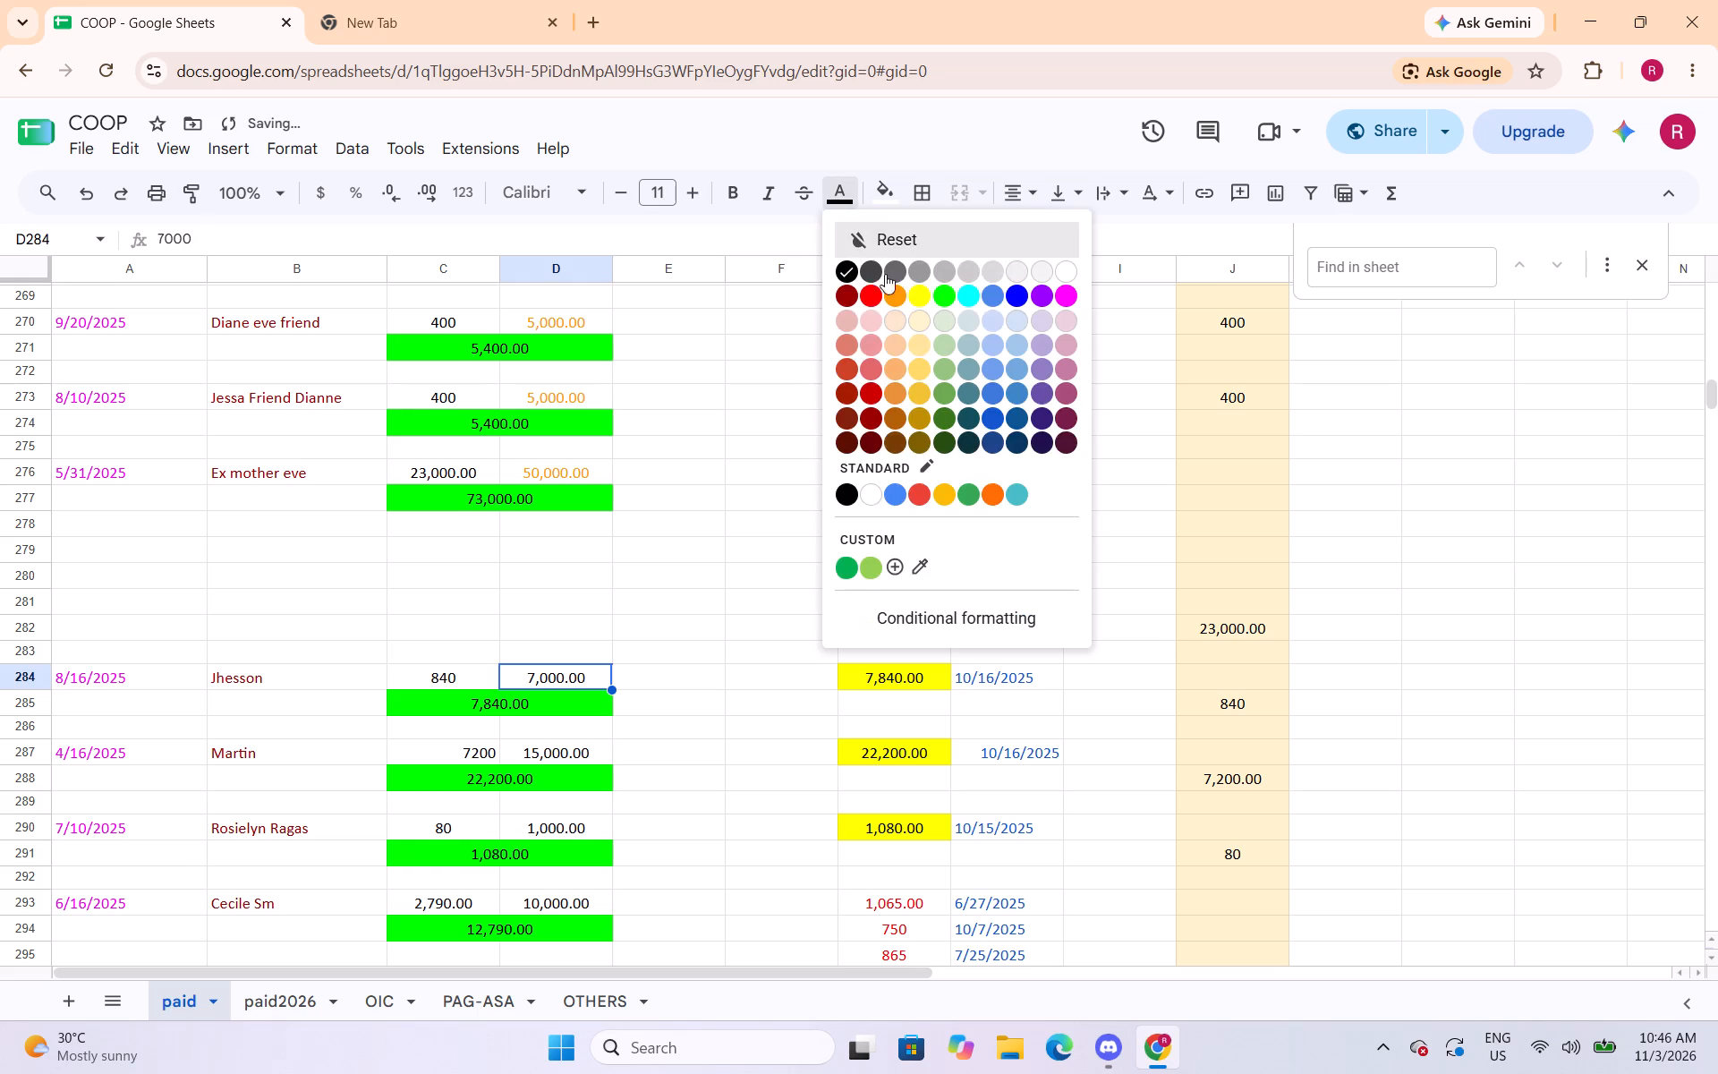
pyautogui.click(898, 293)
# Change the text colour of the capital amounts in cells D287 and D290 to orange.
pyautogui.scroll(-3, 611, 532)
pyautogui.click(593, 417)
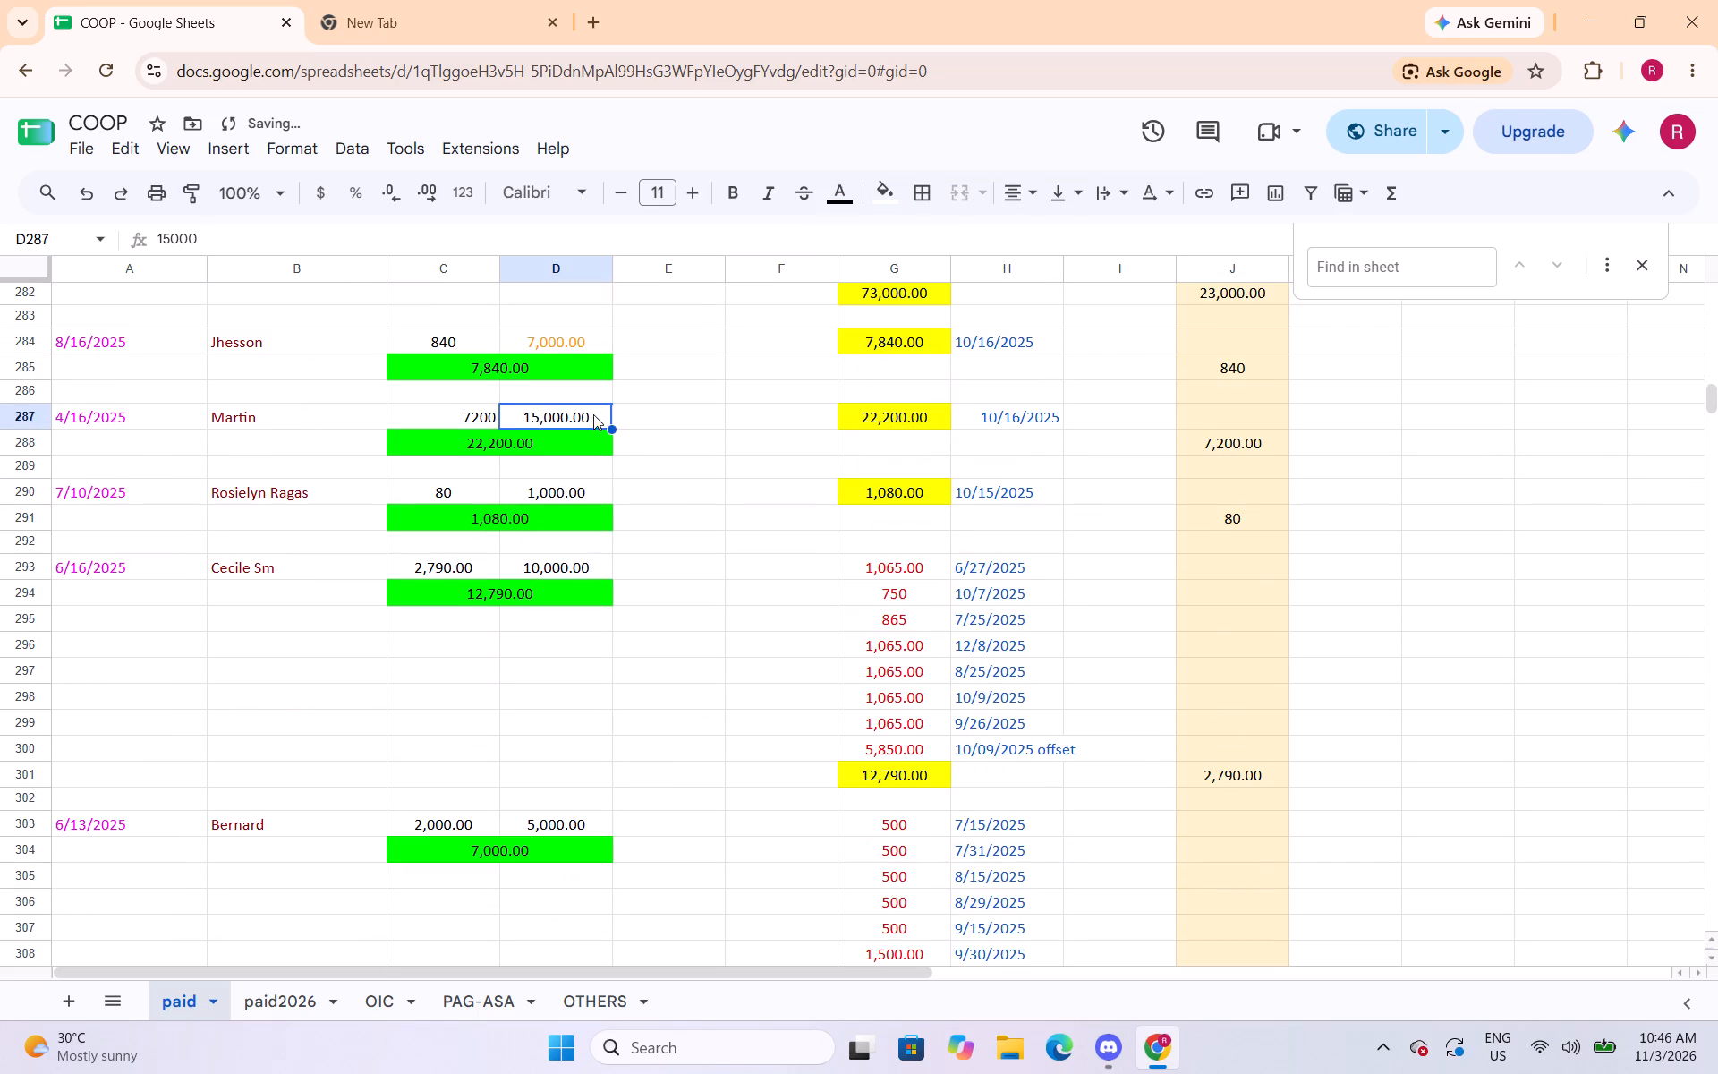
pyautogui.click(846, 200)
pyautogui.click(904, 297)
pyautogui.click(597, 491)
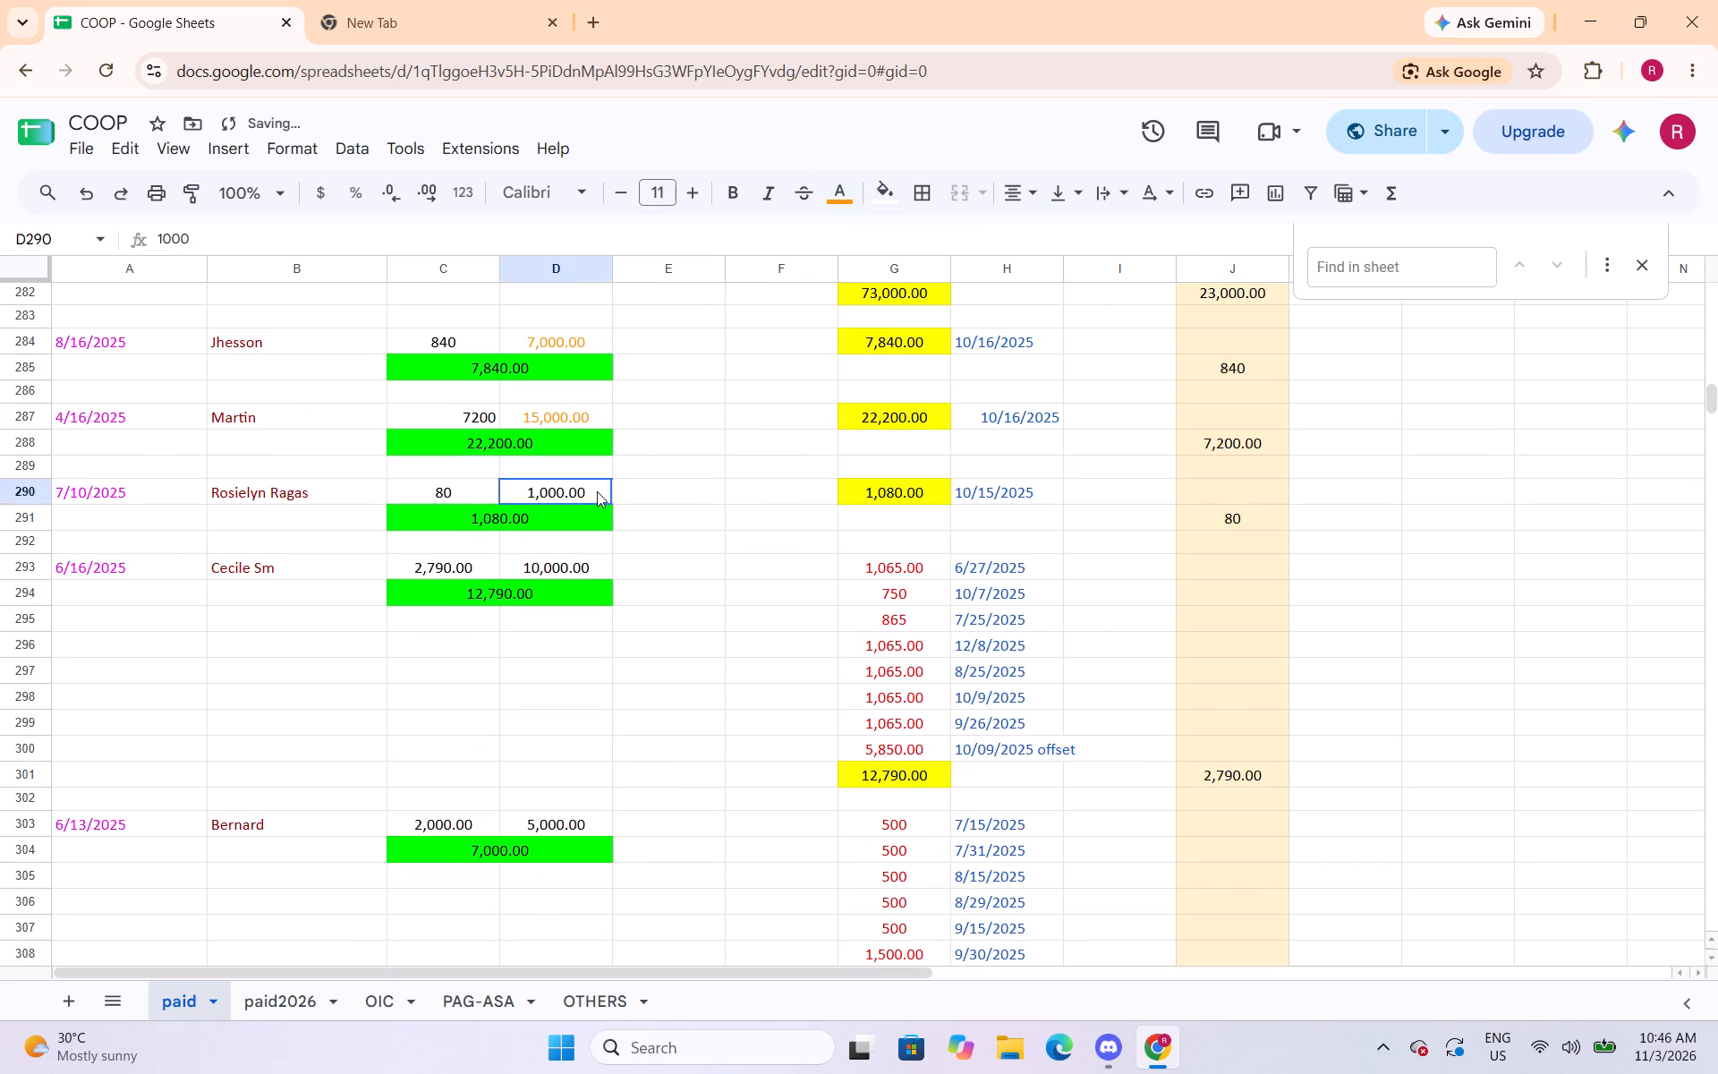
pyautogui.click(846, 198)
pyautogui.click(908, 303)
pyautogui.click(843, 198)
pyautogui.click(889, 294)
# Change the text colour of the capital amounts in cells D293 and D303 to orange.
pyautogui.click(599, 571)
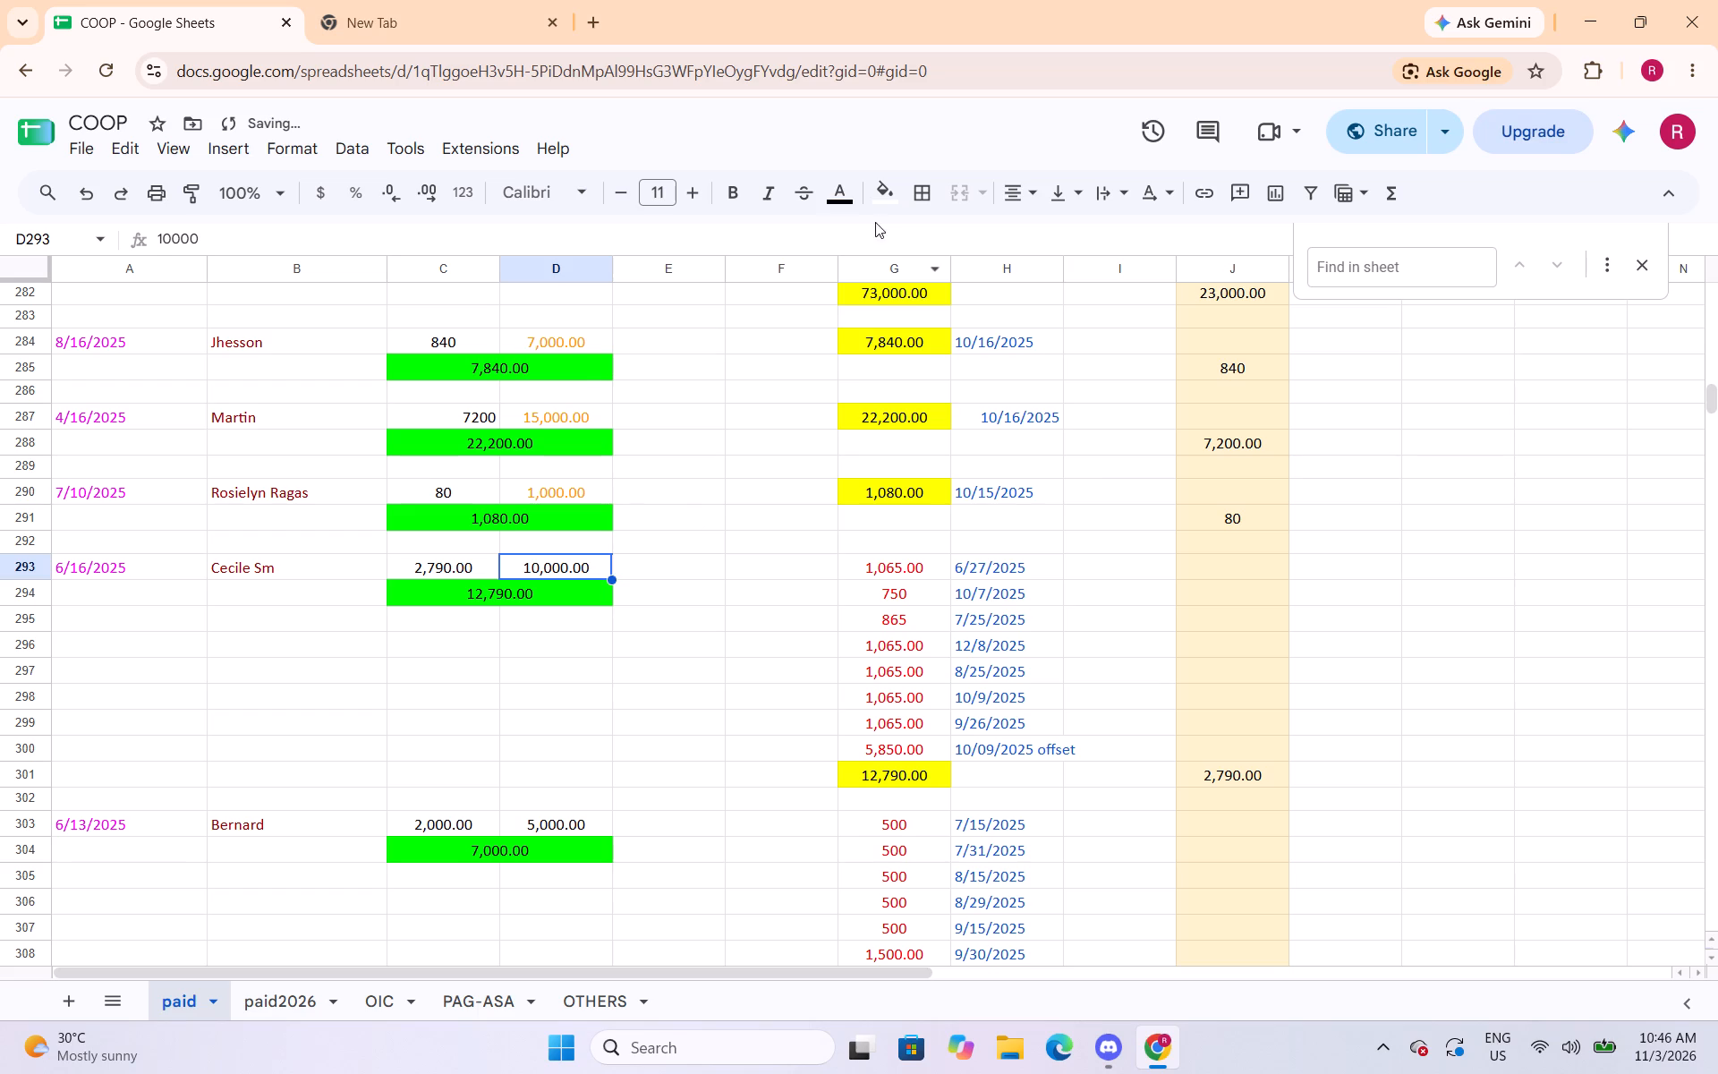
pyautogui.click(851, 195)
pyautogui.click(898, 290)
pyautogui.click(575, 817)
pyautogui.click(845, 195)
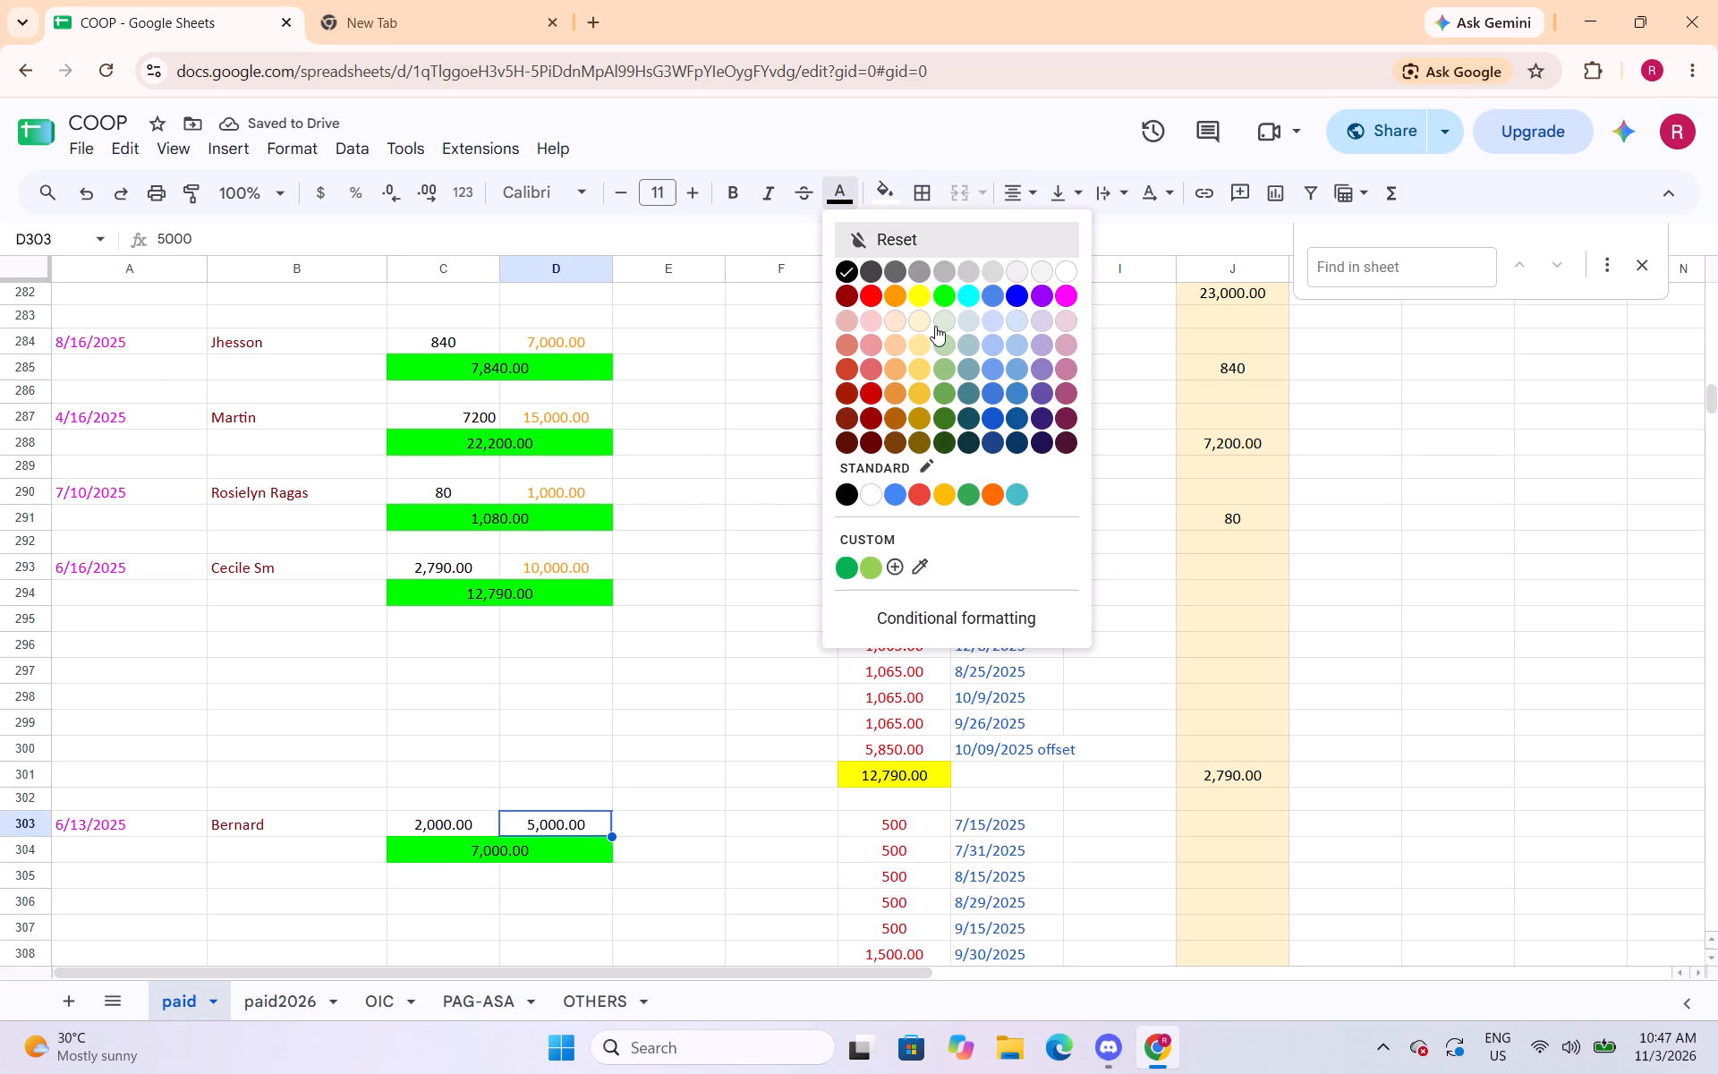
pyautogui.click(902, 288)
# Change the text colour of the capital amounts in cells D313, D322 and D332 to orange.
pyautogui.scroll(-5, 719, 439)
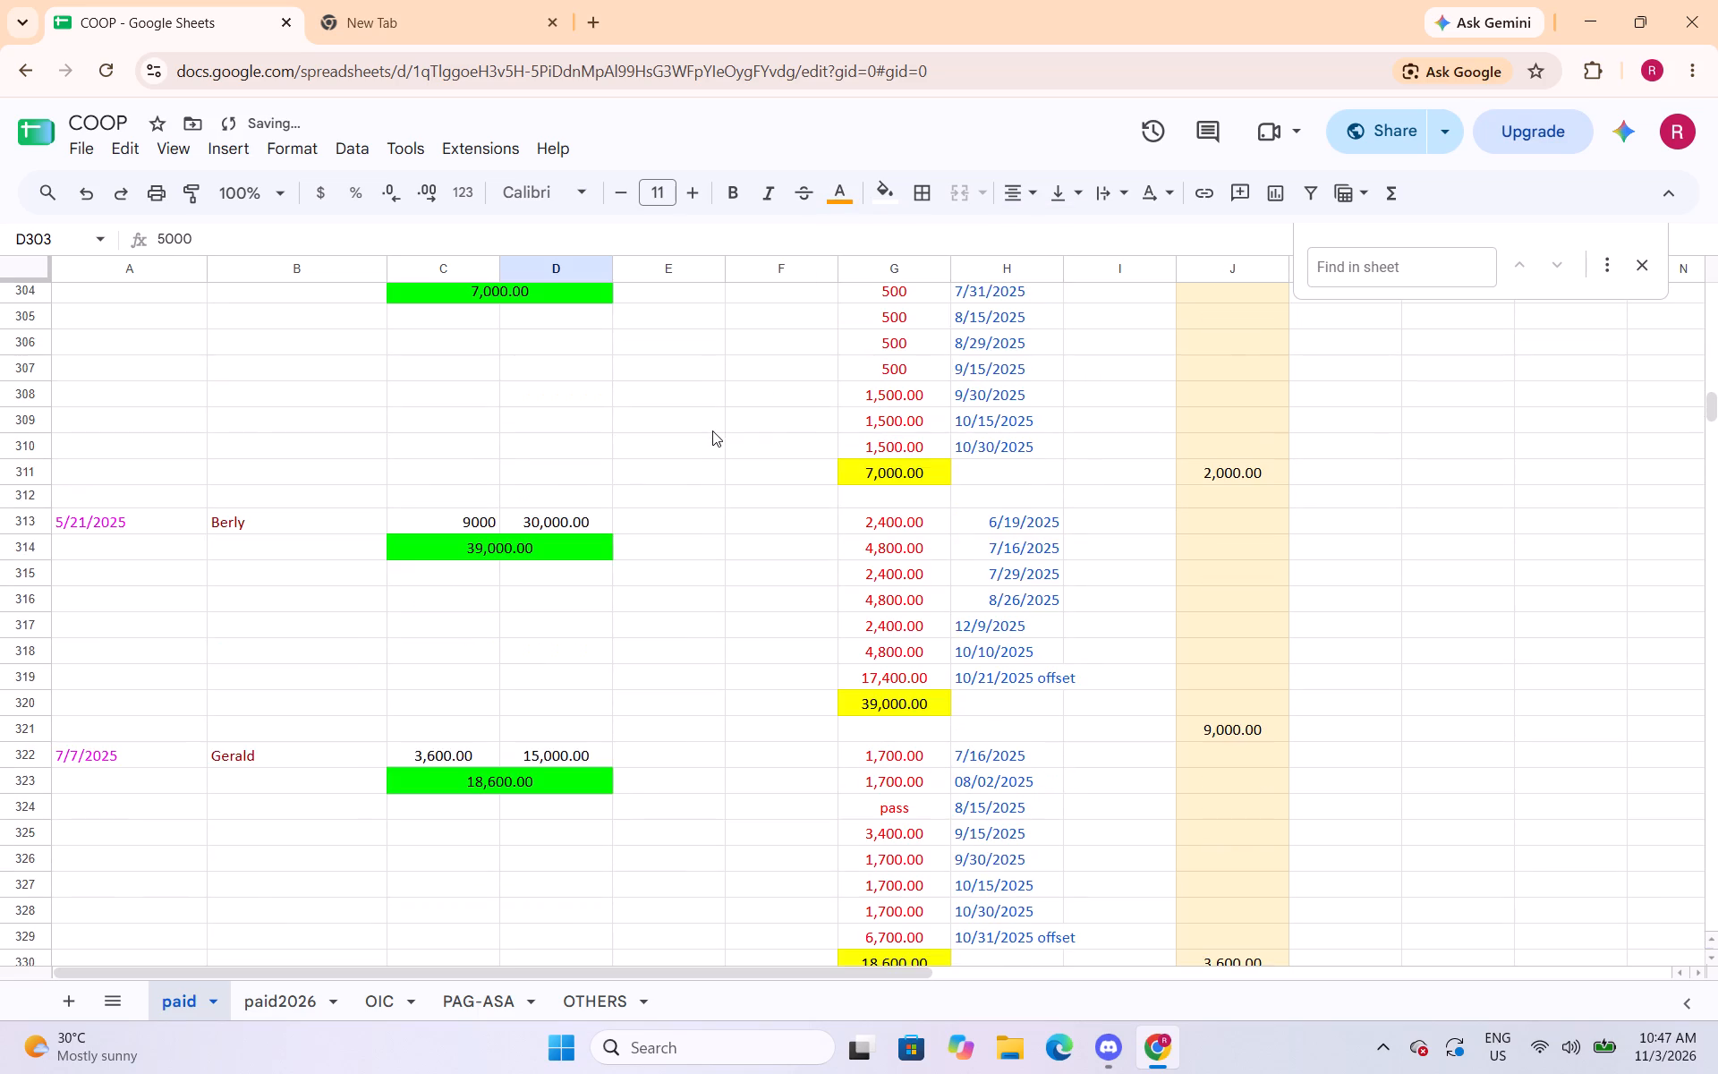
pyautogui.scroll(-2, 712, 430)
pyautogui.click(562, 294)
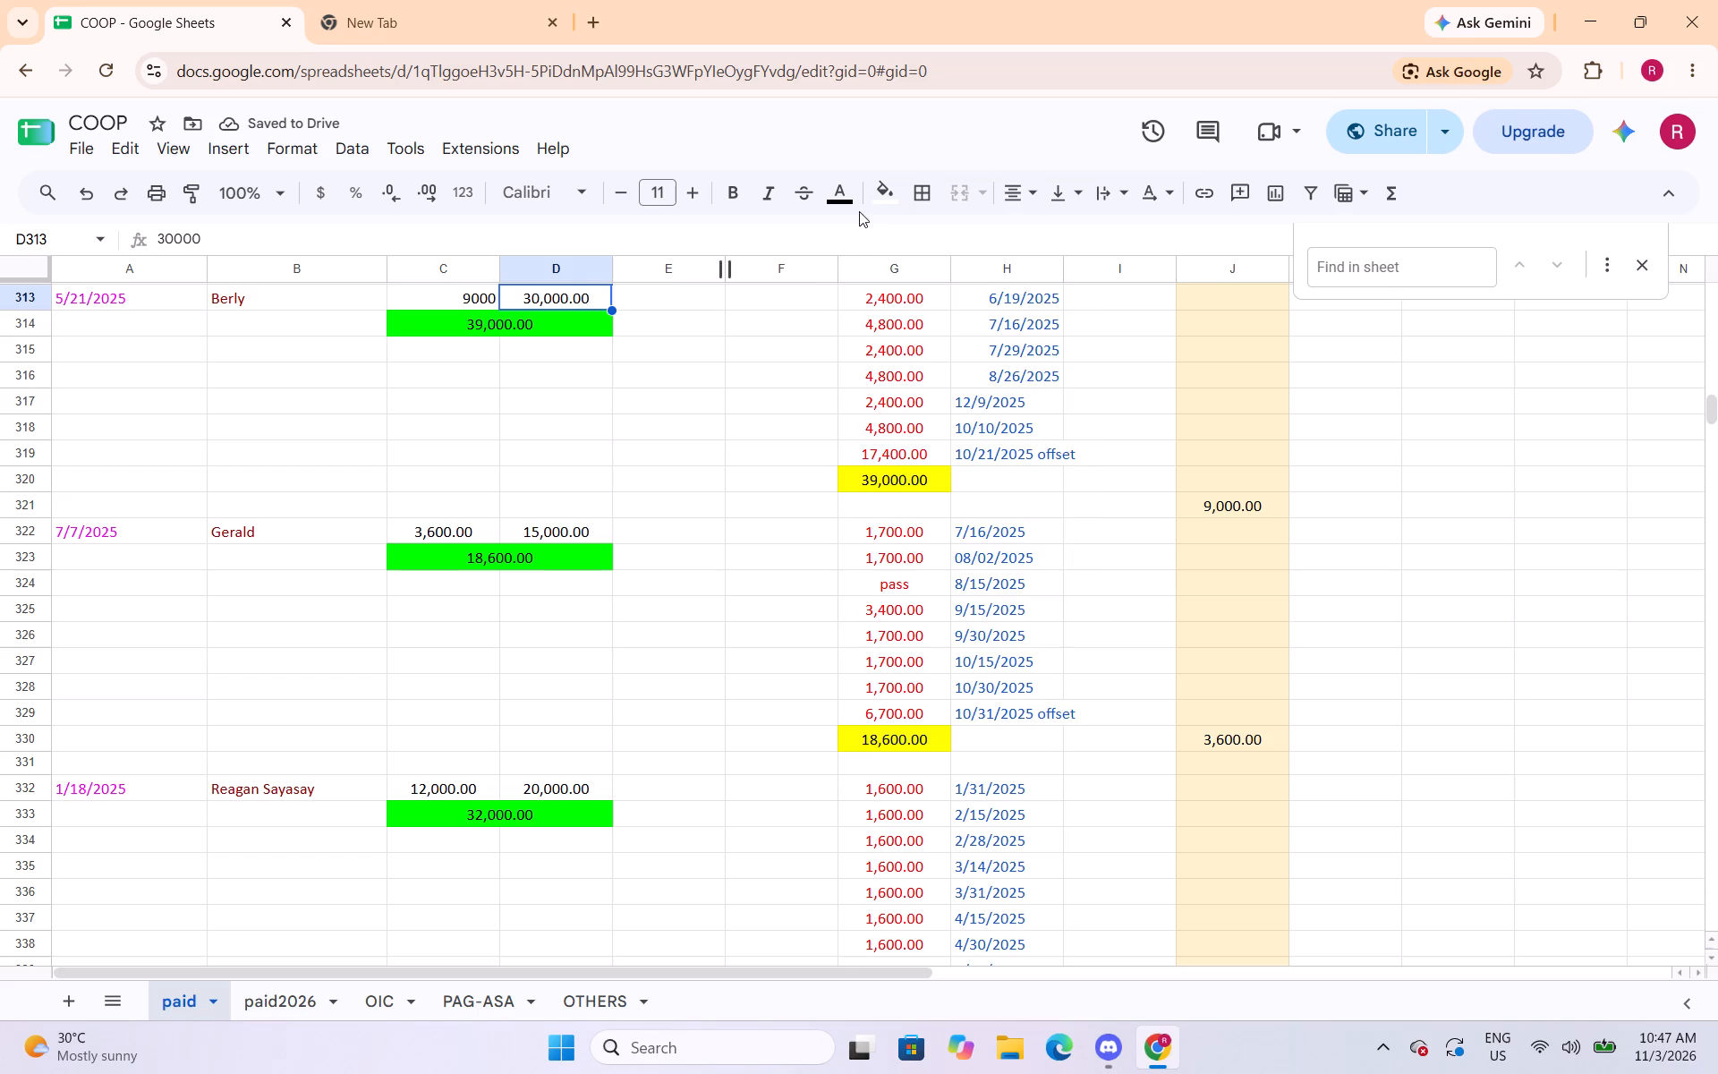
pyautogui.click(847, 195)
pyautogui.moveTo(900, 290); pyautogui.dragTo(900, 298)
pyautogui.click(592, 533)
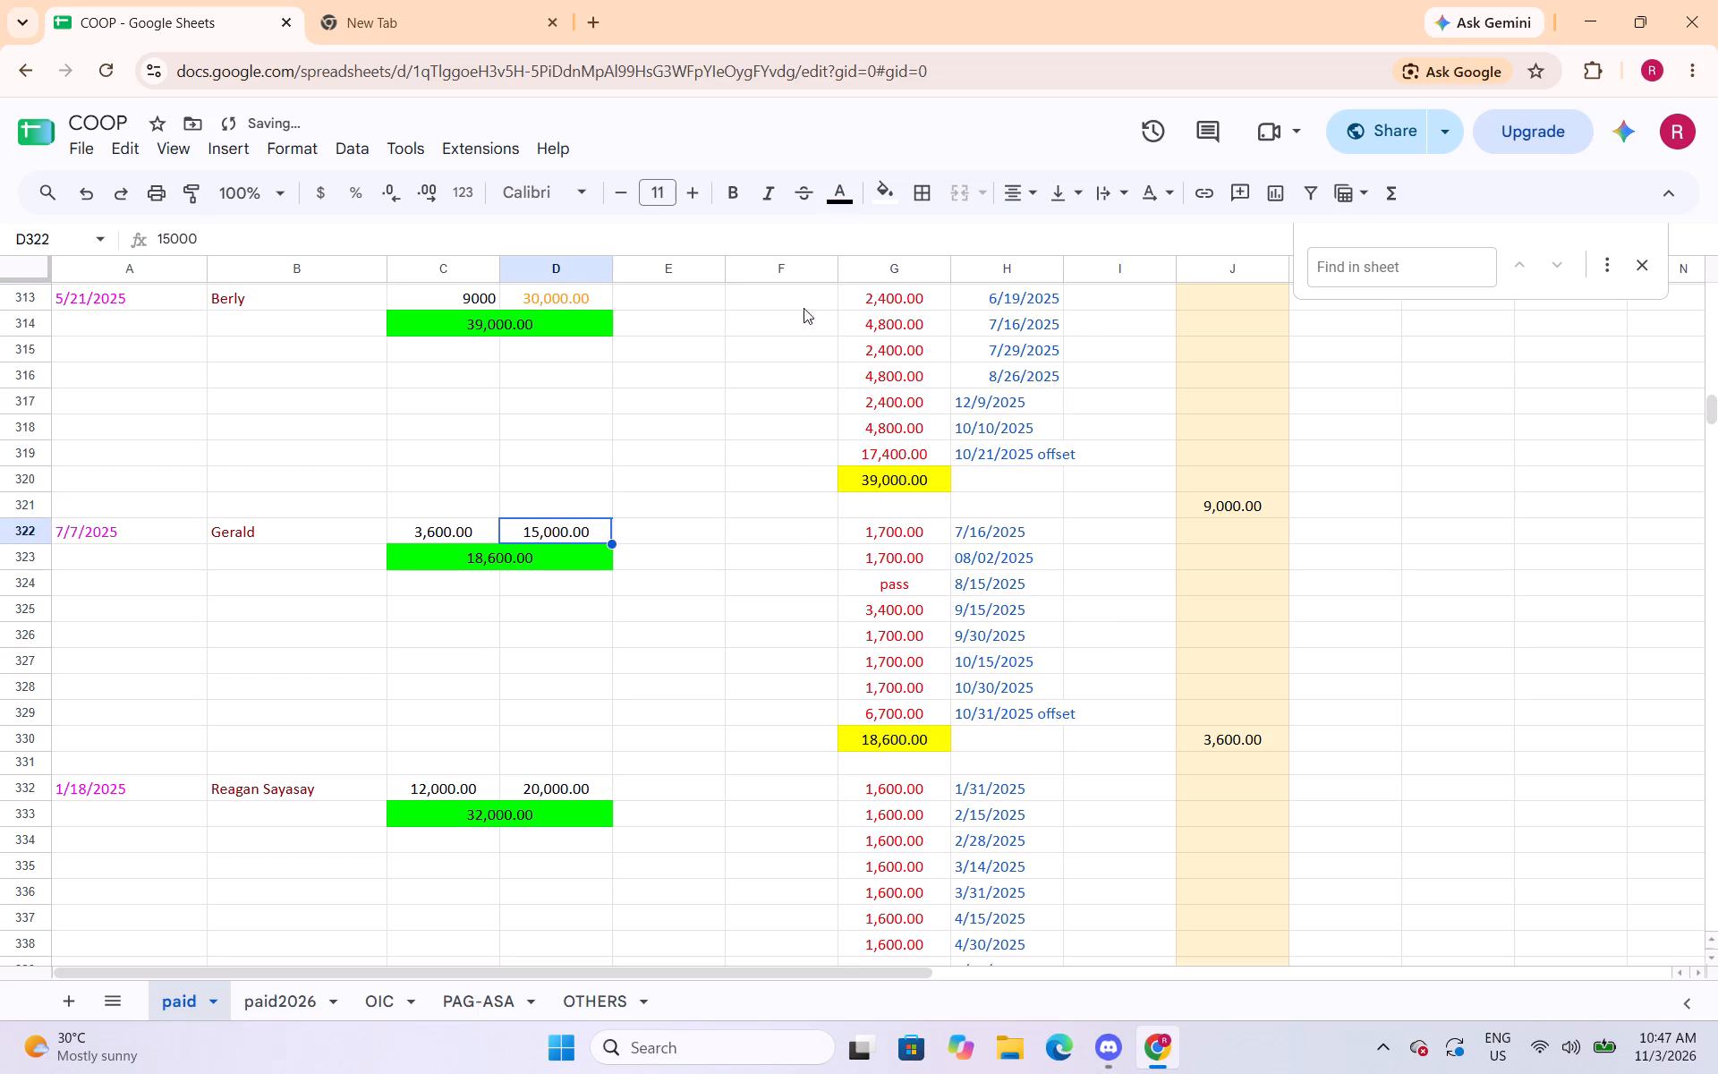
pyautogui.click(850, 196)
pyautogui.click(897, 290)
pyautogui.click(554, 798)
pyautogui.click(848, 197)
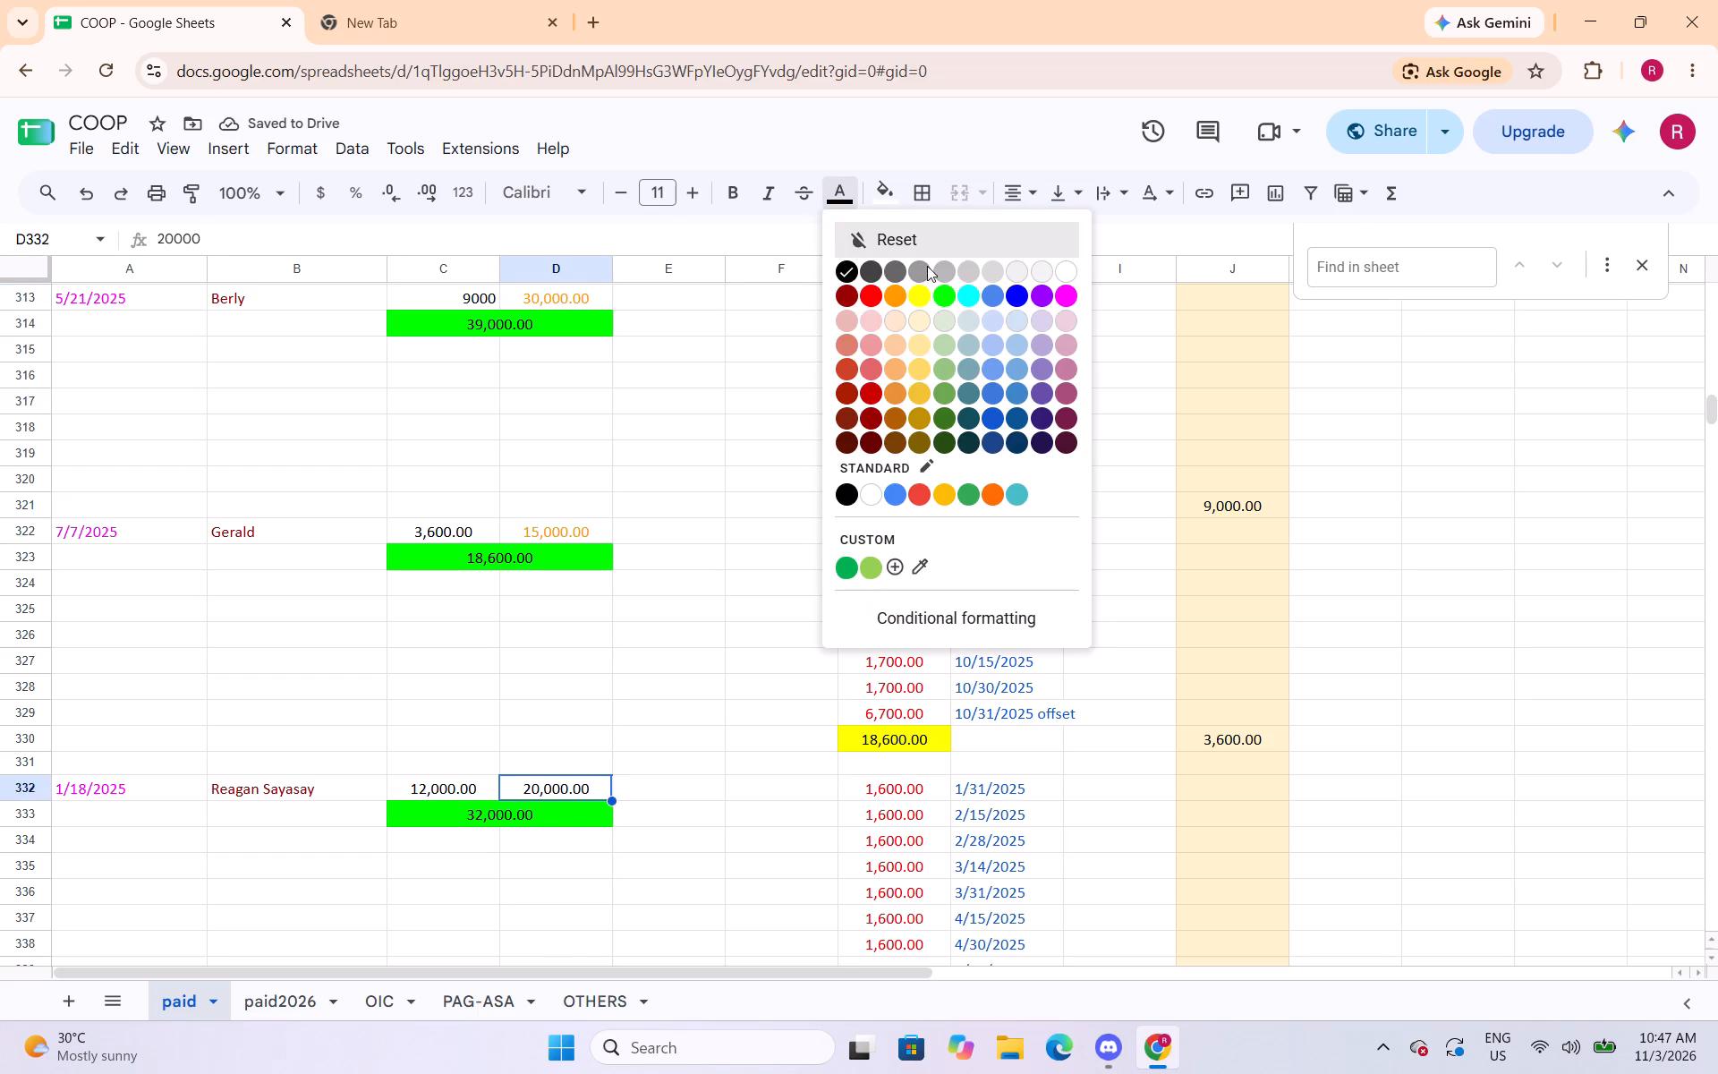
pyautogui.click(906, 294)
# Change the text colour of the capital amounts in cells D354, D357 and D367:D368 to orange.
pyautogui.scroll(-6, 668, 483)
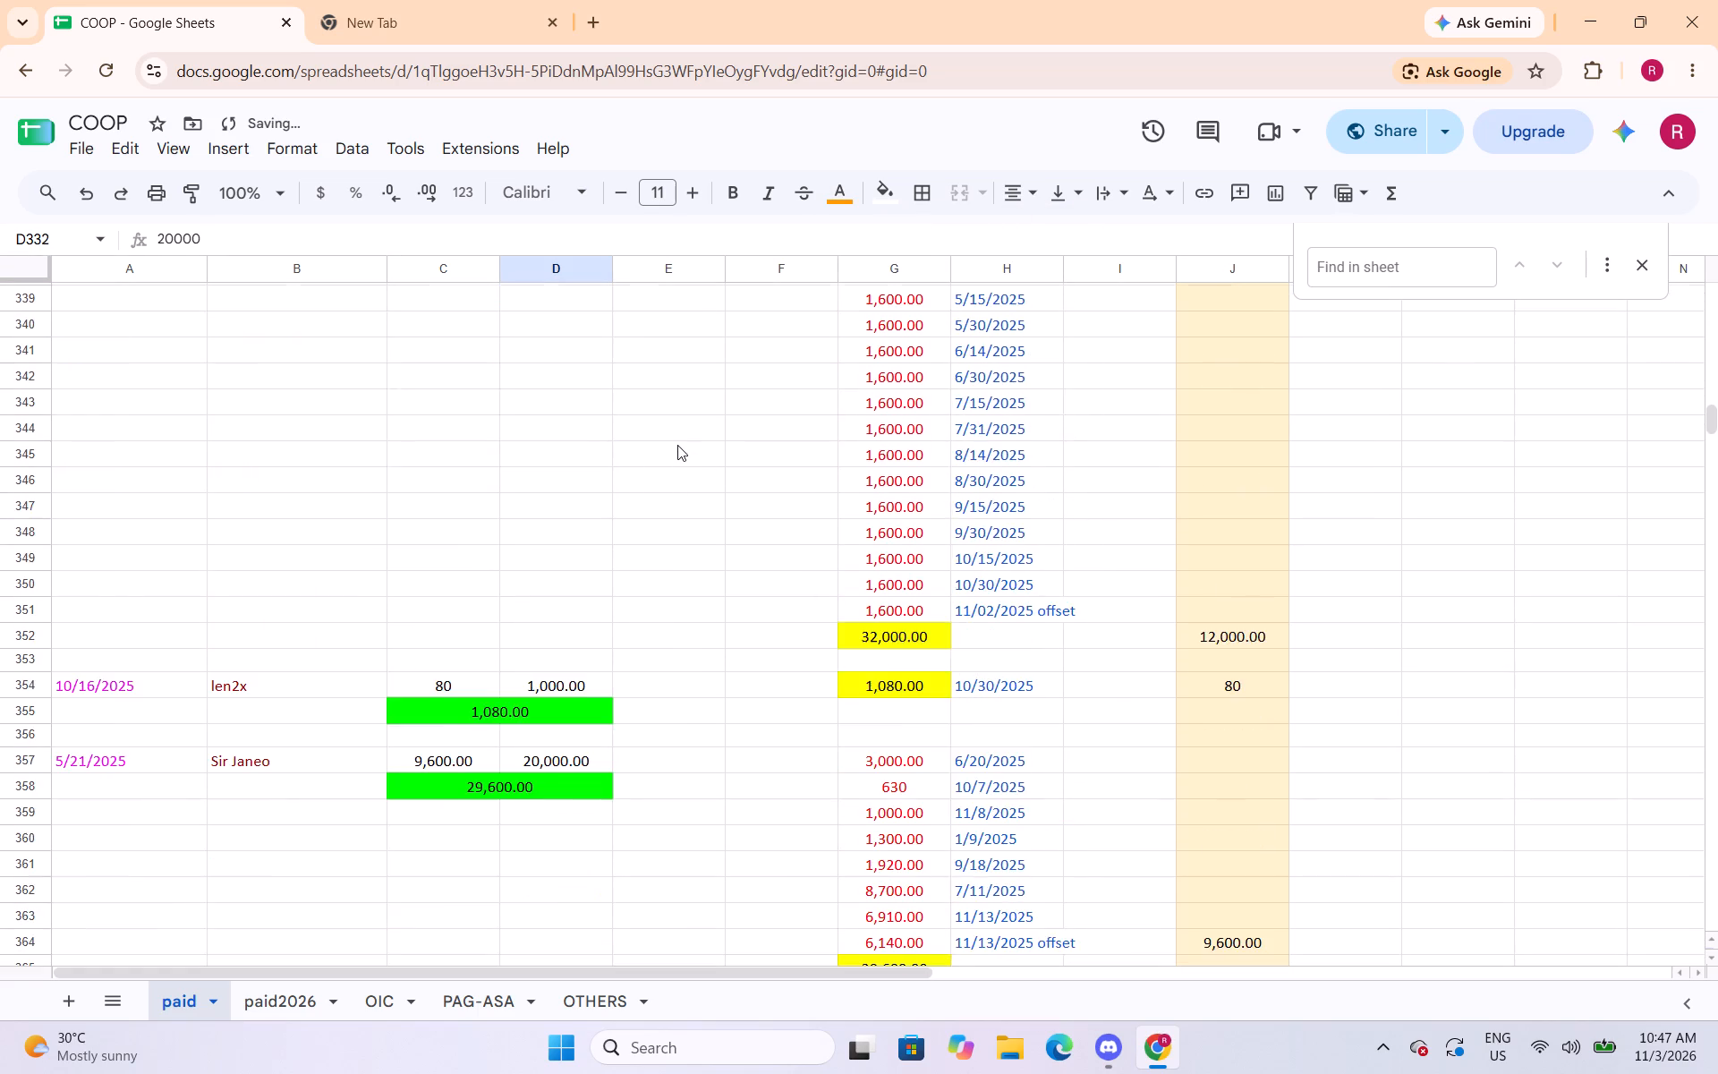
pyautogui.scroll(-3, 677, 445)
pyautogui.click(585, 350)
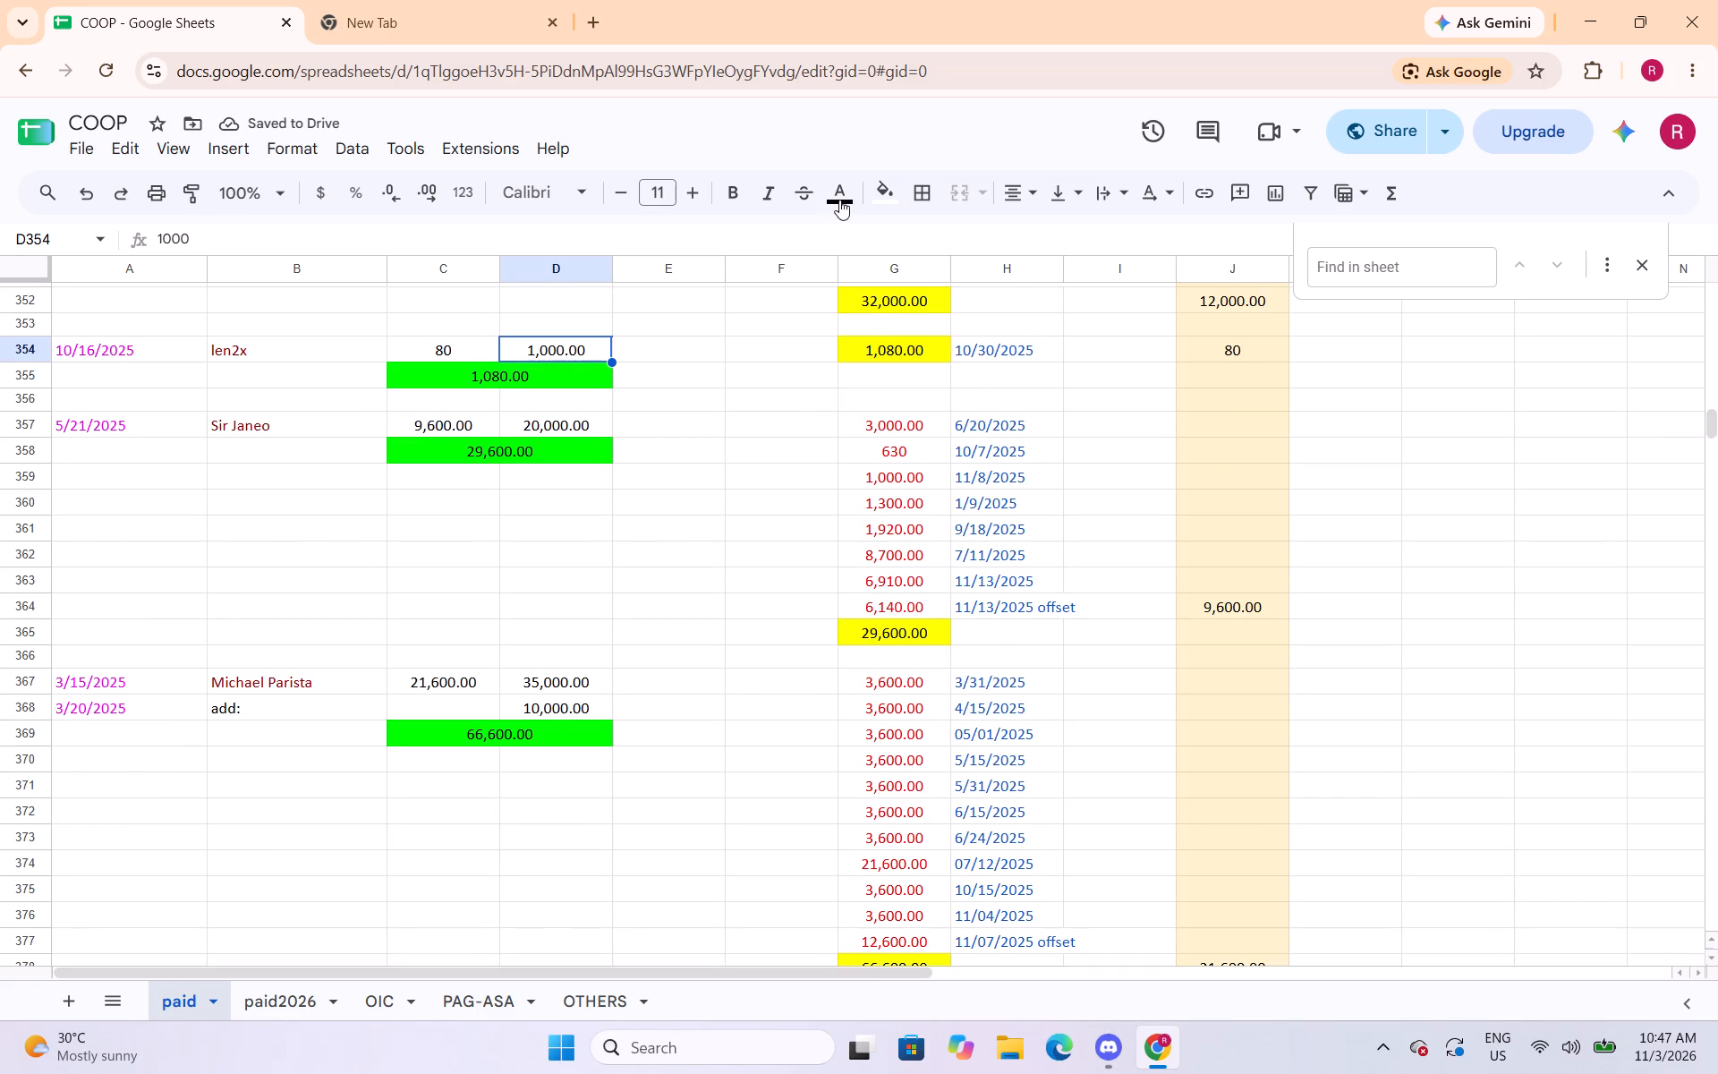
pyautogui.click(835, 200)
pyautogui.click(897, 296)
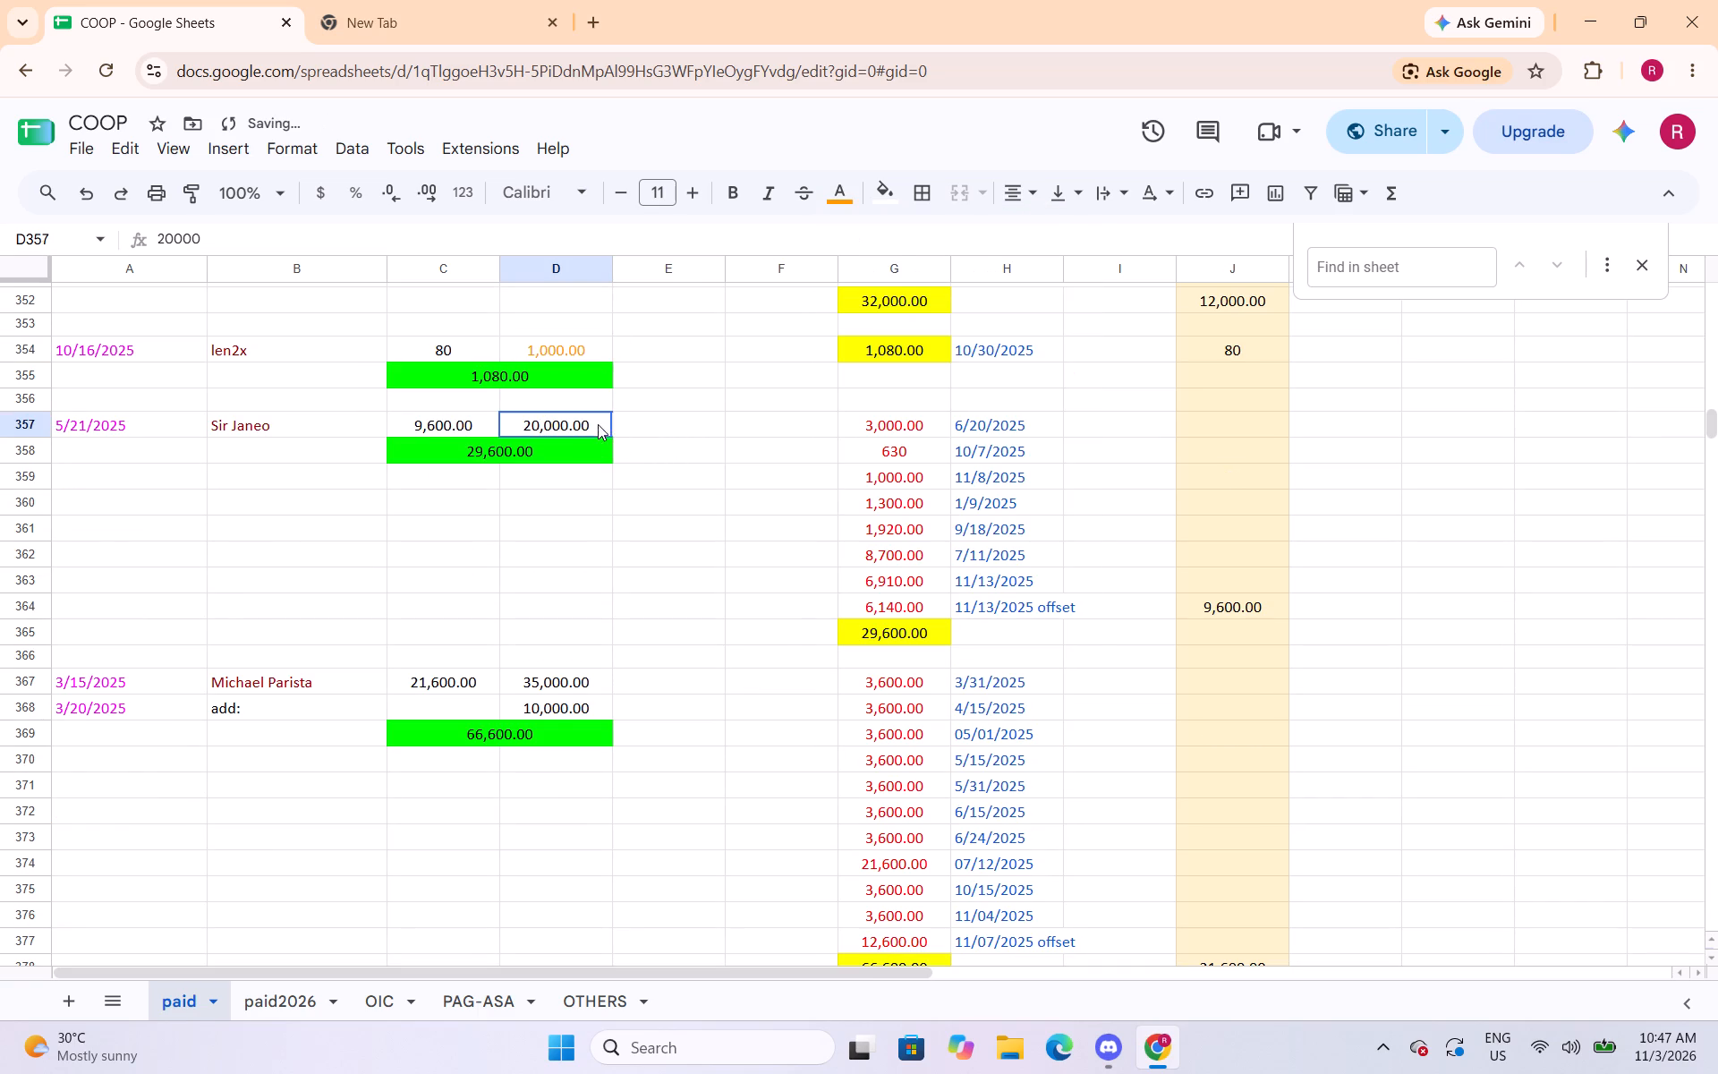
pyautogui.click(598, 424)
pyautogui.click(849, 210)
pyautogui.click(900, 300)
pyautogui.moveTo(587, 686); pyautogui.dragTo(576, 703)
pyautogui.click(849, 198)
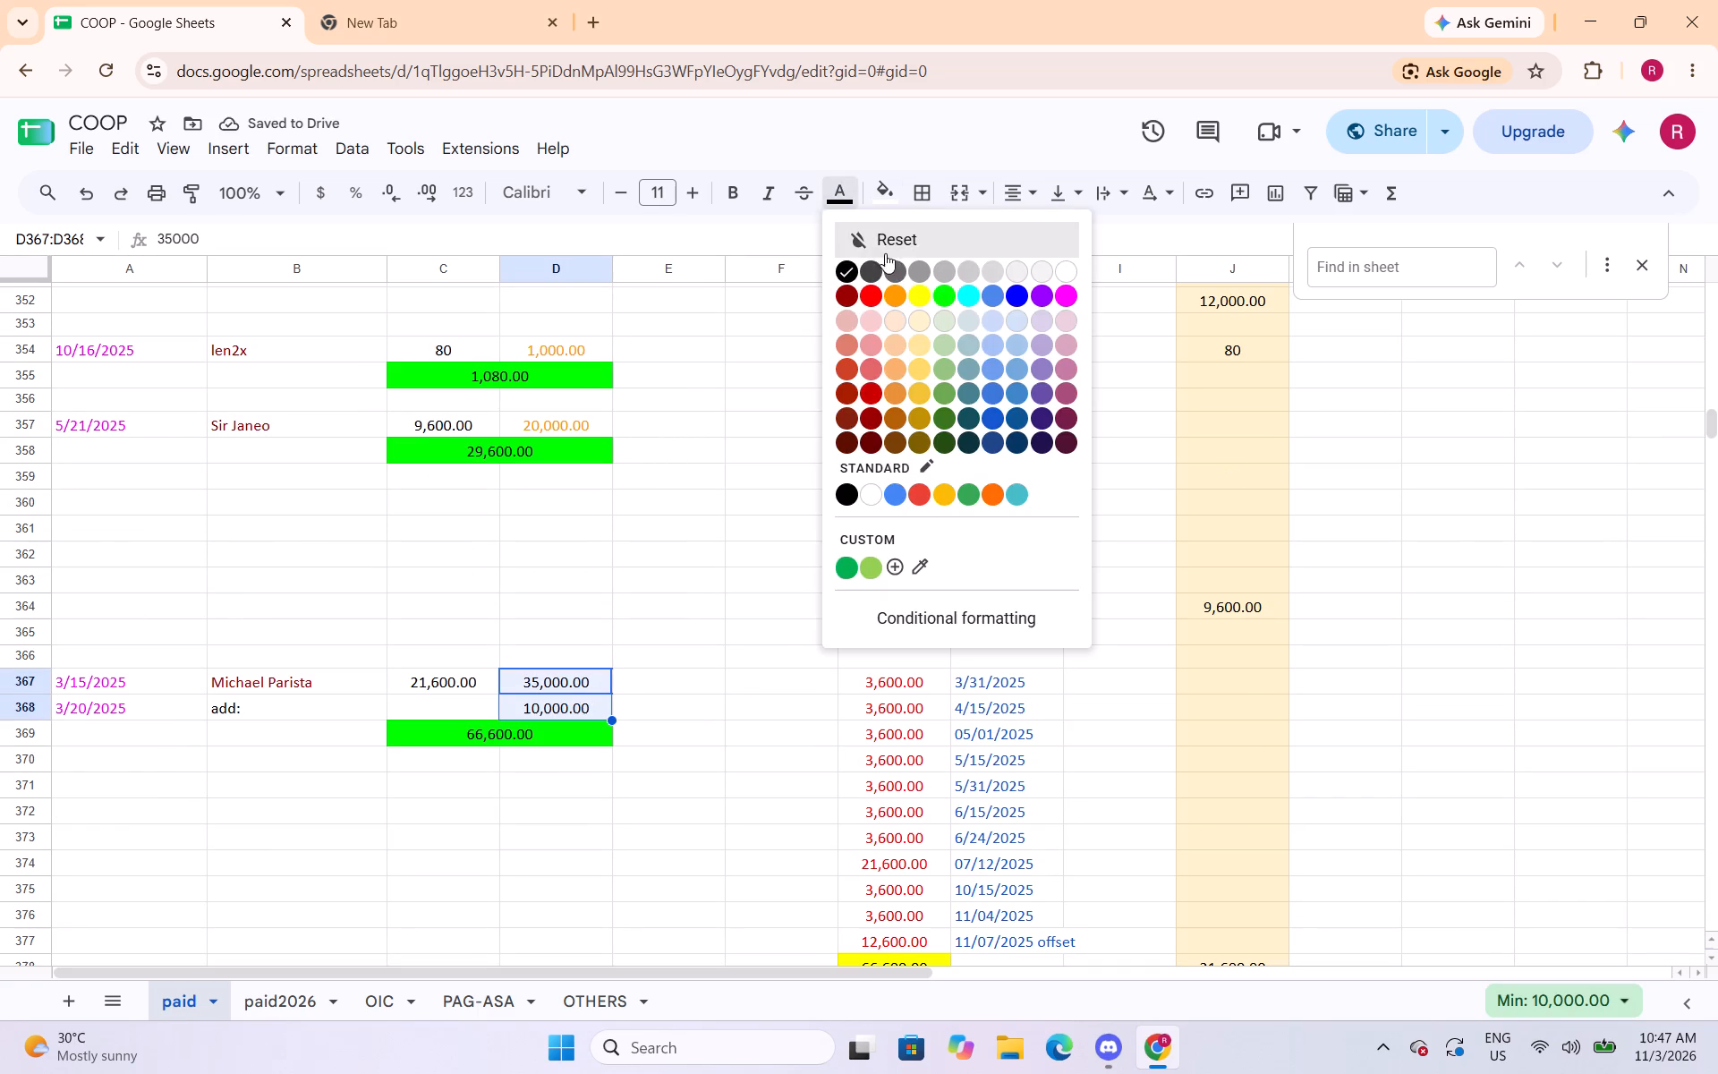
pyautogui.click(899, 298)
# Change the text colour of the capital amounts in cells D380:D381 and D384 to orange.
pyautogui.scroll(-6, 724, 442)
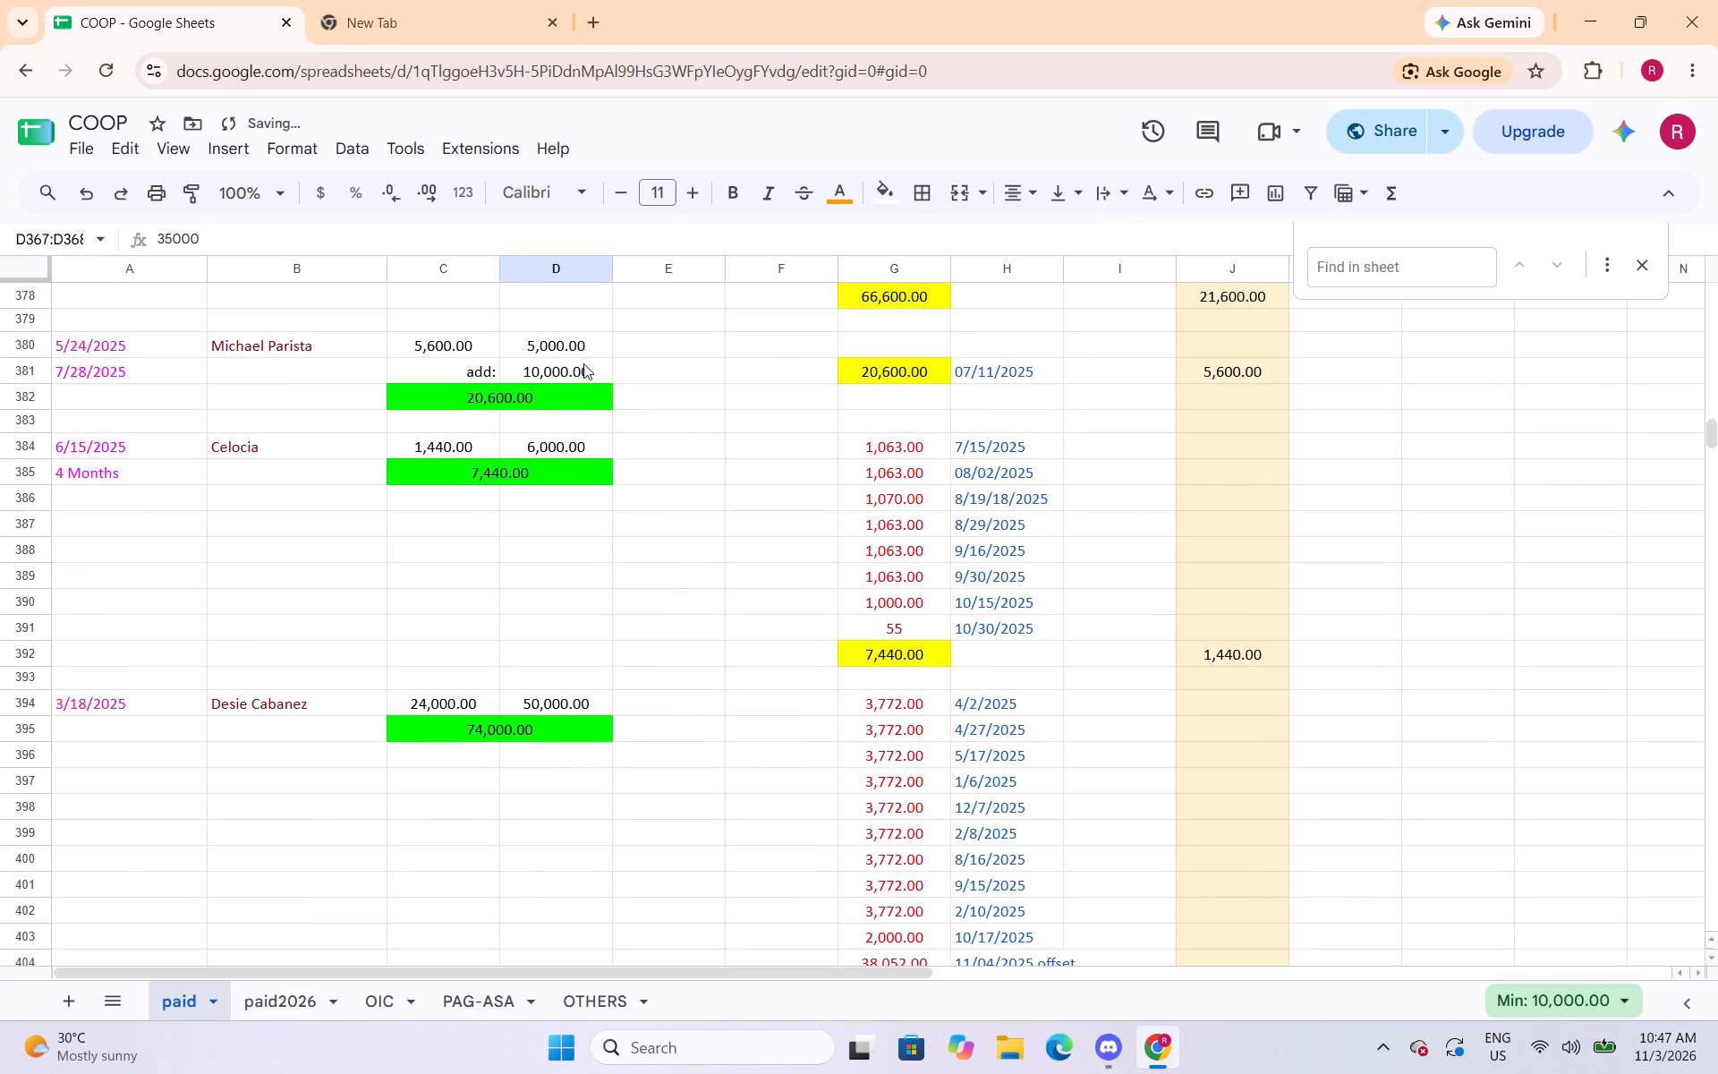
pyautogui.moveTo(584, 337); pyautogui.dragTo(581, 366)
pyautogui.click(847, 186)
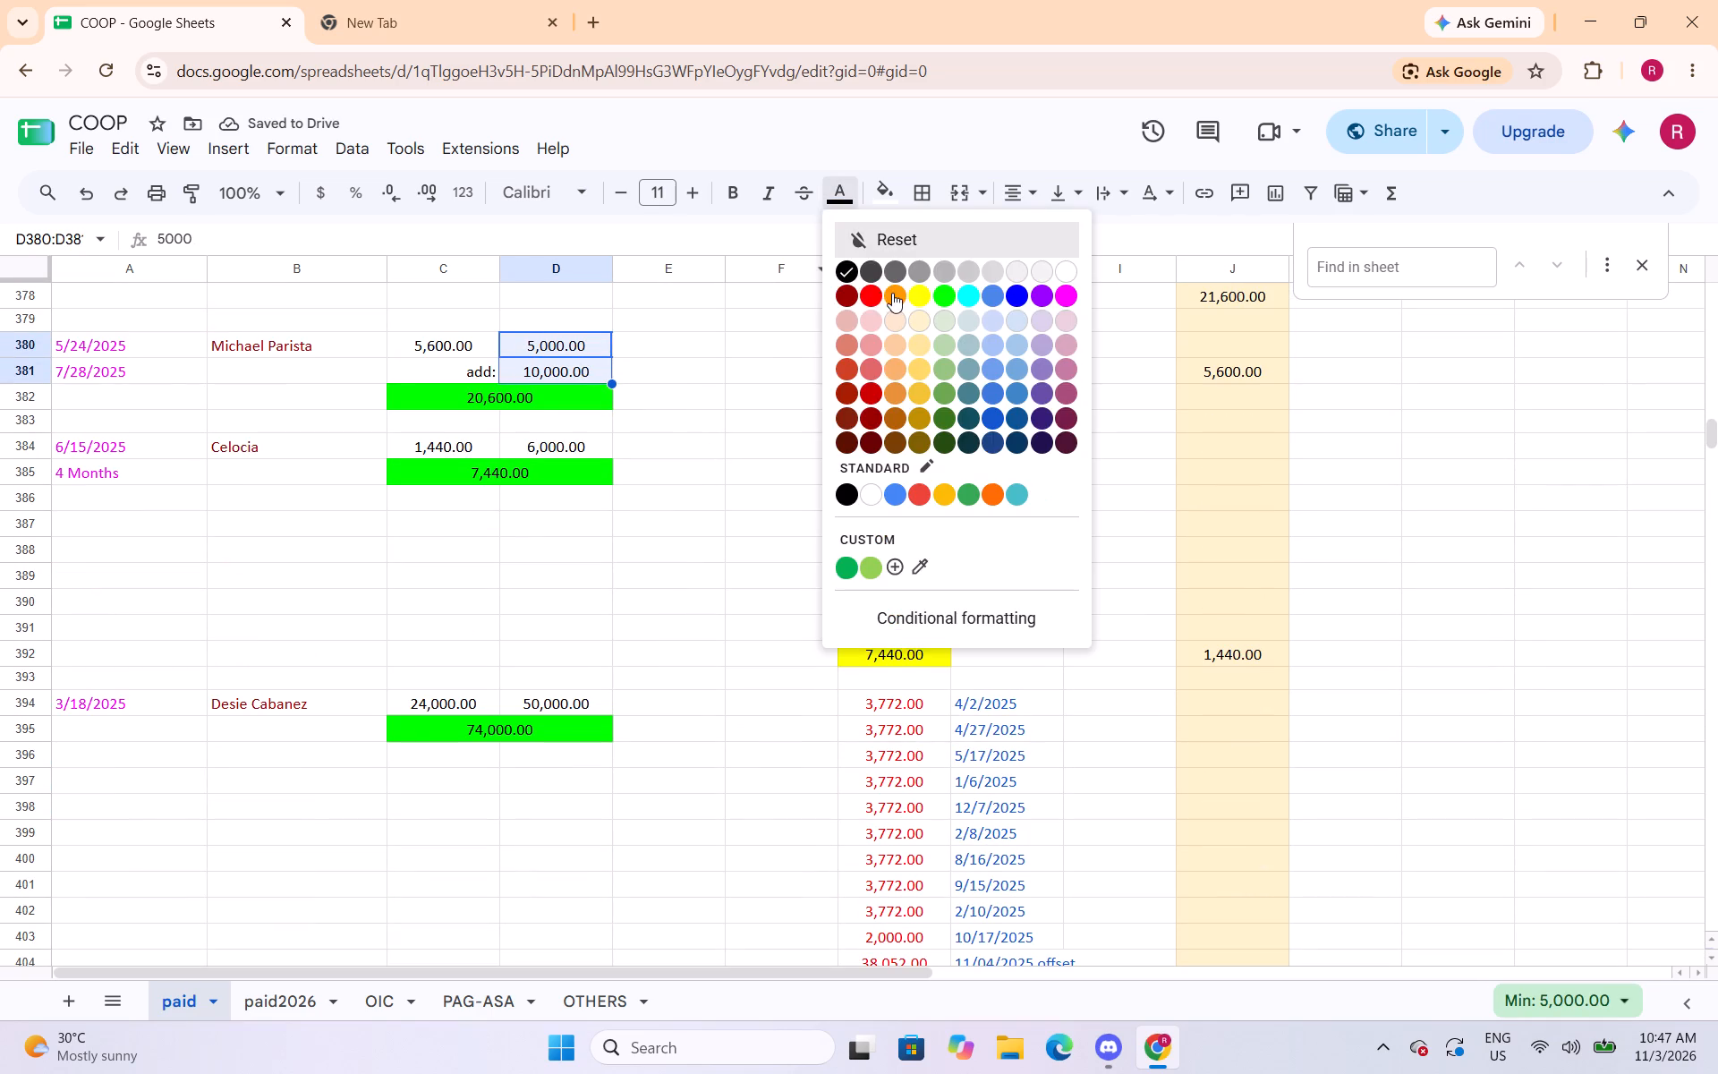
pyautogui.click(896, 293)
pyautogui.click(557, 439)
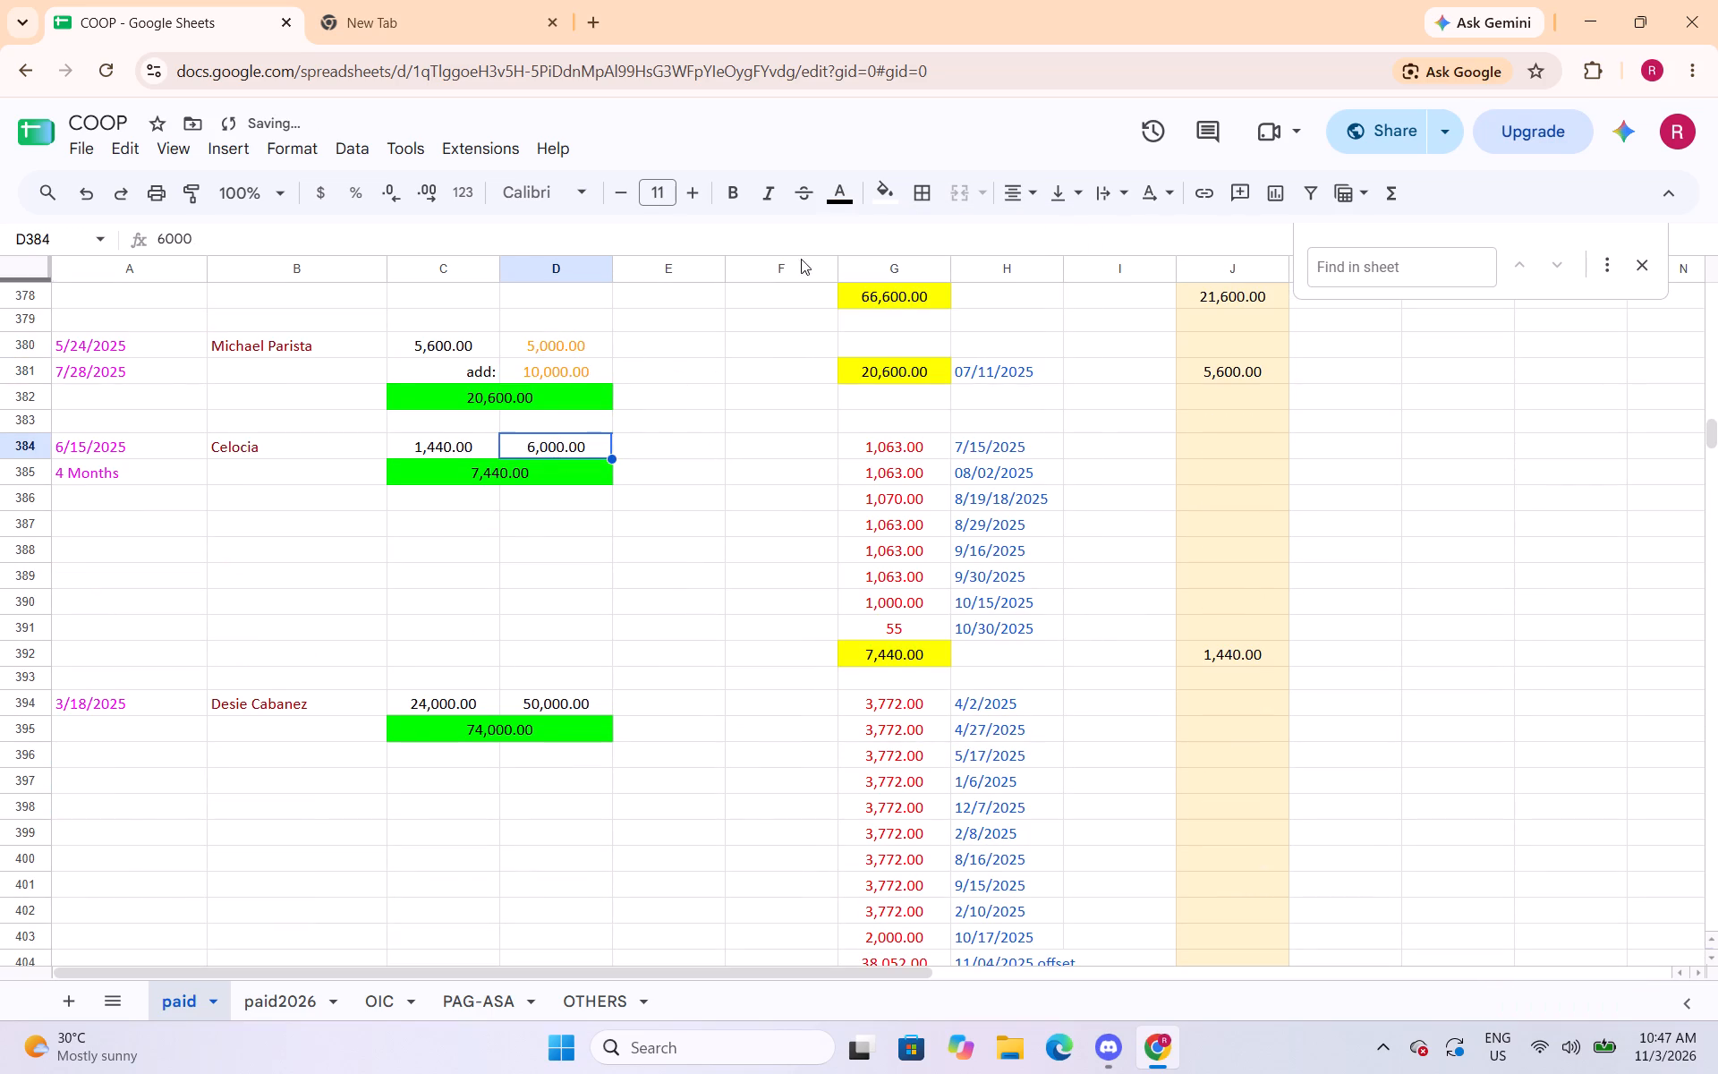
pyautogui.click(829, 195)
pyautogui.click(897, 298)
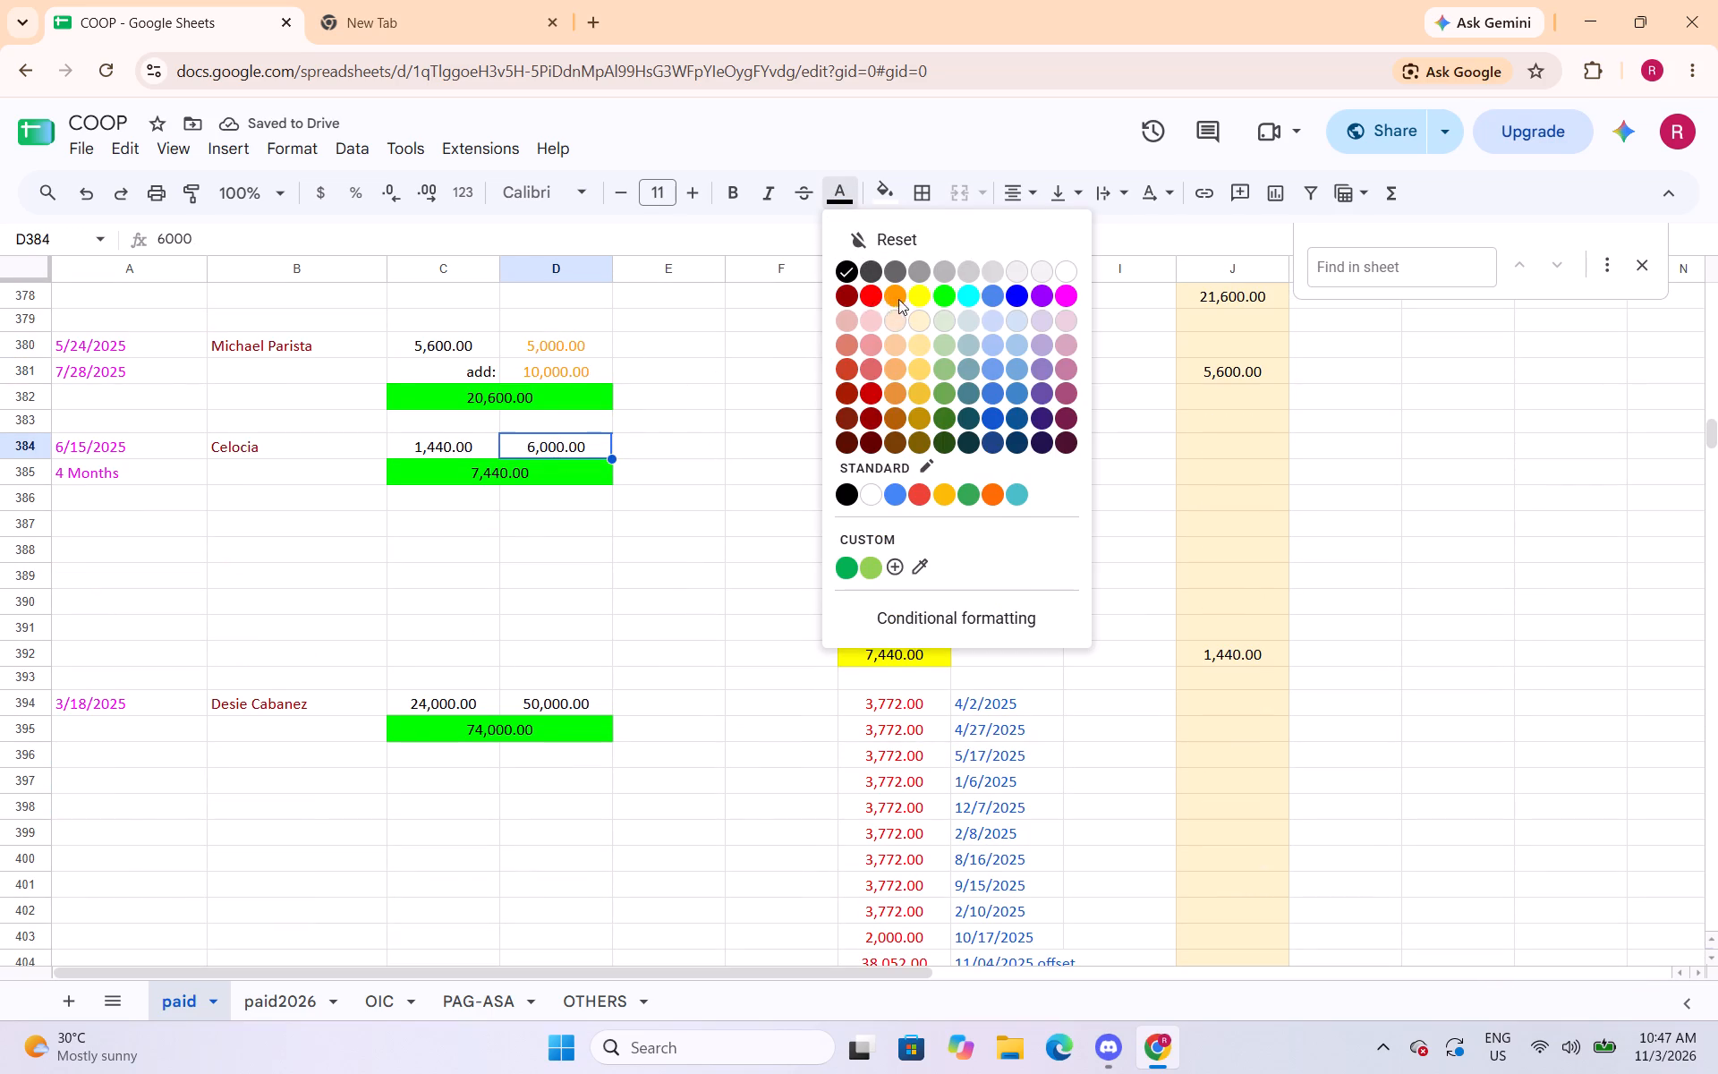
# Change the text colour of the capital amounts in cells D394, D407 and D411 to orange.
pyautogui.click(582, 720)
pyautogui.click(580, 709)
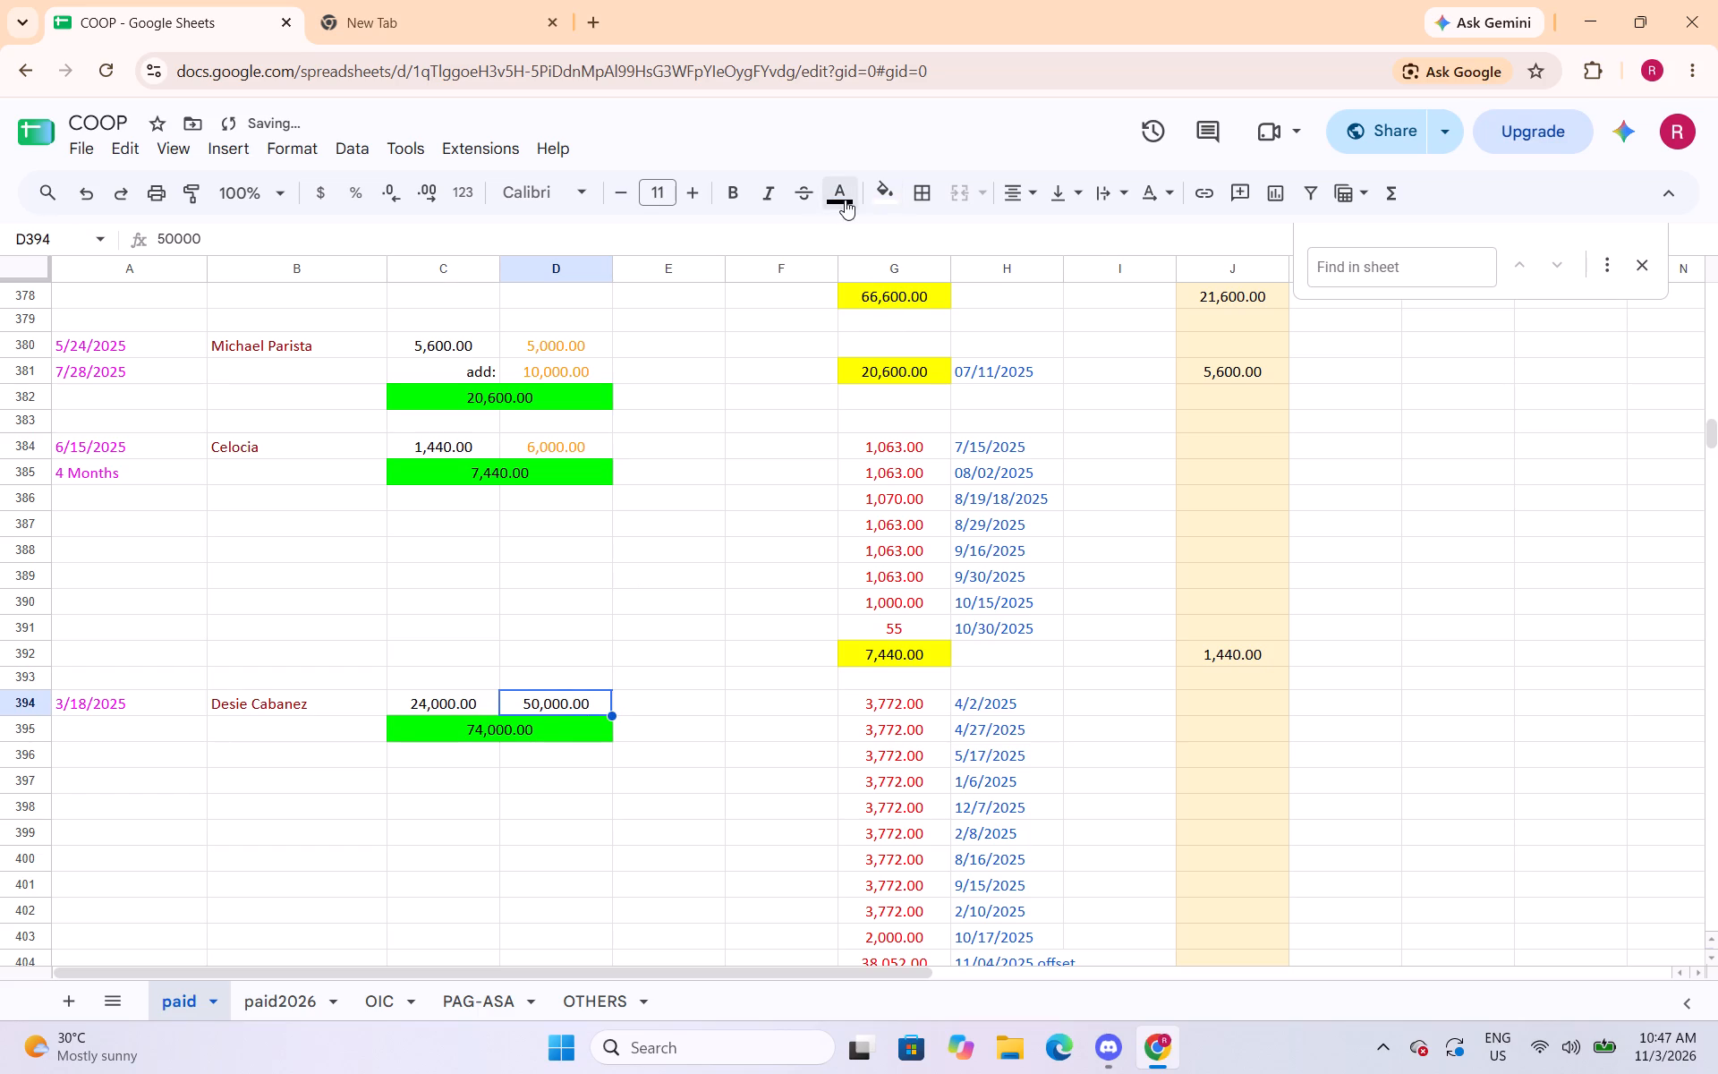
pyautogui.click(845, 200)
pyautogui.click(898, 296)
pyautogui.scroll(-4, 634, 669)
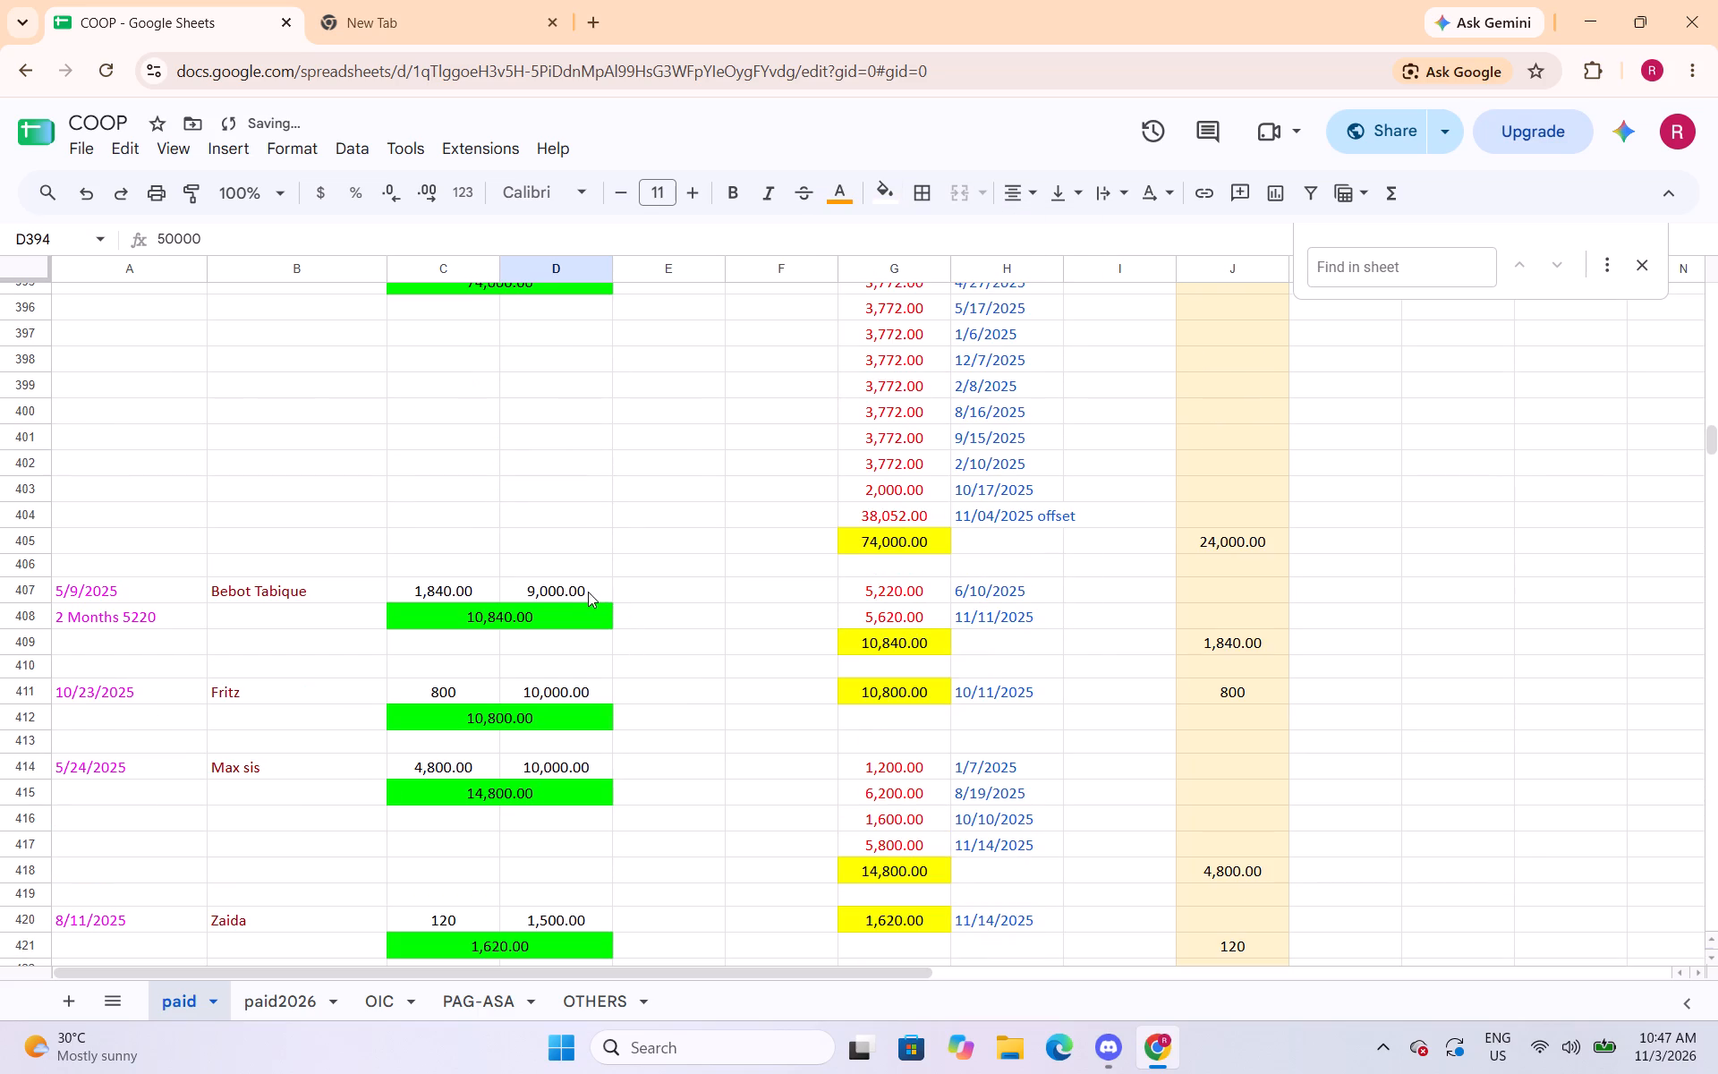
pyautogui.click(583, 592)
pyautogui.click(856, 193)
pyautogui.moveTo(893, 289); pyautogui.dragTo(894, 300)
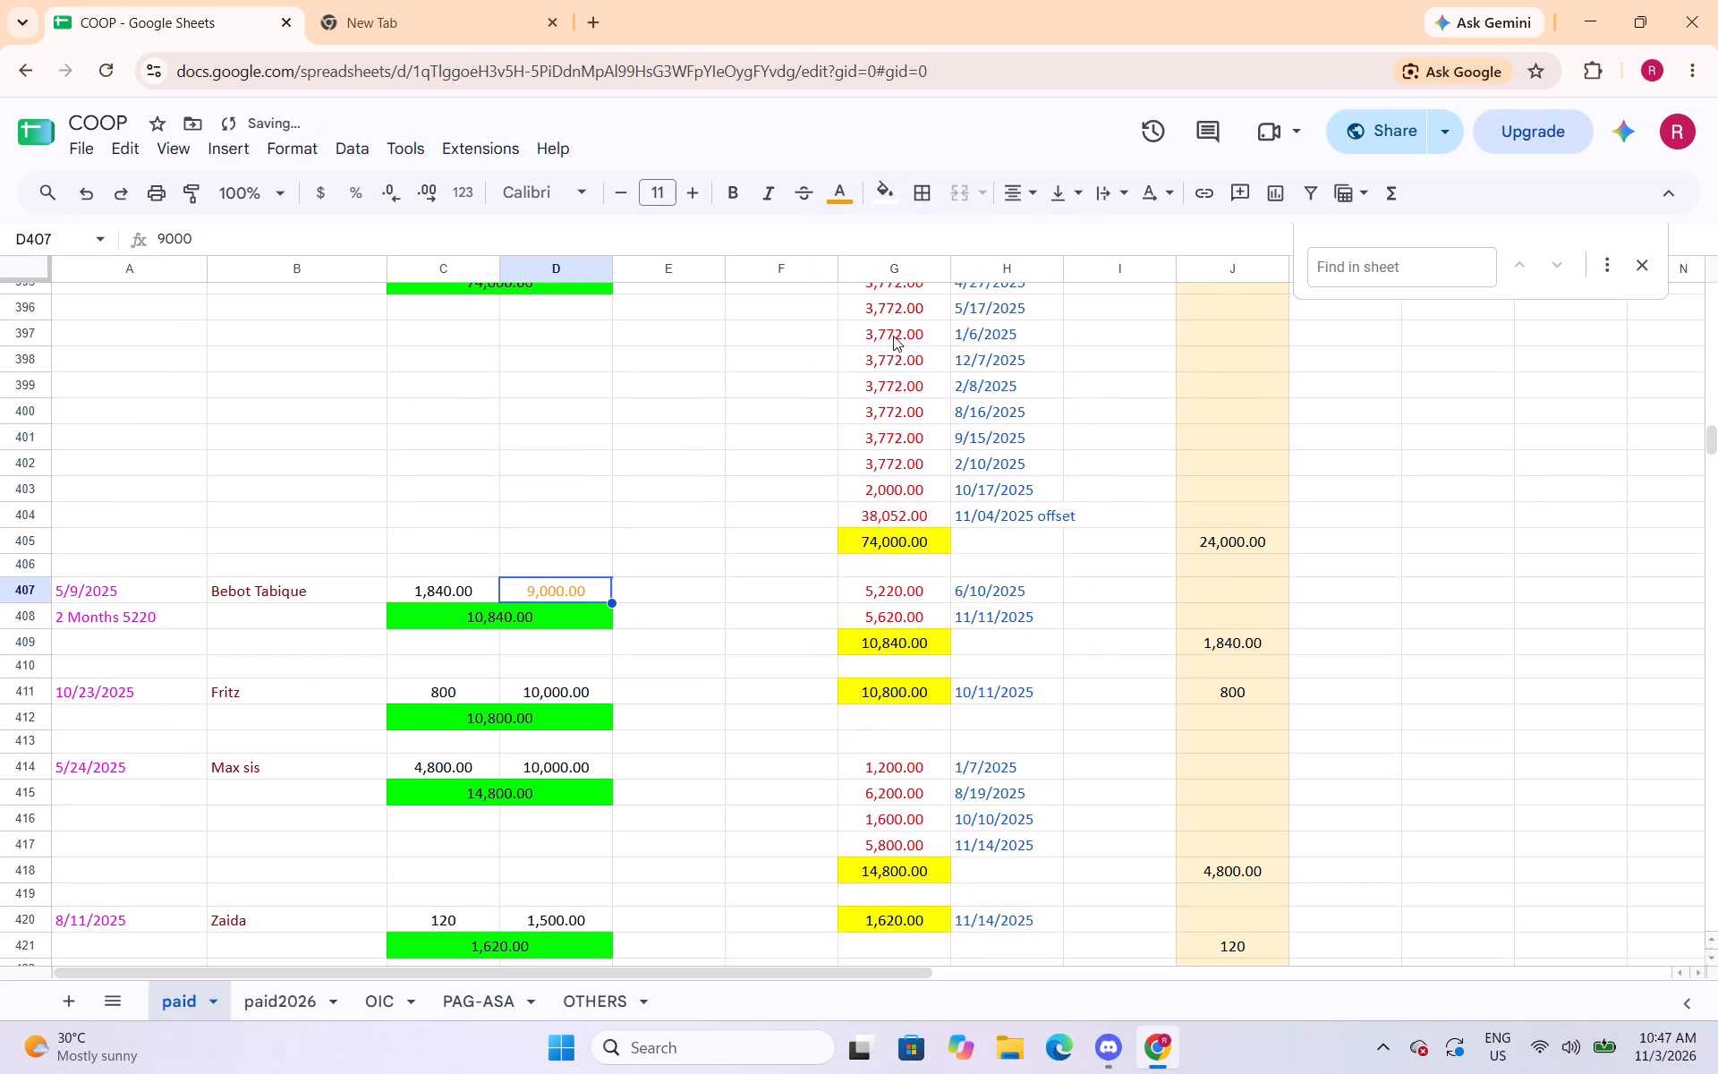
pyautogui.click(573, 695)
pyautogui.click(838, 187)
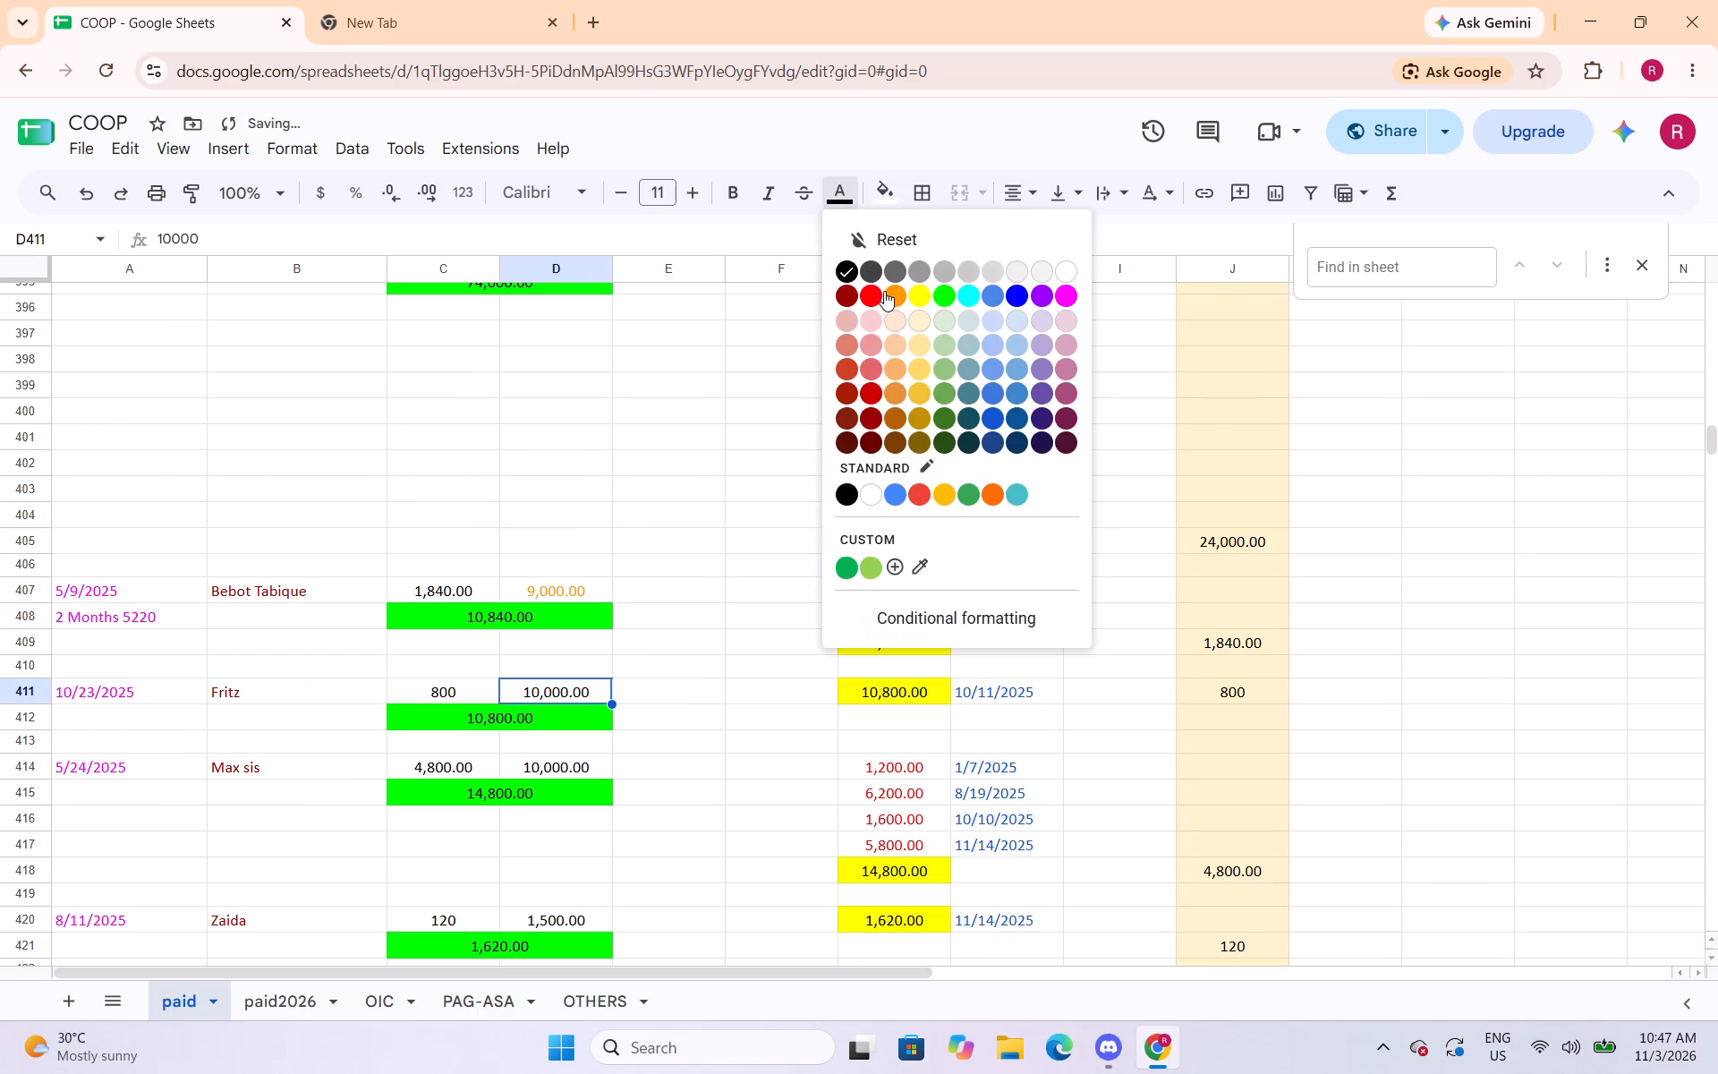
pyautogui.click(887, 291)
# Change the text colour of the capital amounts in cells D414 and D420 to orange.
pyautogui.click(560, 771)
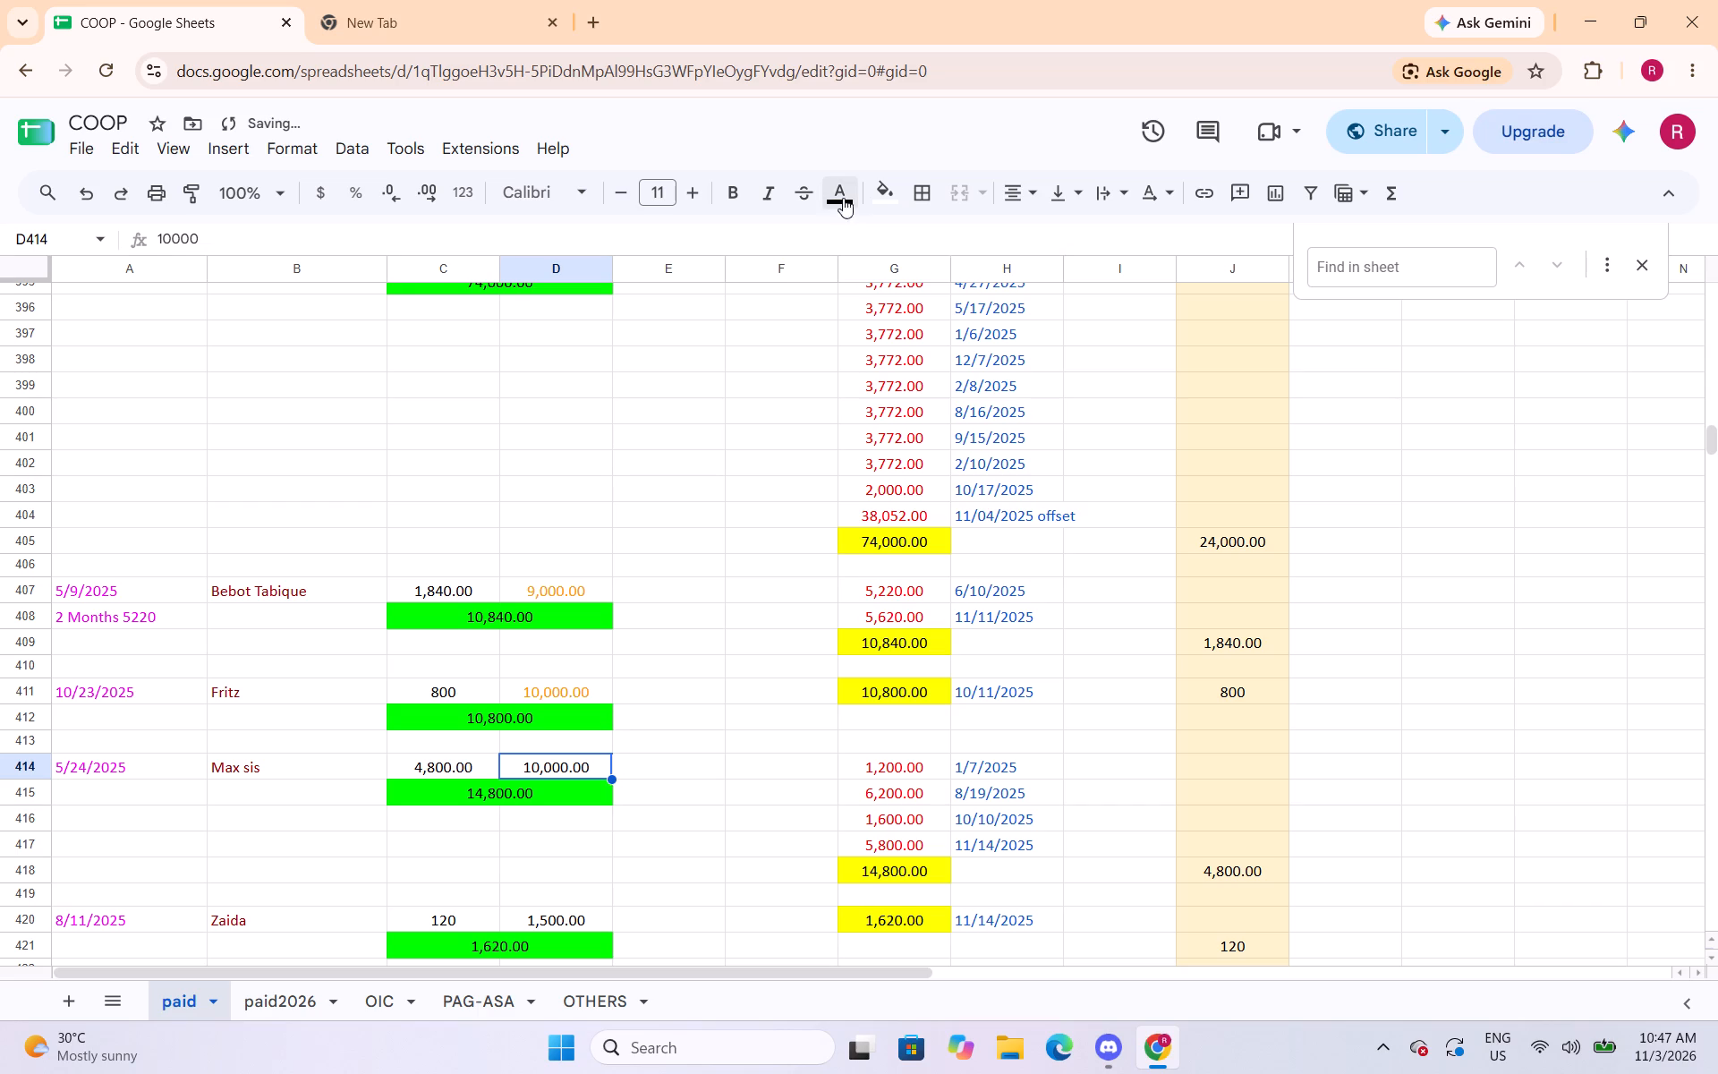
pyautogui.click(841, 194)
pyautogui.click(897, 307)
pyautogui.click(842, 208)
pyautogui.click(898, 293)
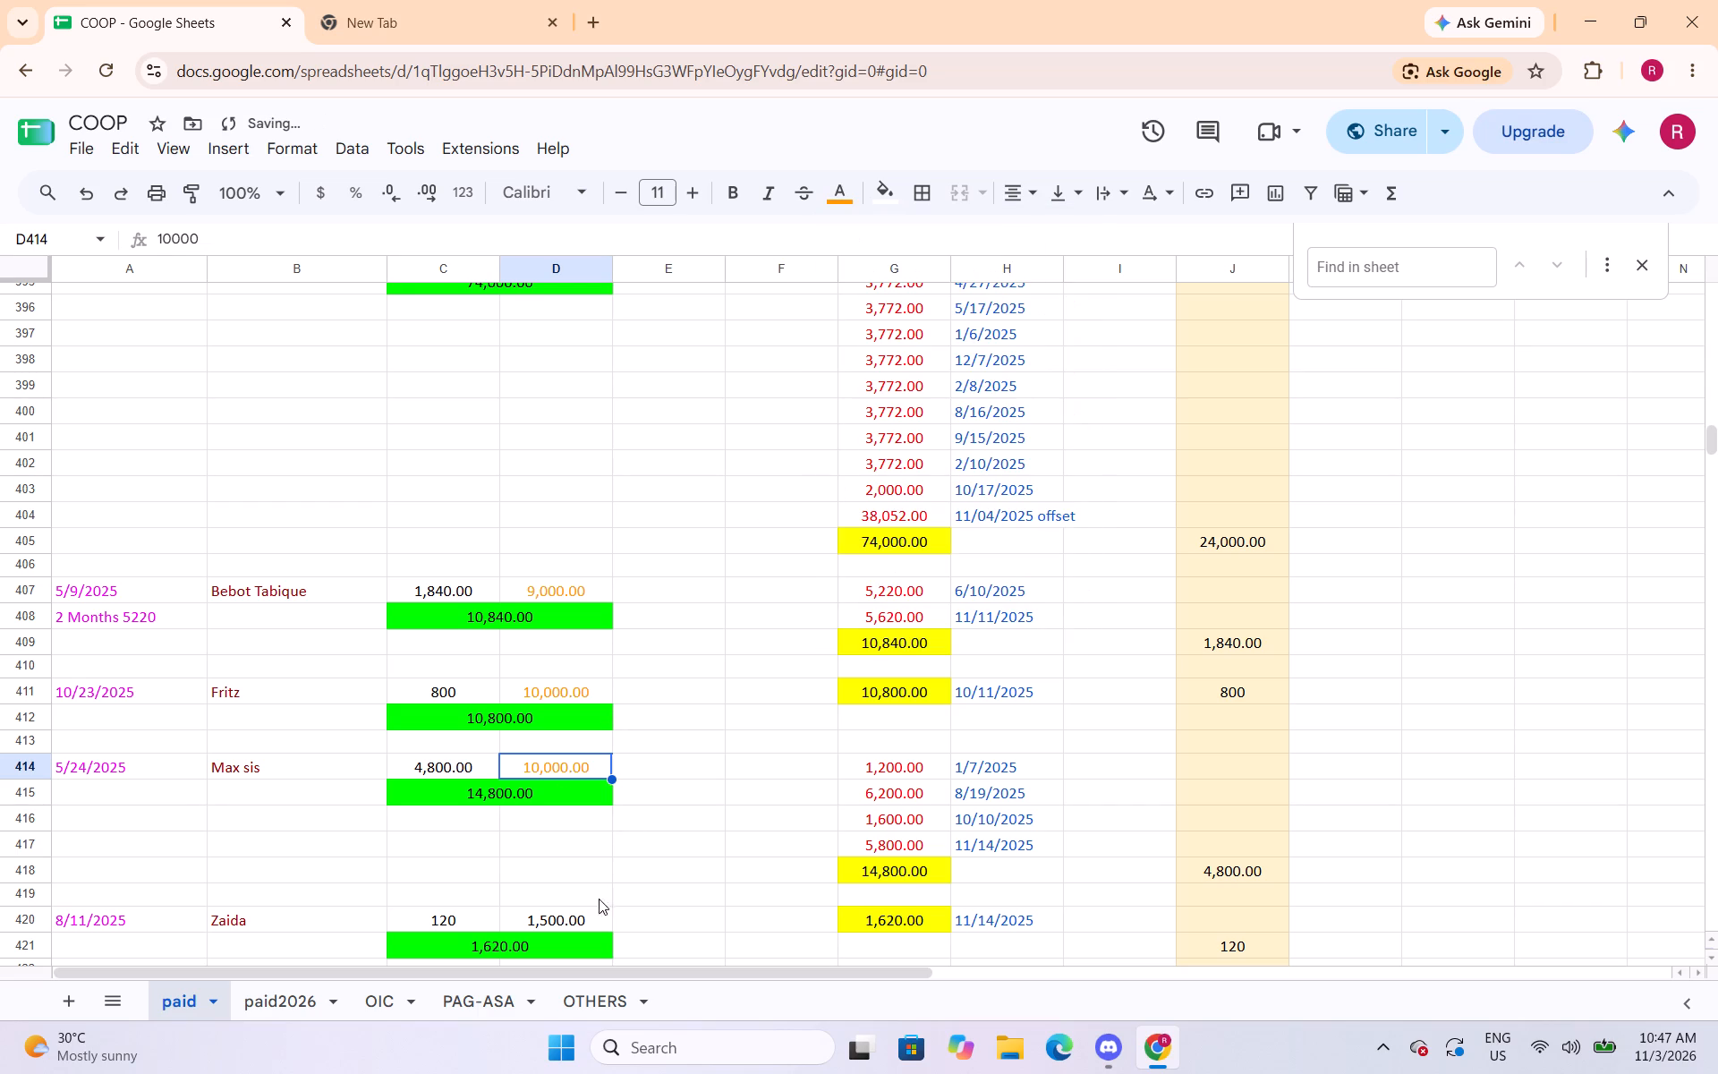
pyautogui.click(591, 916)
pyautogui.click(855, 193)
pyautogui.click(886, 295)
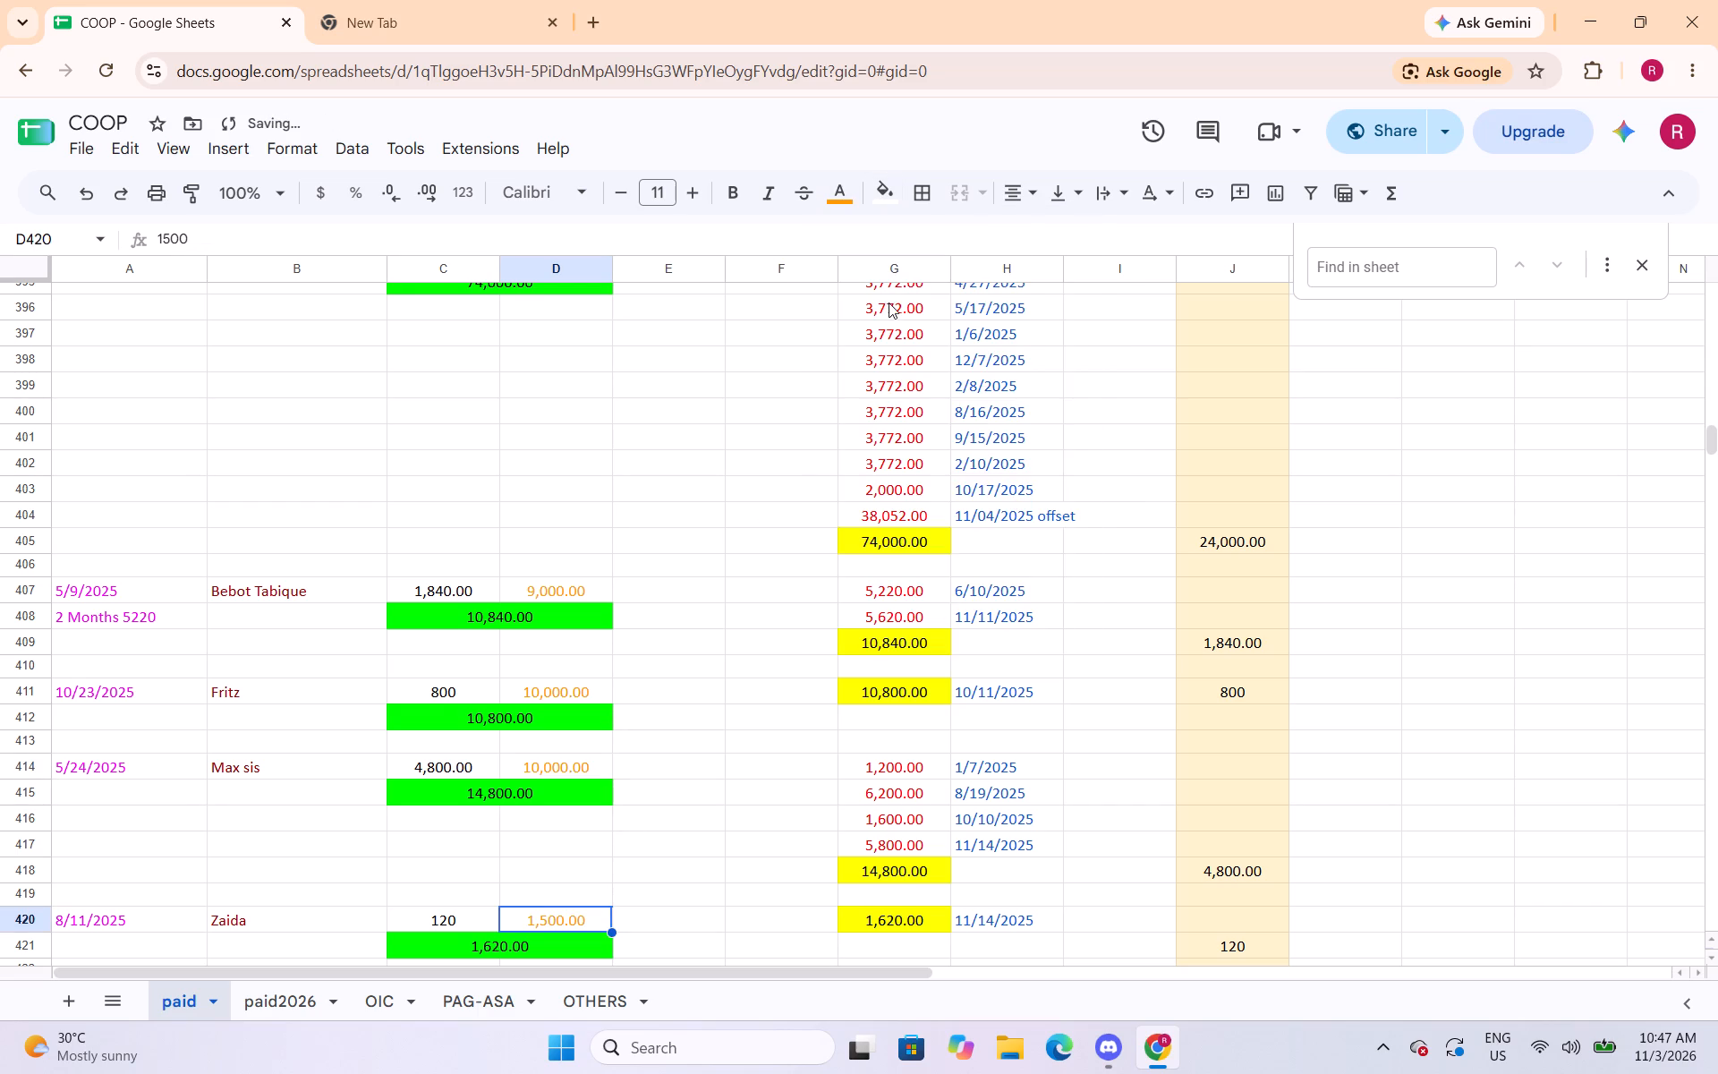
# Change the text colour of the capital amounts in cells D423, D426 and D429 to orange.
pyautogui.scroll(-6, 626, 585)
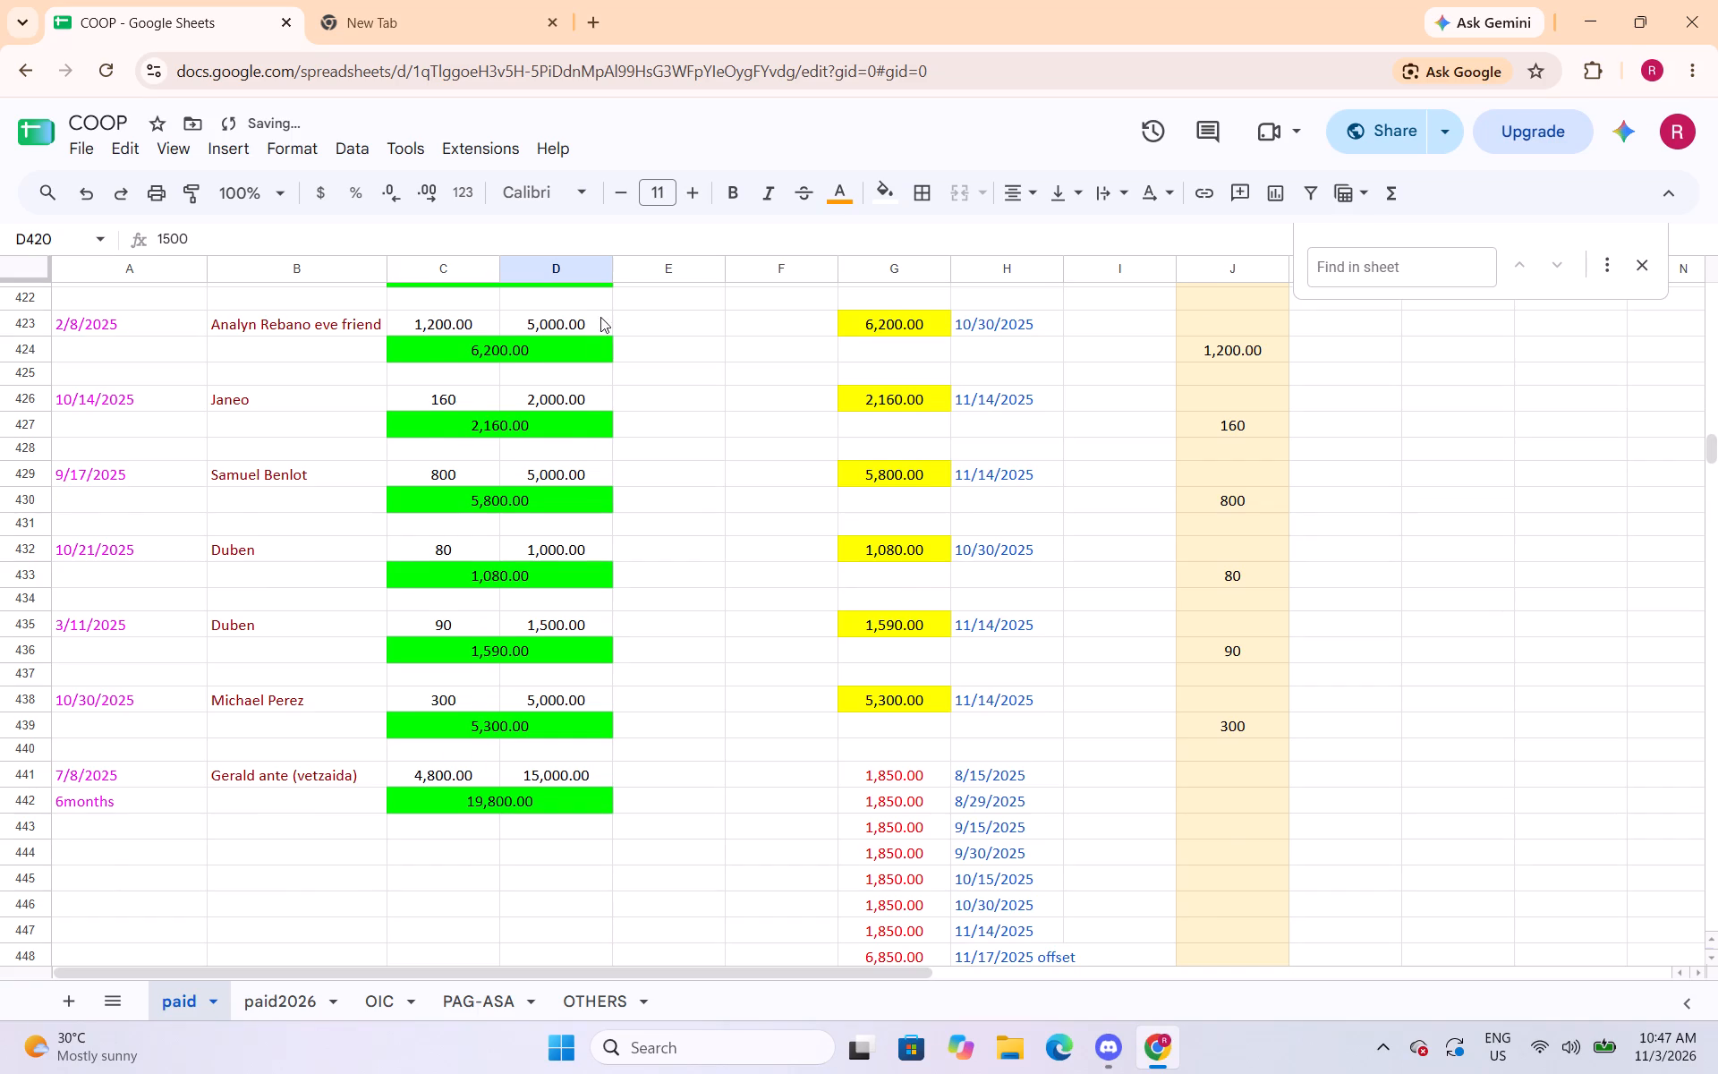
pyautogui.scroll(1, 598, 325)
pyautogui.click(572, 444)
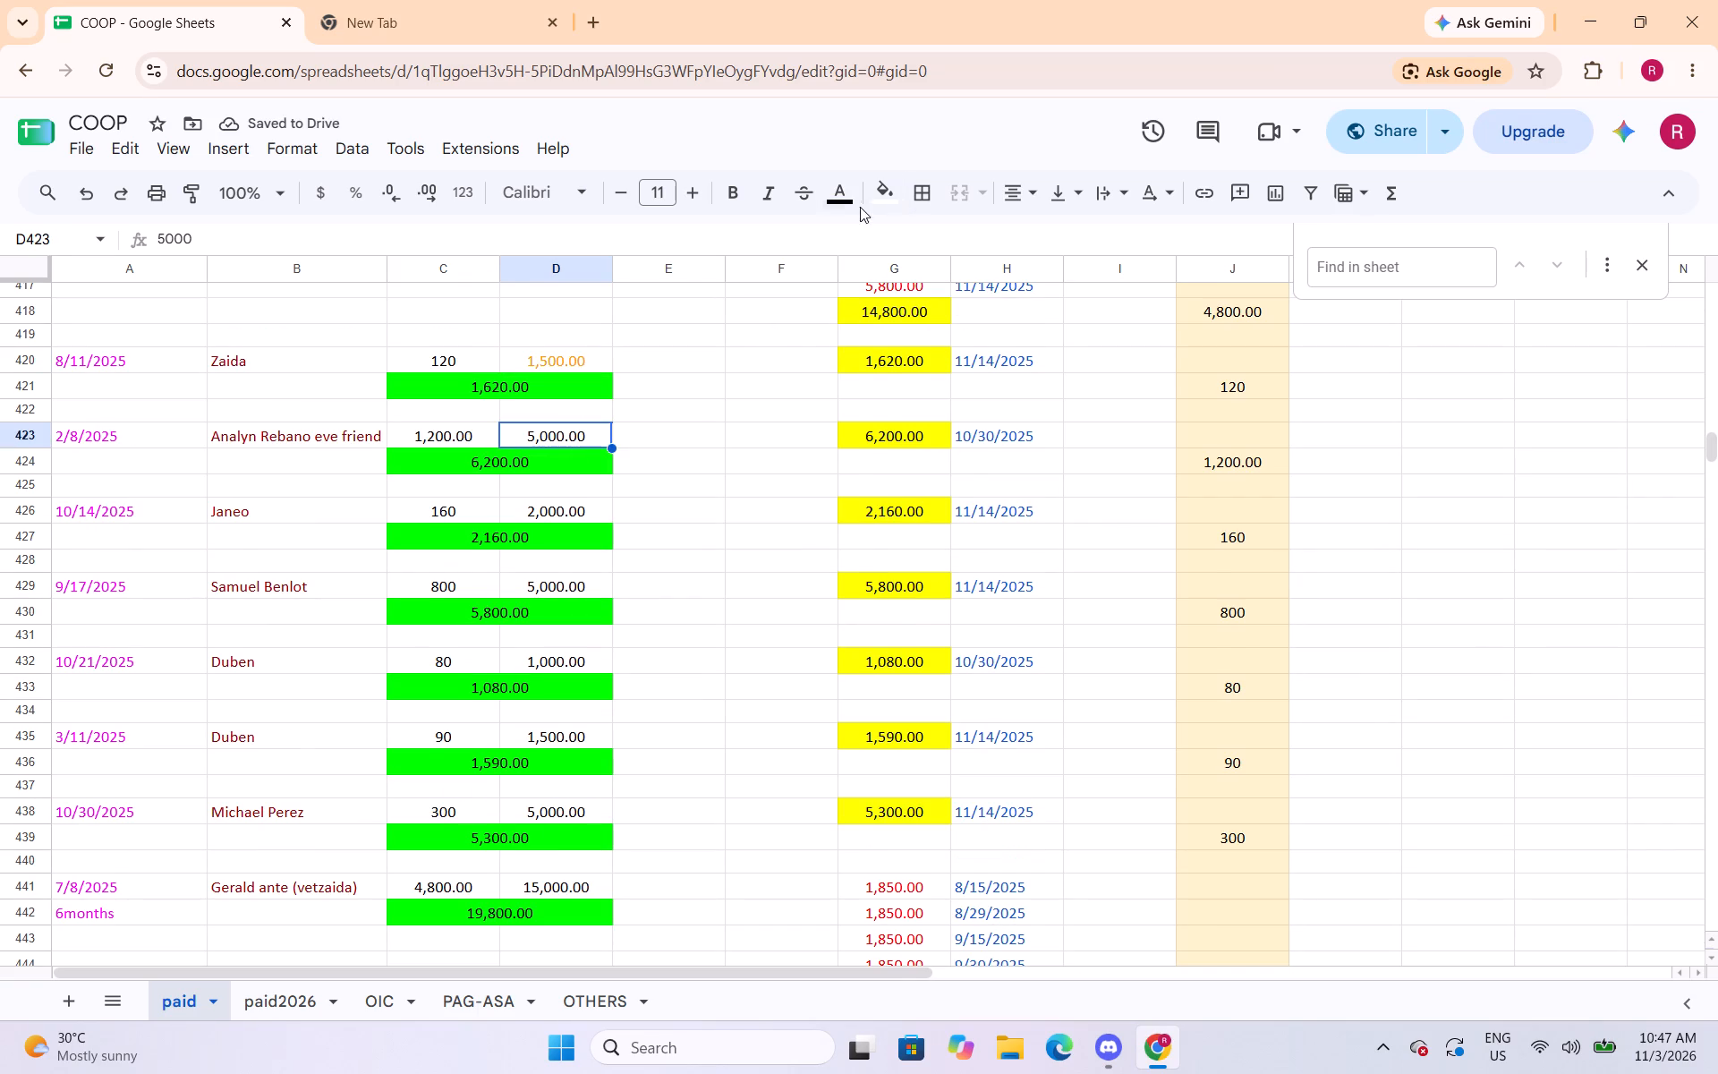
pyautogui.click(855, 203)
pyautogui.click(896, 293)
pyautogui.click(587, 509)
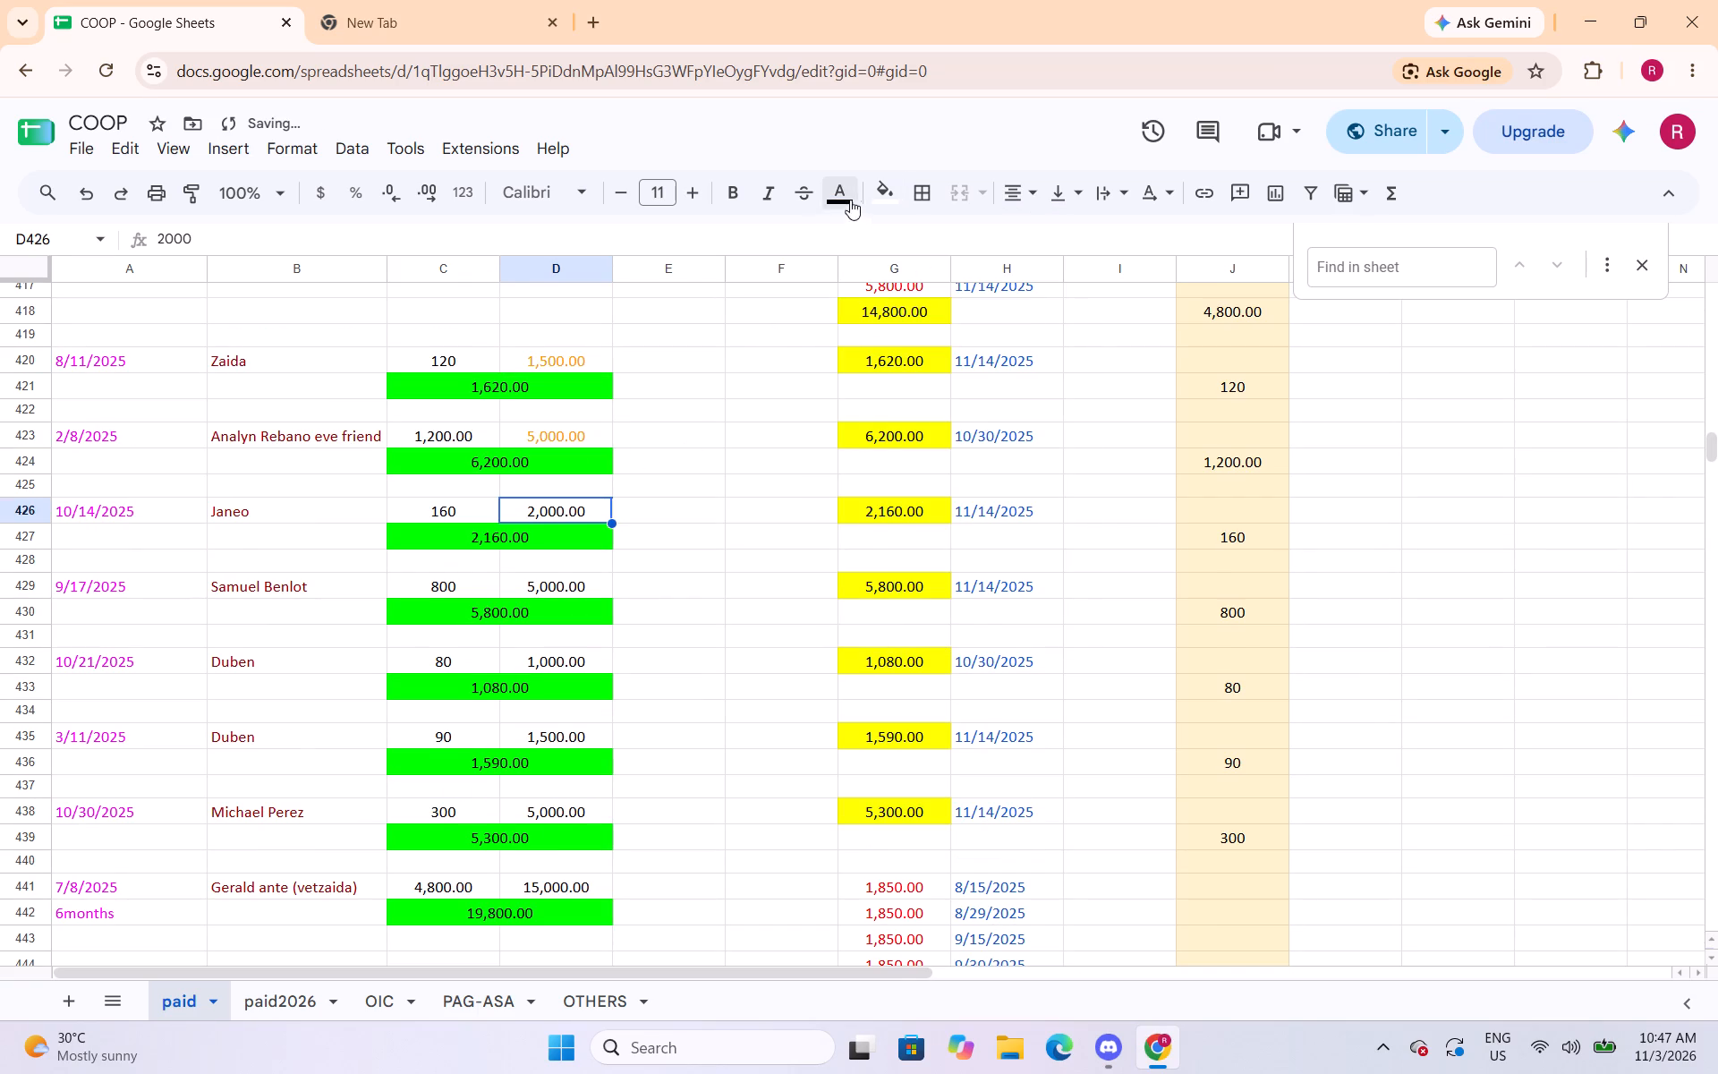
pyautogui.click(844, 196)
pyautogui.click(890, 291)
pyautogui.click(572, 579)
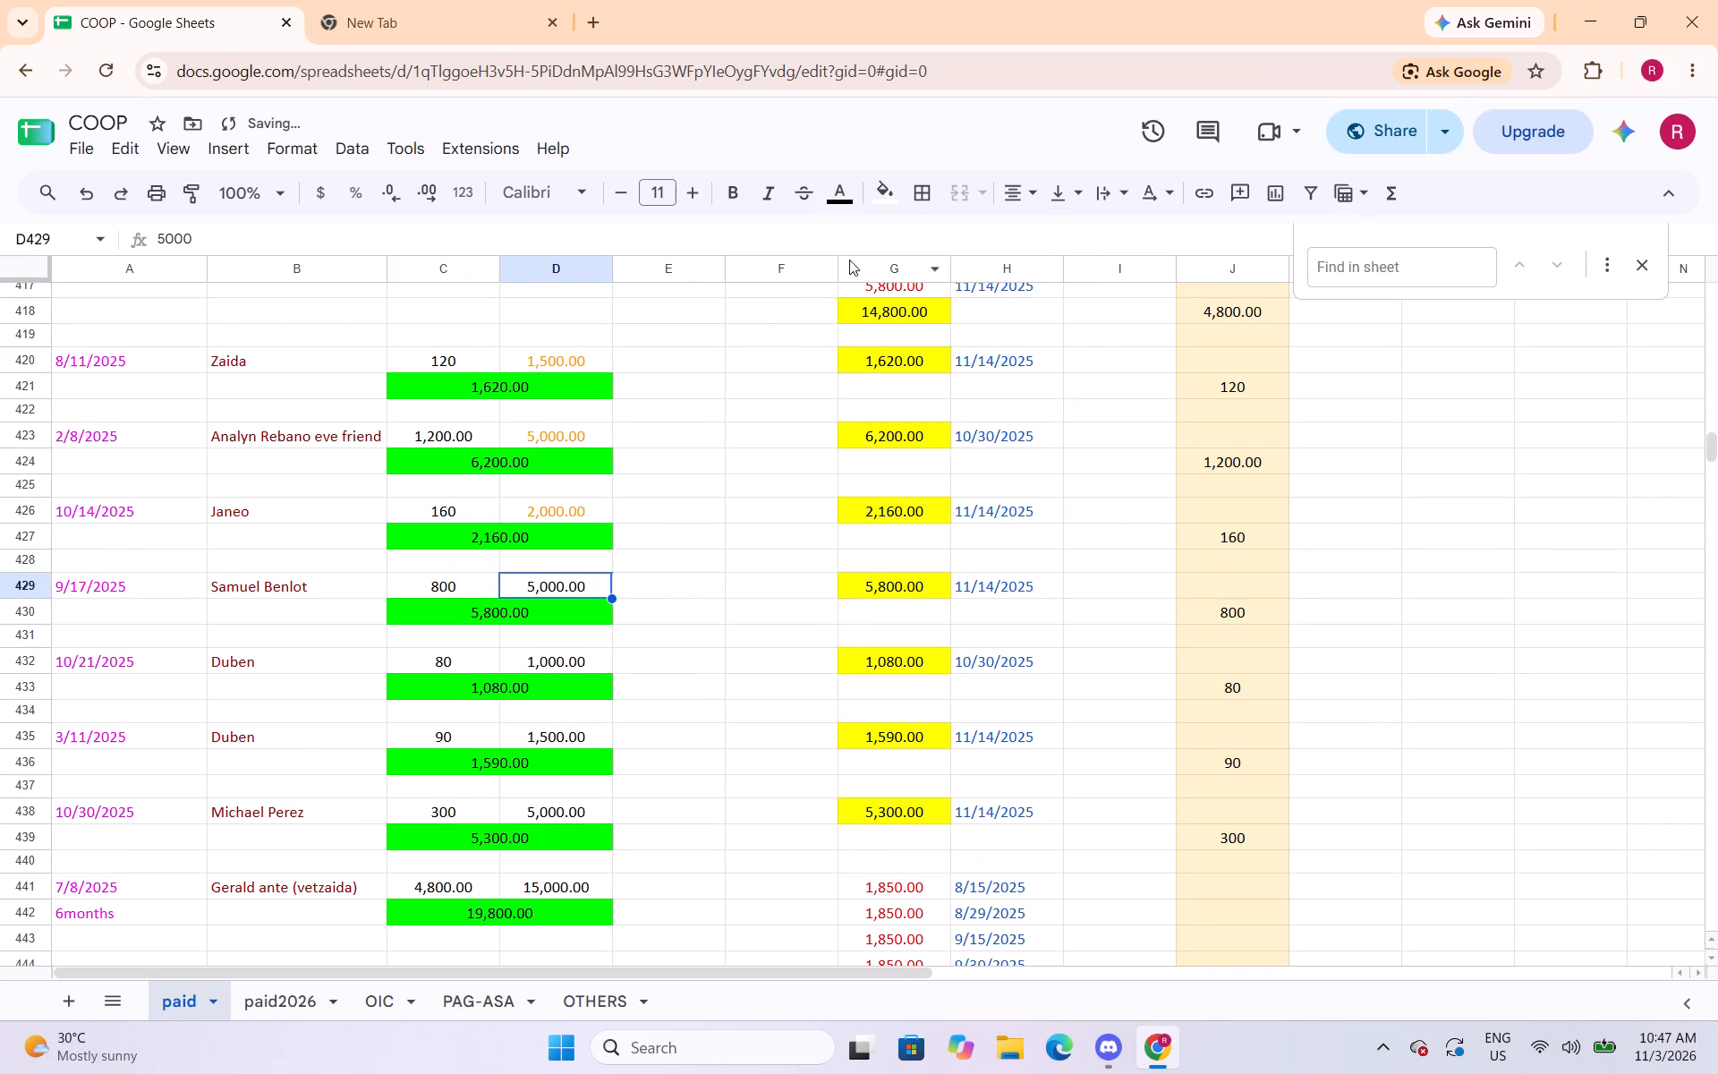
pyautogui.click(852, 201)
pyautogui.click(891, 294)
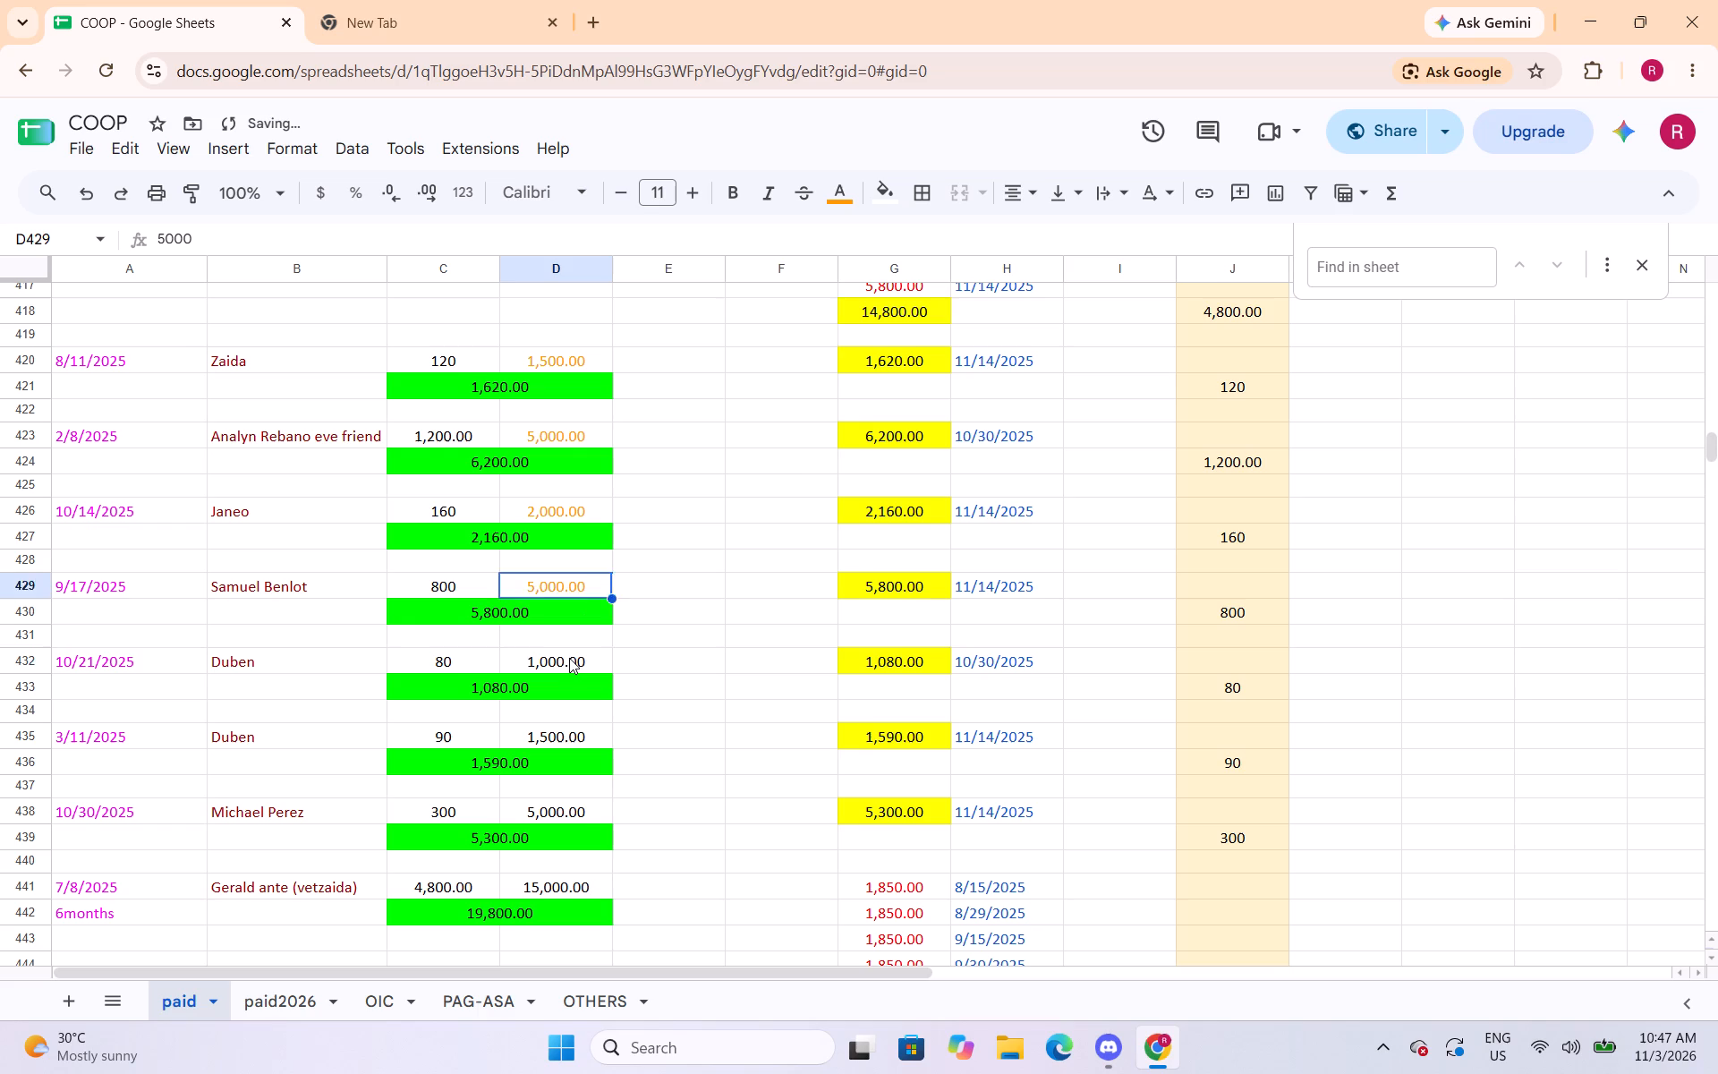
# Change the text colour of the capital amounts in cells D432, D435 and D438 to orange.
pyautogui.click(569, 660)
pyautogui.click(836, 206)
pyautogui.click(900, 292)
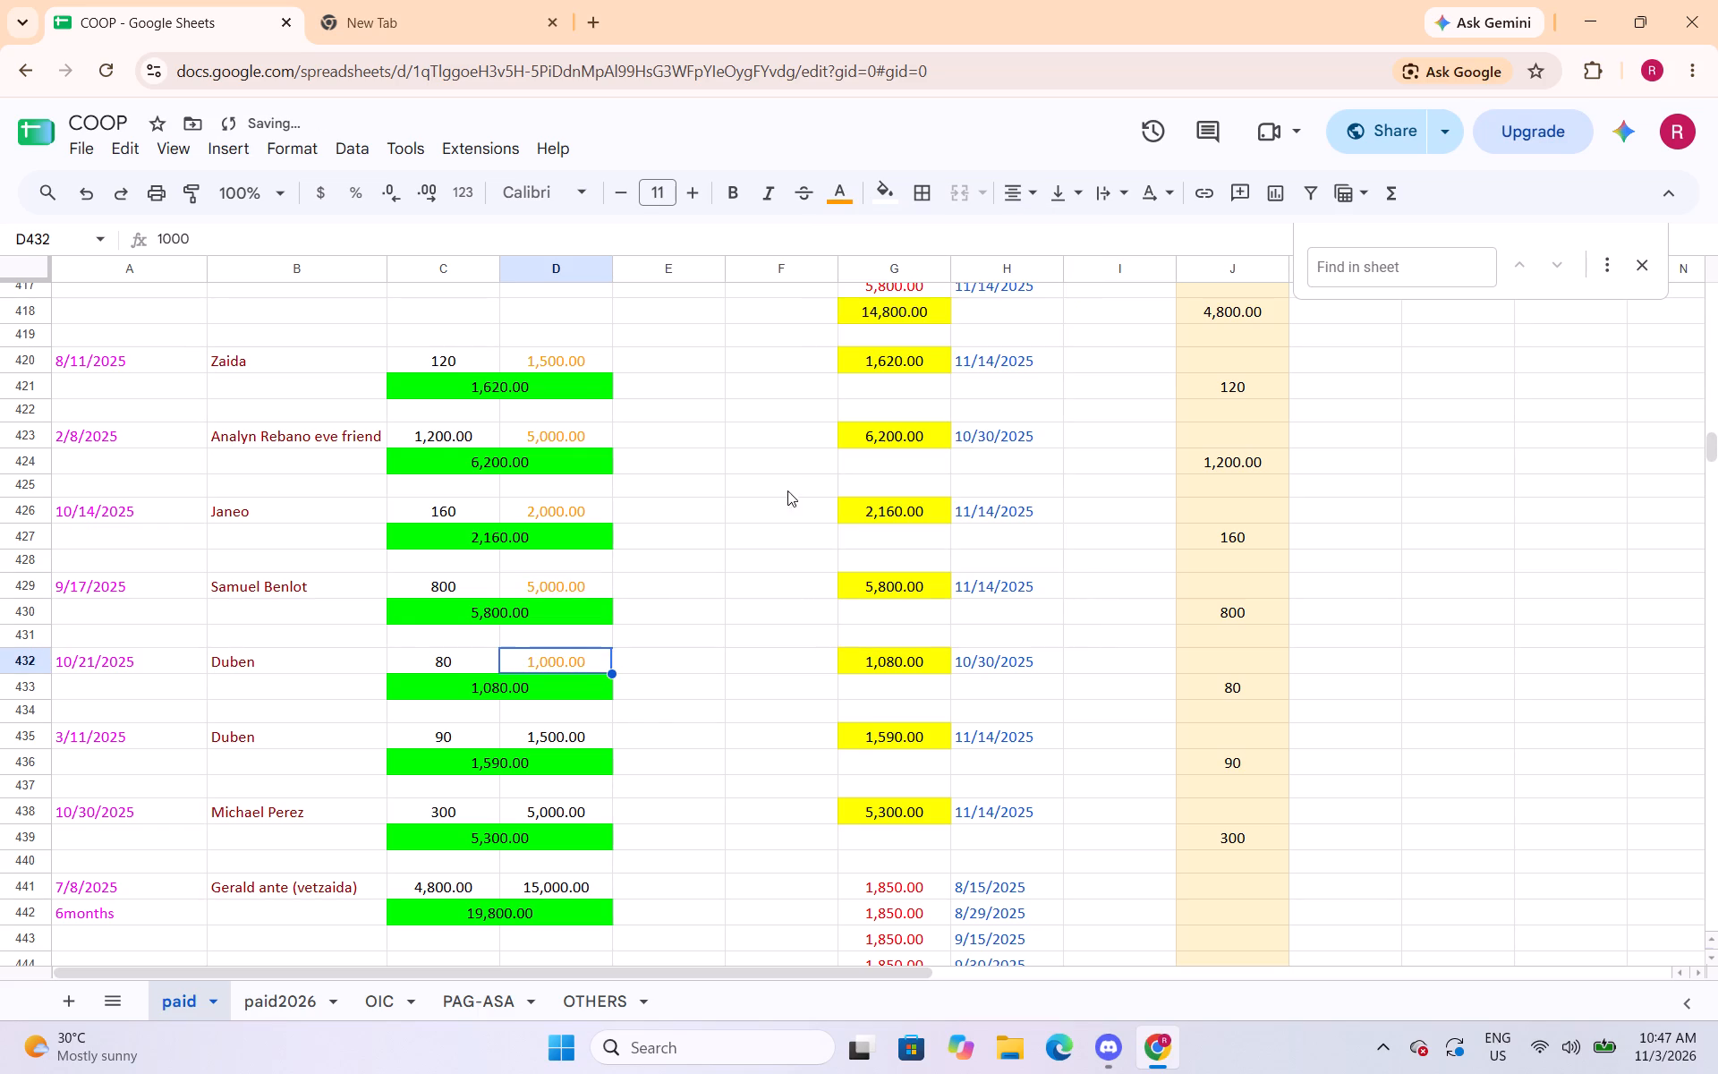
pyautogui.click(587, 737)
pyautogui.click(844, 200)
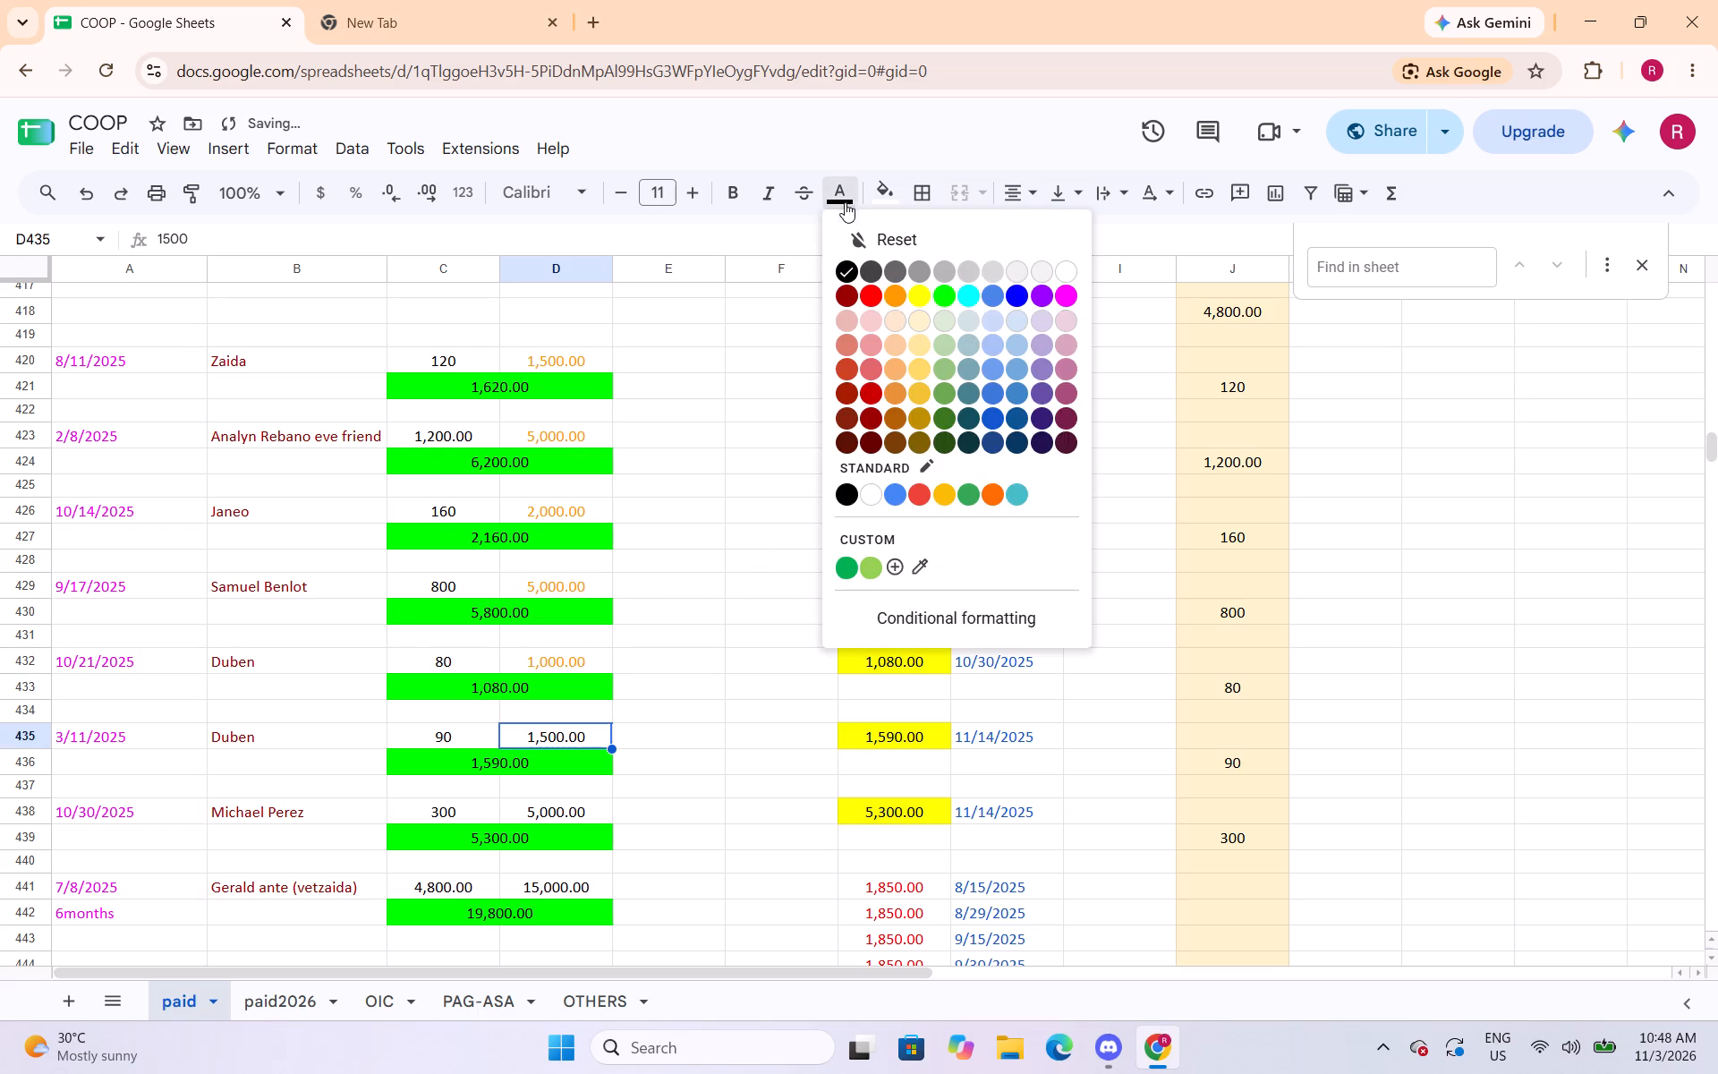
pyautogui.click(897, 294)
pyautogui.click(566, 806)
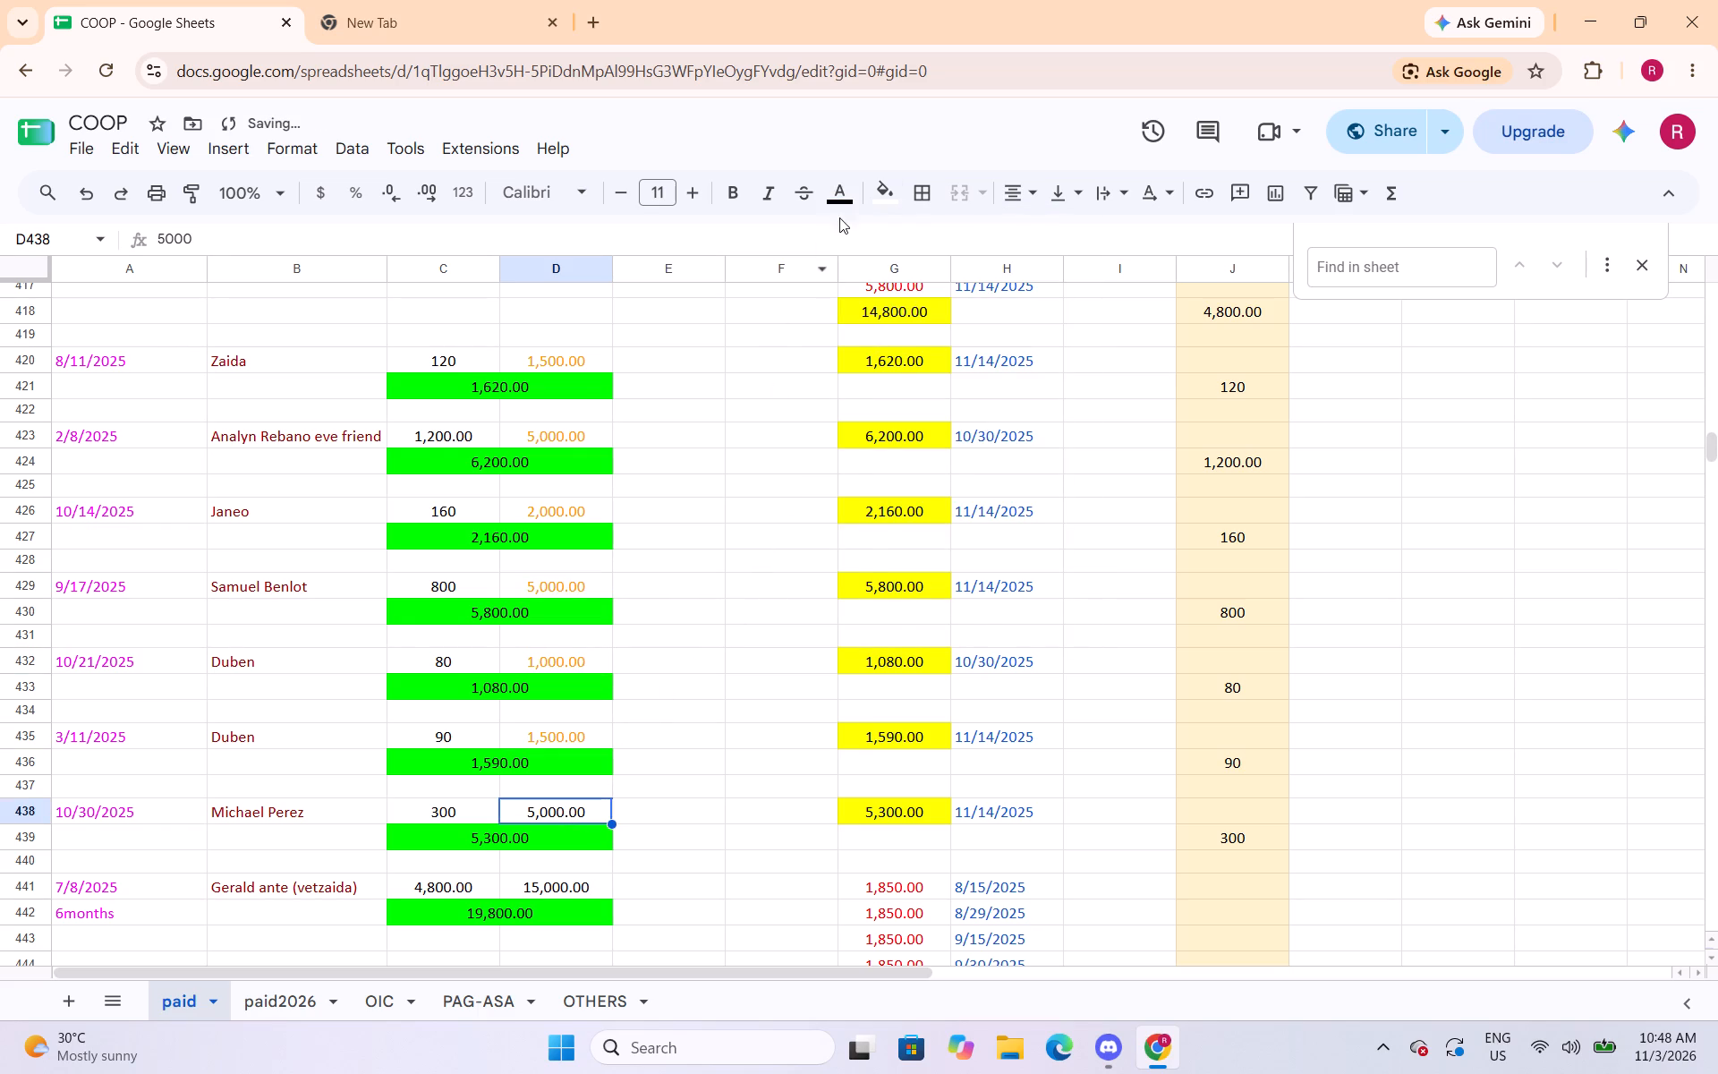
pyautogui.click(842, 209)
pyautogui.click(897, 294)
# Change the text colour of the capital amounts in cells D441 and D451 to orange.
pyautogui.scroll(-2, 755, 472)
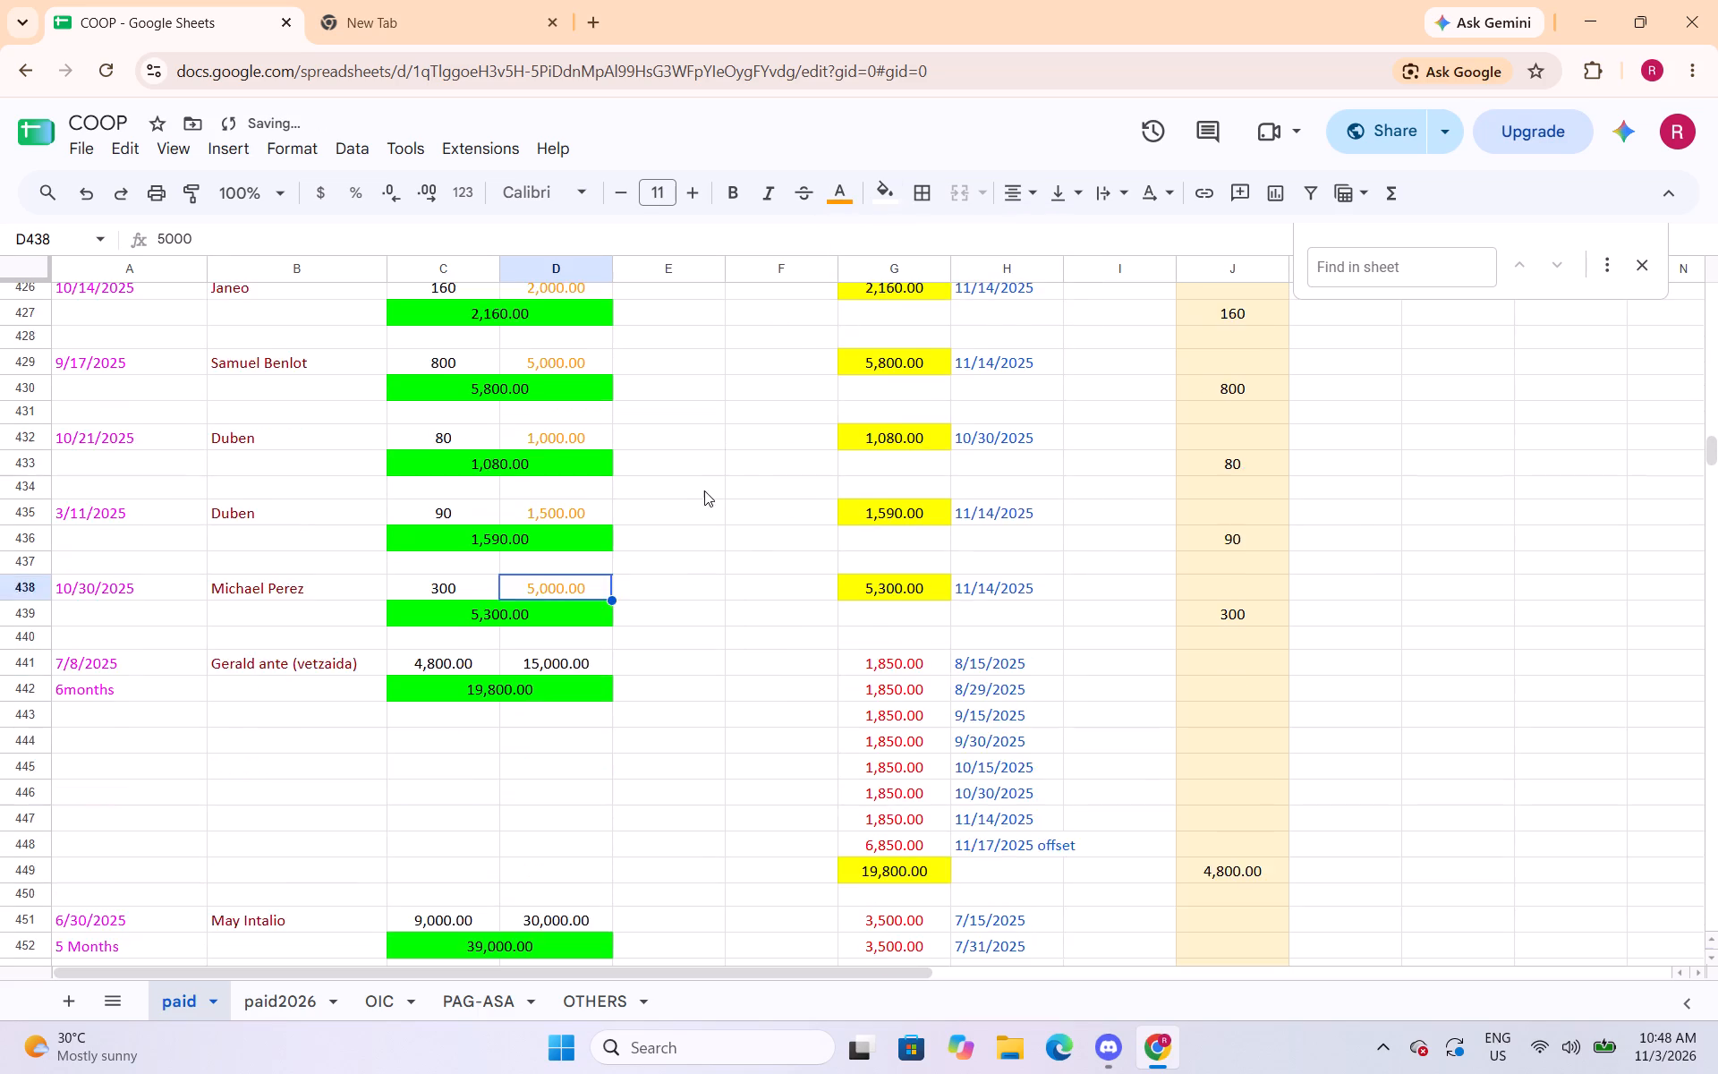
pyautogui.scroll(-2, 704, 490)
pyautogui.click(576, 430)
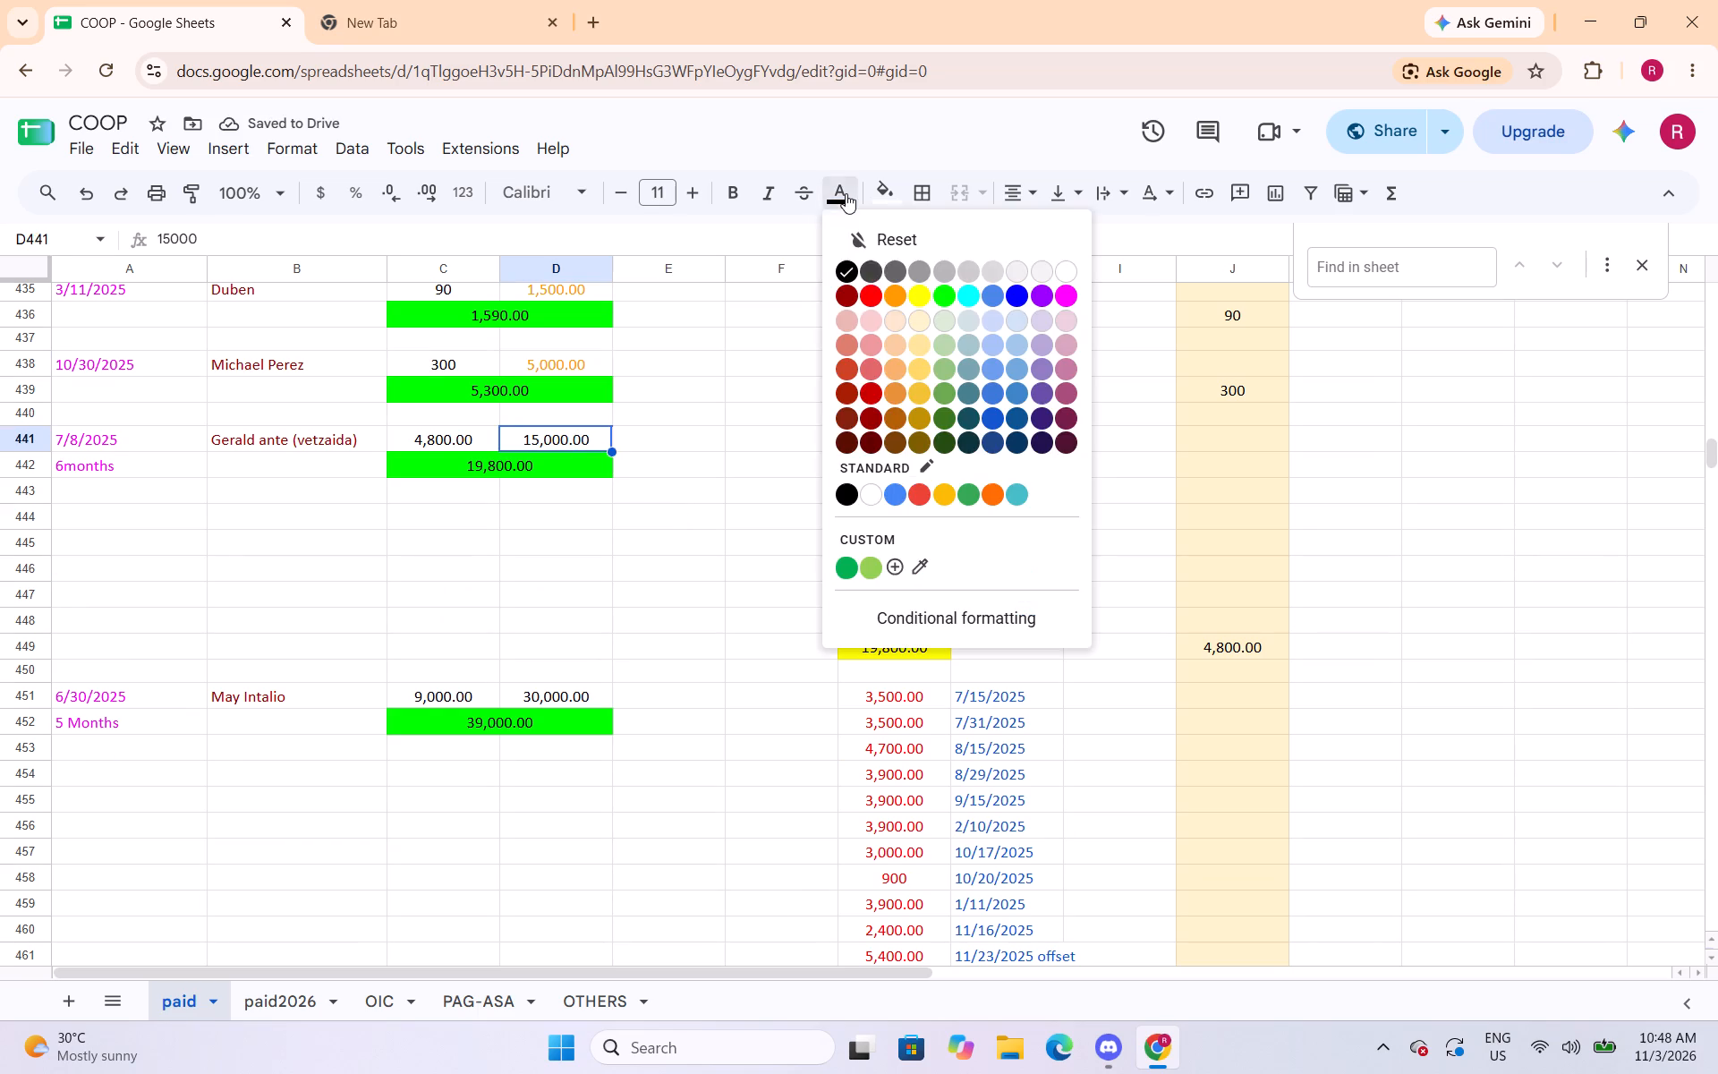
pyautogui.click(846, 193)
pyautogui.moveTo(892, 288); pyautogui.dragTo(892, 298)
pyautogui.click(590, 699)
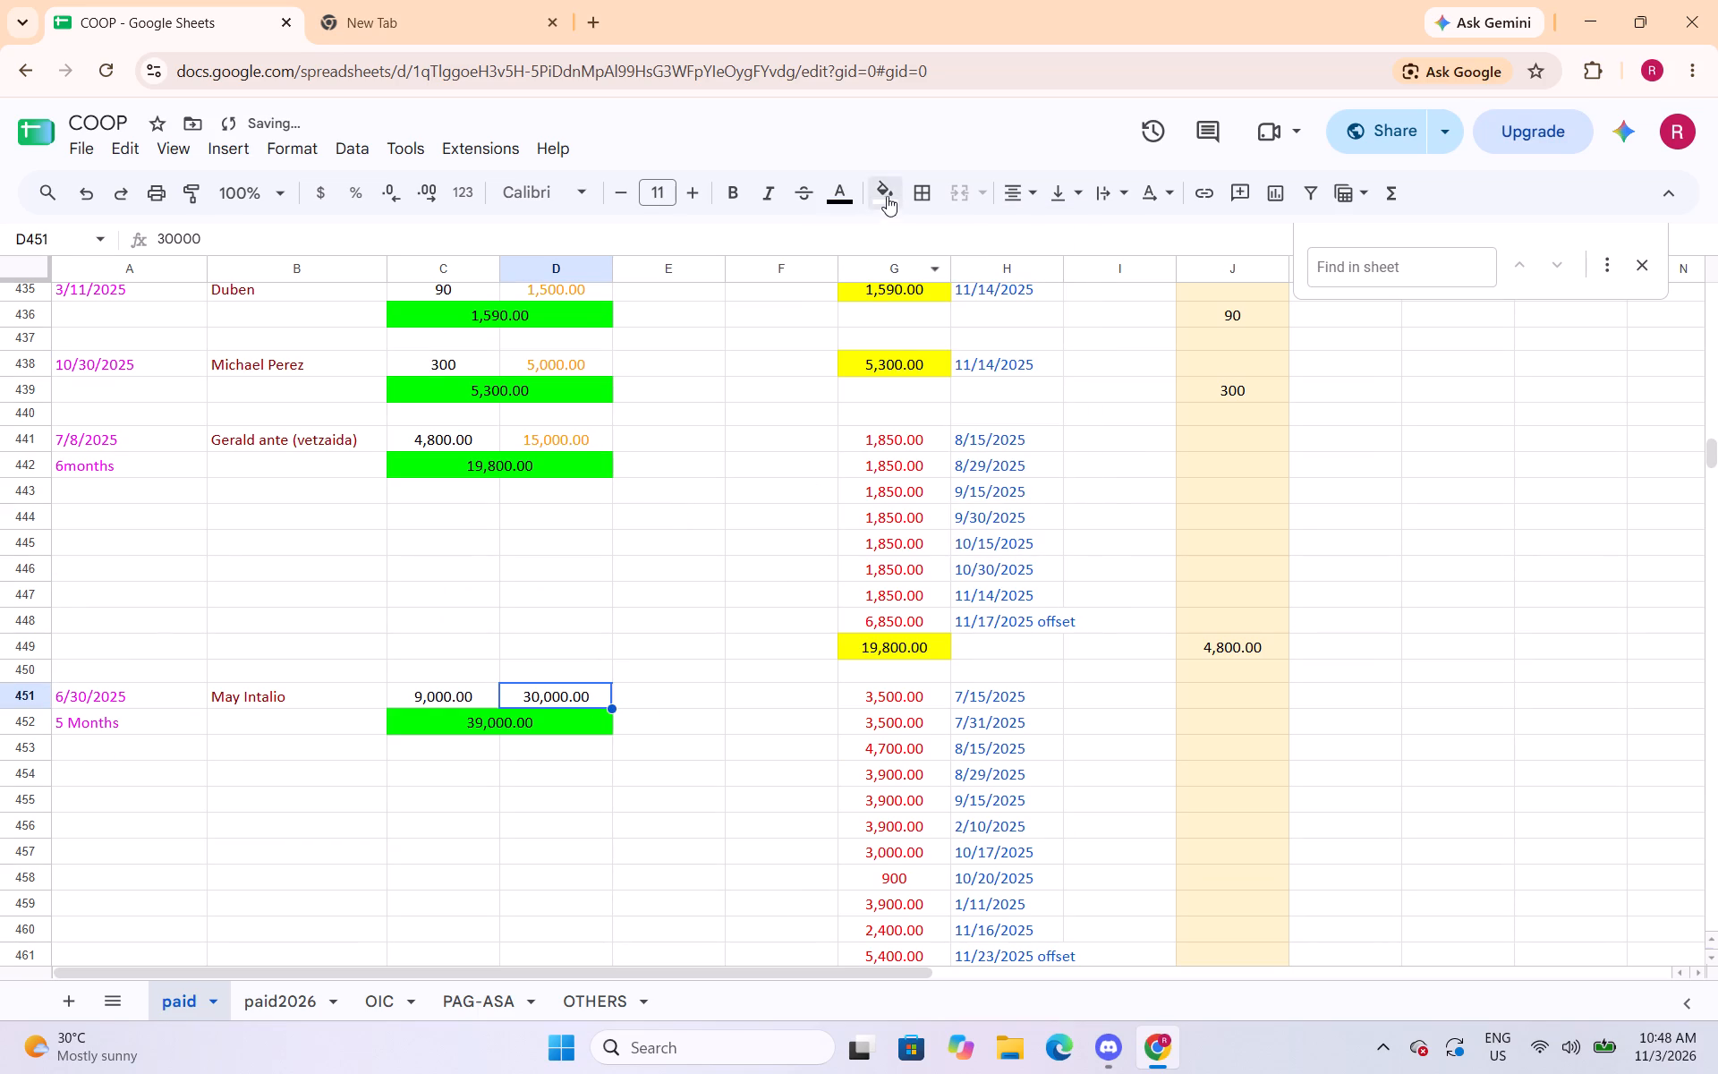
pyautogui.click(846, 199)
pyautogui.click(892, 303)
# Change the text colour of the capital amounts in cells D464, D468 and D471 to orange.
pyautogui.scroll(-5, 710, 569)
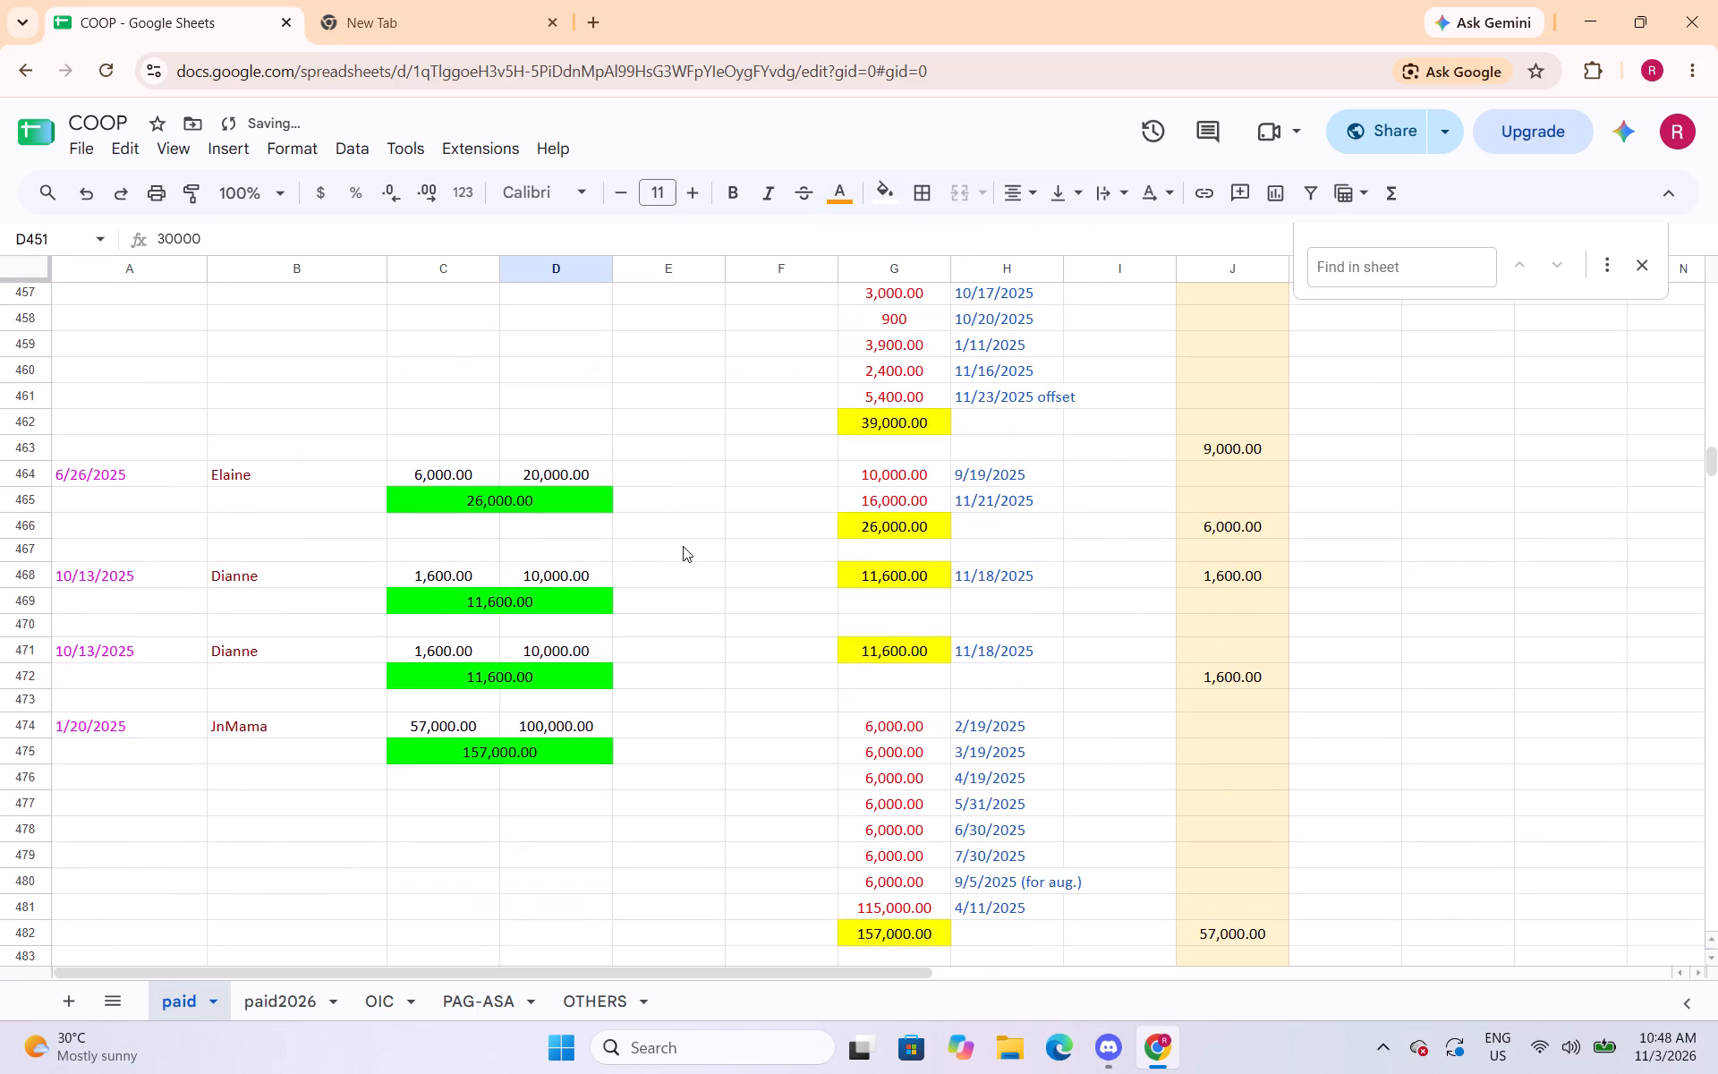
pyautogui.scroll(3, 671, 519)
pyautogui.scroll(-4, 671, 519)
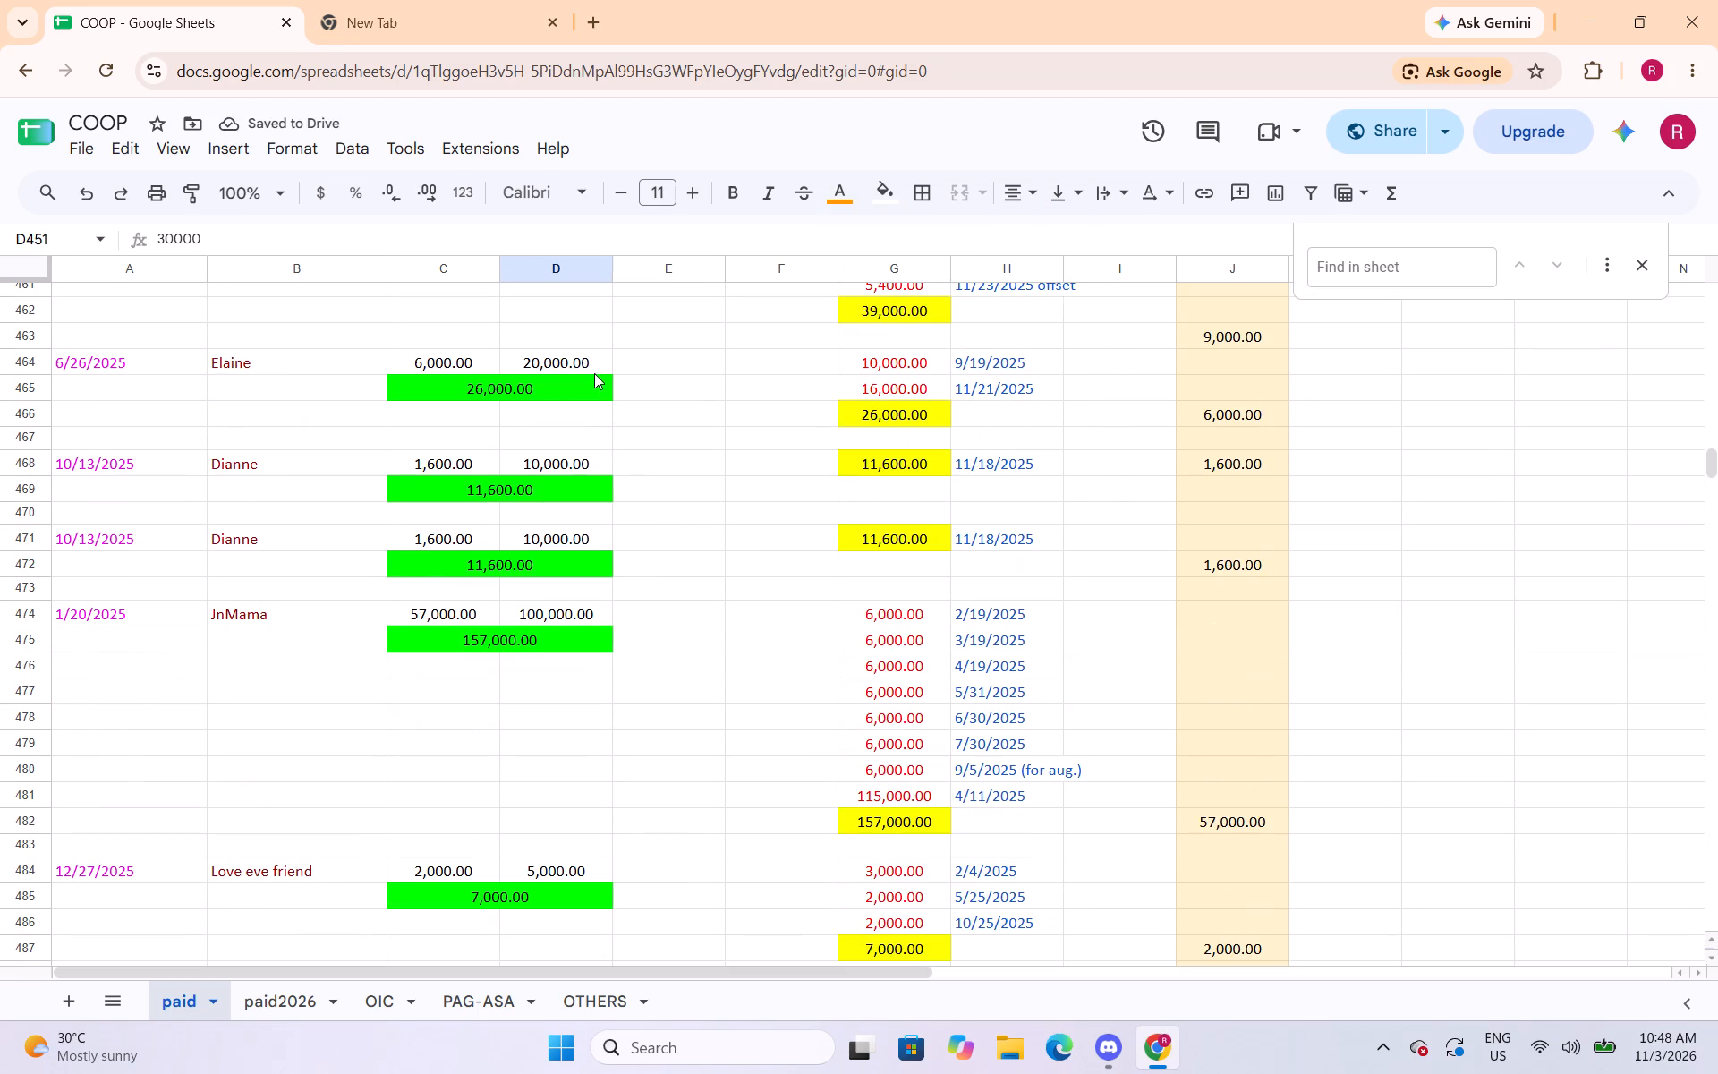
pyautogui.click(594, 362)
pyautogui.click(853, 200)
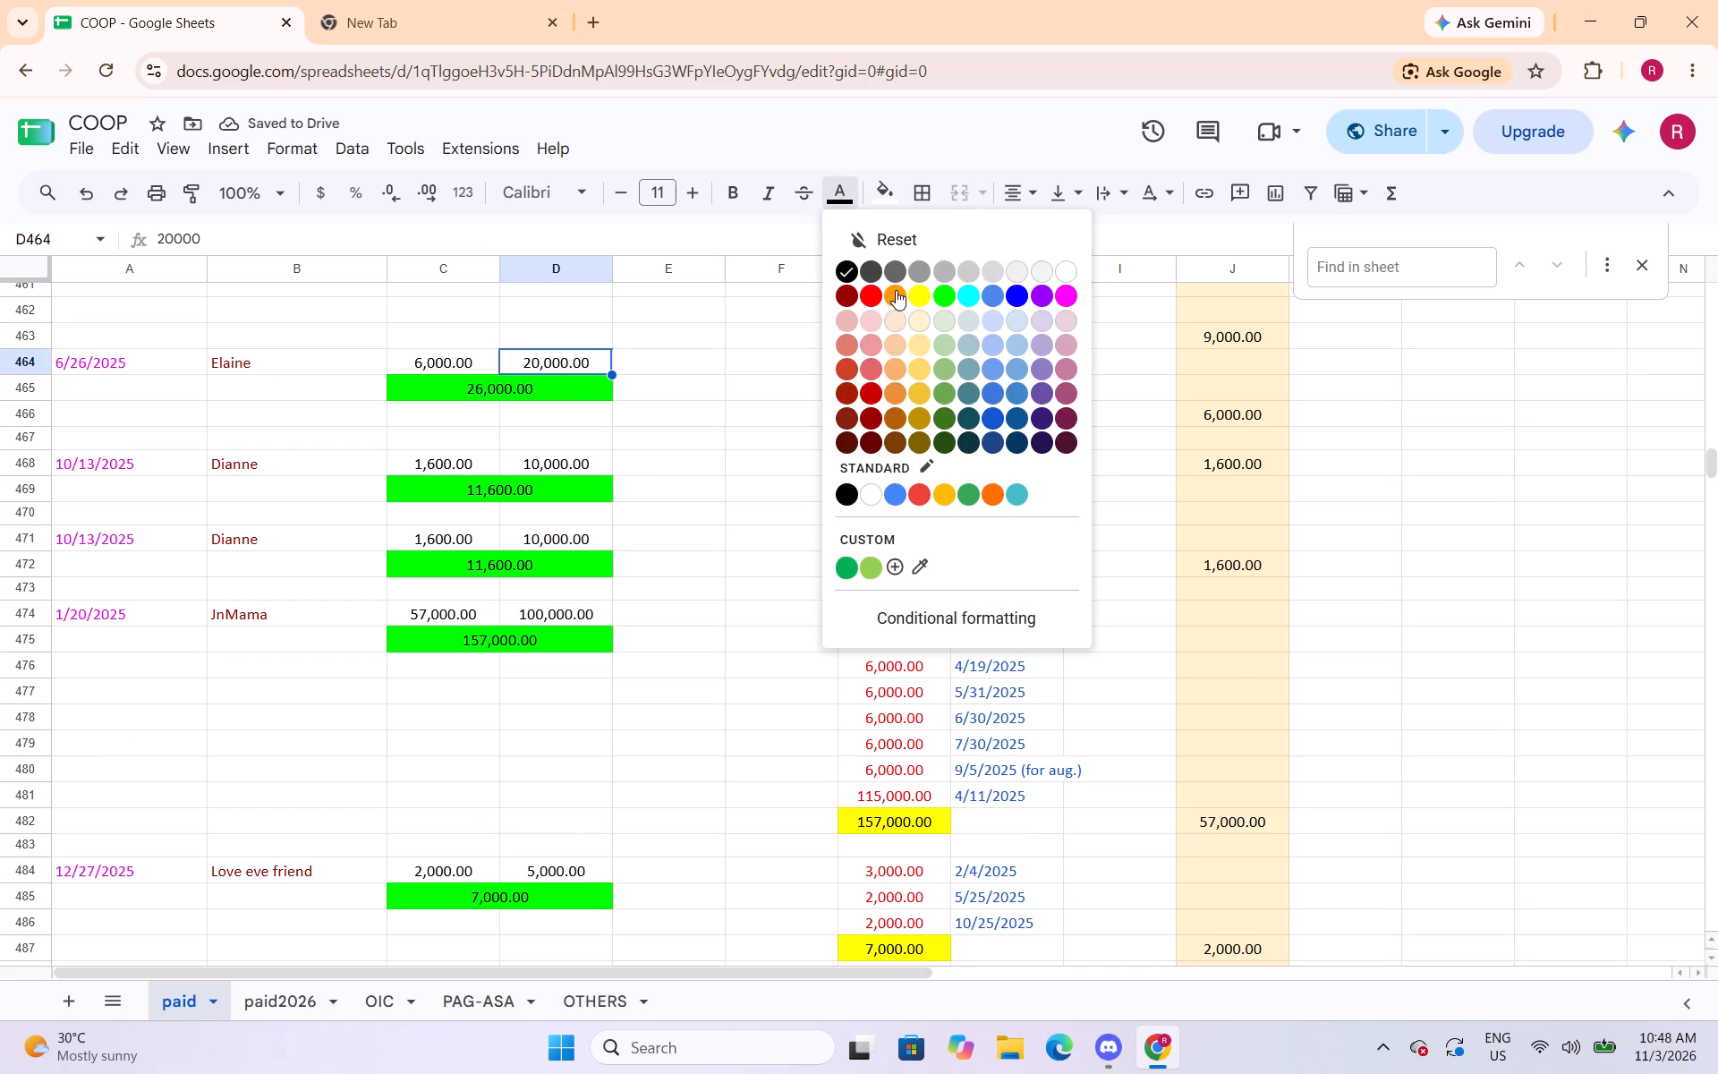
pyautogui.click(896, 290)
pyautogui.click(596, 461)
pyautogui.click(835, 199)
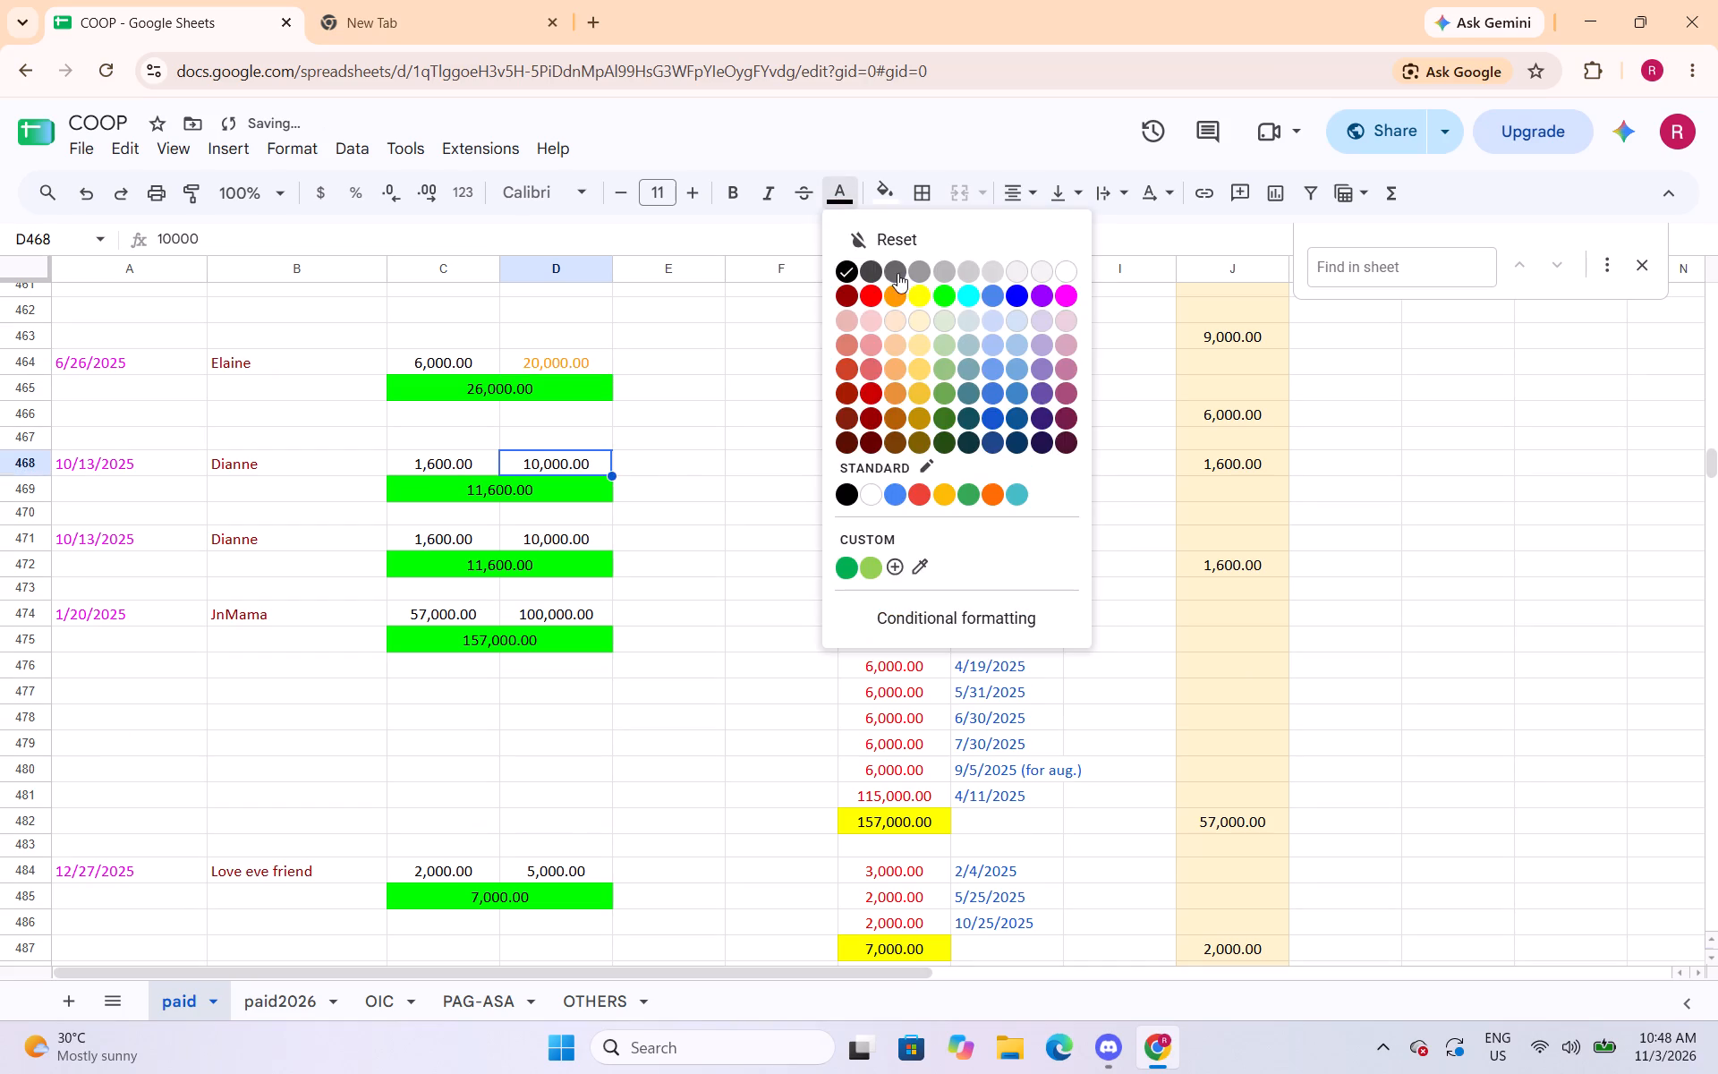
pyautogui.click(889, 299)
pyautogui.click(587, 529)
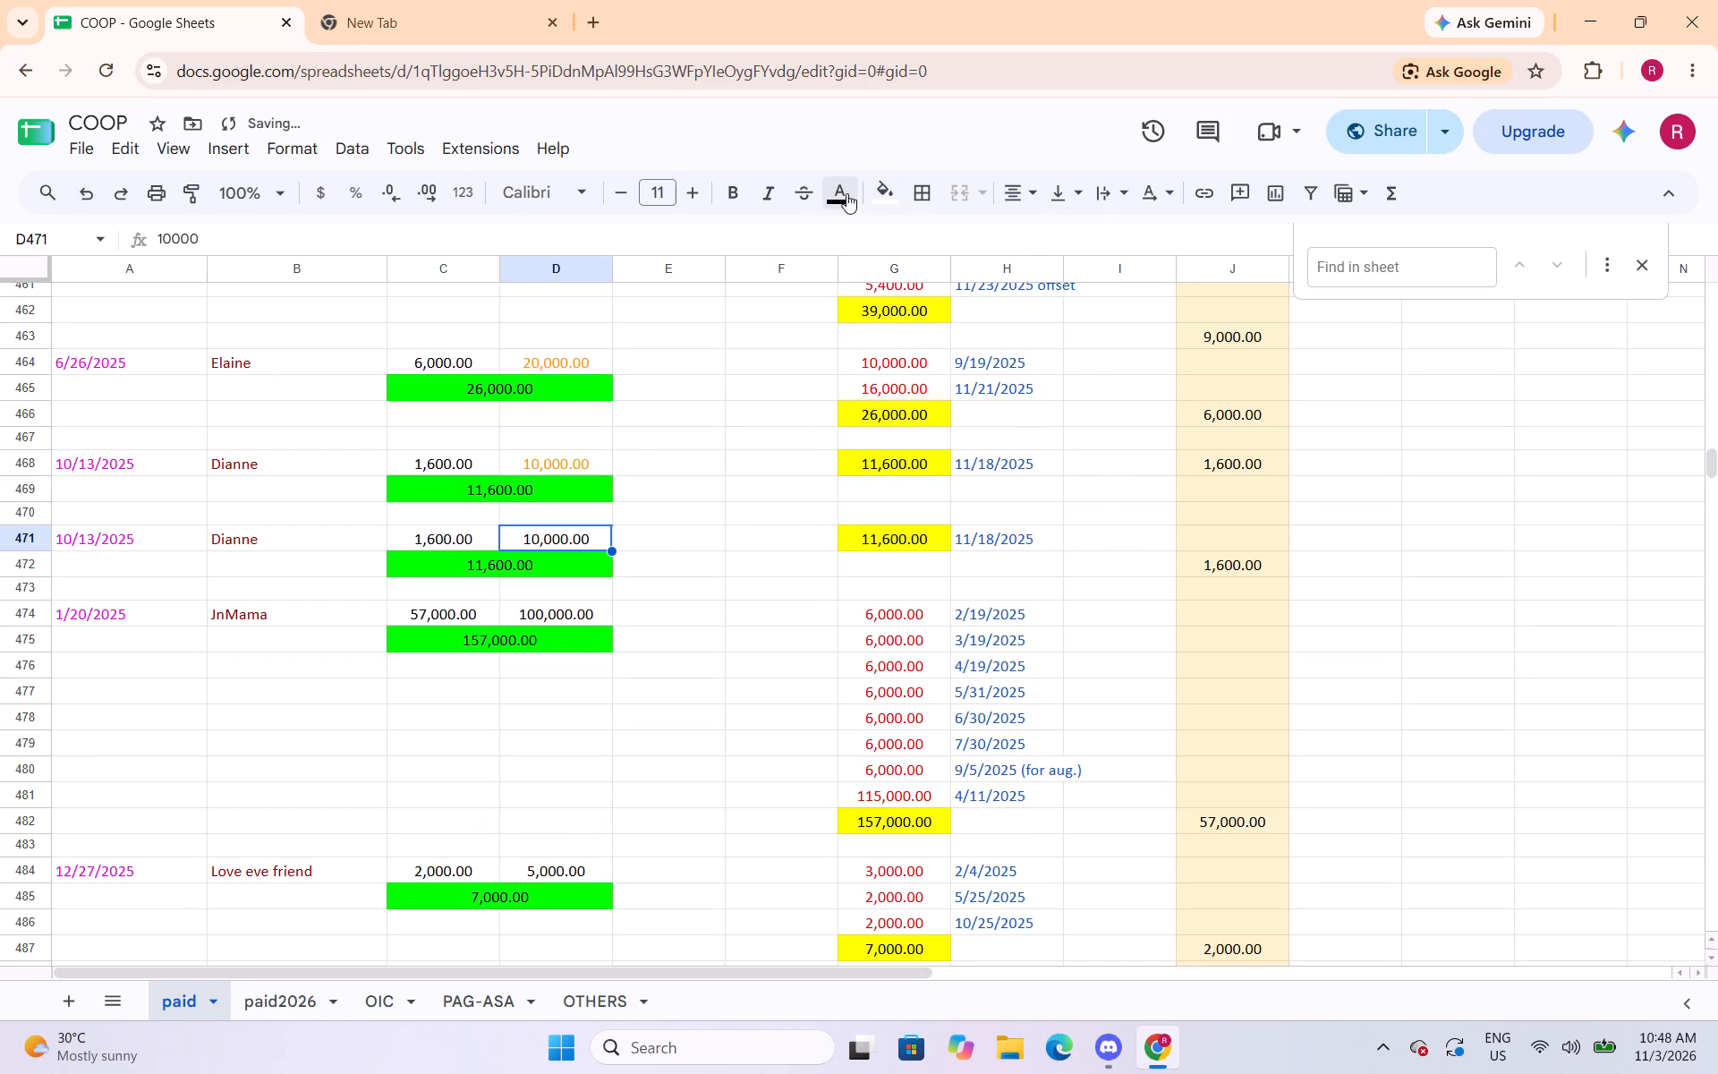
pyautogui.click(846, 193)
pyautogui.click(895, 295)
# Change the text colour of the capital amounts in cells D474, D484 and D489 to orange.
pyautogui.click(583, 613)
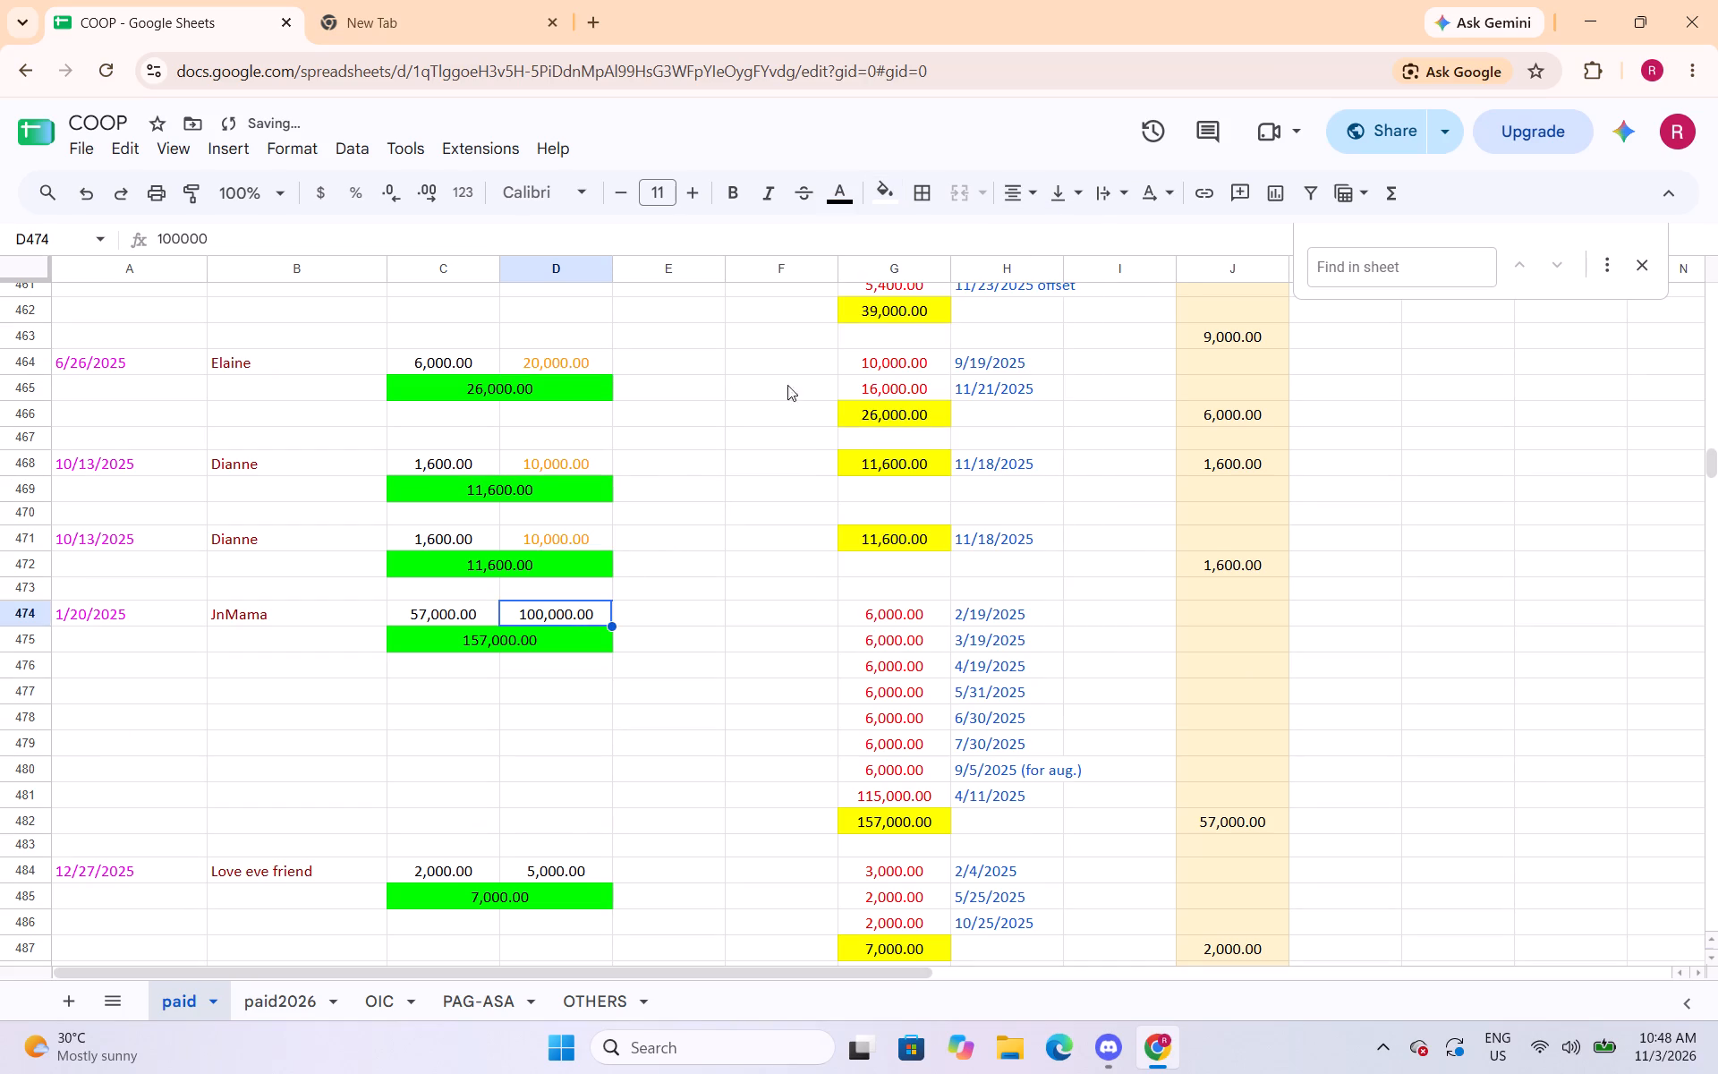
pyautogui.click(839, 192)
pyautogui.moveTo(892, 294); pyautogui.dragTo(894, 303)
pyautogui.scroll(-1, 677, 409)
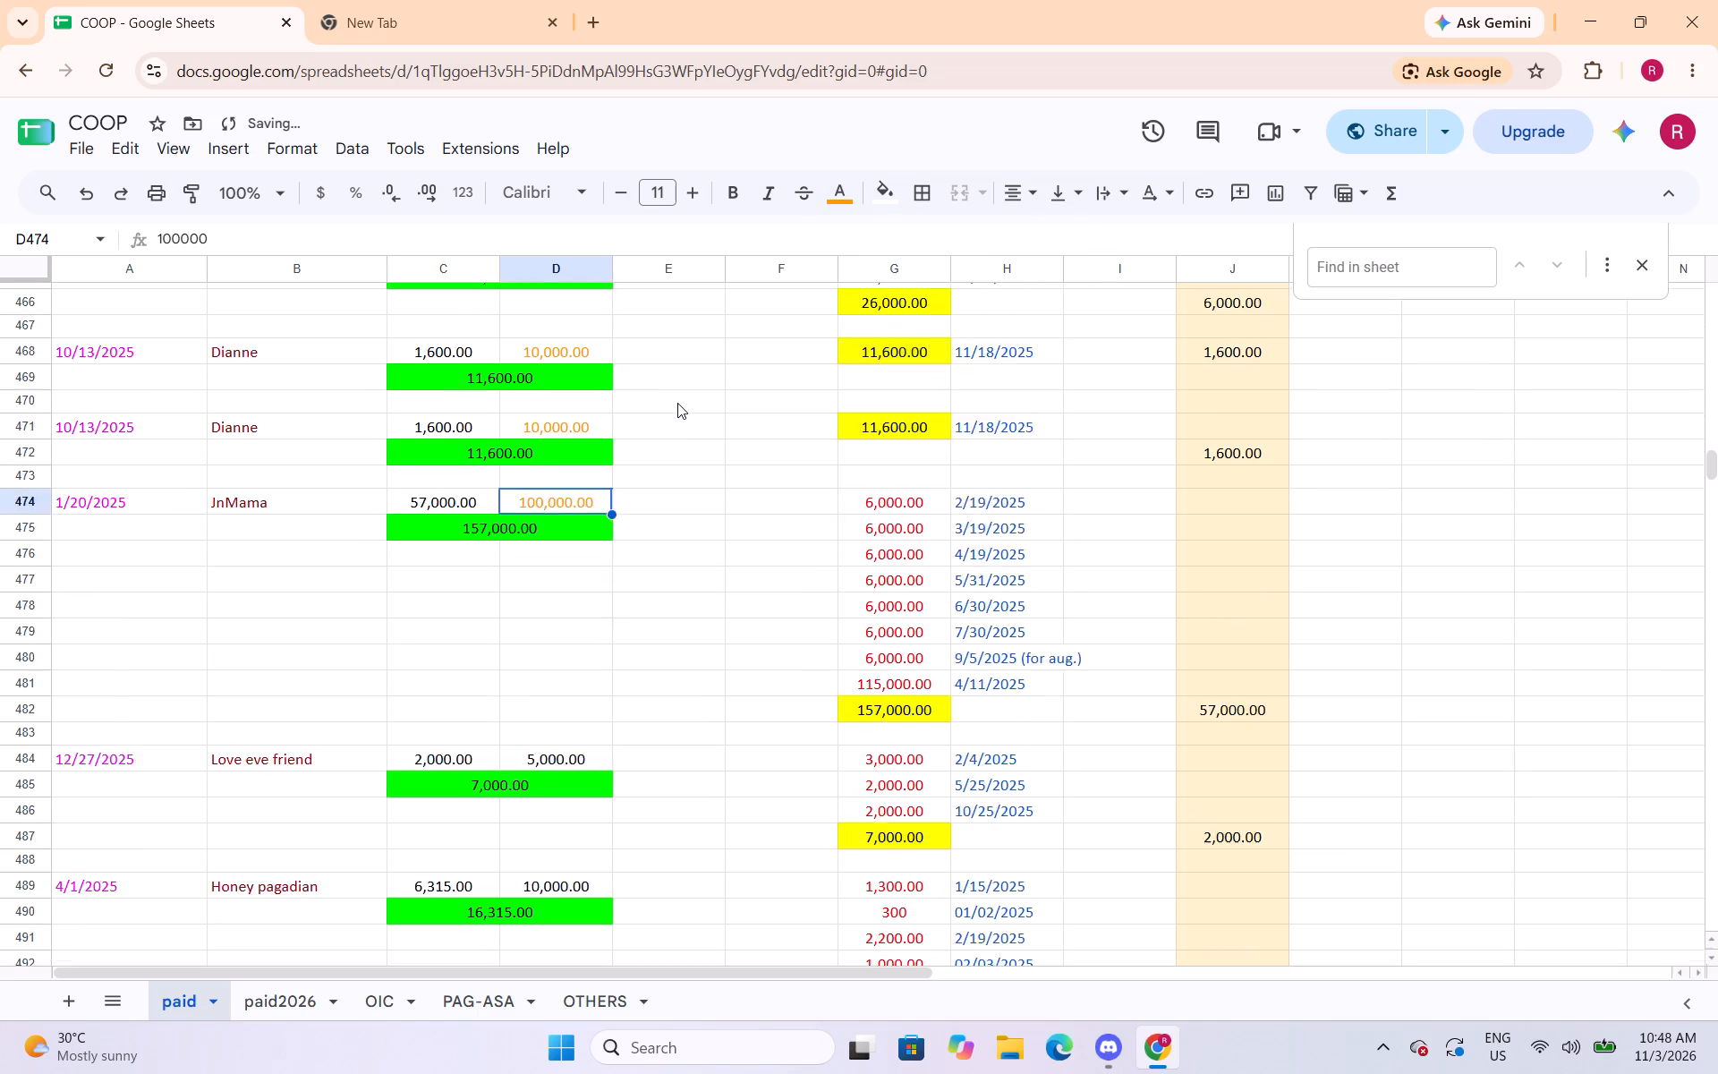
pyautogui.scroll(-3, 677, 403)
pyautogui.click(583, 438)
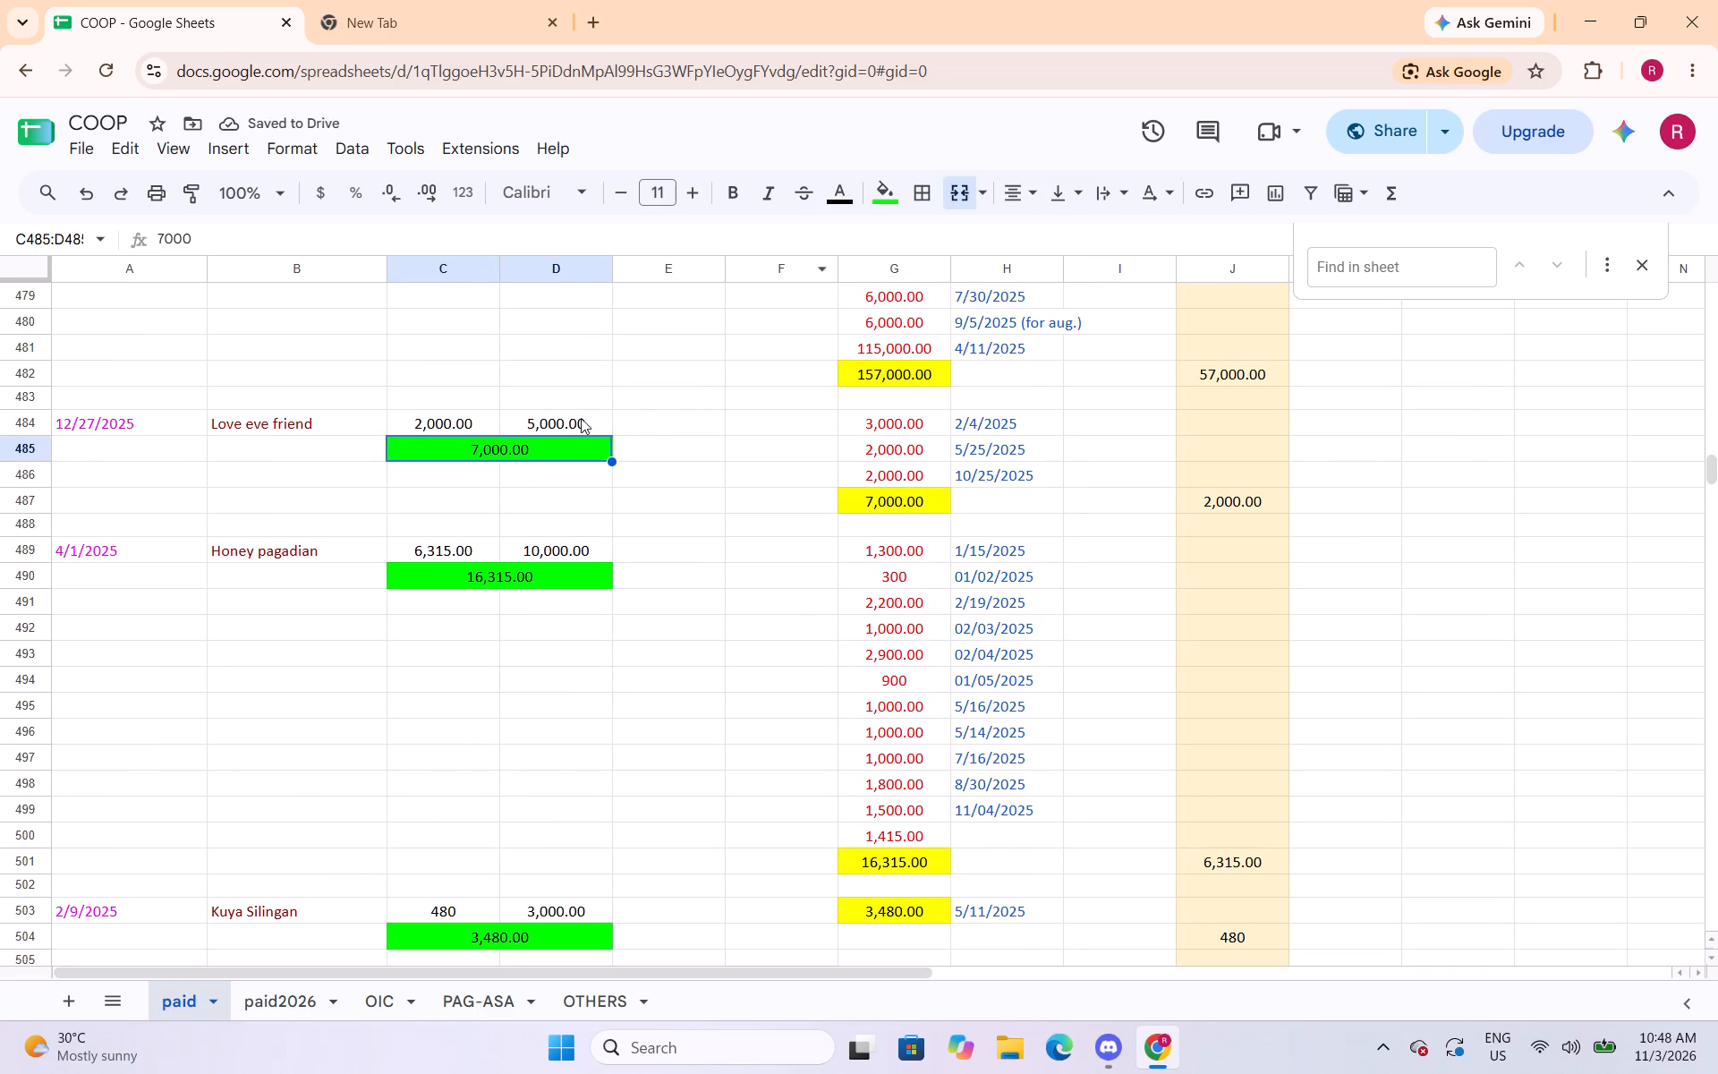
pyautogui.click(579, 419)
pyautogui.click(845, 185)
pyautogui.click(894, 293)
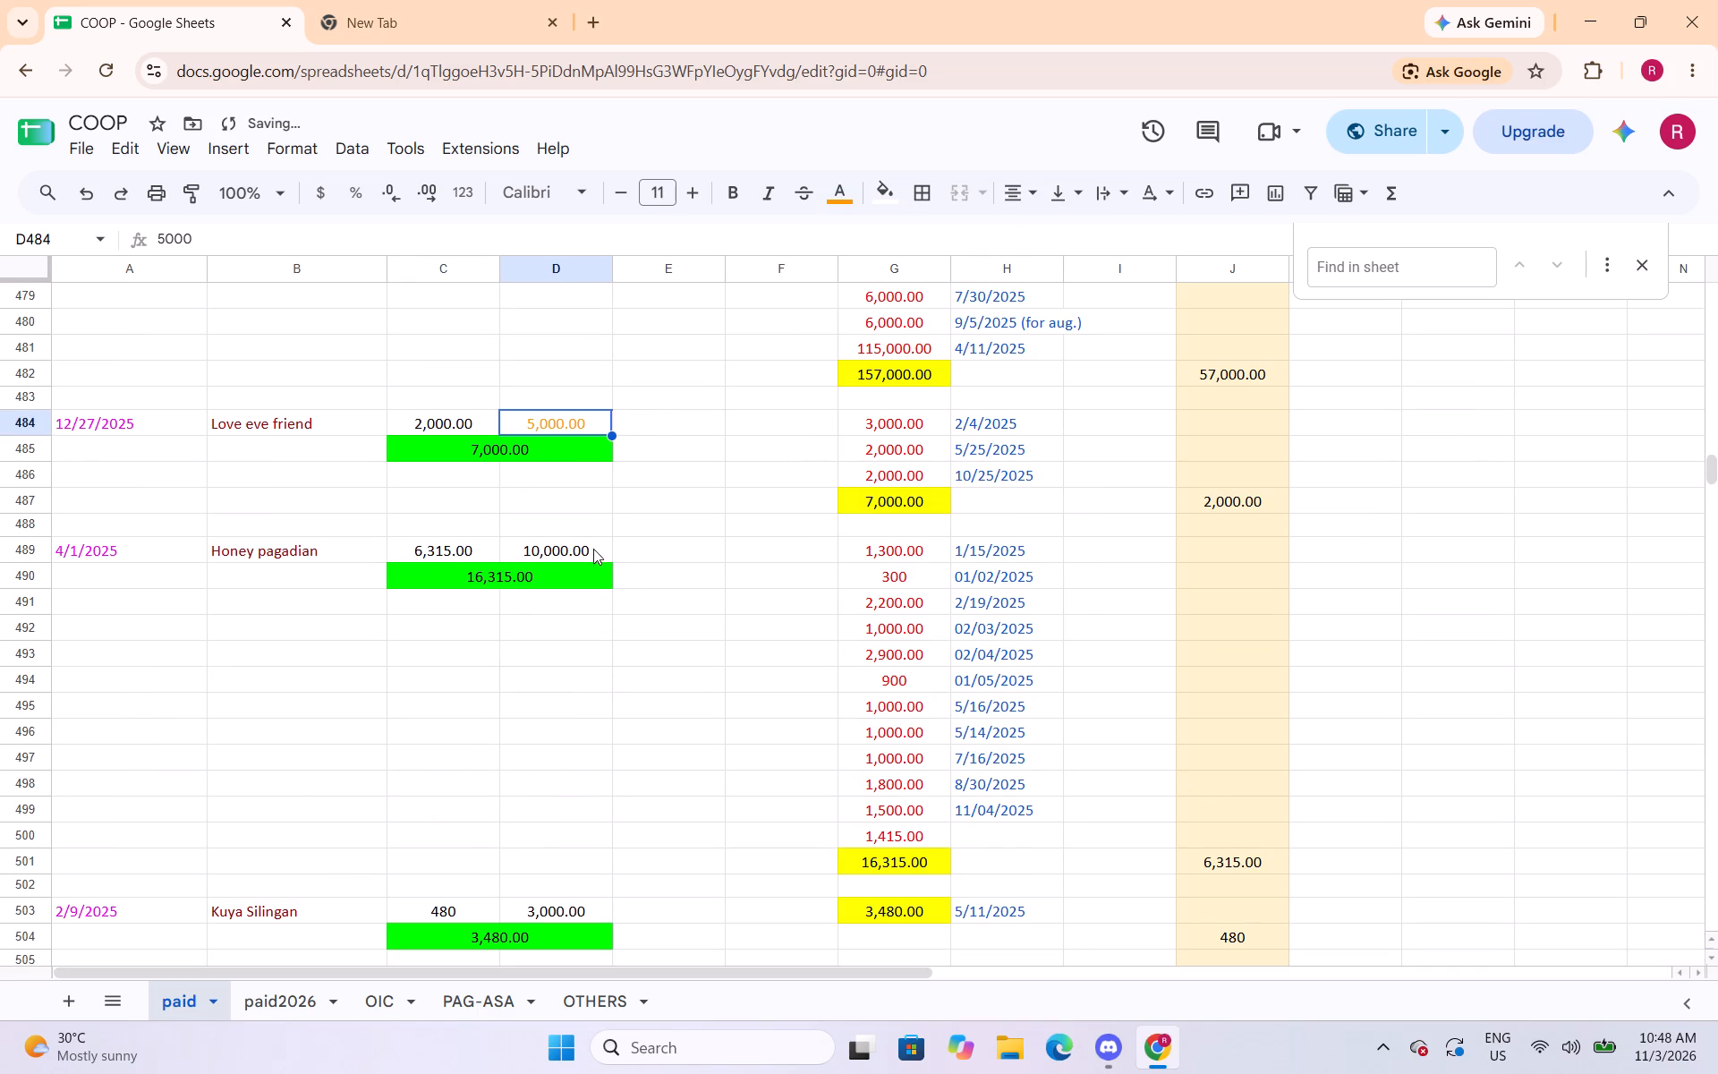
pyautogui.click(592, 548)
pyautogui.click(847, 201)
pyautogui.moveTo(900, 291); pyautogui.dragTo(900, 300)
# Change the text colour of the capital amounts in cells D503 and D506 to orange.
pyautogui.scroll(-3, 702, 441)
pyautogui.click(527, 581)
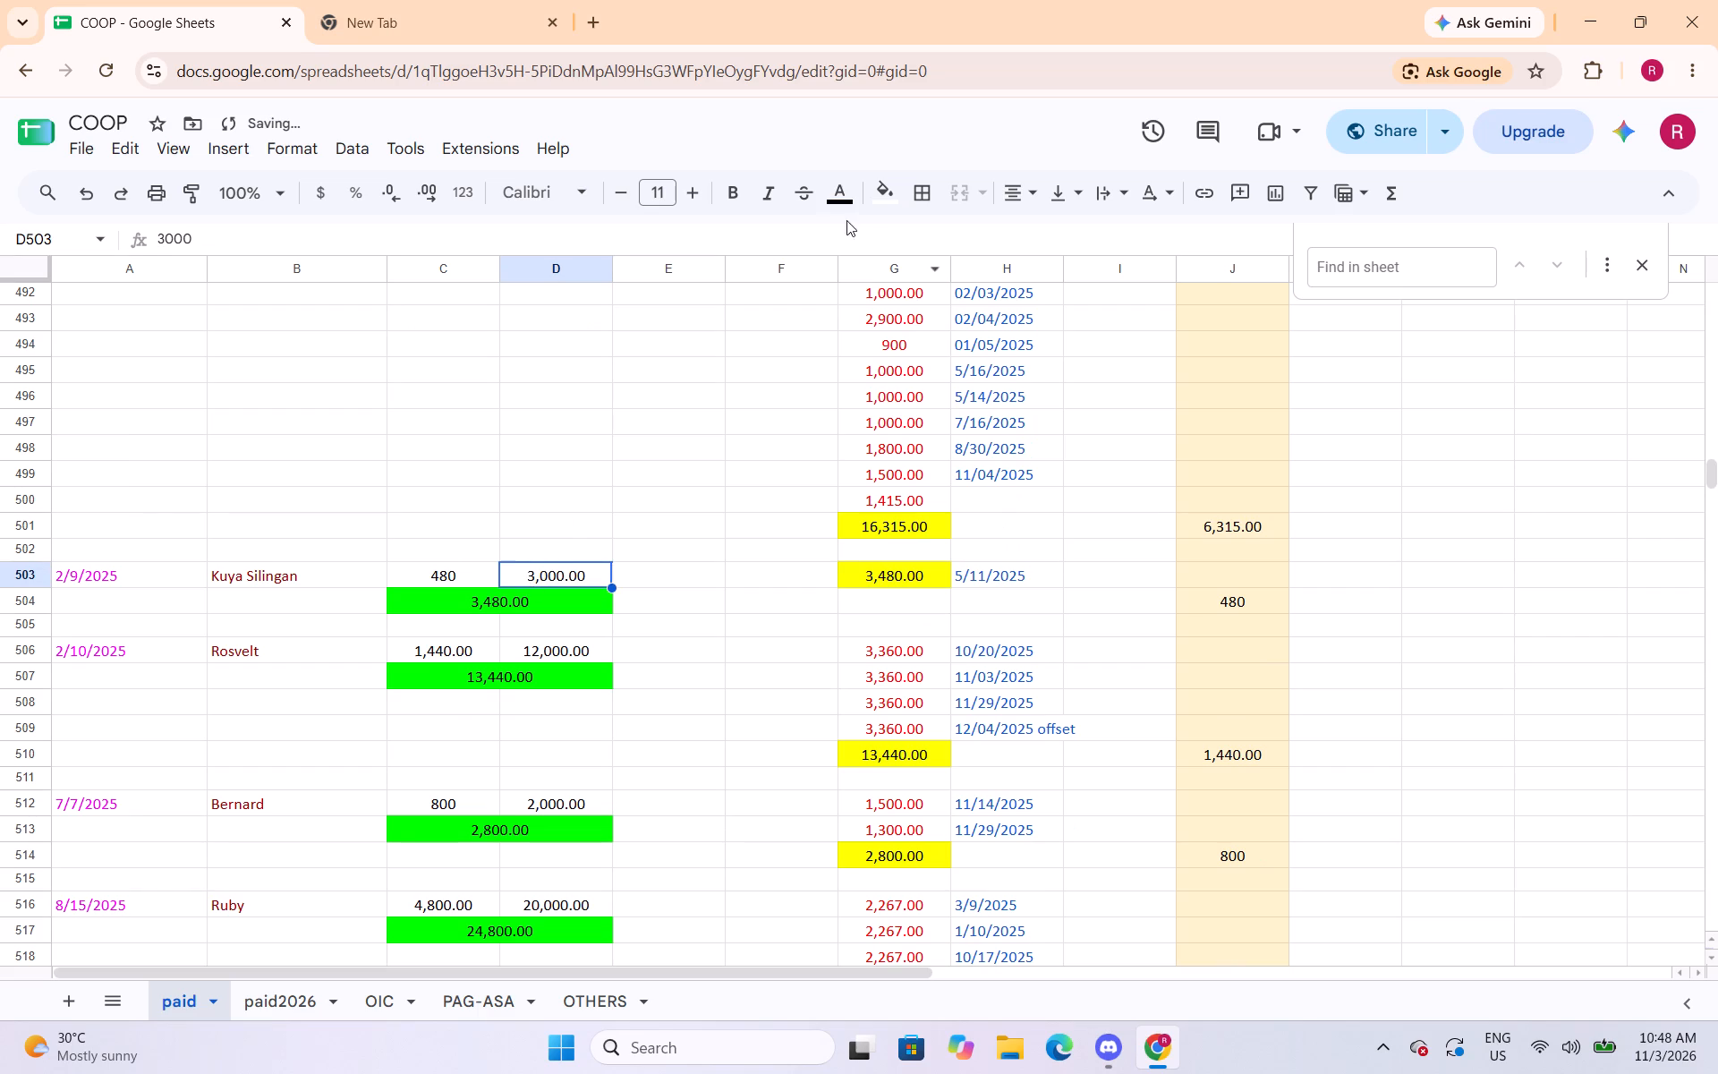
pyautogui.click(838, 206)
pyautogui.click(896, 293)
pyautogui.click(591, 643)
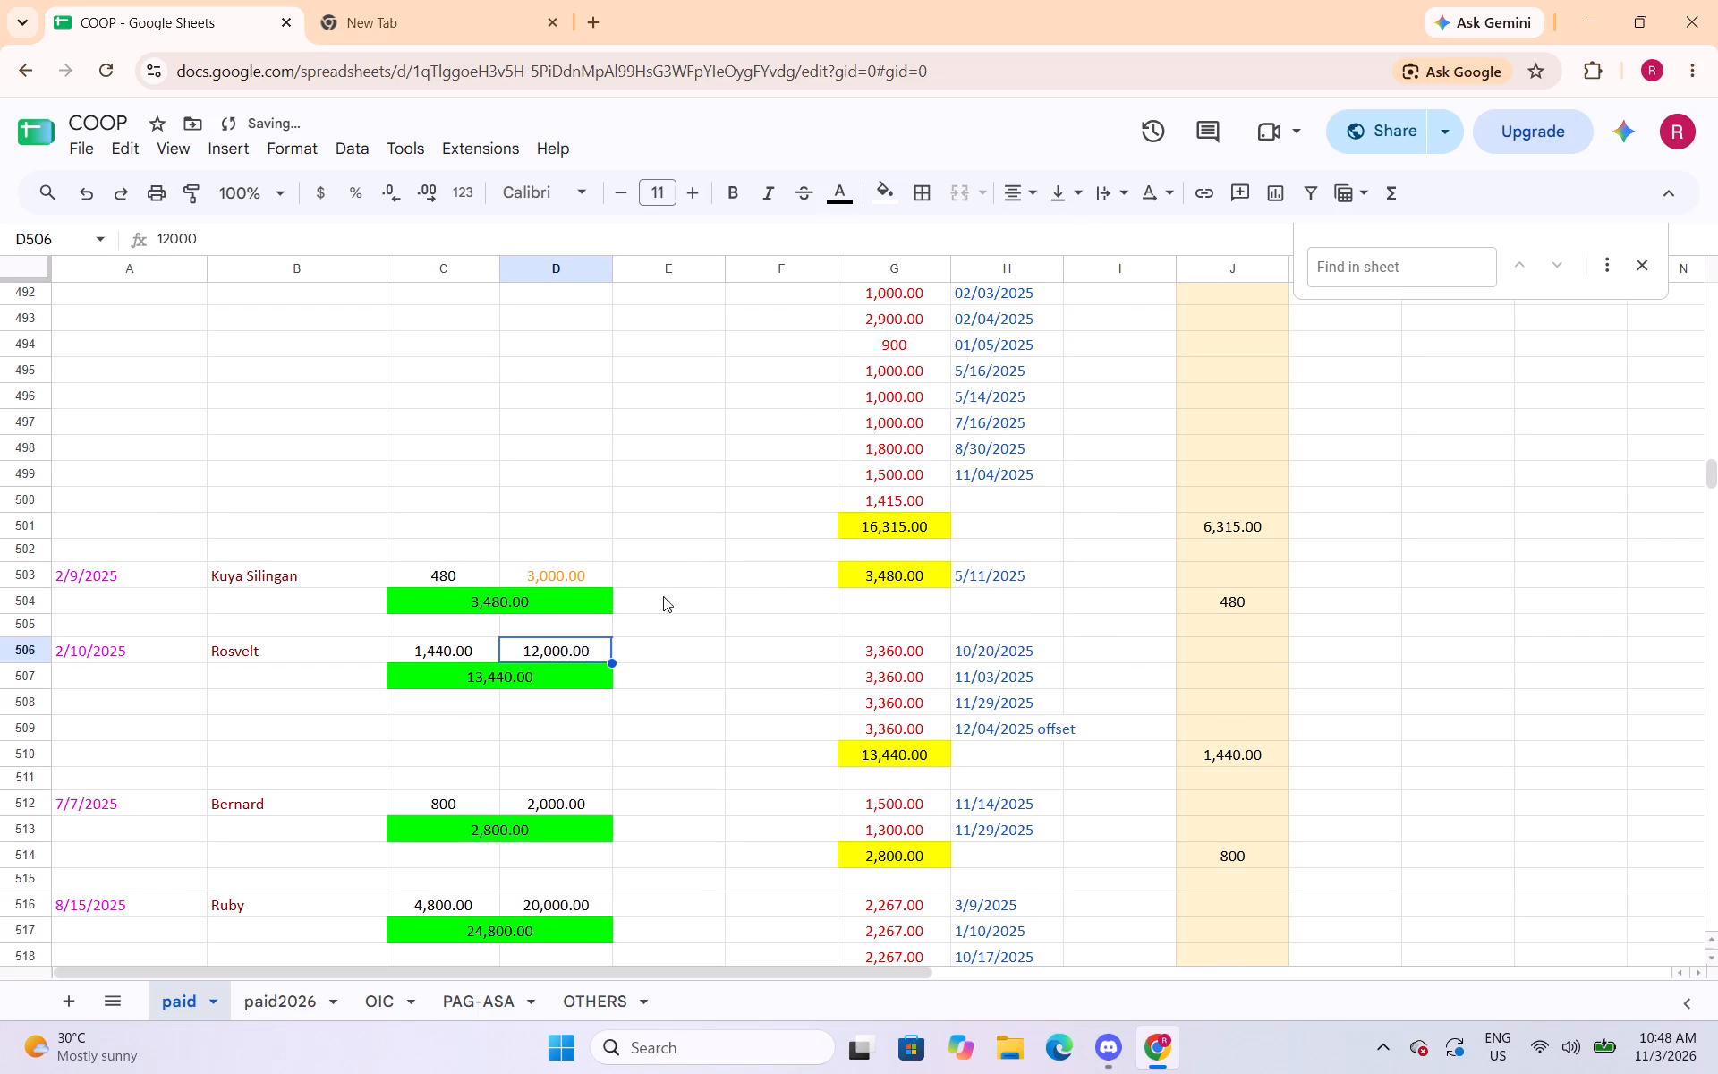
pyautogui.click(829, 192)
pyautogui.click(906, 293)
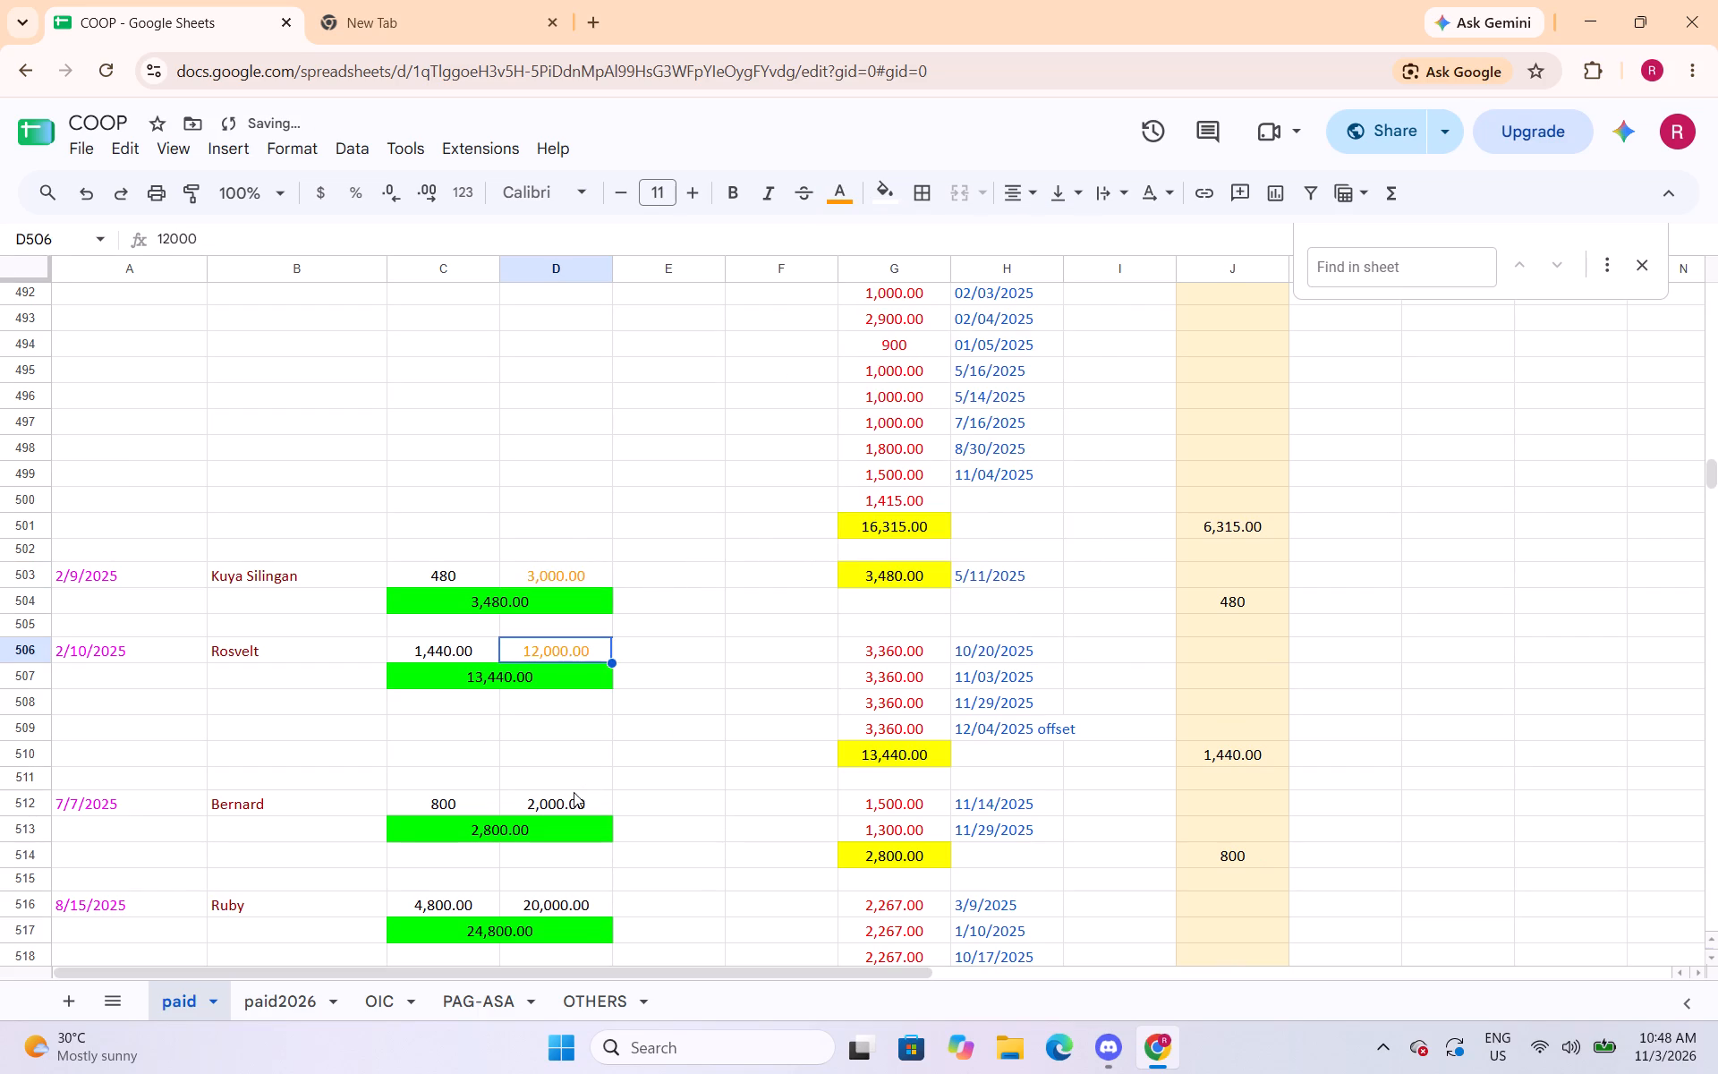
# Change the text colour of the capital amounts in cells D512 and D516 to orange.
pyautogui.click(571, 798)
pyautogui.click(844, 199)
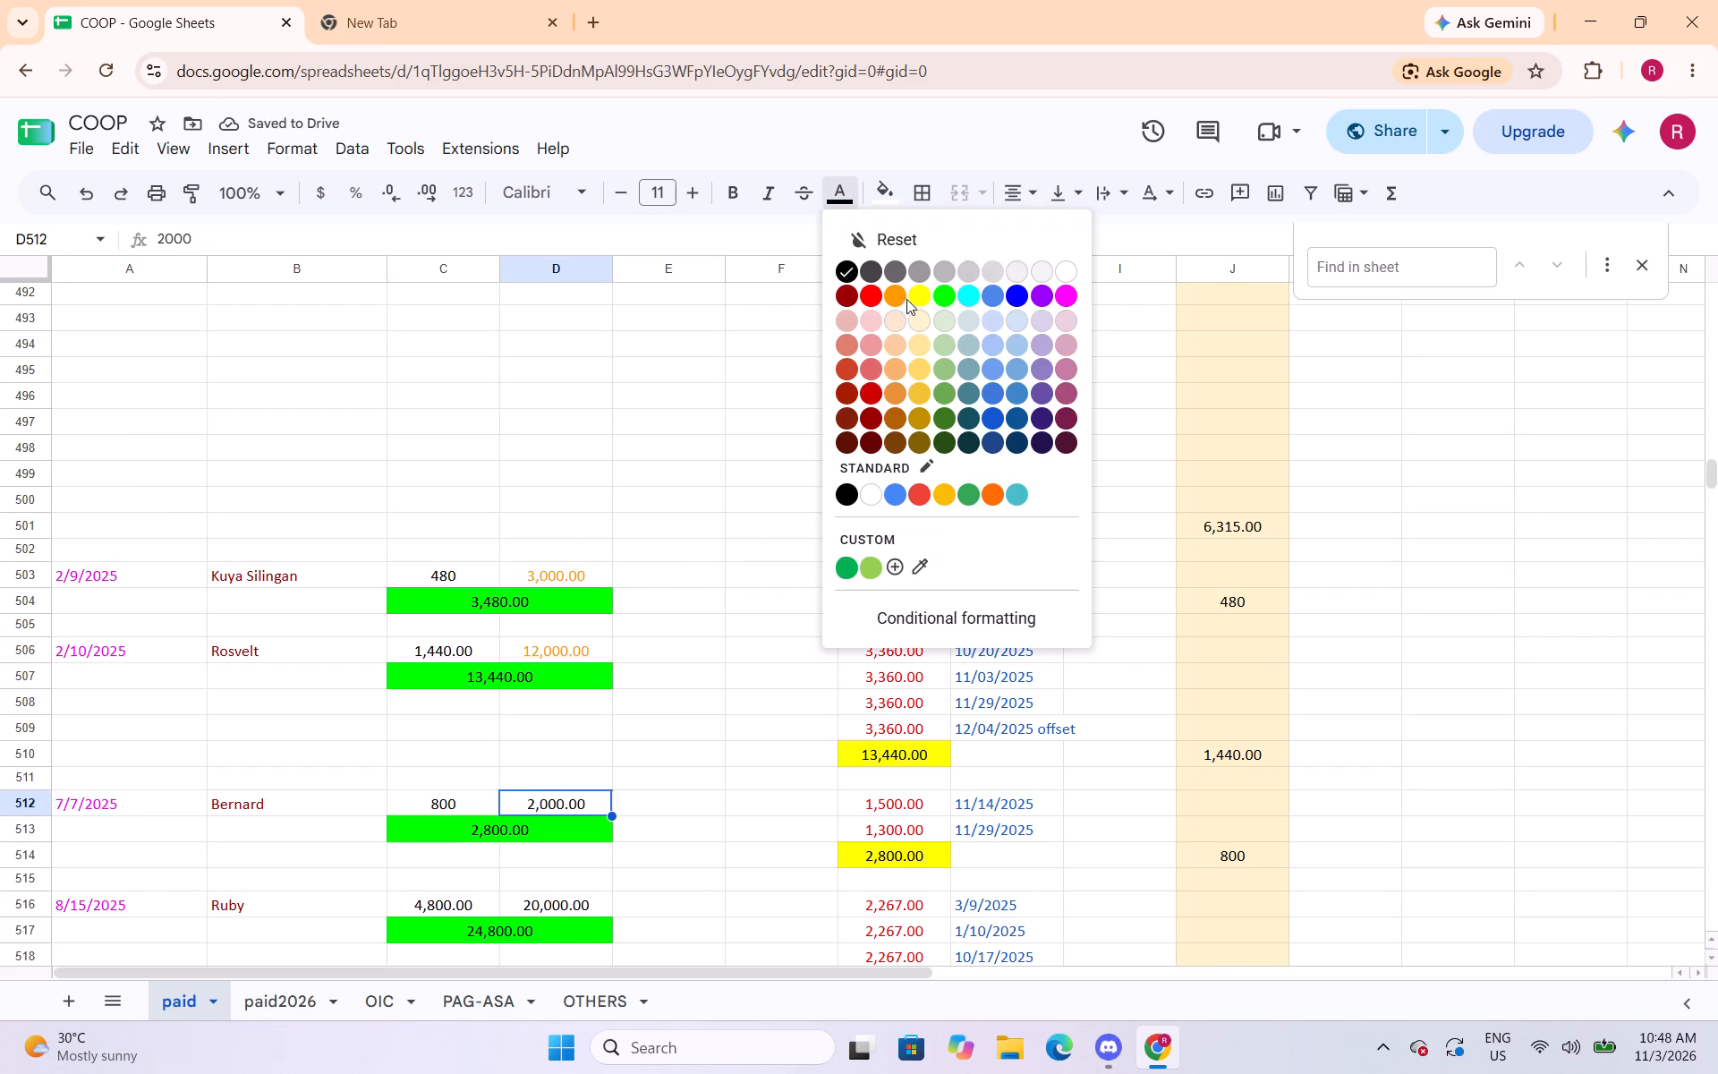
pyautogui.click(897, 294)
pyautogui.scroll(-4, 677, 491)
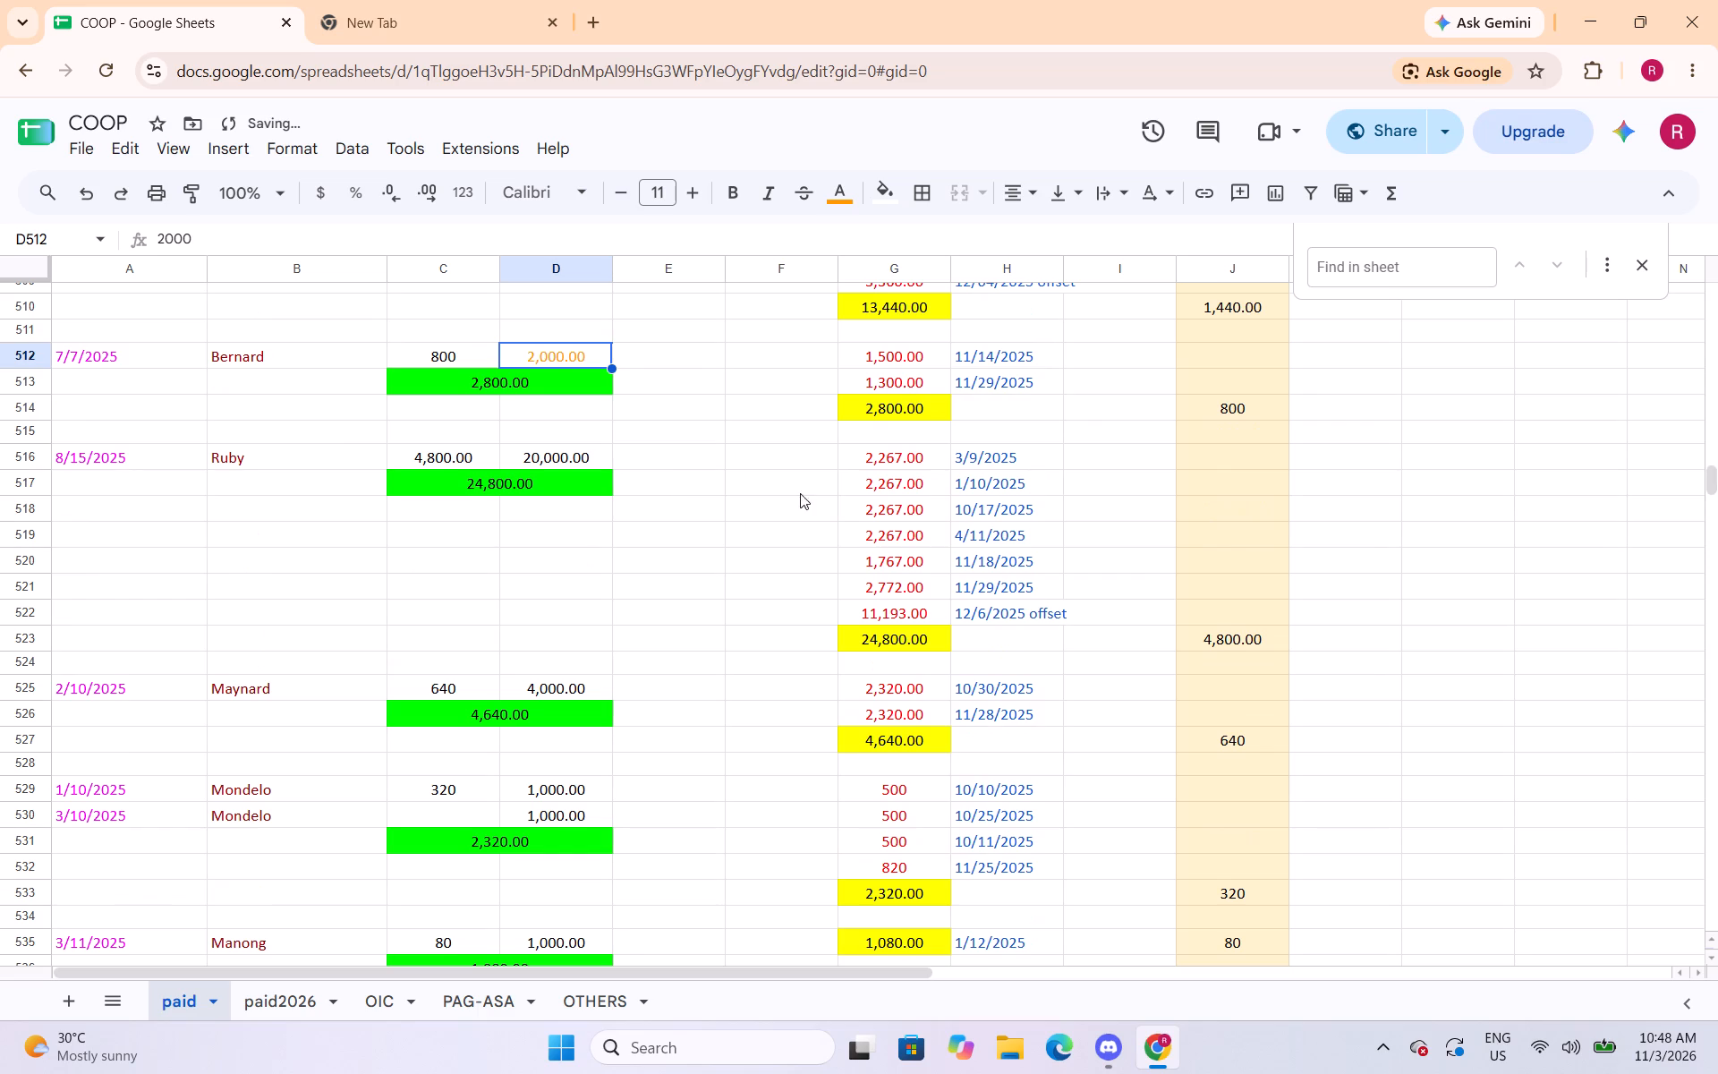
pyautogui.click(517, 458)
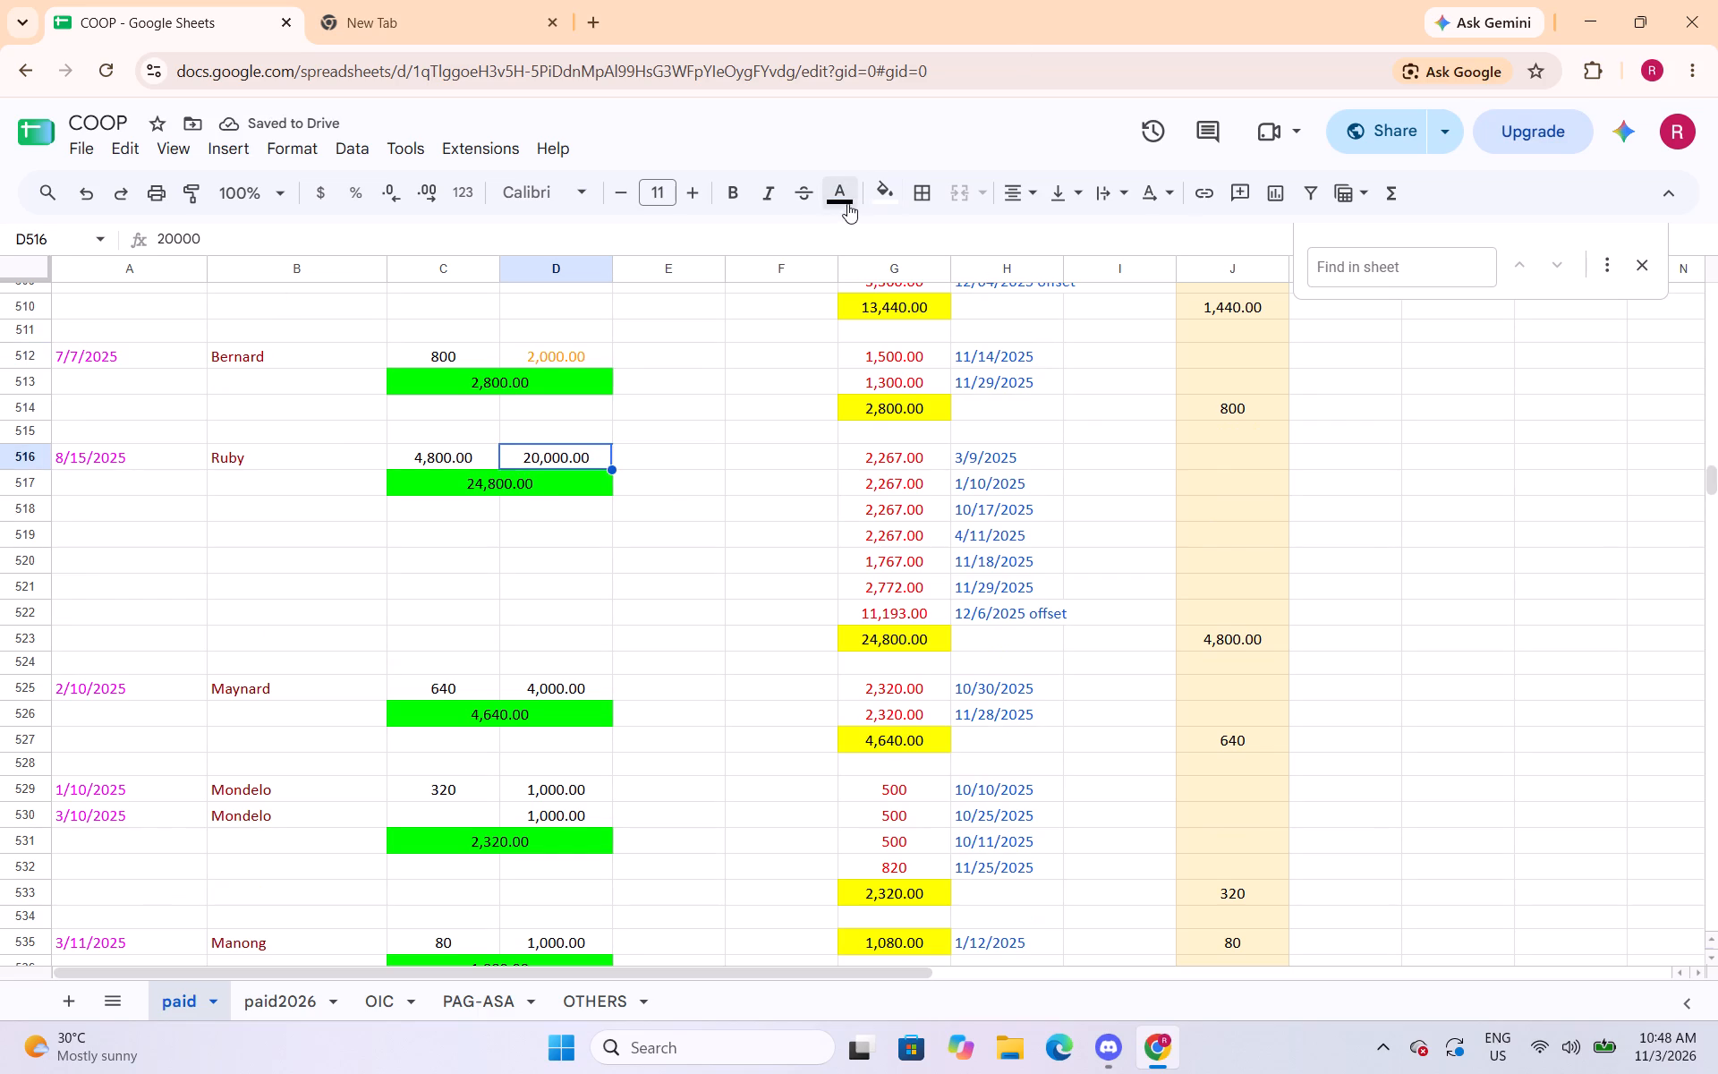
pyautogui.click(847, 197)
pyautogui.moveTo(893, 293); pyautogui.dragTo(897, 302)
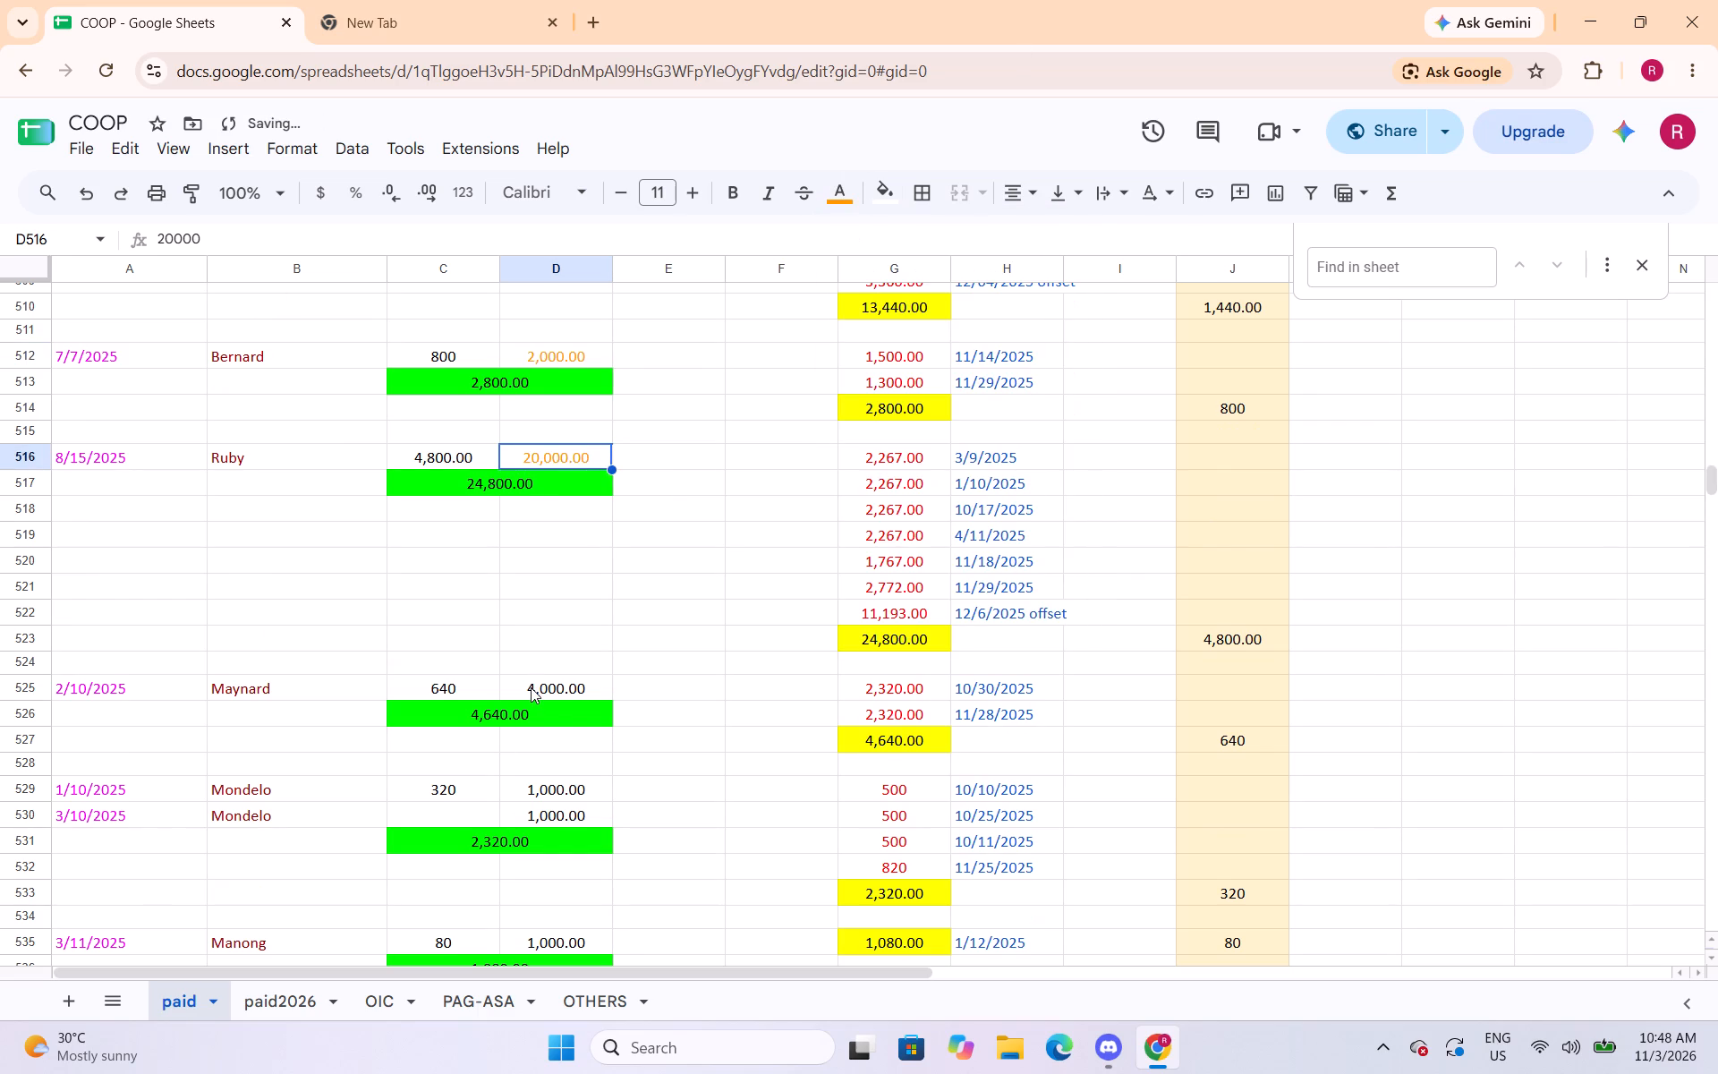
# Change the text colour of the capital amounts in cells D525 and D529:D530 to orange.
pyautogui.click(531, 687)
pyautogui.click(837, 192)
pyautogui.moveTo(890, 291); pyautogui.dragTo(894, 312)
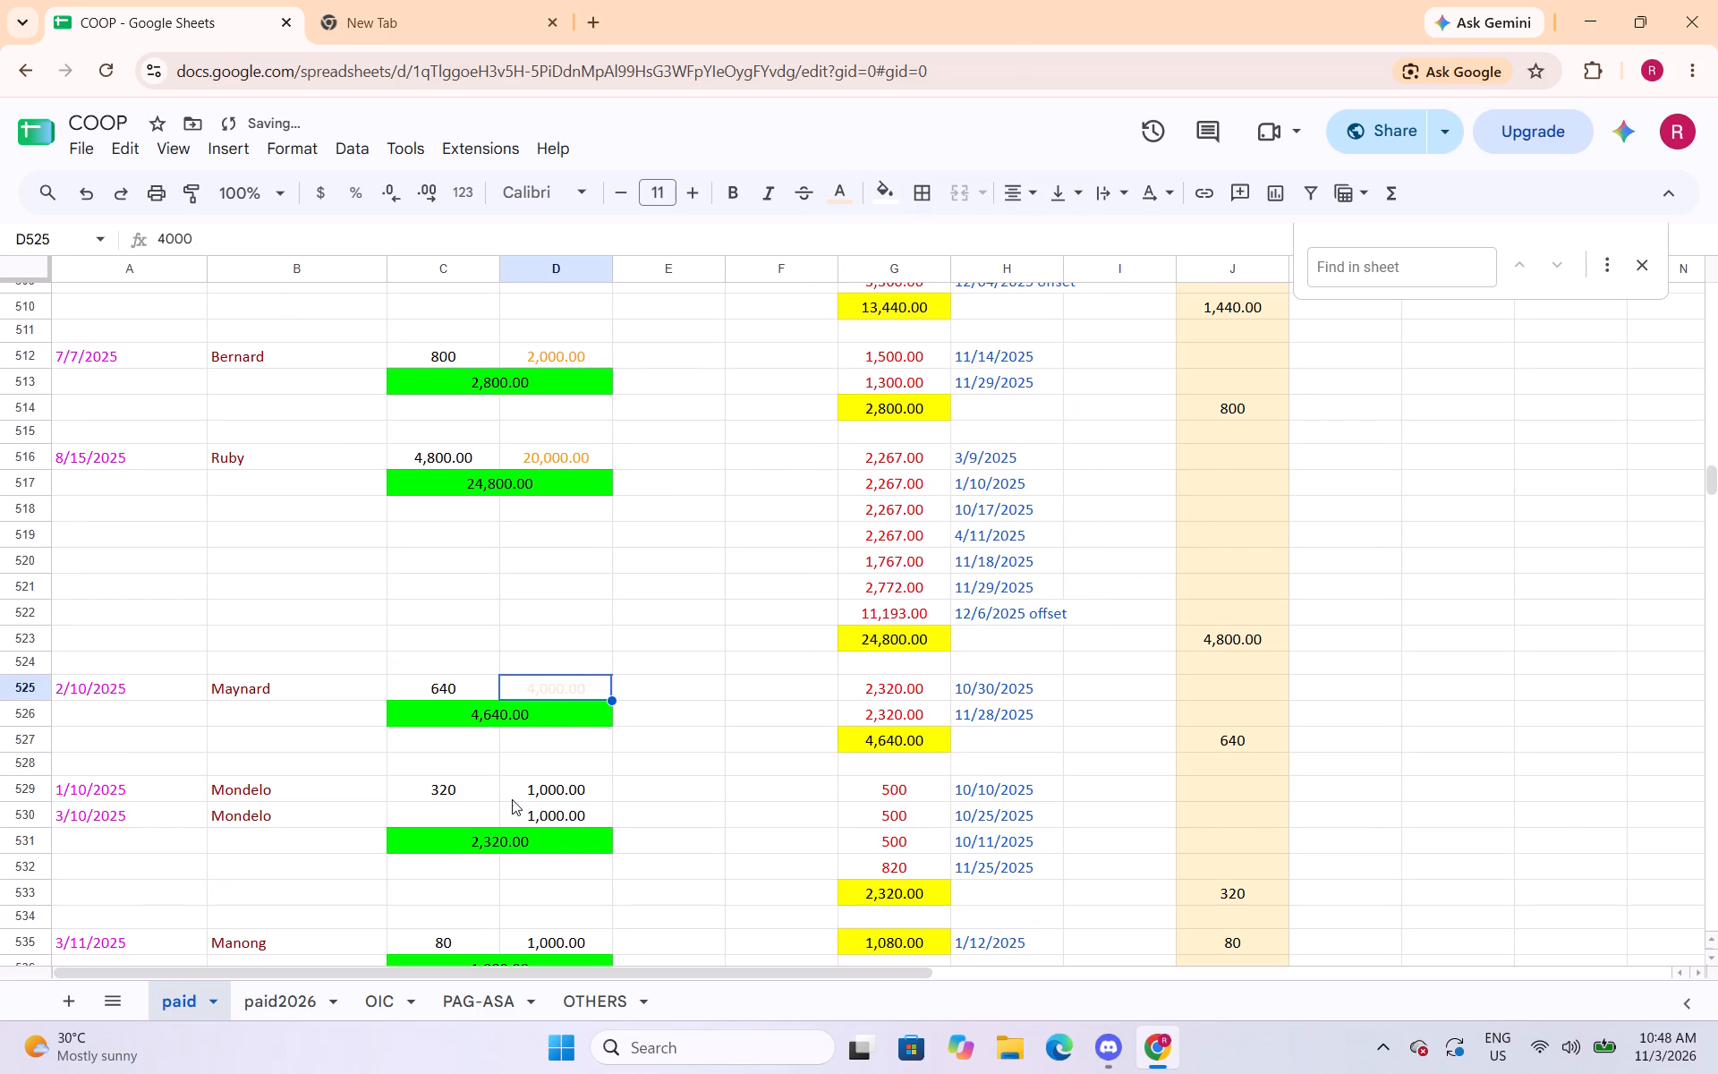
pyautogui.click(841, 195)
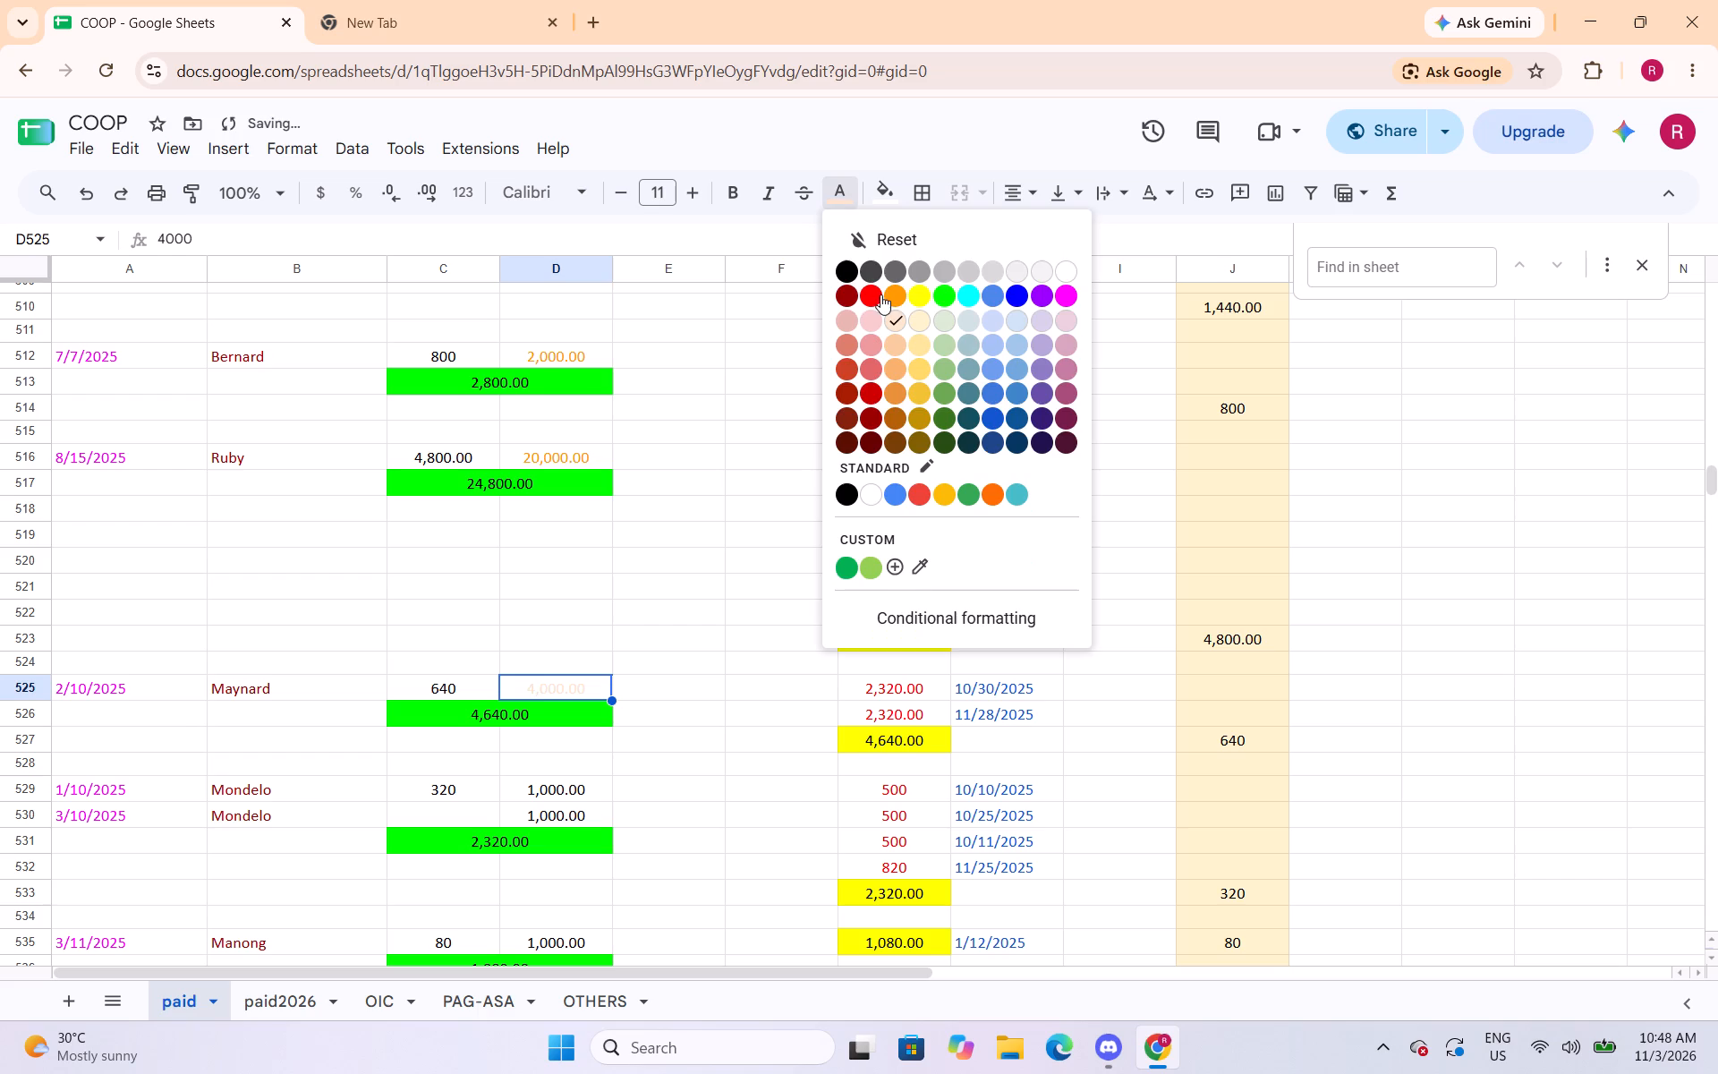
pyautogui.click(900, 293)
pyautogui.moveTo(557, 798); pyautogui.dragTo(552, 826)
pyautogui.click(834, 207)
pyautogui.moveTo(893, 292); pyautogui.dragTo(896, 303)
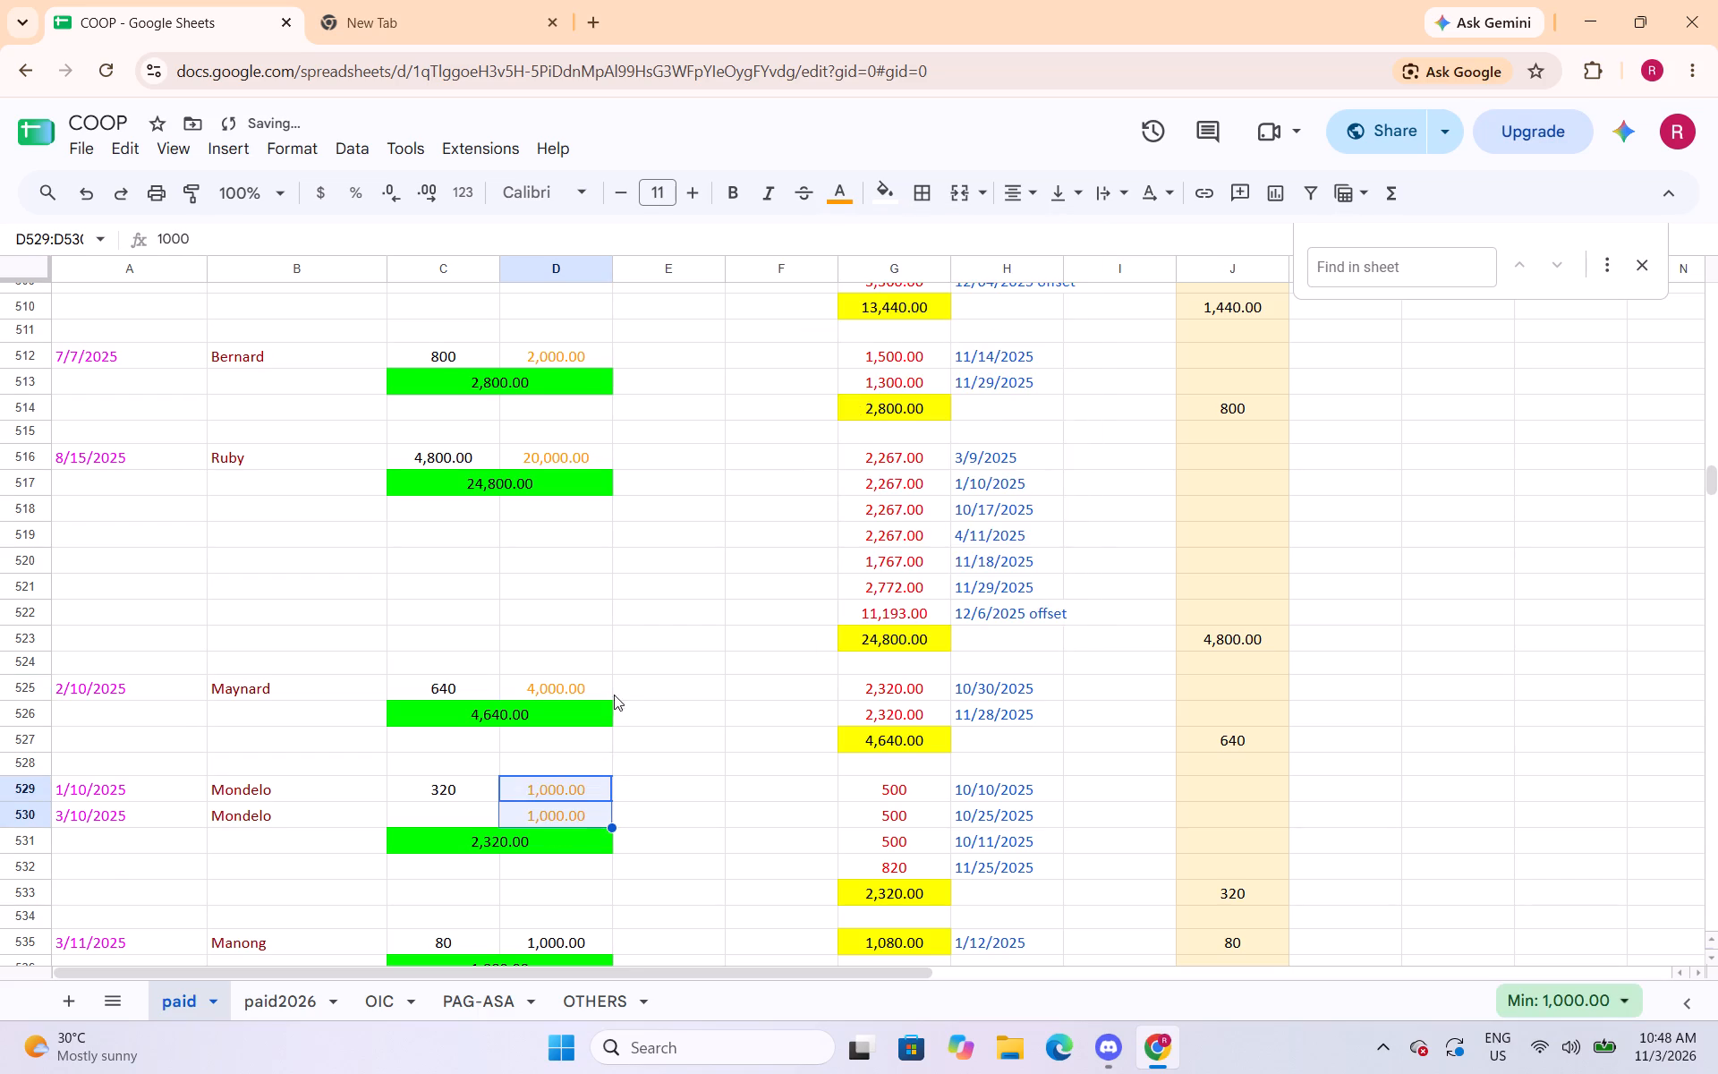
# Change the text colour of the capital amounts in cells D535, D538 and D541 to orange.
pyautogui.scroll(-3, 617, 691)
pyautogui.click(574, 609)
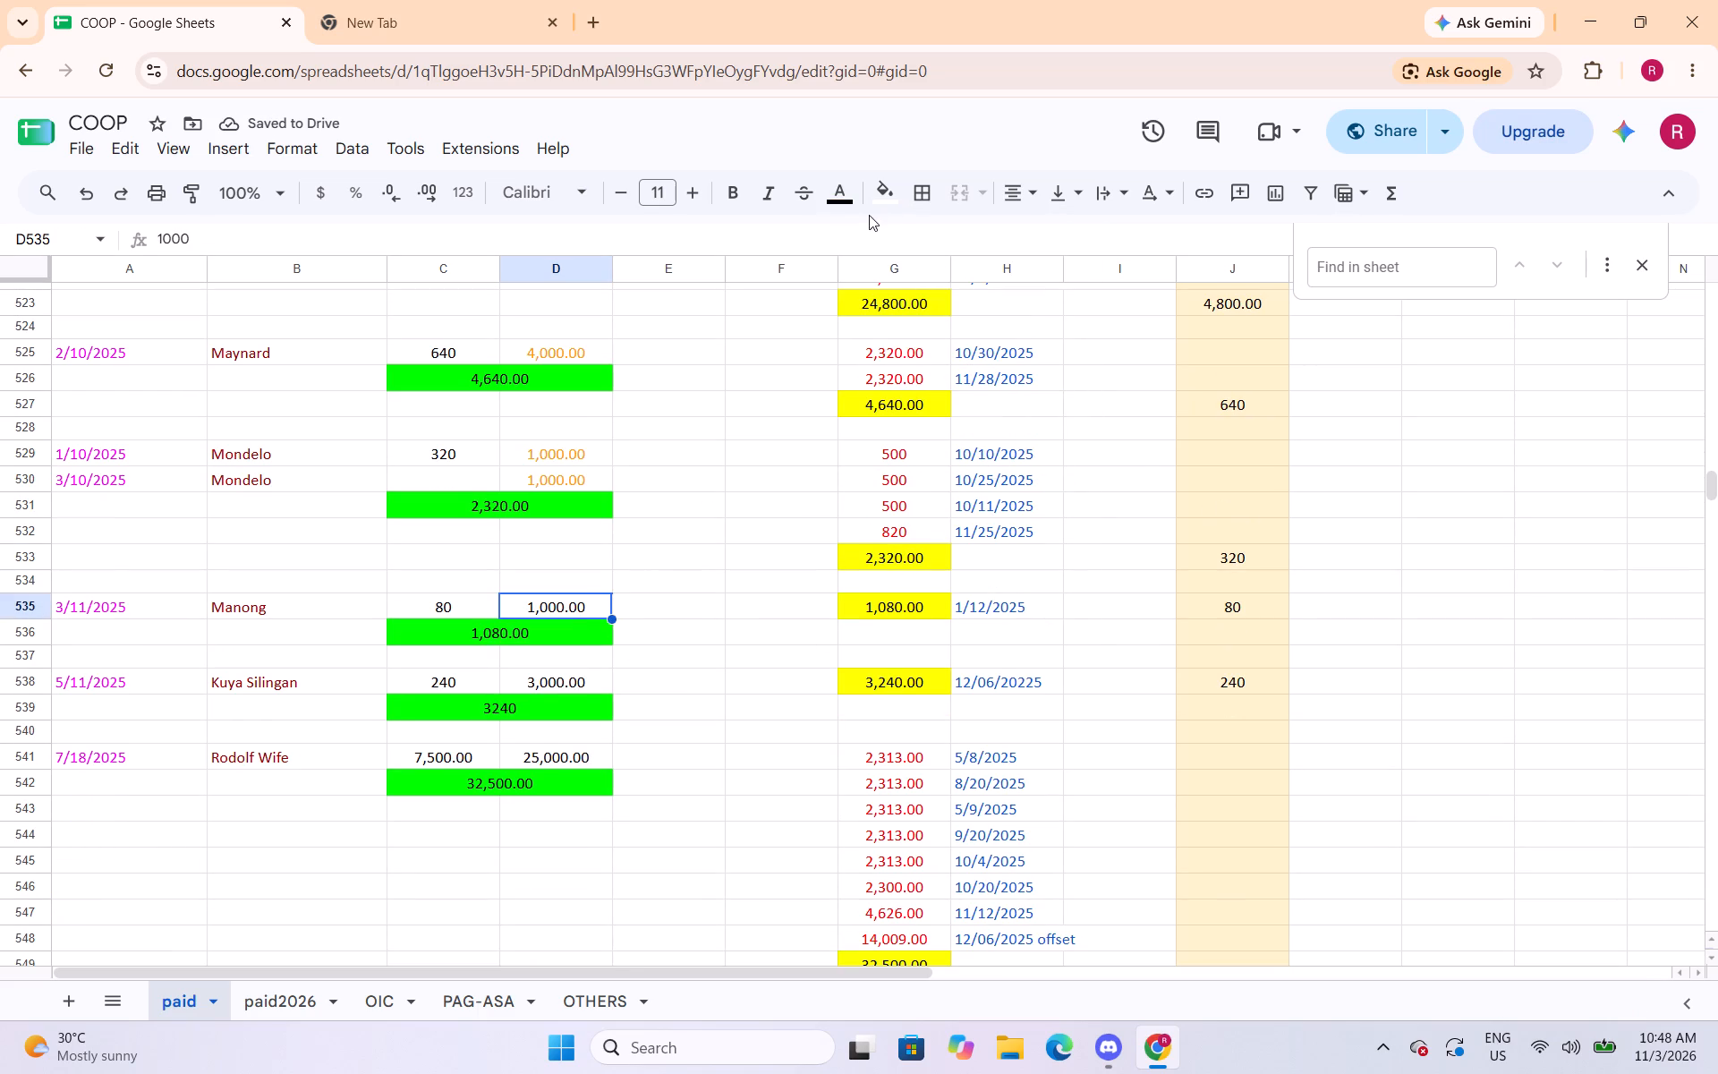
pyautogui.click(836, 203)
pyautogui.click(897, 294)
pyautogui.click(539, 692)
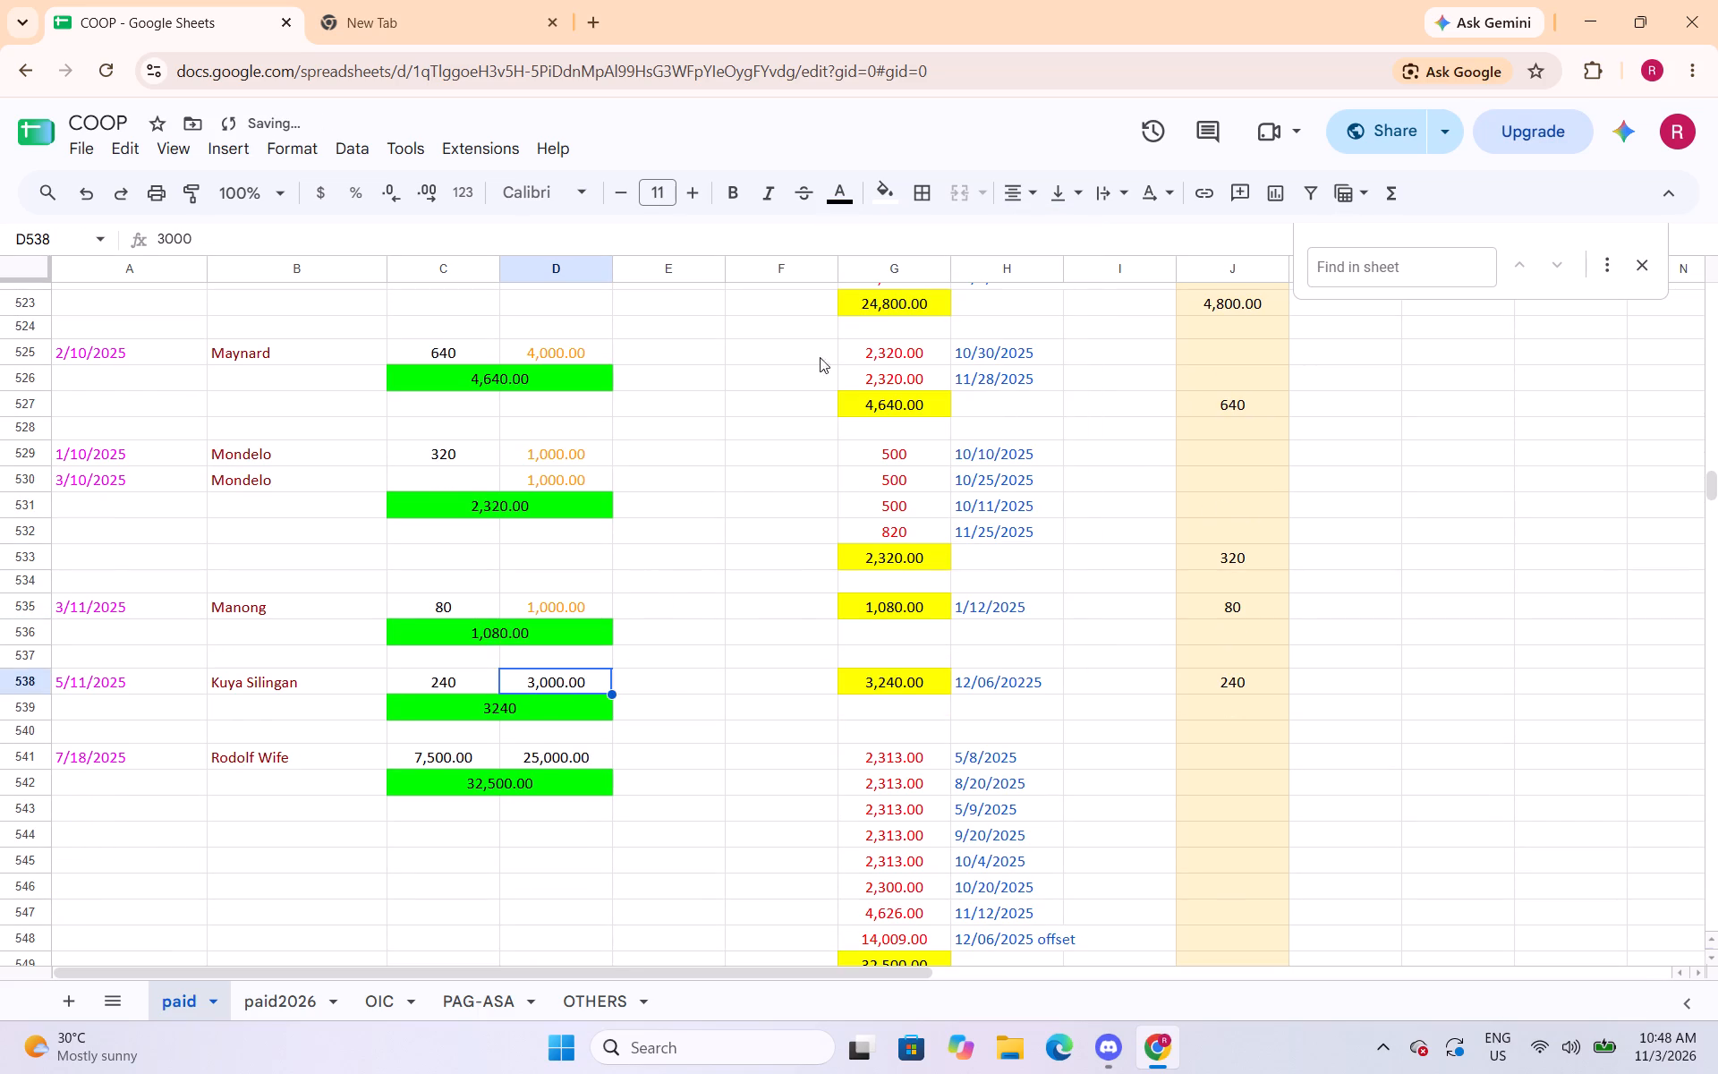
pyautogui.click(849, 200)
pyautogui.moveTo(896, 294); pyautogui.dragTo(890, 303)
pyautogui.click(539, 756)
pyautogui.click(850, 200)
pyautogui.click(902, 292)
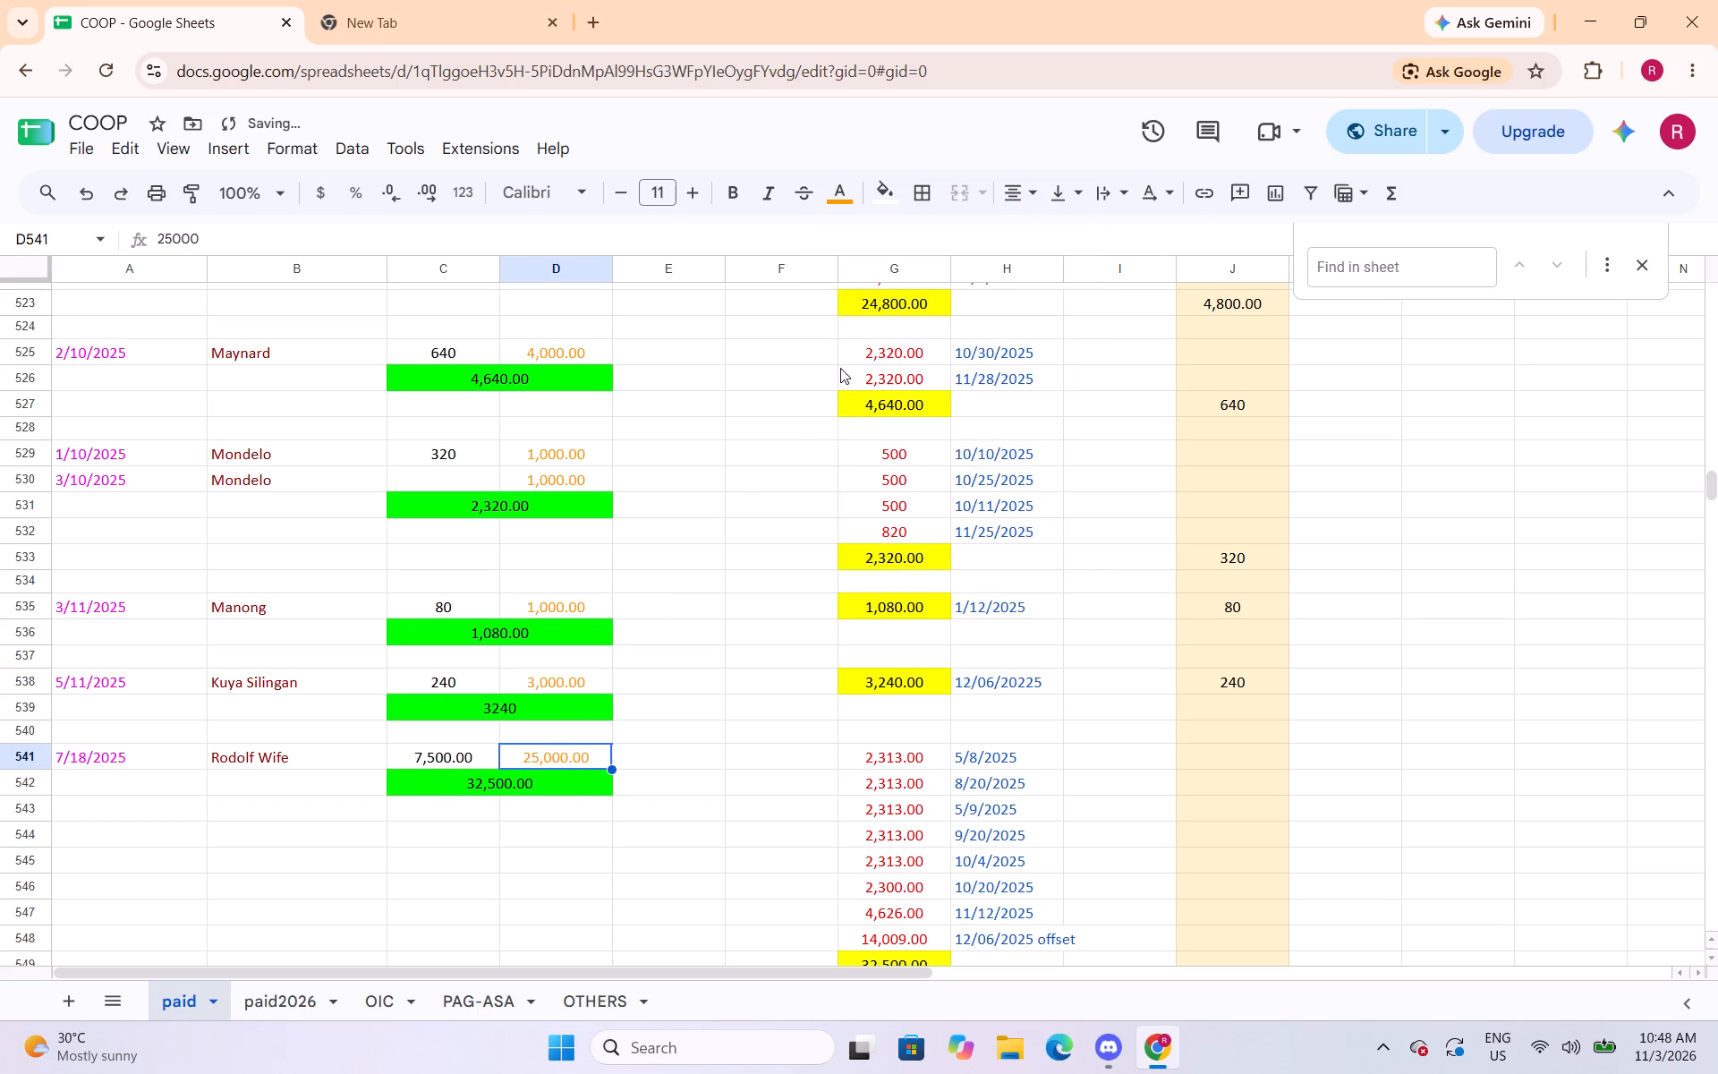
# Change the text colour of the capital amounts in cells D551, D557, D561 and D564 to orange.
pyautogui.scroll(-5, 669, 513)
pyautogui.click(609, 460)
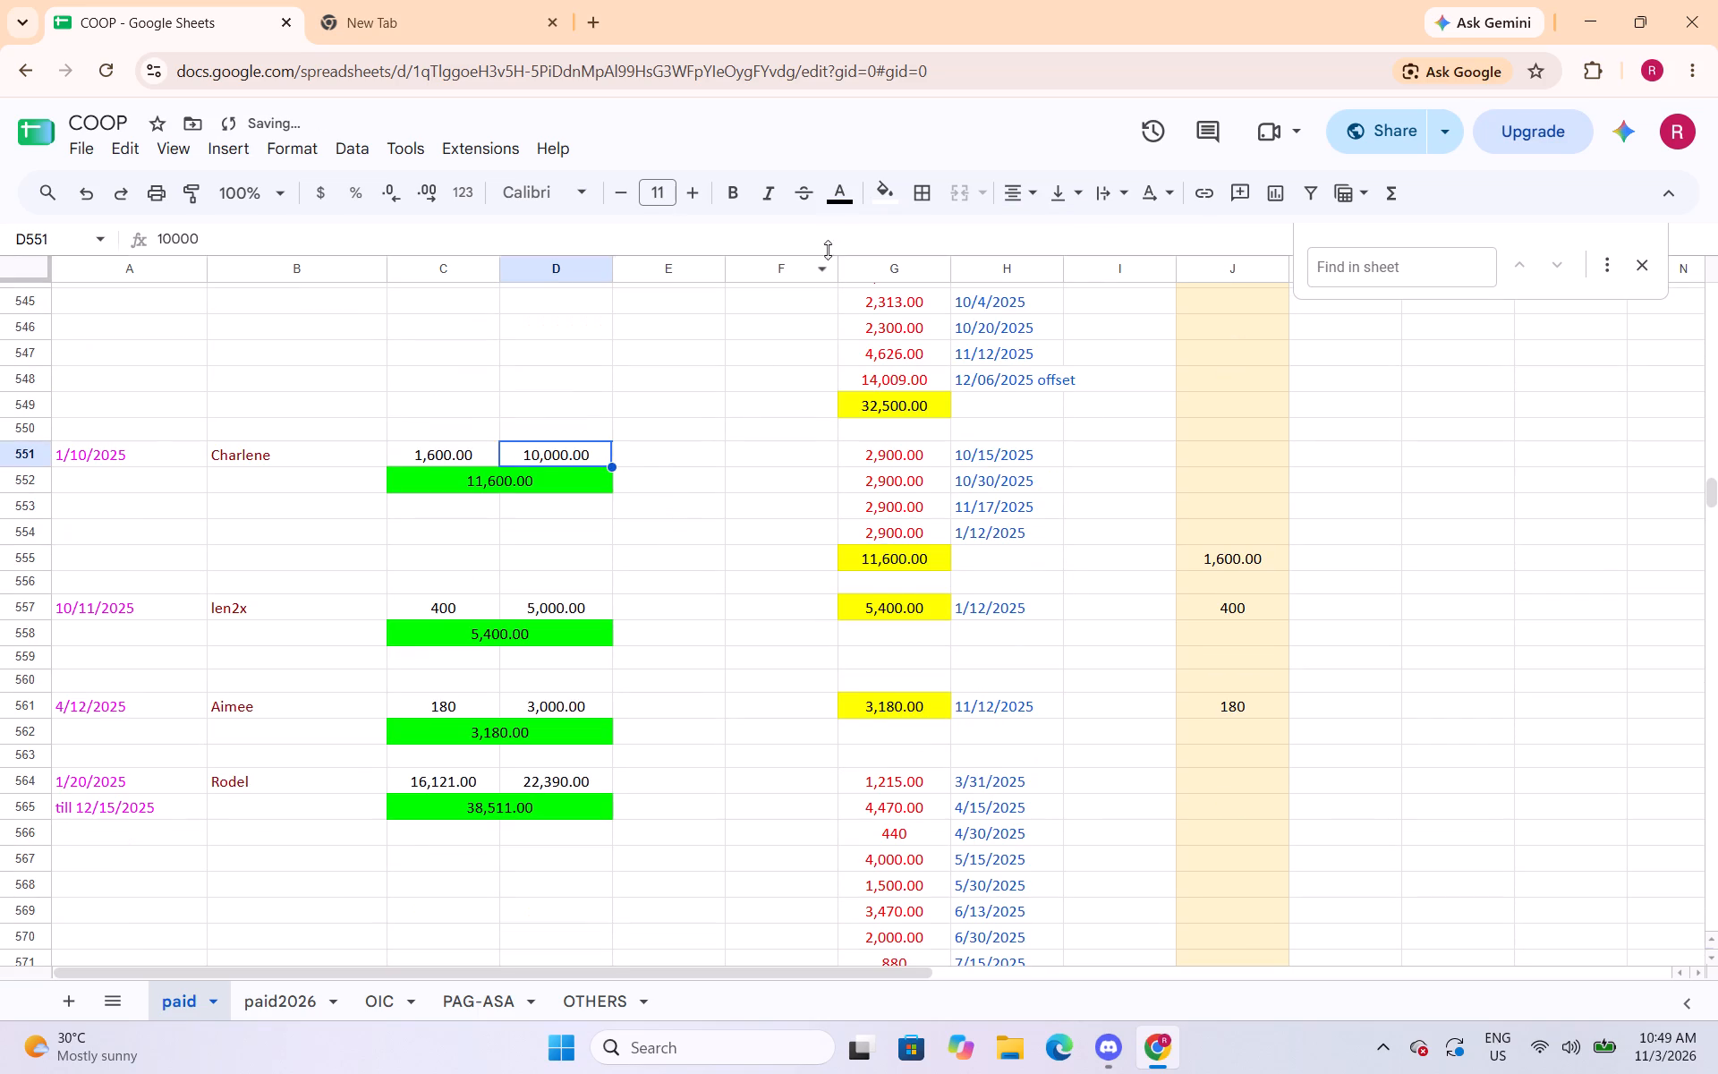
pyautogui.click(836, 201)
pyautogui.click(895, 286)
pyautogui.click(545, 603)
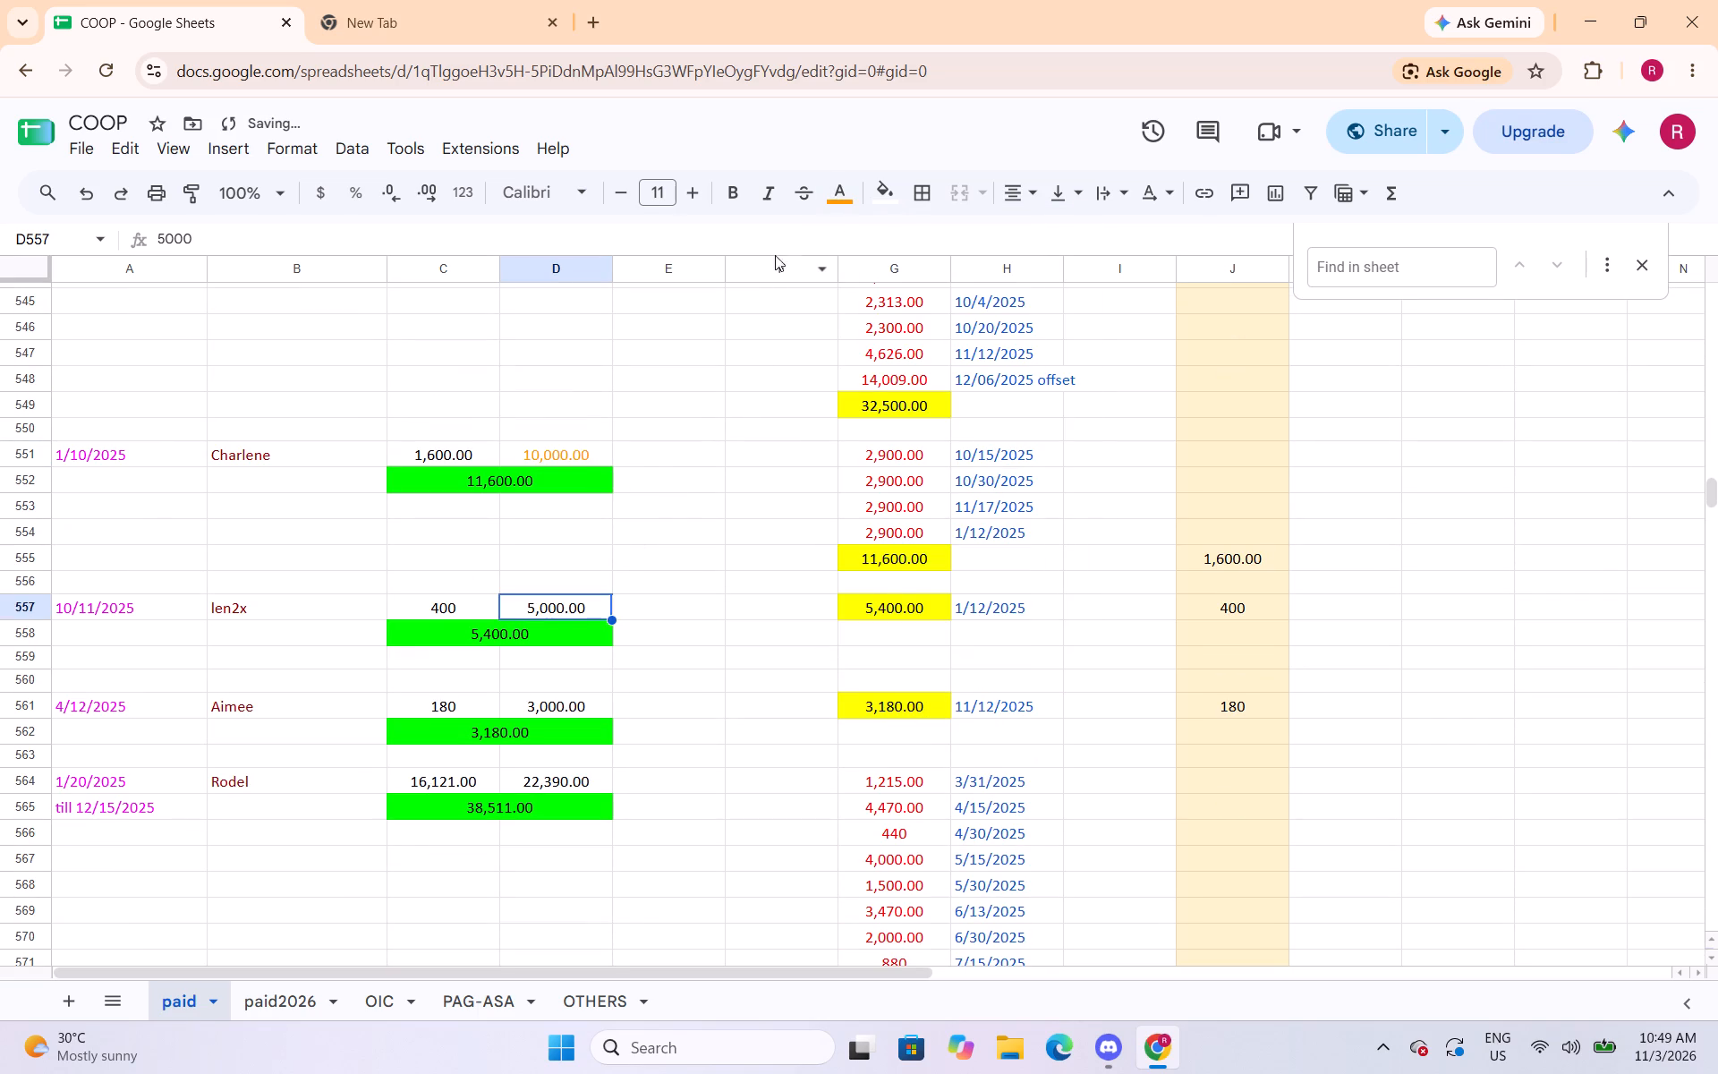
pyautogui.click(839, 199)
pyautogui.click(903, 291)
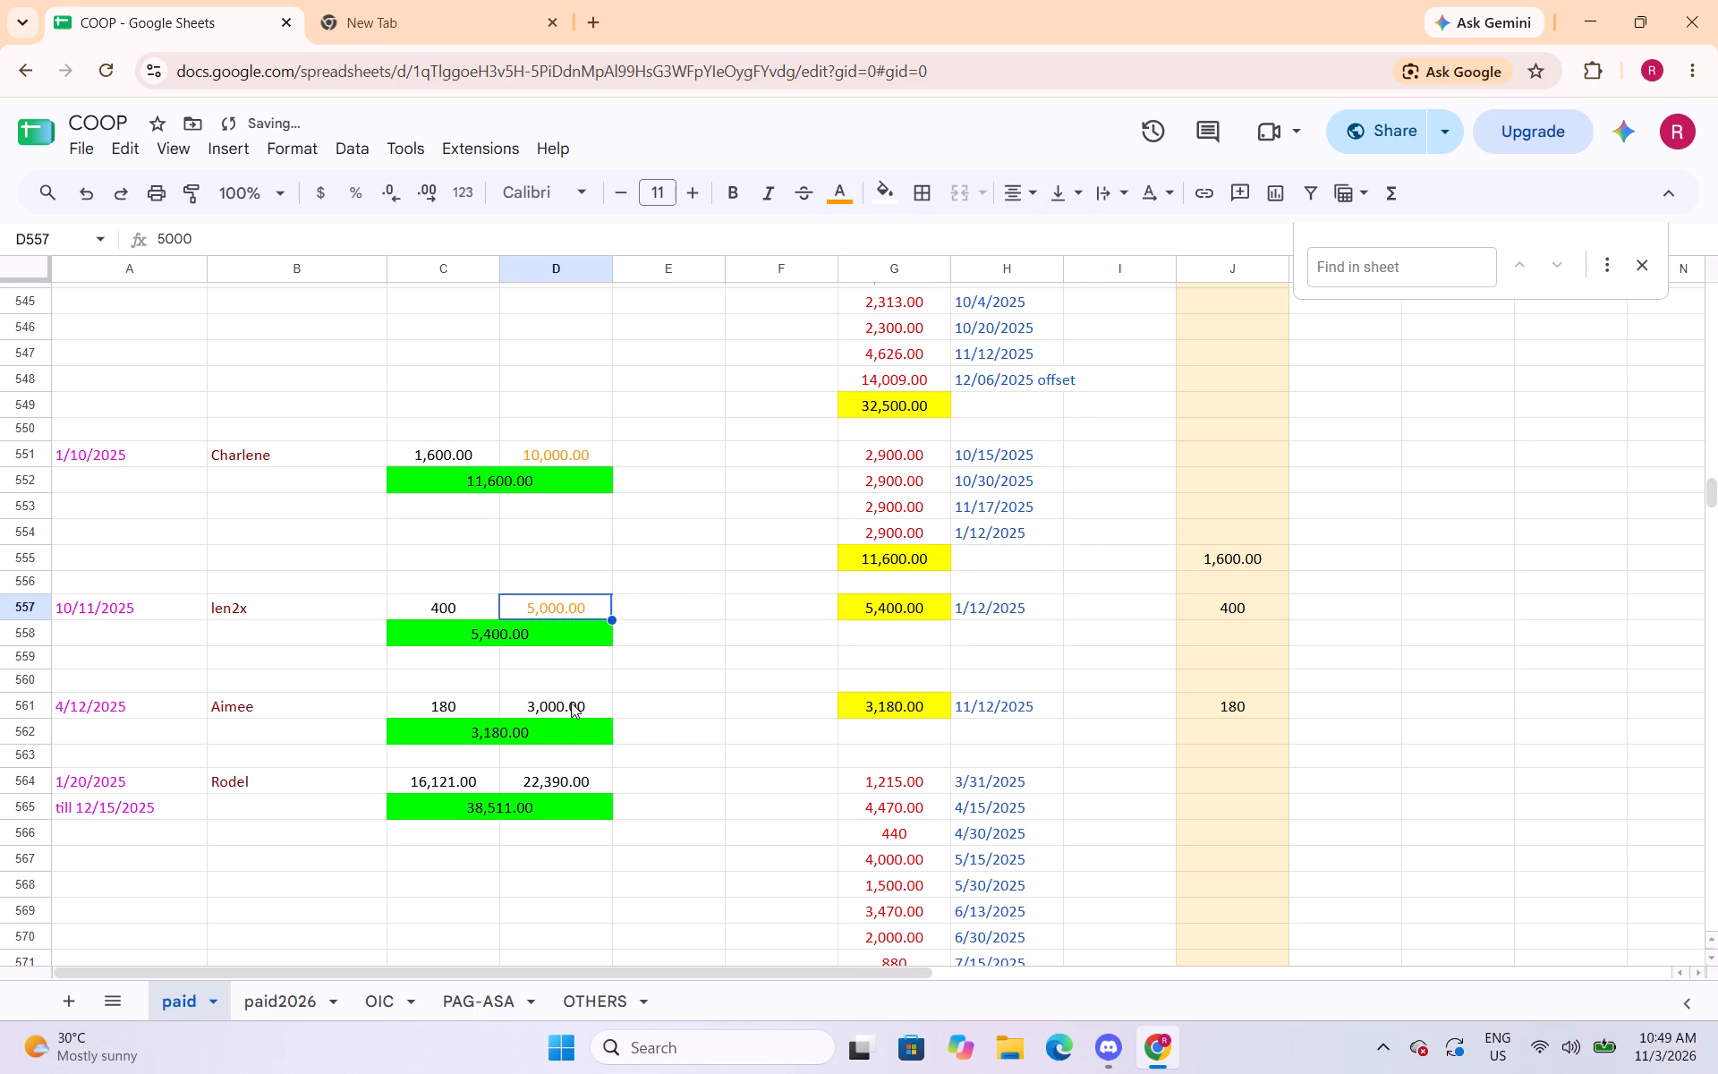
pyautogui.click(575, 699)
pyautogui.click(842, 196)
pyautogui.moveTo(895, 286); pyautogui.dragTo(897, 303)
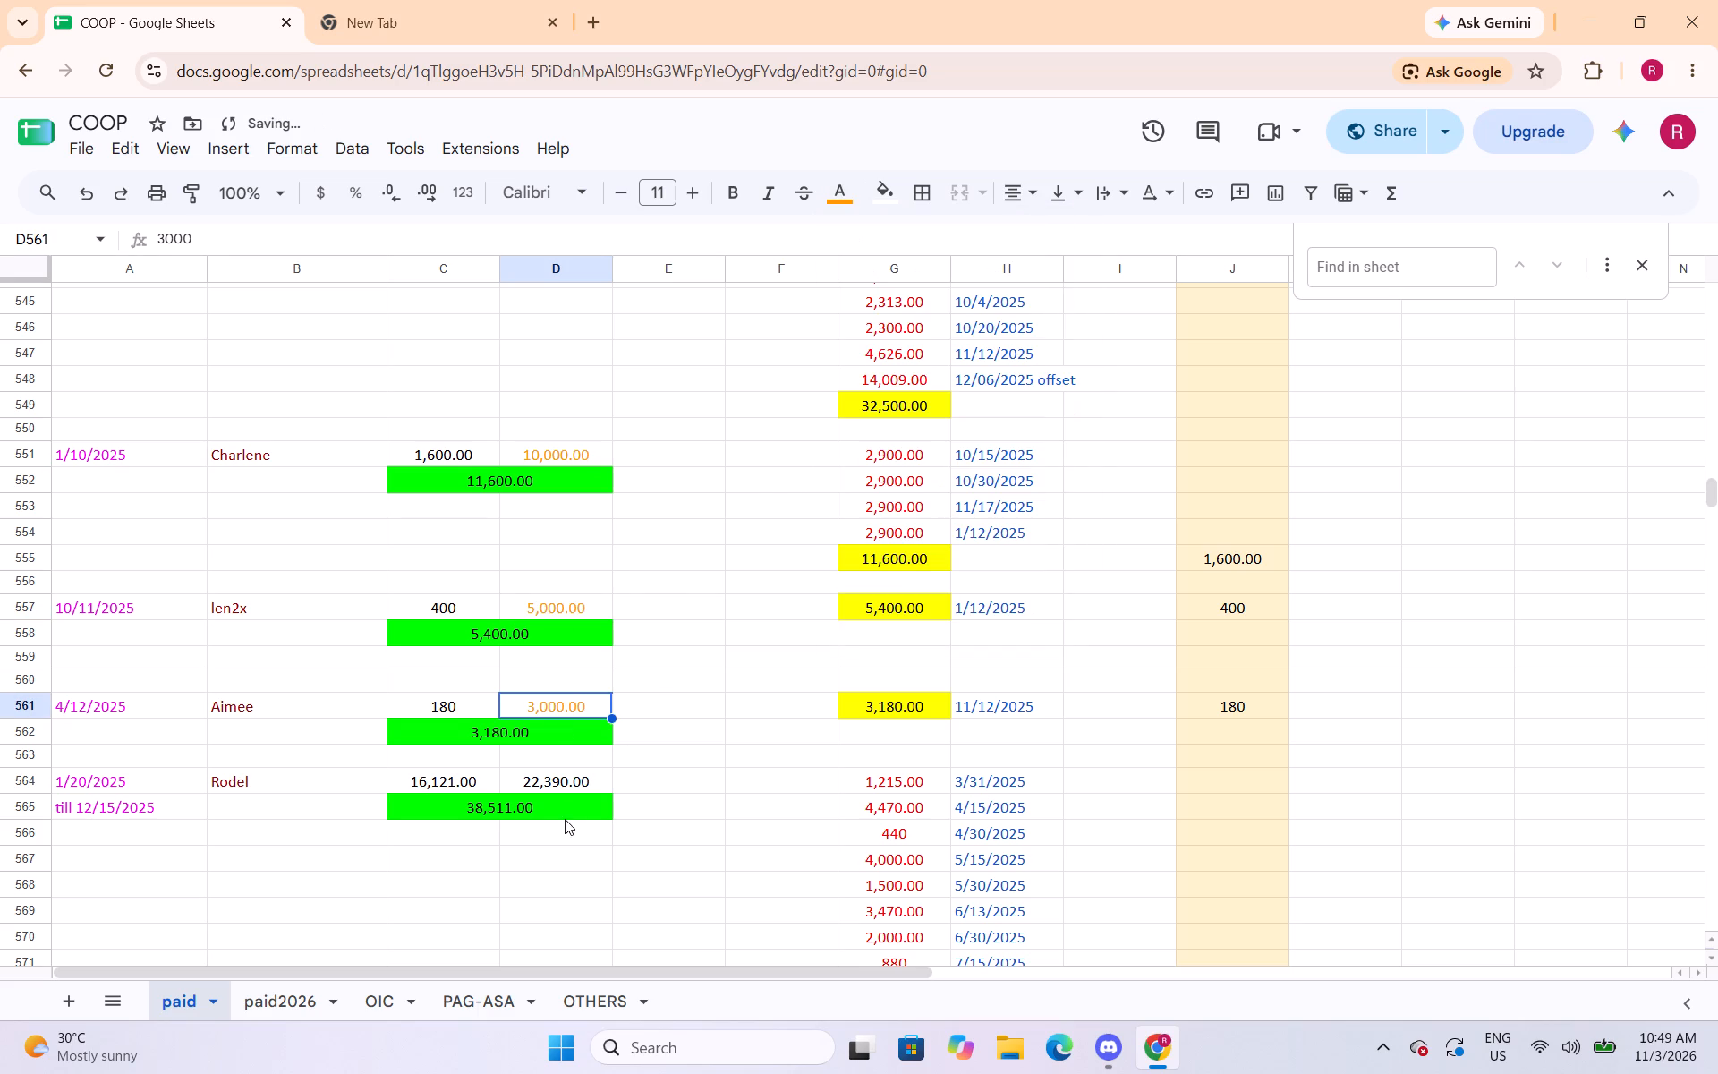
pyautogui.click(566, 783)
pyautogui.click(845, 211)
pyautogui.click(895, 303)
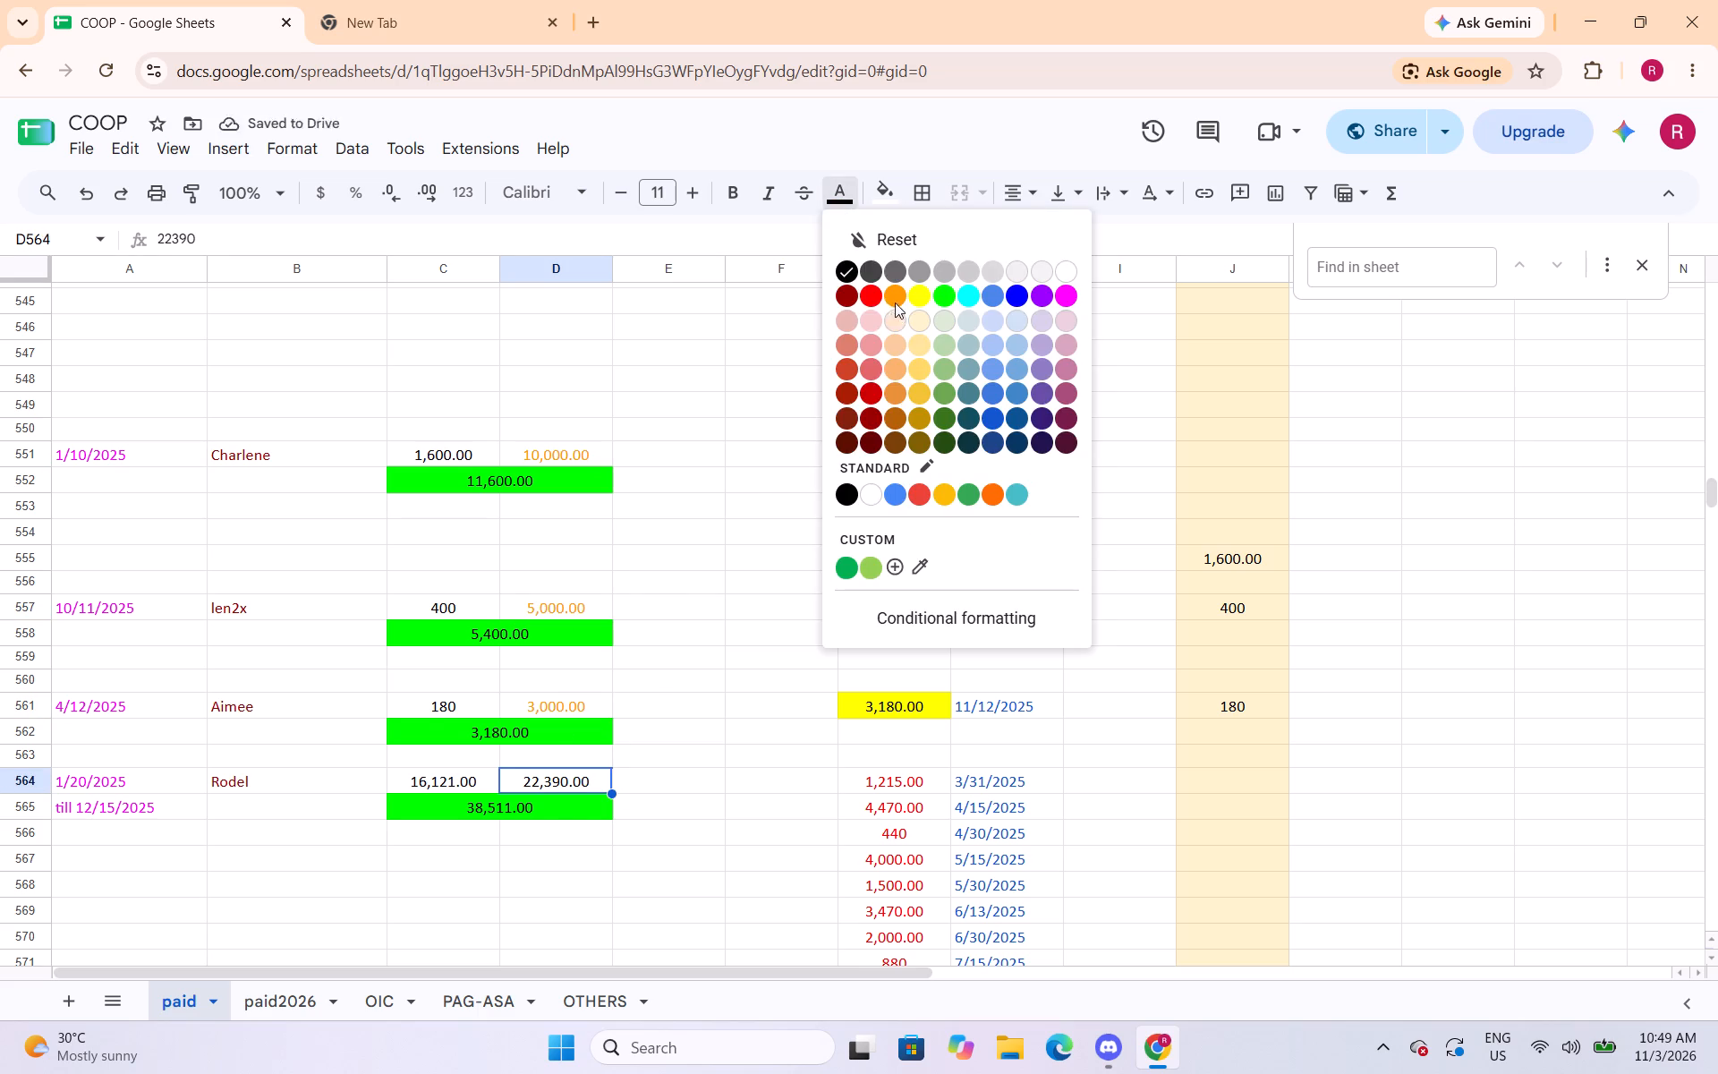
# Change the text colour of the capital amounts in cells D584, D587 and D590 to orange.
pyautogui.scroll(-8, 622, 430)
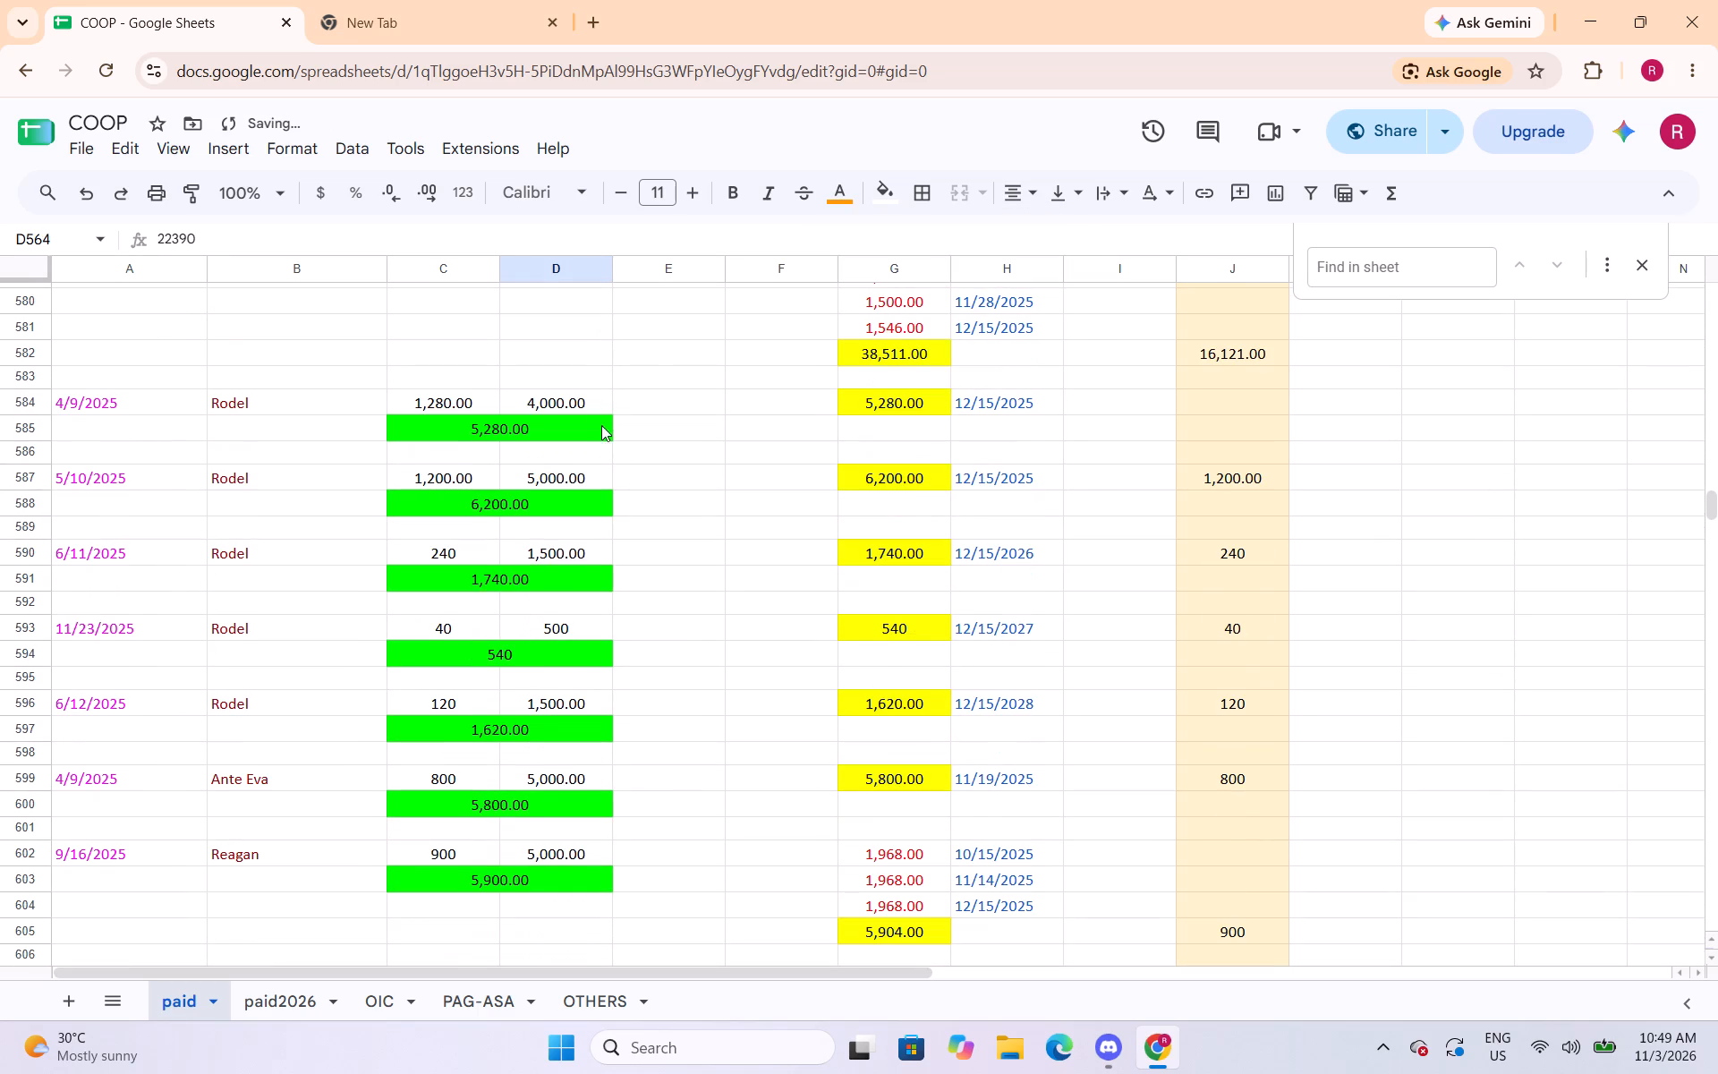
pyautogui.click(587, 402)
pyautogui.click(839, 196)
pyautogui.click(900, 293)
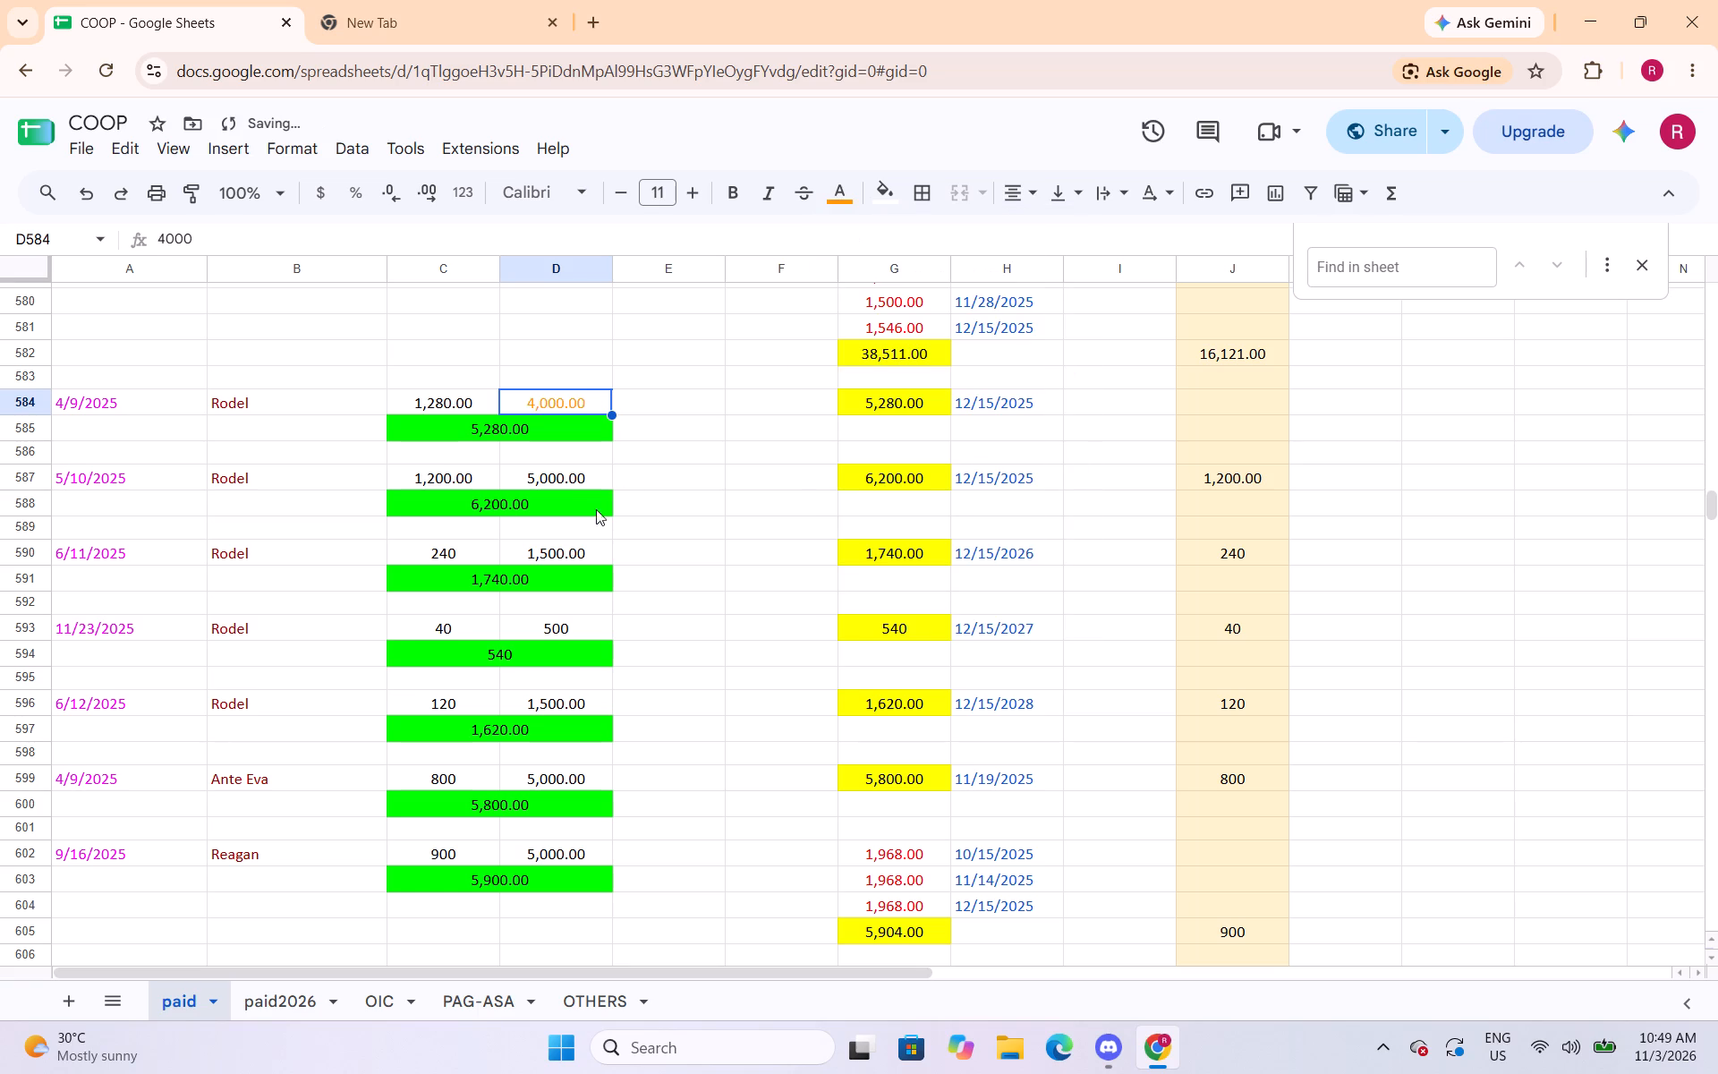
pyautogui.click(569, 474)
pyautogui.click(844, 200)
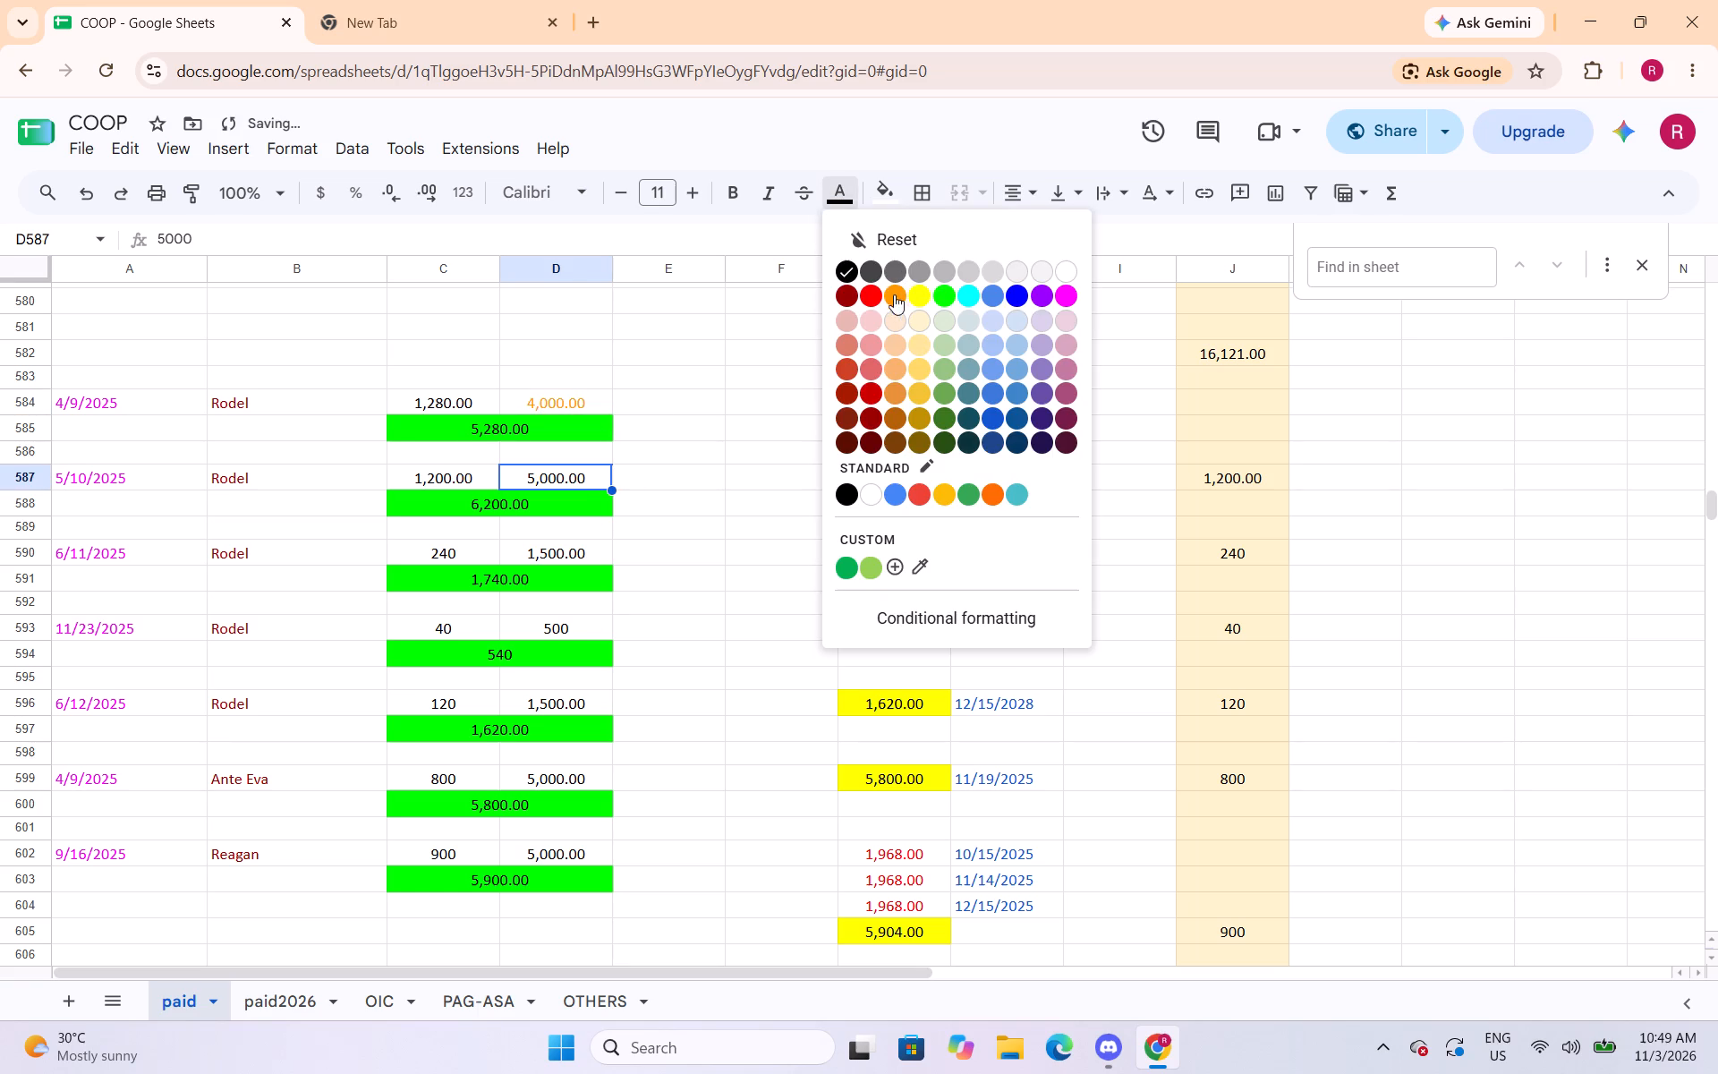
pyautogui.click(894, 294)
pyautogui.moveTo(552, 550); pyautogui.dragTo(560, 551)
pyautogui.click(830, 191)
pyautogui.click(902, 297)
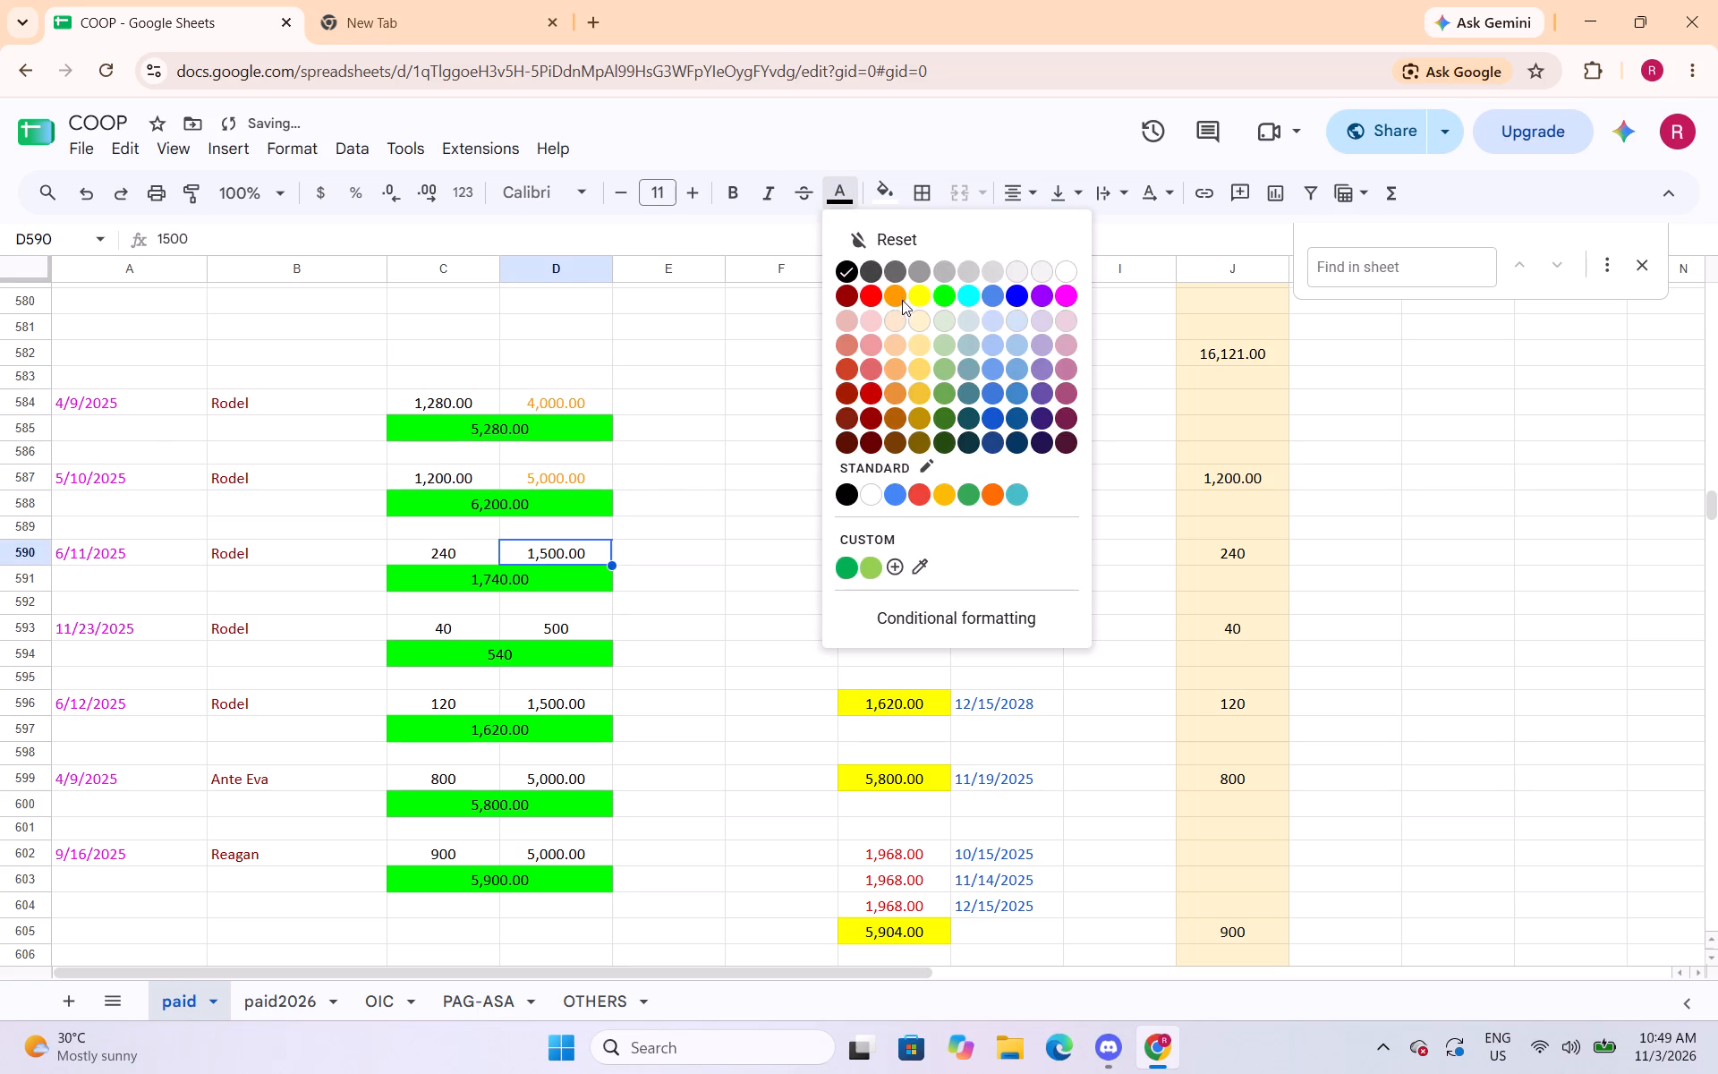
# Change the text colour of the capital amounts in cells D593, D596, D599 and D602 to orange.
pyautogui.click(590, 619)
pyautogui.click(837, 194)
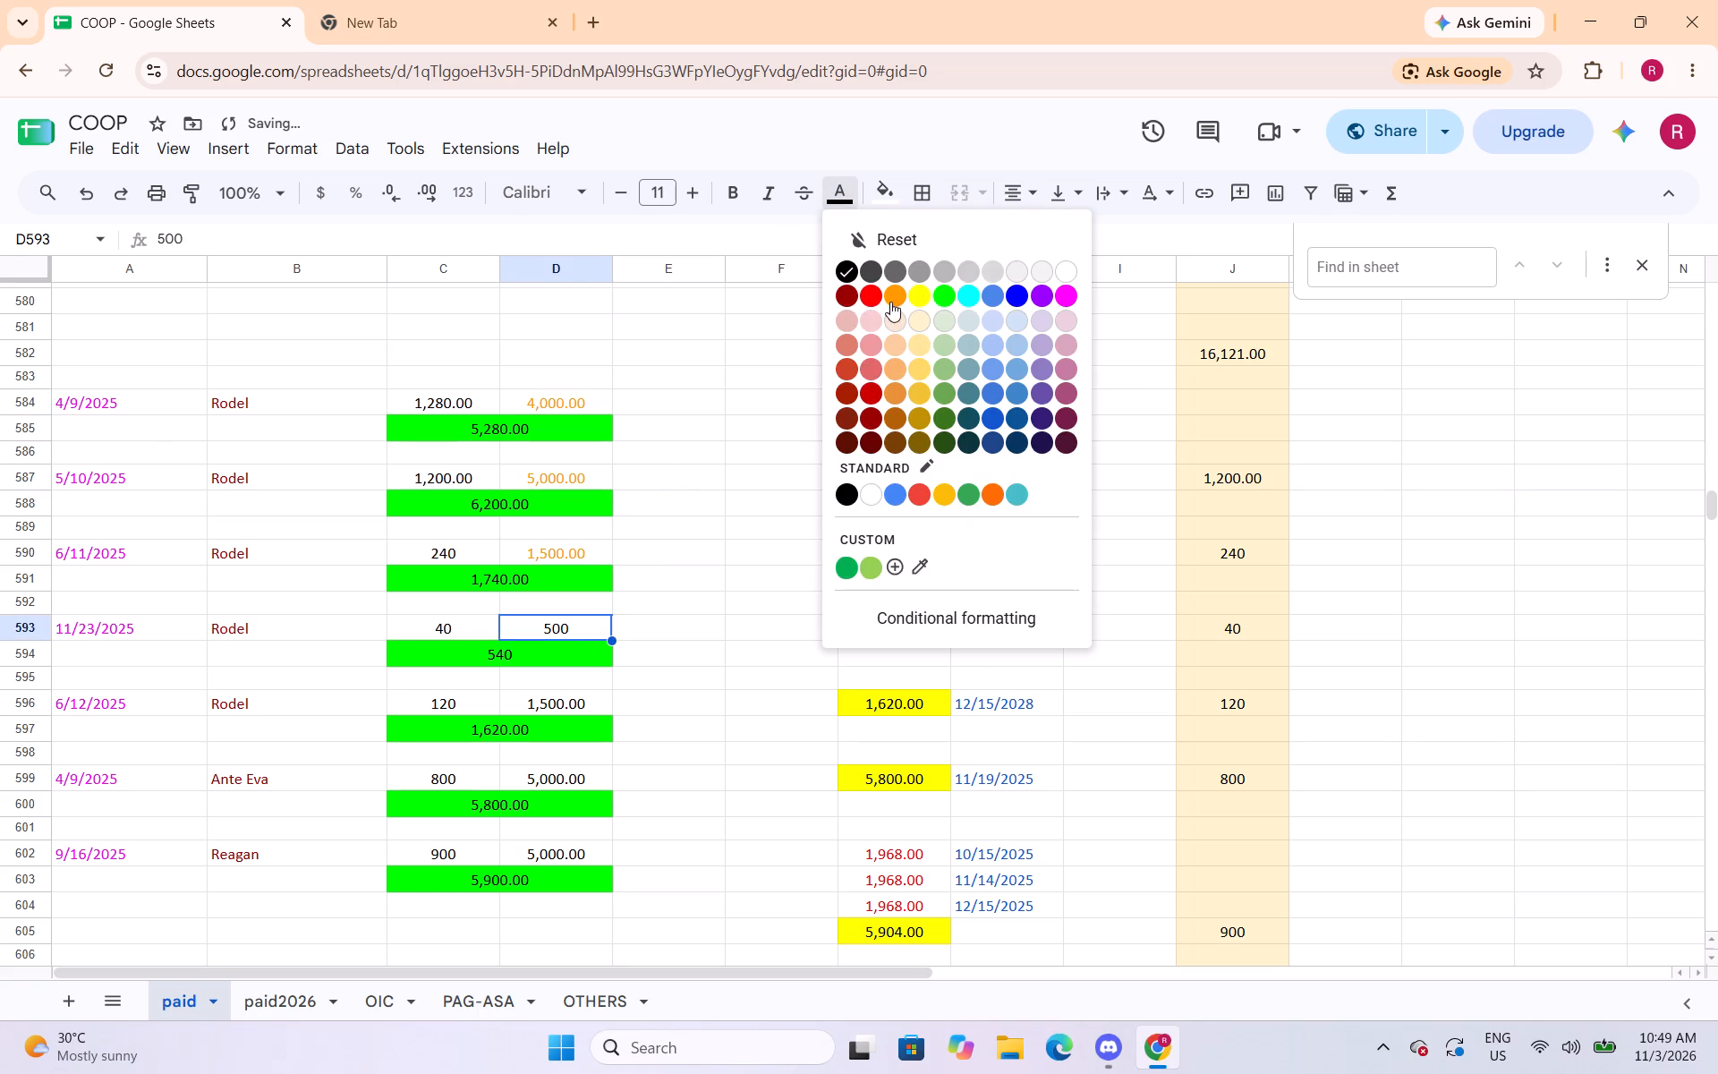
pyautogui.click(906, 294)
pyautogui.click(550, 693)
pyautogui.click(834, 197)
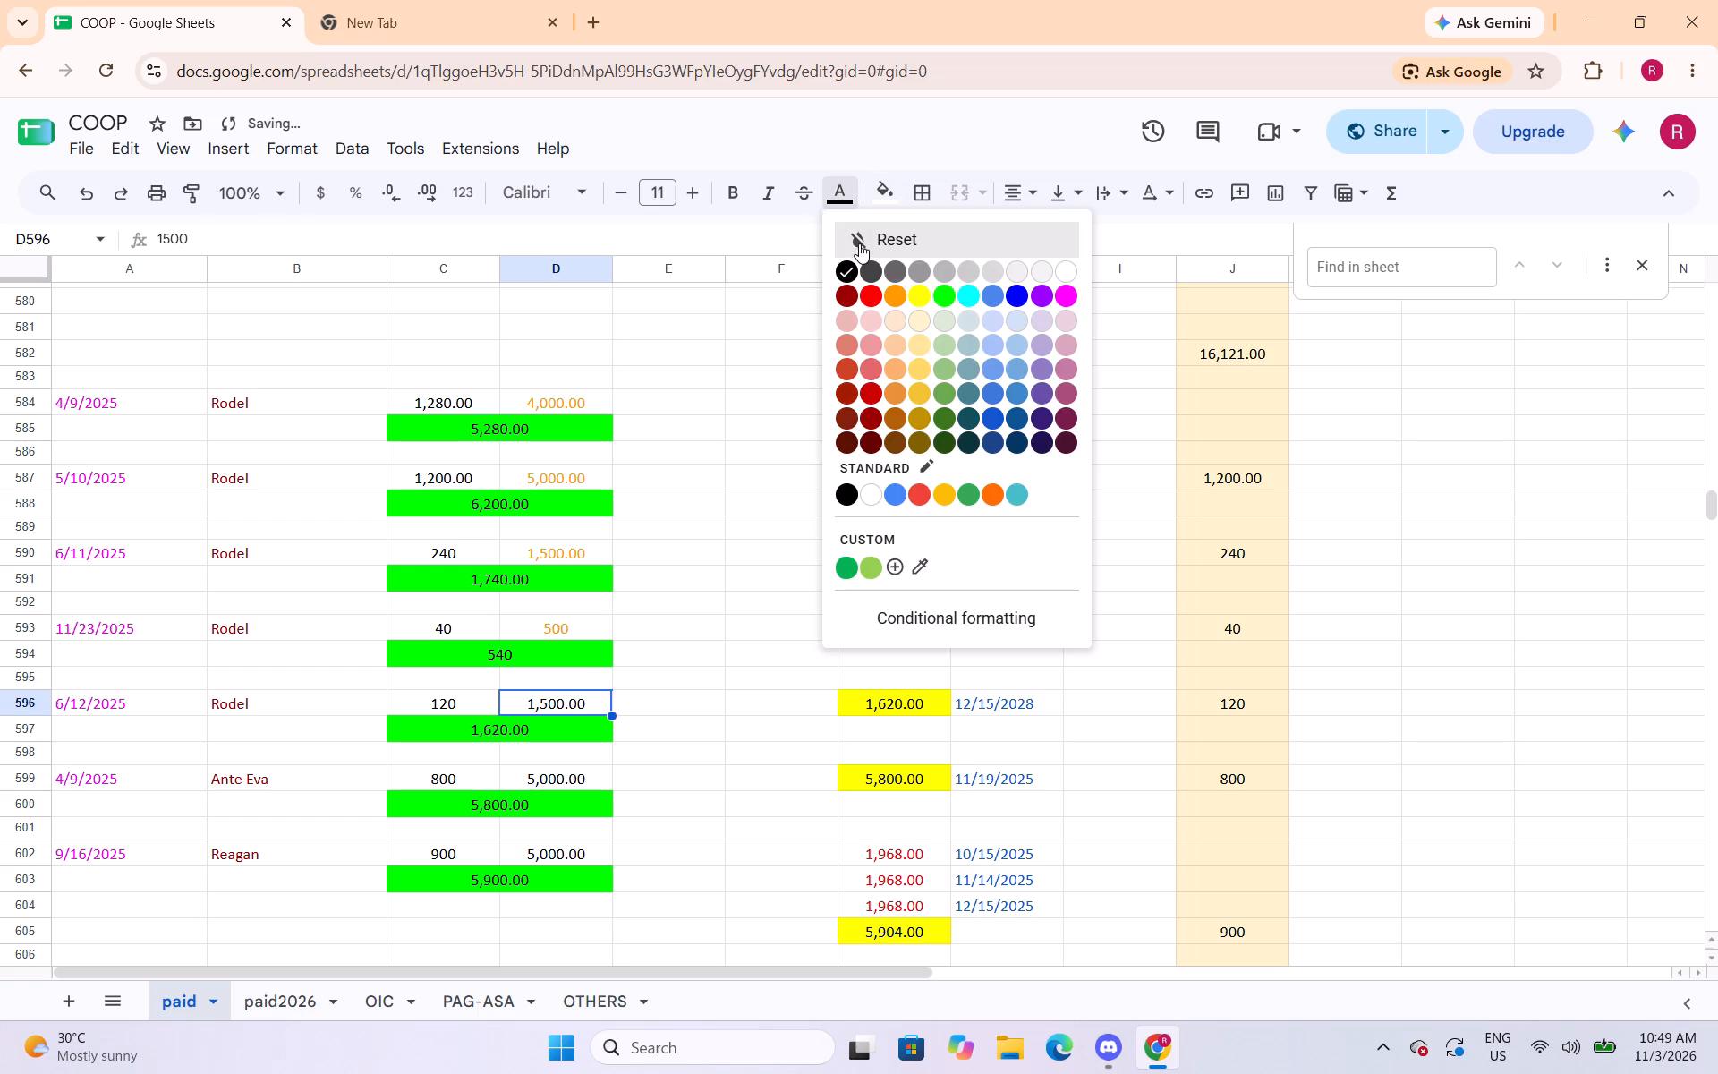
pyautogui.moveTo(890, 289); pyautogui.dragTo(894, 299)
pyautogui.moveTo(574, 777); pyautogui.dragTo(590, 762)
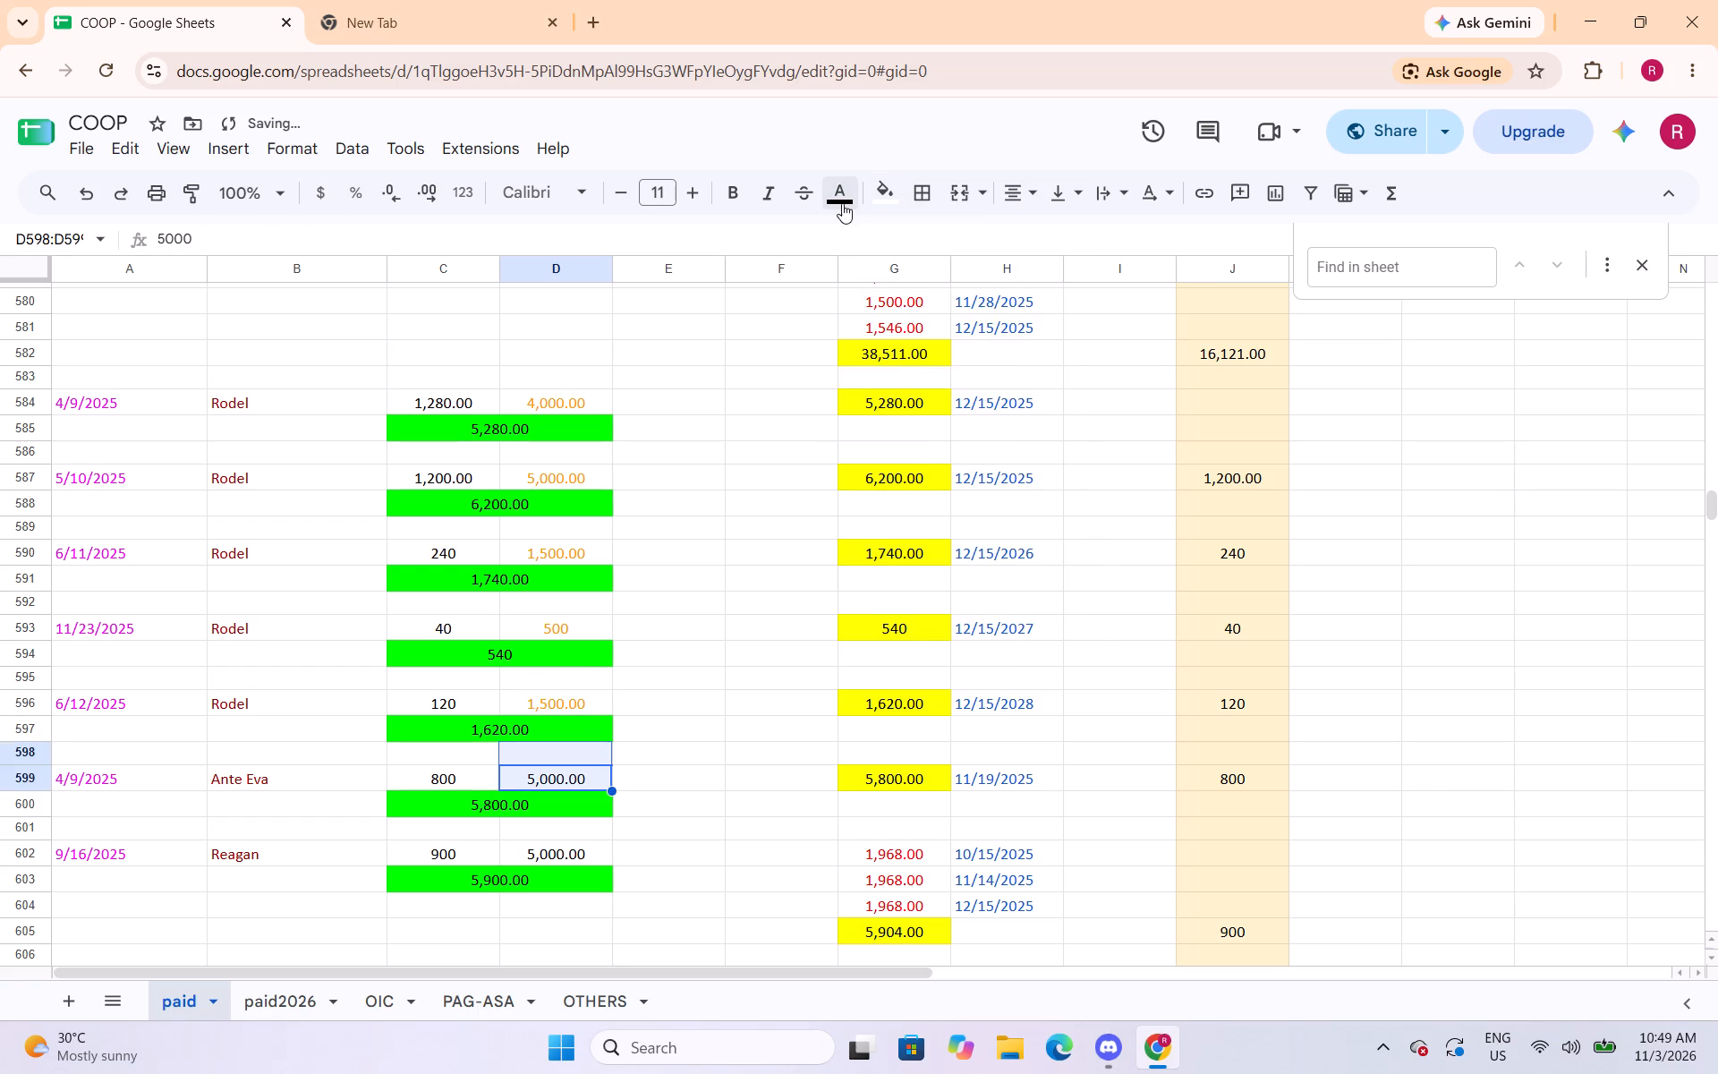
pyautogui.click(842, 203)
pyautogui.click(893, 288)
pyautogui.click(545, 847)
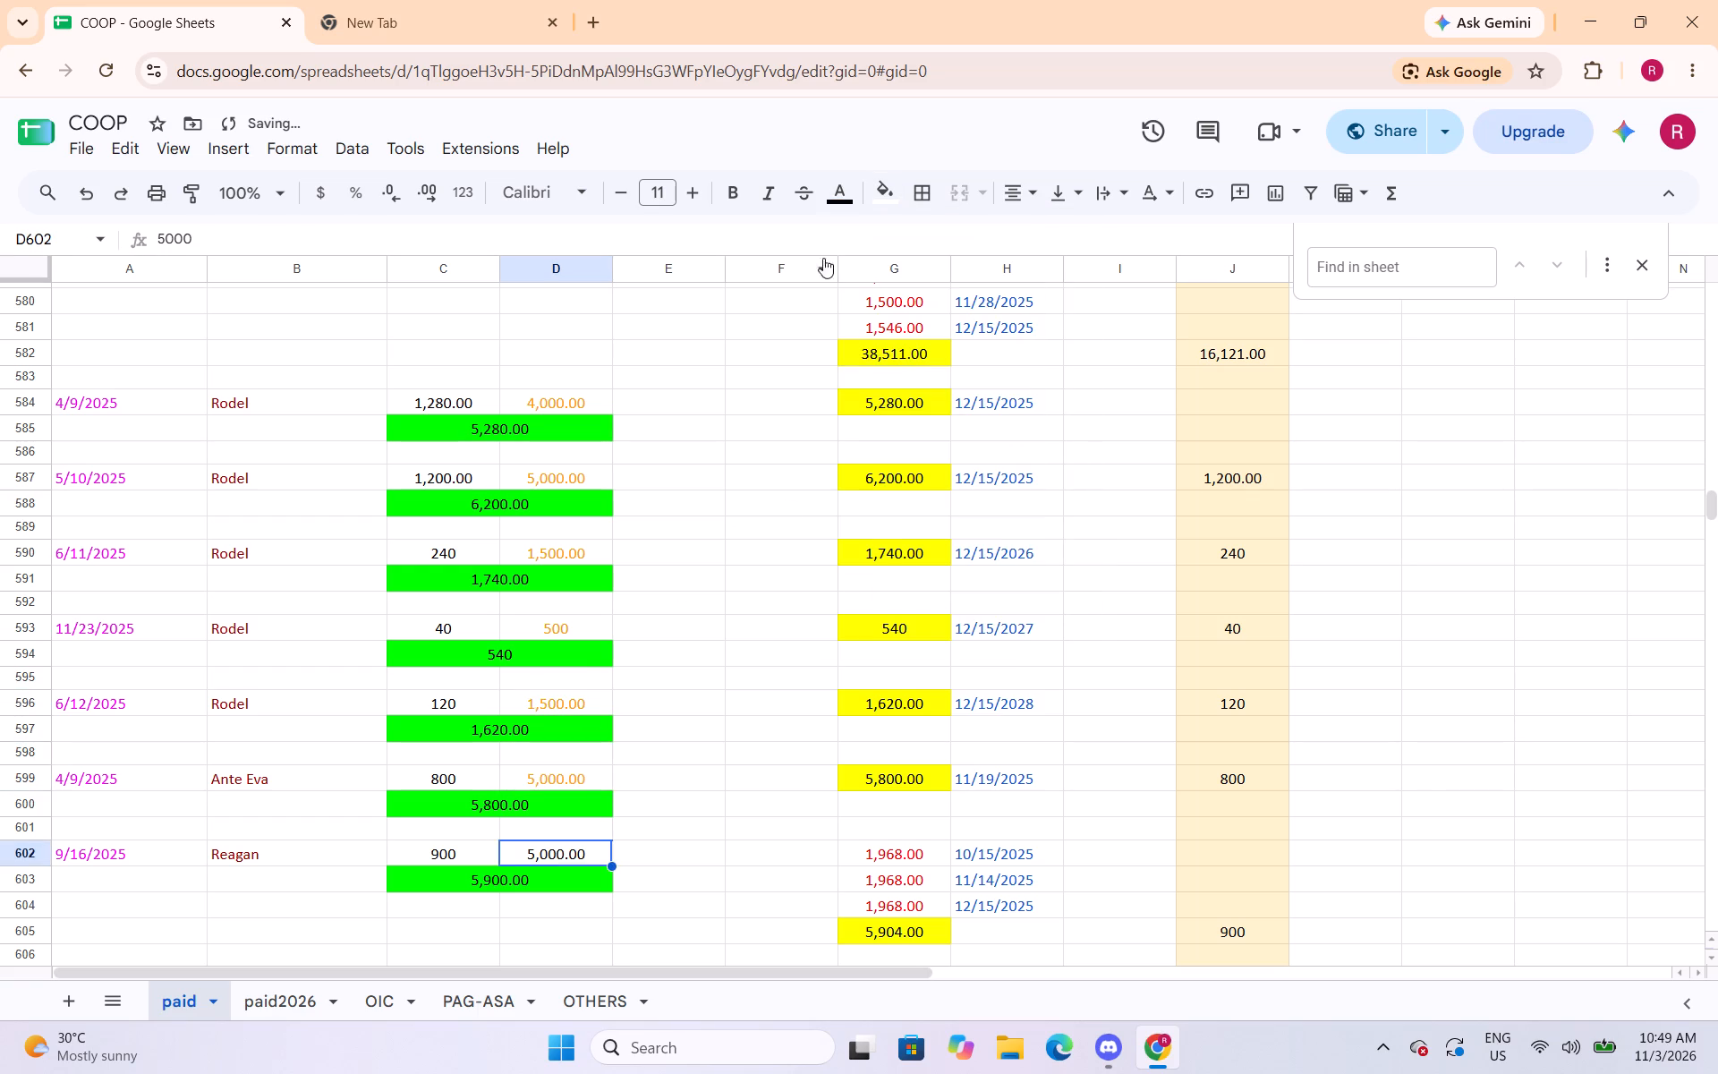
pyautogui.click(838, 202)
pyautogui.click(898, 297)
# Change the text colour of the capital amounts in cells D607 and D610 to orange.
pyautogui.scroll(-4, 723, 477)
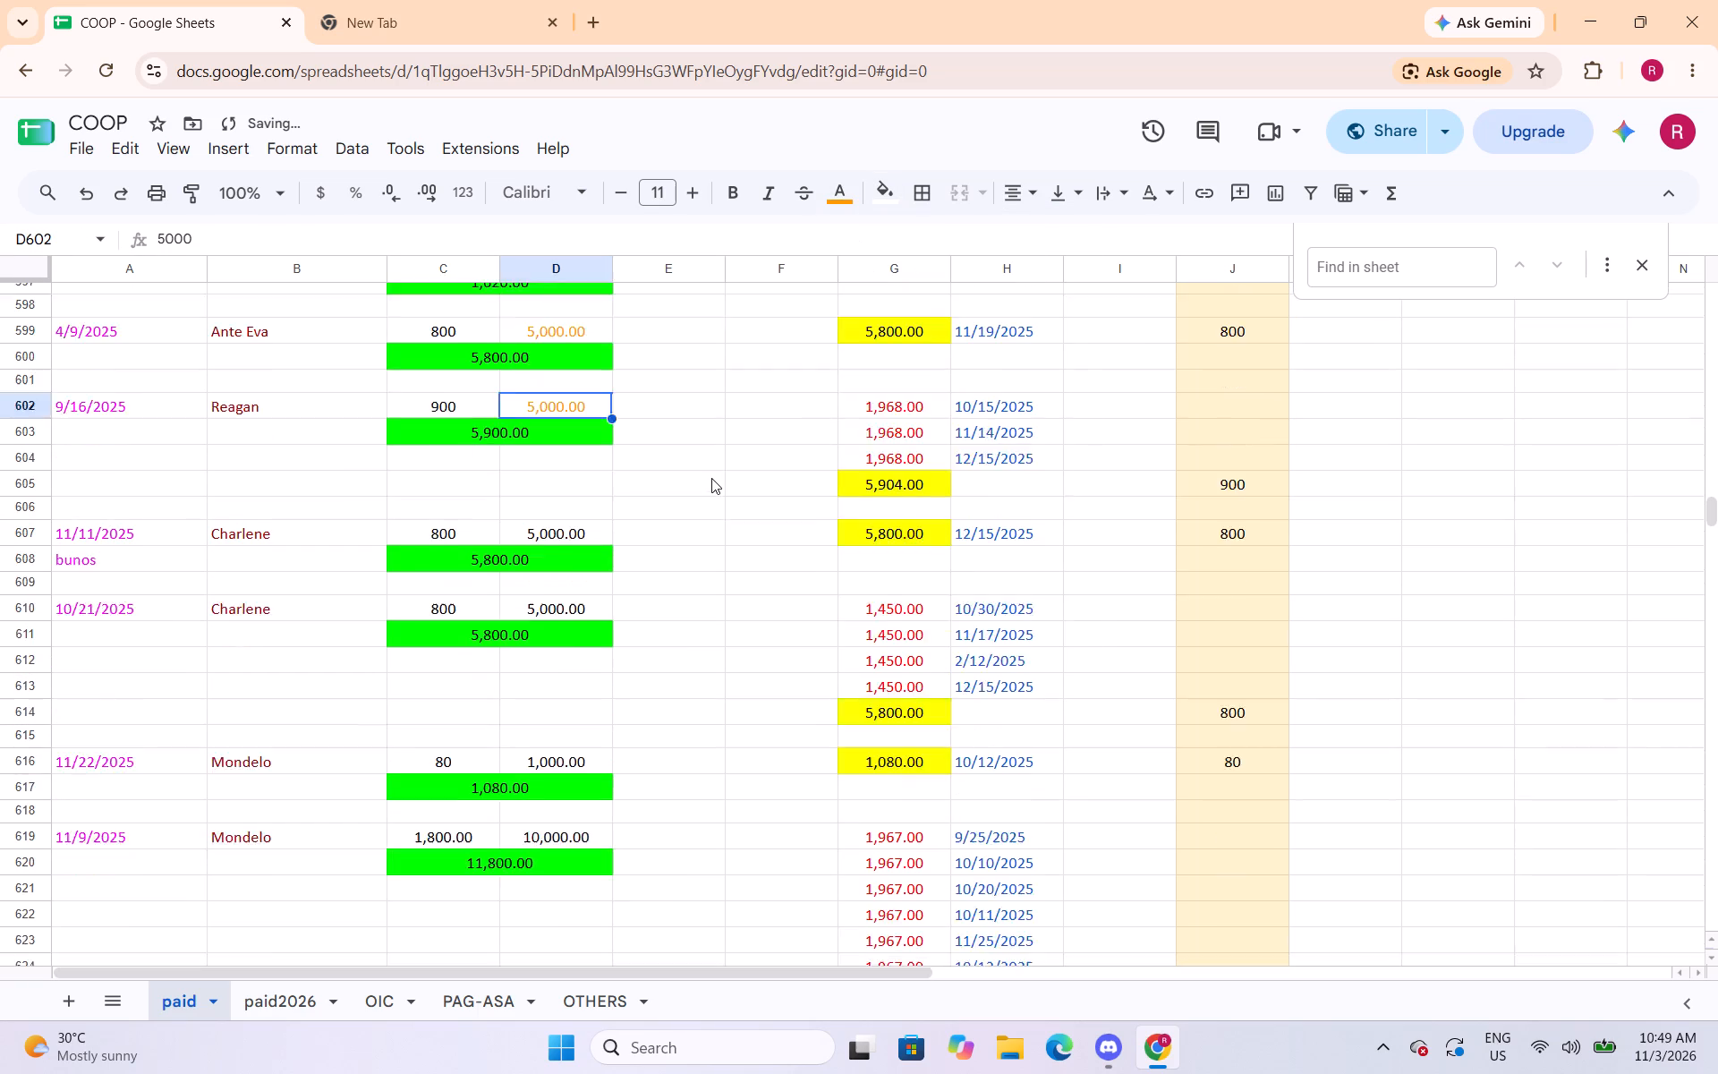
pyautogui.scroll(-1, 711, 478)
pyautogui.click(578, 423)
pyautogui.click(838, 207)
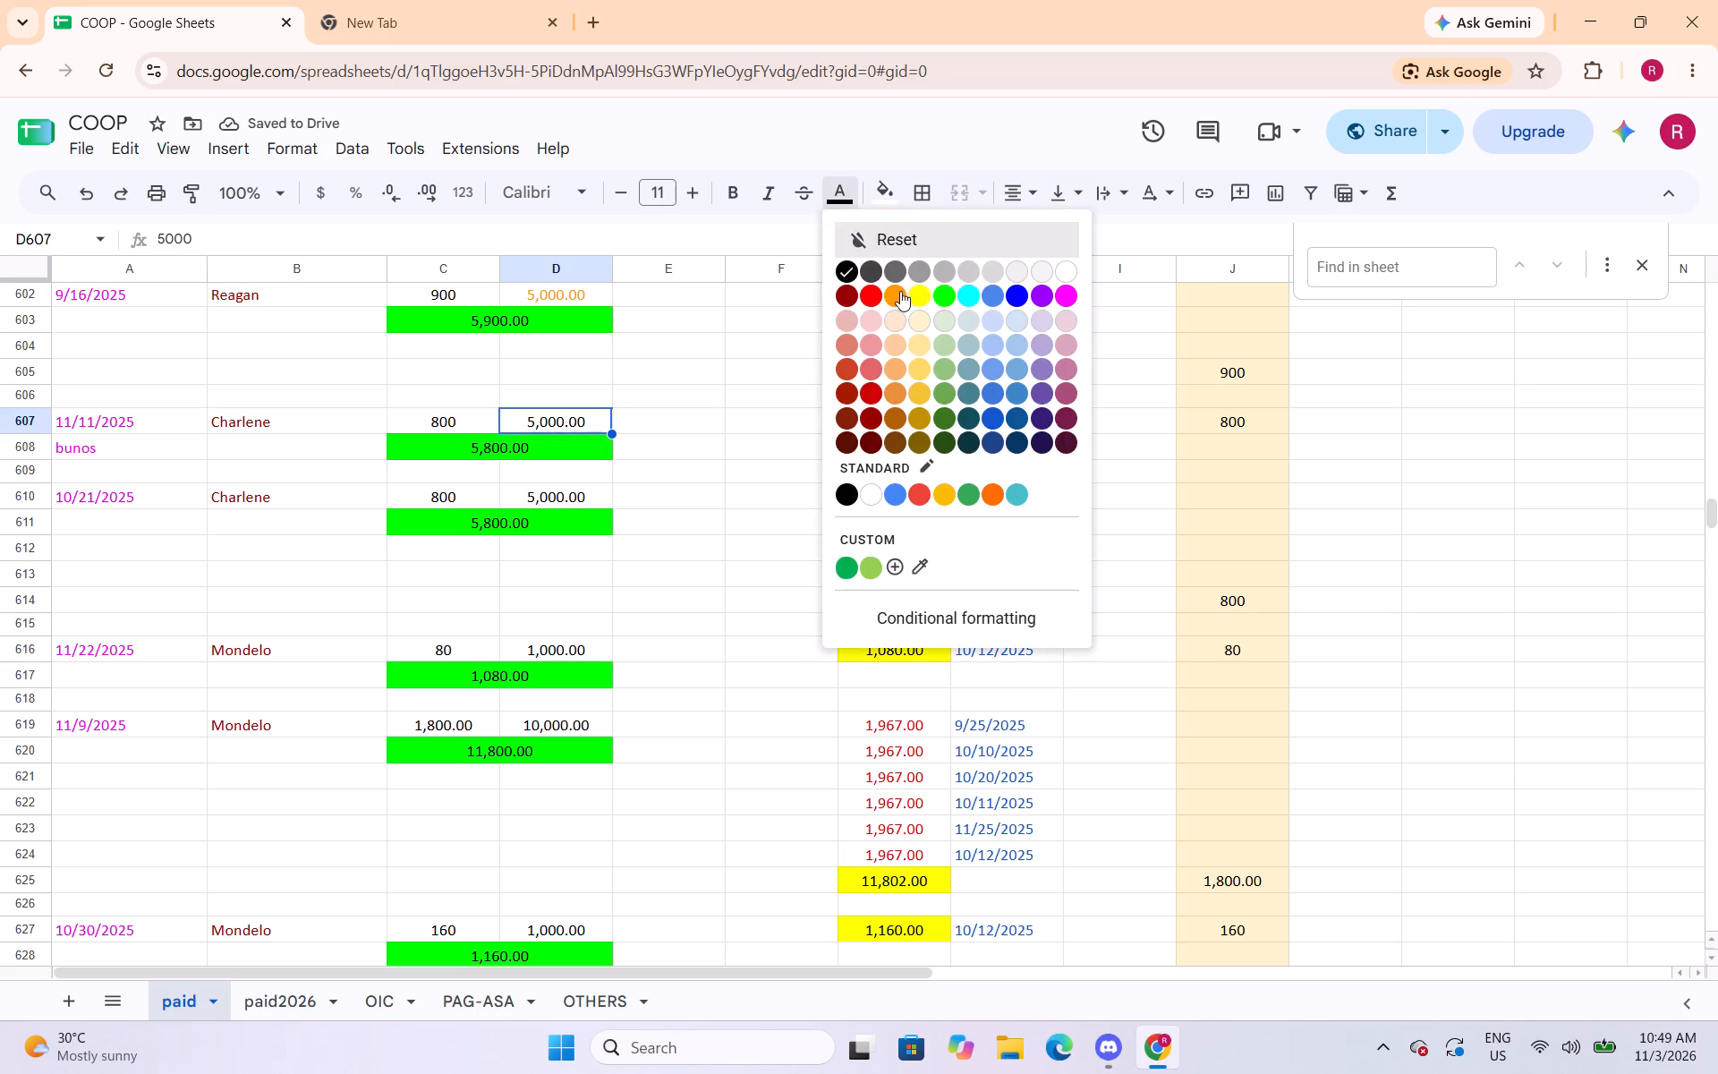
pyautogui.click(897, 290)
pyautogui.click(583, 499)
pyautogui.click(842, 198)
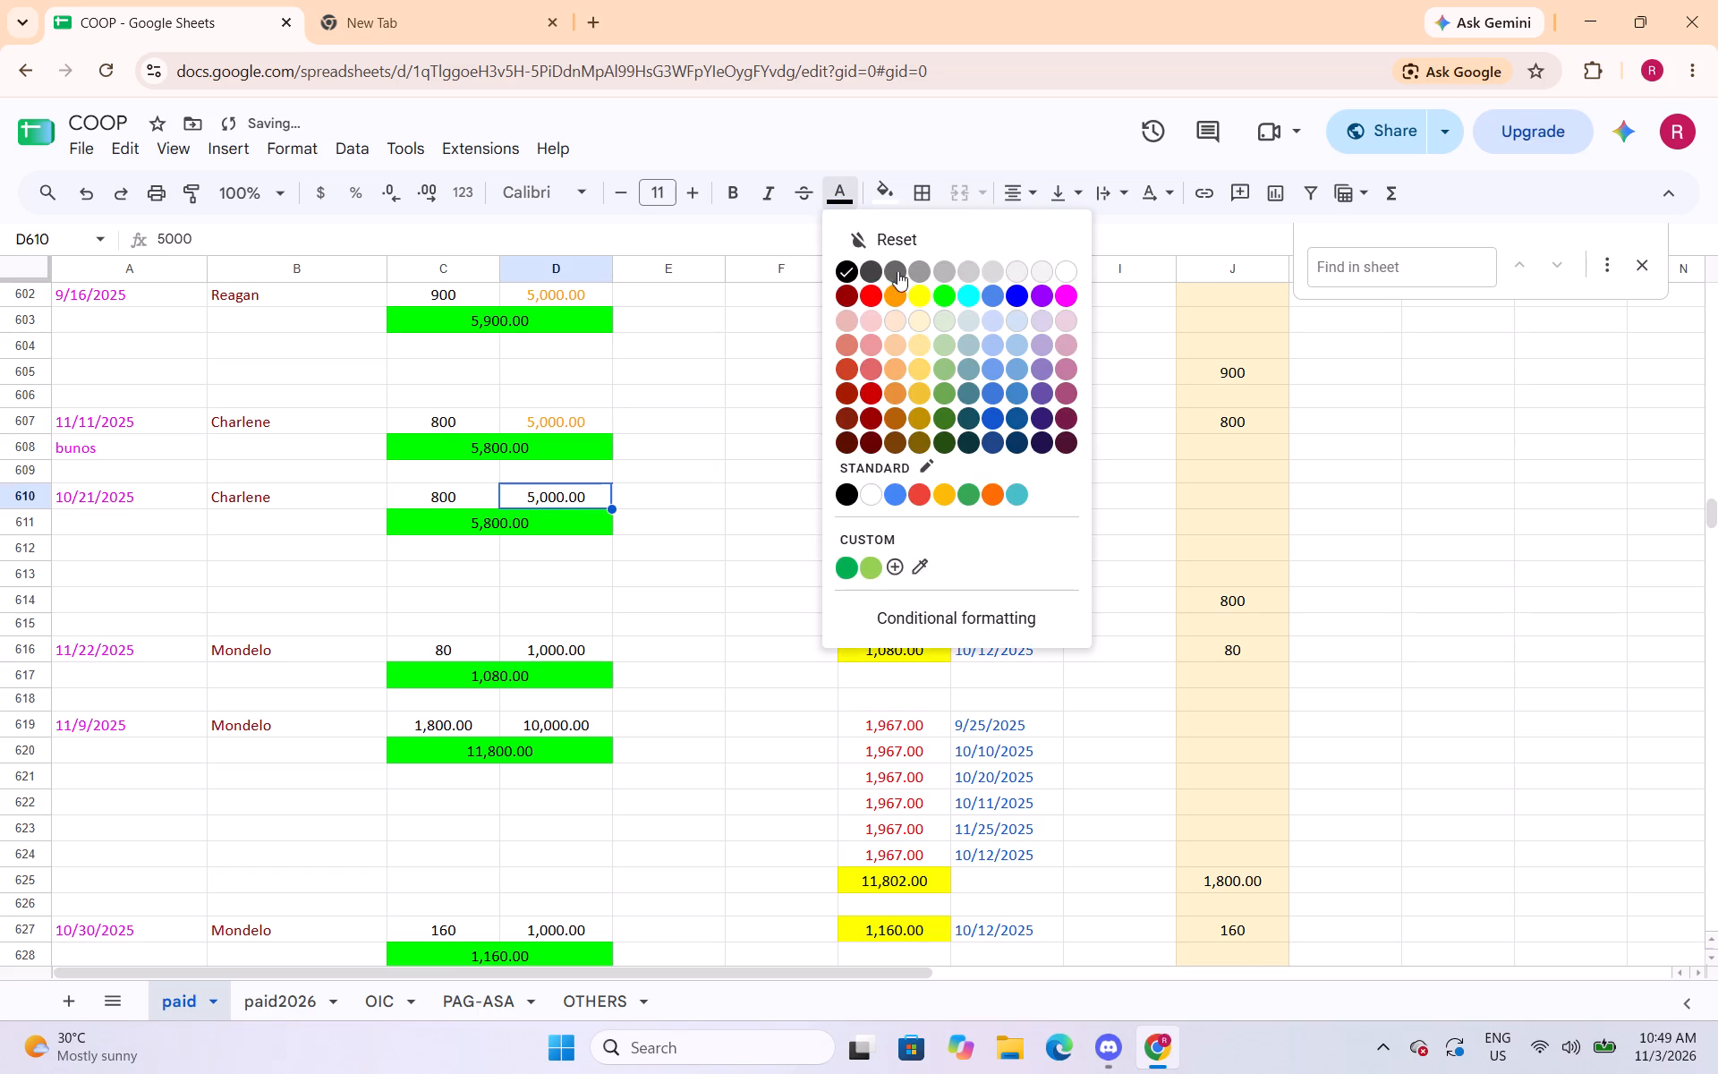
pyautogui.click(898, 298)
# Change the text colour of the capital amounts in cells D616, D619 and D627 to orange.
pyautogui.click(591, 647)
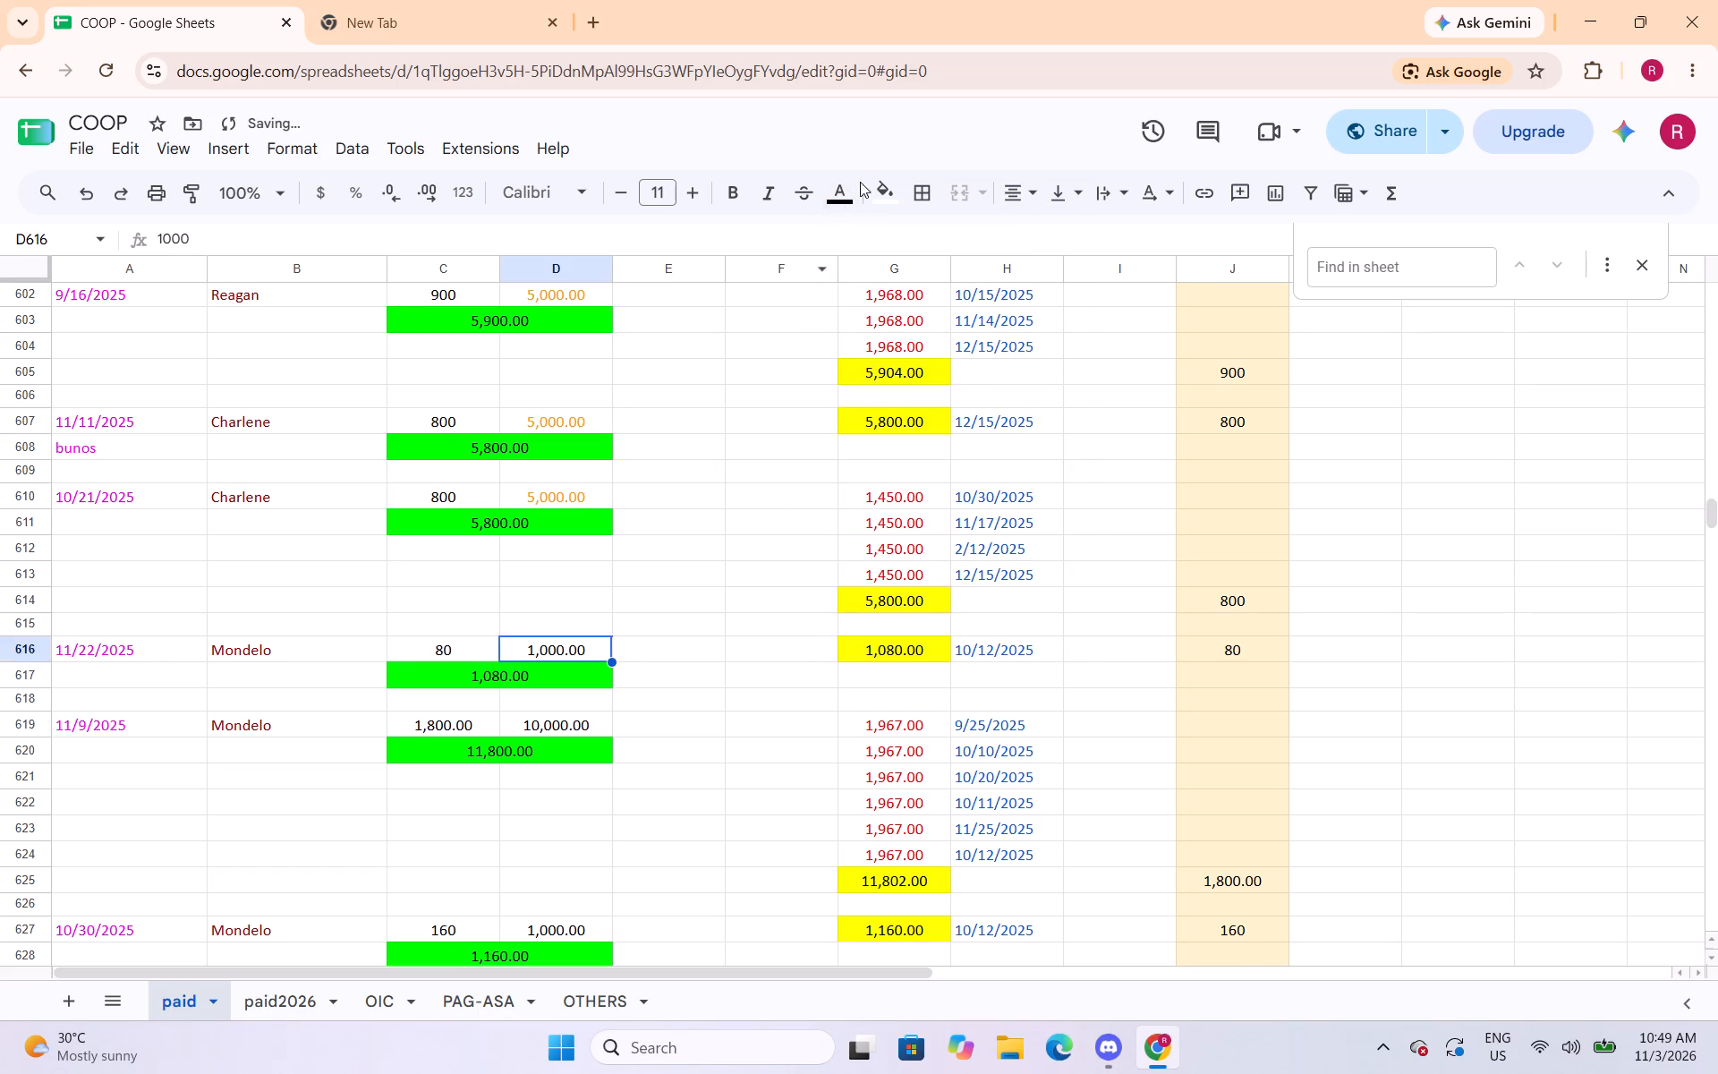
pyautogui.click(838, 198)
pyautogui.click(894, 293)
pyautogui.click(581, 719)
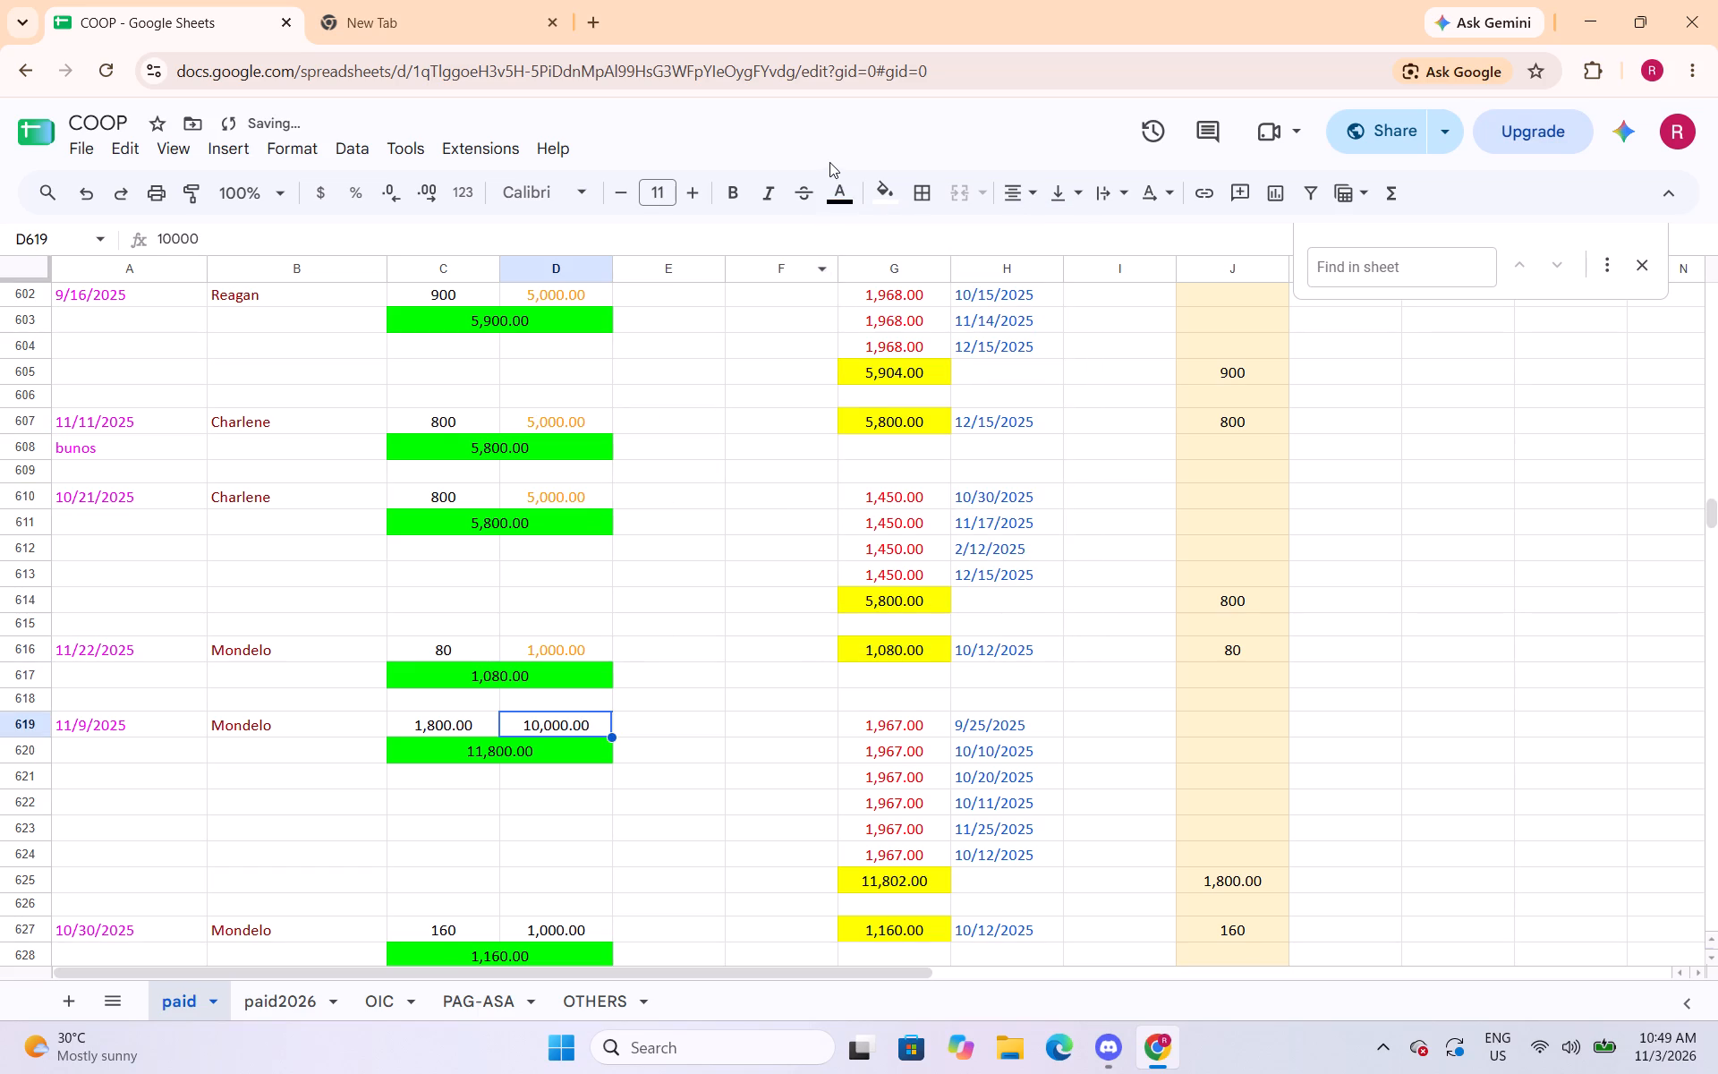
pyautogui.moveTo(840, 185); pyautogui.dragTo(840, 193)
pyautogui.click(896, 290)
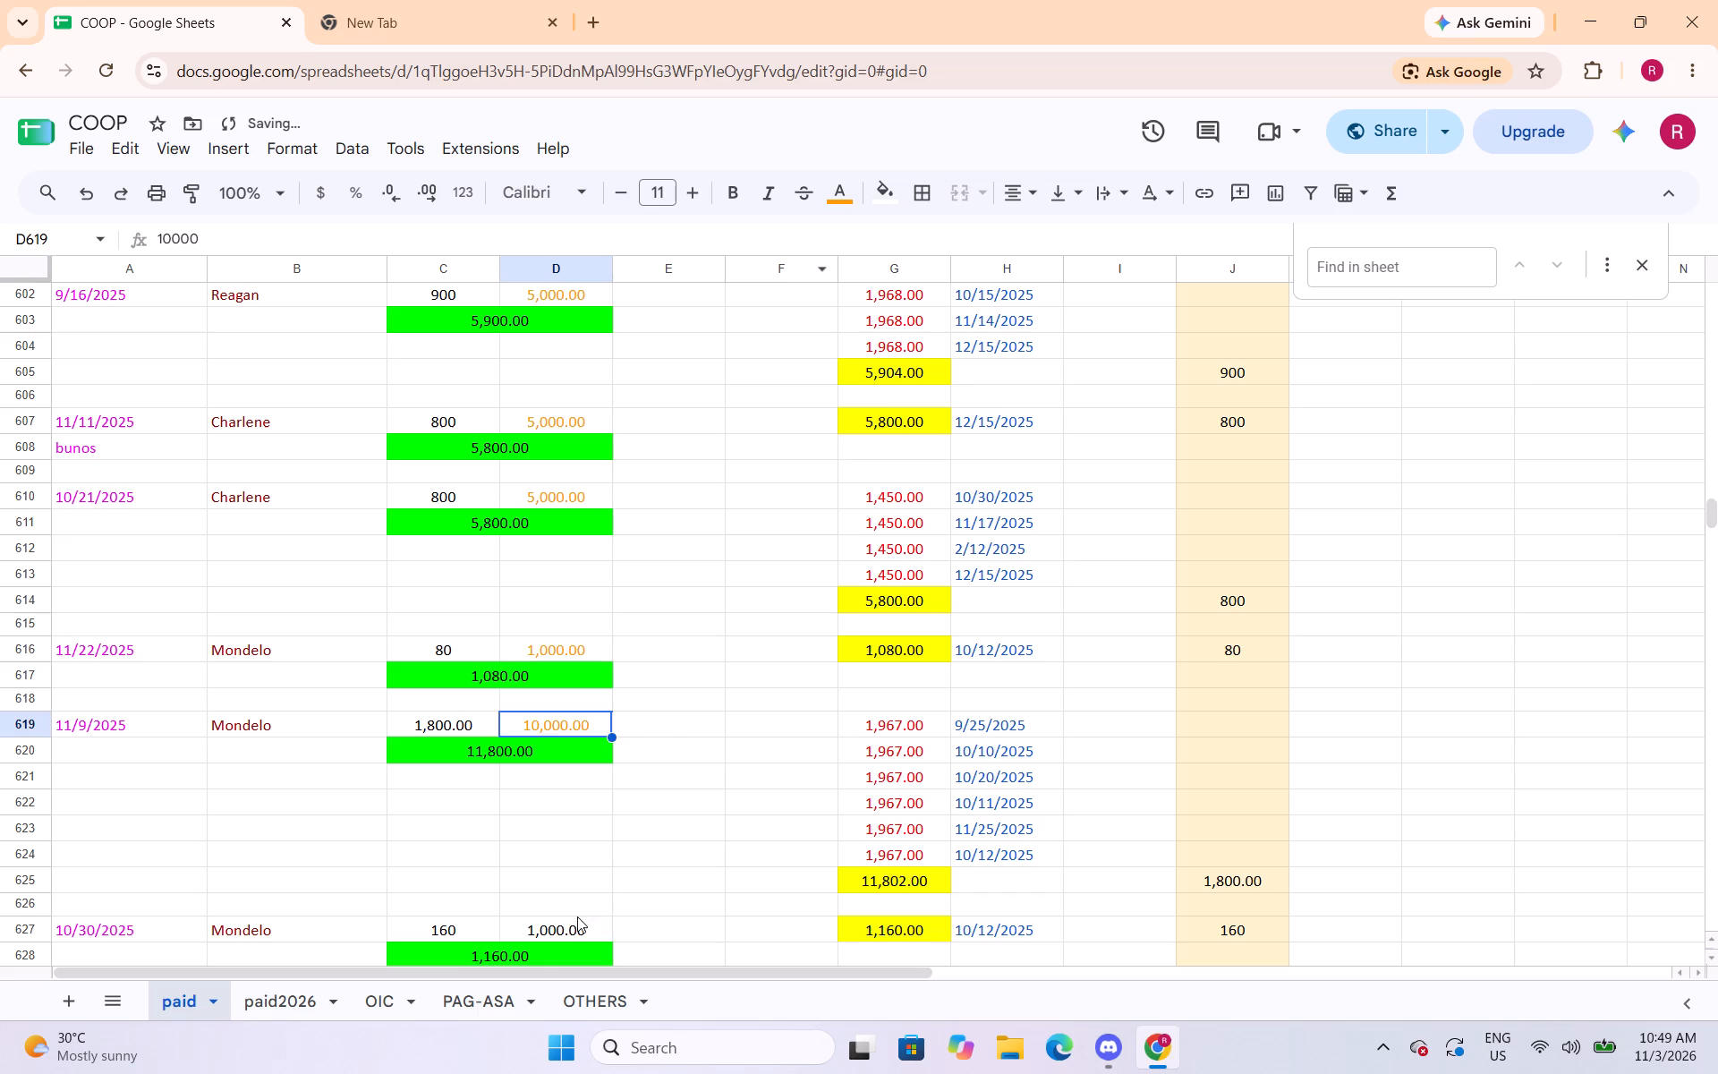
pyautogui.click(577, 920)
pyautogui.click(837, 192)
pyautogui.click(896, 298)
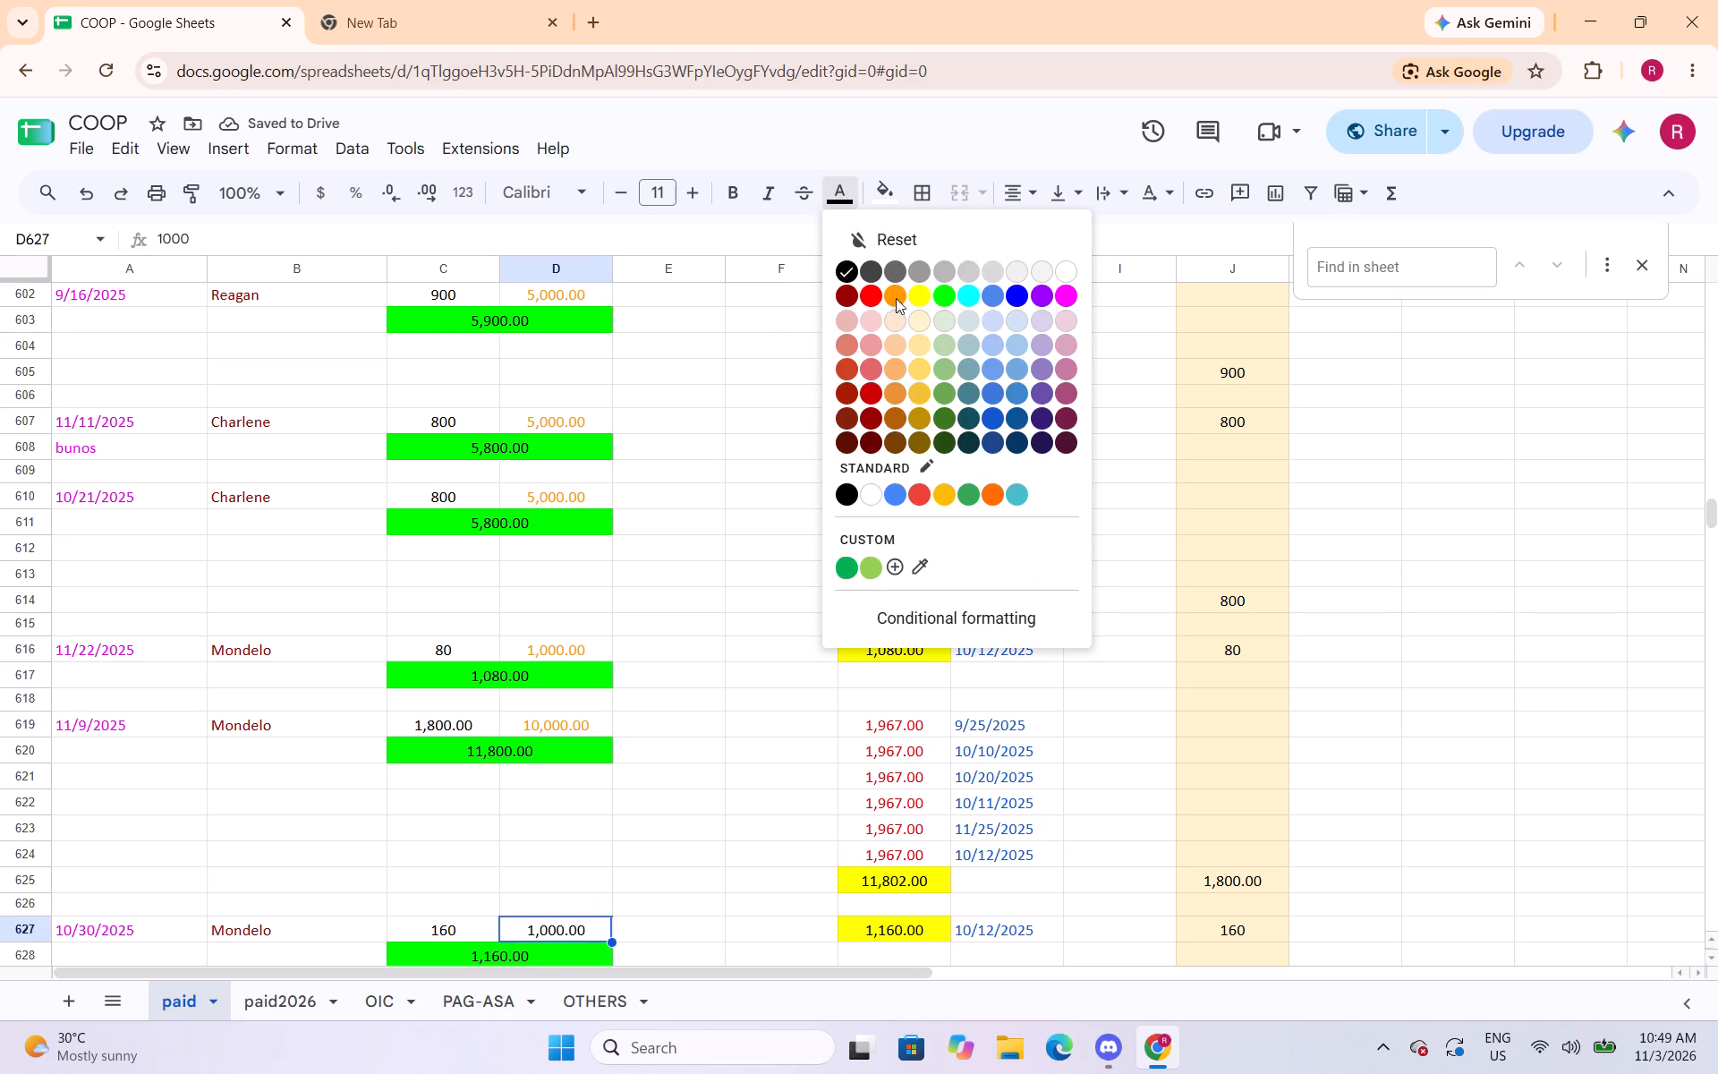
# Change the text colour of the capital amounts in cells D630, D633 and D636 to orange.
pyautogui.scroll(-6, 860, 487)
pyautogui.scroll(1, 769, 454)
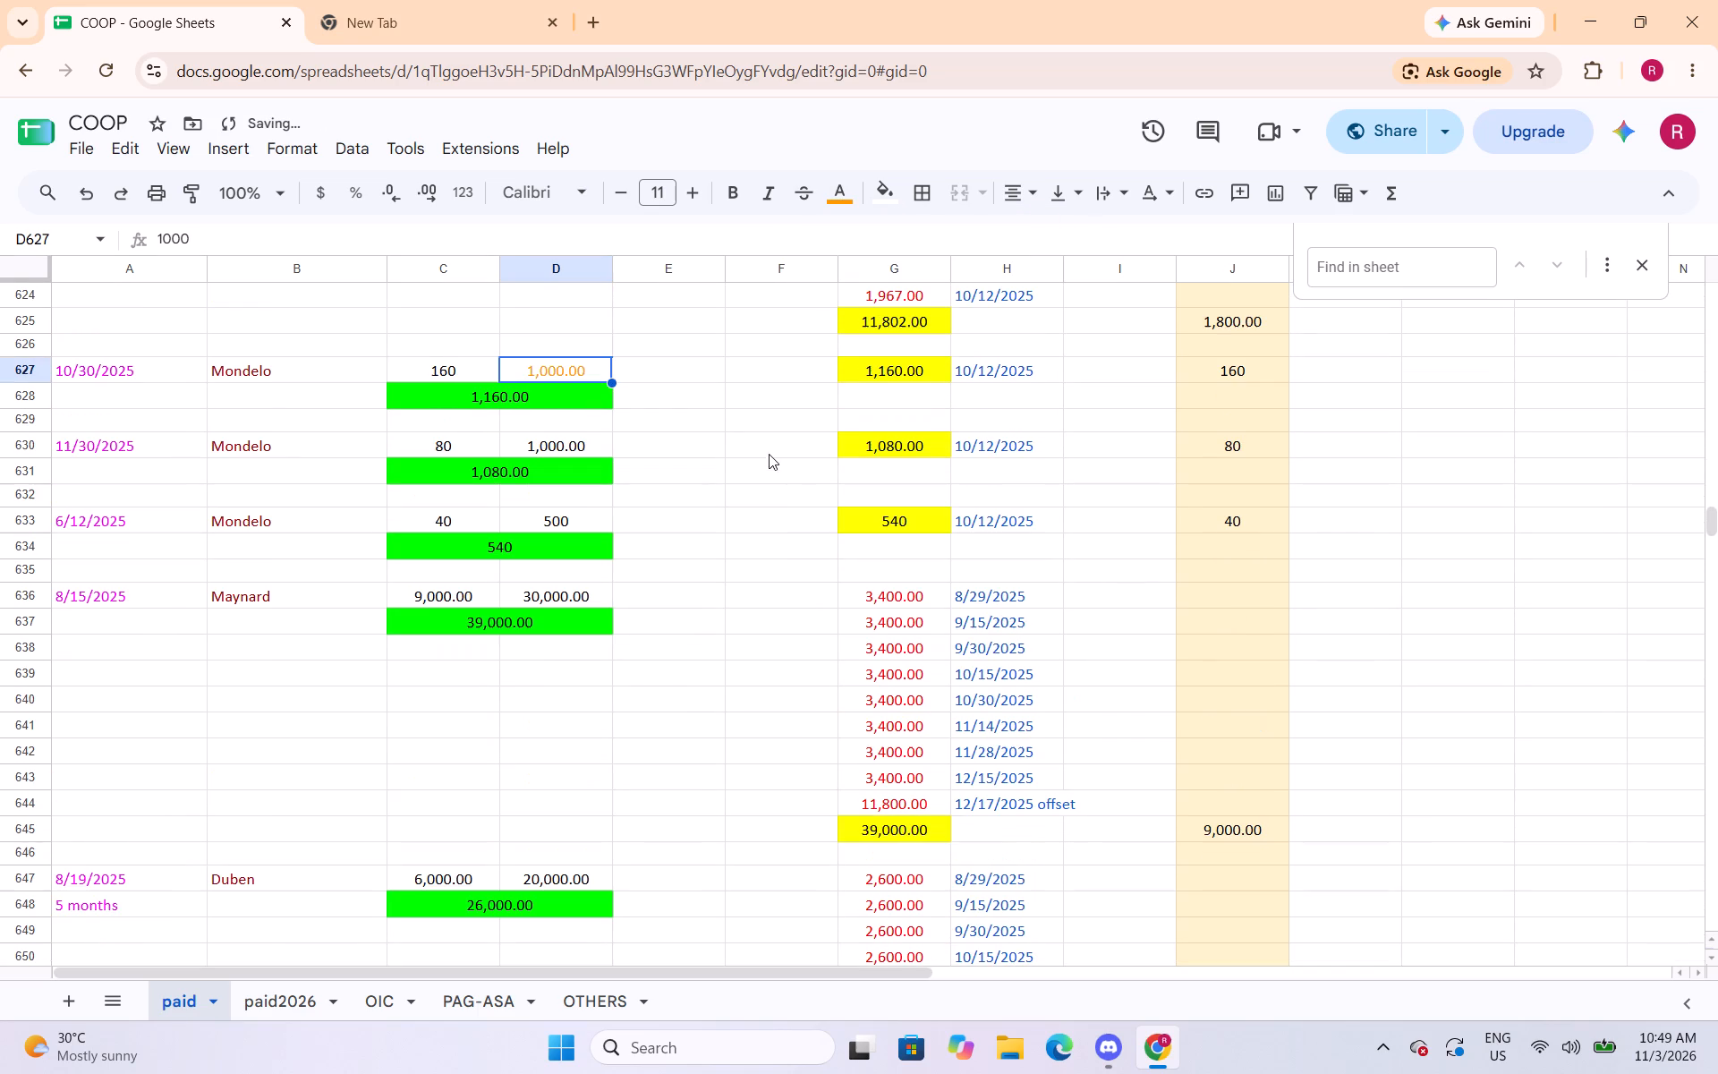
pyautogui.click(569, 436)
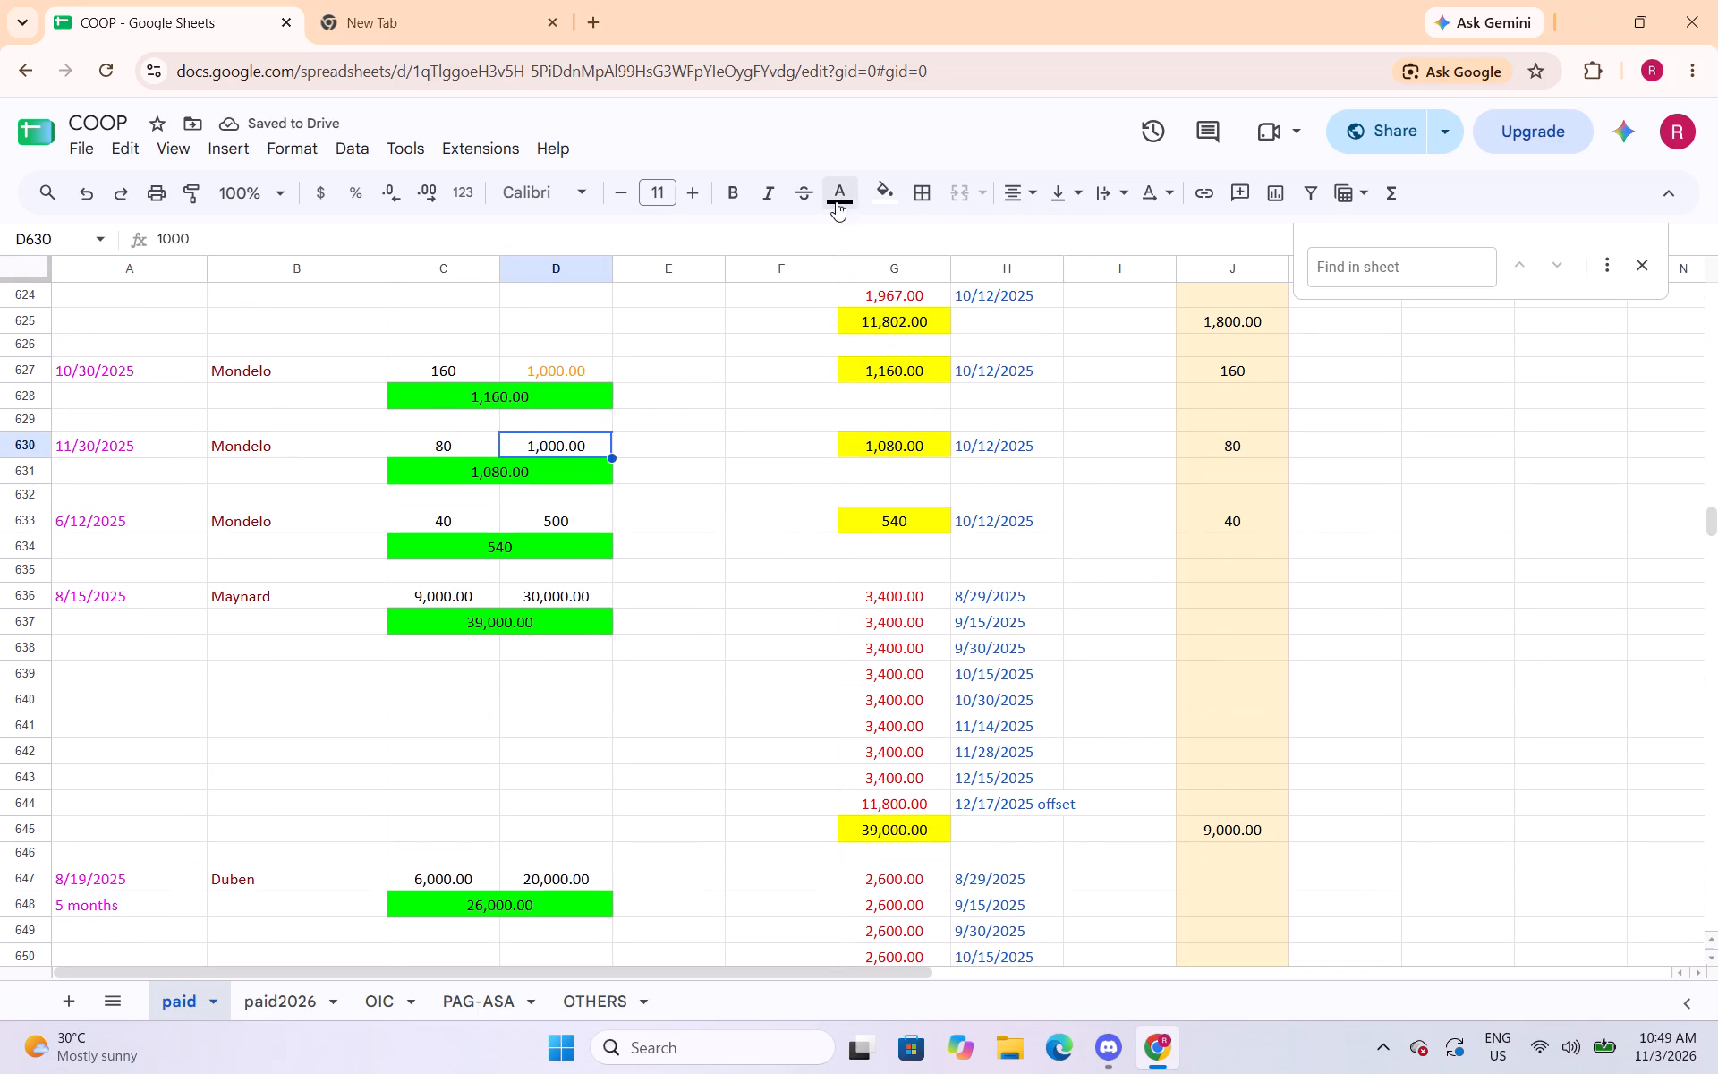
pyautogui.click(836, 201)
pyautogui.click(889, 292)
pyautogui.click(574, 520)
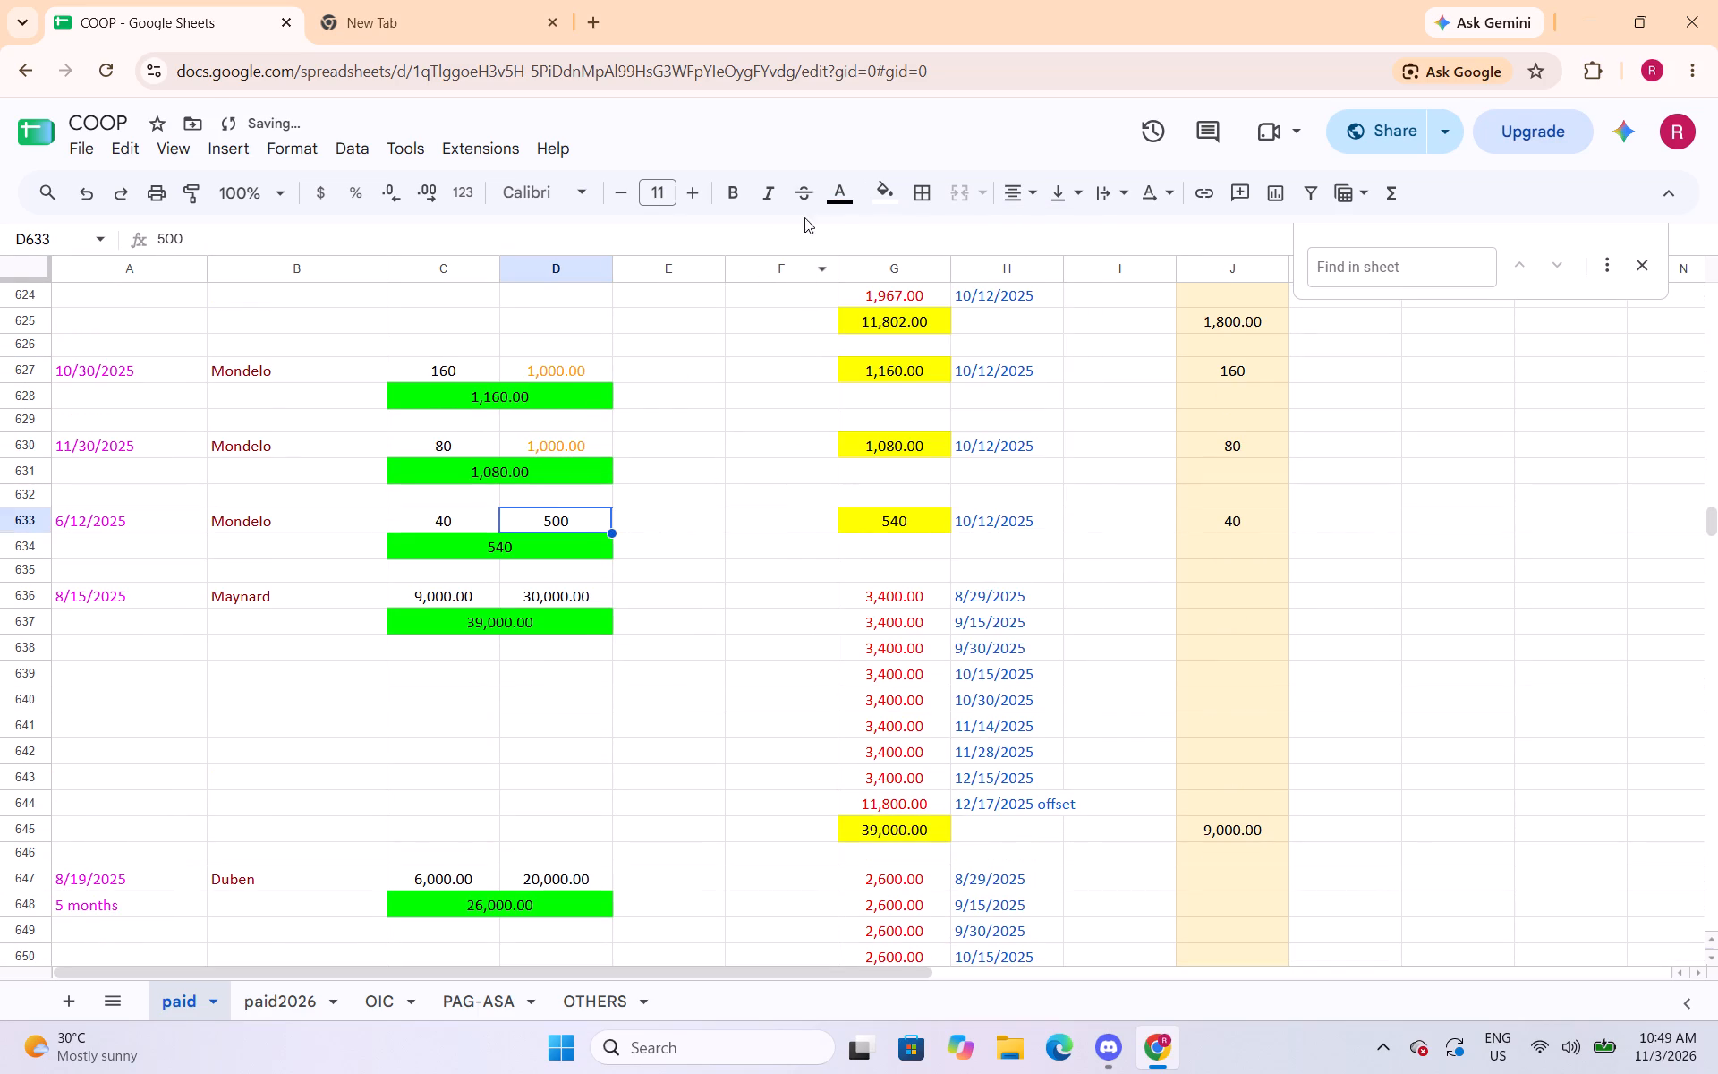
pyautogui.click(834, 200)
pyautogui.click(900, 292)
pyautogui.click(580, 591)
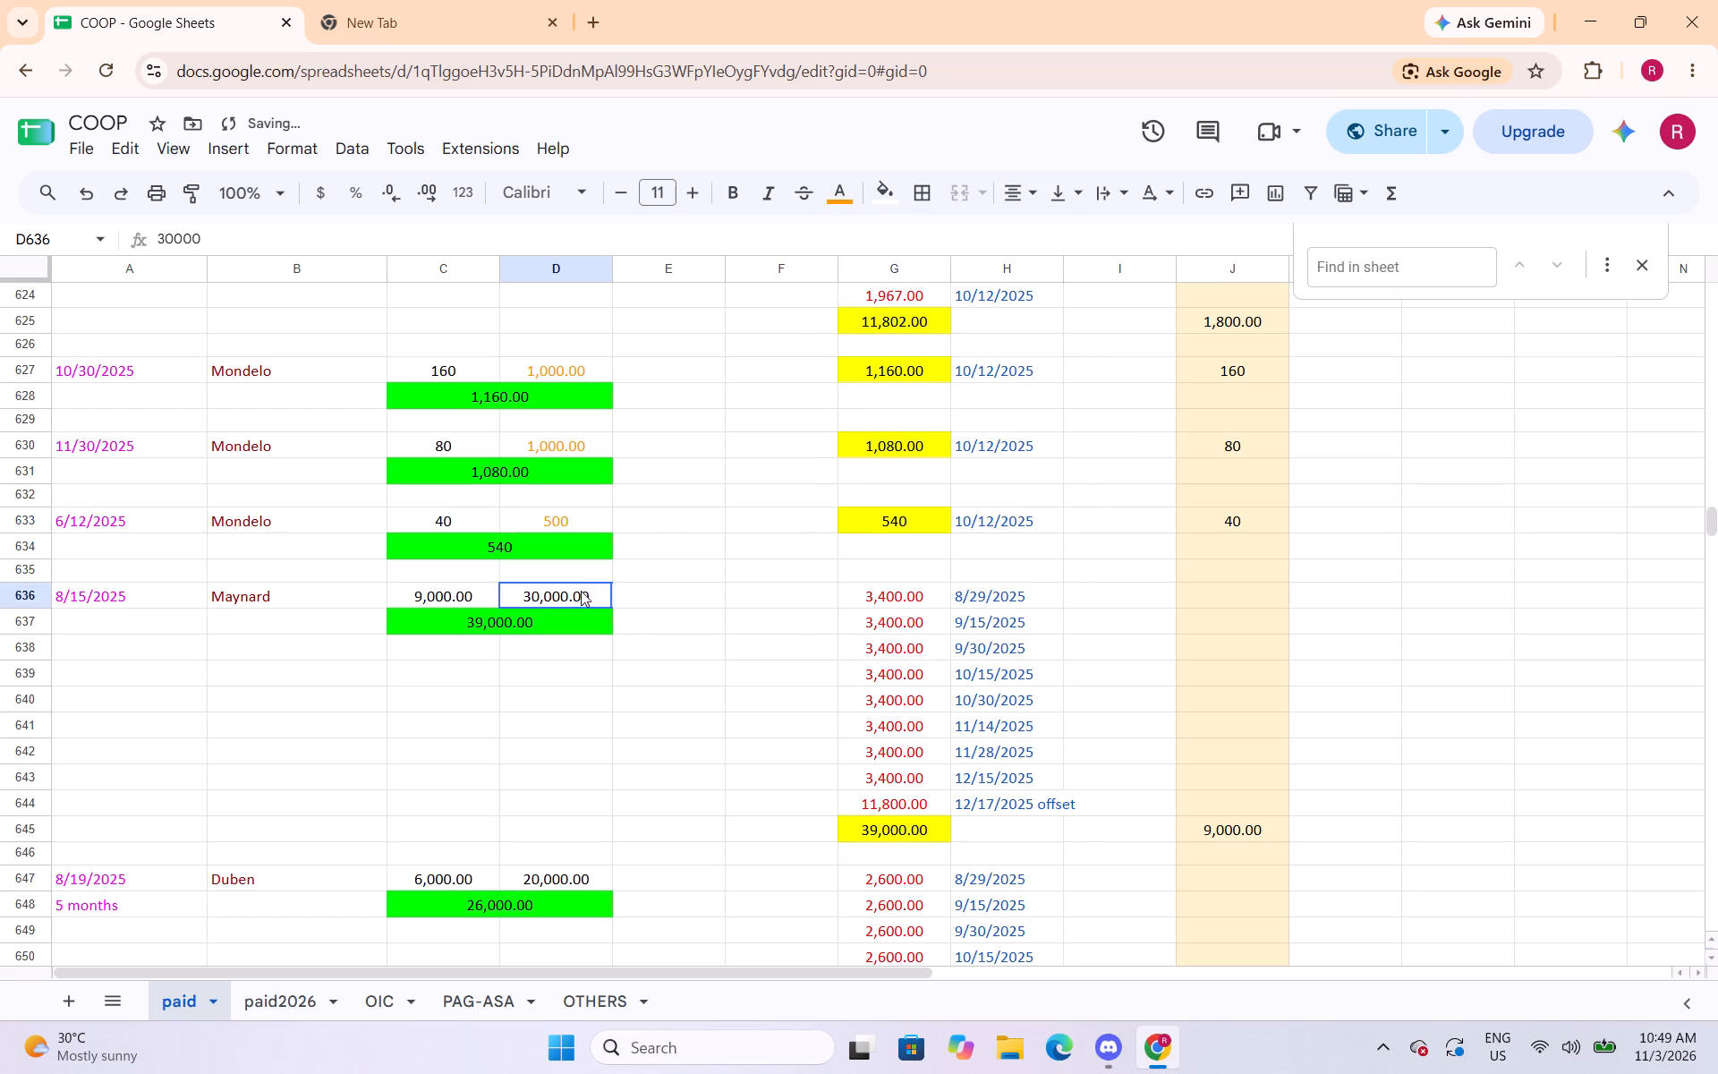
pyautogui.click(840, 197)
pyautogui.click(896, 287)
# Change the text colour of the capital amounts in cells D647, D658, D661 and D664:D665 to orange.
pyautogui.scroll(-2, 626, 480)
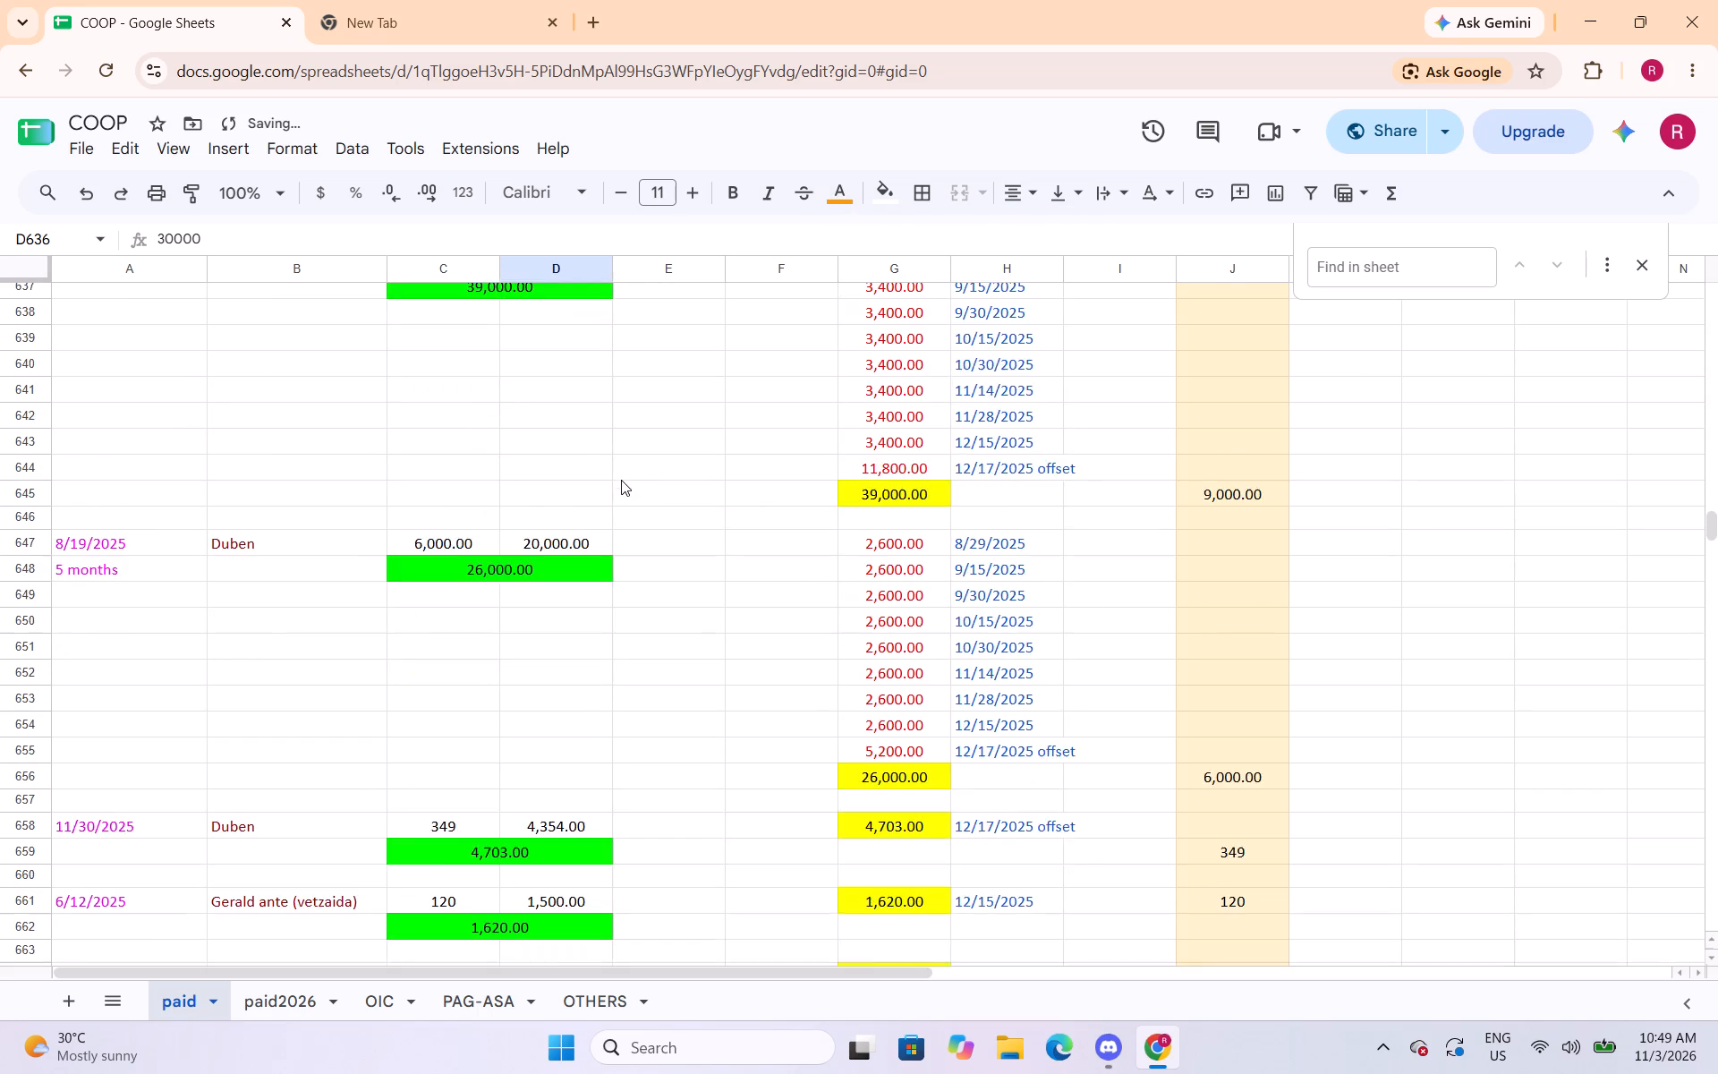
pyautogui.scroll(-2, 621, 480)
pyautogui.click(574, 438)
pyautogui.click(838, 199)
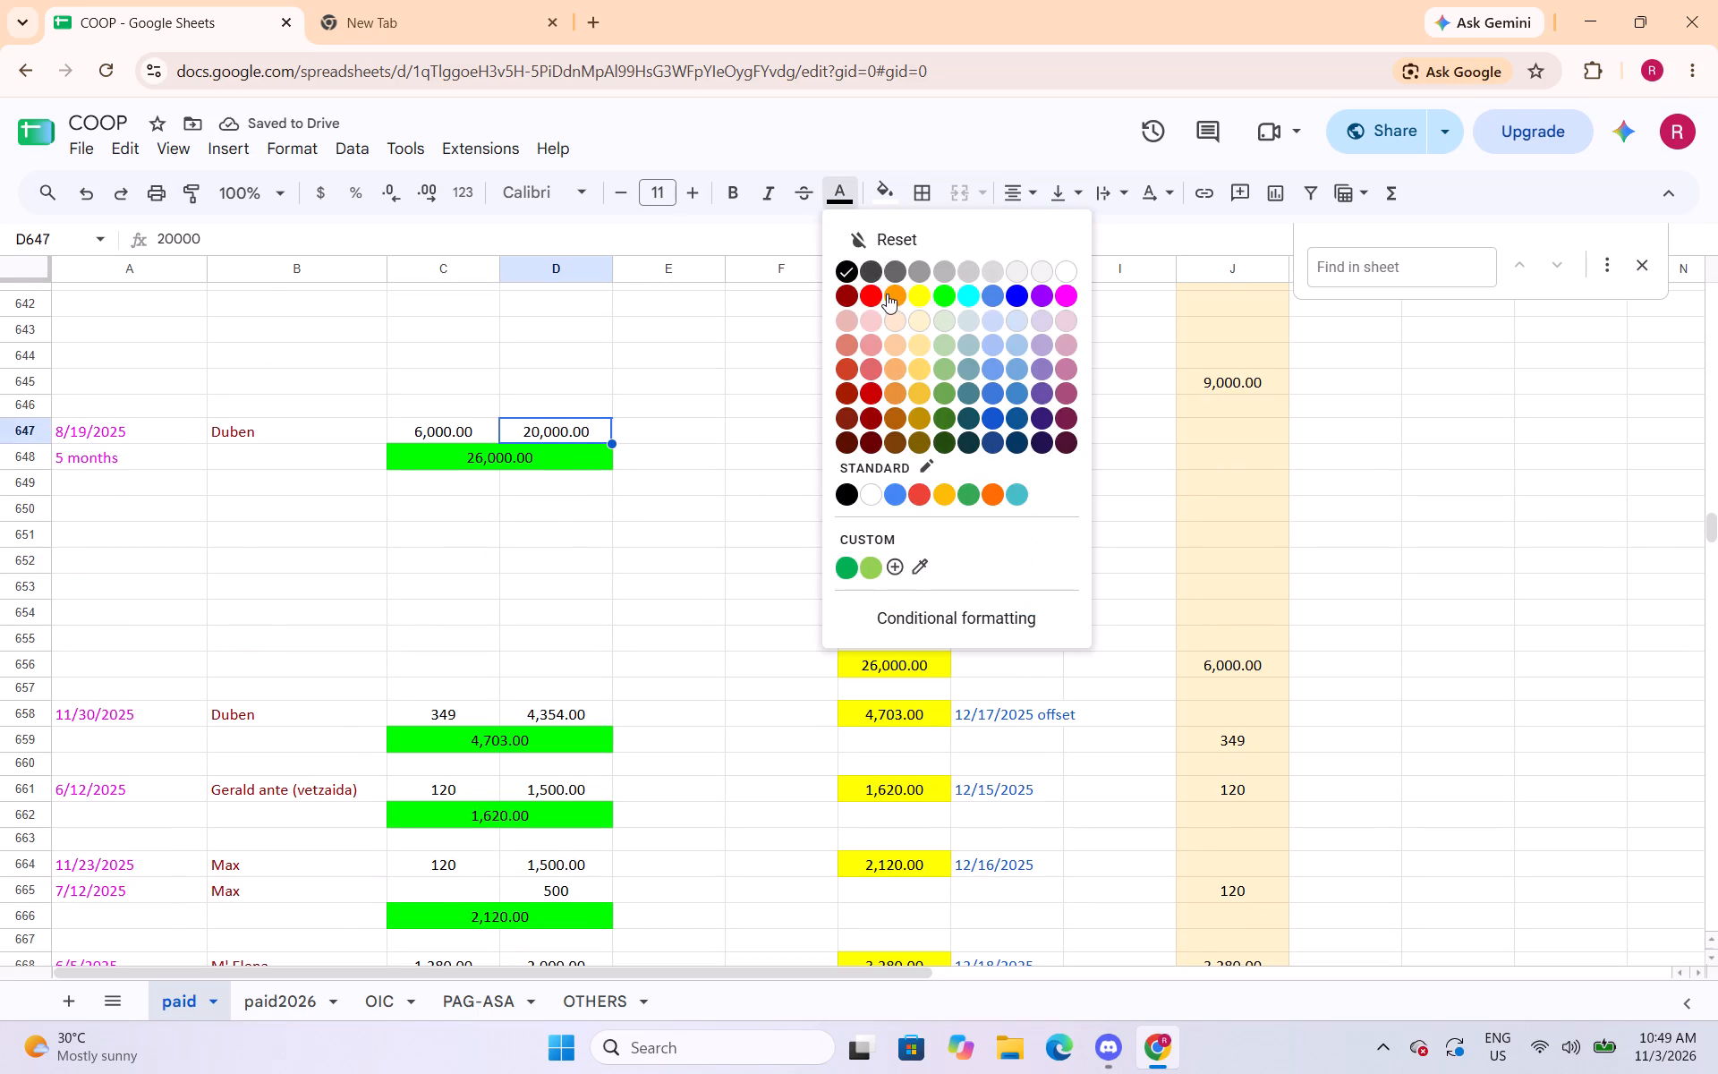
pyautogui.moveTo(888, 294); pyautogui.dragTo(889, 304)
pyautogui.click(577, 715)
pyautogui.click(837, 200)
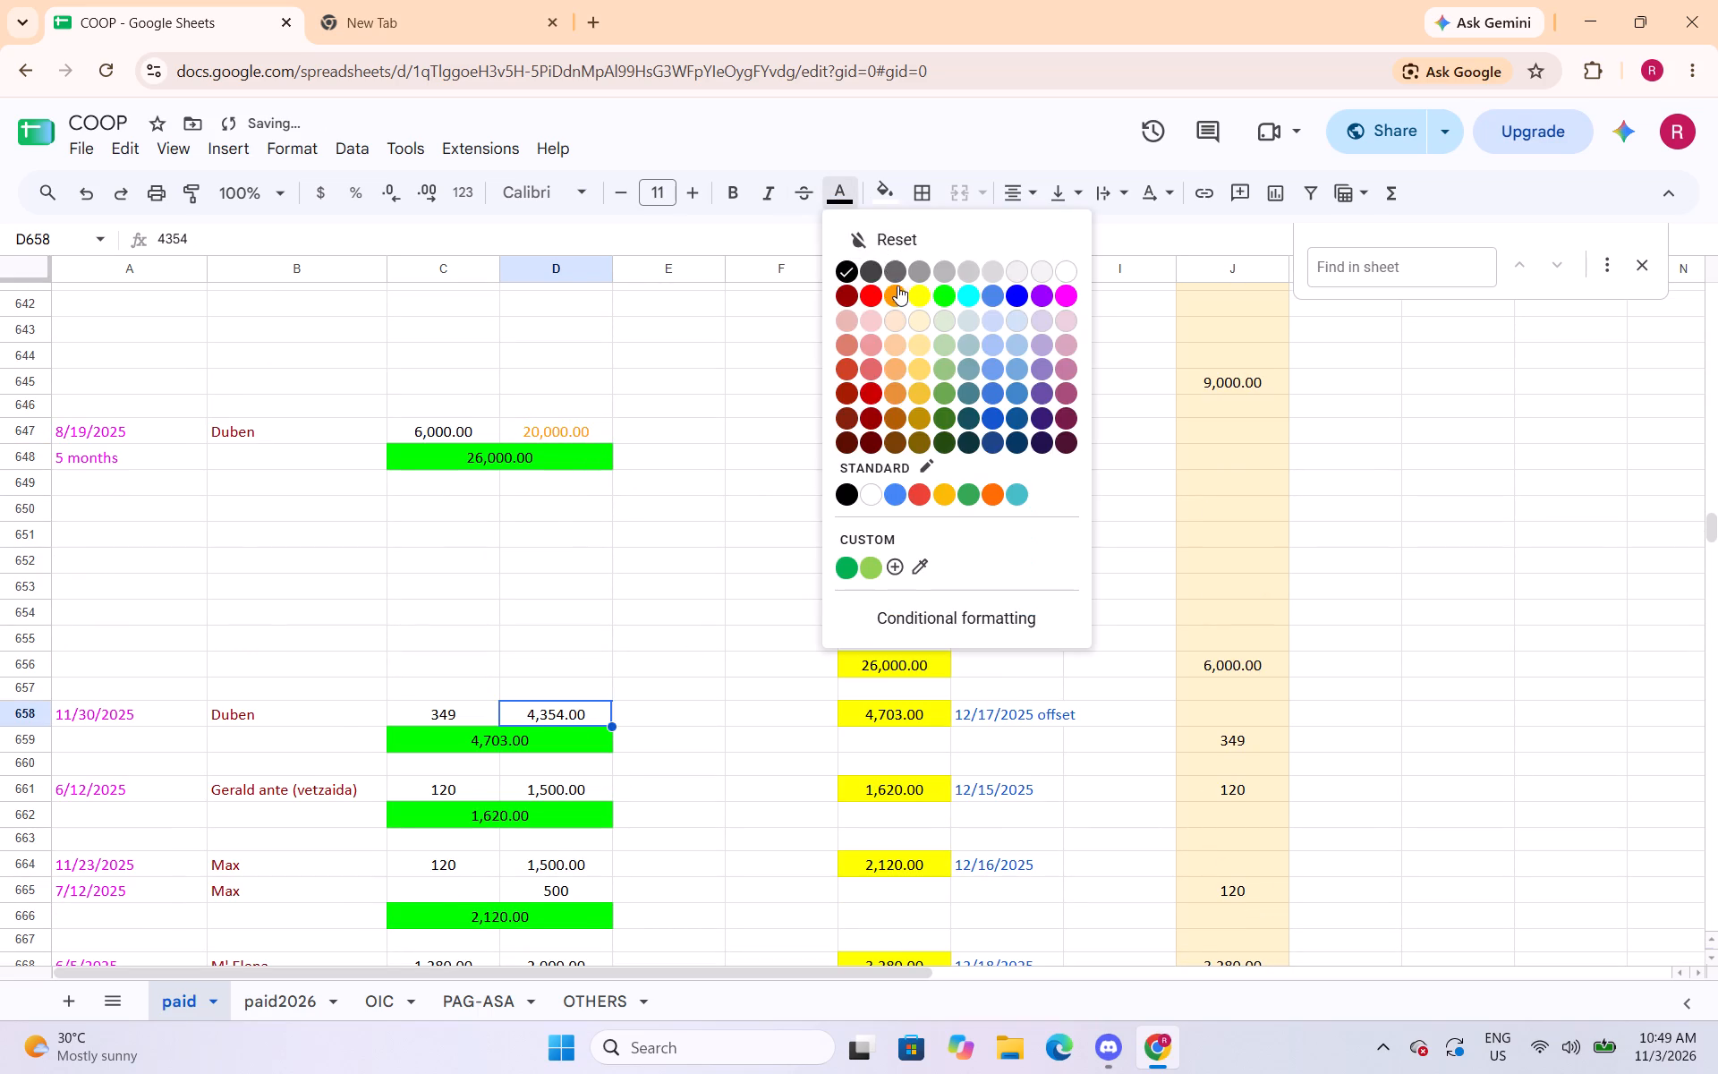
pyautogui.moveTo(901, 291); pyautogui.dragTo(897, 303)
pyautogui.click(567, 798)
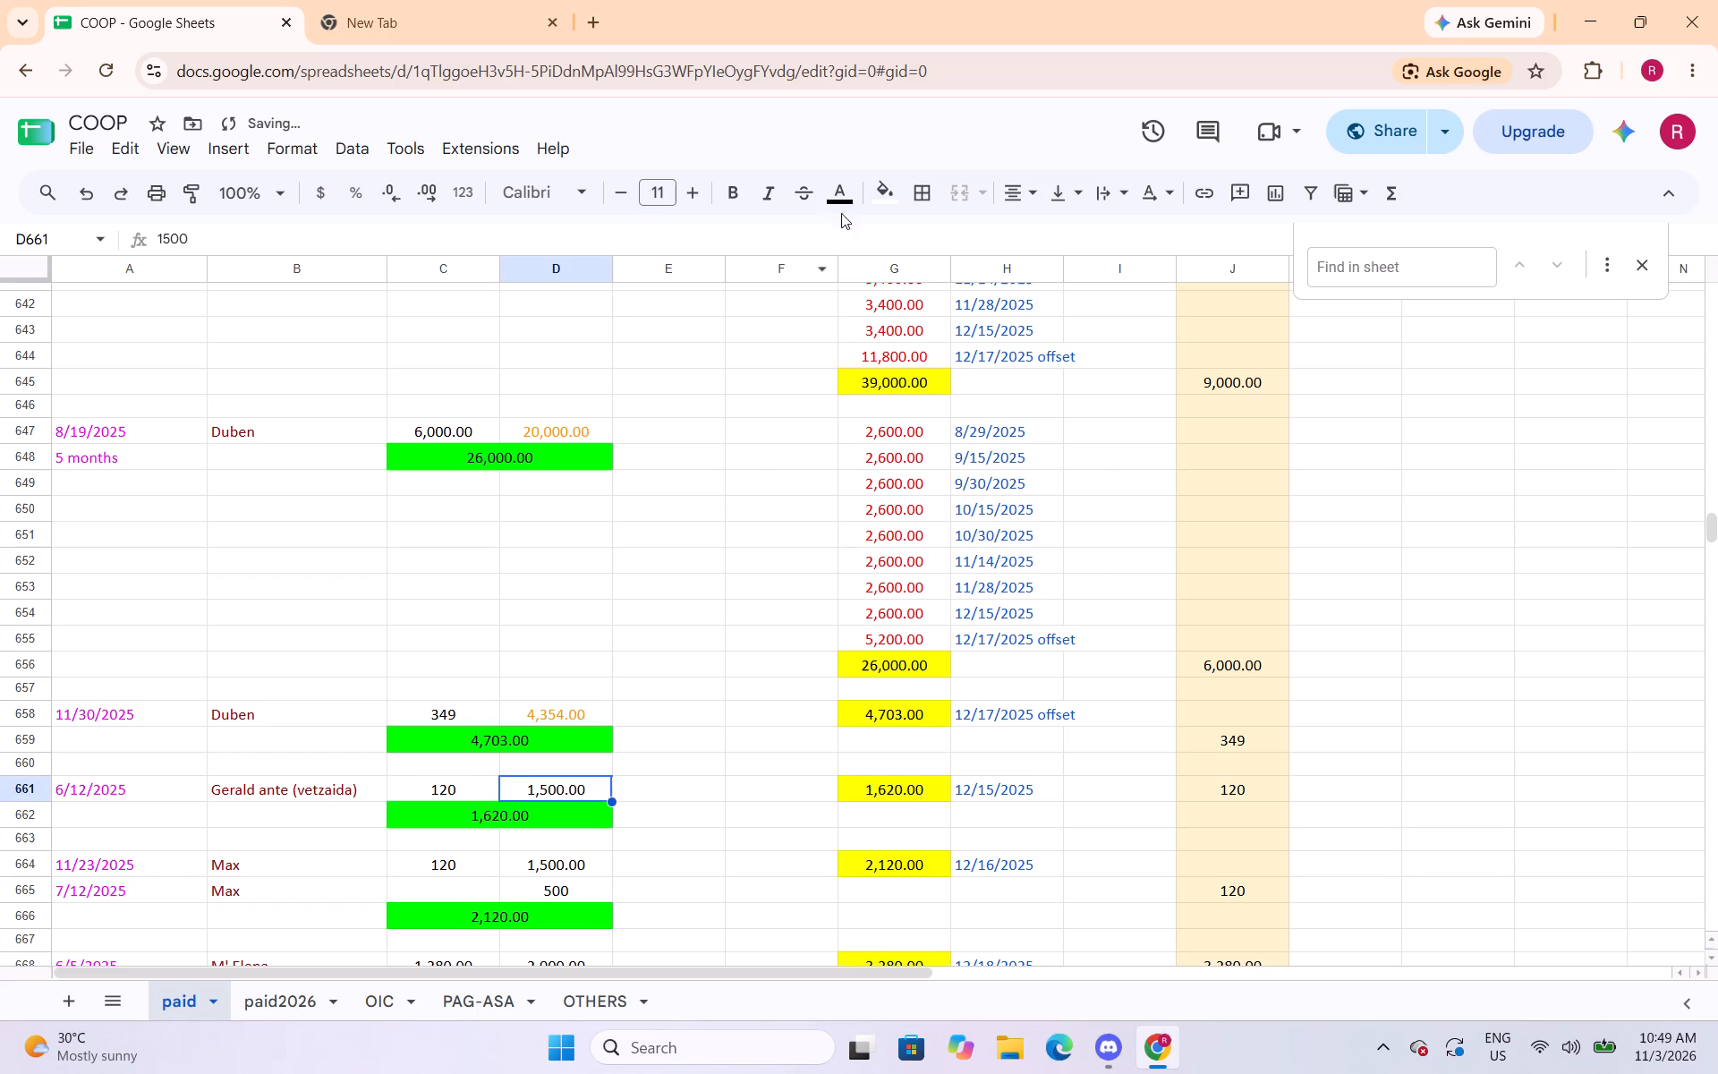
pyautogui.click(841, 205)
pyautogui.click(902, 288)
pyautogui.moveTo(574, 872); pyautogui.dragTo(576, 889)
pyautogui.click(851, 200)
pyautogui.click(892, 286)
# Change the text colour of the capital amounts in cells D668, D671 and D684:D686 to orange.
pyautogui.scroll(-1, 715, 437)
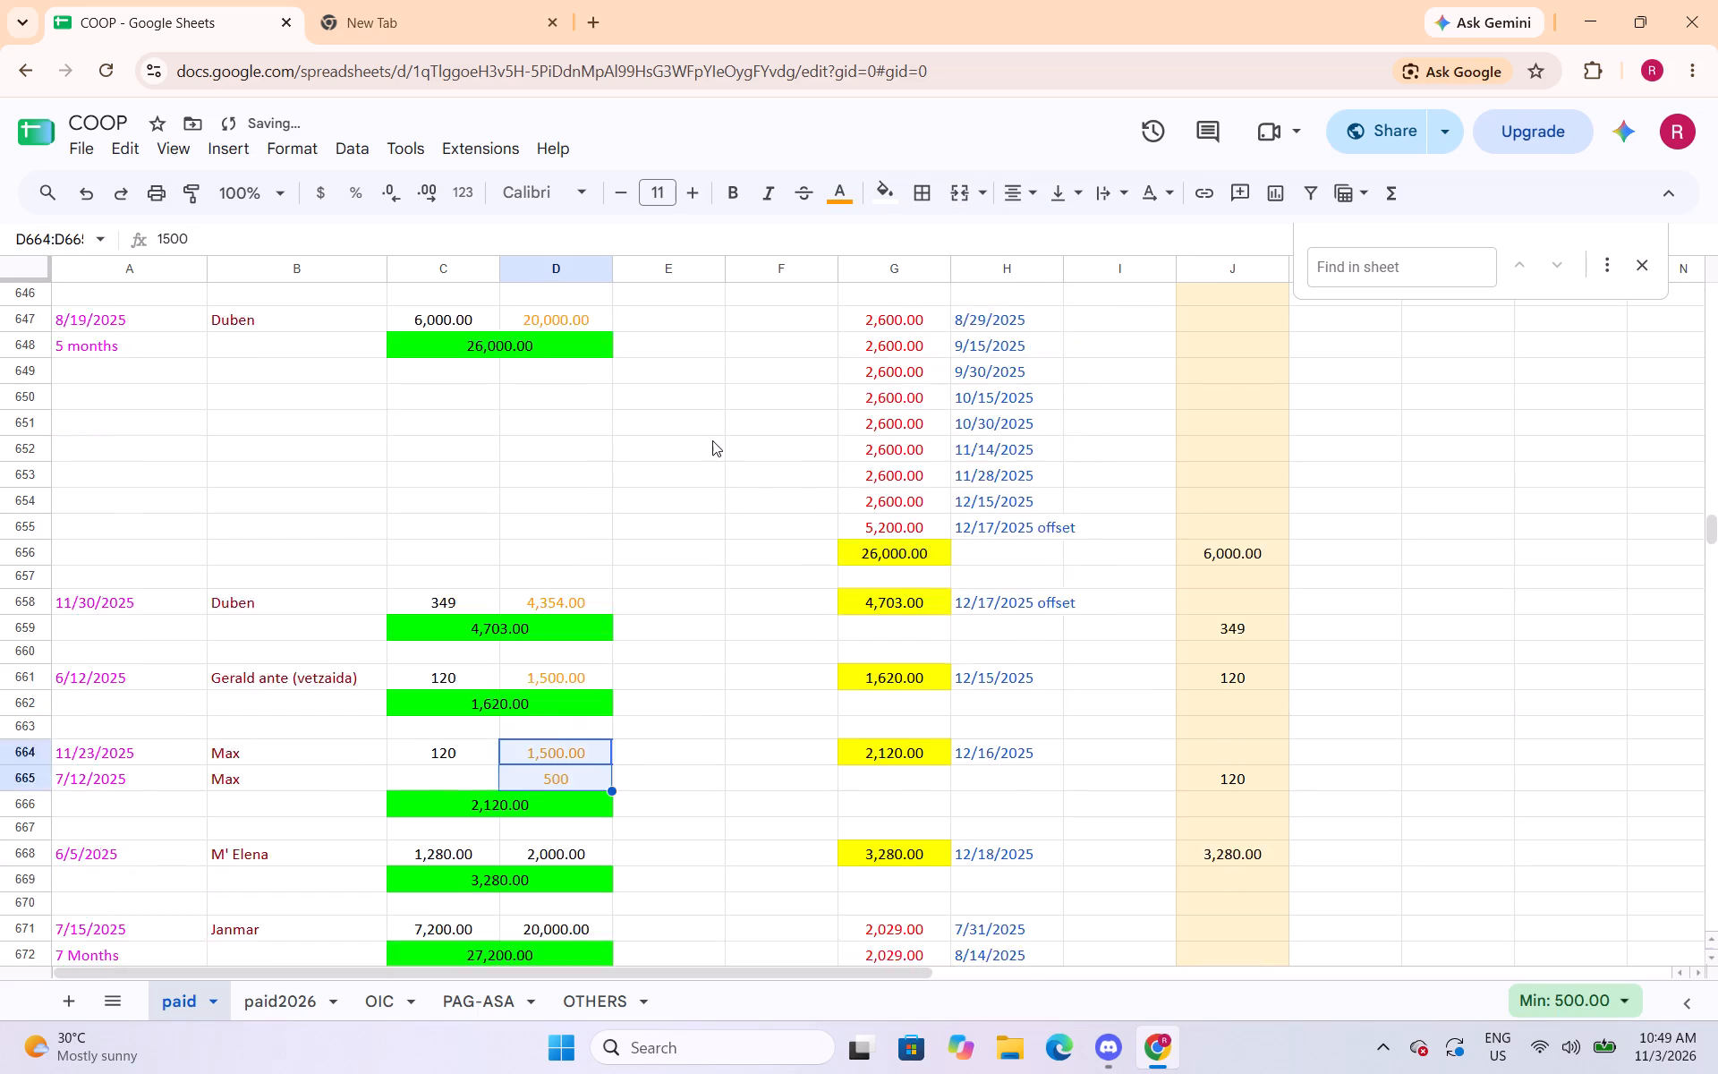
pyautogui.scroll(-4, 712, 440)
pyautogui.click(550, 409)
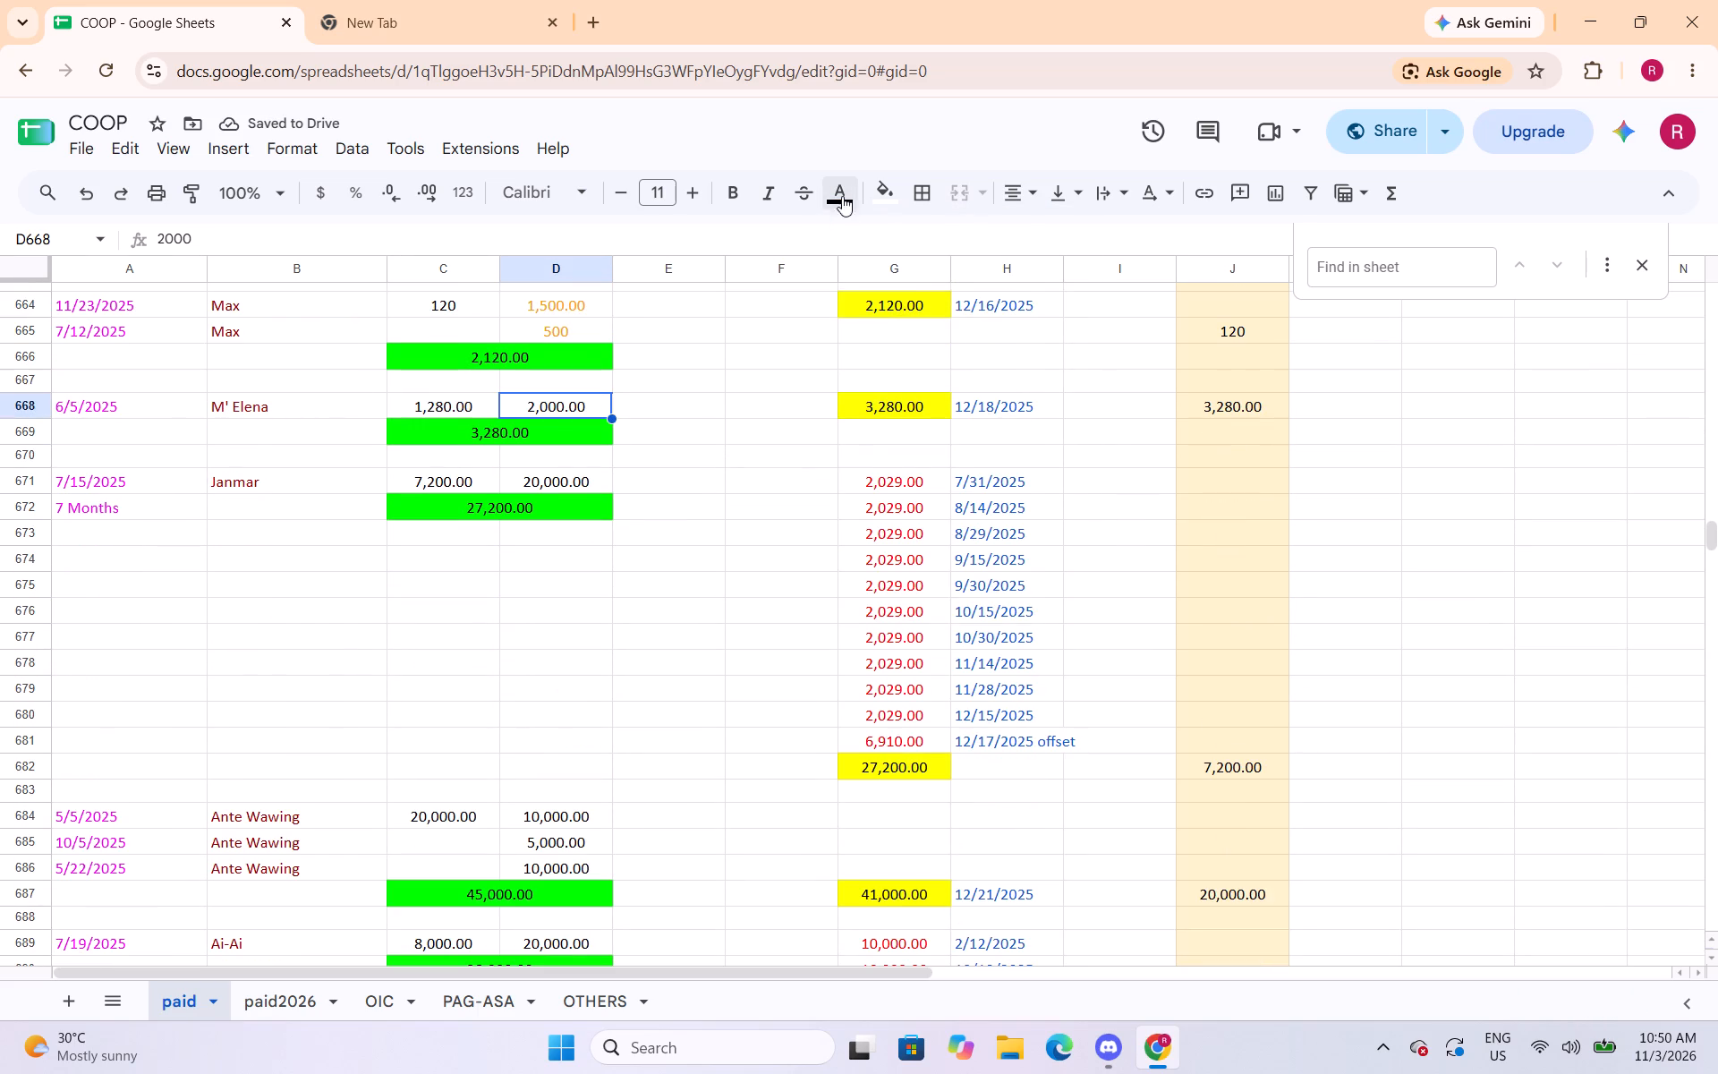
pyautogui.click(844, 193)
pyautogui.moveTo(895, 295); pyautogui.dragTo(887, 302)
pyautogui.click(600, 482)
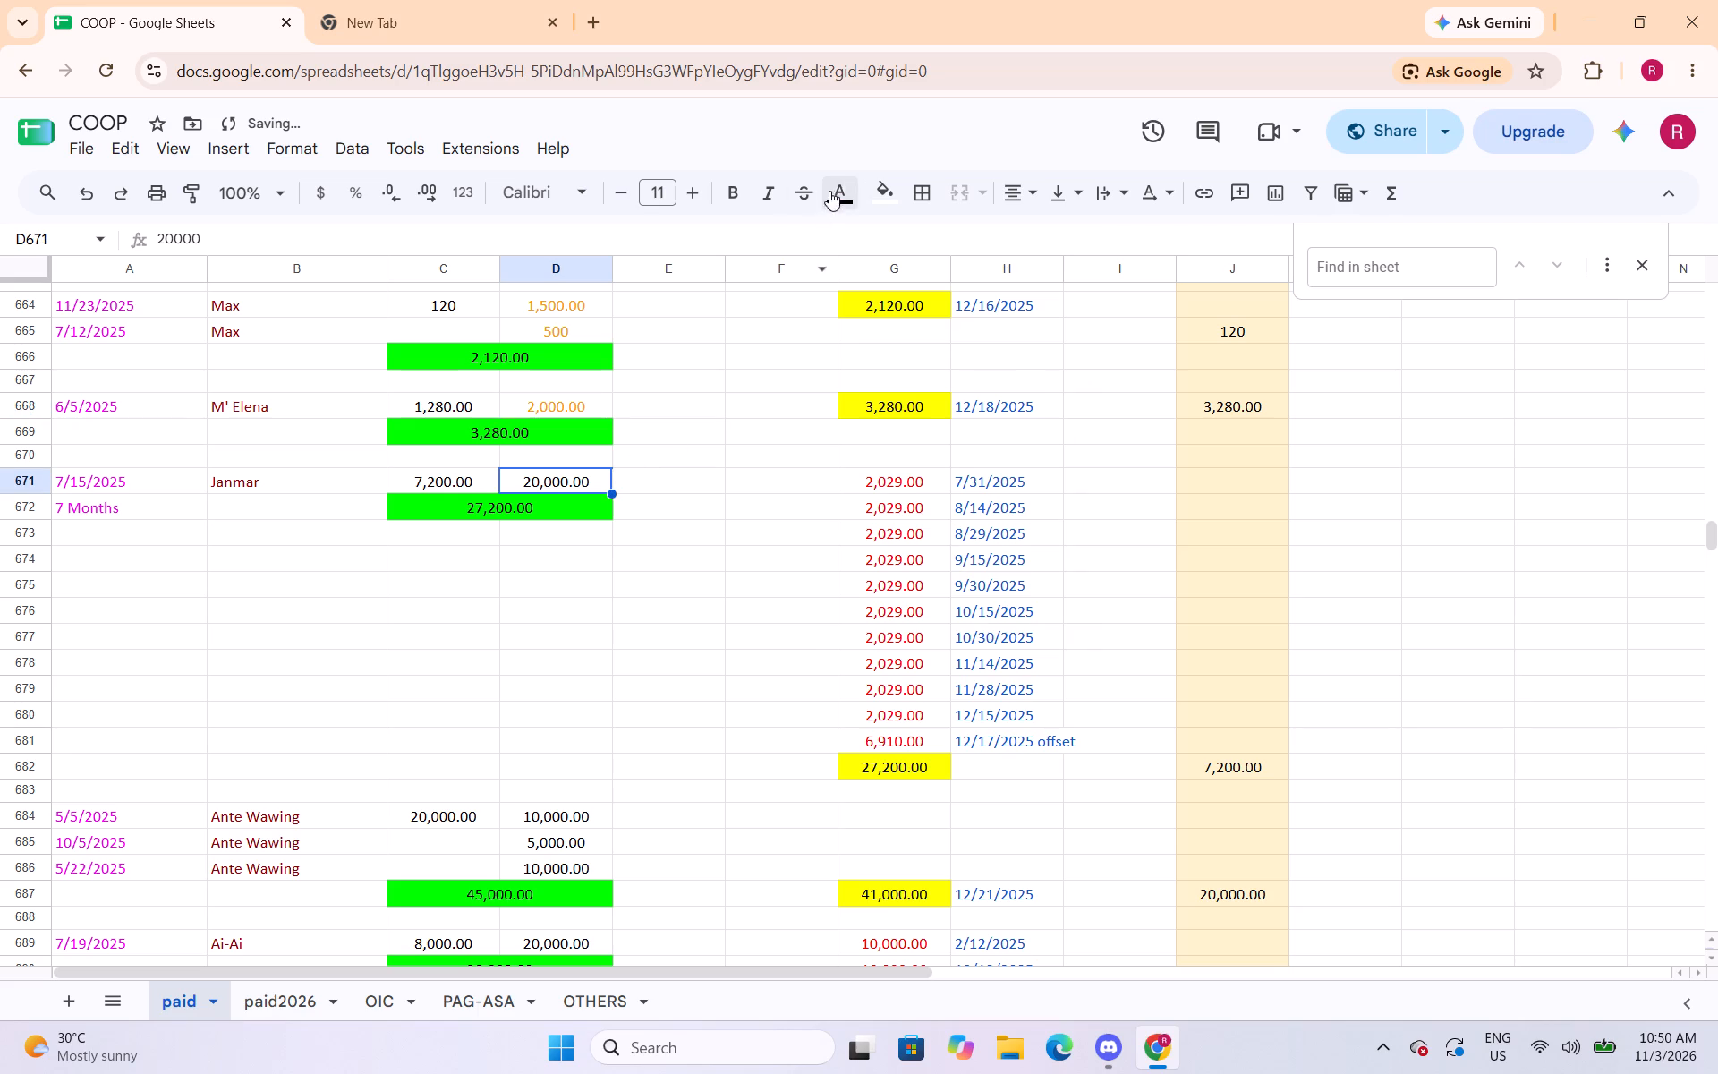
pyautogui.click(831, 187)
pyautogui.moveTo(896, 288); pyautogui.dragTo(891, 298)
pyautogui.moveTo(587, 823); pyautogui.dragTo(582, 842)
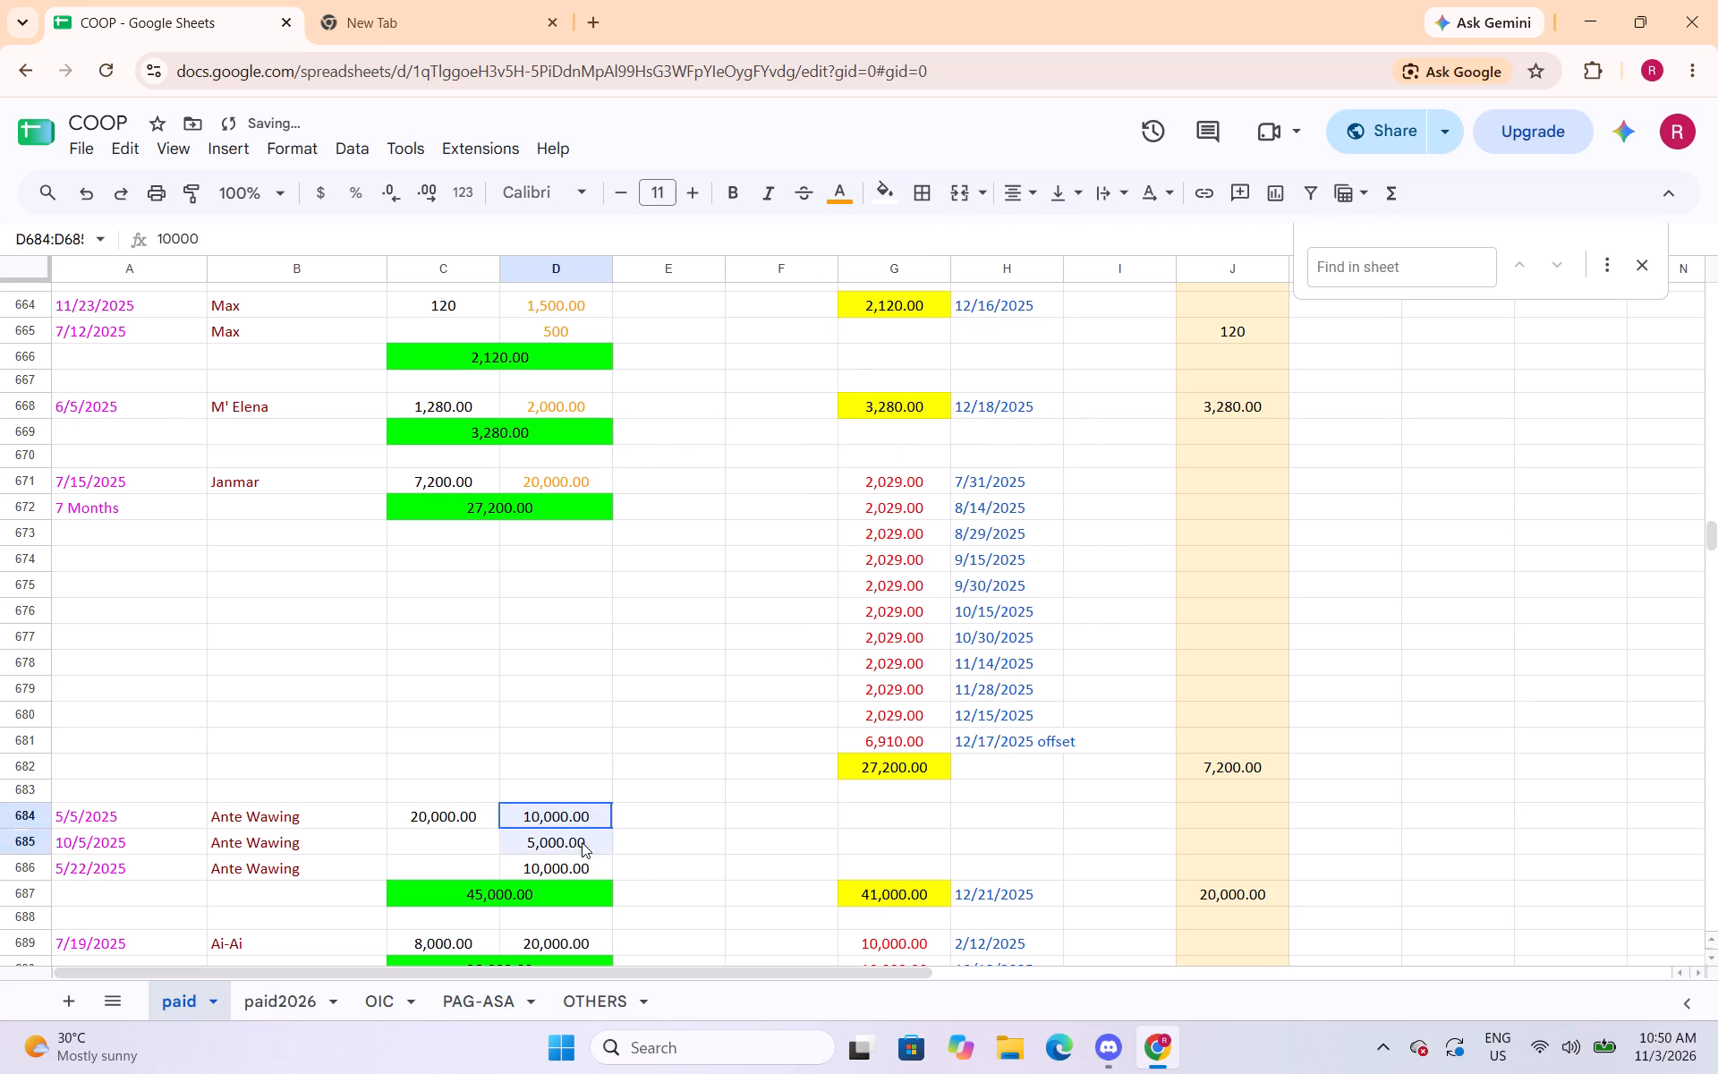
pyautogui.moveTo(582, 842); pyautogui.dragTo(576, 864)
pyautogui.click(849, 195)
pyautogui.click(894, 297)
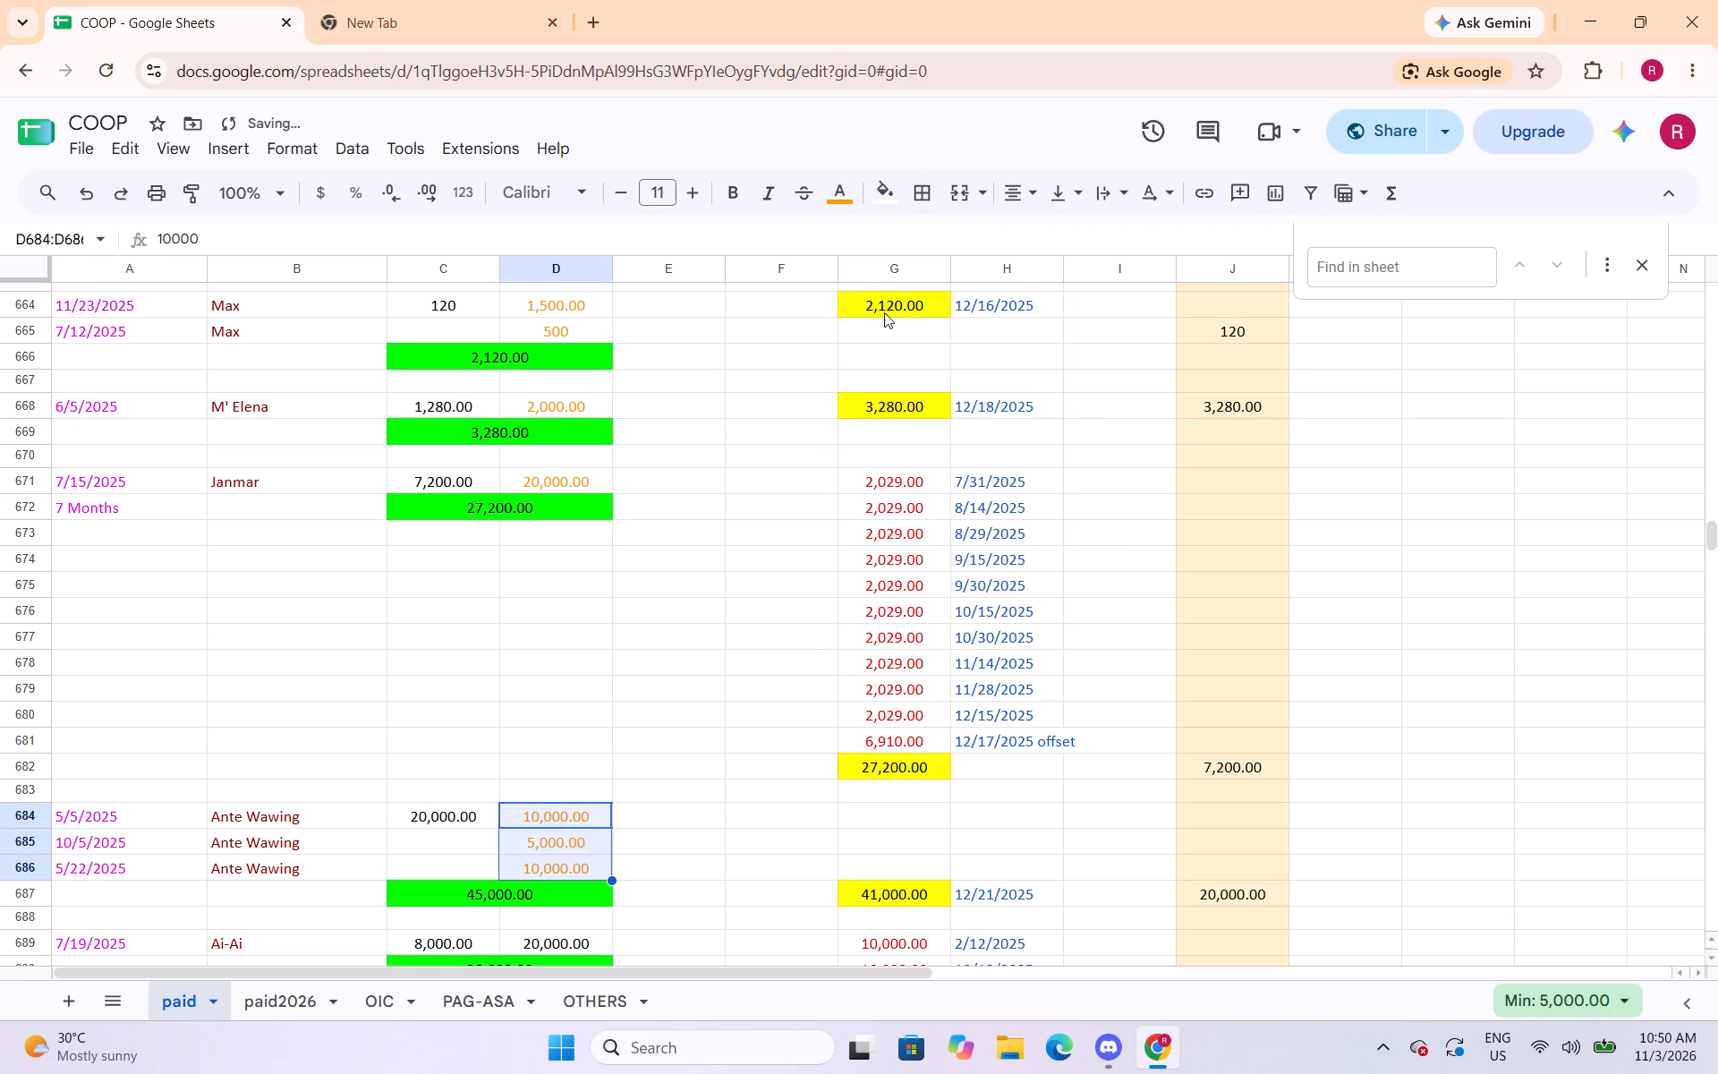
# Change the text colour of the capital amounts in cells D689 and D694:D695 to orange.
pyautogui.scroll(-5, 839, 351)
pyautogui.click(591, 386)
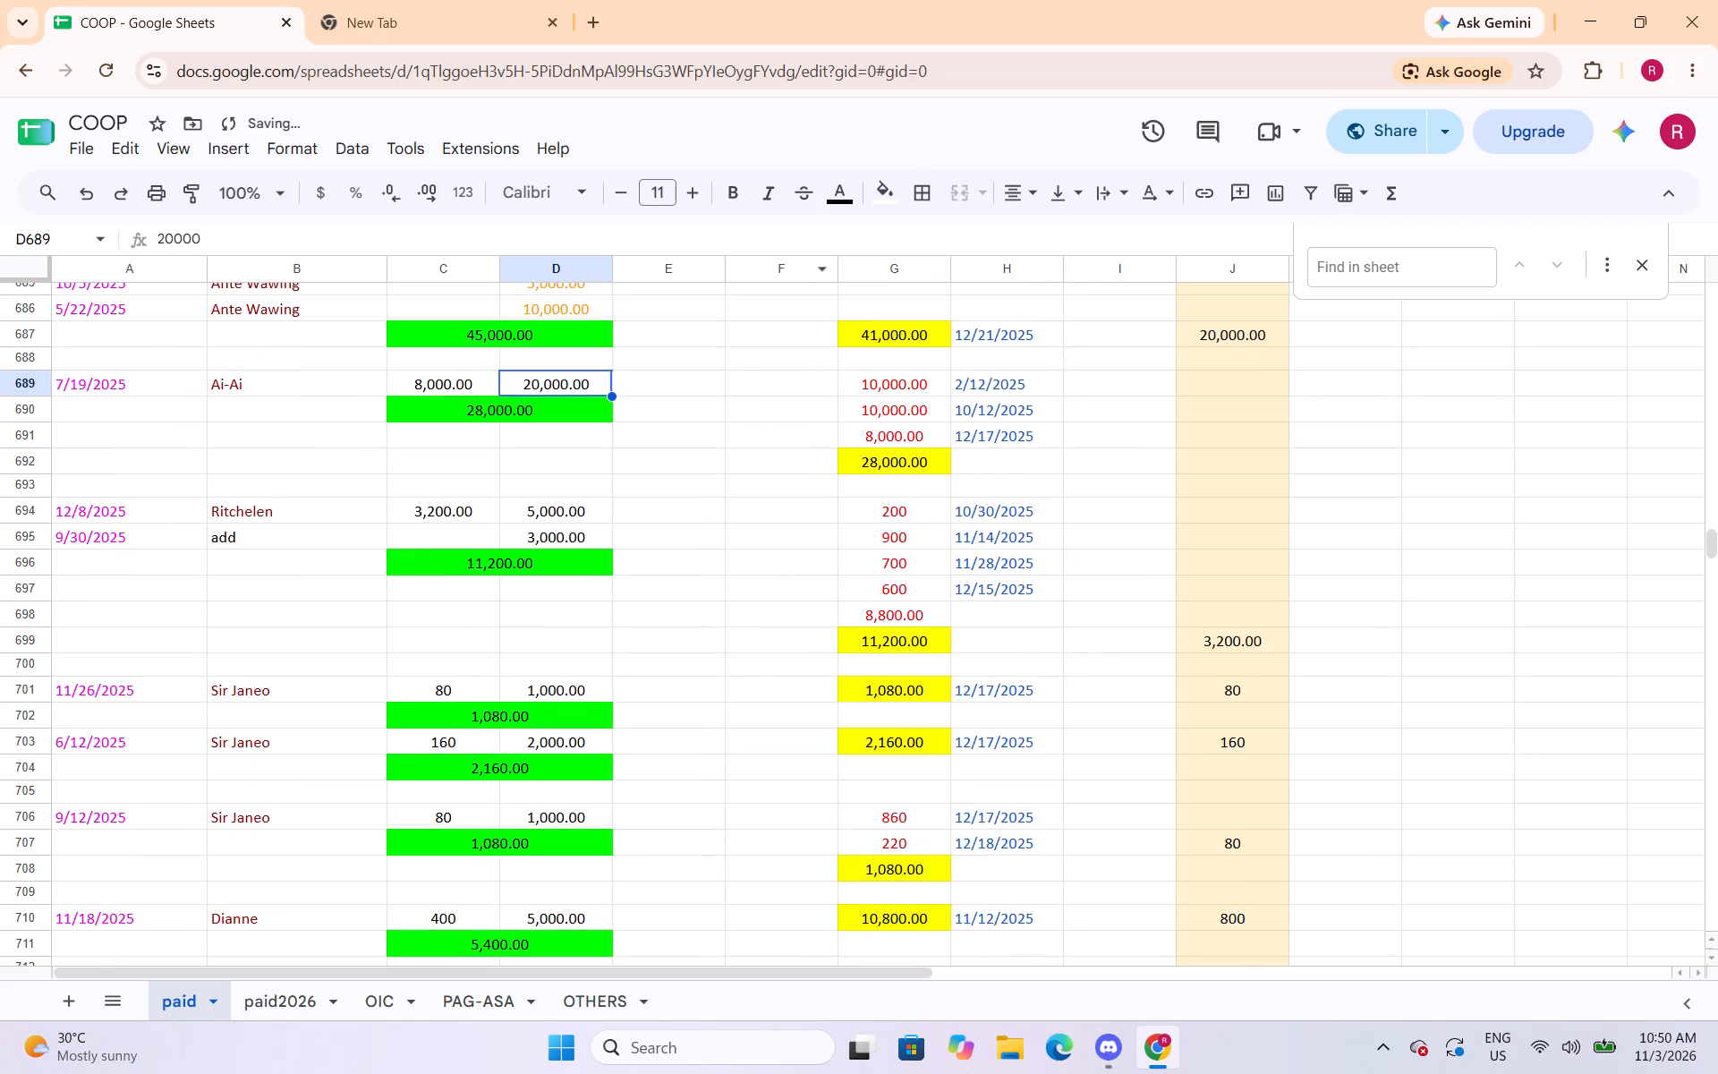
pyautogui.click(845, 204)
pyautogui.click(909, 301)
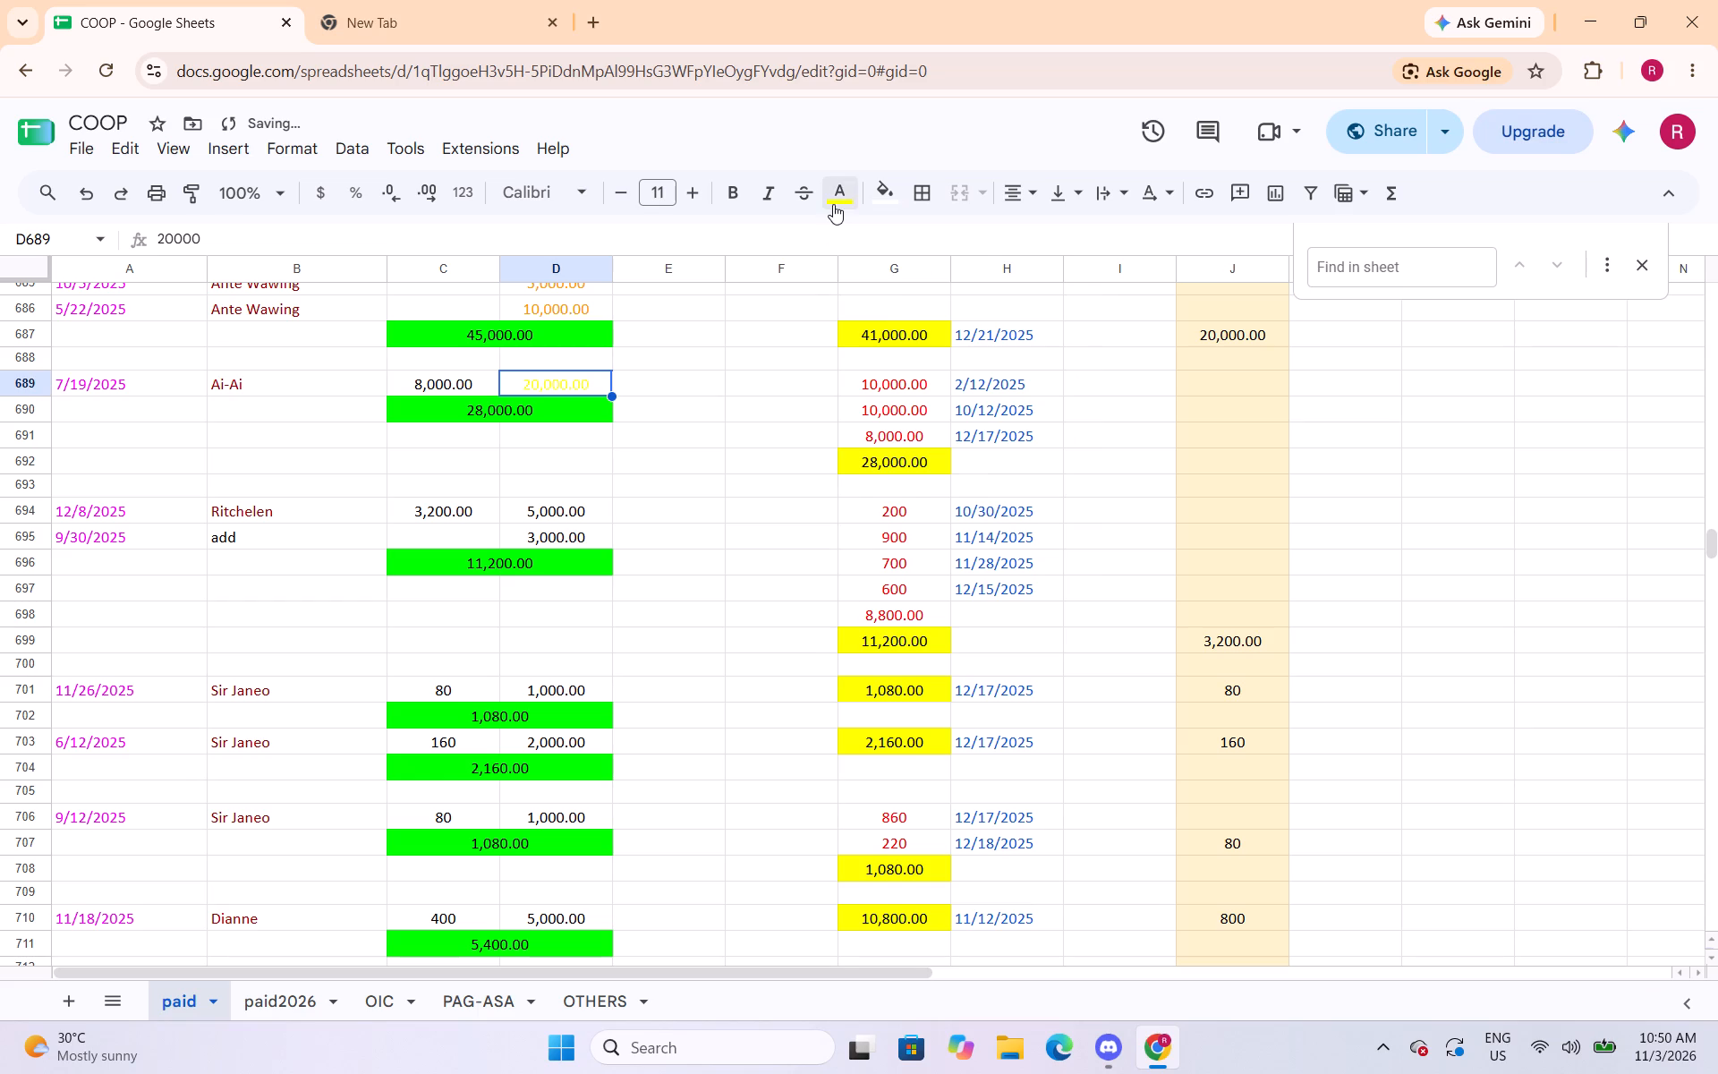
pyautogui.click(843, 191)
pyautogui.moveTo(893, 286); pyautogui.dragTo(896, 294)
pyautogui.moveTo(609, 510); pyautogui.dragTo(602, 532)
pyautogui.click(836, 192)
pyautogui.click(892, 303)
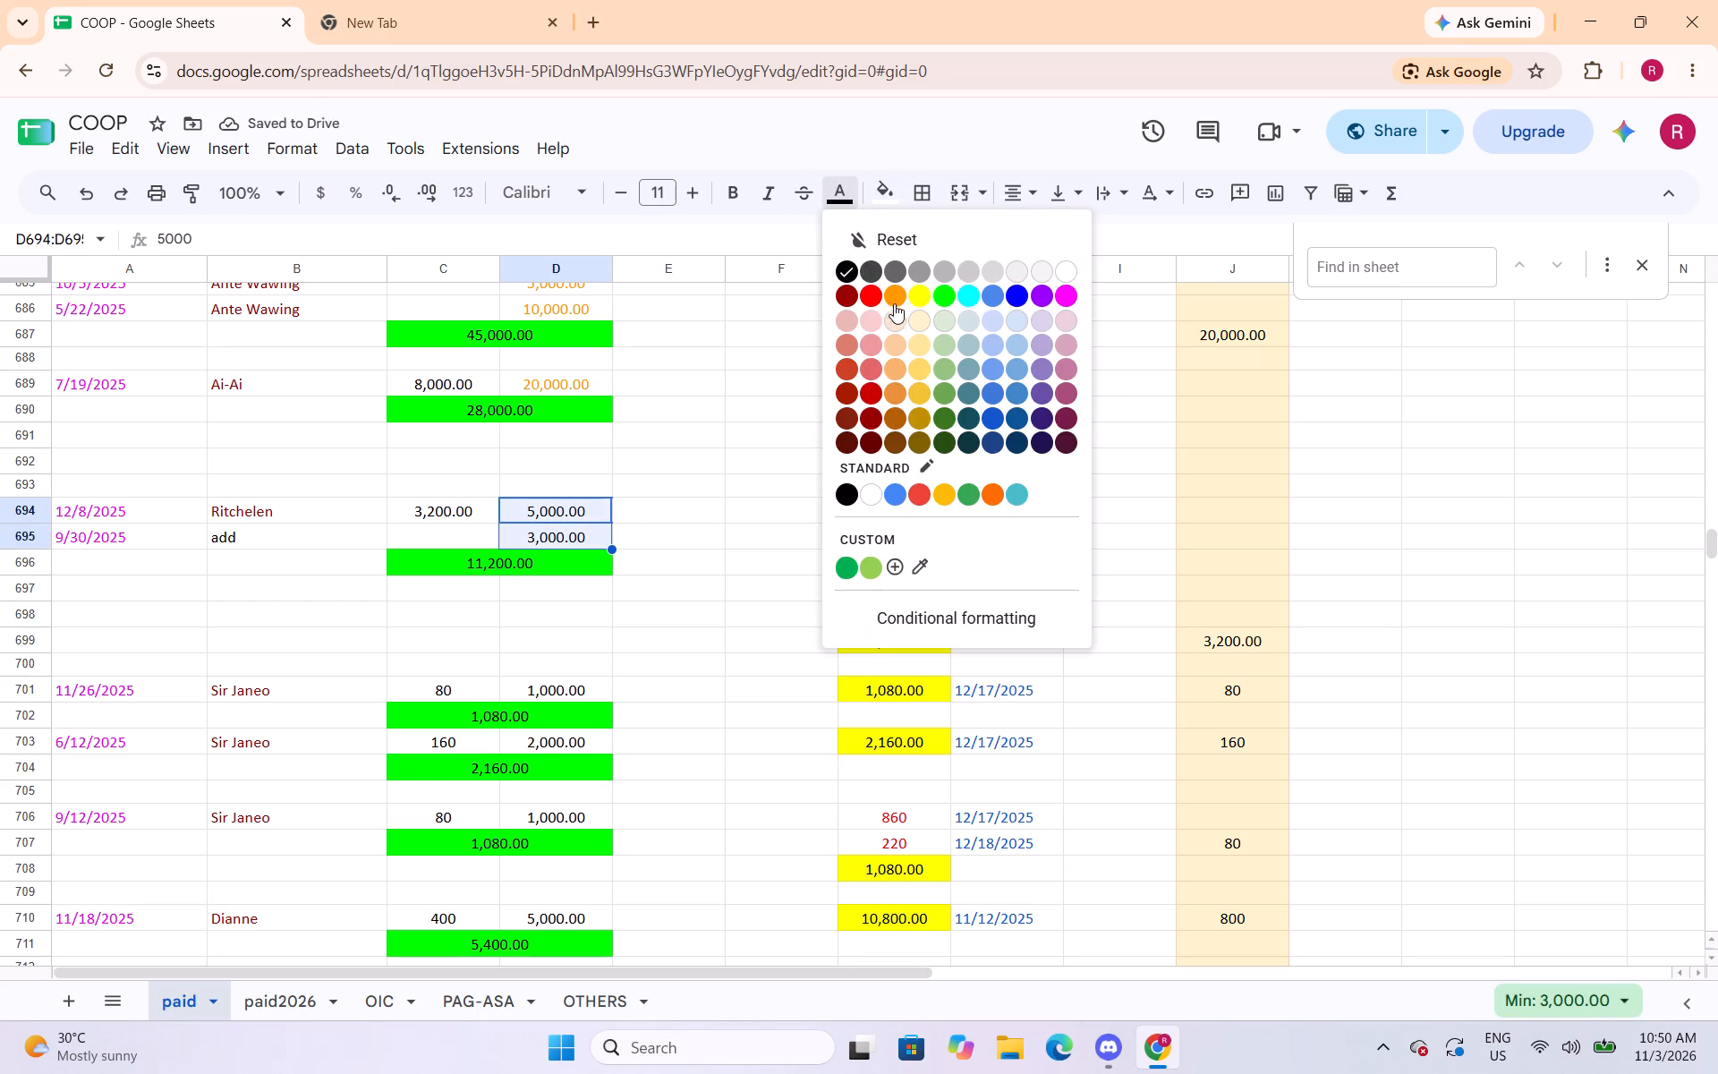
# Change the text colour of the capital amounts in cells D701, D703 and D706 to orange.
pyautogui.click(554, 688)
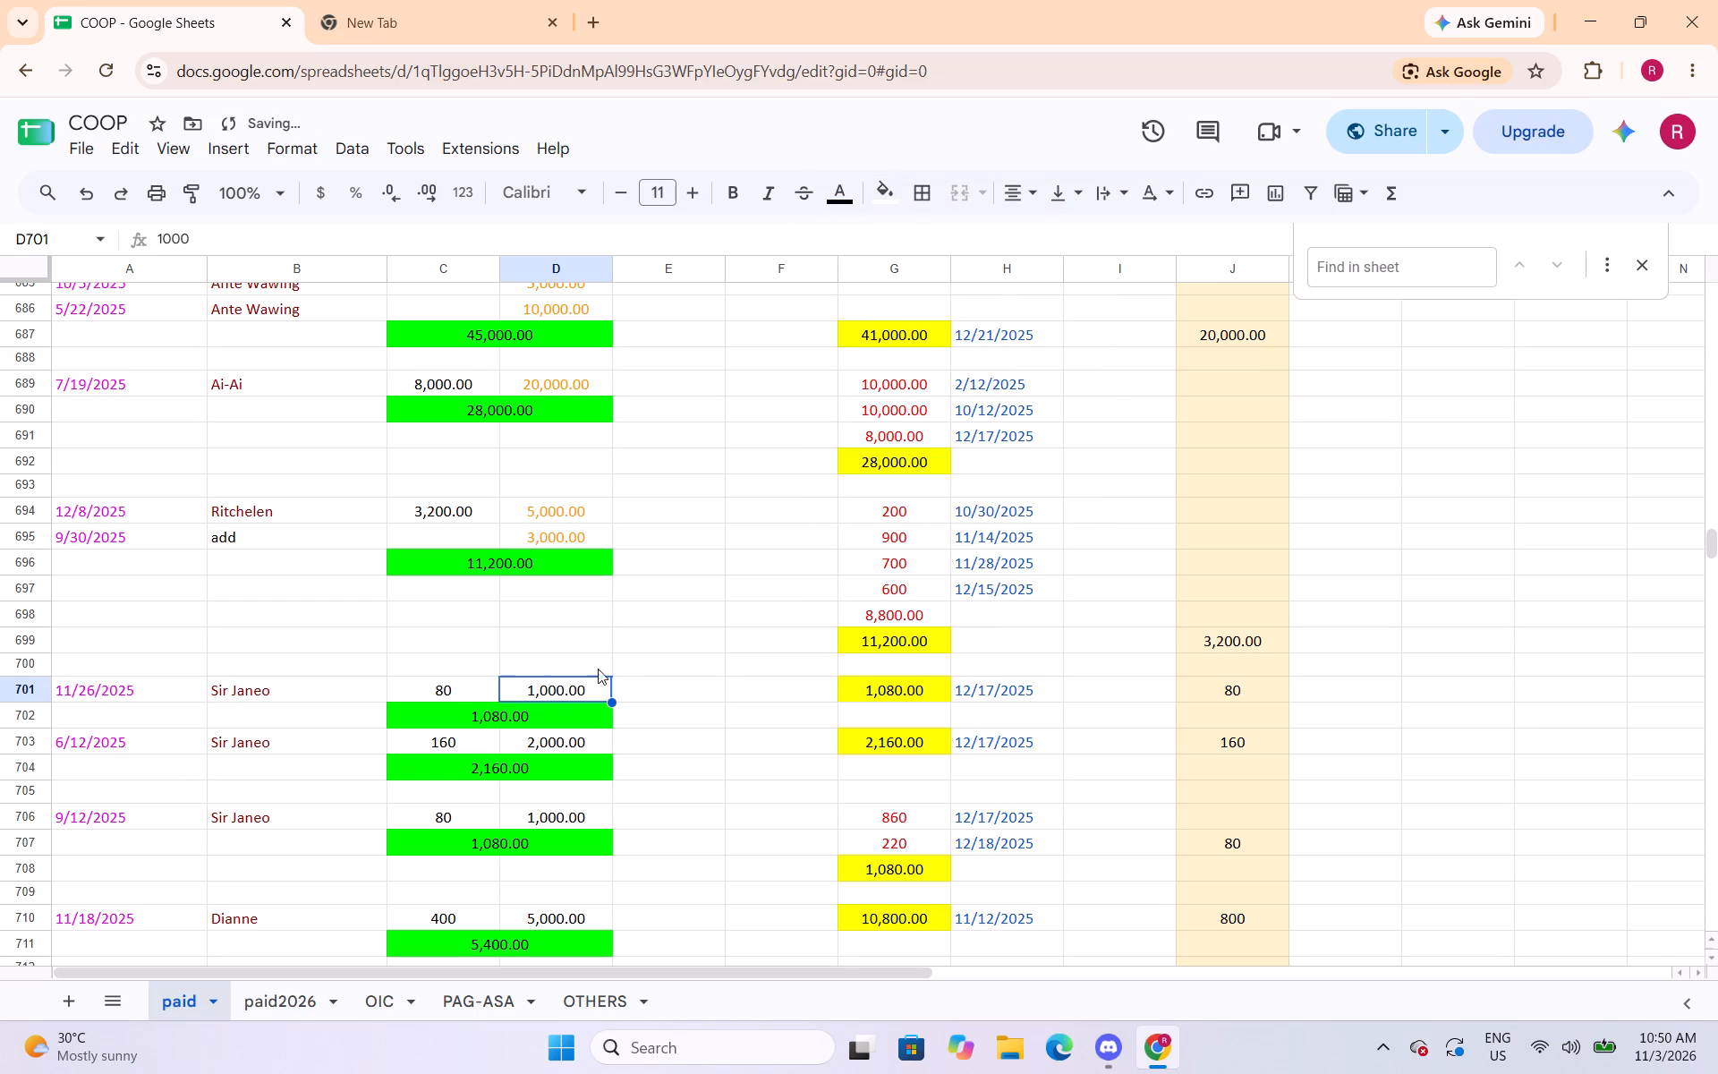
pyautogui.click(853, 203)
pyautogui.click(894, 296)
pyautogui.click(572, 745)
pyautogui.click(837, 203)
pyautogui.click(895, 304)
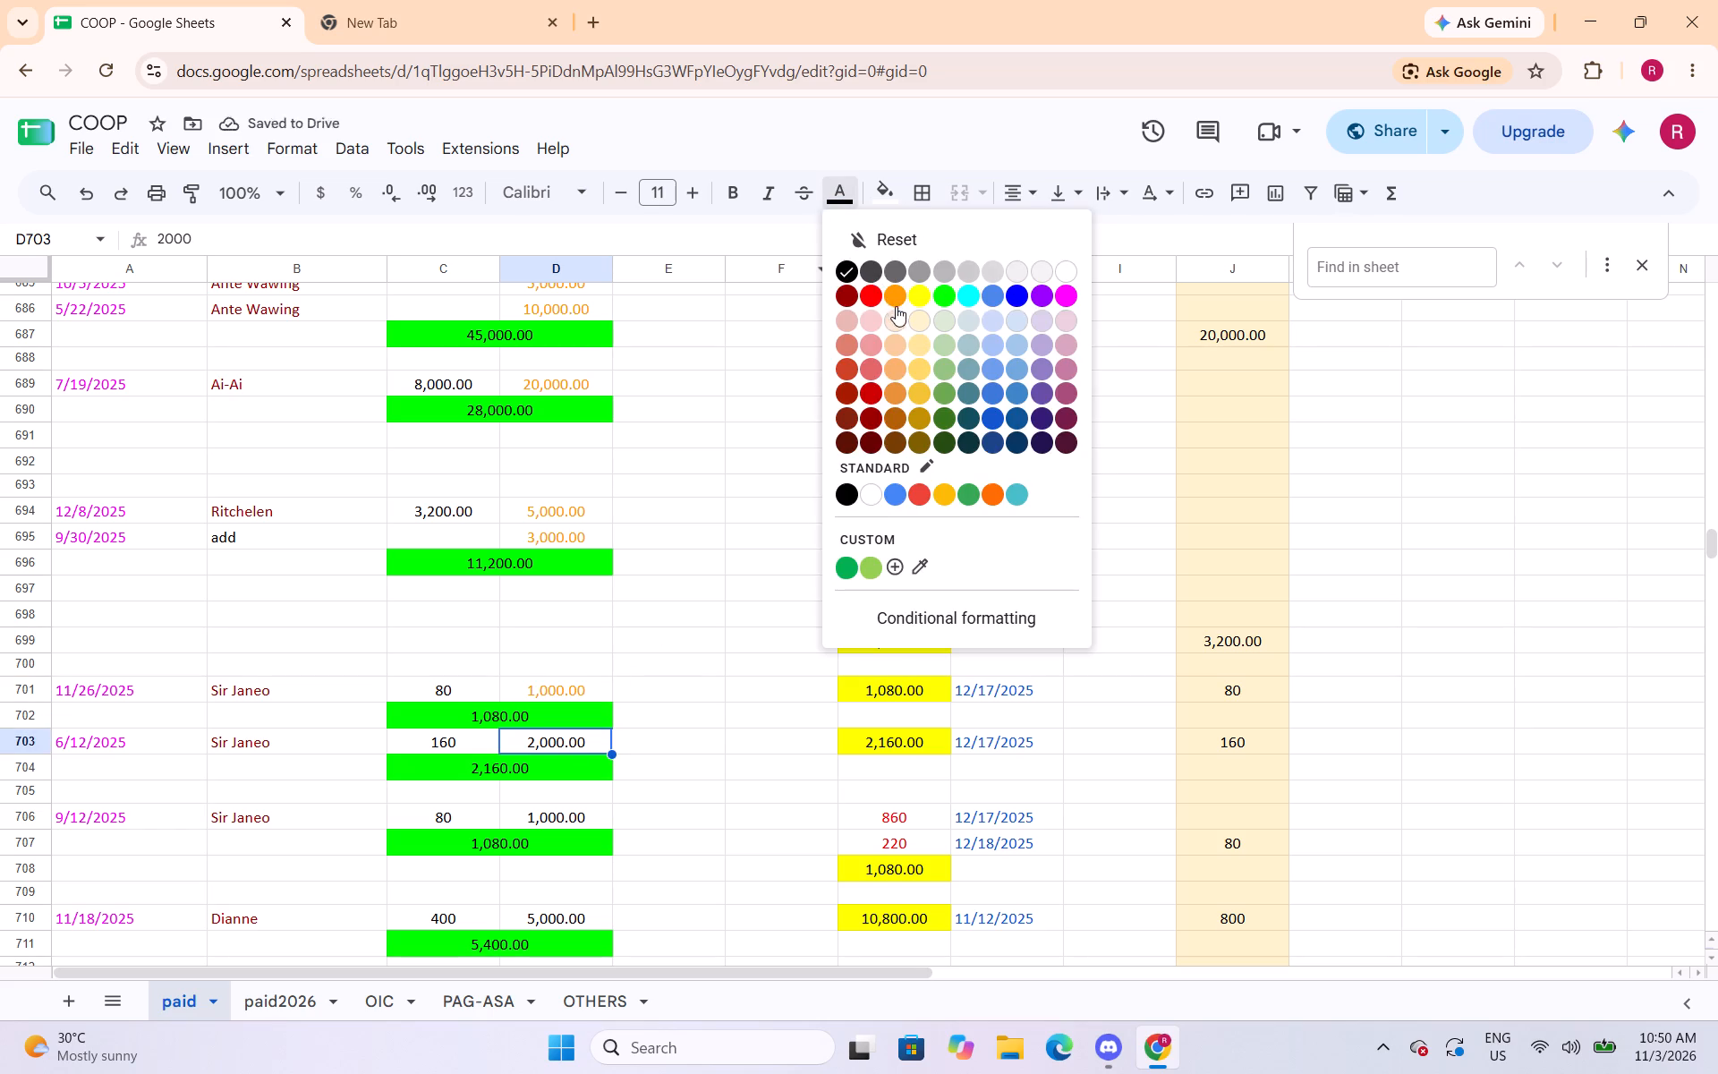
pyautogui.click(843, 206)
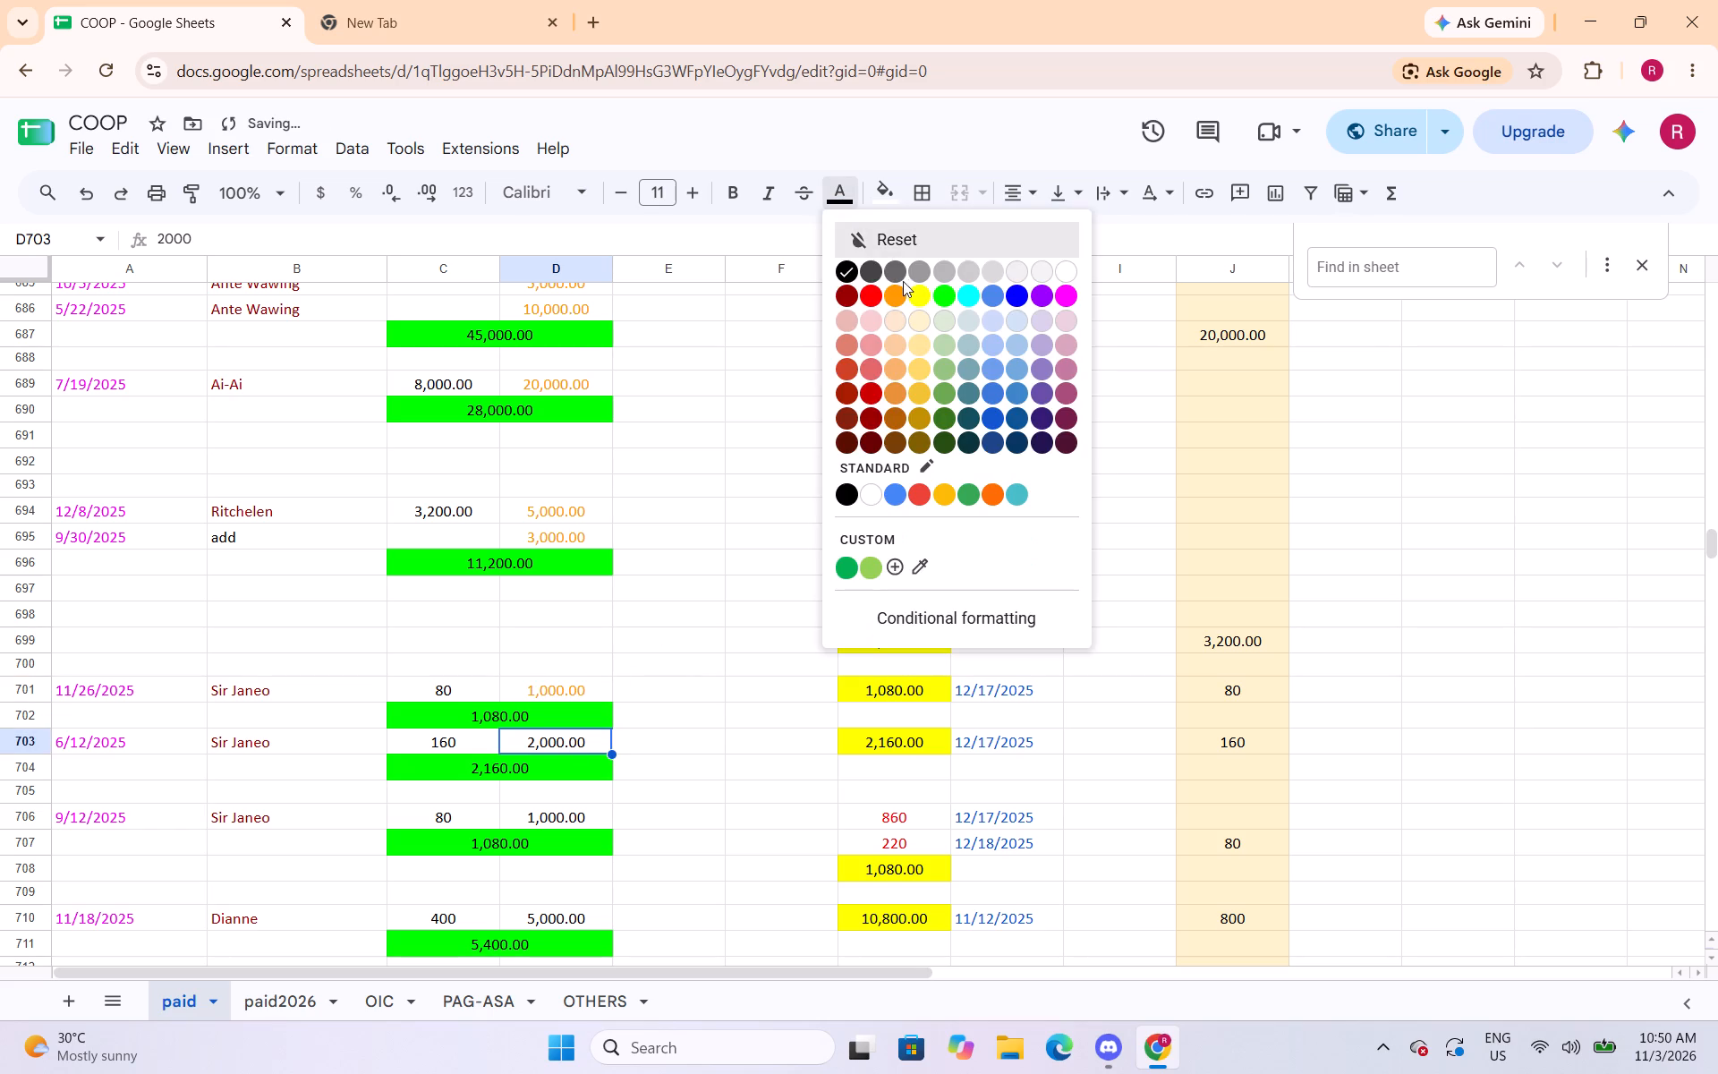
pyautogui.click(896, 291)
pyautogui.click(574, 813)
pyautogui.click(841, 191)
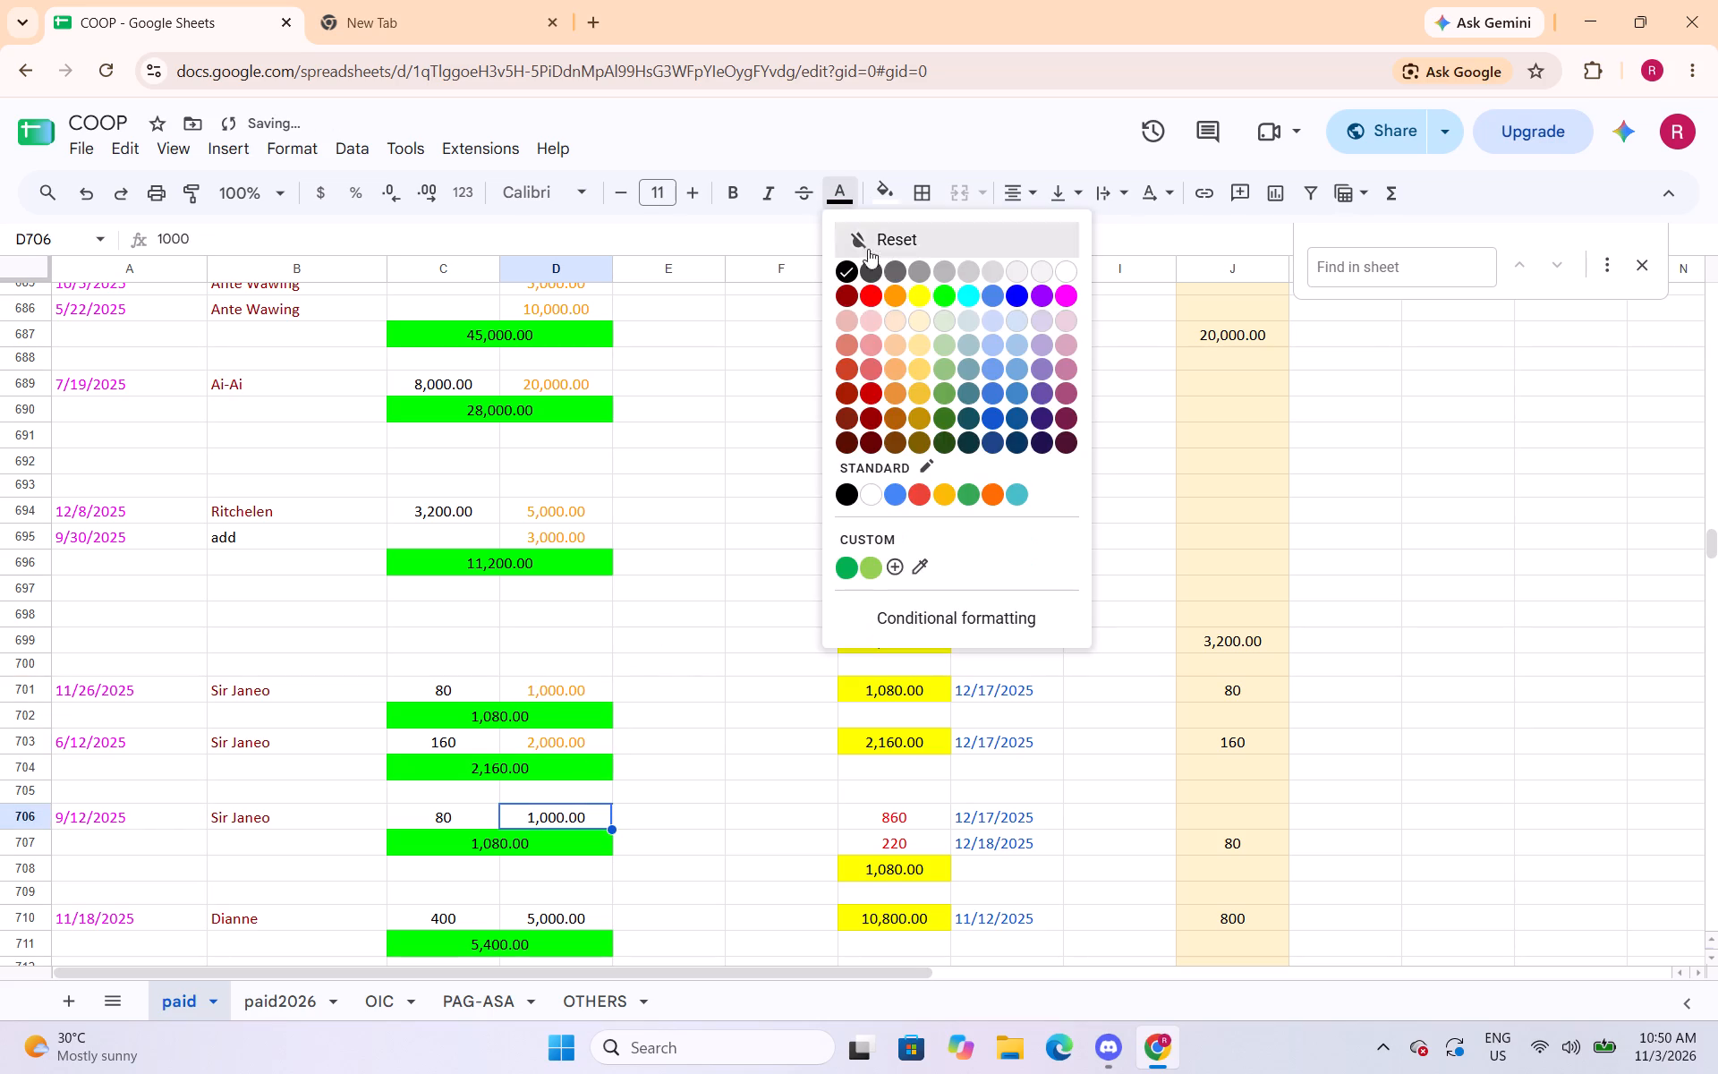
pyautogui.click(899, 295)
# Change the text colour of the capital amounts in cells D710, D713 and D716 to orange.
pyautogui.scroll(-4, 690, 517)
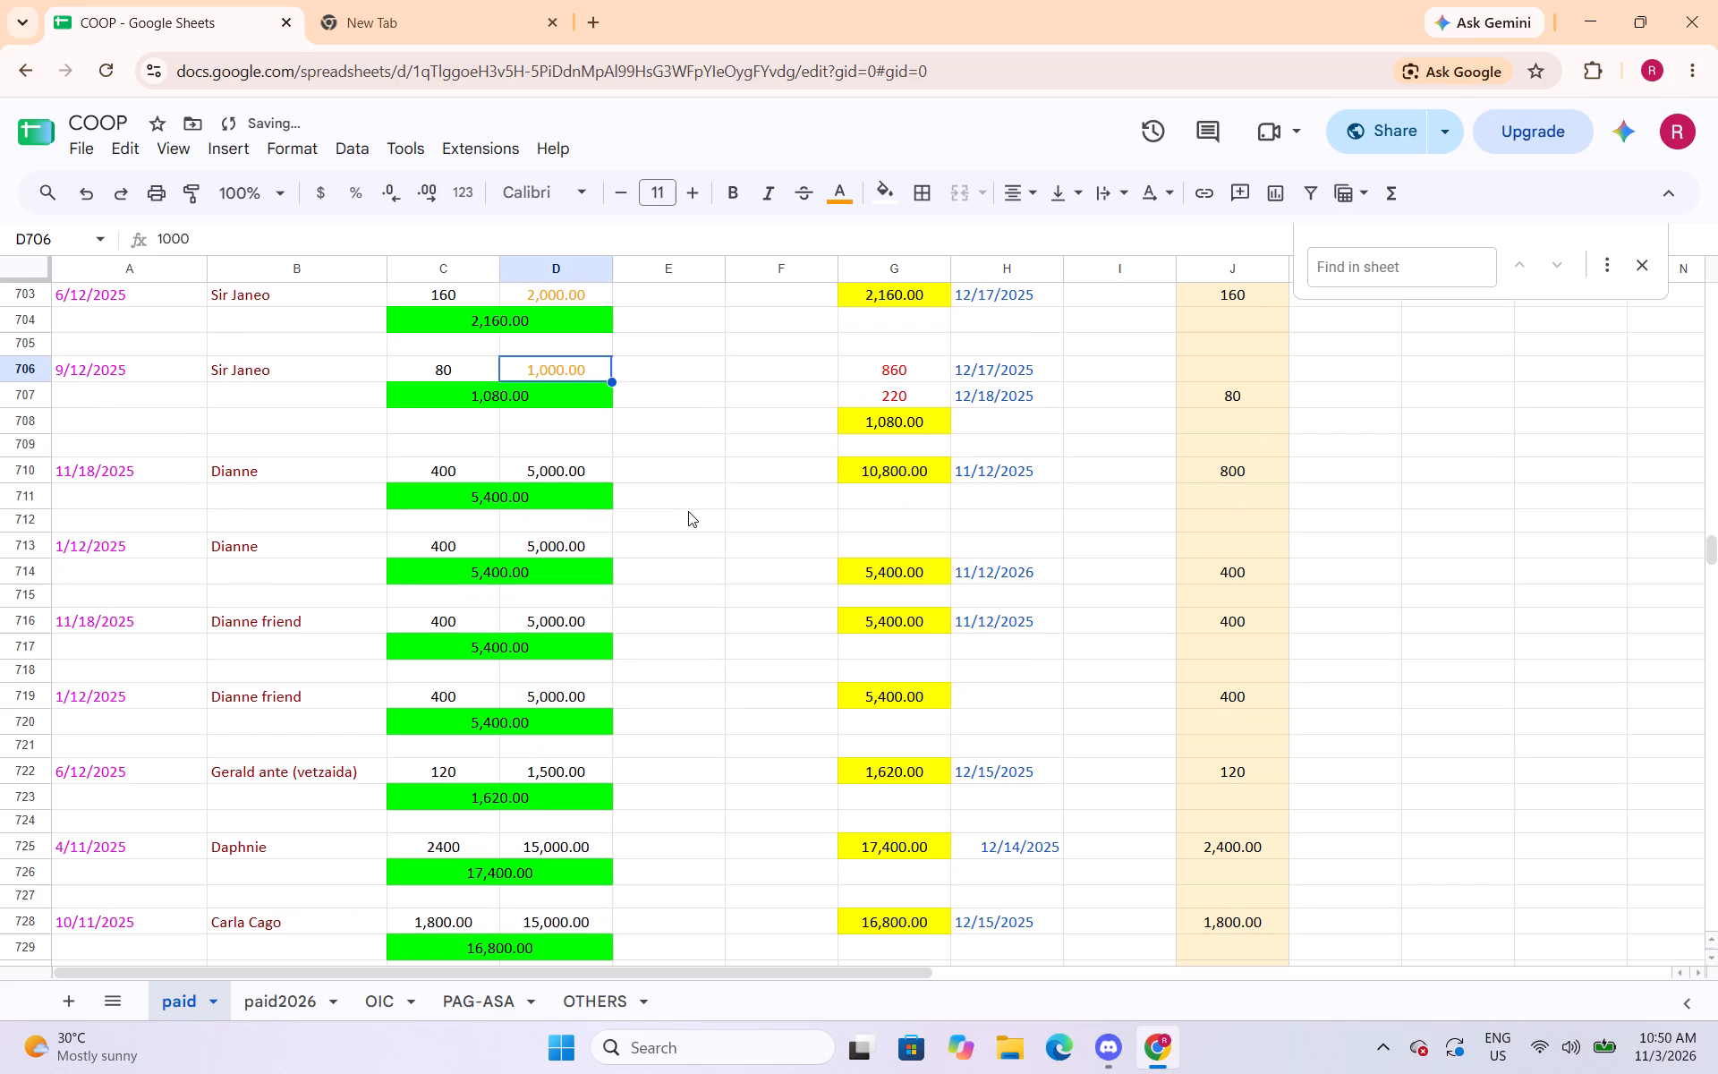
pyautogui.click(583, 469)
pyautogui.click(832, 182)
pyautogui.click(896, 296)
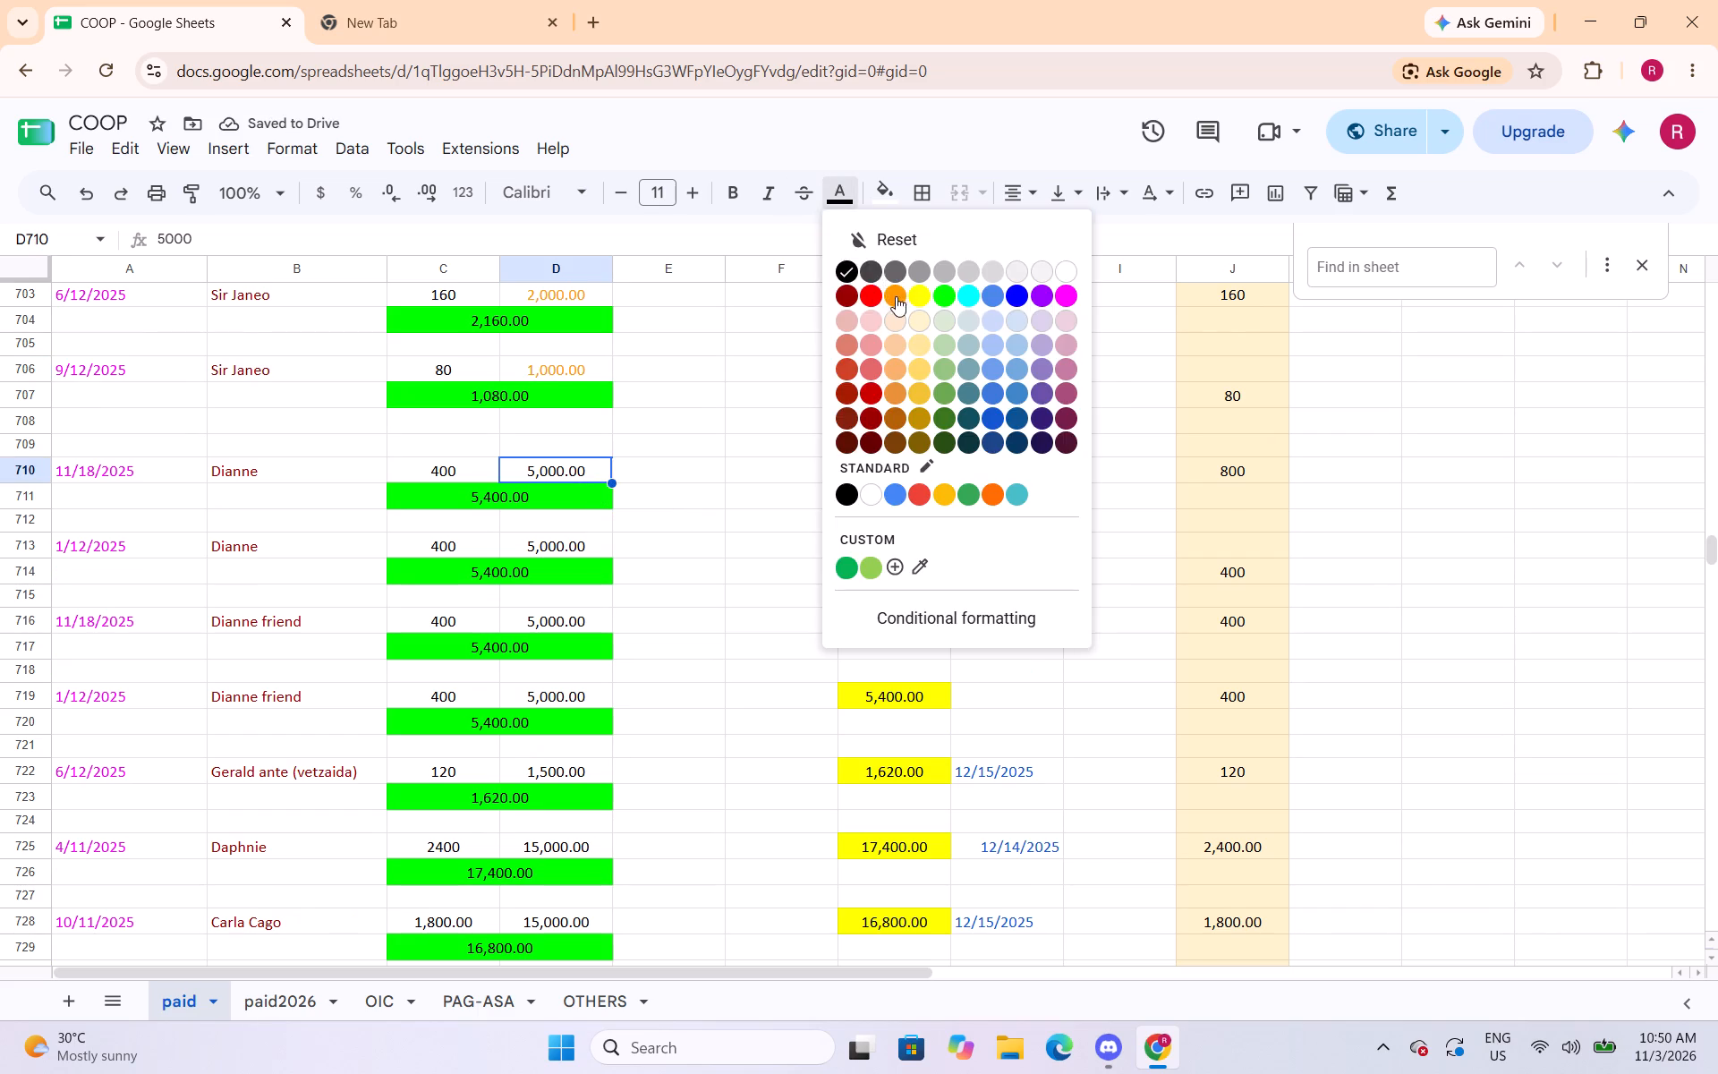
pyautogui.click(589, 549)
pyautogui.click(842, 204)
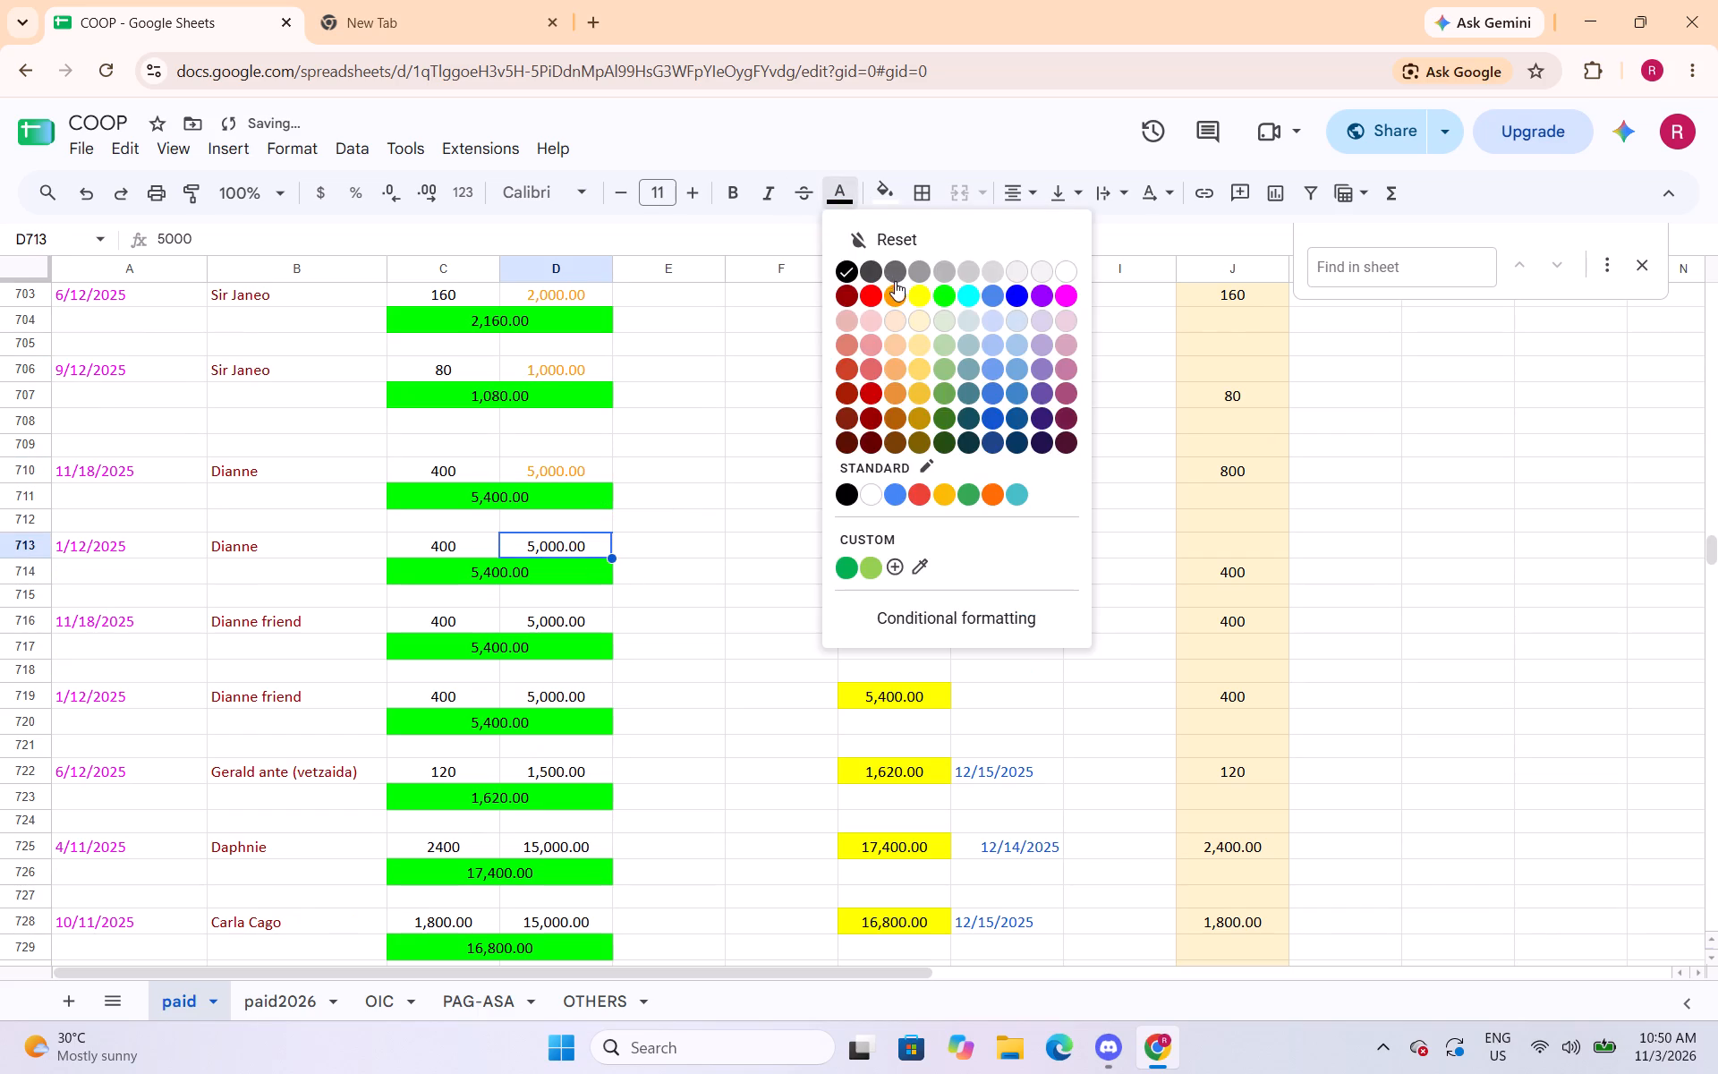
pyautogui.click(895, 293)
pyautogui.click(588, 621)
pyautogui.click(832, 197)
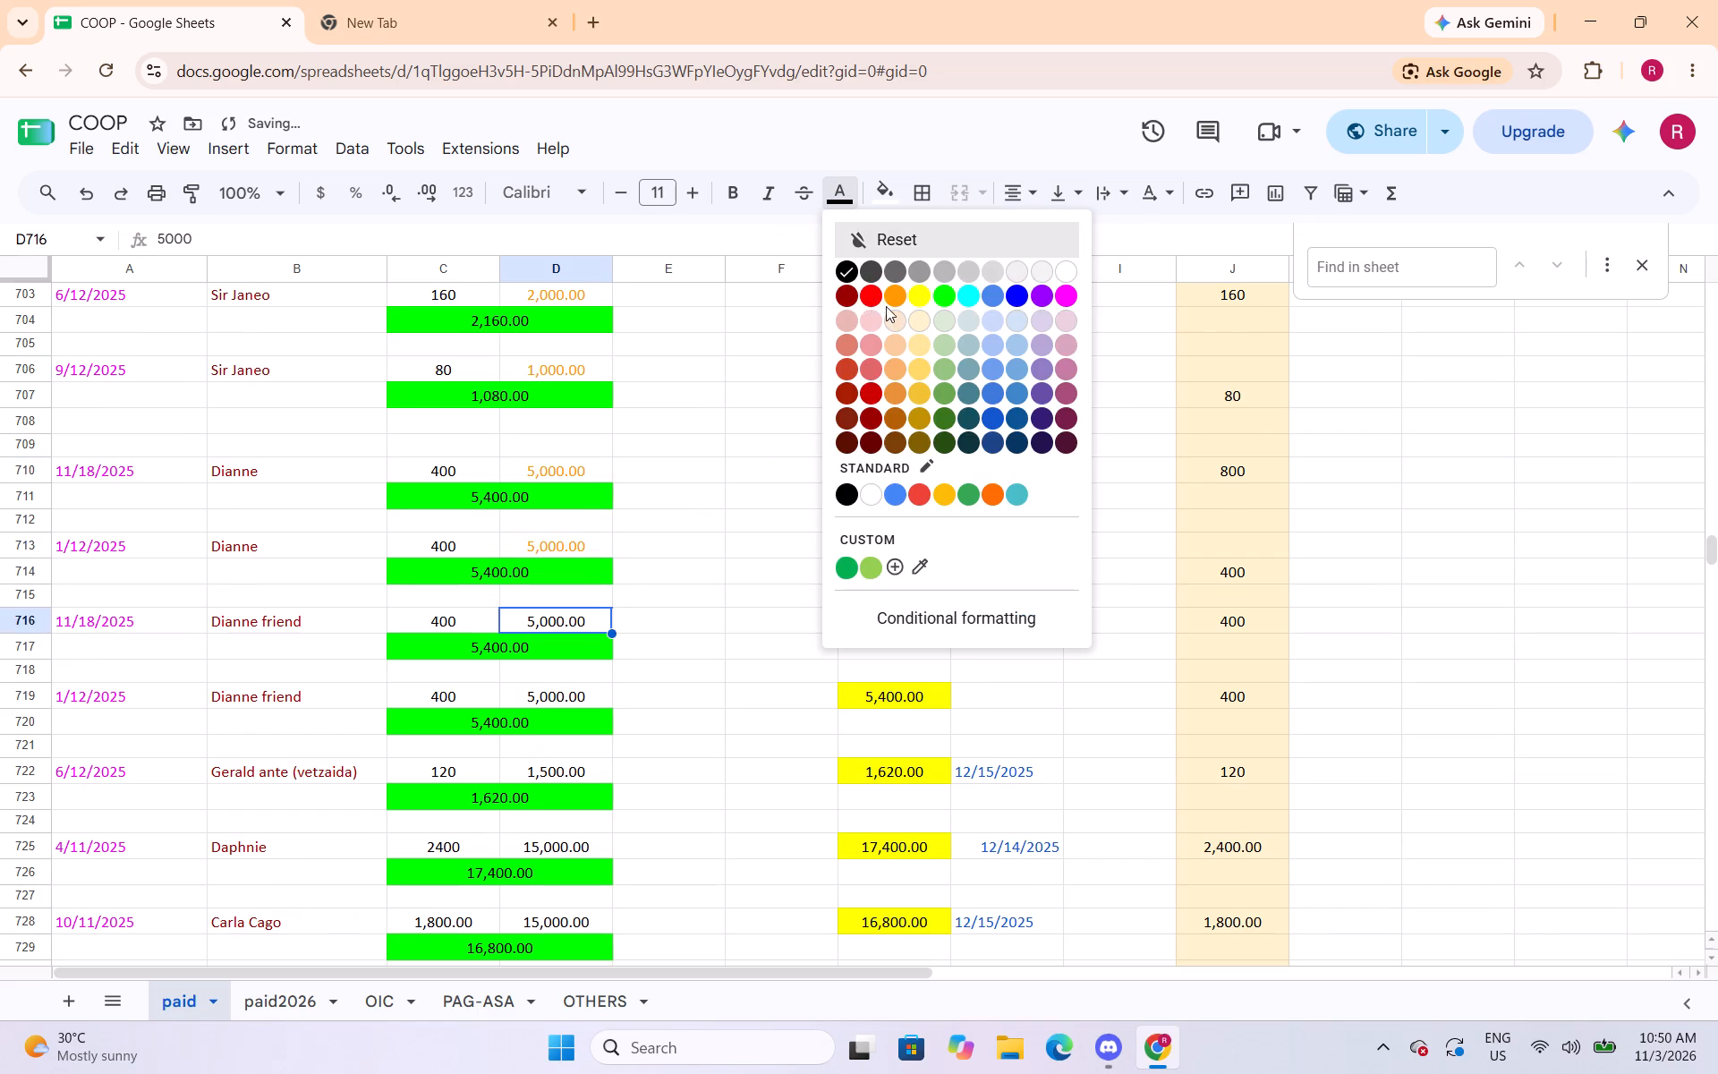
pyautogui.click(896, 293)
# Change the text colour of the capital amounts in cells D719, D722 and D725 to orange.
pyautogui.click(596, 697)
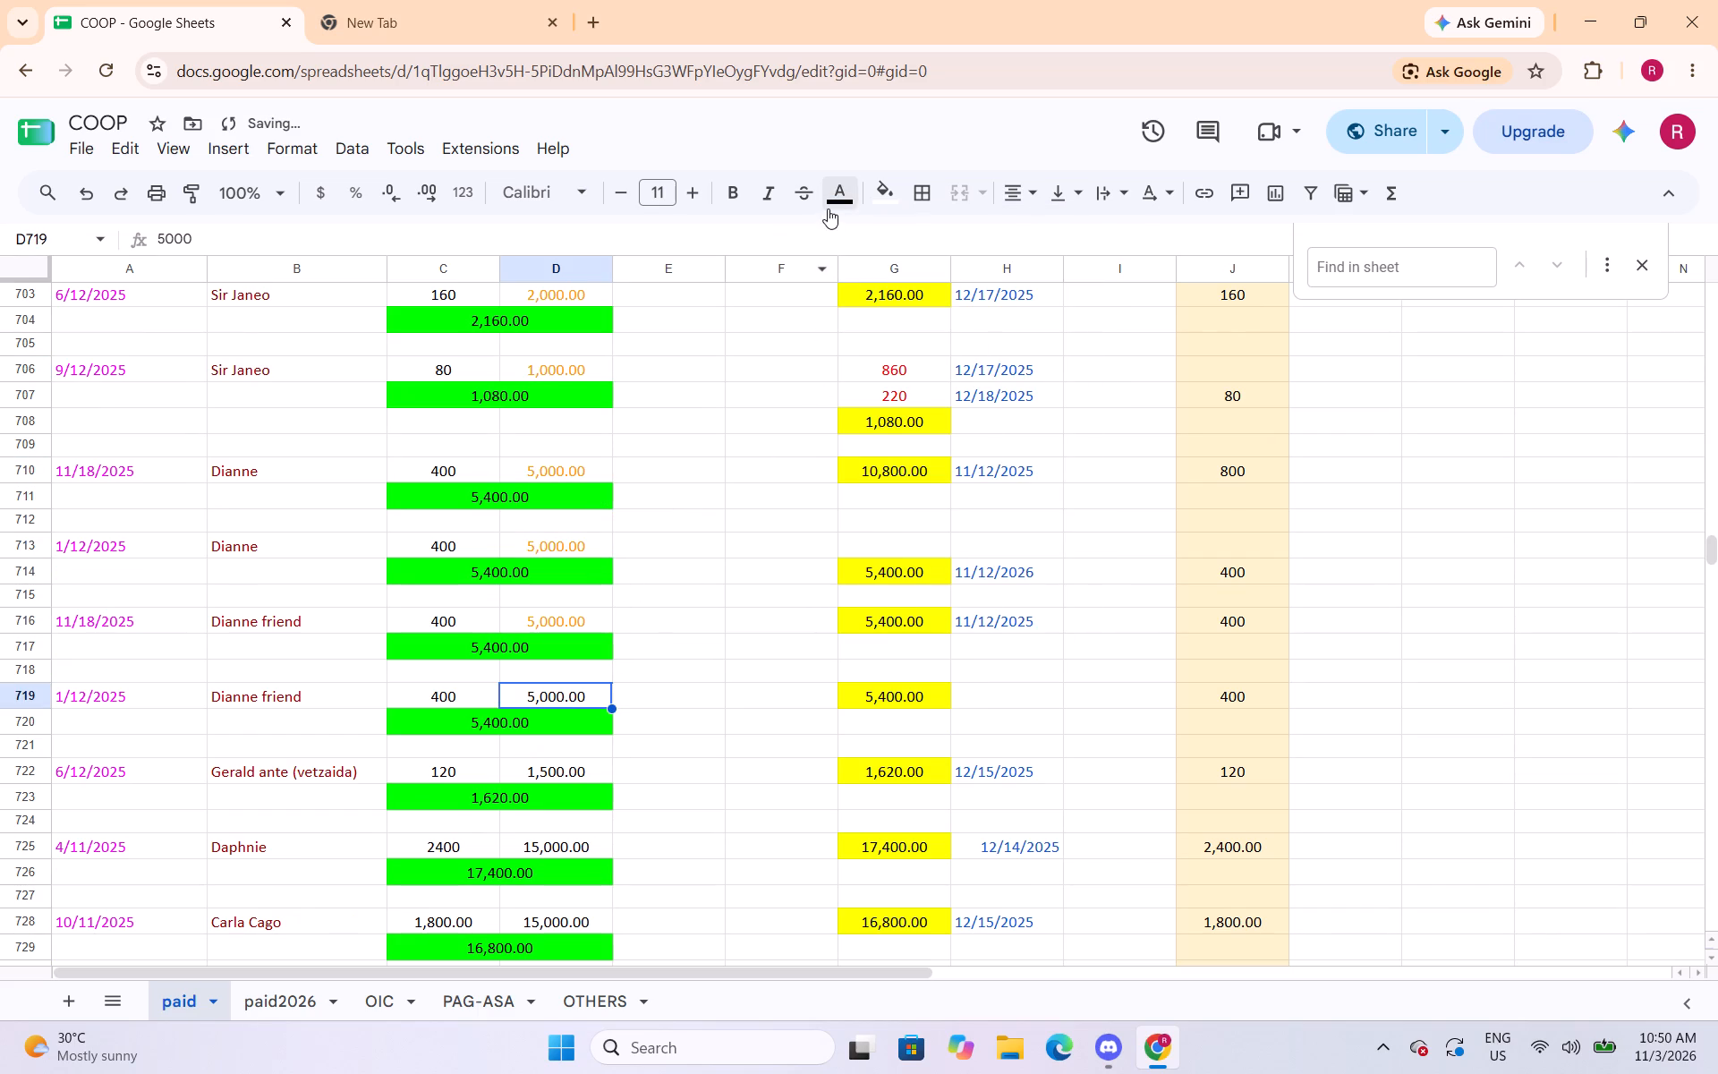
pyautogui.click(834, 202)
pyautogui.moveTo(895, 293); pyautogui.dragTo(898, 311)
pyautogui.click(842, 193)
pyautogui.click(895, 296)
pyautogui.moveTo(566, 776); pyautogui.dragTo(574, 768)
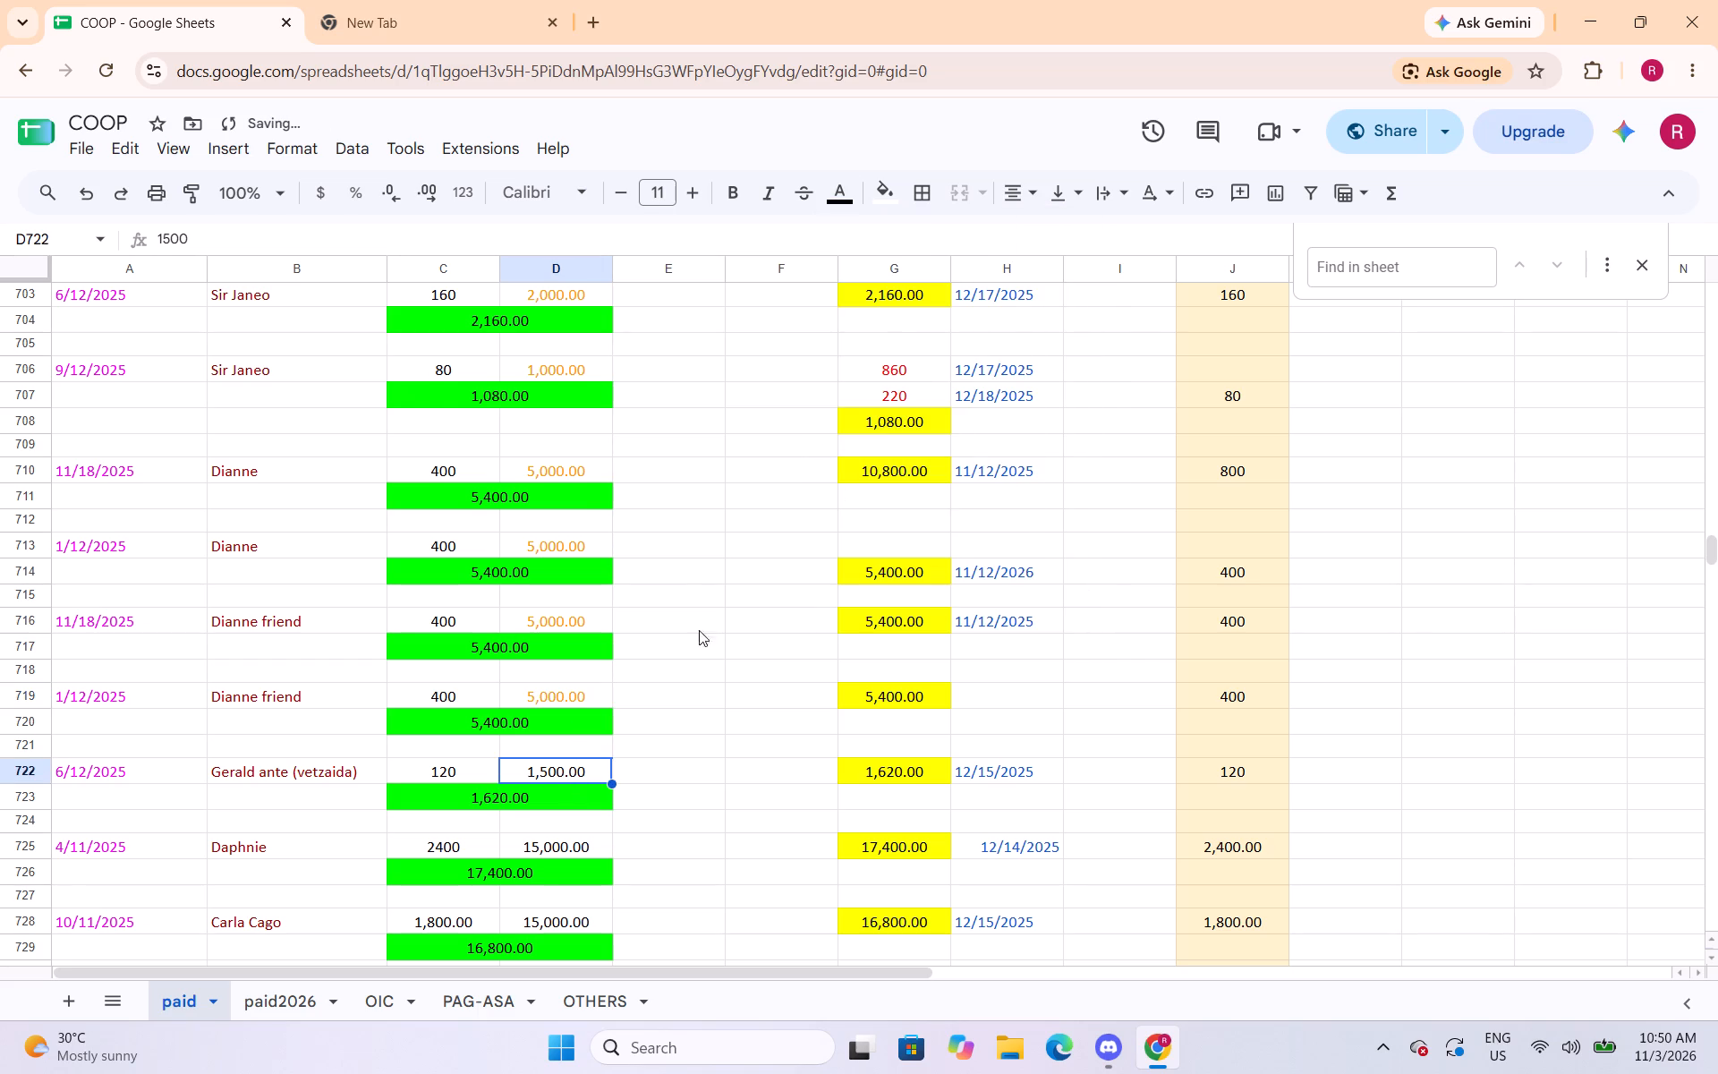
pyautogui.click(850, 200)
pyautogui.click(896, 294)
pyautogui.click(587, 840)
pyautogui.click(845, 191)
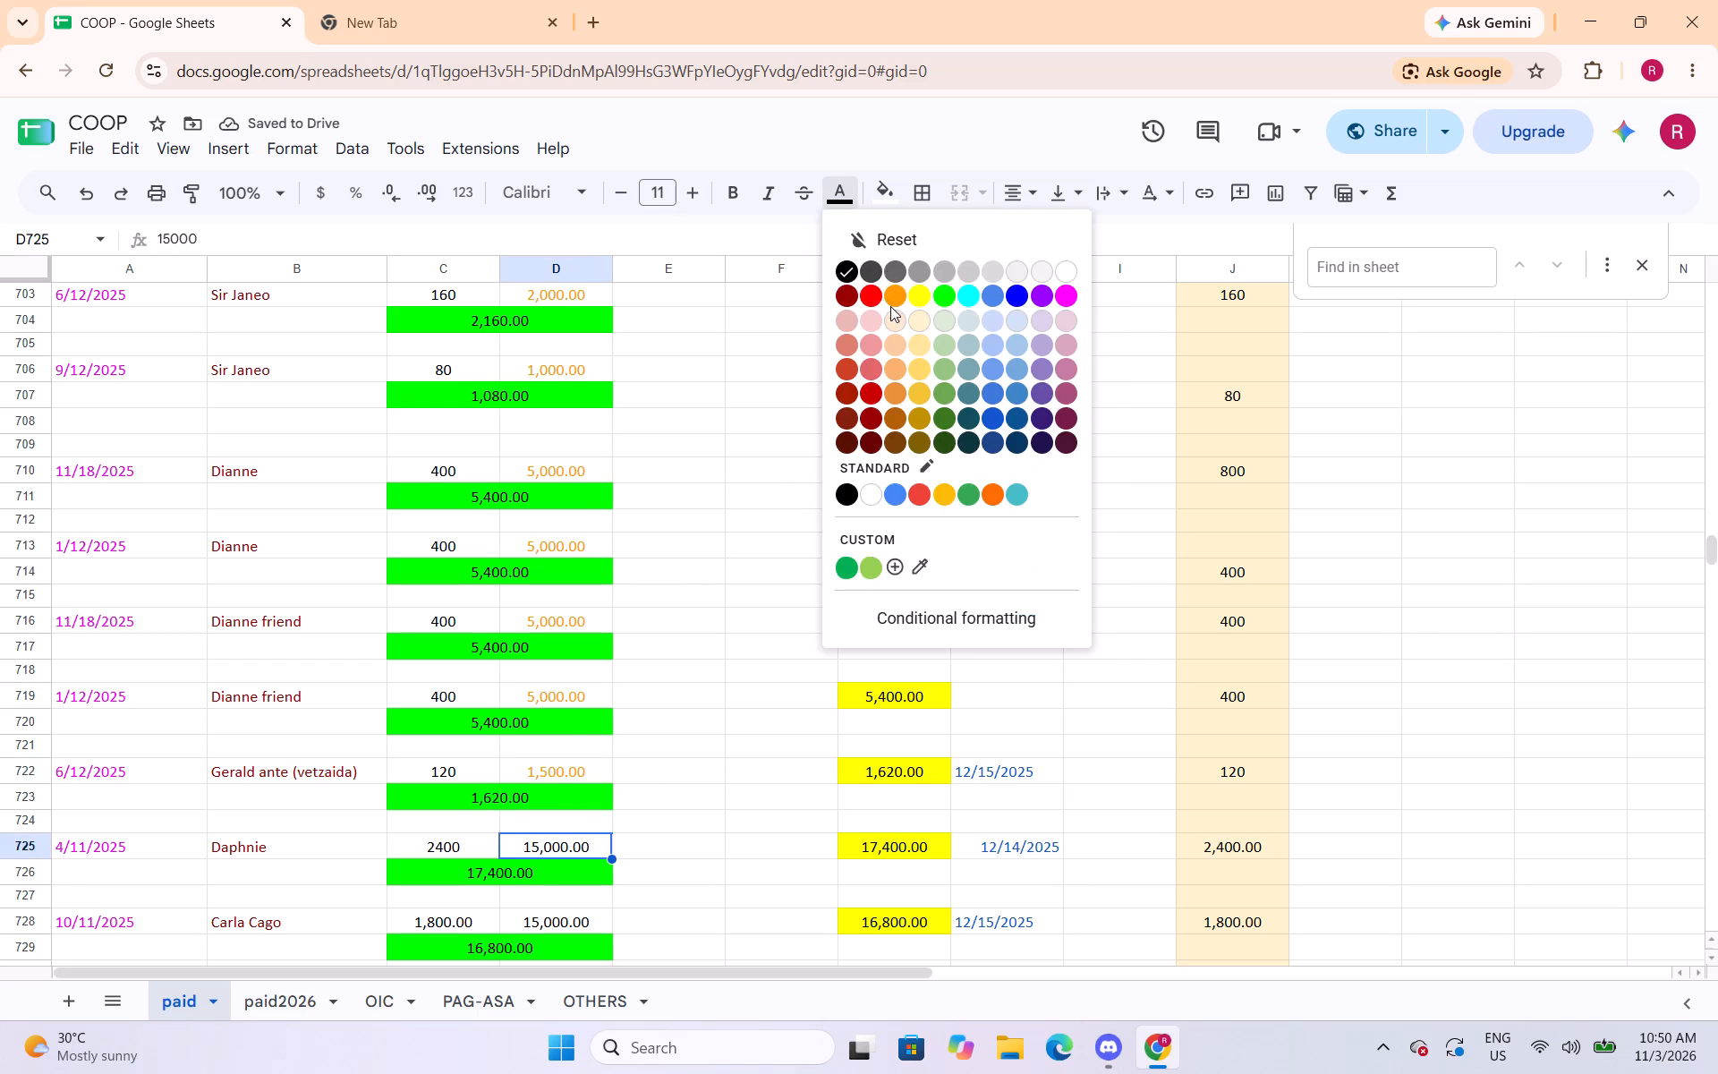
pyautogui.click(890, 306)
pyautogui.click(835, 202)
pyautogui.click(901, 292)
# Change the text colour of the capital amounts in cells D728, D731 and D734 to orange.
pyautogui.scroll(-4, 765, 442)
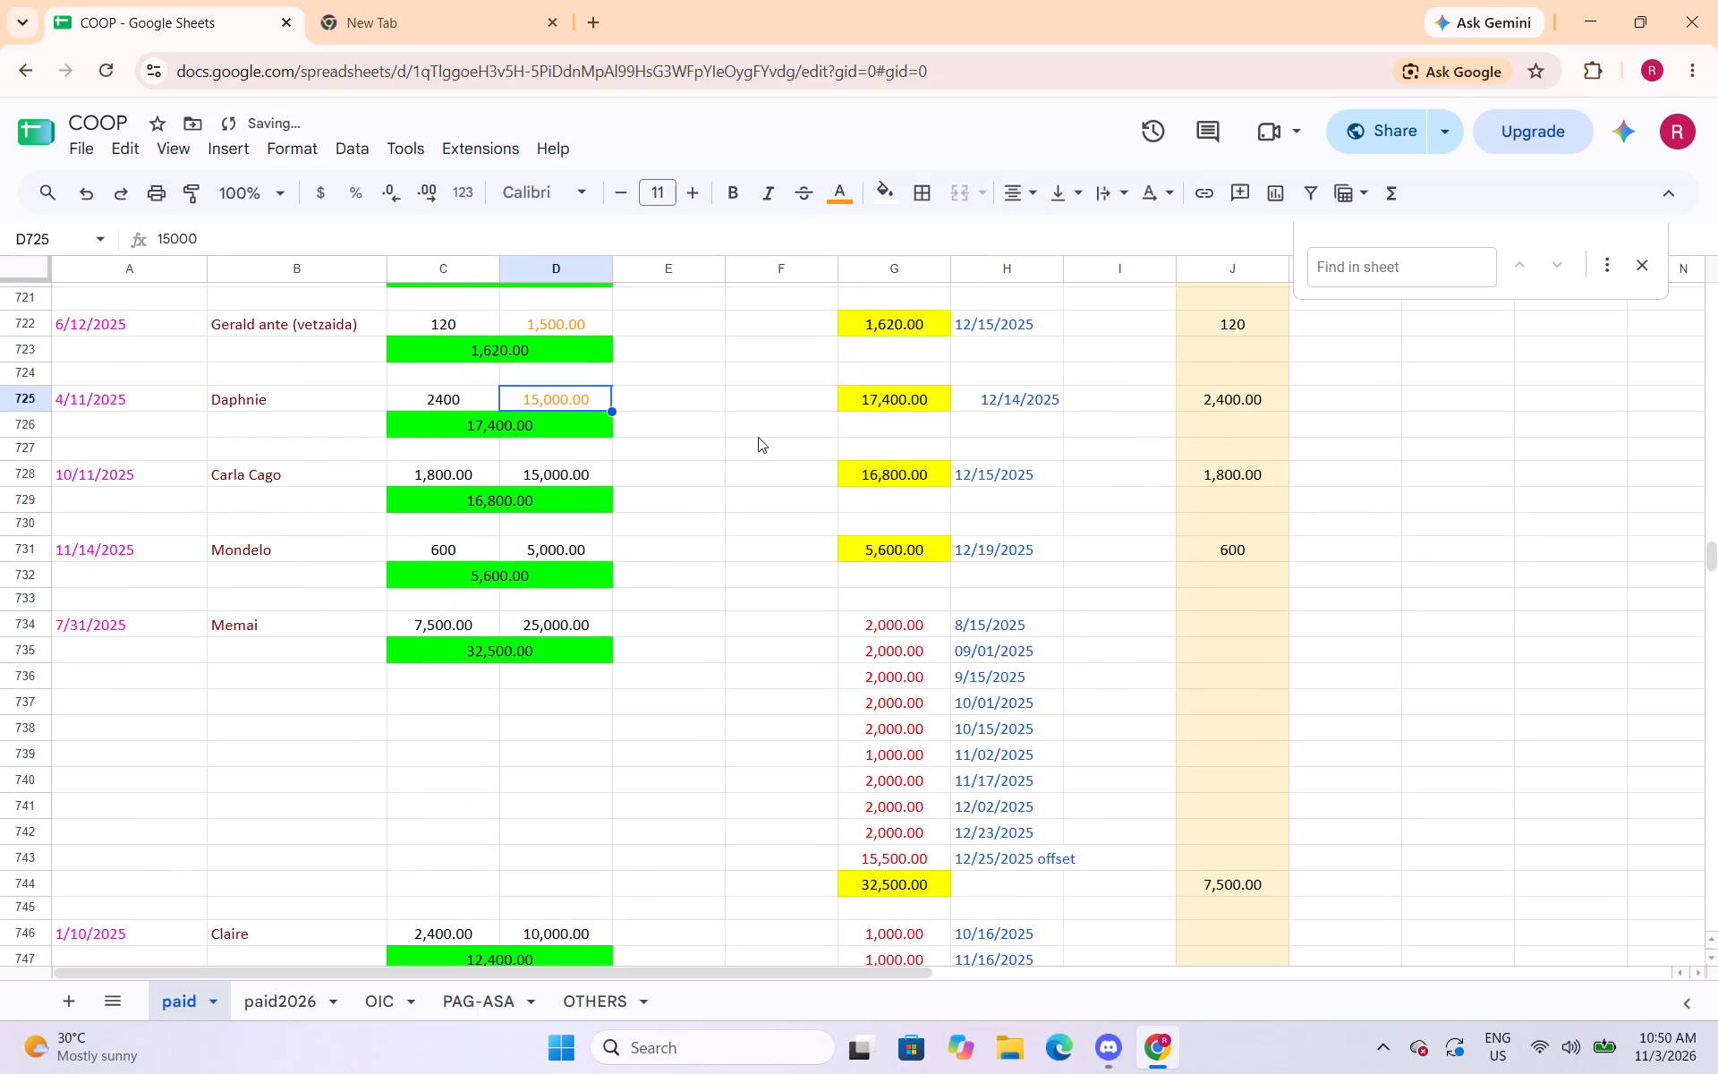
pyautogui.scroll(-1, 713, 441)
pyautogui.click(581, 360)
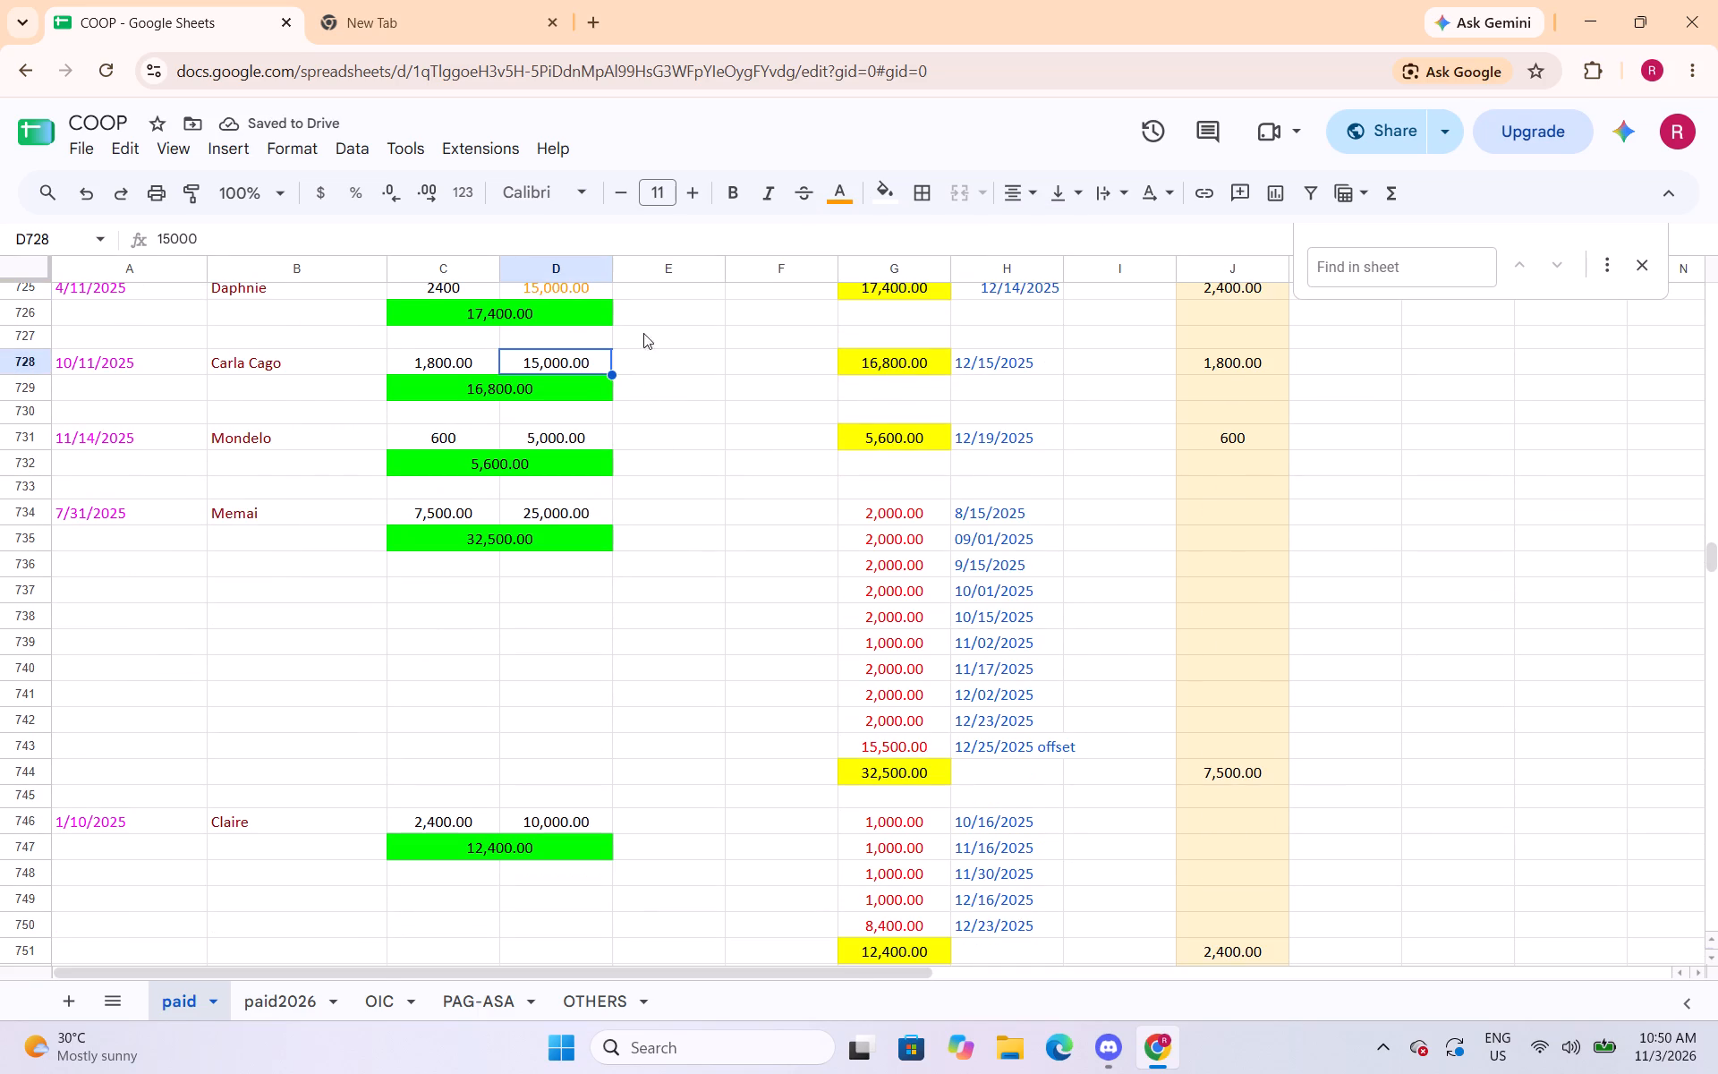
pyautogui.click(846, 197)
pyautogui.click(899, 290)
pyautogui.click(591, 434)
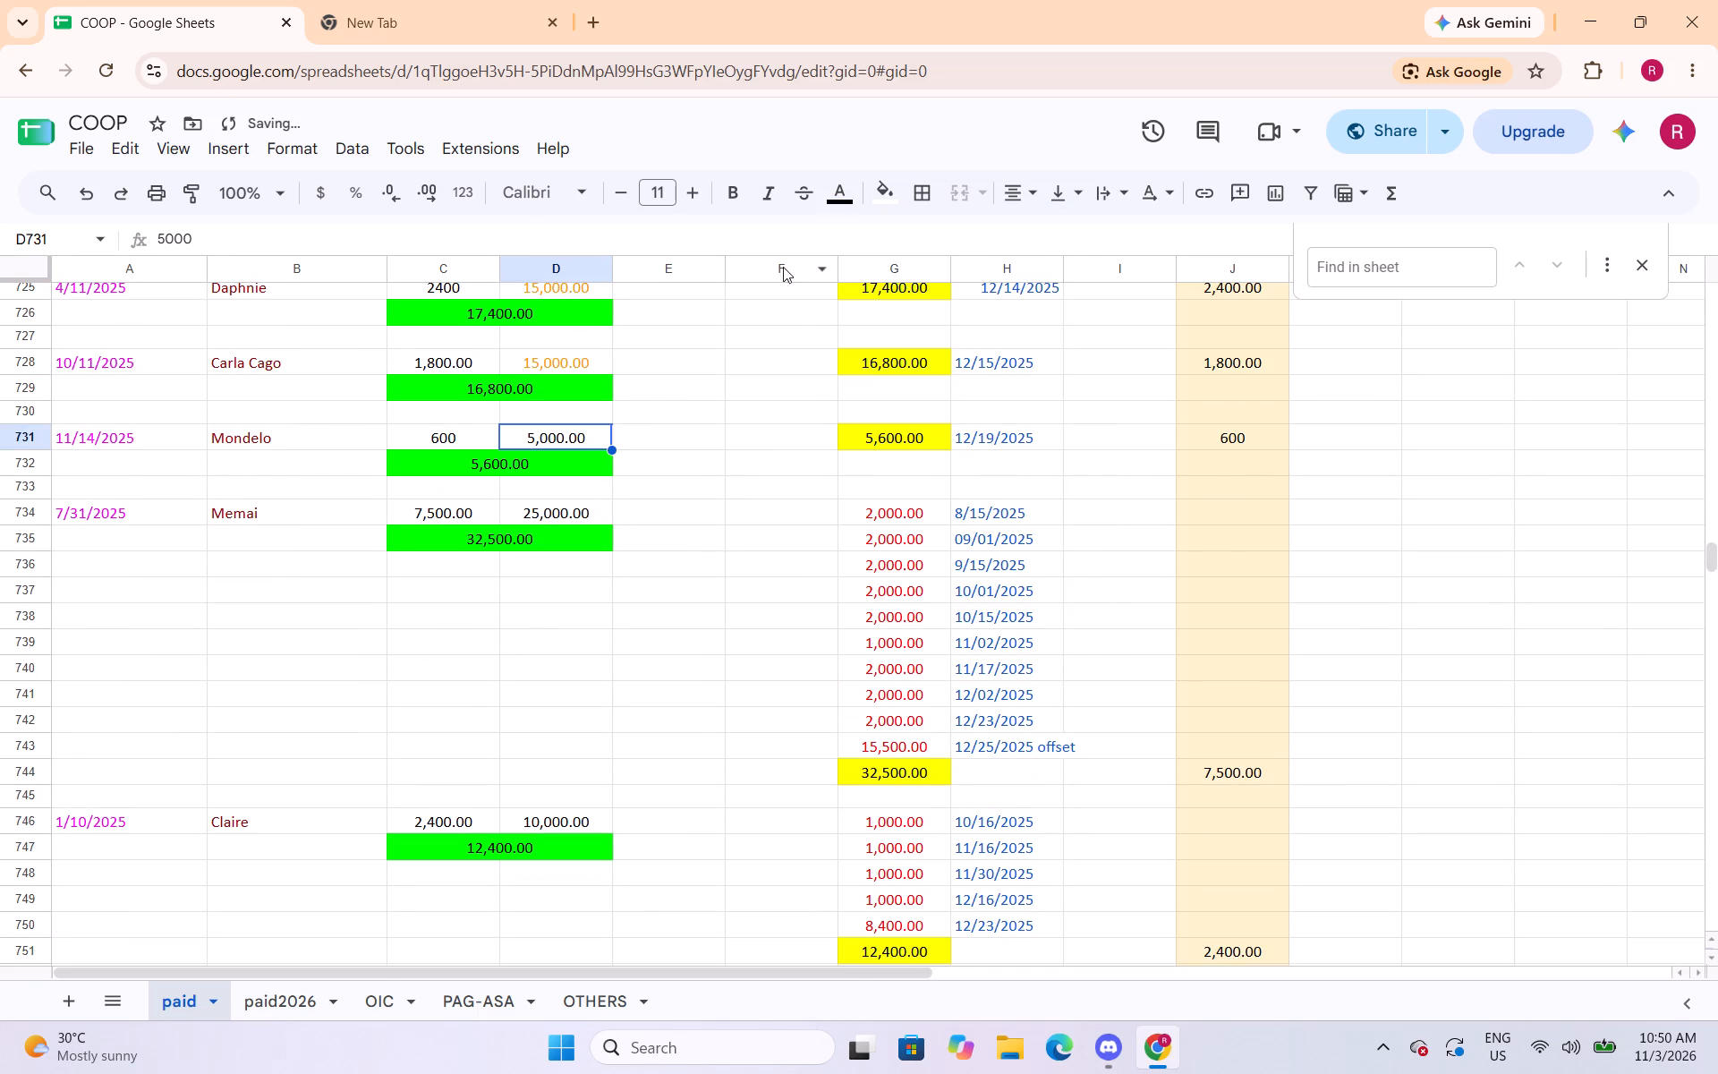
pyautogui.click(847, 195)
pyautogui.click(902, 287)
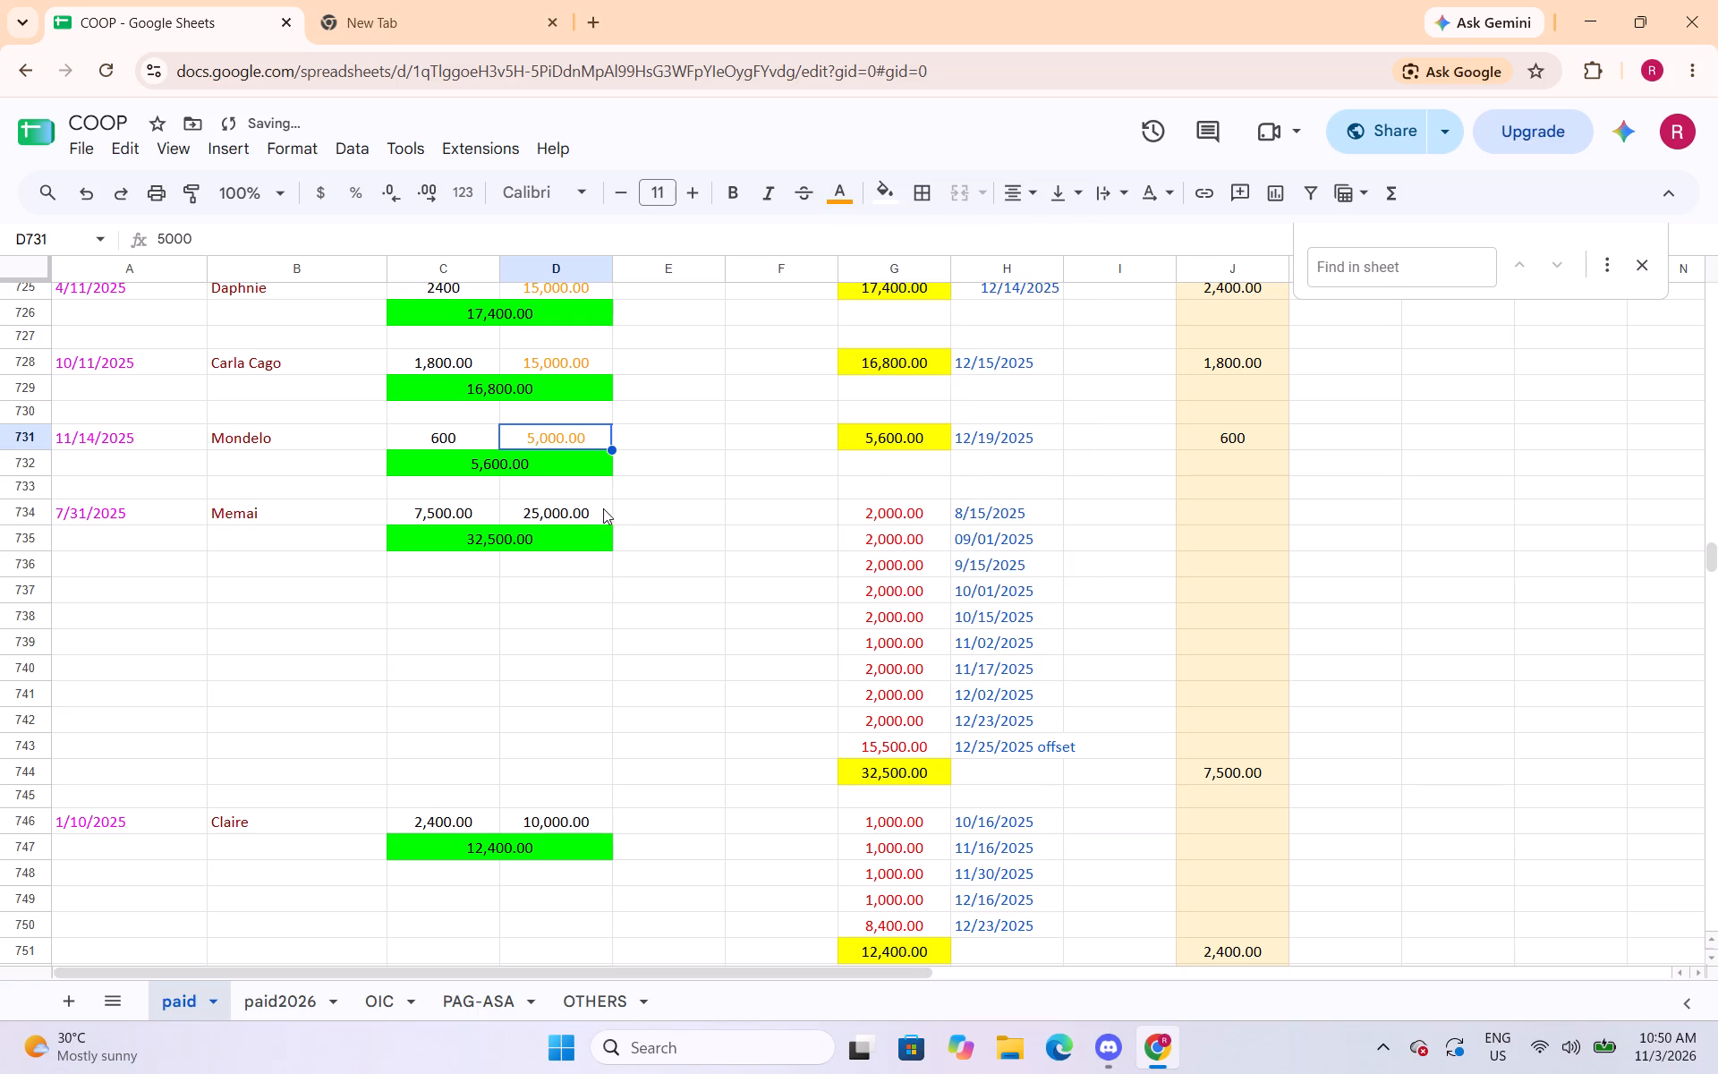
pyautogui.click(602, 508)
pyautogui.click(842, 189)
pyautogui.click(892, 294)
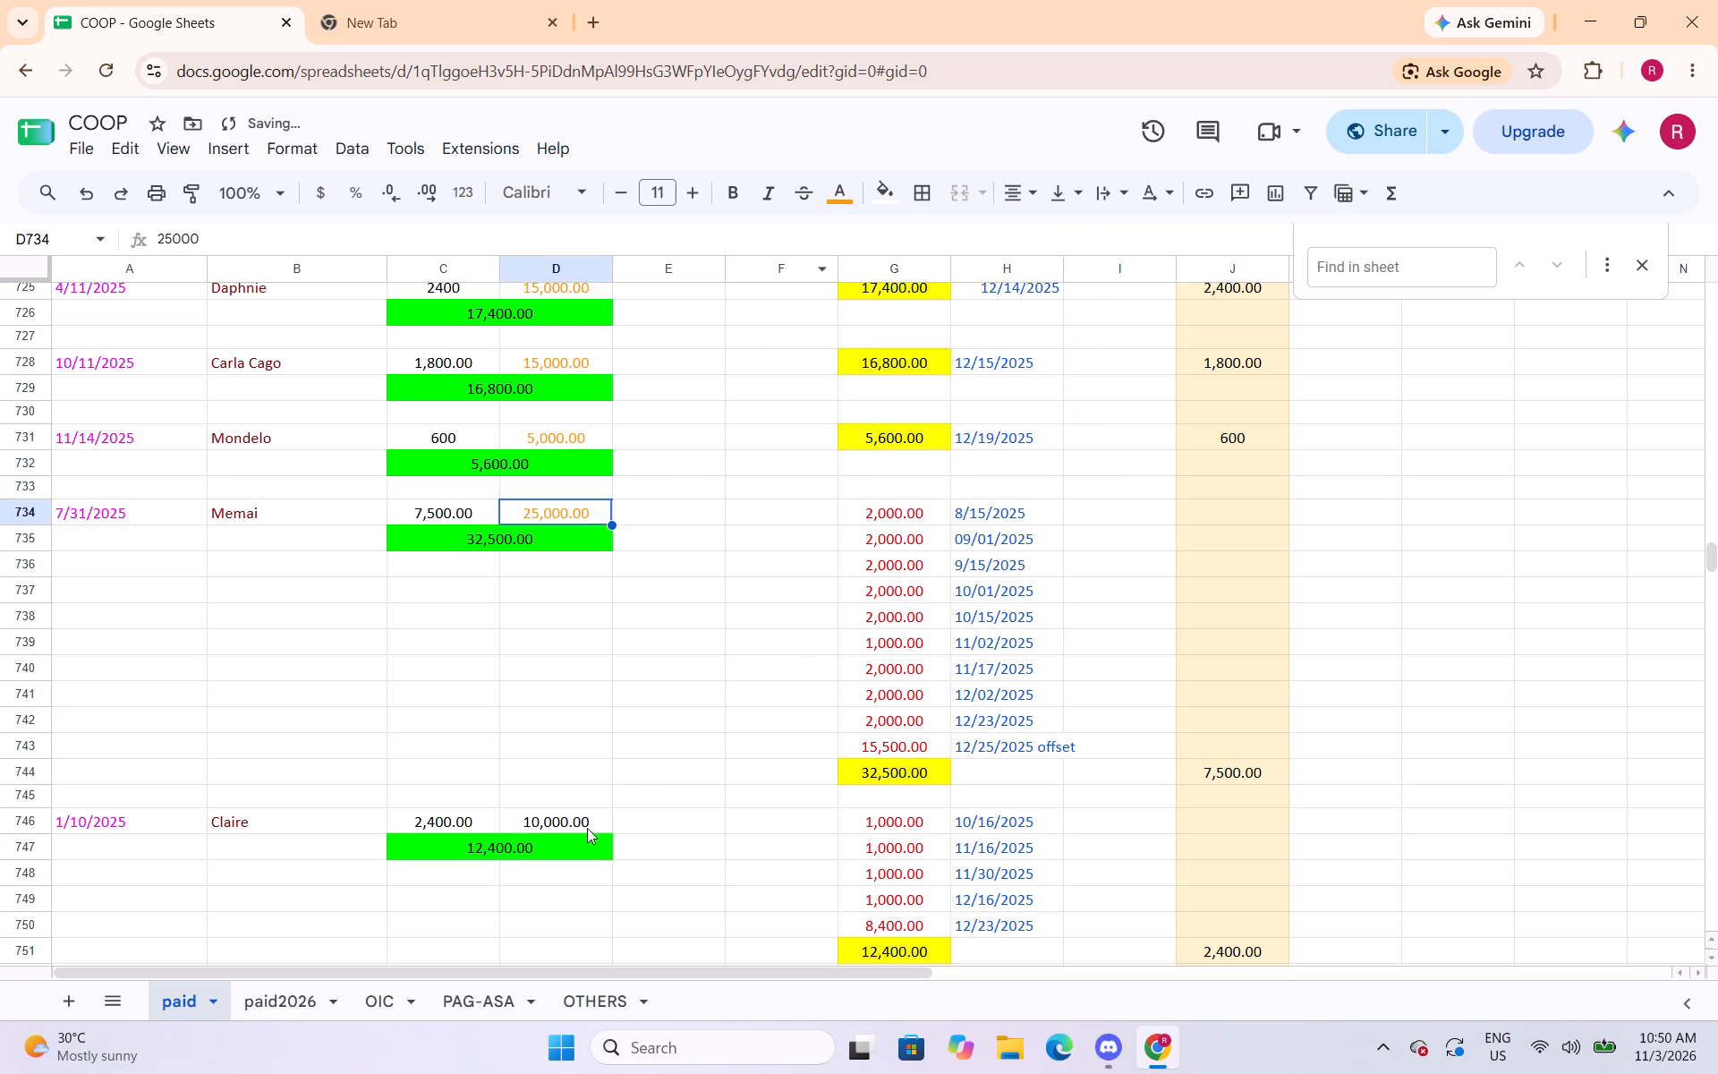
# Change the text colour of the capital amounts in cells D746 and D753:D756 to orange.
pyautogui.click(587, 829)
pyautogui.click(832, 189)
pyautogui.click(895, 298)
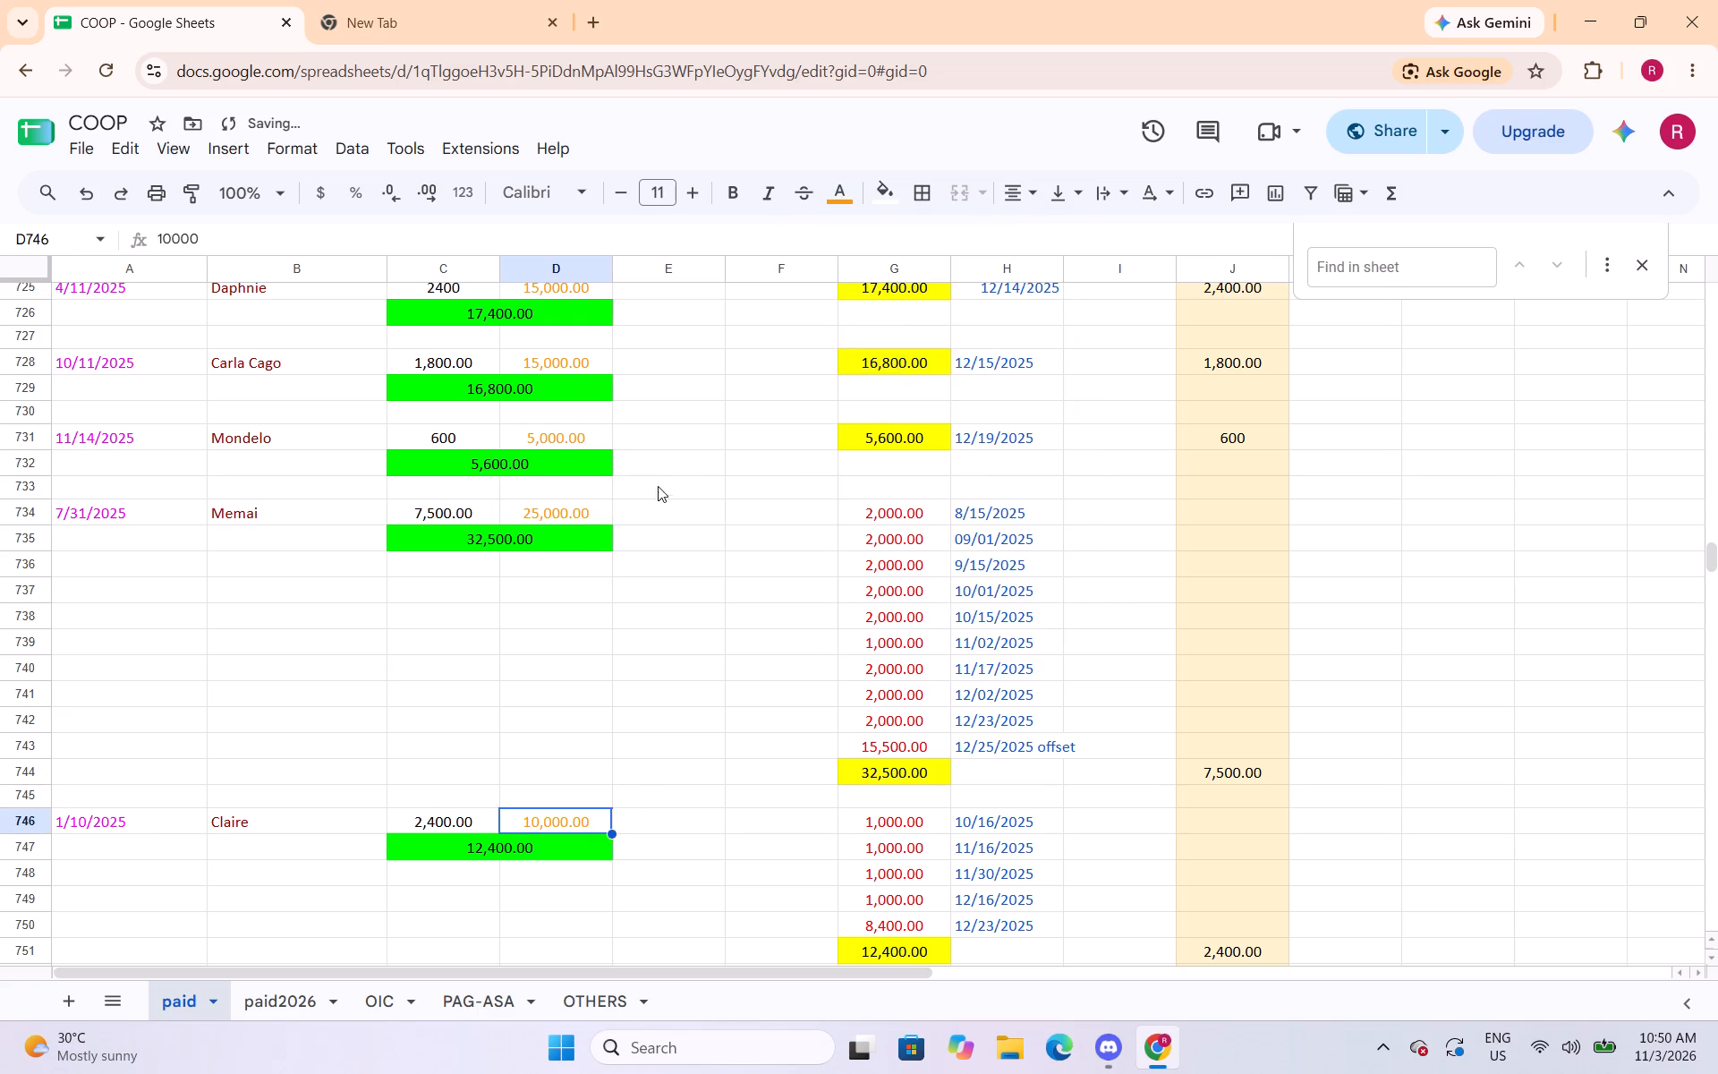
pyautogui.scroll(-4, 655, 490)
pyautogui.moveTo(568, 558); pyautogui.dragTo(566, 629)
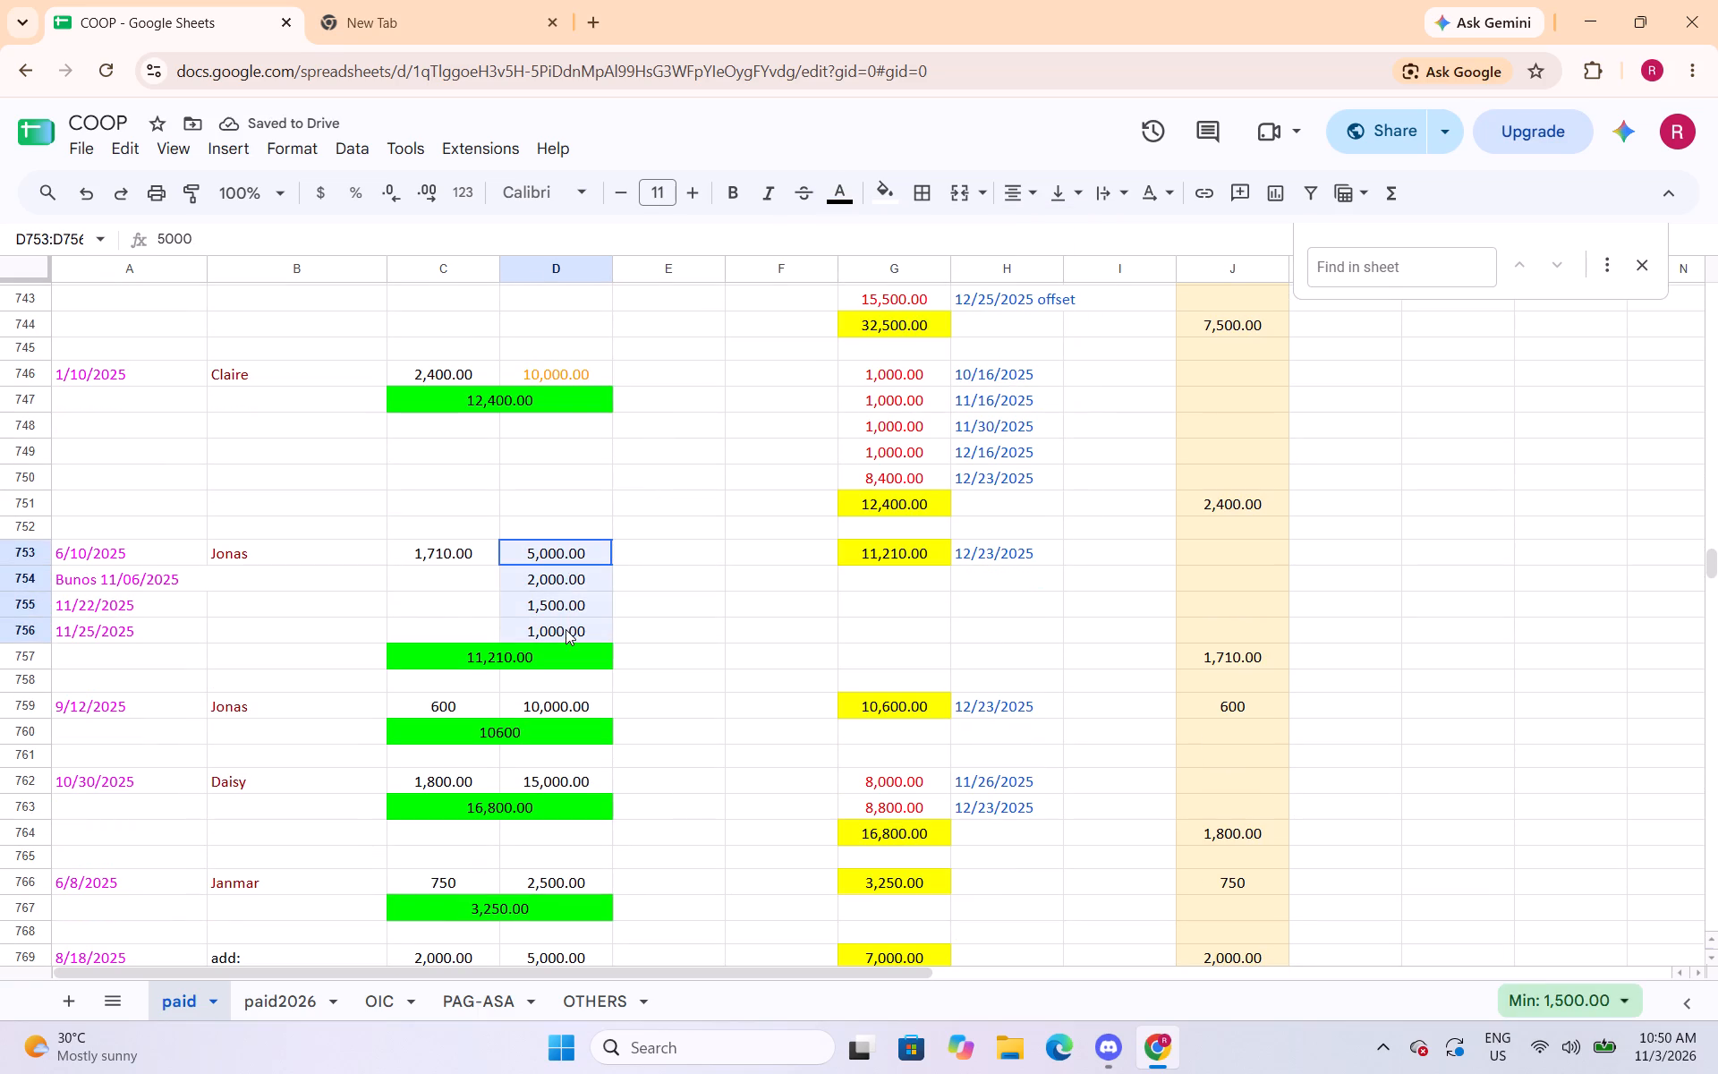
pyautogui.moveTo(566, 629); pyautogui.dragTo(566, 626)
pyautogui.click(832, 196)
pyautogui.click(898, 294)
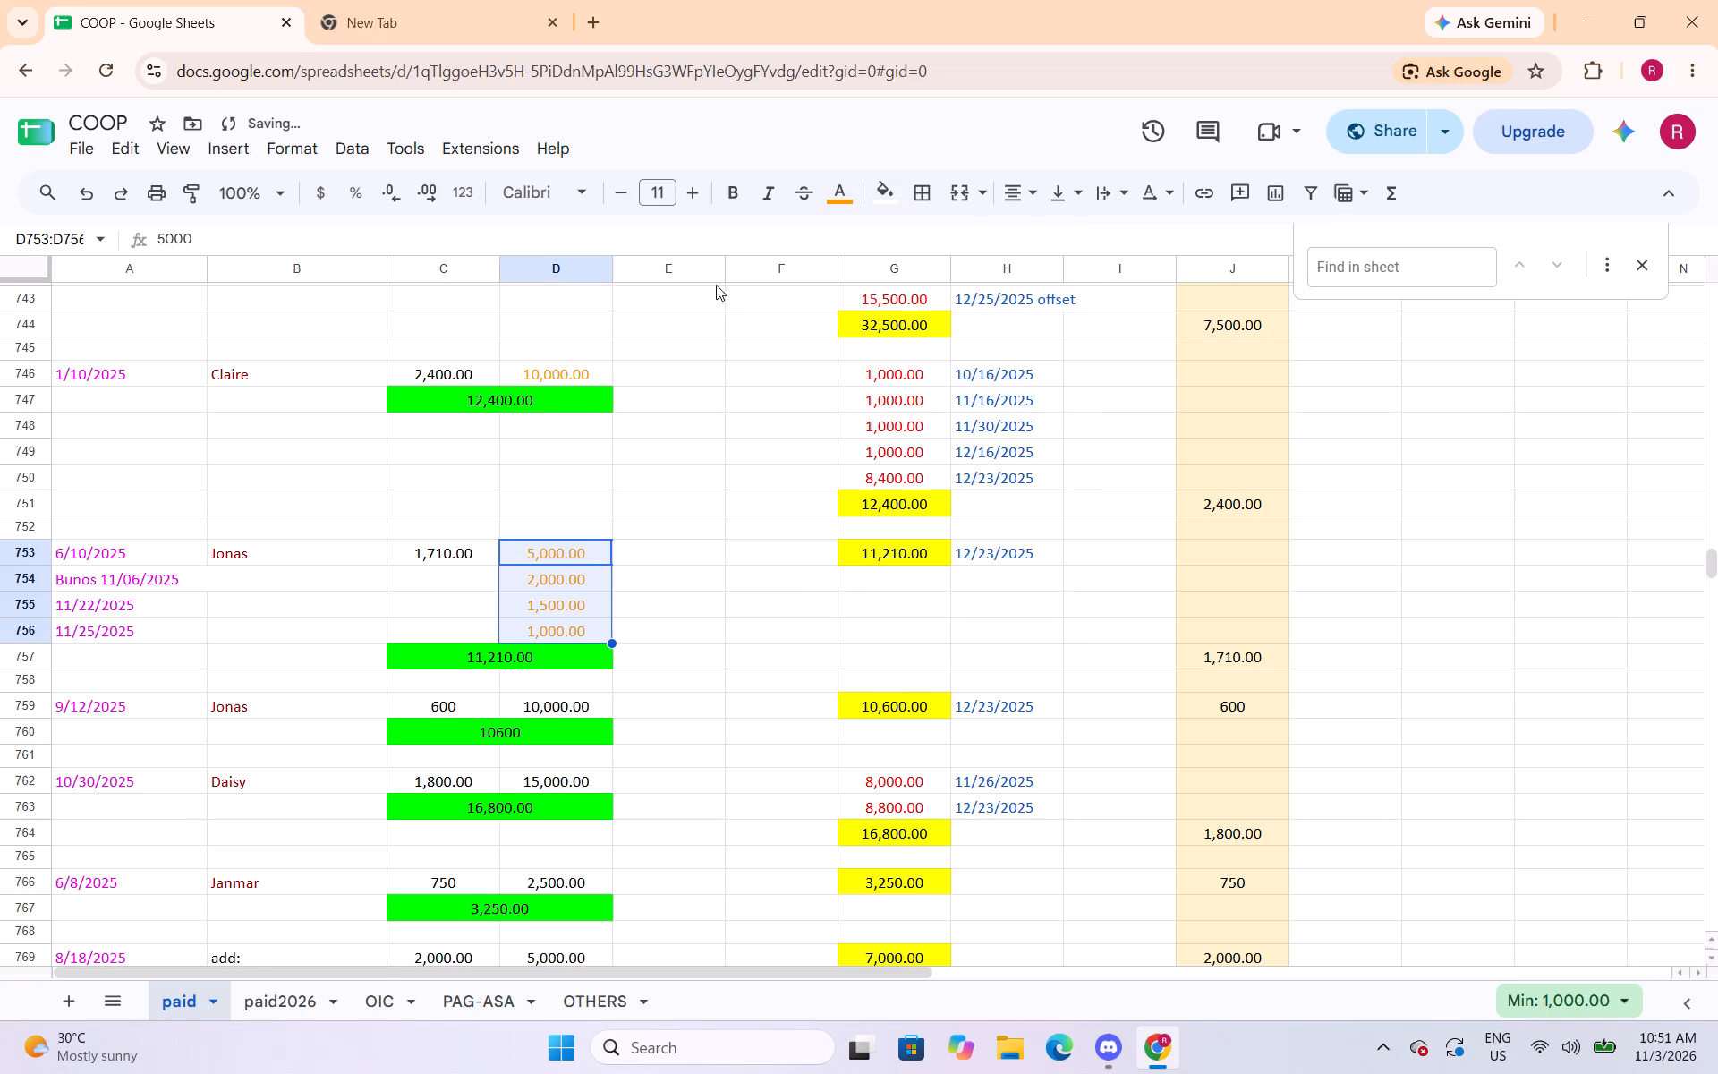
# Change the text colour of the capital amounts in cells D759, D762 and D766 to orange.
pyautogui.scroll(-3, 656, 384)
pyautogui.click(598, 365)
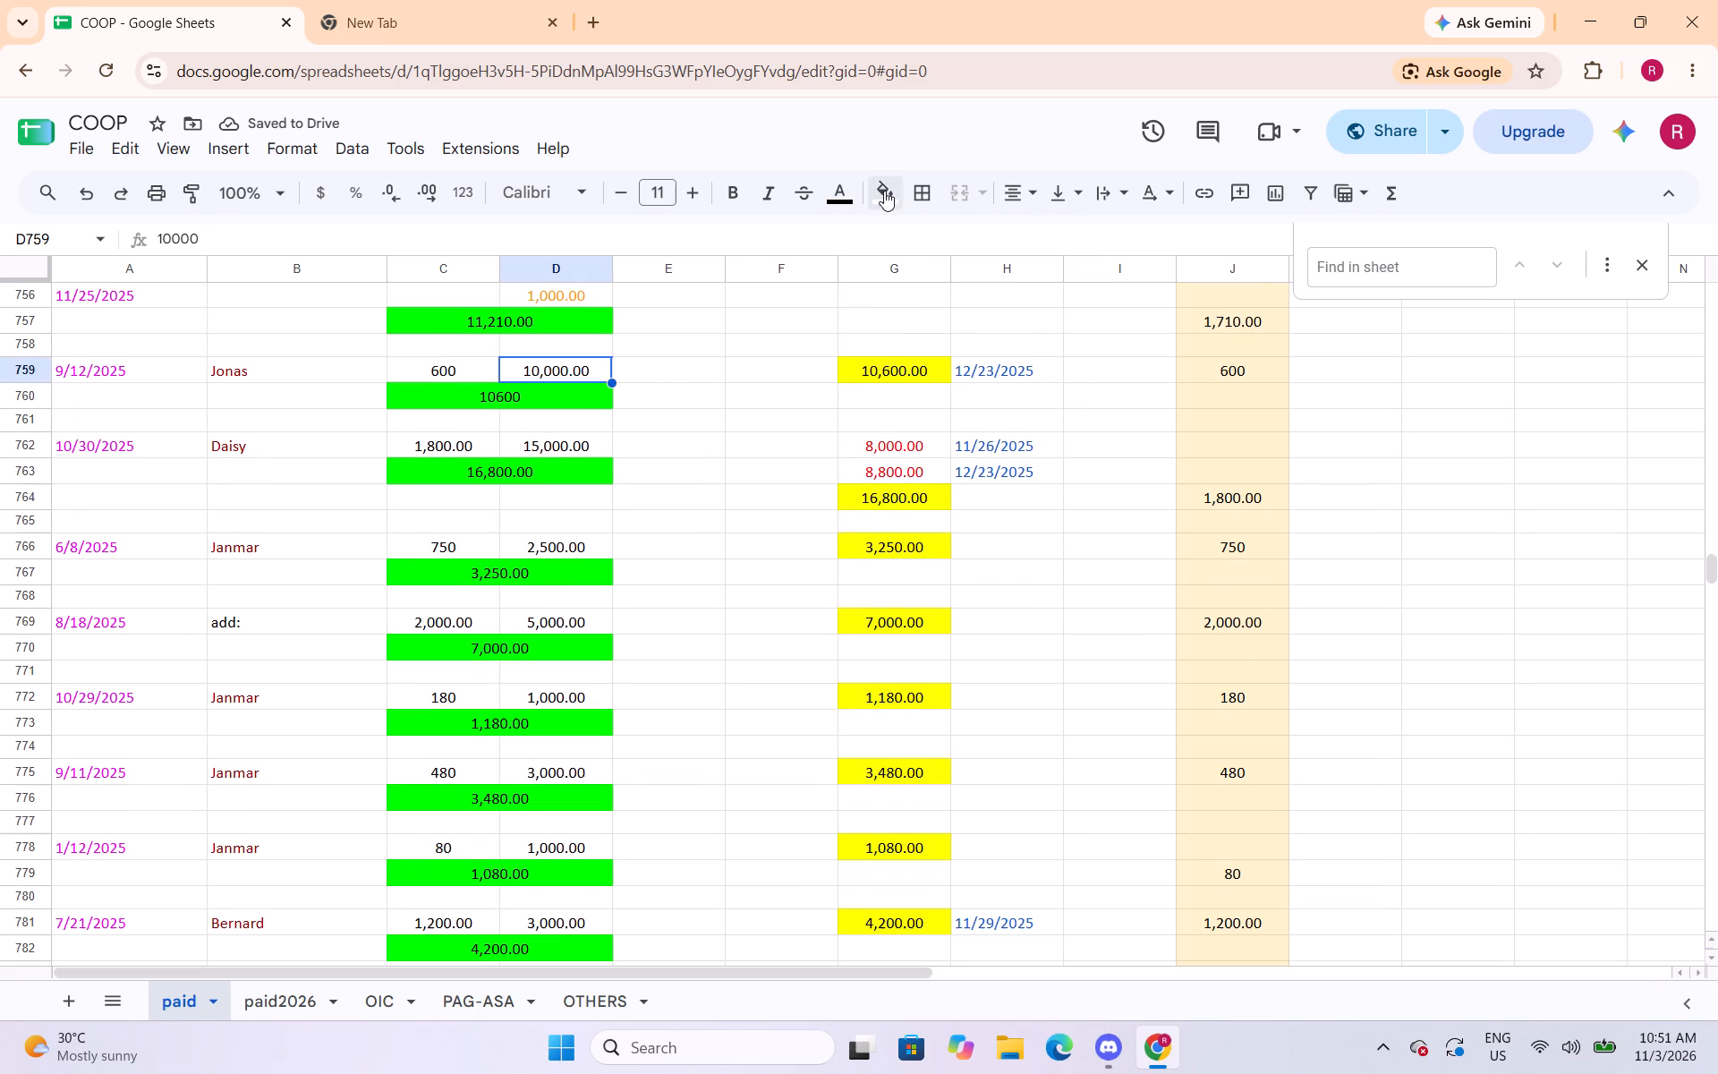
pyautogui.click(850, 192)
pyautogui.click(894, 304)
pyautogui.click(589, 443)
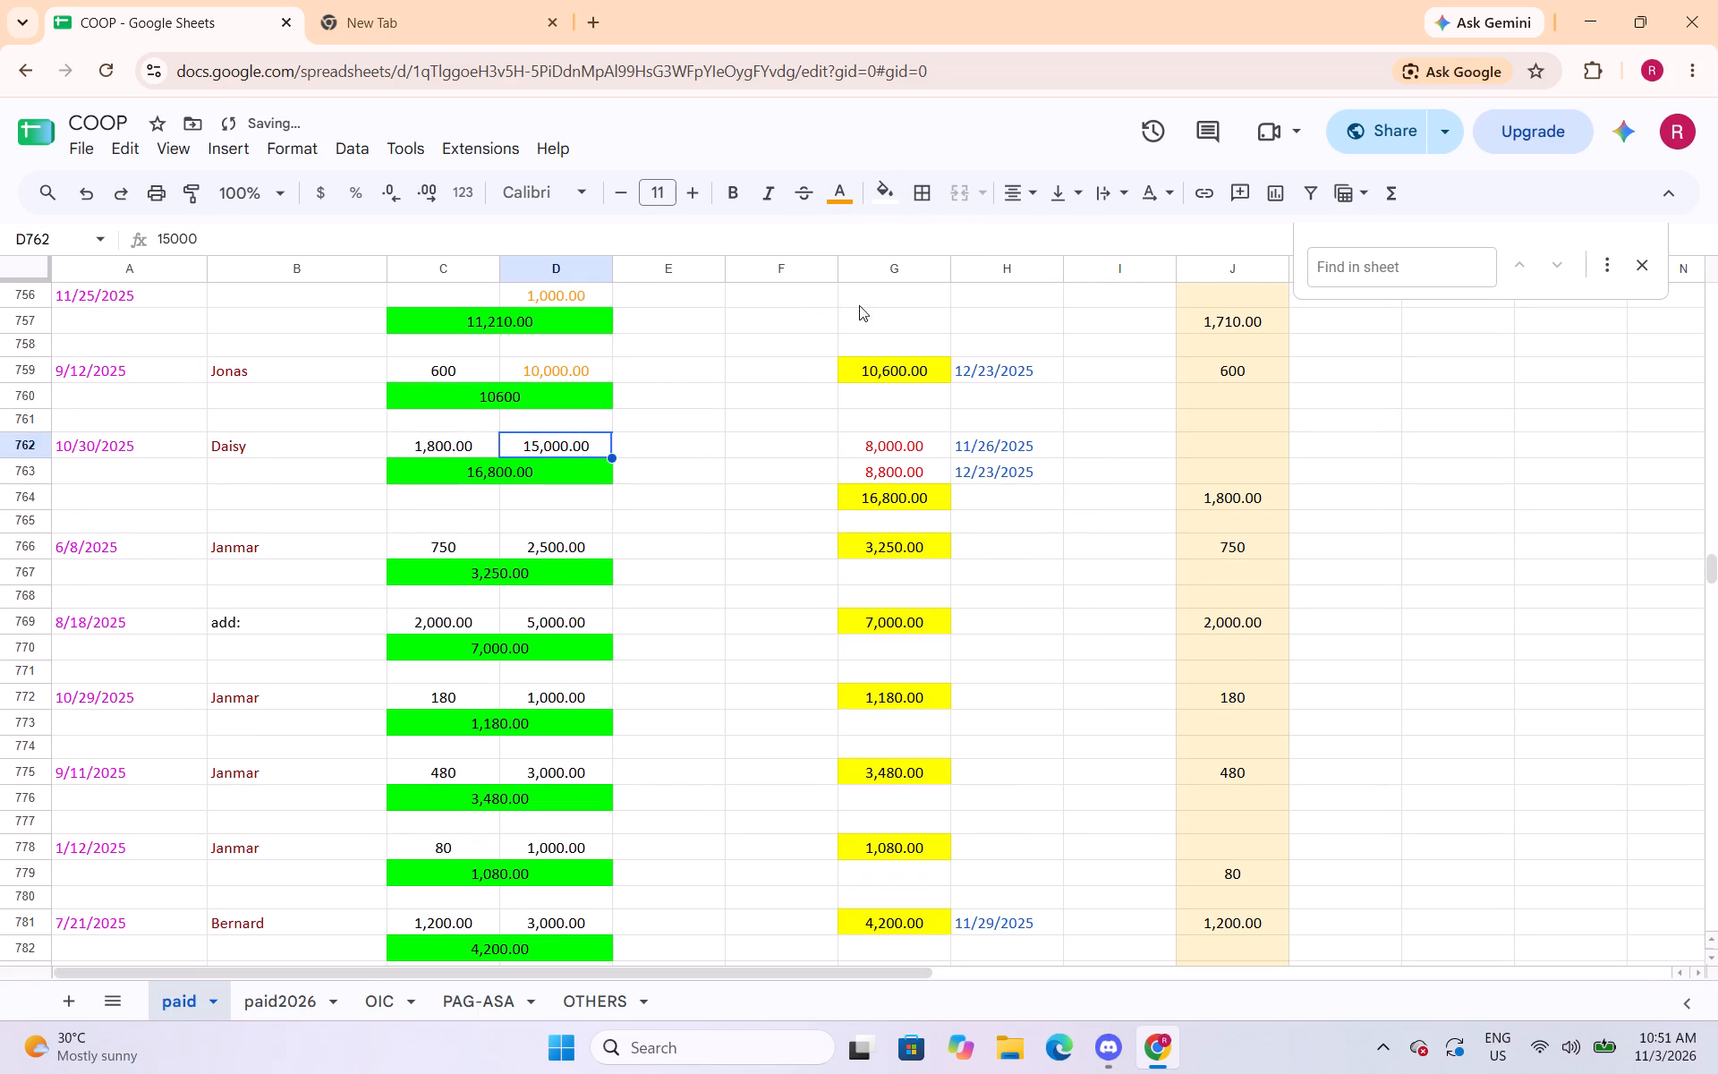
pyautogui.click(846, 187)
pyautogui.click(902, 297)
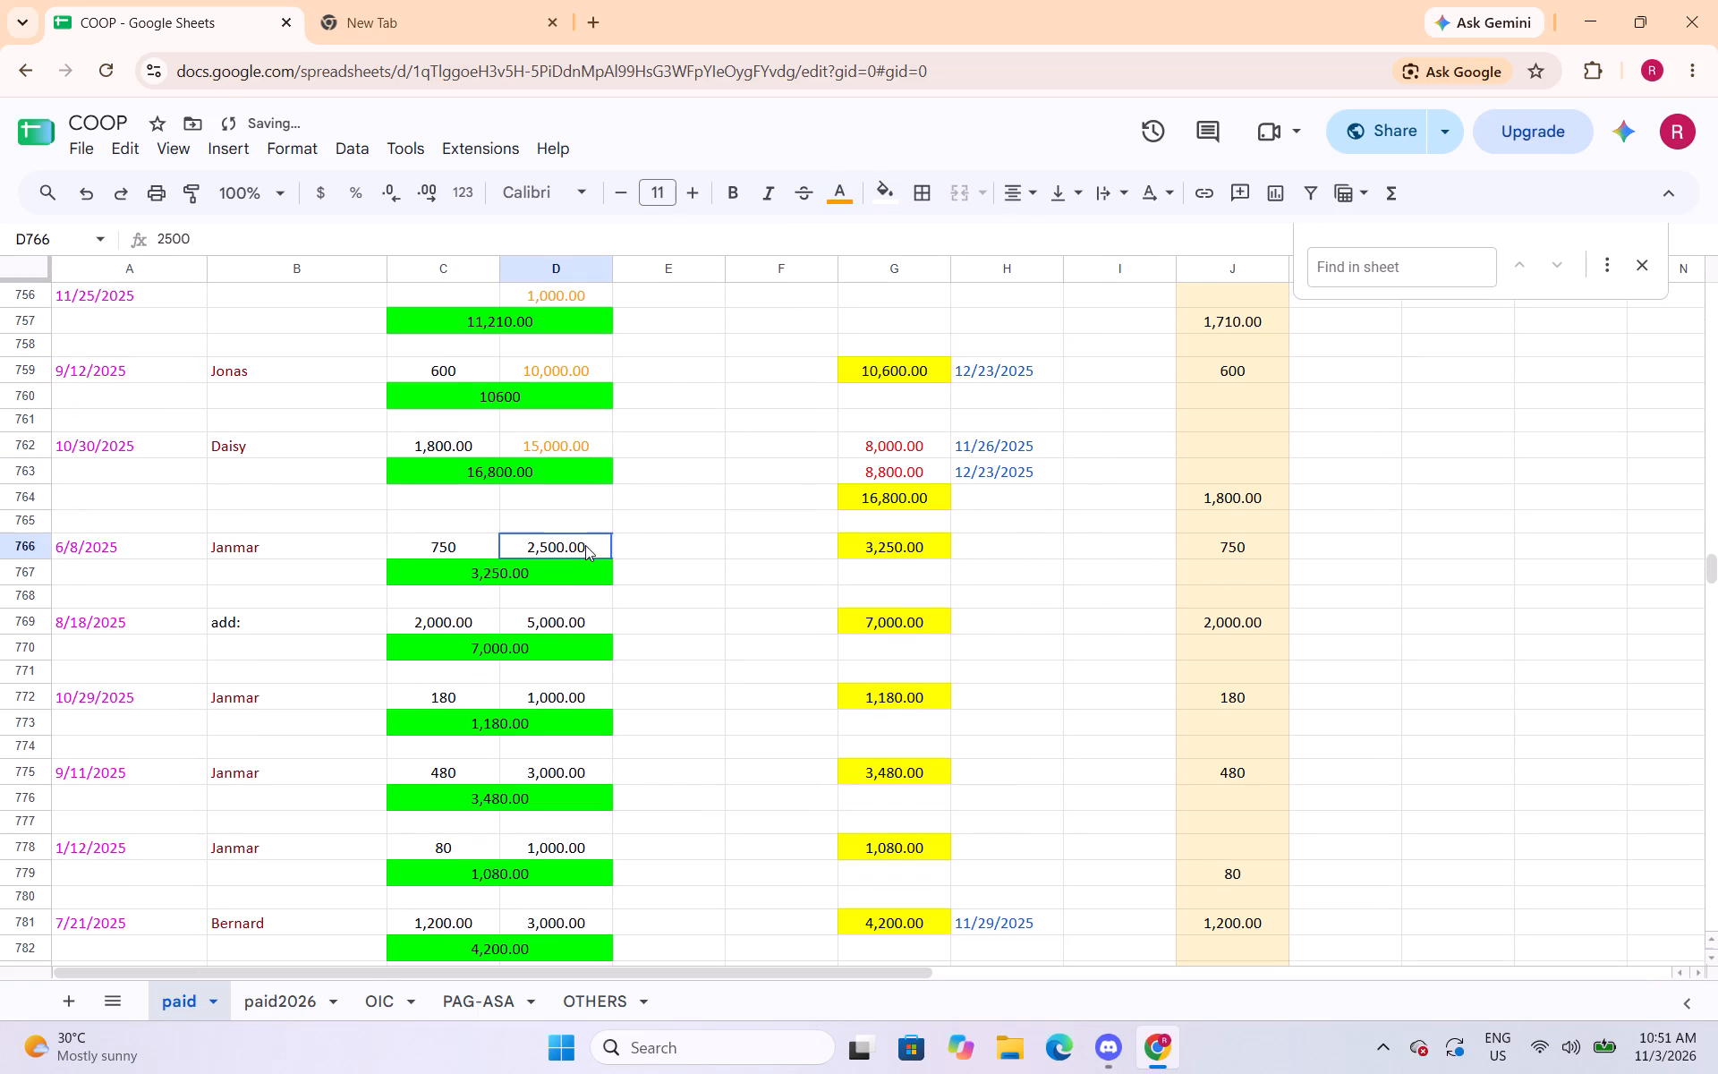
pyautogui.click(585, 545)
pyautogui.click(838, 196)
pyautogui.click(895, 303)
# Change the text colour of the capital amounts in cells D769 and D772 to orange.
pyautogui.click(554, 626)
pyautogui.click(842, 200)
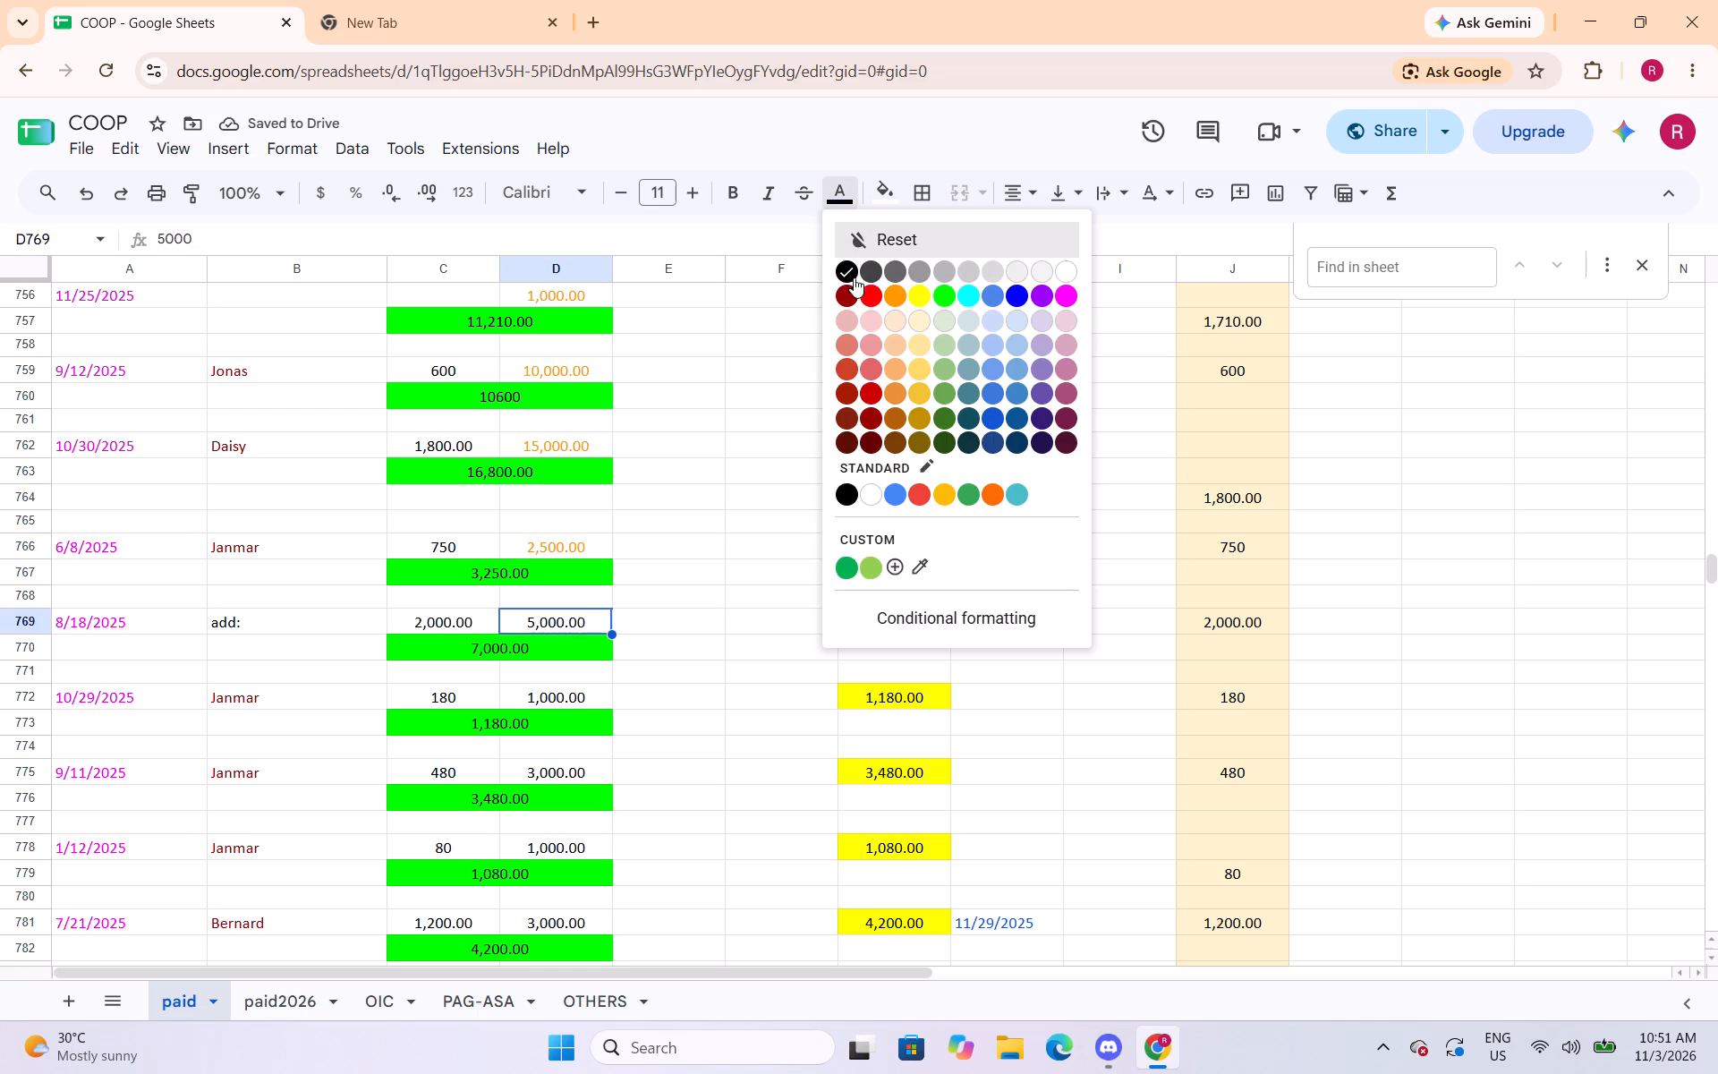
pyautogui.click(890, 298)
pyautogui.scroll(-3, 725, 462)
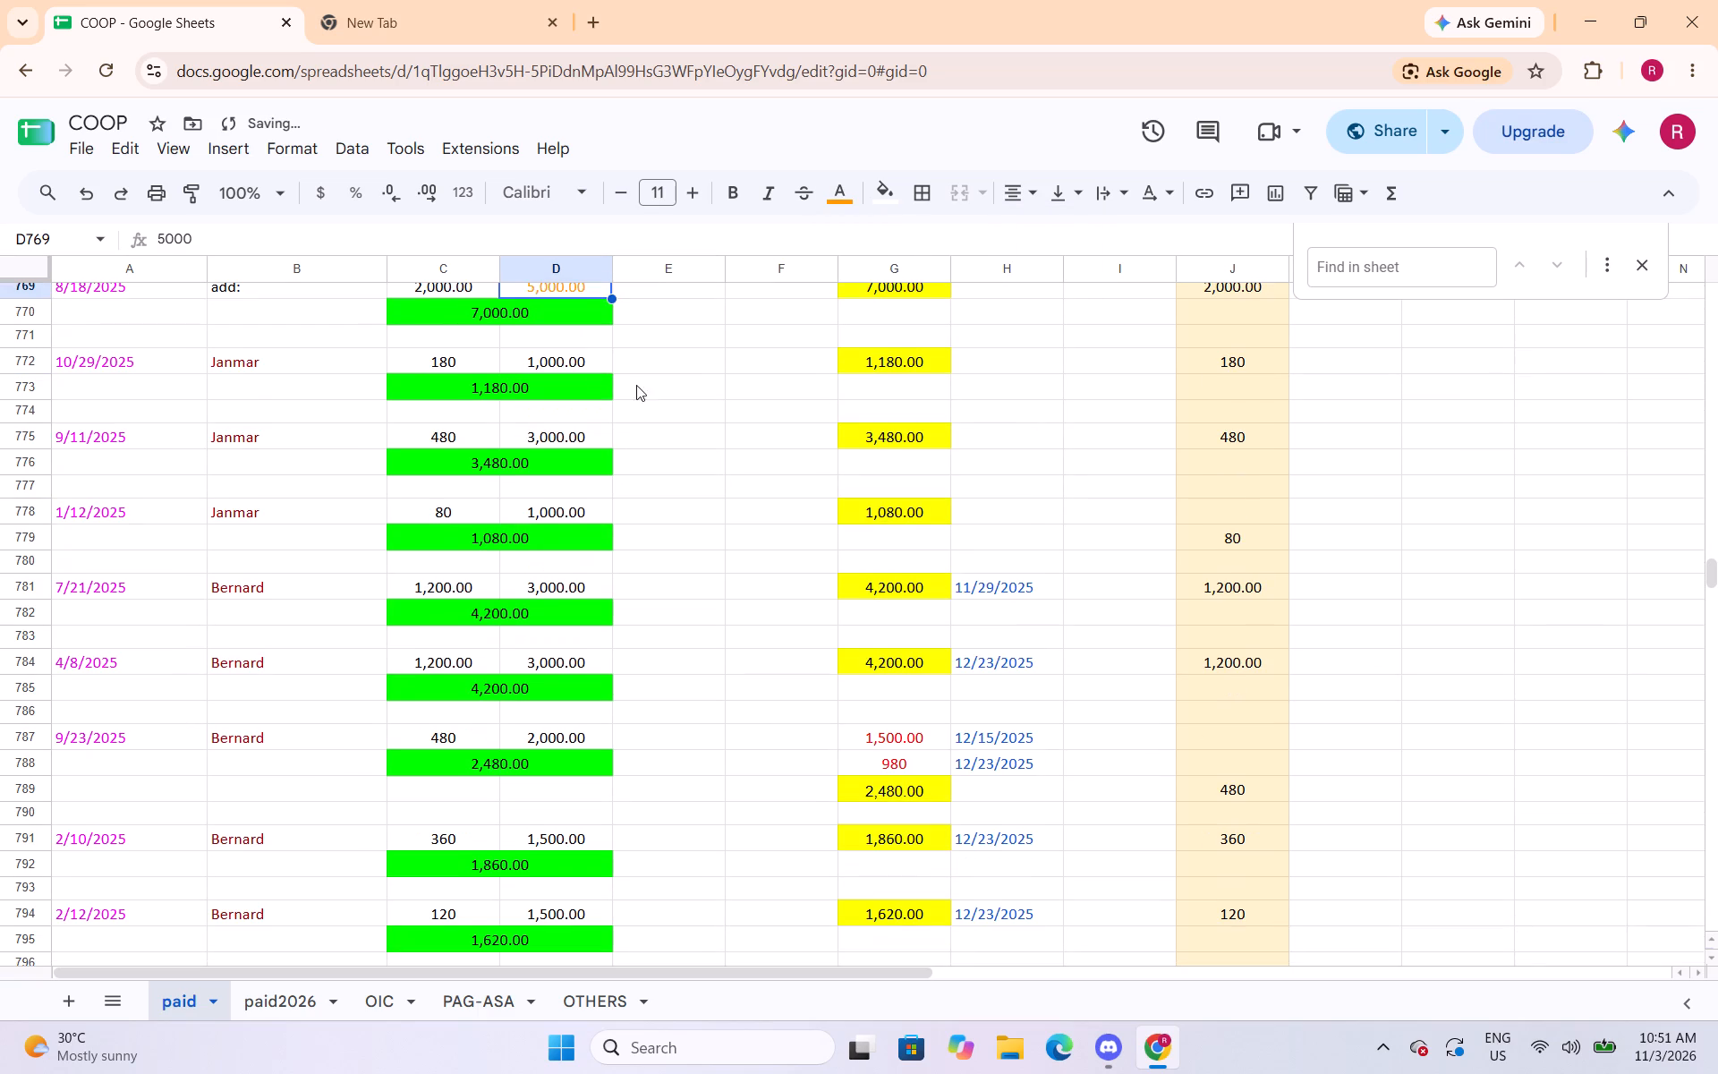
pyautogui.click(584, 362)
pyautogui.click(840, 200)
pyautogui.click(900, 290)
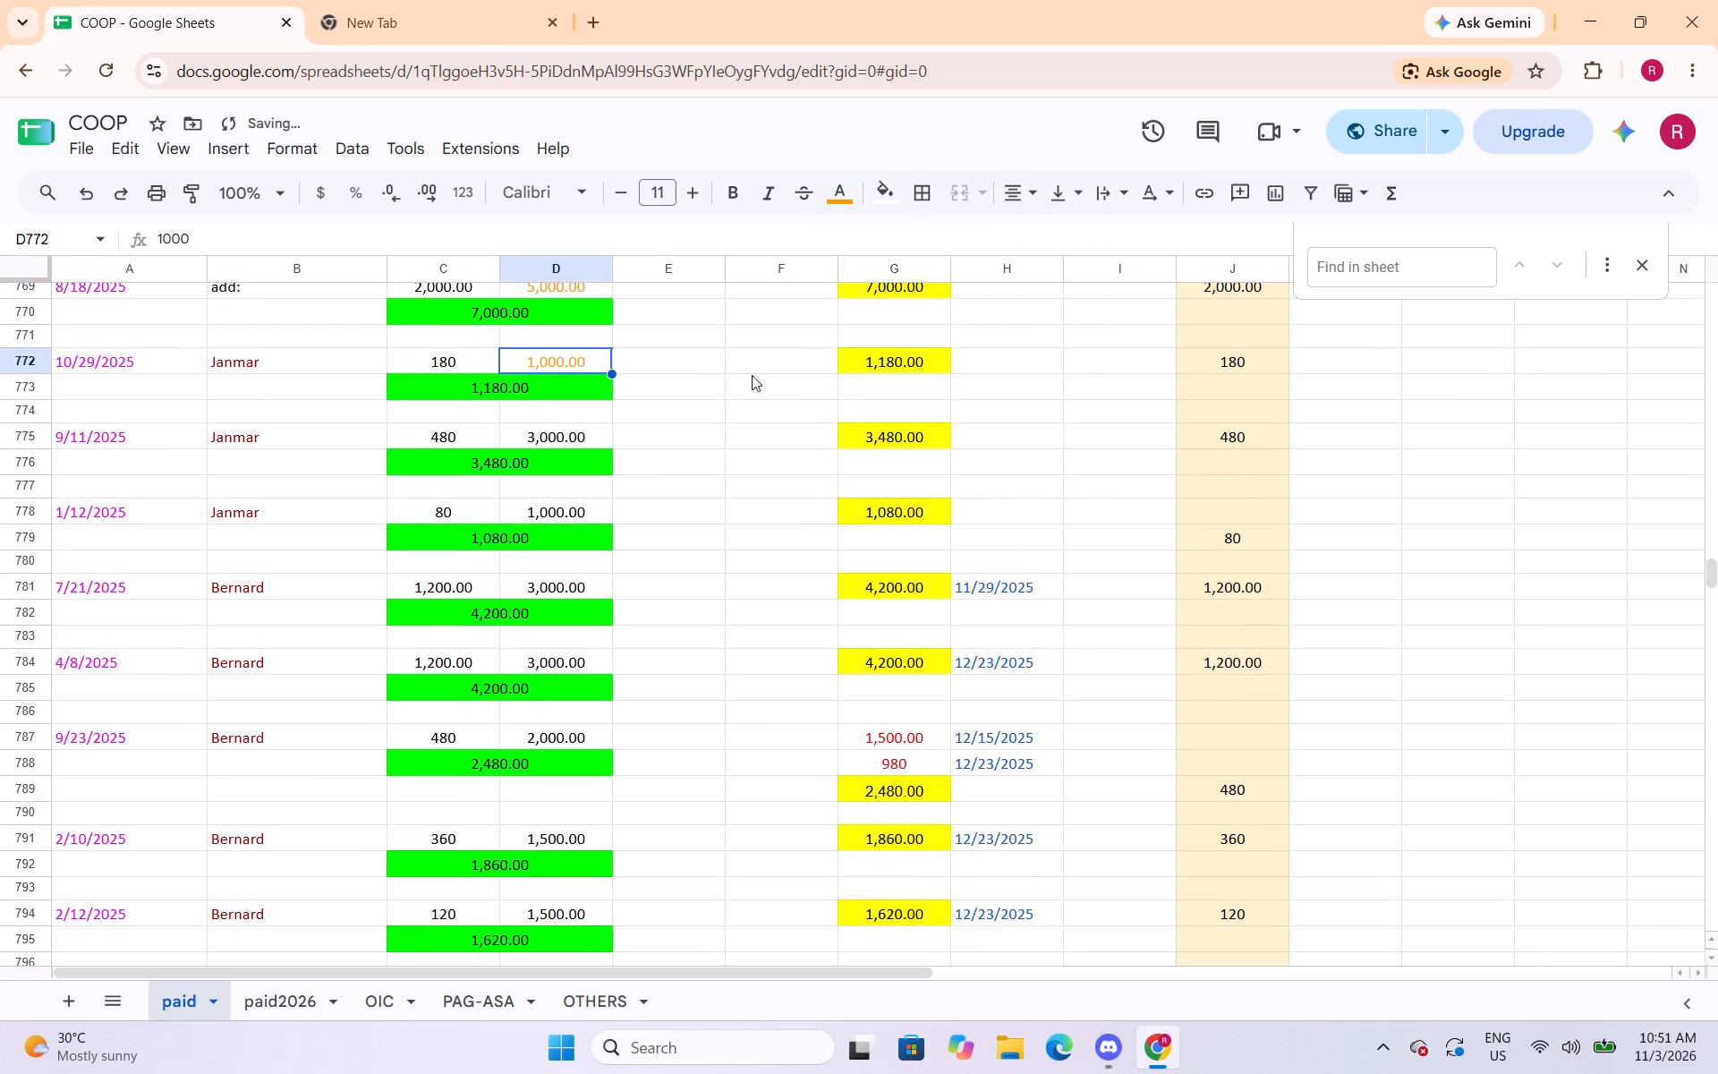
# Change the text colour of the capital amounts in cells D775 and D778 to orange.
pyautogui.click(584, 439)
pyautogui.click(848, 188)
pyautogui.moveTo(903, 299); pyautogui.dragTo(904, 301)
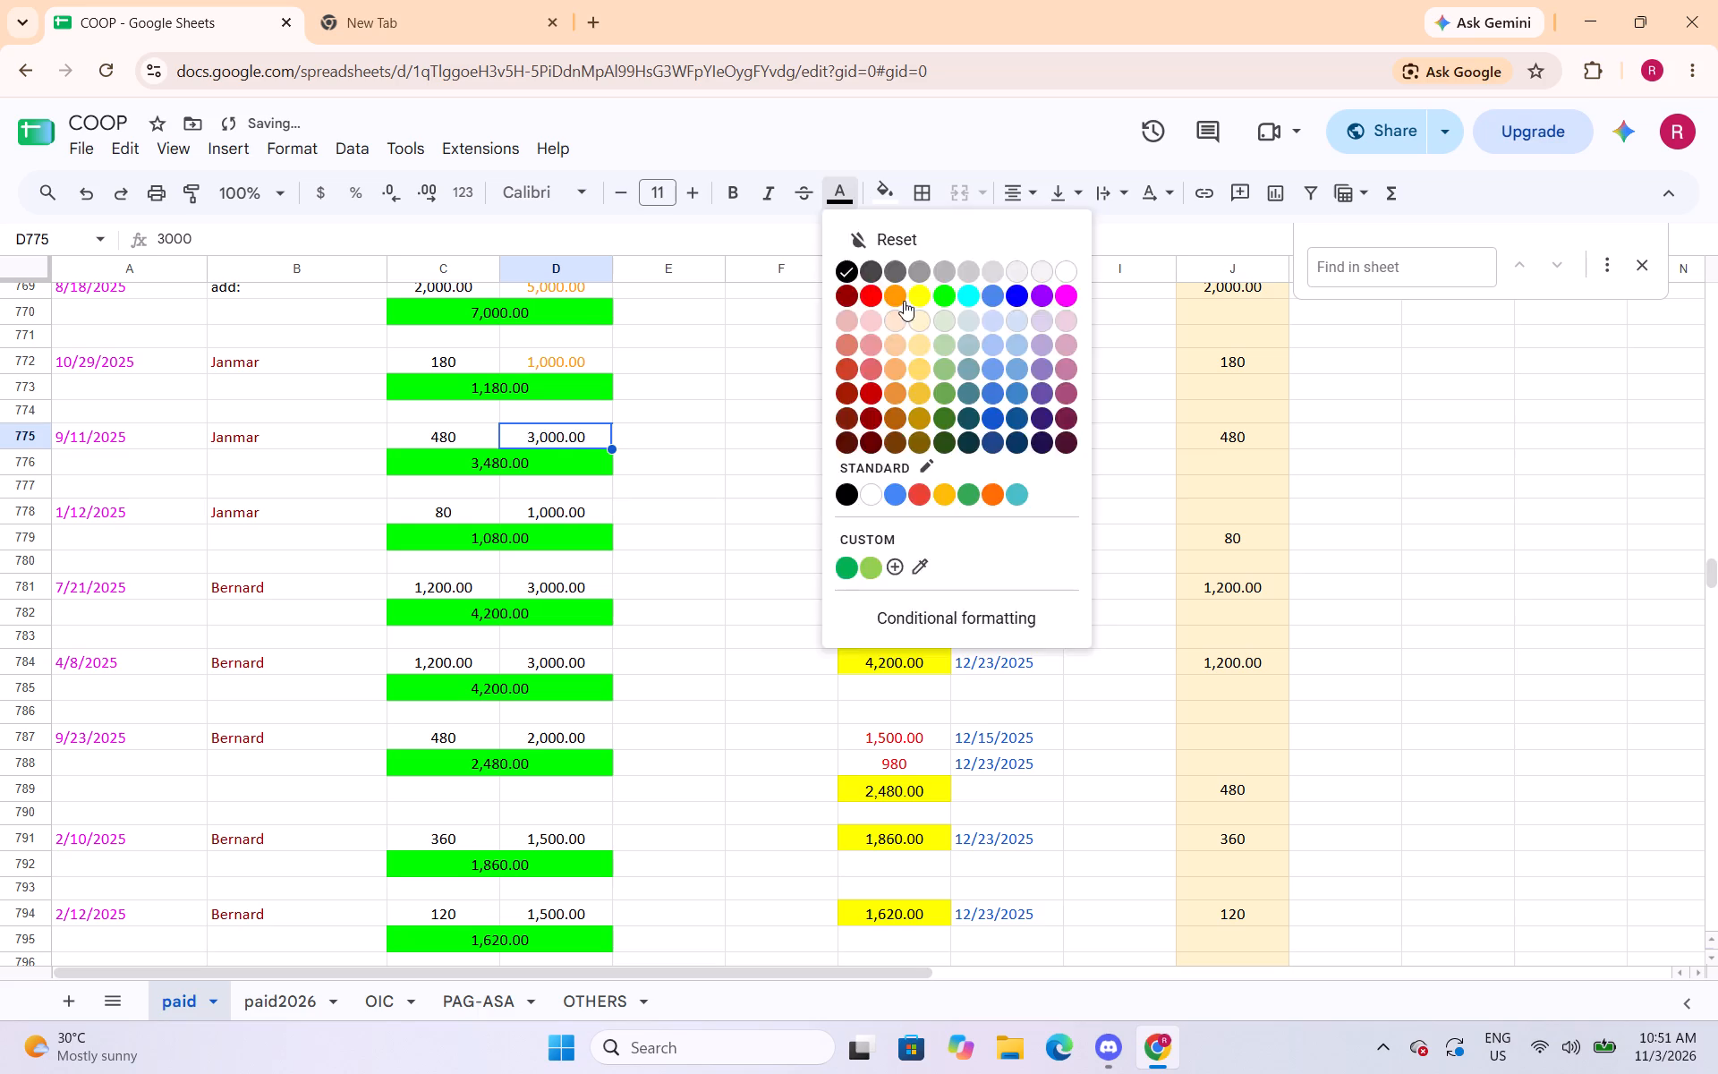
pyautogui.moveTo(904, 301); pyautogui.dragTo(899, 310)
pyautogui.click(845, 201)
pyautogui.click(890, 290)
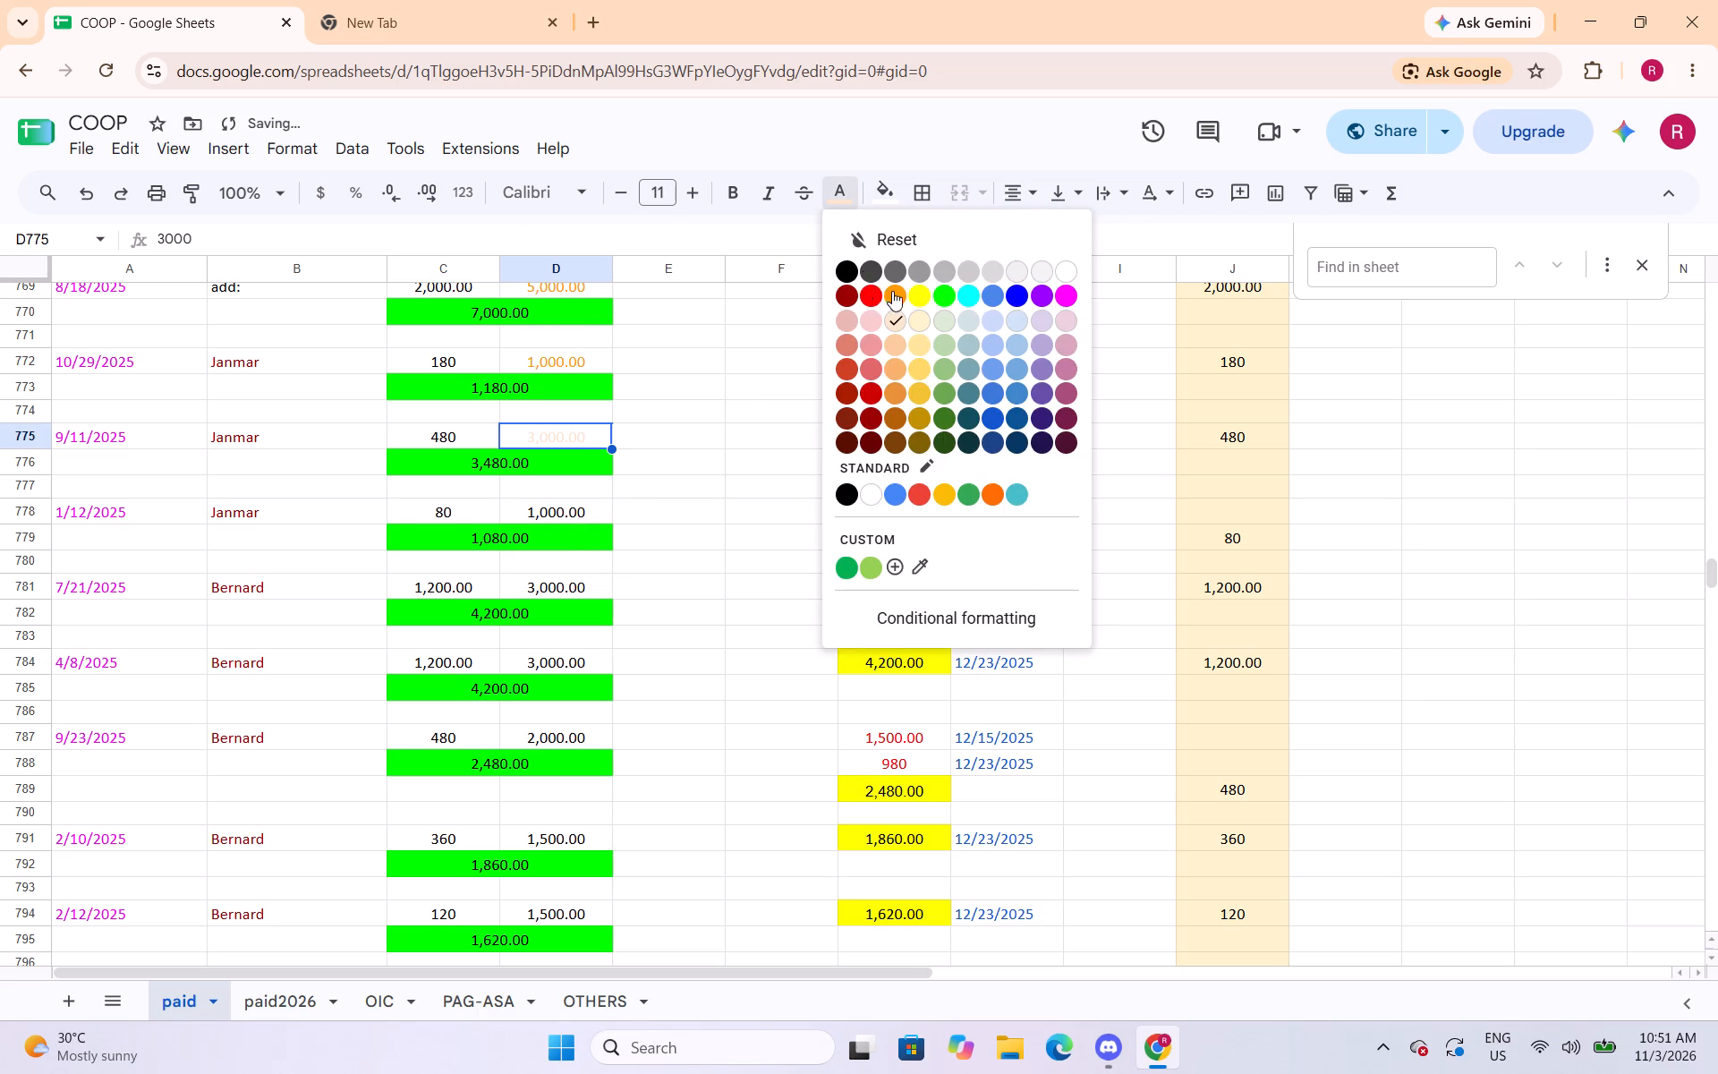
pyautogui.click(568, 512)
pyautogui.moveTo(840, 189); pyautogui.dragTo(845, 198)
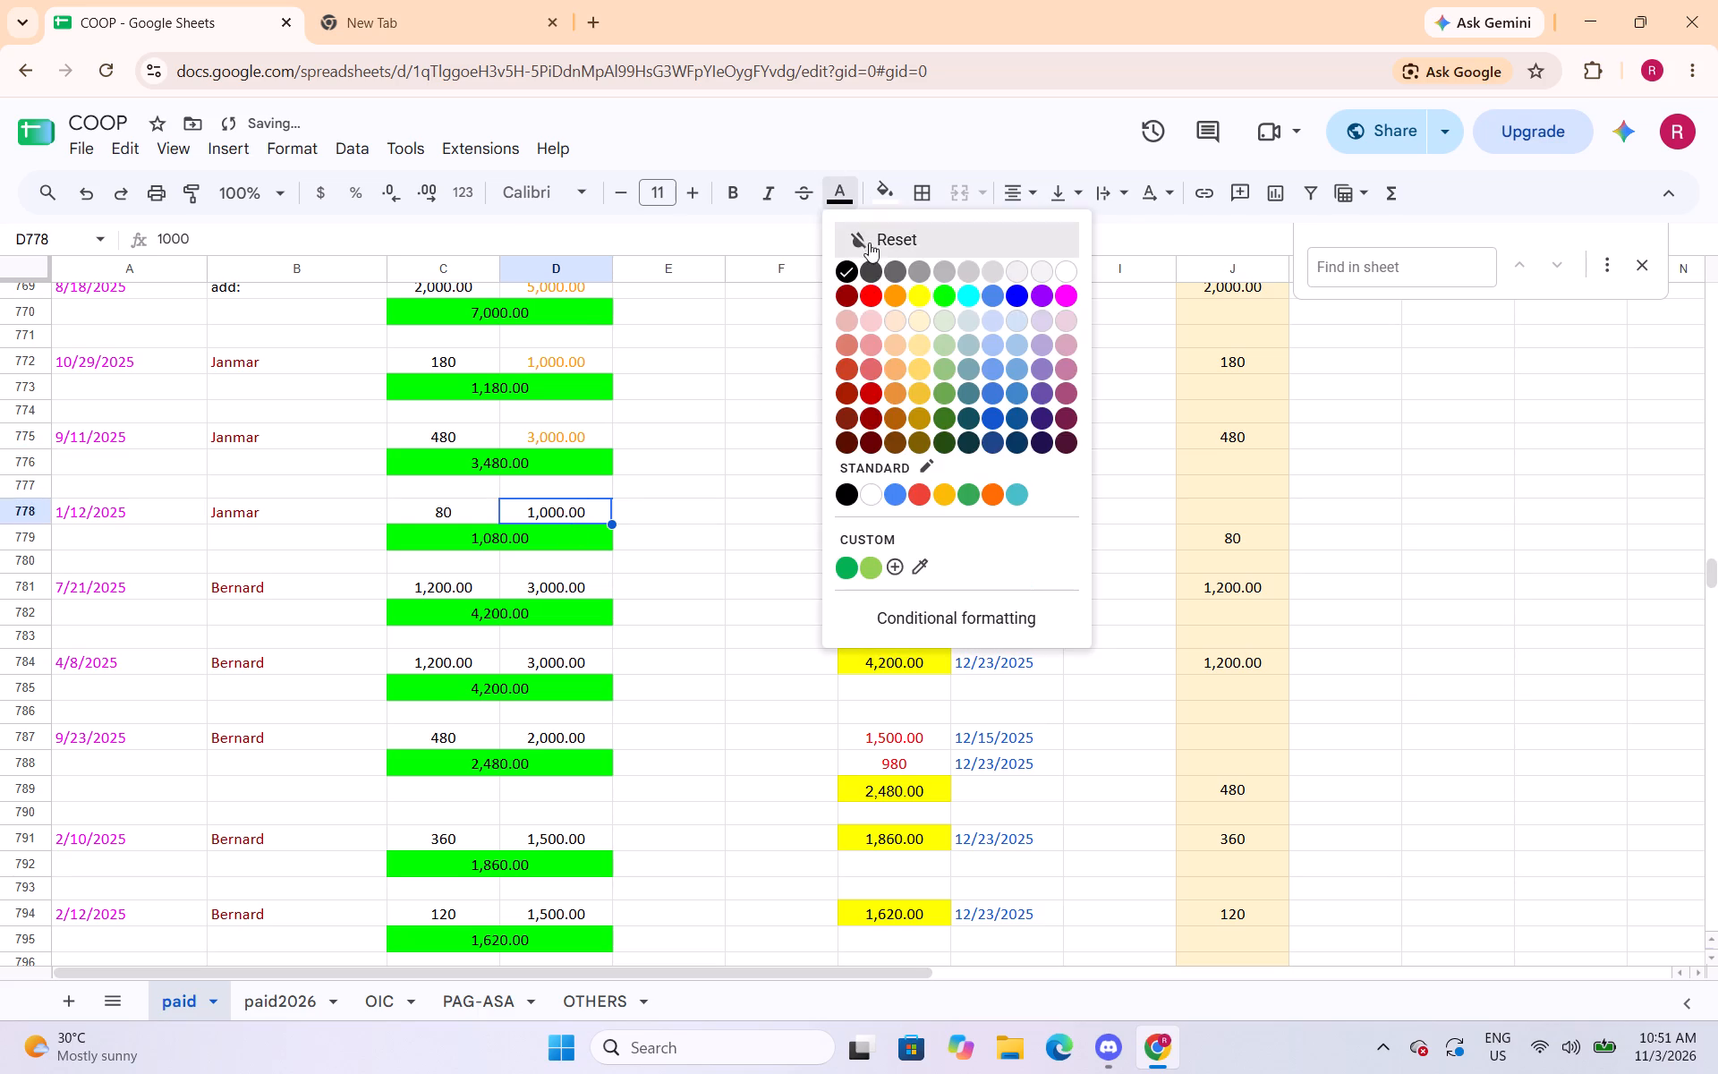
pyautogui.click(902, 293)
# Change the text colour of the capital amounts in cells D781, D784 and D787 to orange.
pyautogui.scroll(-2, 761, 671)
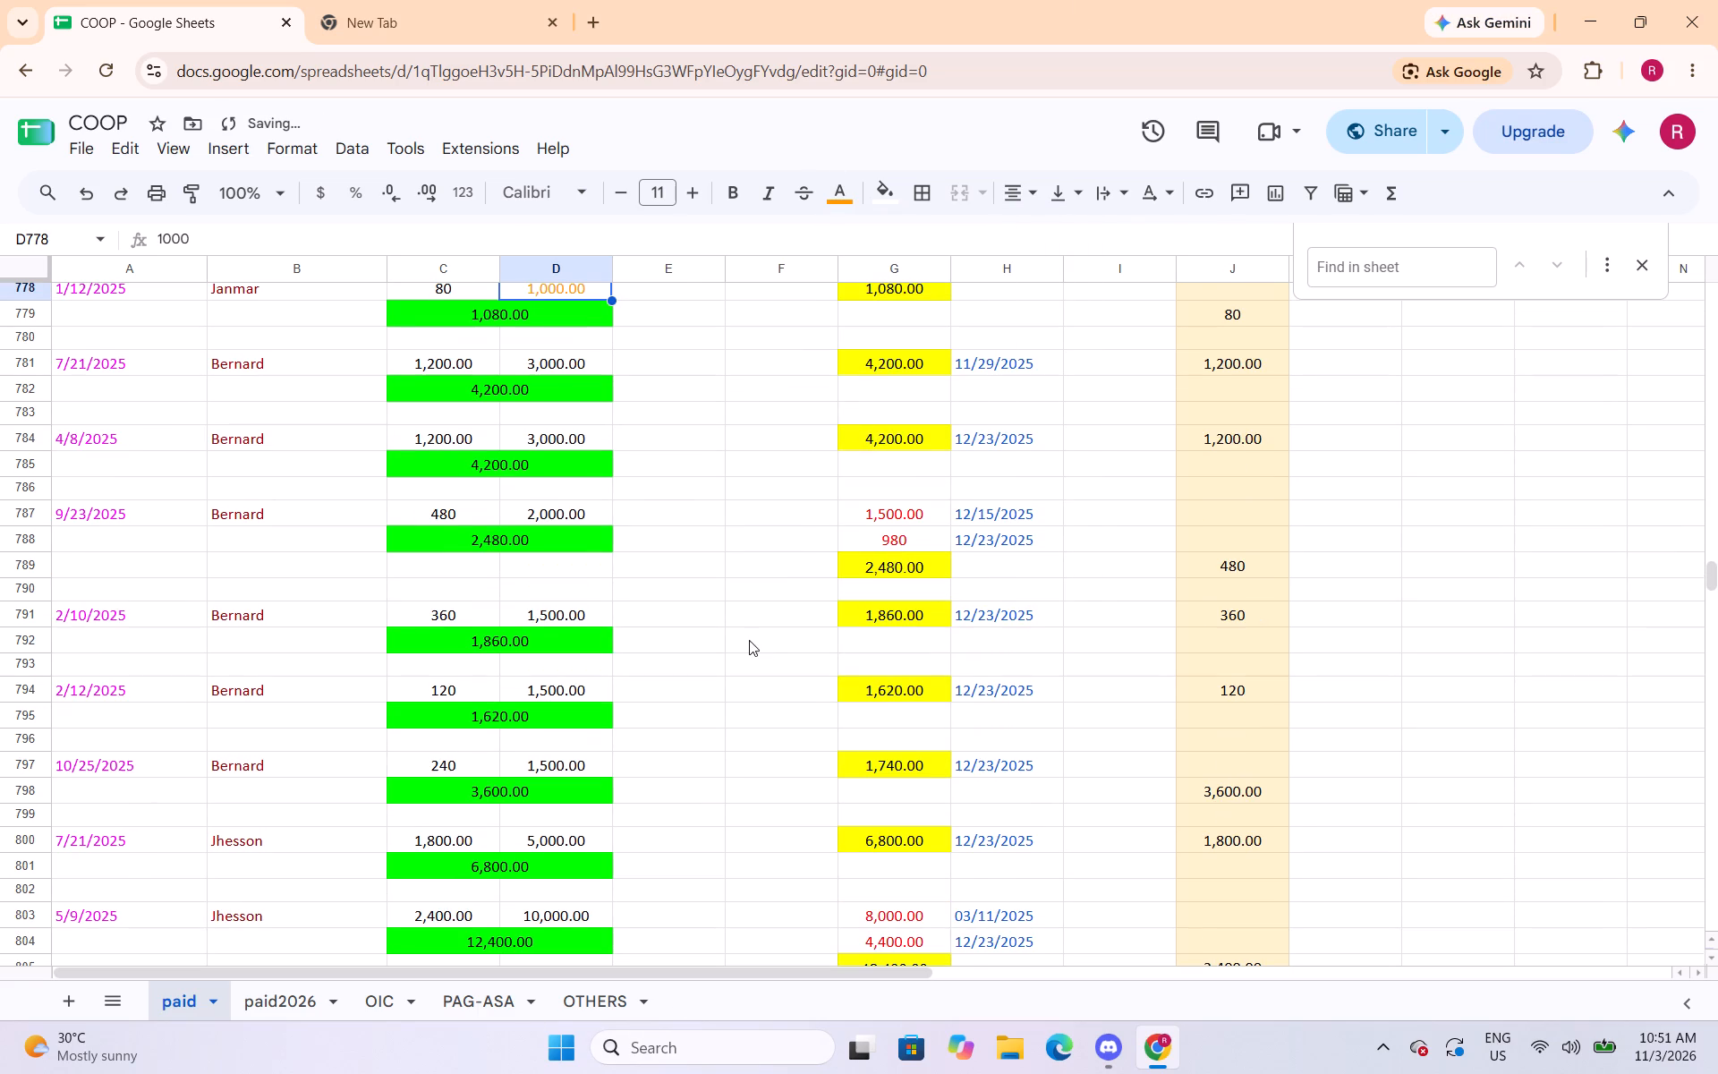
pyautogui.click(565, 364)
pyautogui.click(831, 195)
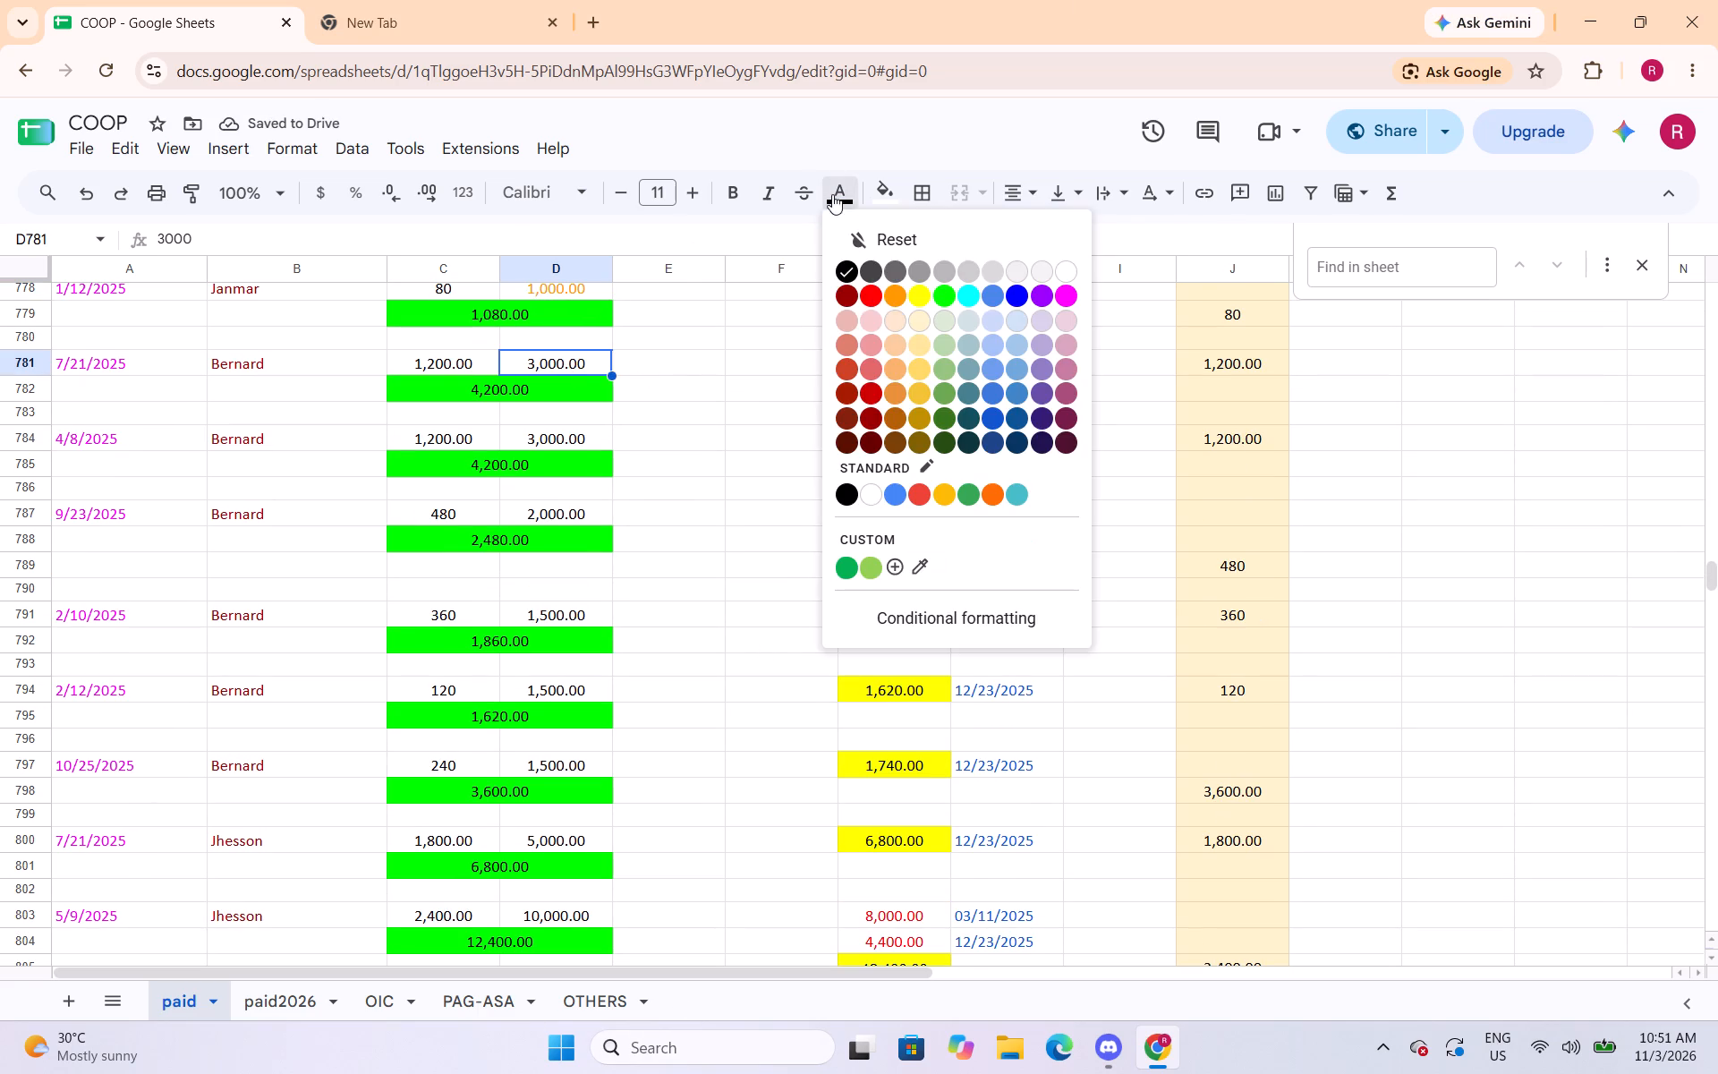
pyautogui.click(895, 290)
pyautogui.click(532, 439)
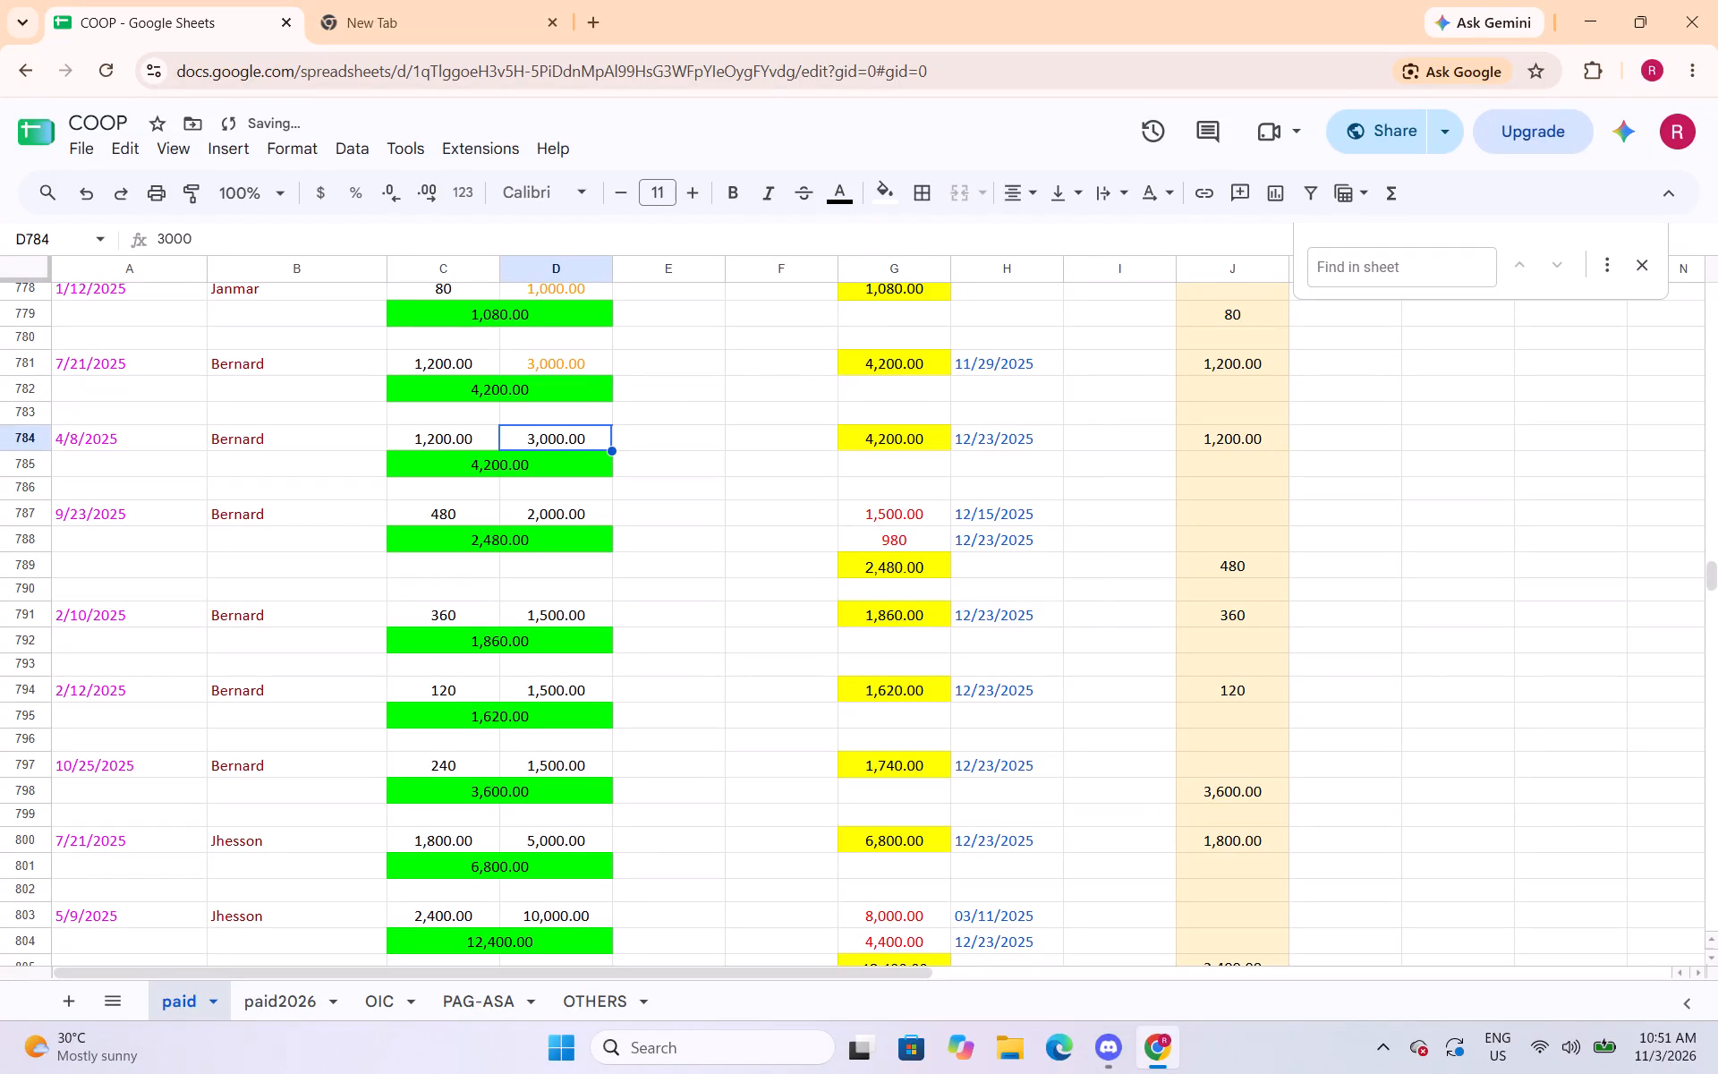
pyautogui.click(839, 194)
pyautogui.moveTo(895, 285); pyautogui.dragTo(897, 293)
pyautogui.click(508, 516)
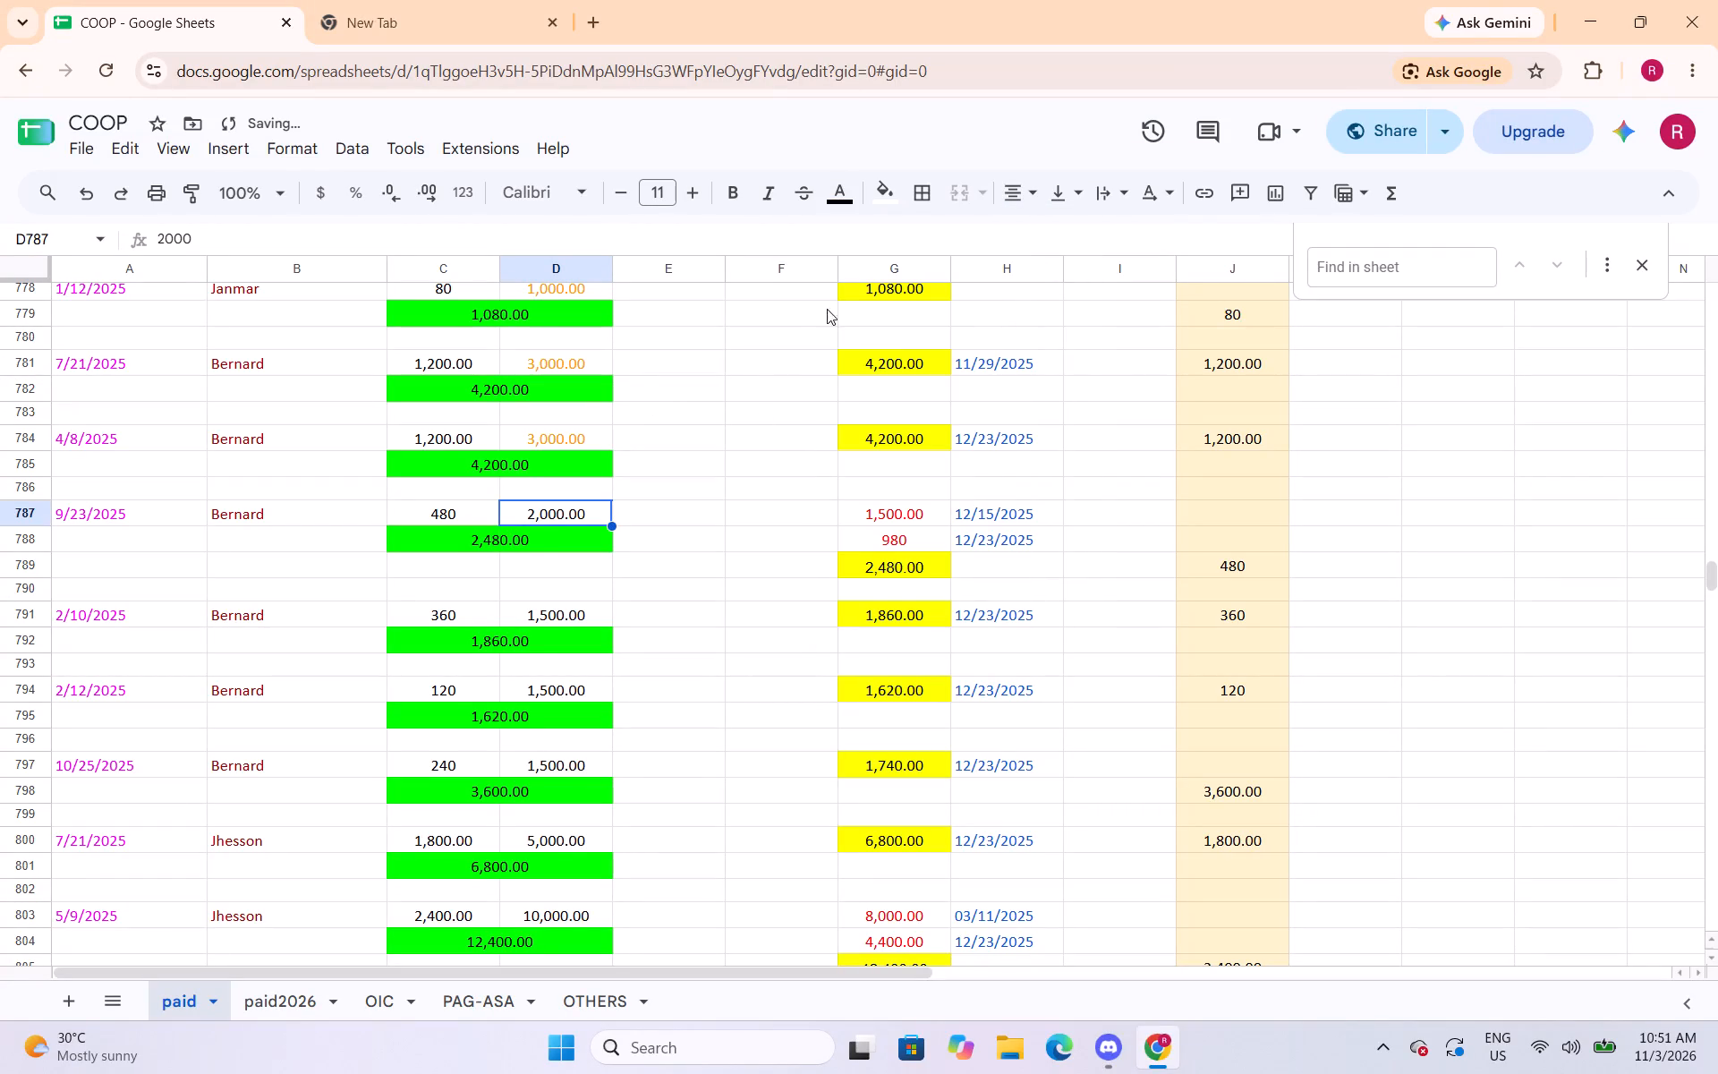
pyautogui.click(847, 192)
pyautogui.moveTo(898, 296); pyautogui.dragTo(886, 306)
pyautogui.click(845, 192)
pyautogui.click(896, 301)
# Change the text colour of the capital amounts in cells D791, D794 and D797 to orange.
pyautogui.click(558, 613)
pyautogui.click(849, 188)
pyautogui.click(895, 305)
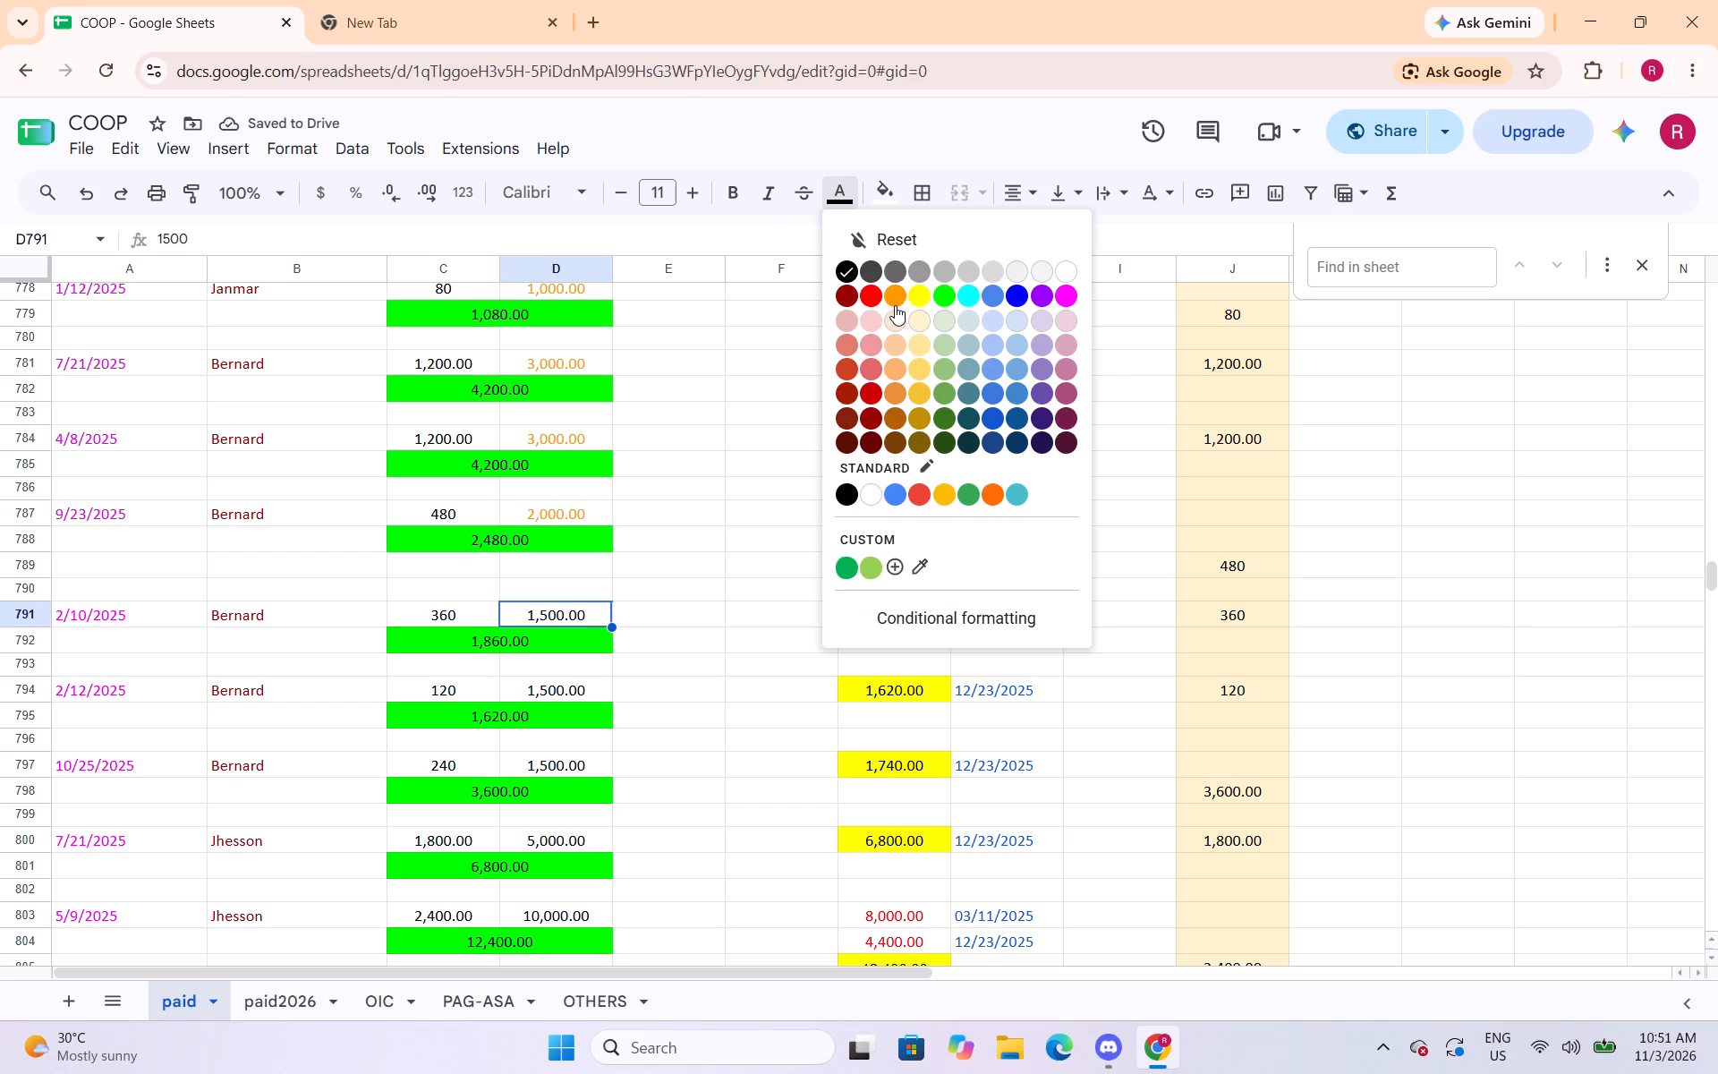
pyautogui.click(583, 692)
pyautogui.click(845, 192)
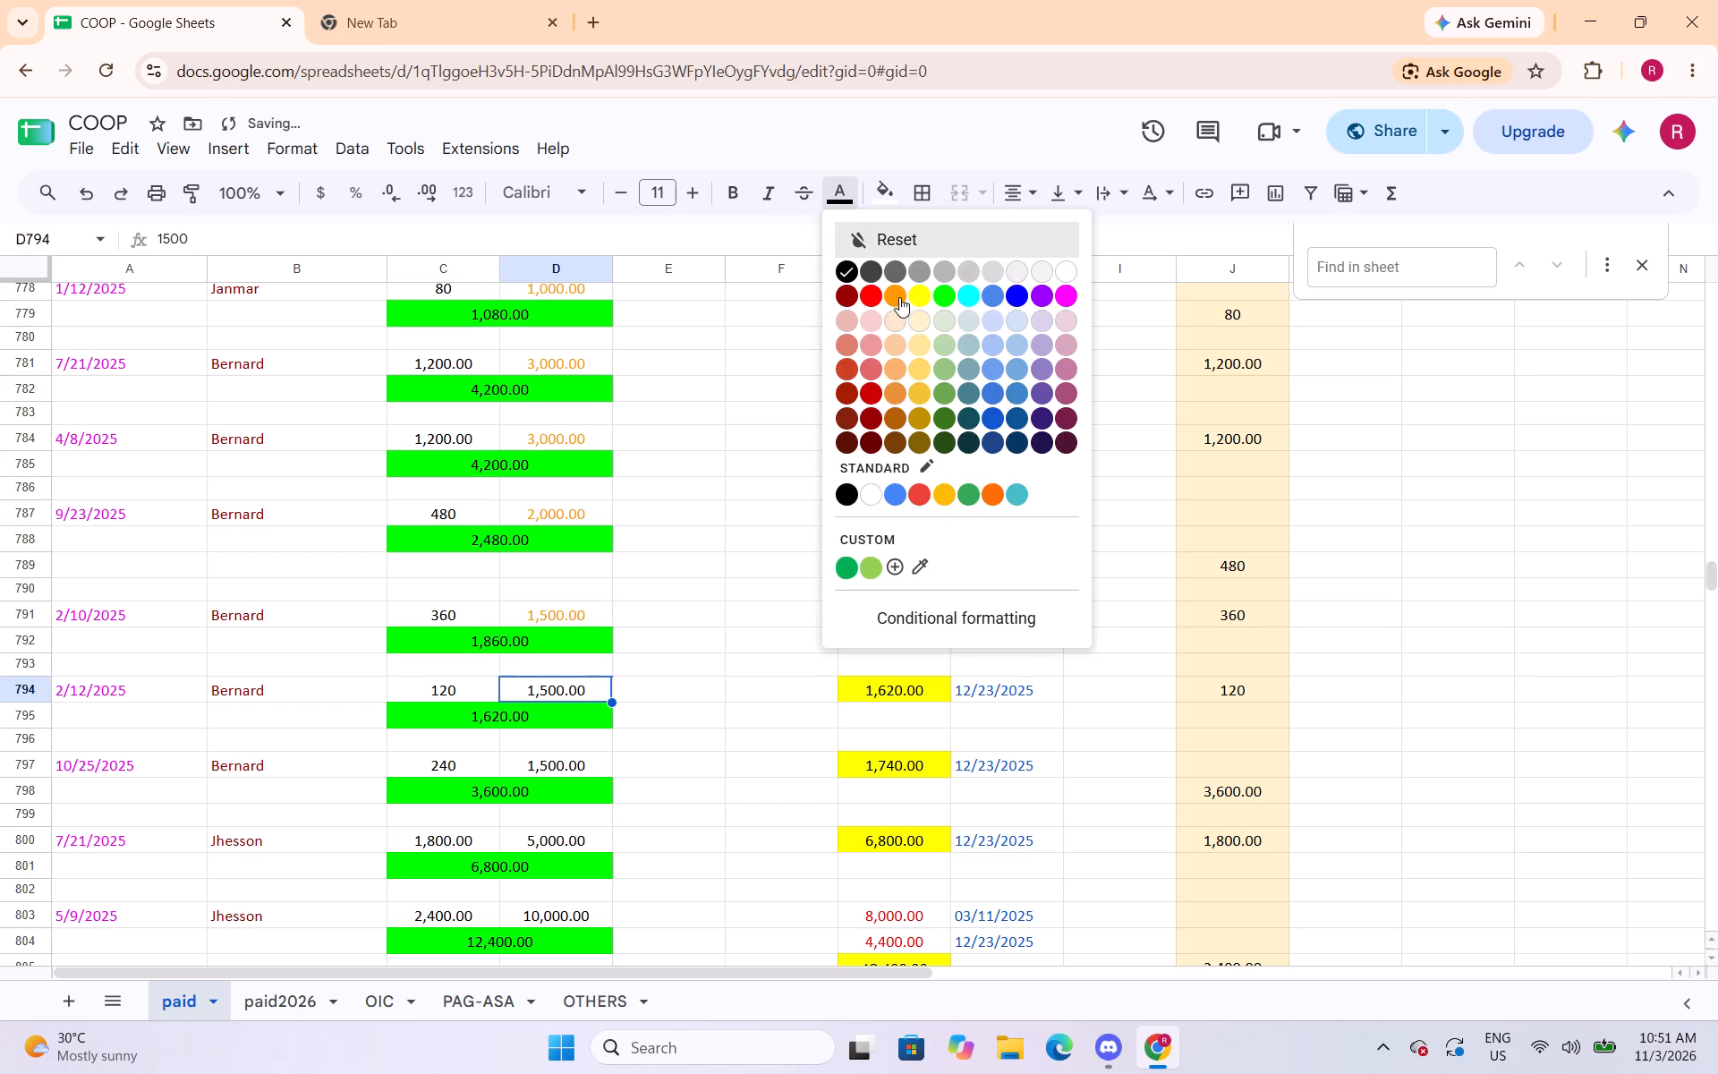
pyautogui.click(898, 296)
pyautogui.click(559, 763)
pyautogui.click(841, 179)
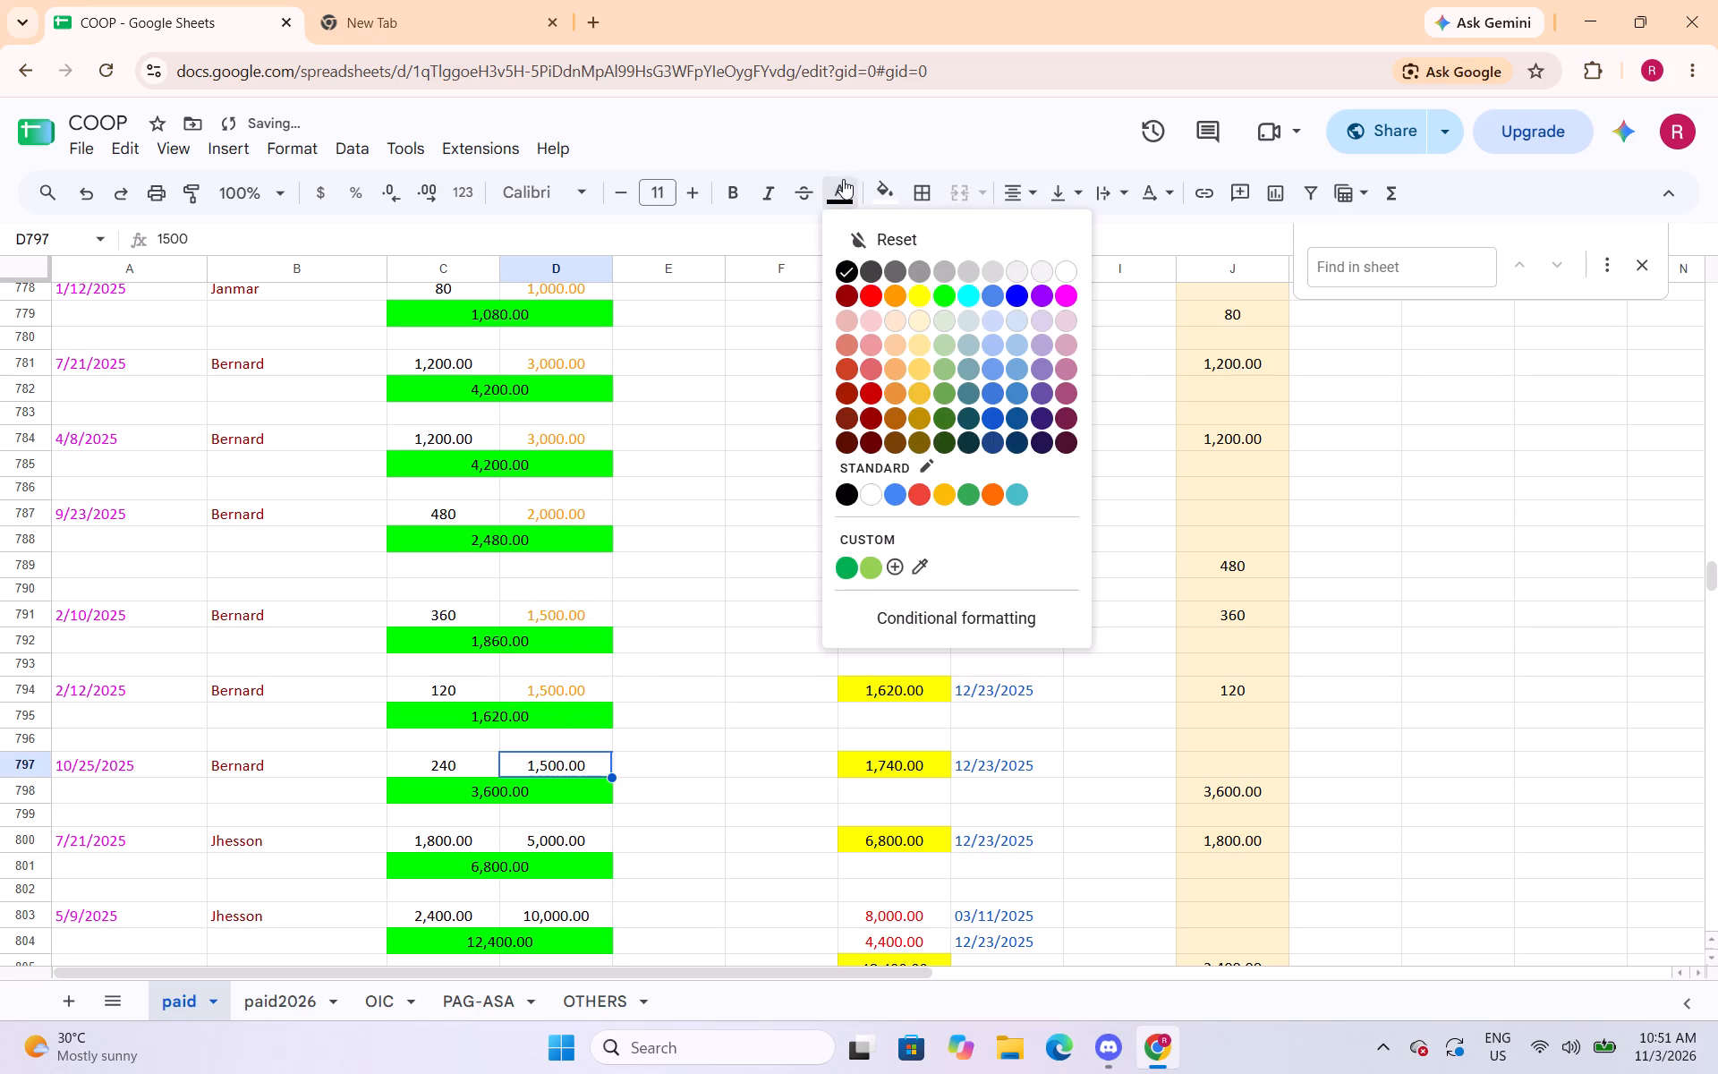
pyautogui.moveTo(893, 297); pyautogui.dragTo(896, 310)
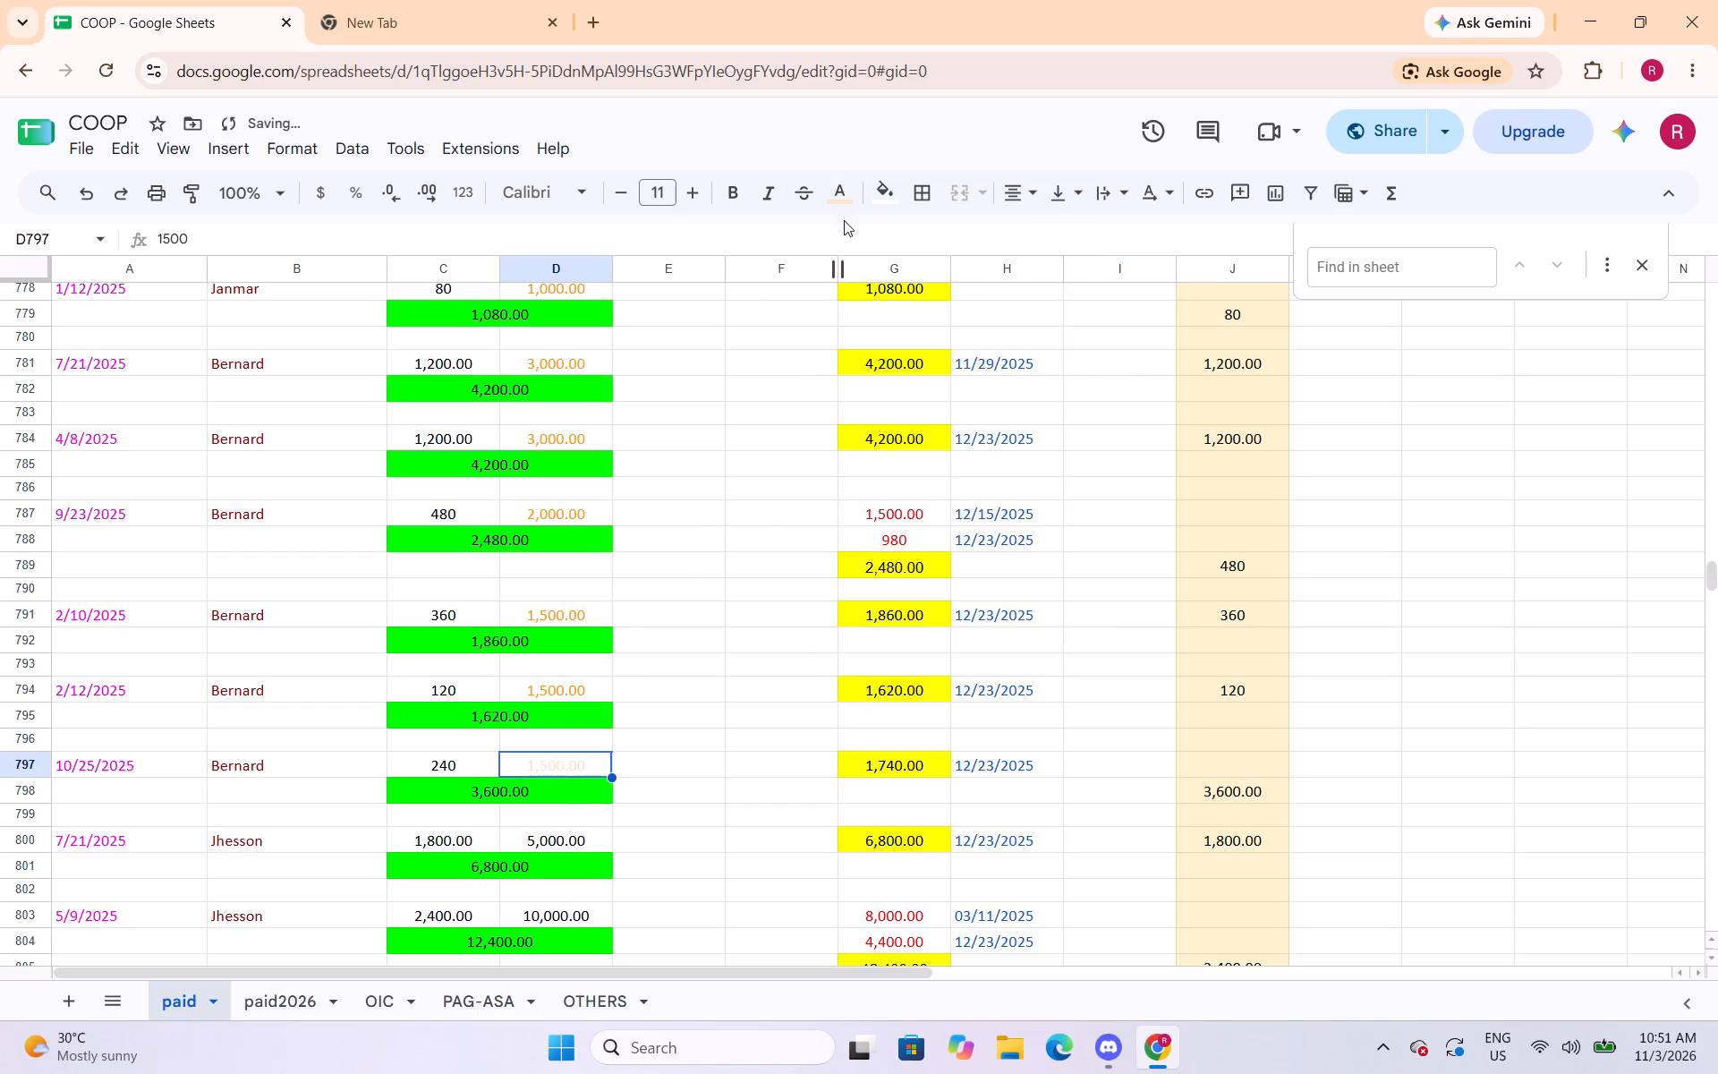
pyautogui.click(842, 202)
pyautogui.moveTo(894, 297); pyautogui.dragTo(896, 305)
# Change the text colour of the capital amounts in cells D799:D800 and D803 to orange.
pyautogui.moveTo(534, 831); pyautogui.dragTo(545, 827)
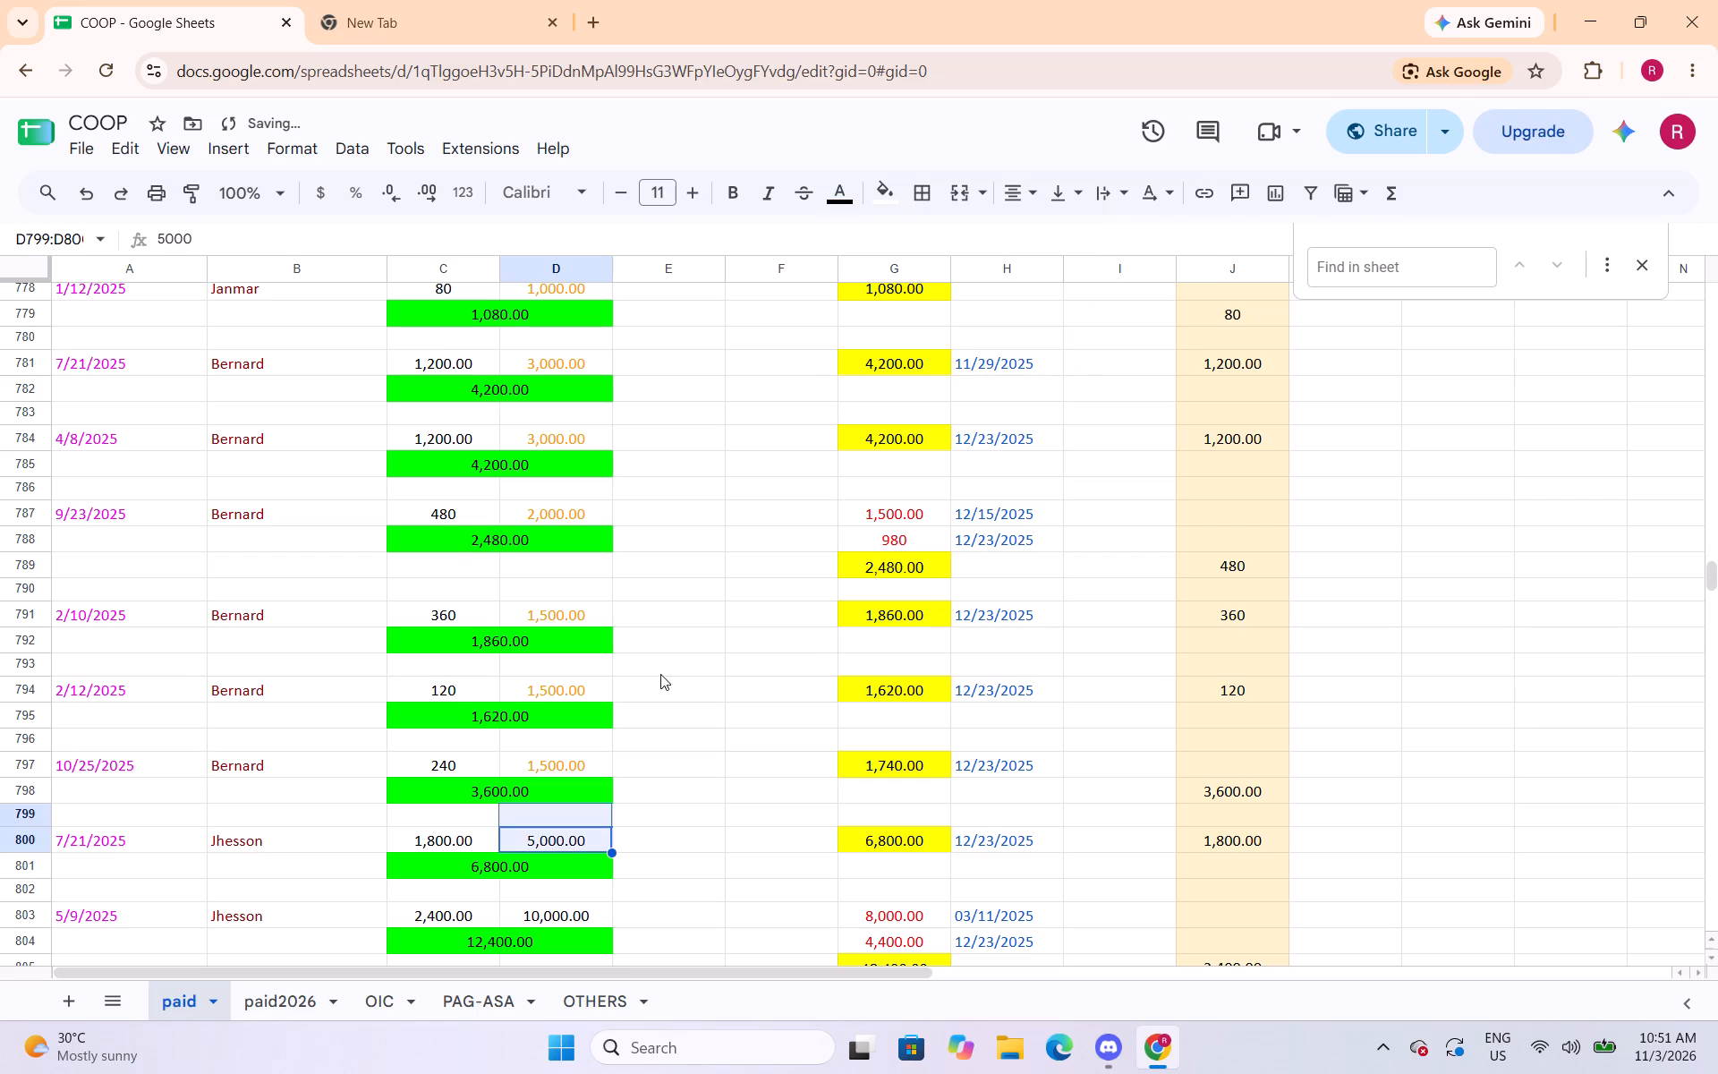
pyautogui.click(835, 195)
pyautogui.click(906, 292)
pyautogui.click(575, 912)
pyautogui.click(843, 200)
pyautogui.click(892, 291)
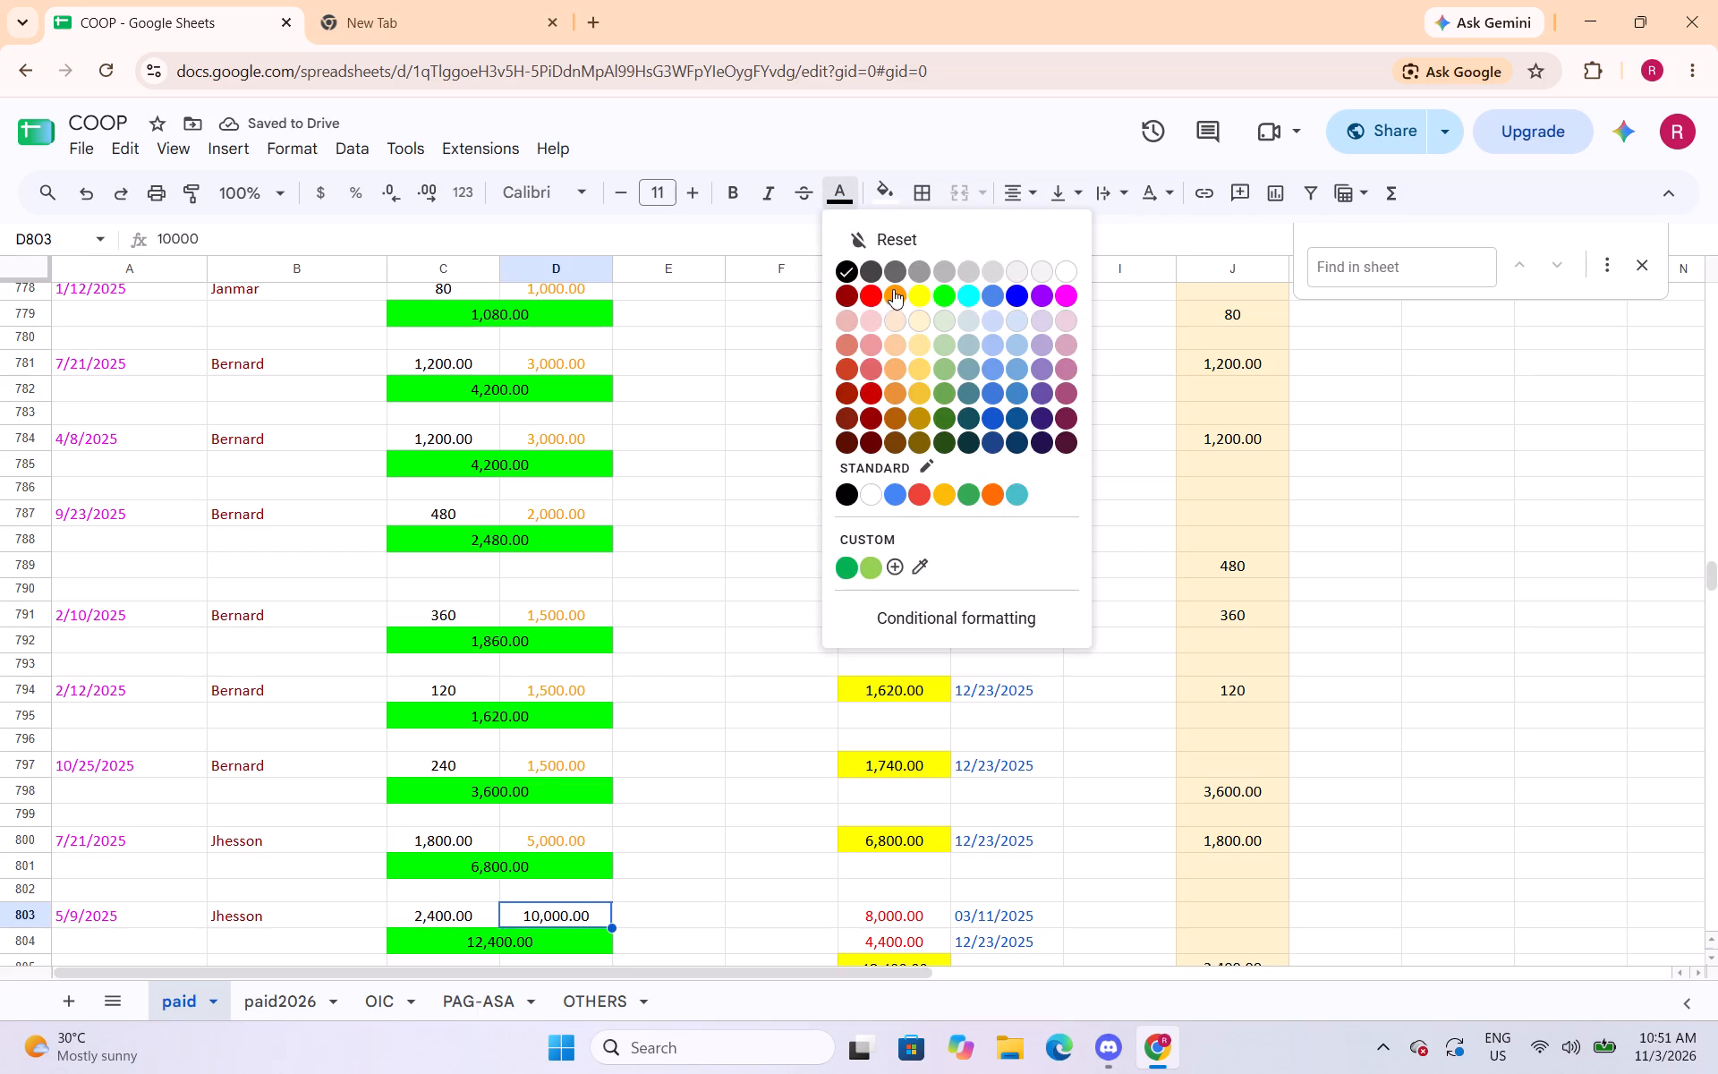
# Change the text colour of the capital amounts in cells D807, D810 and D813 to orange.
pyautogui.scroll(-5, 659, 554)
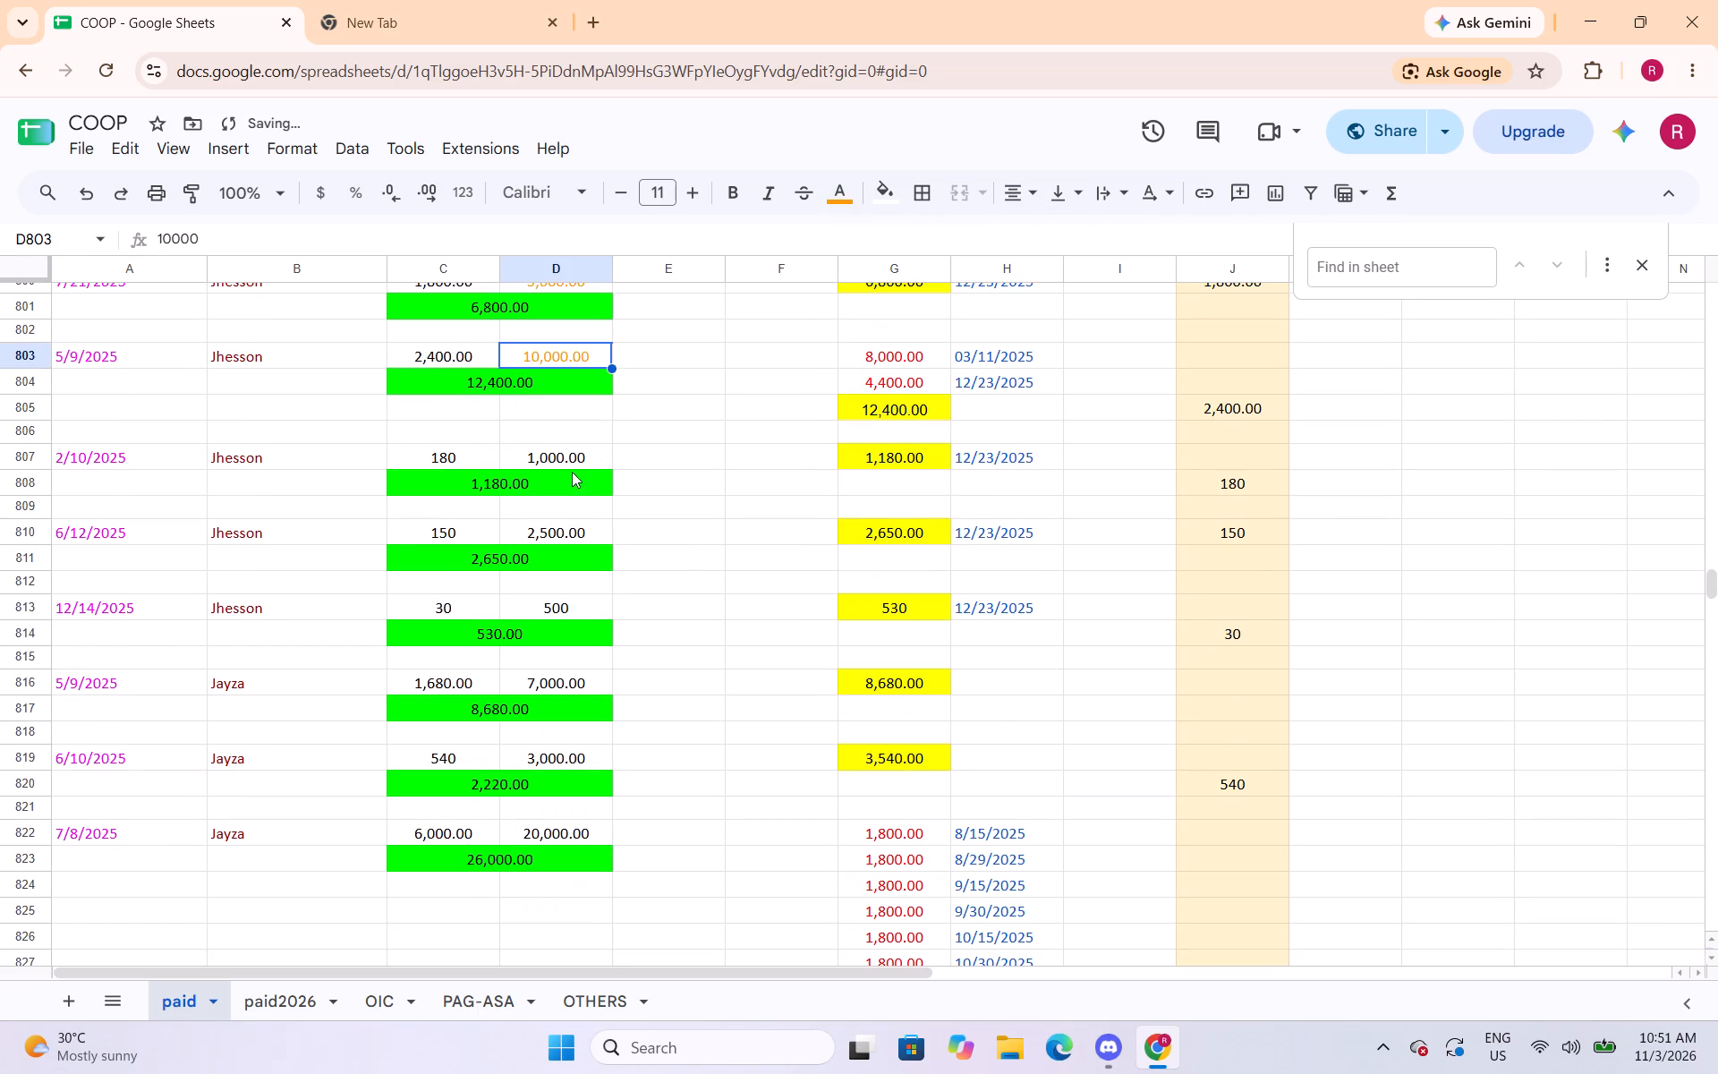
pyautogui.click(568, 450)
pyautogui.click(832, 200)
pyautogui.click(903, 294)
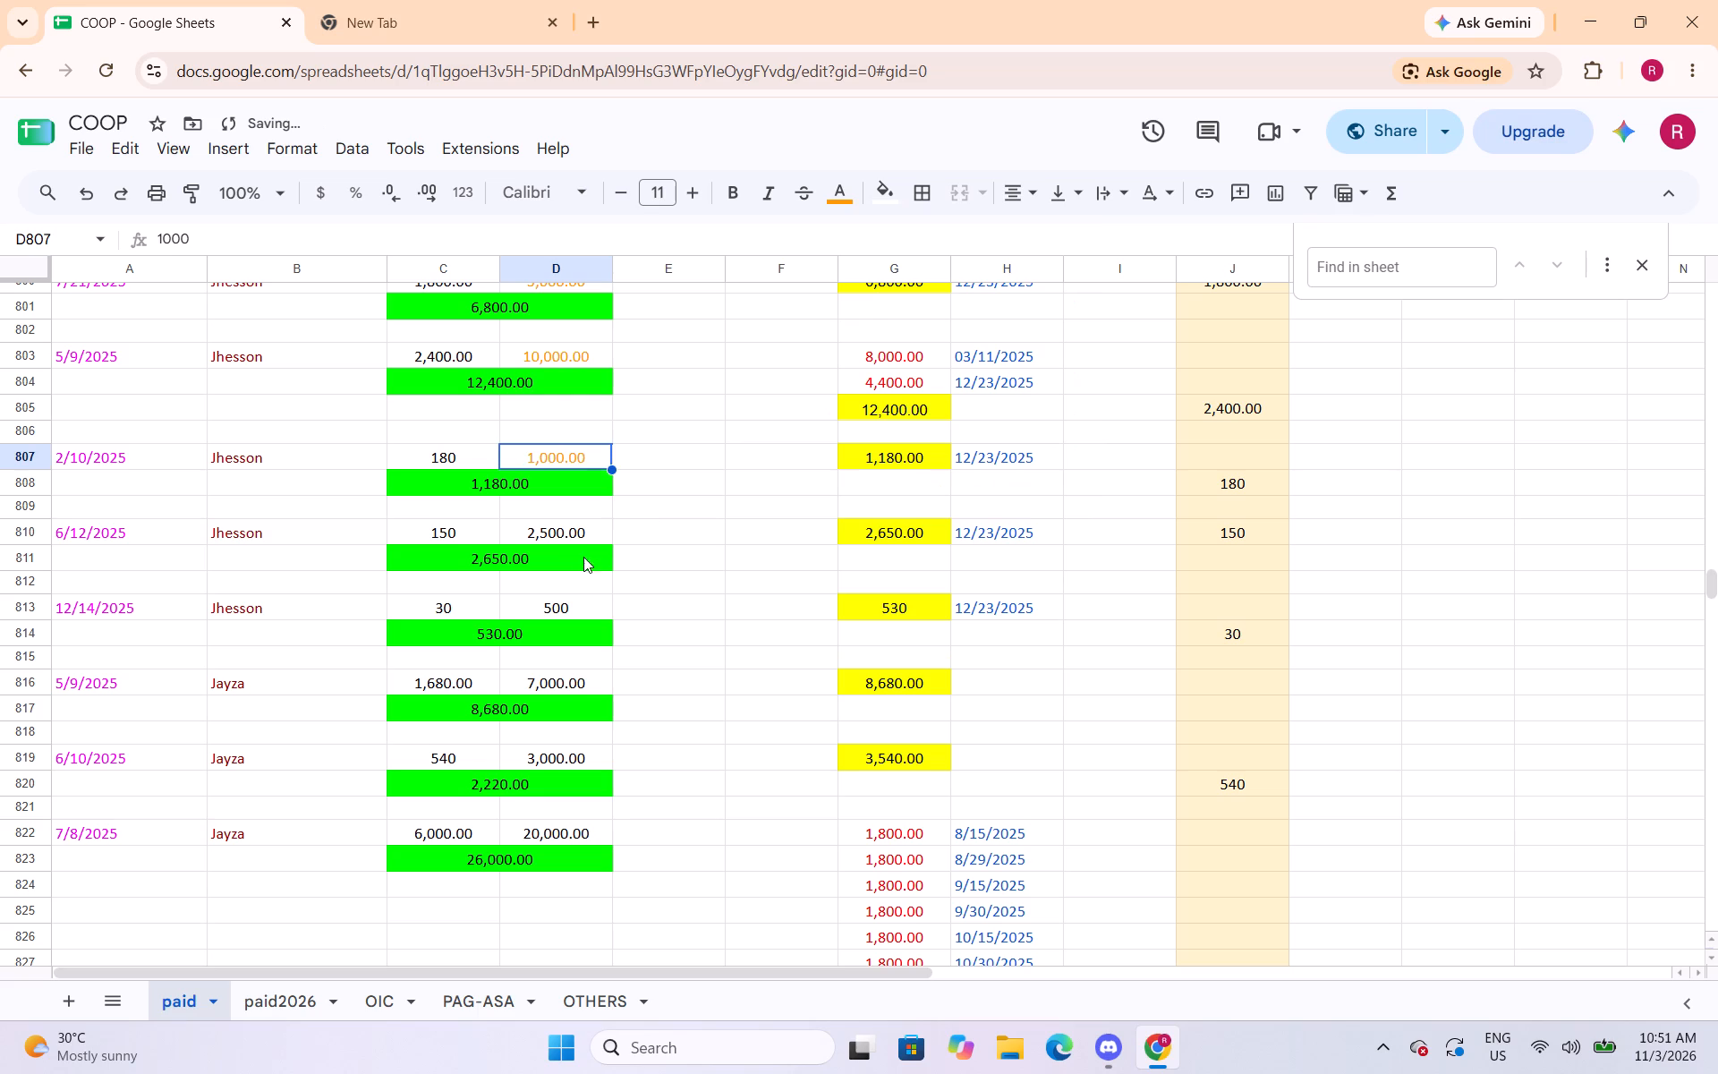
pyautogui.click(585, 534)
pyautogui.click(841, 204)
pyautogui.moveTo(886, 294); pyautogui.dragTo(887, 303)
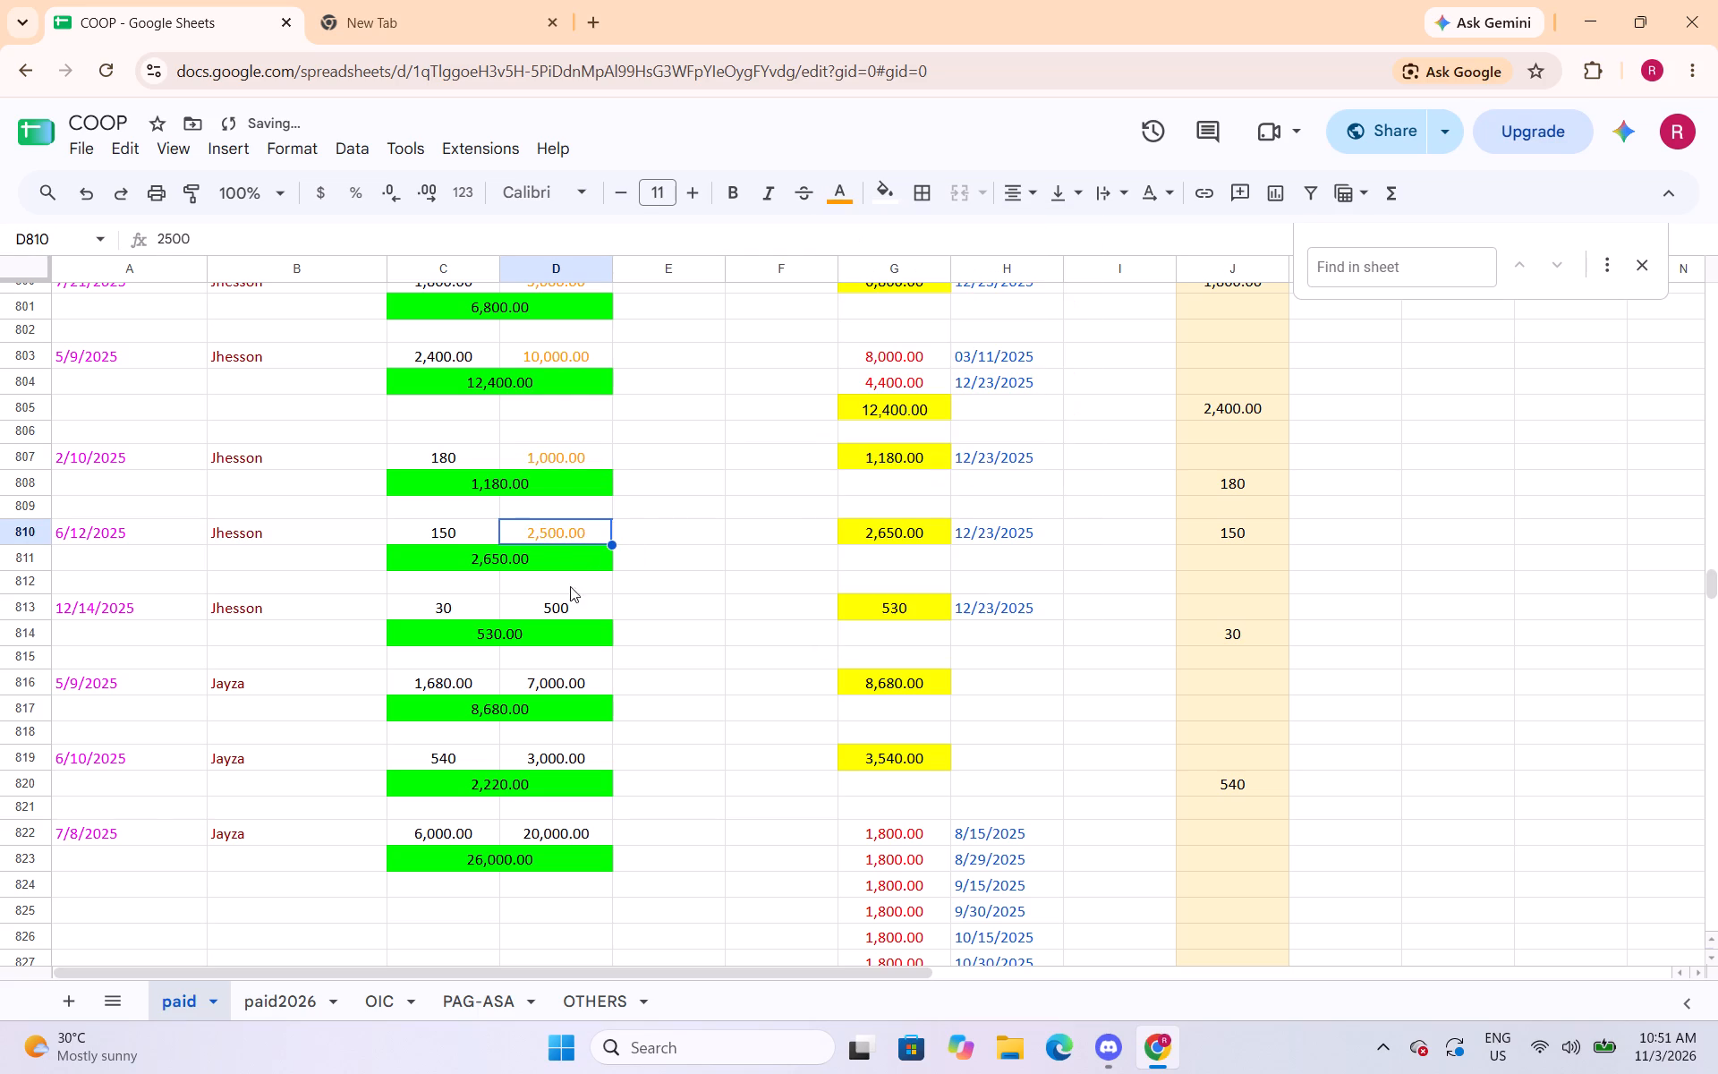
pyautogui.click(536, 601)
pyautogui.click(827, 198)
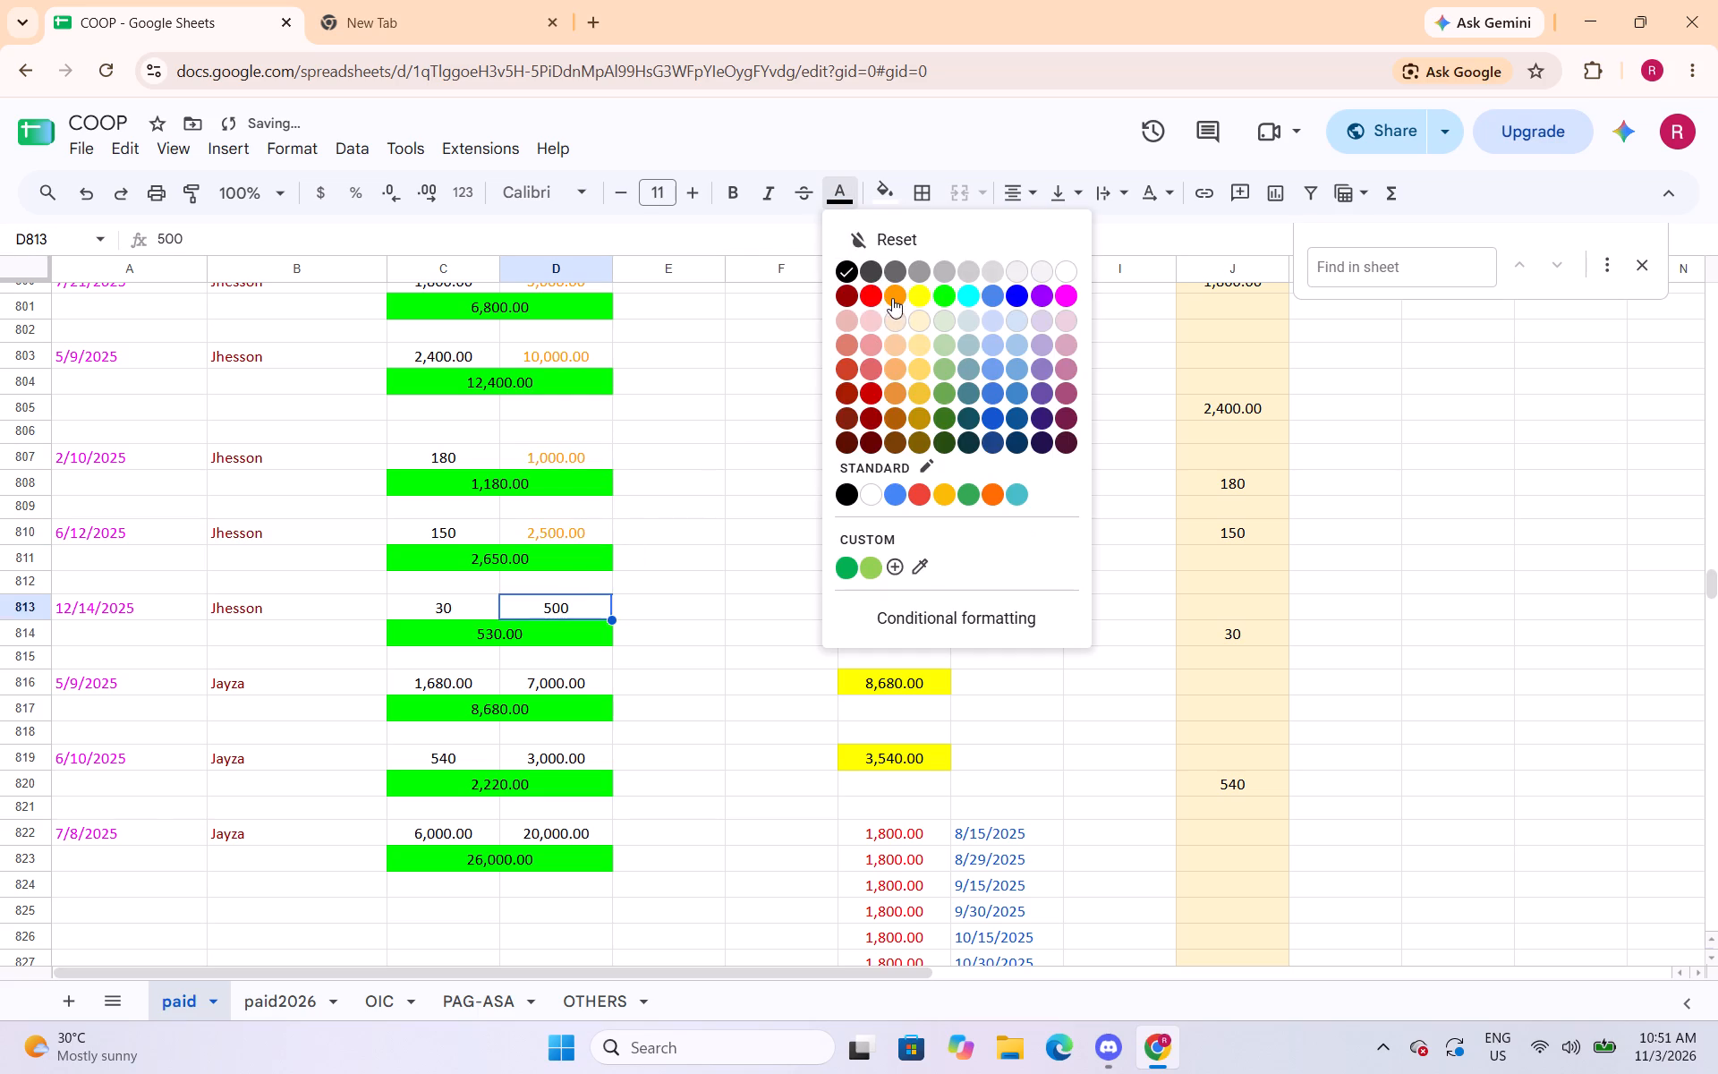
pyautogui.click(890, 295)
# Change the text colour of the capital amounts in cells D816, D819 and D822 to orange.
pyautogui.click(589, 684)
pyautogui.click(842, 205)
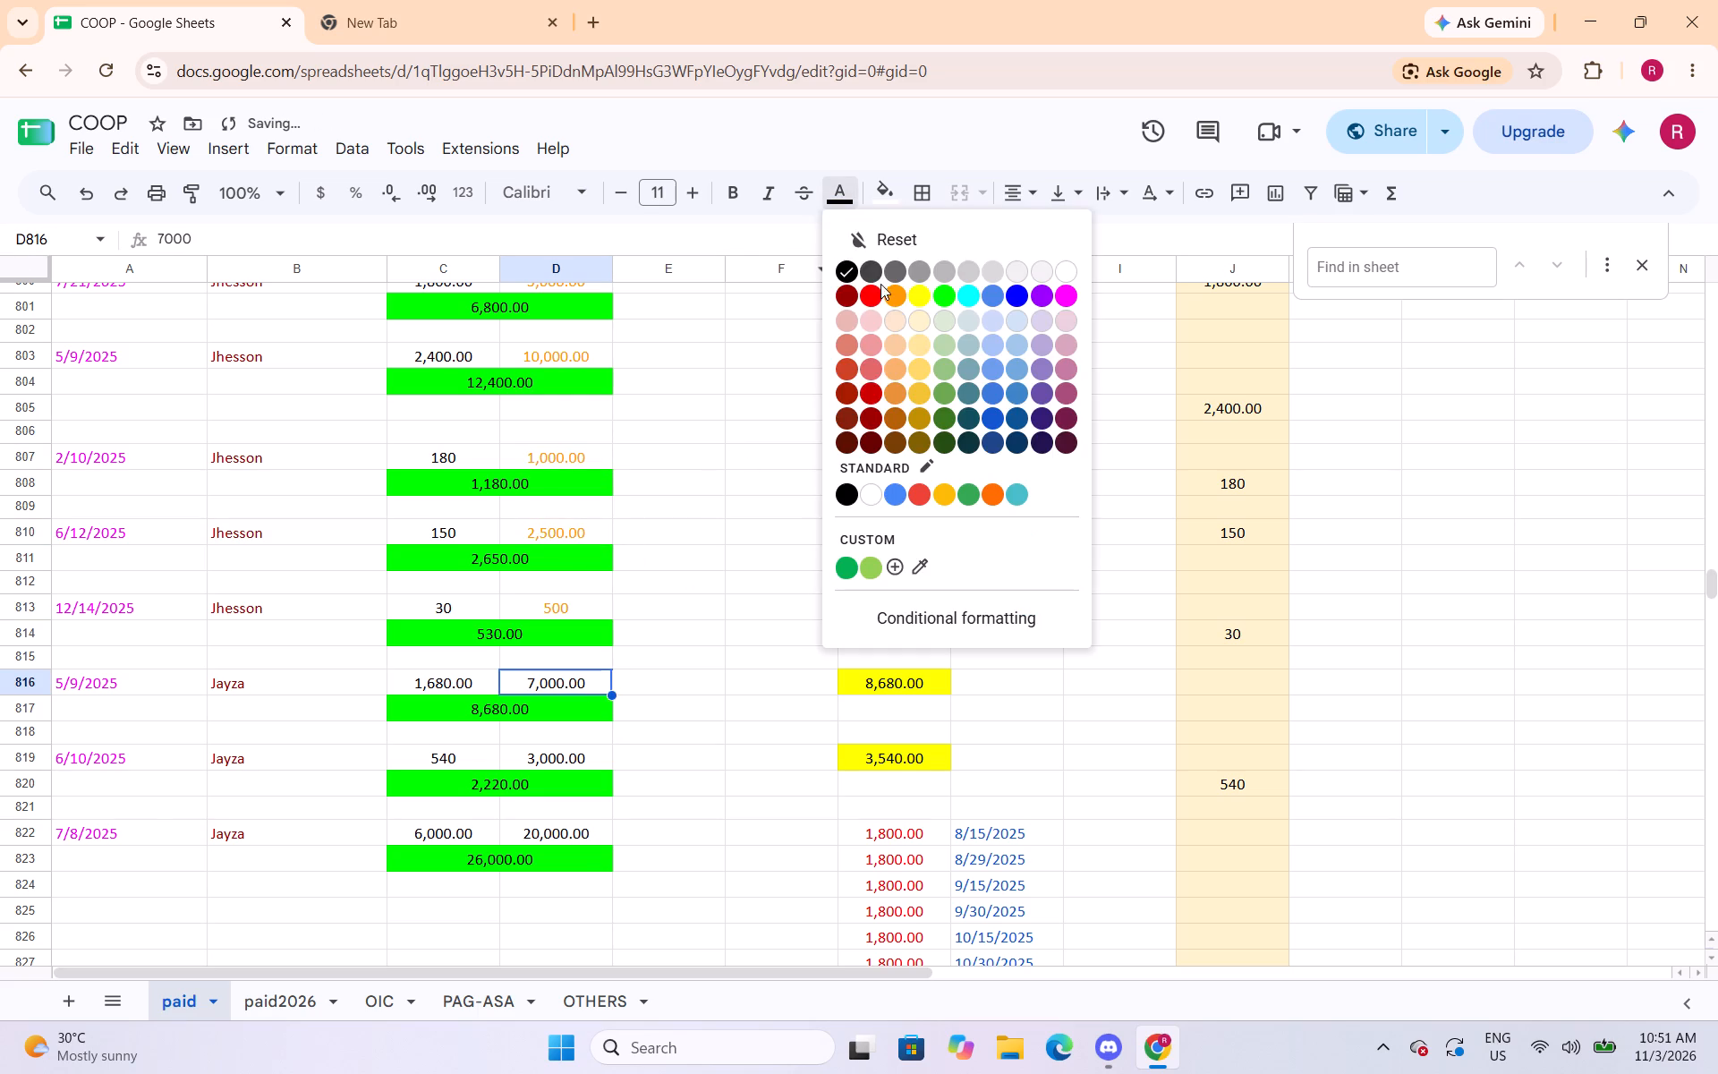
pyautogui.click(894, 294)
pyautogui.click(553, 751)
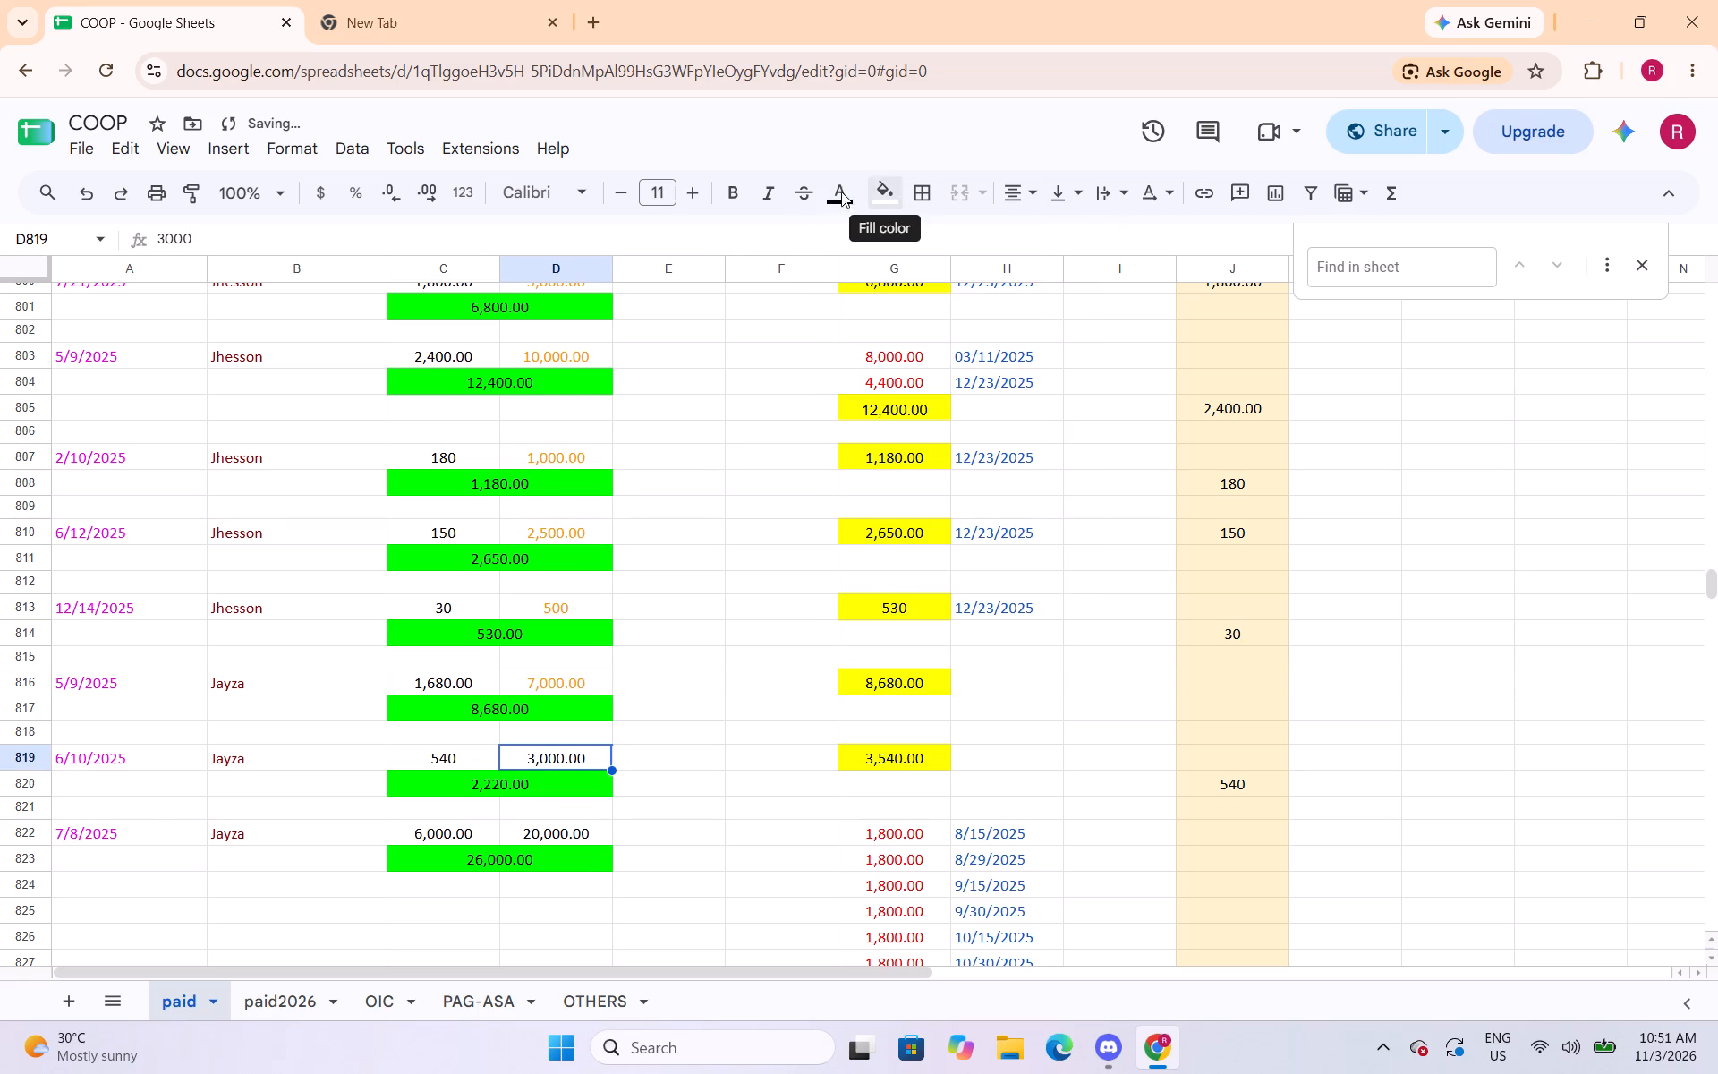
pyautogui.click(843, 196)
pyautogui.click(901, 295)
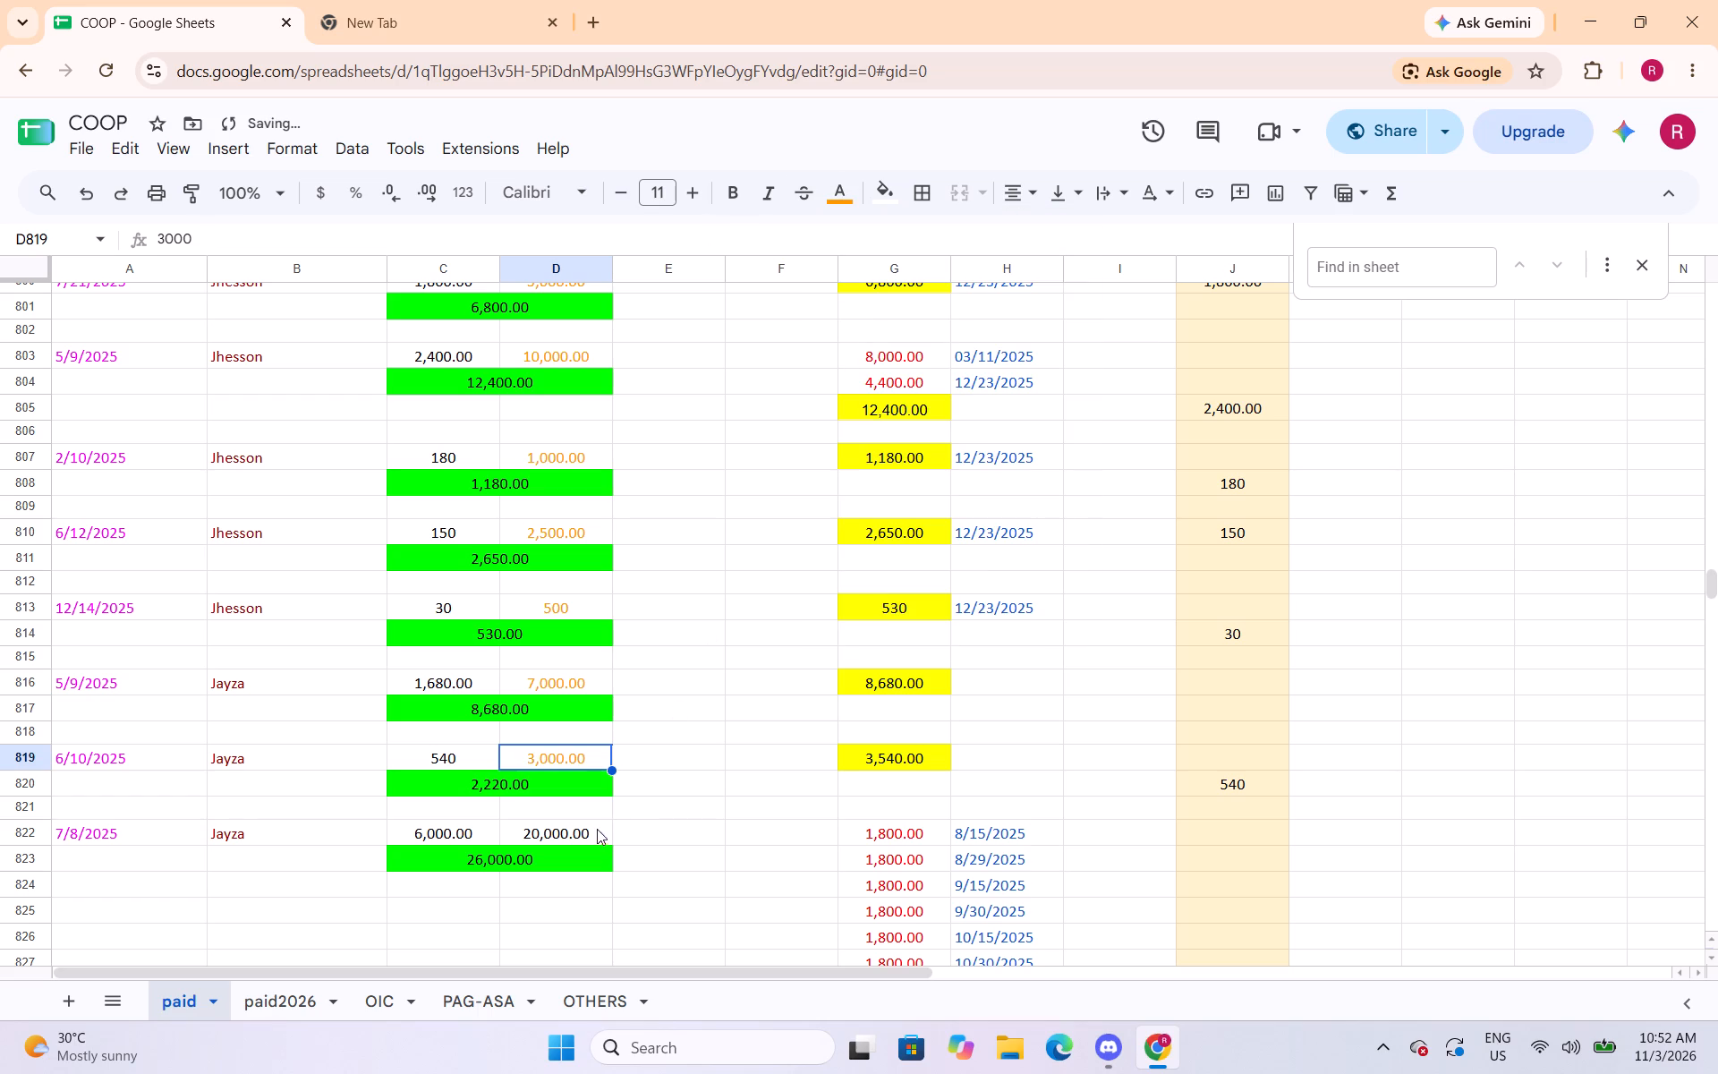
pyautogui.click(597, 830)
pyautogui.click(838, 195)
pyautogui.moveTo(894, 292); pyautogui.dragTo(896, 300)
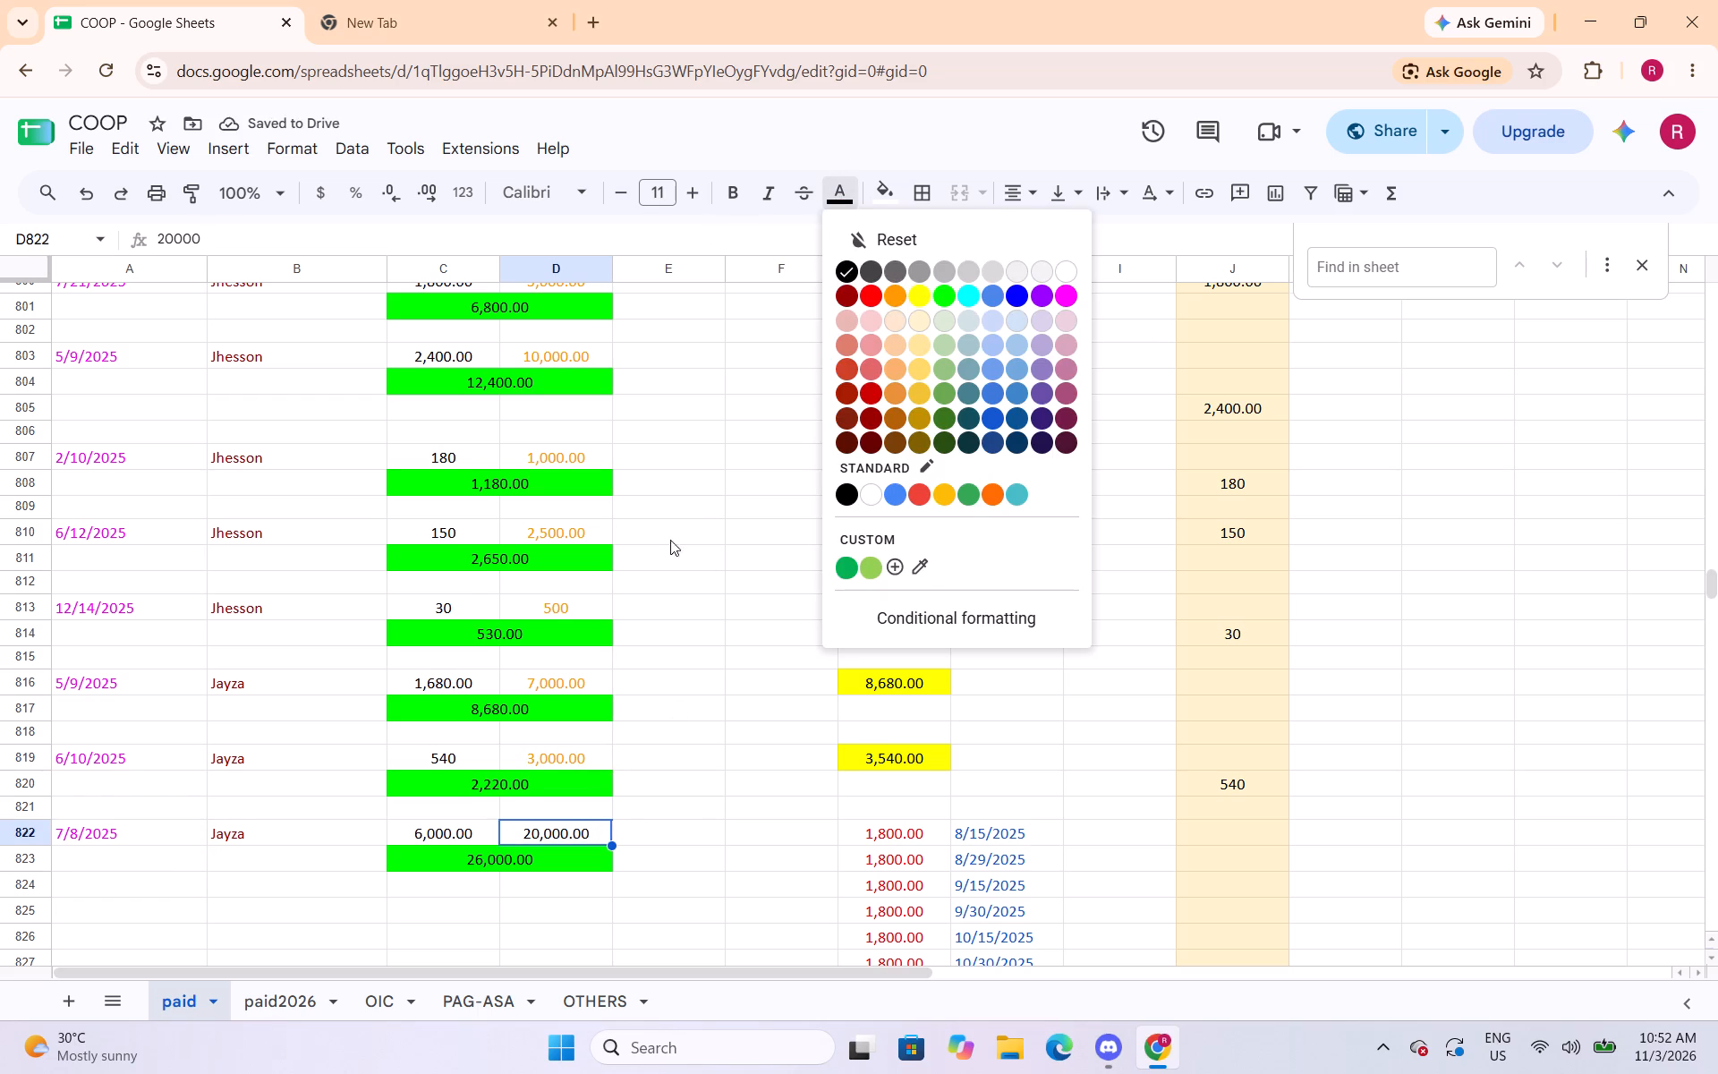
# Change the text colour of the capital amounts in cells D834, D837 and D840 to orange.
pyautogui.scroll(-7, 674, 526)
pyautogui.click(556, 354)
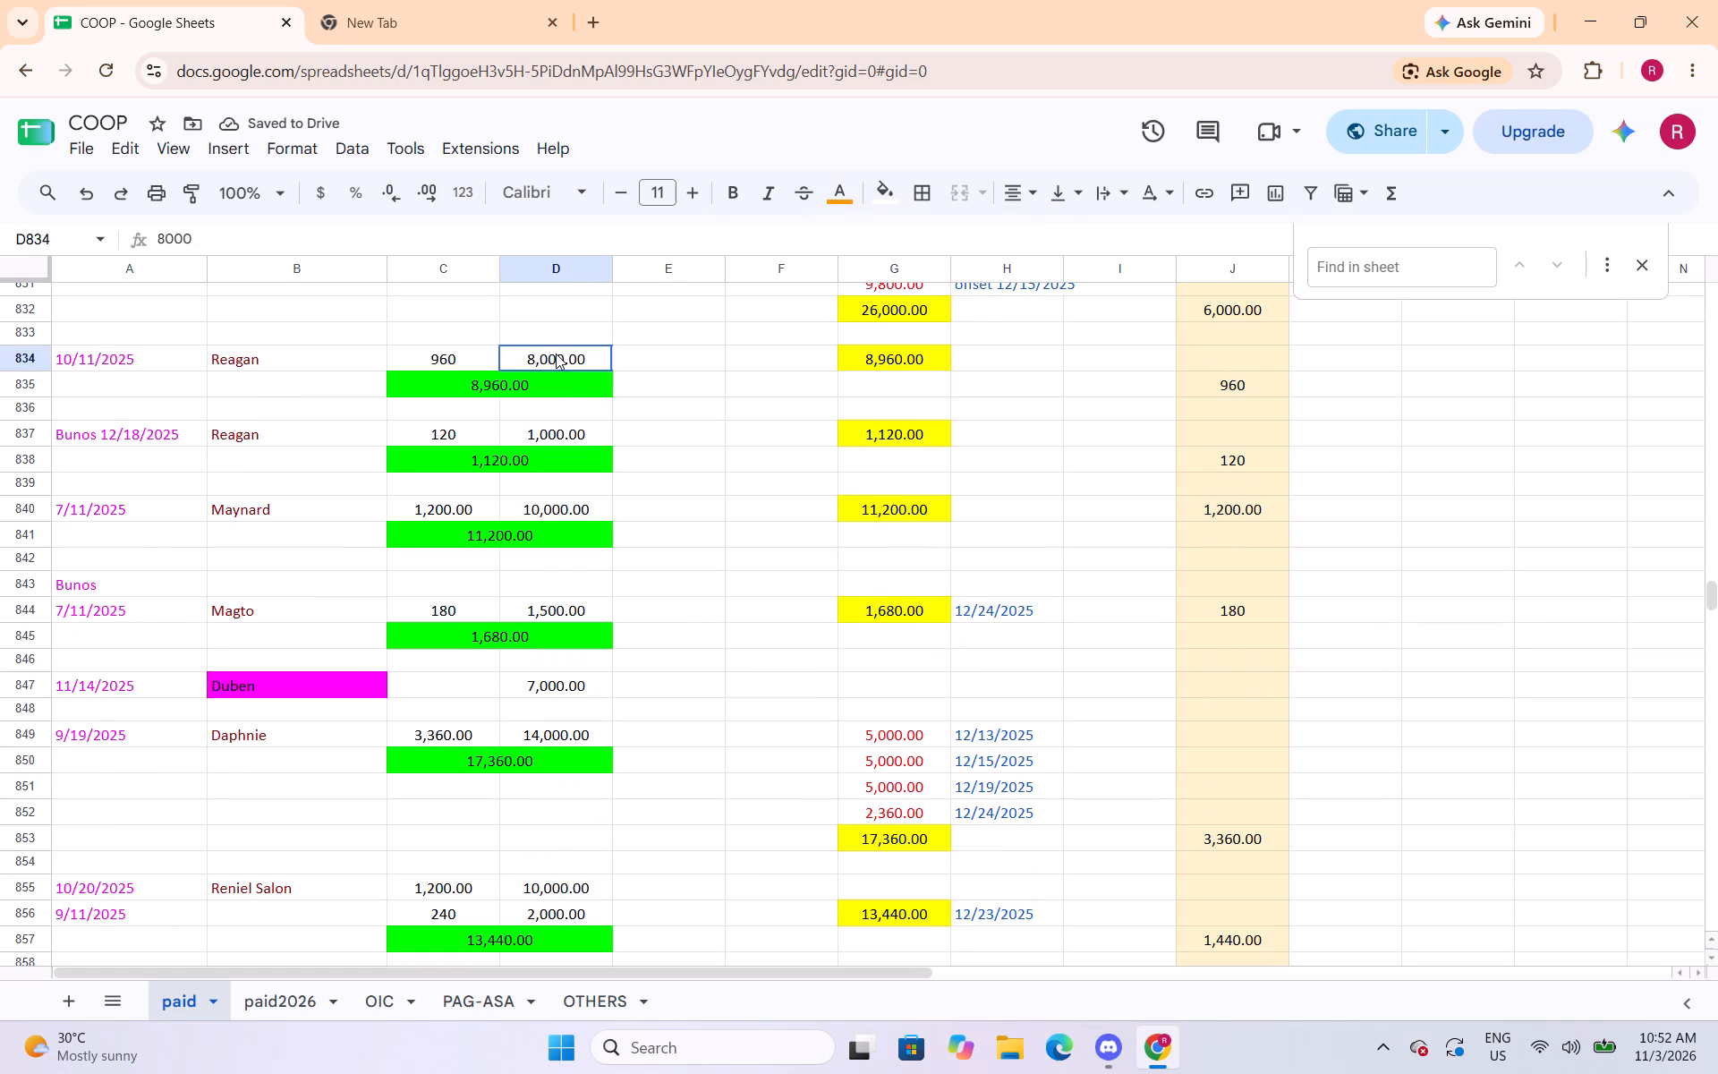
pyautogui.click(842, 192)
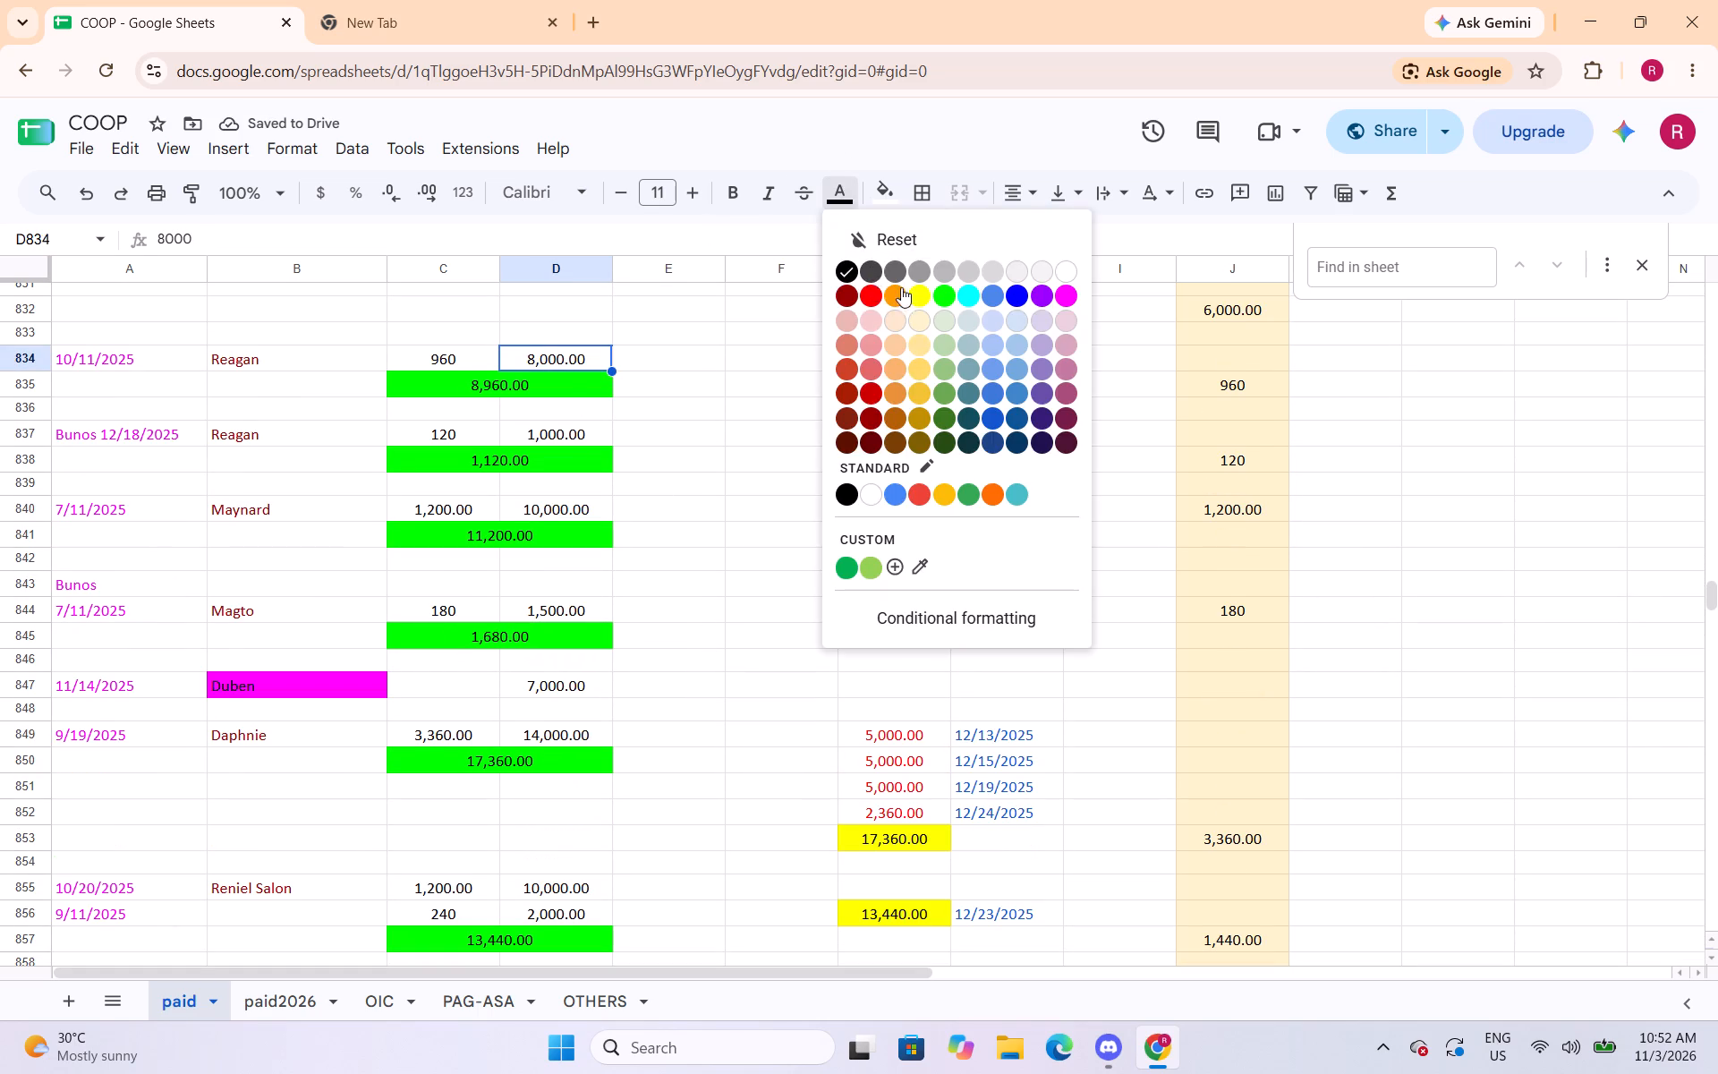
pyautogui.moveTo(903, 286); pyautogui.dragTo(905, 294)
pyautogui.click(562, 439)
pyautogui.click(845, 197)
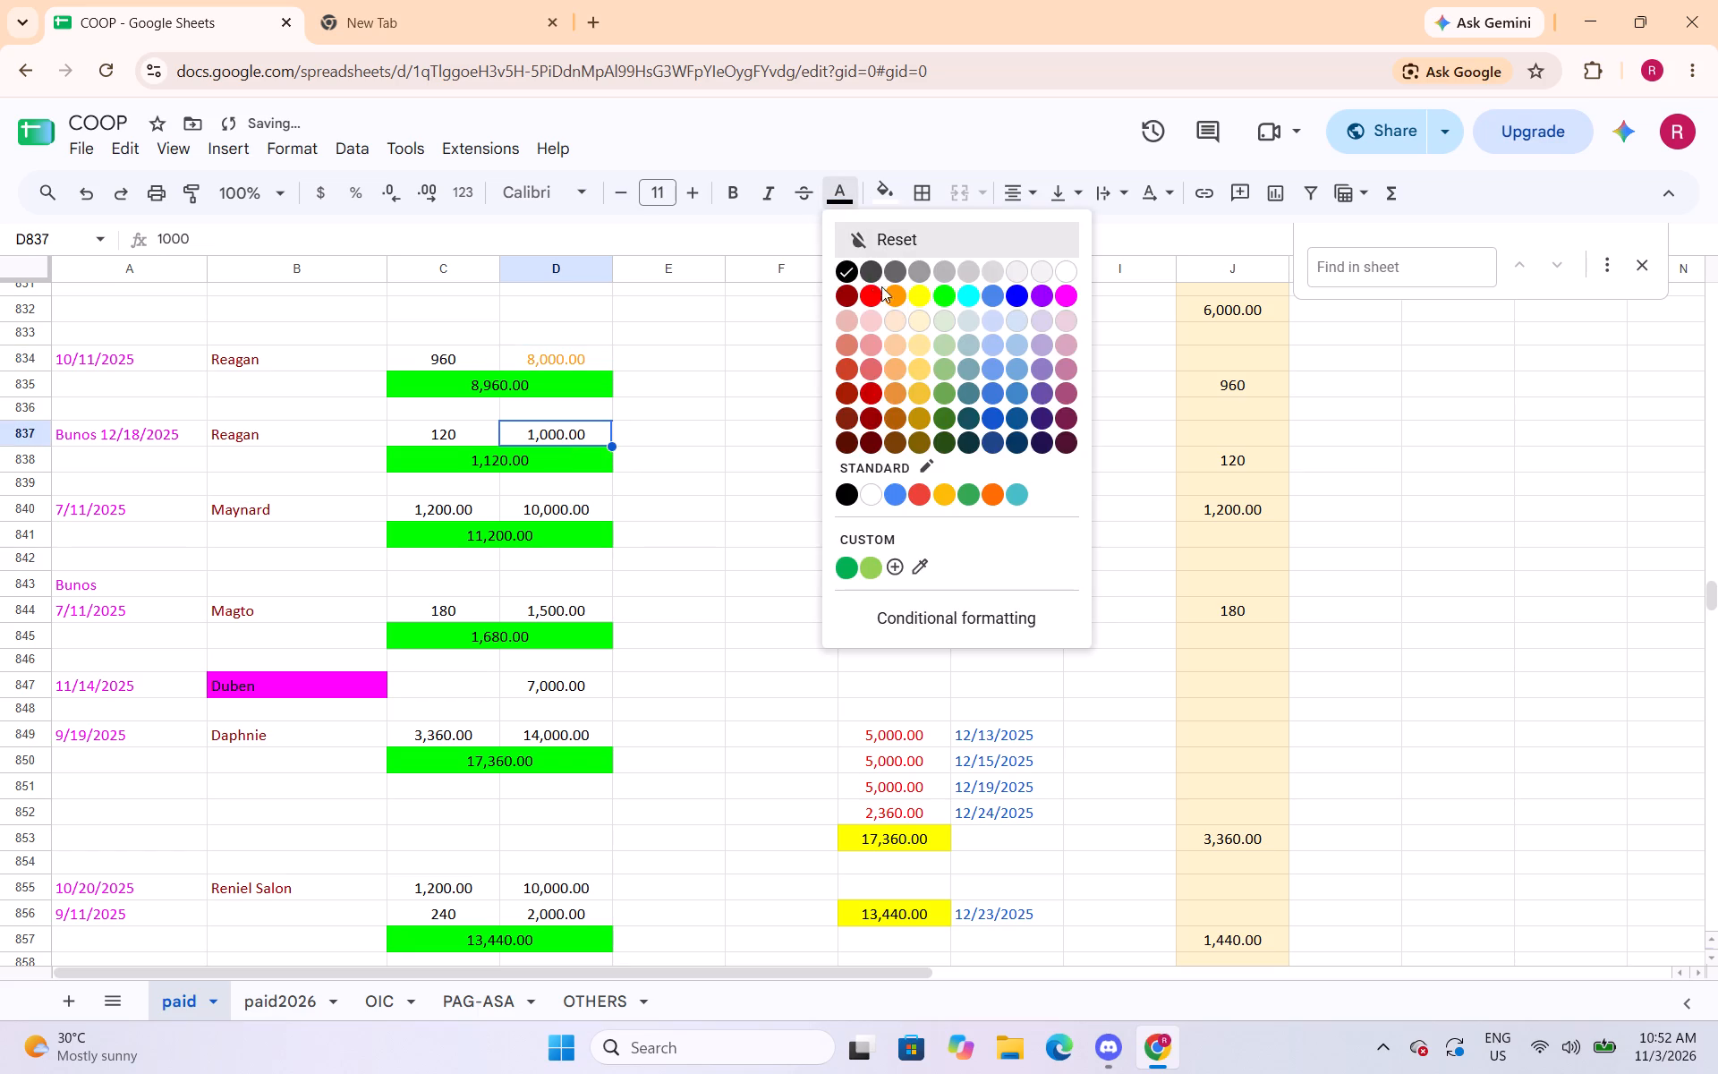
pyautogui.click(895, 294)
pyautogui.click(556, 516)
pyautogui.click(836, 194)
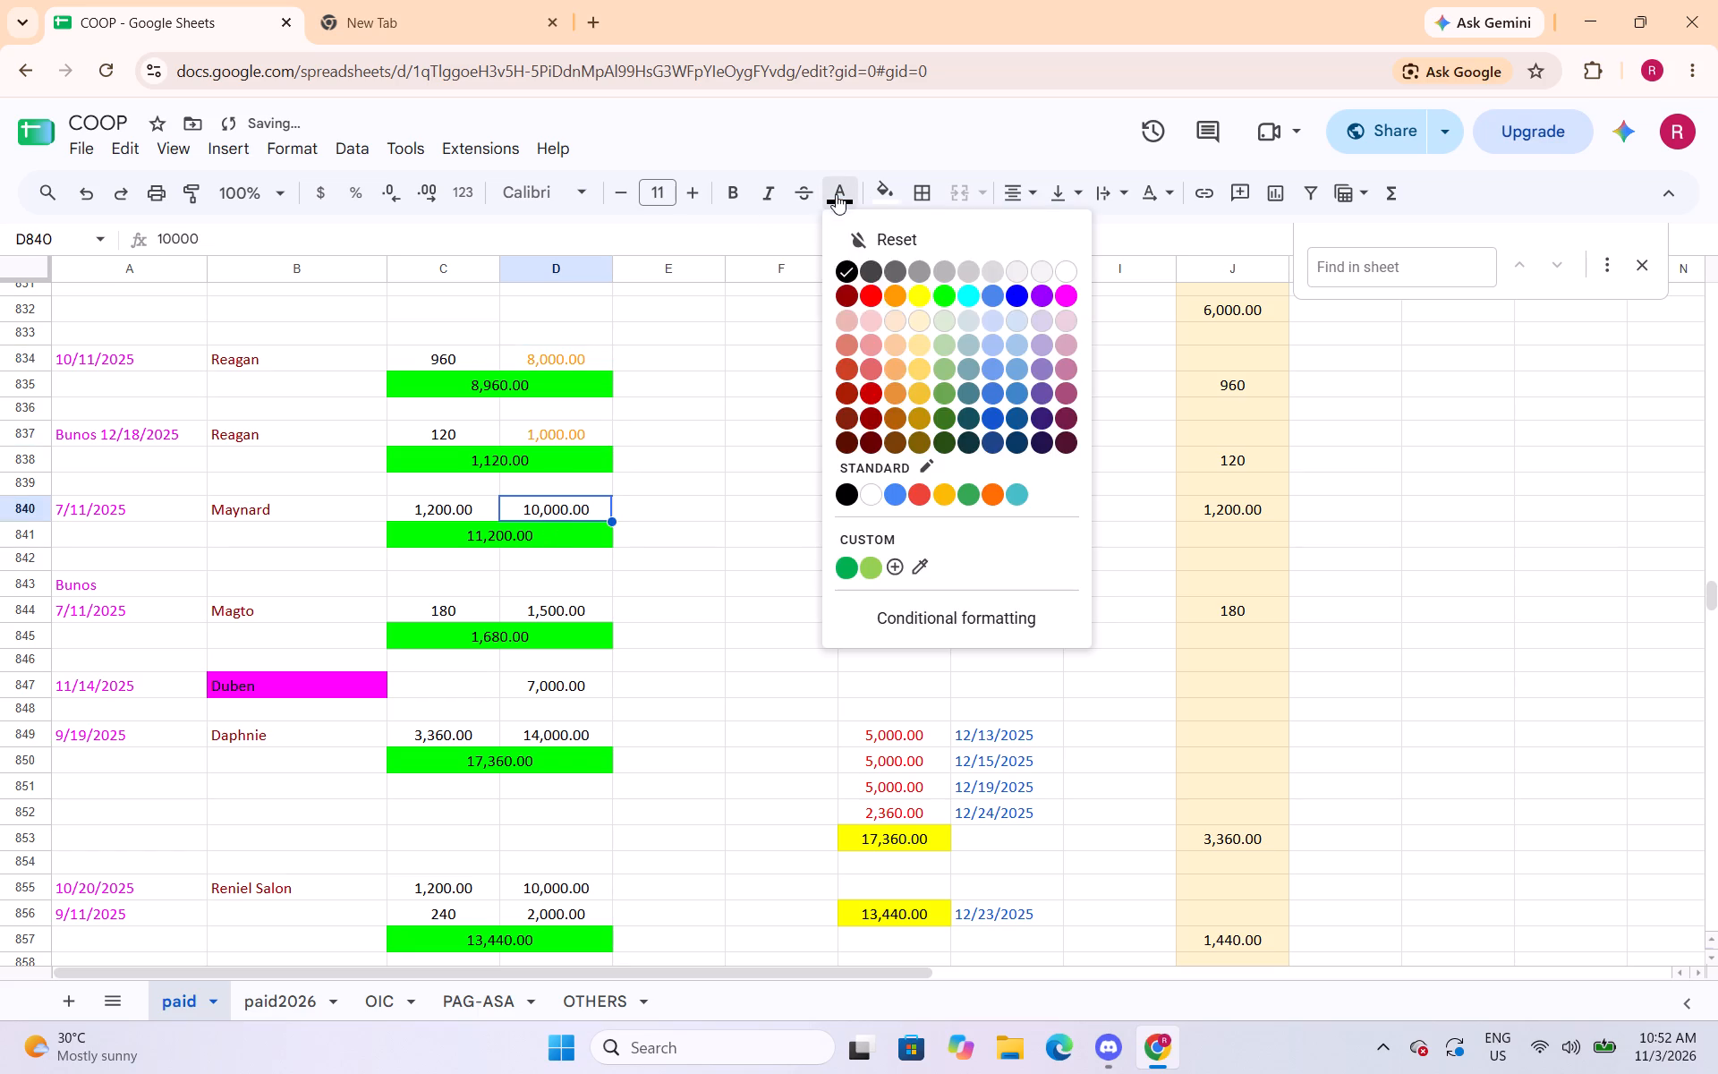
pyautogui.click(896, 295)
# Change the text colour of the capital amounts in cells D844 and D847:D849 to orange.
pyautogui.click(527, 622)
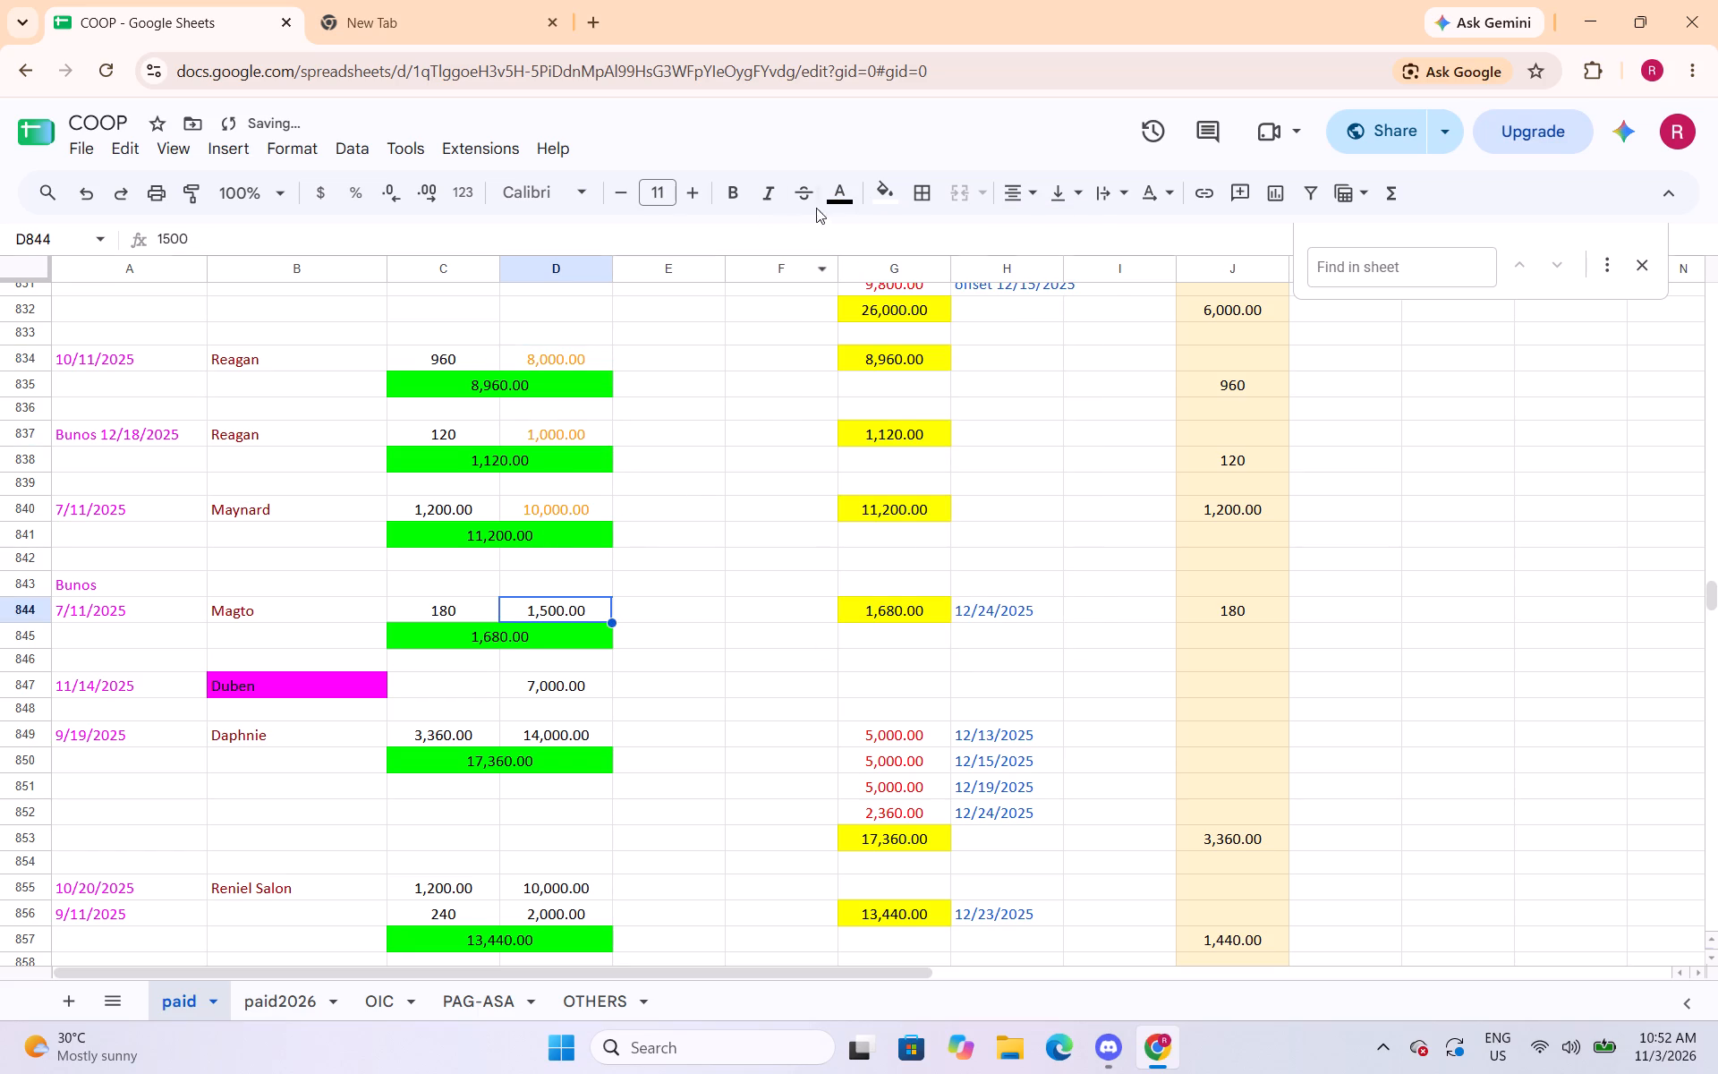
pyautogui.click(828, 190)
pyautogui.click(891, 301)
pyautogui.moveTo(549, 678); pyautogui.dragTo(551, 705)
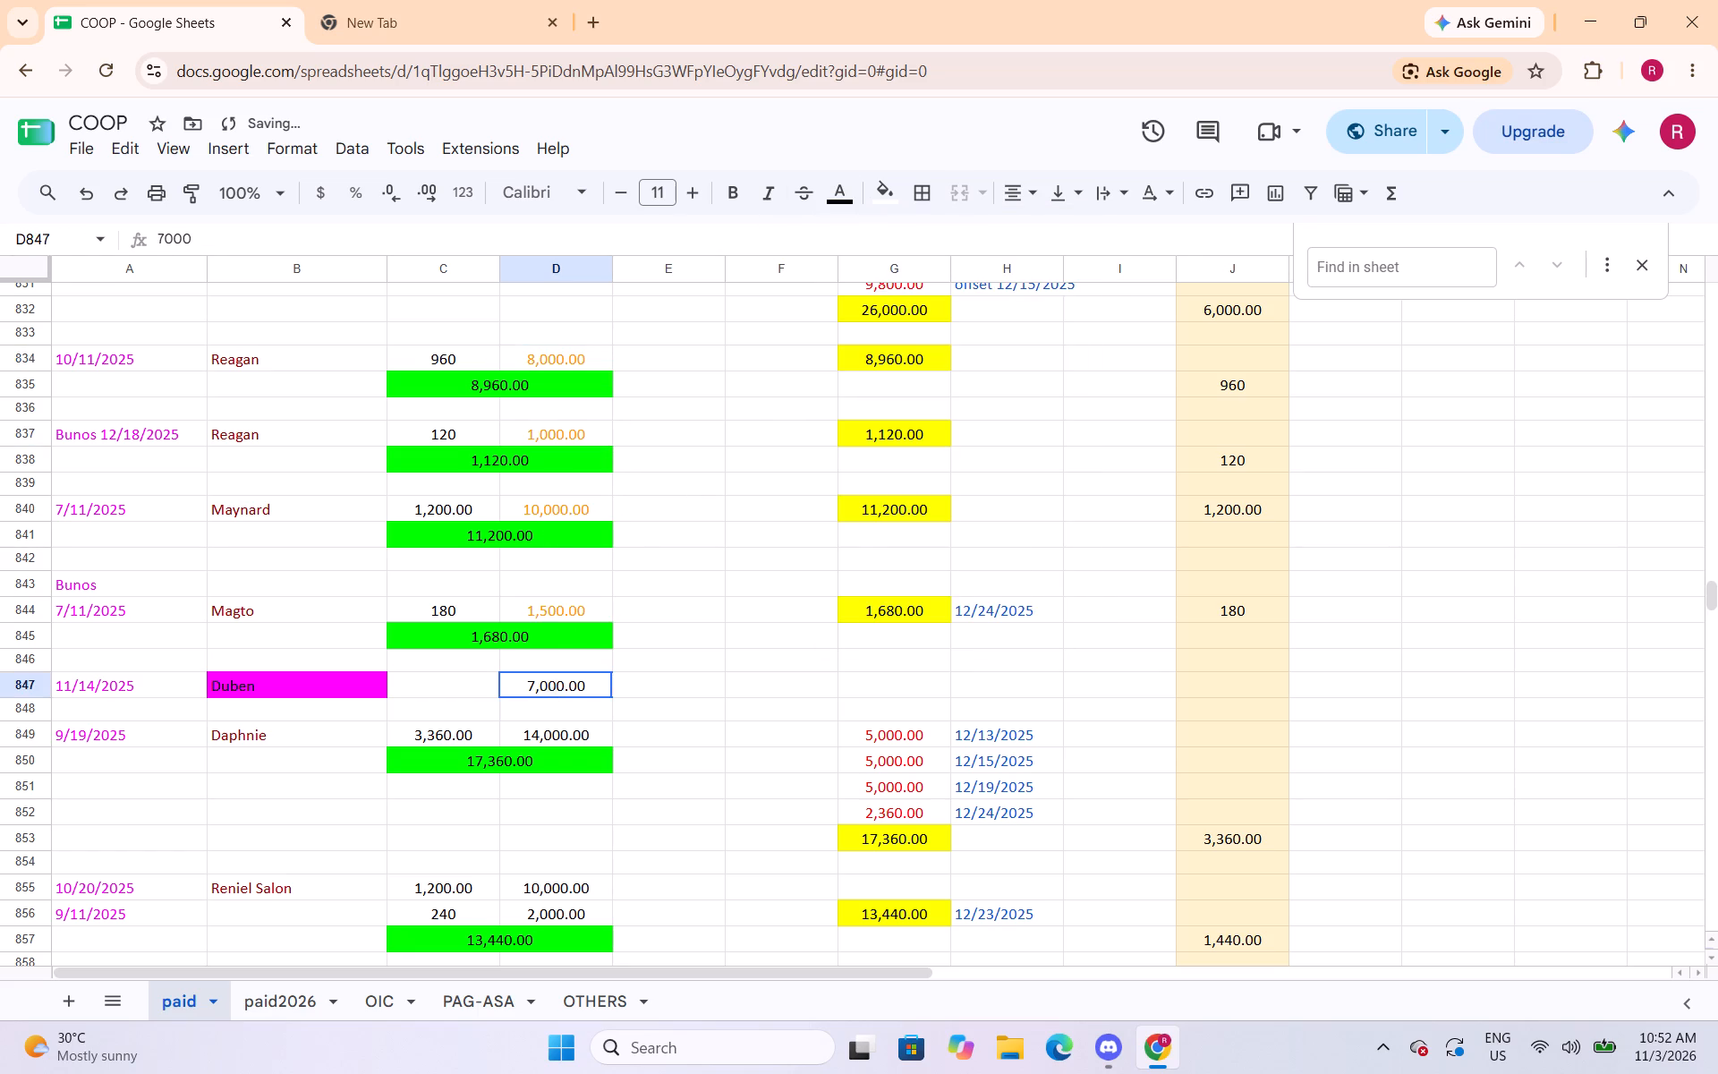
pyautogui.moveTo(551, 705); pyautogui.dragTo(555, 751)
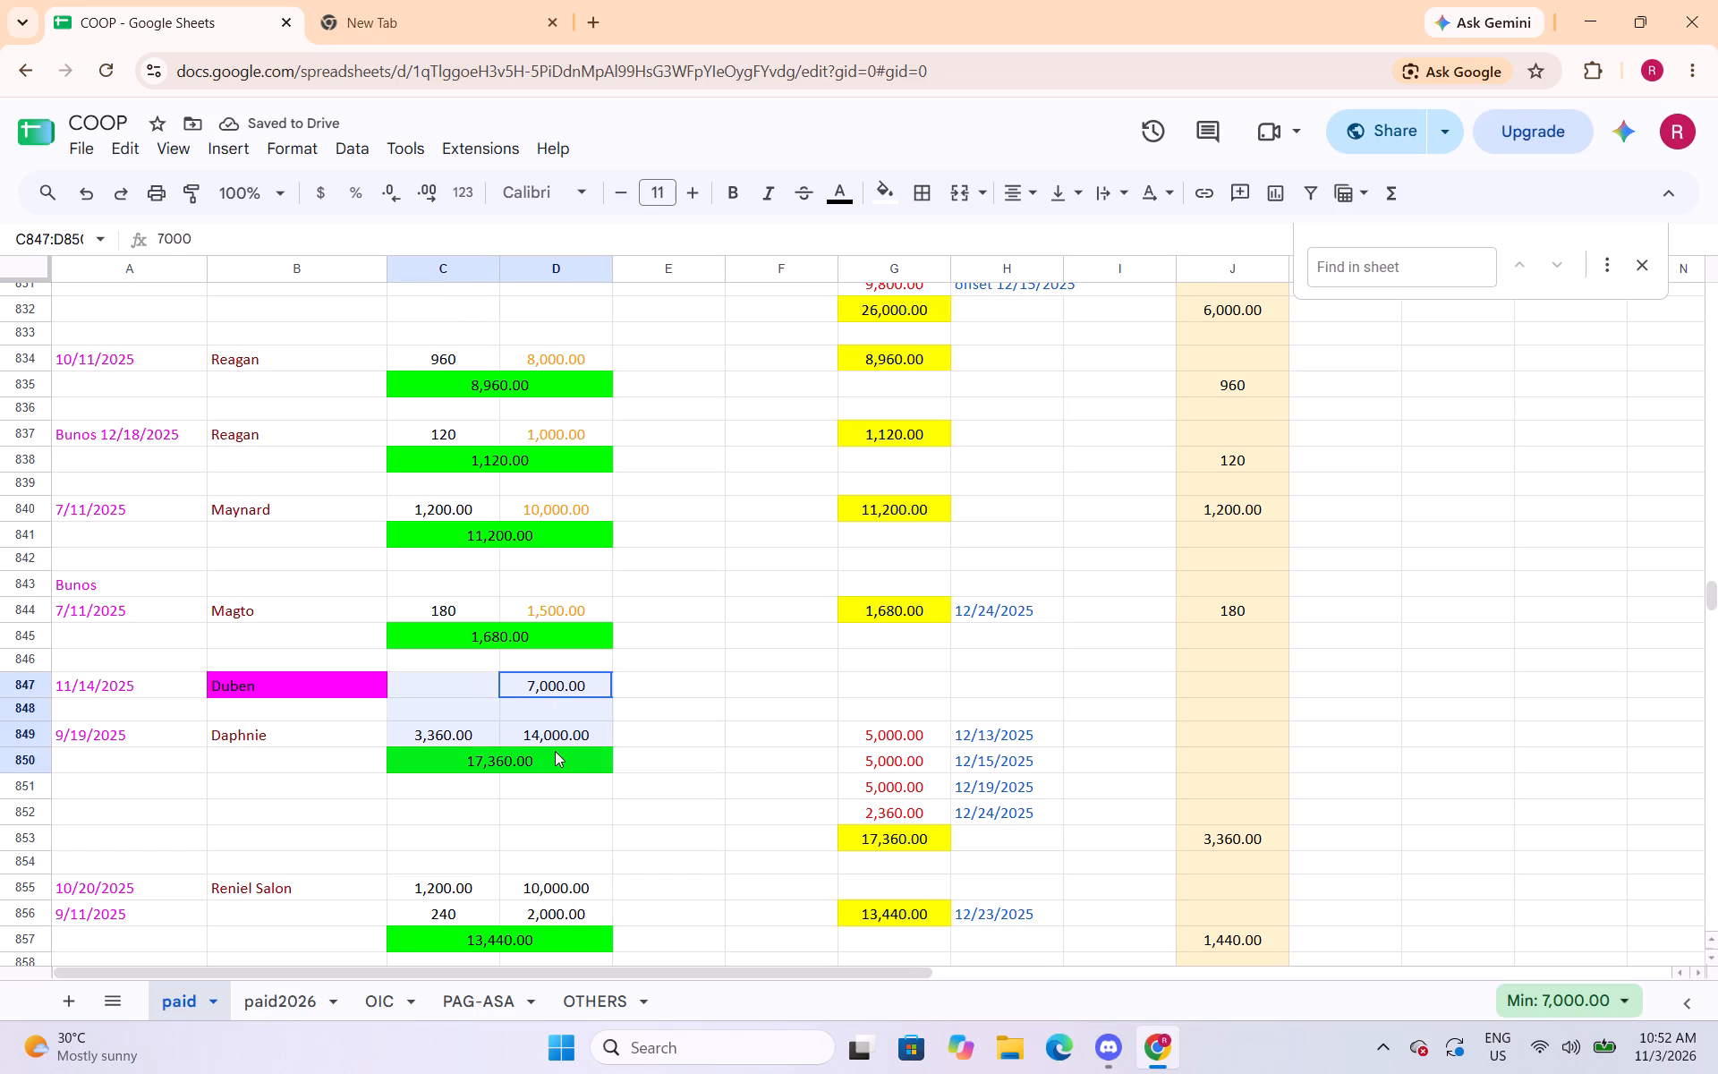
pyautogui.moveTo(555, 751); pyautogui.dragTo(558, 748)
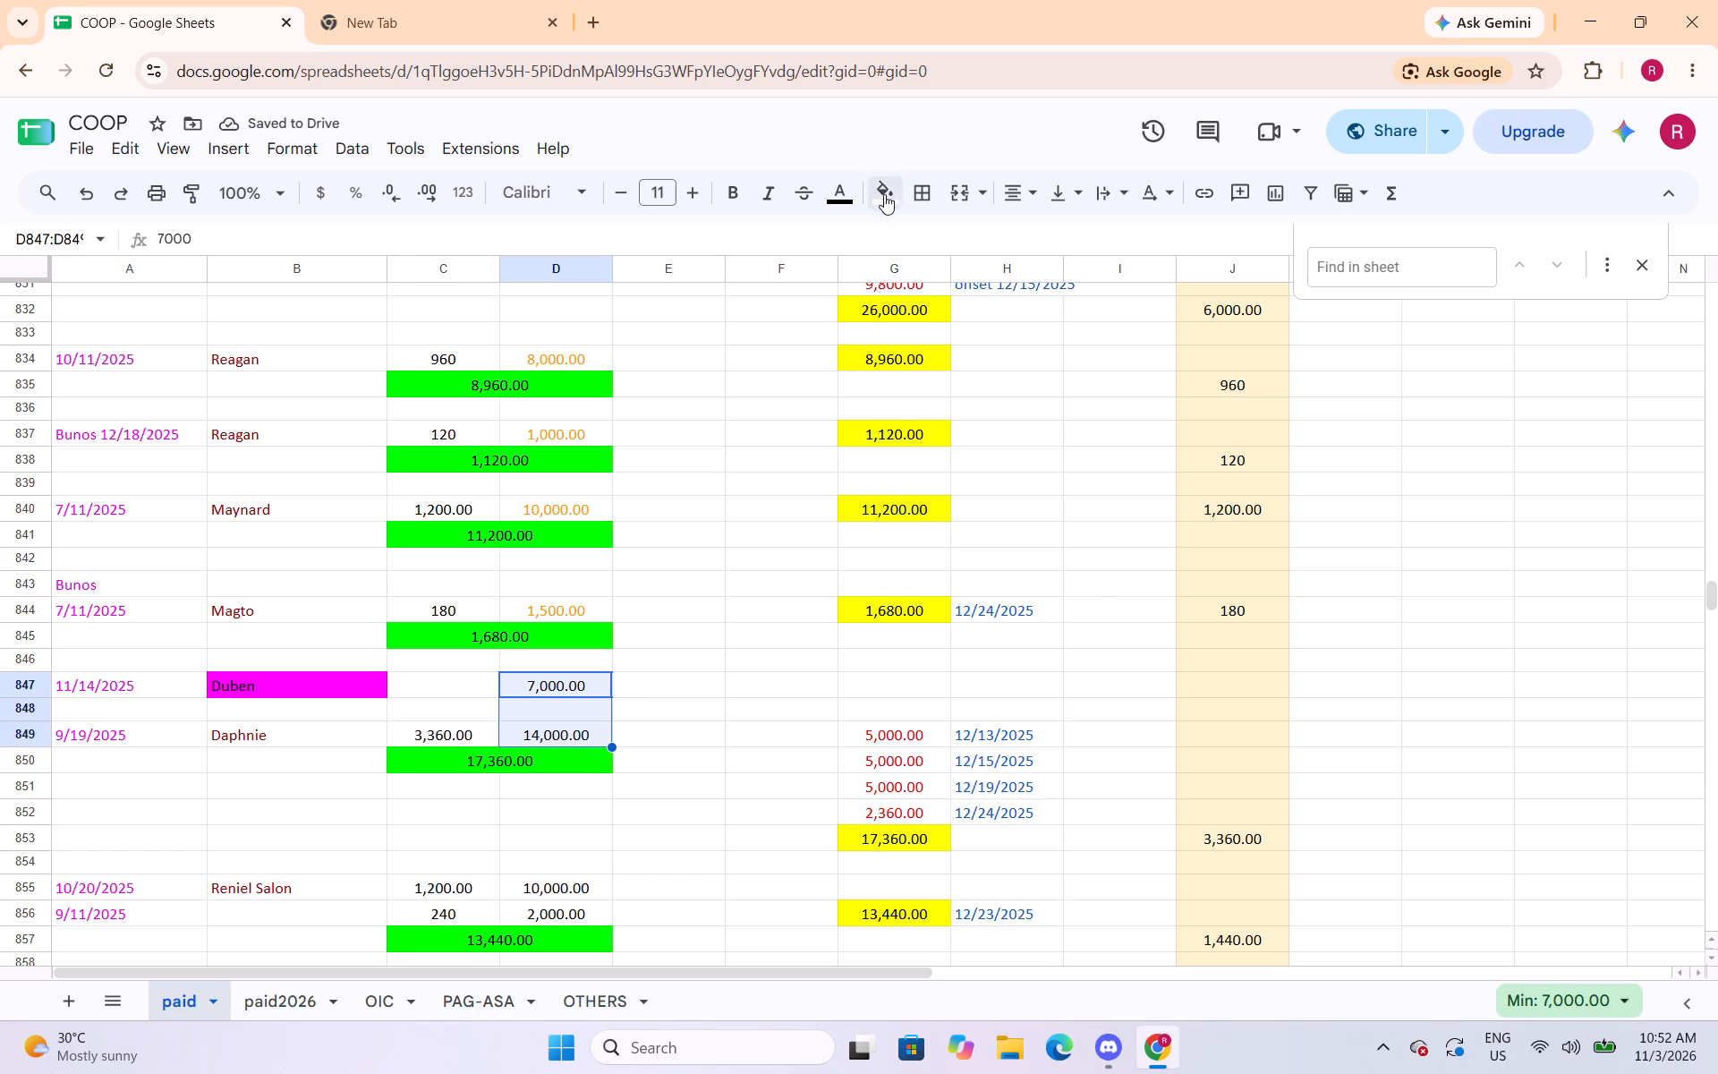
pyautogui.click(849, 195)
pyautogui.click(885, 295)
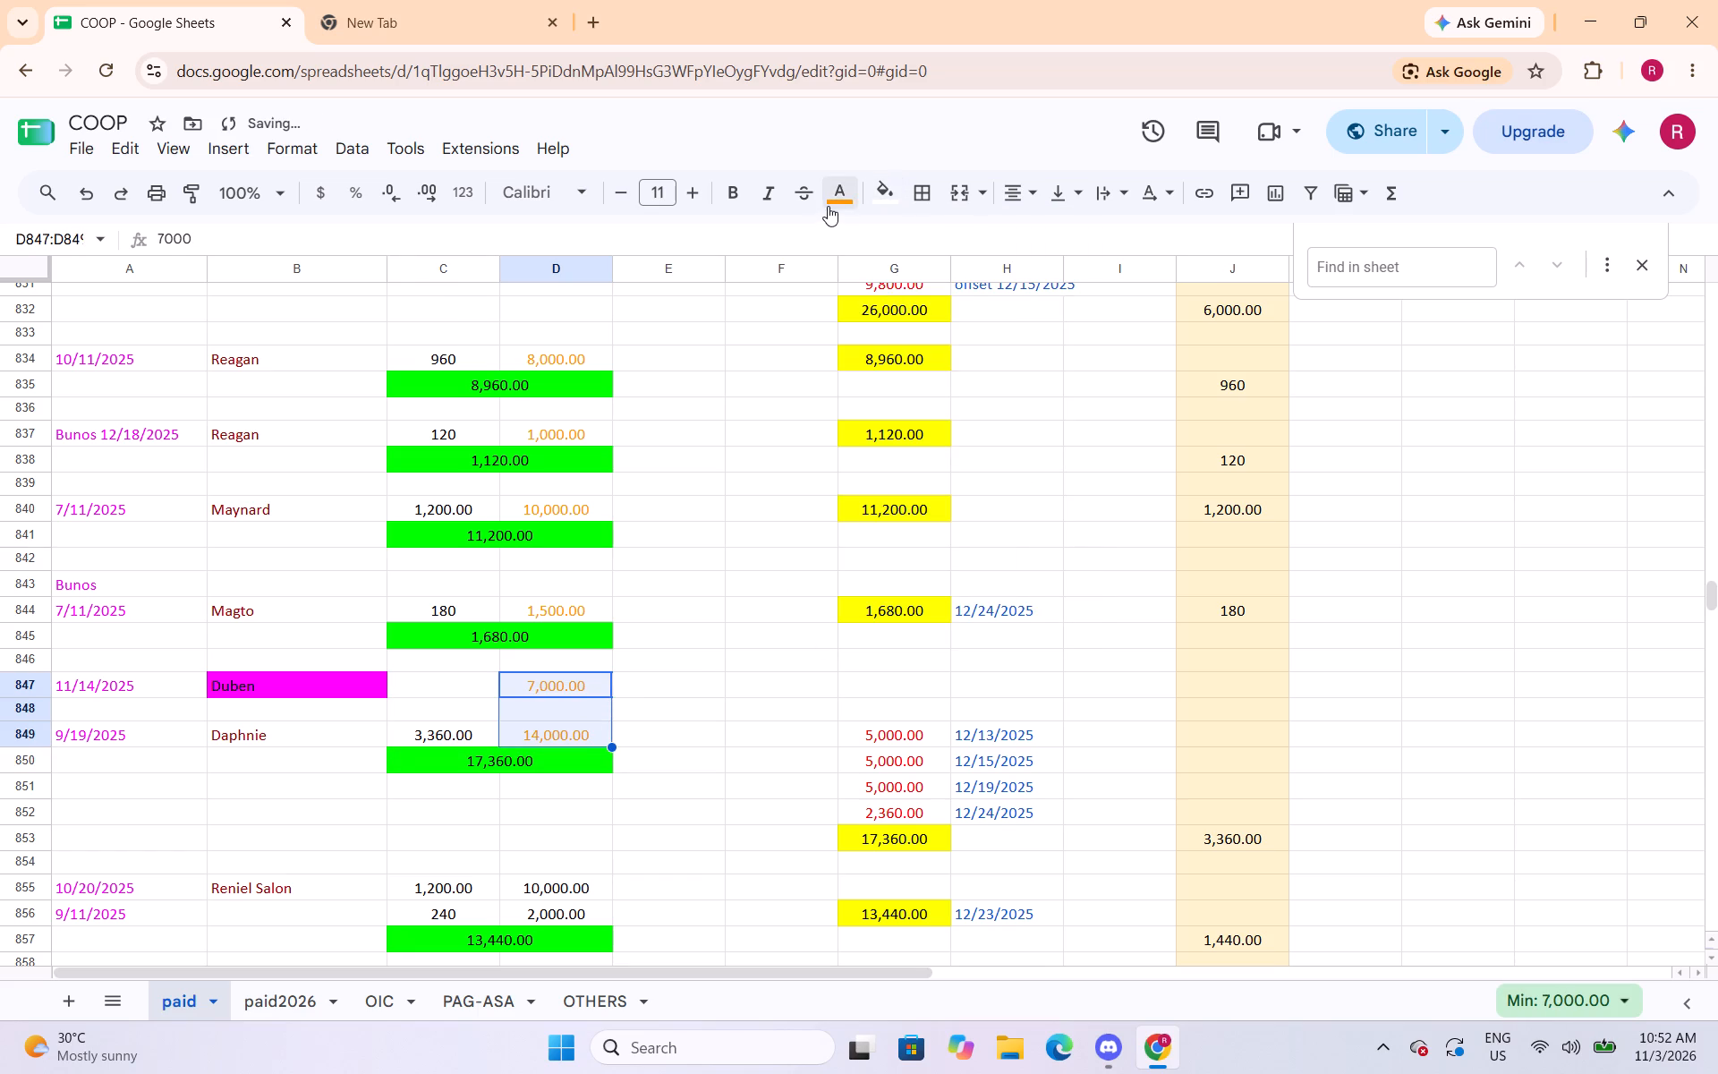
# Change the text colour of the capital amounts in cells D855:D856, D859 and D864 to orange.
pyautogui.scroll(-3, 665, 651)
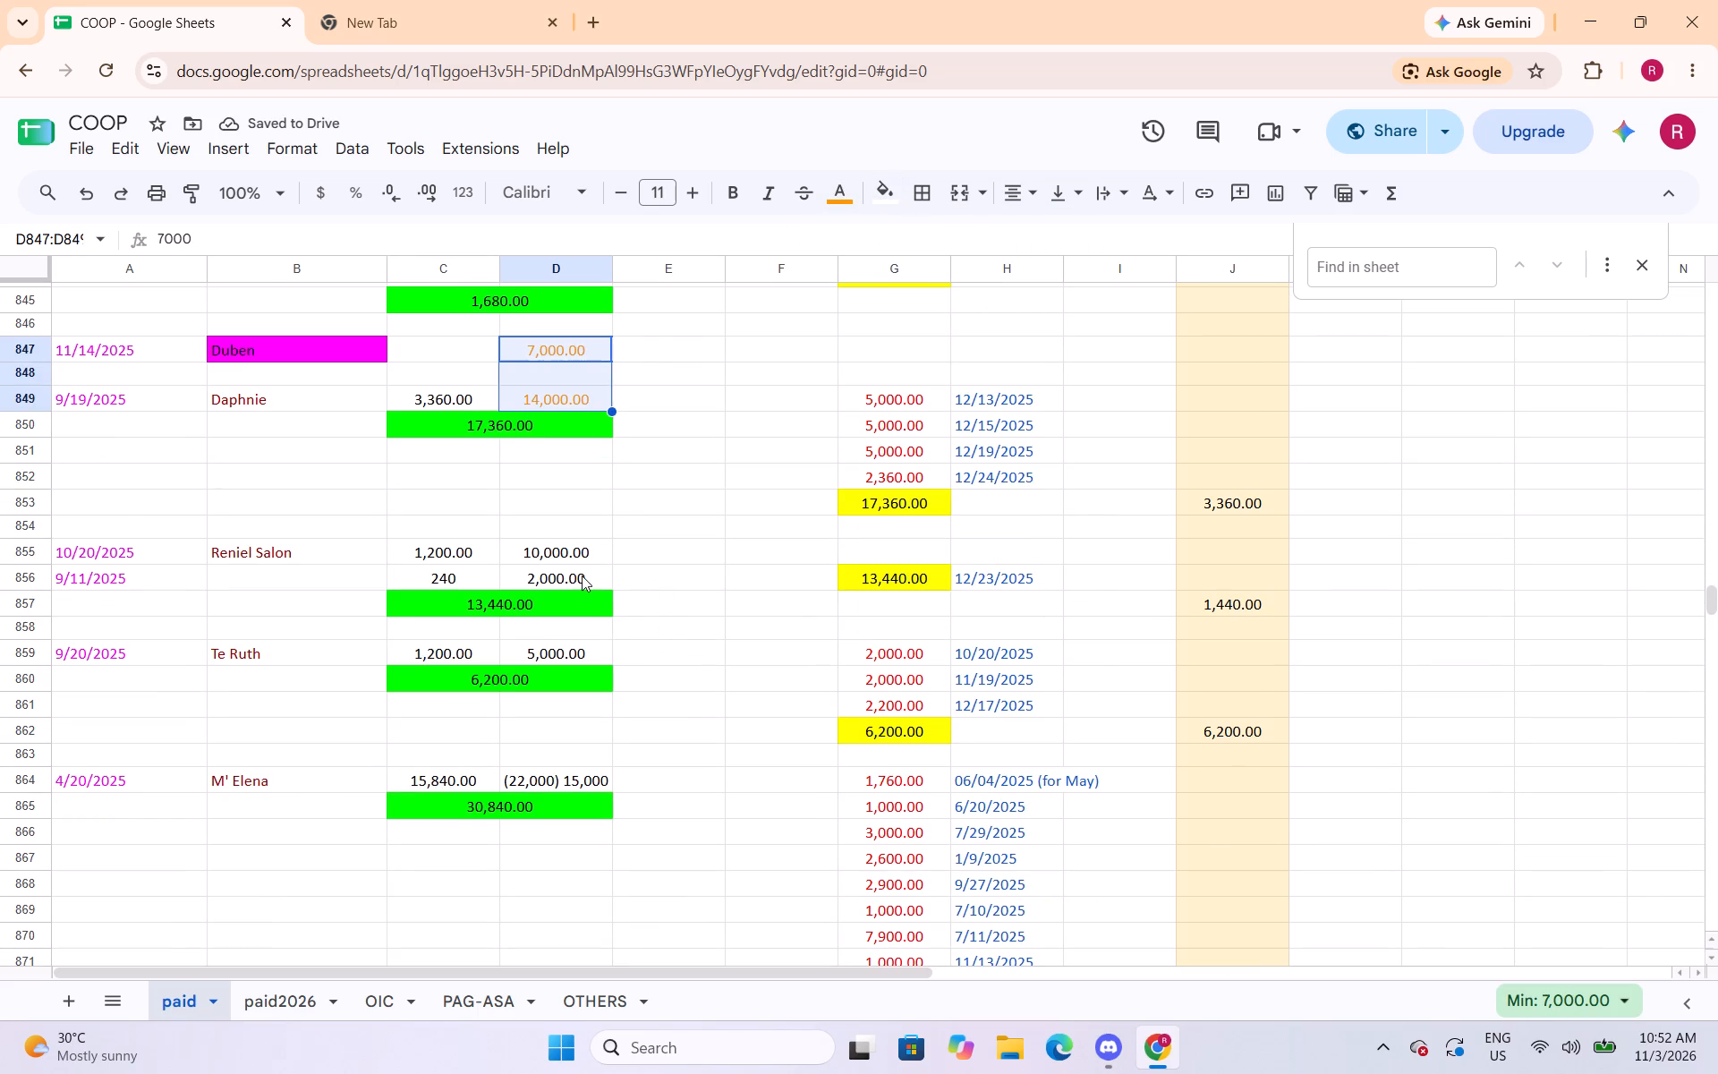
pyautogui.moveTo(572, 550); pyautogui.dragTo(572, 576)
pyautogui.click(841, 188)
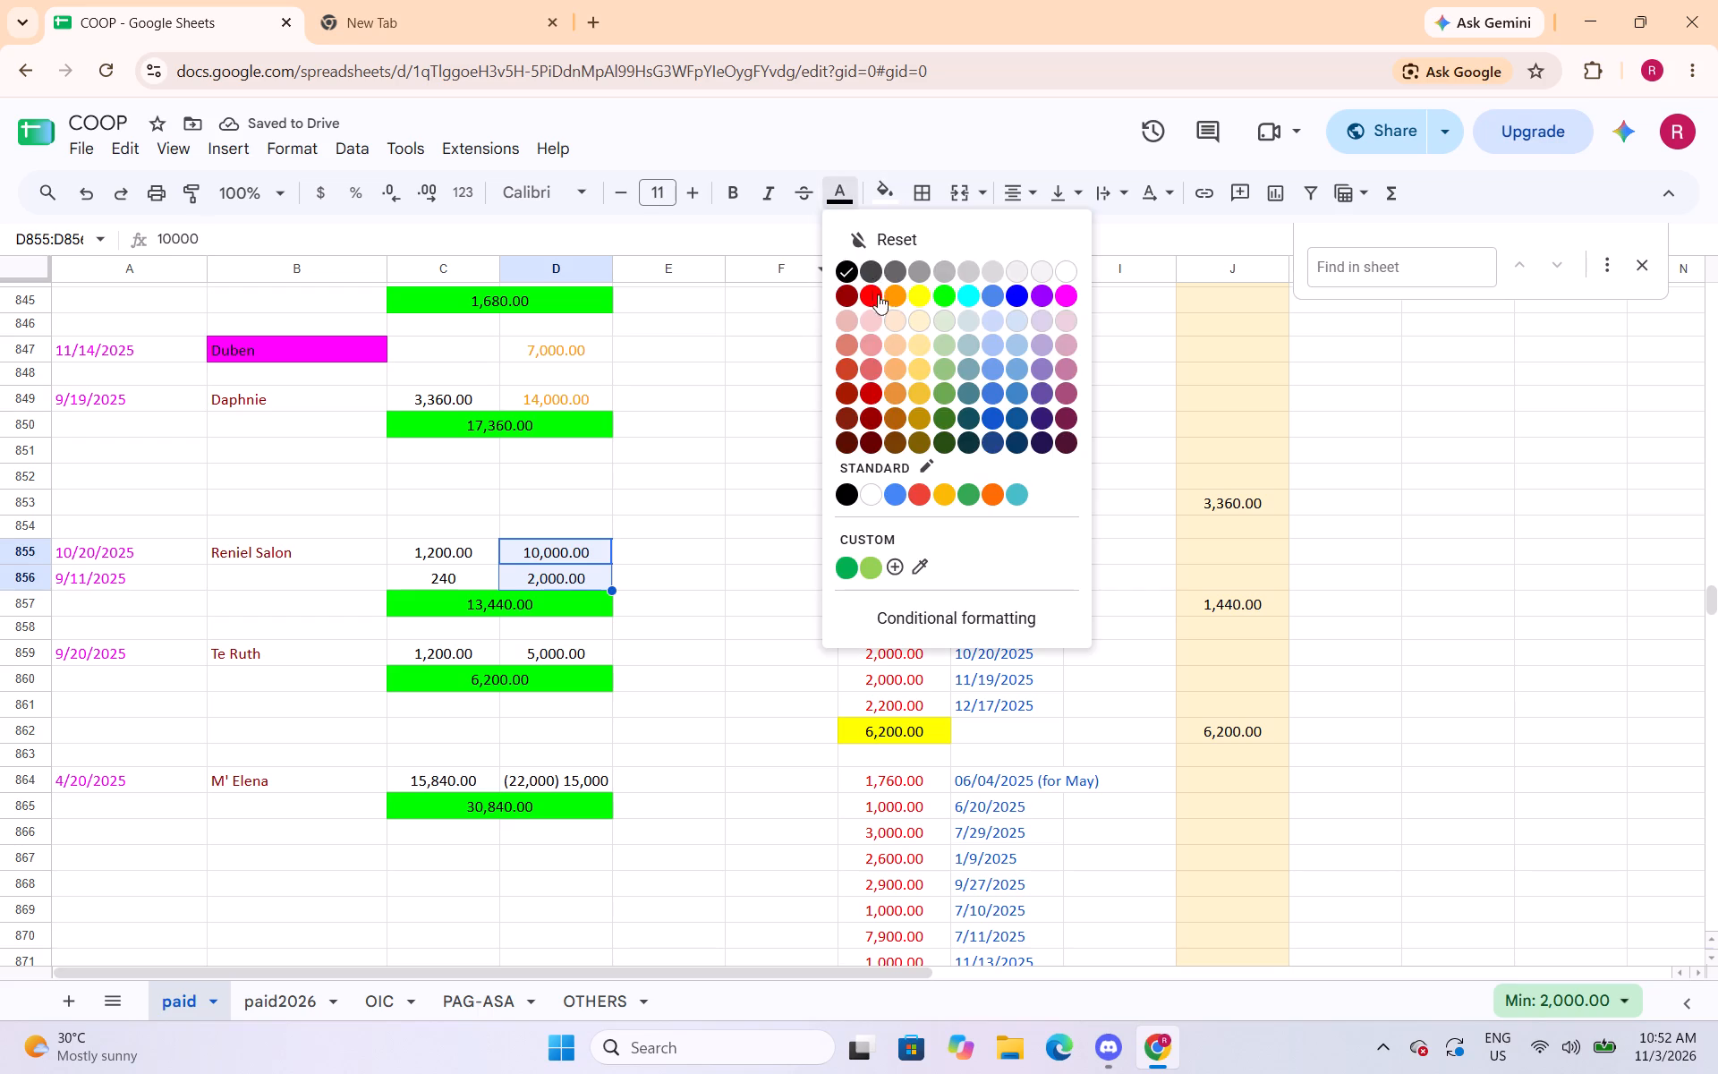
pyautogui.click(893, 294)
pyautogui.click(583, 655)
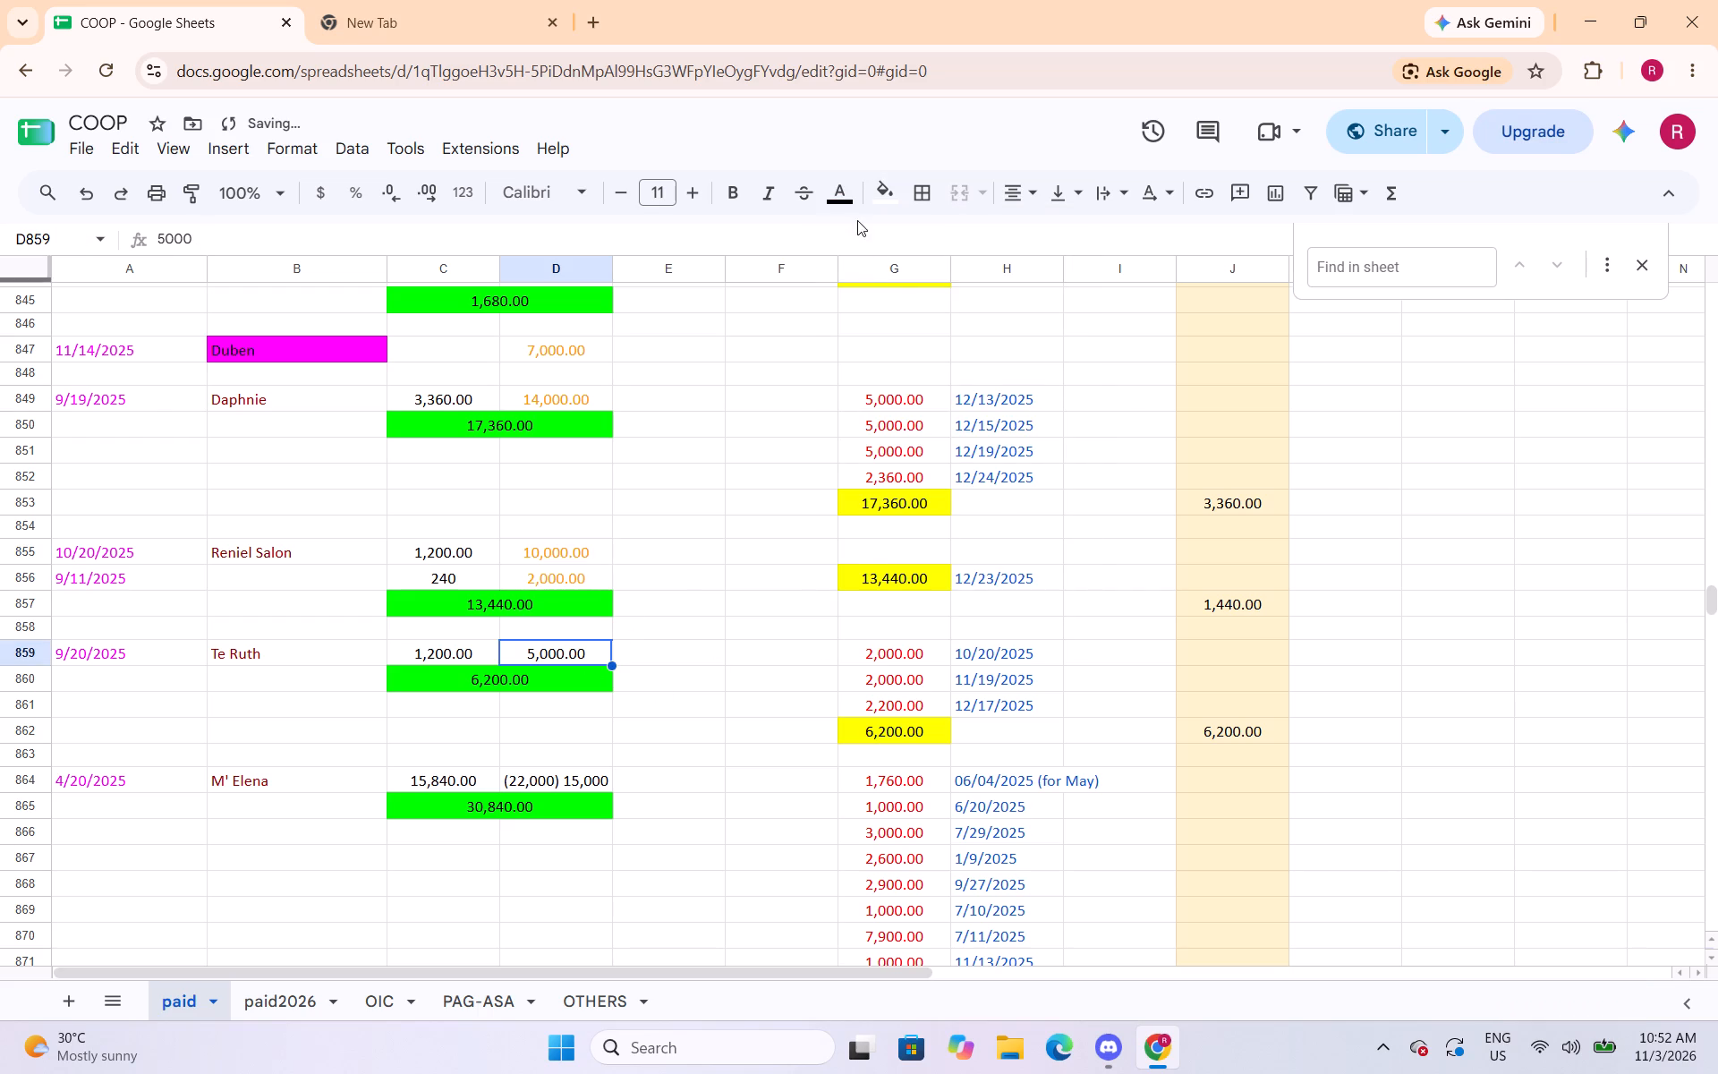
pyautogui.click(844, 194)
pyautogui.click(900, 296)
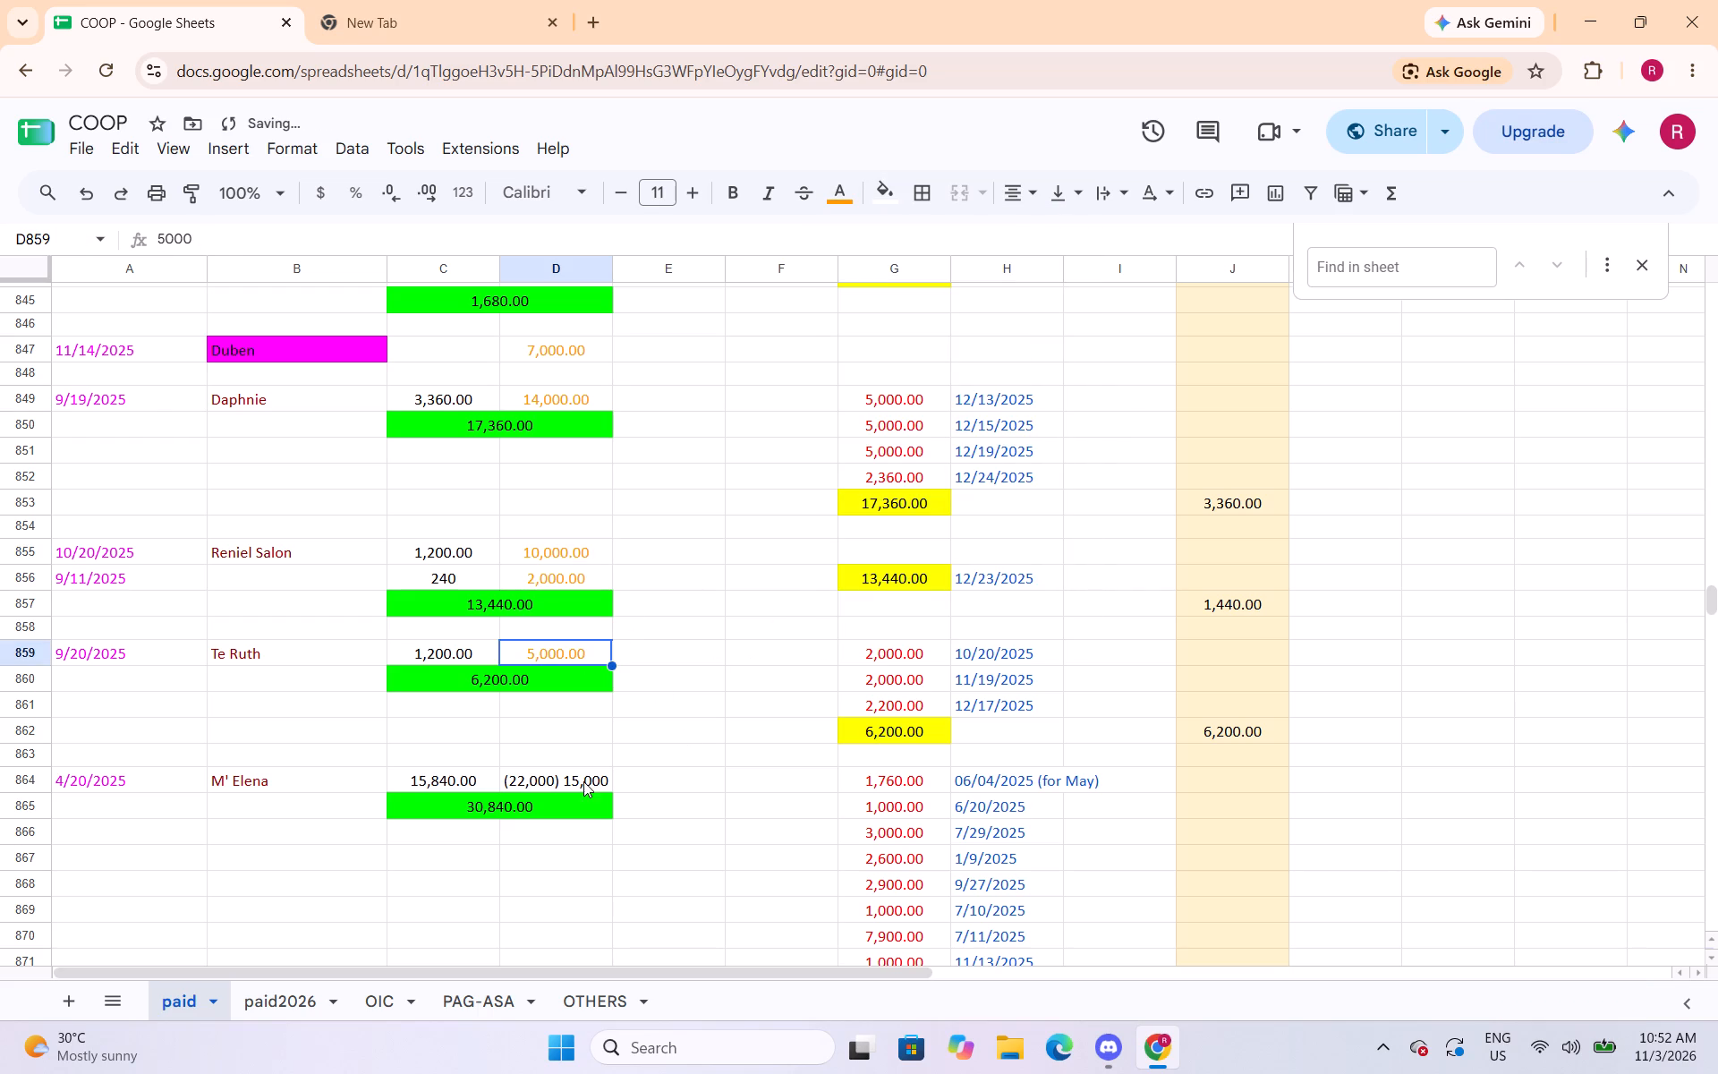
pyautogui.click(583, 781)
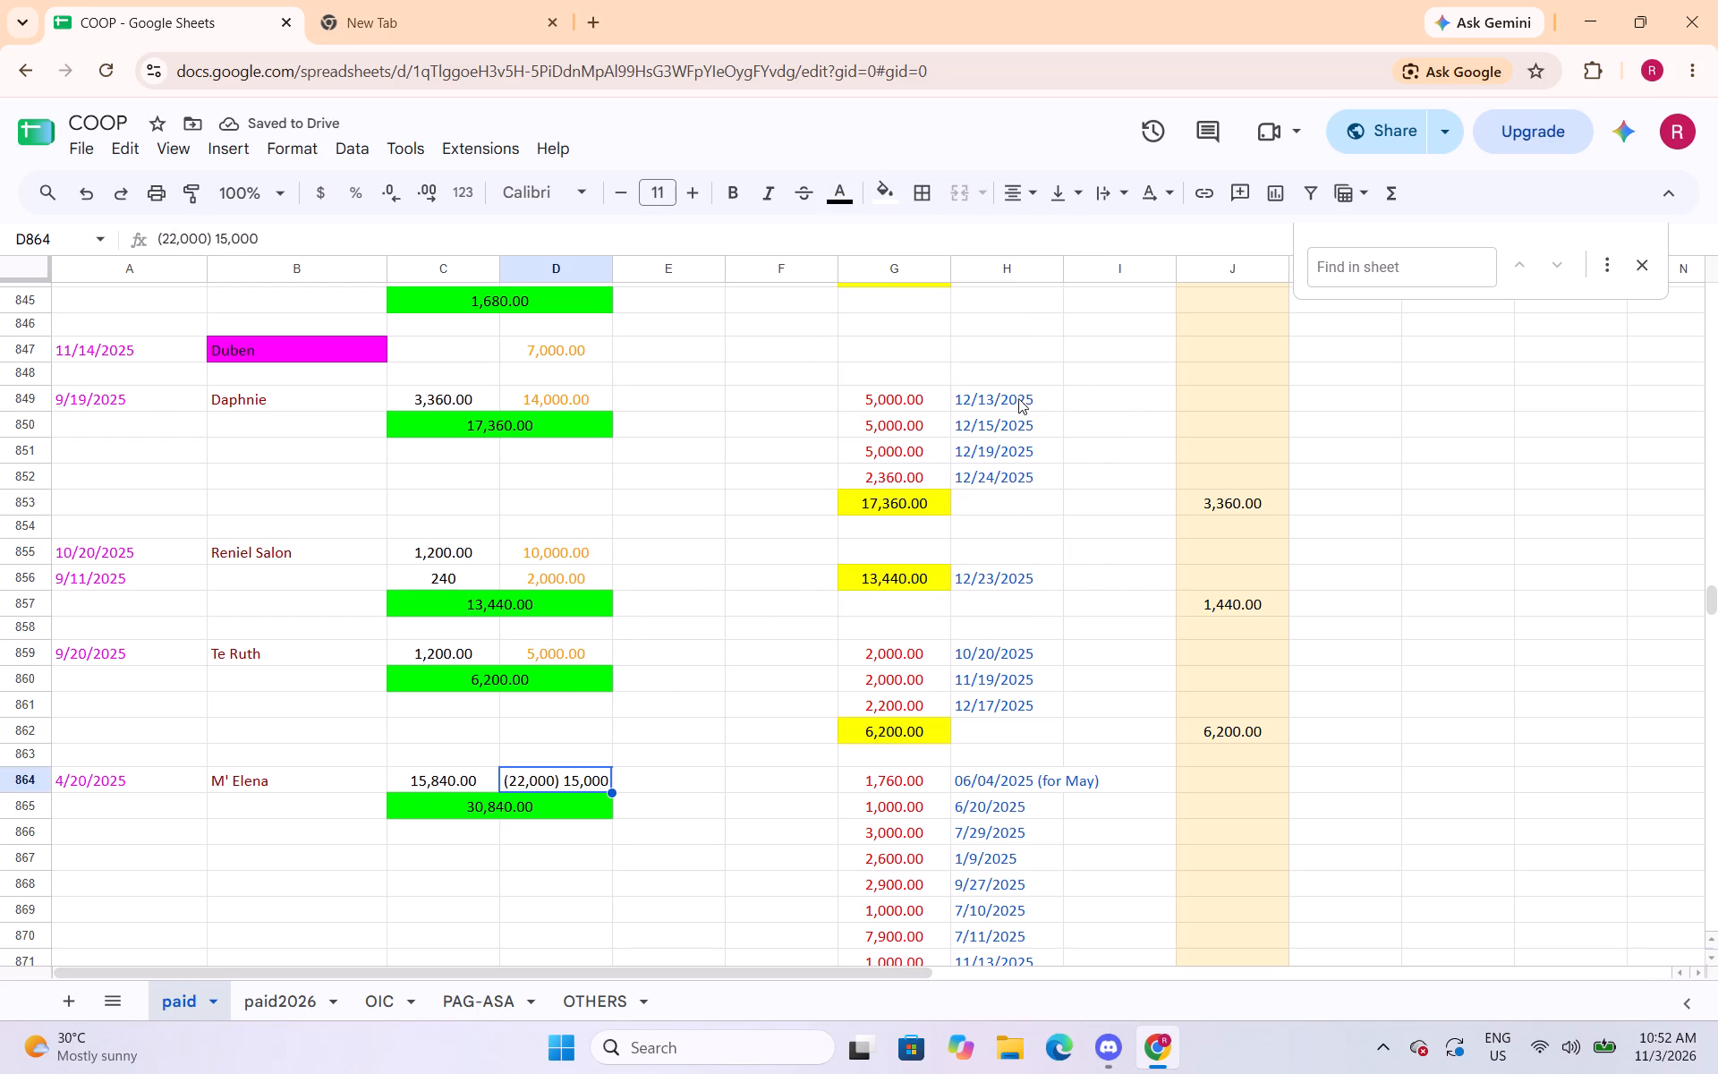
pyautogui.click(845, 200)
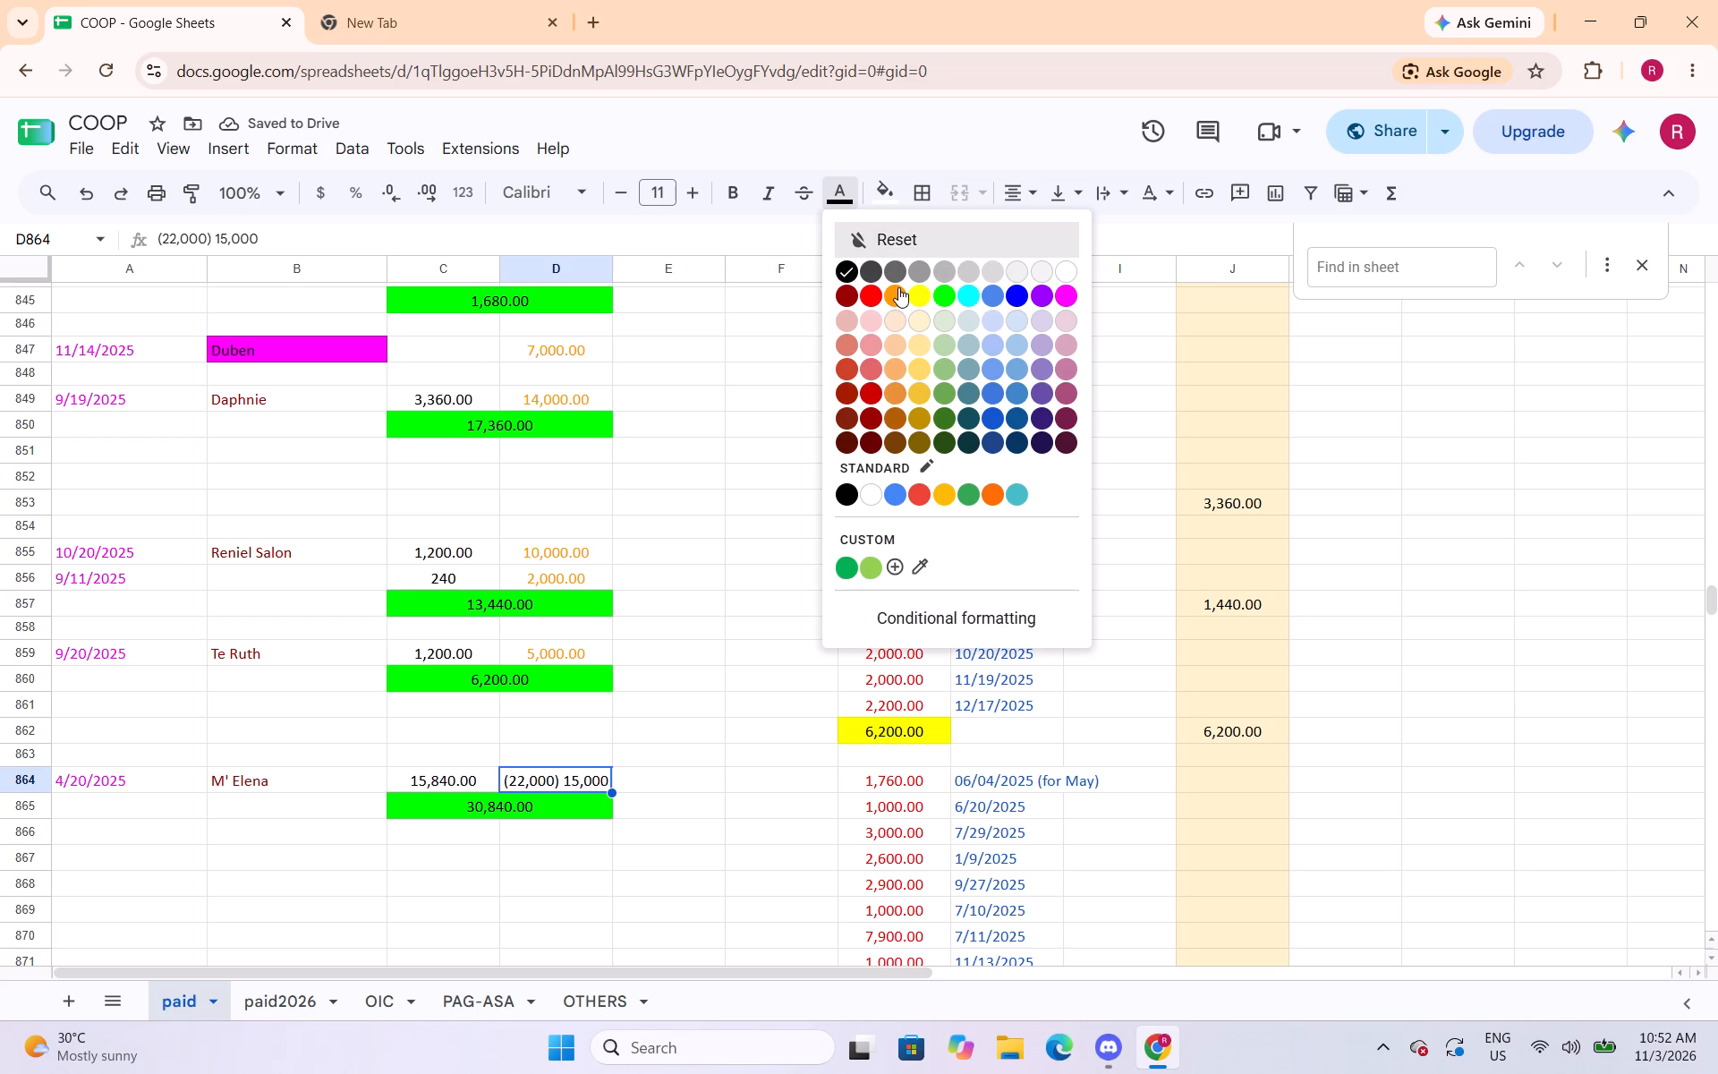
pyautogui.click(898, 287)
# Change the text colour of the capital amounts in cells D878, D881 and D884 to orange.
pyautogui.scroll(-4, 696, 691)
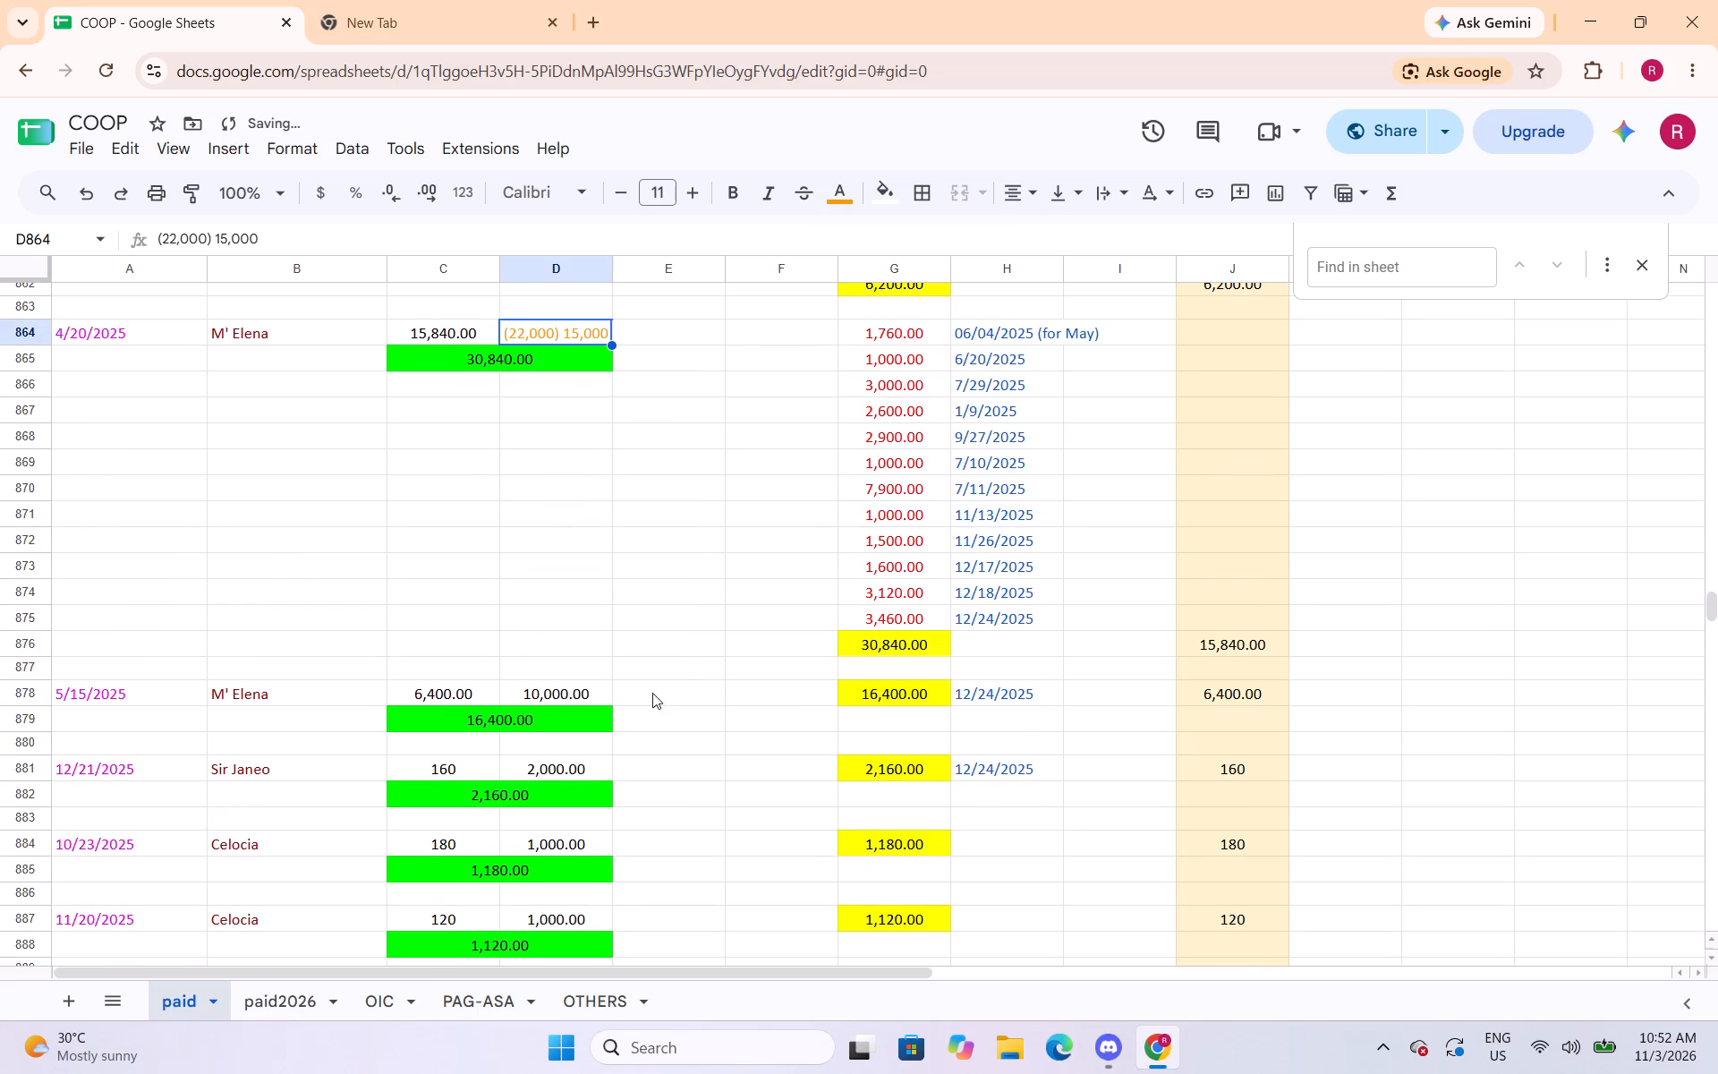
pyautogui.click(550, 686)
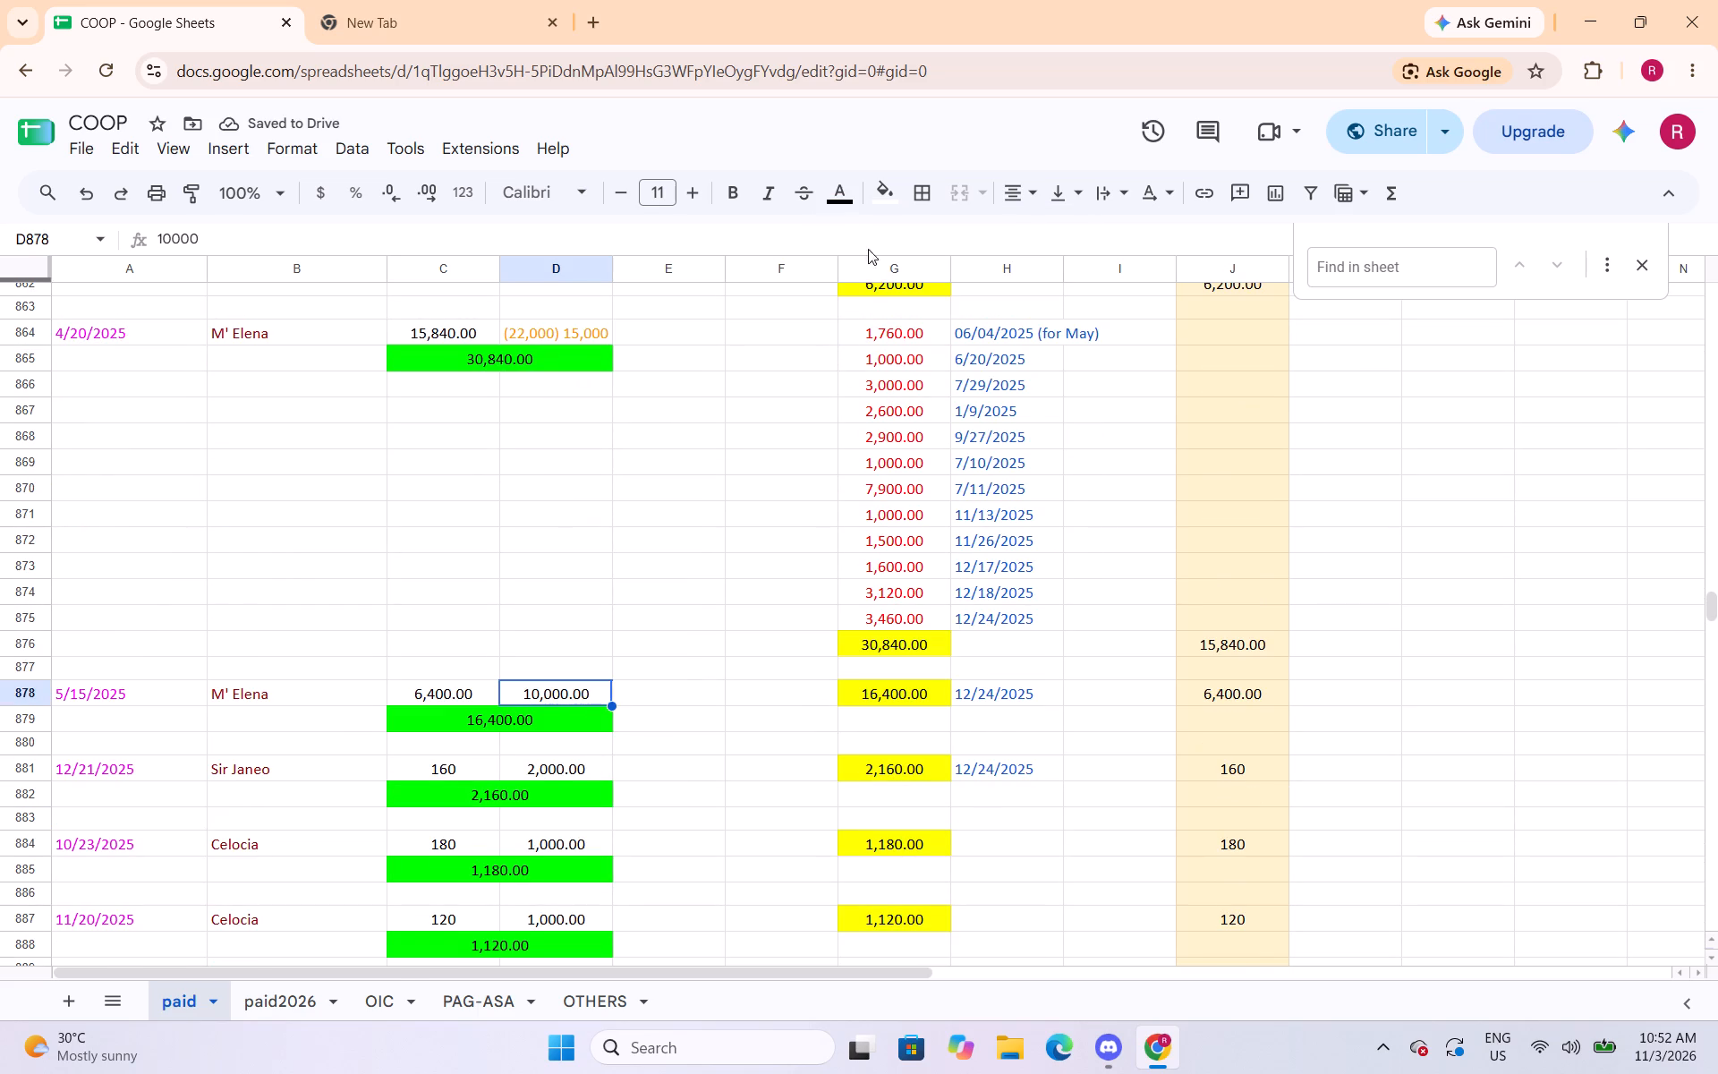
pyautogui.click(846, 197)
pyautogui.click(899, 290)
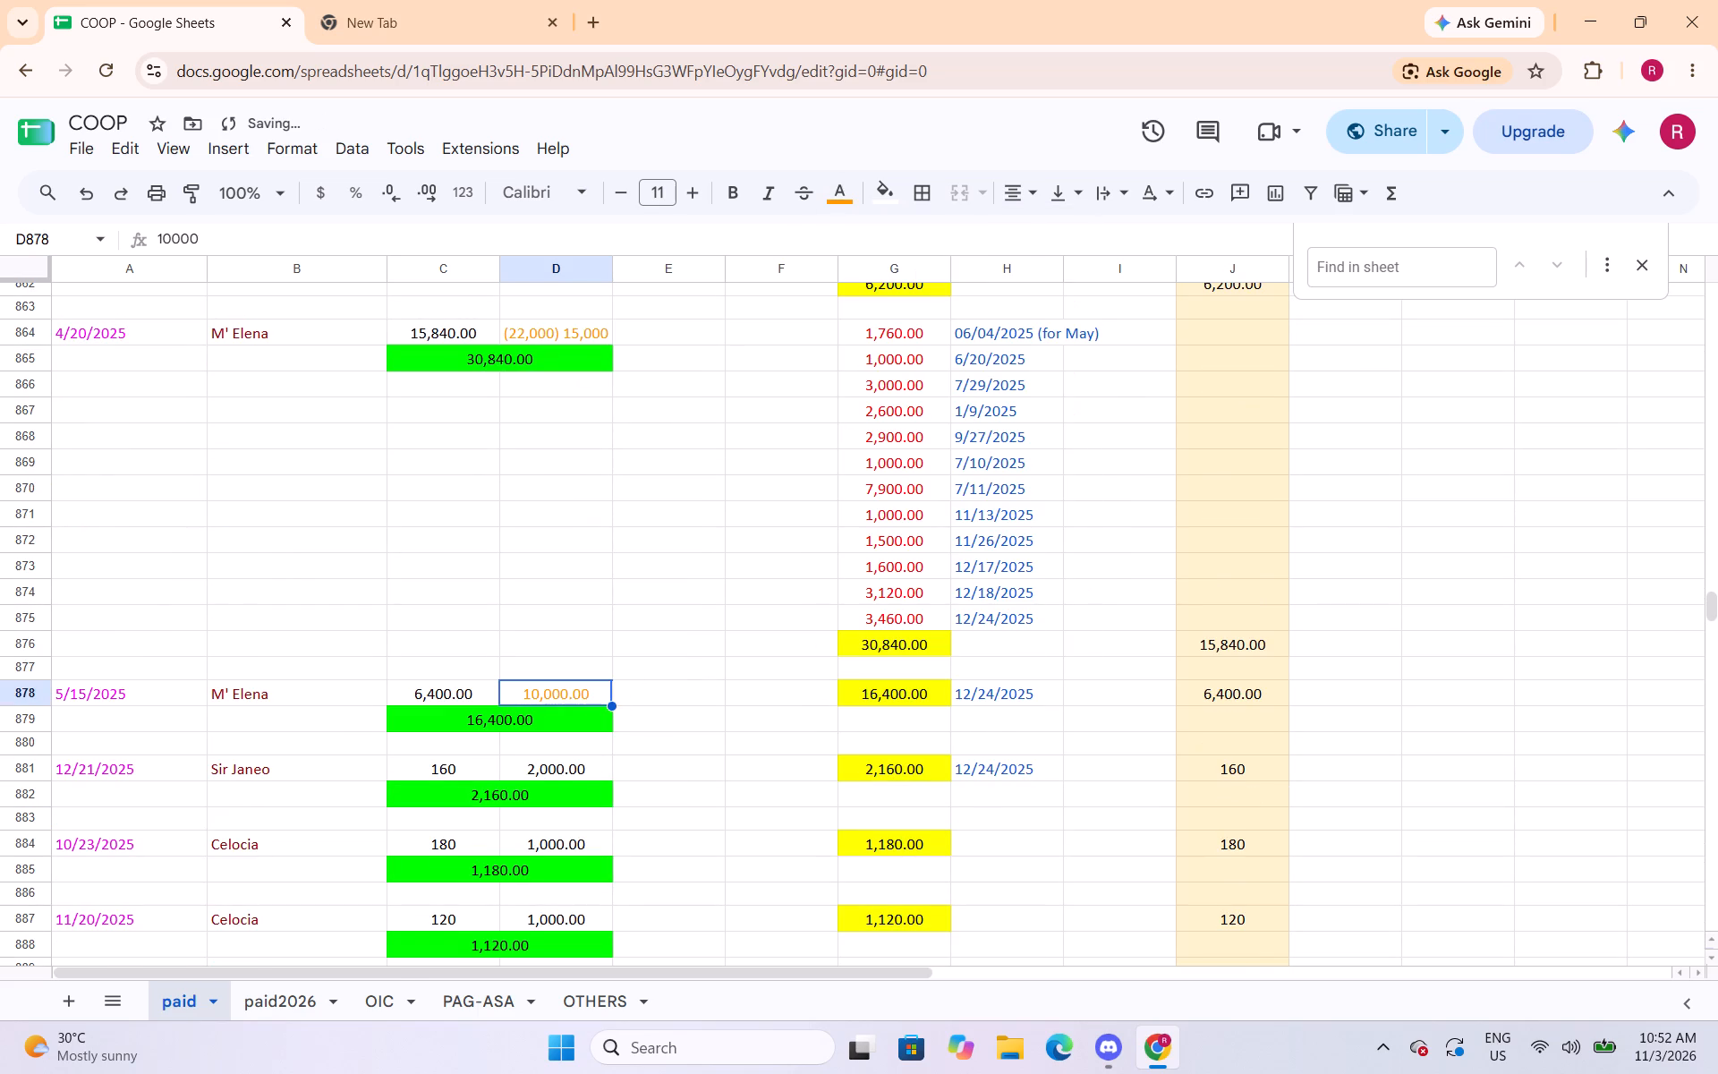
pyautogui.click(577, 772)
pyautogui.click(839, 205)
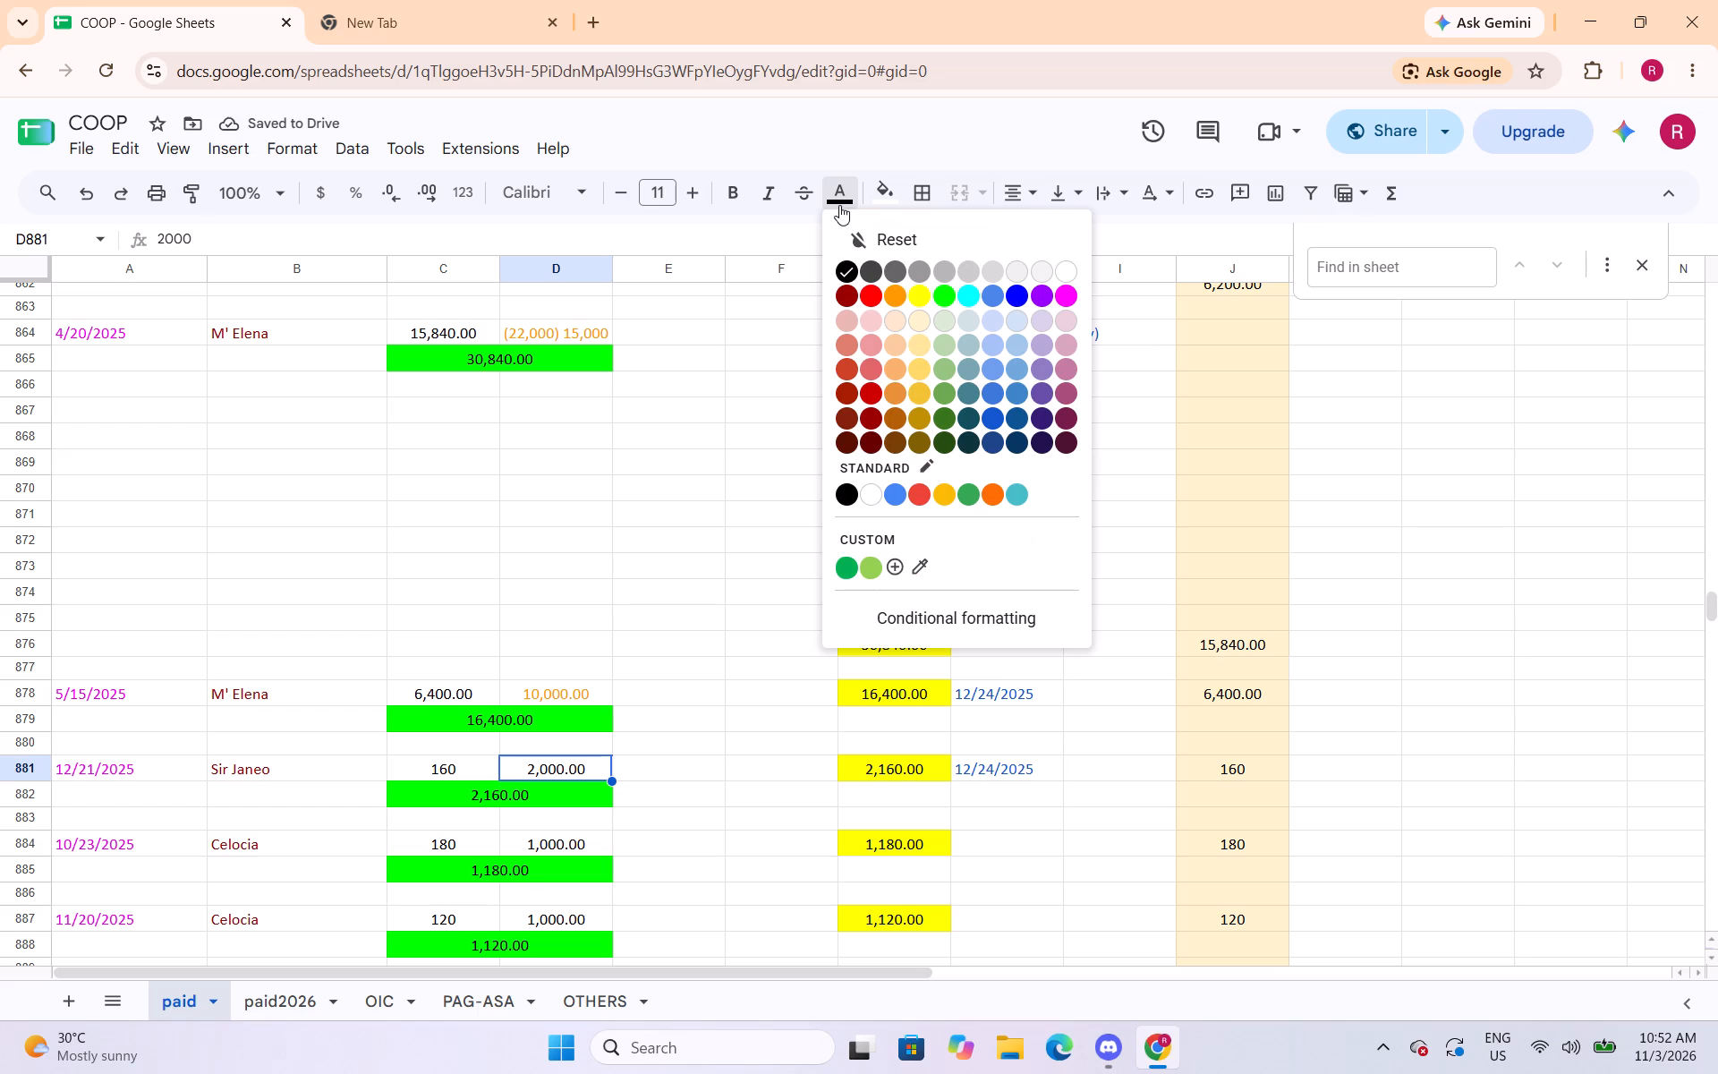
pyautogui.click(901, 302)
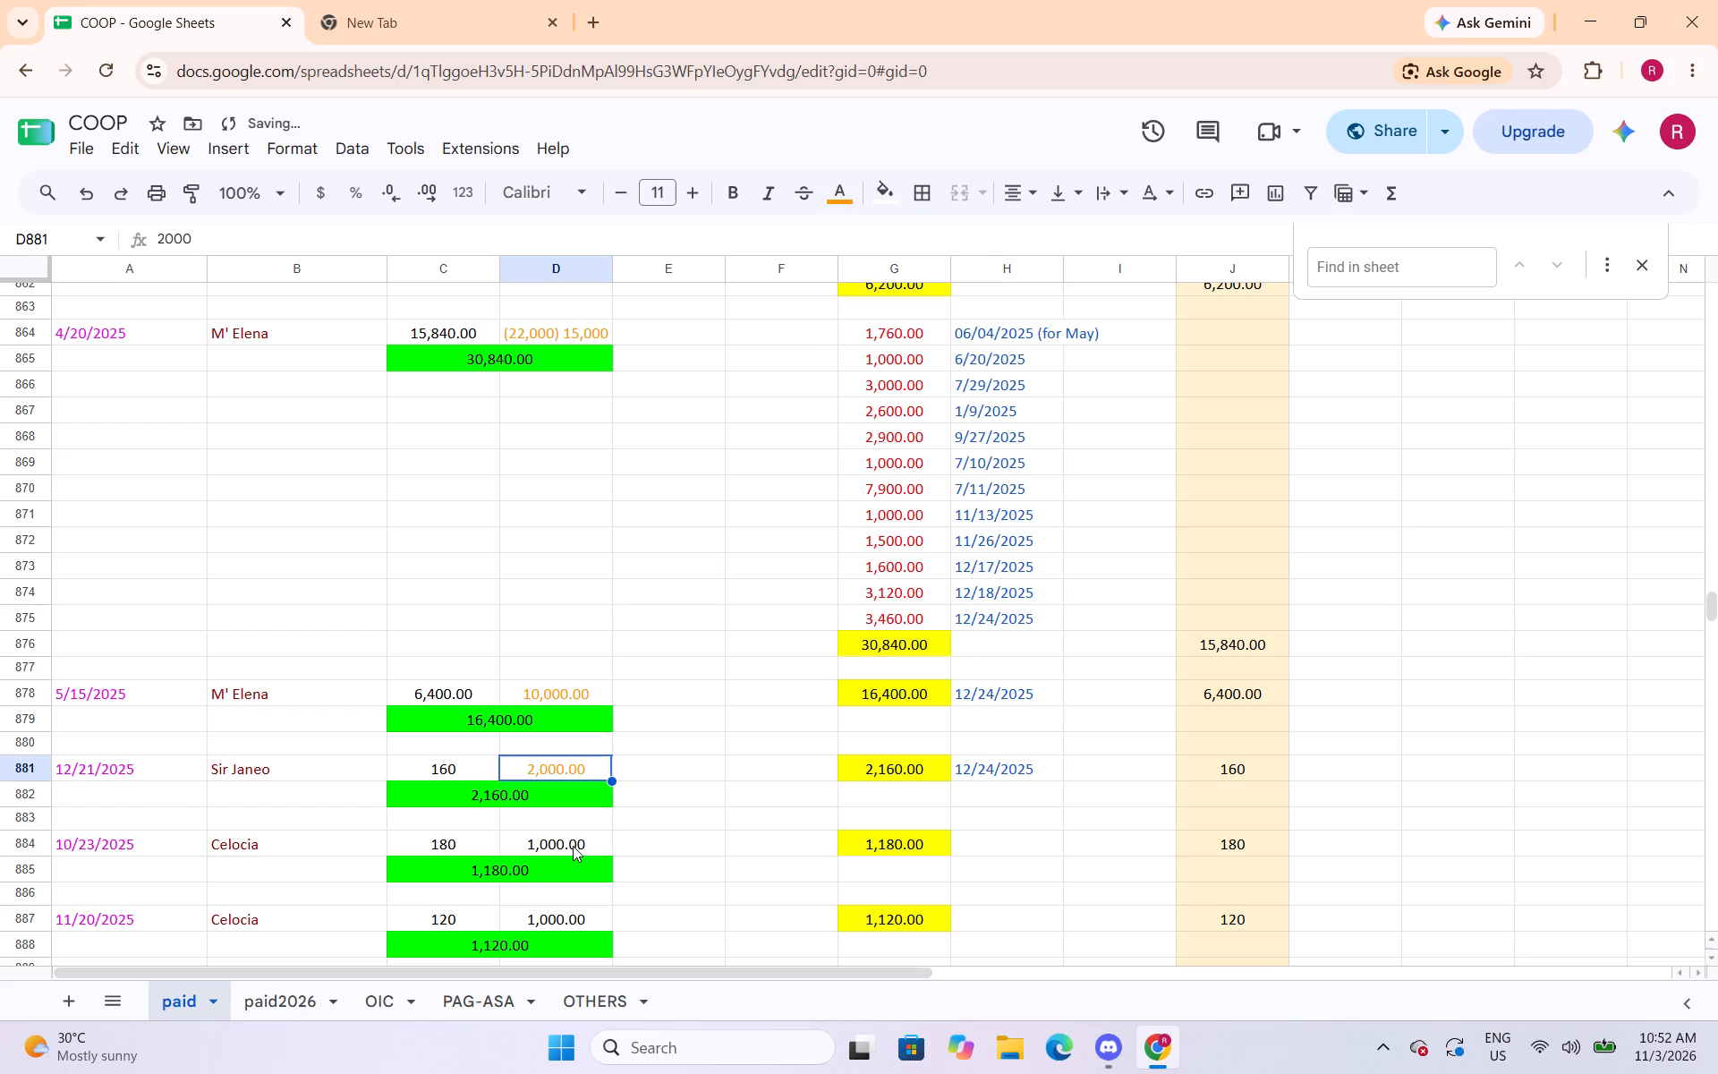
pyautogui.click(573, 846)
pyautogui.click(844, 199)
pyautogui.click(900, 307)
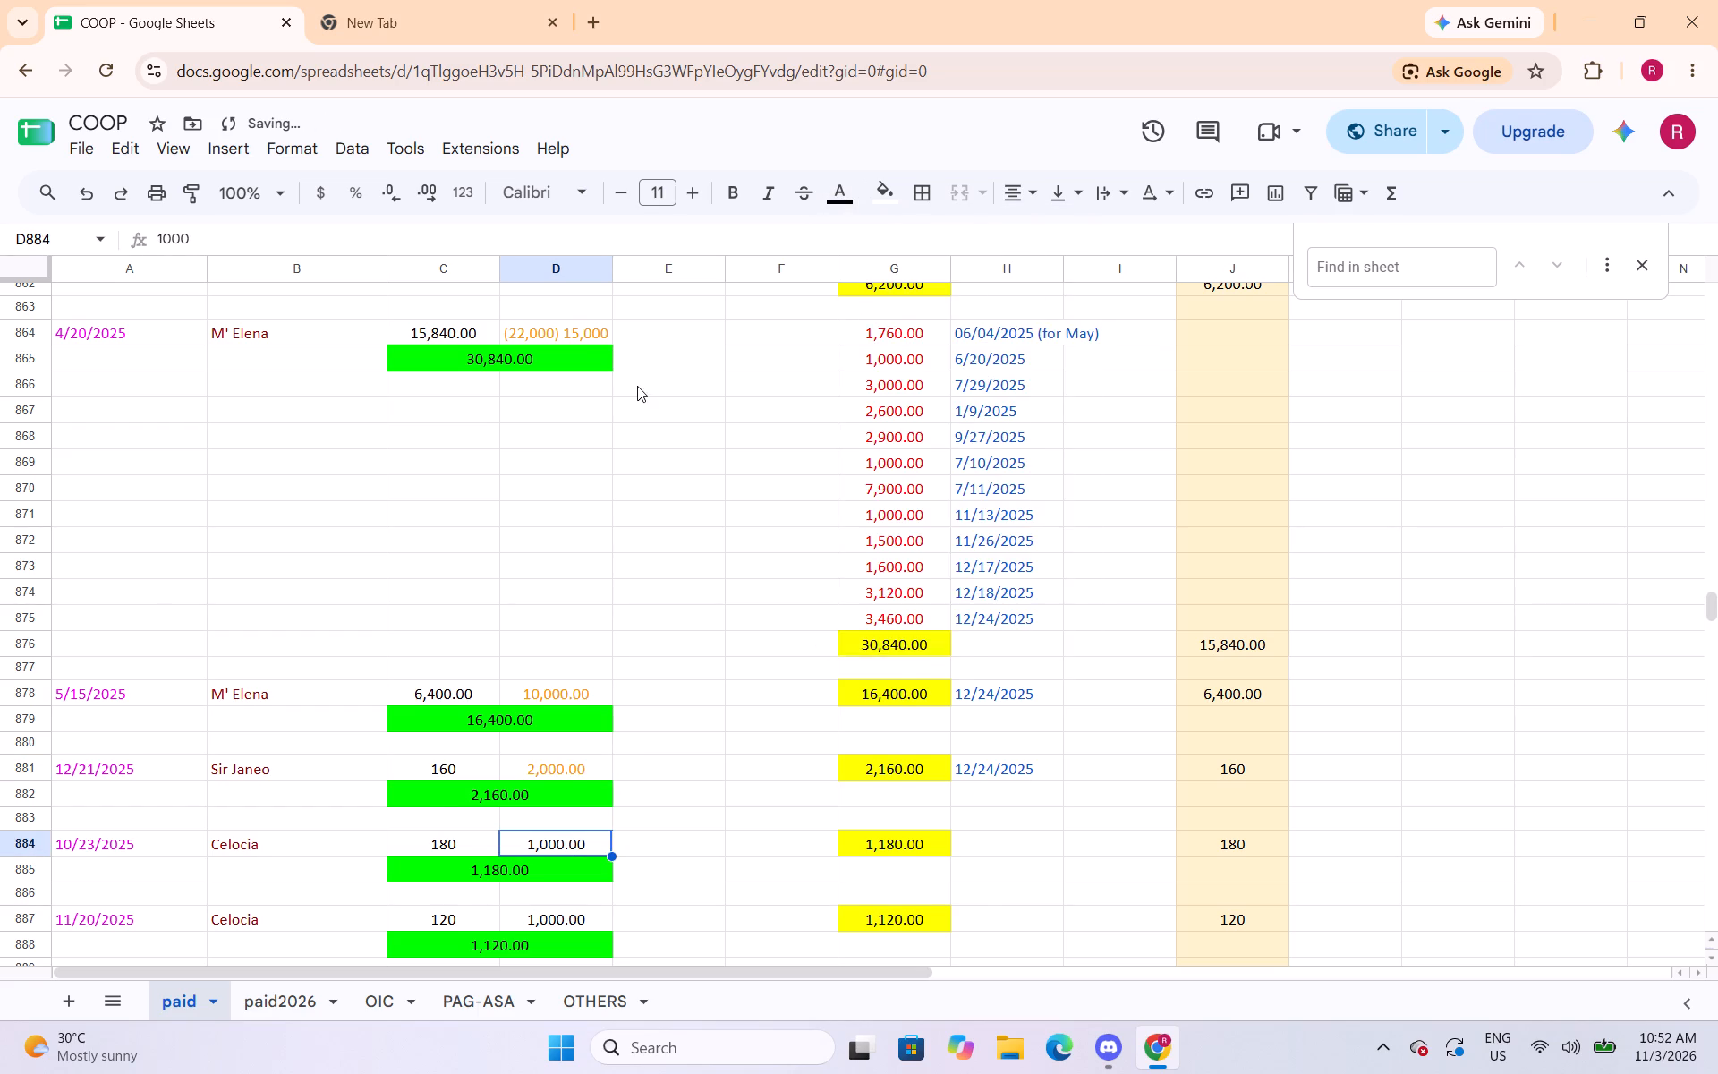
pyautogui.scroll(-2, 637, 408)
pyautogui.moveTo(839, 189); pyautogui.dragTo(842, 200)
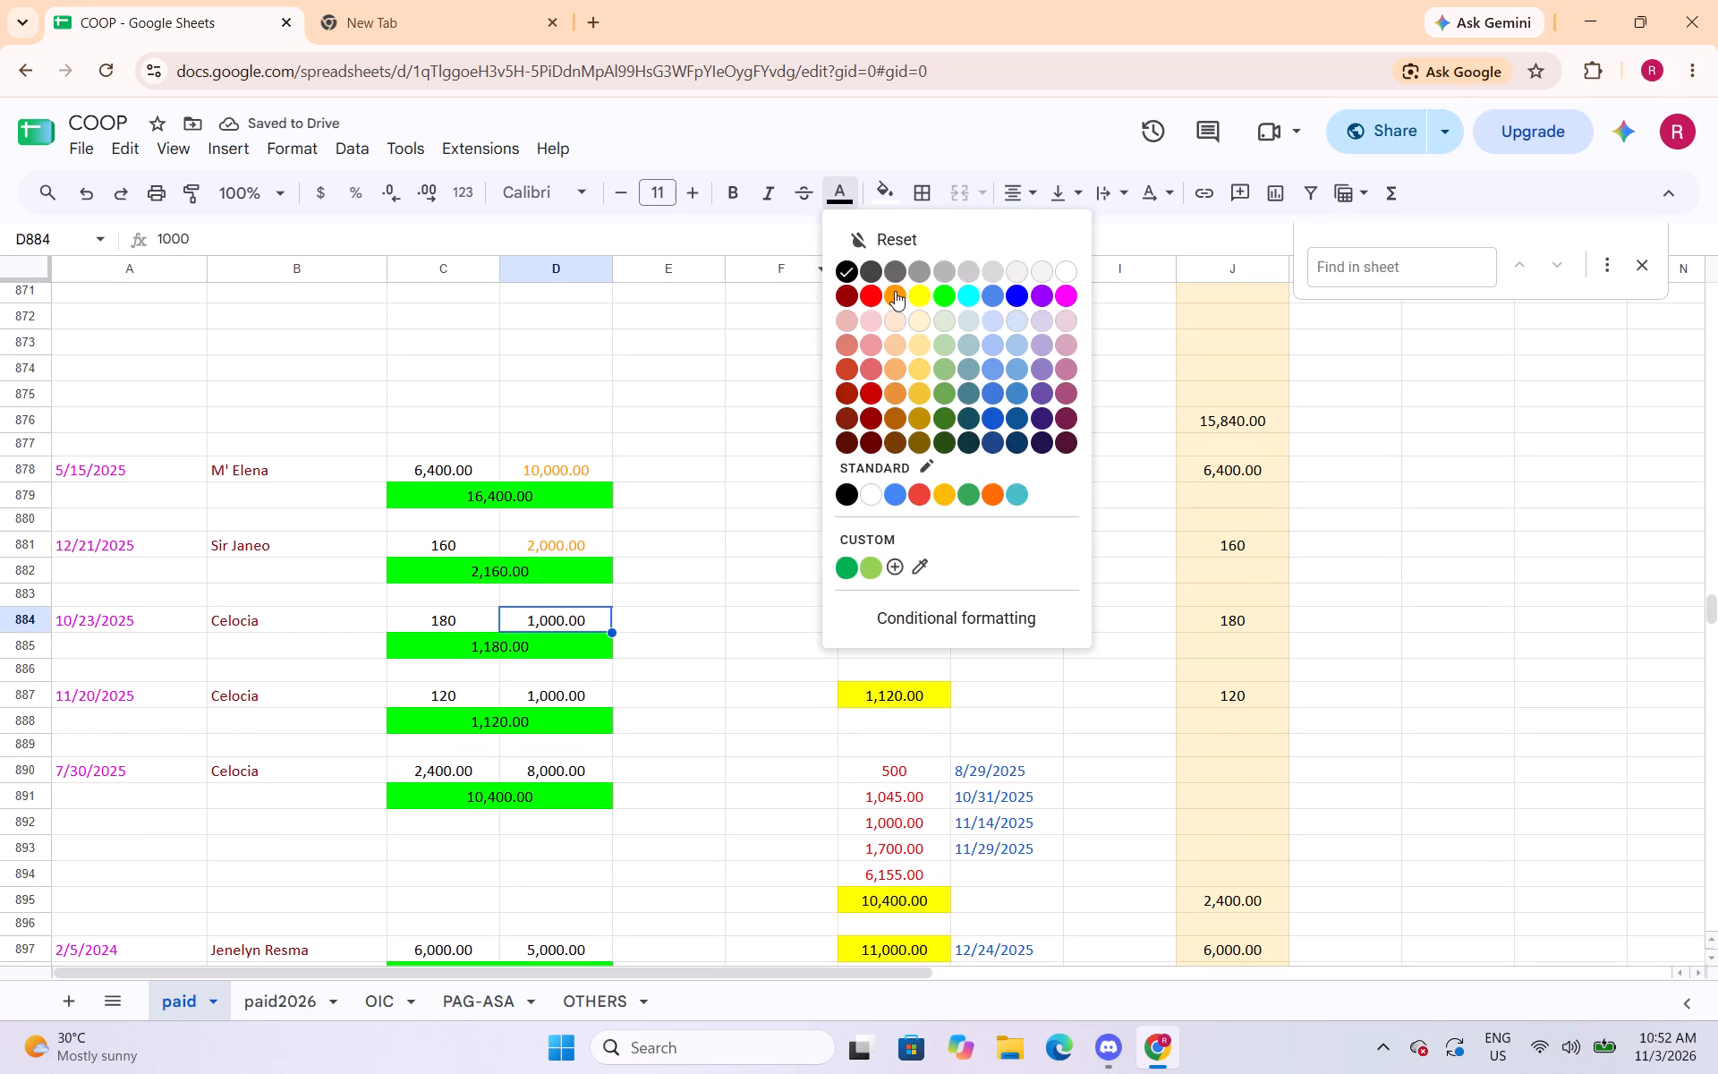
pyautogui.click(896, 291)
# Change the text colour of the capital amounts in cells D887 and D890 to orange.
pyautogui.click(571, 691)
pyautogui.click(850, 202)
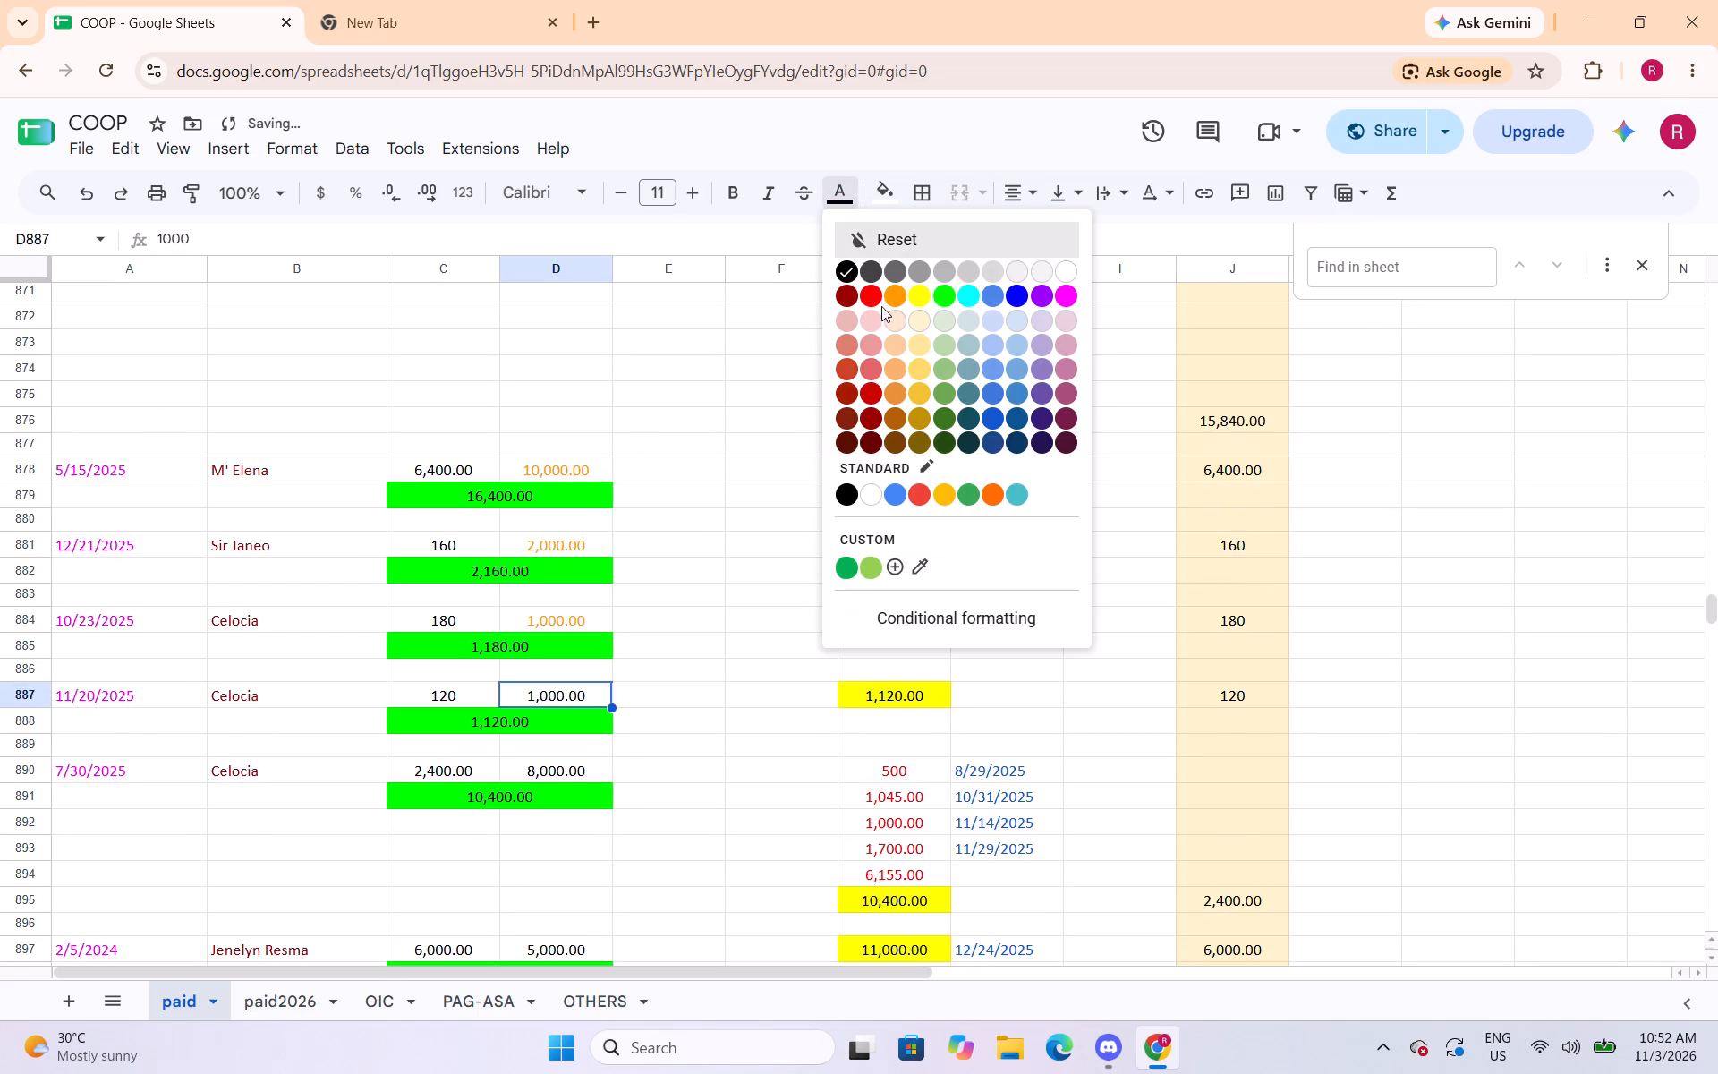
pyautogui.click(900, 298)
pyautogui.click(564, 771)
pyautogui.click(844, 203)
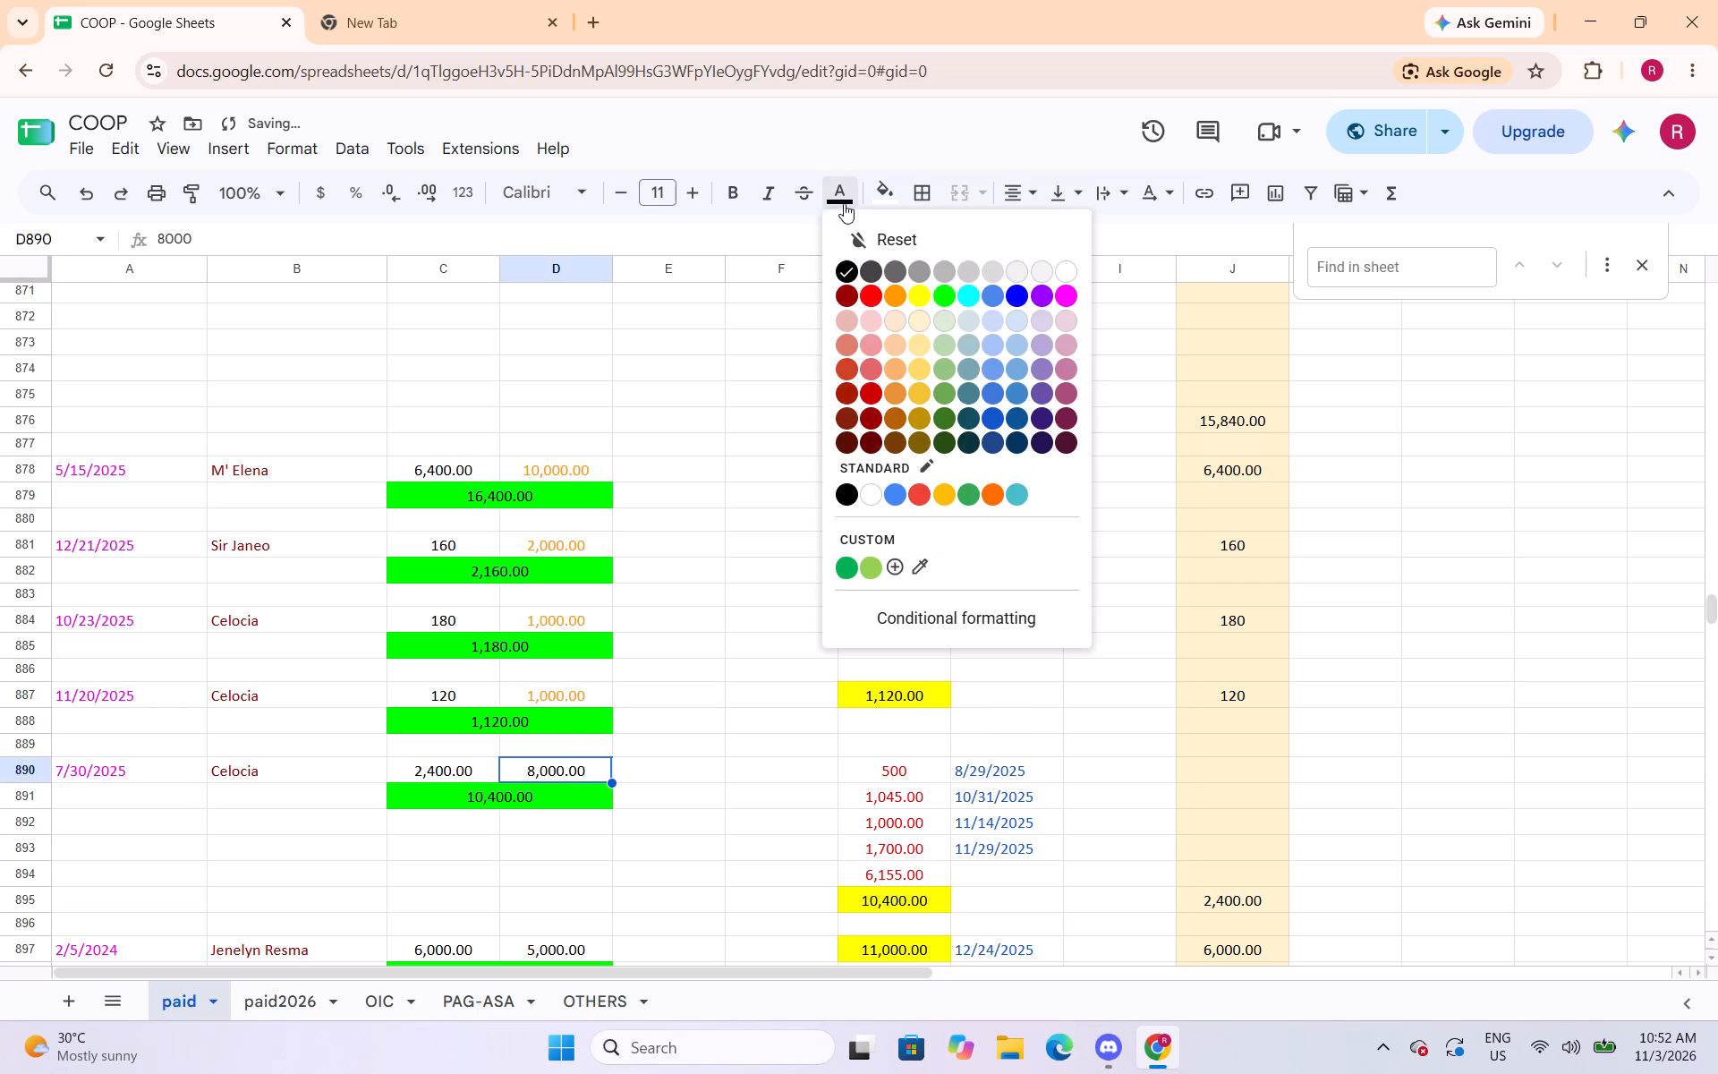
pyautogui.click(894, 301)
# Change the text colour of the capital amounts in cells D897 and D900 to orange.
pyautogui.scroll(-5, 609, 438)
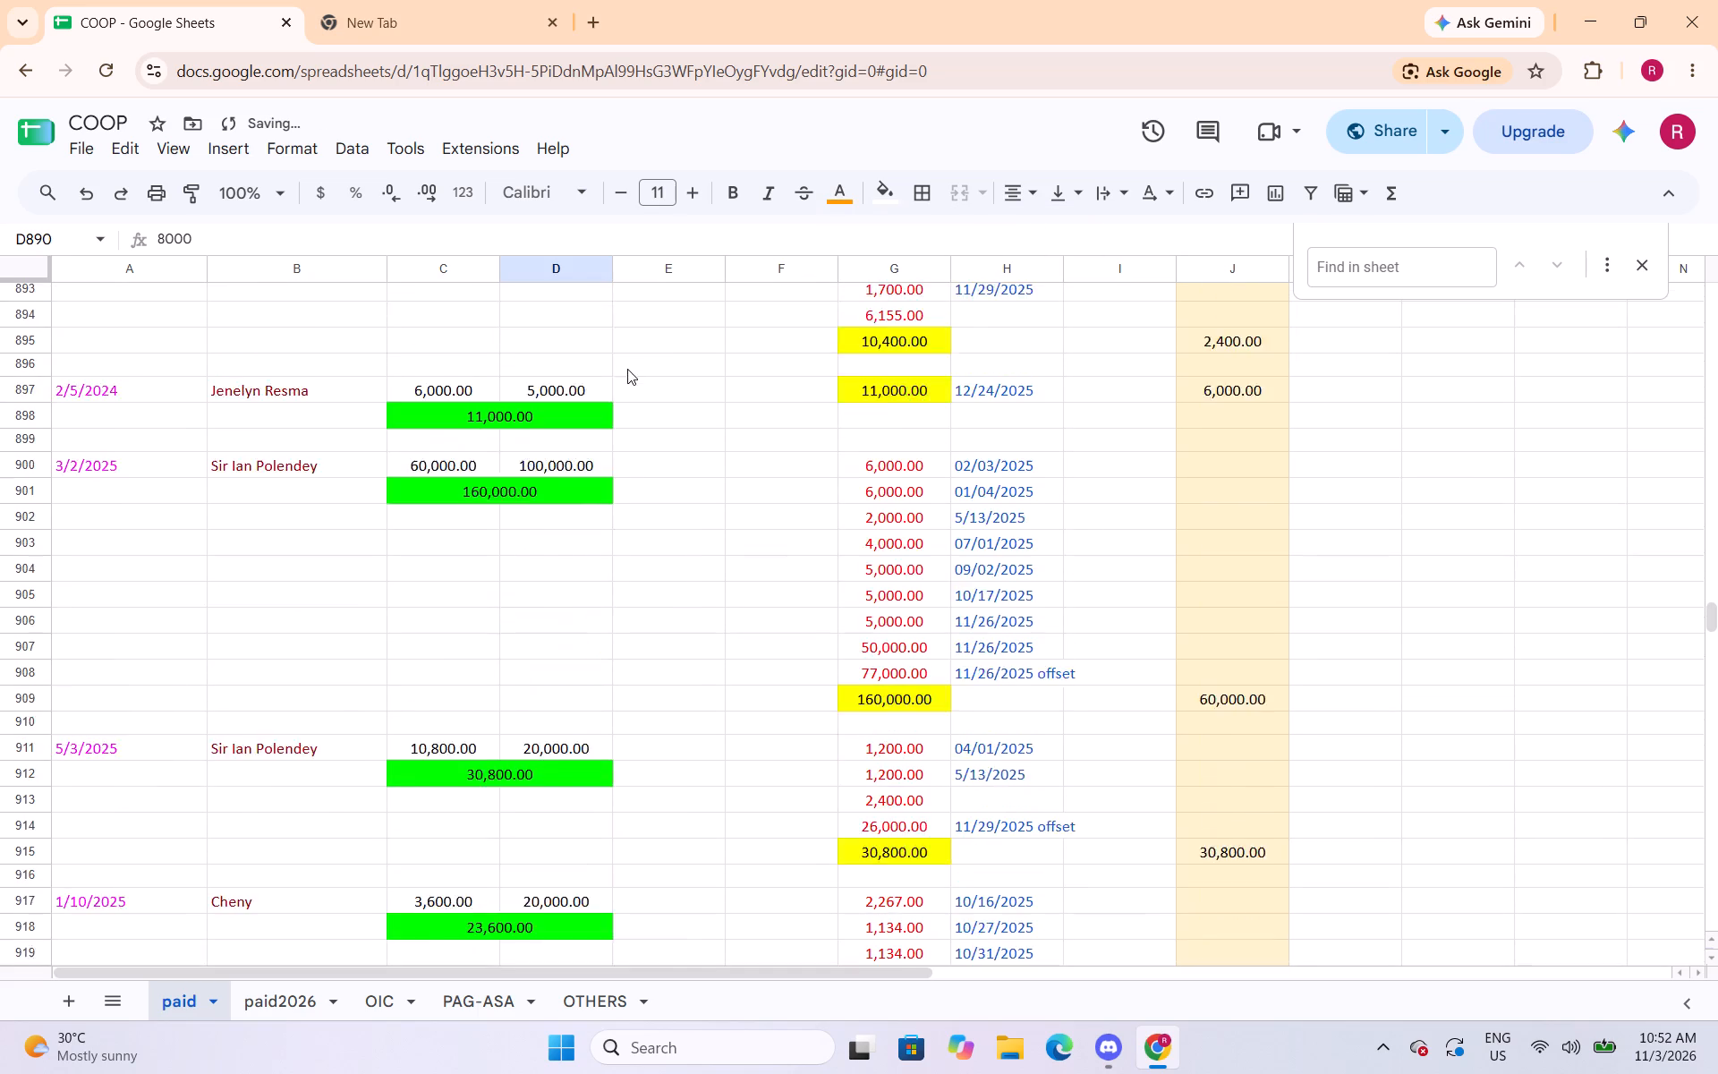
pyautogui.scroll(-1, 627, 369)
pyautogui.scroll(1, 599, 358)
pyautogui.click(592, 392)
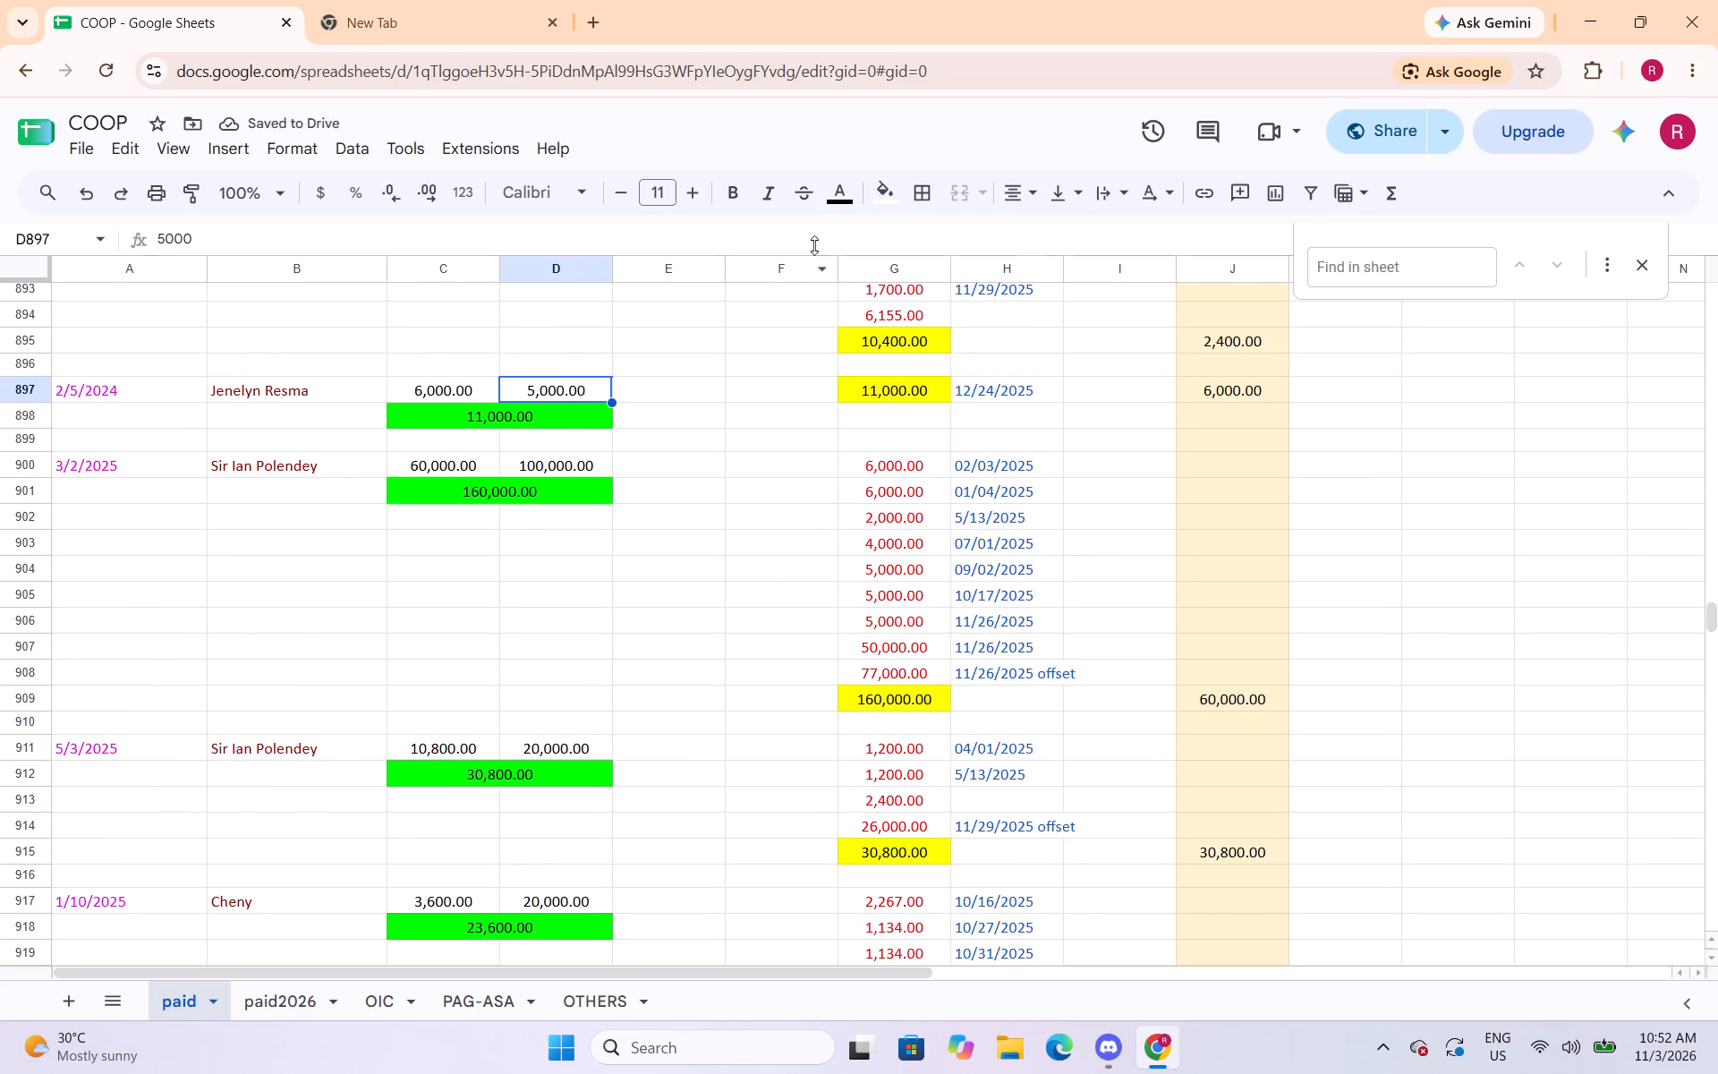
pyautogui.click(837, 201)
pyautogui.click(897, 295)
pyautogui.click(597, 467)
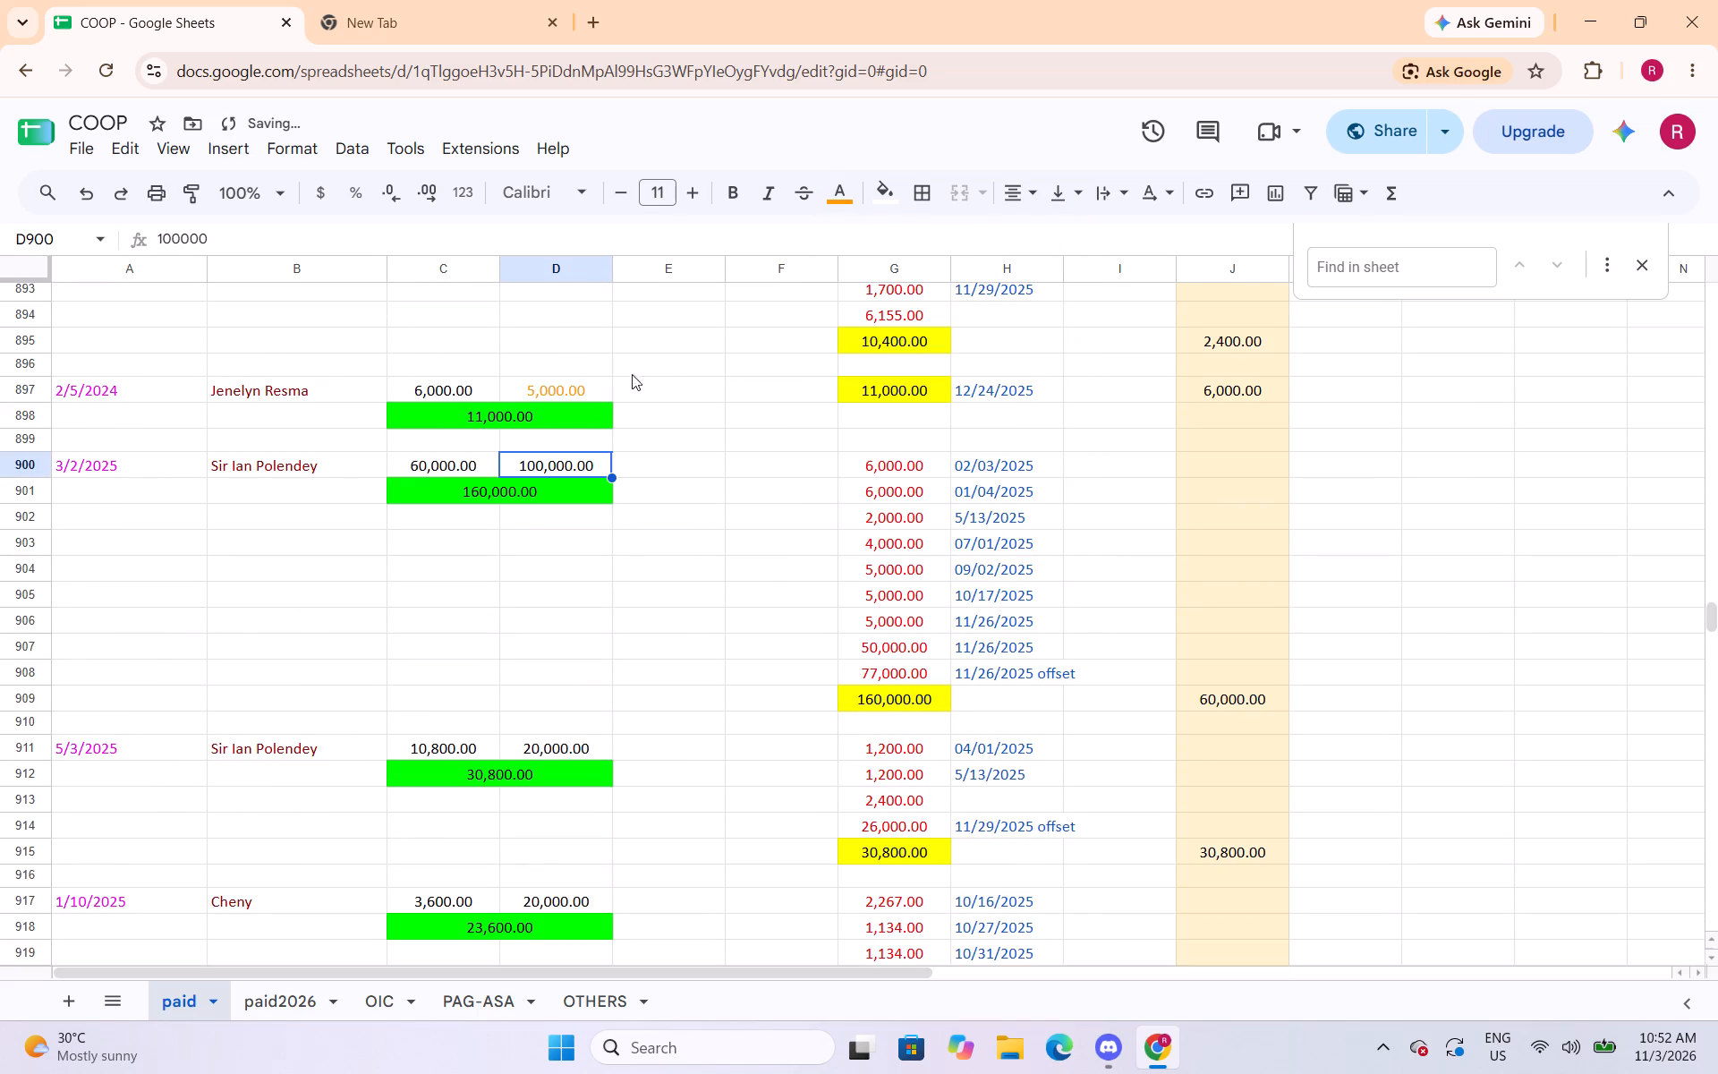
pyautogui.click(836, 207)
pyautogui.click(895, 294)
# Change the text colour of the capital amounts in cells D911 and D917 to orange.
pyautogui.click(550, 741)
pyautogui.click(843, 206)
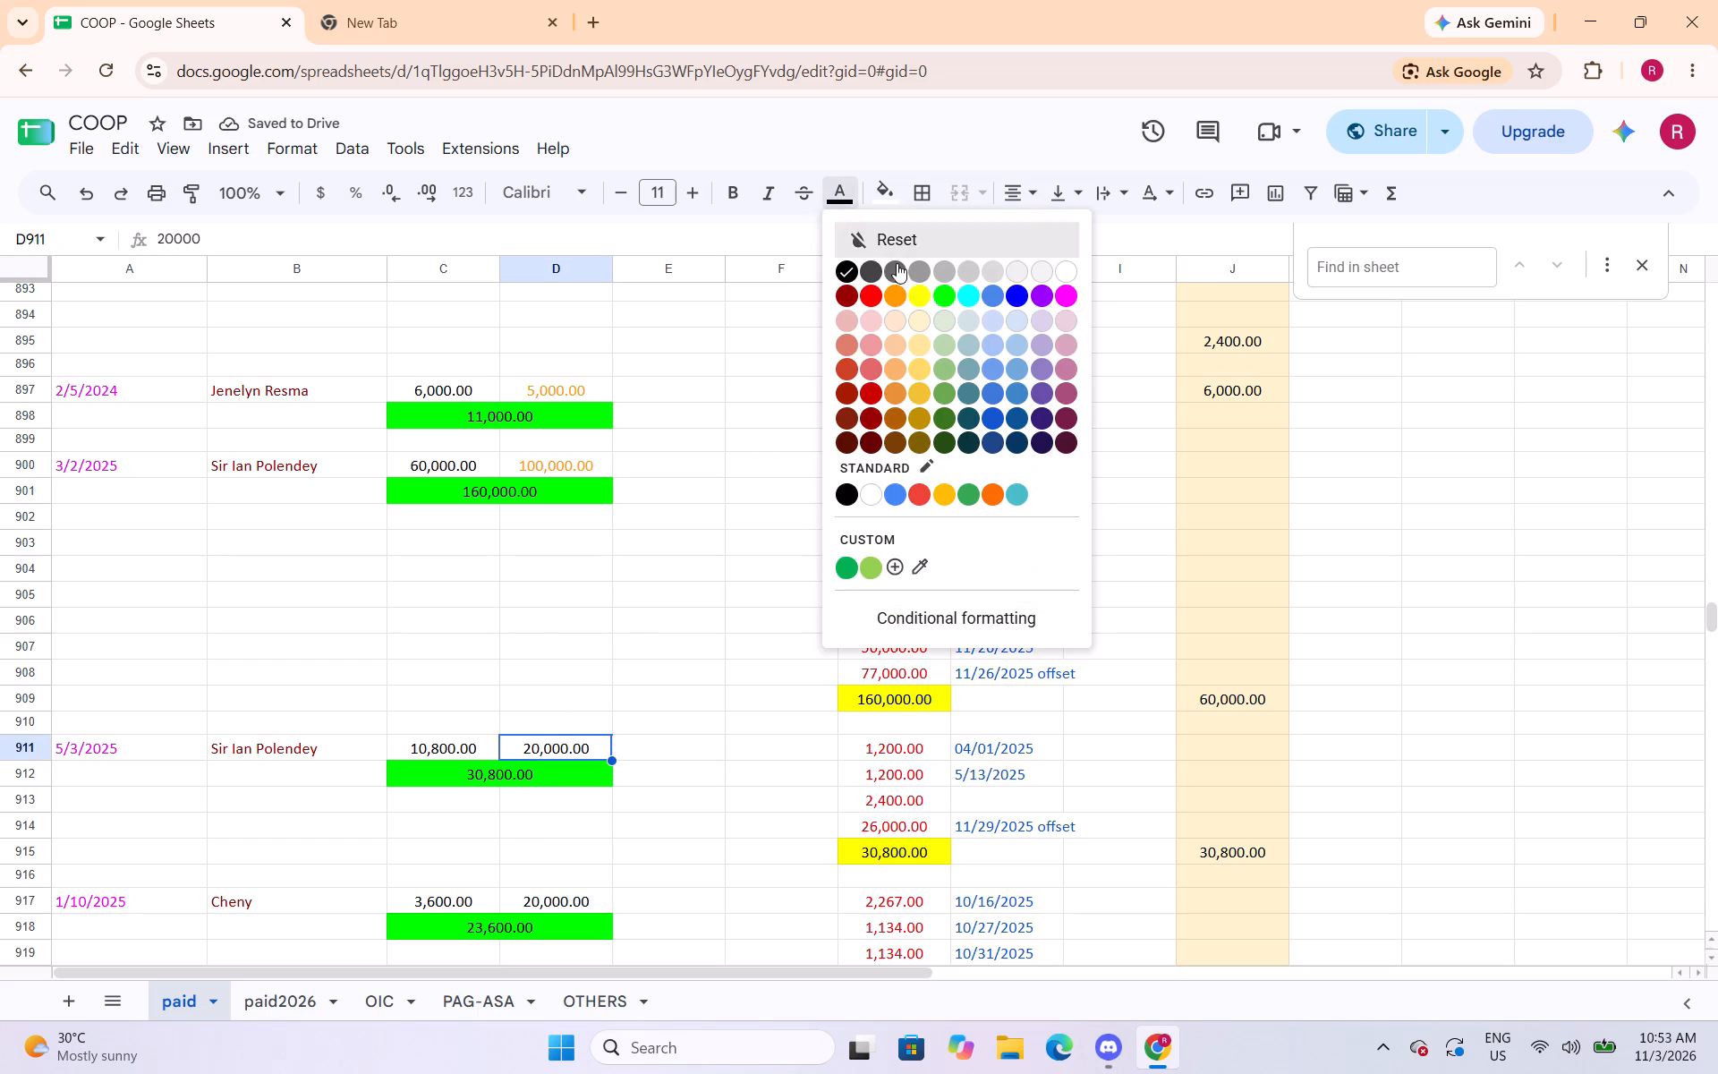
pyautogui.moveTo(898, 292); pyautogui.dragTo(898, 310)
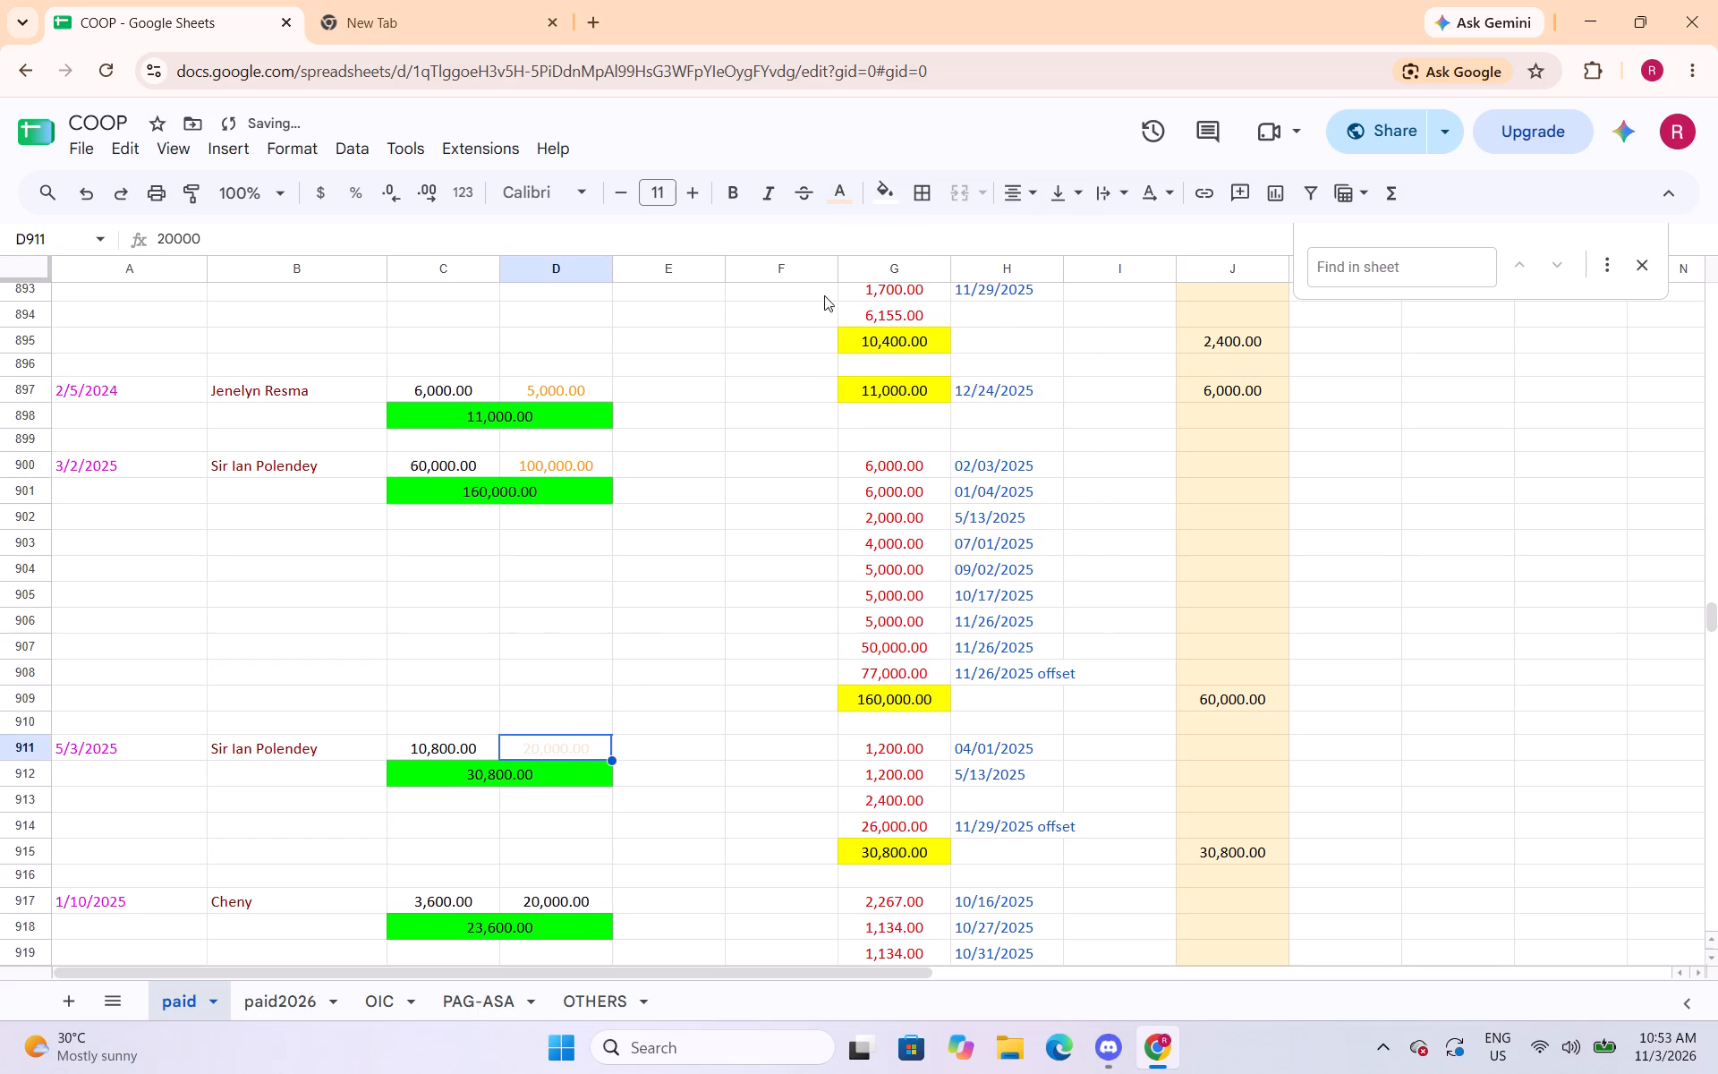
pyautogui.click(850, 197)
pyautogui.click(897, 292)
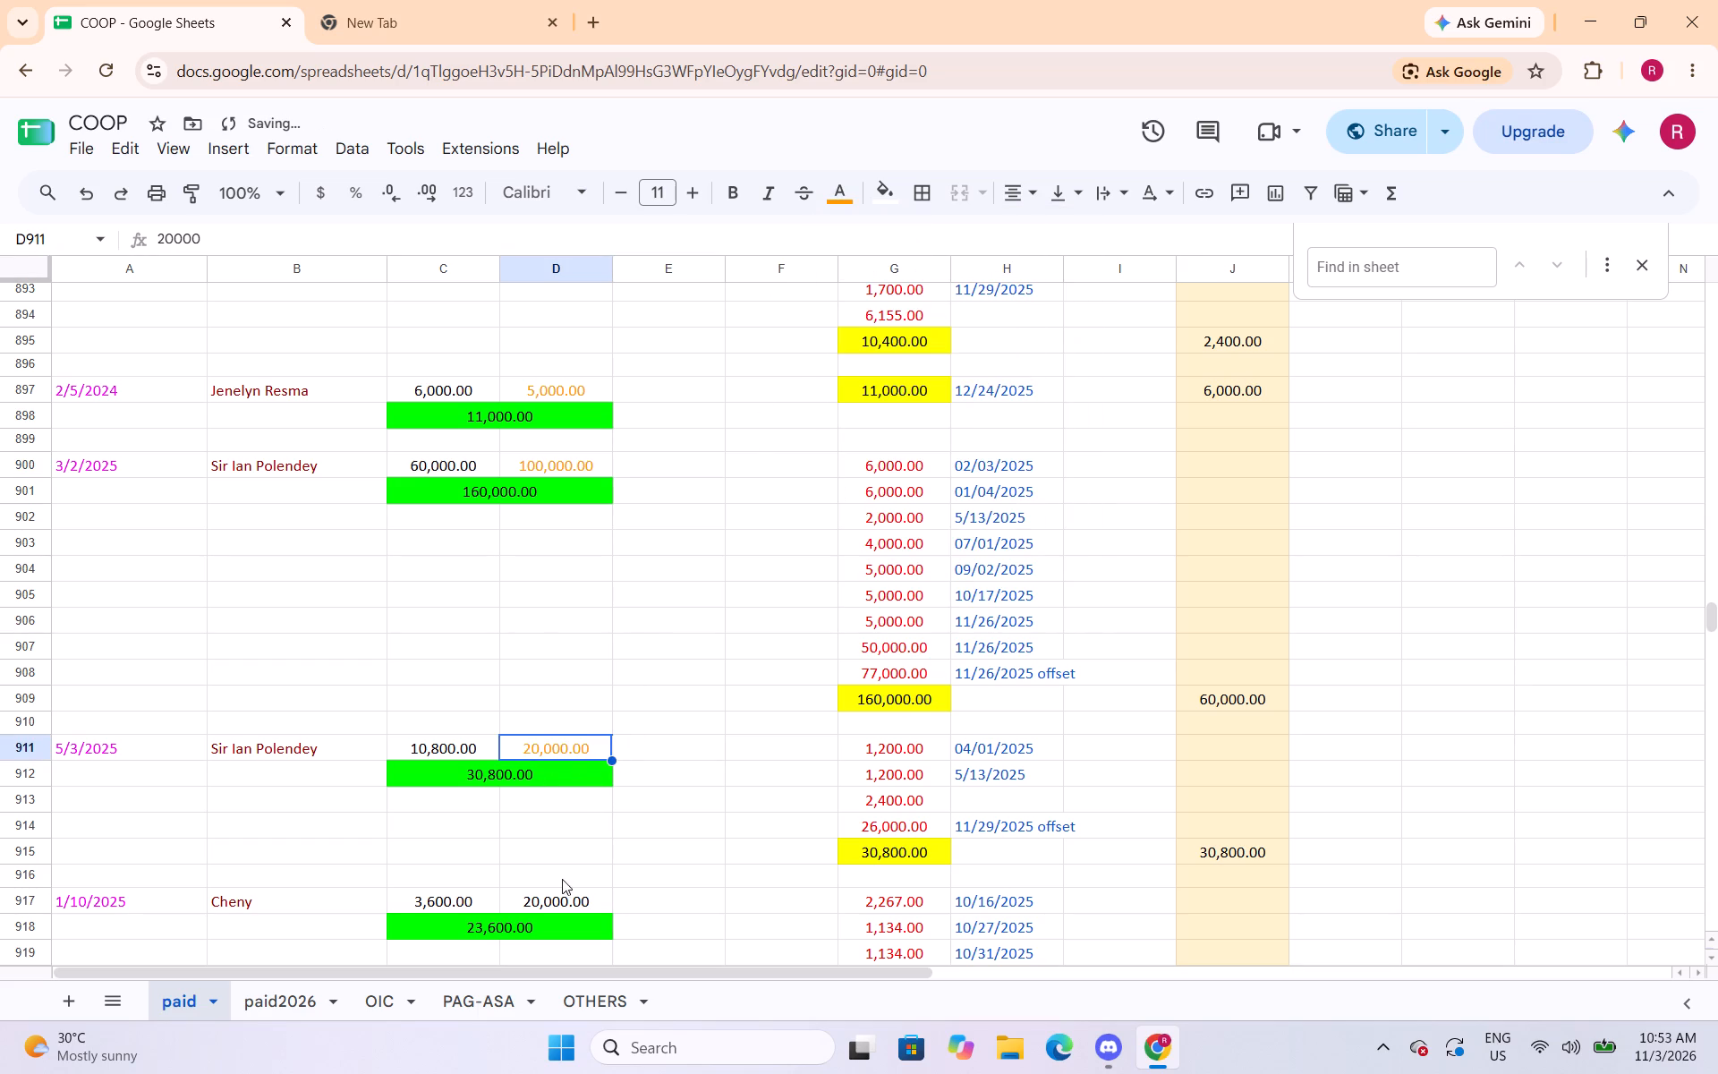
pyautogui.click(557, 897)
pyautogui.click(845, 193)
pyautogui.moveTo(899, 288); pyautogui.dragTo(903, 297)
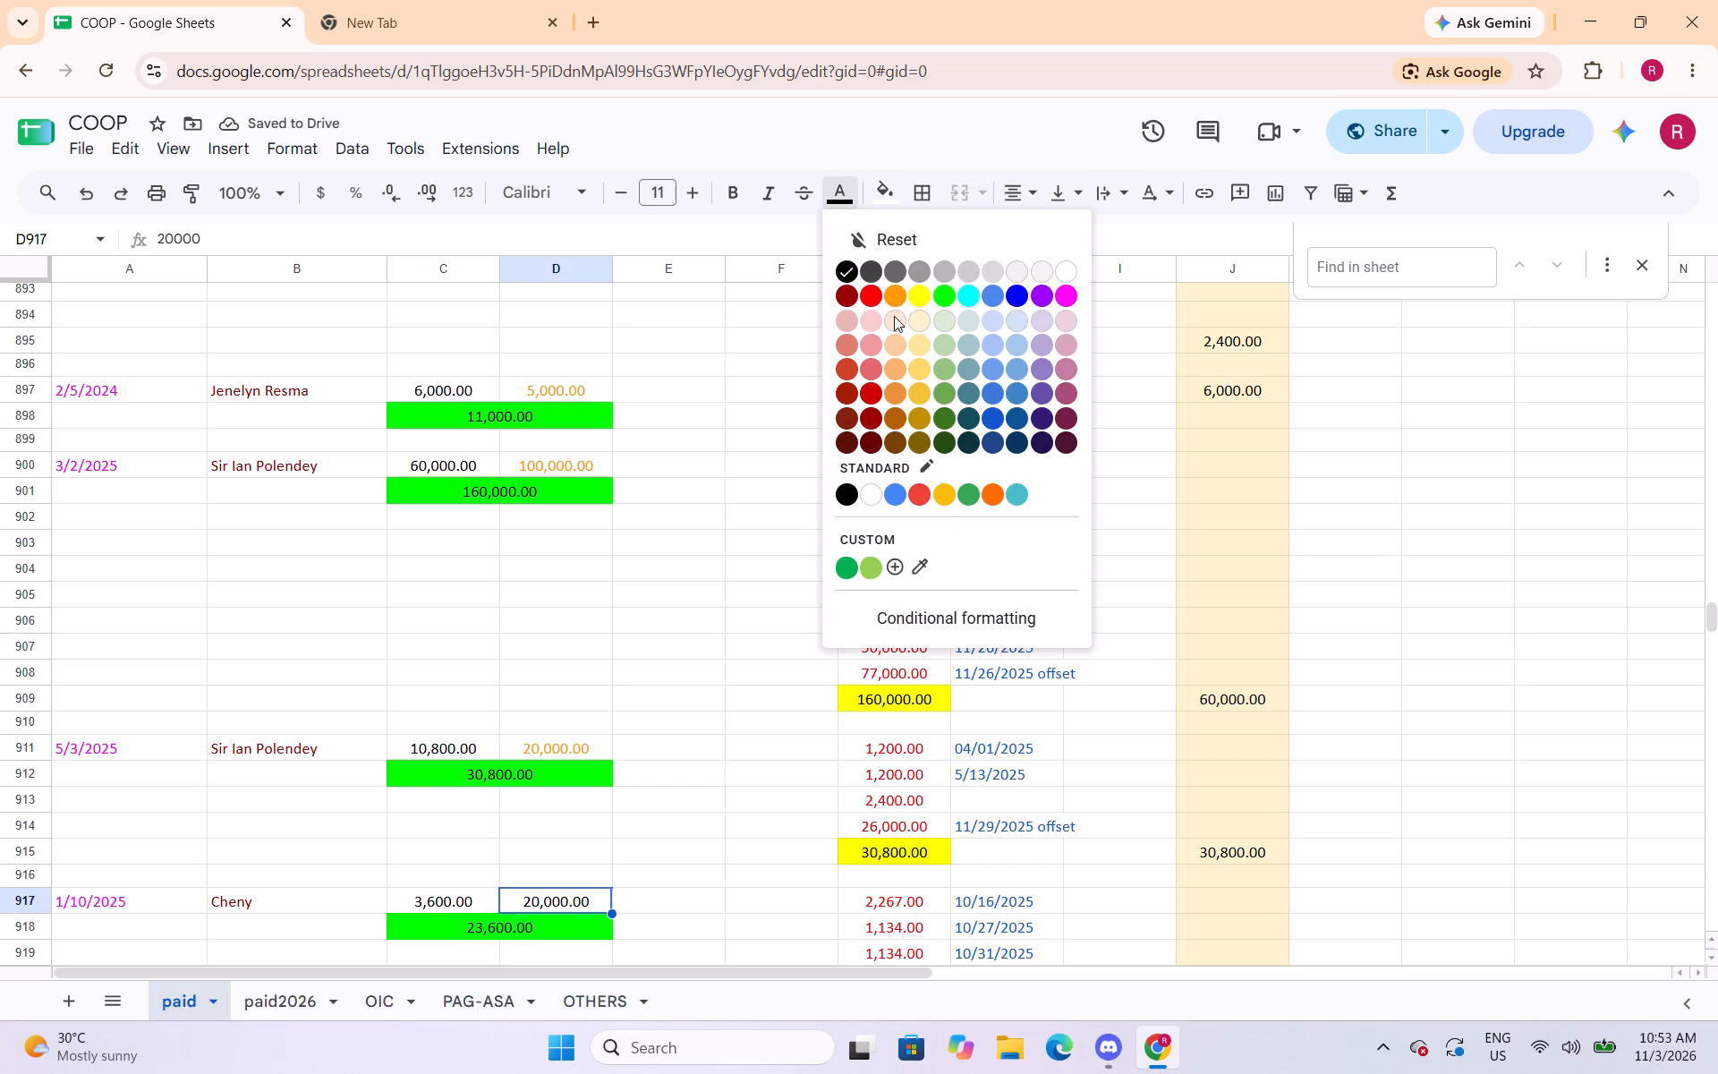
# Change the text colour of the capital amounts in cells D928 and D935 to orange.
pyautogui.scroll(-5, 595, 604)
pyautogui.click(571, 617)
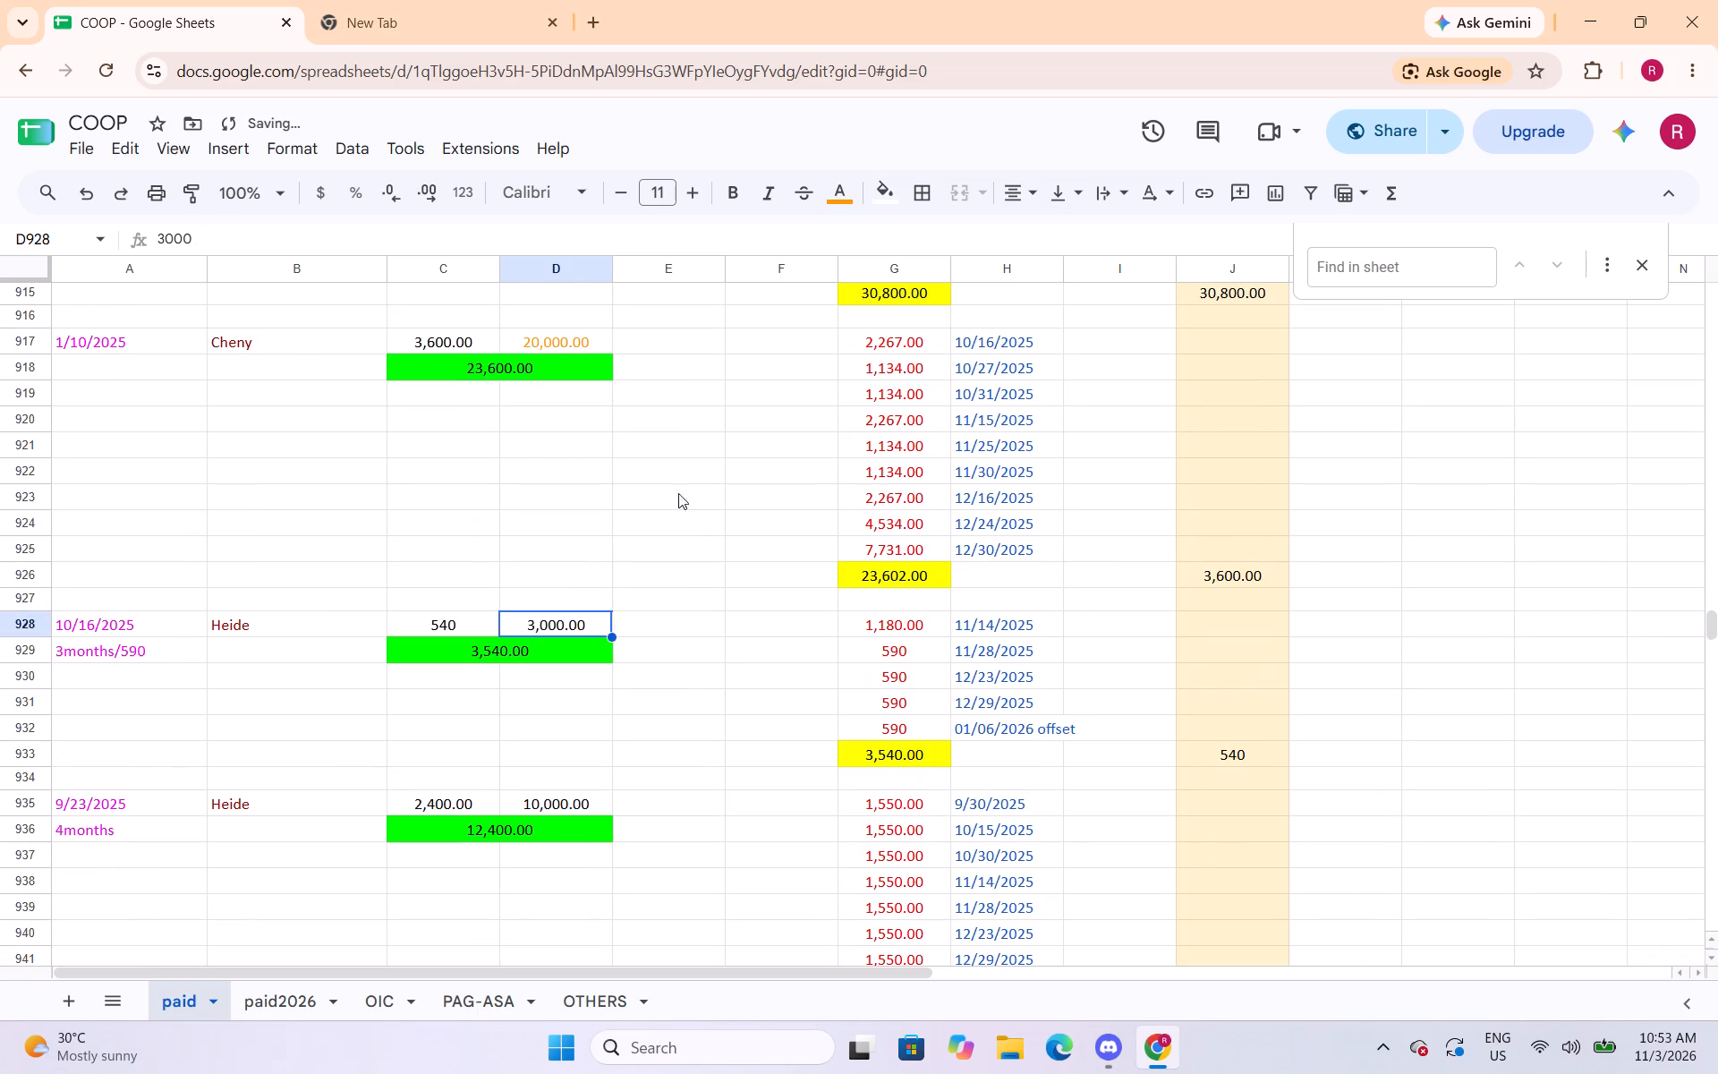
pyautogui.click(844, 198)
pyautogui.moveTo(900, 286); pyautogui.dragTo(904, 300)
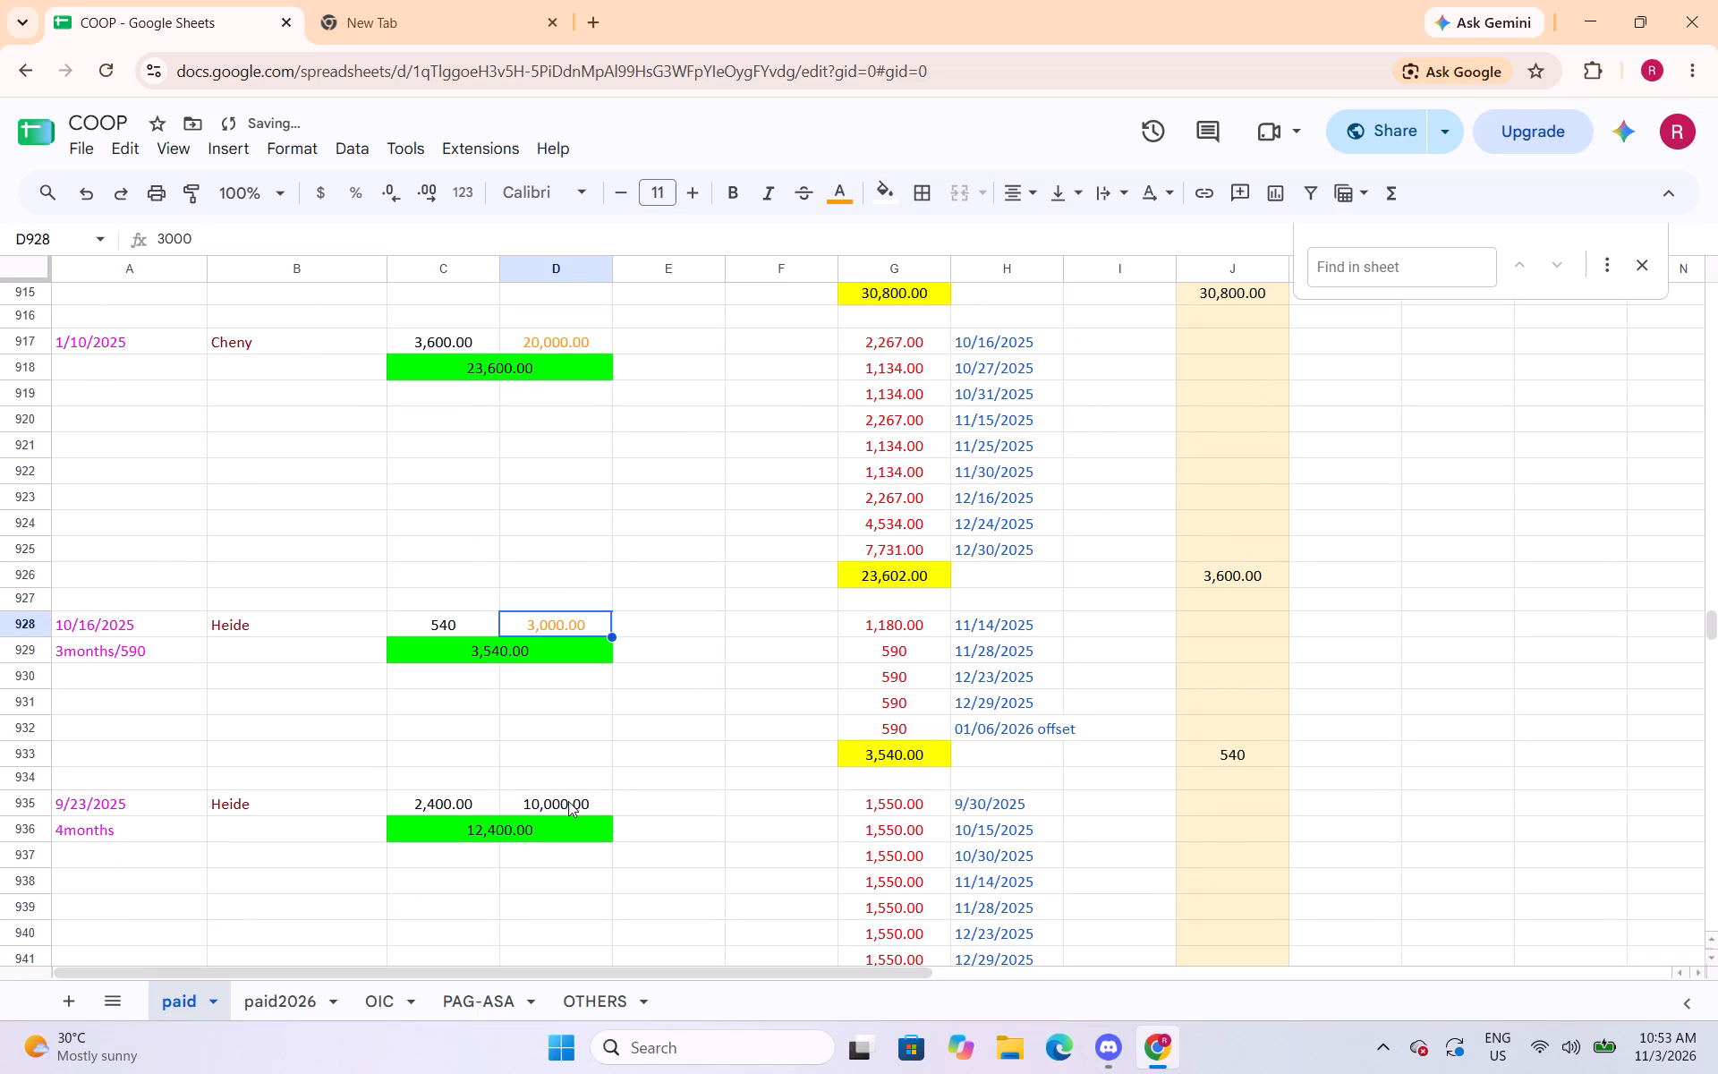
pyautogui.click(568, 801)
pyautogui.click(855, 194)
pyautogui.click(899, 295)
pyautogui.scroll(-2, 578, 566)
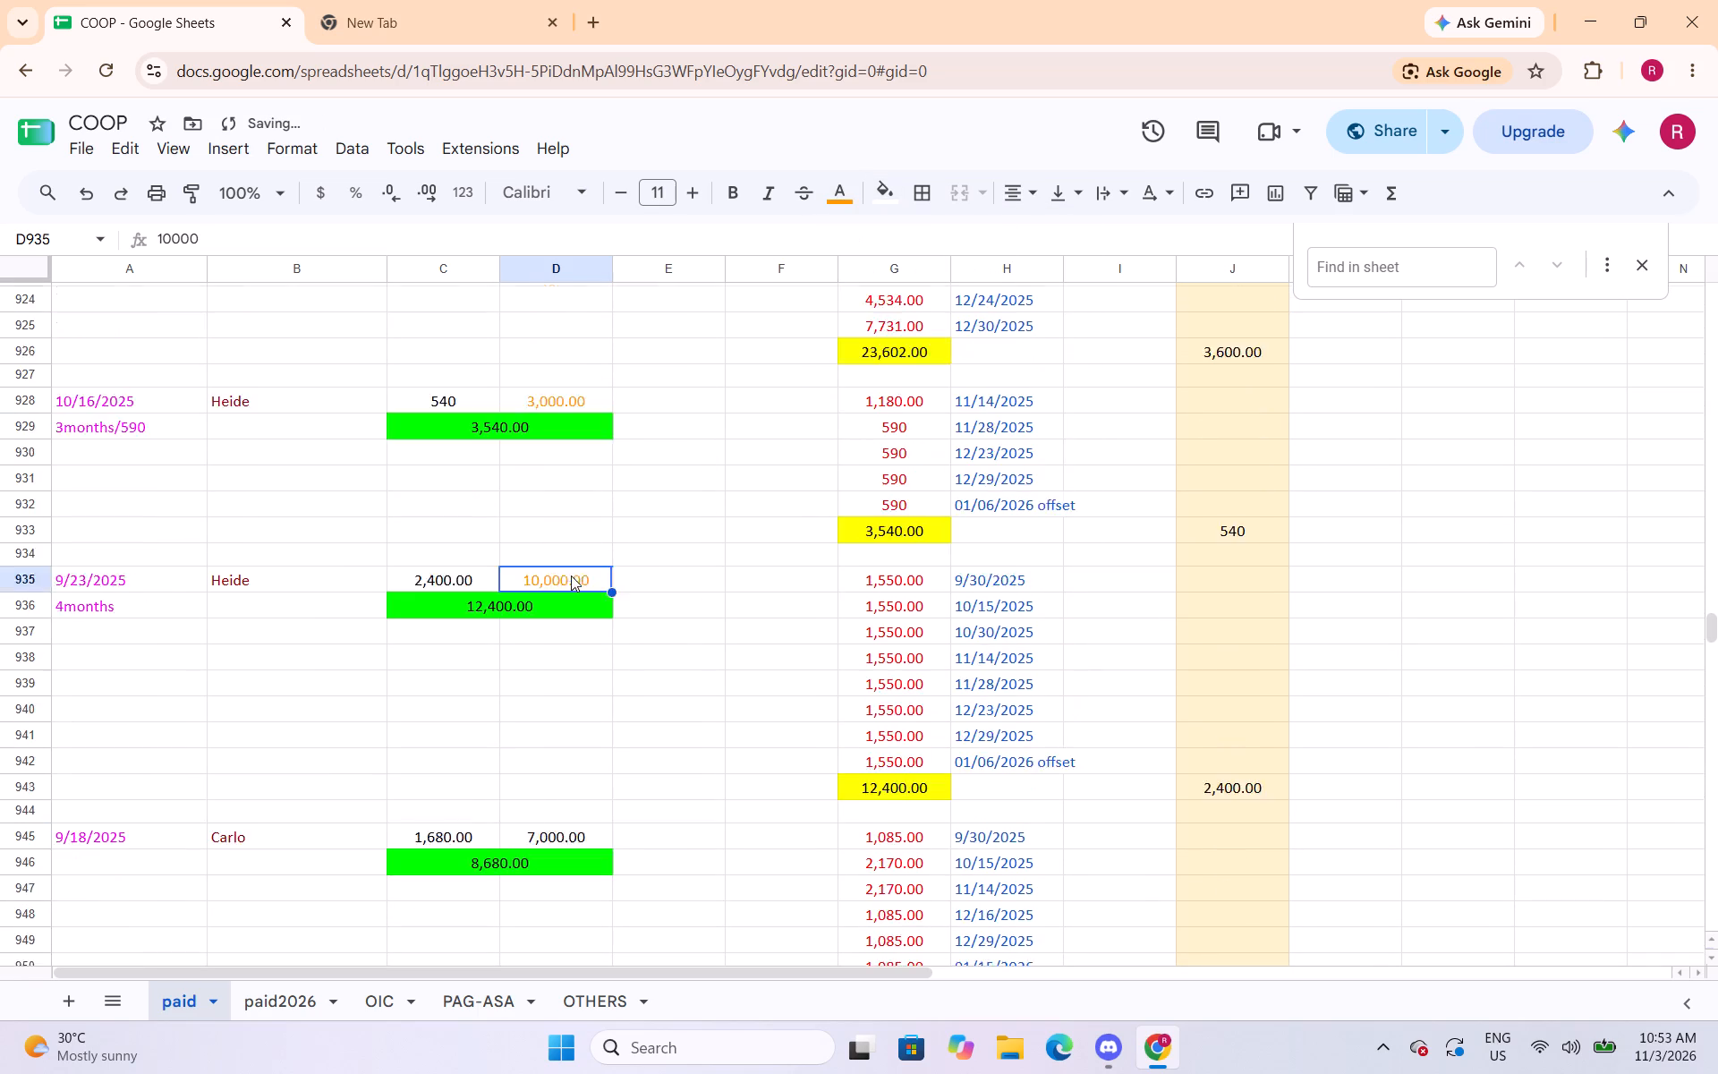
# Change the text colour of the capital amounts in cells D945 and D953 to orange.
pyautogui.scroll(-3, 571, 575)
pyautogui.click(567, 475)
pyautogui.click(569, 502)
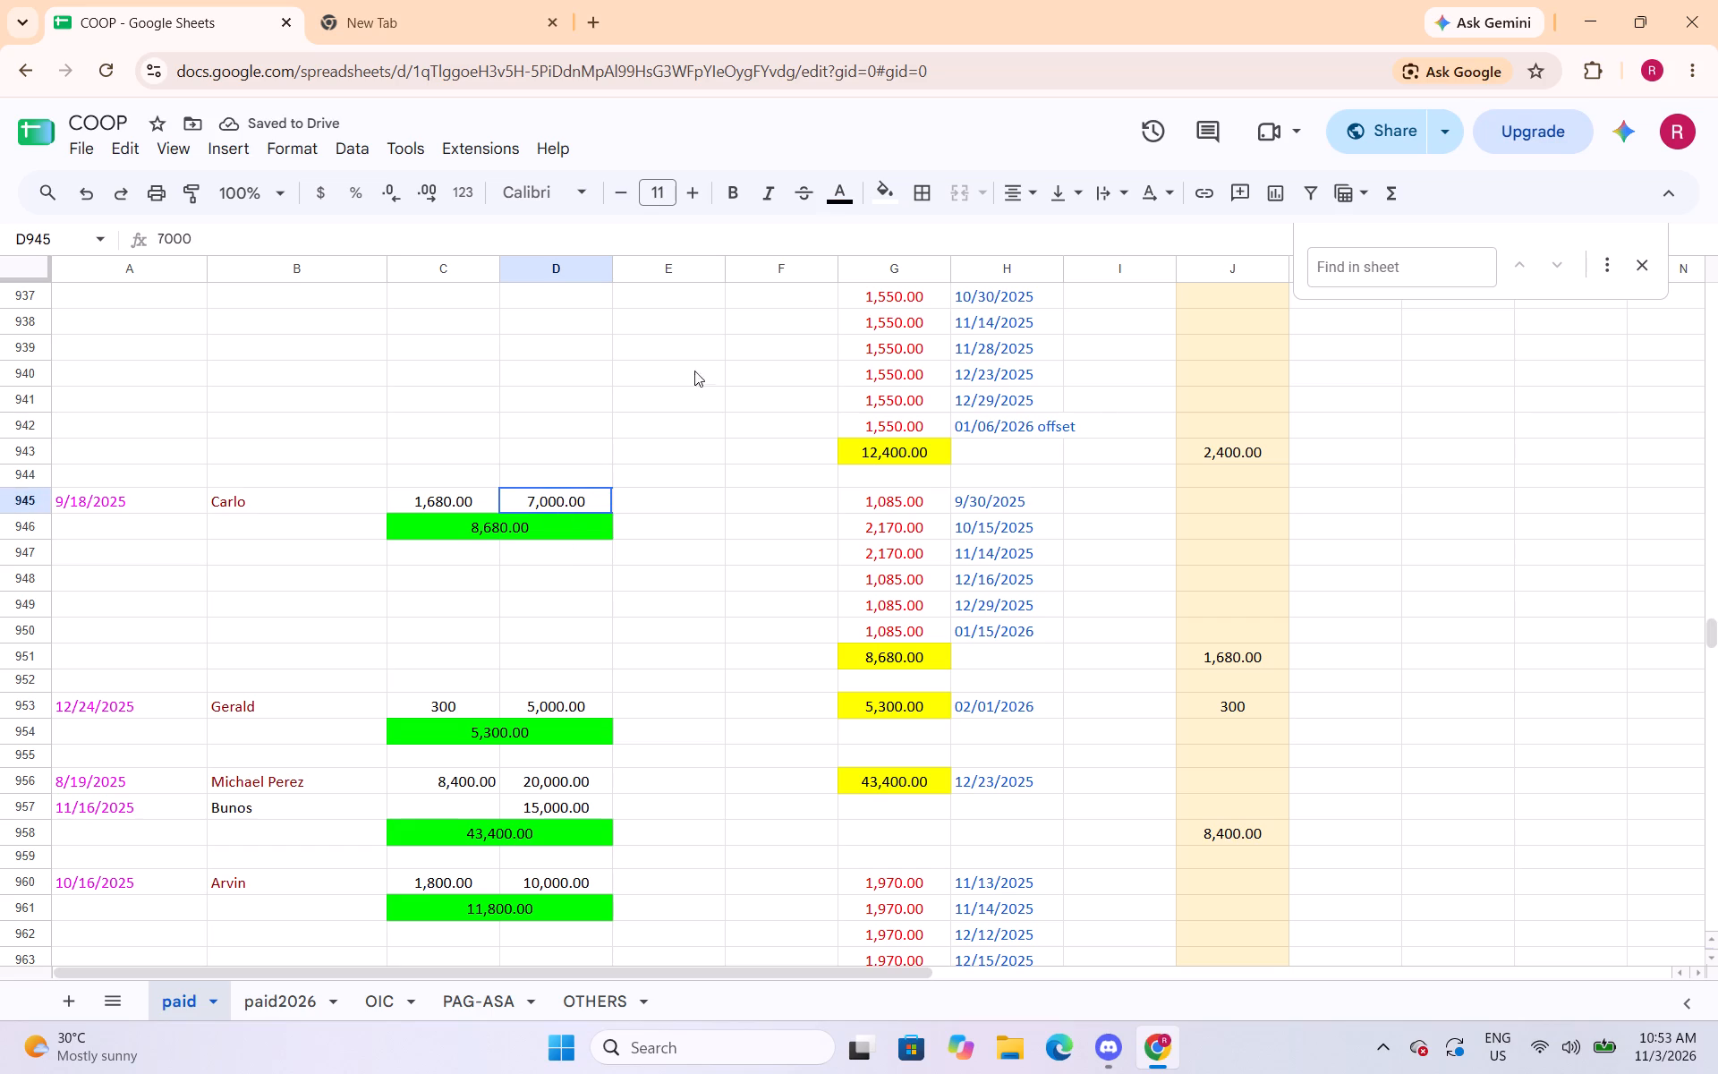
pyautogui.click(853, 199)
pyautogui.click(900, 286)
pyautogui.click(570, 707)
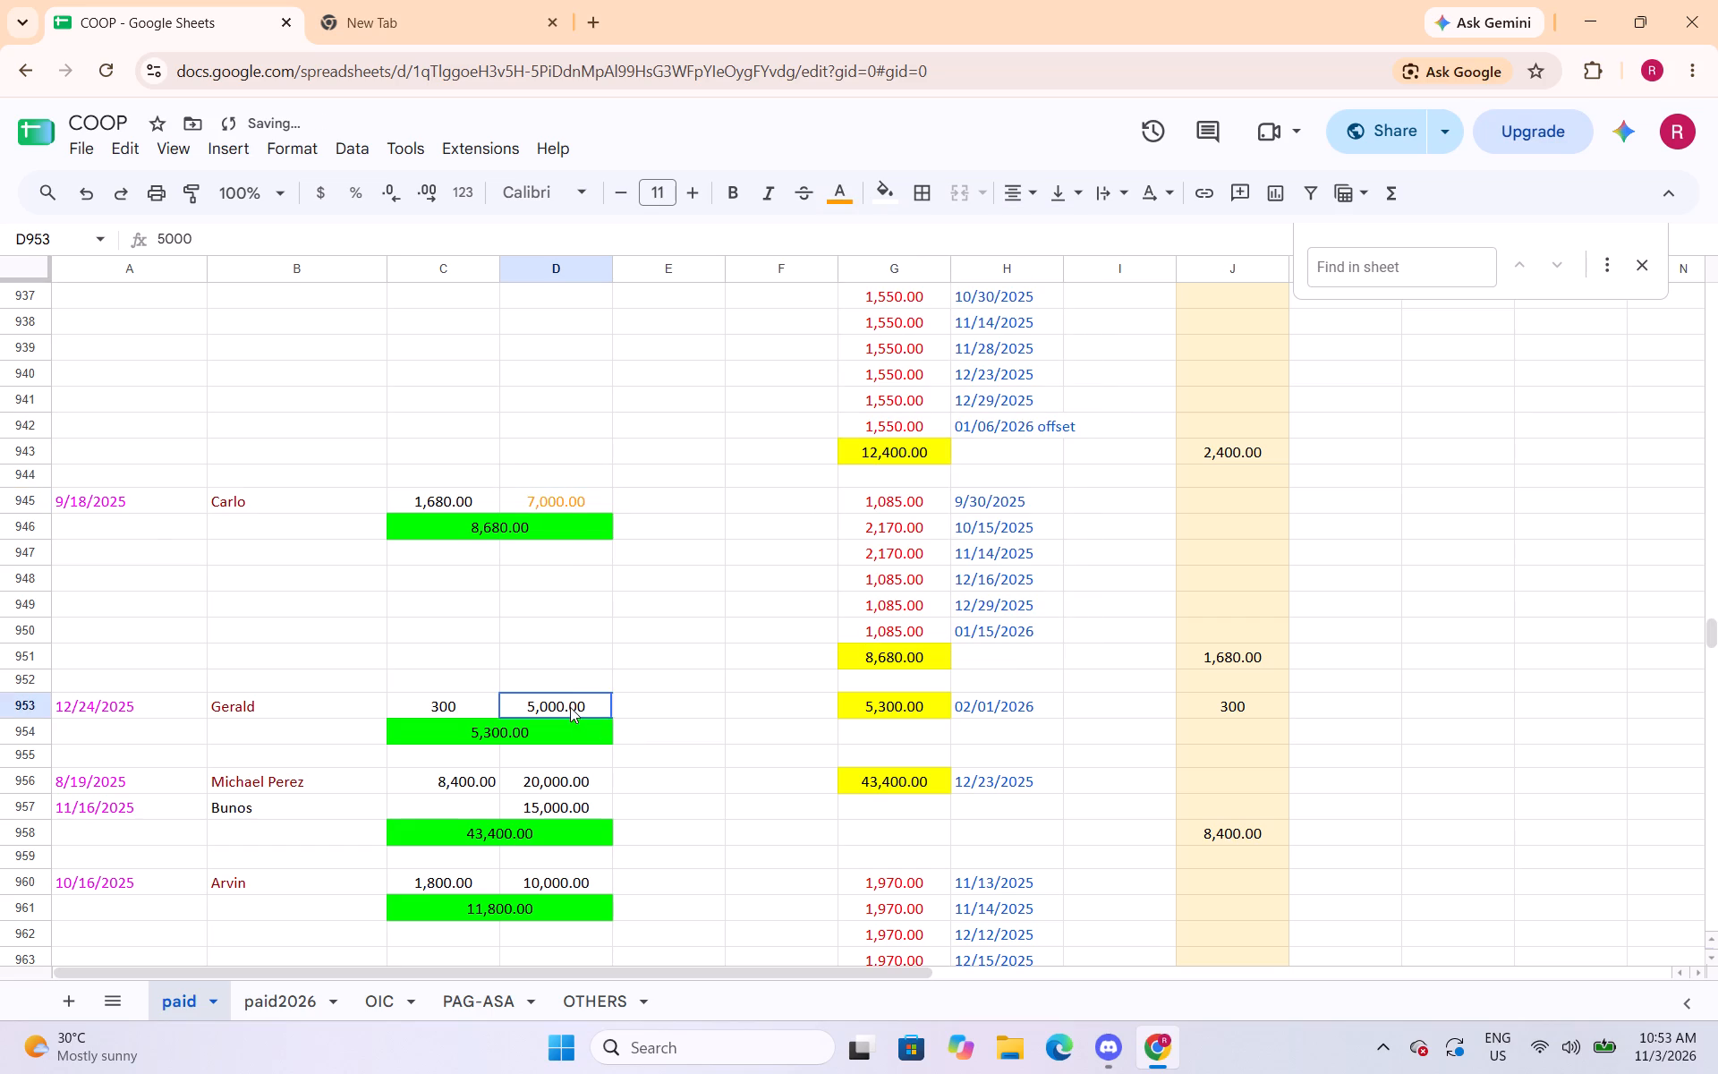
pyautogui.click(835, 198)
pyautogui.click(902, 294)
# Change the text colour of the capital amounts in cells D956:D957 and D960 to orange.
pyautogui.moveTo(594, 782); pyautogui.dragTo(588, 803)
pyautogui.click(855, 199)
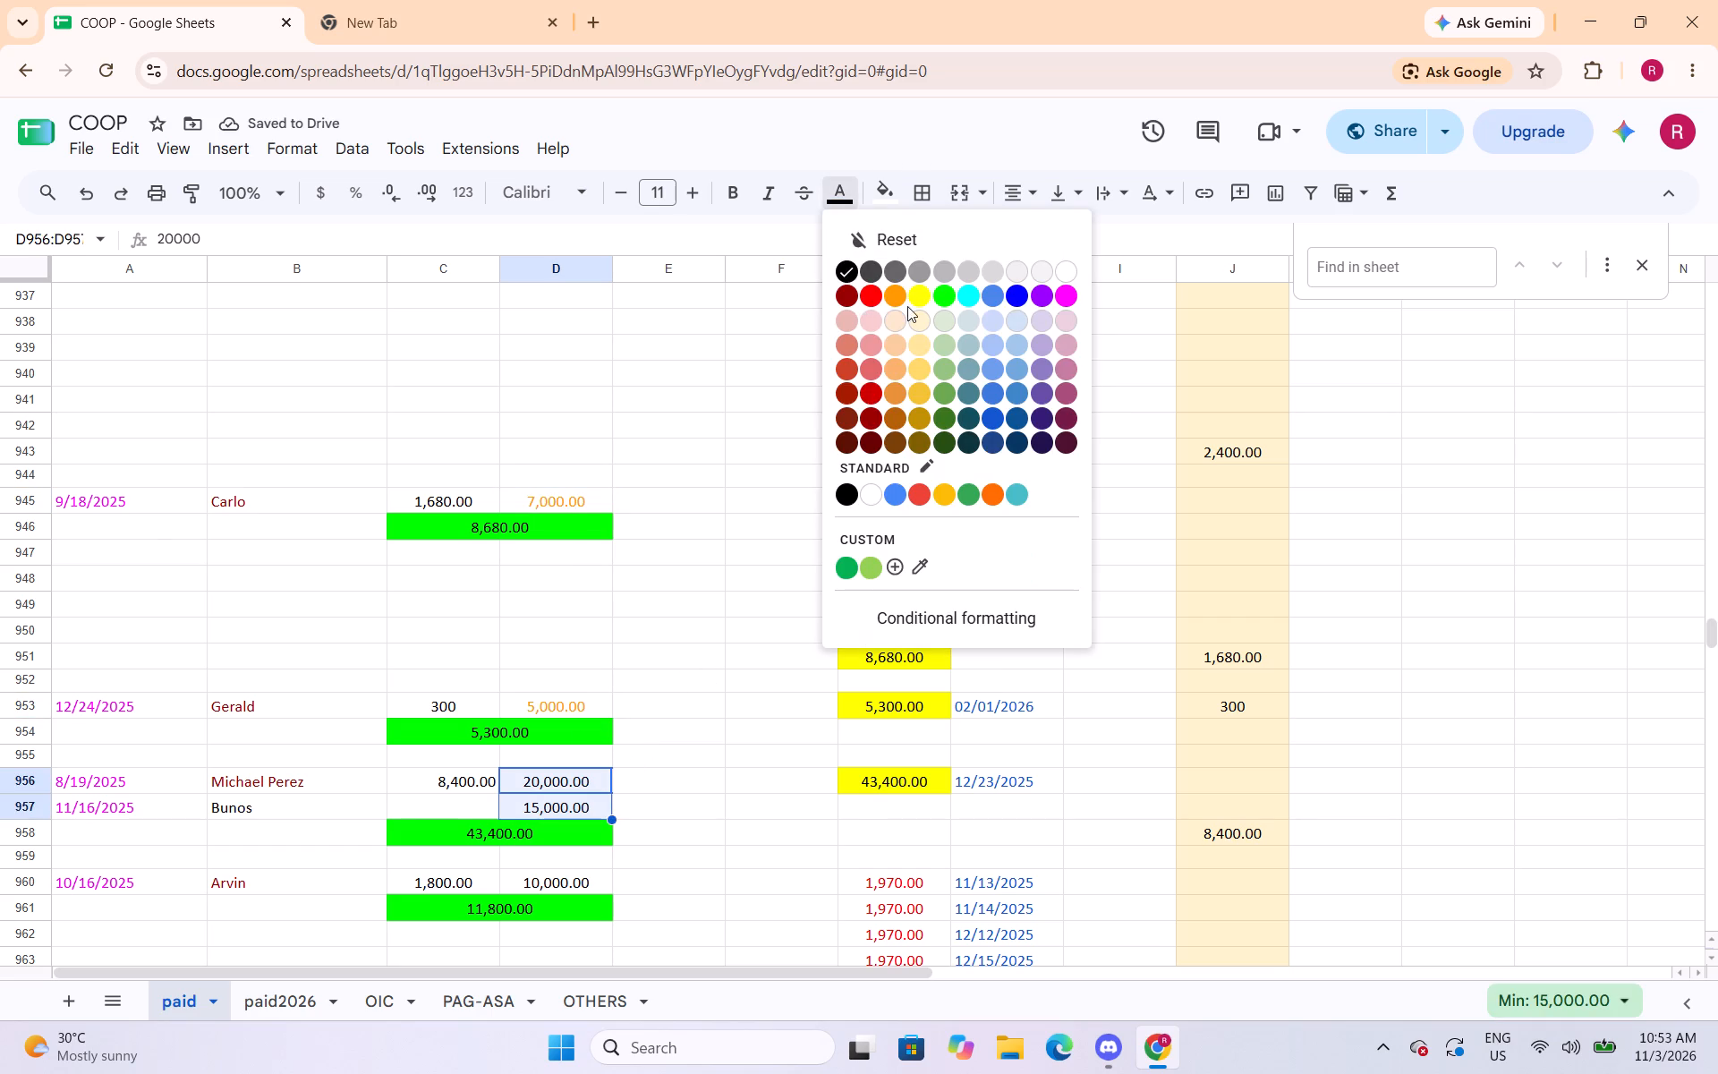
pyautogui.click(903, 296)
pyautogui.click(538, 880)
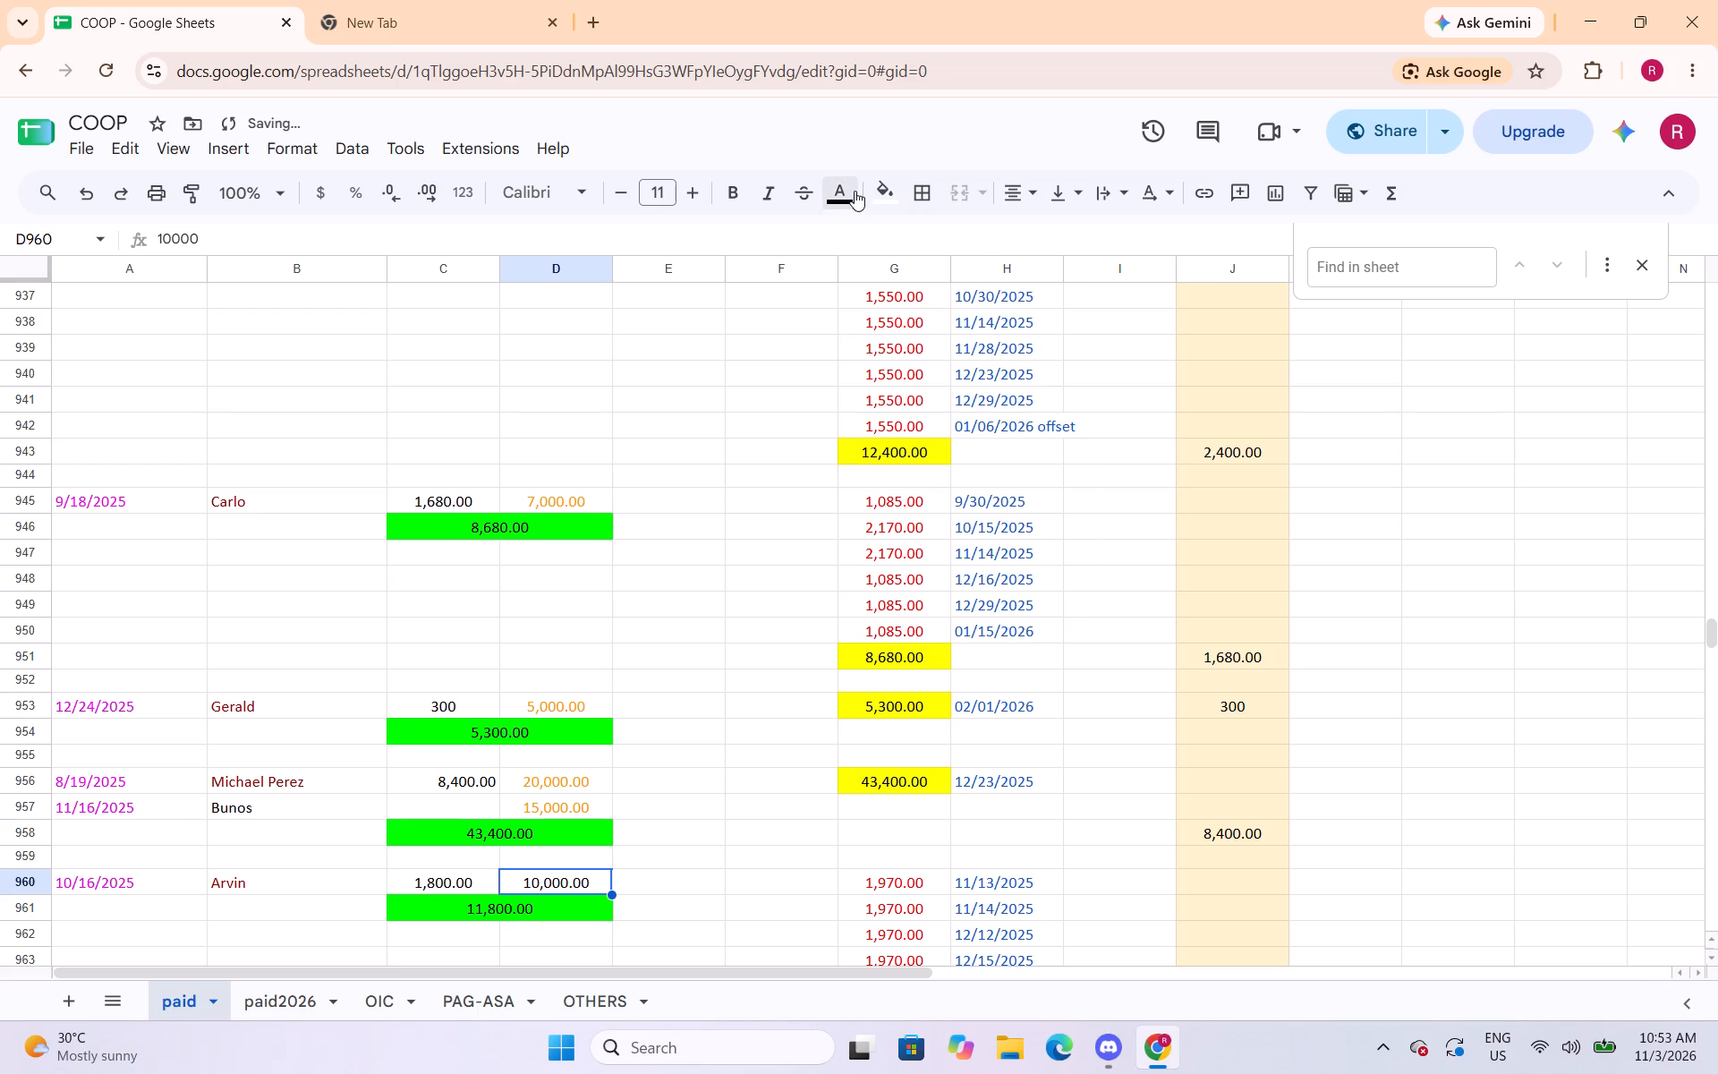
pyautogui.click(855, 191)
pyautogui.click(901, 292)
# Change the text colour of the capital amounts in cells D967 and D971 to orange.
pyautogui.scroll(-5, 613, 360)
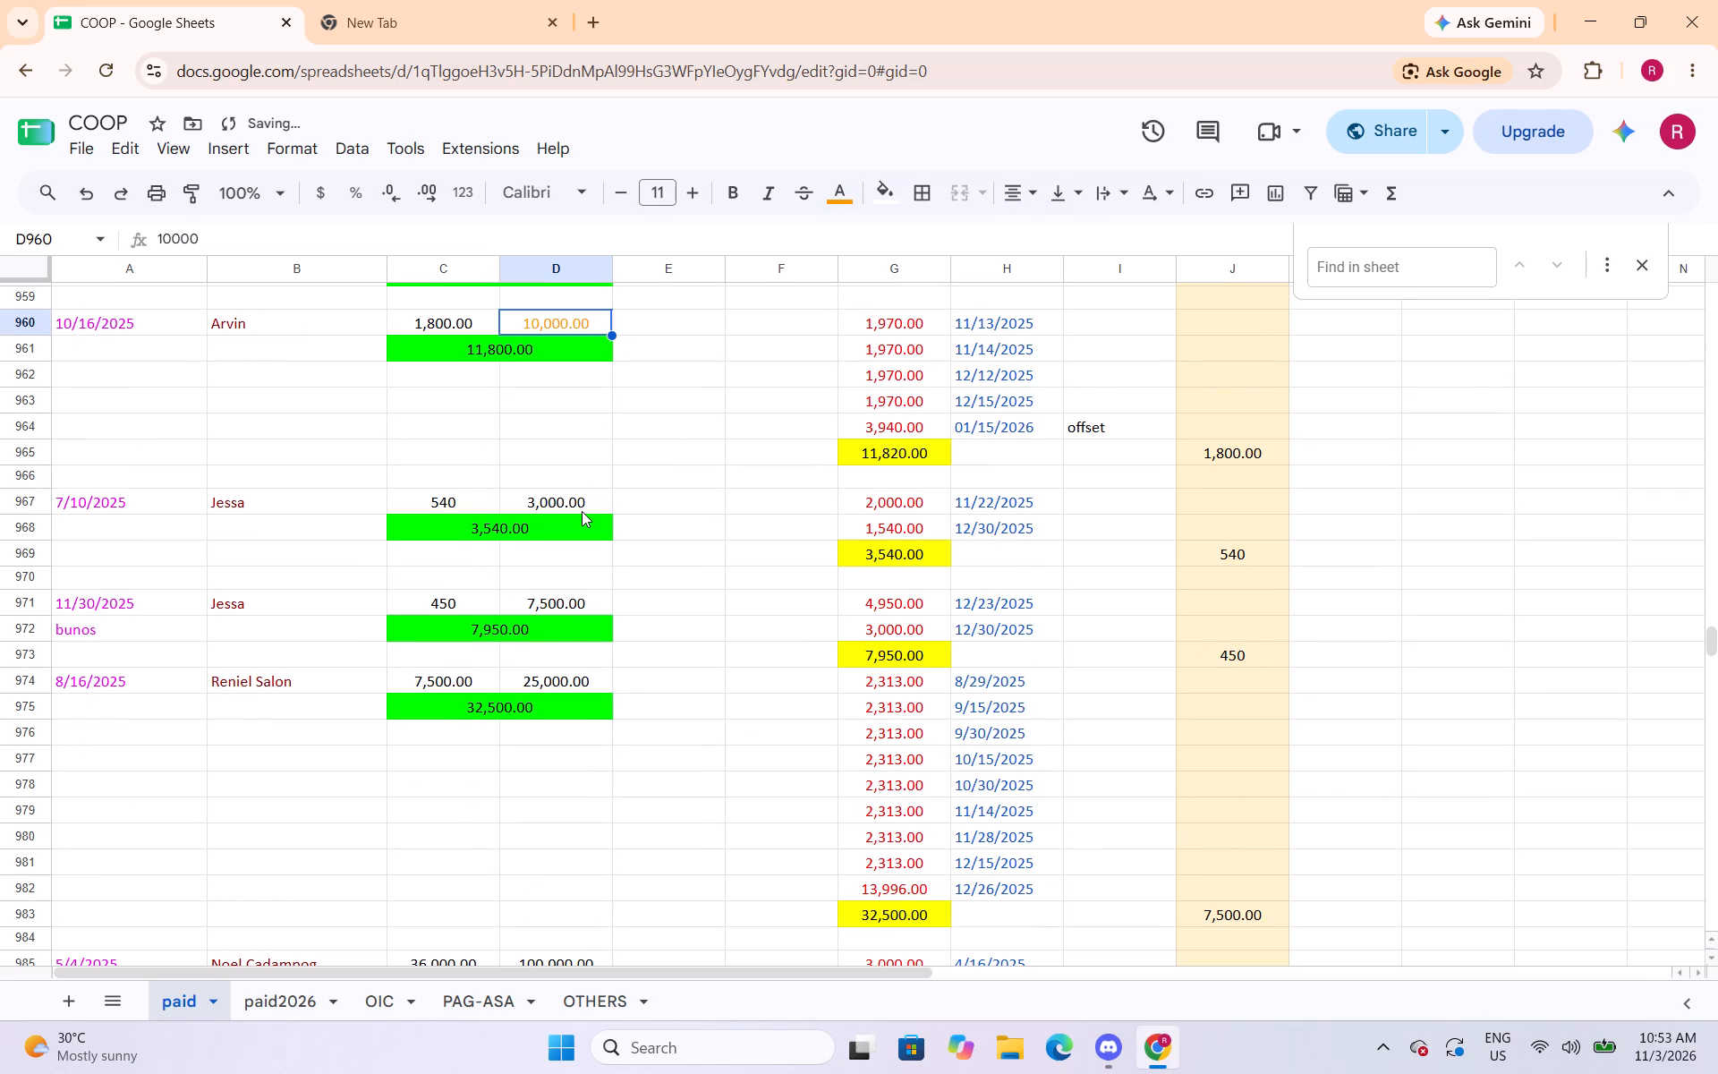
pyautogui.click(582, 511)
pyautogui.click(839, 194)
pyautogui.moveTo(894, 286); pyautogui.dragTo(894, 291)
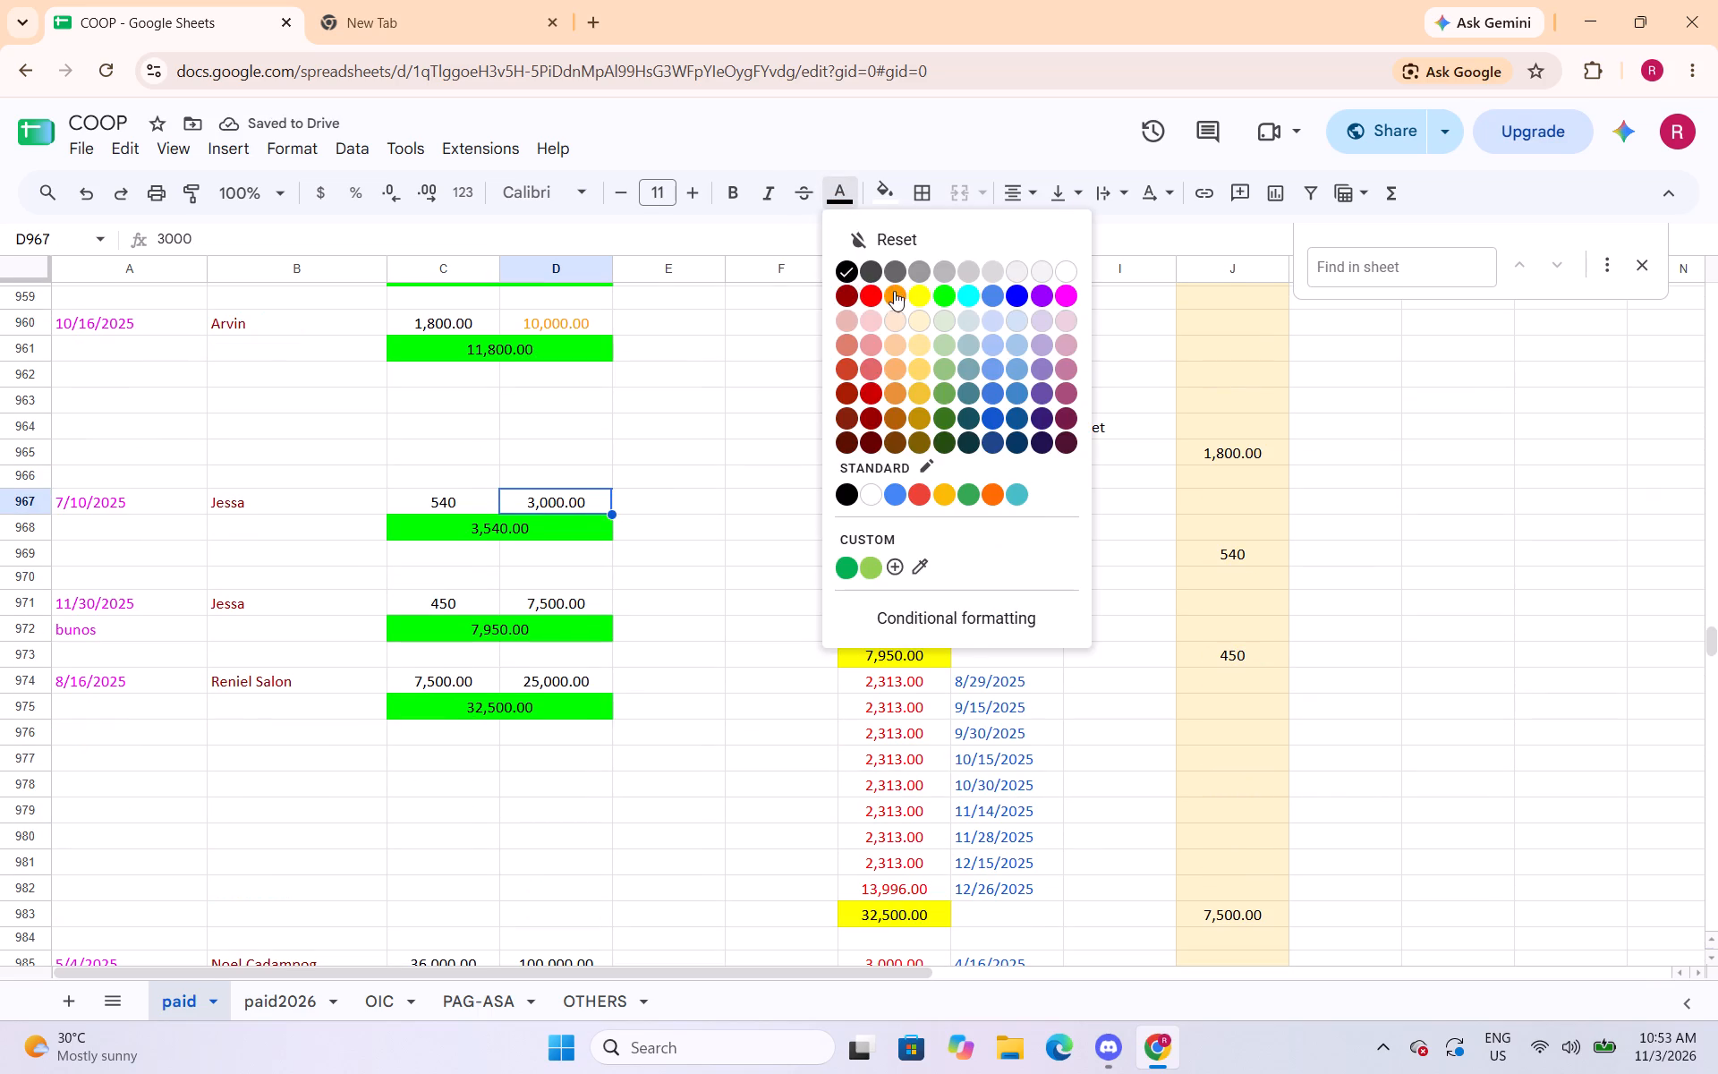
pyautogui.moveTo(894, 291); pyautogui.dragTo(894, 294)
pyautogui.click(575, 608)
pyautogui.click(841, 189)
pyautogui.click(892, 296)
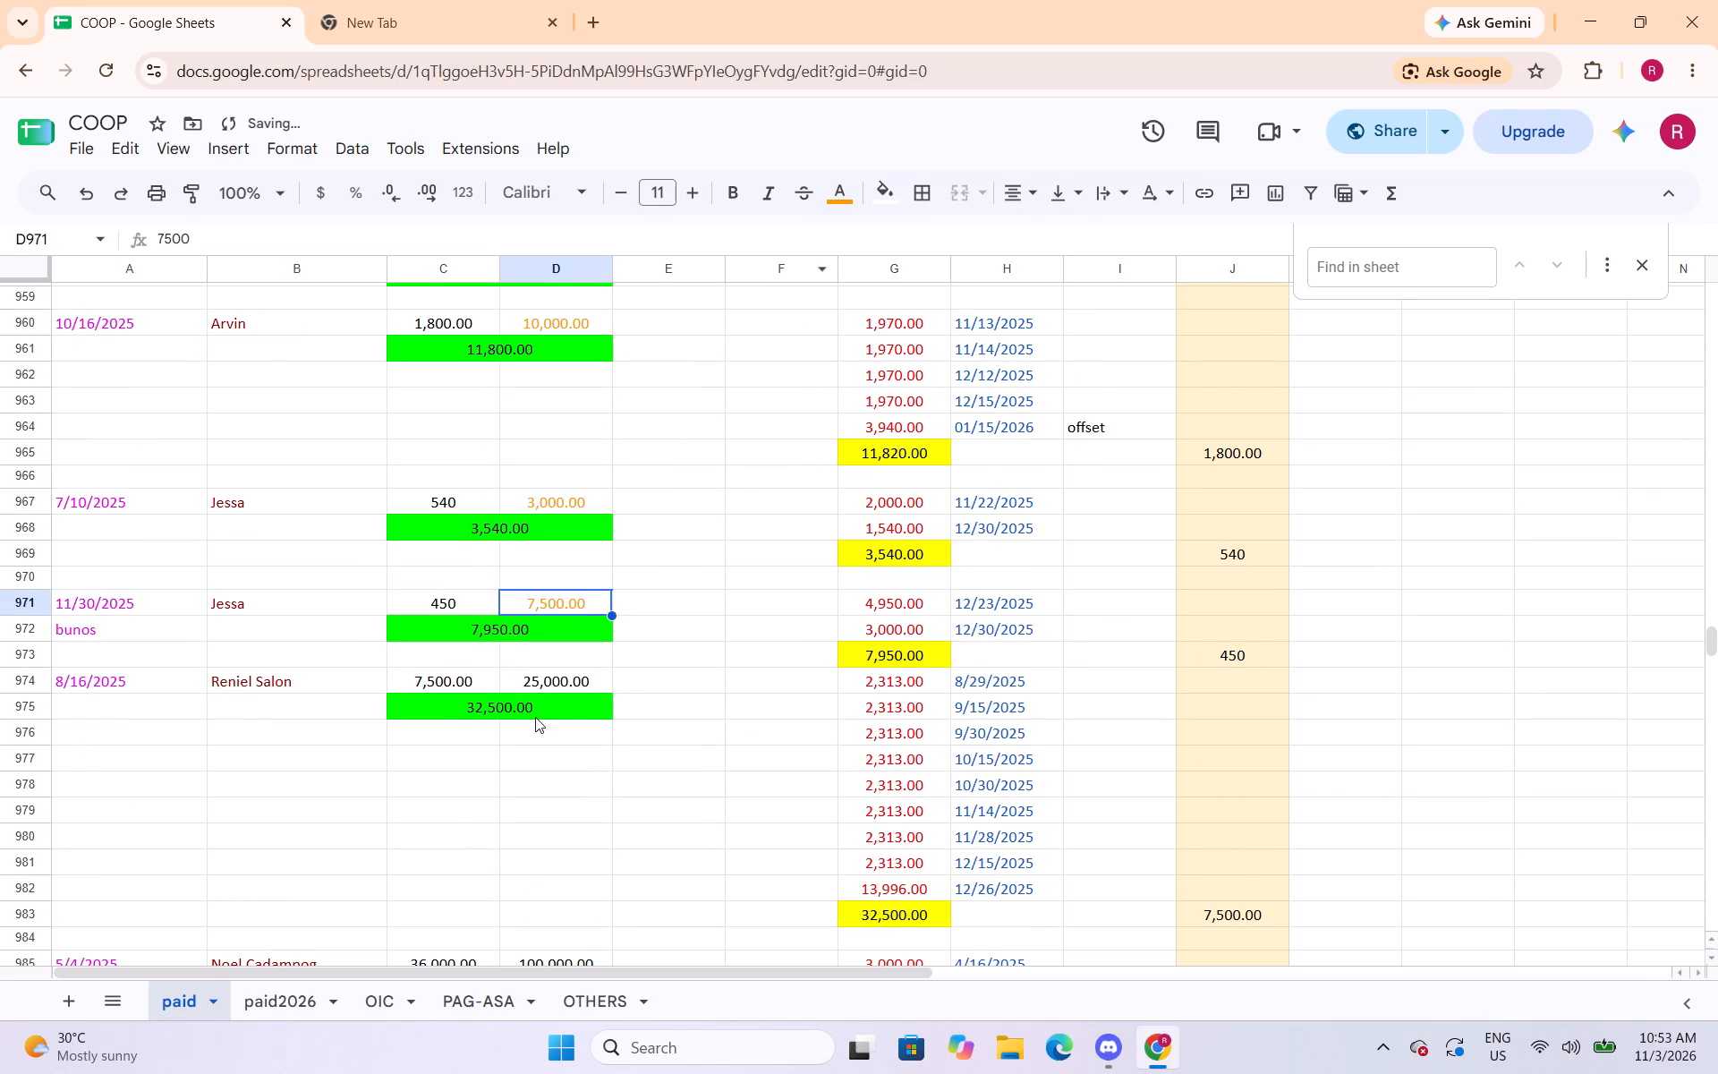
# Change the text colour of the capital amounts in cells D974 and D985 to orange.
pyautogui.click(554, 681)
pyautogui.click(840, 193)
pyautogui.click(902, 300)
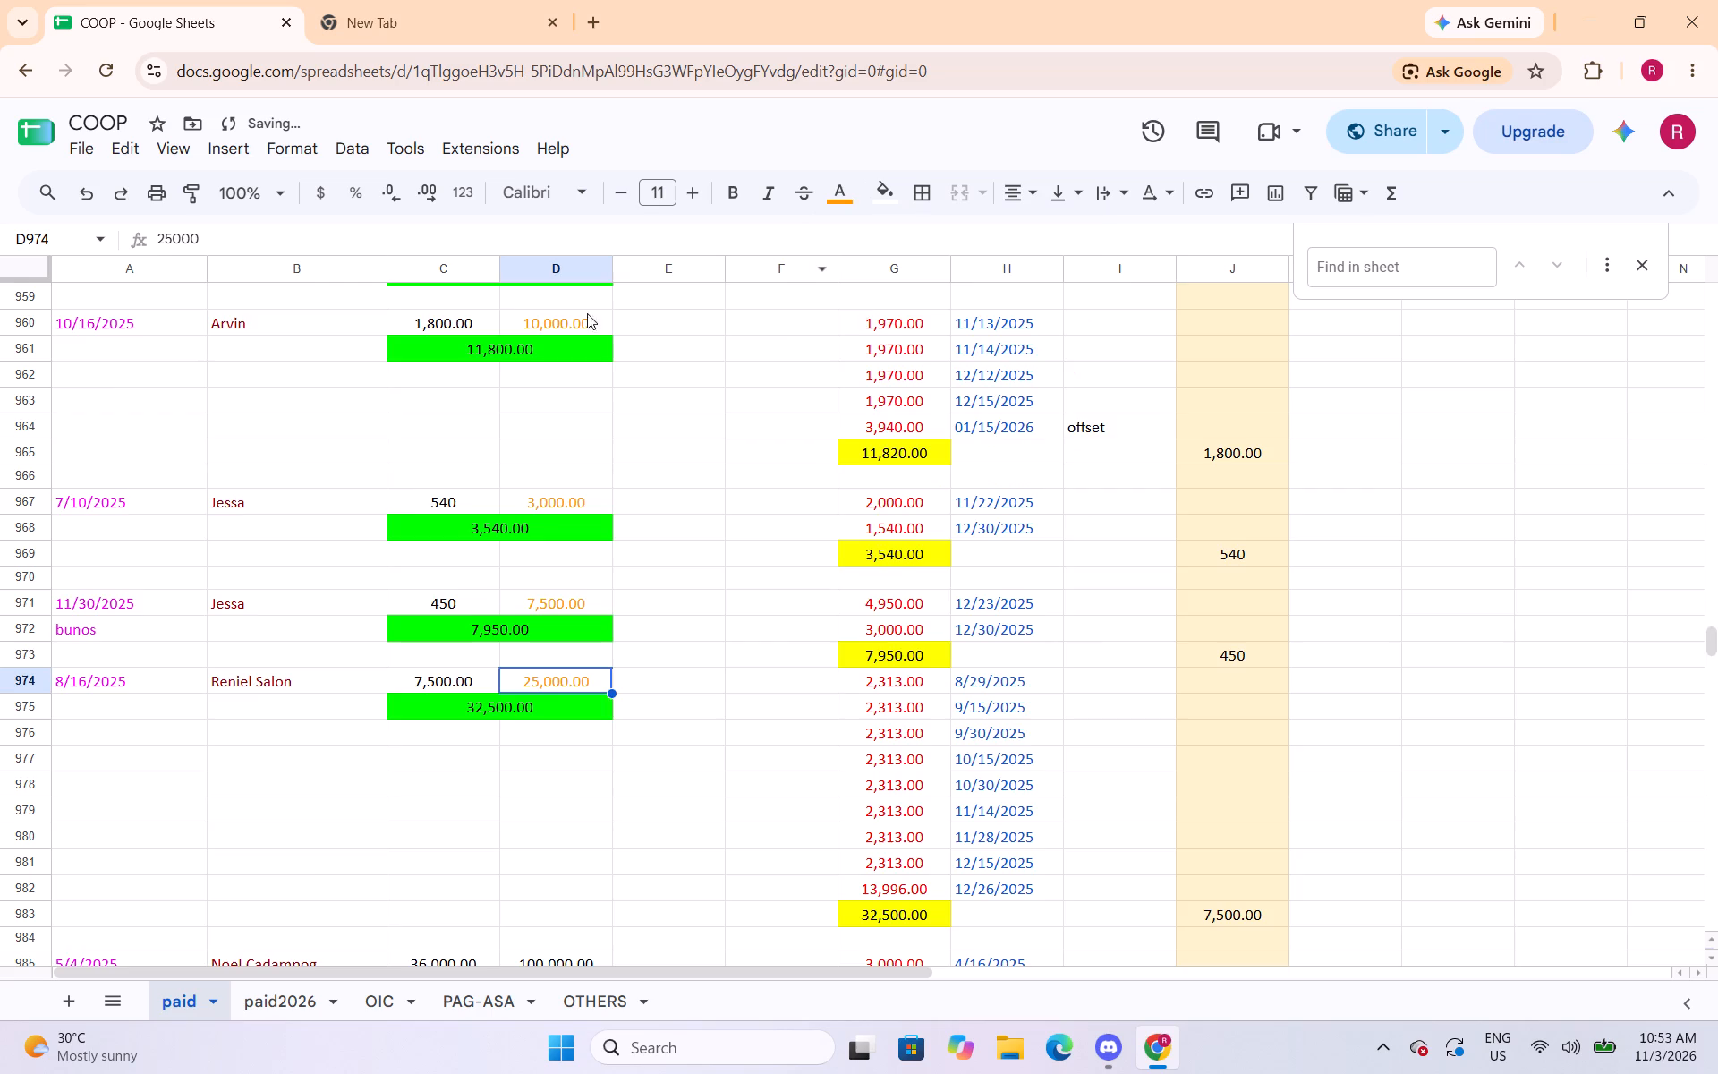
pyautogui.scroll(-4, 540, 339)
pyautogui.click(562, 517)
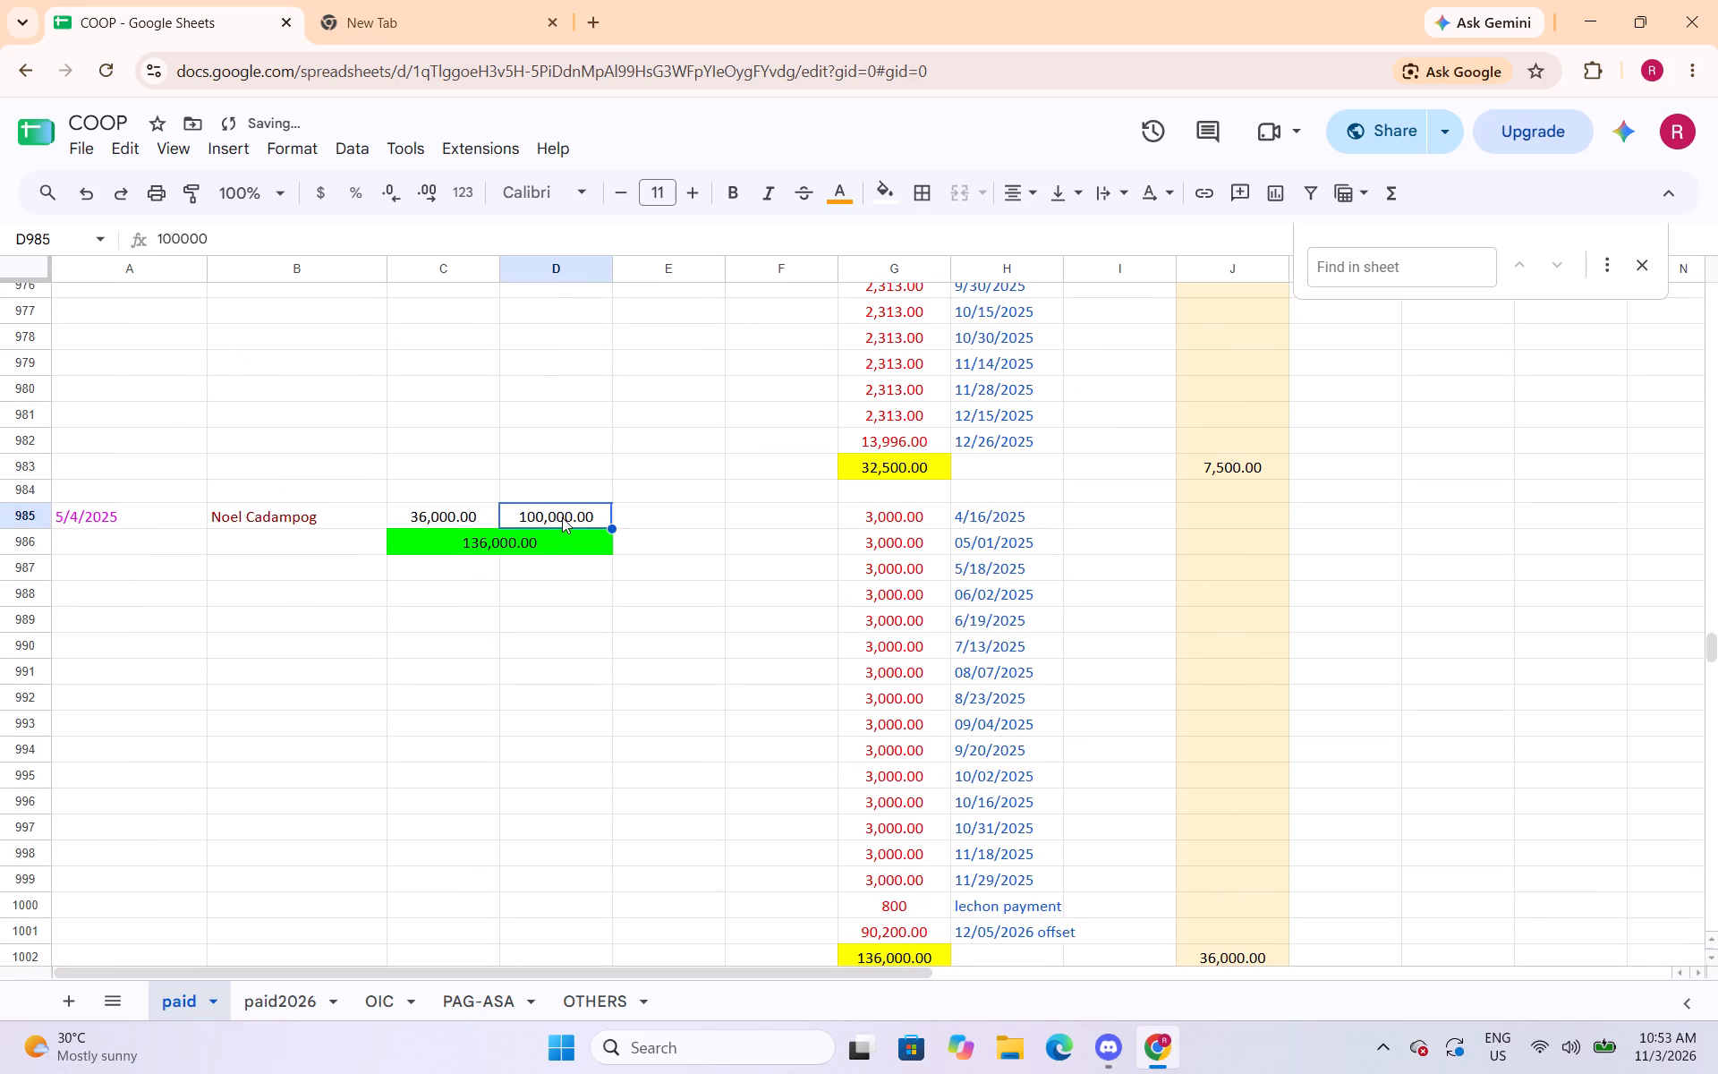
pyautogui.click(834, 197)
pyautogui.click(896, 298)
# Change the text colour of the capital amounts in cells D1004 and D1007 to orange.
pyautogui.scroll(-1, 753, 548)
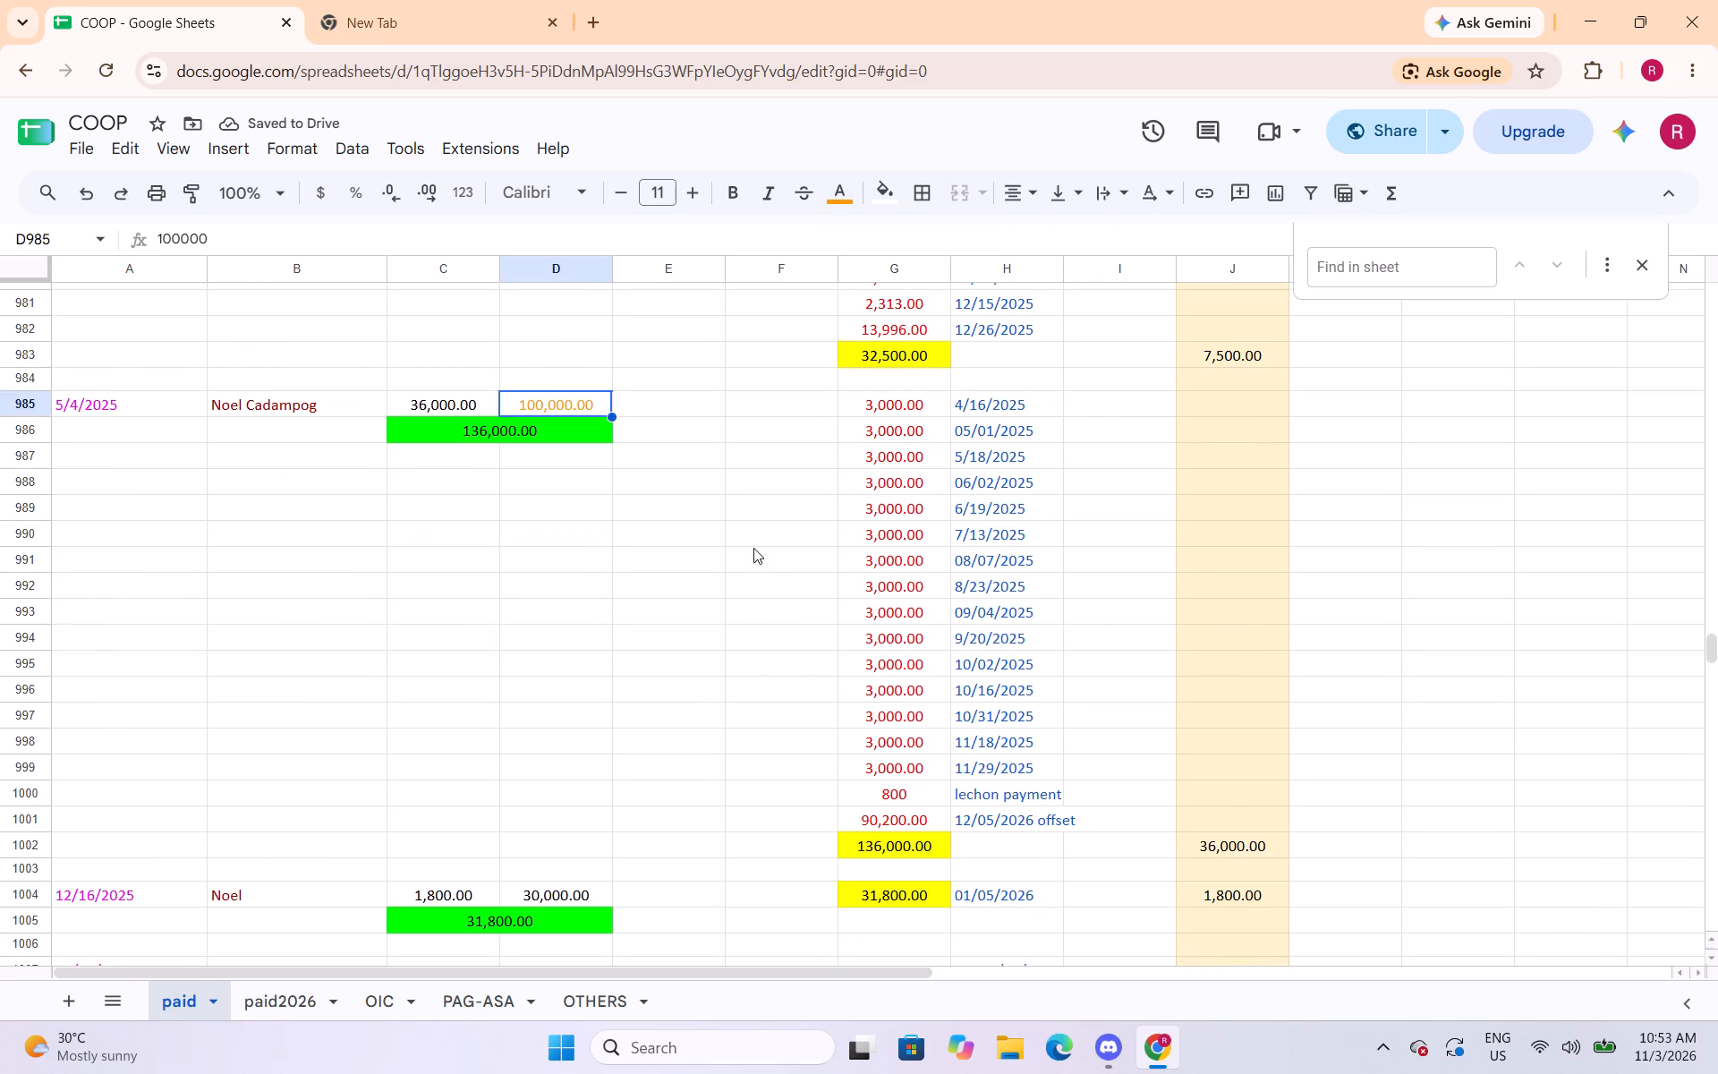
pyautogui.scroll(-4, 753, 548)
pyautogui.click(583, 449)
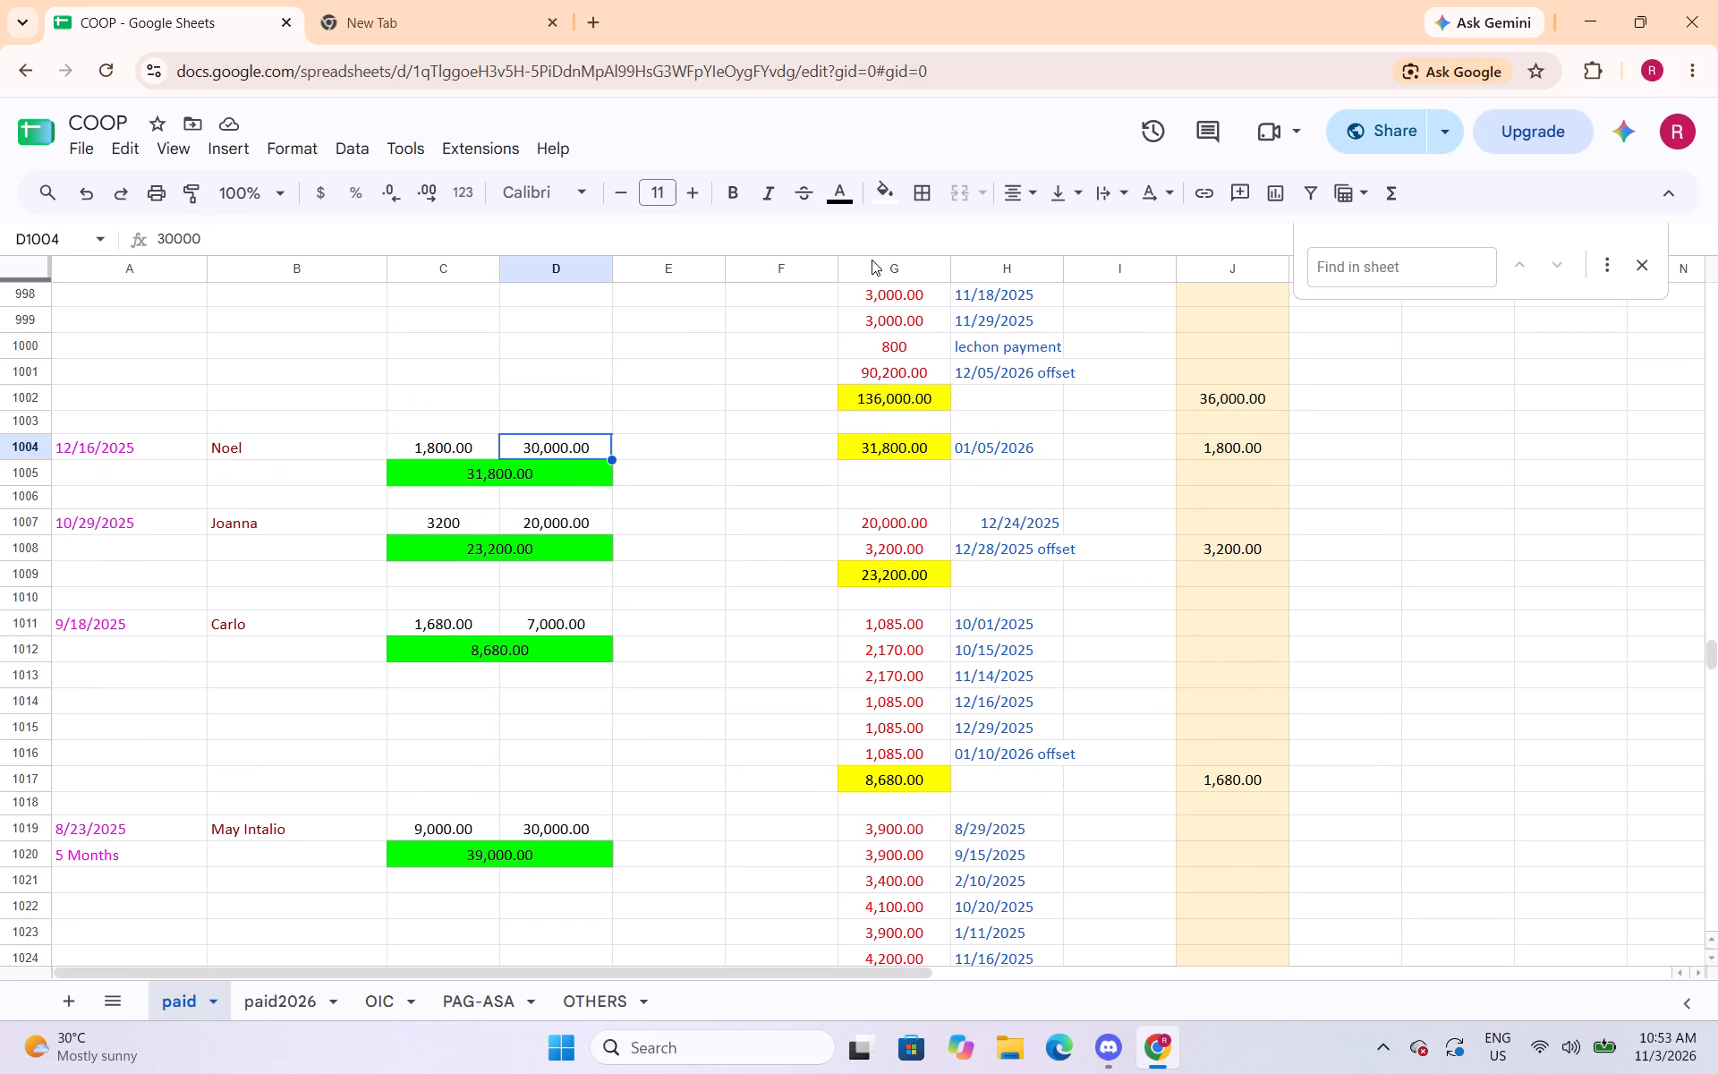
pyautogui.click(849, 194)
pyautogui.click(894, 298)
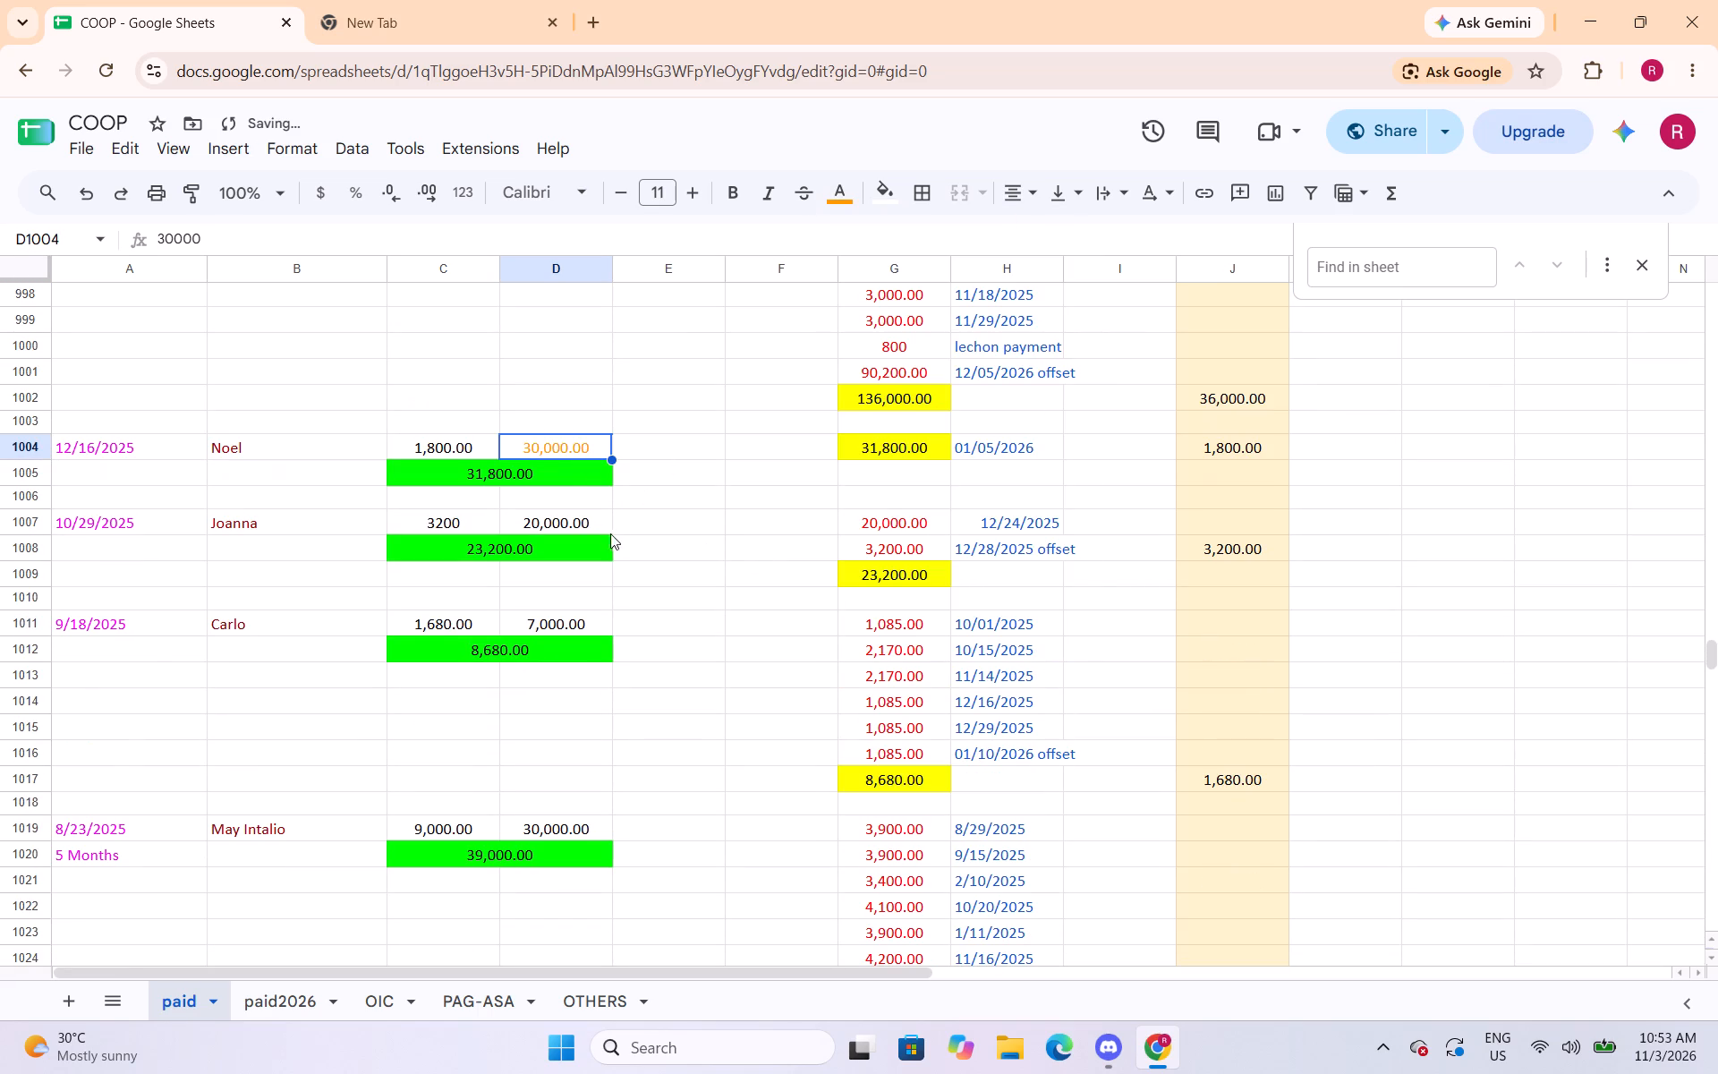
pyautogui.click(593, 521)
pyautogui.click(845, 198)
pyautogui.click(900, 300)
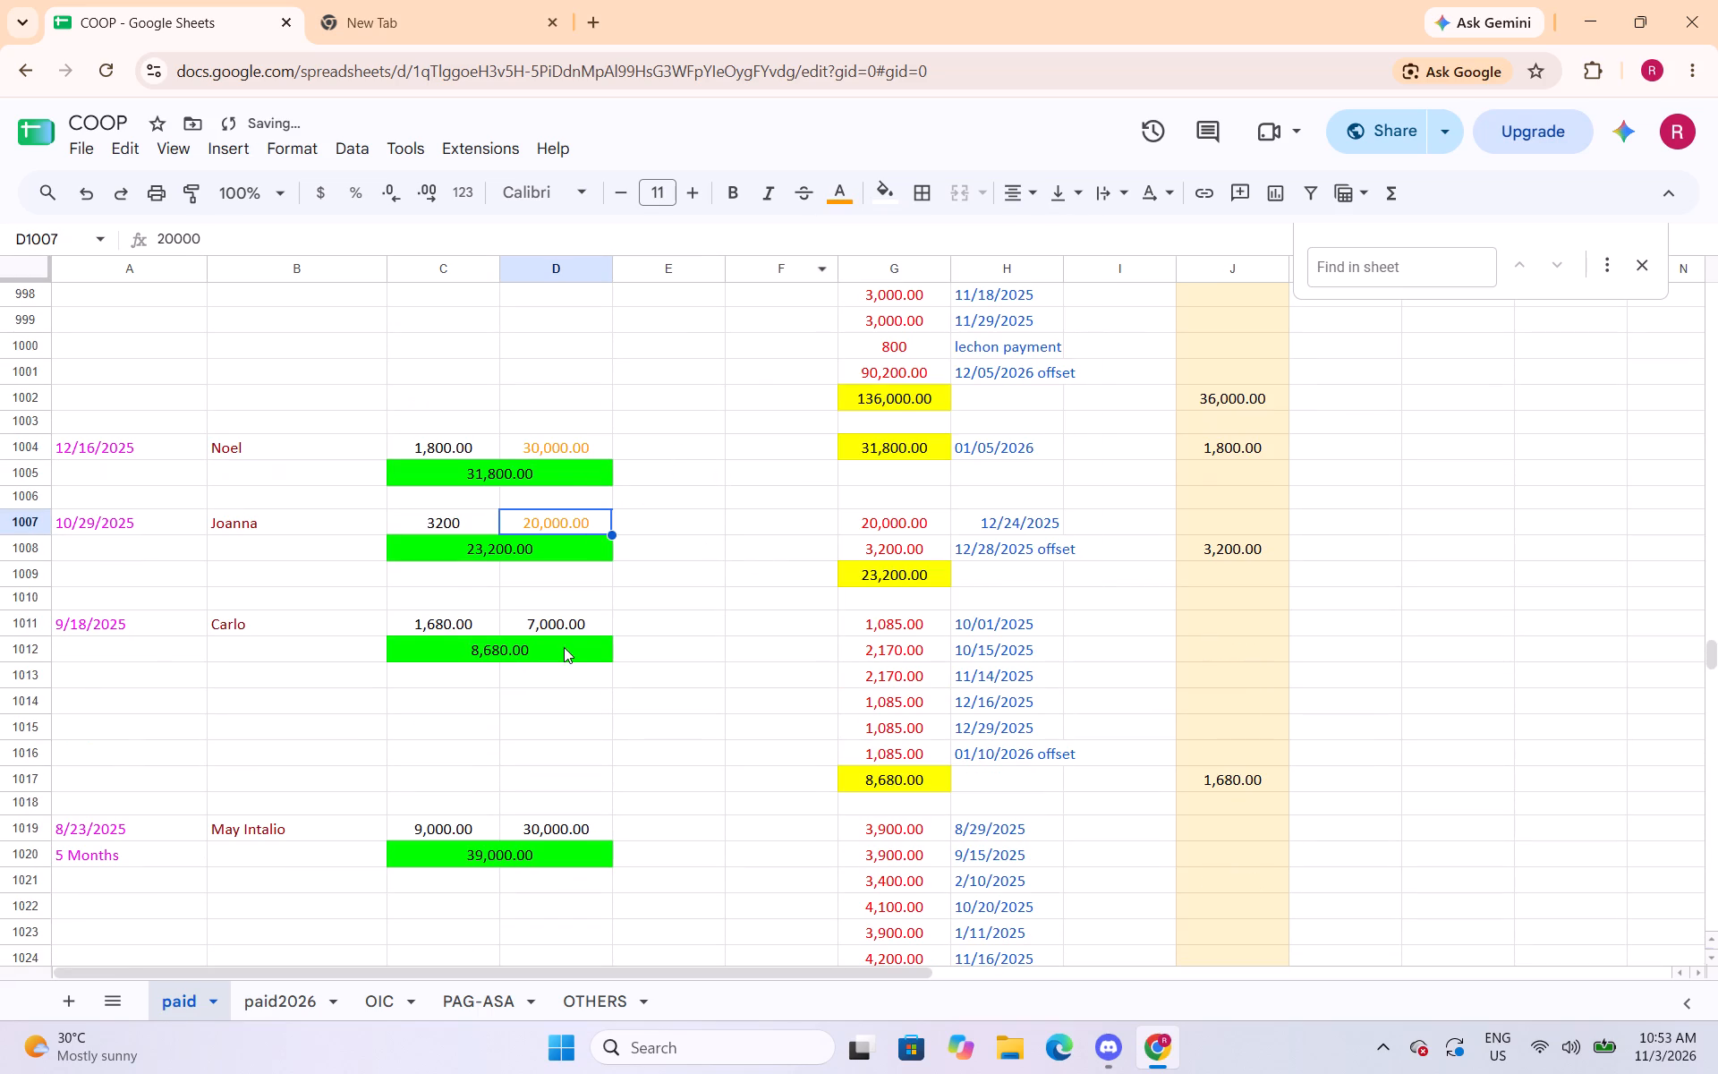
# Change the text colour of the capital amounts in cells D1011 and D1019 to orange.
pyautogui.click(567, 628)
pyautogui.click(846, 196)
pyautogui.moveTo(896, 294); pyautogui.dragTo(896, 302)
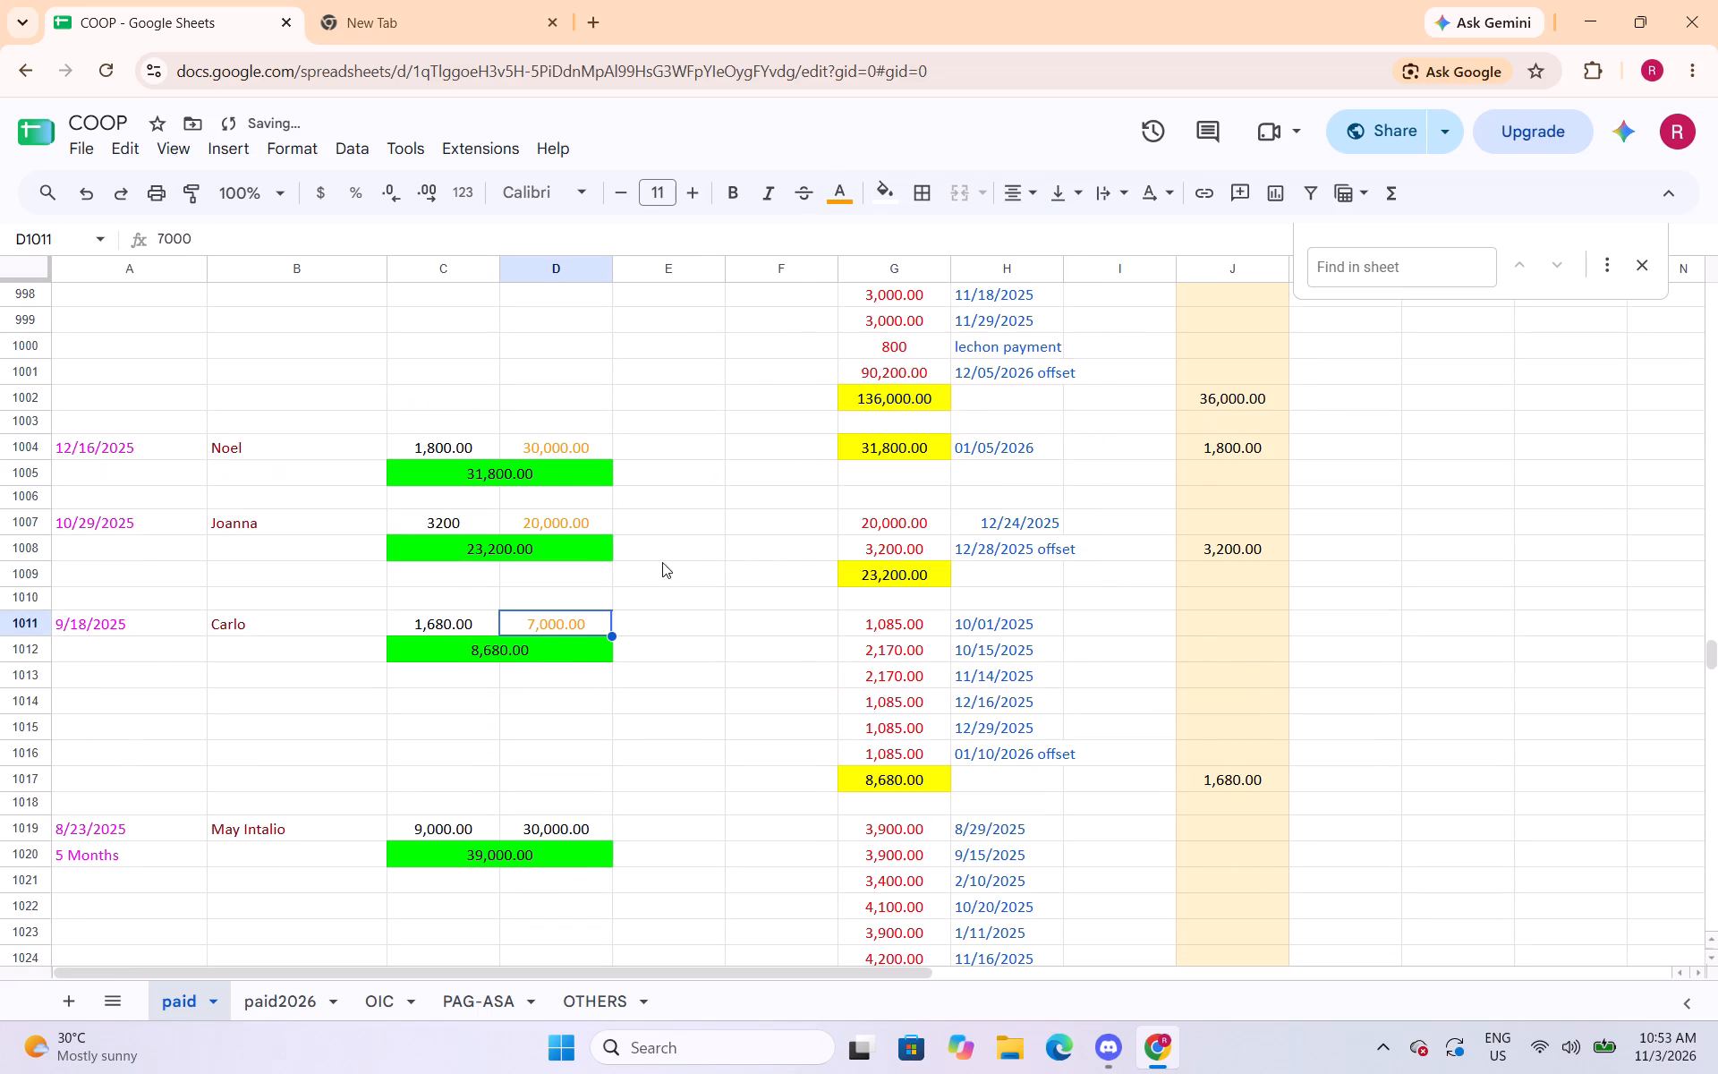
pyautogui.click(535, 832)
pyautogui.click(842, 203)
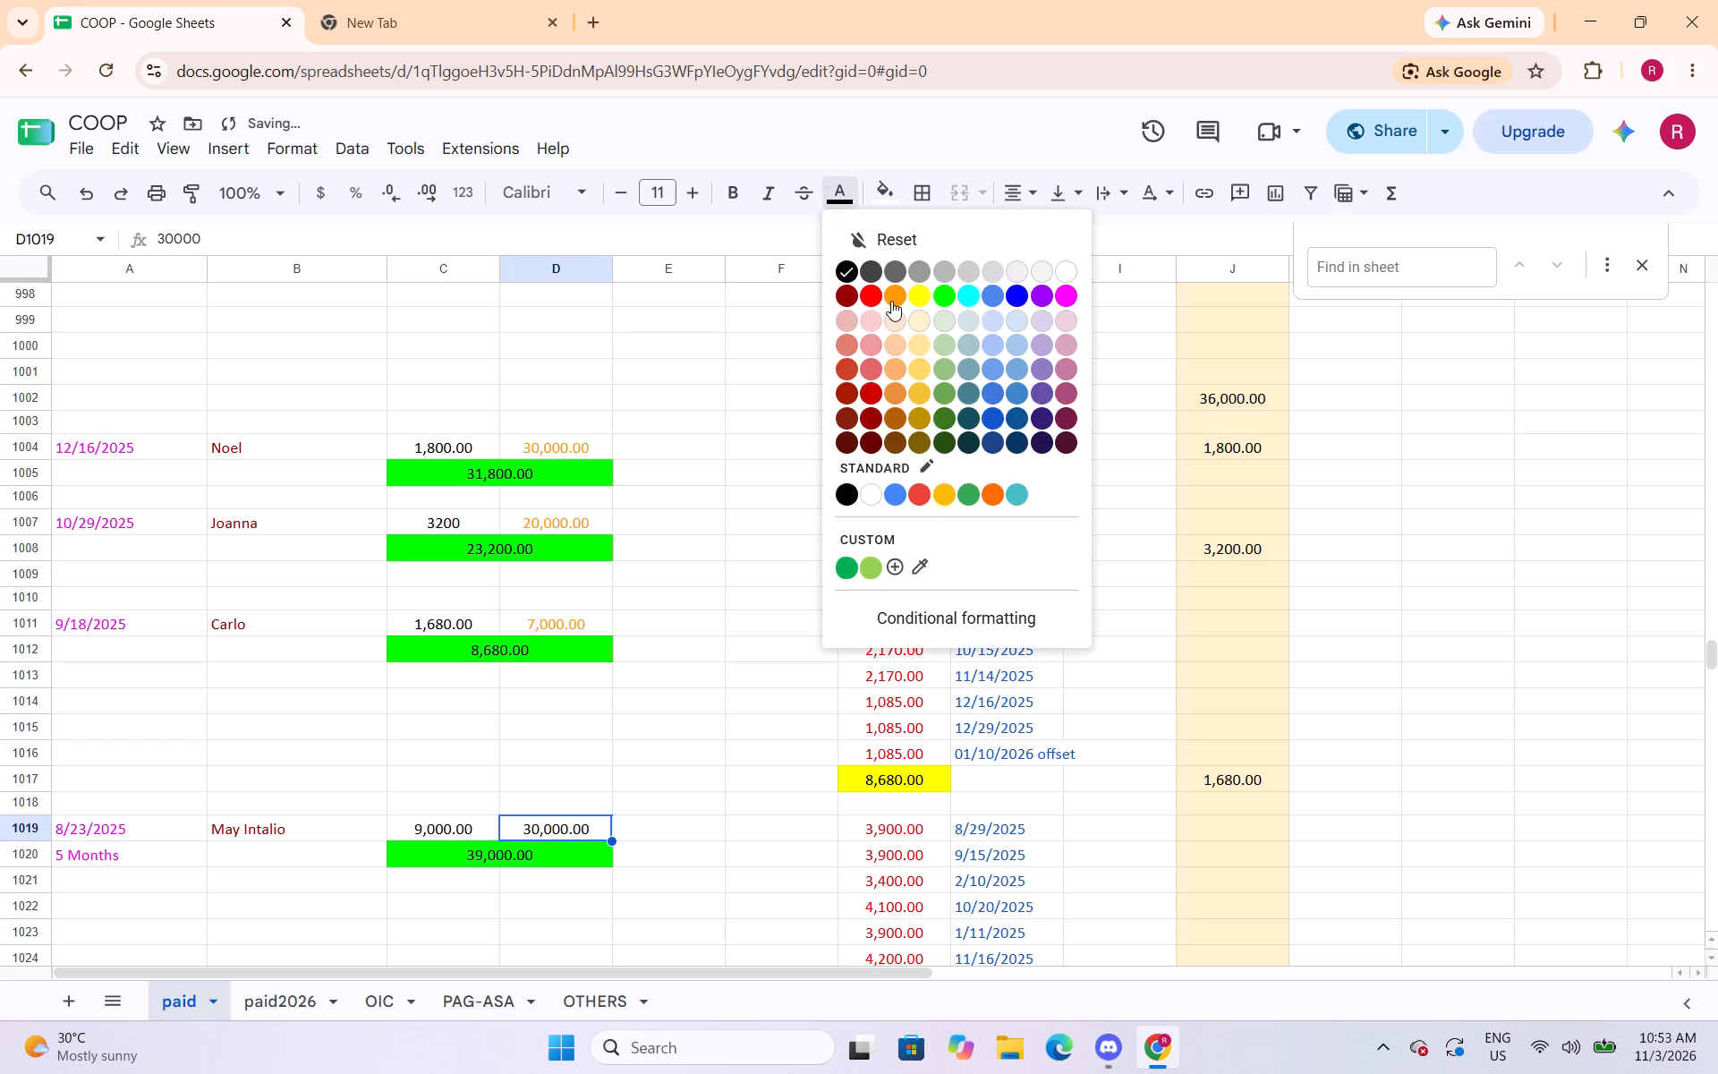
pyautogui.click(892, 301)
# Change the text colour of the capital amounts in cells D1031 and D1037 to orange.
pyautogui.scroll(-5, 600, 584)
pyautogui.click(576, 584)
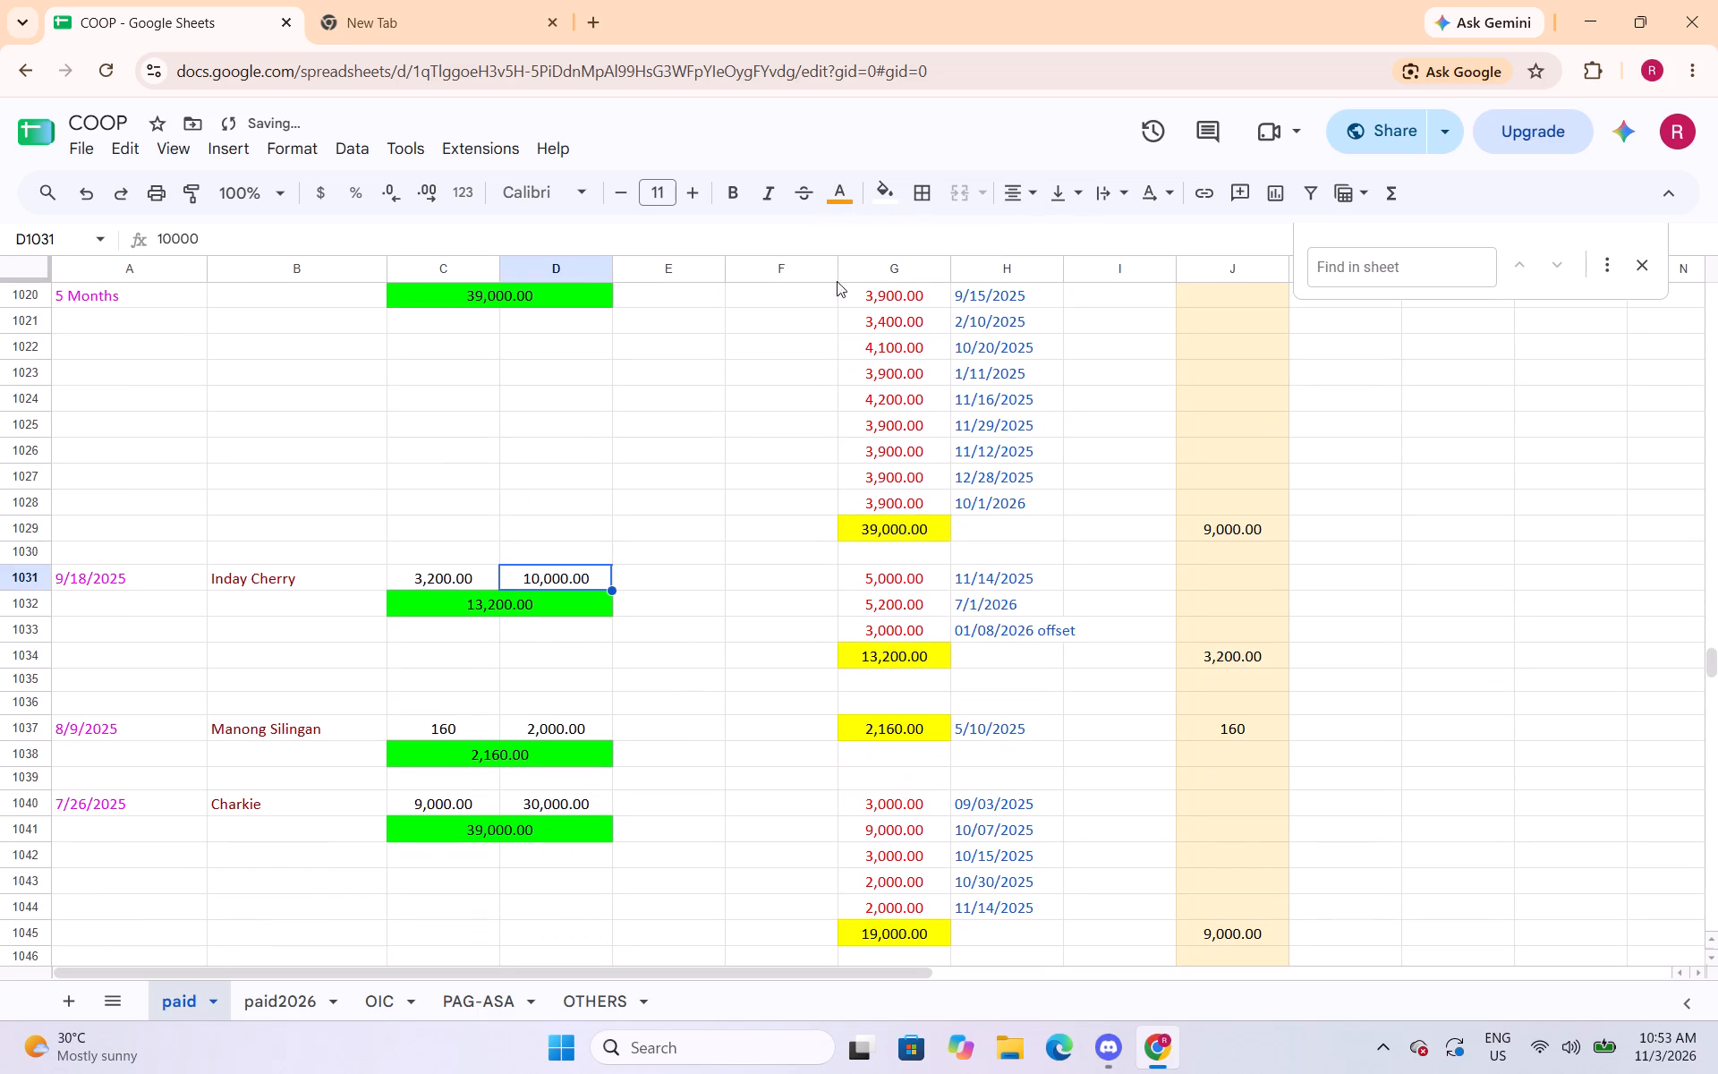
pyautogui.click(845, 204)
pyautogui.click(896, 291)
pyautogui.click(551, 722)
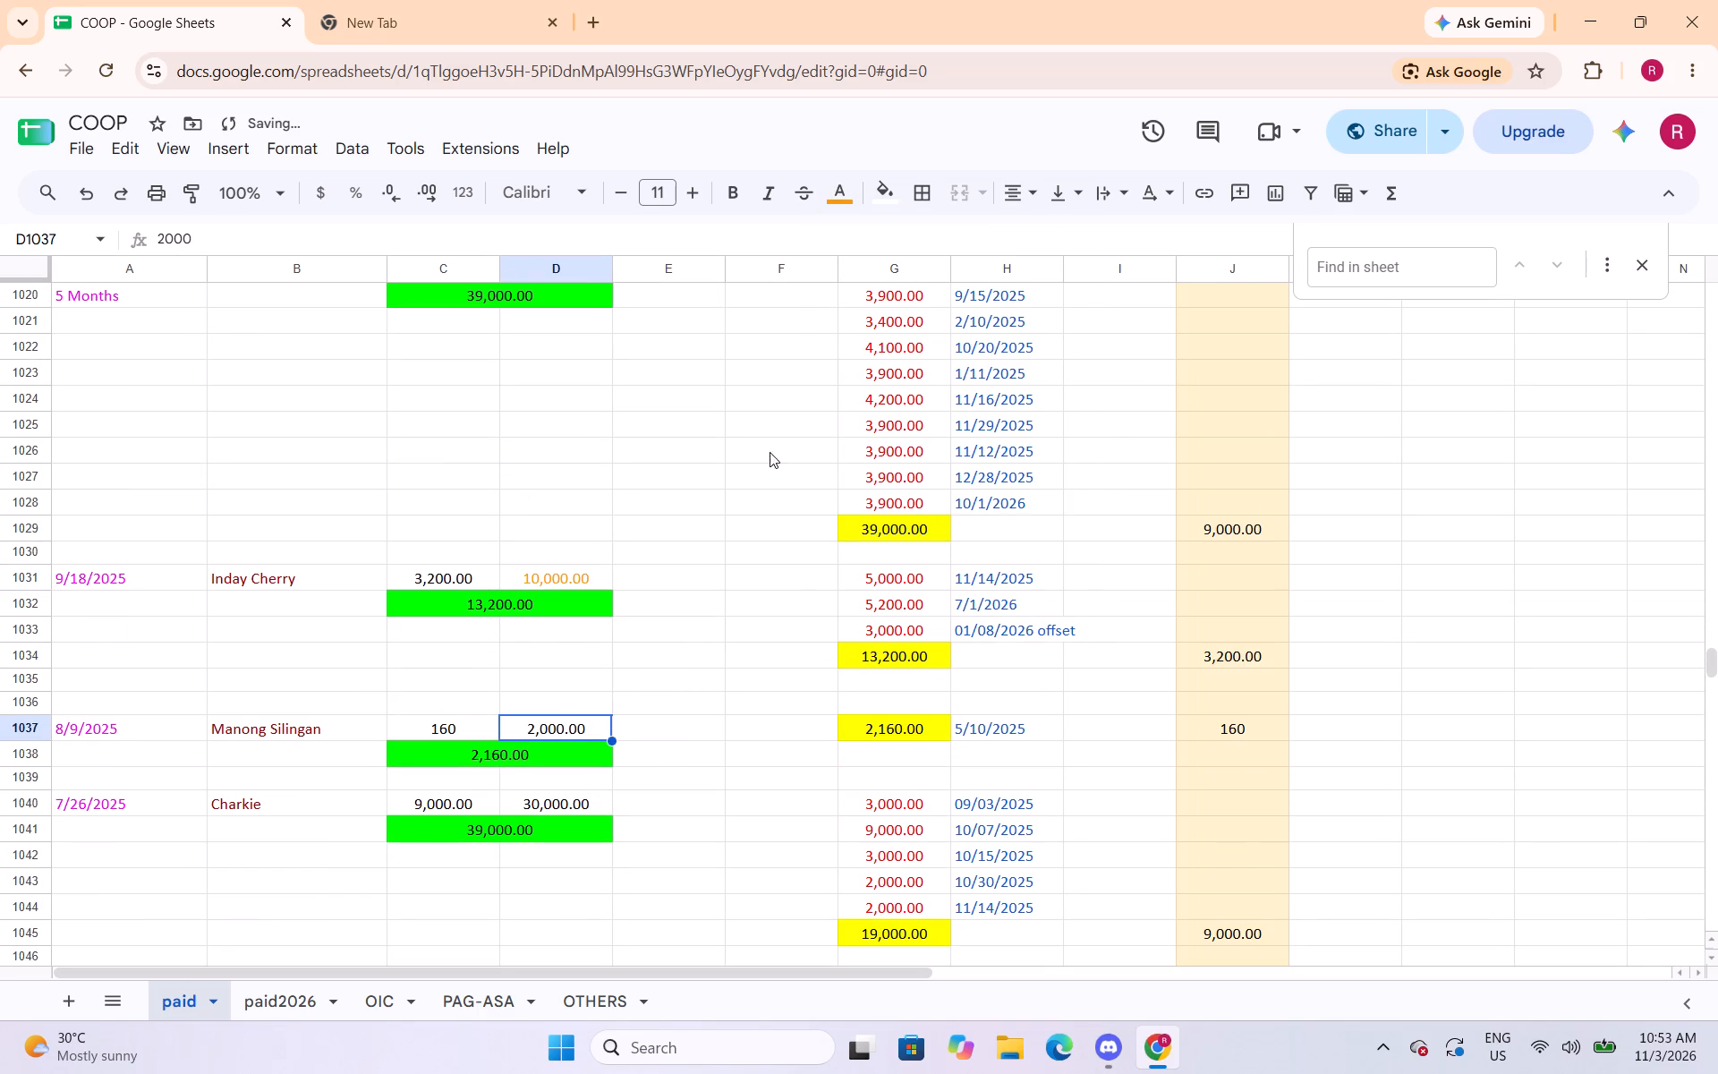
pyautogui.click(843, 192)
pyautogui.moveTo(893, 294); pyautogui.dragTo(887, 305)
pyautogui.click(855, 204)
pyautogui.click(897, 298)
# Change the text colour of the capital amounts in cells D1040 and D1047 to orange.
pyautogui.click(558, 808)
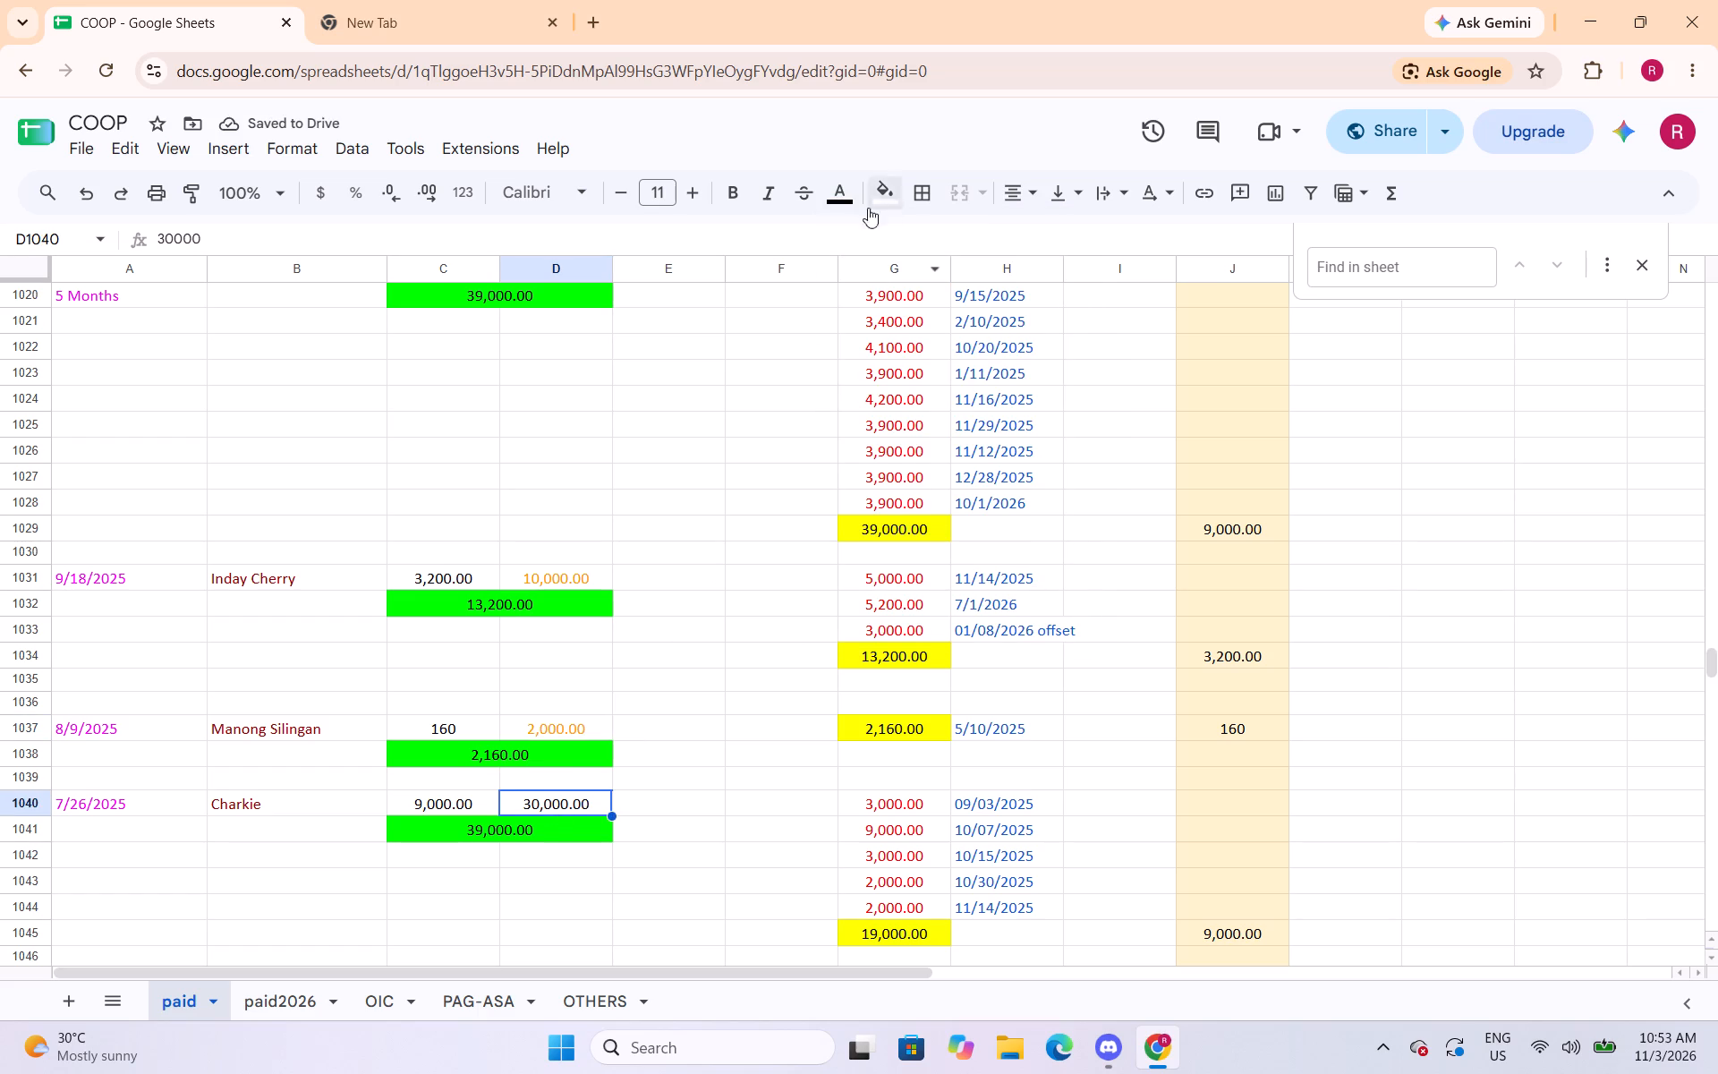
pyautogui.click(849, 202)
pyautogui.click(896, 295)
pyautogui.scroll(-3, 683, 482)
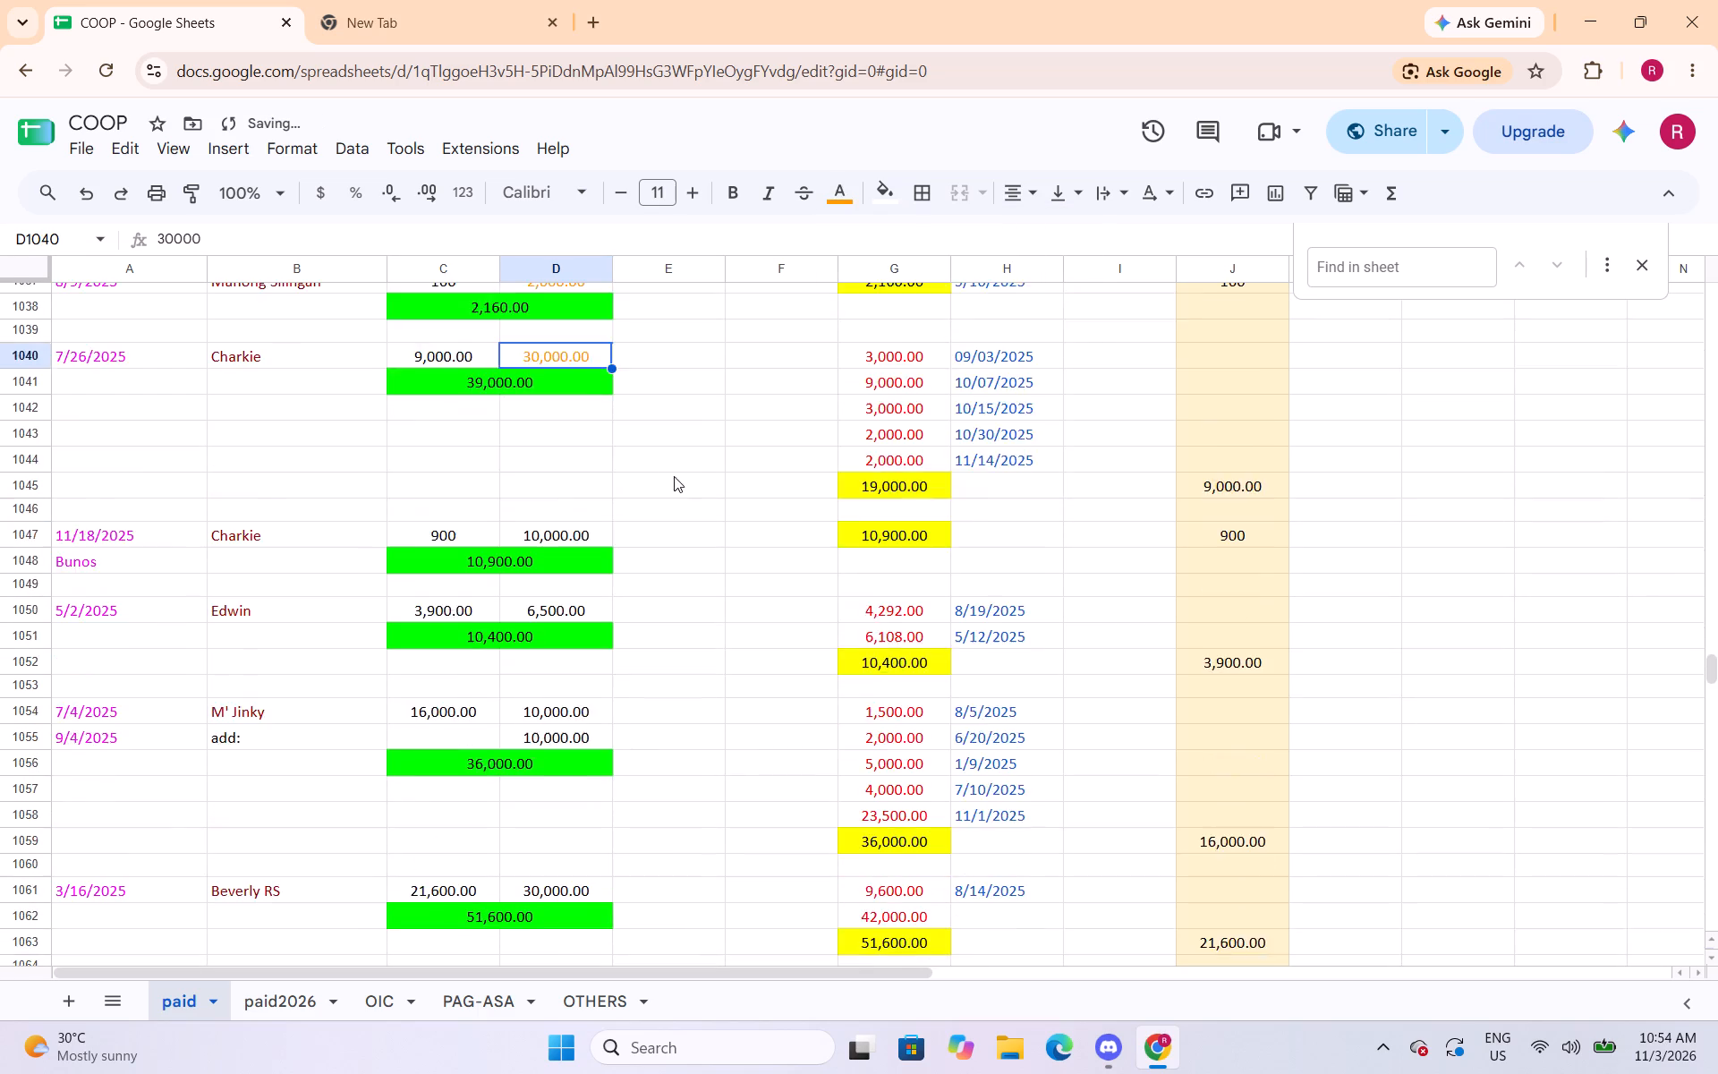
pyautogui.scroll(-2, 674, 476)
pyautogui.click(590, 428)
pyautogui.click(837, 194)
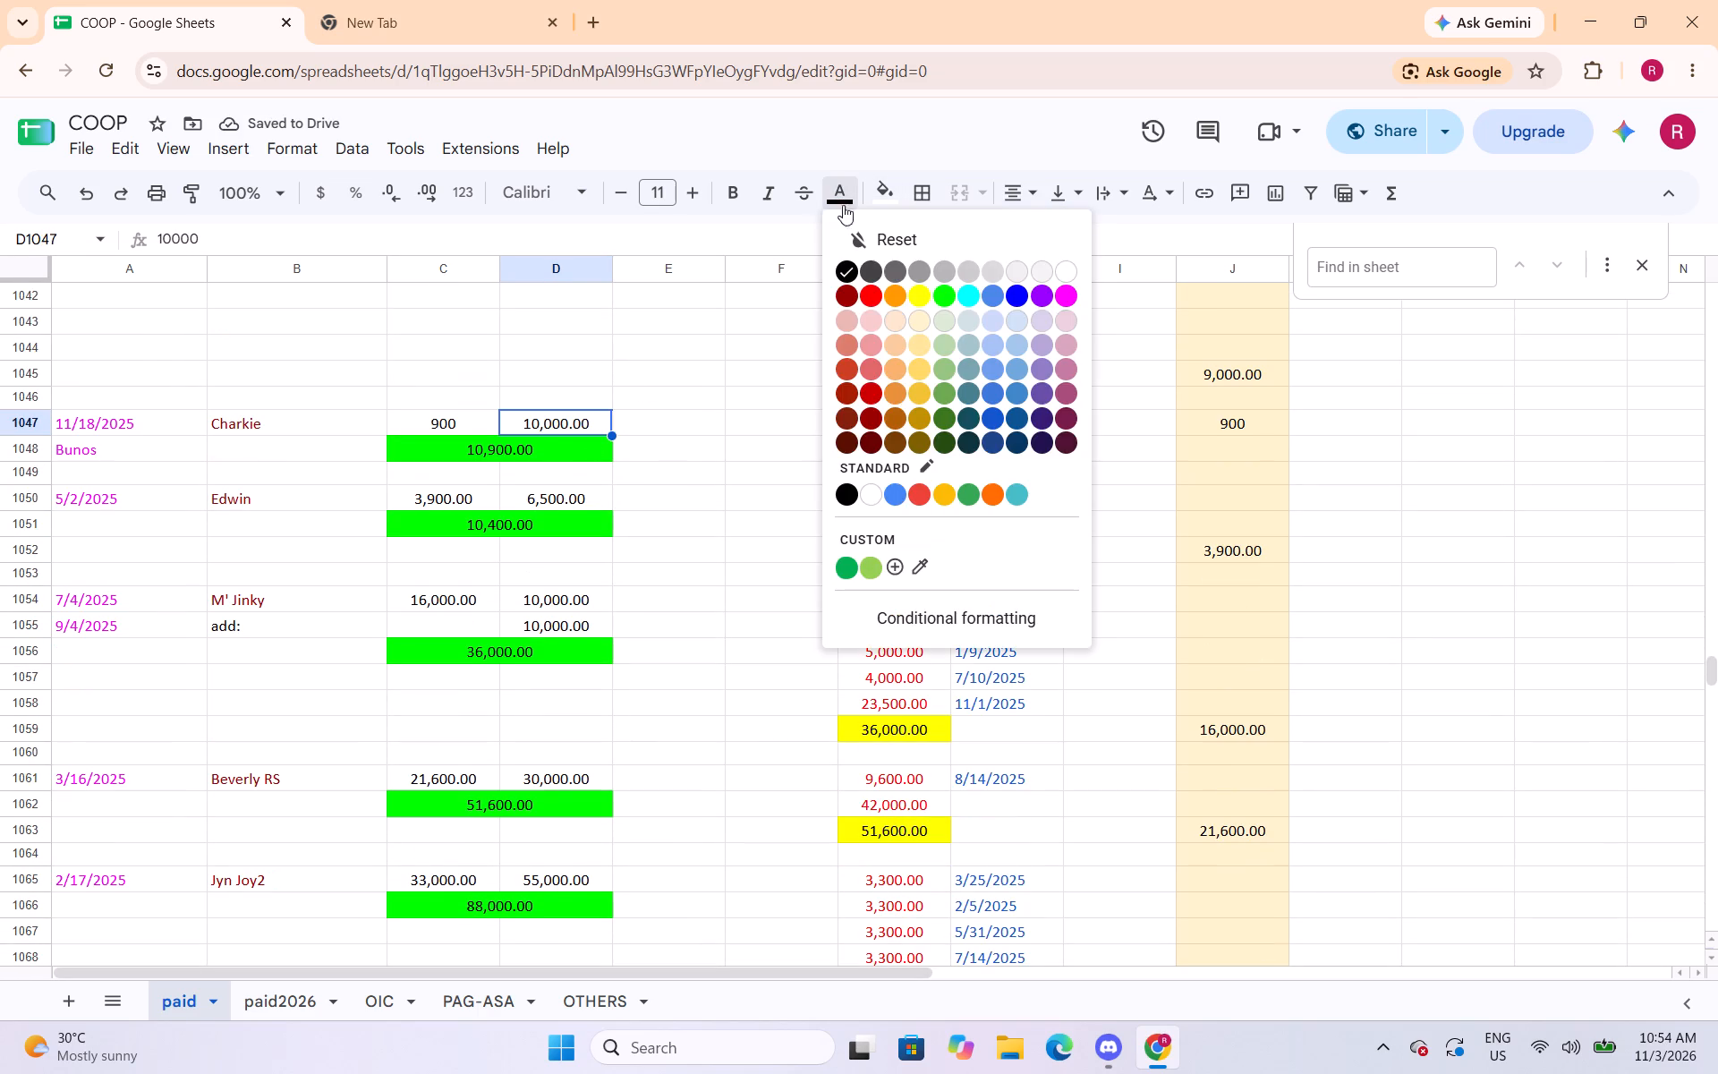
pyautogui.click(902, 295)
# Change the text colour of the capital amounts in cells D1050 and D1054:D1055 to orange.
pyautogui.click(595, 507)
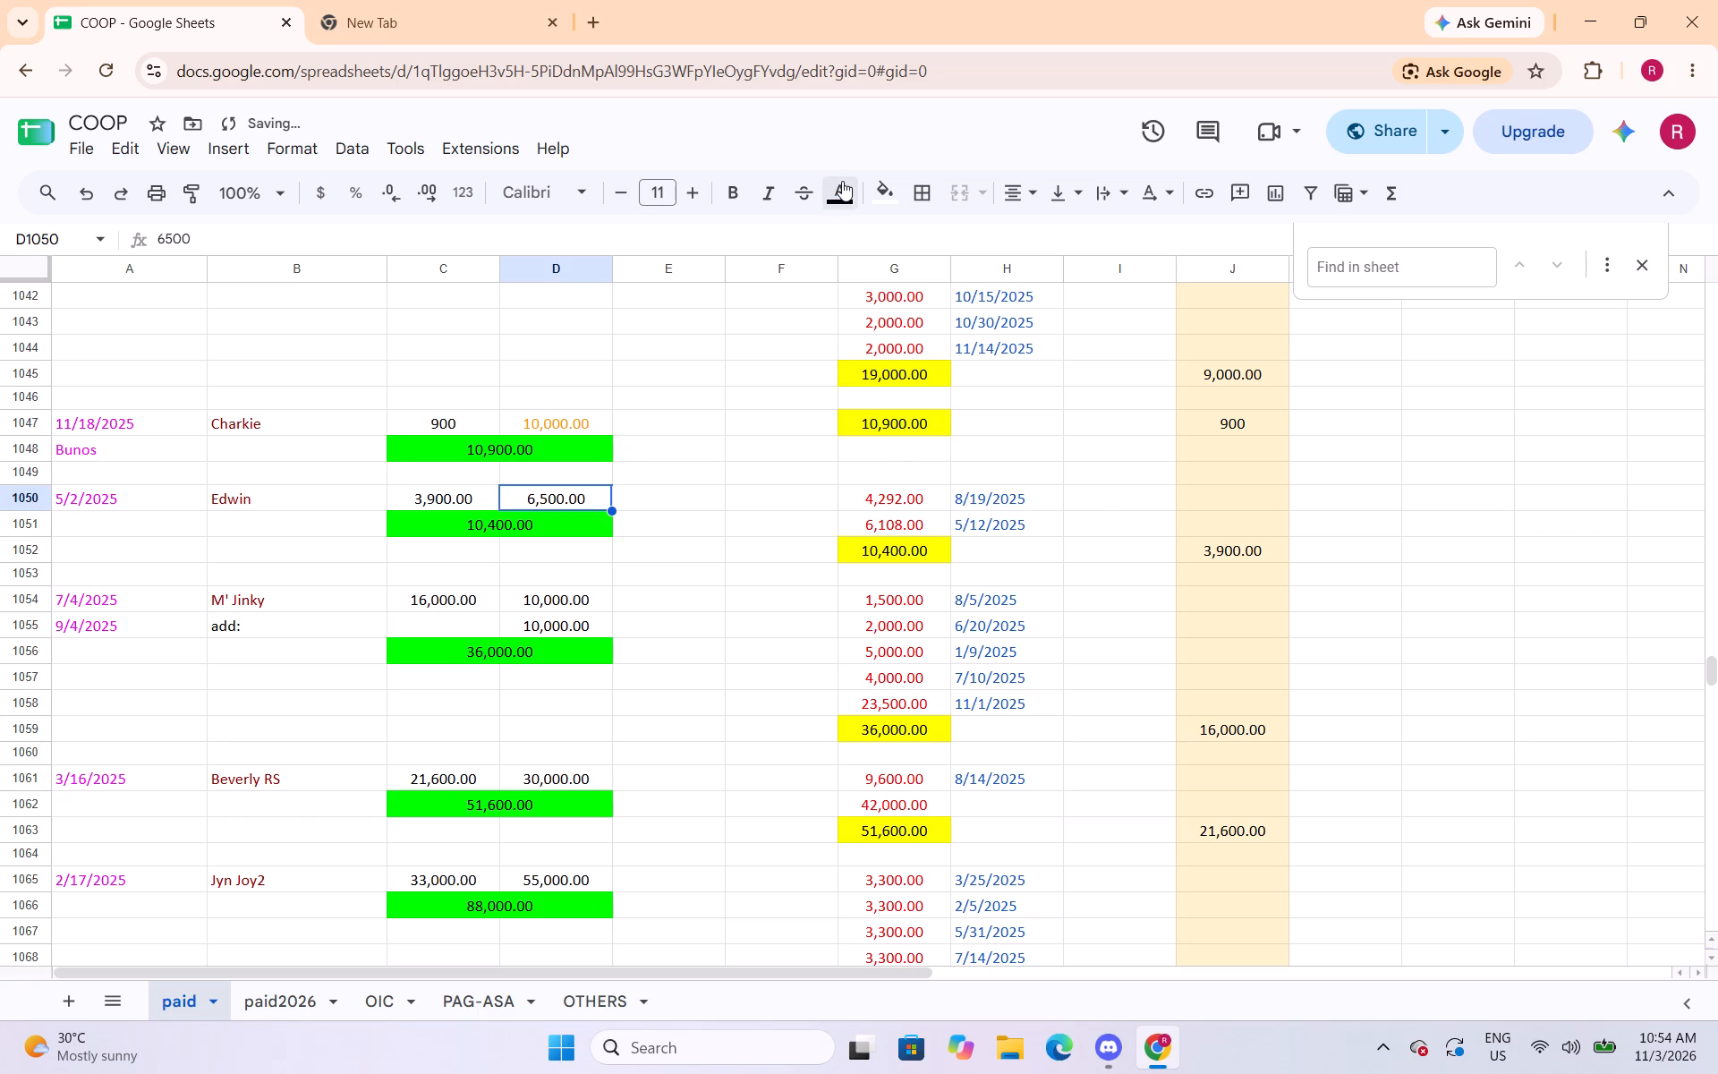
pyautogui.click(842, 181)
pyautogui.click(893, 291)
pyautogui.moveTo(582, 594); pyautogui.dragTo(574, 621)
pyautogui.click(856, 184)
pyautogui.click(898, 294)
# Change the text colour of the capital amounts in cells D1061 and D1065 to orange.
pyautogui.scroll(-1, 634, 446)
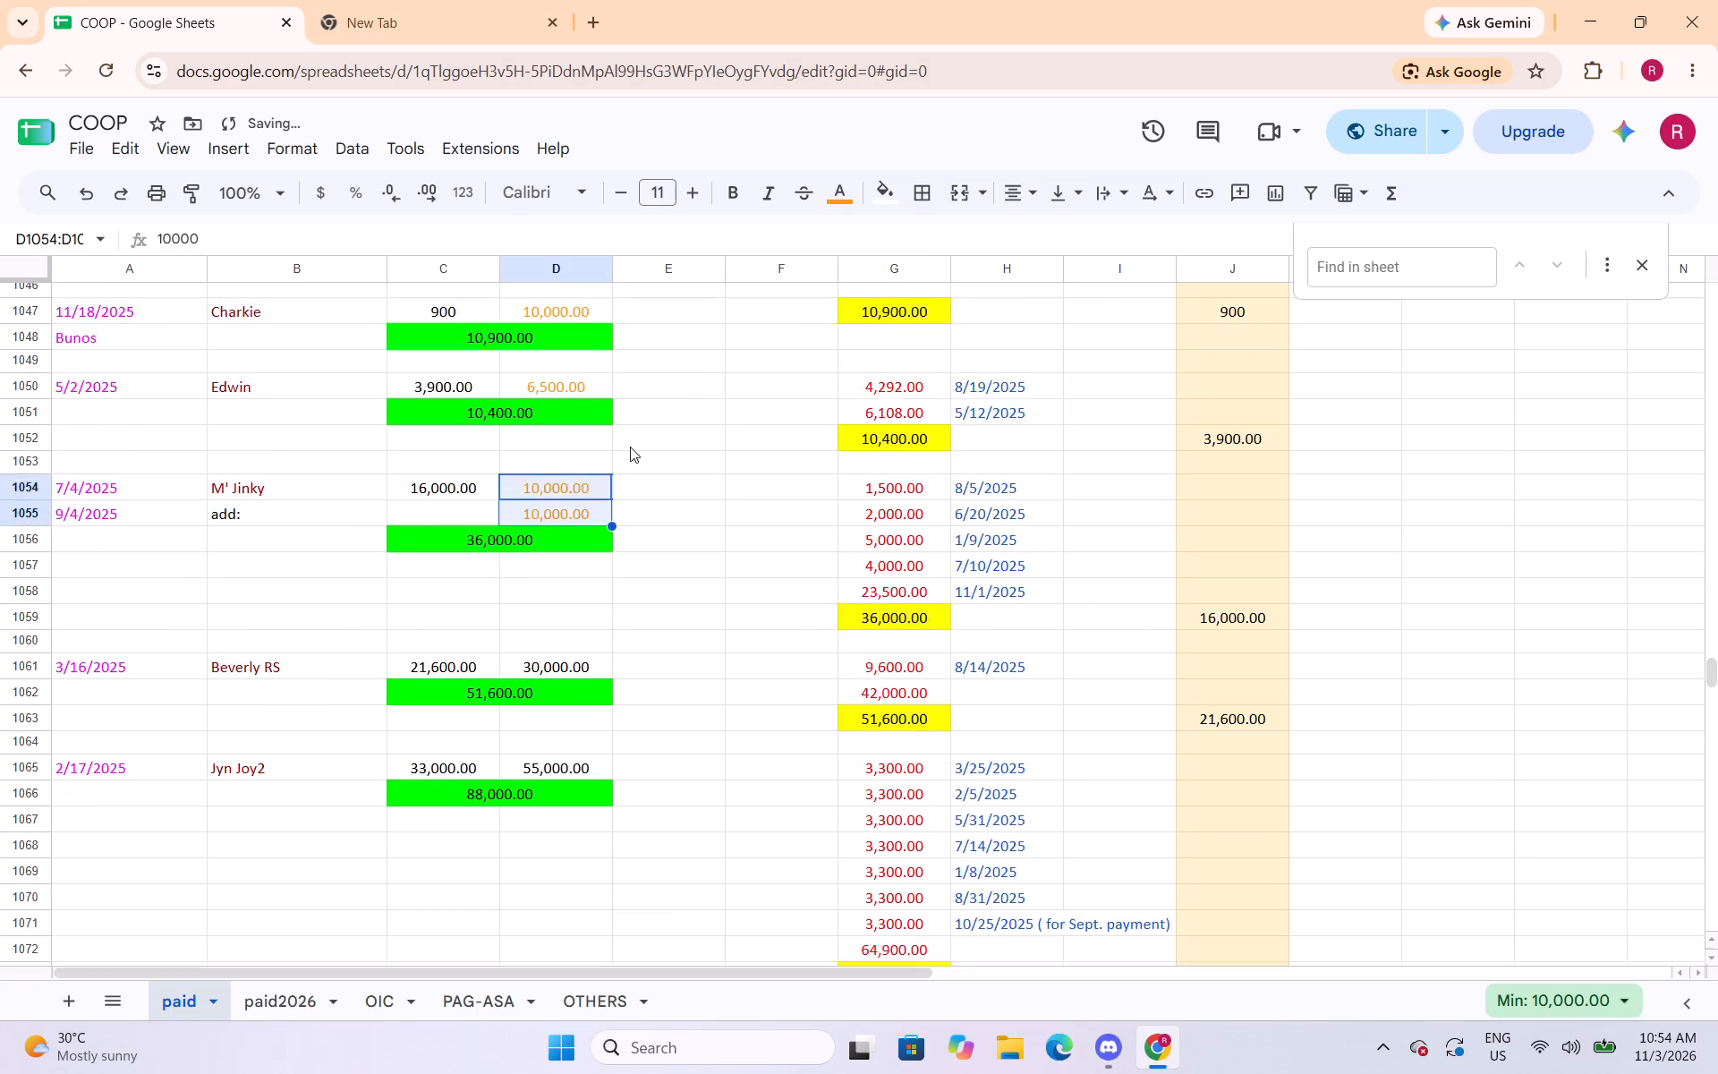
pyautogui.scroll(-2, 630, 447)
pyautogui.click(575, 446)
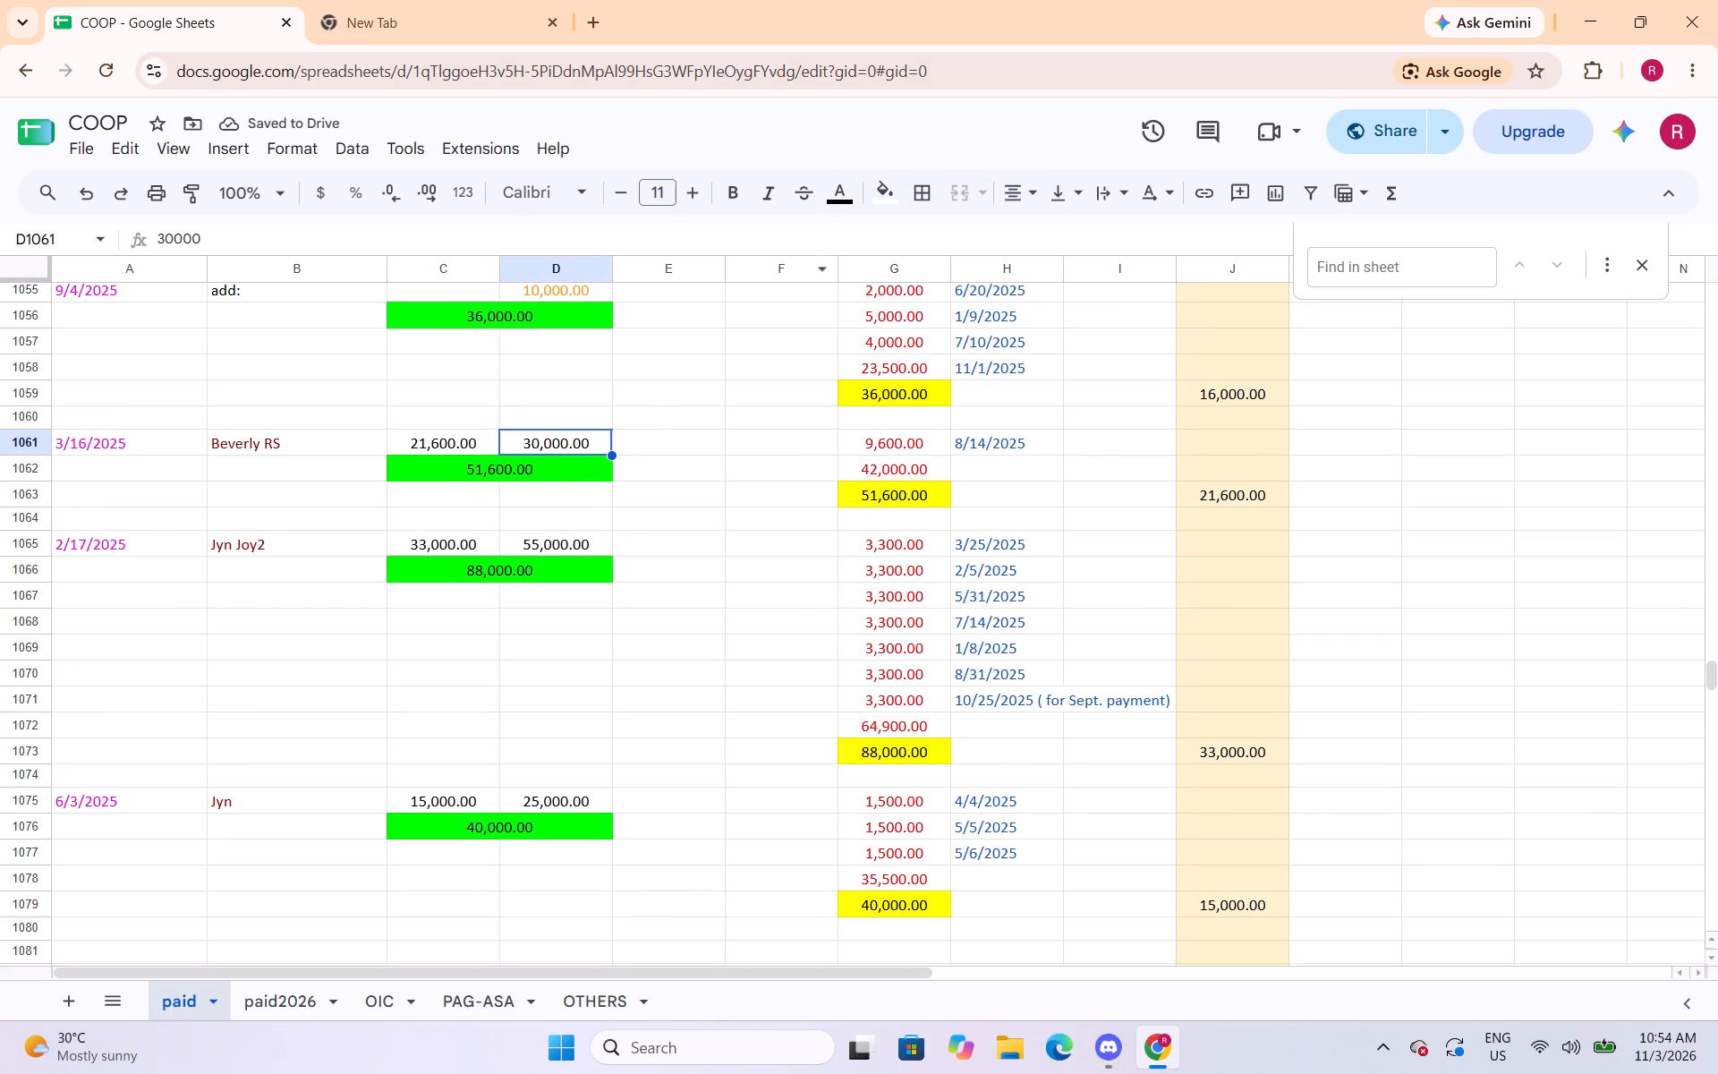
pyautogui.click(838, 200)
pyautogui.click(895, 296)
pyautogui.click(593, 546)
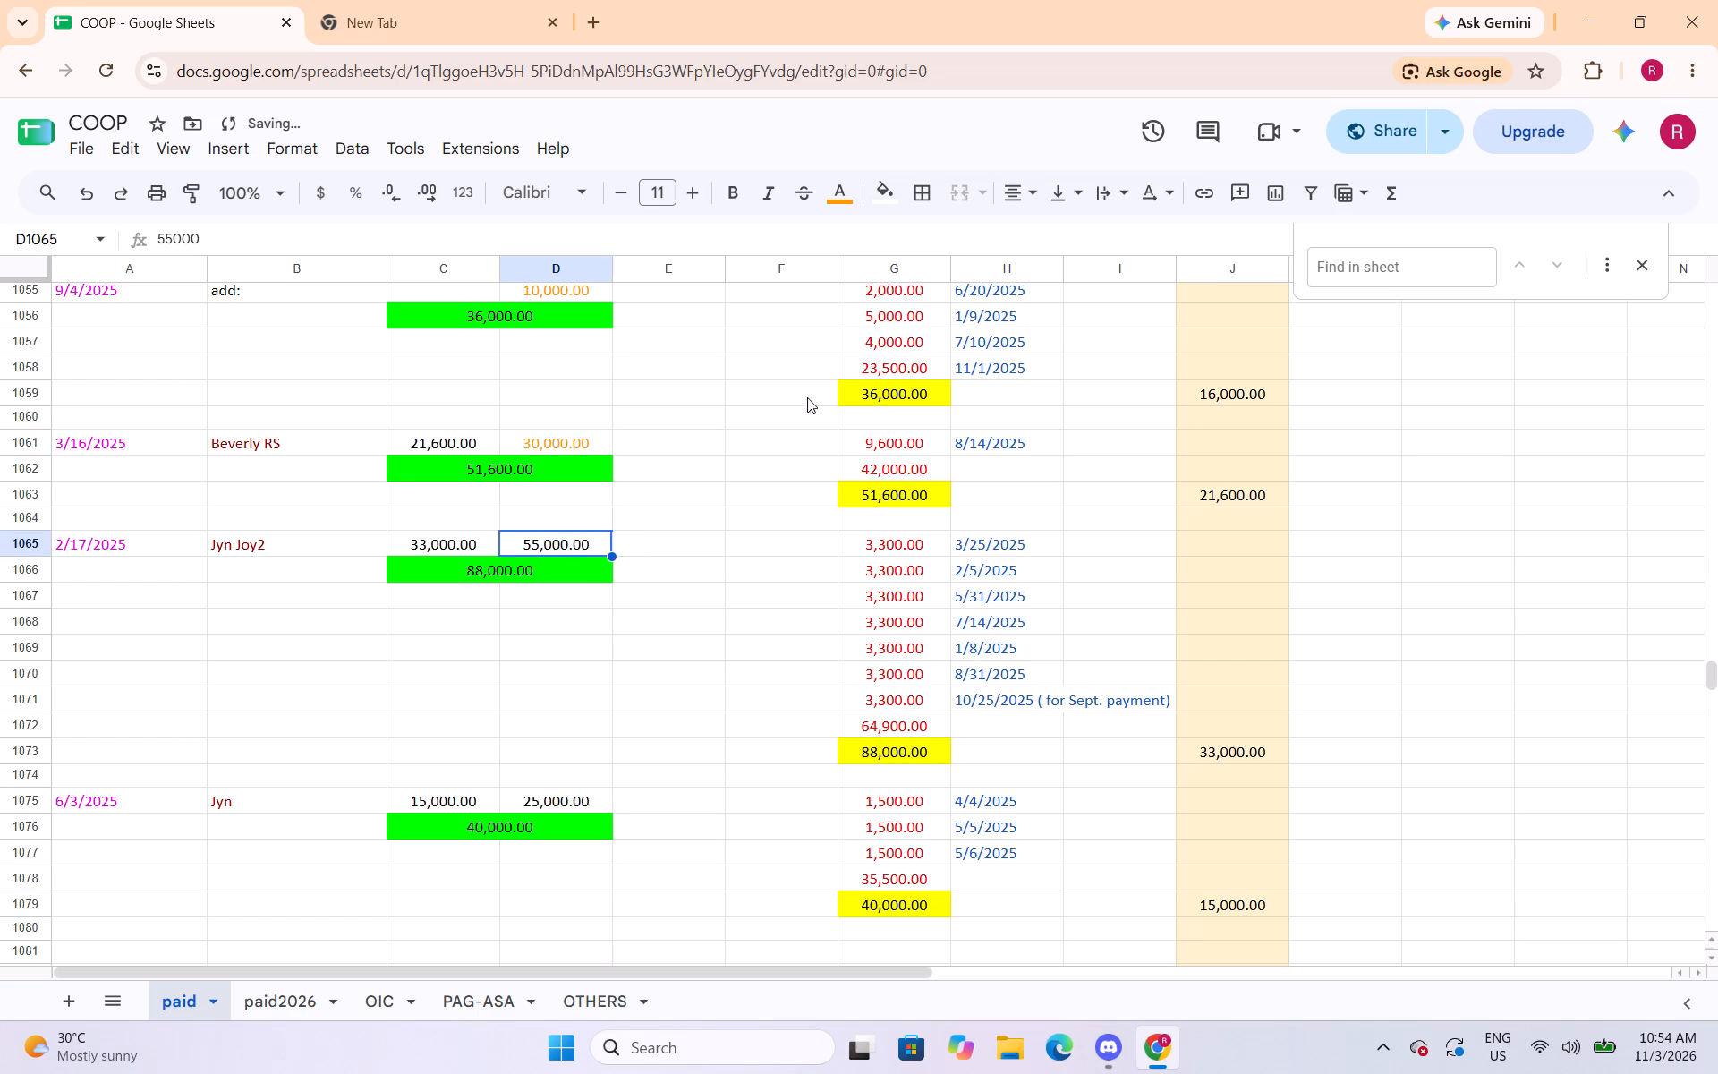
pyautogui.click(846, 203)
pyautogui.click(898, 287)
# Change the text colour of the capital amounts in cells D1075 and D1082 to orange.
pyautogui.click(523, 807)
pyautogui.click(829, 177)
pyautogui.click(898, 297)
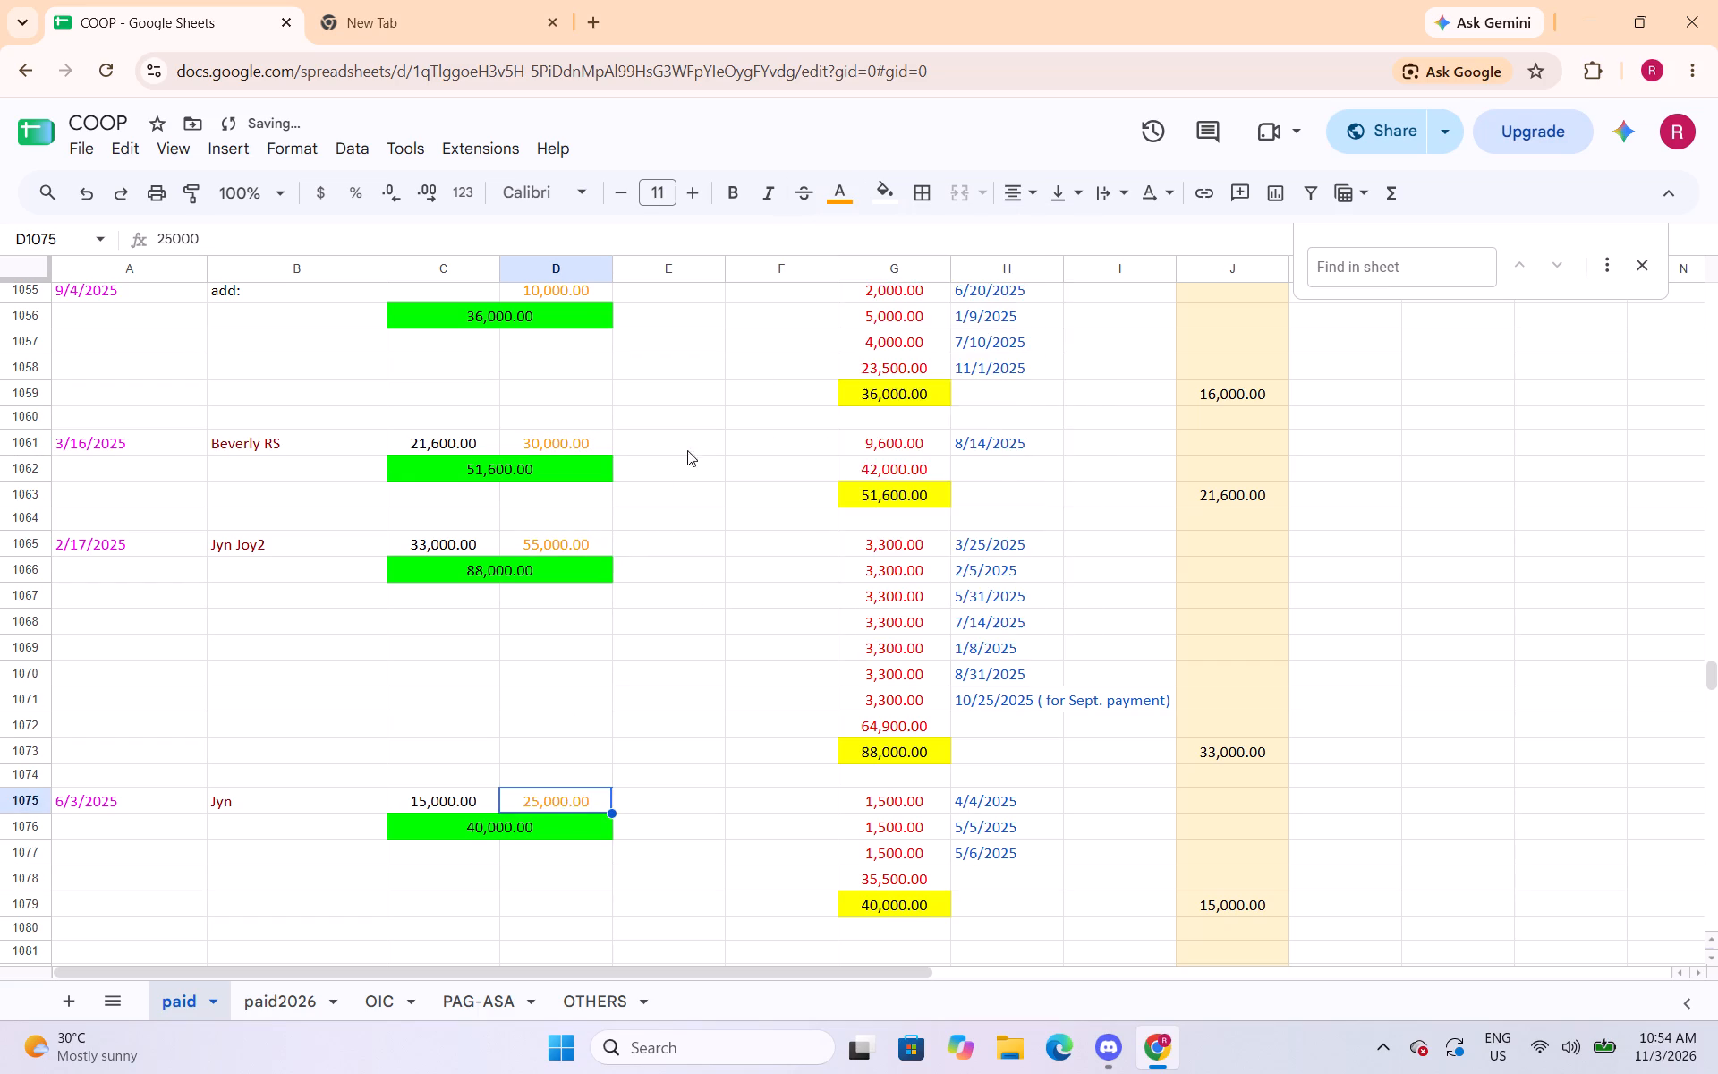
pyautogui.scroll(-5, 670, 533)
pyautogui.click(592, 413)
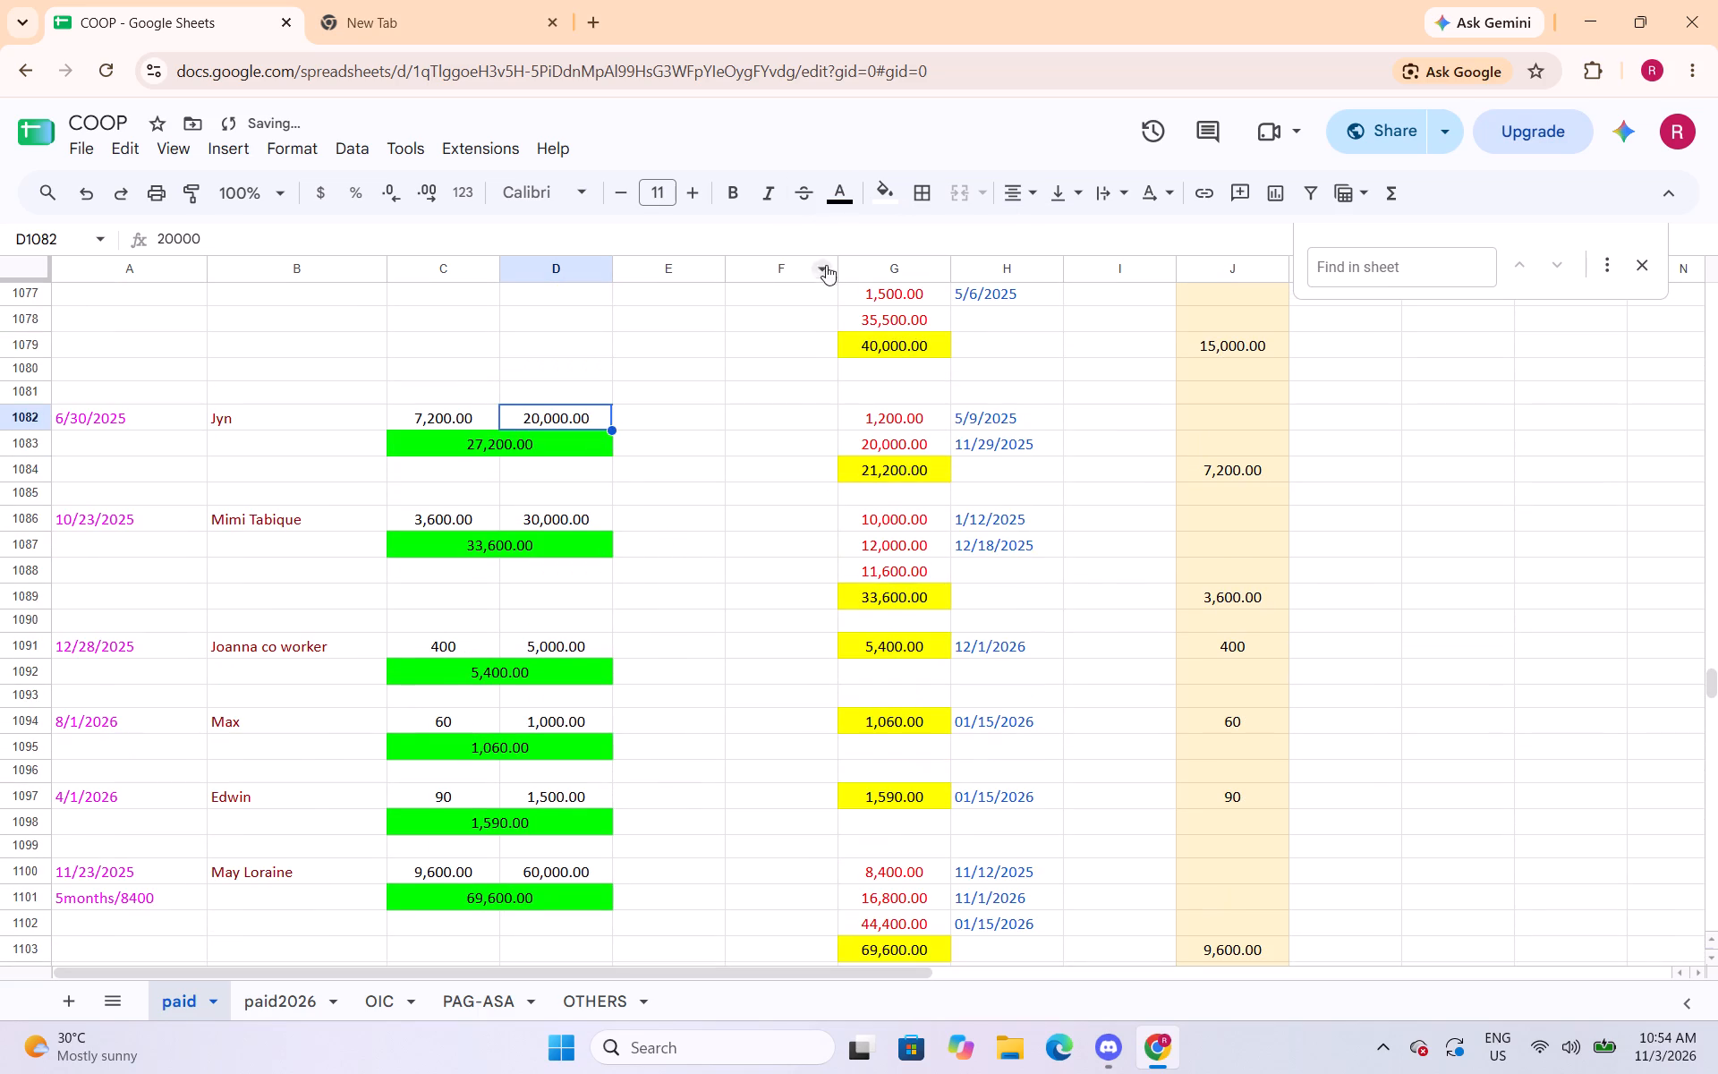
pyautogui.click(846, 200)
pyautogui.click(900, 298)
# Change the text colour of the capital amounts in cells D1086, D1091 and D1094 to orange.
pyautogui.click(591, 528)
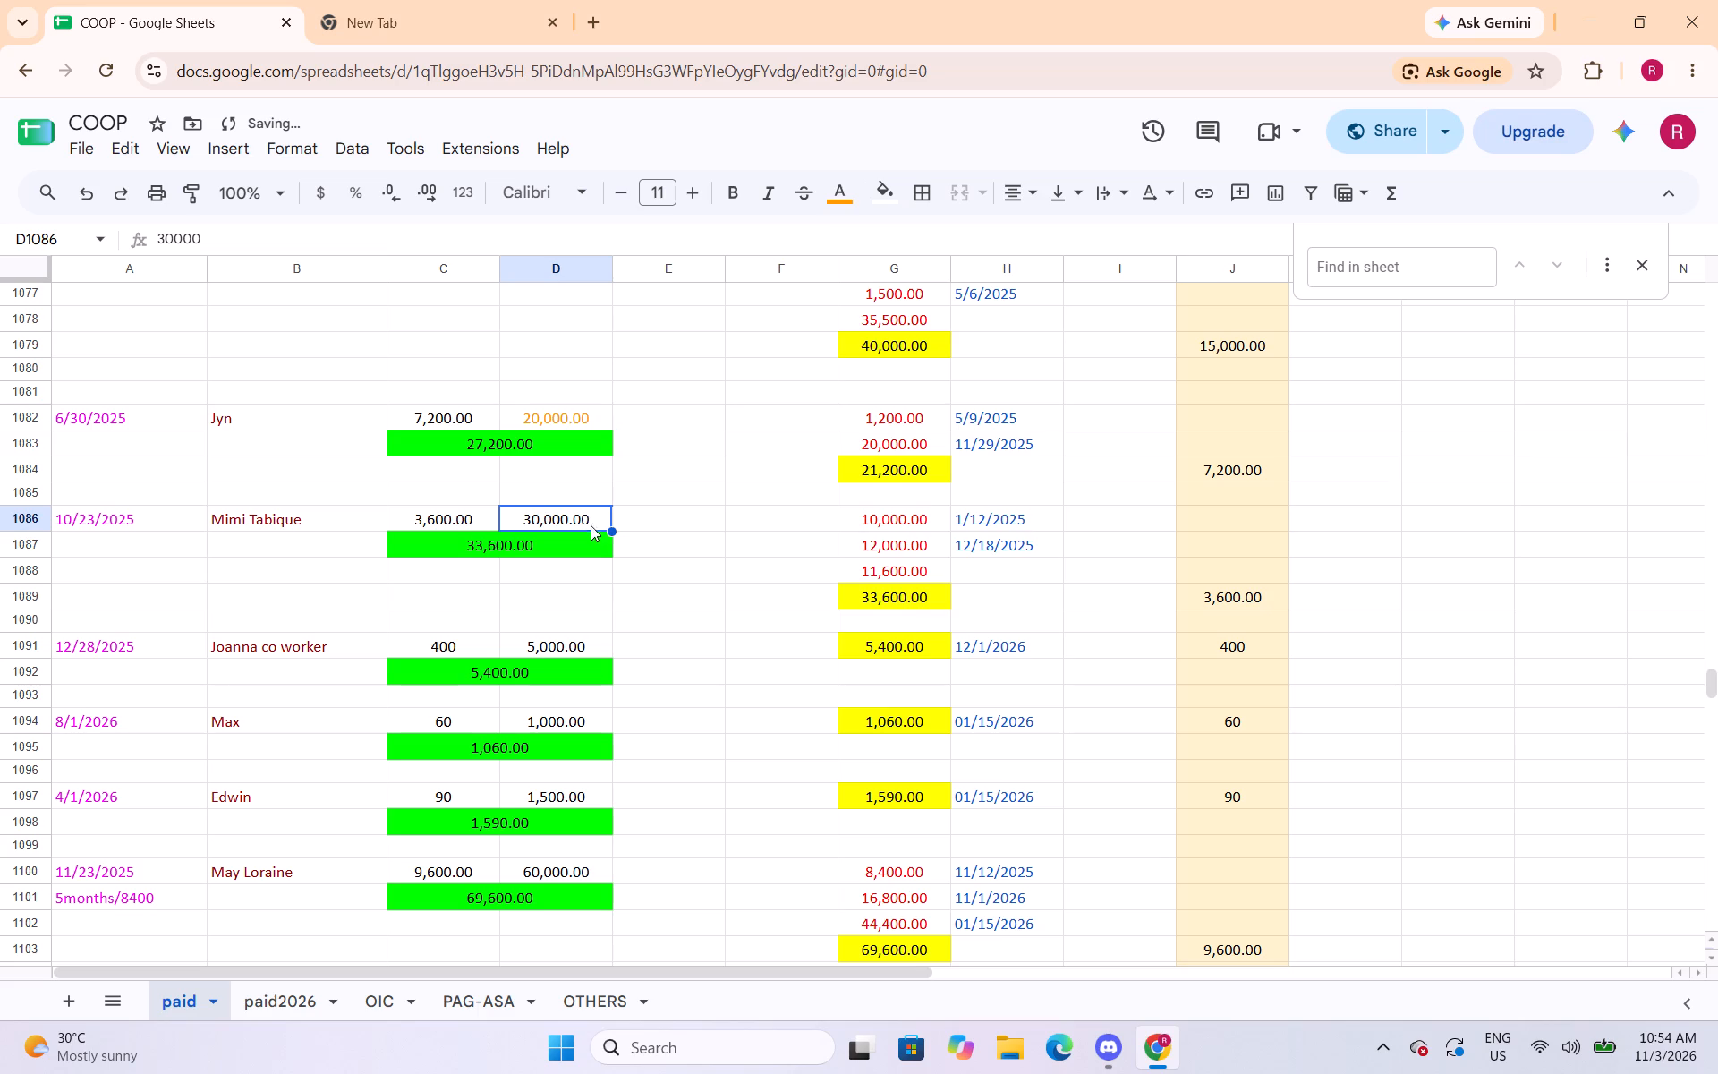
pyautogui.click(836, 195)
pyautogui.click(895, 289)
pyautogui.click(574, 654)
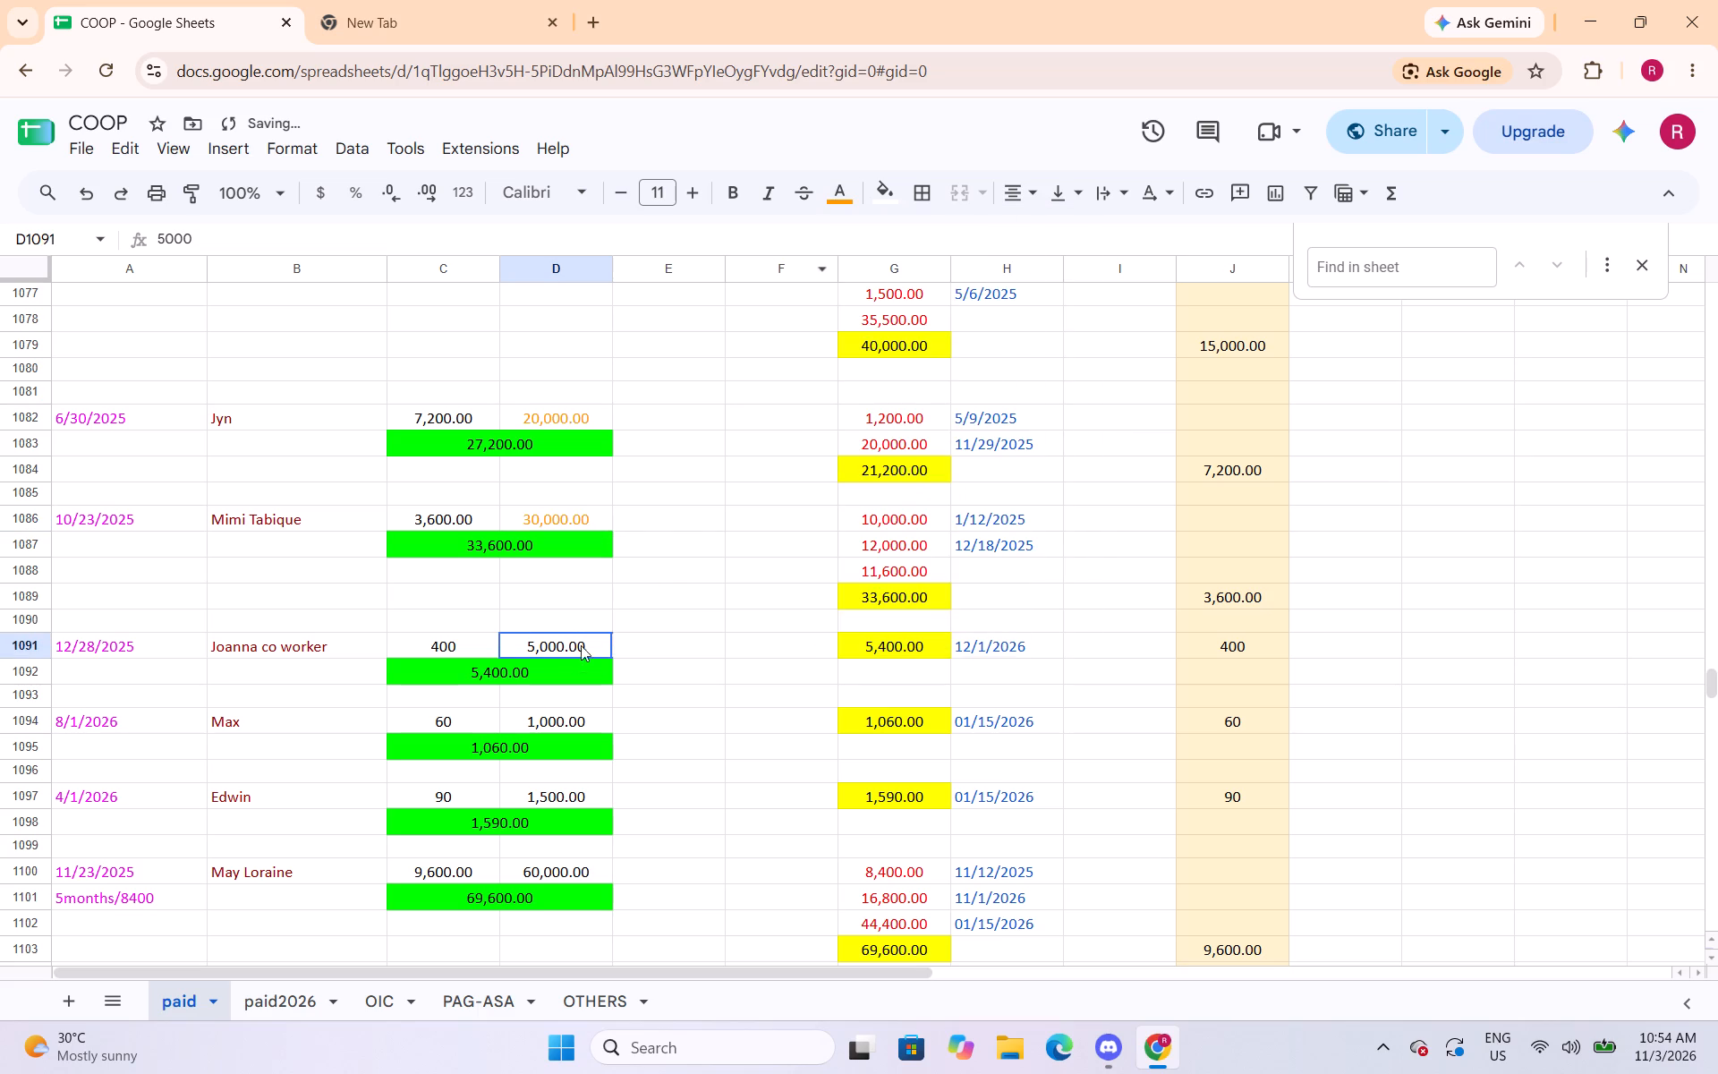
pyautogui.click(846, 198)
pyautogui.click(900, 290)
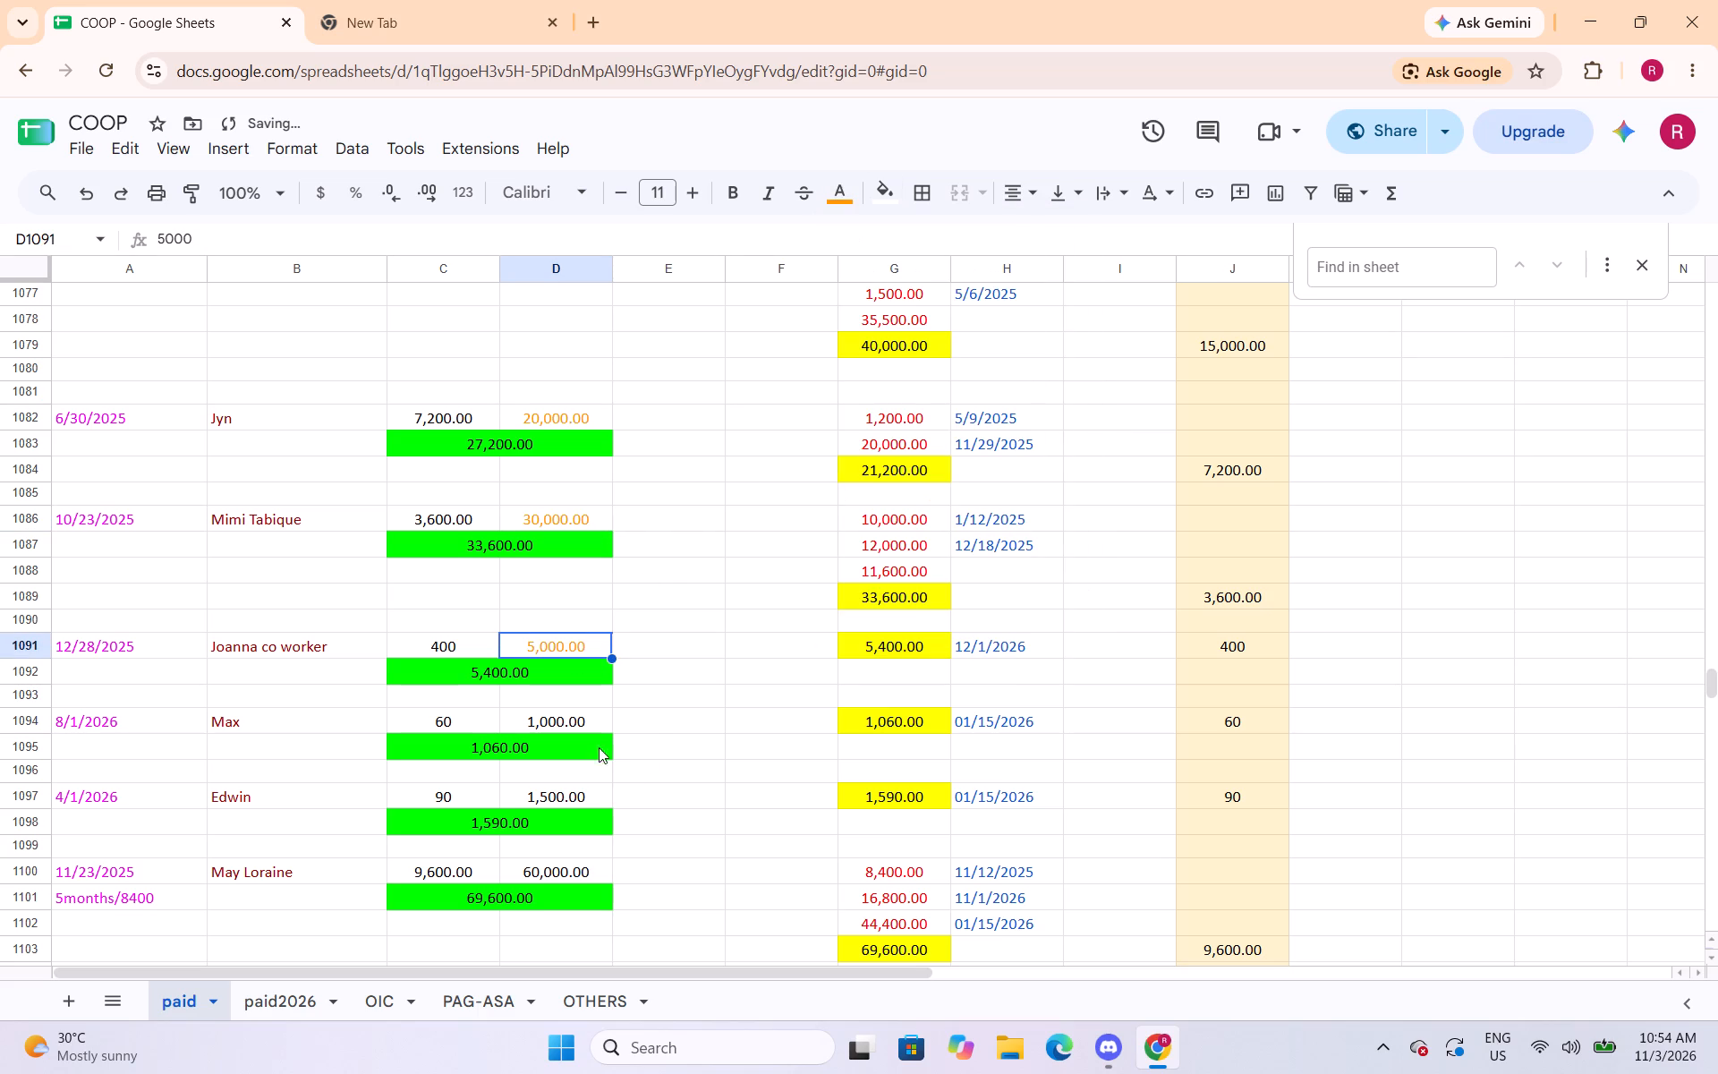
pyautogui.click(594, 733)
pyautogui.click(842, 197)
pyautogui.click(891, 299)
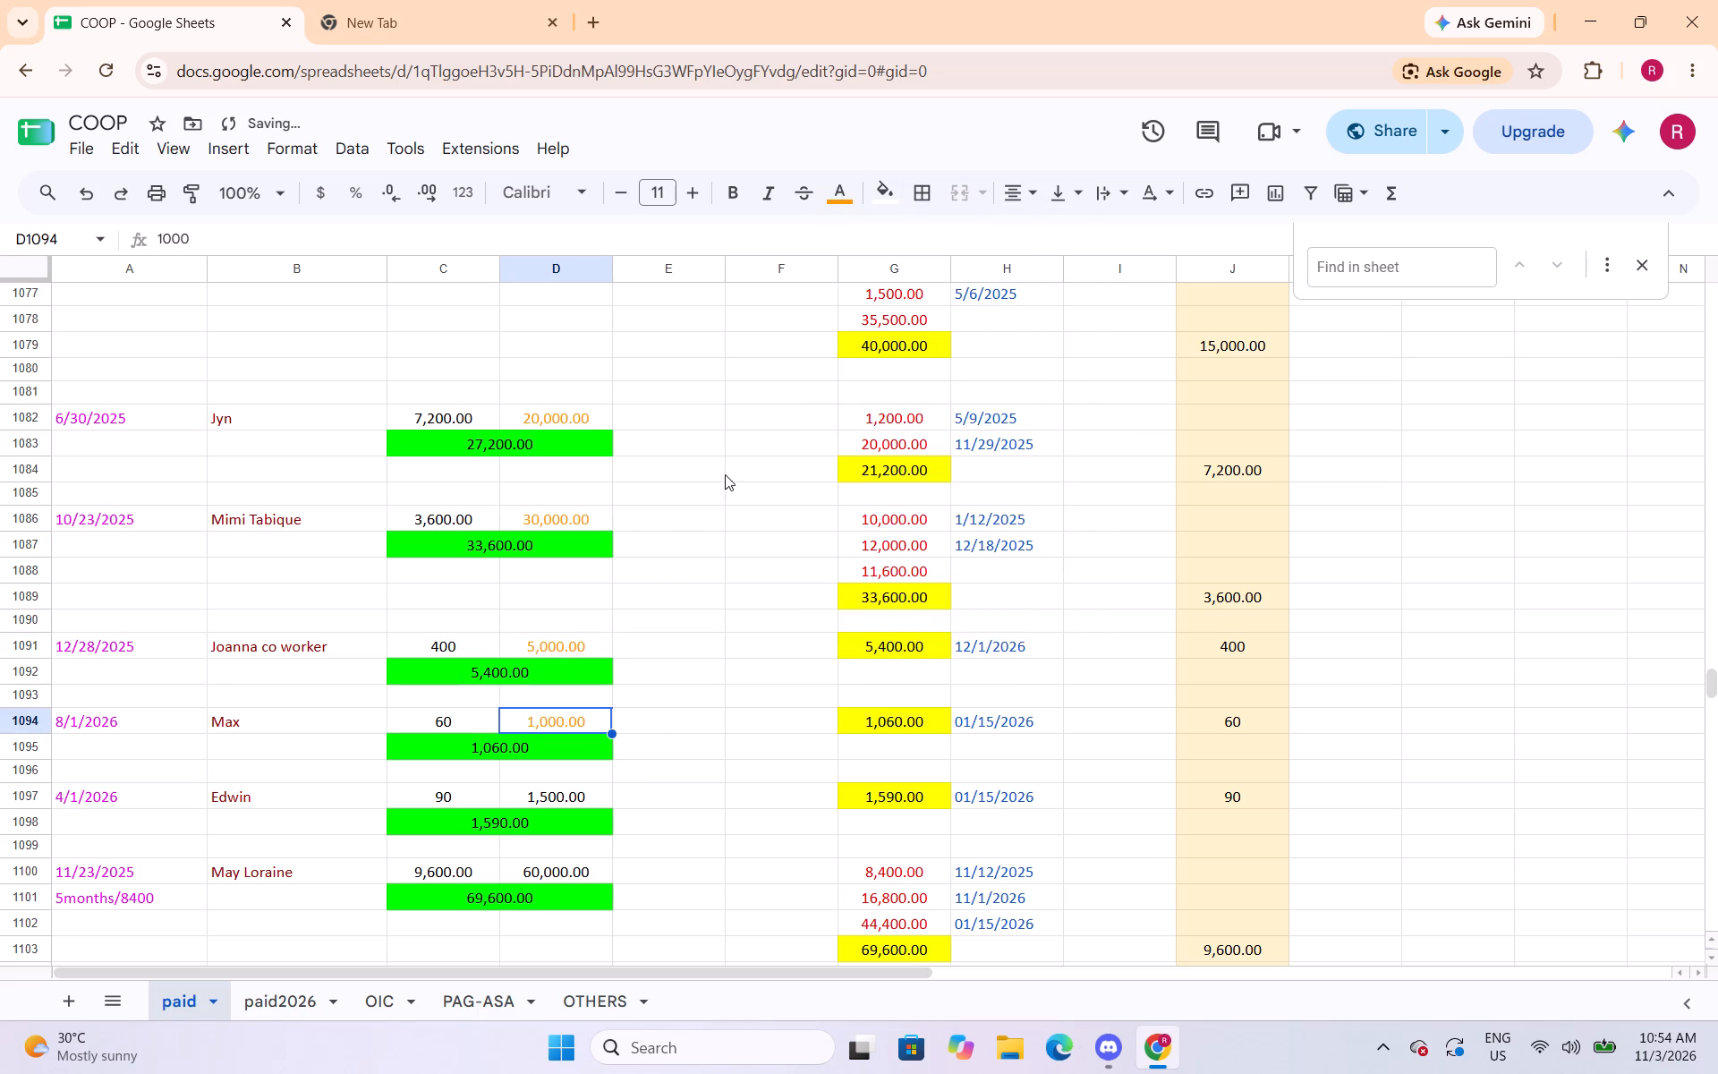
# Change the text colour of the capital amounts in cells D1097 and D1100 to orange.
pyautogui.scroll(-4, 634, 528)
pyautogui.click(599, 360)
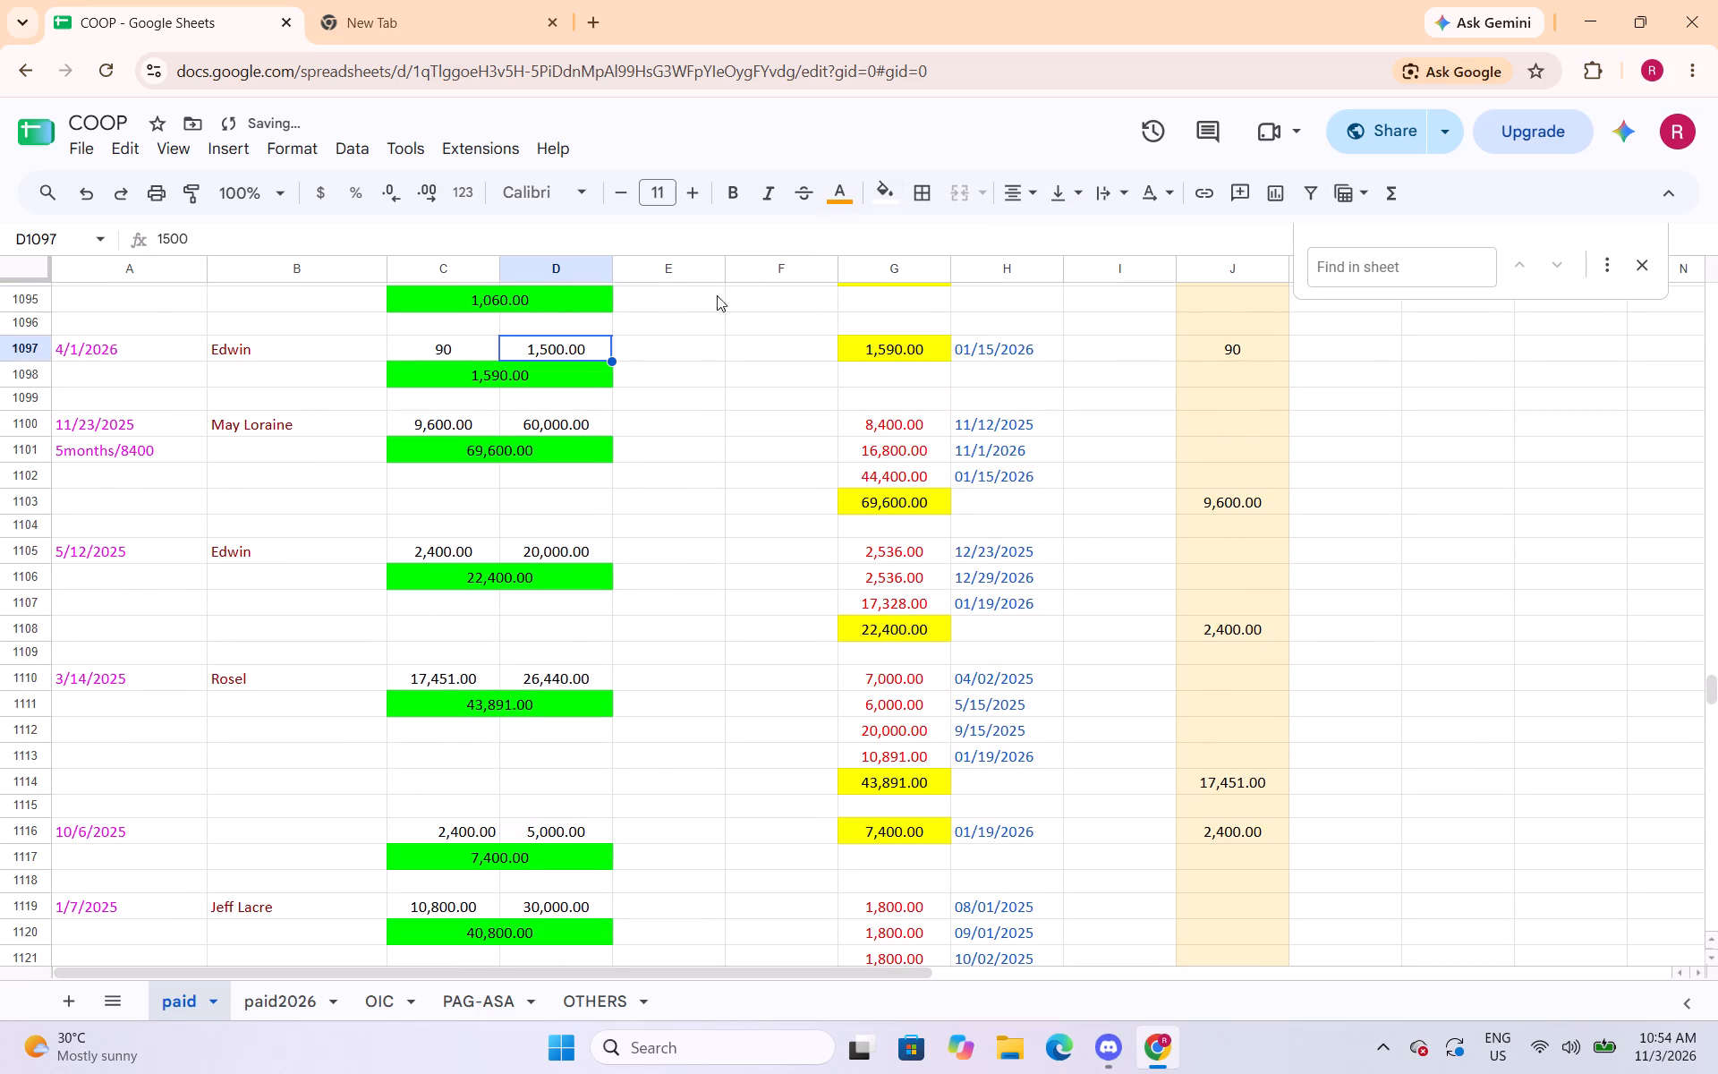
pyautogui.click(844, 202)
pyautogui.moveTo(891, 294); pyautogui.dragTo(889, 302)
pyautogui.click(569, 436)
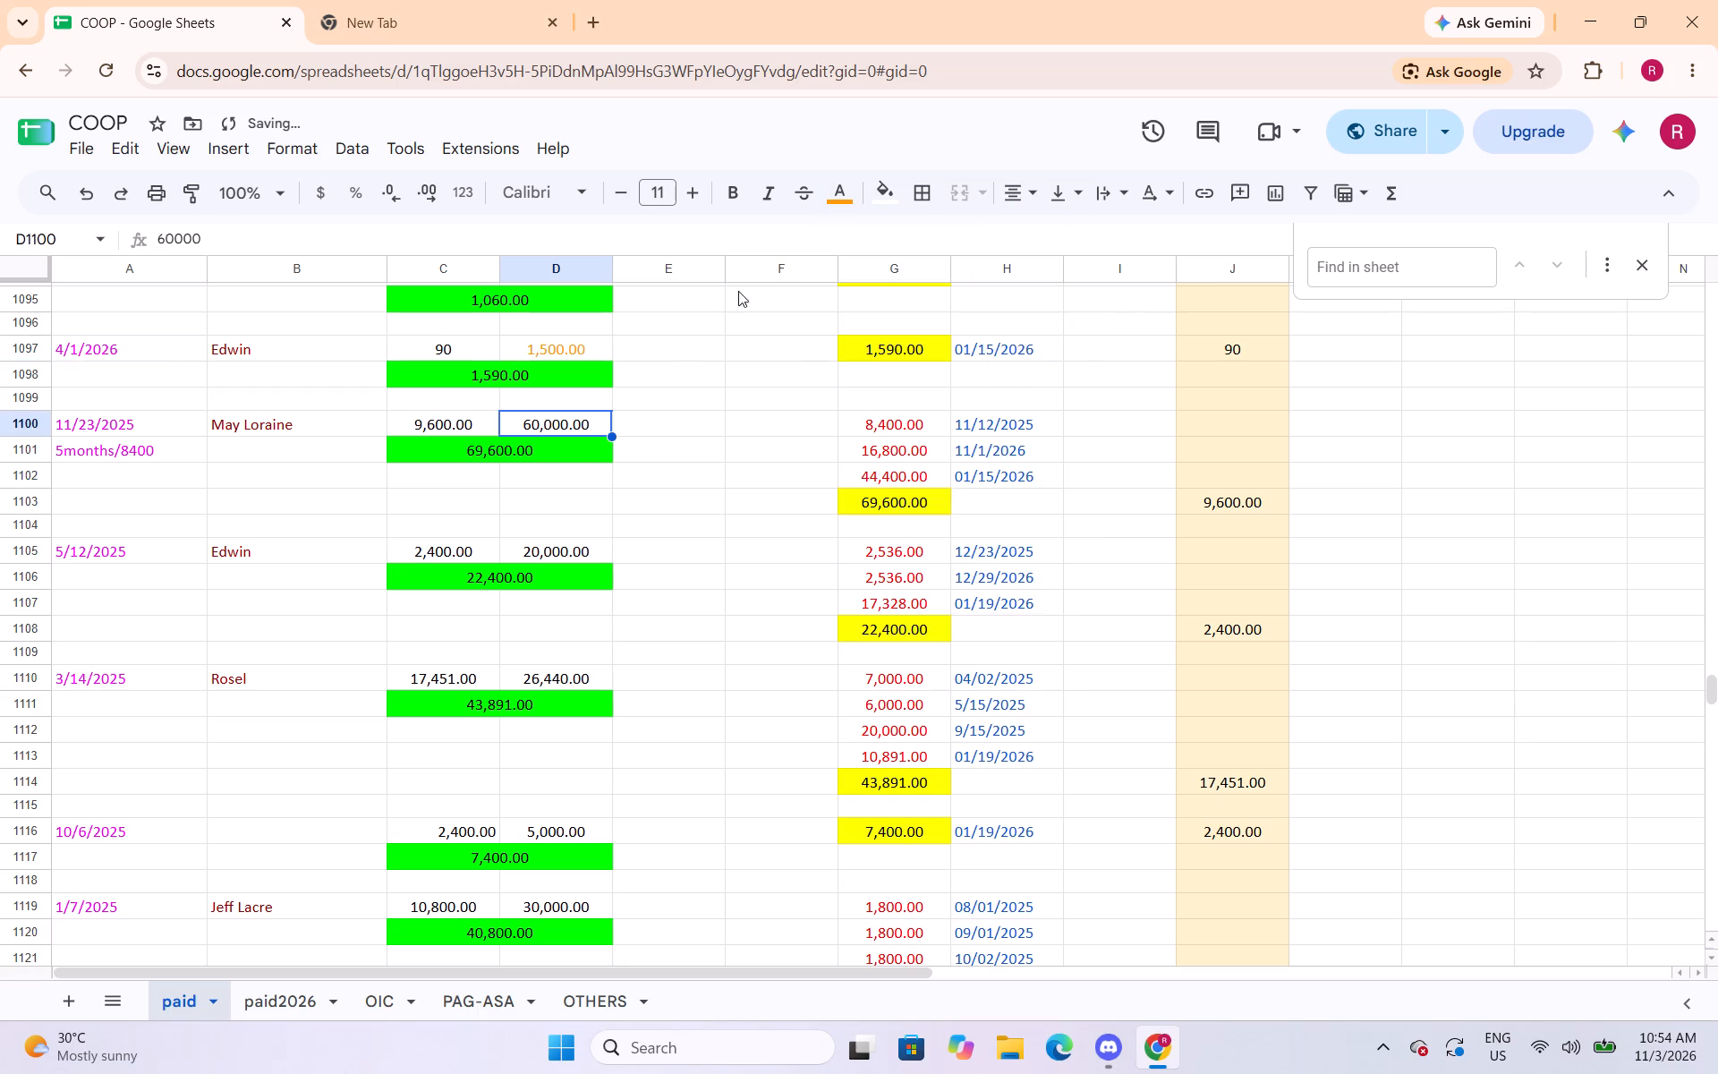
pyautogui.click(840, 198)
pyautogui.click(890, 294)
# Change the text colour of the capital amounts in cells D1105 and D1110 to orange.
pyautogui.scroll(1, 681, 408)
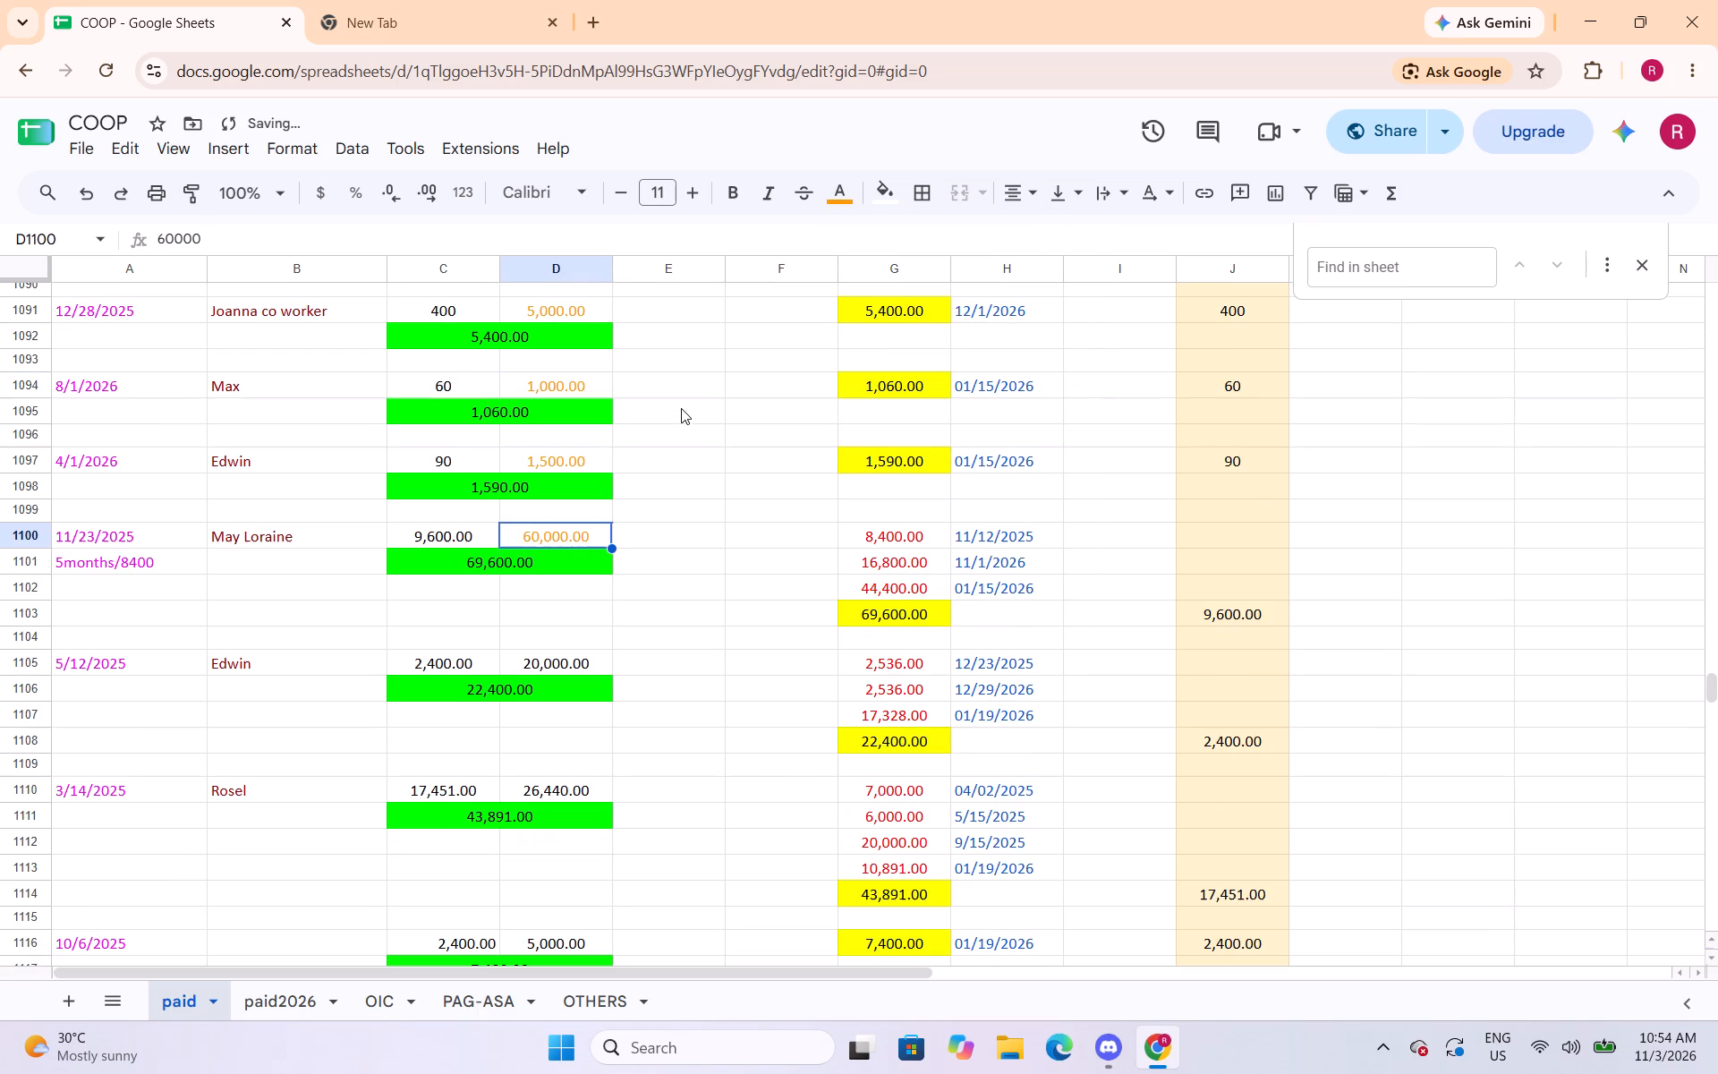
pyautogui.scroll(-2, 677, 414)
pyautogui.click(587, 452)
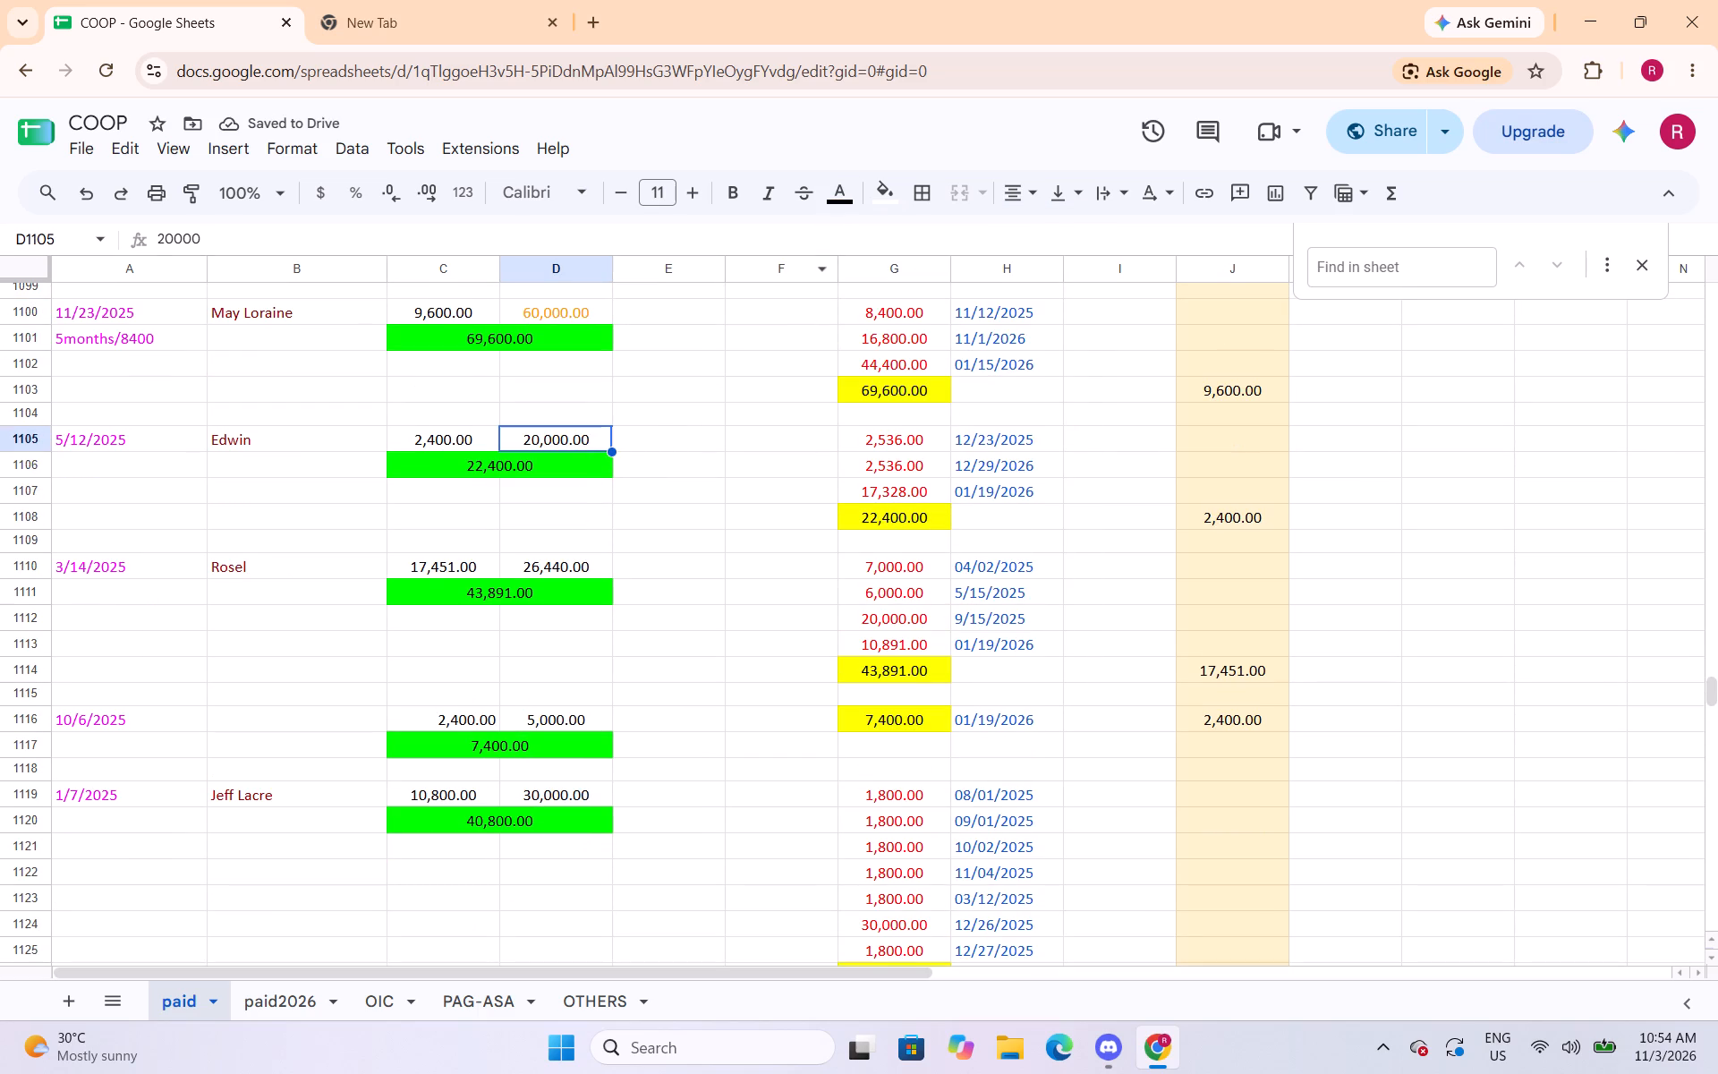
pyautogui.click(845, 206)
pyautogui.click(891, 298)
pyautogui.click(557, 570)
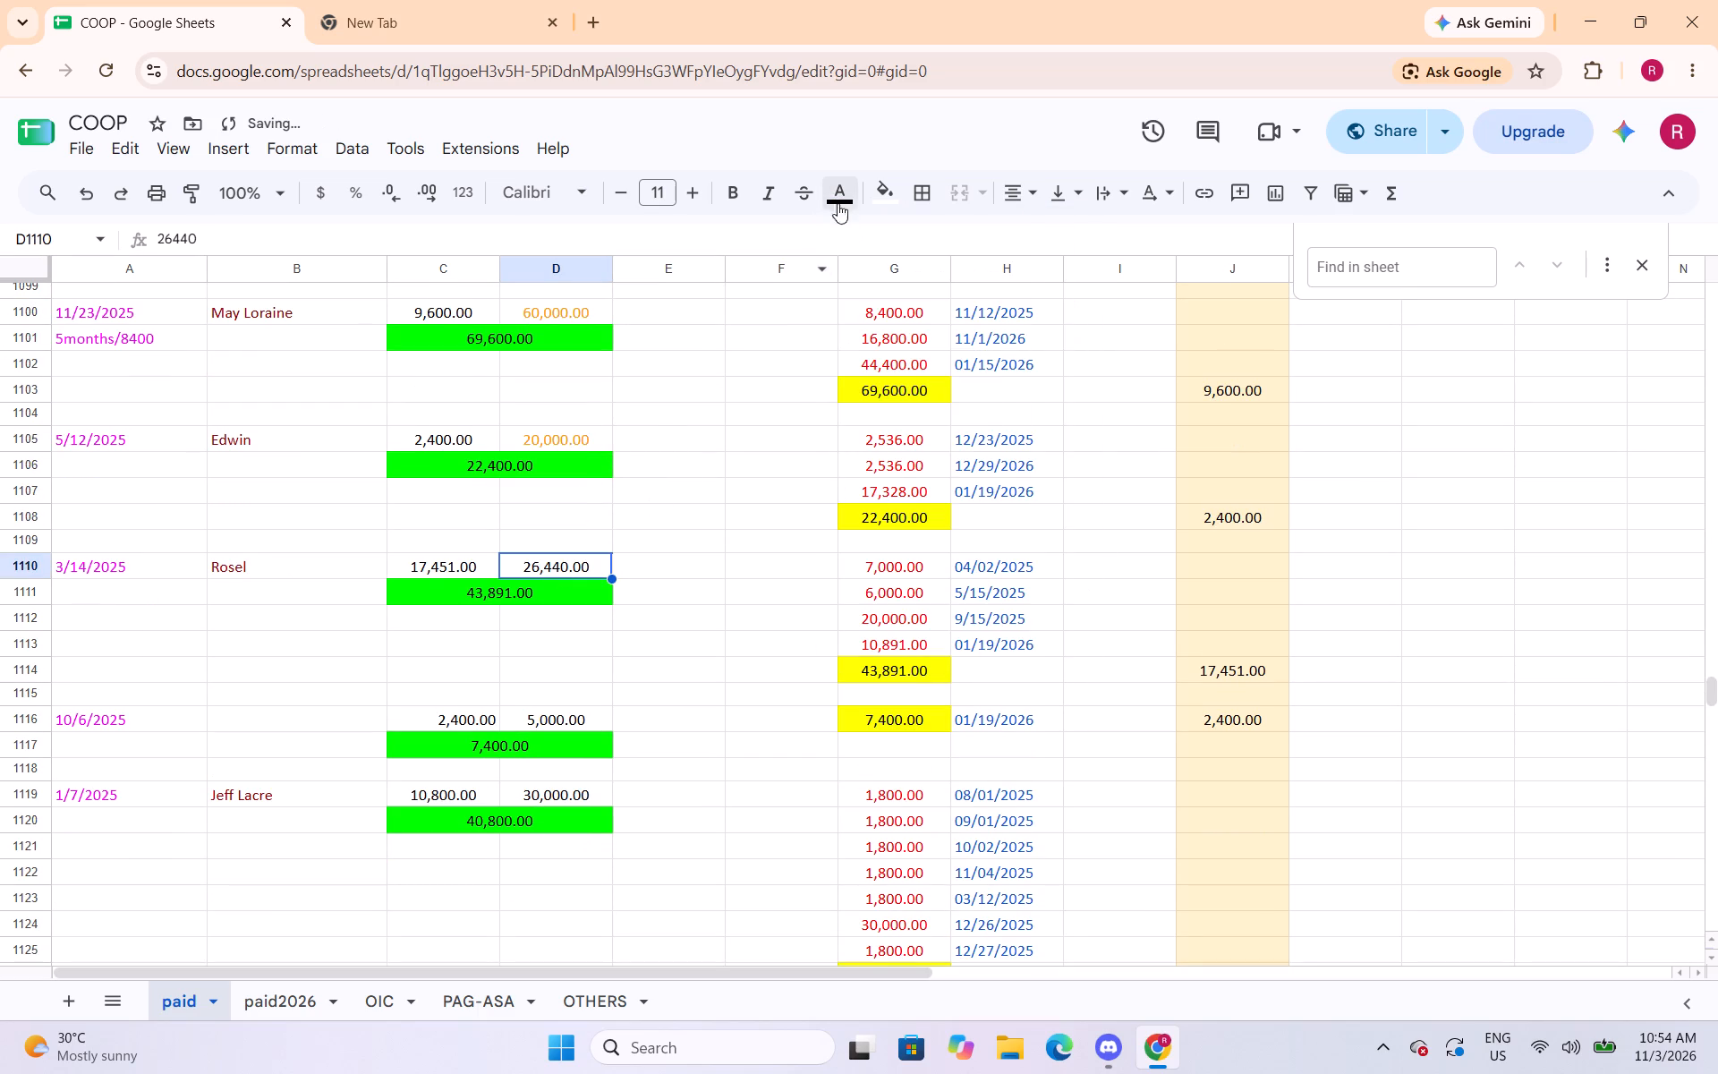
pyautogui.click(838, 192)
pyautogui.click(902, 297)
# Change the text colour of the capital amounts in cells D1116 and D1119 to orange.
pyautogui.click(579, 718)
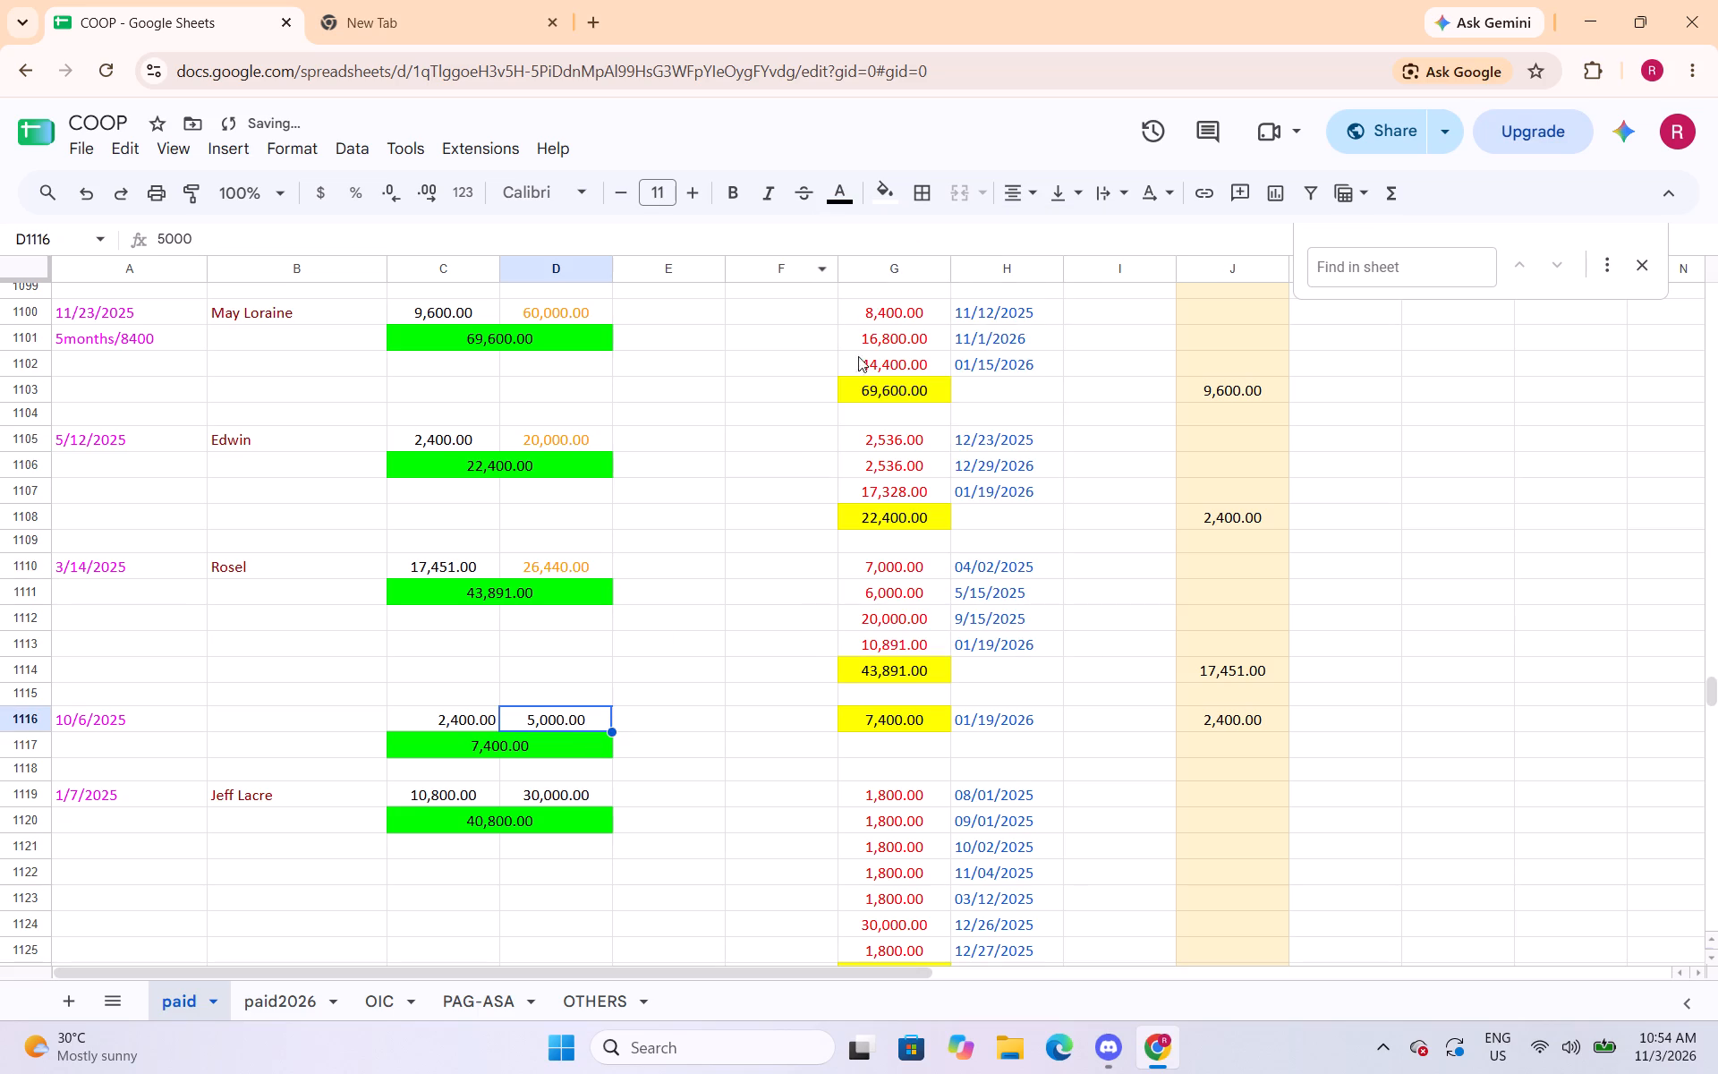
pyautogui.click(847, 207)
pyautogui.moveTo(898, 287); pyautogui.dragTo(900, 297)
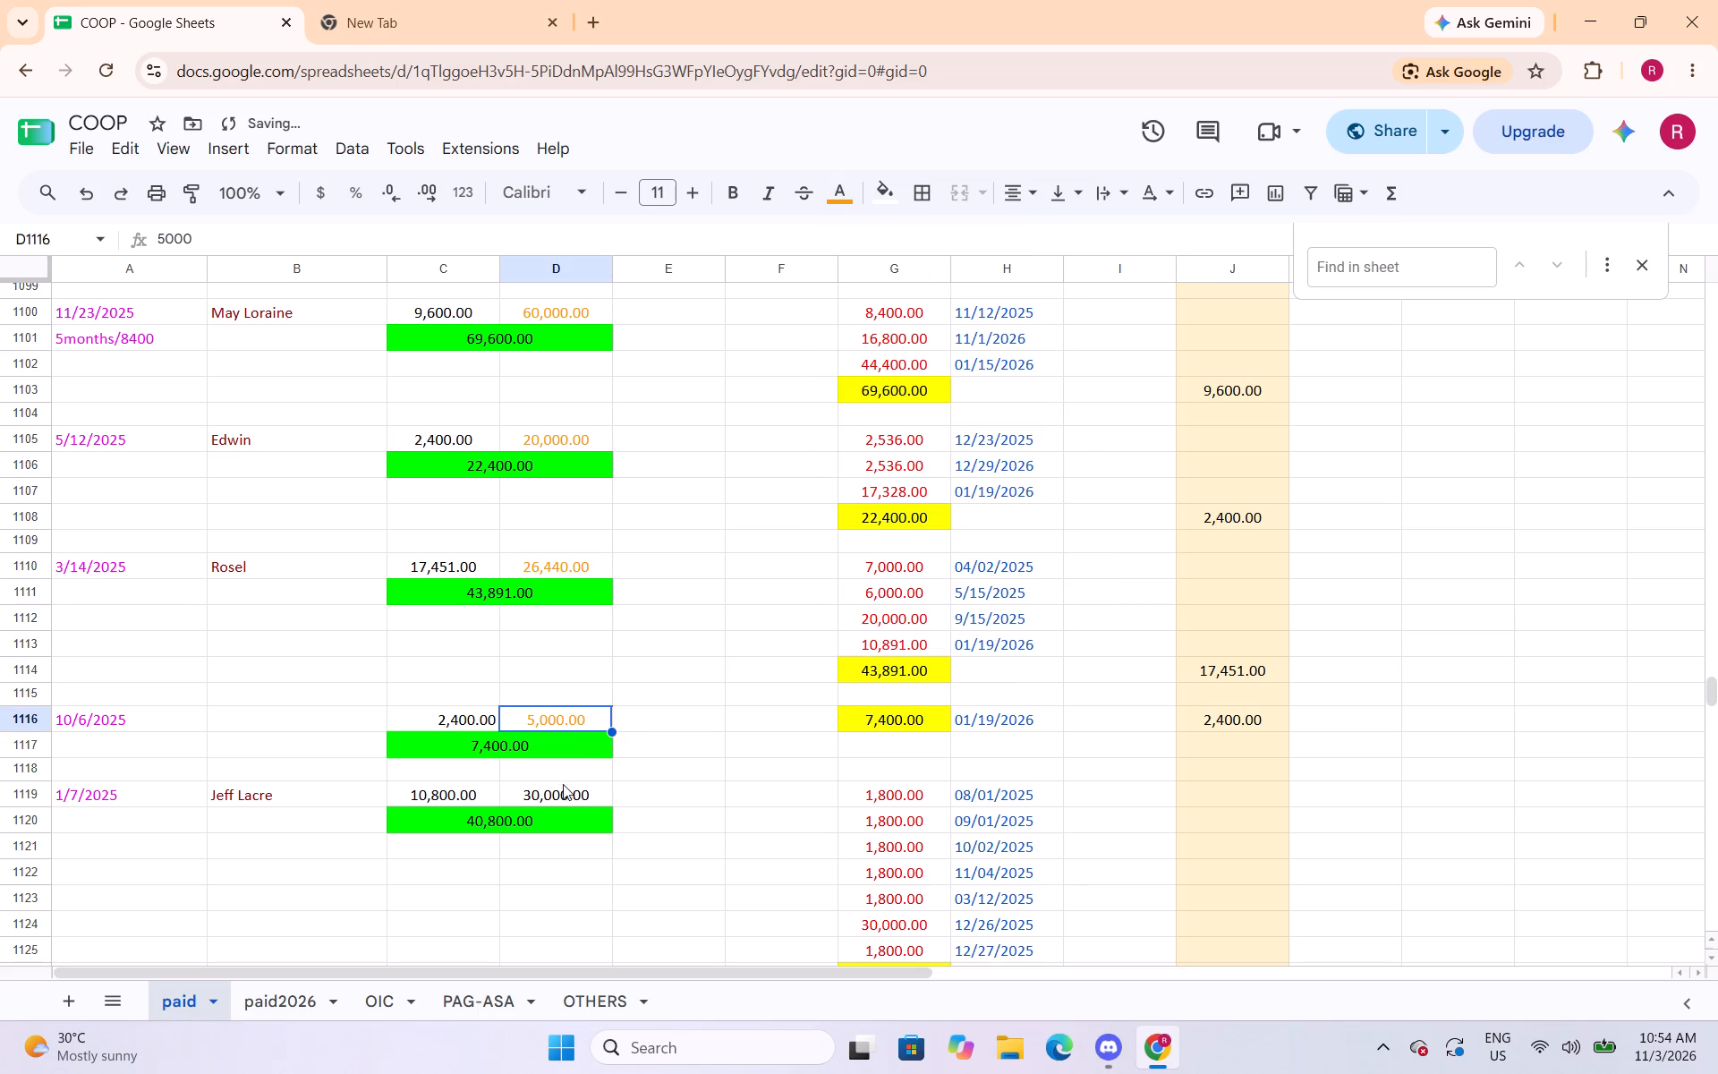
pyautogui.click(561, 794)
pyautogui.click(851, 184)
pyautogui.click(902, 292)
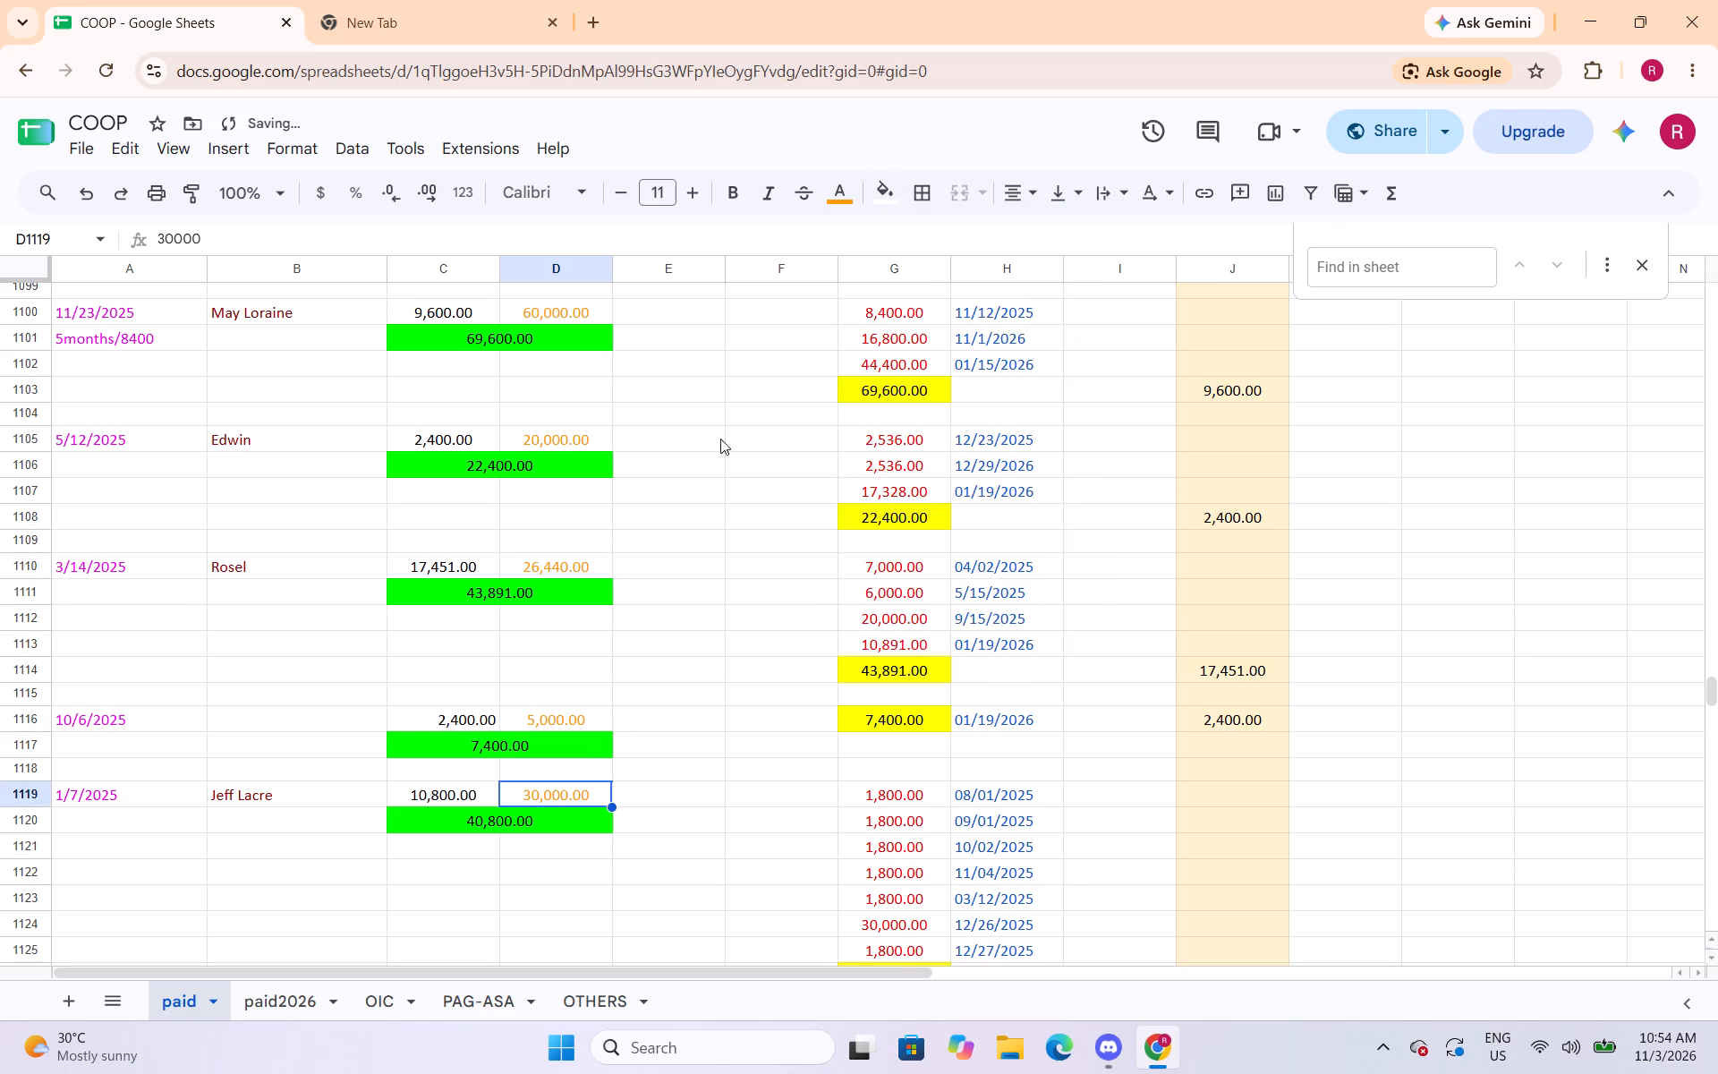
# Change the text colour of the capital amounts in cells D1128, D1138 and D1141 to orange.
pyautogui.scroll(-5, 657, 516)
pyautogui.click(583, 466)
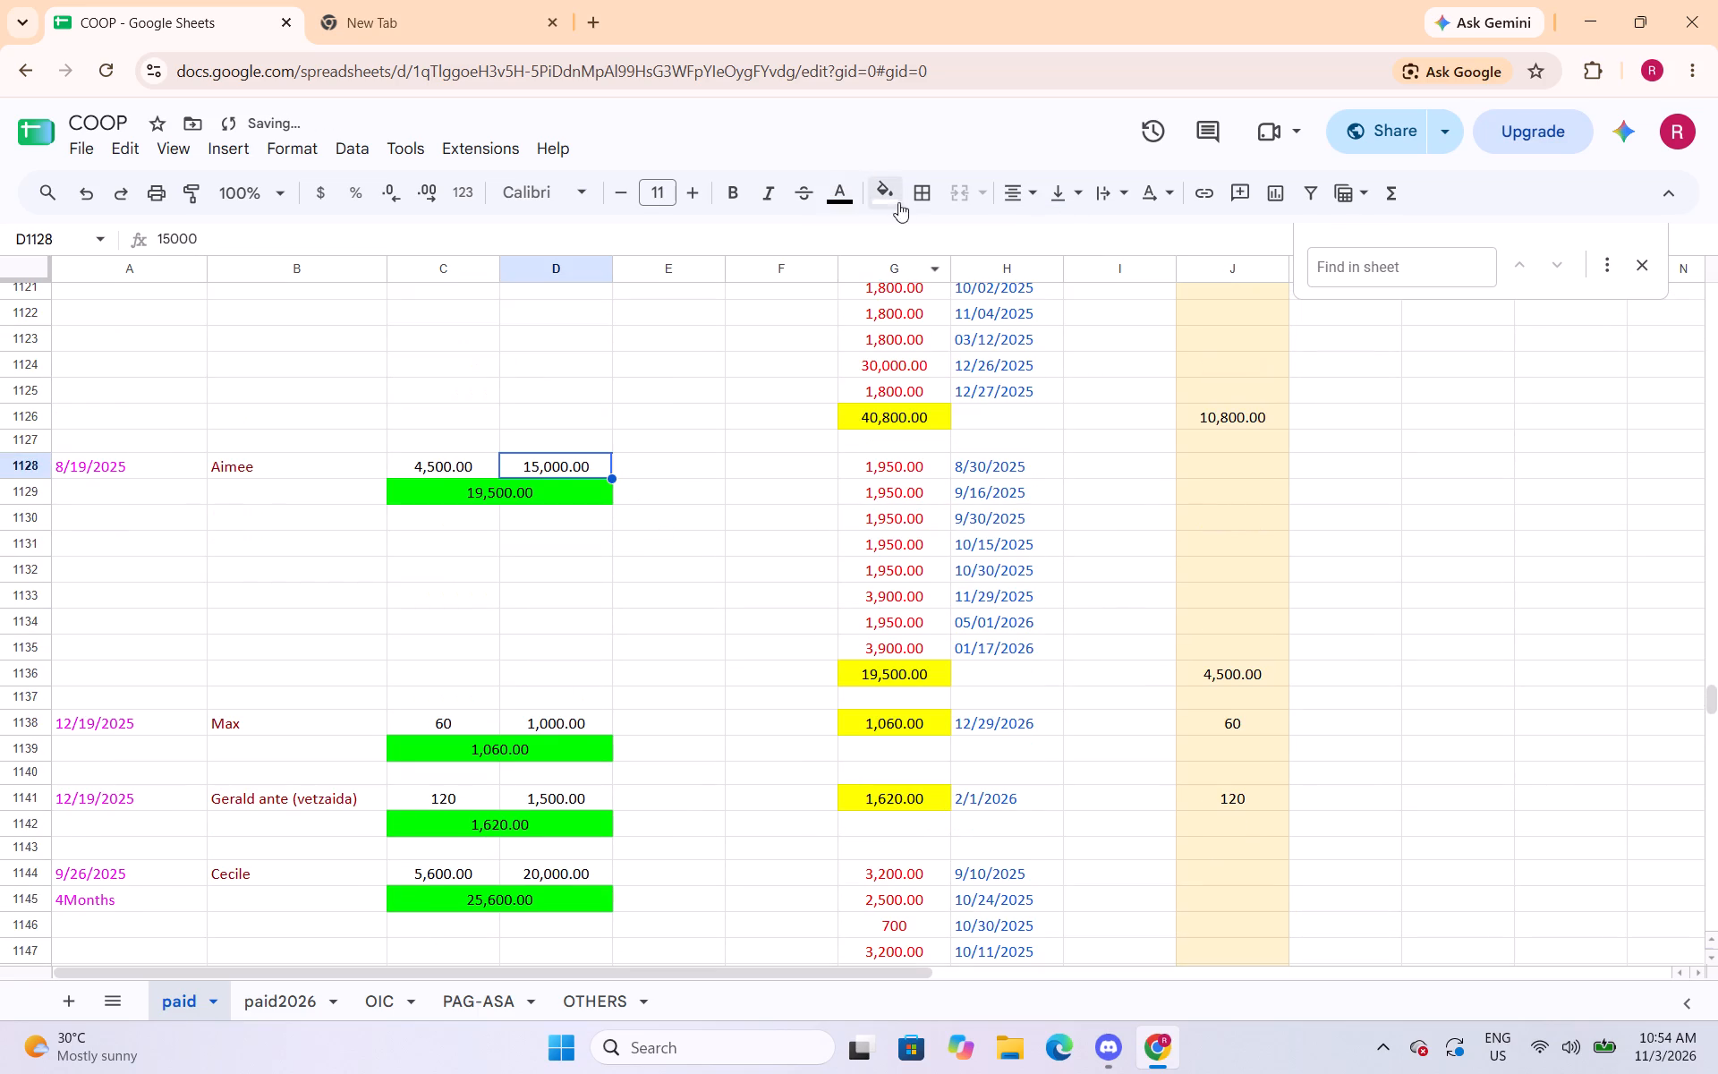
pyautogui.click(846, 192)
pyautogui.click(908, 292)
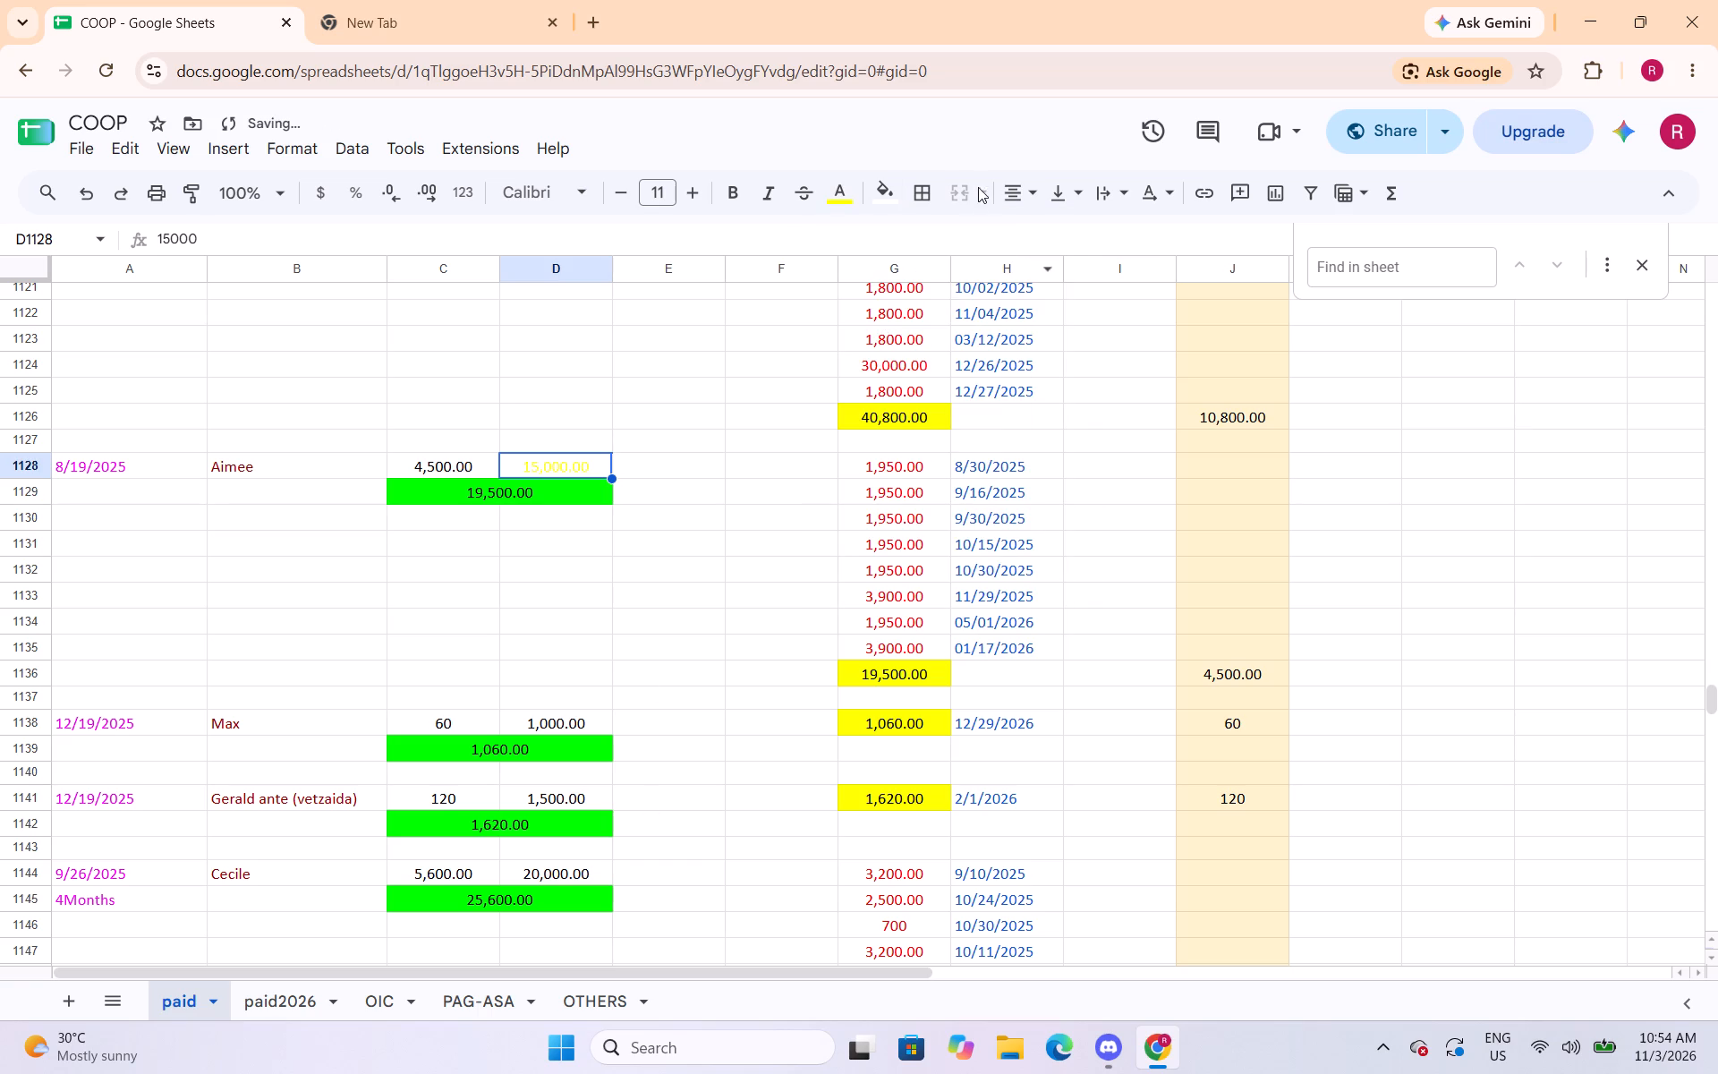
pyautogui.click(846, 187)
pyautogui.click(893, 294)
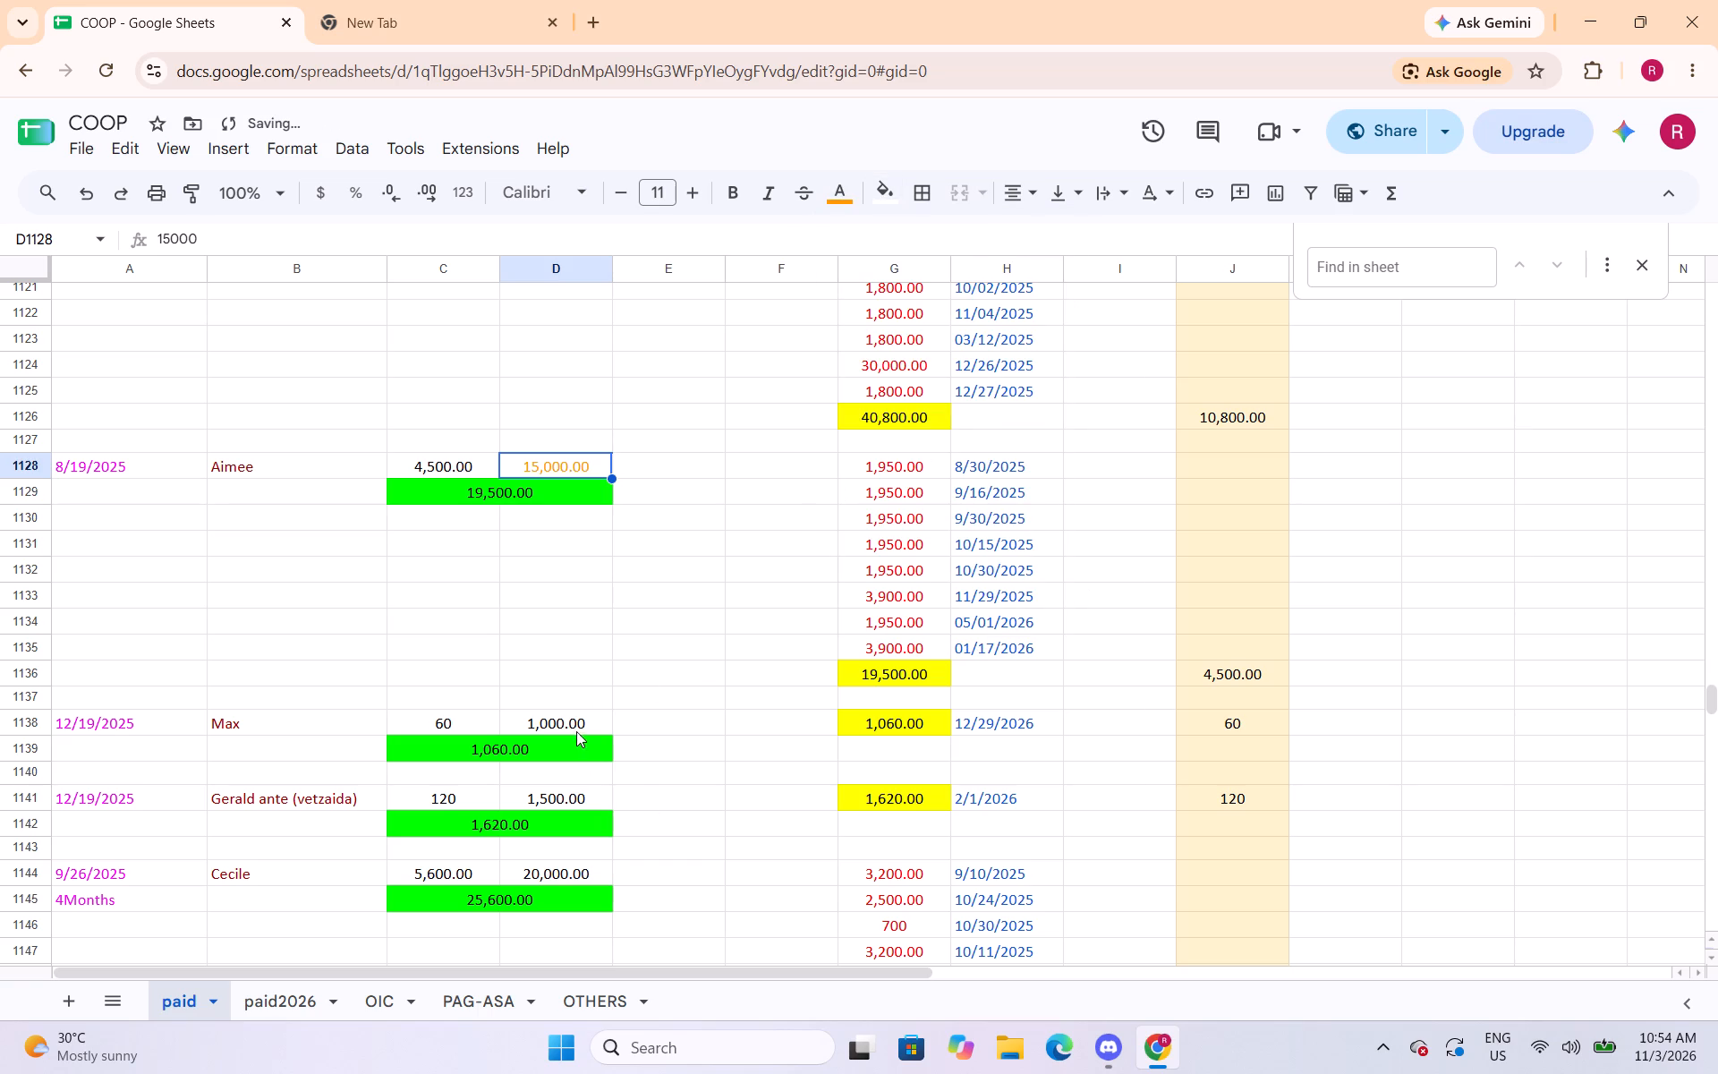
pyautogui.click(581, 716)
pyautogui.click(837, 206)
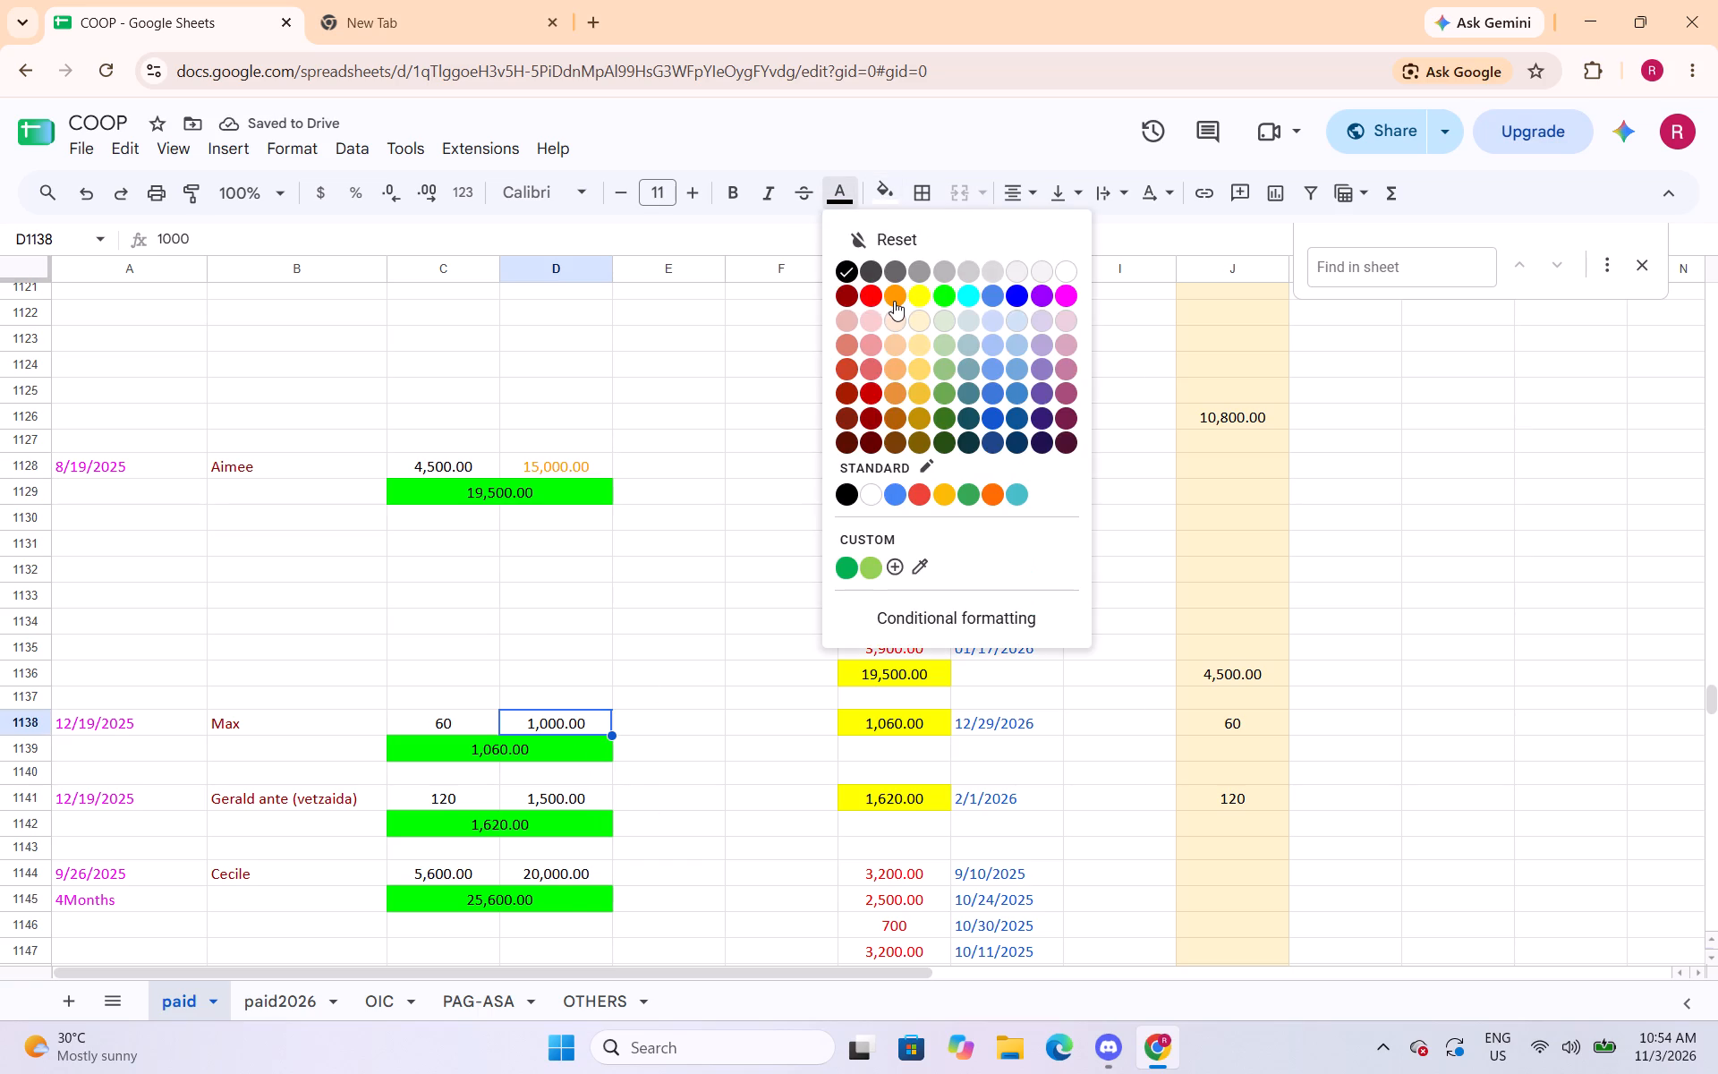
pyautogui.click(894, 301)
pyautogui.click(581, 782)
pyautogui.click(575, 788)
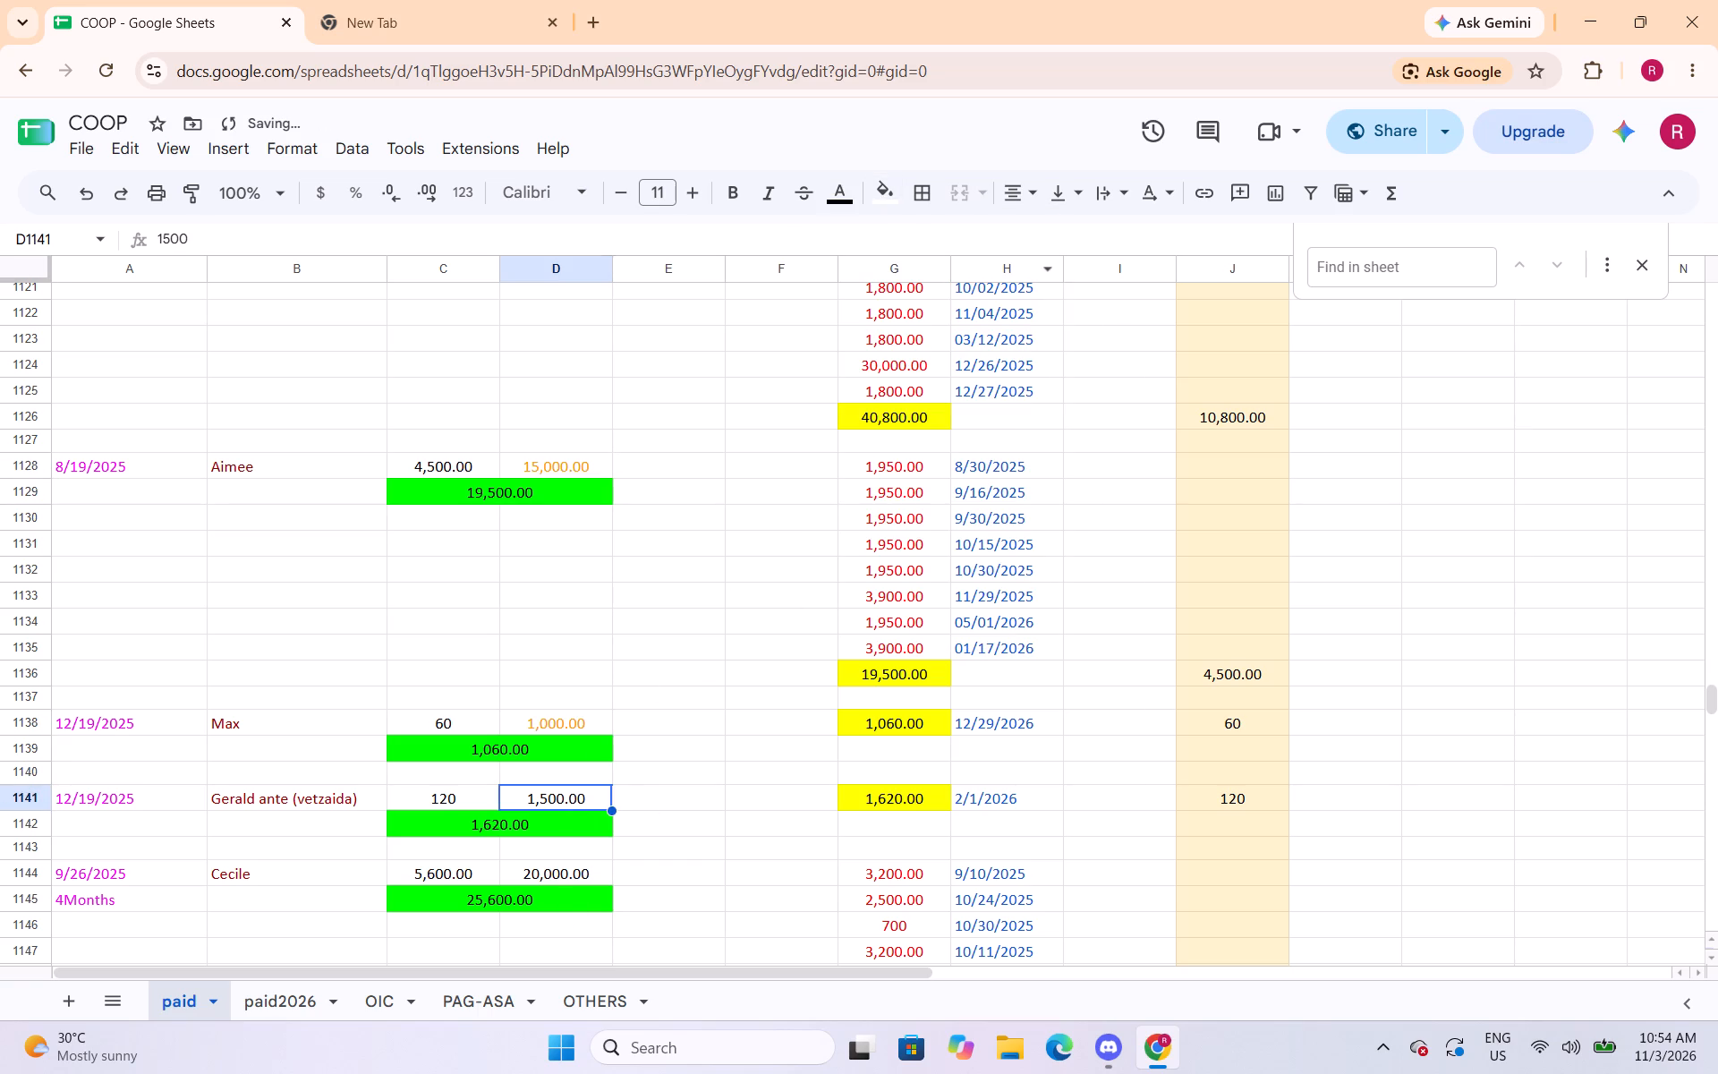
pyautogui.click(857, 201)
pyautogui.click(896, 294)
# Change the text colour of the capital amounts in cells D1144 and D1155:D1156 to orange.
pyautogui.scroll(-4, 722, 507)
pyautogui.click(578, 428)
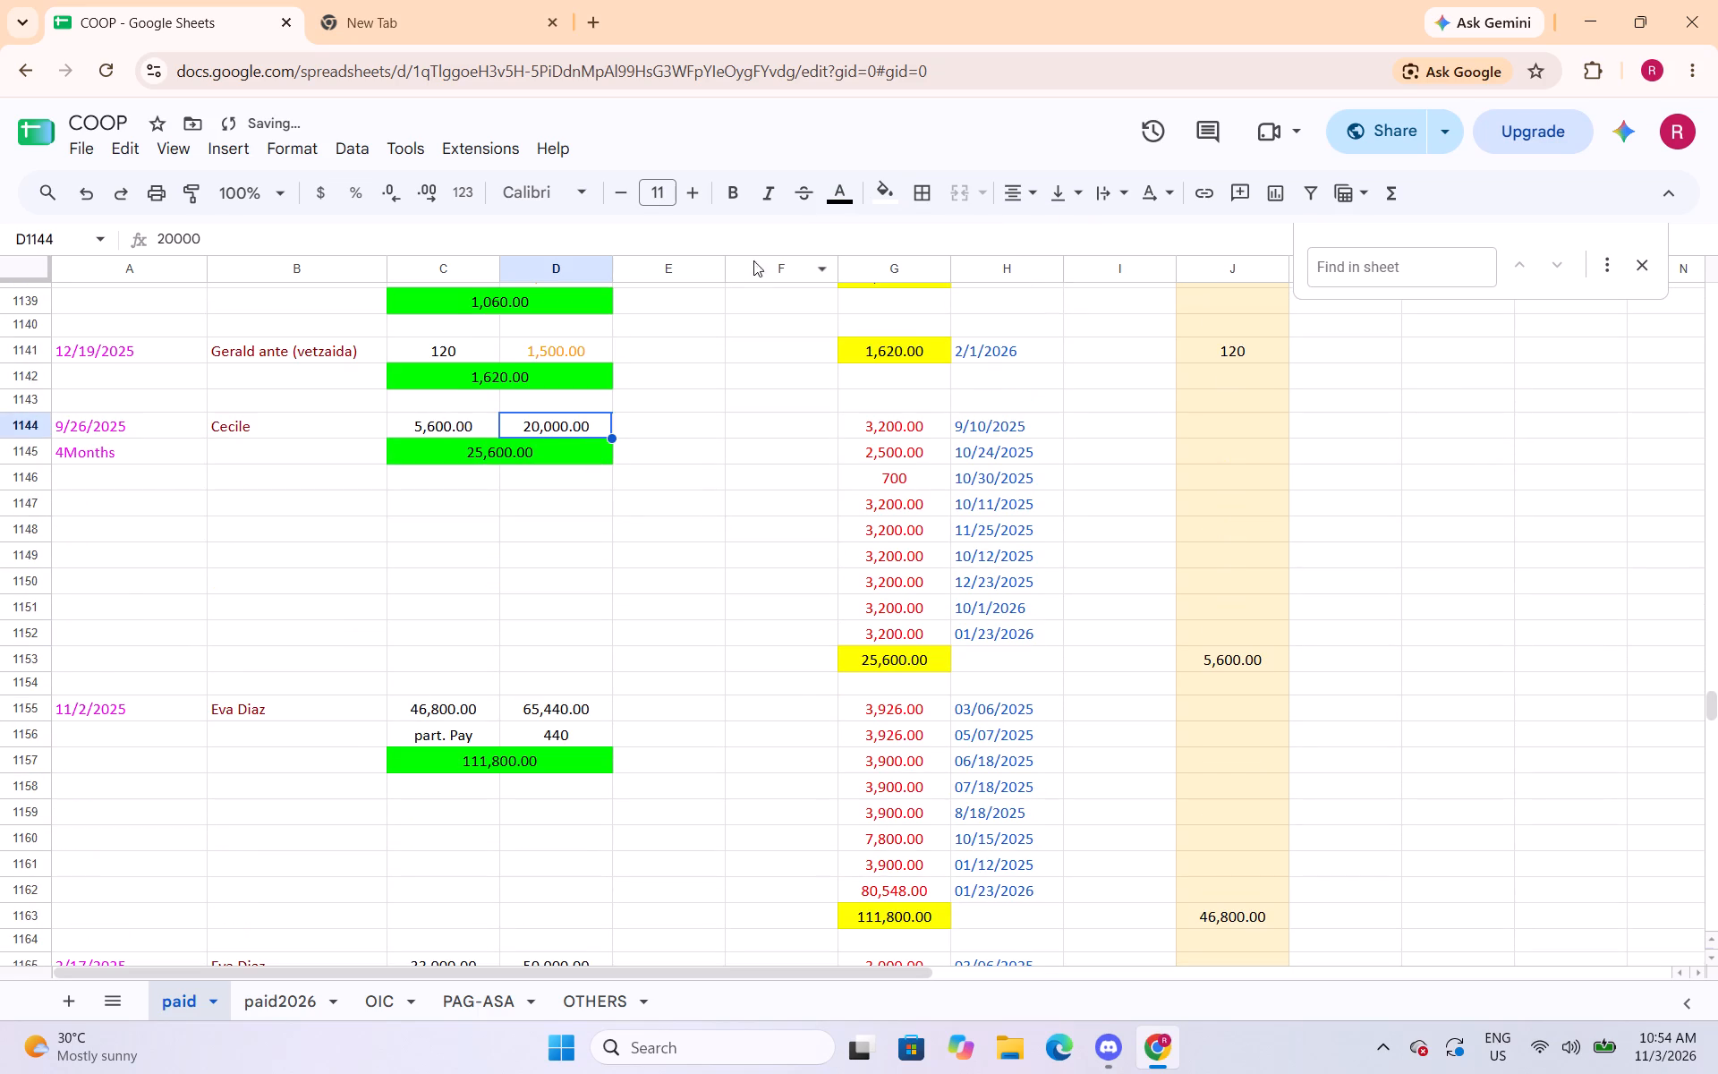
pyautogui.click(845, 201)
pyautogui.click(874, 292)
pyautogui.click(846, 207)
pyautogui.moveTo(896, 295); pyautogui.dragTo(894, 308)
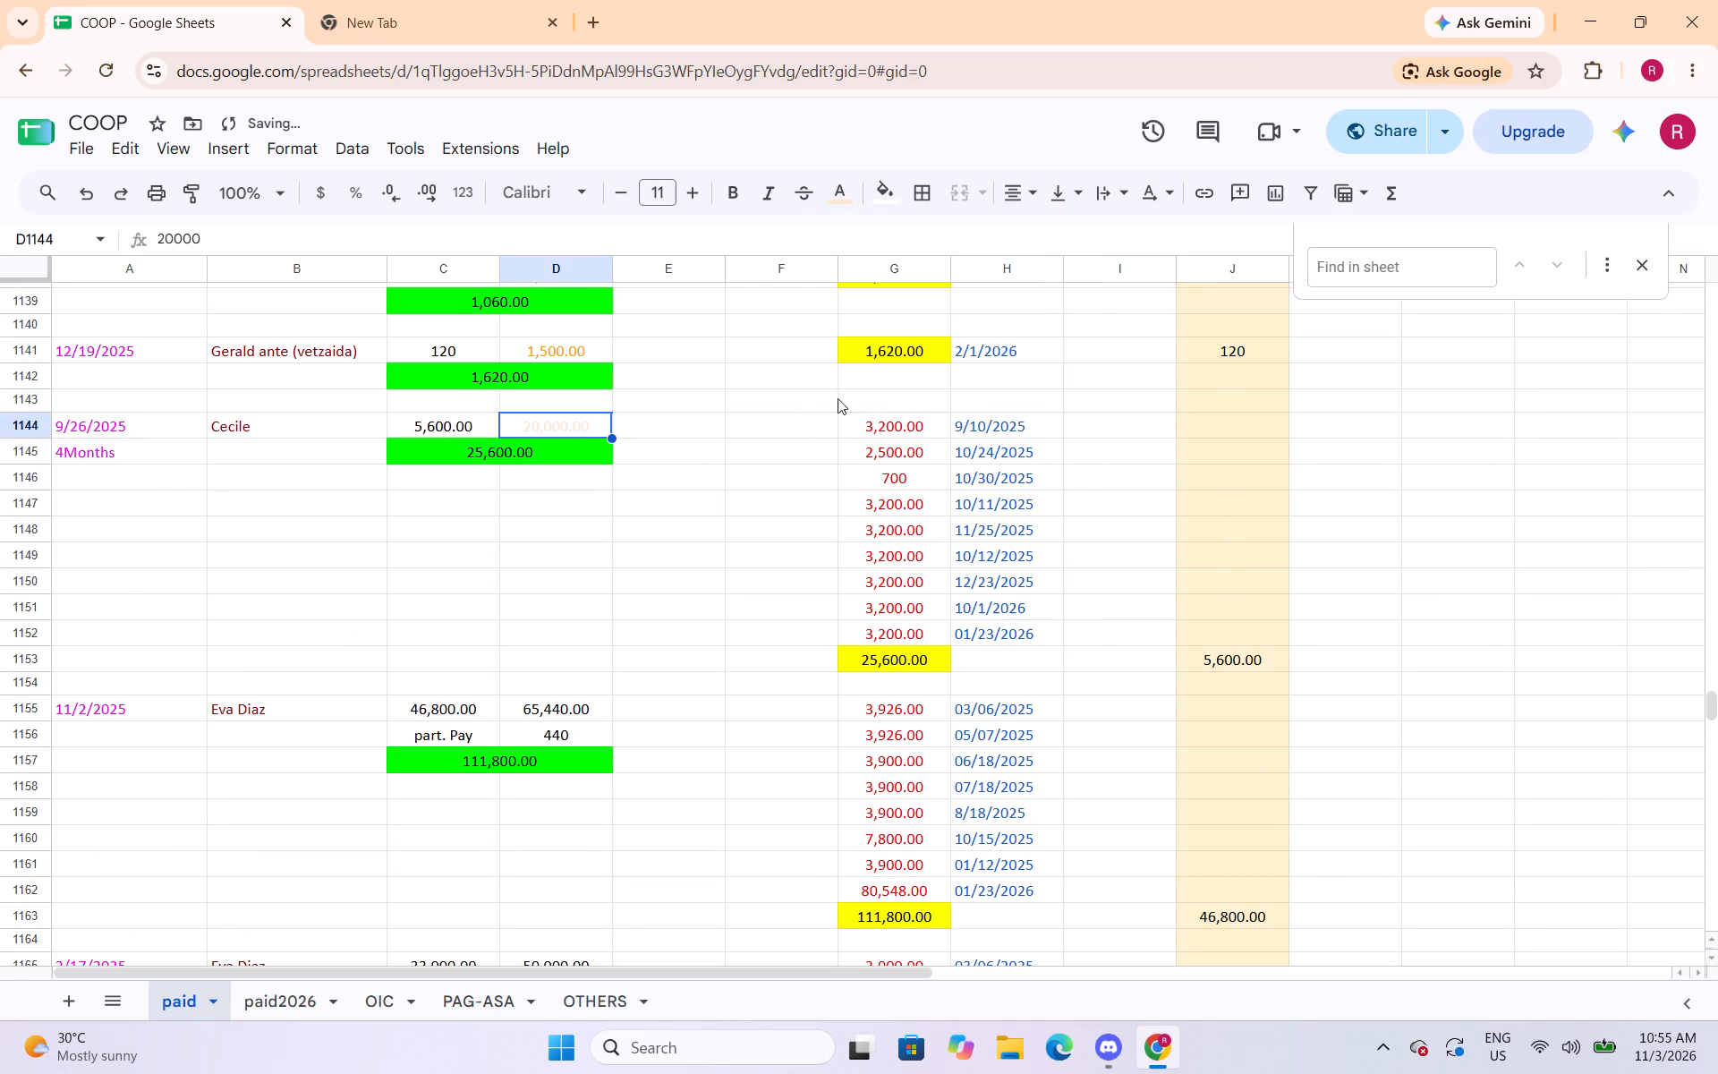
pyautogui.click(846, 201)
pyautogui.click(899, 288)
pyautogui.moveTo(571, 708); pyautogui.dragTo(579, 735)
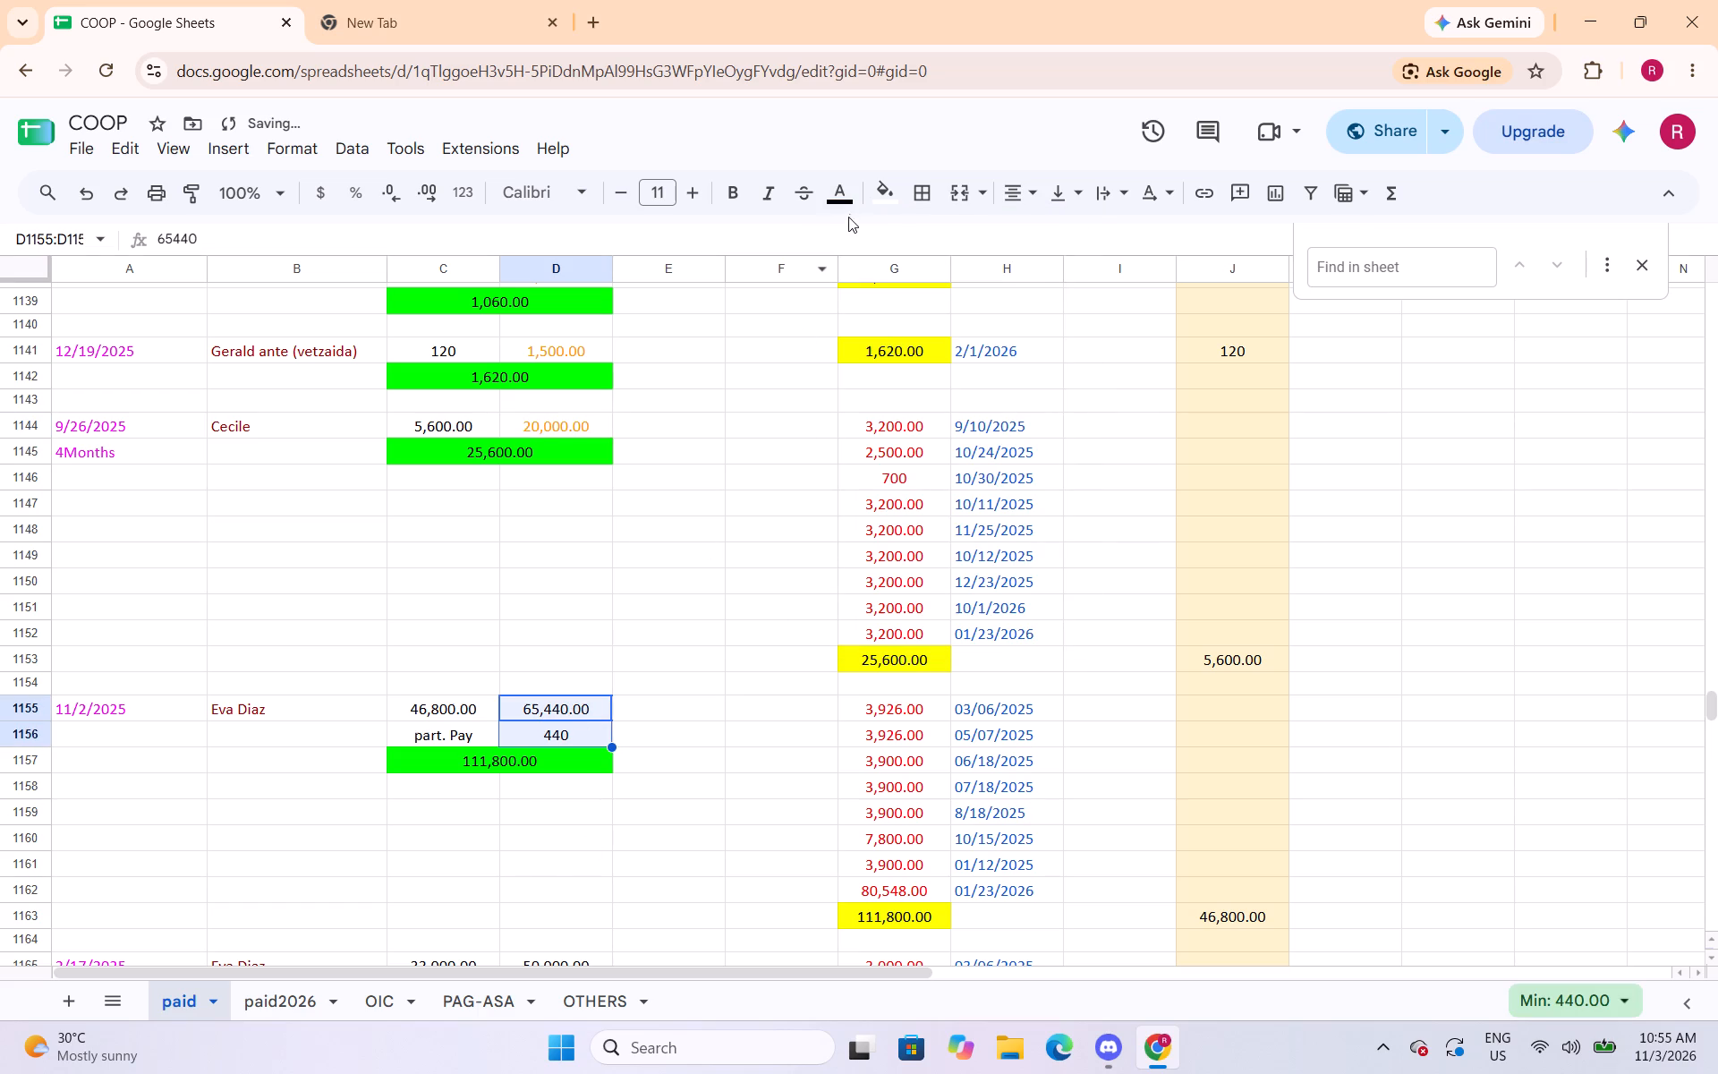
pyautogui.click(849, 202)
pyautogui.click(892, 292)
# Change the text colour of the capital amounts in cells D1165 and D1175 to orange.
pyautogui.scroll(-4, 710, 516)
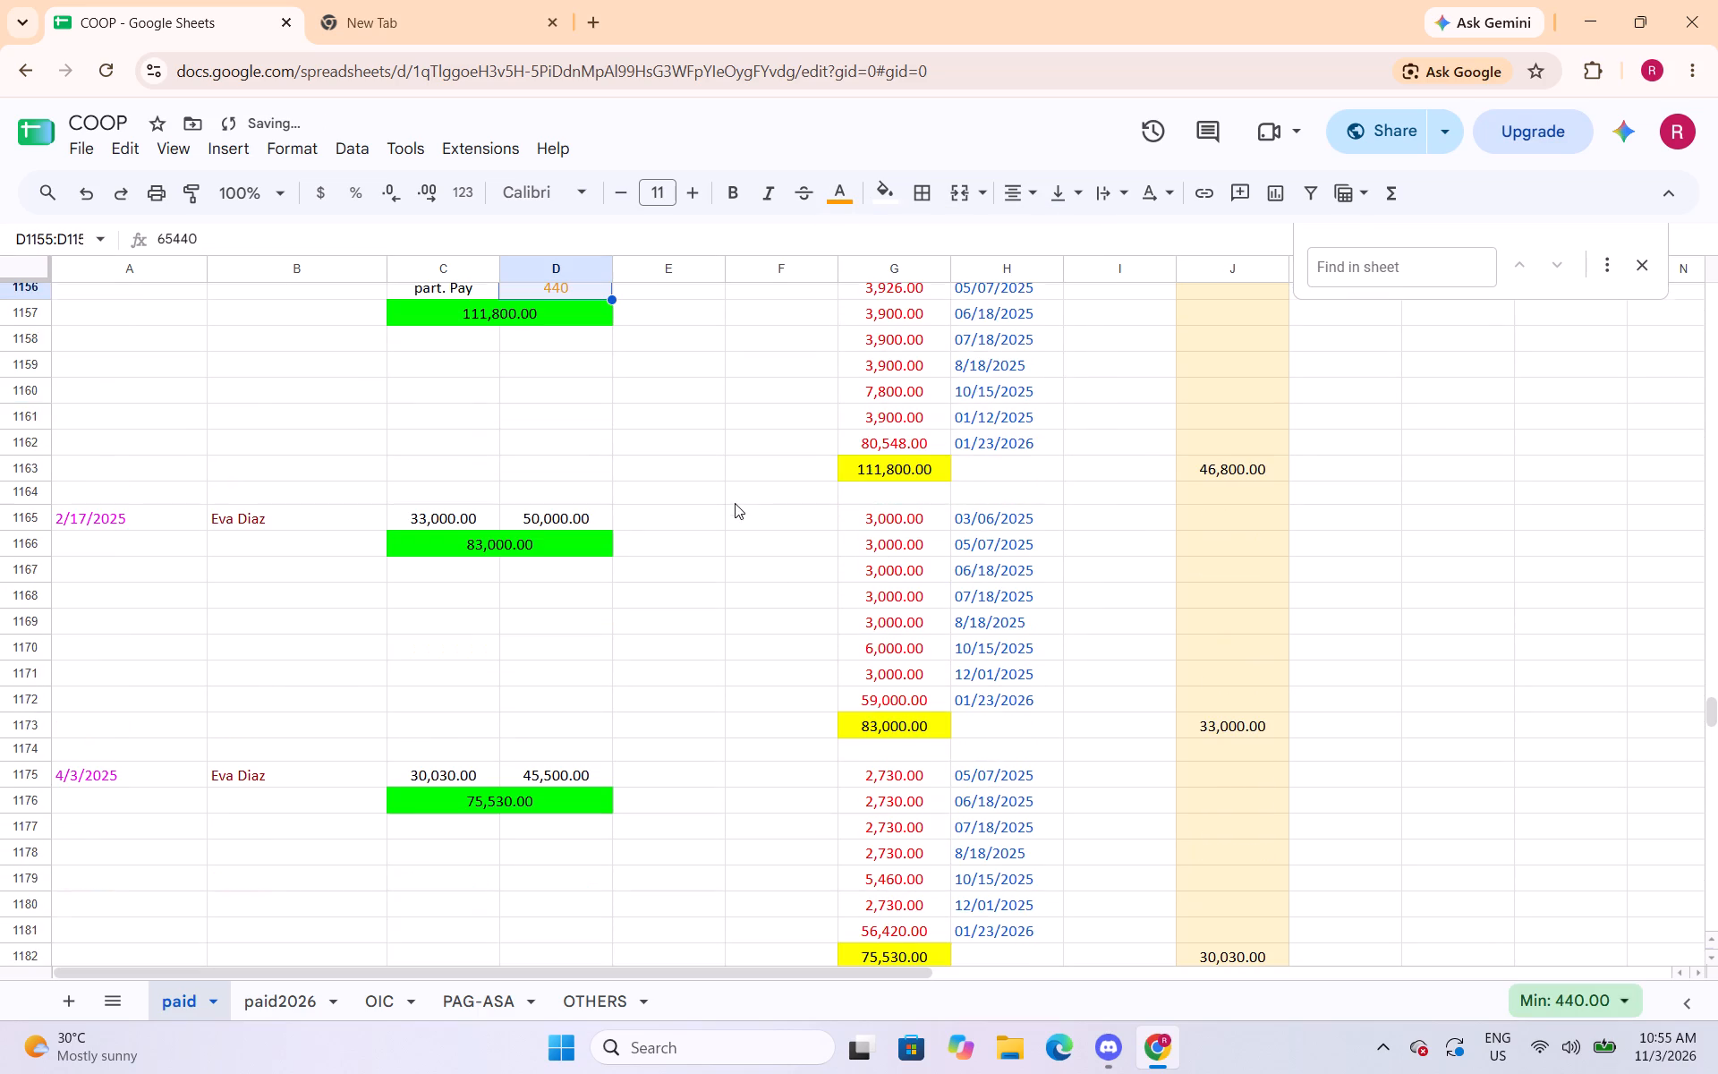
pyautogui.click(586, 514)
pyautogui.click(841, 194)
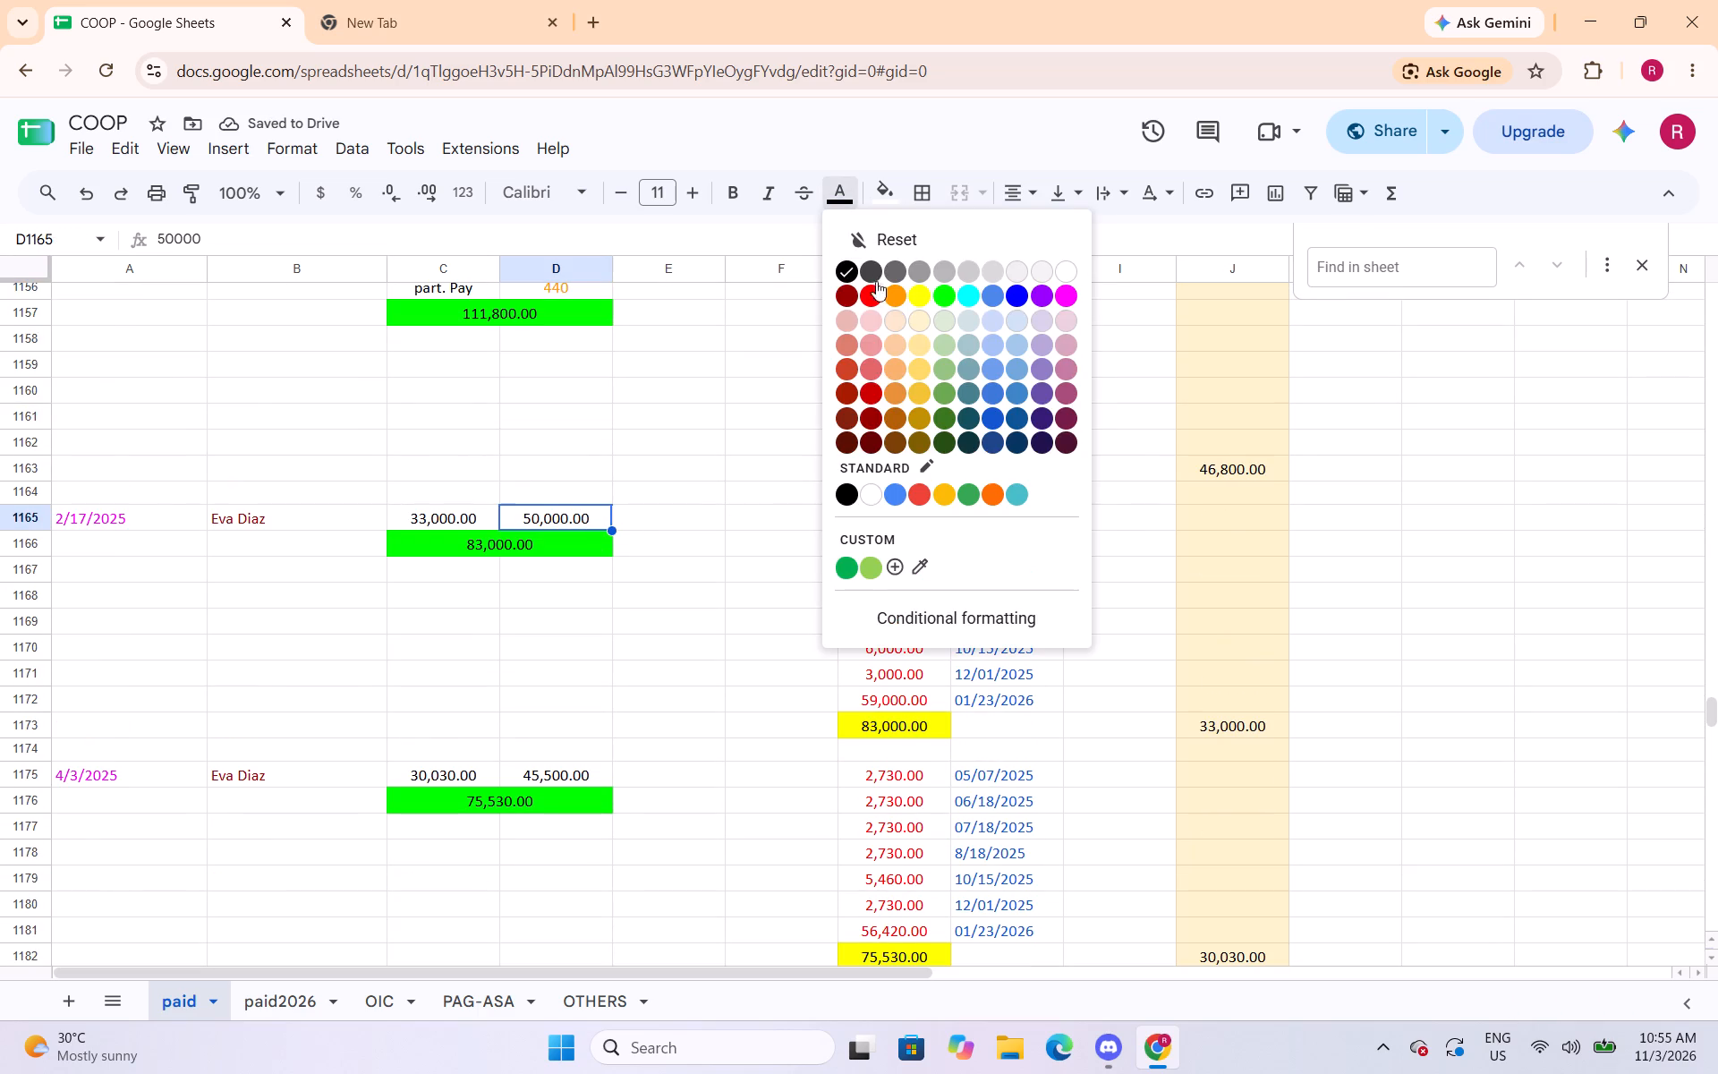
pyautogui.click(906, 294)
pyautogui.click(848, 193)
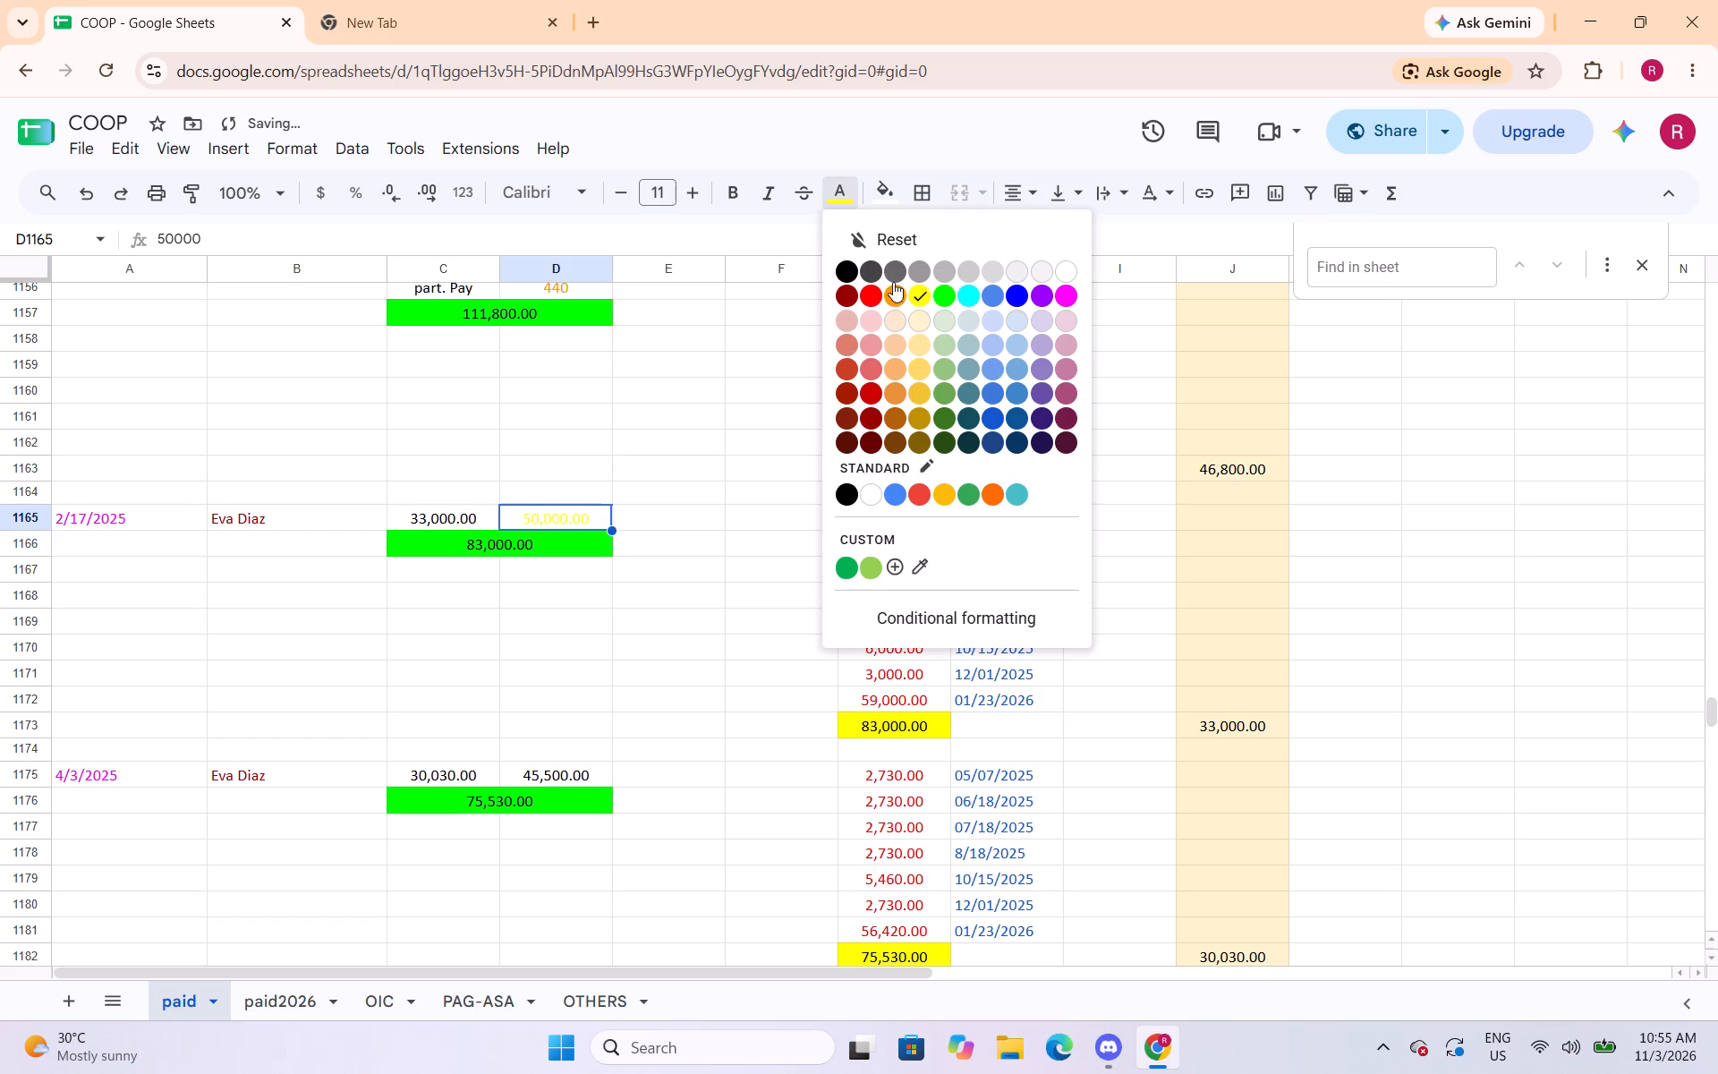
pyautogui.click(898, 296)
pyautogui.scroll(-2, 676, 492)
pyautogui.click(573, 560)
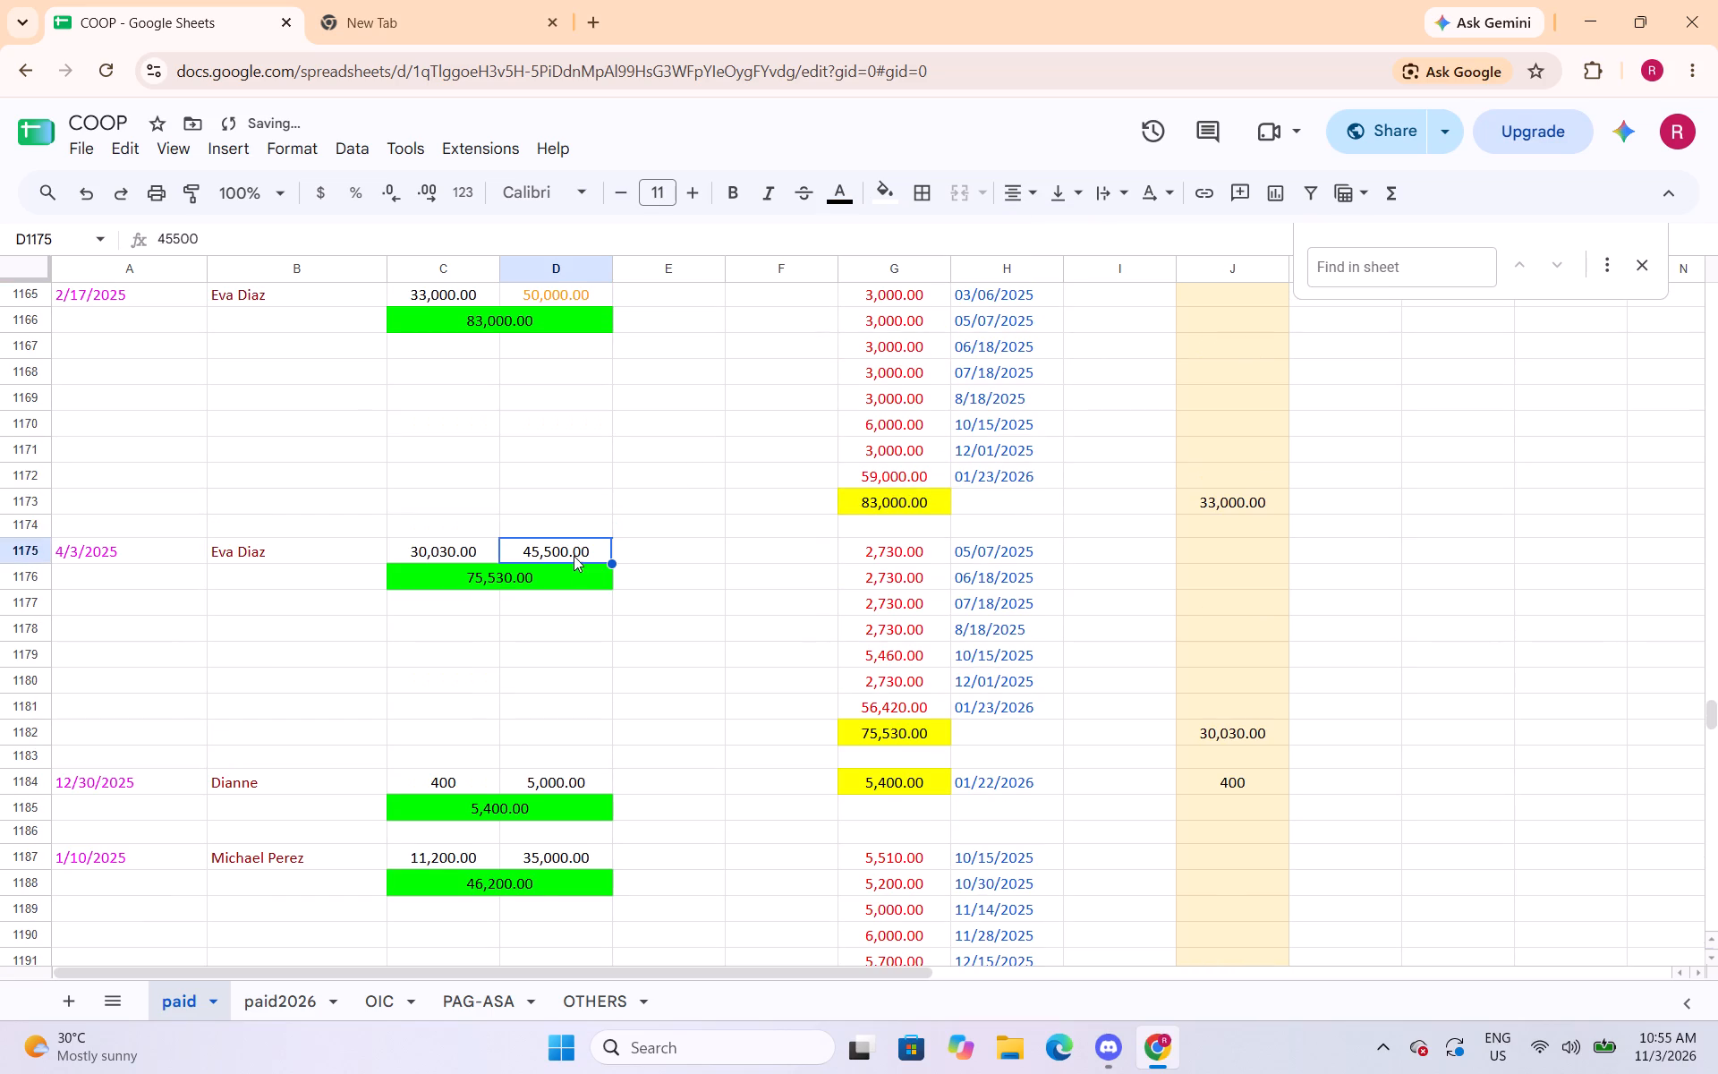
pyautogui.click(834, 198)
pyautogui.click(893, 283)
# Change the text colour of the capital amounts in cells D1184 and D1187 to orange.
pyautogui.click(568, 794)
pyautogui.click(855, 194)
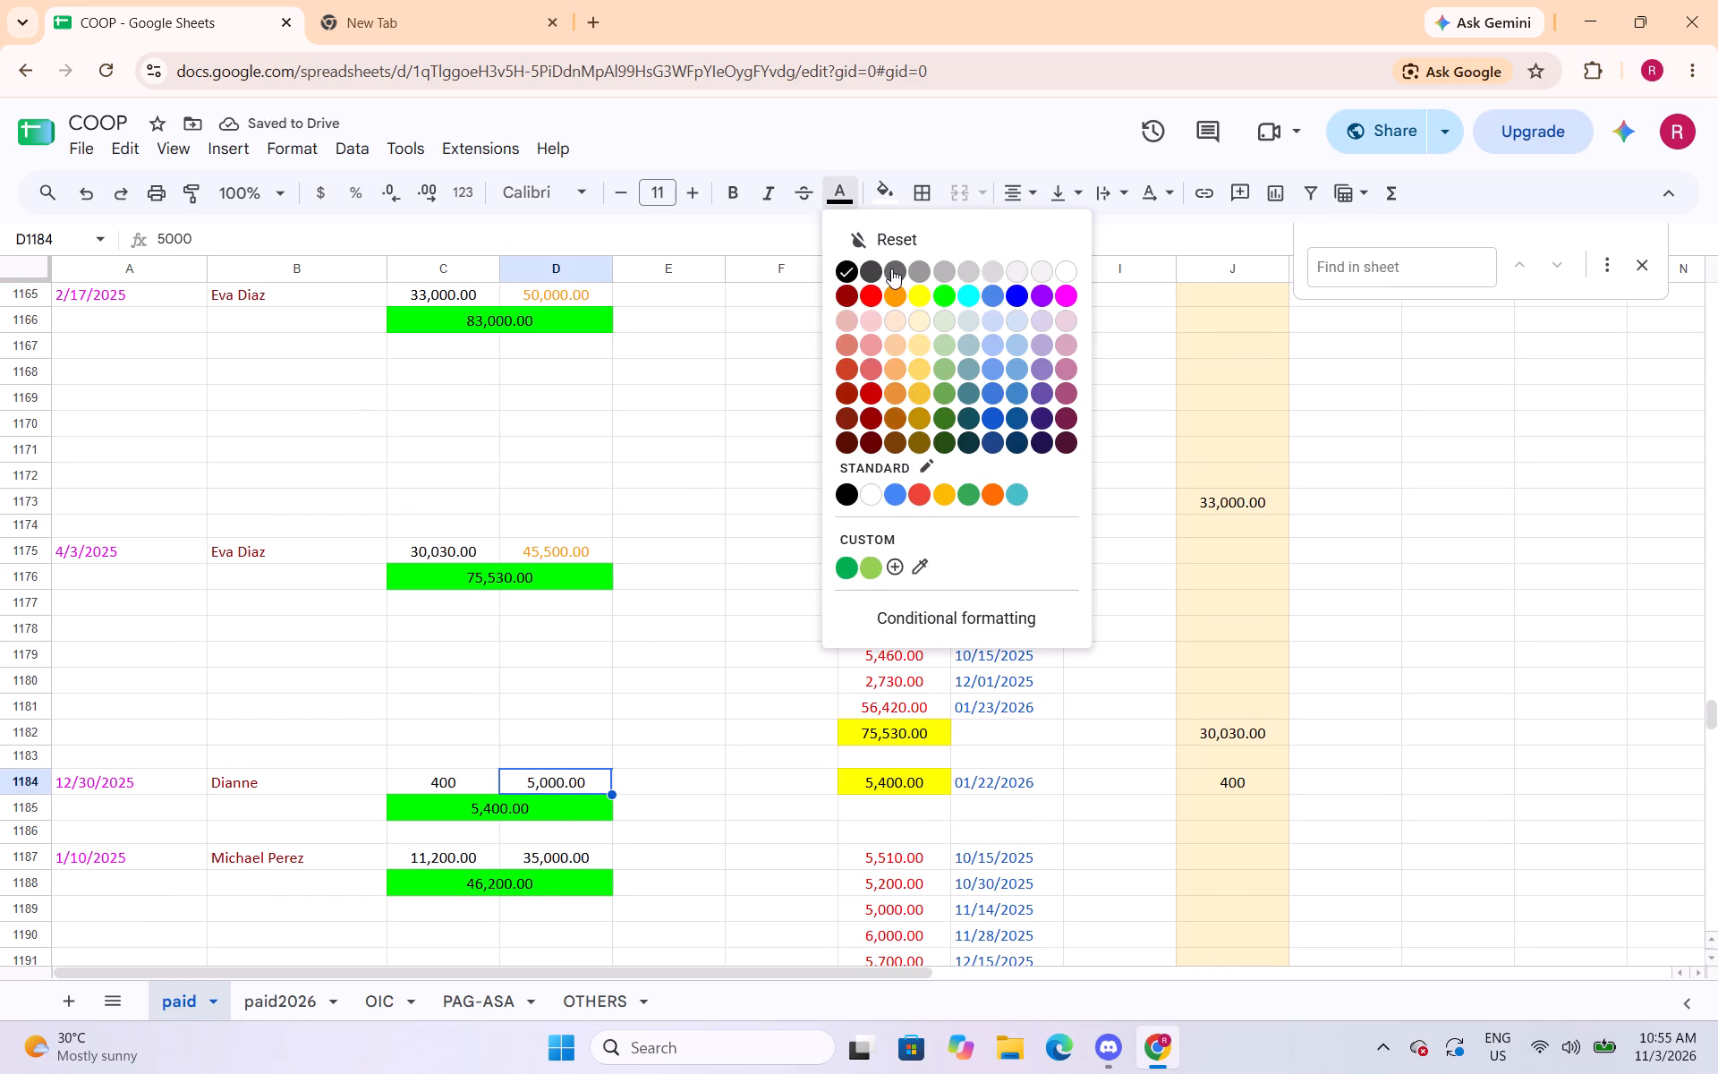
pyautogui.click(893, 294)
pyautogui.scroll(-4, 678, 461)
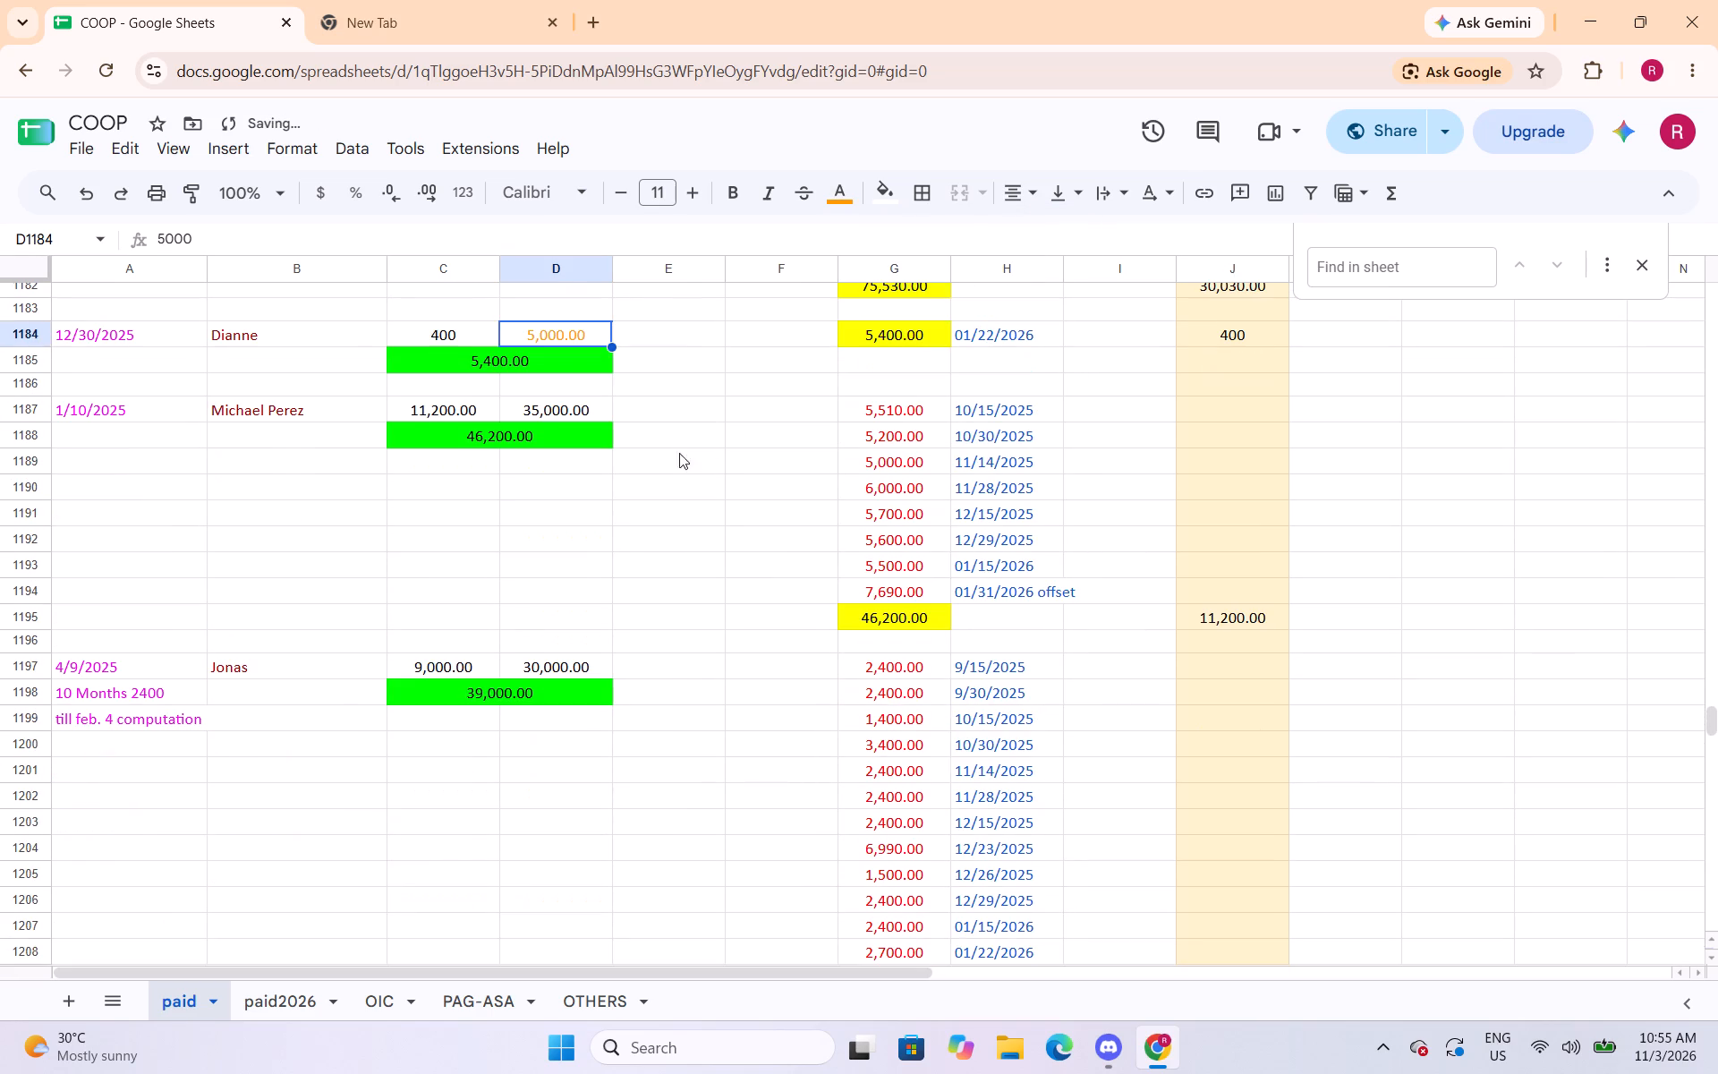
pyautogui.click(565, 416)
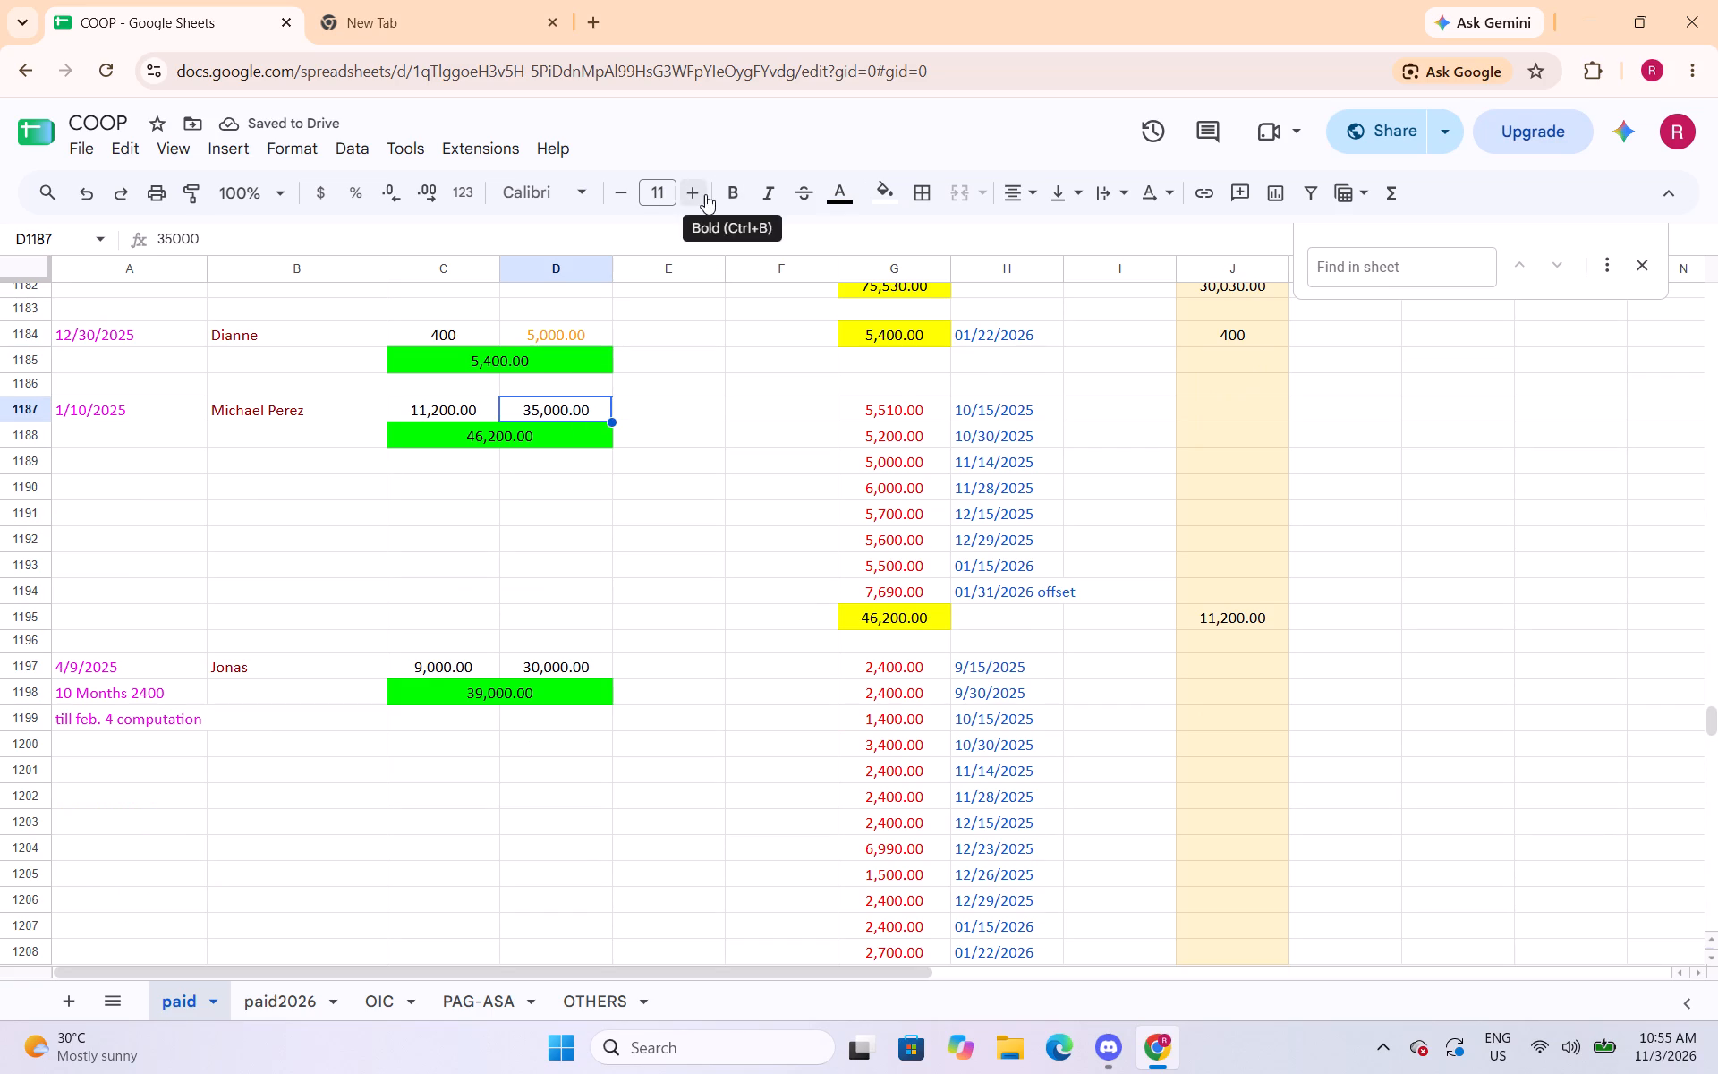
pyautogui.click(837, 209)
pyautogui.click(889, 289)
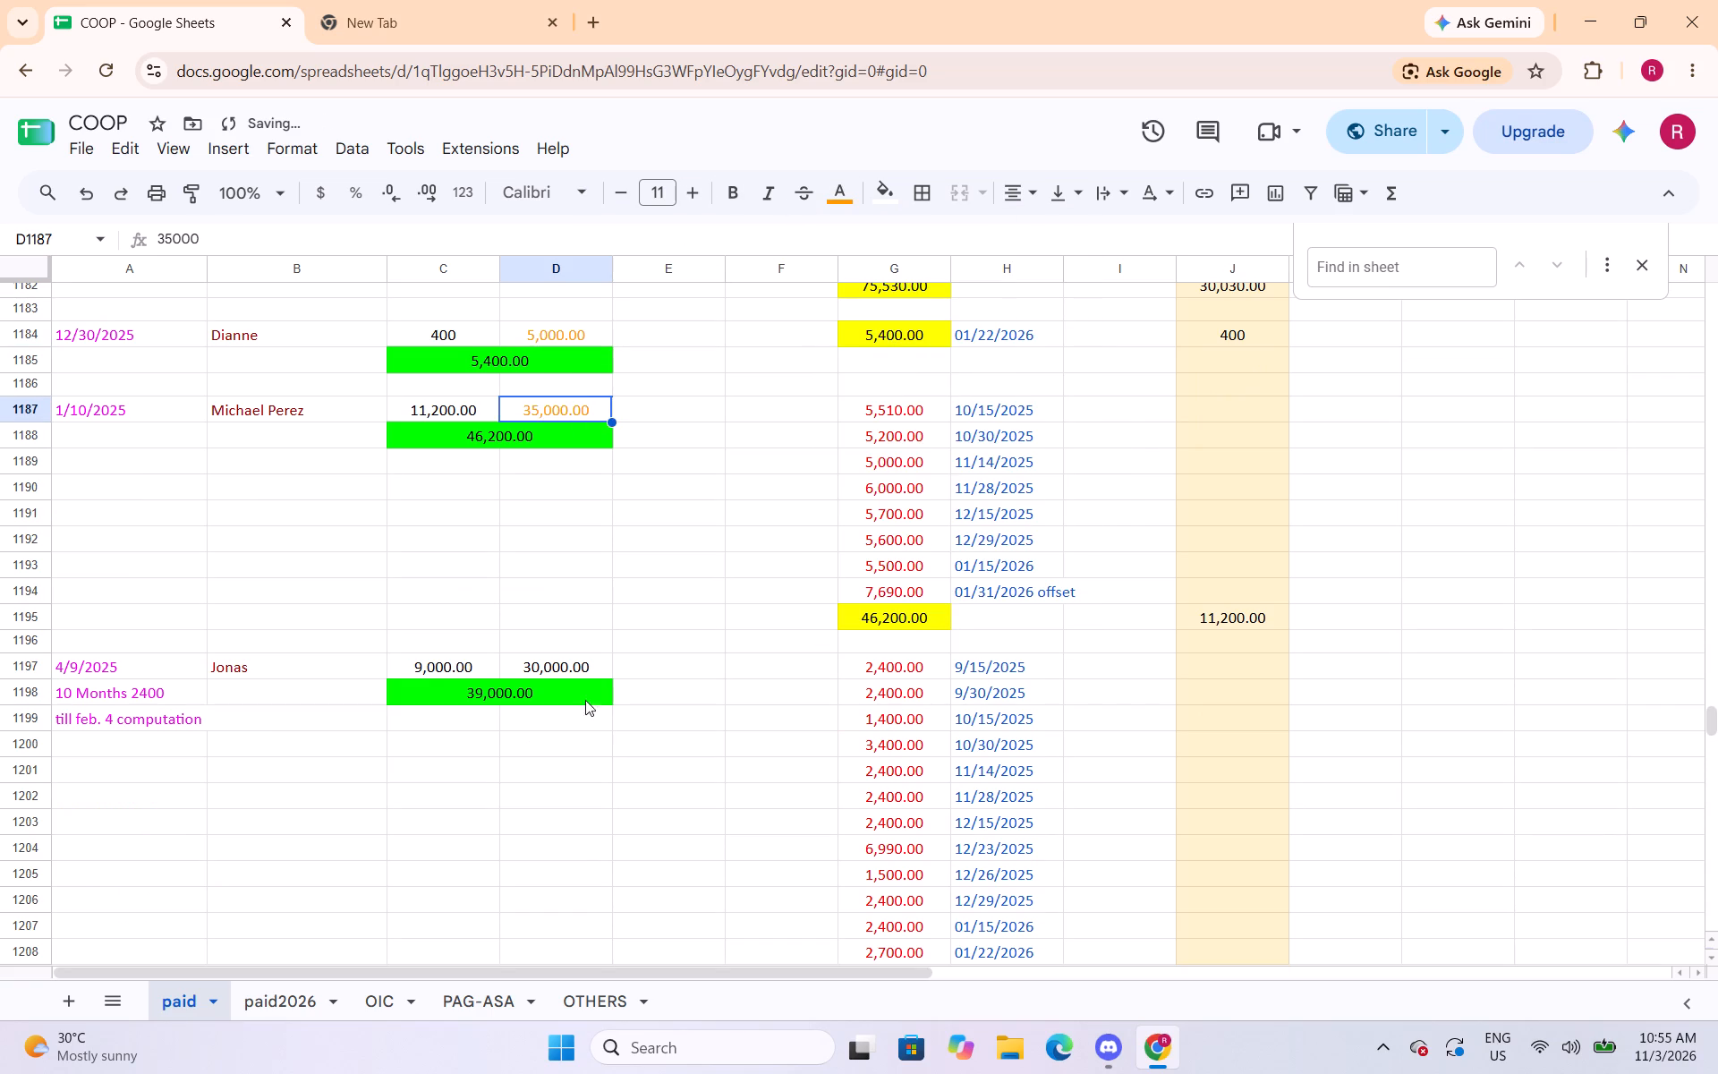
# Change the text colour of the capital amounts in cells D1197 and D1214 to orange.
pyautogui.click(576, 661)
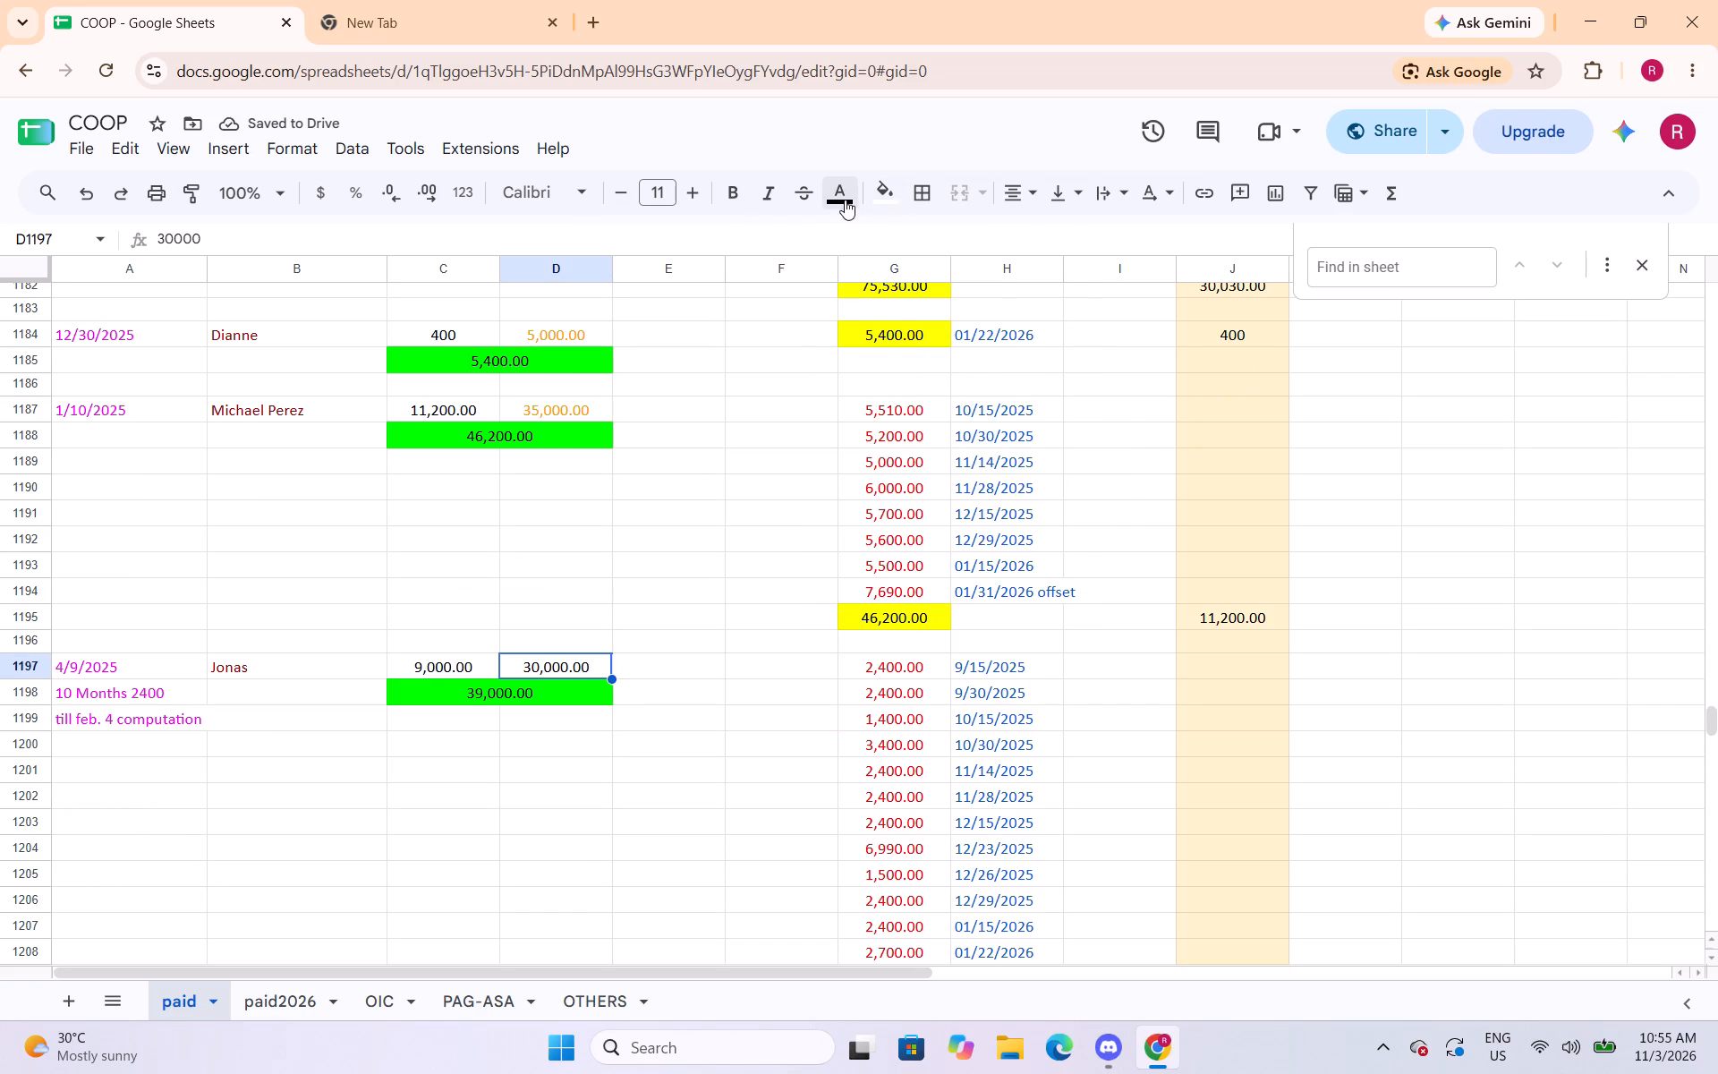
pyautogui.click(845, 200)
pyautogui.click(896, 301)
pyautogui.scroll(-5, 688, 548)
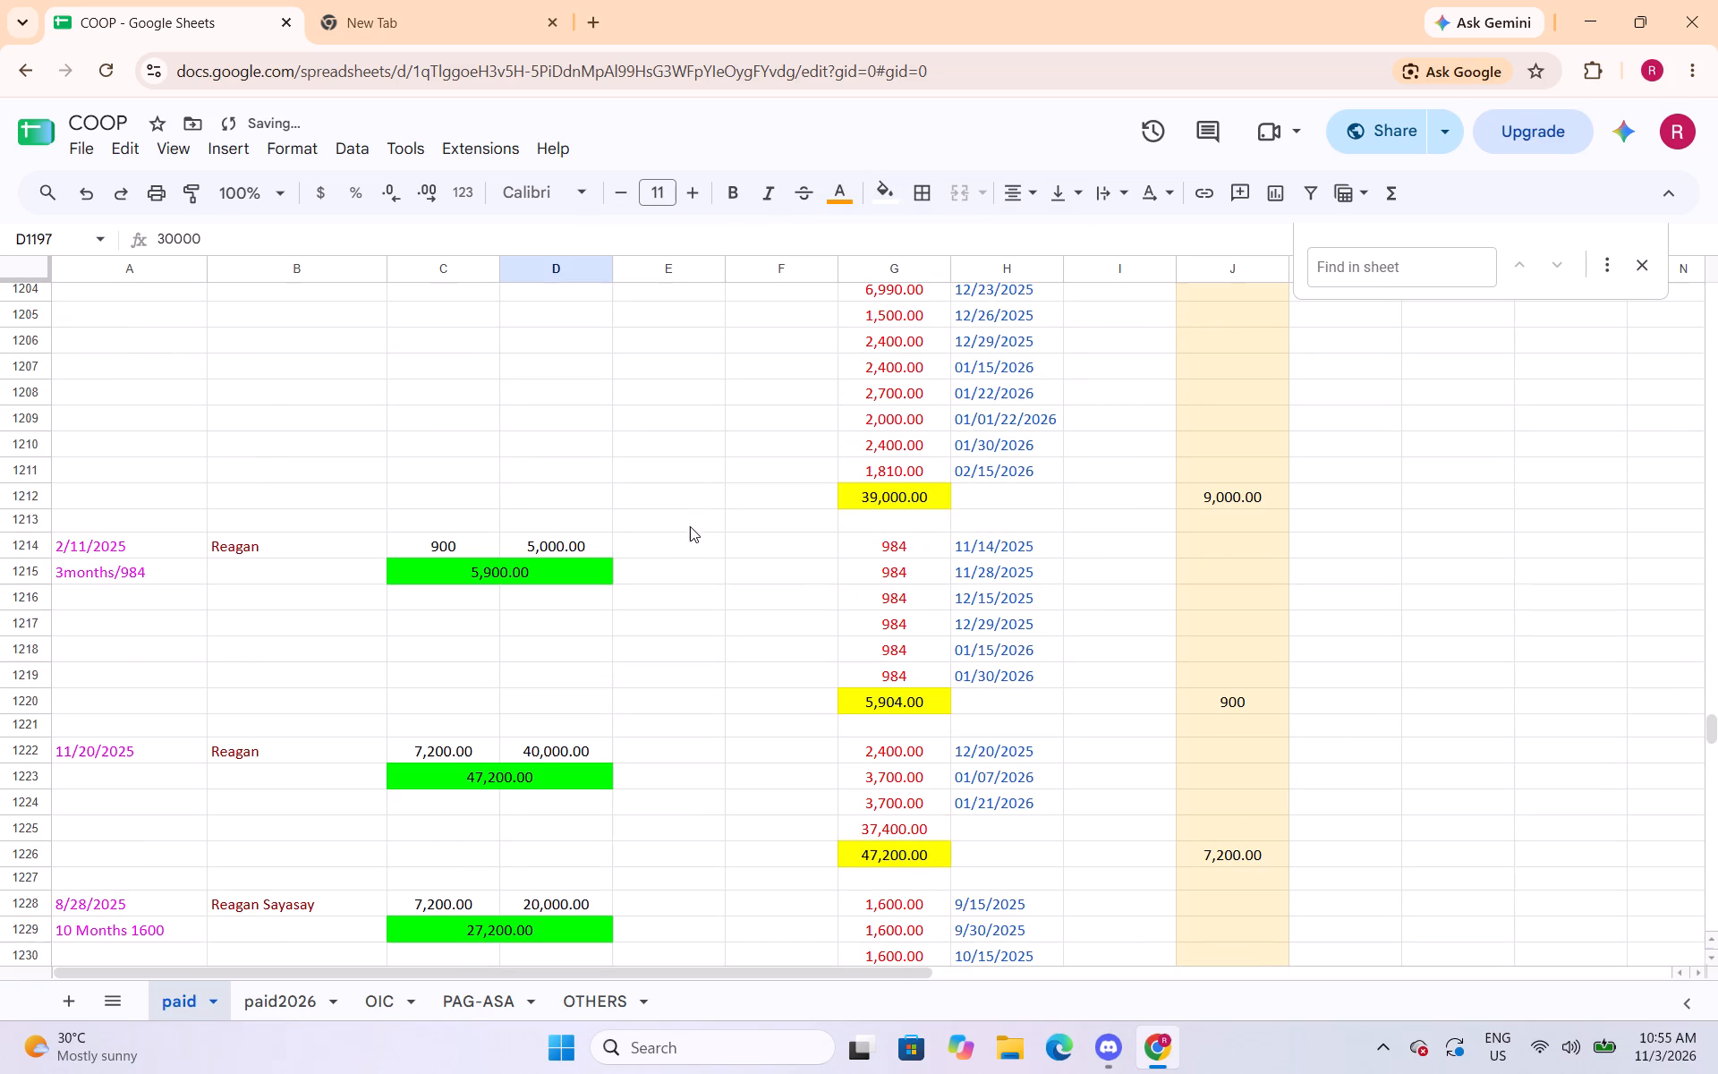
pyautogui.click(591, 562)
pyautogui.click(600, 547)
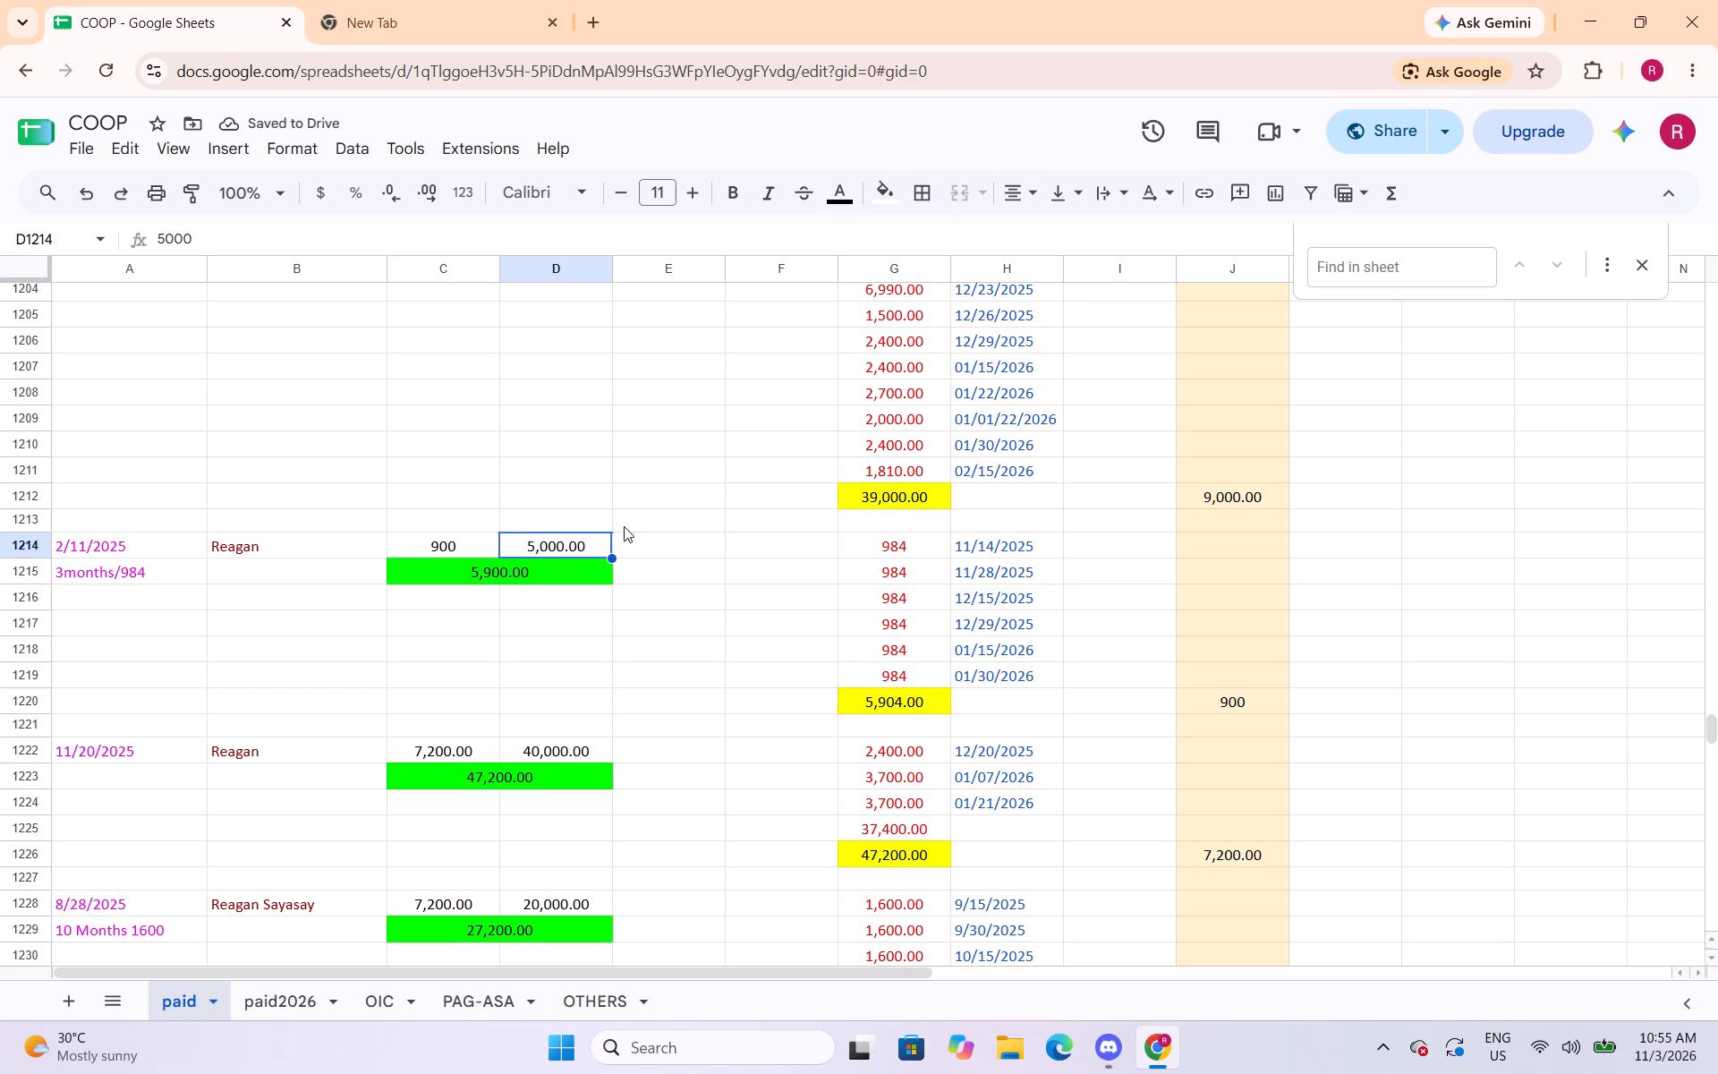
pyautogui.click(855, 202)
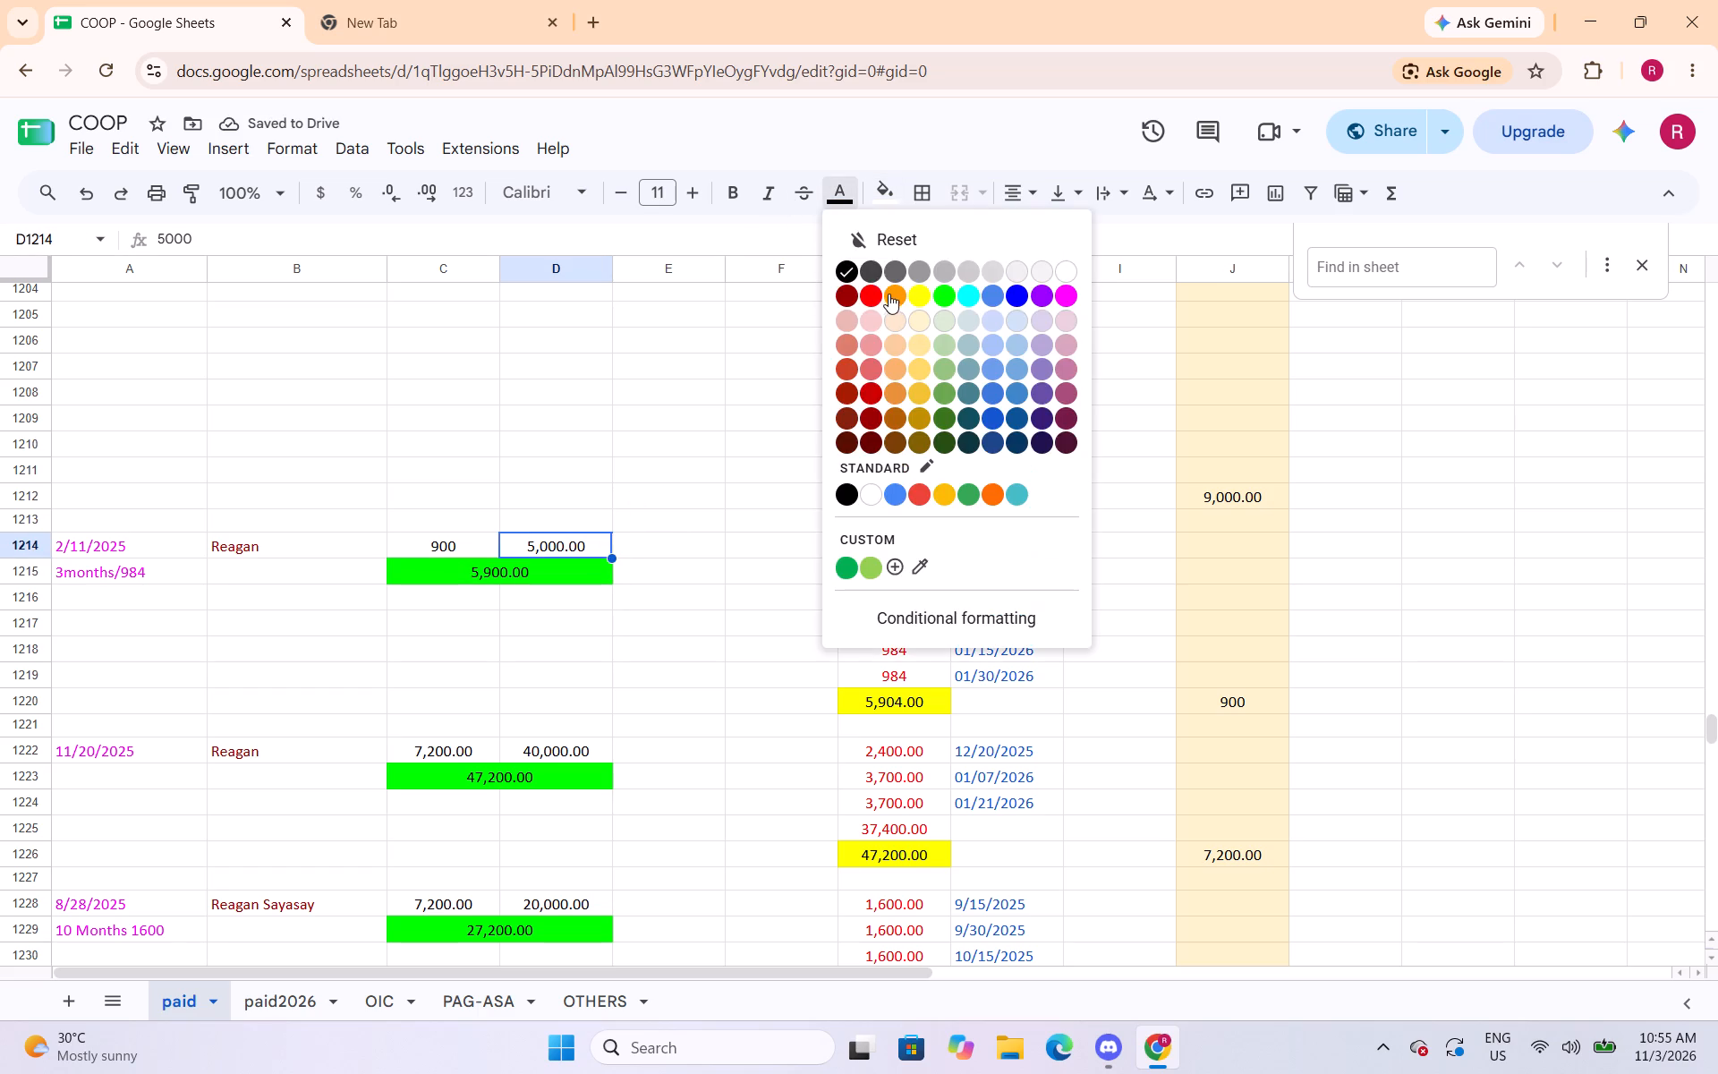
pyautogui.moveTo(889, 294); pyautogui.dragTo(890, 304)
# Change the text colour of the capital amounts in cells D1222 and D1228 to orange.
pyautogui.moveTo(559, 749); pyautogui.dragTo(568, 741)
pyautogui.click(841, 200)
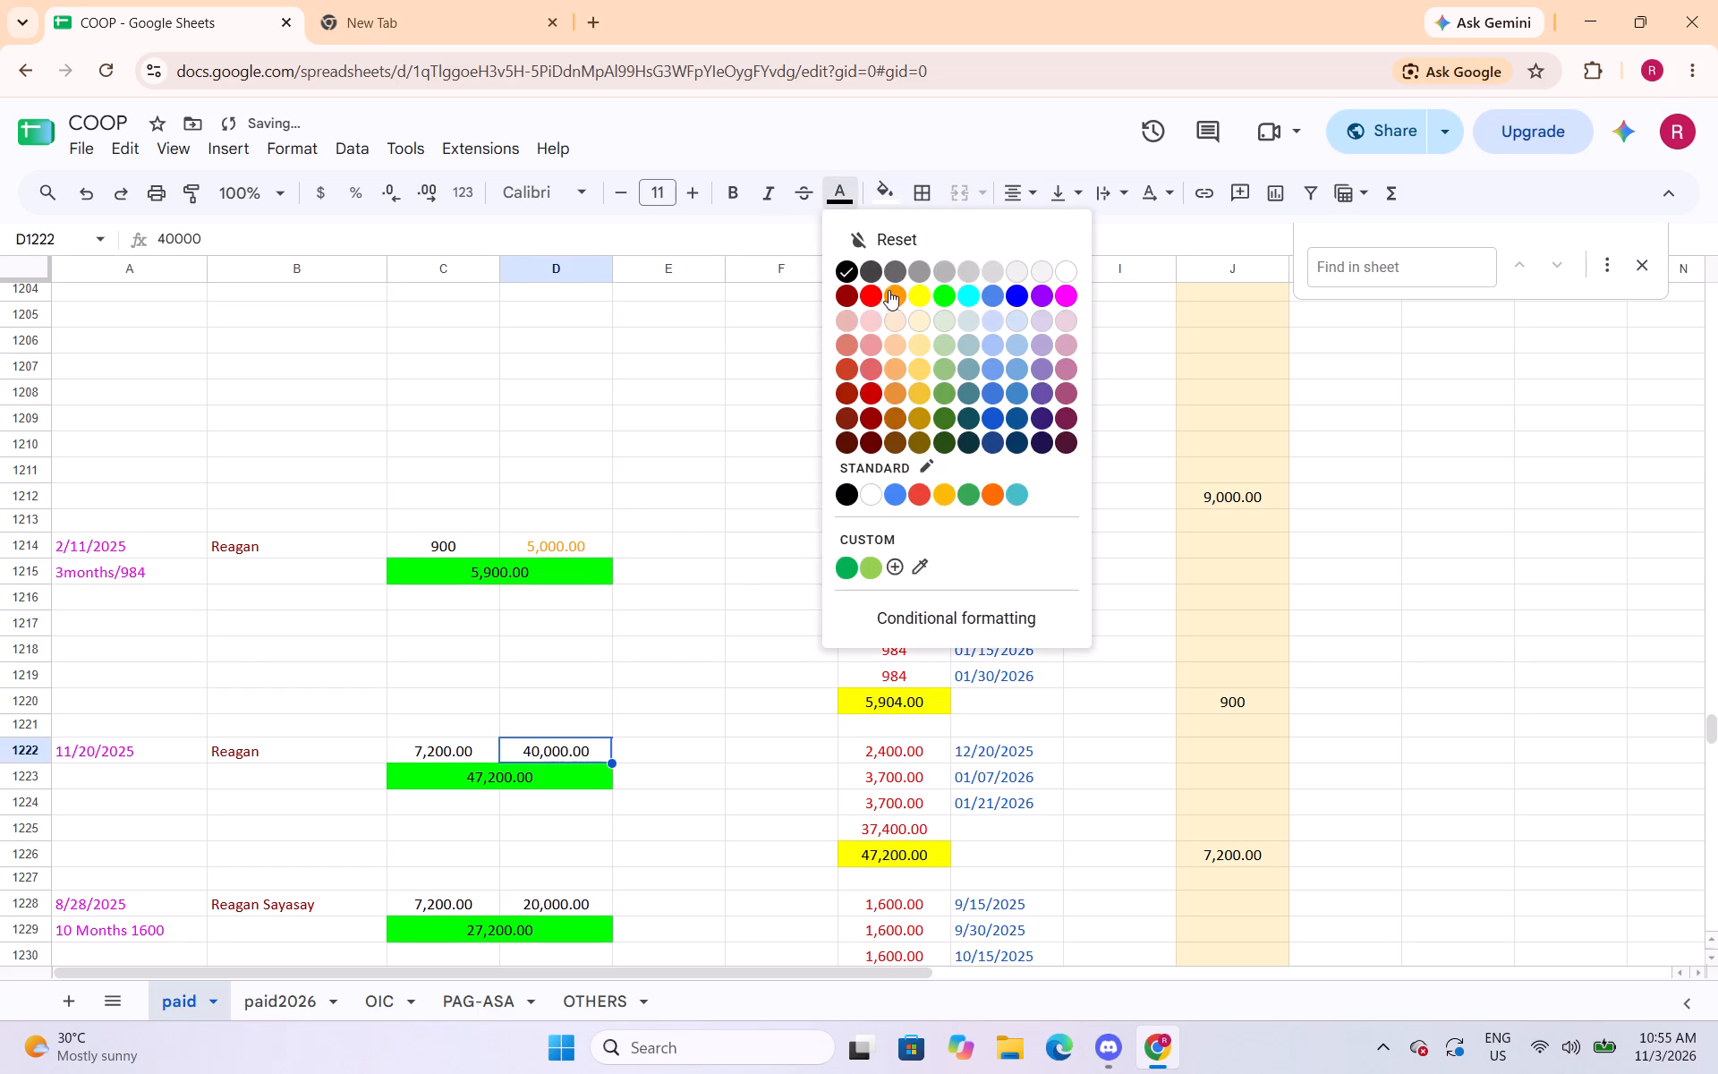
pyautogui.click(897, 294)
pyautogui.scroll(-4, 694, 467)
pyautogui.click(593, 458)
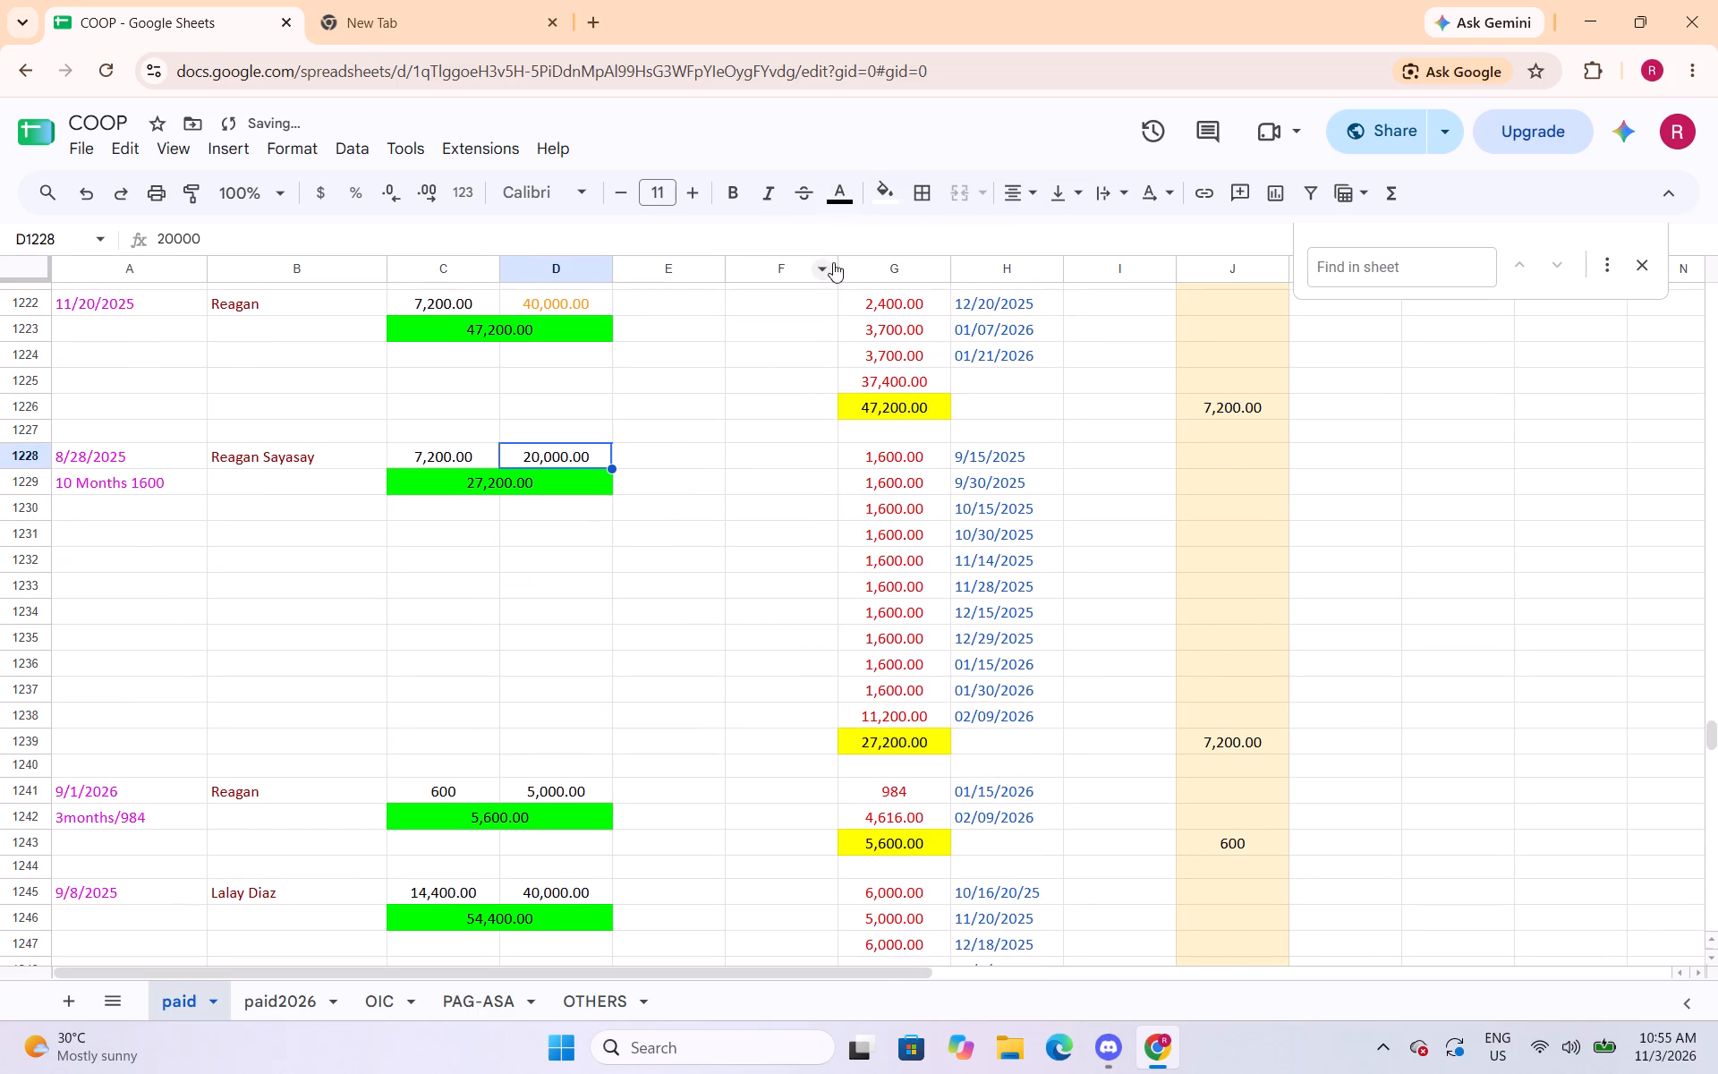
pyautogui.click(847, 198)
pyautogui.click(892, 296)
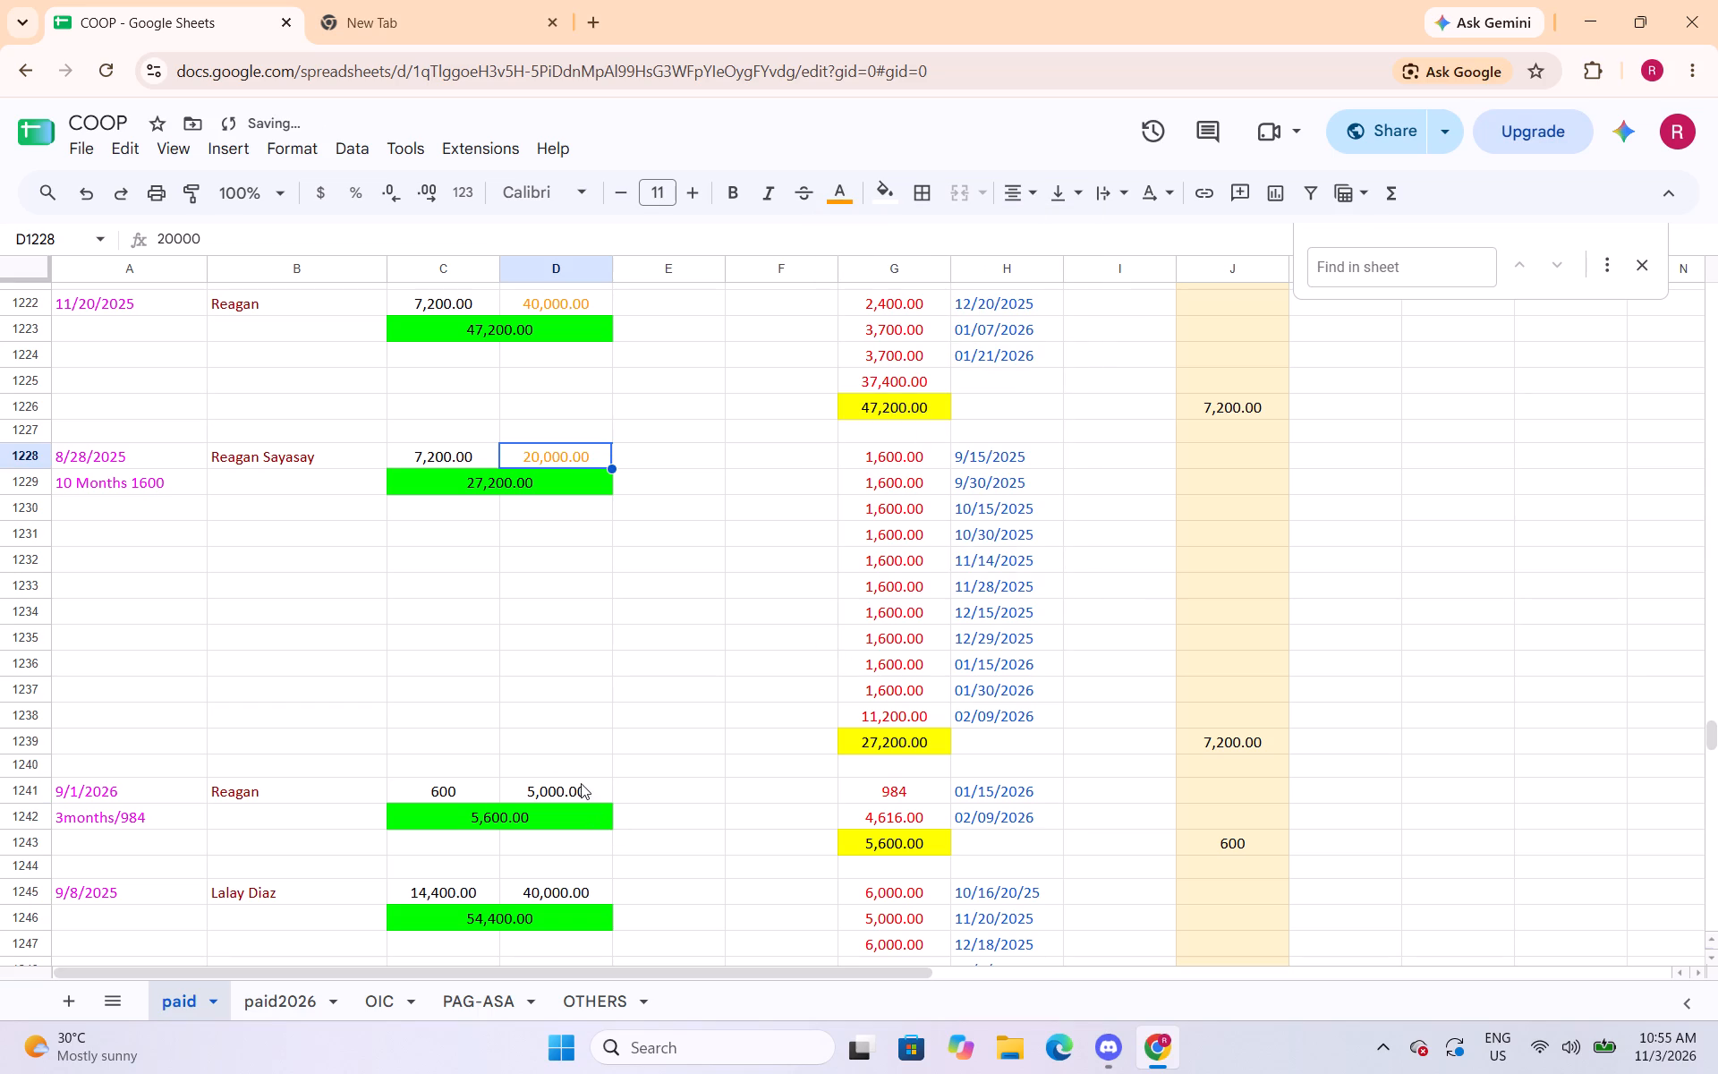
# Change the text colour of the capital amounts in cells D1241 and D1245 to orange.
pyautogui.click(581, 783)
pyautogui.click(846, 194)
pyautogui.click(894, 293)
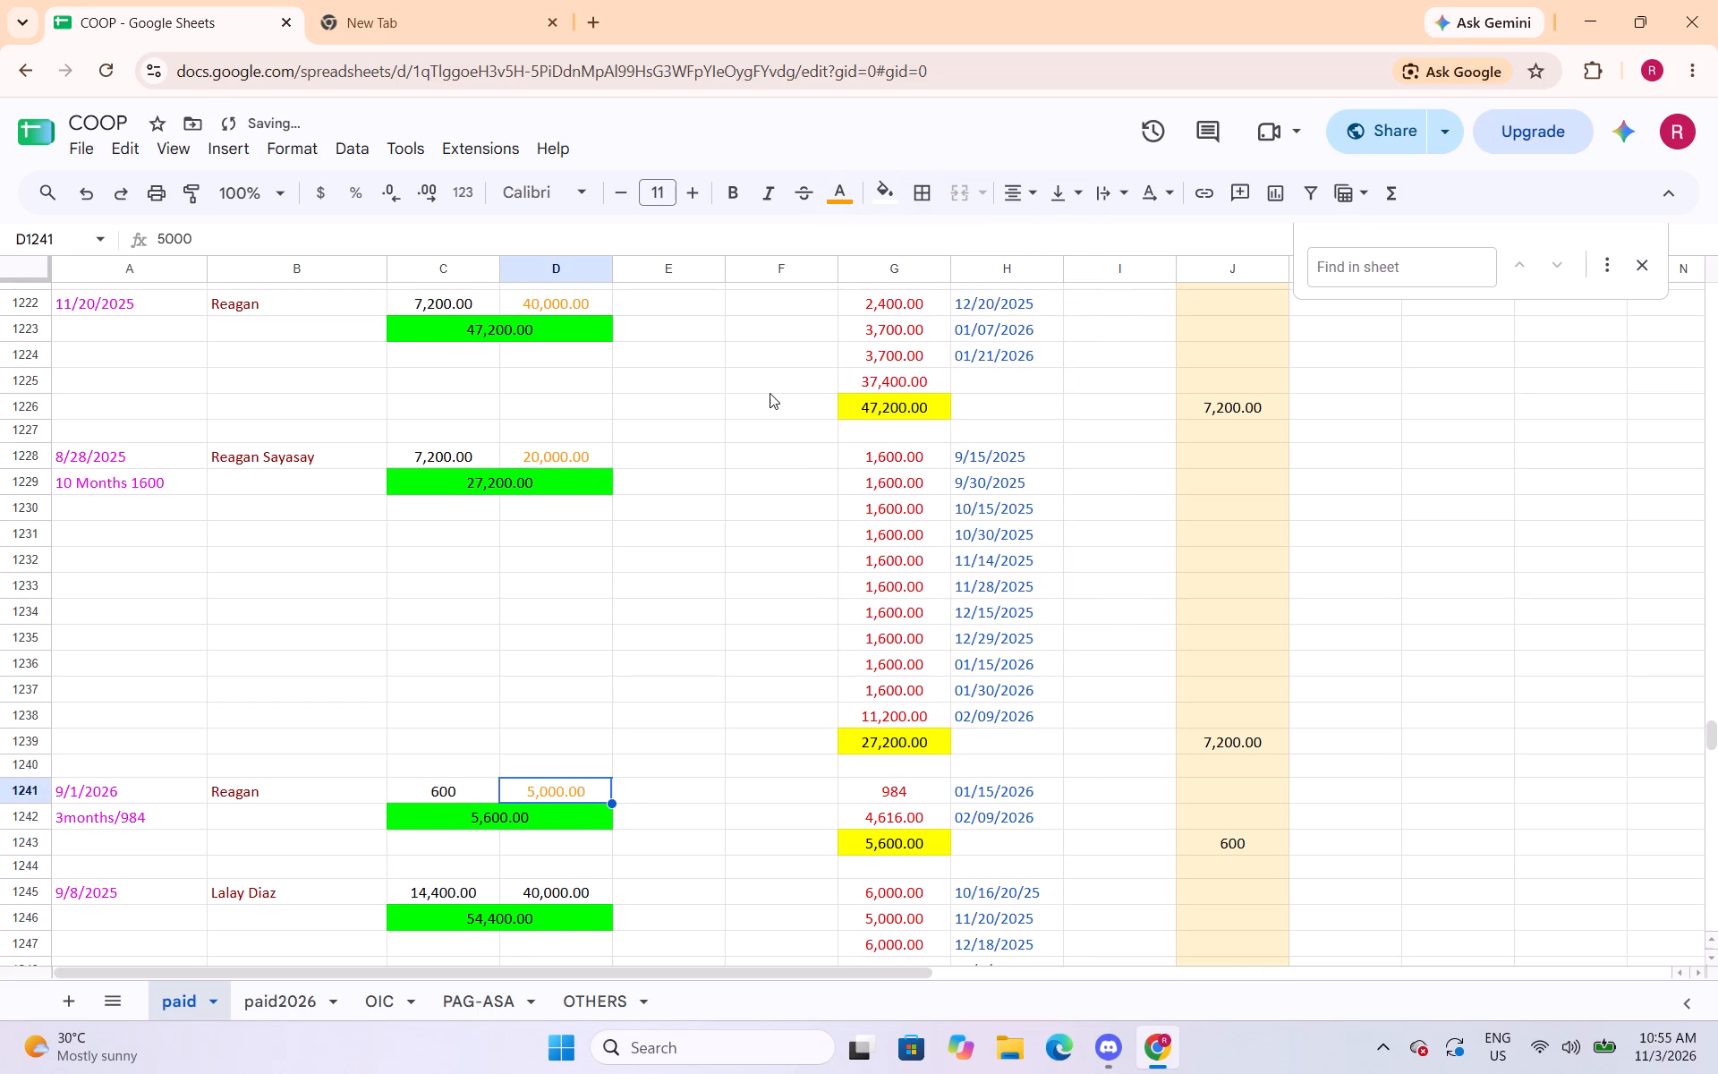
pyautogui.scroll(-4, 767, 395)
pyautogui.moveTo(587, 444); pyautogui.dragTo(597, 445)
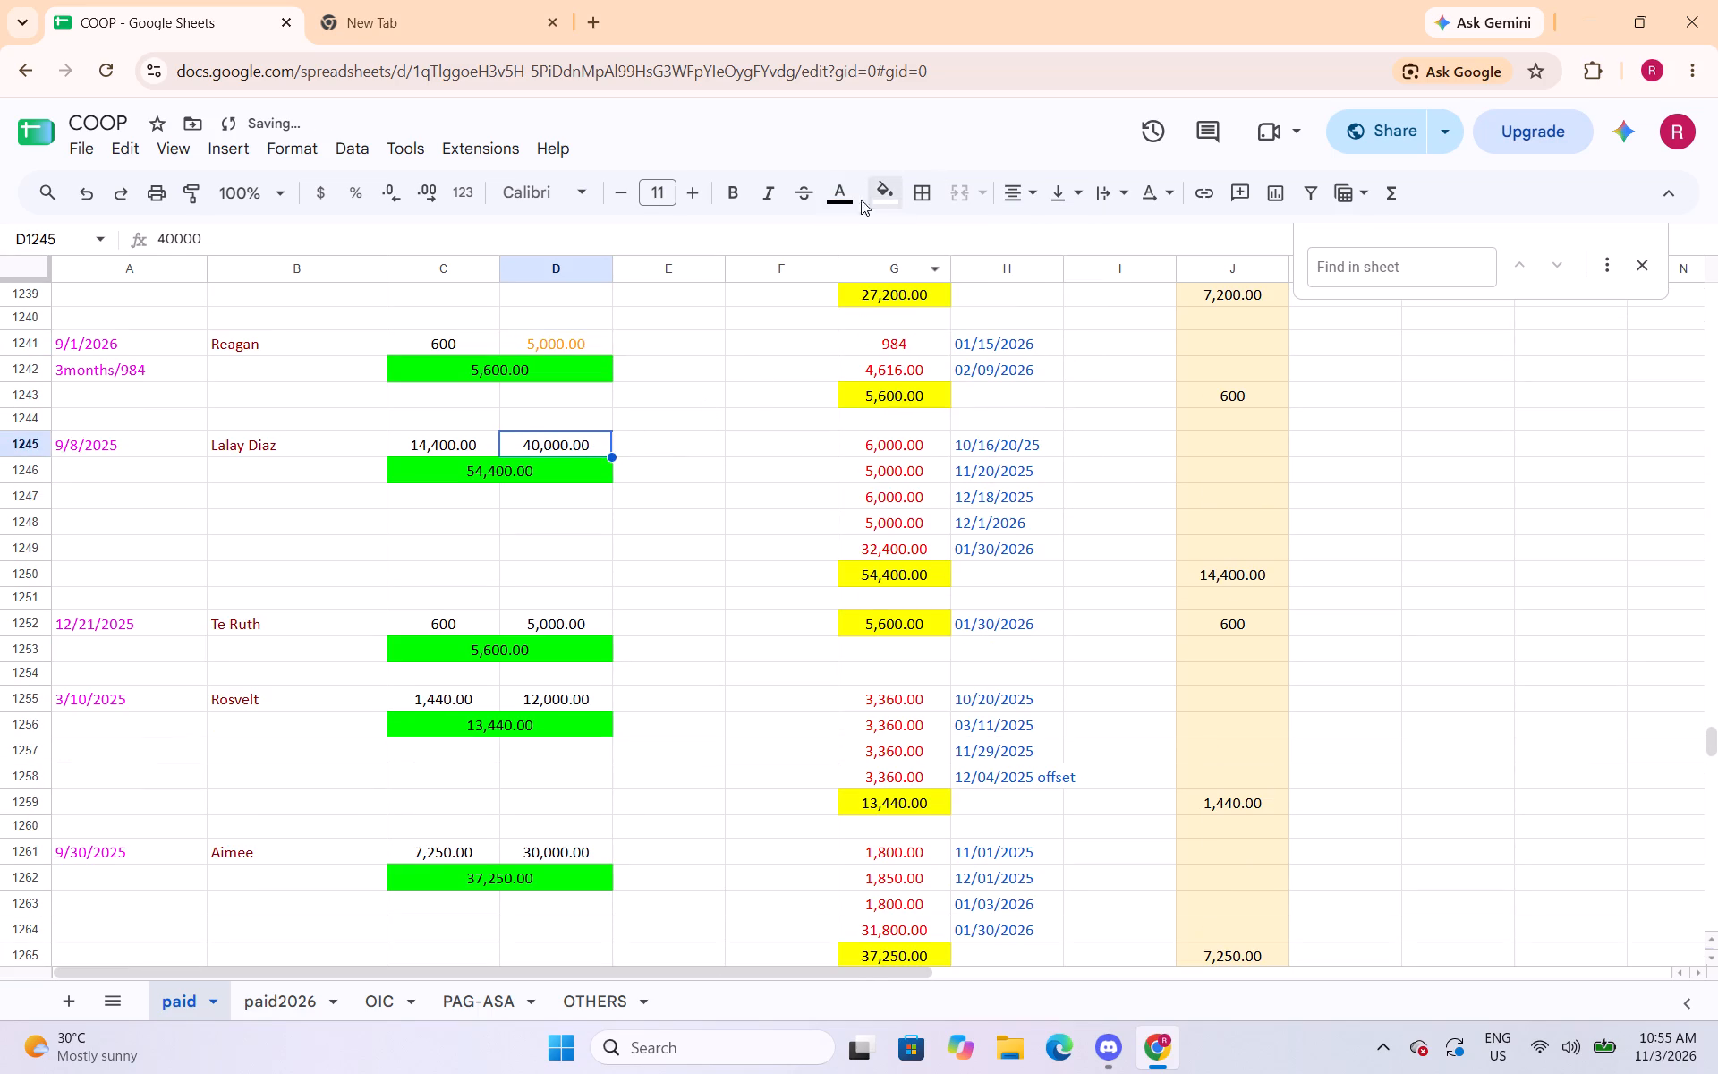
pyautogui.click(848, 192)
pyautogui.click(903, 290)
# Change the text colour of the capital amounts in cells D1252 and D1255 to orange.
pyautogui.click(588, 613)
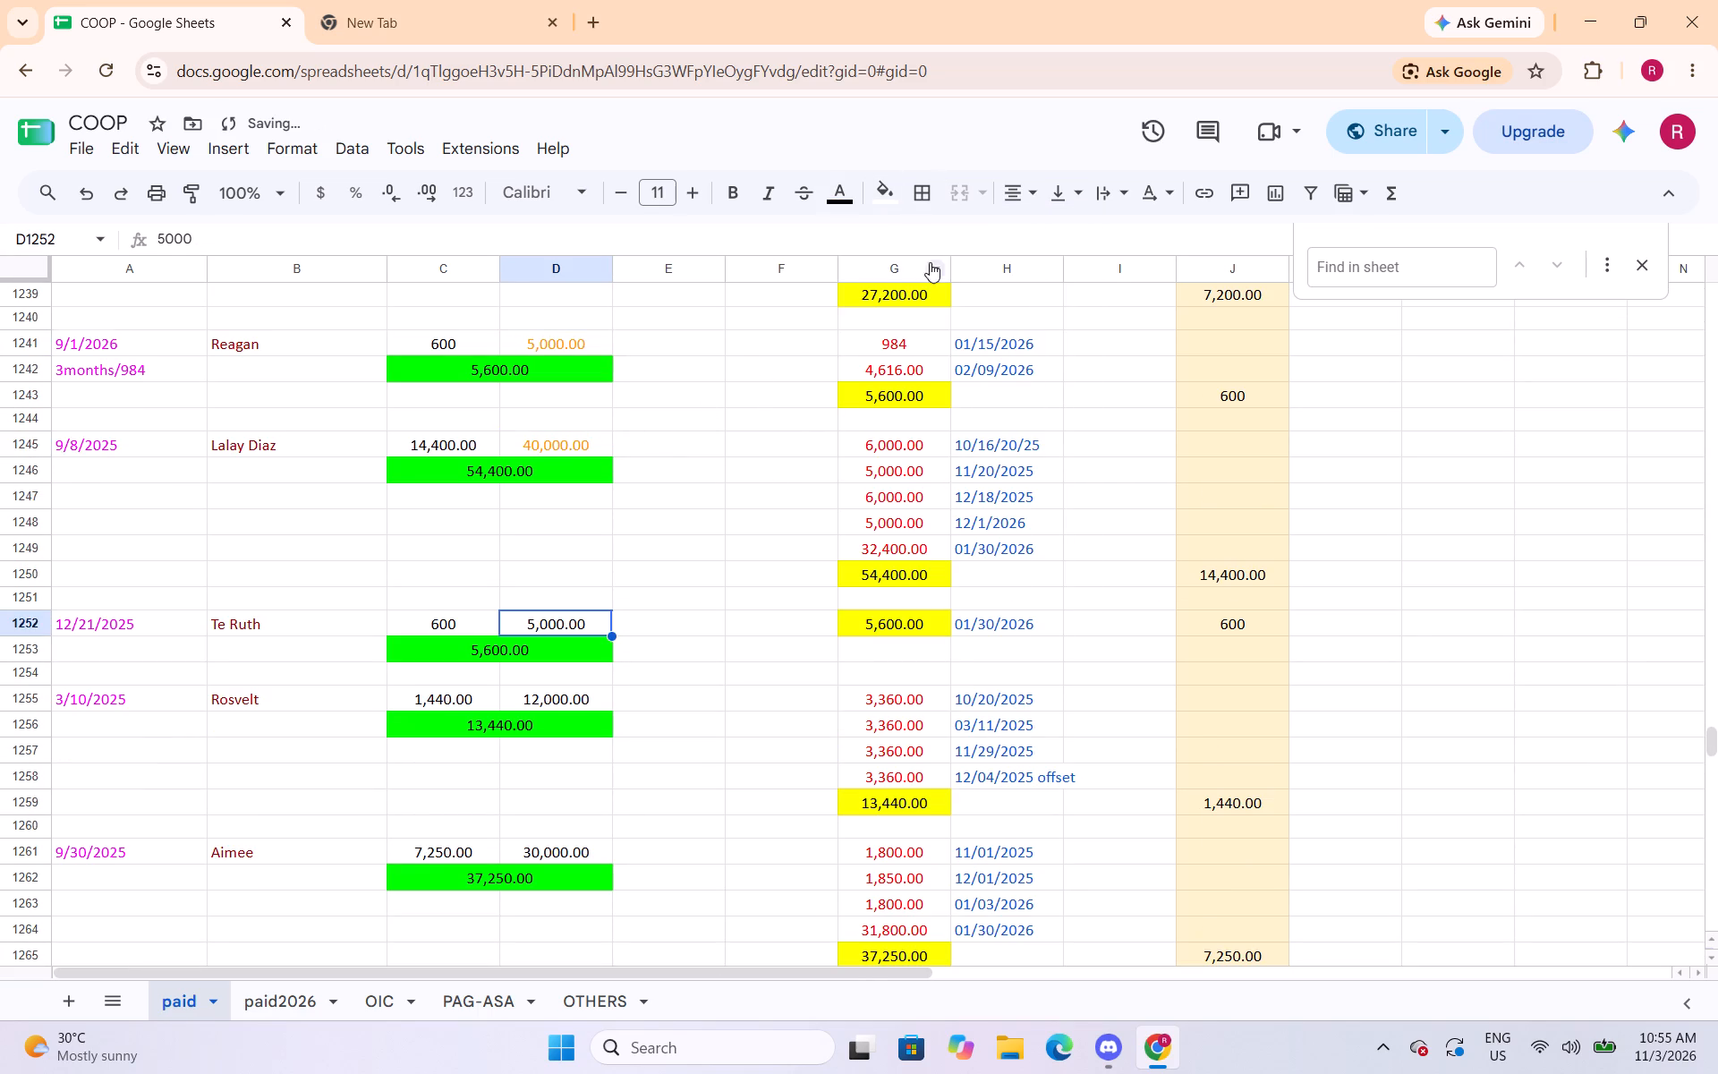
pyautogui.click(836, 192)
pyautogui.click(893, 295)
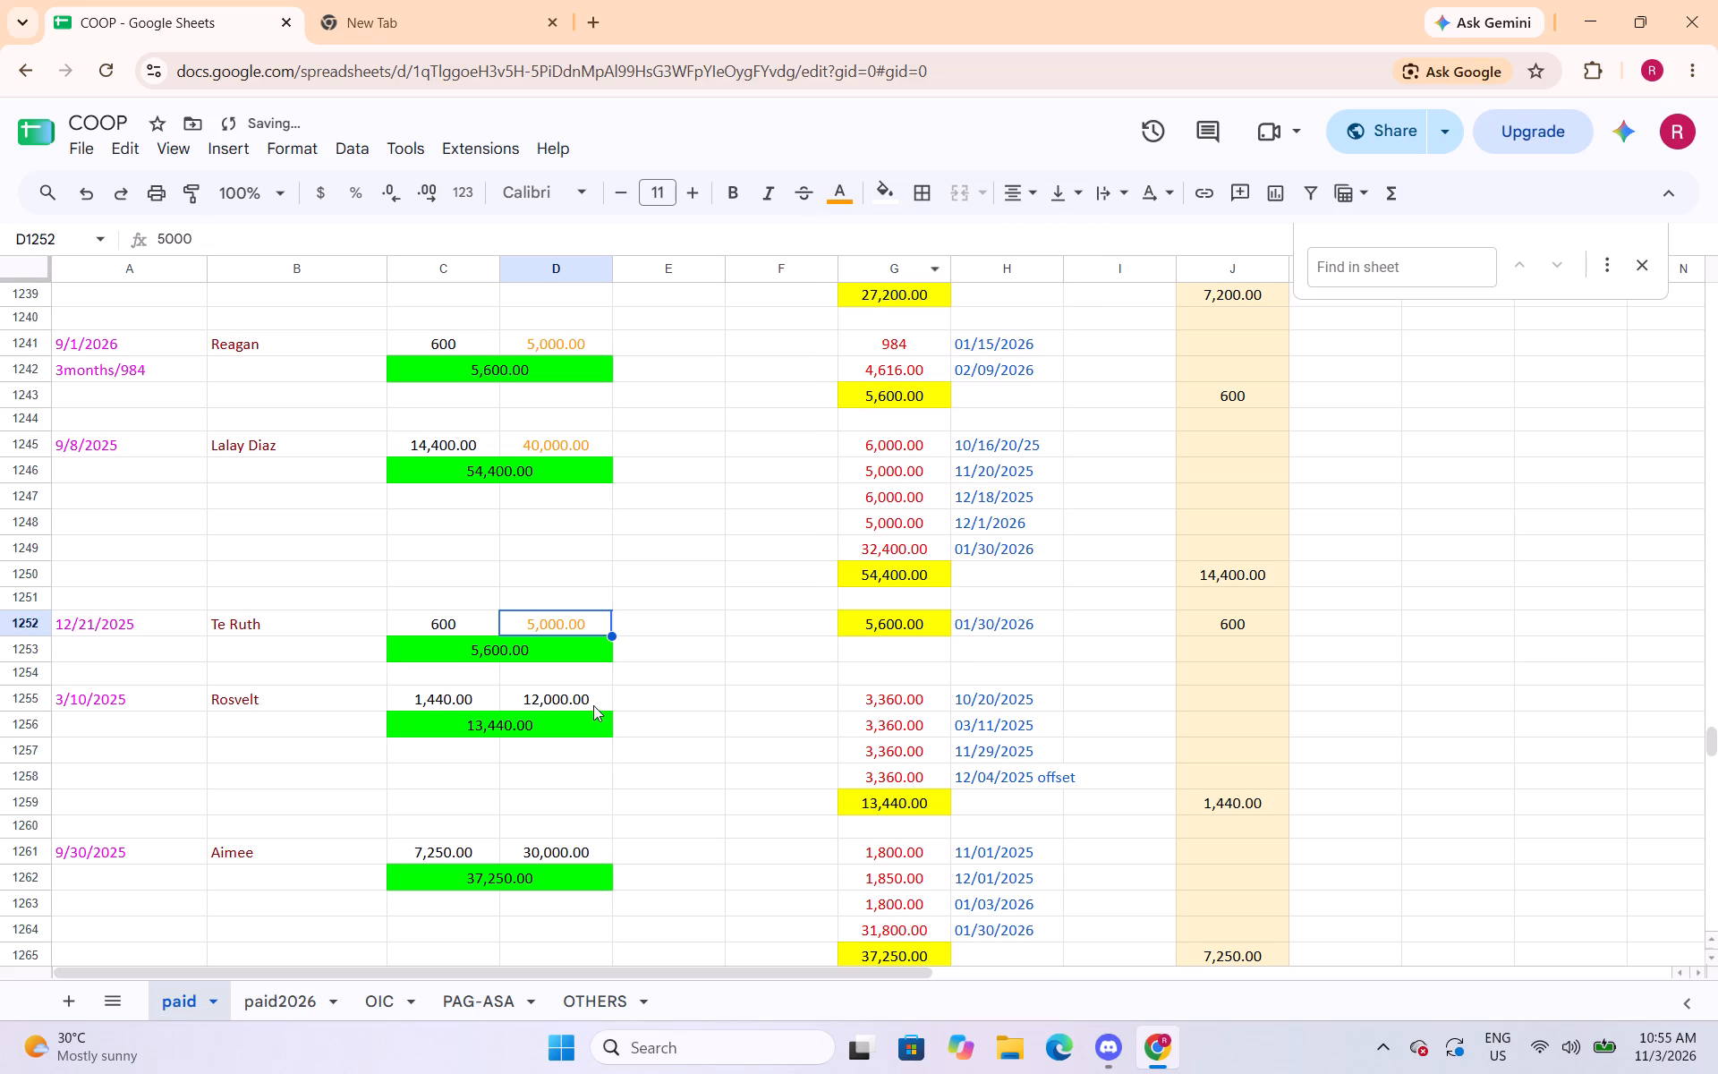
pyautogui.click(593, 705)
pyautogui.click(838, 206)
pyautogui.click(906, 294)
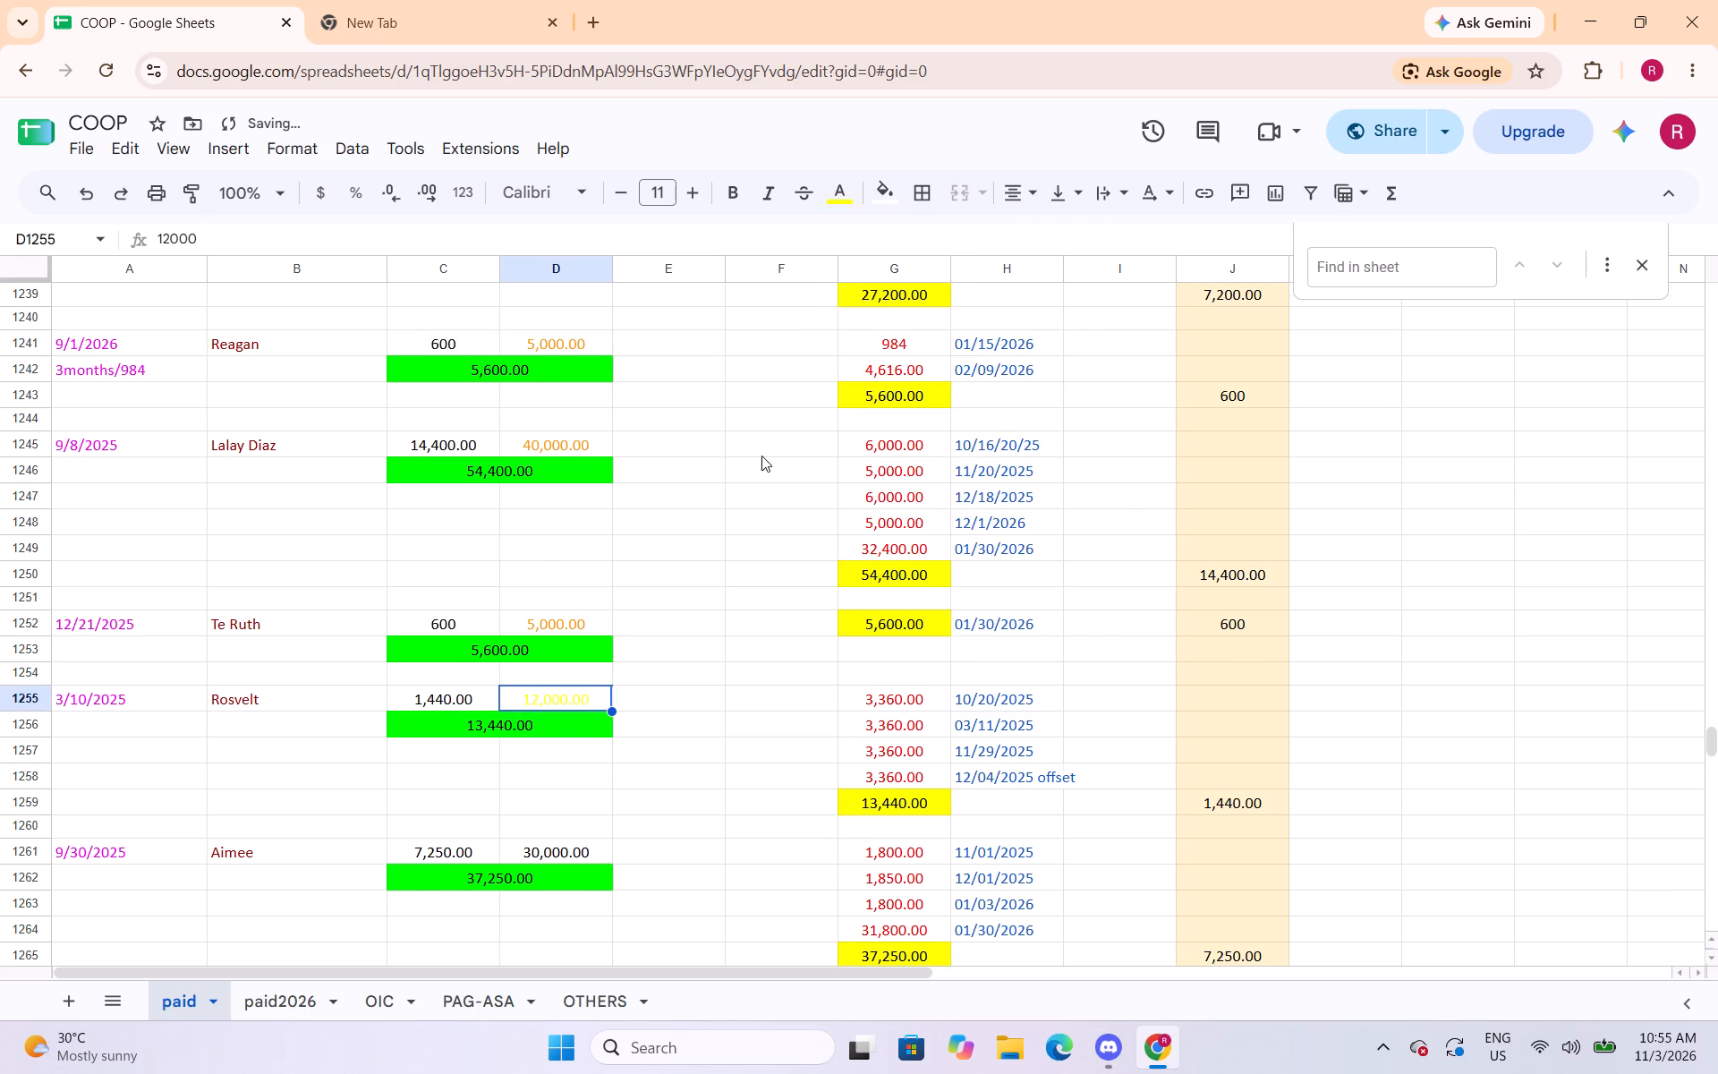
pyautogui.scroll(-1, 761, 456)
pyautogui.click(852, 198)
pyautogui.click(900, 289)
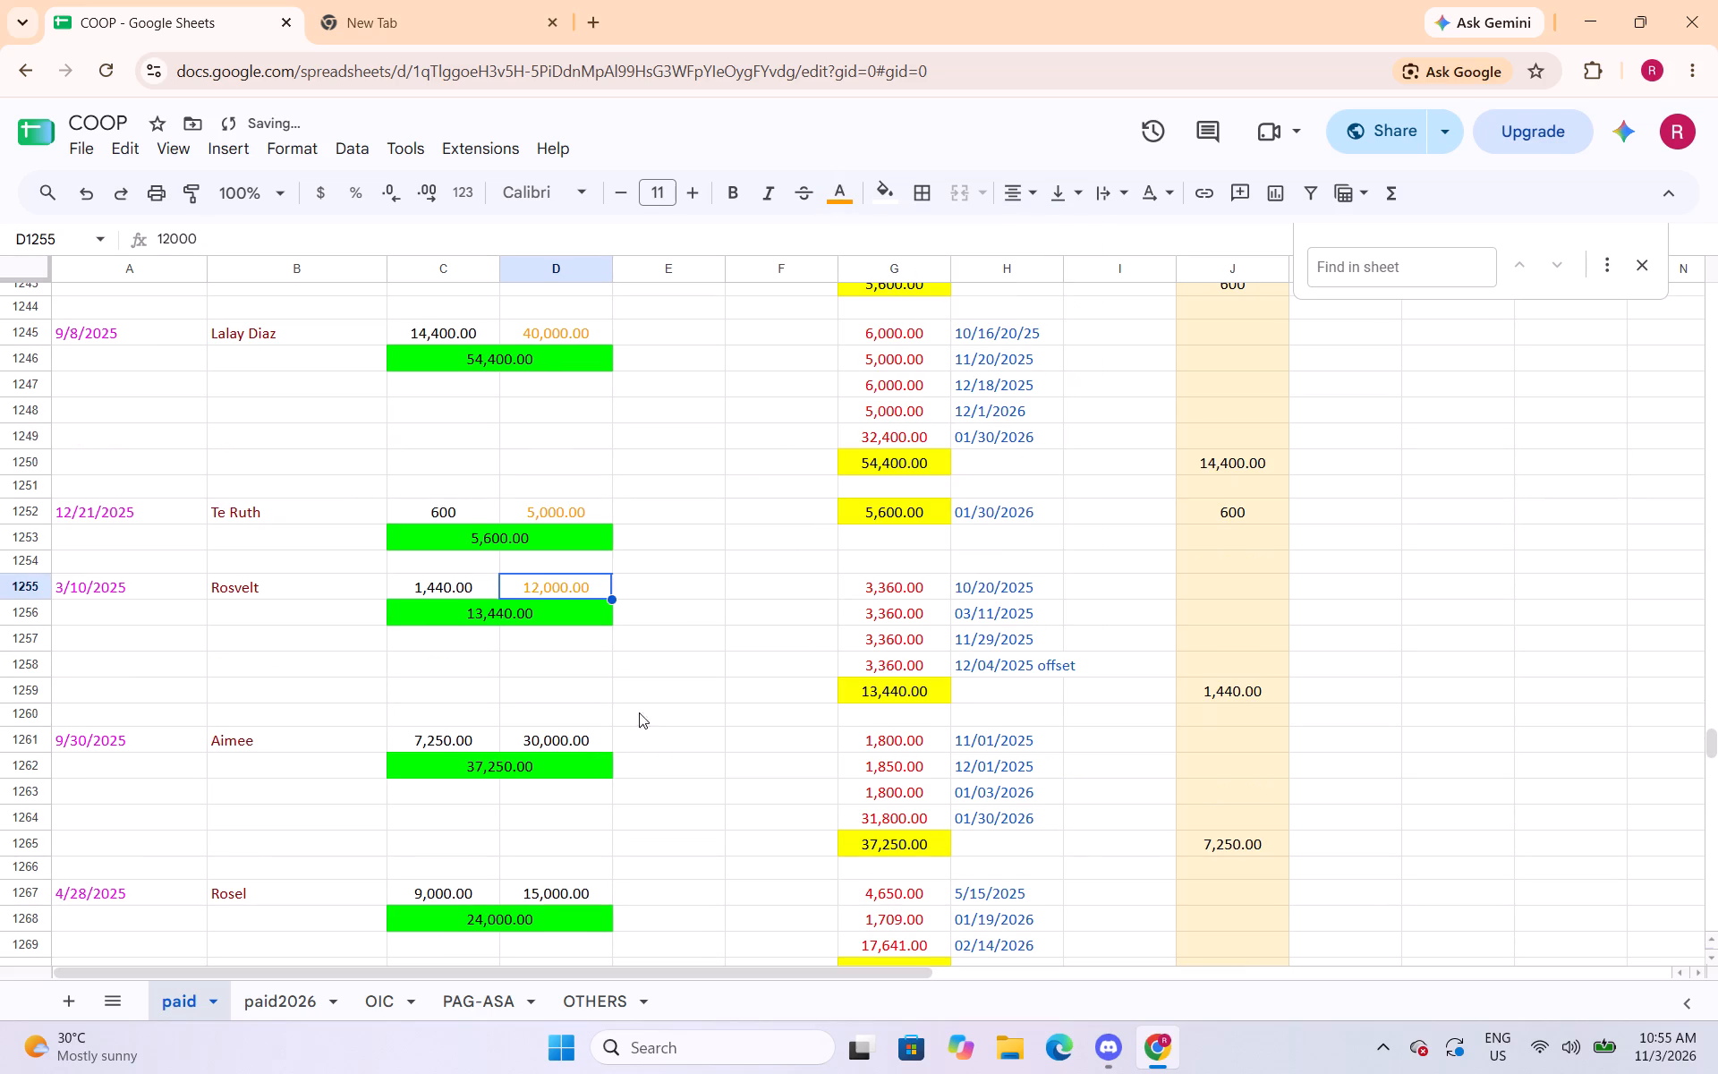
# Change the text colour of the capital amounts in cells D1261 and D1267 to orange.
pyautogui.click(561, 750)
pyautogui.click(843, 203)
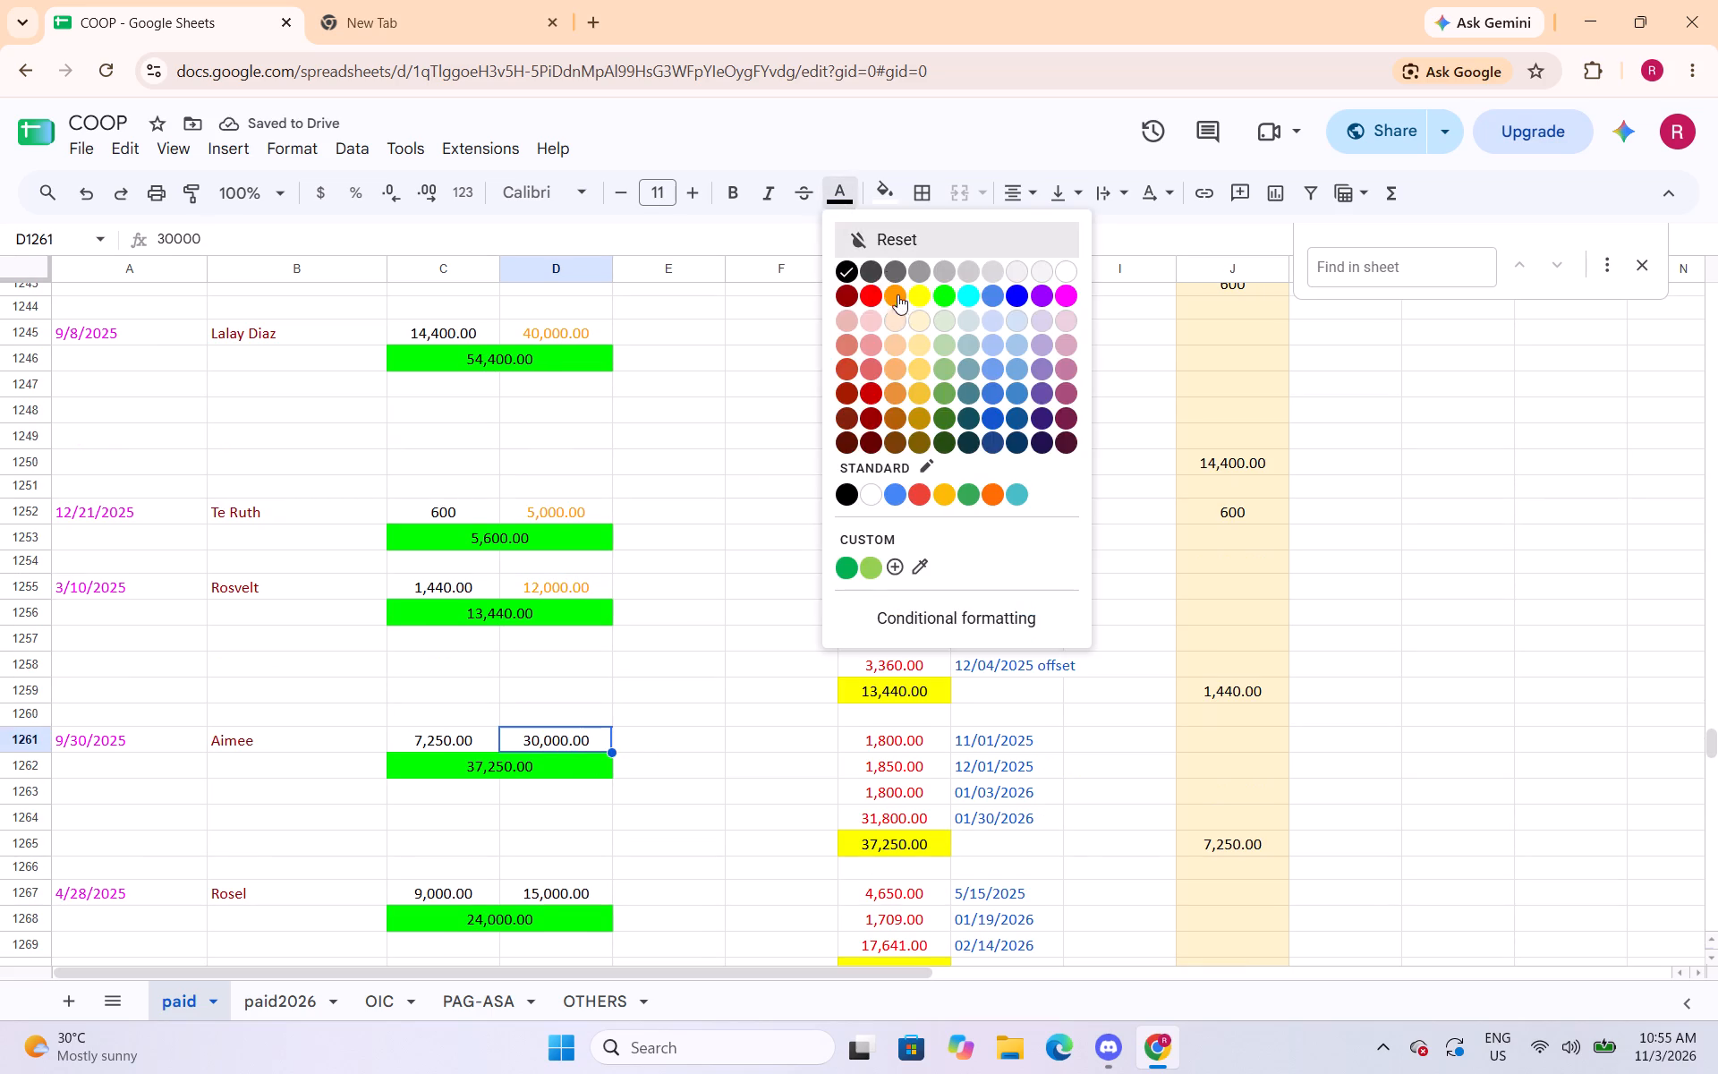
pyautogui.click(897, 298)
pyautogui.click(548, 888)
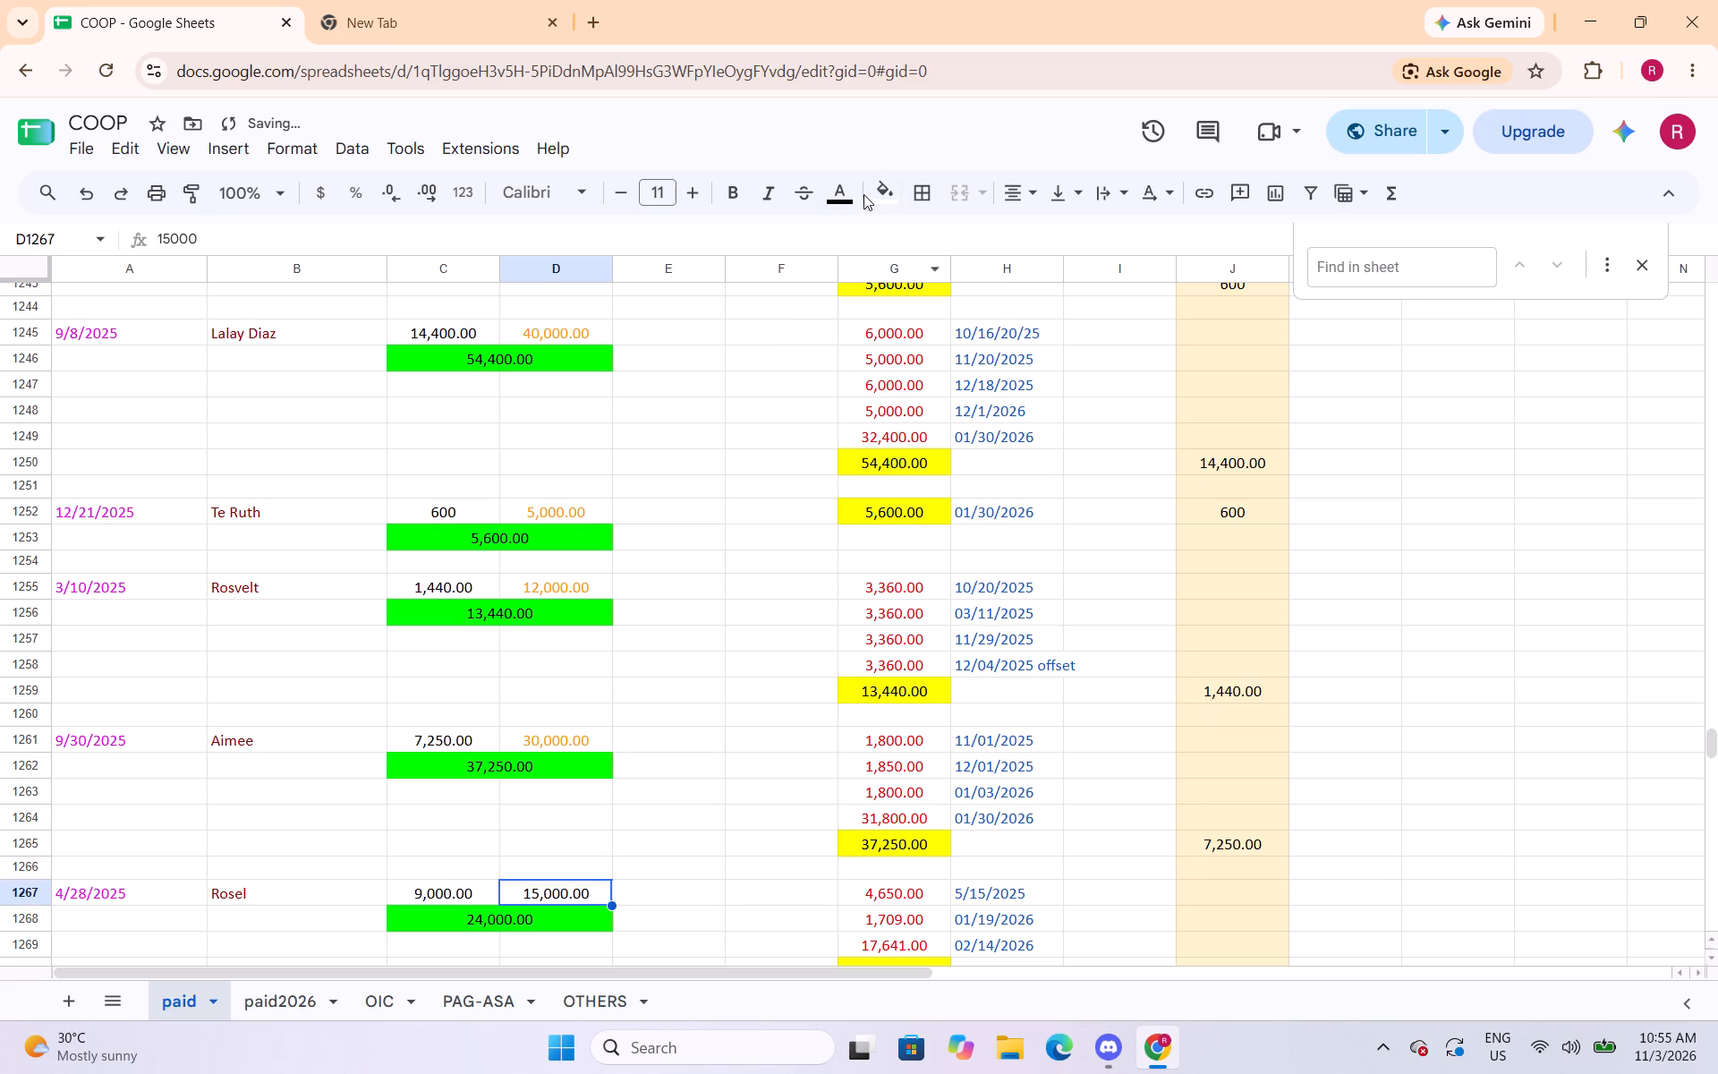
pyautogui.click(849, 194)
pyautogui.click(900, 295)
# Change the text colour of the amounts in cell D1272 and cells D1280 to D1282 to orange.
pyautogui.scroll(-6, 770, 368)
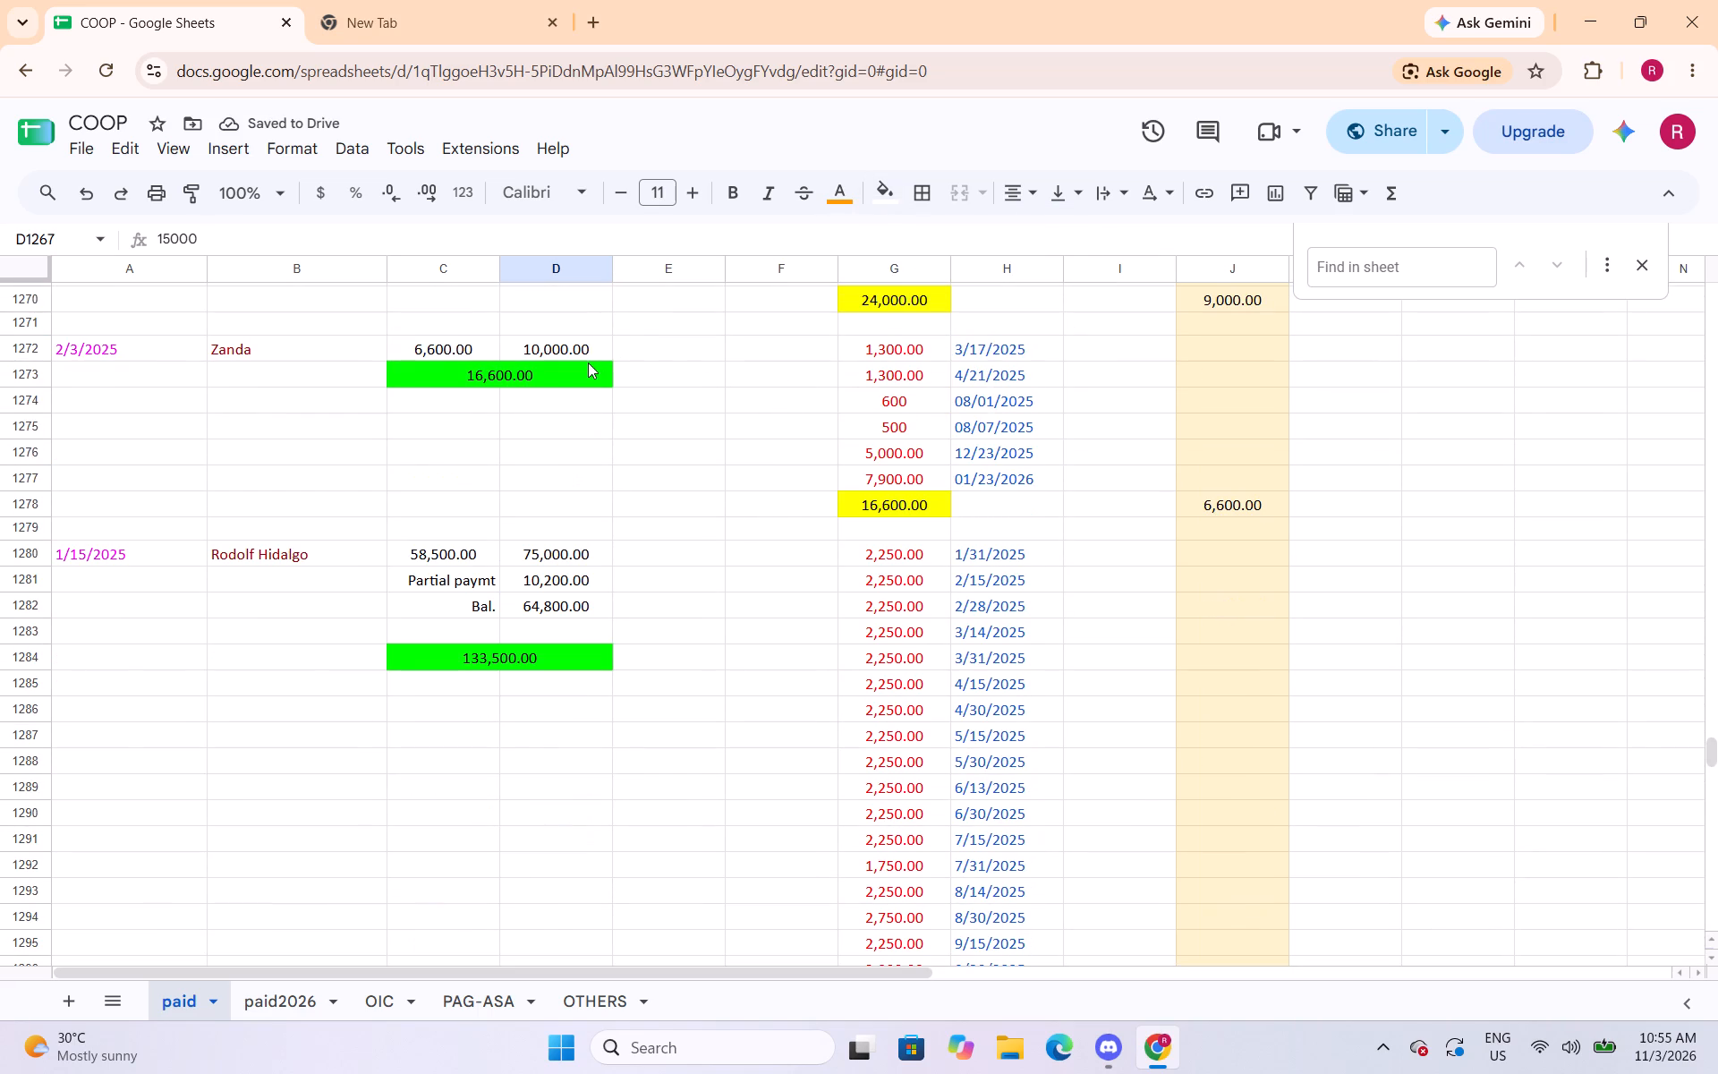
pyautogui.click(588, 350)
pyautogui.click(838, 200)
pyautogui.click(897, 302)
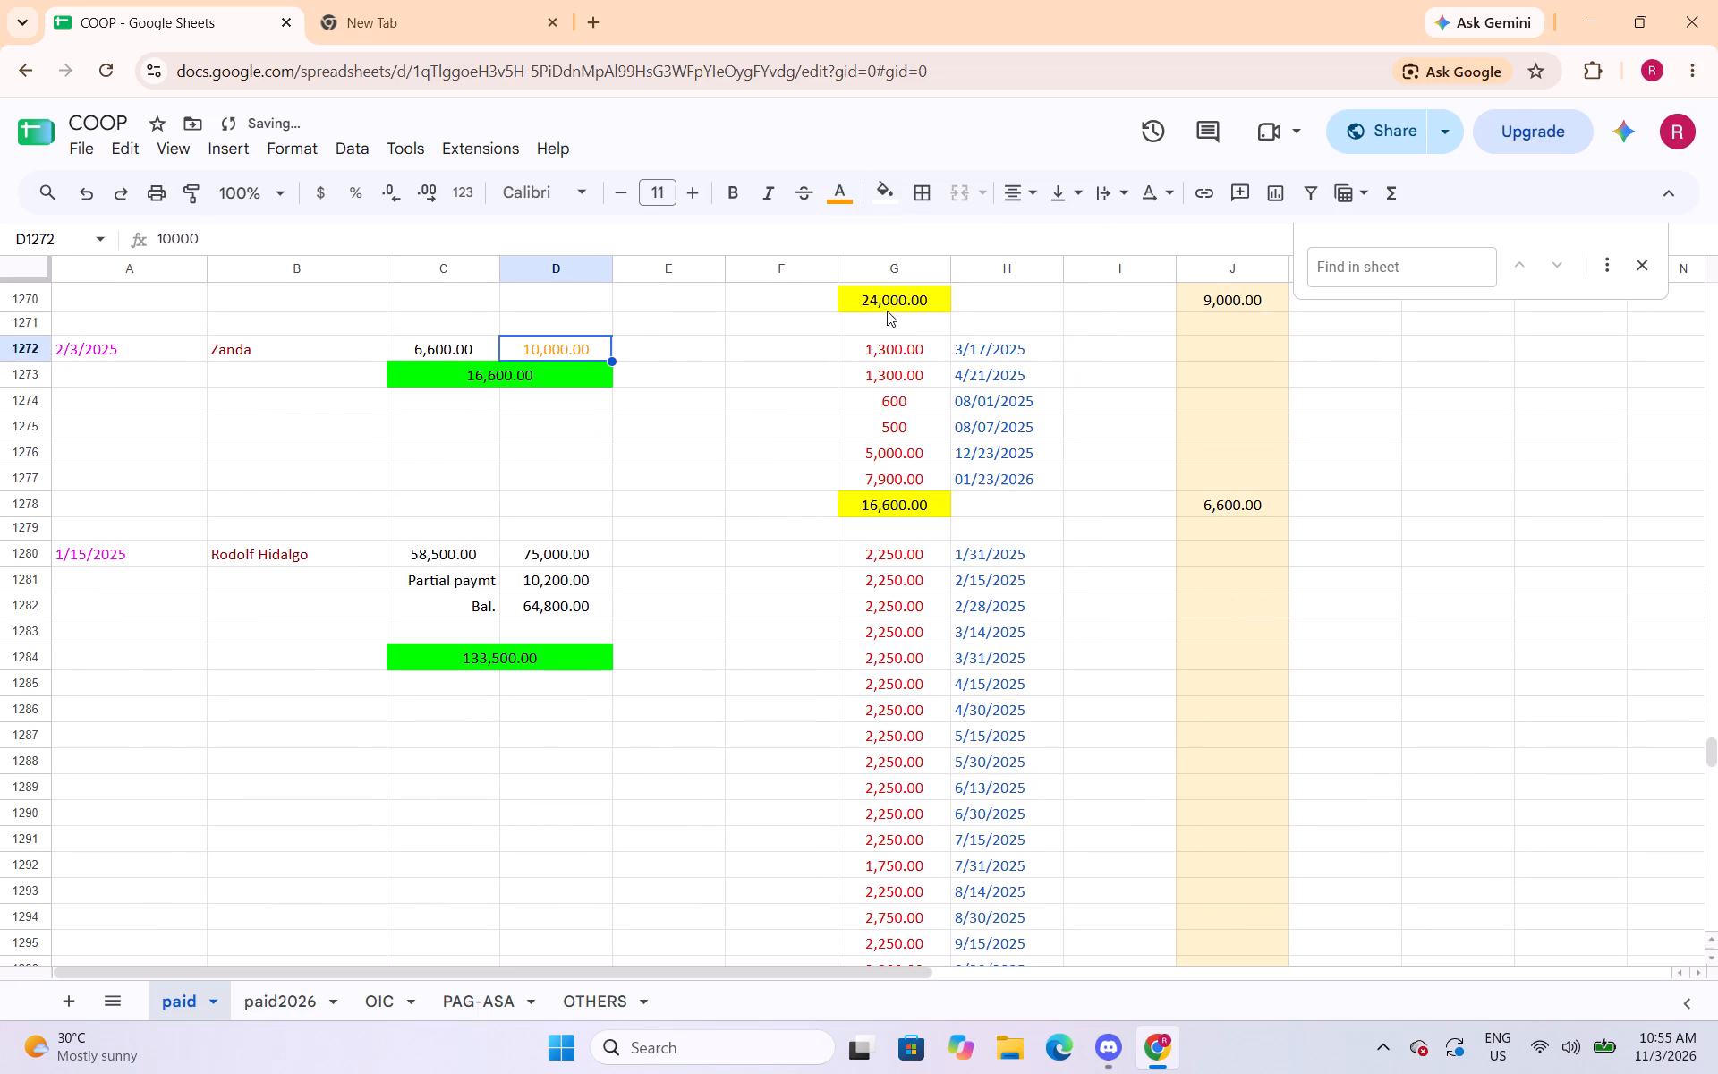
pyautogui.moveTo(559, 555); pyautogui.dragTo(559, 596)
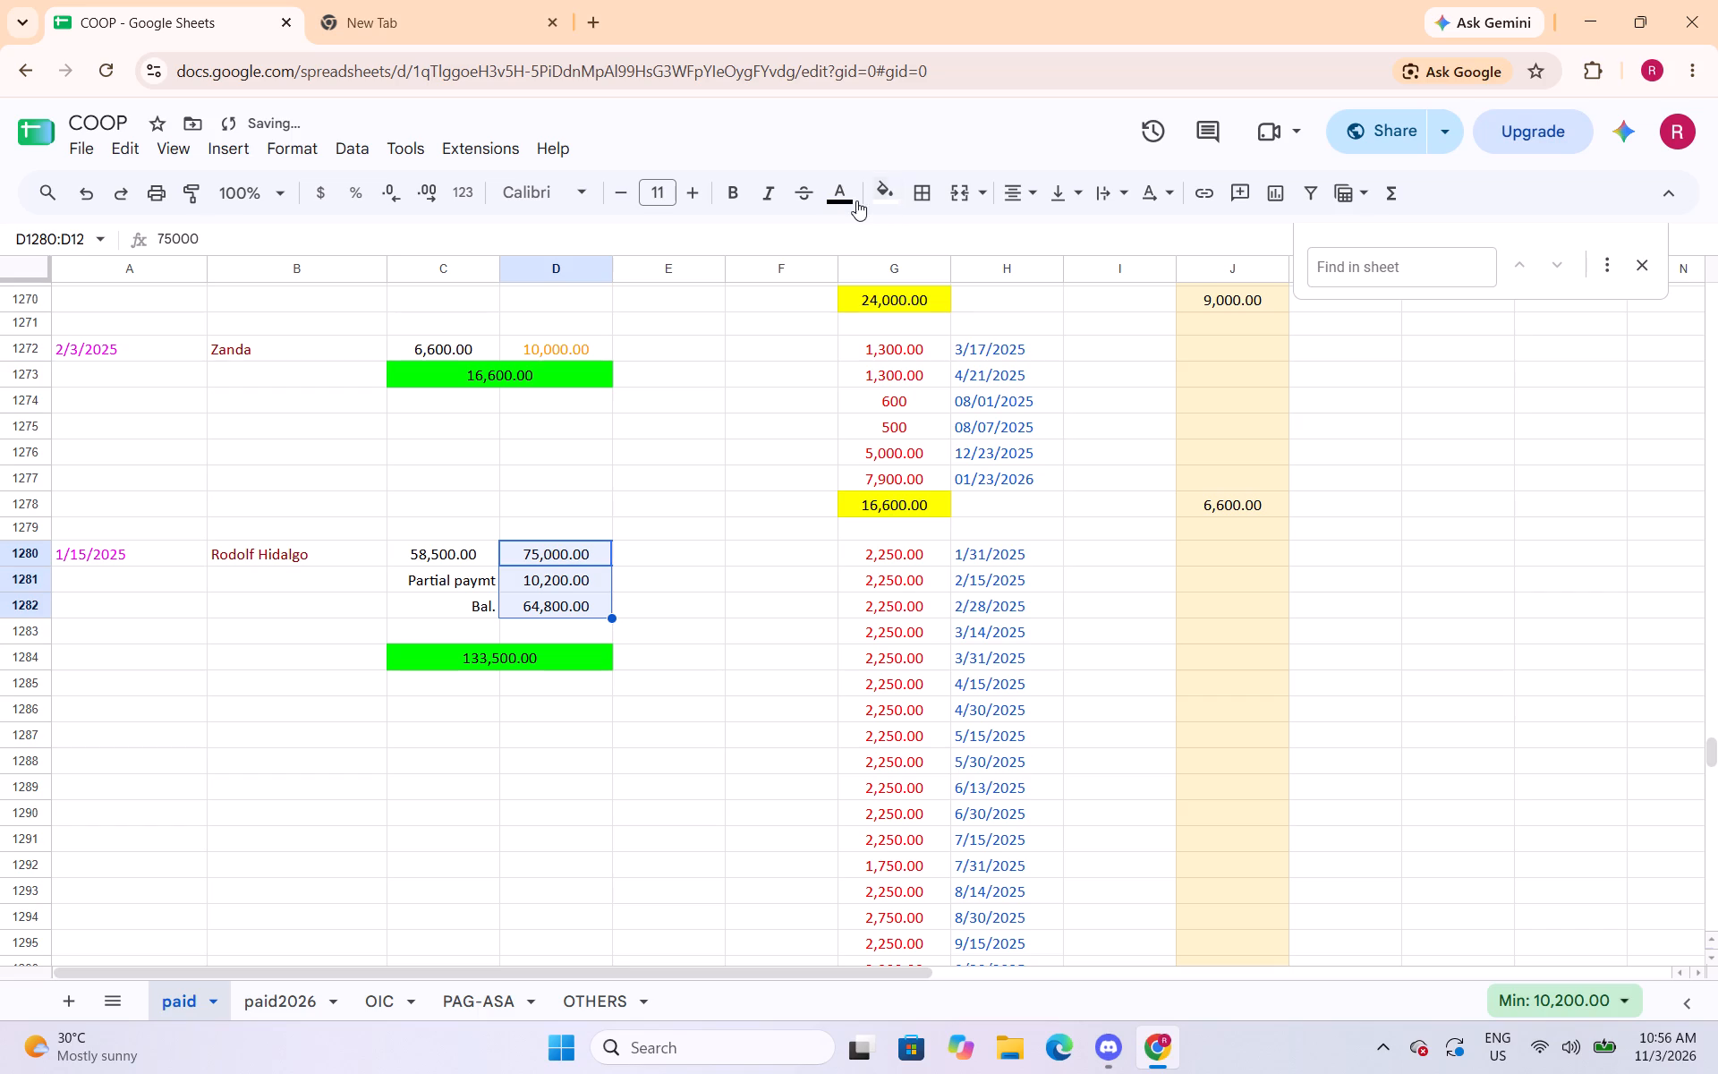
pyautogui.click(846, 196)
pyautogui.click(897, 296)
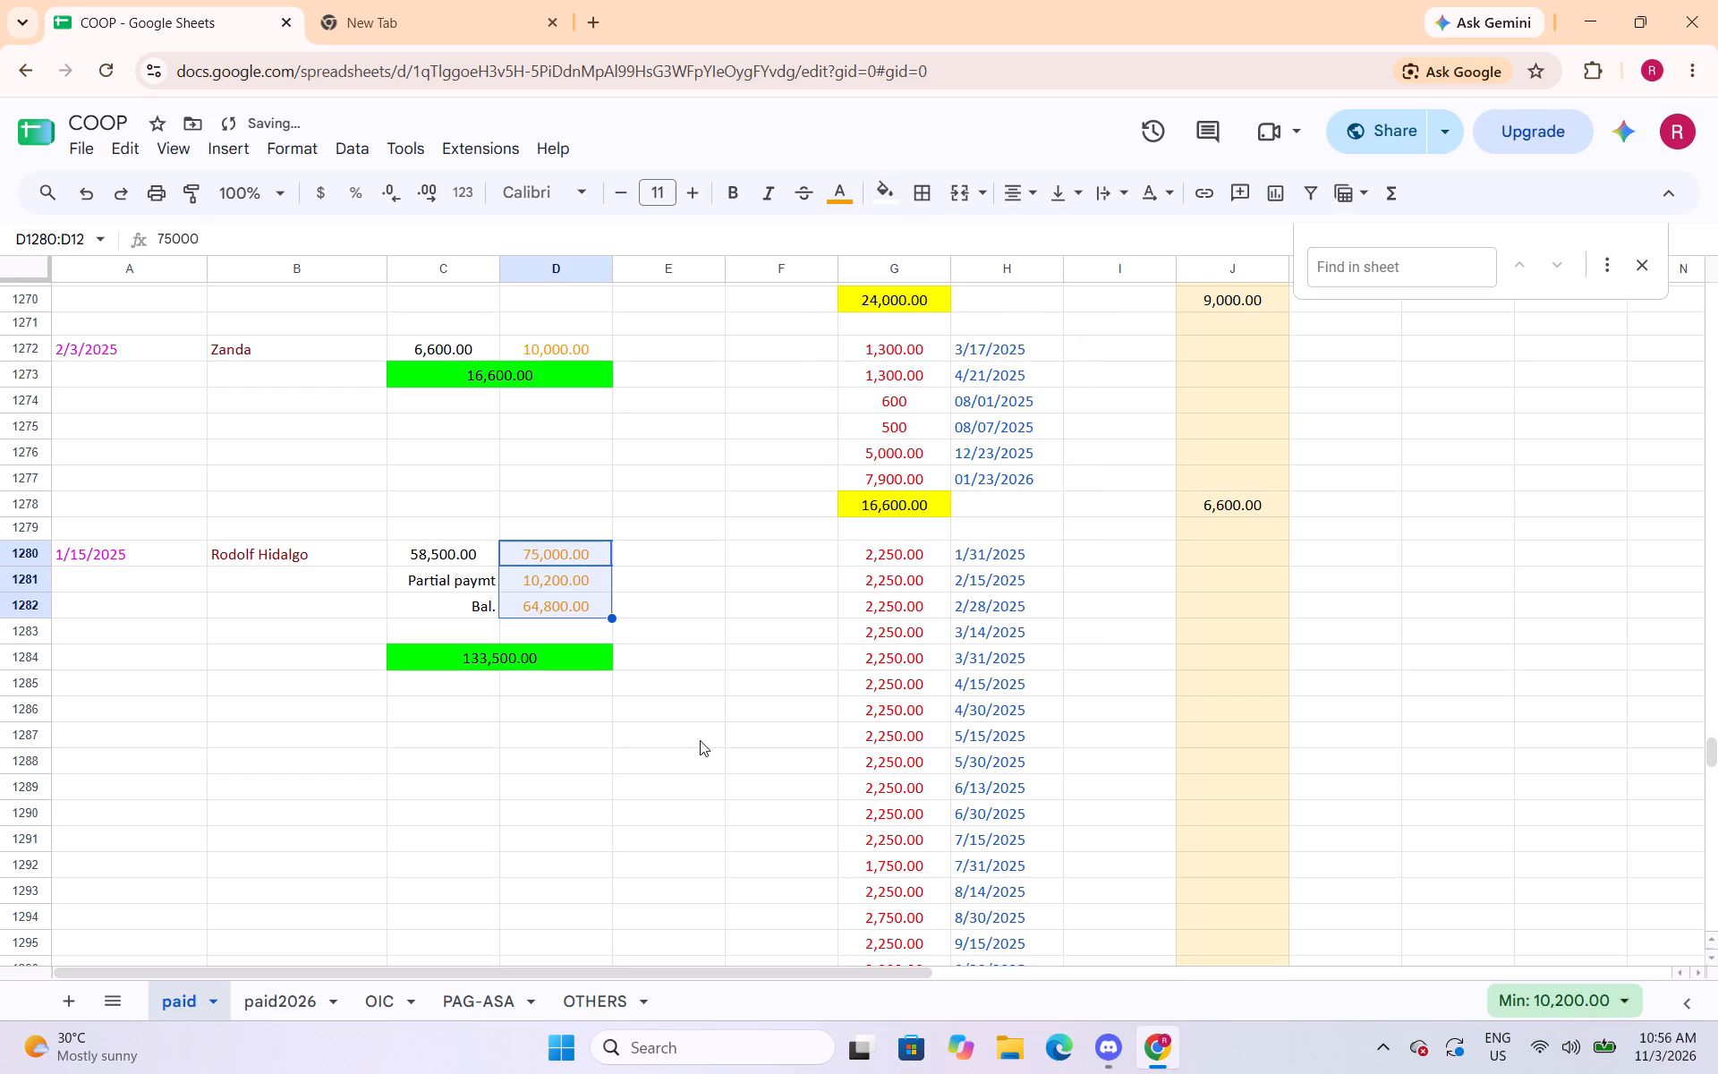
pyautogui.click(727, 696)
# Change the text colour of the capital amount in cell D1307 to orange.
pyautogui.scroll(-2, 753, 630)
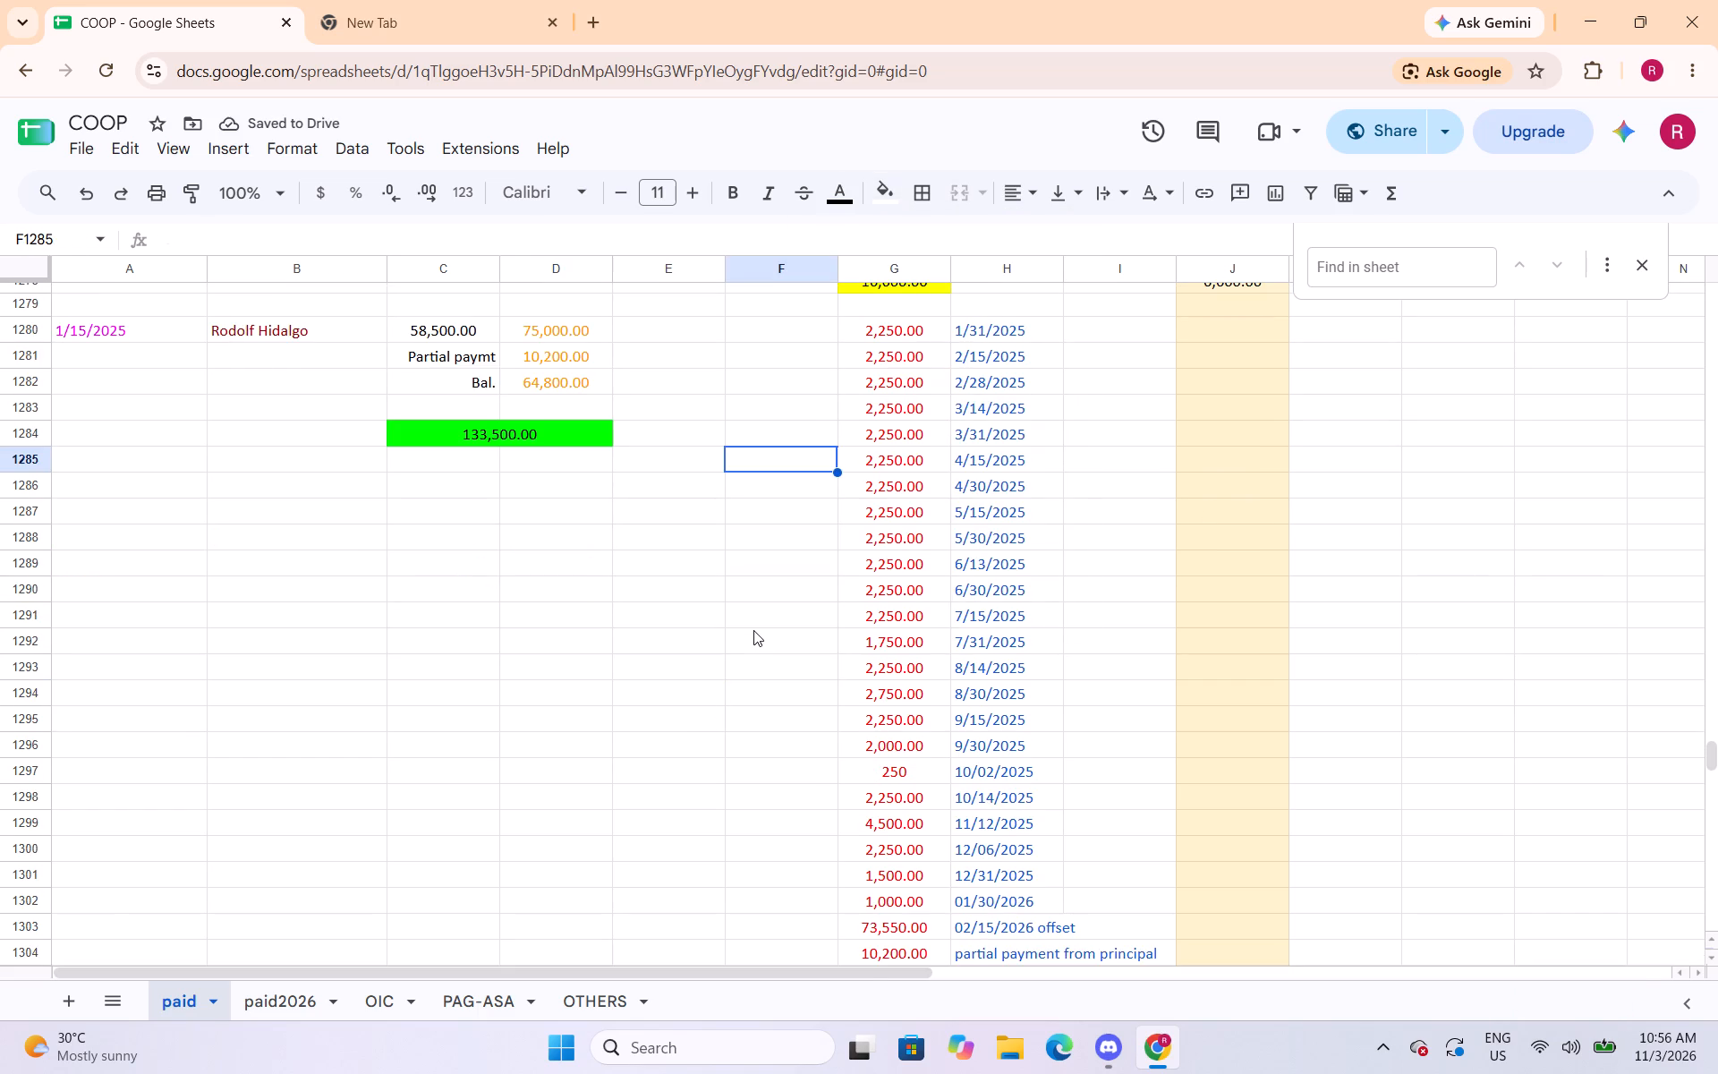
pyautogui.scroll(-5, 763, 630)
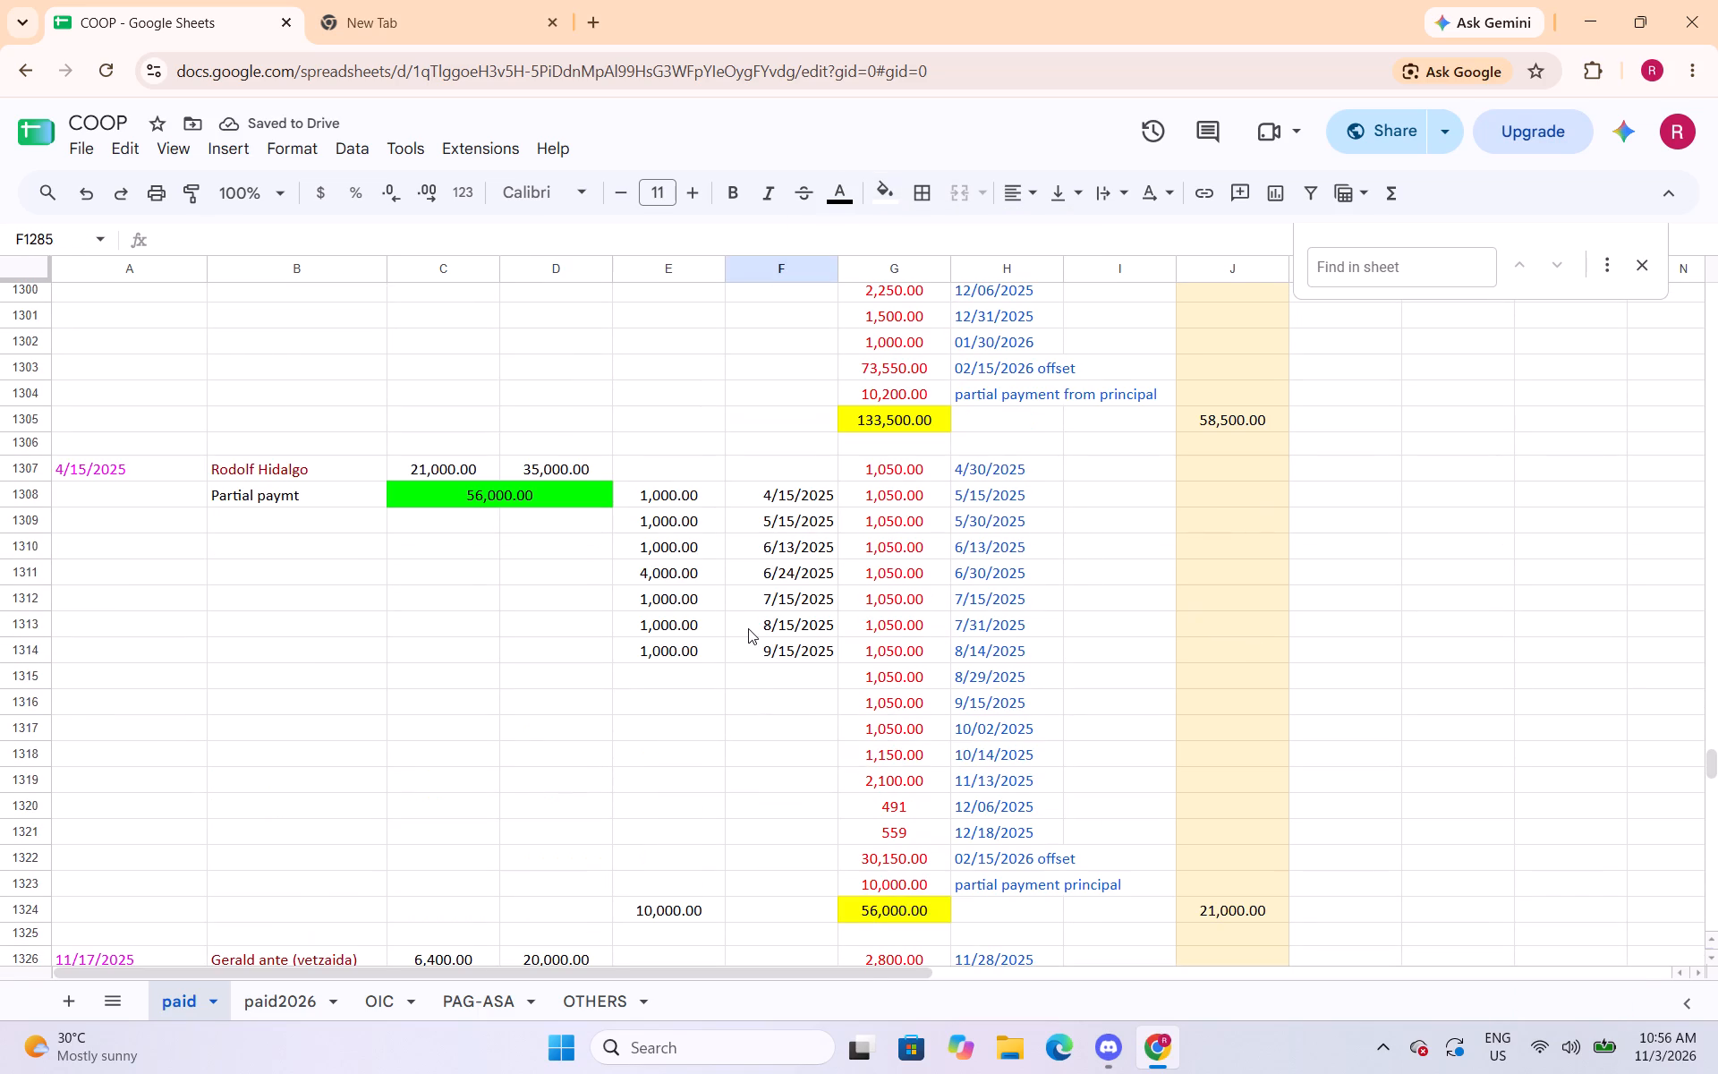
pyautogui.click(589, 467)
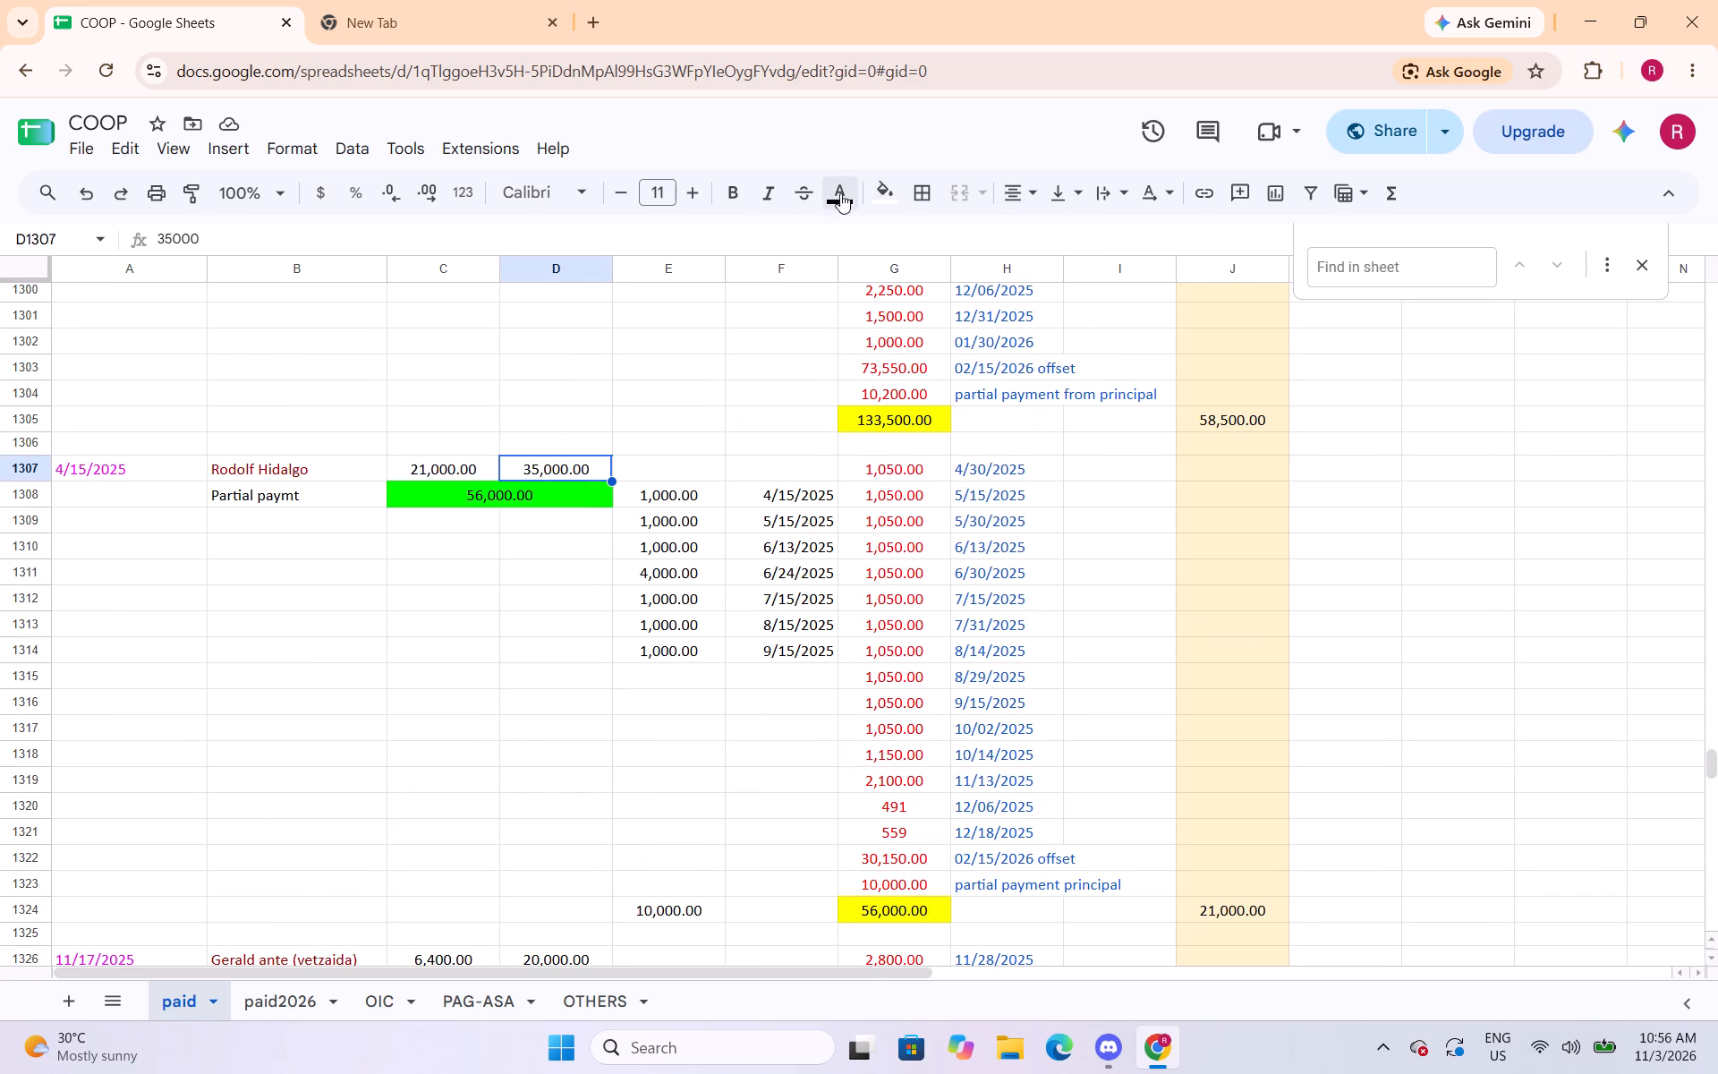
pyautogui.click(836, 200)
pyautogui.click(894, 301)
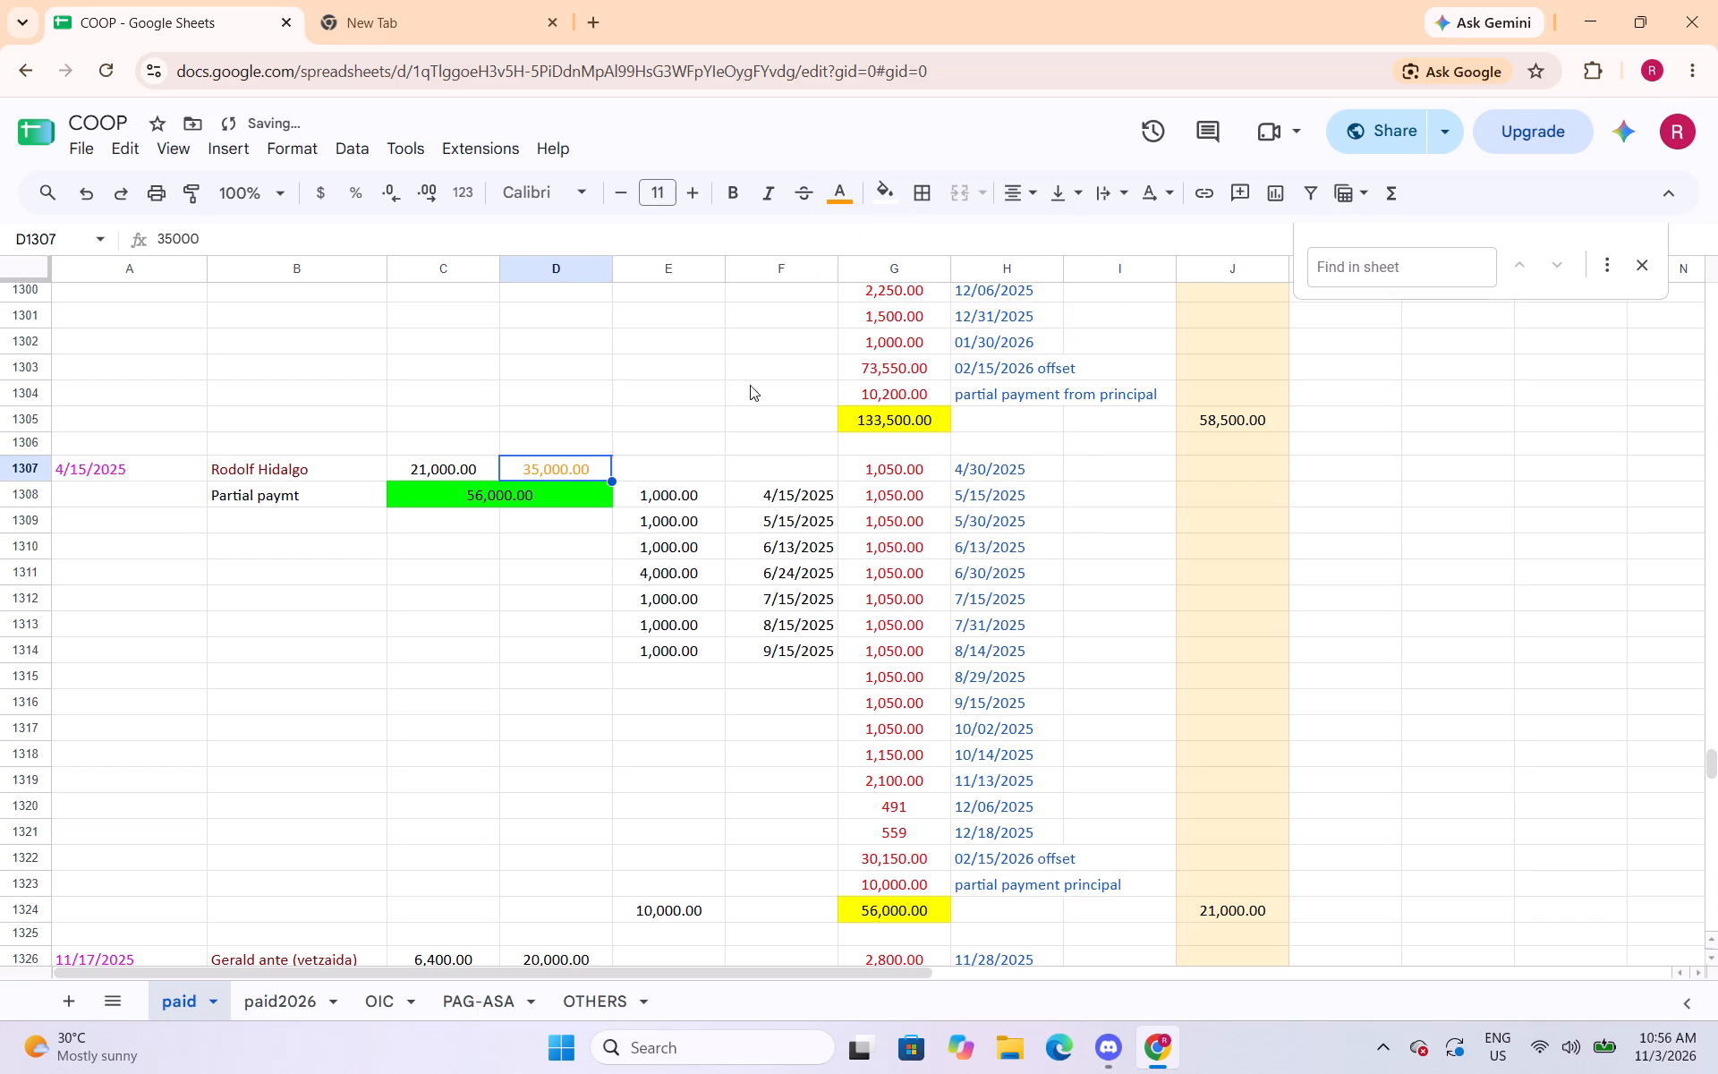
# Change the text colour of the partial payments in cells E1308 to E1314 to red.
pyautogui.moveTo(672, 489); pyautogui.dragTo(678, 650)
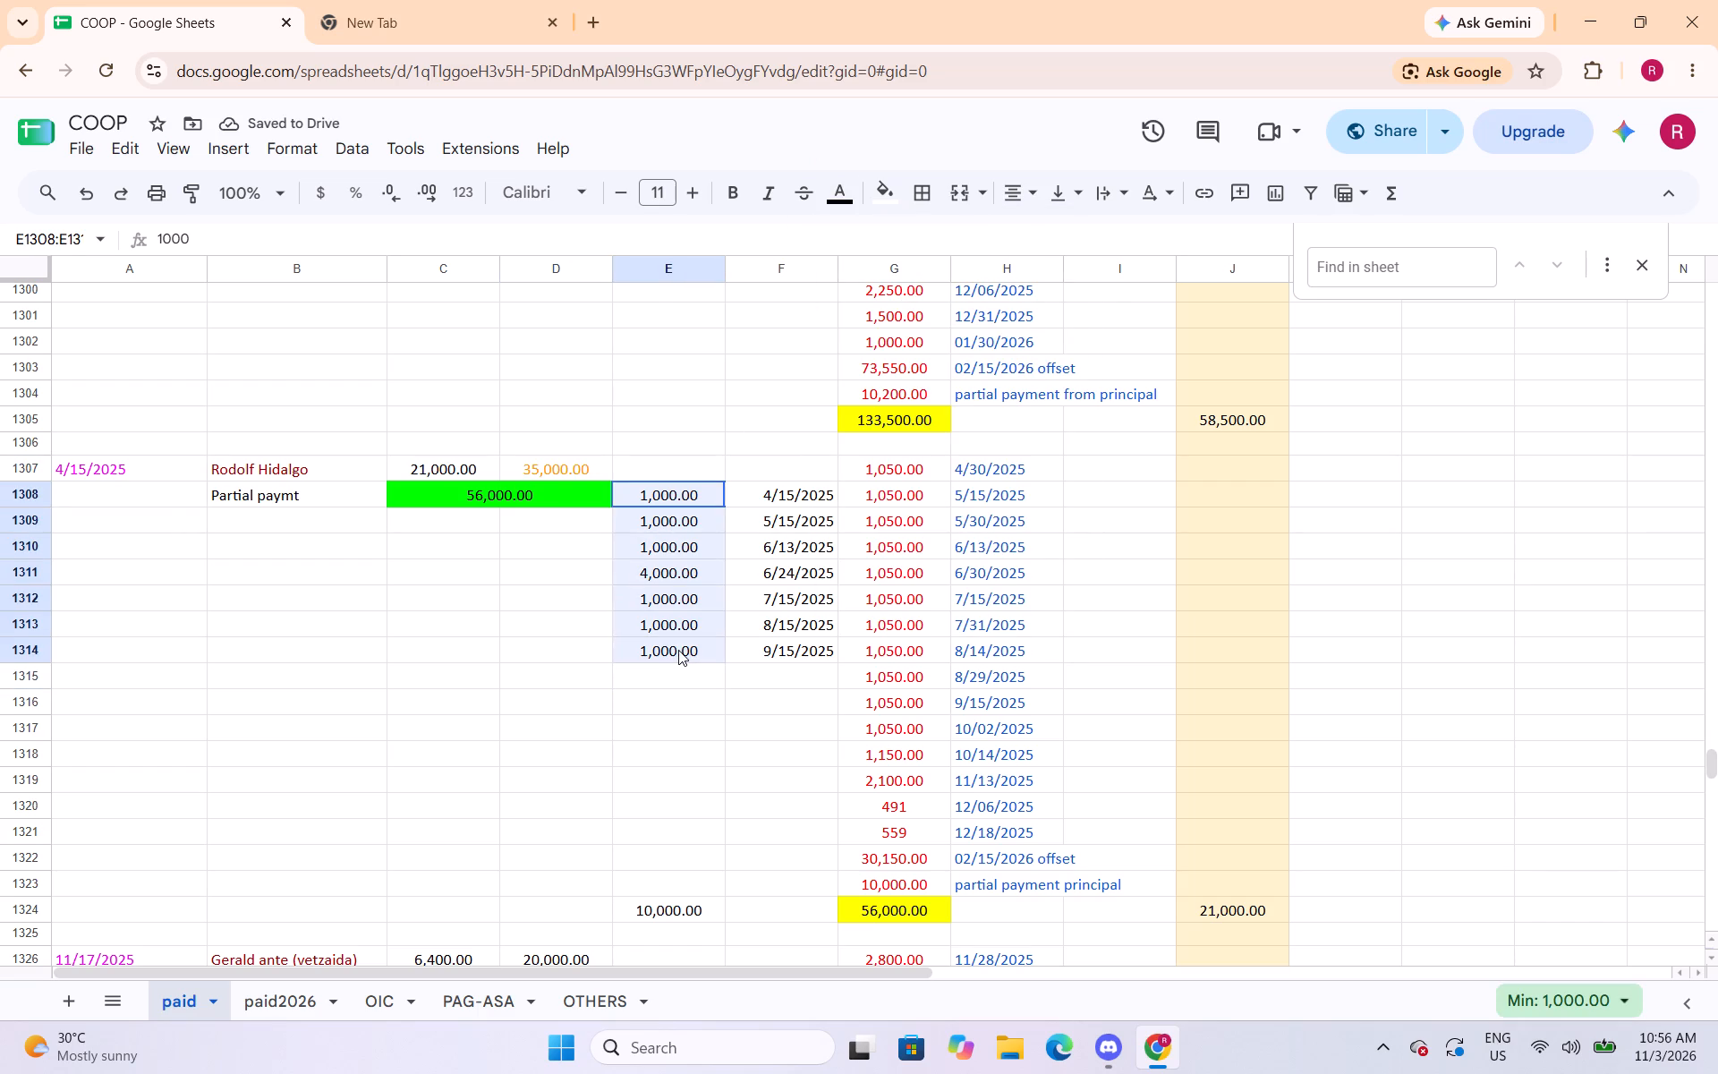
pyautogui.moveTo(678, 650); pyautogui.dragTo(682, 650)
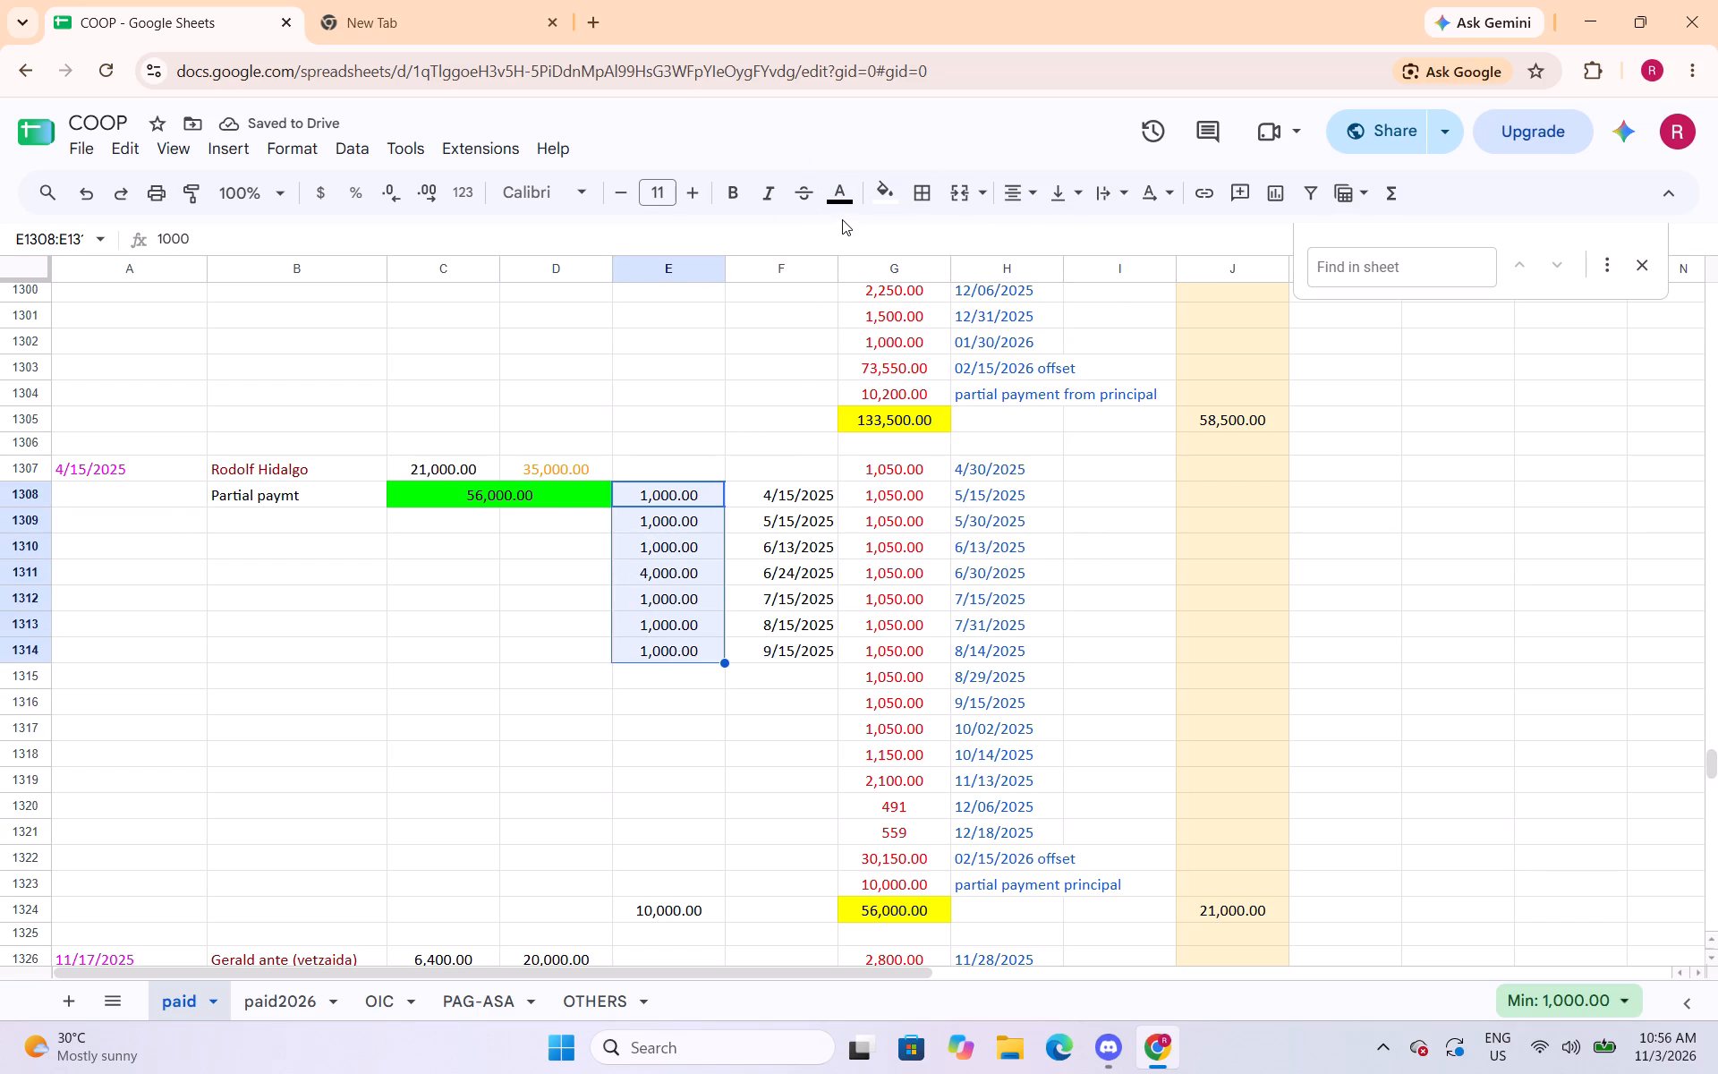
pyautogui.click(841, 201)
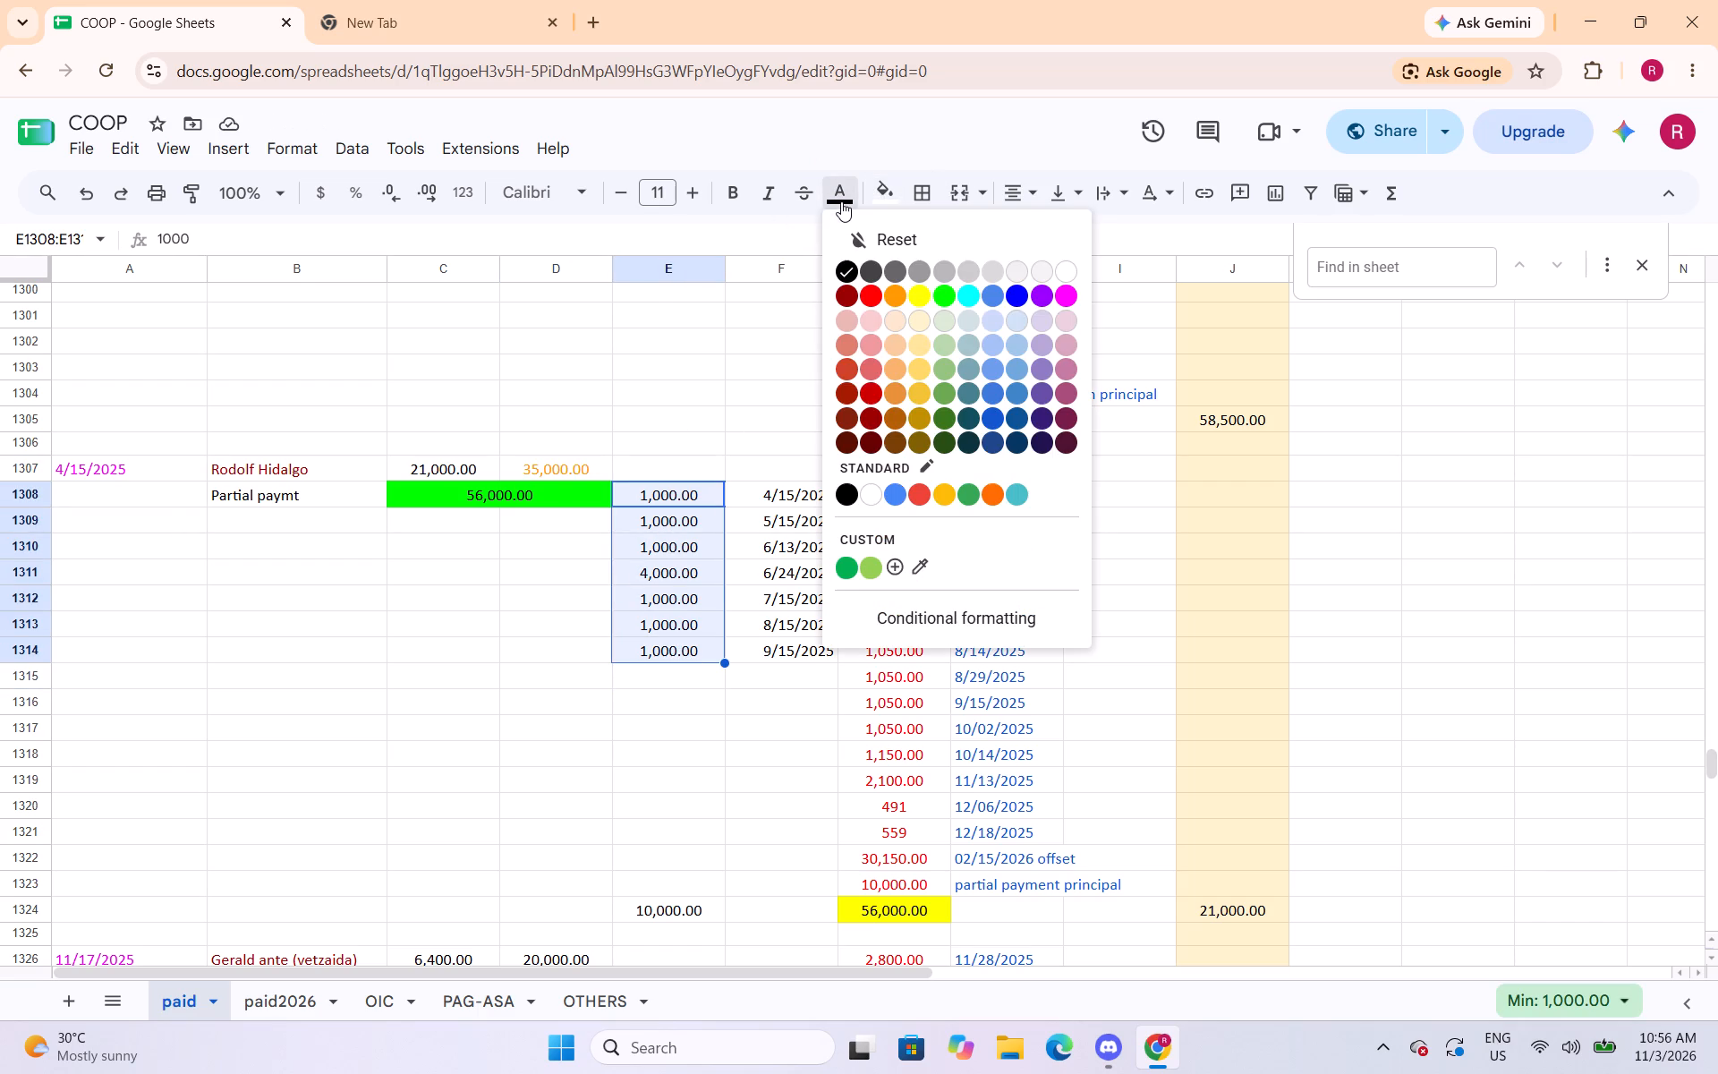
pyautogui.click(872, 295)
pyautogui.click(709, 753)
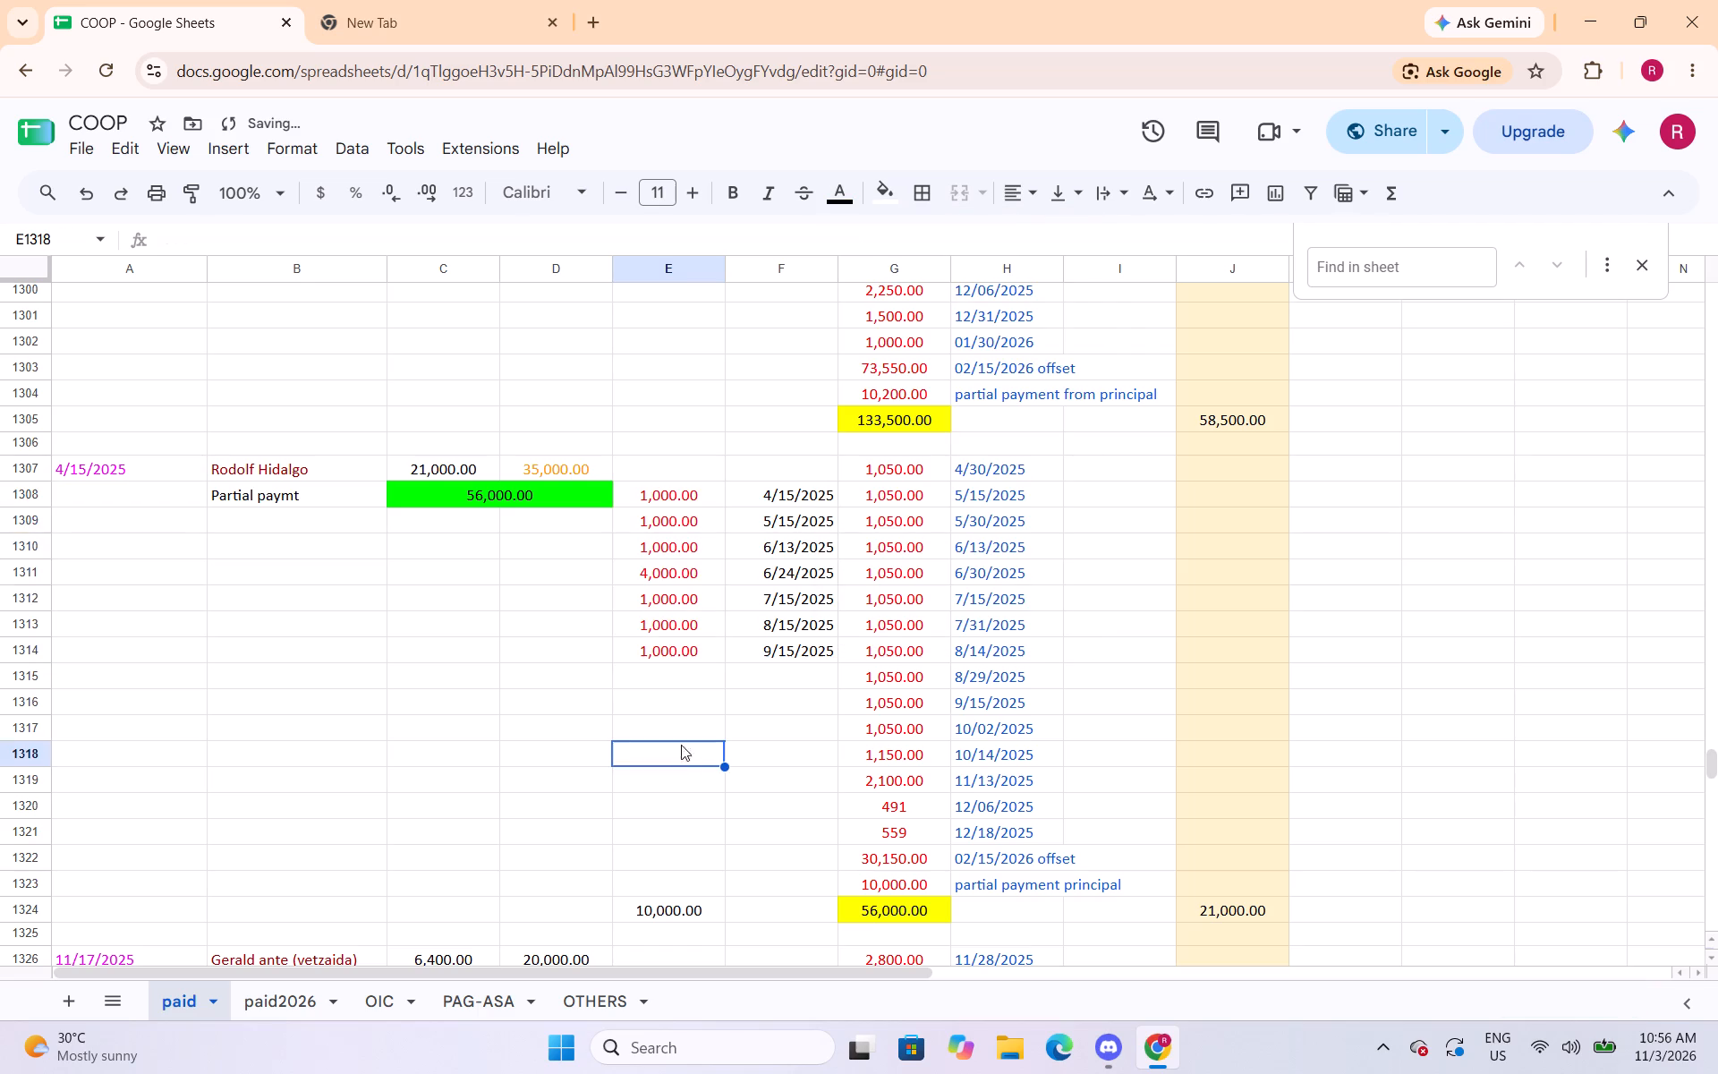
# Format the partial payments total in cell E1324 with black text on a yellow fill.
pyautogui.scroll(-2, 645, 475)
pyautogui.scroll(1, 647, 481)
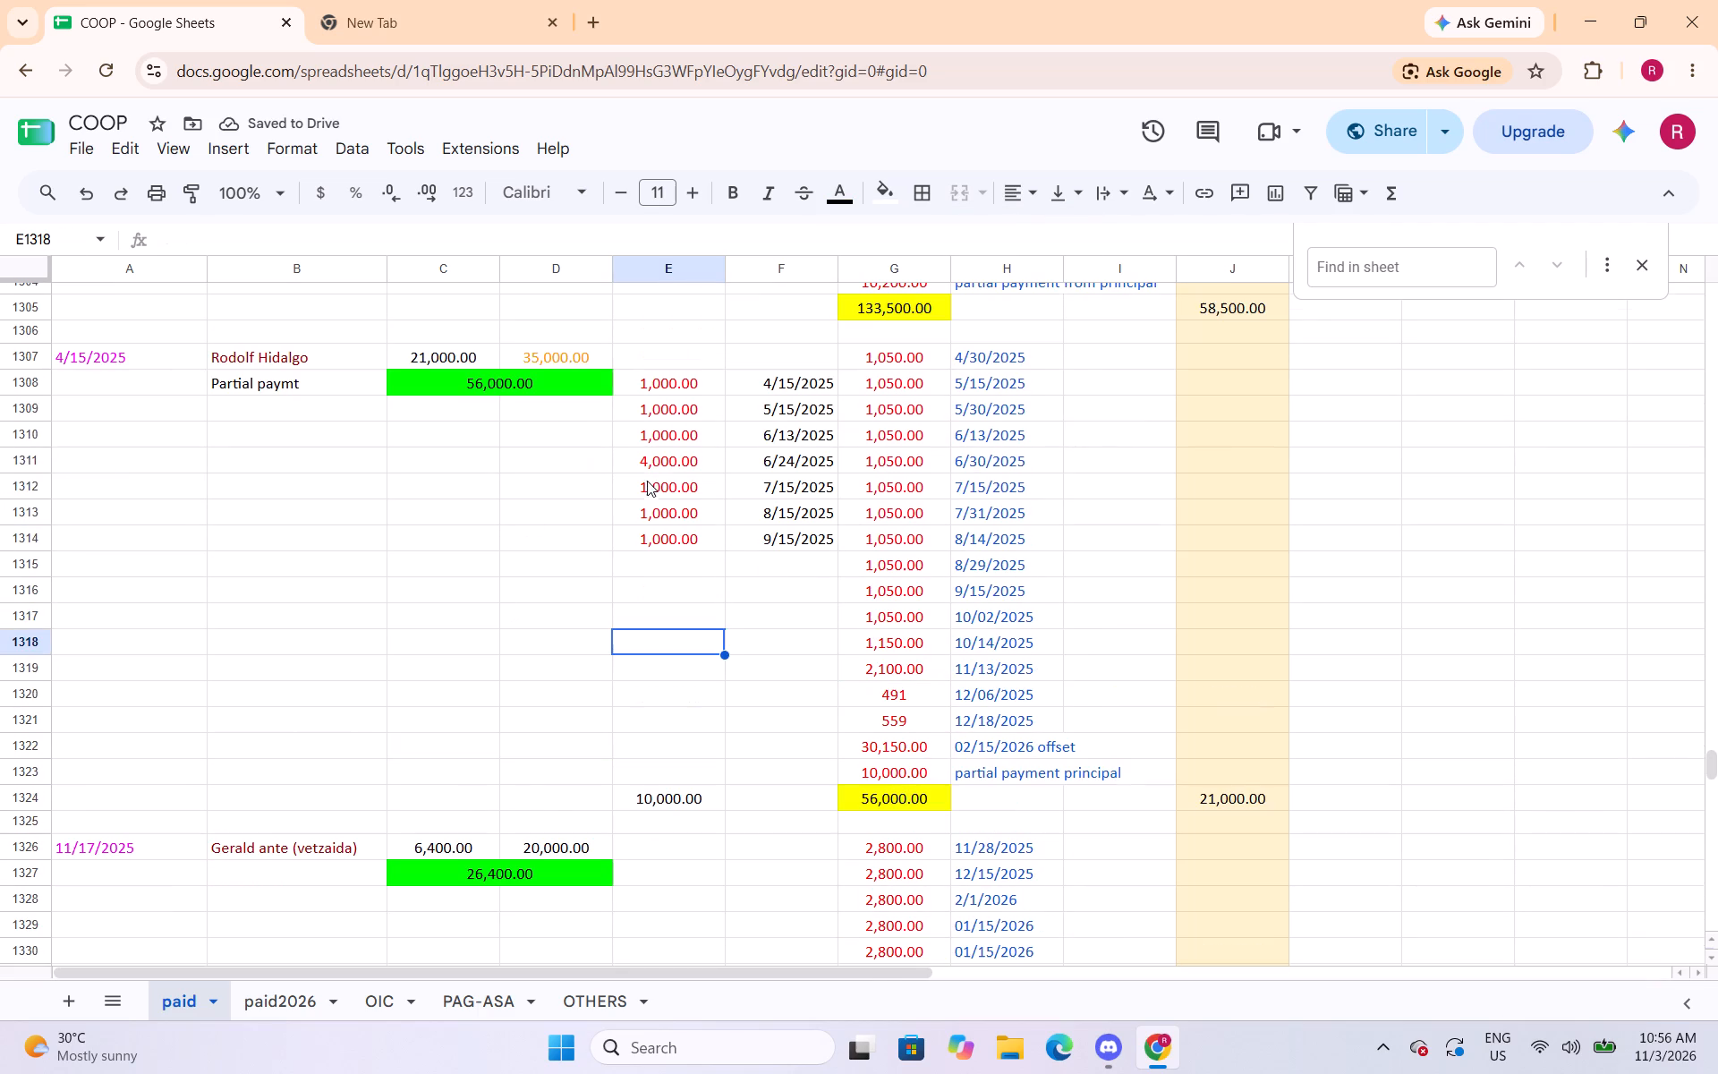
pyautogui.click(694, 802)
pyautogui.click(833, 194)
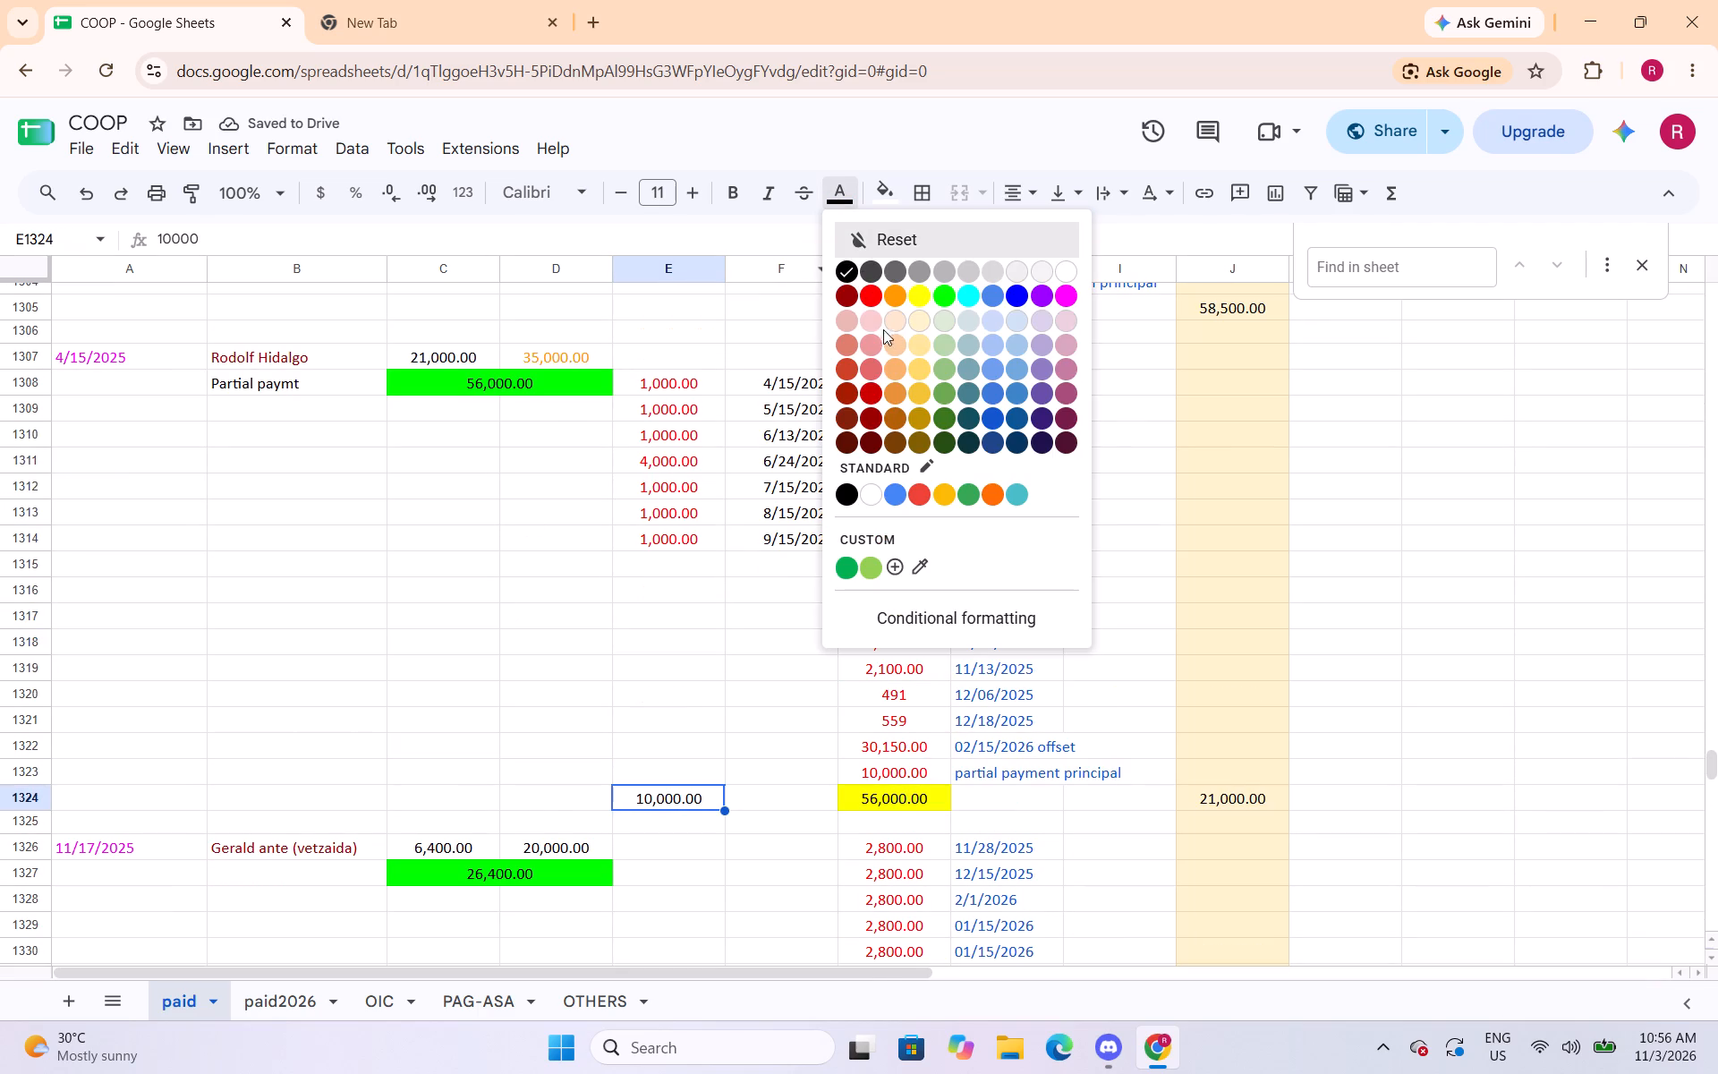
pyautogui.click(927, 292)
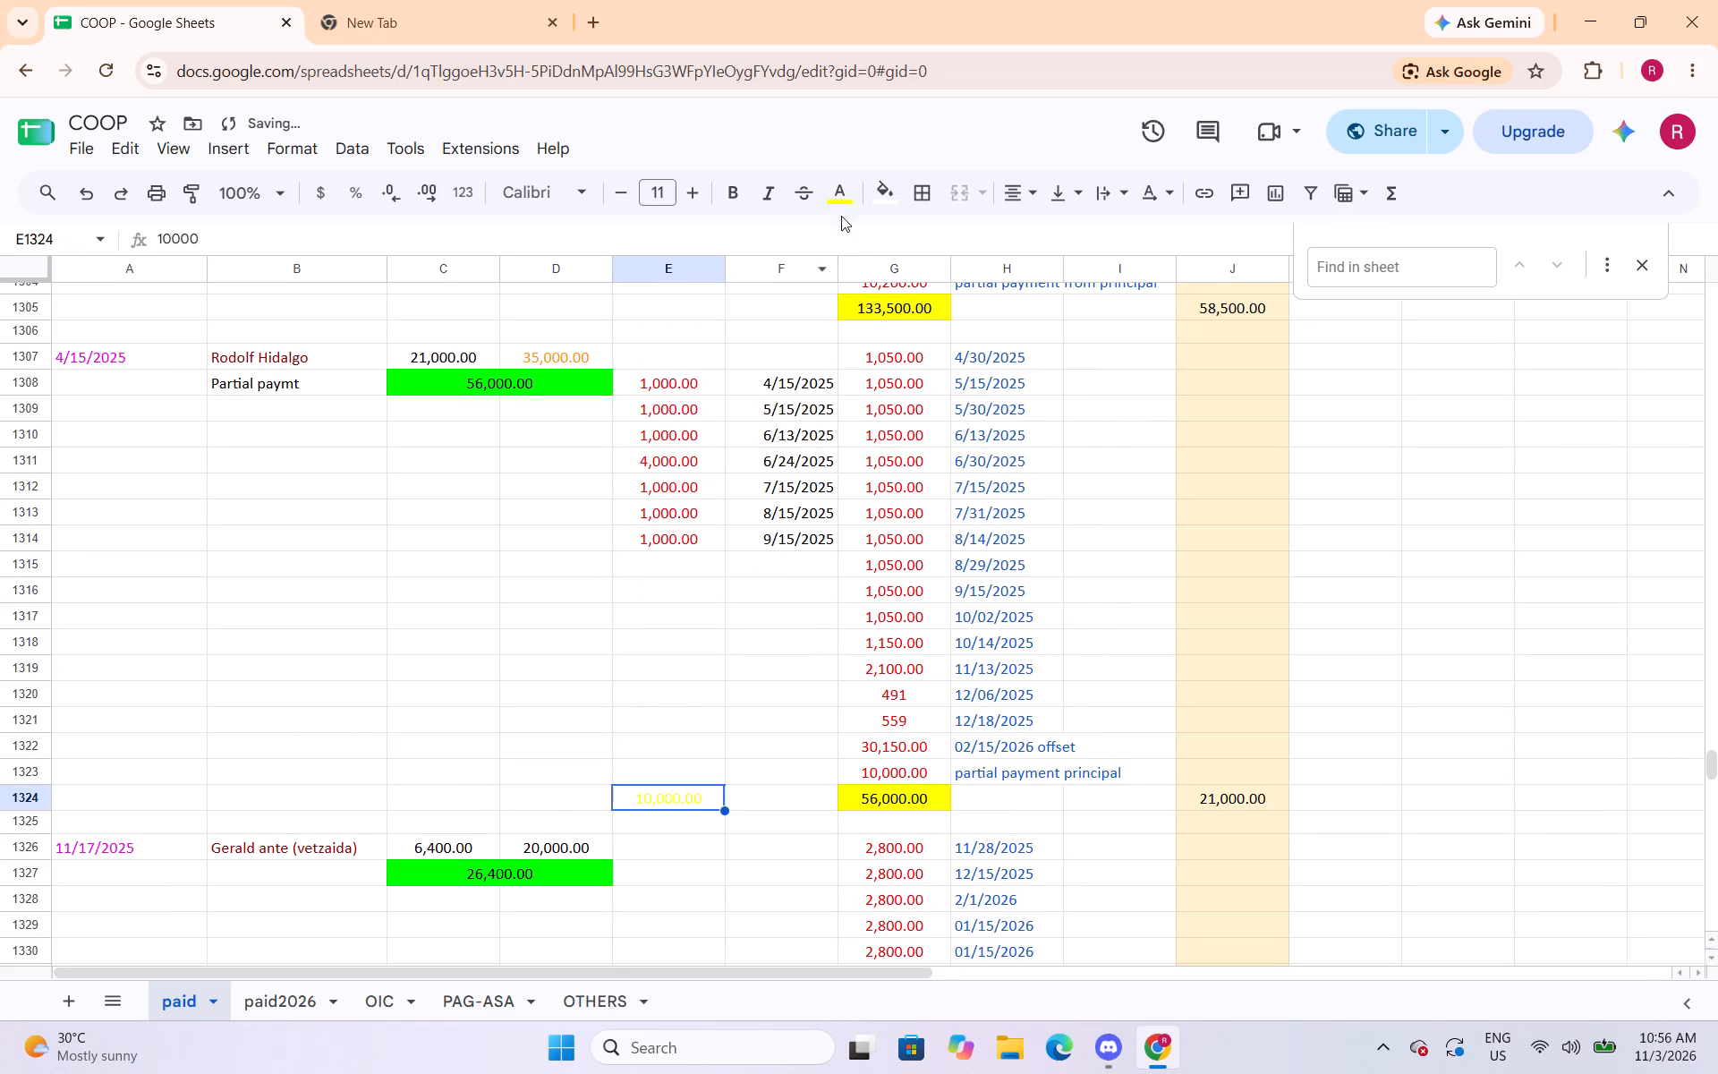
pyautogui.click(840, 197)
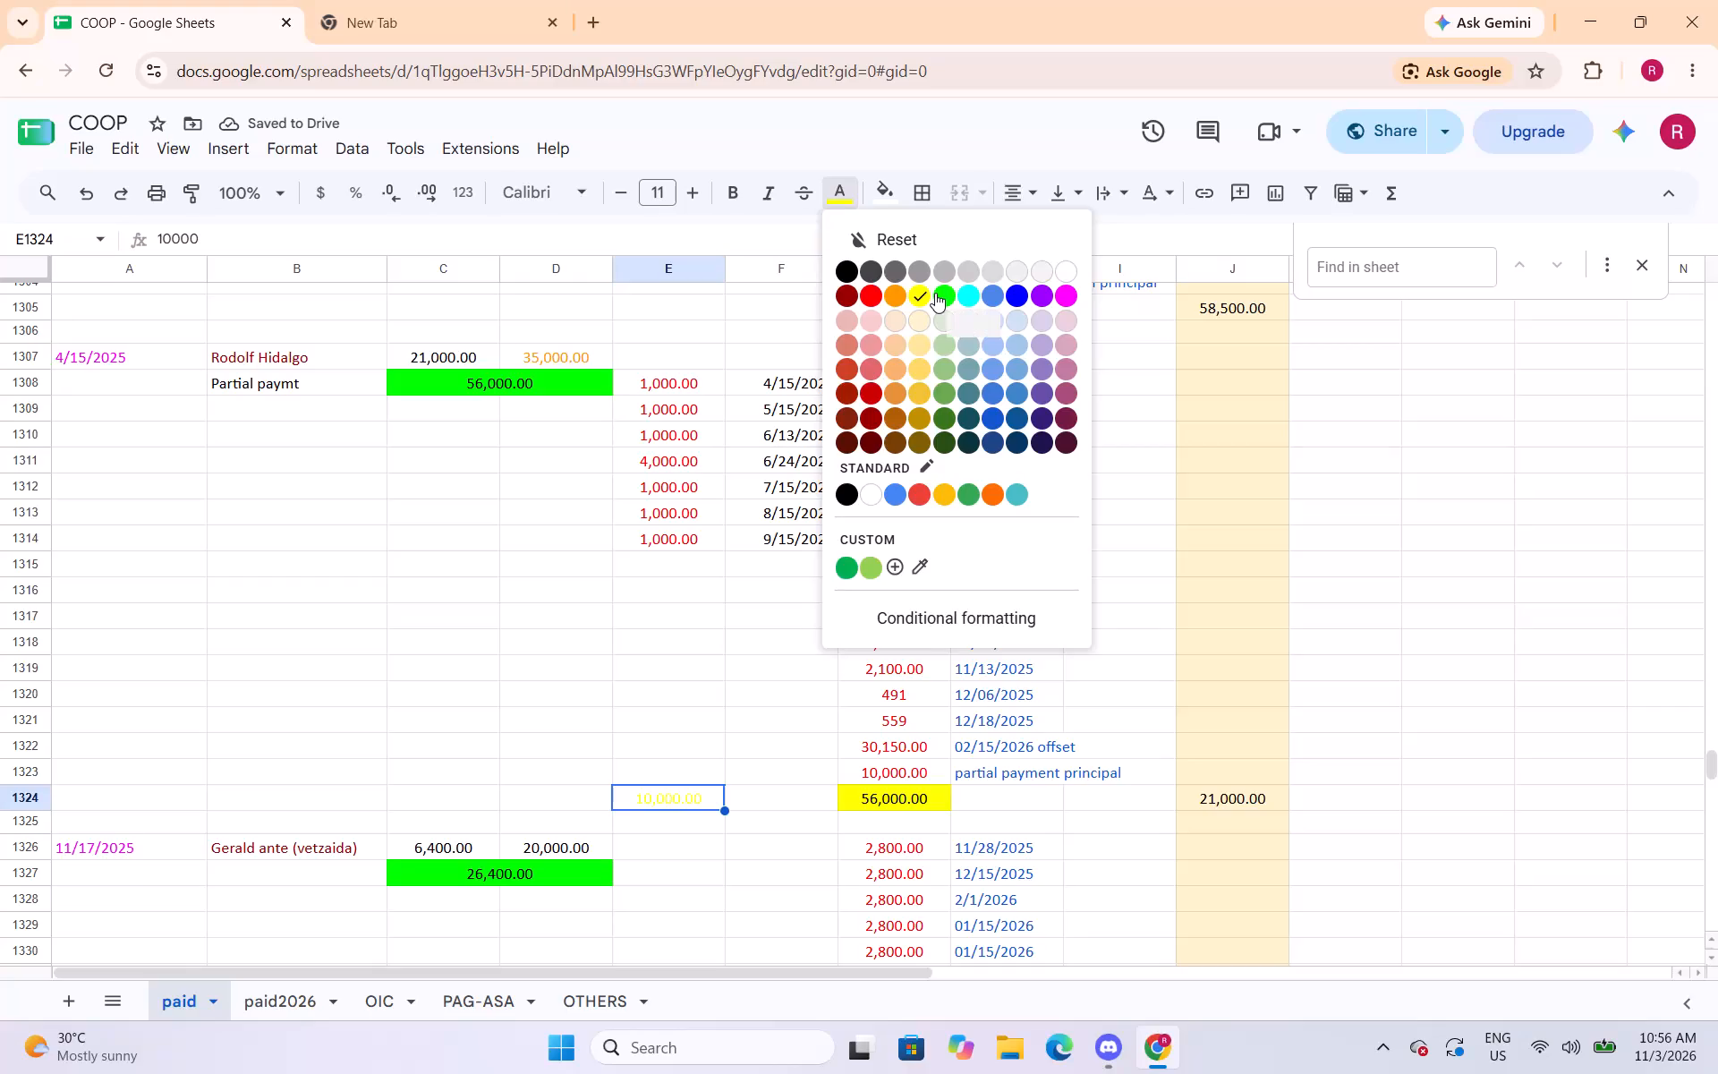
pyautogui.click(844, 270)
pyautogui.click(890, 205)
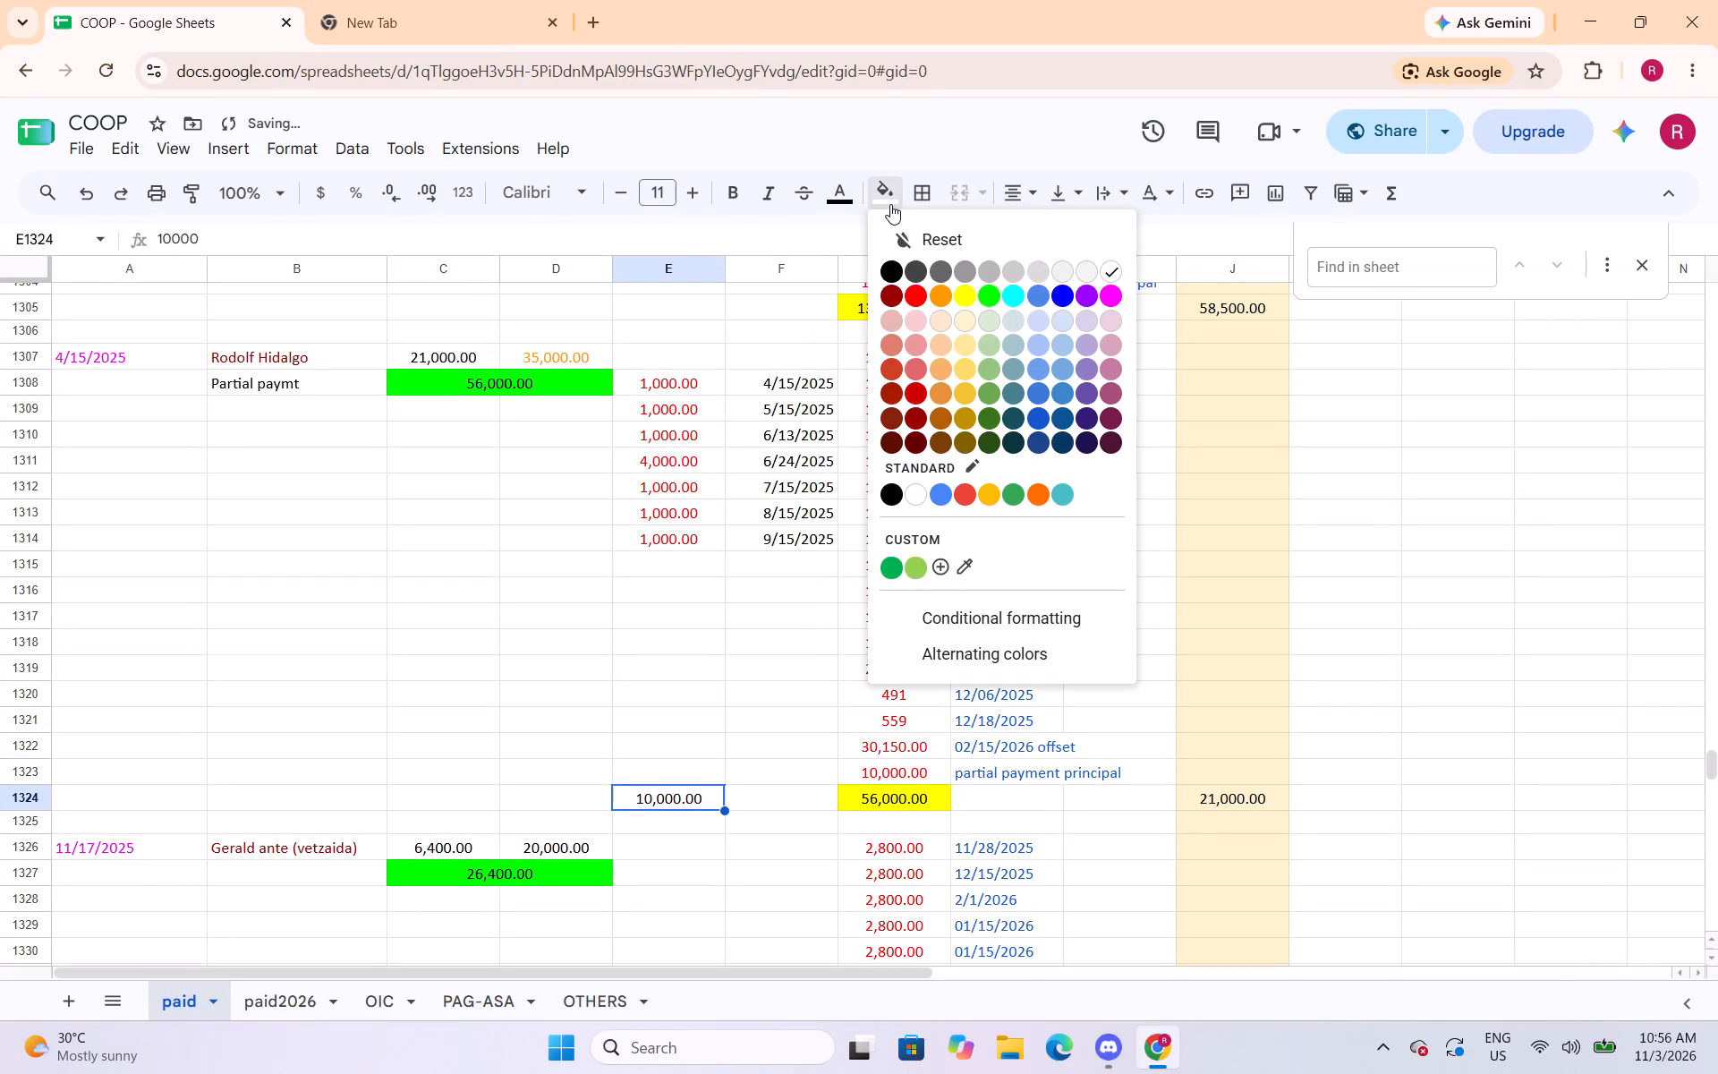
pyautogui.click(963, 298)
# Change the text colour of the capital amounts in cells D1326 and D1336 to orange.
pyautogui.scroll(-3, 569, 631)
pyautogui.click(597, 504)
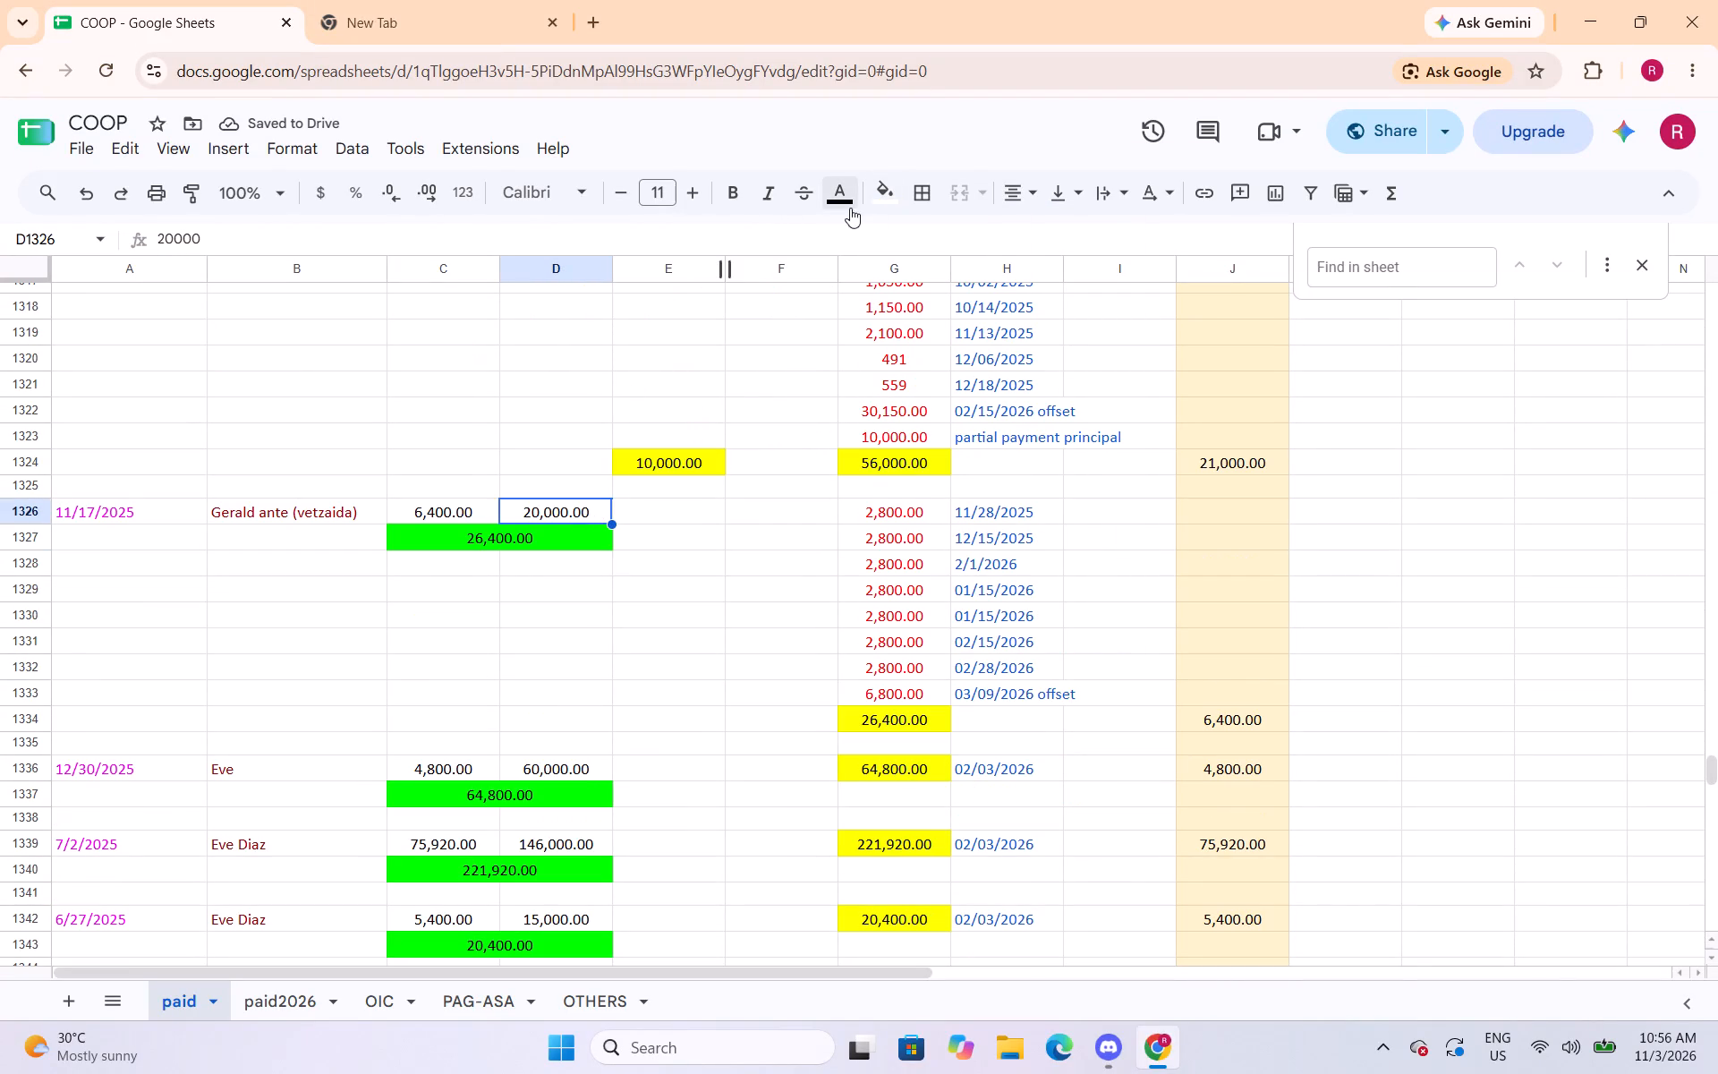
pyautogui.click(842, 204)
pyautogui.click(888, 297)
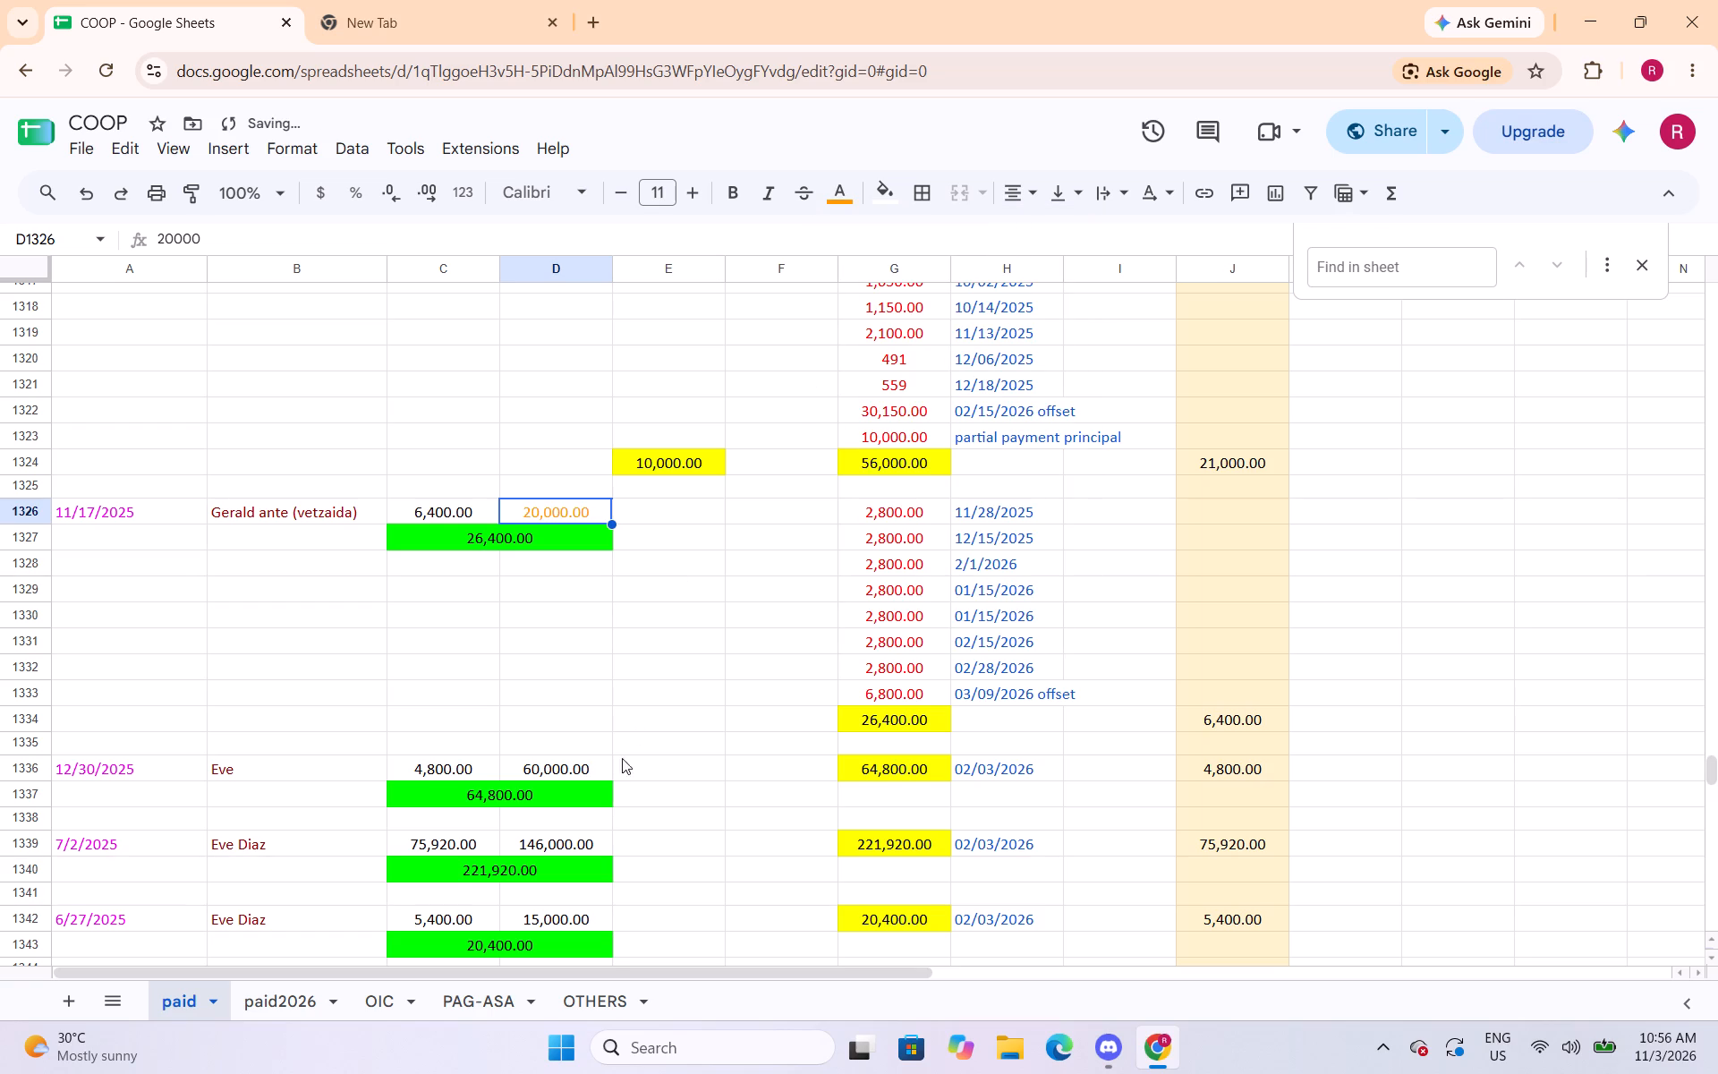
pyautogui.click(574, 771)
pyautogui.click(845, 186)
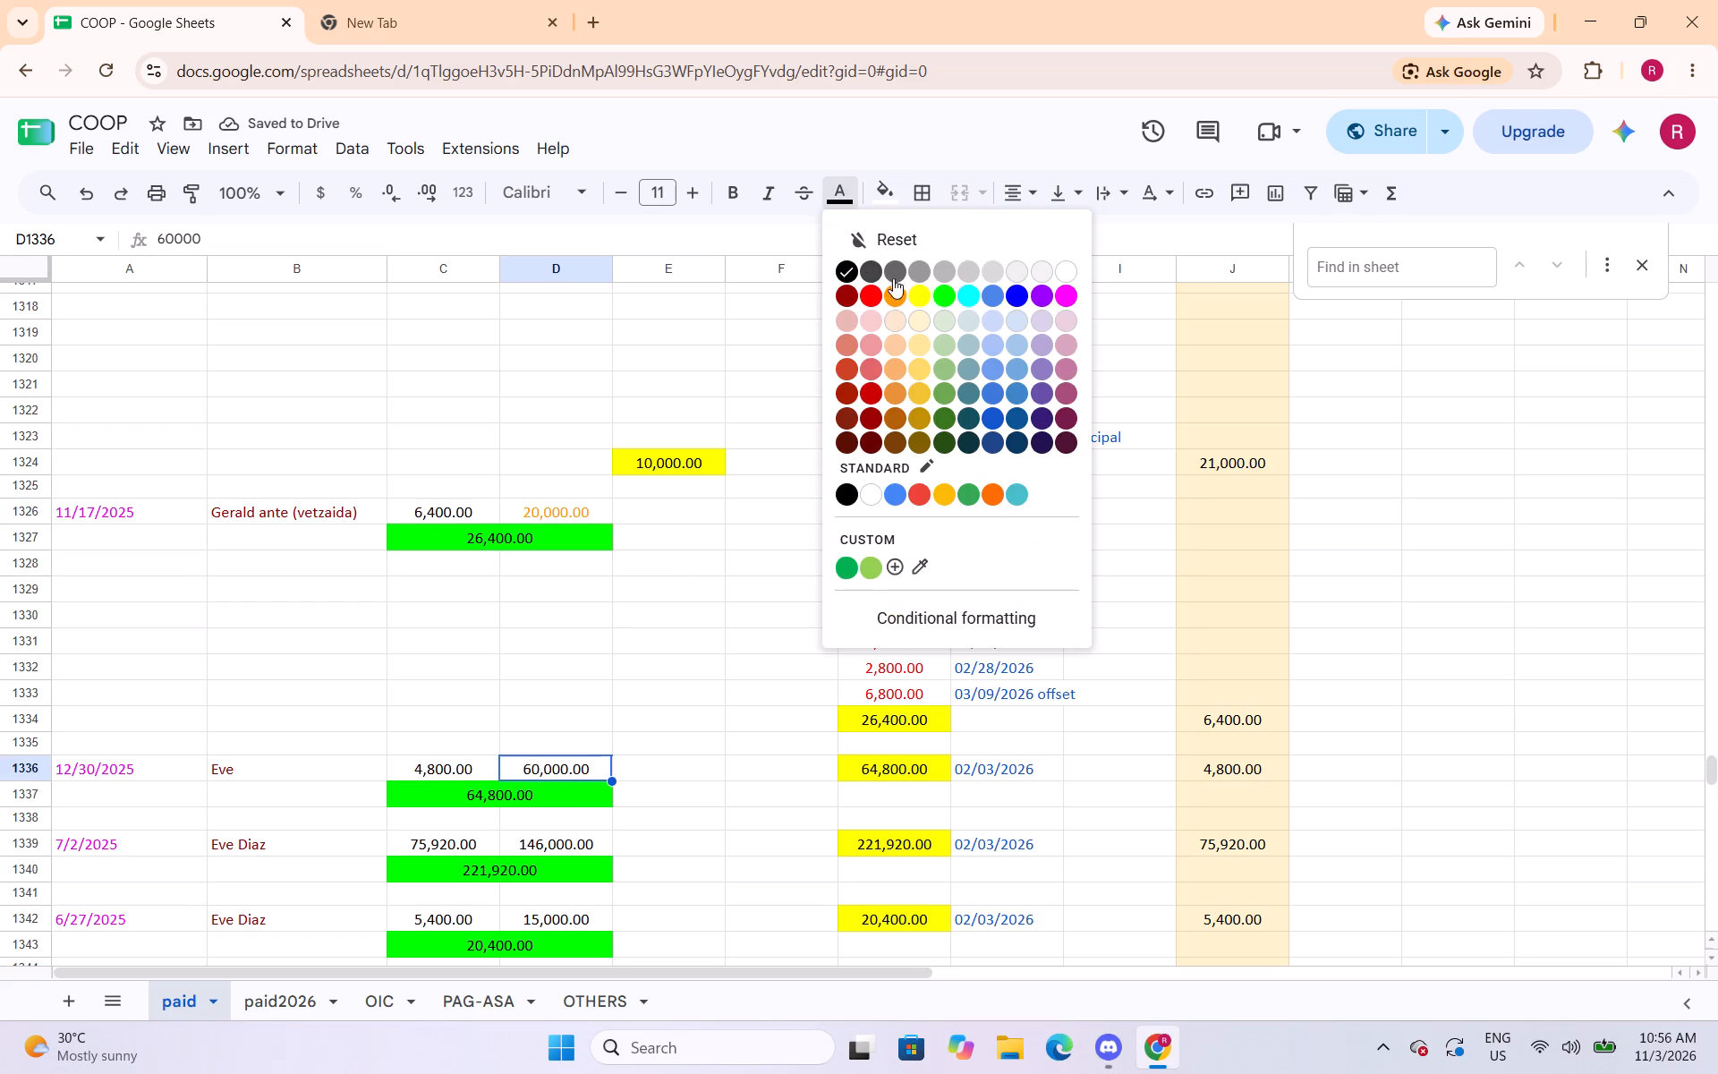
pyautogui.click(902, 300)
# Change the text colour of the capital amounts in cells D1339 and D1342 to orange.
pyautogui.scroll(-4, 559, 364)
pyautogui.click(576, 396)
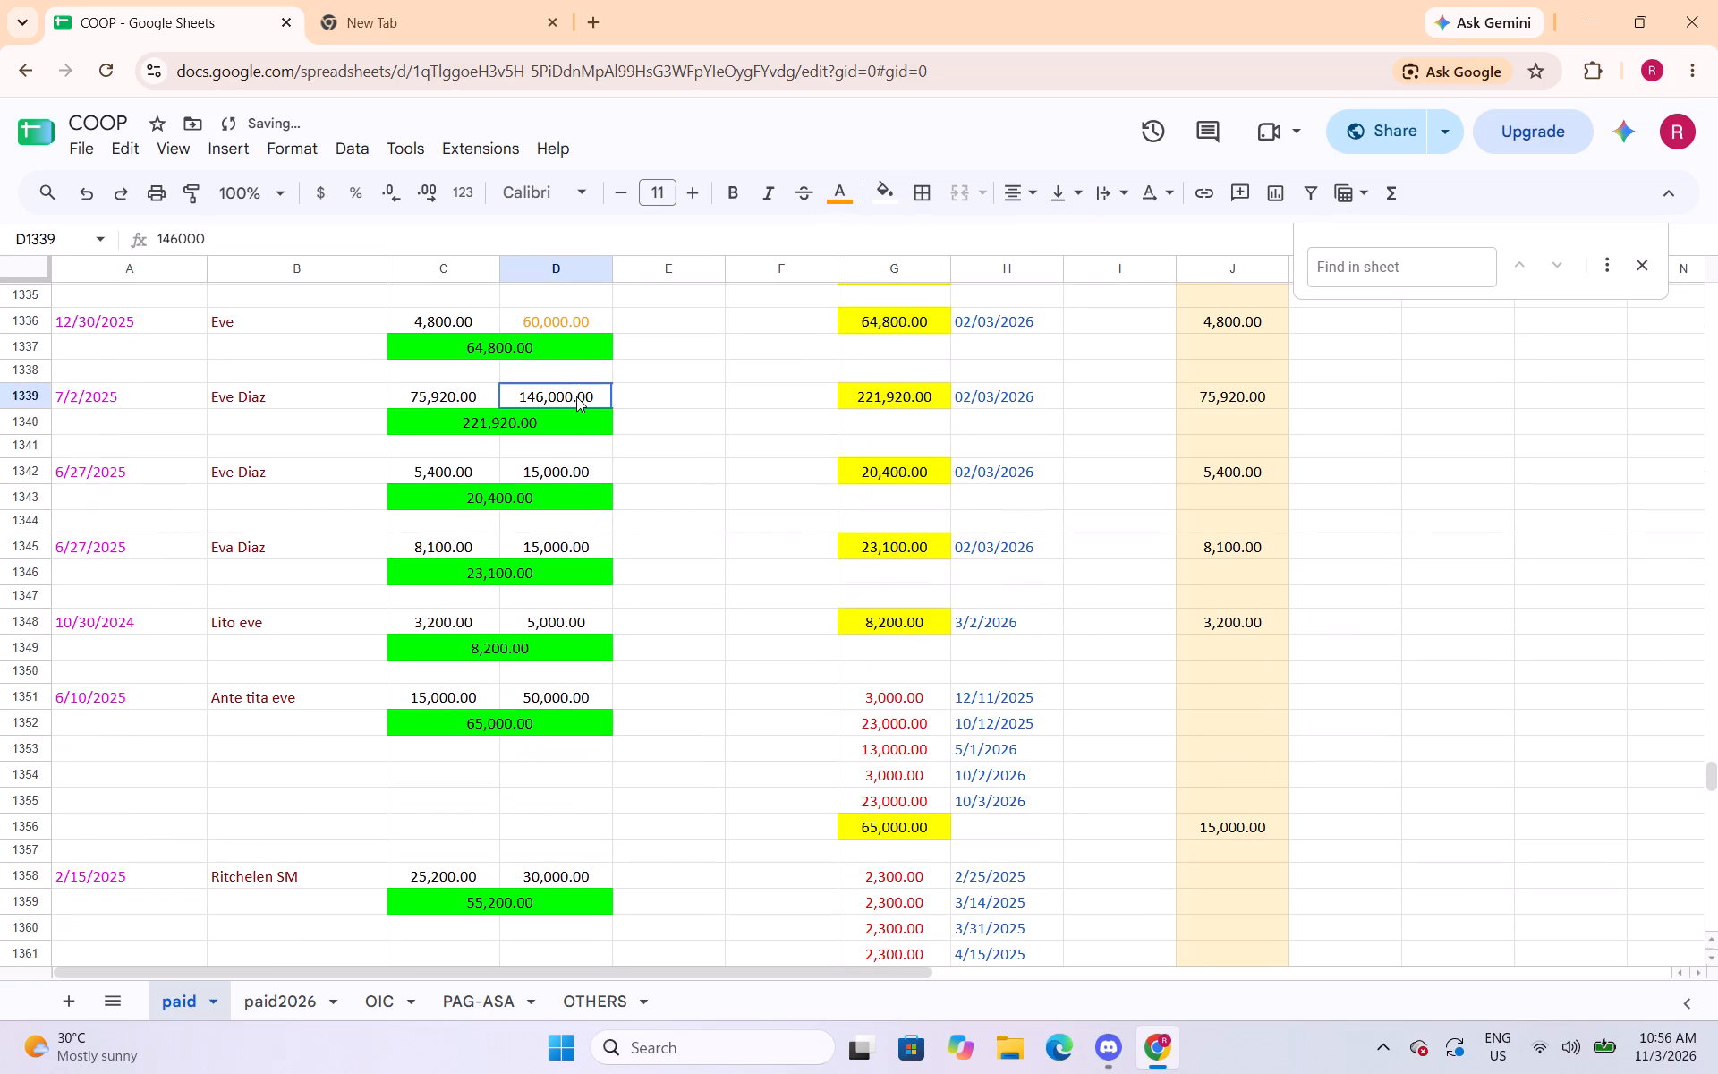
pyautogui.click(836, 189)
pyautogui.click(897, 293)
pyautogui.click(563, 475)
pyautogui.click(843, 195)
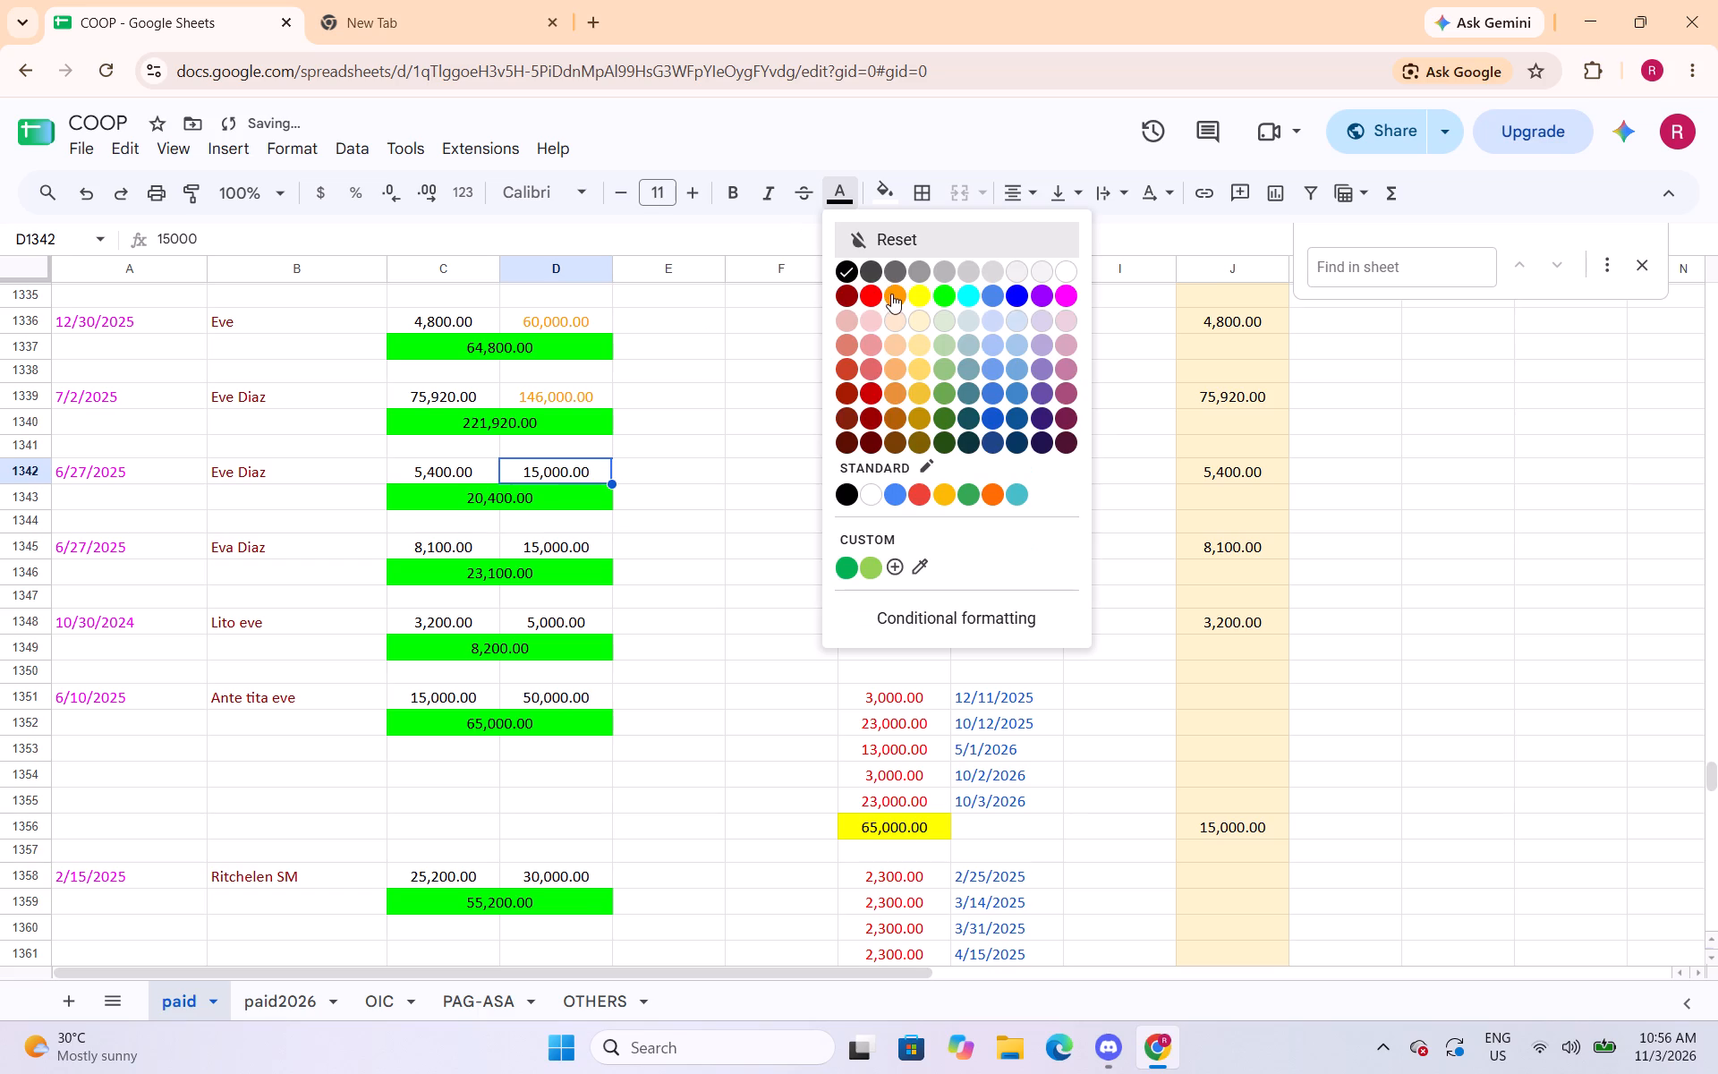
pyautogui.click(894, 294)
# Change the text colour of the capital amounts in cells D1345 and D1348 to orange.
pyautogui.click(543, 555)
pyautogui.click(844, 195)
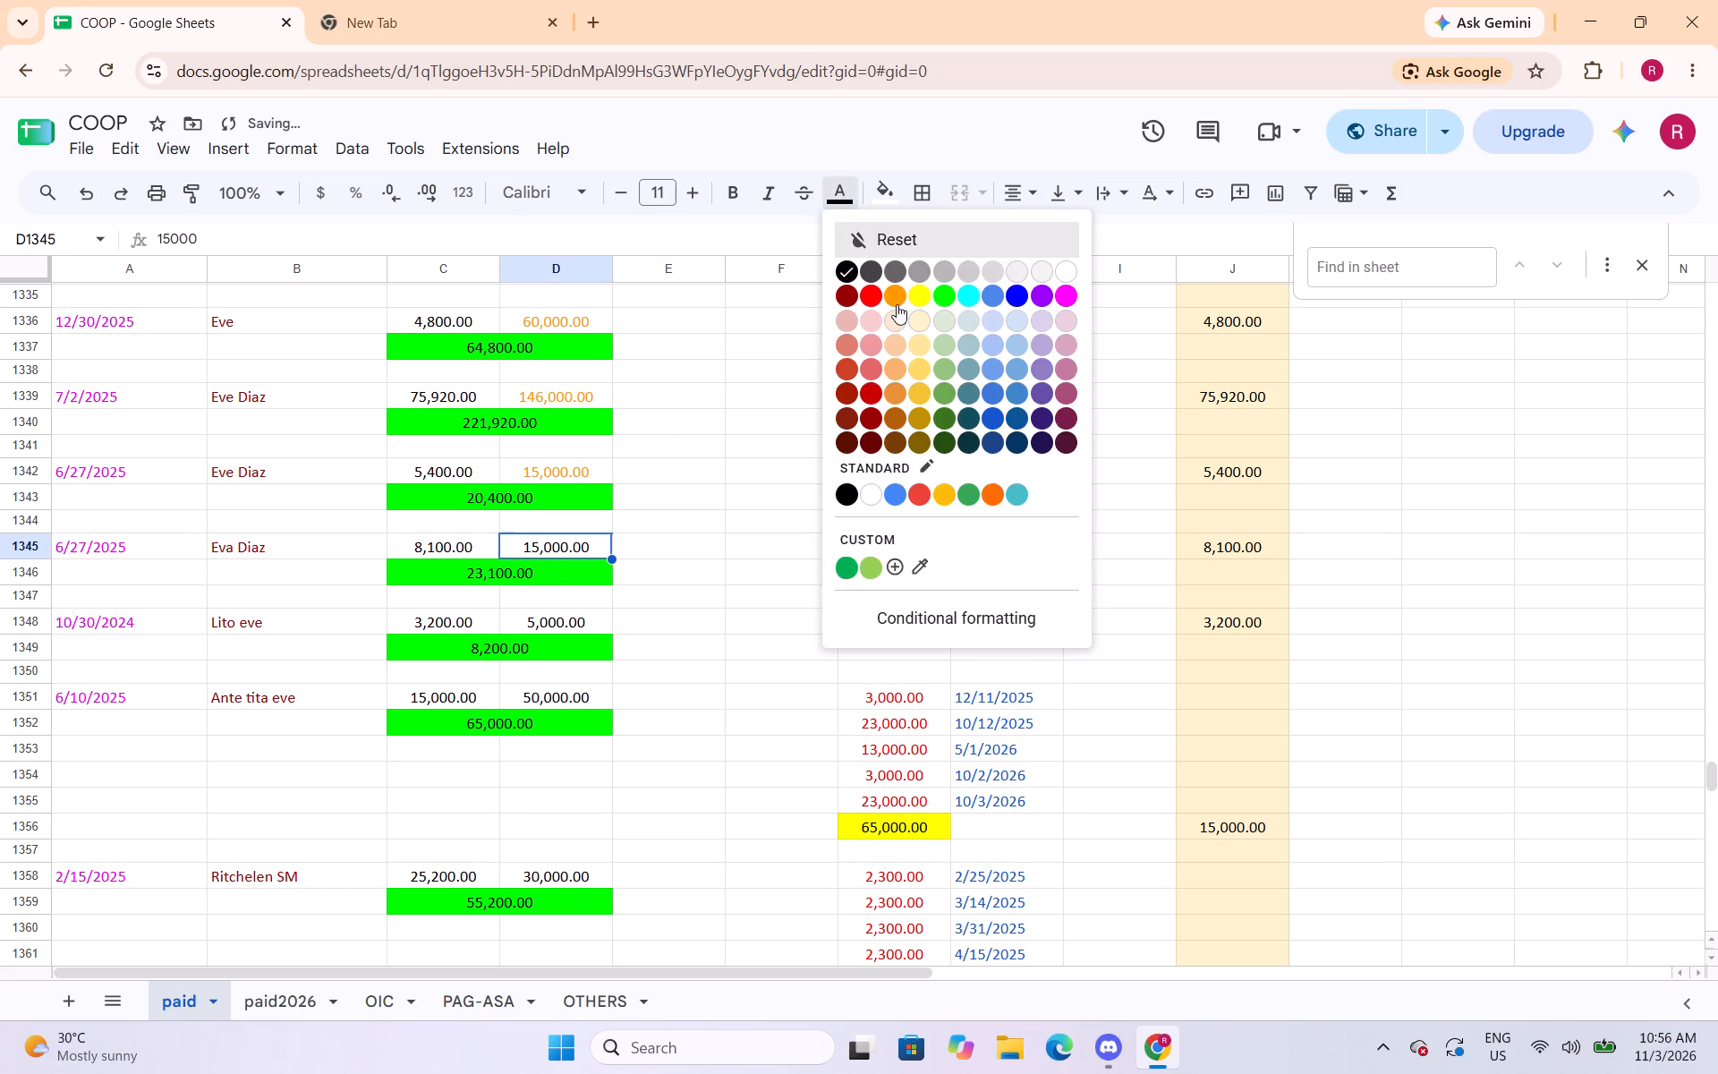
pyautogui.click(897, 296)
pyautogui.click(551, 629)
pyautogui.click(828, 197)
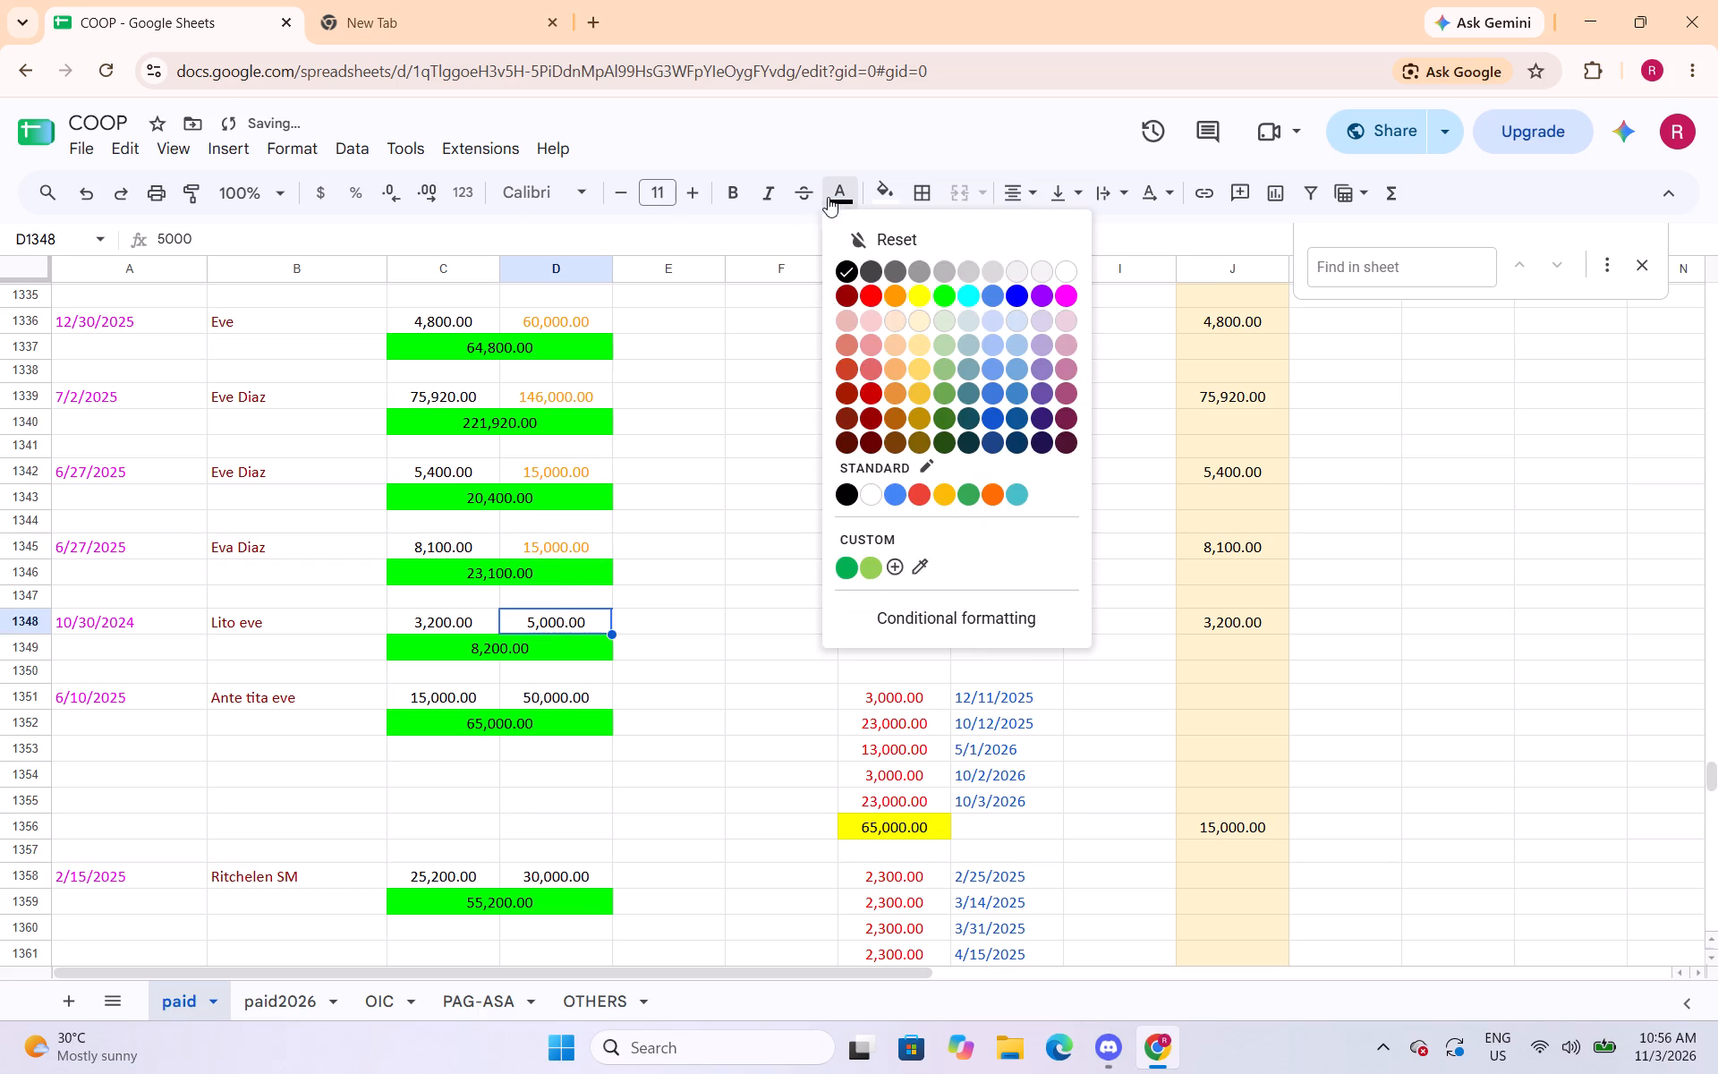
pyautogui.click(893, 294)
# Change the text colour of the capital amounts in cells D1351, D1358 and D1384 to orange.
pyautogui.click(546, 686)
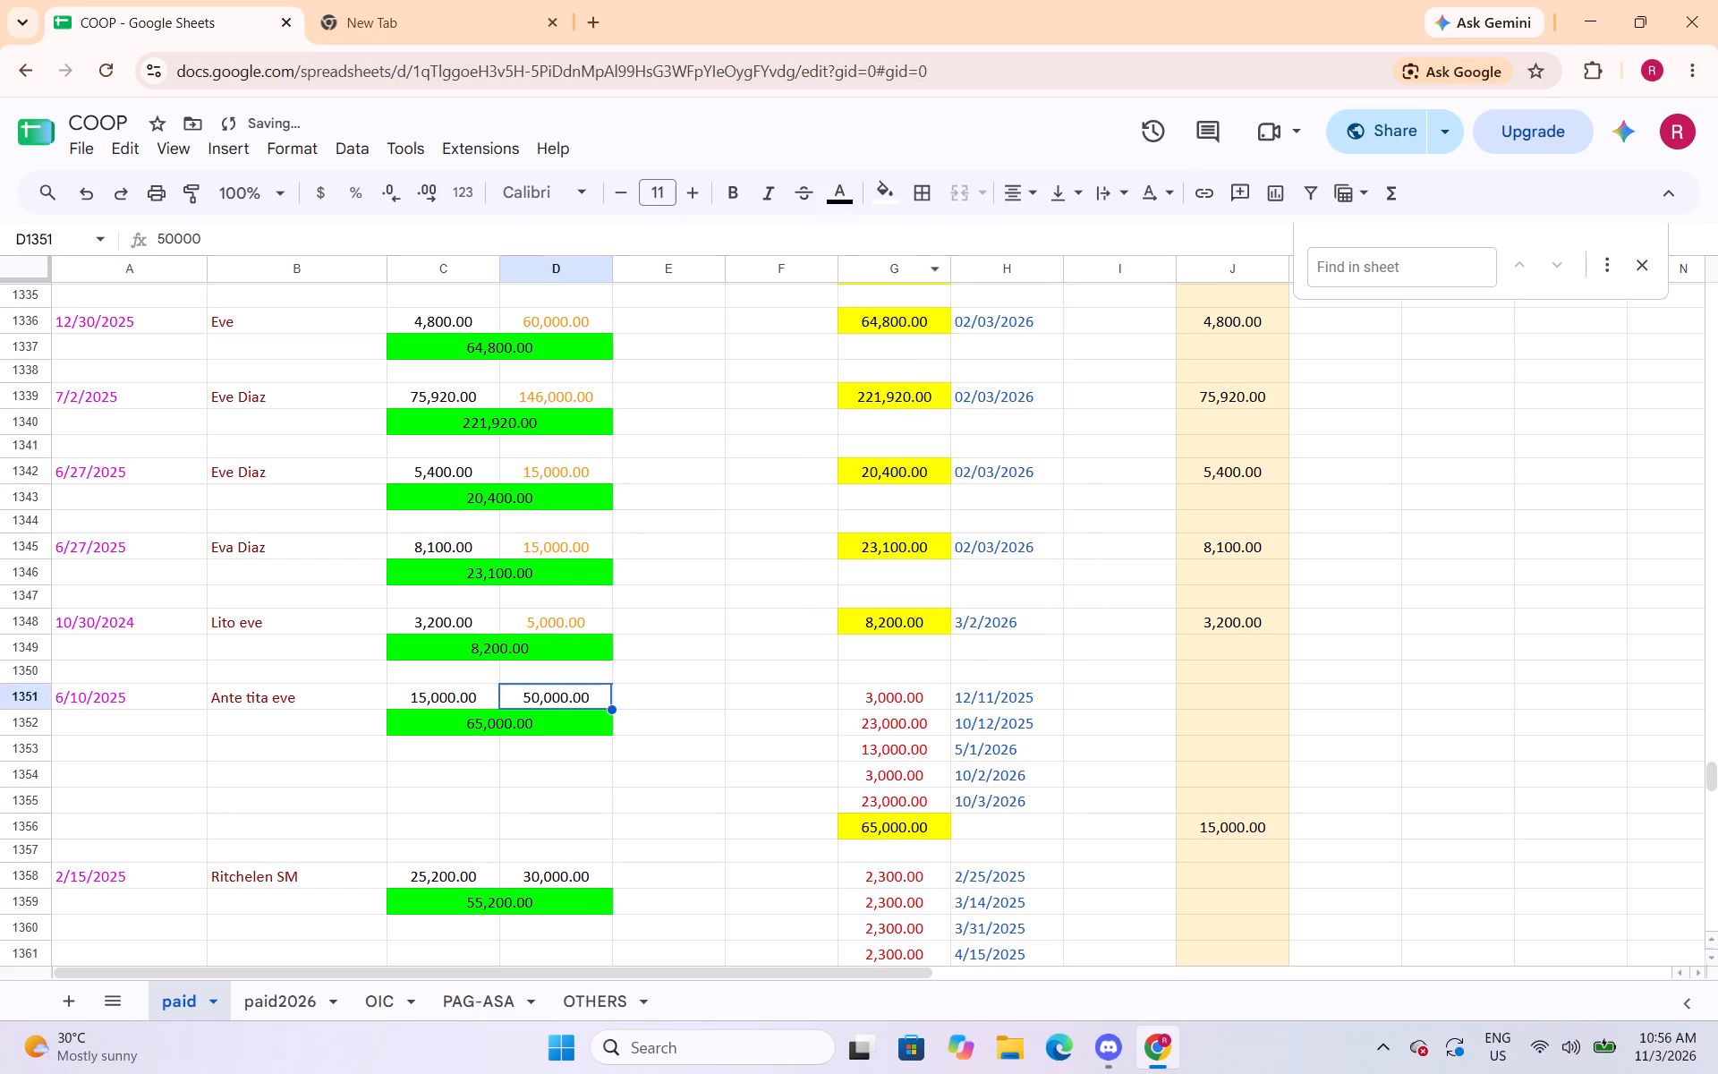
pyautogui.click(840, 197)
pyautogui.click(897, 300)
pyautogui.scroll(-4, 792, 427)
pyautogui.click(563, 434)
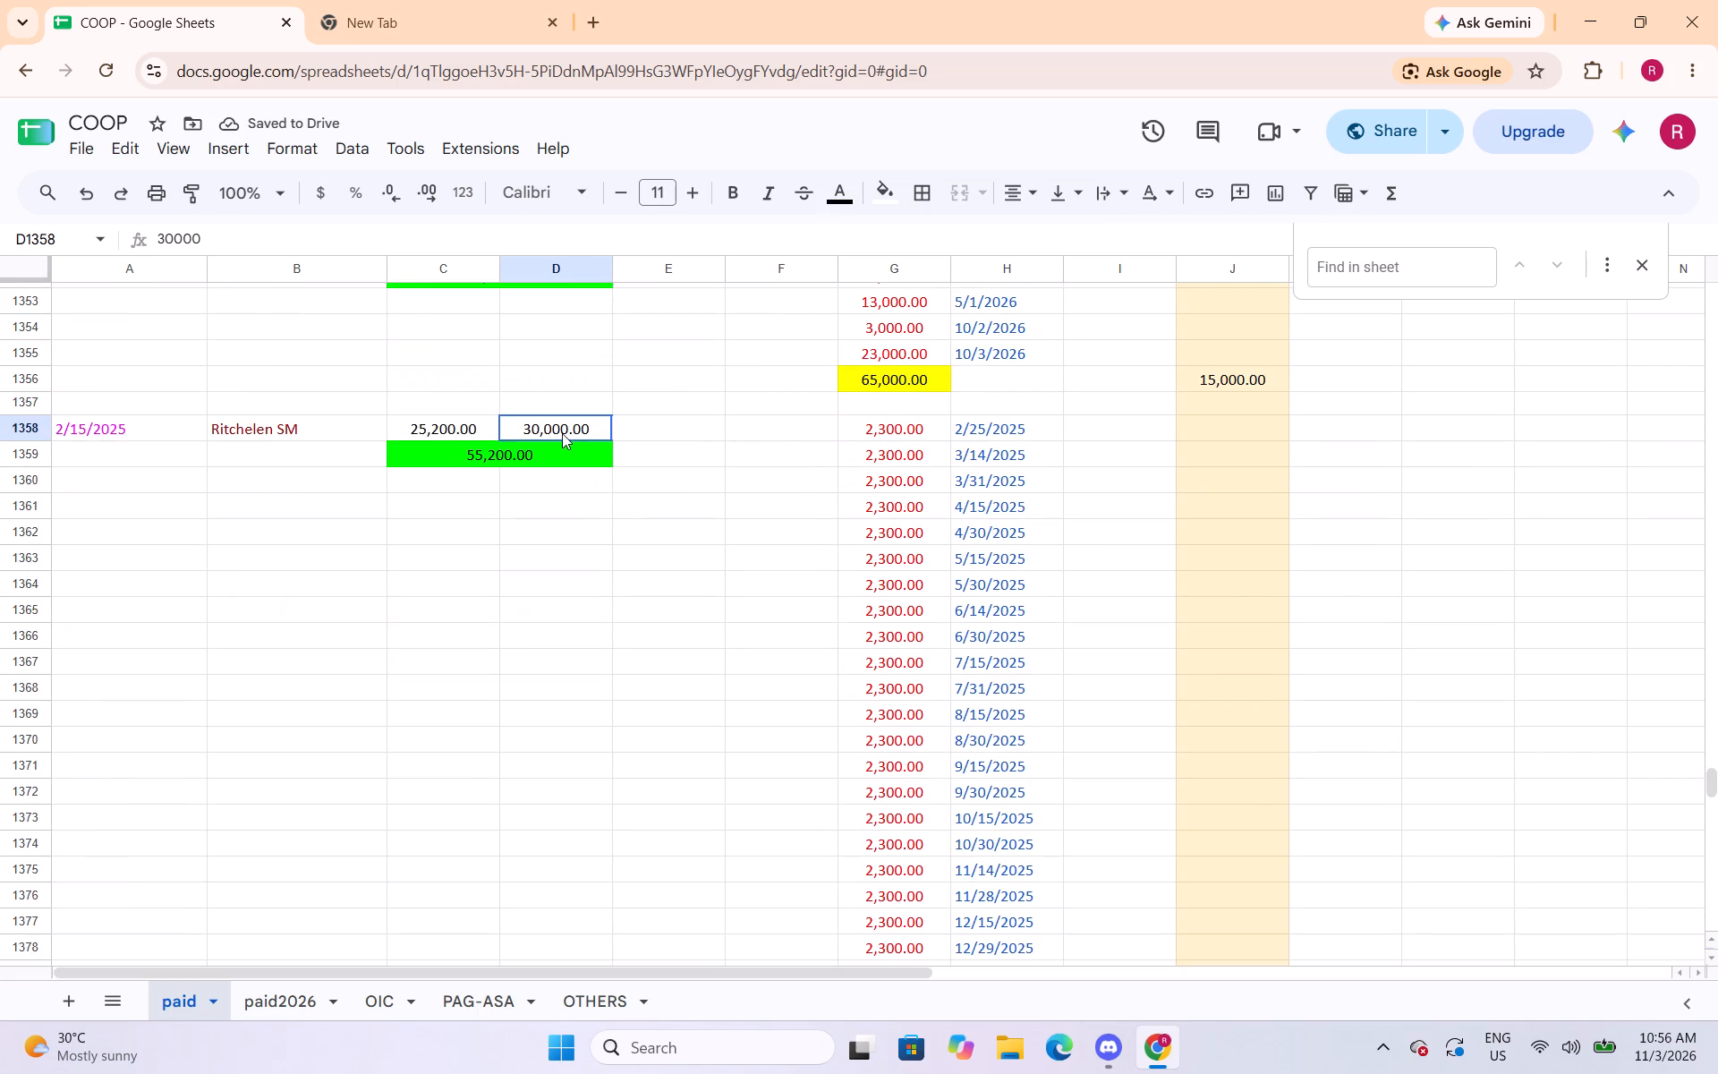
pyautogui.click(855, 197)
pyautogui.click(892, 303)
pyautogui.scroll(-5, 738, 457)
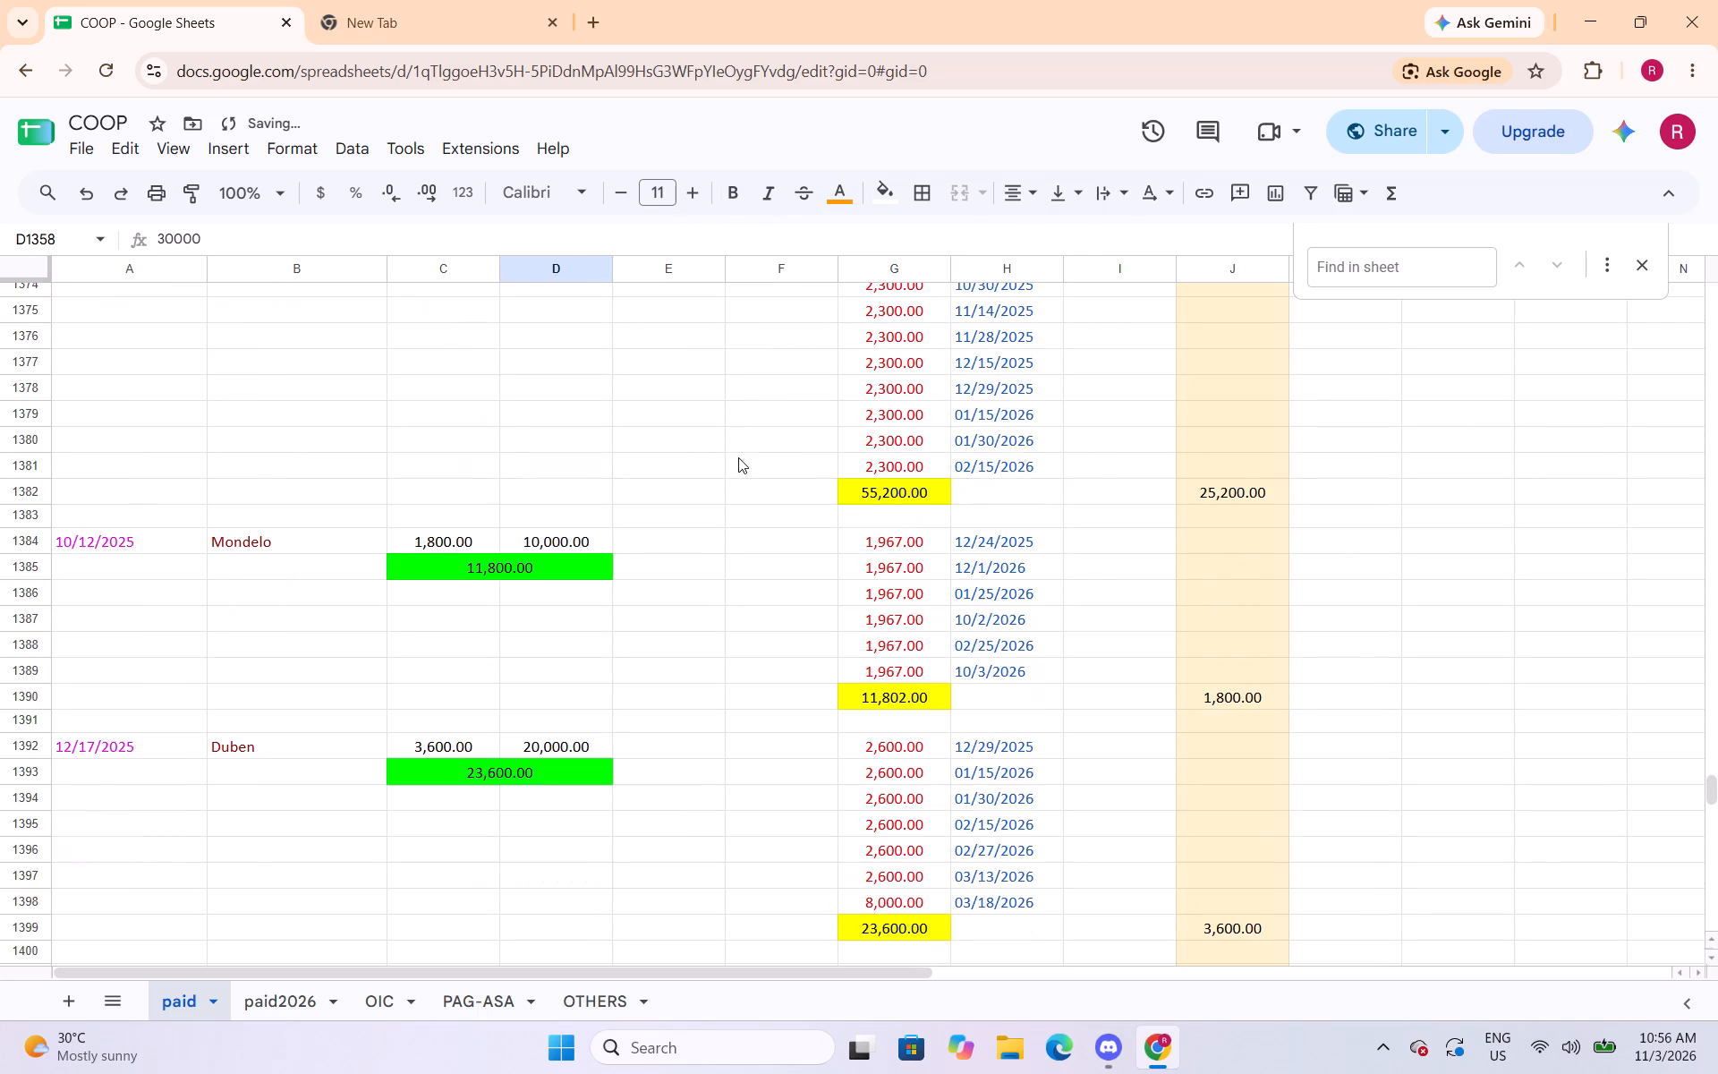
pyautogui.click(564, 531)
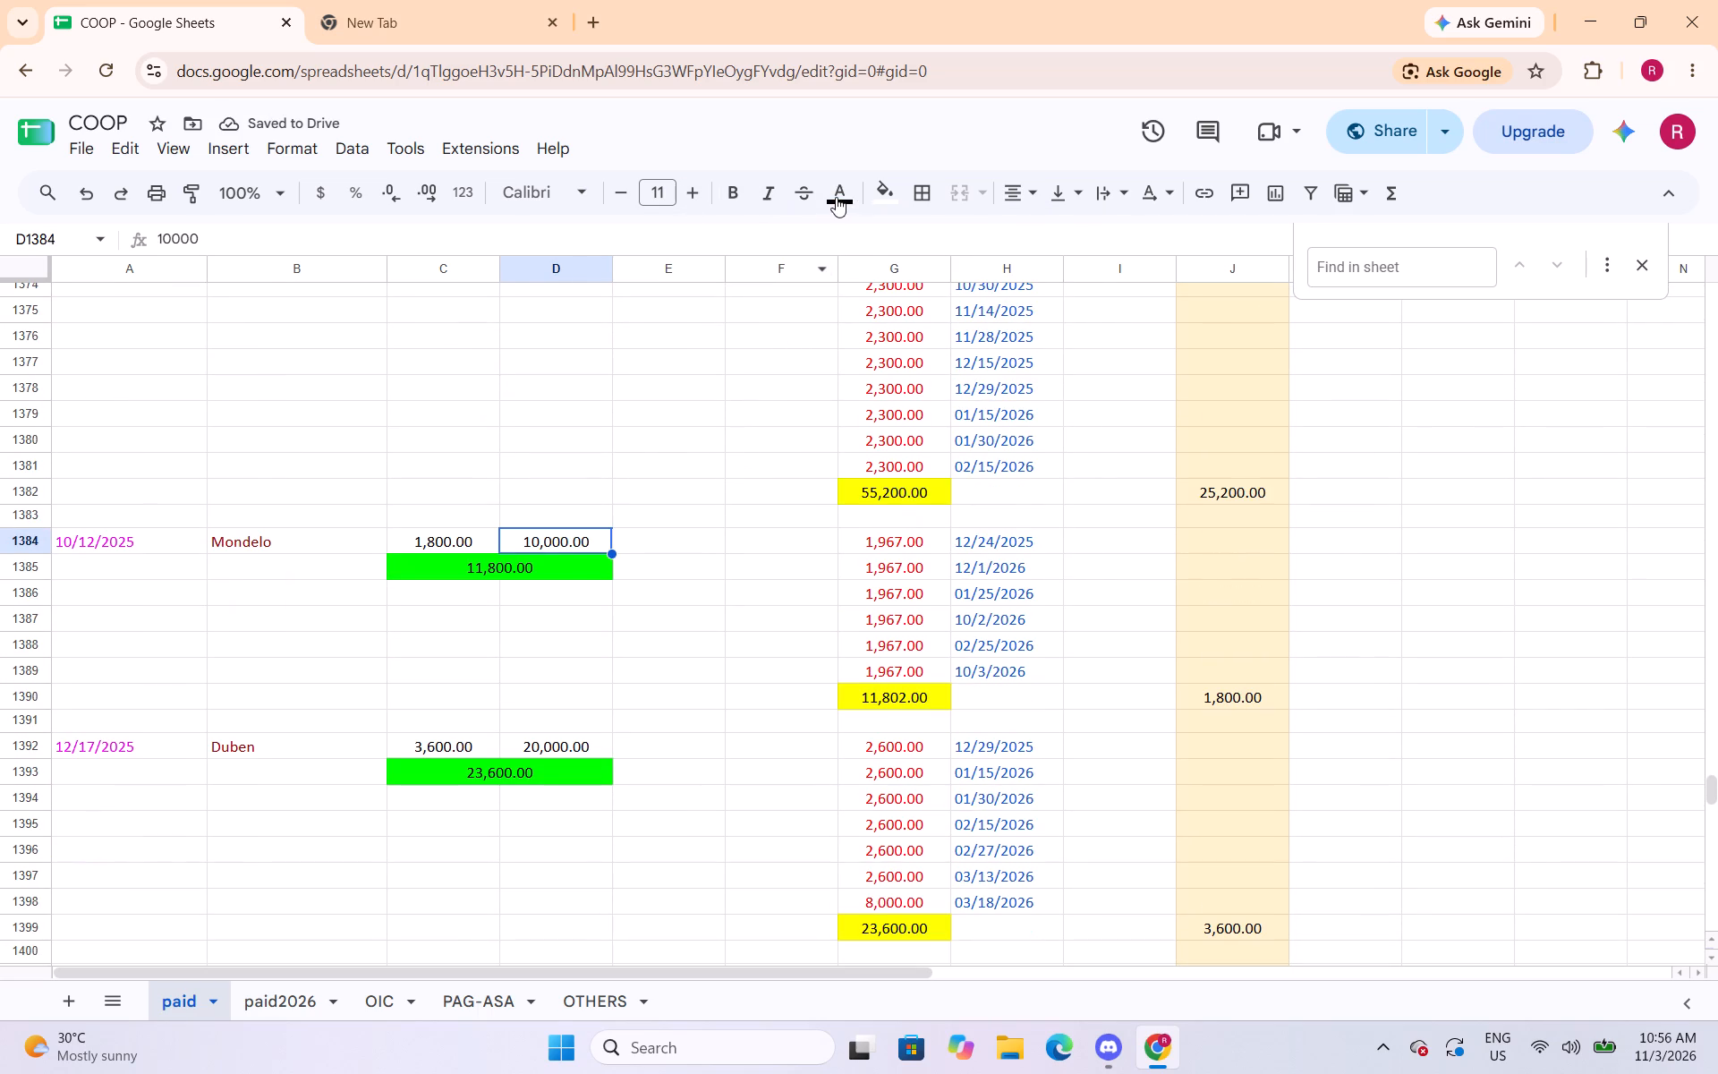
pyautogui.click(836, 197)
pyautogui.click(904, 295)
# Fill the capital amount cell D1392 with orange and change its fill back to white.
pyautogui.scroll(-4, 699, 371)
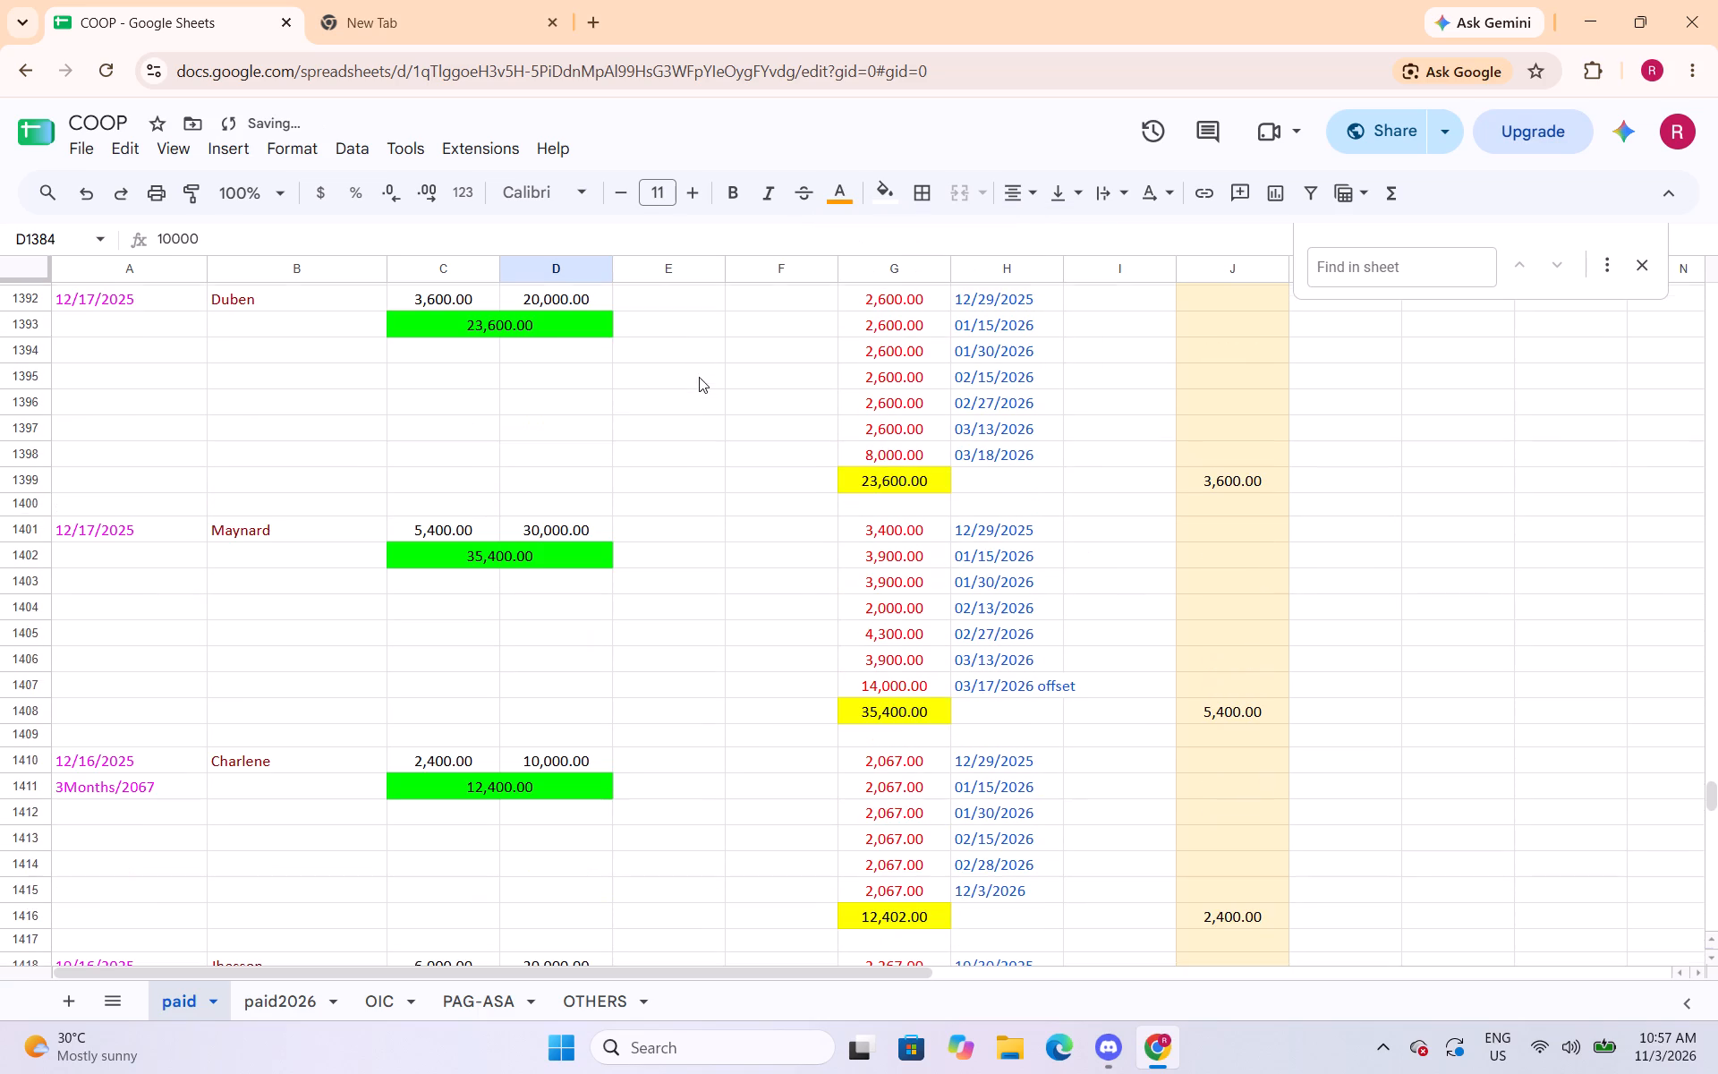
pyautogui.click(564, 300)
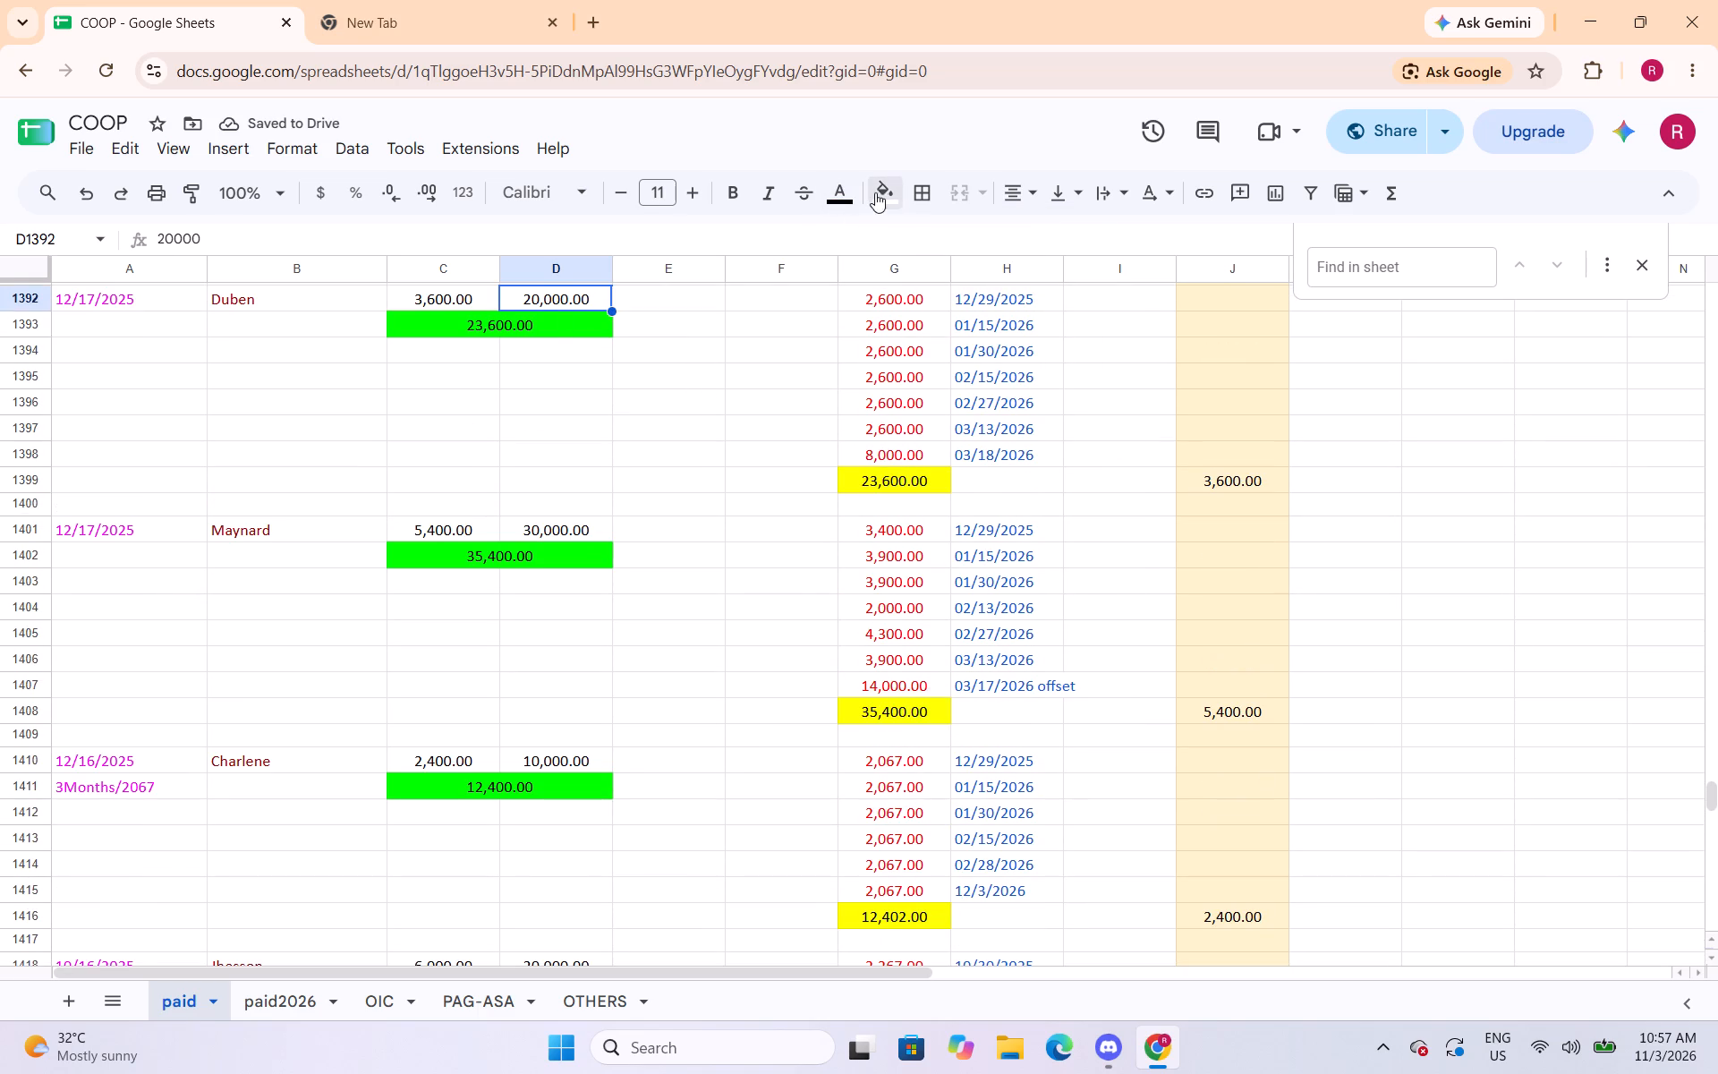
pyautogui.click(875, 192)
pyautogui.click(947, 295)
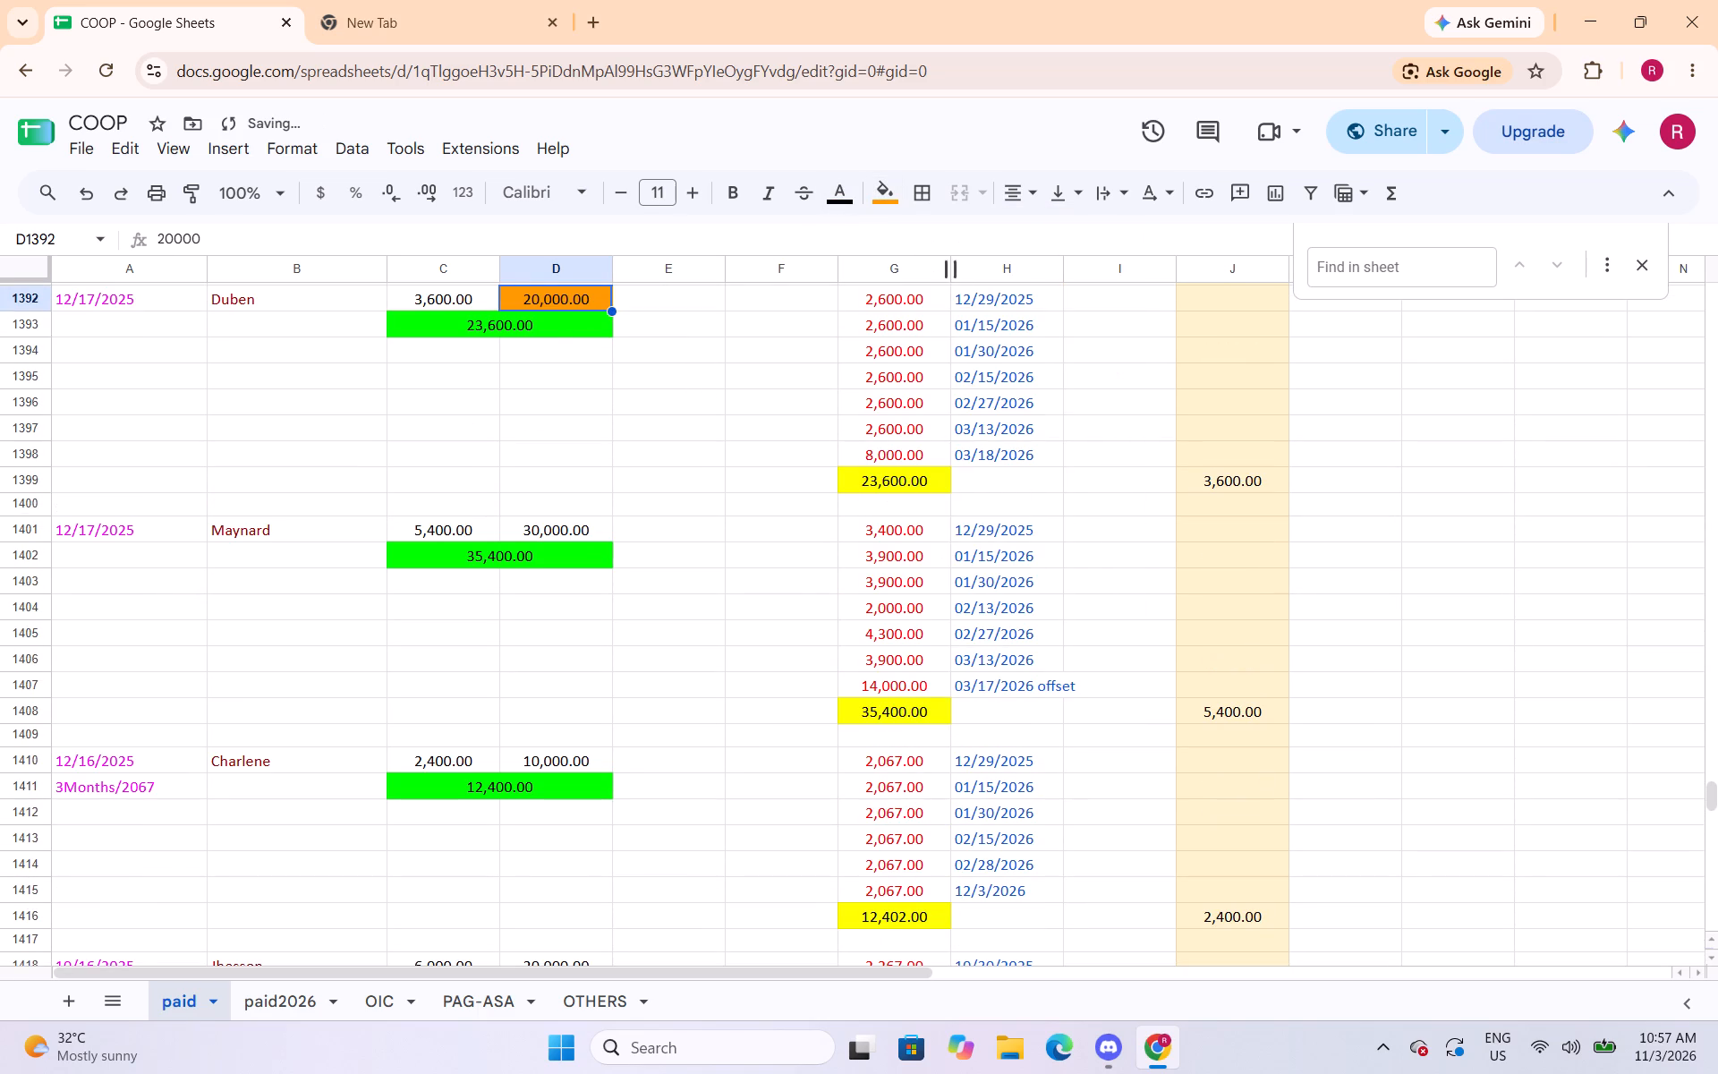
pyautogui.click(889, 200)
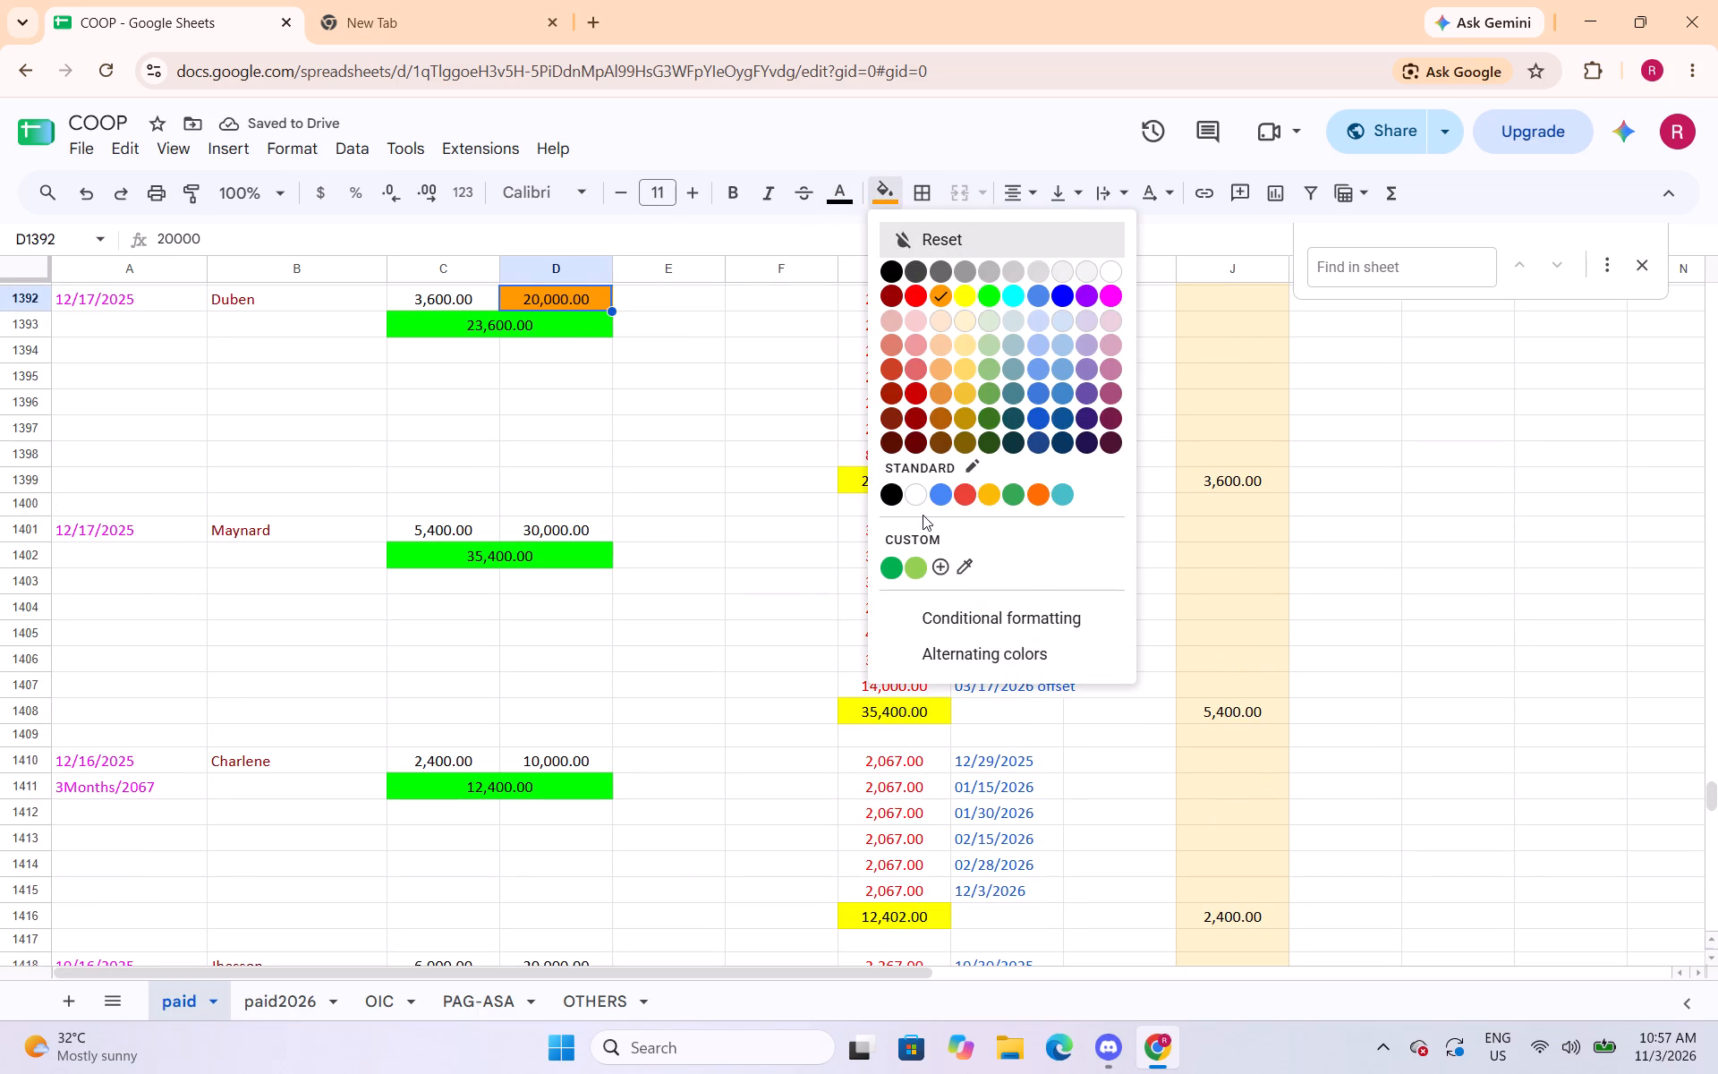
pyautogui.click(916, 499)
# Change the text colour of the capital amounts in cells D1392, D1401 and D1410 to orange.
pyautogui.click(846, 196)
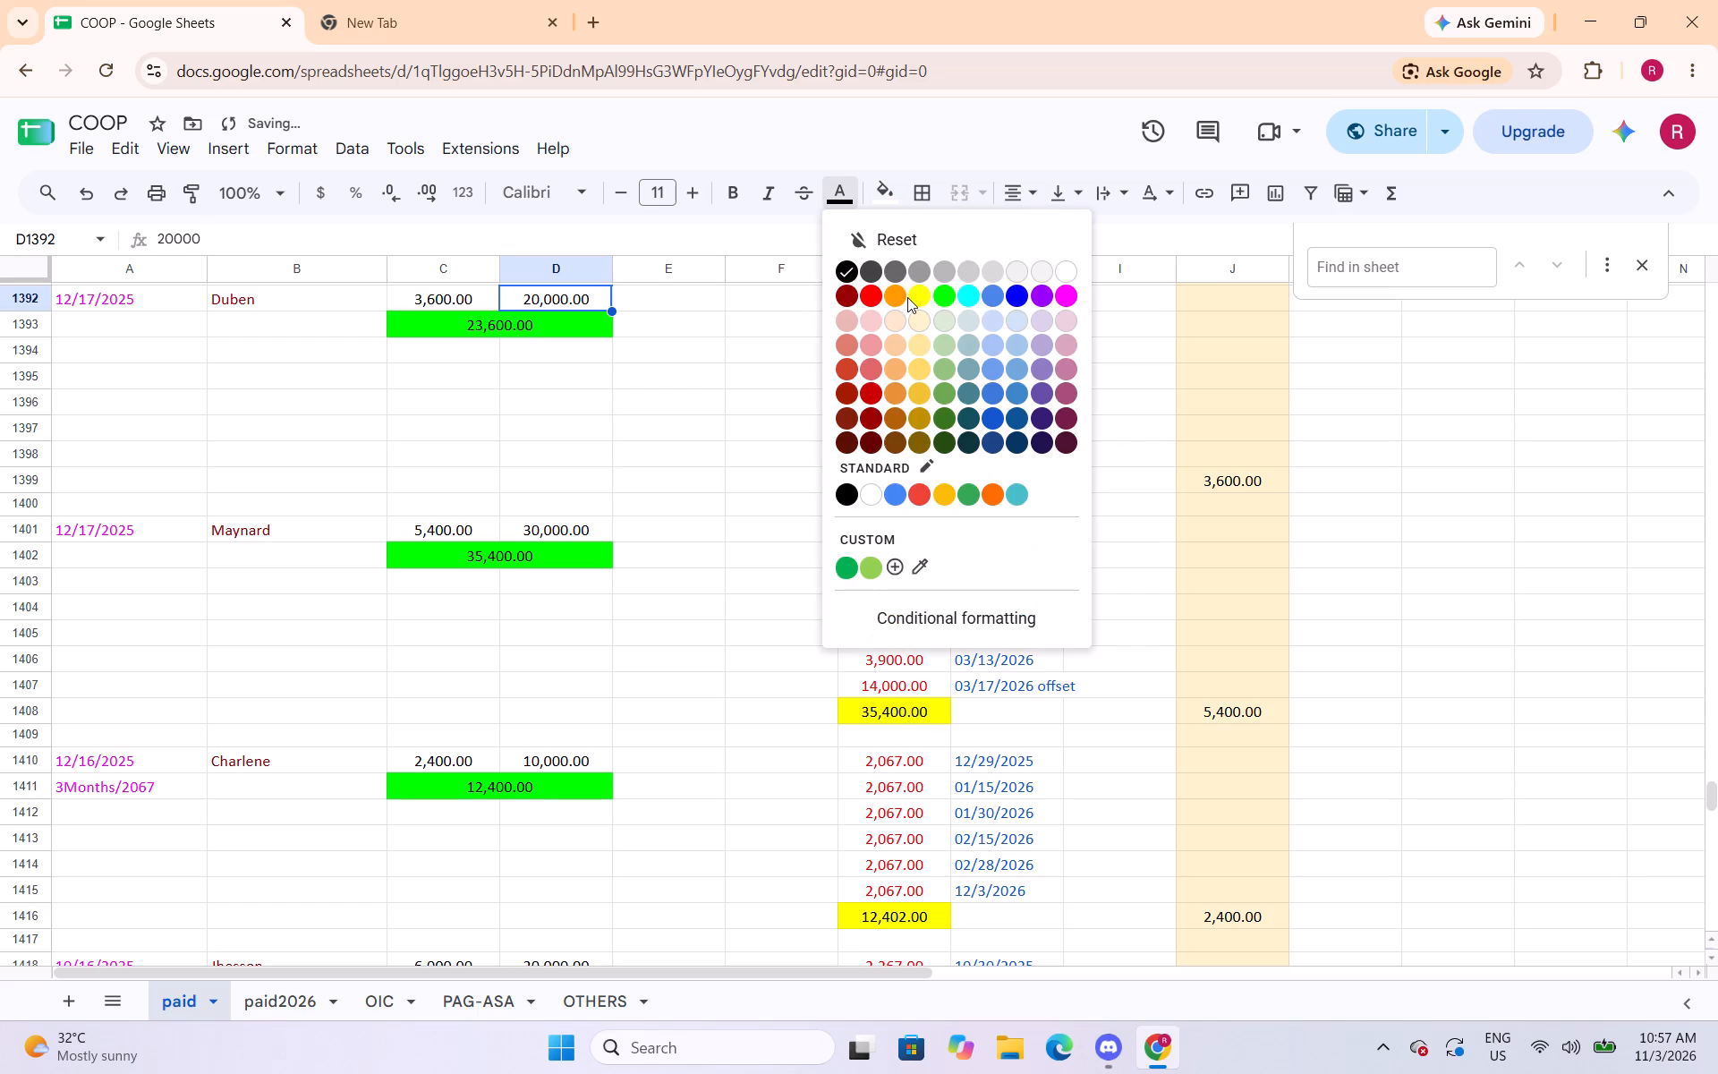
pyautogui.click(899, 297)
pyautogui.click(582, 526)
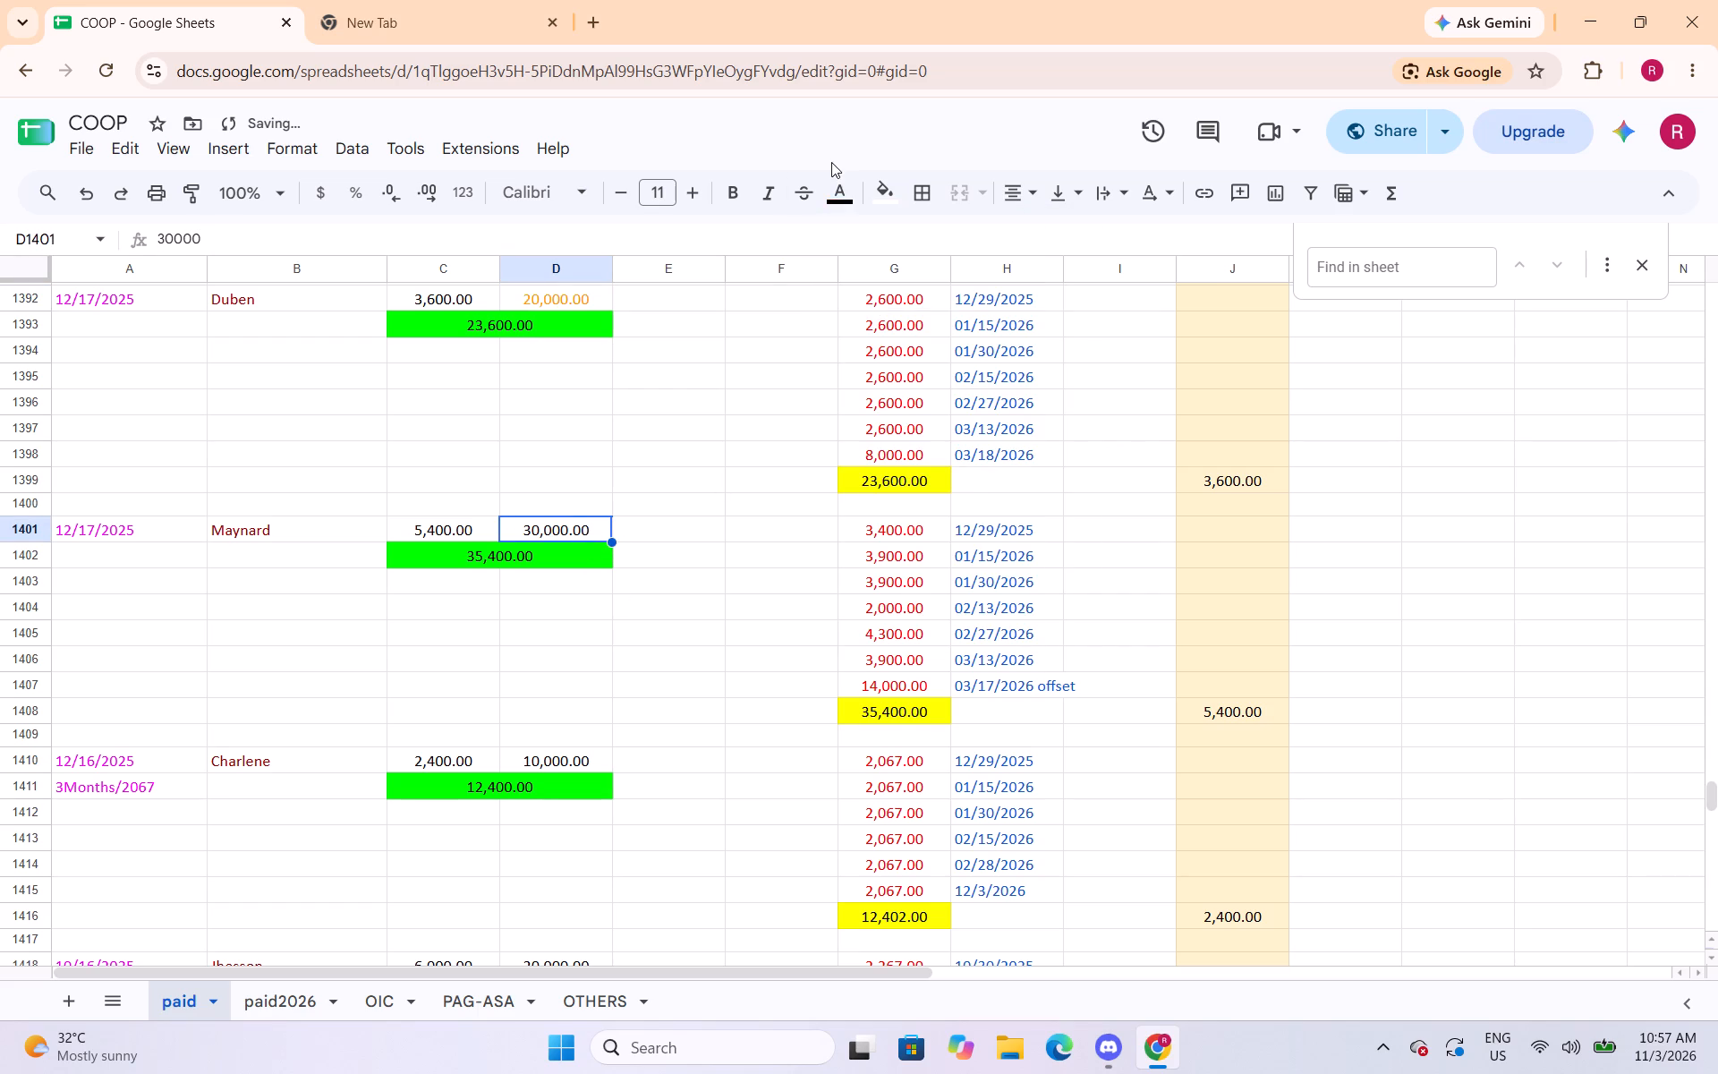
pyautogui.click(843, 188)
pyautogui.click(896, 305)
pyautogui.click(574, 761)
pyautogui.click(838, 185)
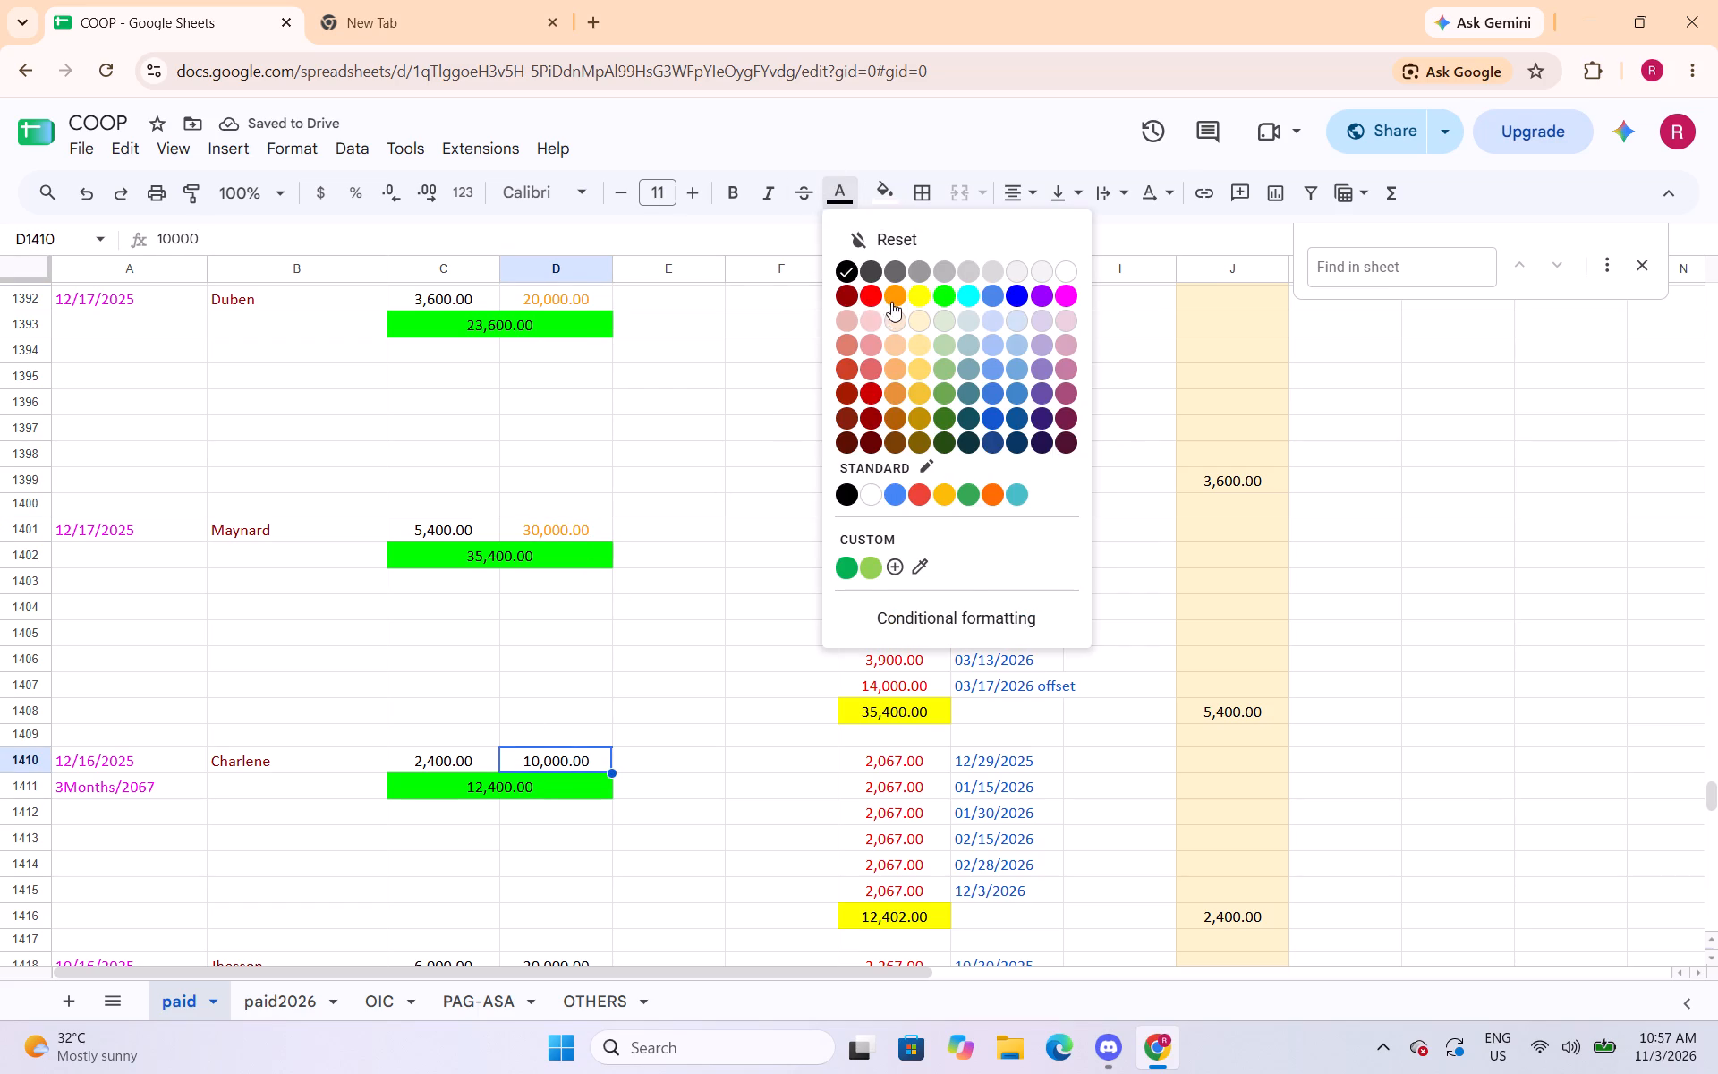
pyautogui.click(896, 295)
# Change the text colour of the capital amounts in cells D1418 and D1430 to orange.
pyautogui.scroll(-5, 734, 434)
pyautogui.click(593, 407)
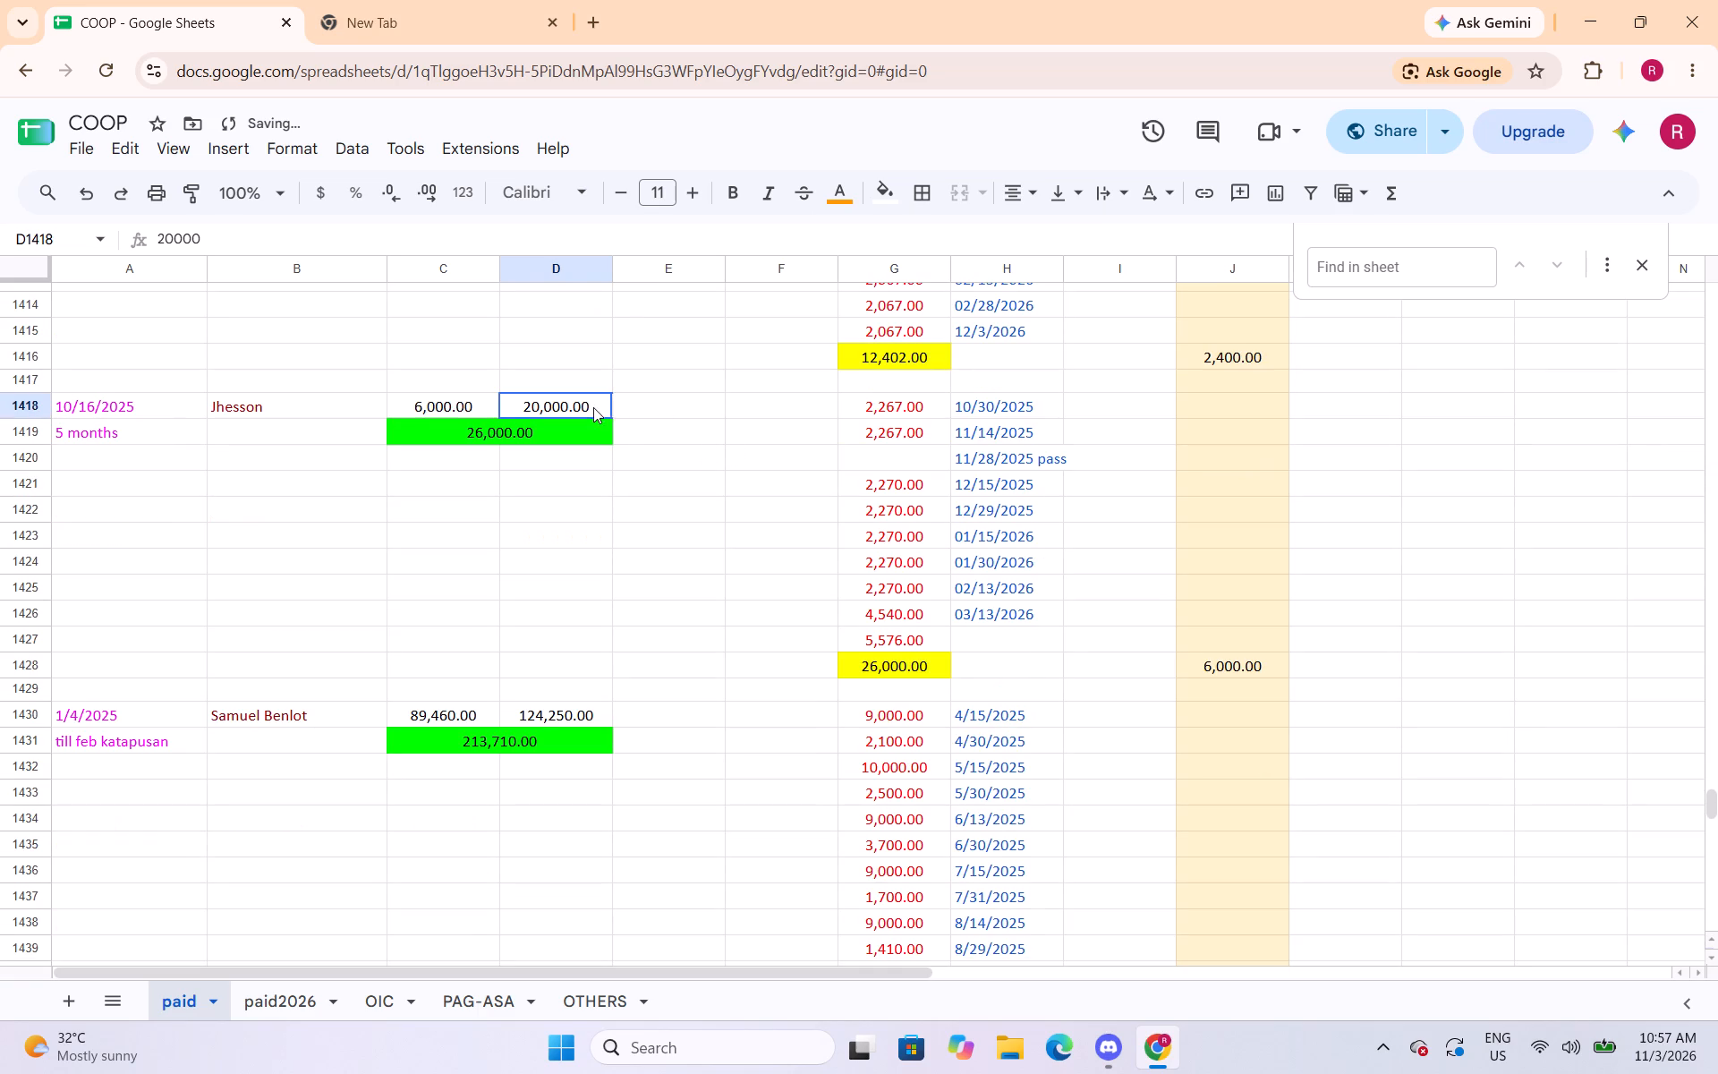
pyautogui.click(840, 190)
pyautogui.click(887, 289)
pyautogui.click(583, 711)
pyautogui.click(845, 203)
pyautogui.click(901, 294)
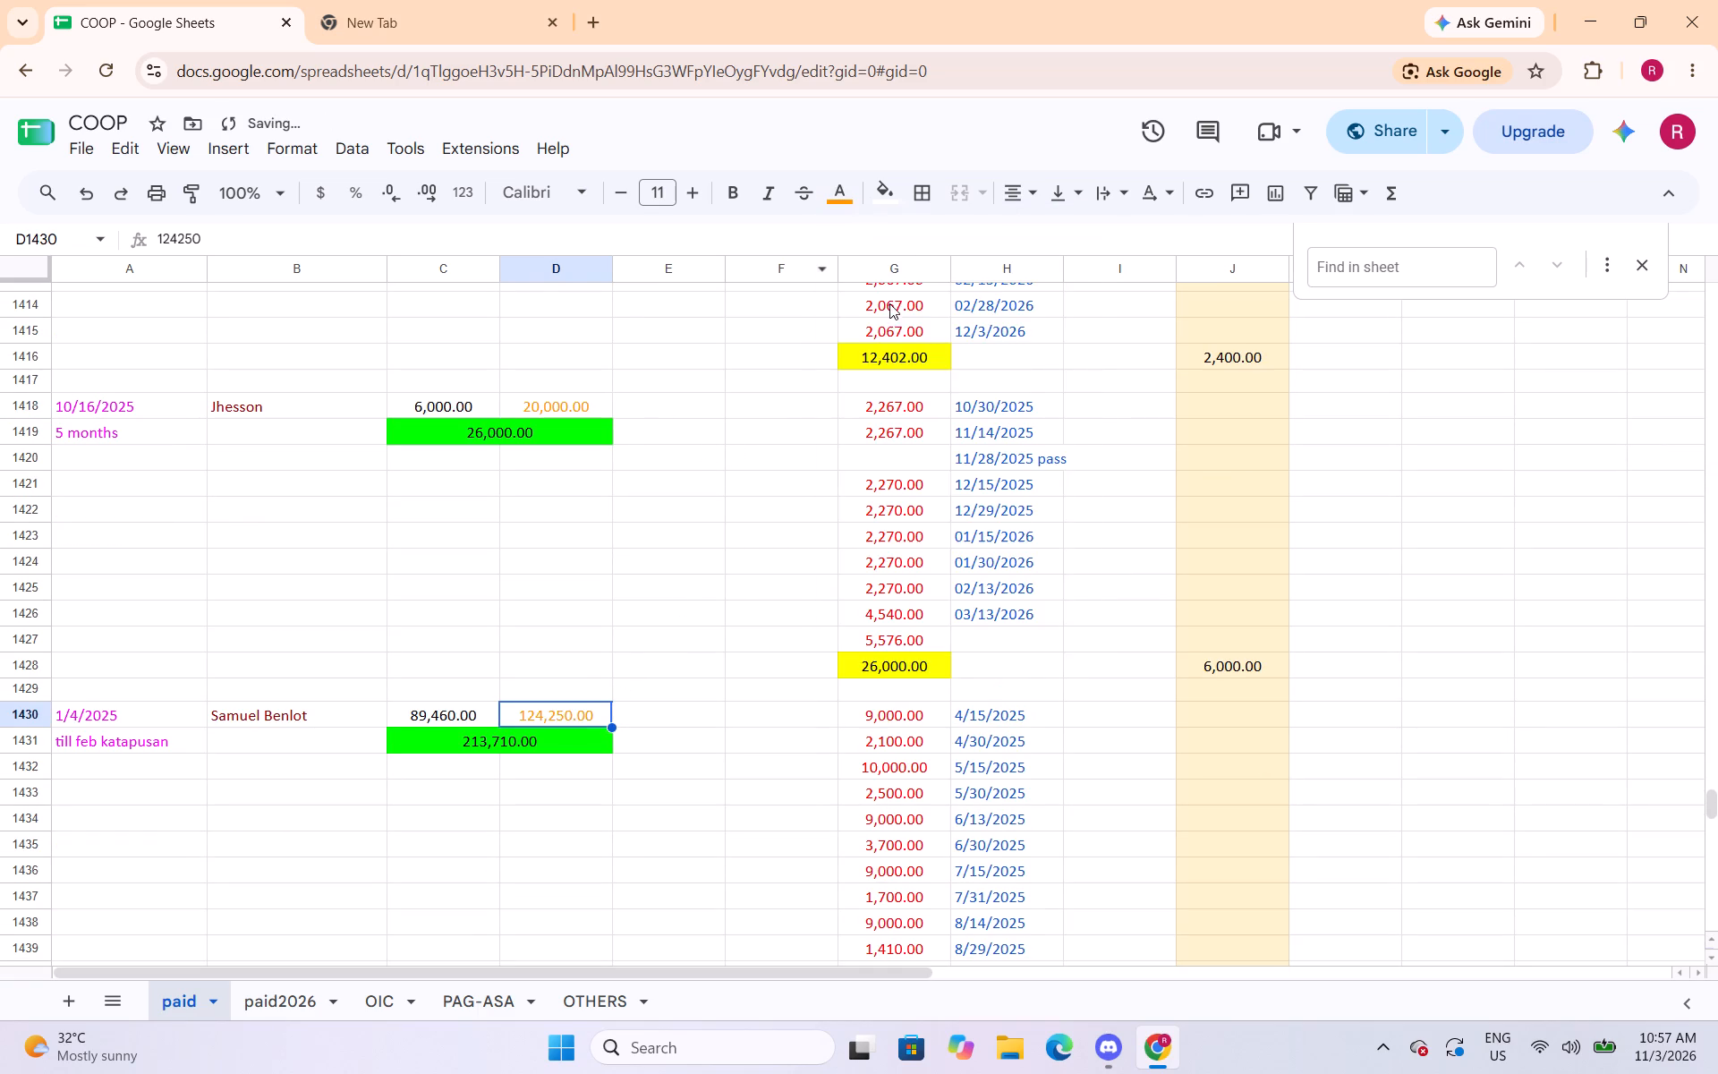
# Change the text colour of the capital amounts in cells D1456 and D1459 to orange.
pyautogui.scroll(-8, 604, 653)
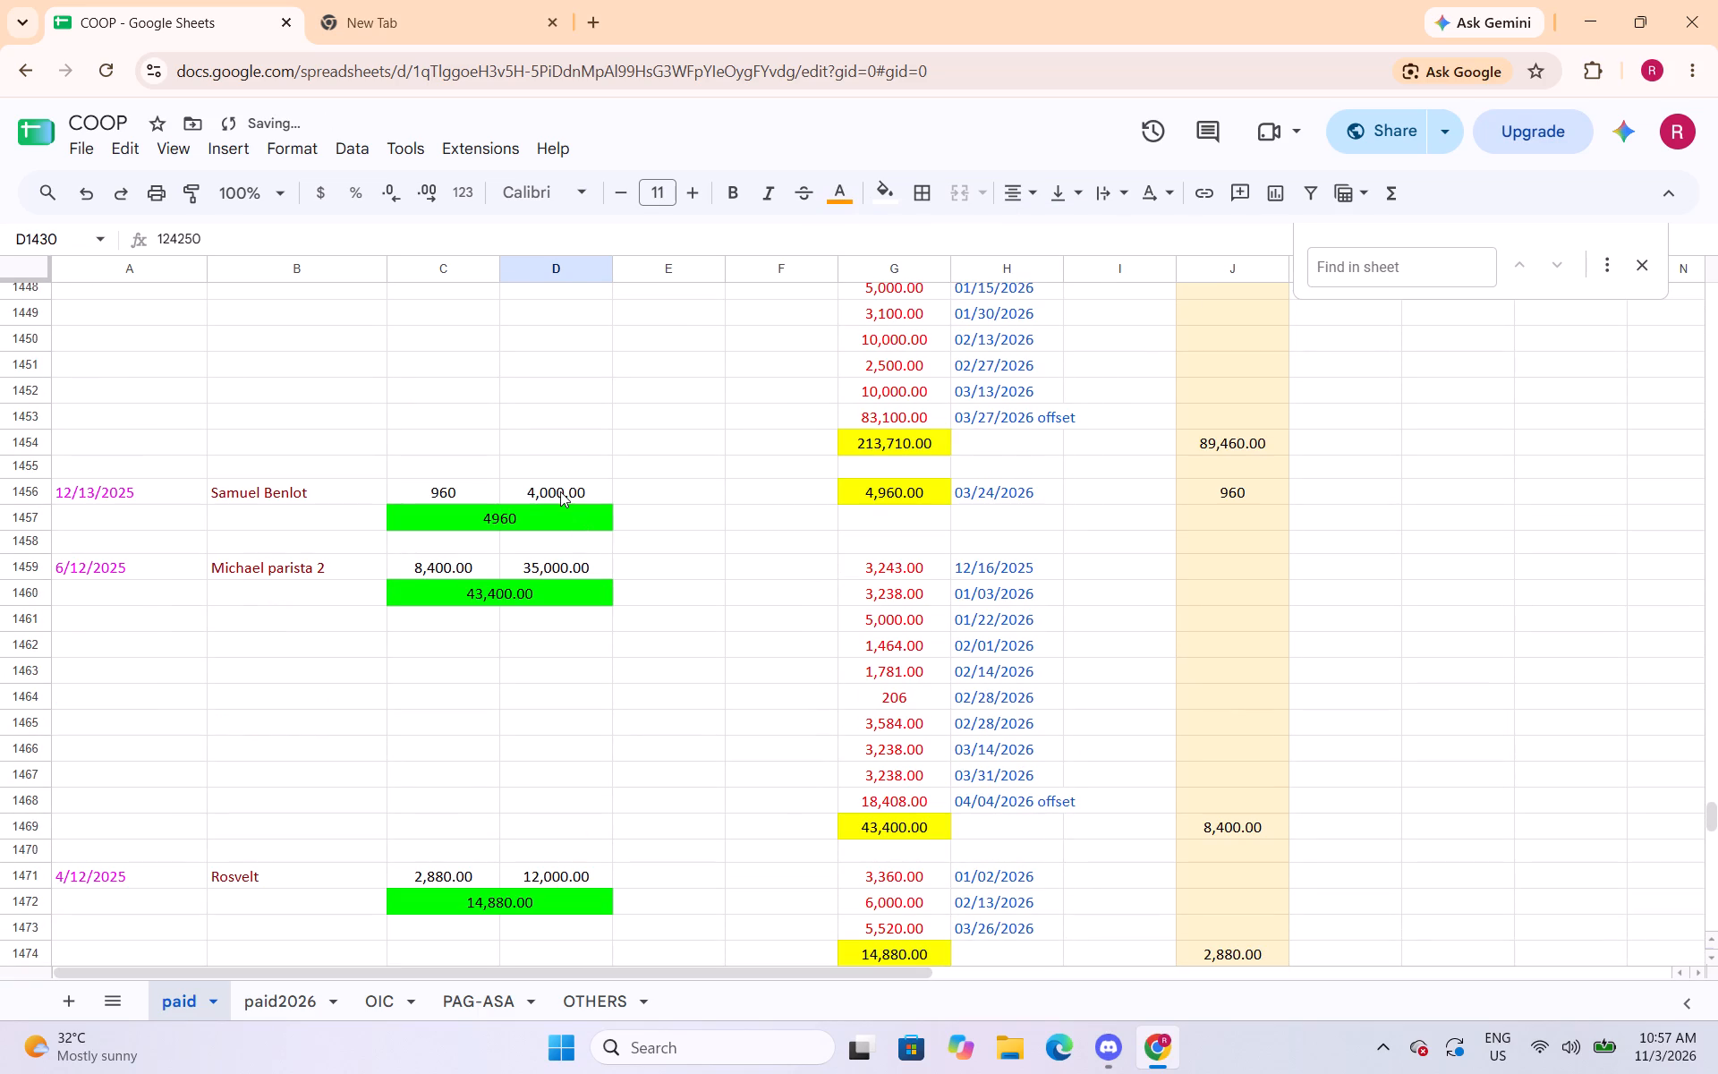
pyautogui.click(560, 490)
pyautogui.click(825, 201)
pyautogui.click(899, 299)
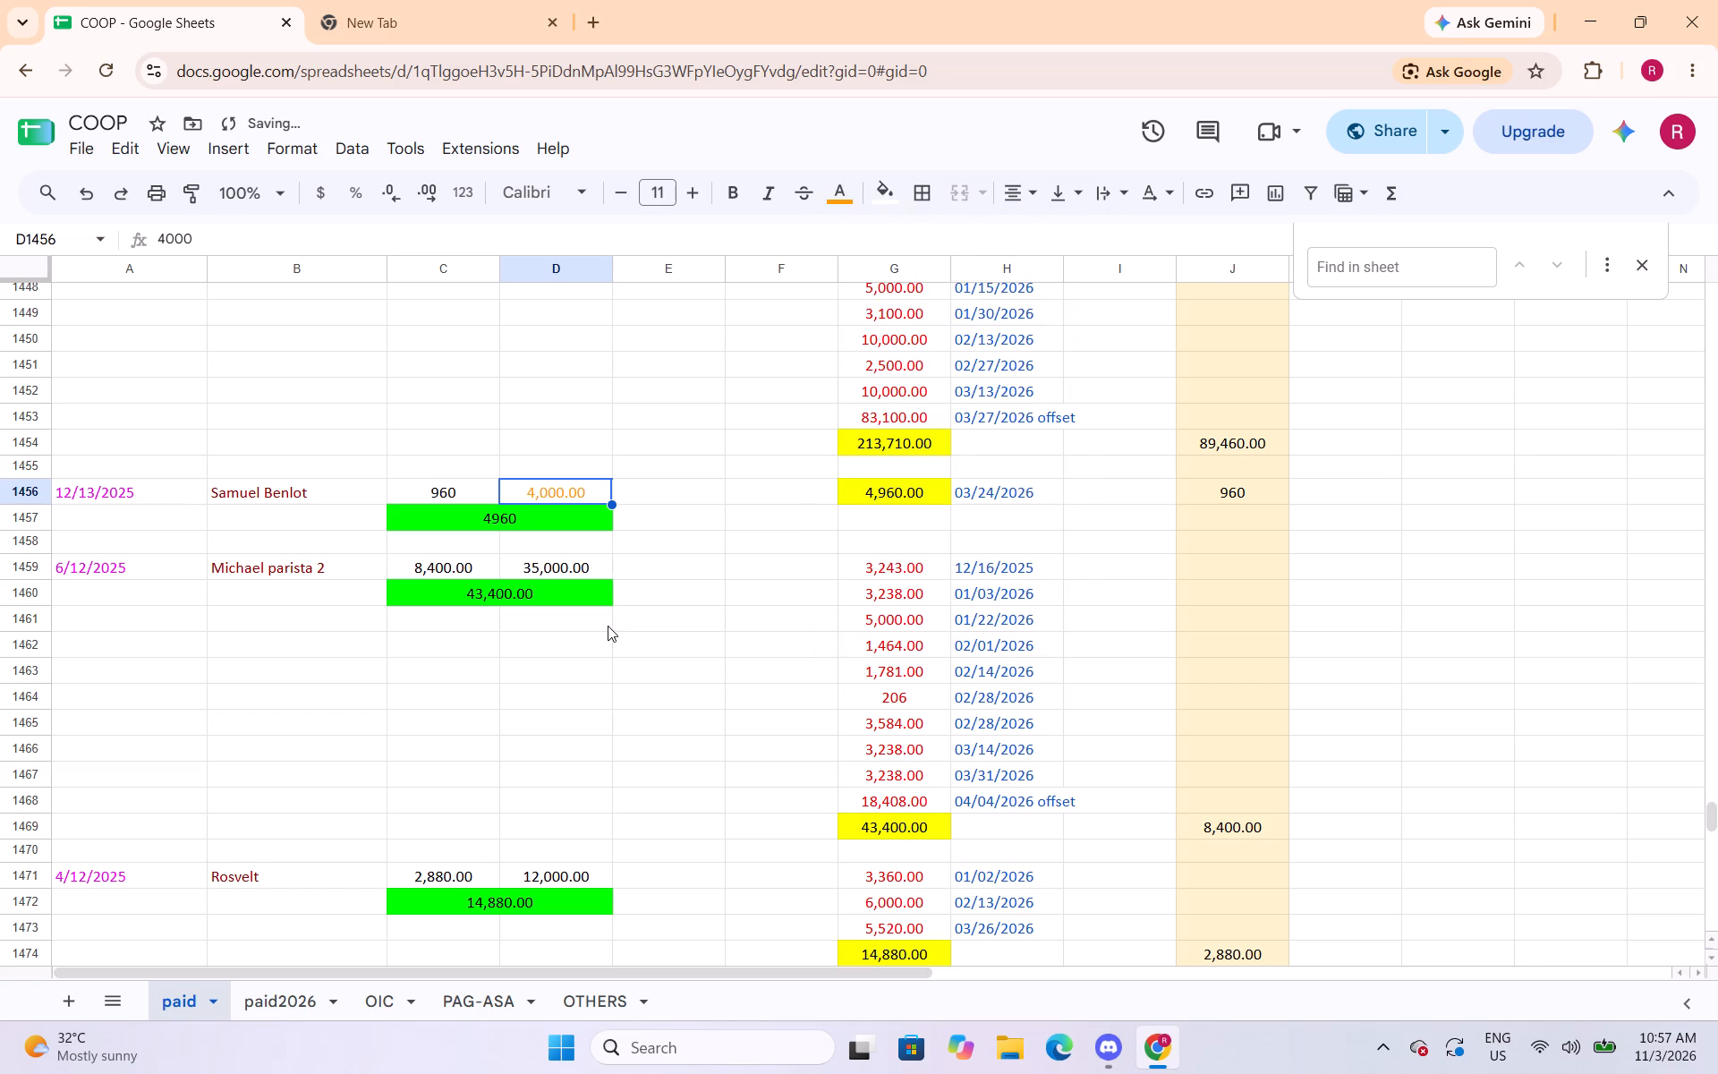
pyautogui.click(588, 575)
pyautogui.click(839, 196)
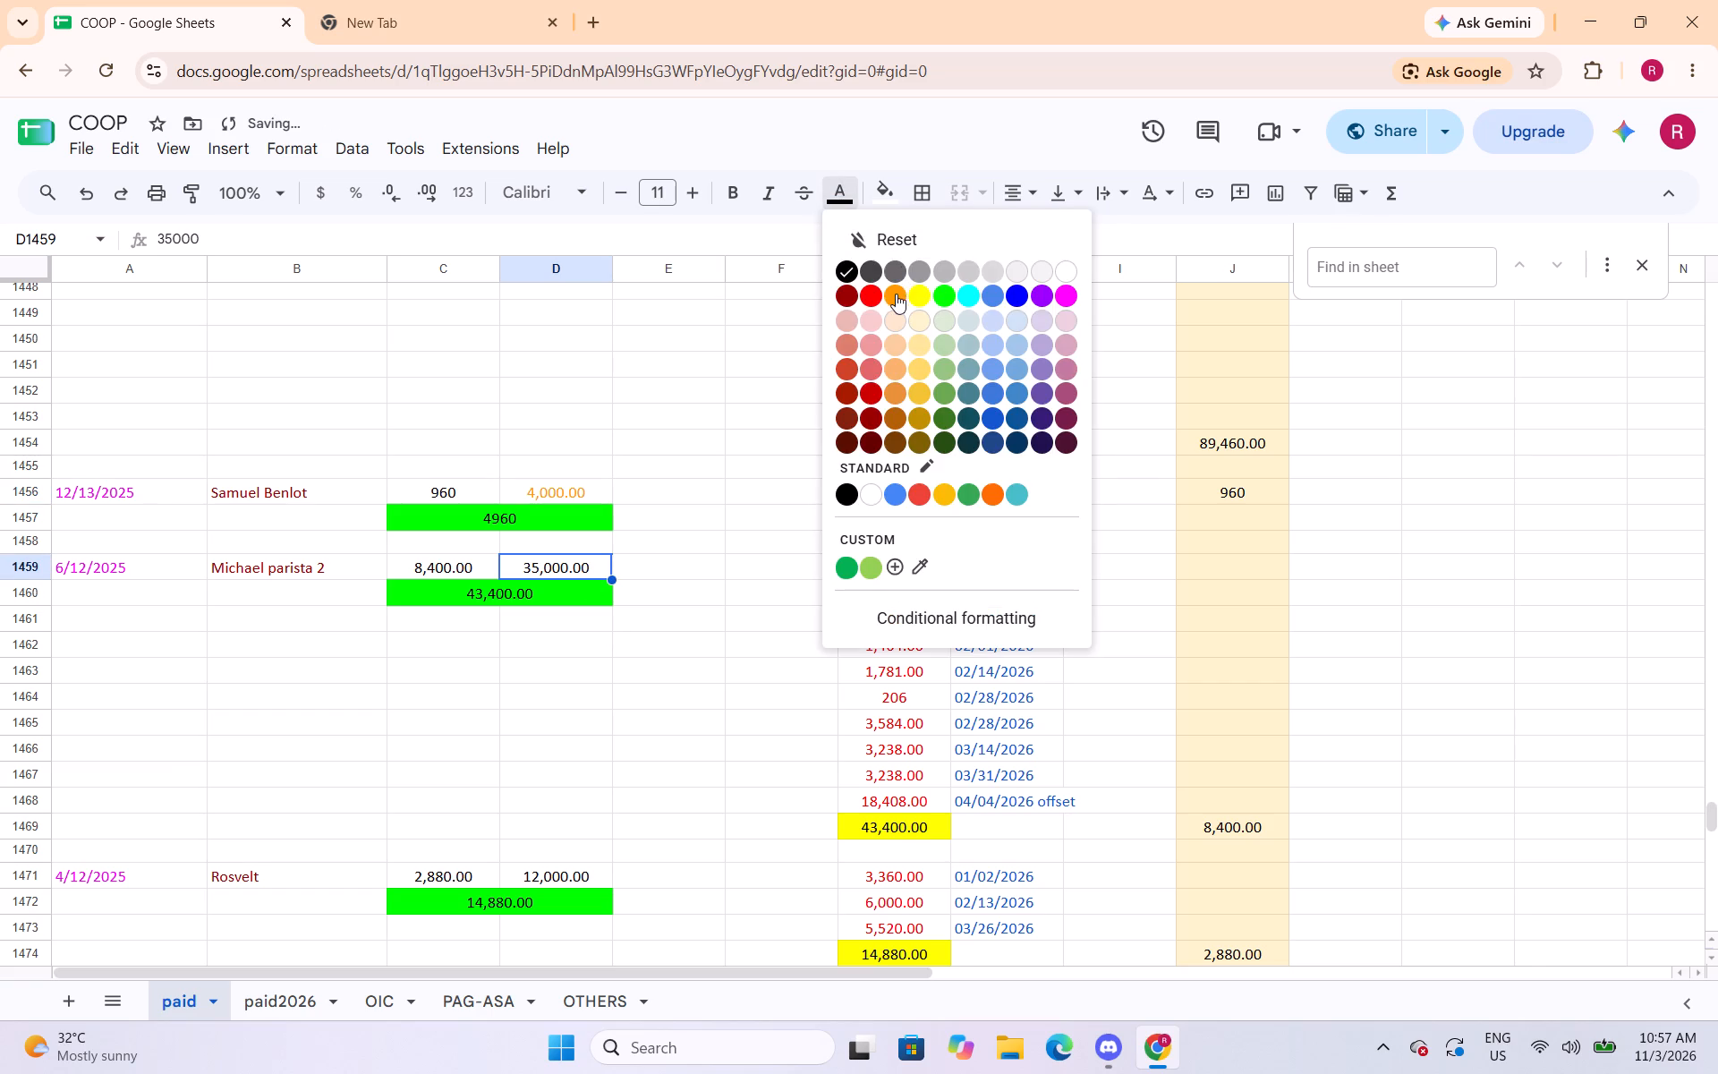
pyautogui.click(896, 294)
# Change the text colour of the capital amounts in cells D1471, D1476 and D1484 to orange.
pyautogui.scroll(-4, 668, 564)
pyautogui.click(600, 435)
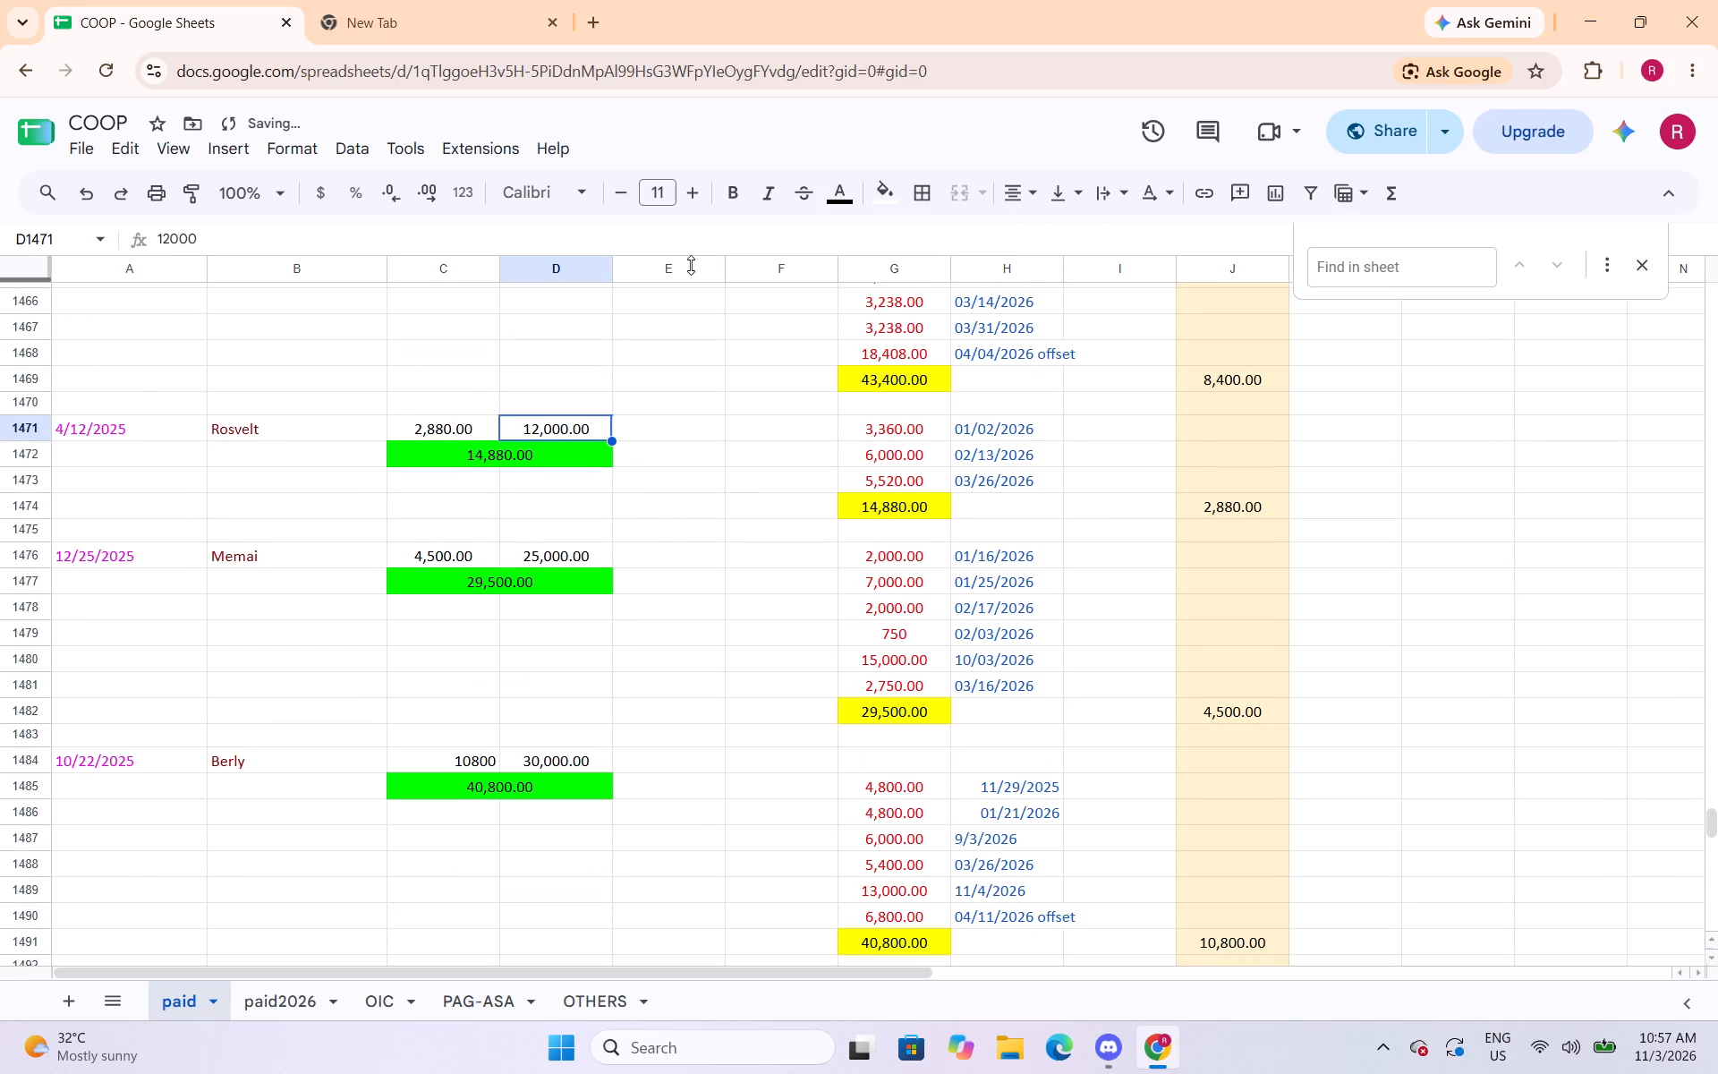
pyautogui.click(828, 198)
pyautogui.click(895, 294)
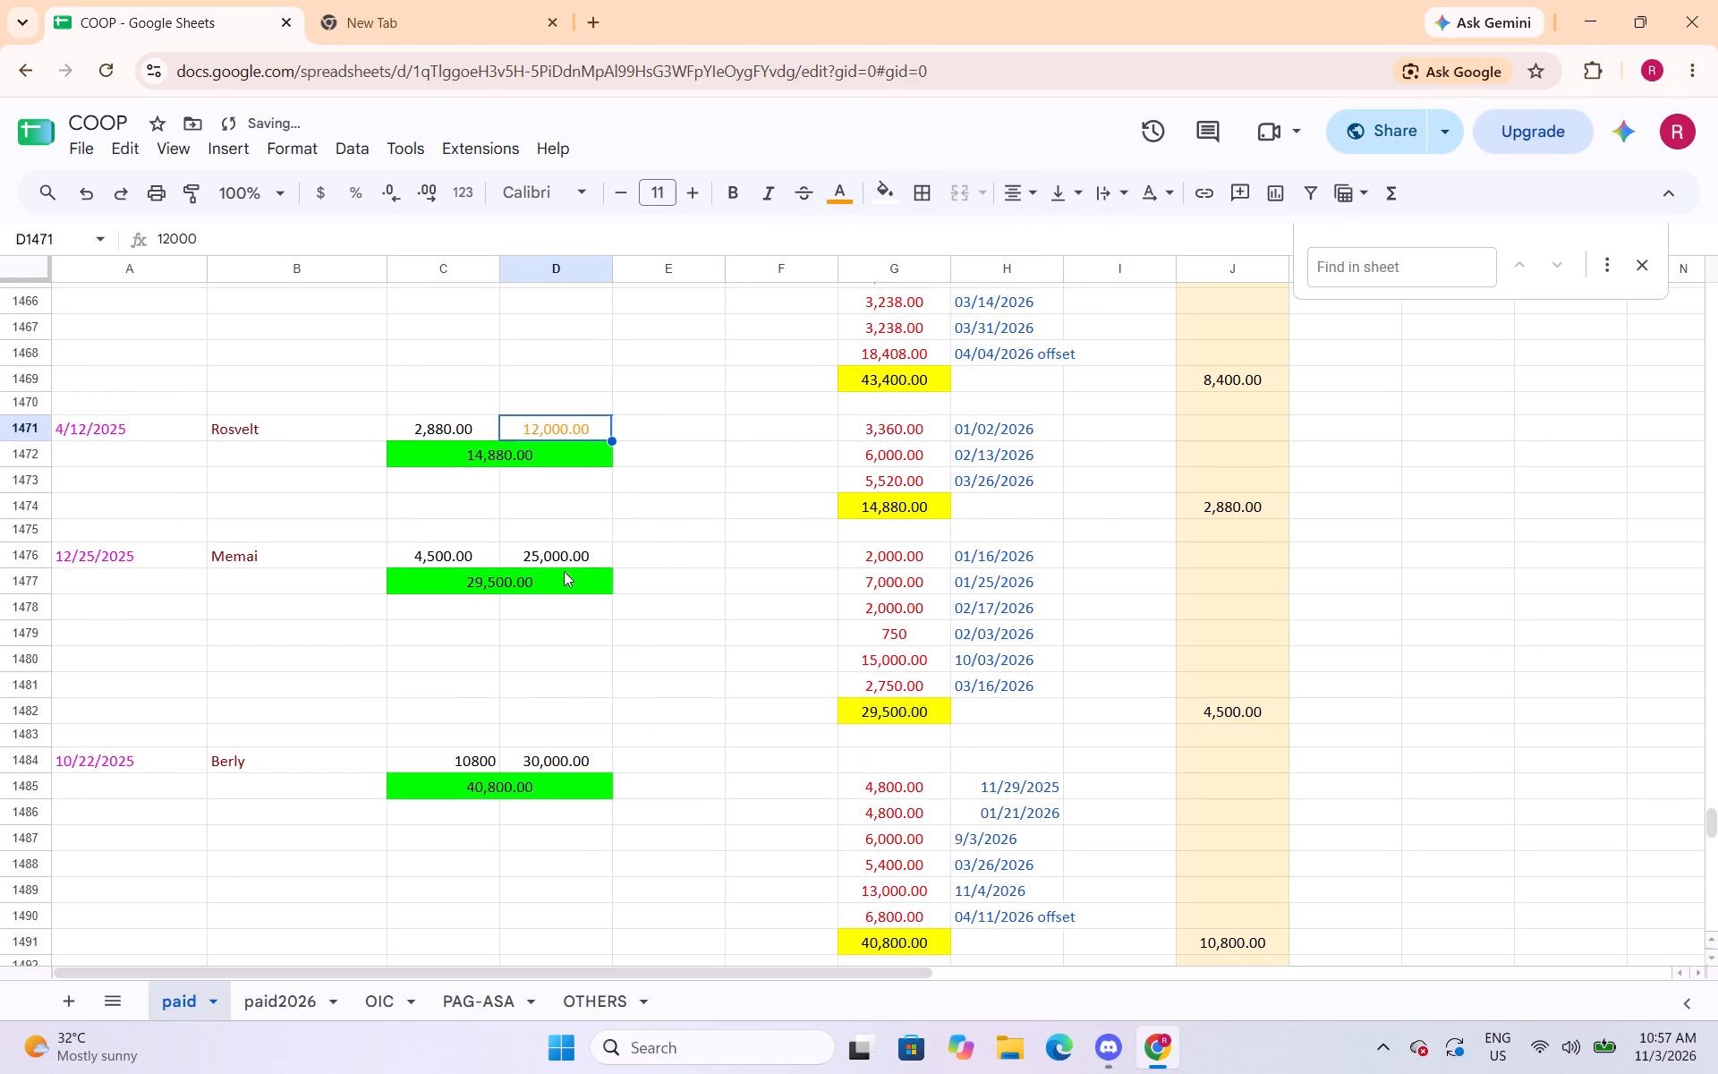
pyautogui.click(571, 555)
pyautogui.click(845, 200)
pyautogui.moveTo(897, 288); pyautogui.dragTo(897, 298)
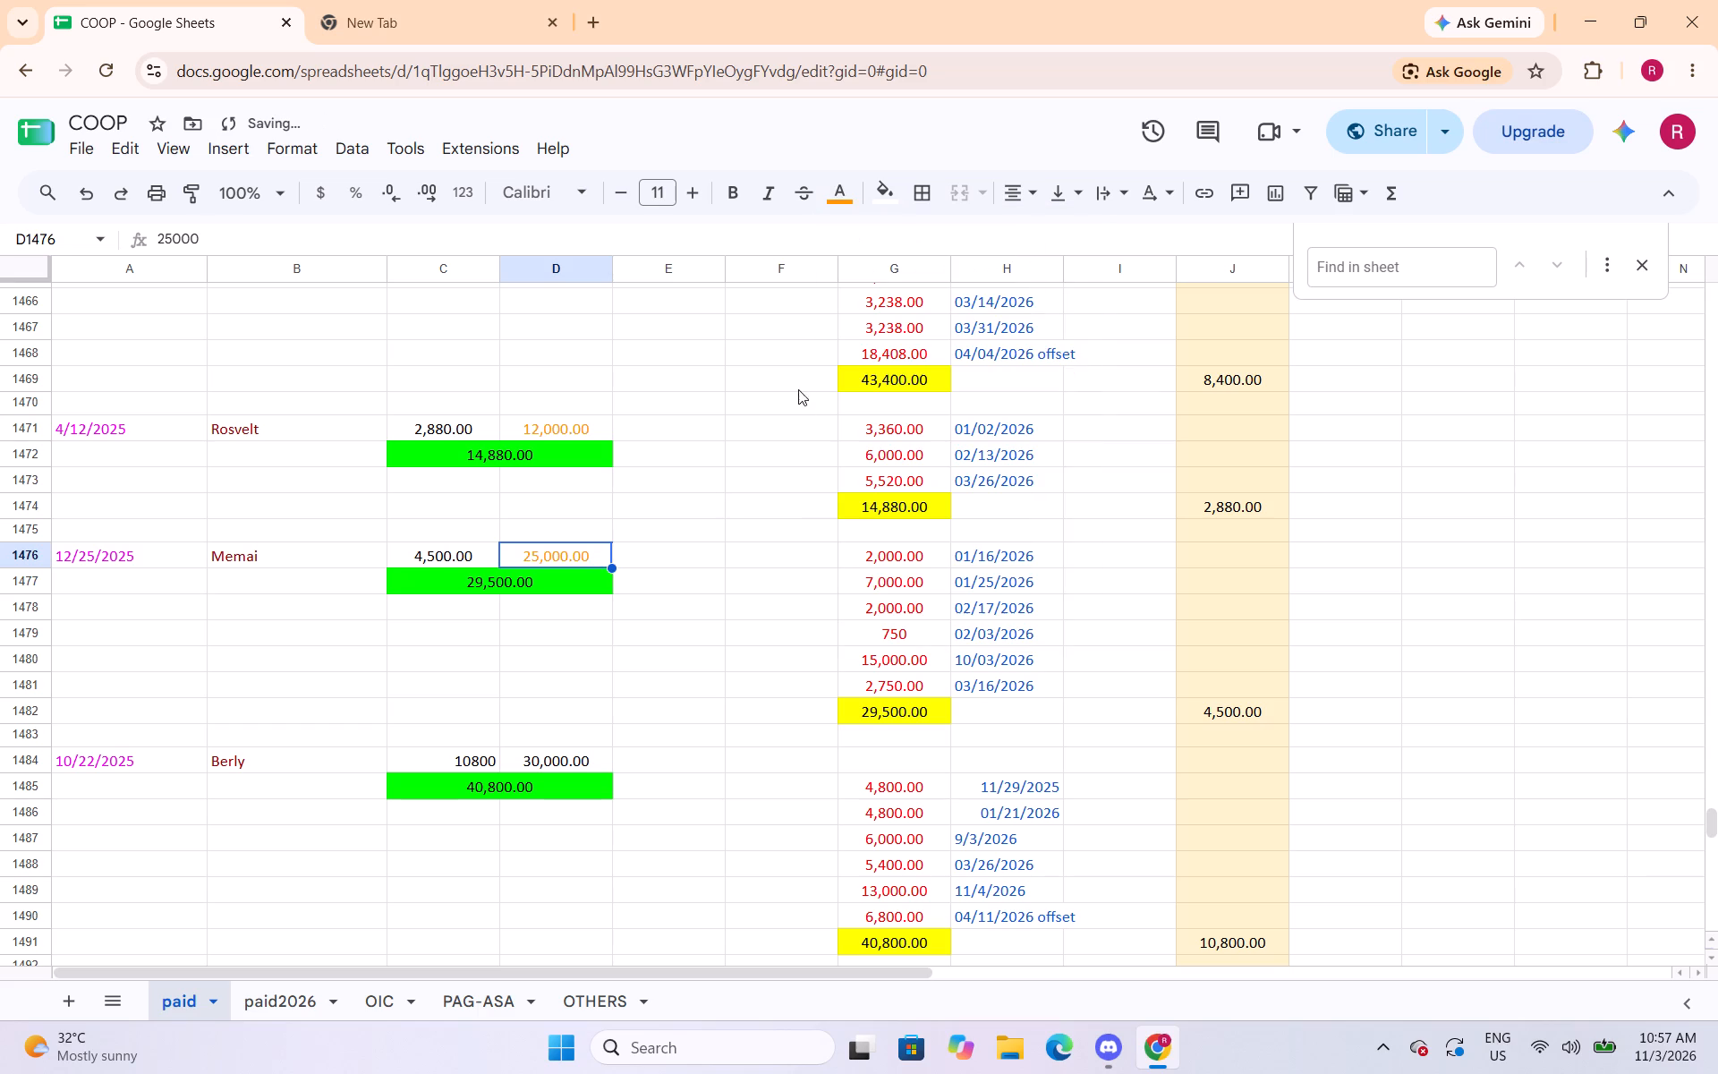
pyautogui.click(574, 763)
pyautogui.moveTo(837, 184); pyautogui.dragTo(839, 193)
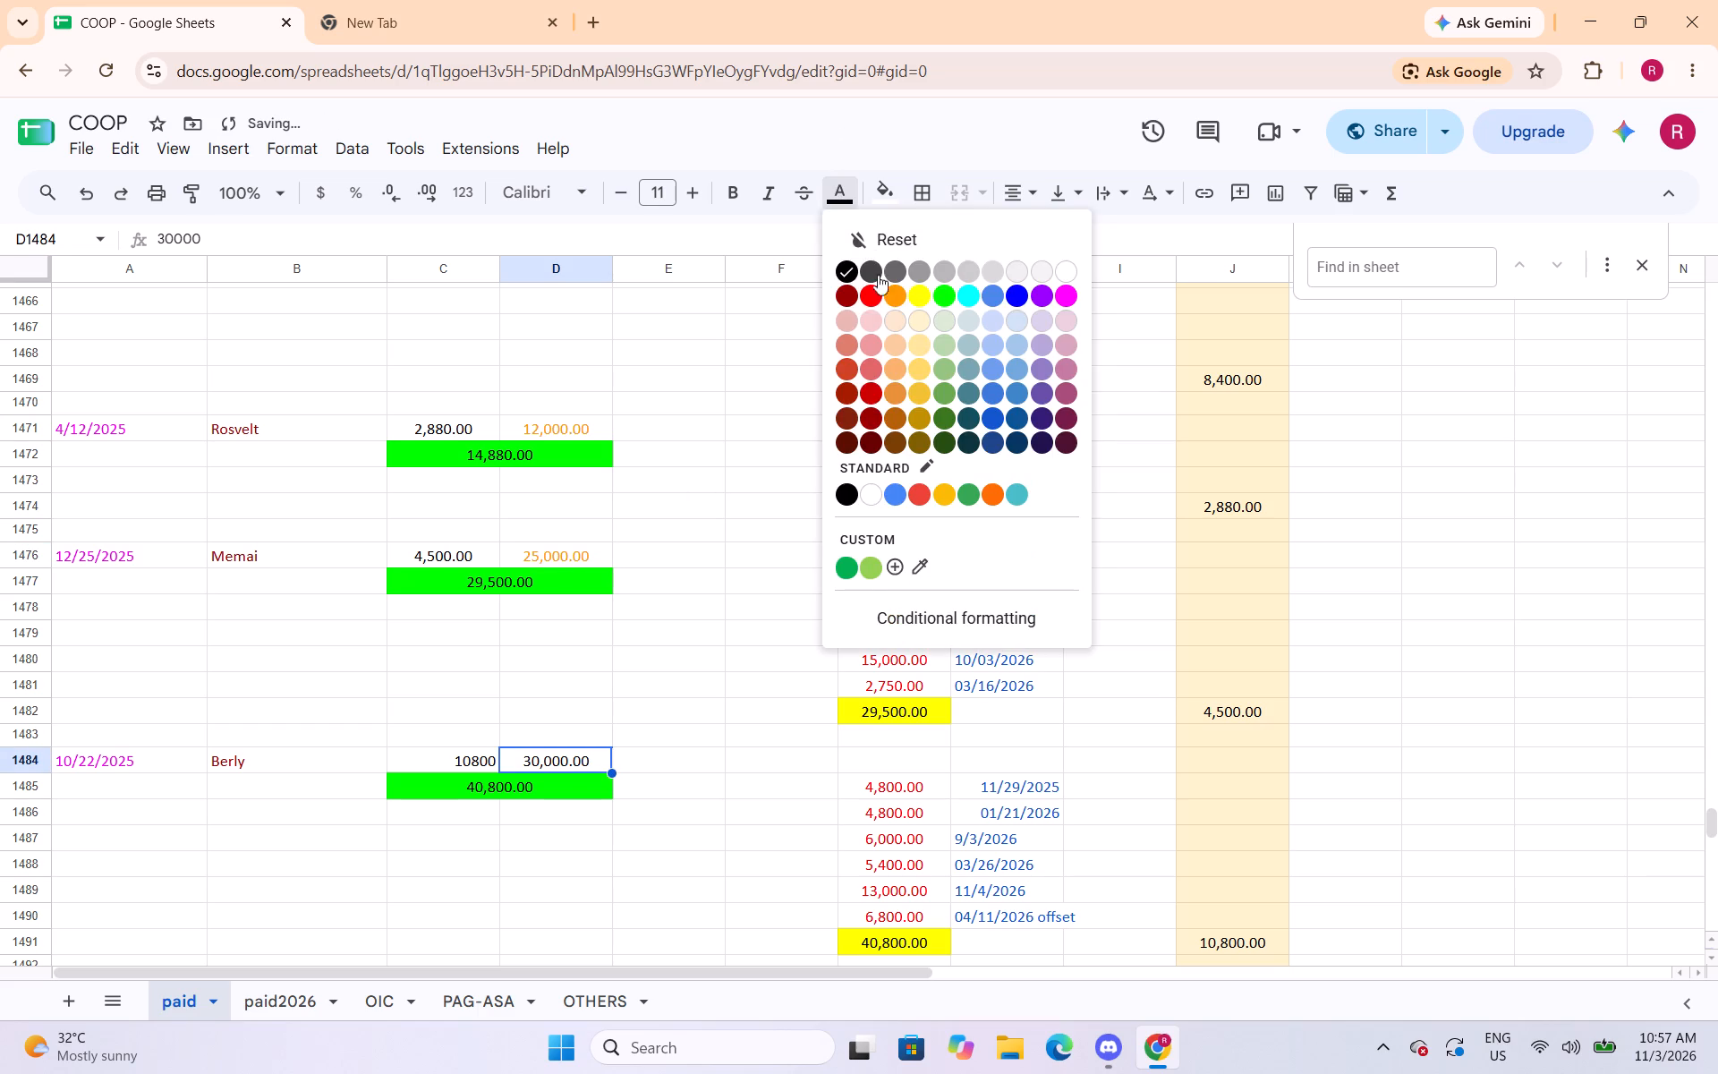
pyautogui.click(897, 294)
# Change the text colour of the capital amounts in cells D1493, D1505 and D1531 to orange.
pyautogui.scroll(-4, 582, 490)
pyautogui.click(571, 536)
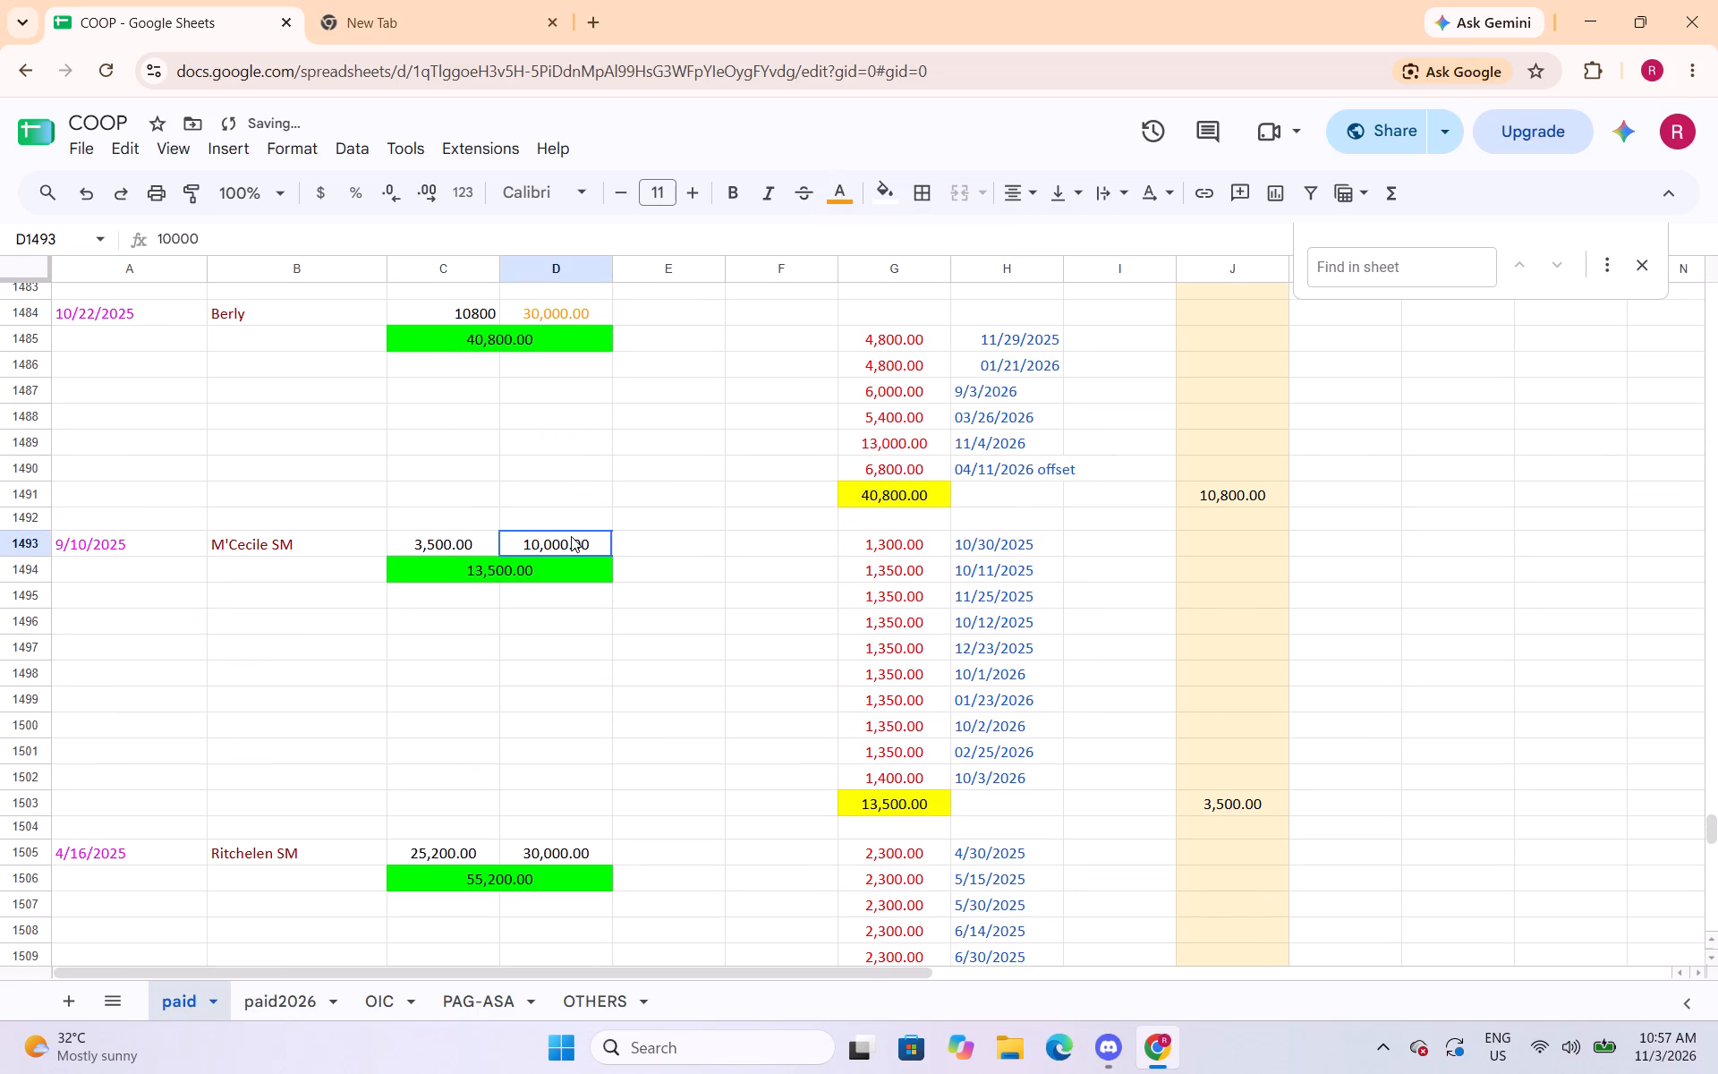
pyautogui.click(837, 190)
pyautogui.click(895, 290)
pyautogui.scroll(-2, 765, 405)
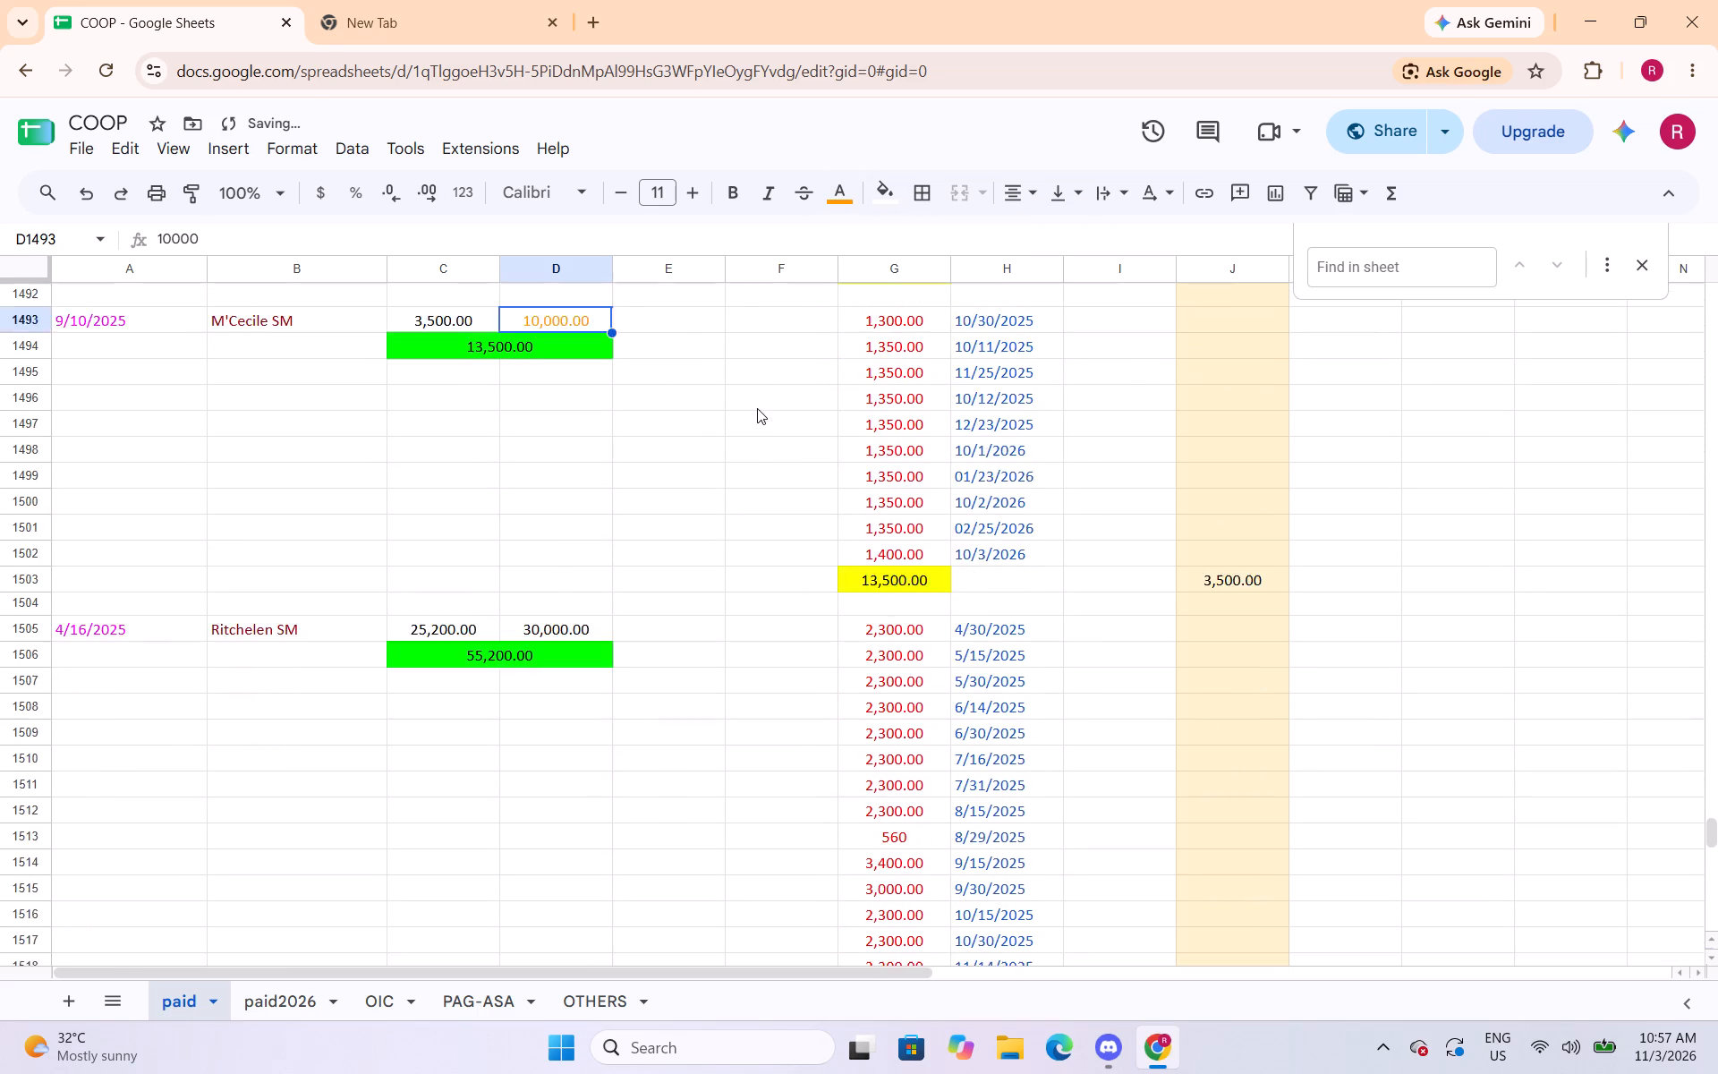
pyautogui.scroll(-2, 757, 408)
pyautogui.click(602, 402)
pyautogui.click(841, 192)
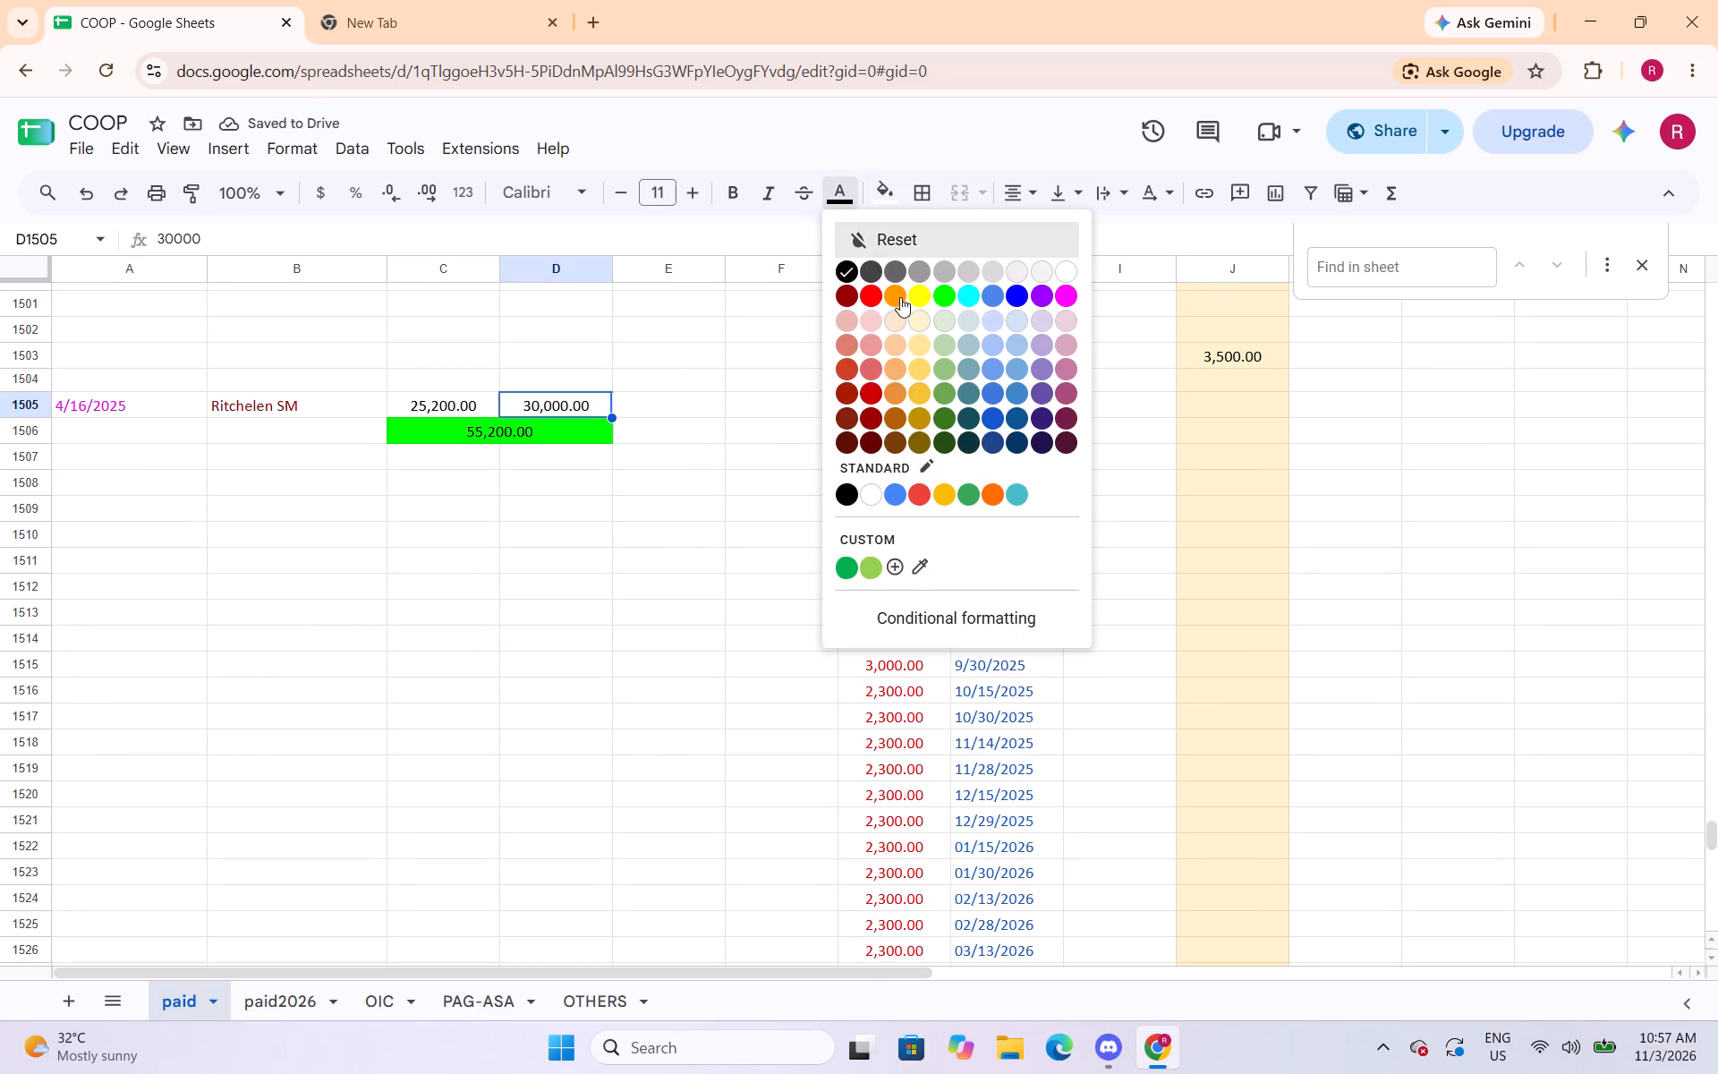
pyautogui.click(900, 297)
pyautogui.scroll(-5, 742, 441)
pyautogui.click(602, 515)
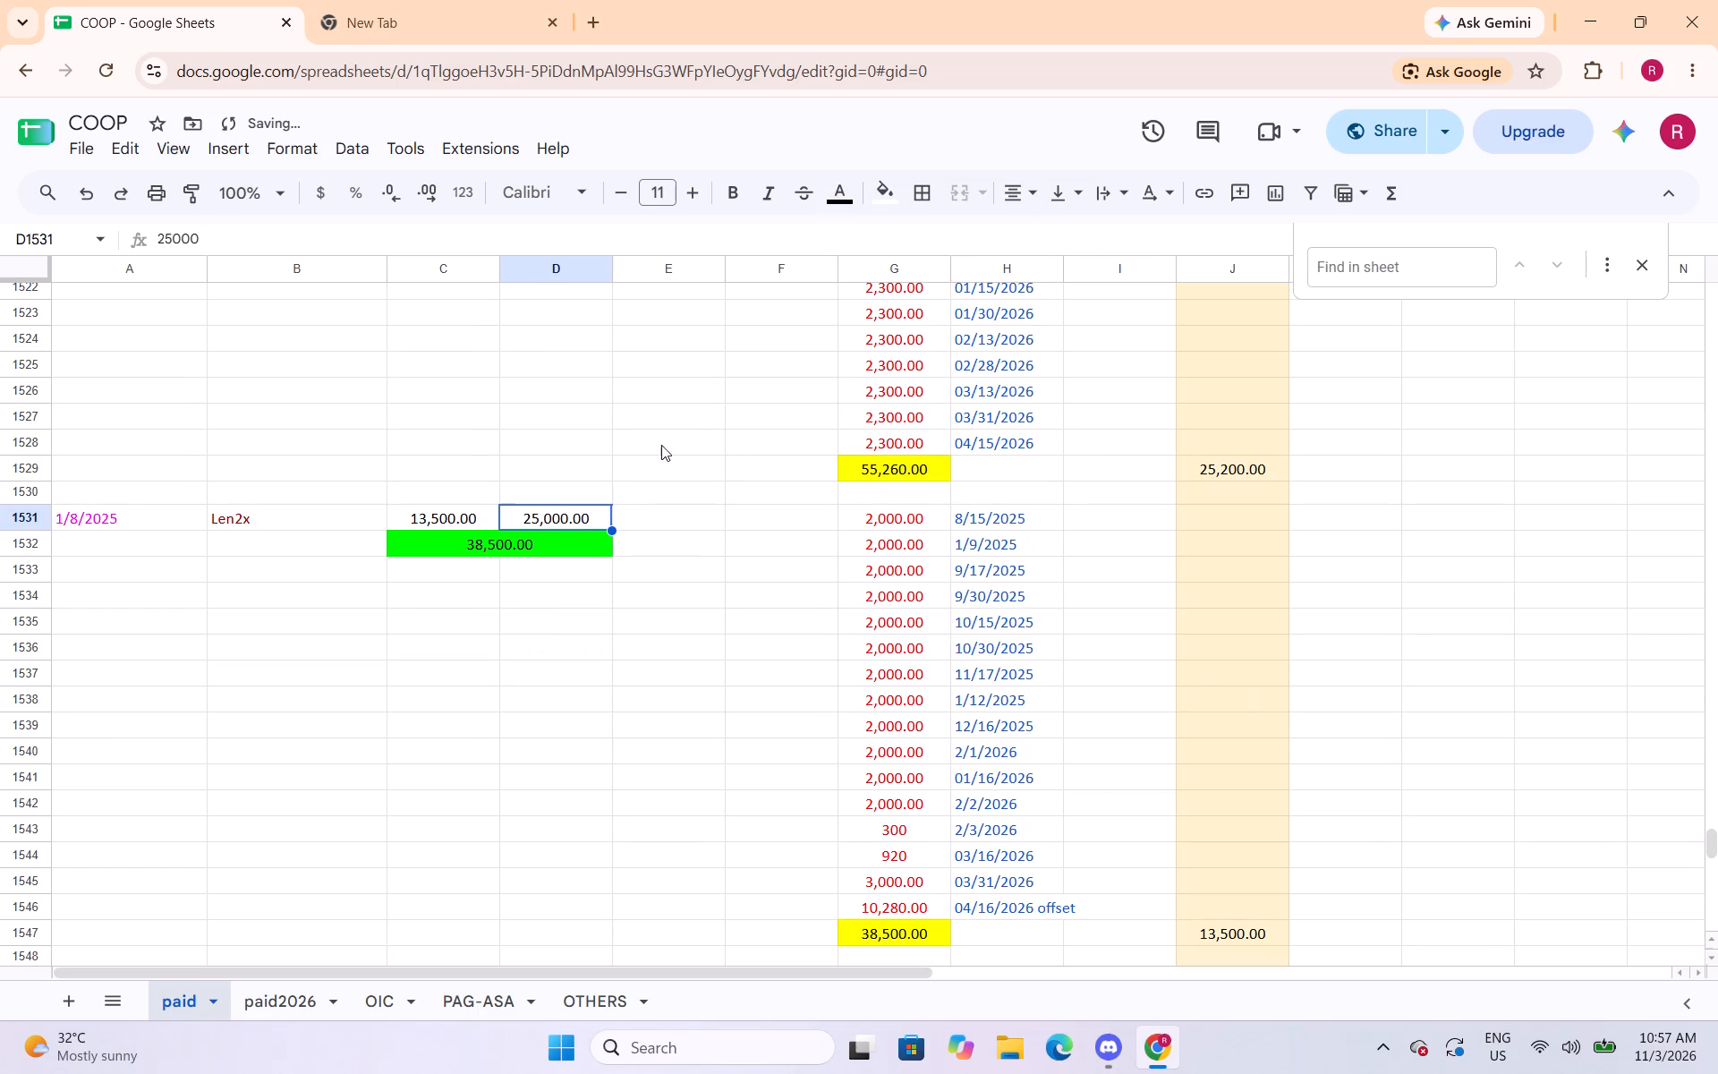
pyautogui.click(830, 182)
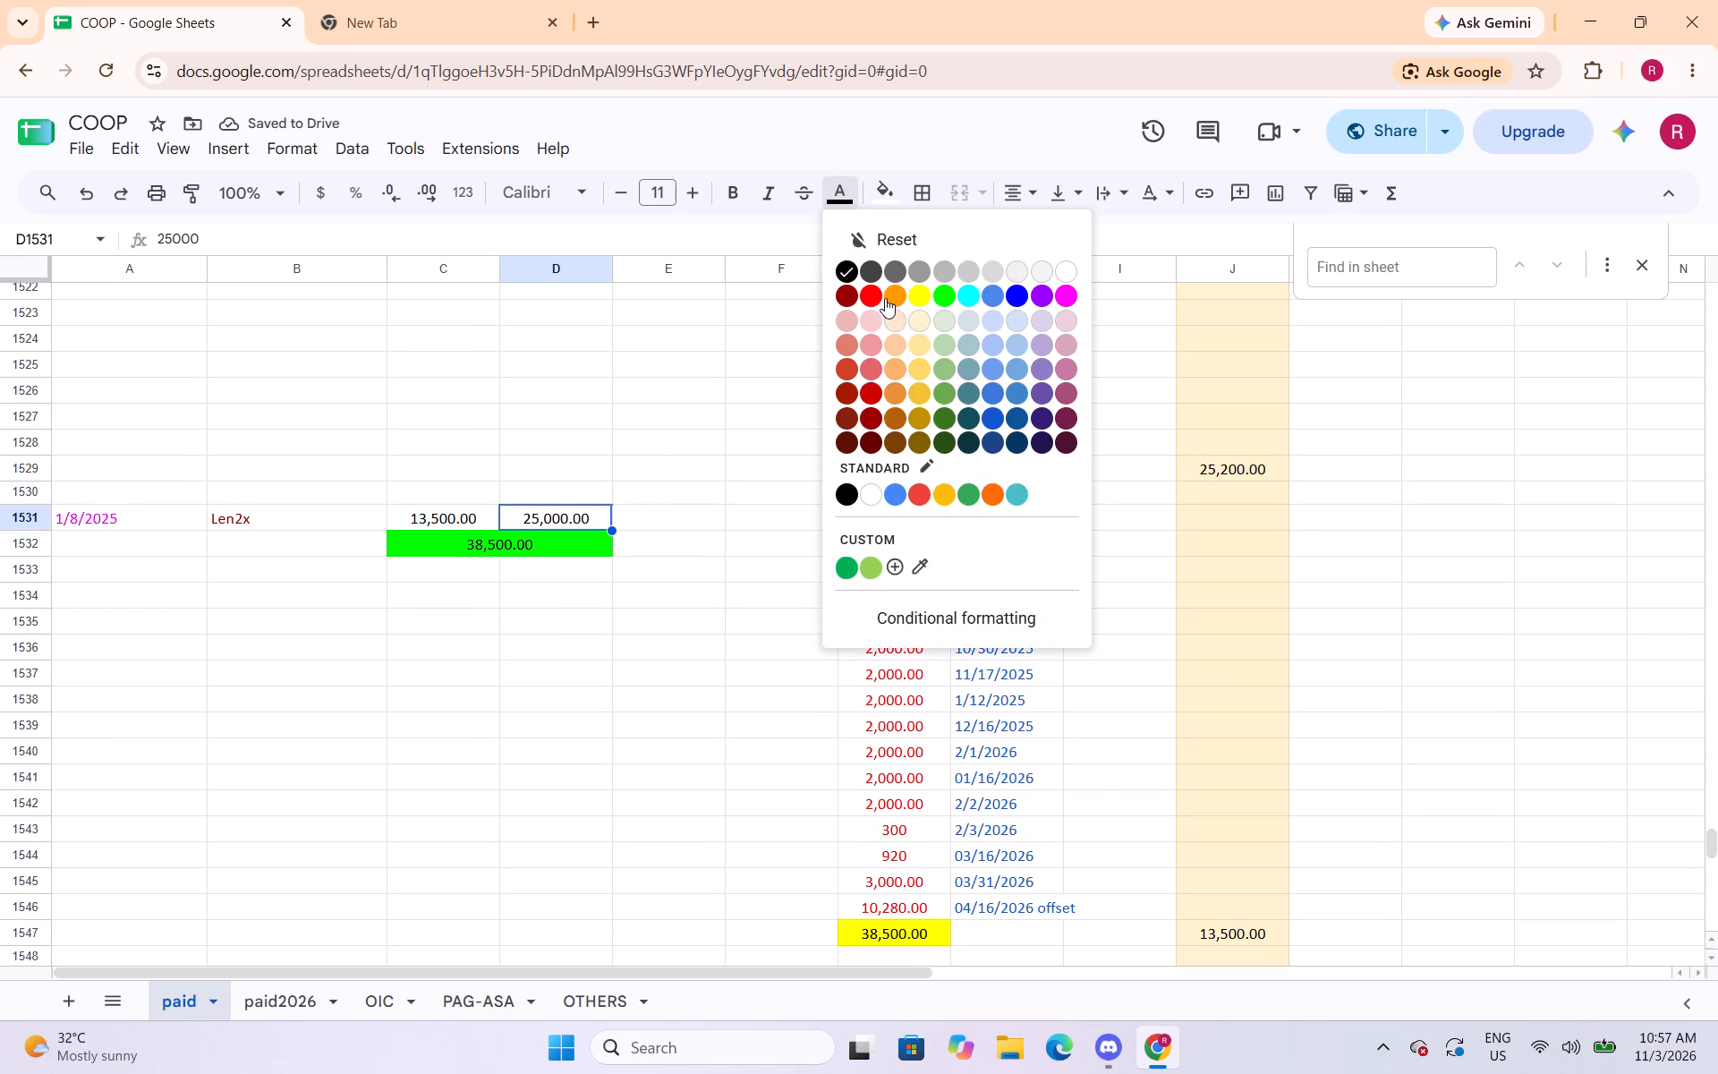
pyautogui.click(893, 298)
# Change the text colour of the four capital amounts in the range D1549:D1552 to orange.
pyautogui.scroll(-5, 634, 439)
pyautogui.moveTo(578, 421); pyautogui.dragTo(579, 438)
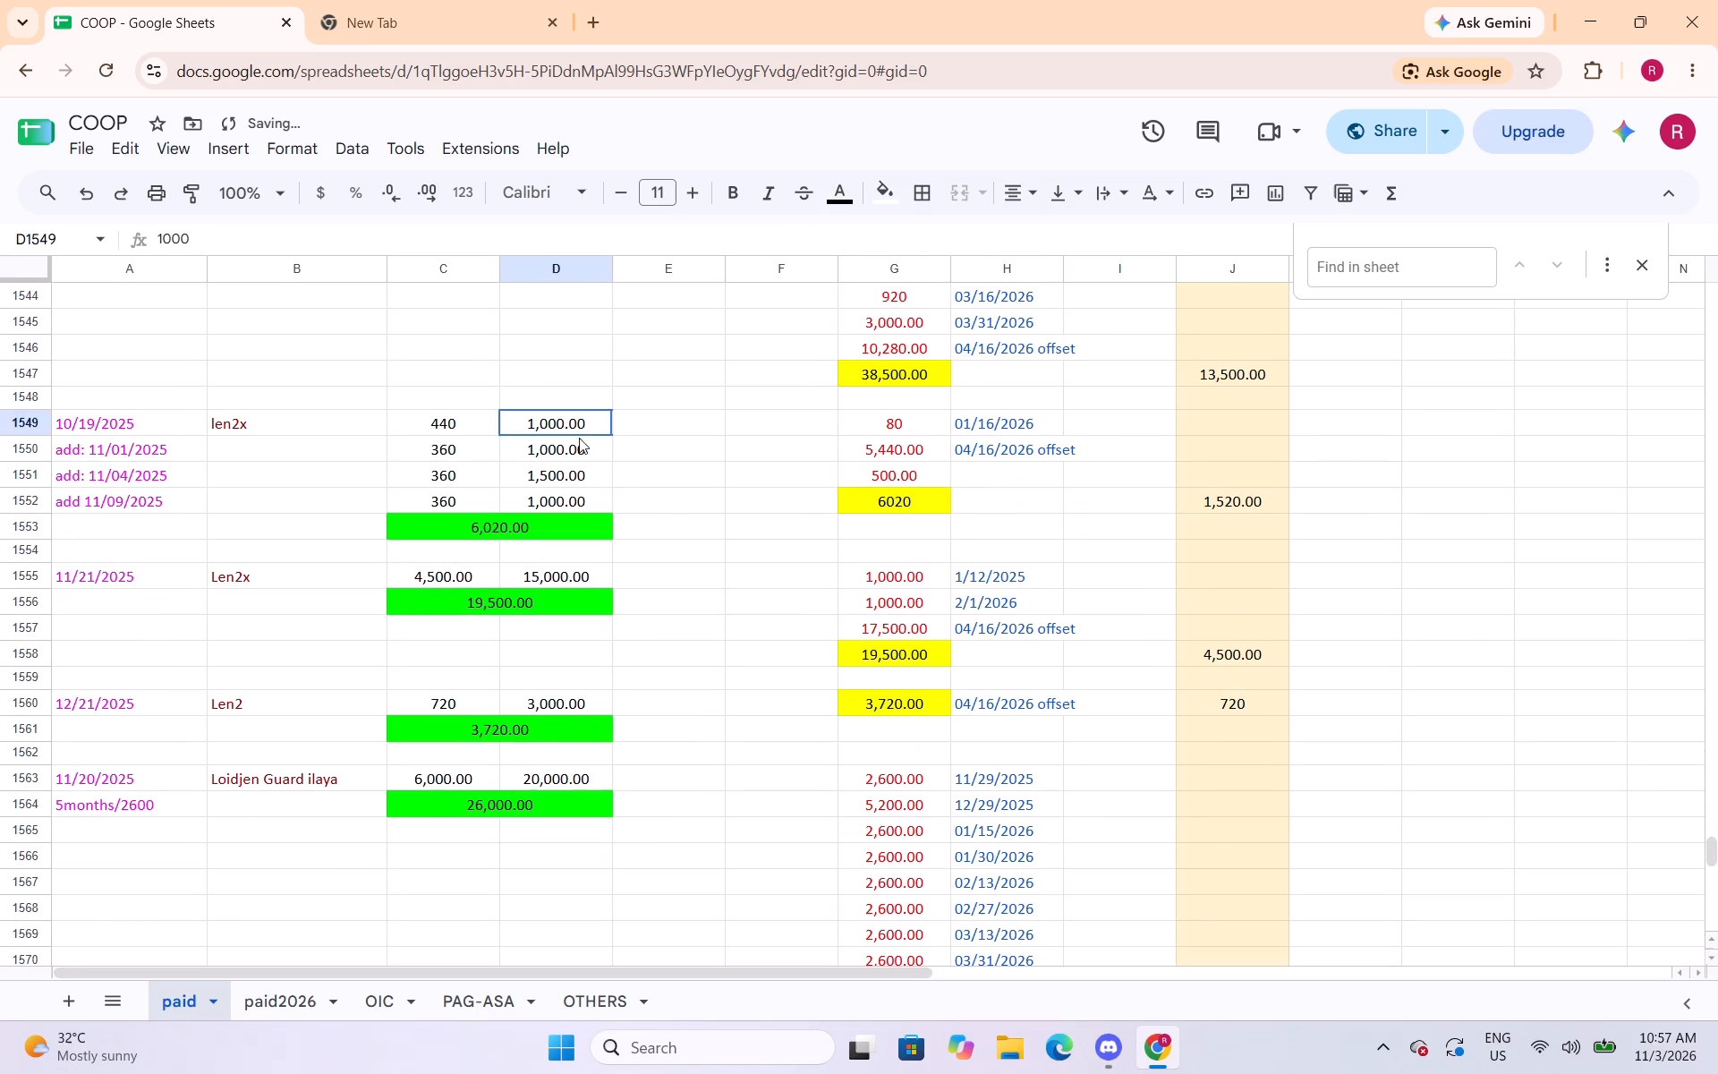
pyautogui.moveTo(579, 438); pyautogui.dragTo(571, 490)
pyautogui.click(838, 198)
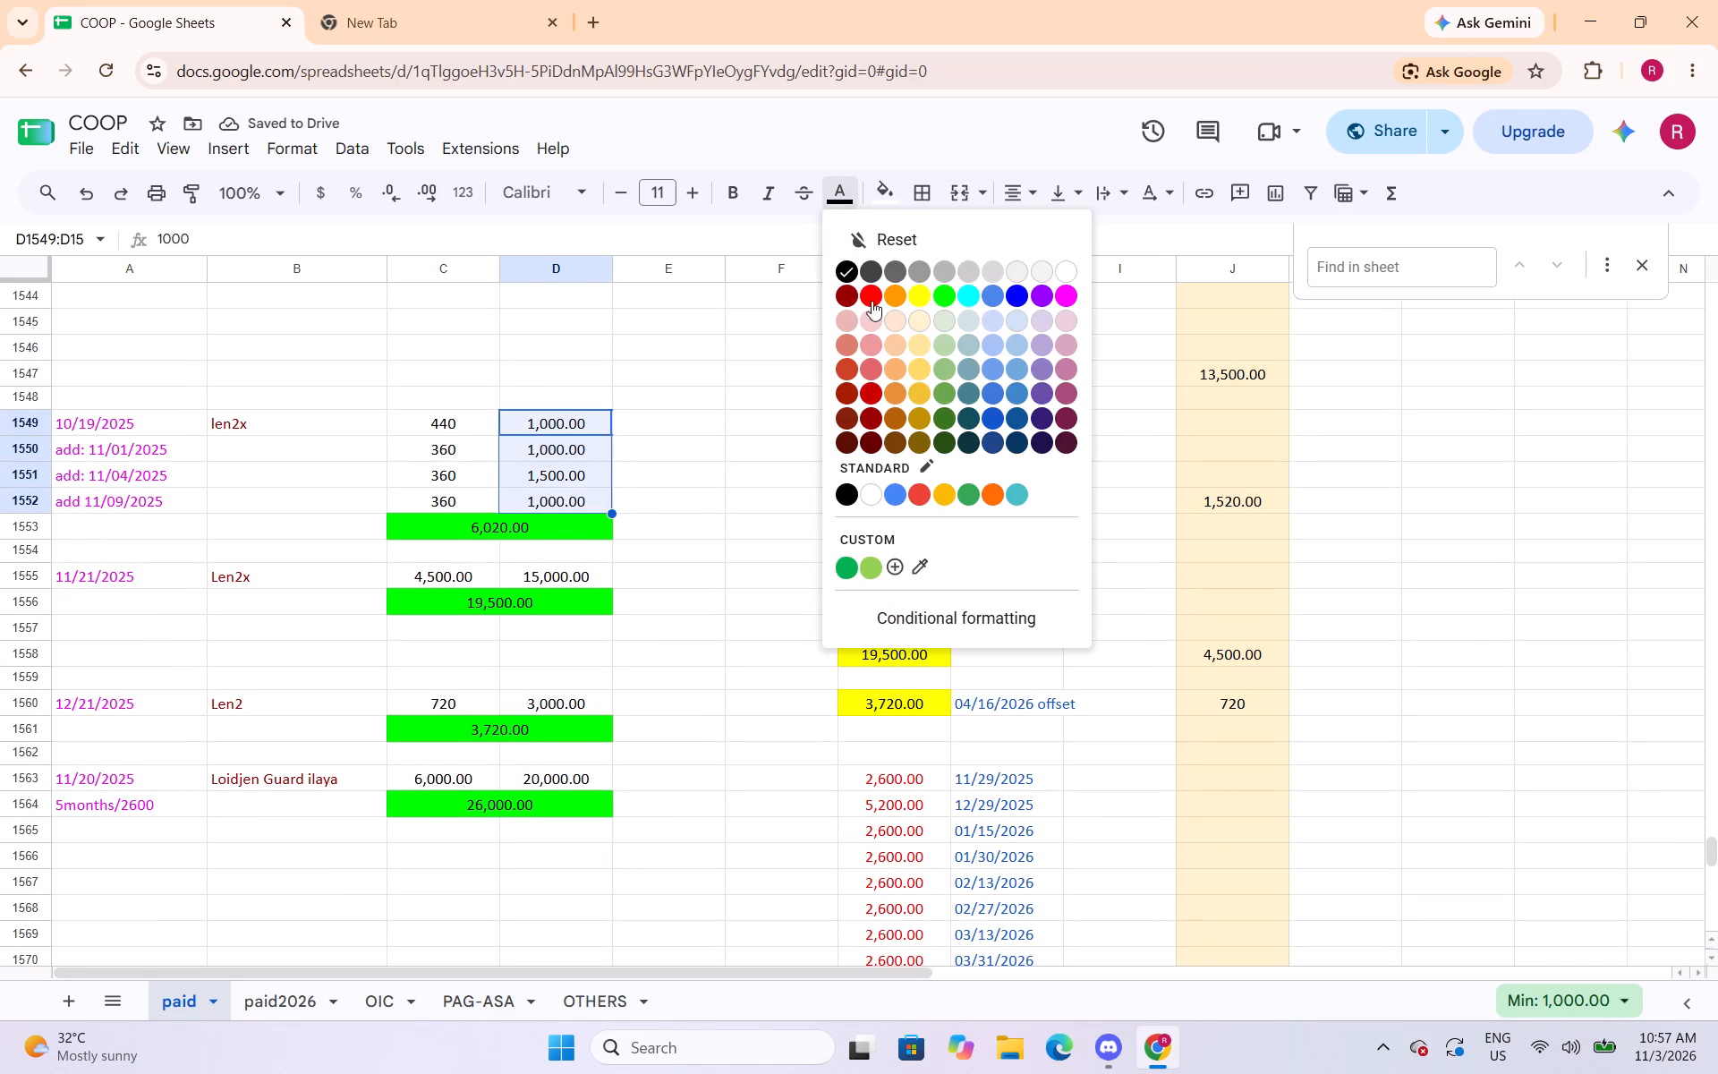
pyautogui.click(900, 296)
# Change the text colour of the capital amounts in cells D1555, D1560 and D1563 to orange.
pyautogui.scroll(-2, 690, 376)
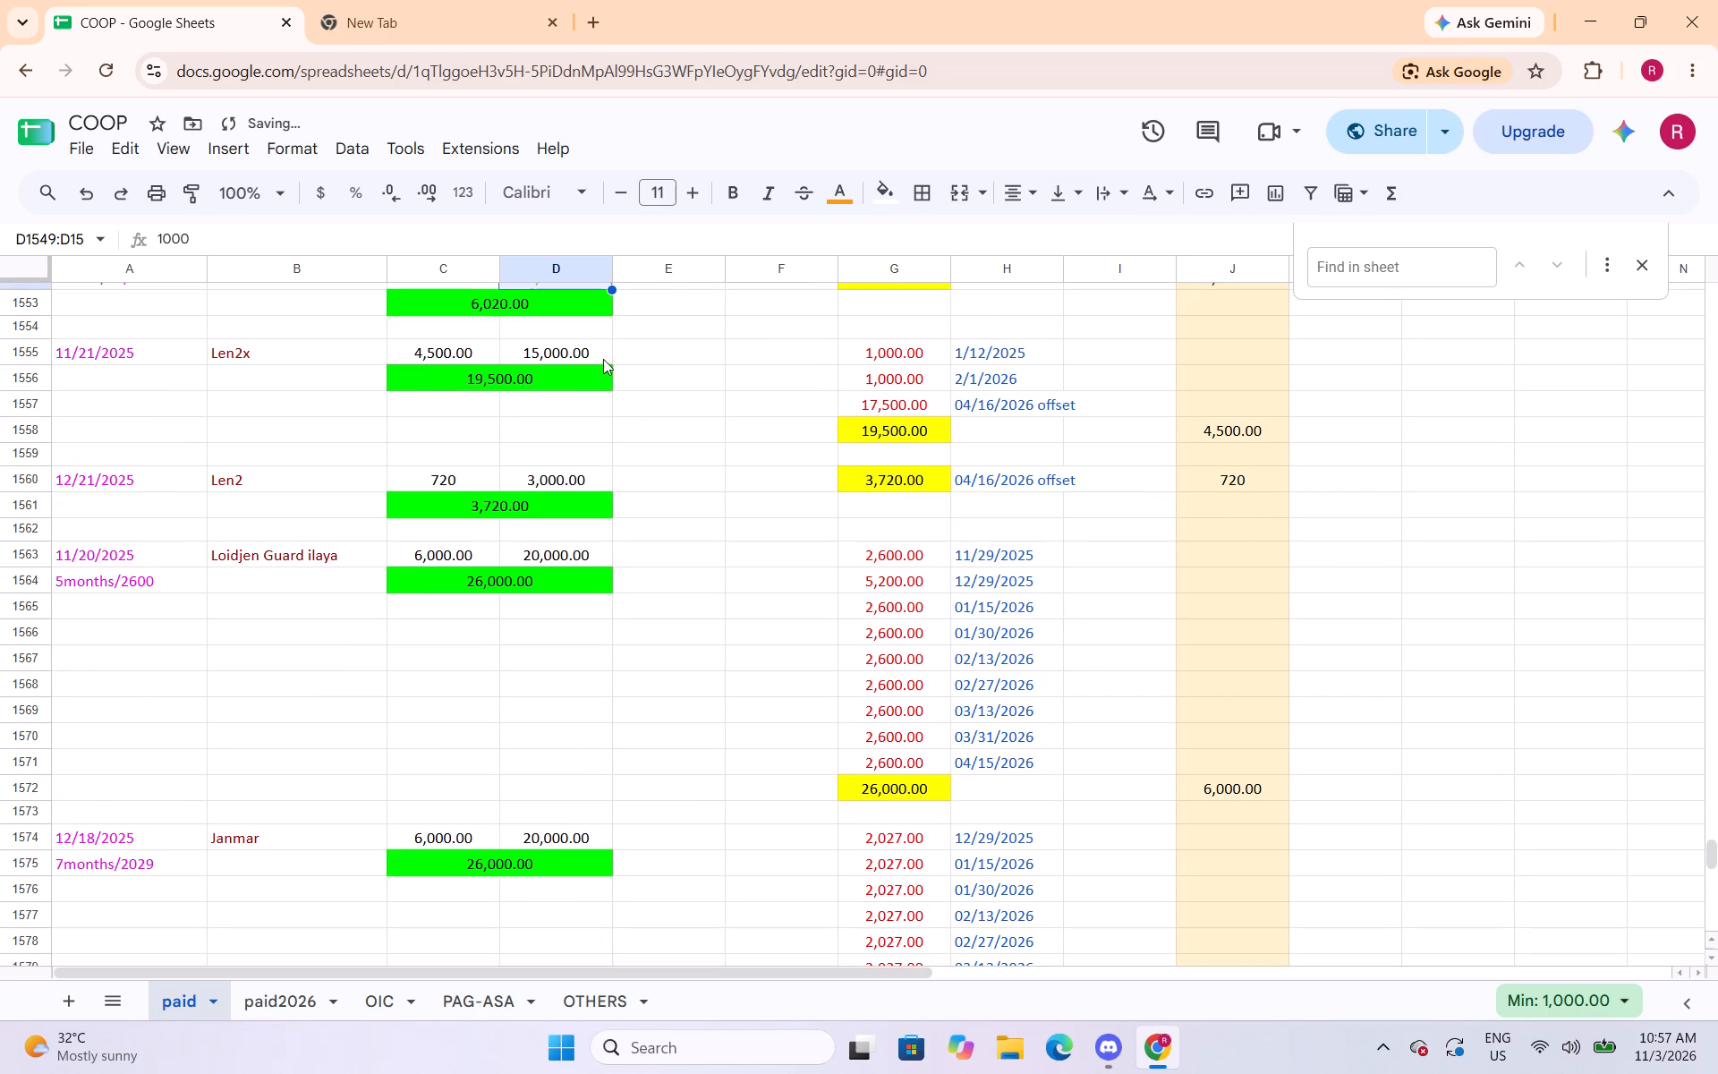
pyautogui.scroll(1, 626, 351)
pyautogui.click(597, 468)
pyautogui.click(843, 202)
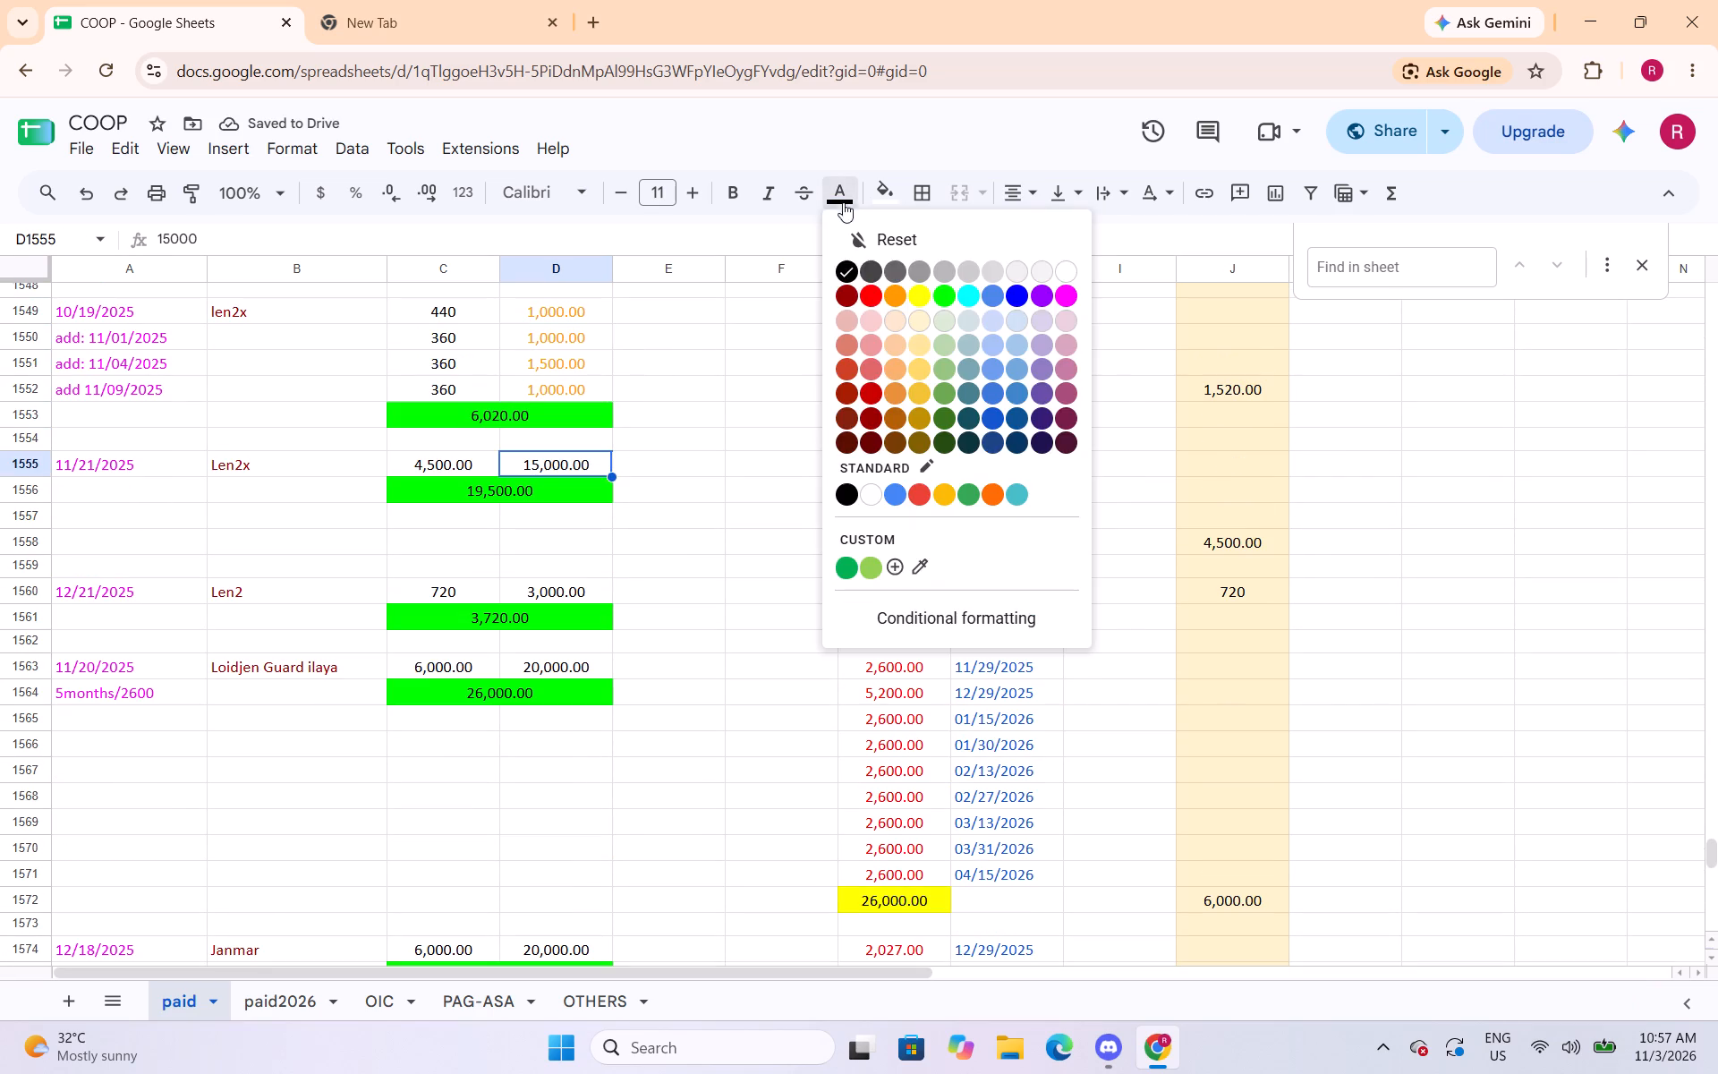
pyautogui.click(896, 291)
pyautogui.click(569, 589)
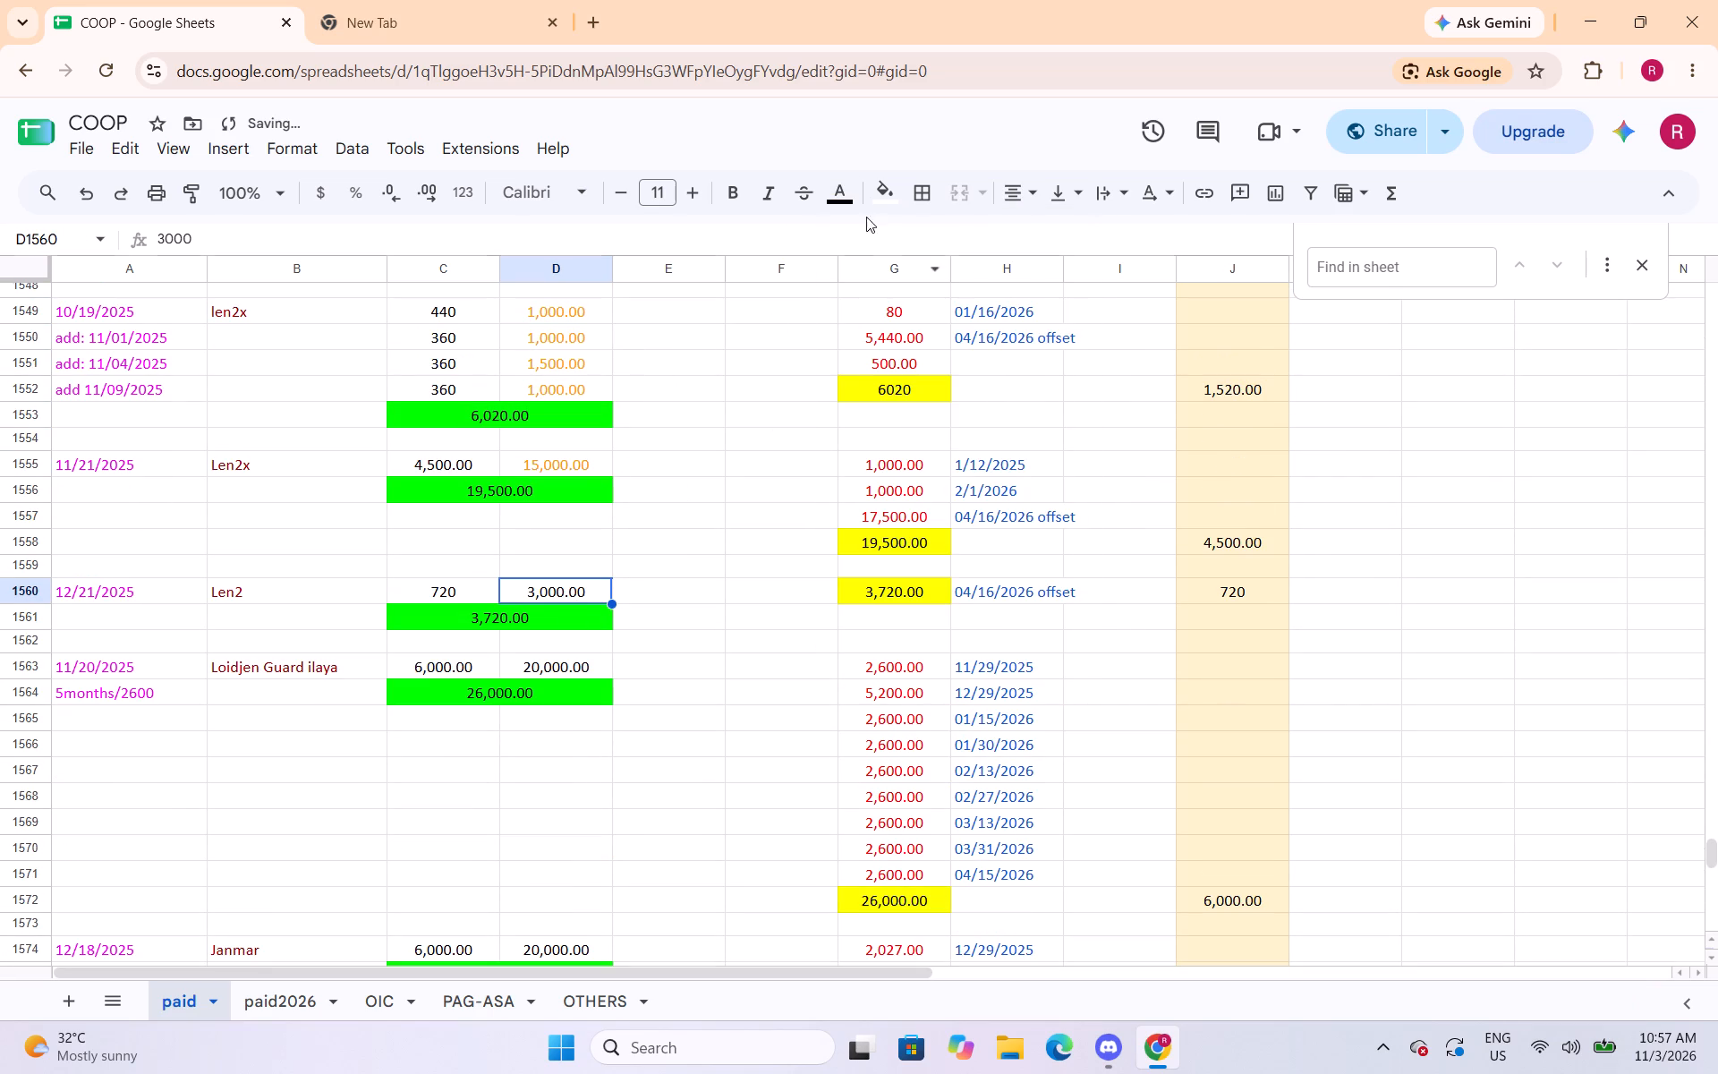
pyautogui.click(845, 208)
pyautogui.click(897, 305)
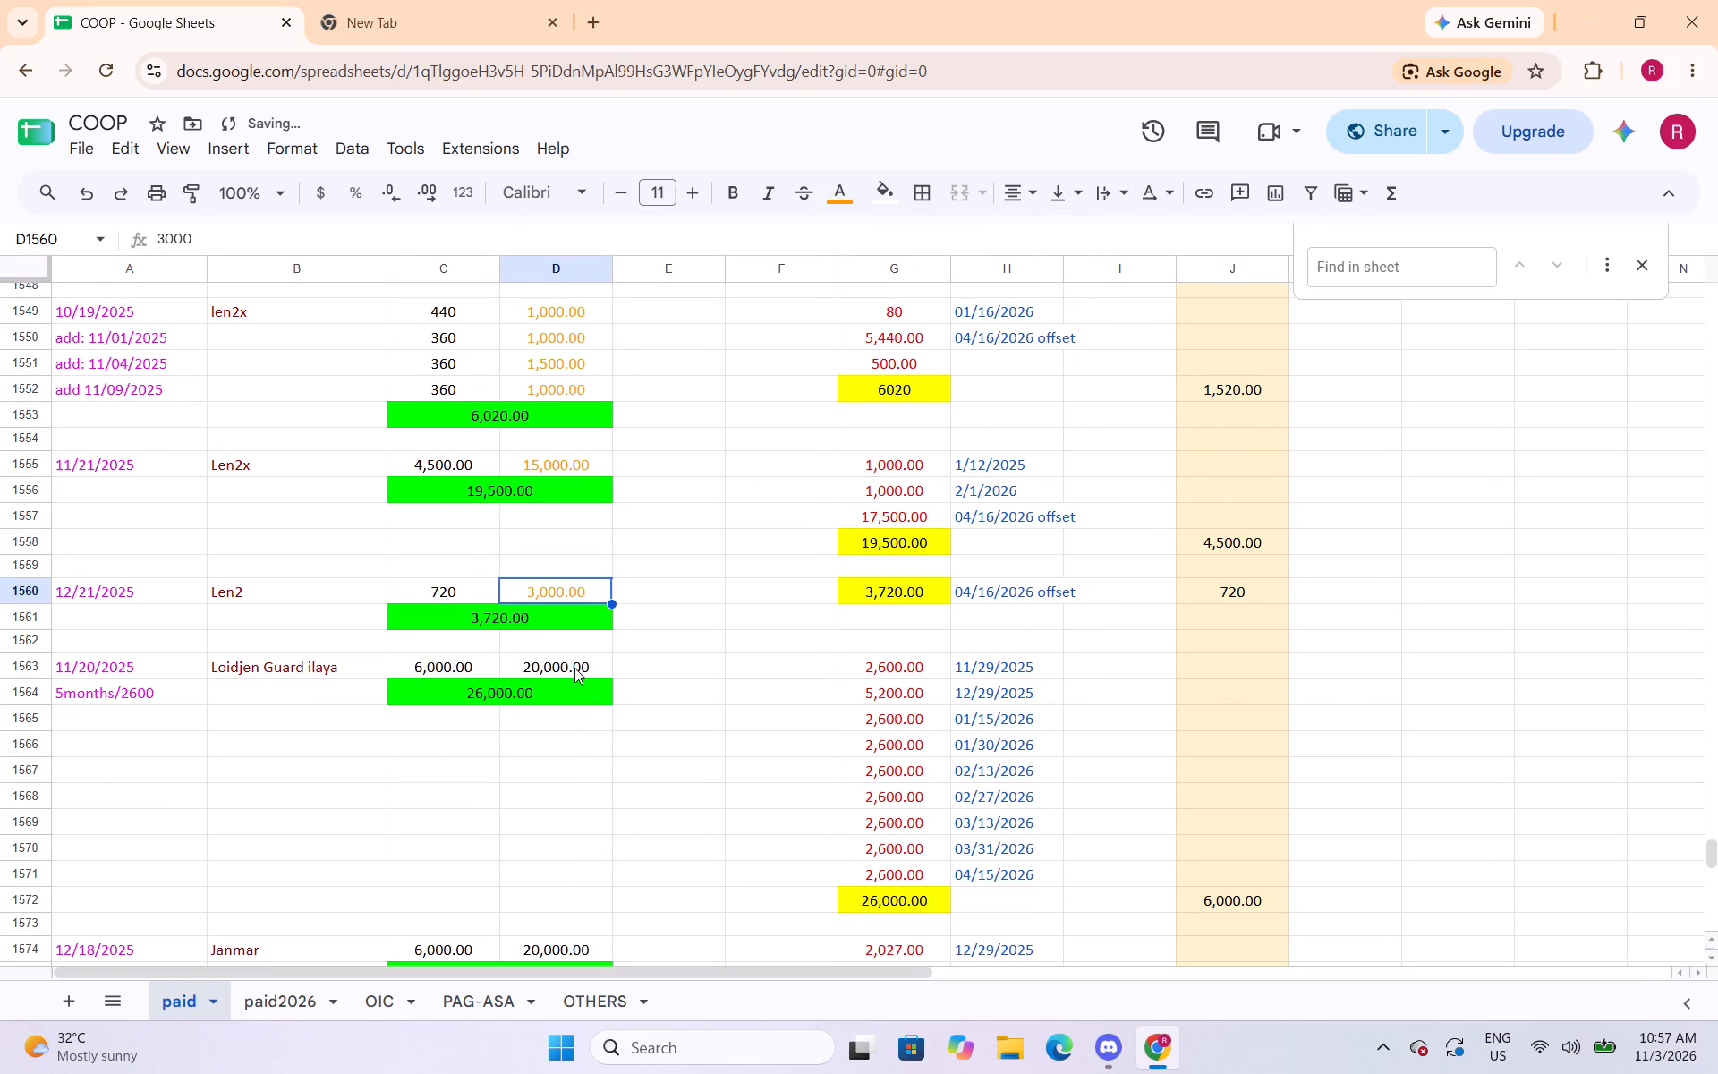
pyautogui.click(575, 667)
pyautogui.click(848, 205)
pyautogui.click(897, 288)
pyautogui.scroll(-1, 687, 415)
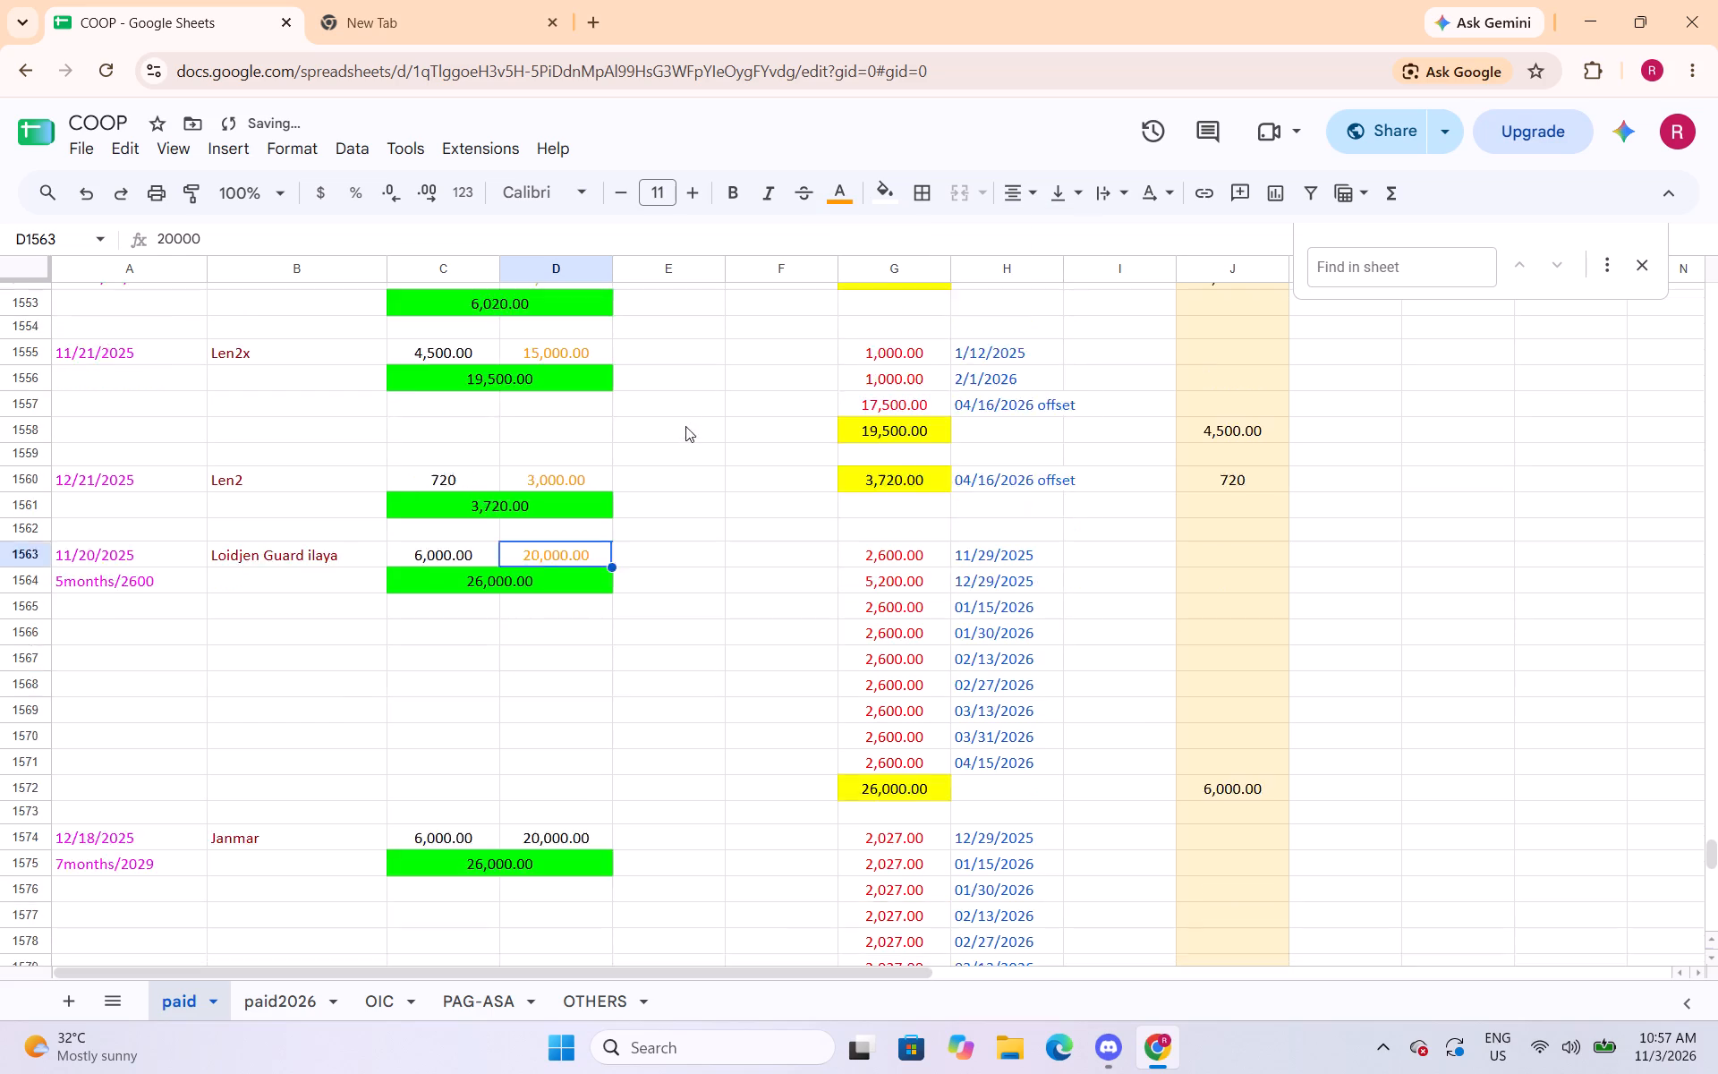
# Change the text colour of the capital amounts in cells D1574, D1585 and D1599 to orange.
pyautogui.scroll(-3, 685, 426)
pyautogui.click(578, 490)
pyautogui.click(588, 508)
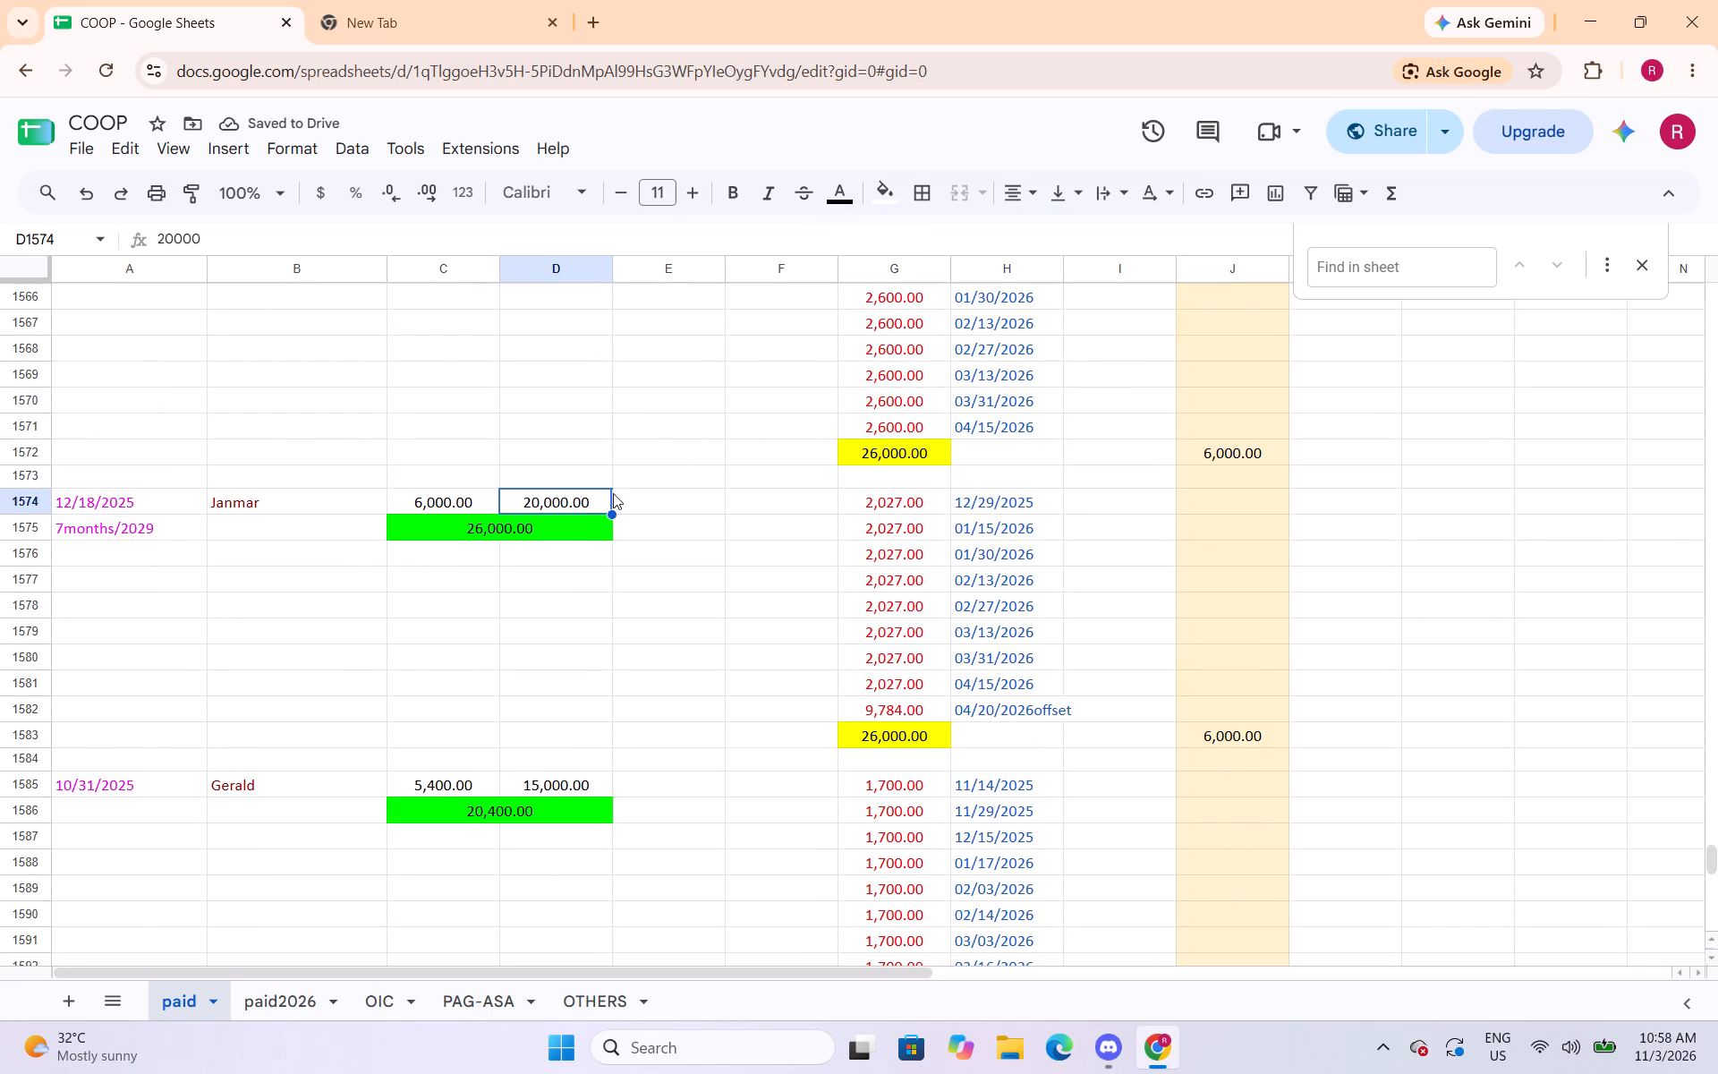
pyautogui.click(855, 188)
pyautogui.click(898, 290)
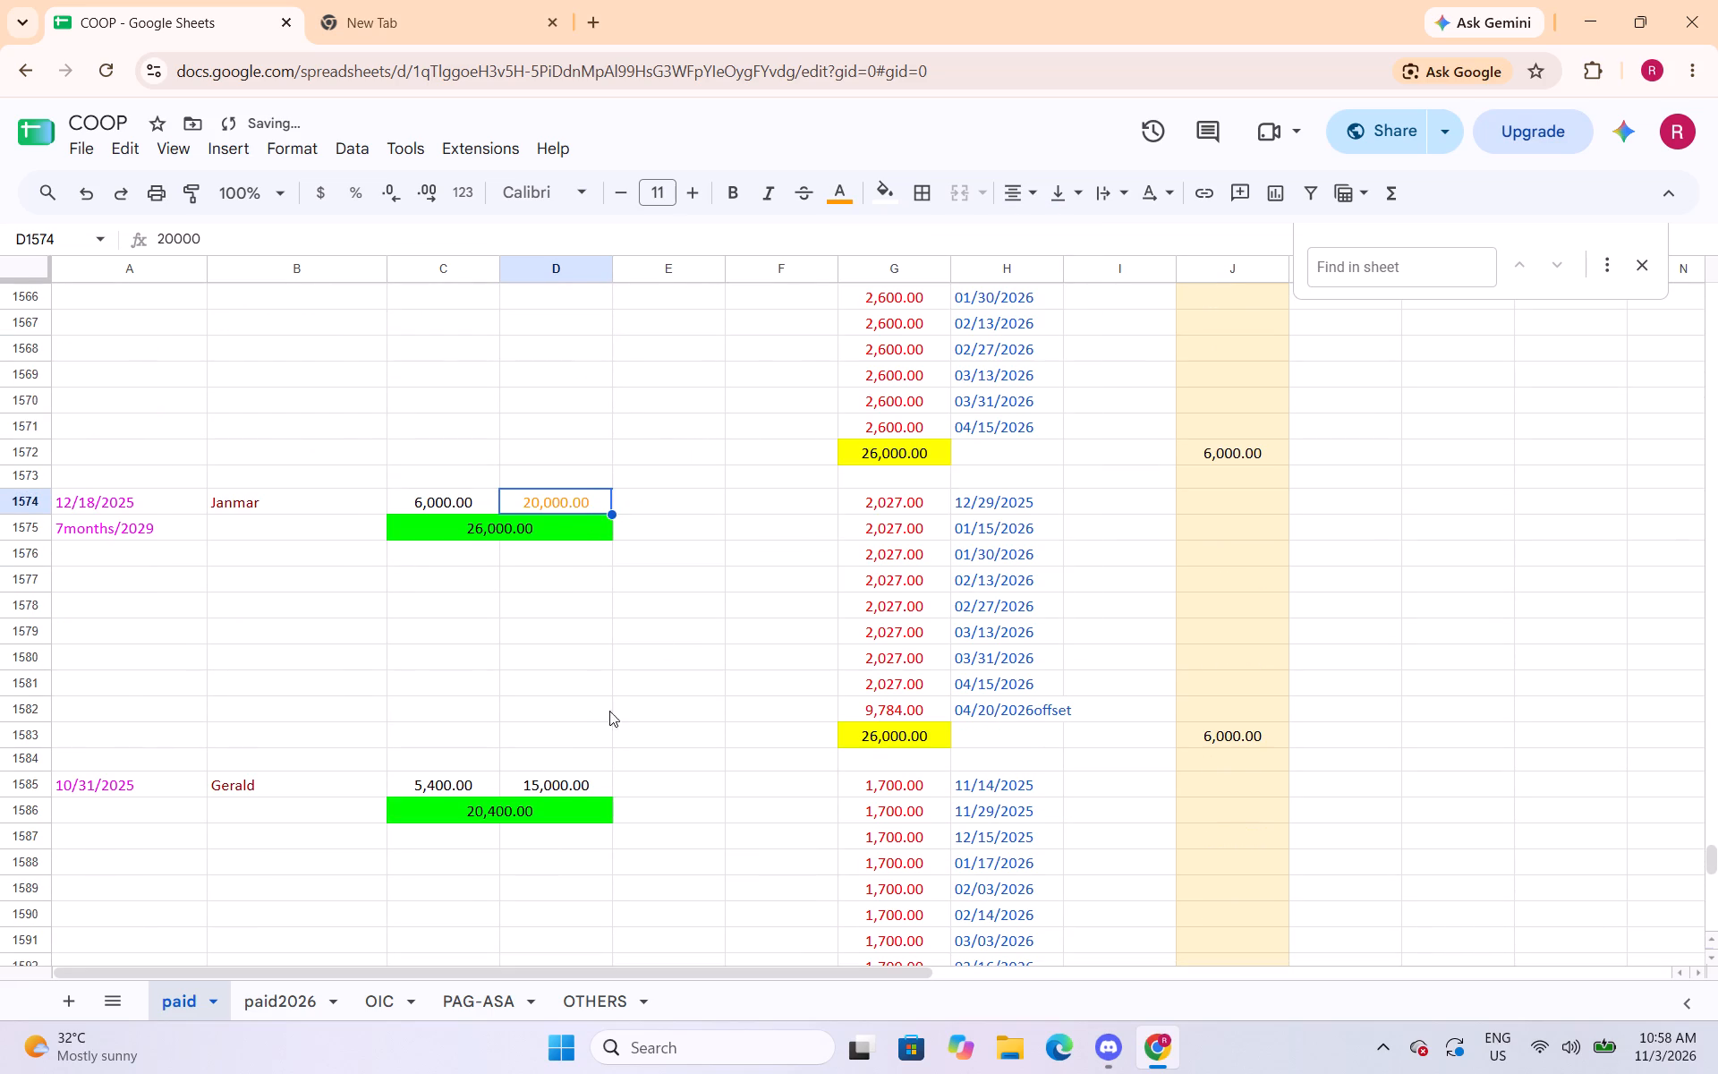
pyautogui.click(574, 781)
pyautogui.click(847, 187)
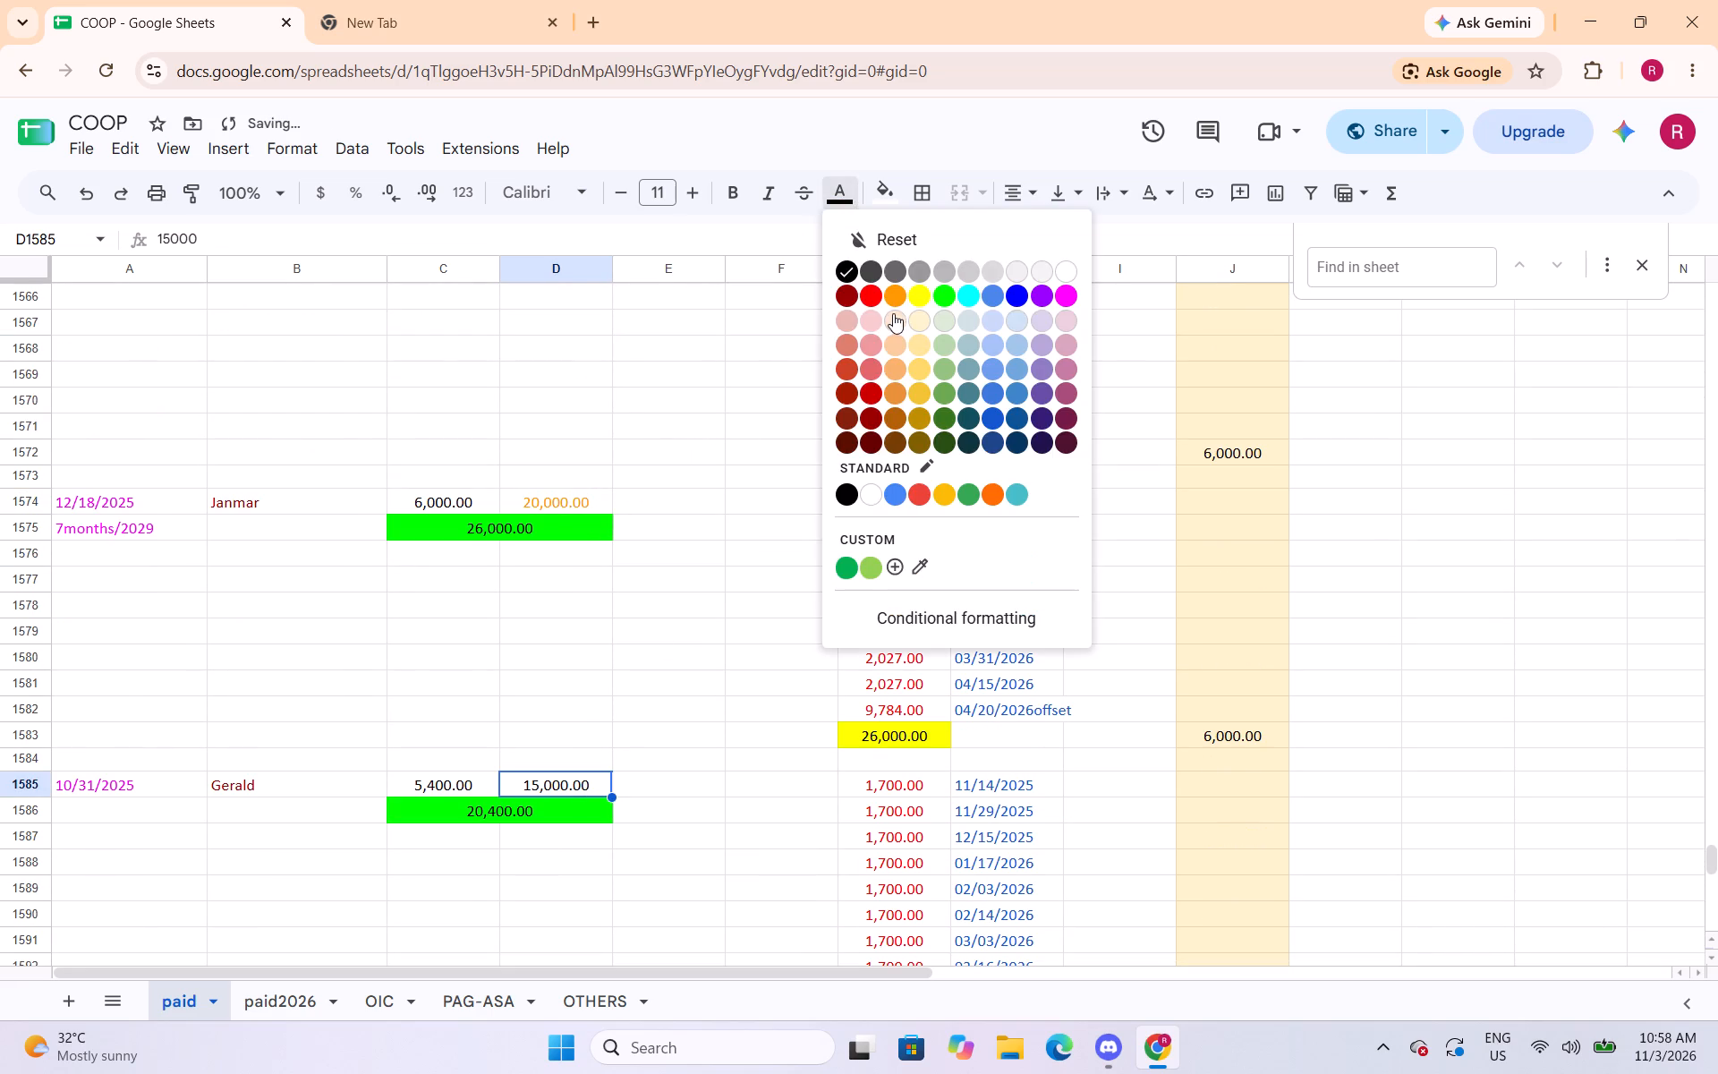
pyautogui.click(894, 301)
pyautogui.scroll(-4, 658, 531)
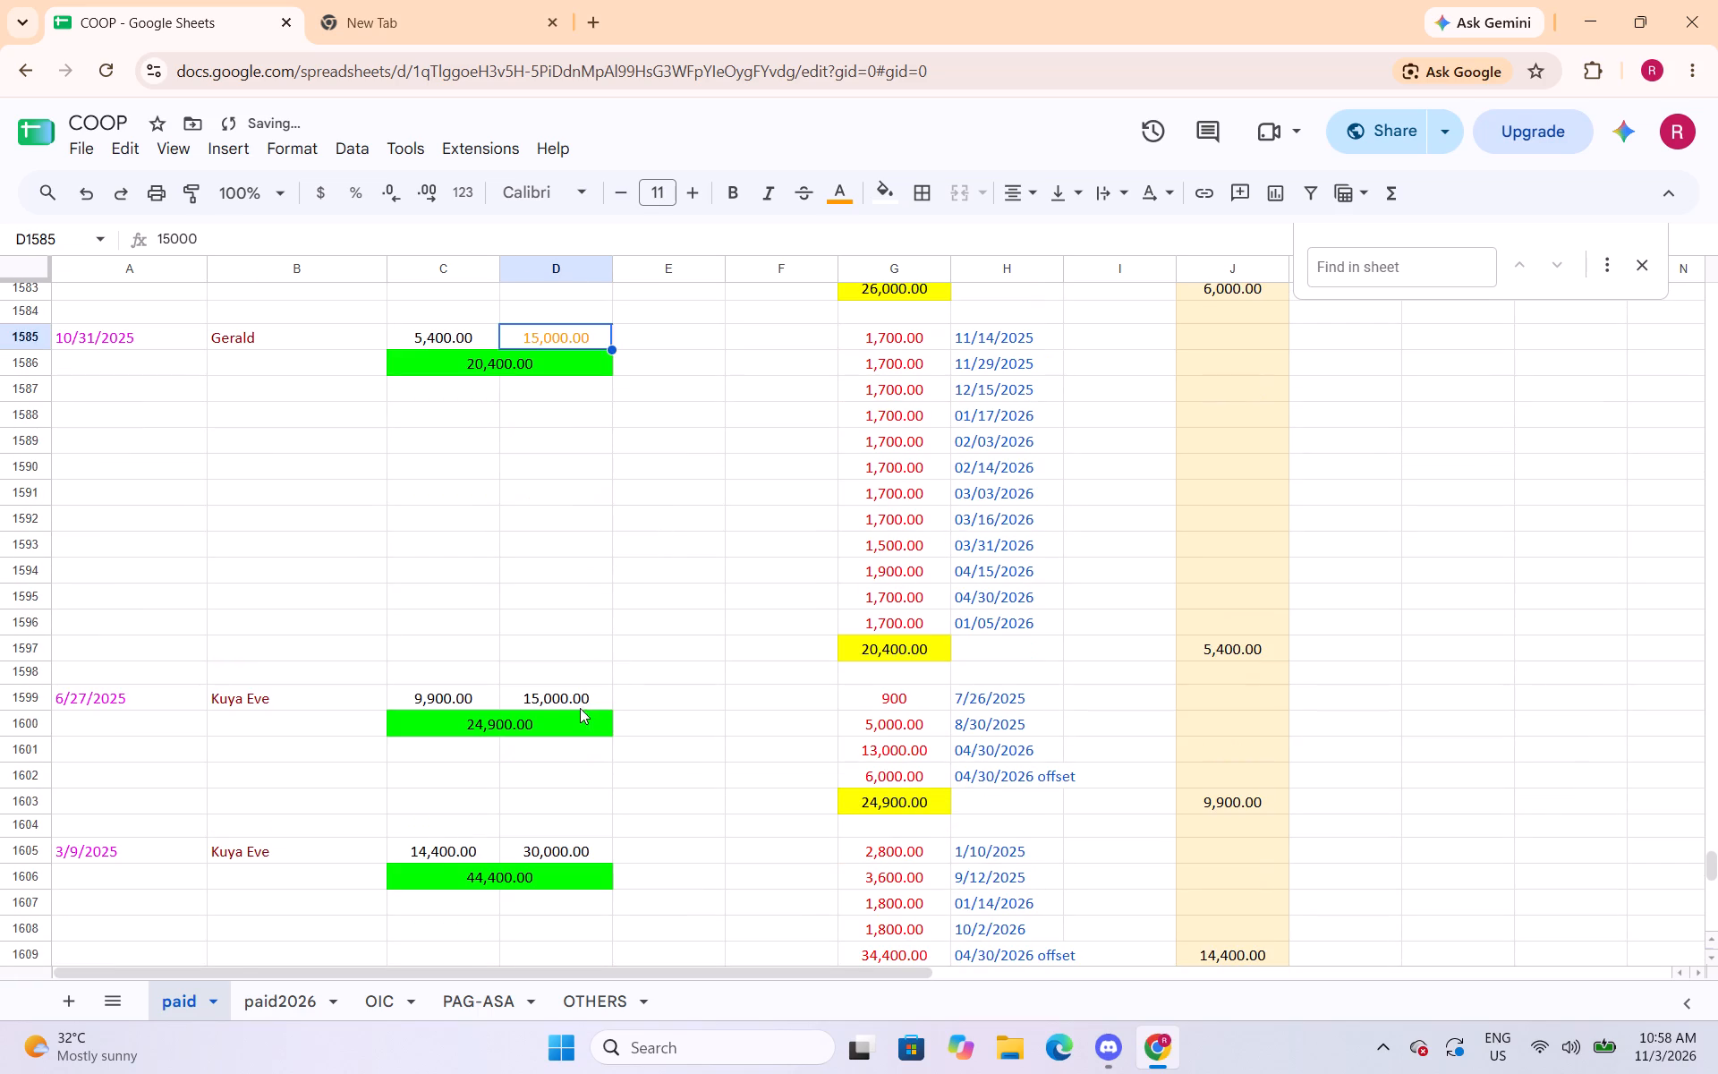
pyautogui.click(580, 708)
pyautogui.click(850, 196)
pyautogui.click(893, 299)
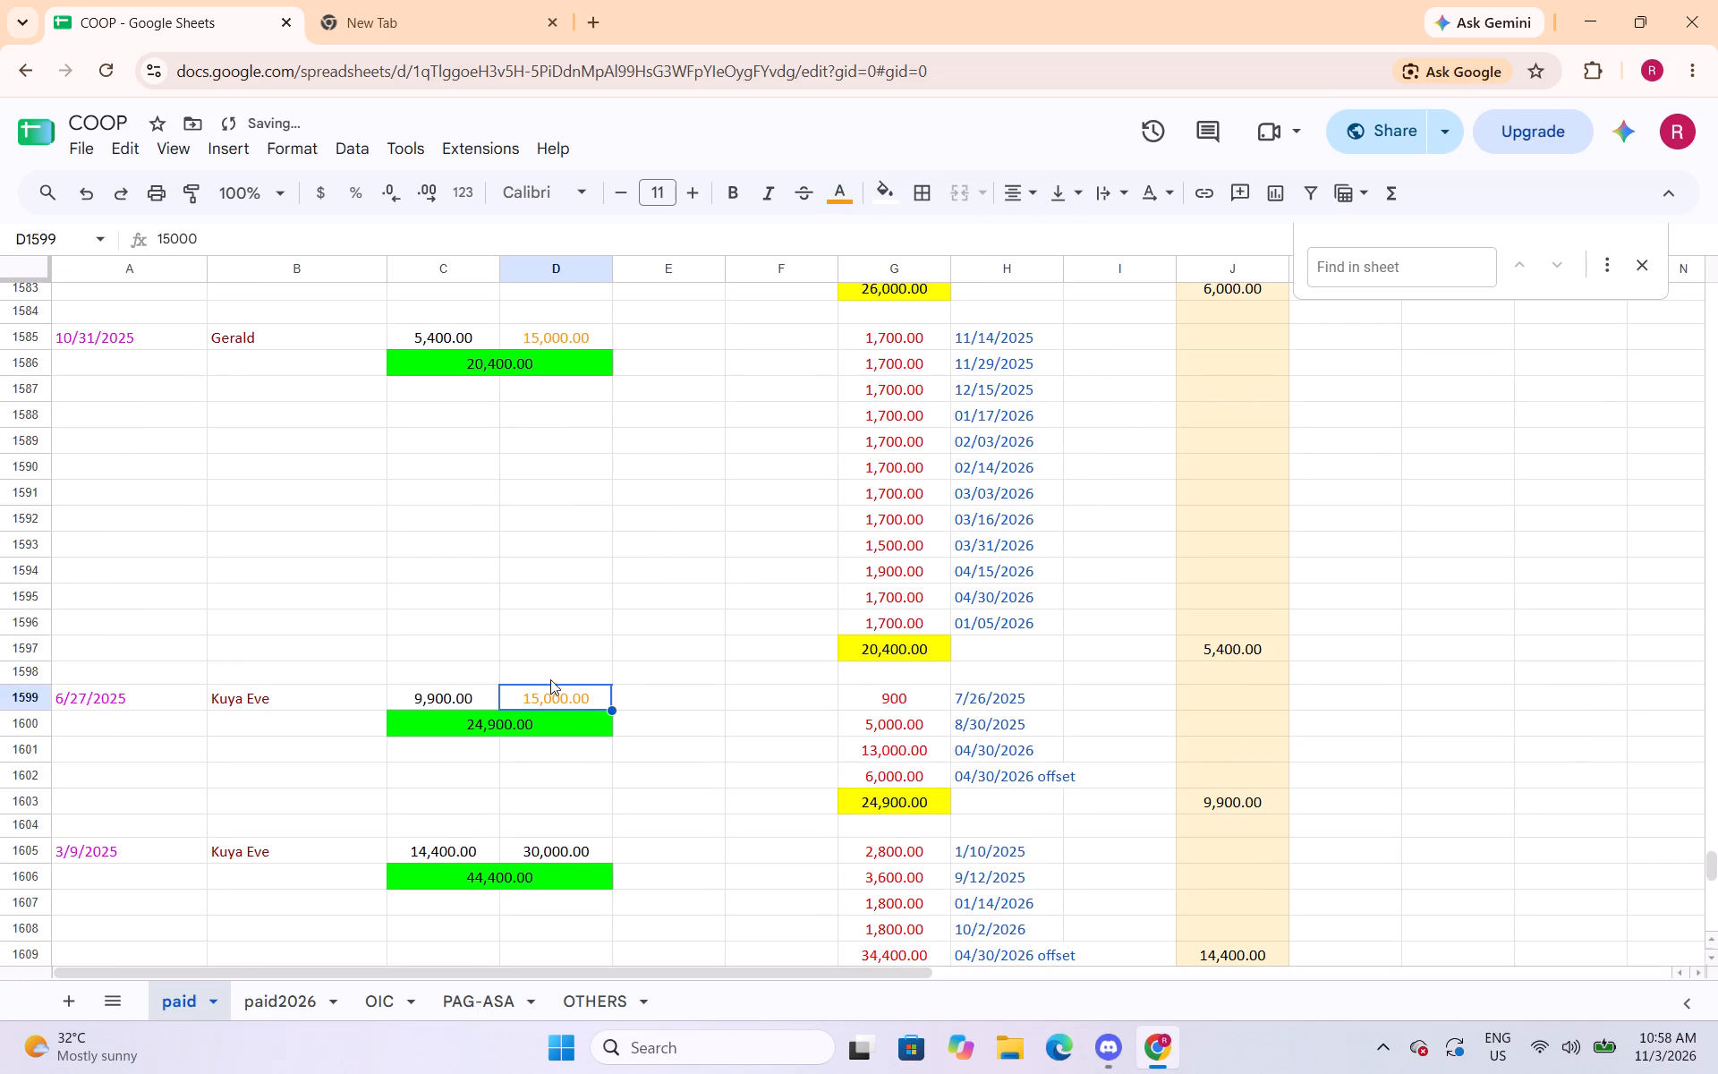
# Change the text colour of the capital amounts in cells D1605, D1612 and D1627 to orange.
pyautogui.click(540, 851)
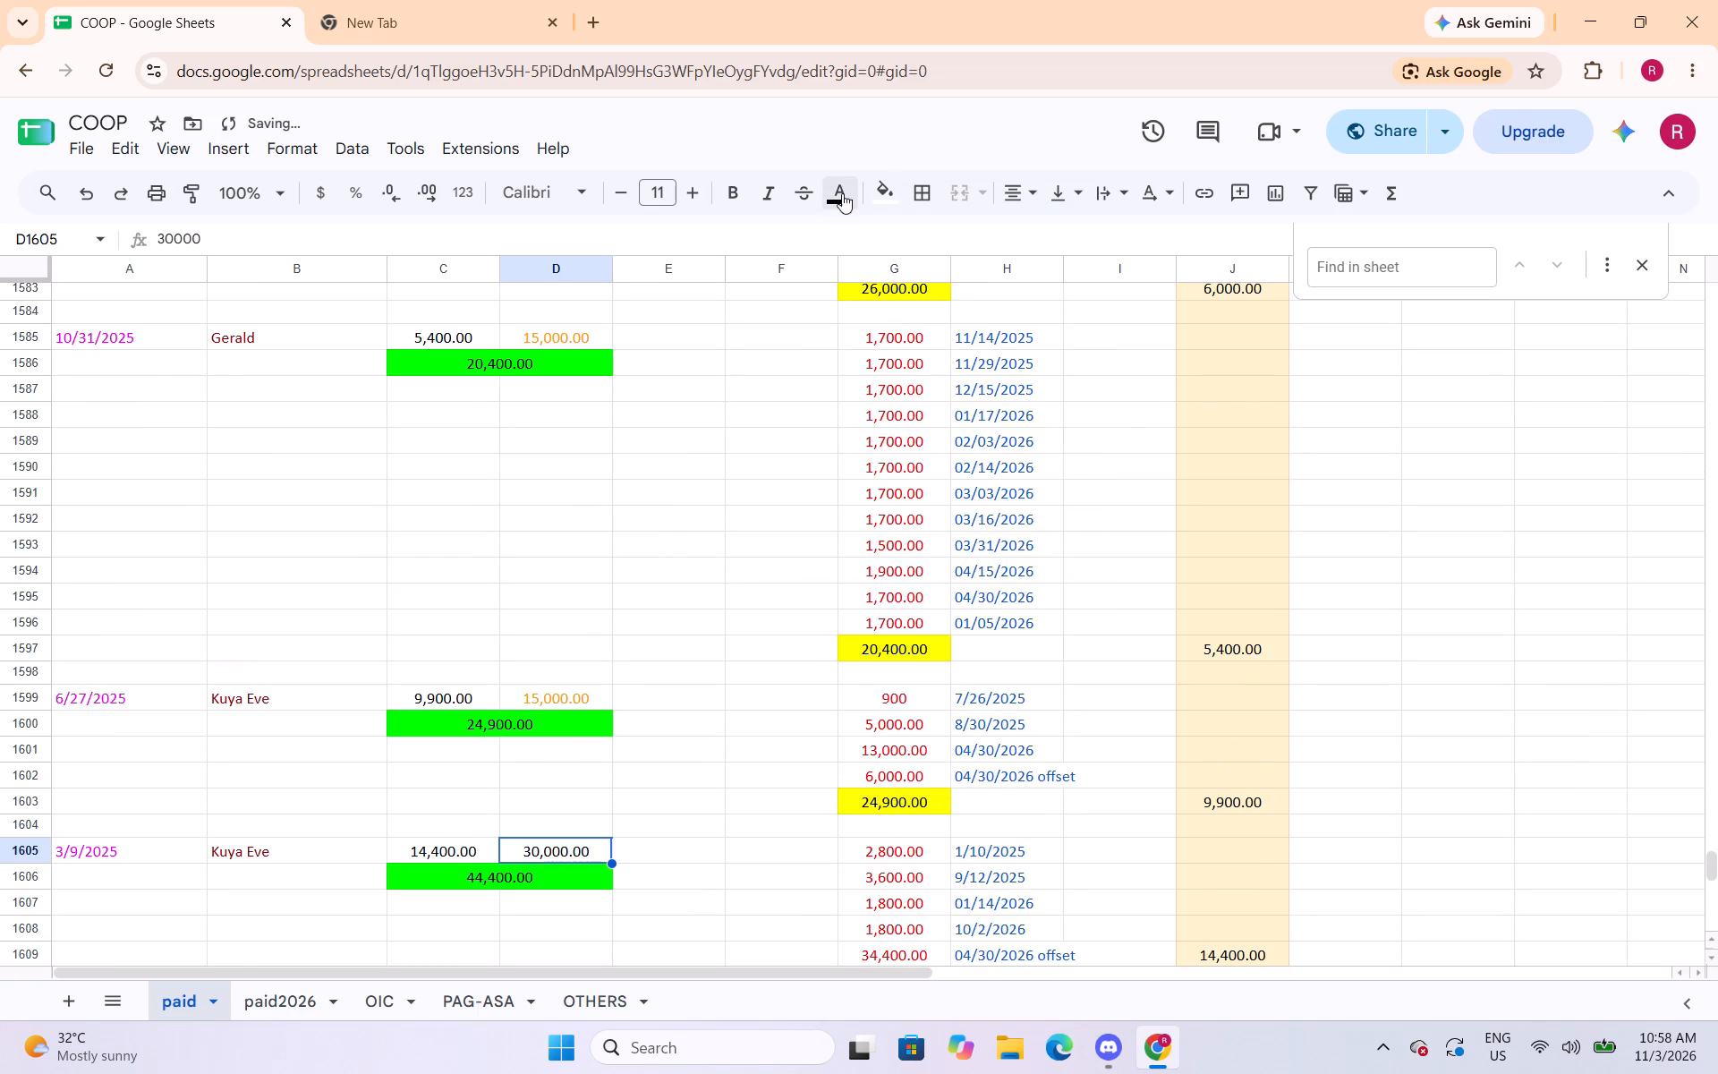
pyautogui.click(847, 200)
pyautogui.click(891, 294)
pyautogui.scroll(-2, 597, 750)
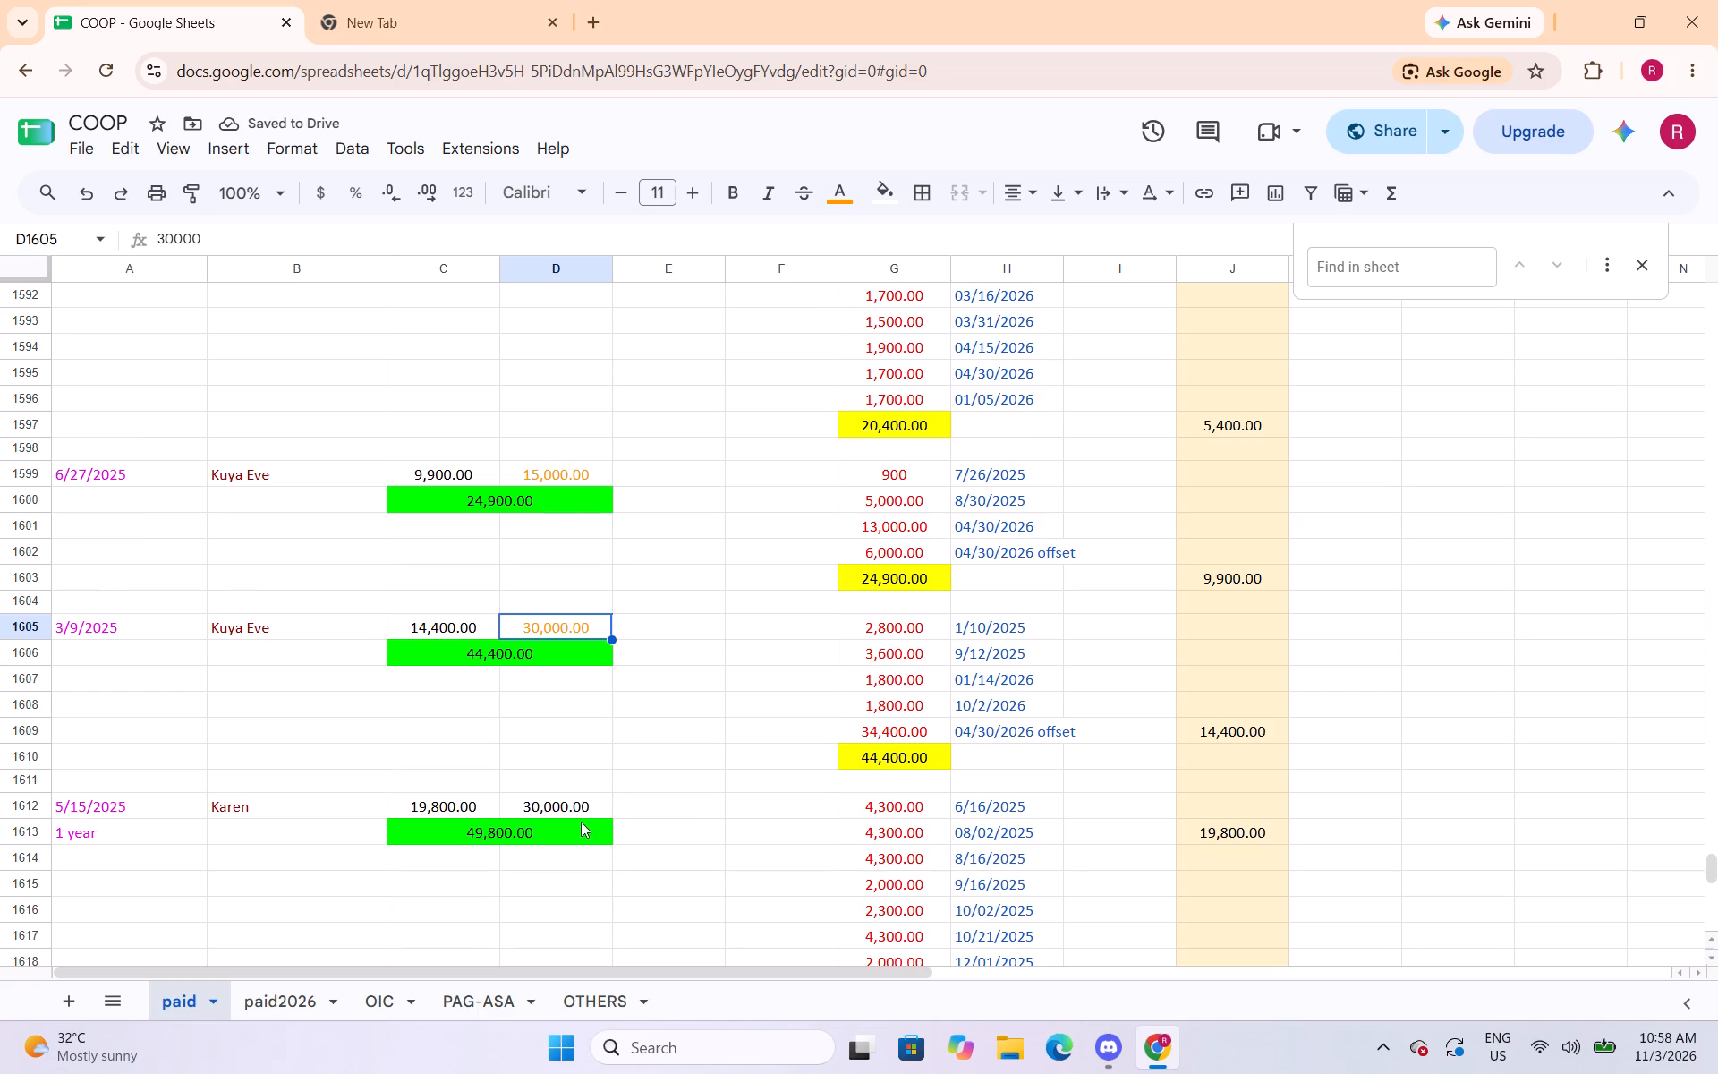
pyautogui.click(579, 812)
pyautogui.click(852, 189)
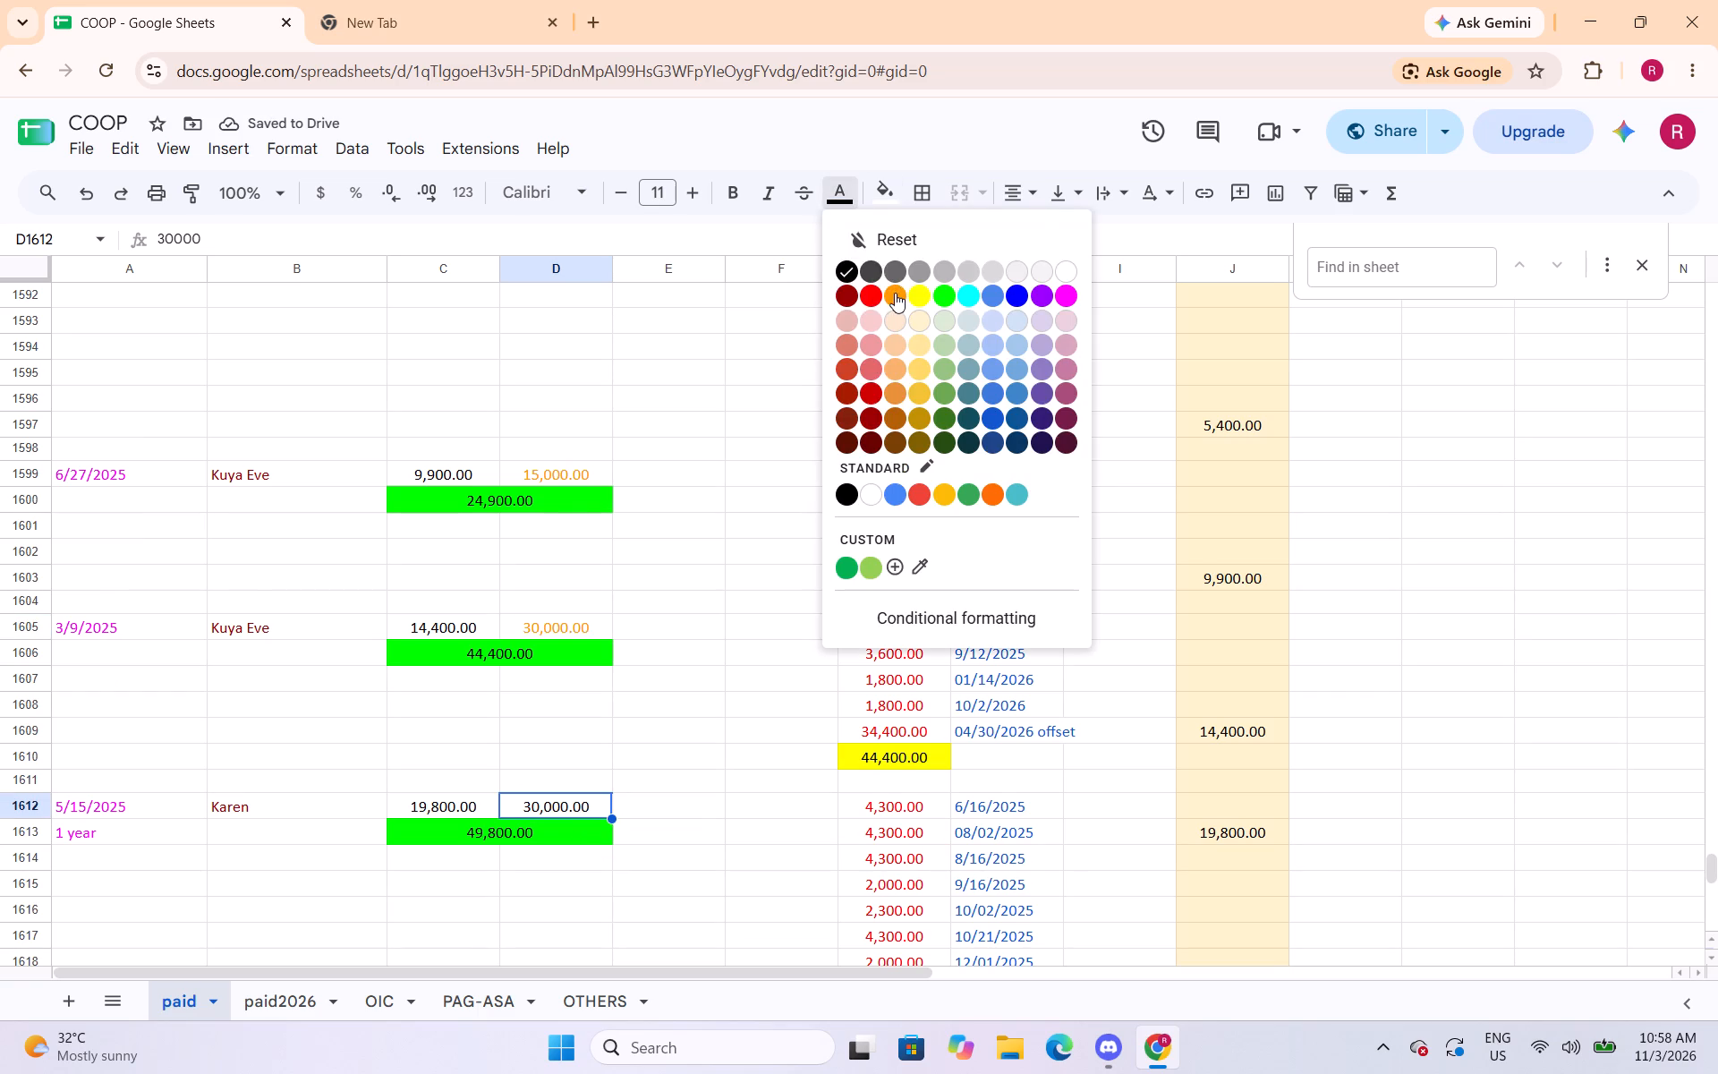
pyautogui.click(895, 303)
pyautogui.scroll(-4, 668, 609)
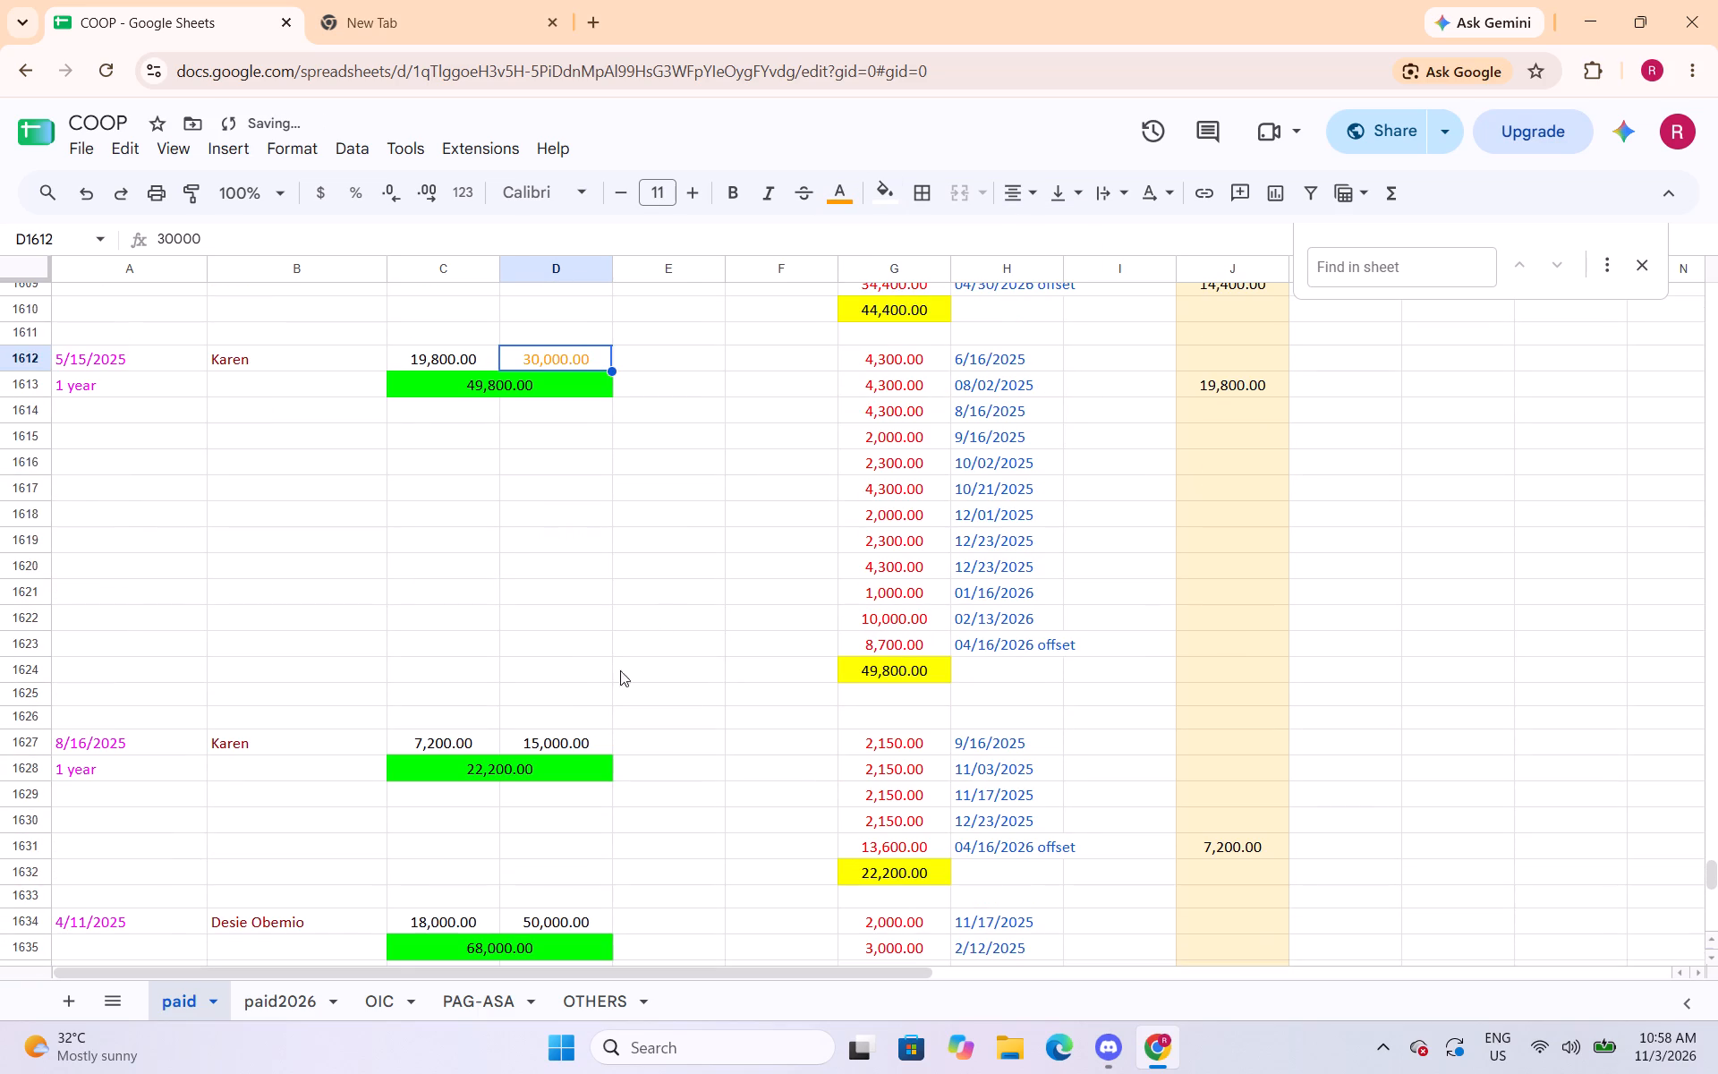
pyautogui.click(578, 744)
pyautogui.click(845, 194)
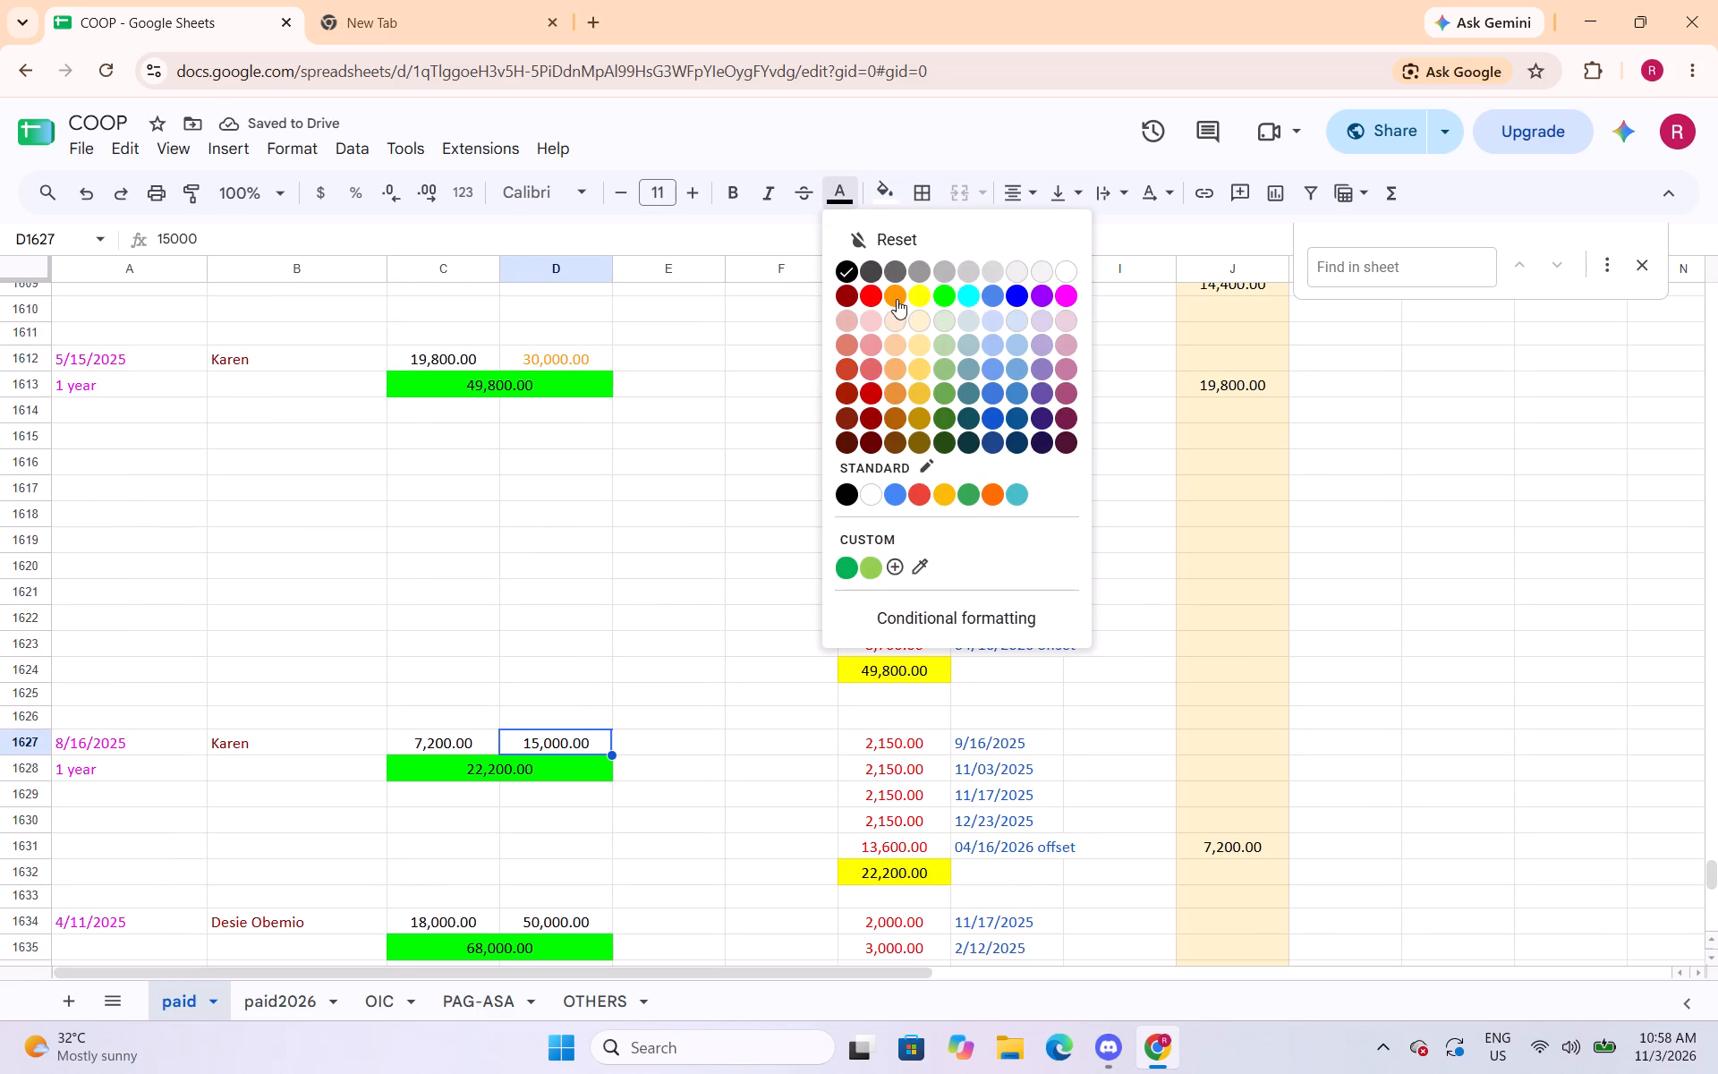
pyautogui.click(905, 299)
# Change the text colour of the capital amounts in cells D1634, D1648:D1649 and D1657 to orange.
pyautogui.scroll(-3, 724, 533)
pyautogui.click(566, 585)
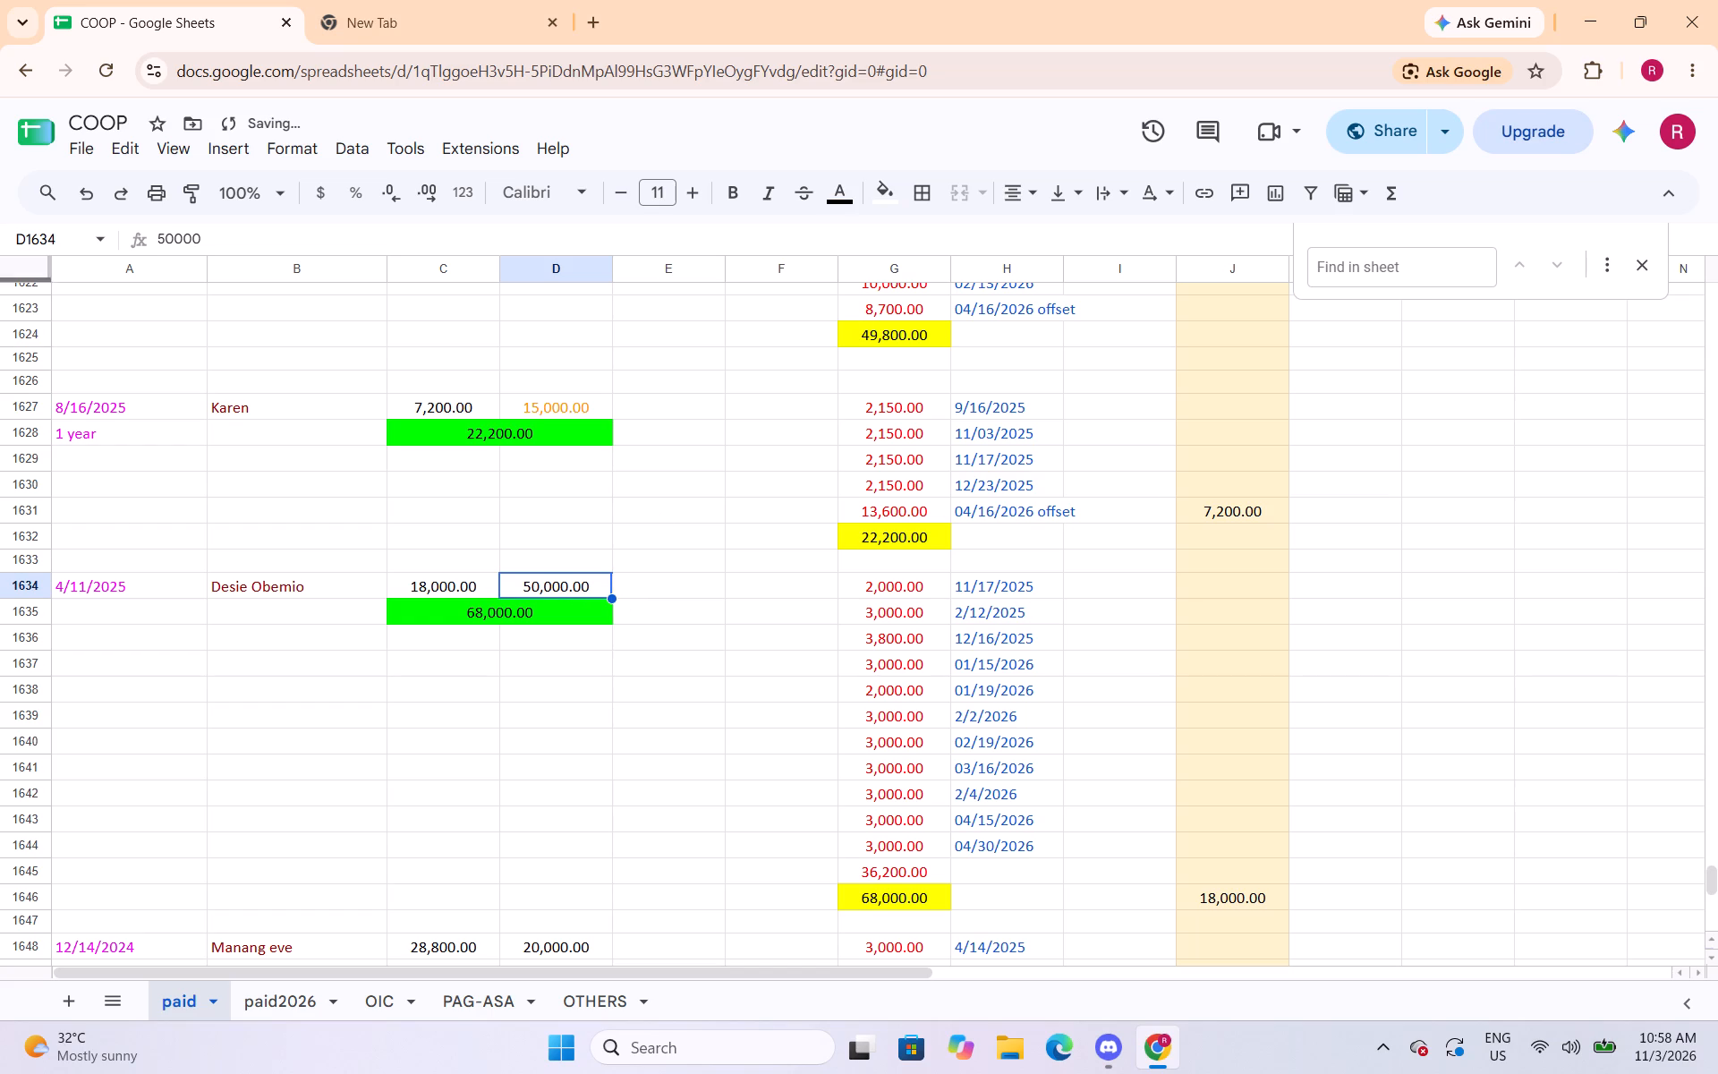
pyautogui.click(847, 192)
pyautogui.click(892, 294)
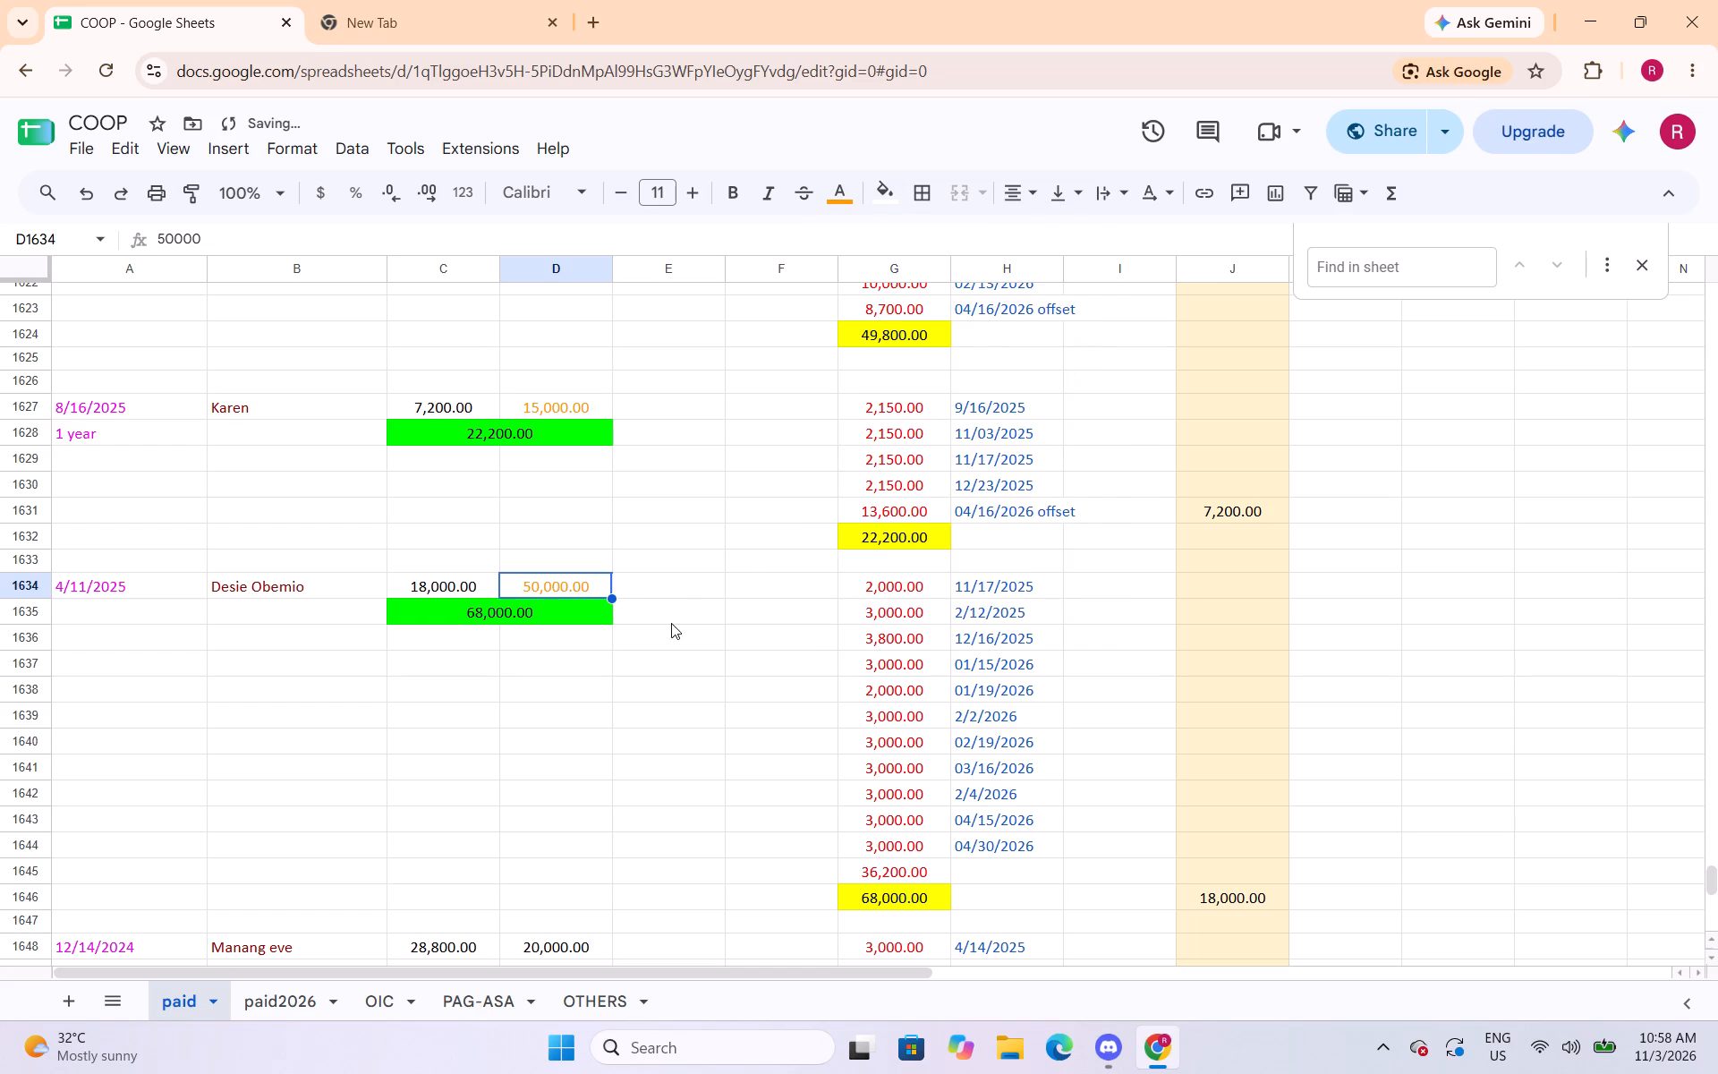
pyautogui.scroll(-3, 658, 447)
pyautogui.moveTo(581, 619); pyautogui.dragTo(580, 640)
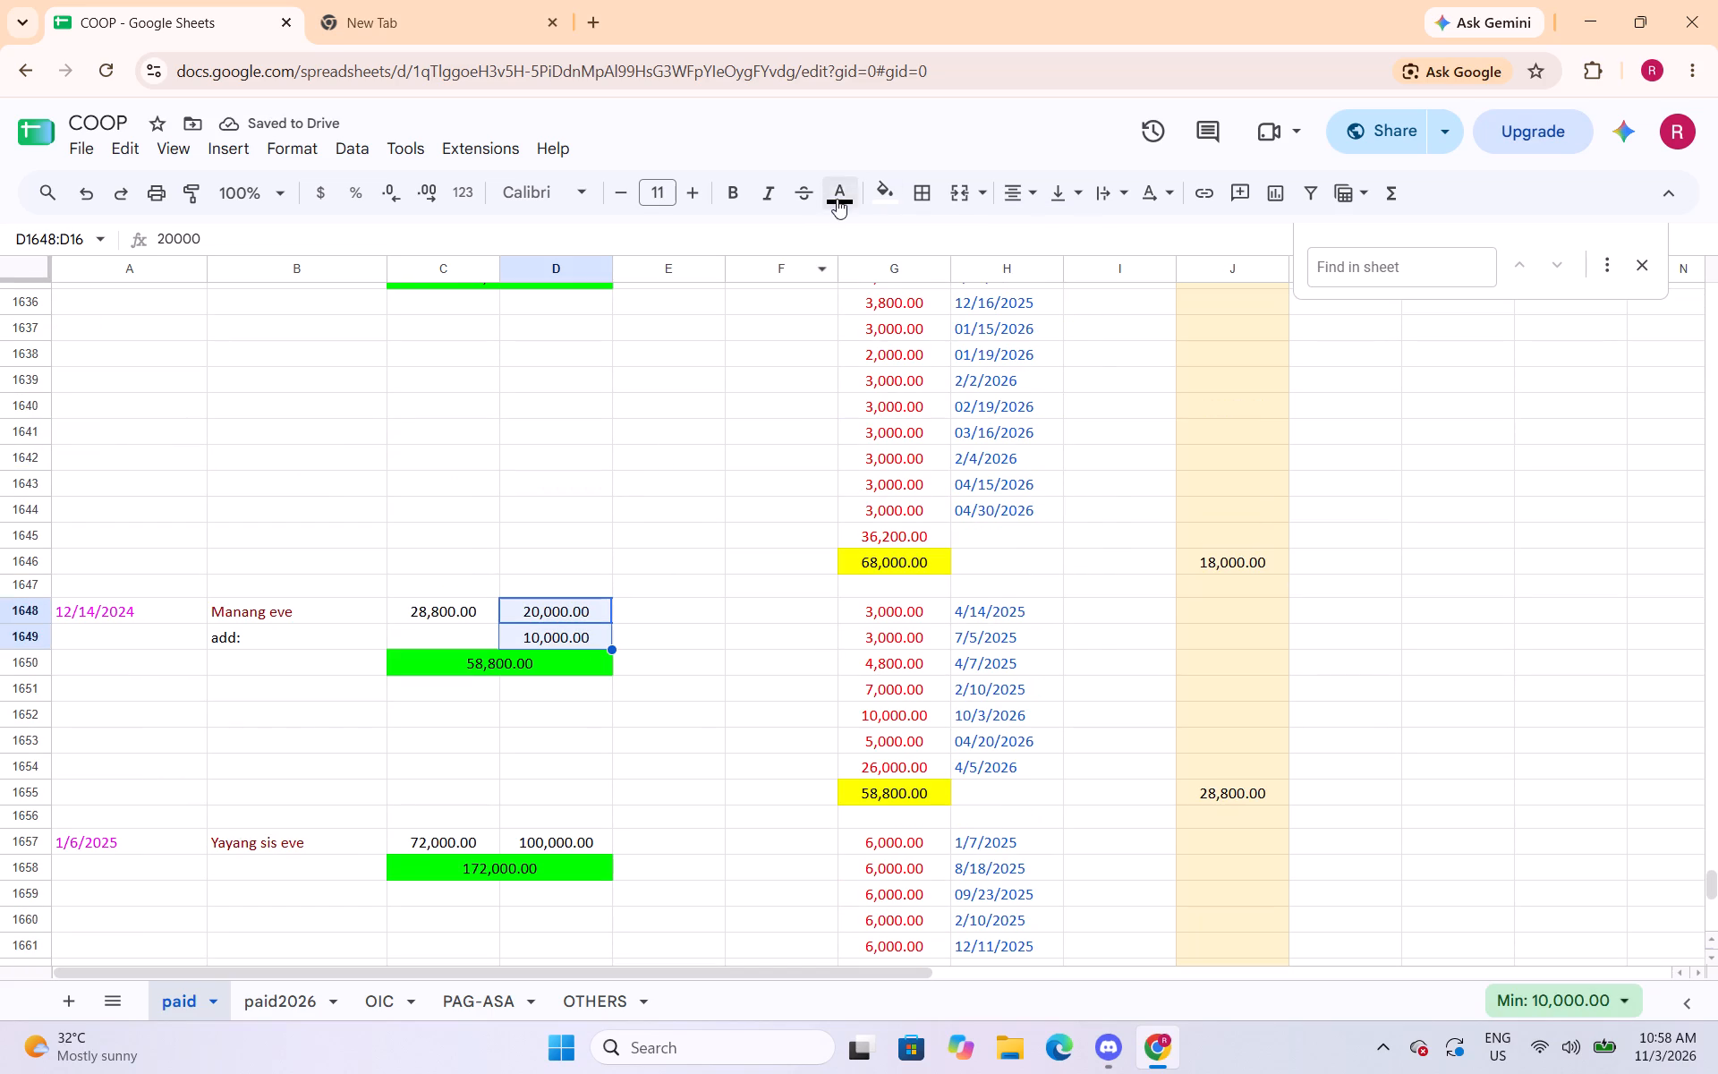
pyautogui.click(839, 178)
pyautogui.click(900, 290)
pyautogui.scroll(-3, 792, 422)
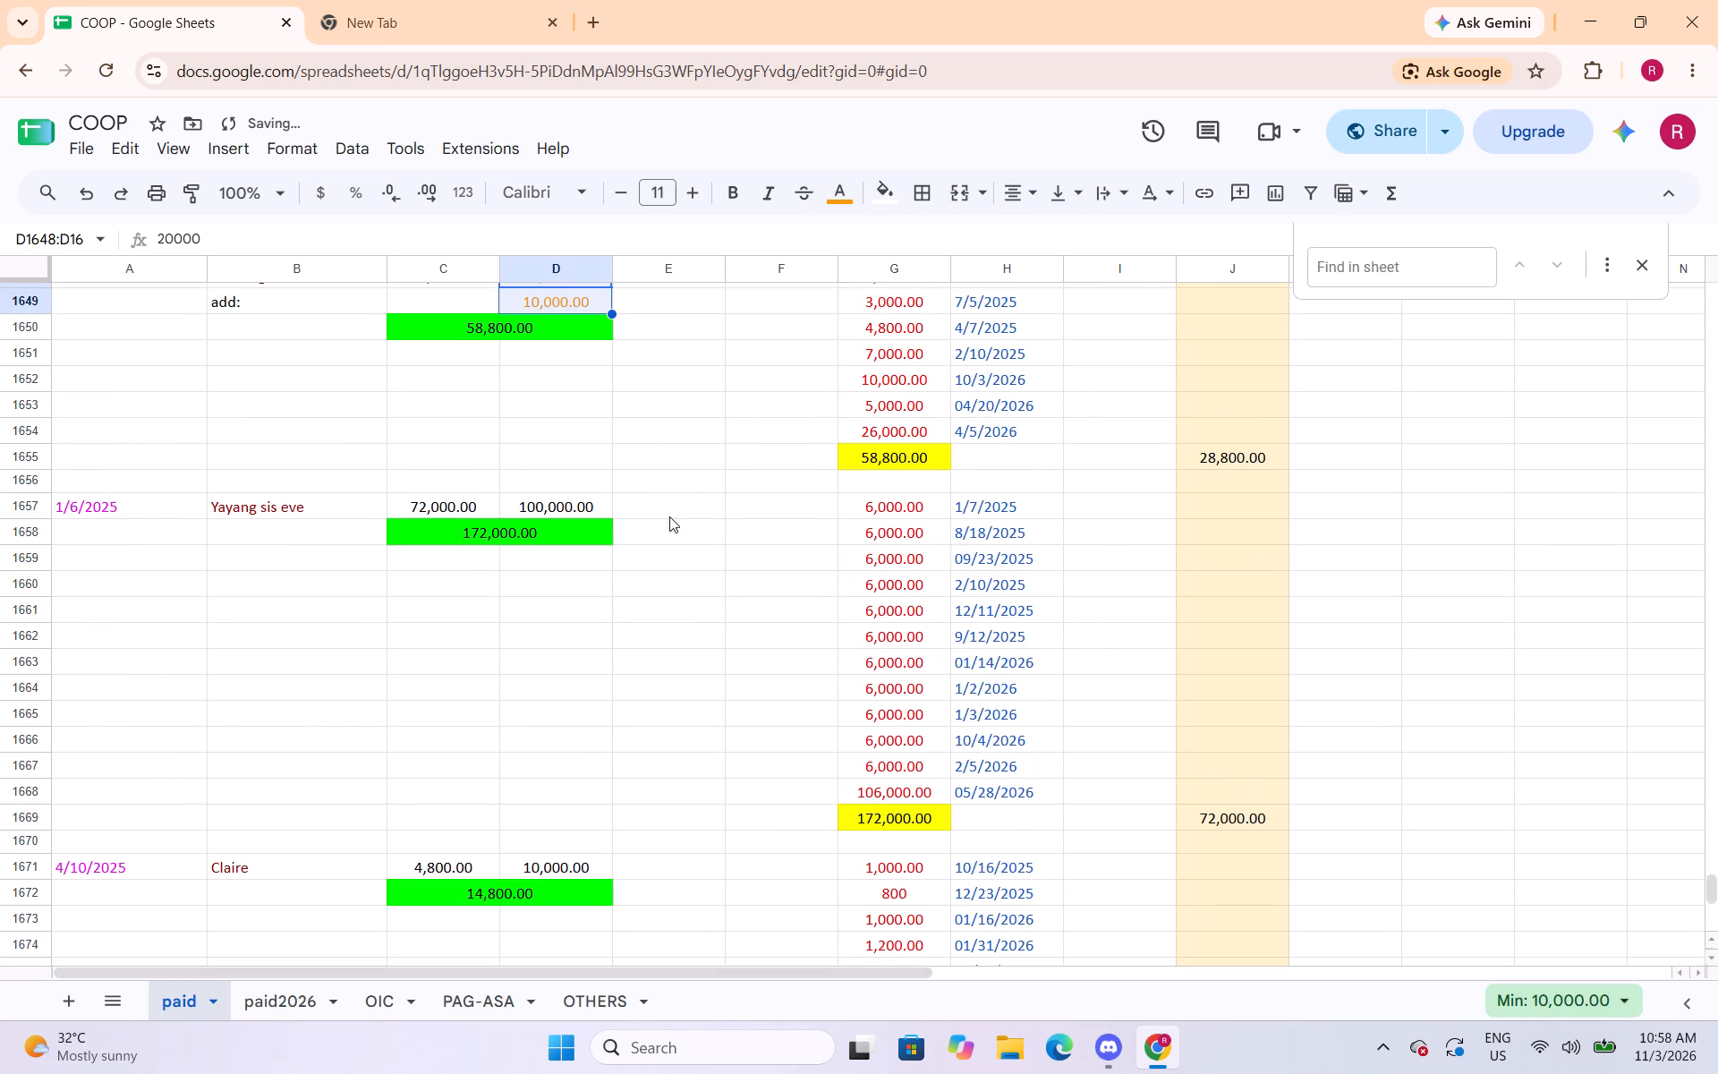
pyautogui.click(597, 509)
pyautogui.click(846, 190)
pyautogui.click(895, 294)
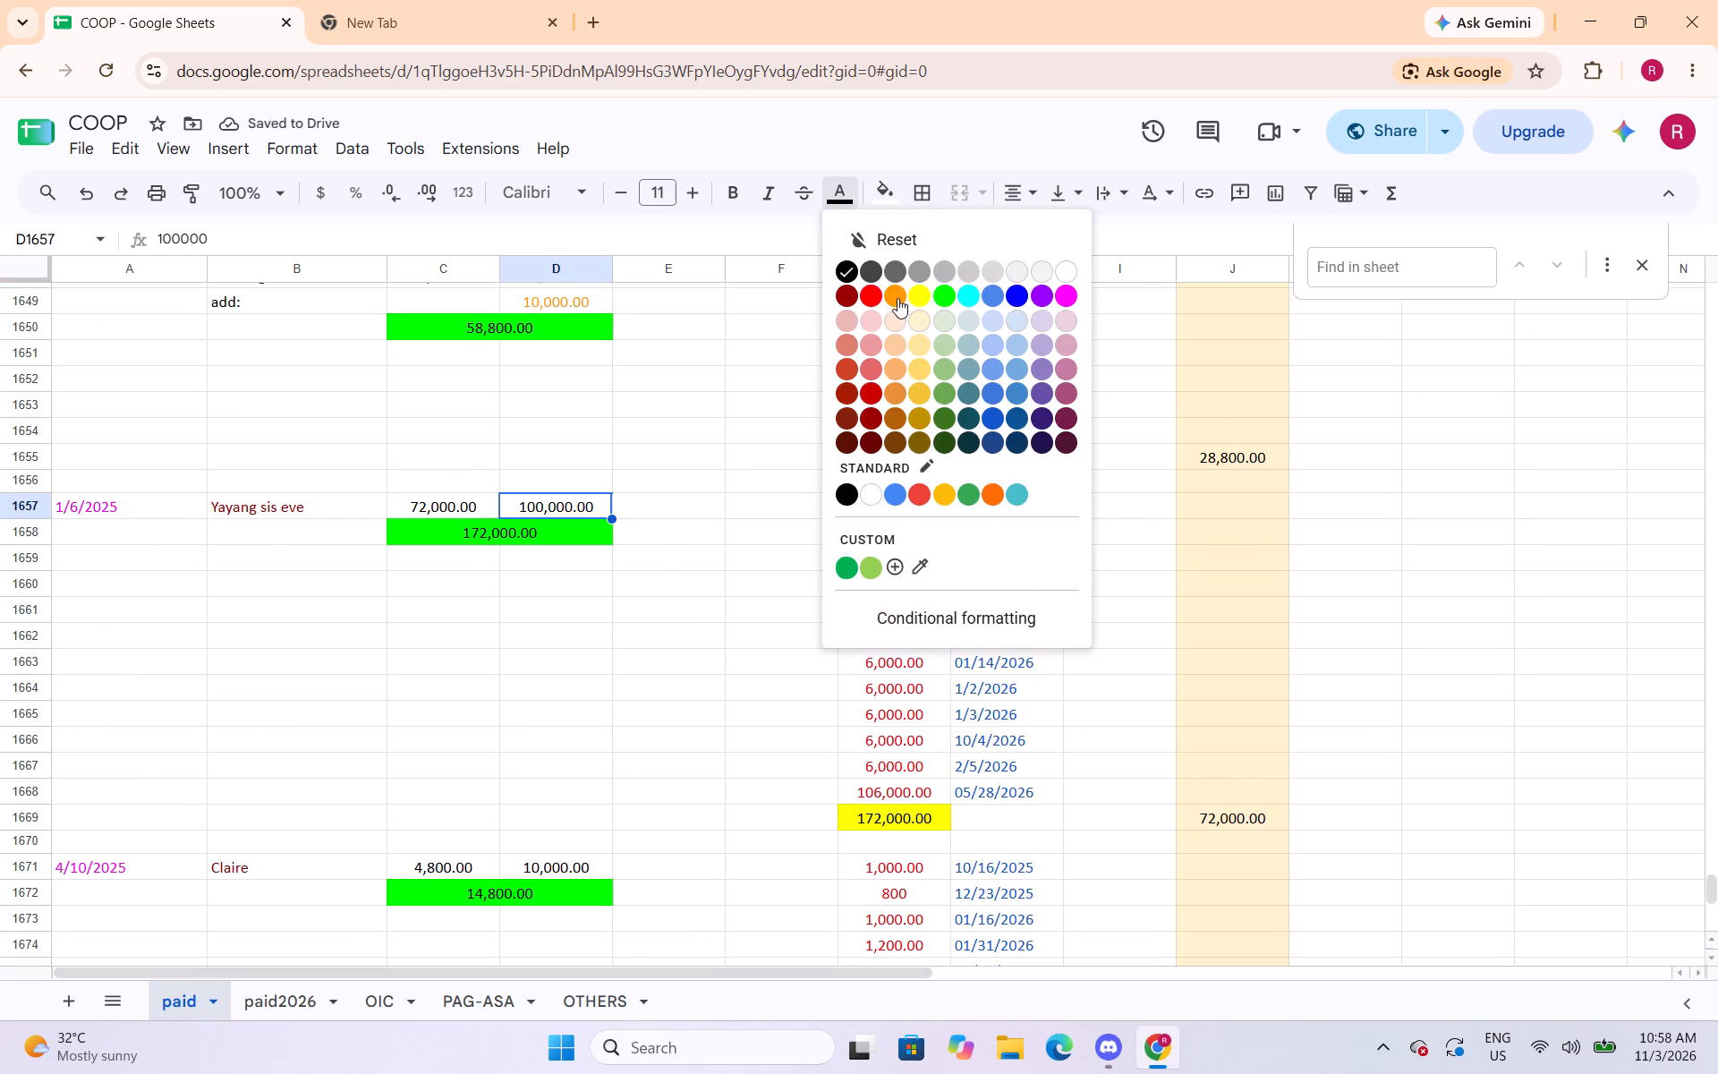
# Change the text colour of the capital amounts in cells D1671, D1682 and D1689 to orange.
pyautogui.scroll(-4, 818, 426)
pyautogui.click(587, 421)
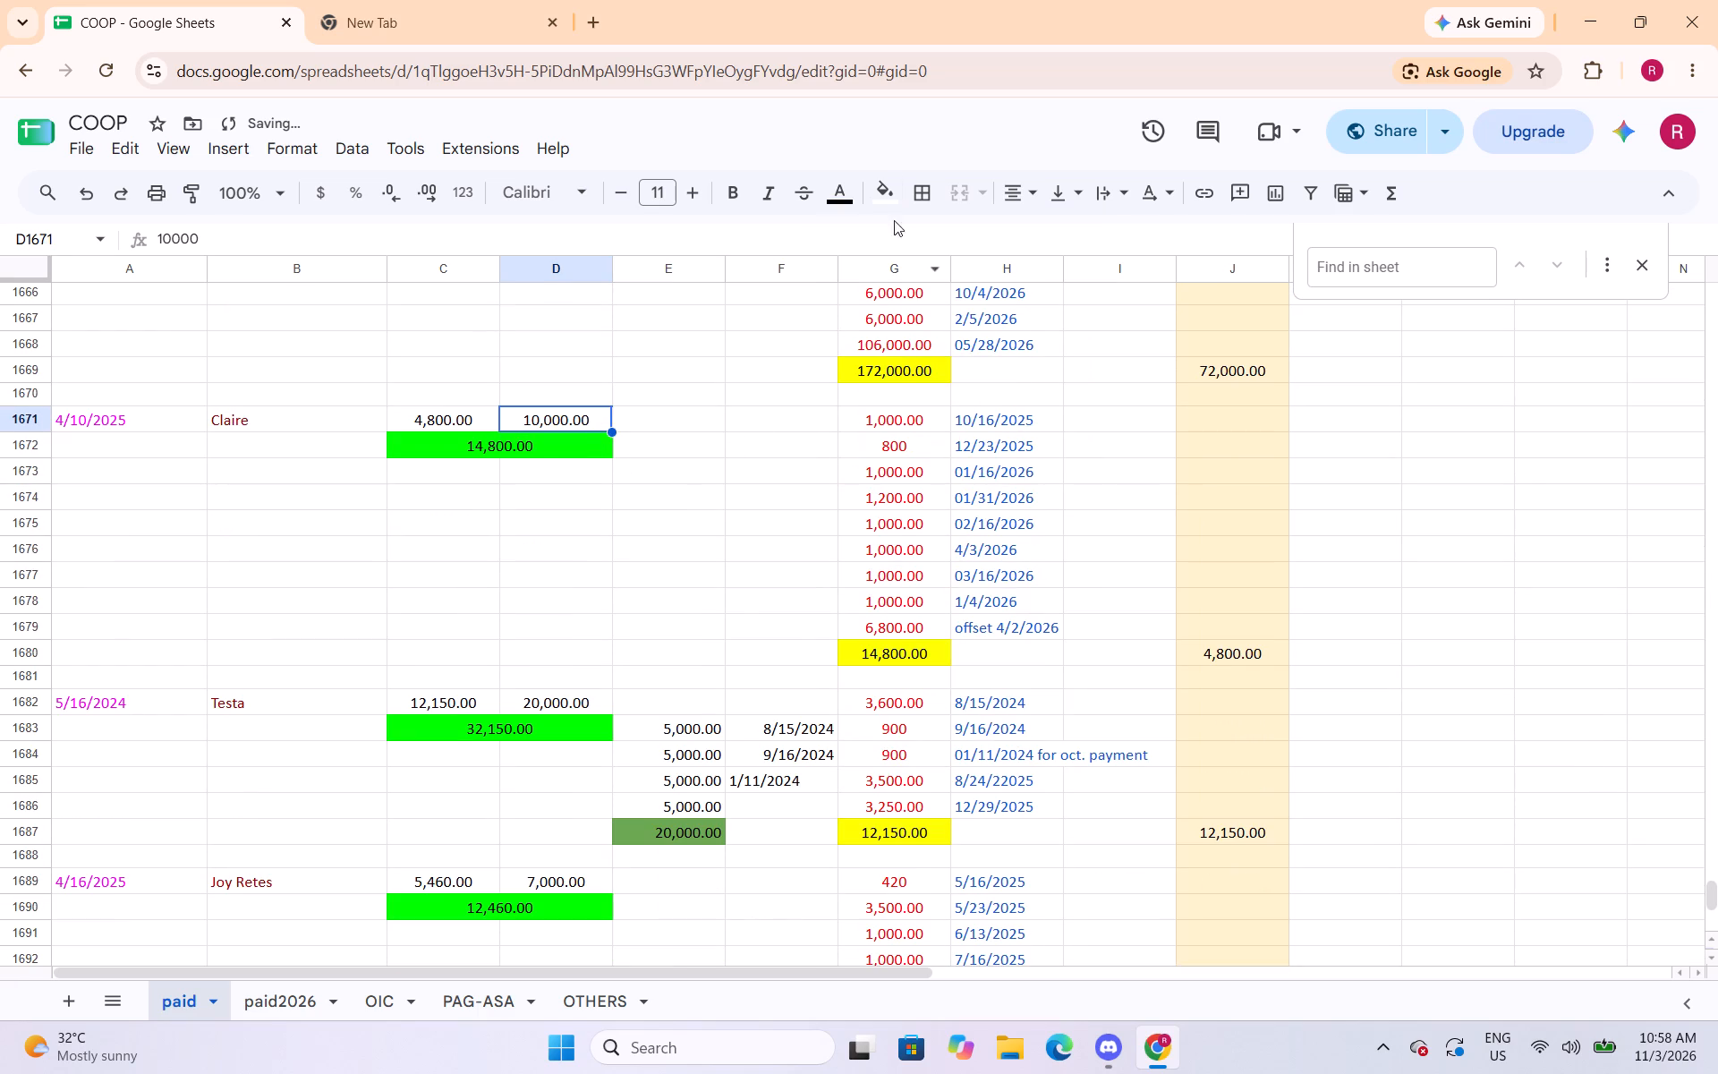
pyautogui.click(848, 194)
pyautogui.click(897, 298)
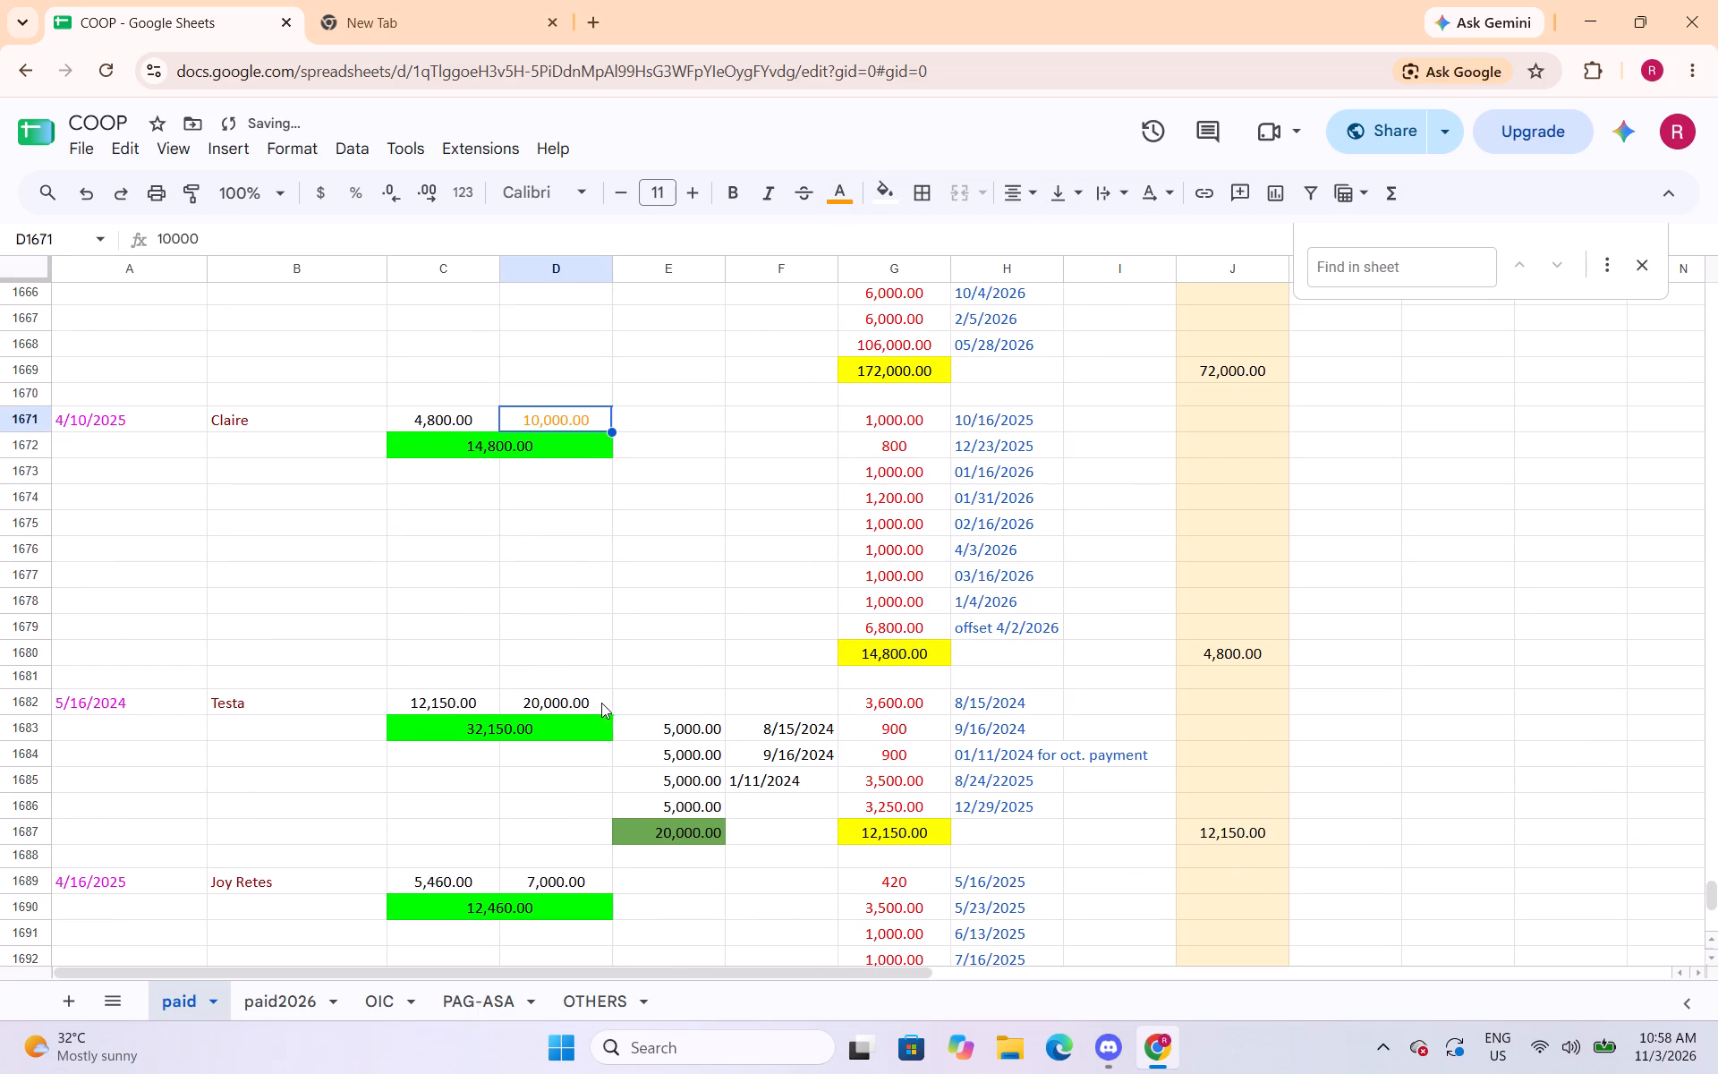
pyautogui.click(600, 703)
pyautogui.click(846, 192)
pyautogui.click(902, 295)
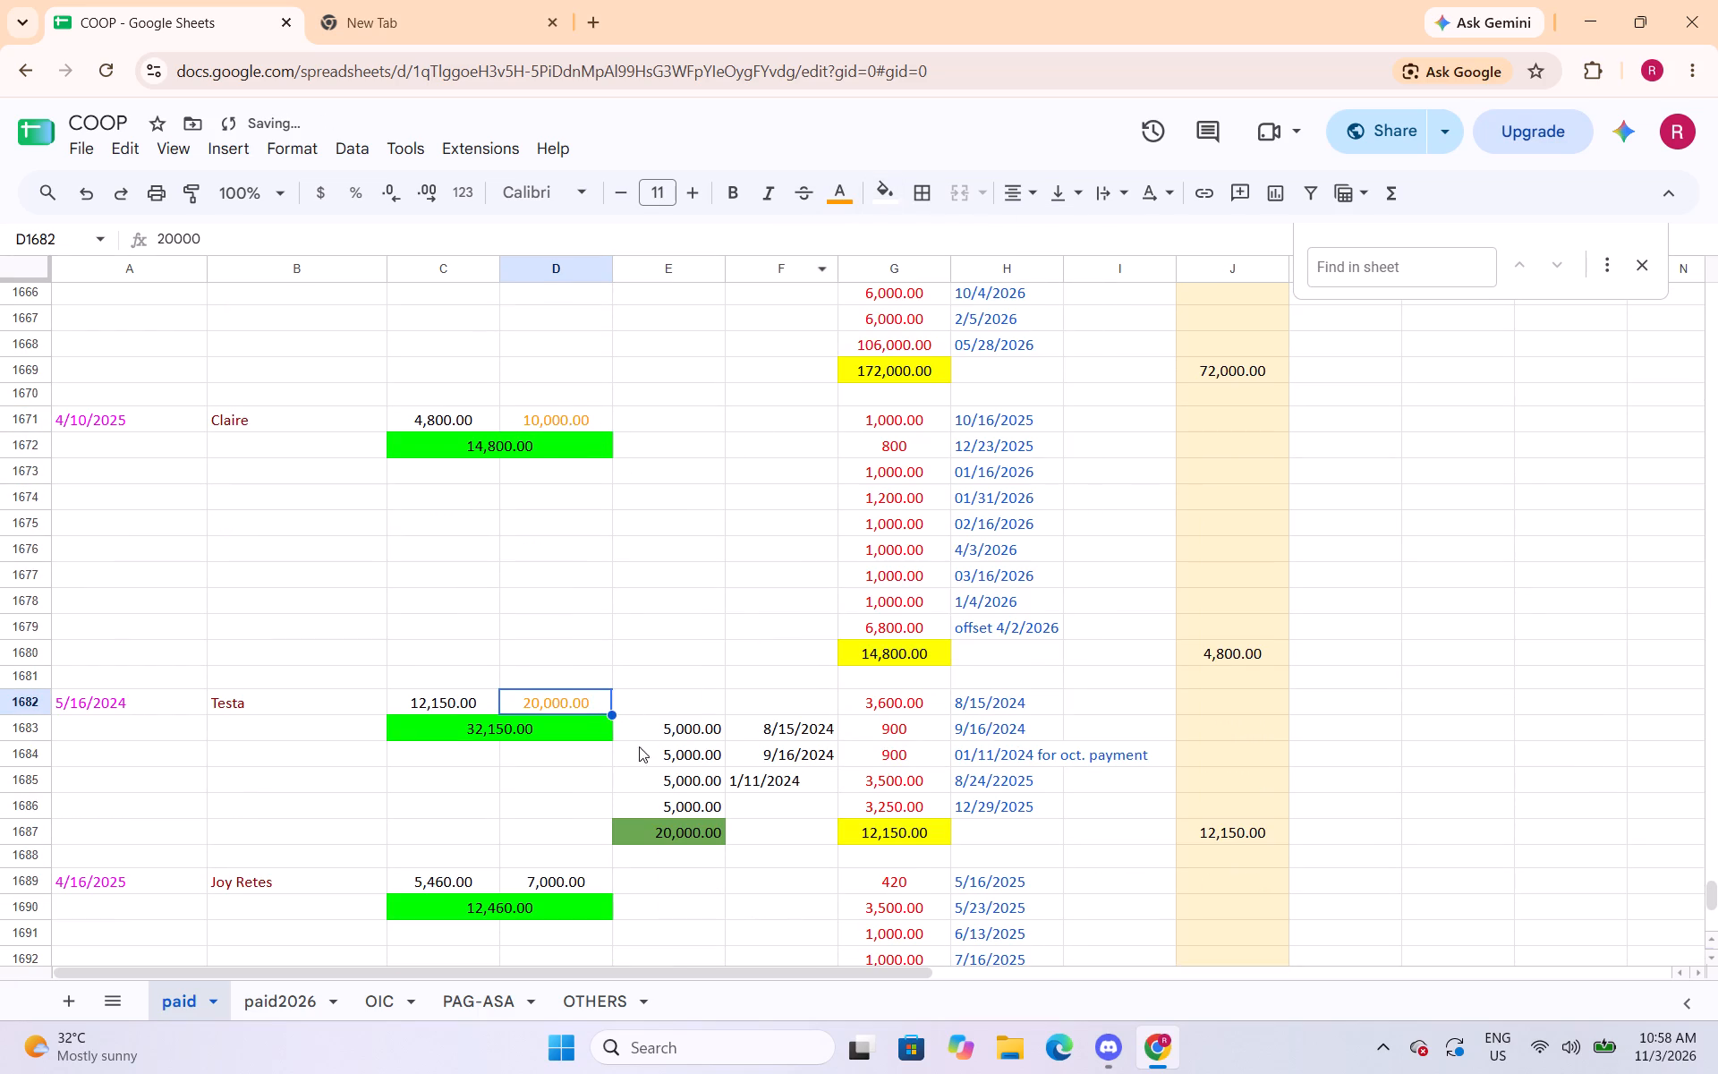
pyautogui.click(555, 881)
pyautogui.click(838, 198)
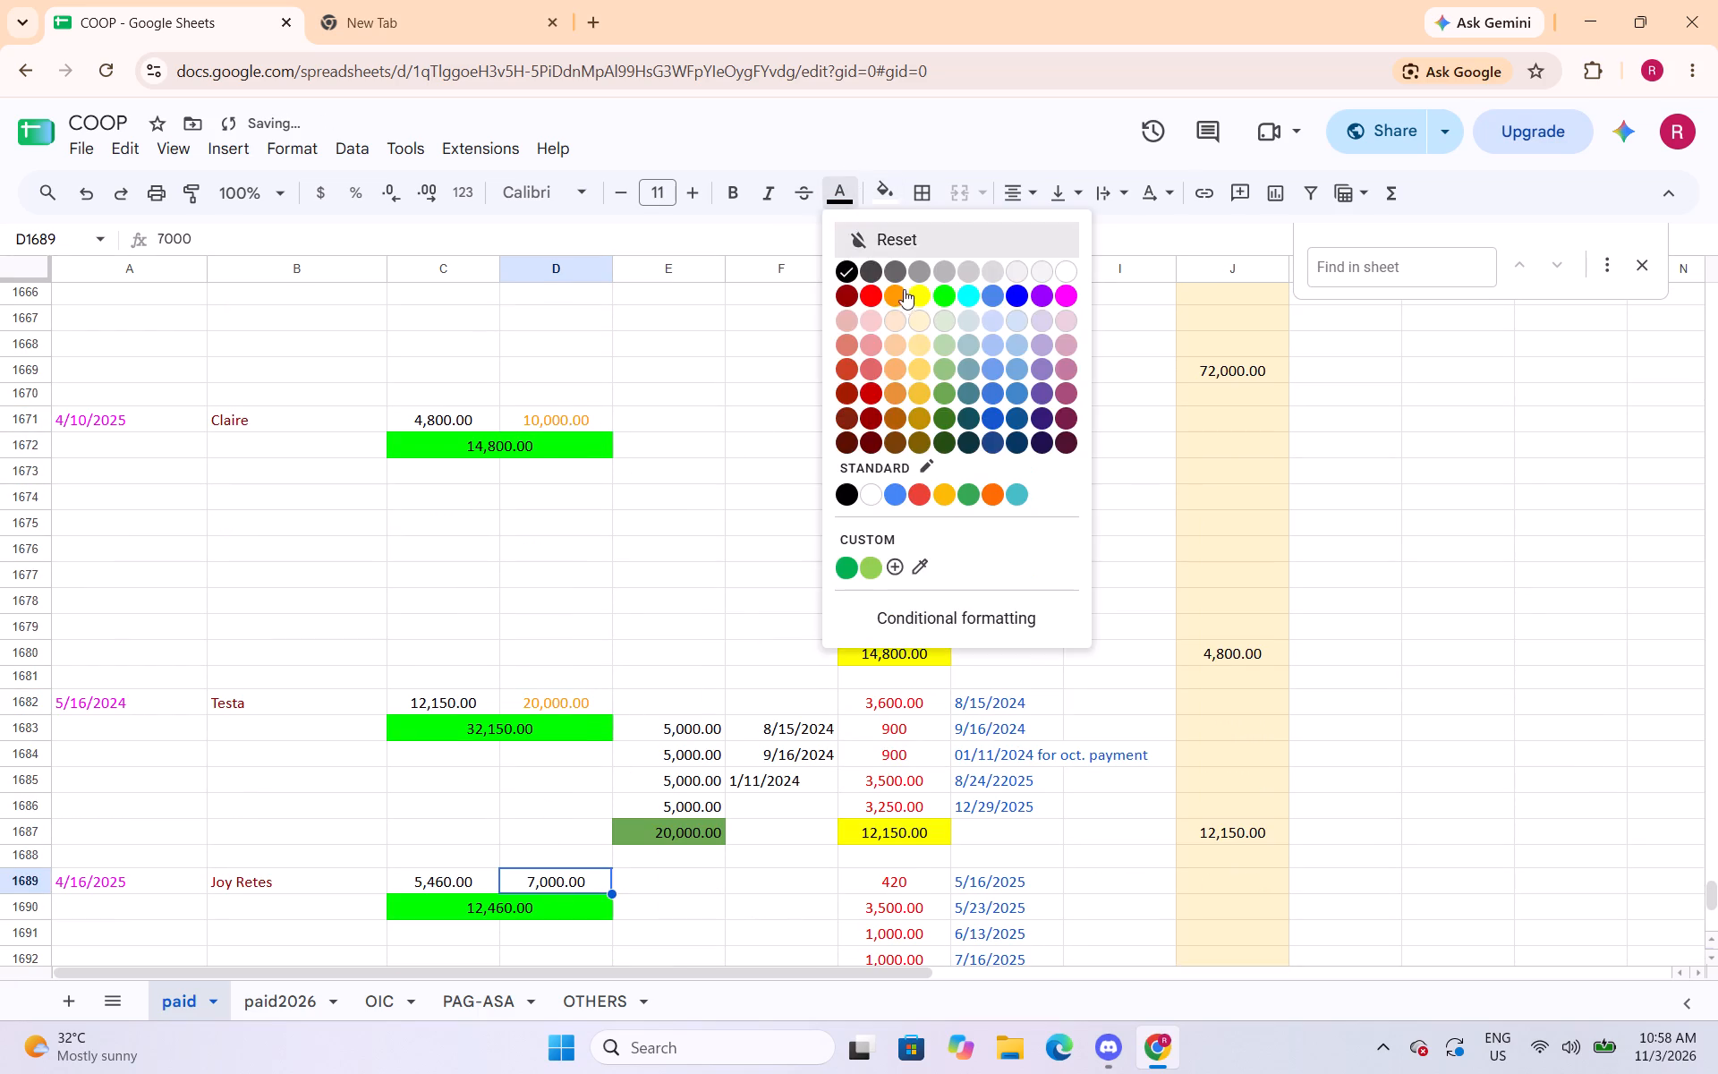
pyautogui.click(905, 291)
# Change the text colour of the capital amounts in cells D1699 and D1707:D1708 to orange.
pyautogui.scroll(-3, 864, 399)
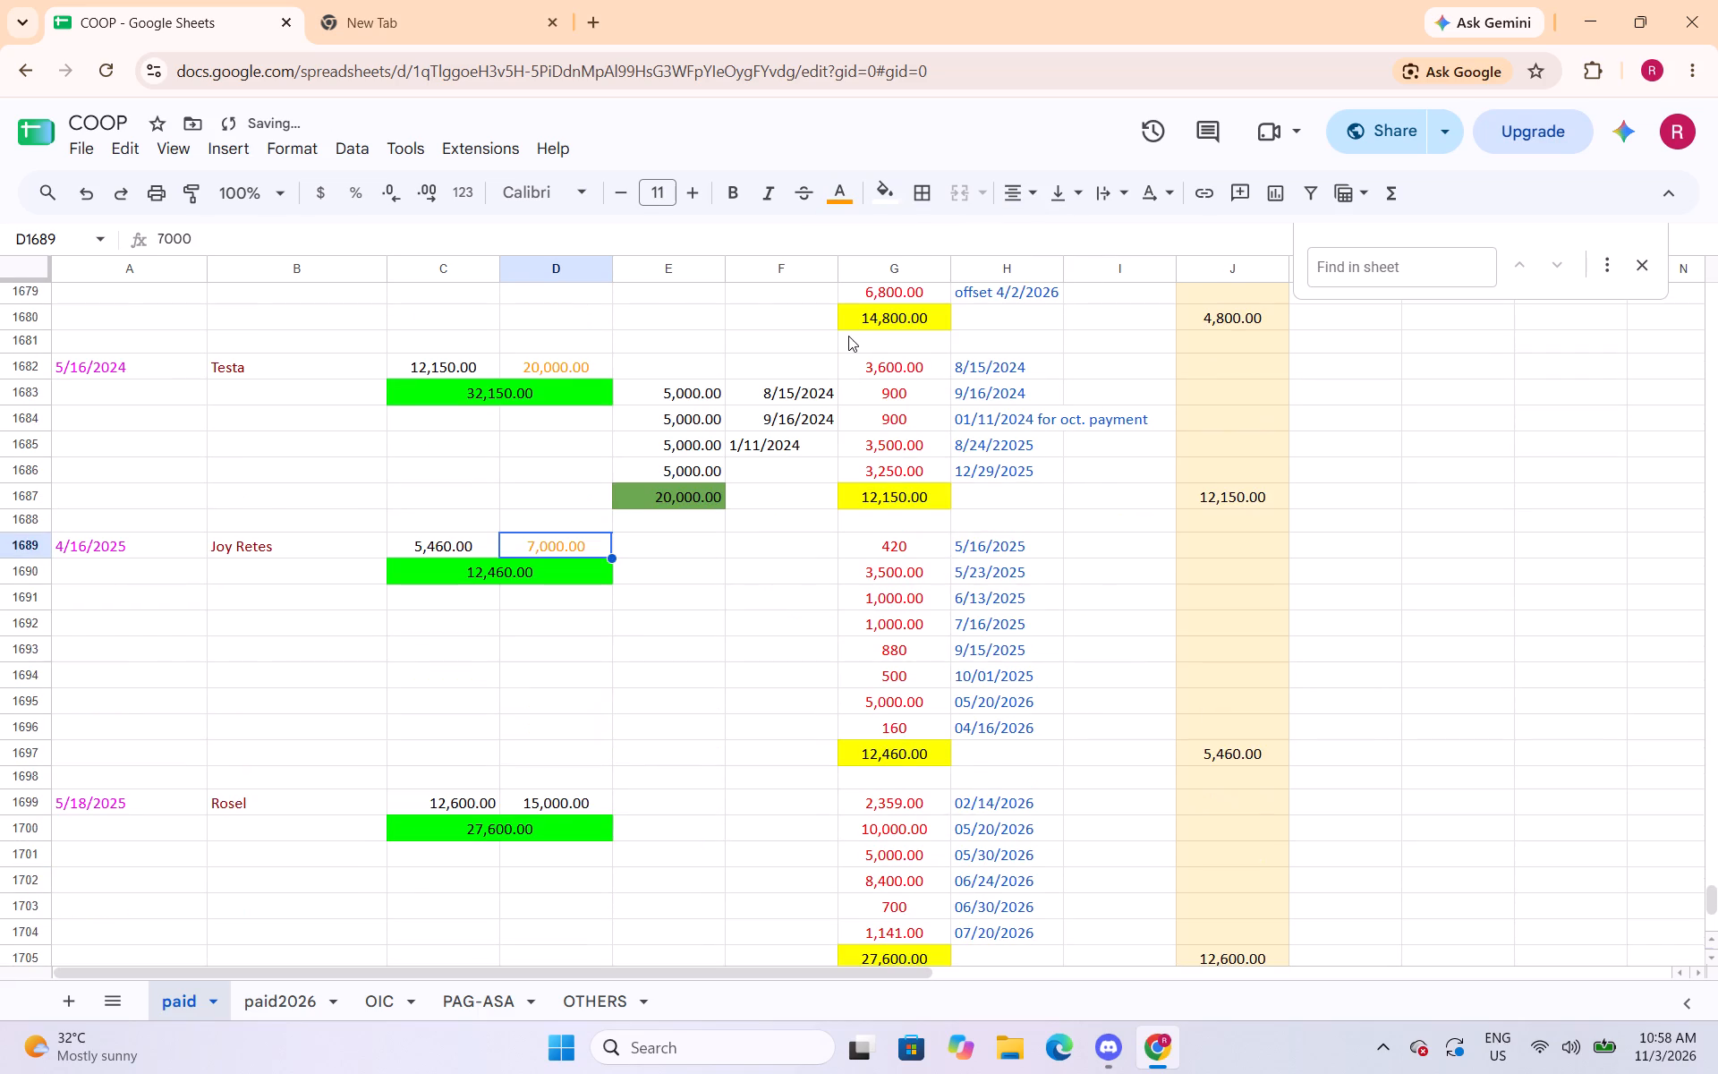
pyautogui.scroll(-2, 836, 362)
pyautogui.click(582, 585)
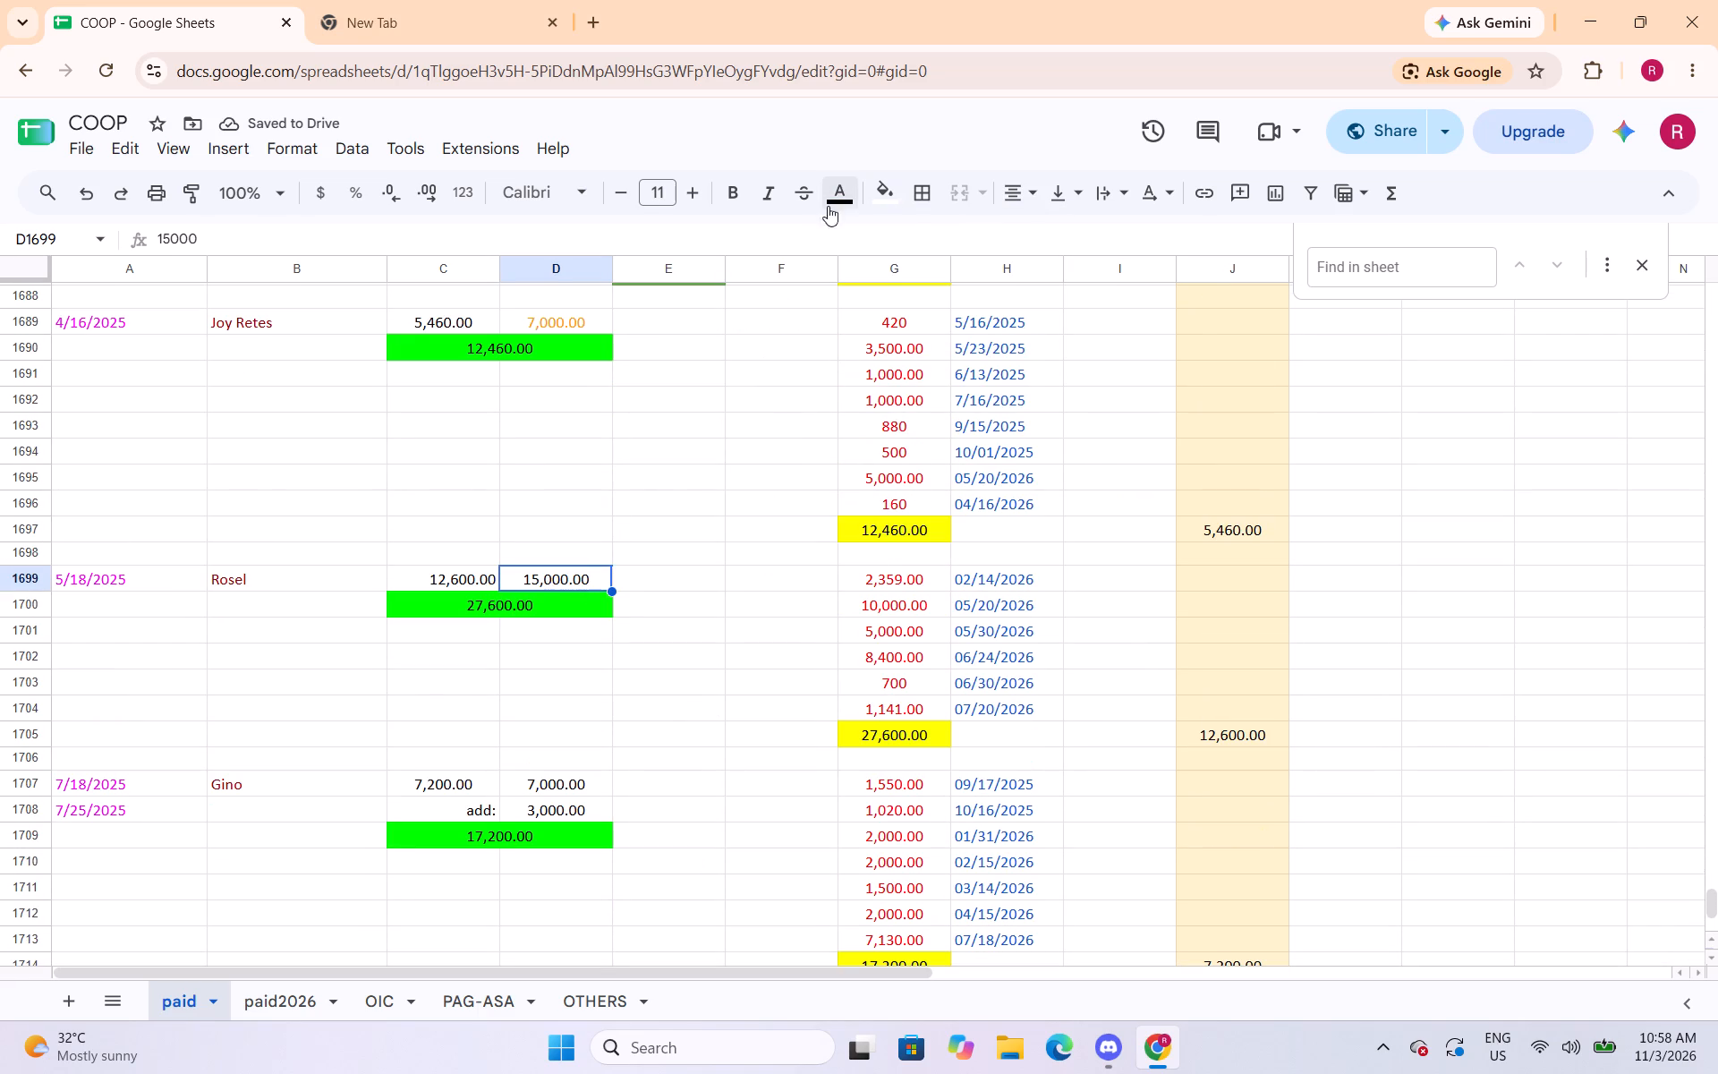
pyautogui.click(835, 199)
pyautogui.click(902, 294)
pyautogui.moveTo(584, 788); pyautogui.dragTo(583, 806)
pyautogui.click(849, 187)
pyautogui.click(905, 294)
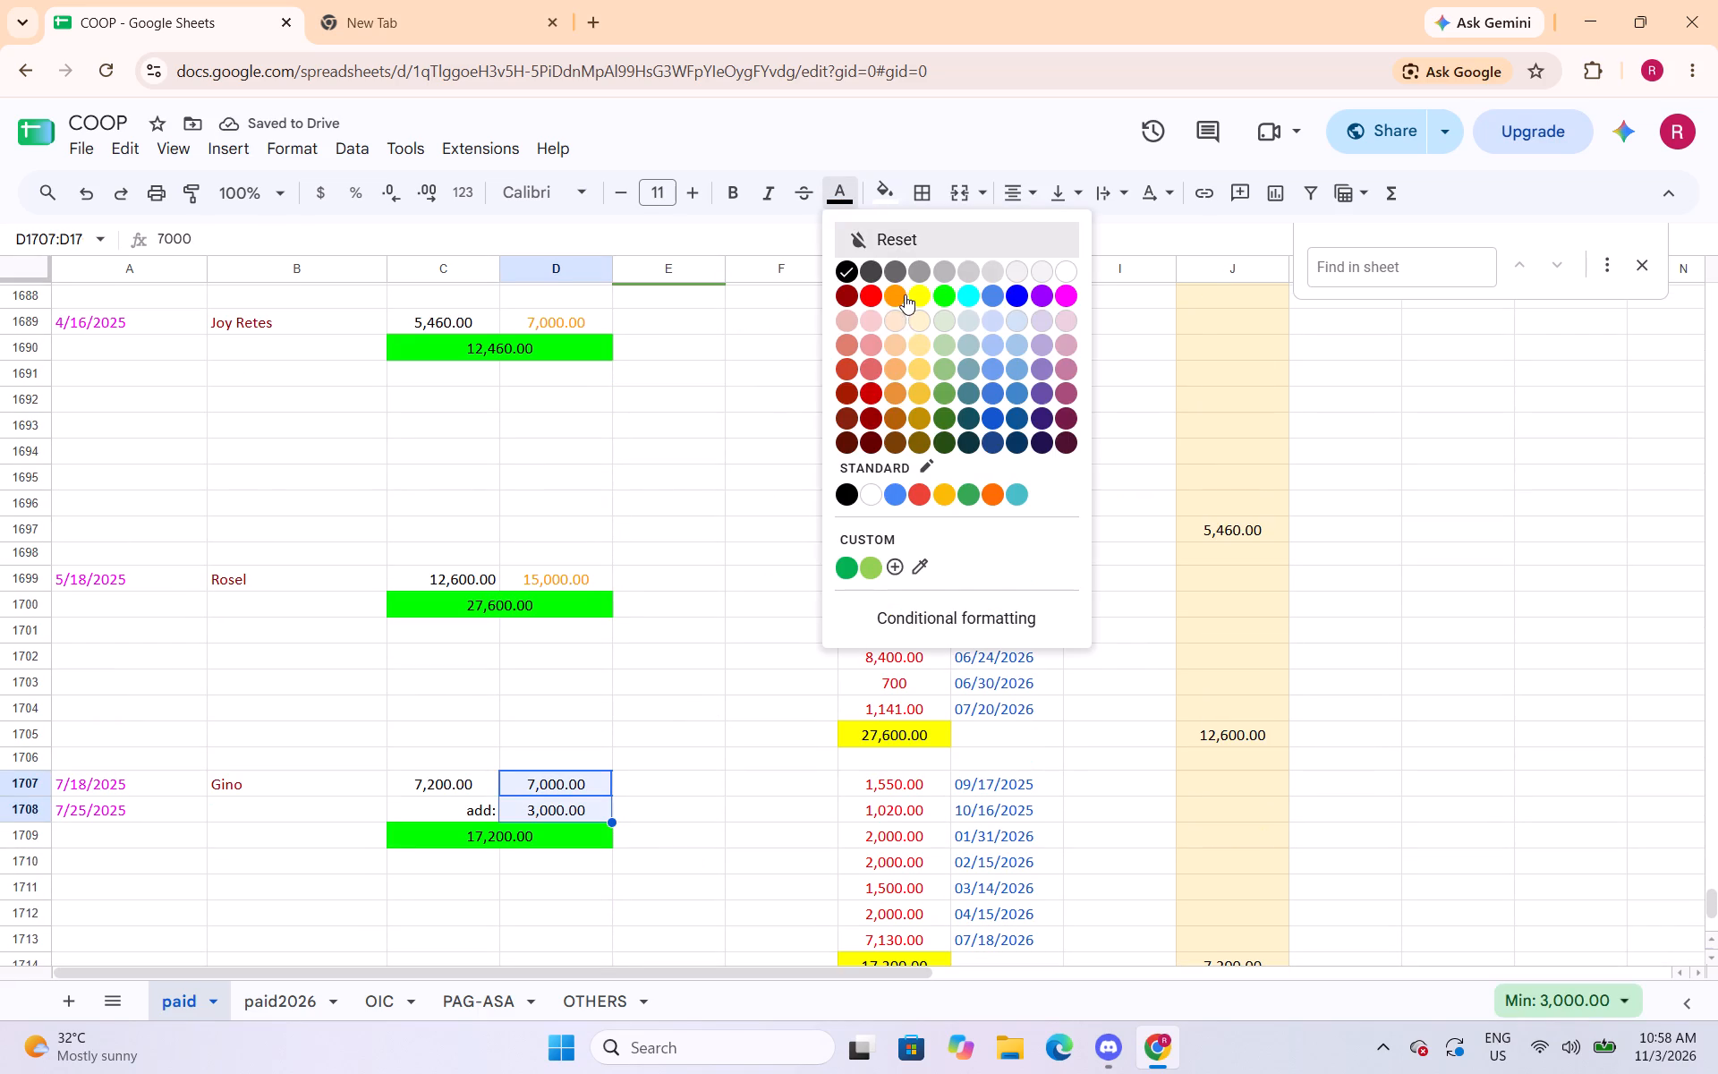
# Change the text colour of the capital amounts in cells D1716, D1719 and D1725 to orange.
pyautogui.scroll(-3, 712, 506)
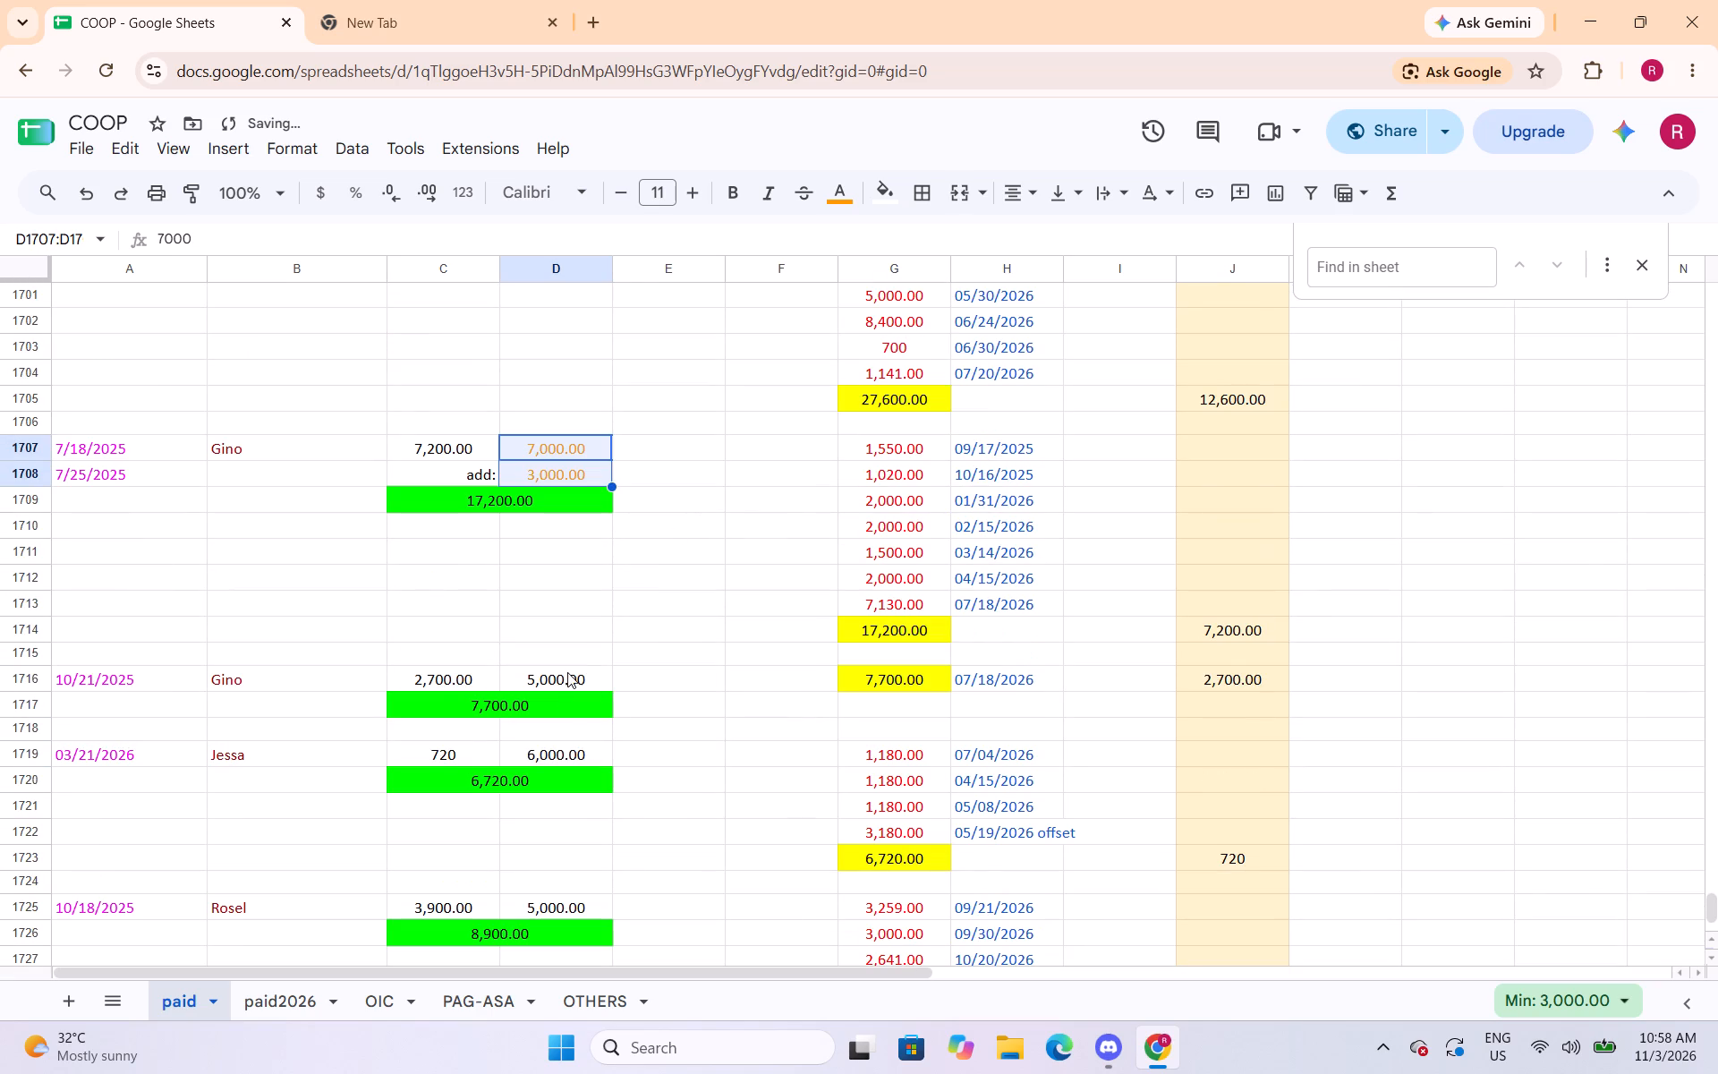
pyautogui.click(567, 672)
pyautogui.click(849, 206)
pyautogui.click(906, 299)
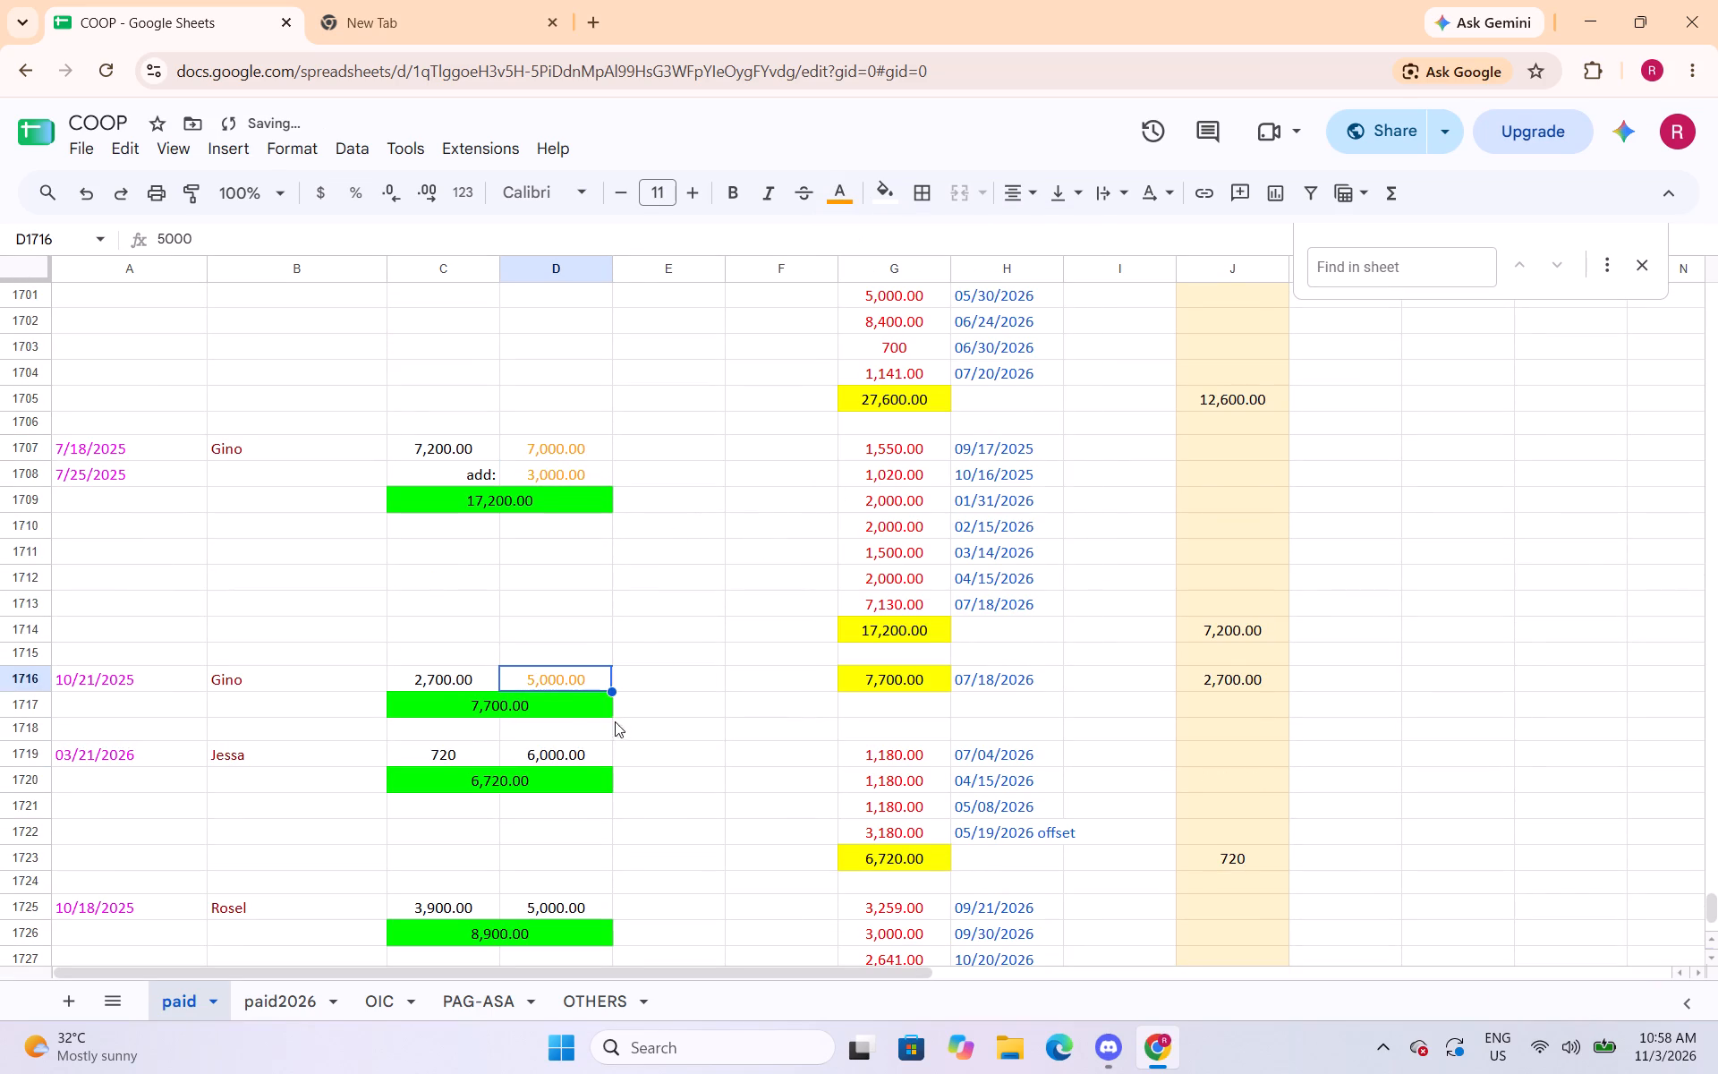
pyautogui.click(592, 754)
pyautogui.click(854, 204)
pyautogui.click(901, 284)
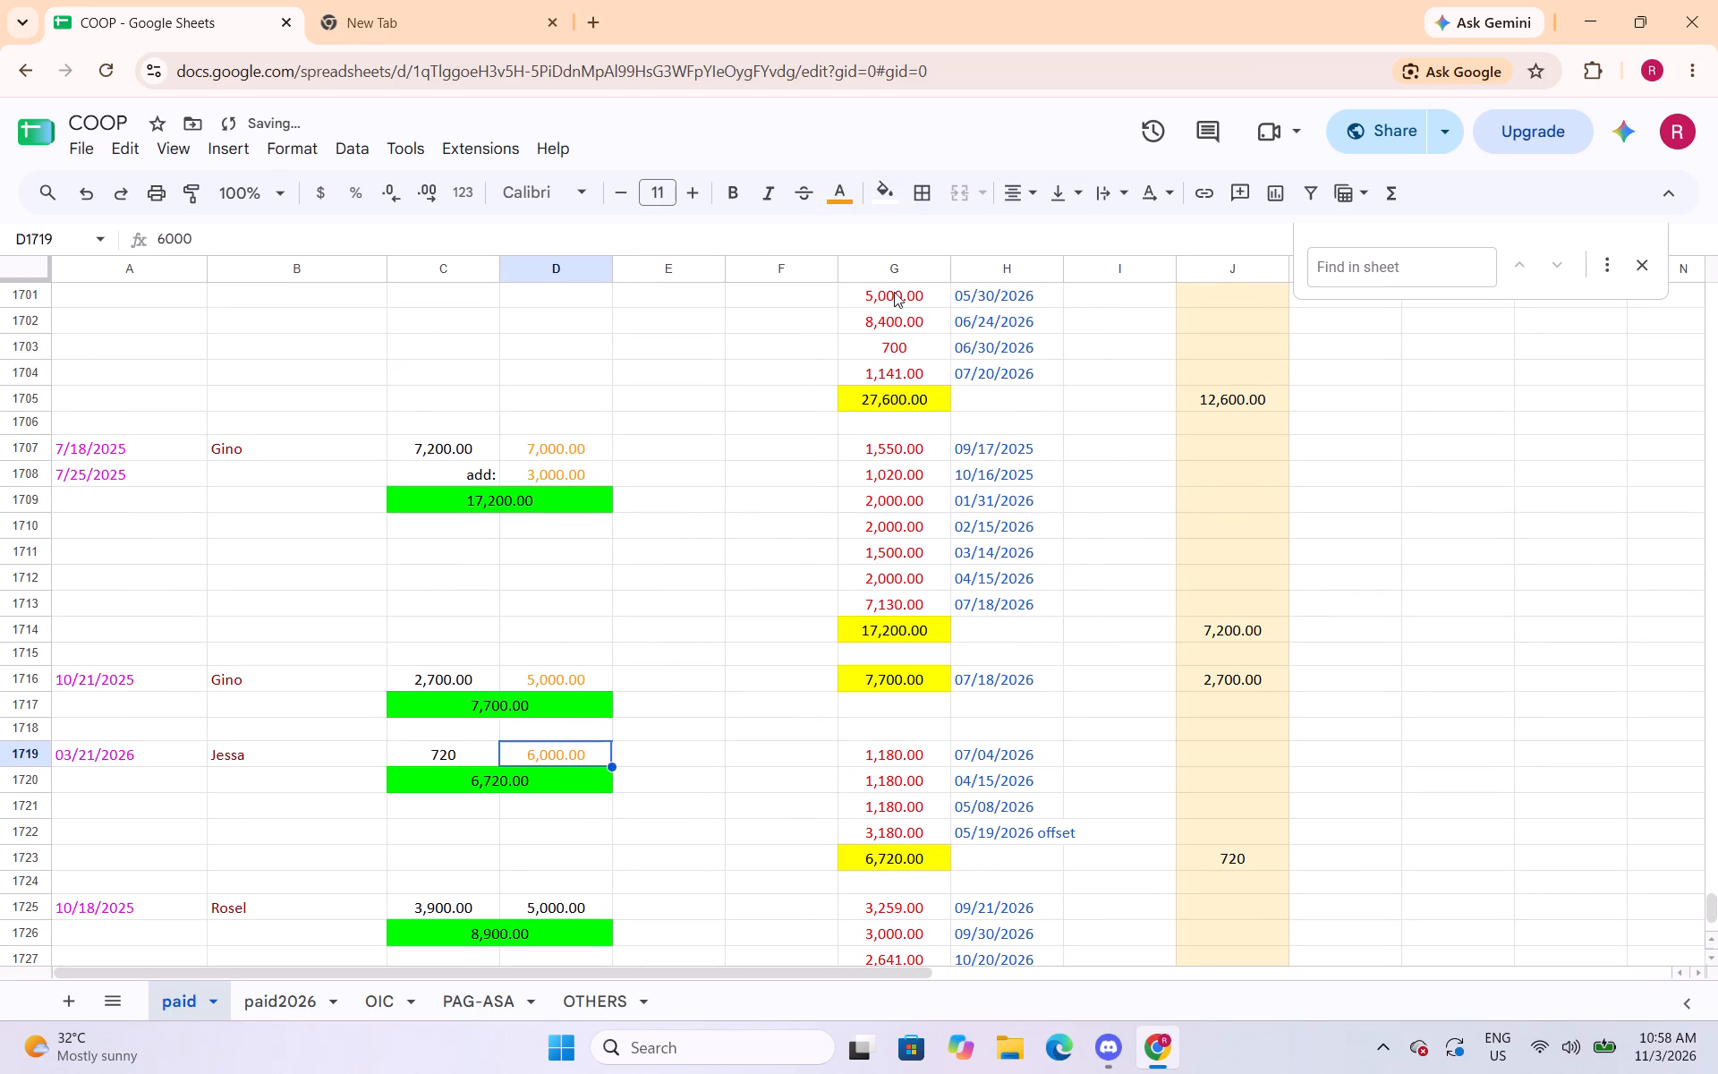
pyautogui.scroll(-4, 676, 489)
pyautogui.click(591, 454)
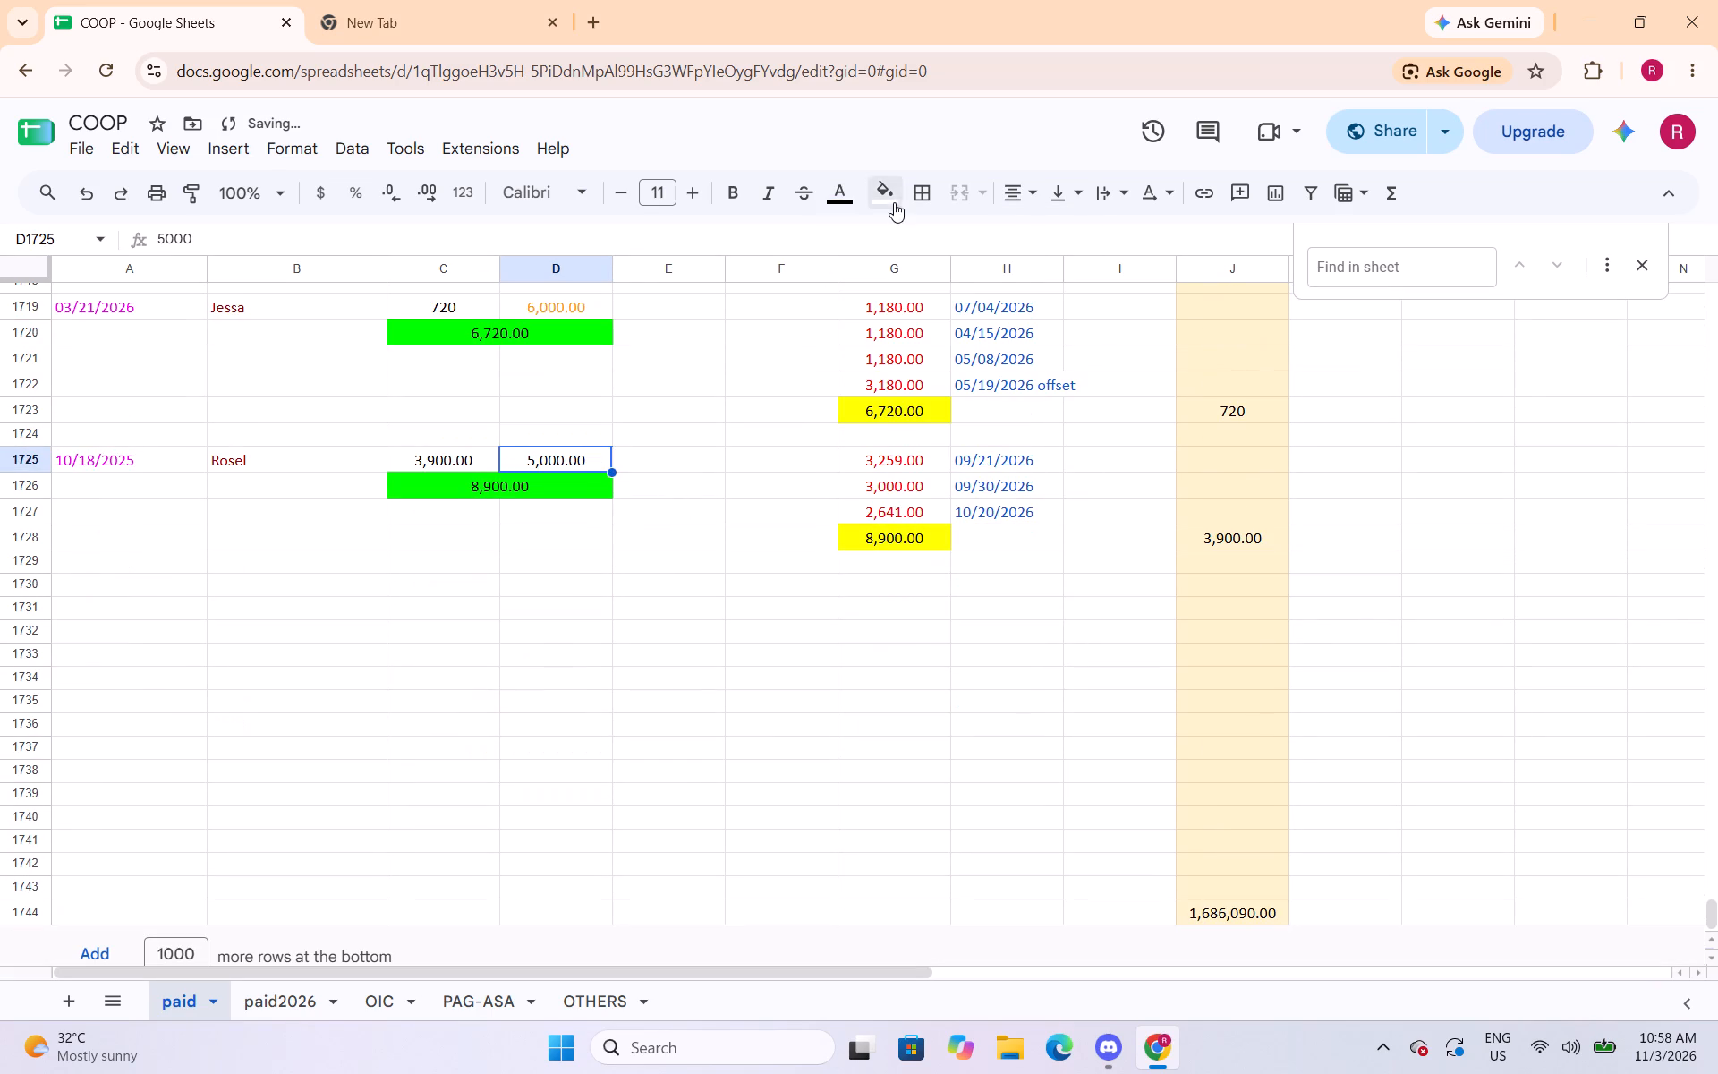
pyautogui.click(846, 192)
pyautogui.click(895, 292)
# Save the COOP spreadsheet.
pyautogui.scroll(-4, 837, 379)
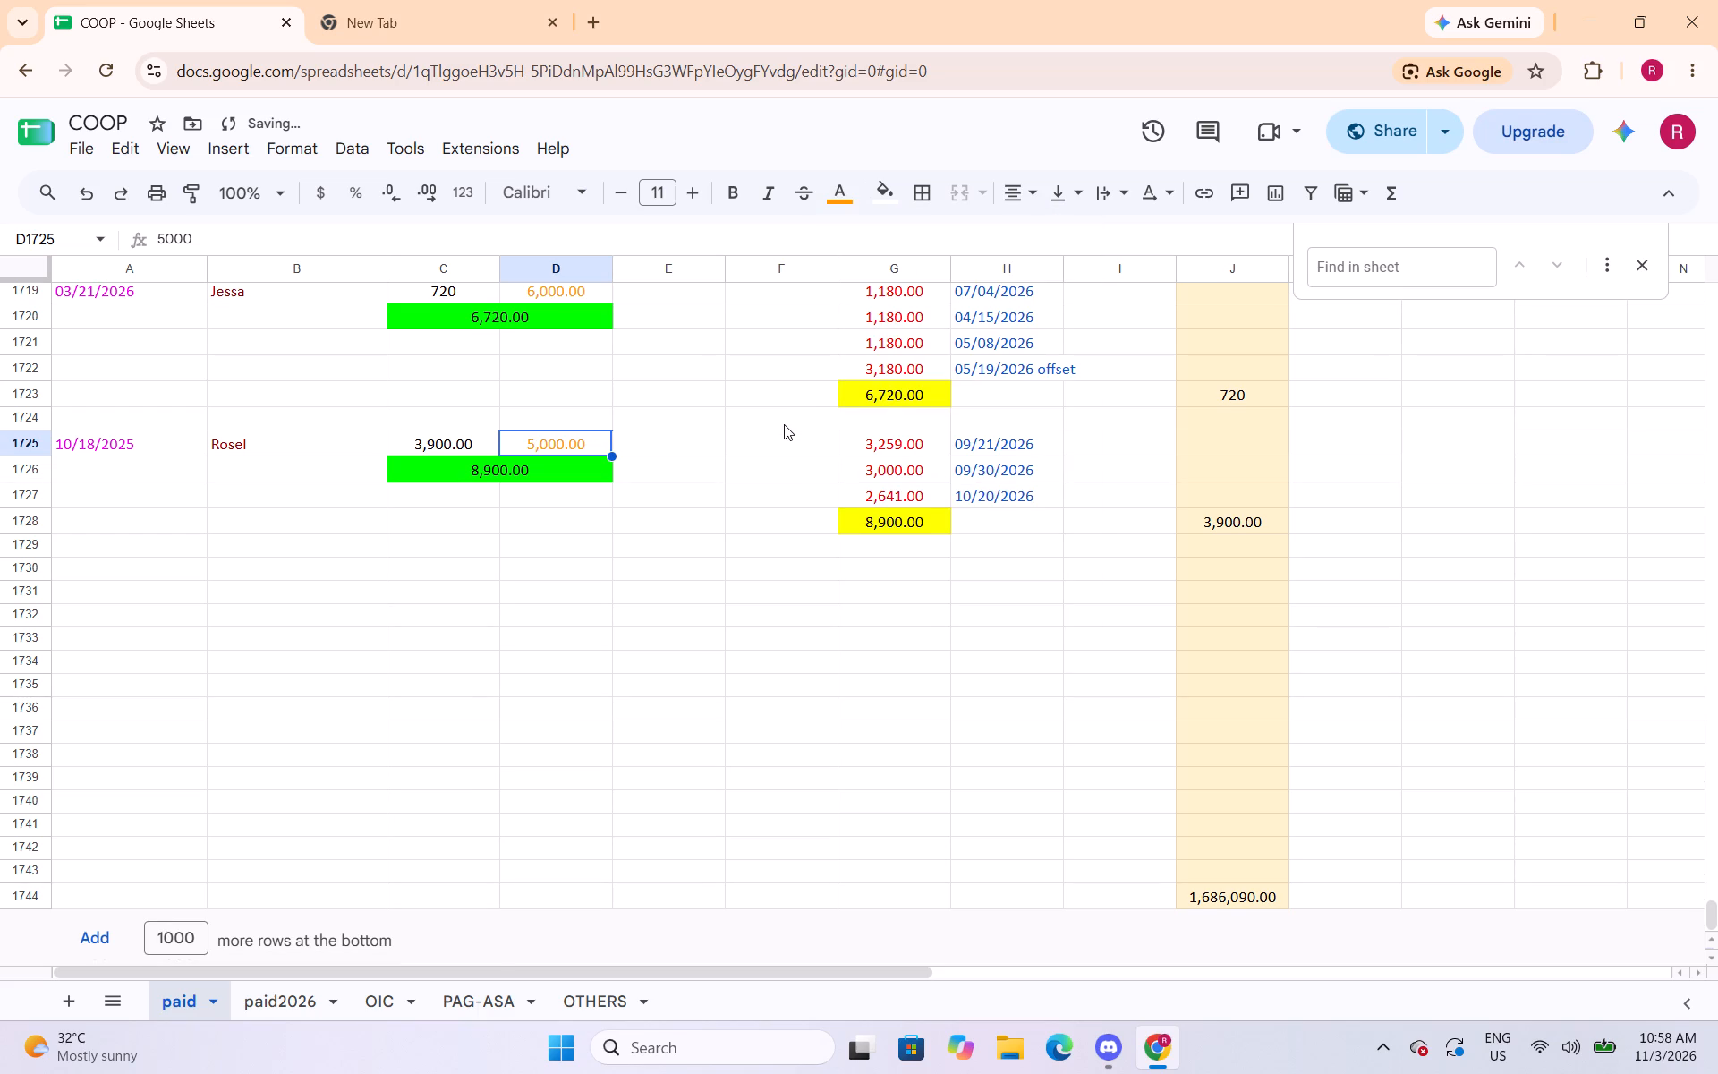
pyautogui.scroll(4, 790, 422)
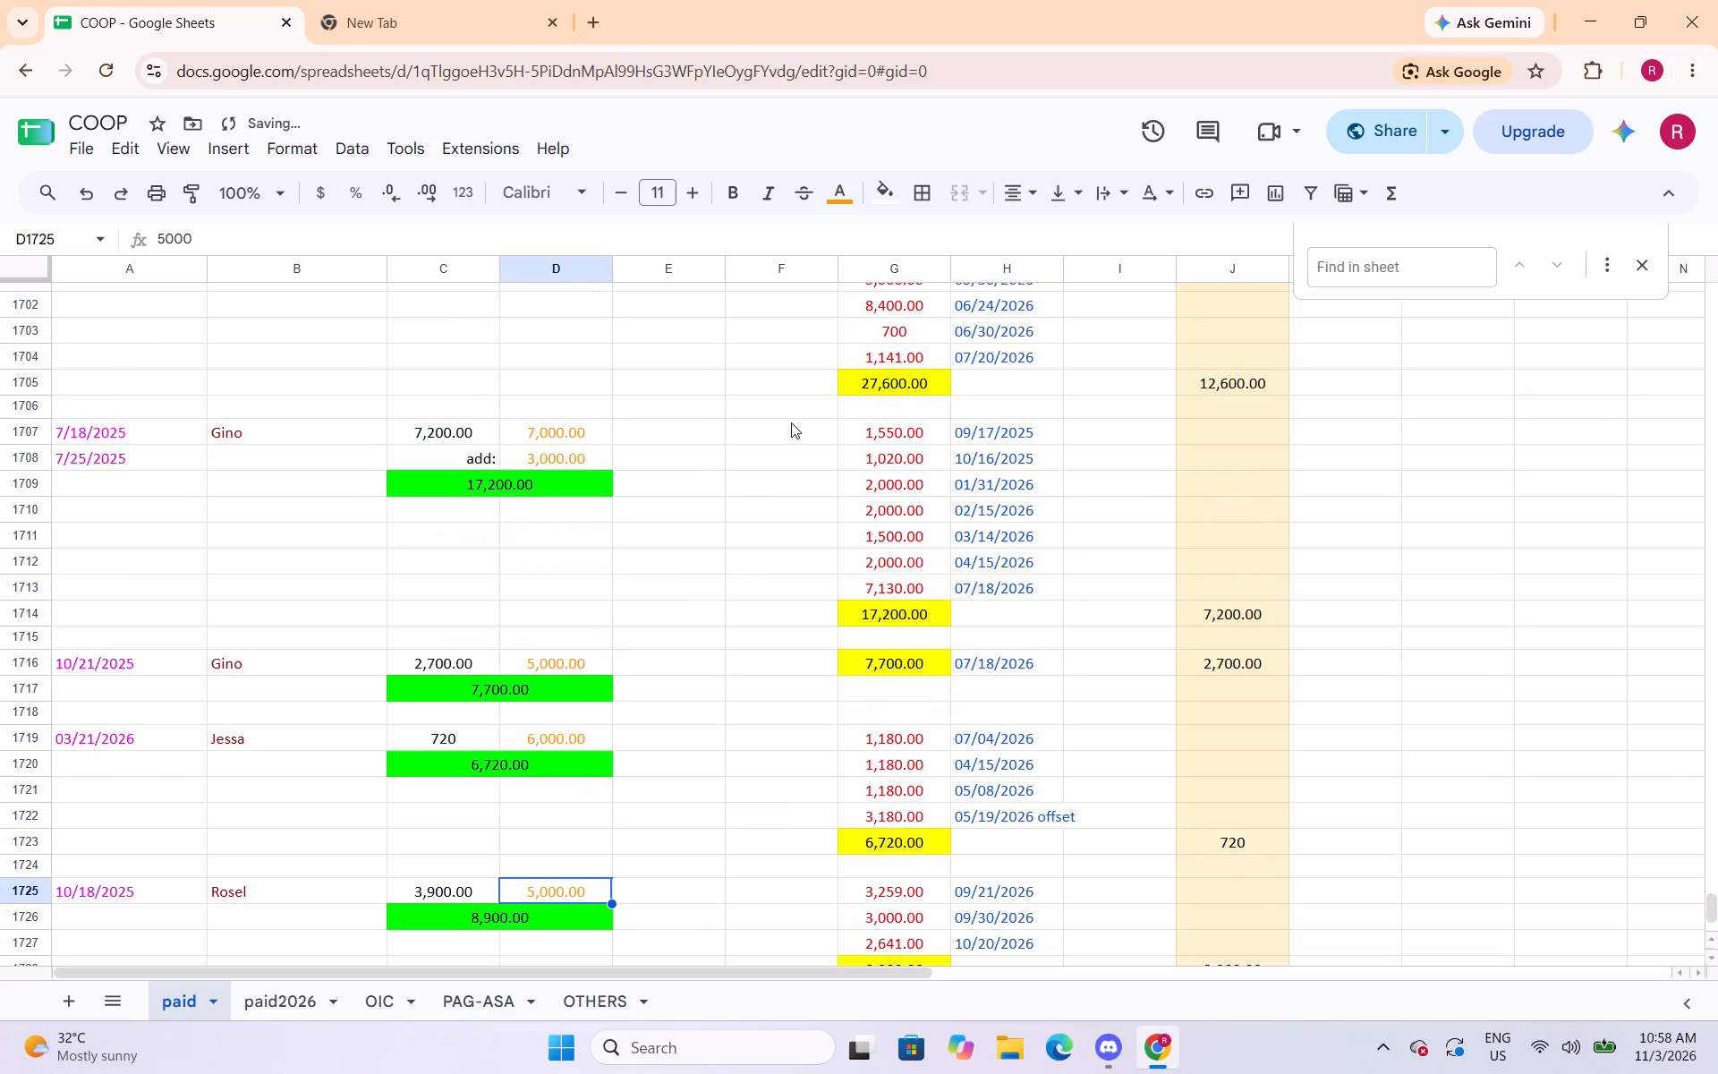
pyautogui.hotkey('ctrl', 's')
# Look over the paid2026 sheet's formatting and review the paid sheet's colours back up to its header row.
pyautogui.moveTo(322, 1000); pyautogui.dragTo(357, 989)
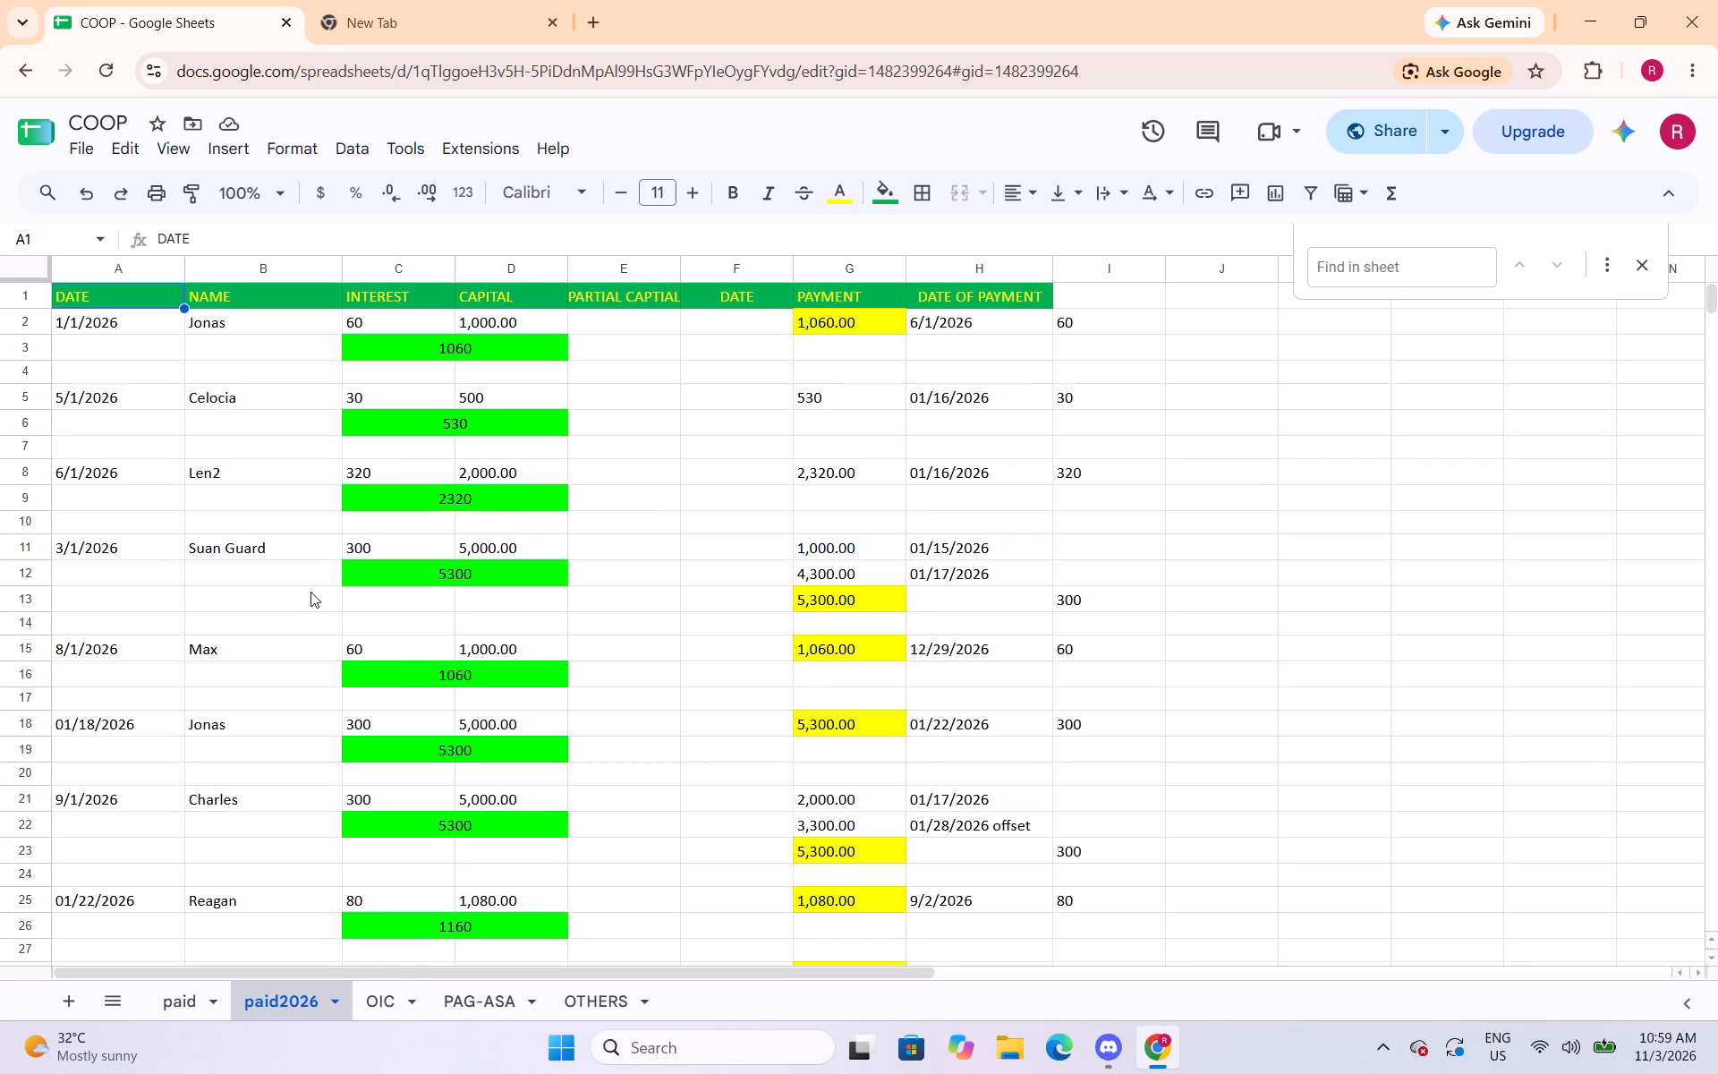
pyautogui.click(194, 991)
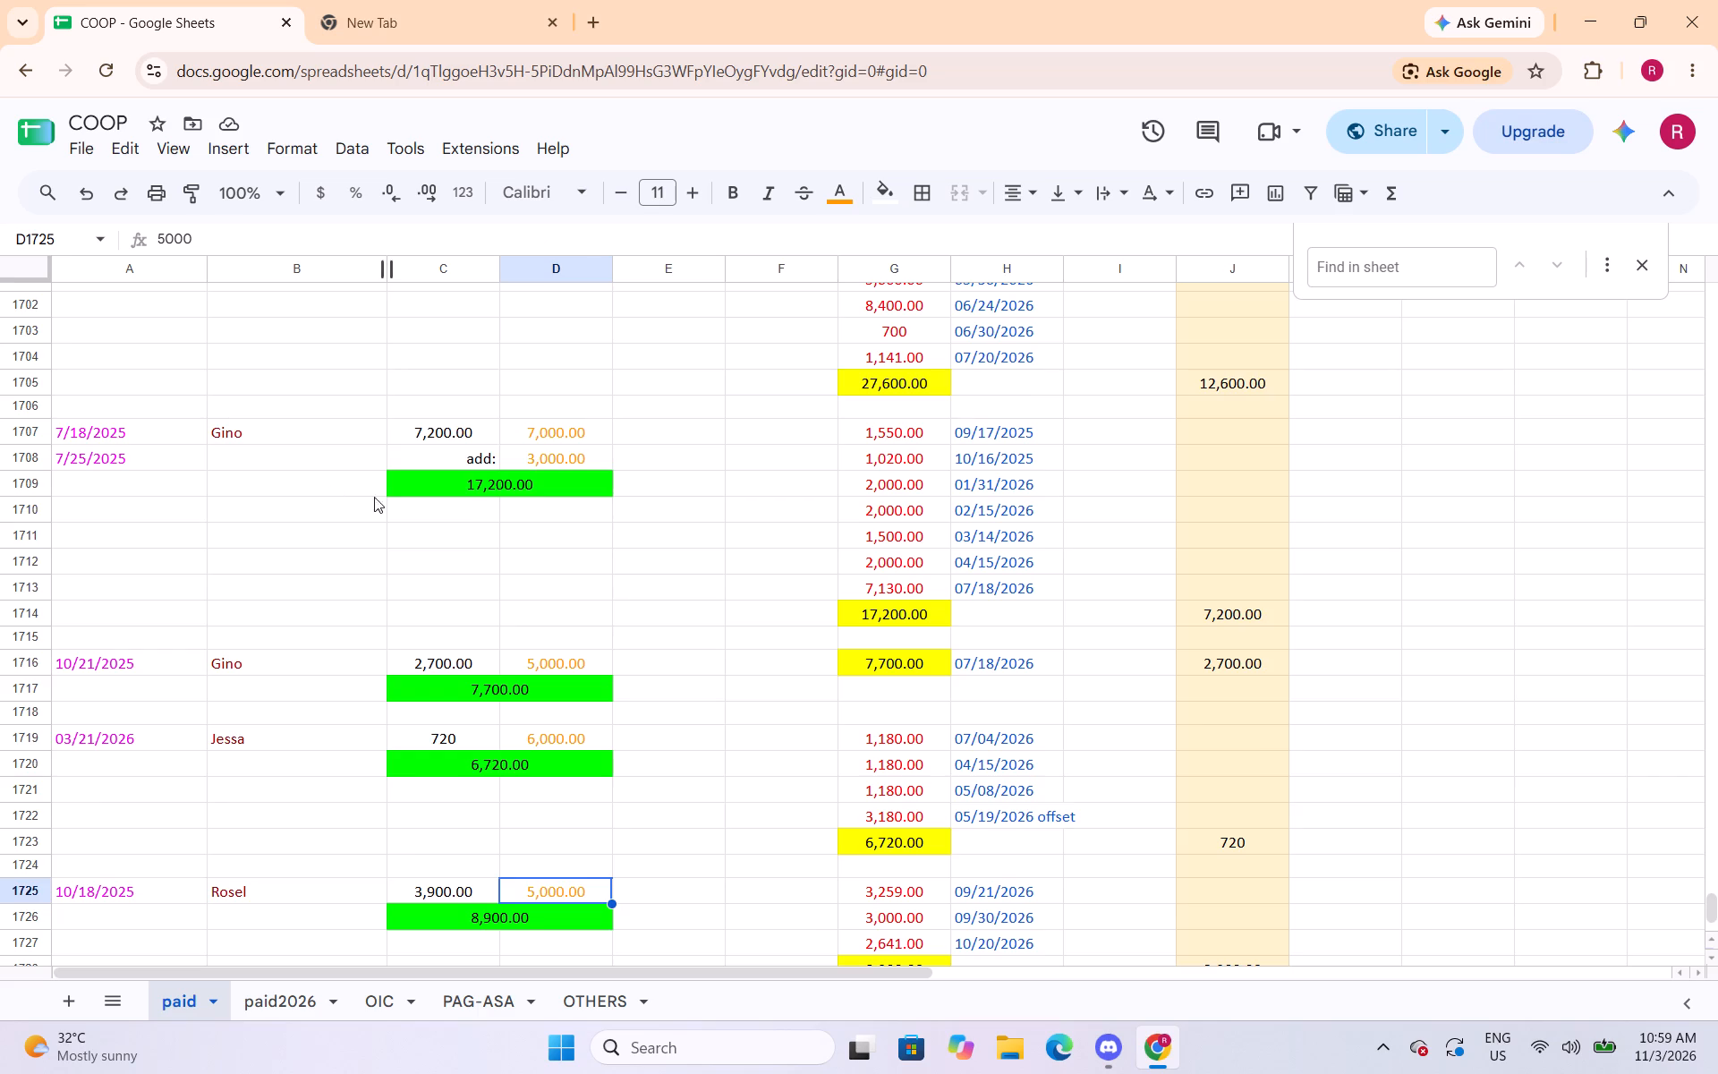
pyautogui.scroll(2, 389, 483)
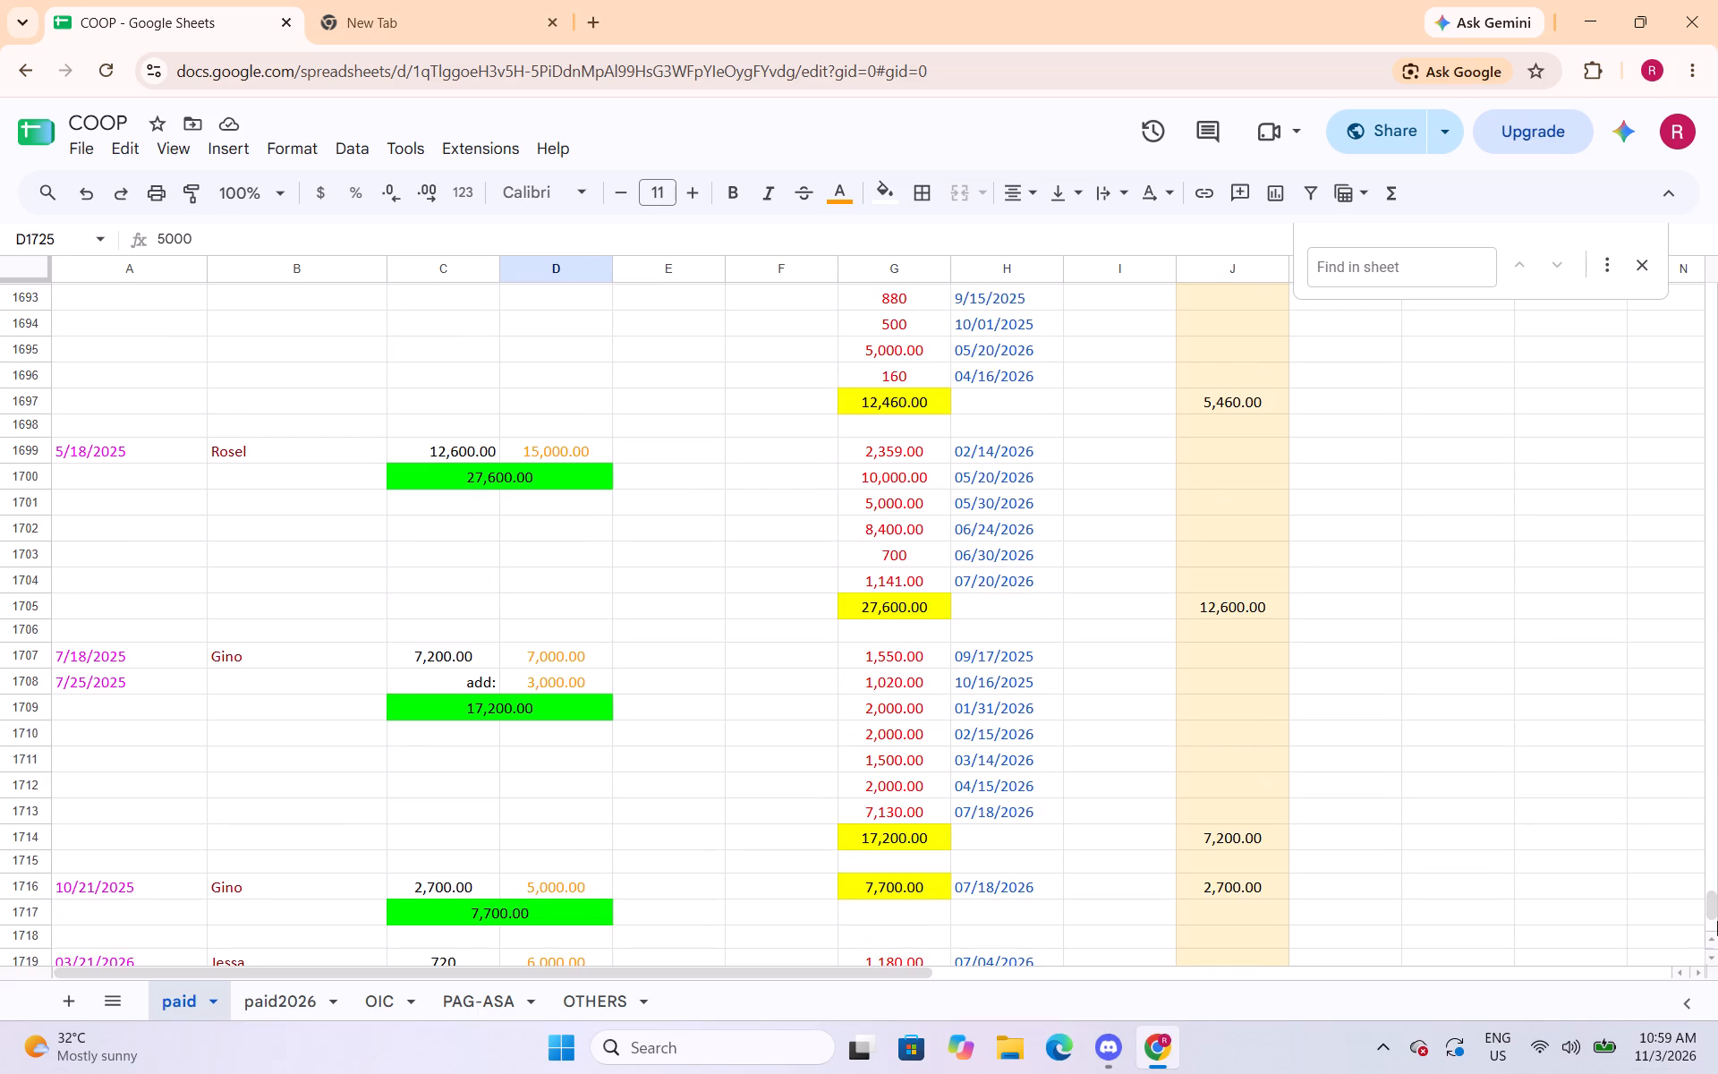
pyautogui.moveTo(1717, 913); pyautogui.dragTo(1717, 797)
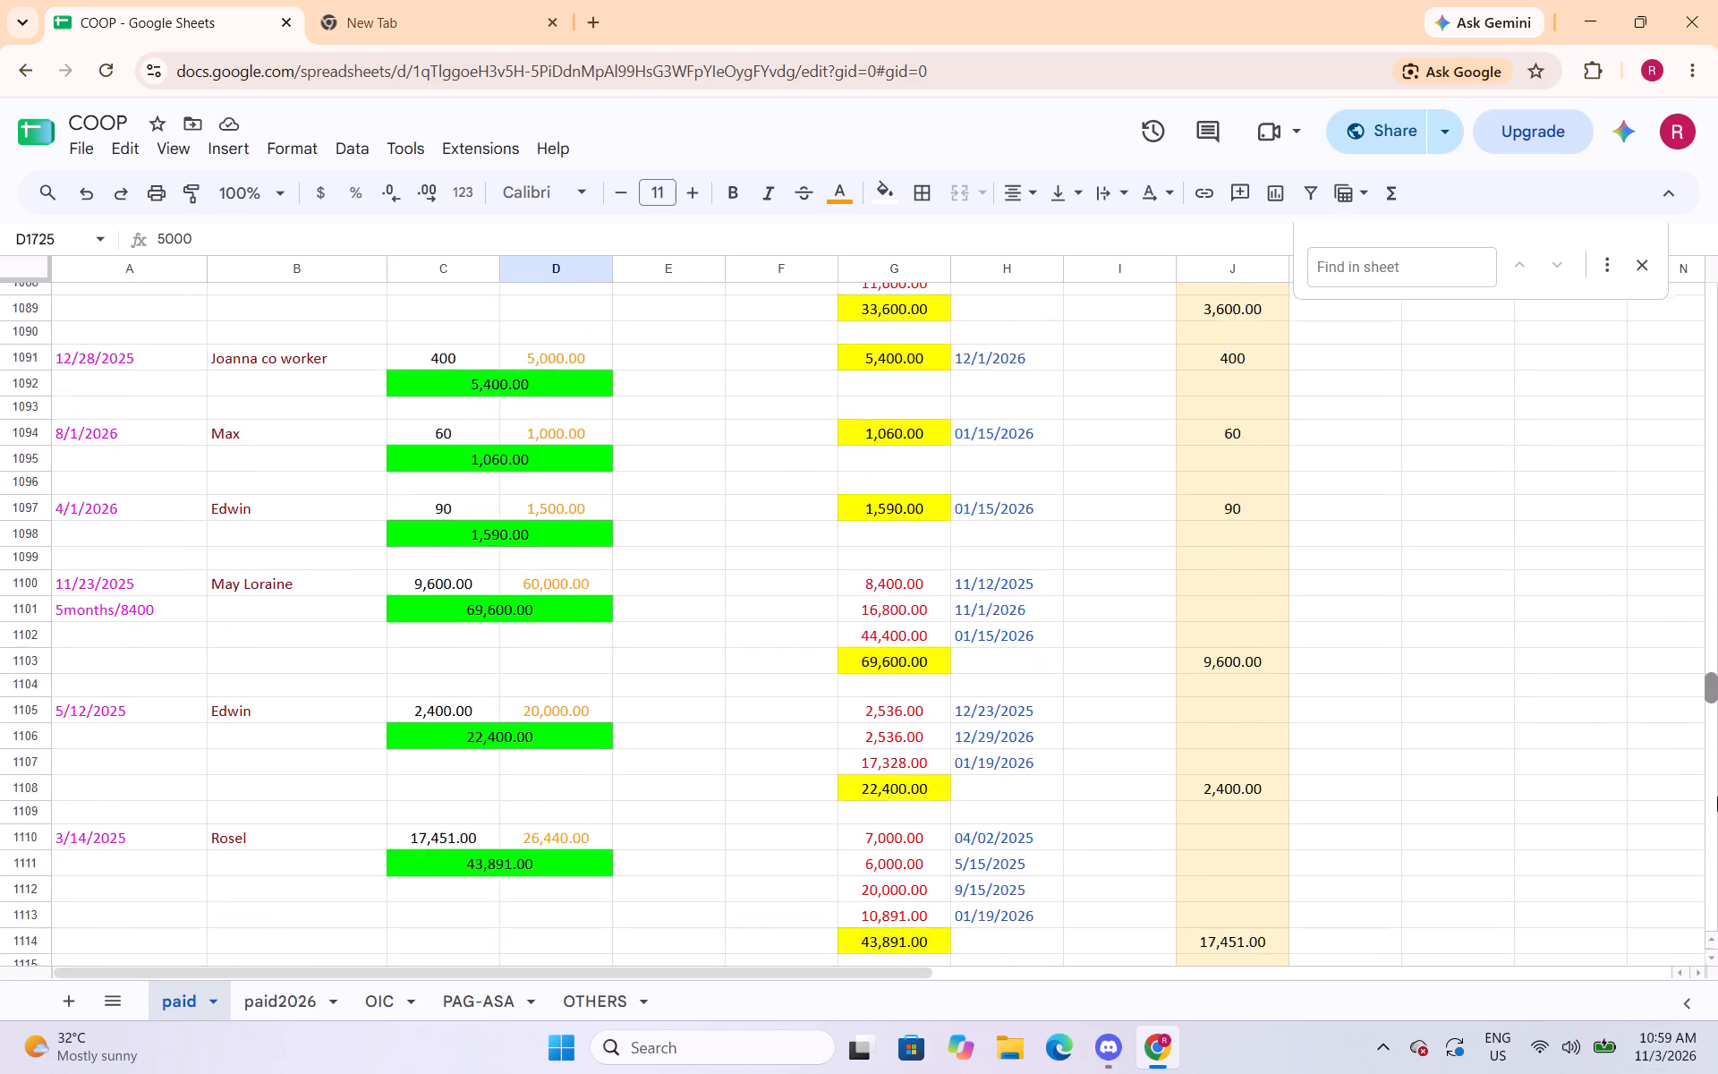
pyautogui.moveTo(1717, 797); pyautogui.dragTo(1717, 263)
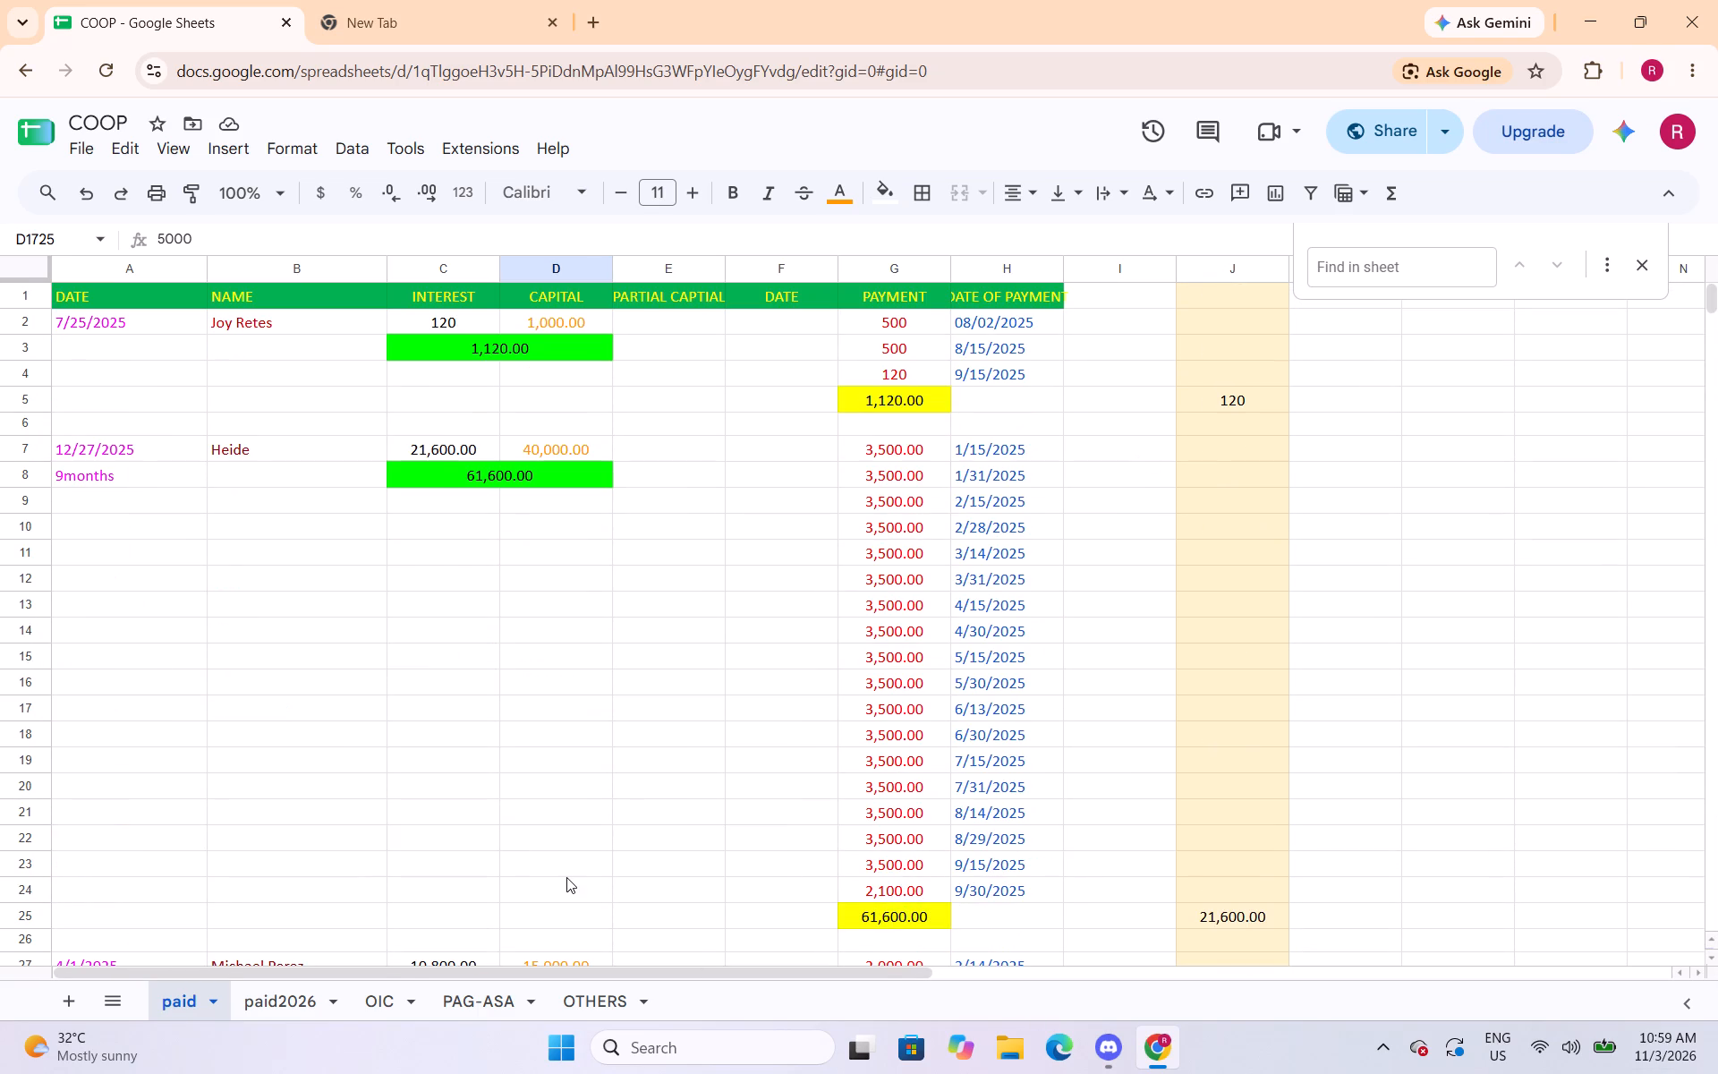
# Centre-align all of column I on the paid2026 sheet.
pyautogui.click(306, 1003)
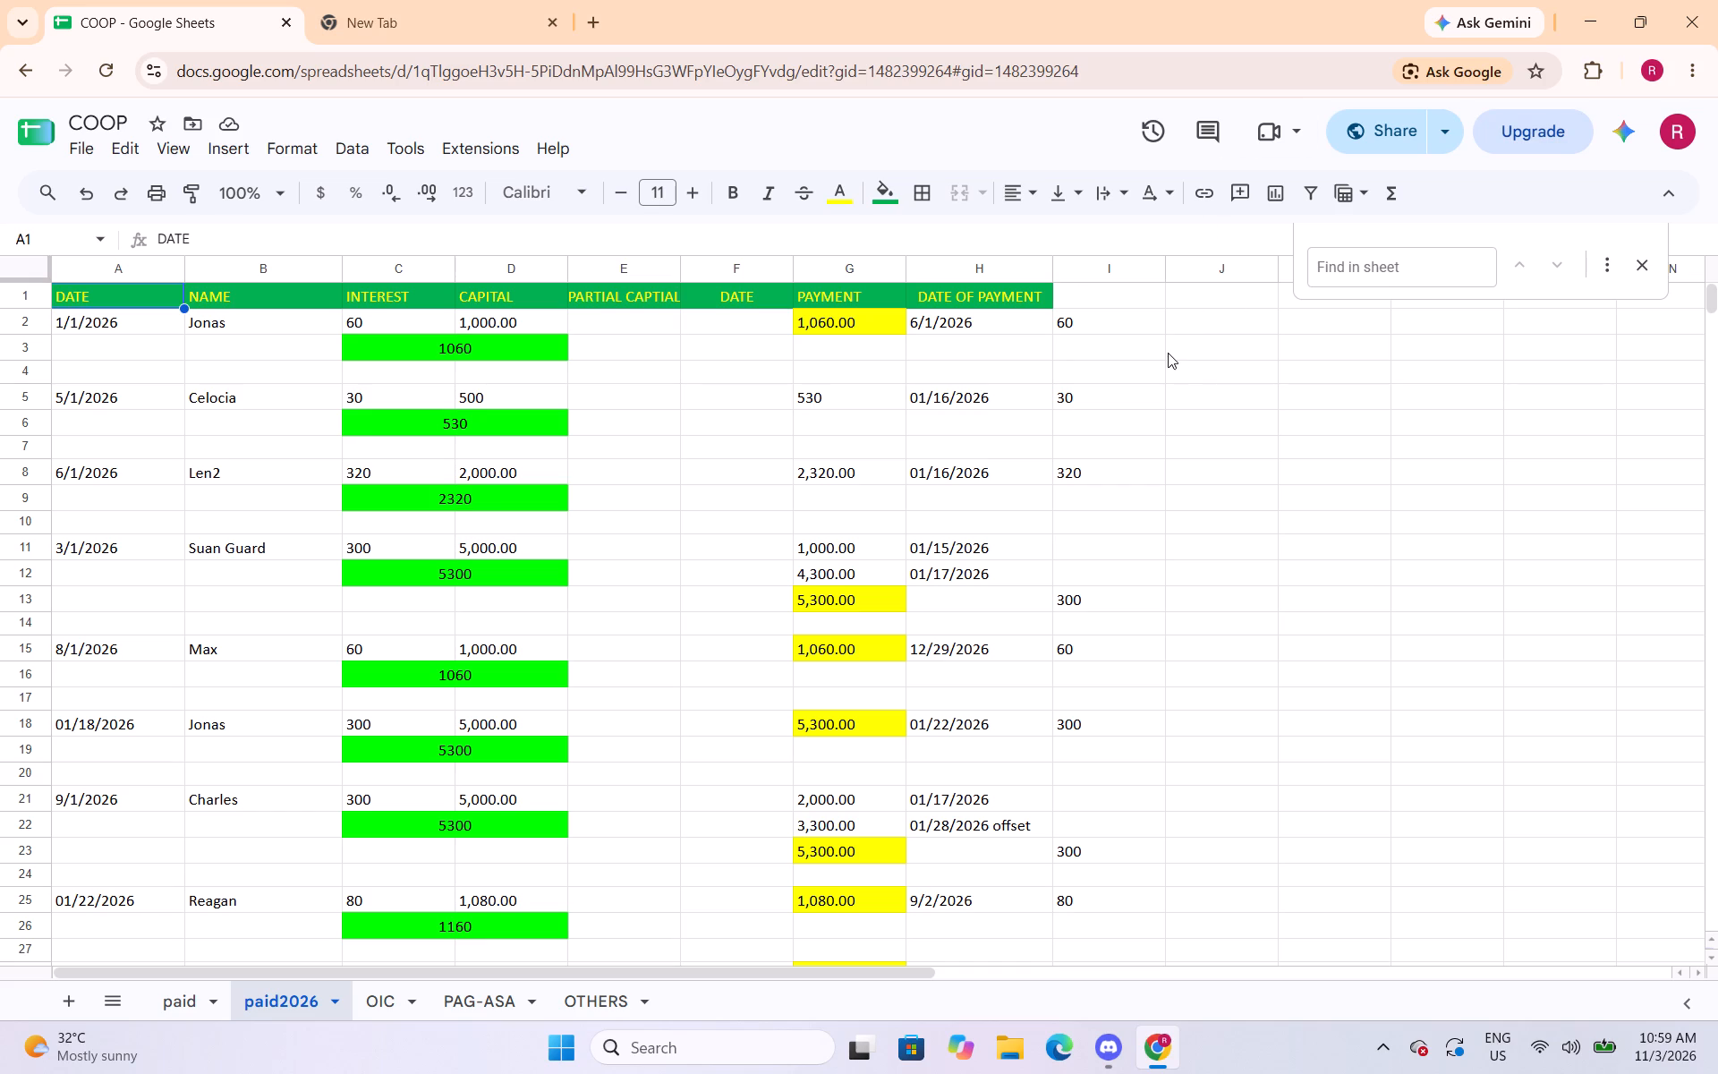
pyautogui.click(1095, 275)
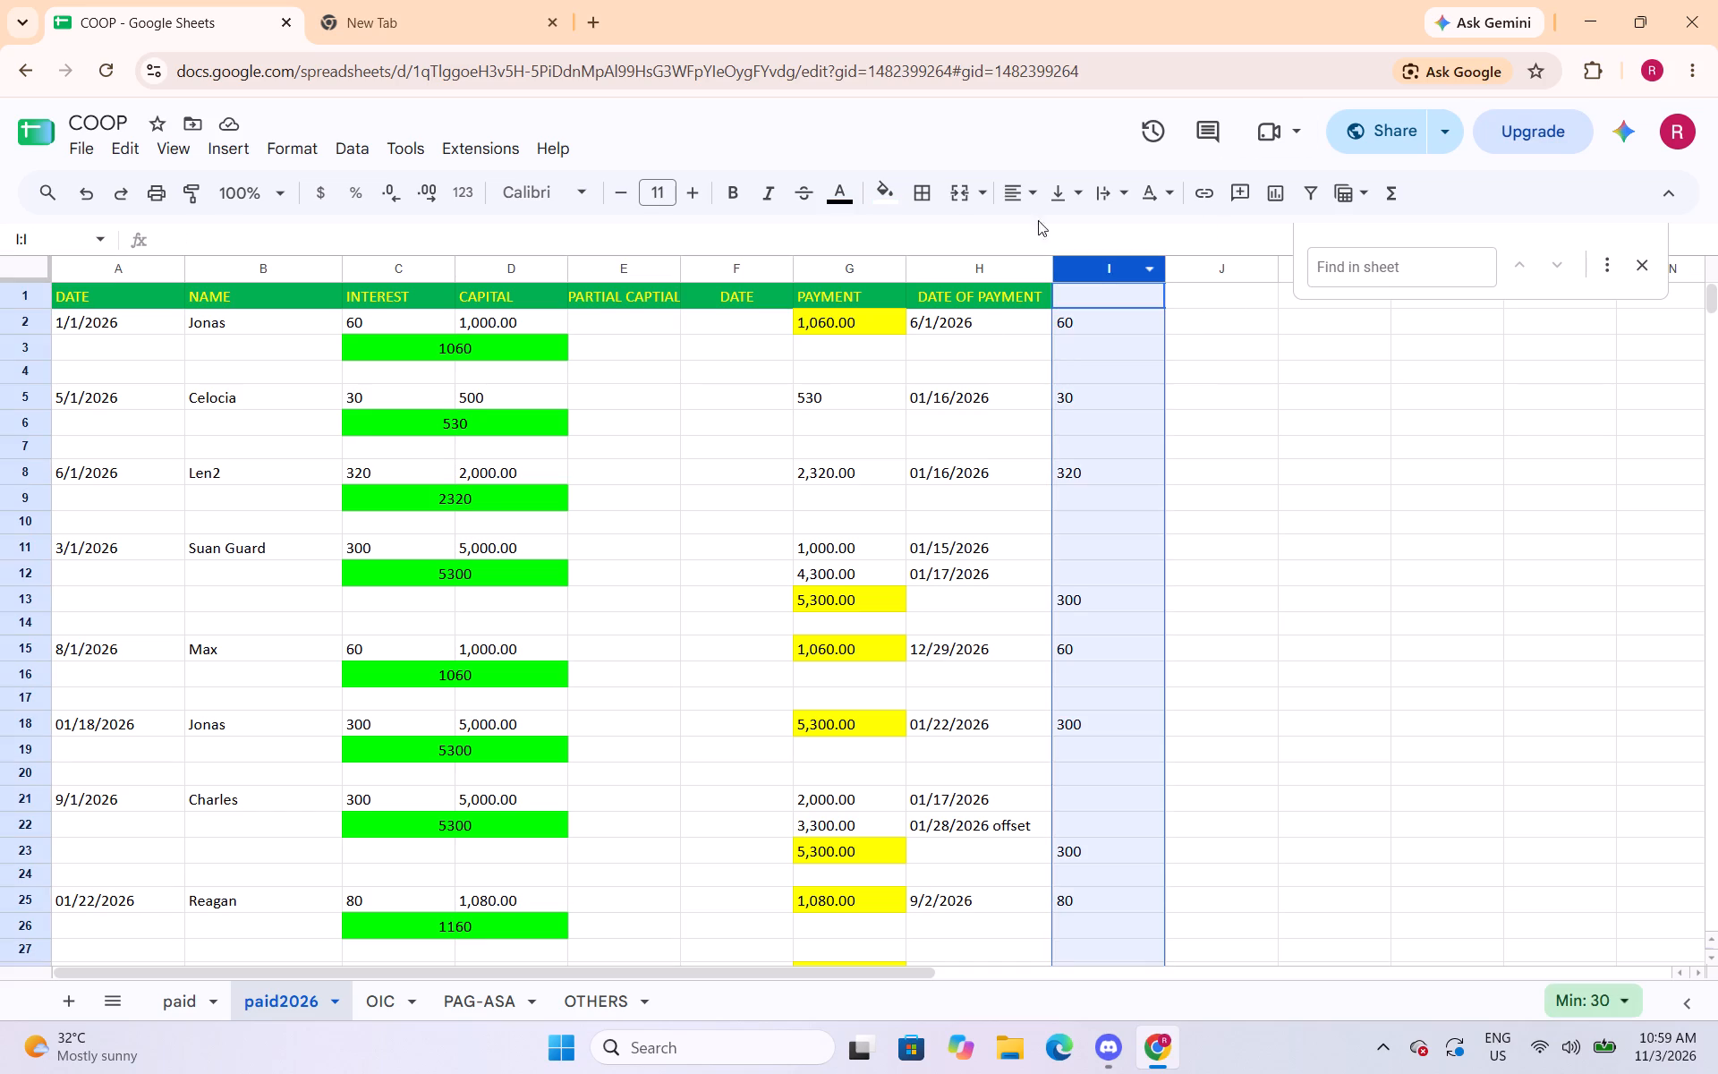
pyautogui.click(1031, 197)
pyautogui.click(1066, 242)
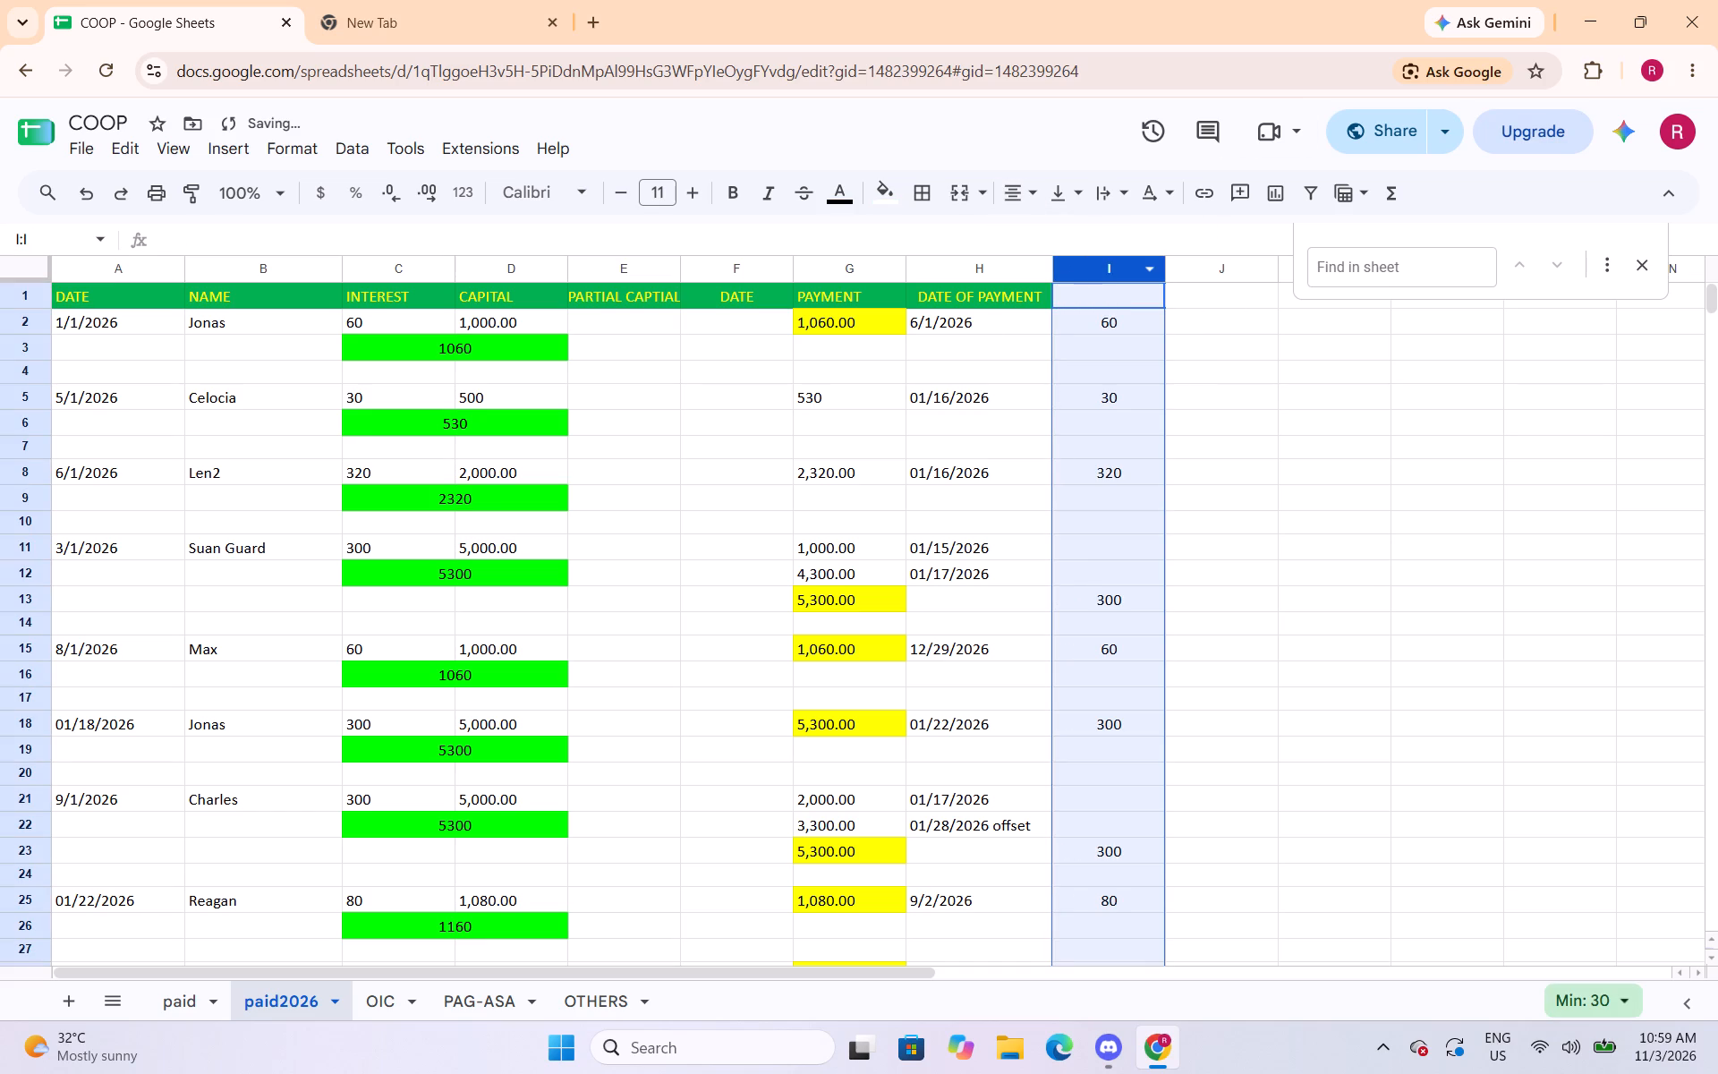
pyautogui.scroll(-1, 1122, 575)
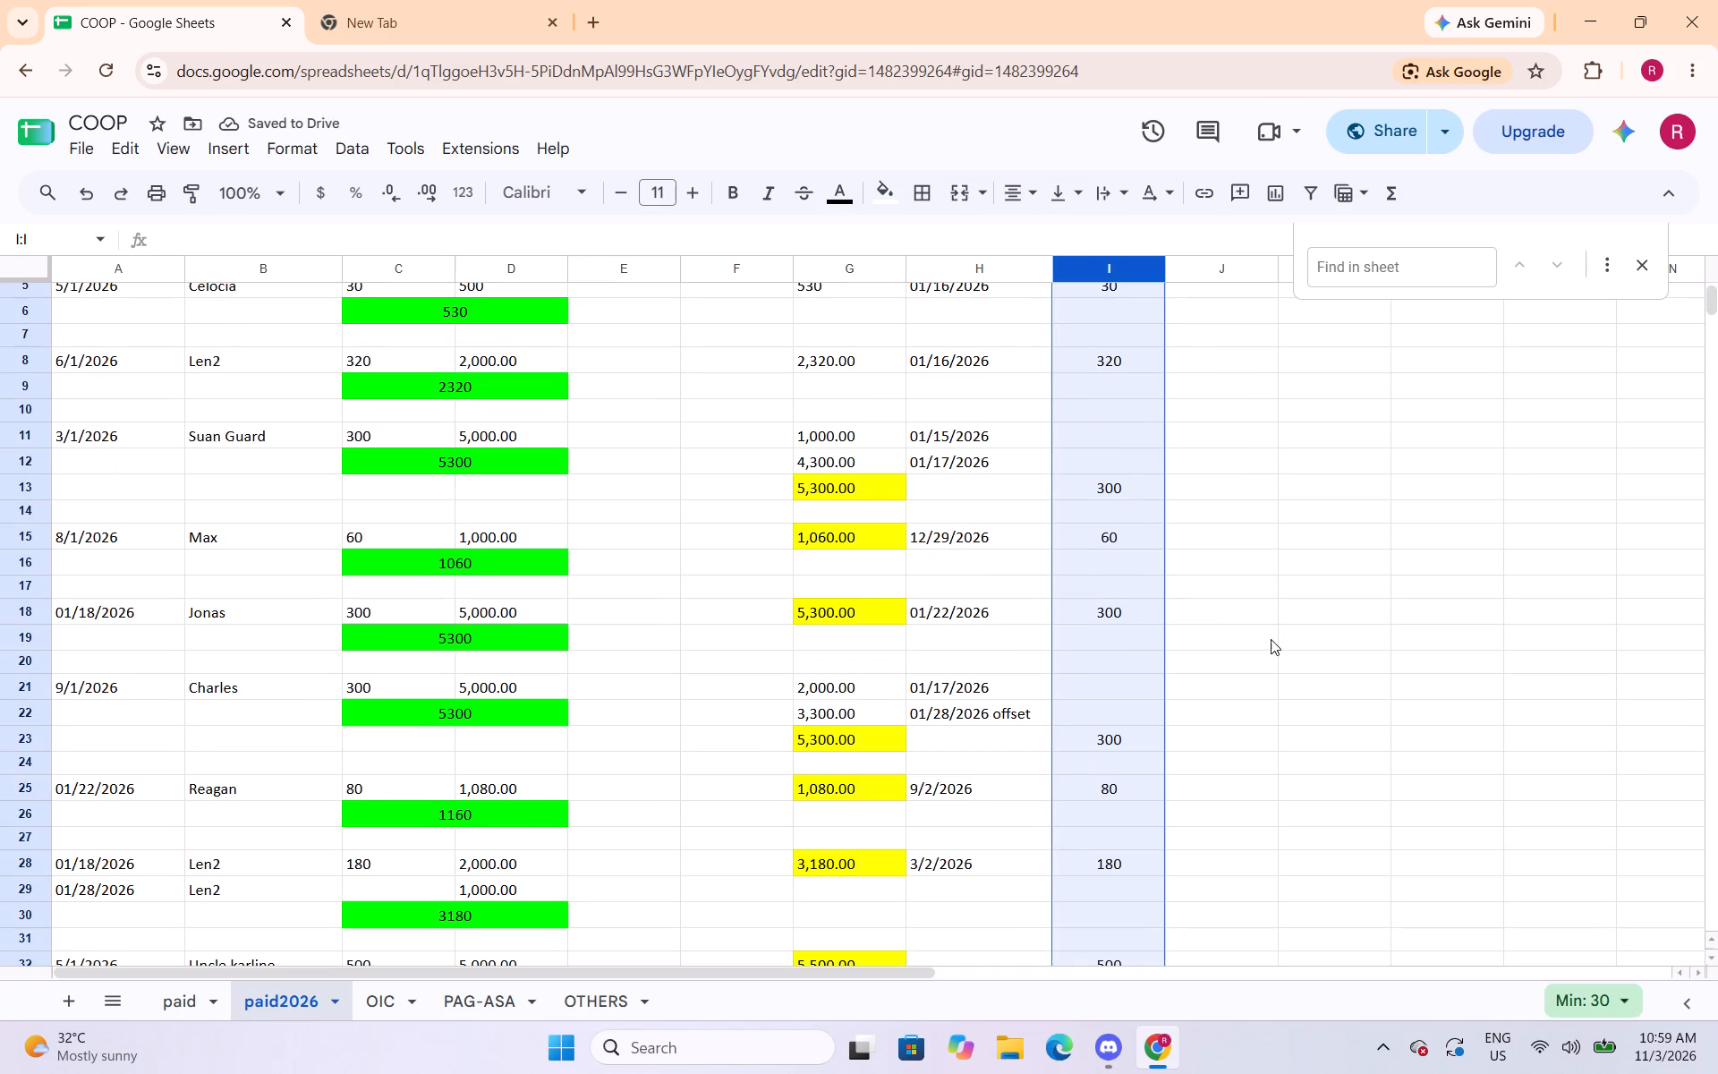
pyautogui.click(1270, 639)
# Fill column I of the paid2026 sheet with light yellow 2, comparing the shade against column J of the paid sheet.
pyautogui.scroll(3, 1111, 328)
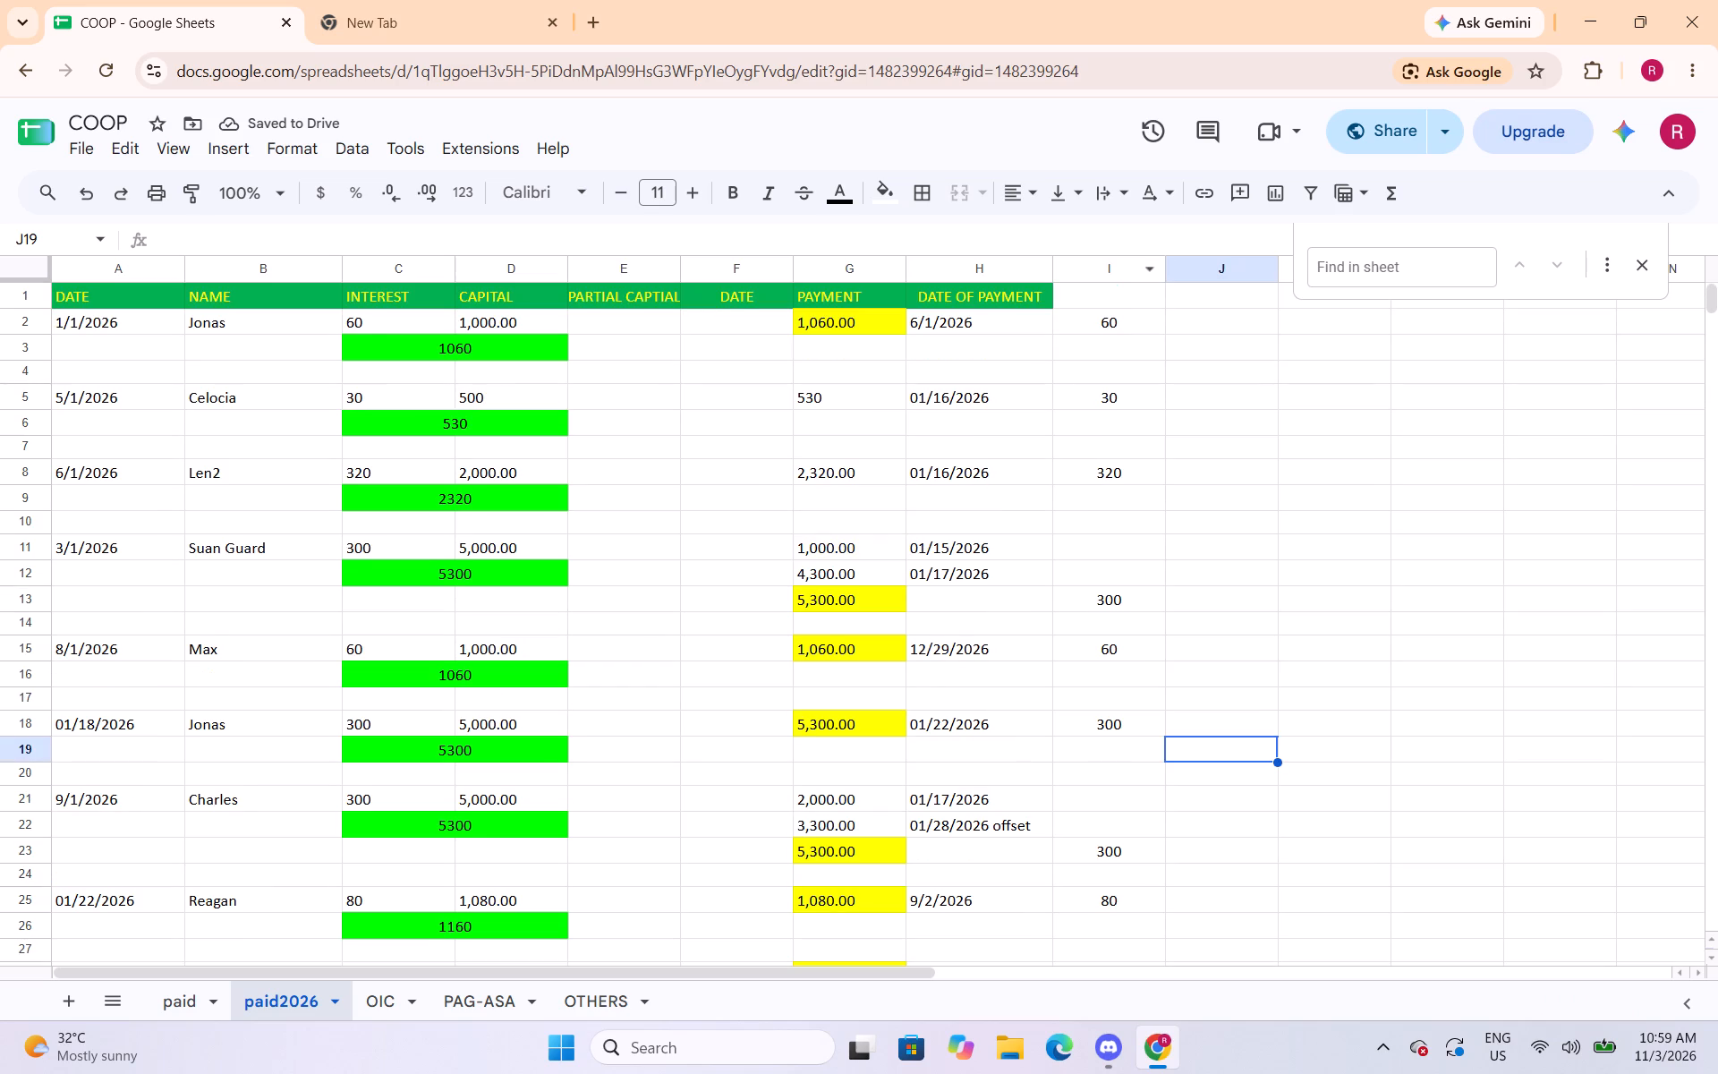
pyautogui.click(1120, 277)
pyautogui.click(1091, 267)
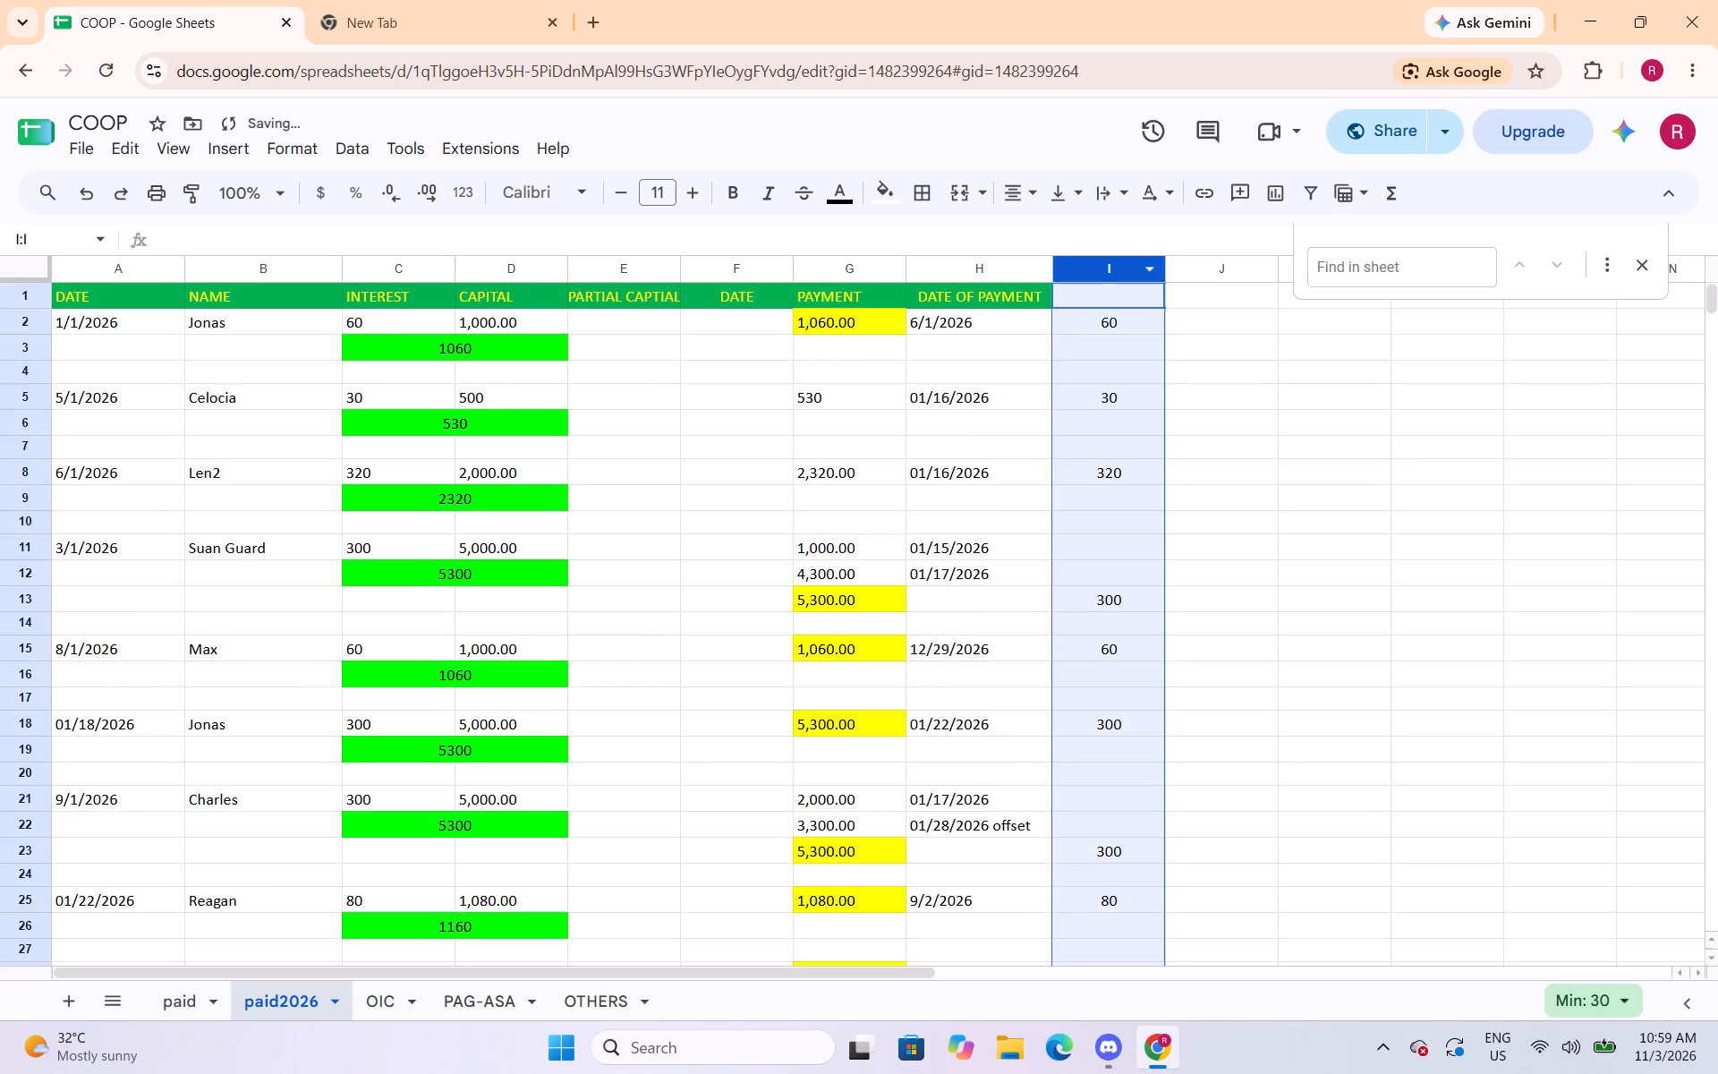
pyautogui.click(897, 198)
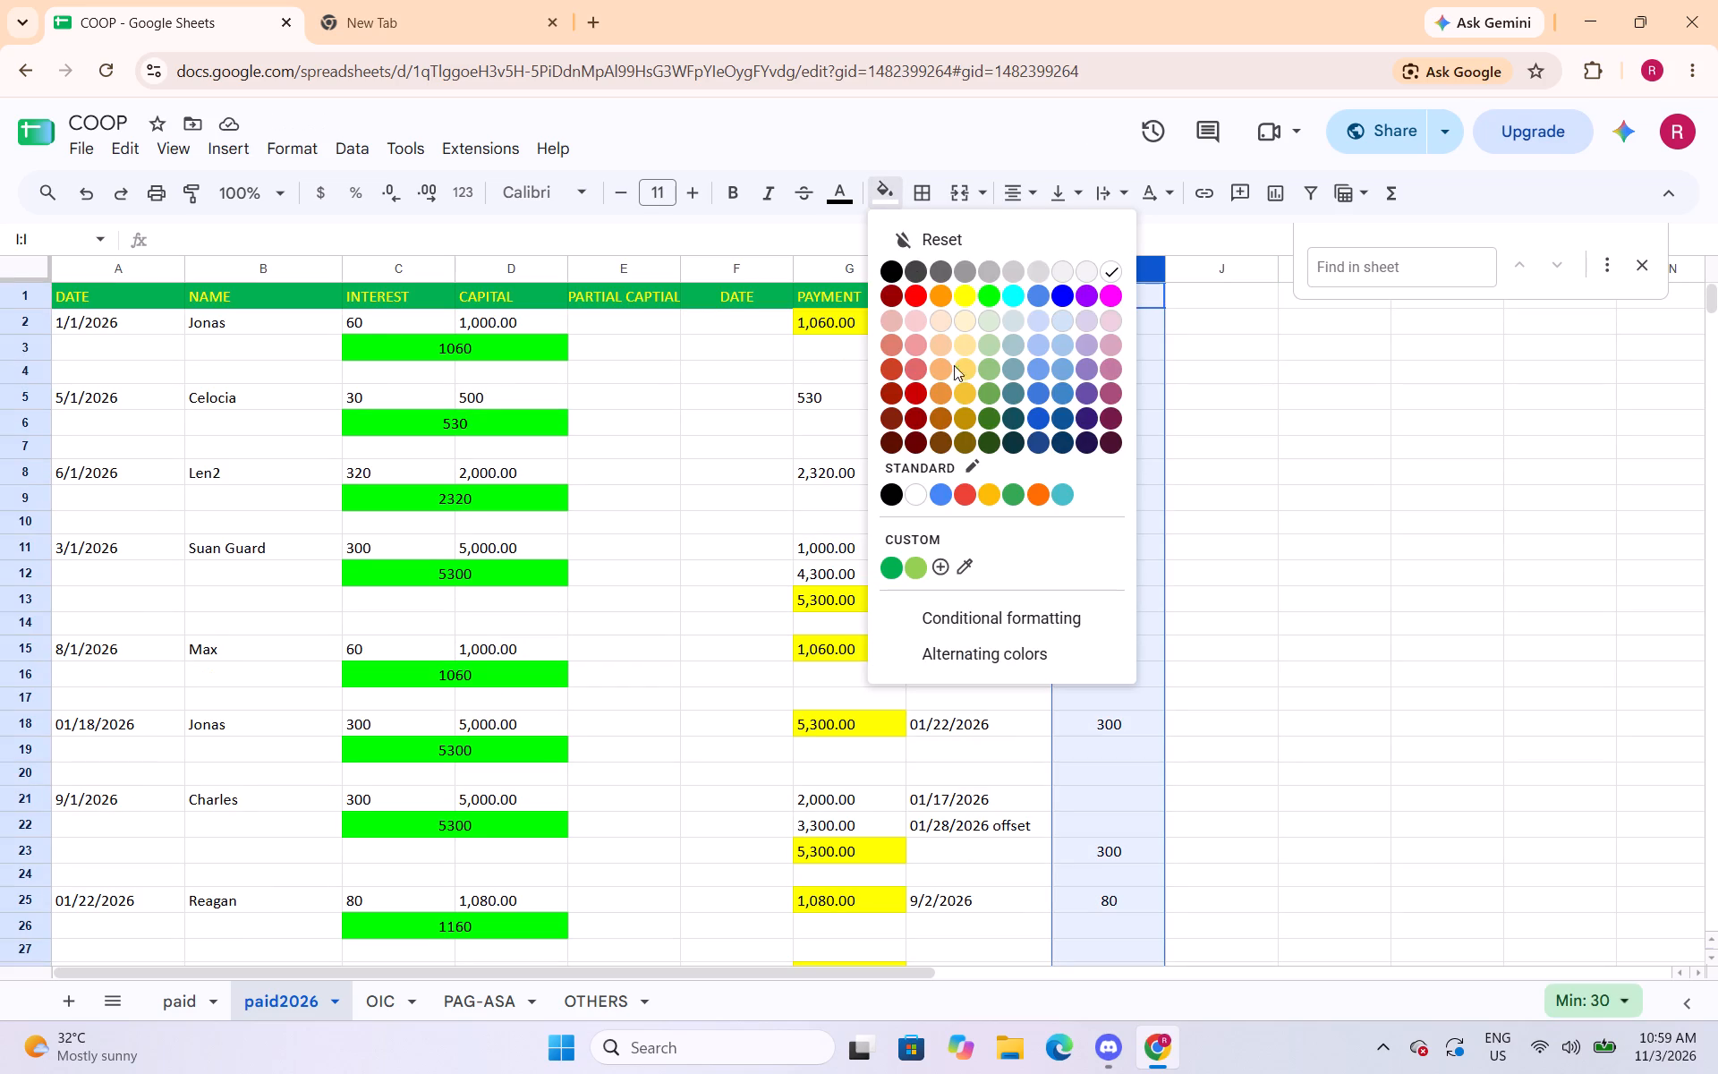
pyautogui.click(962, 375)
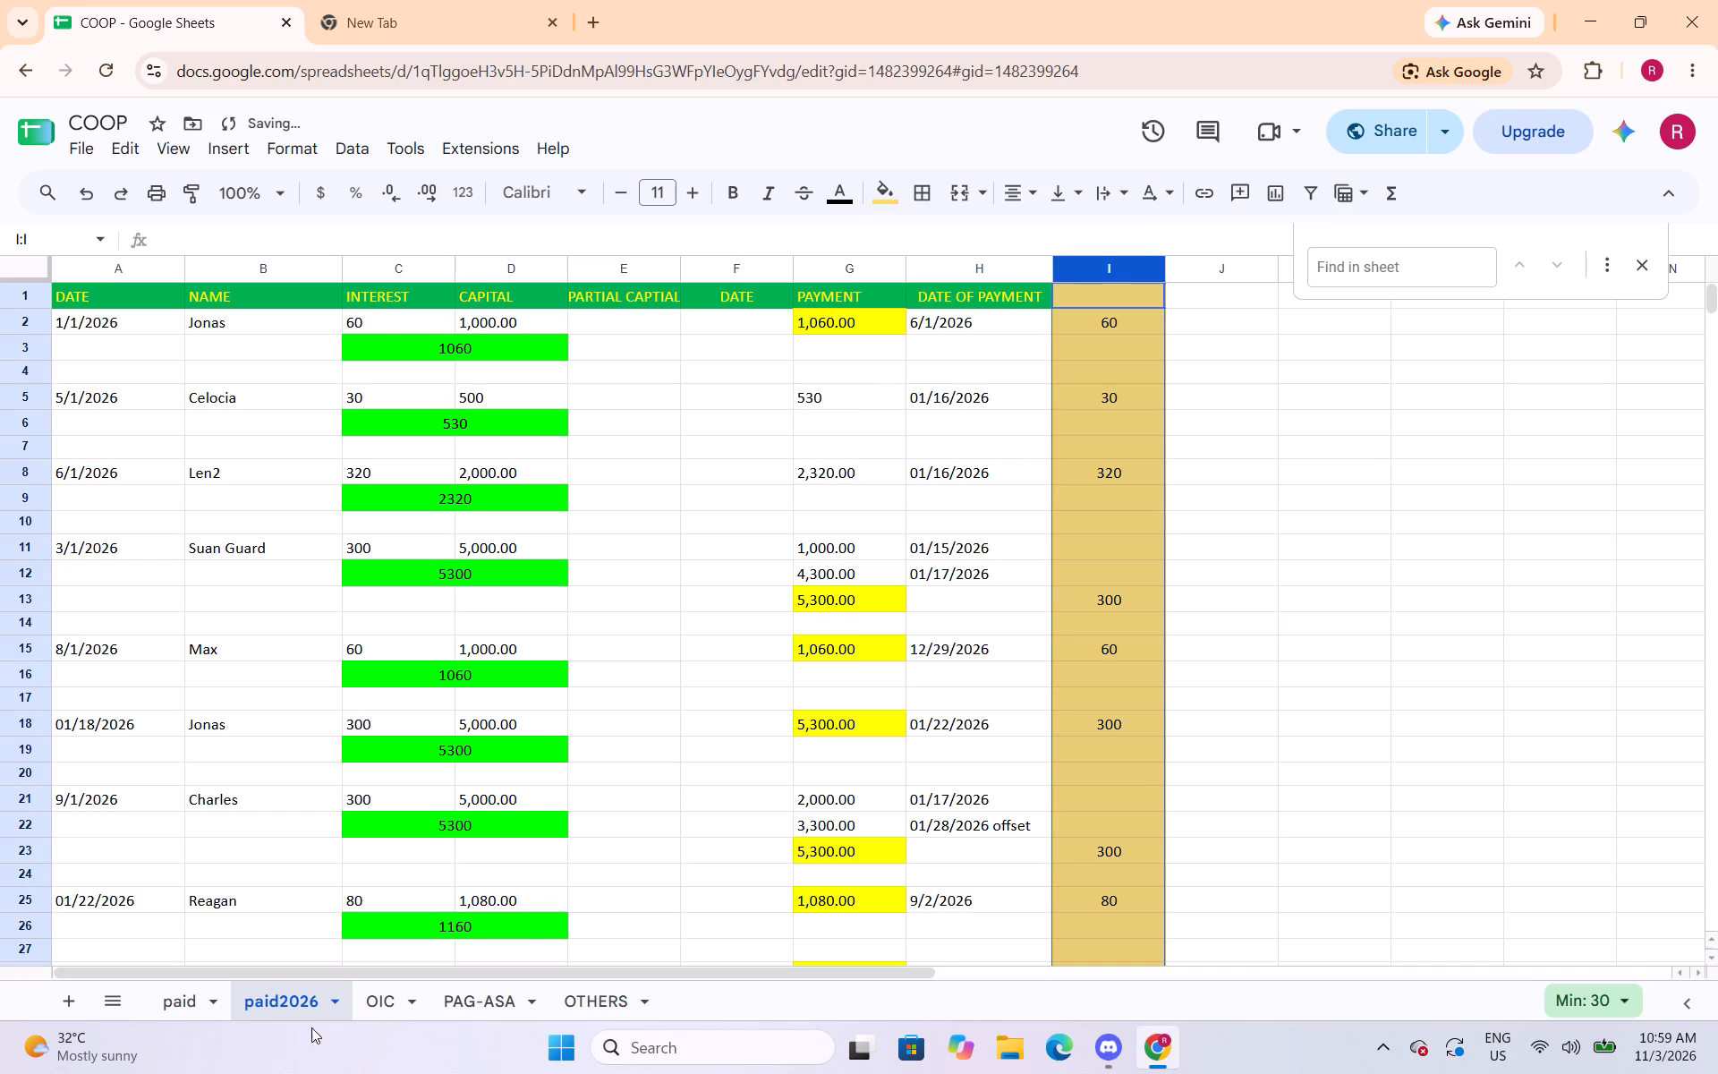
pyautogui.click(183, 998)
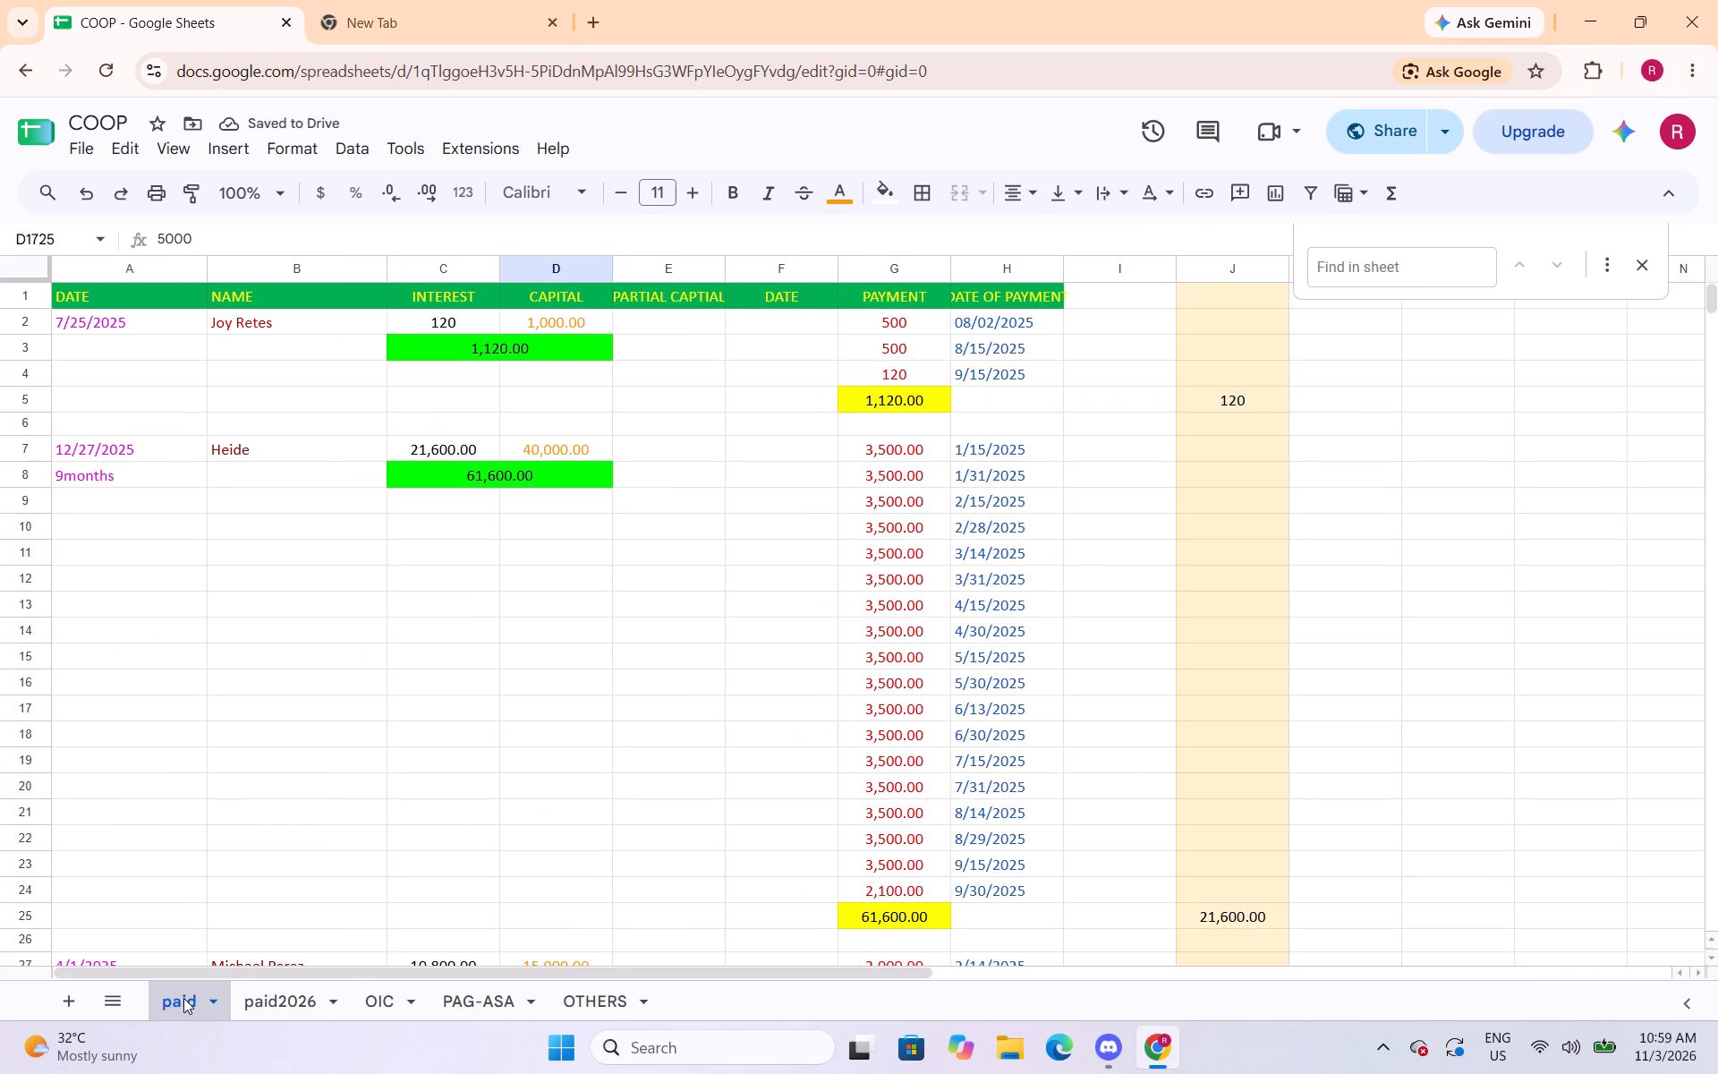
pyautogui.click(286, 1002)
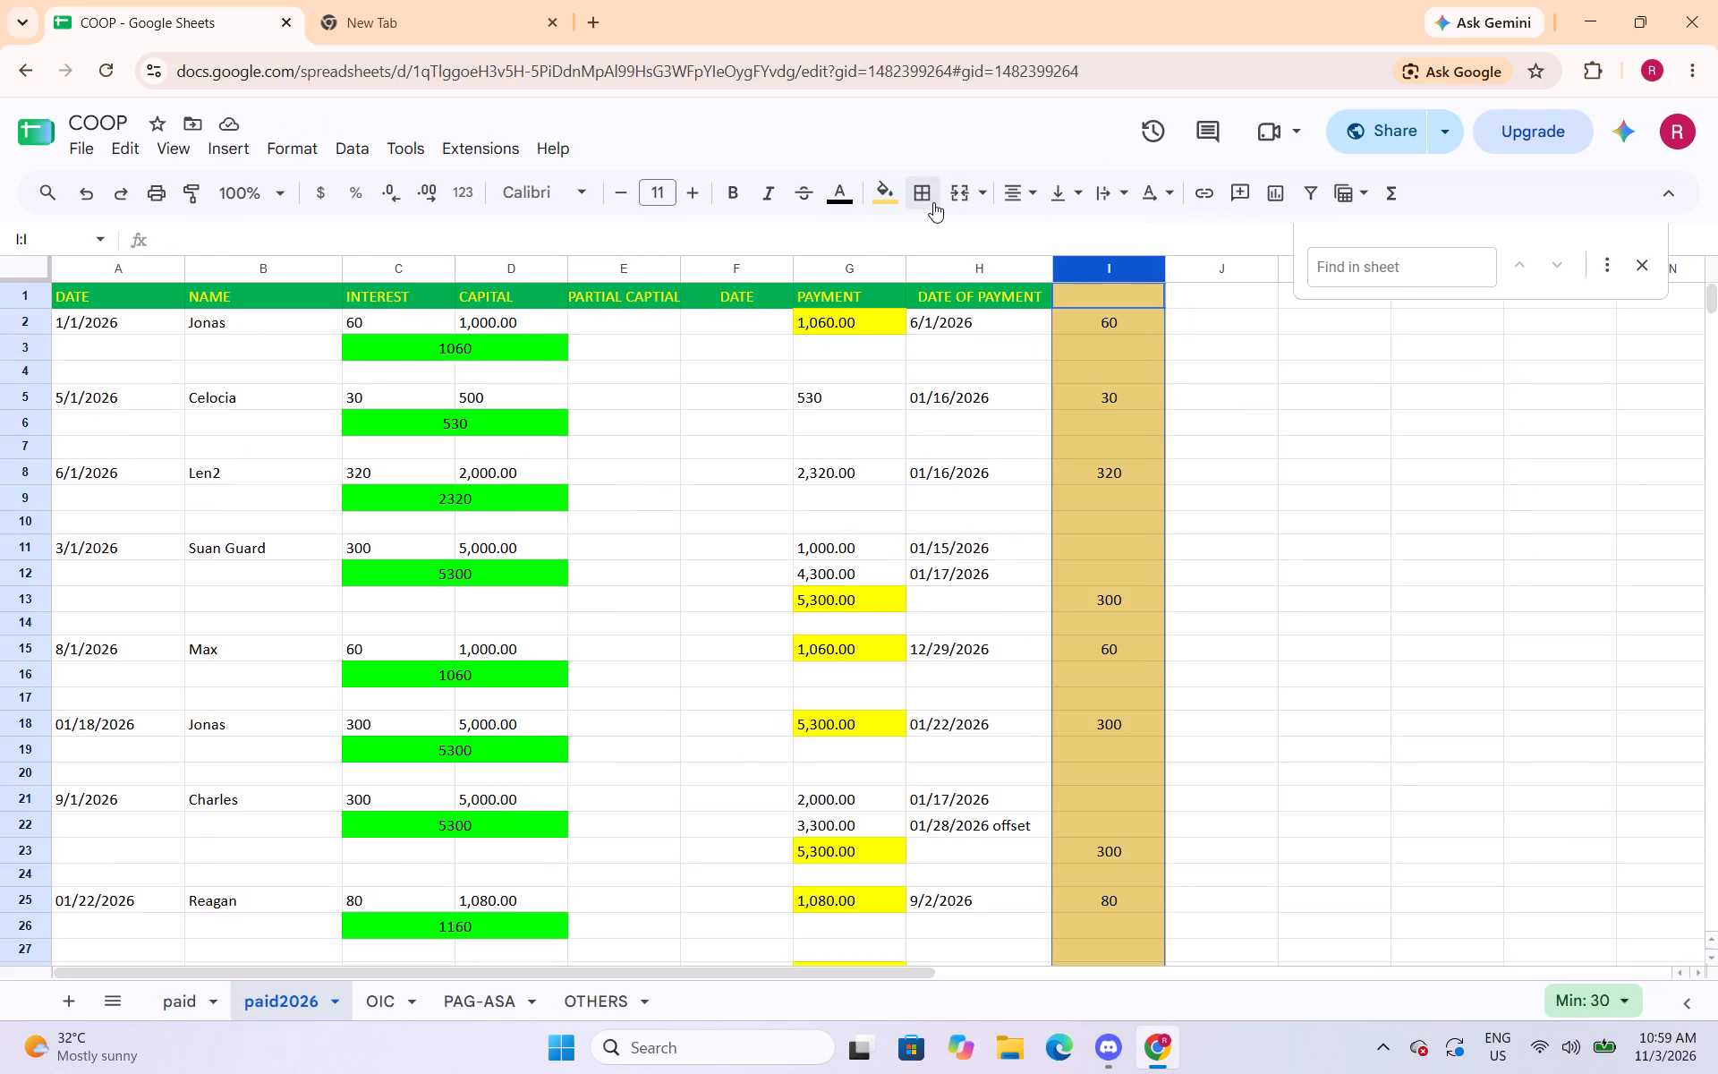
pyautogui.click(883, 198)
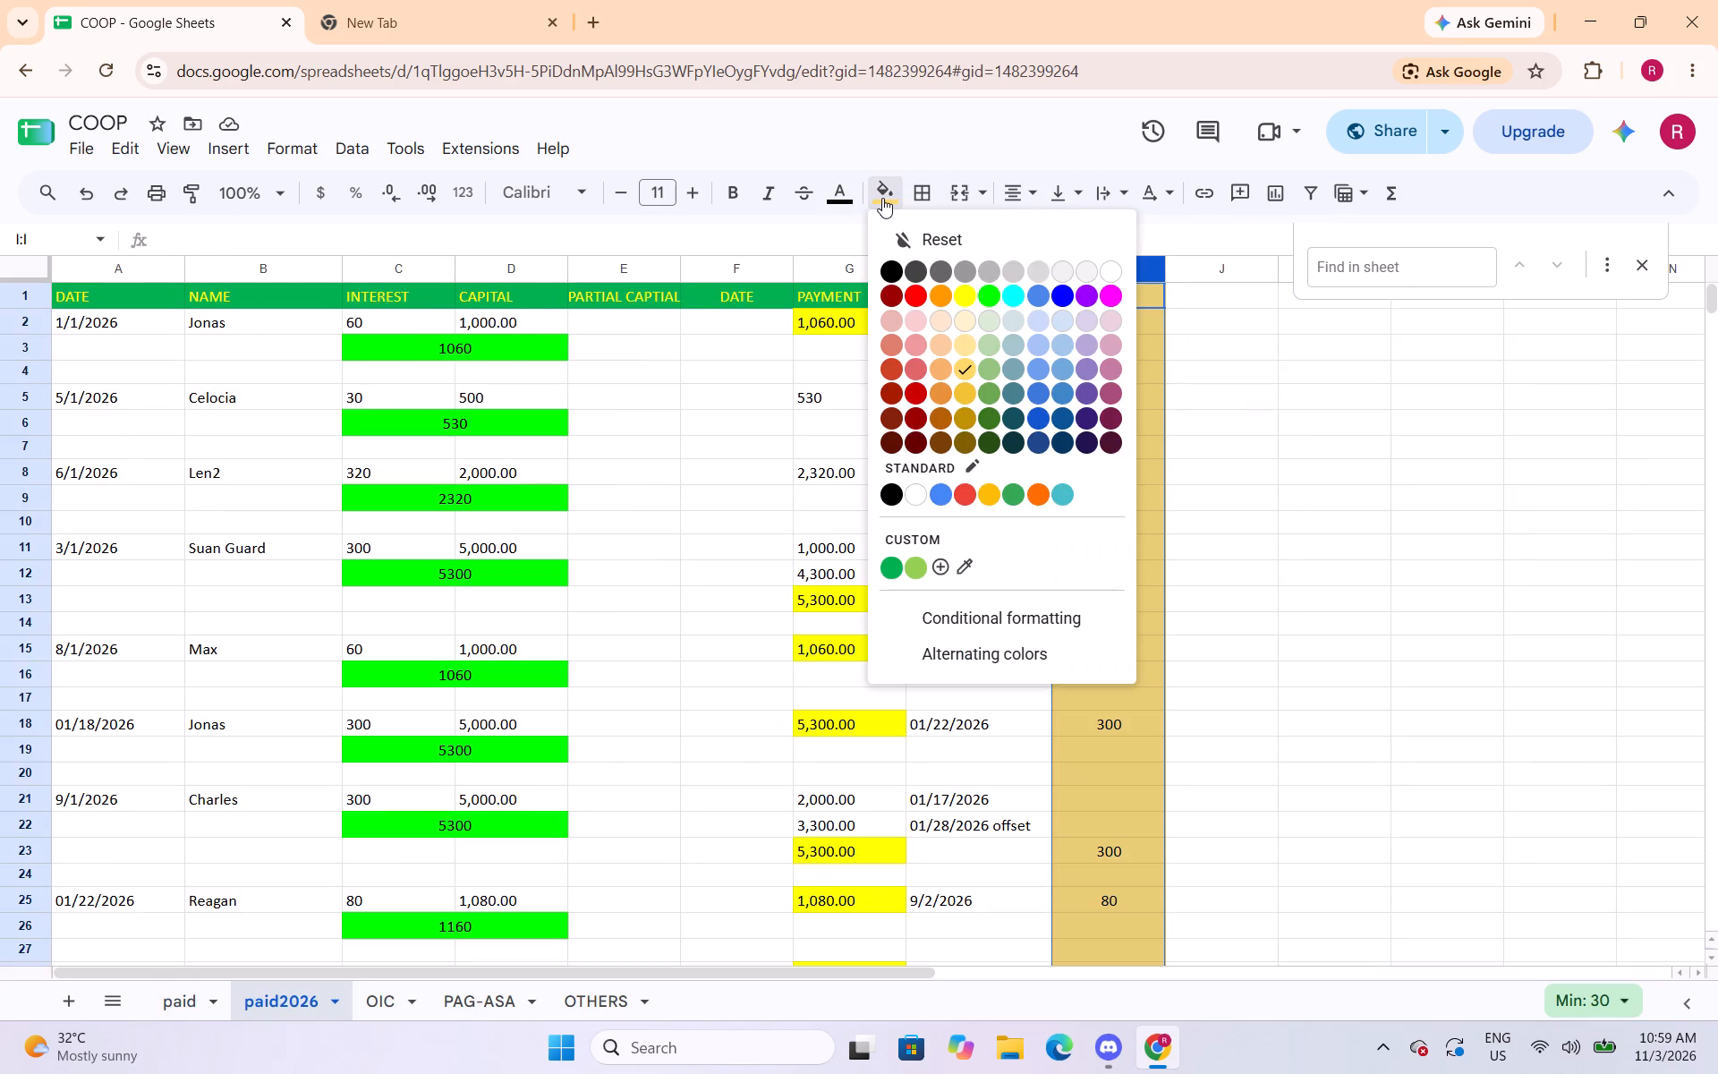
pyautogui.click(972, 341)
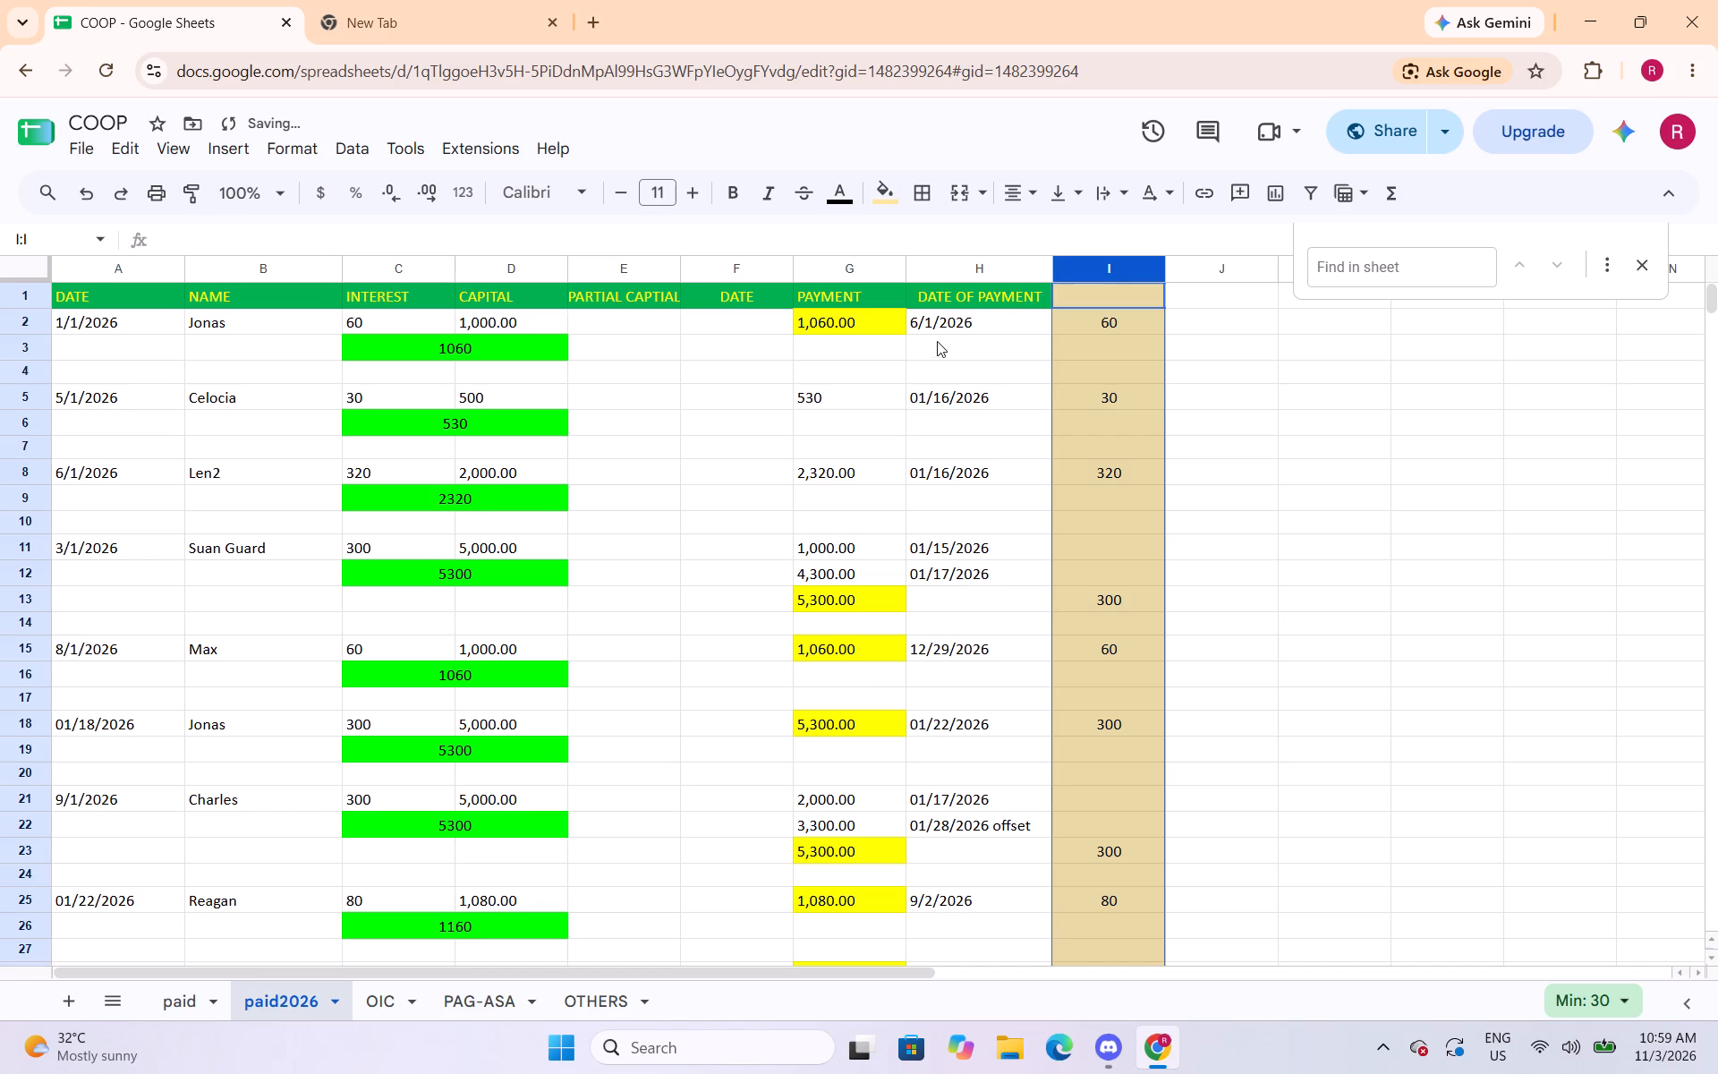
pyautogui.click(1285, 467)
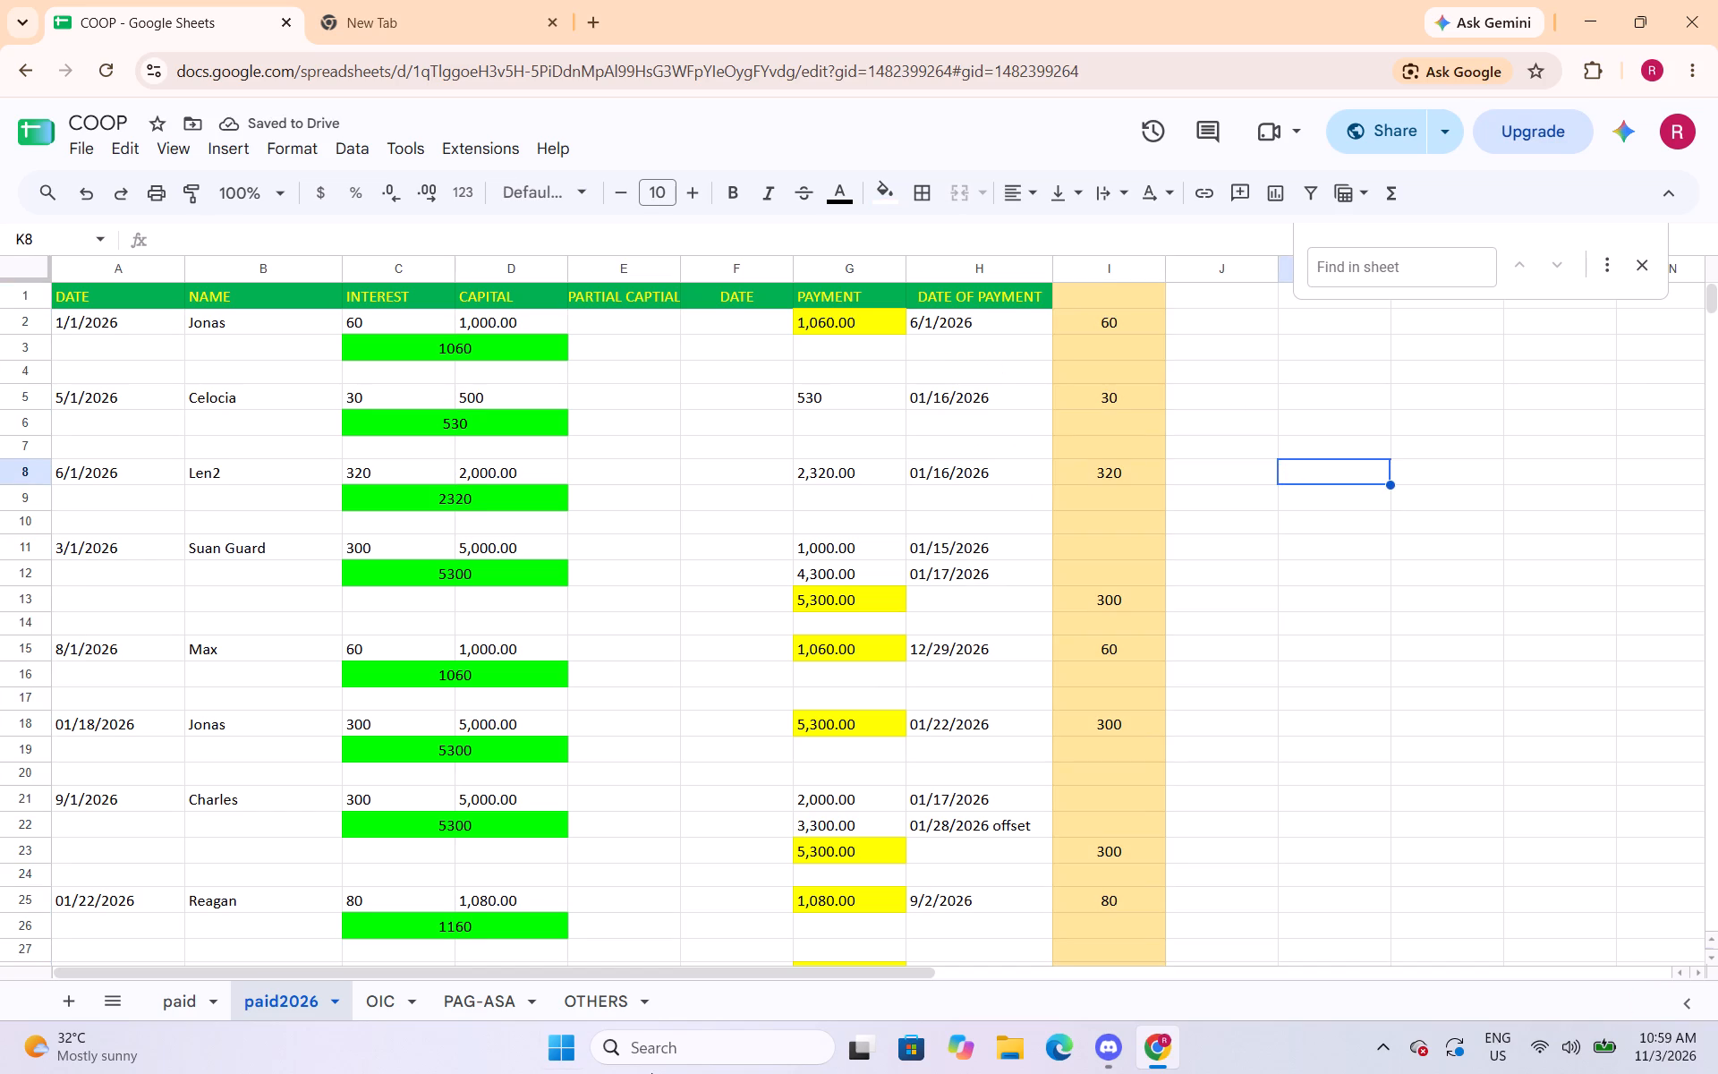
pyautogui.click(183, 1002)
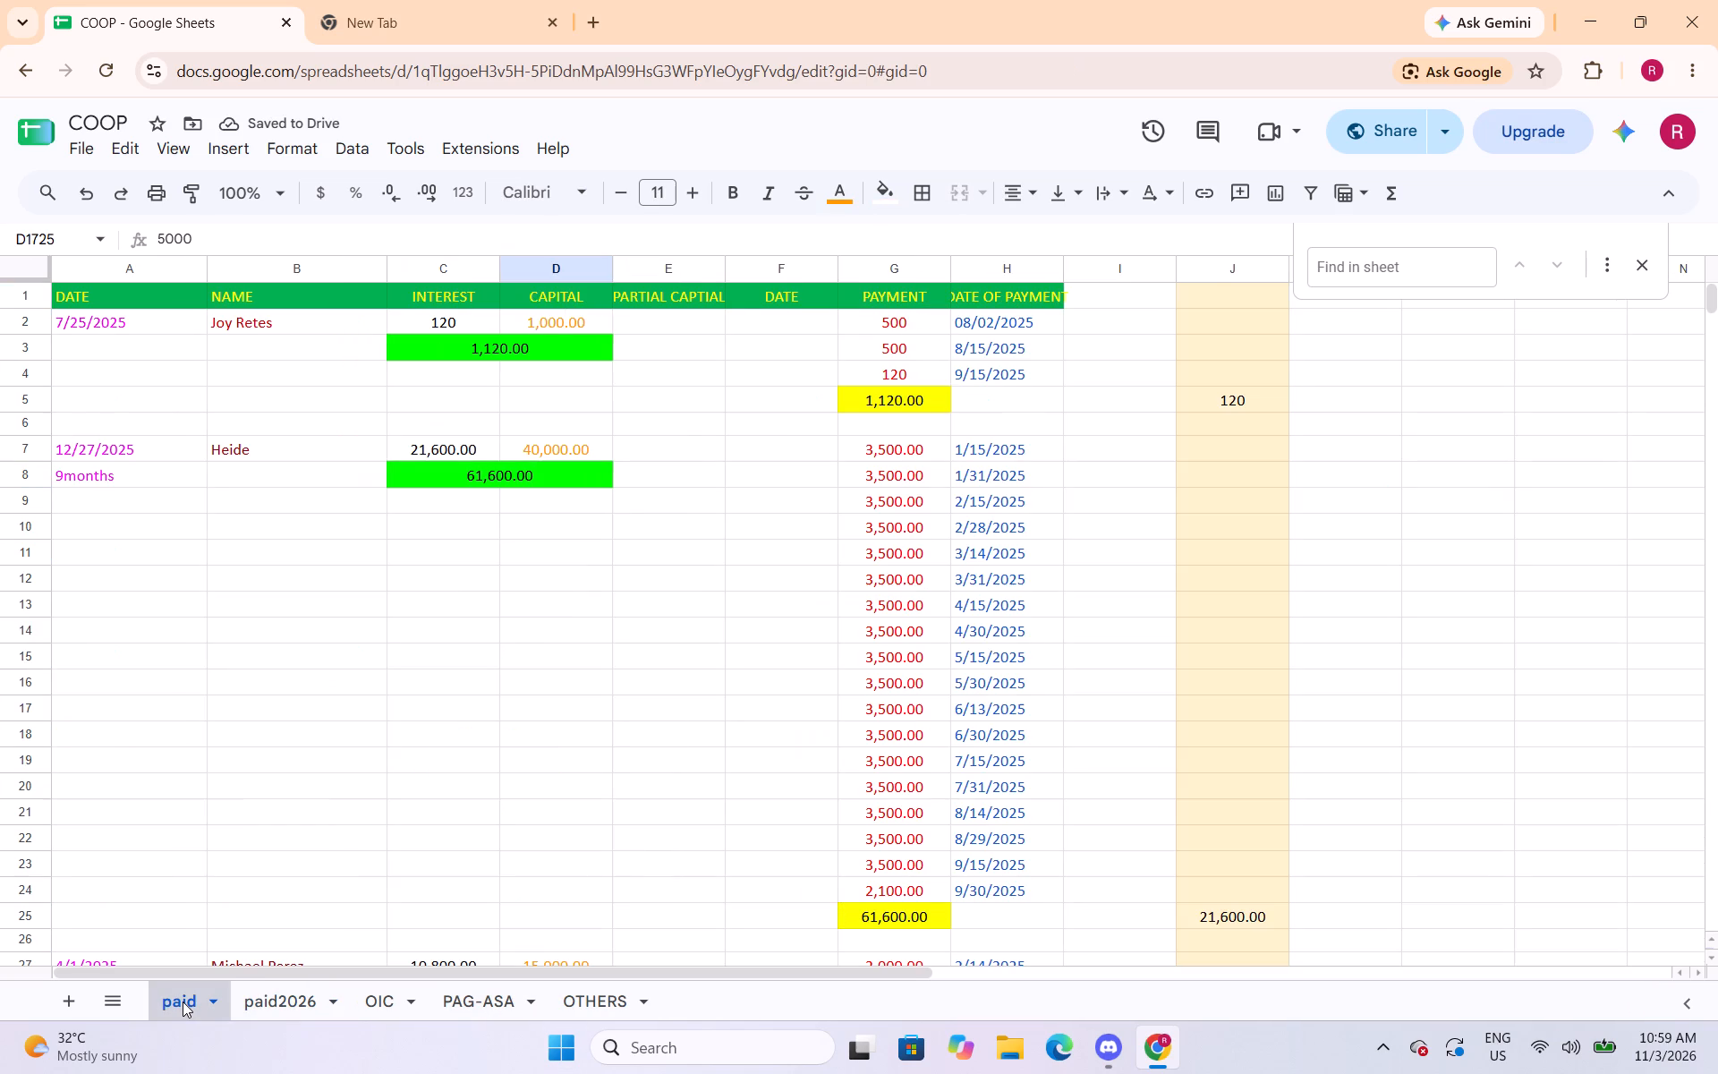
pyautogui.click(283, 1005)
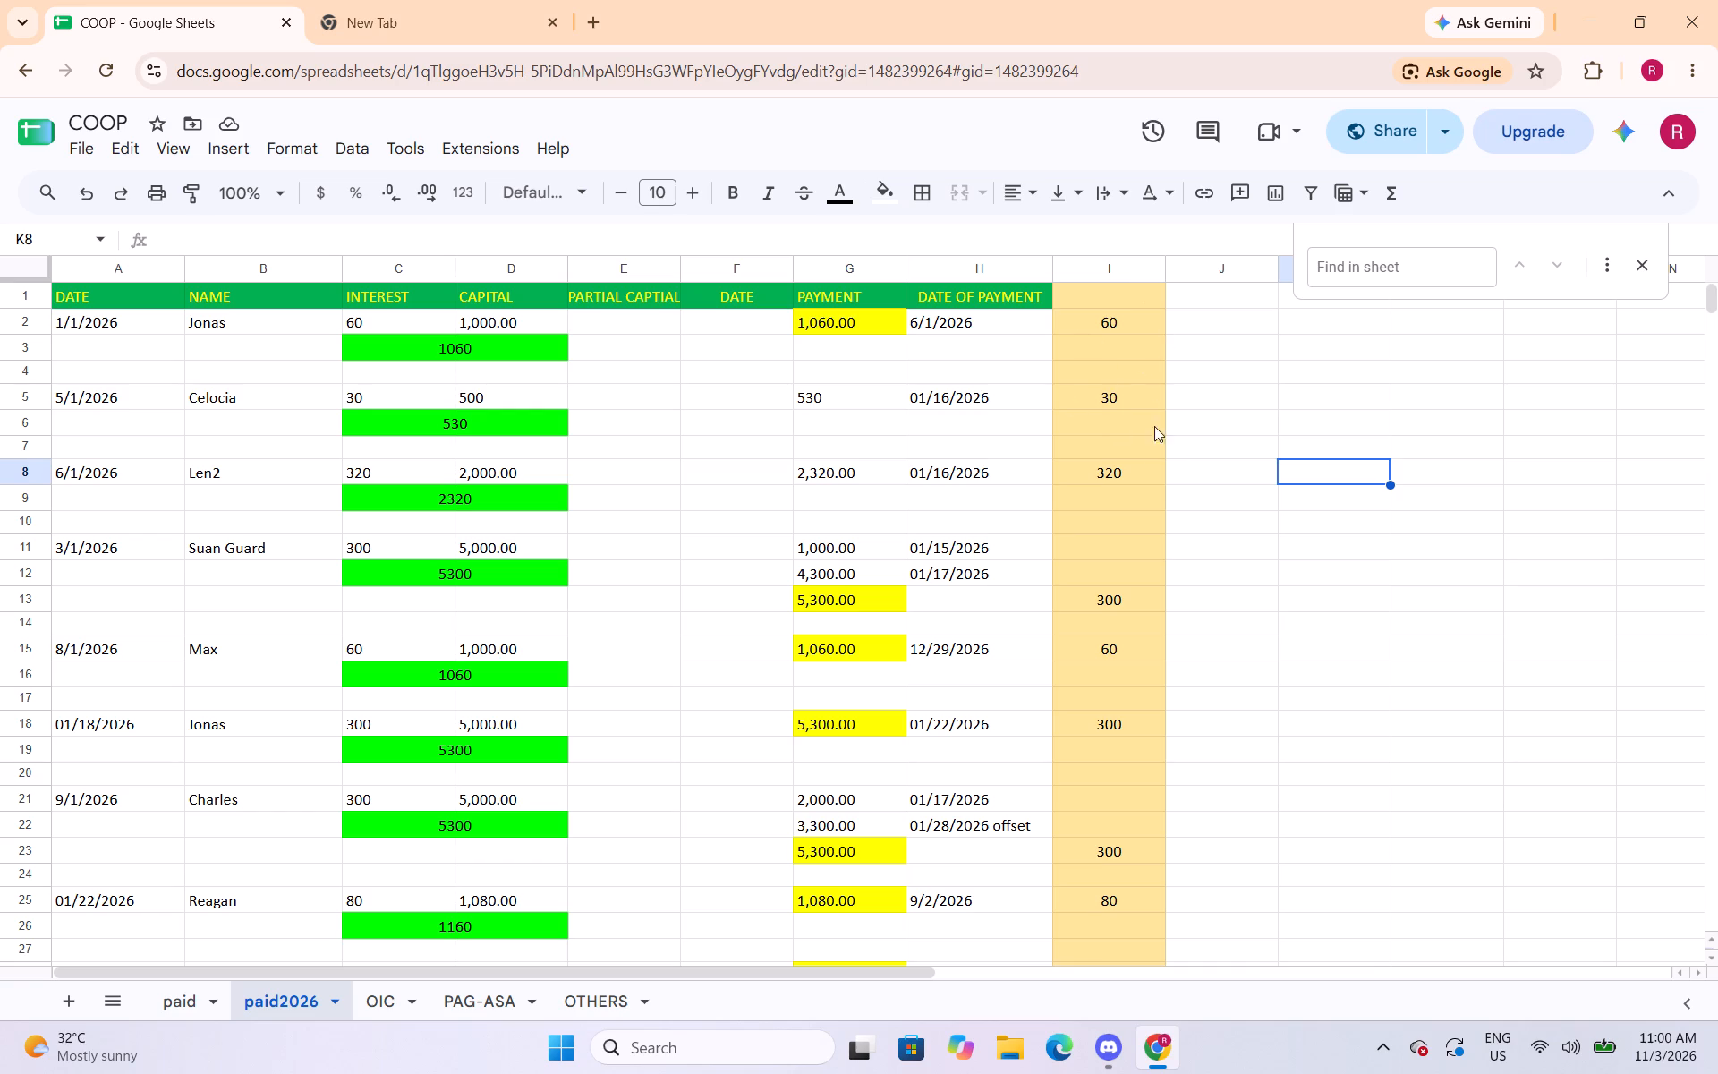
# Apply the Number format with thousands separator and two decimals to cell I125 on the paid2026 sheet.
pyautogui.scroll(-5, 1153, 452)
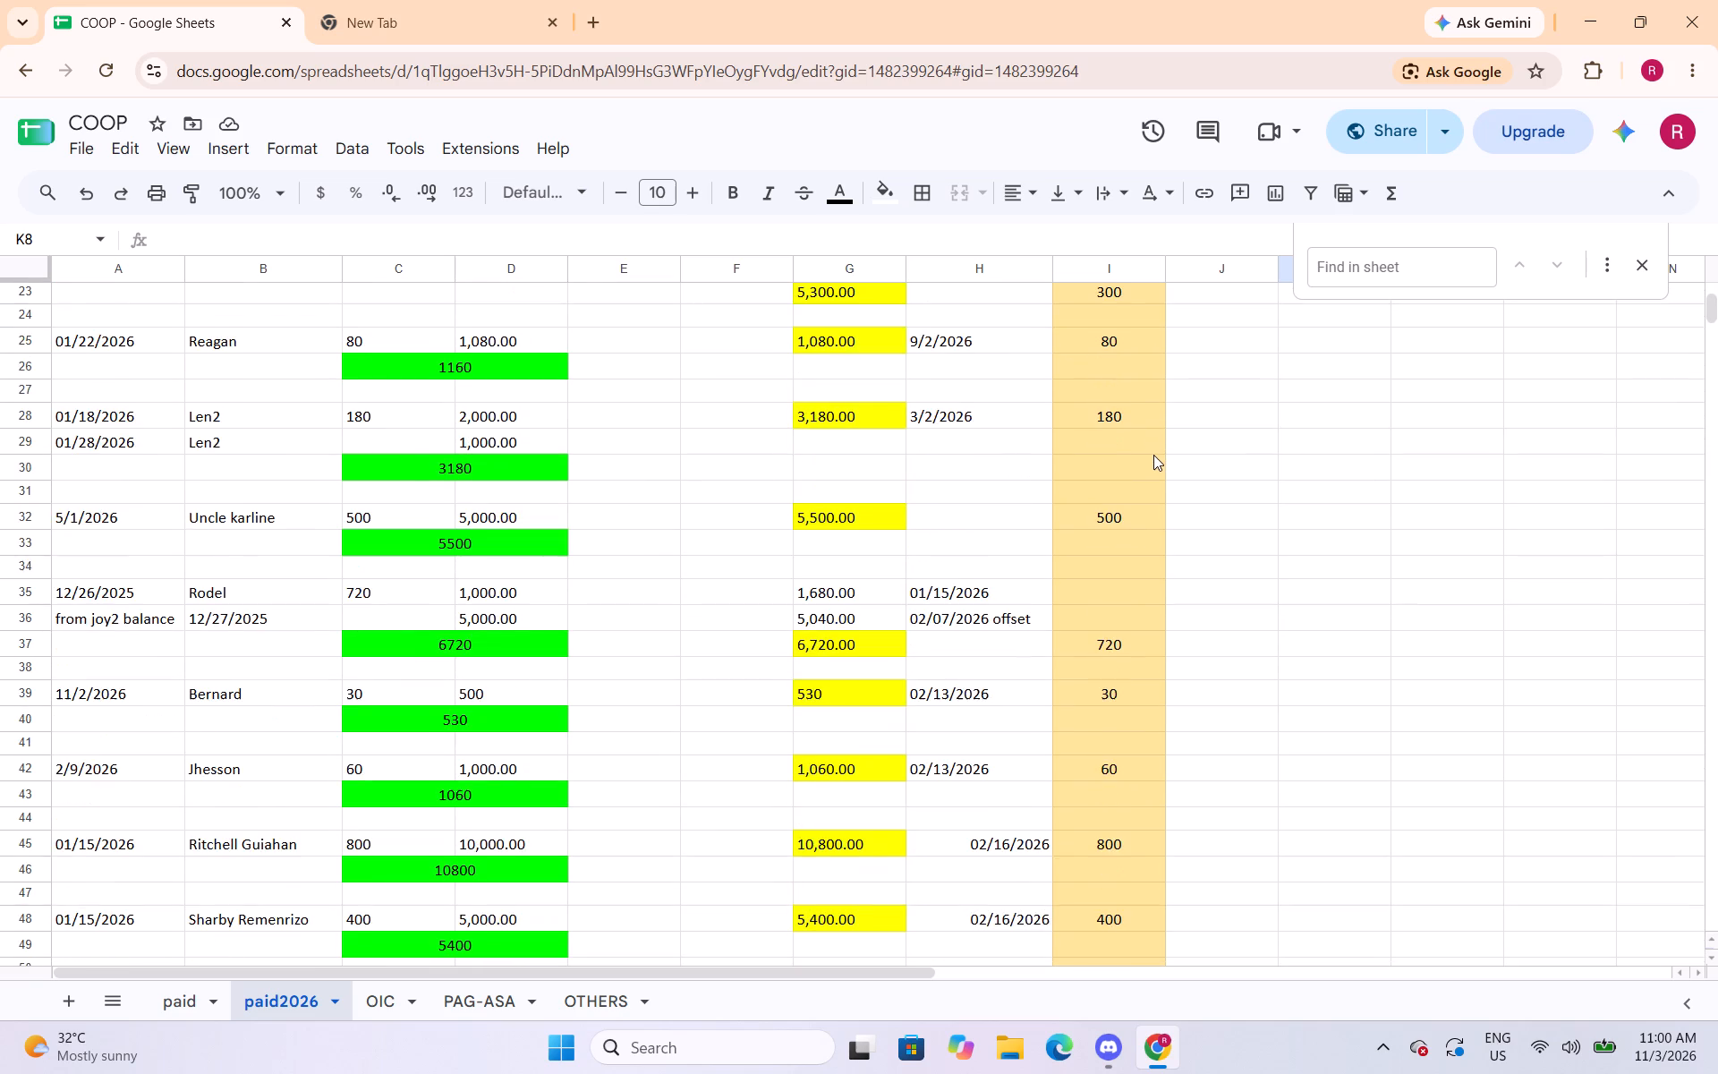
pyautogui.scroll(-9, 1153, 455)
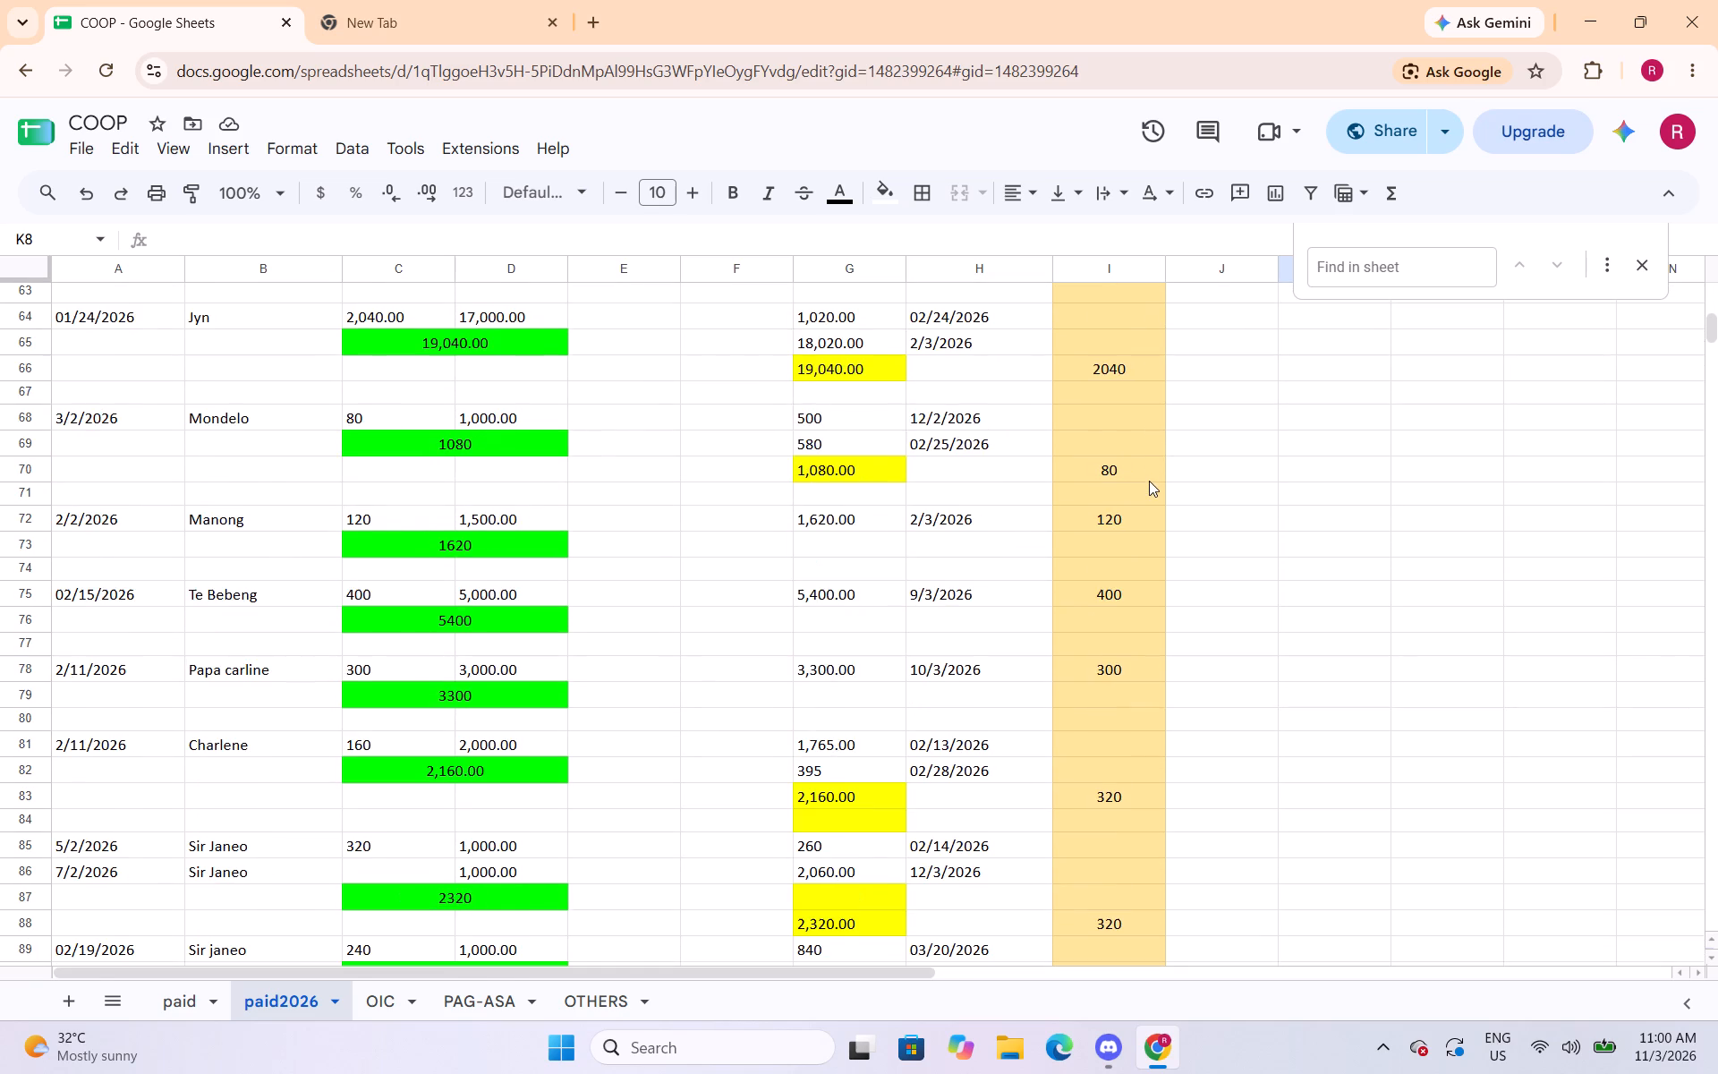
pyautogui.scroll(-5, 1149, 481)
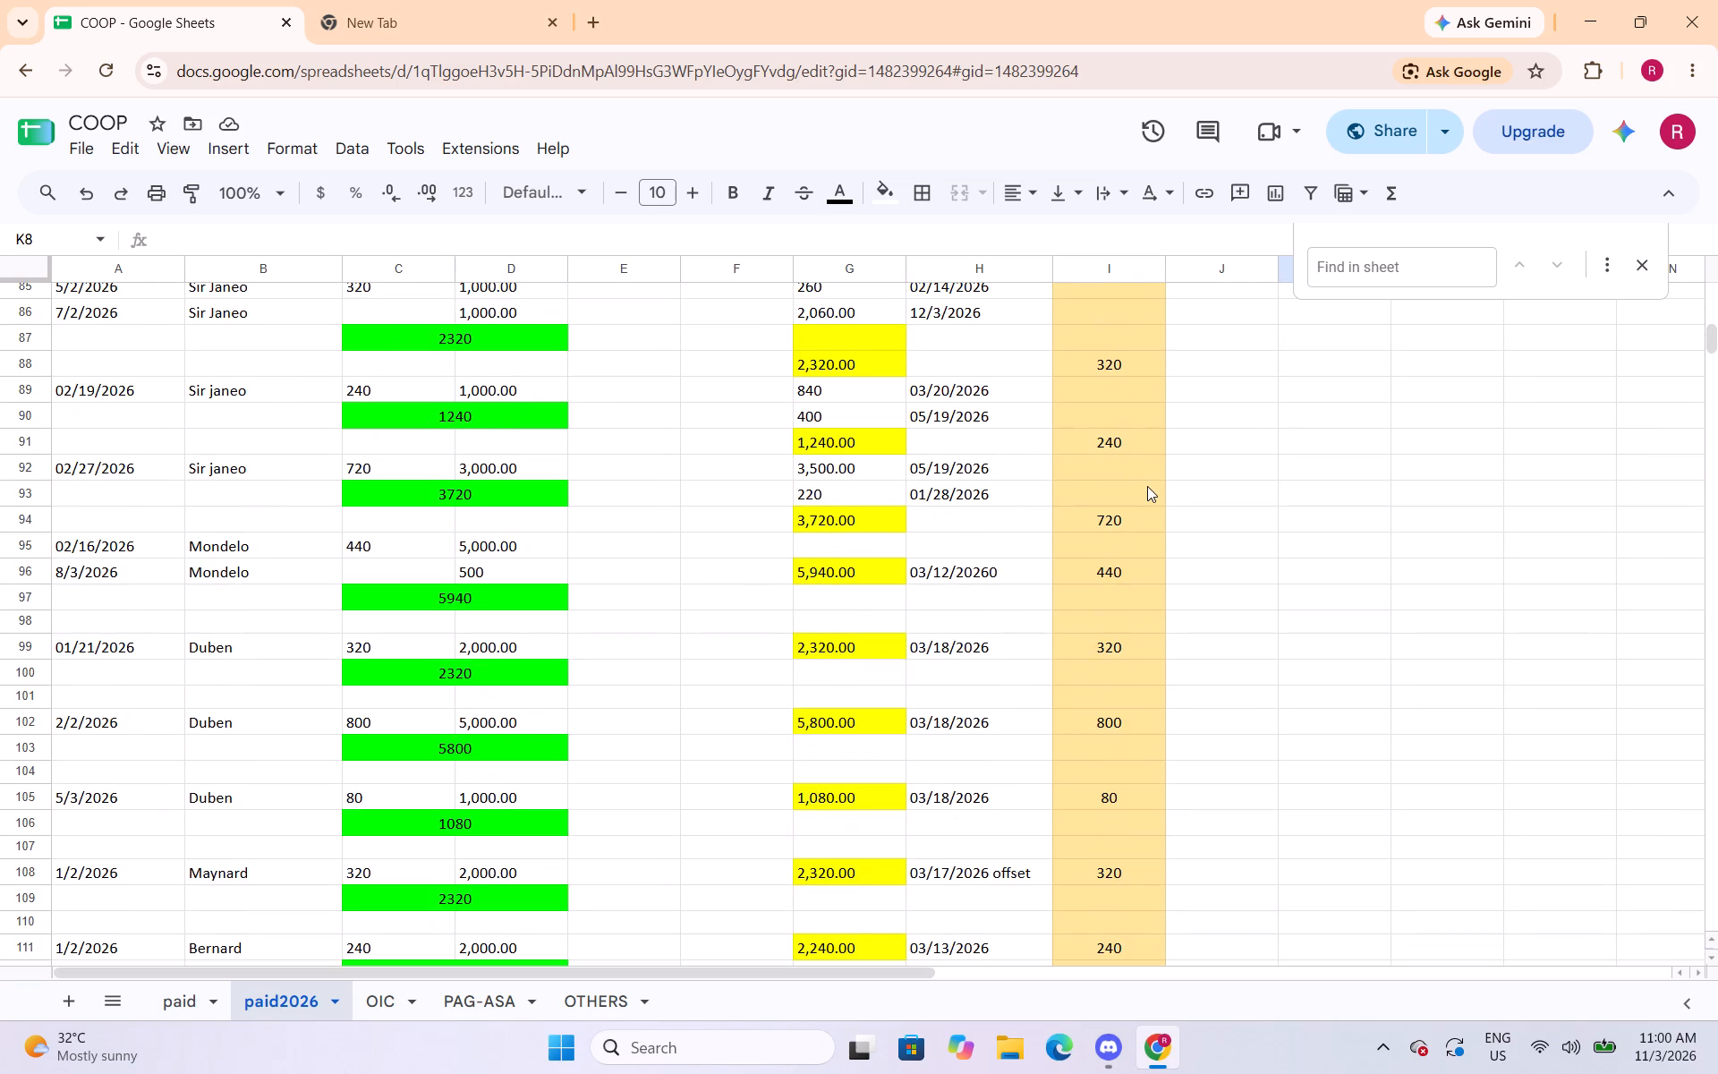
pyautogui.scroll(-5, 1147, 486)
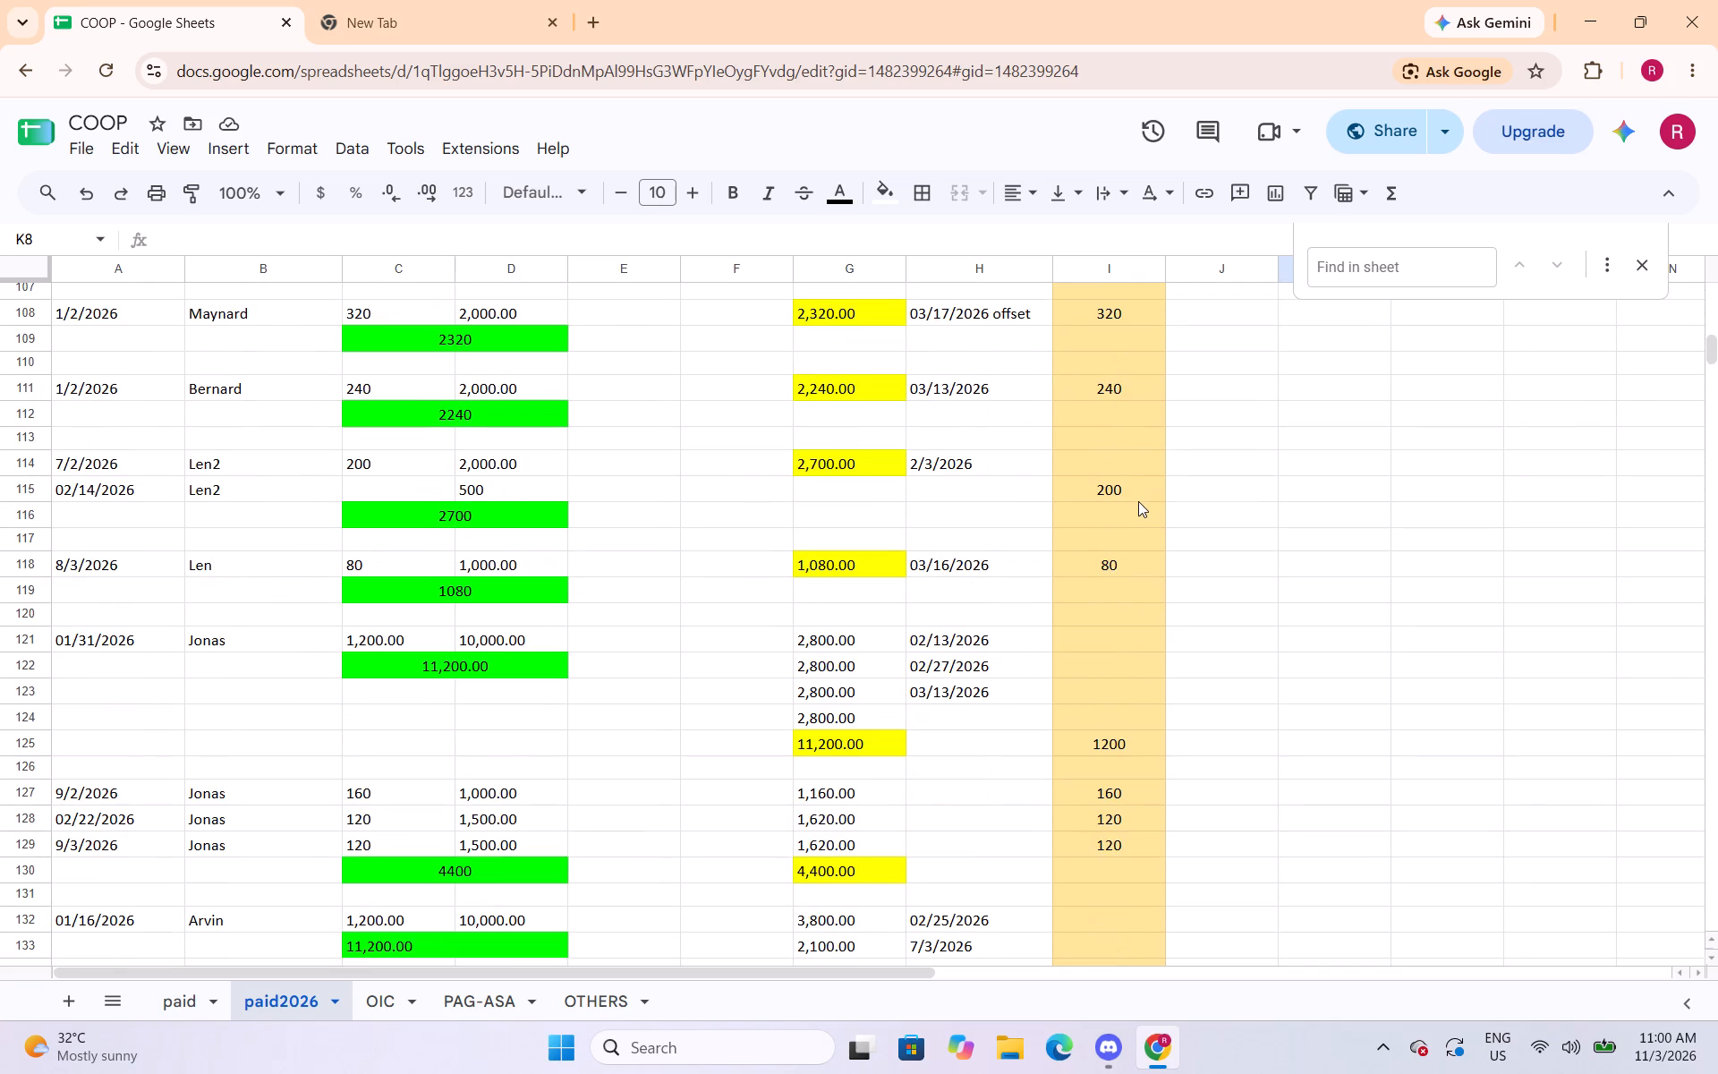
pyautogui.click(1101, 754)
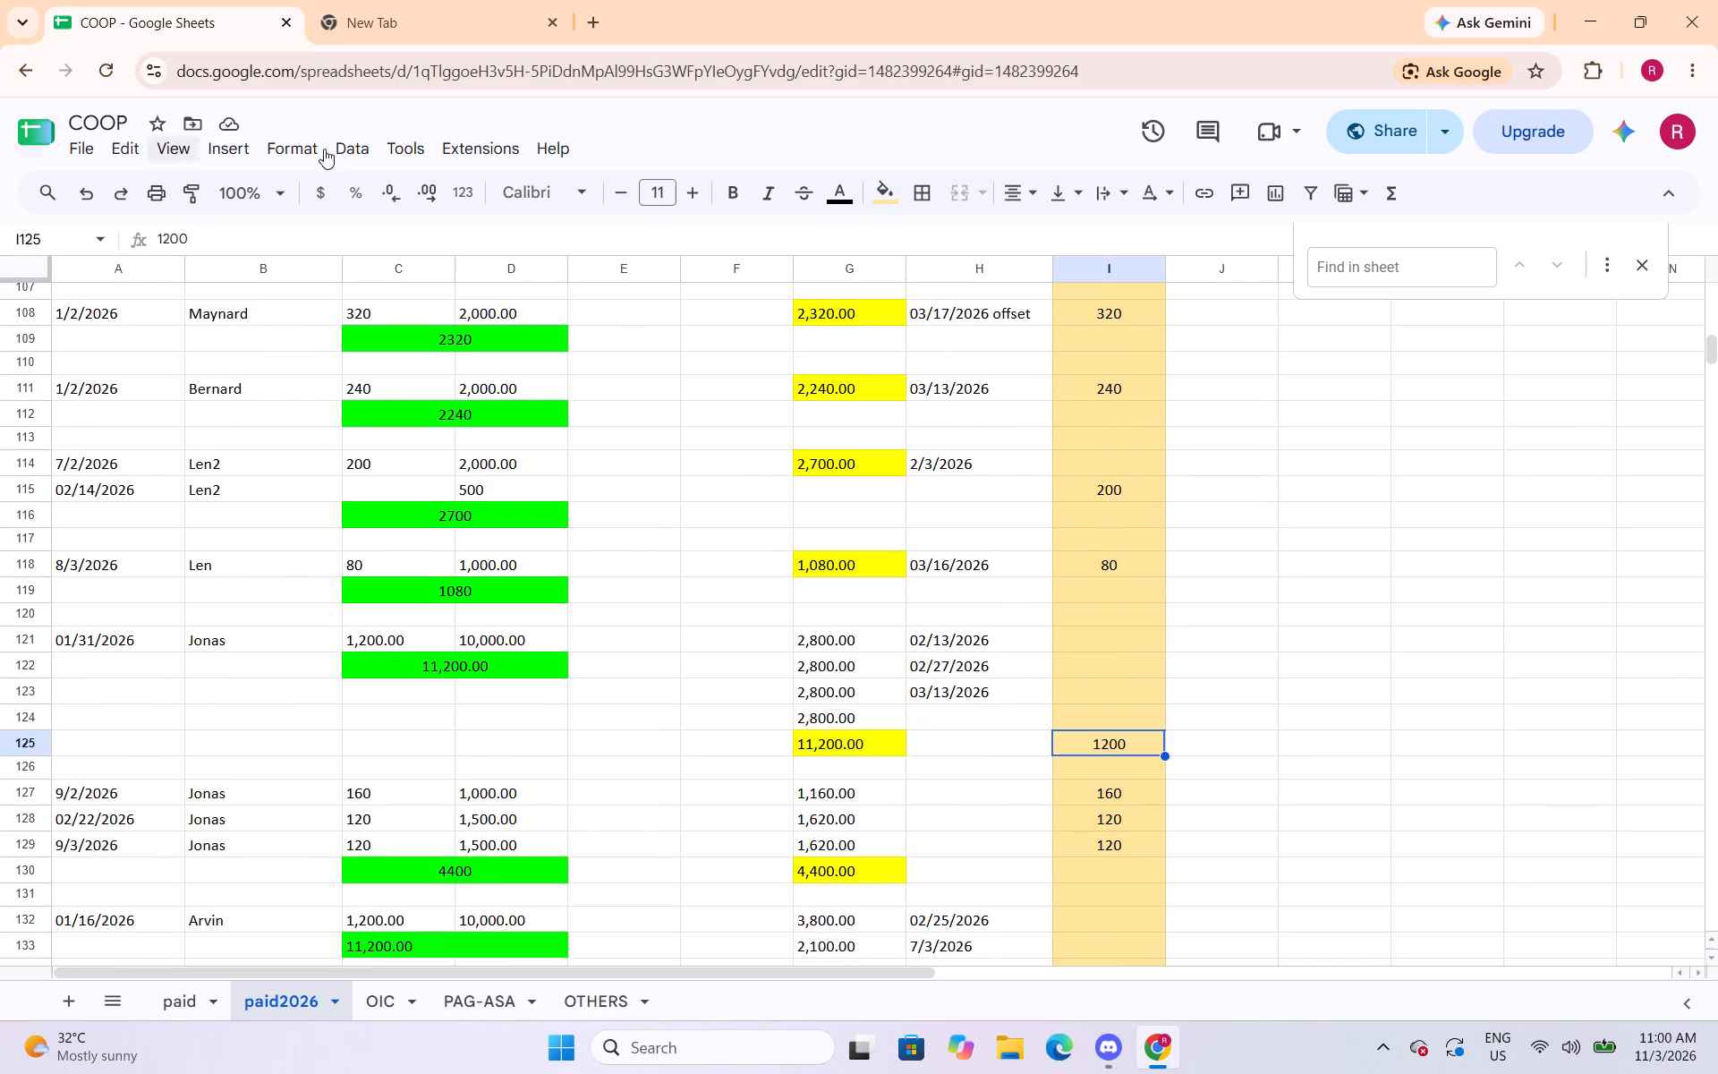
pyautogui.click(267, 154)
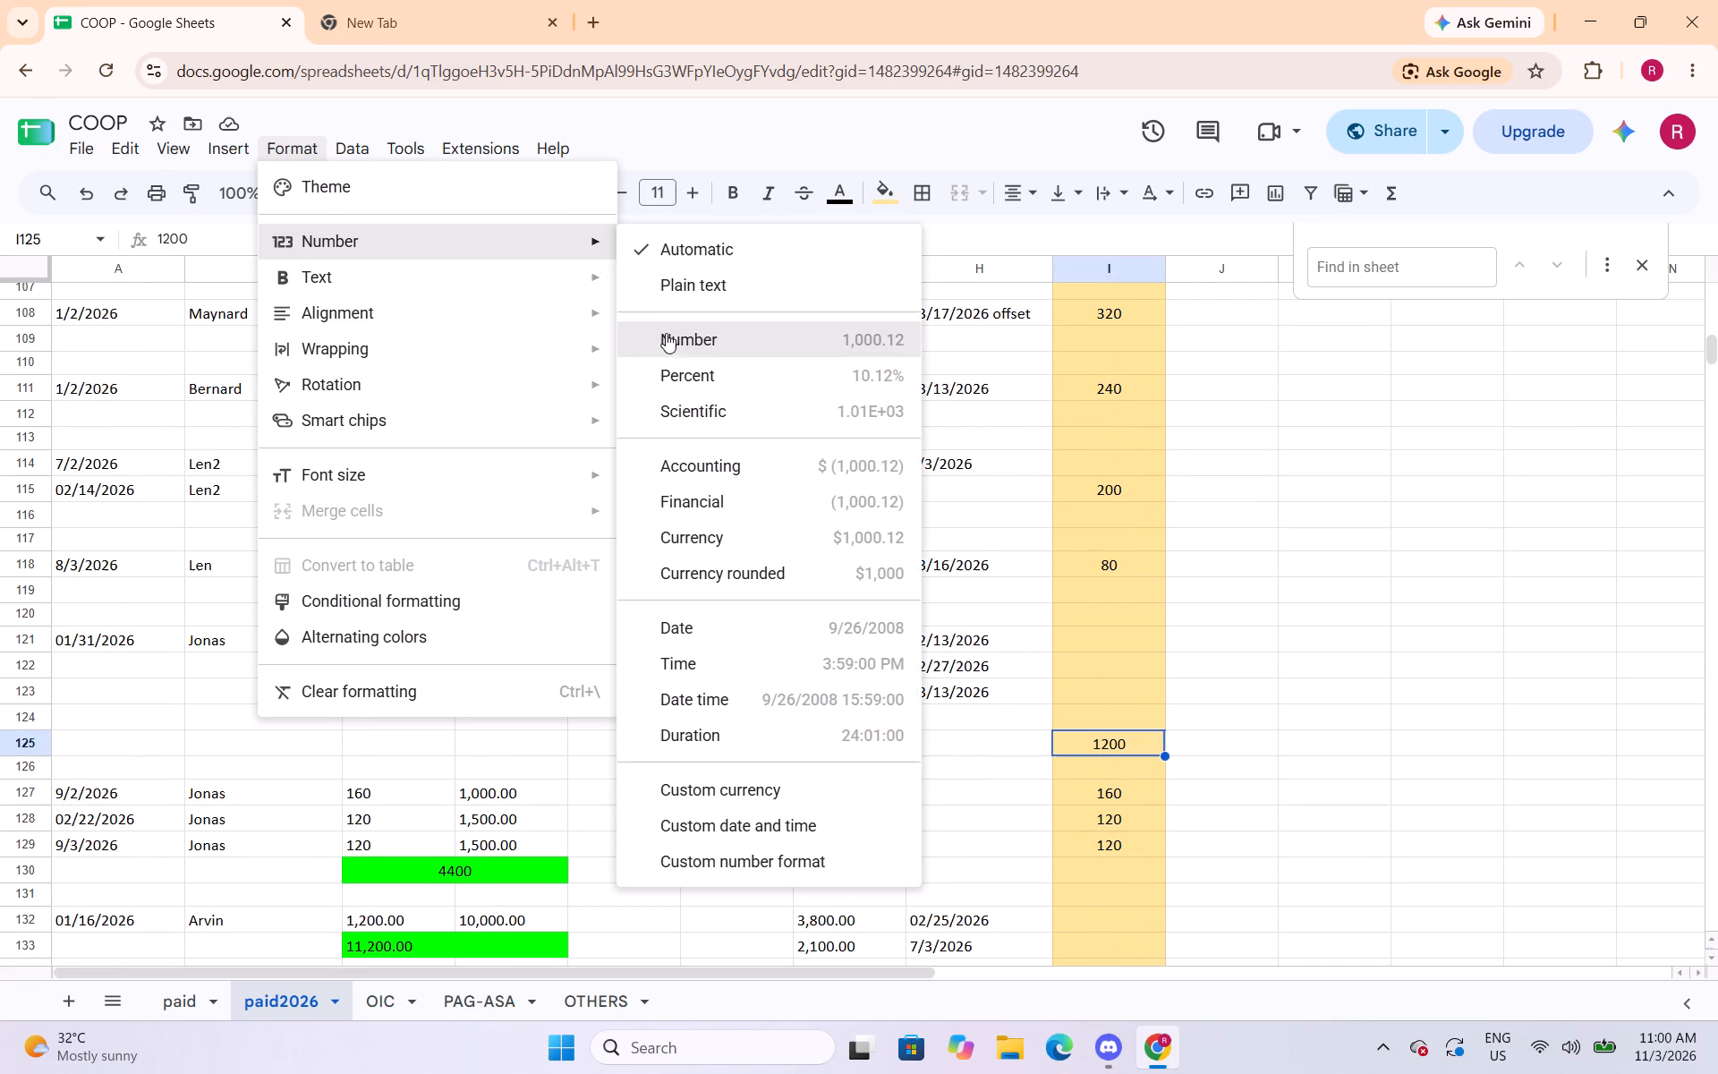
pyautogui.click(668, 341)
# Apply the Number format with two decimals to cells I135 and I146.
pyautogui.scroll(-2, 1223, 592)
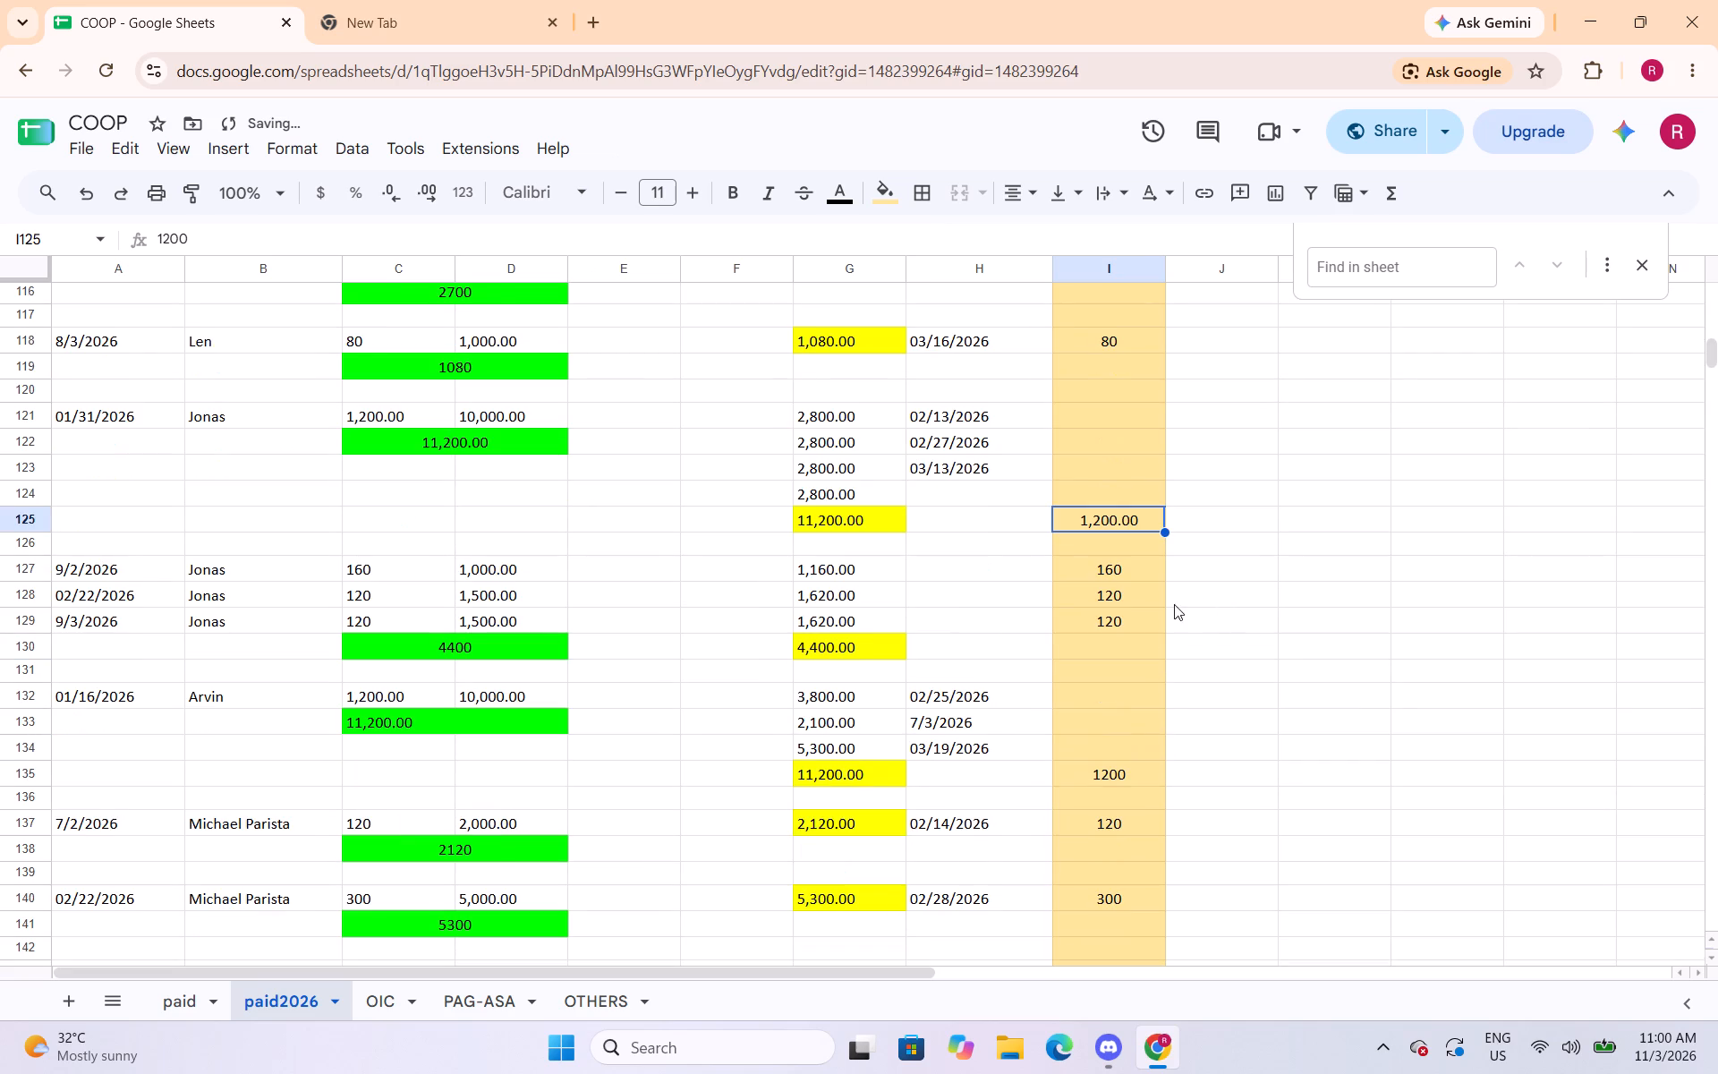
pyautogui.scroll(-2, 1156, 612)
pyautogui.click(1117, 562)
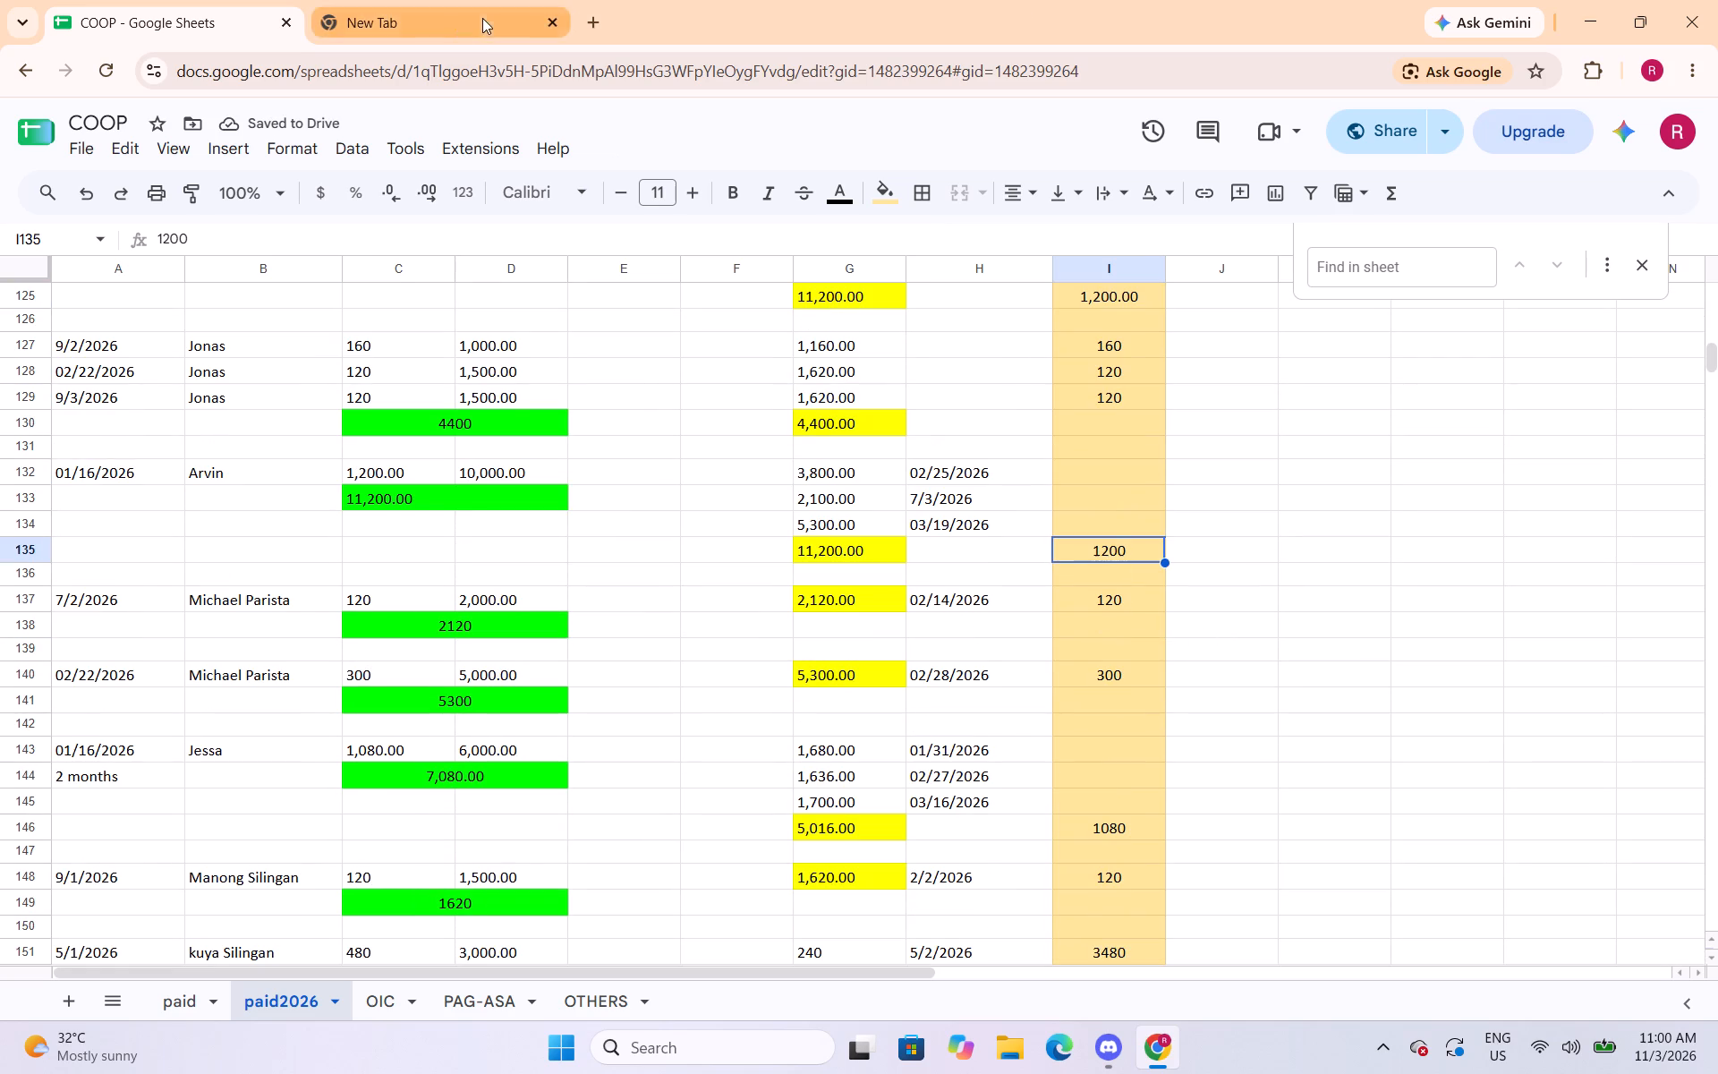
pyautogui.click(273, 158)
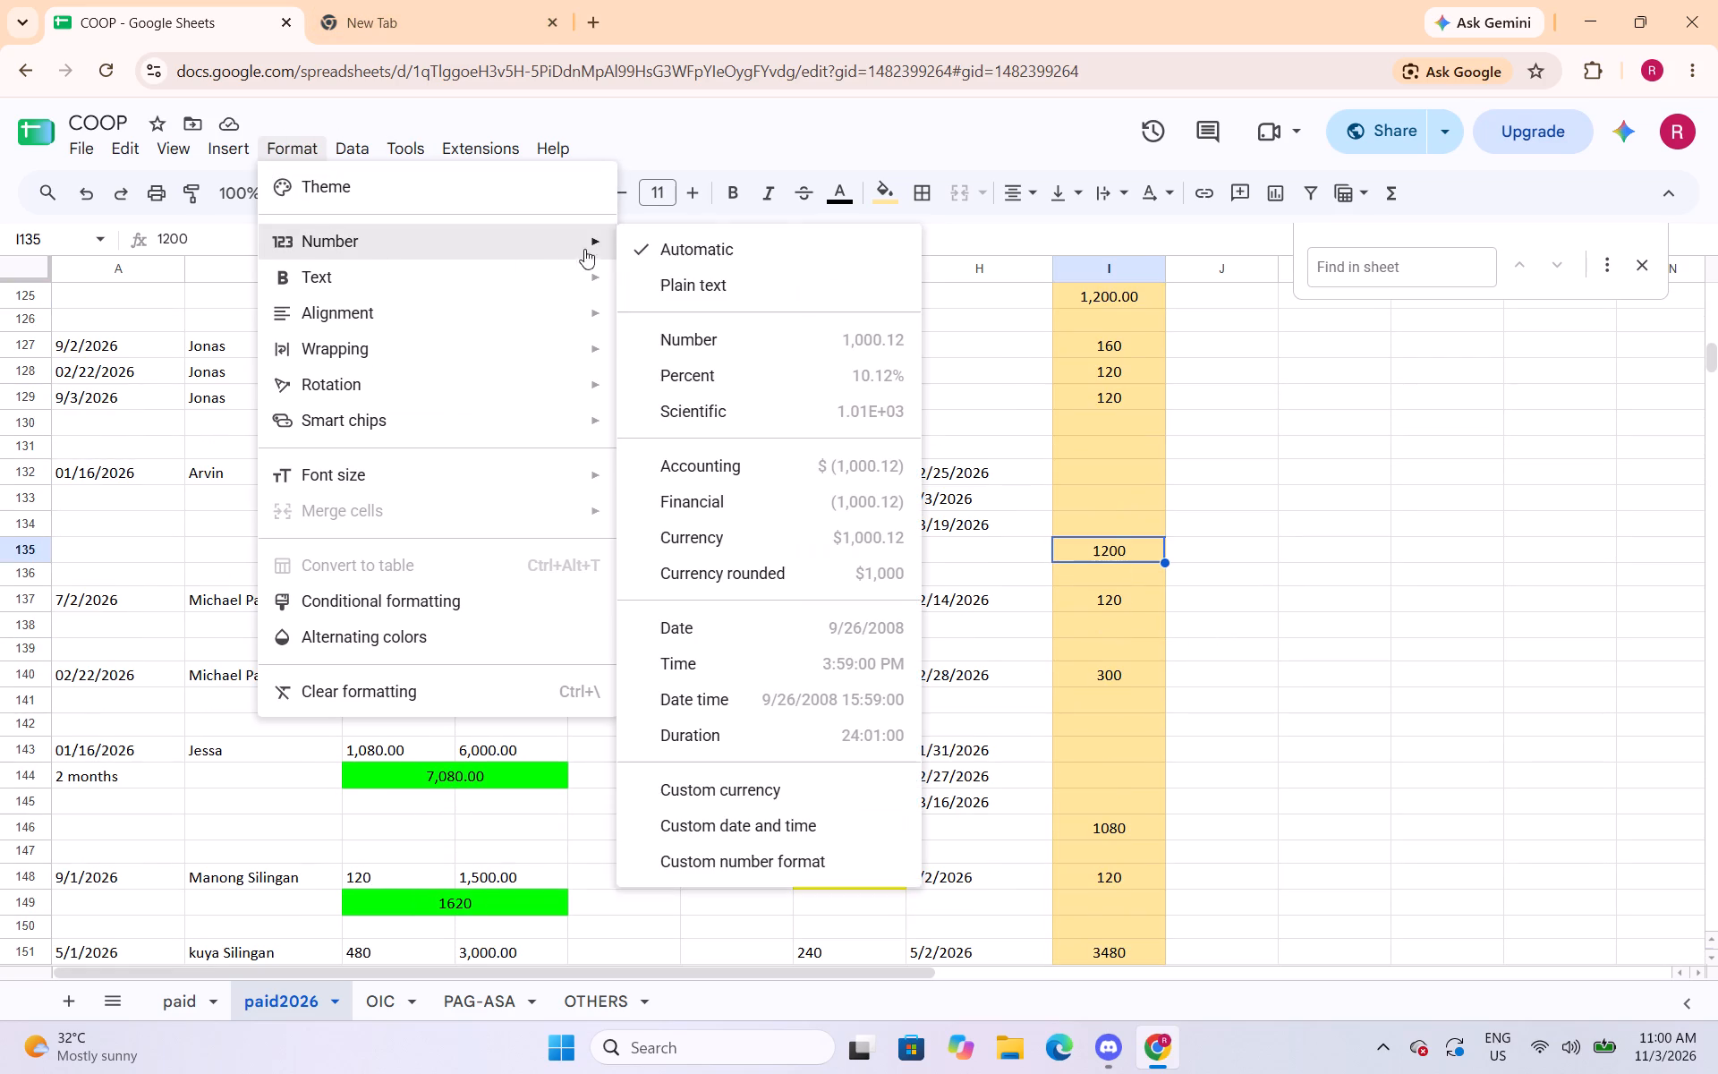
pyautogui.click(660, 328)
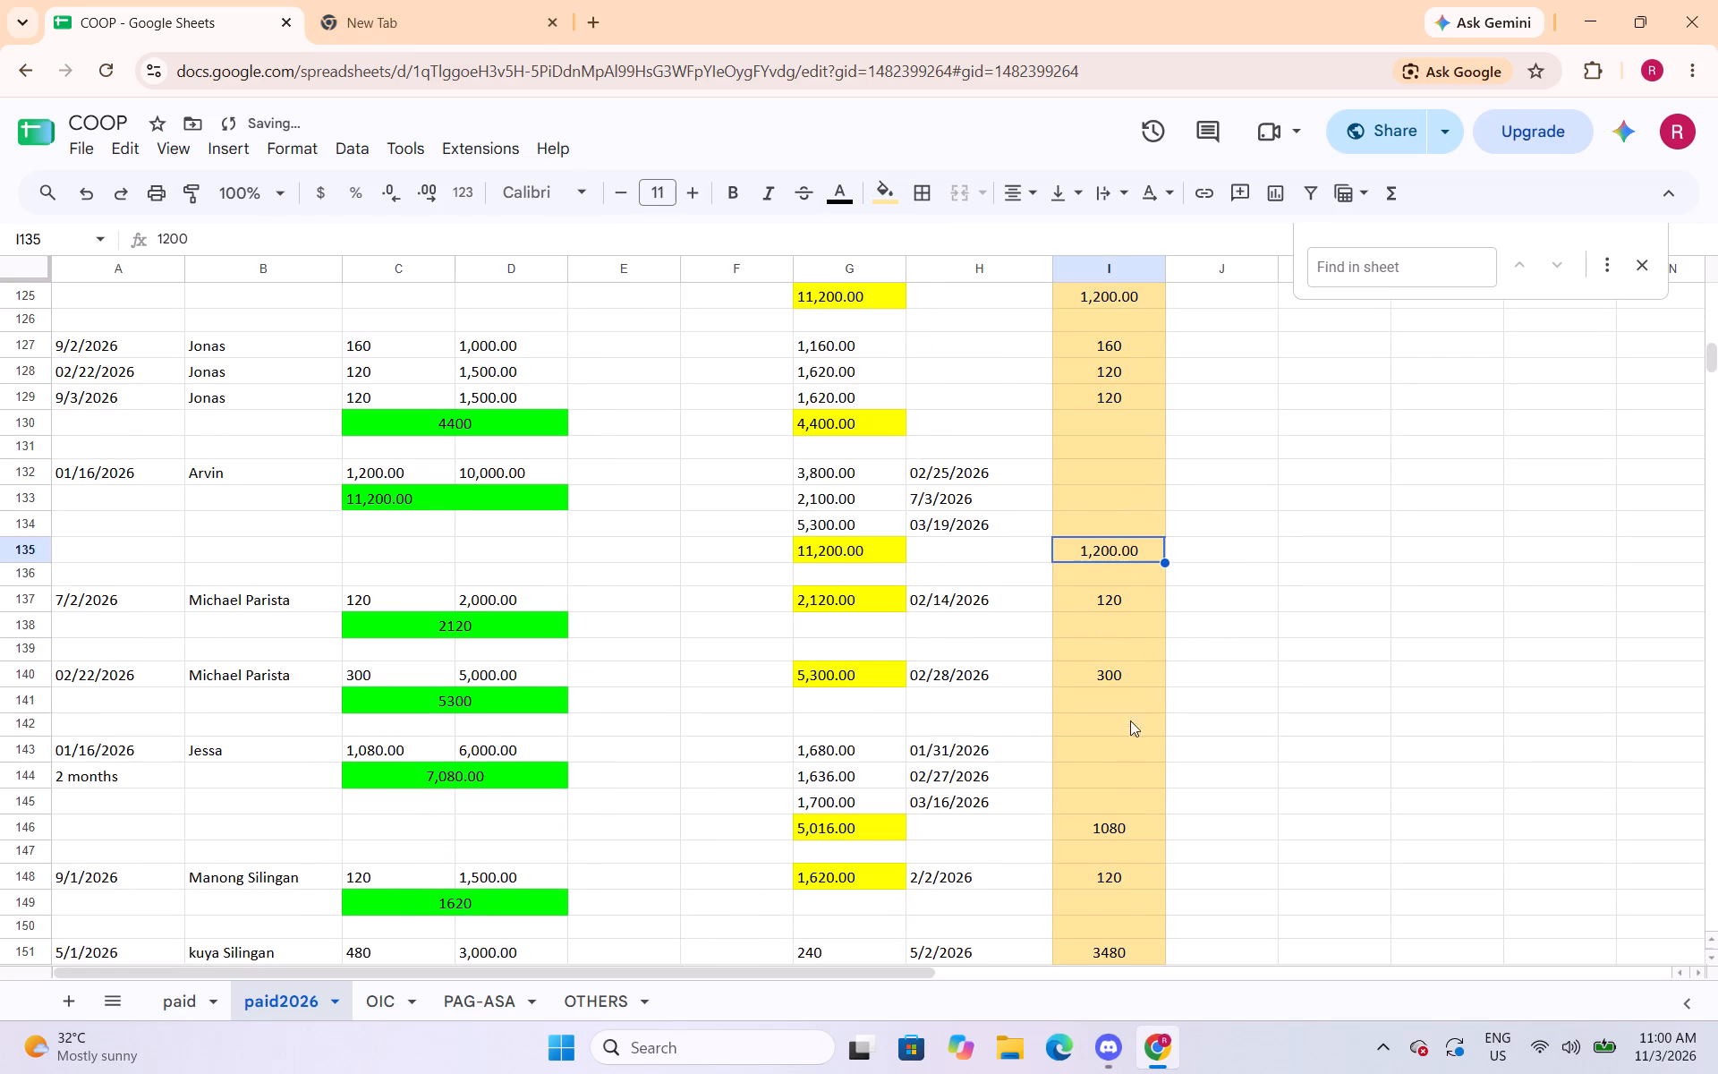
pyautogui.click(1118, 837)
pyautogui.click(305, 152)
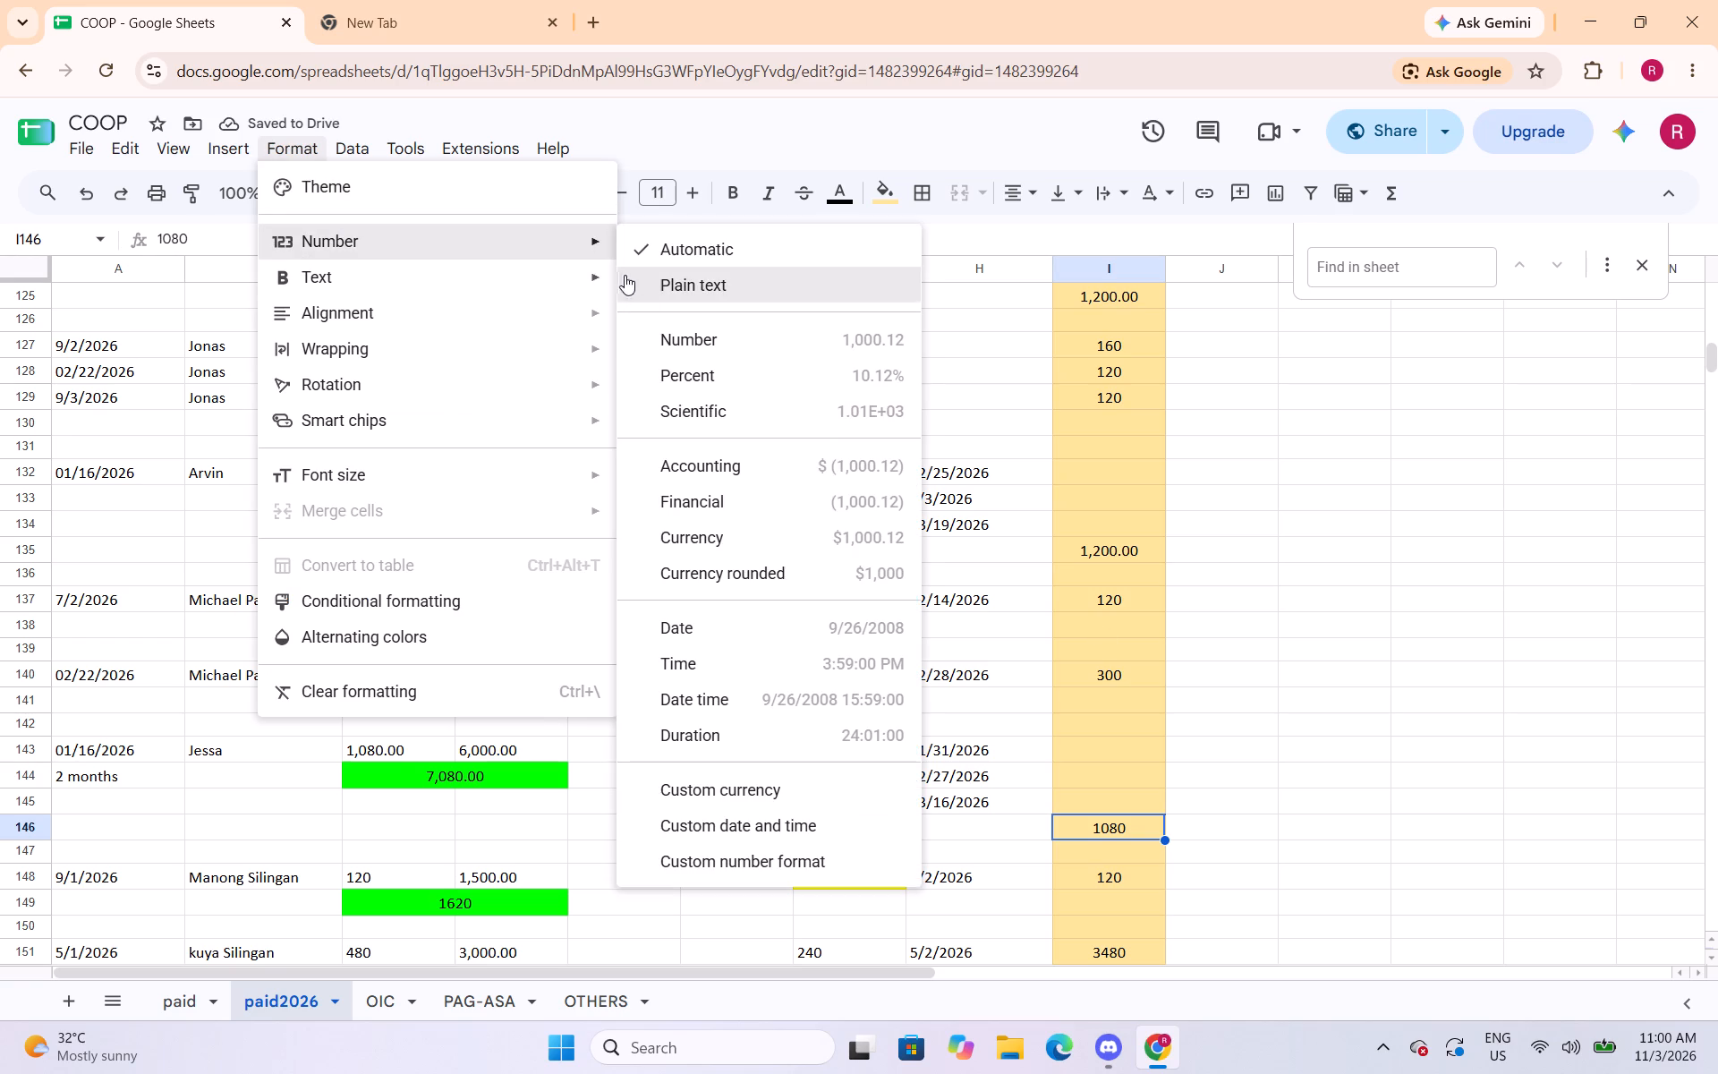
pyautogui.click(647, 337)
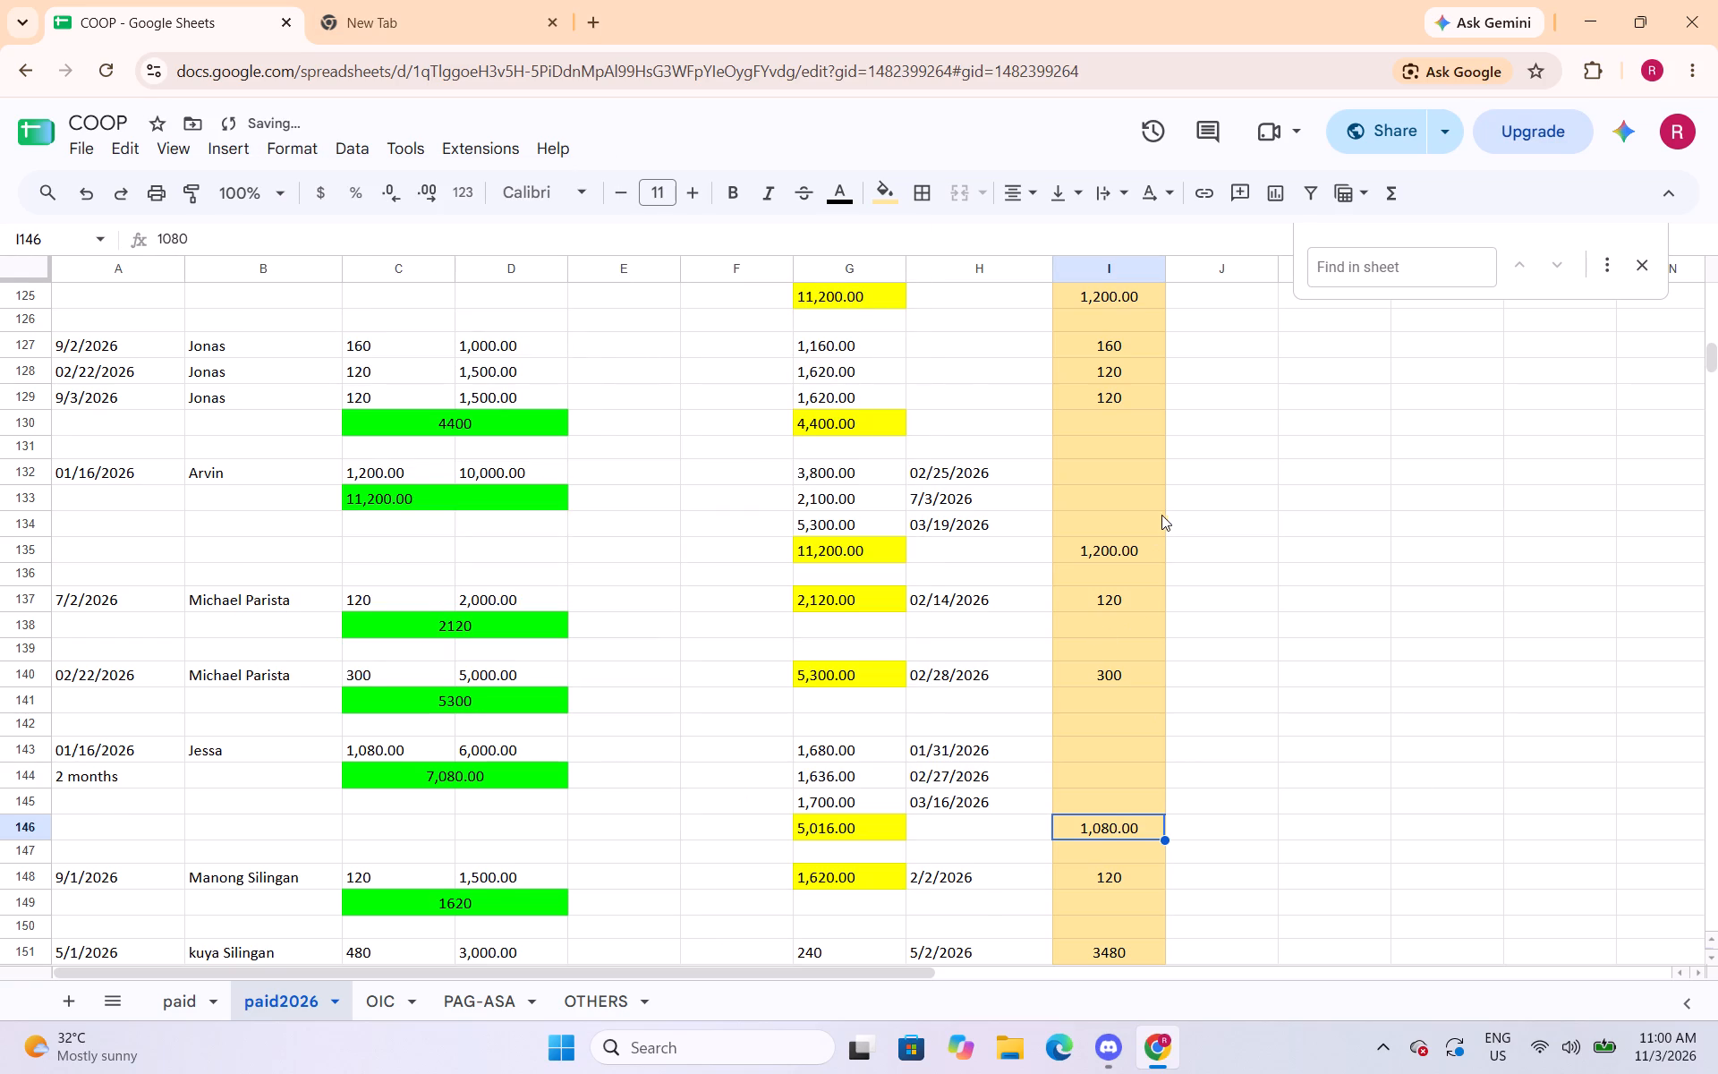
# Apply the Number format with two decimals to cells I151 and I157.
pyautogui.scroll(-4, 1162, 529)
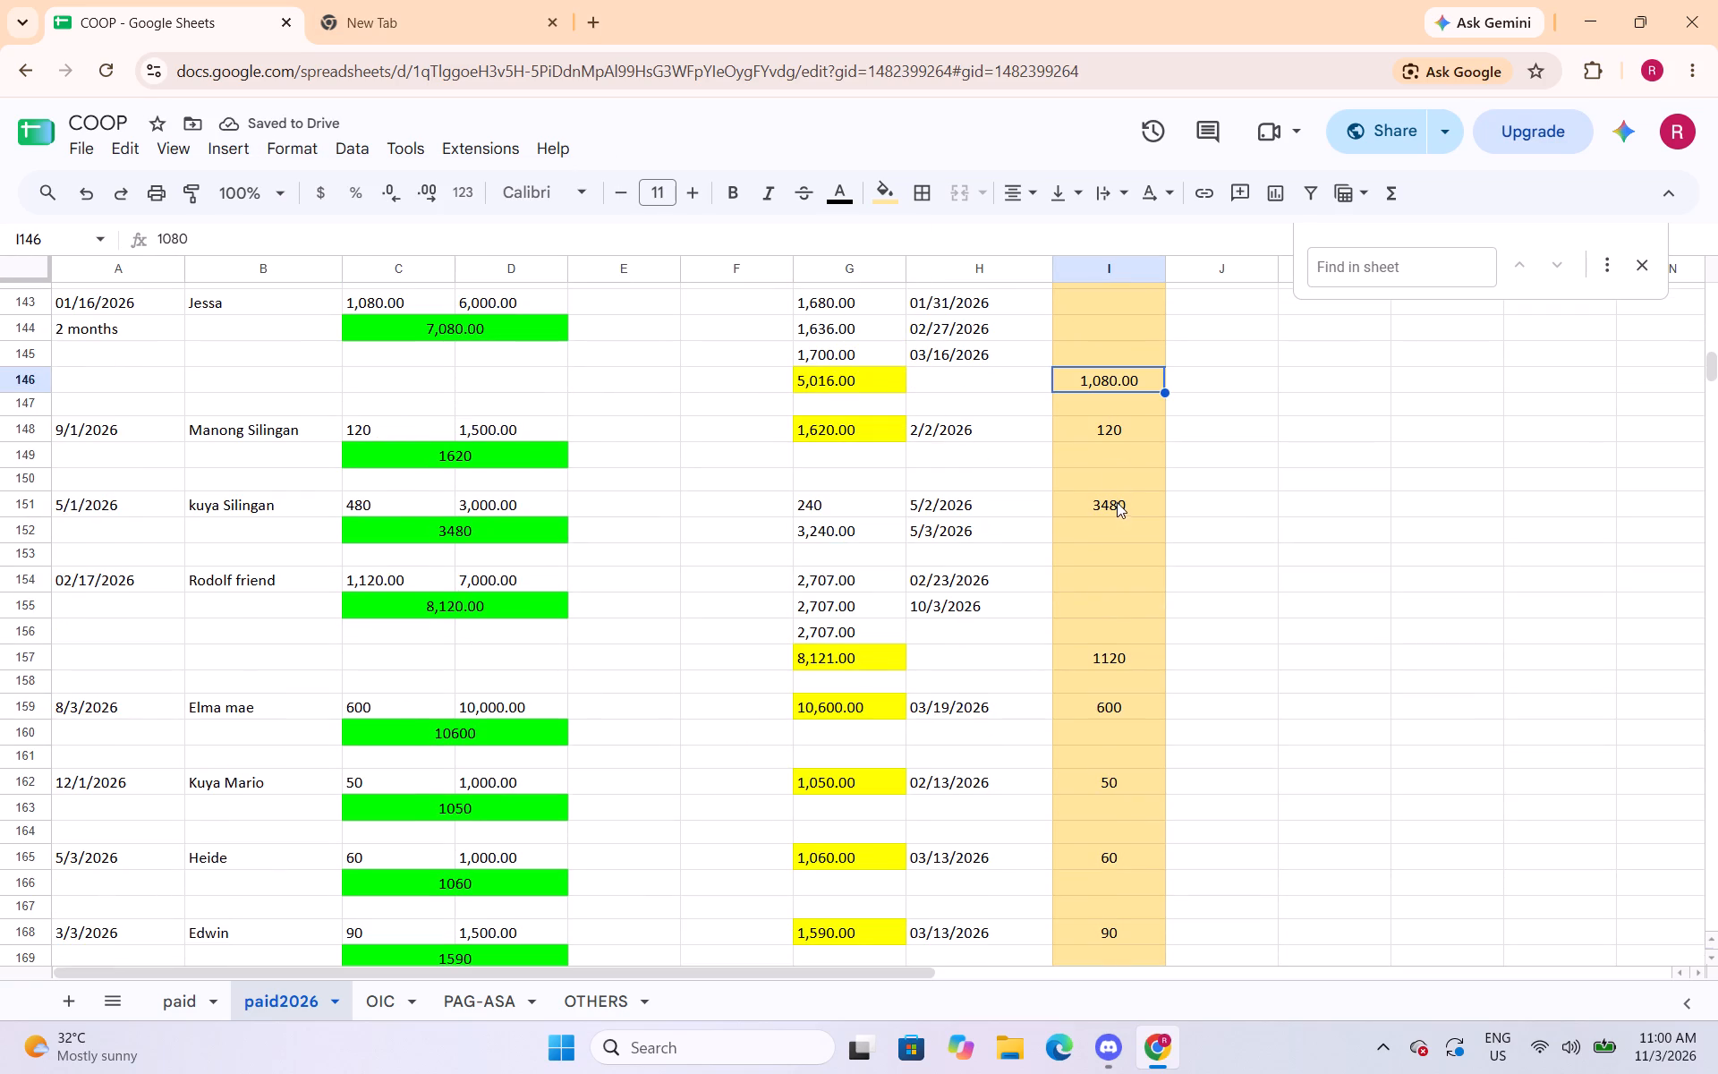
pyautogui.click(1117, 504)
pyautogui.click(305, 157)
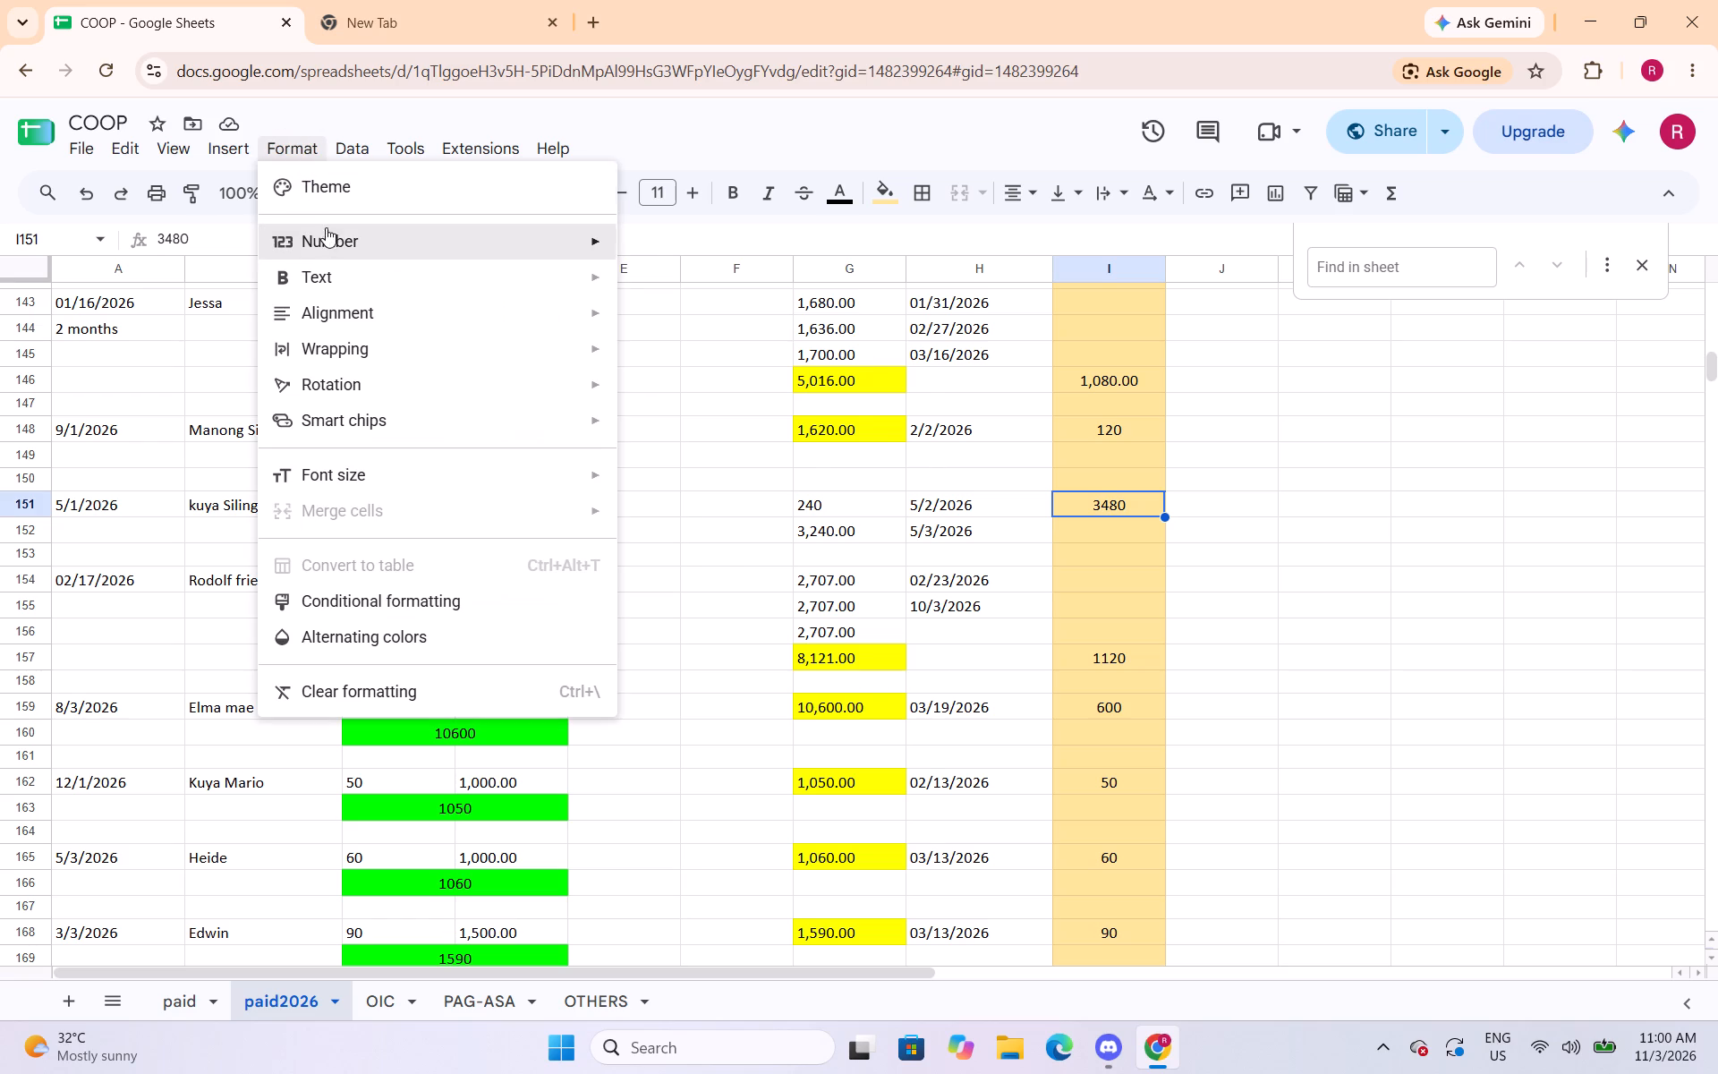
pyautogui.click(701, 337)
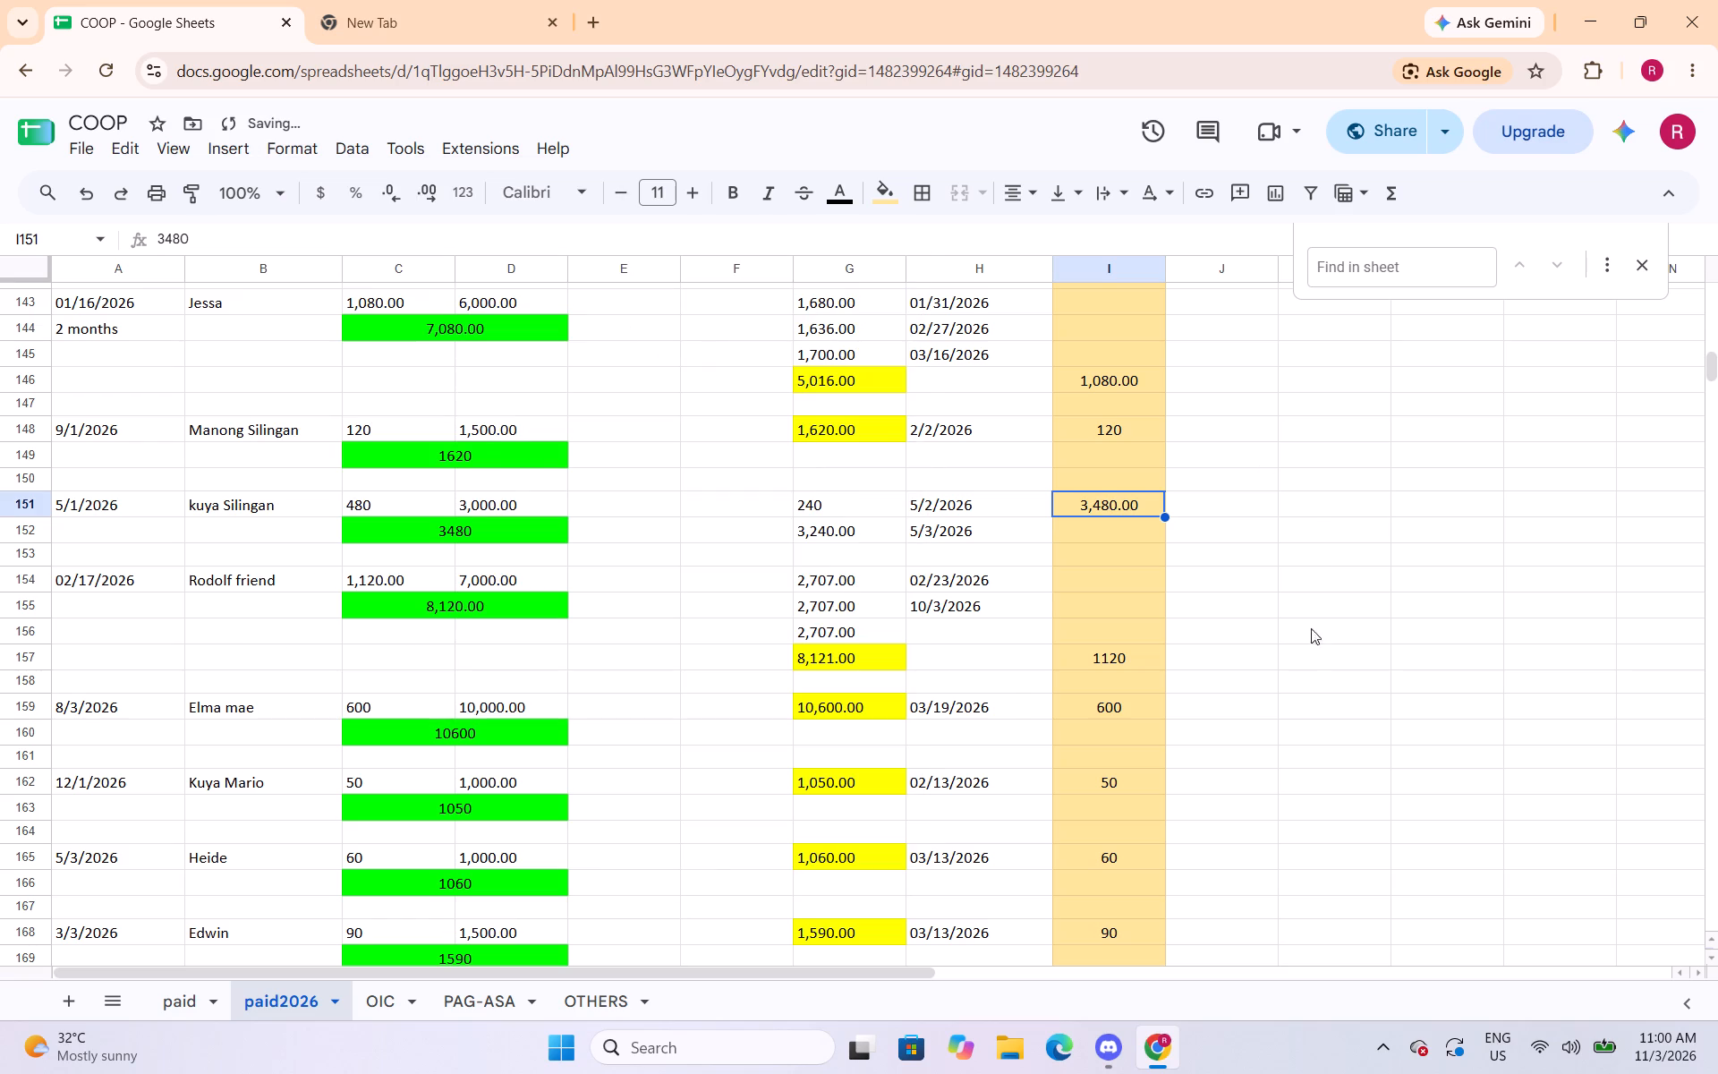
pyautogui.click(1110, 666)
pyautogui.click(309, 154)
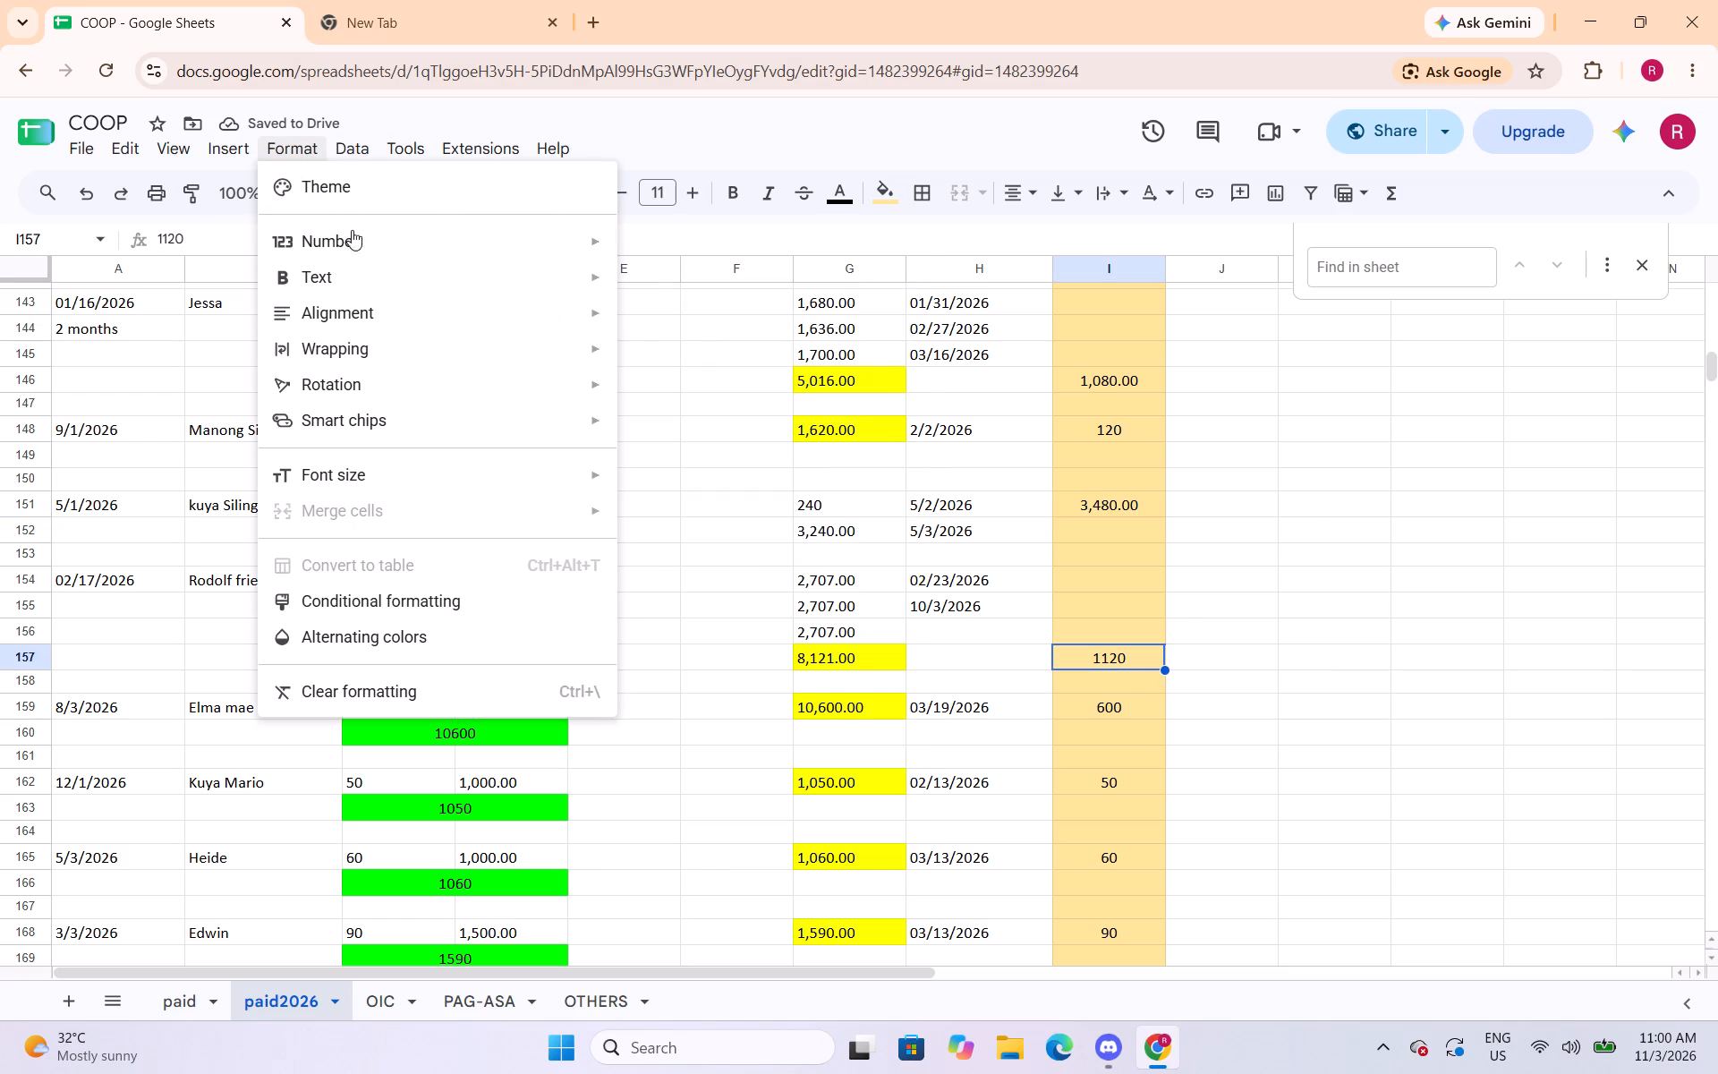
pyautogui.click(649, 331)
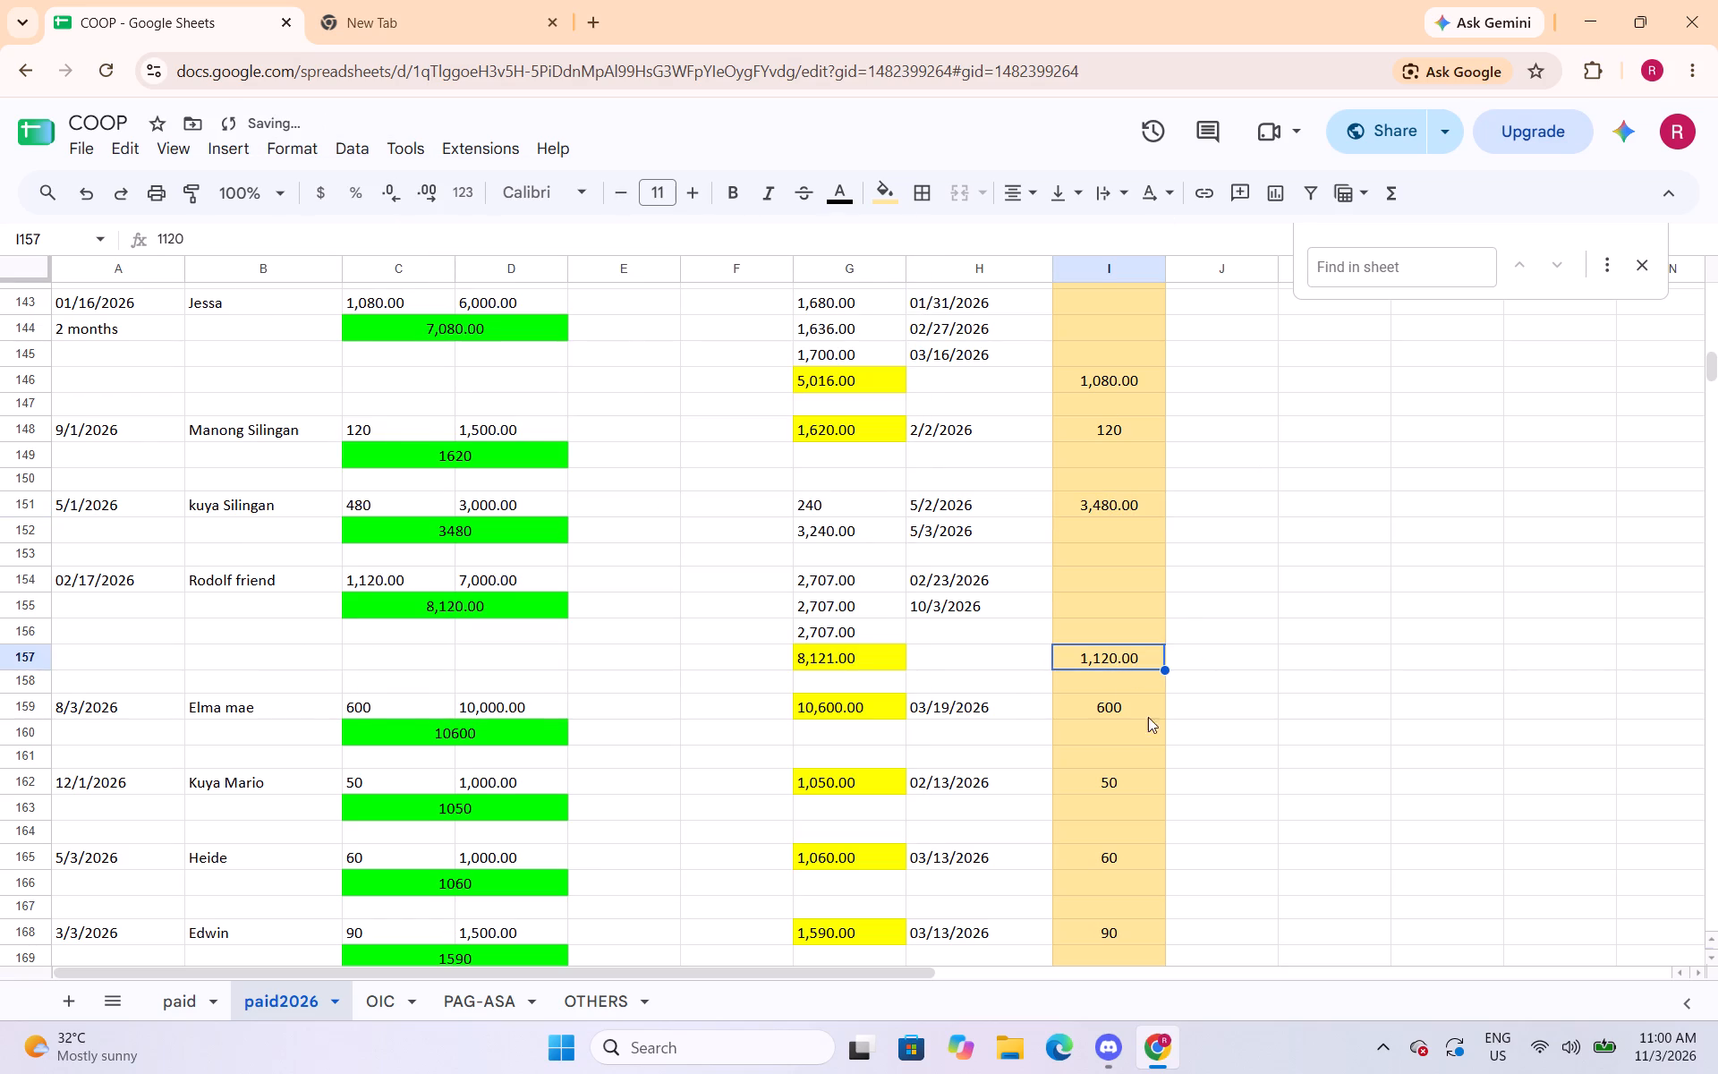
# Apply the Number format with thousands separator and two decimals to cells I180 and I194 on the paid2026 sheet.
pyautogui.scroll(-2, 1122, 684)
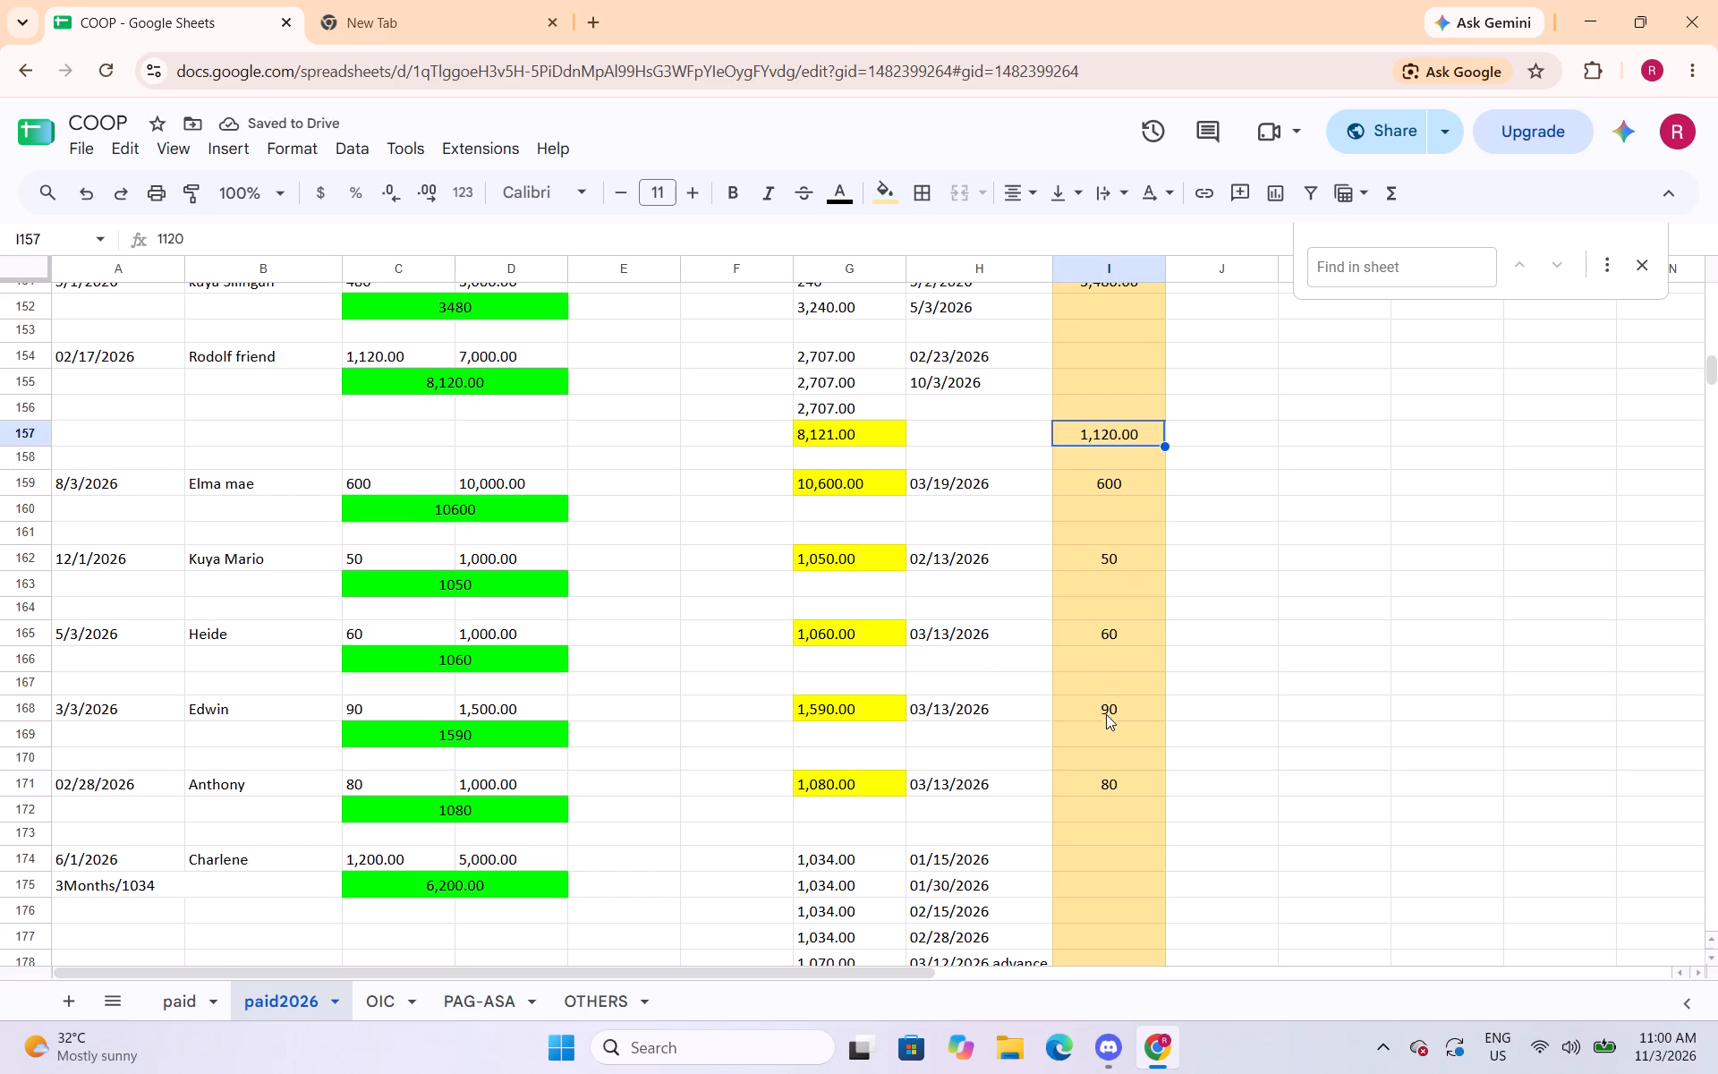
pyautogui.scroll(-3, 1107, 725)
pyautogui.click(1106, 686)
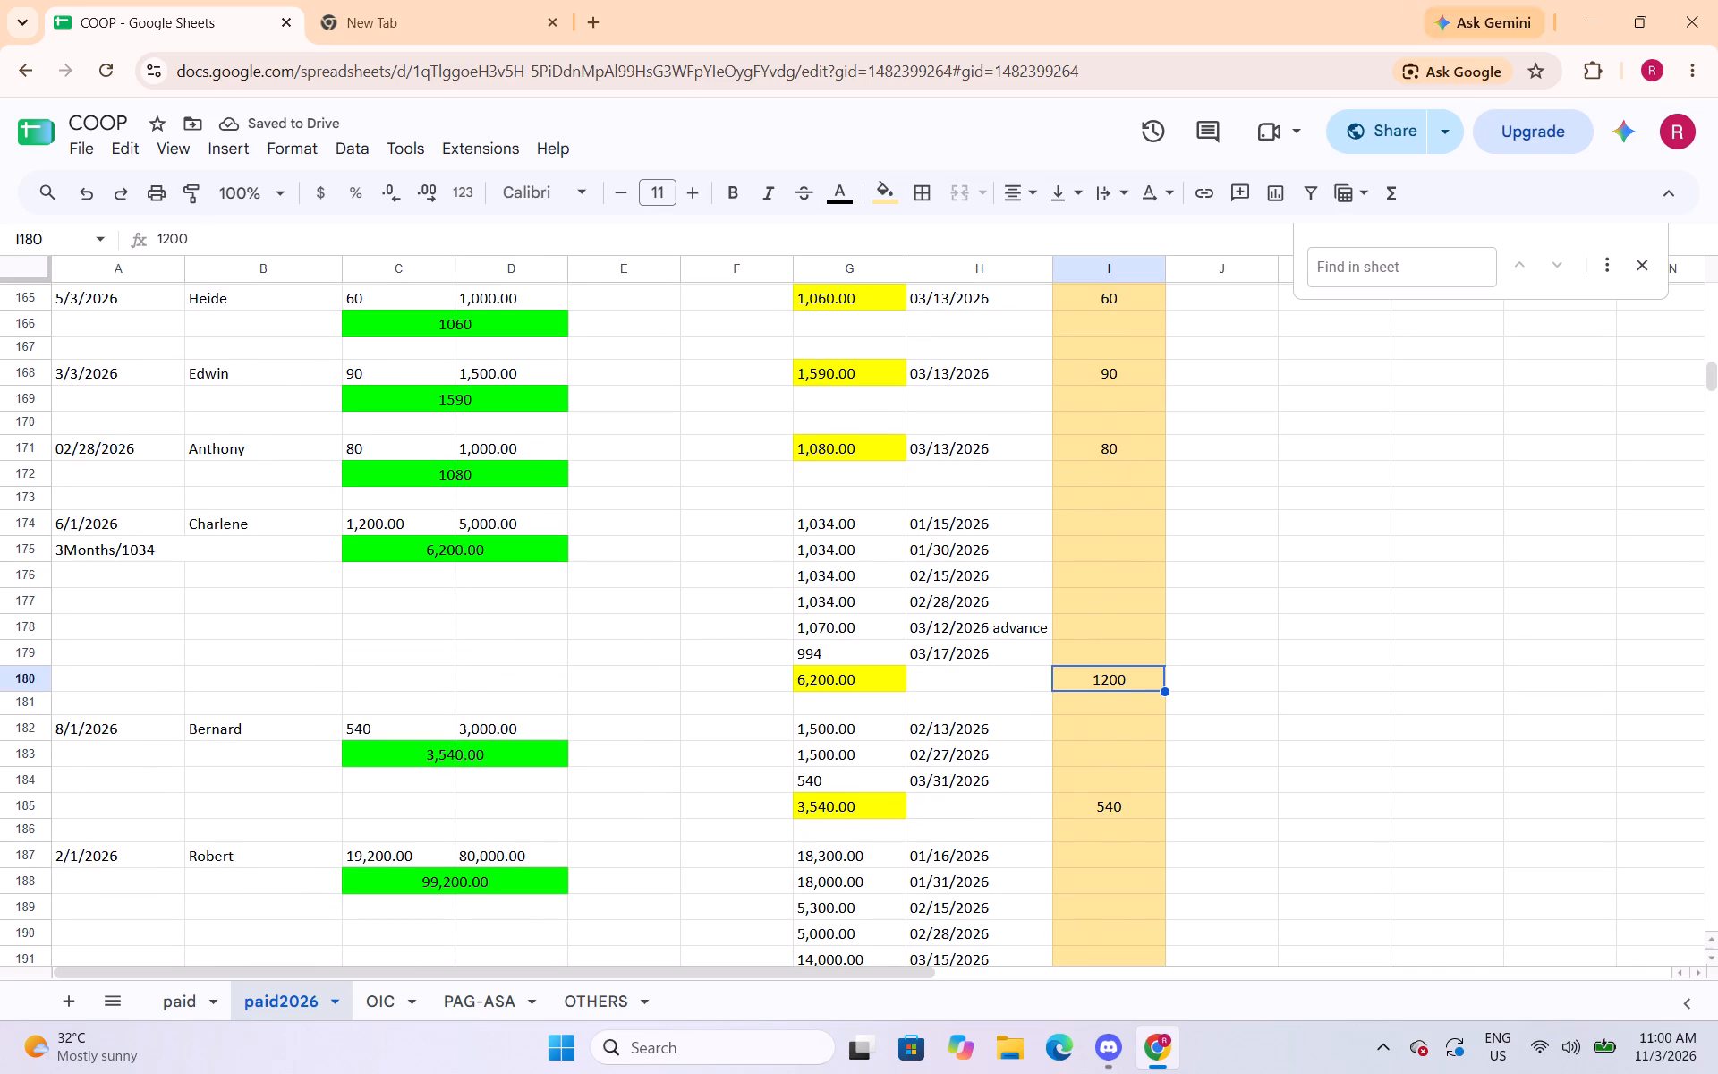
pyautogui.click(283, 155)
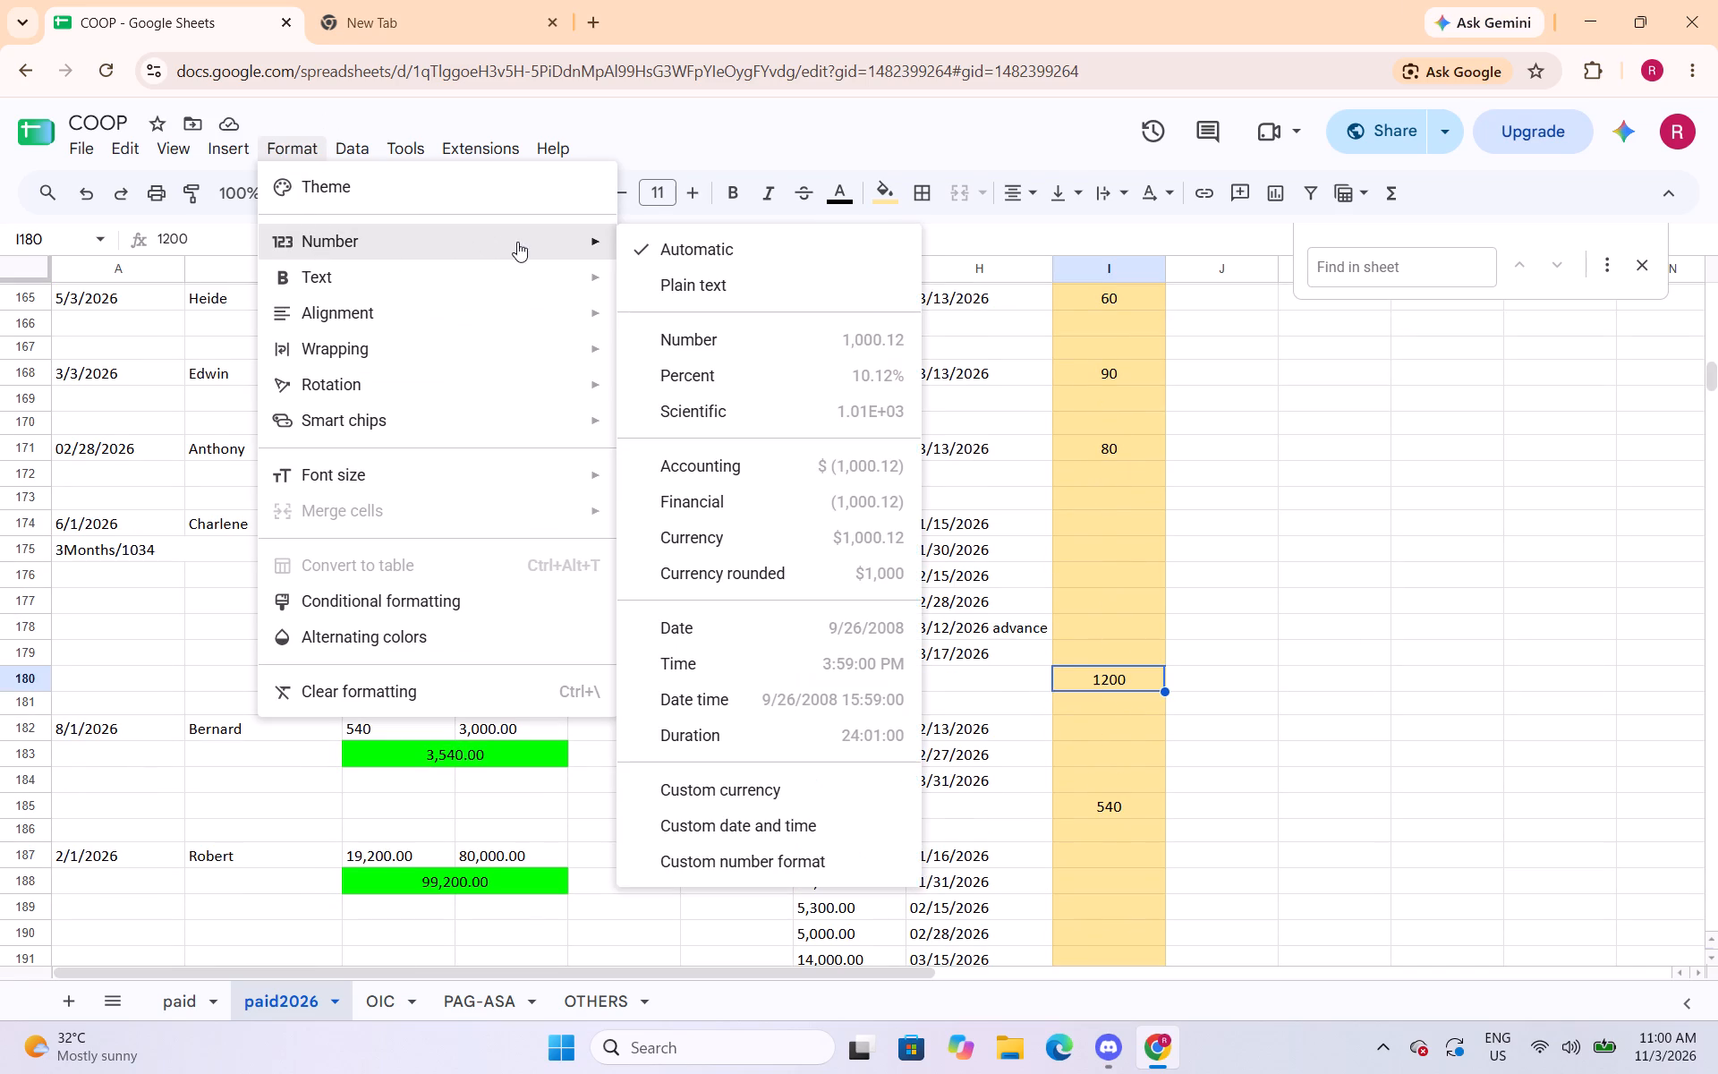
pyautogui.click(654, 333)
pyautogui.scroll(-2, 1118, 613)
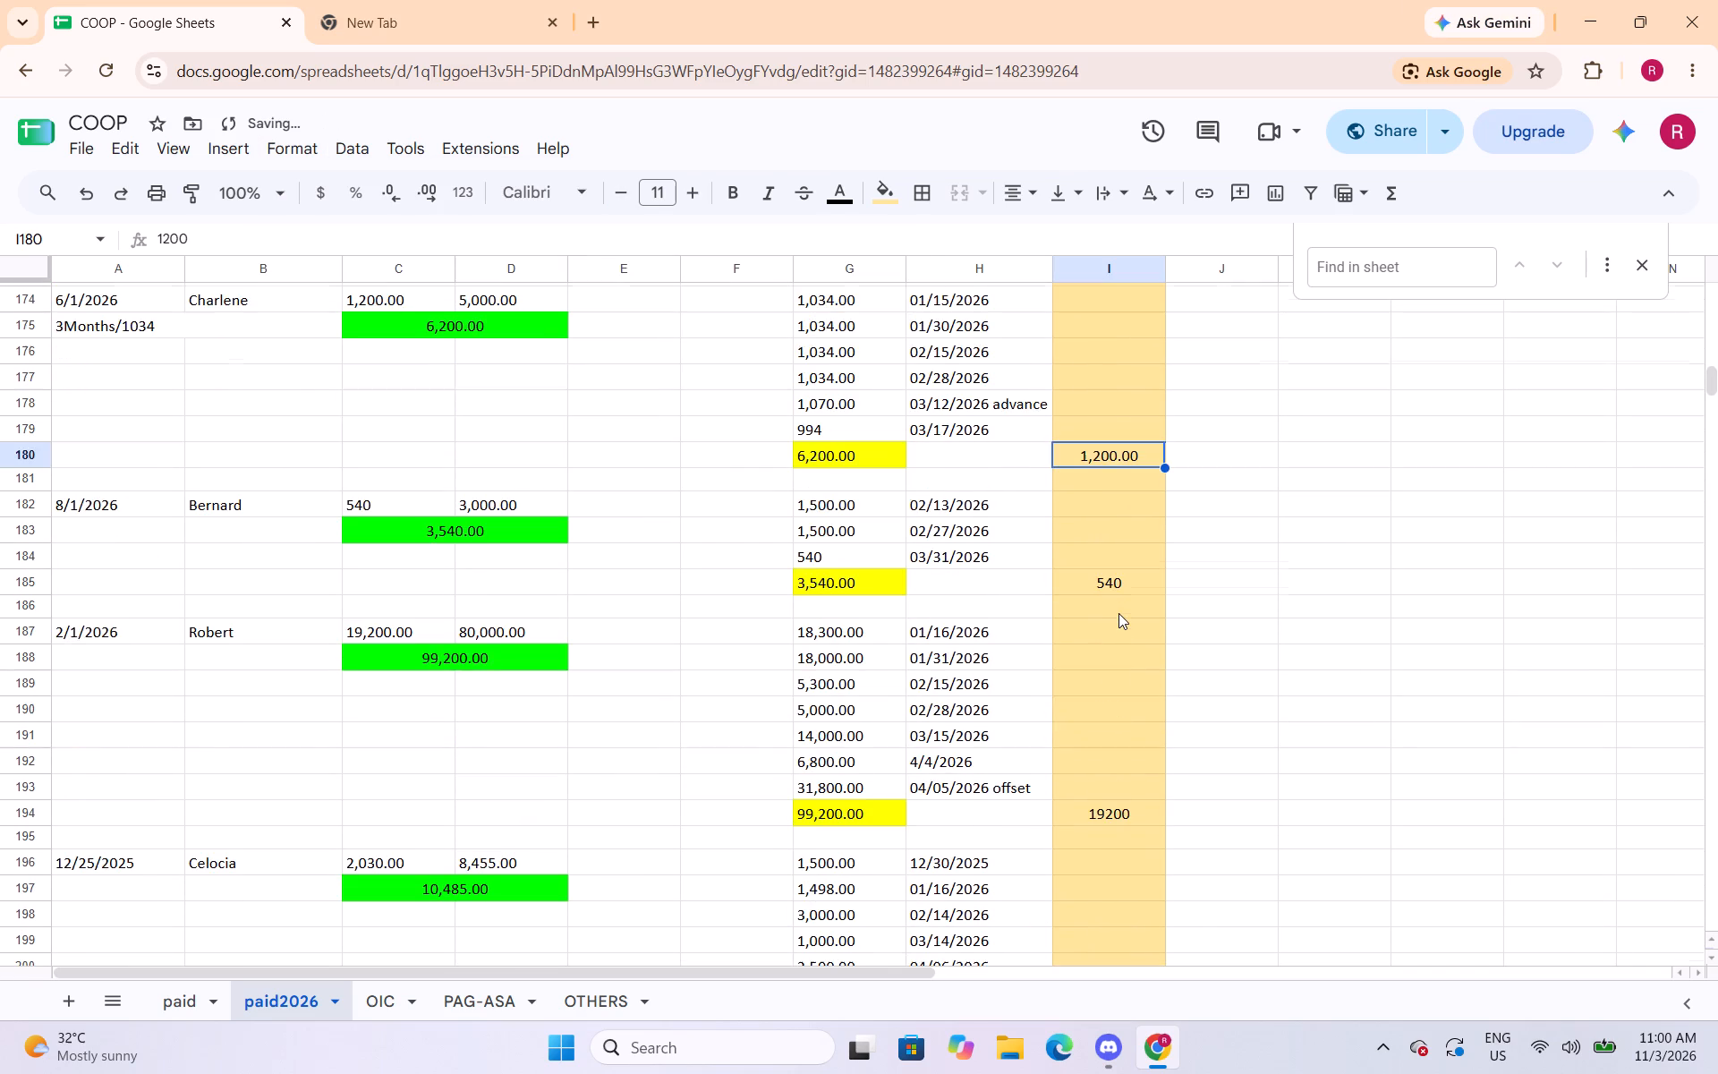
pyautogui.scroll(-1, 1117, 613)
pyautogui.click(1114, 698)
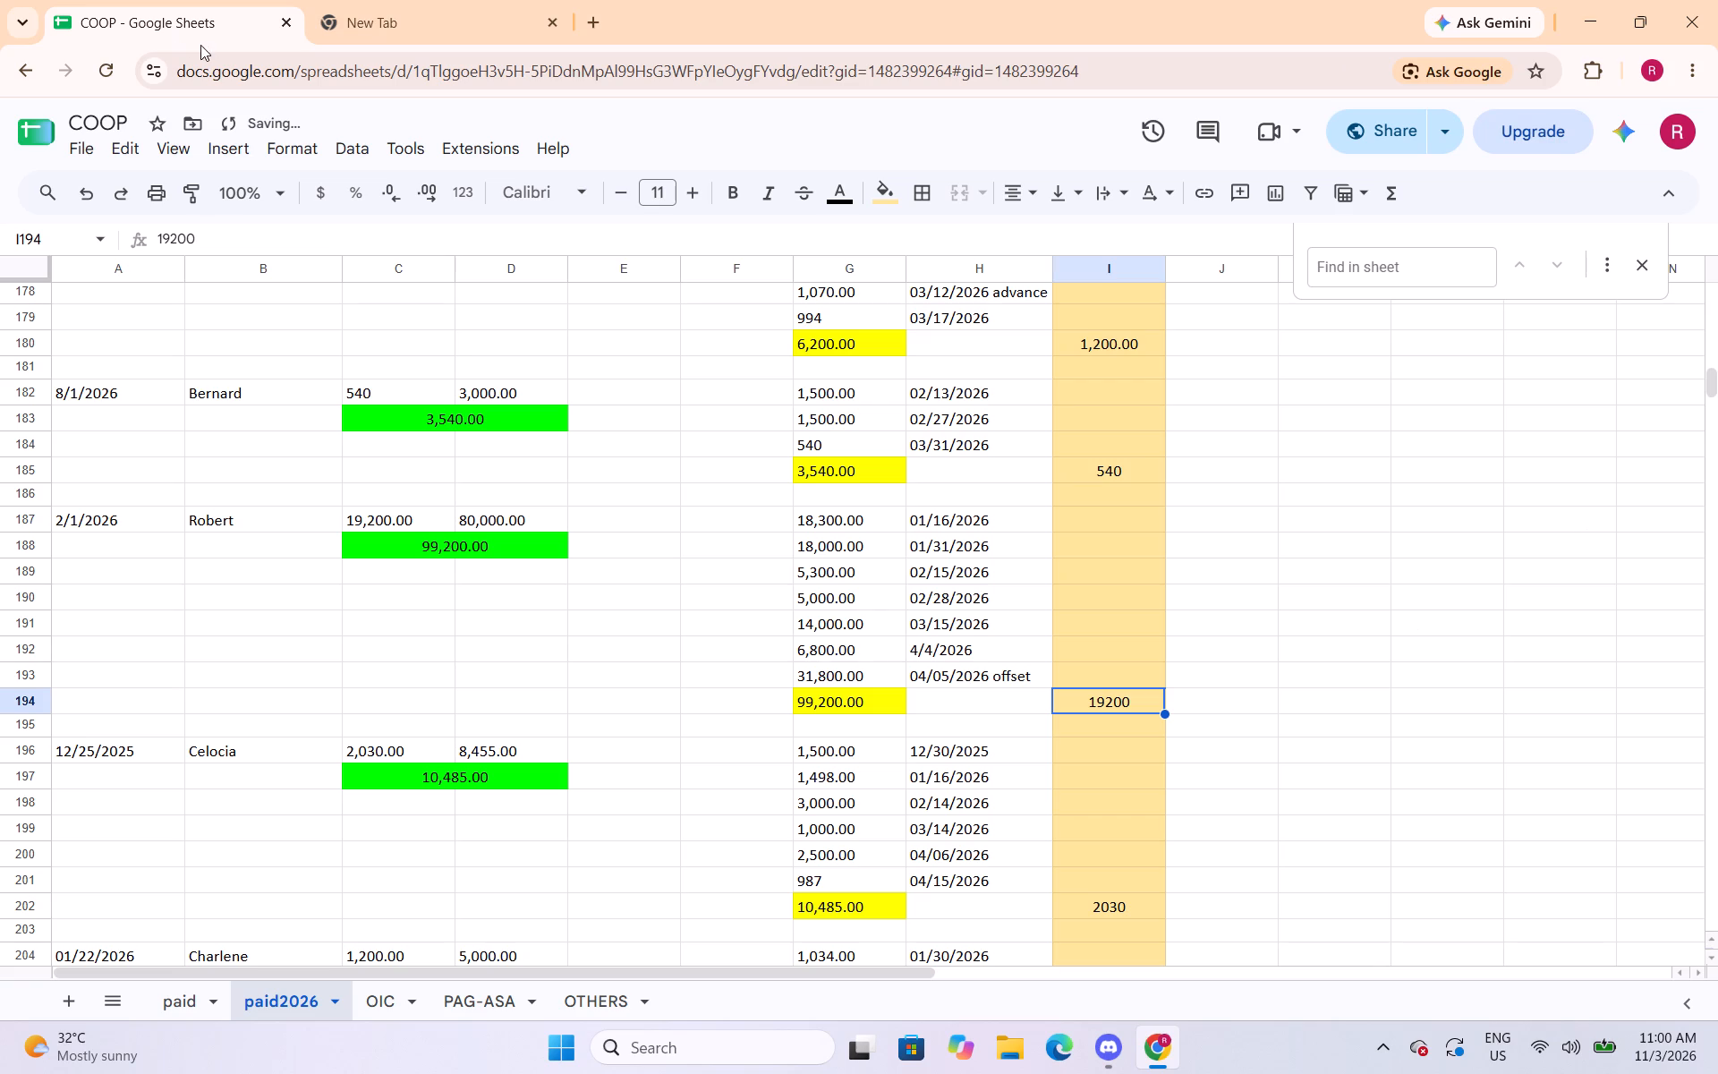
pyautogui.click(277, 156)
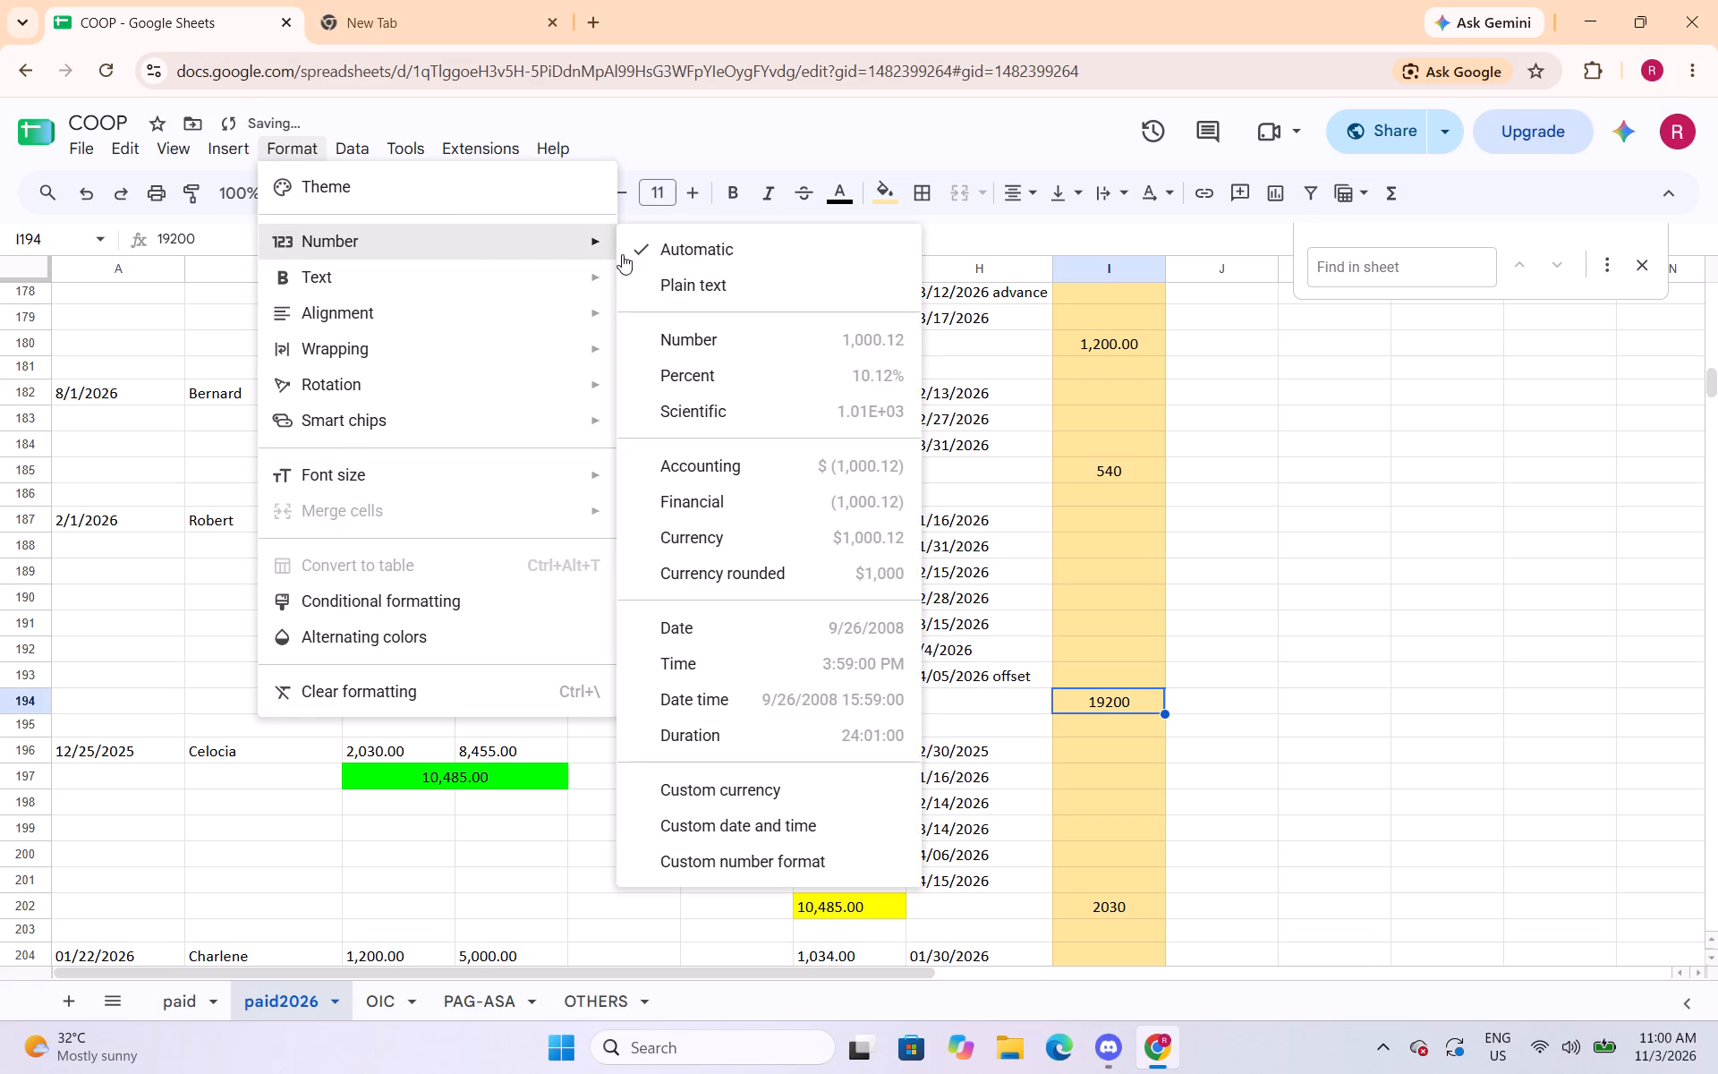
pyautogui.click(665, 337)
# Apply the Number format with thousands separator and two decimals to cells I202 and I210.
pyautogui.click(1118, 910)
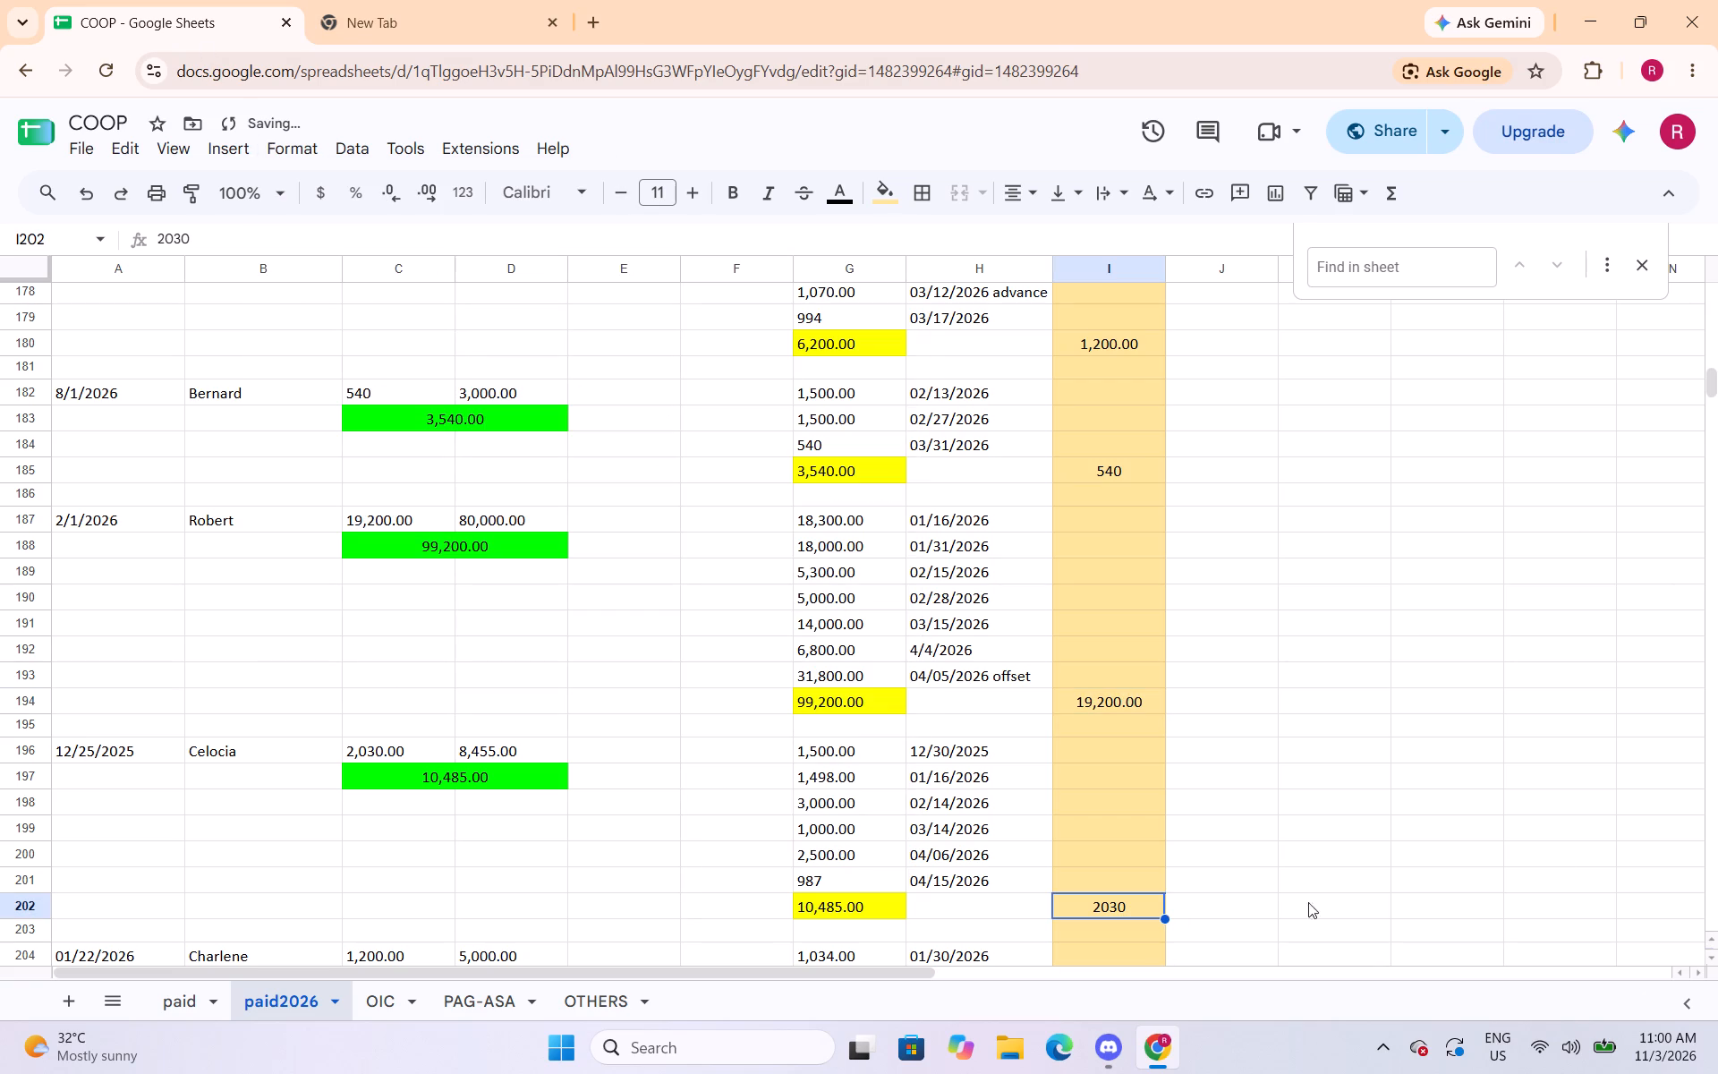
pyautogui.click(296, 156)
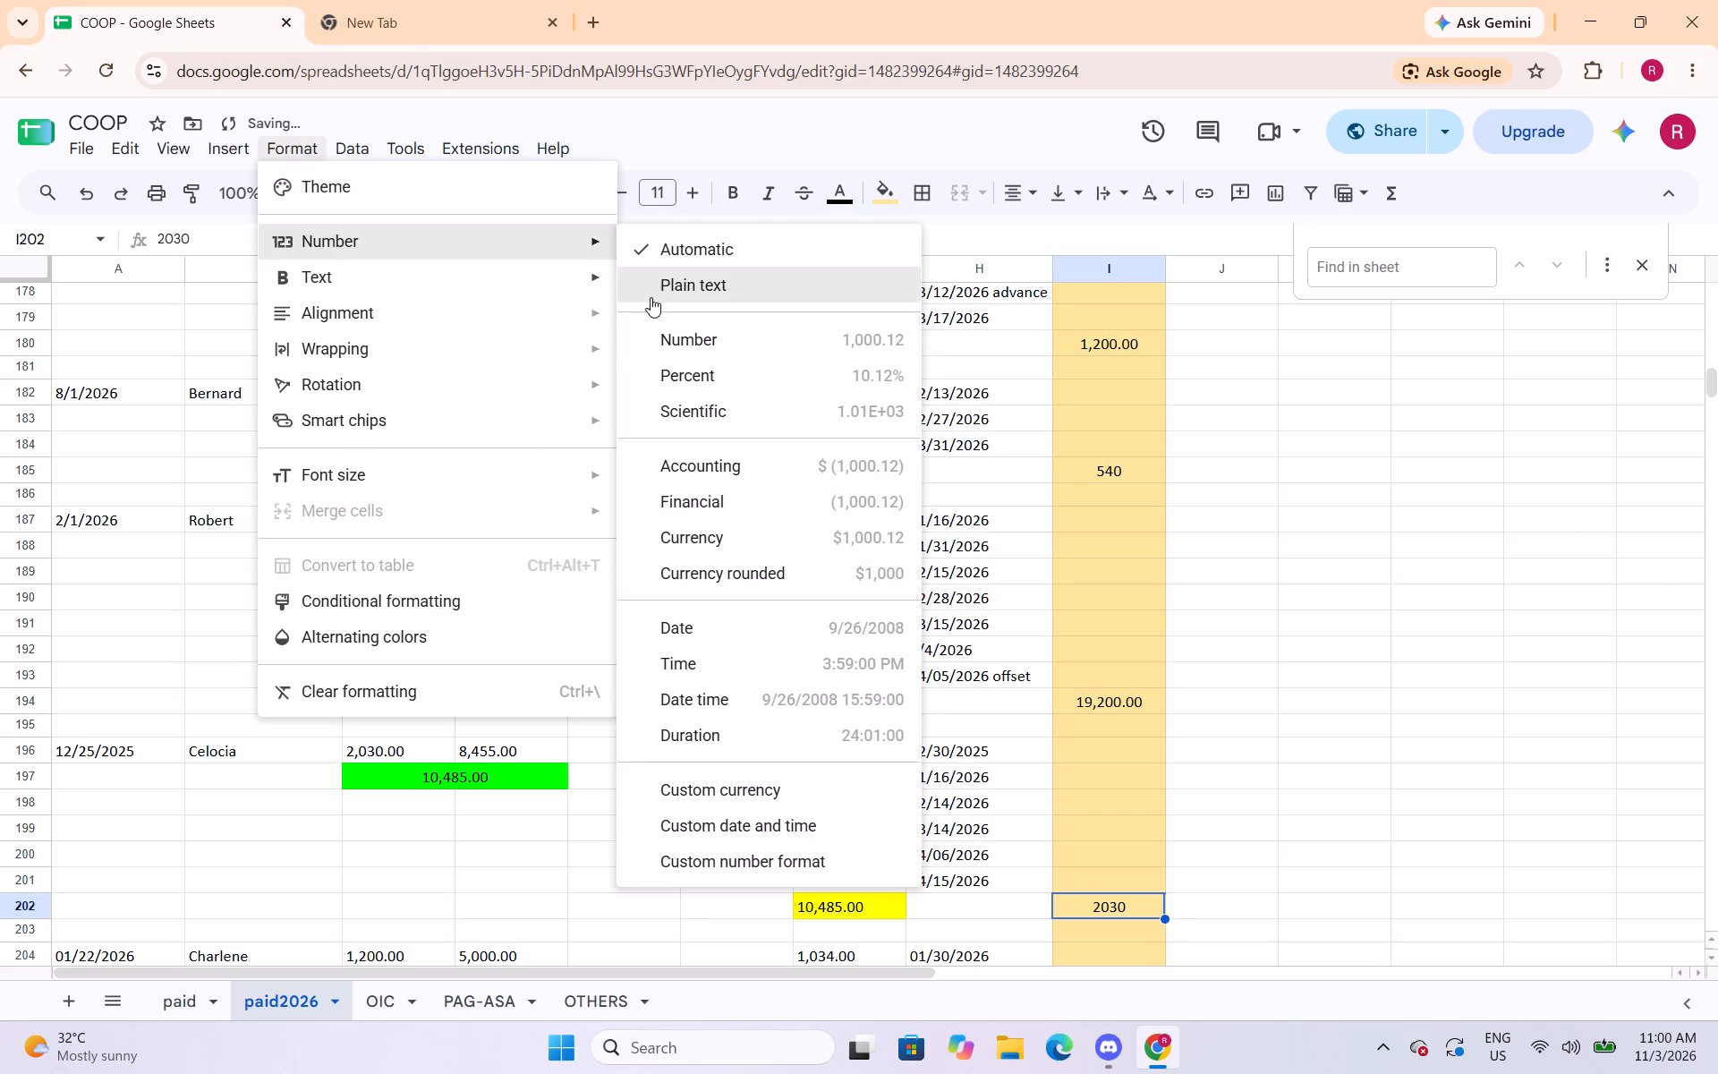
pyautogui.click(656, 353)
pyautogui.scroll(-4, 1196, 612)
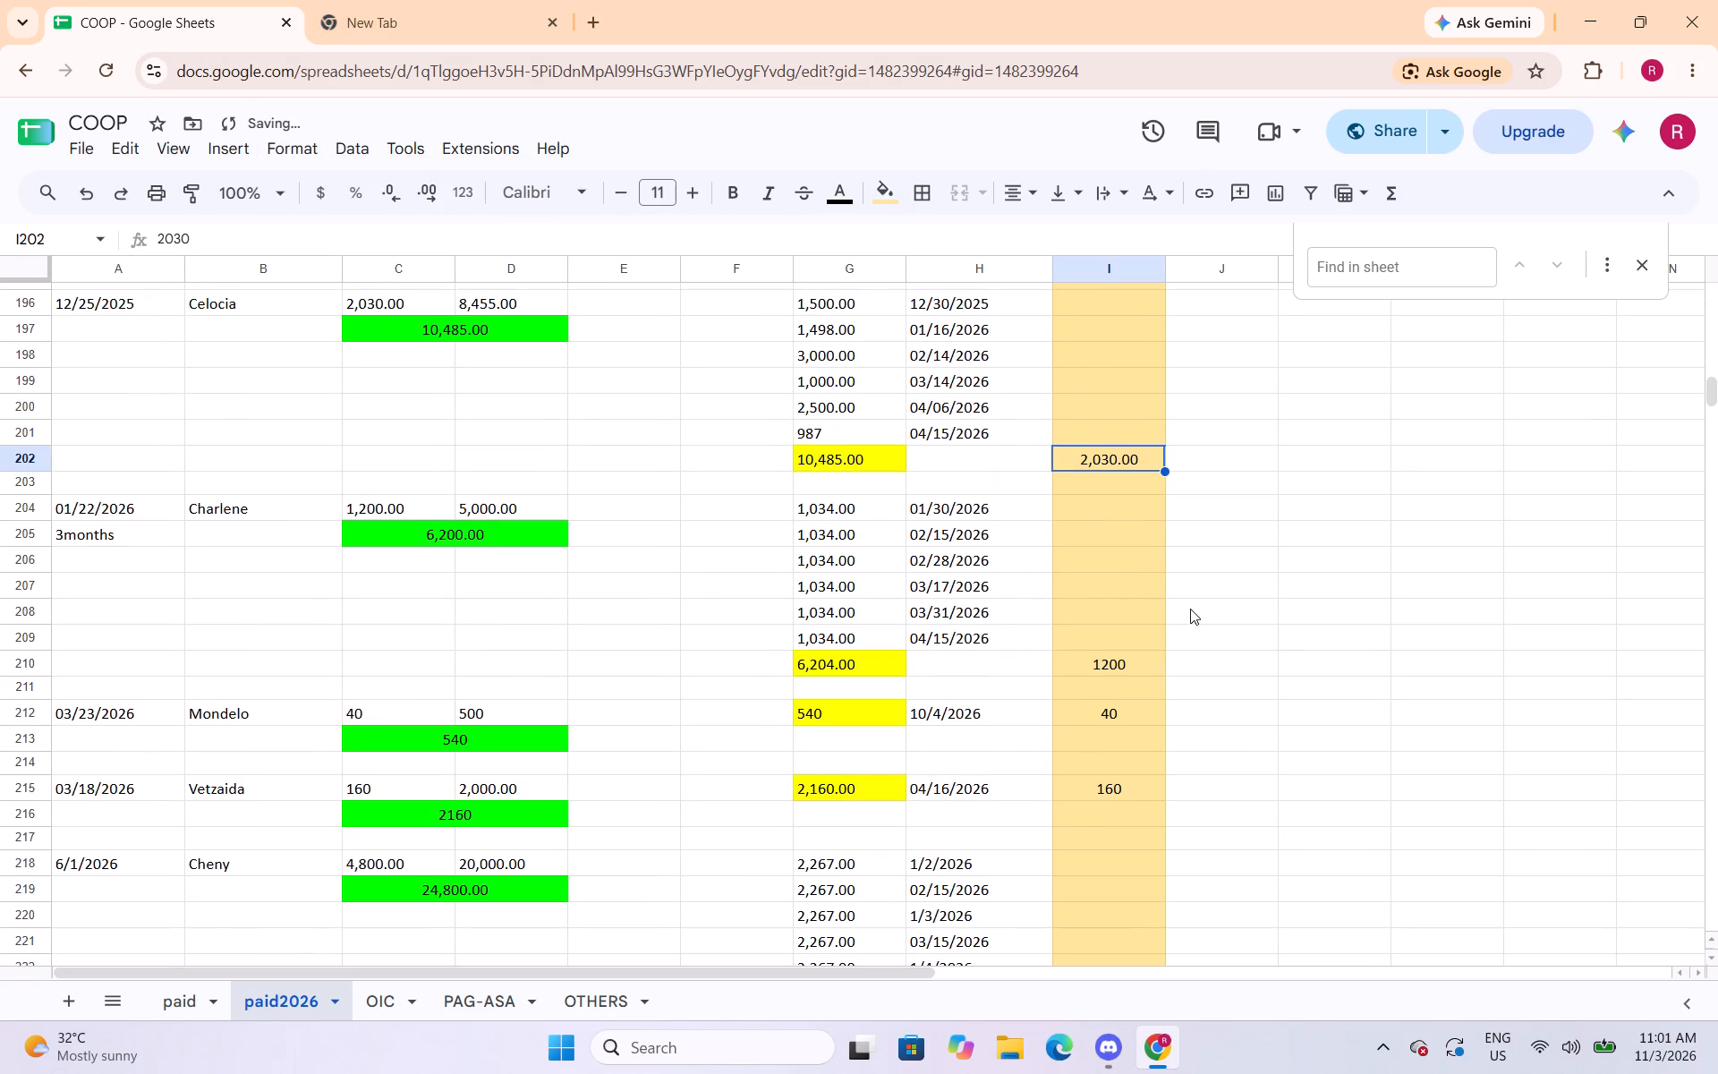
pyautogui.click(1127, 657)
pyautogui.click(295, 146)
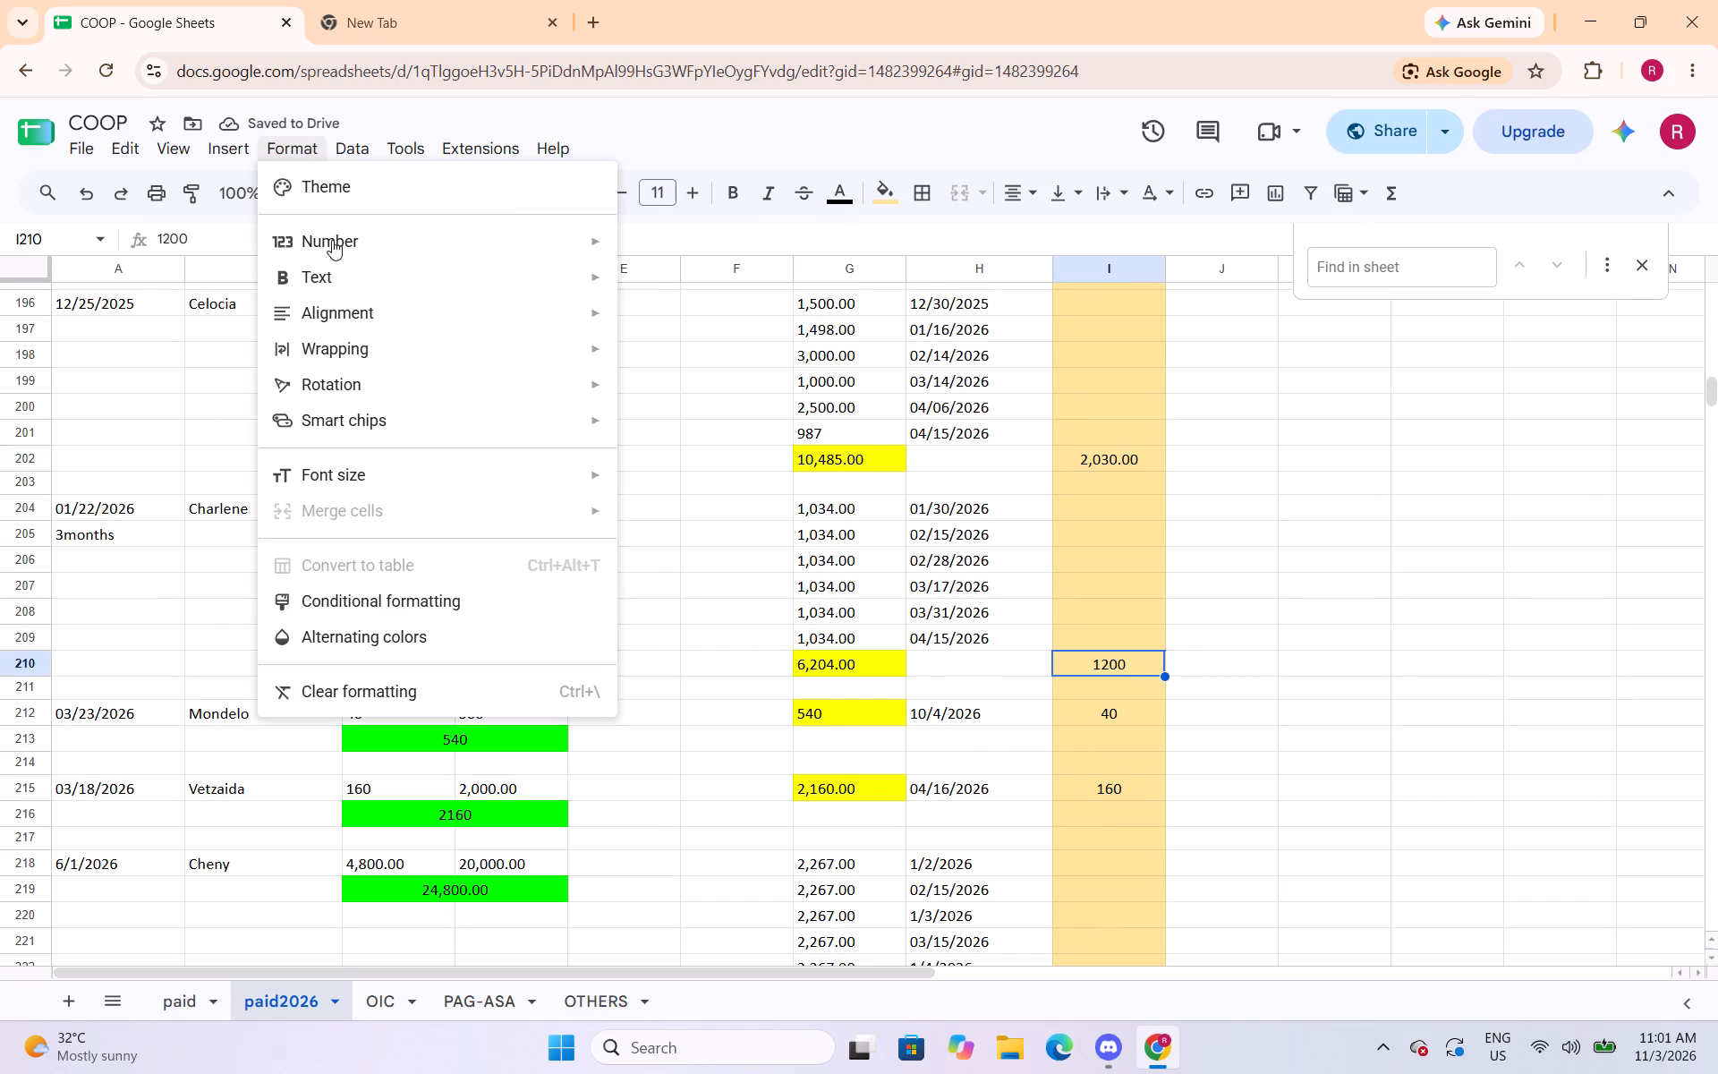
pyautogui.click(695, 342)
# Apply the Number format with thousands separator and two decimals to cells I225 and I234.
pyautogui.scroll(-1, 1078, 598)
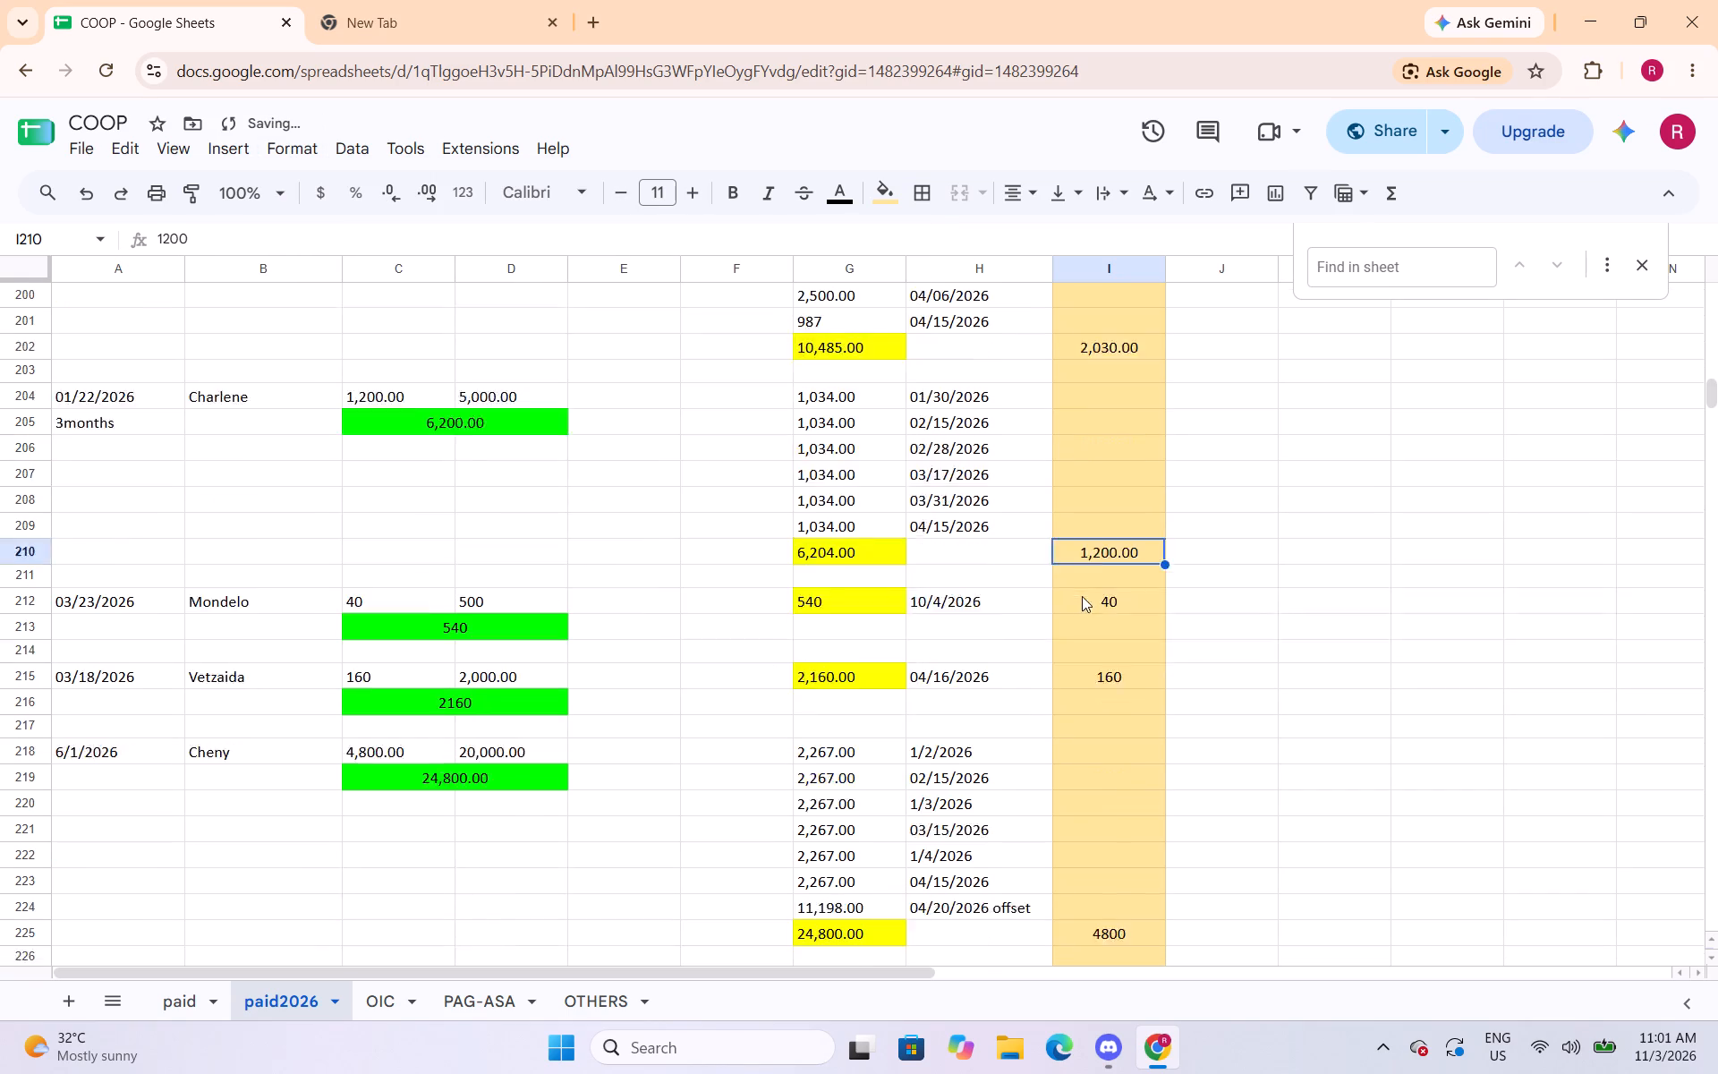
pyautogui.scroll(-1, 1082, 596)
pyautogui.click(1096, 814)
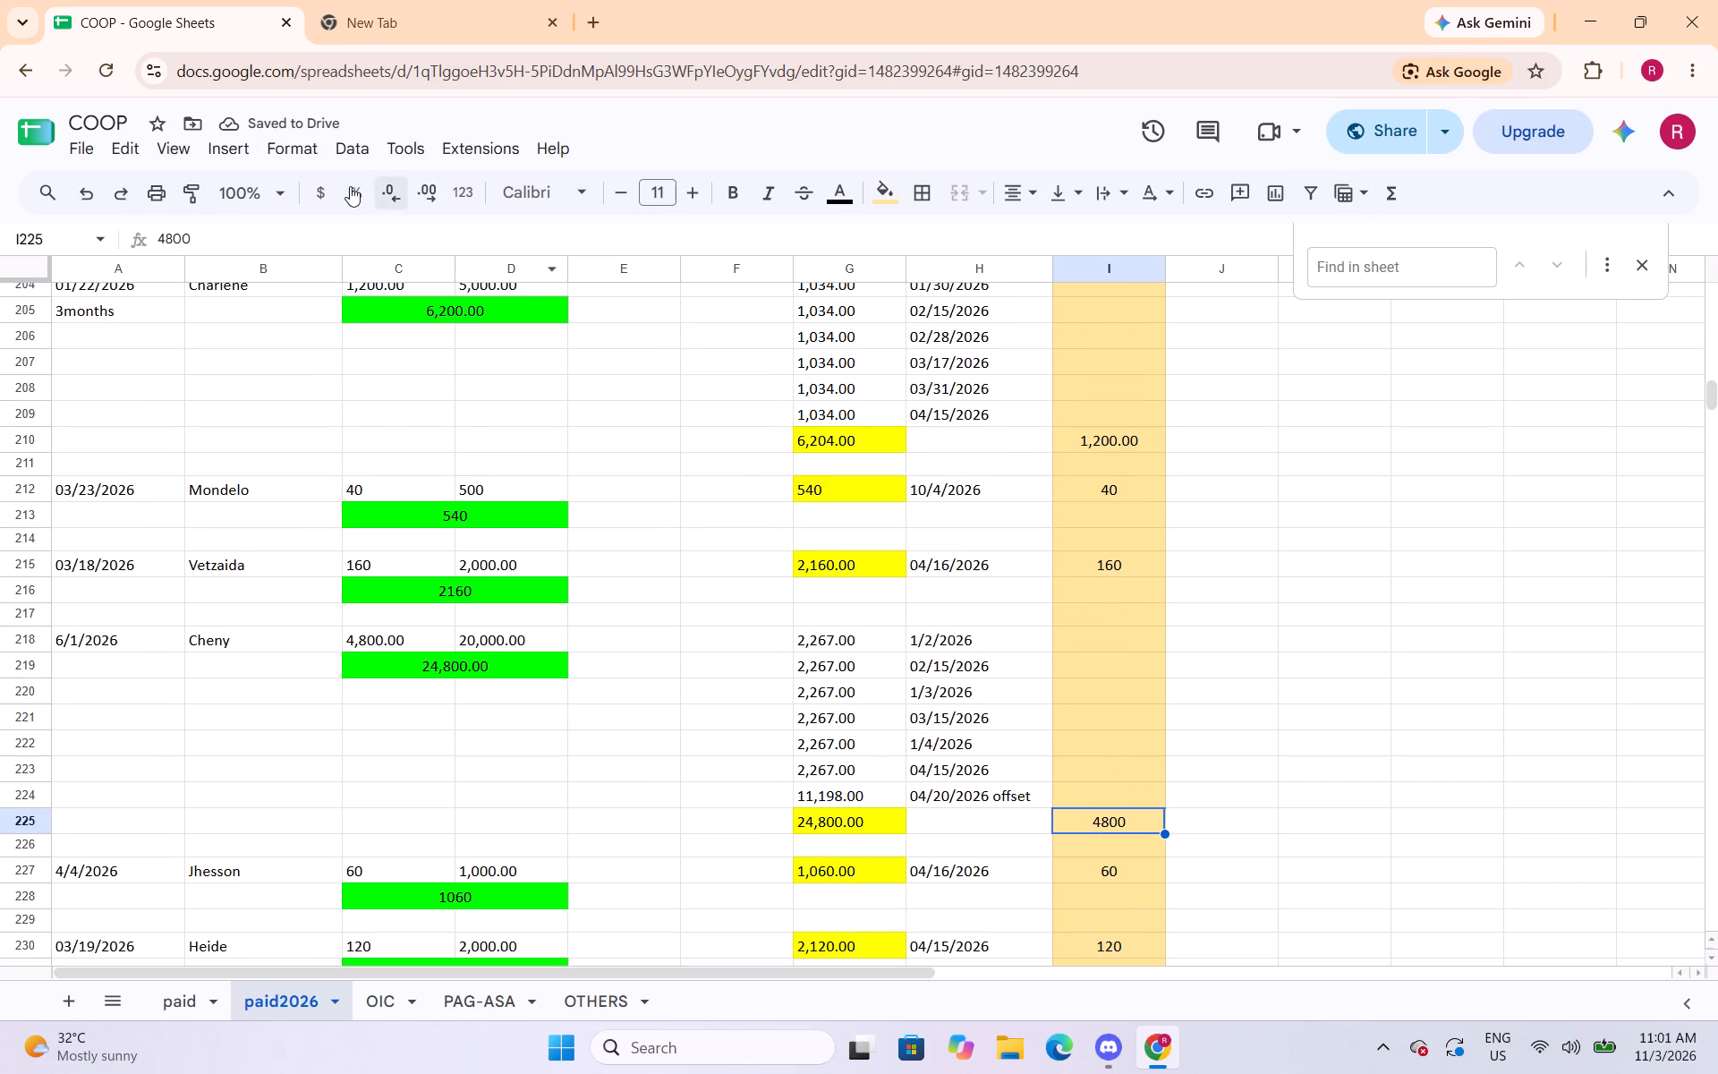
pyautogui.click(285, 155)
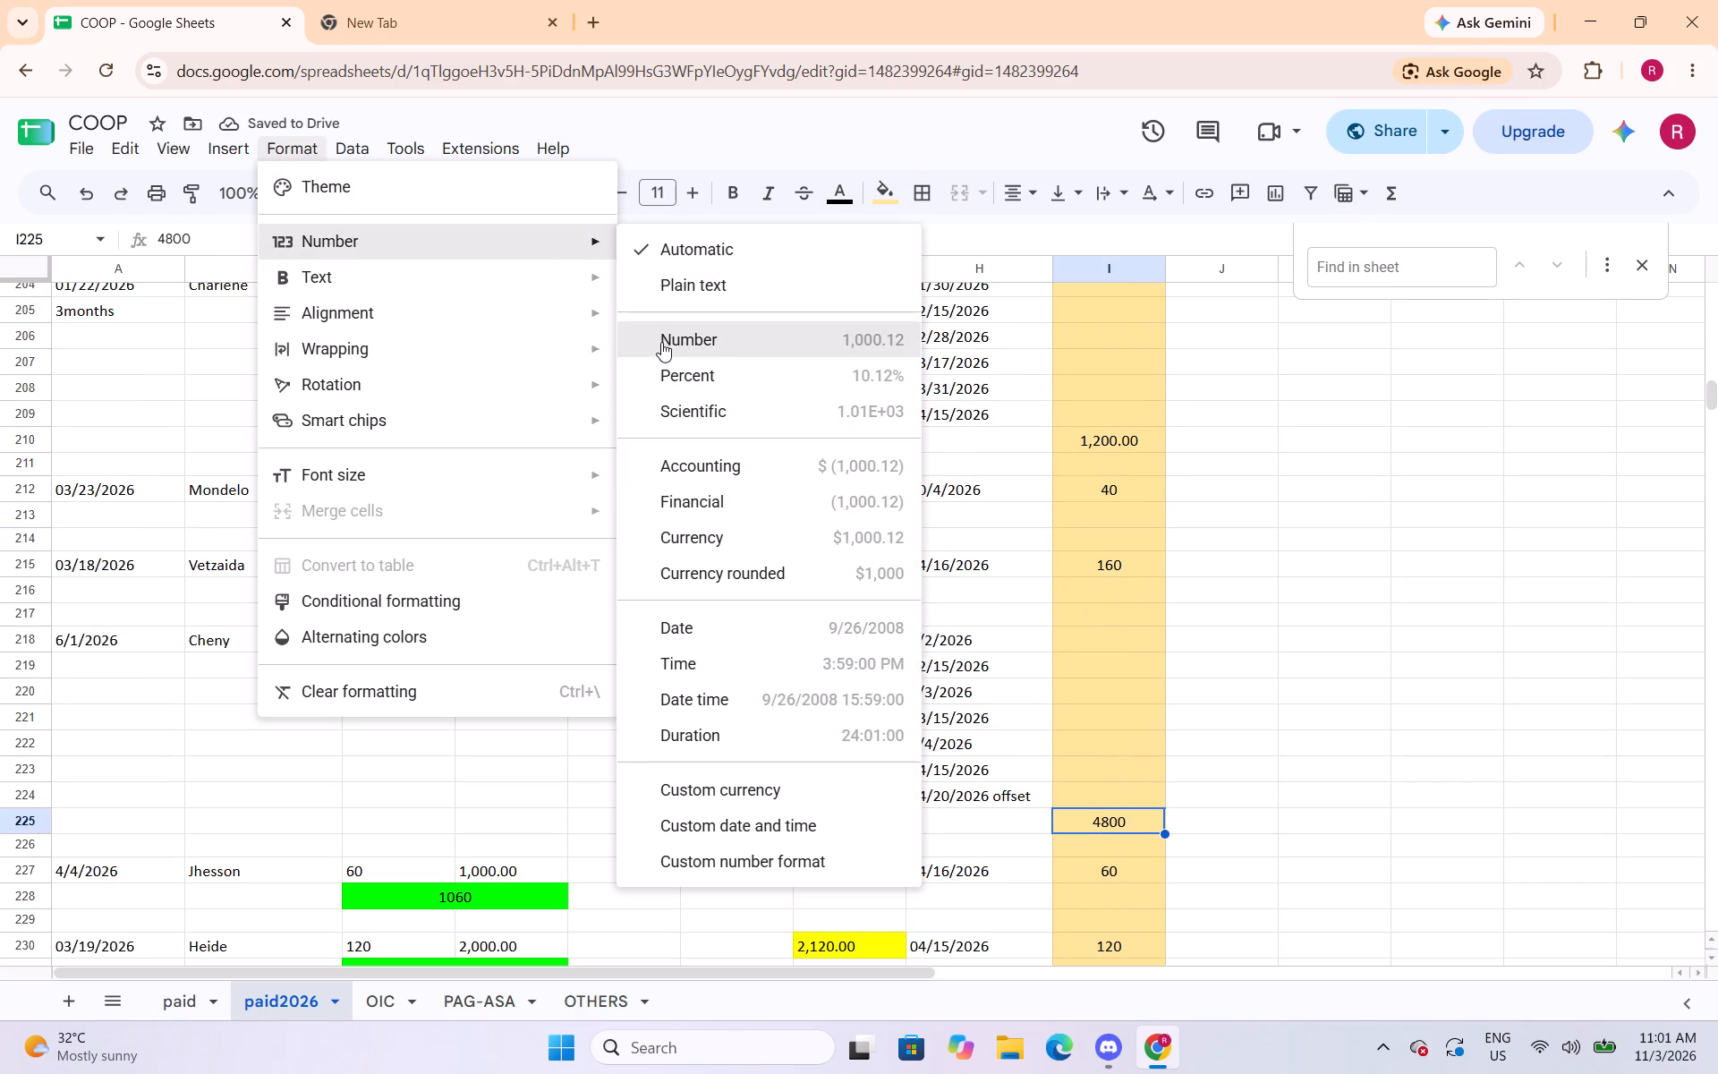
pyautogui.click(661, 344)
pyautogui.scroll(-4, 1028, 437)
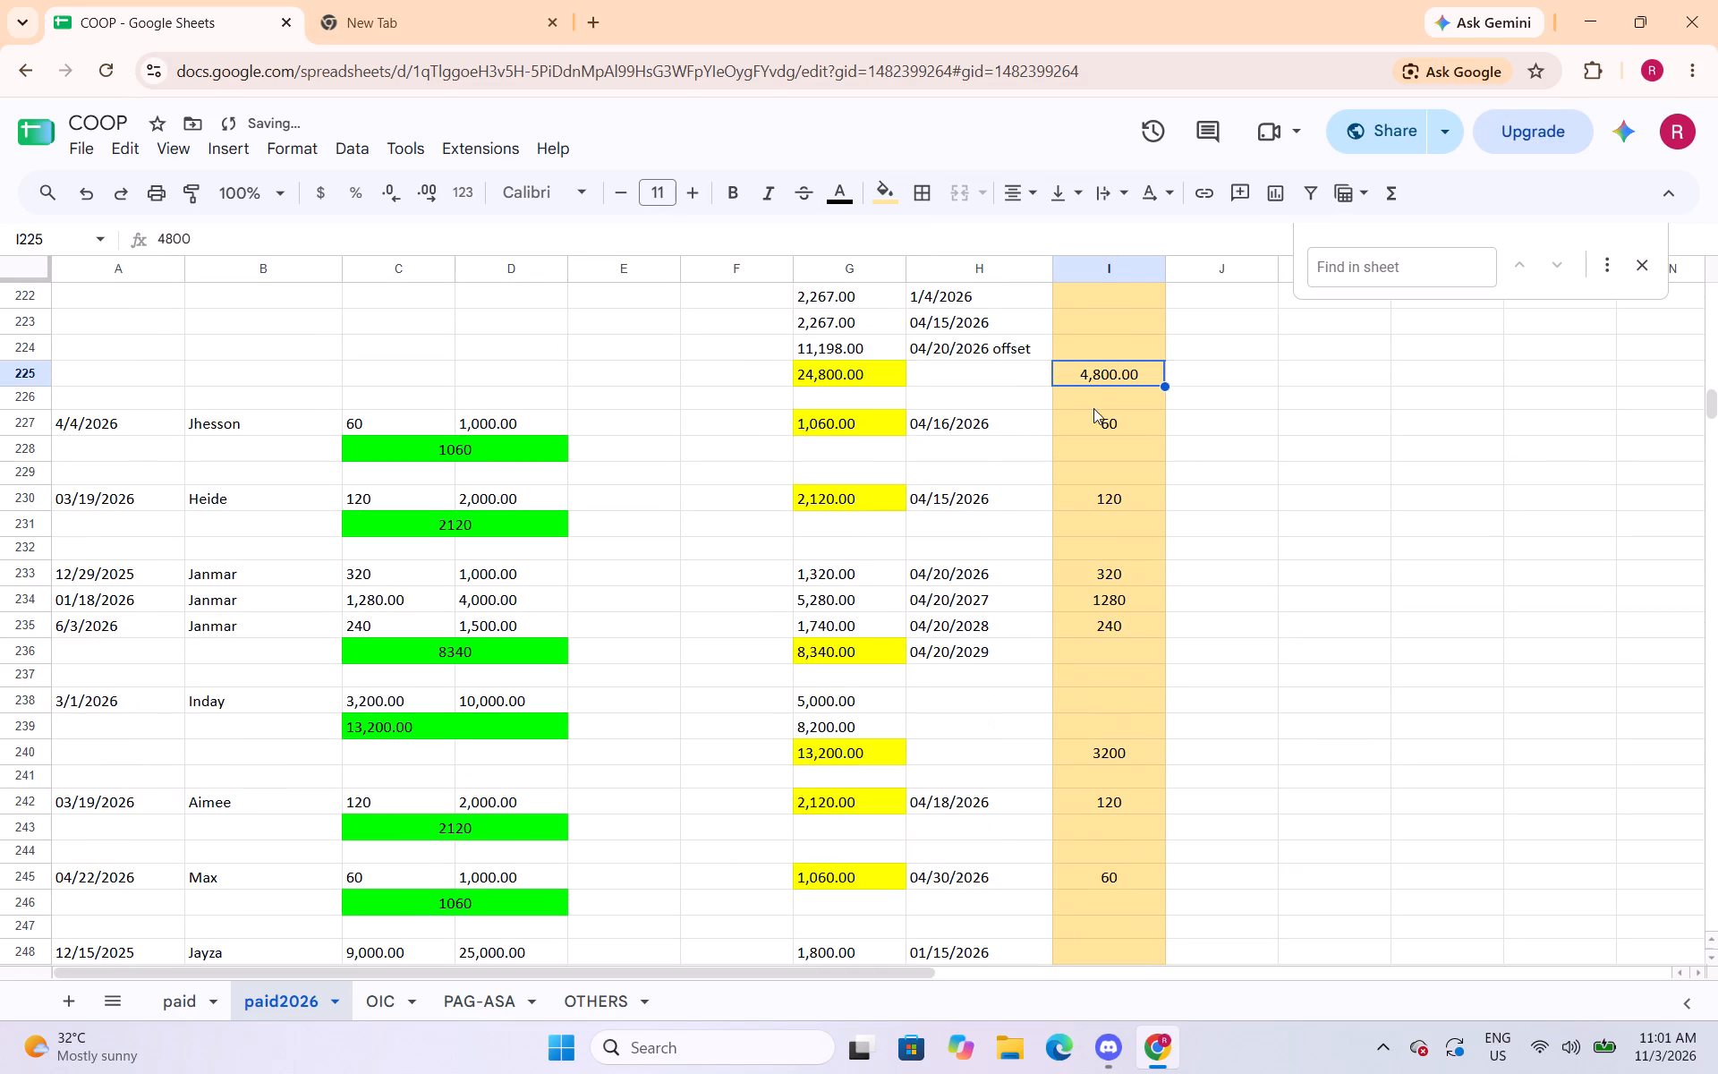
pyautogui.click(1107, 596)
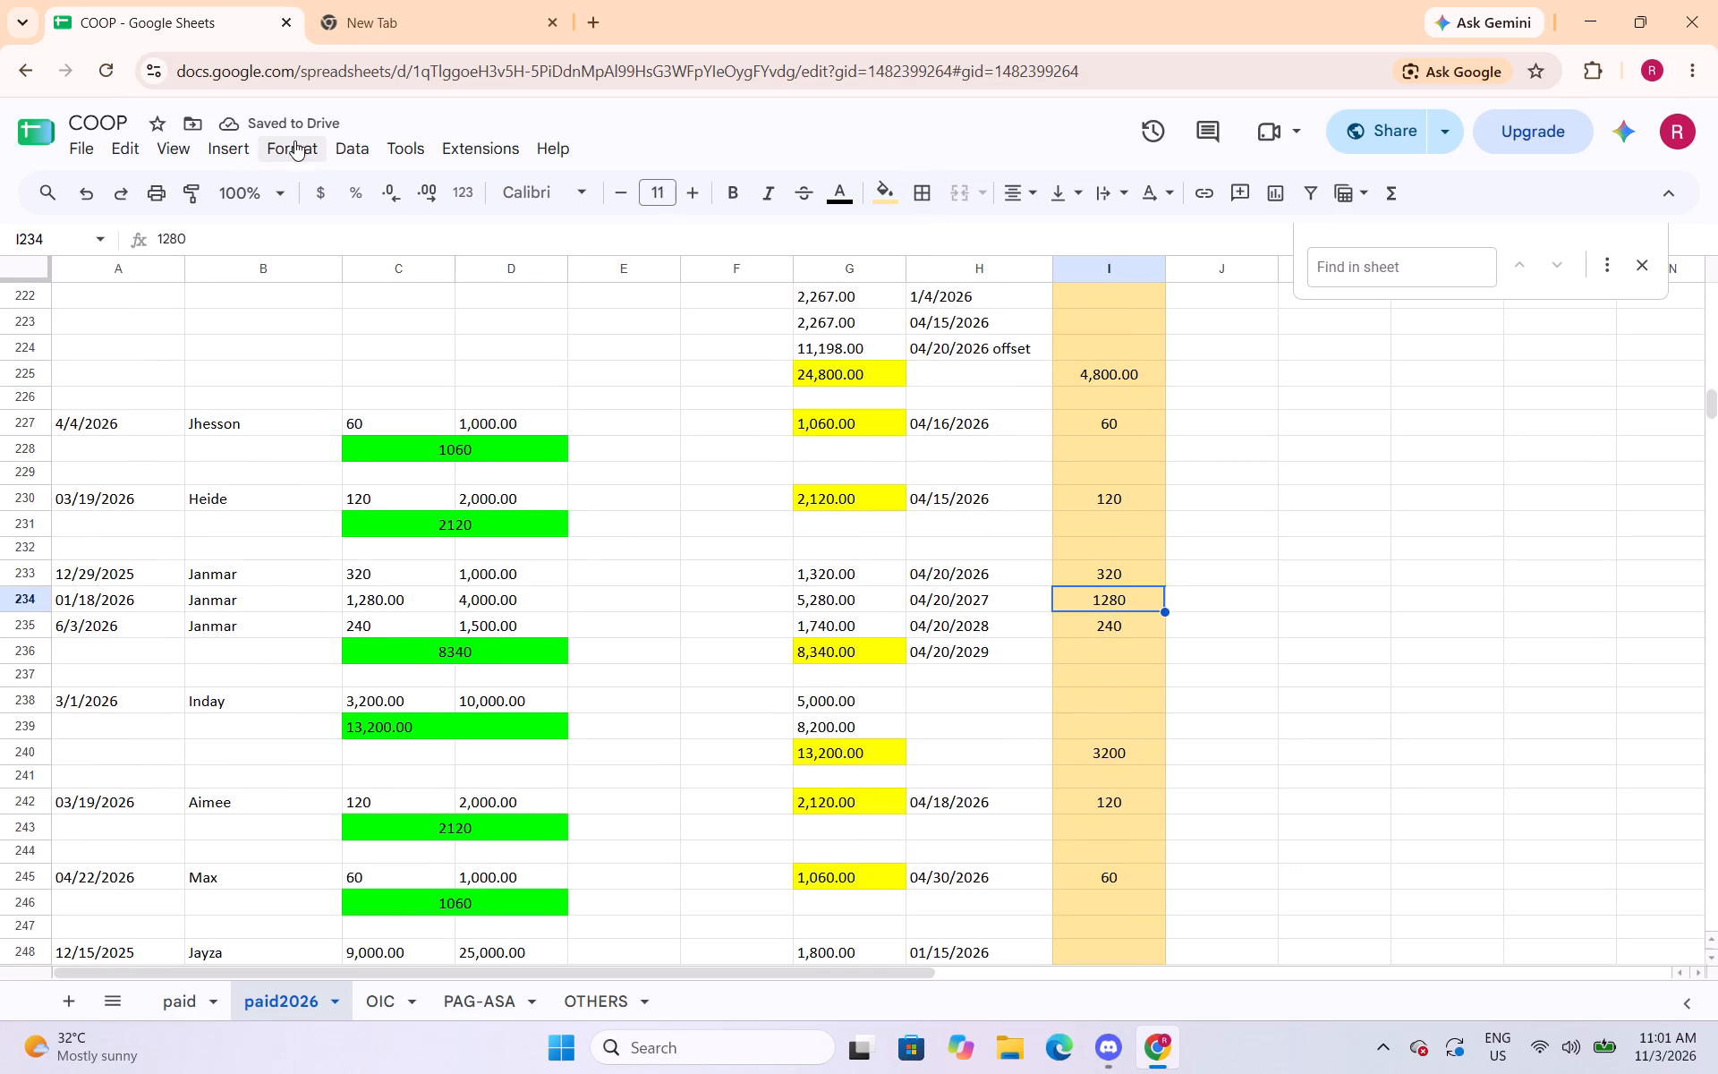
pyautogui.click(294, 141)
pyautogui.click(671, 333)
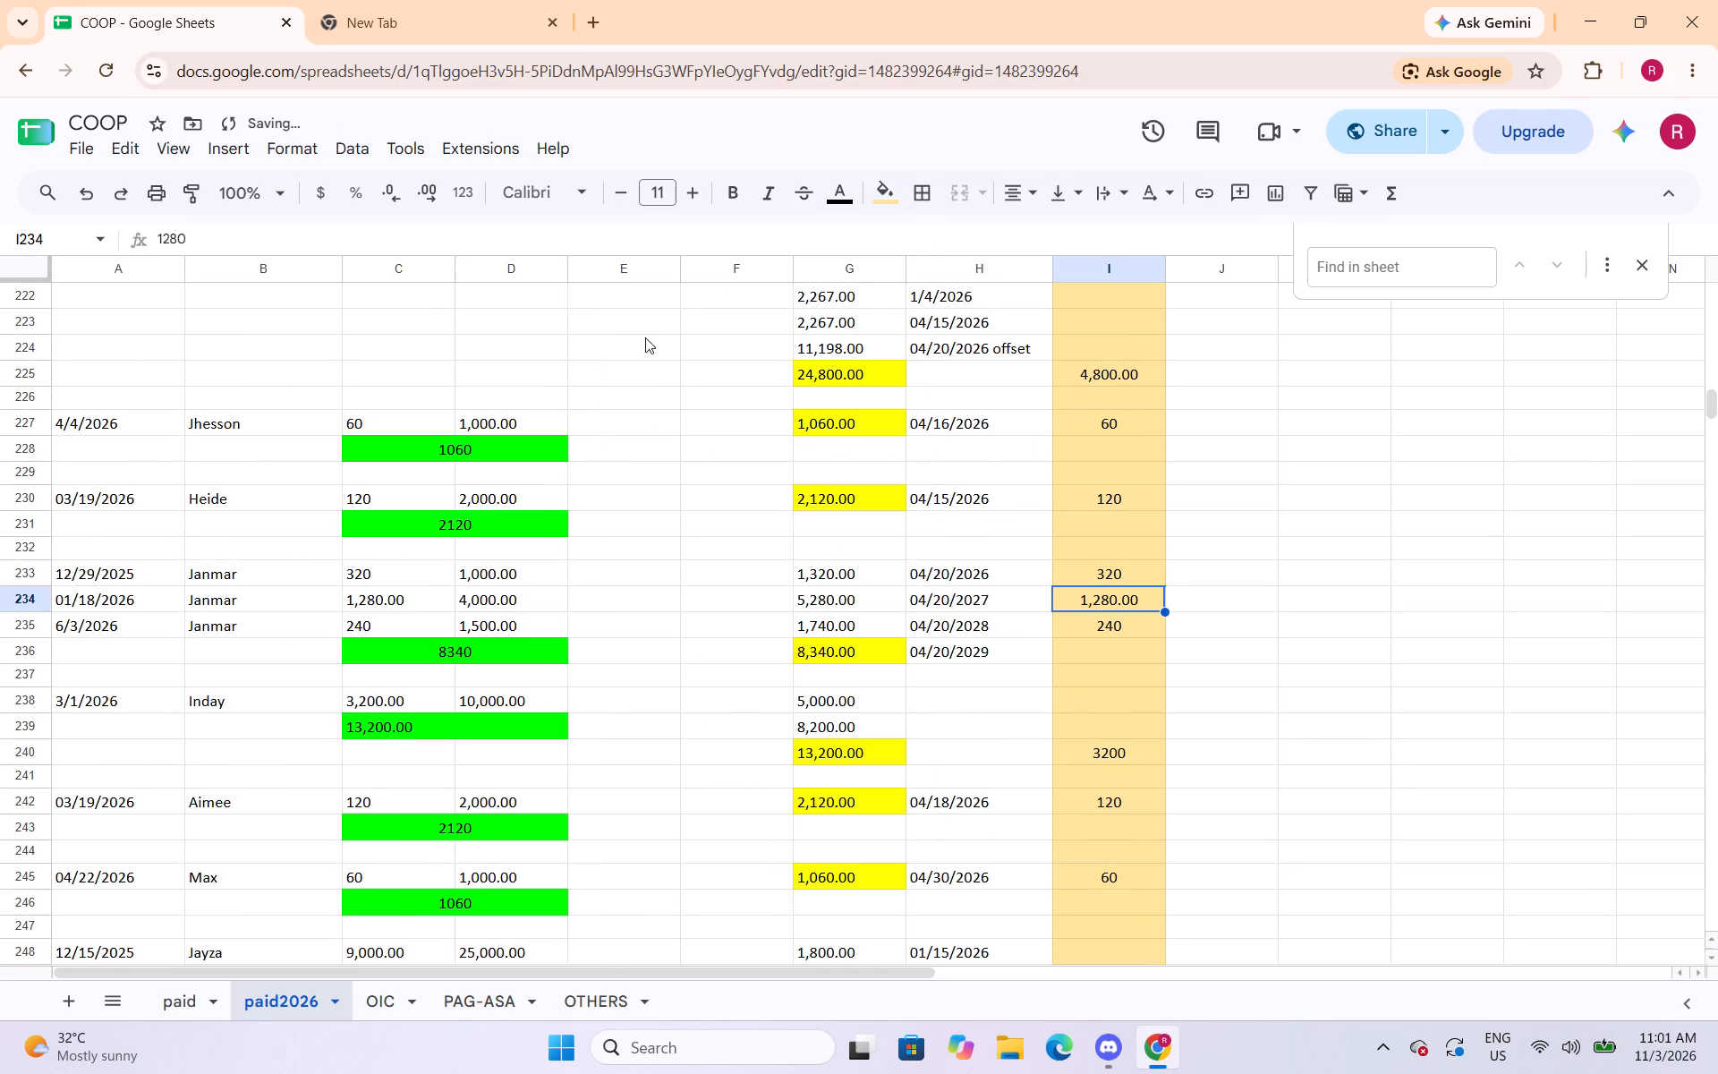
# Apply the Number format with thousands separator and two decimals to cells I240 and I255.
pyautogui.scroll(-1, 1168, 714)
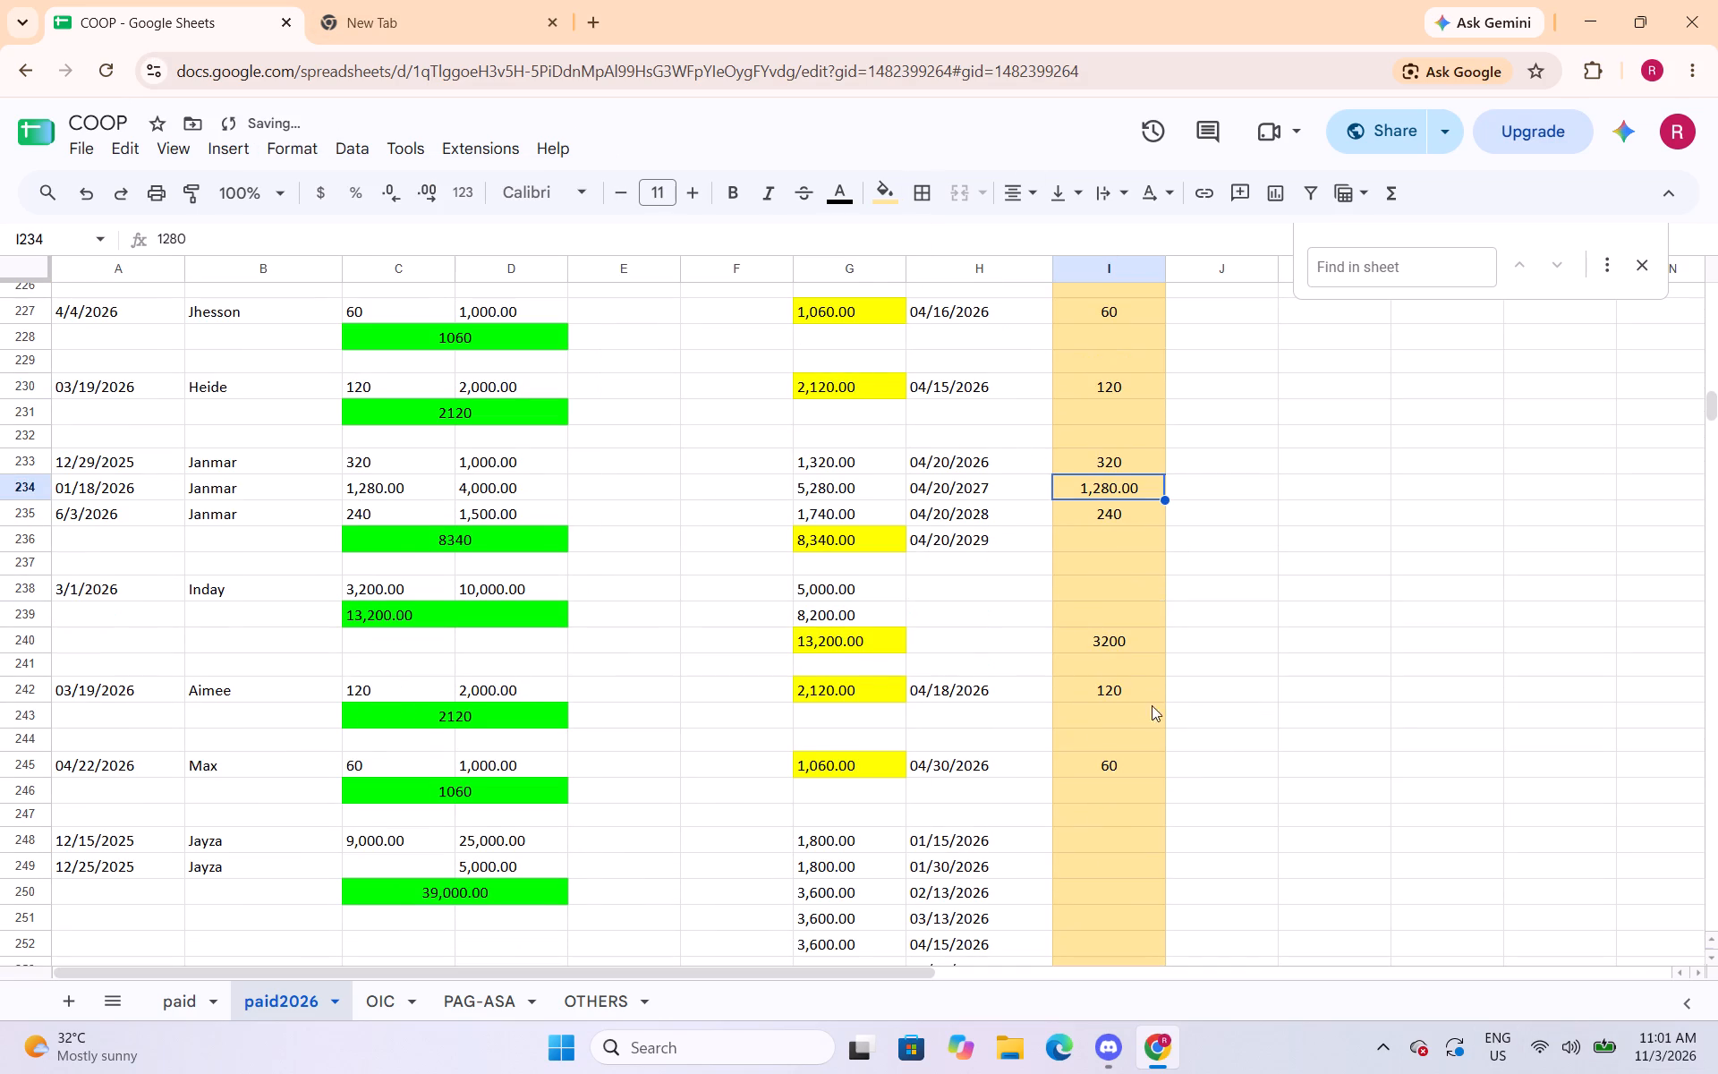
pyautogui.scroll(-1, 1075, 653)
pyautogui.click(1111, 531)
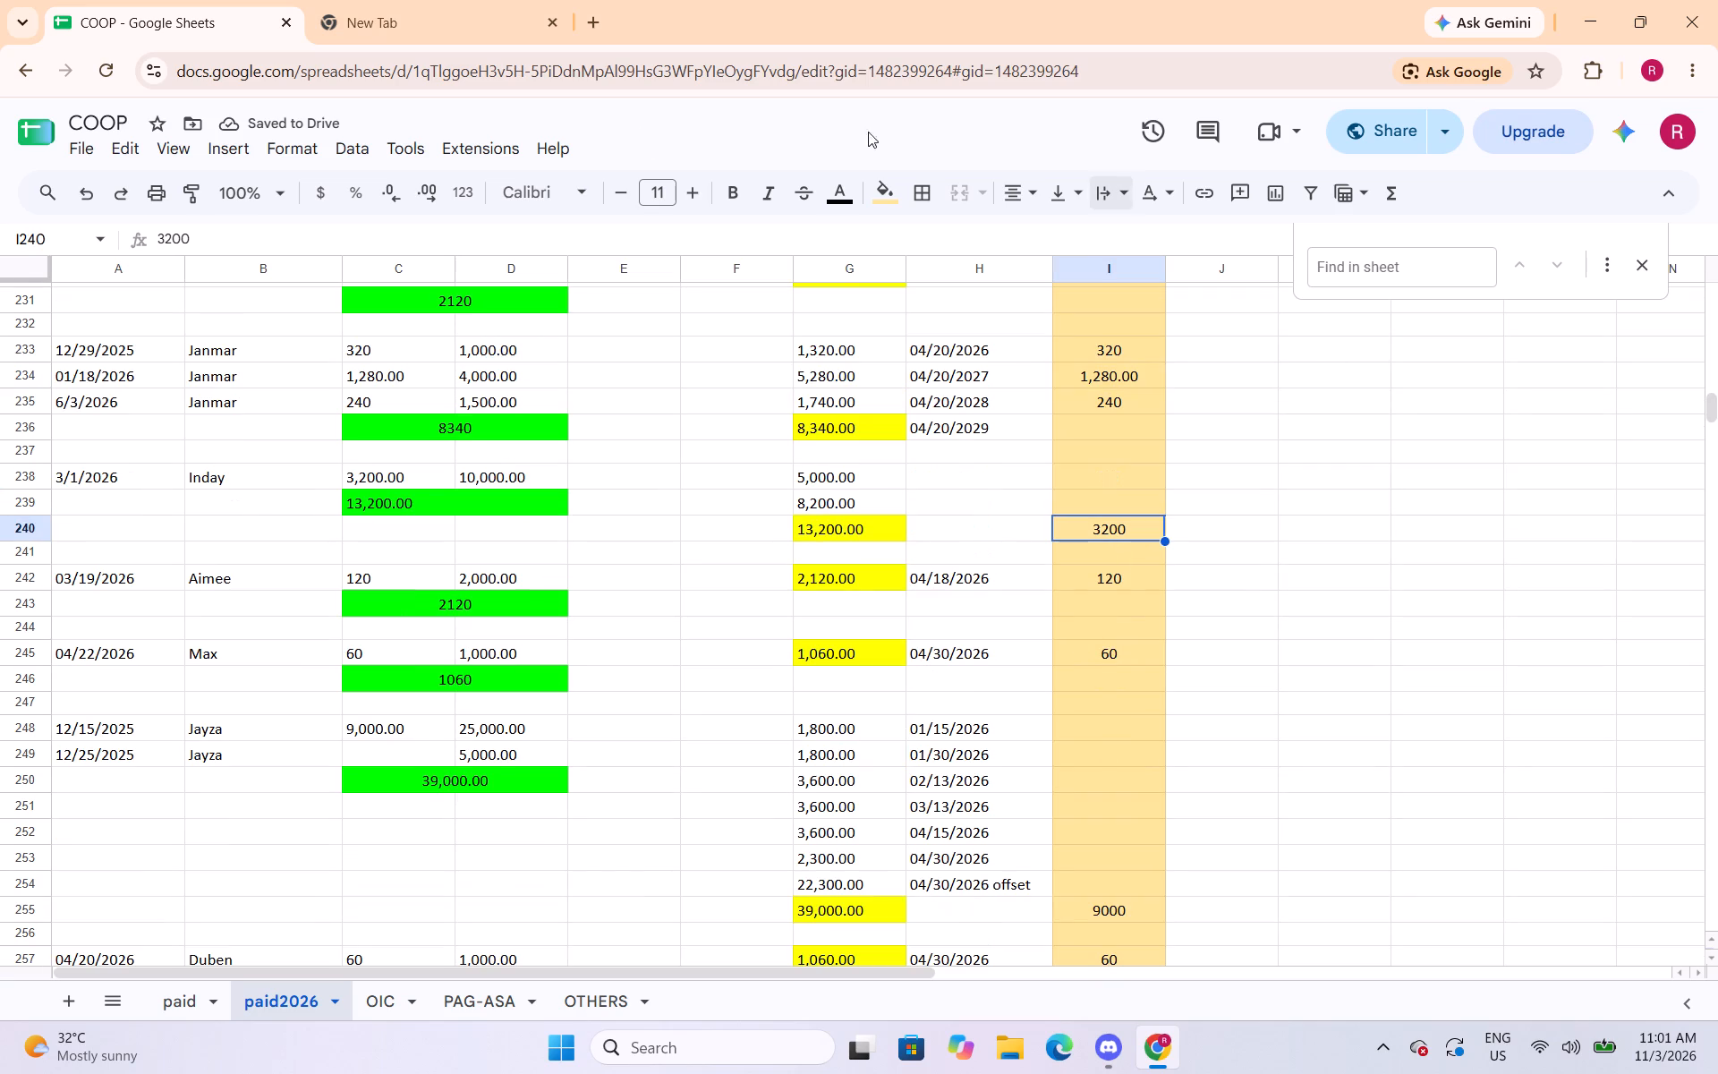
pyautogui.click(292, 148)
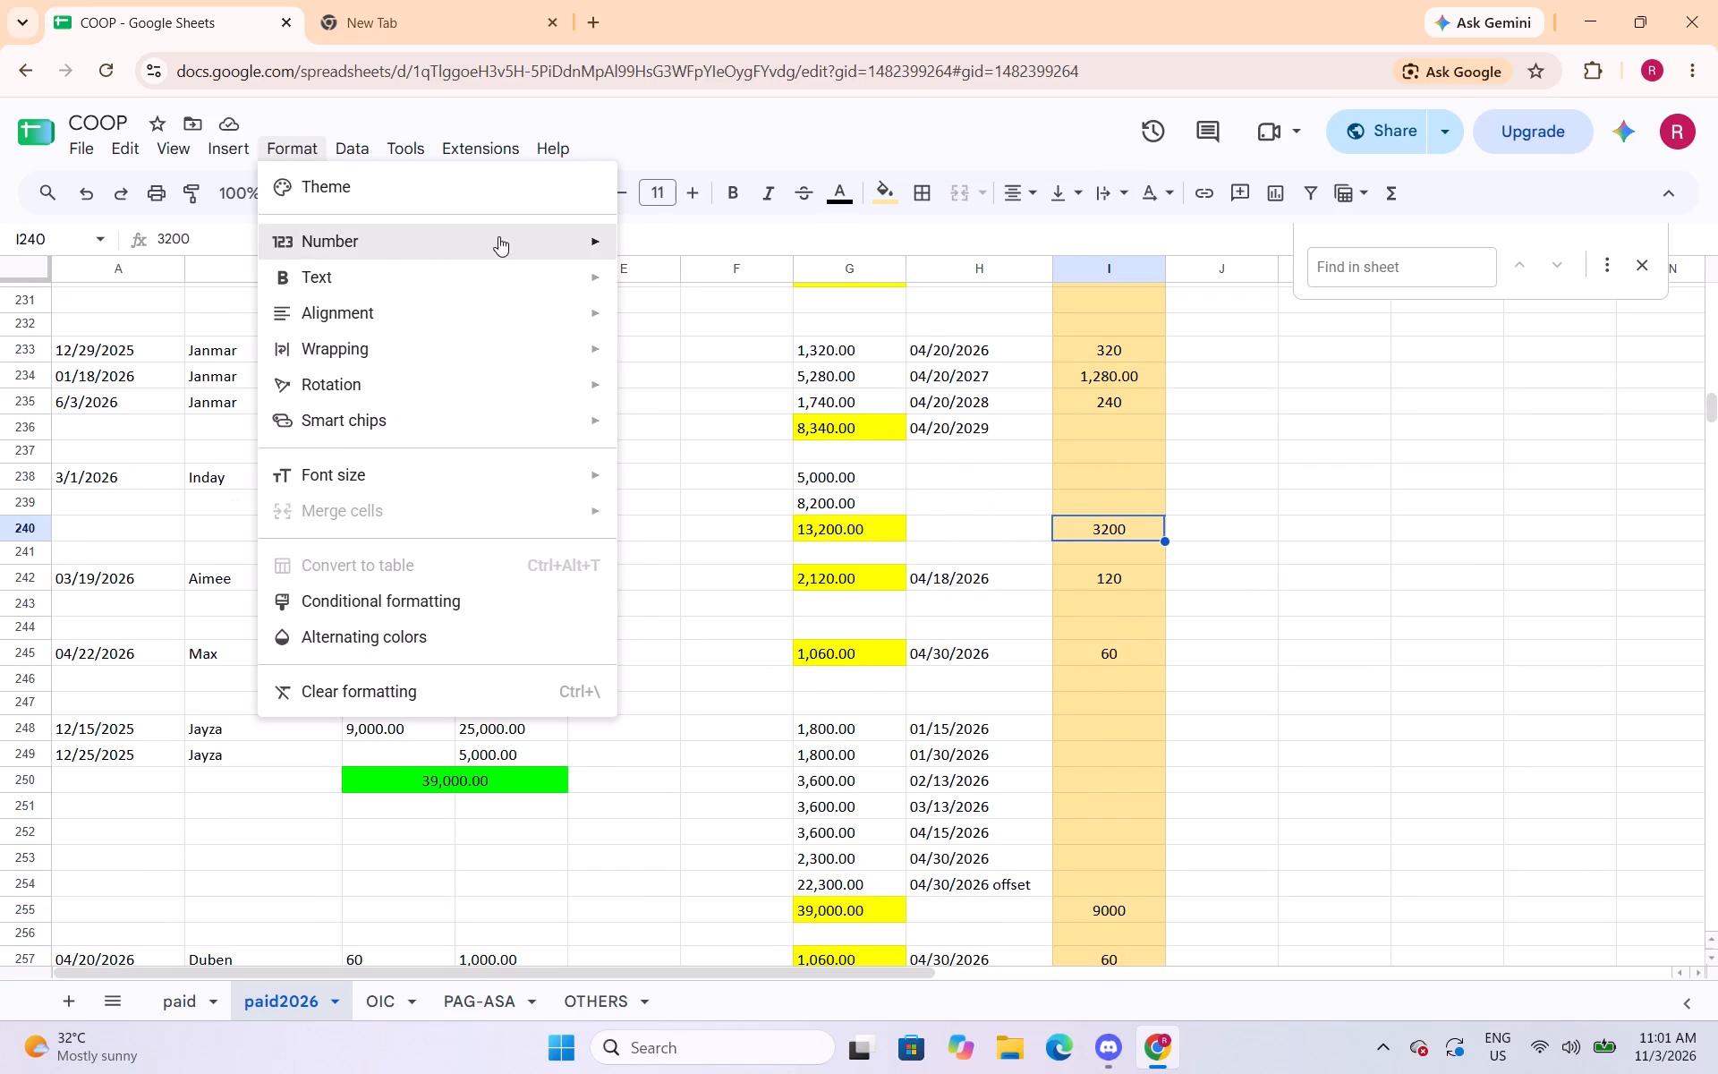
pyautogui.click(700, 339)
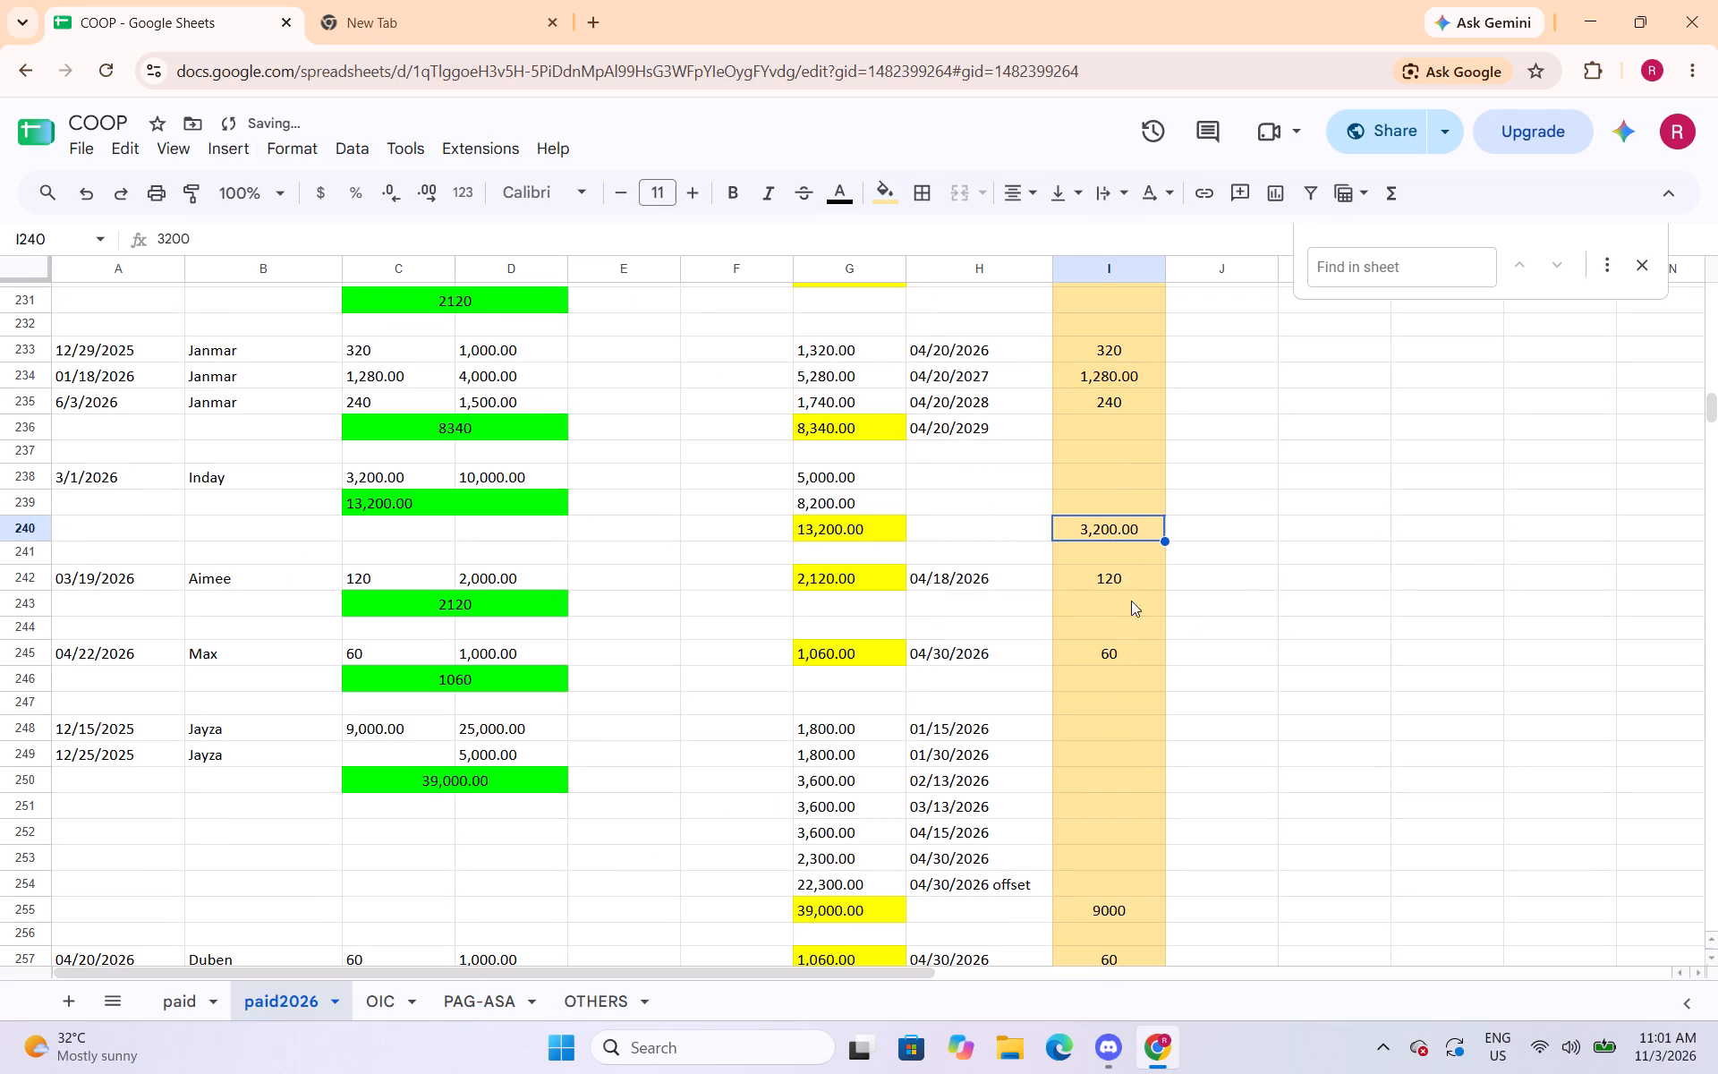
pyautogui.click(1119, 916)
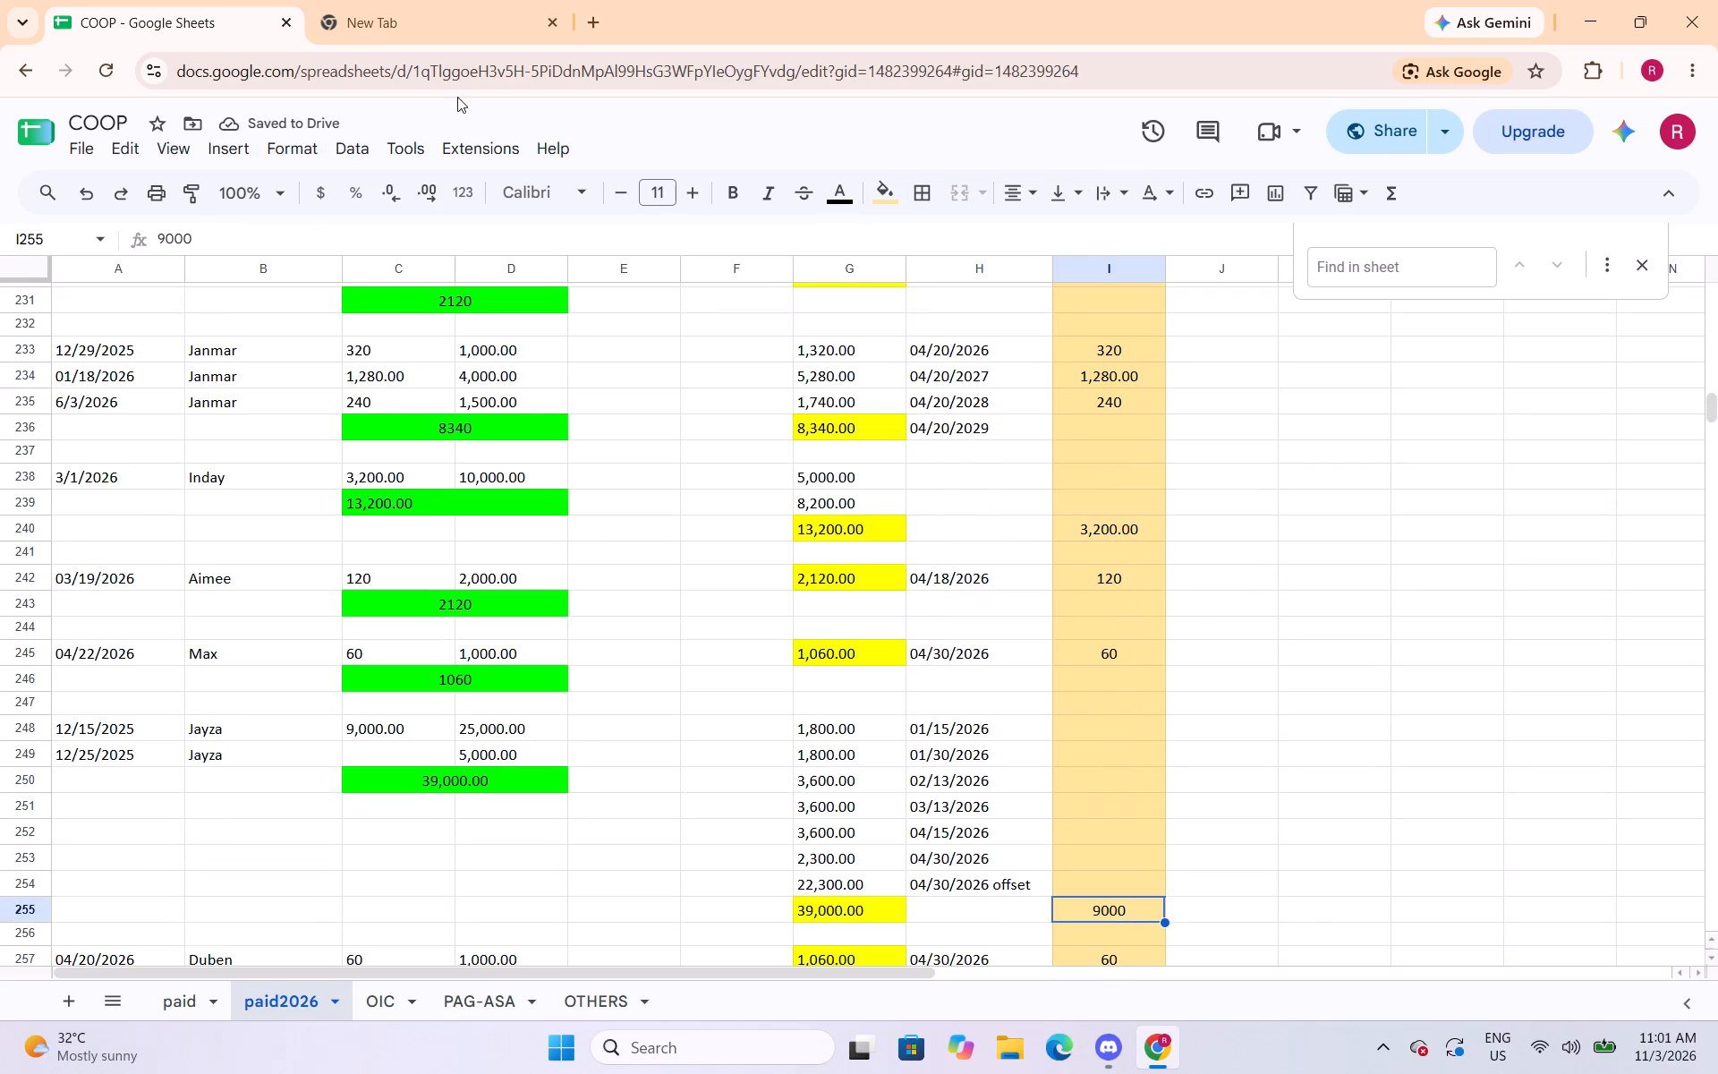
pyautogui.click(305, 149)
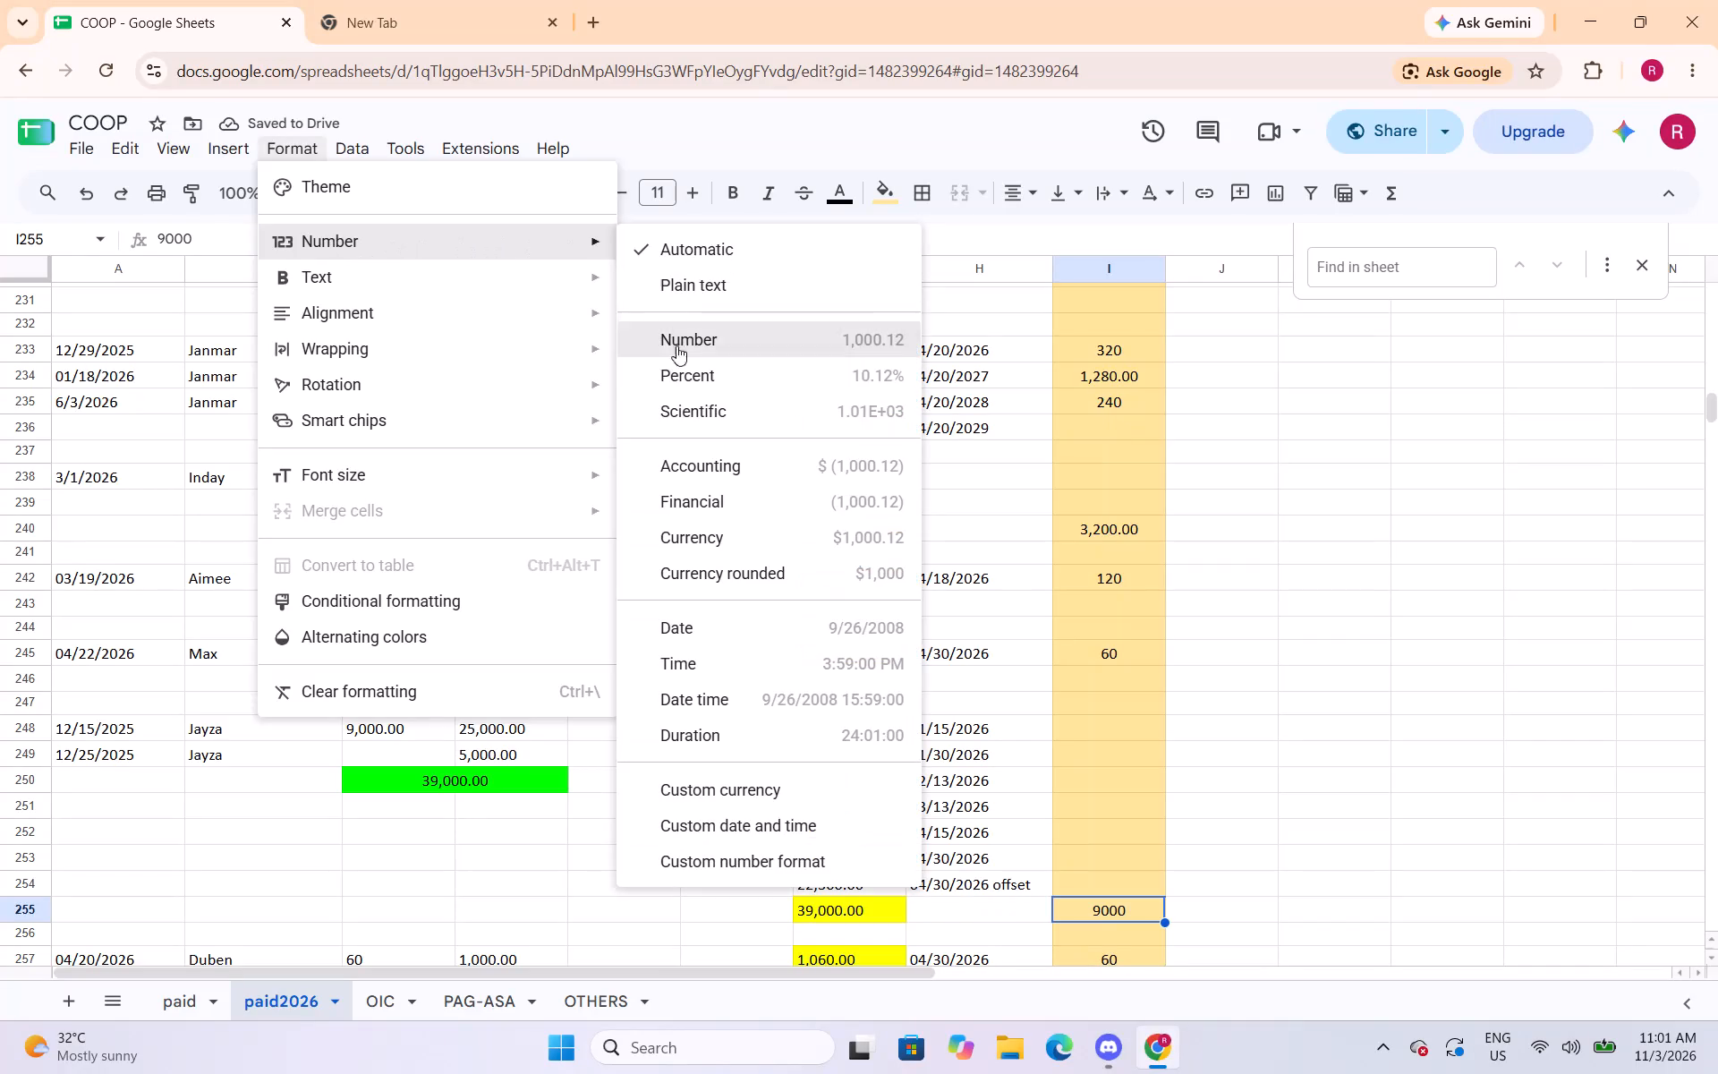
pyautogui.click(671, 350)
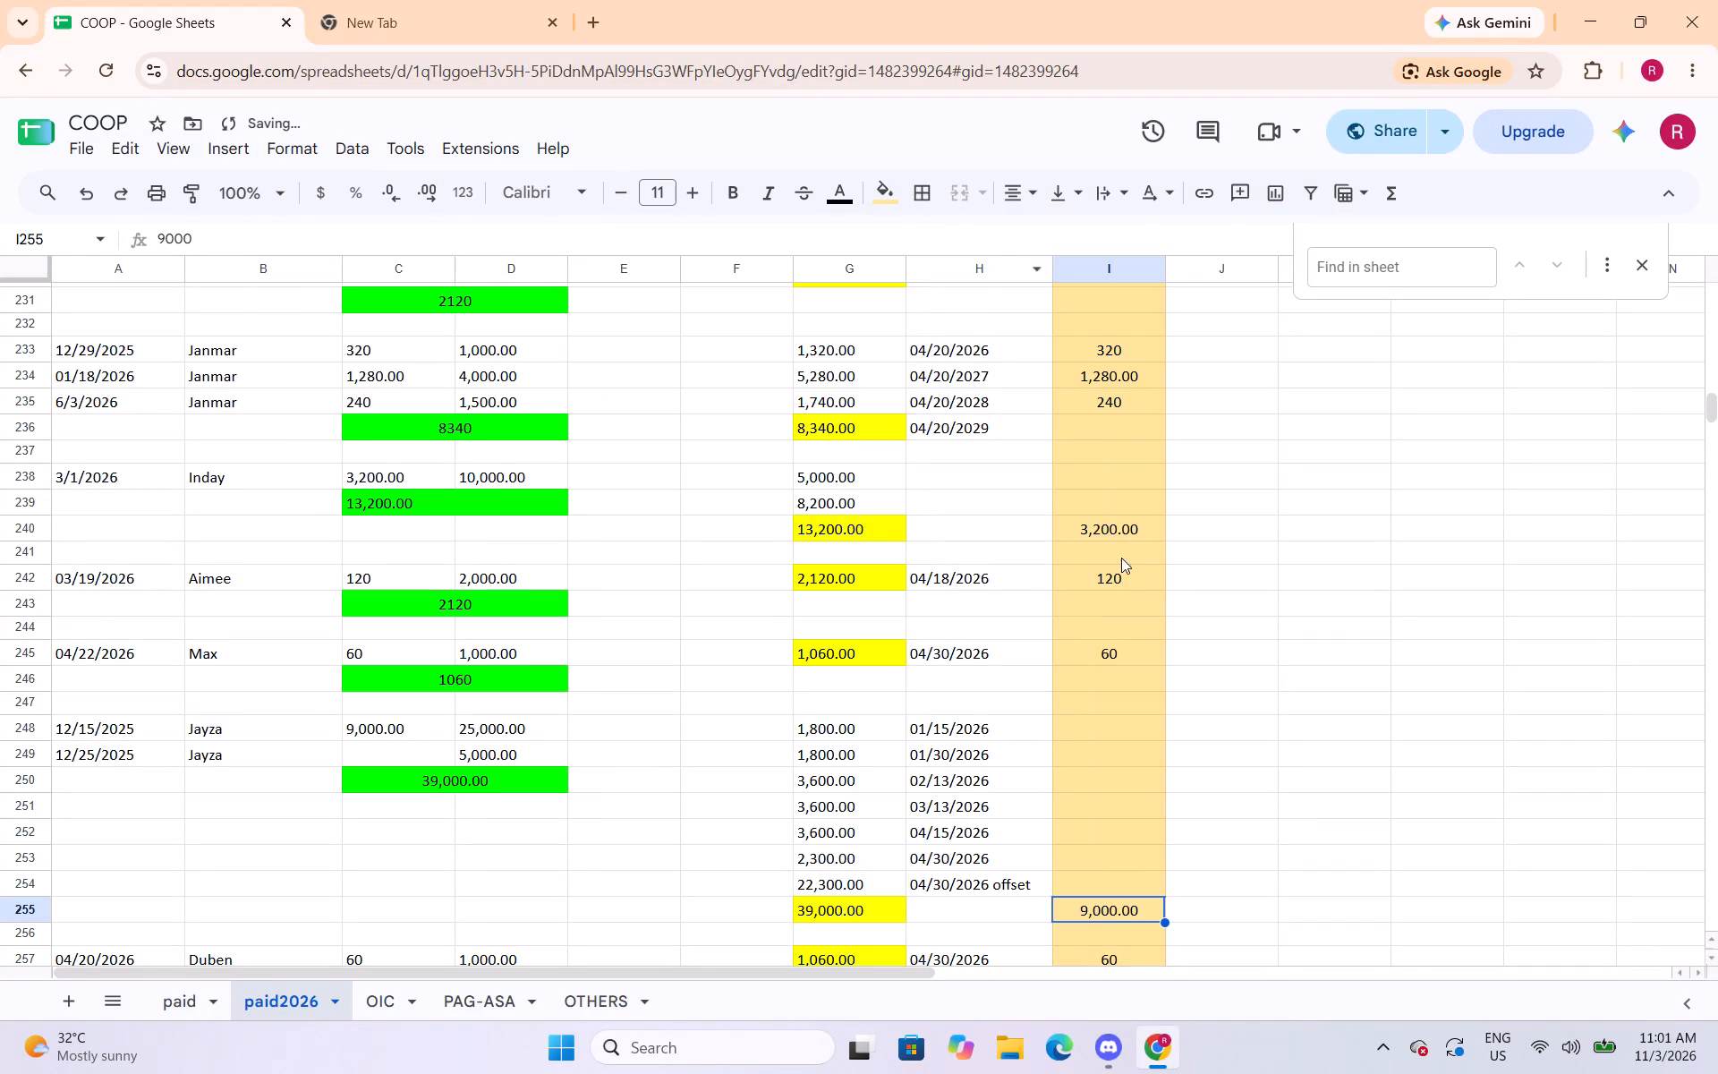
# Apply the Number format with thousands separator and two decimals to cells I274 and I296.
pyautogui.scroll(-4, 1145, 678)
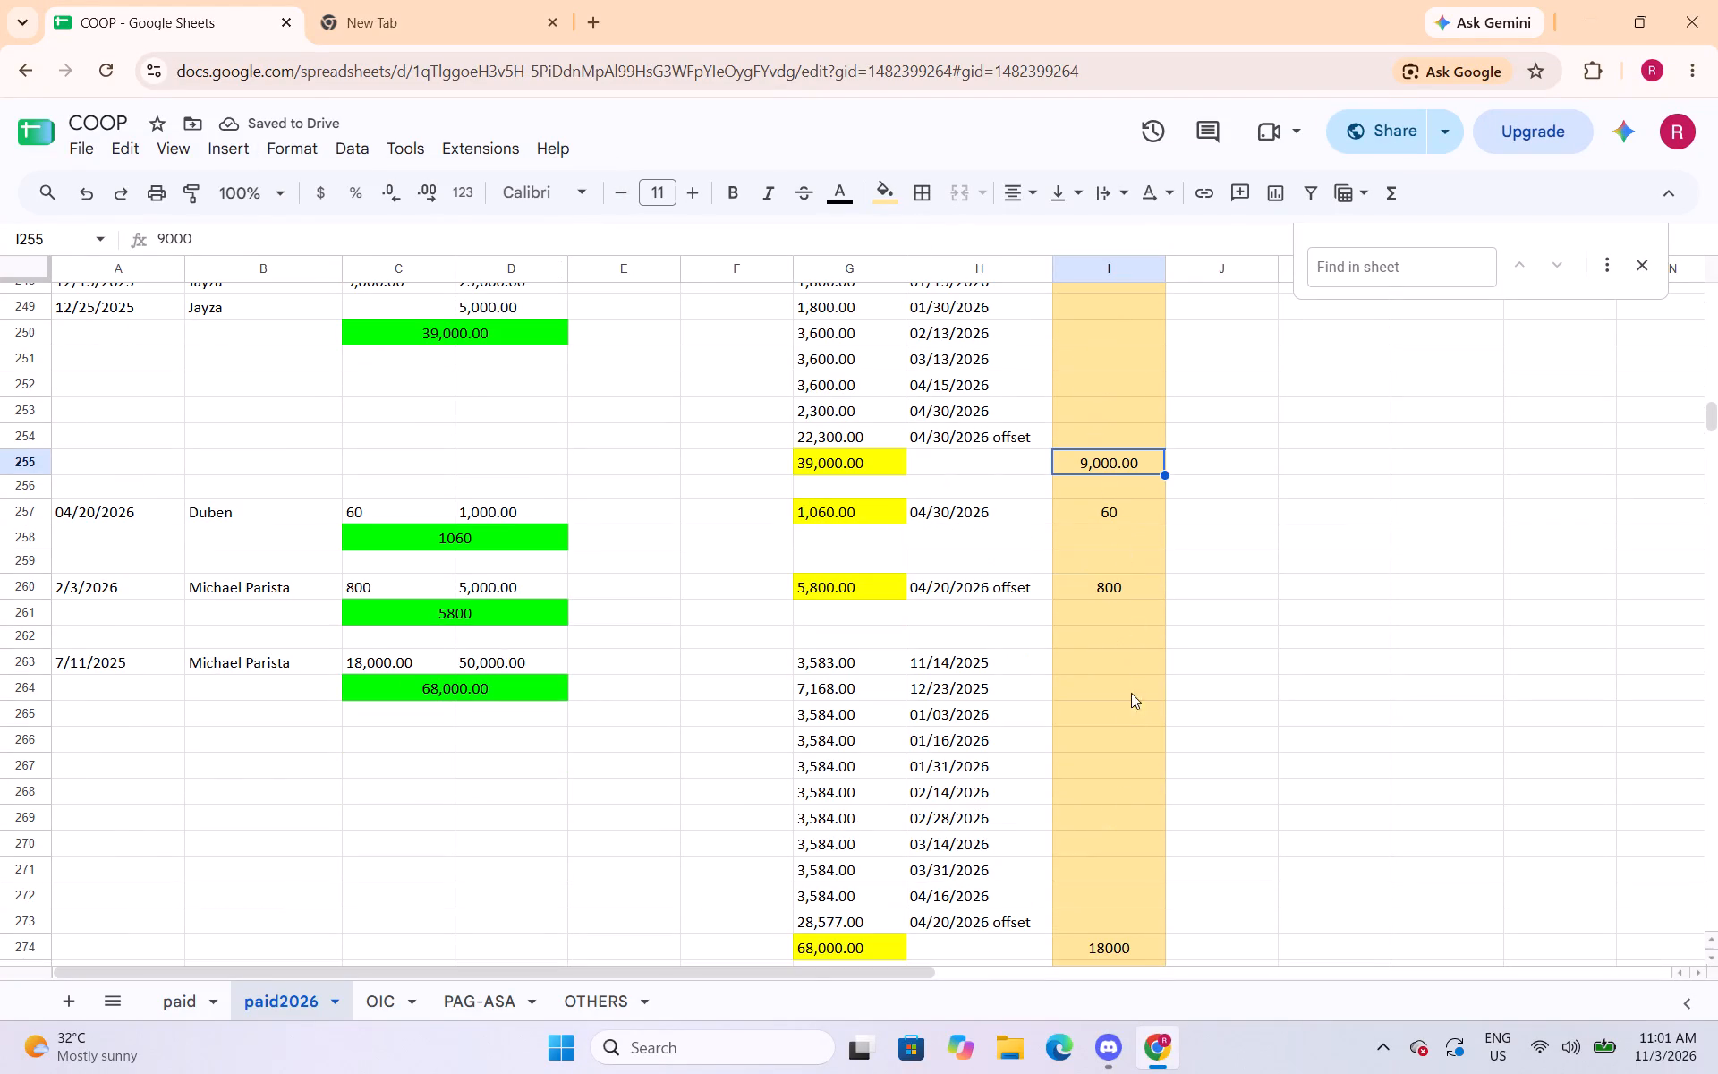
pyautogui.click(1110, 951)
pyautogui.click(265, 144)
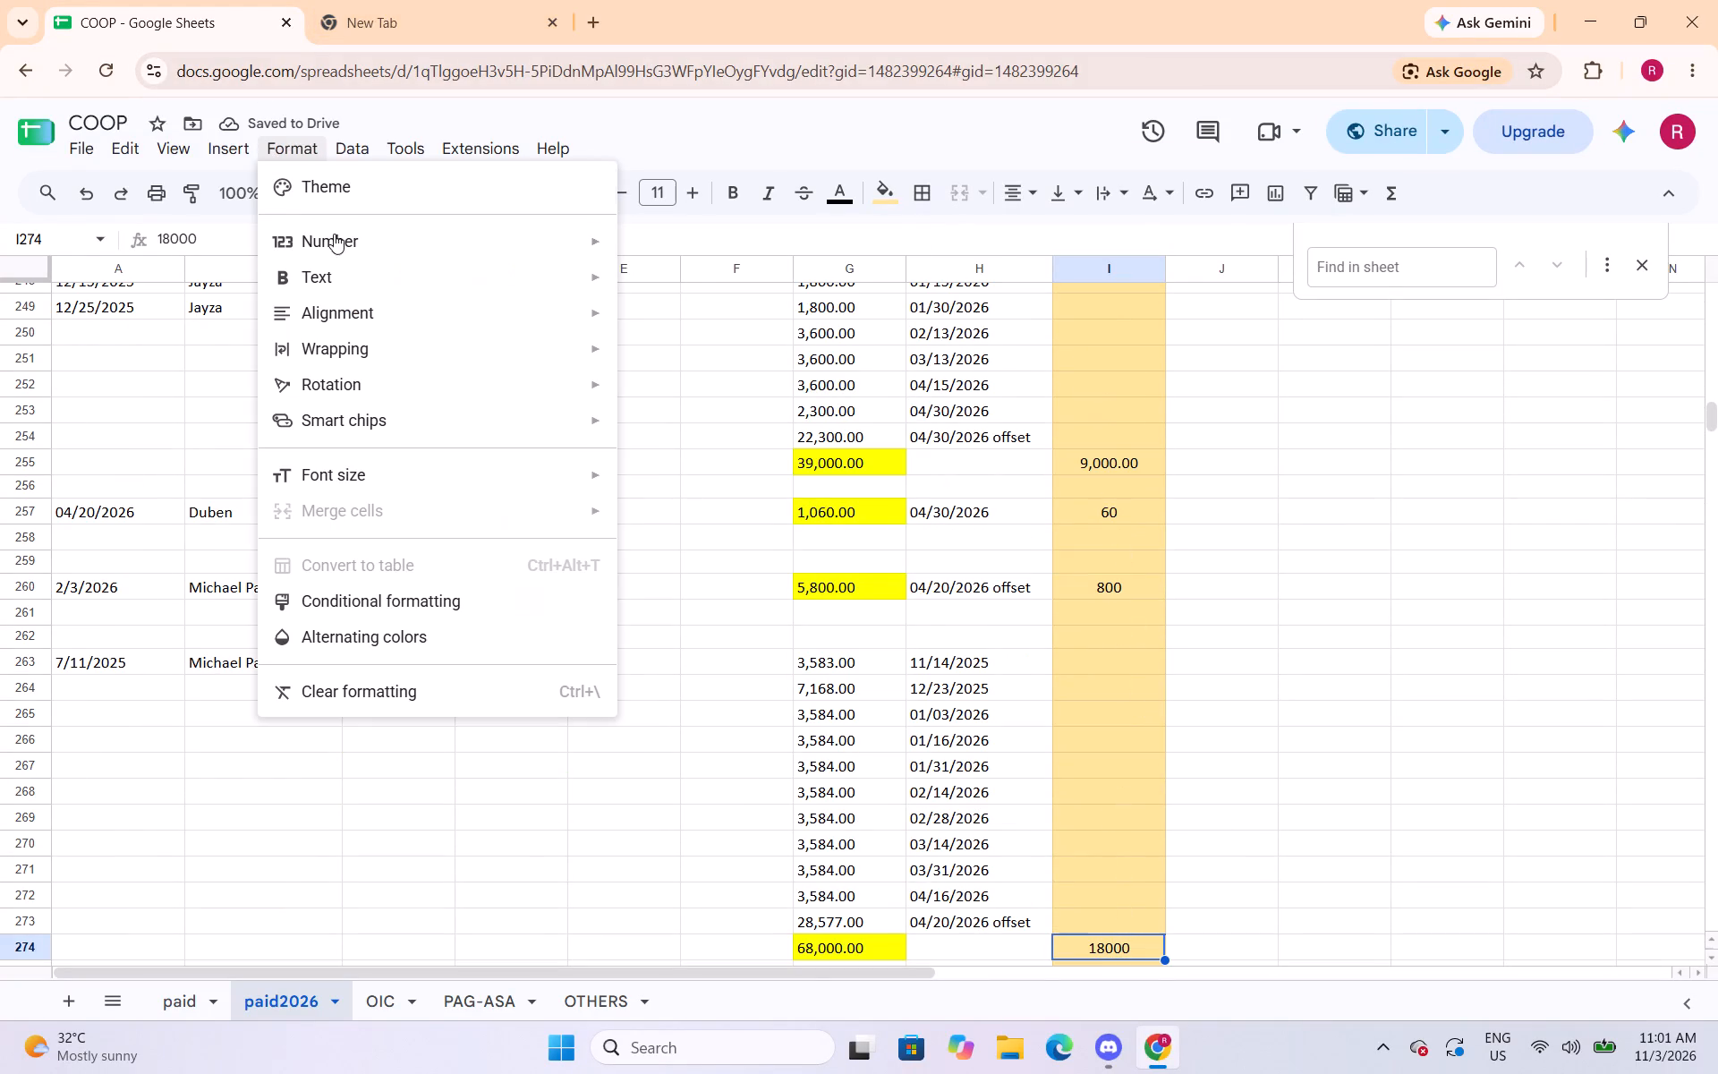
pyautogui.click(698, 348)
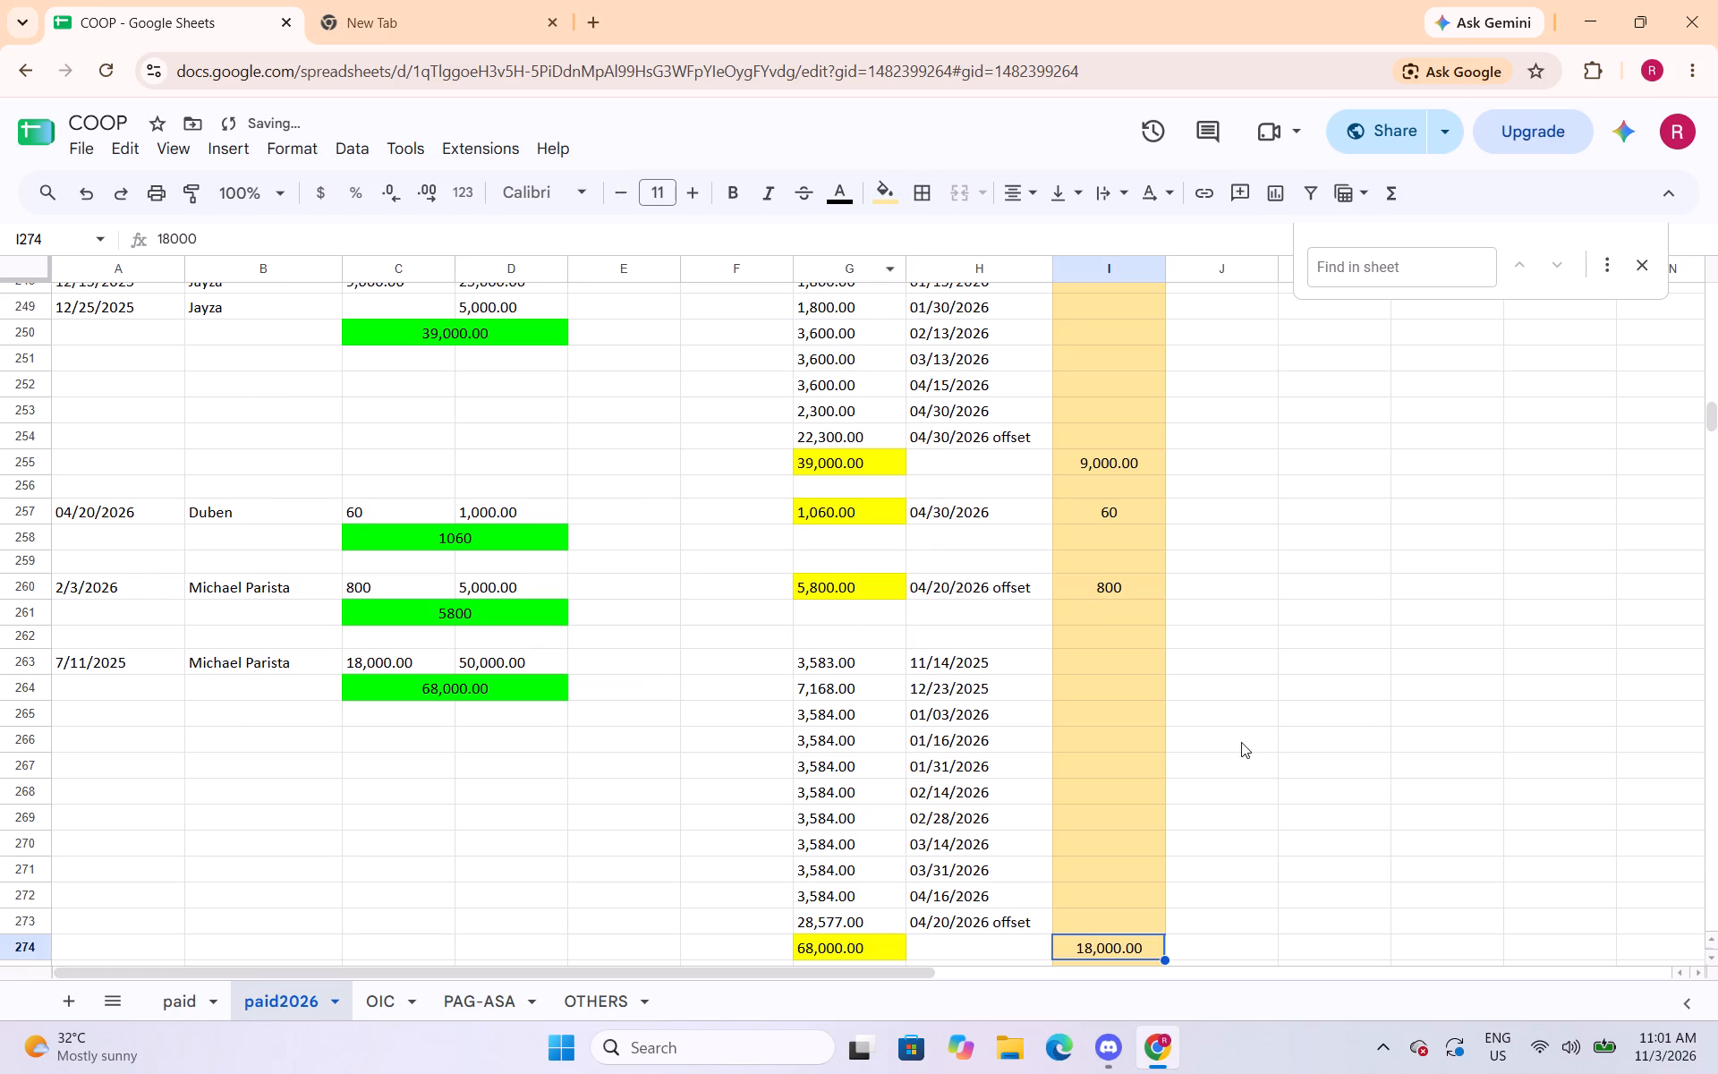
pyautogui.scroll(-1, 1166, 710)
pyautogui.scroll(-2, 1135, 612)
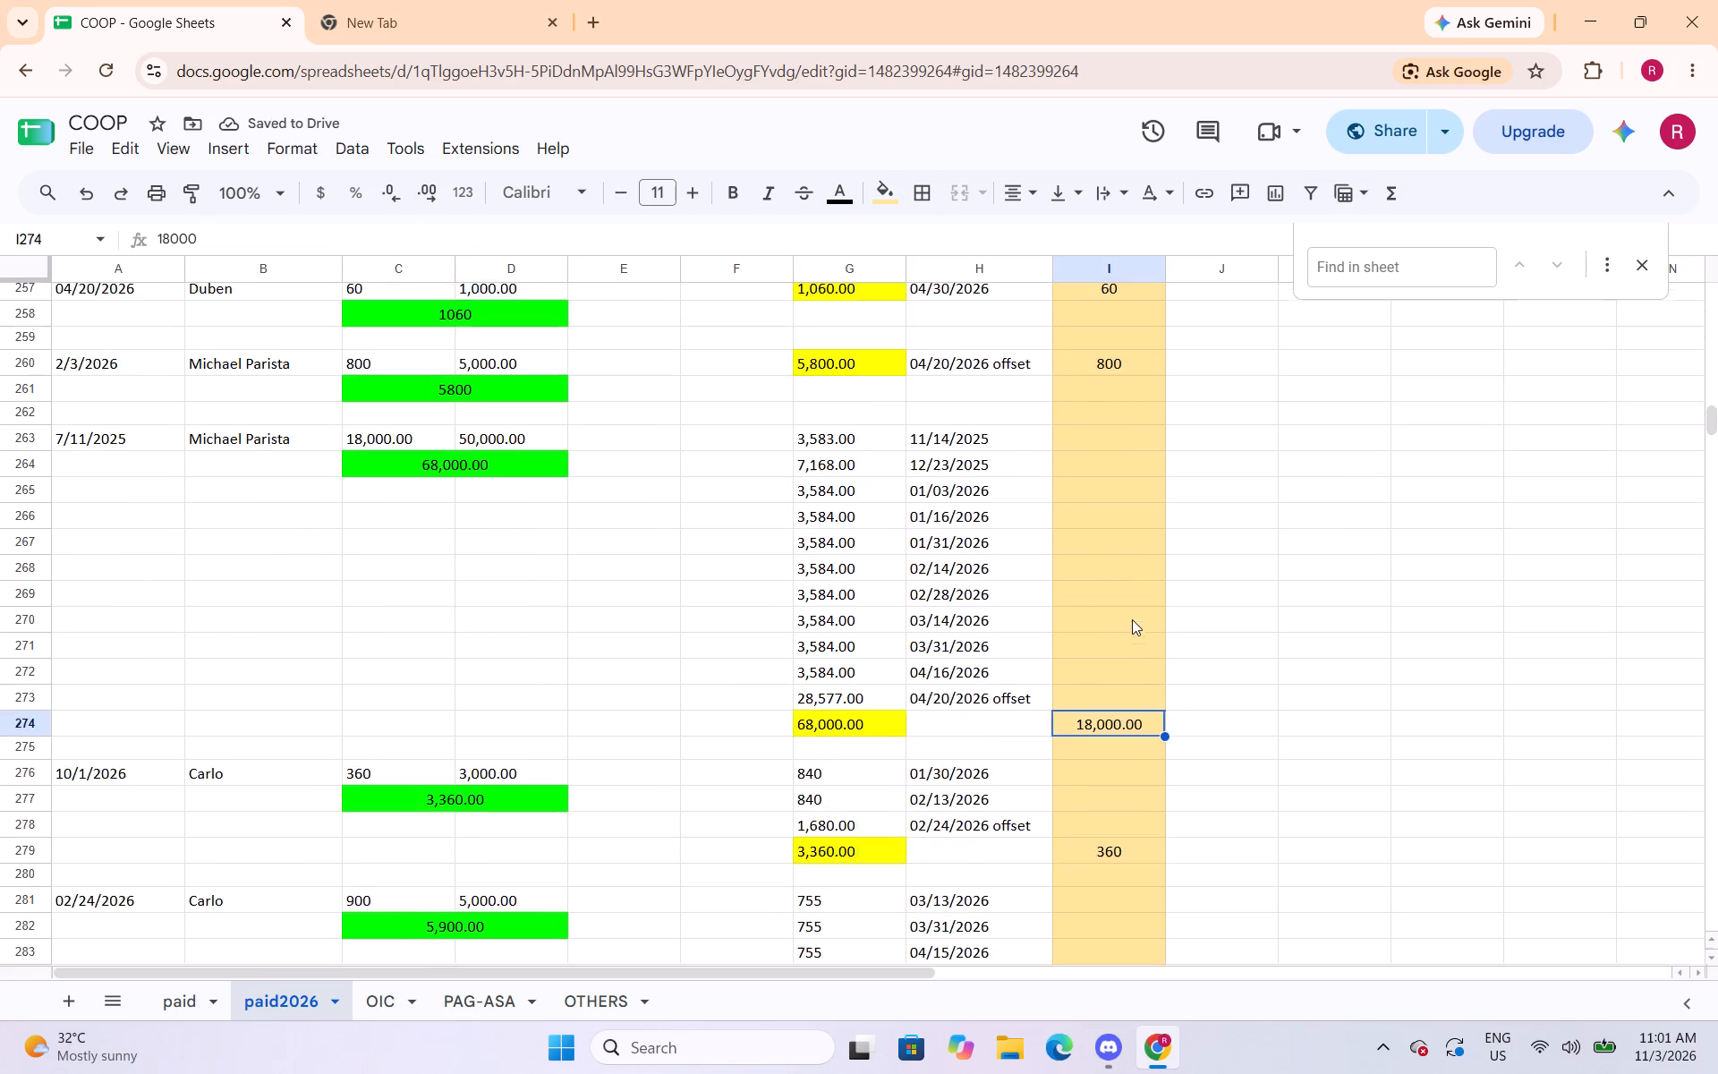
pyautogui.scroll(-5, 1132, 619)
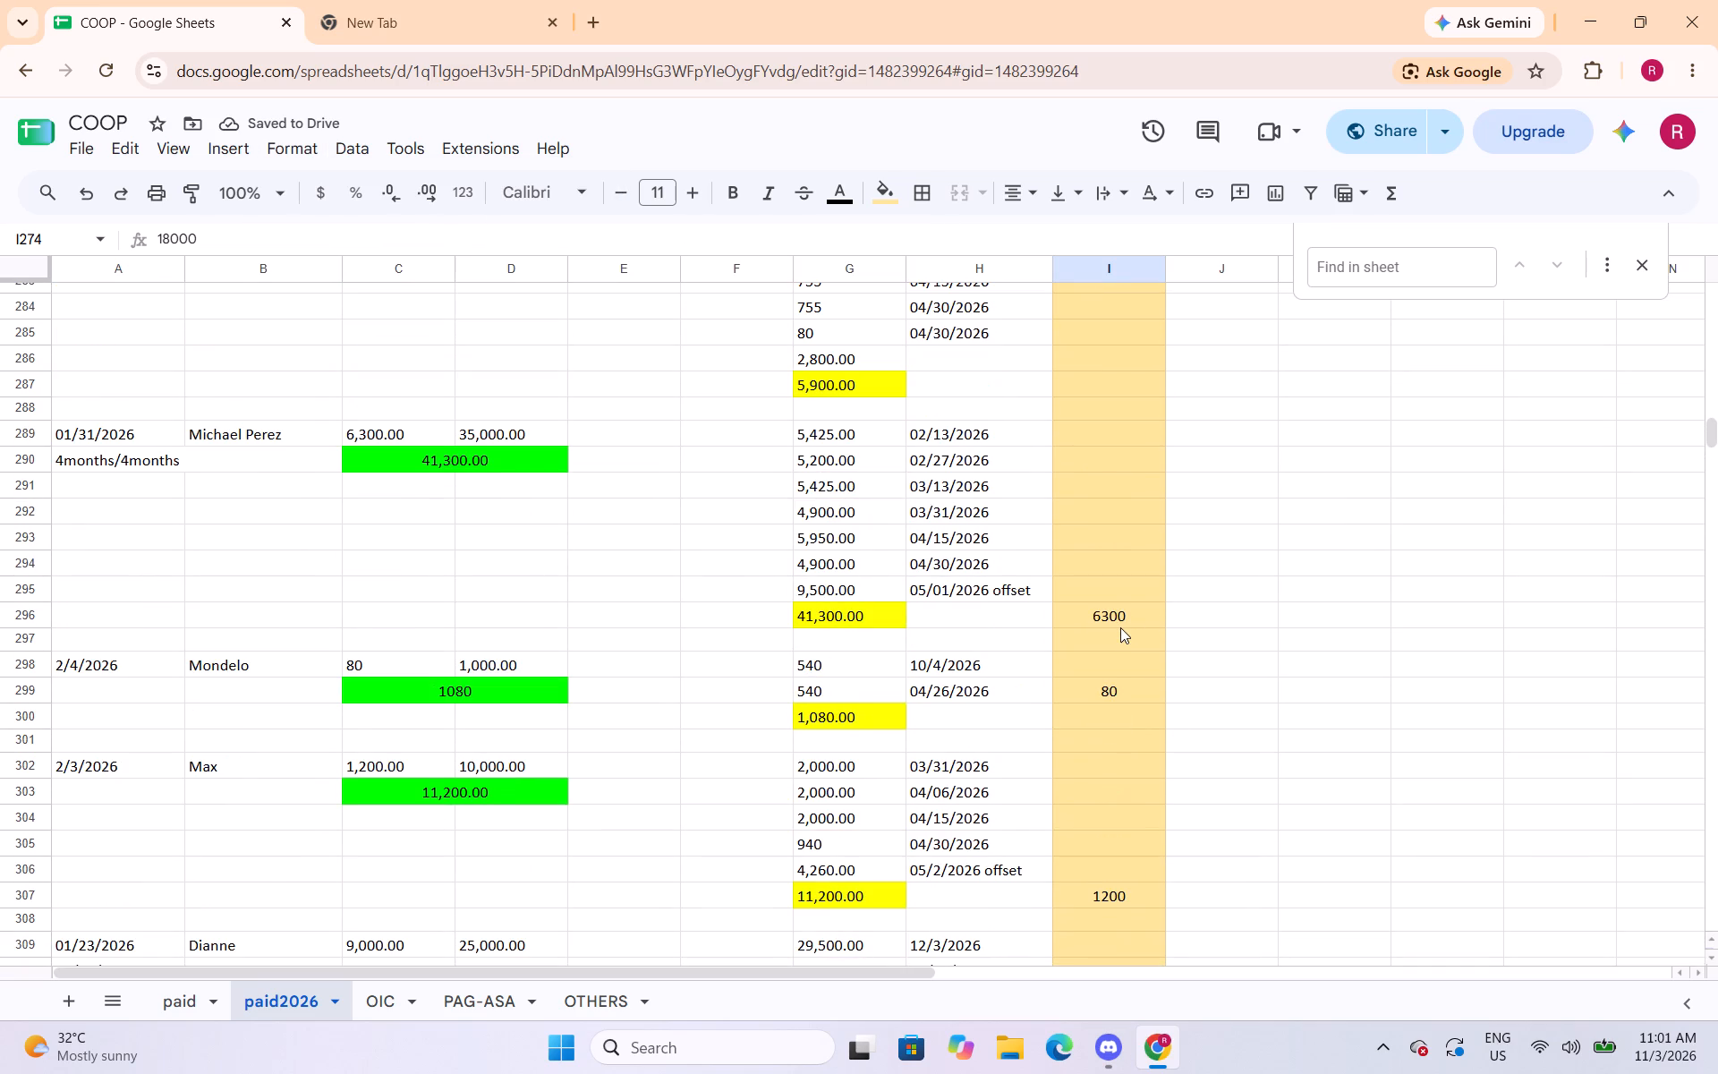
pyautogui.click(1120, 627)
pyautogui.click(291, 161)
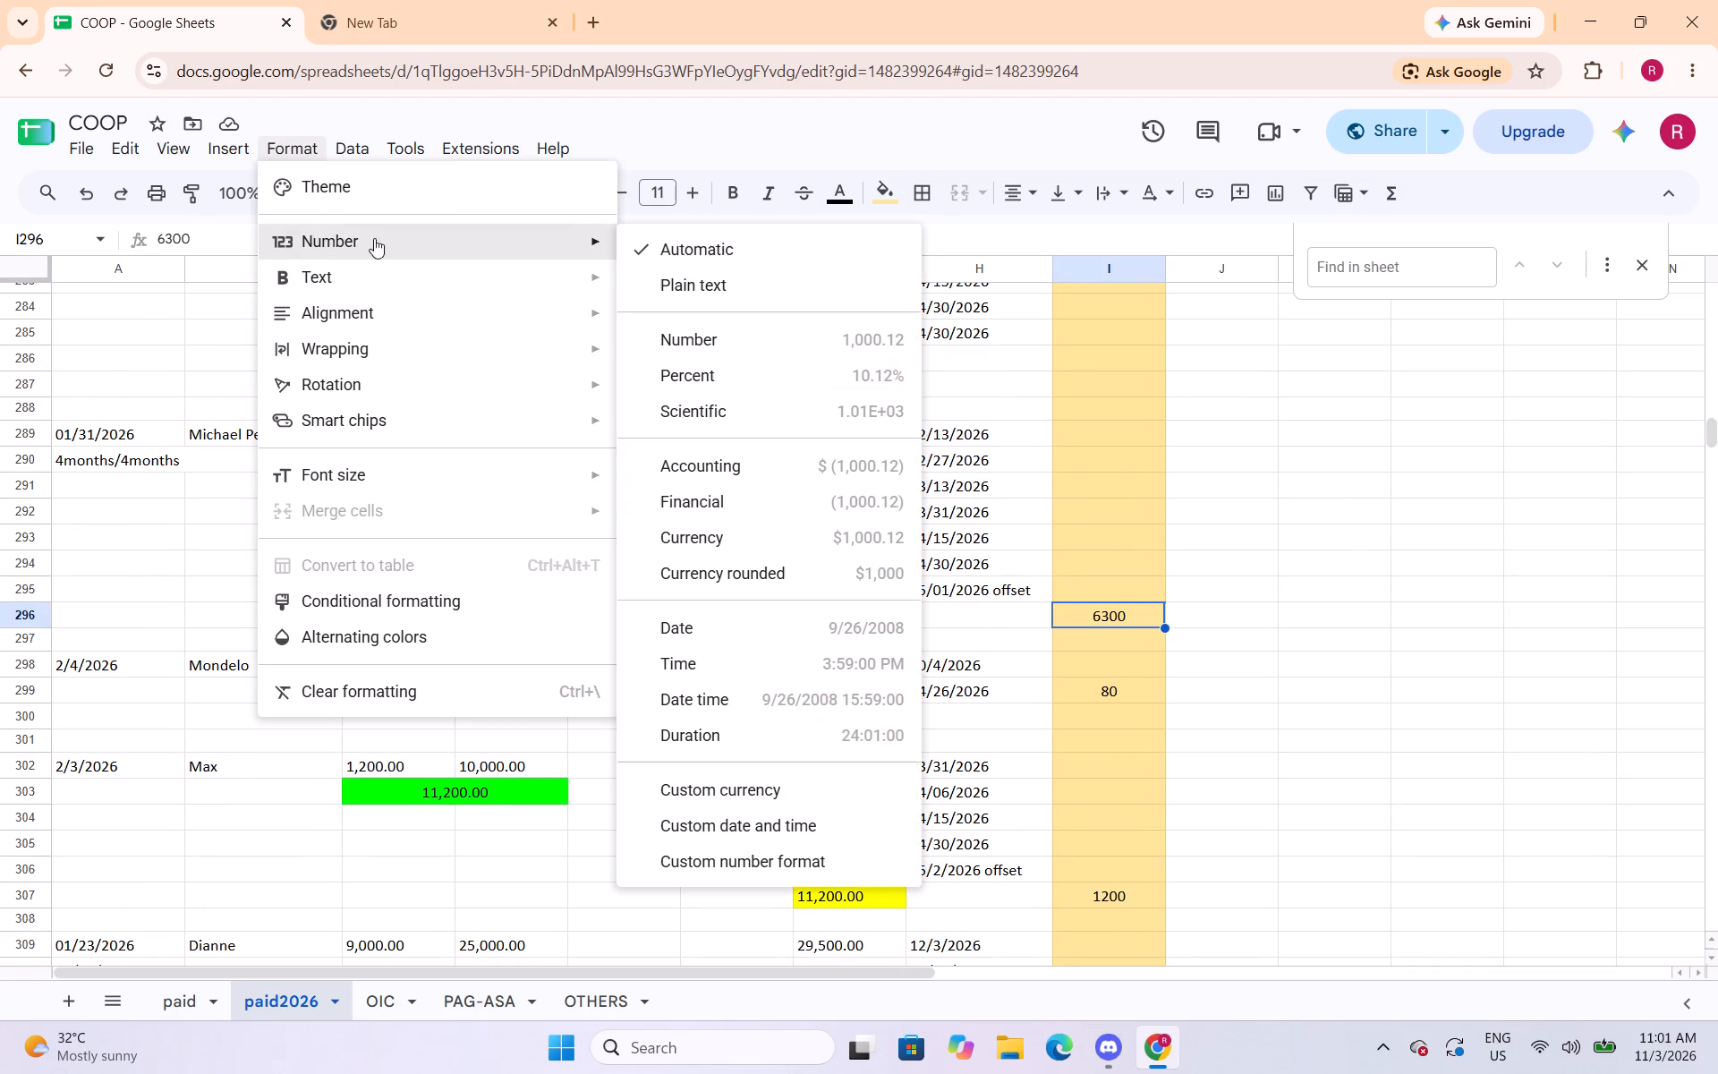
pyautogui.click(667, 335)
# Apply the Number format with thousands separator and two decimals to cells I307 and I311.
pyautogui.scroll(-3, 1125, 569)
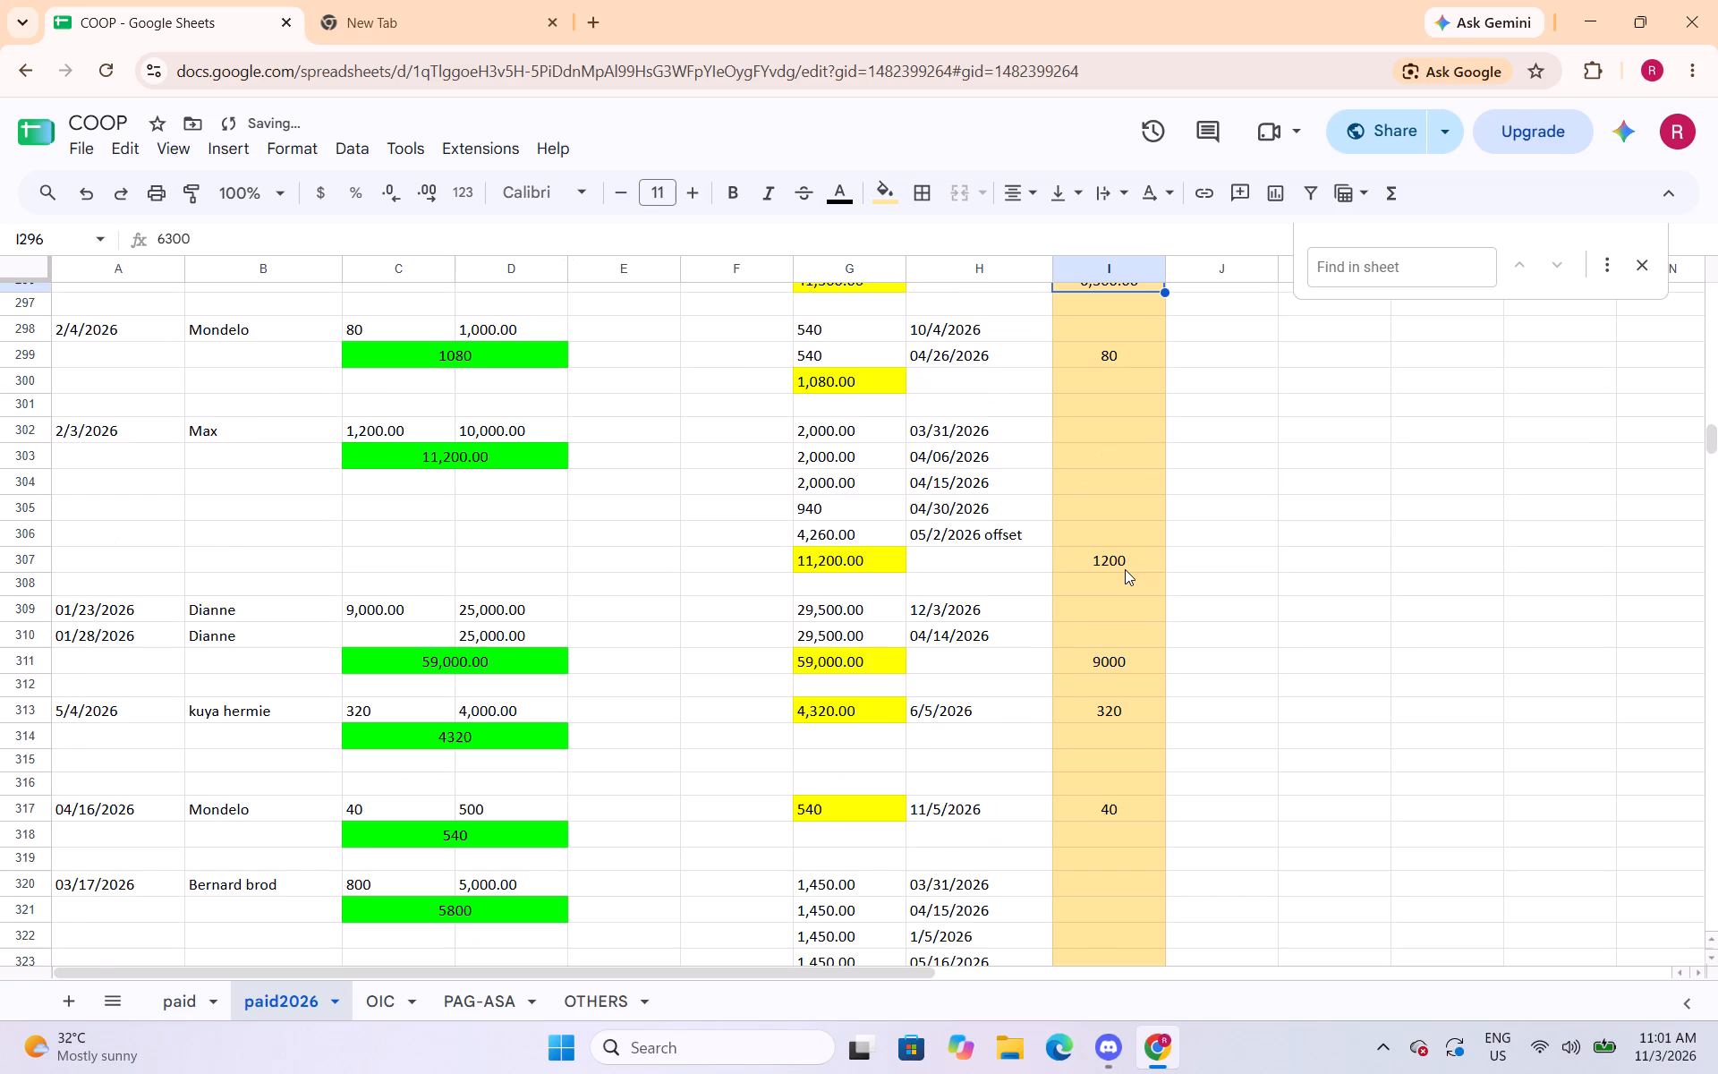
pyautogui.click(1124, 570)
pyautogui.click(278, 156)
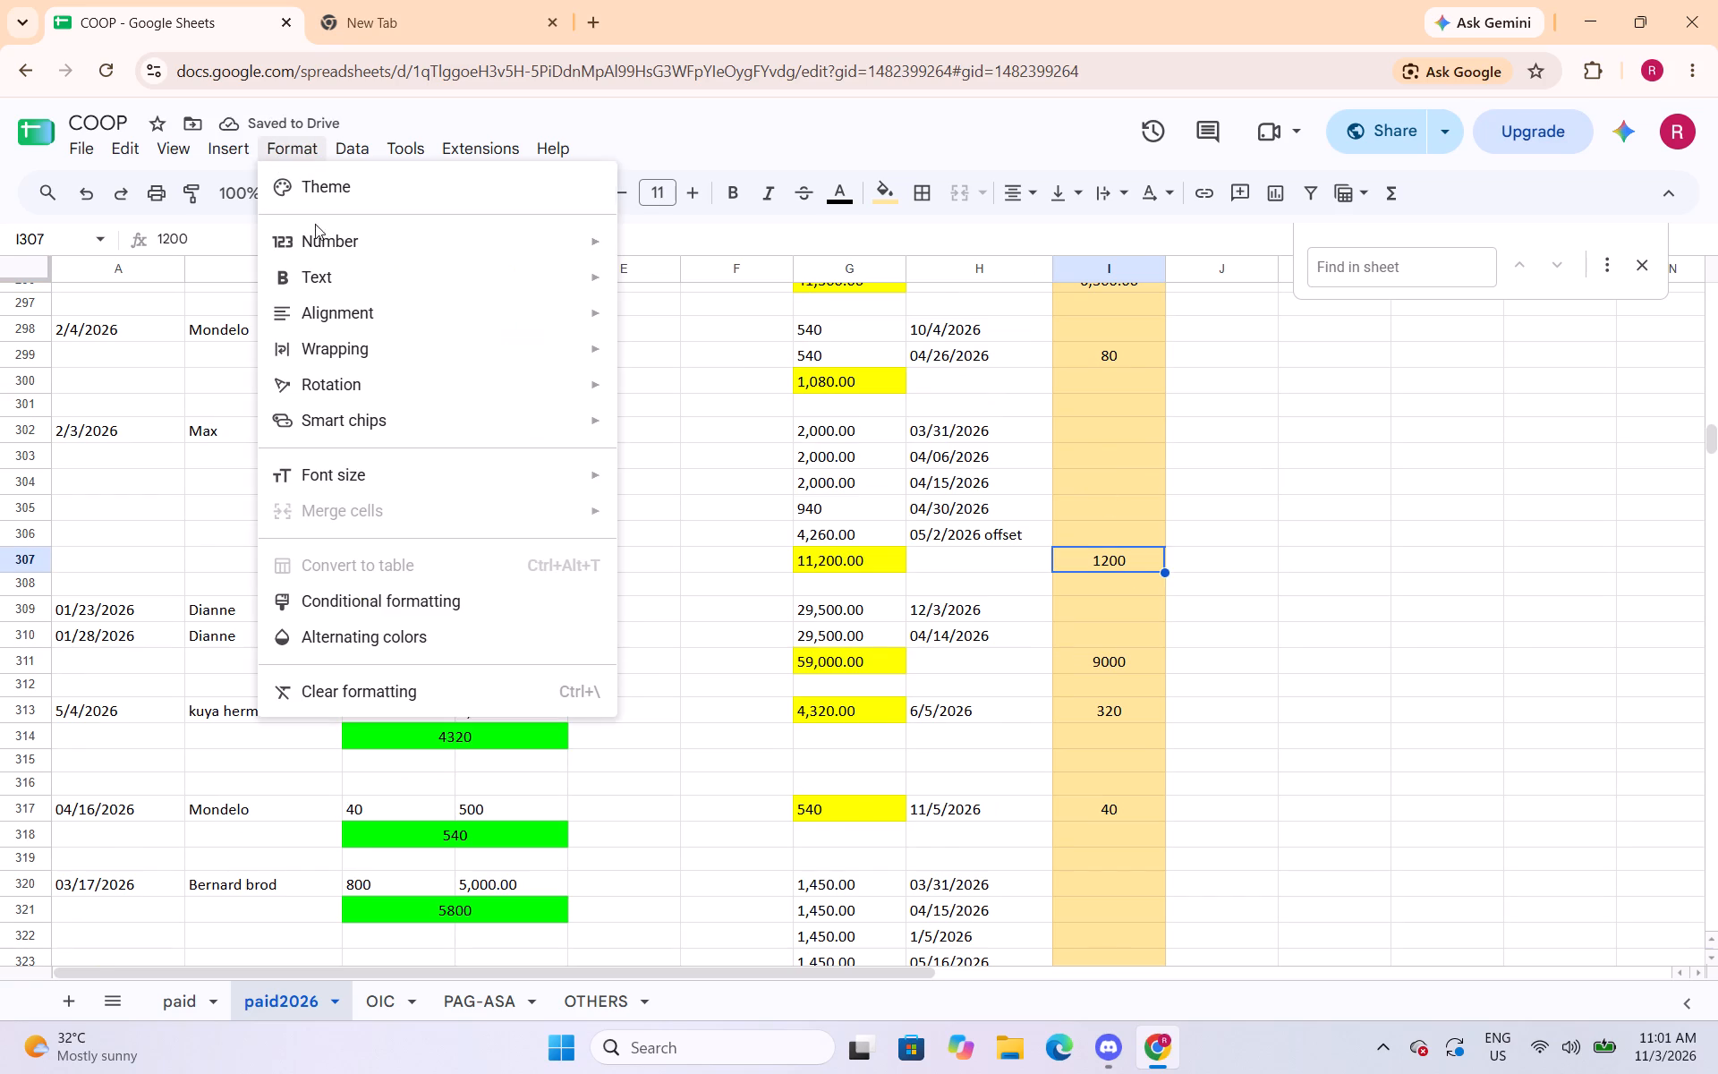
pyautogui.click(665, 328)
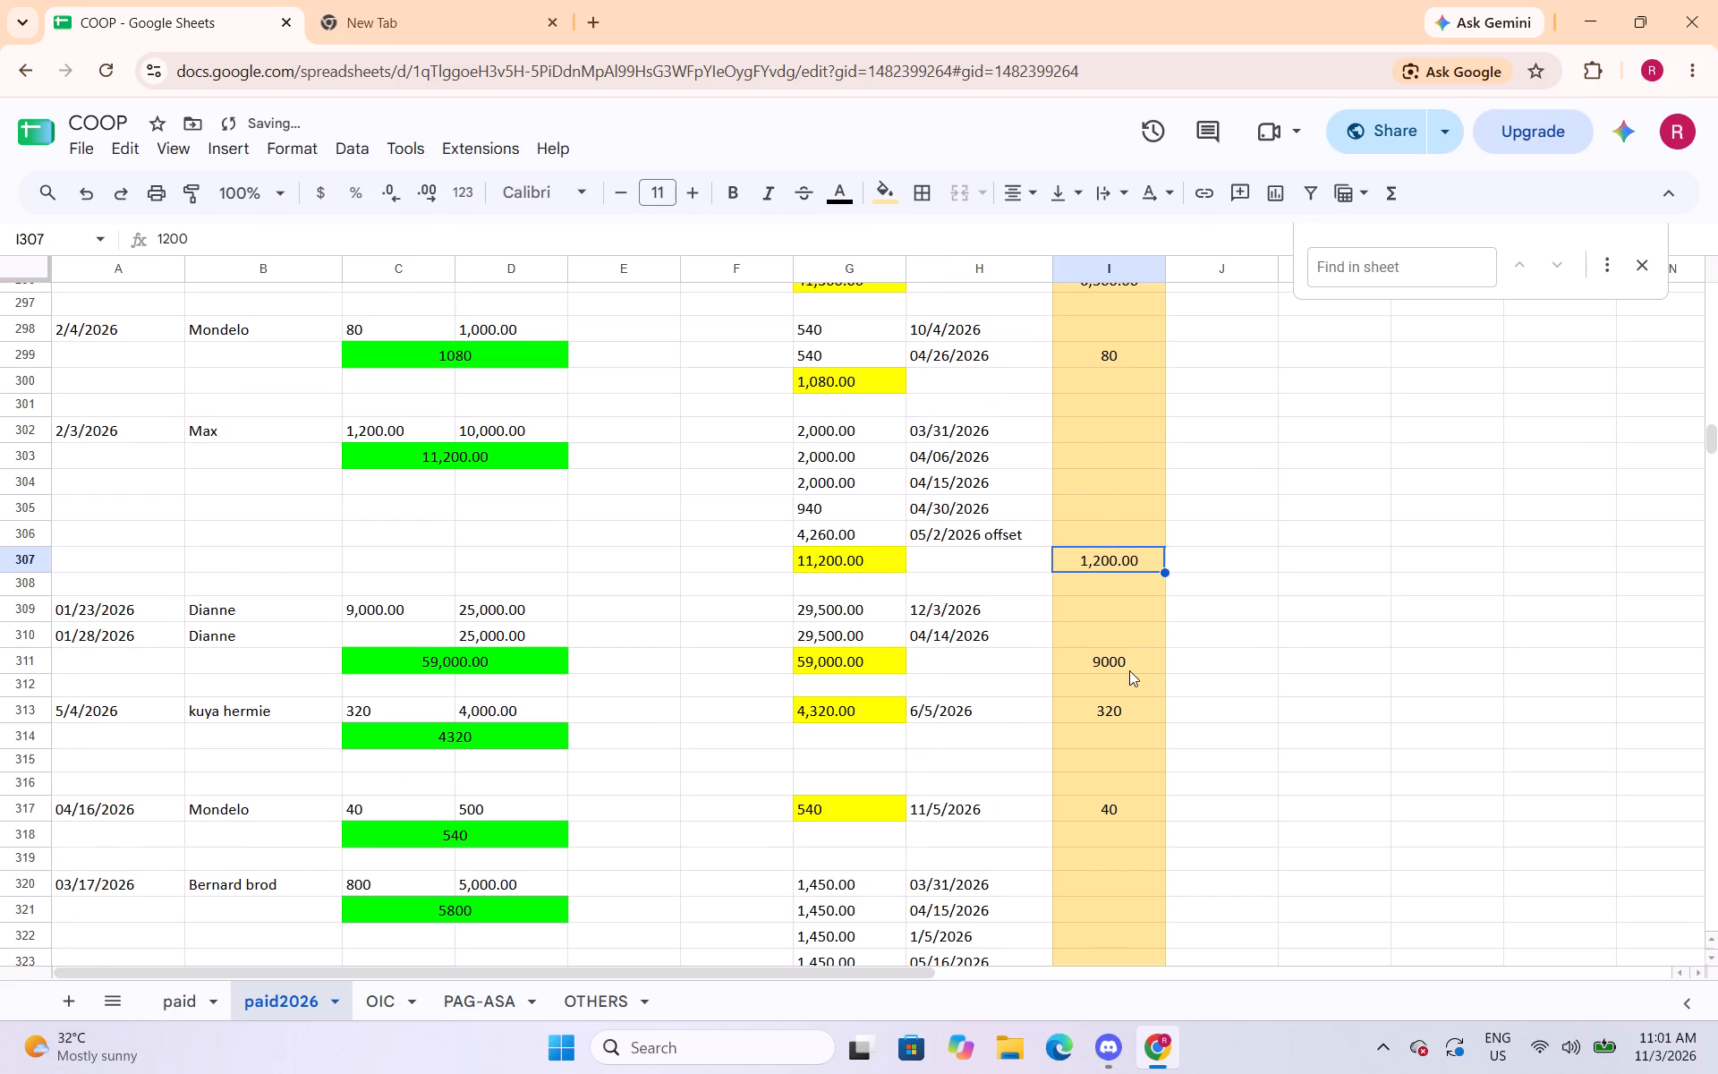
pyautogui.click(1130, 668)
pyautogui.click(300, 153)
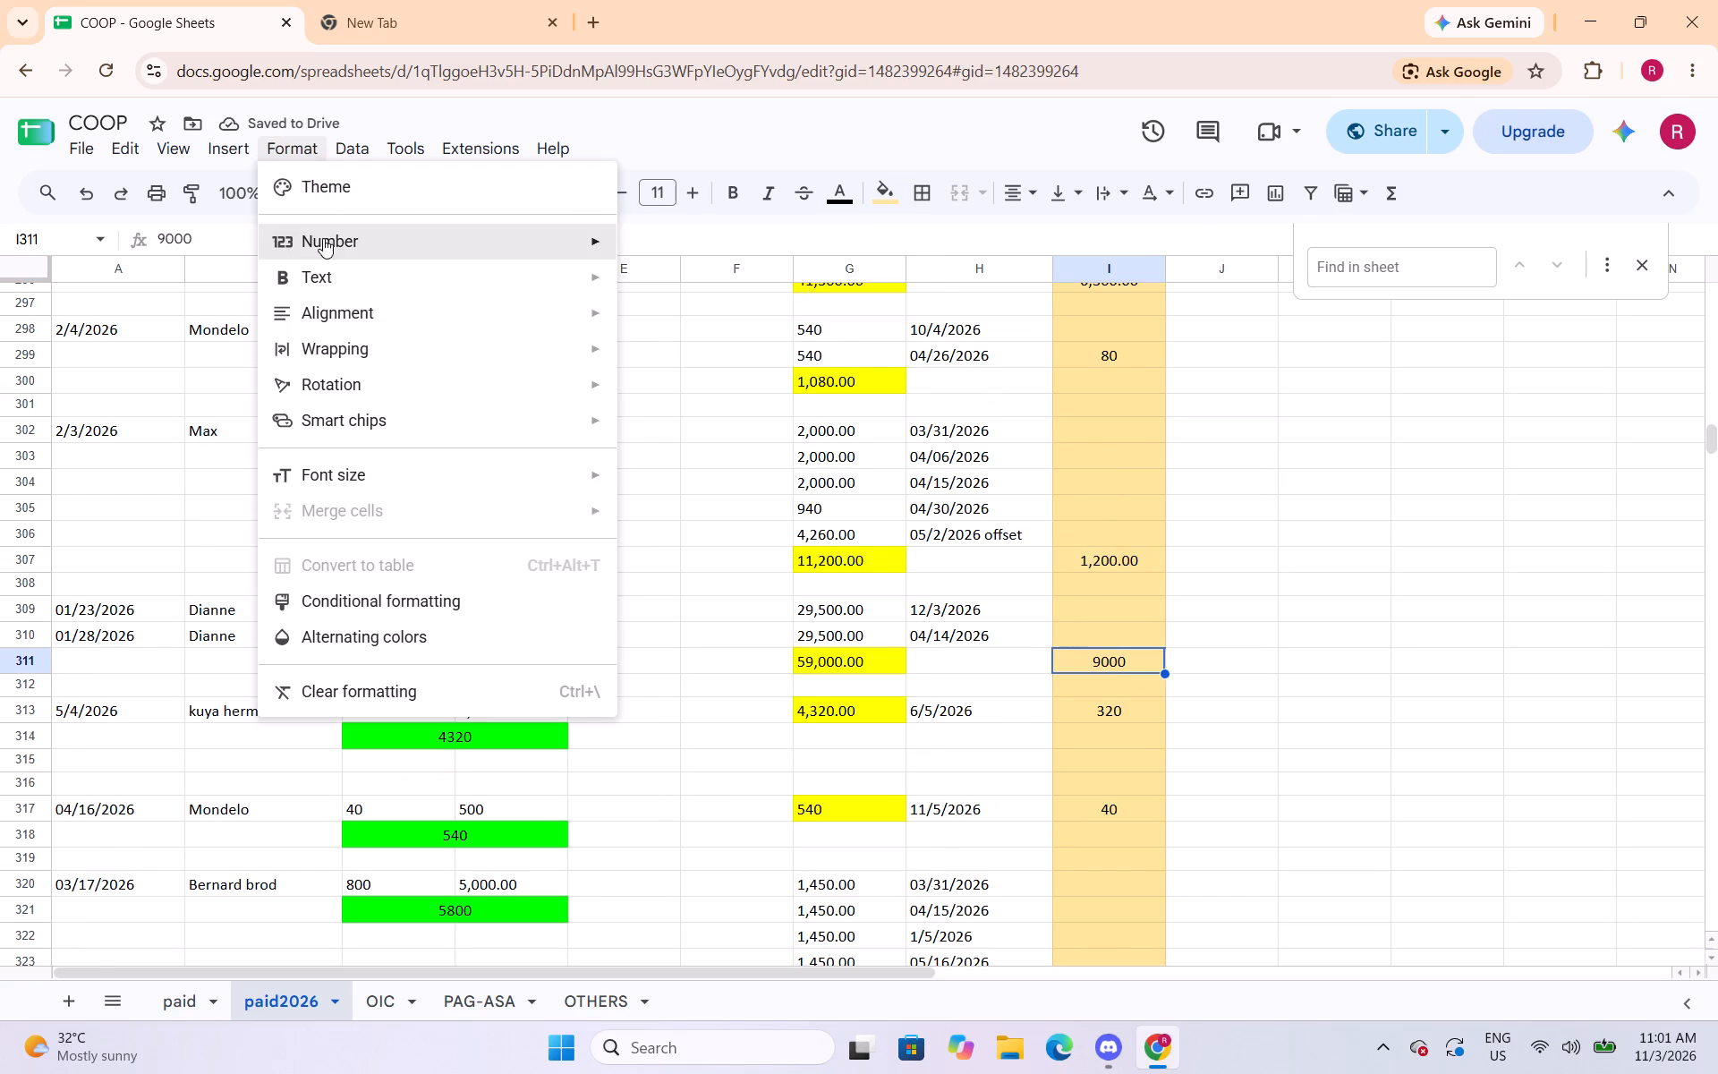
pyautogui.click(682, 335)
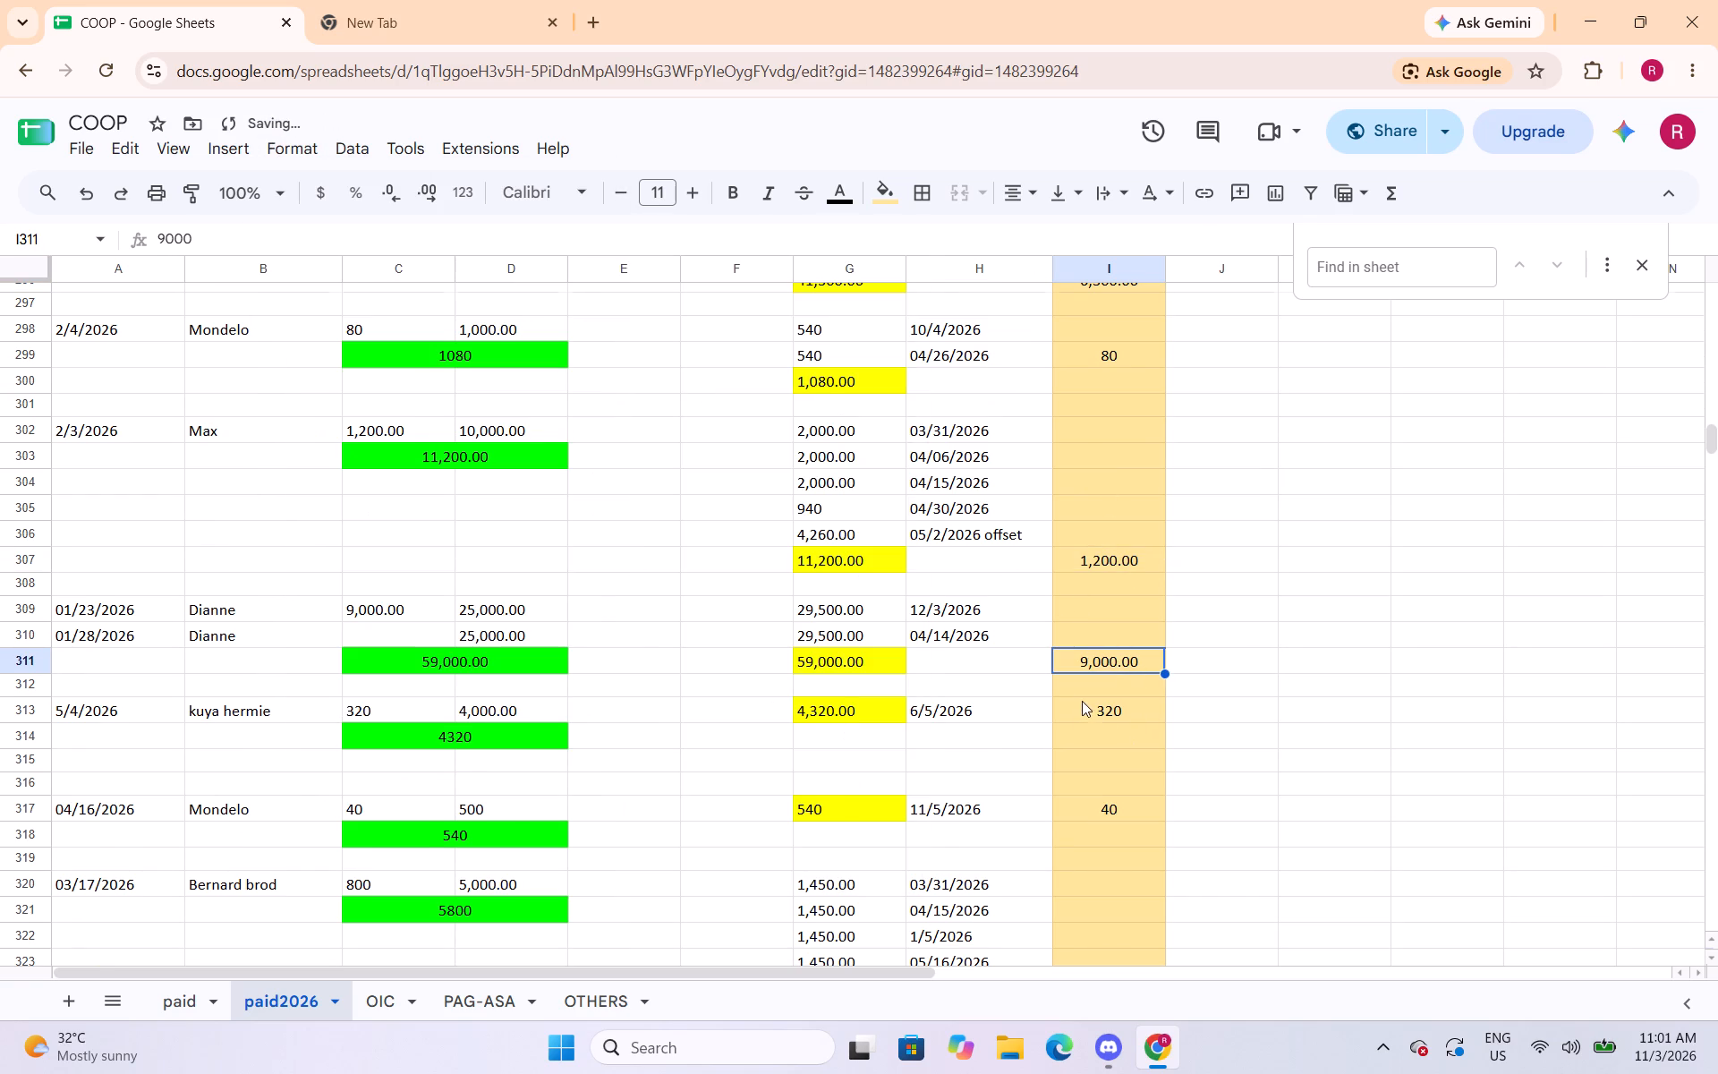
# Apply the Number format with thousands separator and two decimals to cells I330 and I343.
pyautogui.scroll(-4, 1082, 701)
pyautogui.click(1118, 686)
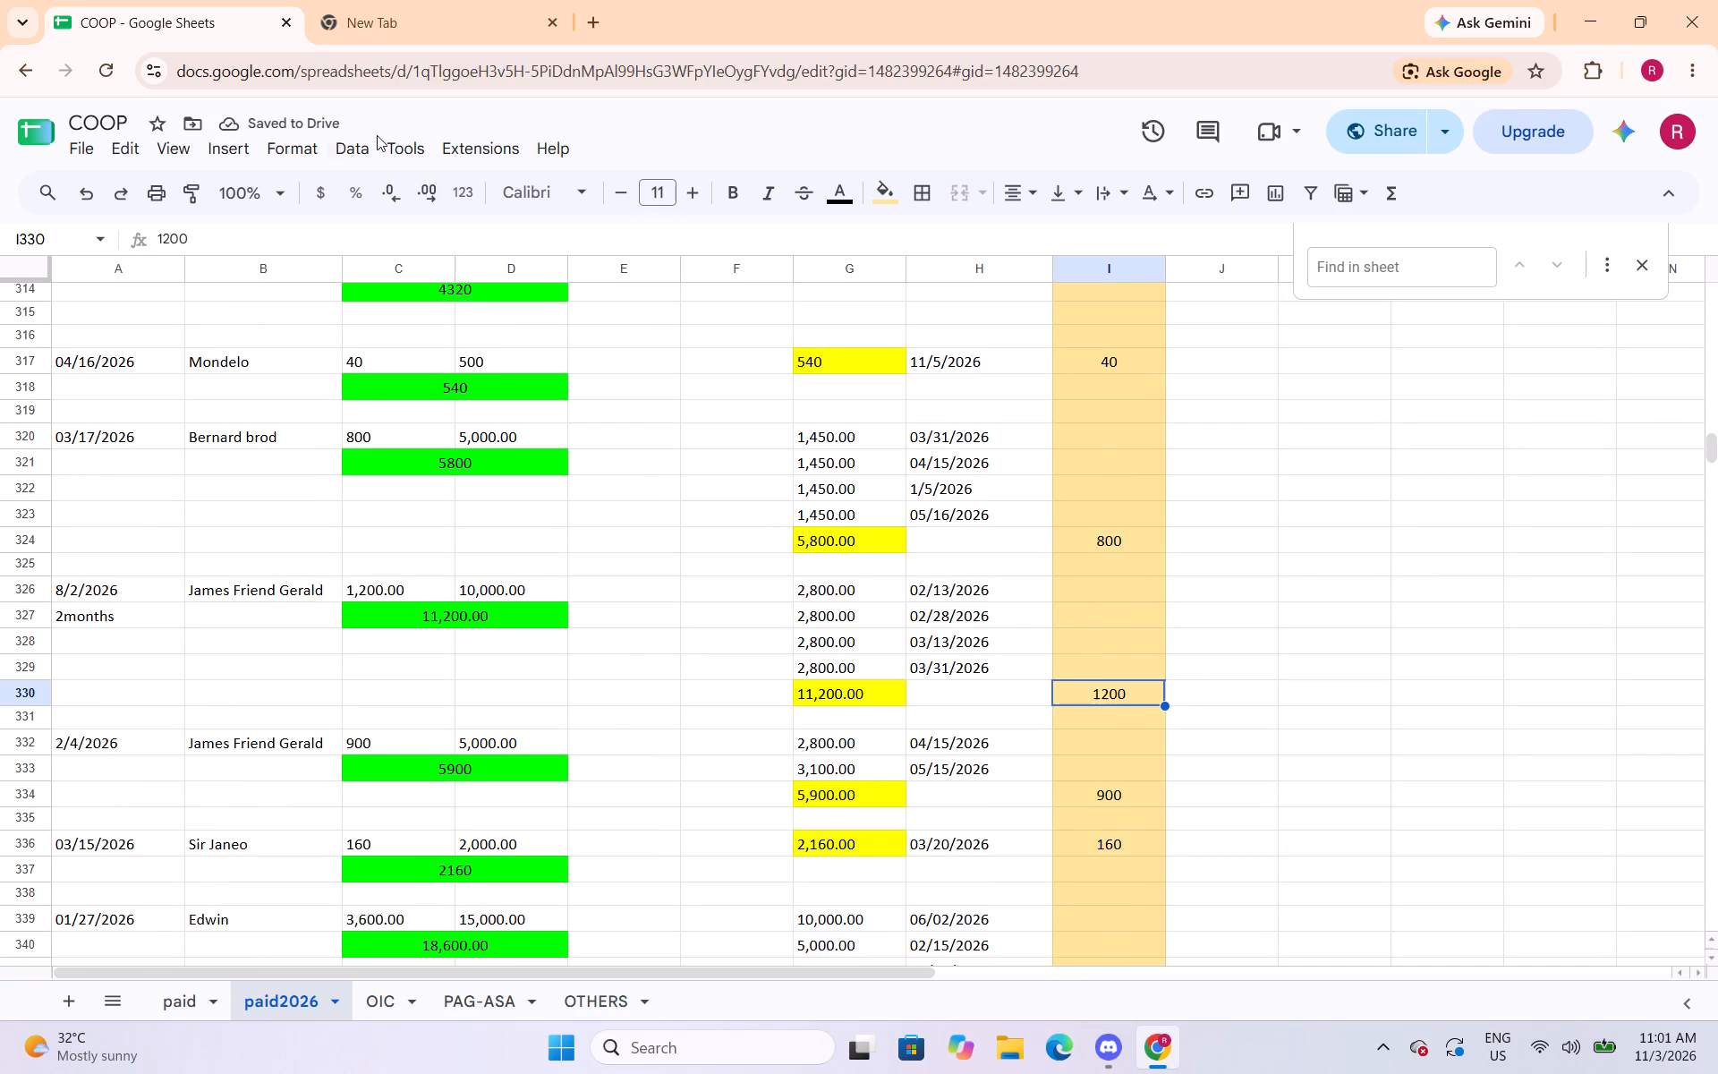
pyautogui.click(301, 158)
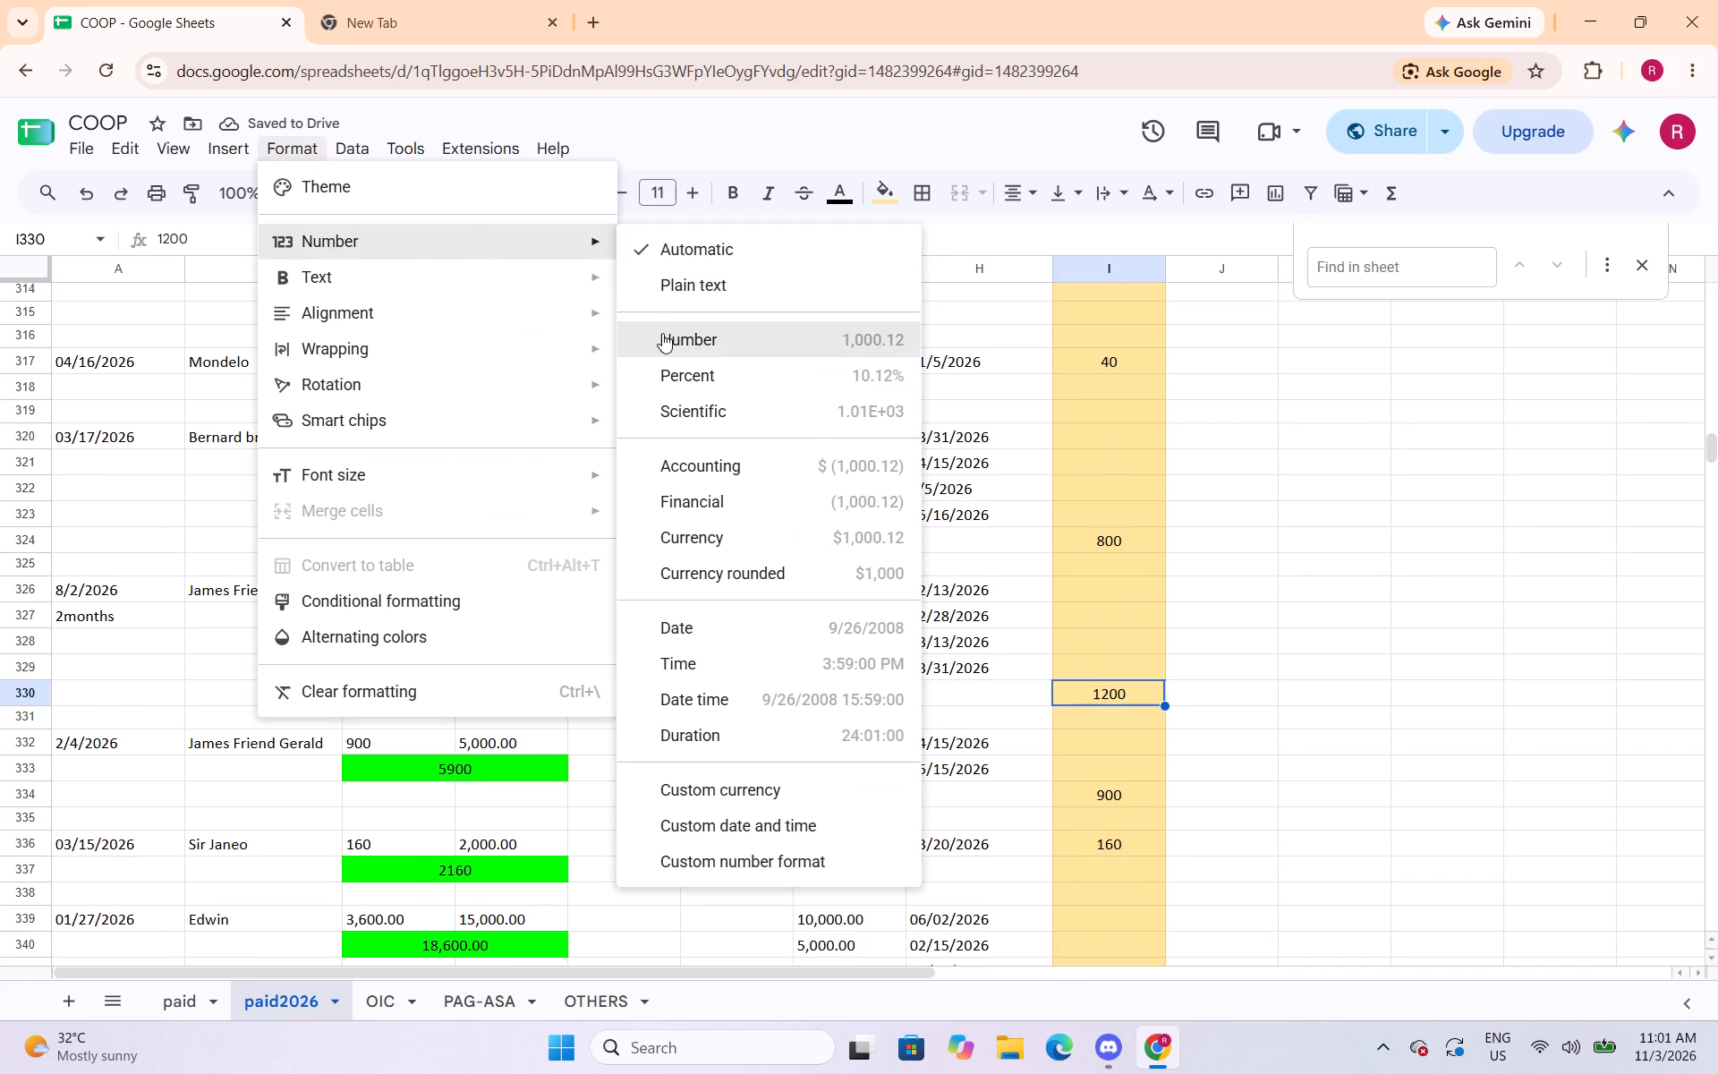
pyautogui.click(661, 338)
pyautogui.scroll(-3, 1126, 780)
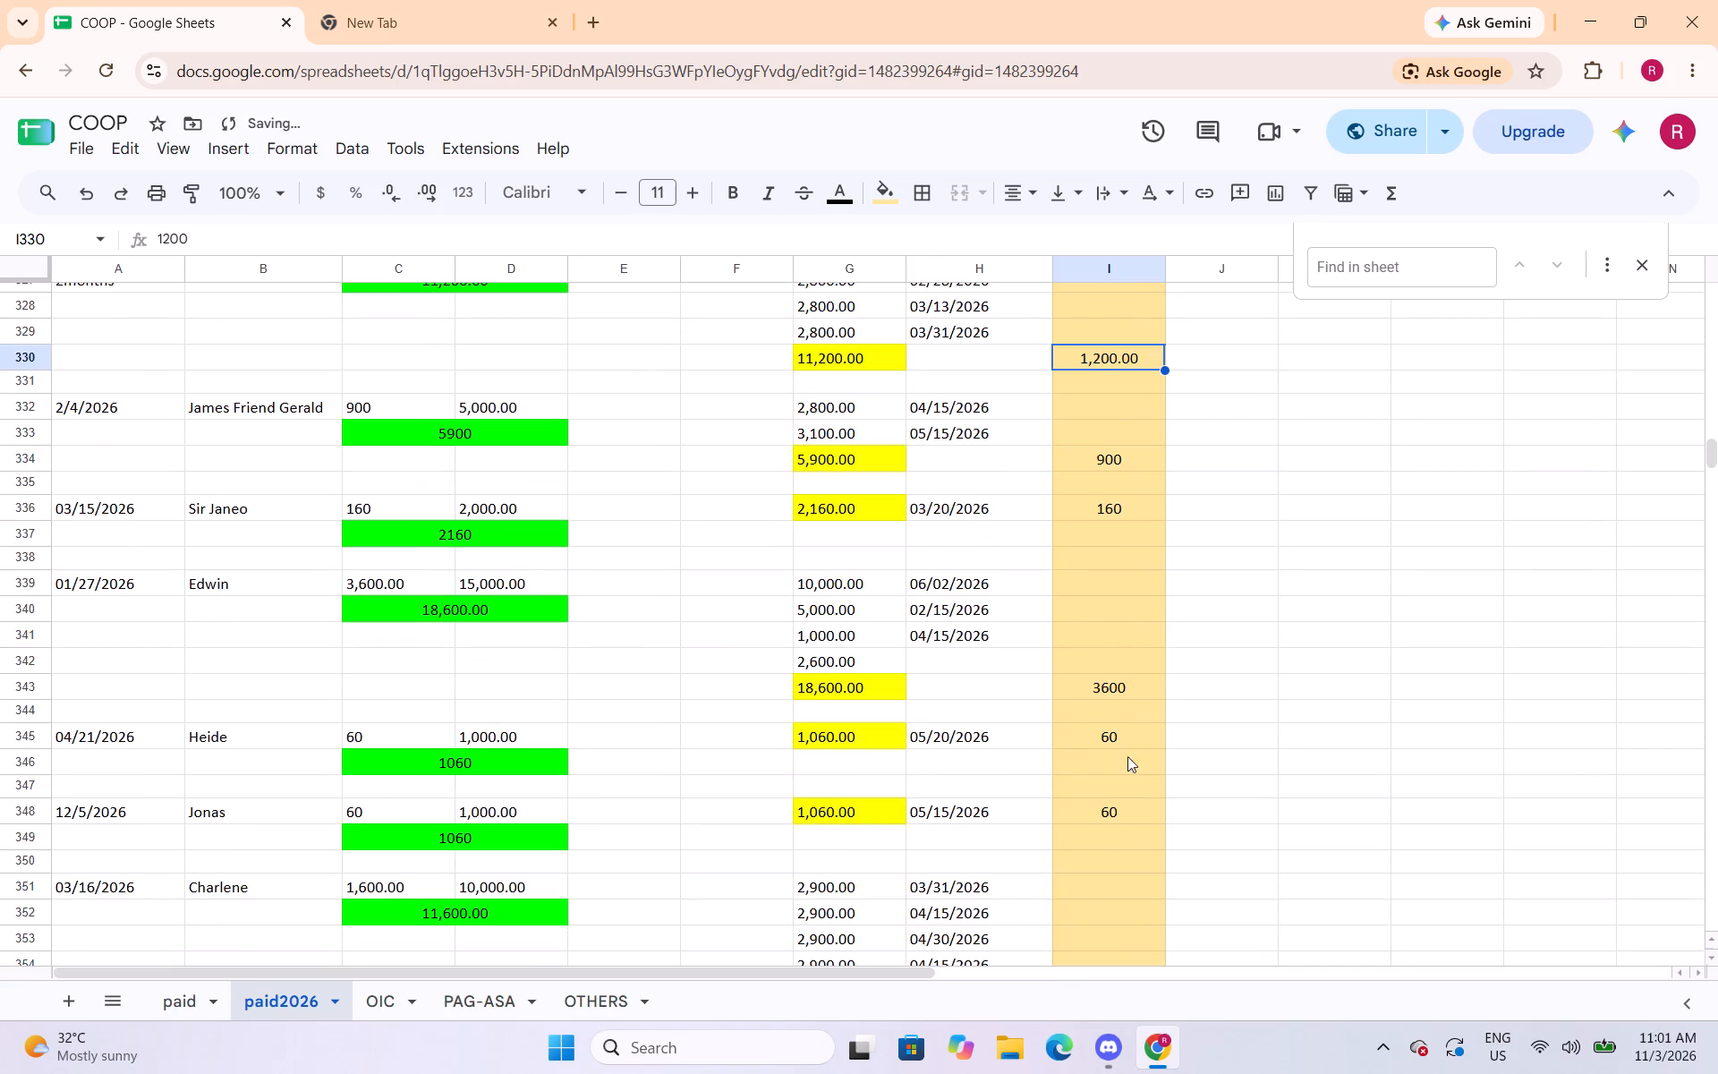
pyautogui.click(1123, 695)
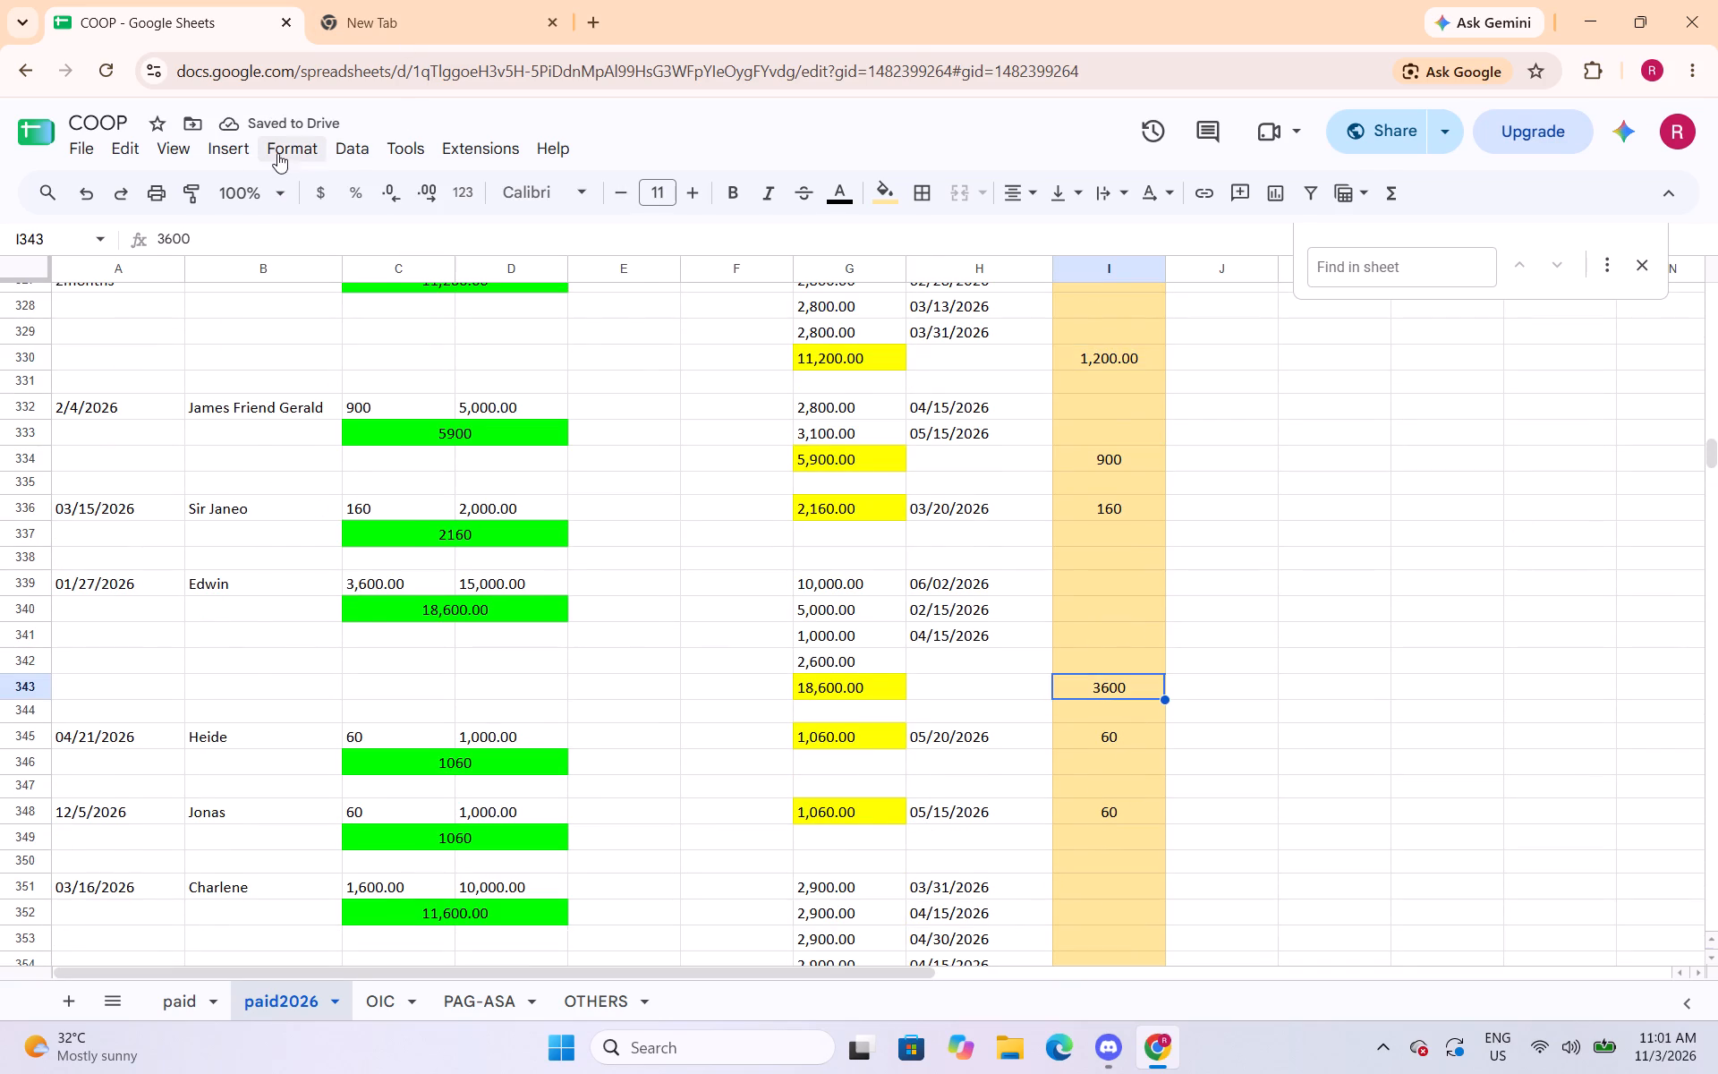
pyautogui.click(277, 153)
pyautogui.moveTo(683, 361); pyautogui.dragTo(683, 350)
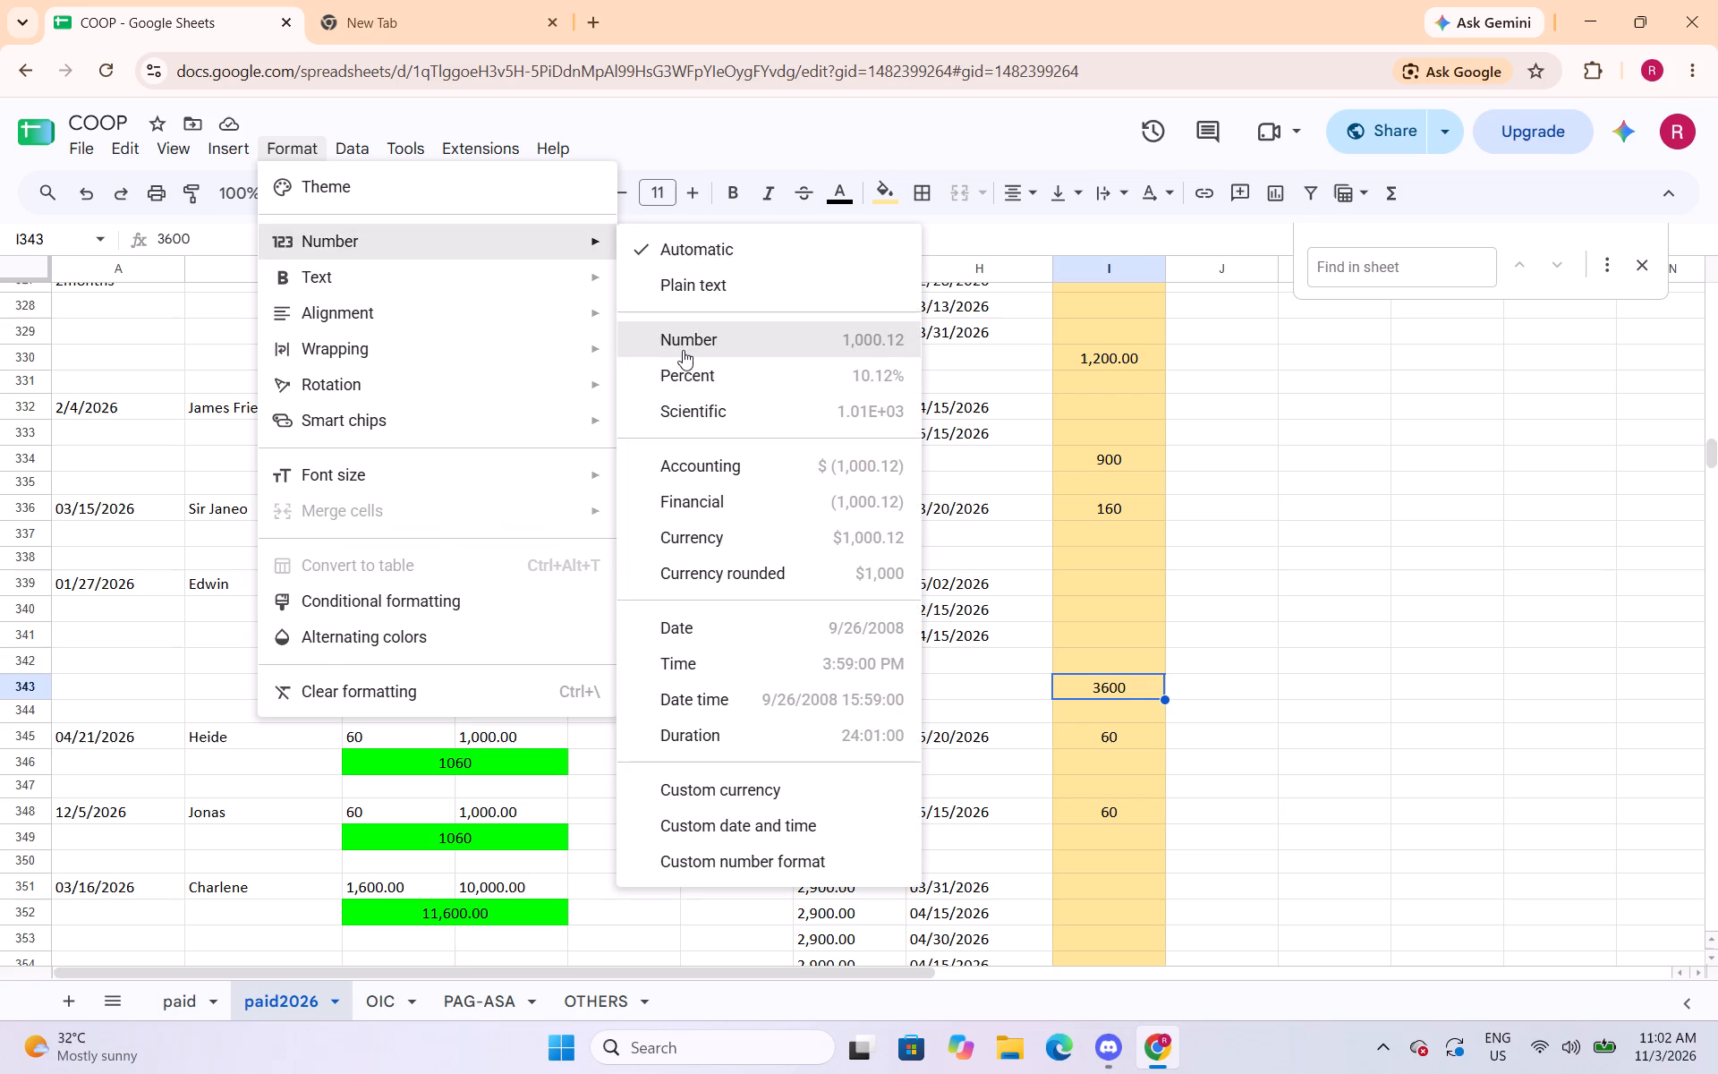
pyautogui.moveTo(683, 350); pyautogui.dragTo(683, 344)
# Apply the Number format with thousands separator and two decimals to cells I355 and I366.
pyautogui.scroll(-4, 1116, 713)
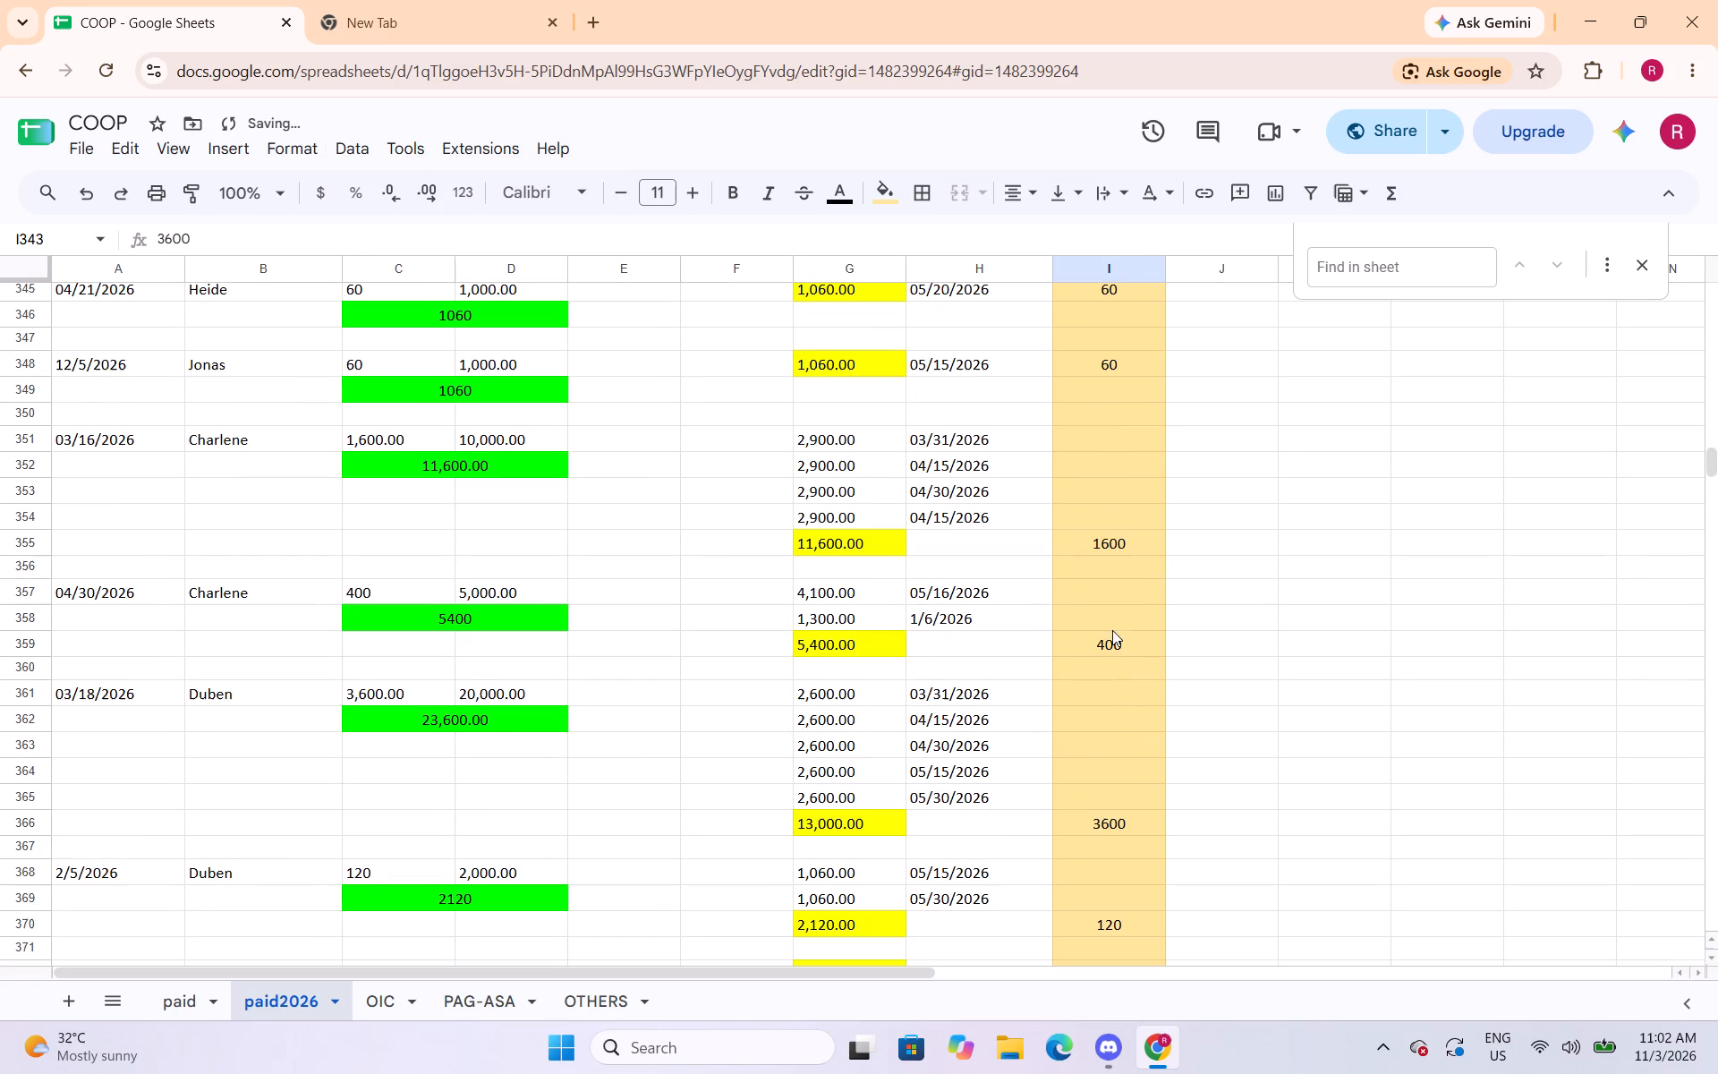
pyautogui.click(1082, 541)
pyautogui.click(304, 158)
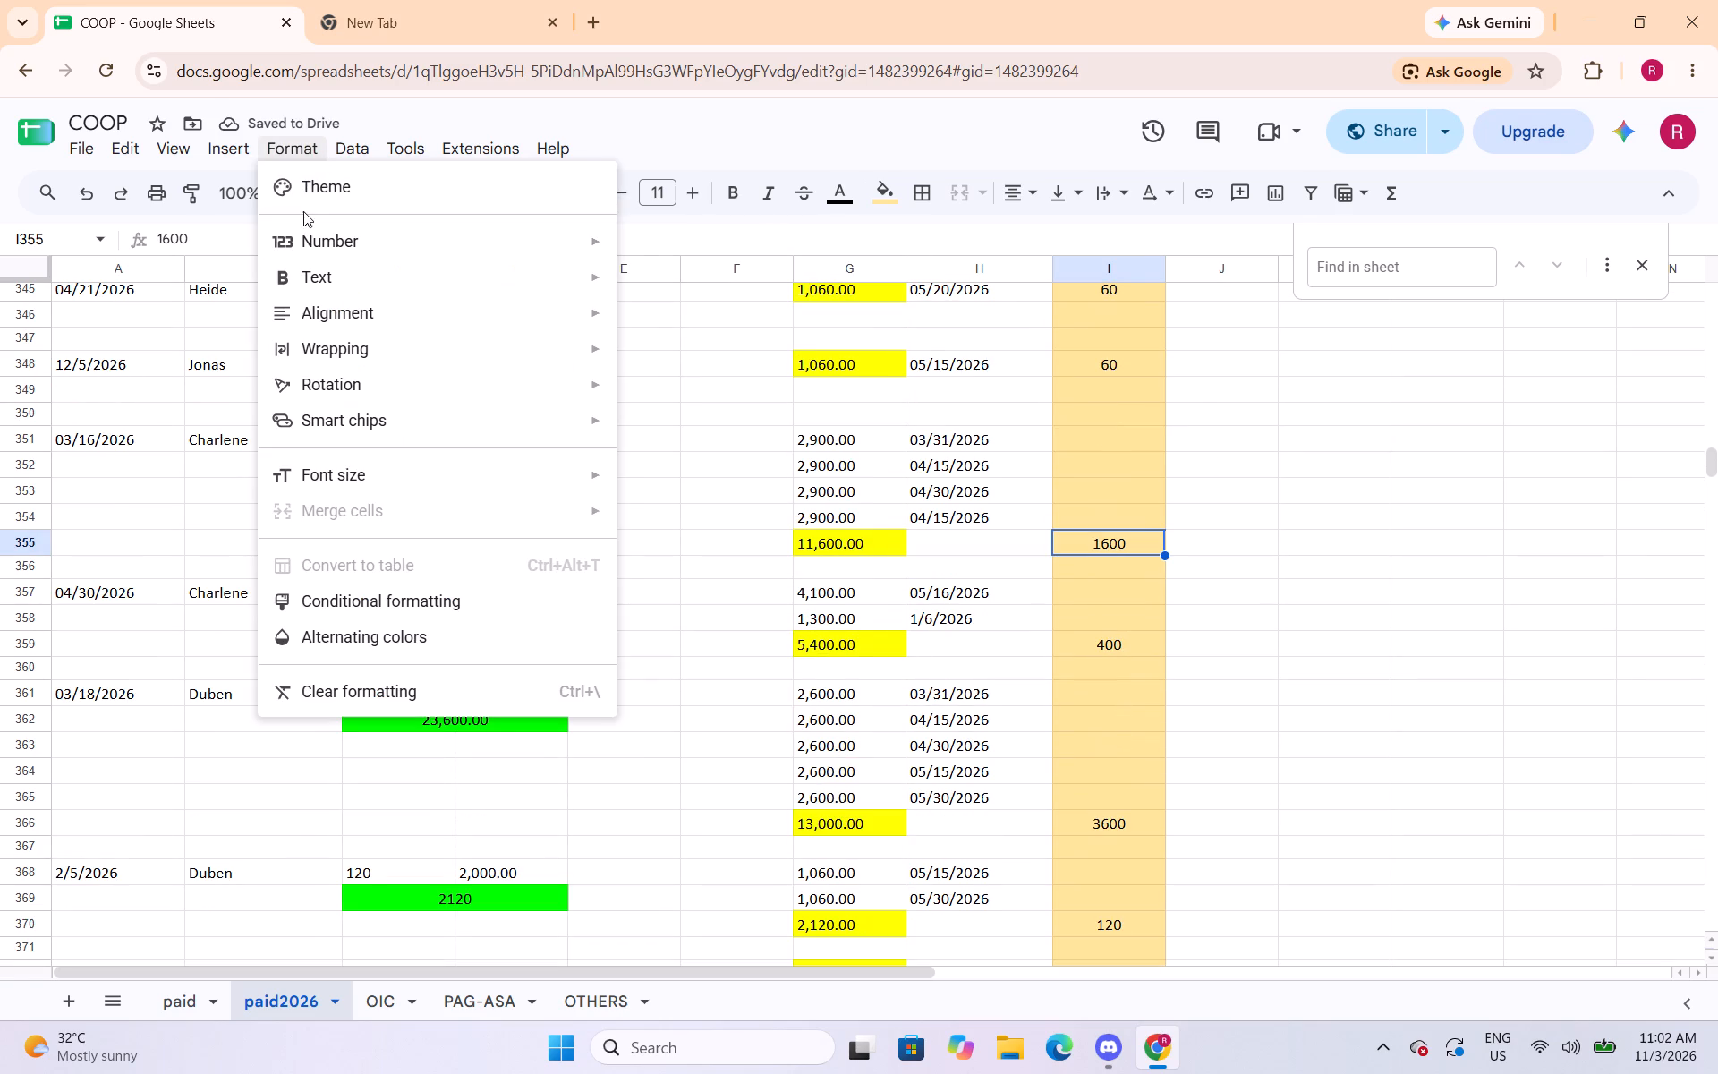
pyautogui.click(667, 342)
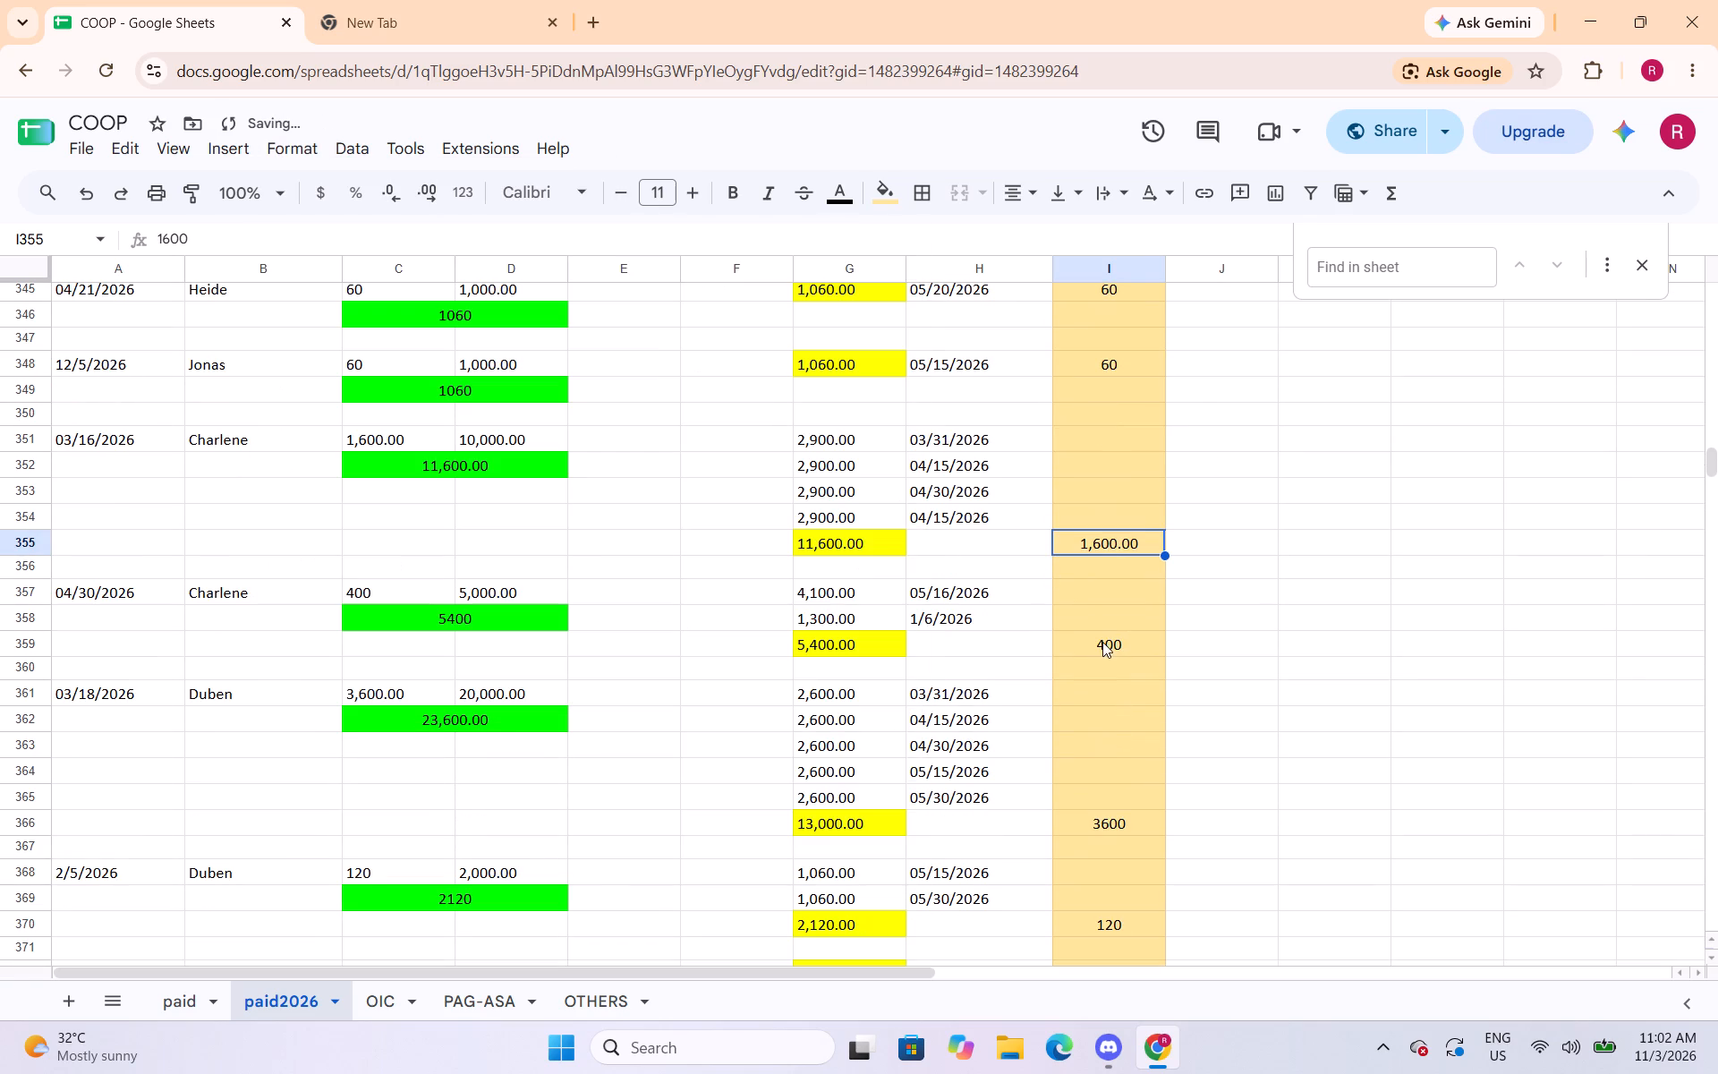
pyautogui.click(1129, 839)
pyautogui.click(1089, 826)
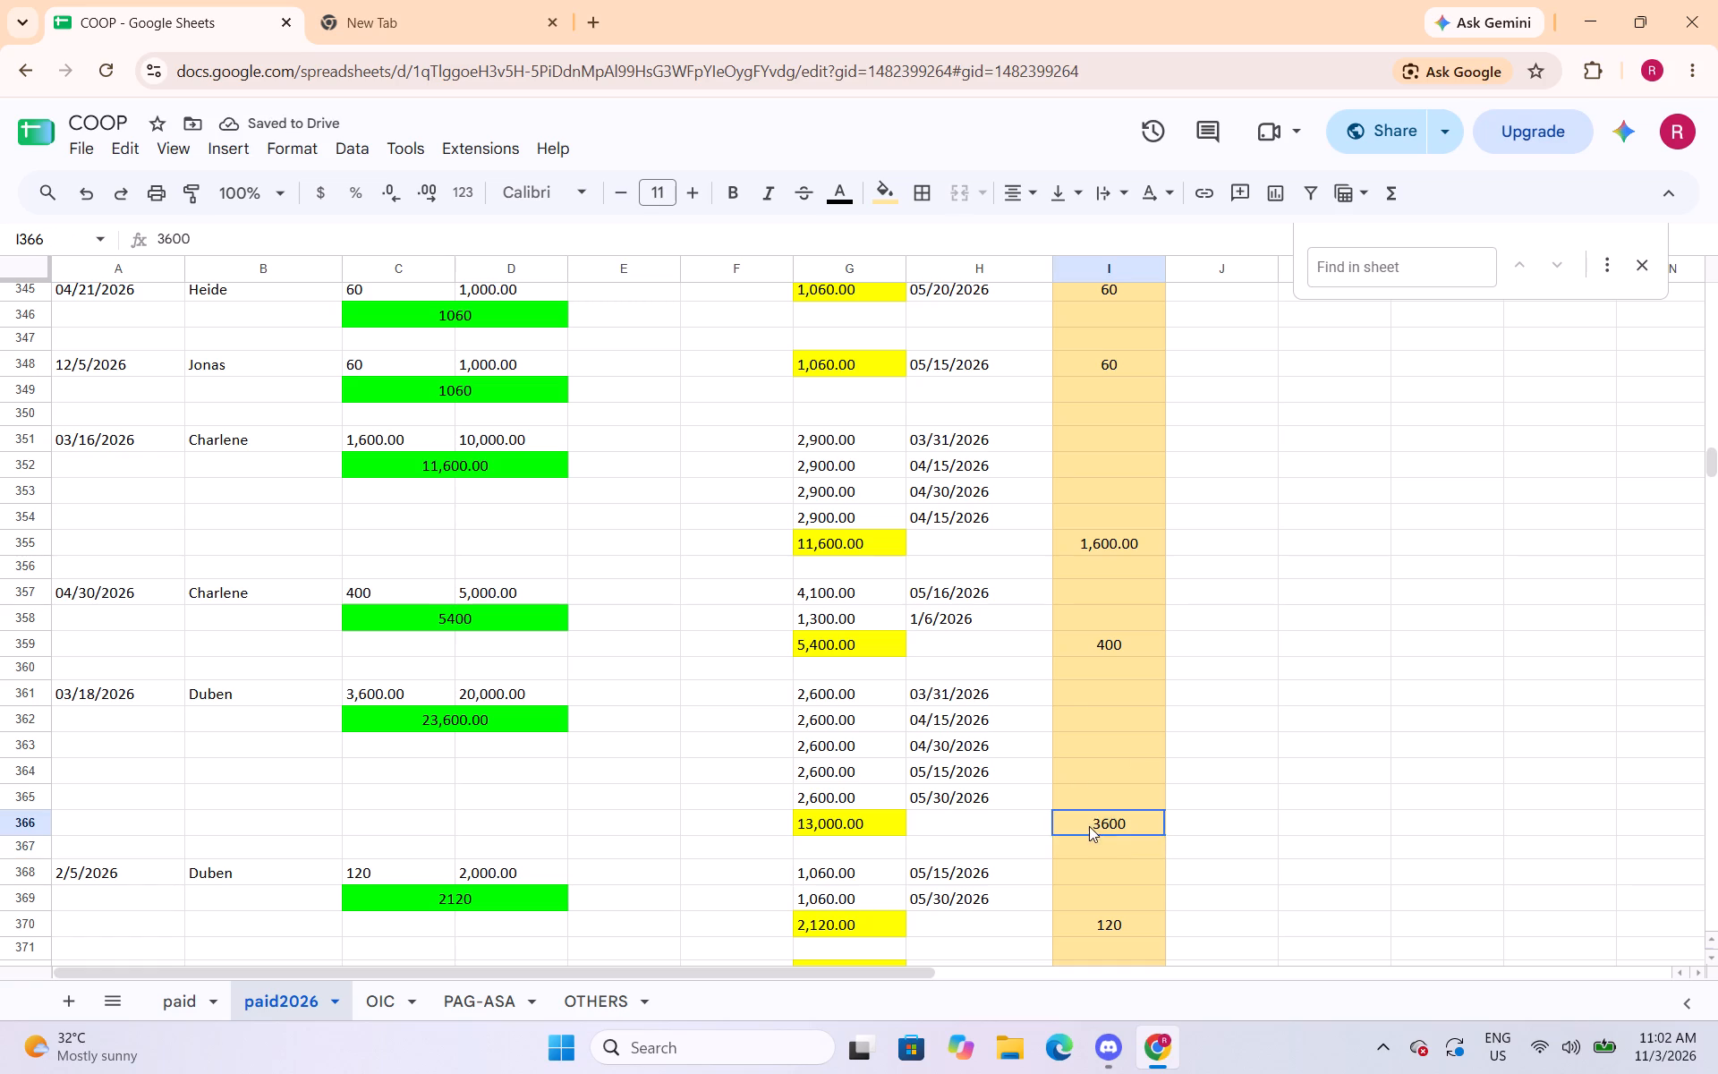
pyautogui.click(285, 149)
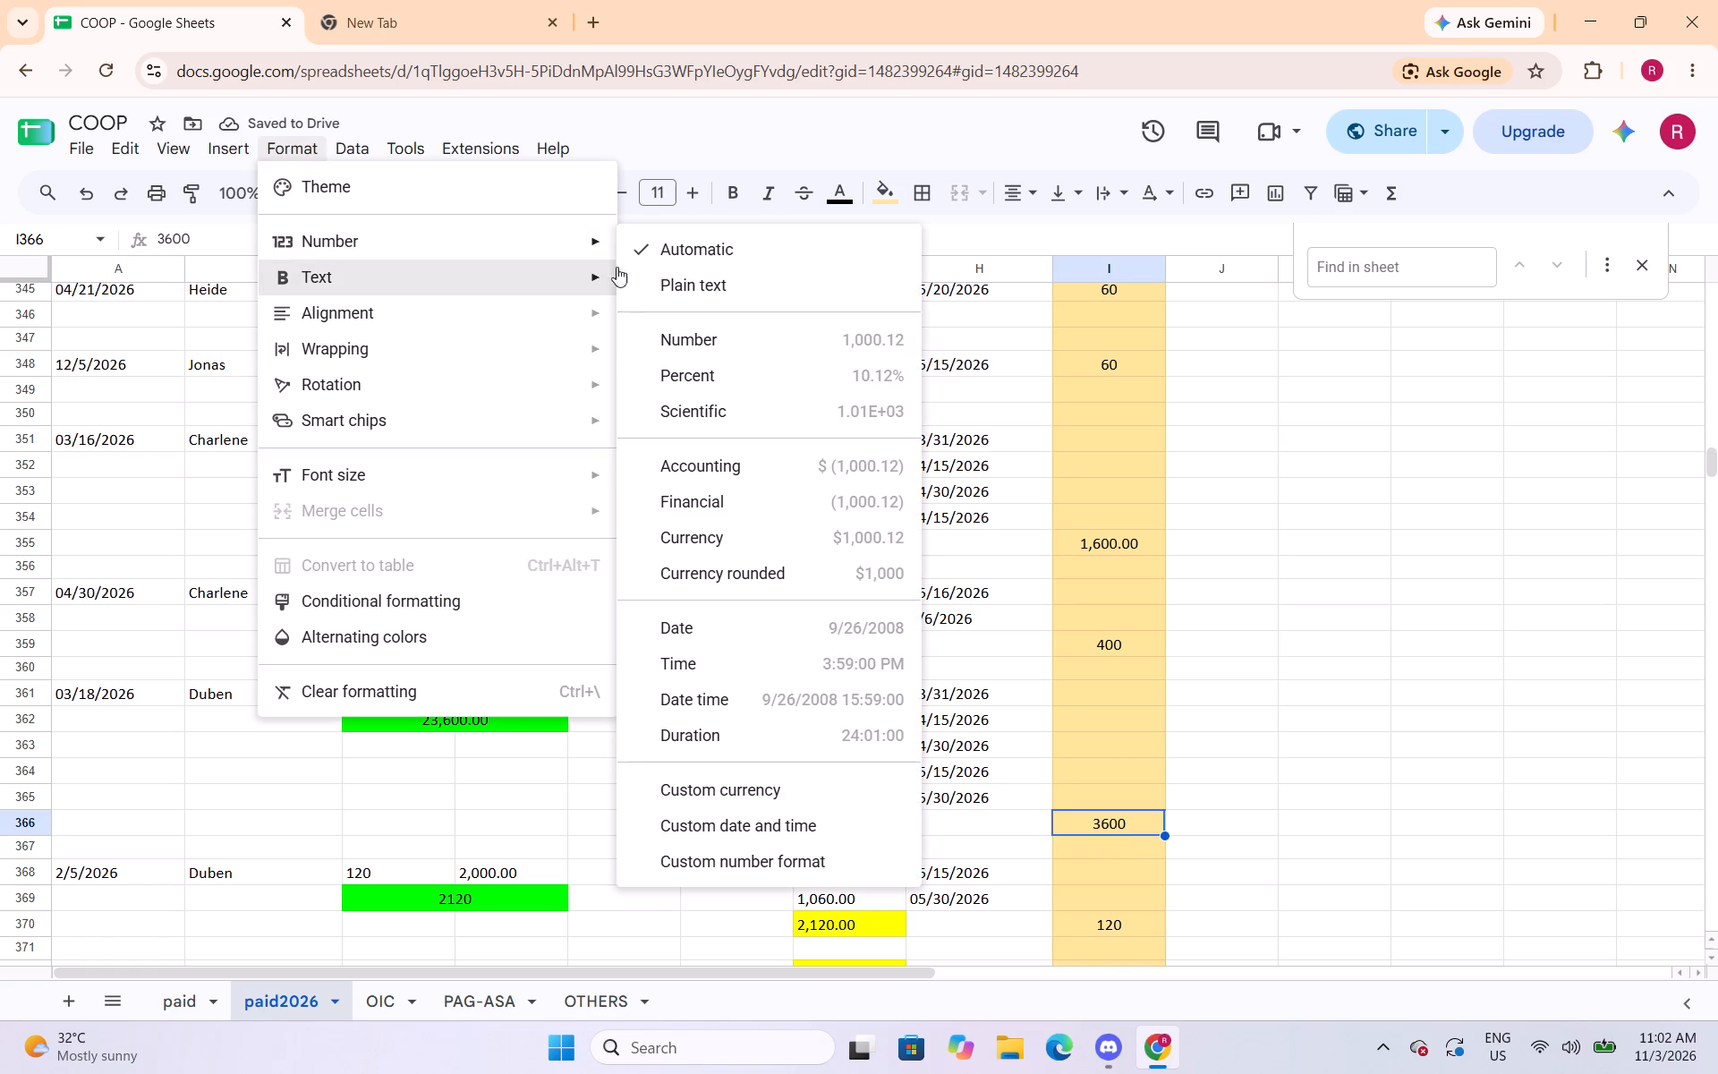
pyautogui.click(699, 344)
# Apply the Number format with thousands separator and two decimals to cells I380 and I408.
pyautogui.scroll(-3, 1311, 819)
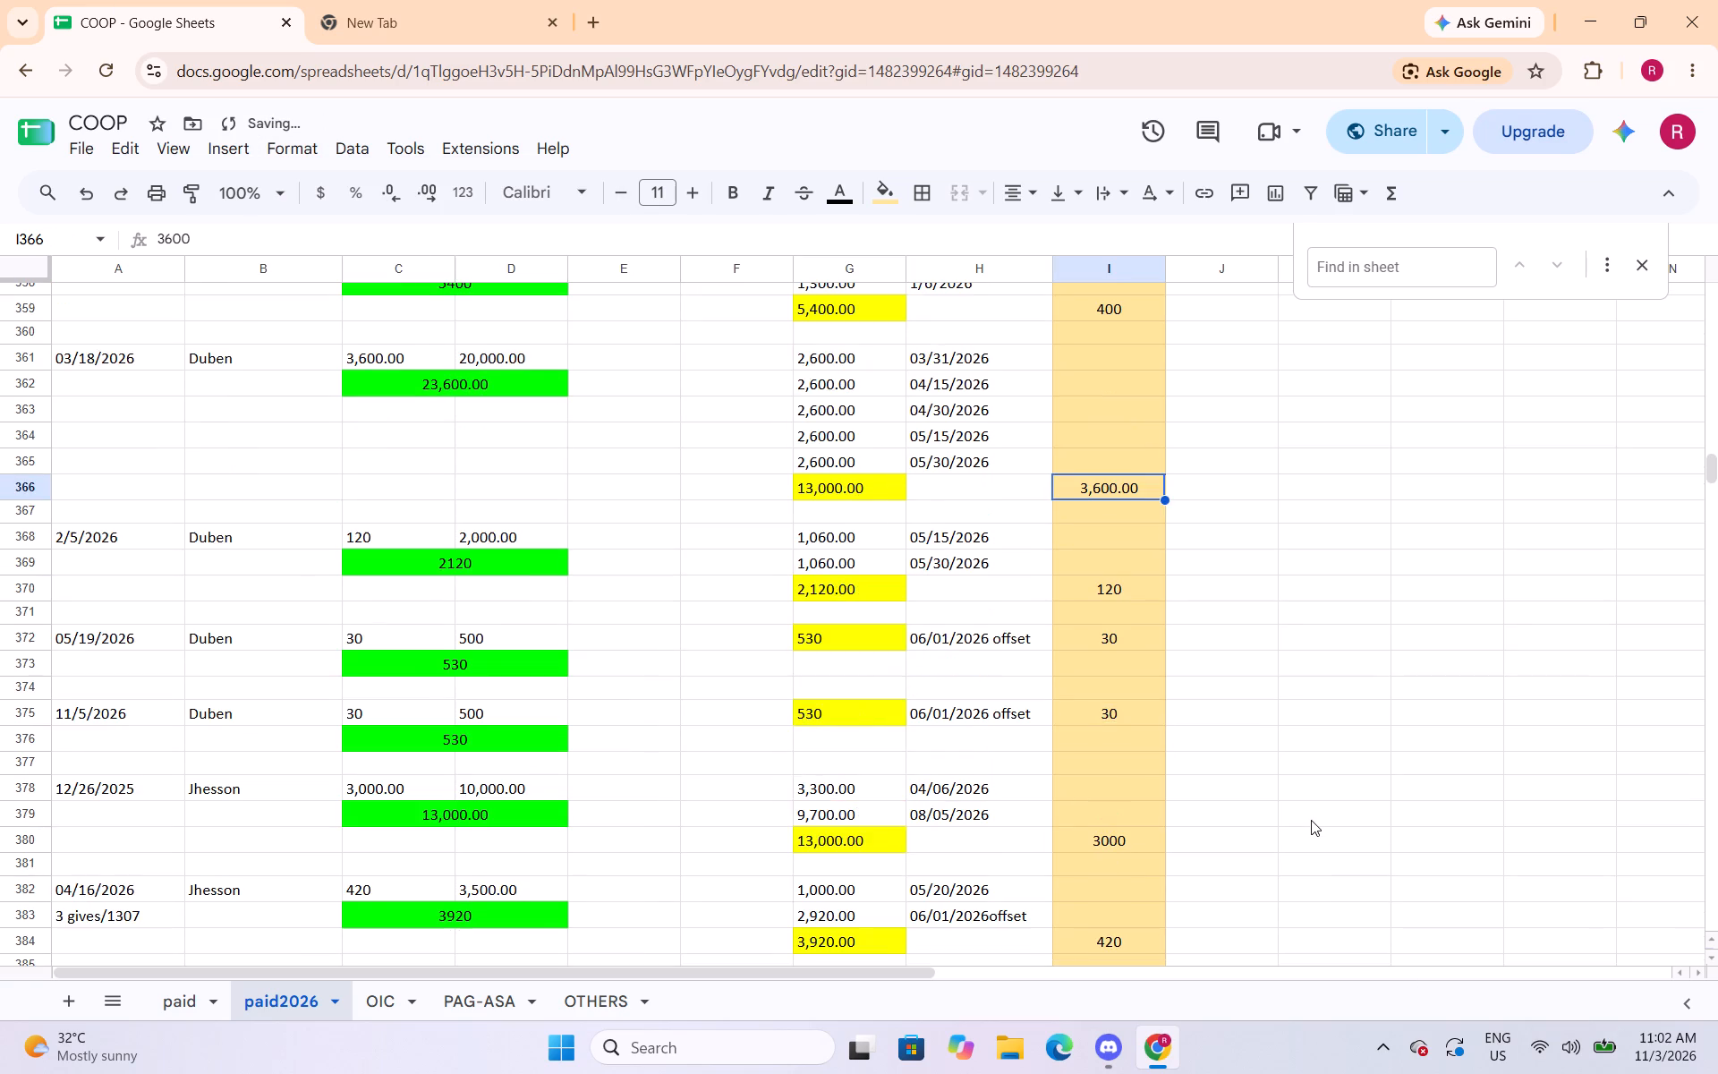
pyautogui.scroll(-2, 1312, 818)
pyautogui.click(1112, 631)
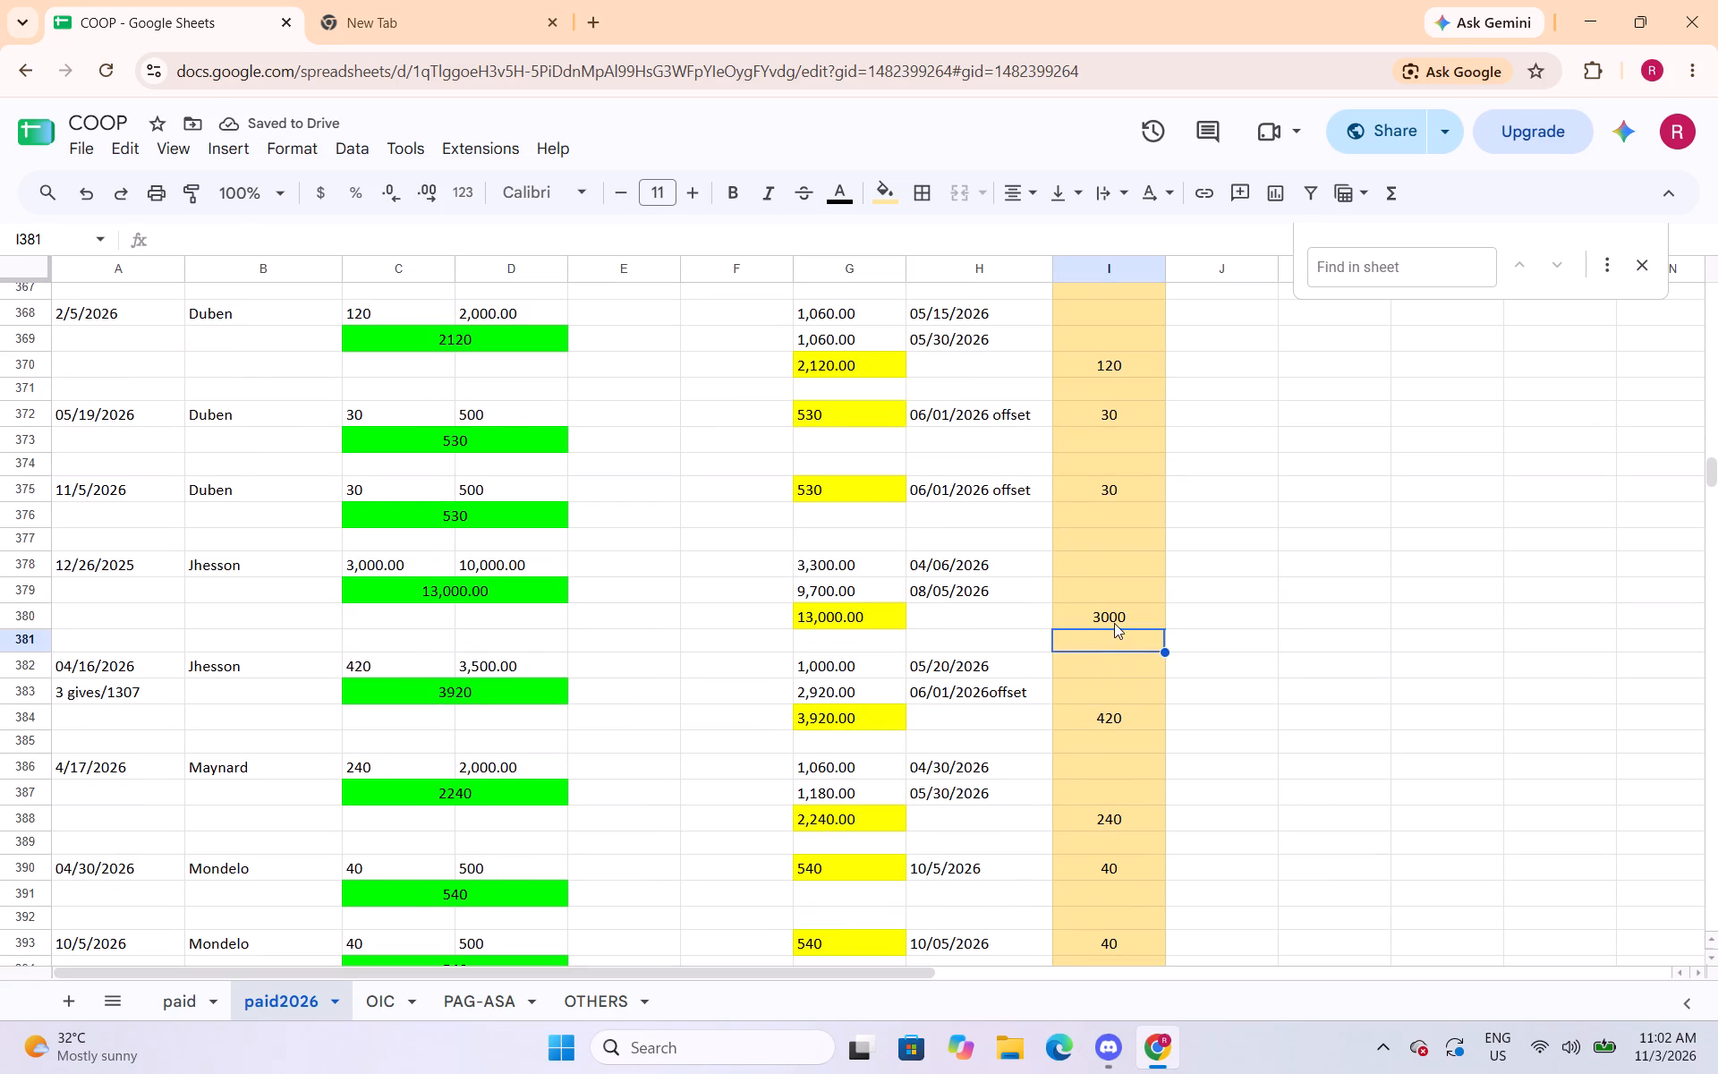
pyautogui.click(1115, 620)
pyautogui.click(291, 149)
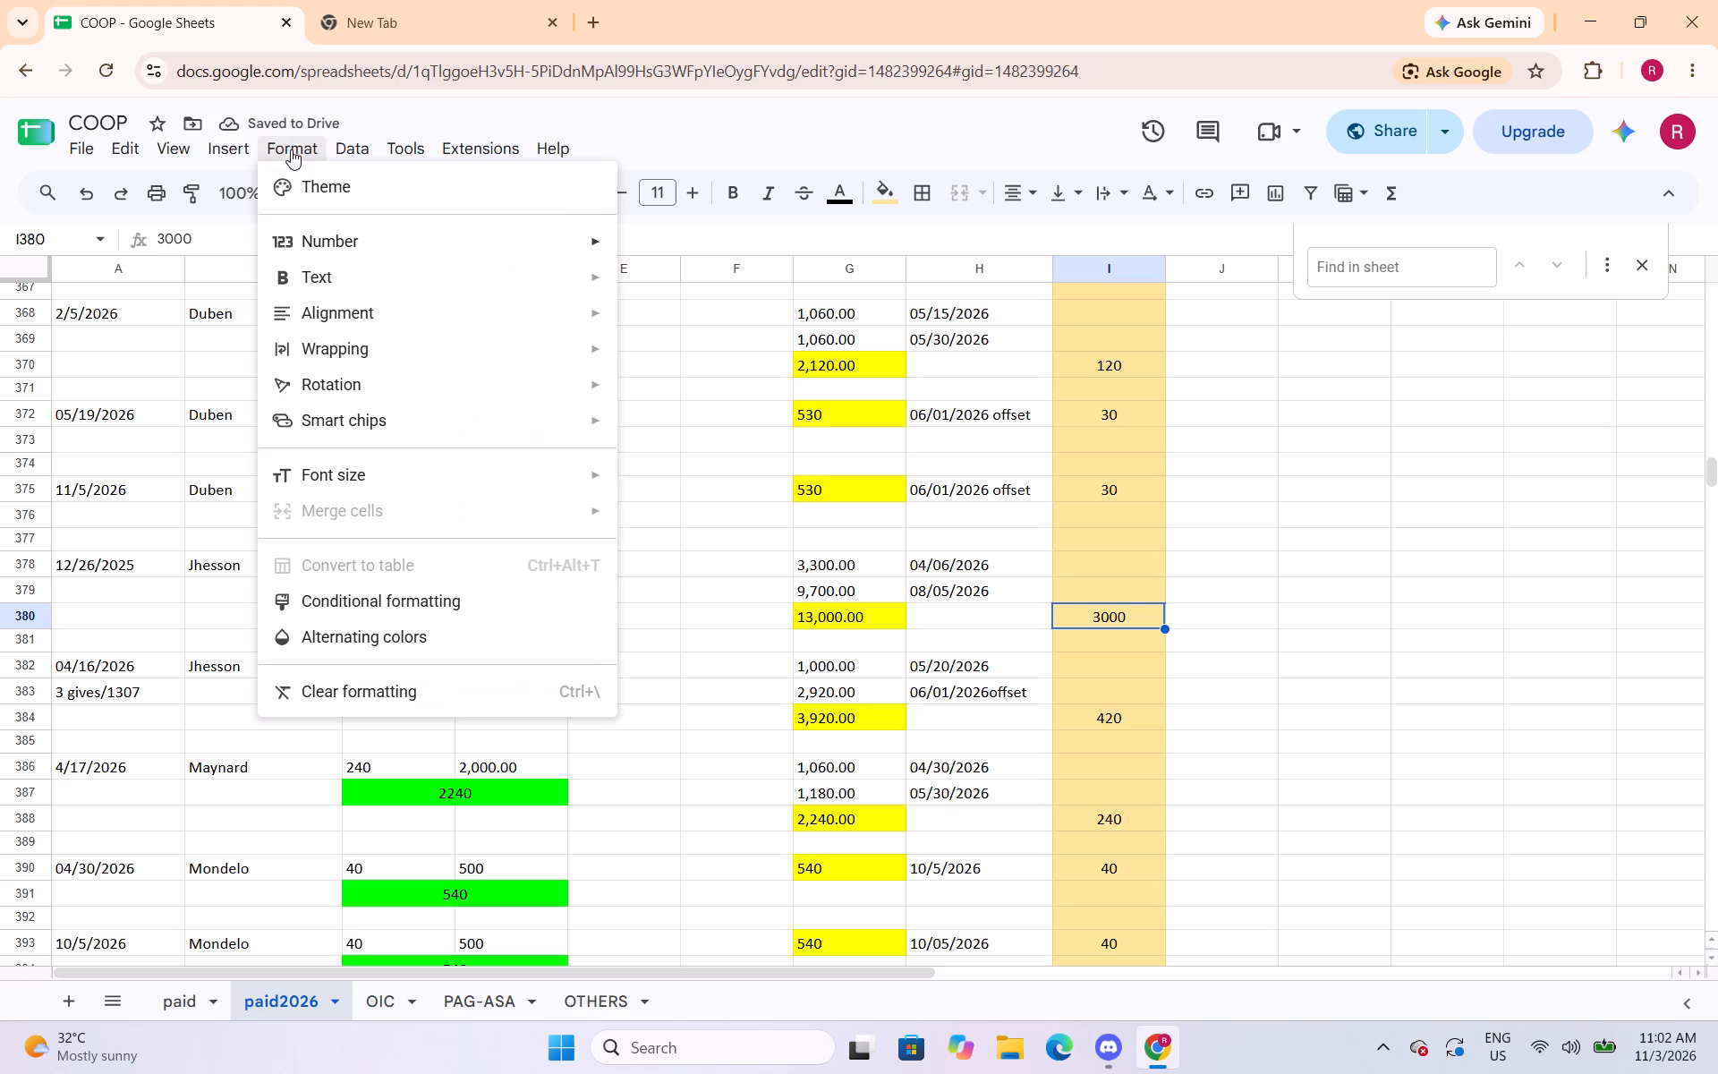
pyautogui.click(672, 342)
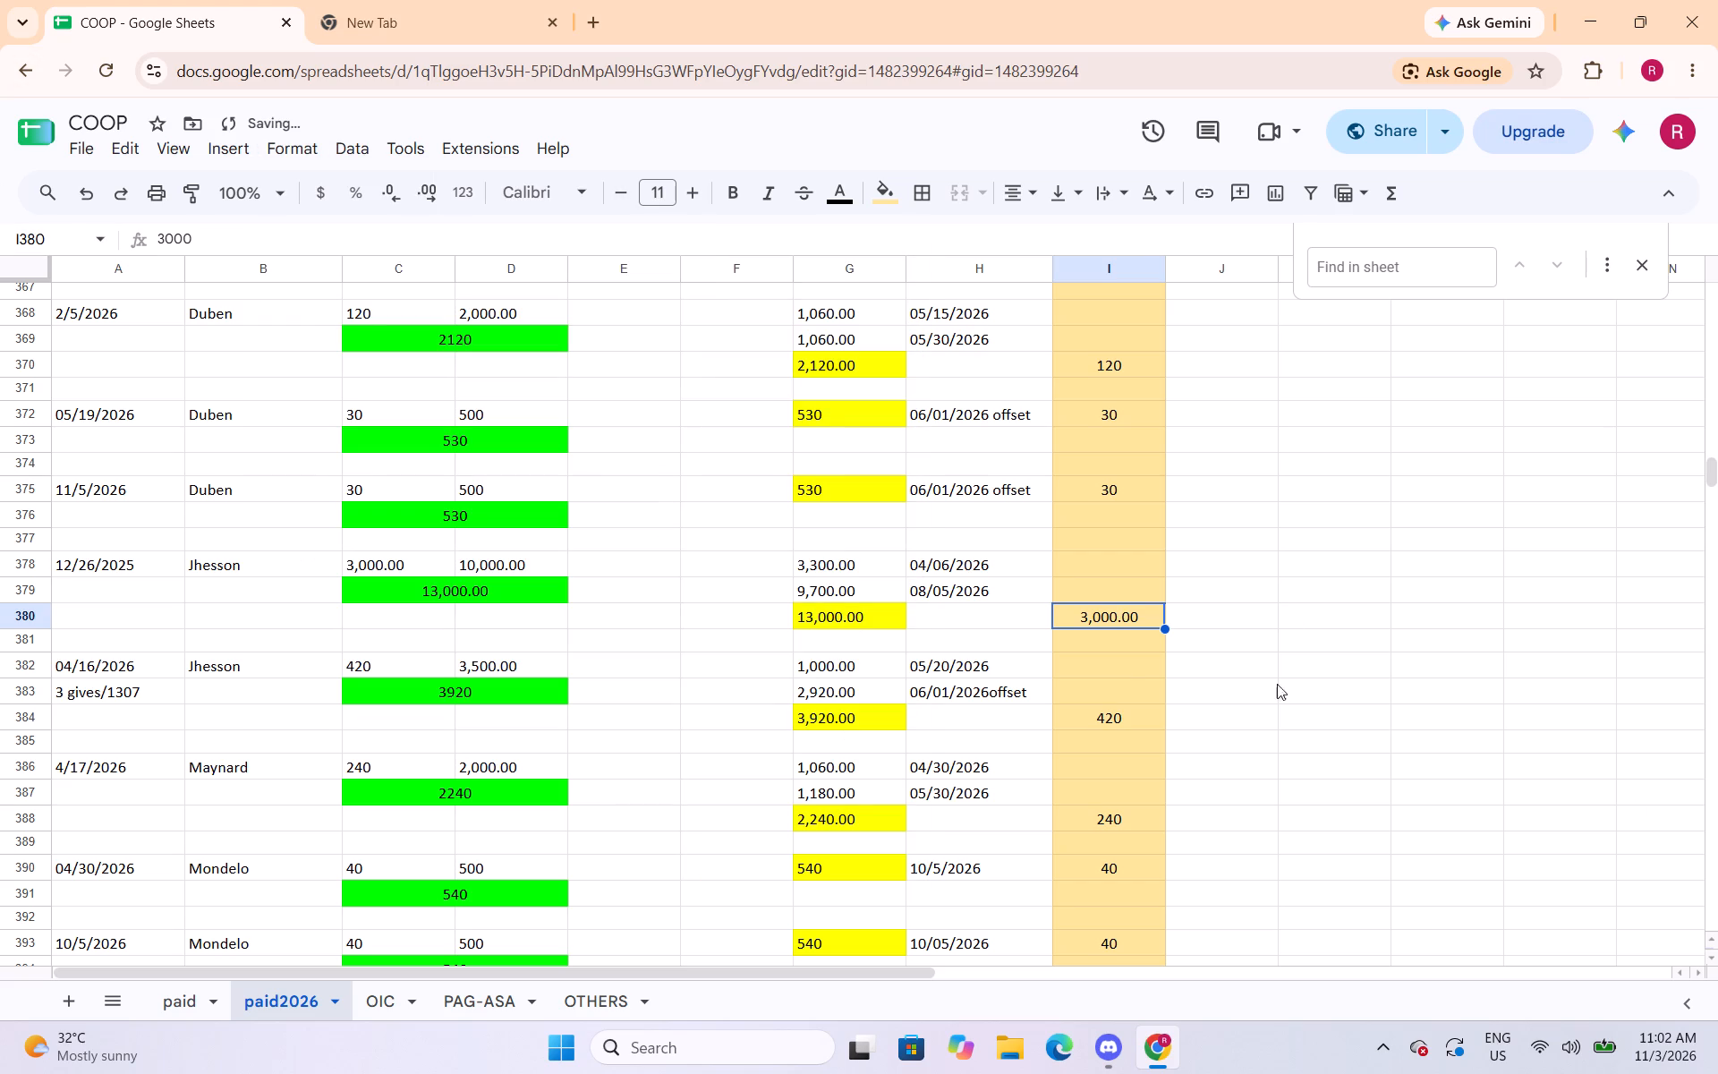
pyautogui.scroll(-5, 1144, 844)
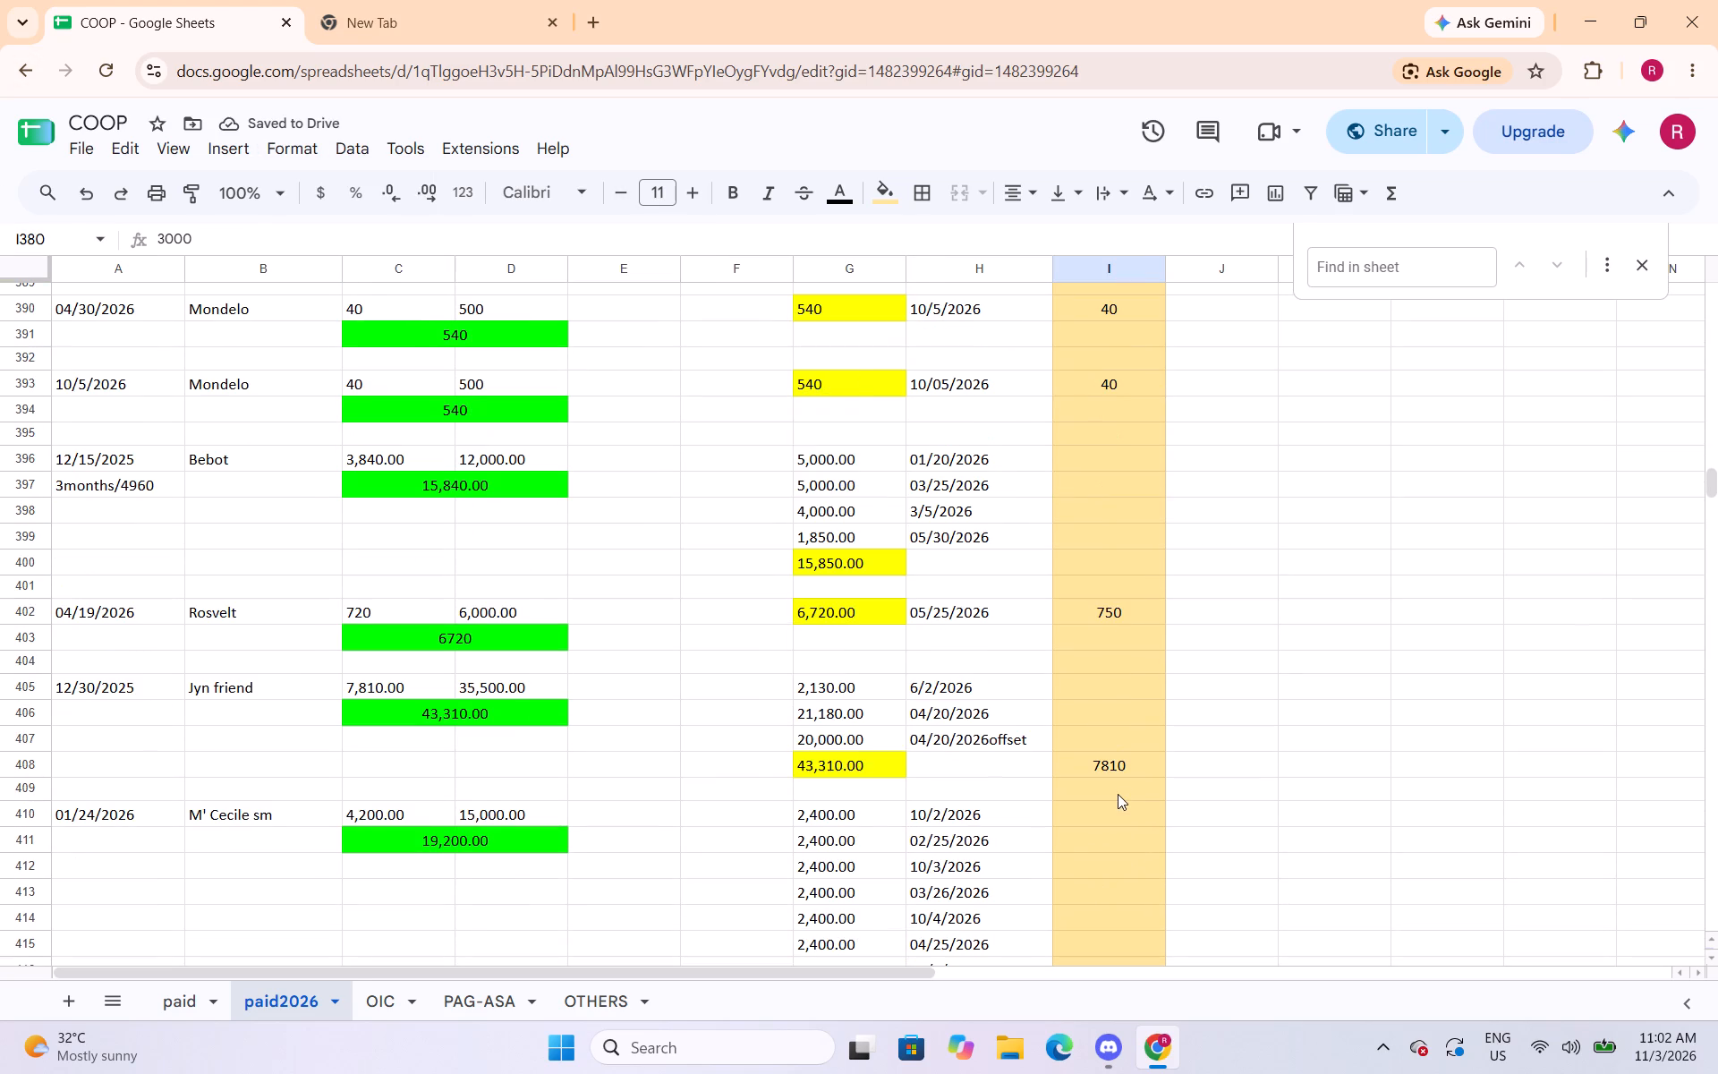
pyautogui.click(1118, 766)
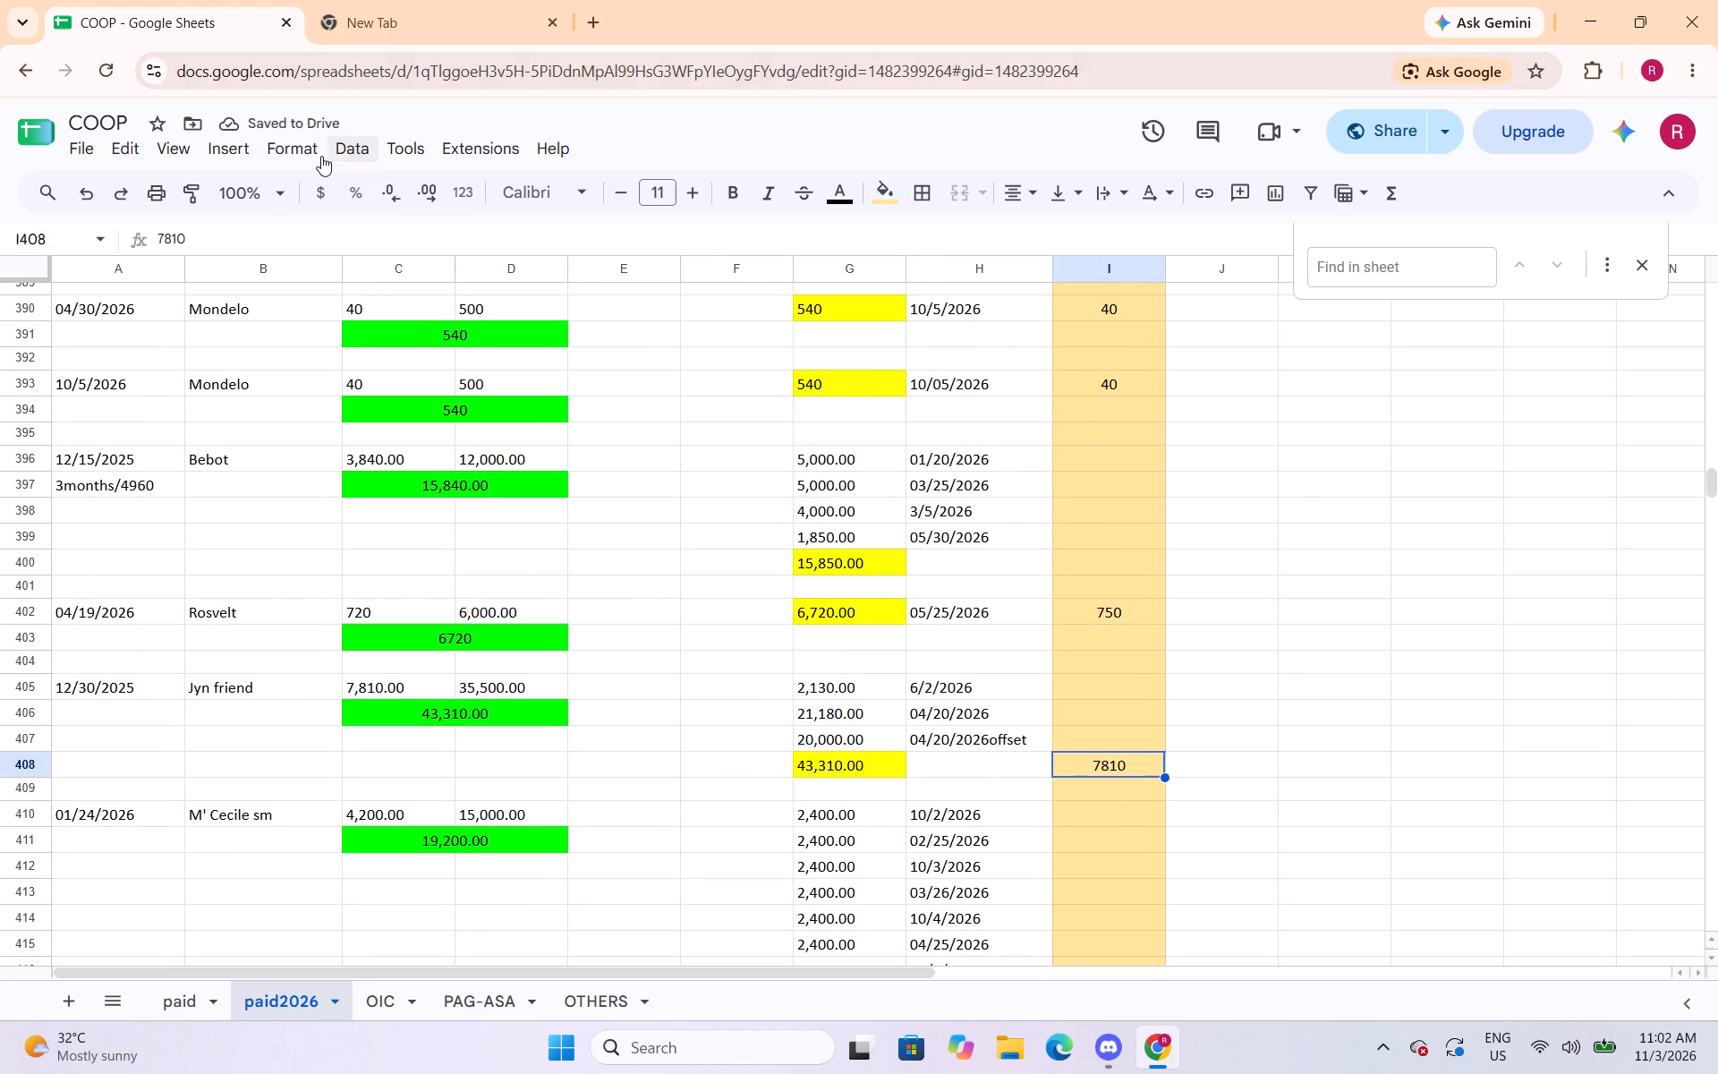
pyautogui.click(316, 156)
pyautogui.click(693, 330)
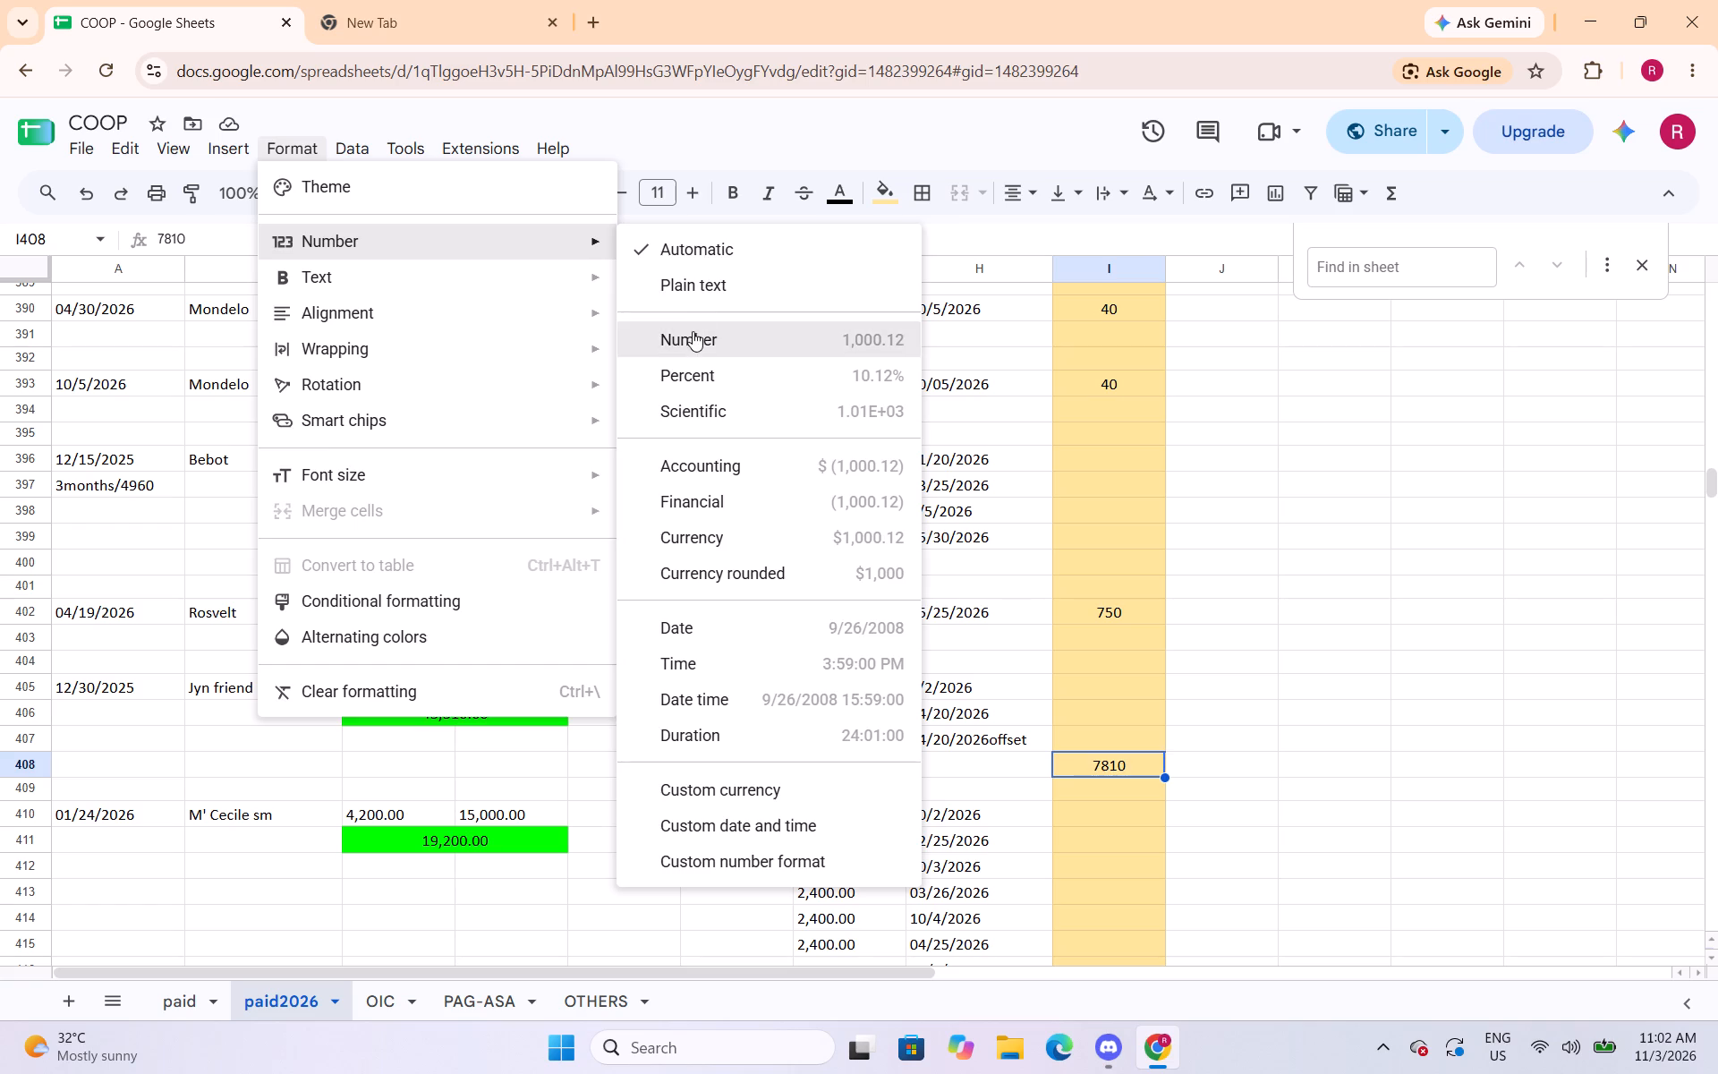
# Apply the Number format with thousands separator and two decimals to cells I418 and I438.
pyautogui.scroll(-3, 1126, 497)
pyautogui.click(1152, 679)
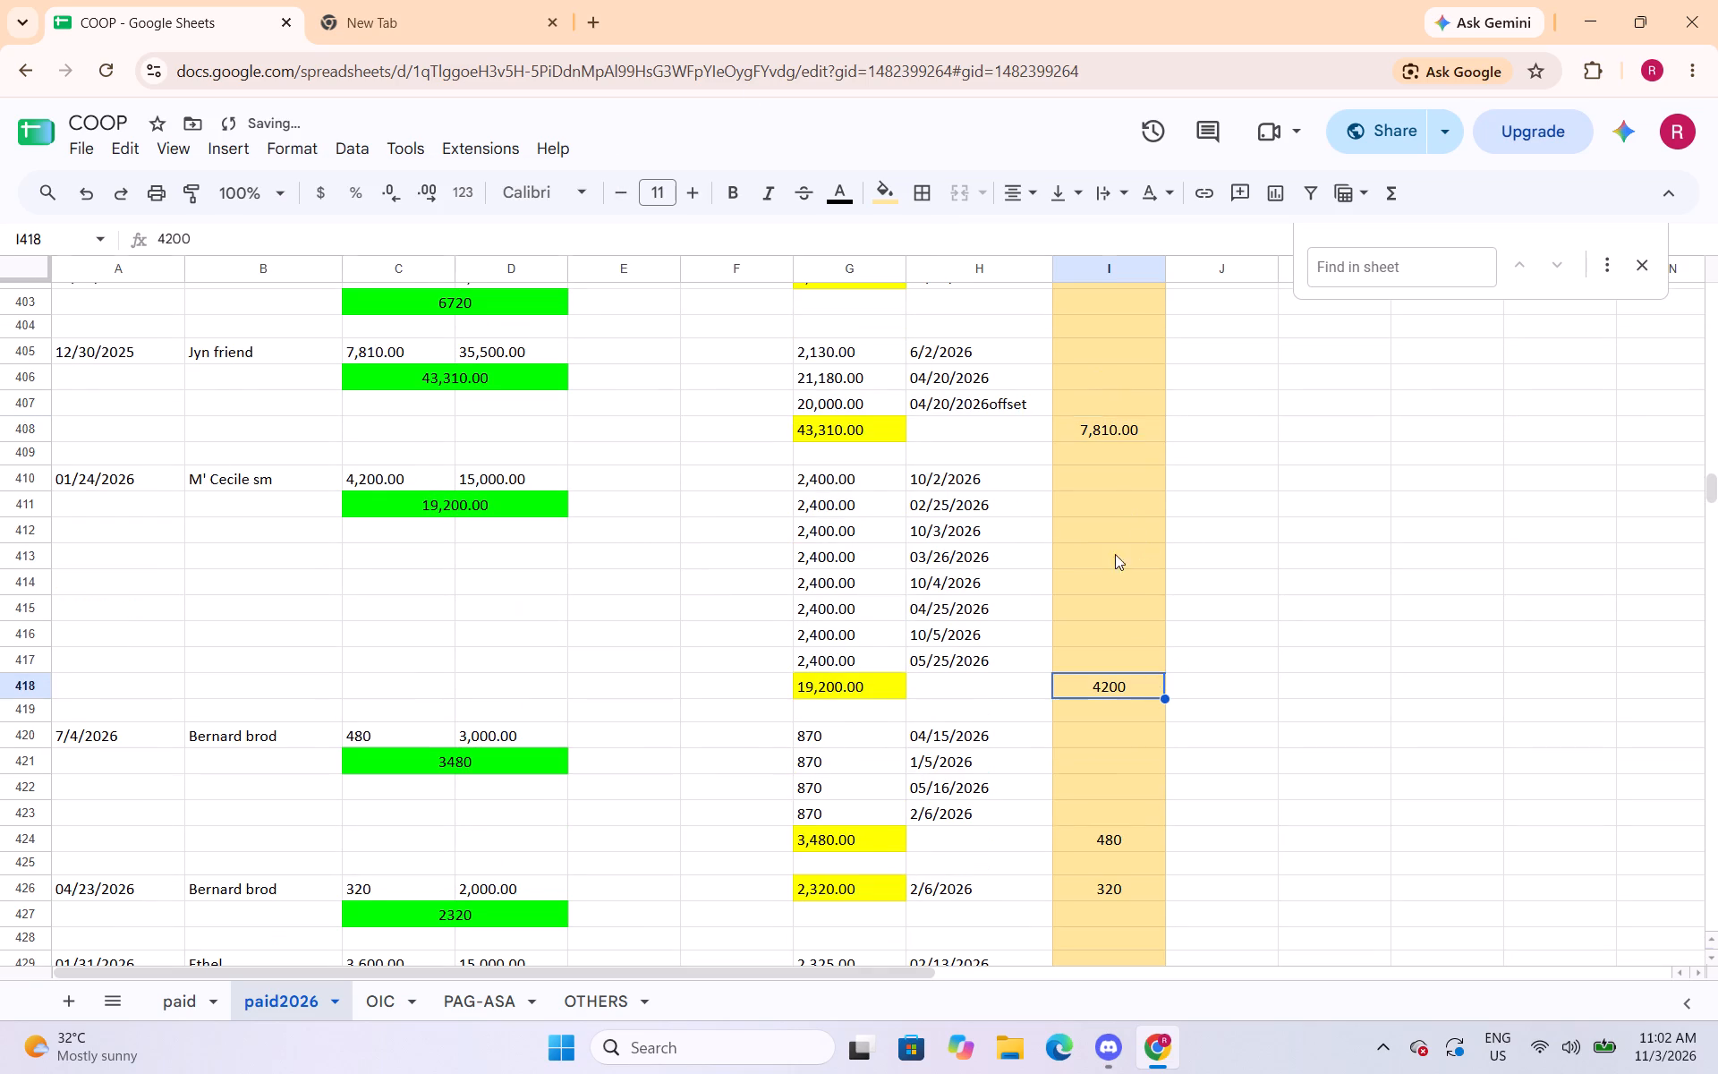
pyautogui.click(285, 154)
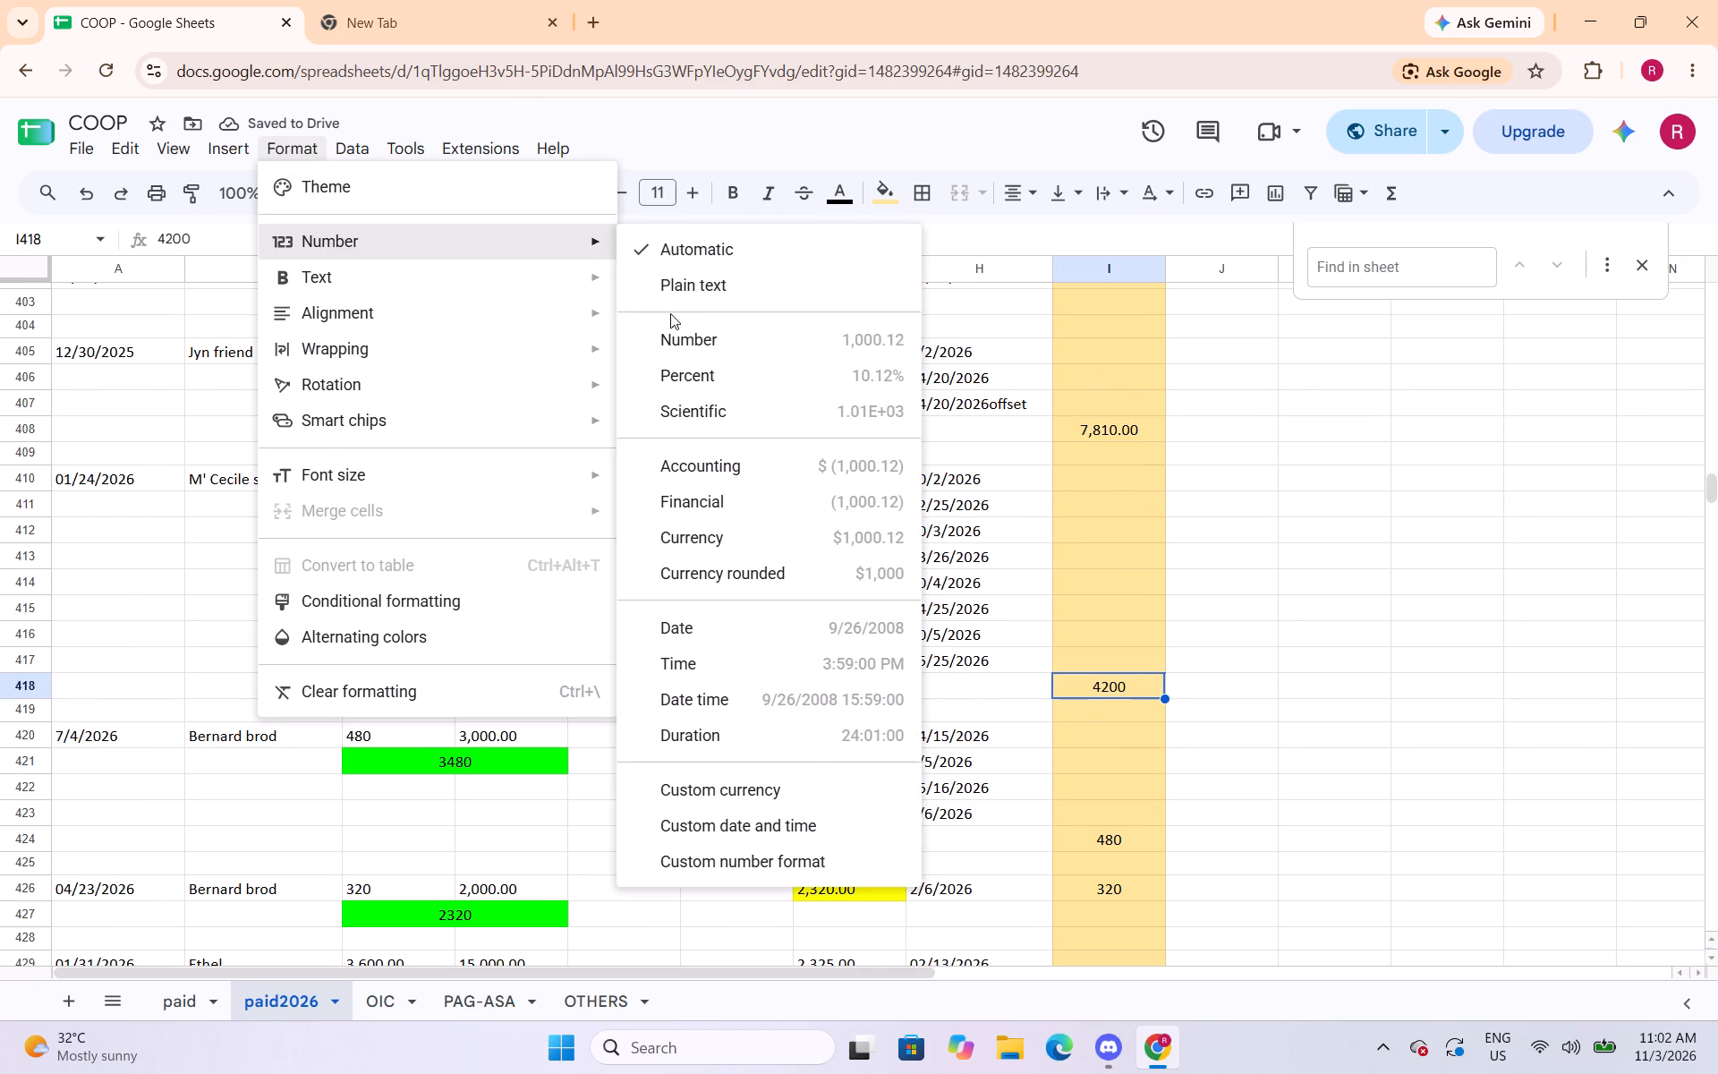
pyautogui.click(670, 341)
pyautogui.scroll(-2, 1052, 792)
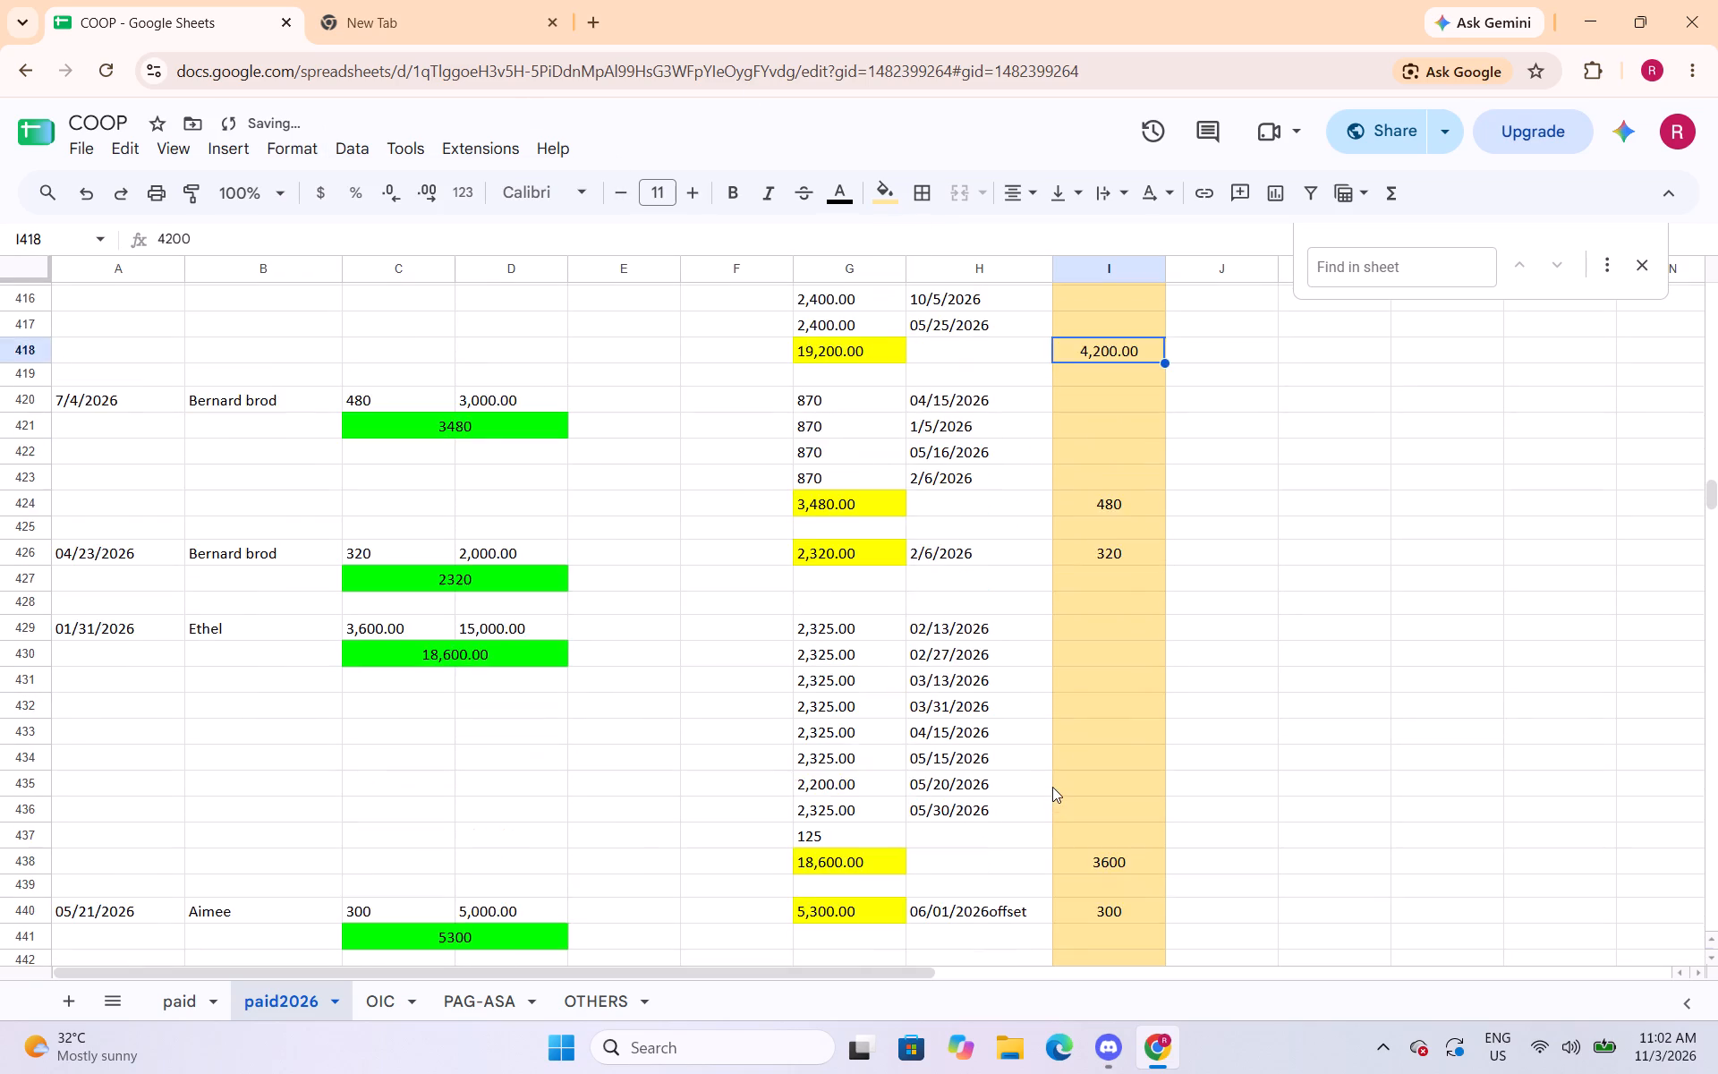
pyautogui.scroll(-2, 1052, 787)
pyautogui.click(1136, 744)
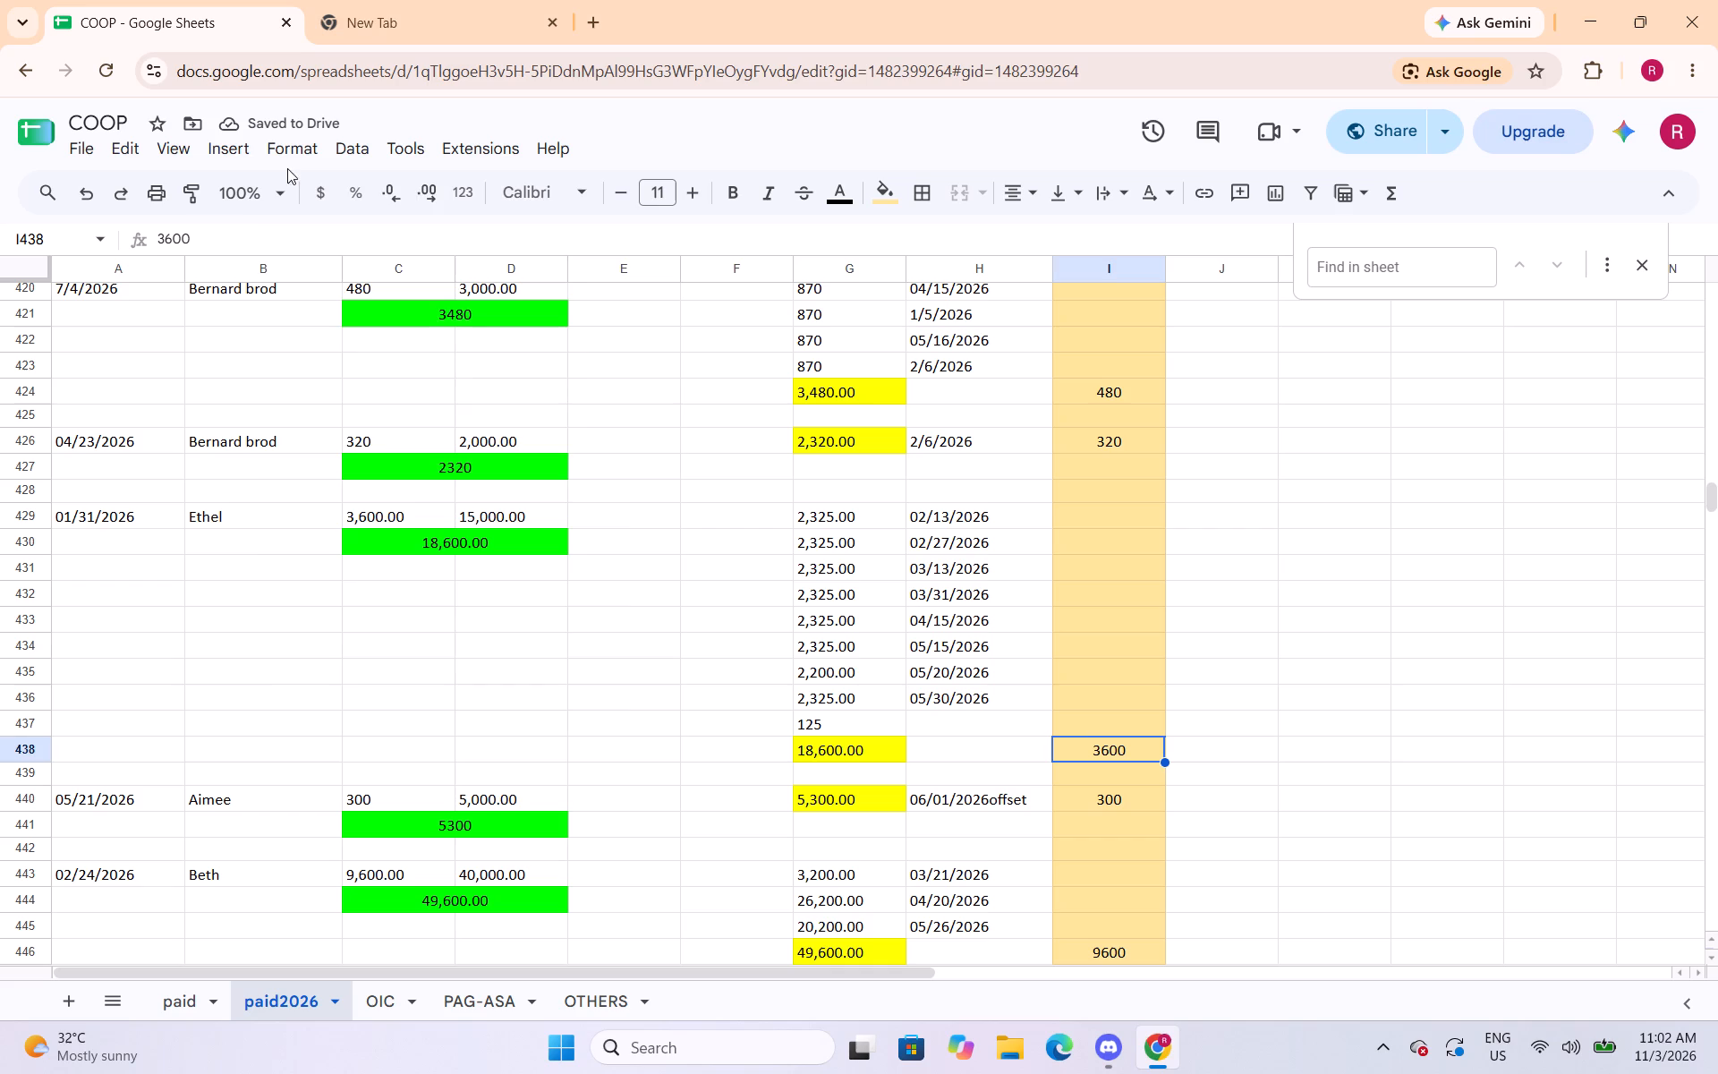
pyautogui.click(287, 153)
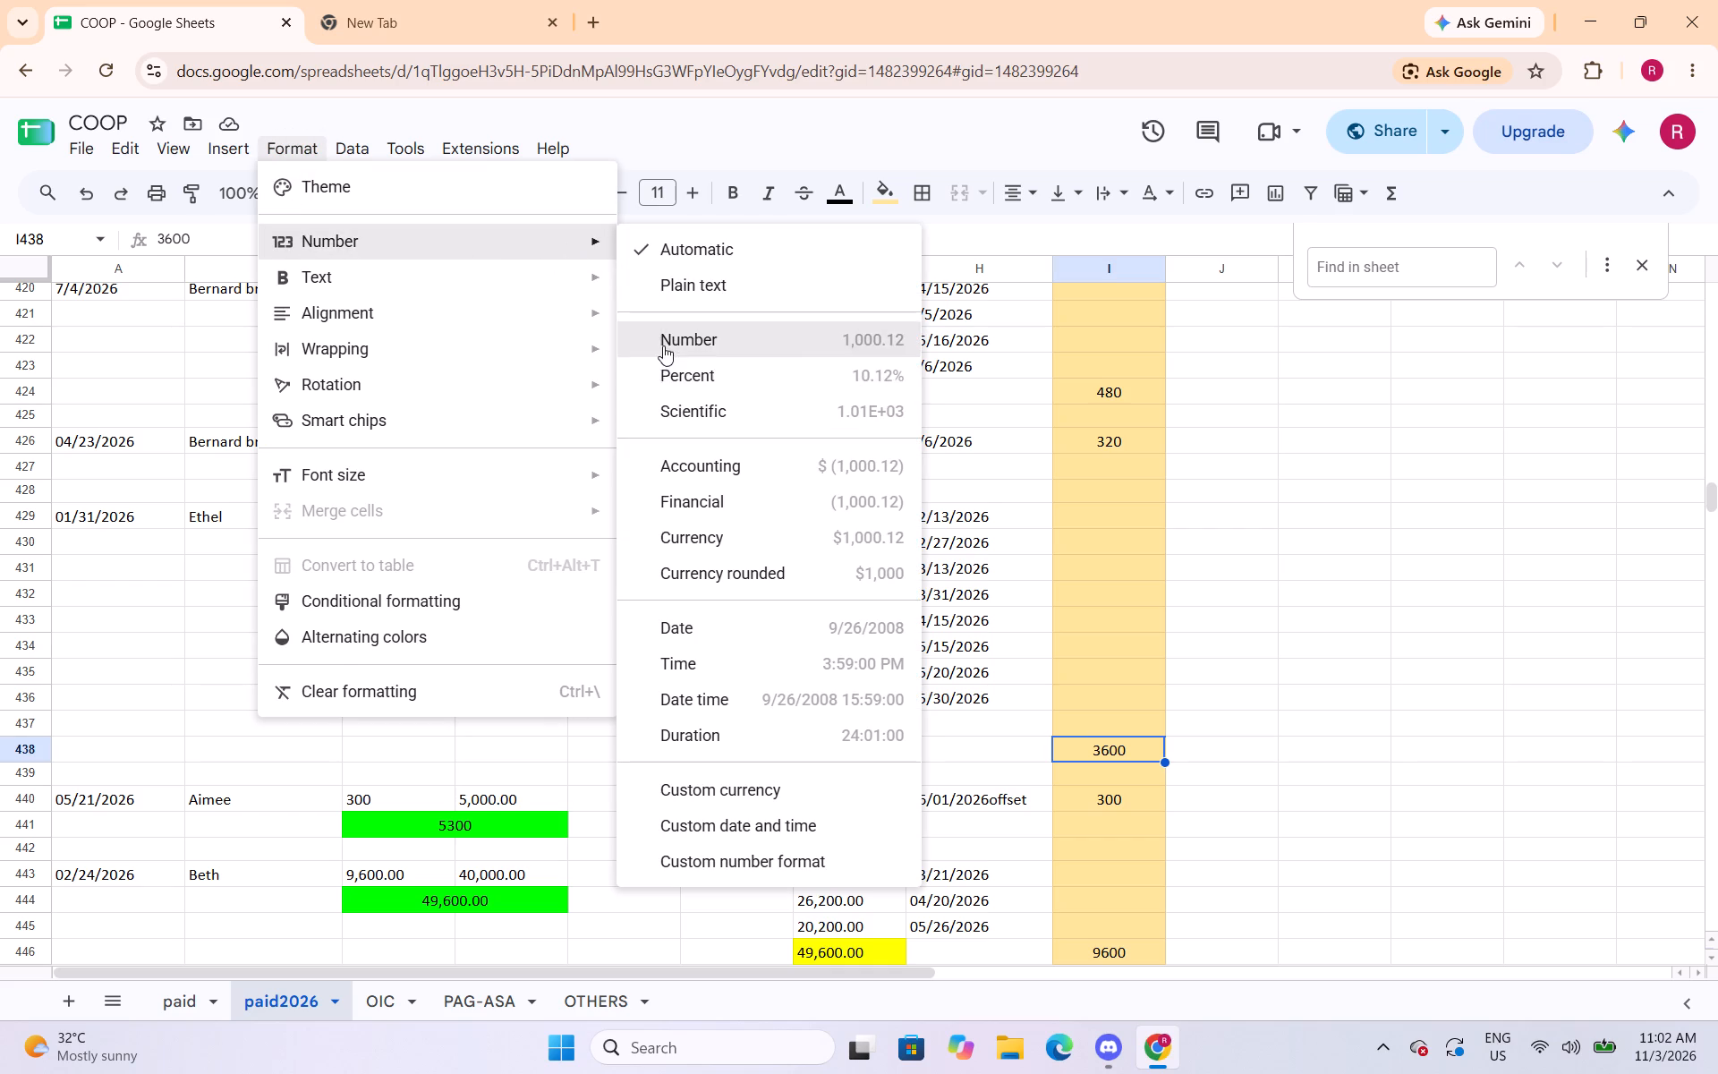
pyautogui.click(663, 345)
# Apply the Number format with thousands separator and two decimals to cells I446 and I454.
pyautogui.scroll(-3, 1081, 685)
pyautogui.click(1100, 619)
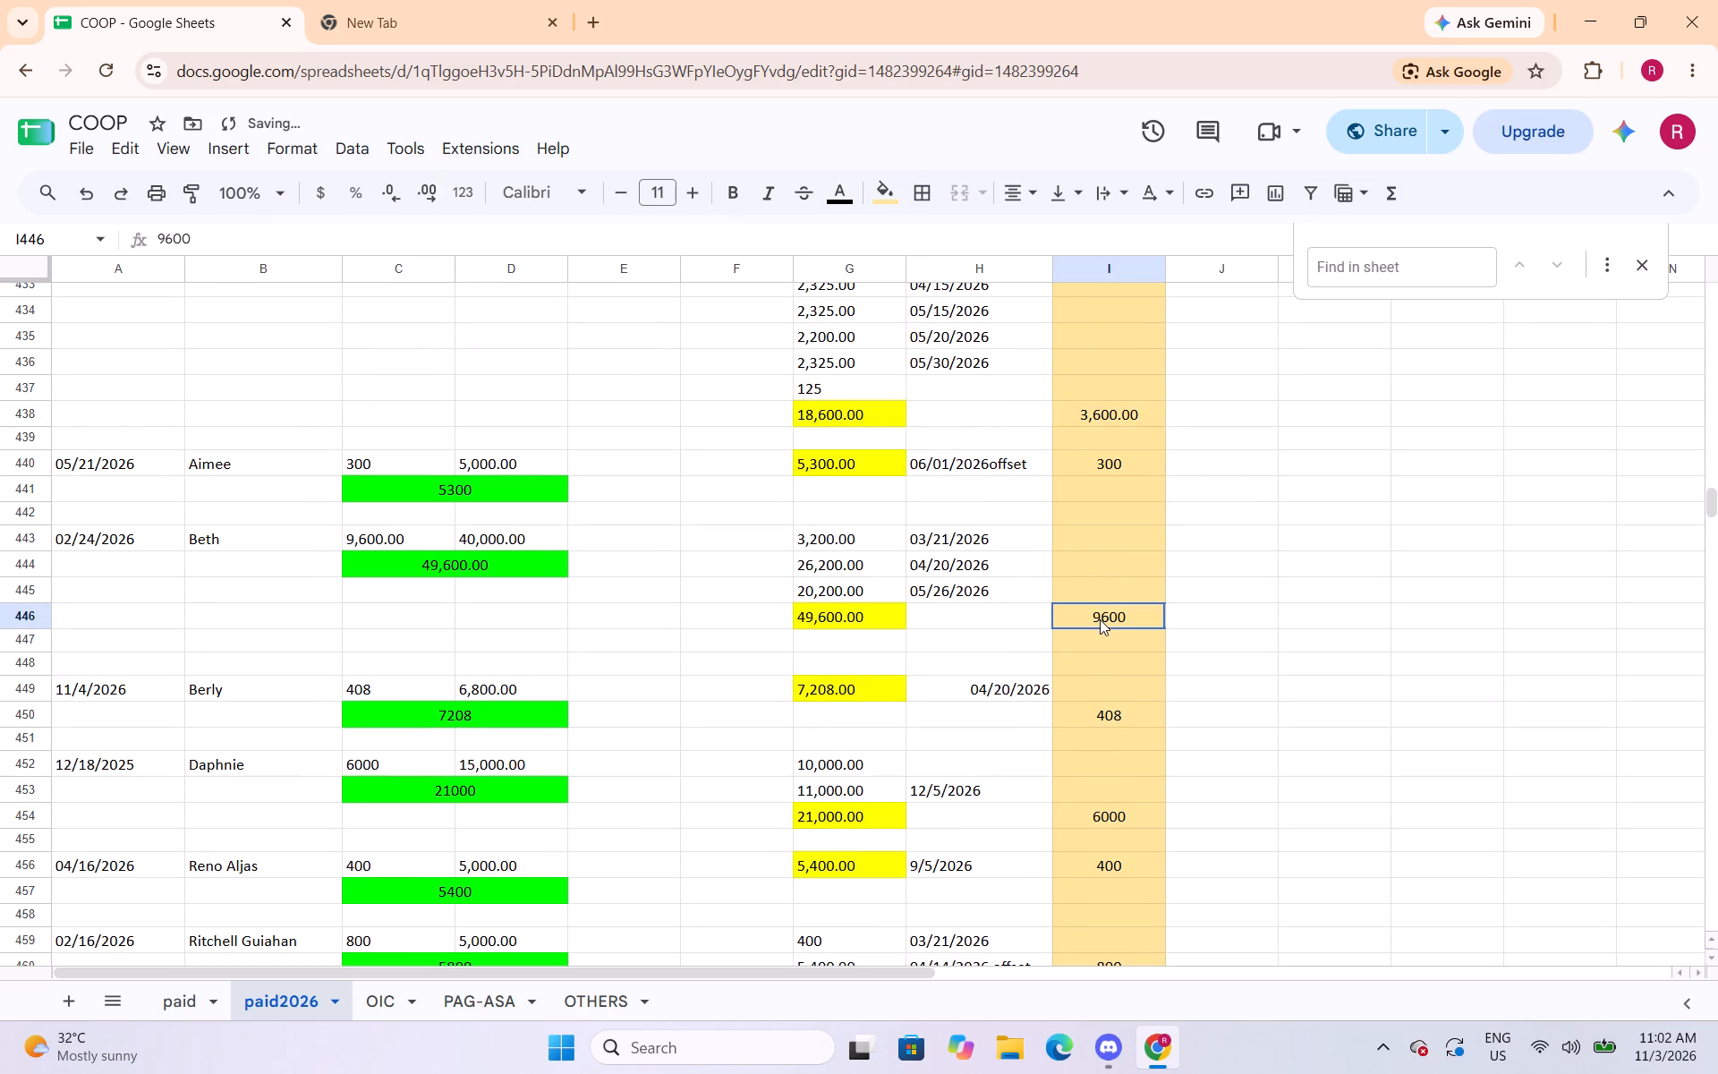
pyautogui.click(276, 152)
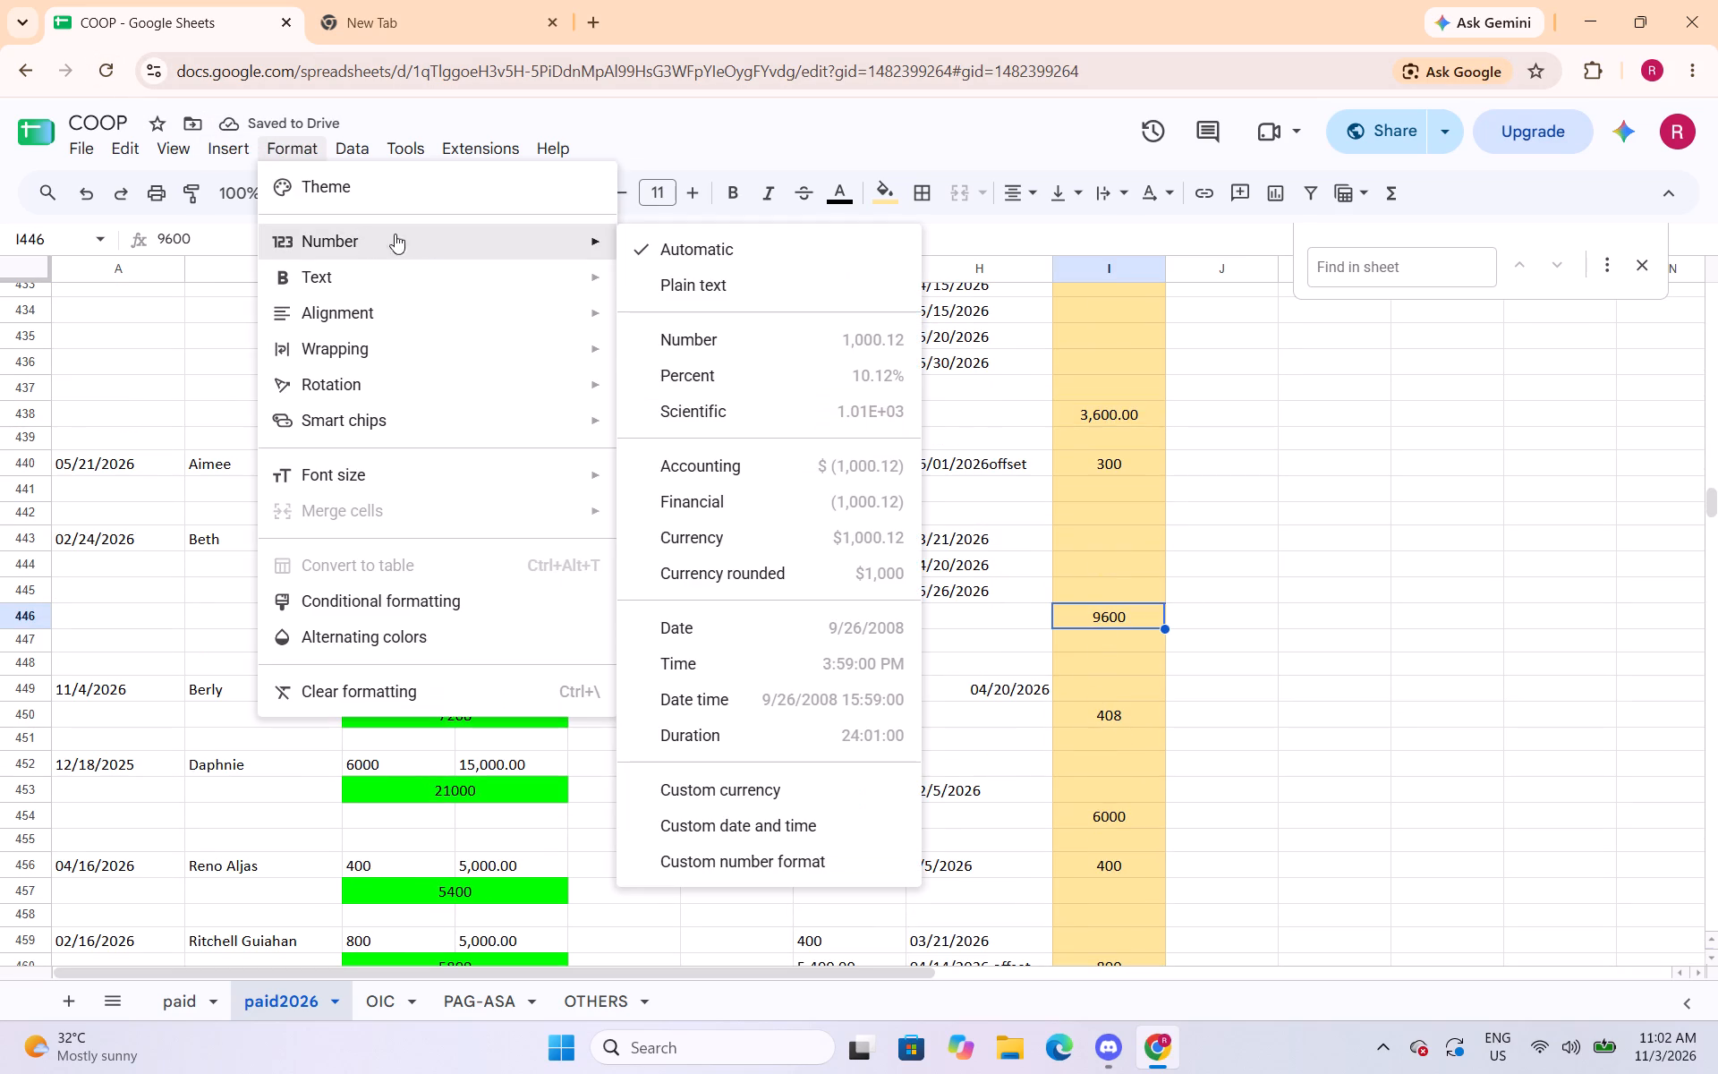
pyautogui.click(627, 332)
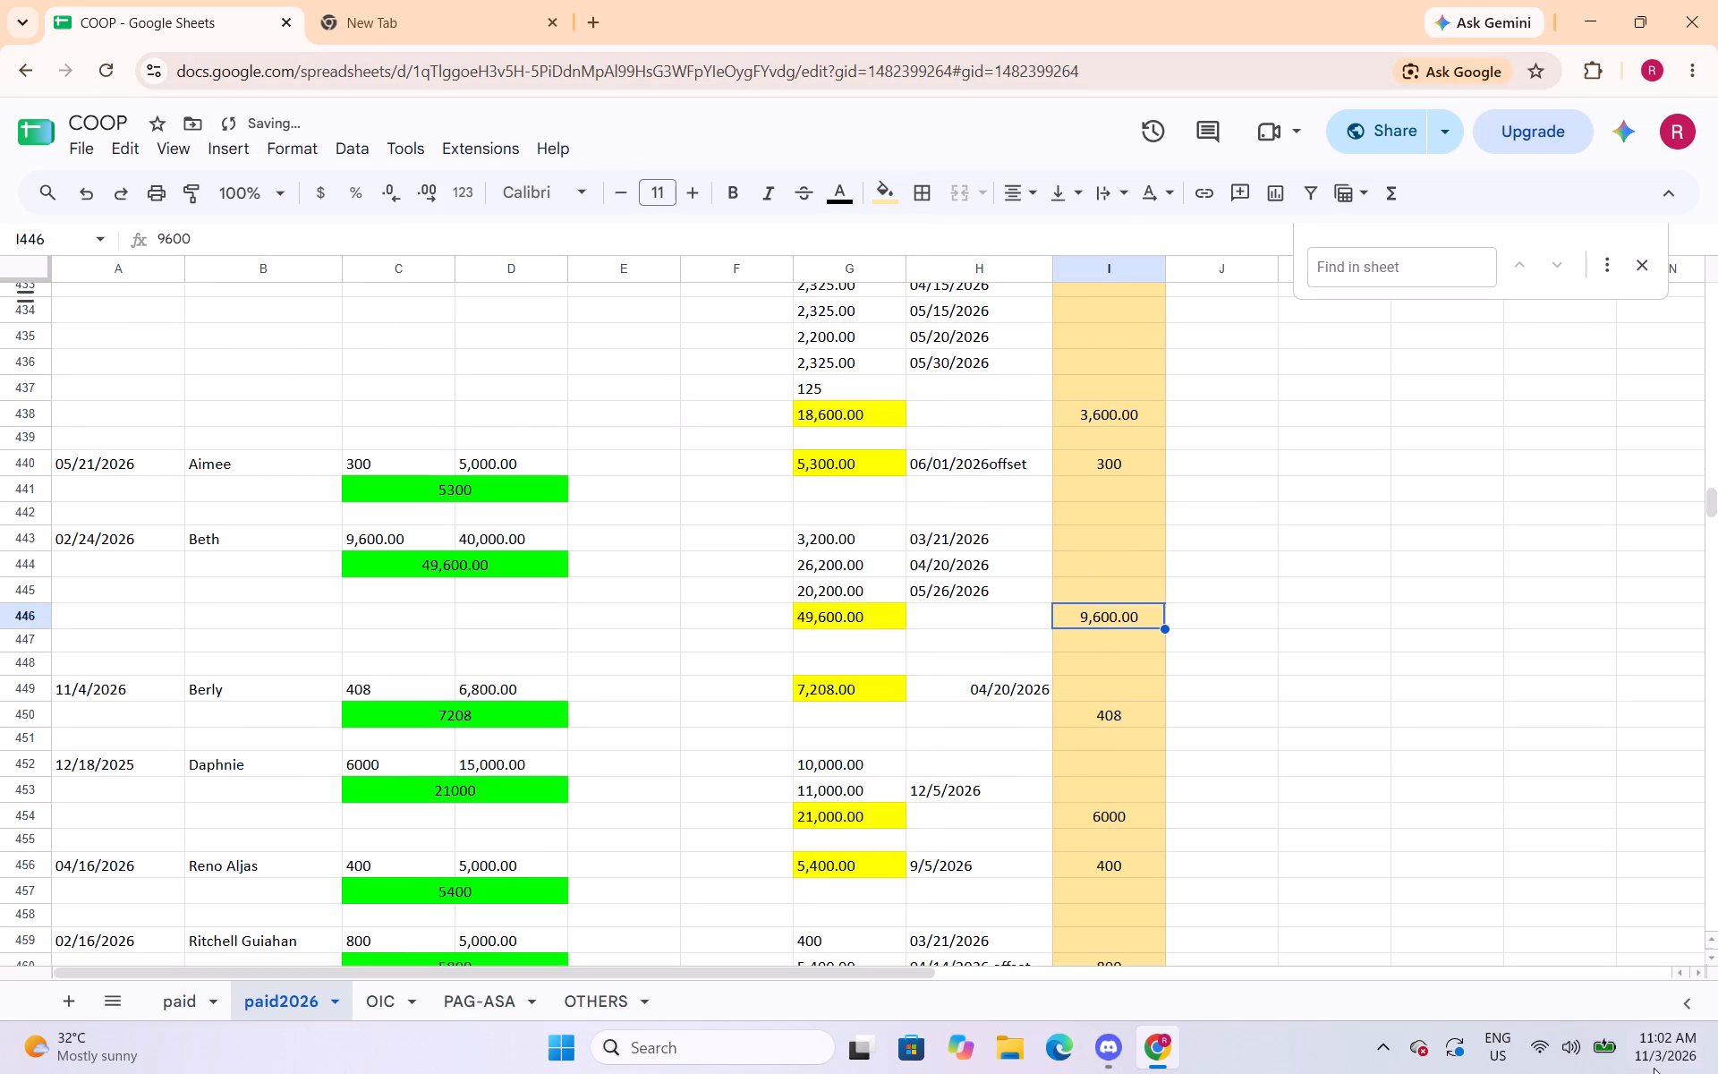
pyautogui.click(1111, 825)
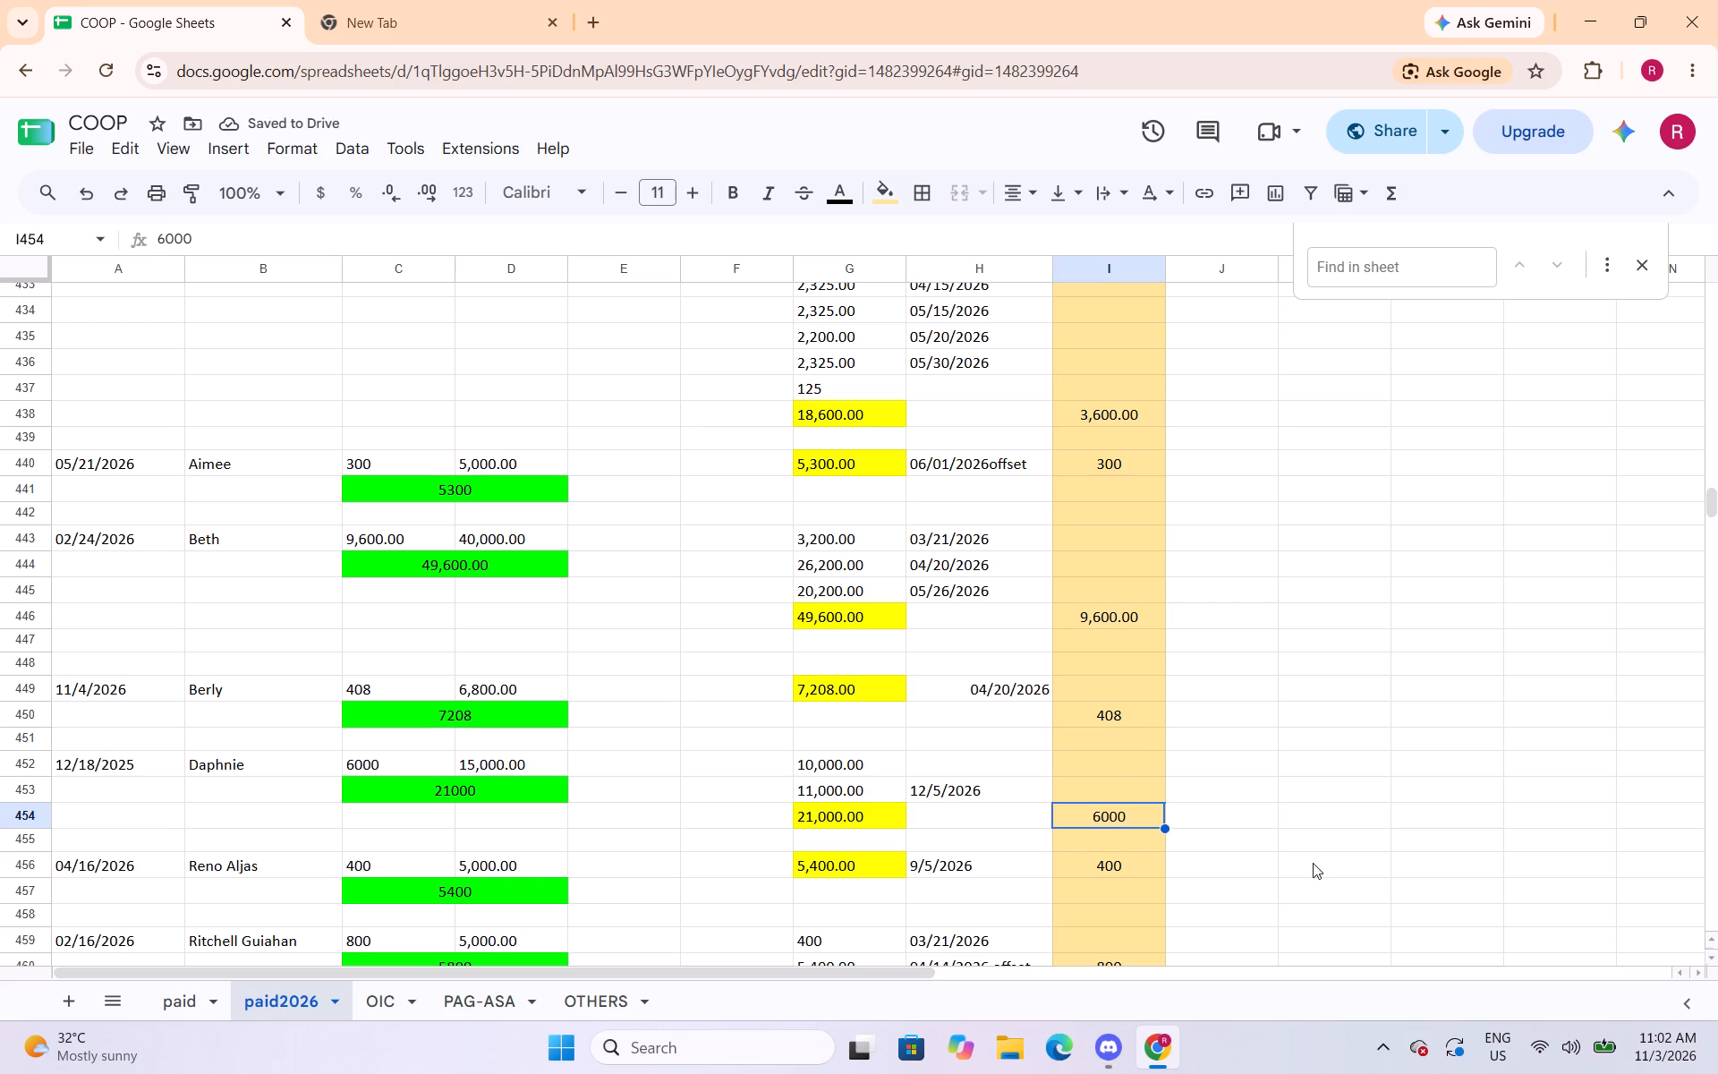
pyautogui.click(296, 154)
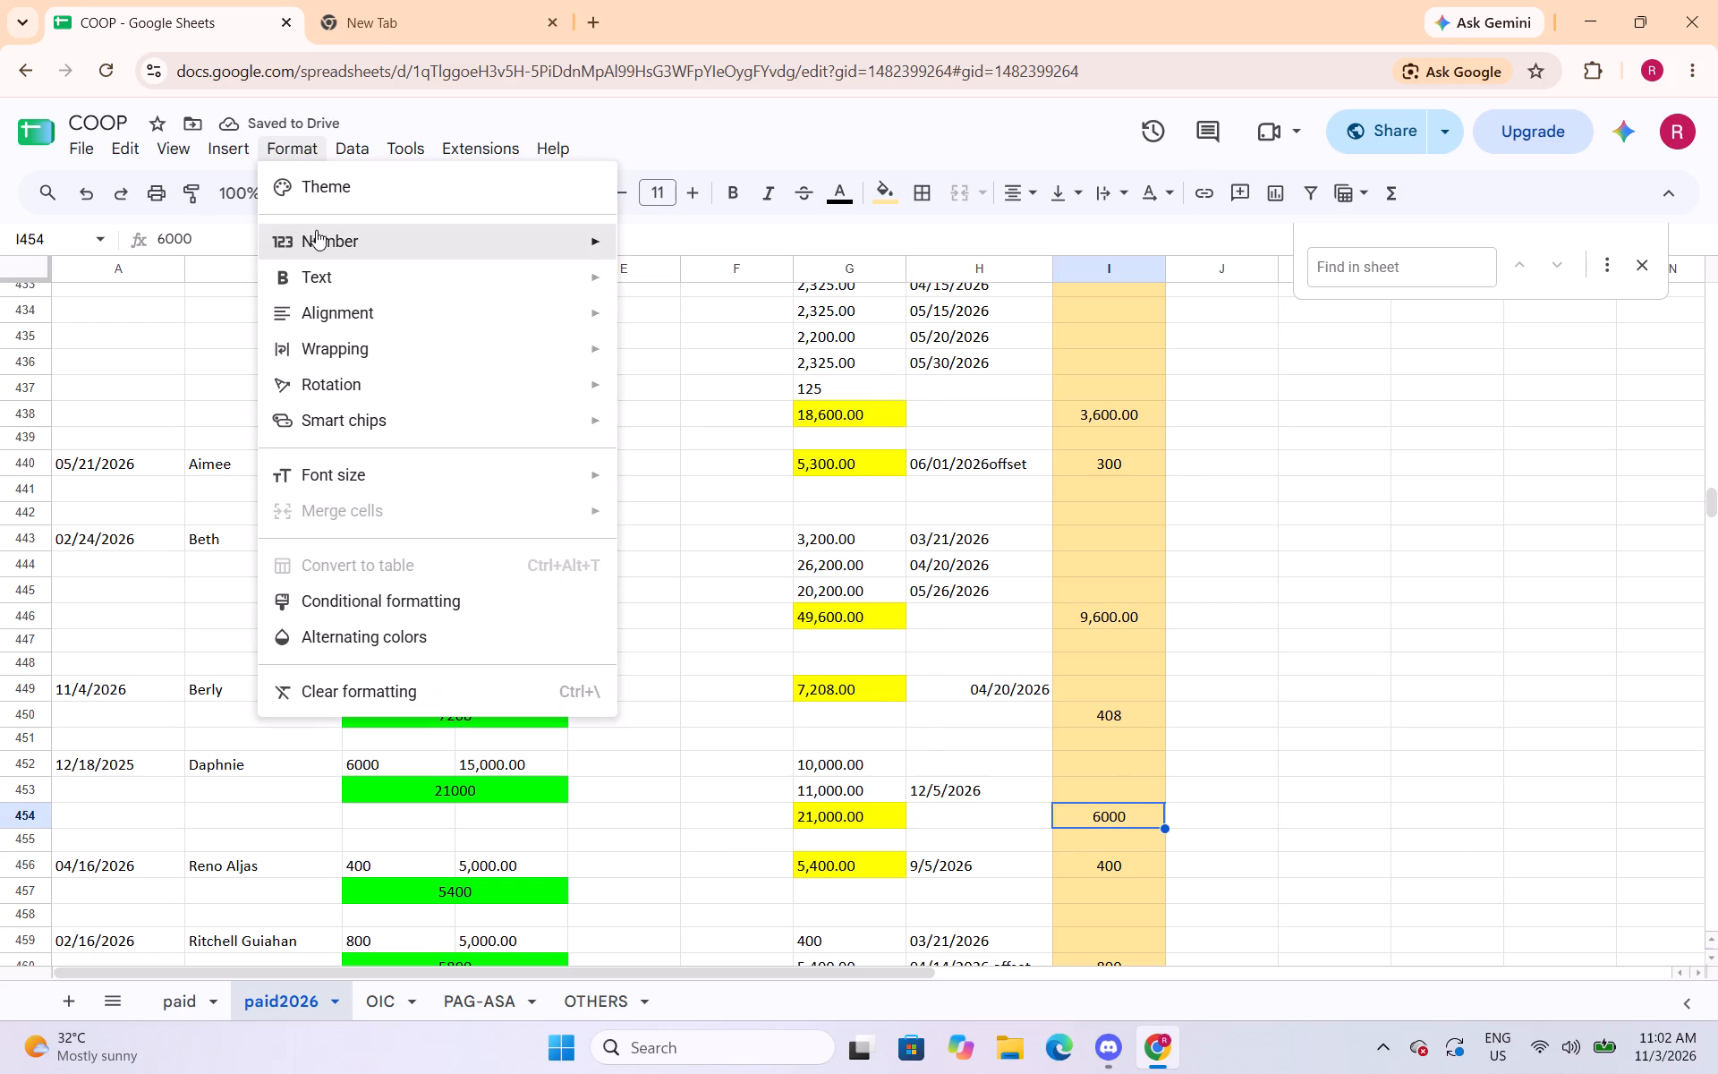
pyautogui.click(689, 337)
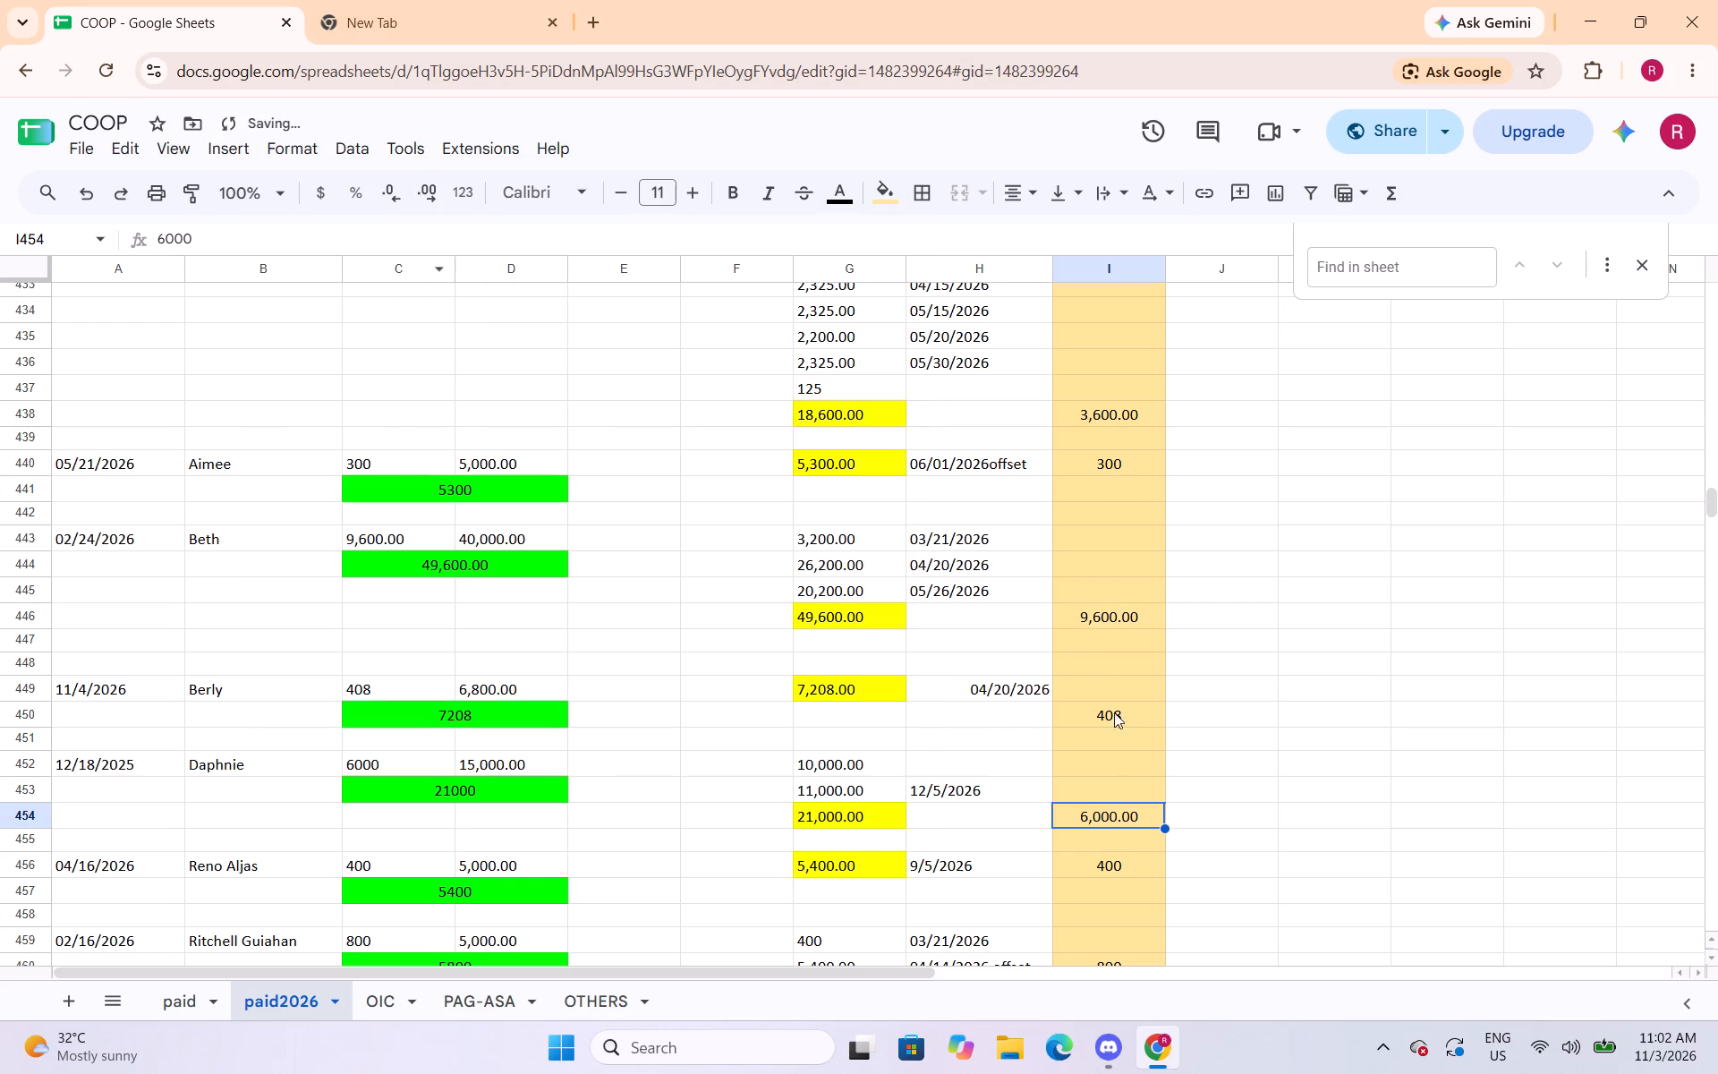
# Apply the Number format with thousands separator and two decimals to cells I472 and I492.
pyautogui.scroll(-5, 1134, 764)
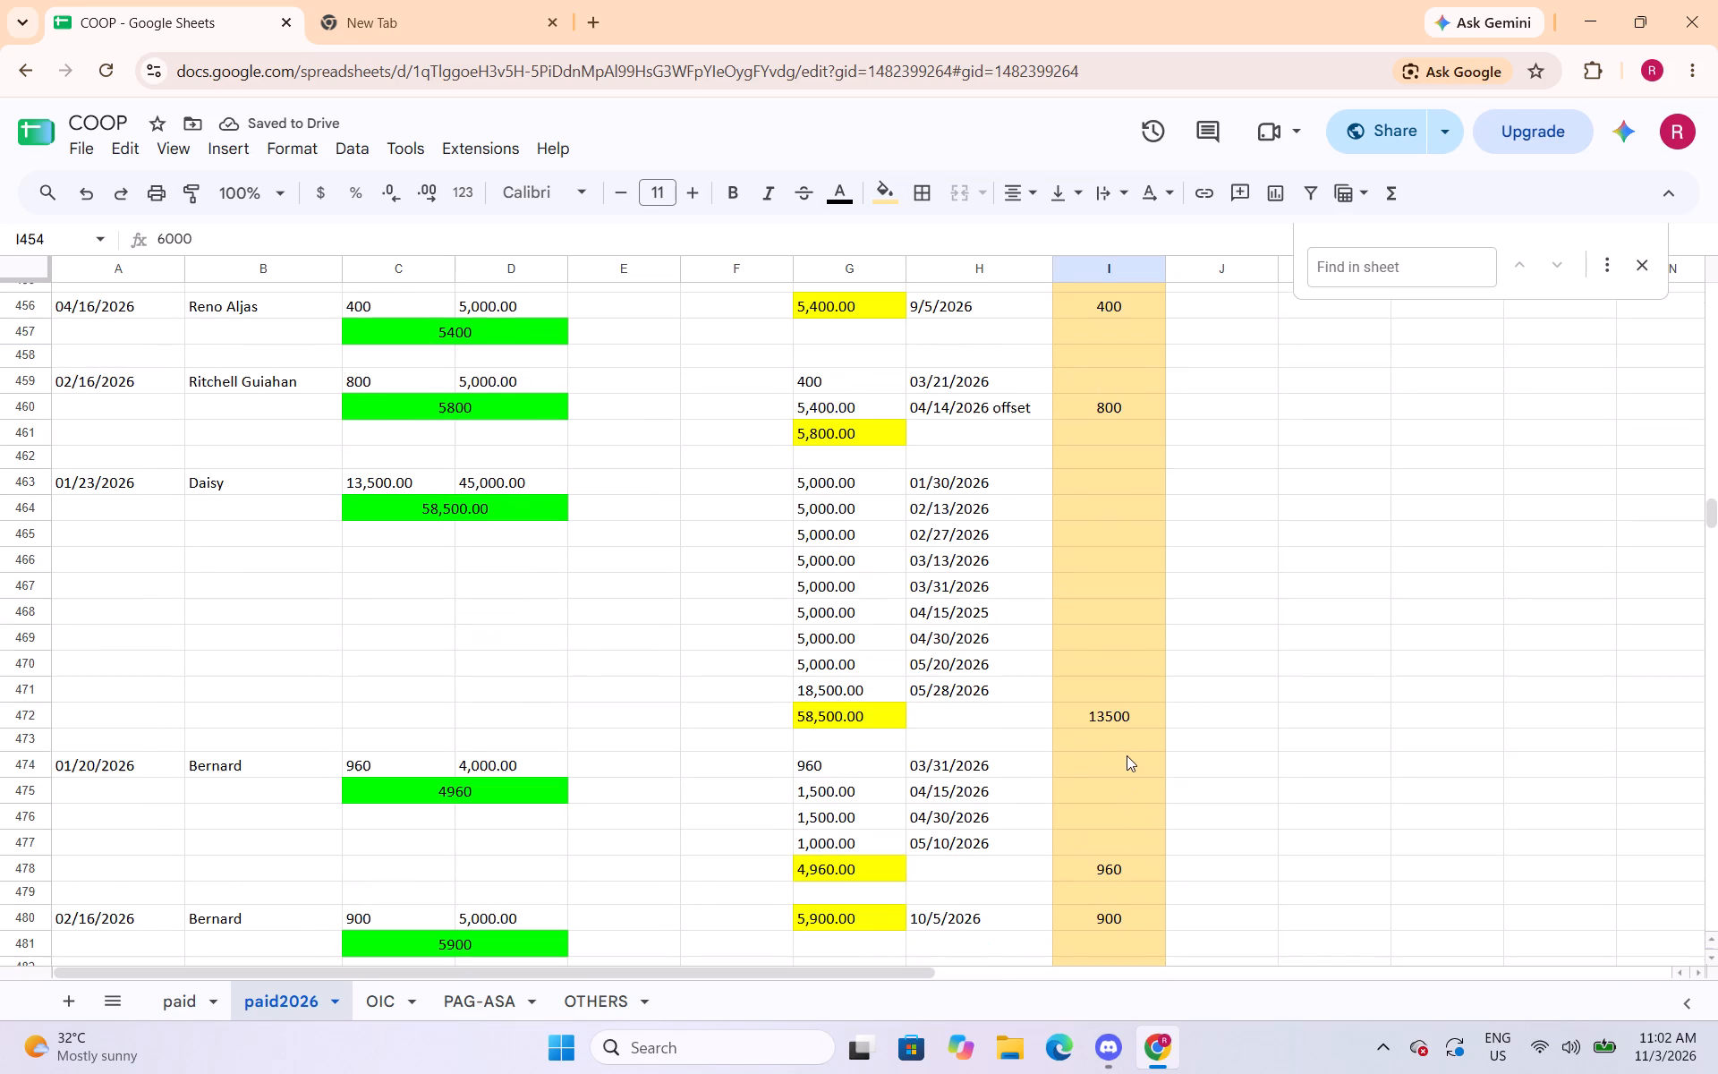
pyautogui.click(1119, 720)
pyautogui.click(284, 150)
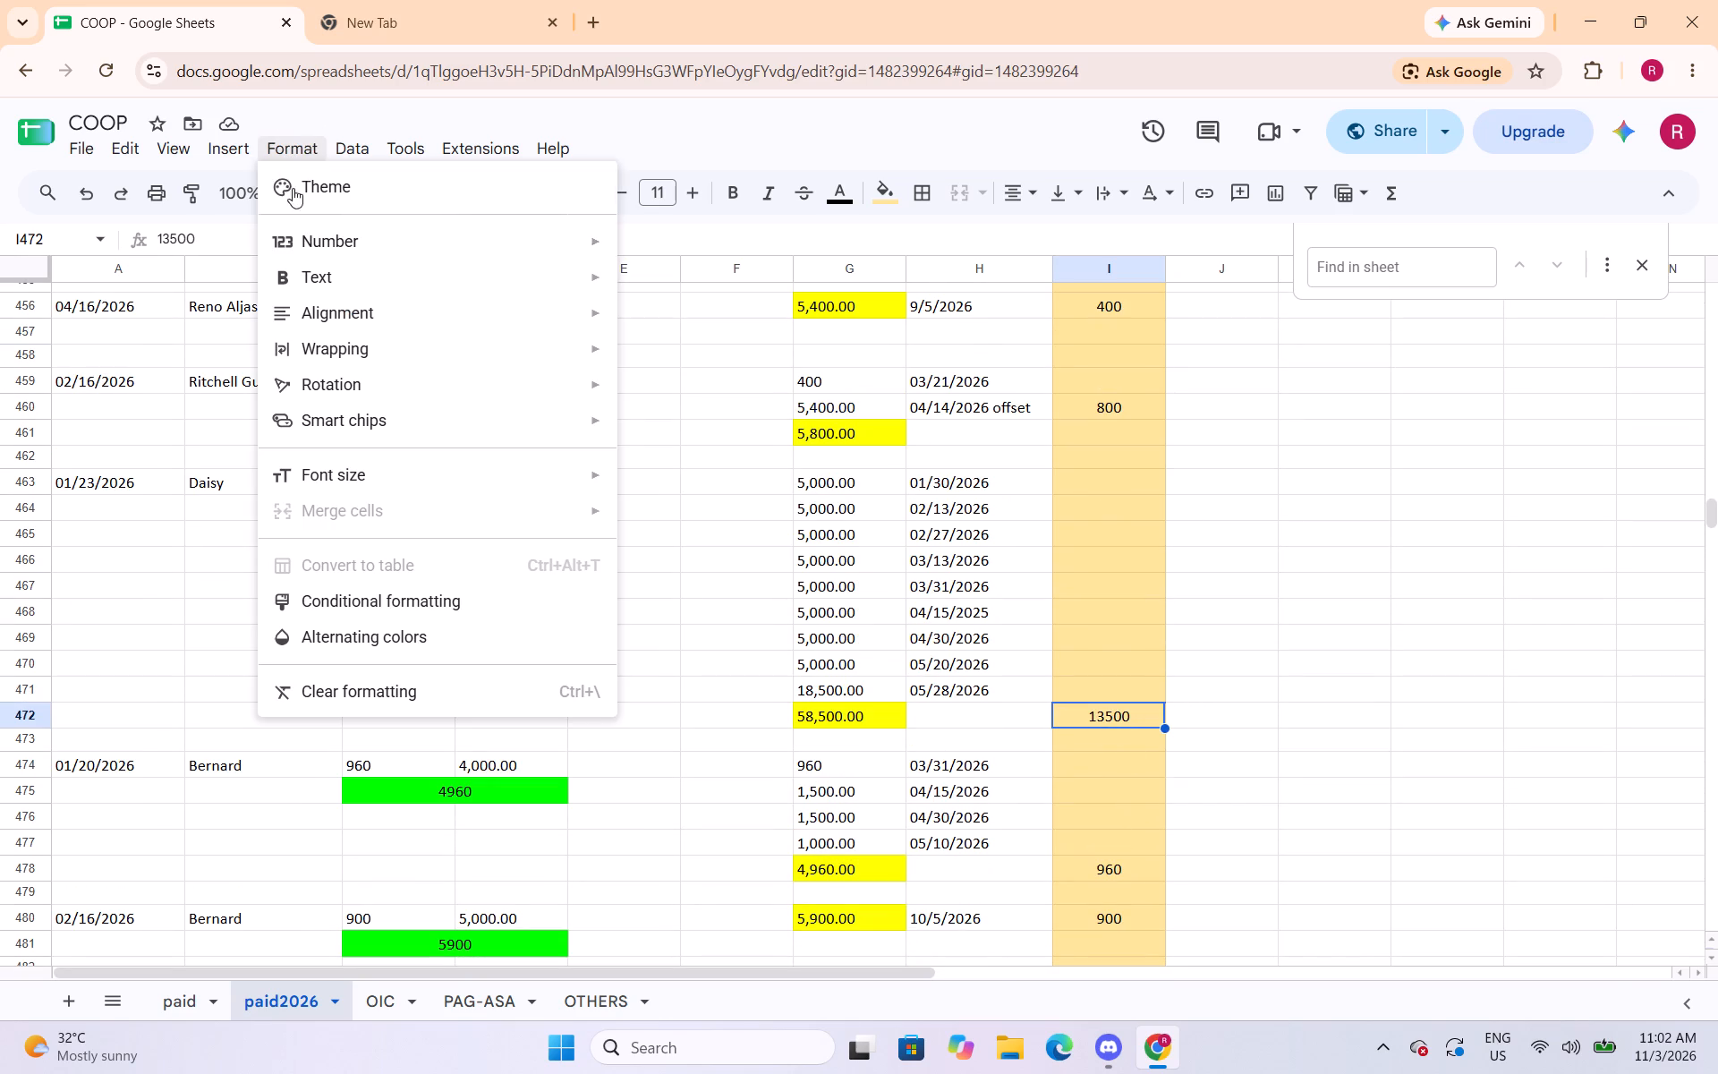
pyautogui.click(668, 338)
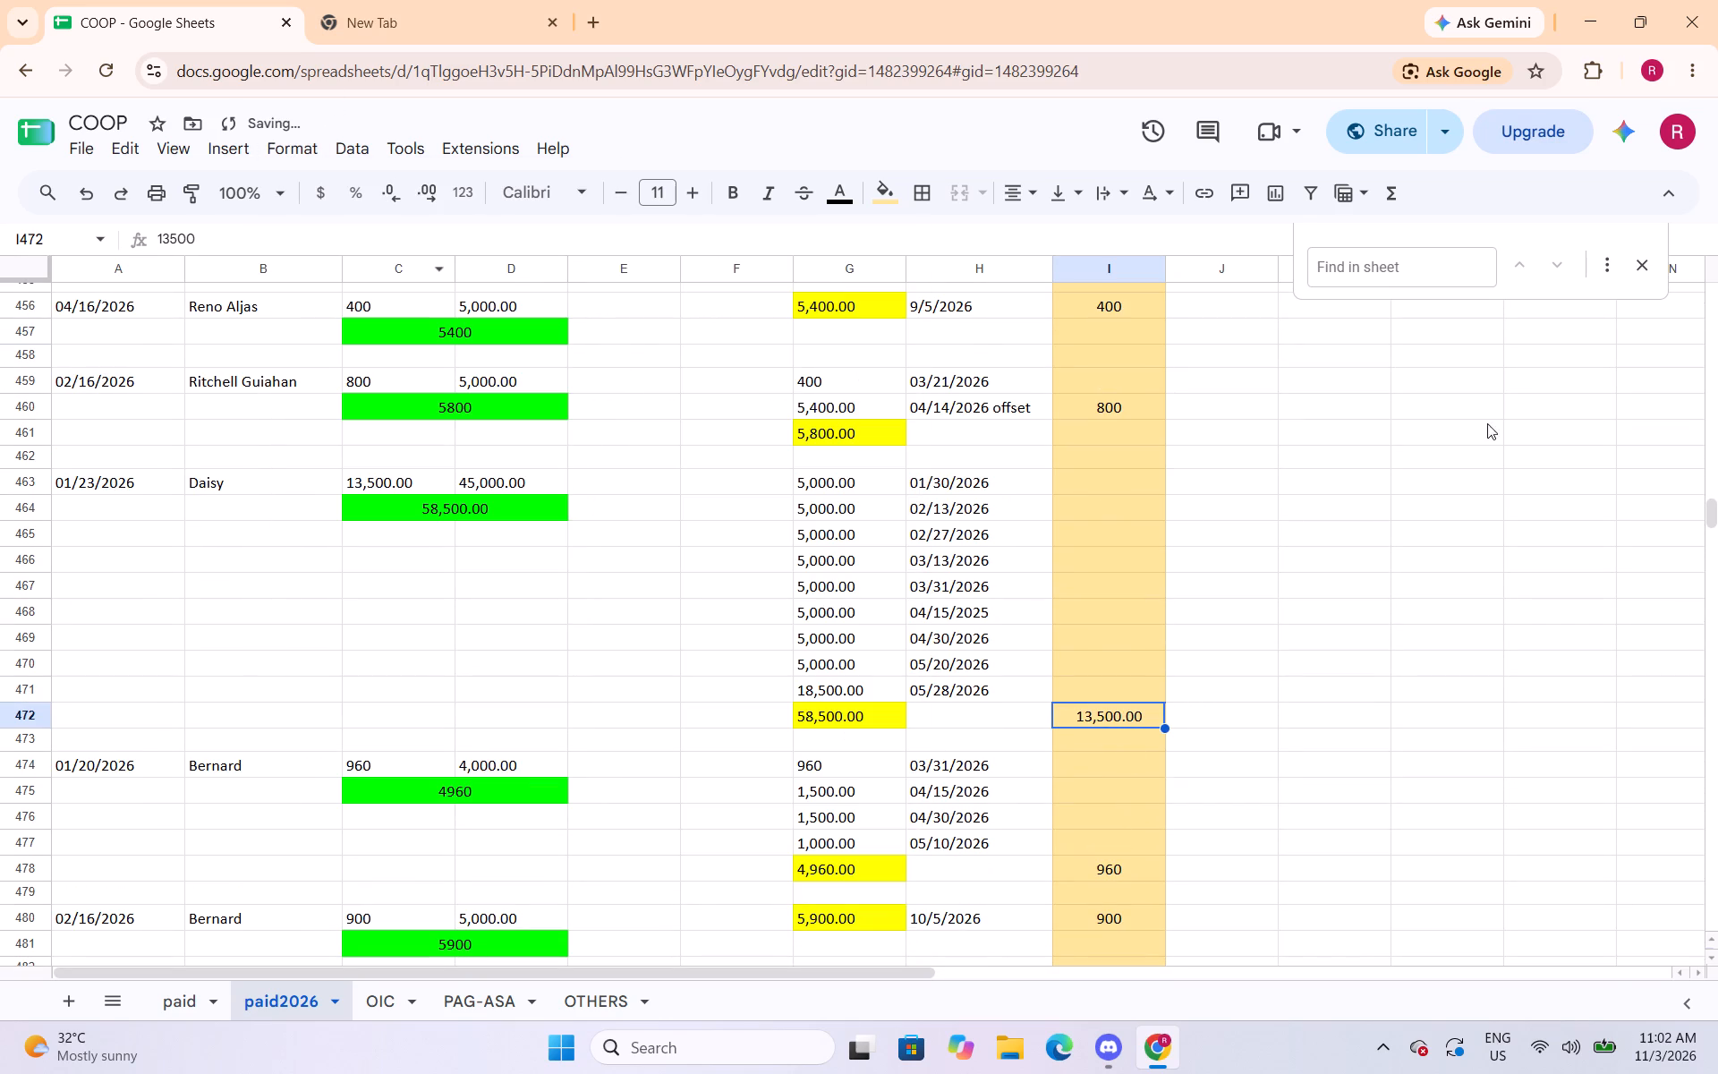
pyautogui.scroll(-2, 1152, 821)
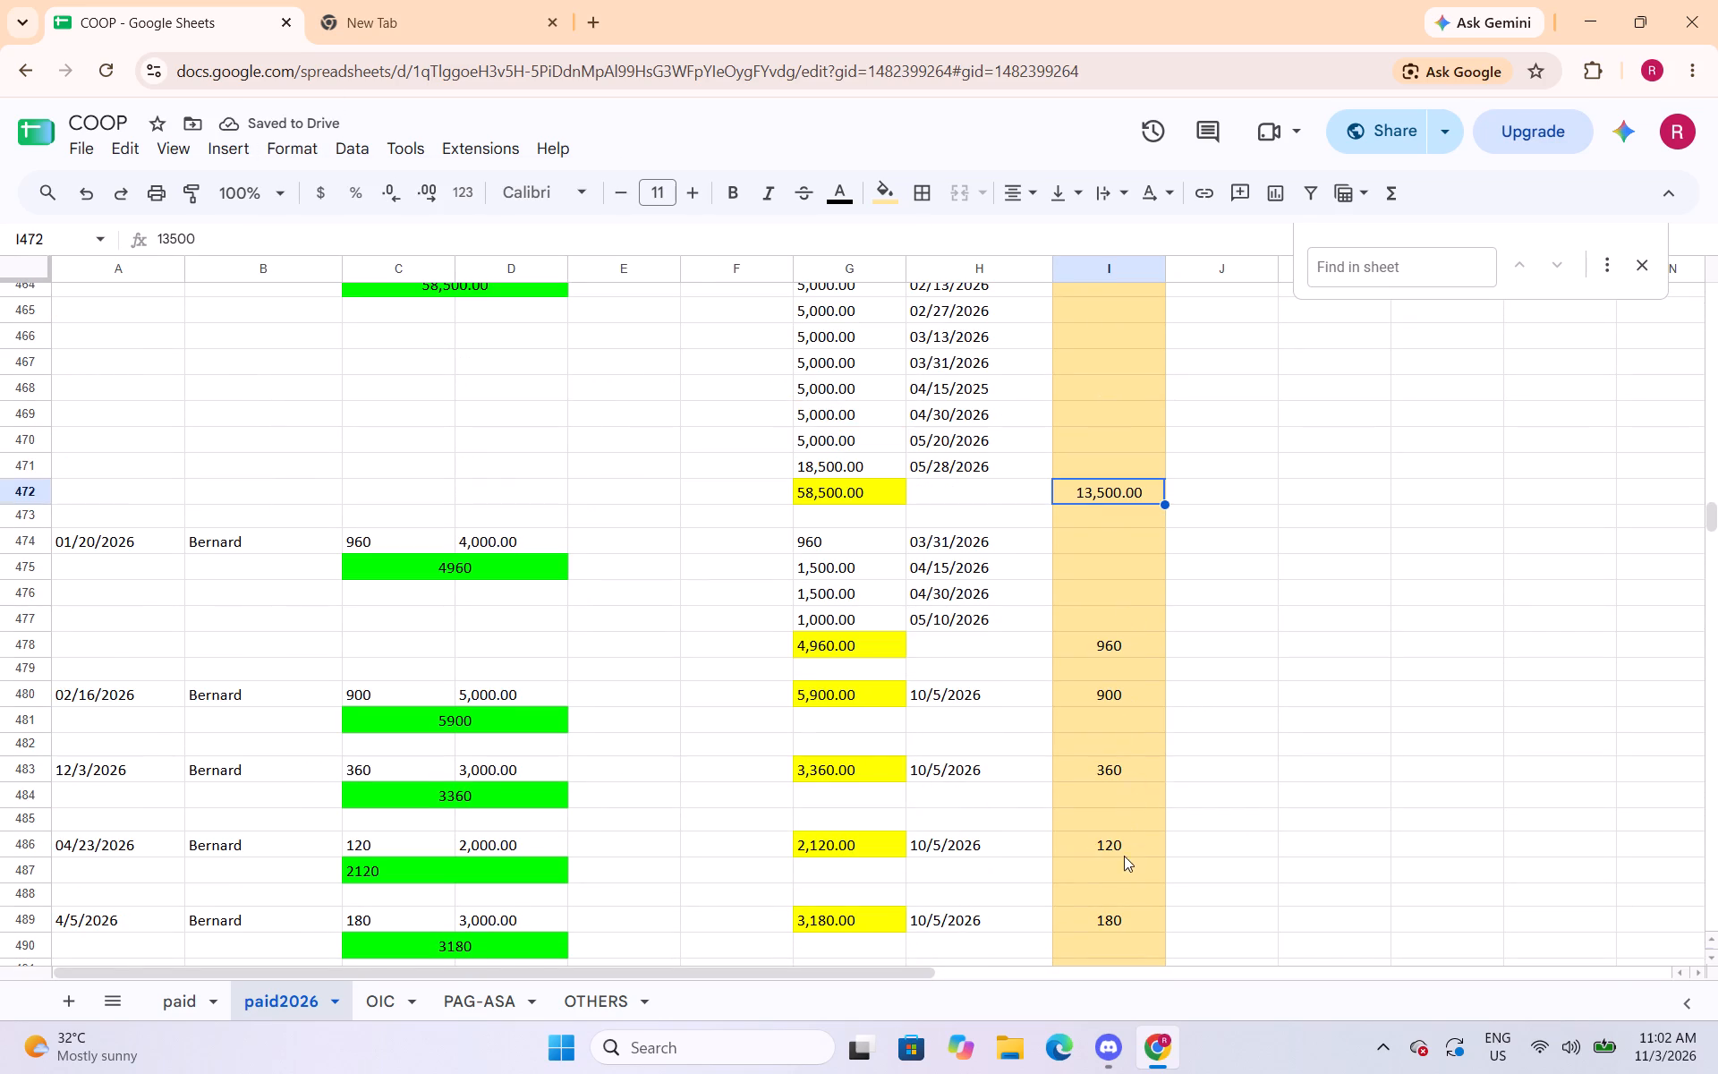
pyautogui.scroll(-3, 1122, 858)
pyautogui.click(1098, 661)
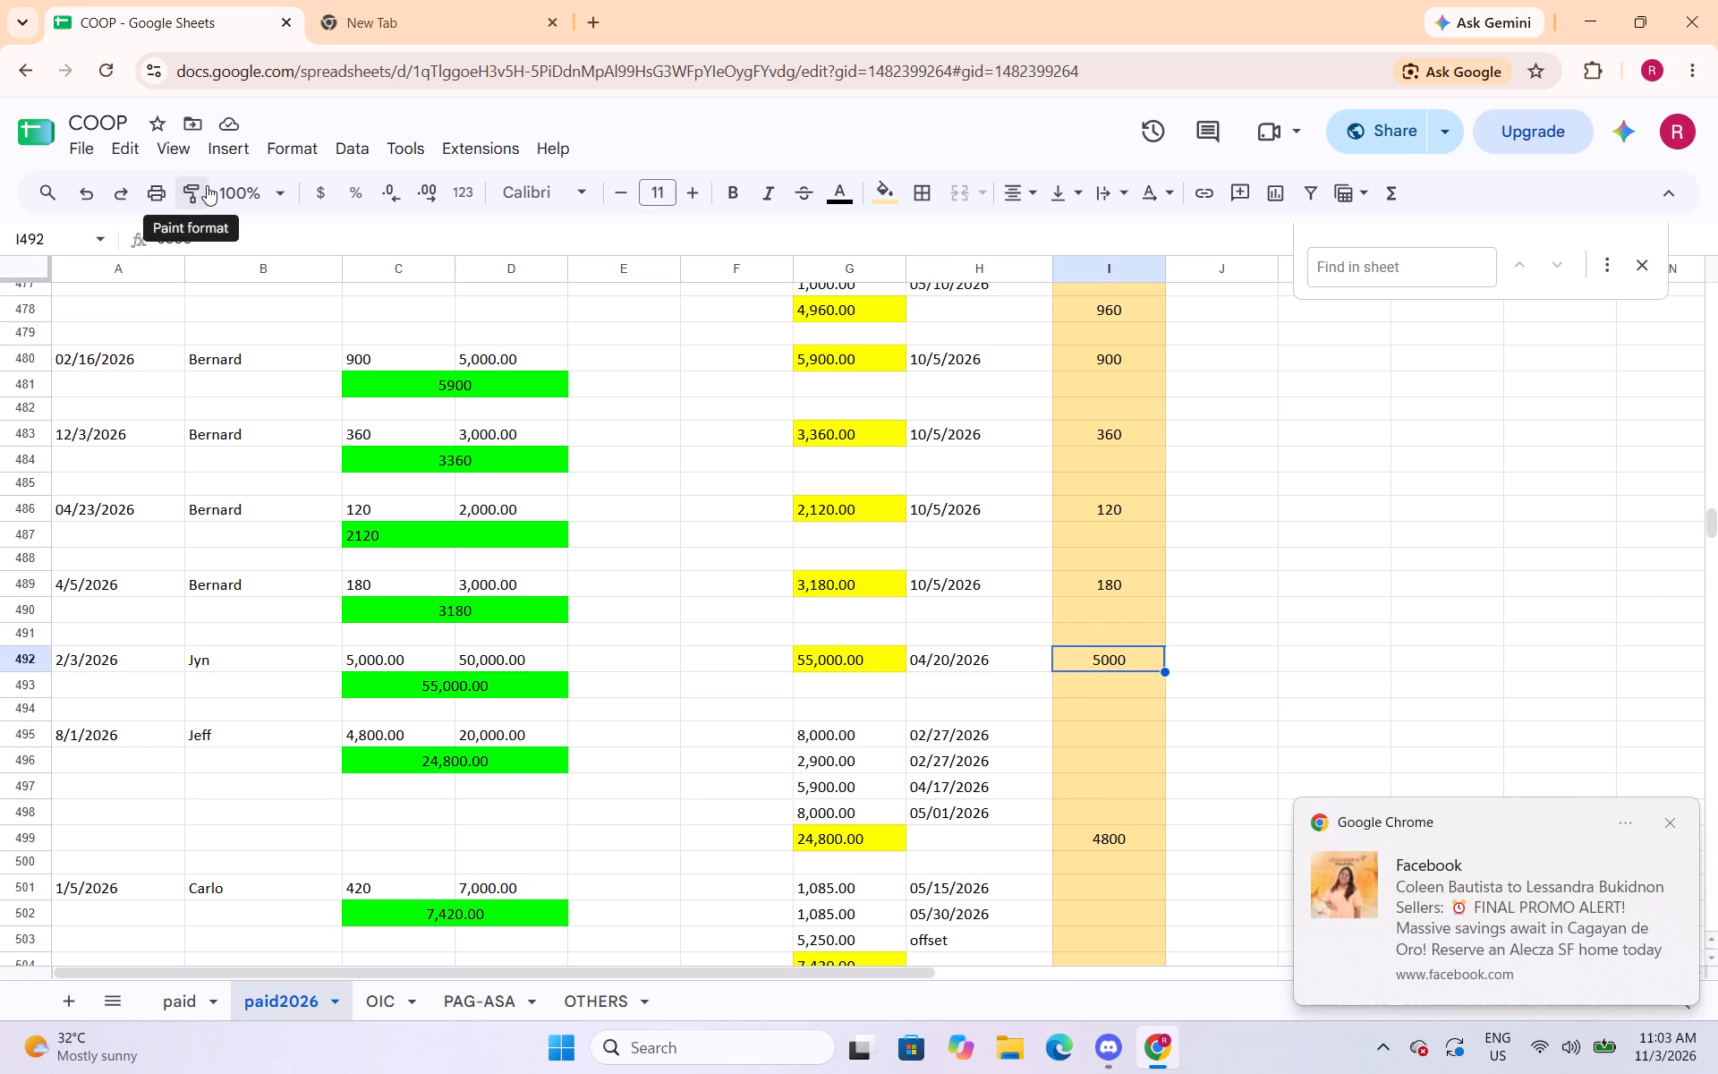
pyautogui.click(283, 160)
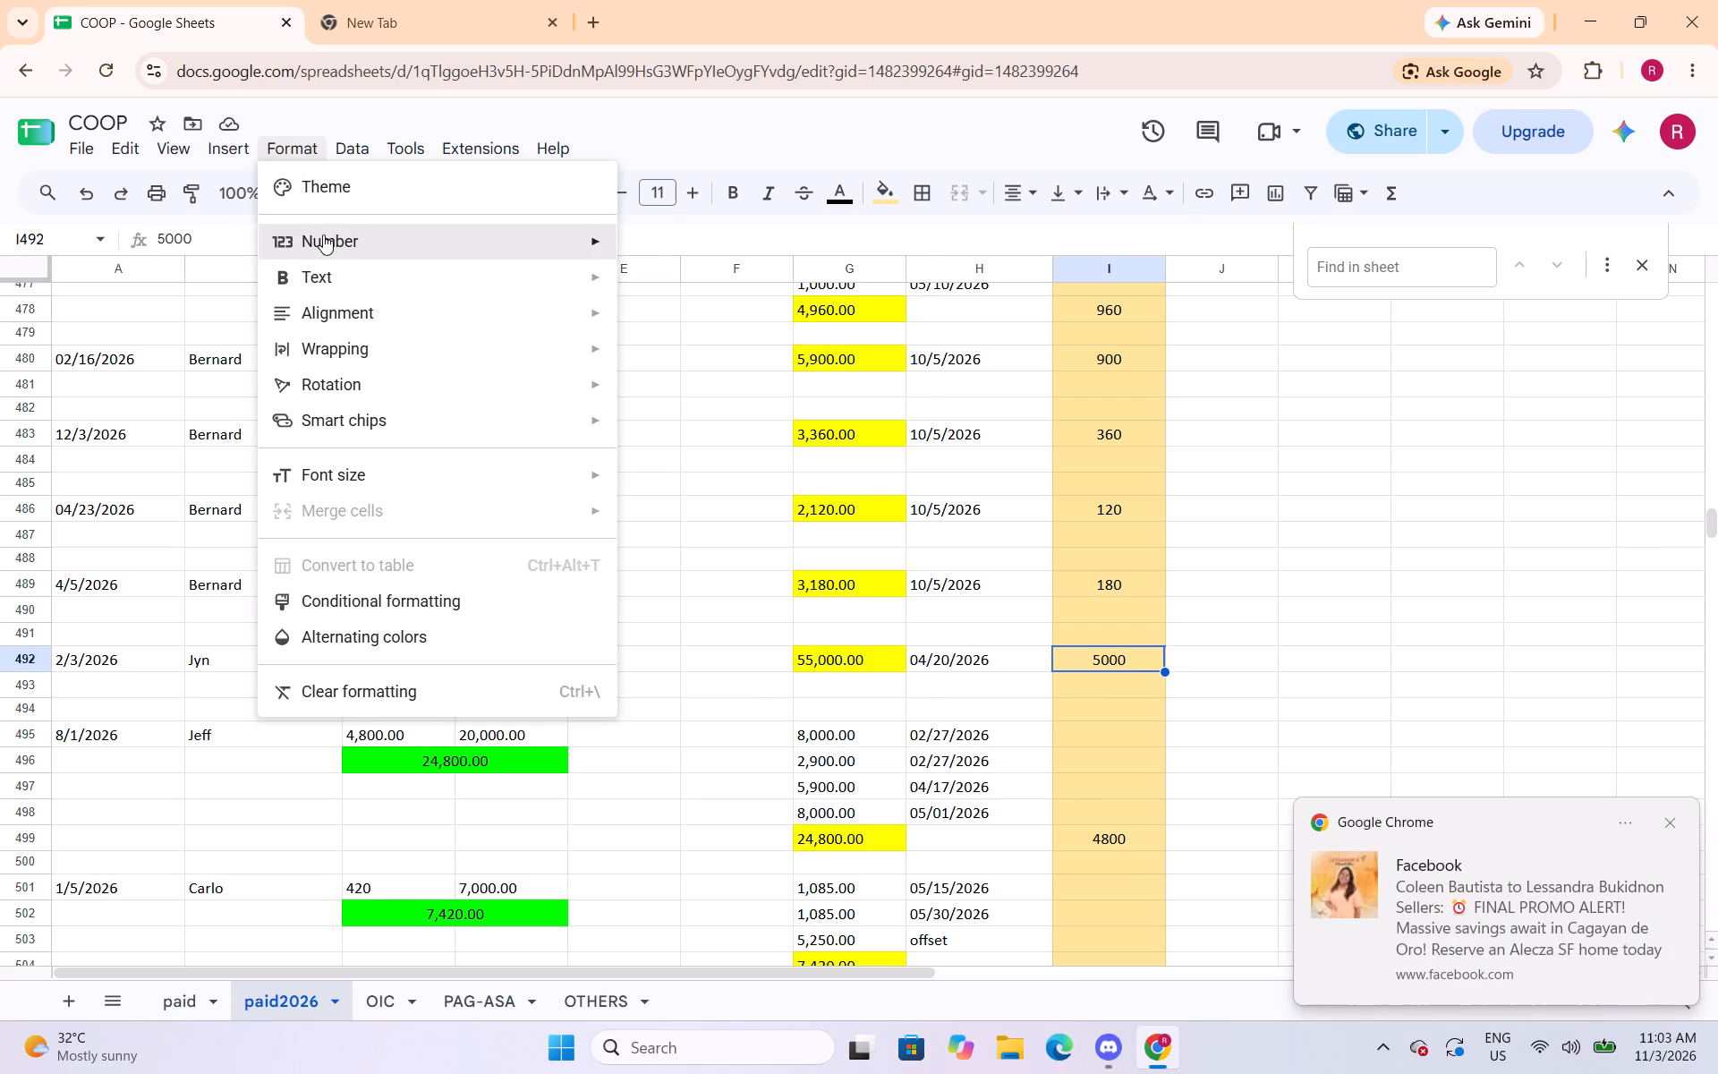
pyautogui.click(668, 339)
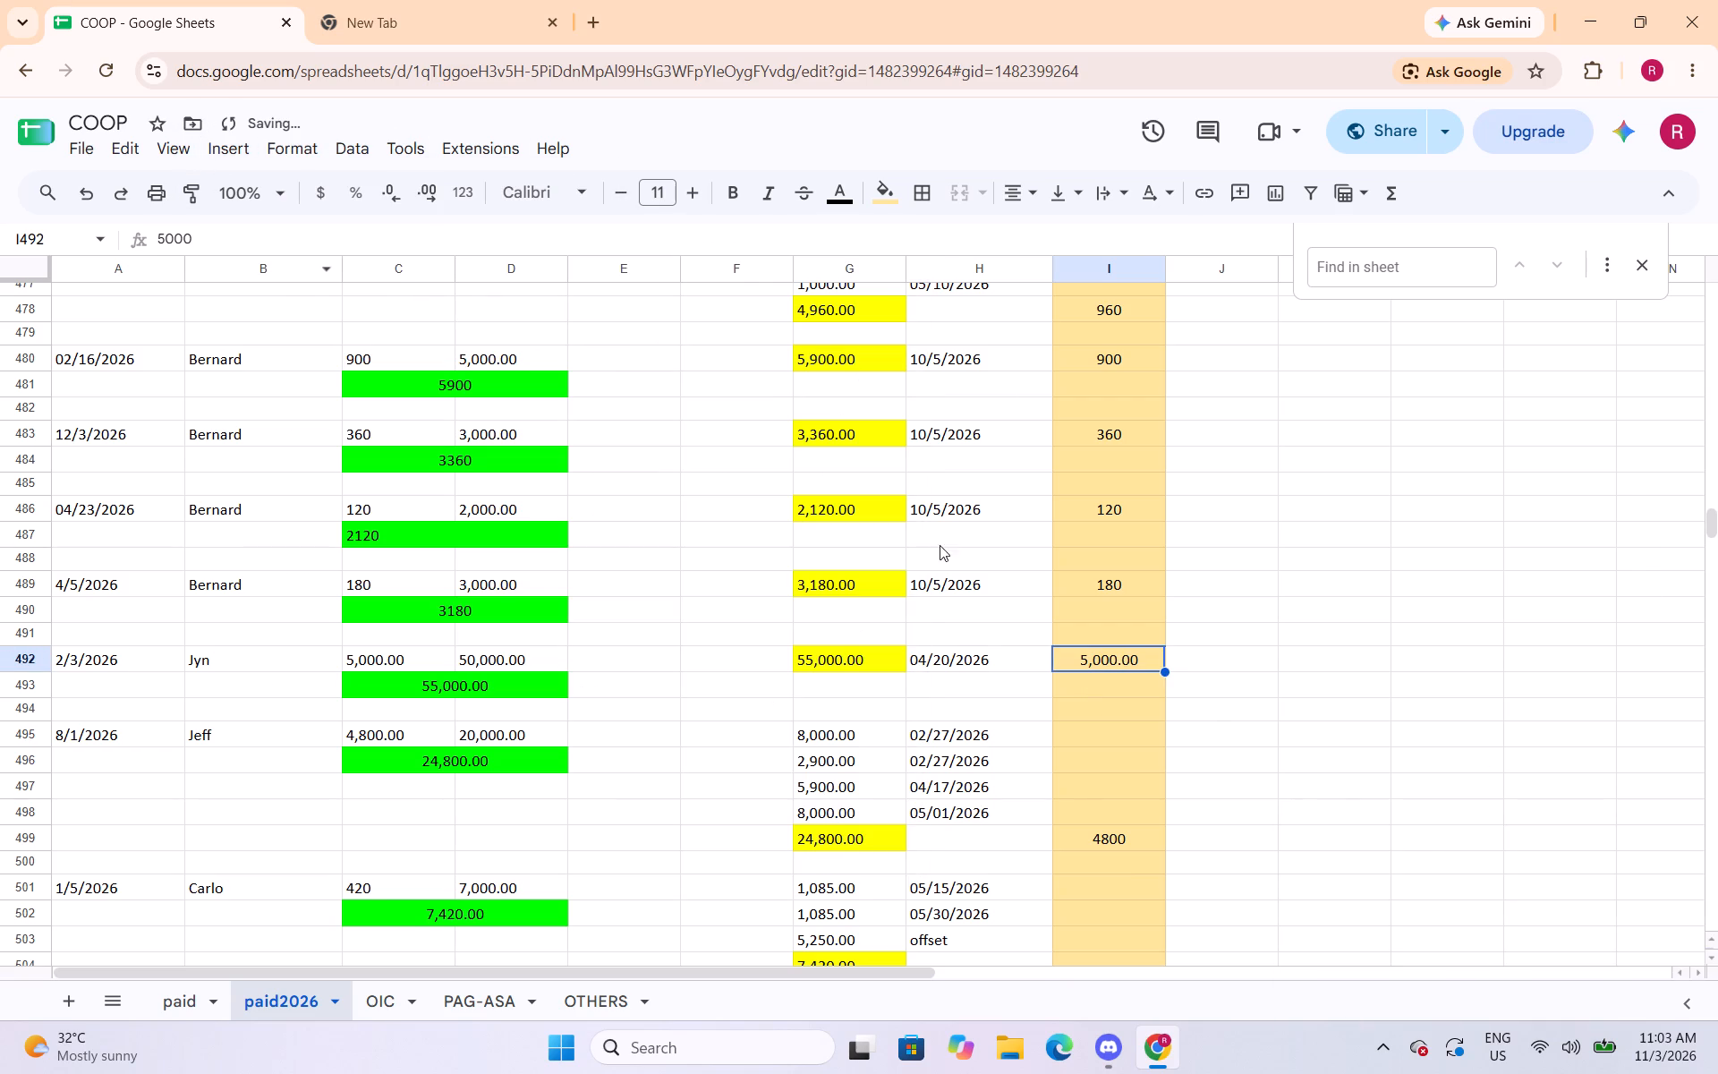
# Apply the Number format with thousands separator and two decimals to cells I499 and I517.
pyautogui.click(1090, 837)
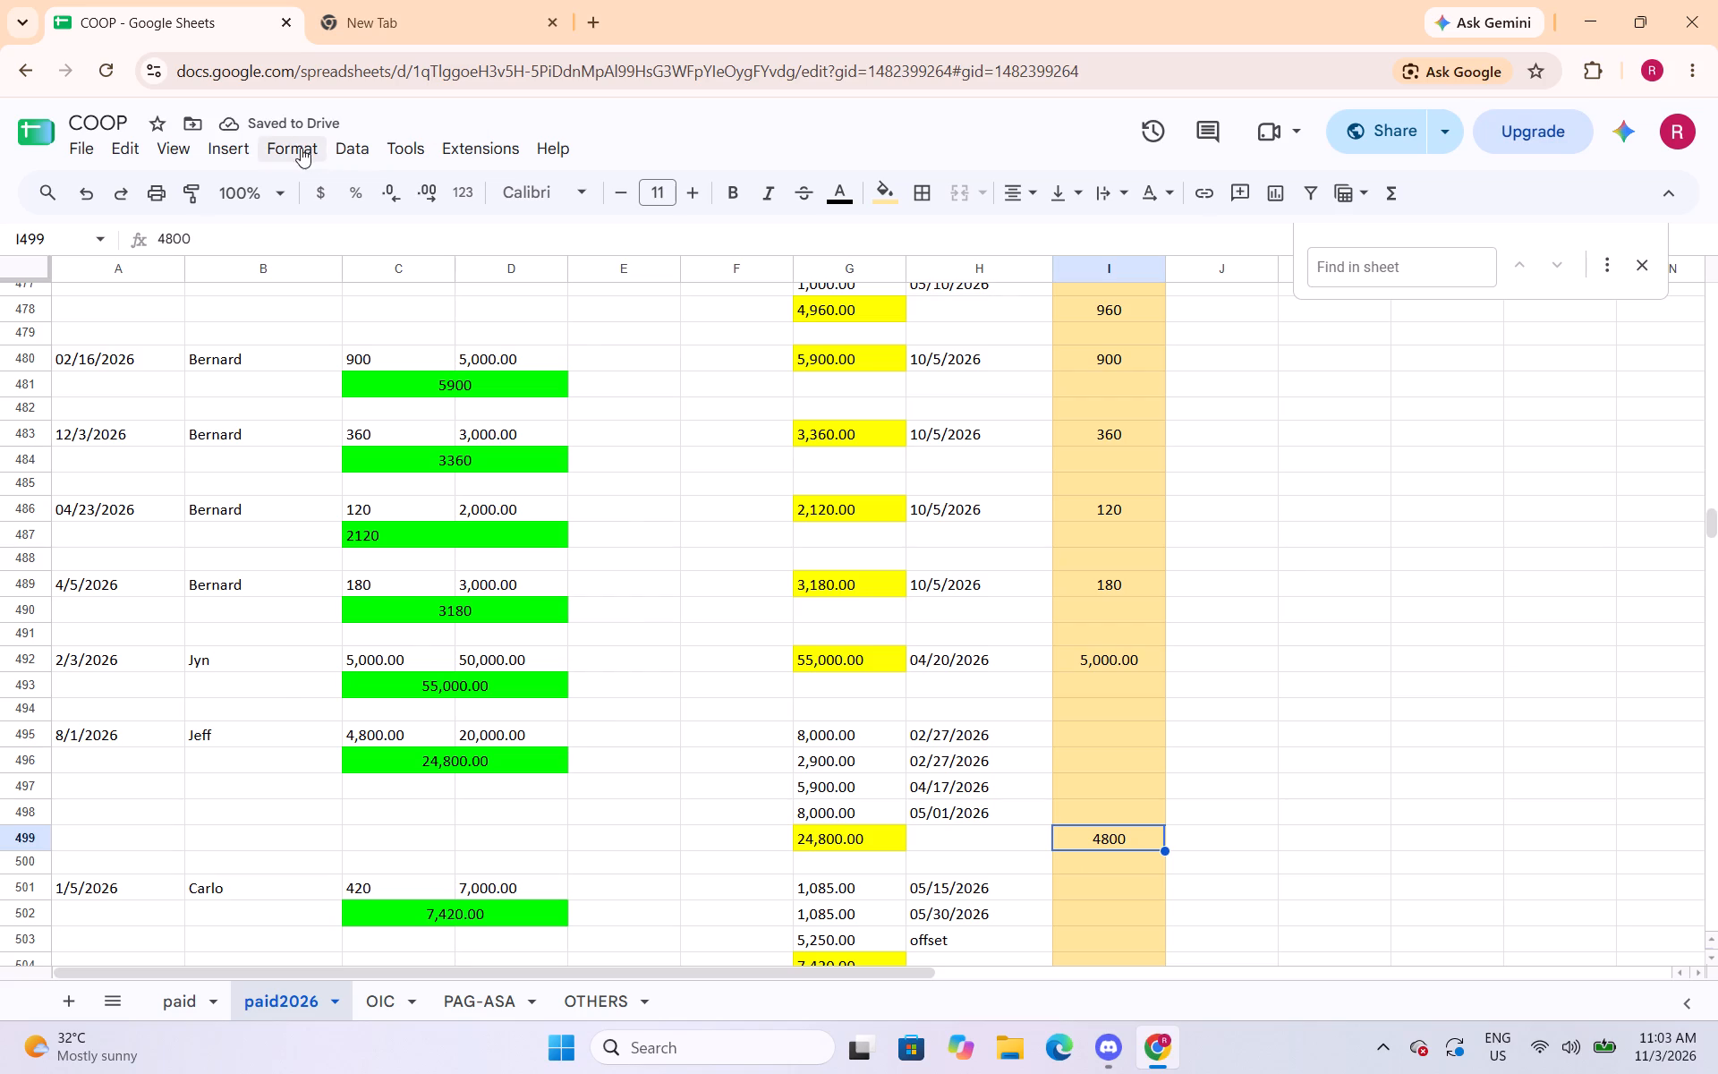
pyautogui.click(301, 148)
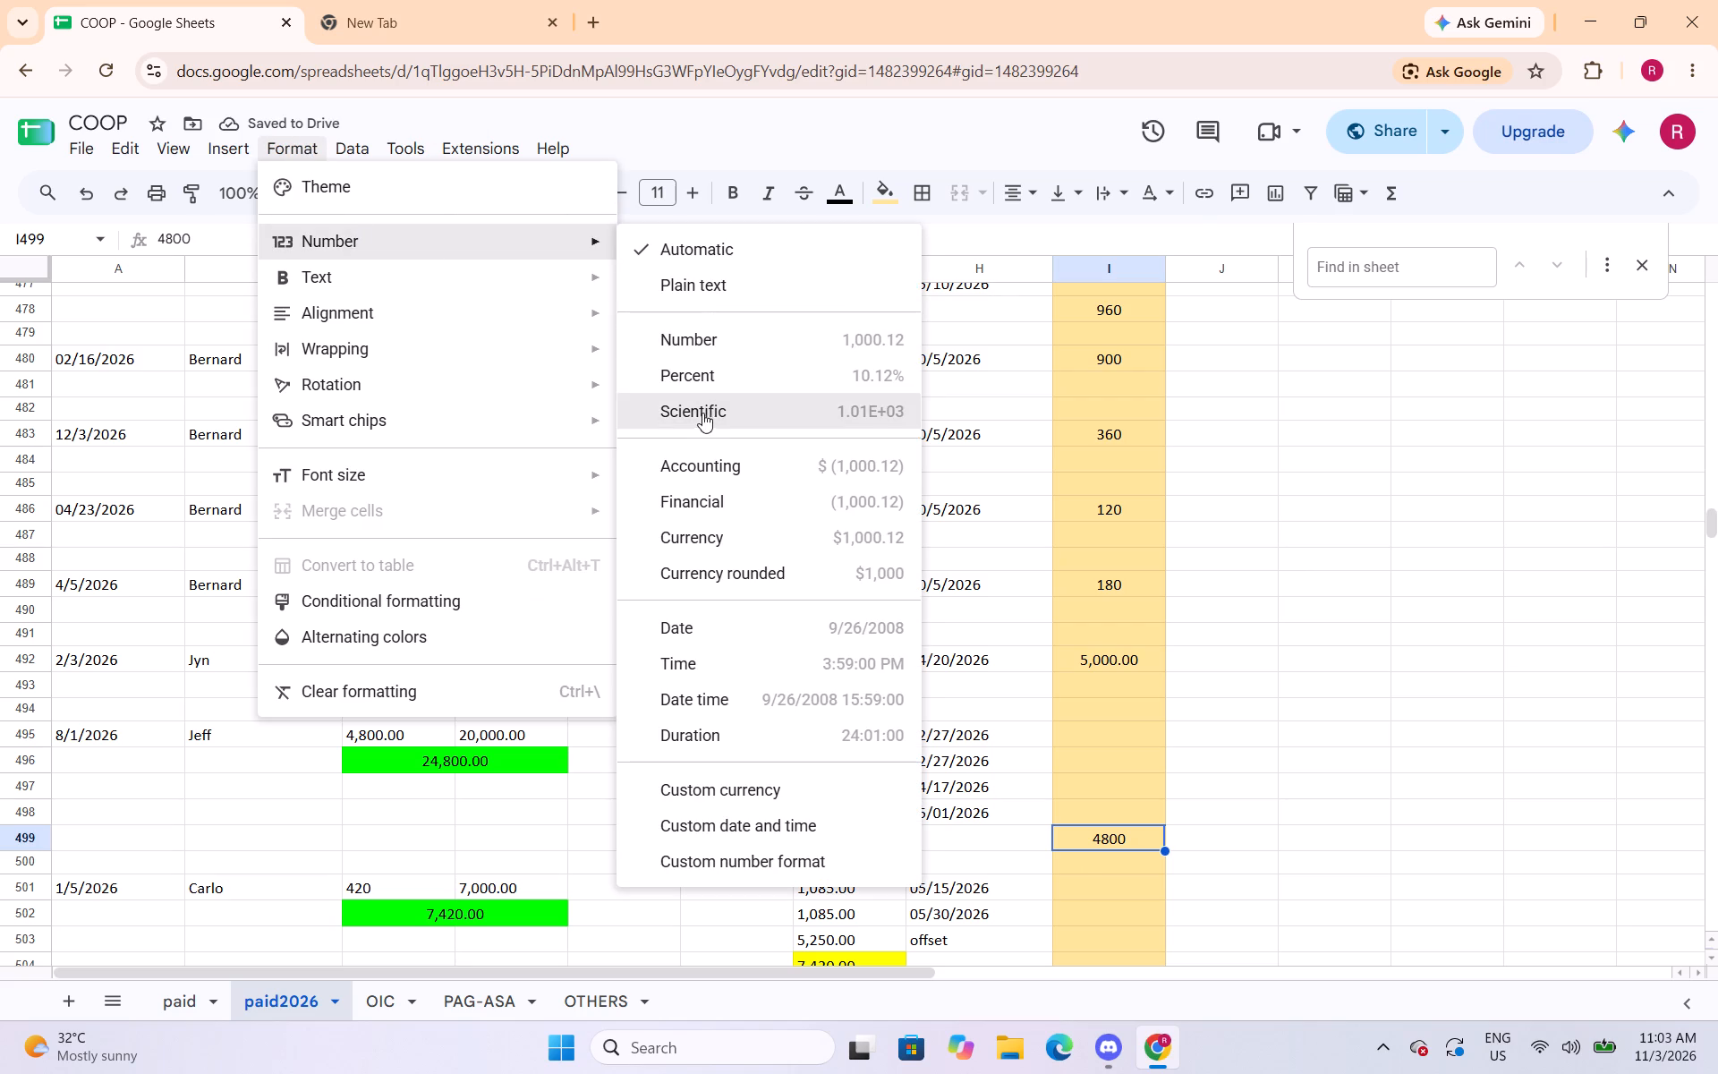
pyautogui.click(706, 350)
pyautogui.scroll(-2, 1075, 605)
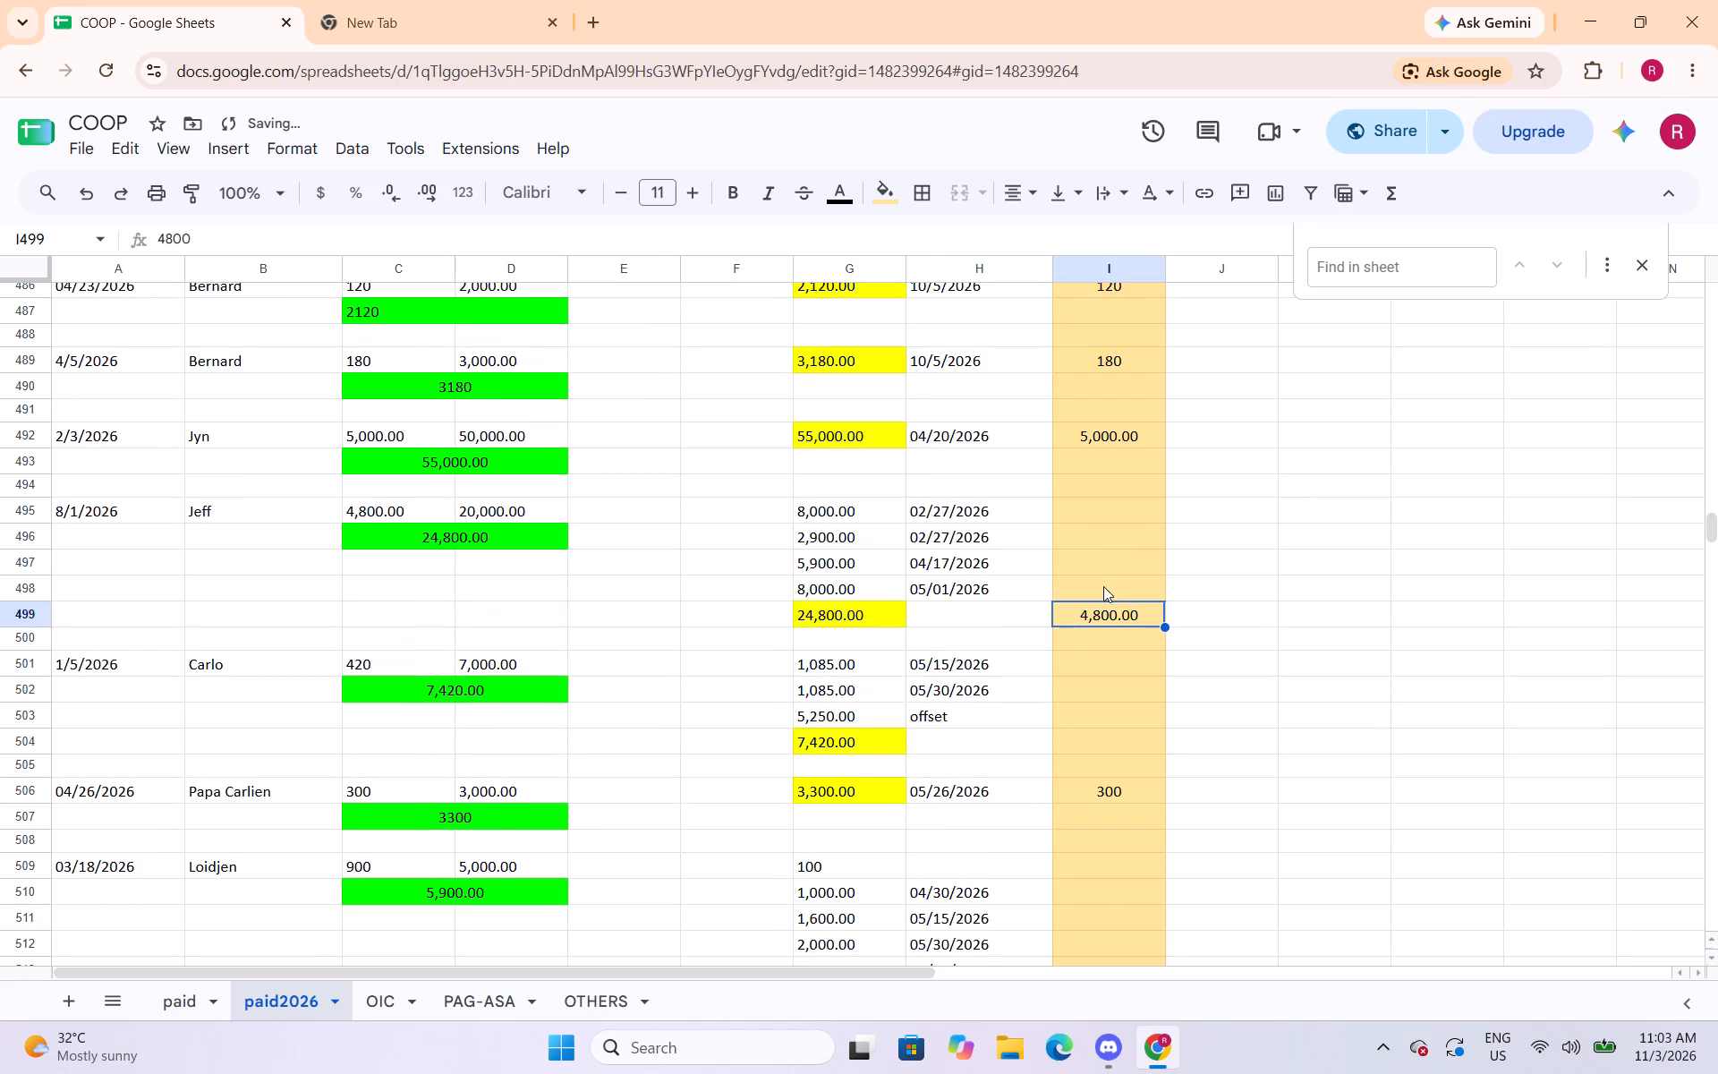
pyautogui.scroll(-2, 1111, 592)
pyautogui.scroll(-1, 1130, 780)
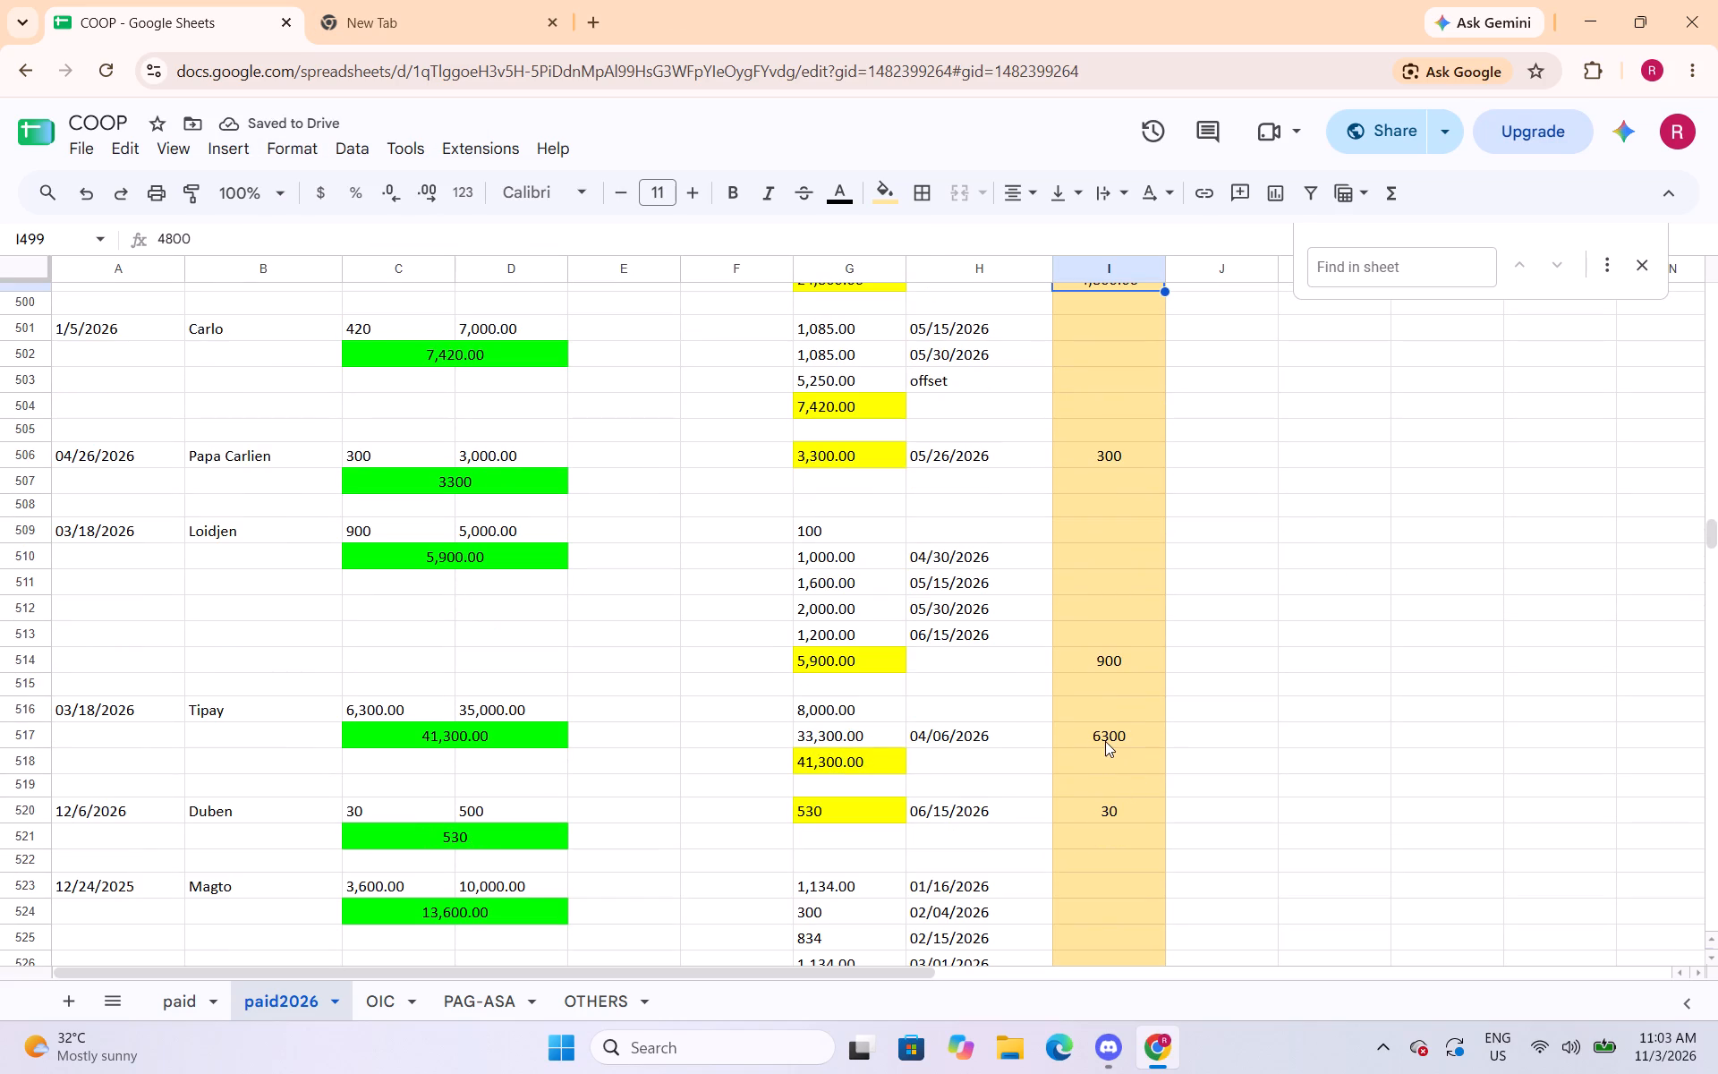
pyautogui.click(1106, 740)
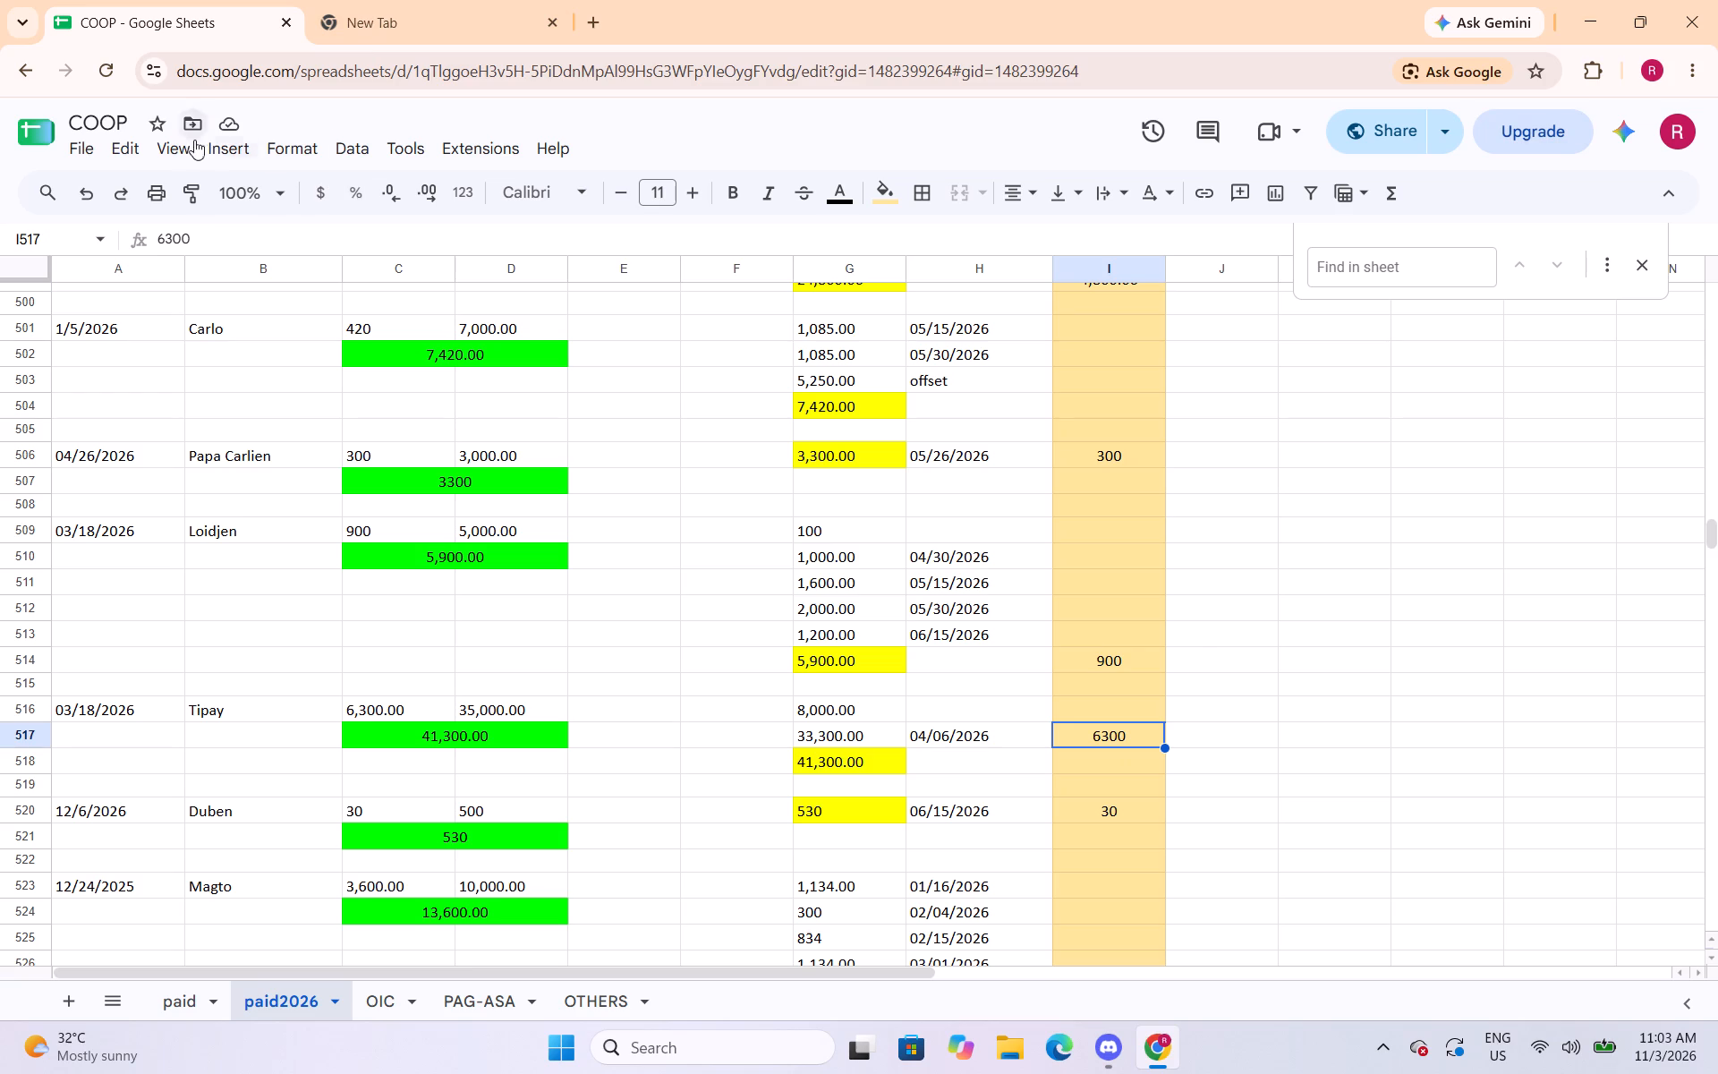
pyautogui.click(282, 158)
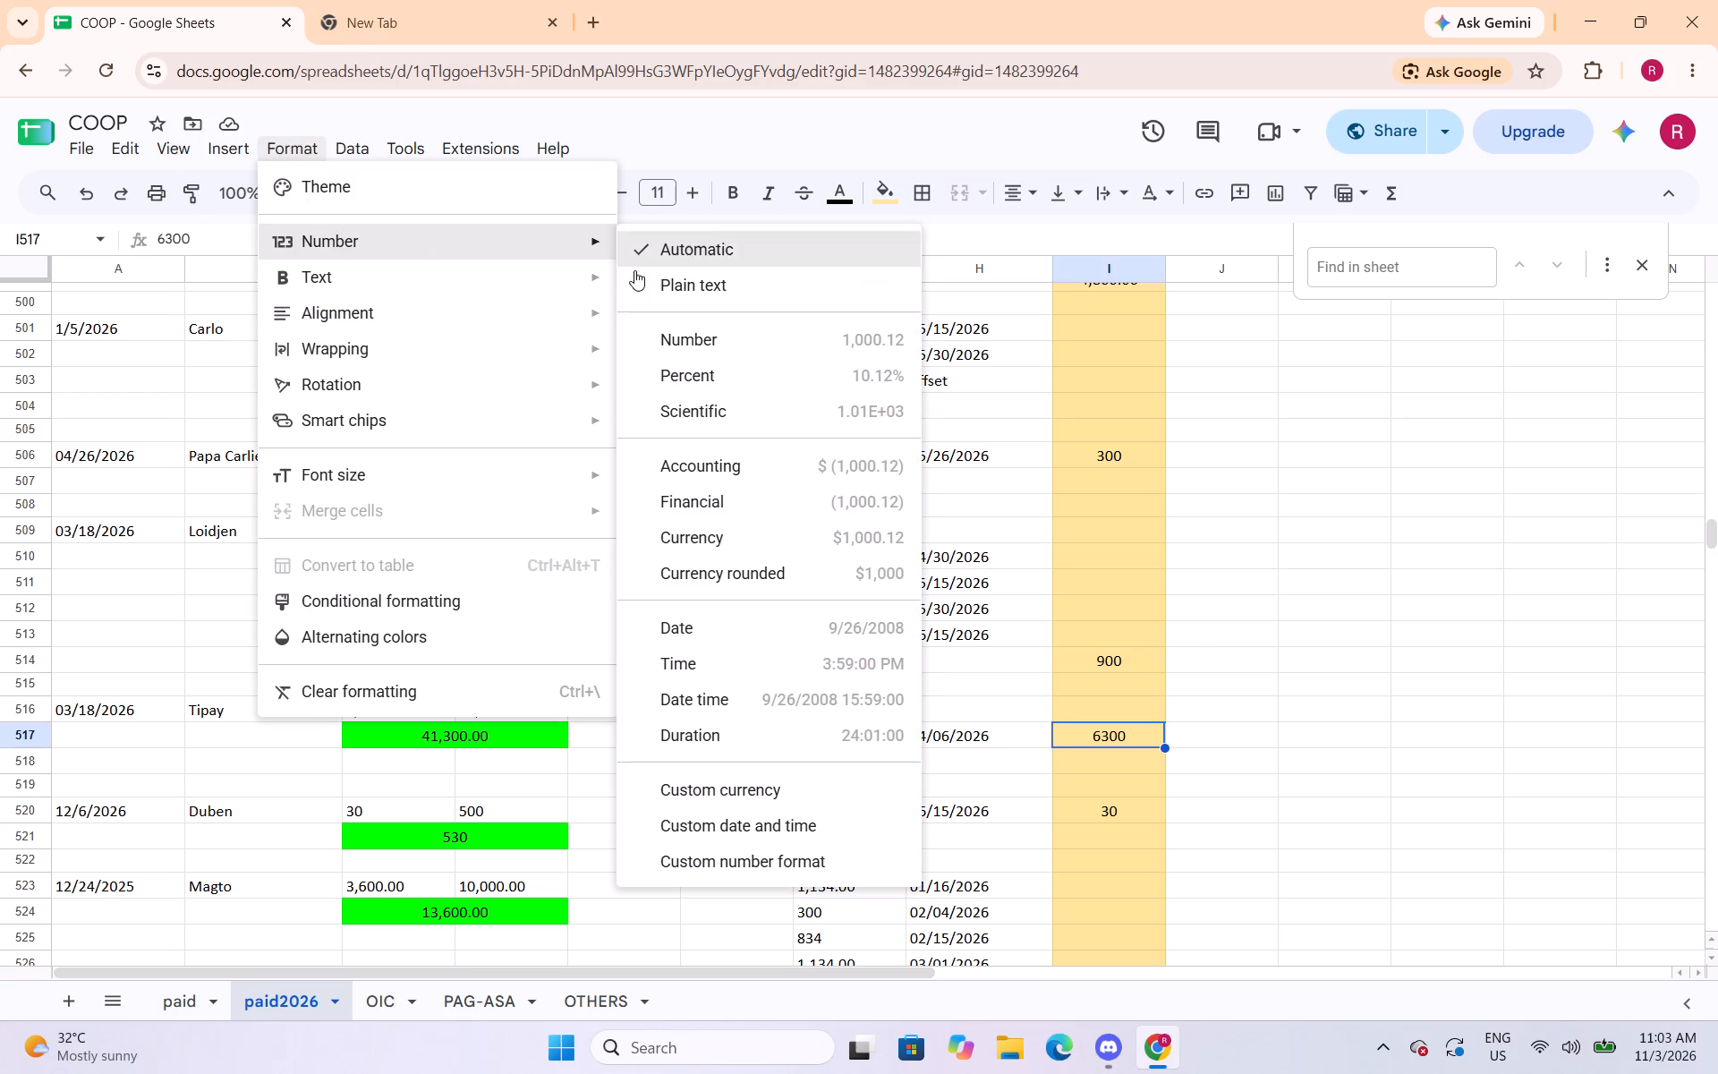
pyautogui.click(673, 342)
# Apply the Number format with thousands separator and two decimals to cells I532 and I543.
pyautogui.scroll(-4, 1161, 700)
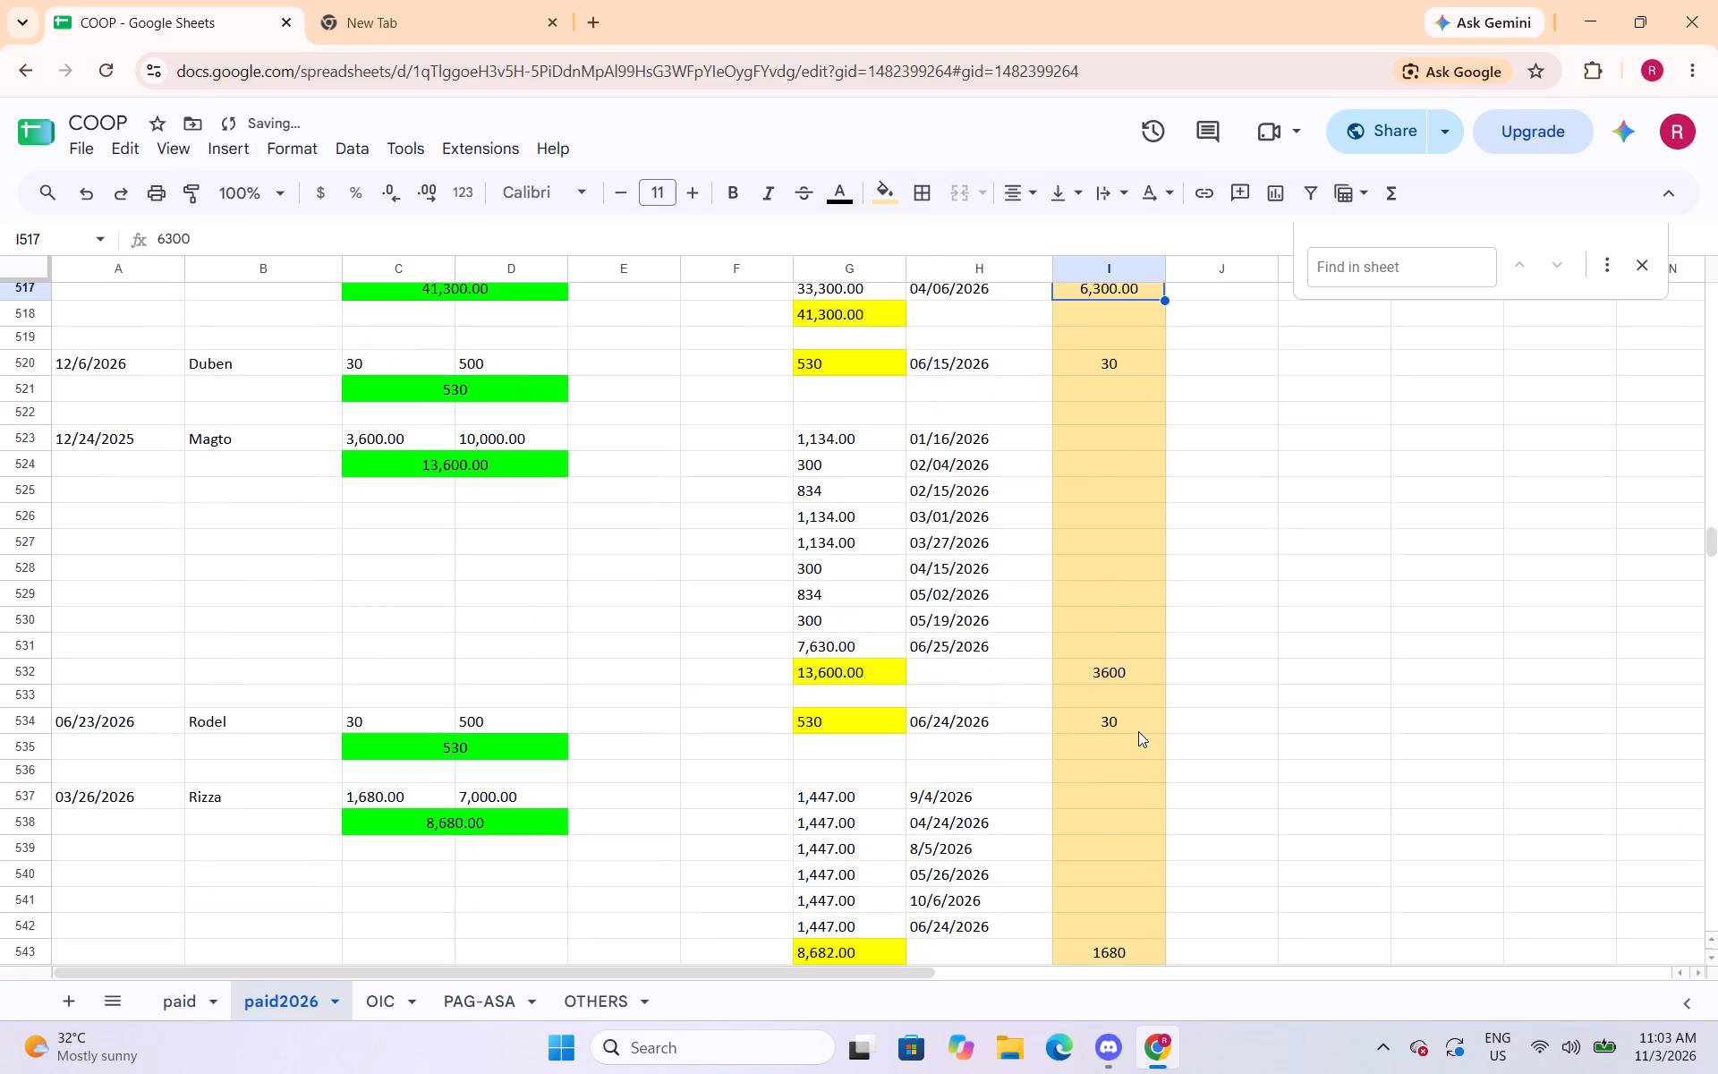
pyautogui.click(1105, 683)
pyautogui.click(305, 149)
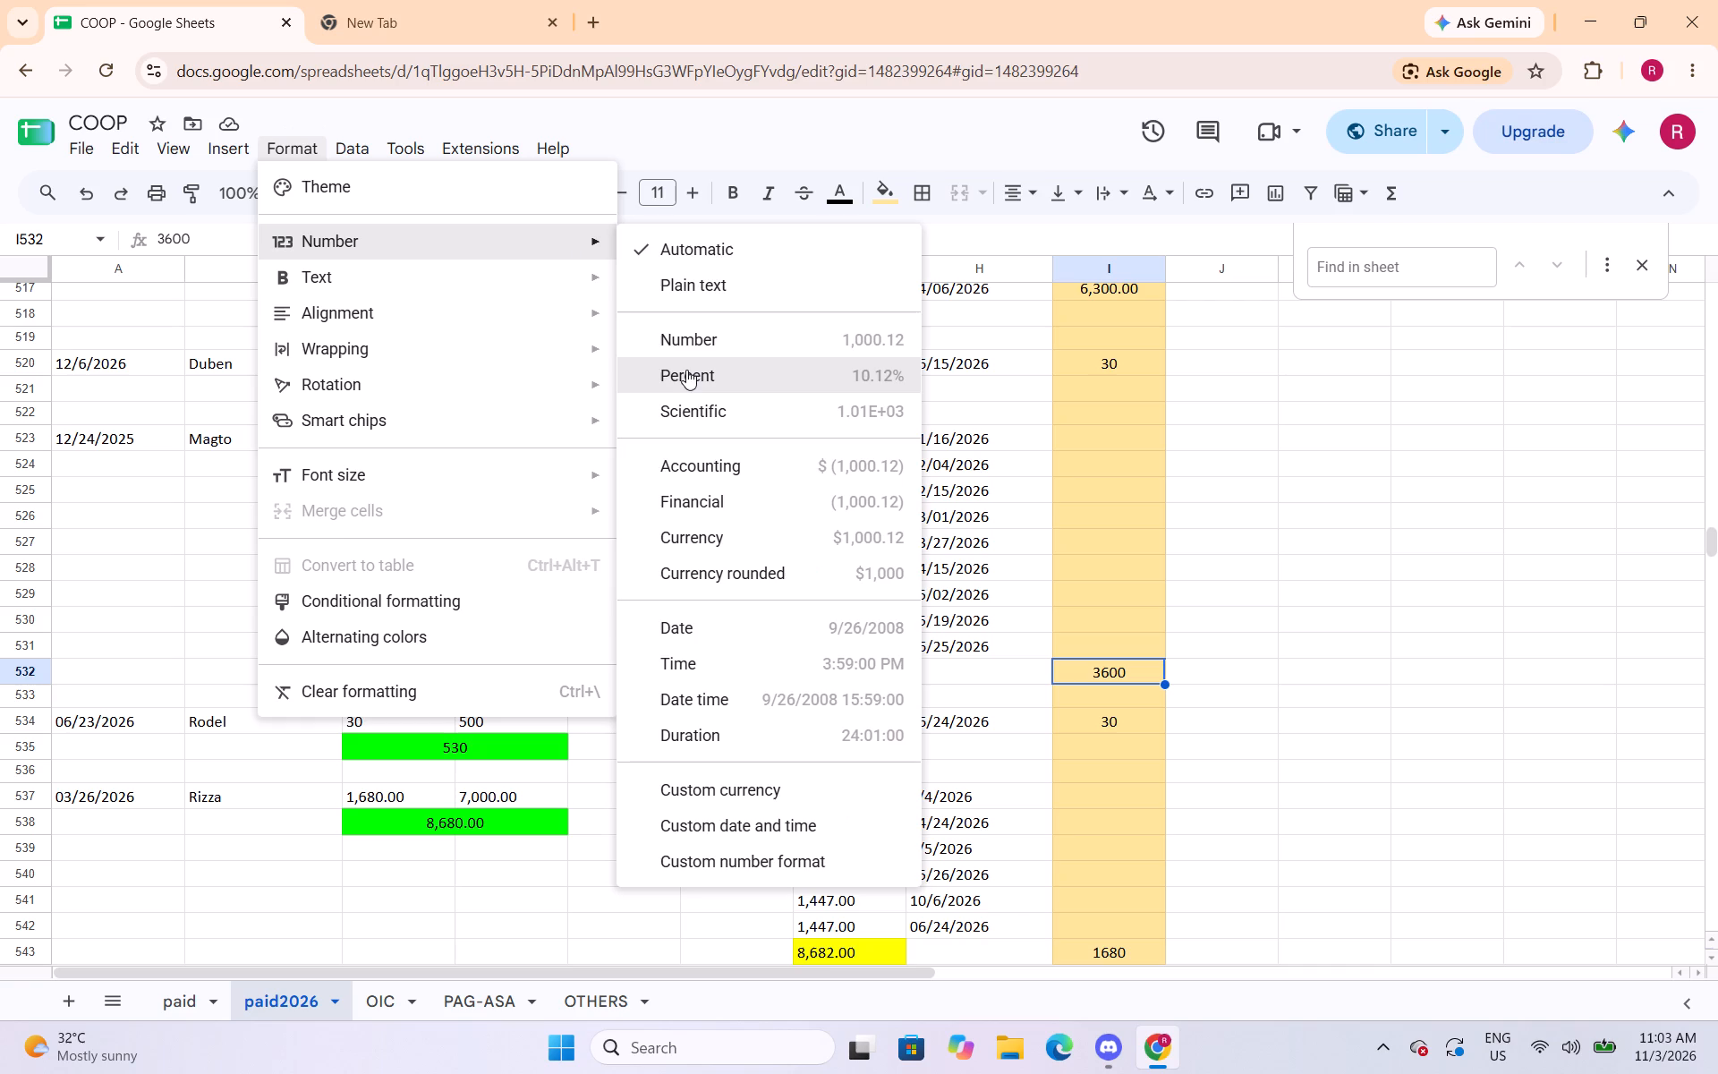
pyautogui.click(672, 337)
pyautogui.scroll(-3, 1161, 598)
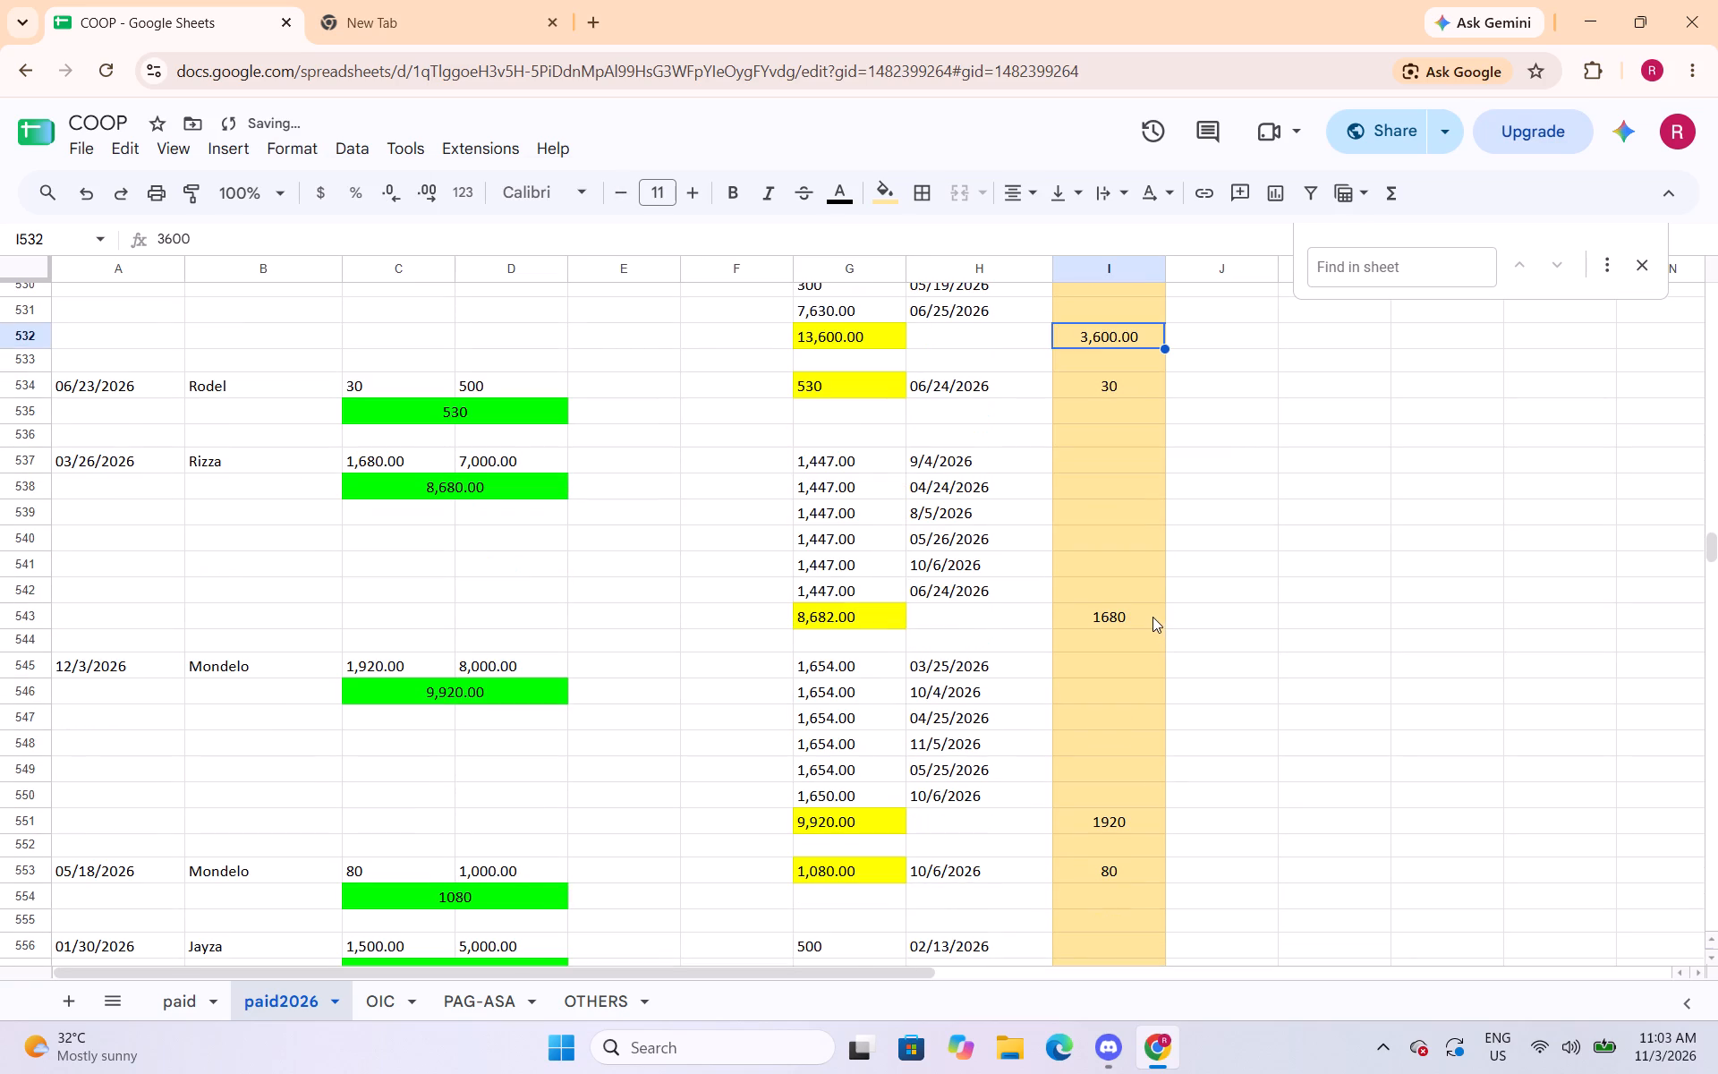
pyautogui.click(1151, 617)
pyautogui.click(272, 154)
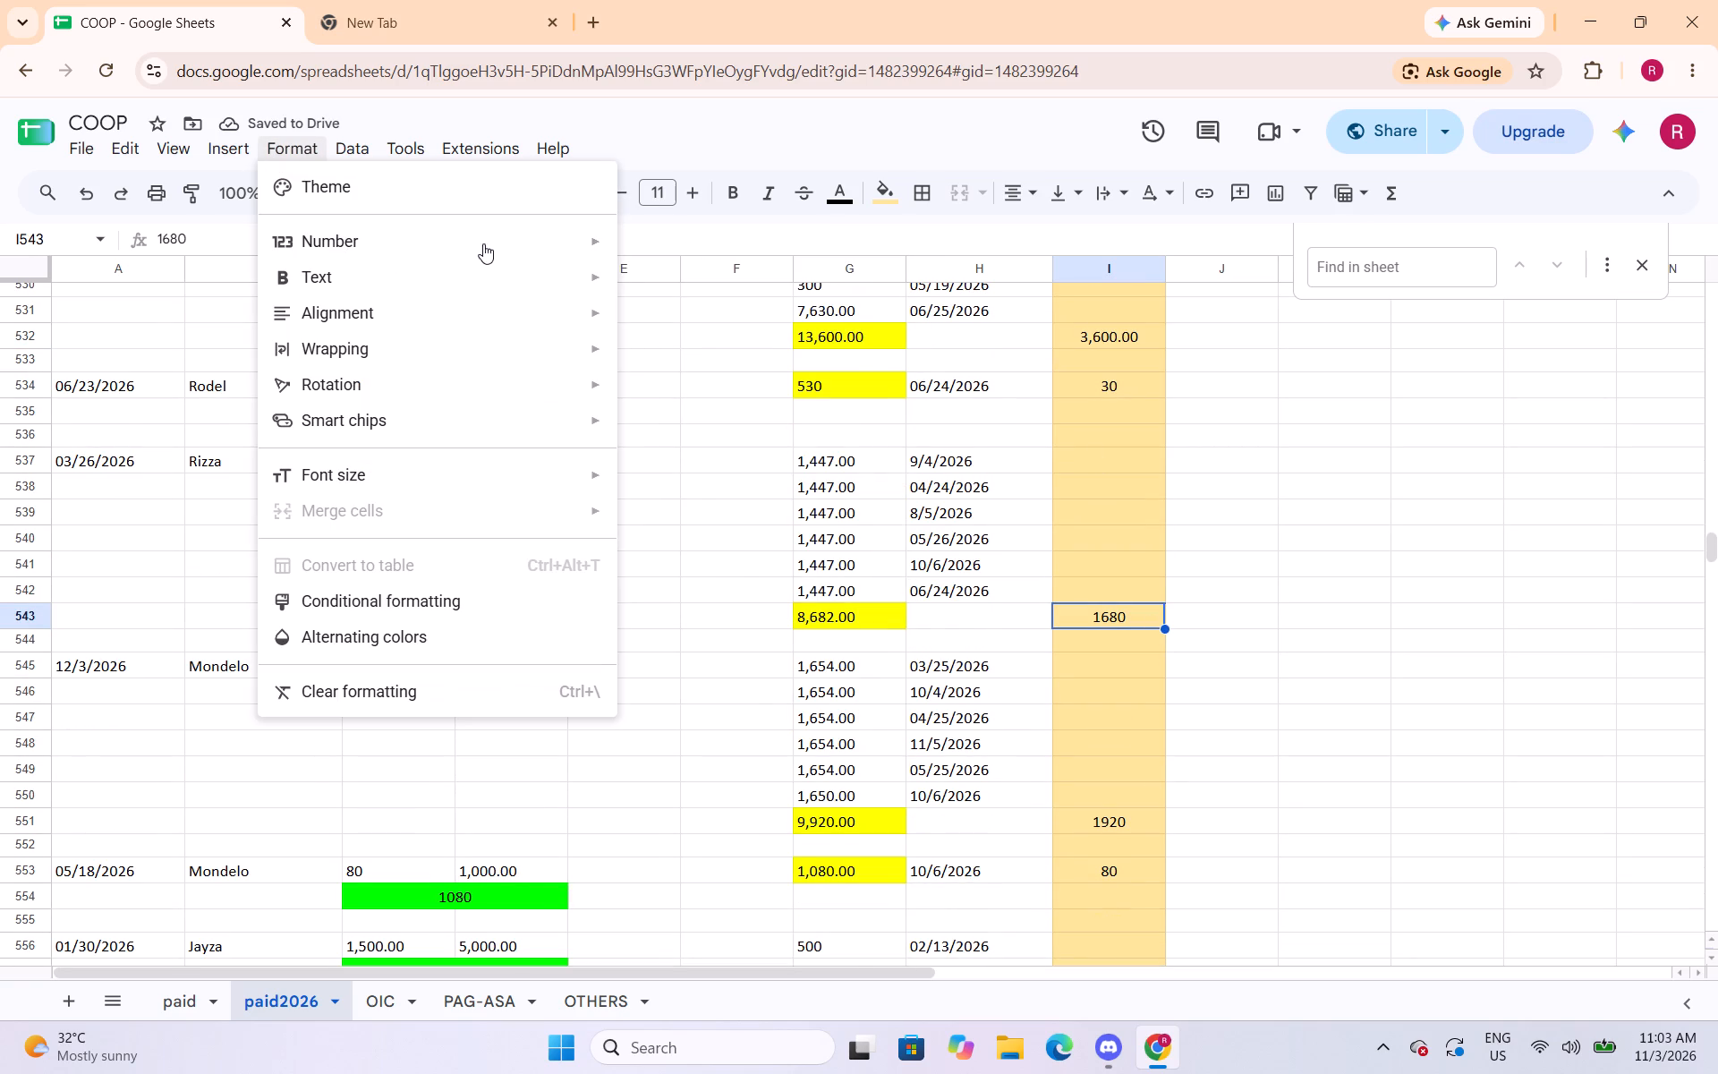
pyautogui.click(678, 347)
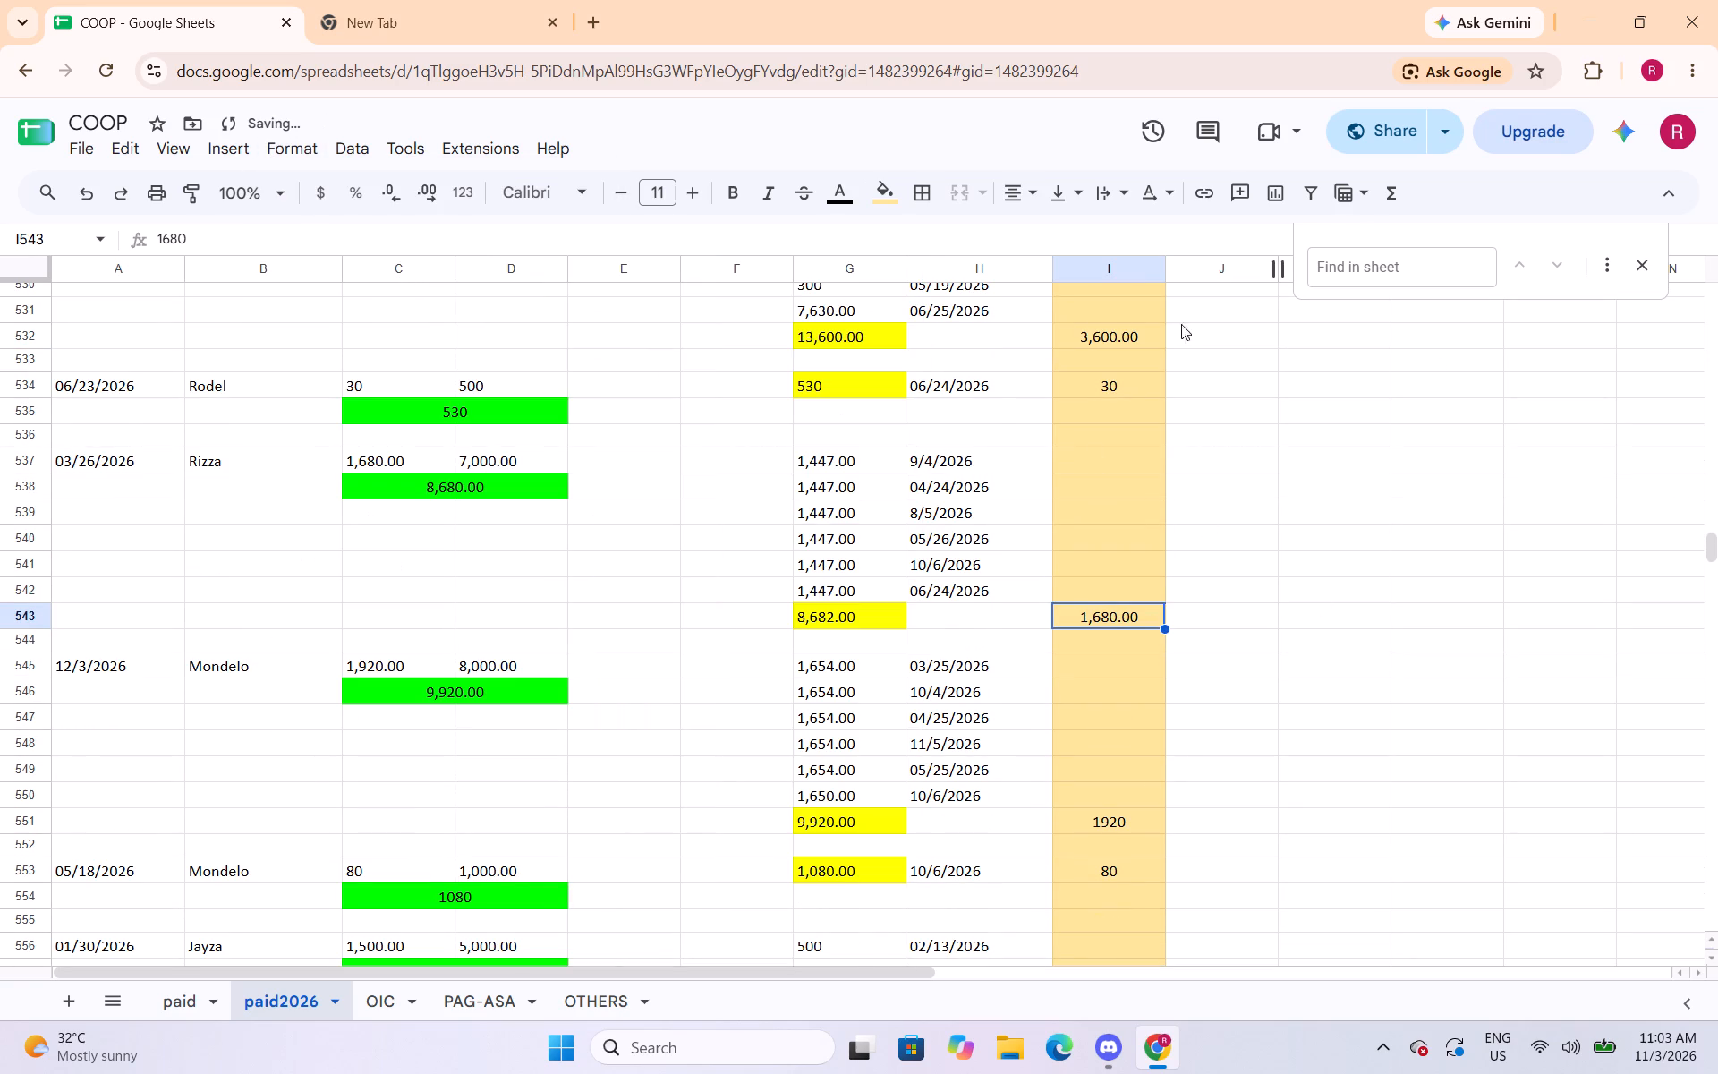
# Apply the Number format with thousands separator and two decimals to cells I551 and I561.
pyautogui.click(1141, 826)
pyautogui.click(272, 144)
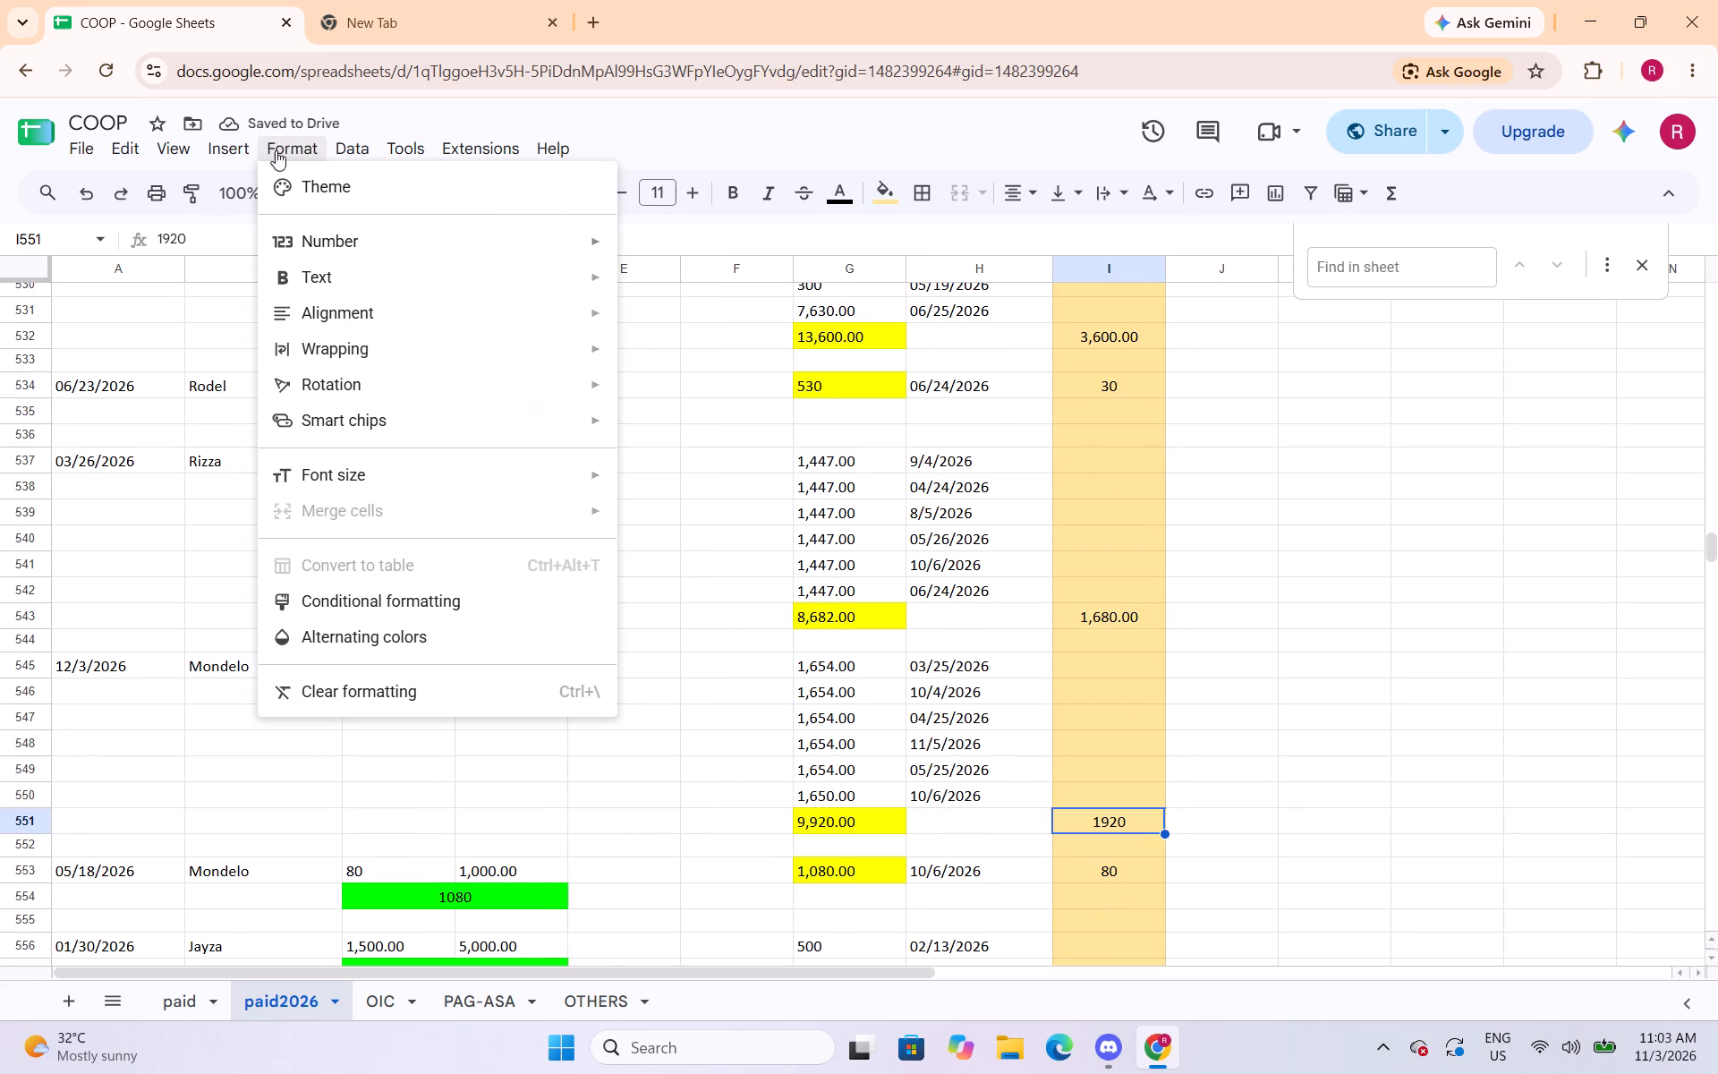
pyautogui.click(676, 337)
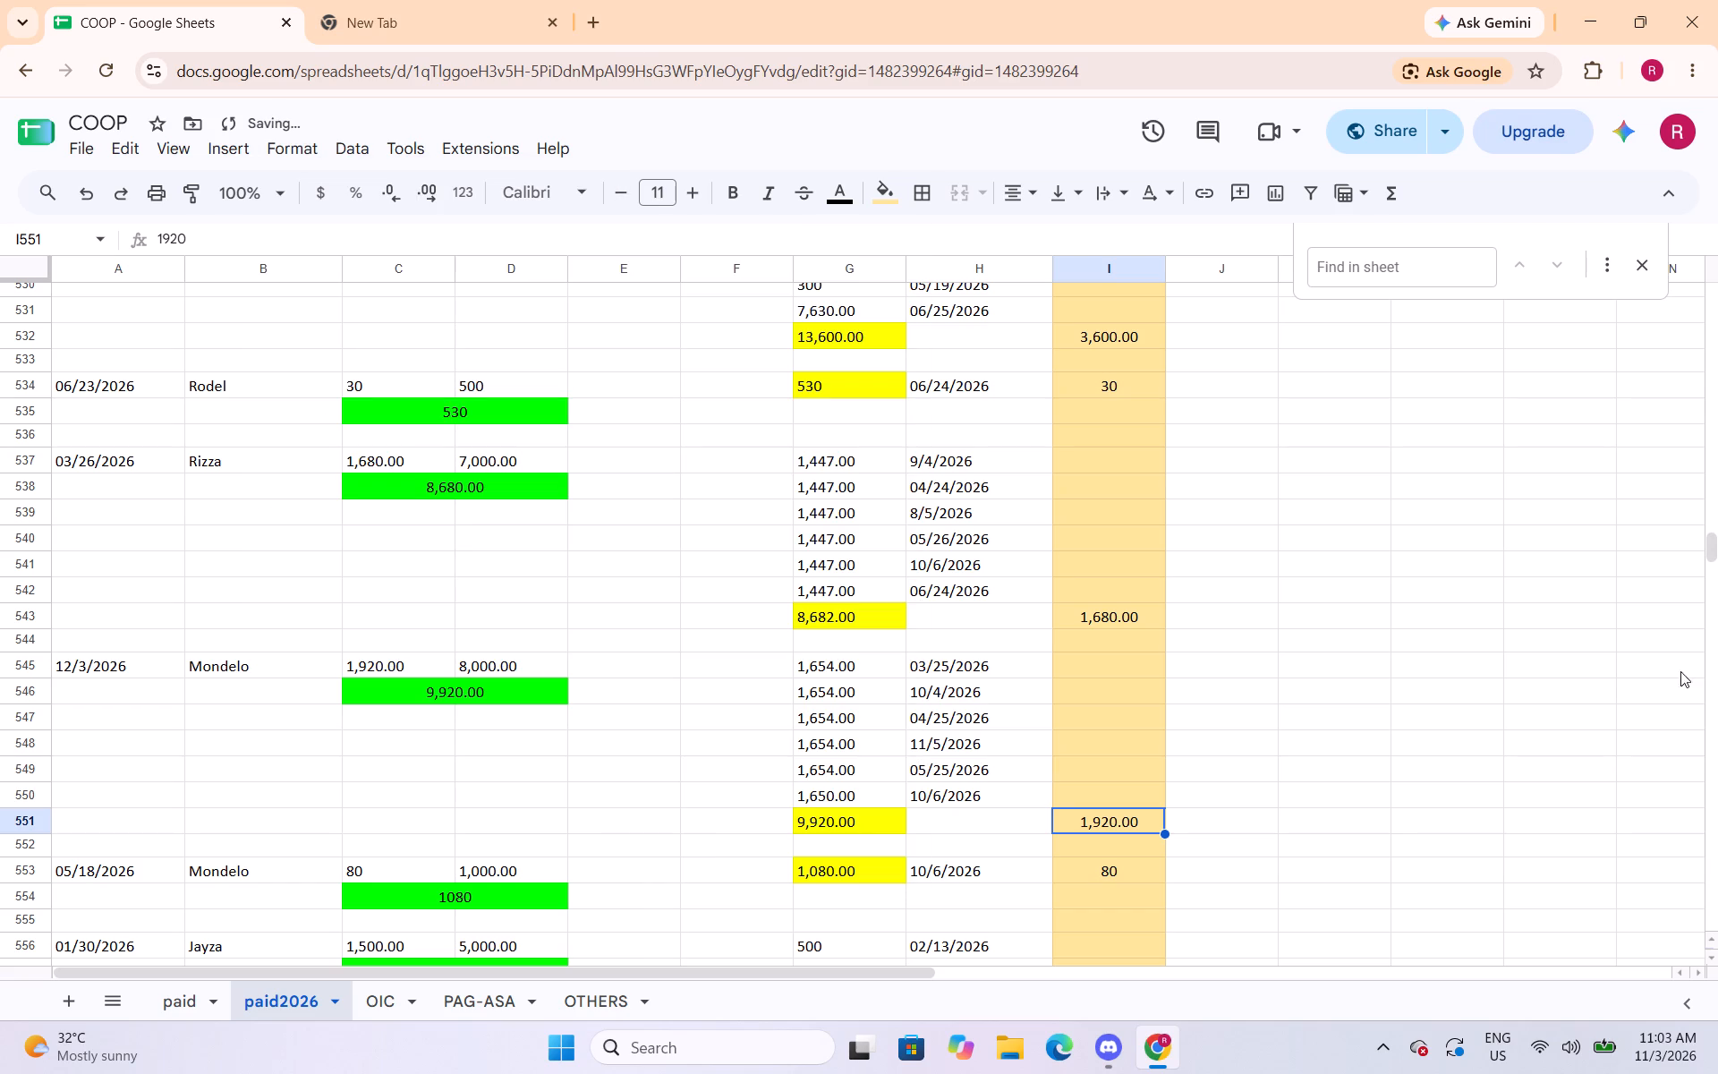
pyautogui.scroll(-4, 1110, 648)
pyautogui.click(1120, 638)
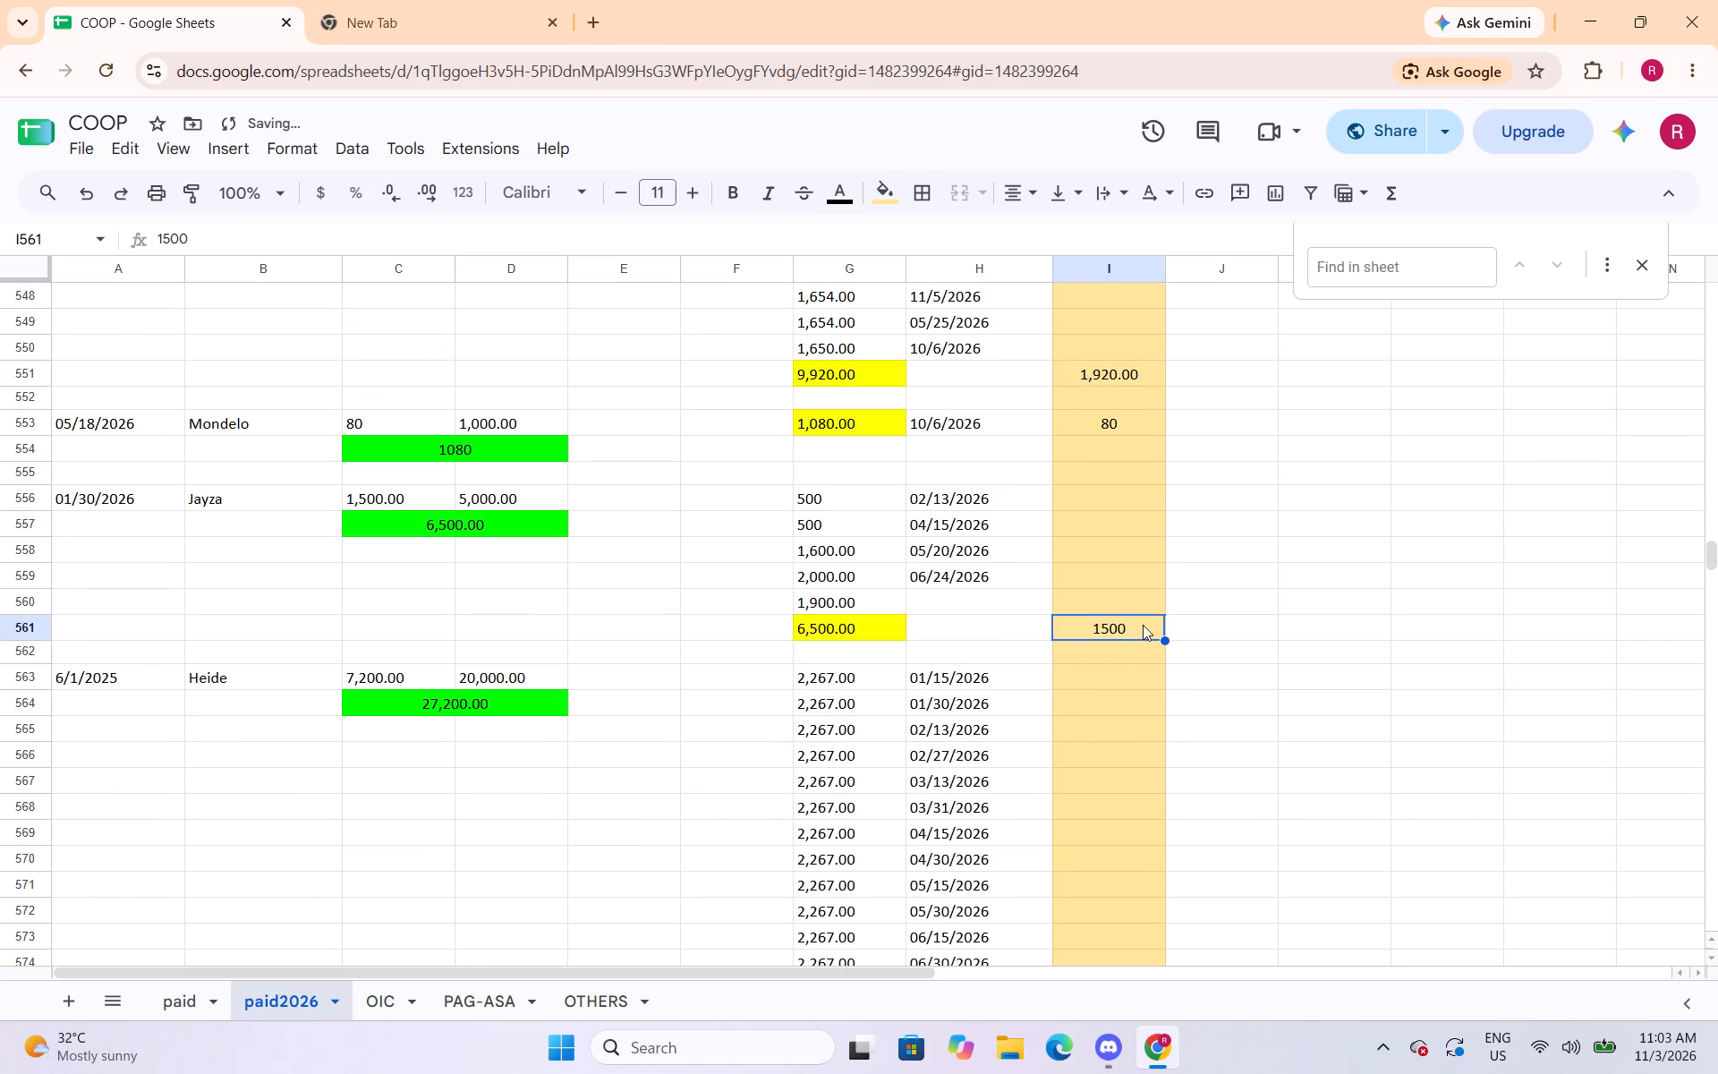
pyautogui.click(297, 143)
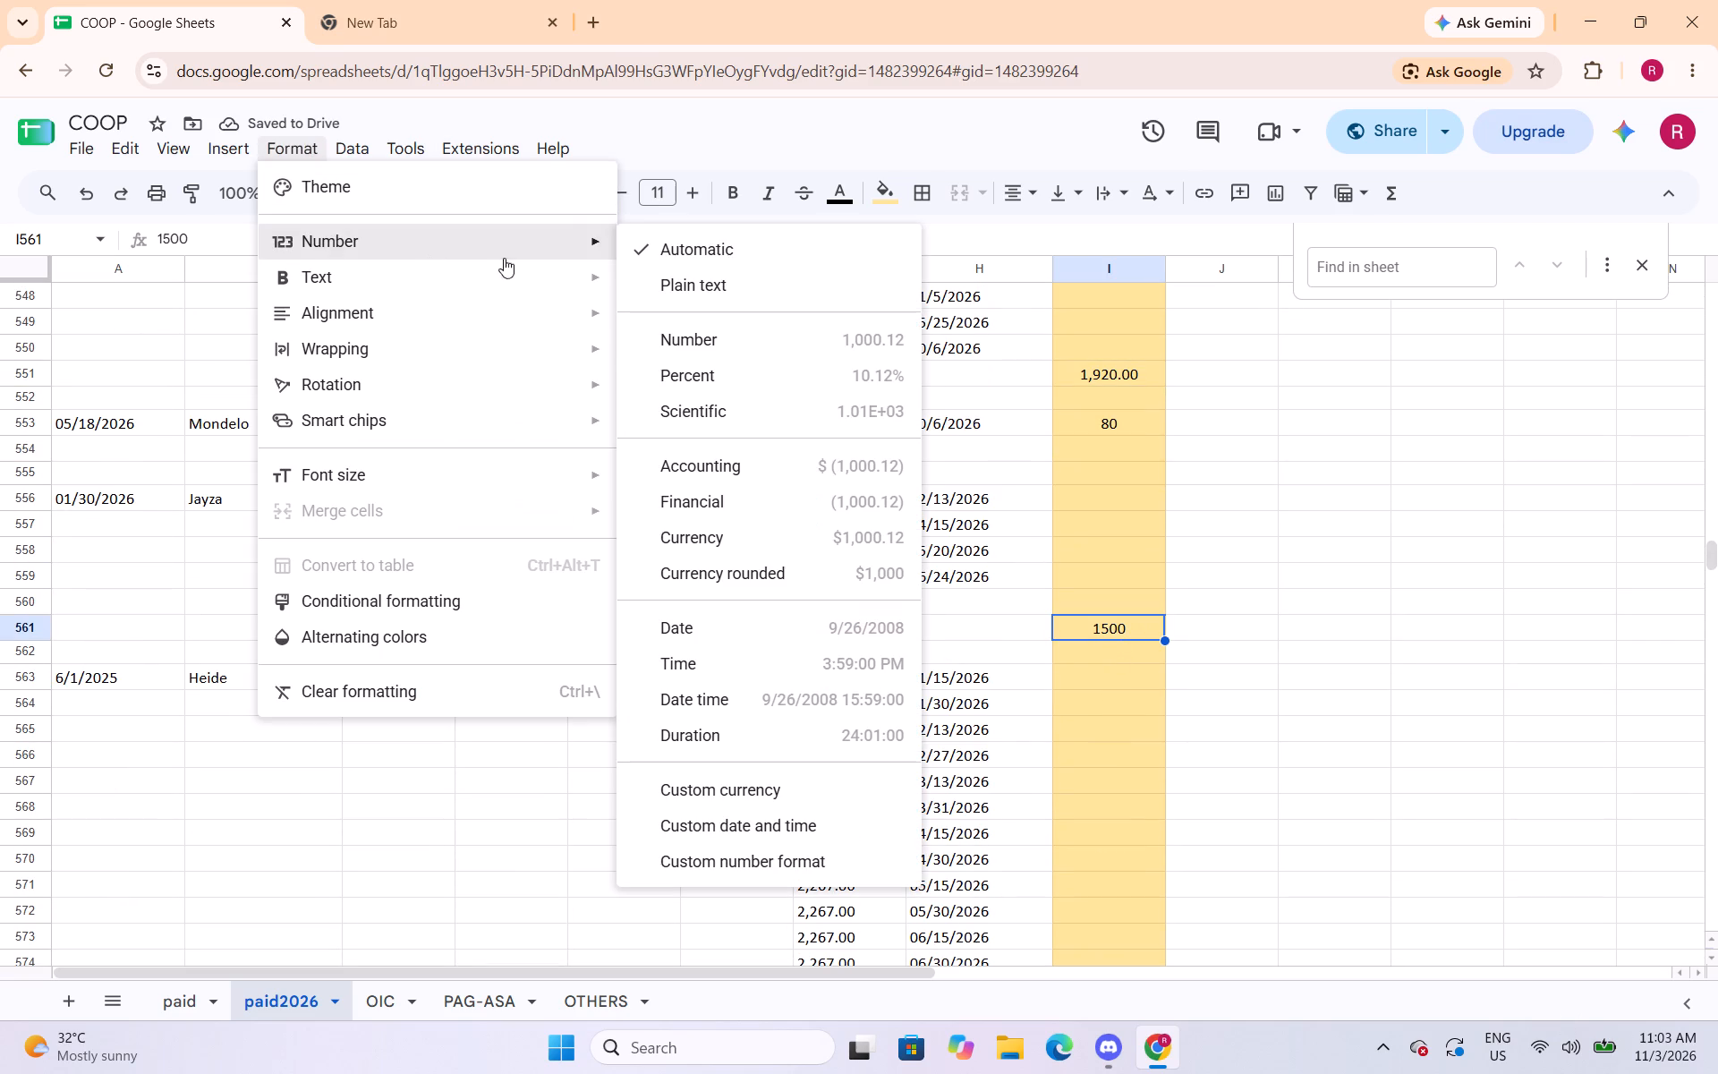
pyautogui.click(692, 347)
# Apply the Number format with thousands separator and two decimals to cells I575 and I583.
pyautogui.scroll(-4, 1279, 568)
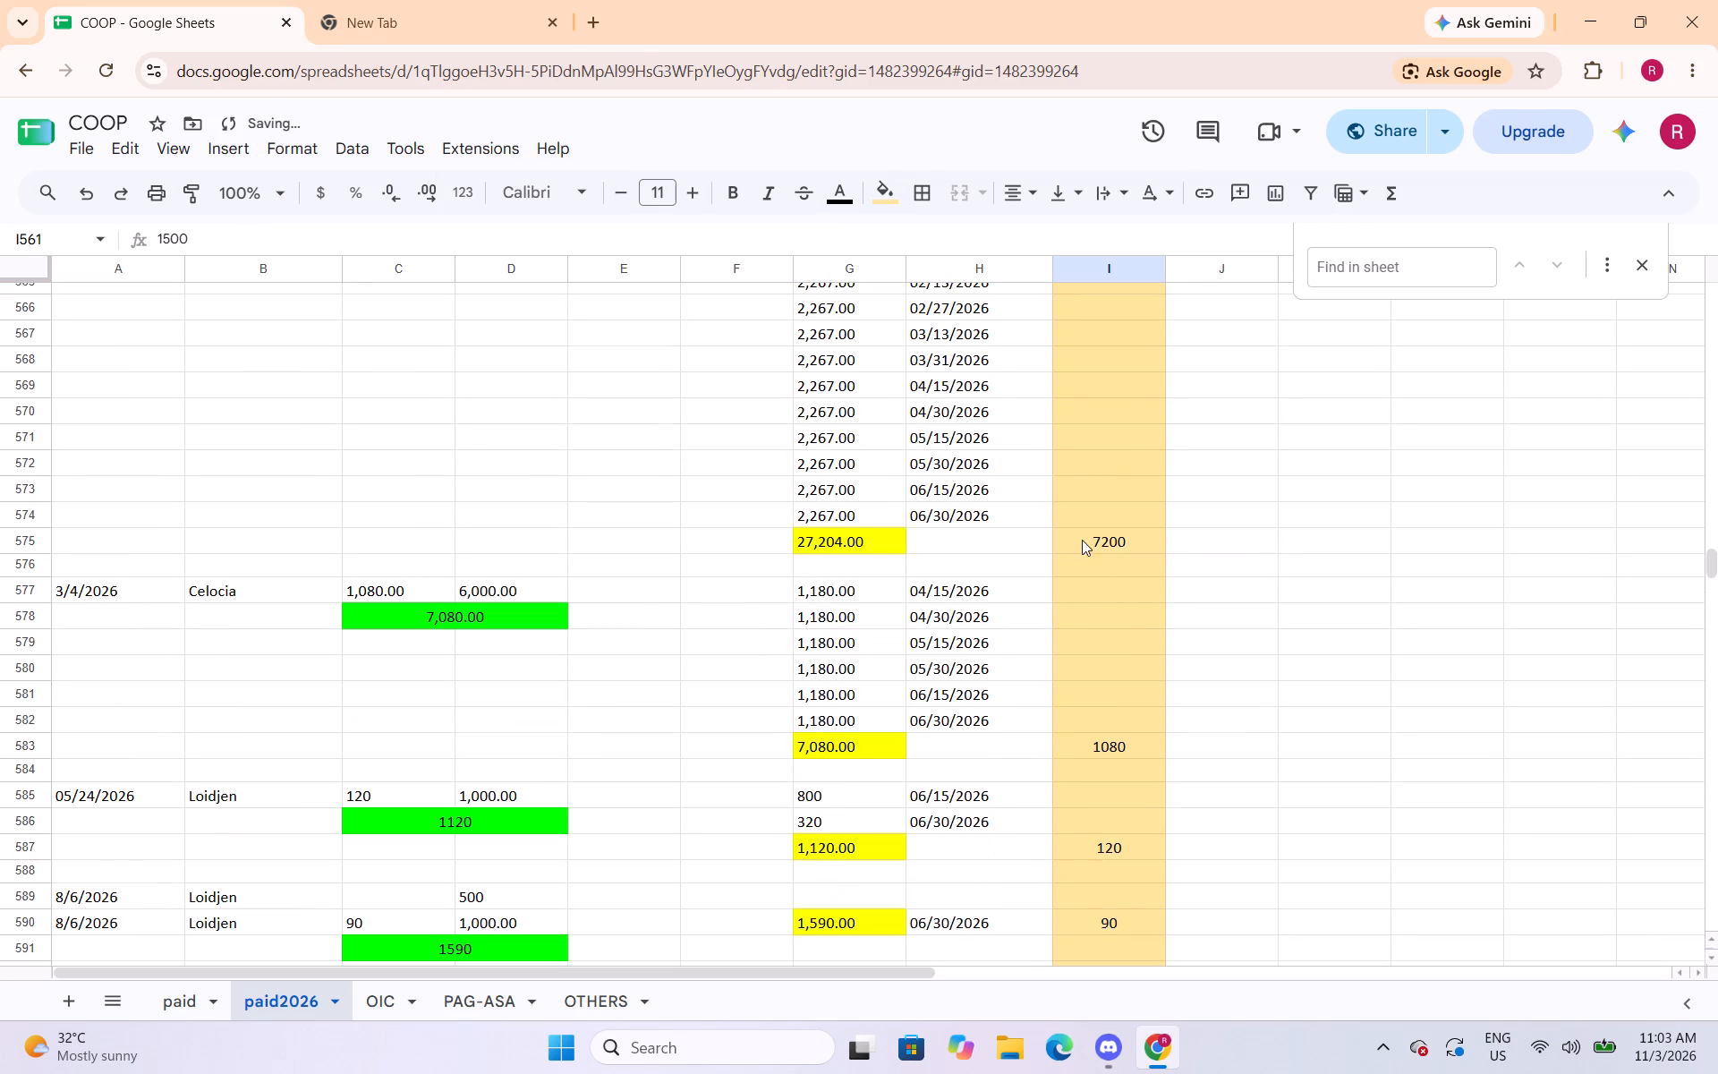
pyautogui.click(1081, 530)
pyautogui.click(311, 143)
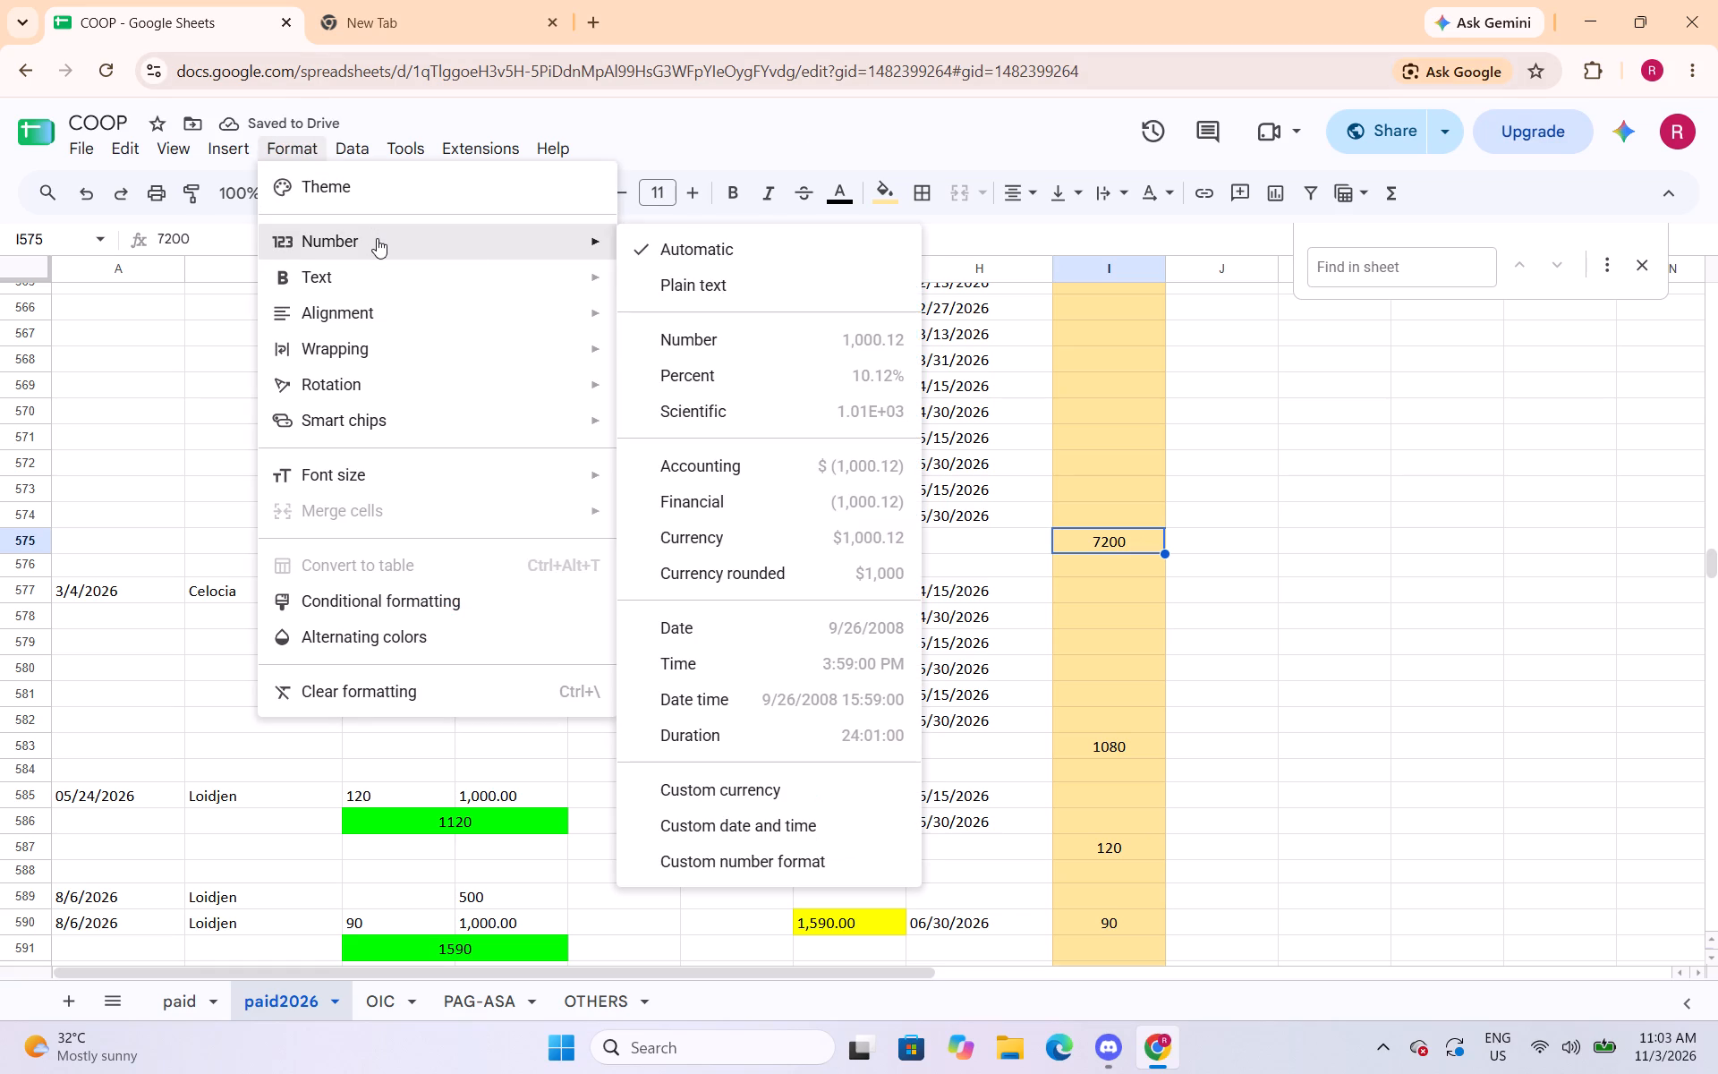
pyautogui.click(671, 335)
pyautogui.click(1127, 745)
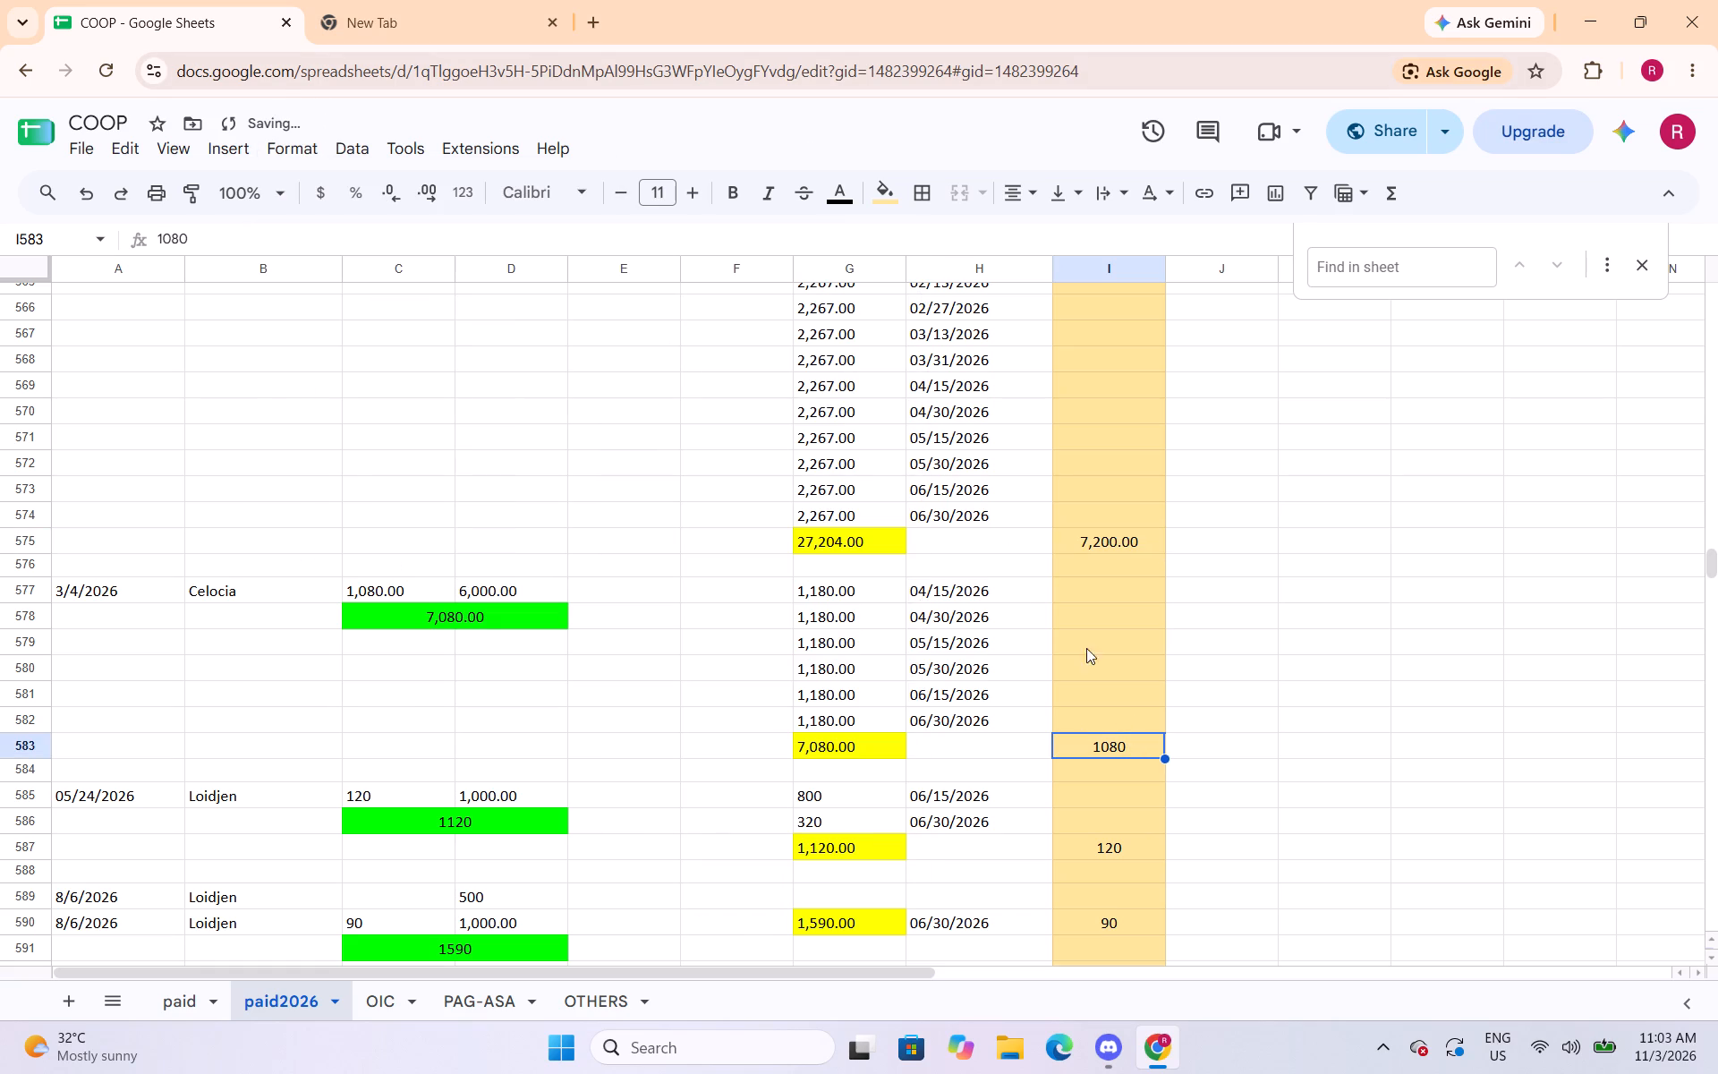
pyautogui.click(277, 149)
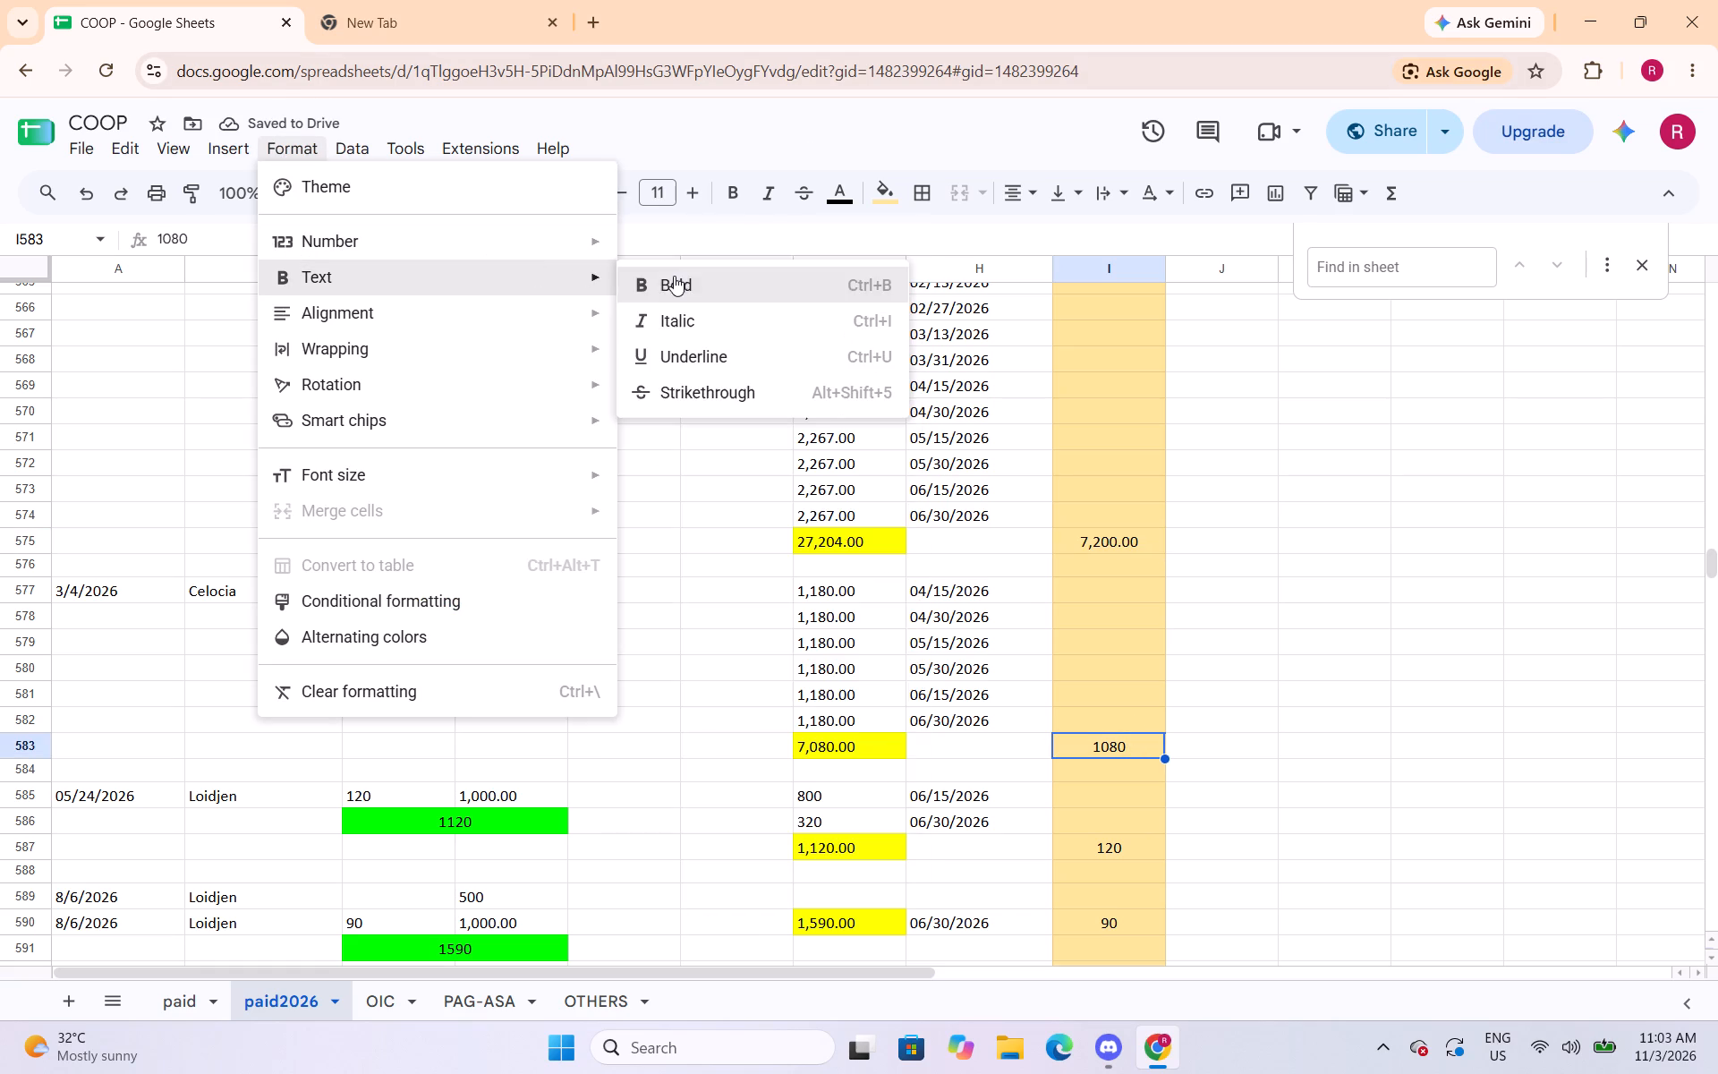
pyautogui.moveTo(677, 344); pyautogui.dragTo(666, 347)
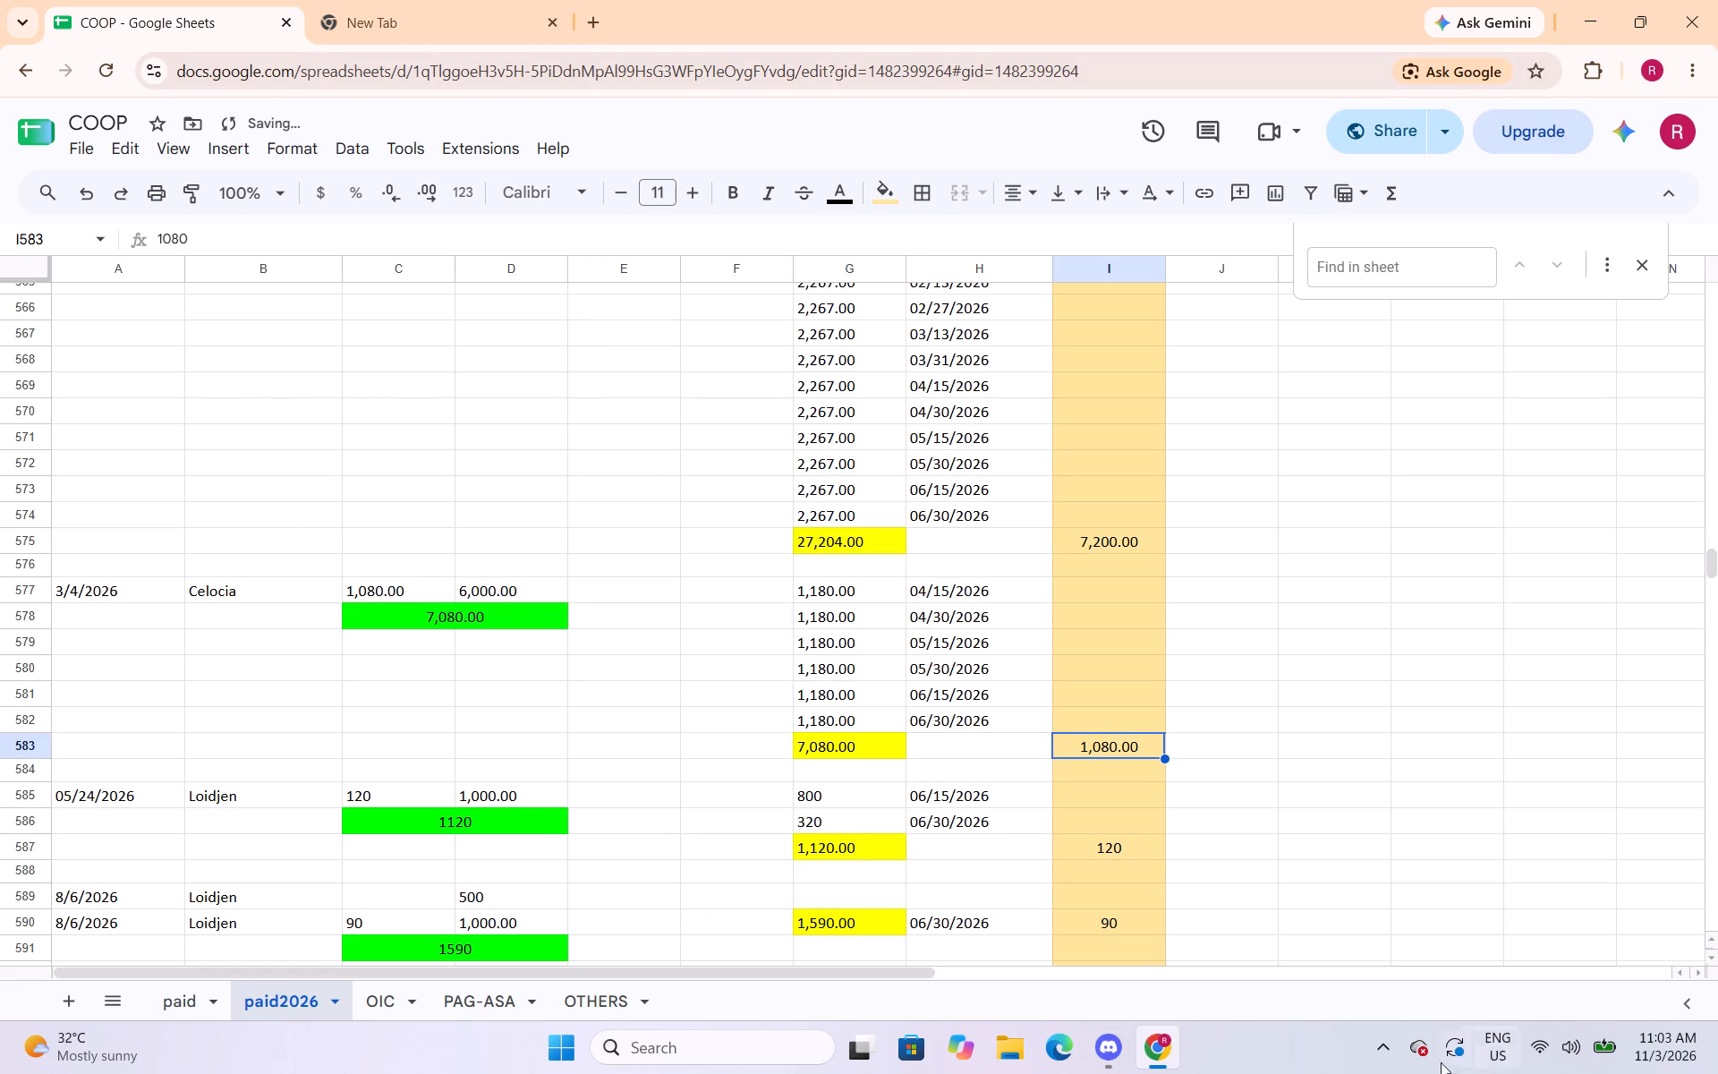
# Apply the Number format with thousands separator and two decimals to cells I612 and I619.
pyautogui.scroll(-5, 1144, 768)
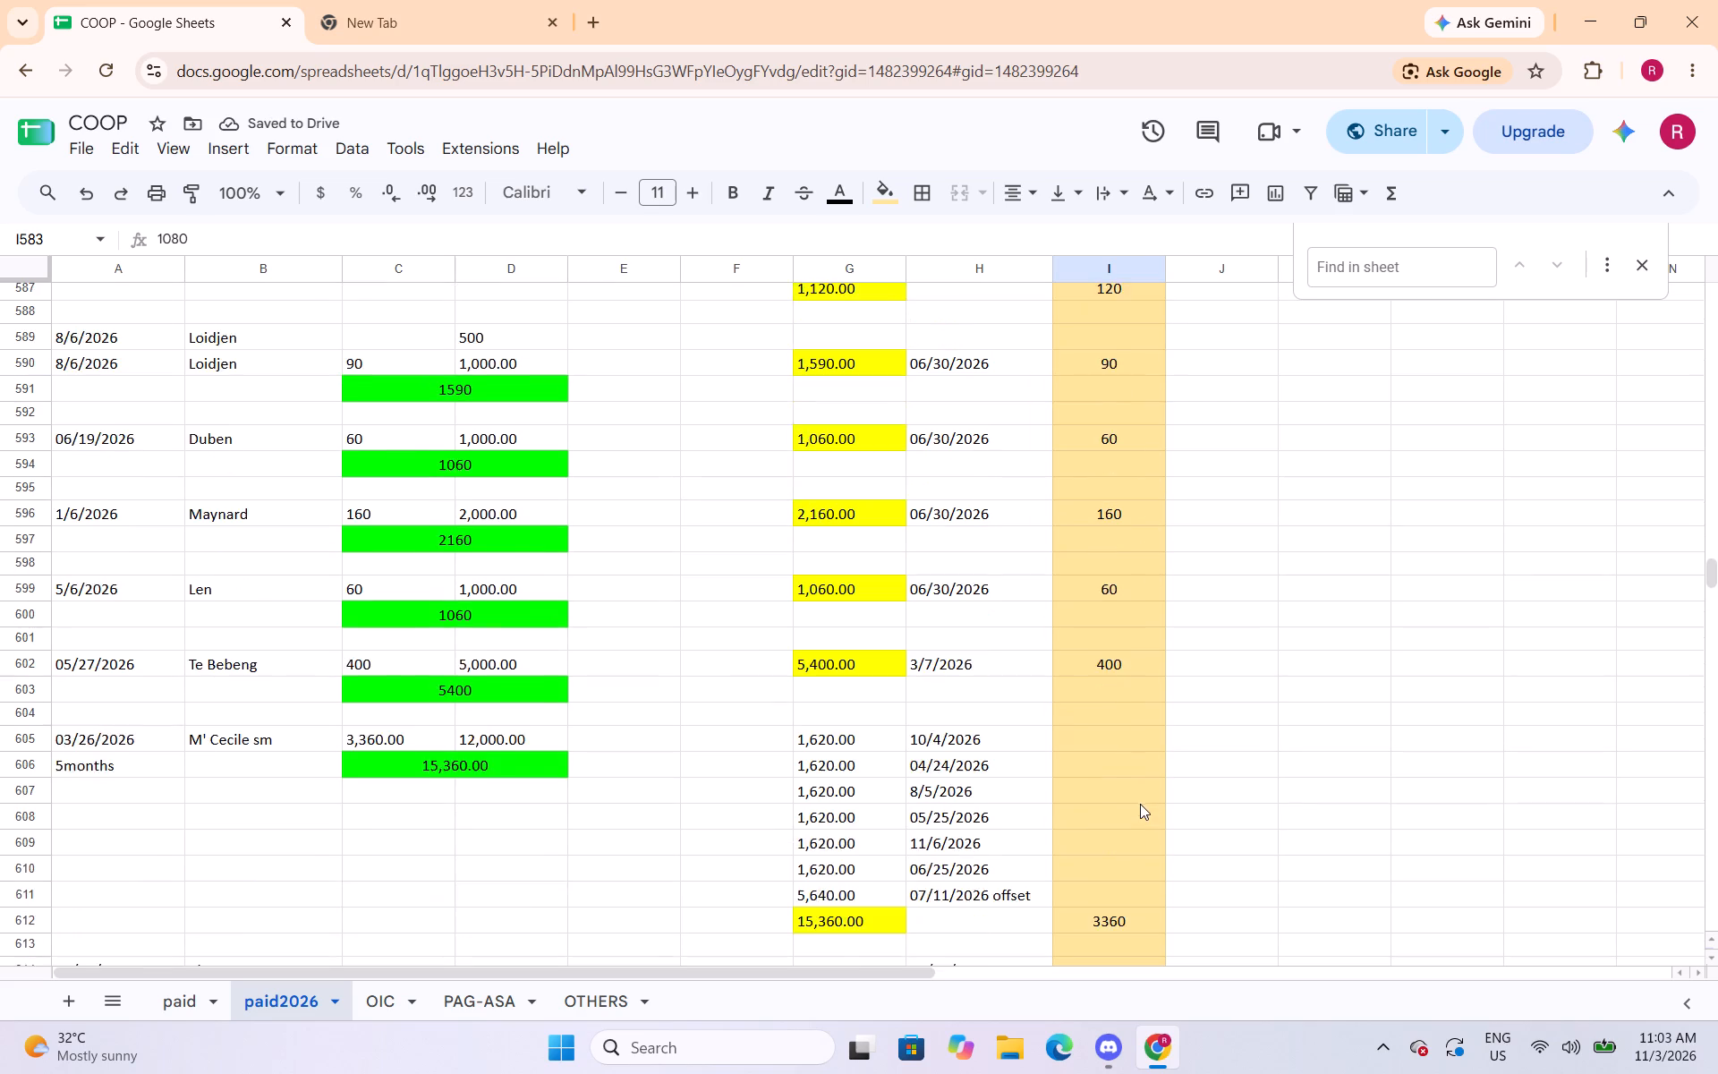
pyautogui.scroll(-1, 1140, 804)
pyautogui.click(1125, 816)
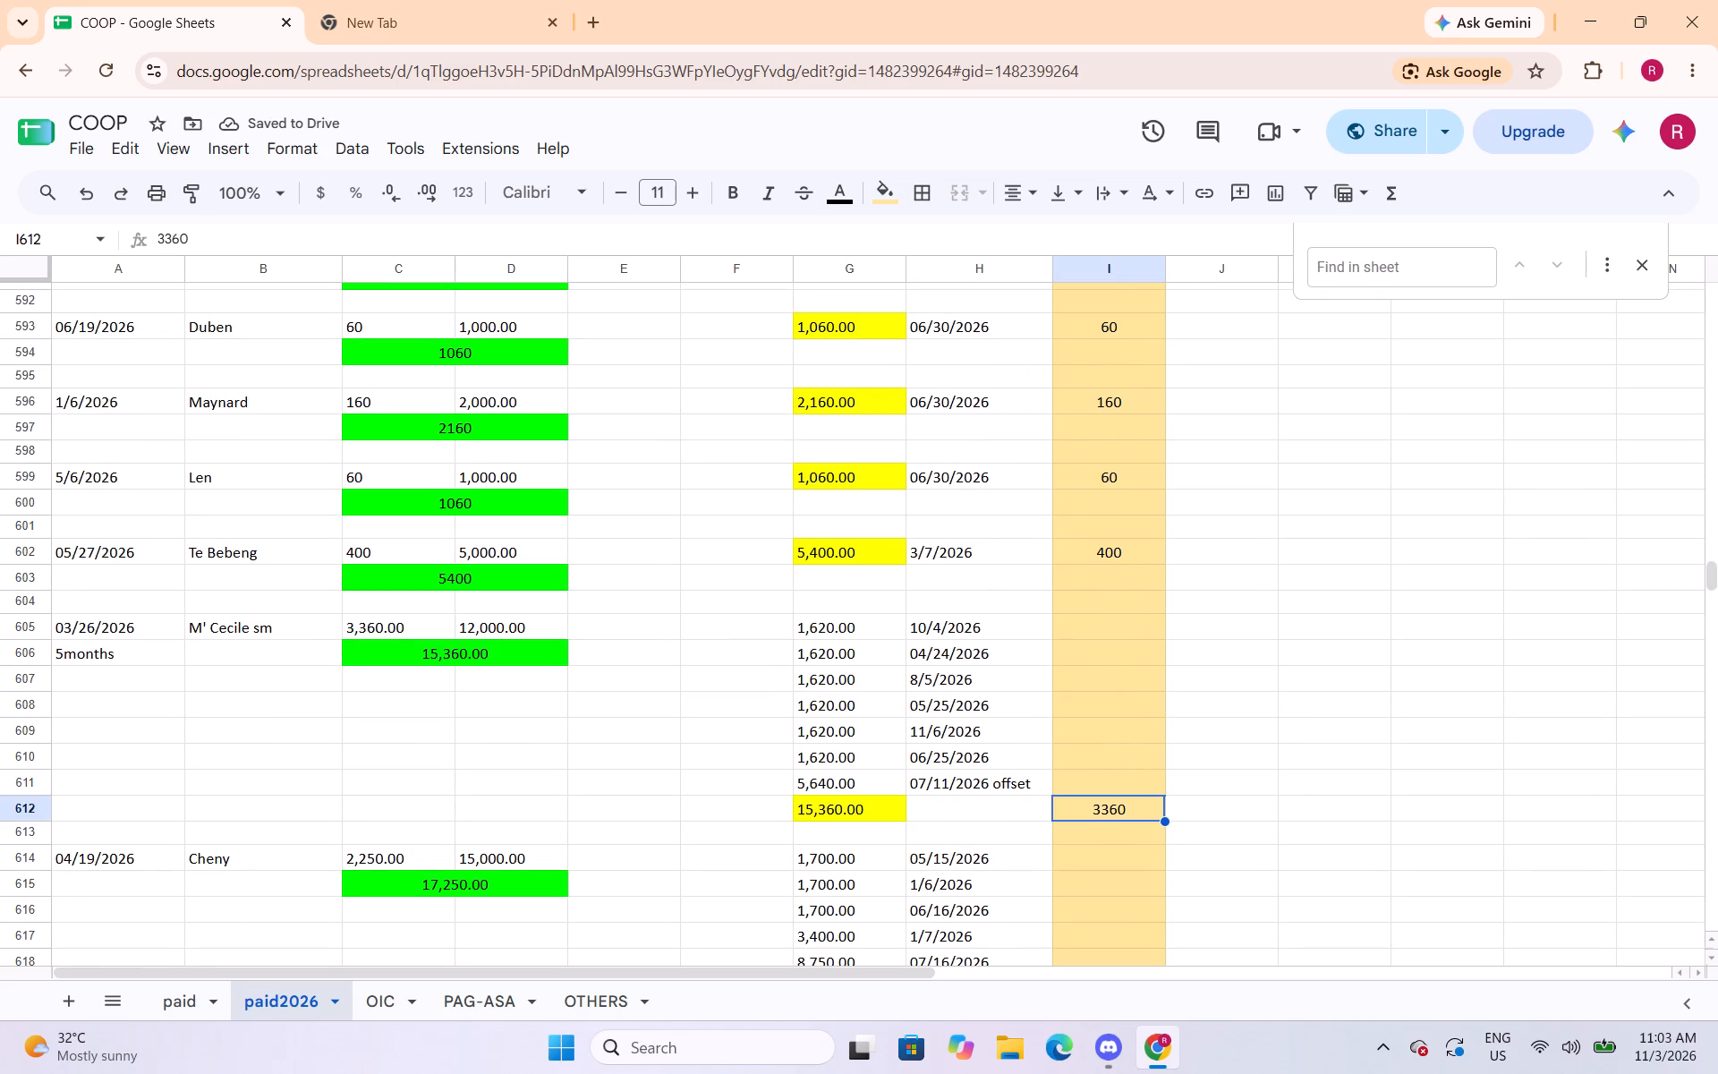
pyautogui.click(274, 158)
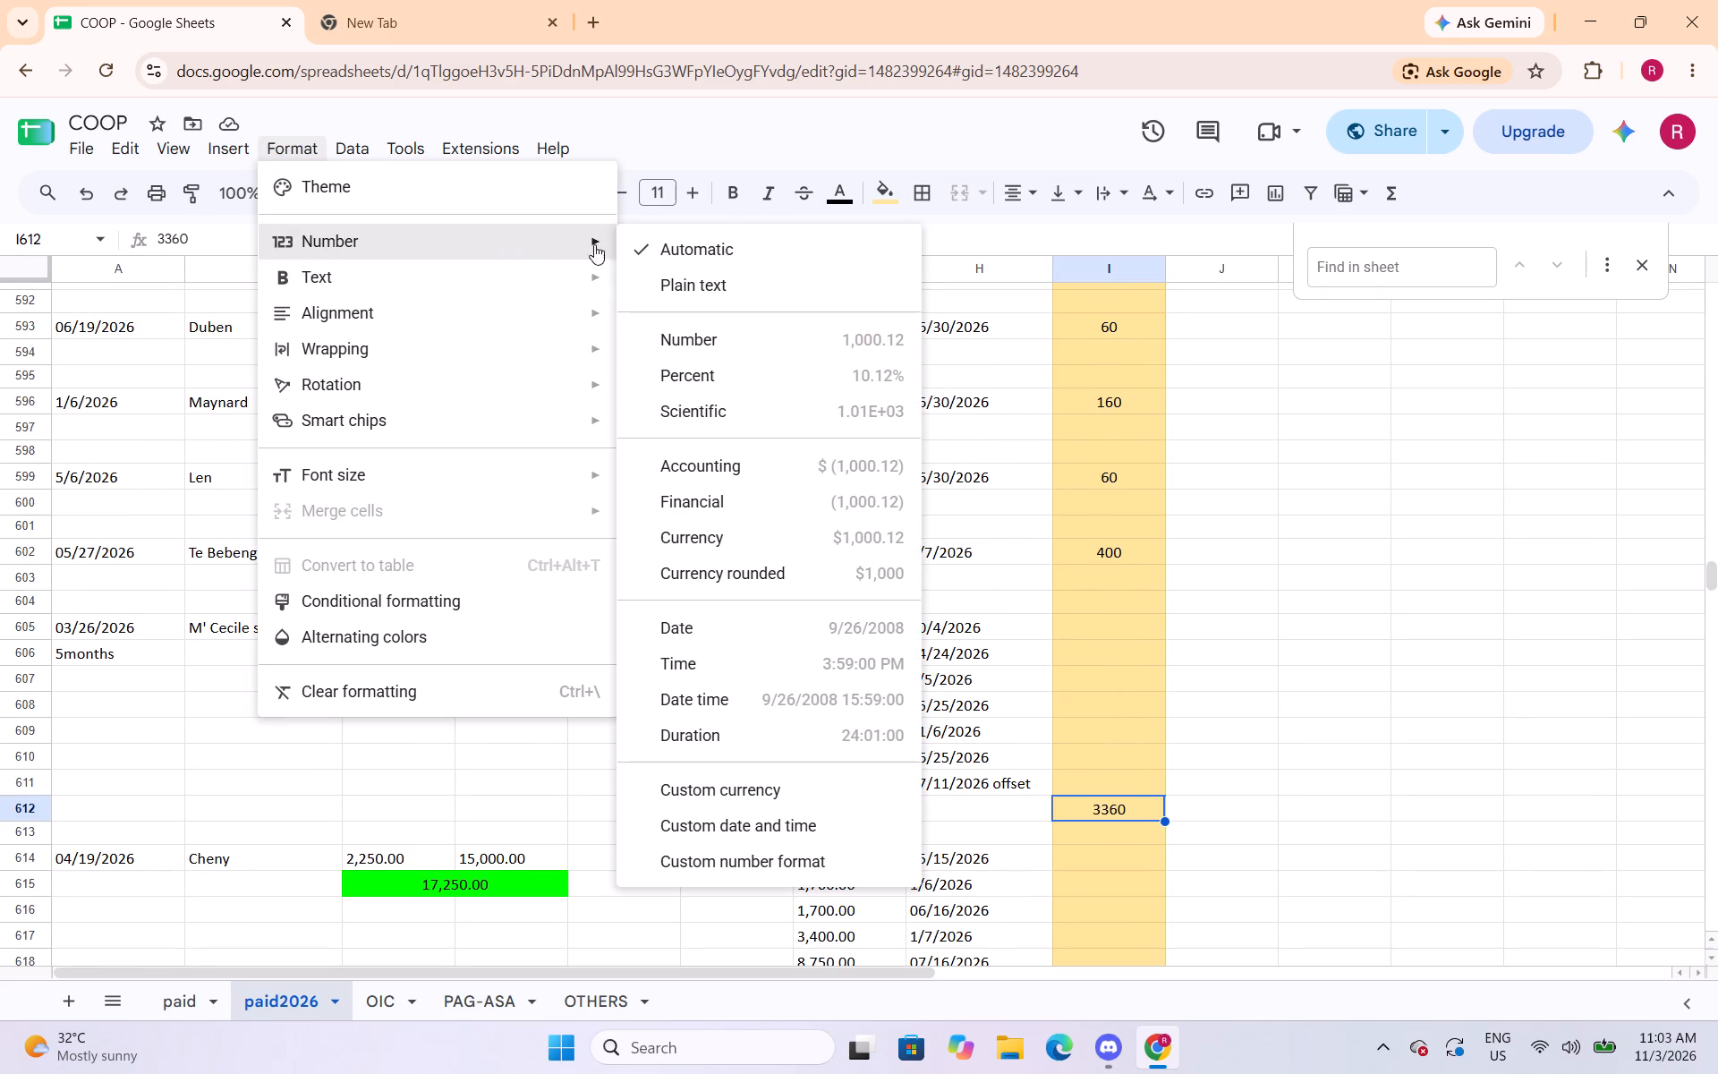
pyautogui.click(675, 336)
pyautogui.scroll(-3, 1262, 486)
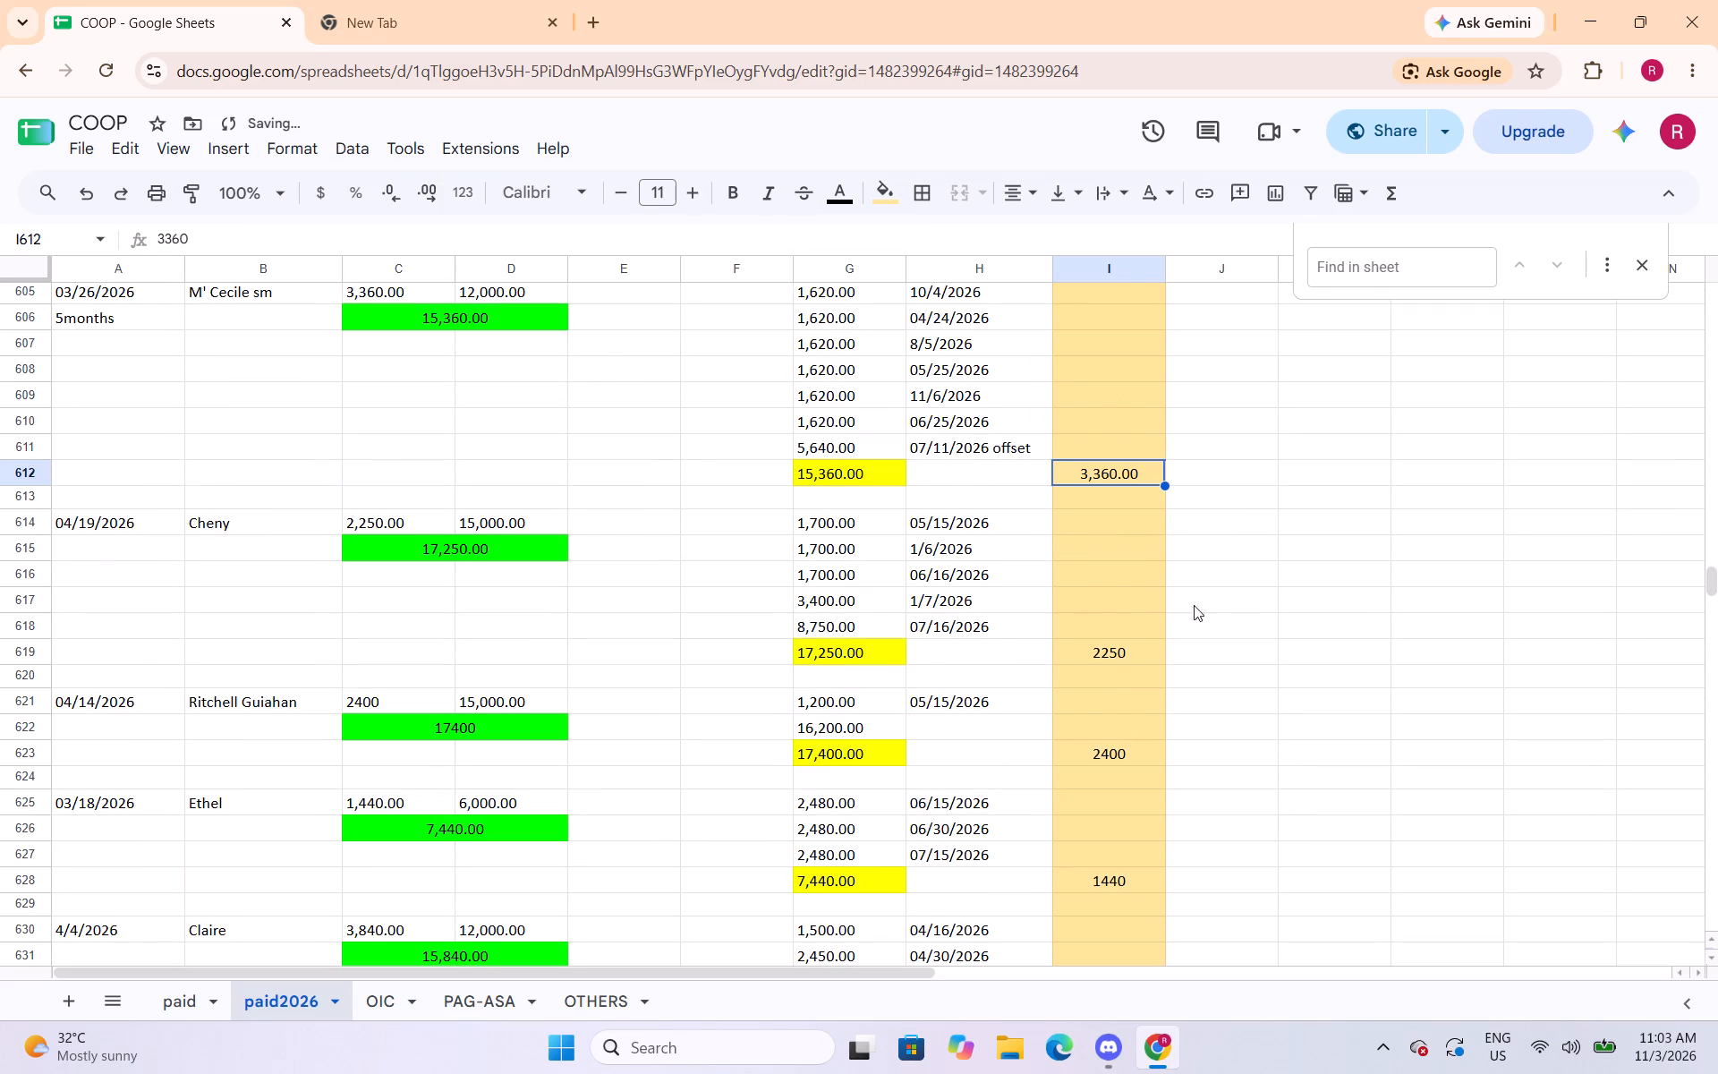
pyautogui.click(1133, 648)
pyautogui.click(312, 155)
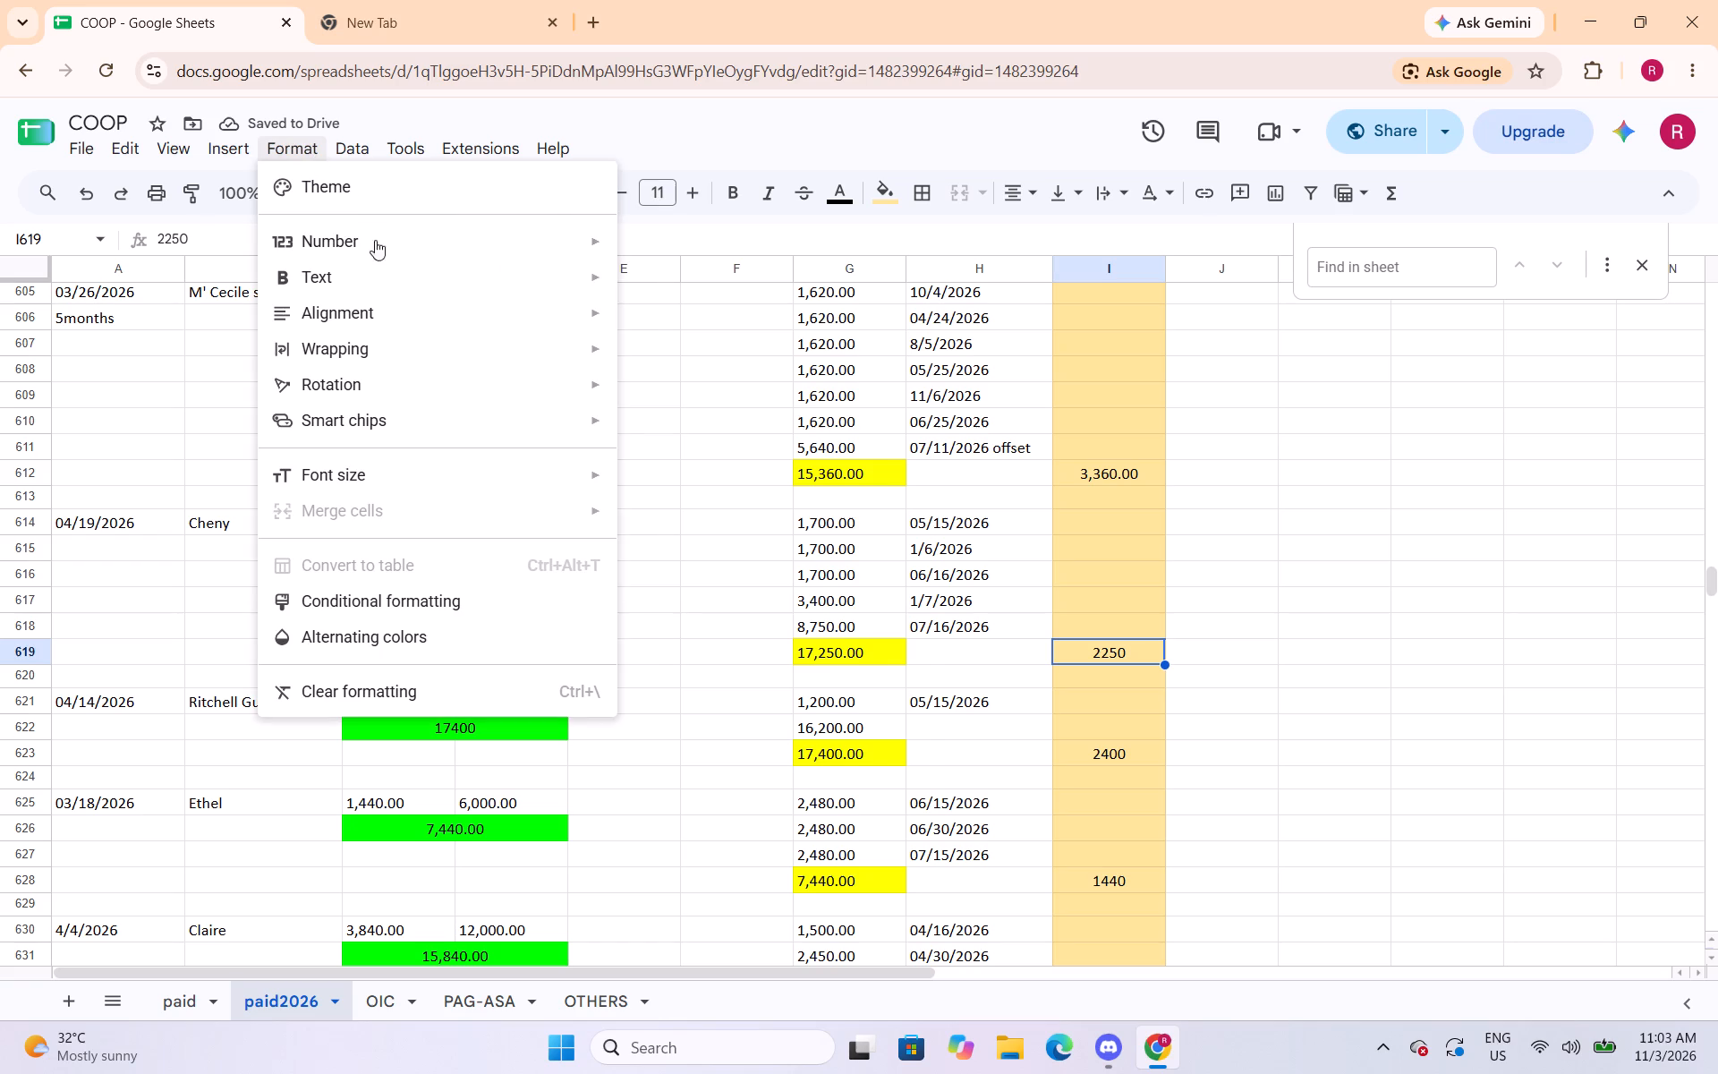
pyautogui.click(685, 339)
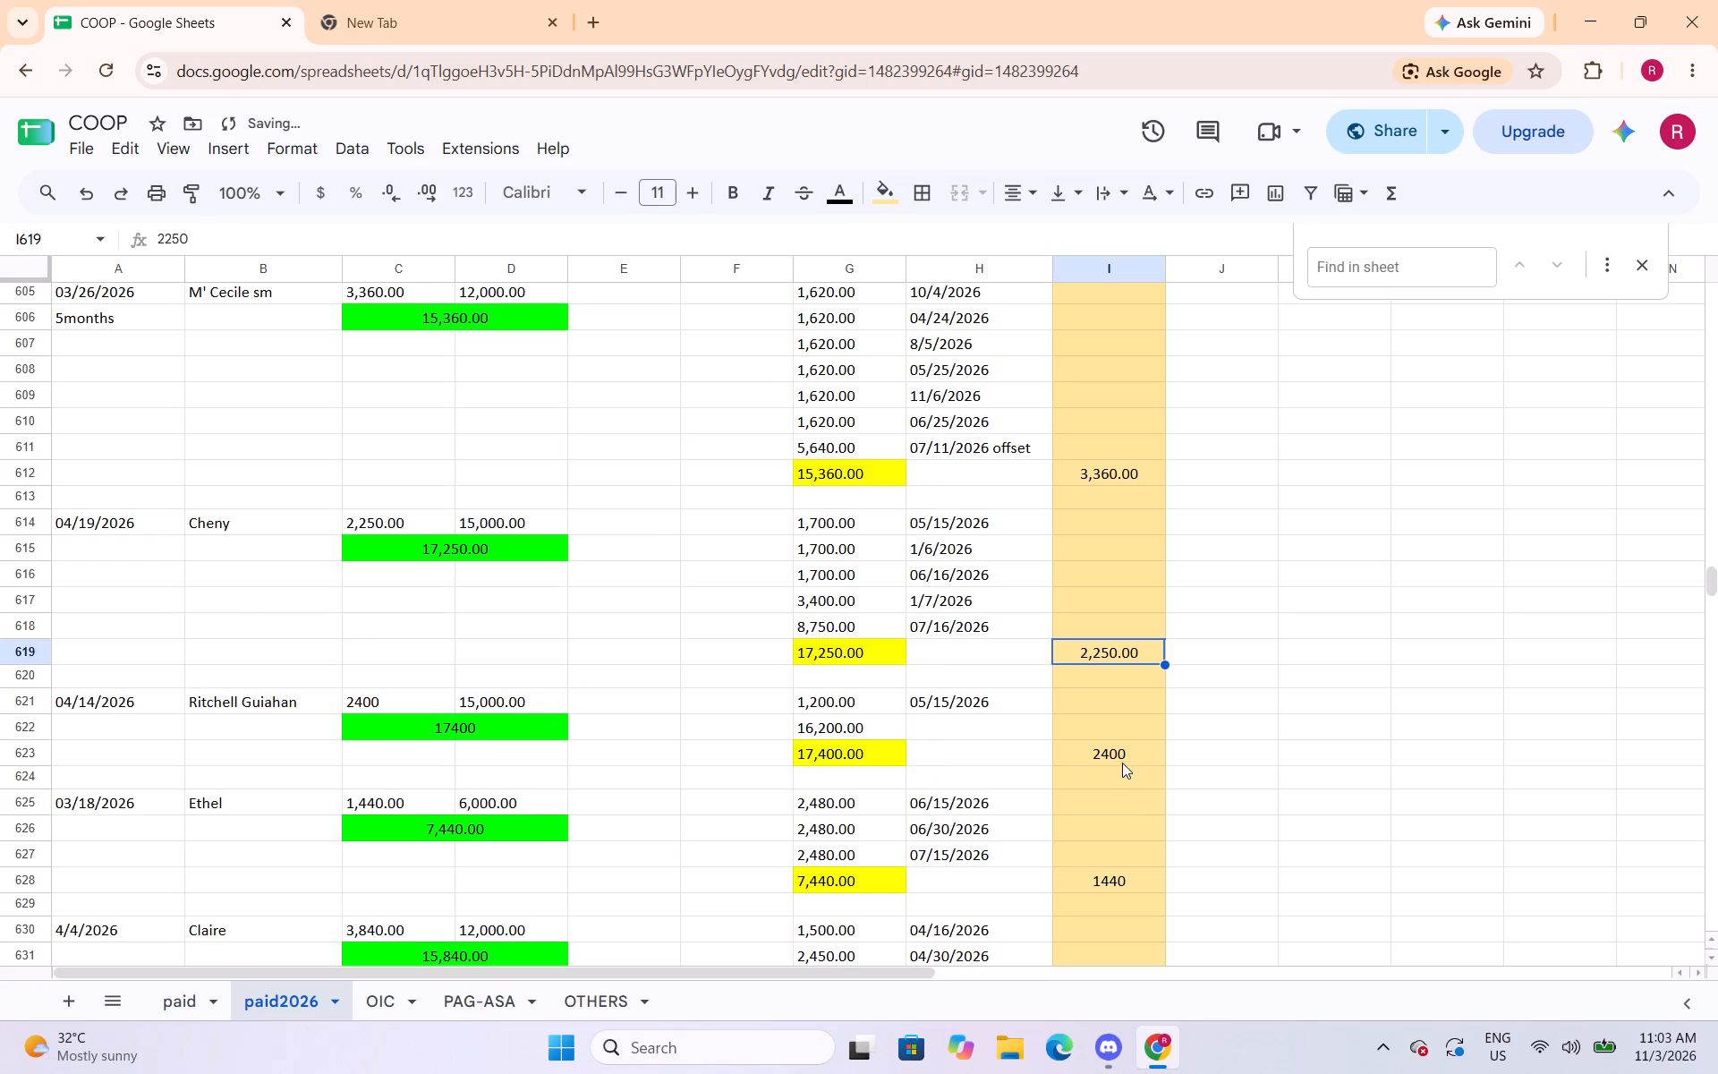
# Apply the Number format with thousands separator and two decimals to cells I623 and I628.
pyautogui.click(1122, 761)
pyautogui.click(291, 158)
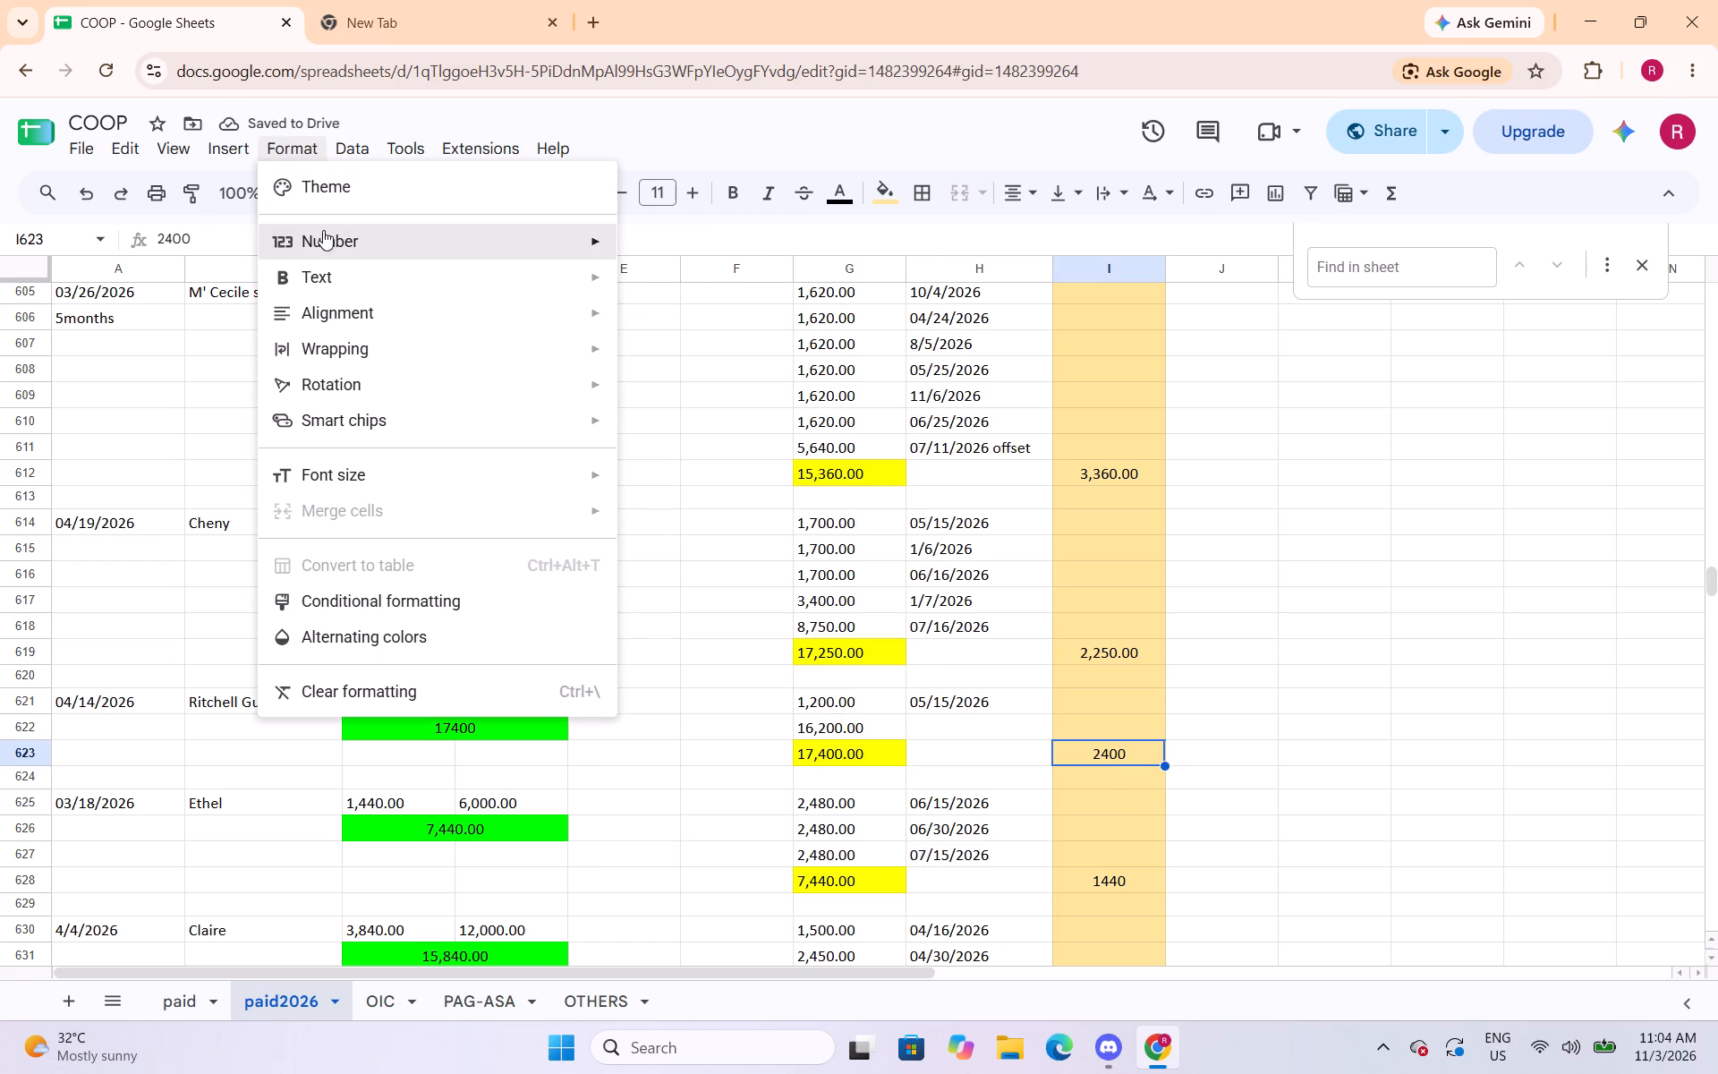
pyautogui.click(662, 328)
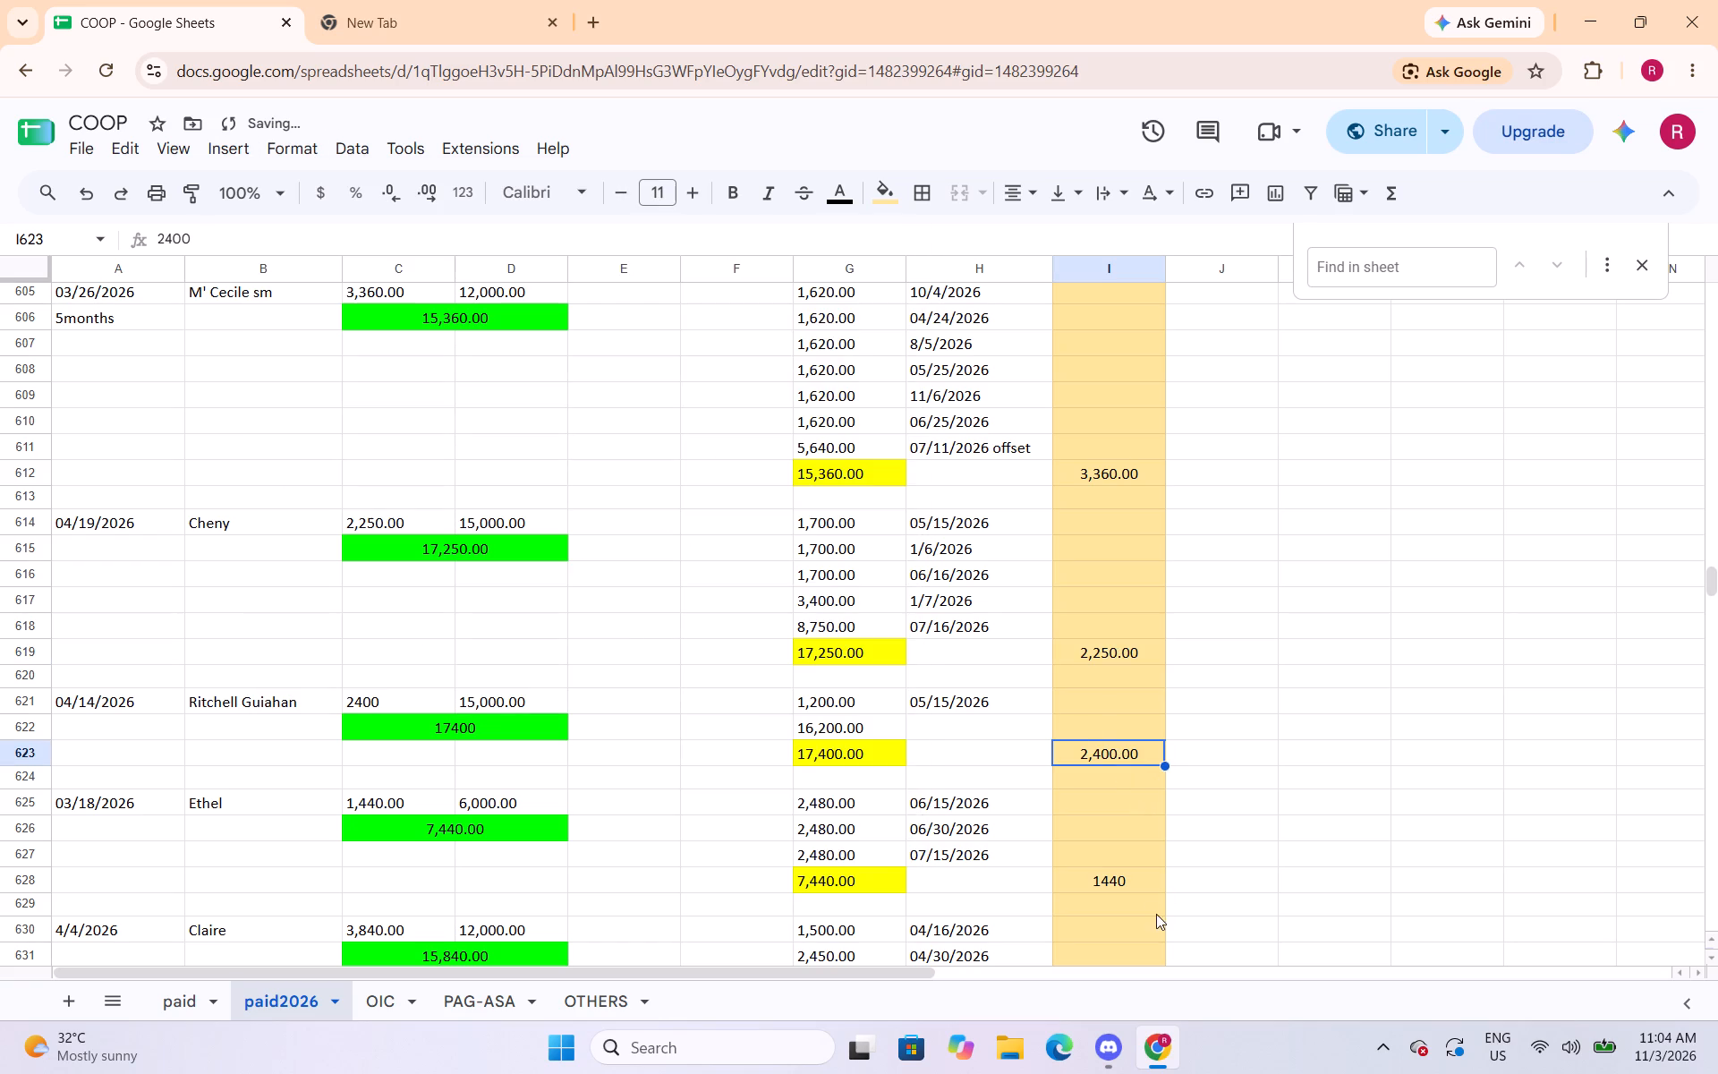
pyautogui.click(1135, 887)
pyautogui.click(271, 149)
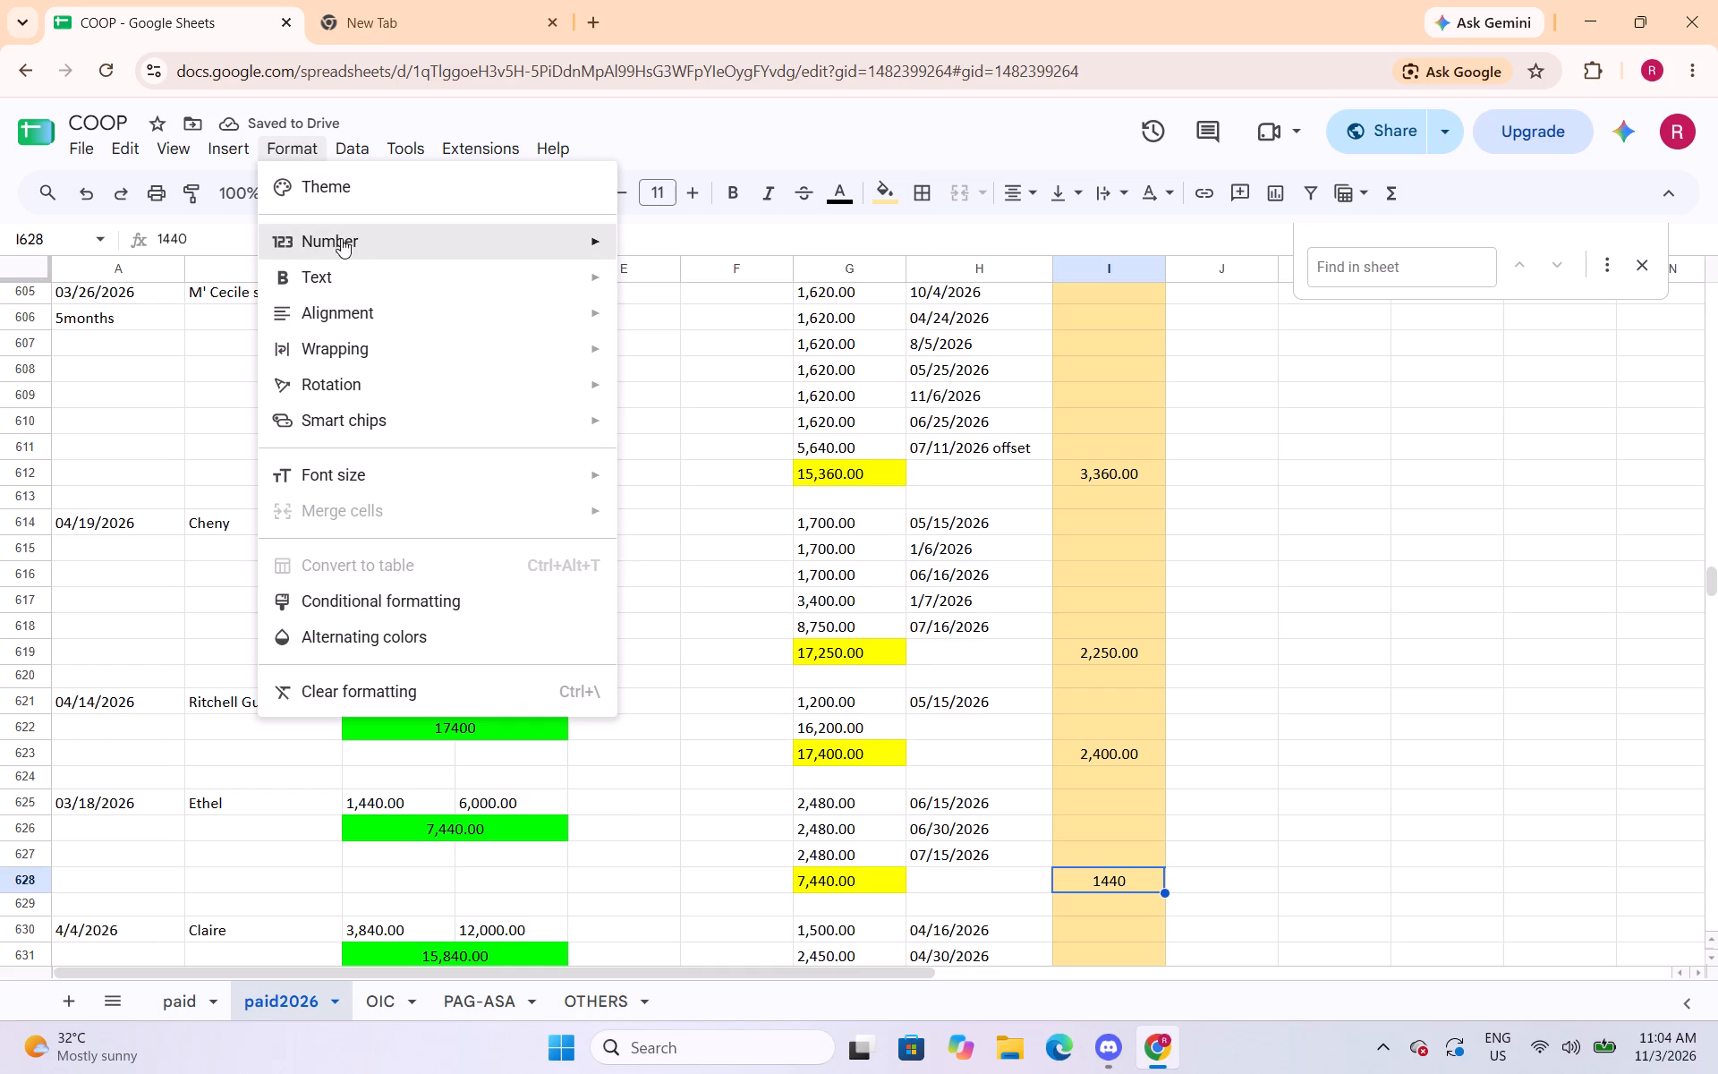
pyautogui.click(676, 344)
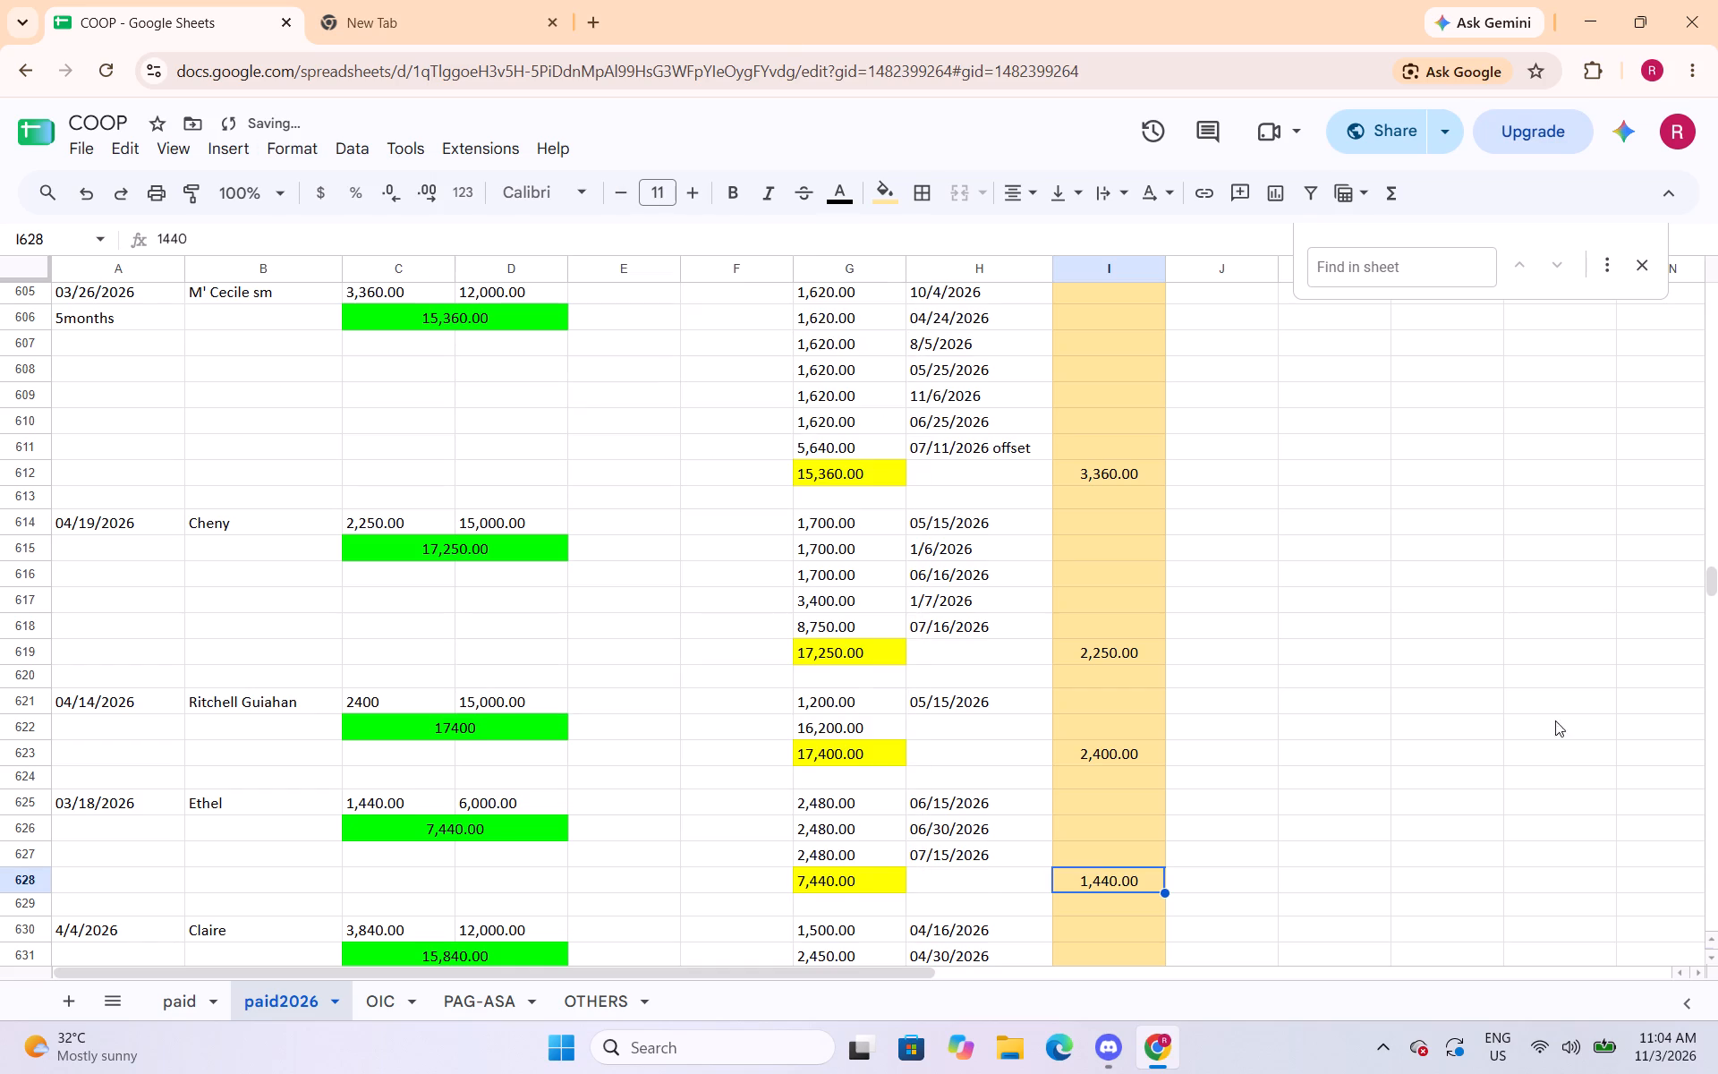
# Apply the Number format with thousands separator and two decimals to cell I638.
pyautogui.scroll(-4, 1113, 585)
pyautogui.click(1127, 692)
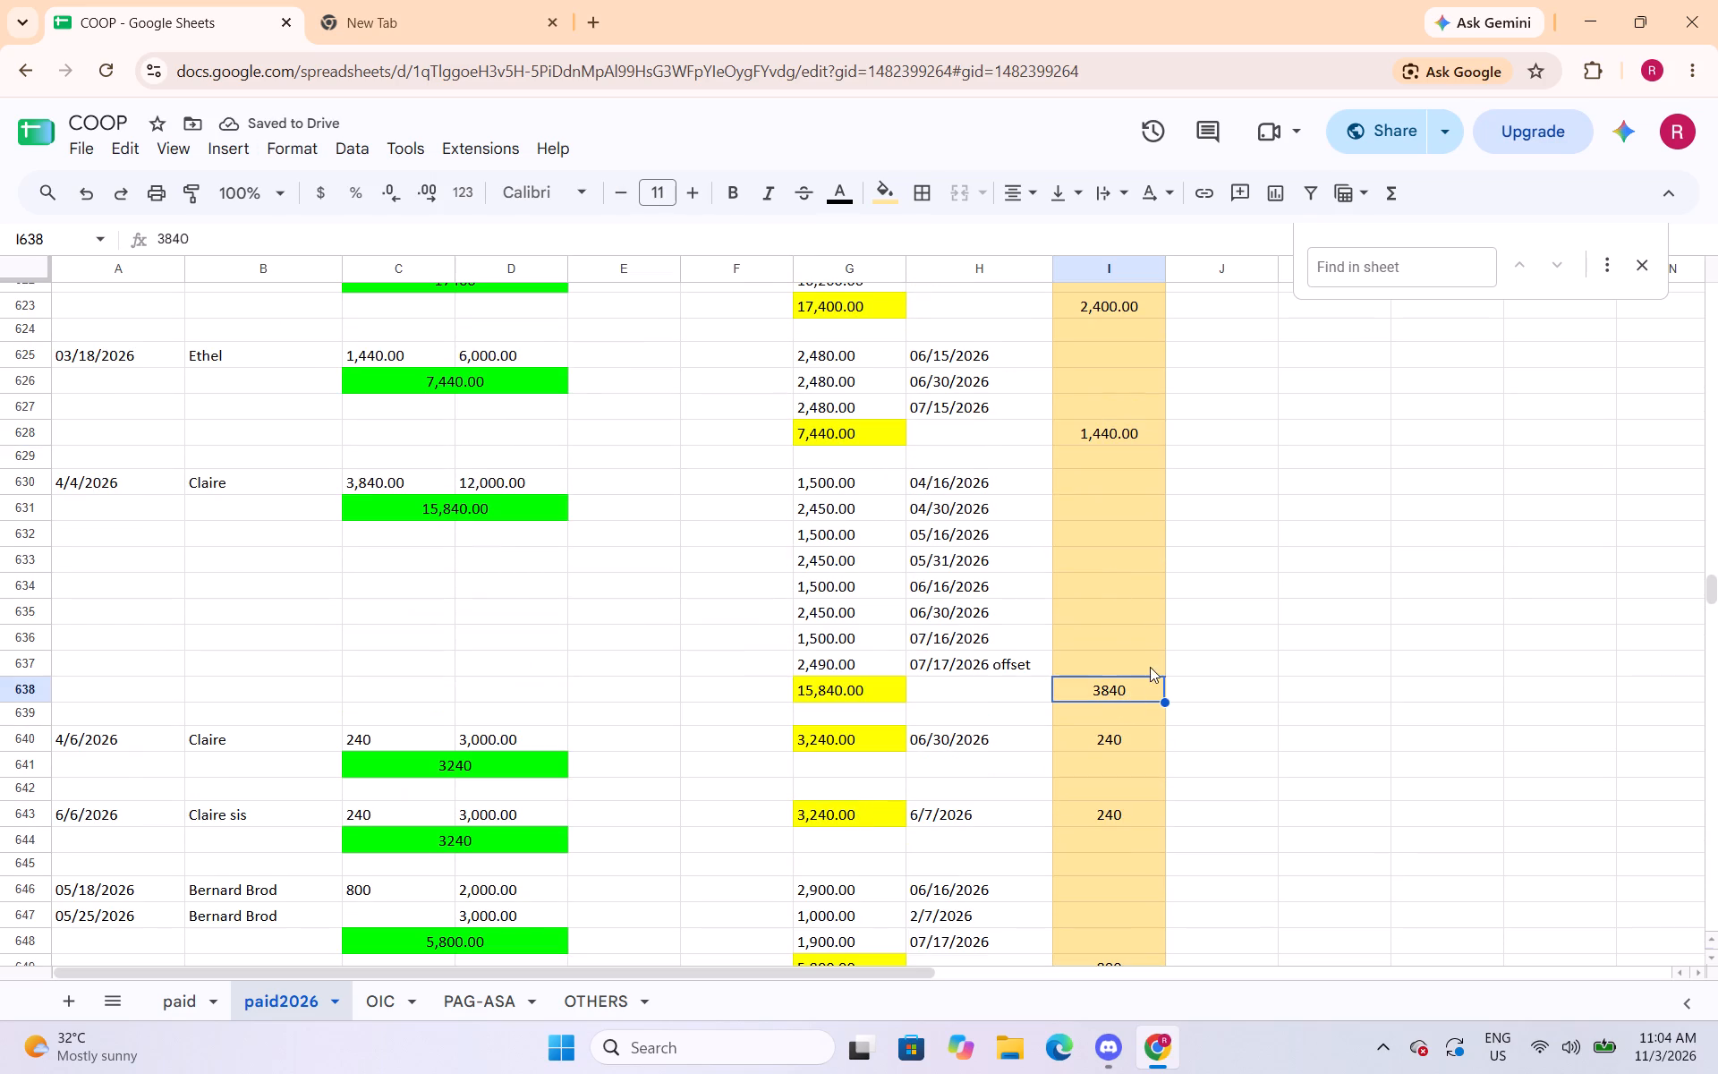
pyautogui.click(308, 161)
pyautogui.click(338, 231)
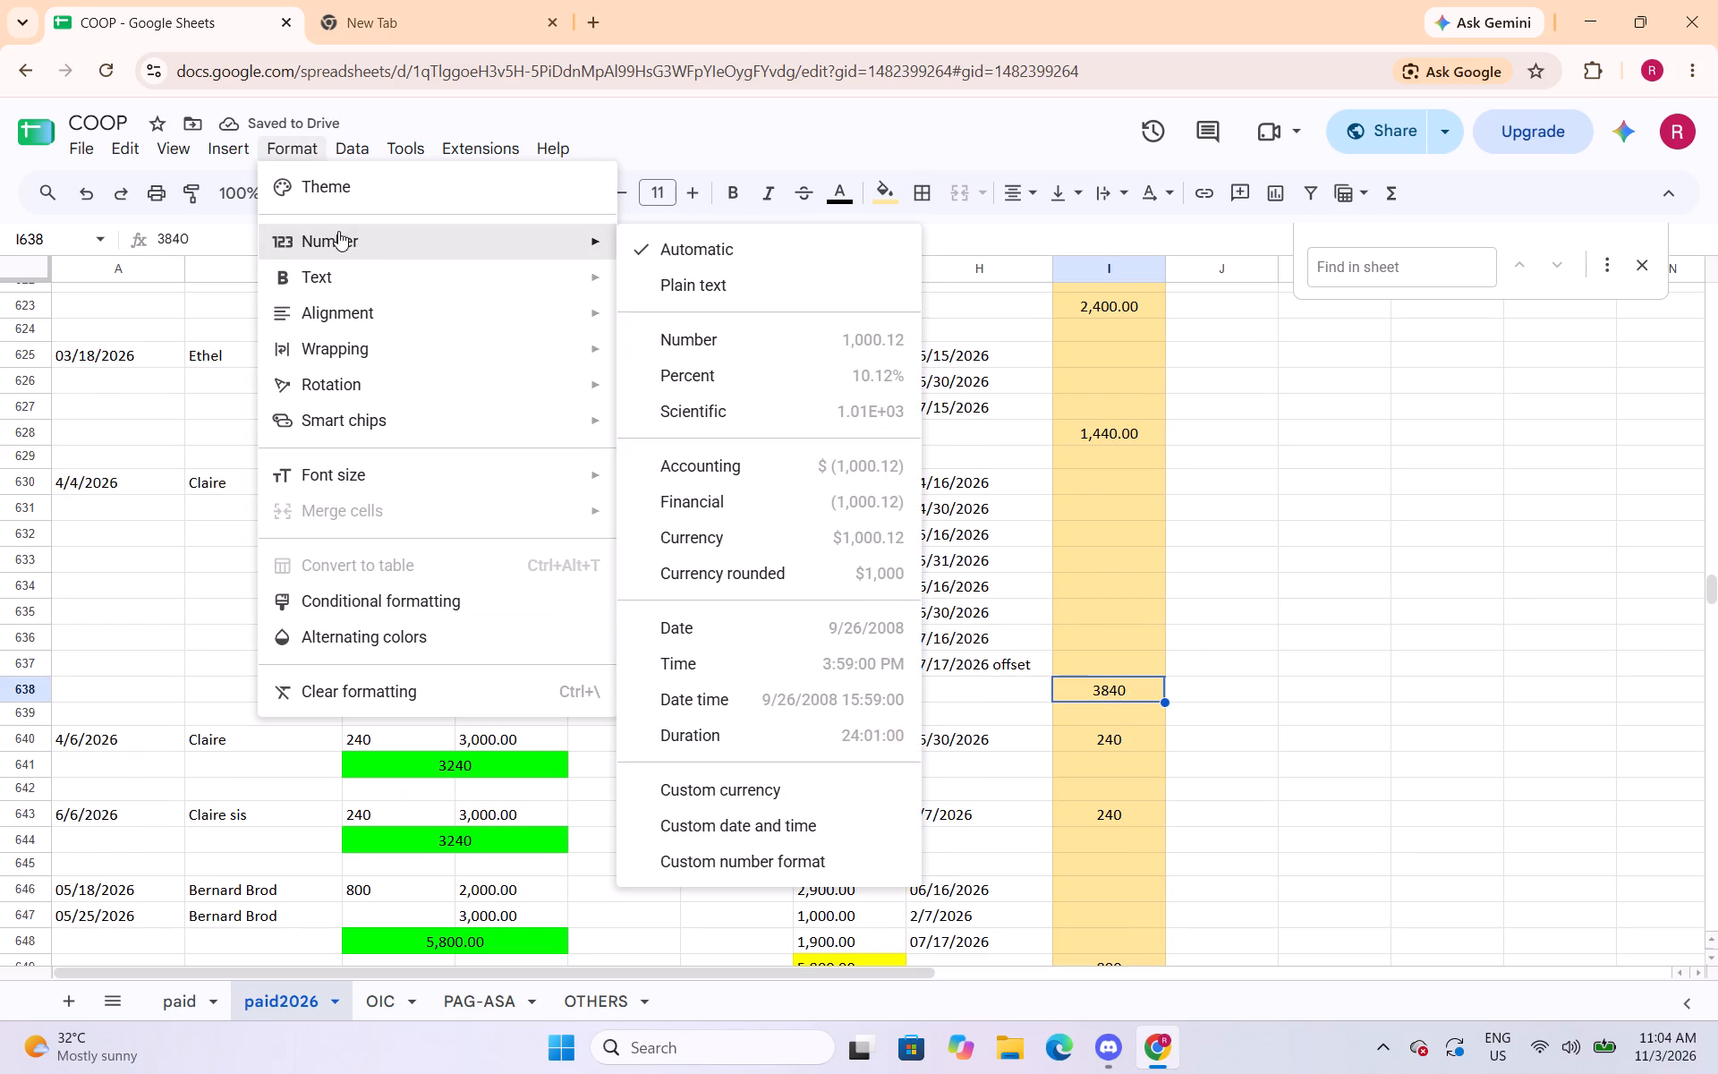
pyautogui.moveTo(668, 342); pyautogui.dragTo(668, 350)
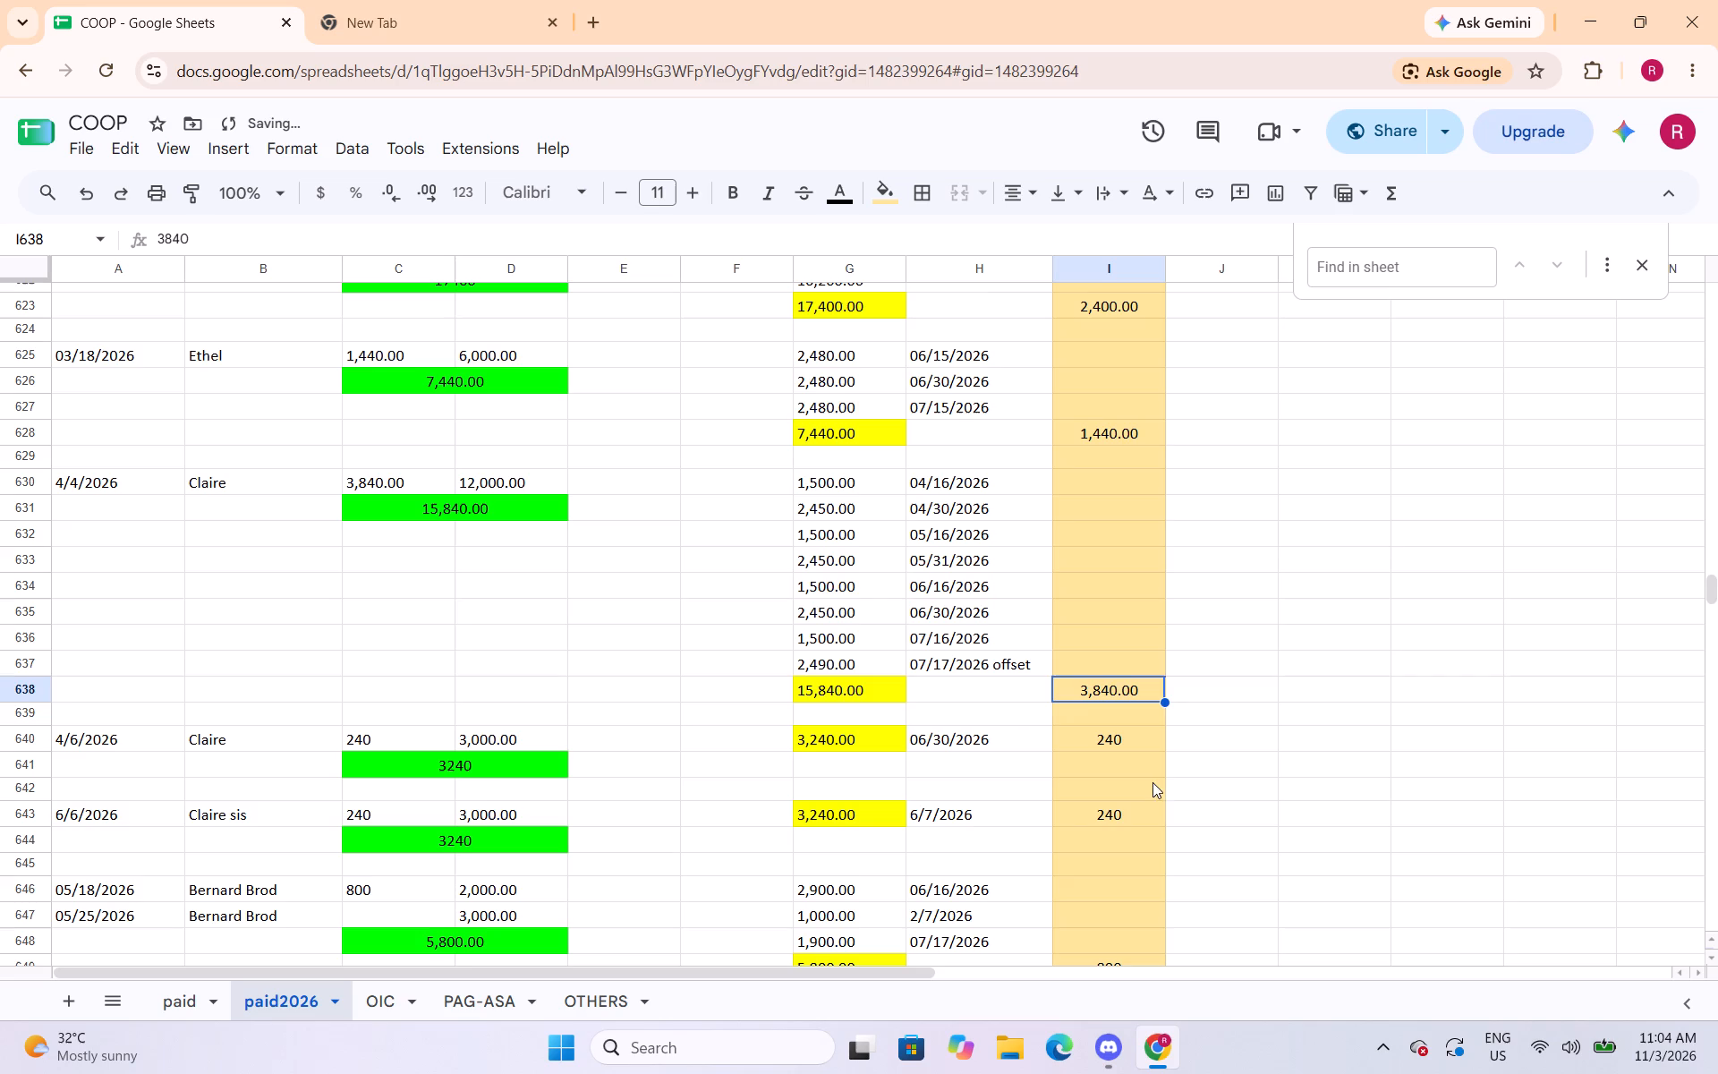
# Apply the Number format with thousands separator and two decimals to cells I665 and I673.
pyautogui.scroll(-4, 1107, 602)
pyautogui.scroll(1, 1141, 417)
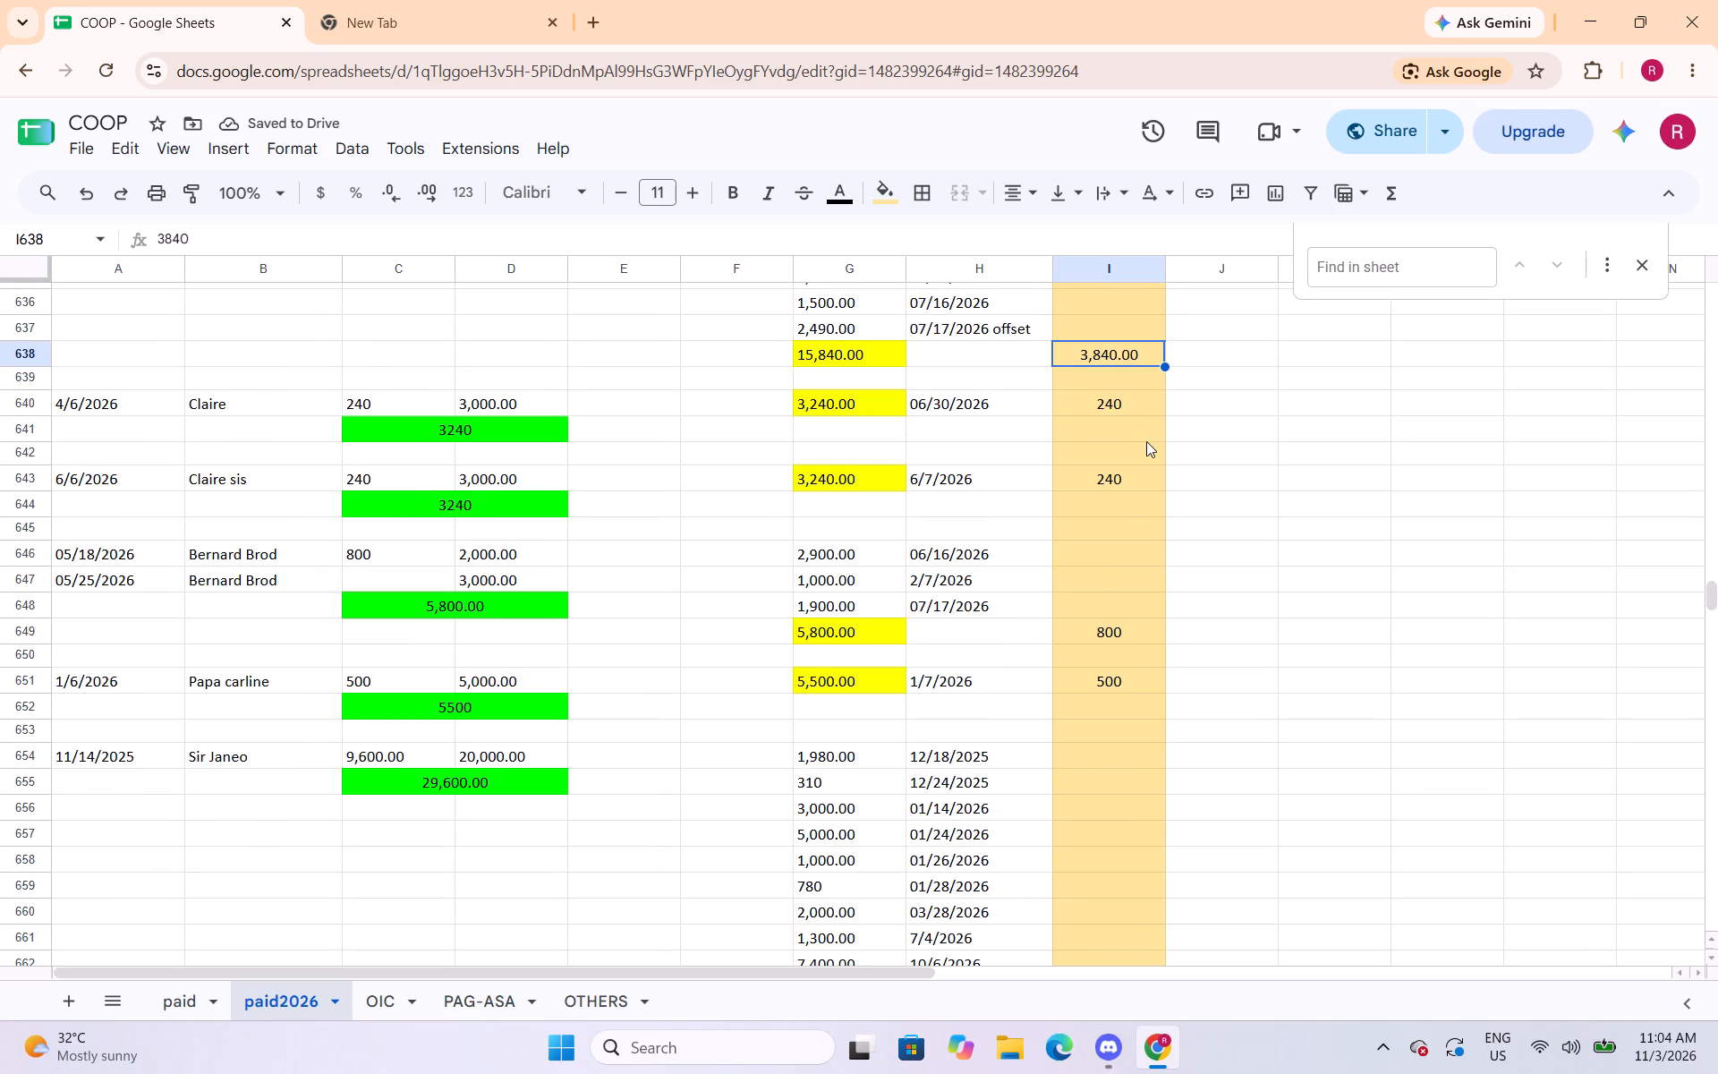
pyautogui.scroll(-3, 1120, 683)
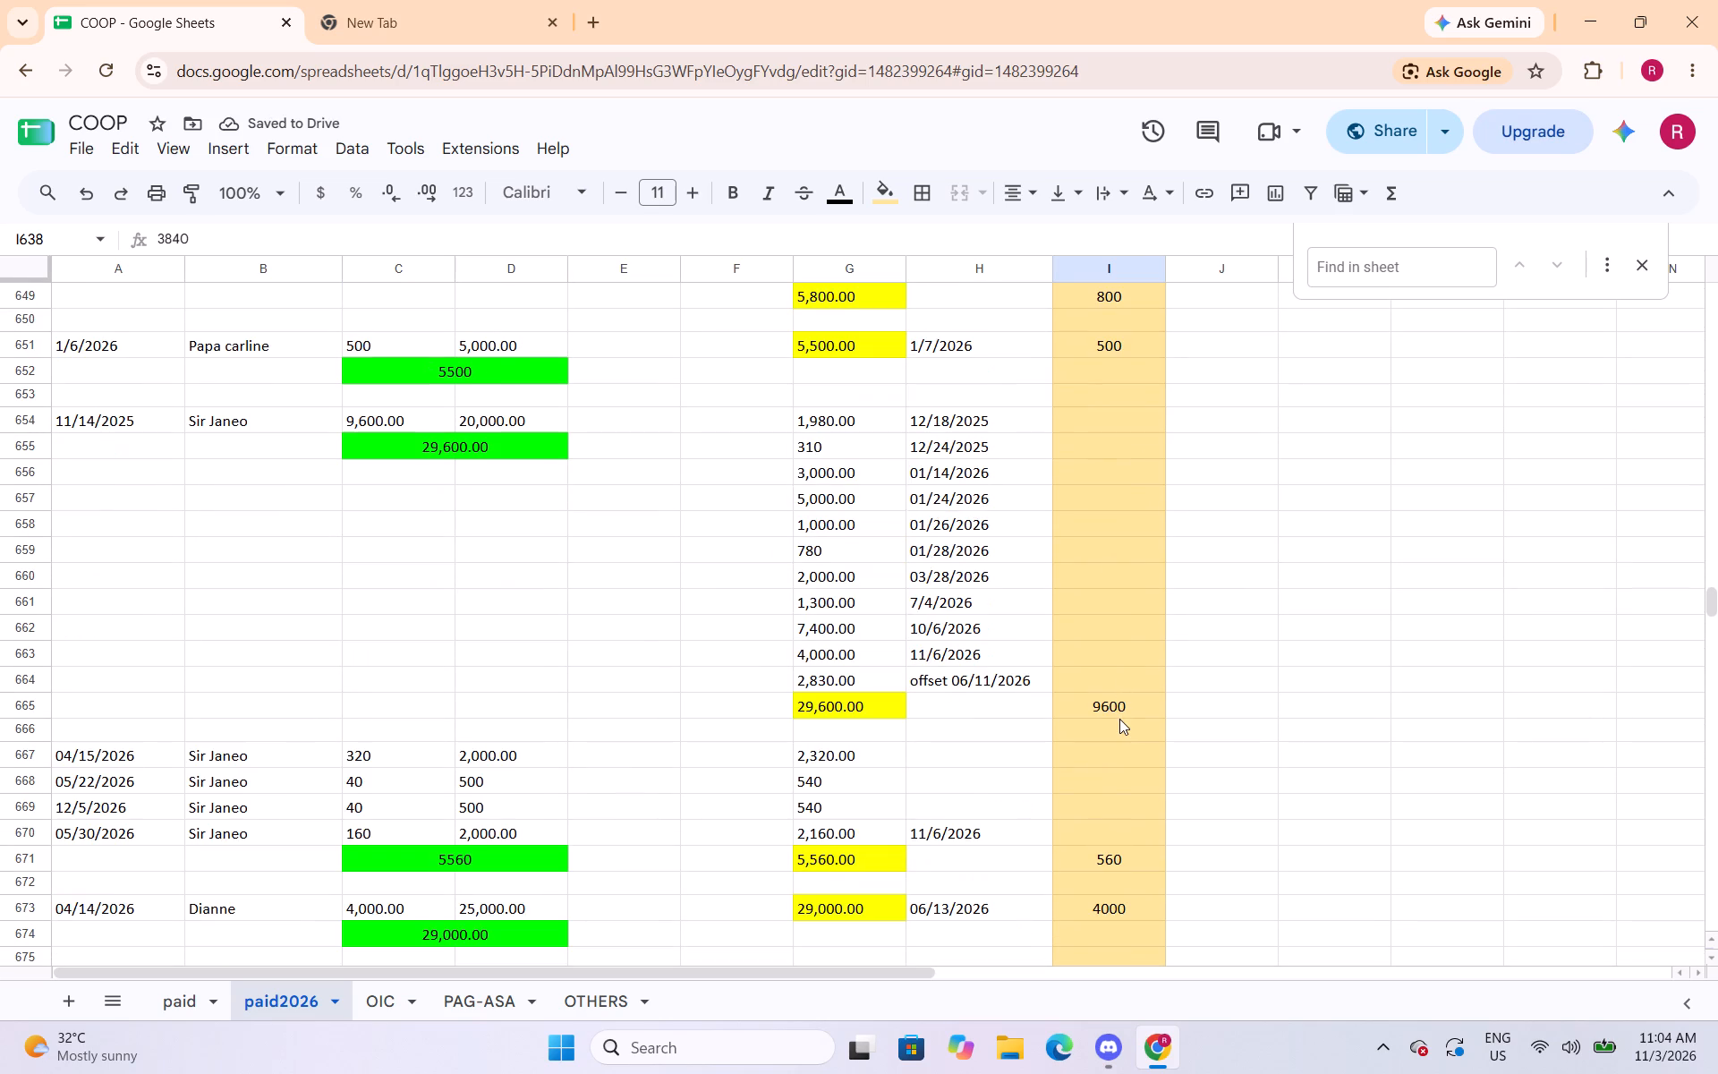
pyautogui.click(1123, 706)
pyautogui.click(294, 158)
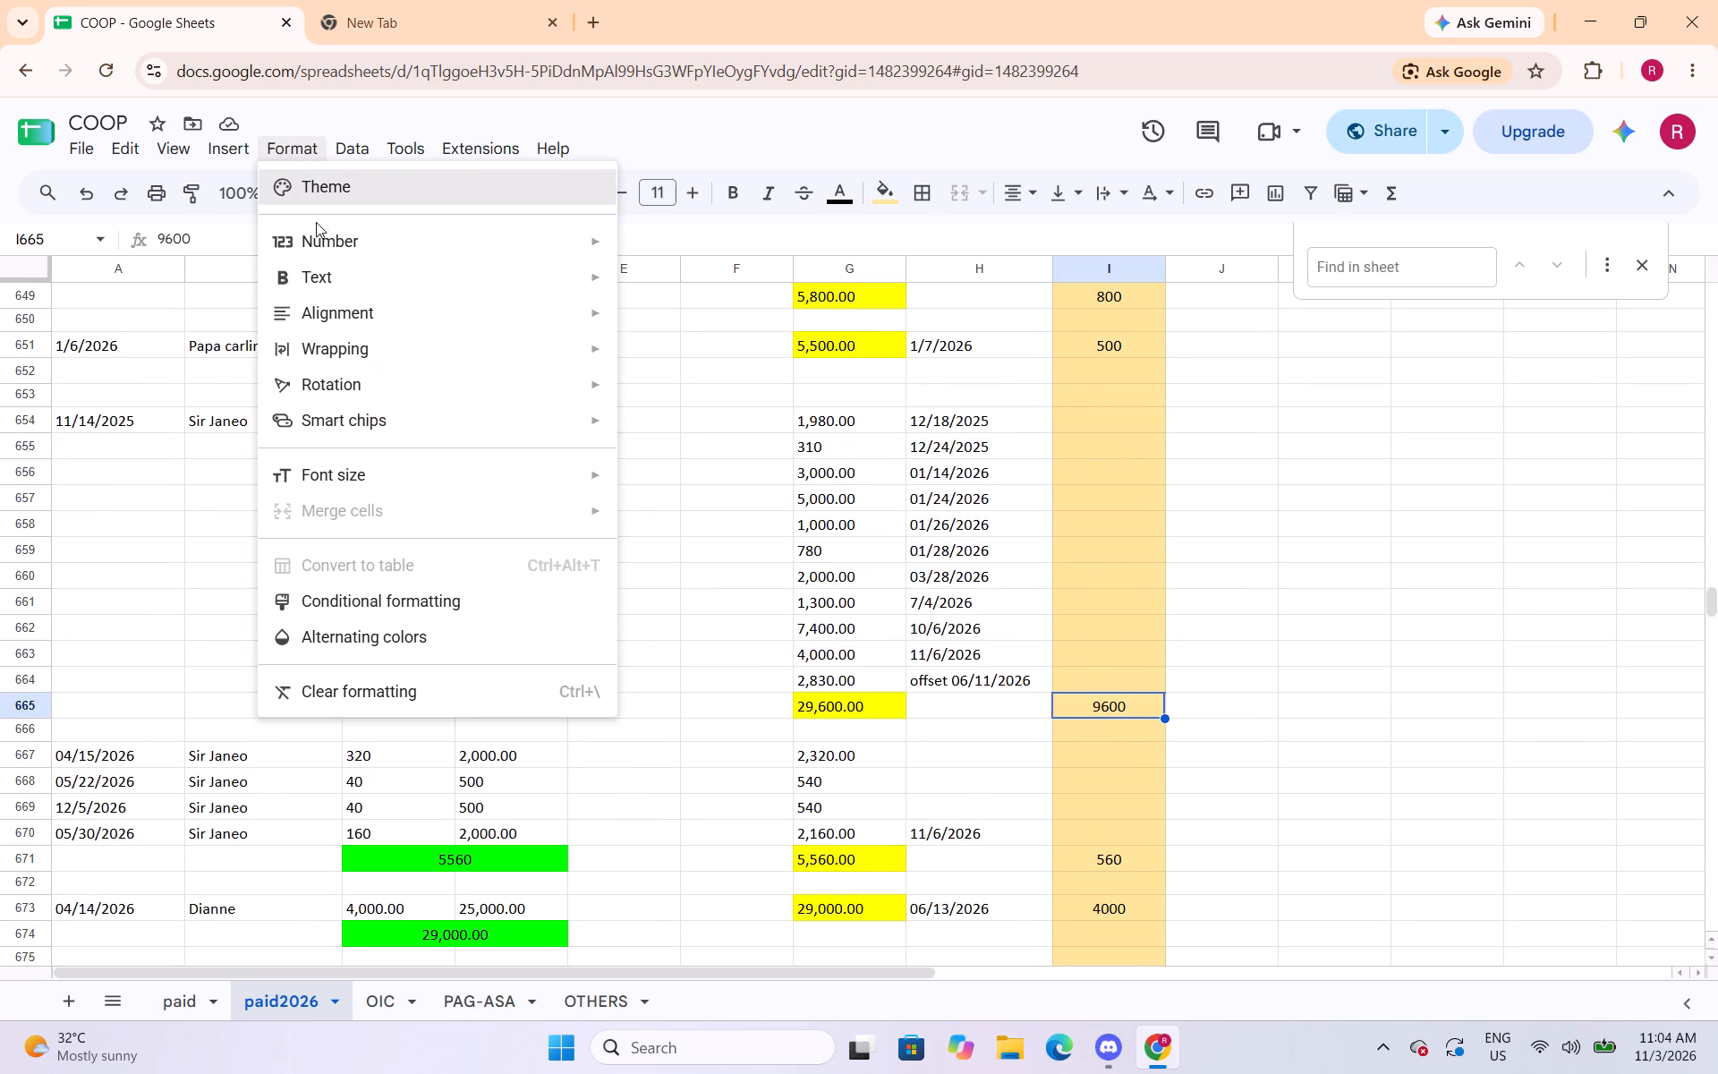
pyautogui.click(691, 346)
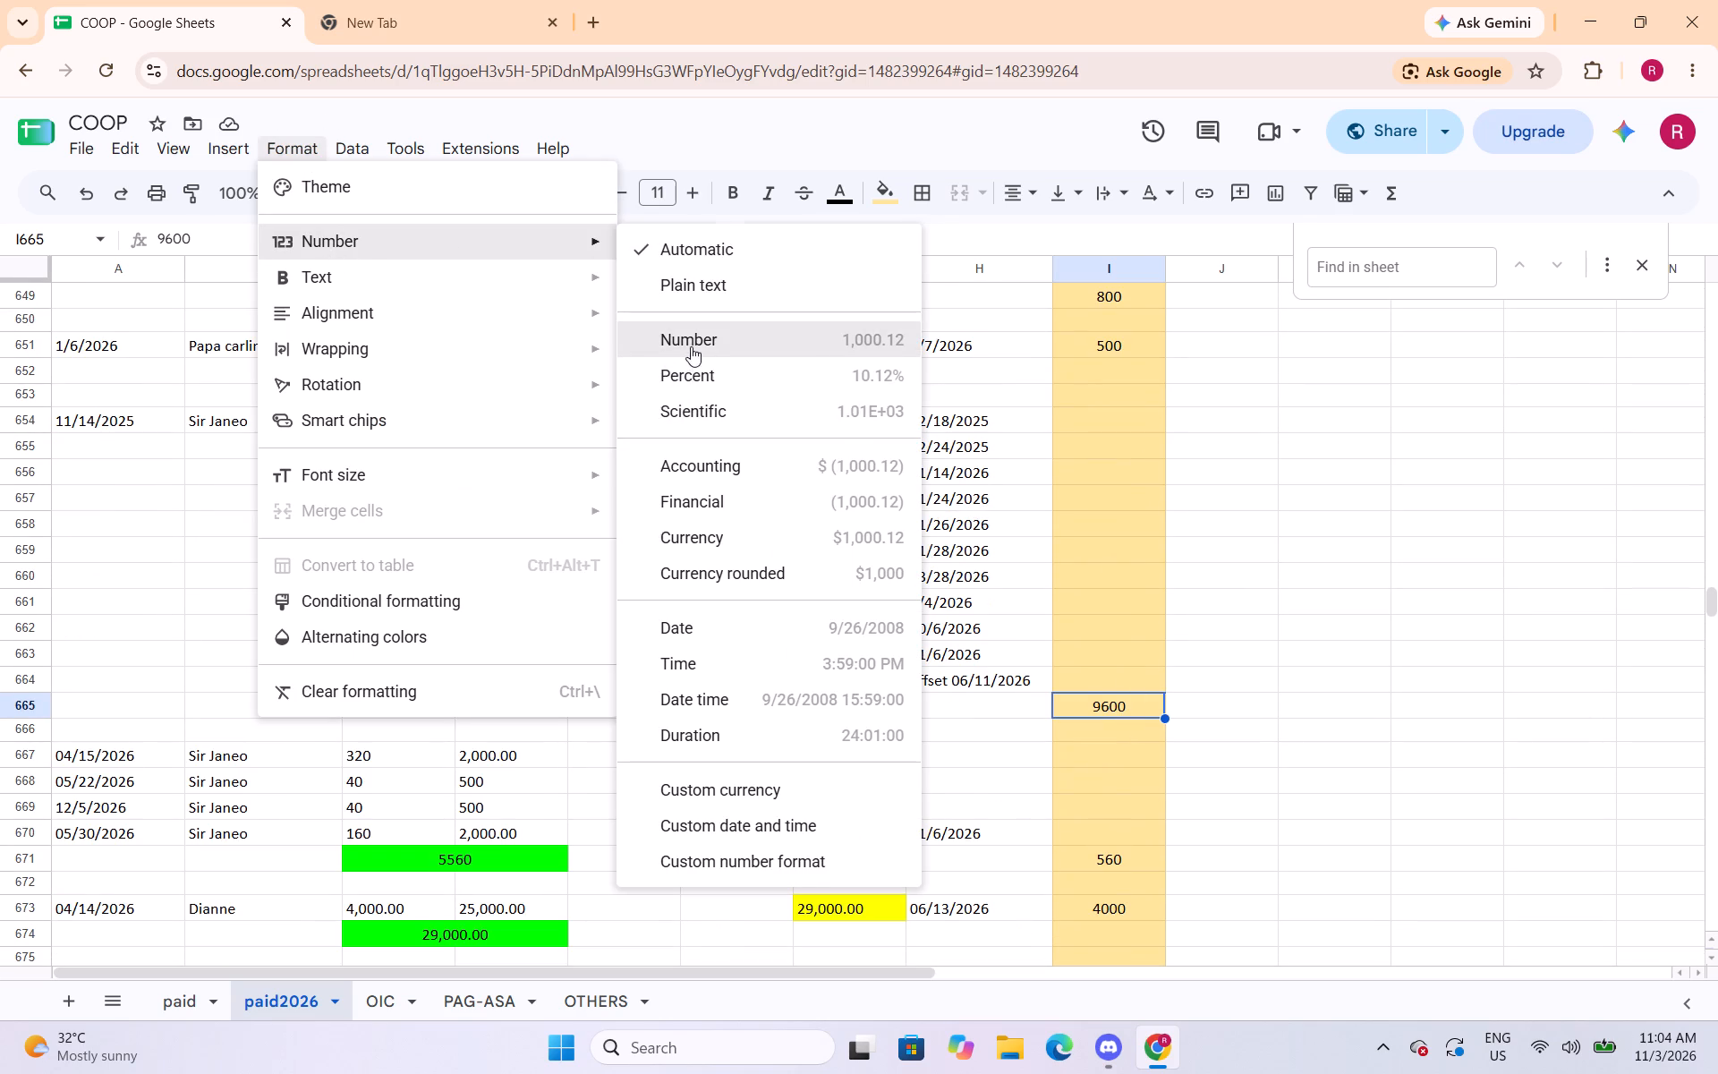
pyautogui.click(1095, 916)
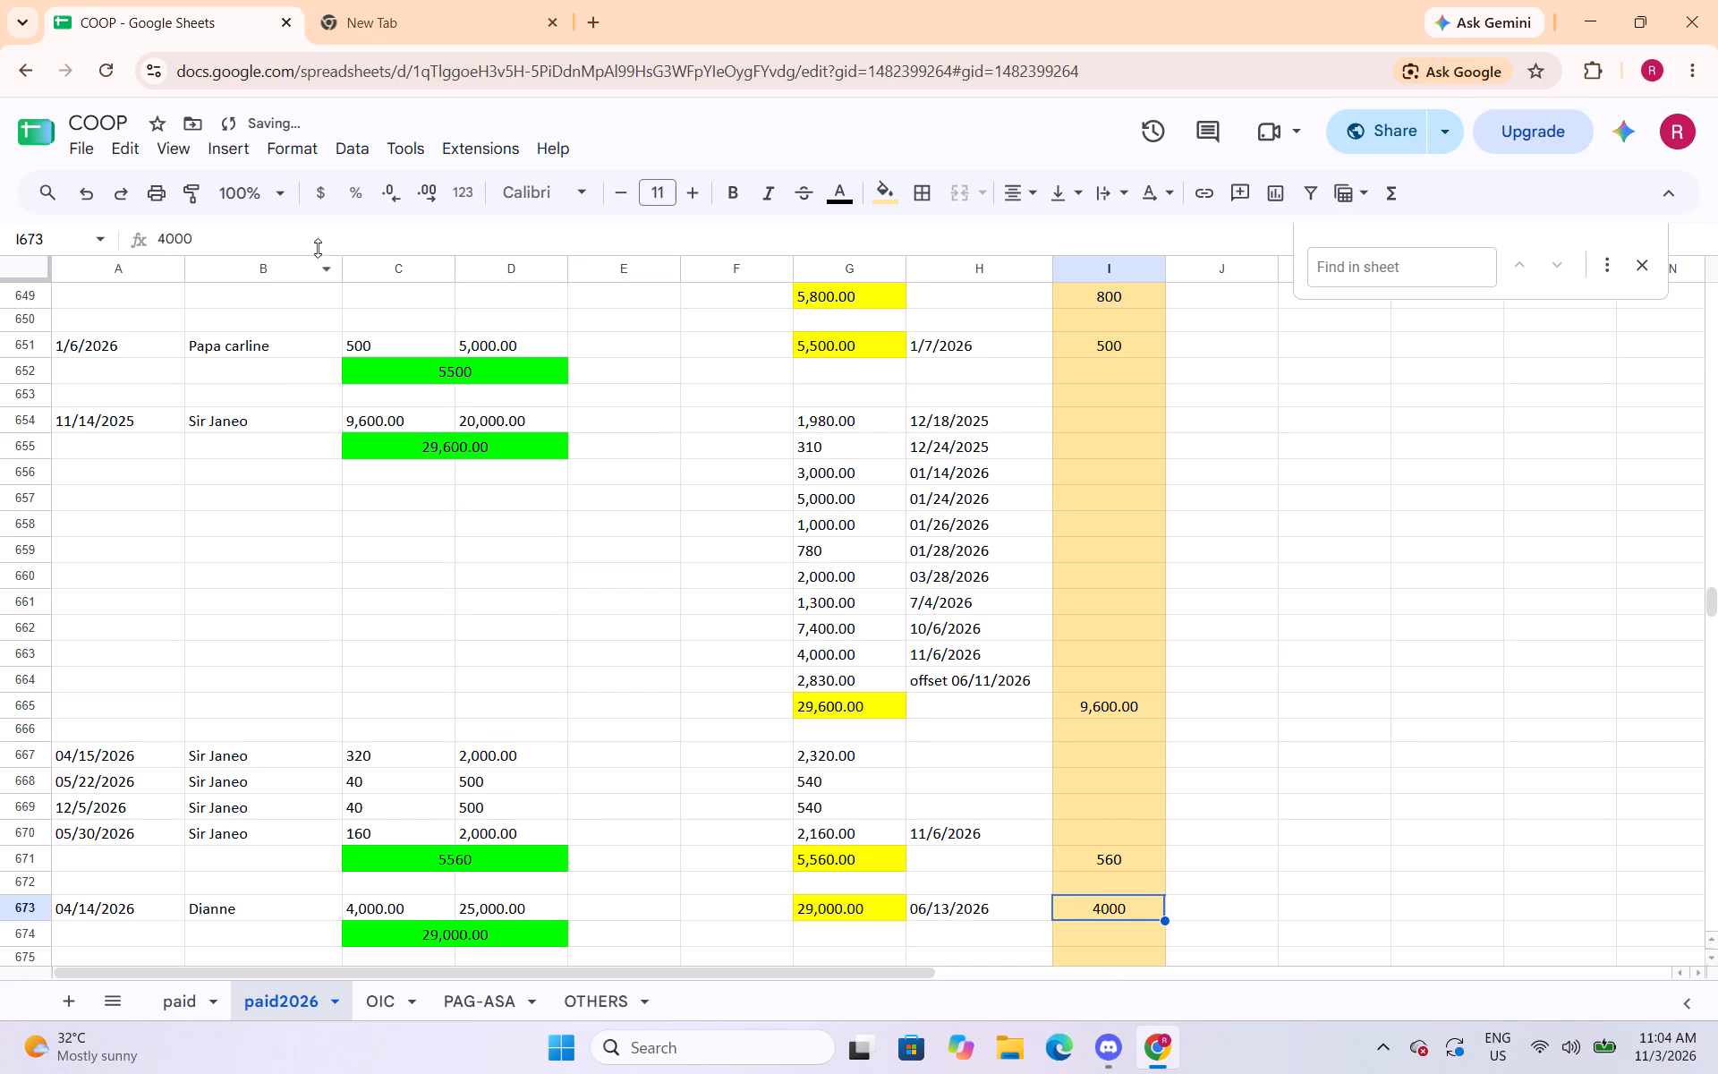
pyautogui.click(305, 149)
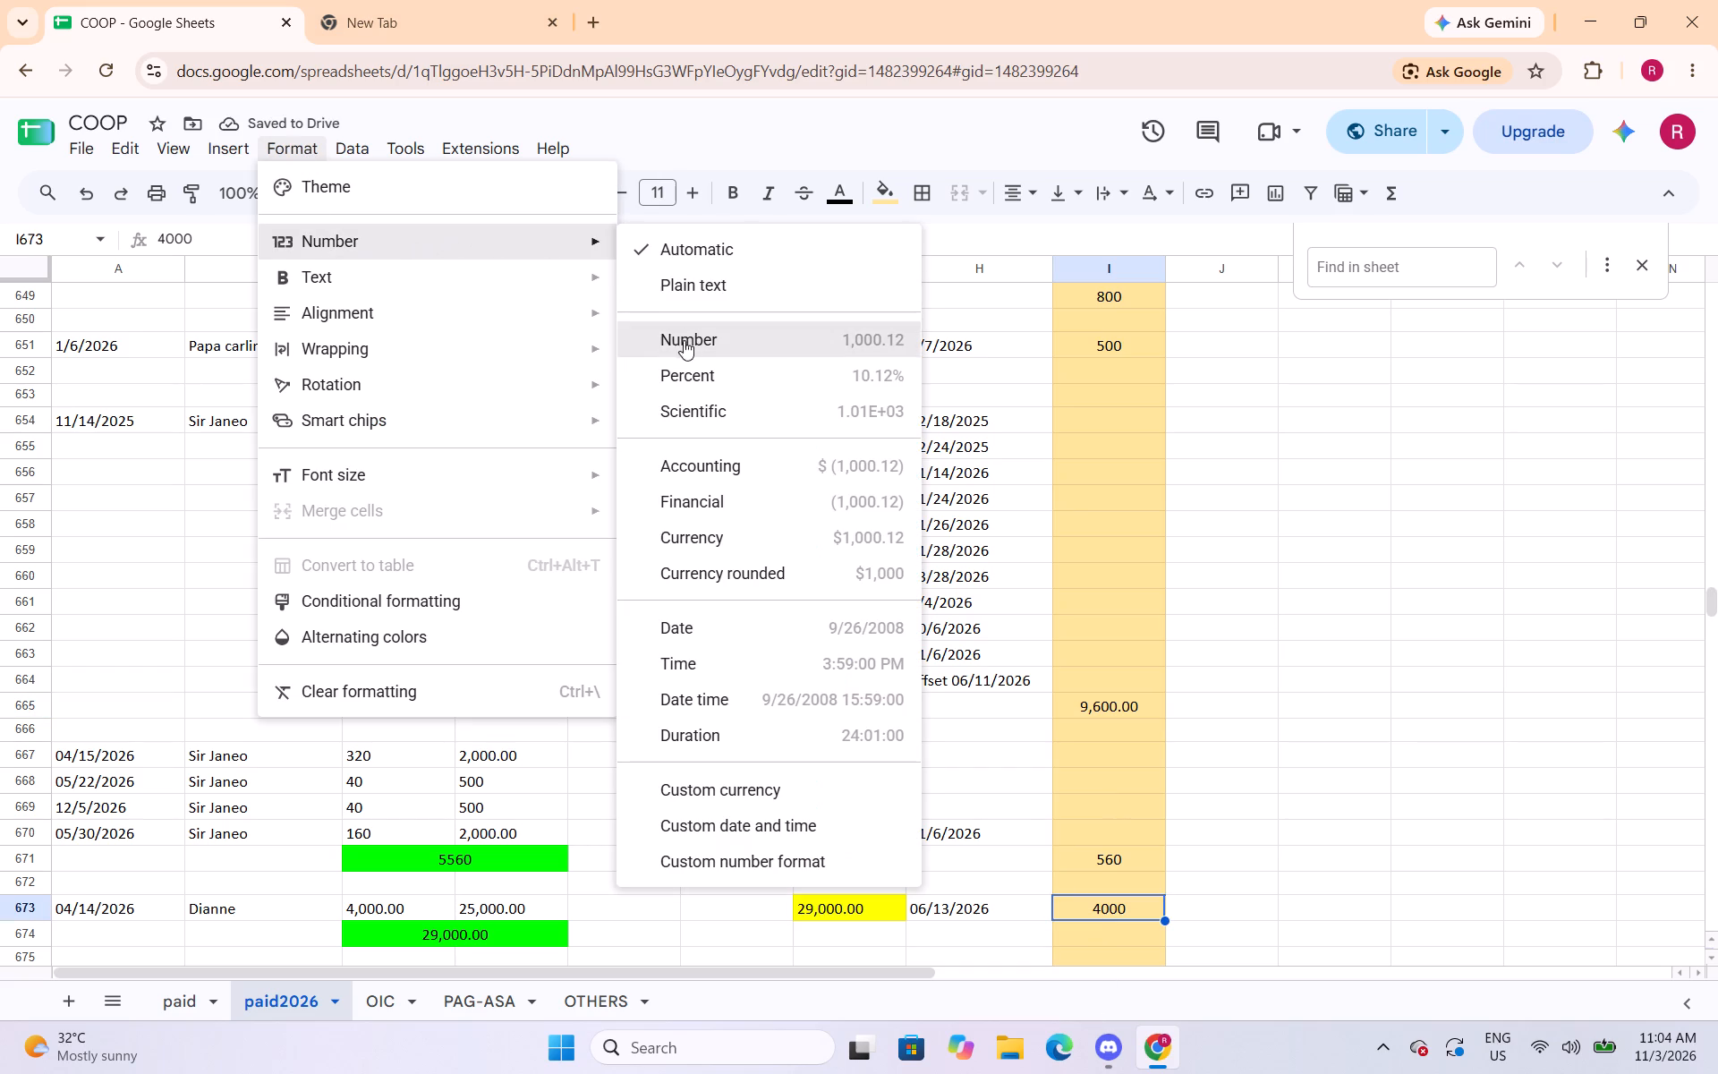
pyautogui.click(684, 349)
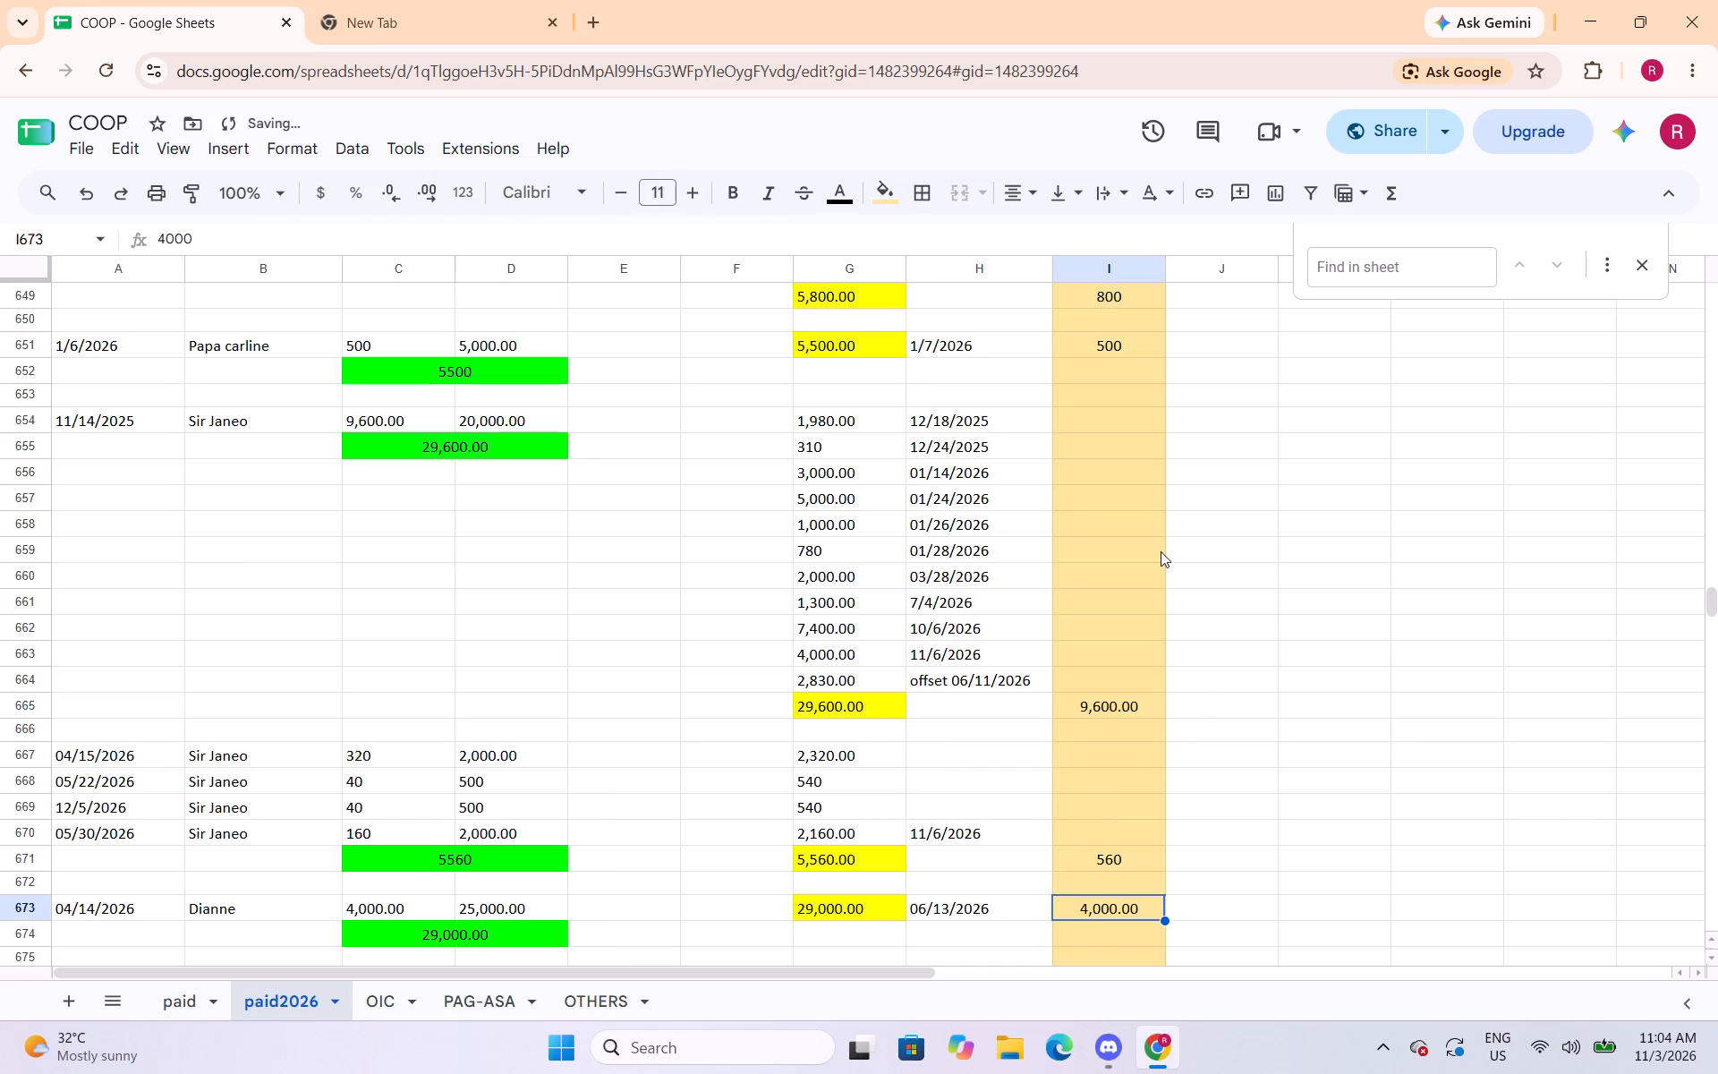
# Apply the Number format with thousands separator and two decimals to cell I696.
pyautogui.scroll(-5, 1161, 559)
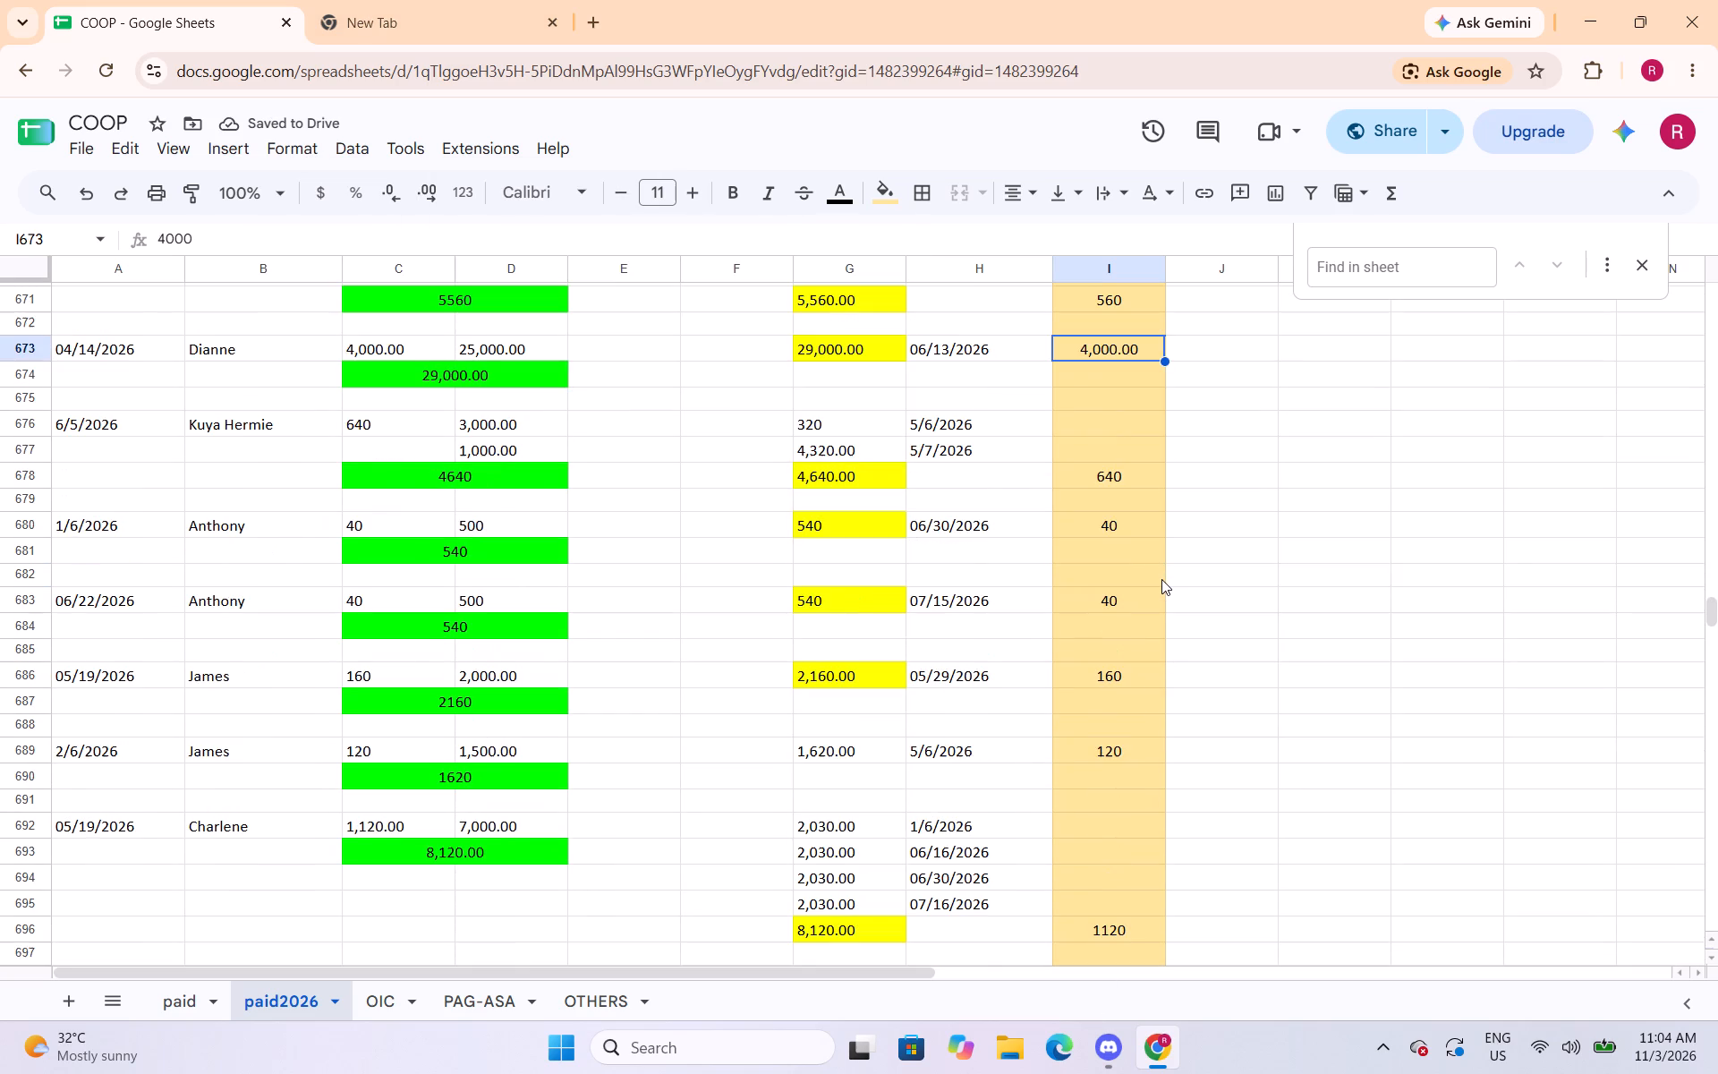
pyautogui.scroll(-4, 1161, 584)
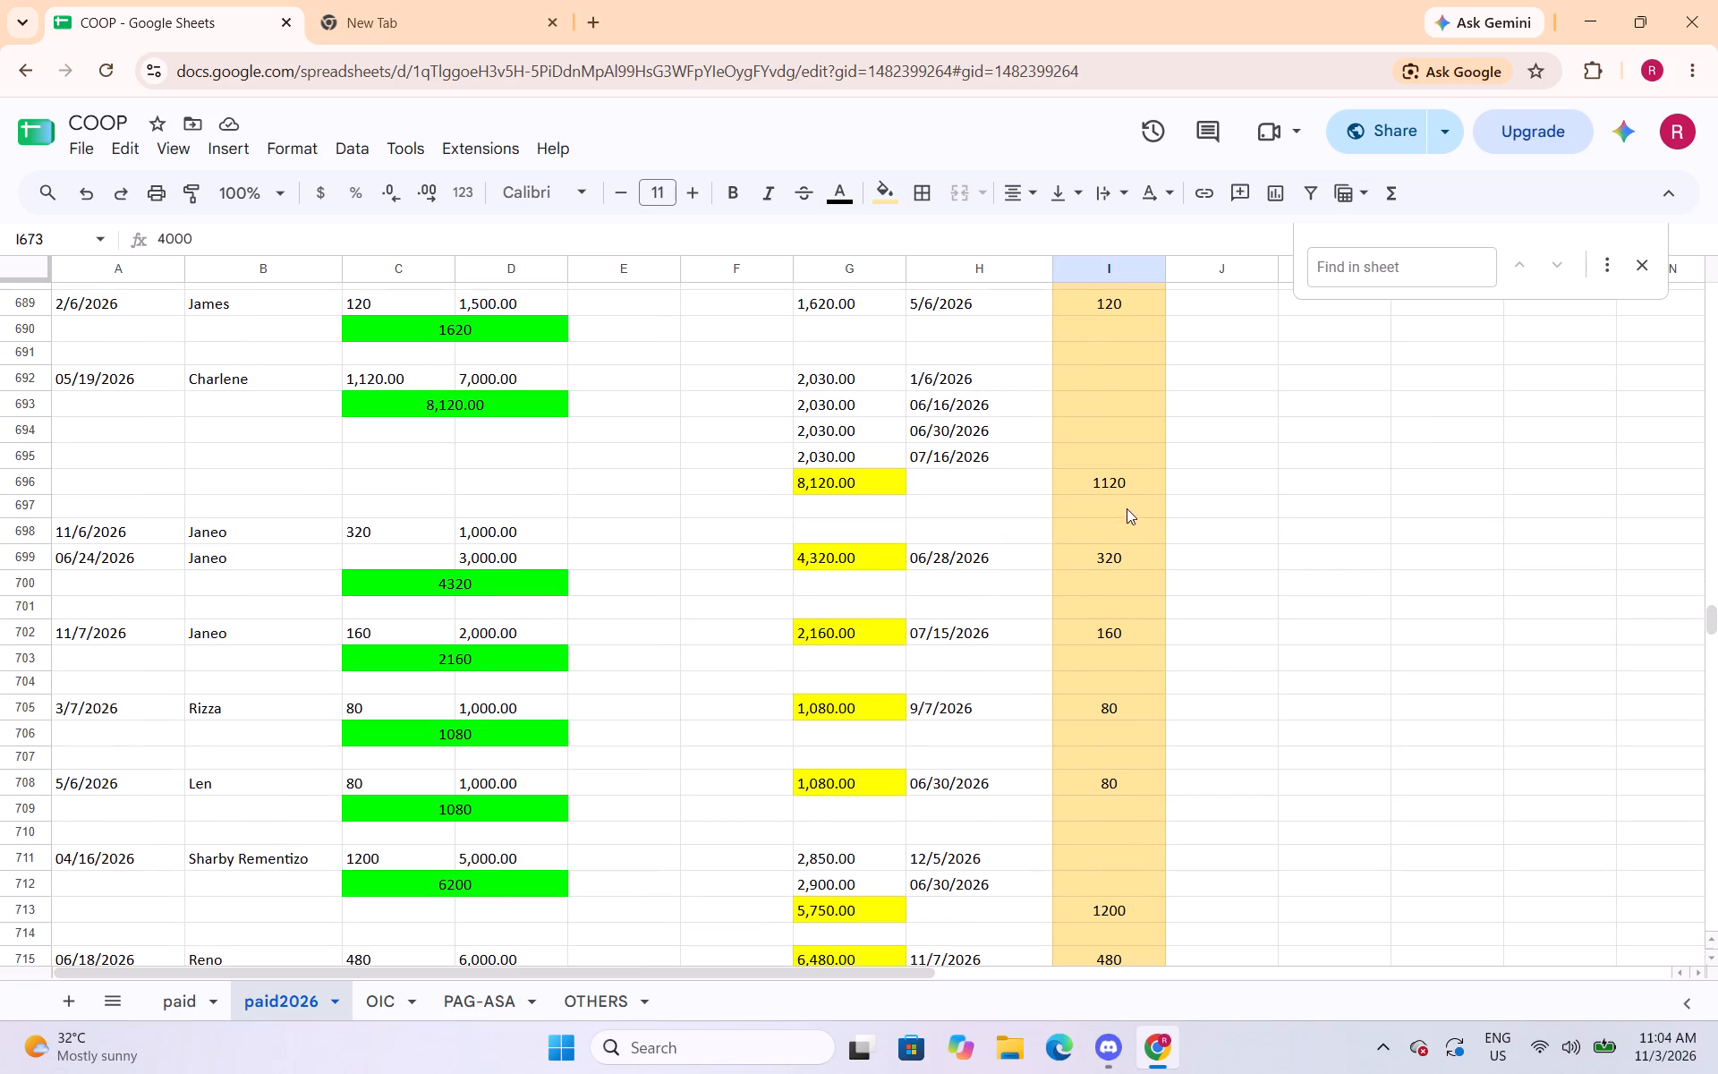
pyautogui.click(1130, 492)
pyautogui.click(309, 154)
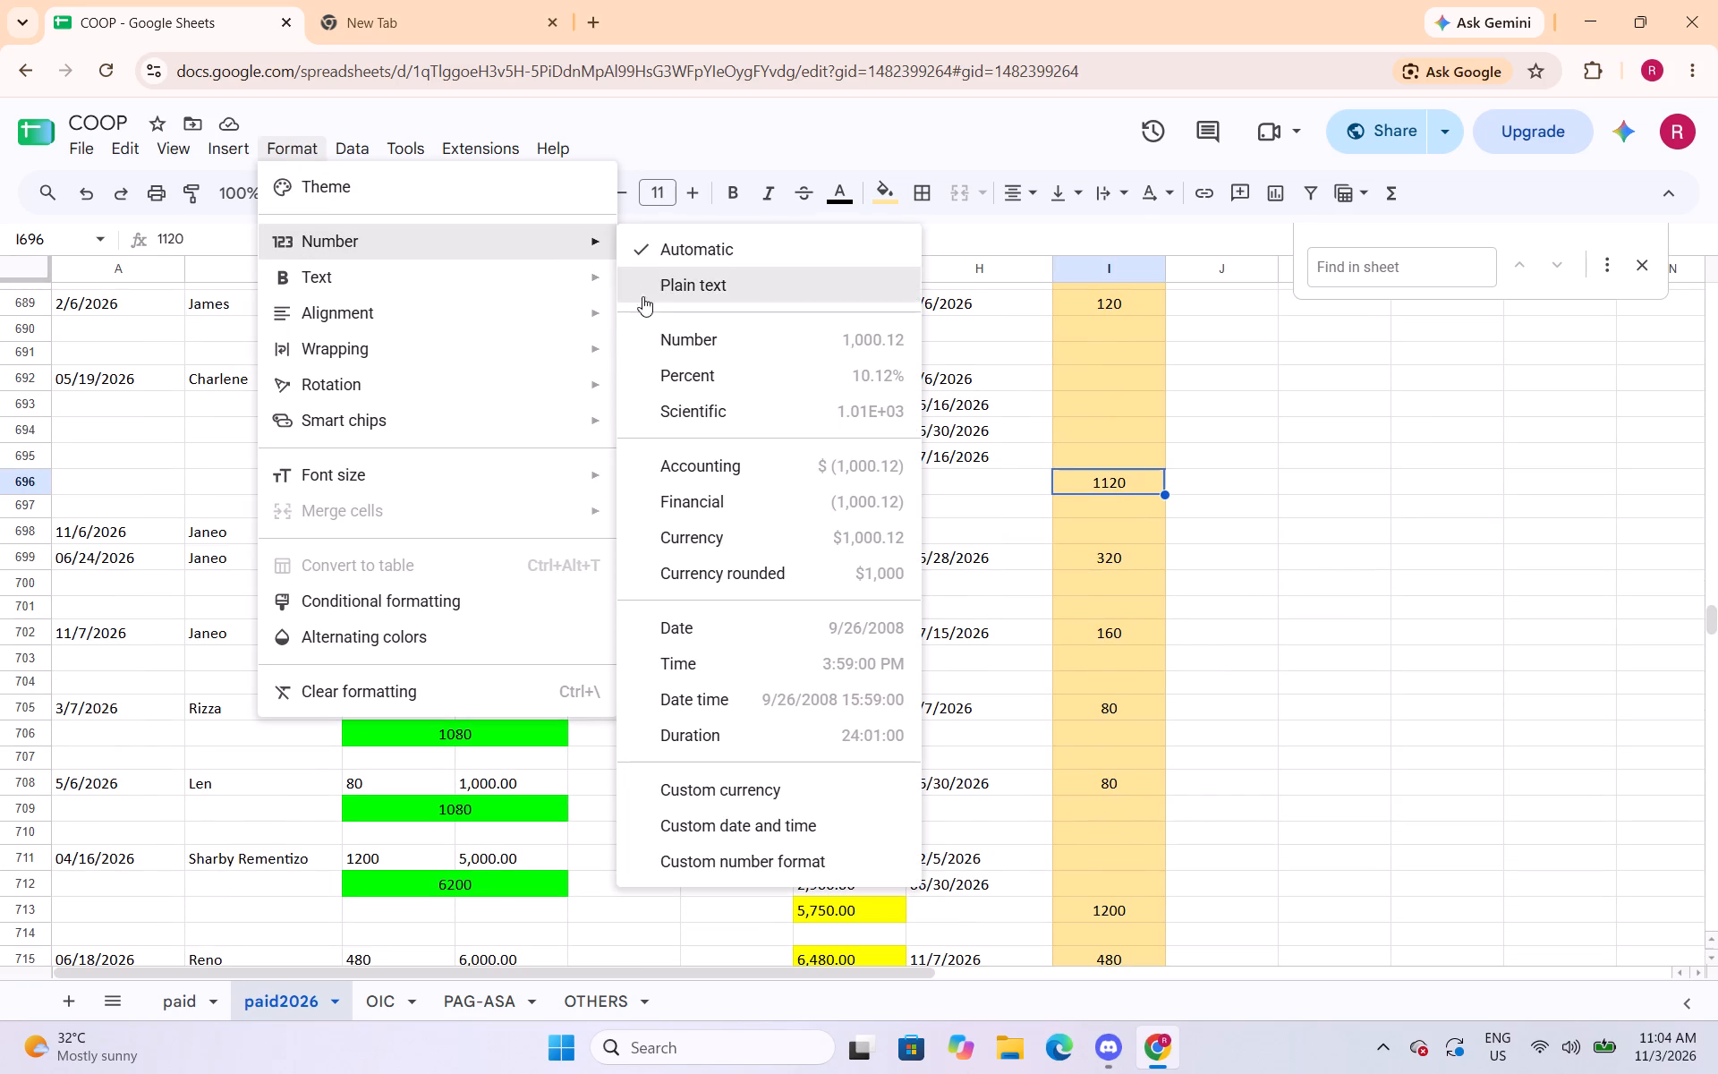
pyautogui.click(659, 334)
# Apply the Number format with thousands separator and two decimals to cells I713 and I718.
pyautogui.scroll(-1, 1139, 670)
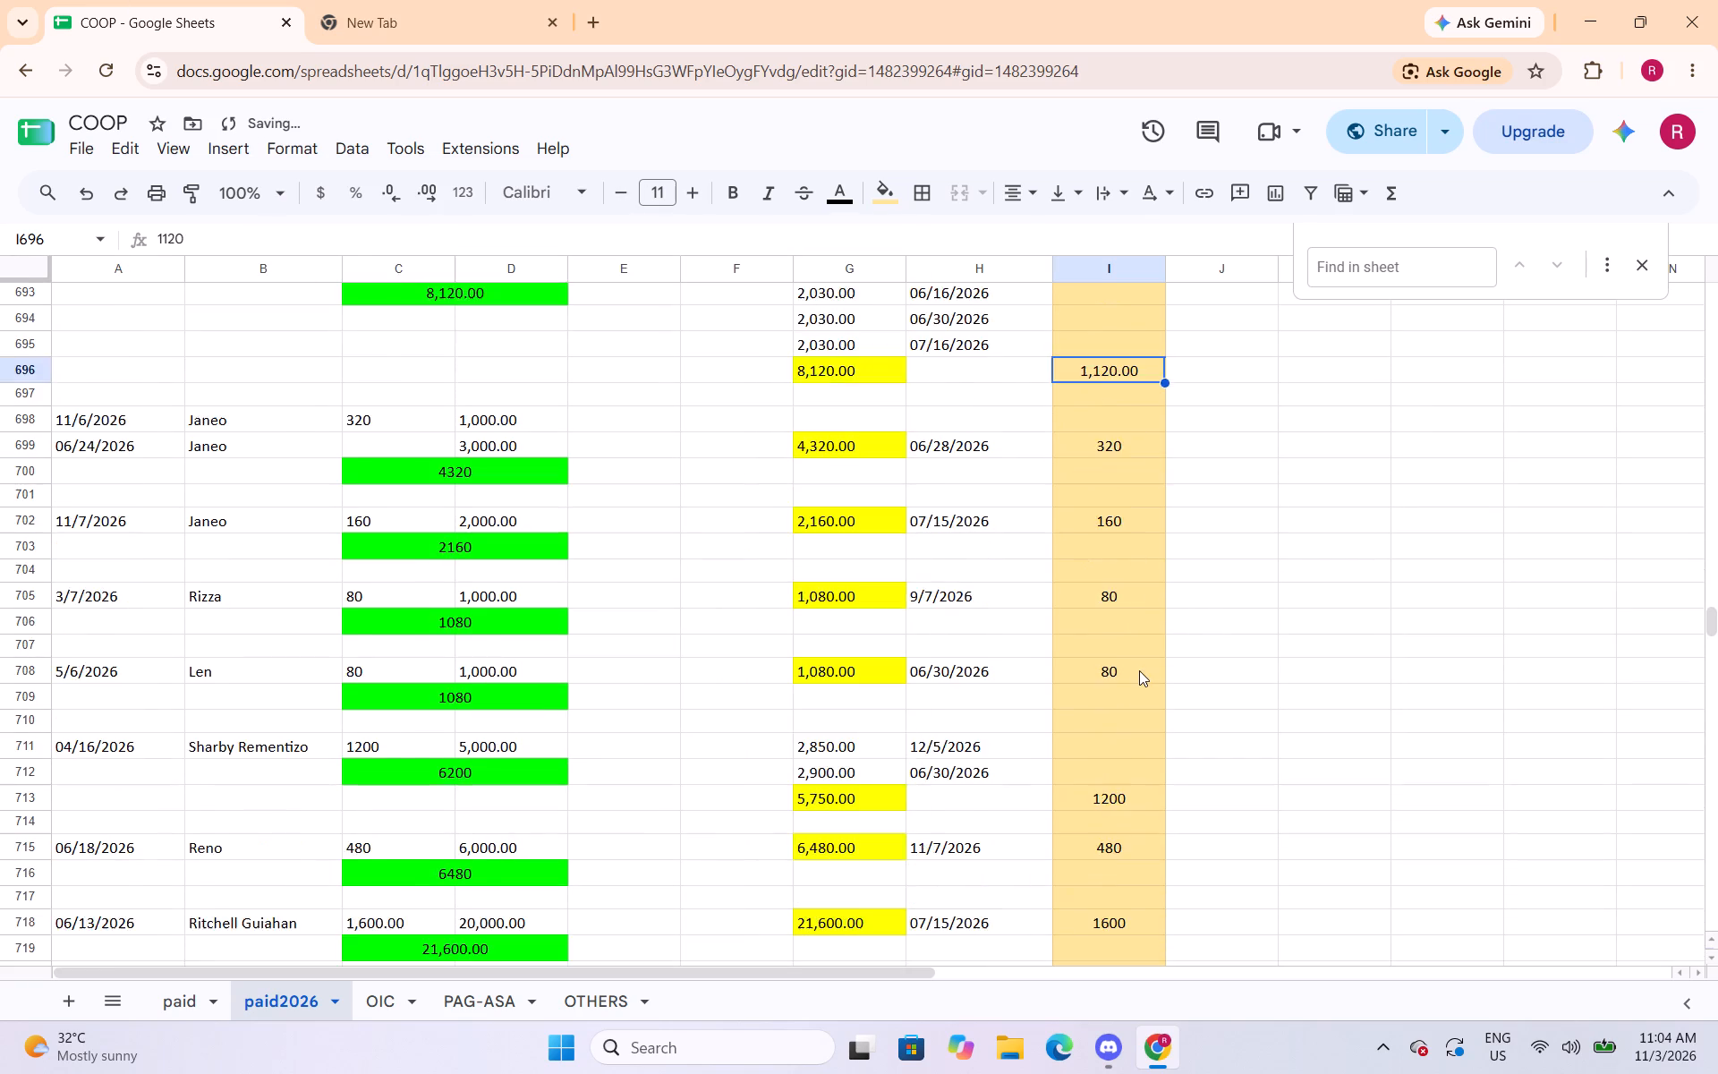
pyautogui.scroll(-1, 1139, 670)
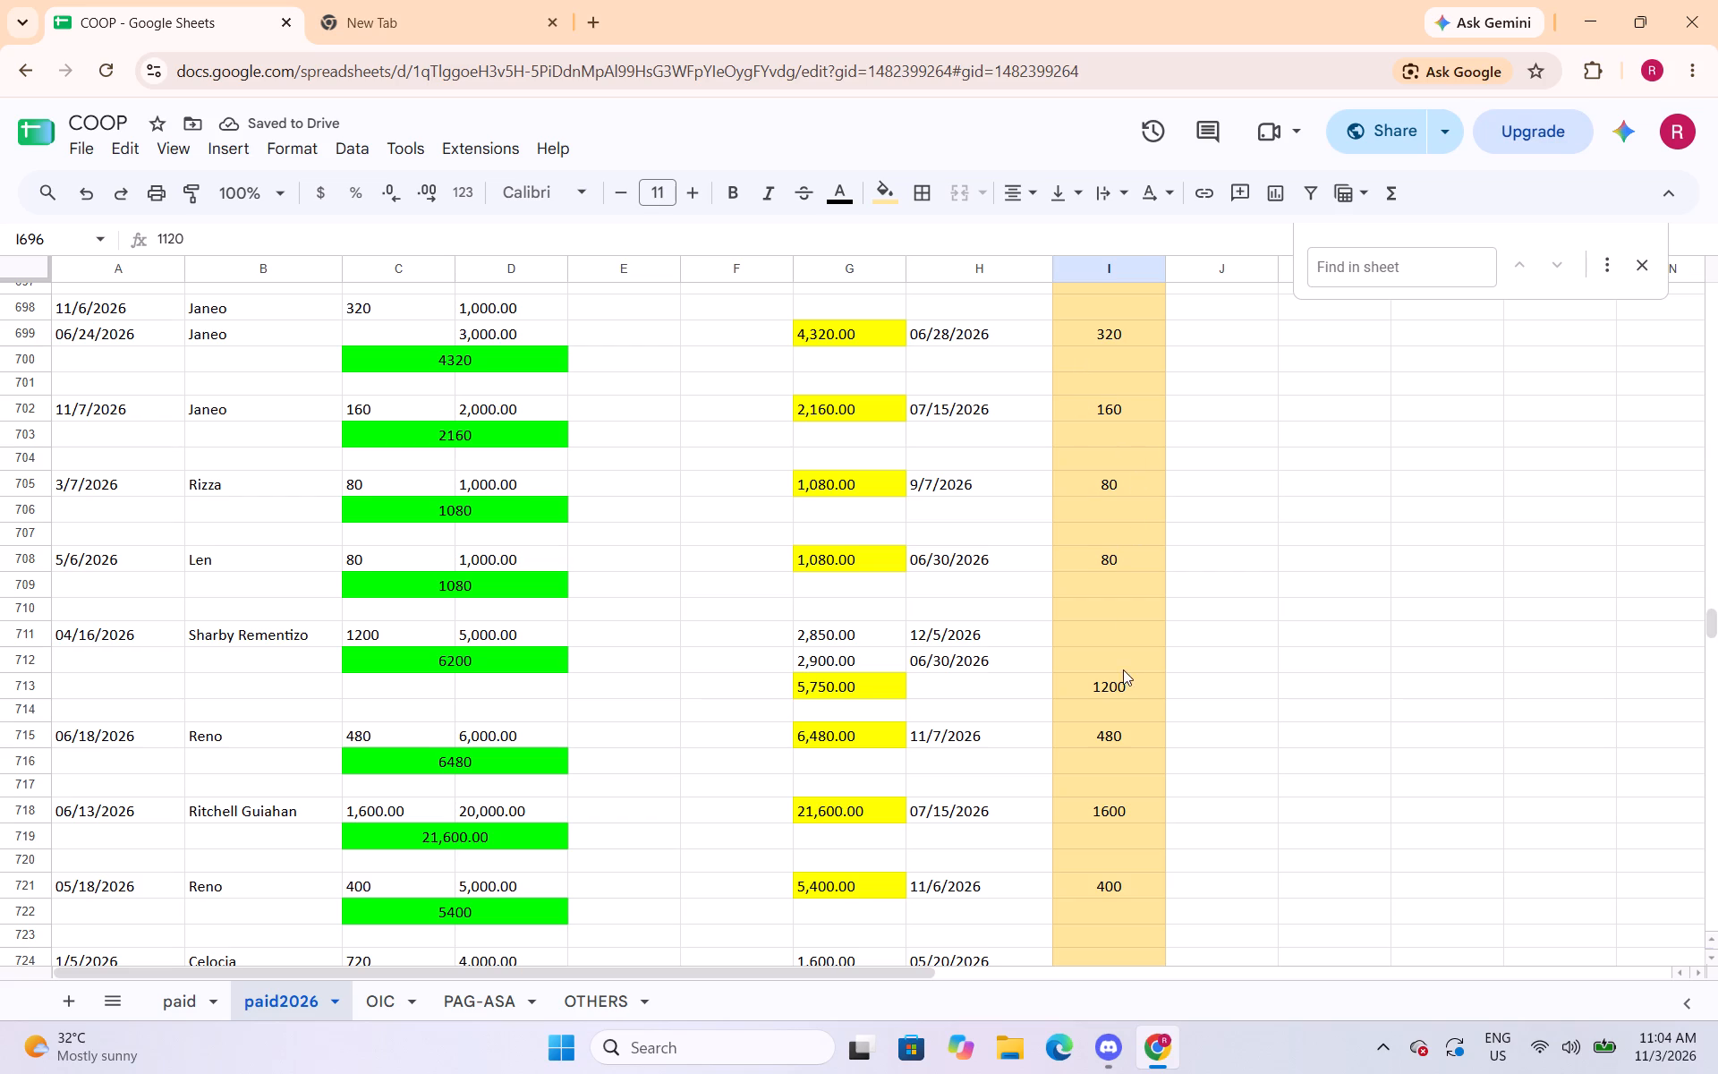
pyautogui.click(1118, 687)
pyautogui.click(276, 158)
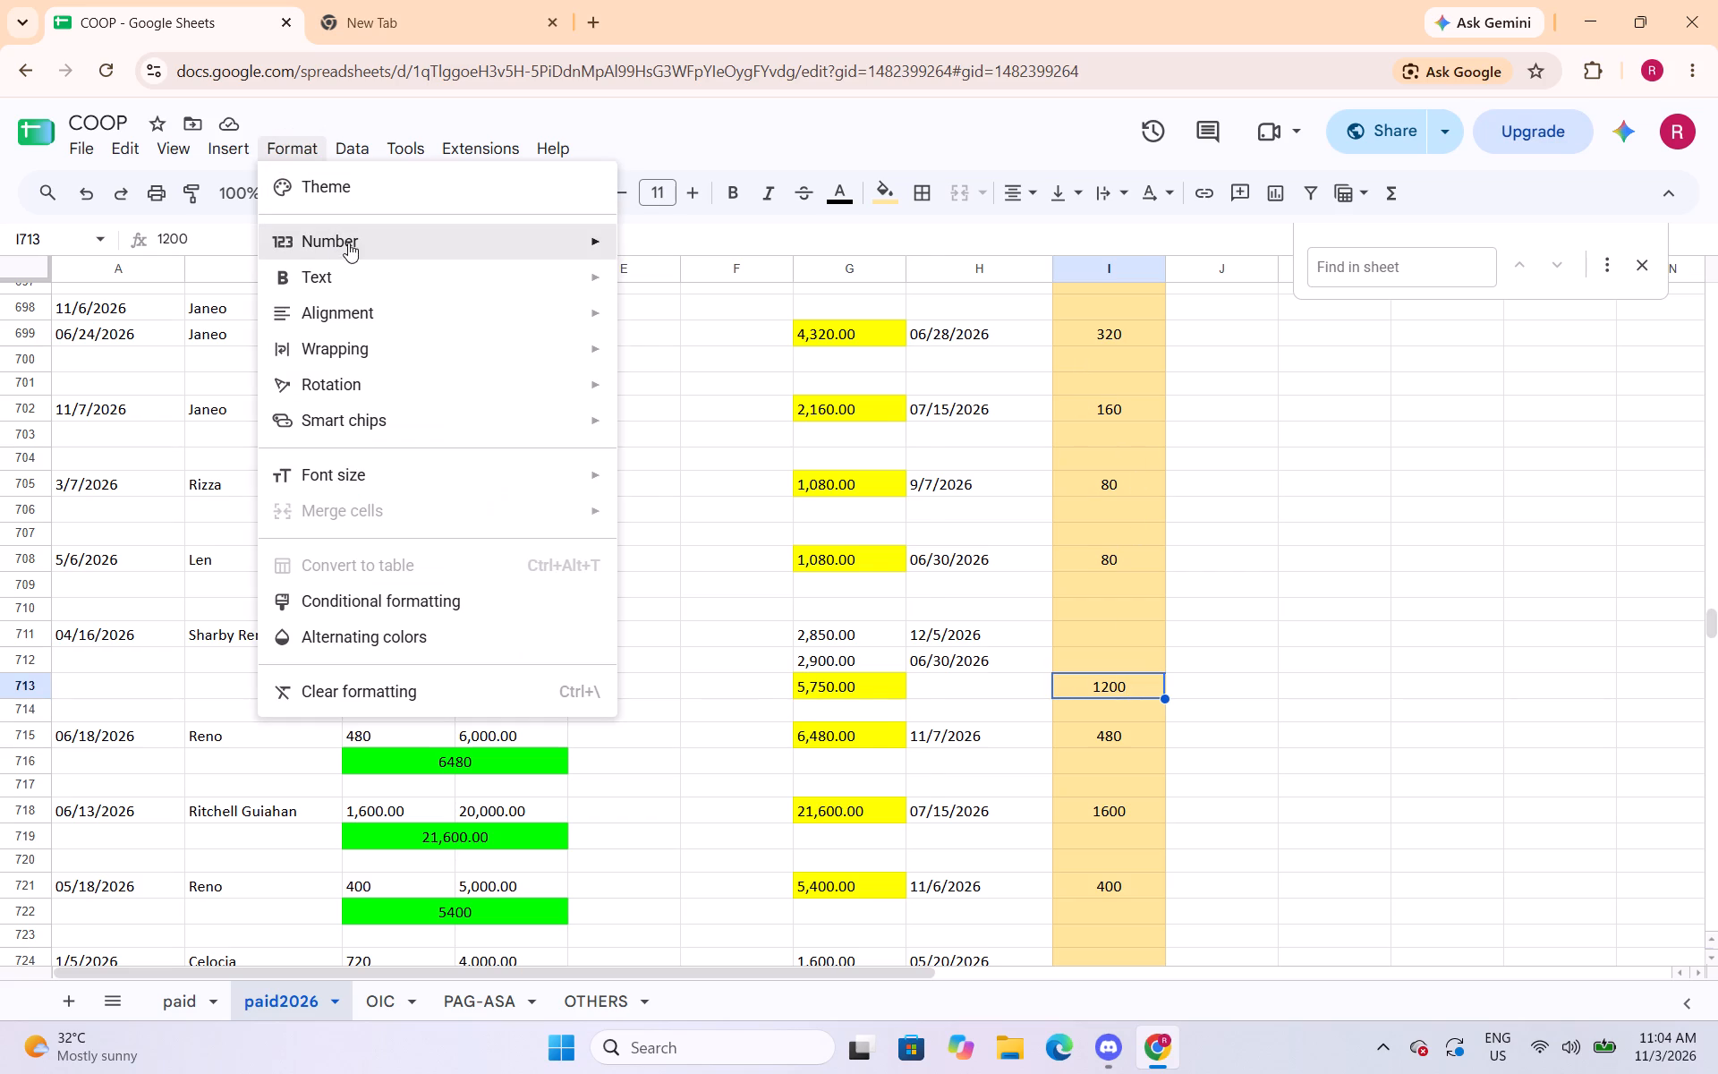
pyautogui.click(668, 340)
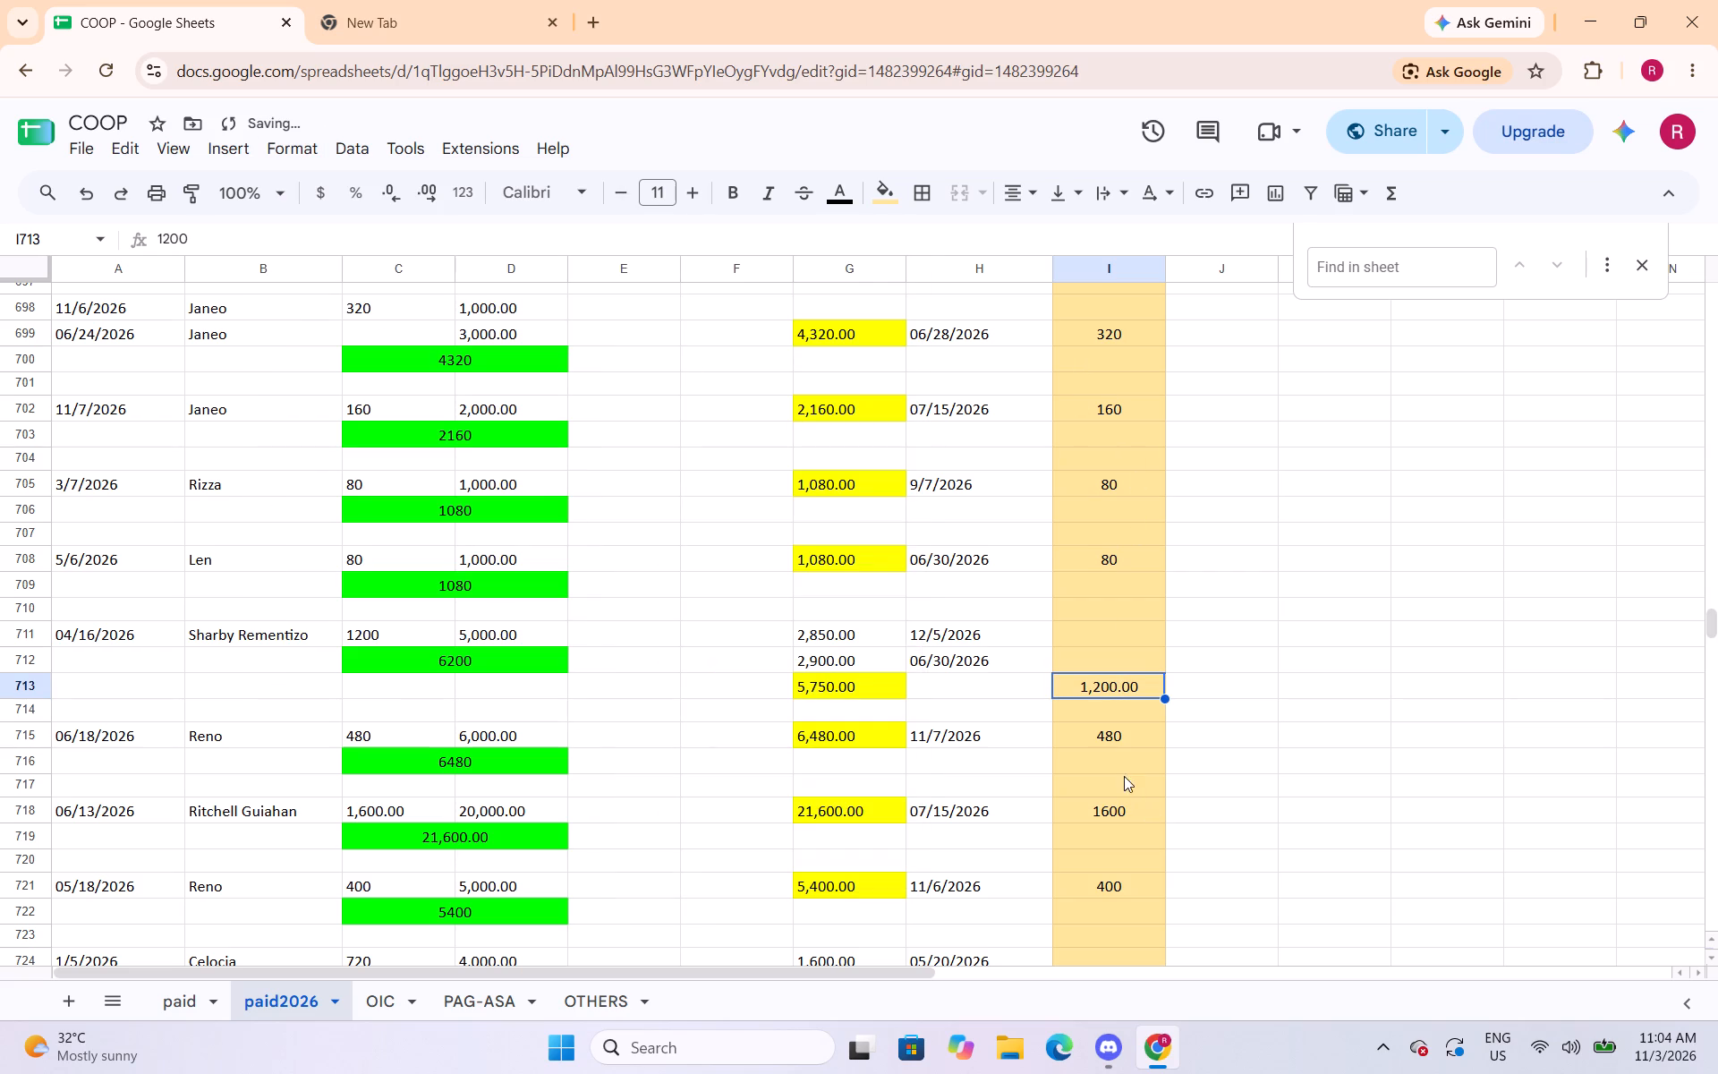
pyautogui.click(1133, 818)
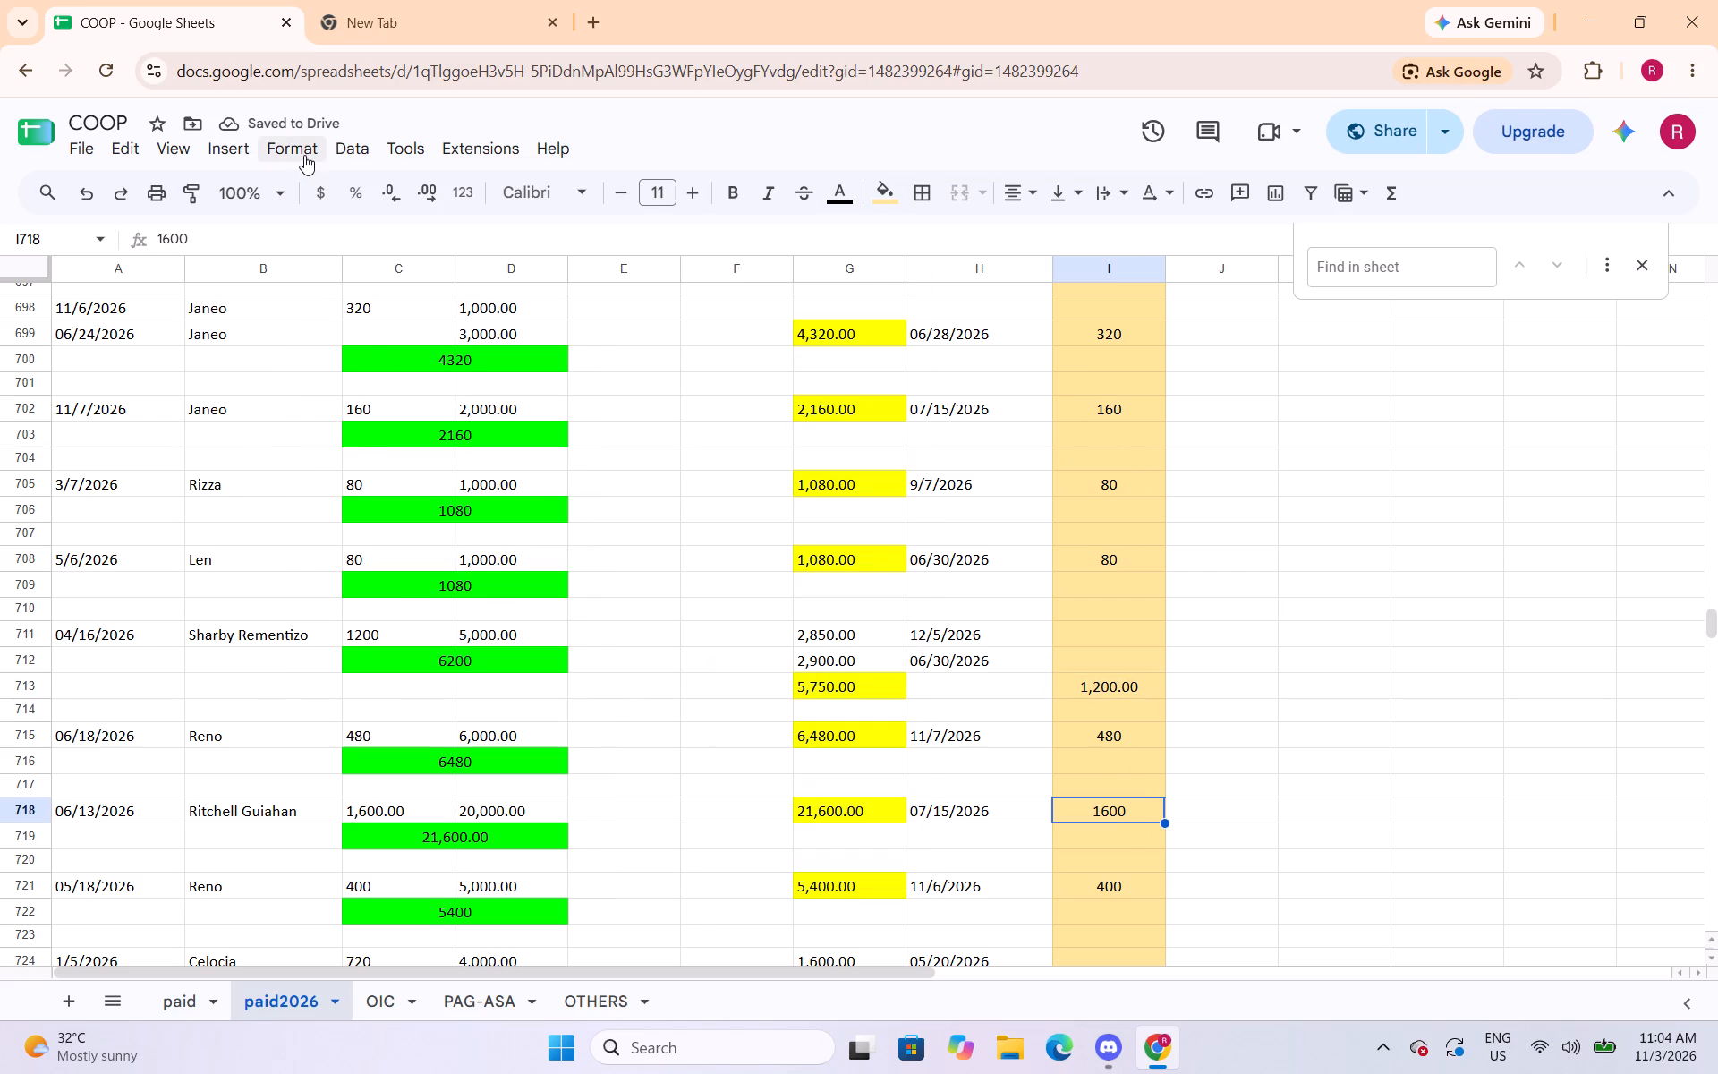
pyautogui.click(304, 155)
pyautogui.click(661, 339)
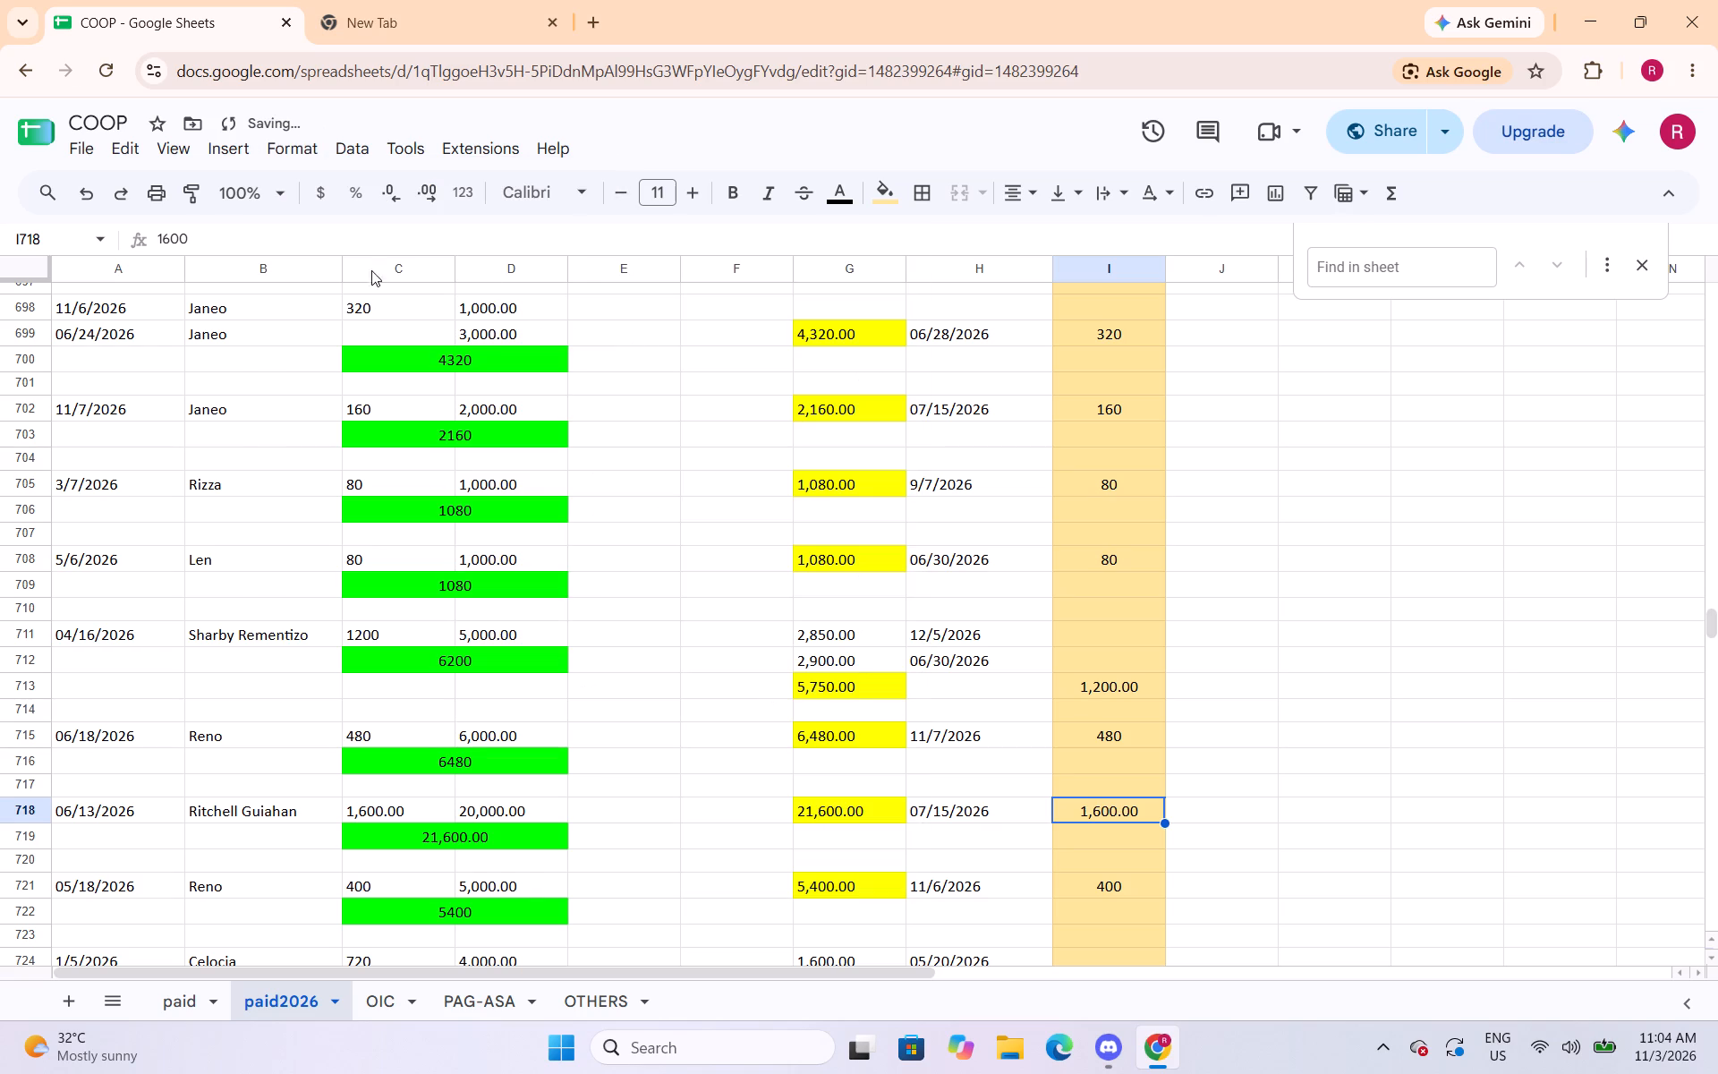
# Apply the Number format with thousands separator and two decimals to cells I753 and I780.
pyautogui.scroll(-5, 1116, 690)
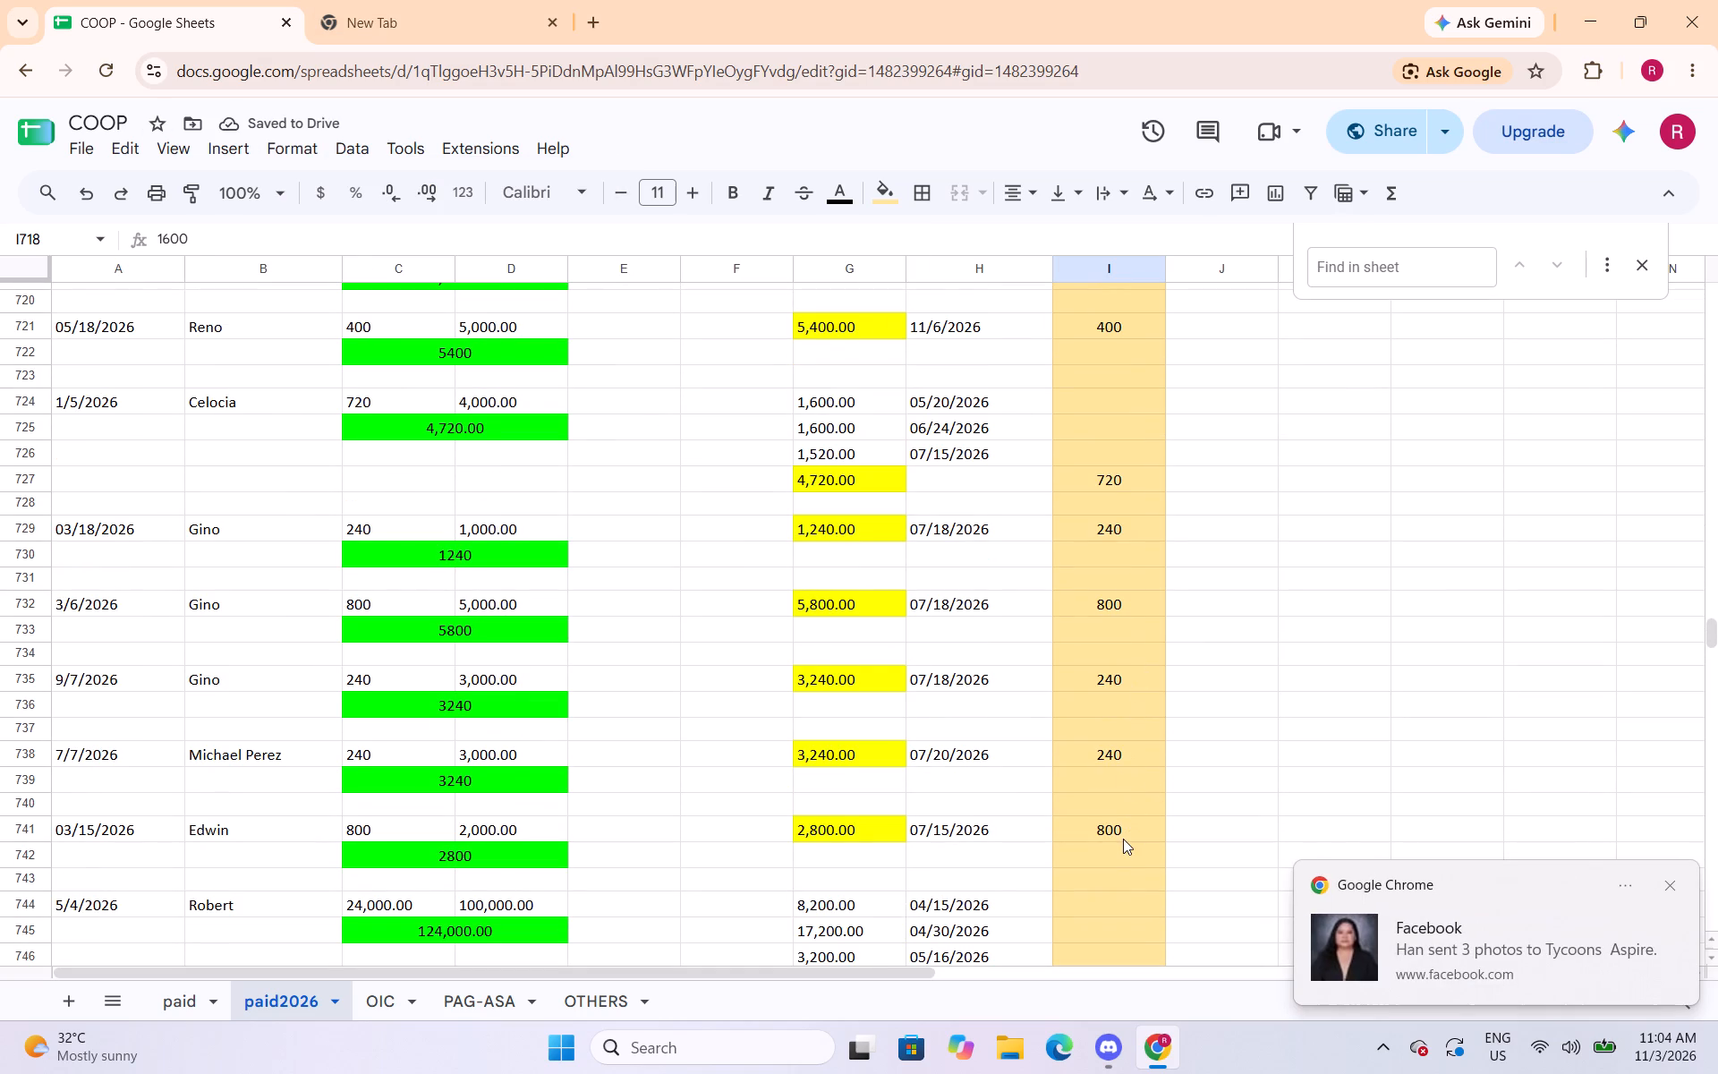
pyautogui.scroll(-2, 1122, 839)
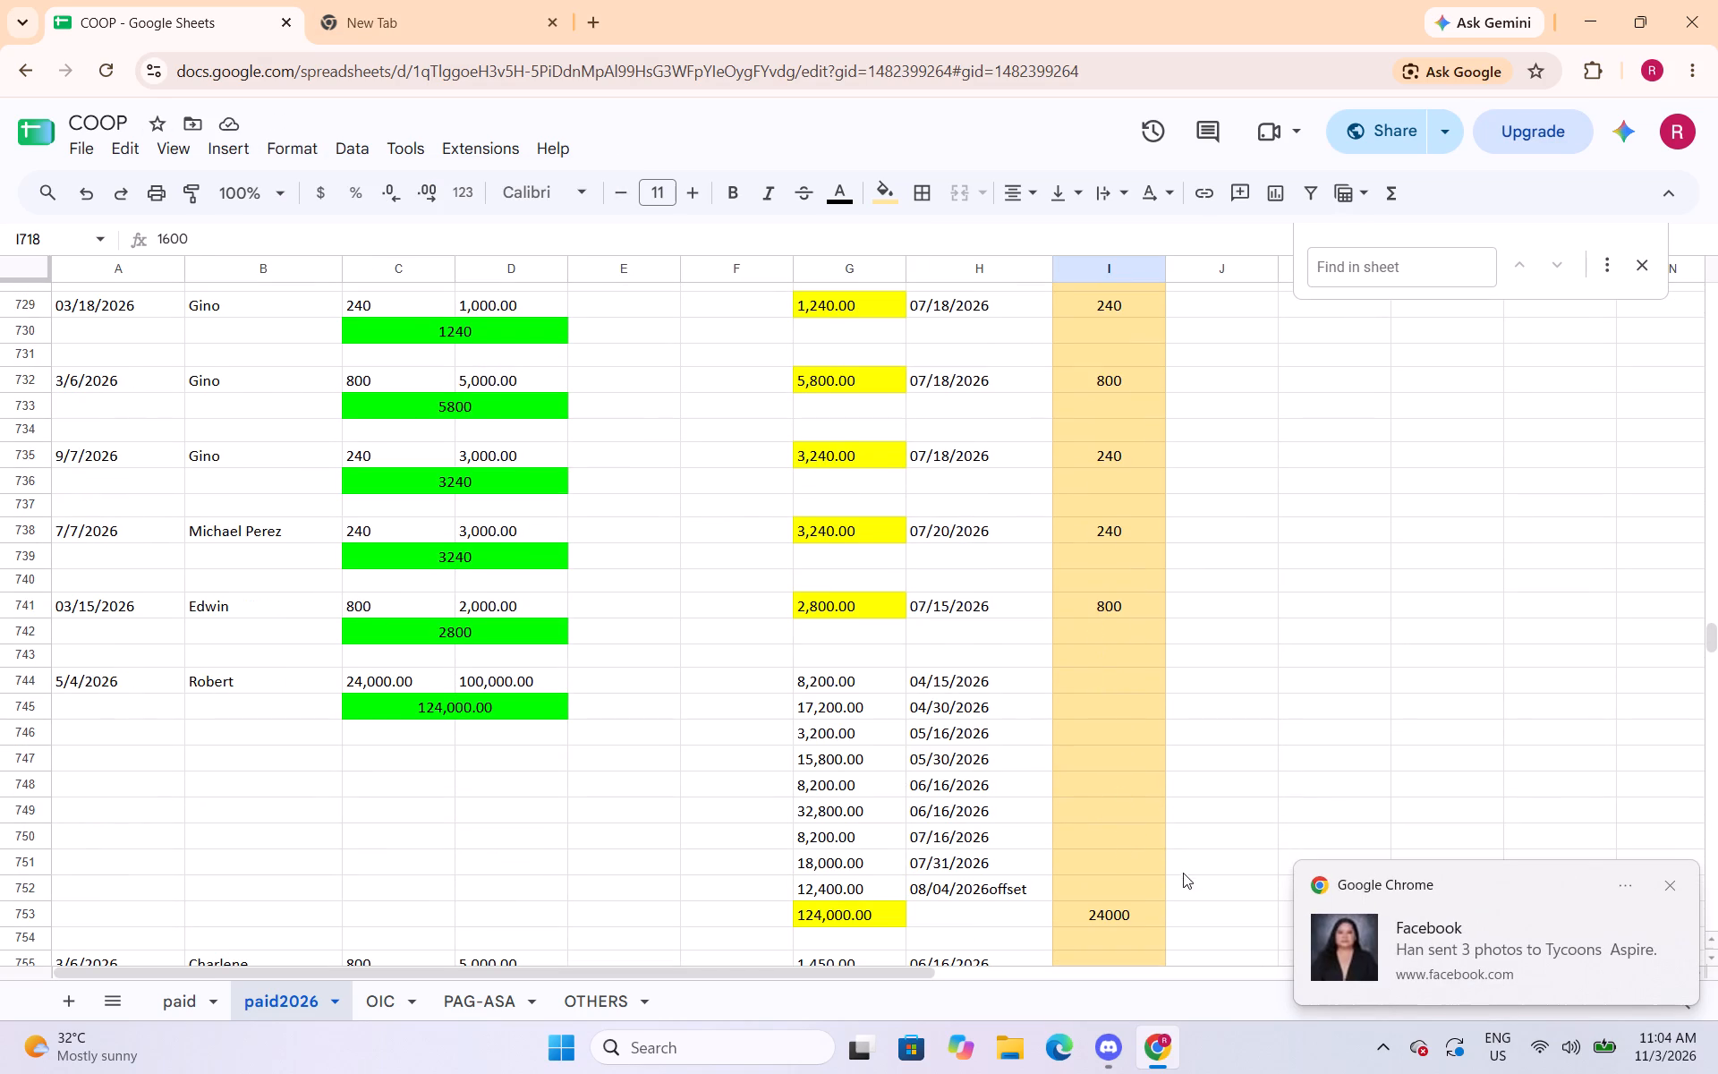
pyautogui.click(1135, 910)
pyautogui.click(239, 148)
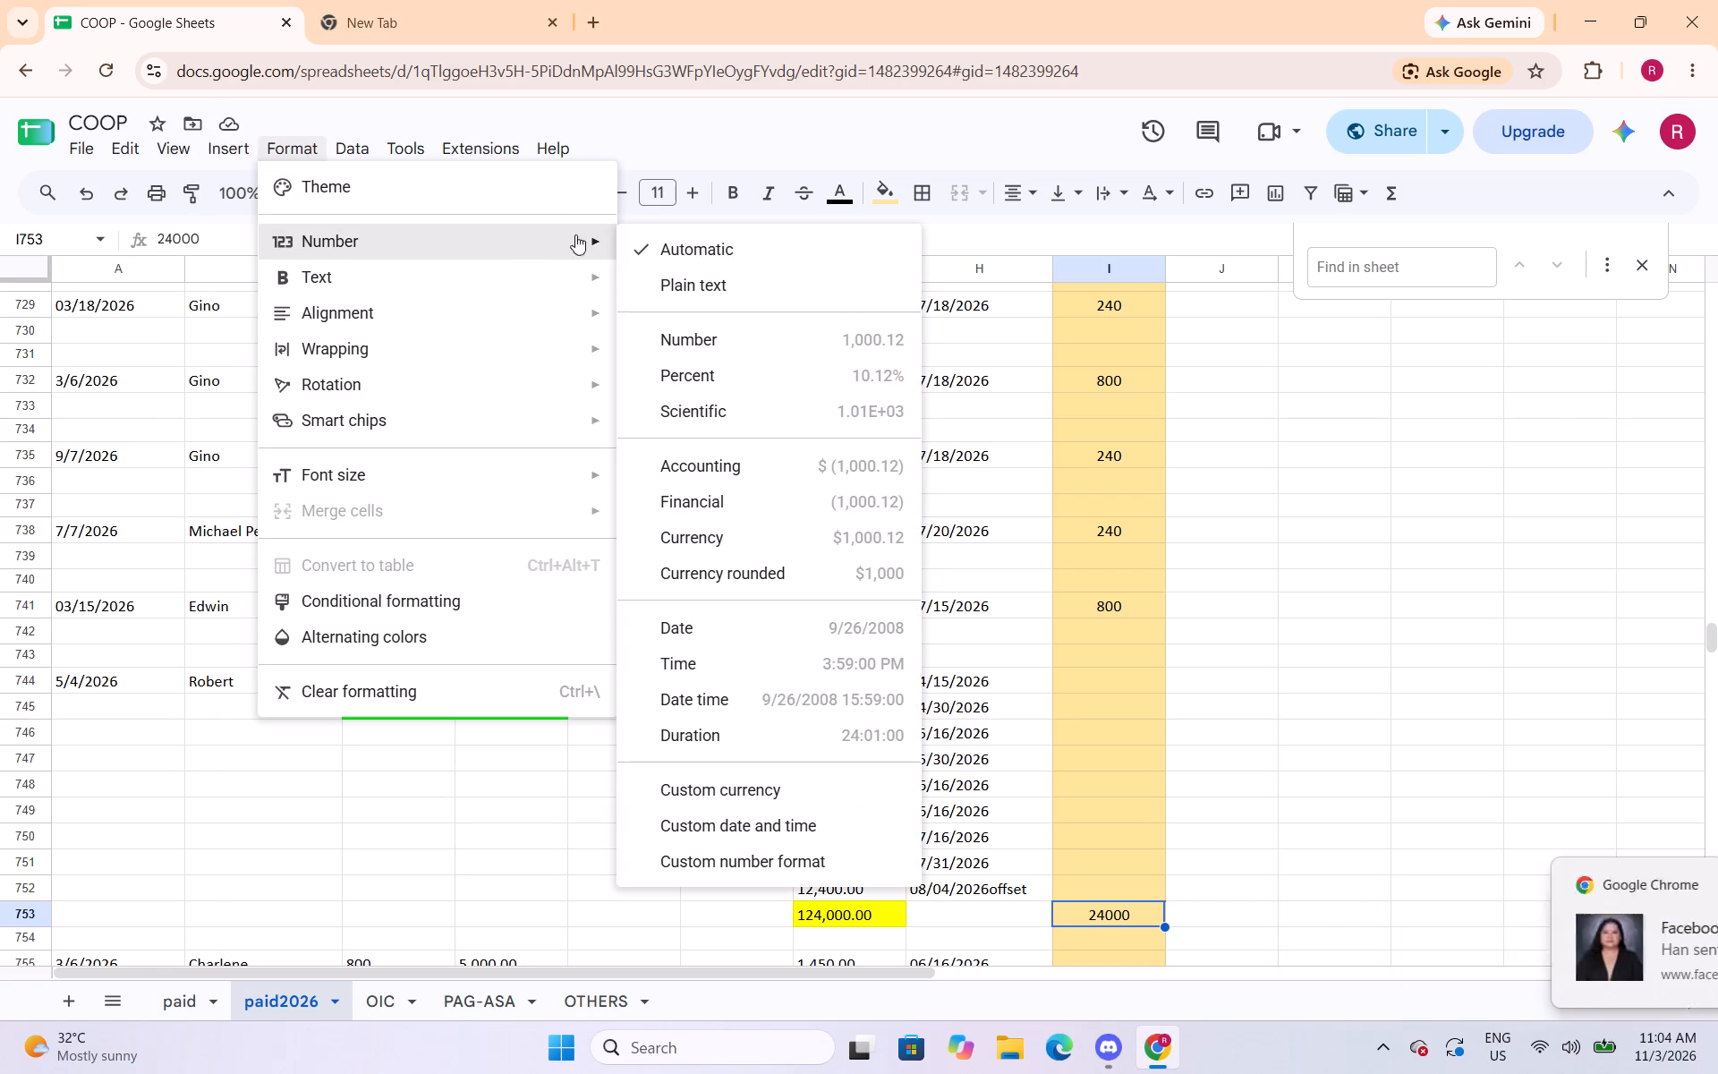
pyautogui.click(651, 342)
pyautogui.scroll(-4, 1328, 629)
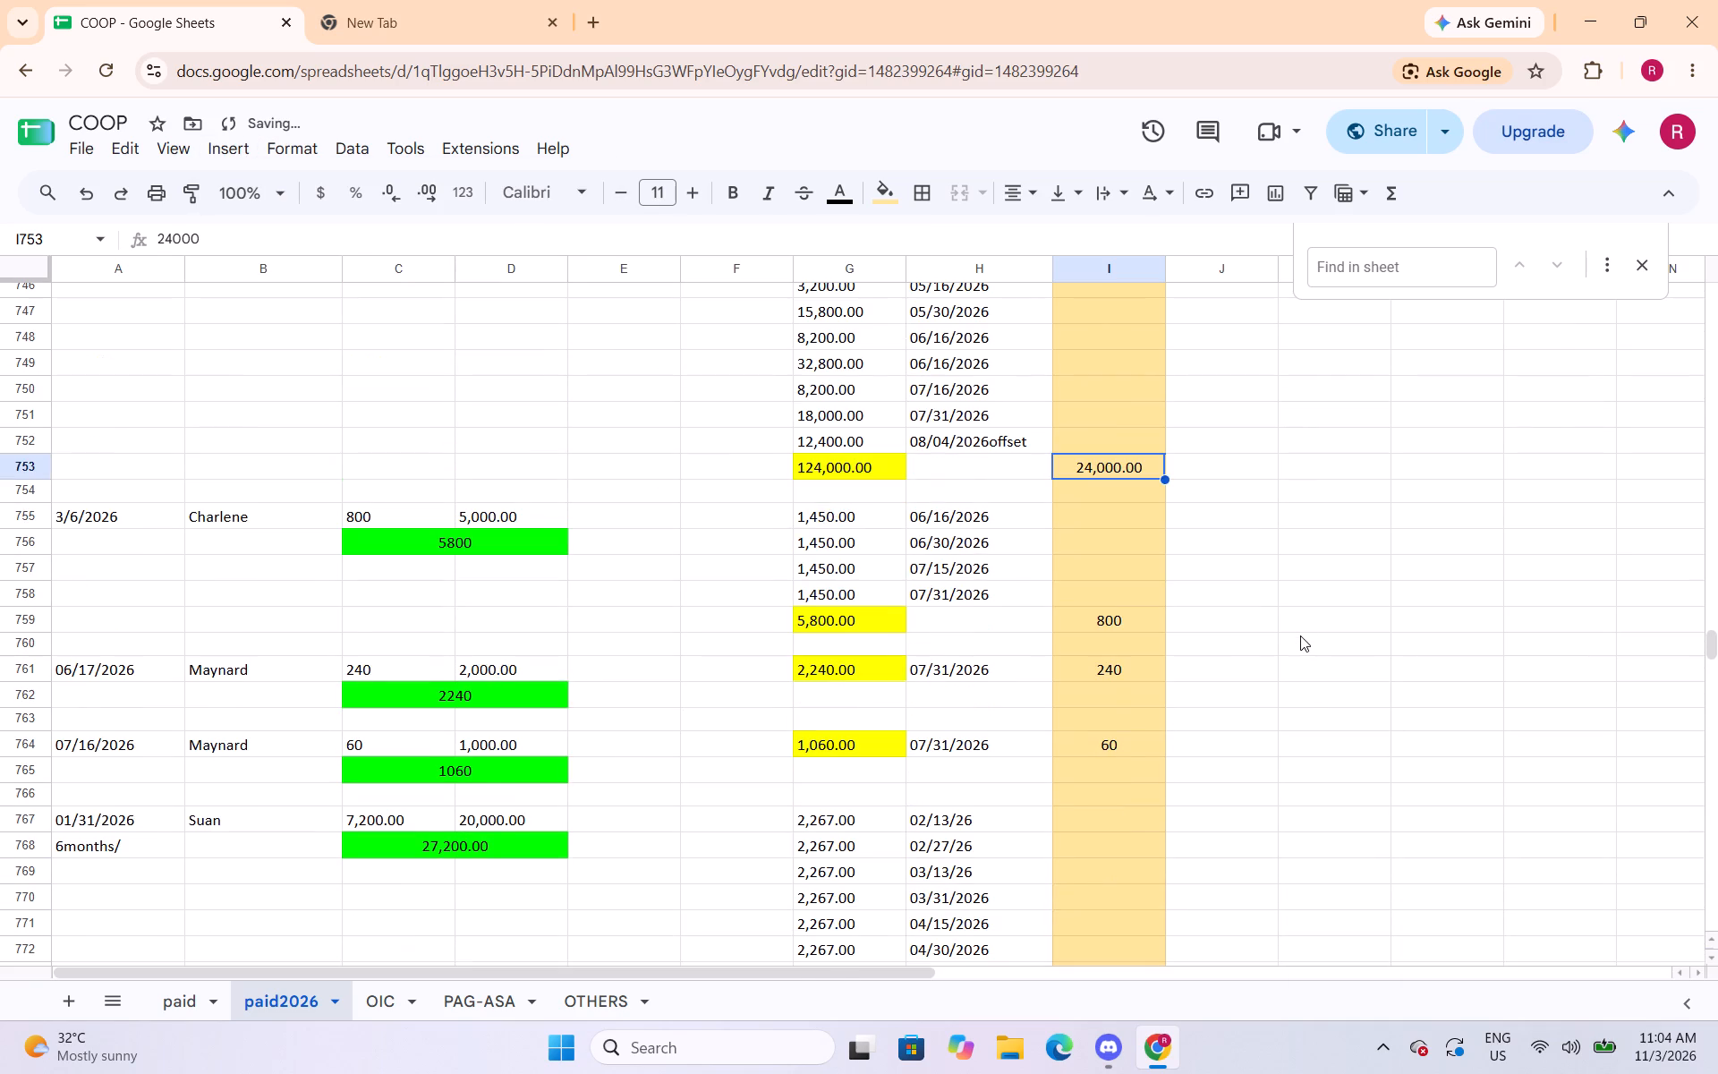
pyautogui.scroll(-4, 1102, 607)
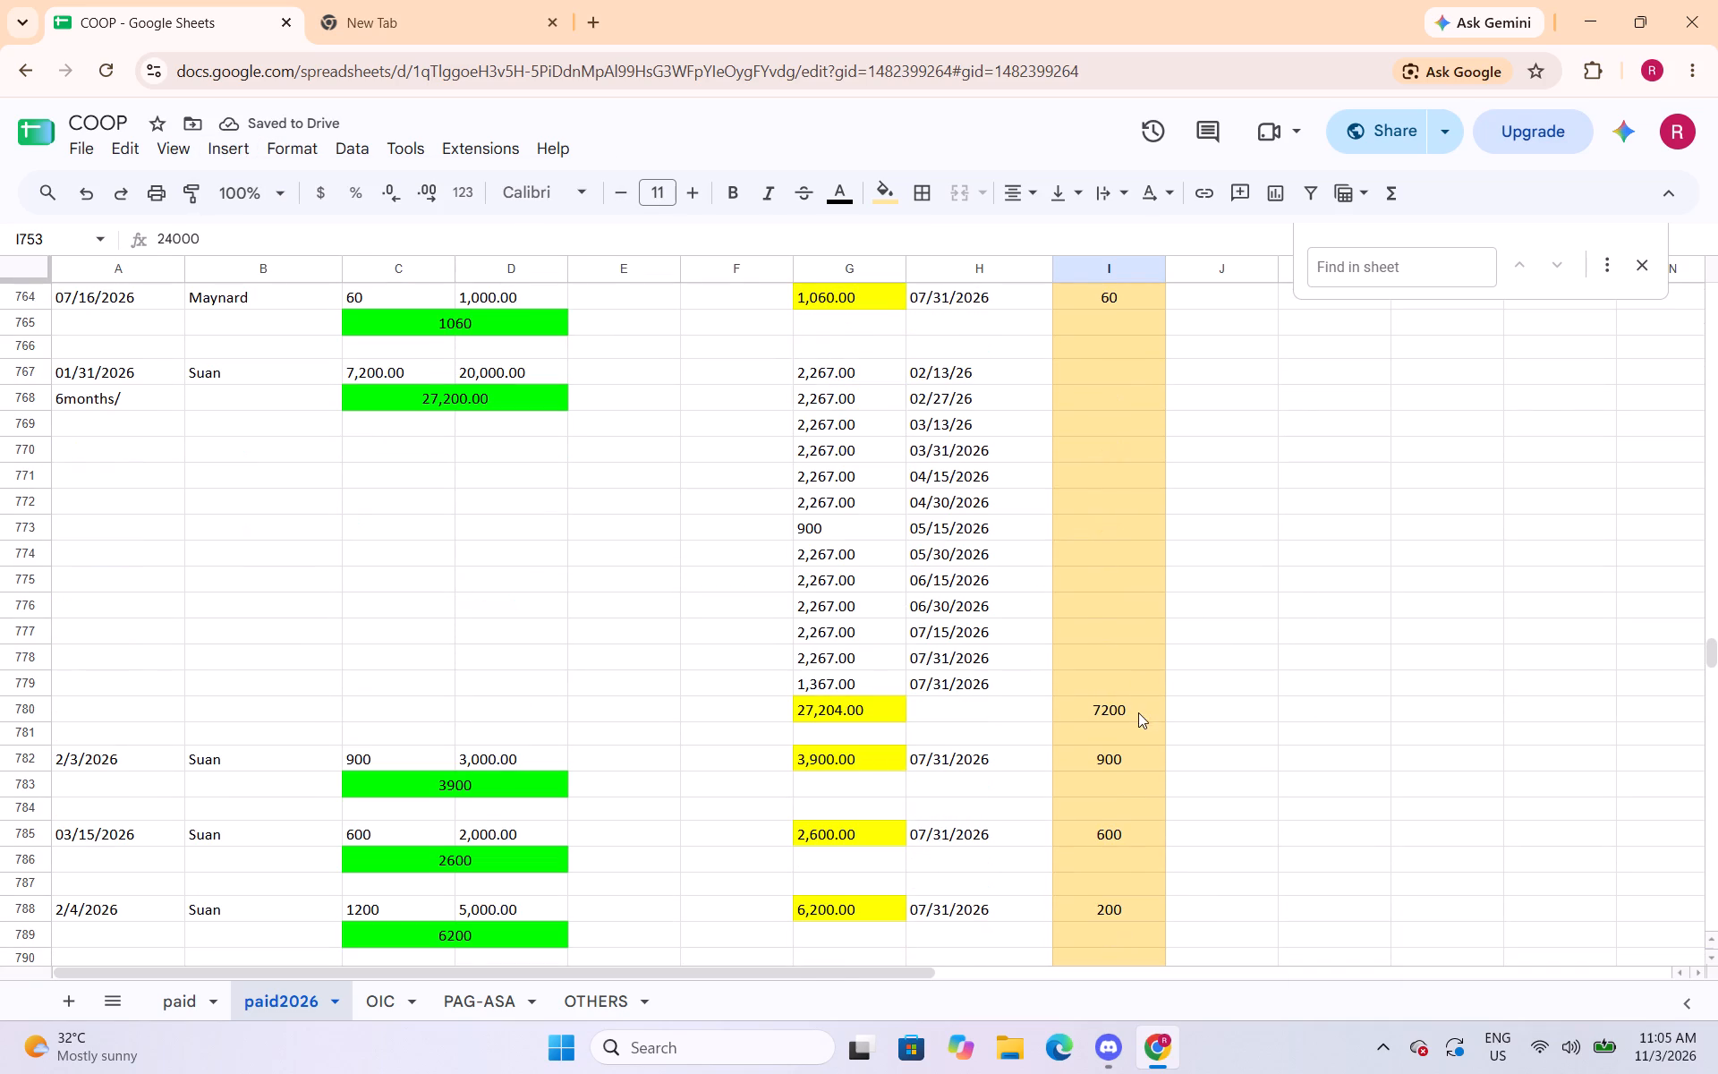
pyautogui.click(1137, 711)
pyautogui.click(310, 152)
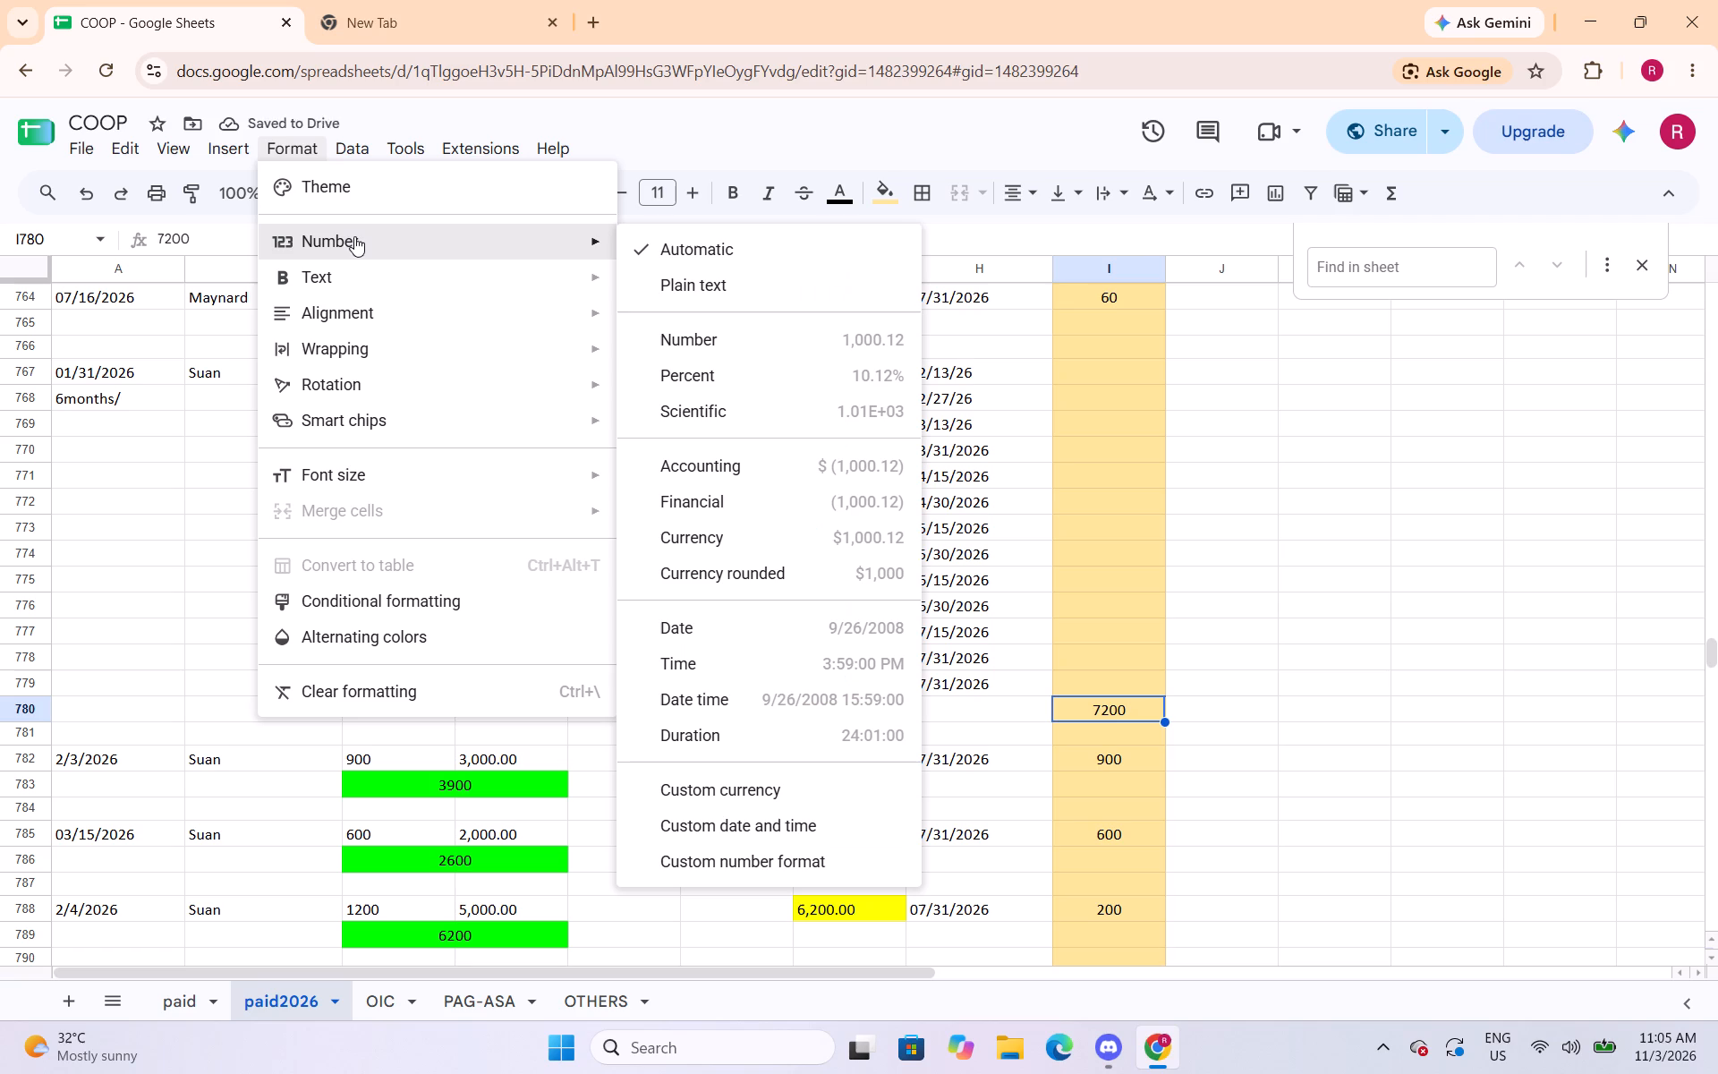
pyautogui.click(705, 338)
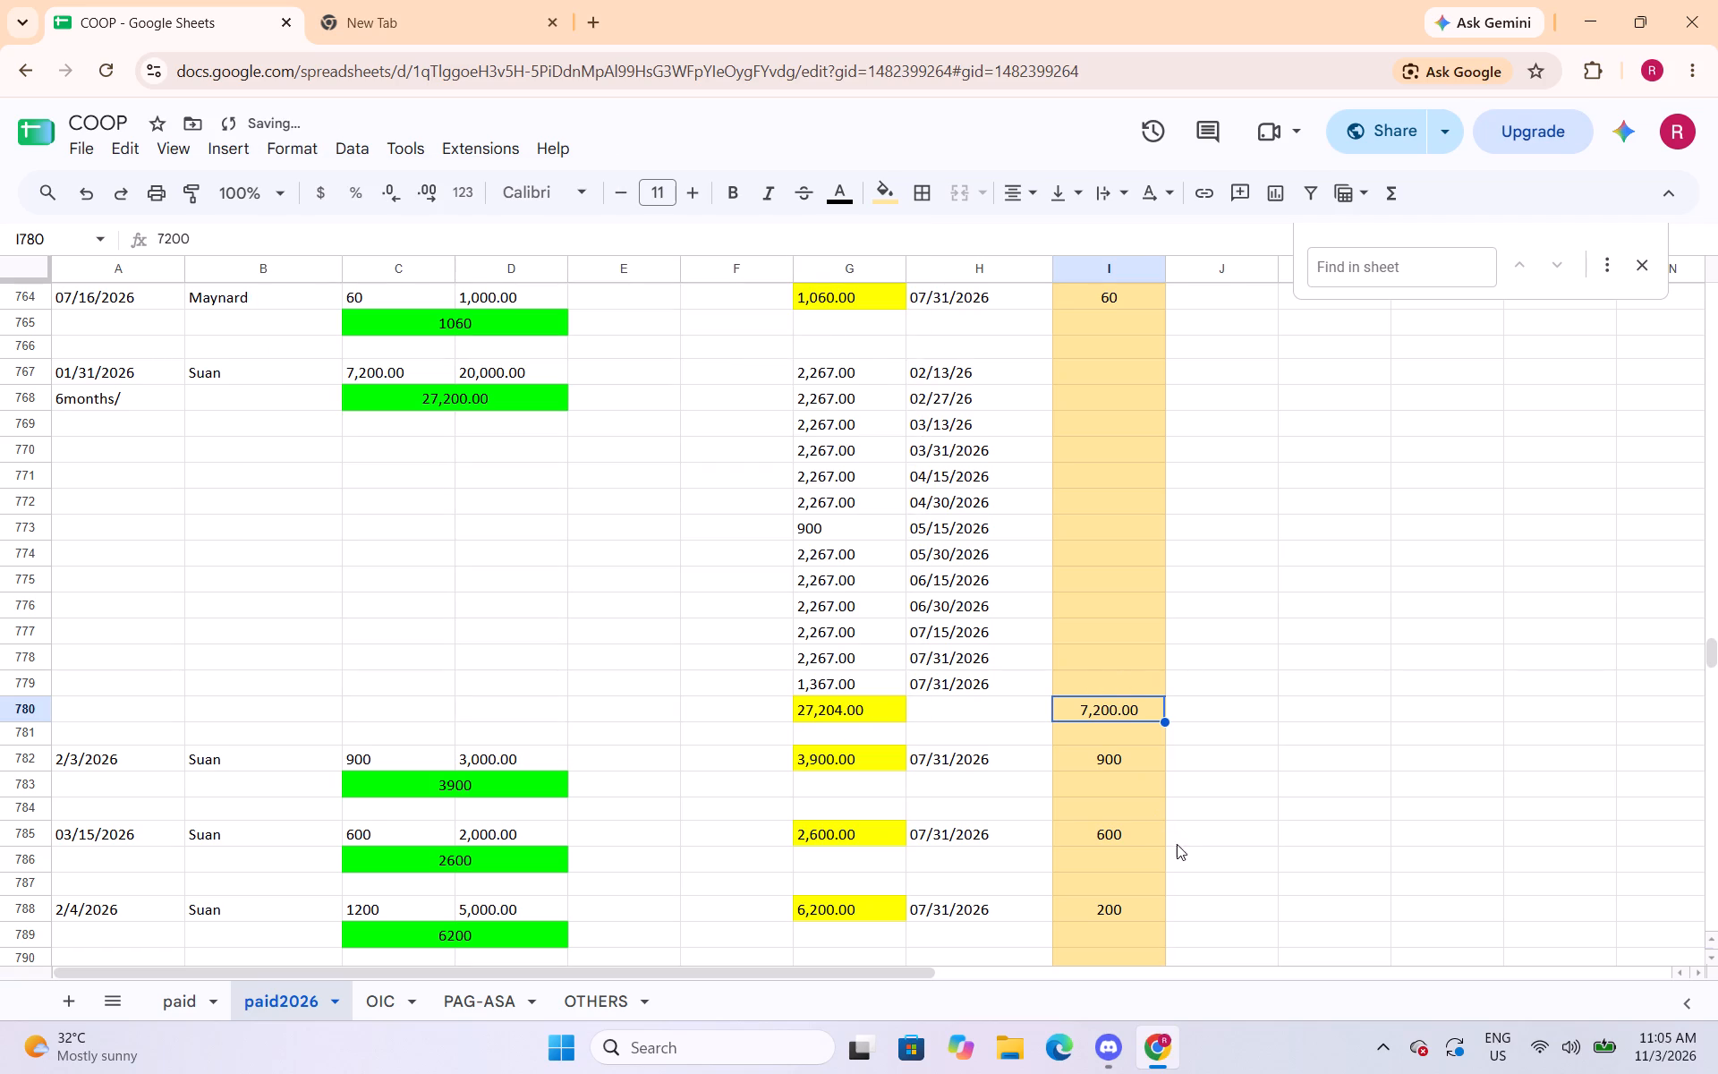
# Apply the Number format with thousands separator and two decimals to cells I816 and I821.
pyautogui.scroll(-3, 1114, 814)
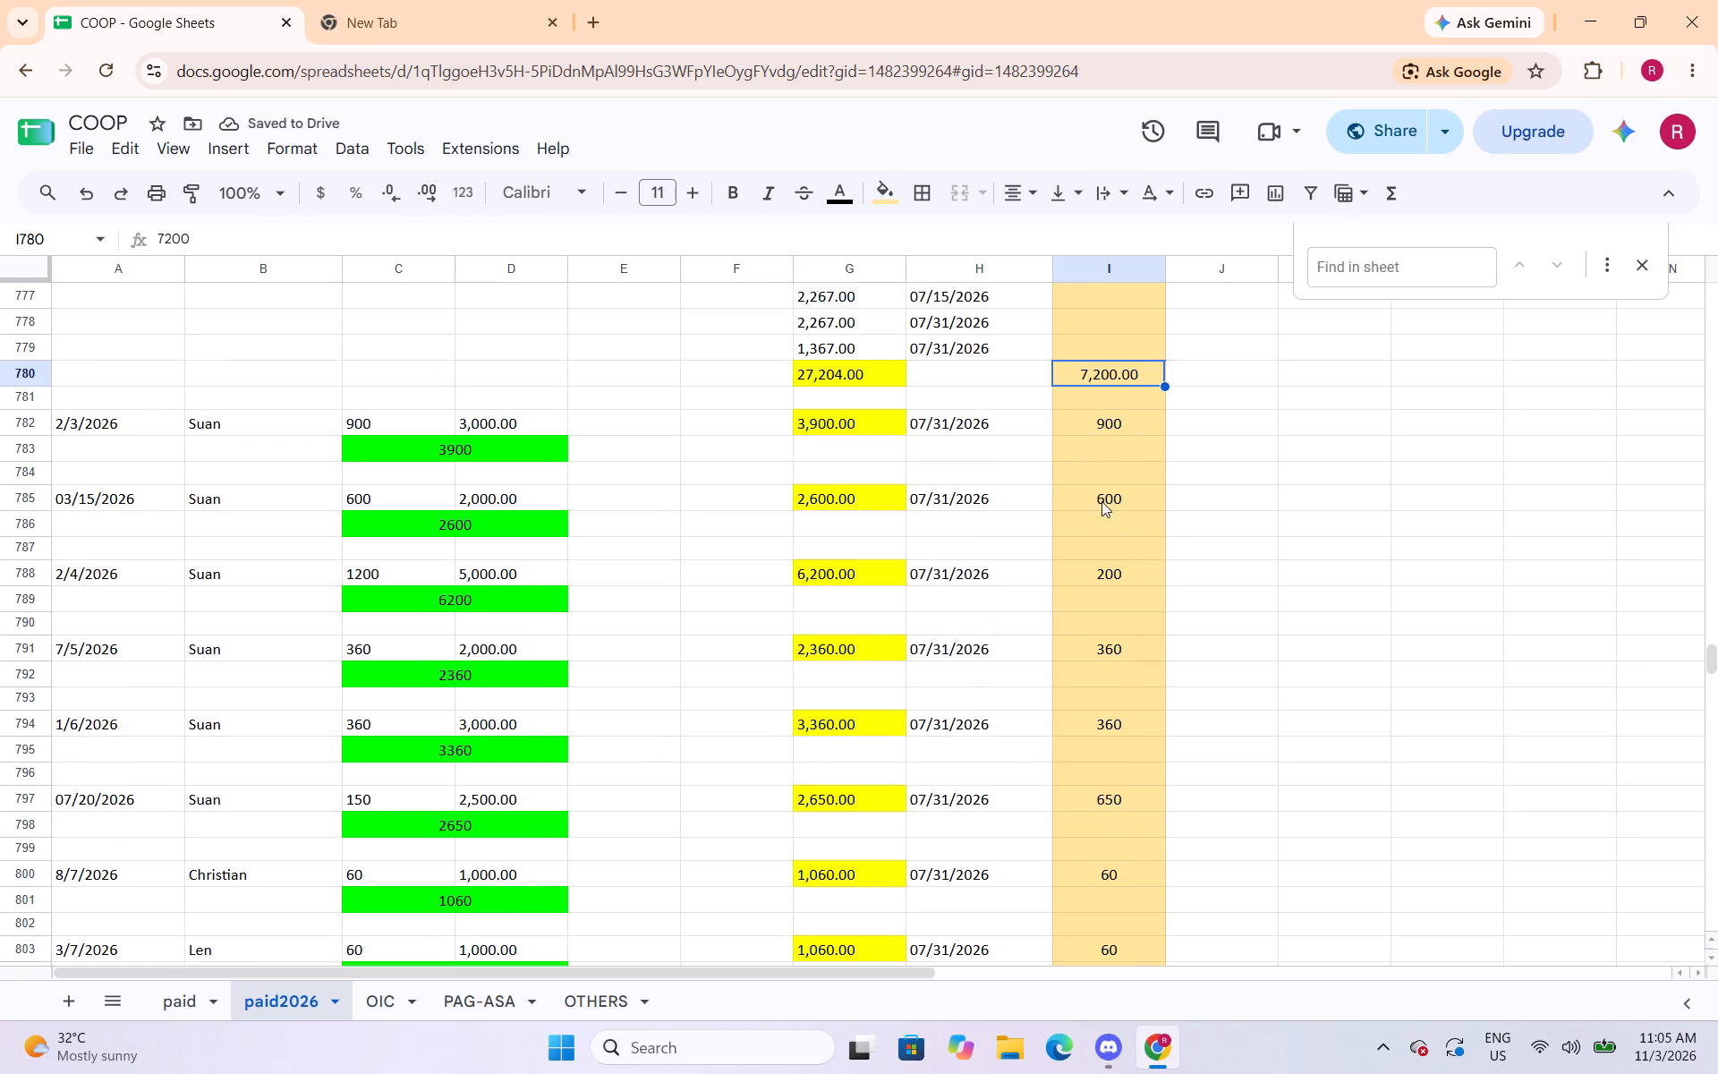
pyautogui.scroll(-3, 1117, 873)
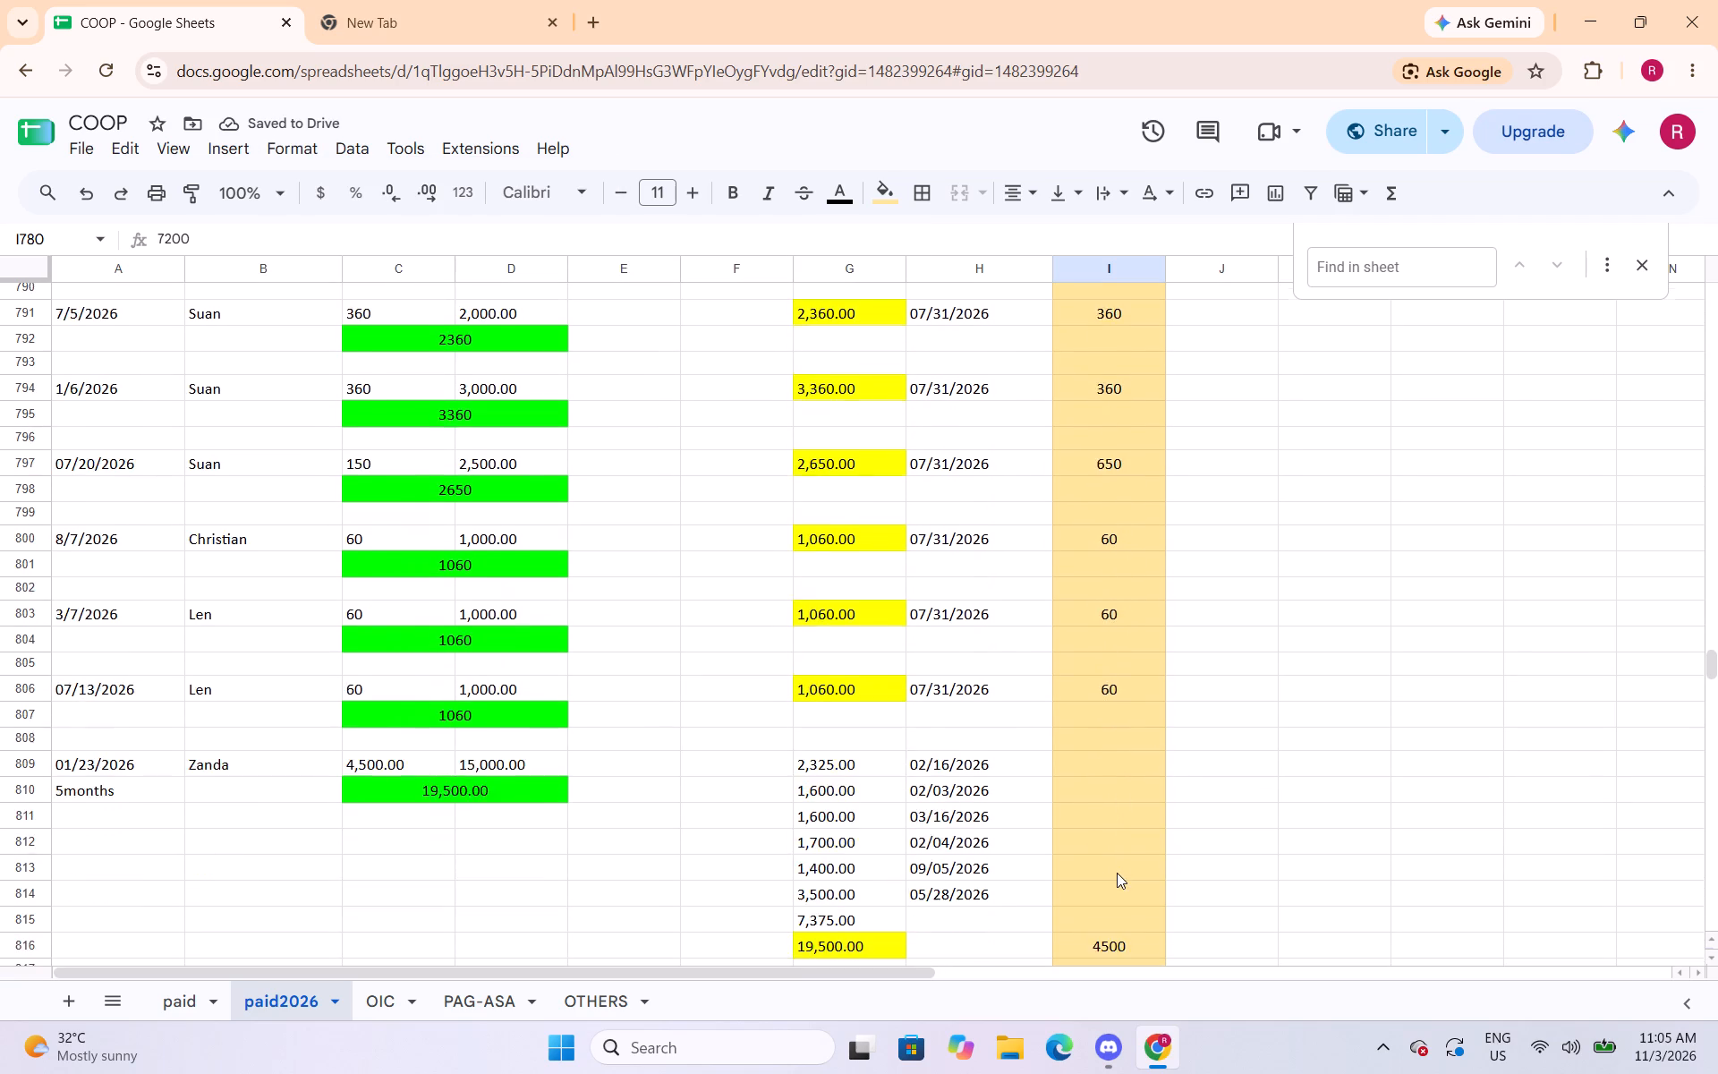
pyautogui.scroll(-1, 1117, 873)
pyautogui.click(1120, 842)
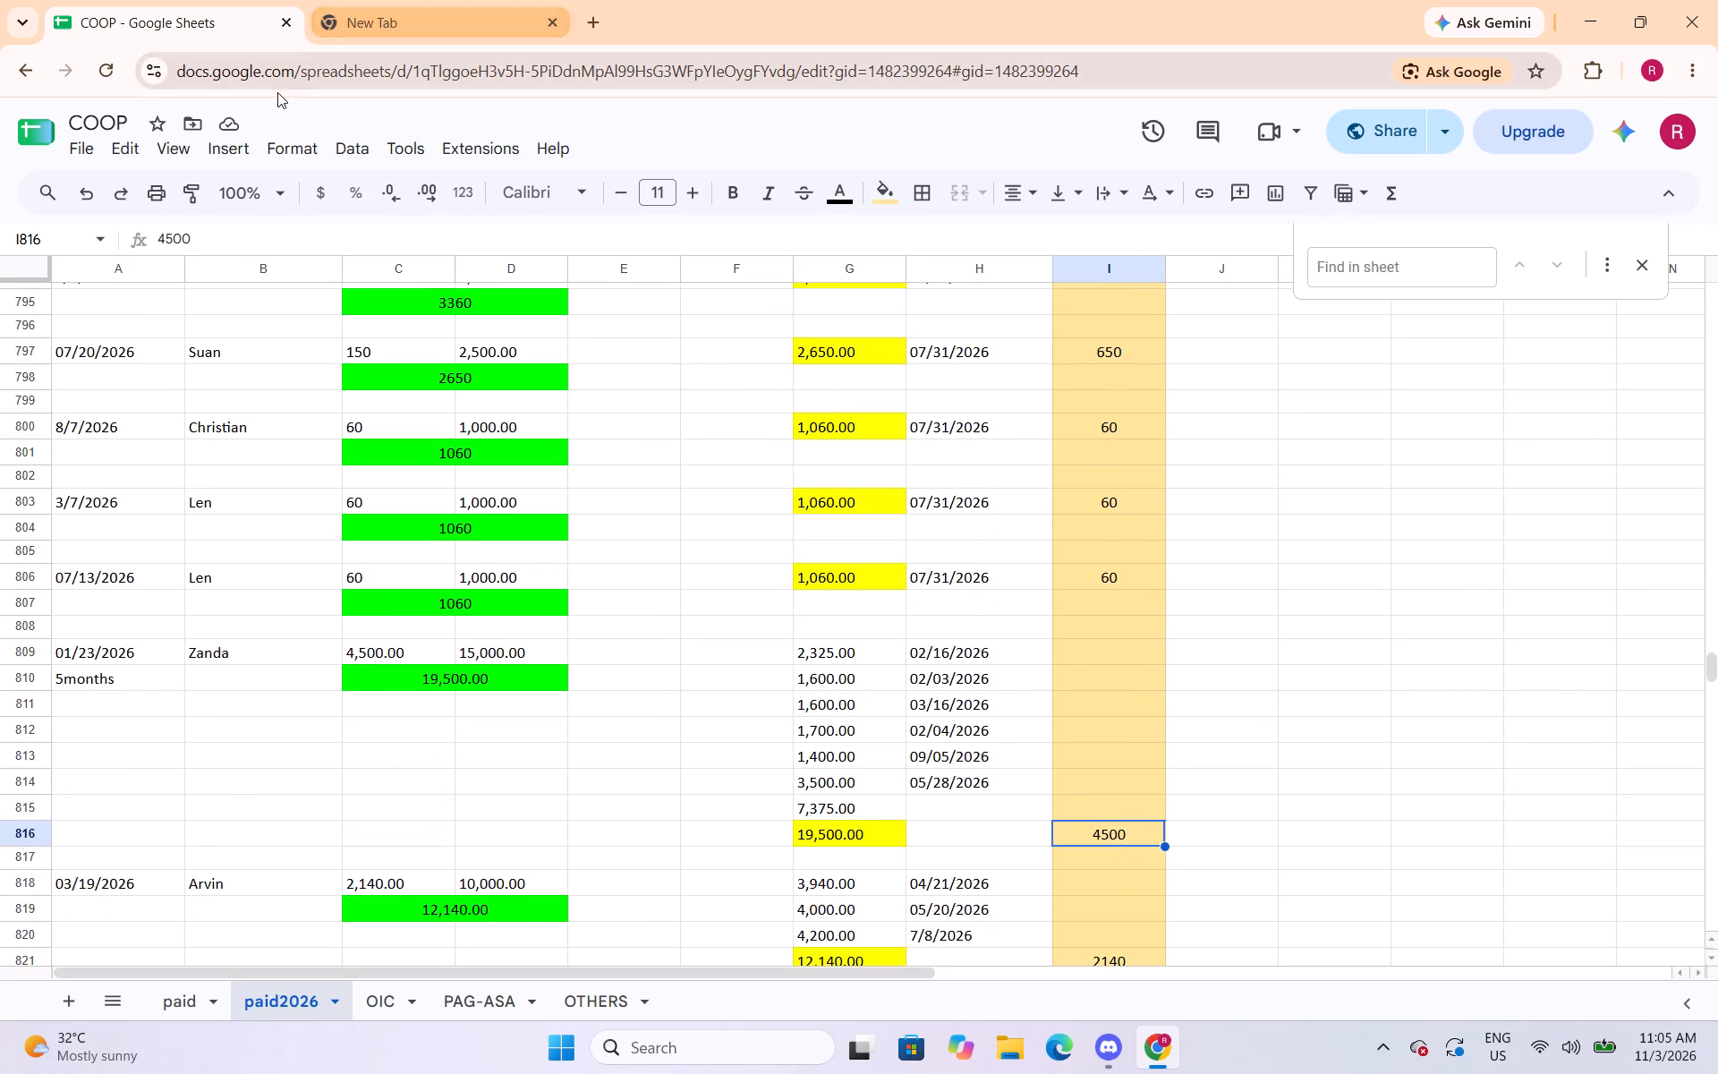
pyautogui.click(282, 150)
pyautogui.click(344, 241)
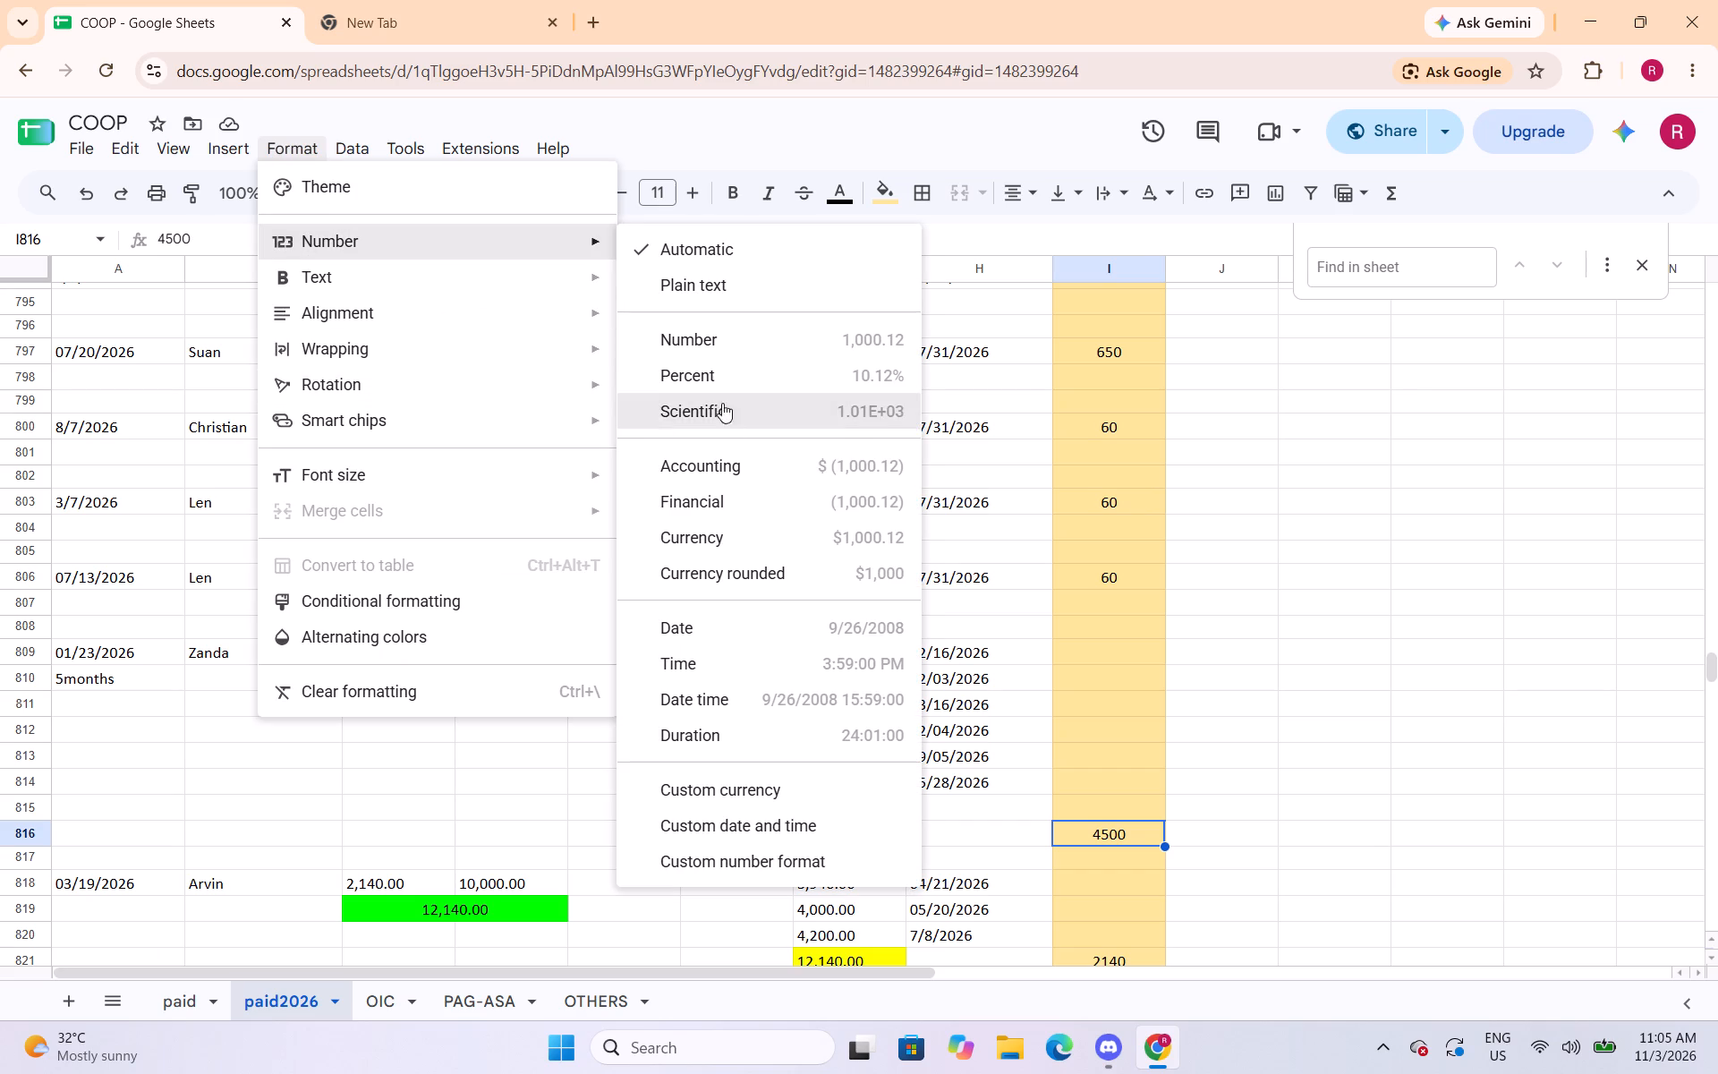
pyautogui.click(700, 337)
pyautogui.scroll(-2, 1135, 739)
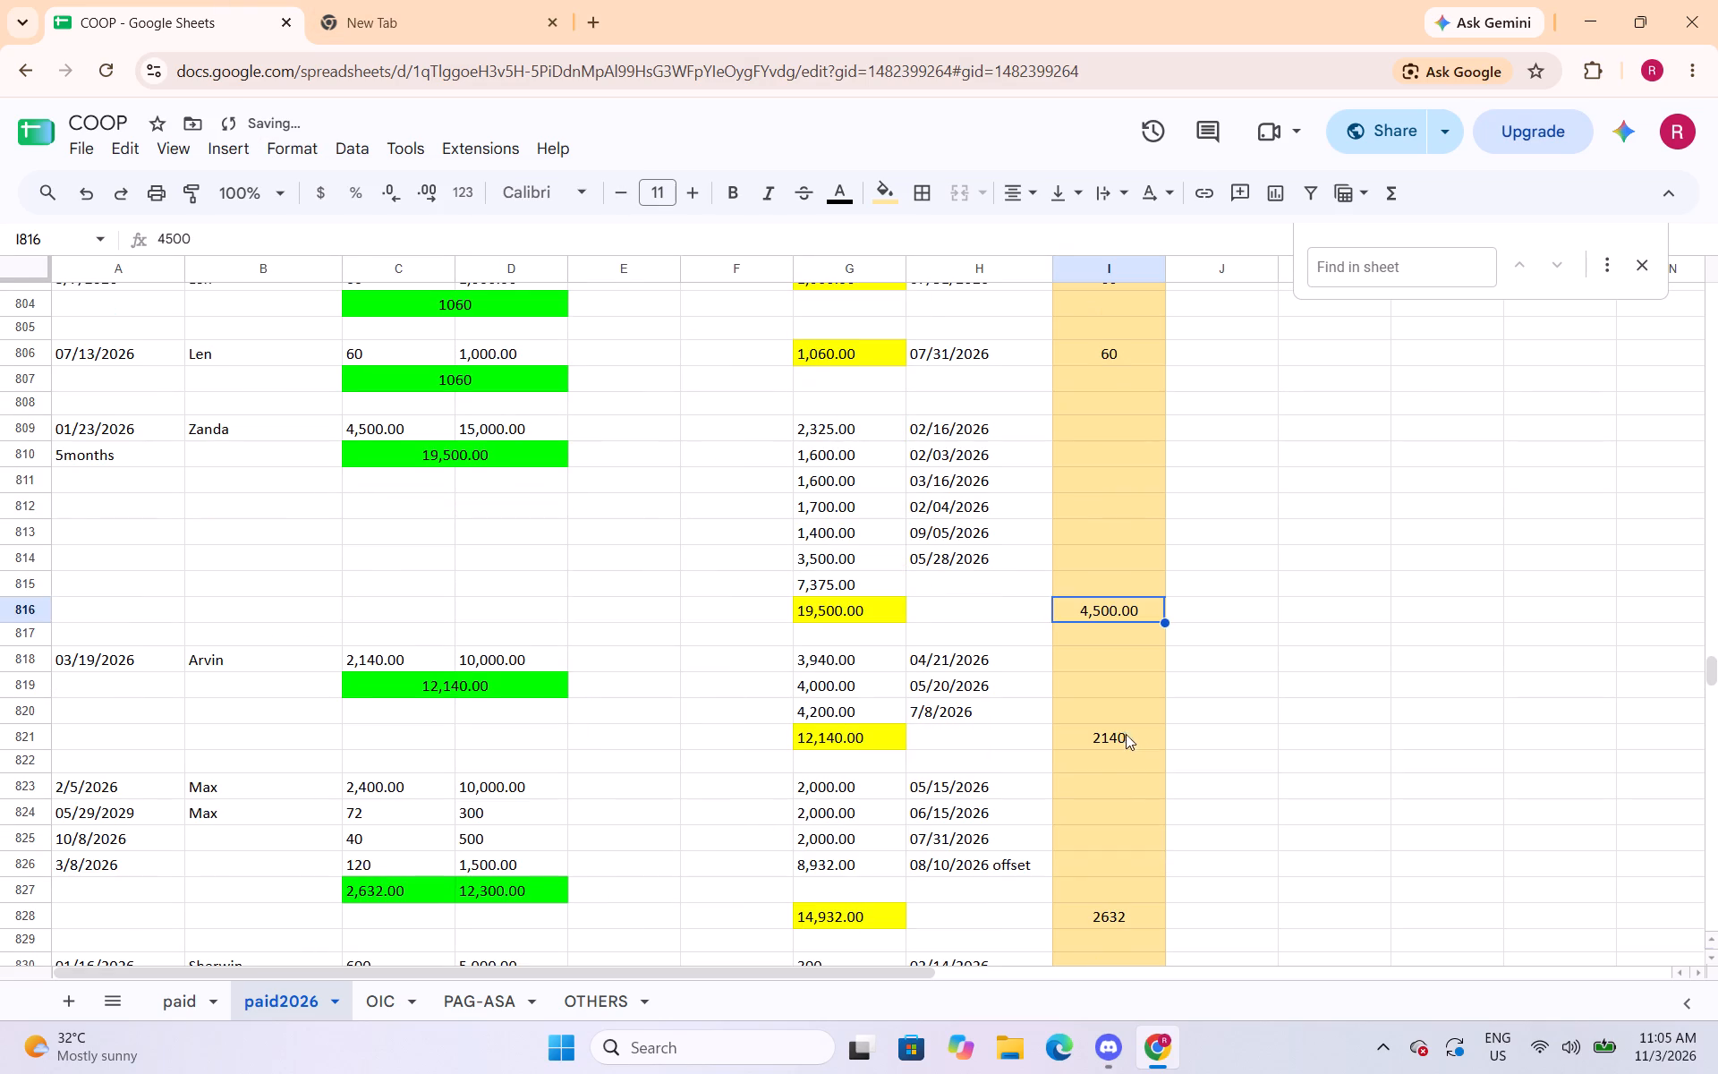
pyautogui.click(1126, 745)
pyautogui.click(294, 150)
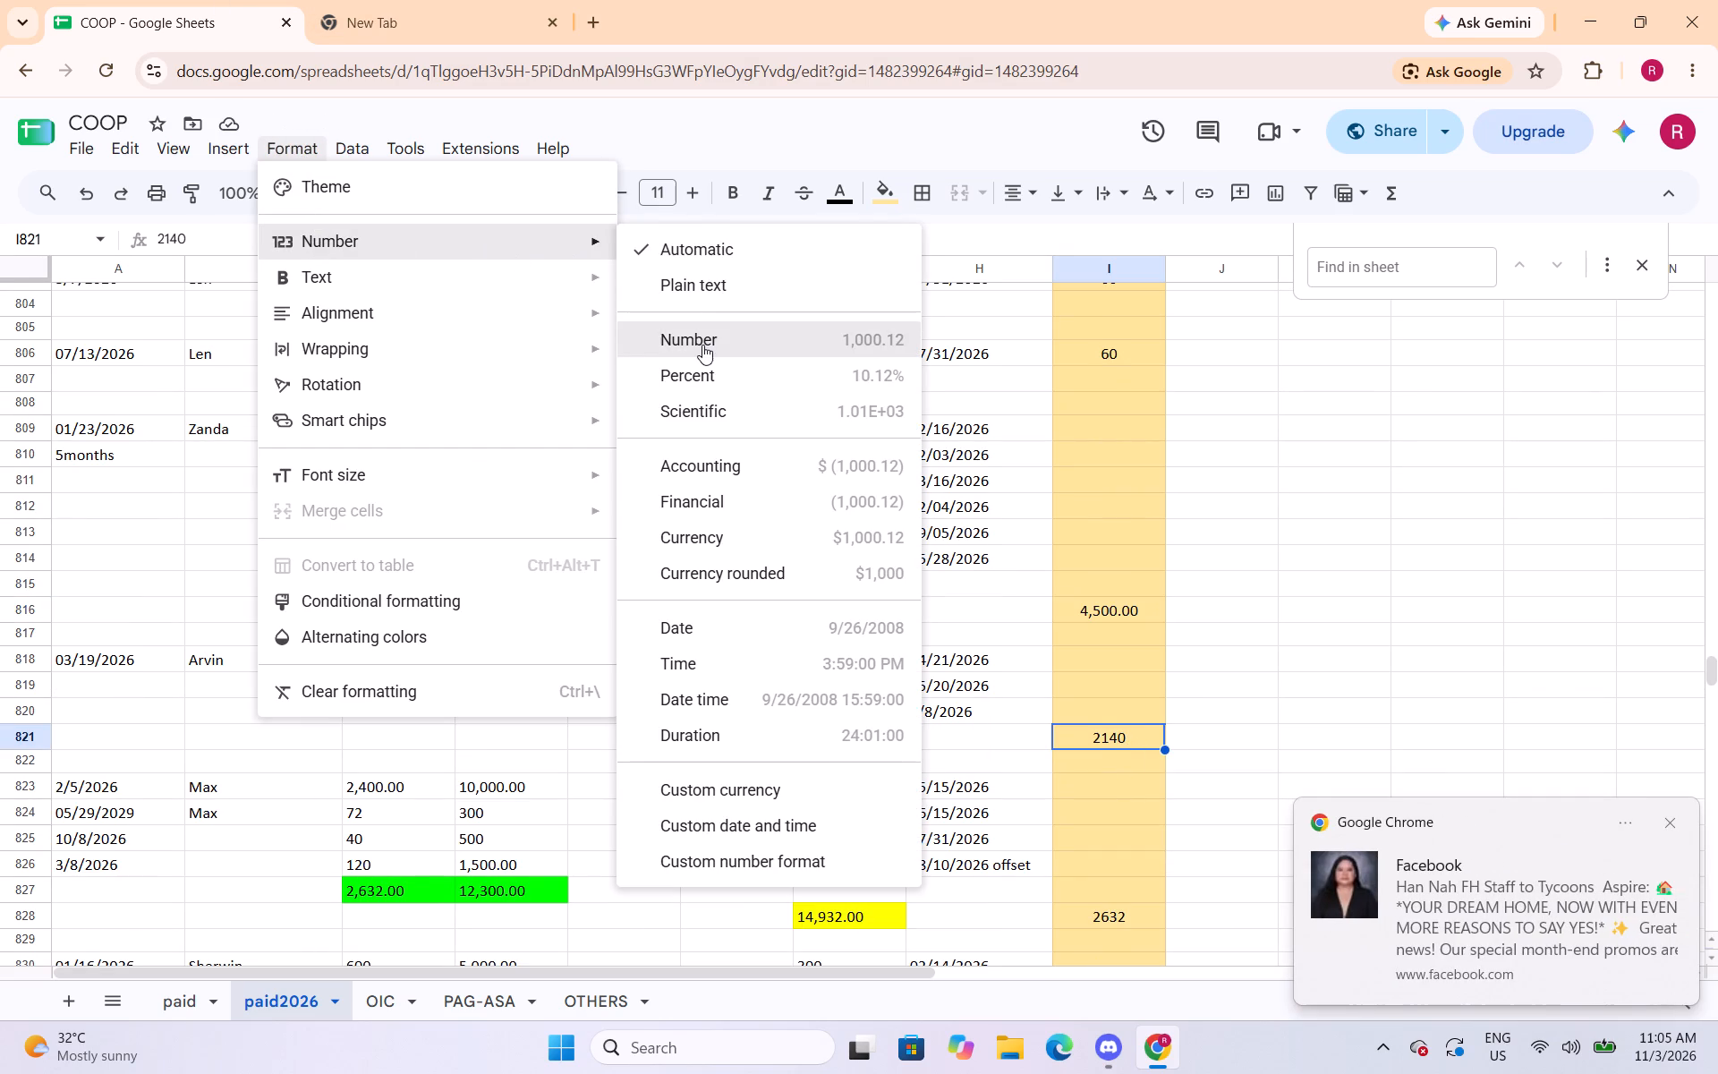
pyautogui.click(702, 345)
# Apply the Number format with thousands separator and two decimals to cell I828.
pyautogui.scroll(-3, 1136, 484)
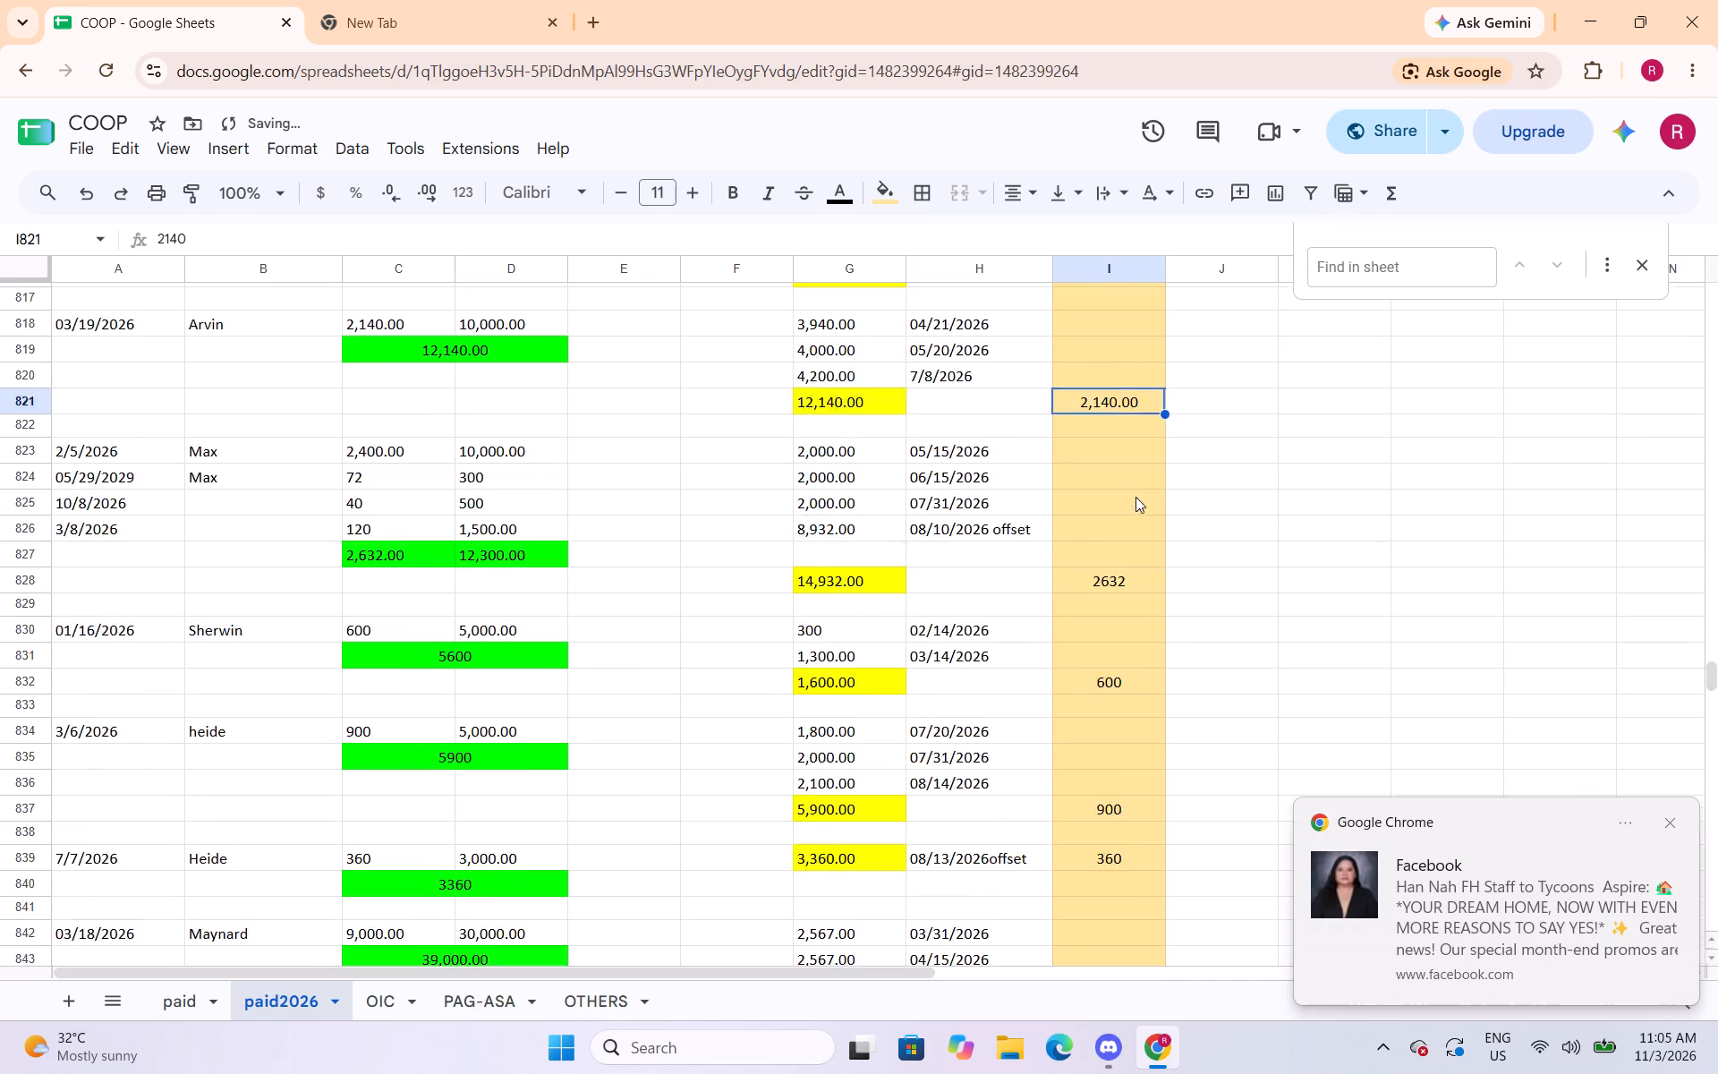
pyautogui.scroll(-1, 1135, 497)
pyautogui.click(1135, 472)
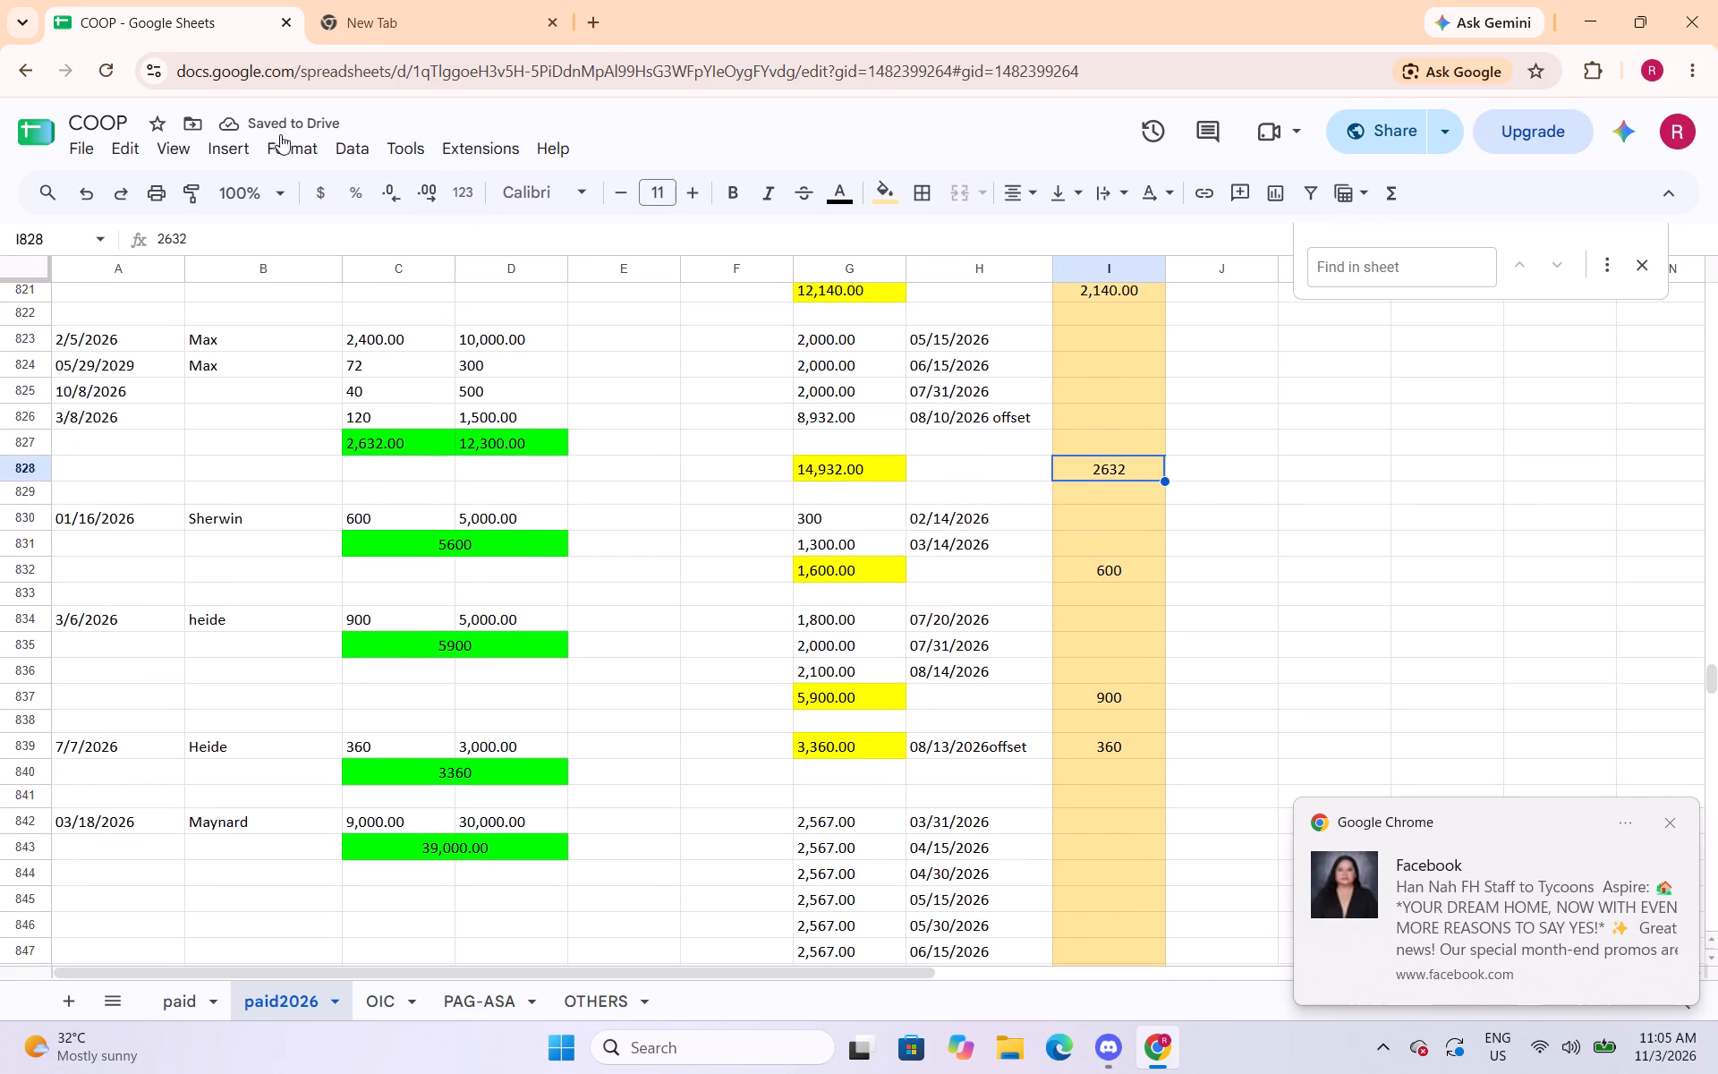
pyautogui.click(288, 154)
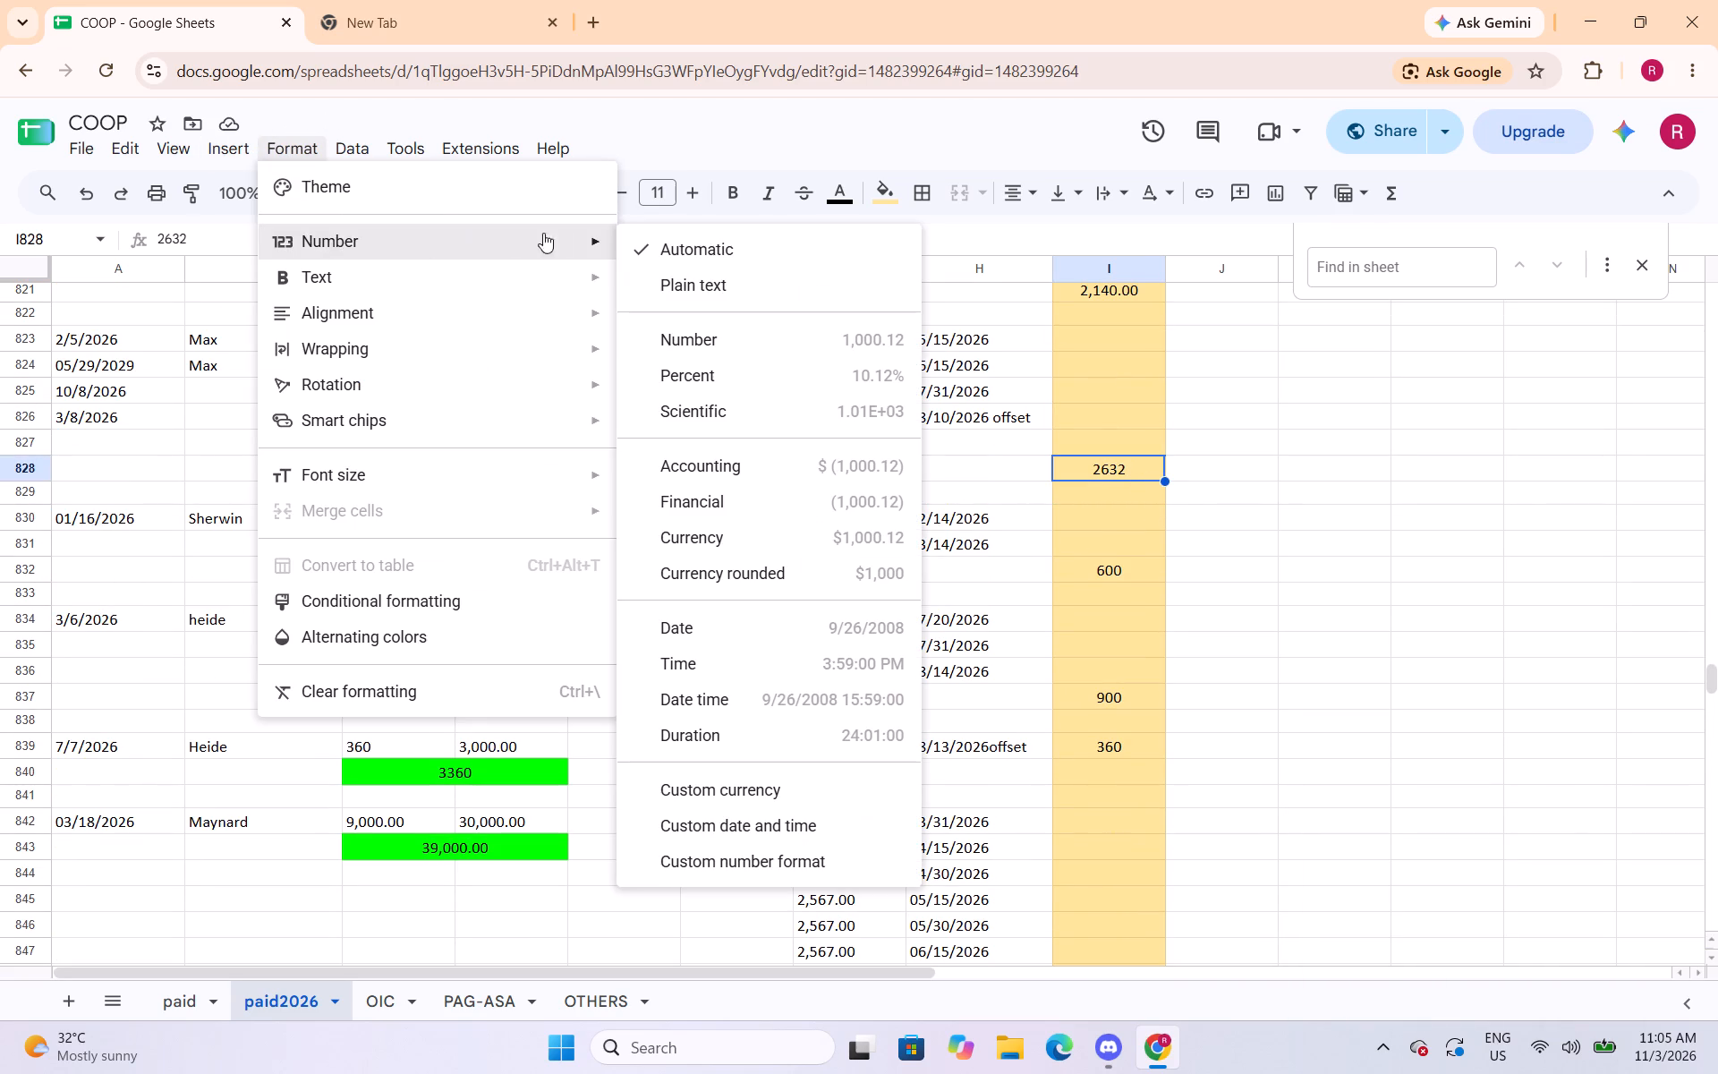
pyautogui.click(683, 337)
pyautogui.click(1126, 568)
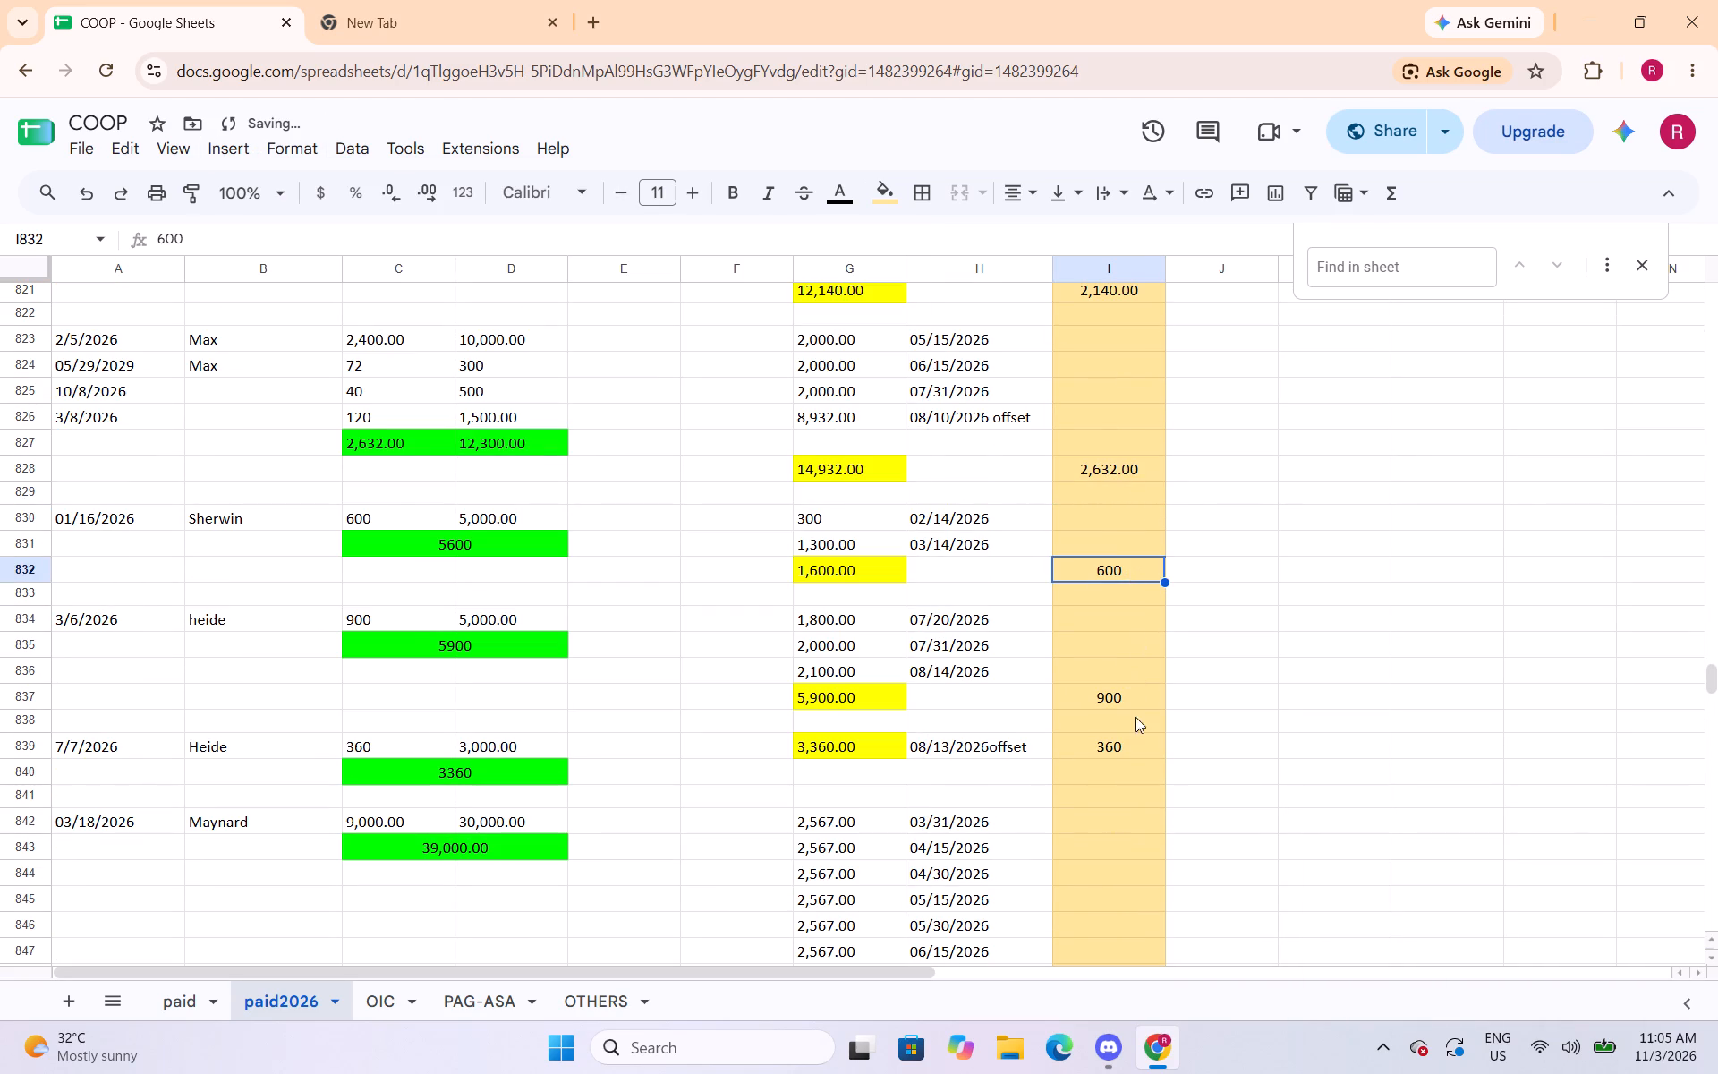
# Apply the Number format with thousands separator and two decimals to cells I853 and I879.
pyautogui.scroll(-3, 1084, 686)
pyautogui.click(1135, 766)
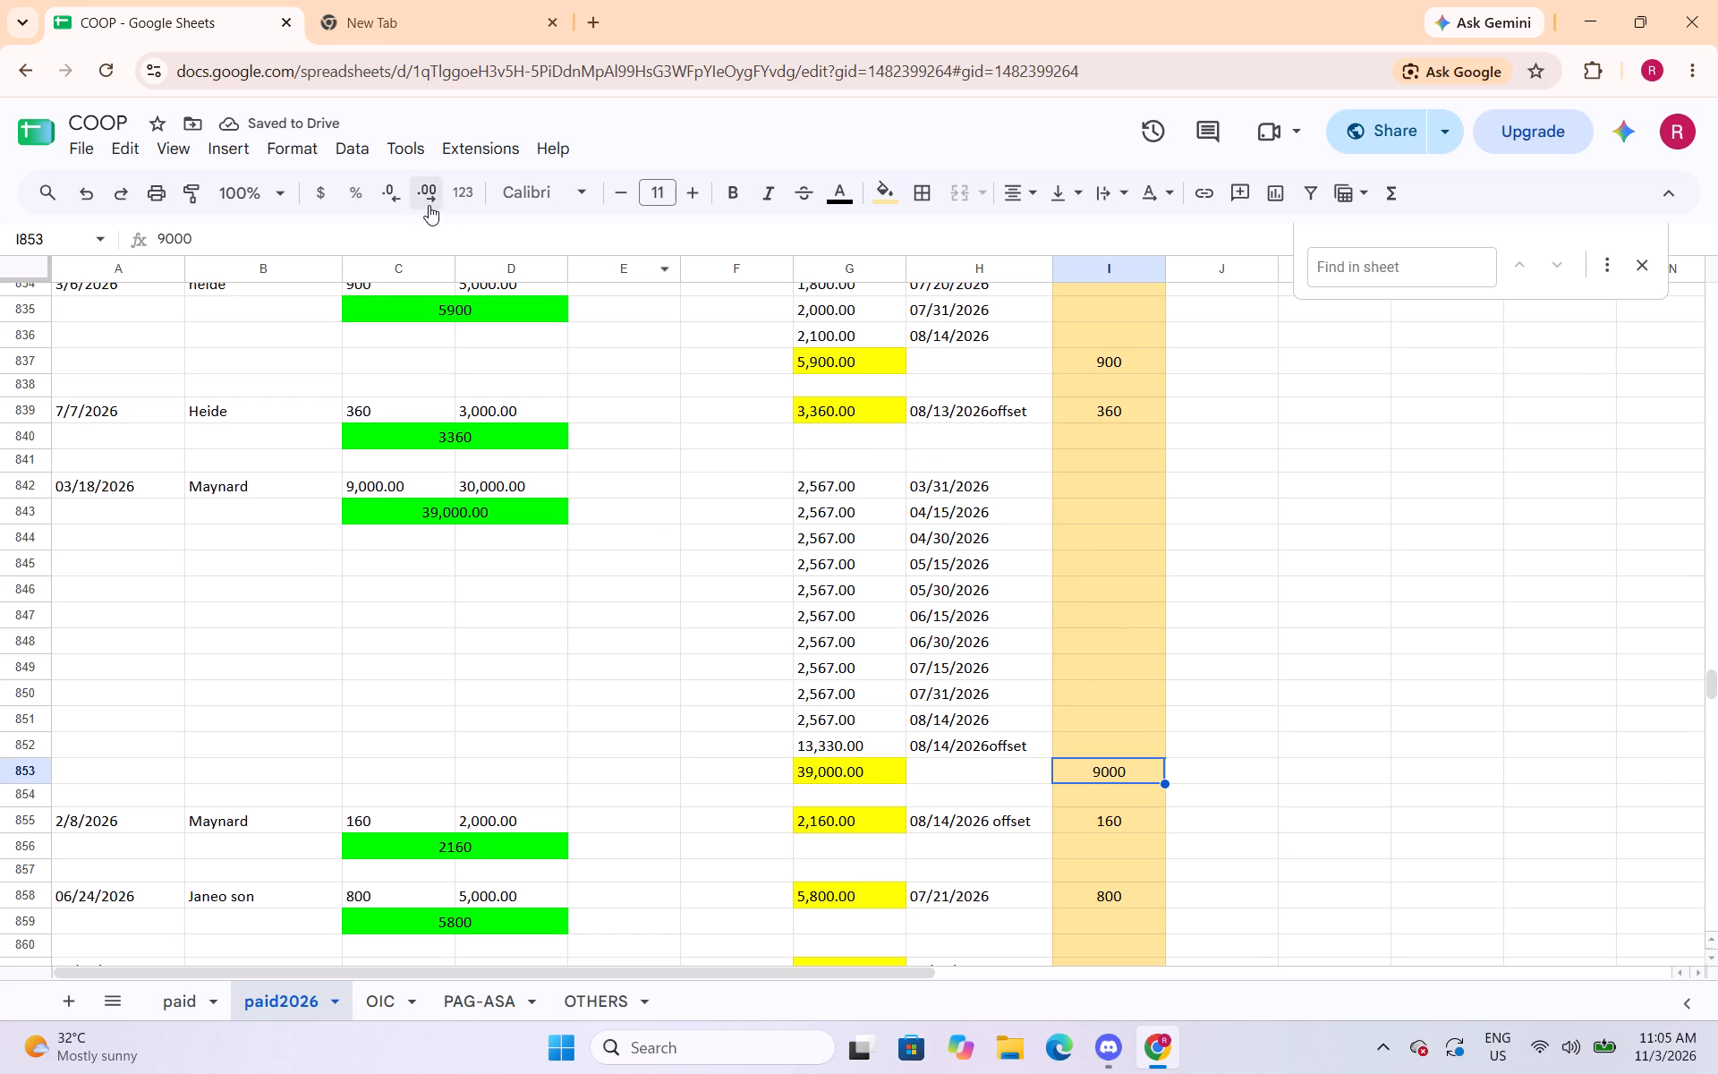
pyautogui.click(314, 144)
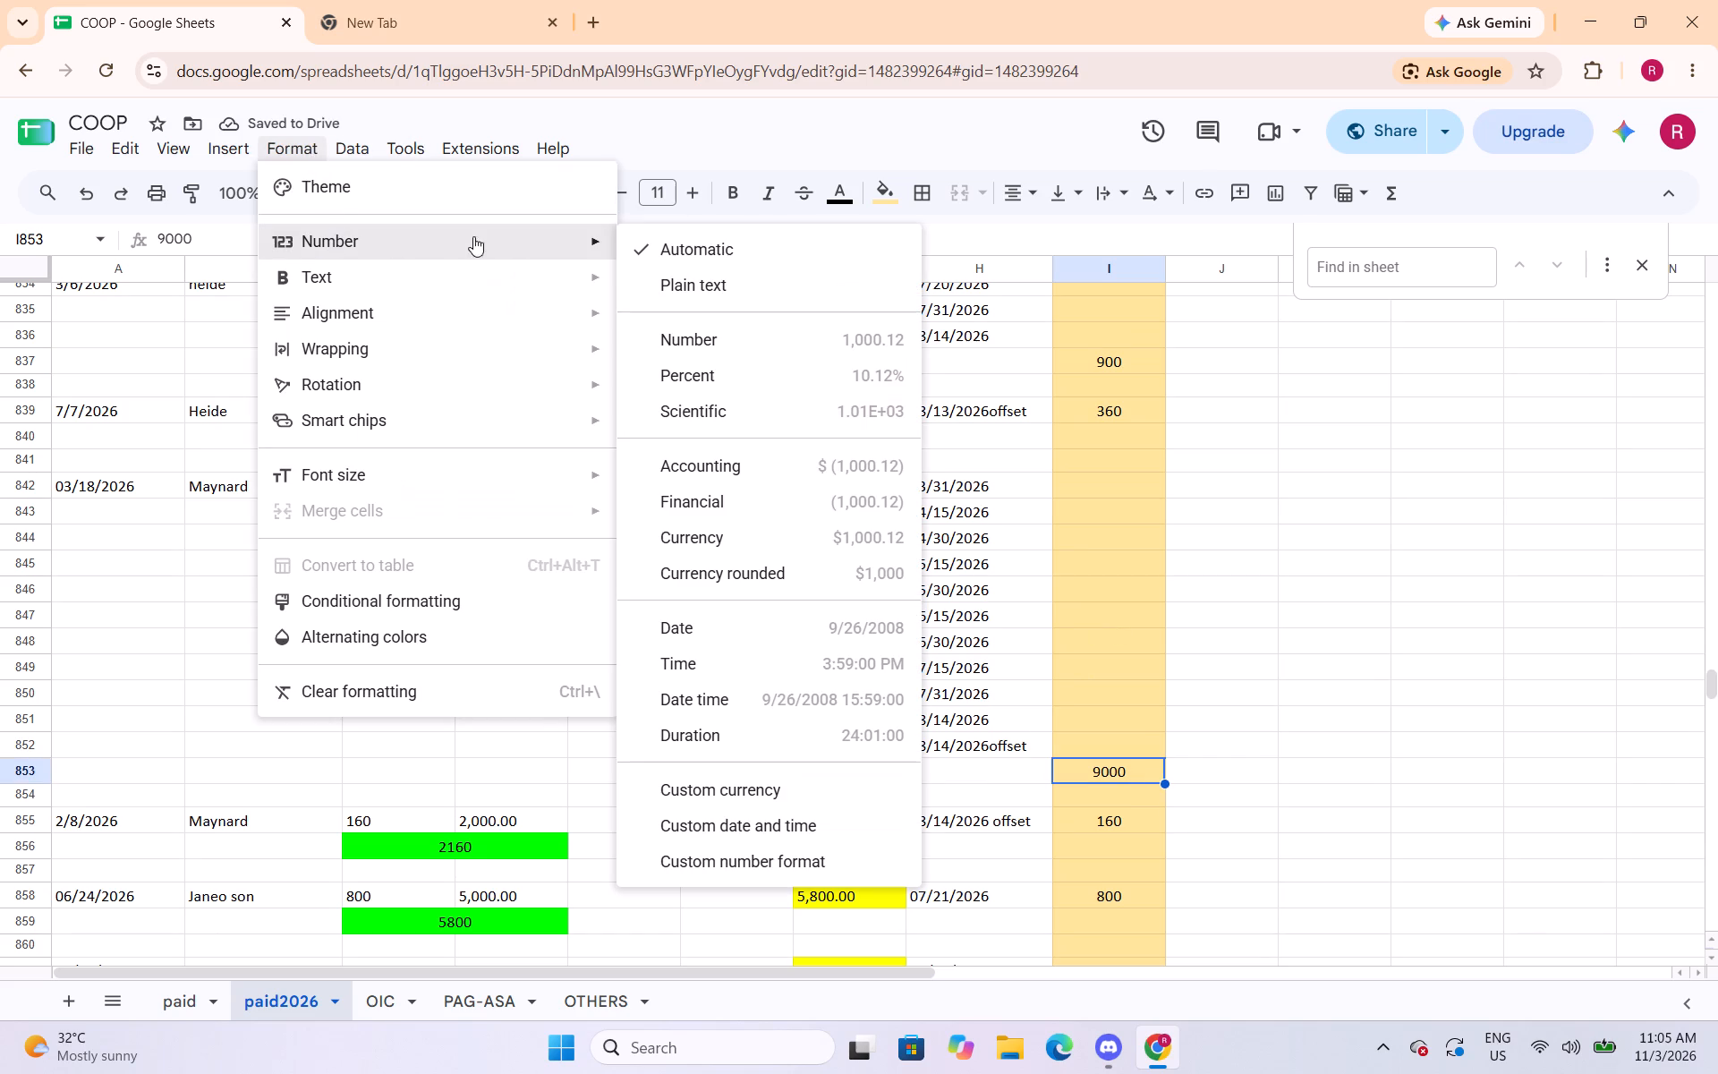
pyautogui.click(684, 341)
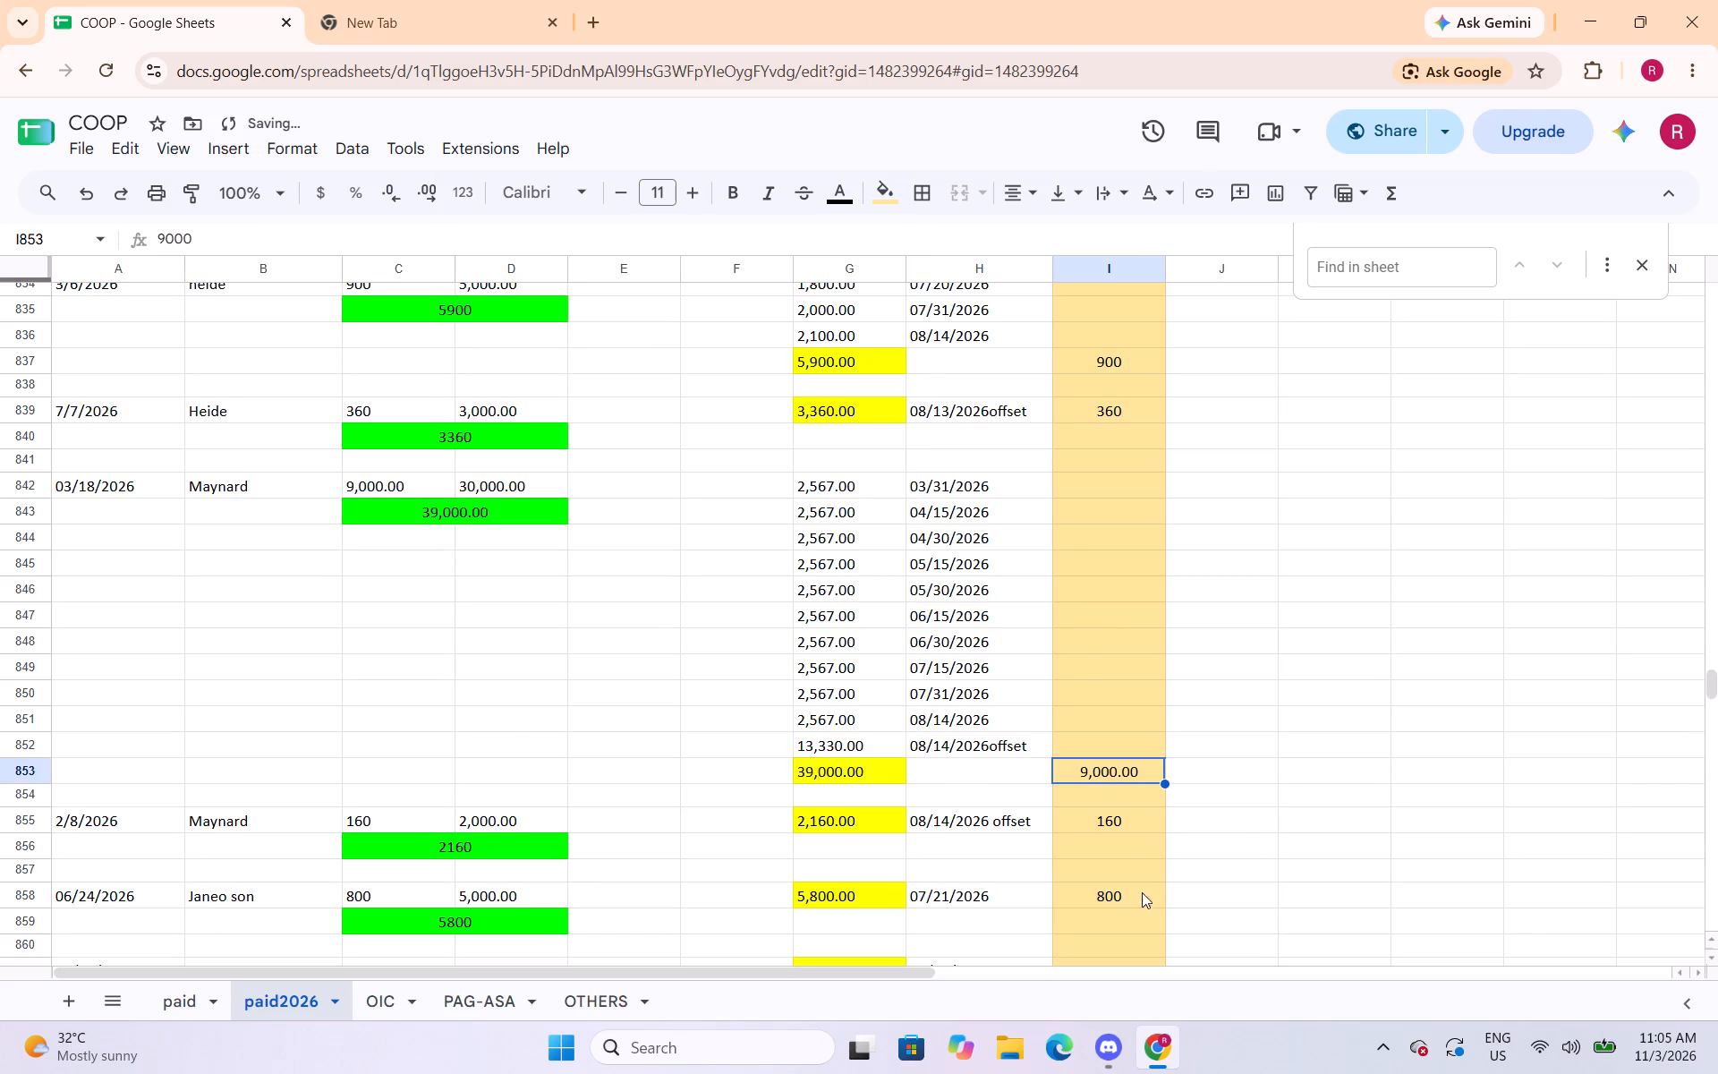
pyautogui.scroll(-4, 1125, 771)
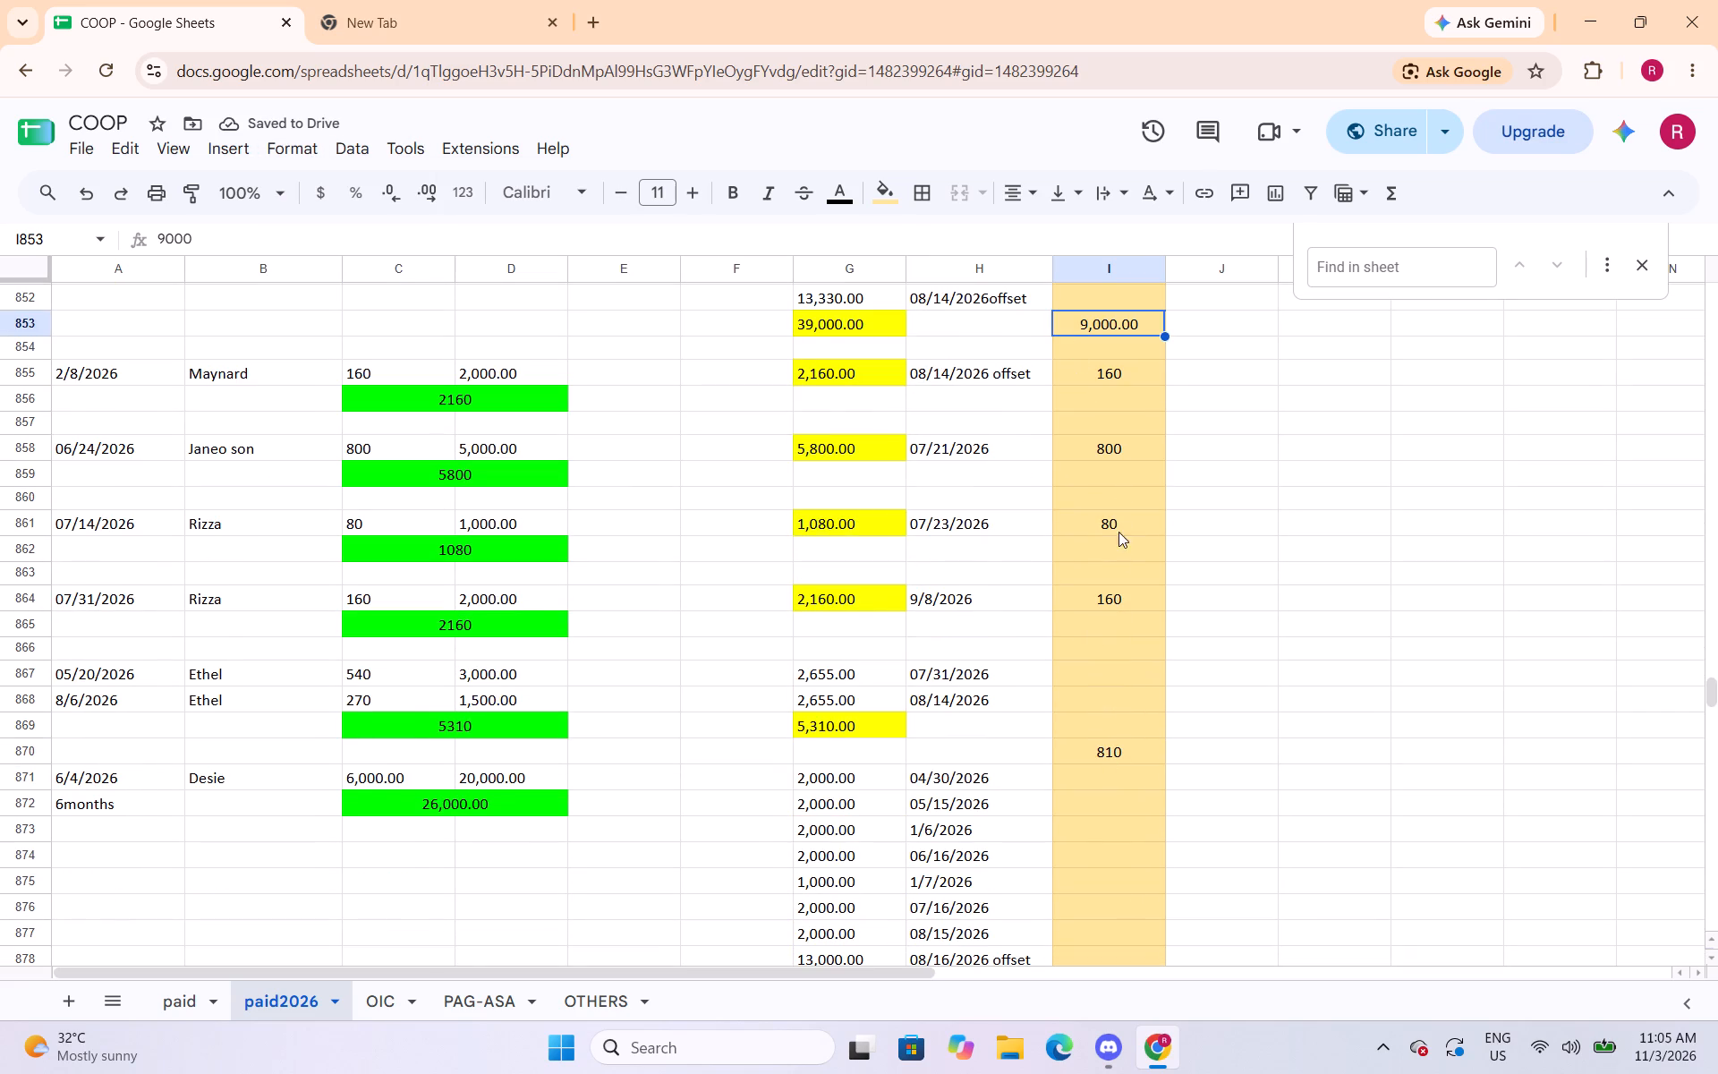
pyautogui.scroll(-3, 1127, 754)
pyautogui.click(1100, 650)
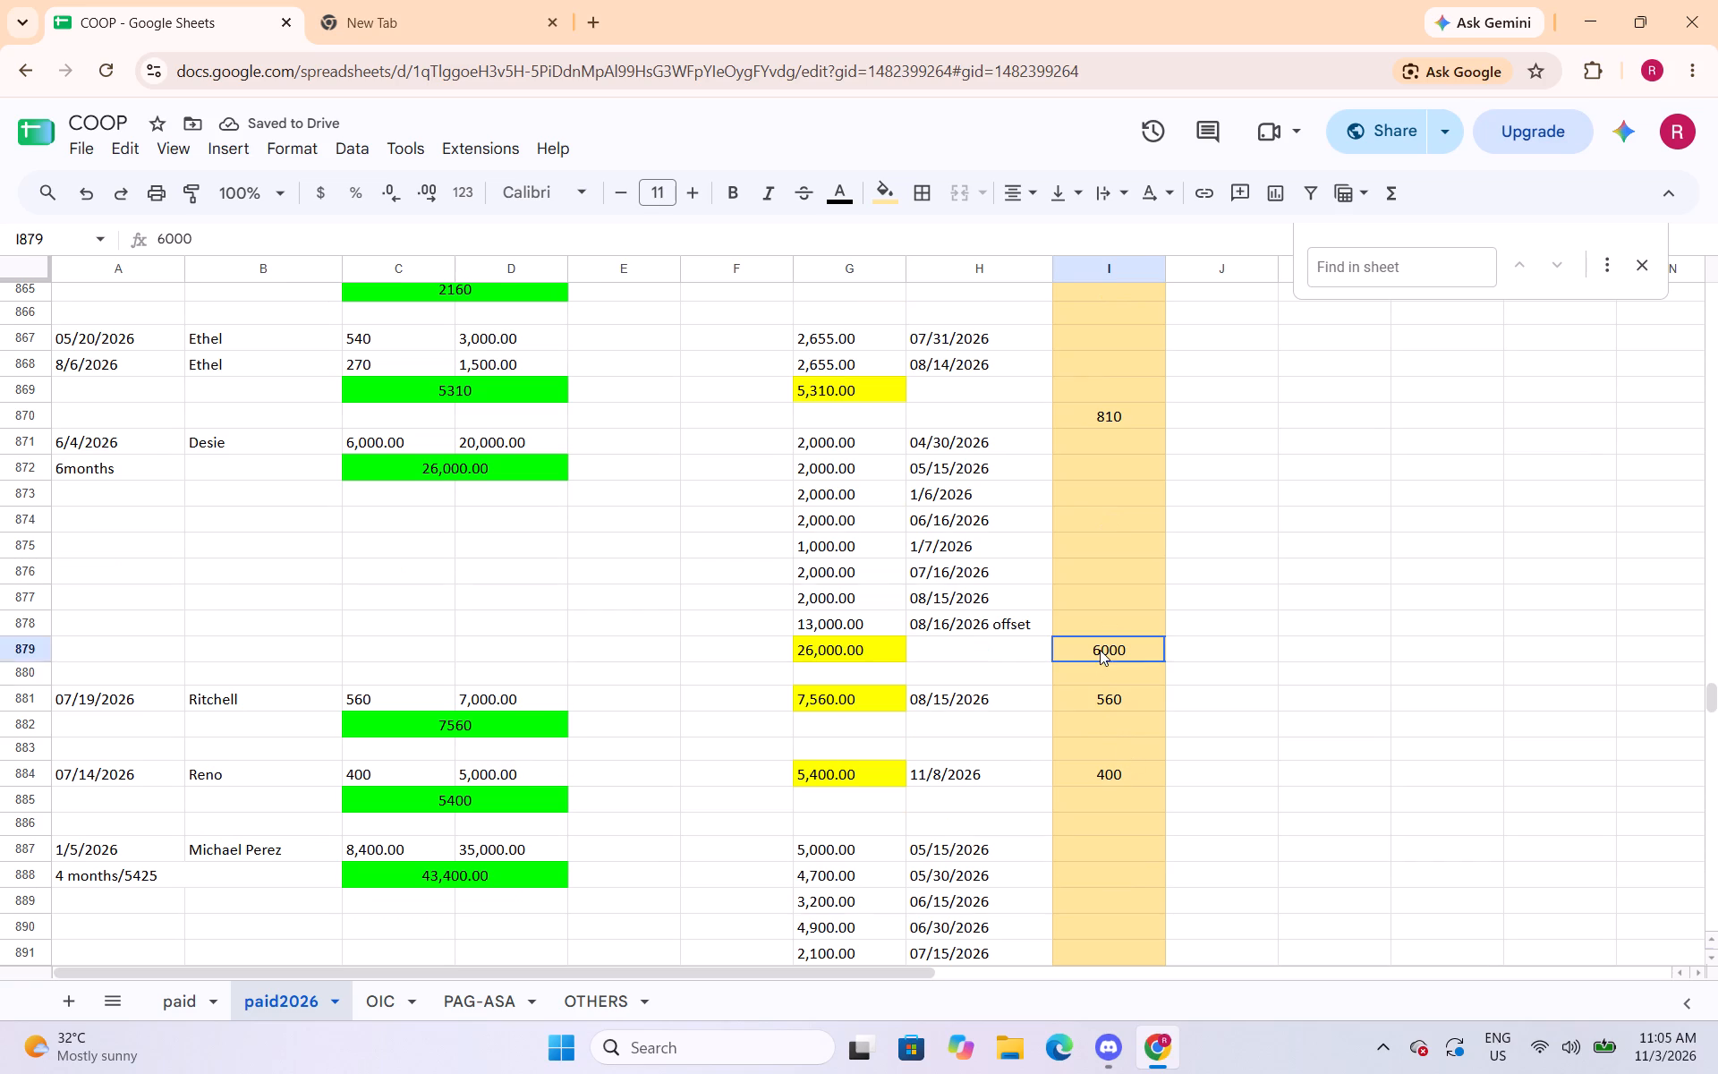
pyautogui.click(310, 154)
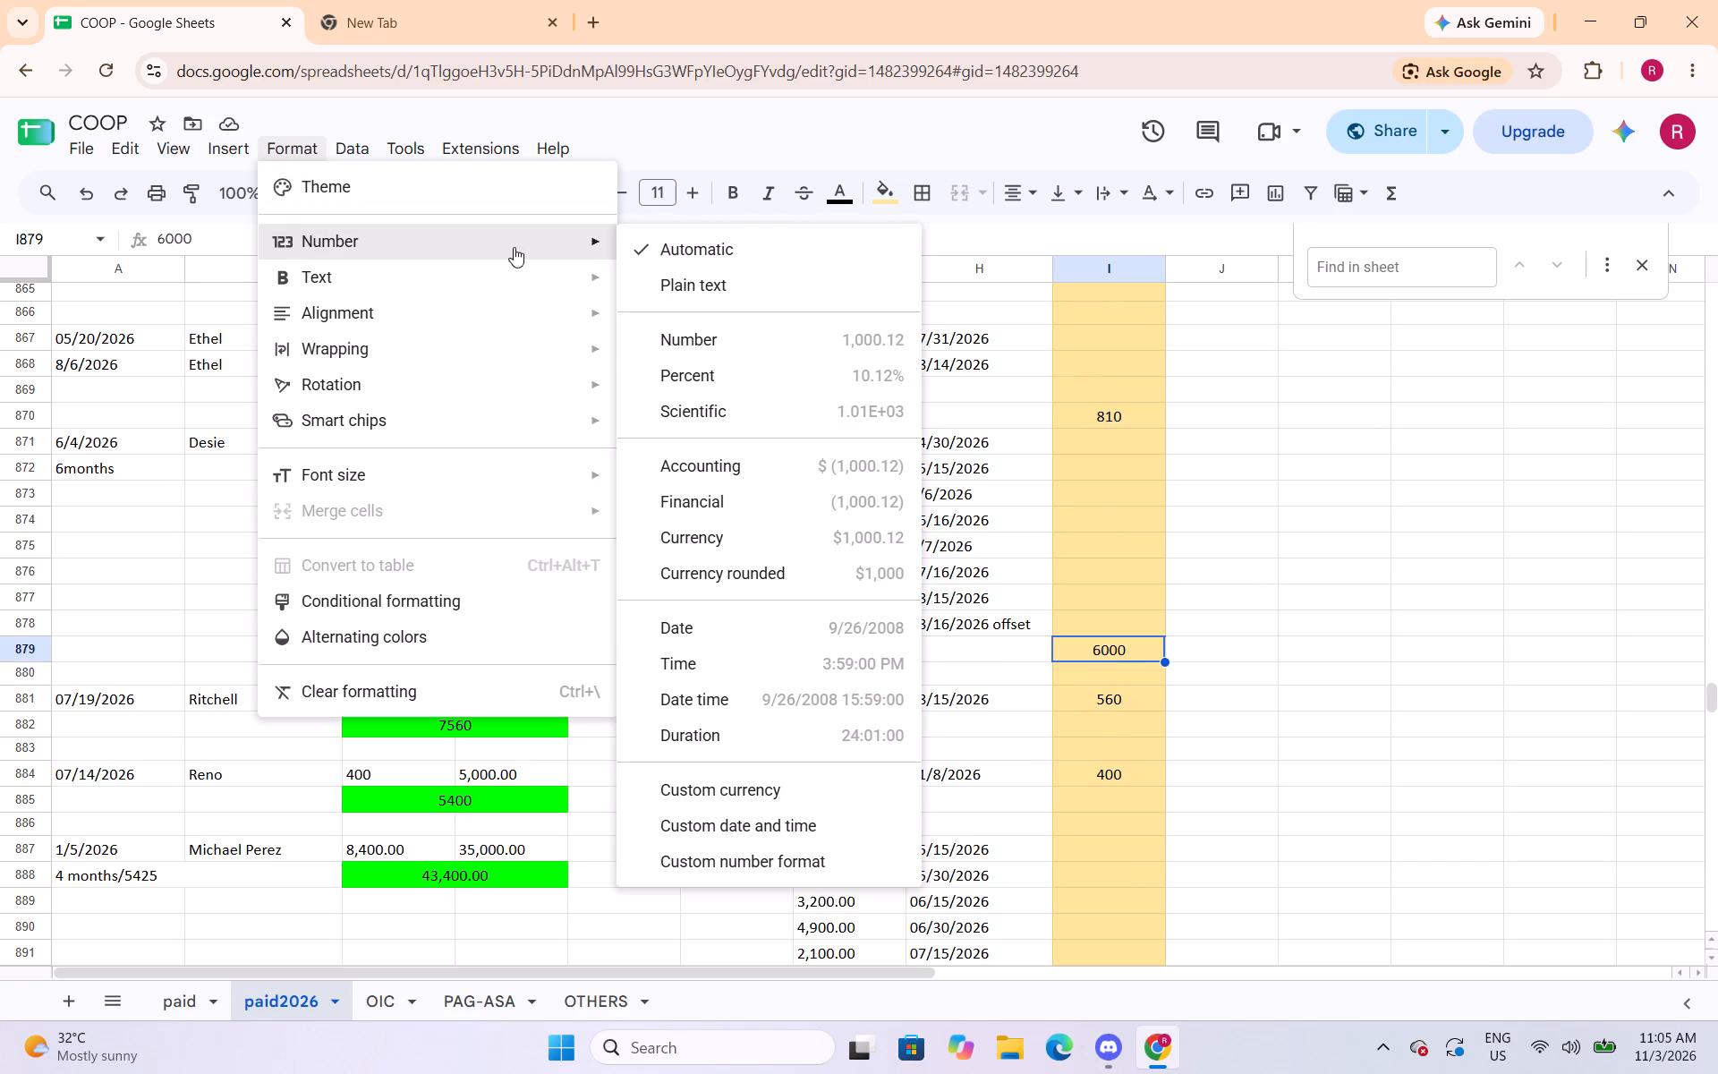
pyautogui.click(655, 335)
# Apply the Number format with thousands separator and two decimals to cells I894 and I915.
pyautogui.scroll(-2, 999, 506)
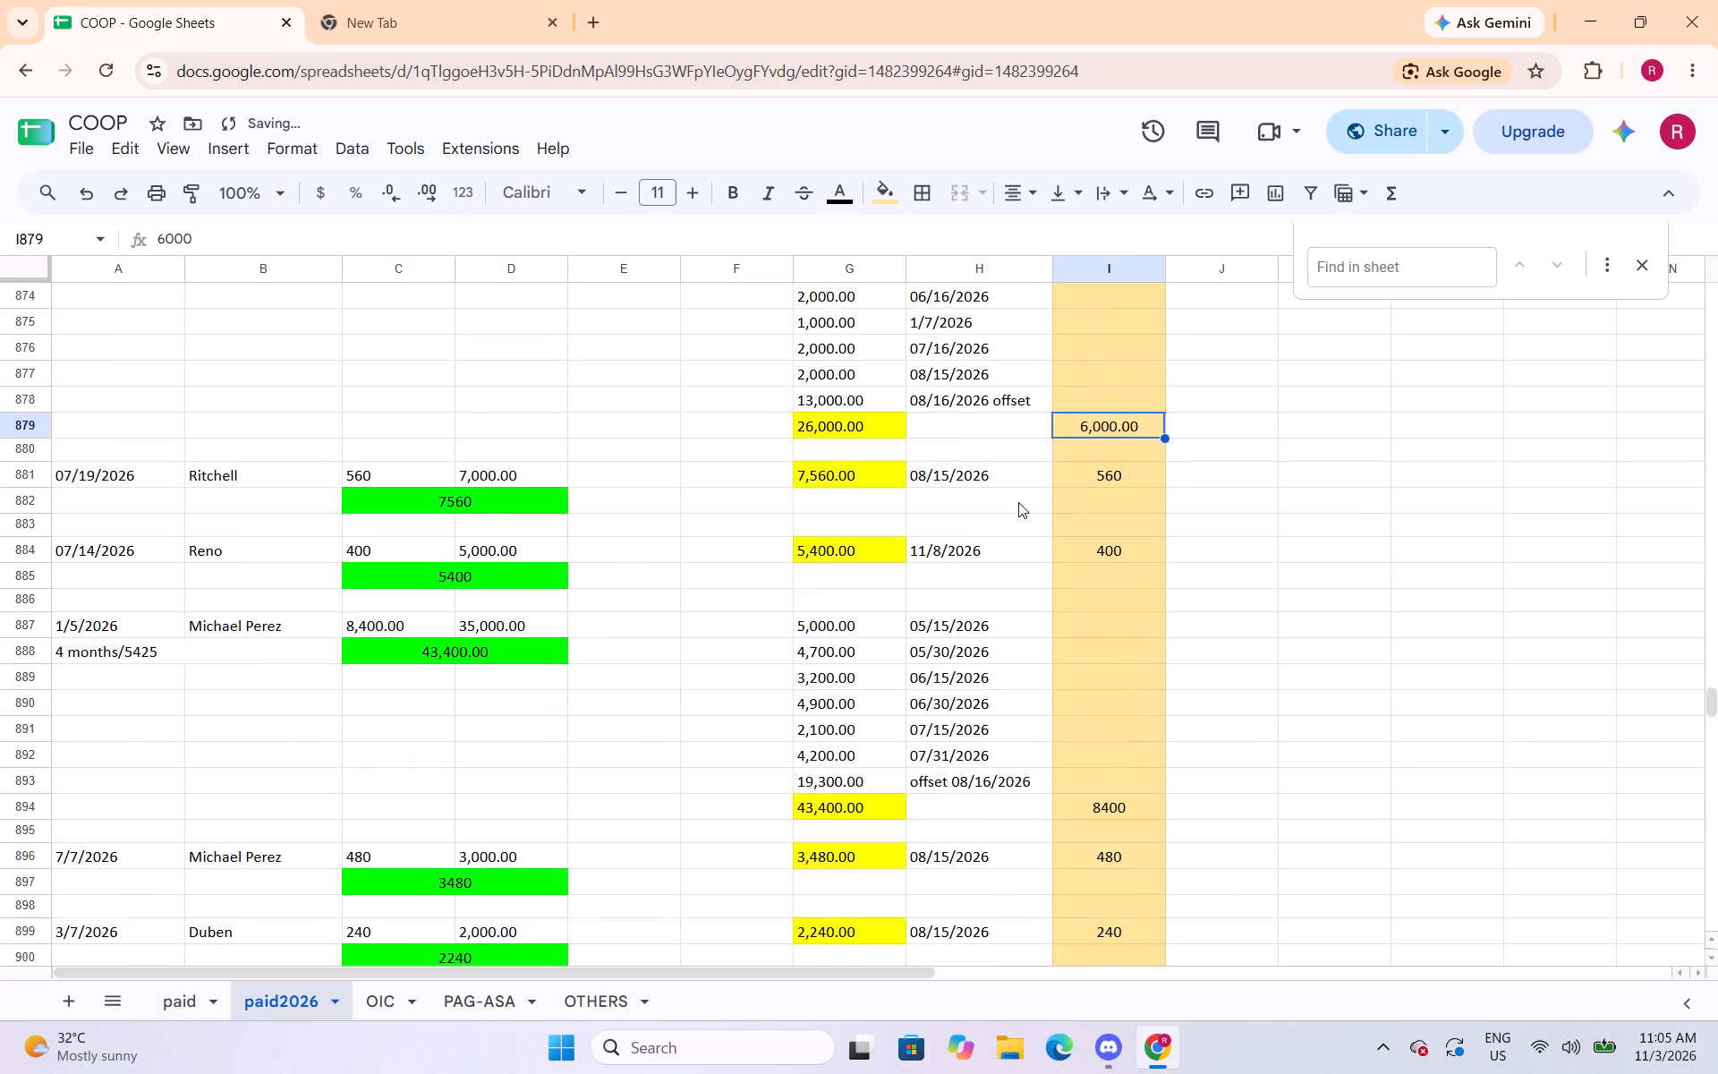
pyautogui.scroll(-1, 1018, 502)
pyautogui.click(1135, 696)
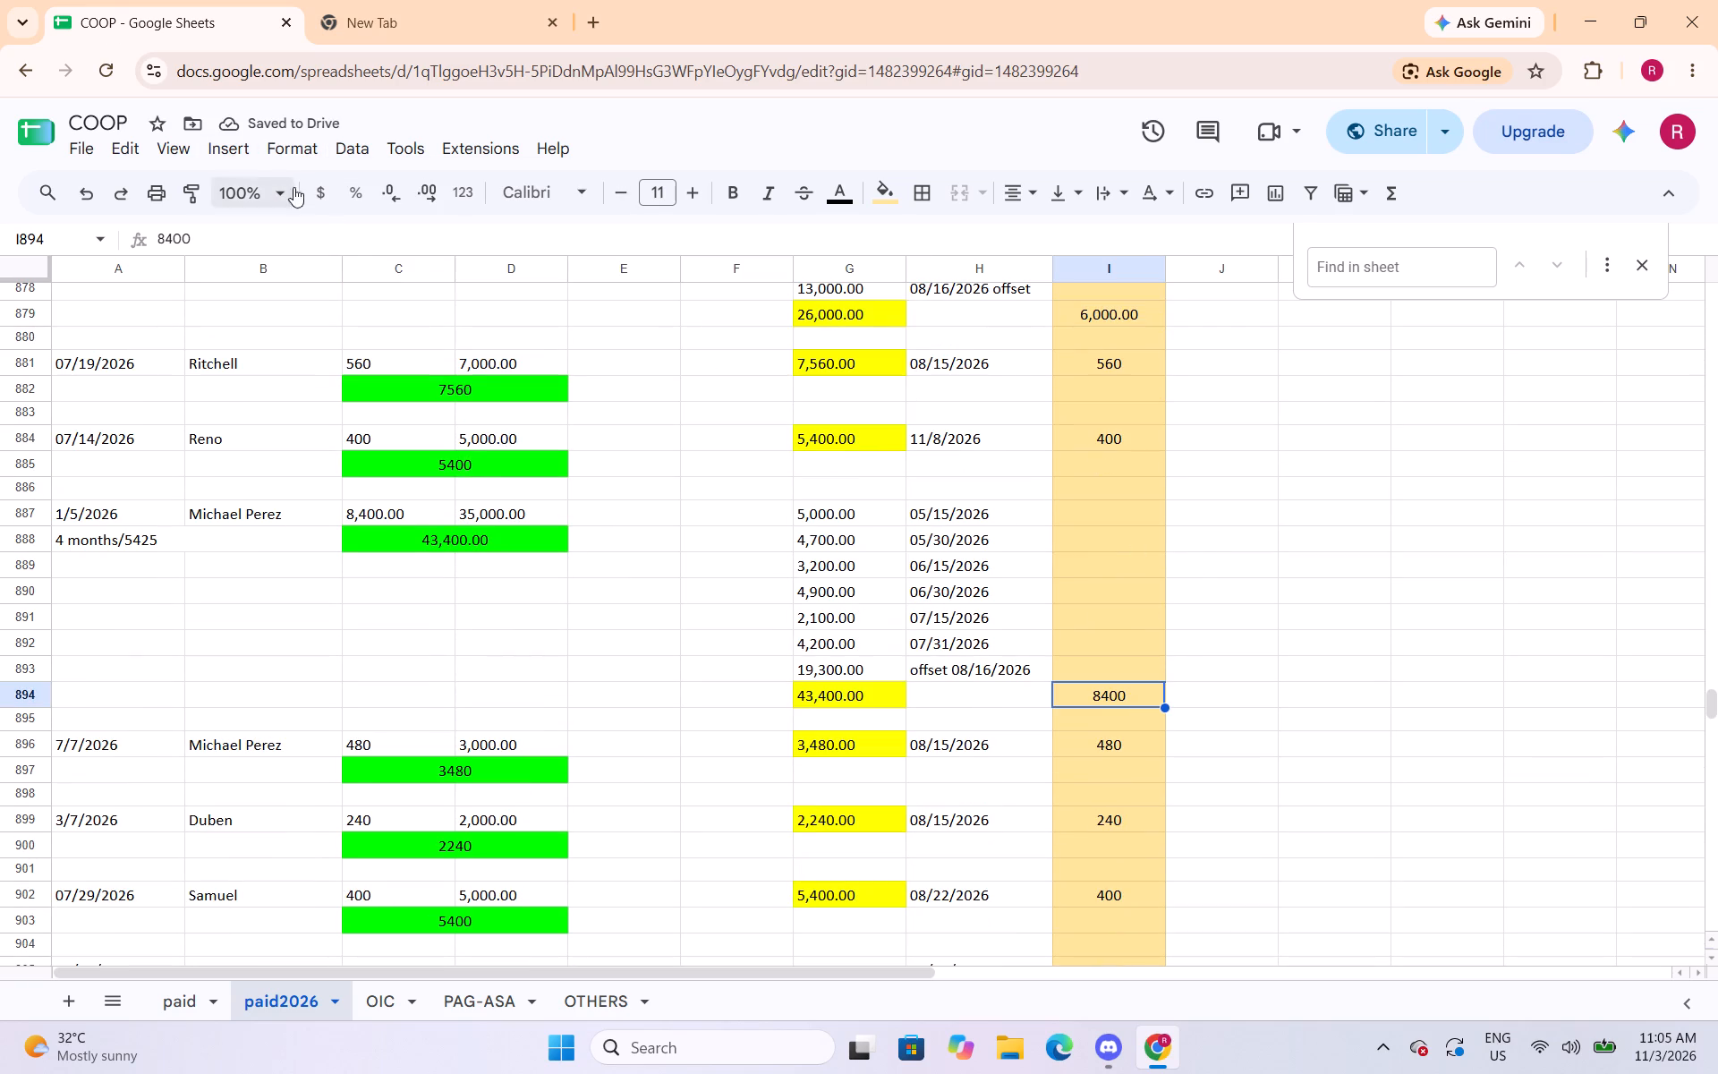
pyautogui.click(304, 158)
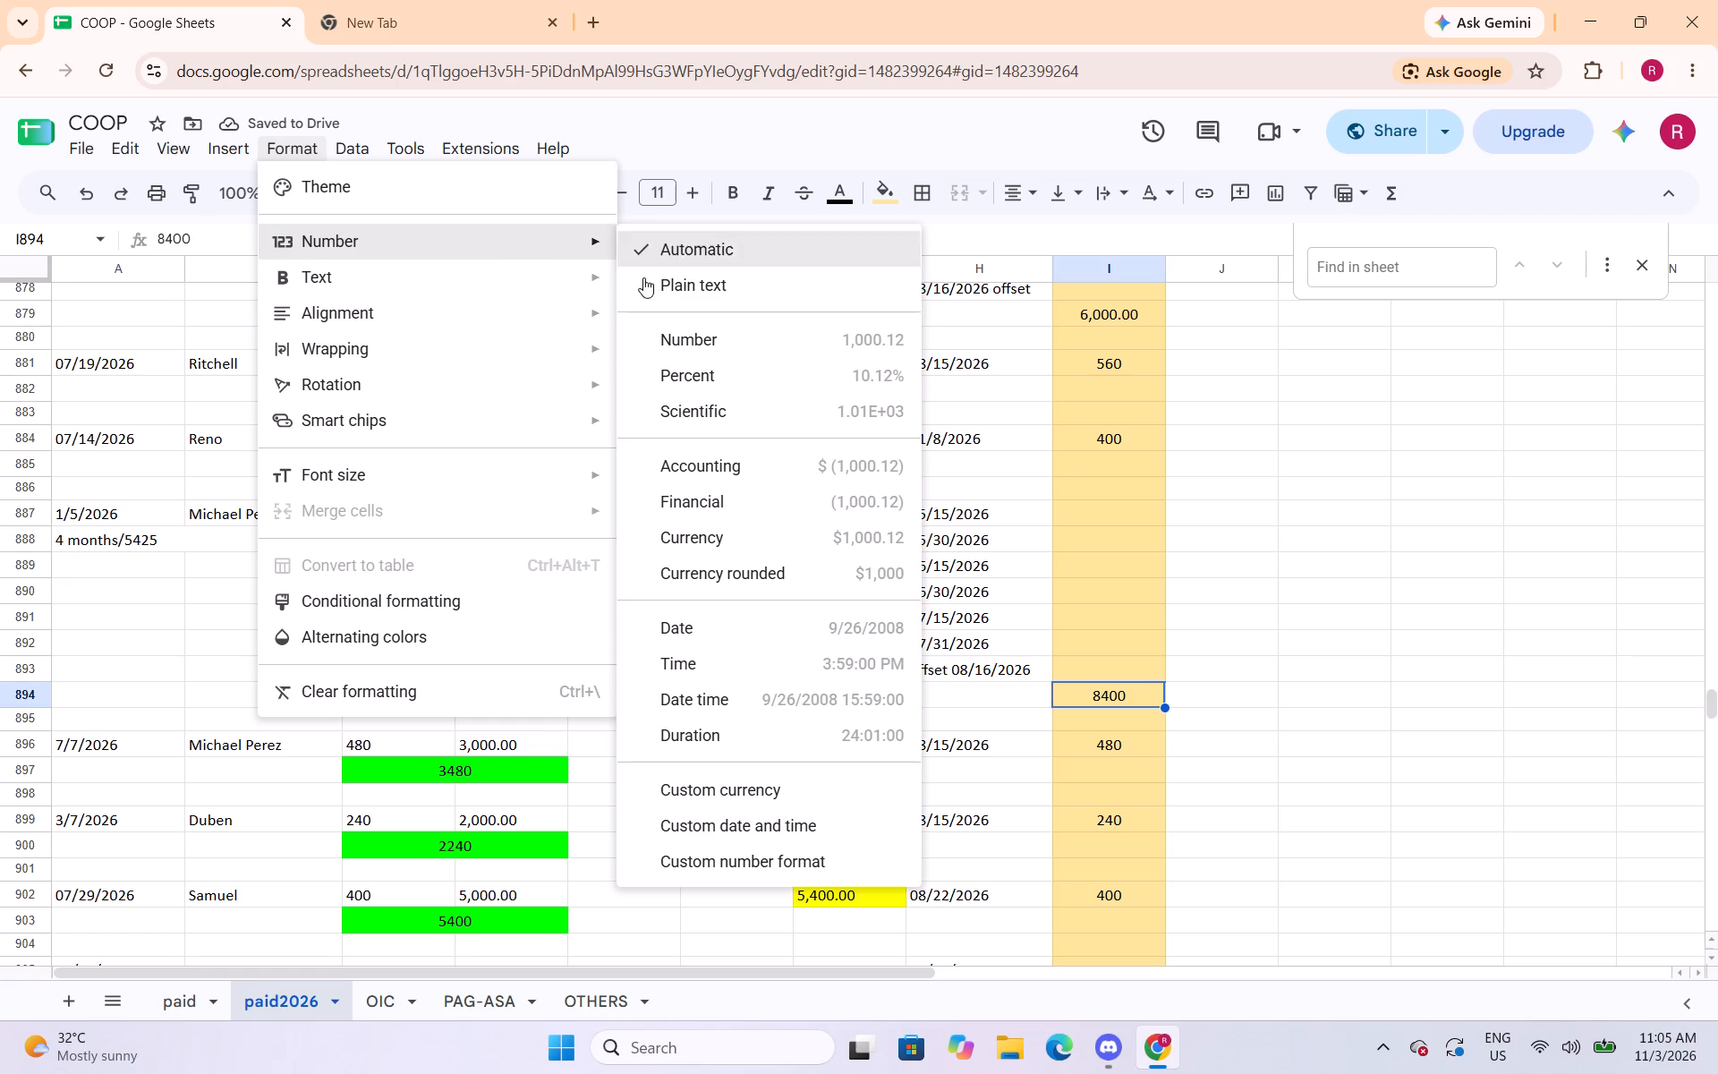
pyautogui.click(659, 344)
pyautogui.scroll(-1, 1173, 780)
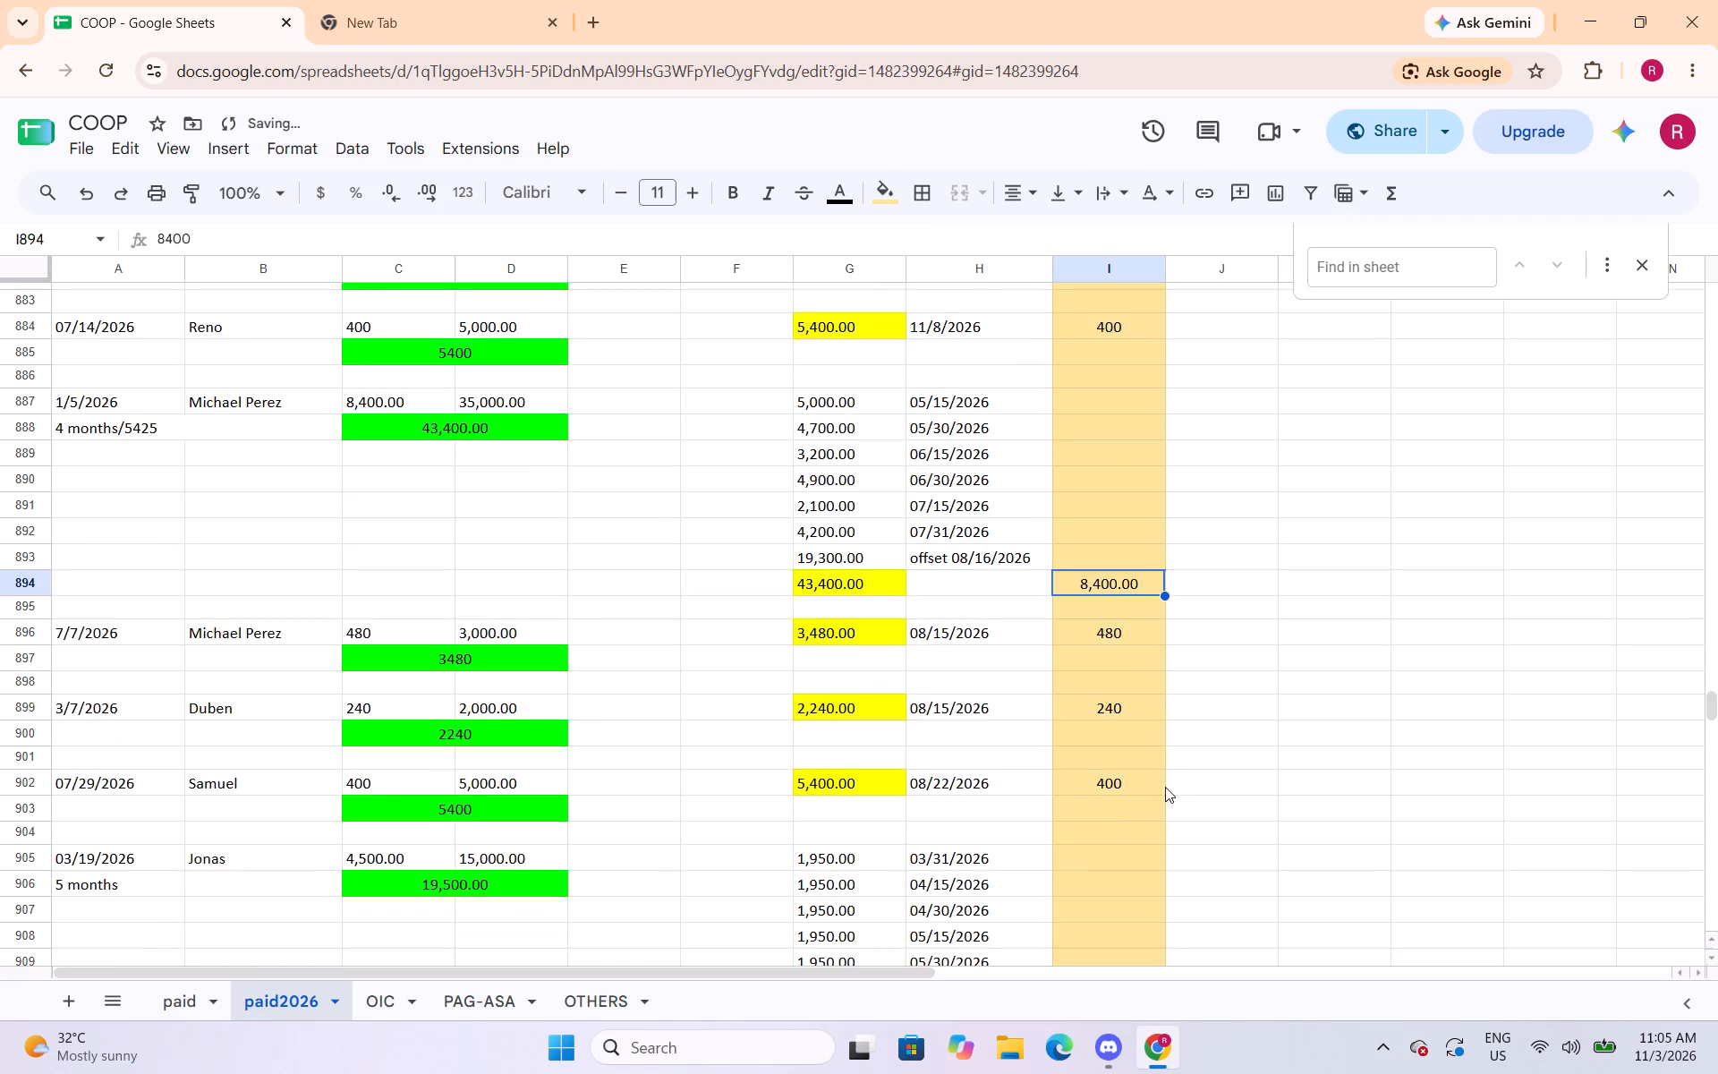
pyautogui.scroll(-3, 1165, 787)
pyautogui.click(1119, 772)
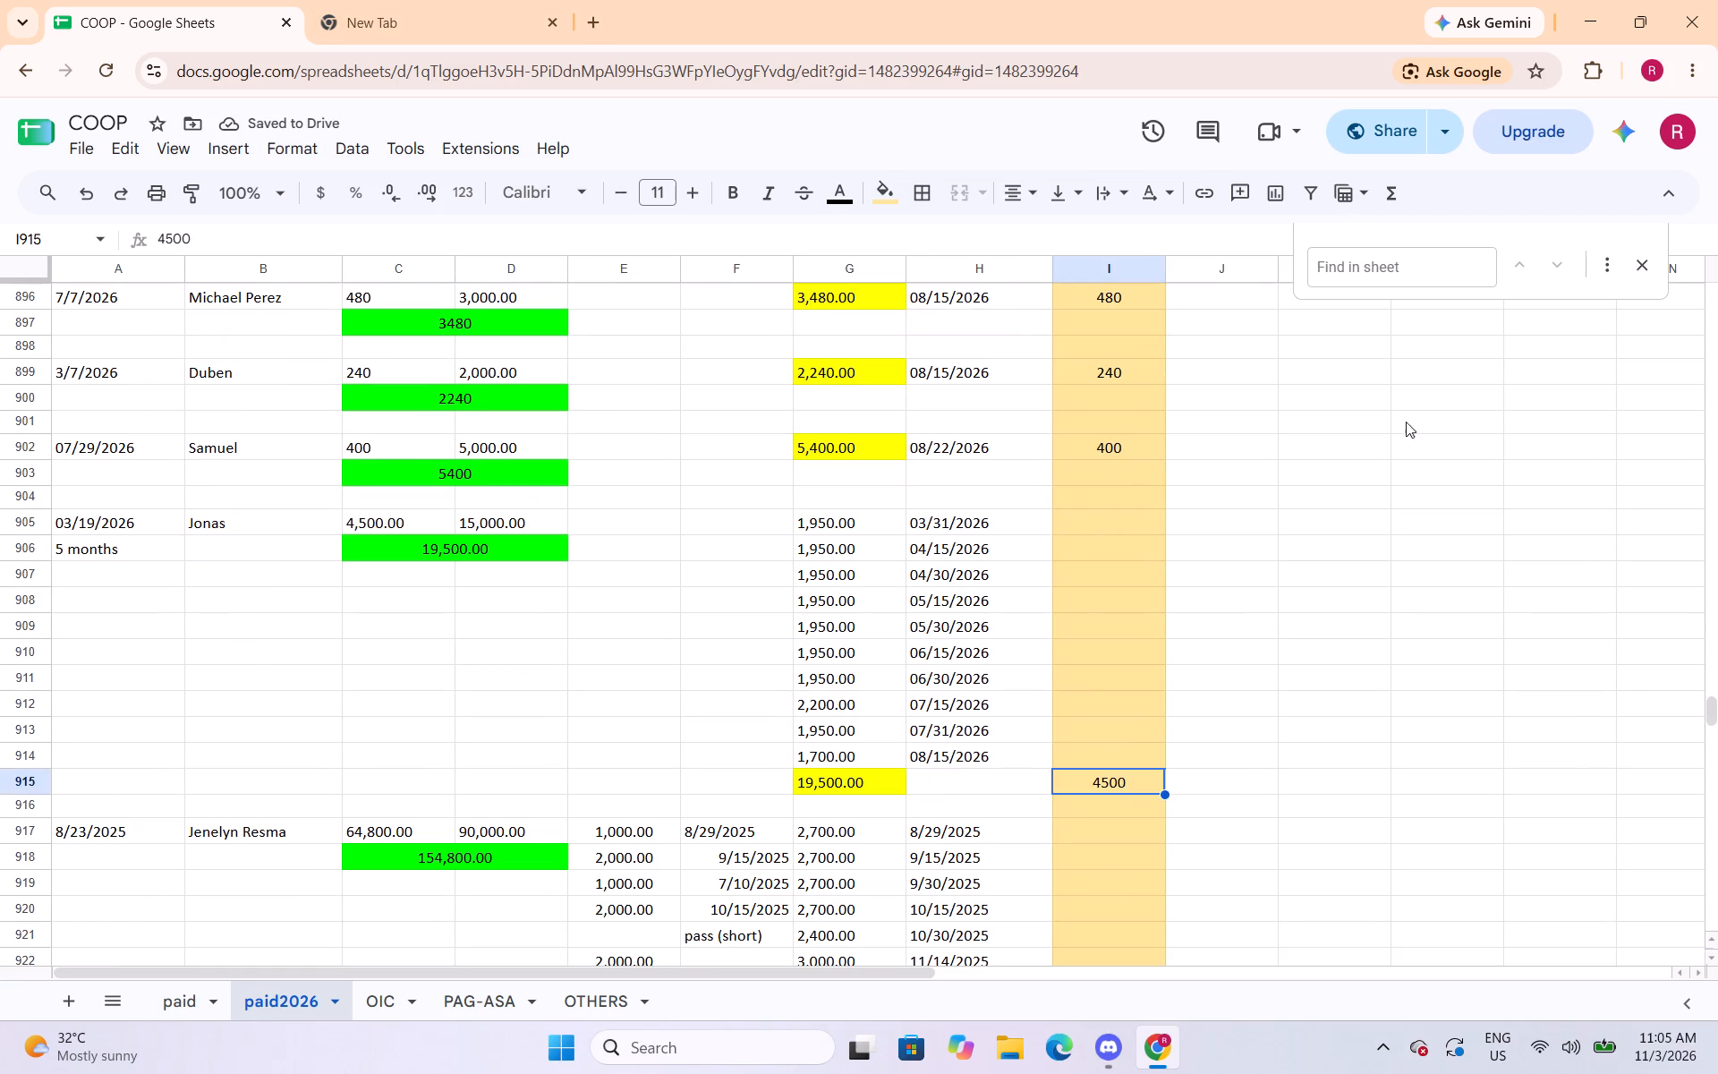
pyautogui.click(270, 152)
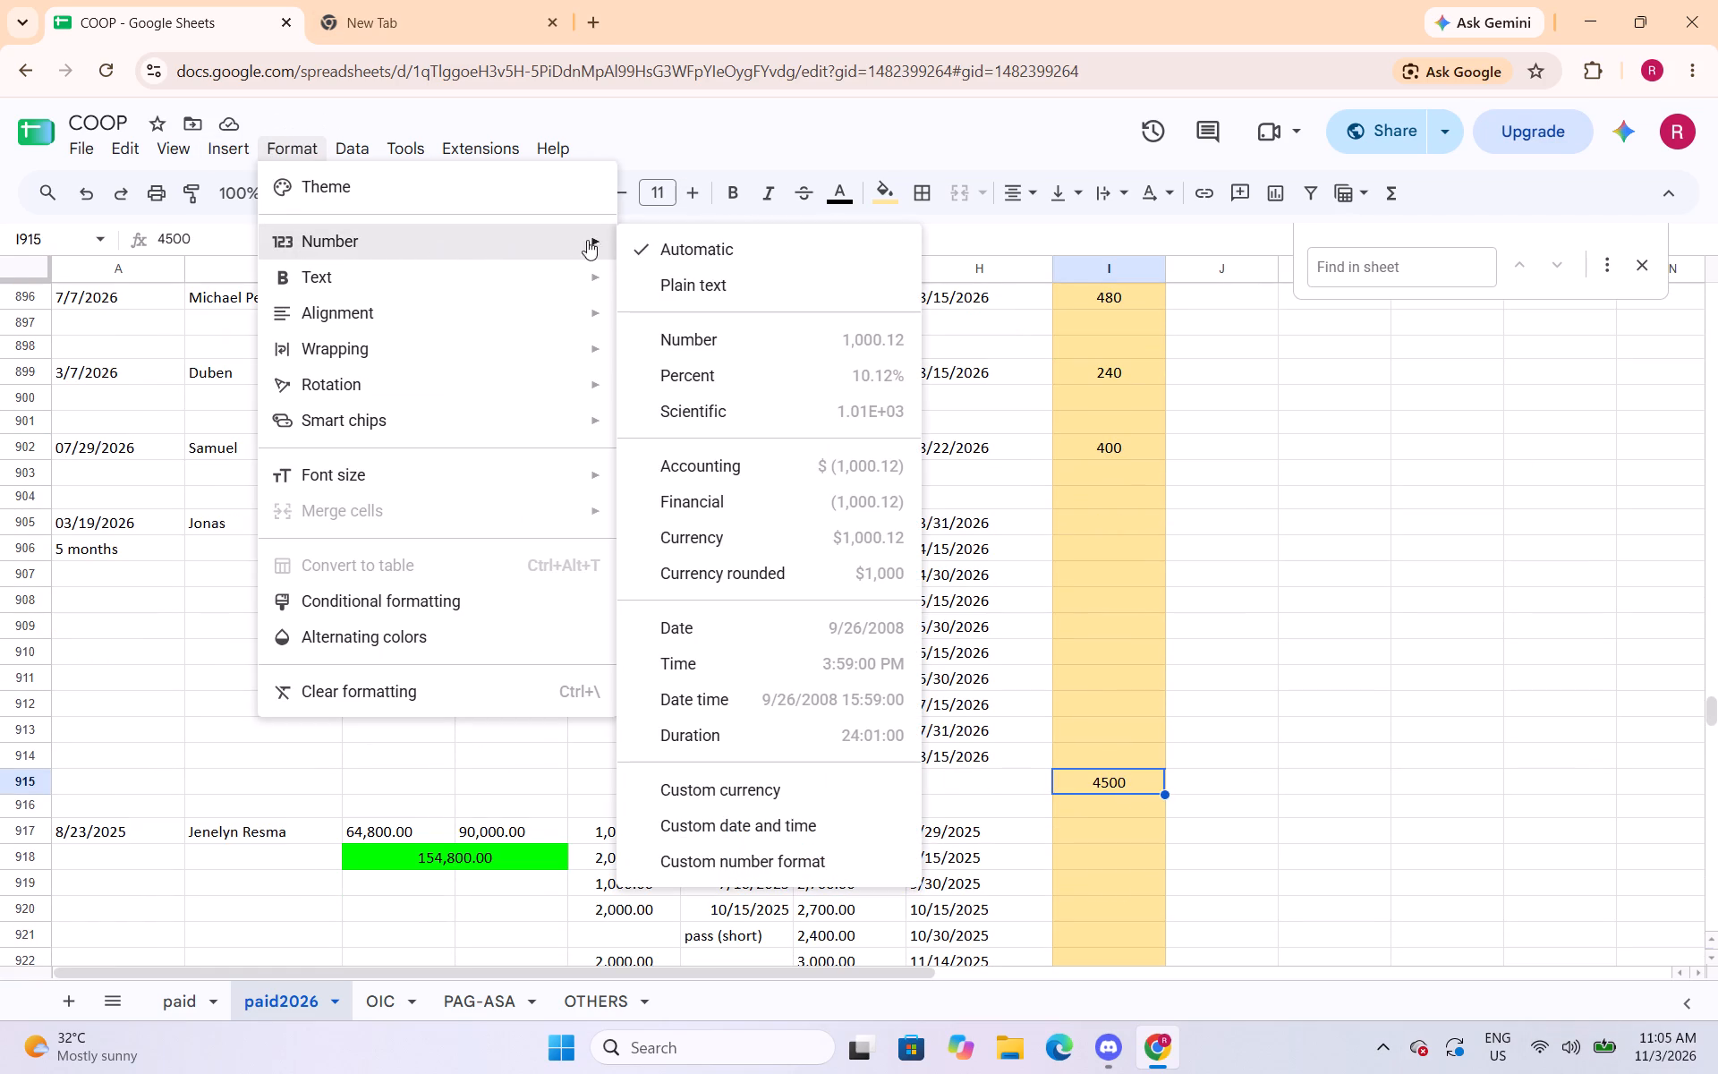
pyautogui.click(667, 335)
# Apply the Number format with thousands separator and two decimals to cells I945 and I955.
pyautogui.scroll(-1, 1025, 187)
pyautogui.scroll(-2, 1137, 411)
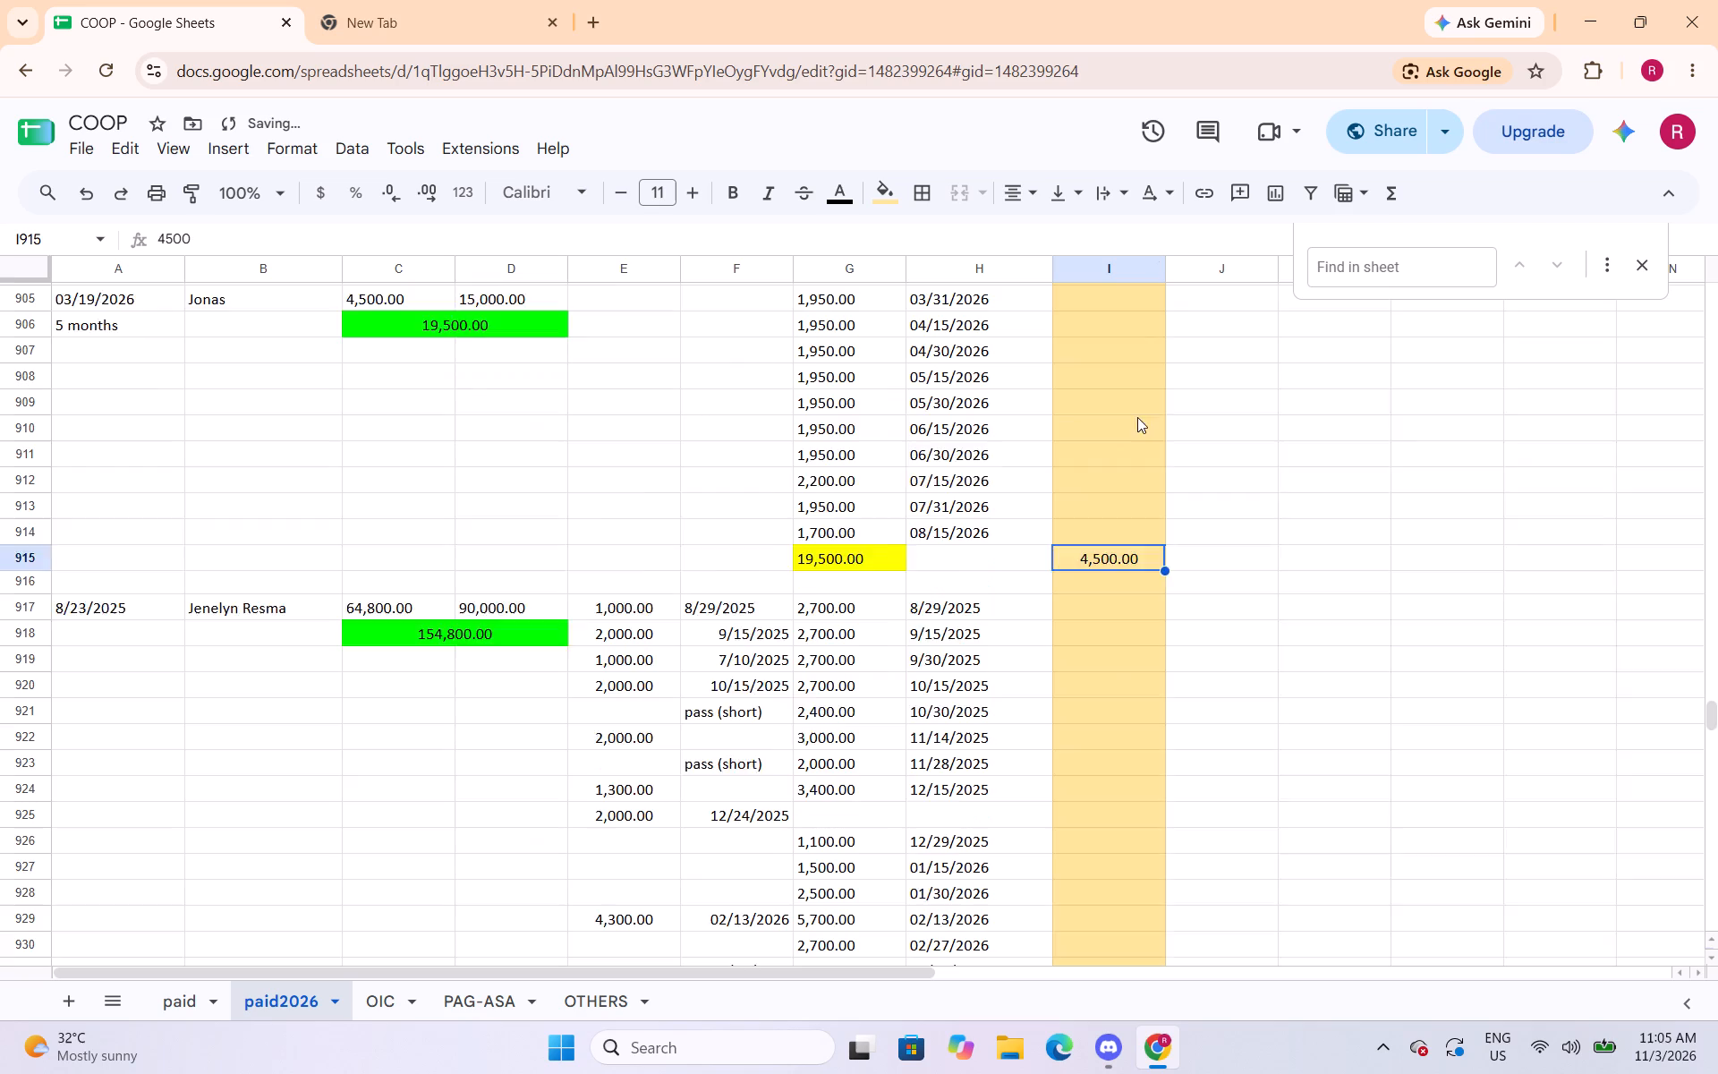
pyautogui.scroll(-1, 1137, 417)
pyautogui.scroll(-6, 1139, 497)
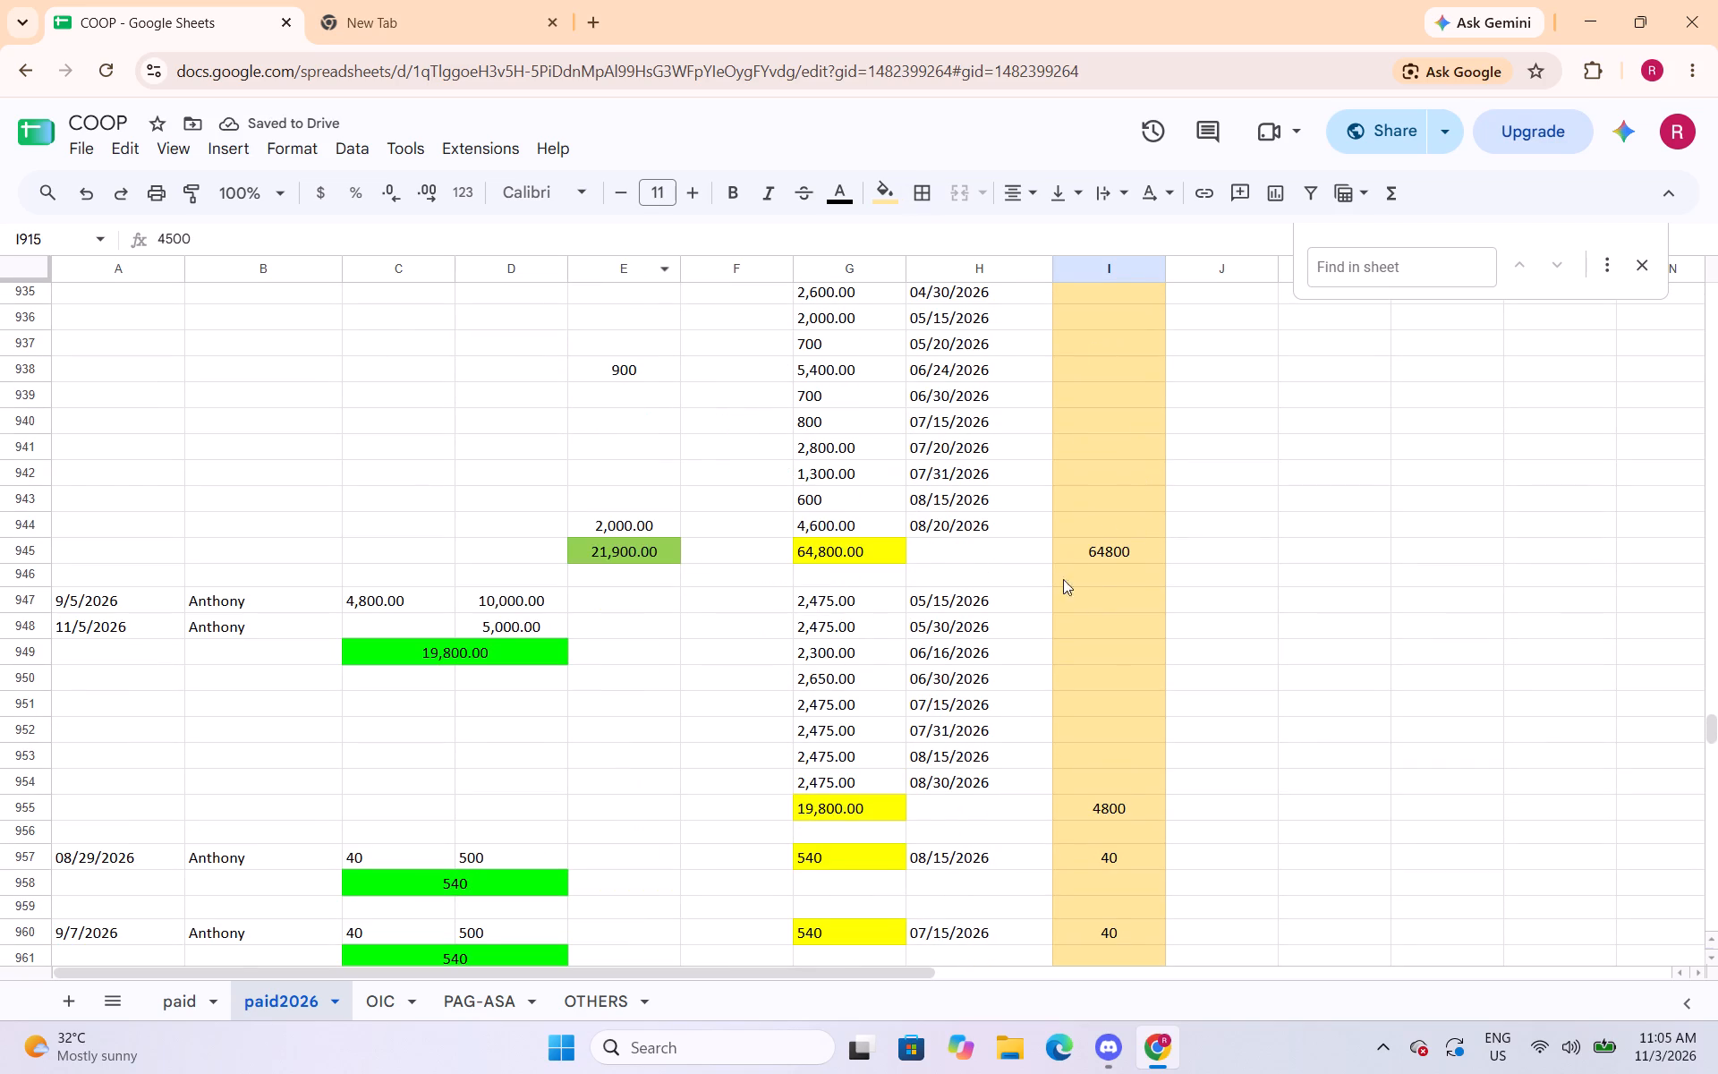
pyautogui.click(1093, 561)
pyautogui.click(299, 152)
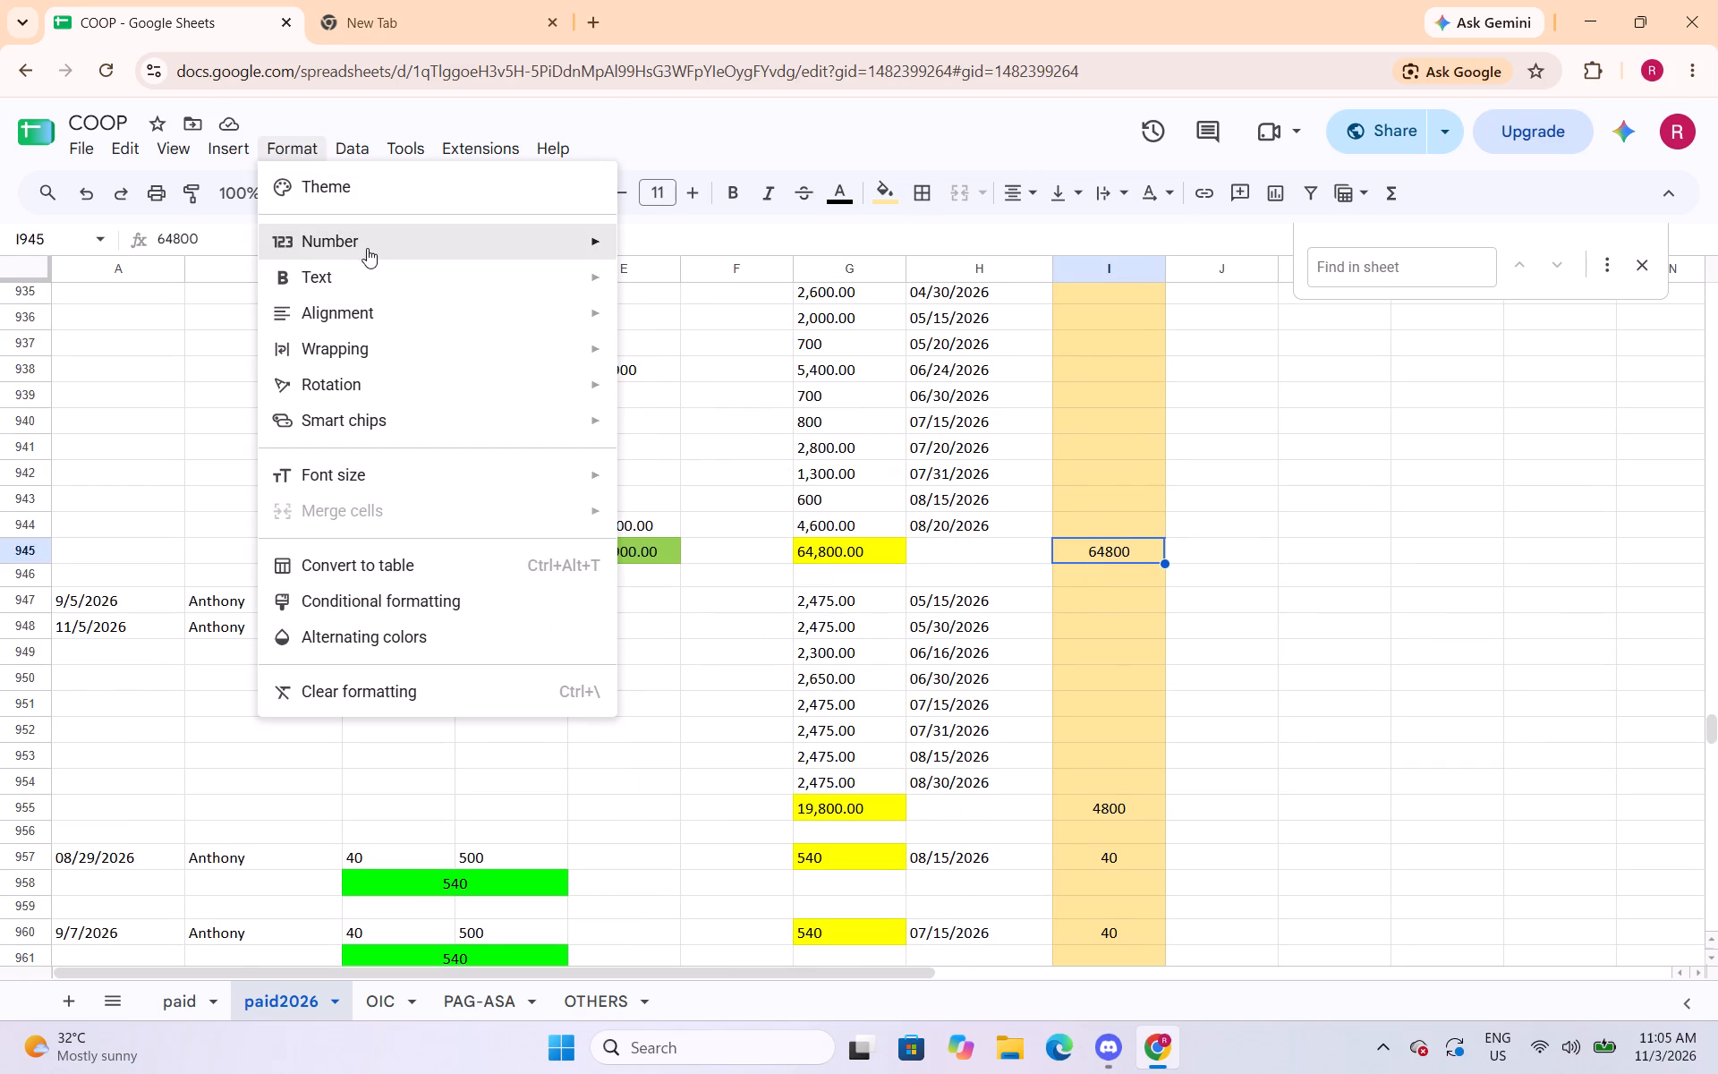
pyautogui.click(683, 338)
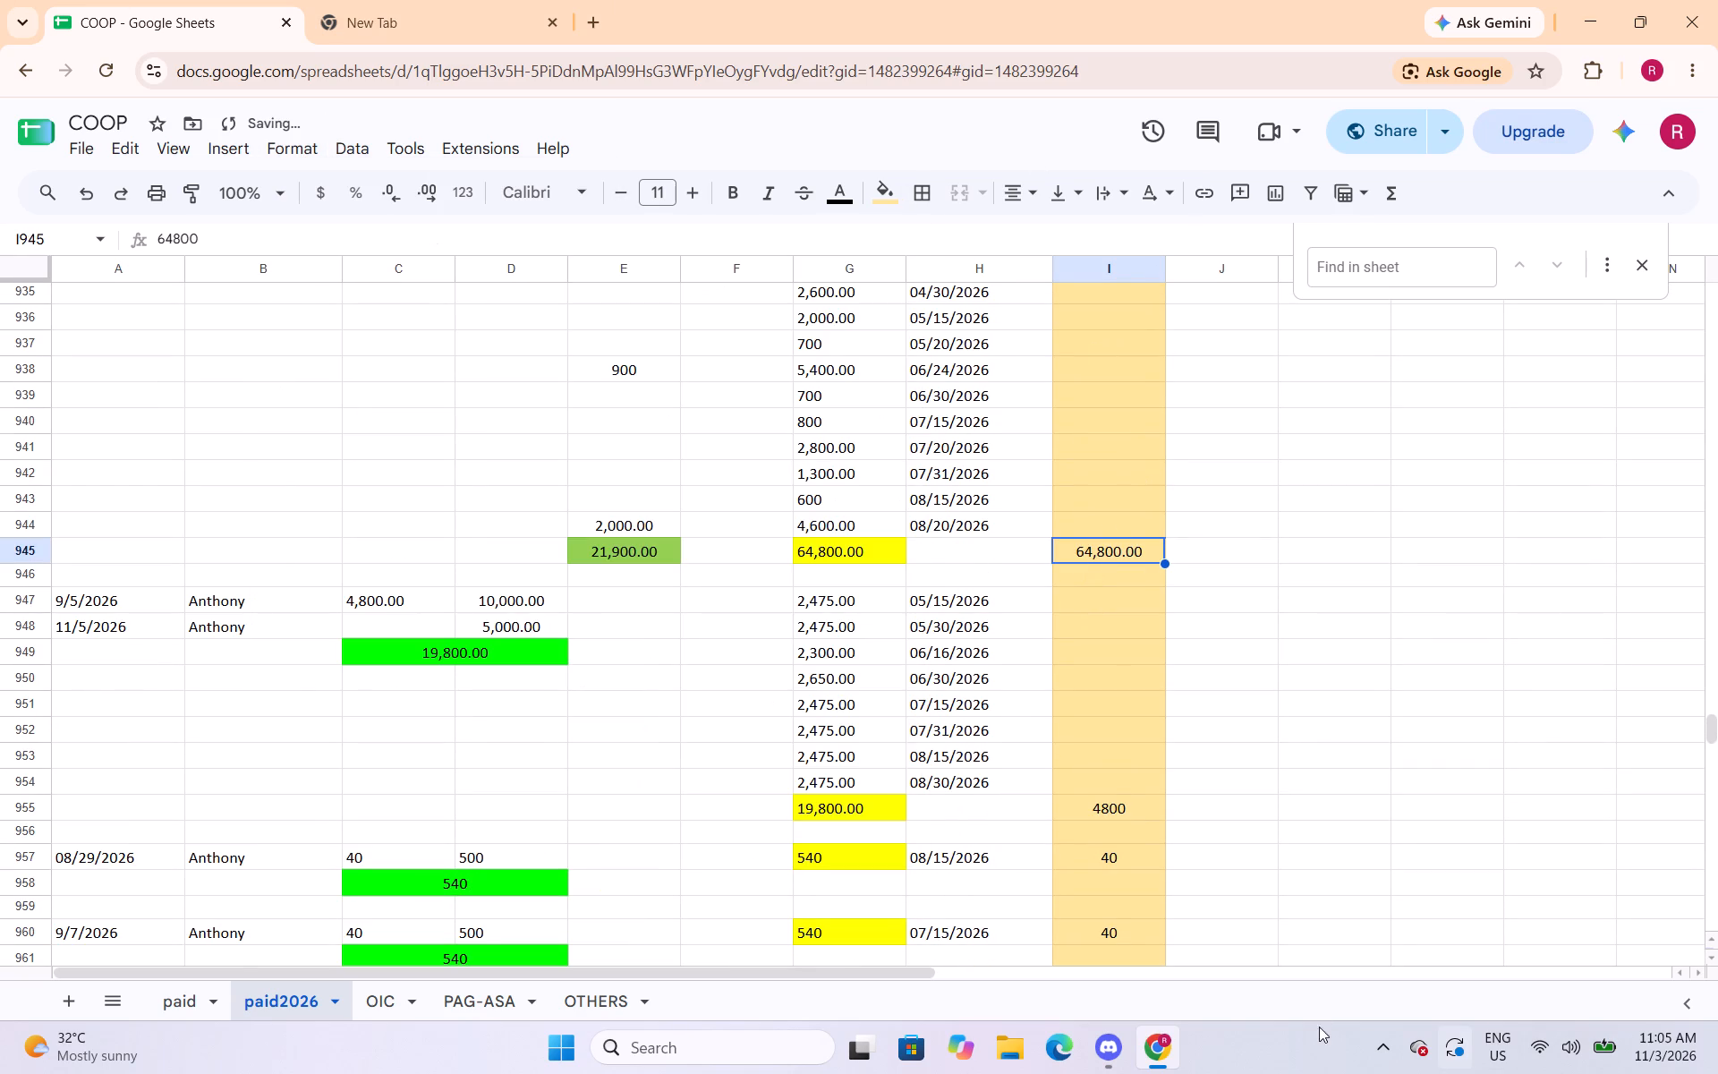
pyautogui.click(1131, 816)
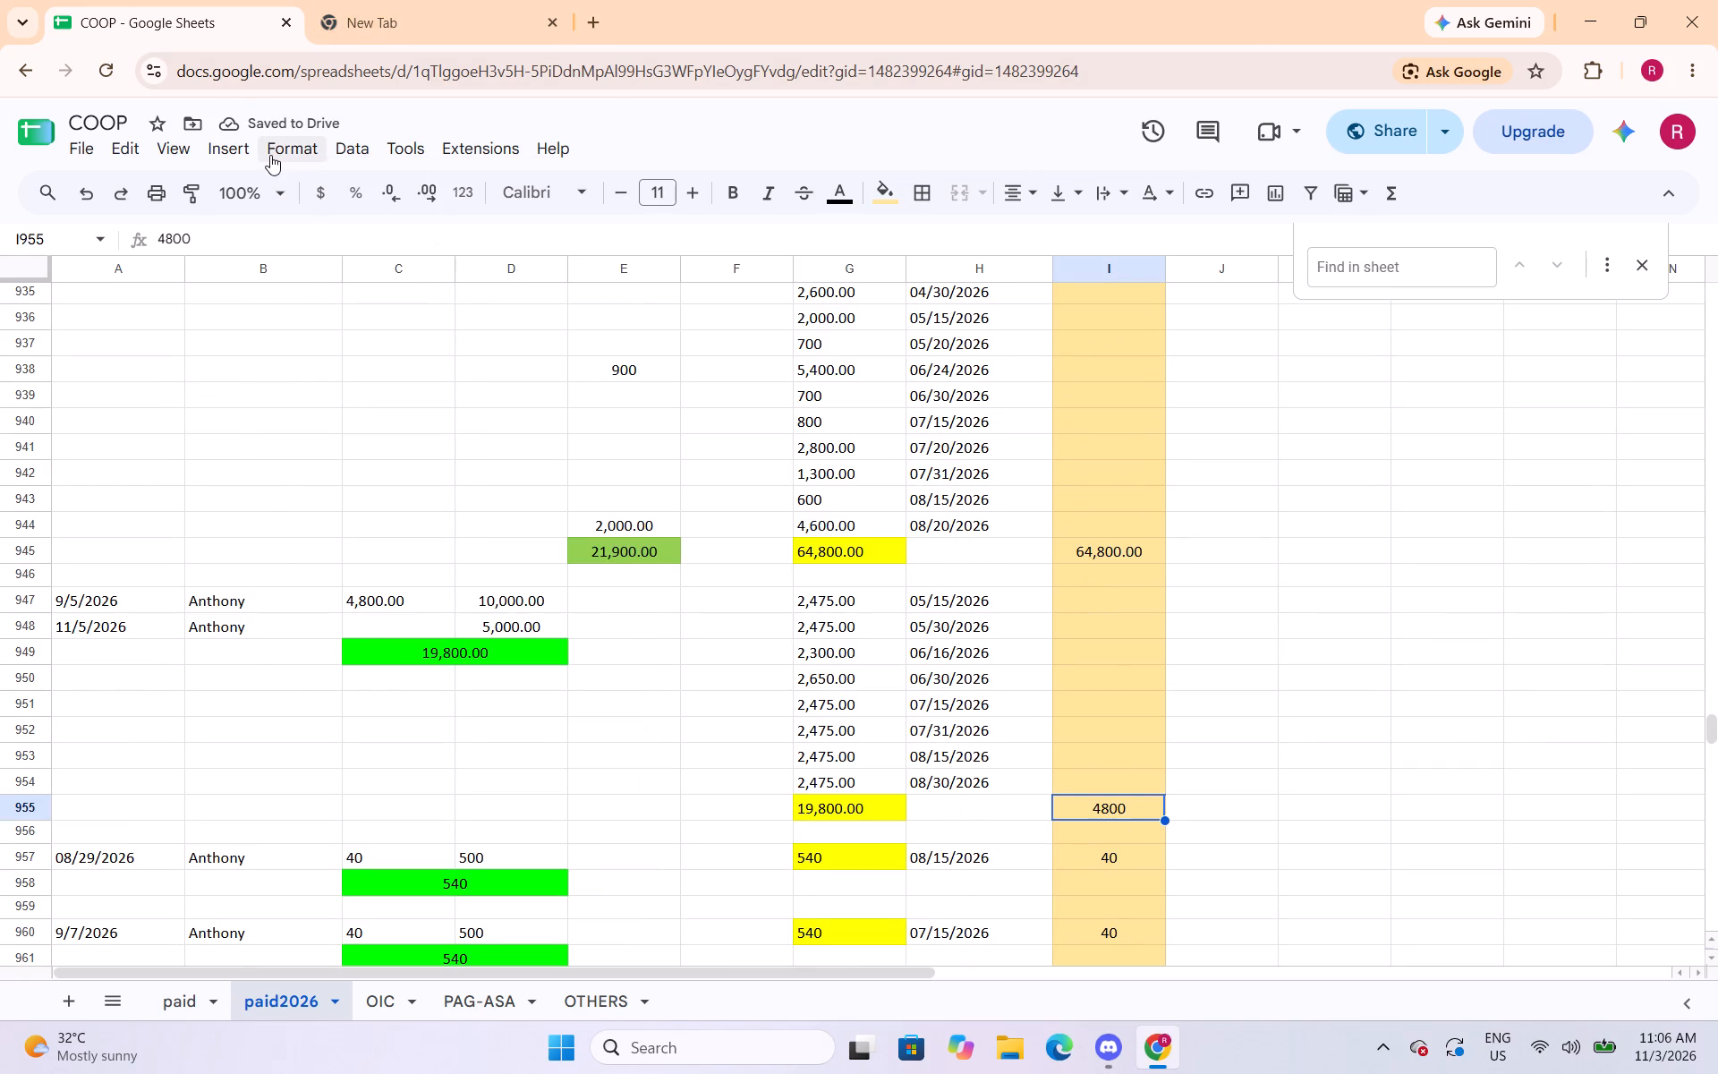
pyautogui.click(276, 156)
pyautogui.click(672, 343)
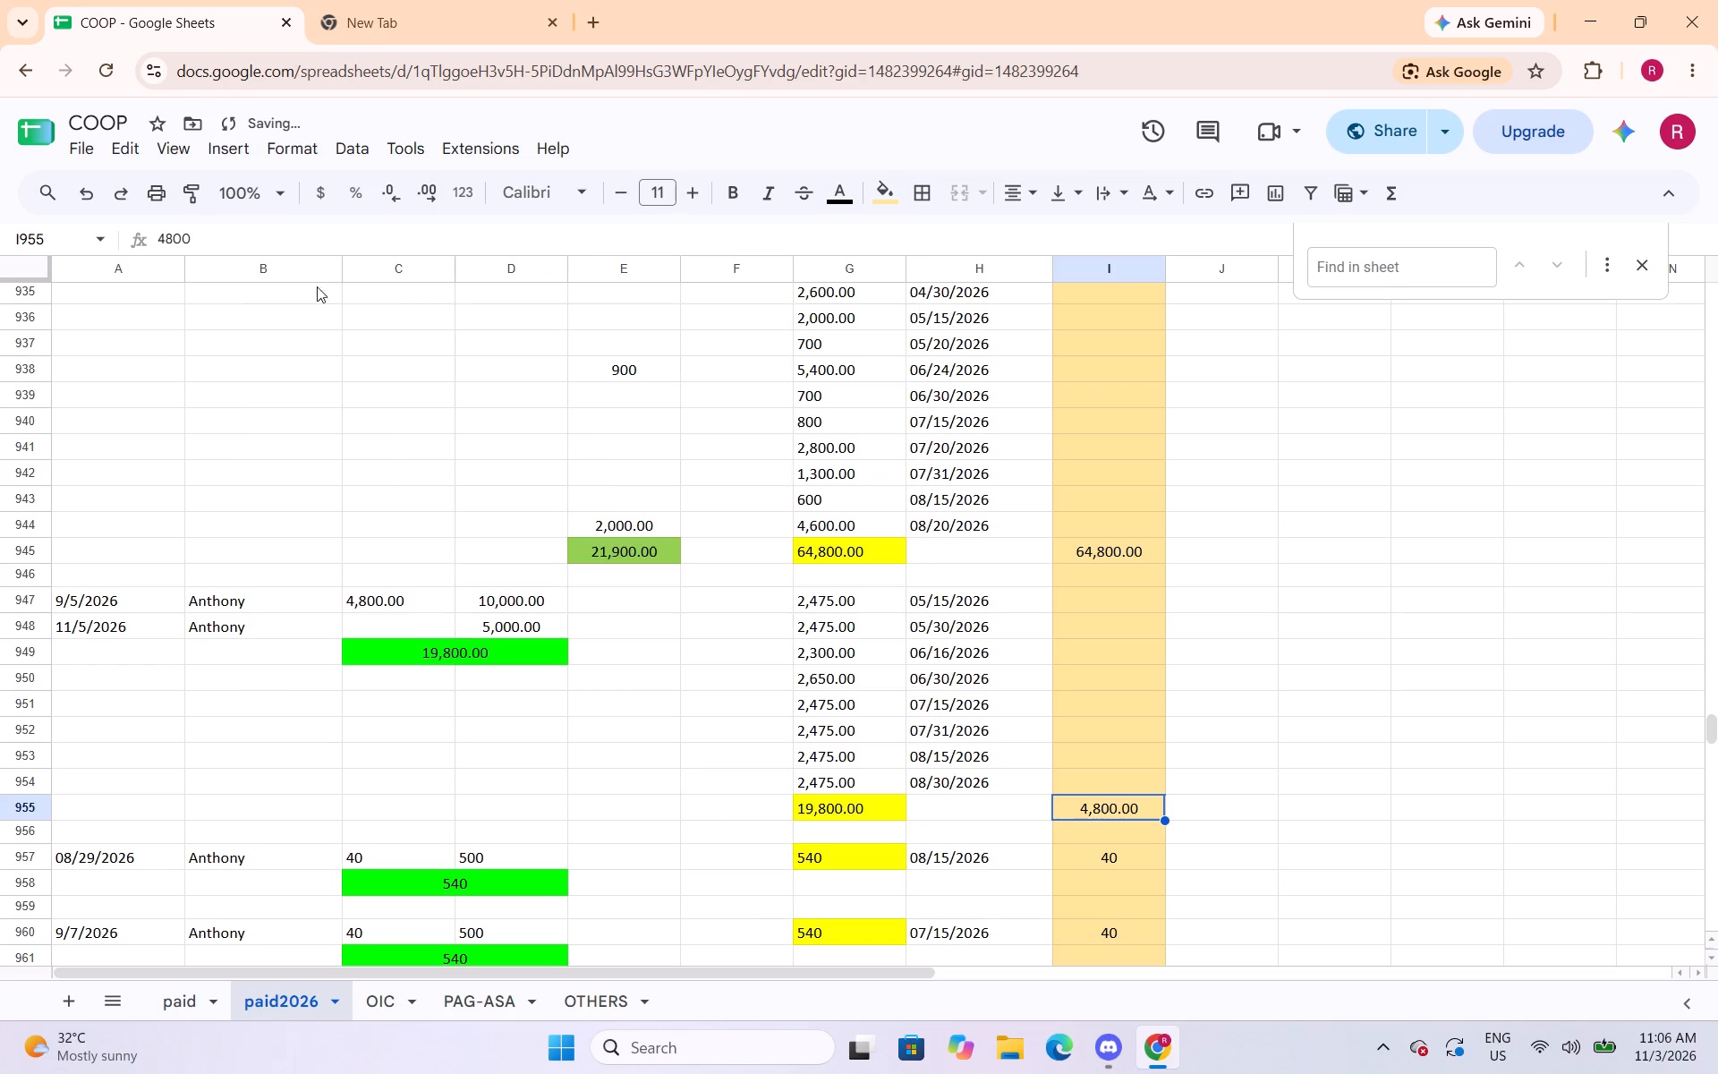
# Apply the Number format with thousands separator and two decimals to cells I987 and I996.
pyautogui.scroll(-8, 1079, 747)
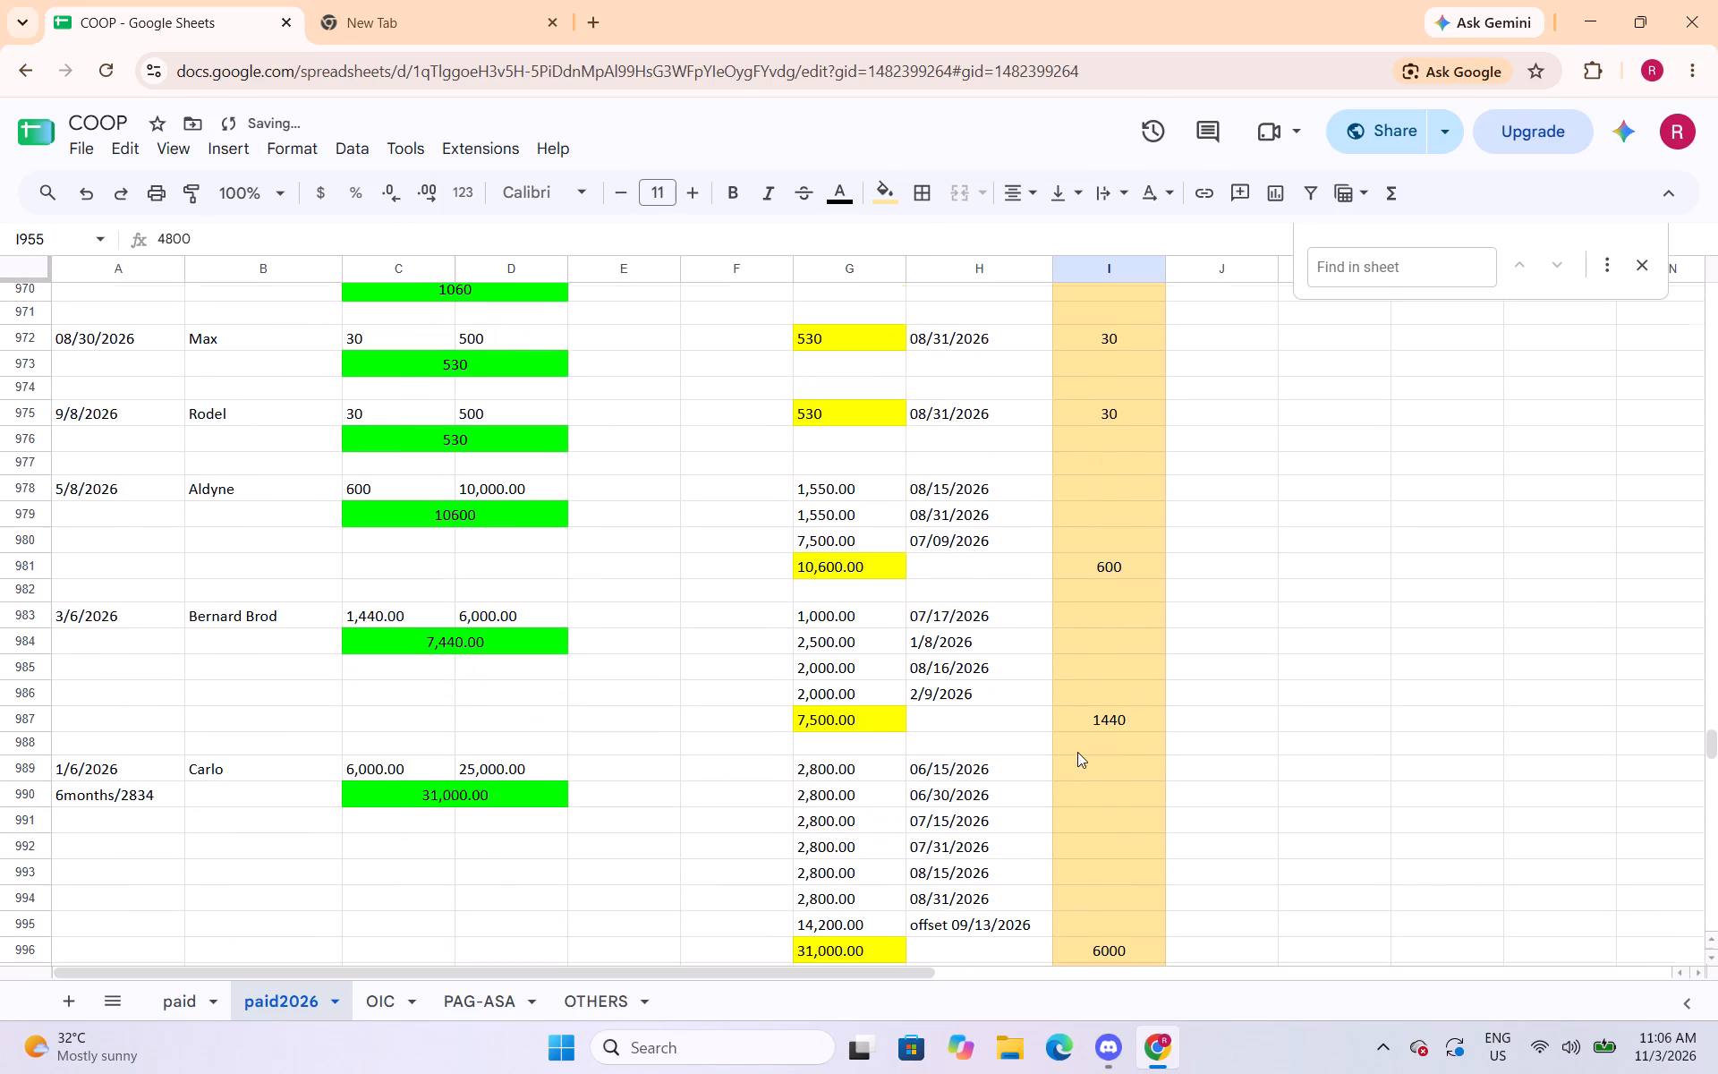
pyautogui.click(1112, 720)
pyautogui.click(296, 152)
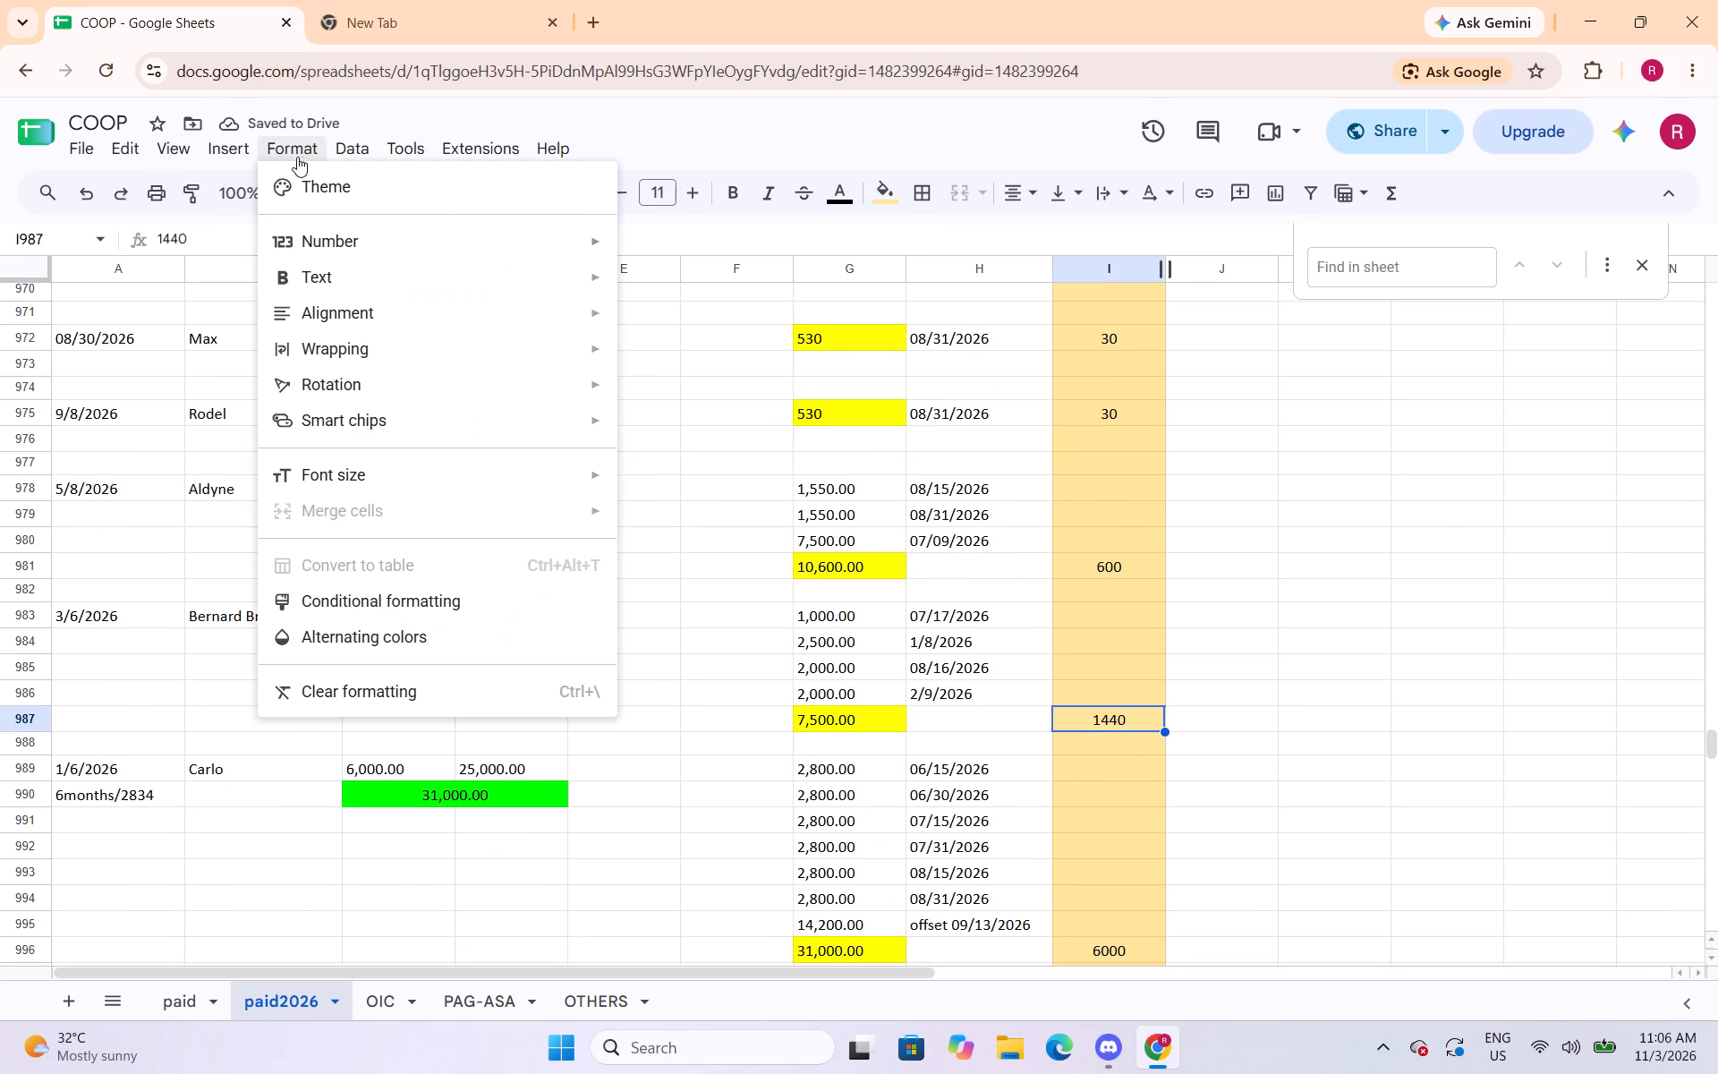
pyautogui.click(748, 336)
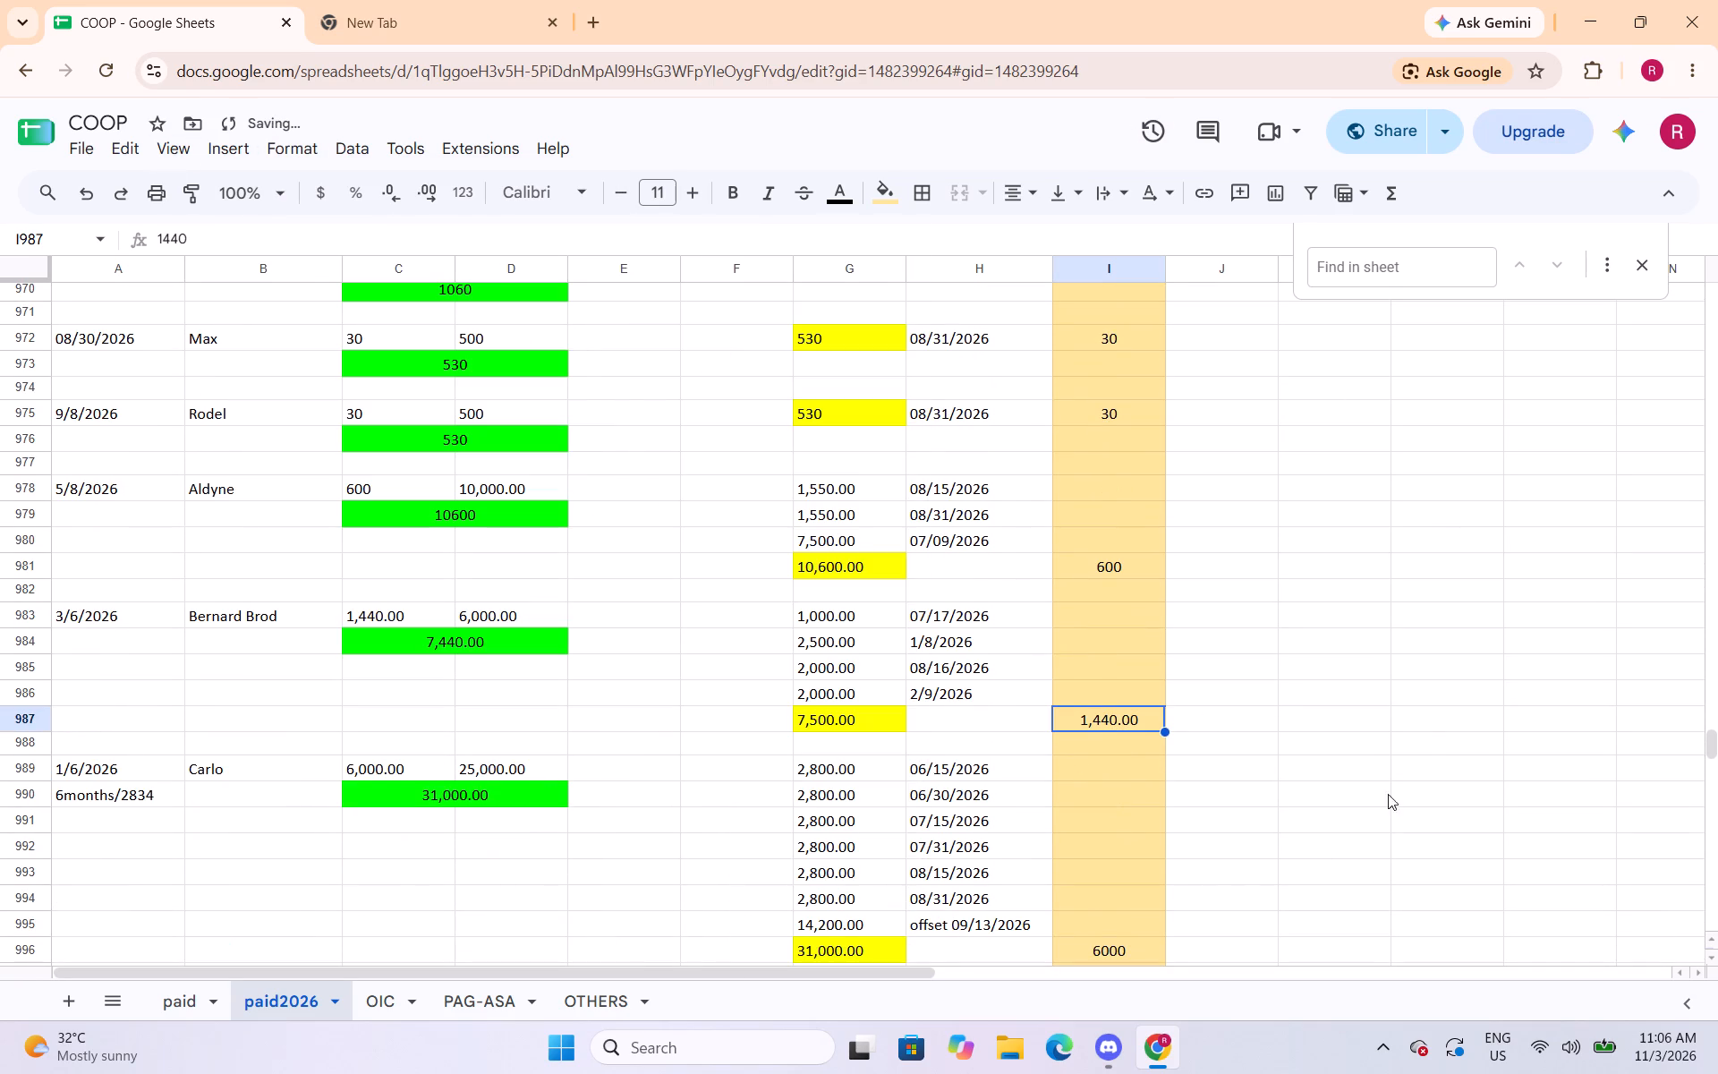
pyautogui.click(1150, 952)
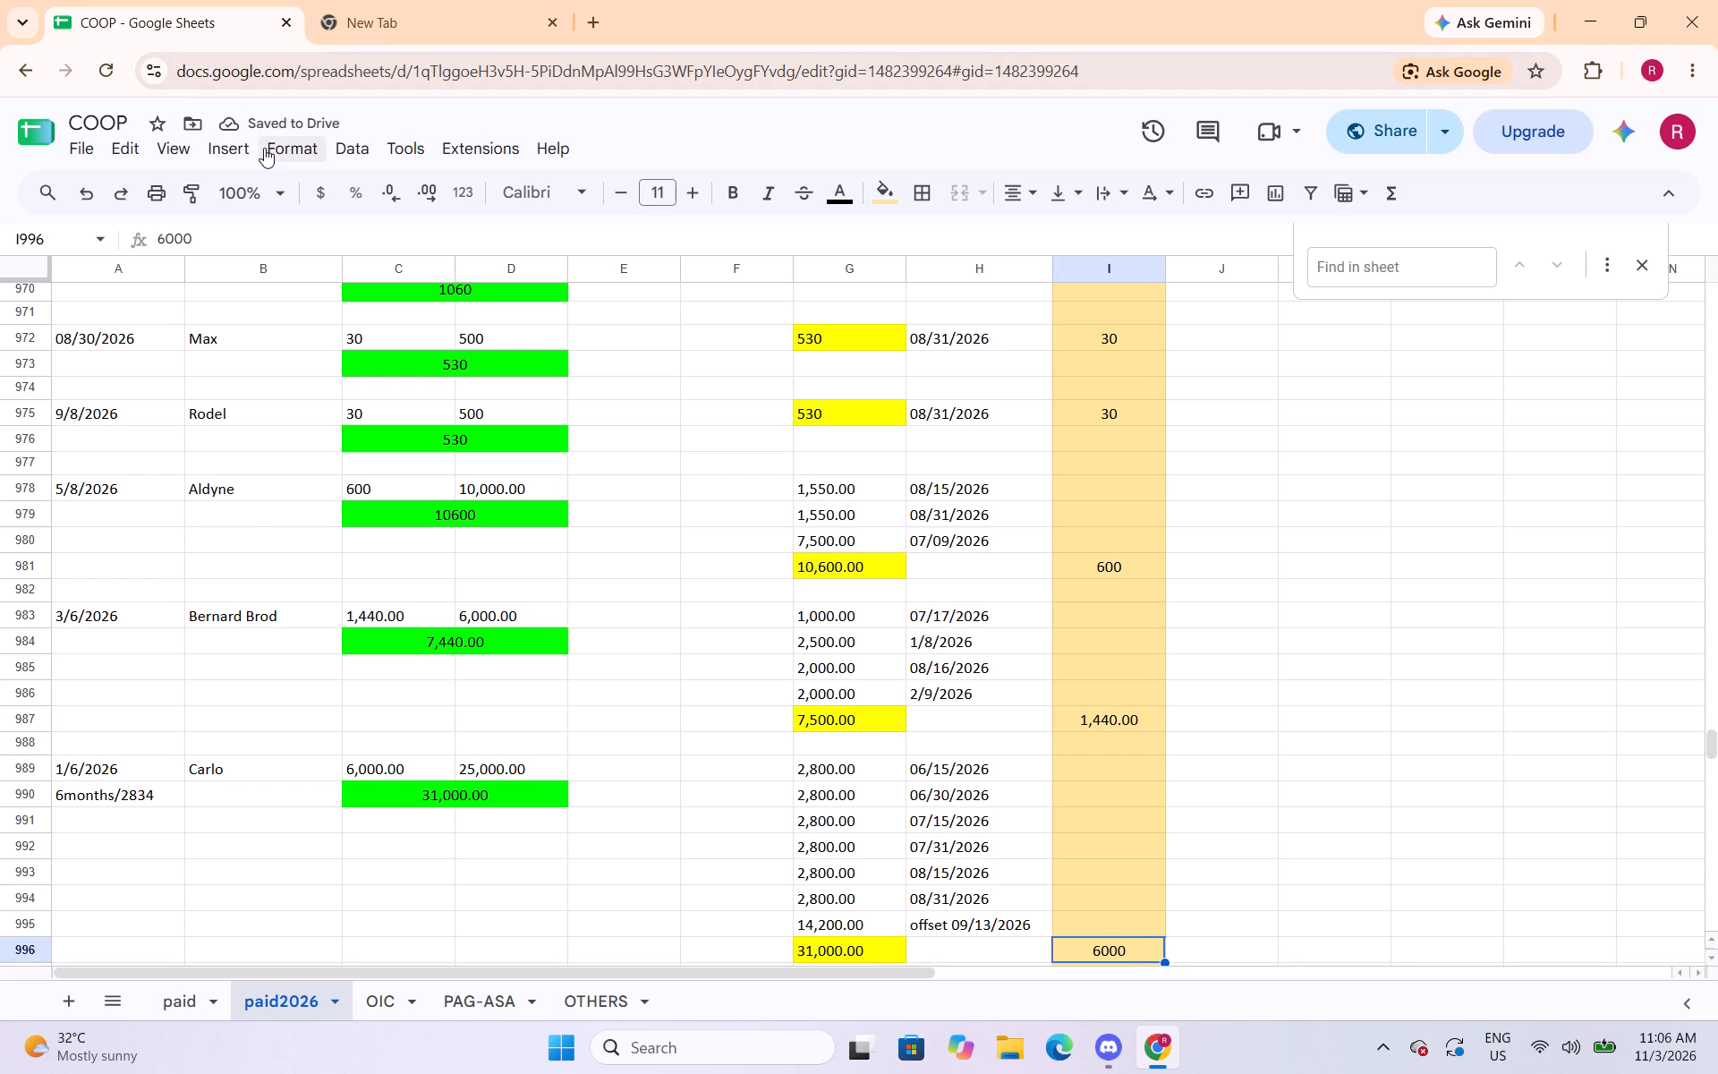
pyautogui.click(264, 148)
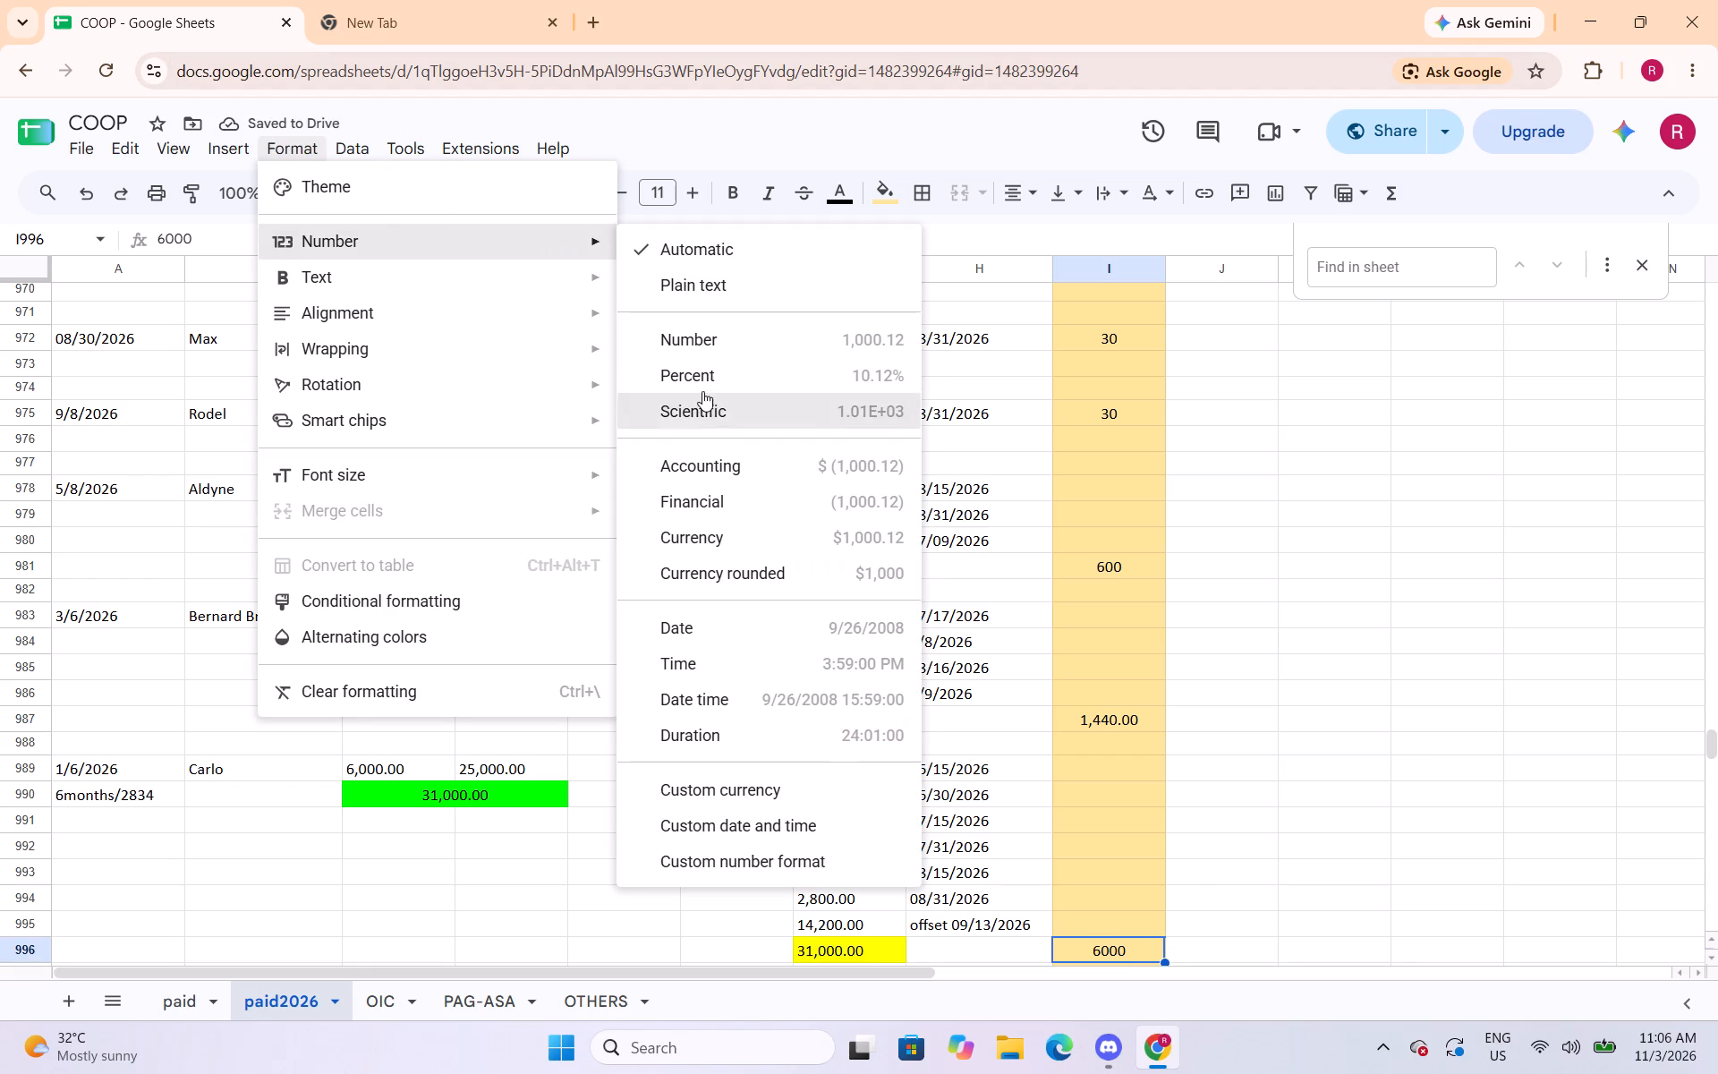
pyautogui.click(699, 347)
# Apply the Number format with thousands separator and two decimals to cells I1003 and I1009.
pyautogui.scroll(-4, 1114, 562)
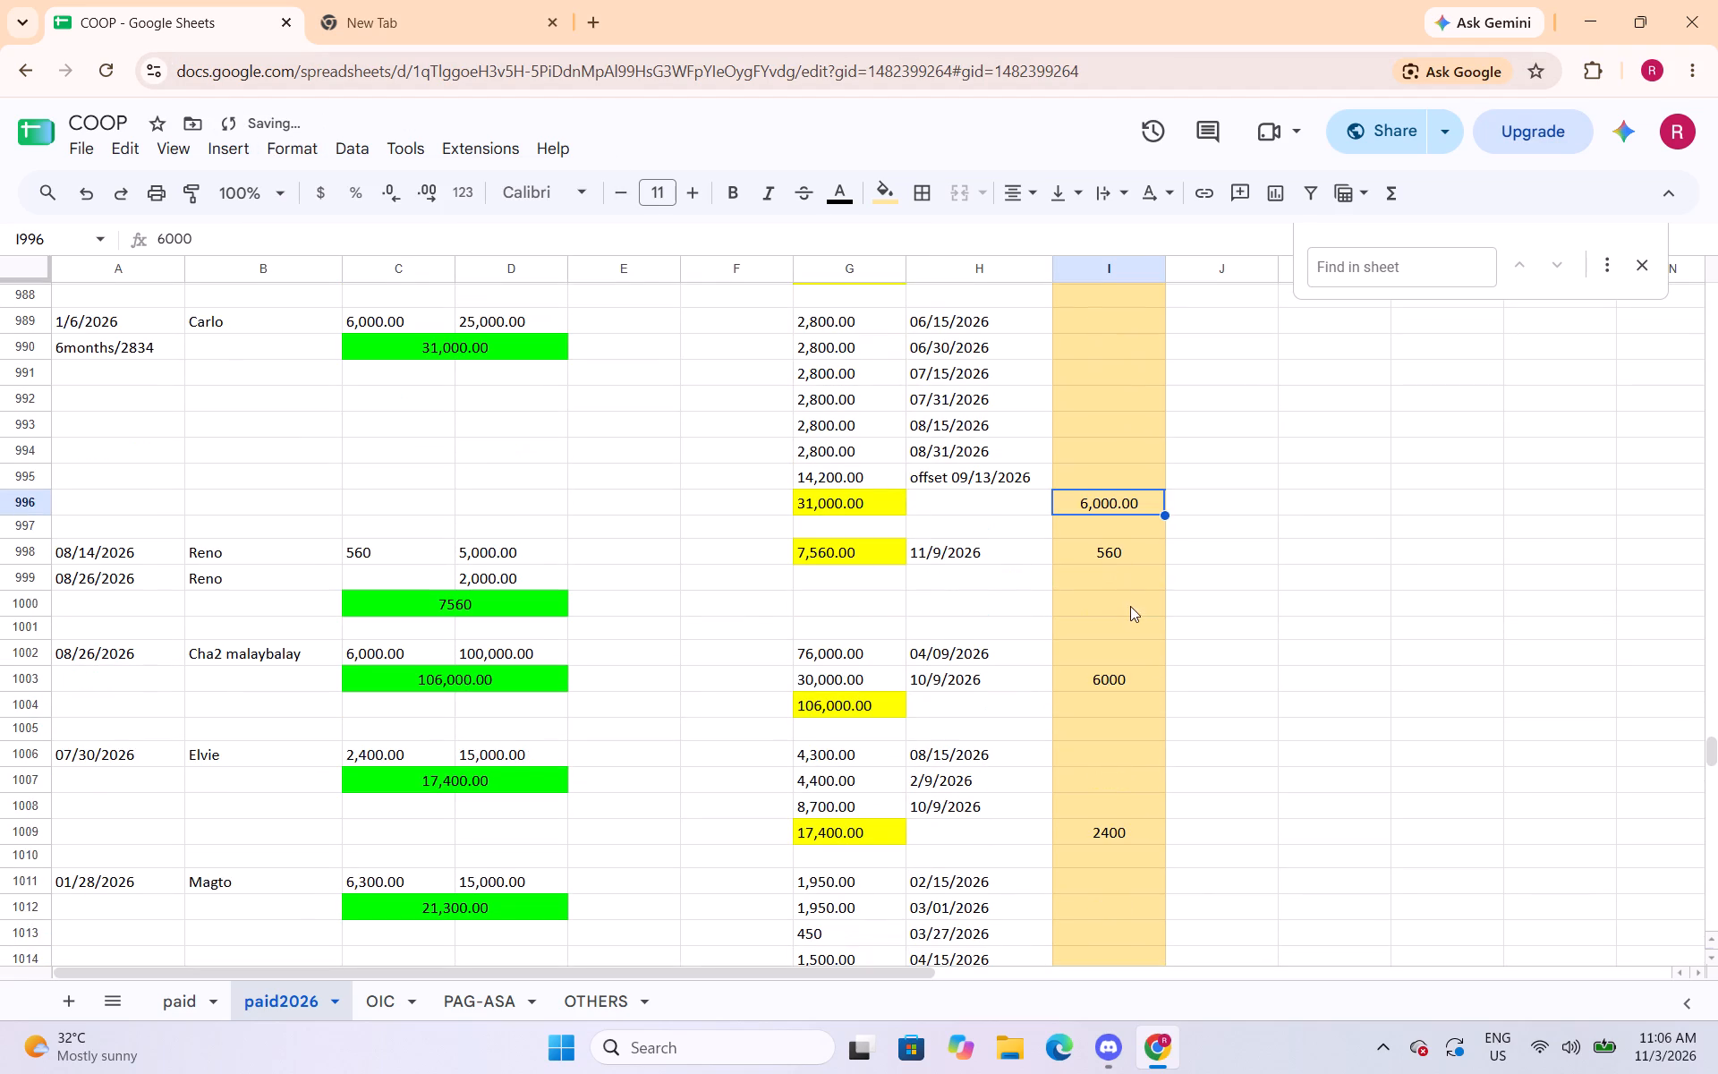
pyautogui.click(1130, 687)
pyautogui.click(280, 136)
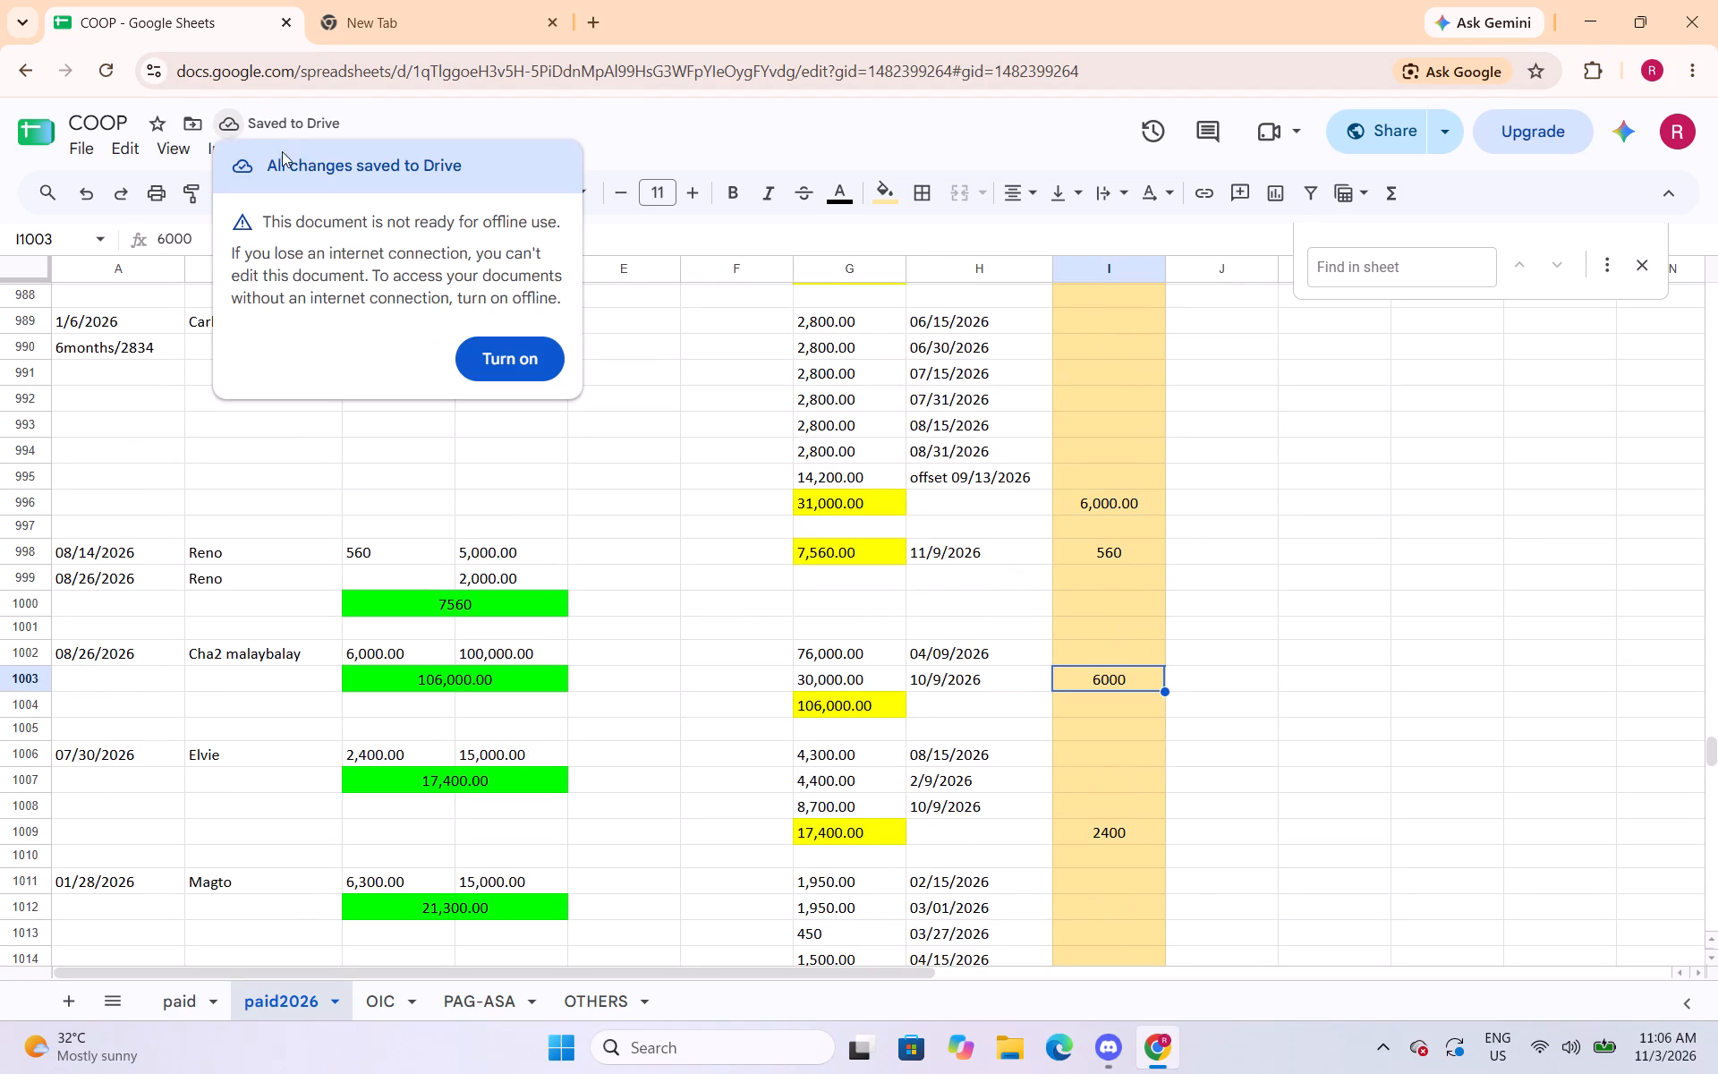
pyautogui.click(642, 120)
pyautogui.click(309, 150)
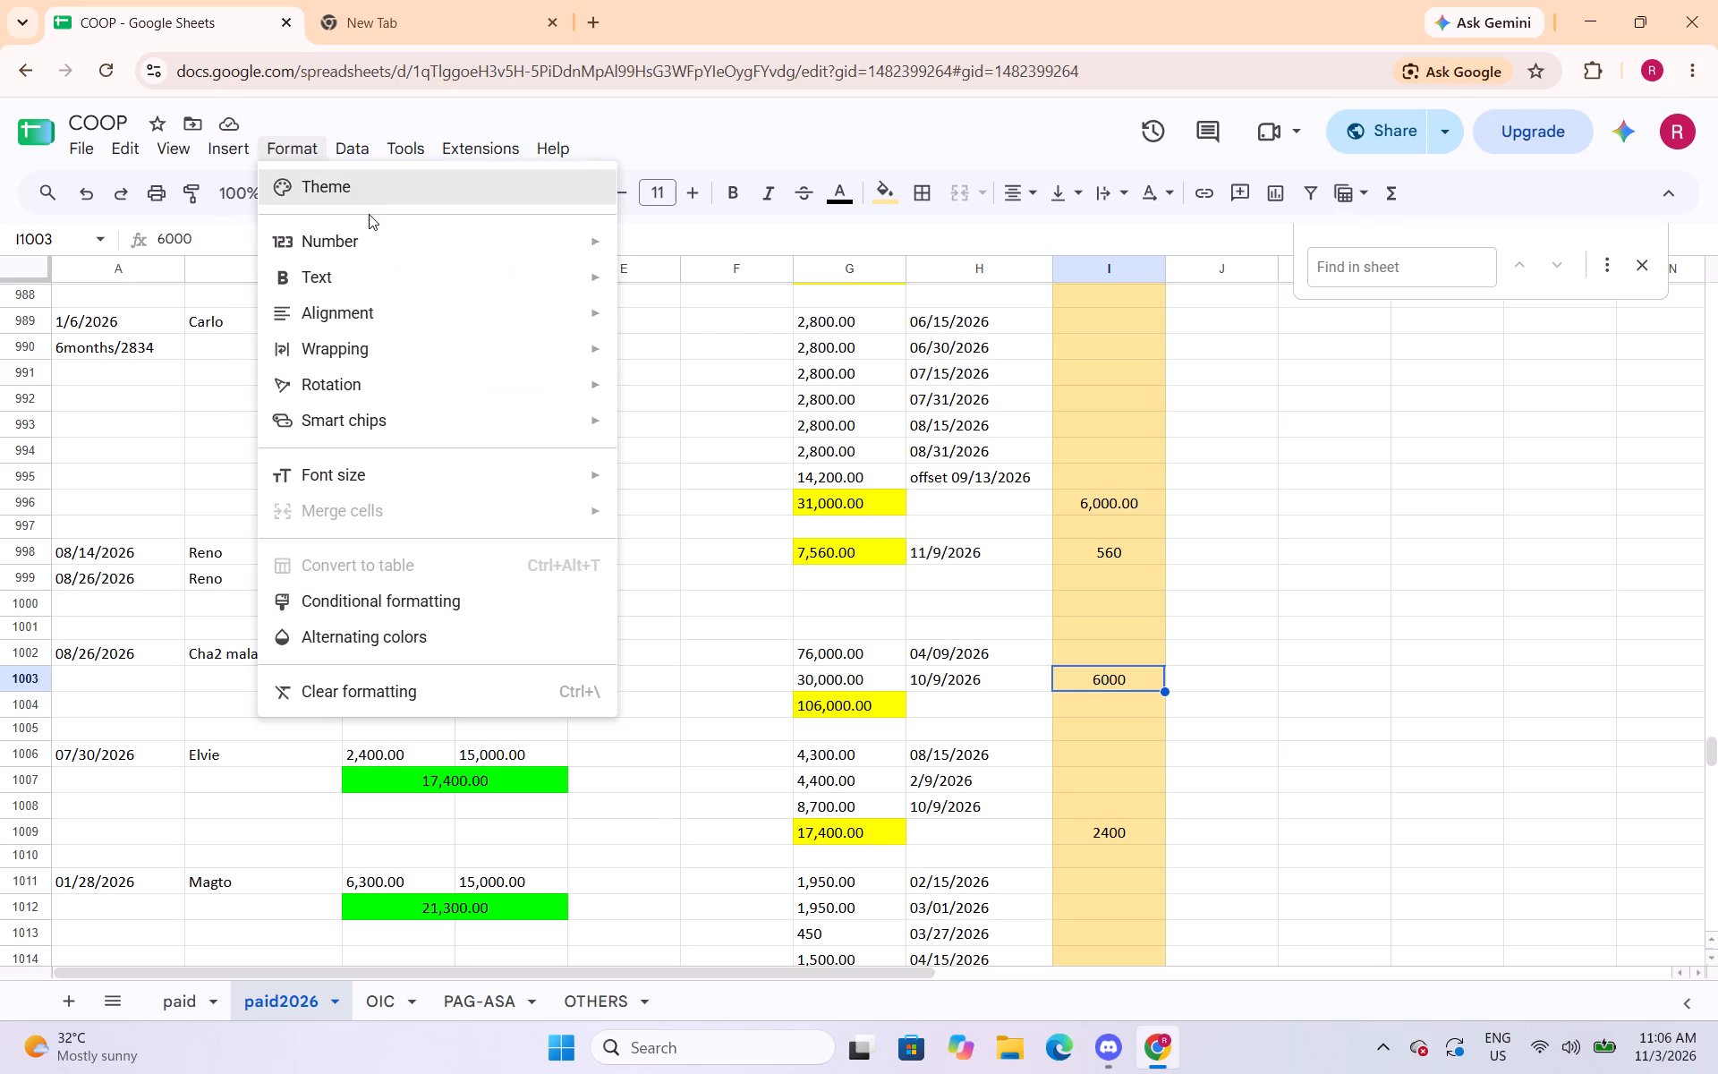
pyautogui.click(674, 342)
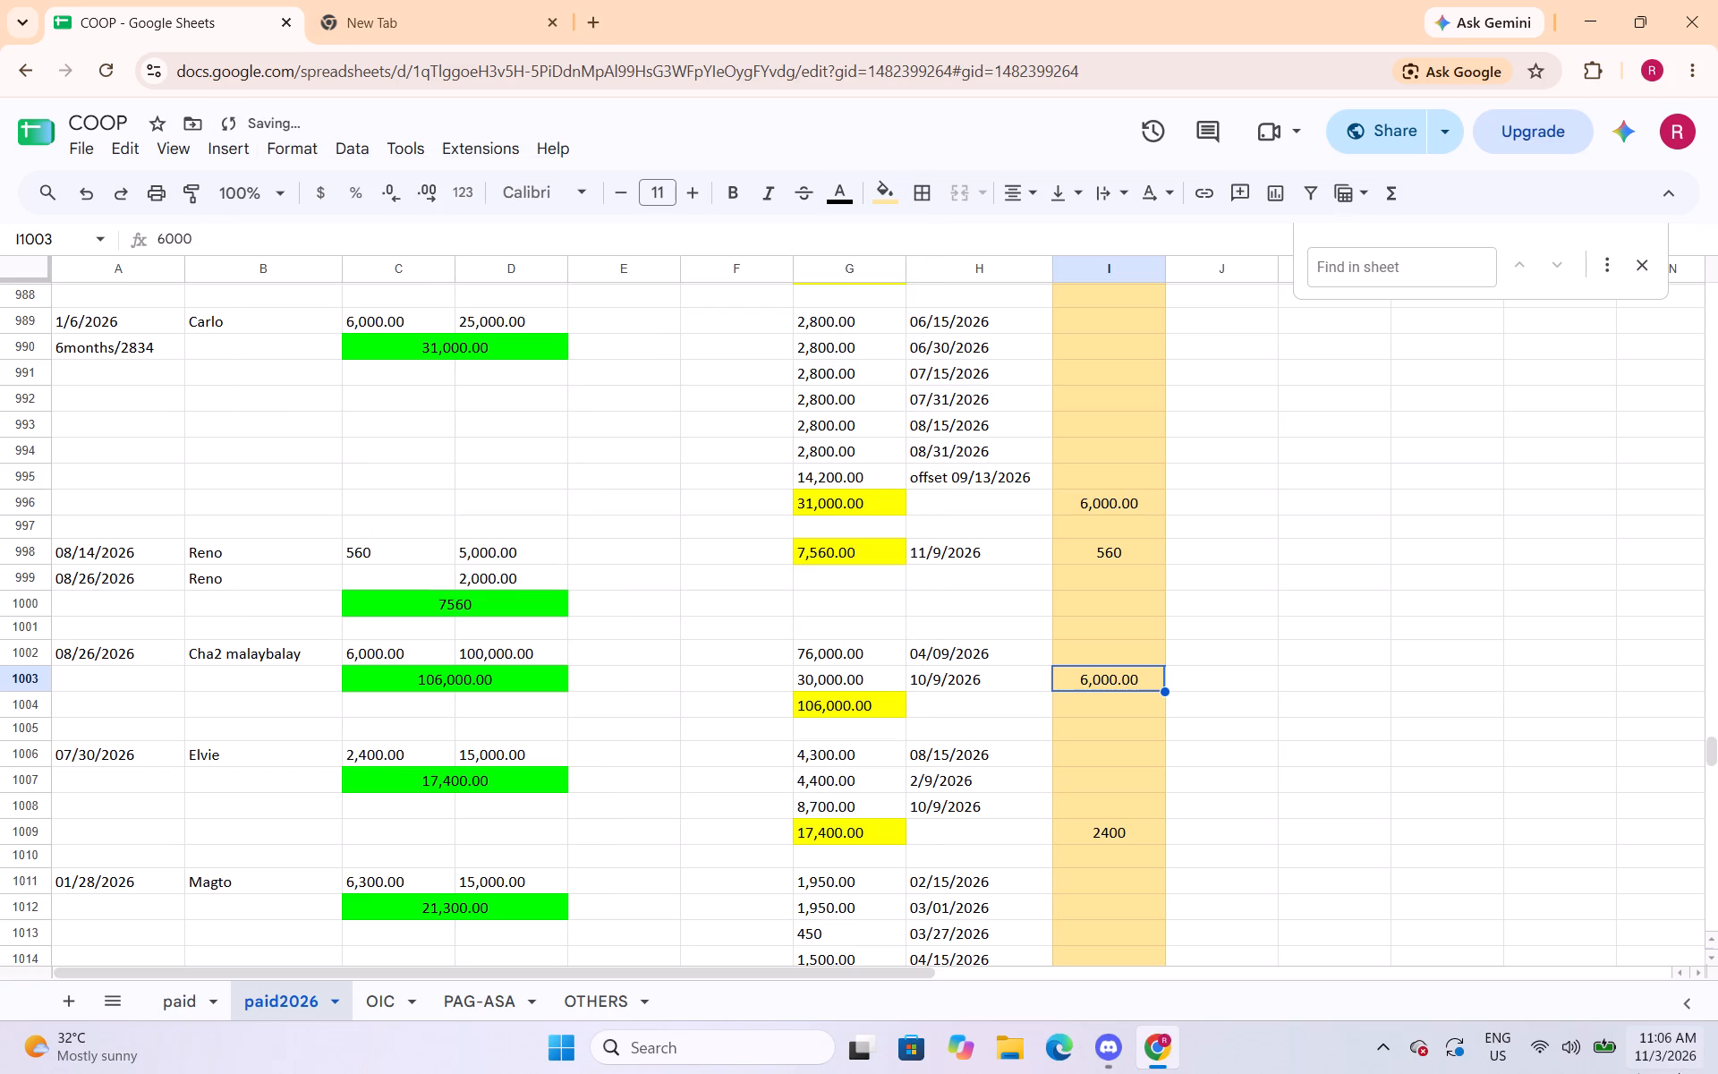
pyautogui.click(1135, 838)
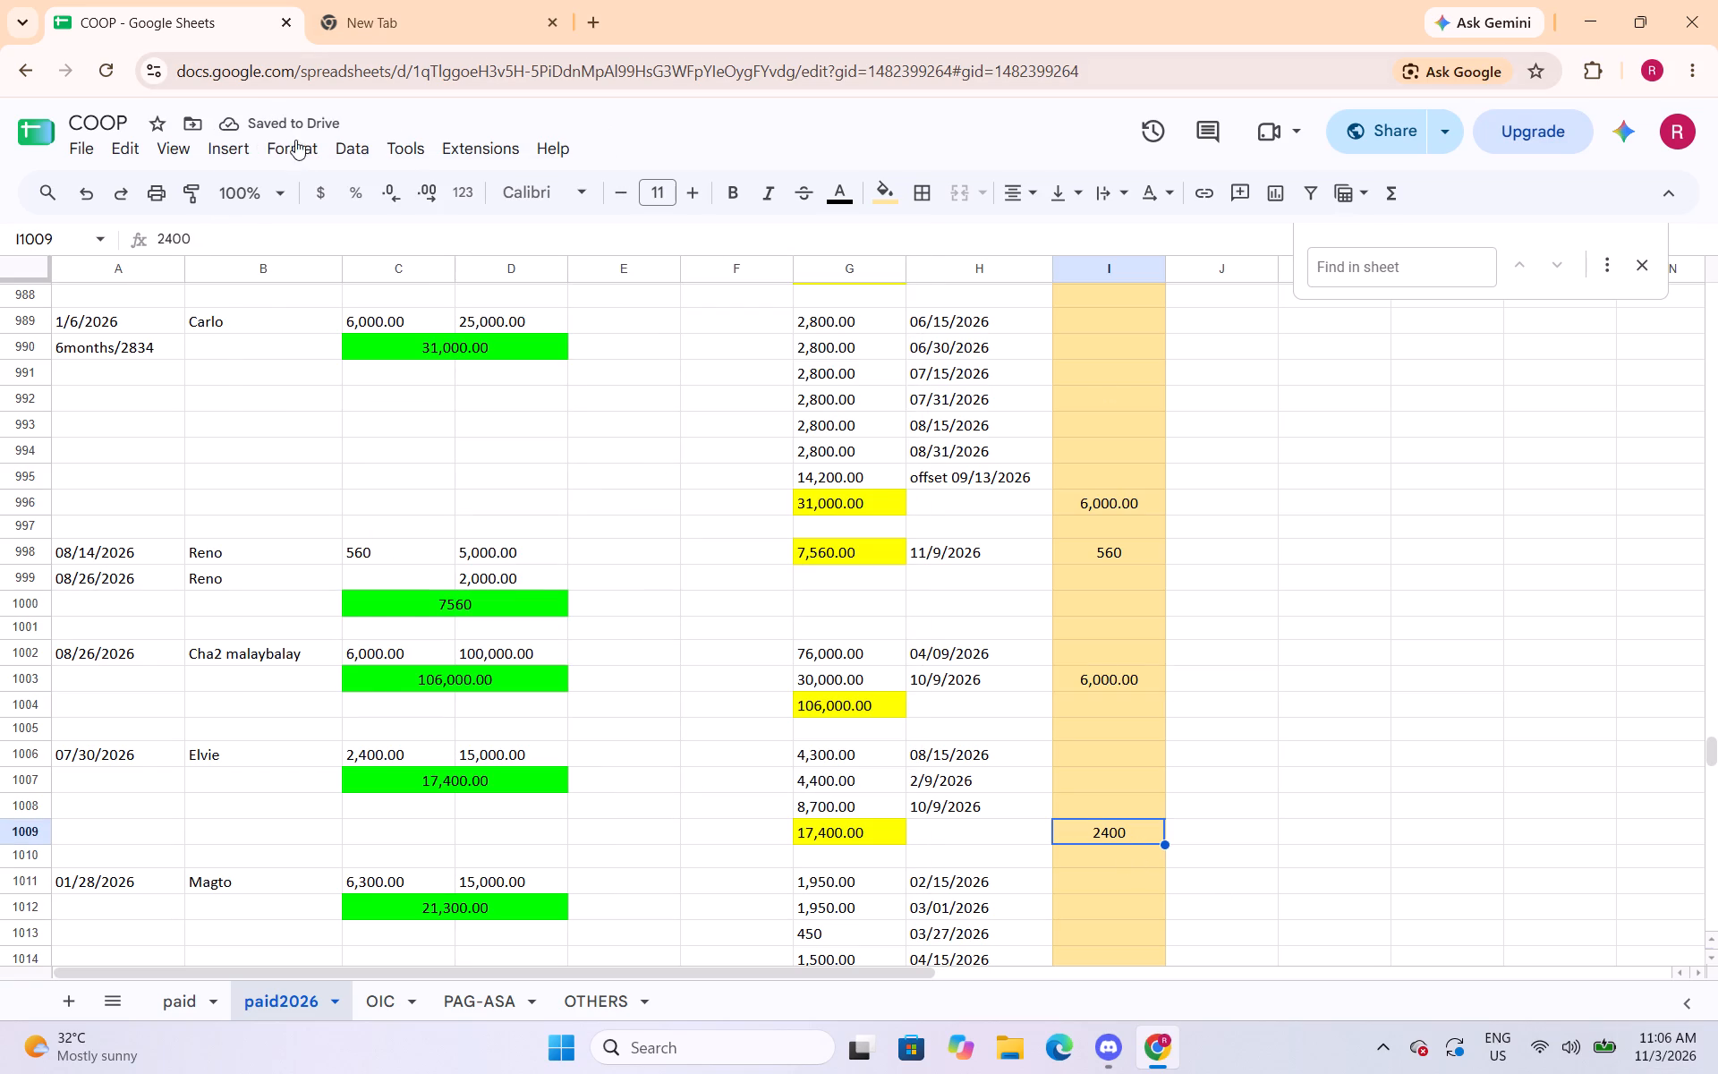
pyautogui.click(295, 150)
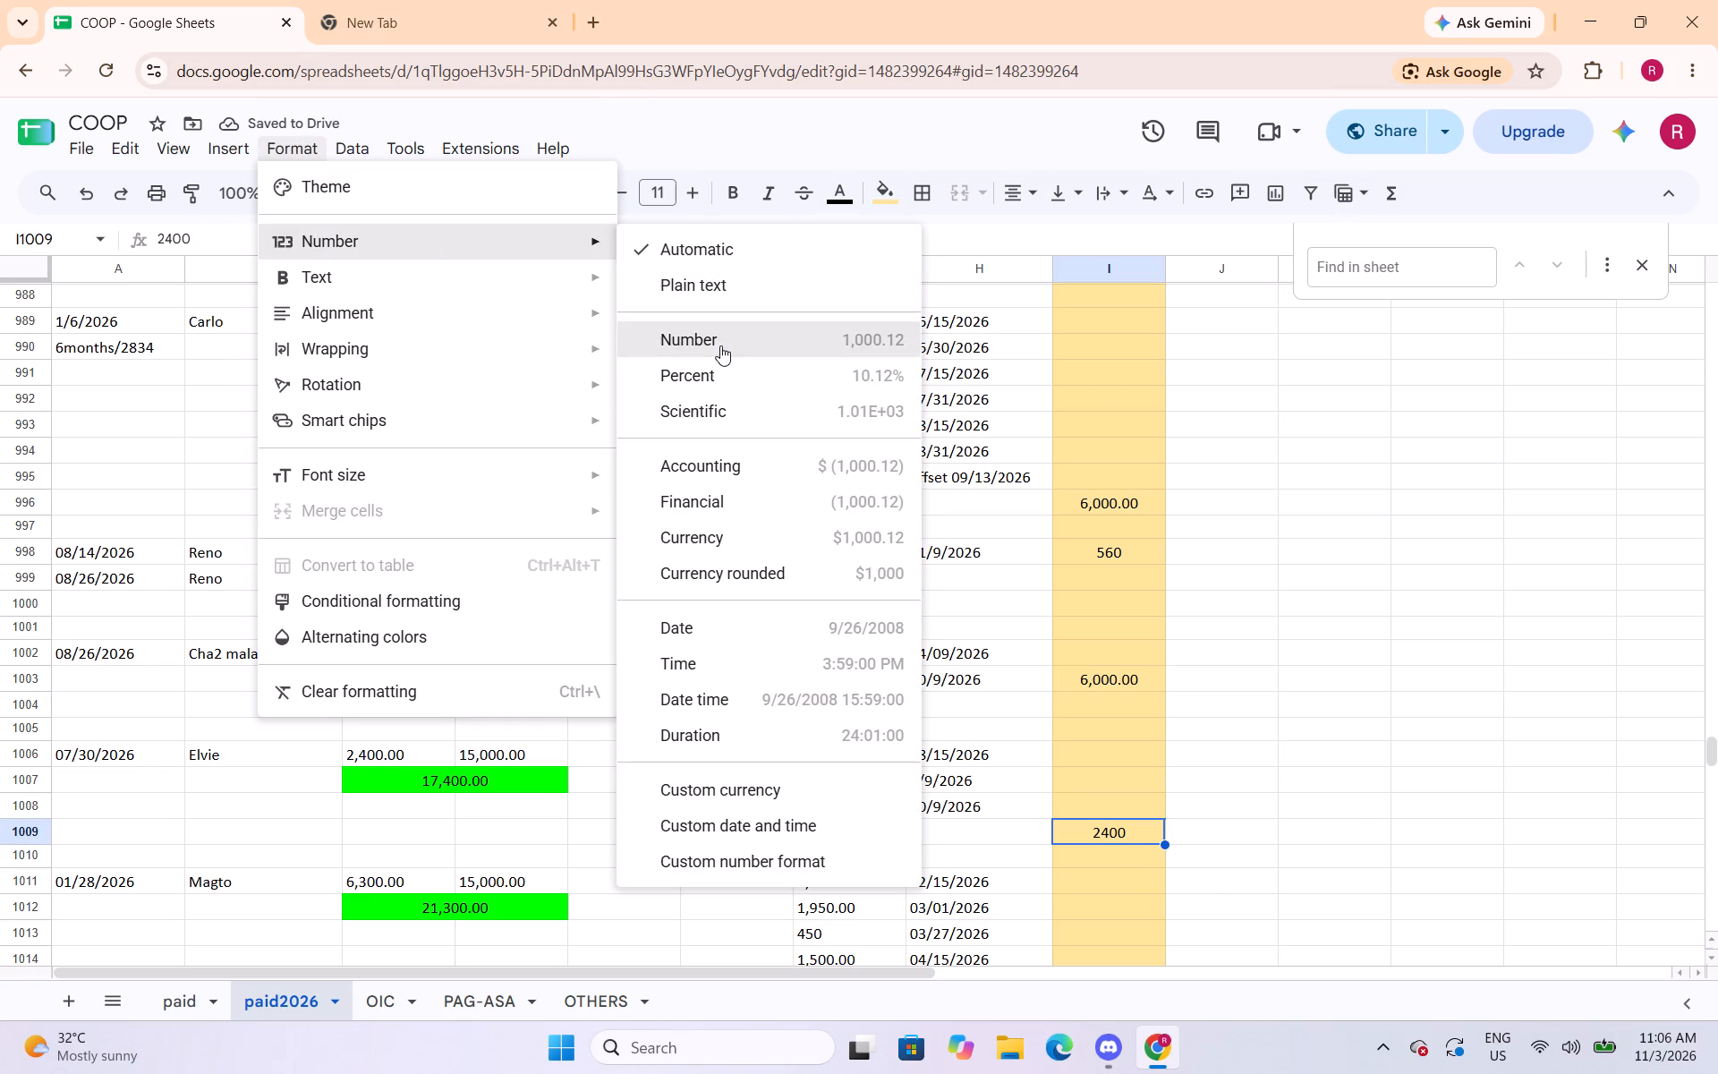
pyautogui.click(720, 345)
# Apply the Number format with thousands separator and two decimals to cells I1017 and I1031.
pyautogui.scroll(-4, 1155, 640)
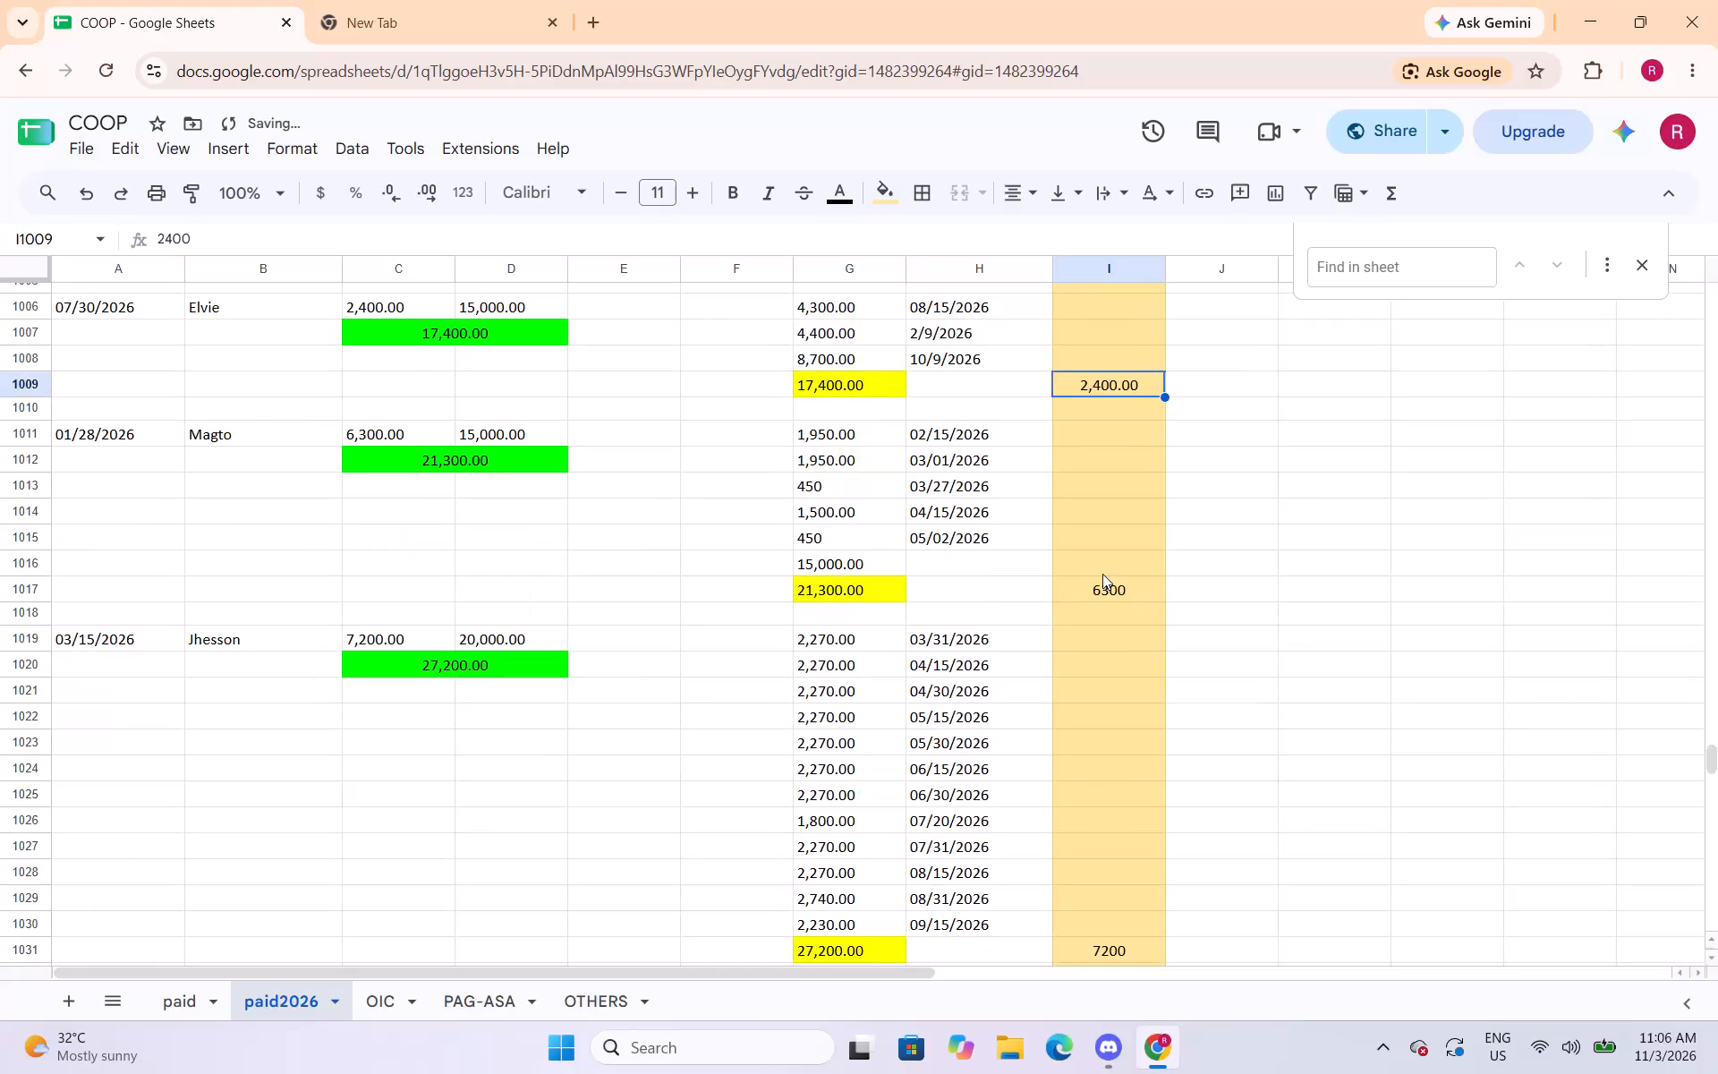
pyautogui.click(1102, 574)
pyautogui.click(1100, 585)
pyautogui.click(303, 146)
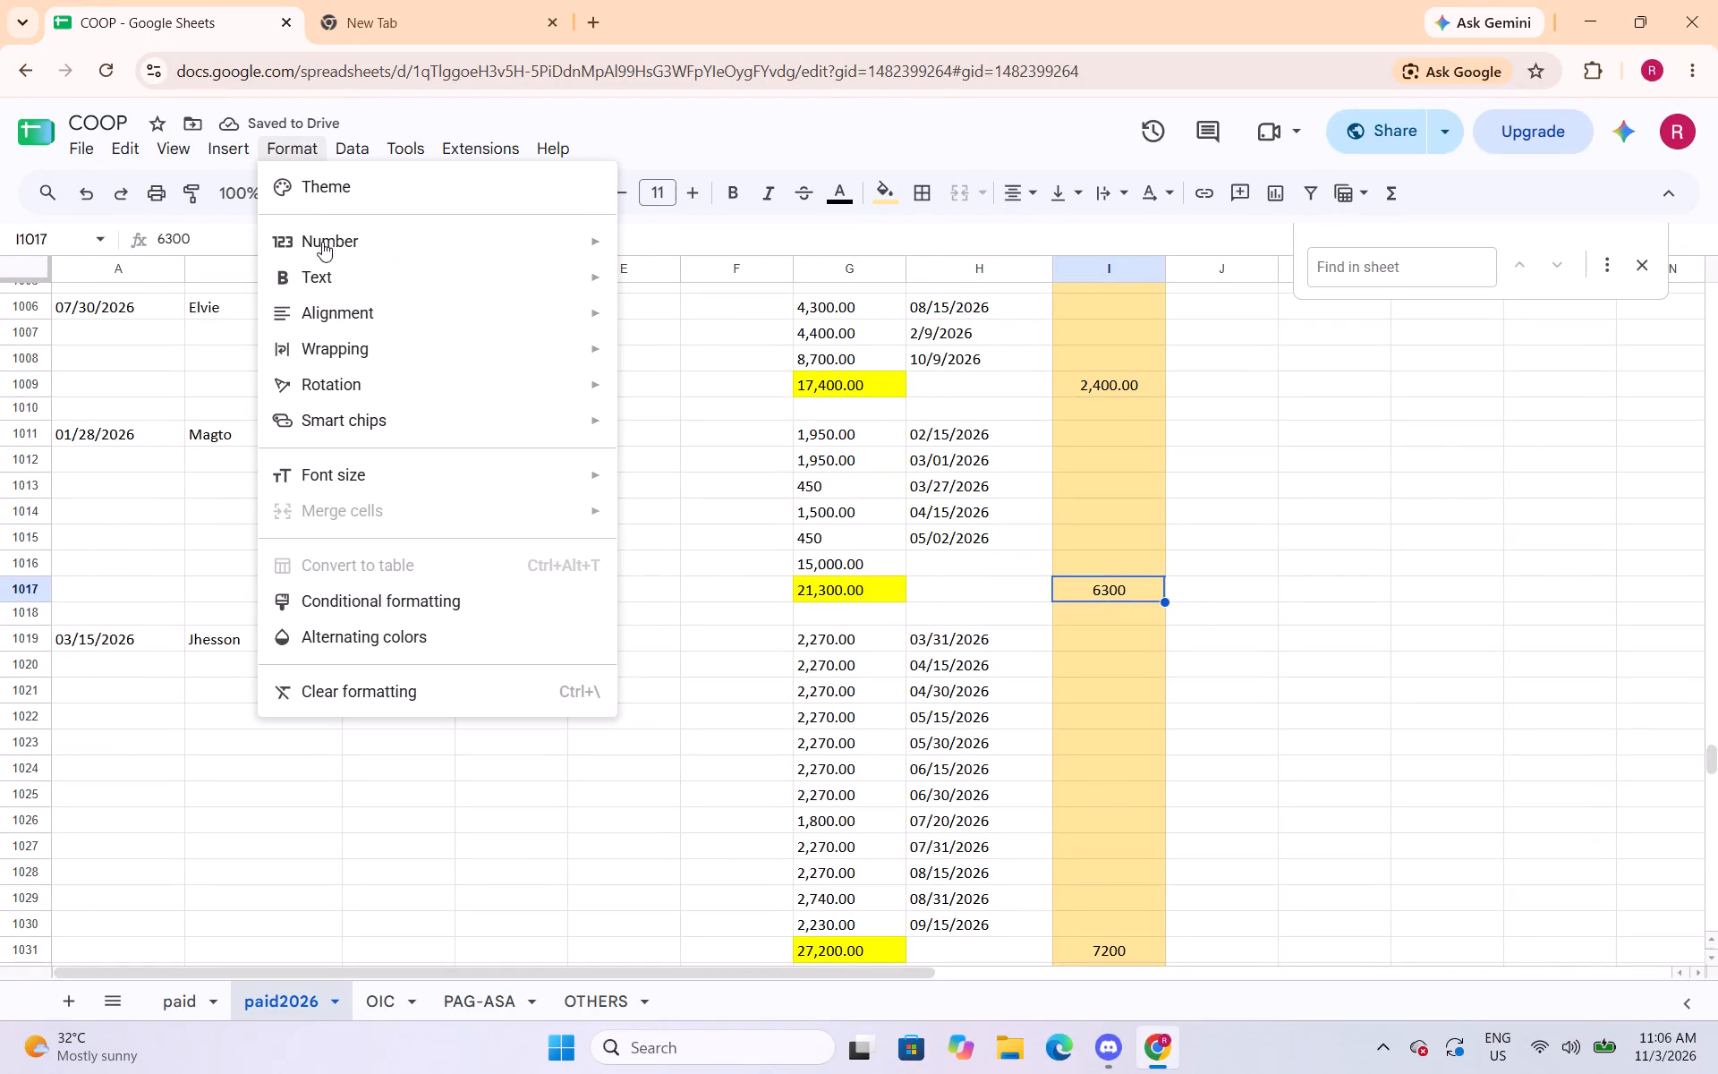
pyautogui.click(669, 340)
pyautogui.scroll(-2, 1093, 703)
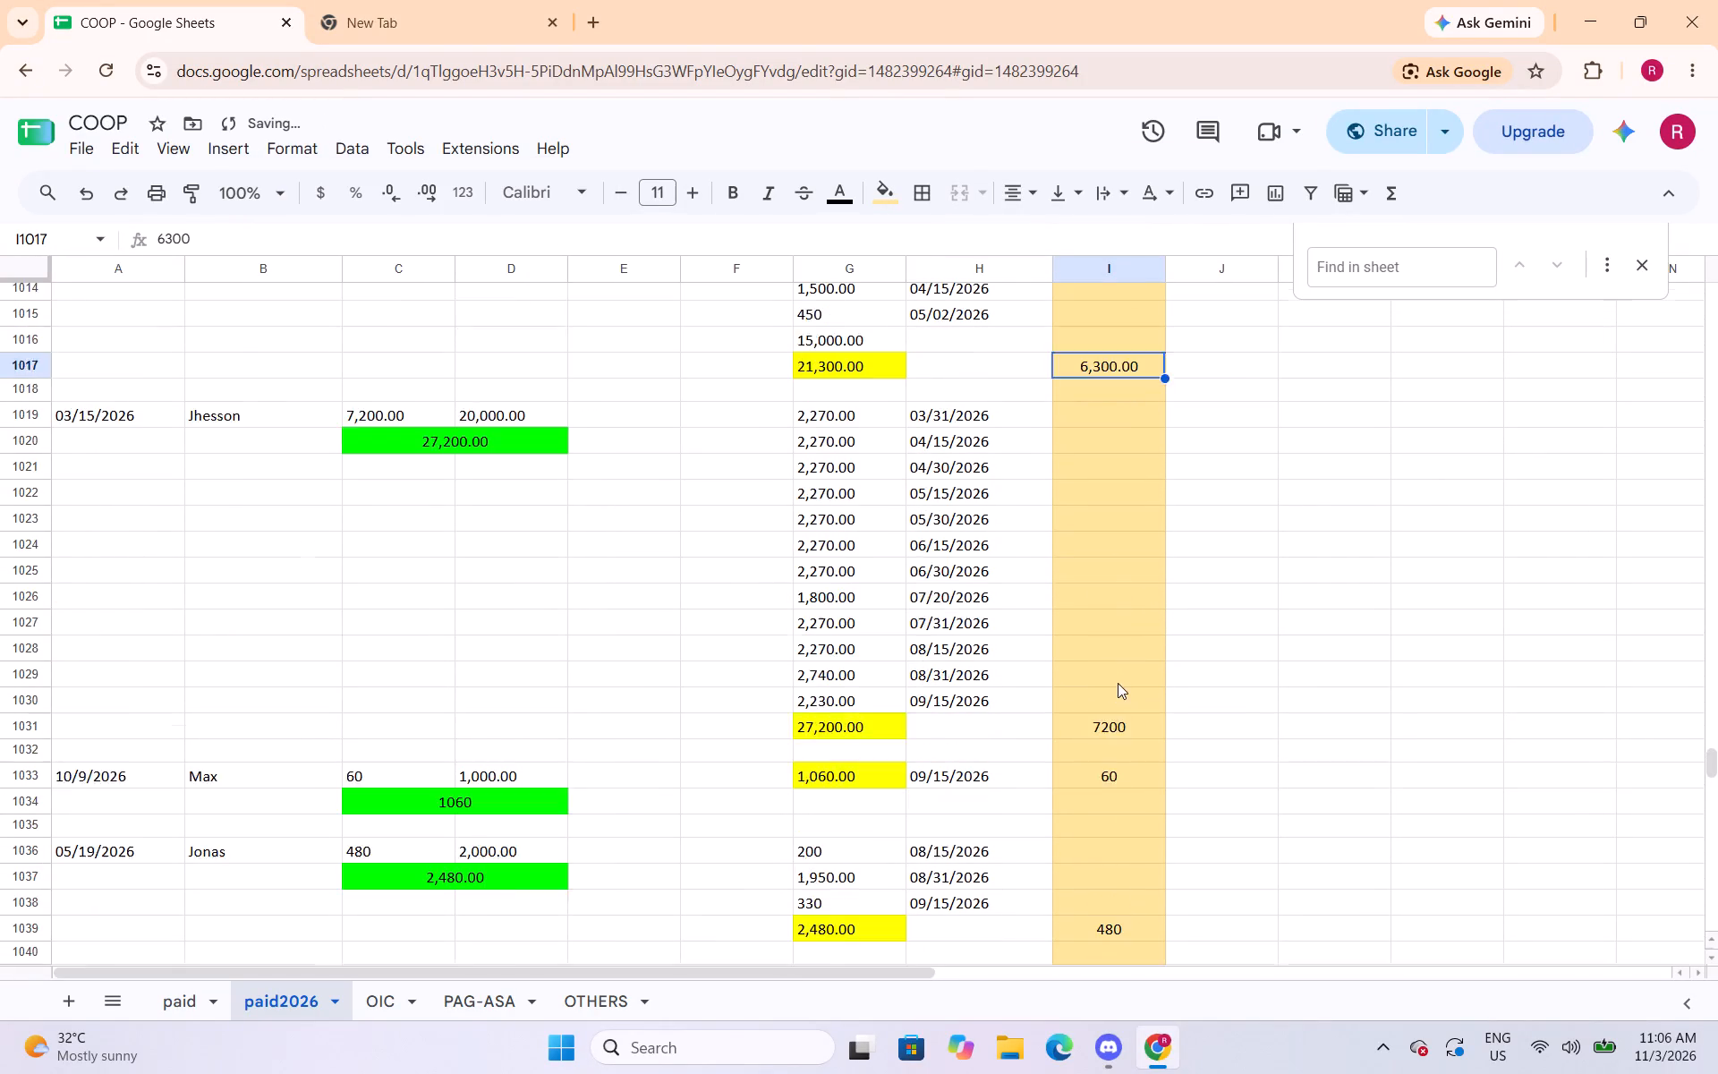
pyautogui.scroll(-1, 1118, 683)
pyautogui.click(1132, 621)
pyautogui.click(283, 161)
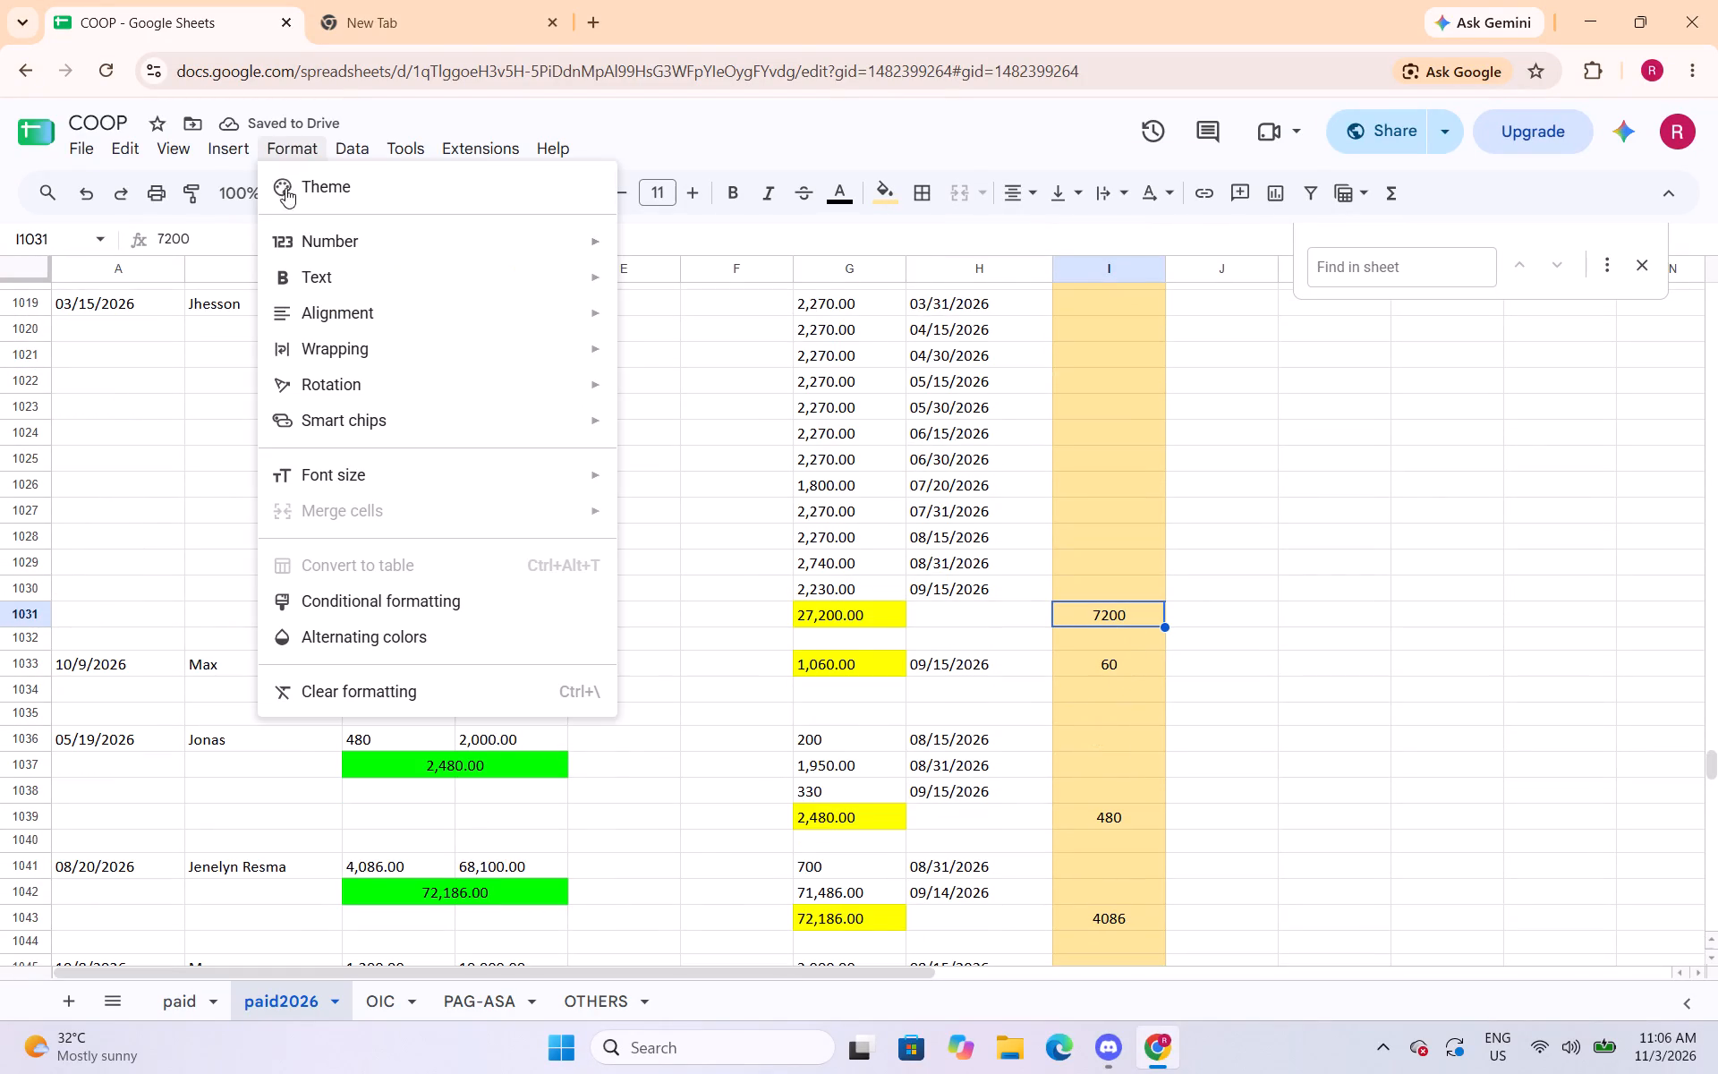
pyautogui.moveTo(701, 331); pyautogui.dragTo(689, 332)
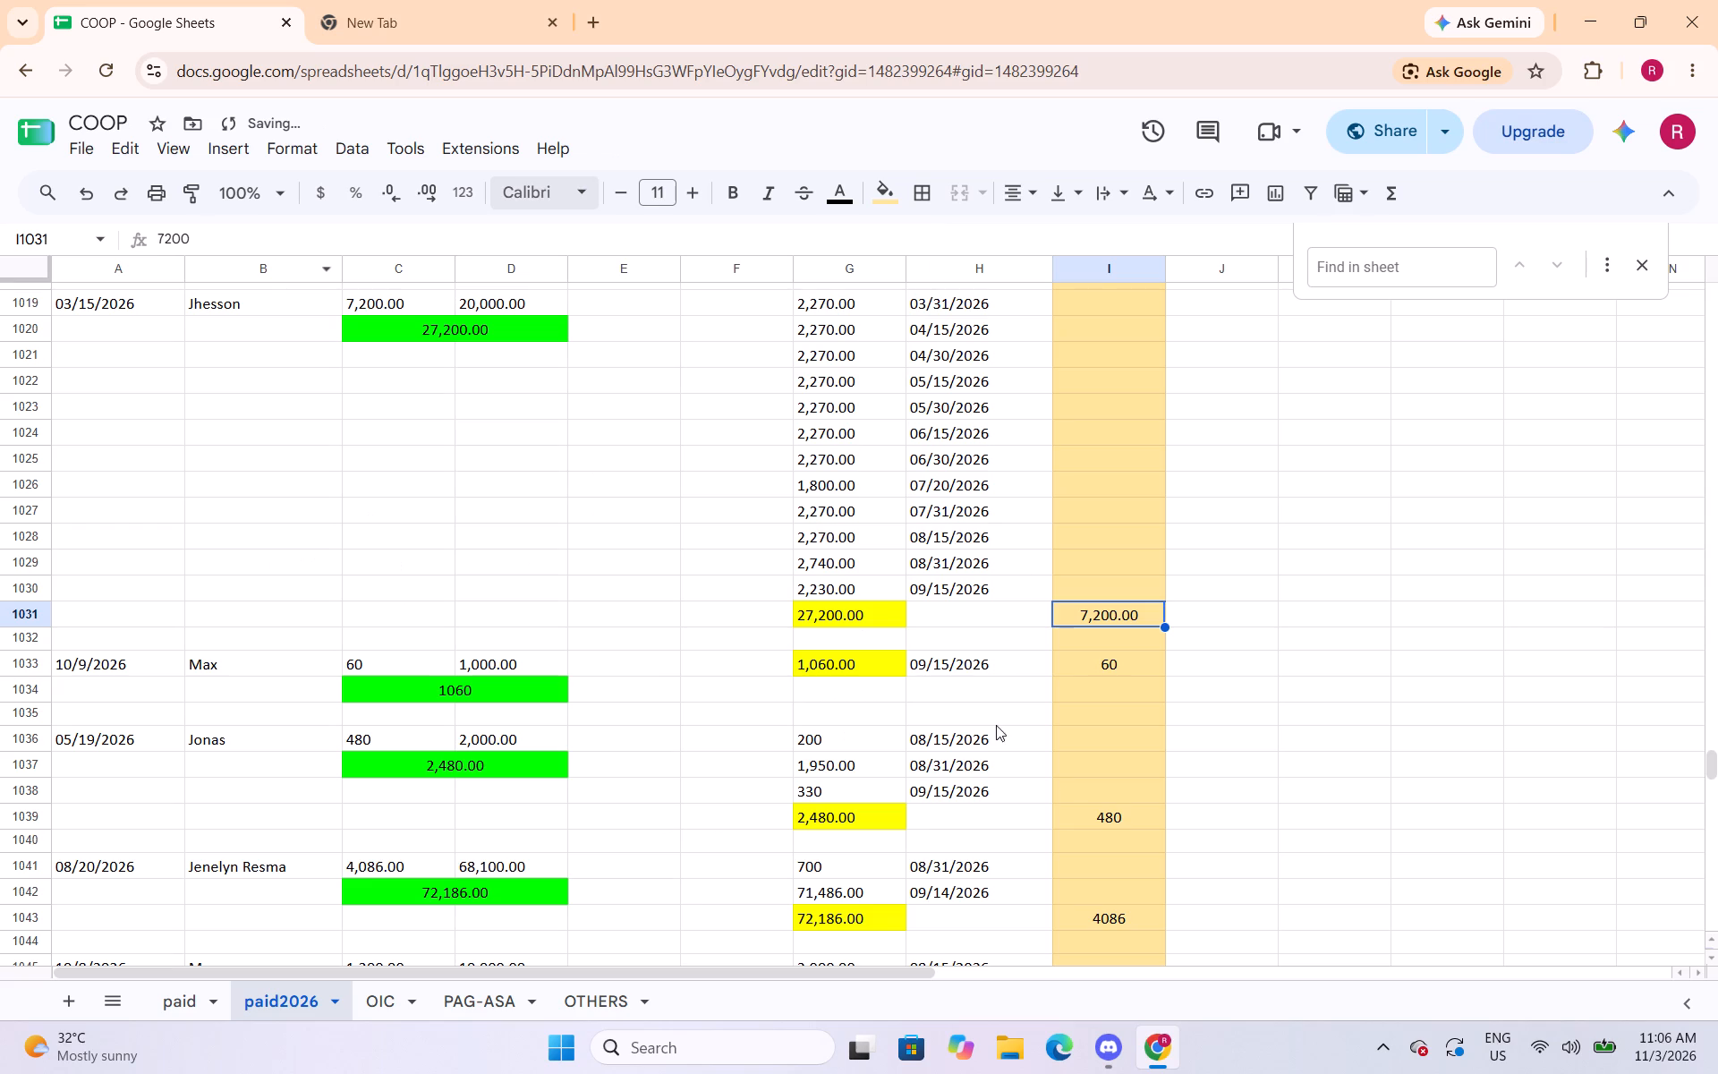
# Apply the Number format with thousands separator and two decimals to cells I1043 and I1049.
pyautogui.click(1141, 912)
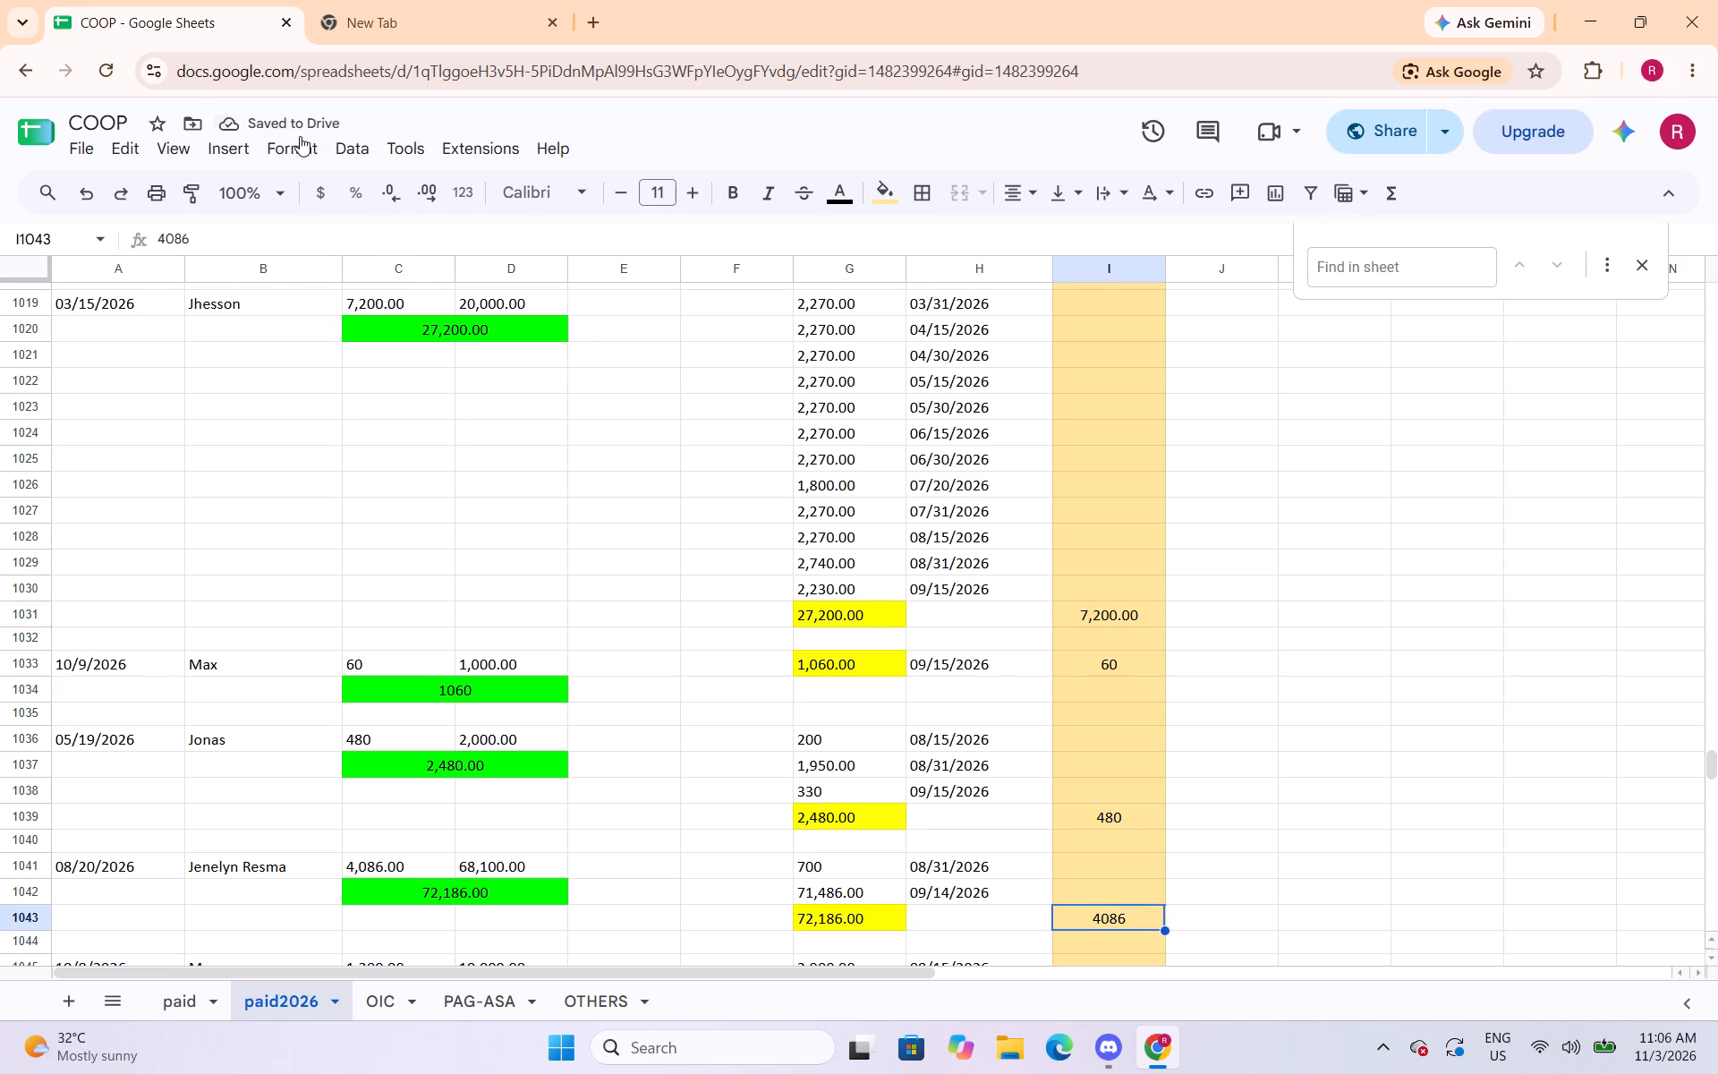
pyautogui.click(300, 136)
pyautogui.click(587, 121)
pyautogui.click(293, 153)
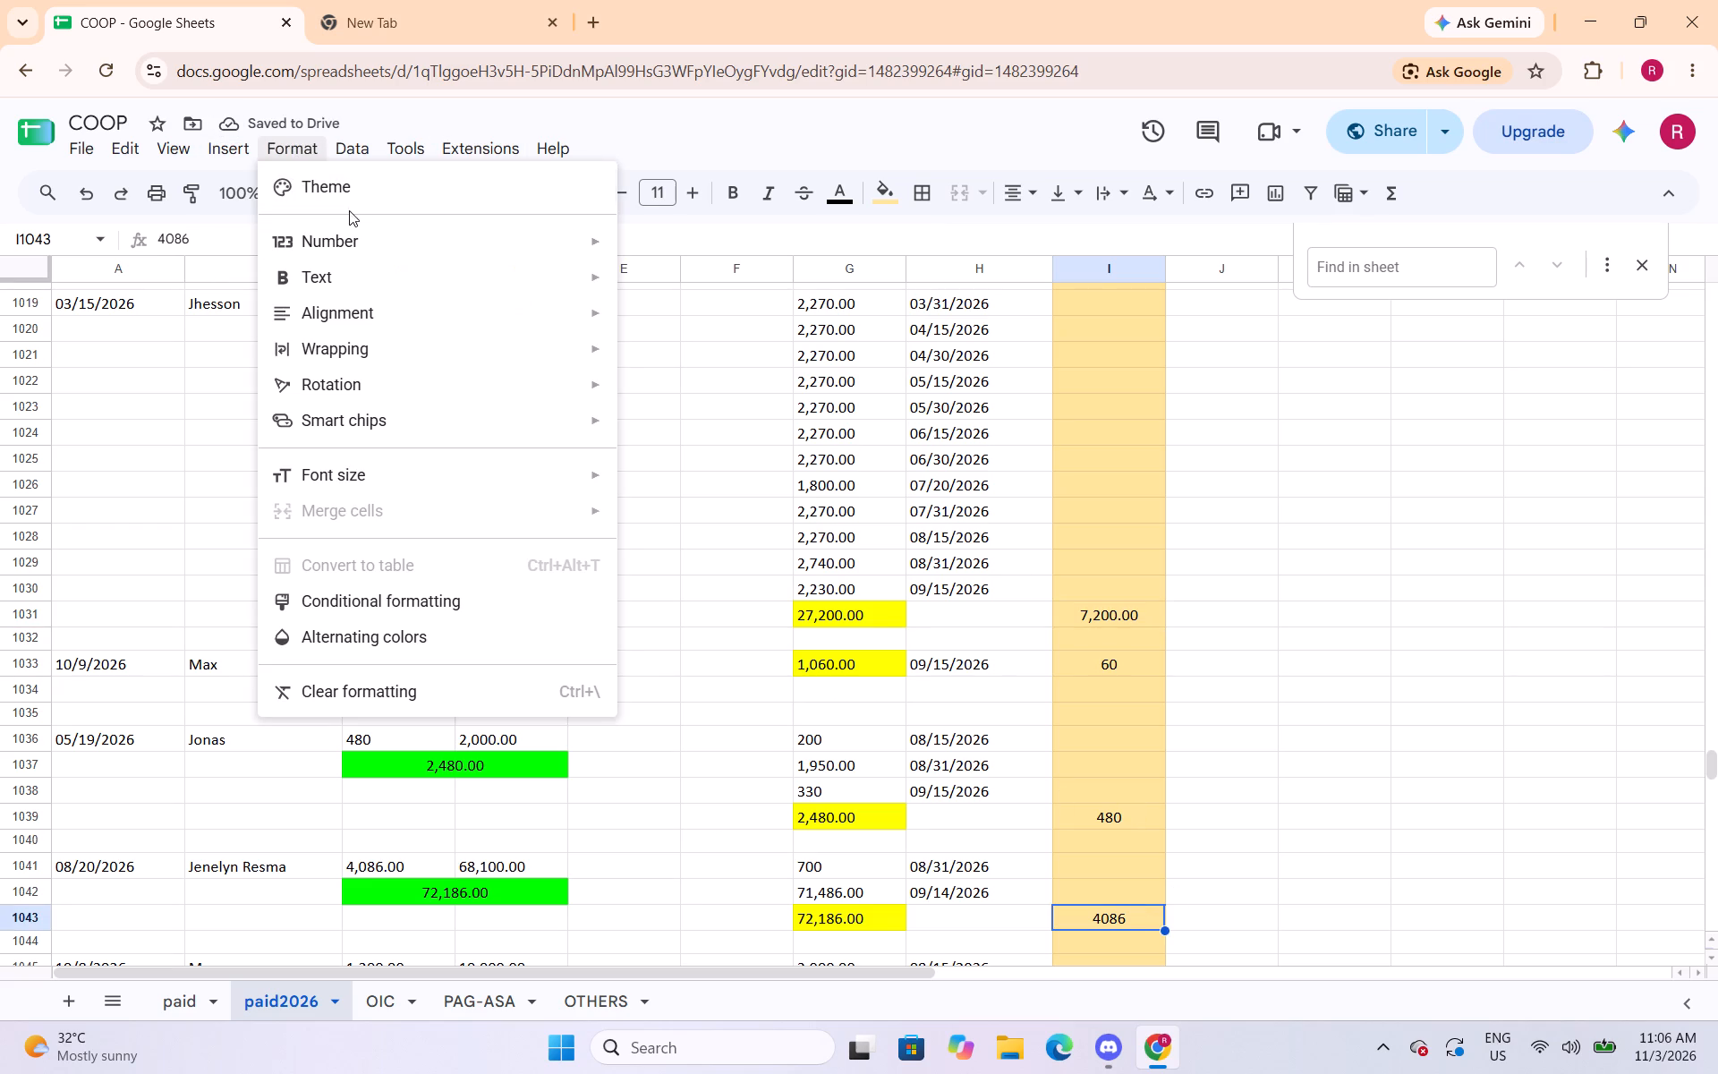
pyautogui.click(715, 338)
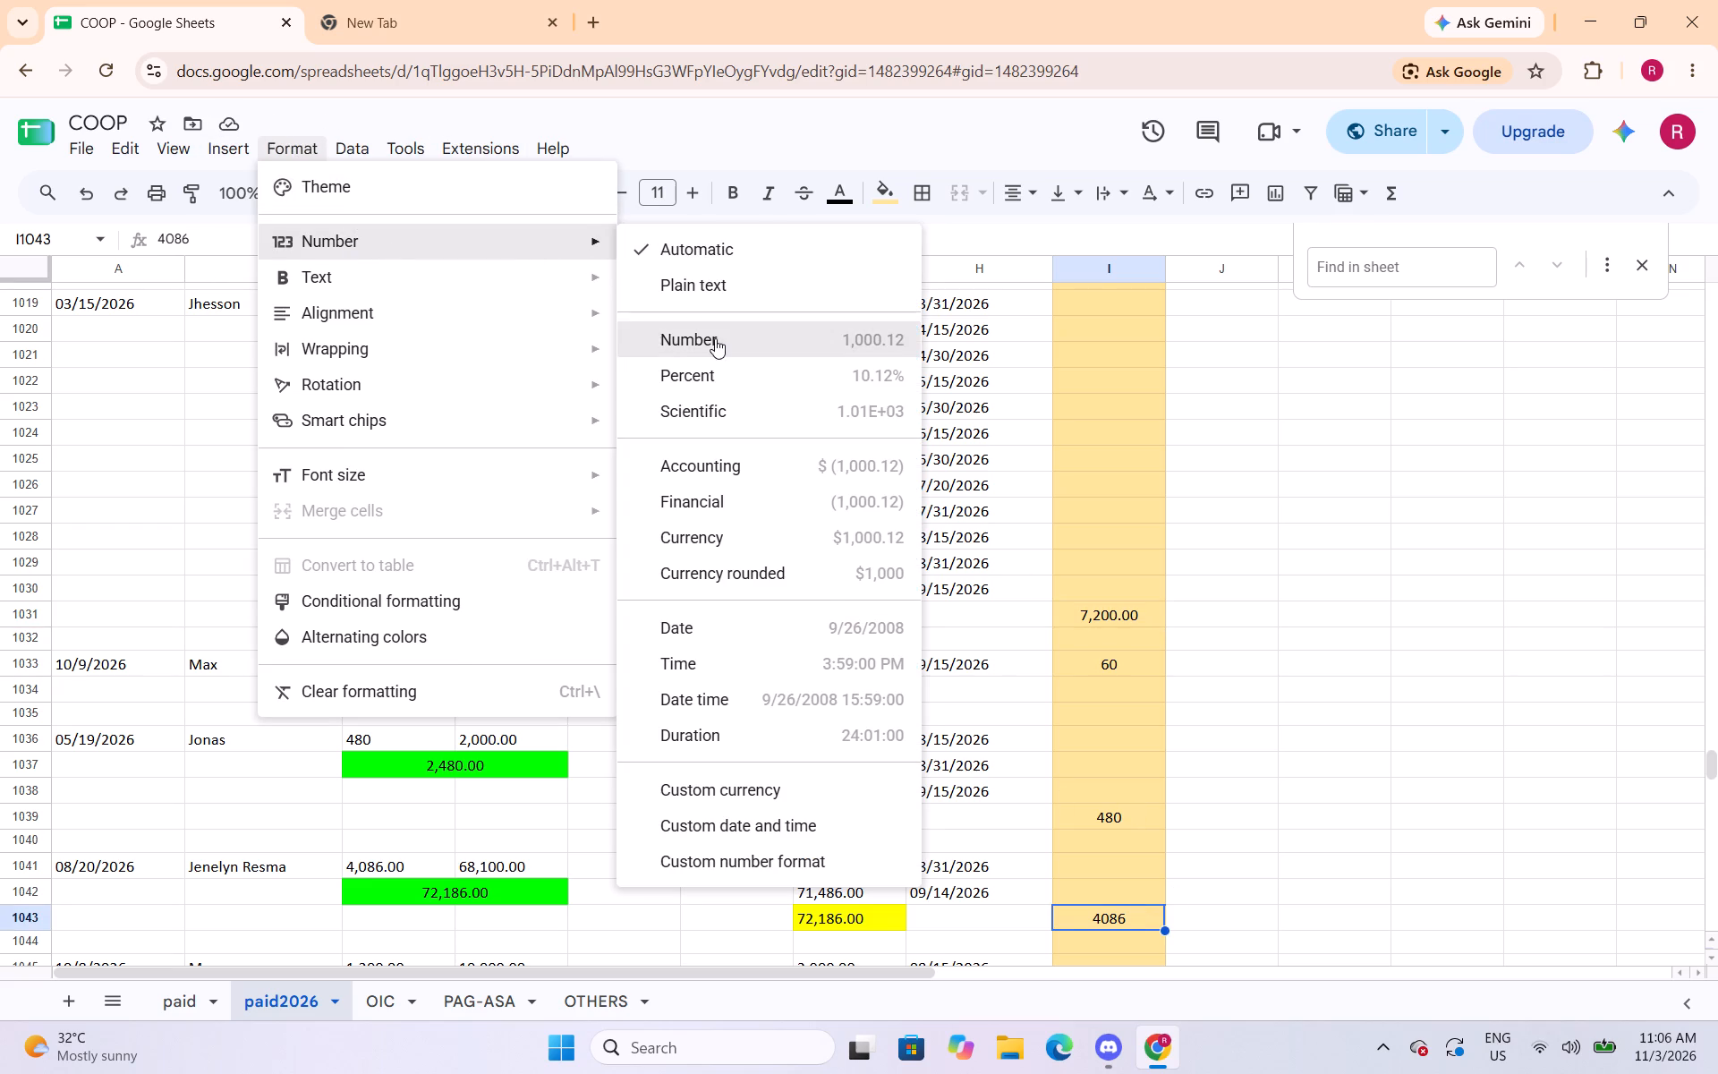
pyautogui.scroll(-5, 1362, 664)
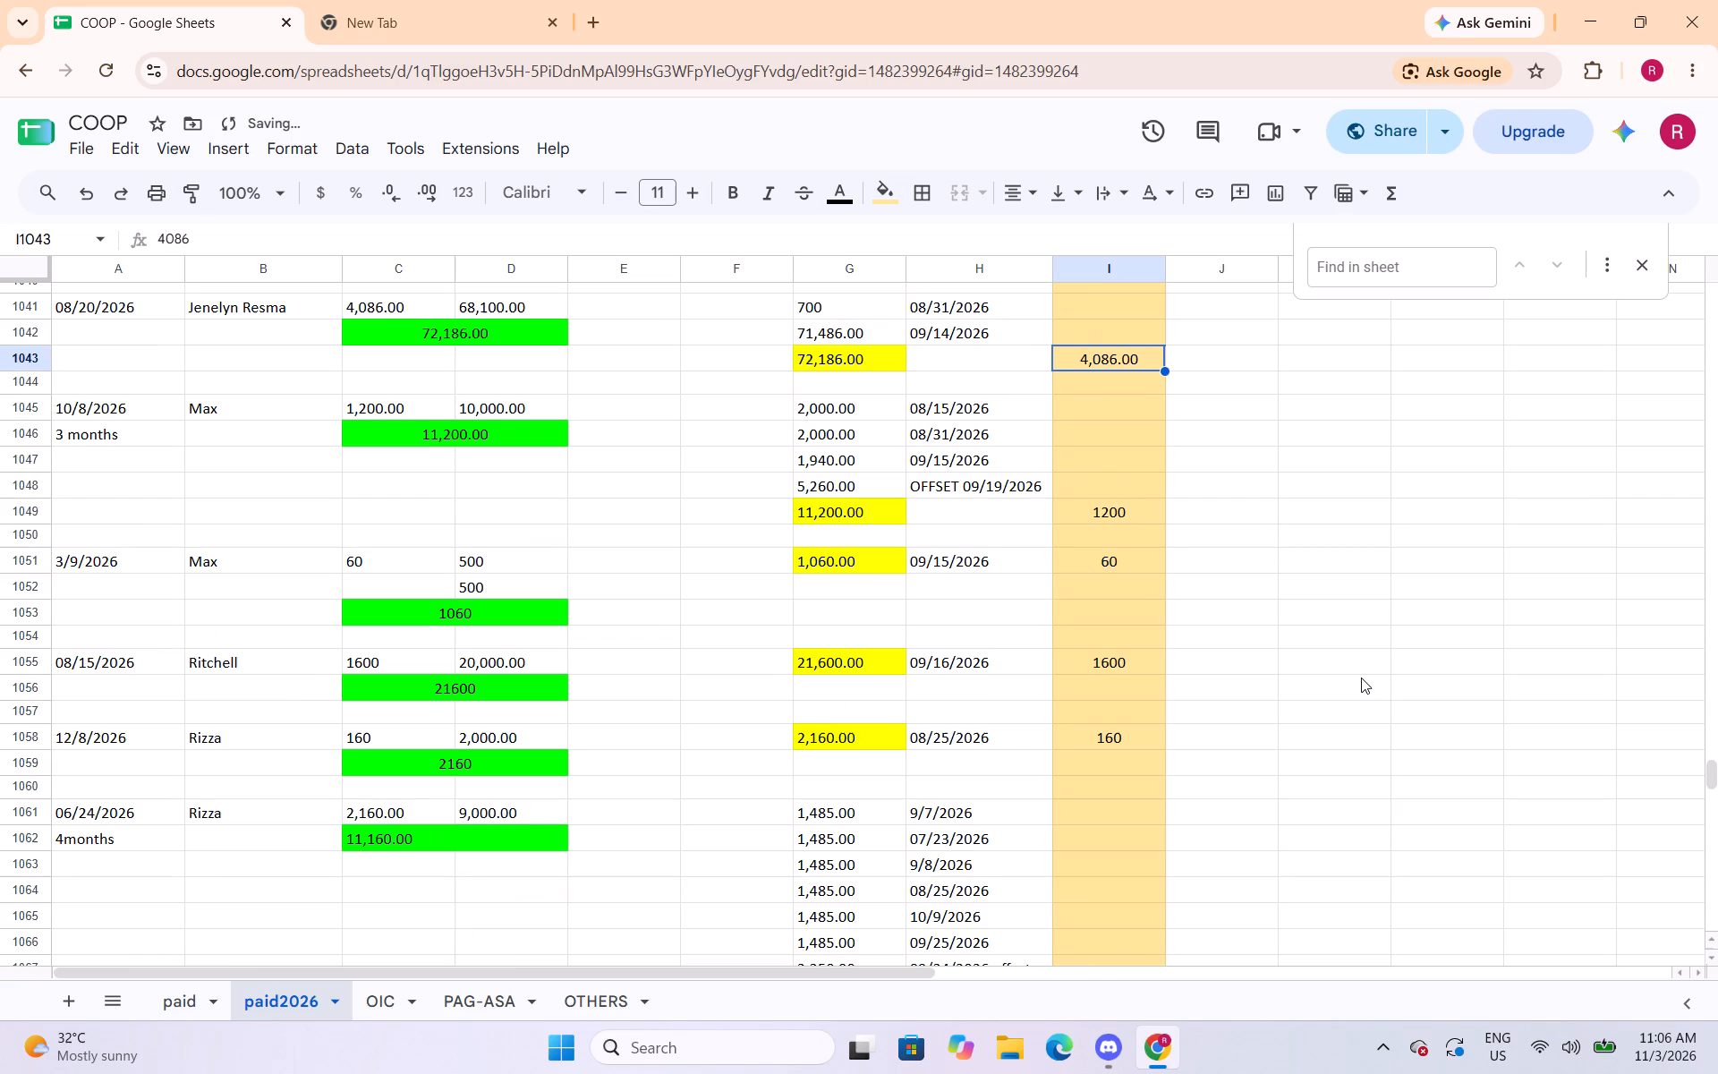
pyautogui.click(1108, 512)
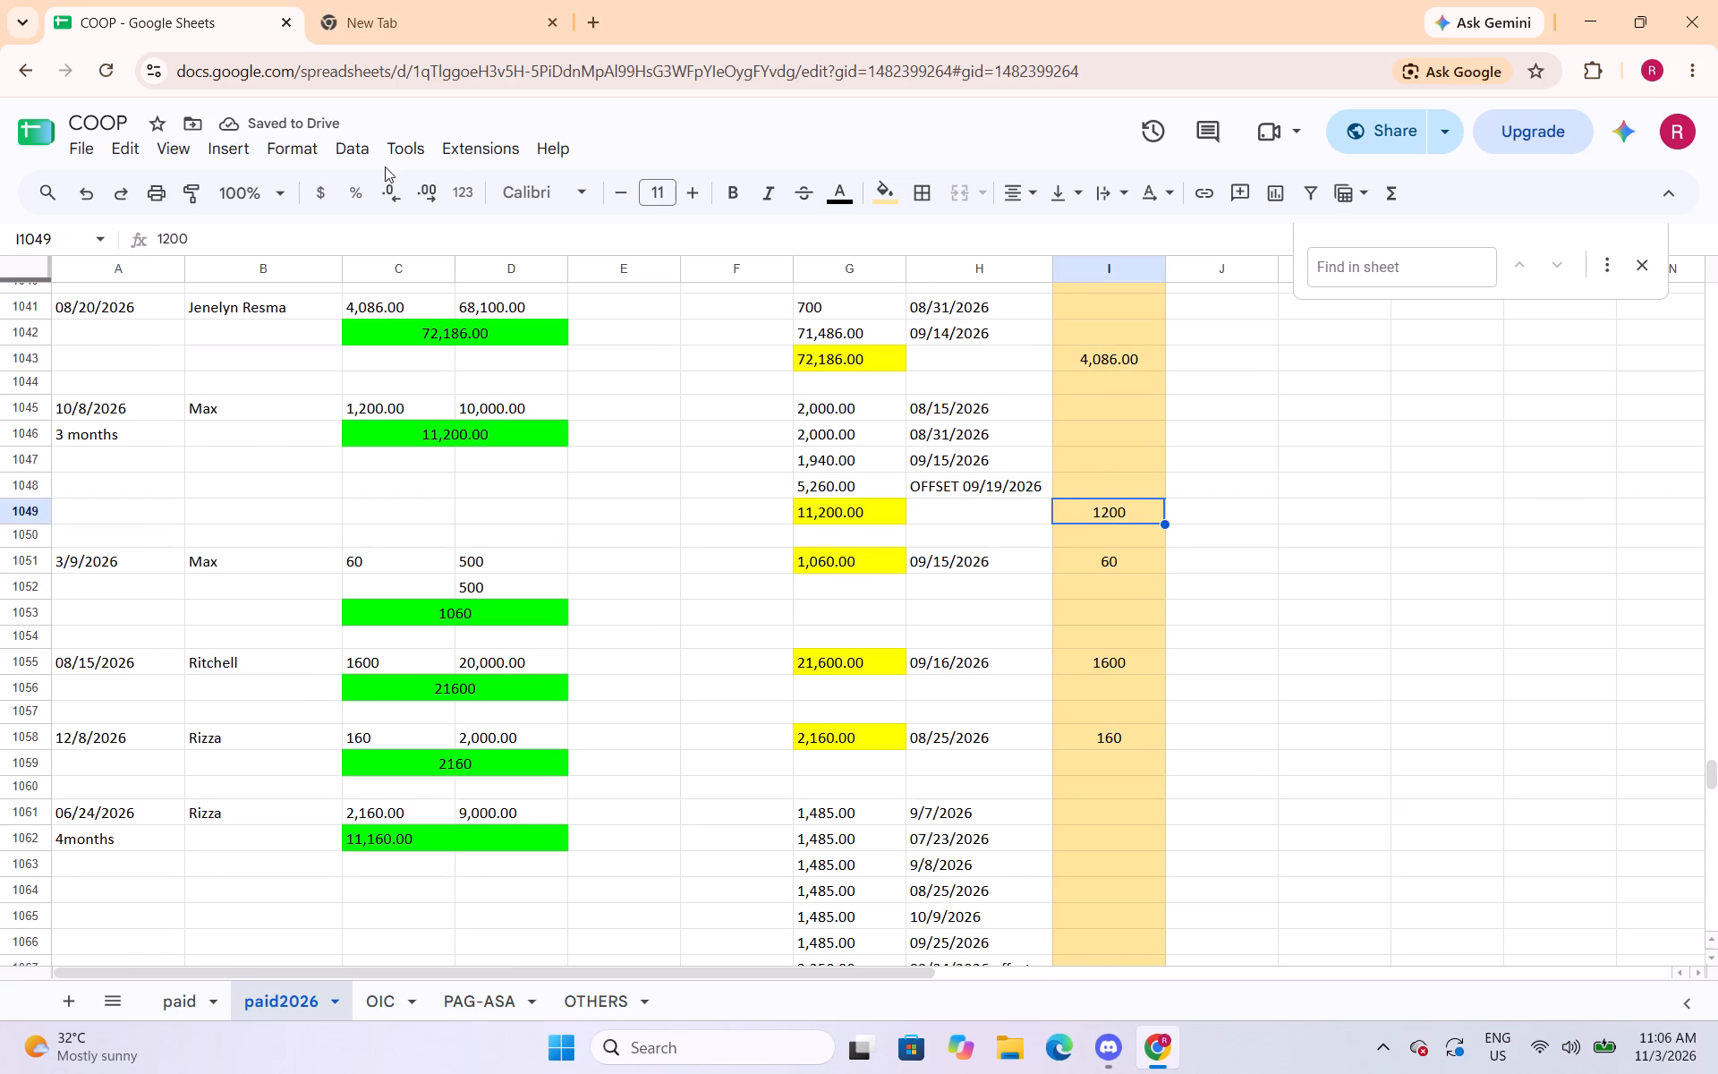
pyautogui.click(316, 158)
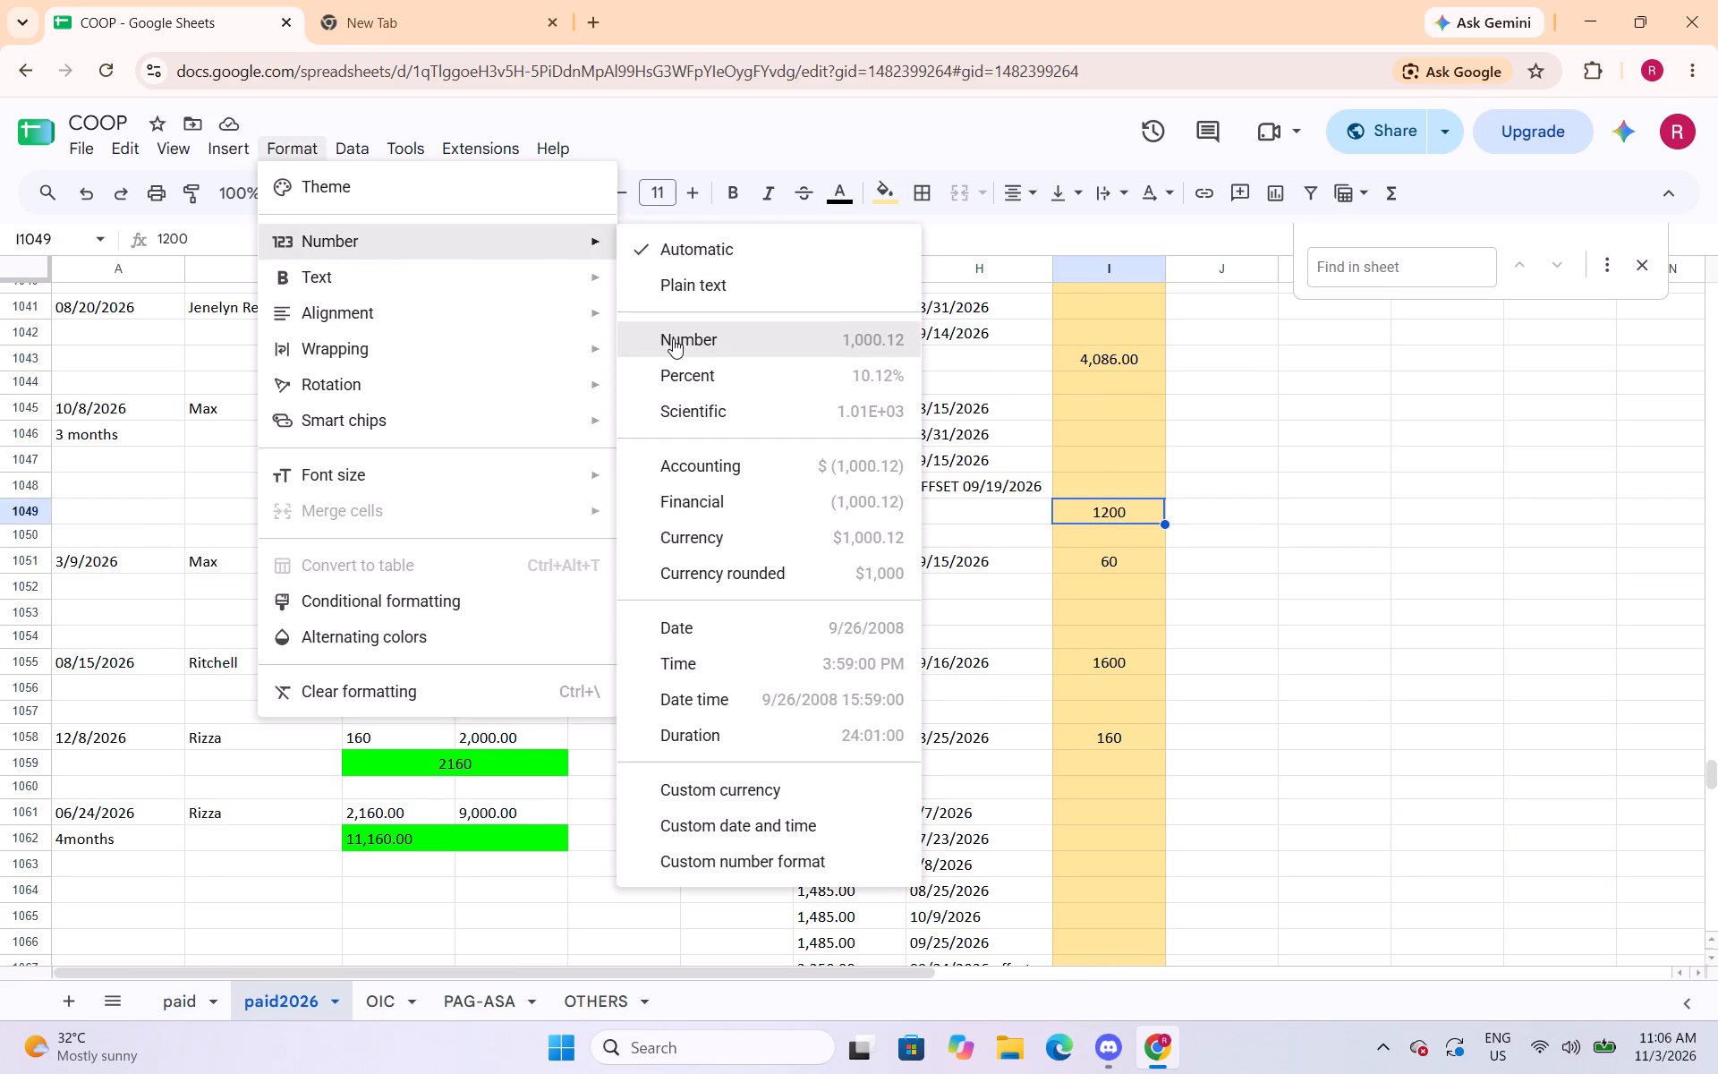
pyautogui.click(673, 340)
# Apply the Number format with thousands separator and two decimals to cells I1055 and I1068.
pyautogui.click(1084, 670)
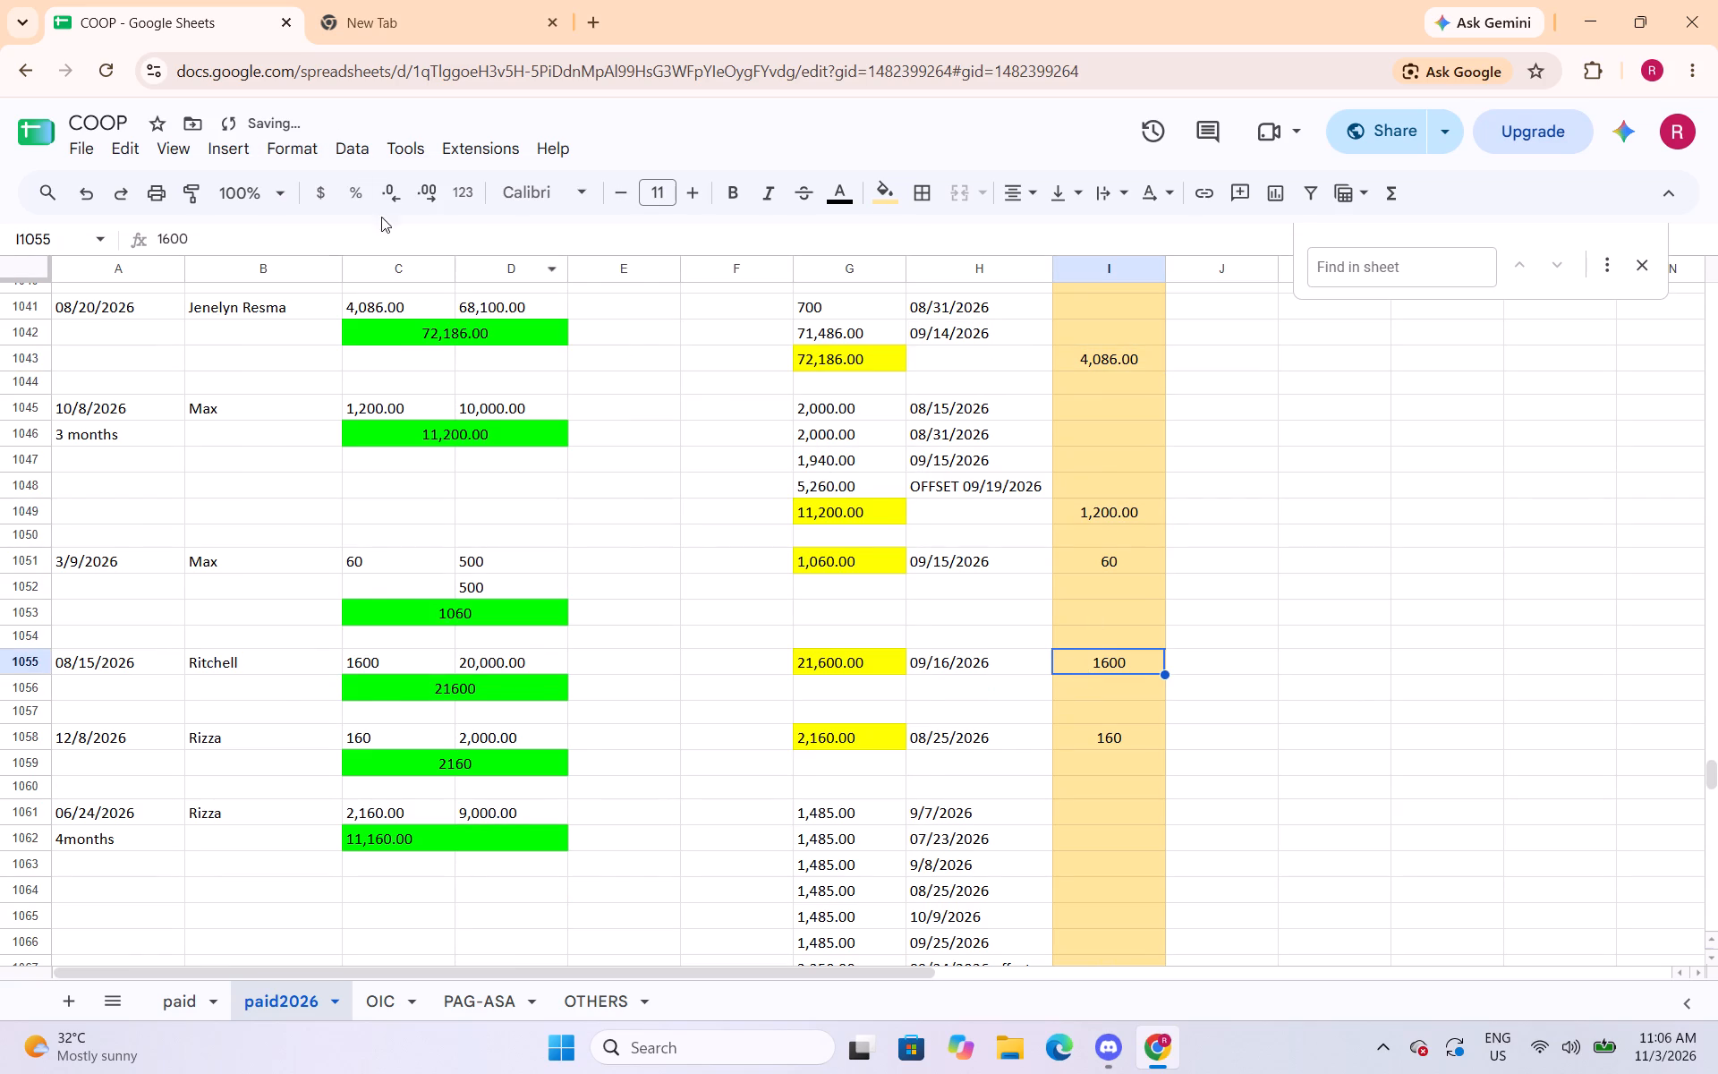
pyautogui.click(291, 149)
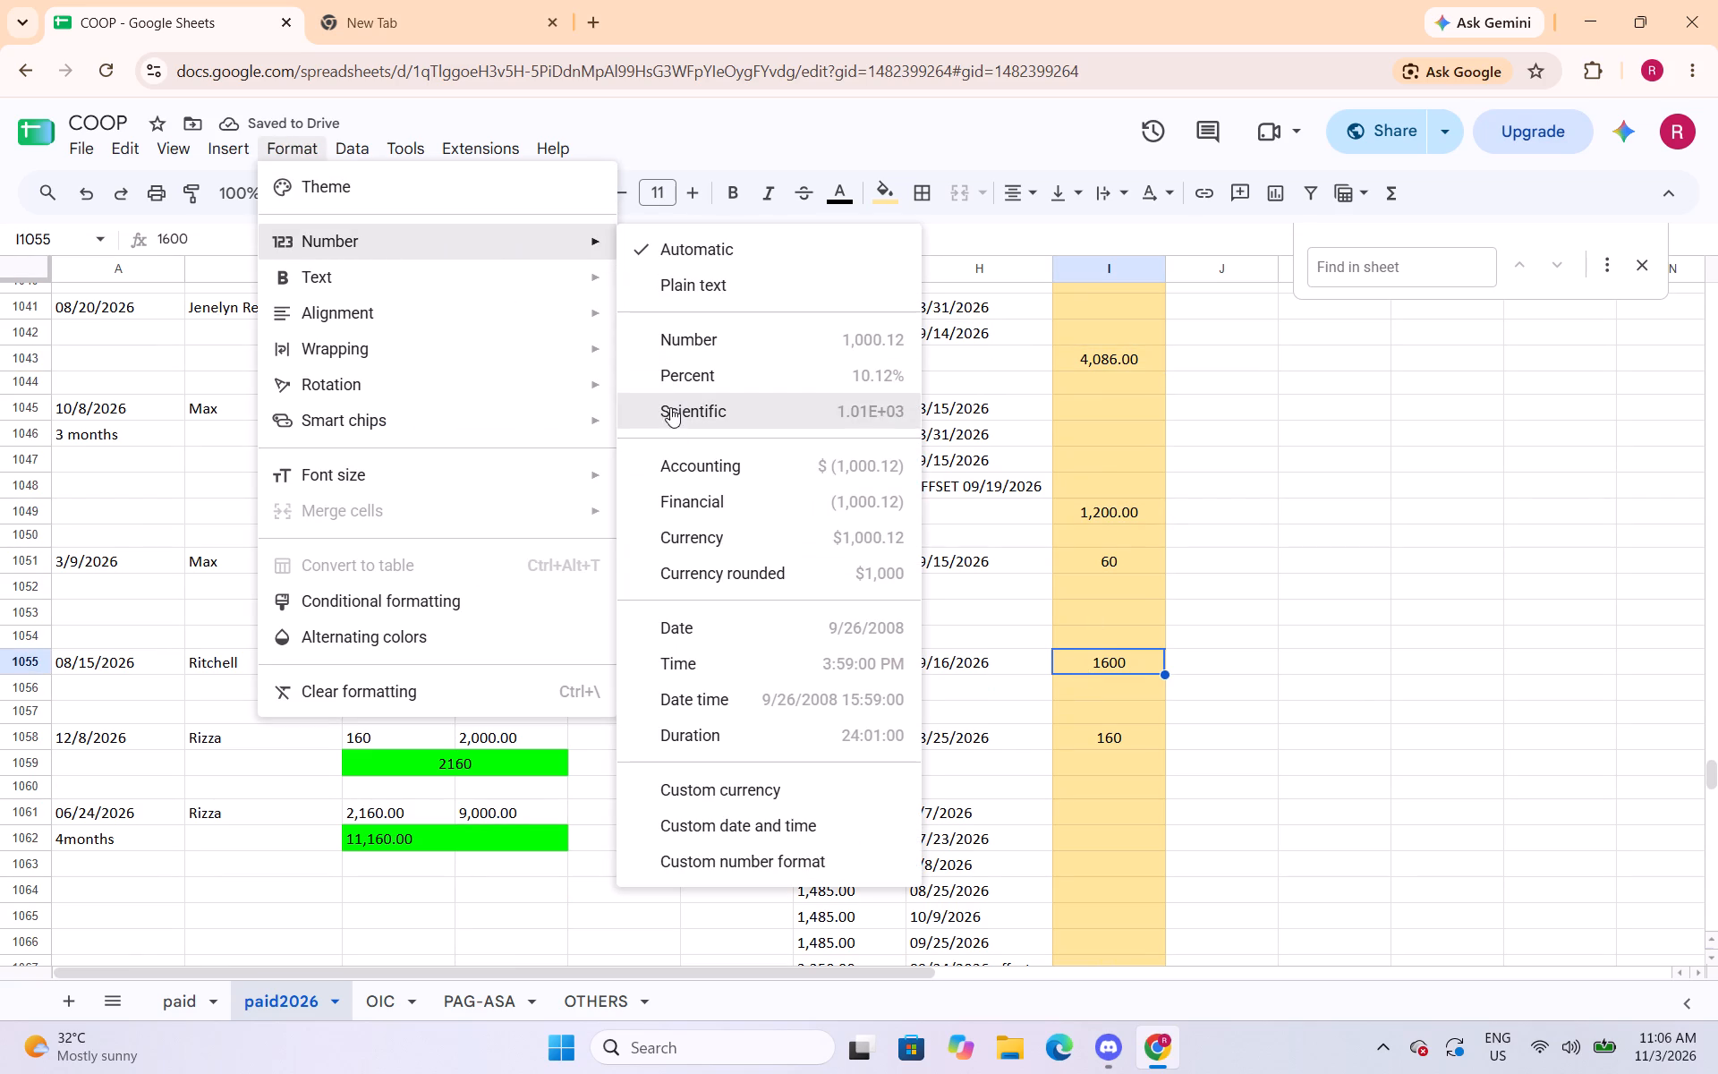
pyautogui.click(685, 341)
pyautogui.scroll(-1, 1254, 768)
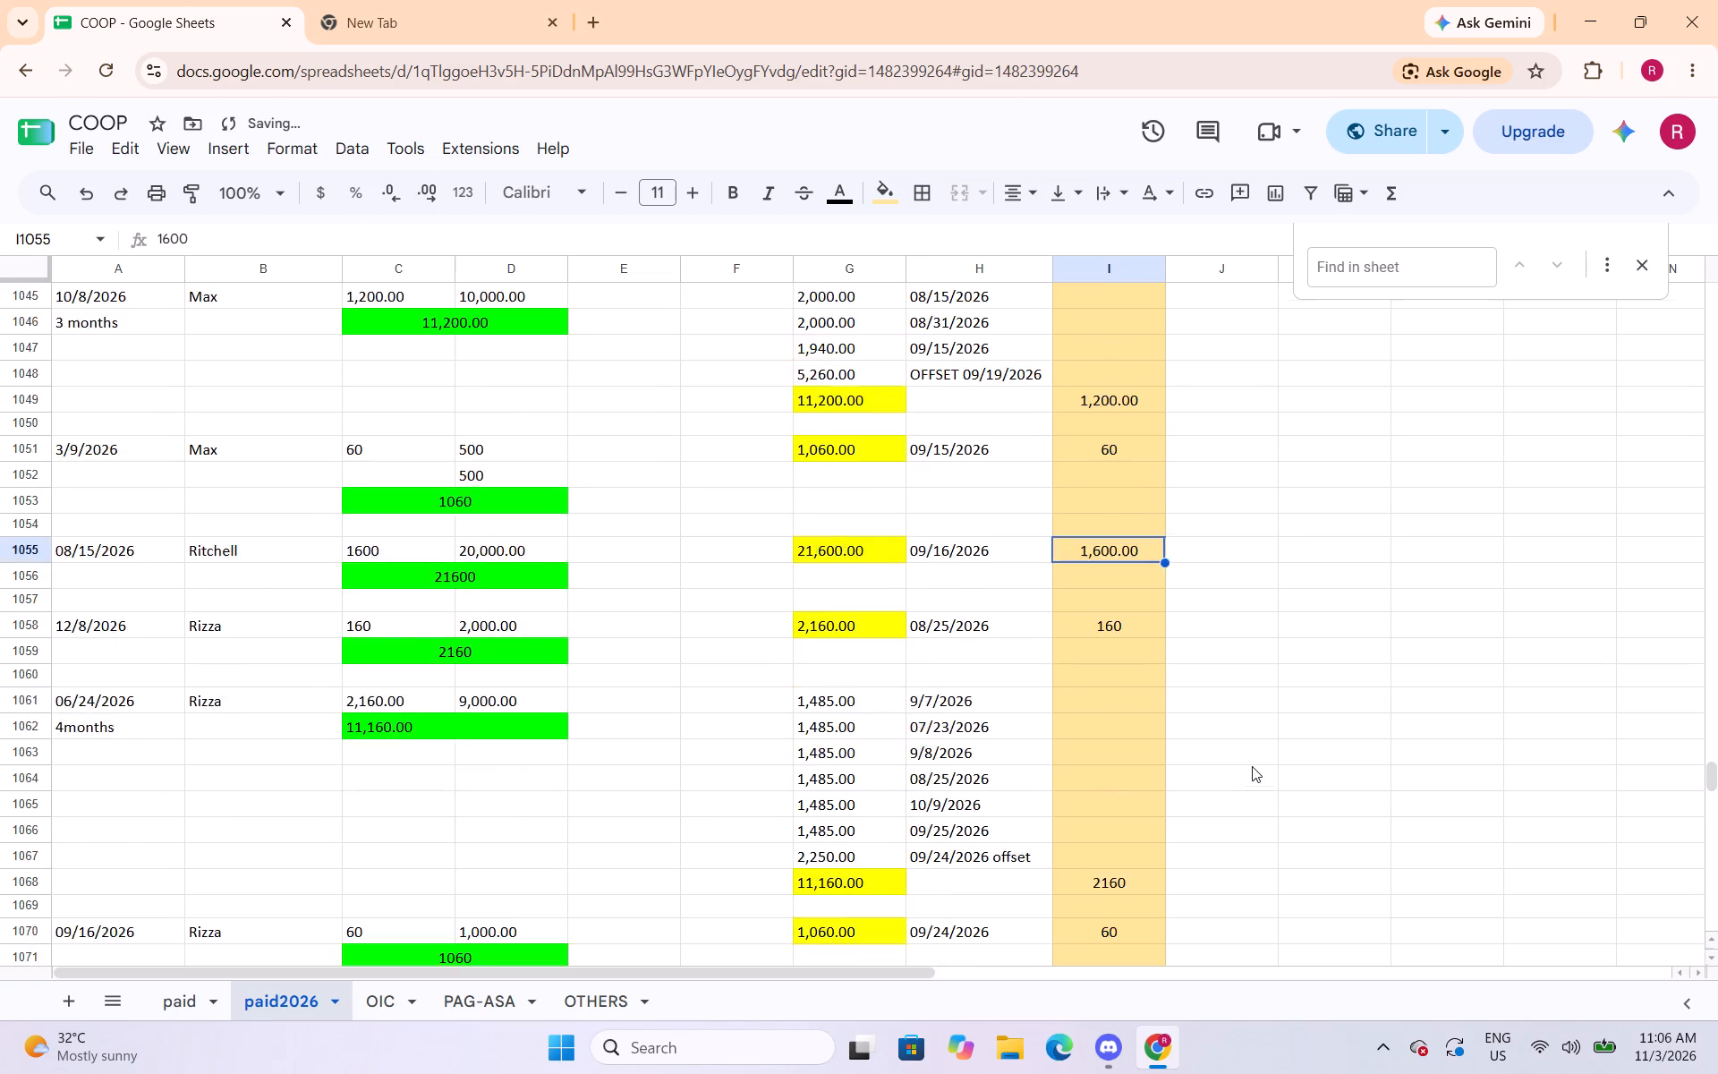
pyautogui.scroll(-3, 1252, 766)
pyautogui.click(1135, 539)
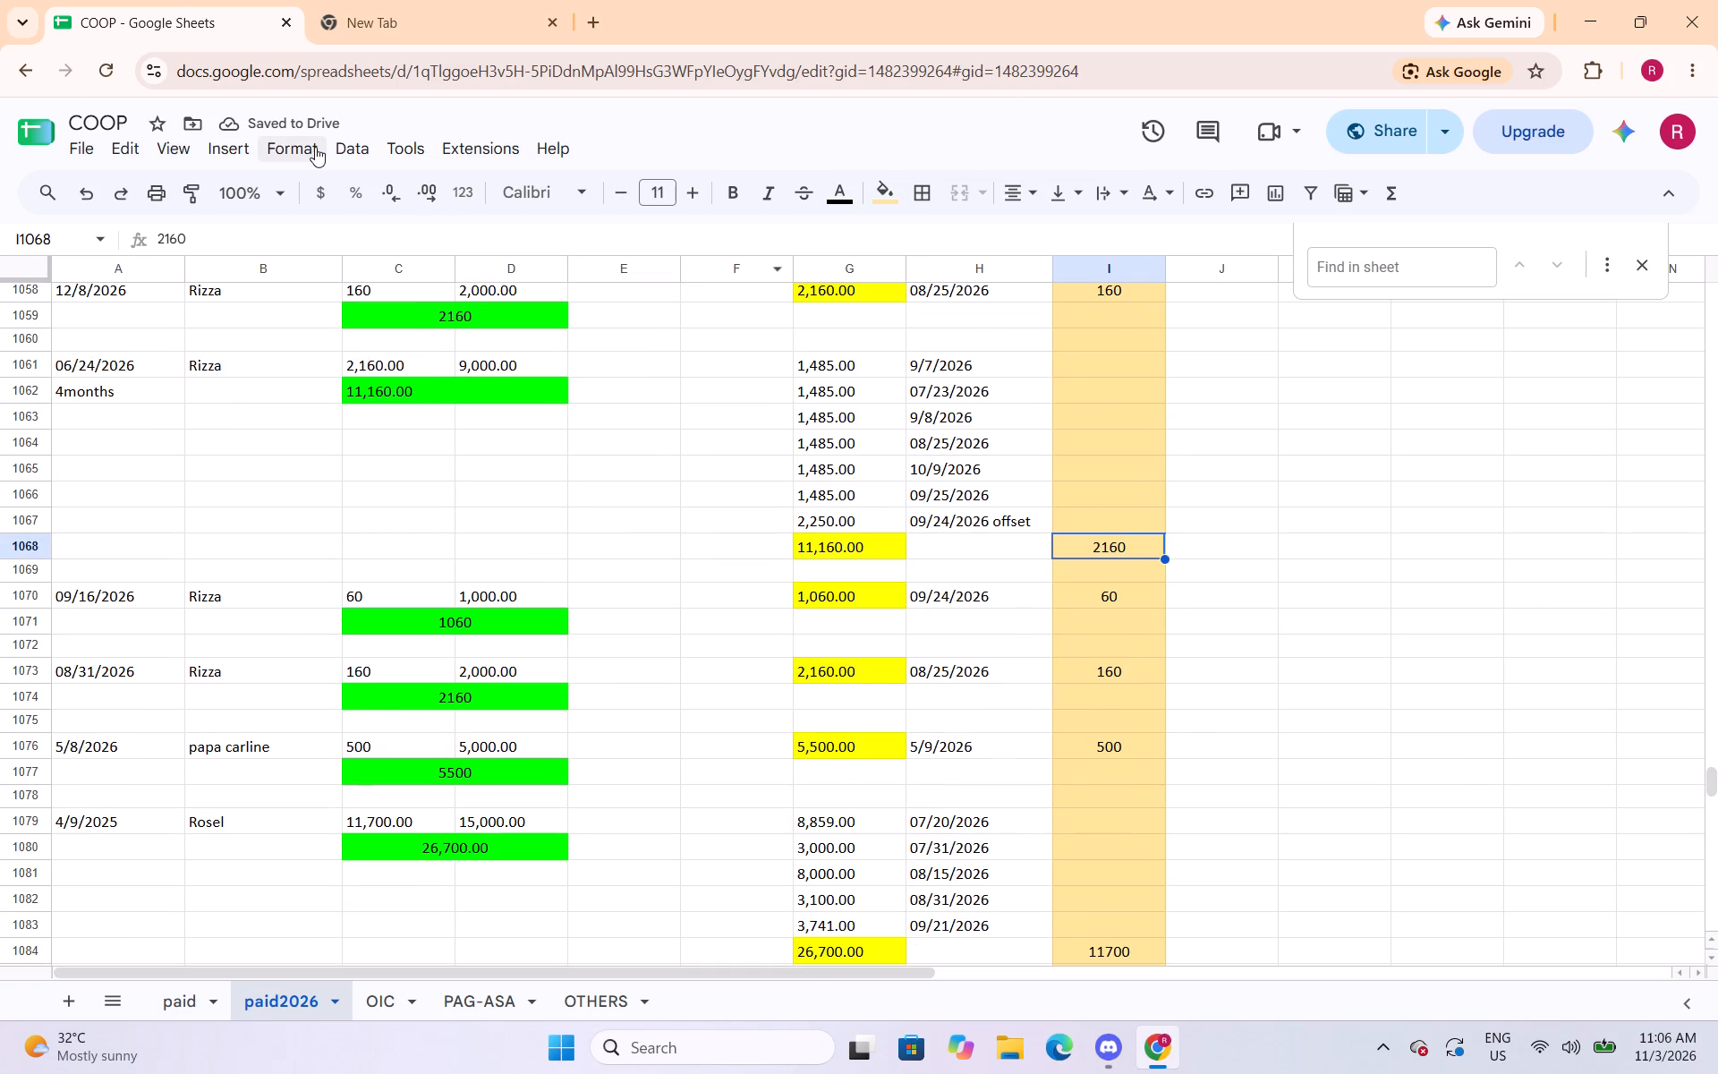
pyautogui.click(313, 147)
pyautogui.click(668, 352)
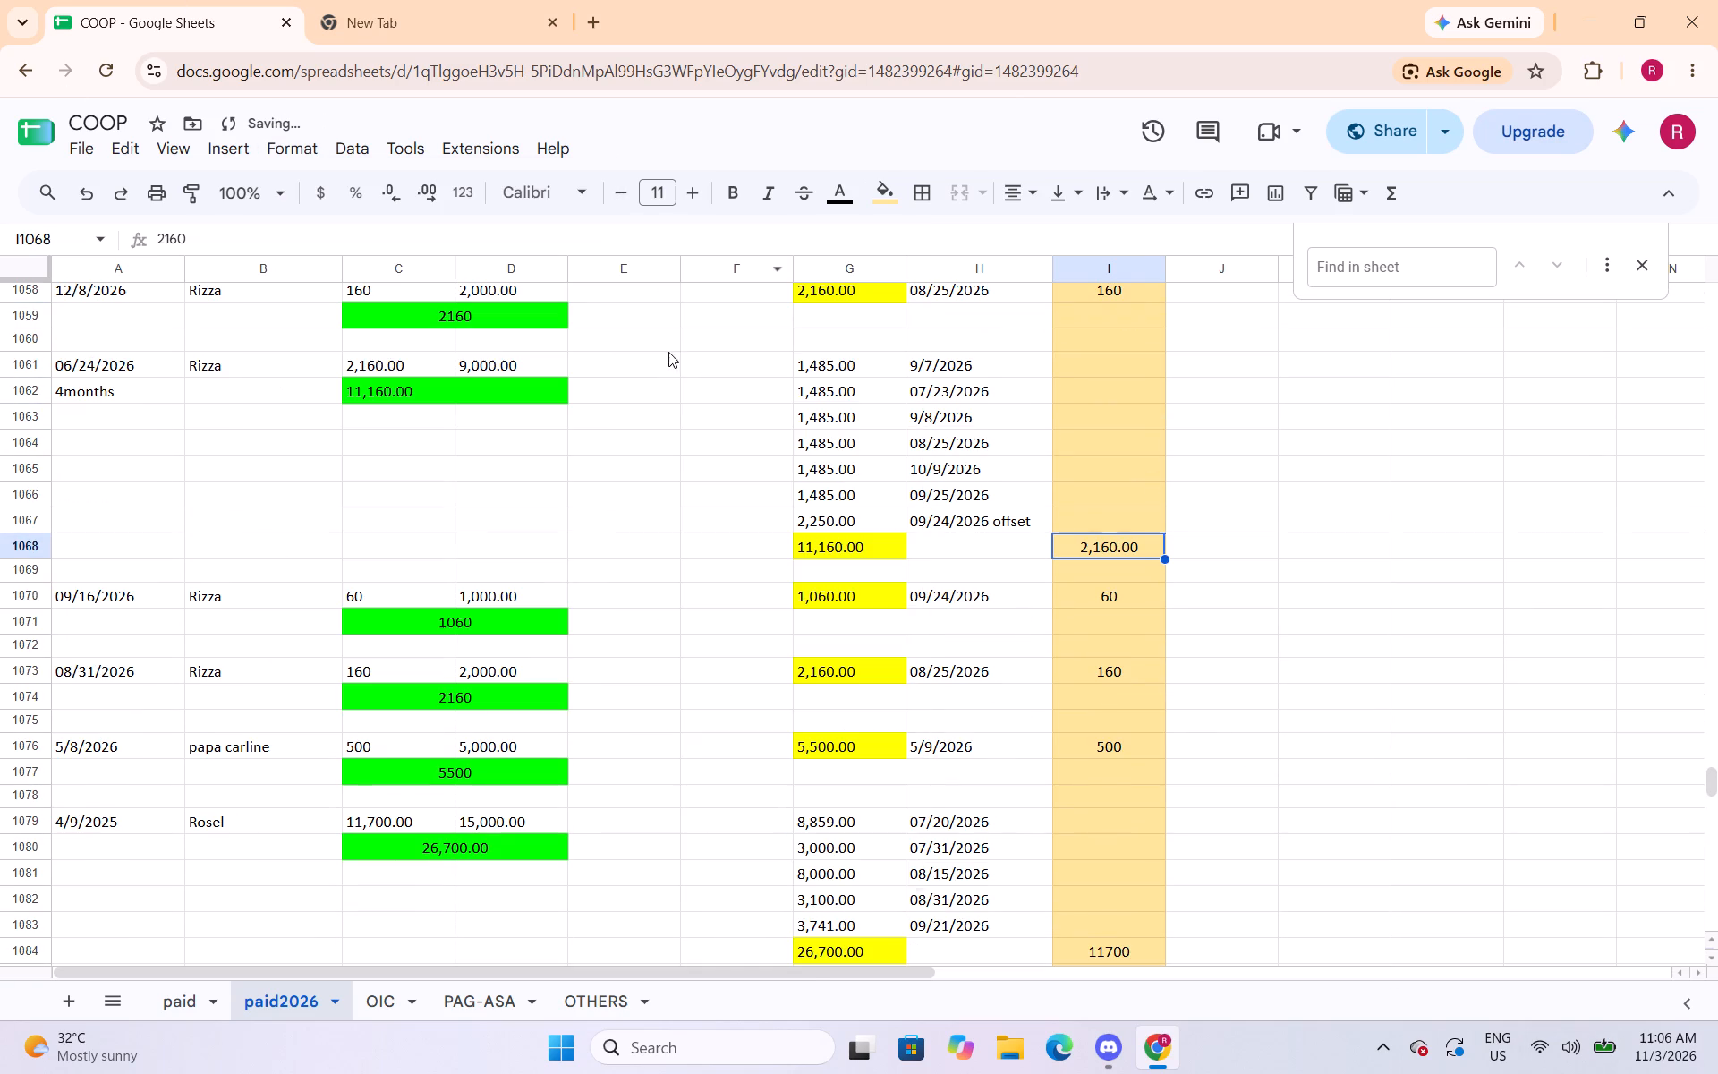
# Apply the Number format with thousands separator and two decimals to cells I1084 and I1106.
pyautogui.scroll(-2, 1174, 777)
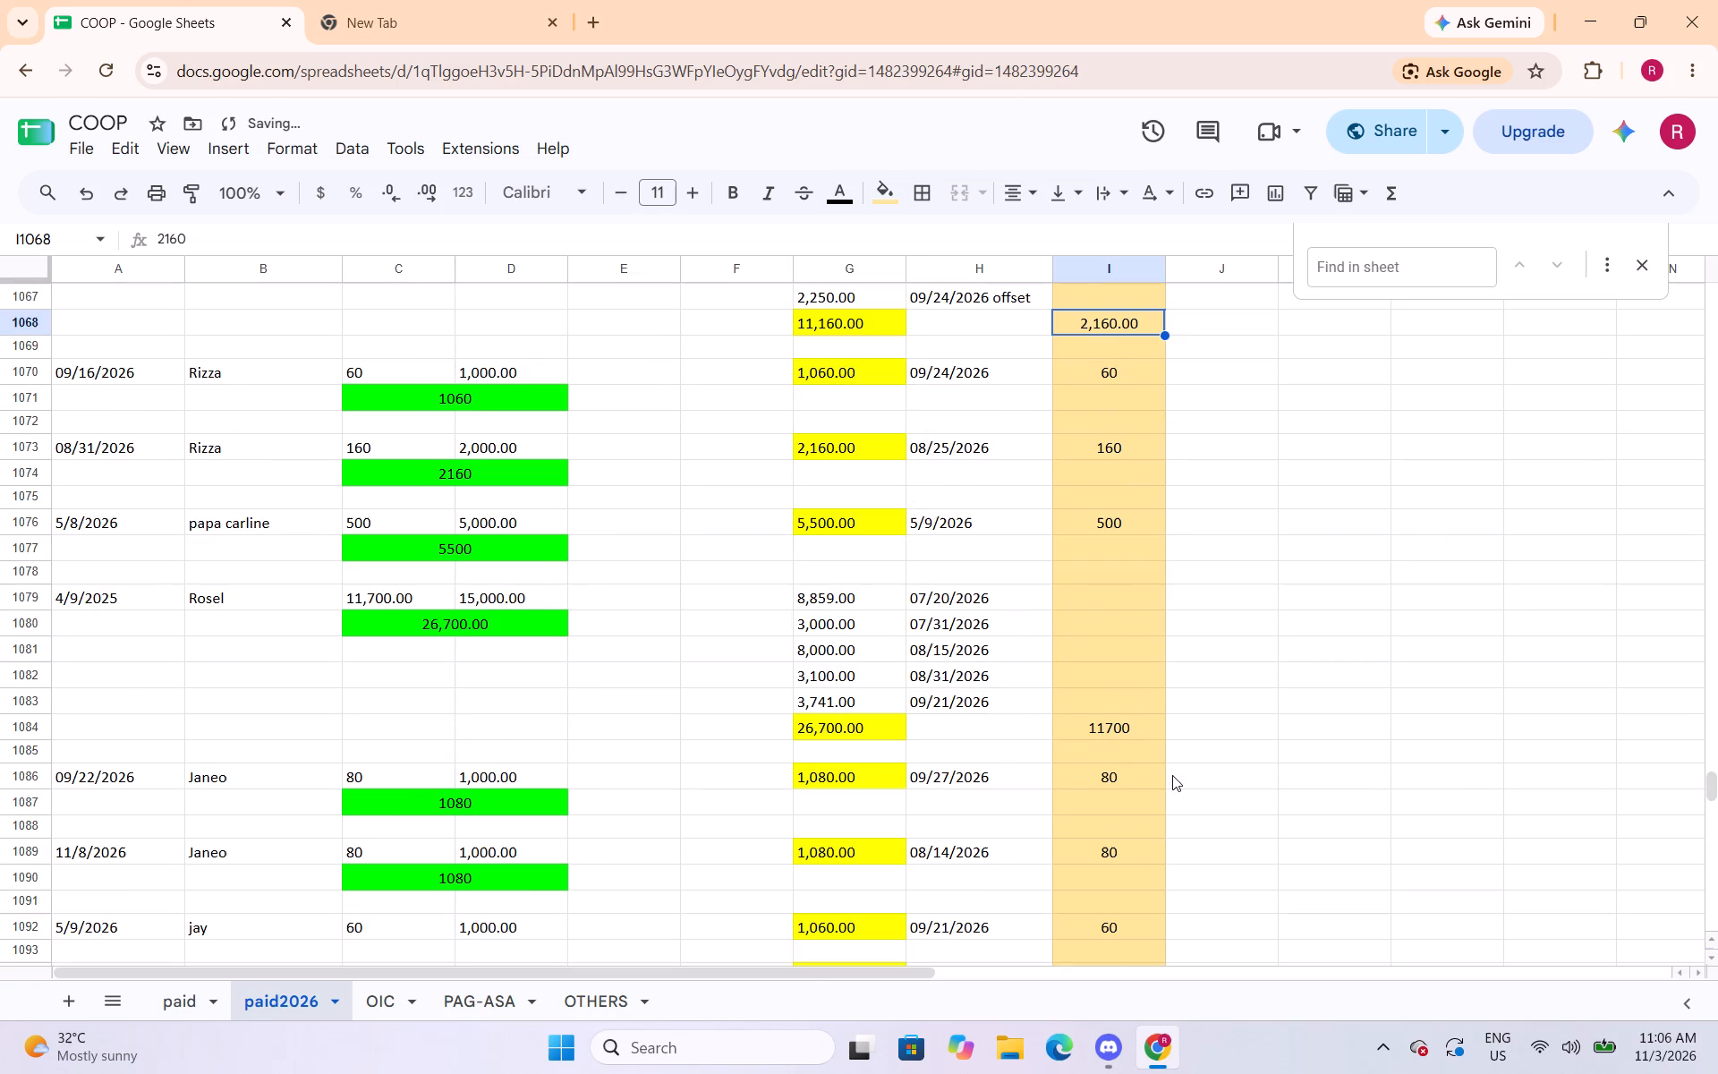
pyautogui.click(1117, 730)
pyautogui.click(285, 149)
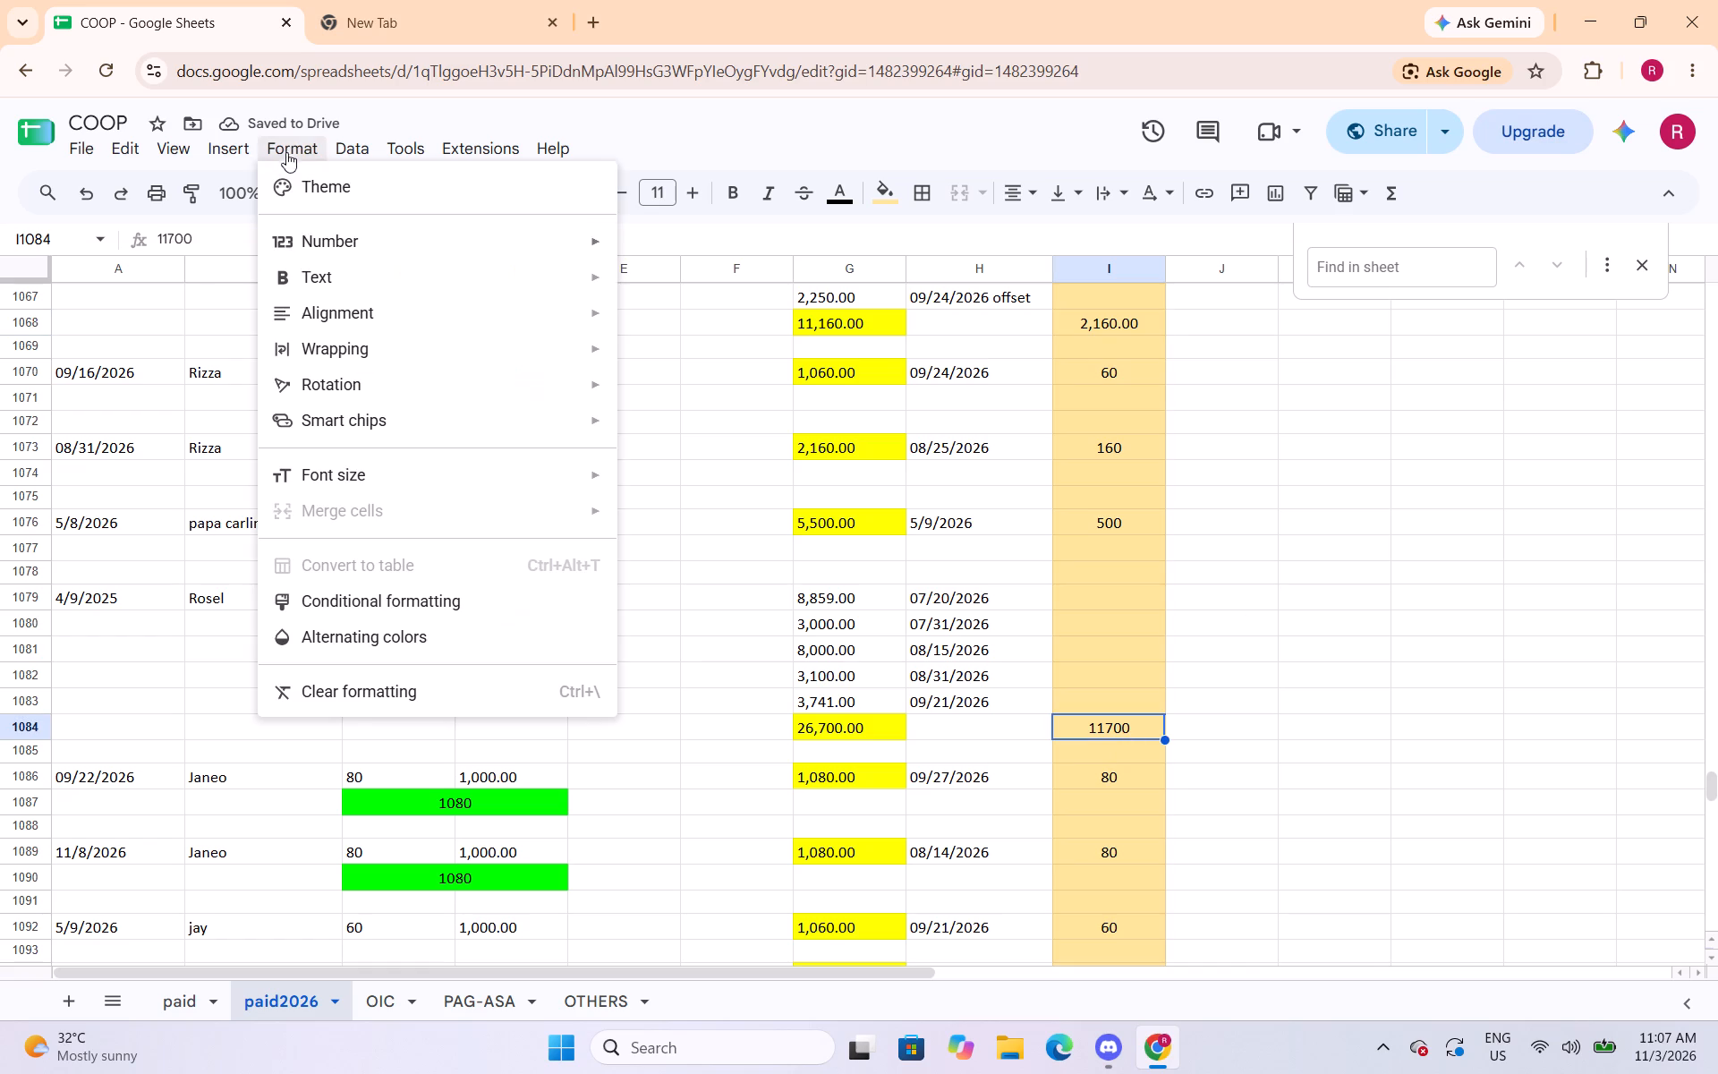
pyautogui.click(693, 341)
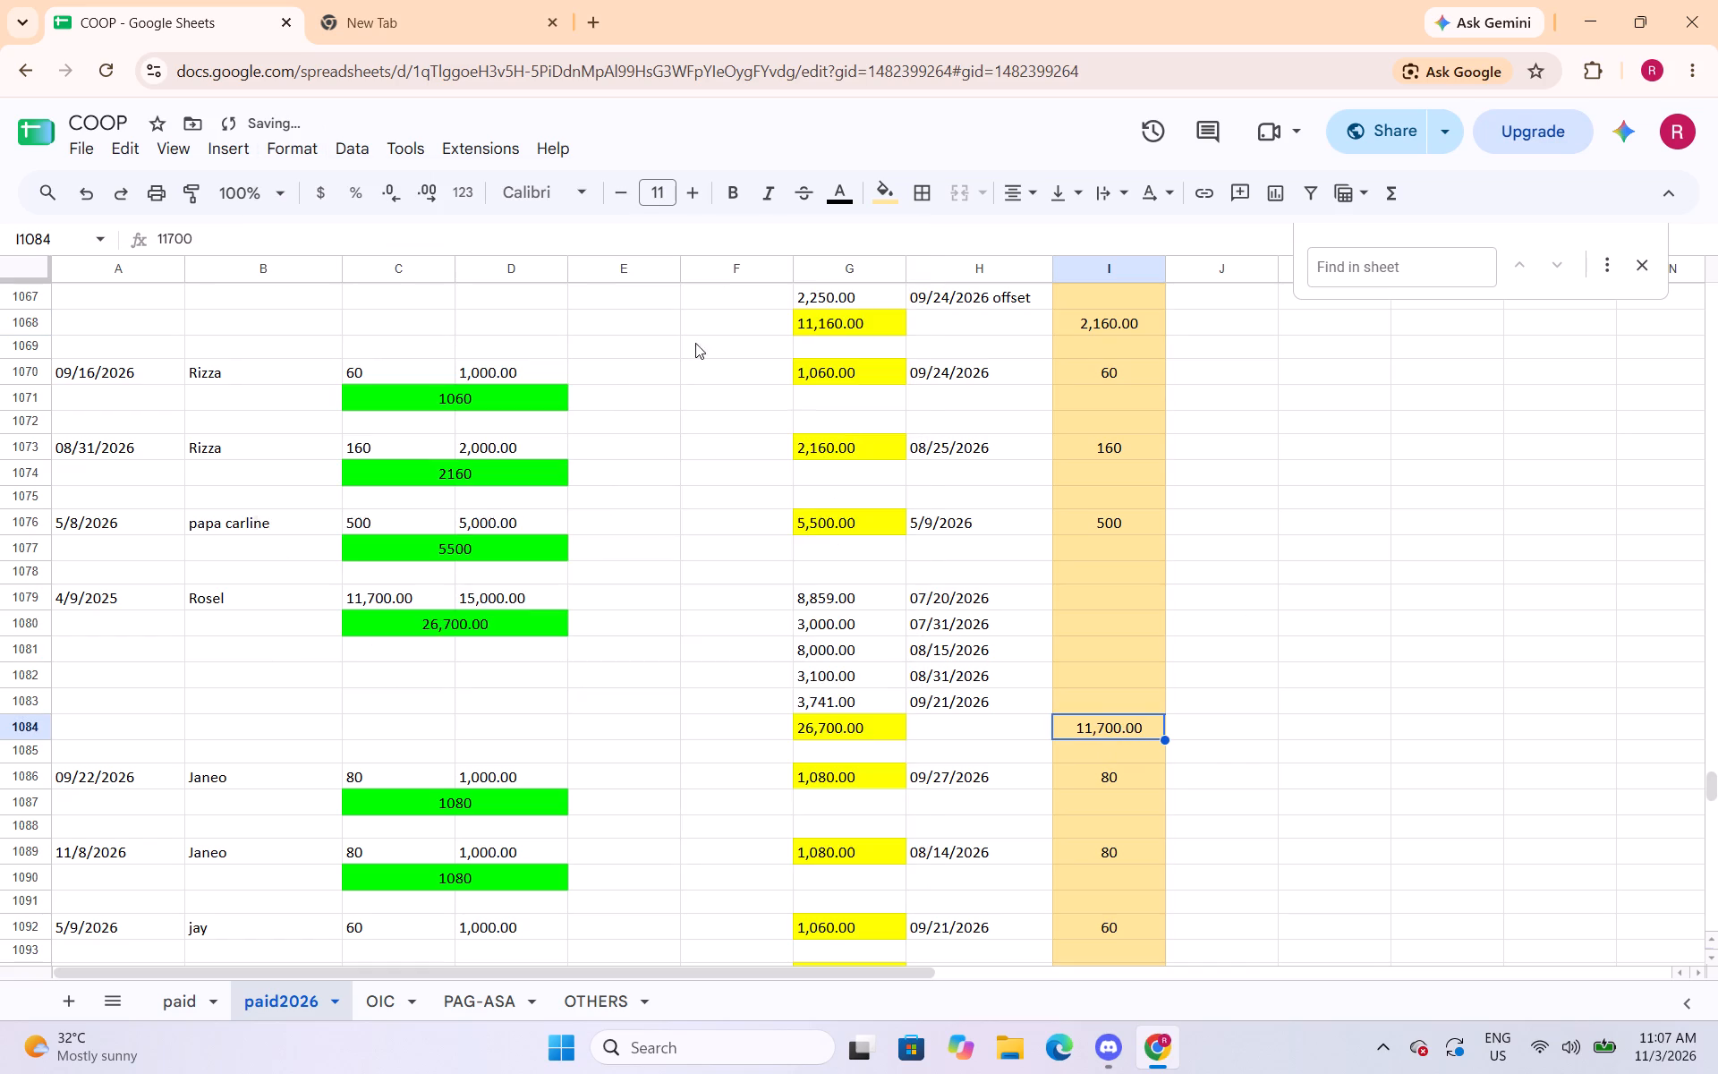
pyautogui.scroll(-3, 1225, 745)
pyautogui.scroll(-2, 1147, 729)
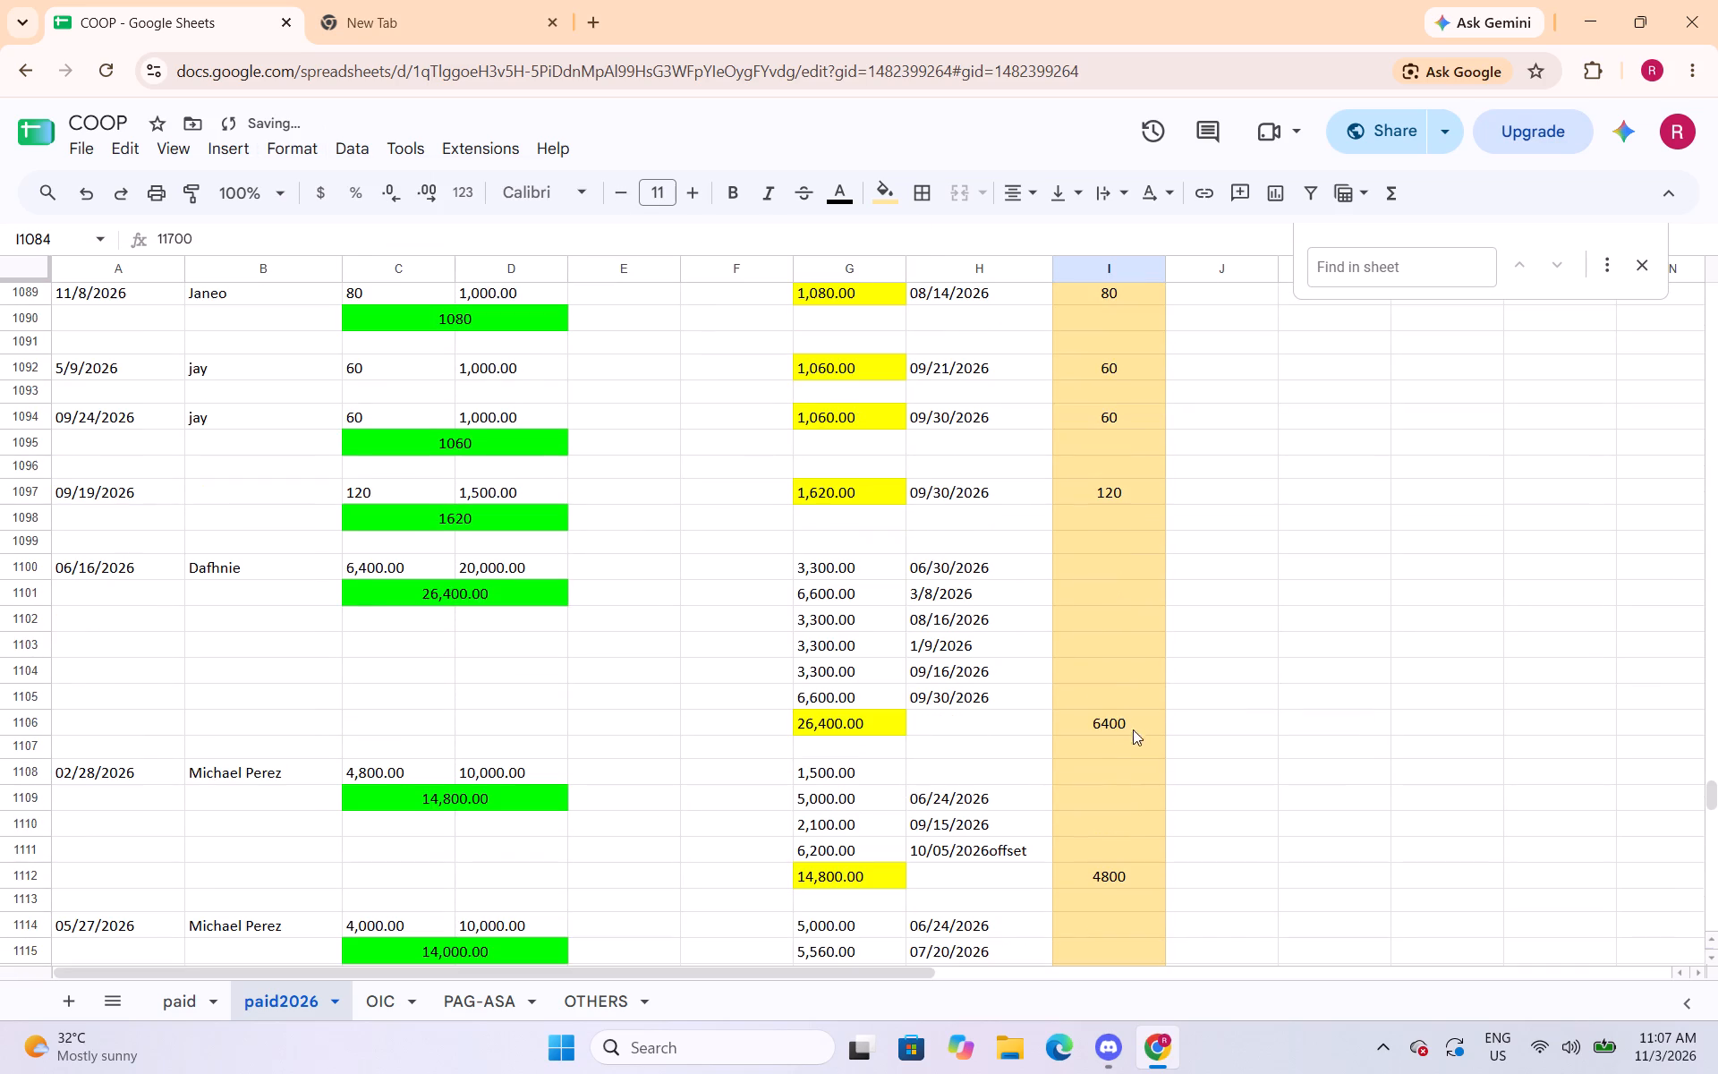
pyautogui.click(1125, 726)
pyautogui.click(285, 149)
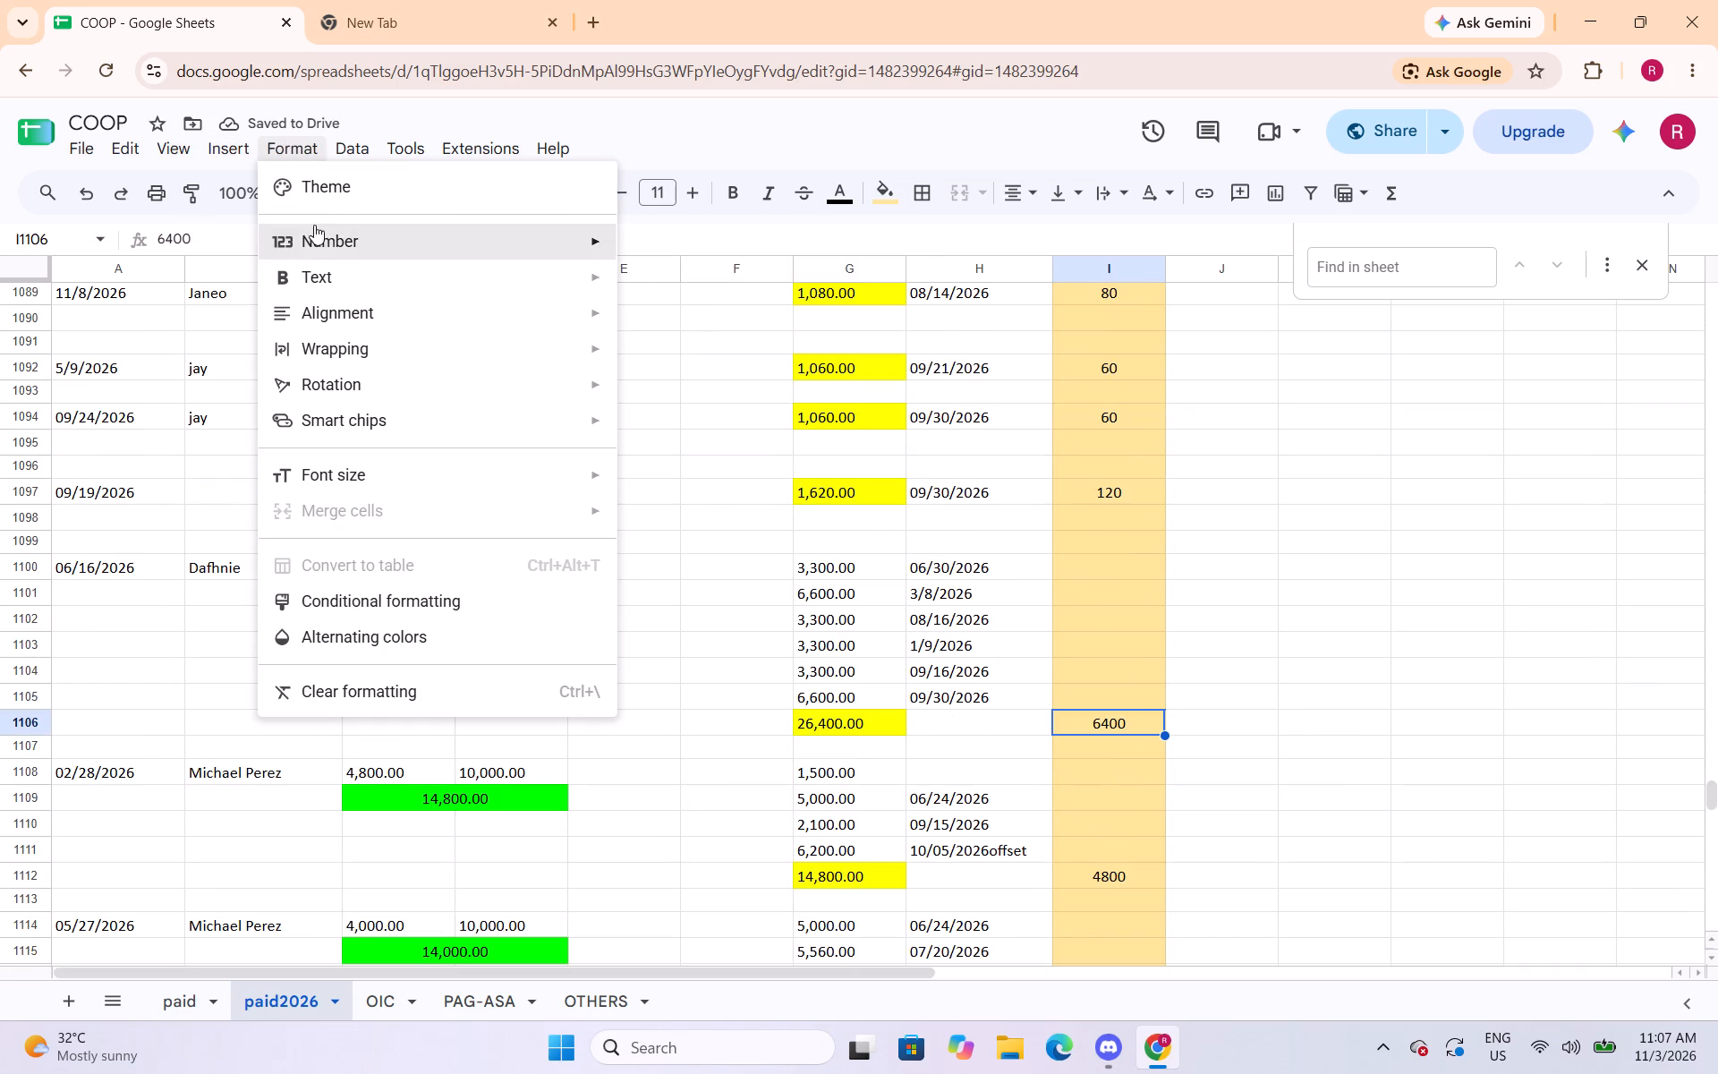
pyautogui.click(677, 347)
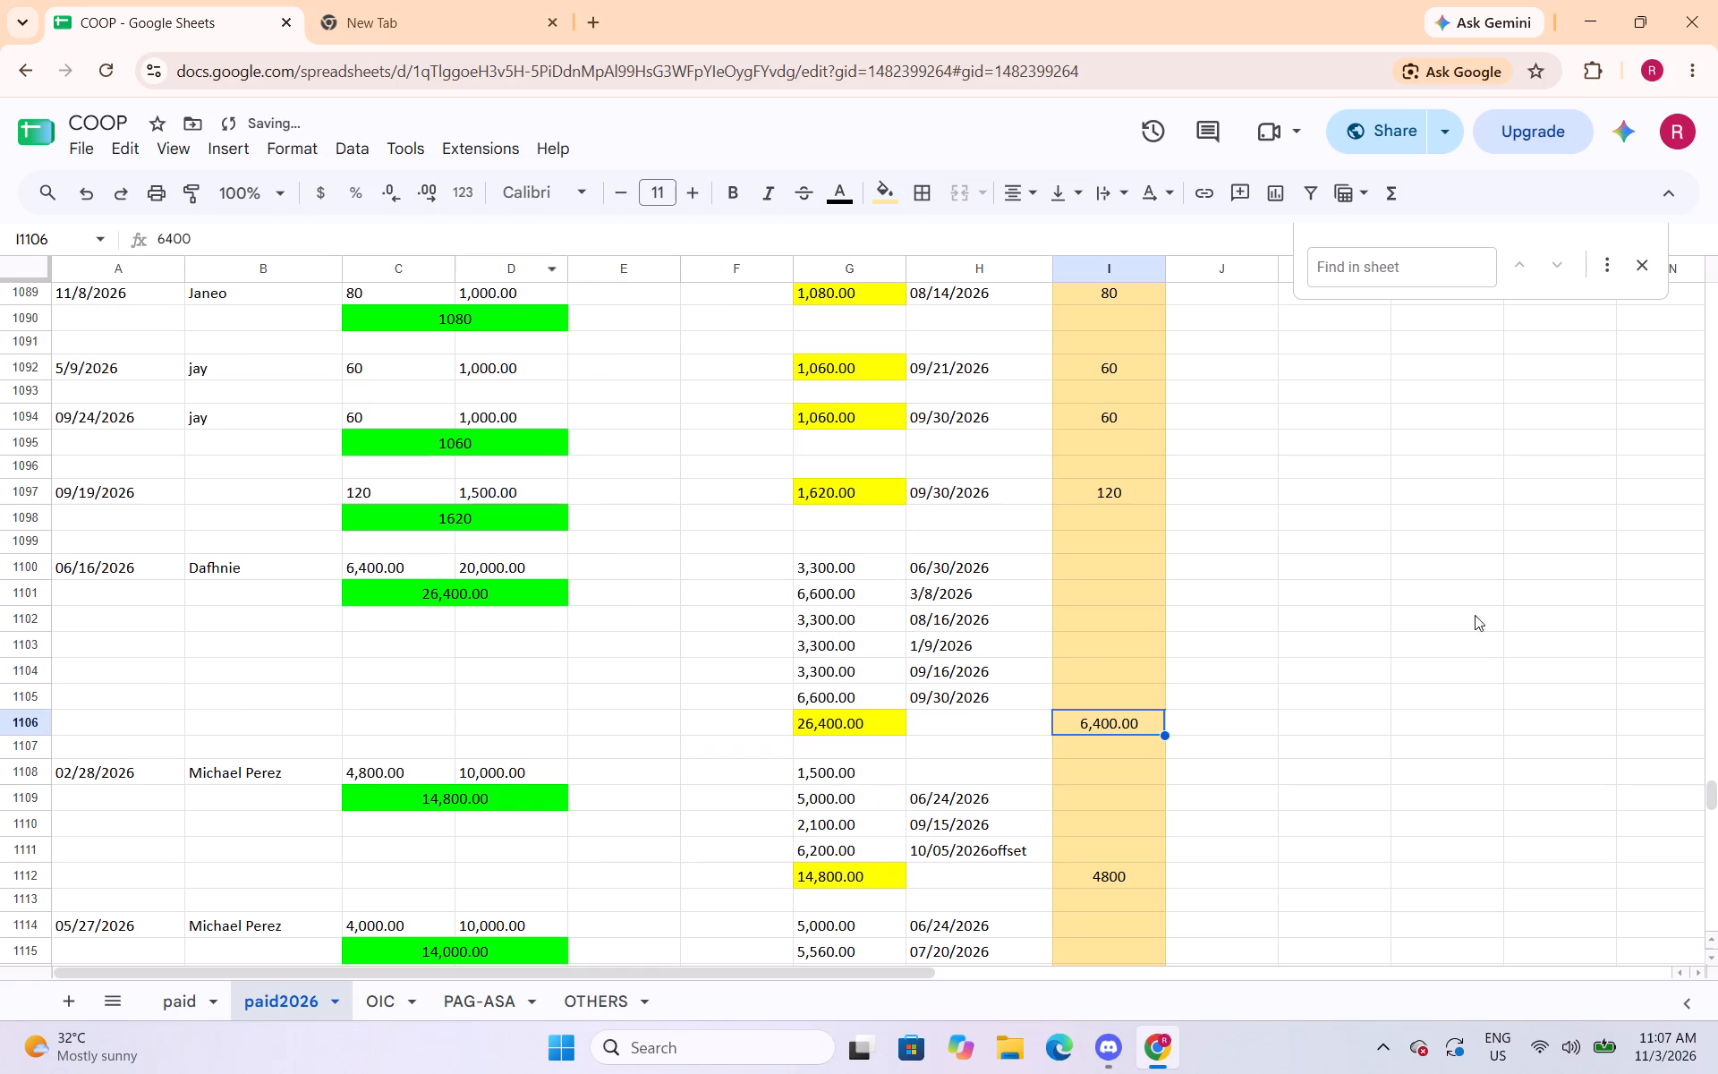
# Apply the Number format with thousands separator and two decimals to cells I1112 and I1117.
pyautogui.click(1132, 872)
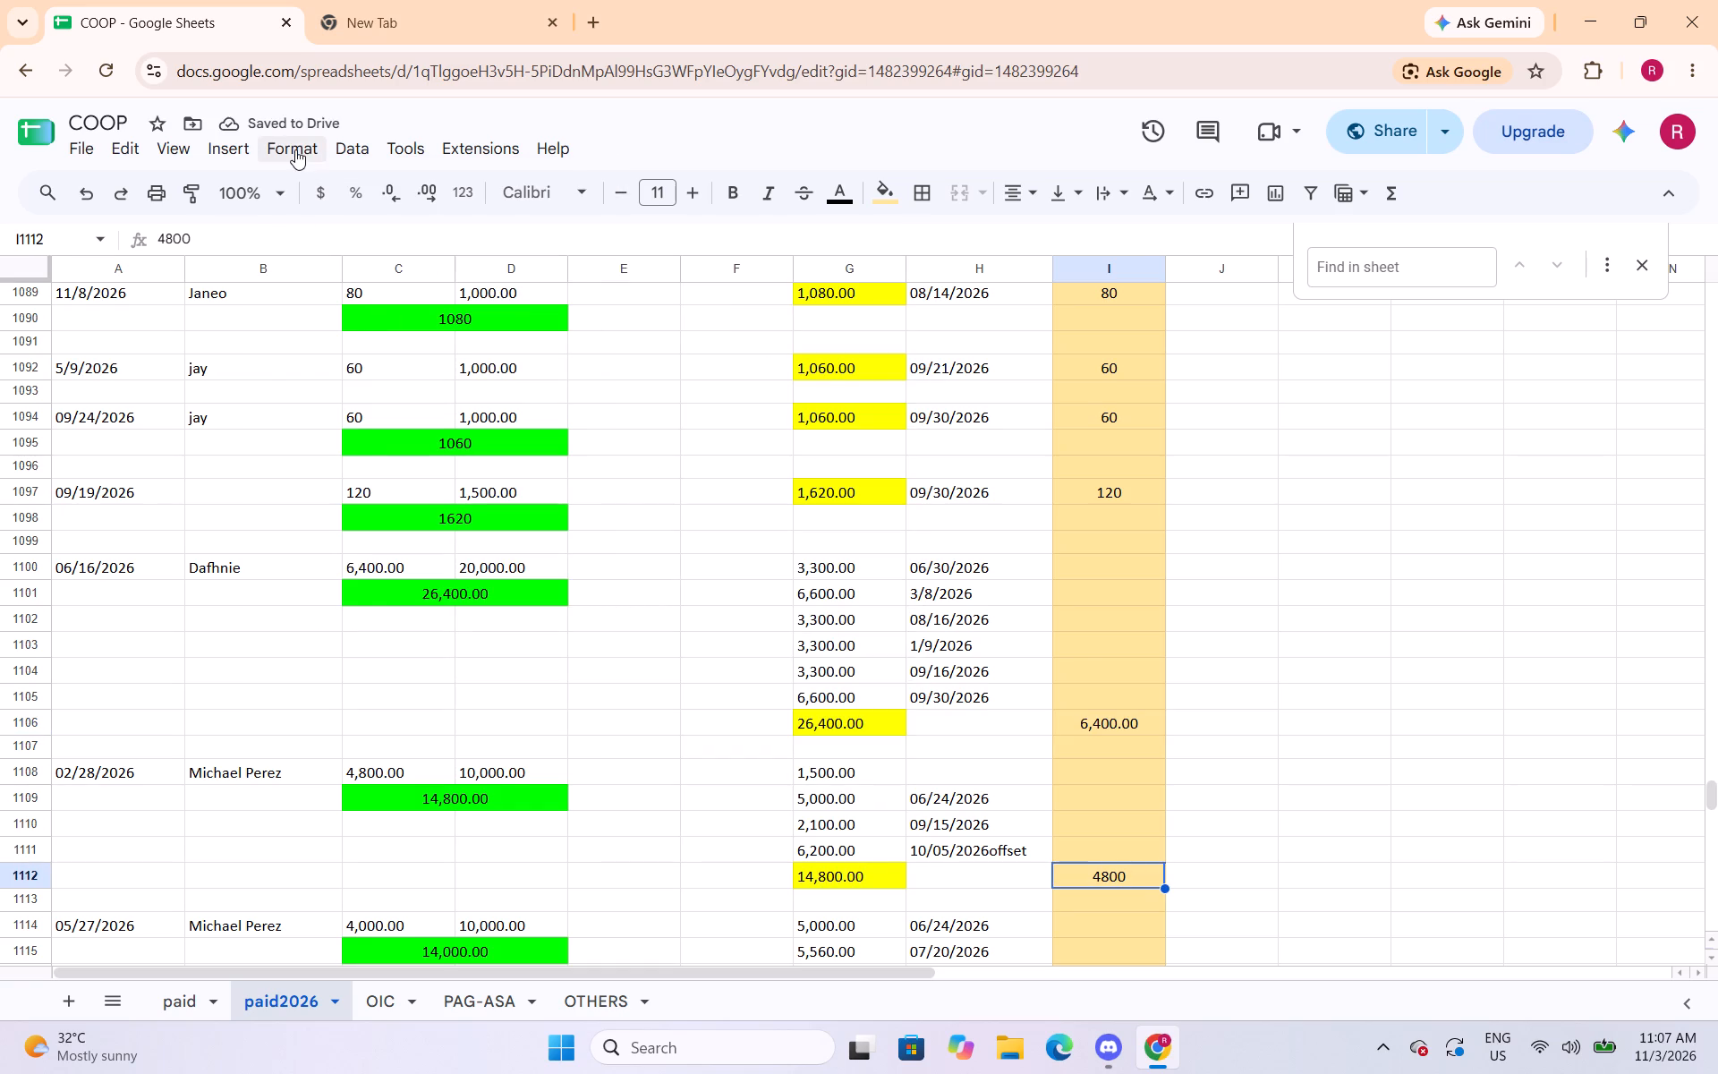
pyautogui.click(295, 149)
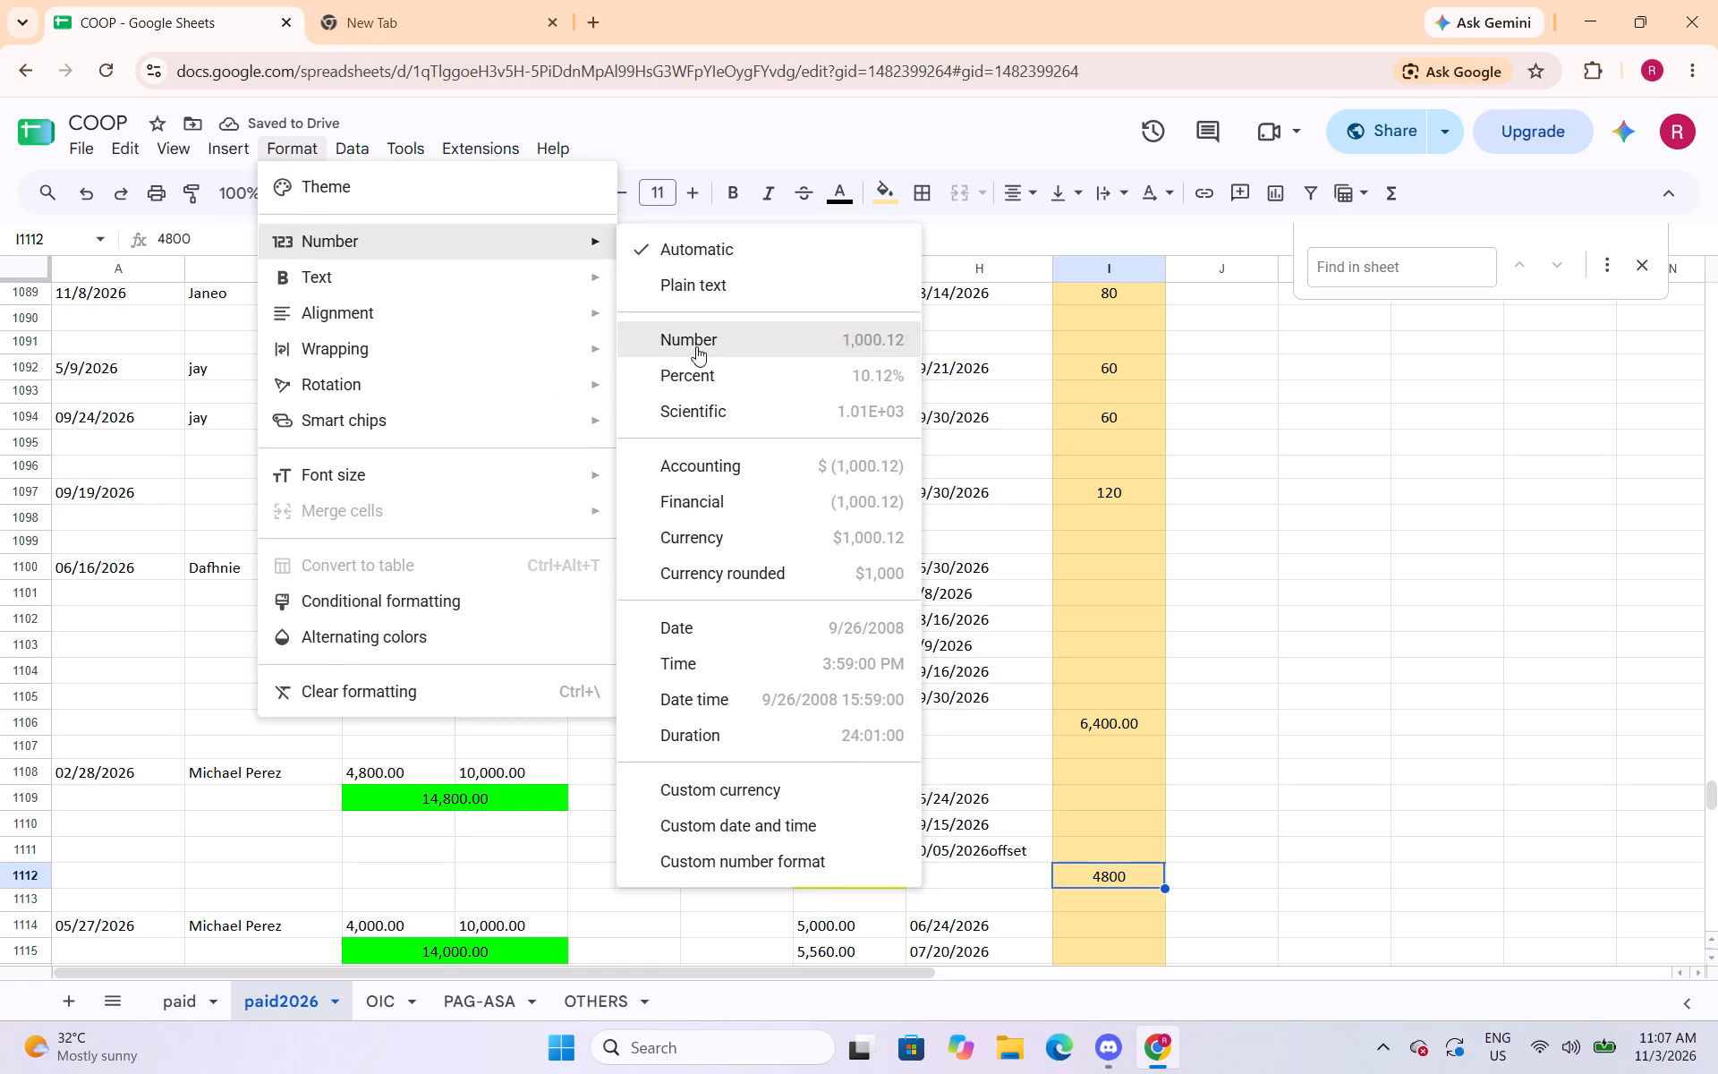
pyautogui.click(696, 346)
pyautogui.scroll(-4, 1114, 680)
pyautogui.click(1106, 554)
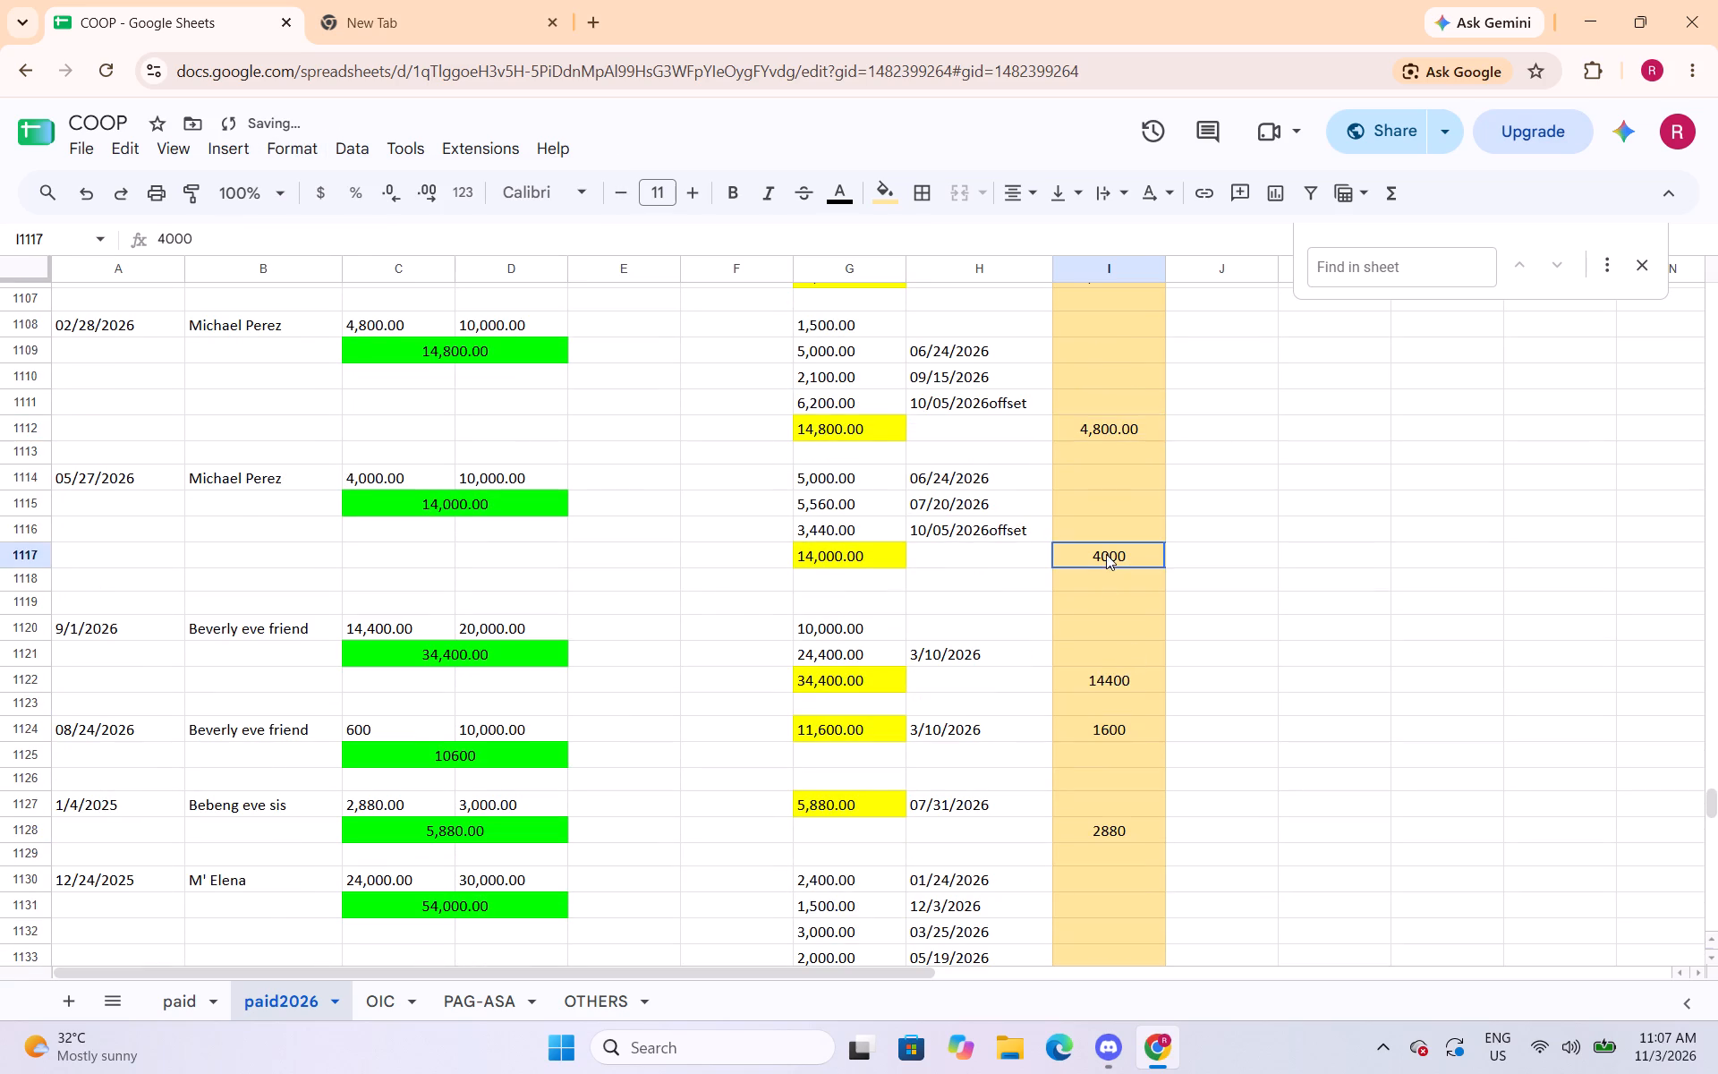
pyautogui.click(283, 158)
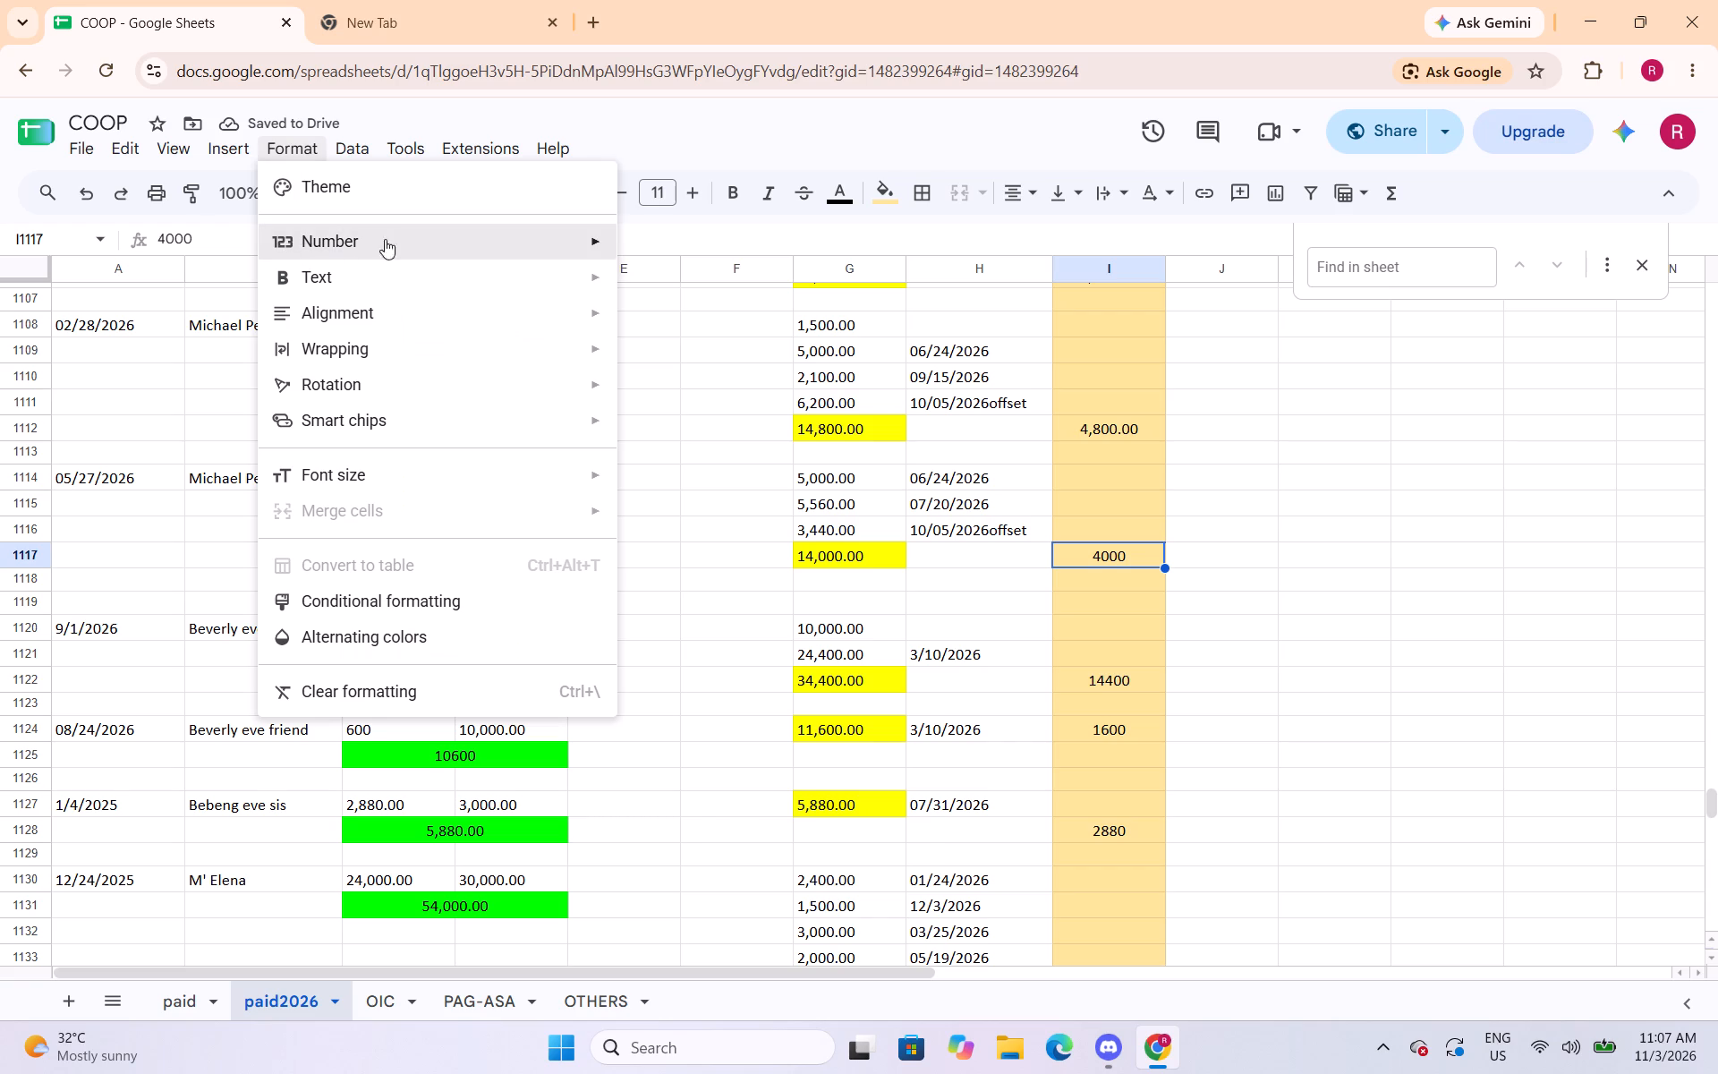
pyautogui.click(677, 330)
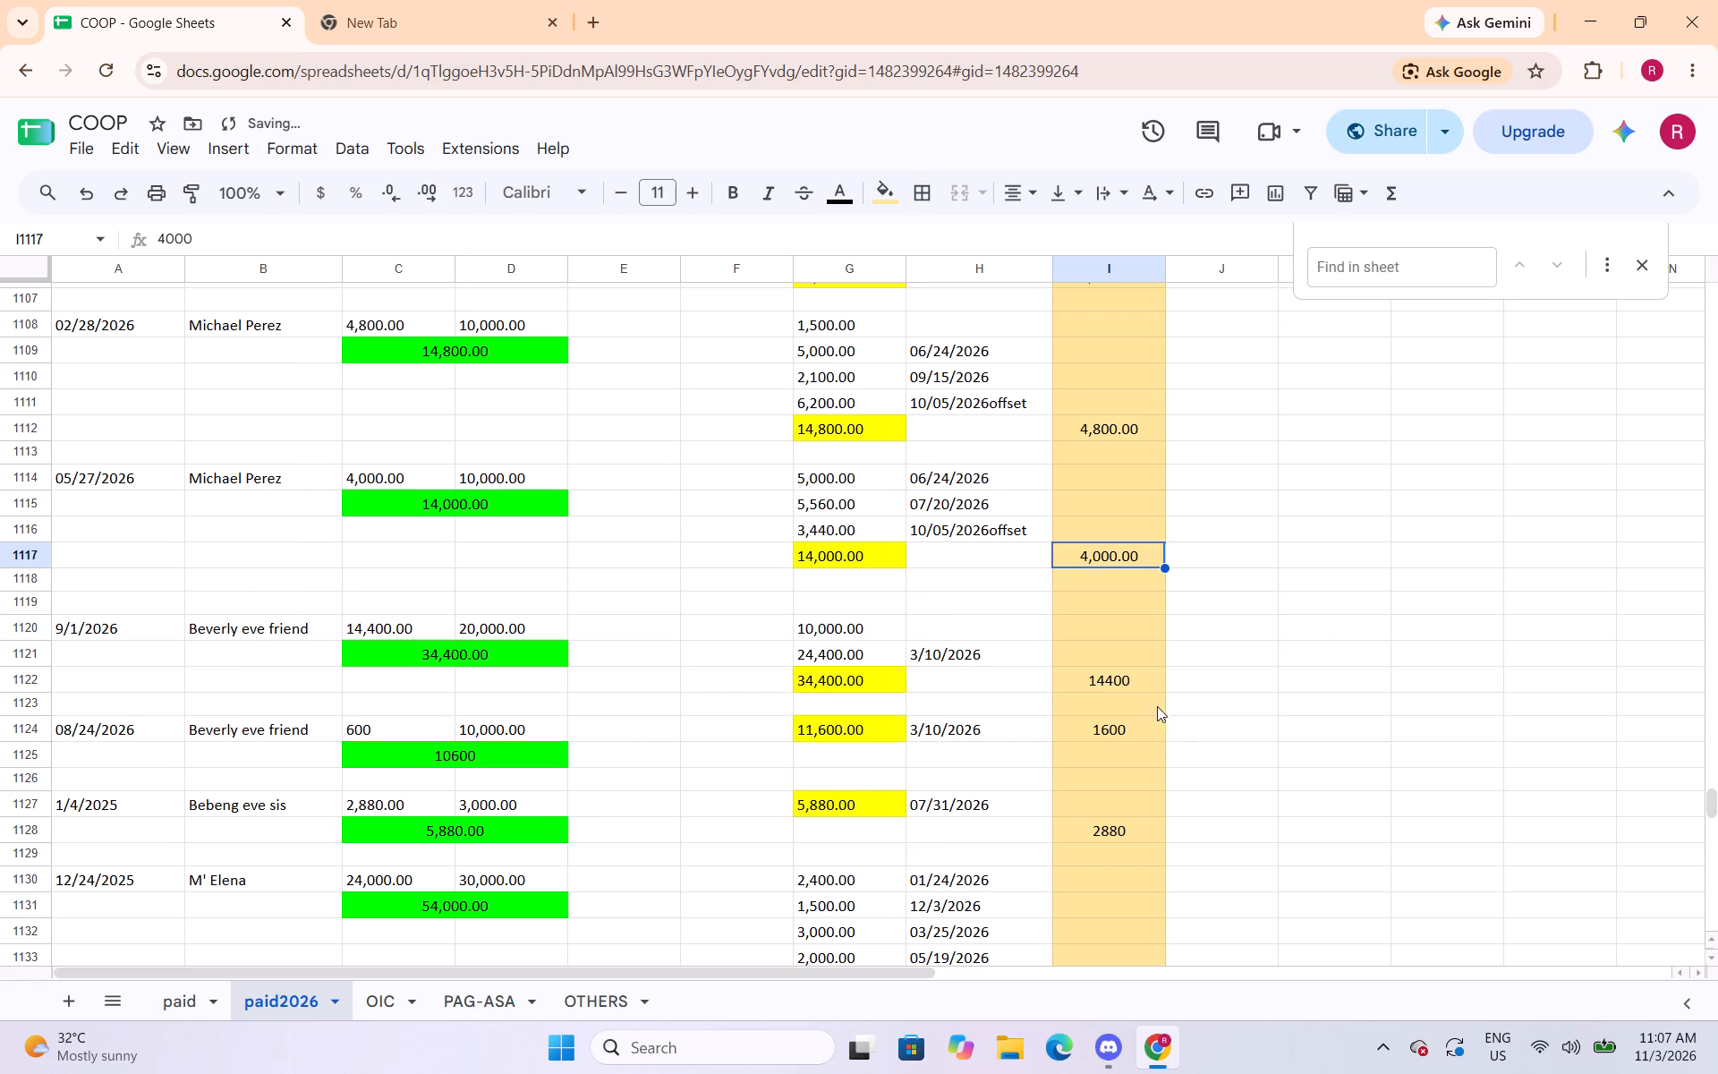
# Apply the Number format with thousands separator and two decimals to cells I1122, I1124 and I1128.
pyautogui.click(1144, 678)
pyautogui.click(302, 149)
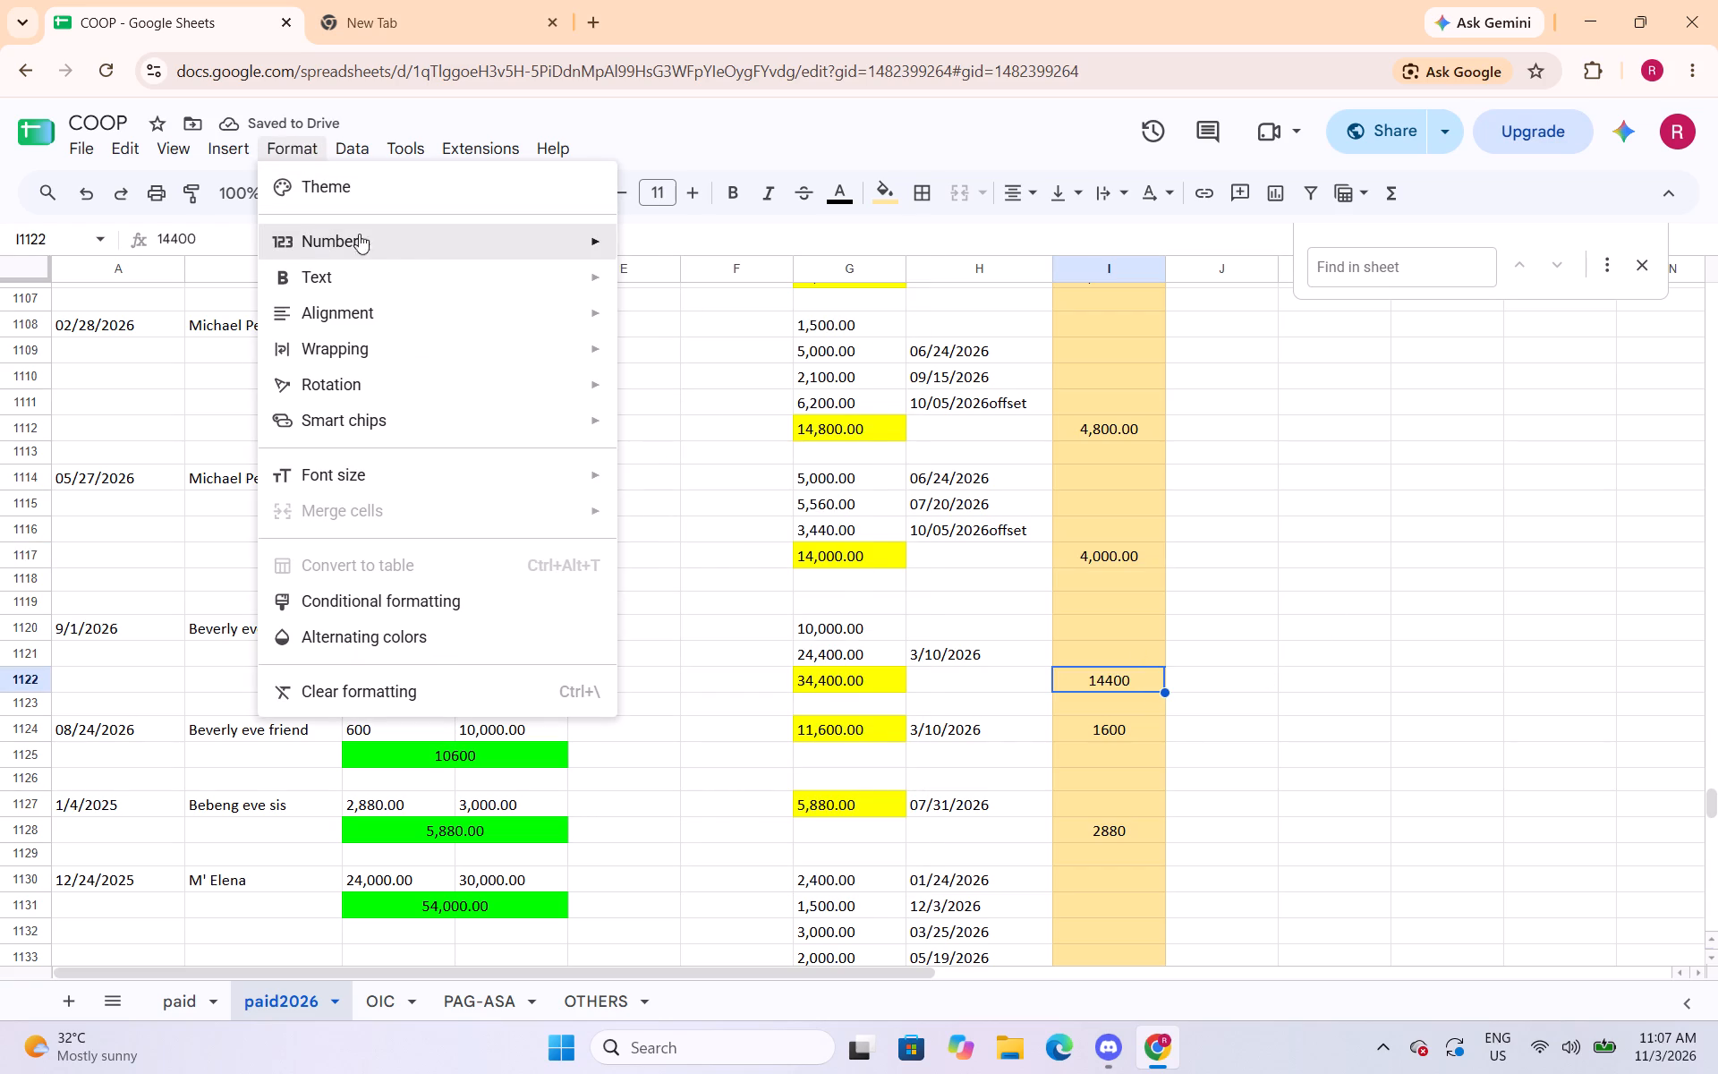
pyautogui.click(662, 334)
pyautogui.click(1151, 737)
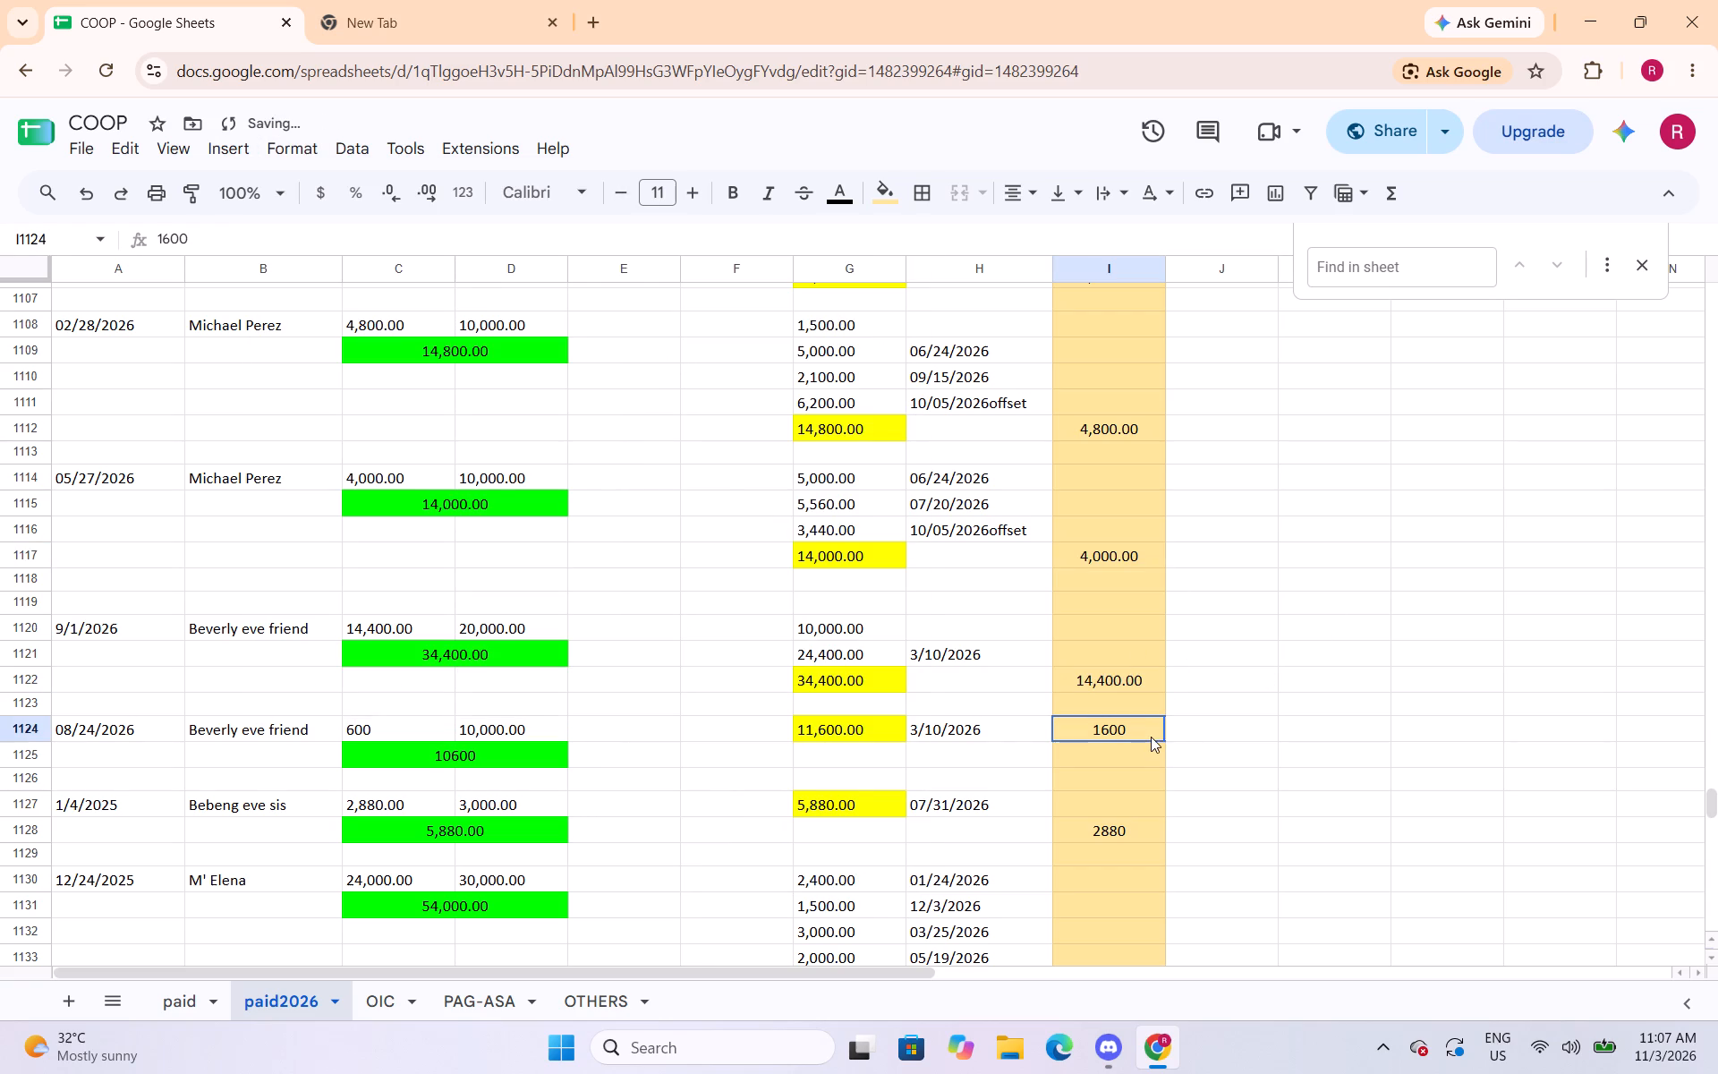
pyautogui.click(287, 158)
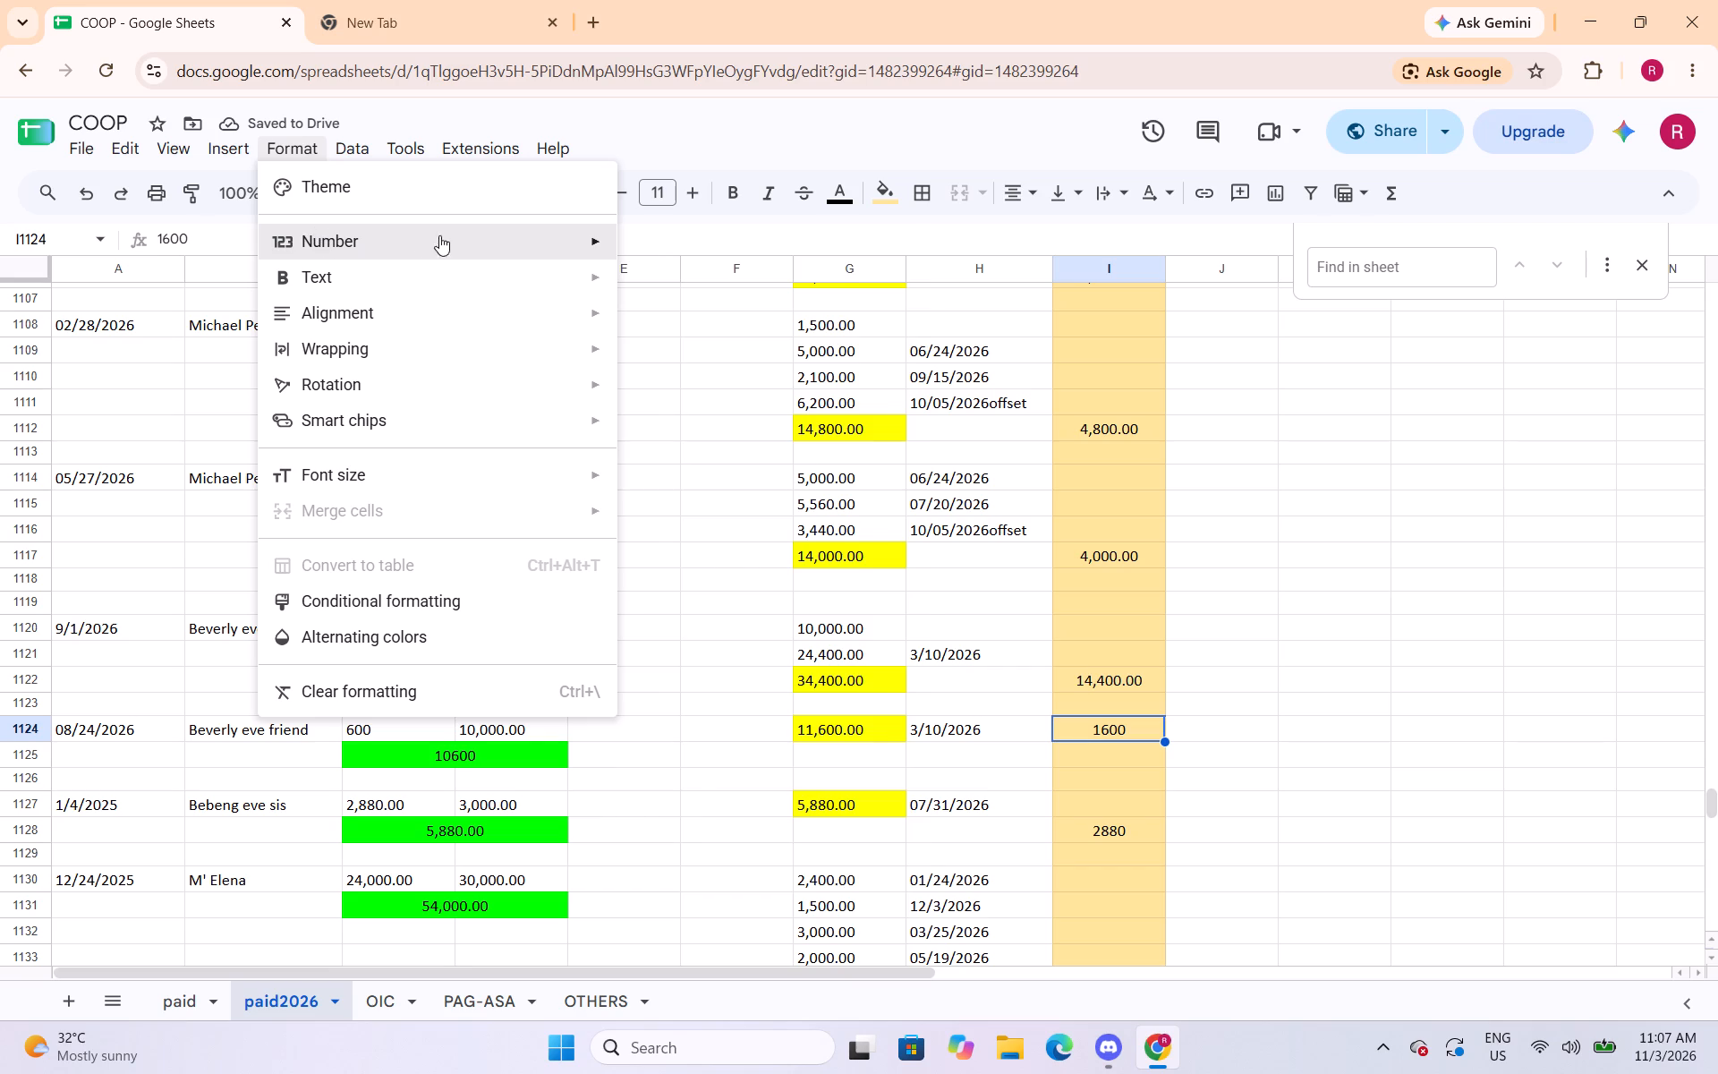
pyautogui.click(668, 329)
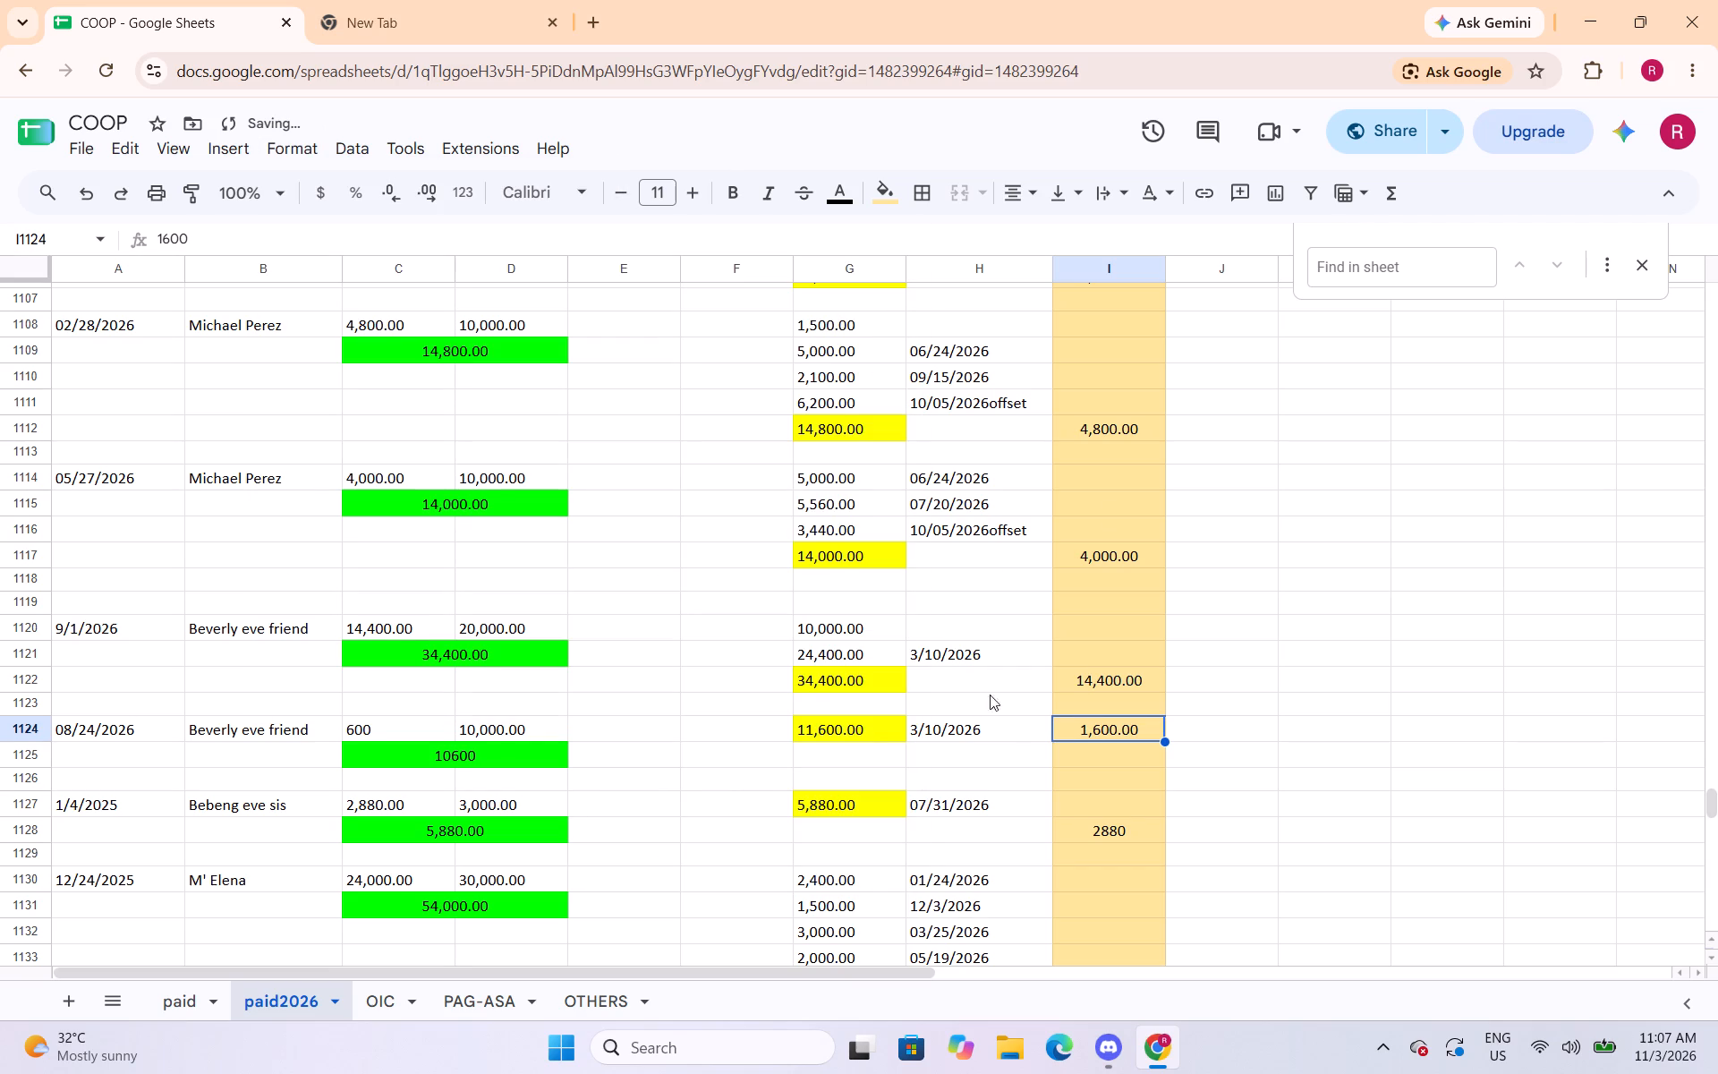
pyautogui.click(1128, 831)
pyautogui.click(301, 148)
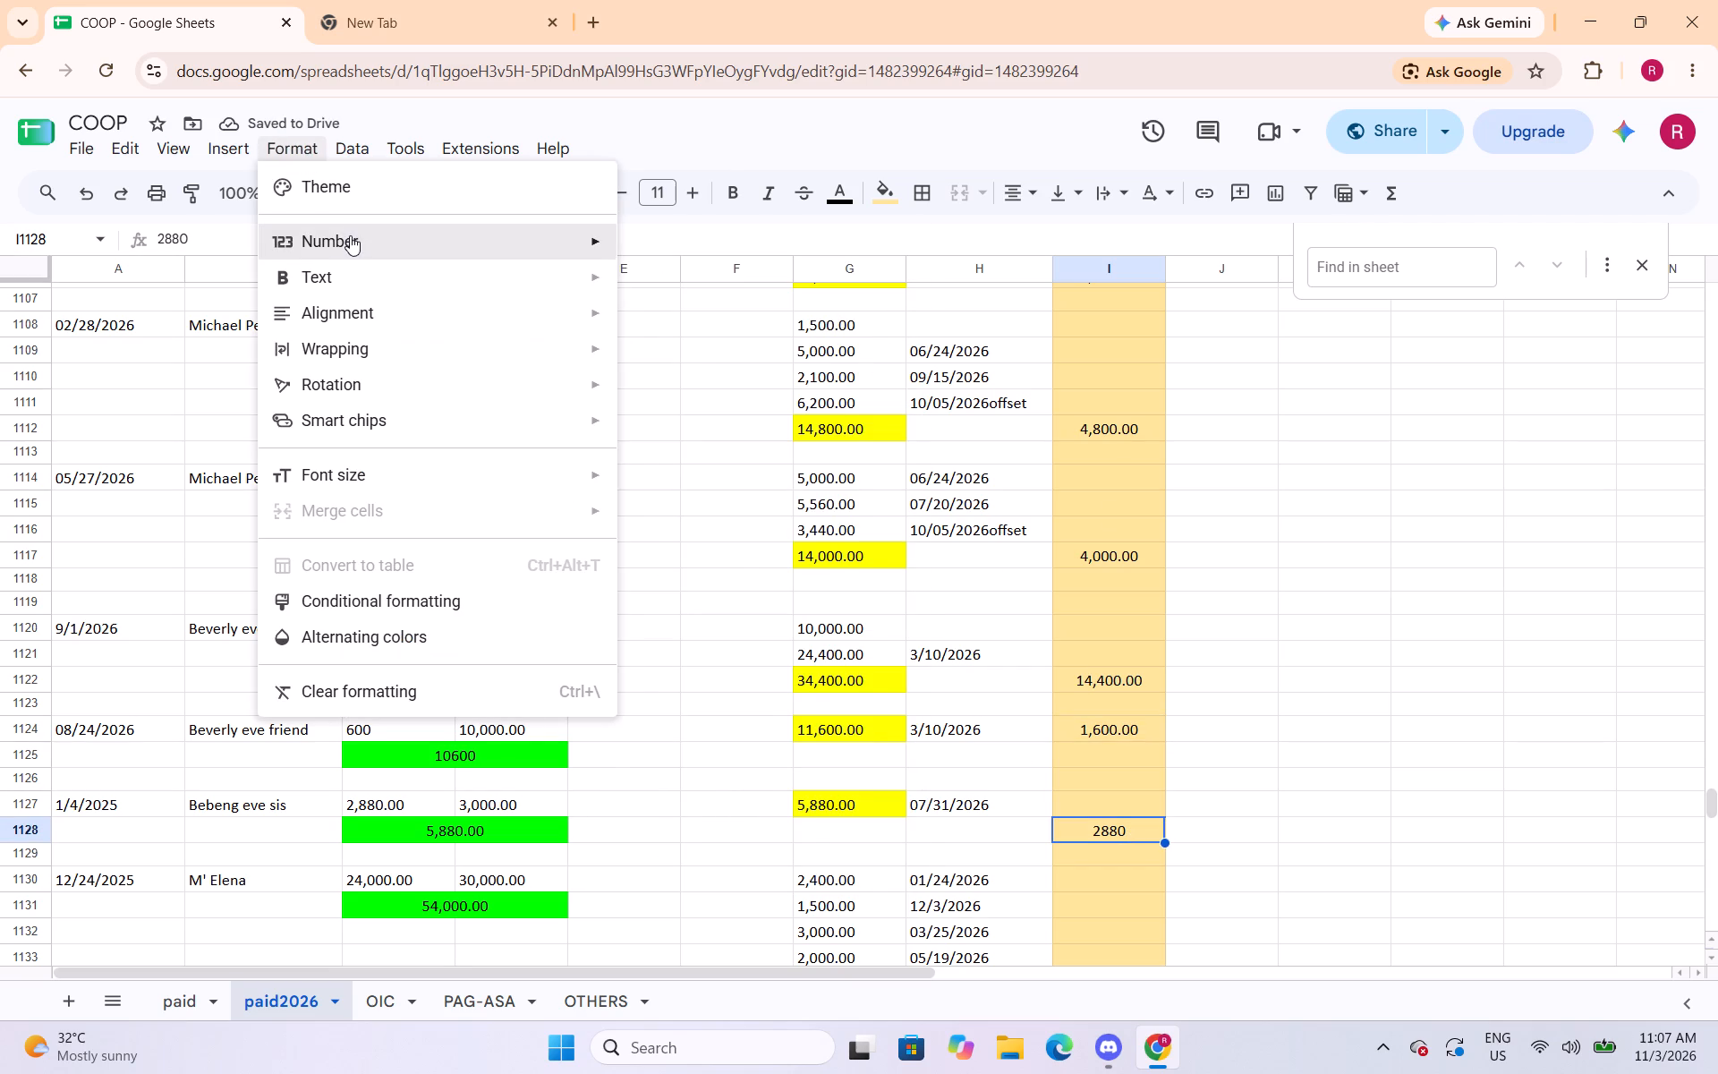
pyautogui.click(724, 349)
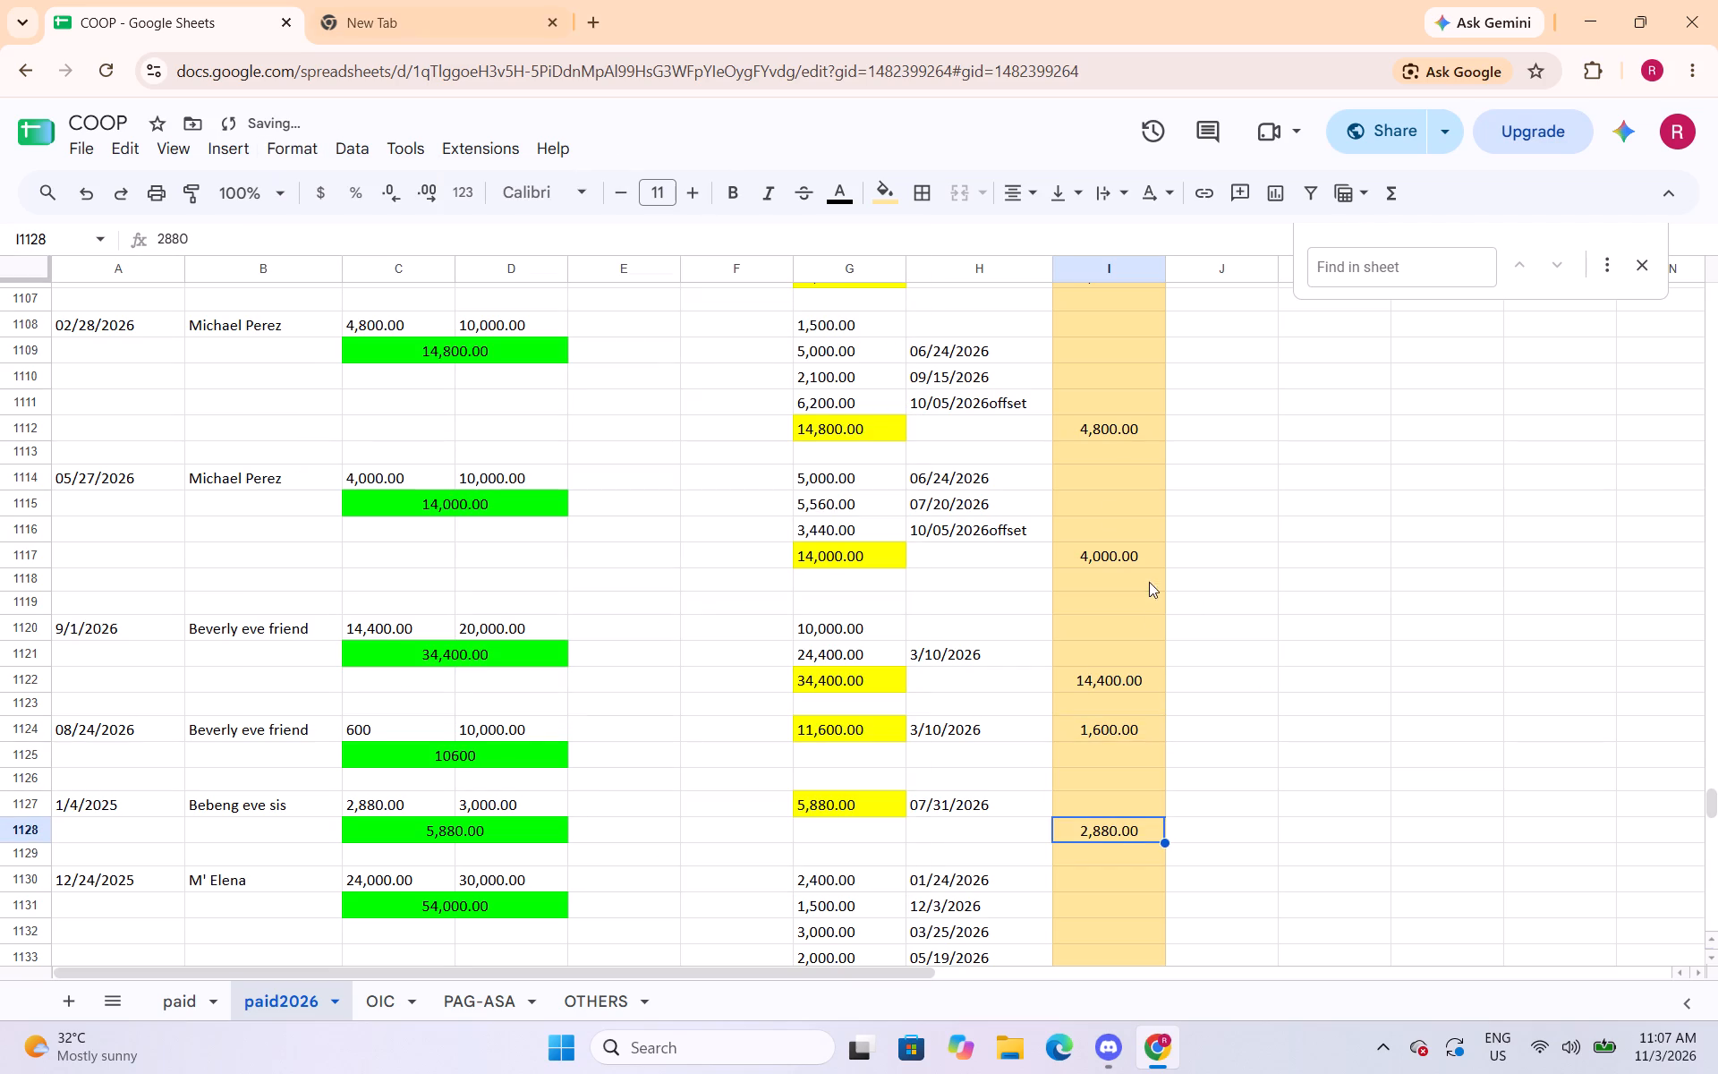
pyautogui.click(1137, 609)
# Apply the Number format with thousands separator and two decimals to cells I1141 and I1143.
pyautogui.scroll(-6, 1135, 610)
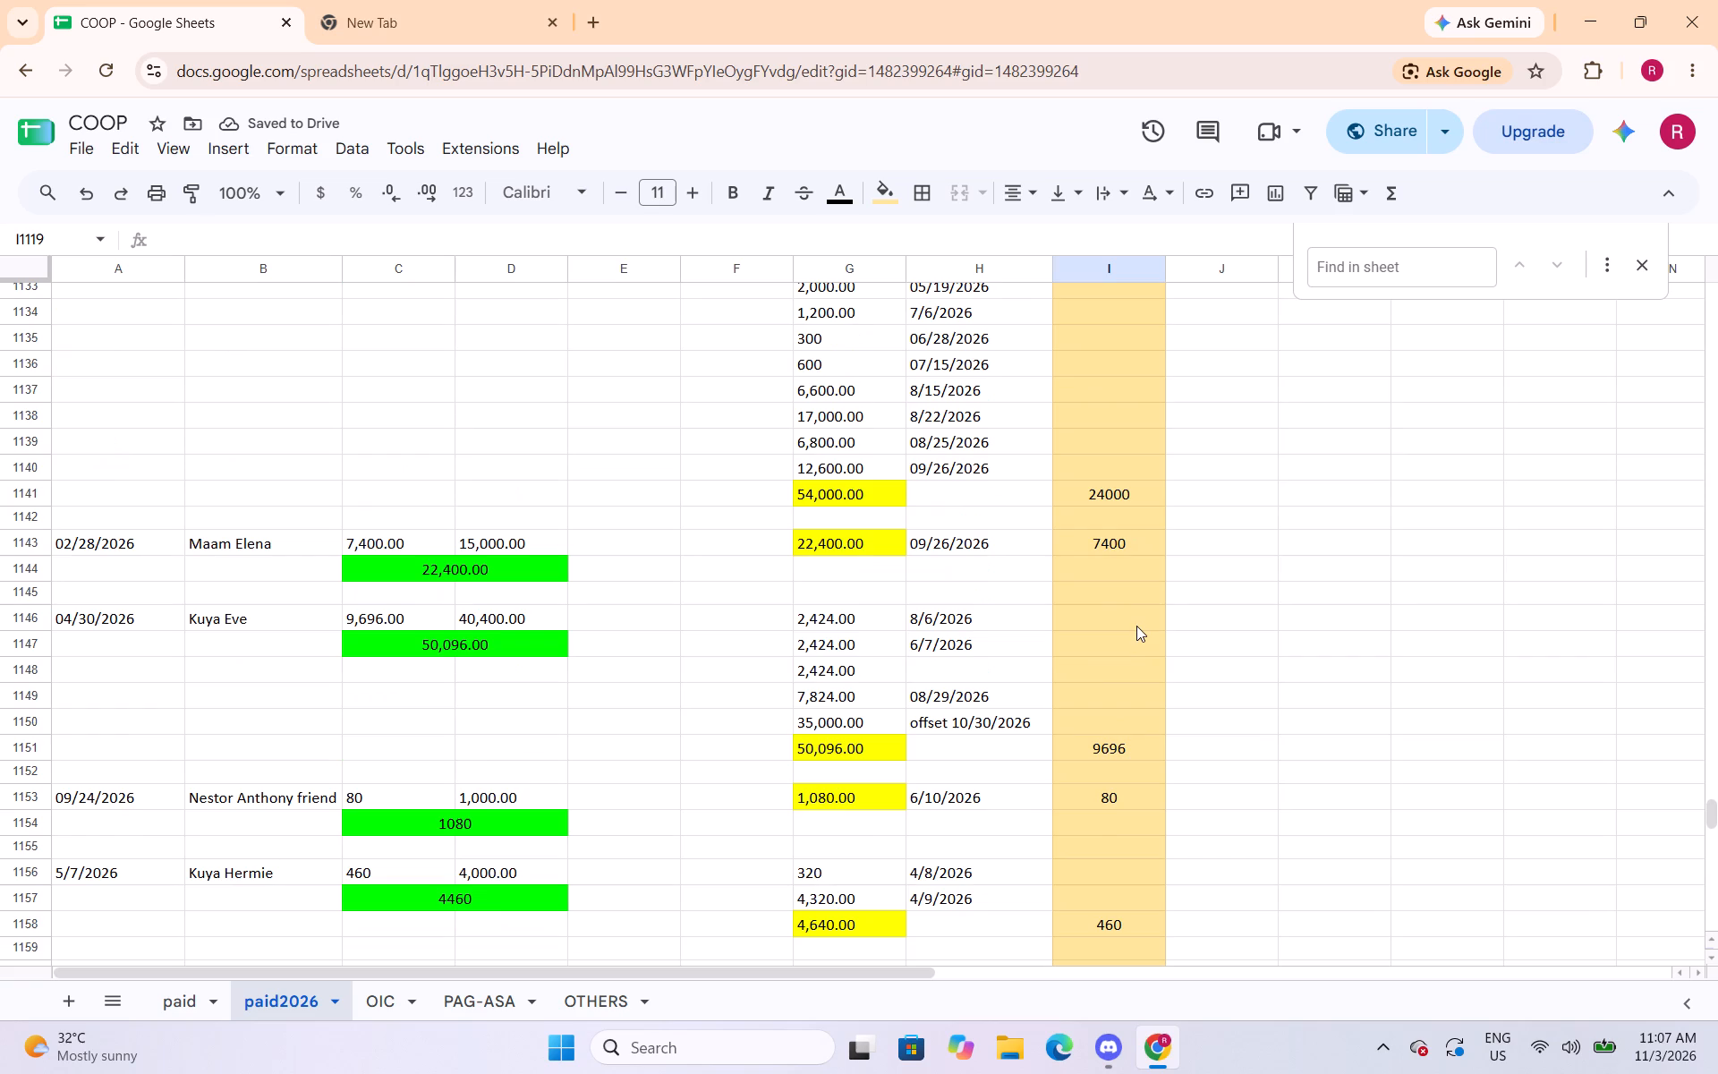
pyautogui.scroll(1, 1132, 626)
pyautogui.scroll(-1, 1133, 625)
pyautogui.scroll(2, 1133, 626)
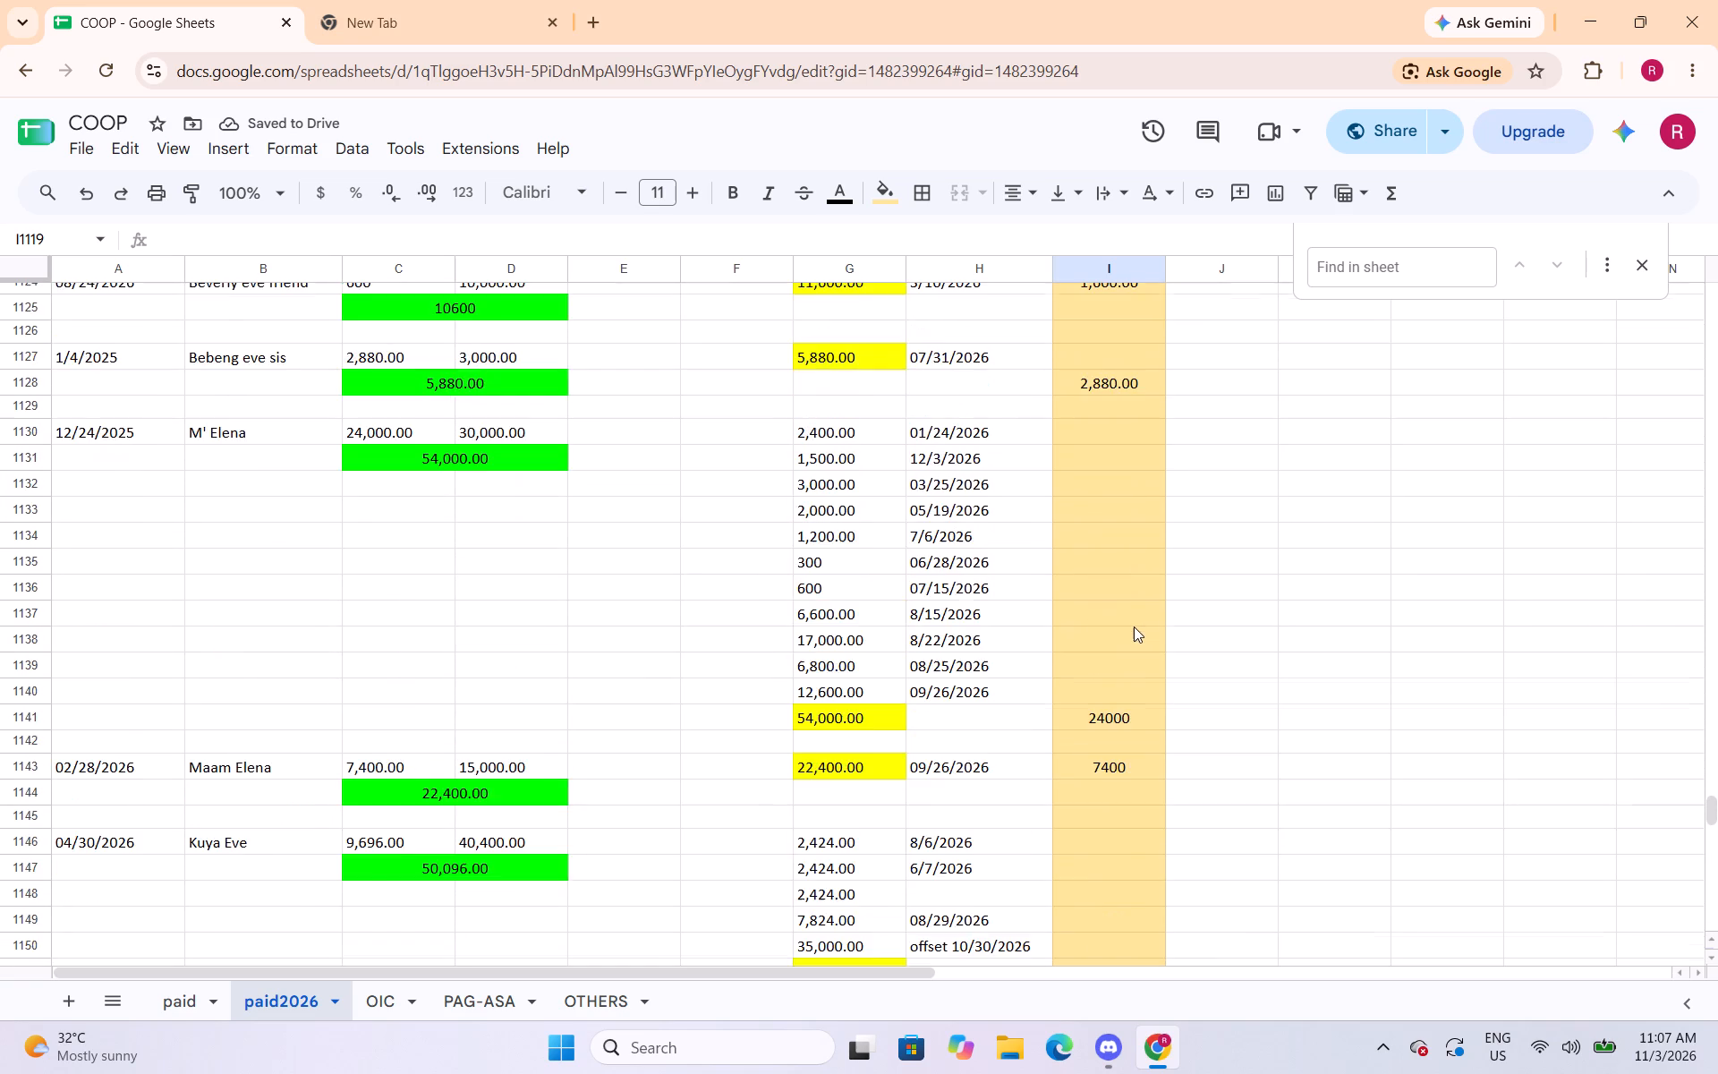
pyautogui.scroll(-2, 1134, 626)
pyautogui.click(1118, 490)
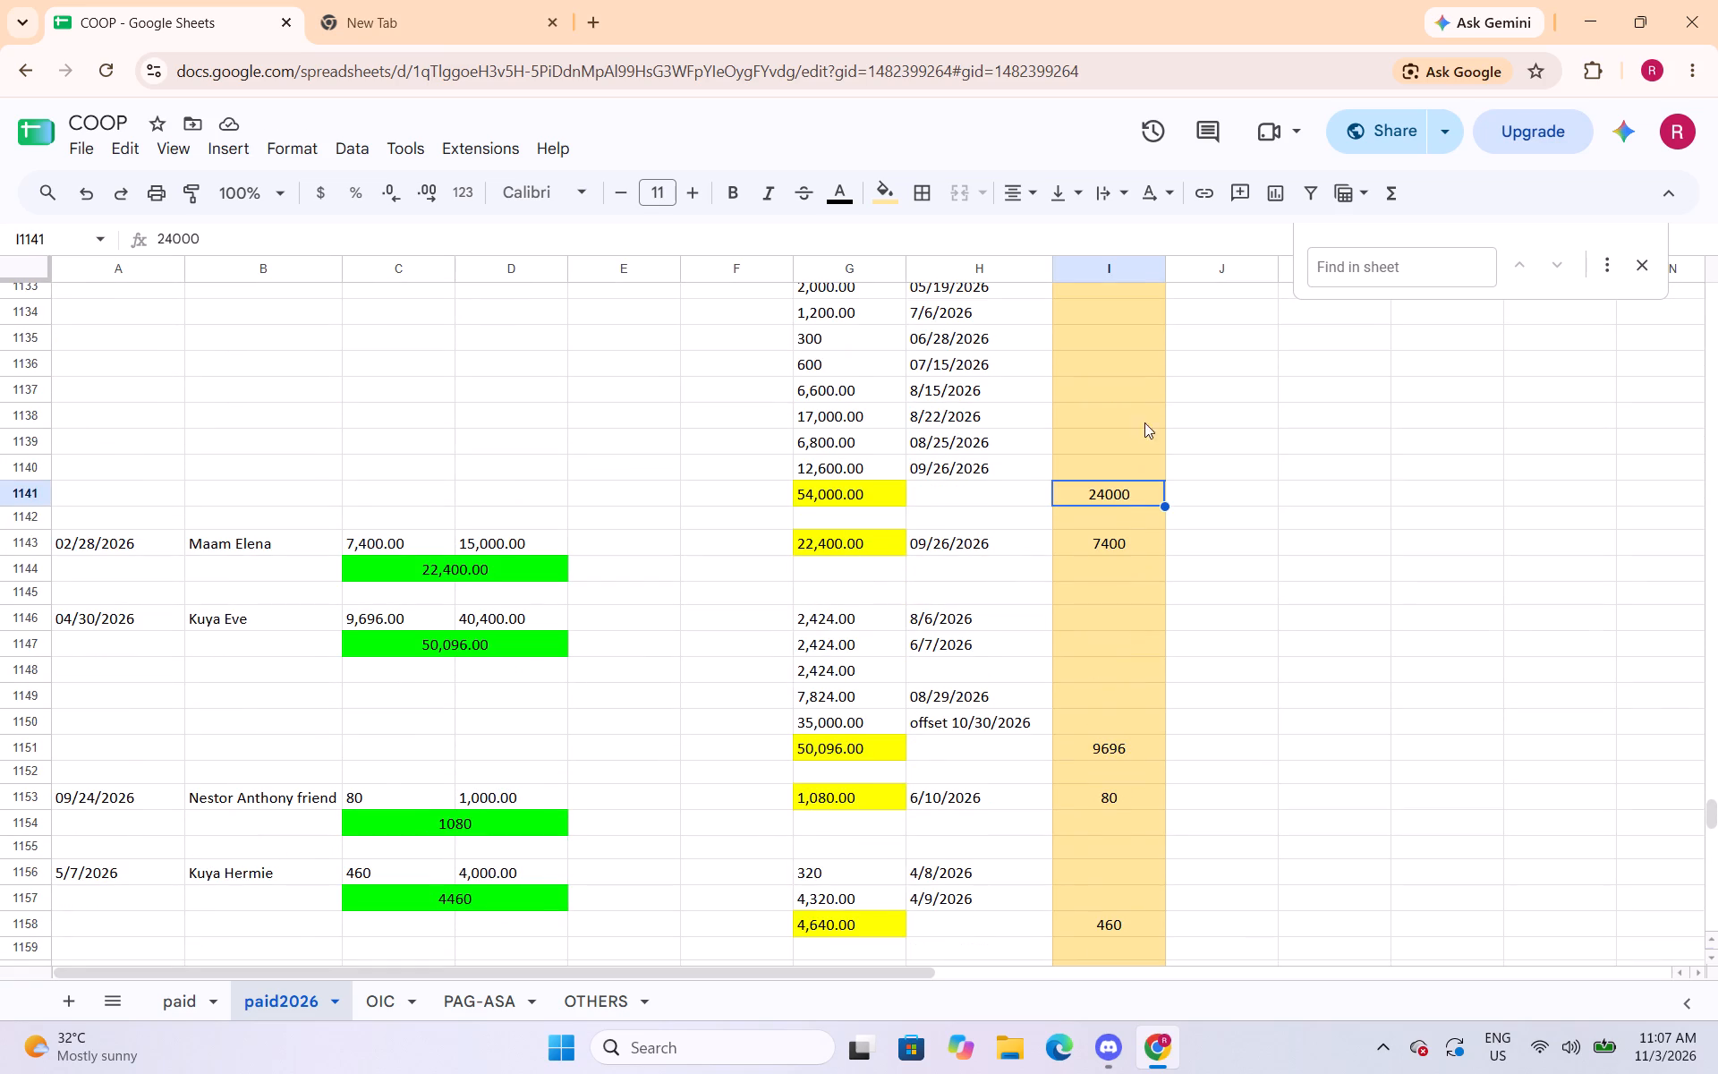
pyautogui.click(314, 159)
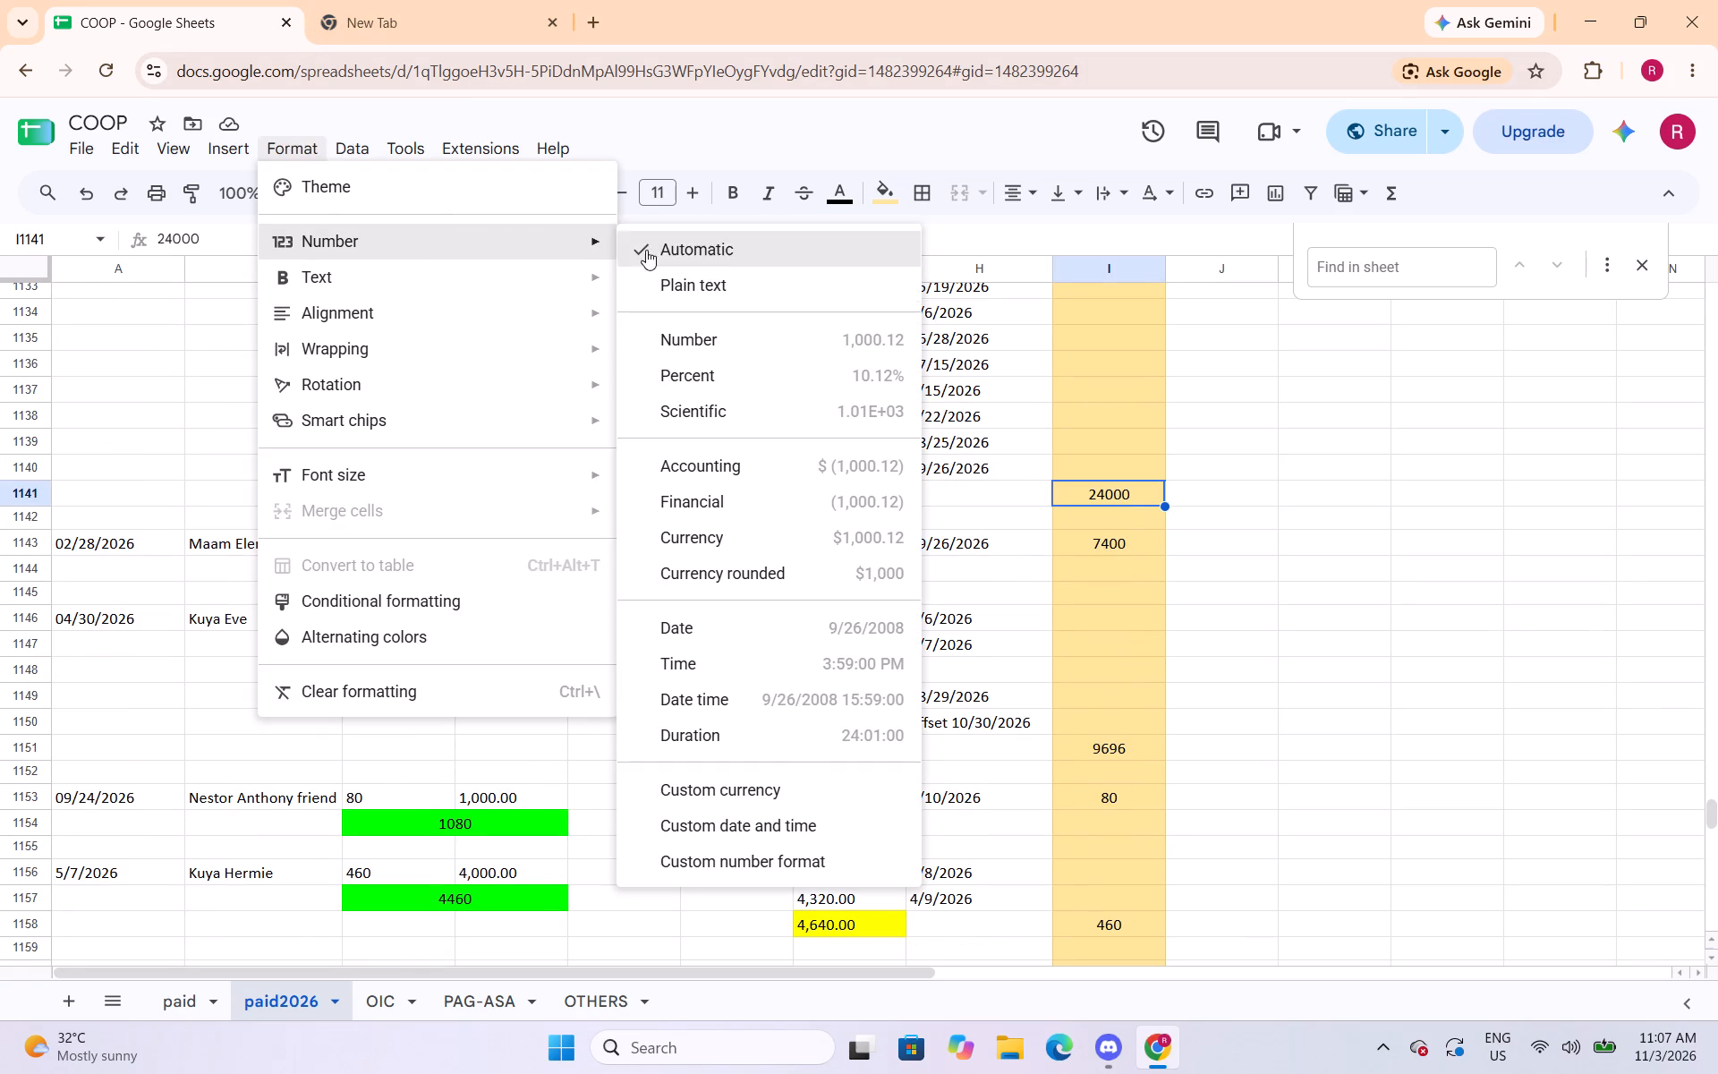
pyautogui.click(698, 327)
pyautogui.click(1095, 542)
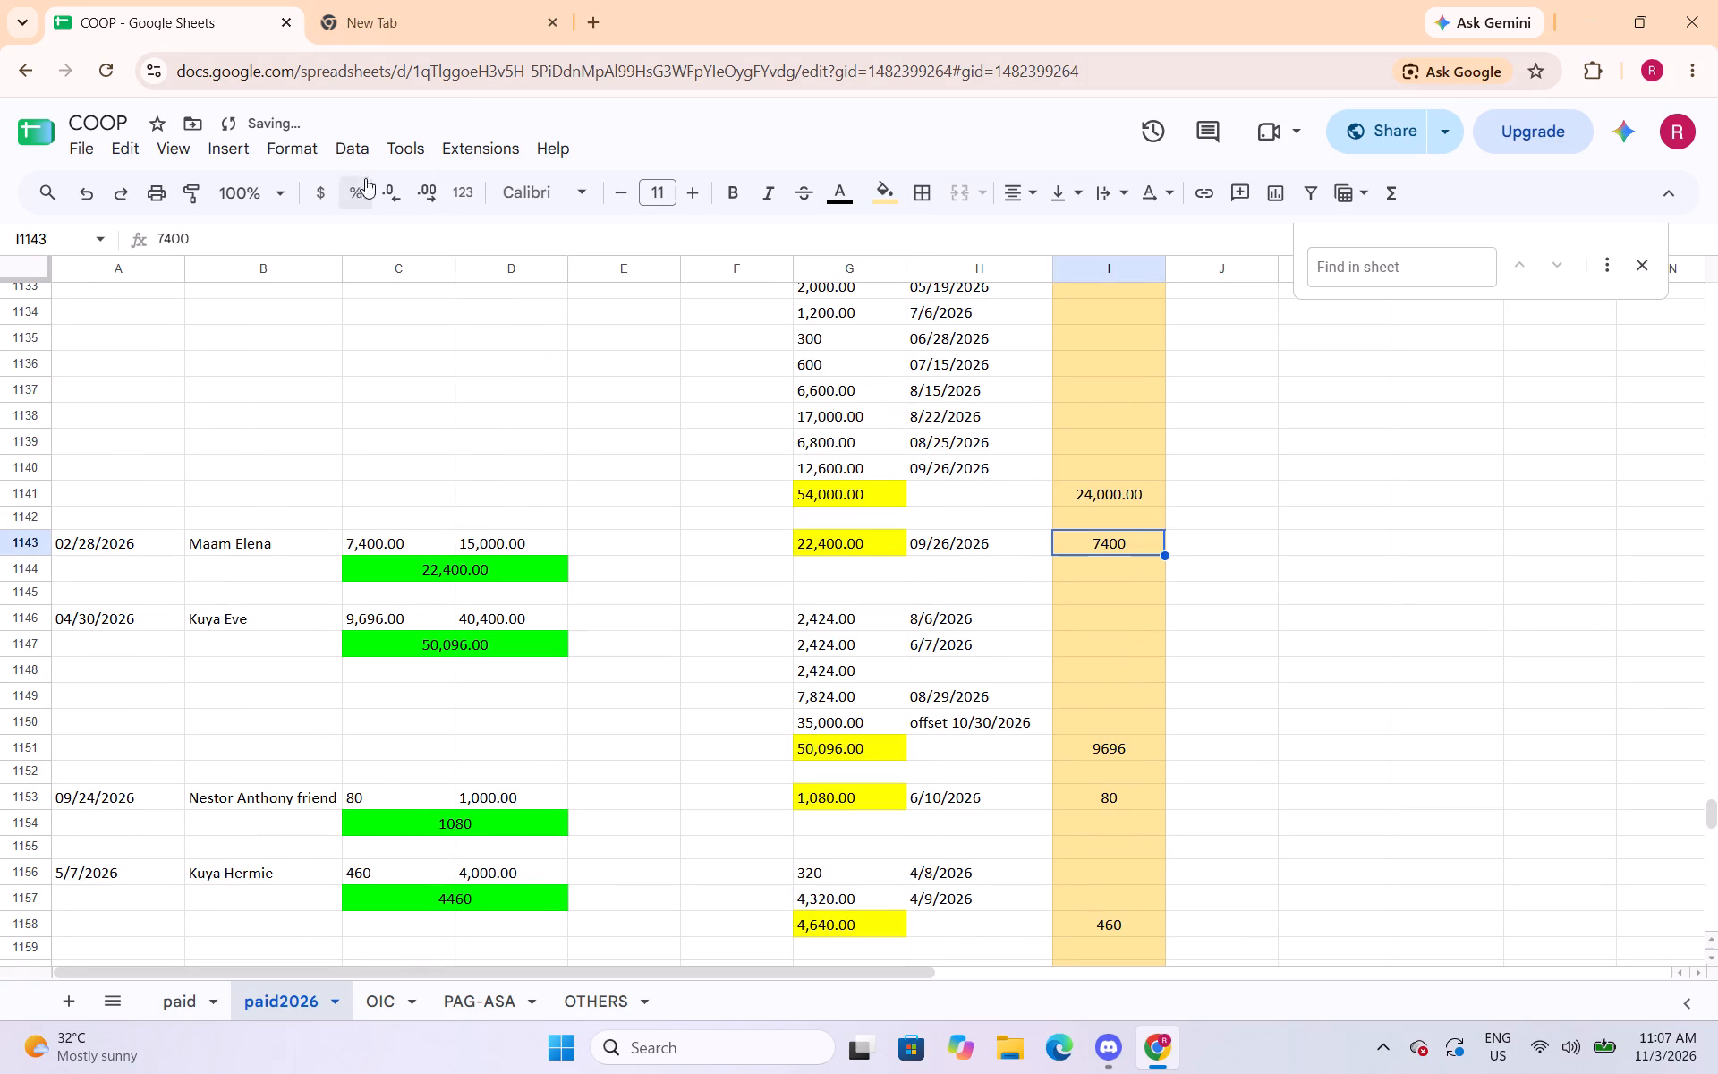
pyautogui.click(314, 144)
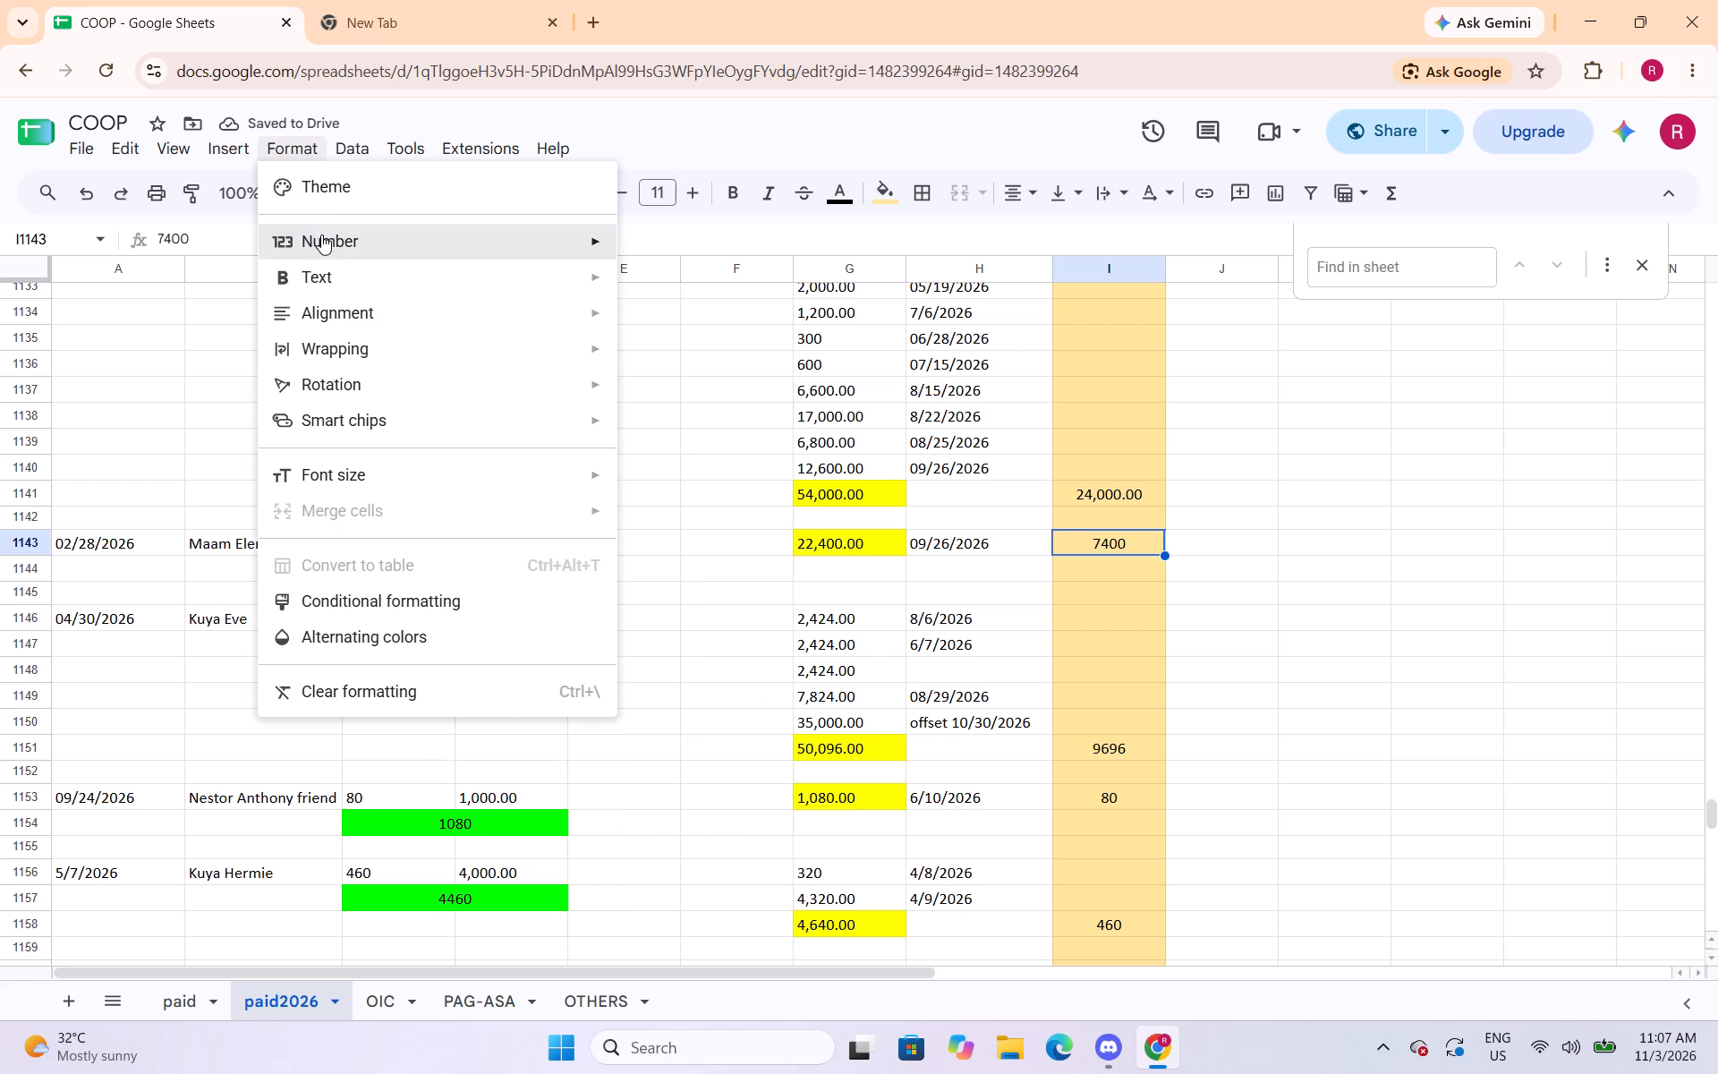
pyautogui.click(674, 327)
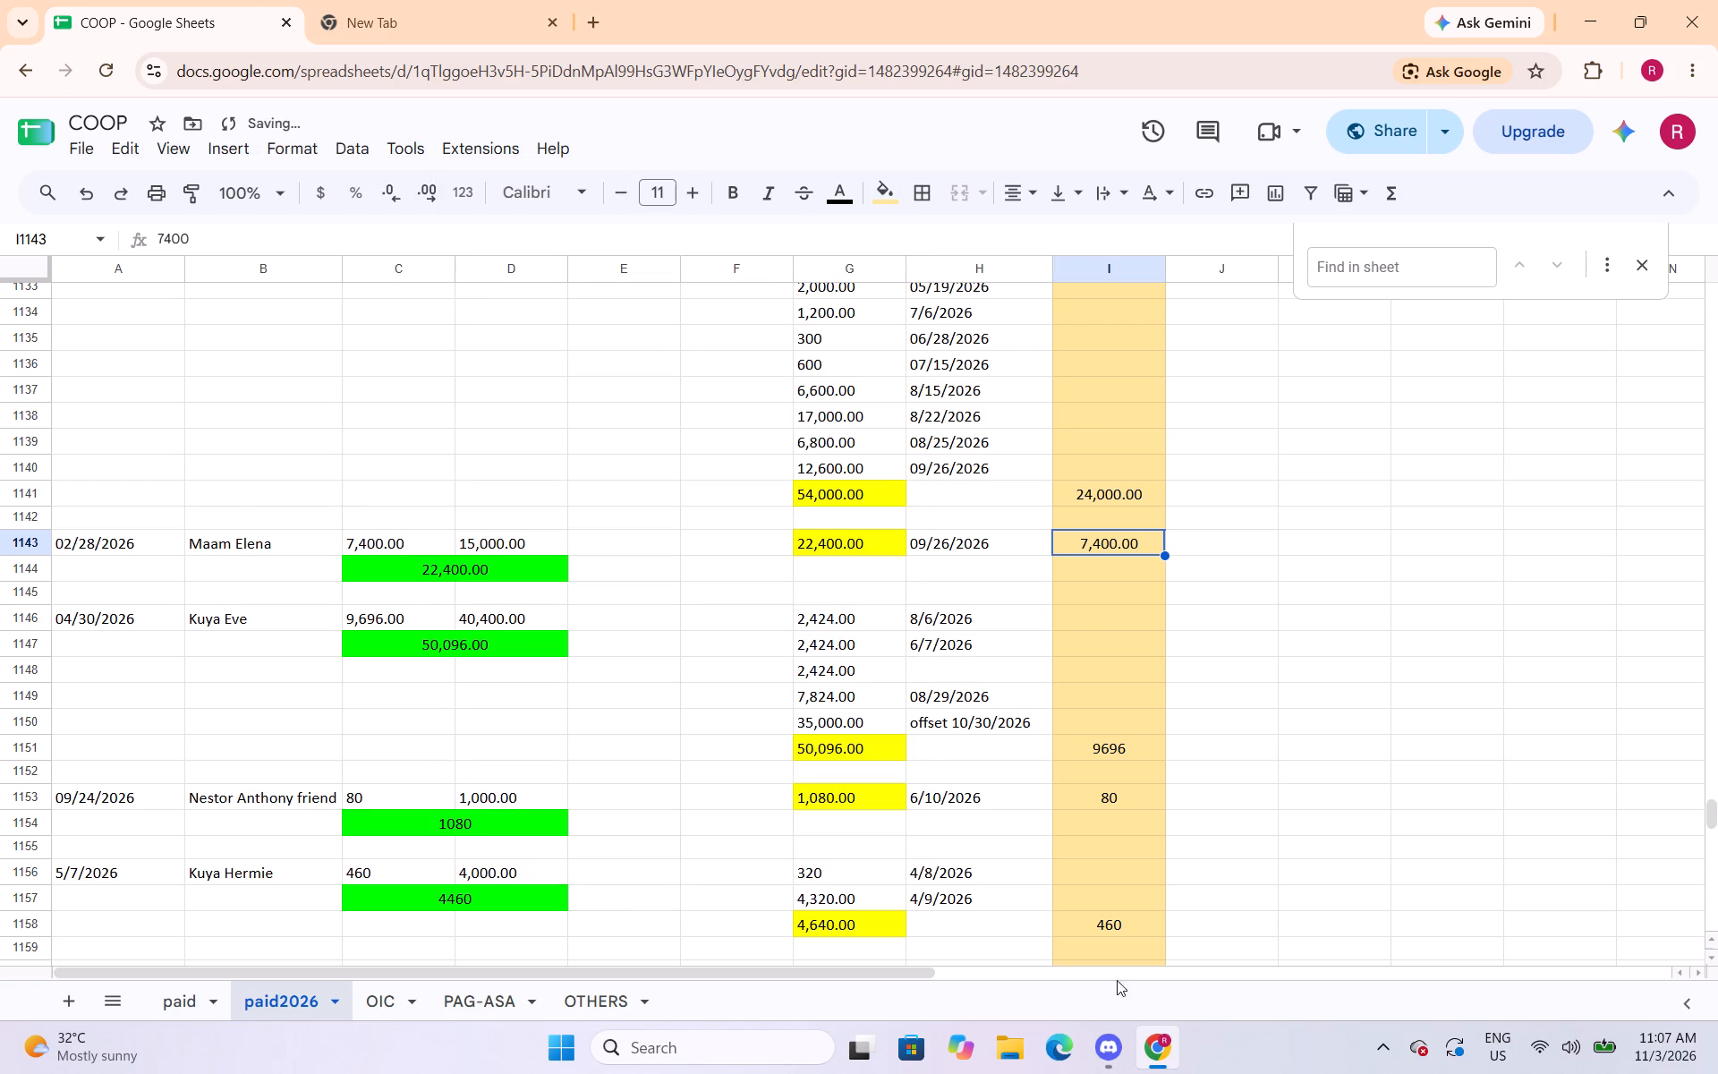
# Apply the Number format with thousands separator and two decimals to cells I1151 and I1168.
pyautogui.click(1102, 751)
pyautogui.click(283, 144)
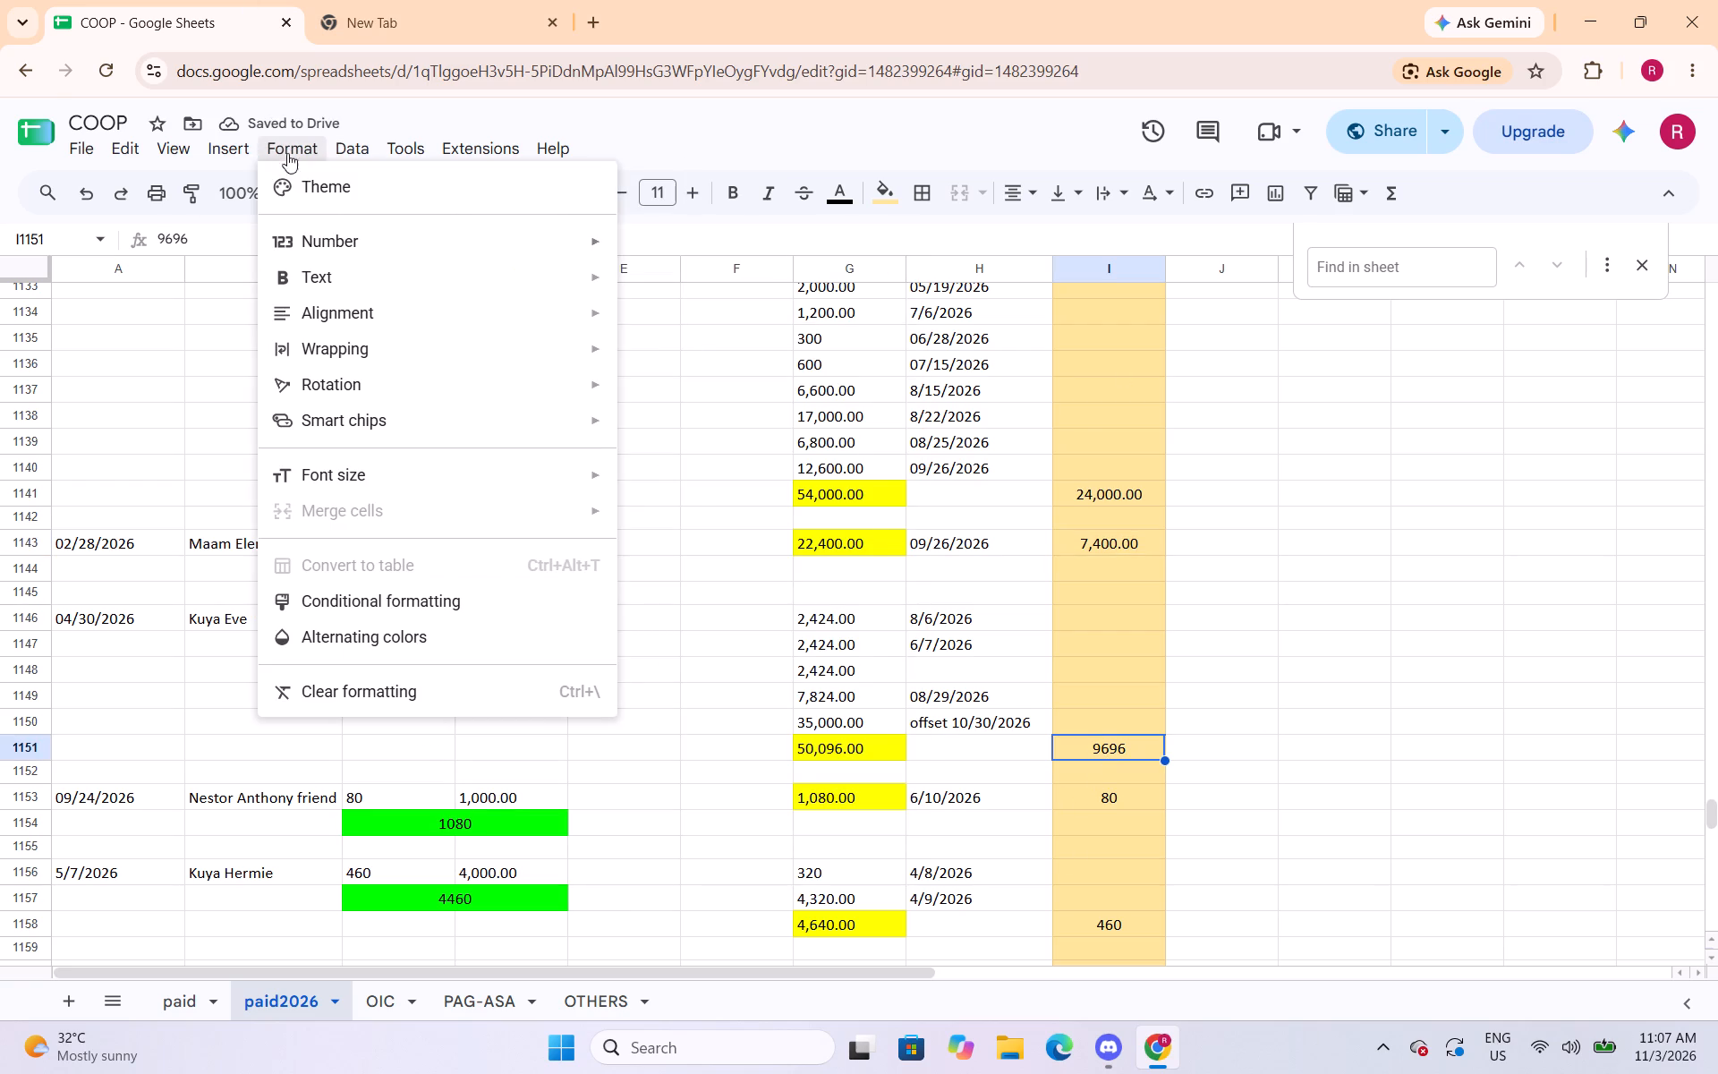
pyautogui.click(684, 337)
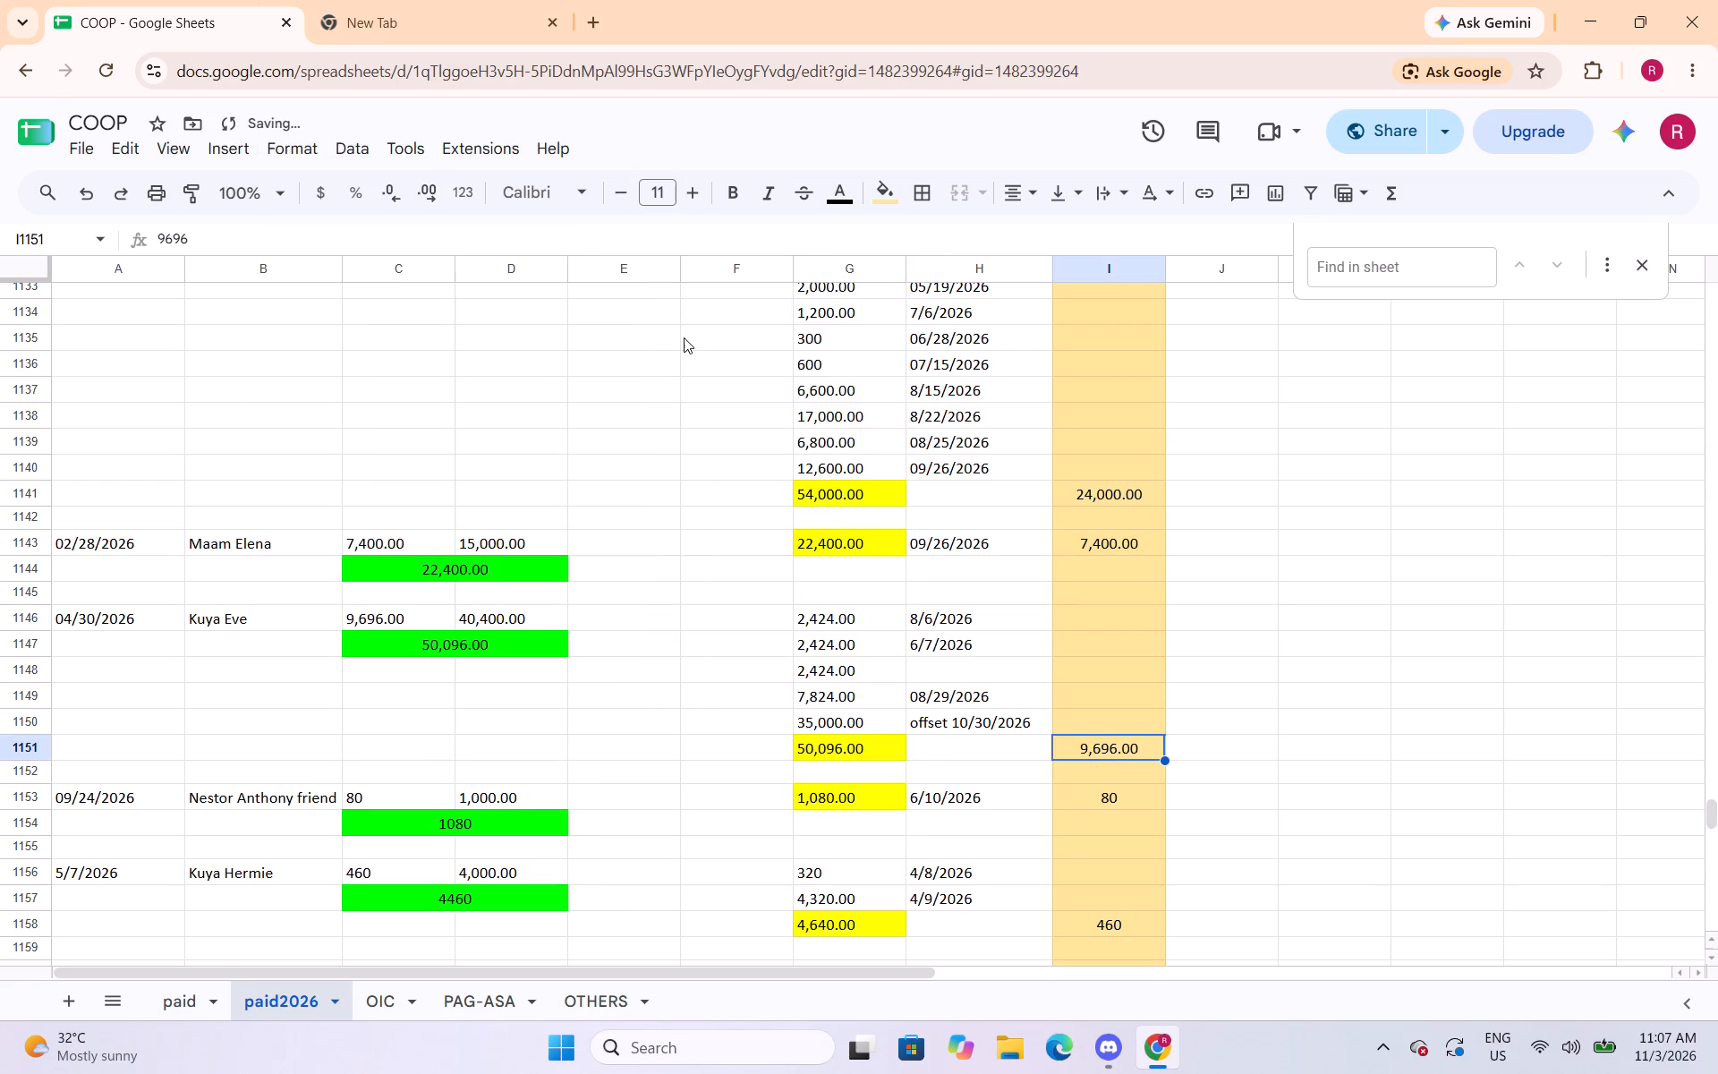
pyautogui.scroll(-3, 1143, 802)
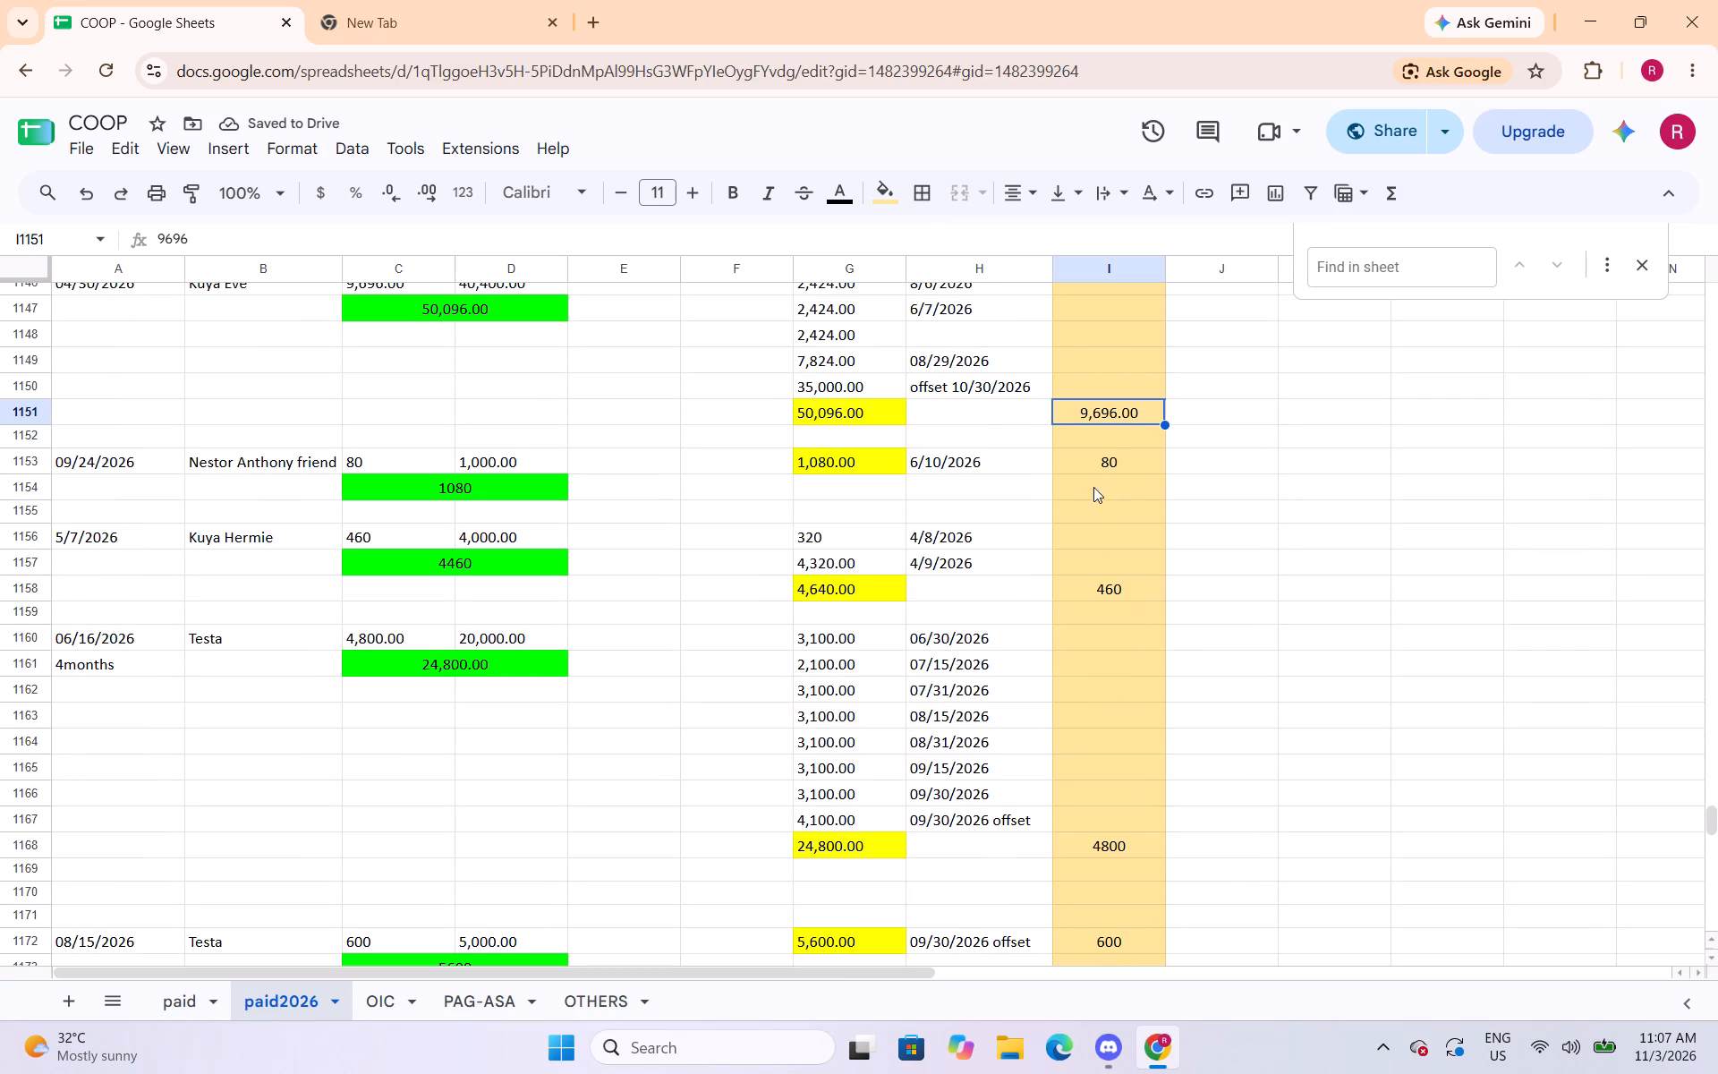
pyautogui.click(1119, 853)
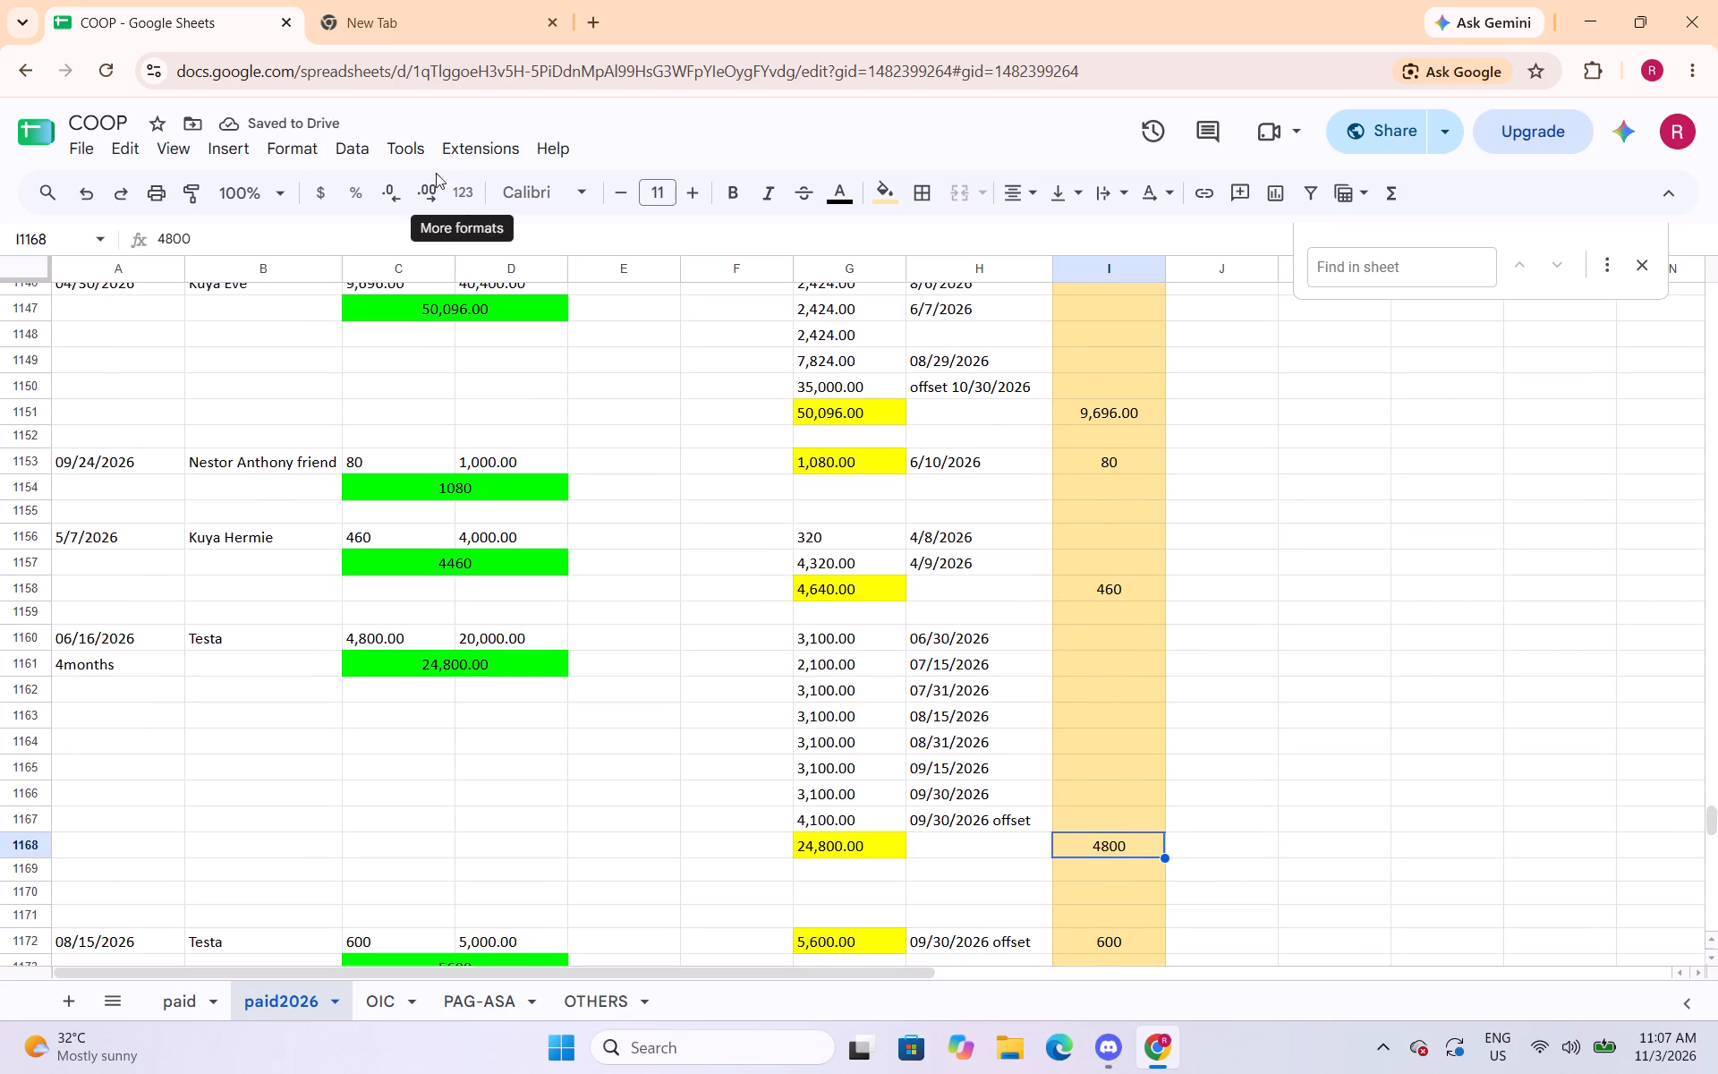
pyautogui.click(290, 156)
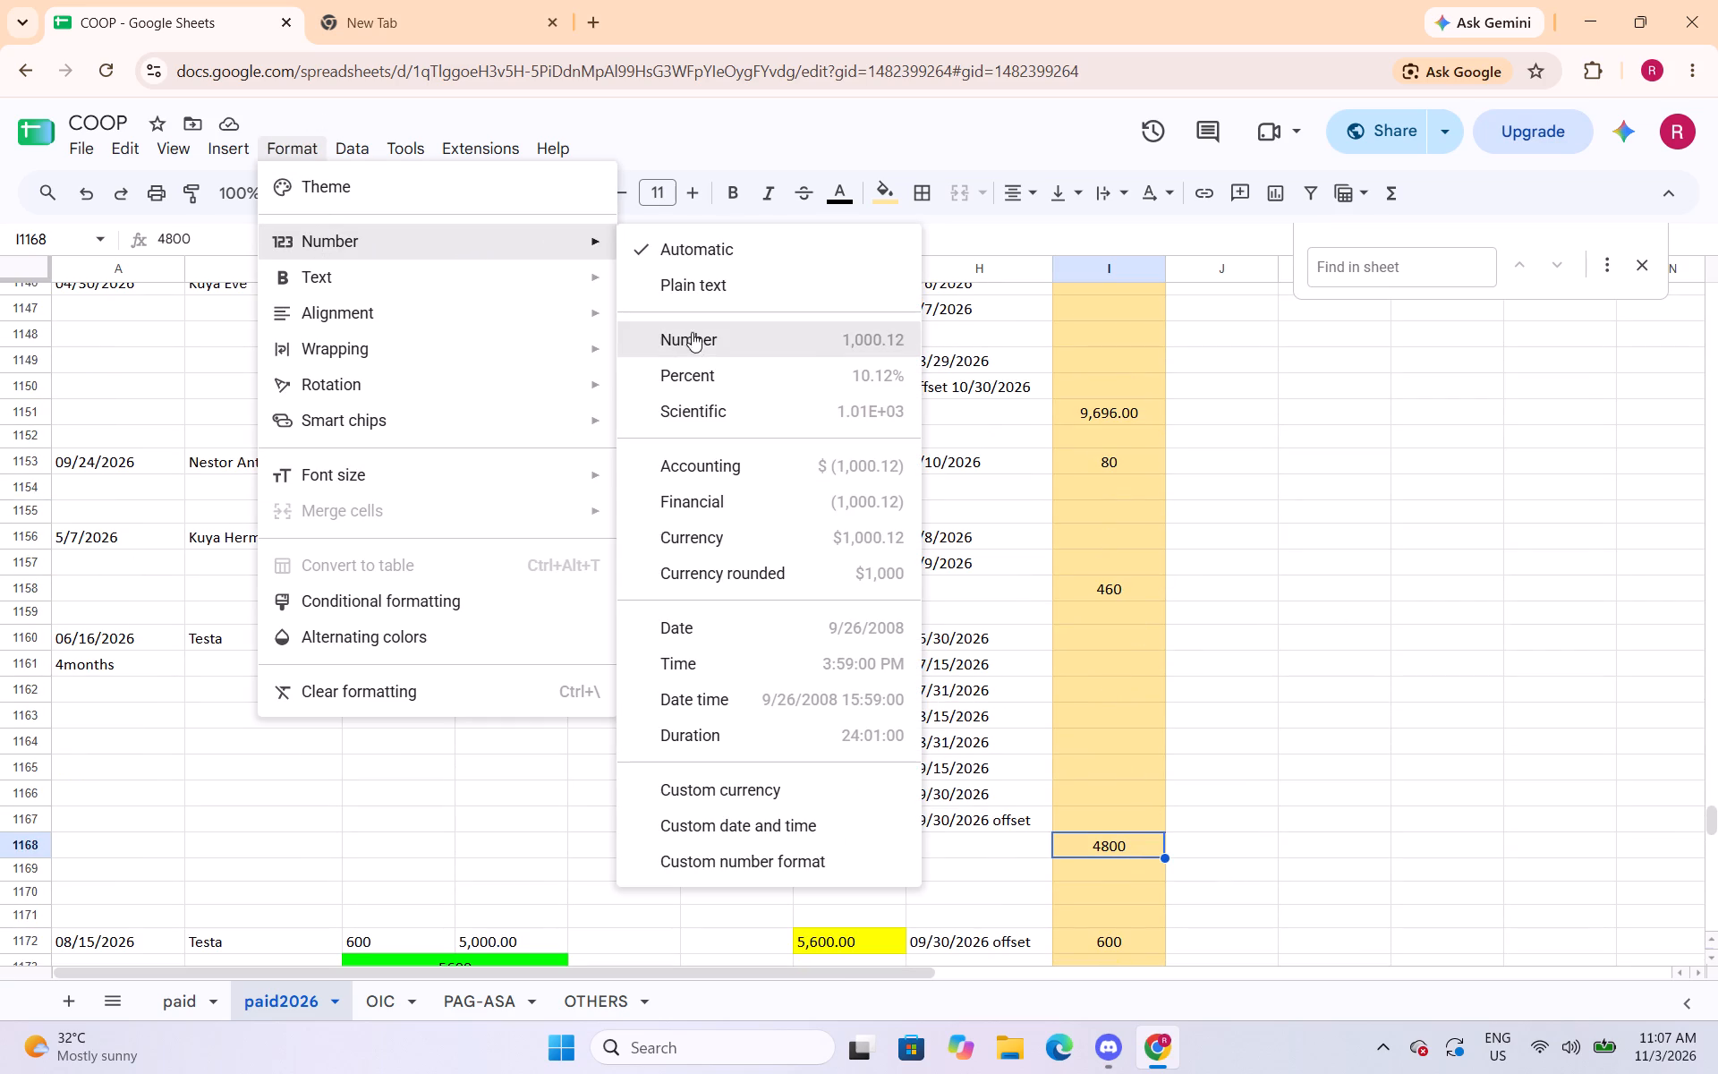
pyautogui.click(692, 353)
# Apply the Number format with thousands separator and two decimals to cells I1178, I1187 and I1189.
pyautogui.scroll(-3, 1110, 743)
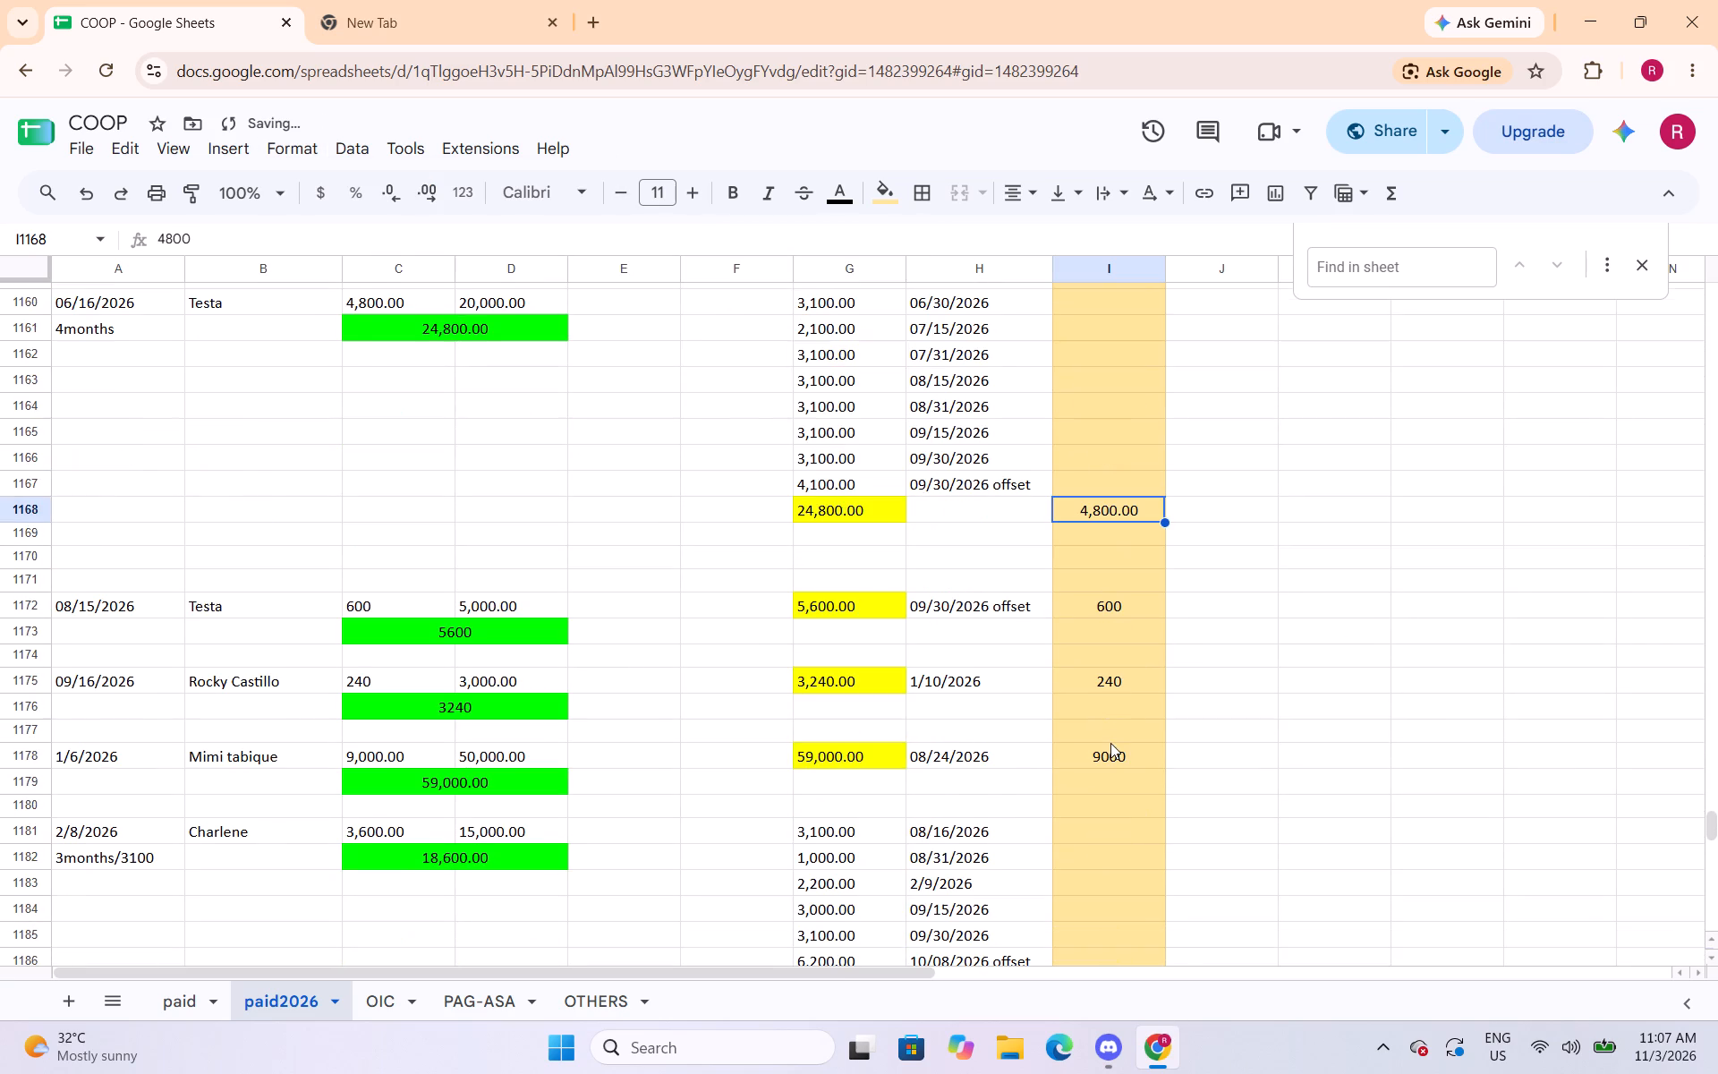
pyautogui.click(1100, 766)
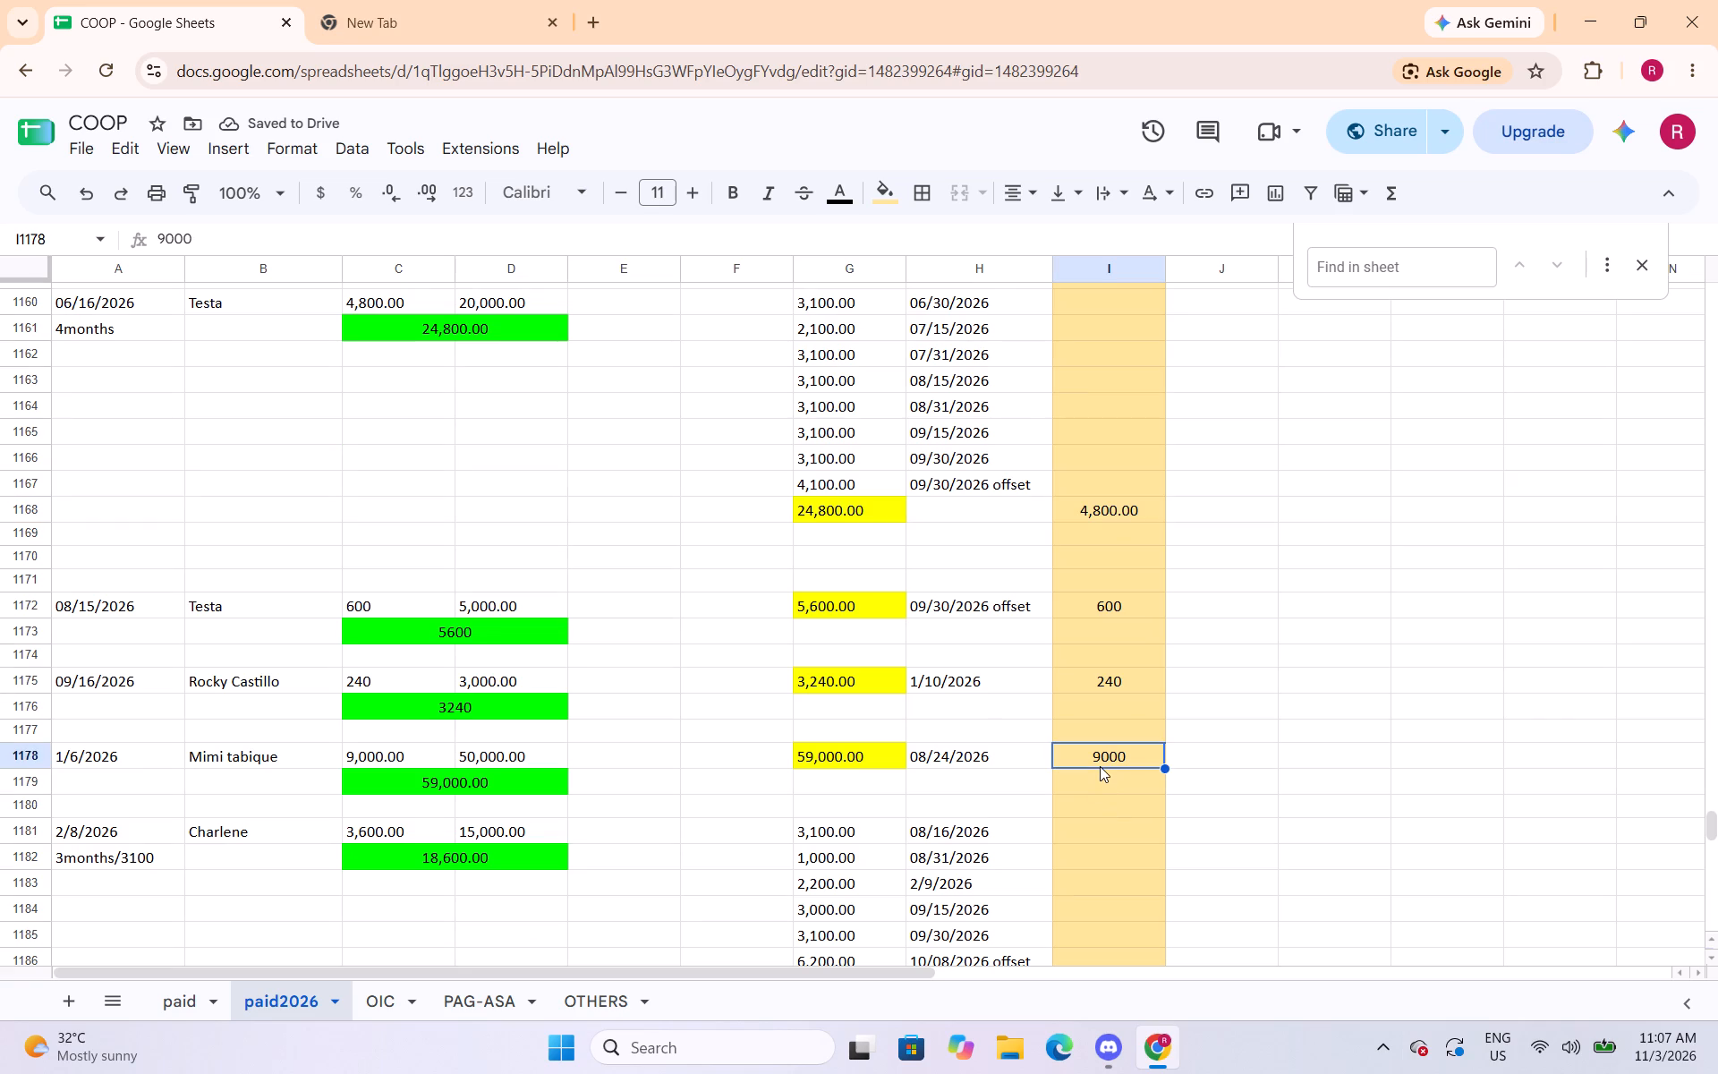
pyautogui.click(294, 154)
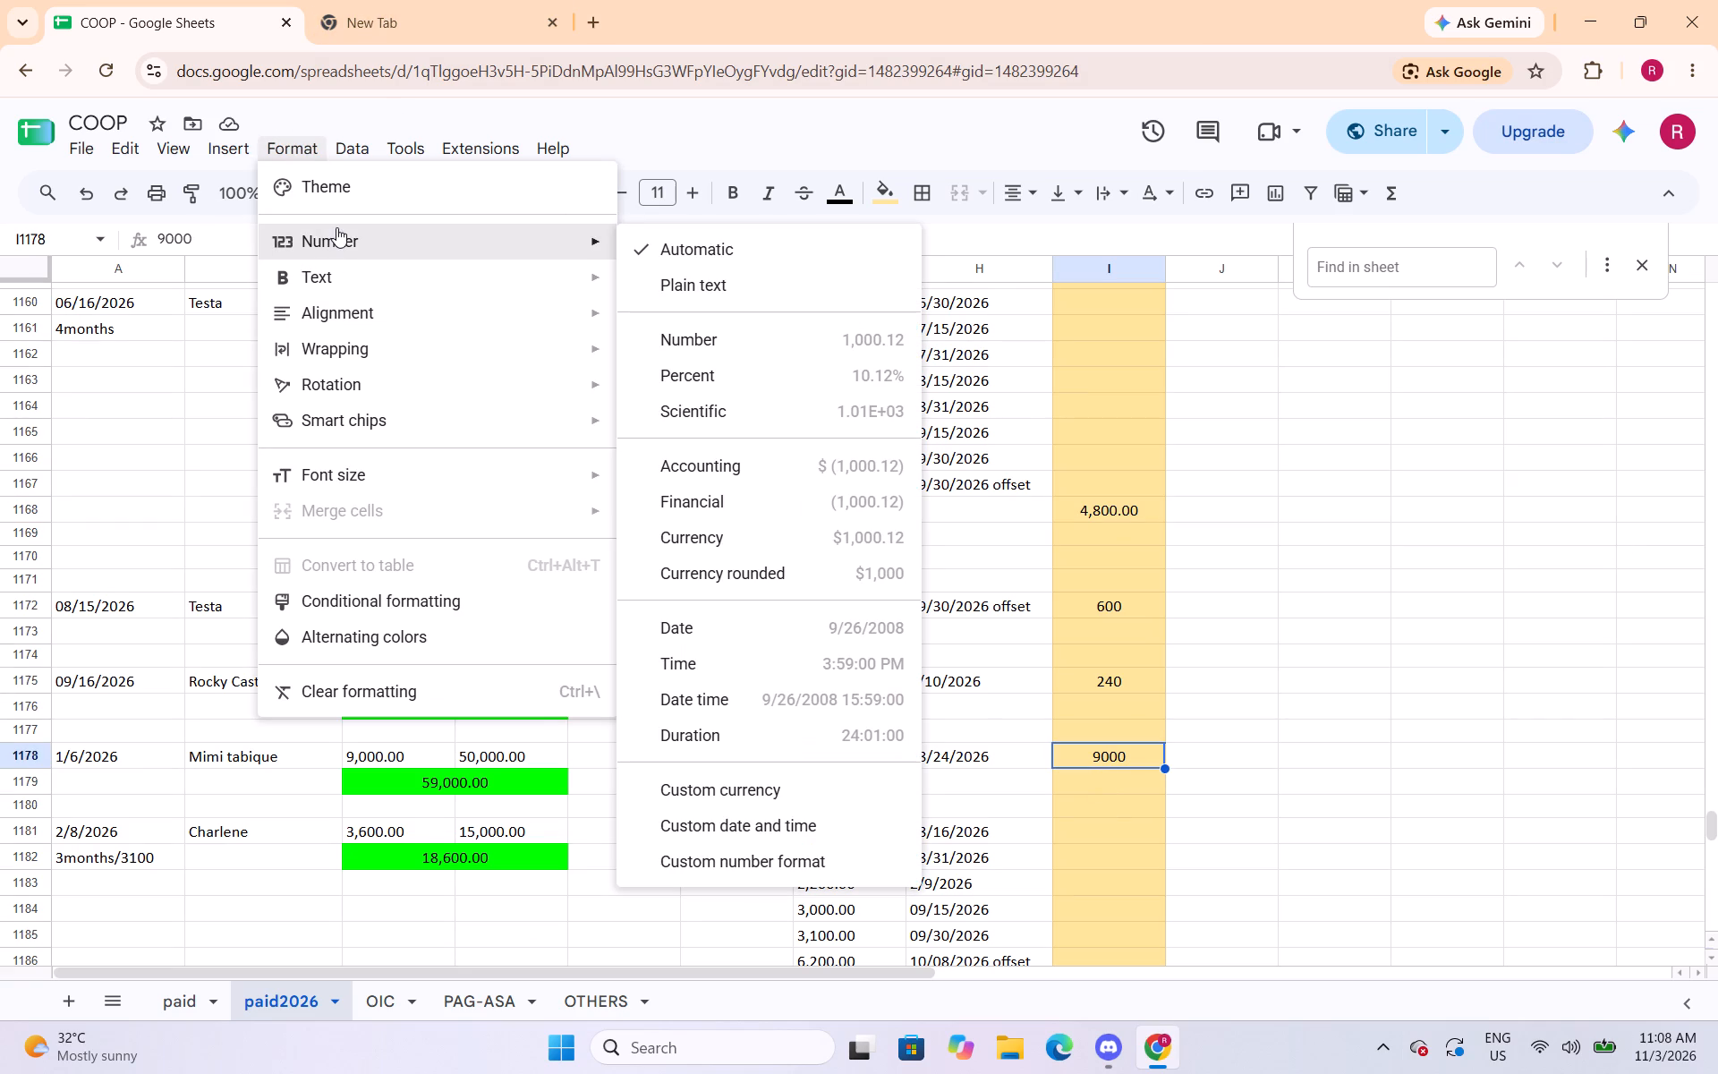
pyautogui.click(690, 345)
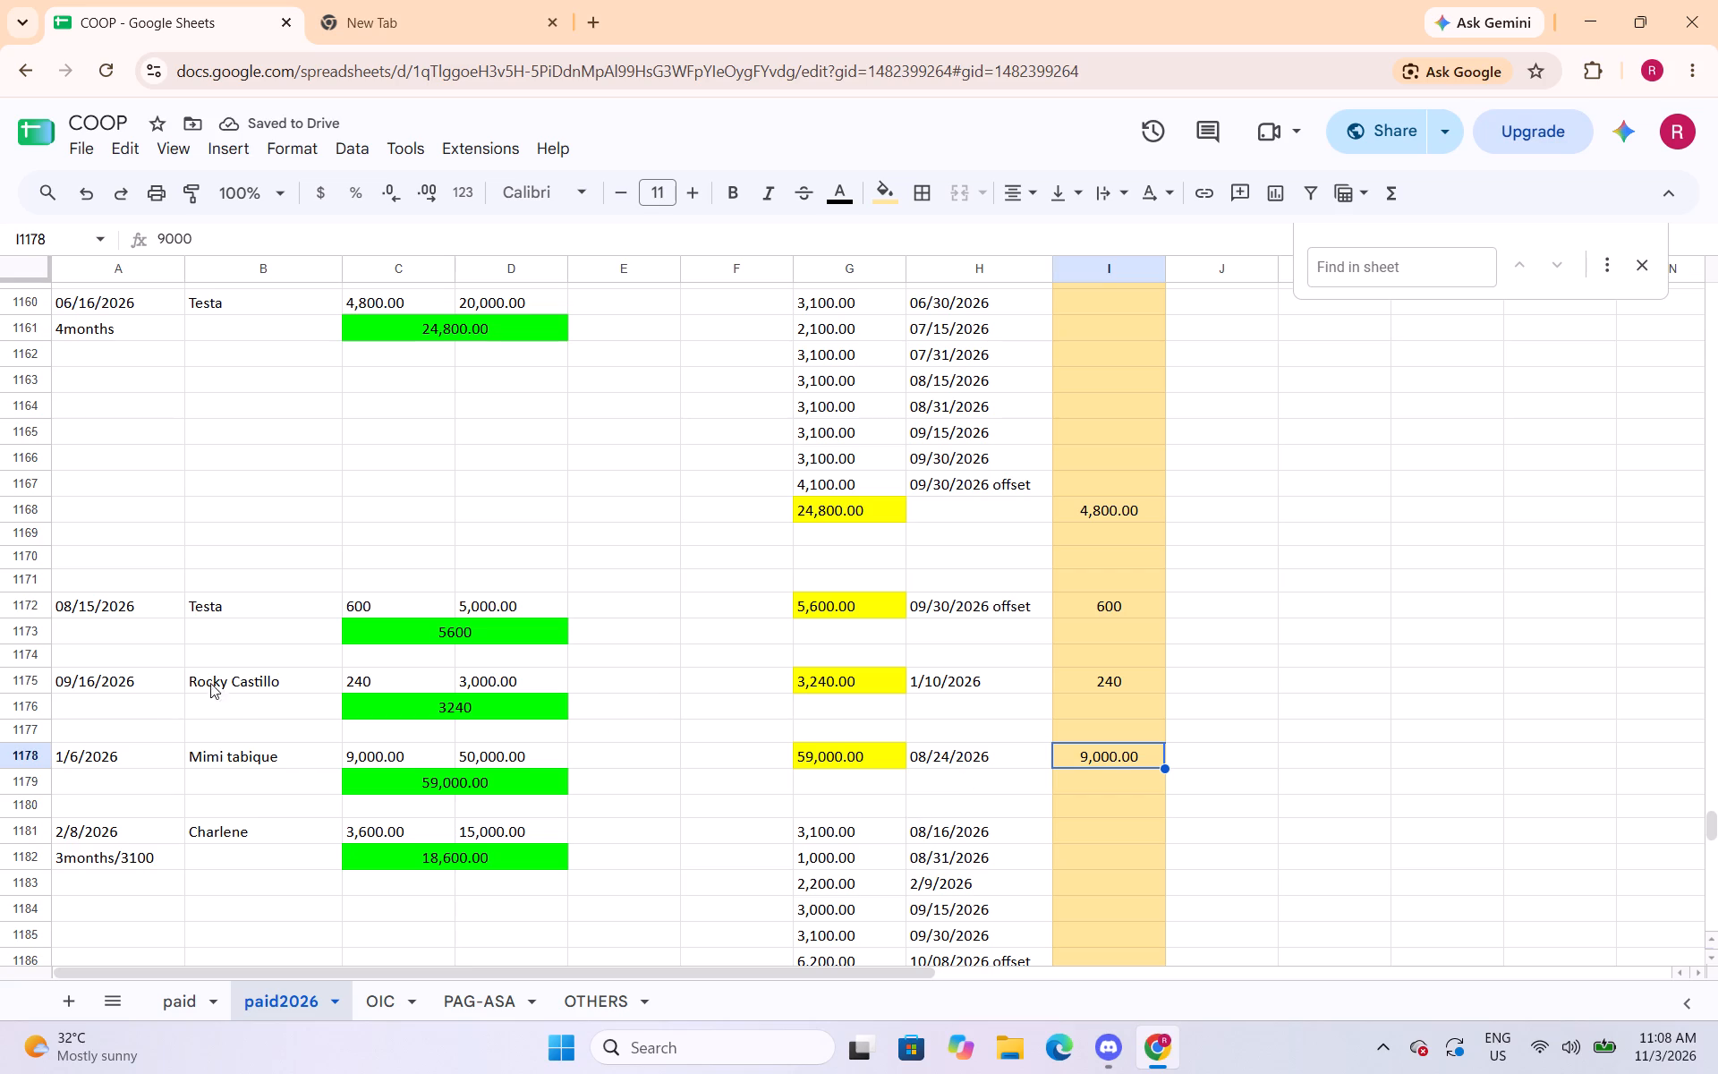
pyautogui.scroll(-1, 1164, 779)
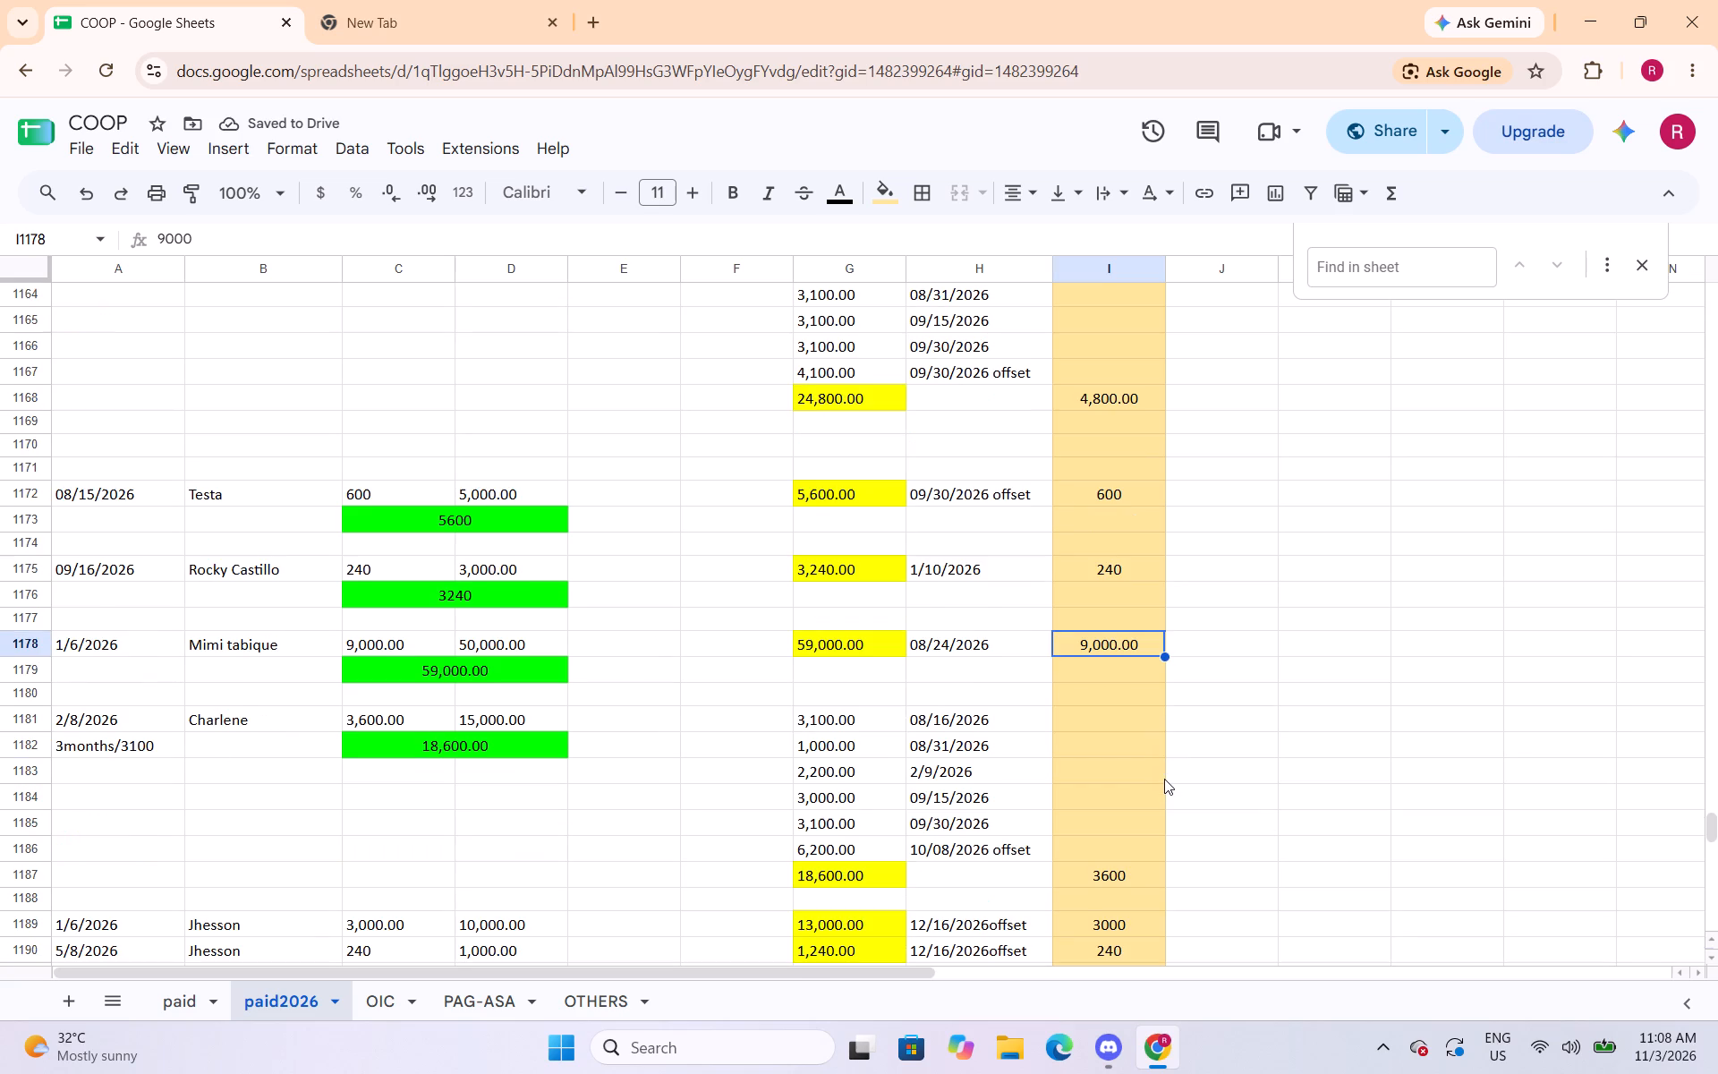
pyautogui.scroll(-3, 1164, 779)
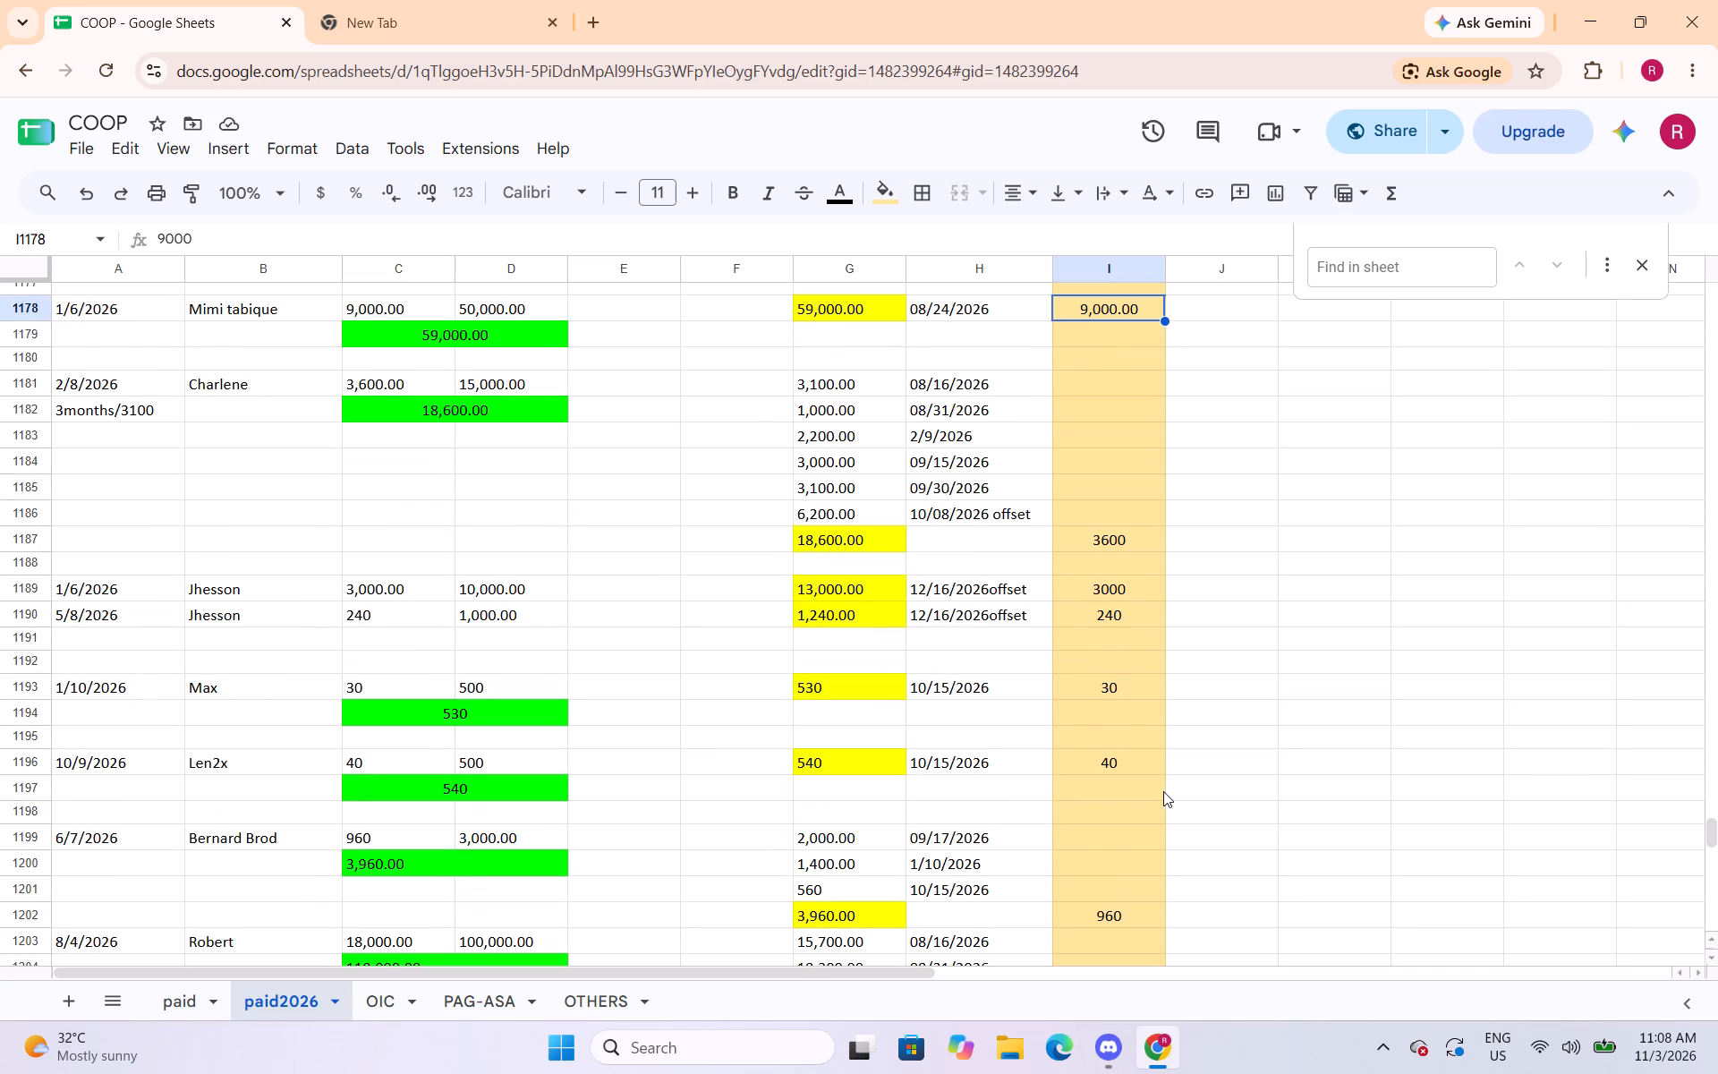
pyautogui.click(1102, 545)
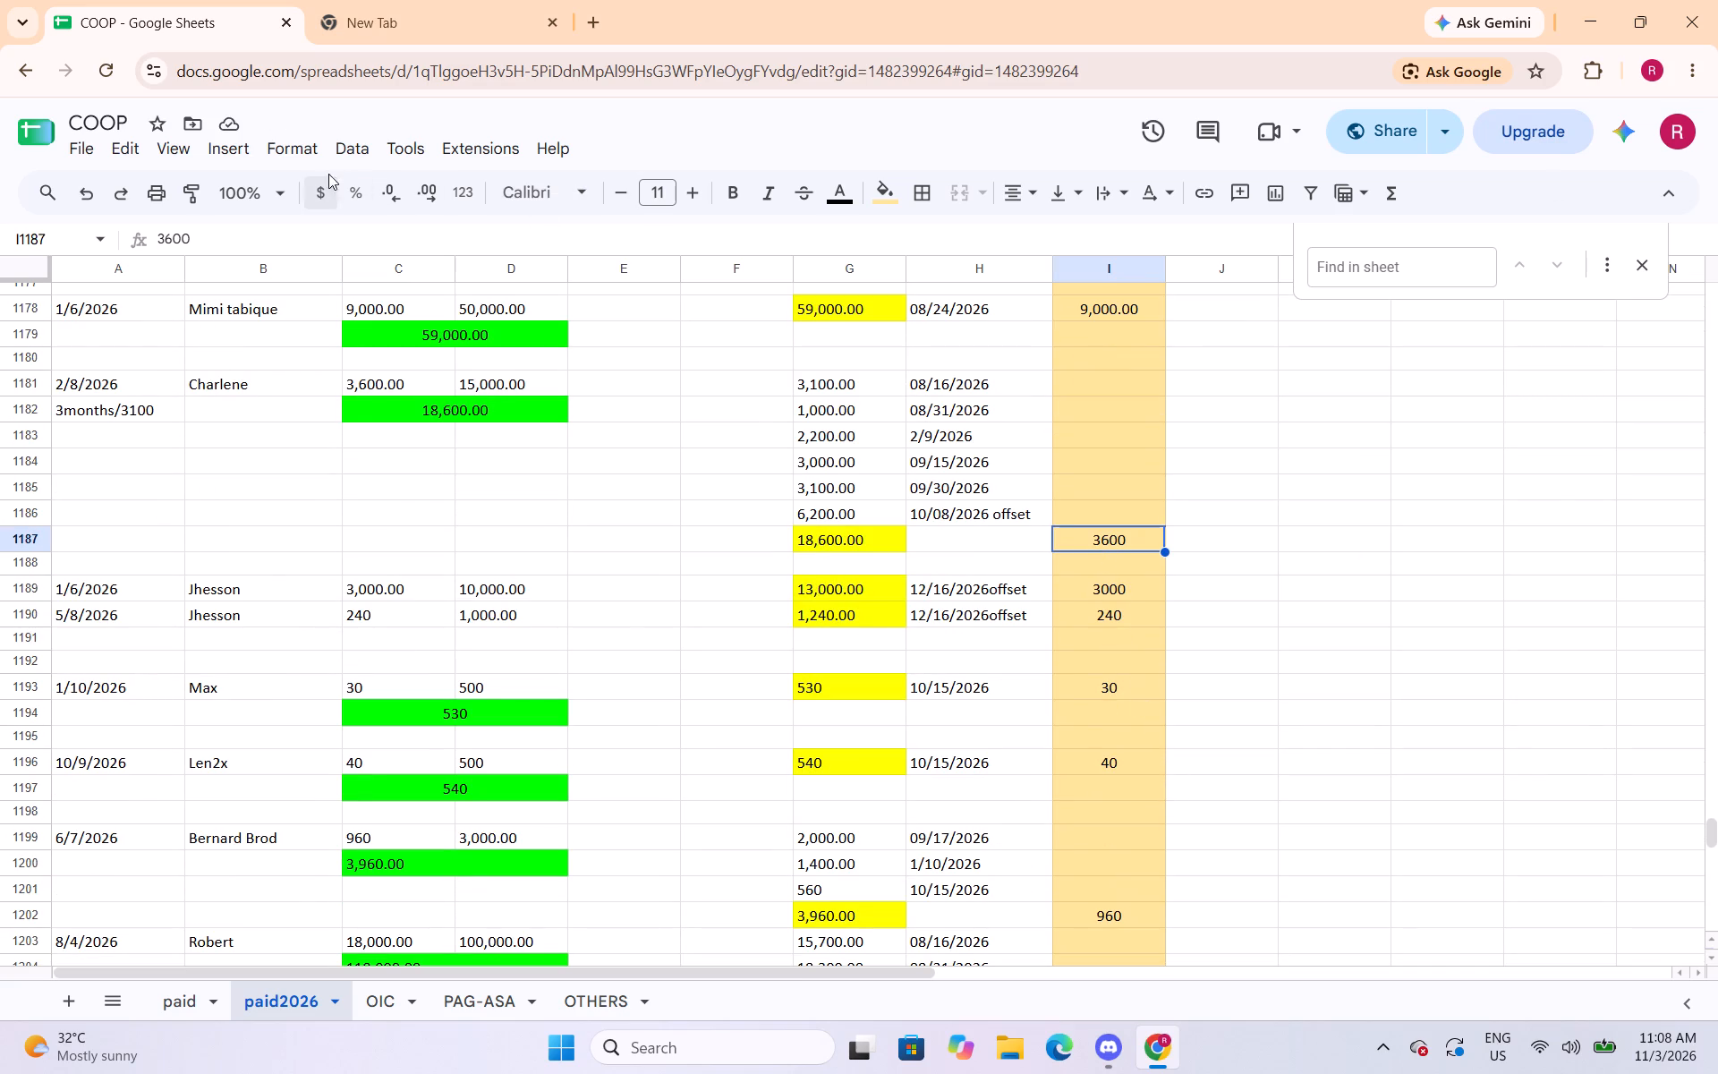
pyautogui.click(312, 161)
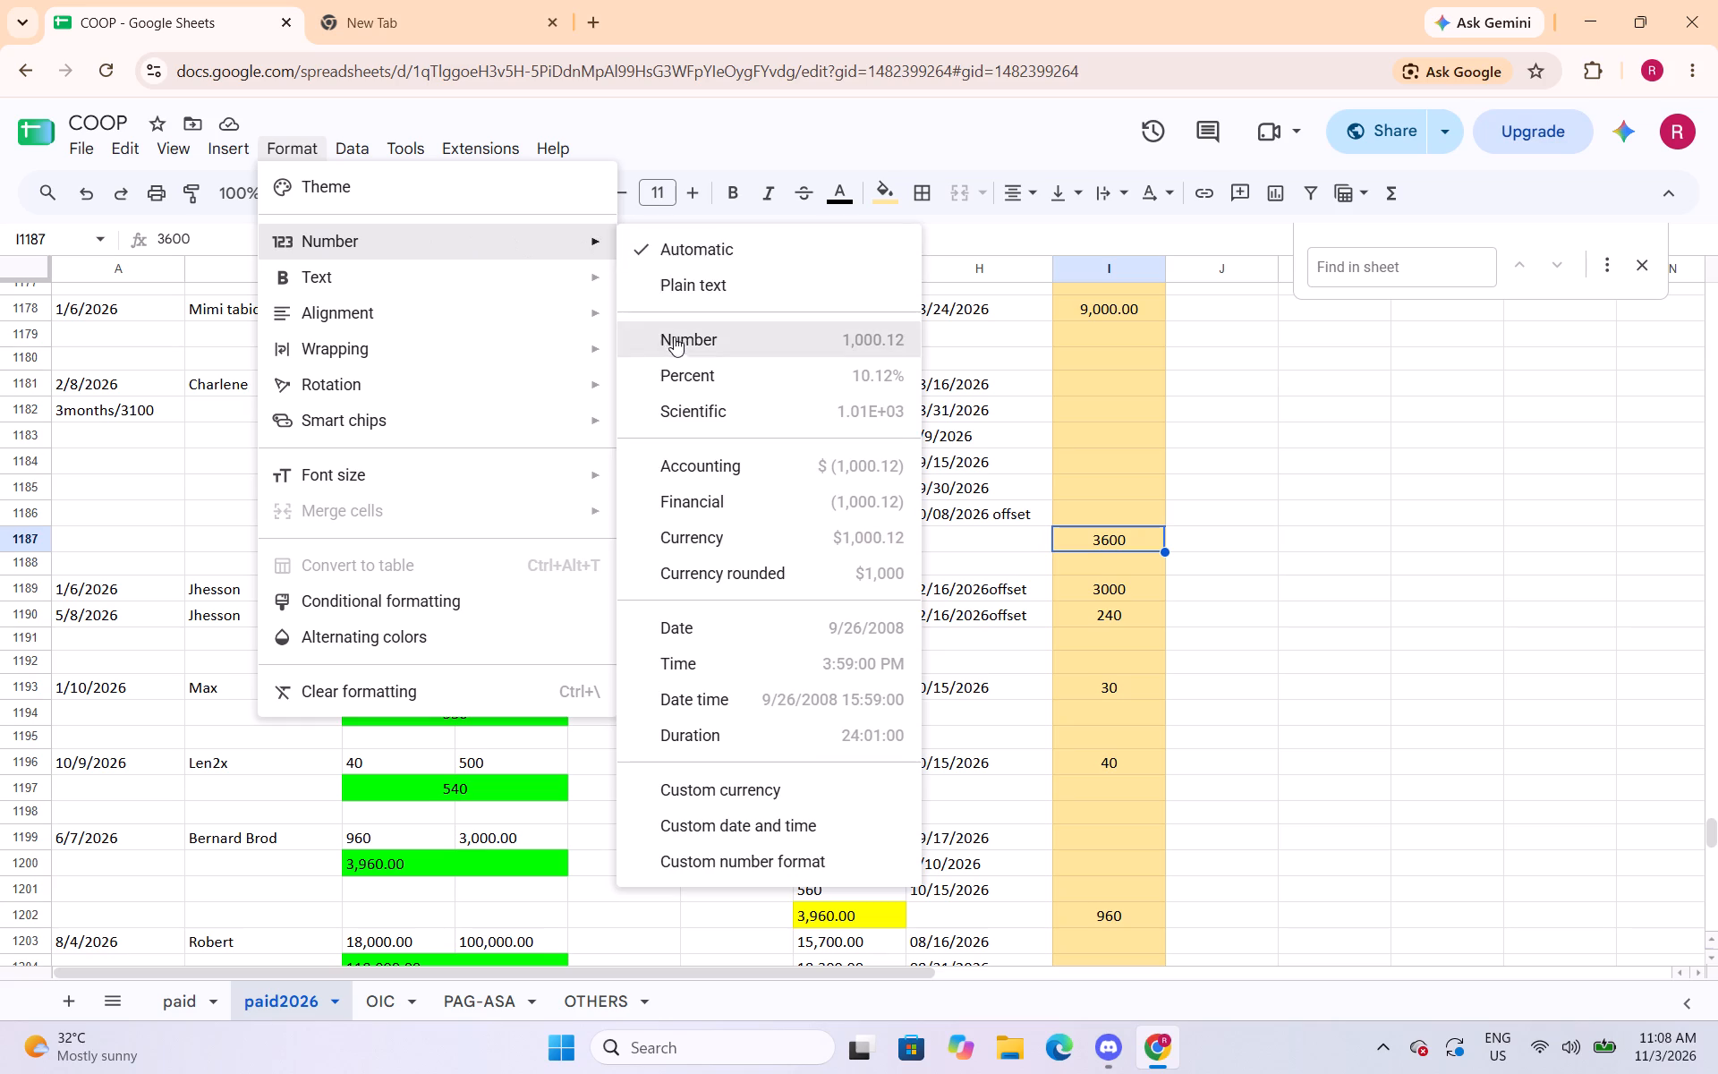
pyautogui.click(674, 339)
pyautogui.click(1147, 593)
pyautogui.click(279, 144)
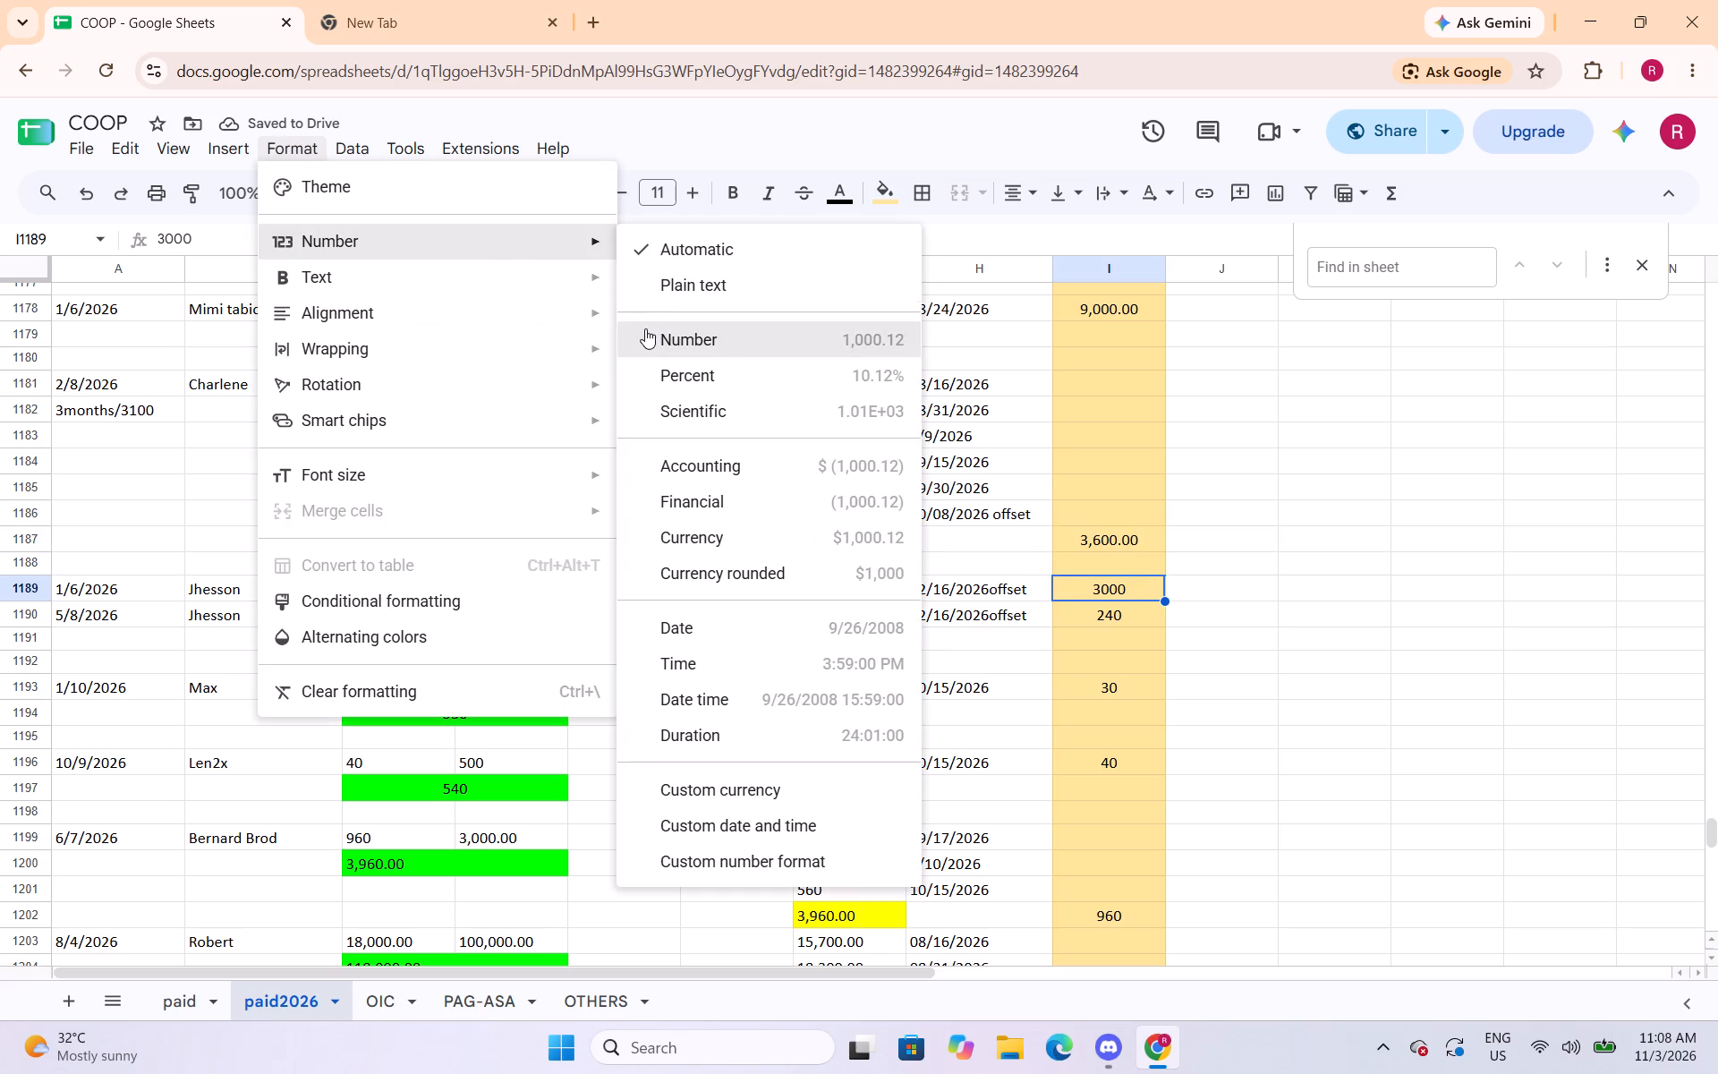
pyautogui.click(646, 337)
# Apply the Number format with thousands separator and two decimals to cells I1209 and I1216.
pyautogui.scroll(-3, 1098, 713)
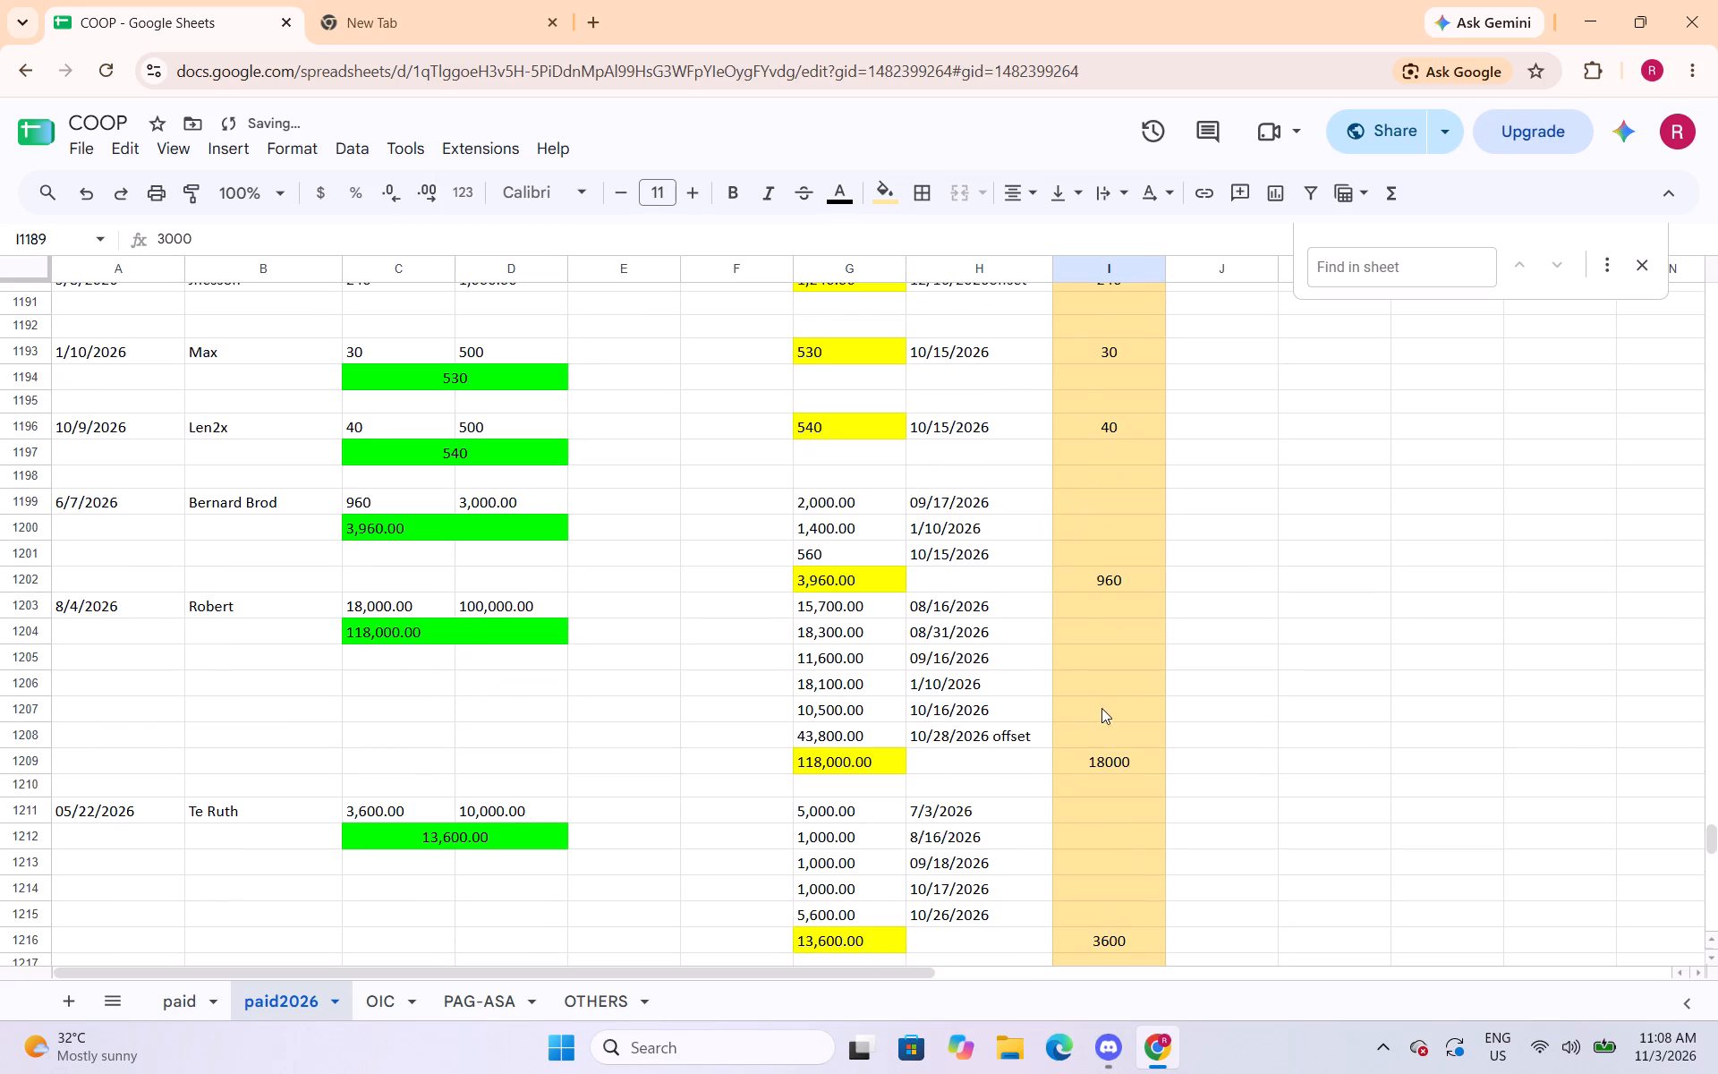
pyautogui.click(1139, 761)
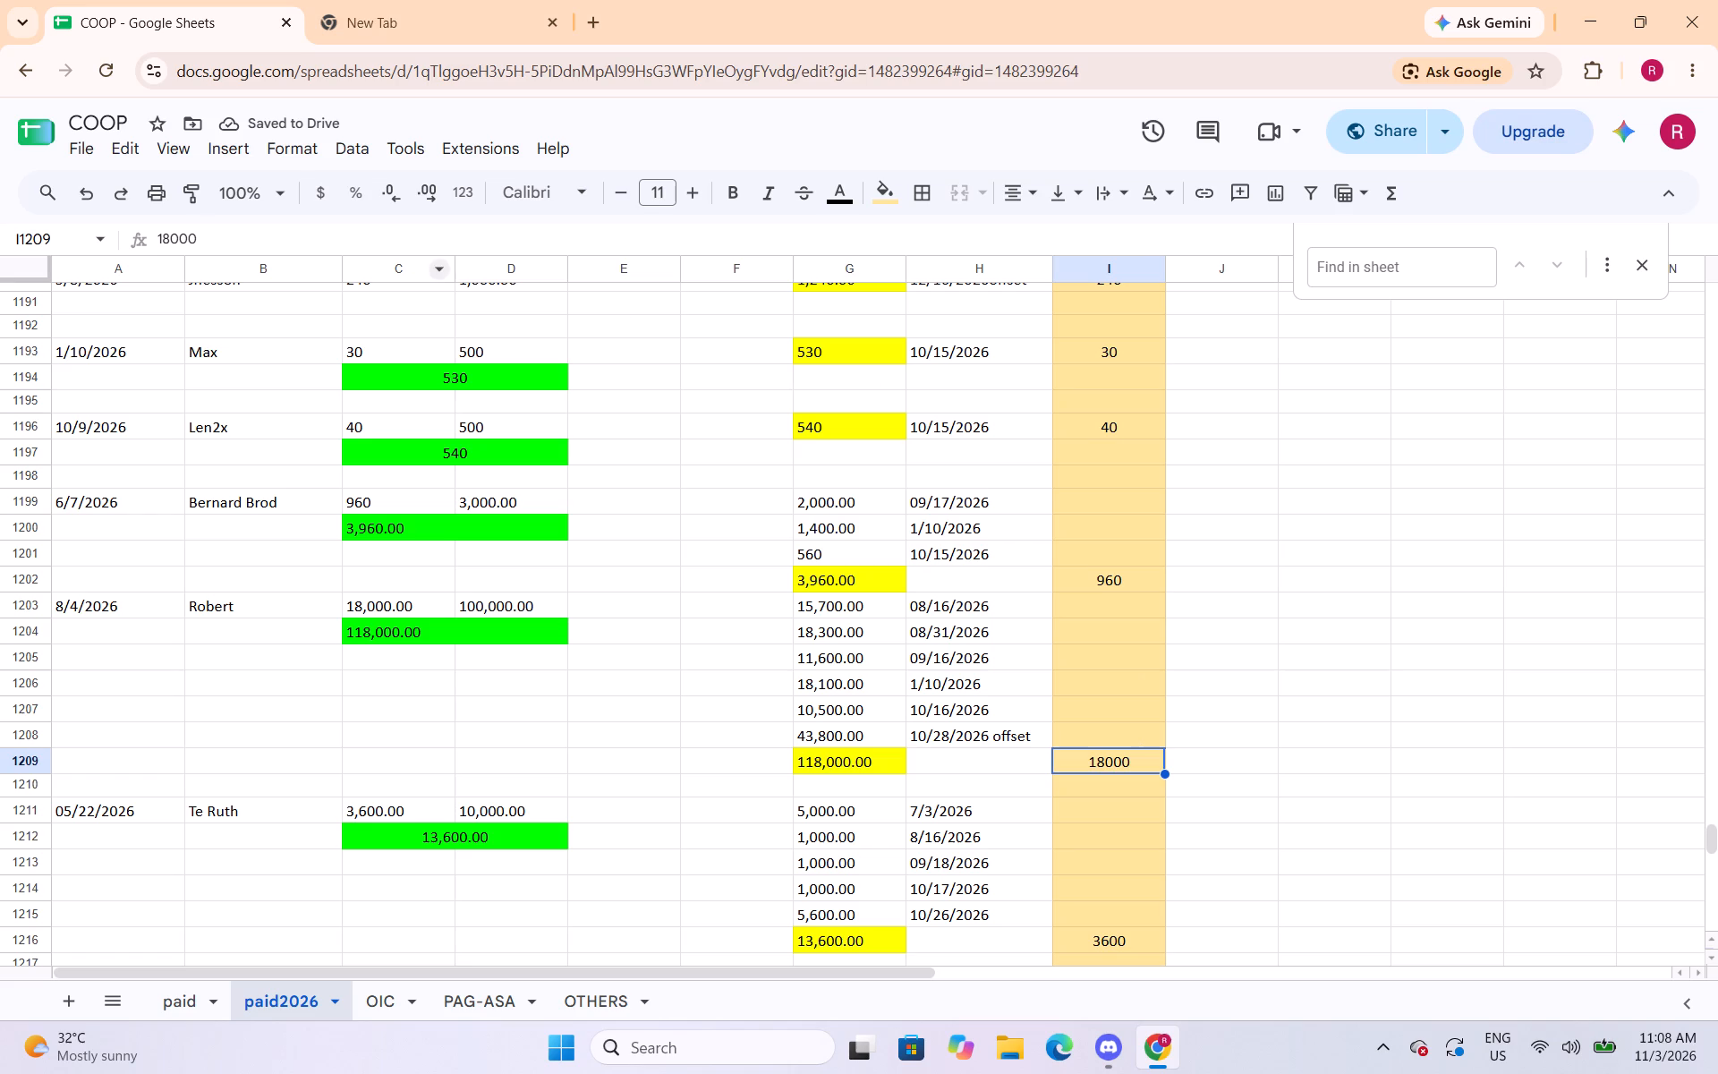
pyautogui.click(307, 155)
pyautogui.click(319, 245)
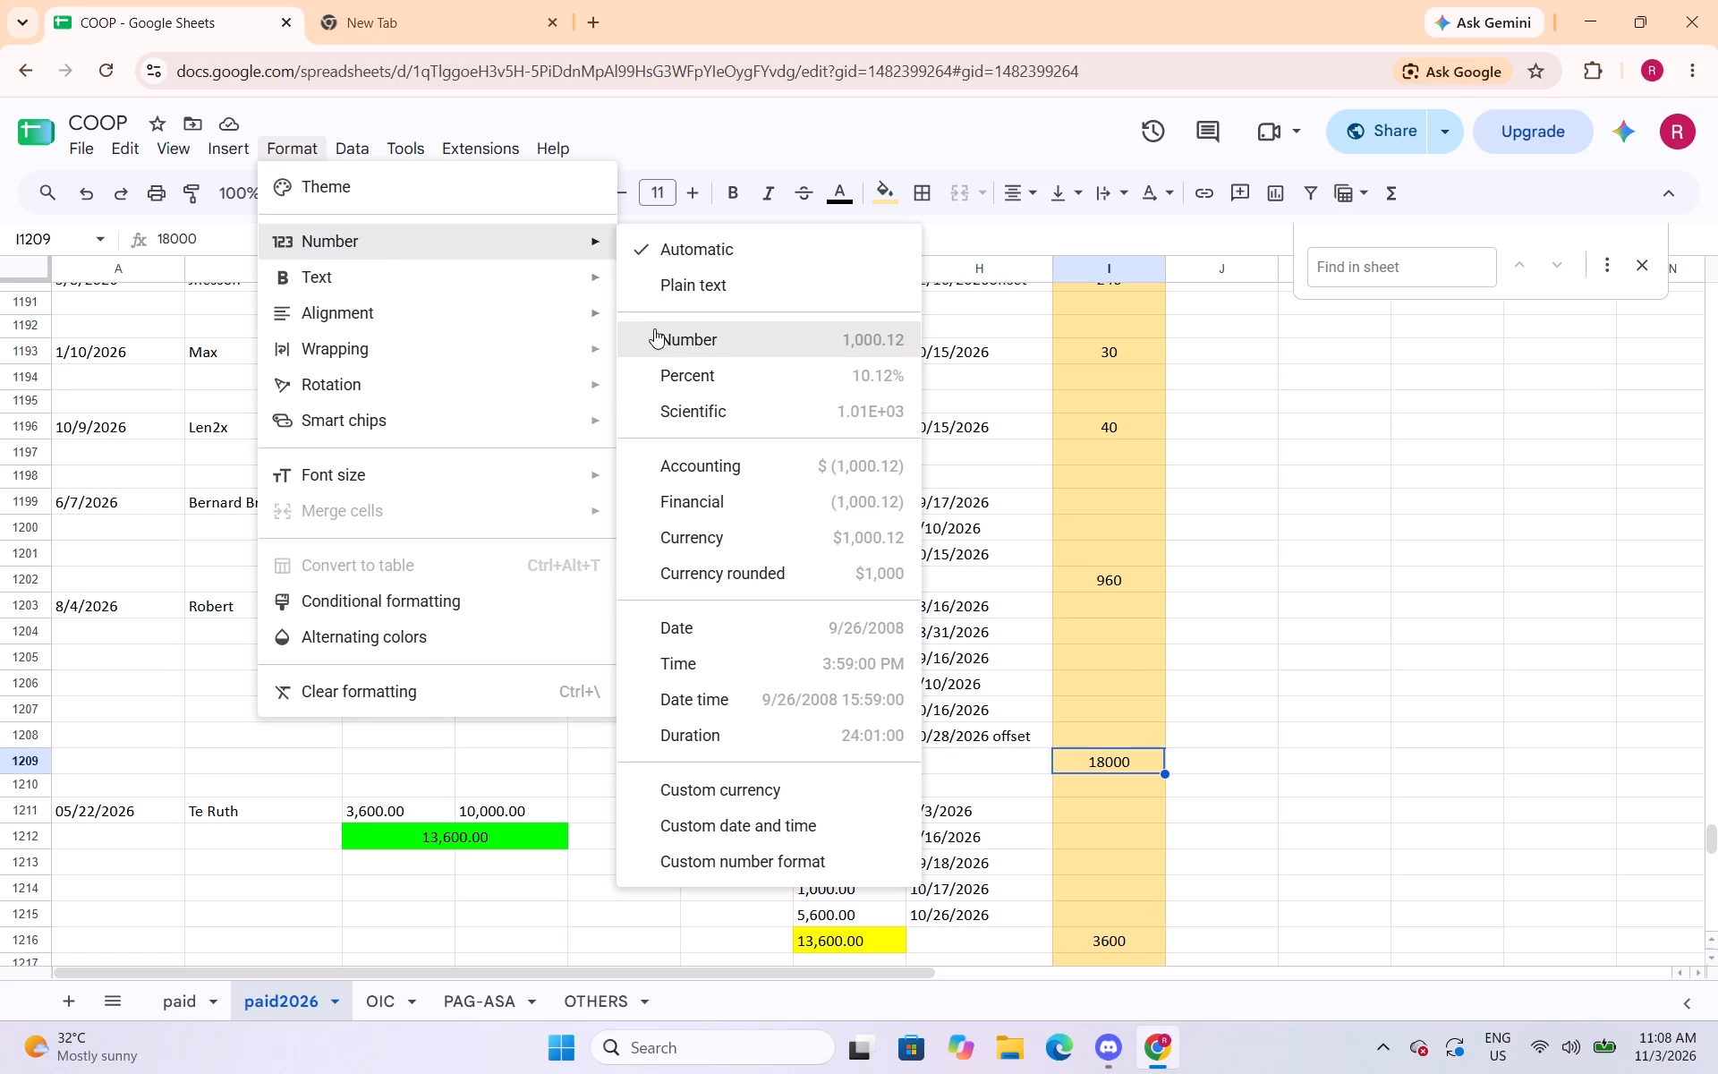
pyautogui.click(676, 343)
pyautogui.click(1138, 936)
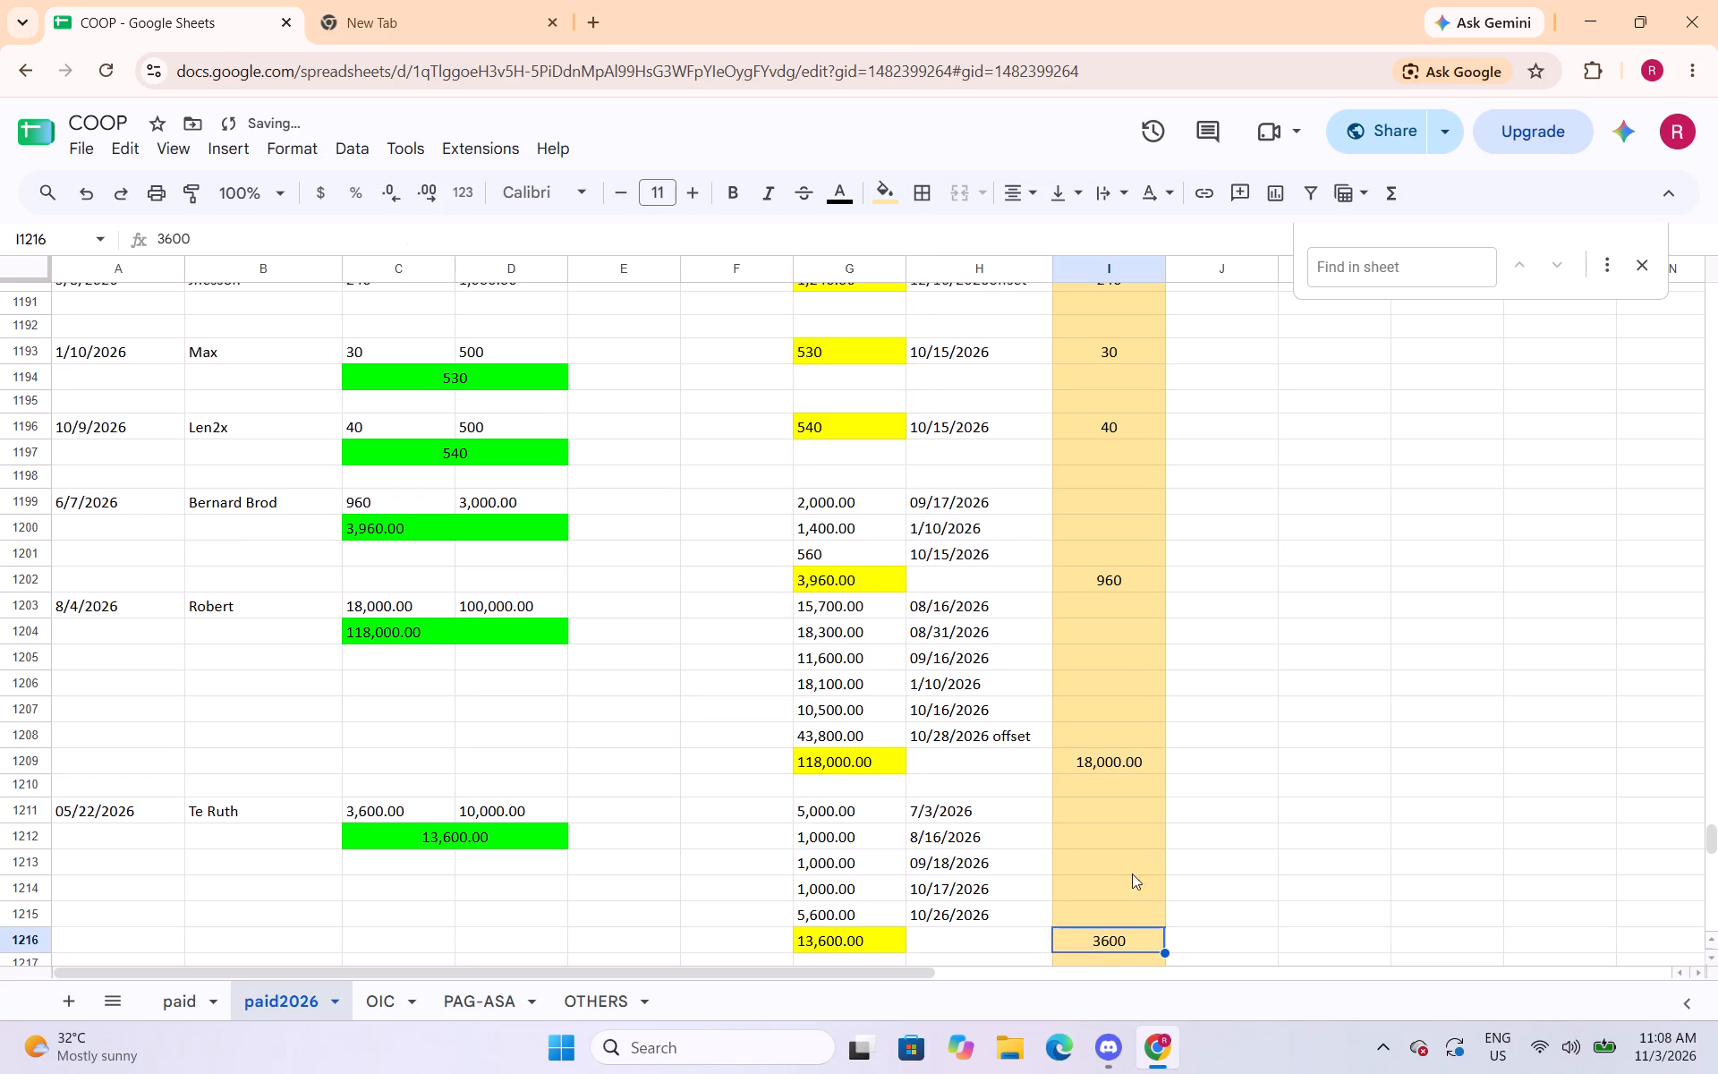
pyautogui.click(300, 142)
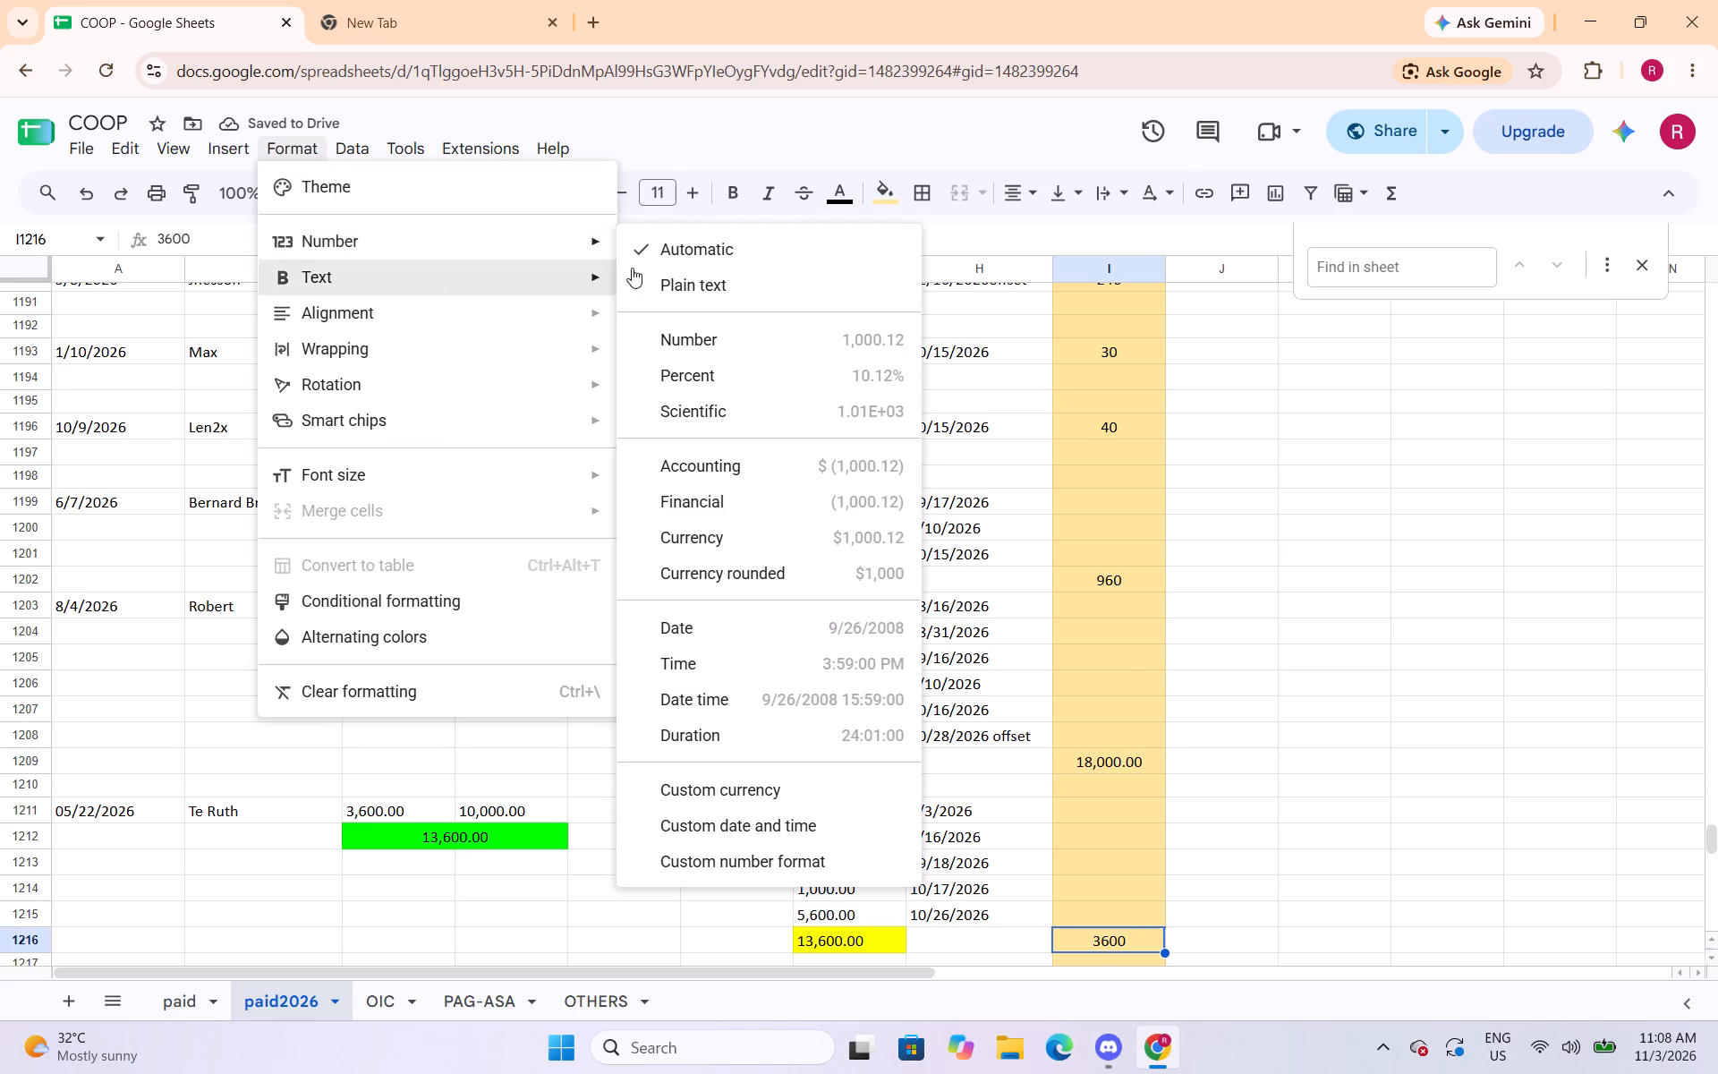
pyautogui.click(663, 335)
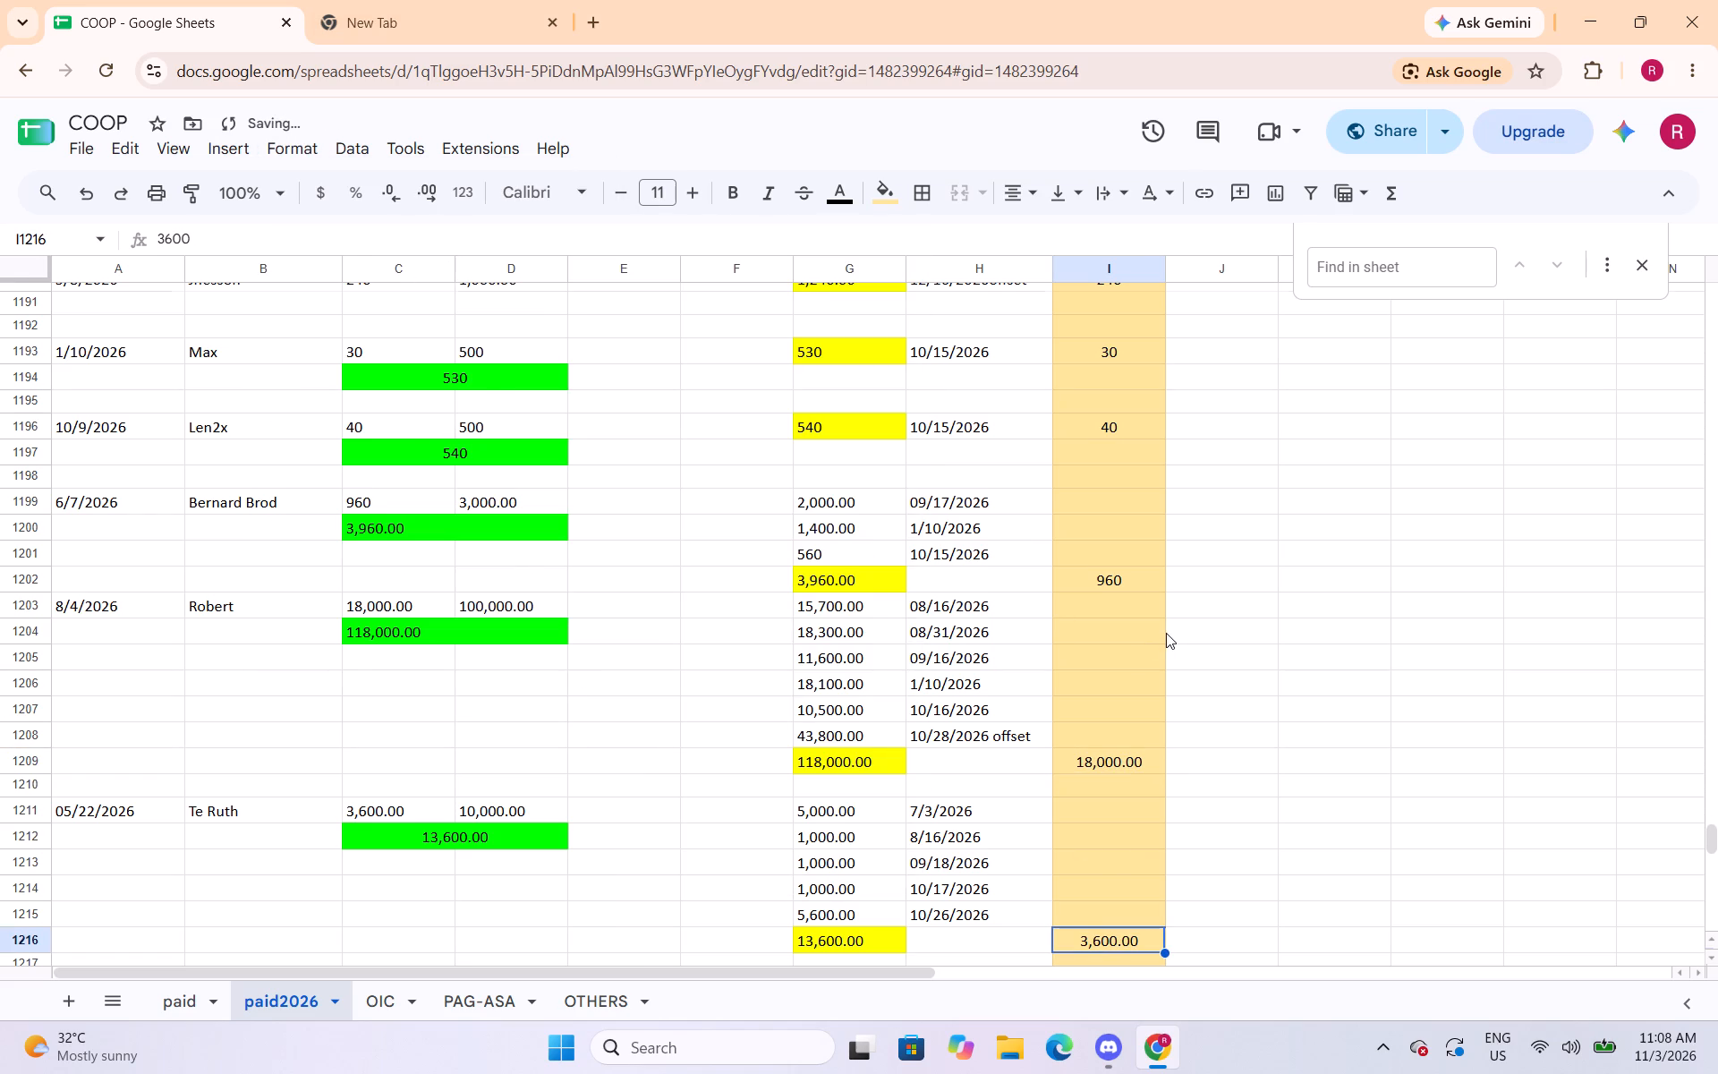
# Apply the Number format with thousands separator and two decimals to cells I1228 and I1238.
pyautogui.scroll(-6, 1166, 633)
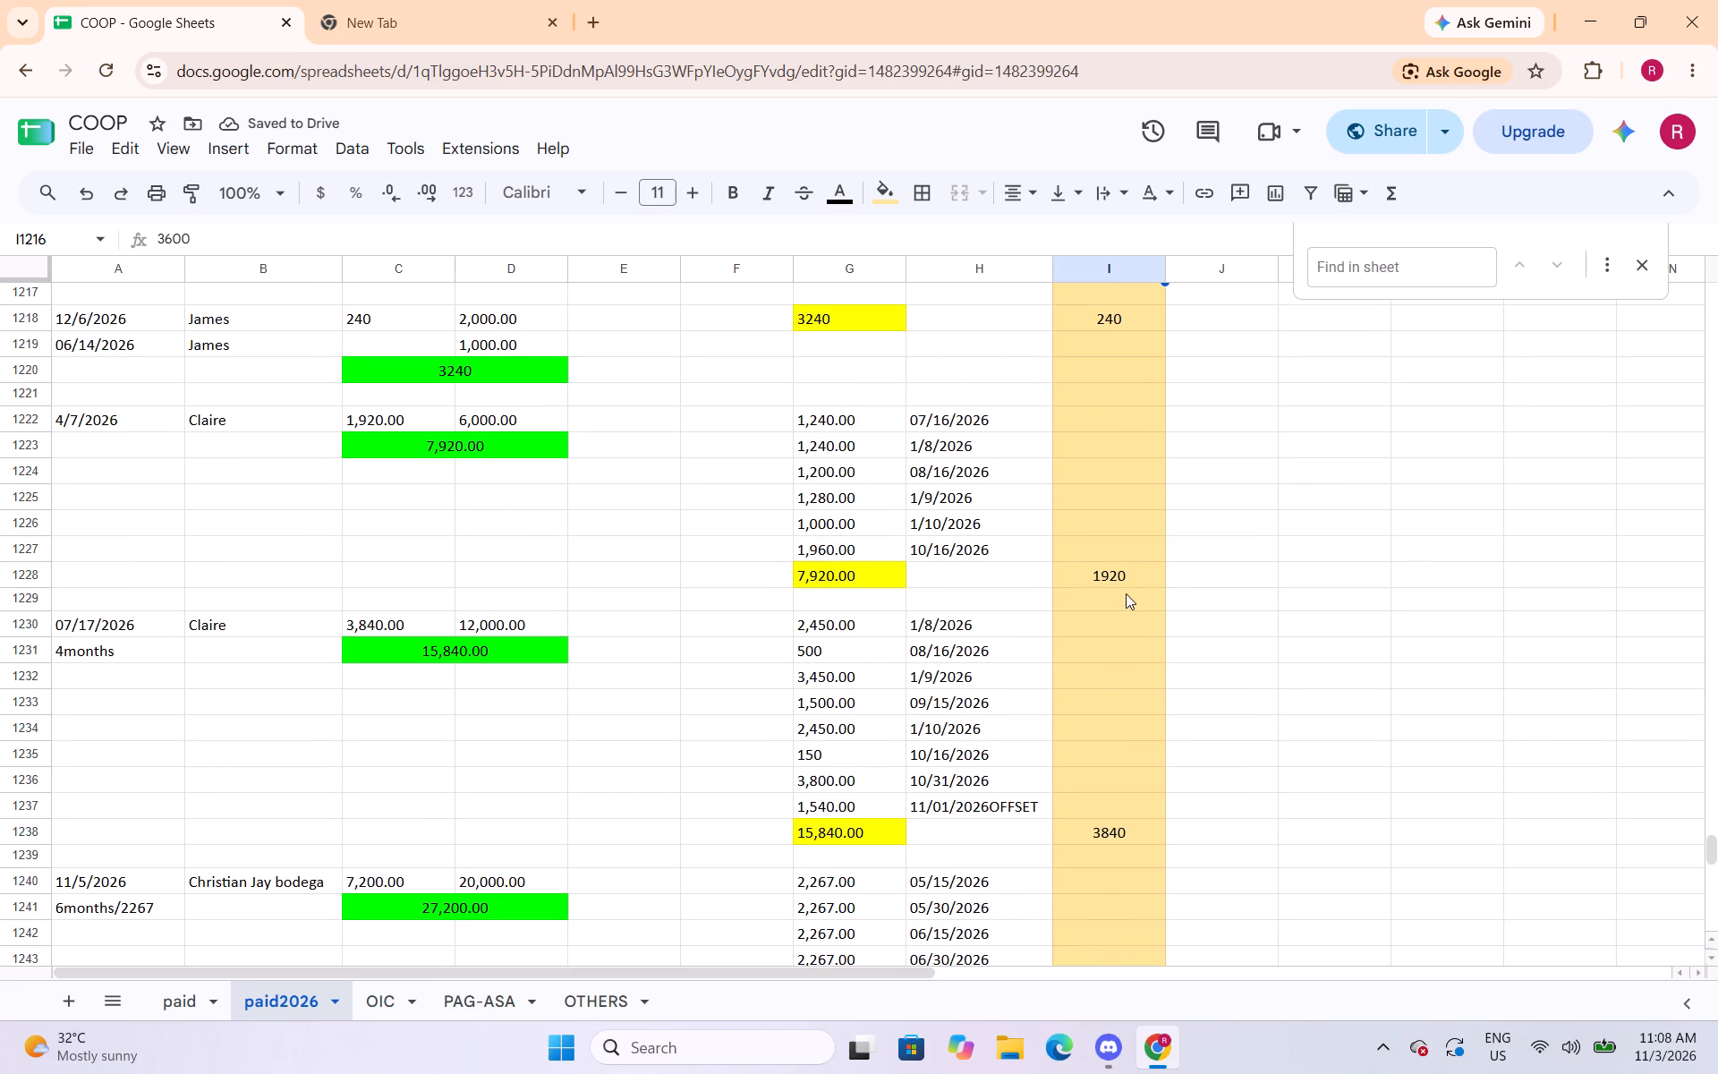
pyautogui.click(1126, 593)
pyautogui.click(1126, 584)
pyautogui.click(295, 141)
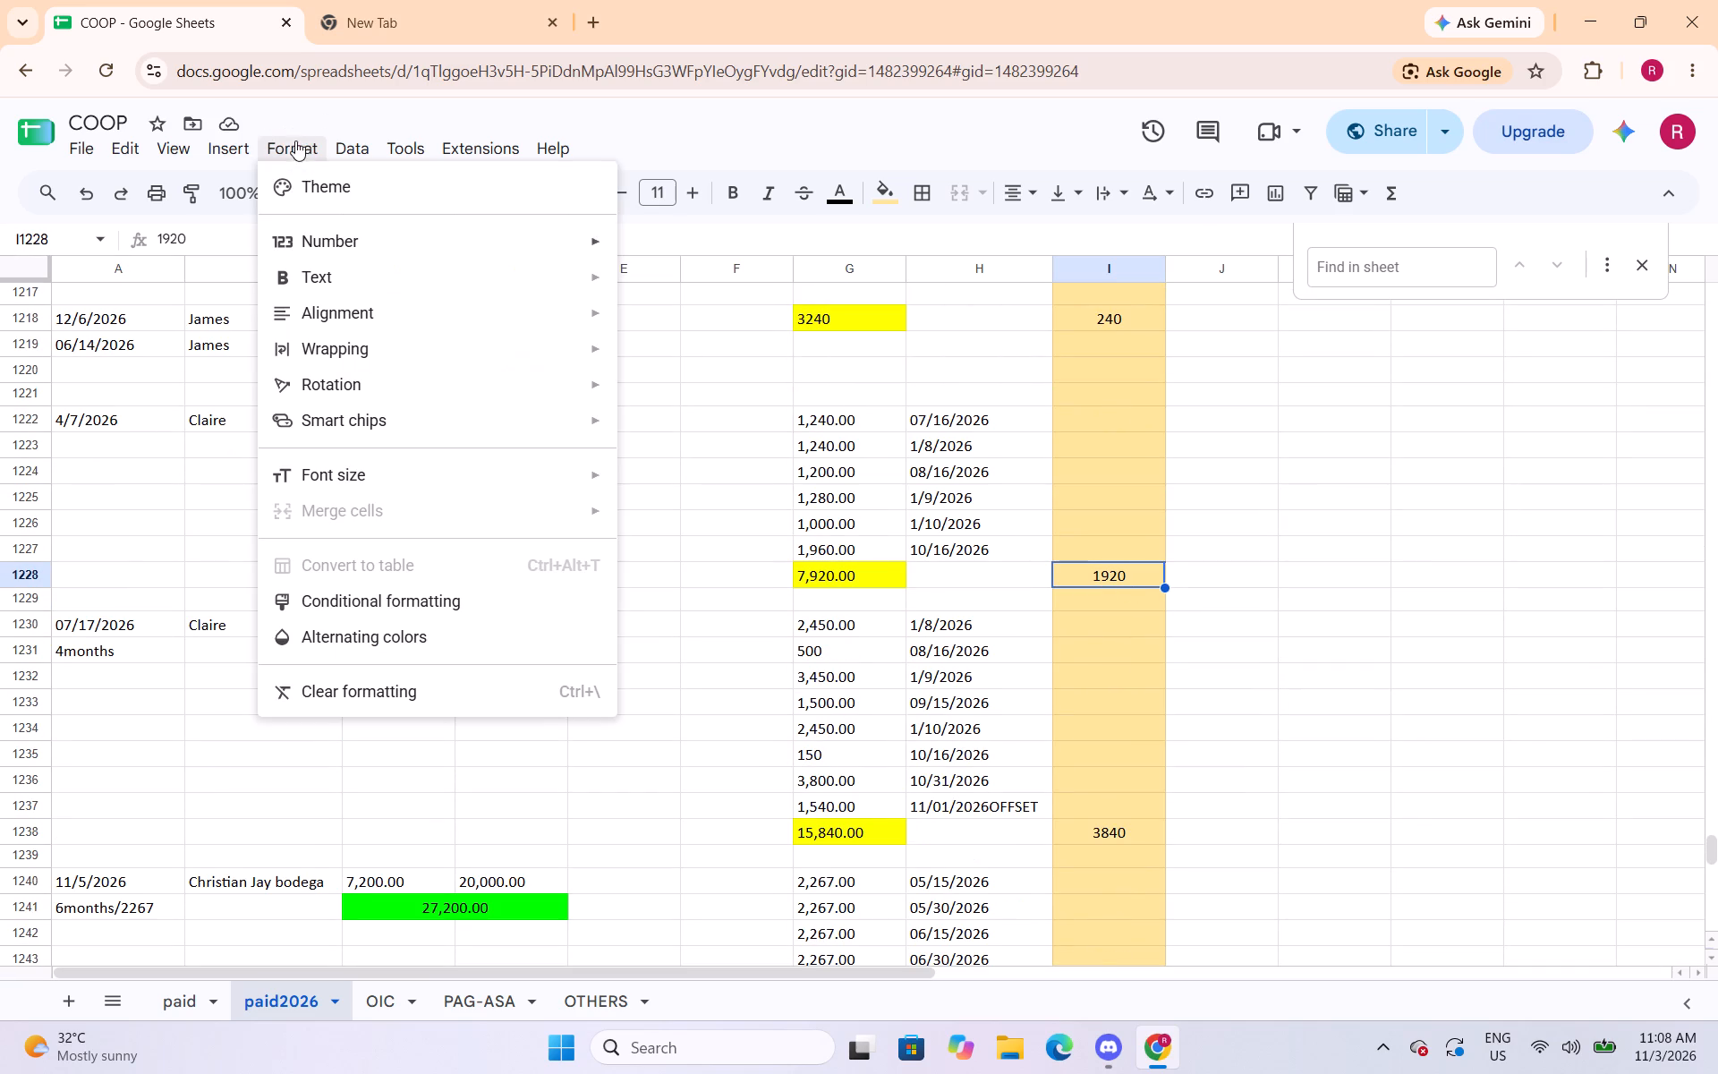
pyautogui.click(328, 239)
pyautogui.click(706, 347)
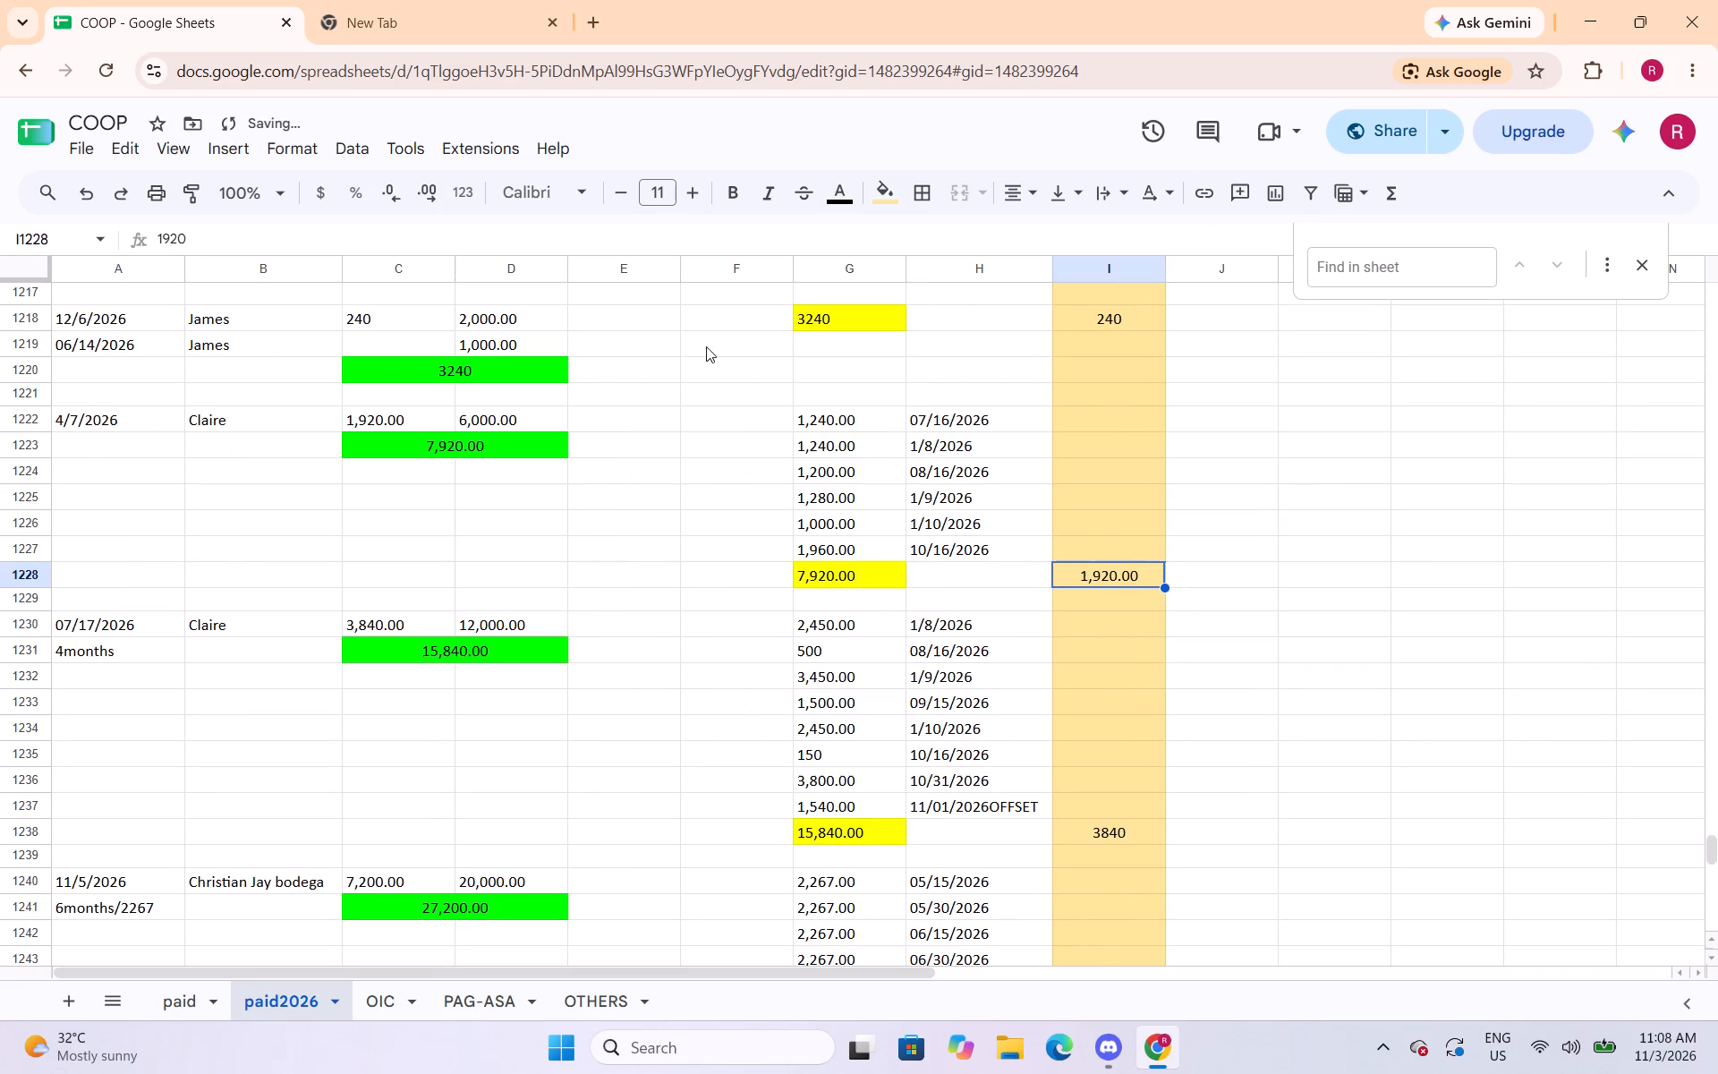
pyautogui.click(1152, 836)
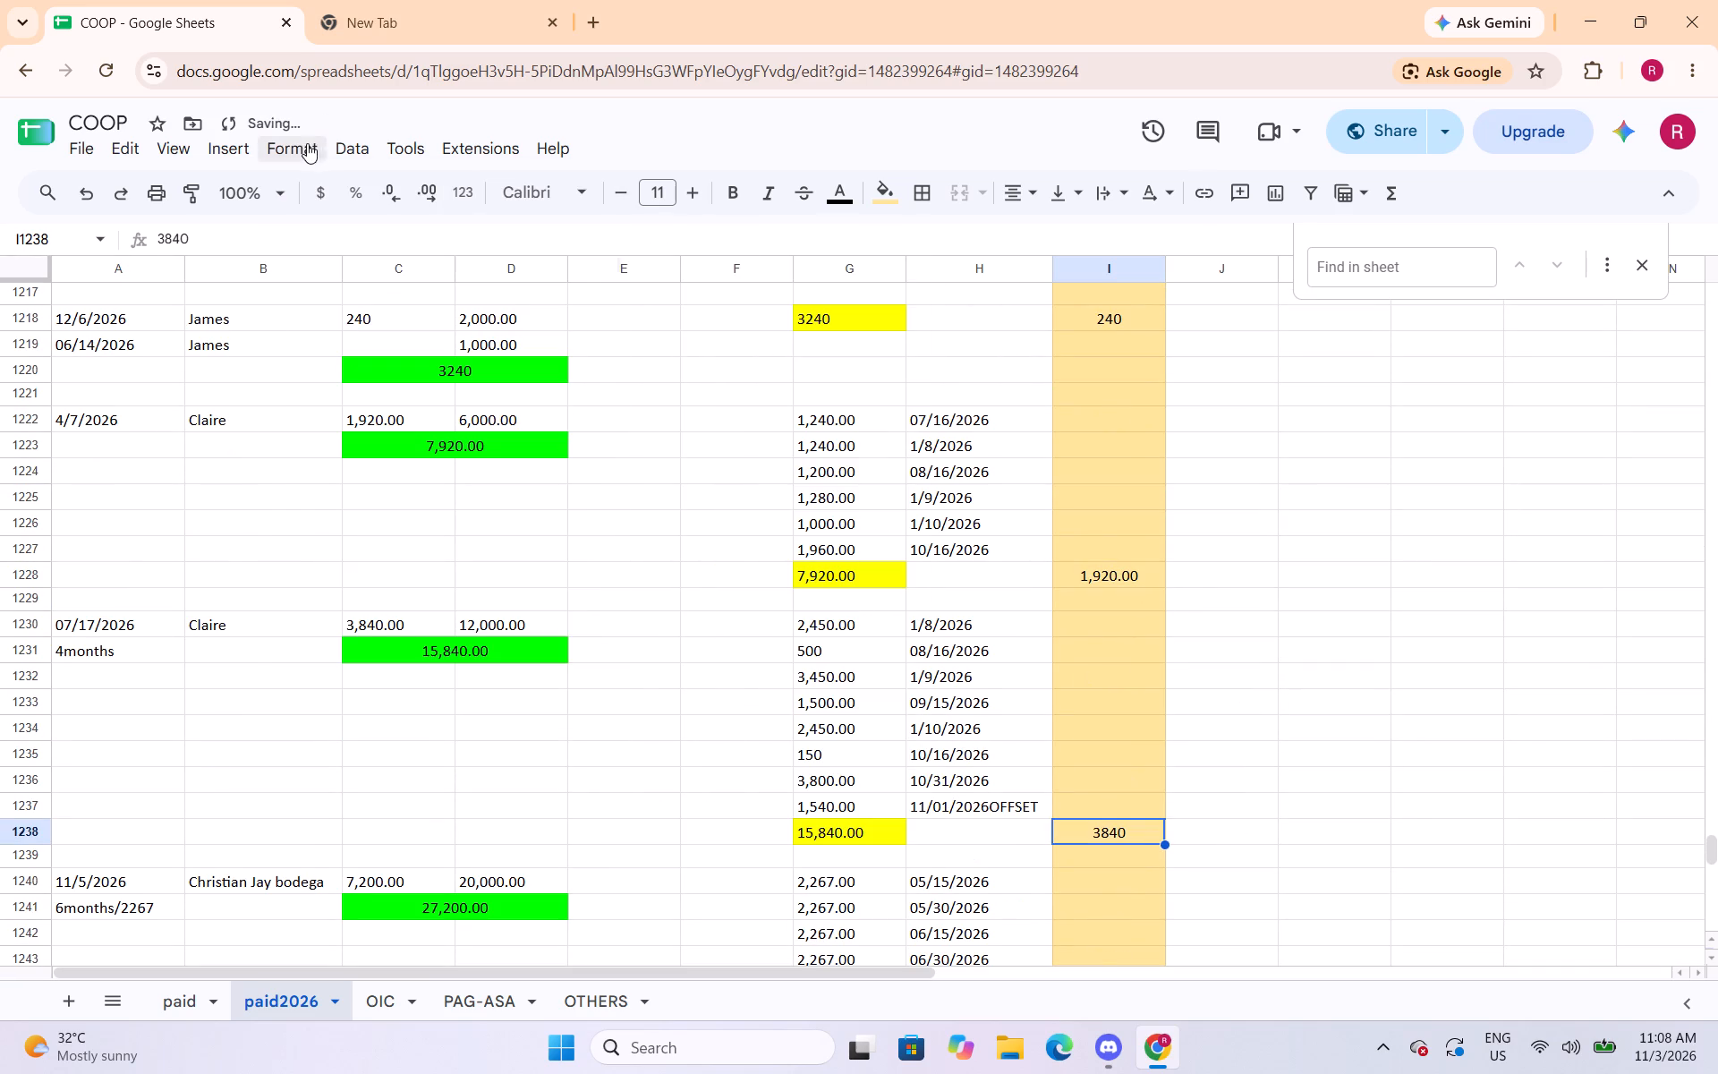
pyautogui.click(307, 143)
pyautogui.click(710, 346)
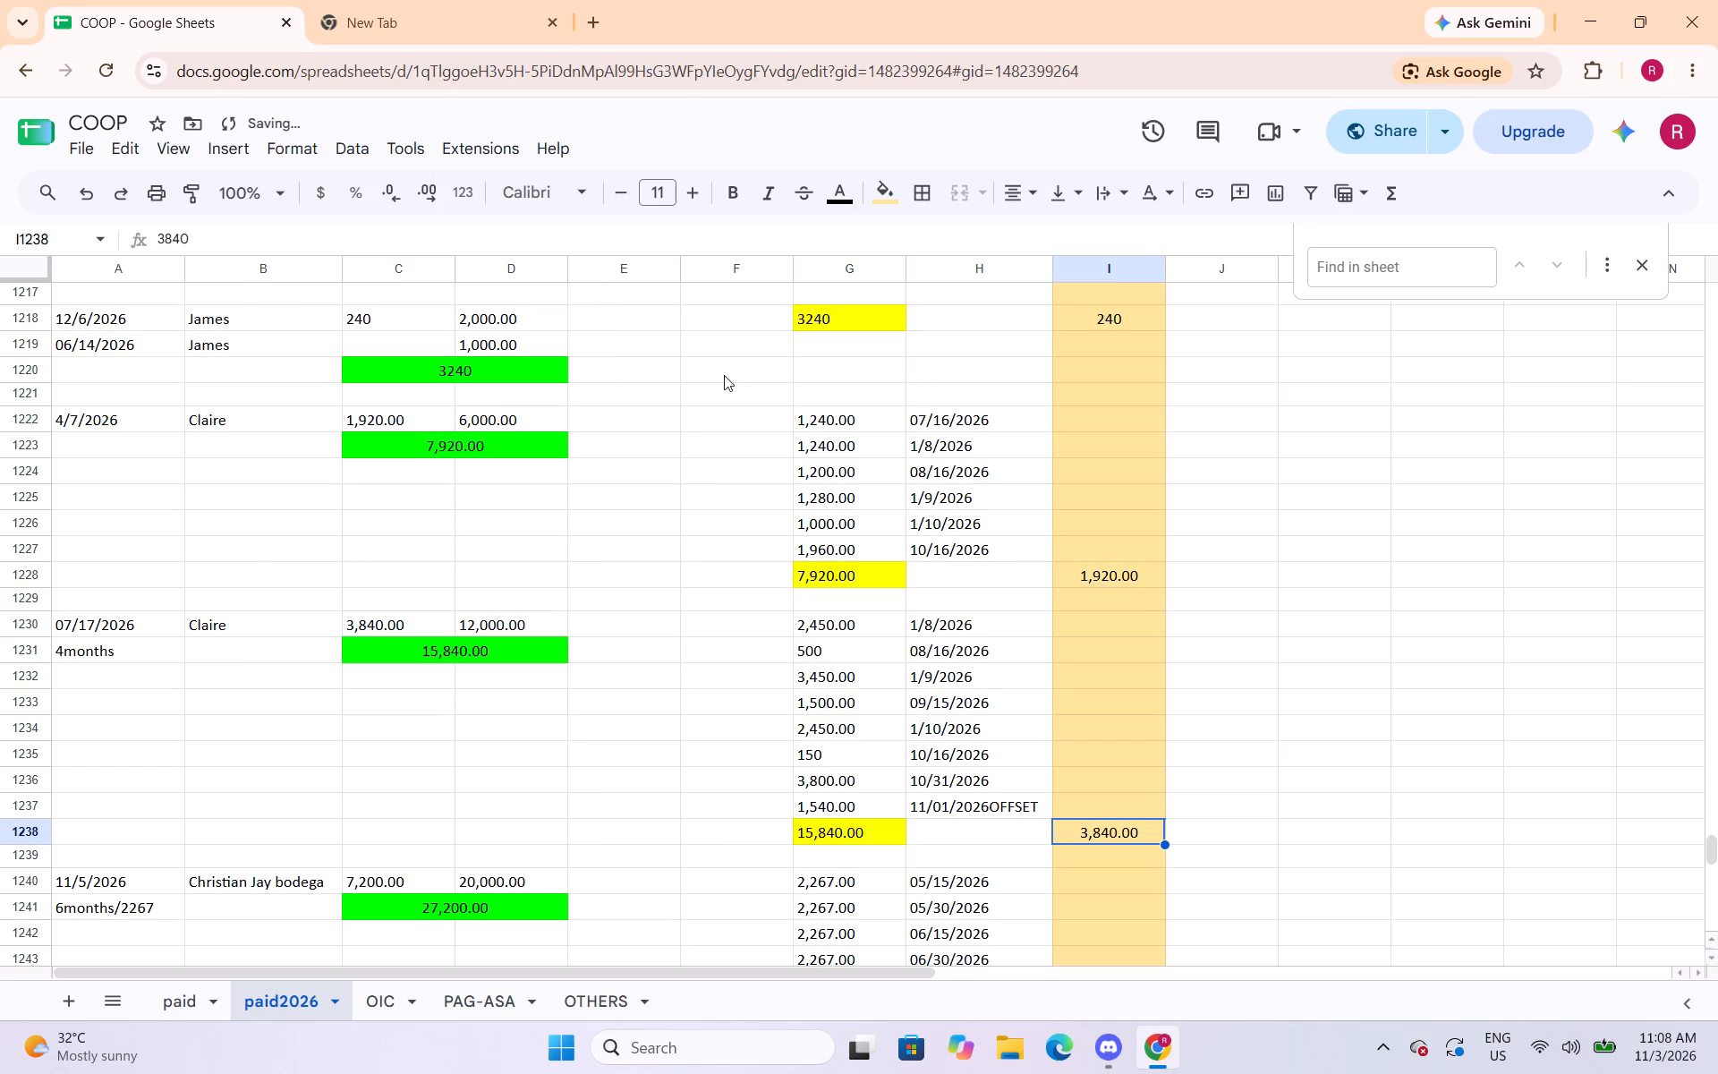
# Apply the Number format with thousands separator and two decimals to cells I1252 and I1258.
pyautogui.scroll(-5, 1159, 614)
pyautogui.click(1124, 633)
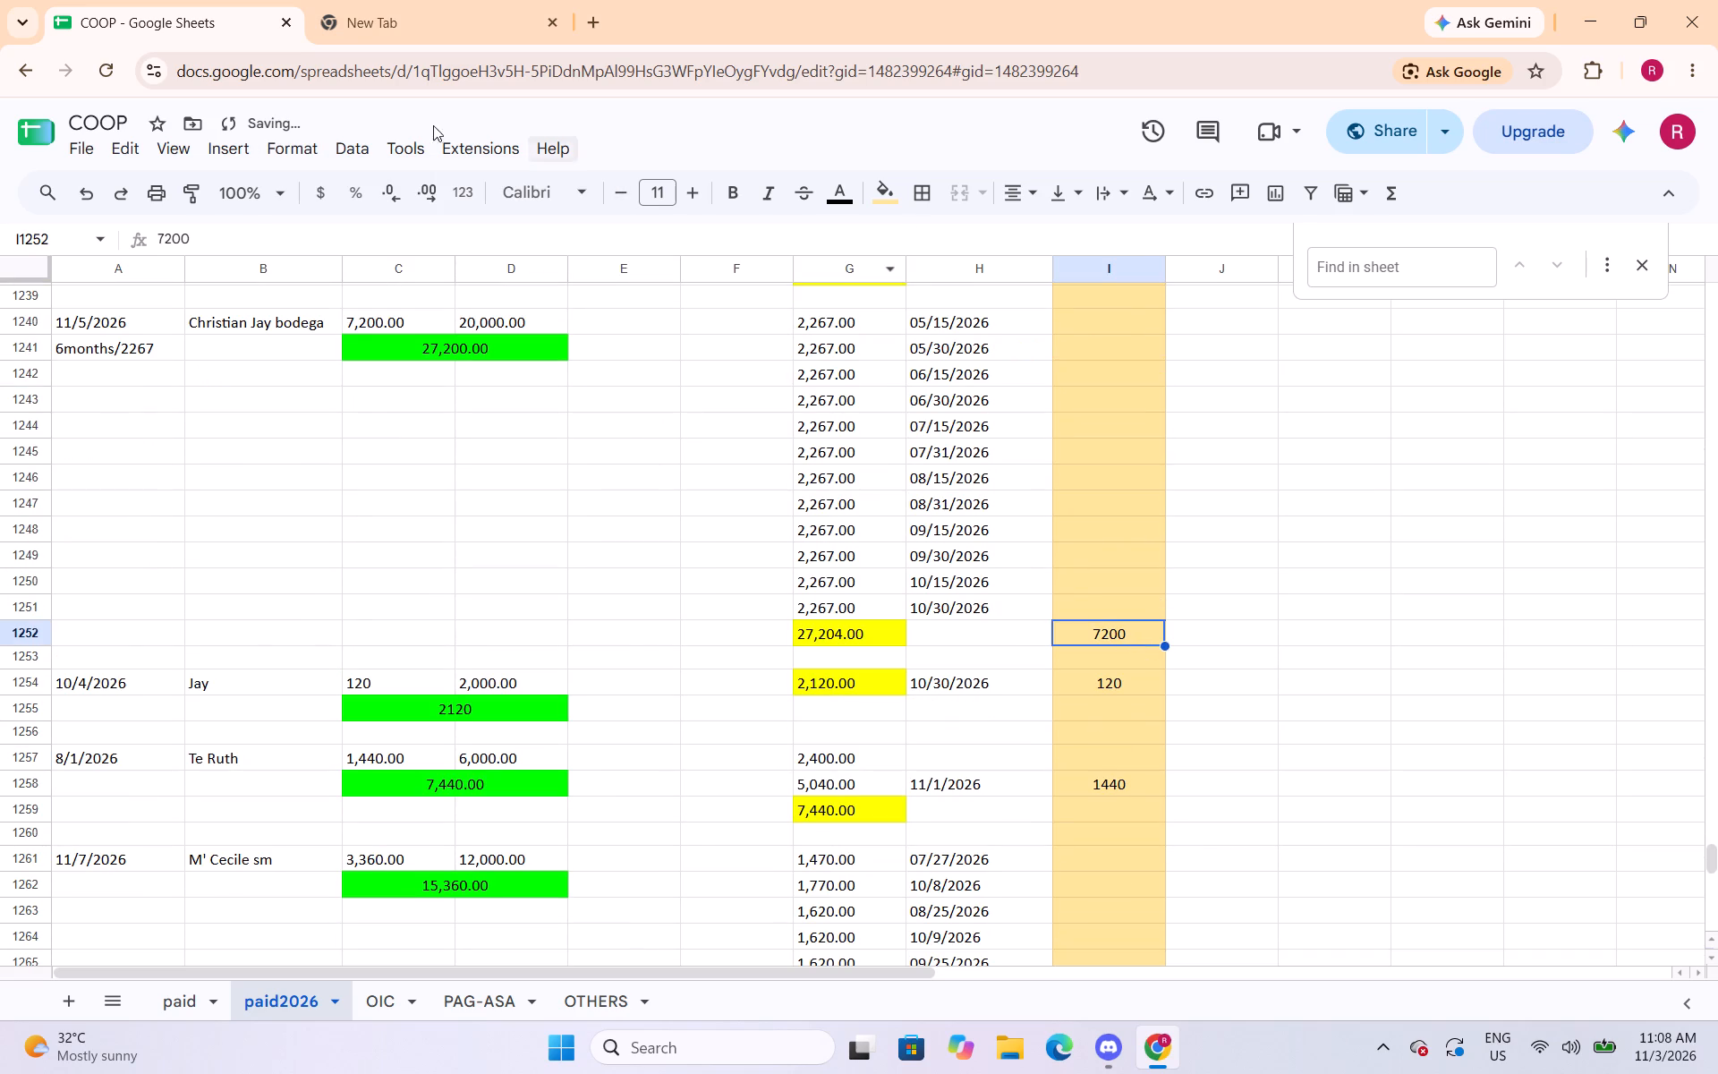
pyautogui.click(323, 152)
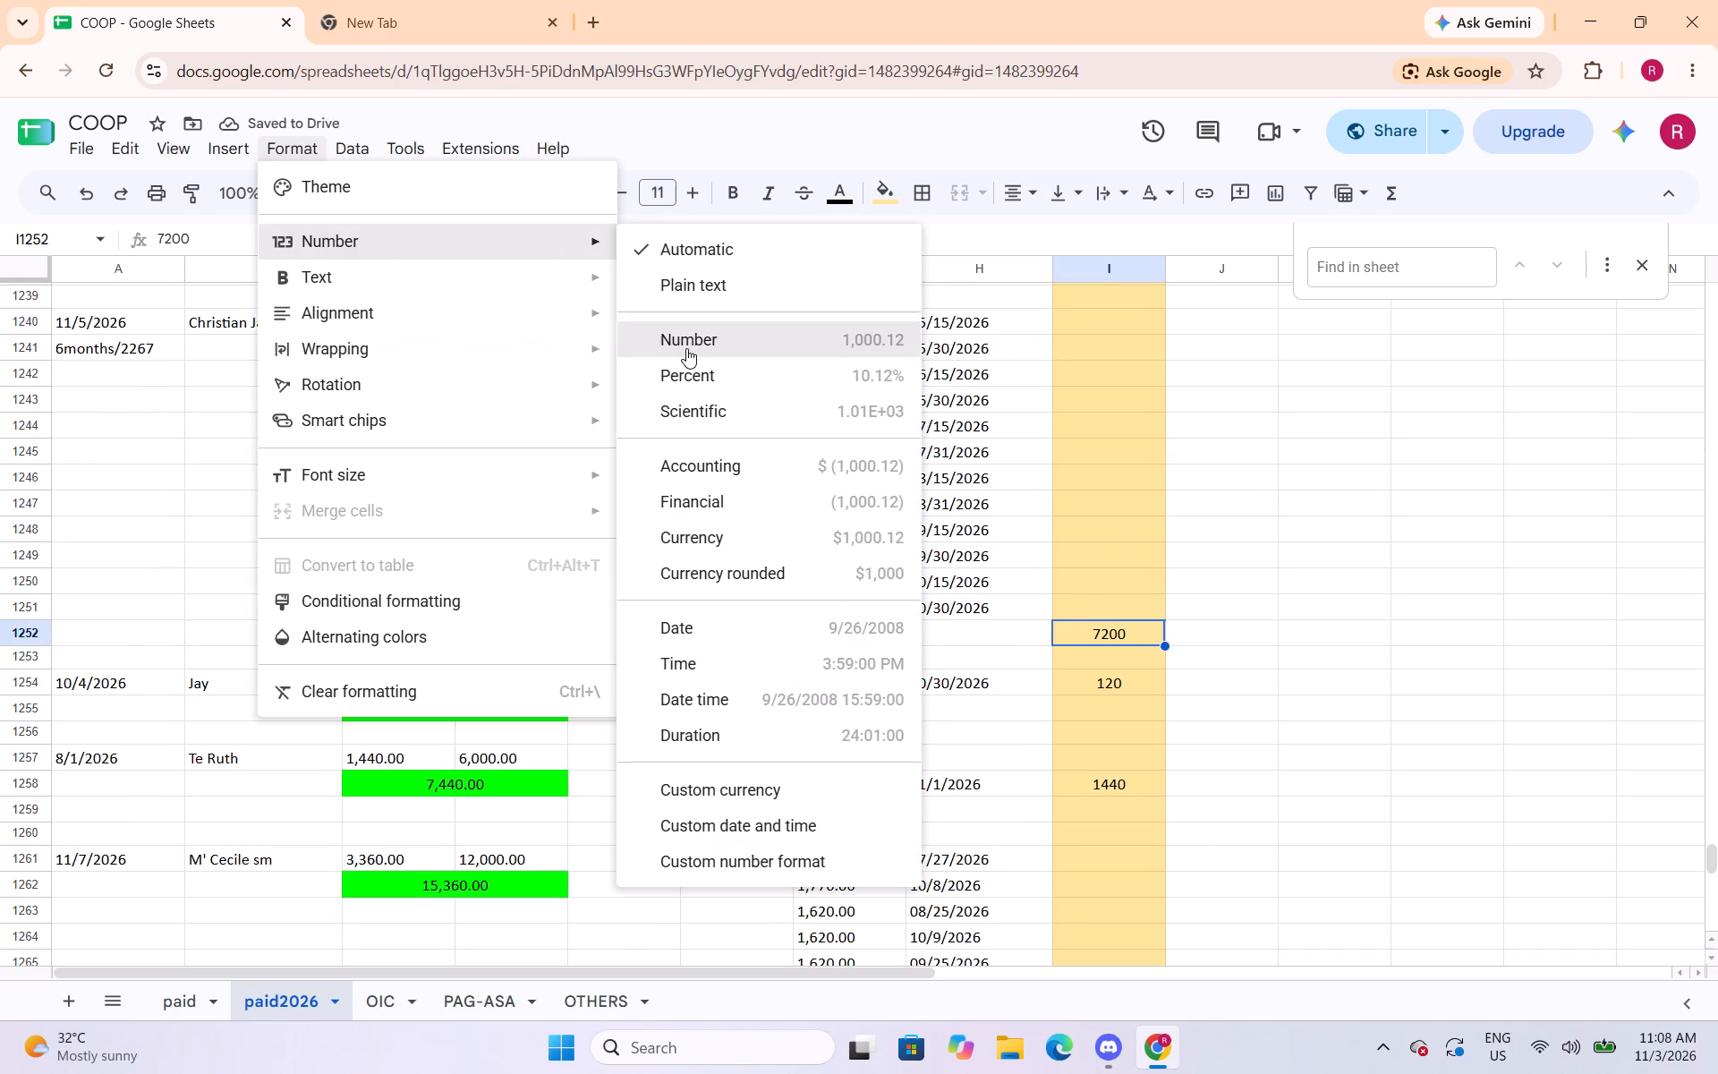
pyautogui.click(686, 341)
pyautogui.click(1120, 788)
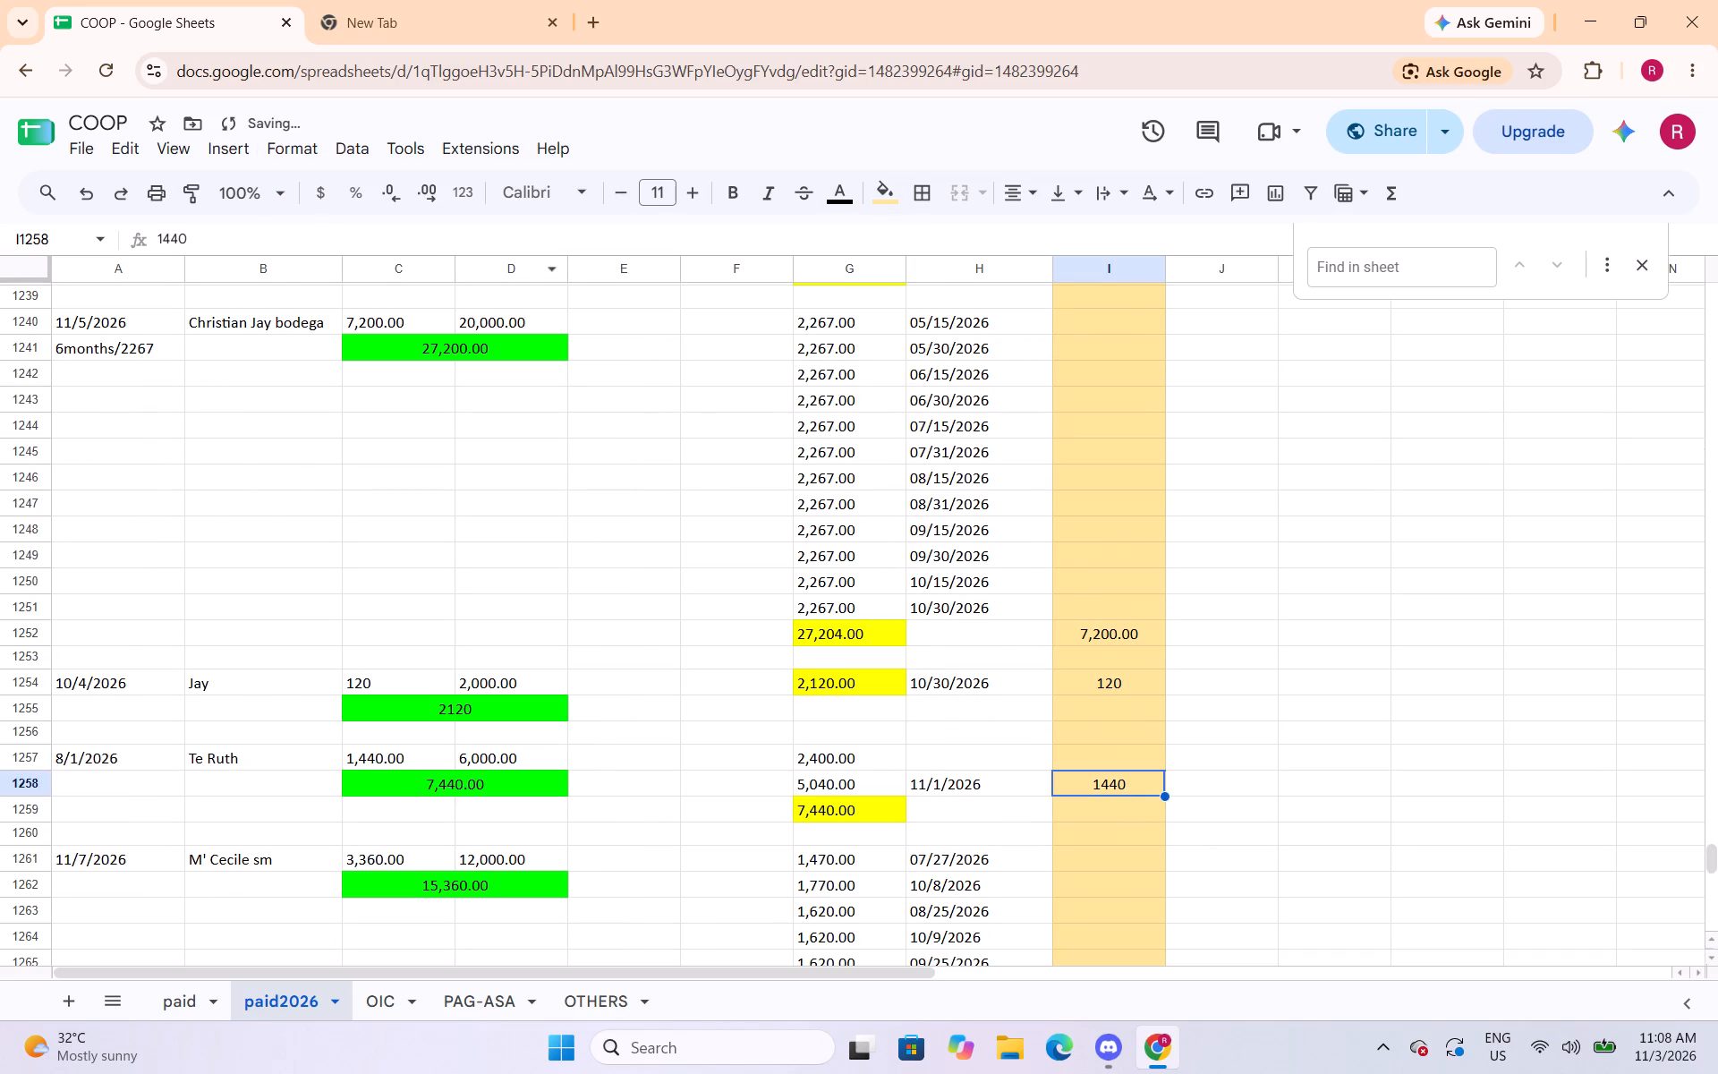
pyautogui.click(291, 151)
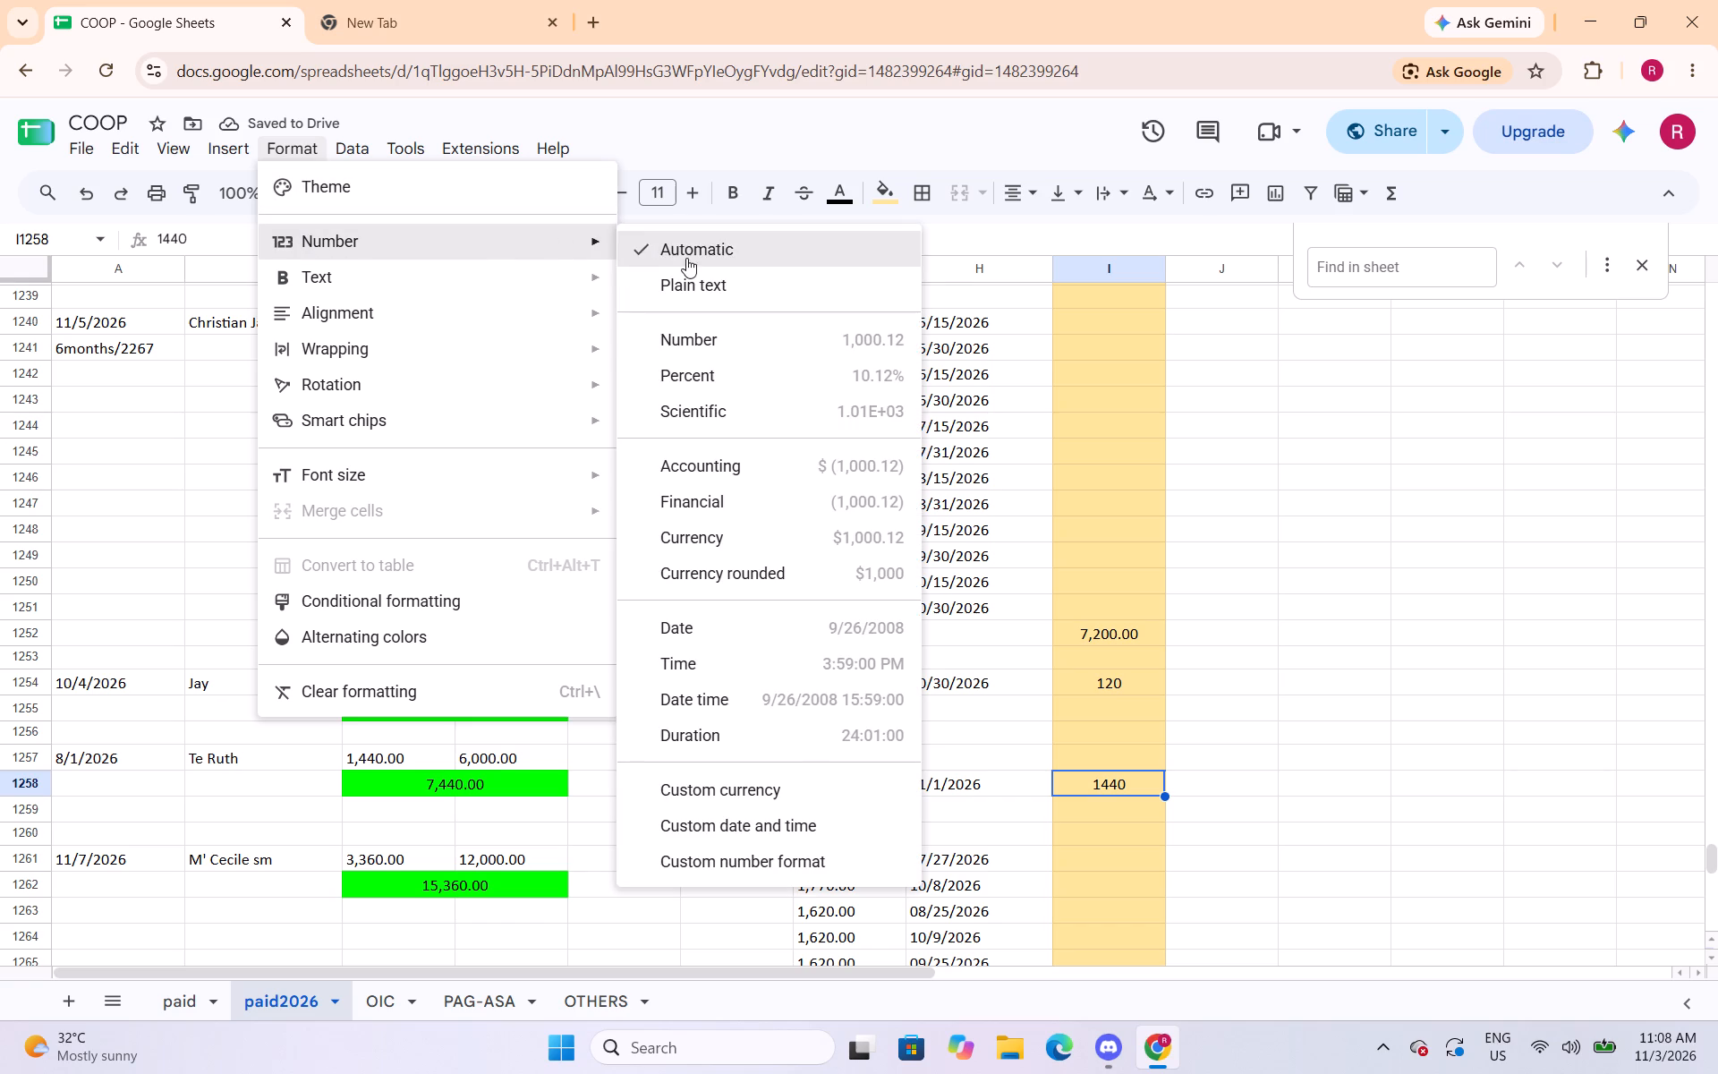
pyautogui.click(702, 352)
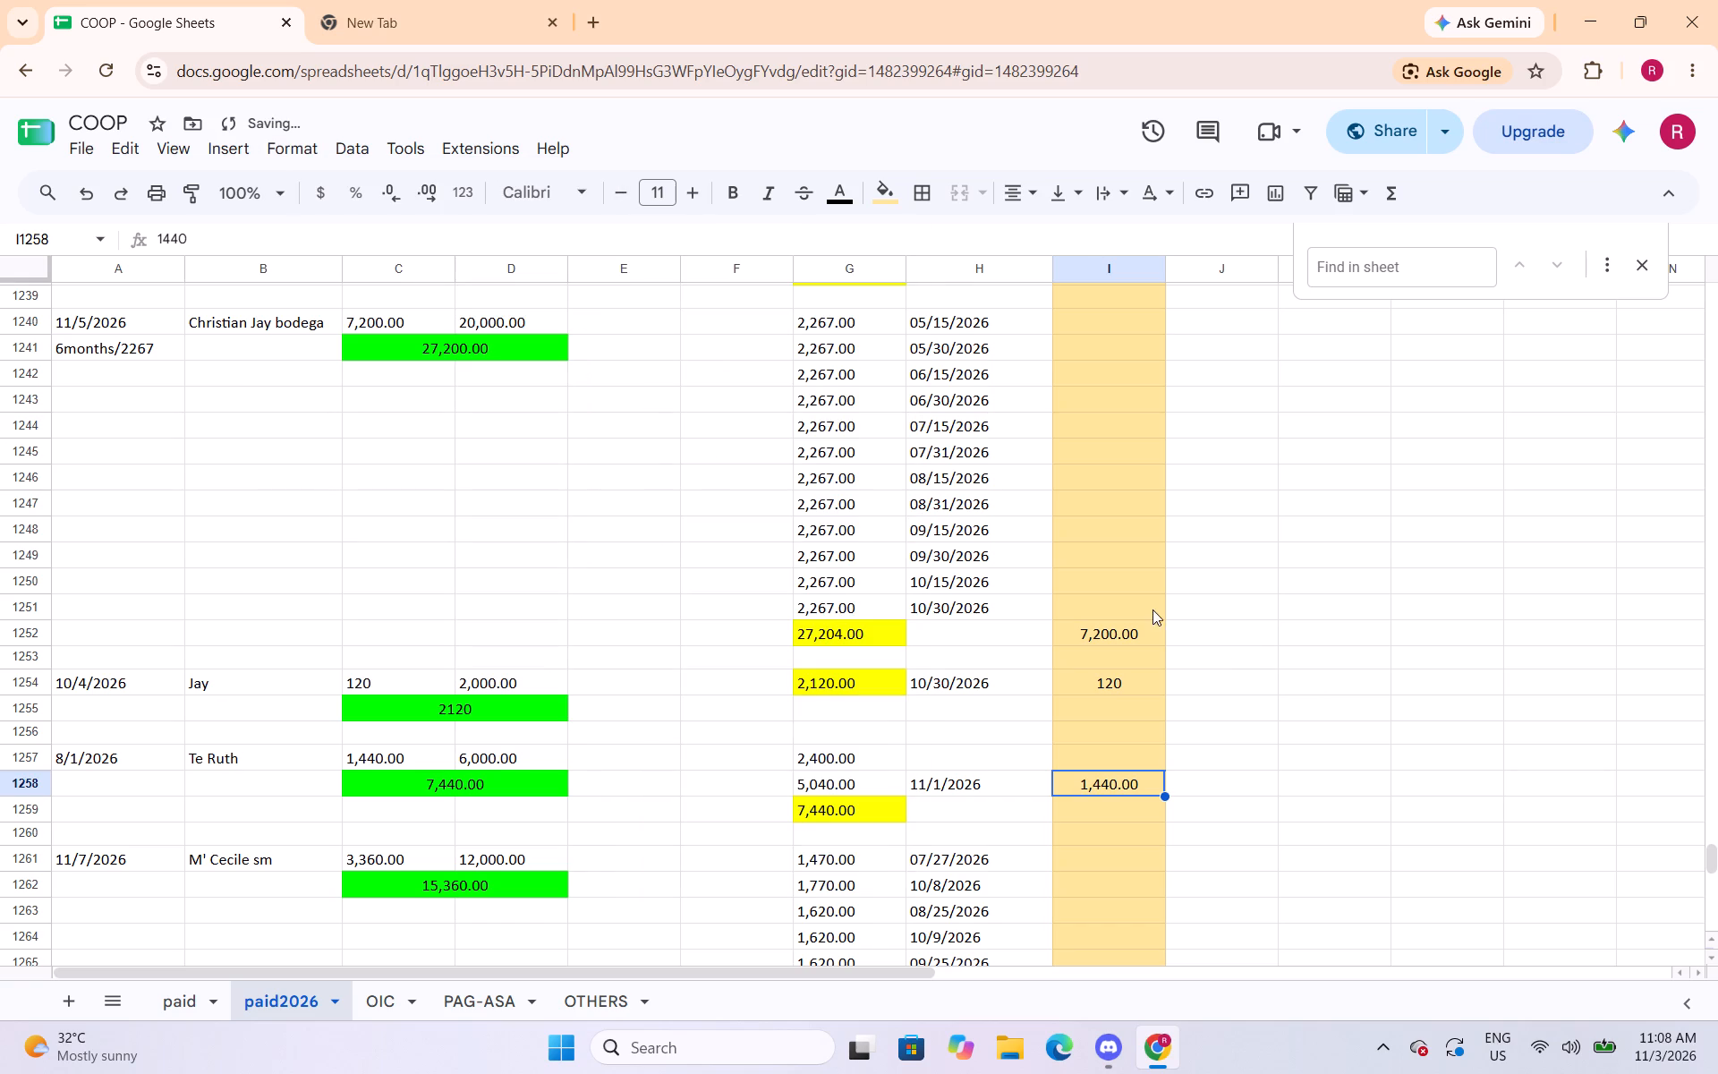
# Apply the Number format with thousands separator and two decimals to cells I1268 and I1287.
pyautogui.scroll(-4, 1134, 609)
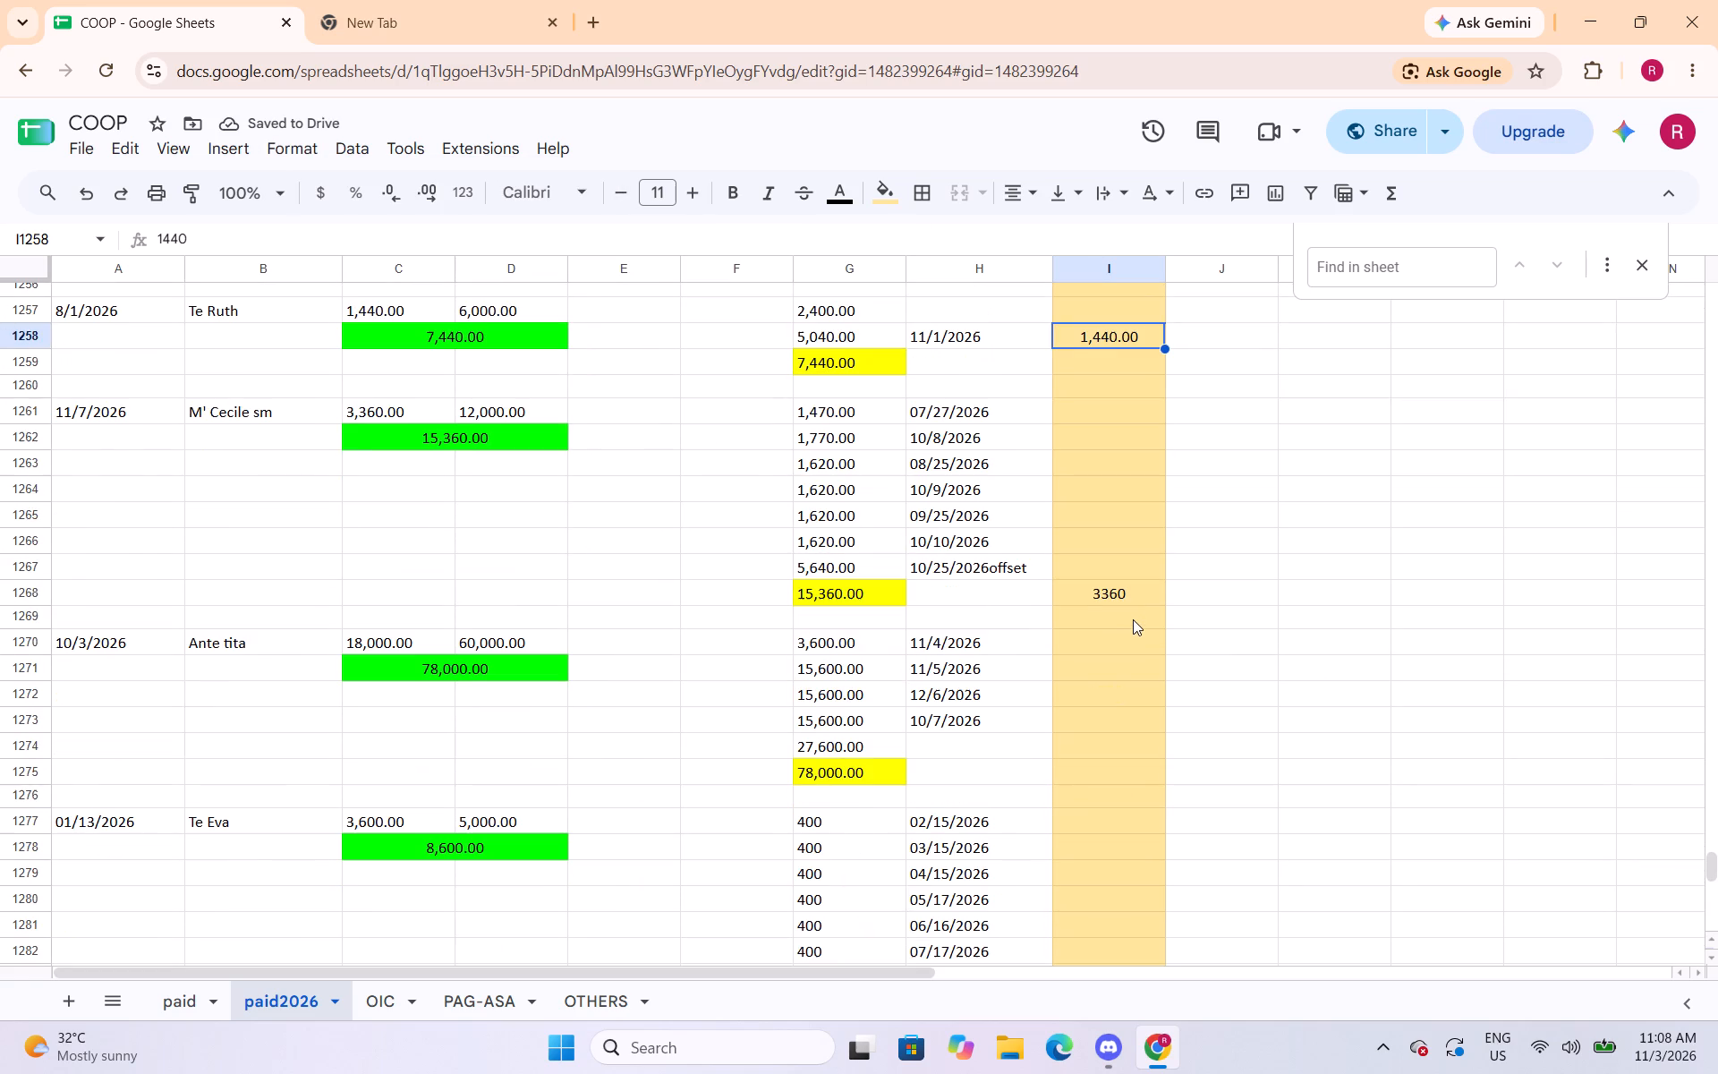
pyautogui.click(1122, 596)
pyautogui.click(295, 155)
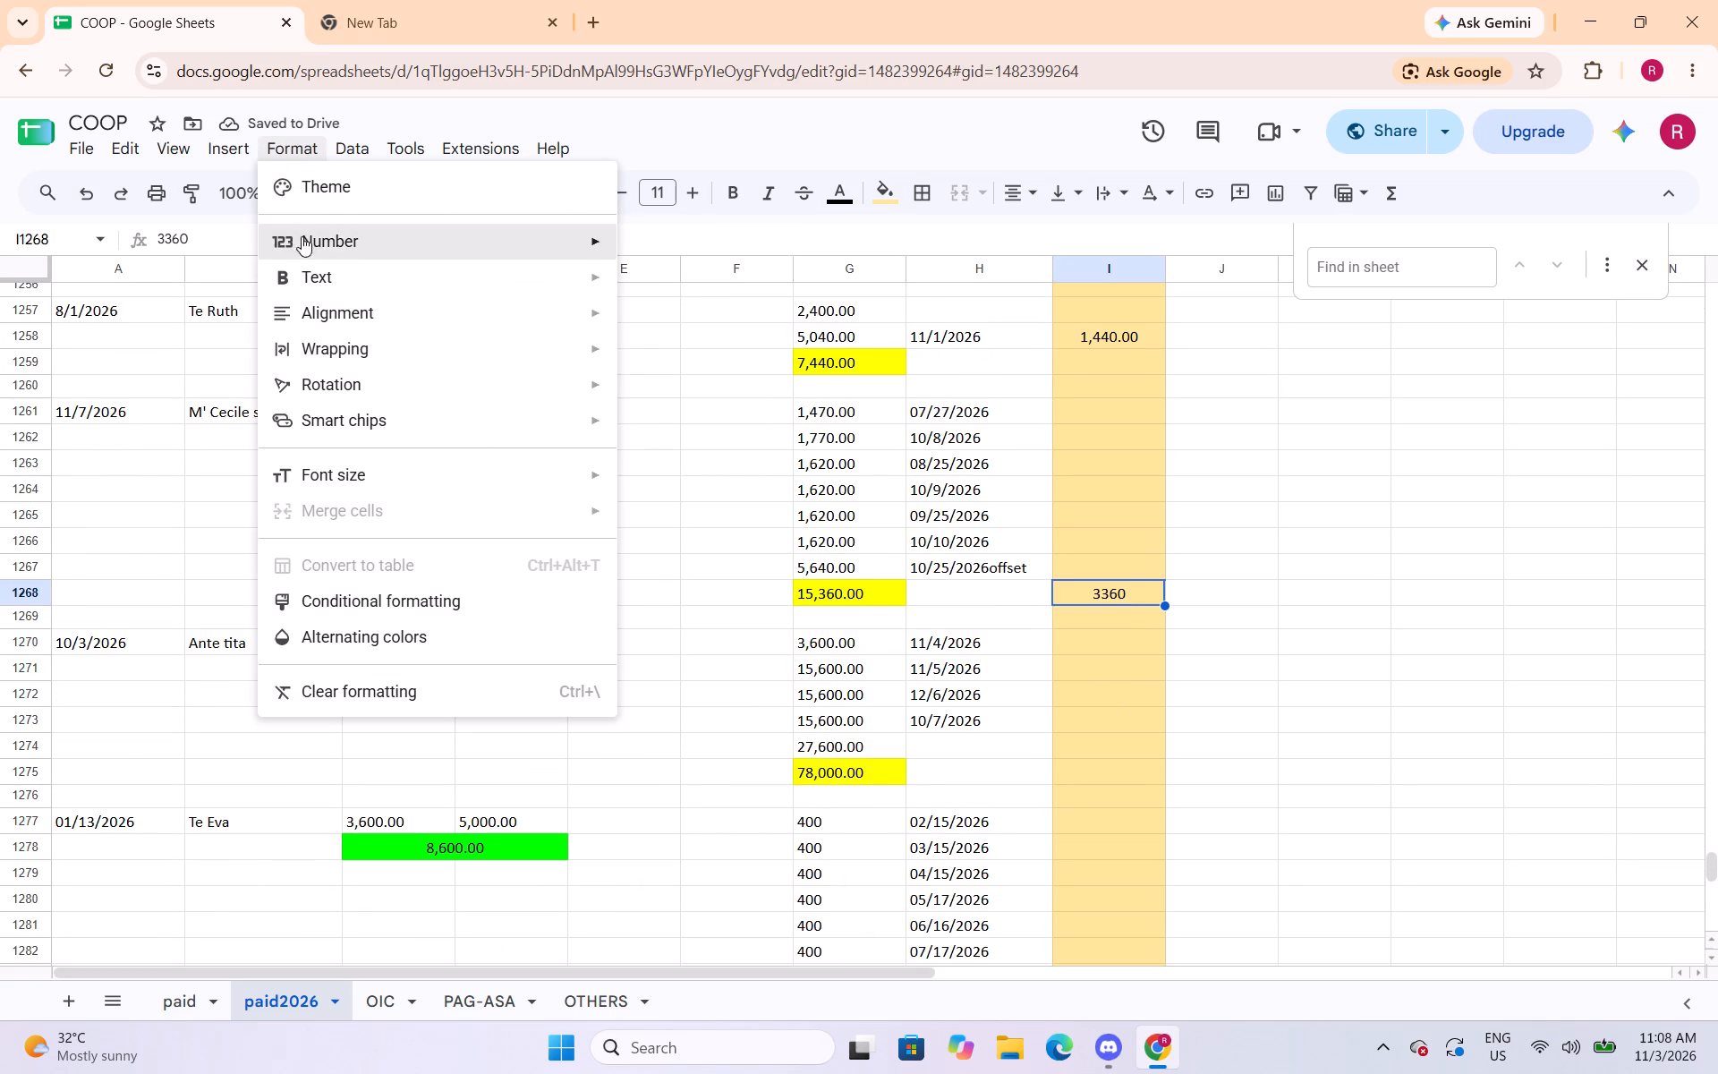
pyautogui.click(693, 339)
pyautogui.scroll(-2, 1157, 556)
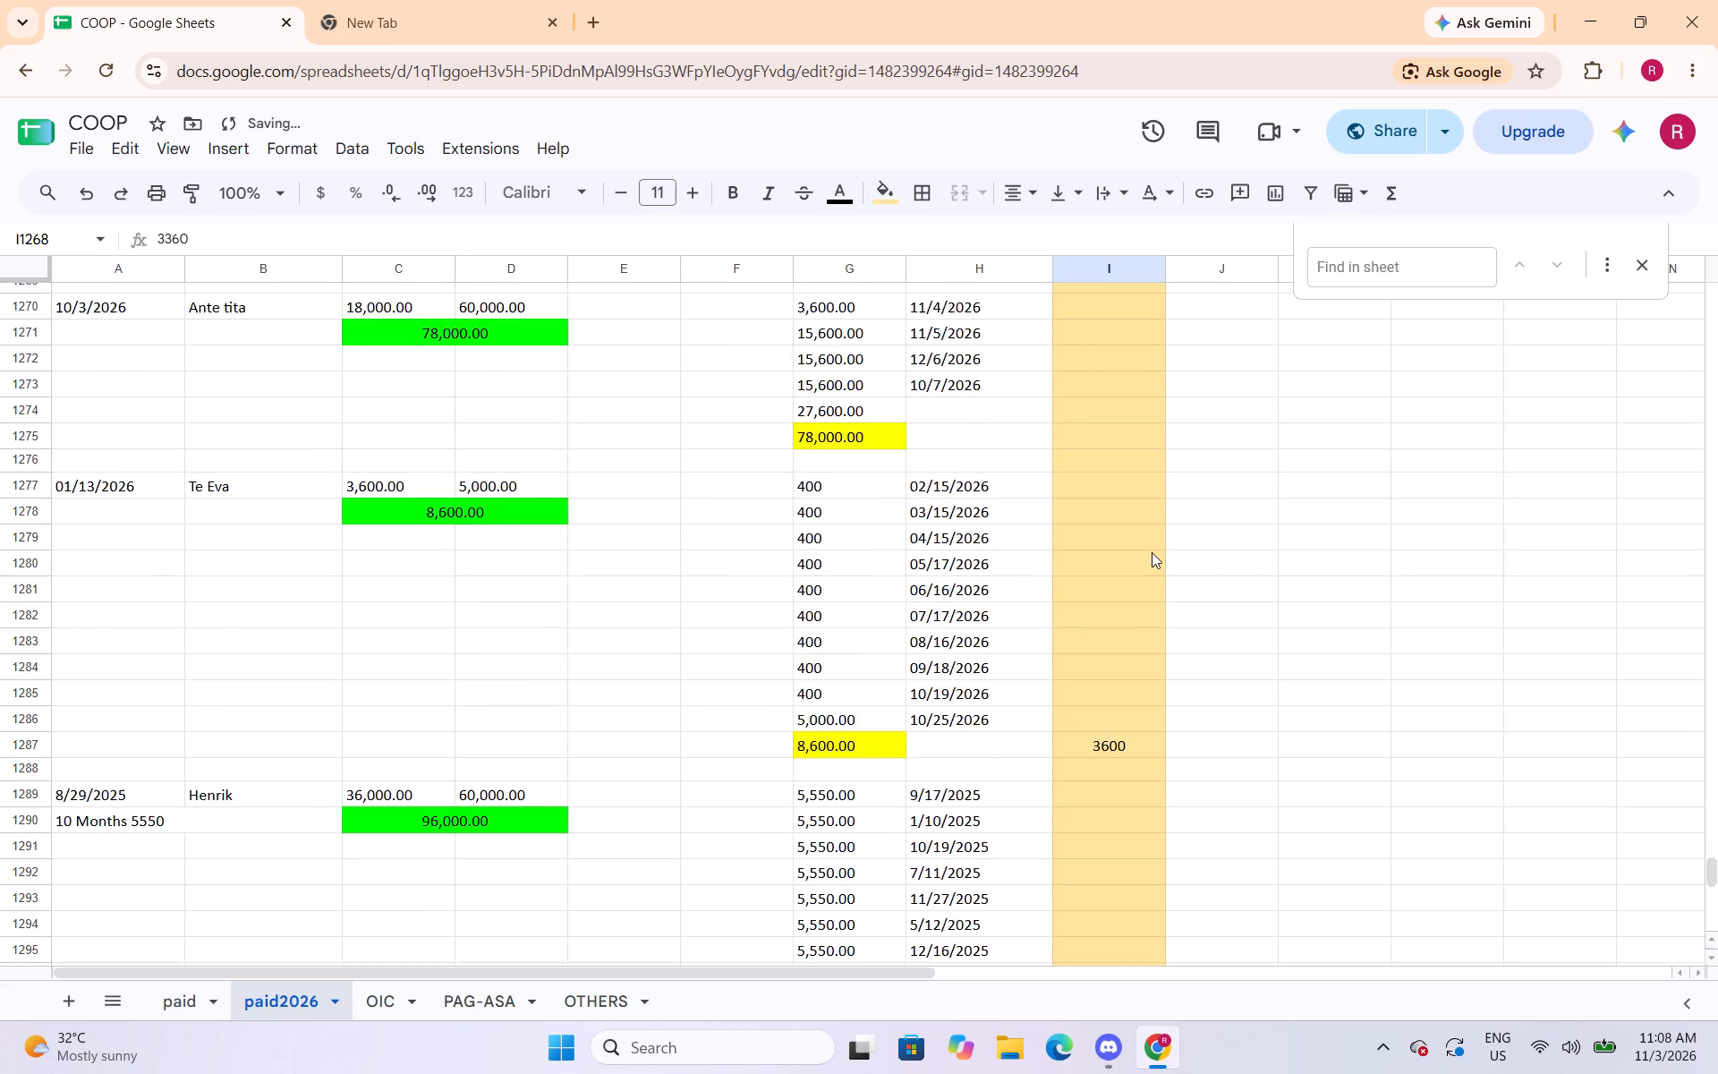
pyautogui.scroll(-2, 1152, 552)
pyautogui.click(1134, 637)
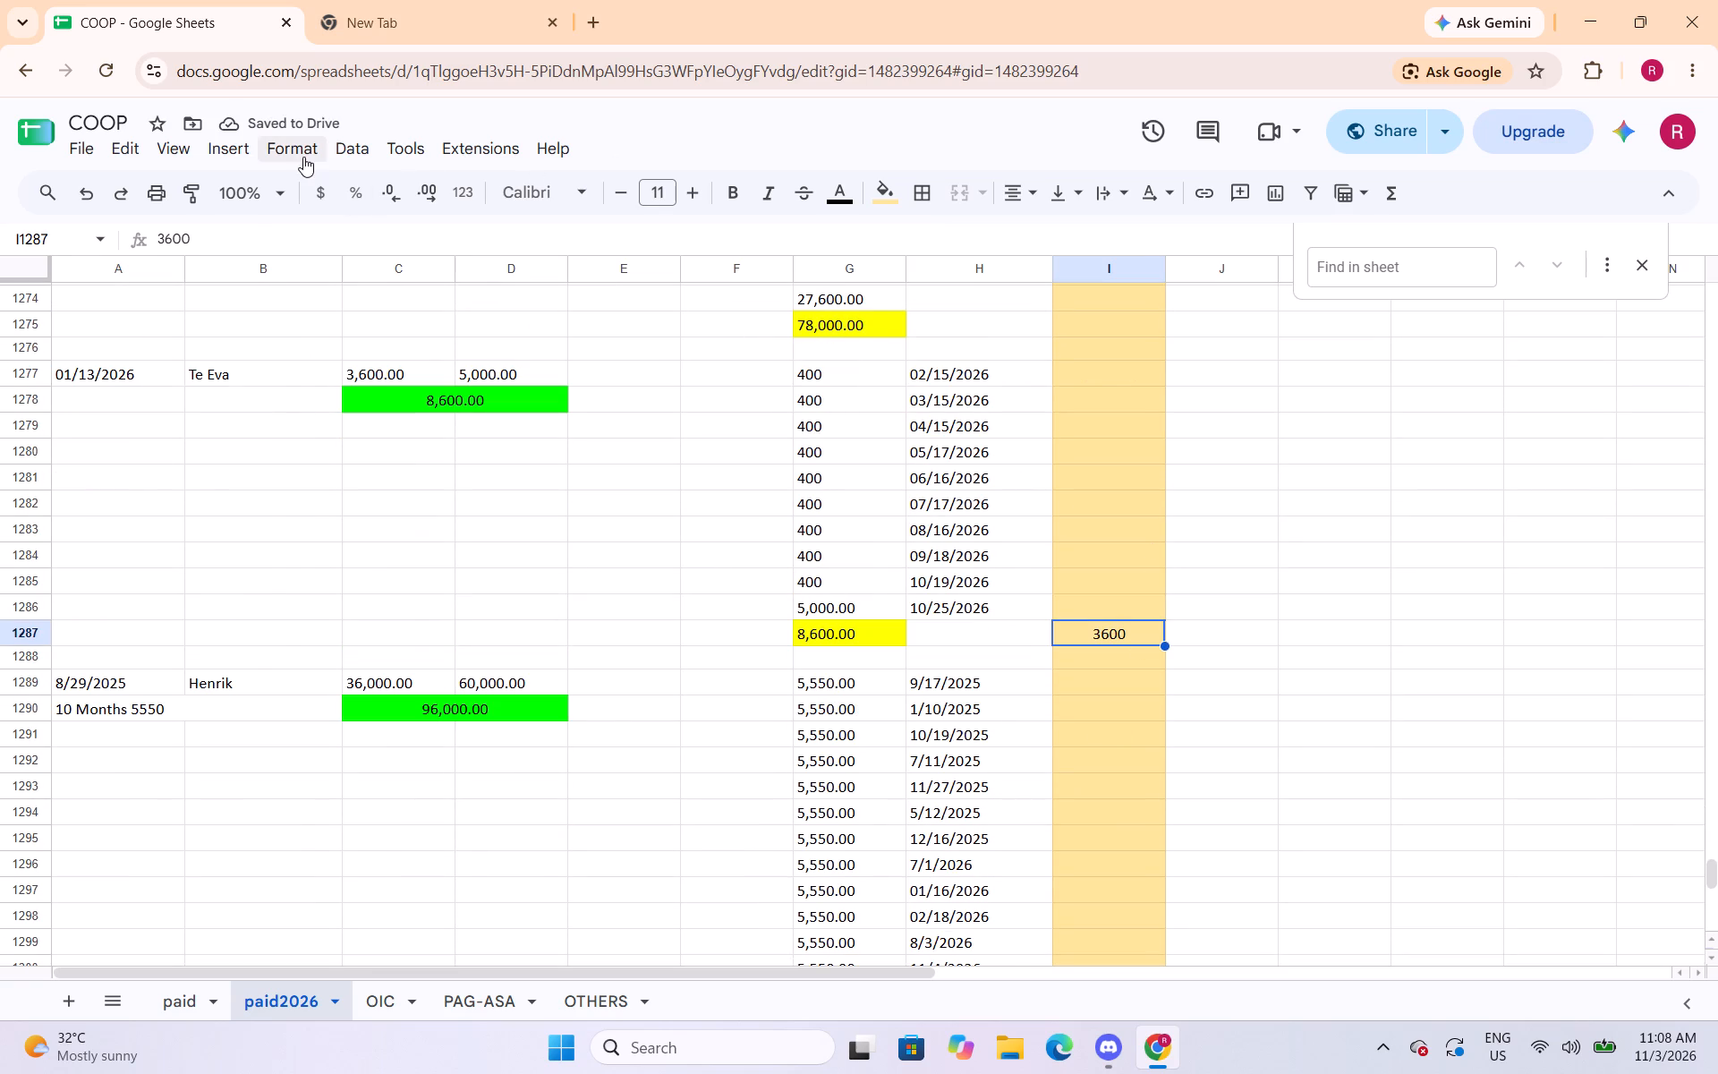
pyautogui.click(303, 156)
pyautogui.click(703, 345)
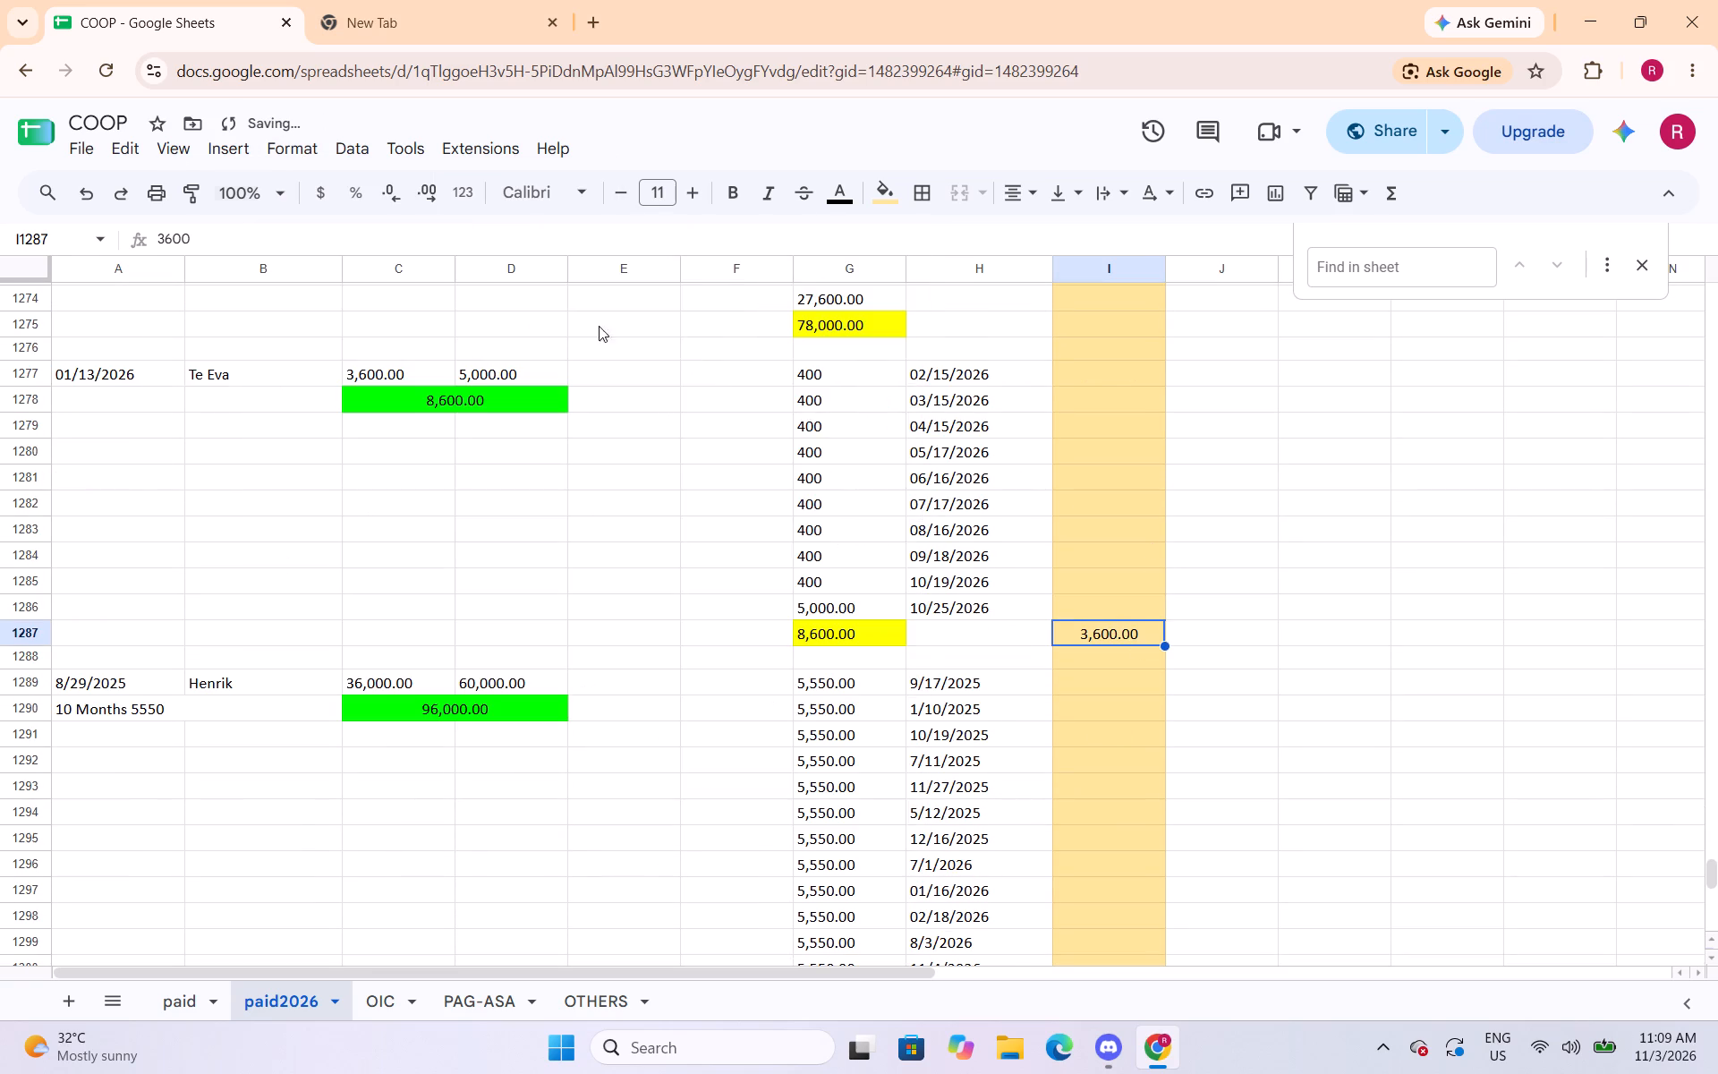
# Apply the Number format with thousands separator and two decimals to cells I1306 and I1311.
pyautogui.scroll(-3, 1085, 382)
pyautogui.click(1133, 796)
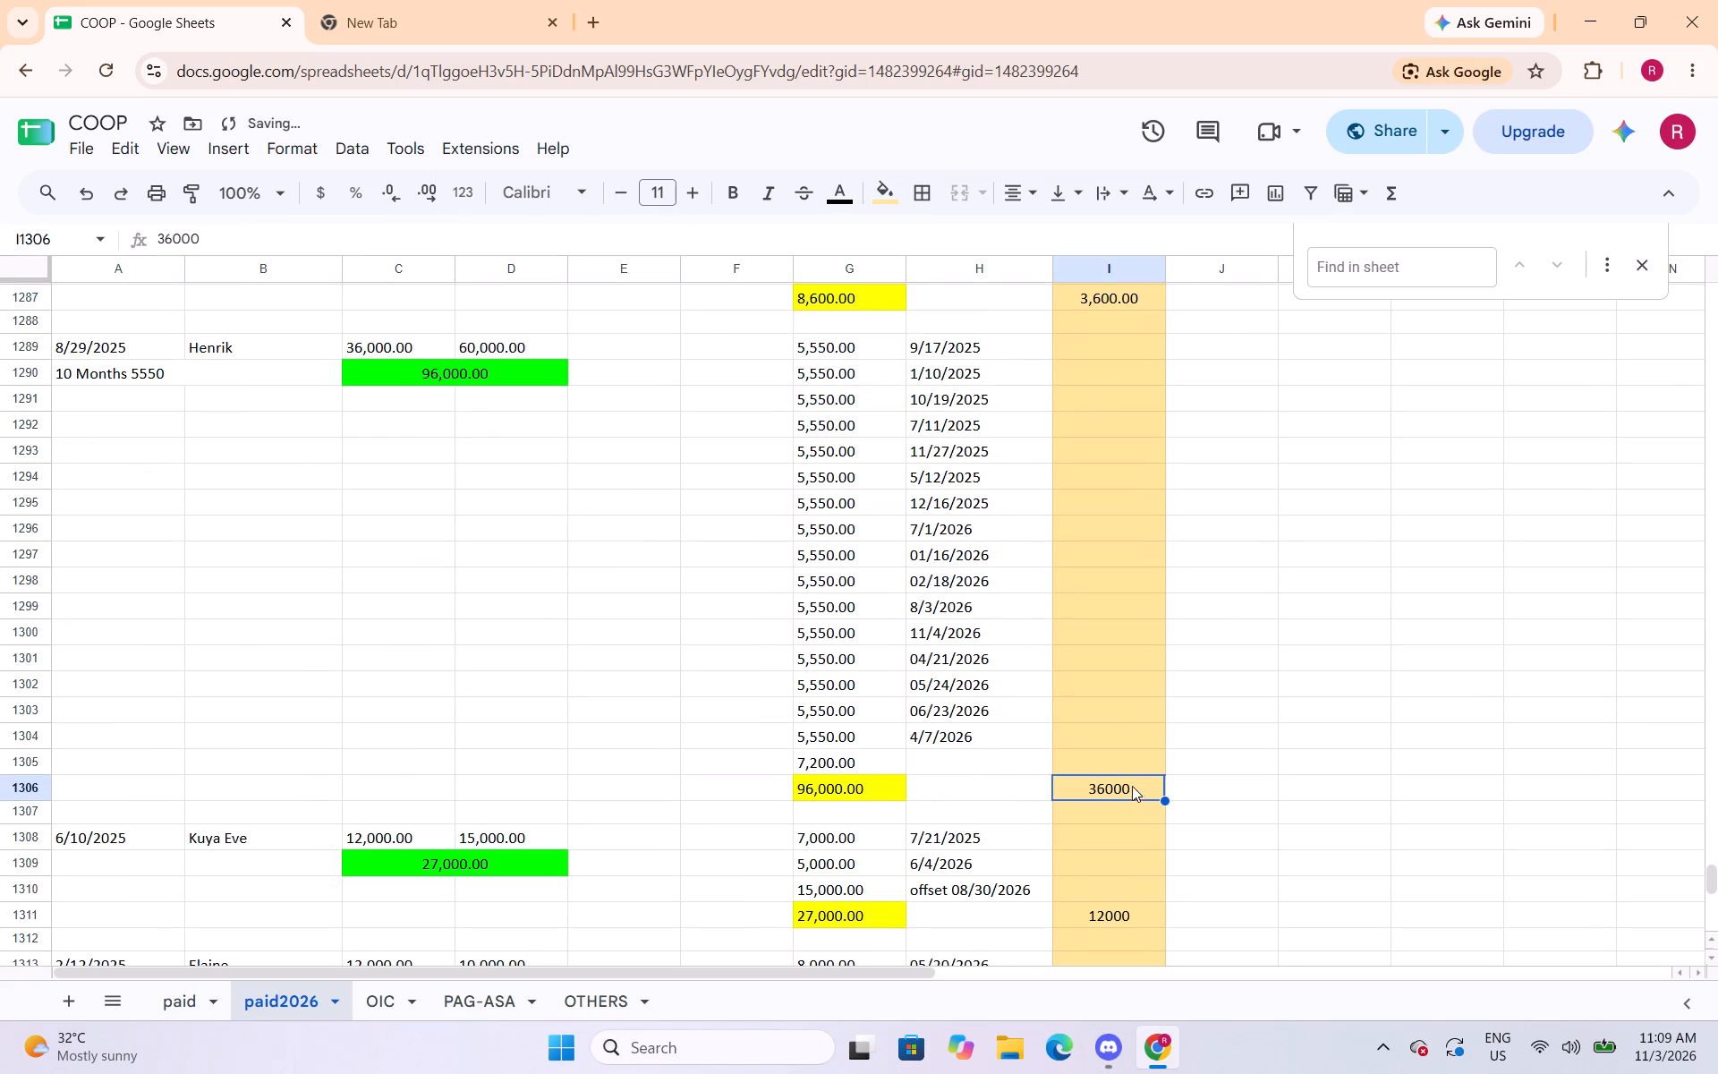
pyautogui.click(296, 150)
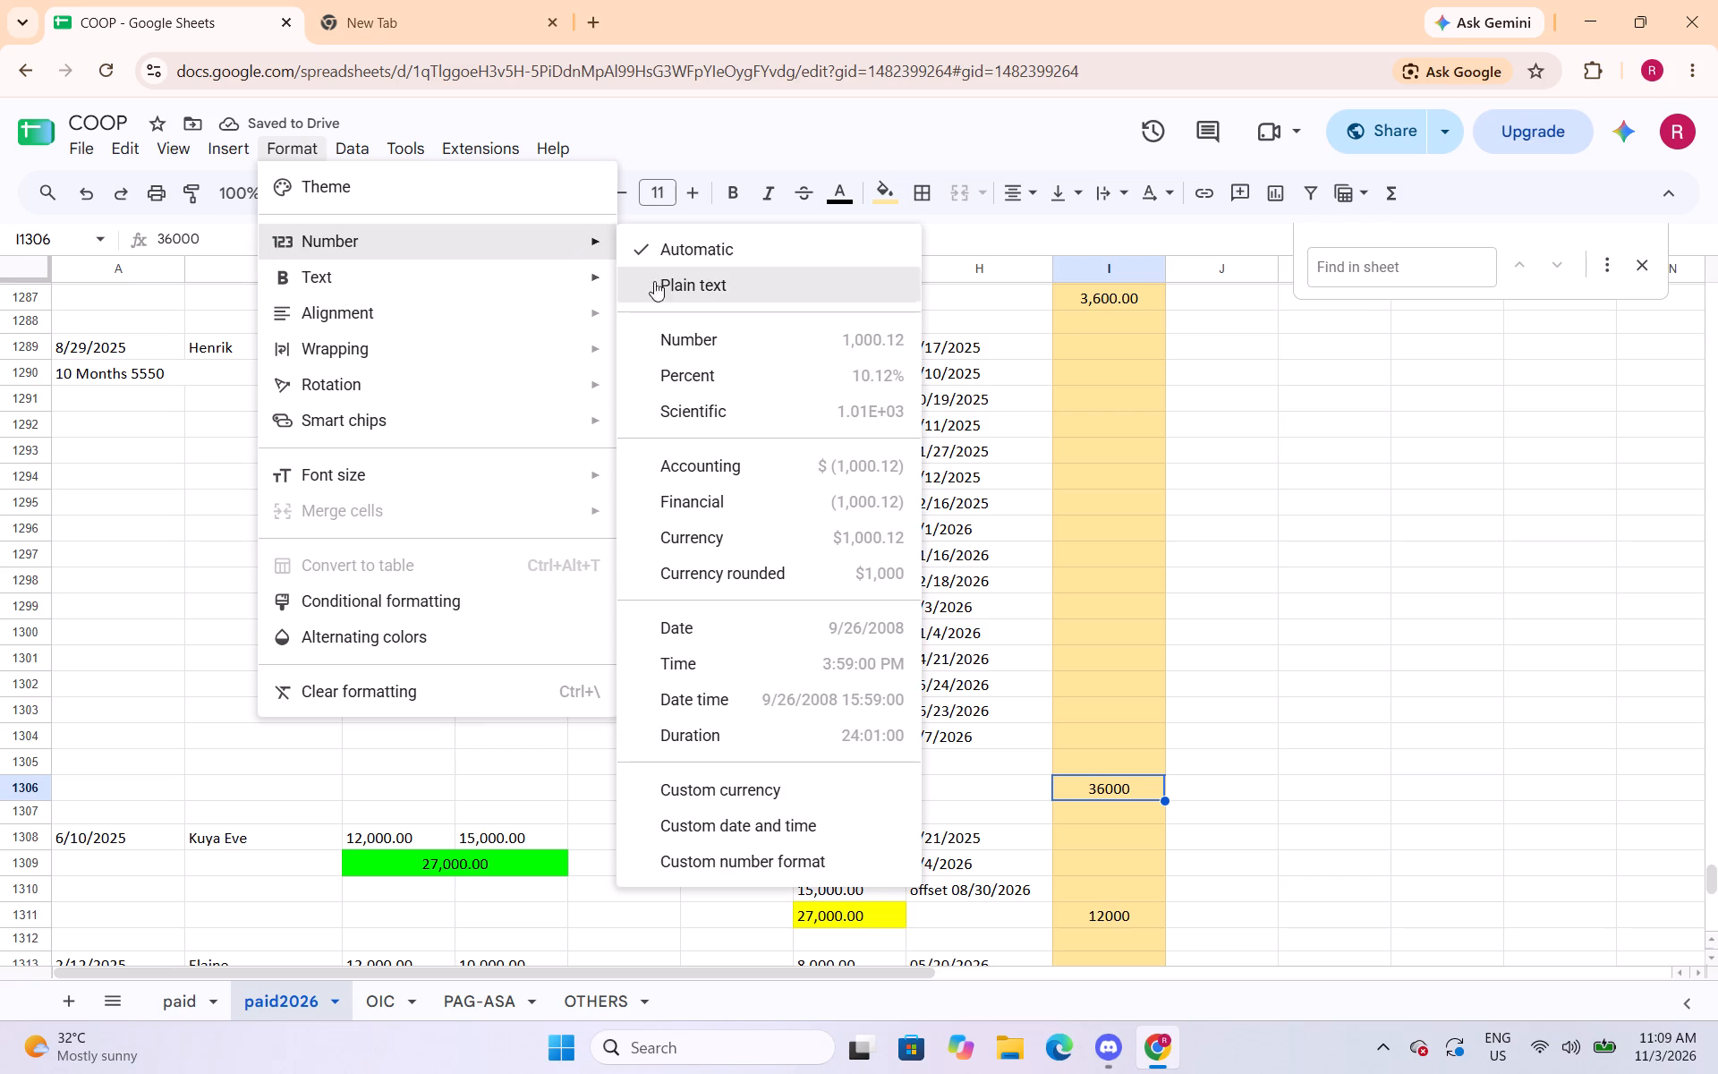
pyautogui.click(693, 344)
pyautogui.click(1079, 922)
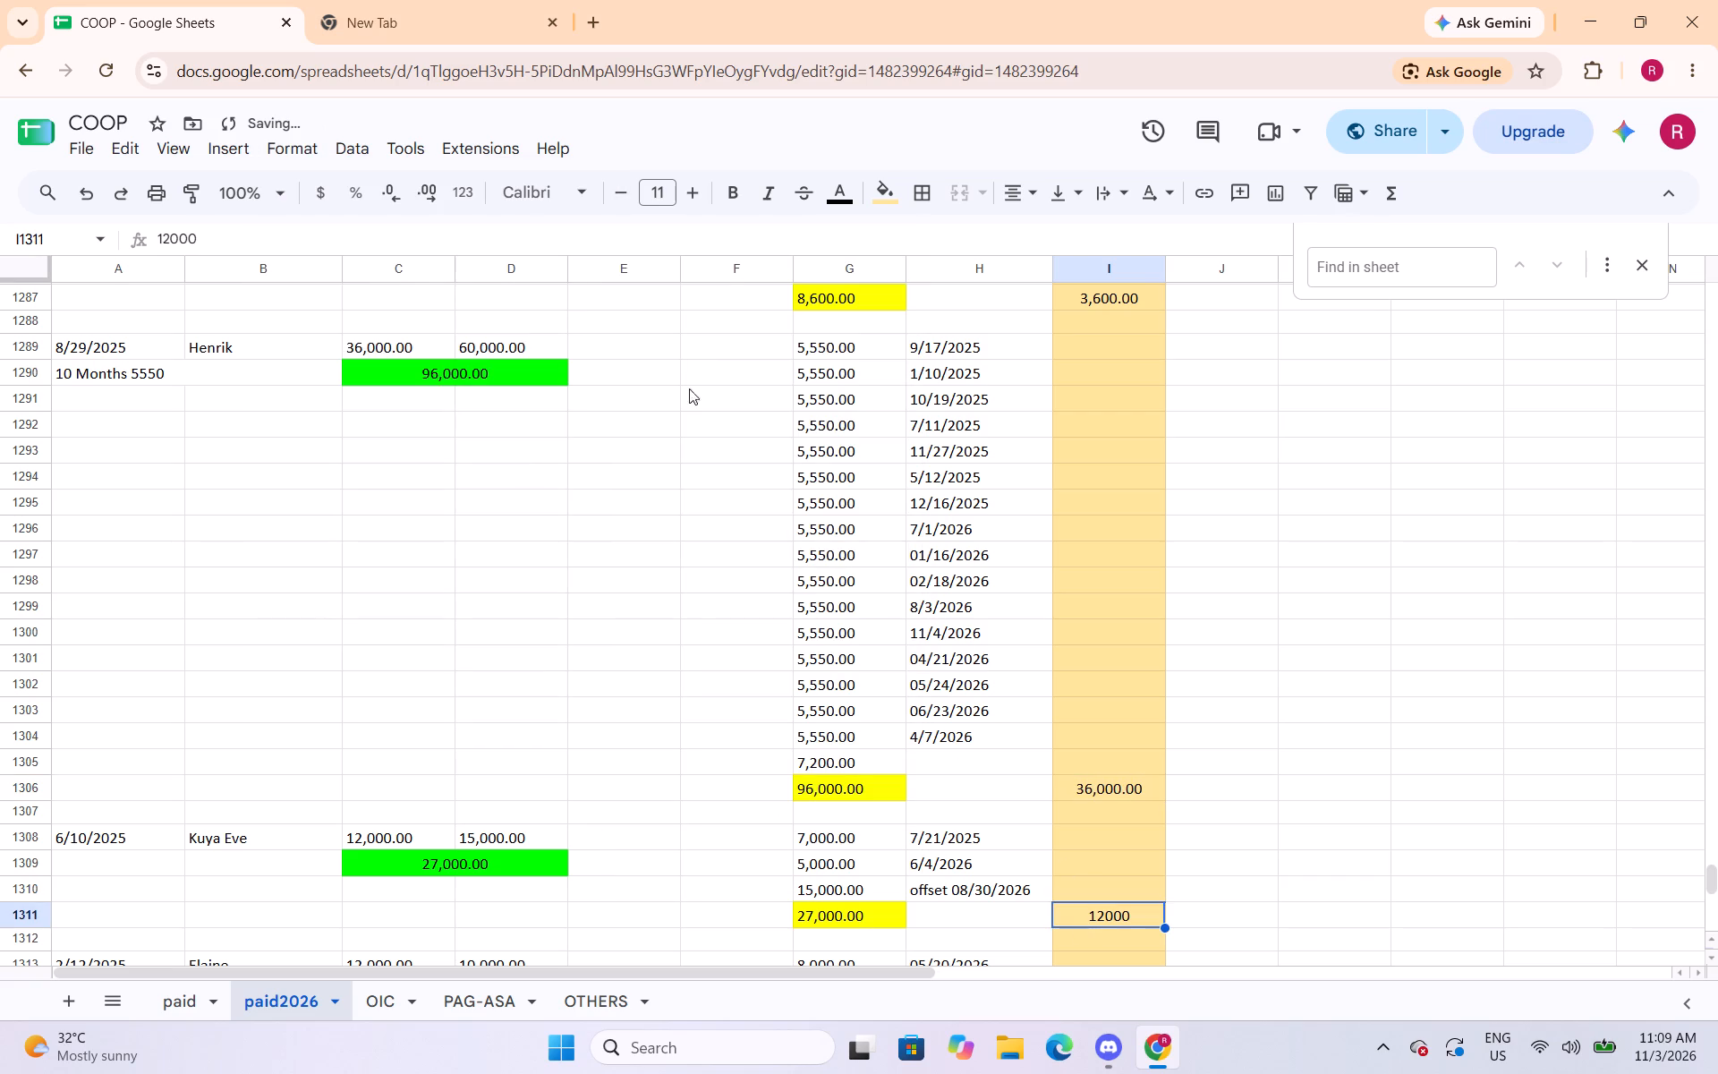
pyautogui.click(295, 142)
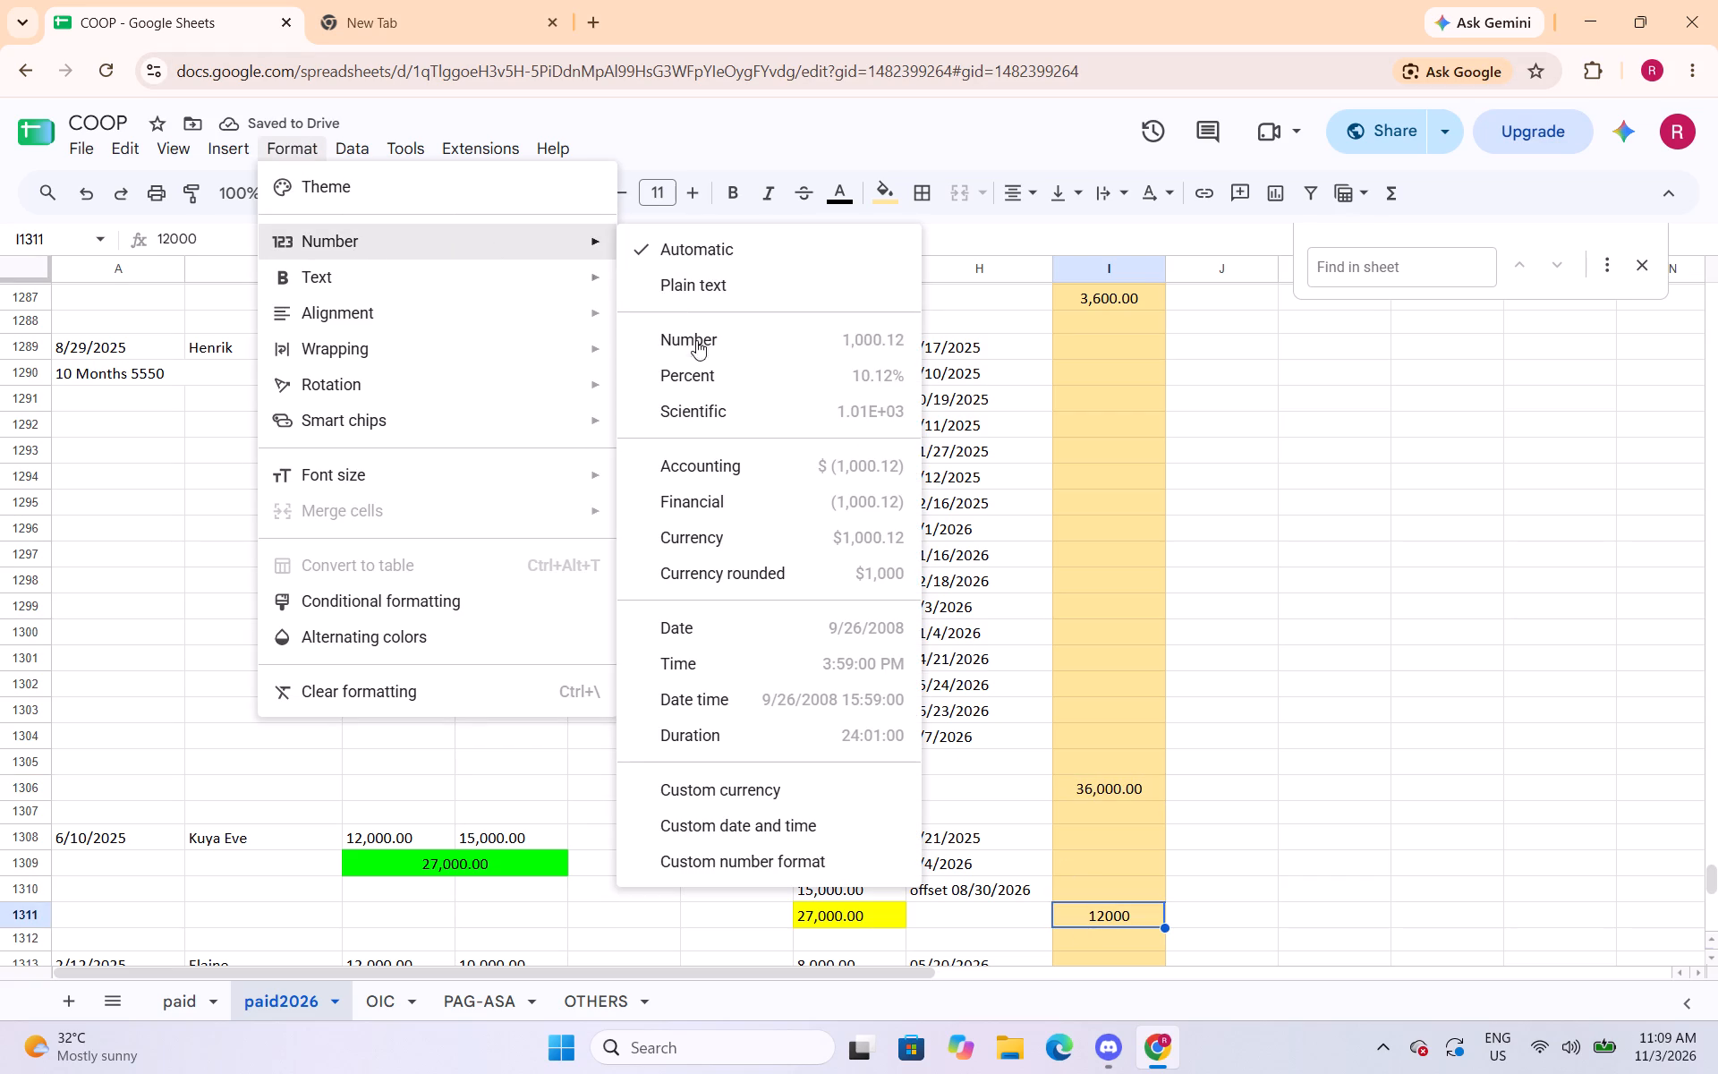
pyautogui.click(702, 345)
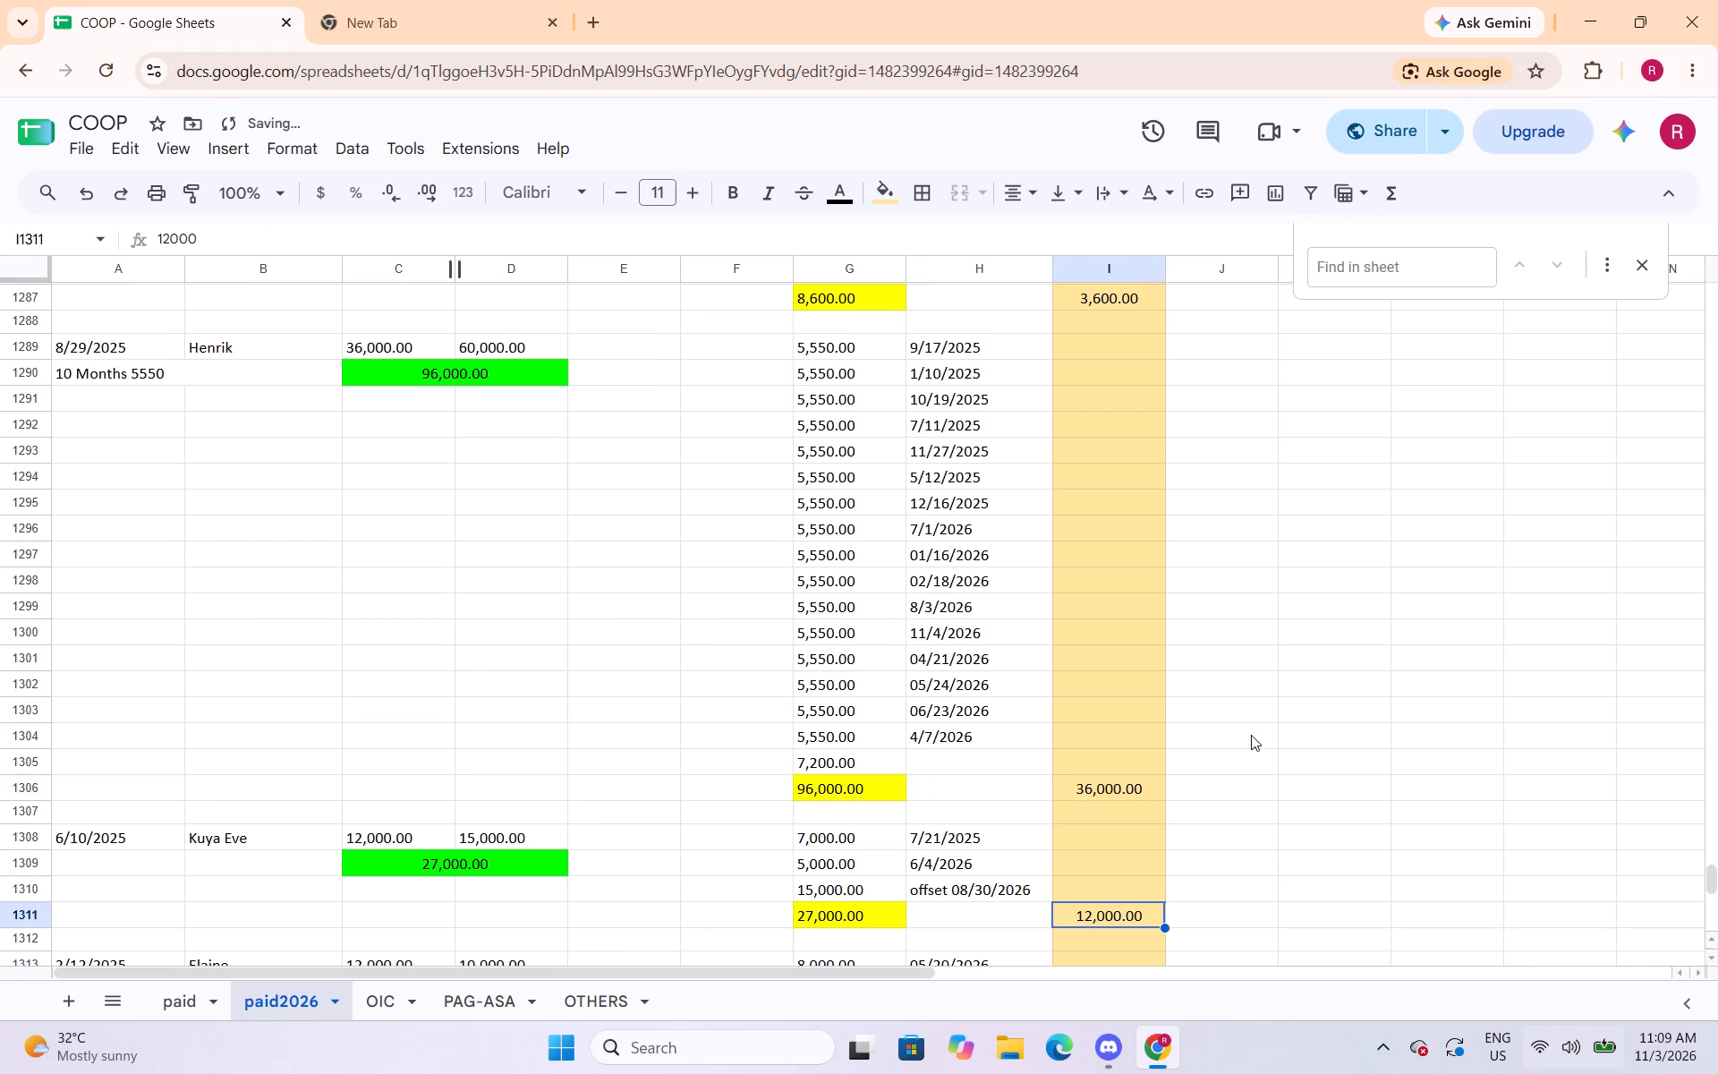
# Apply the Number format with thousands separator and two decimals to cells I1317 and I1337.
pyautogui.scroll(-4, 1282, 644)
pyautogui.click(1142, 623)
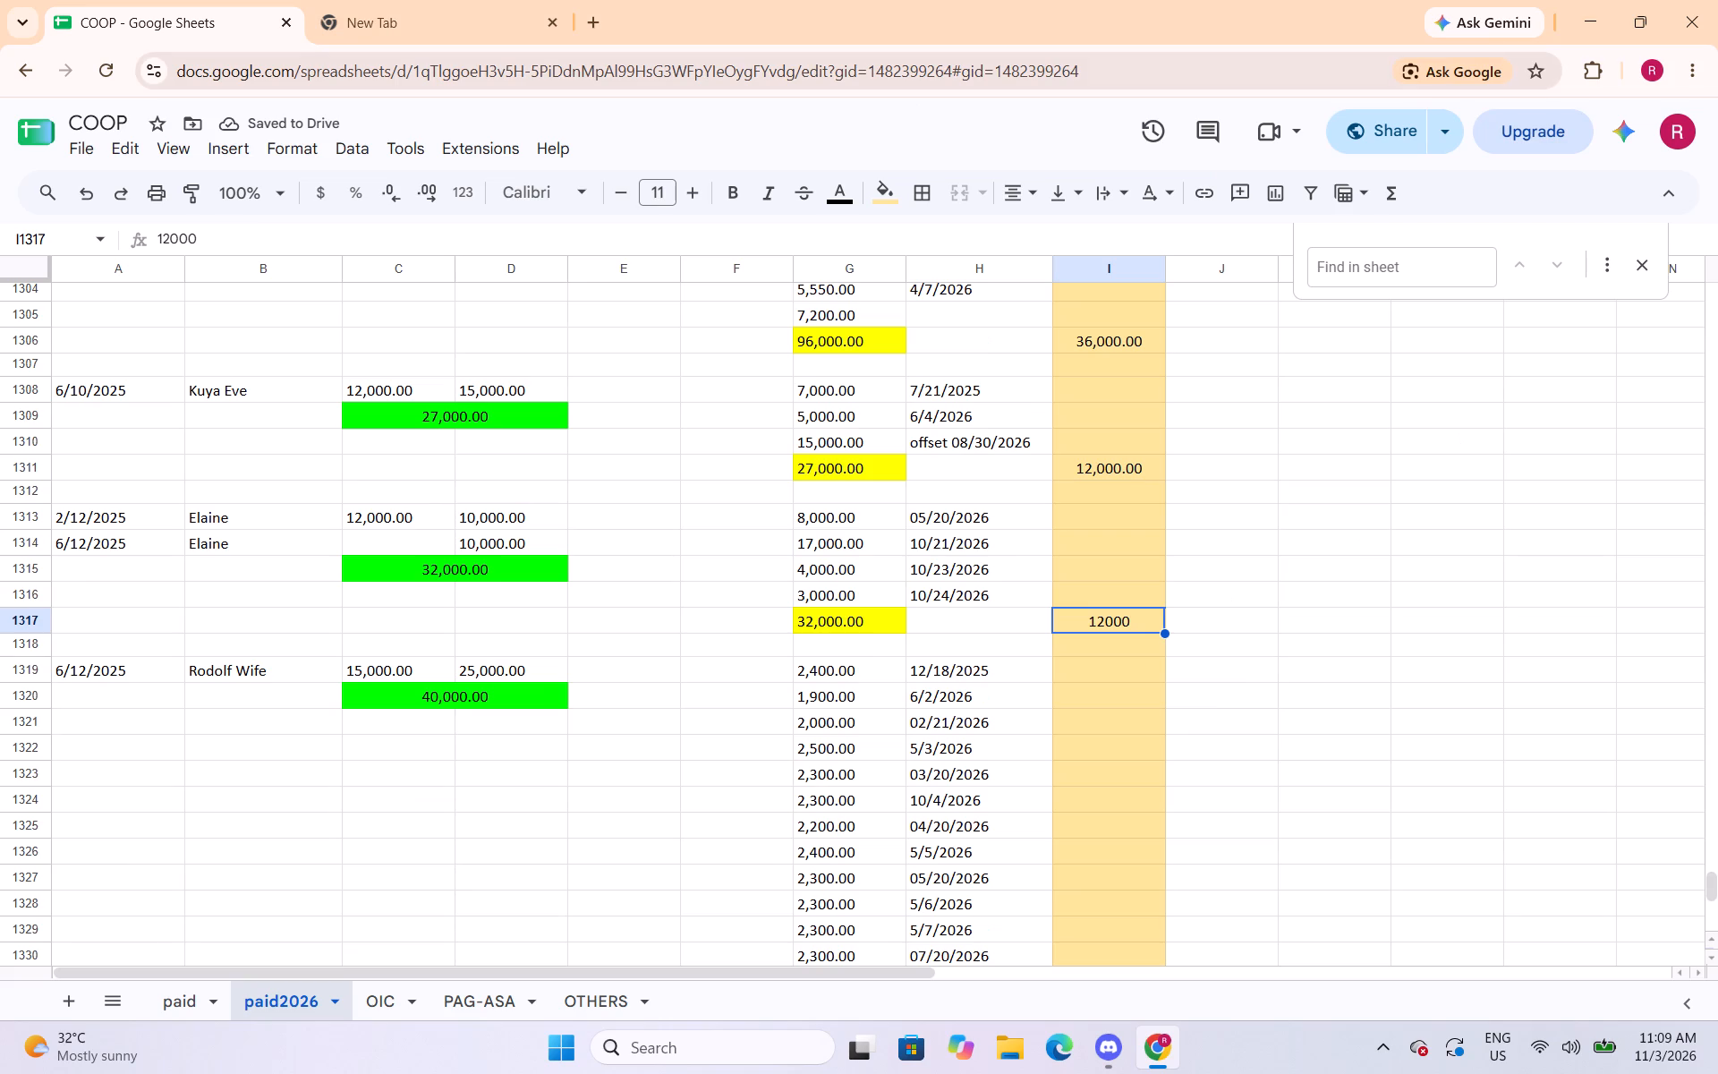
pyautogui.click(274, 149)
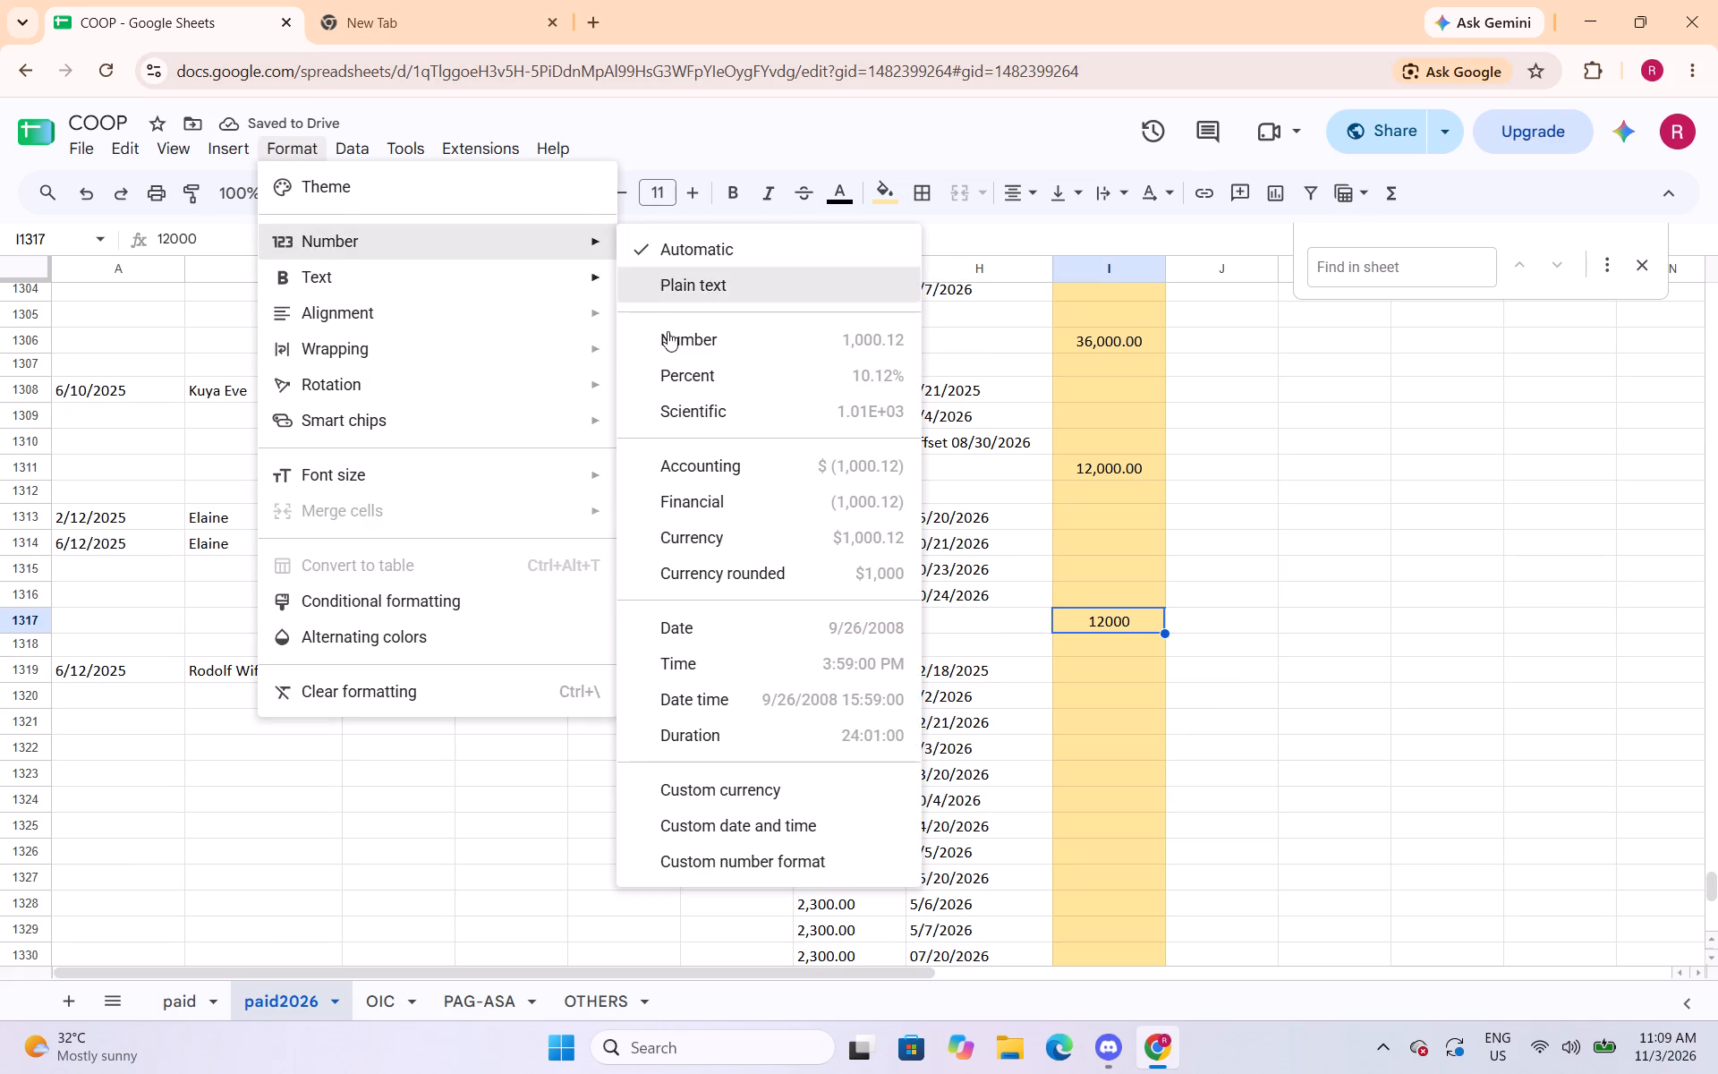
pyautogui.click(670, 340)
pyautogui.scroll(-5, 1220, 528)
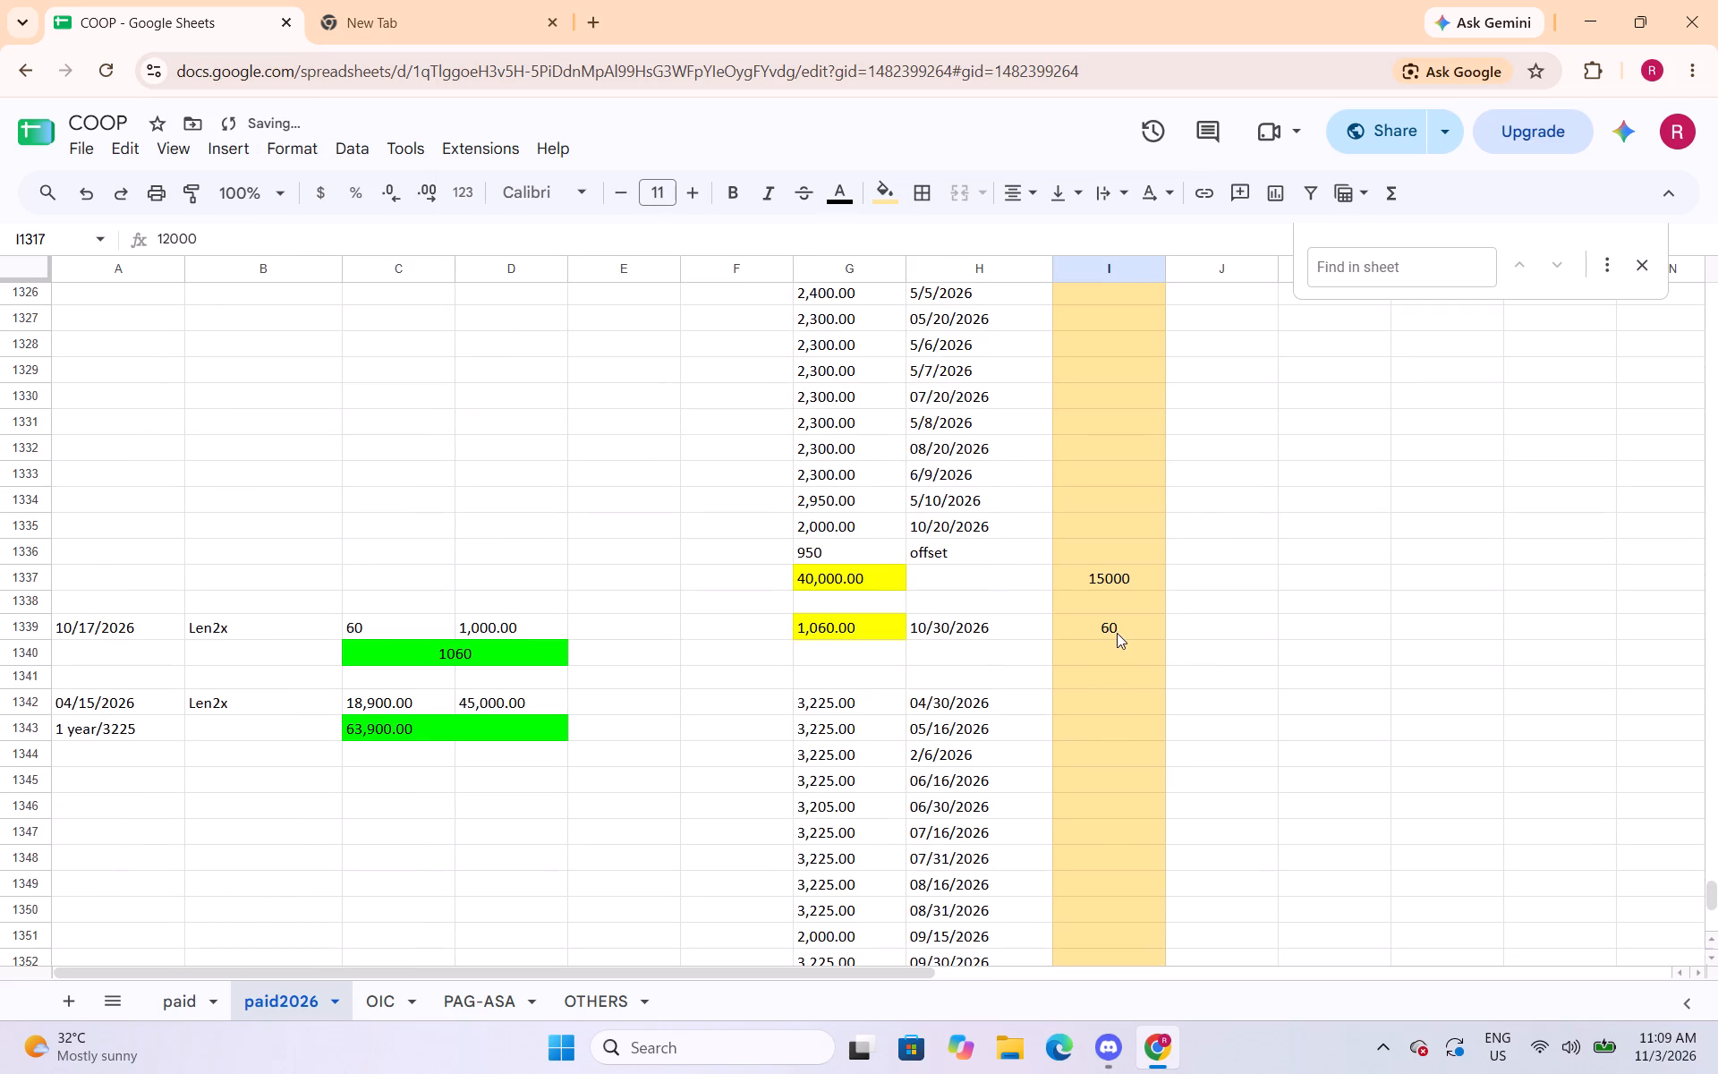
pyautogui.click(1109, 578)
pyautogui.click(297, 158)
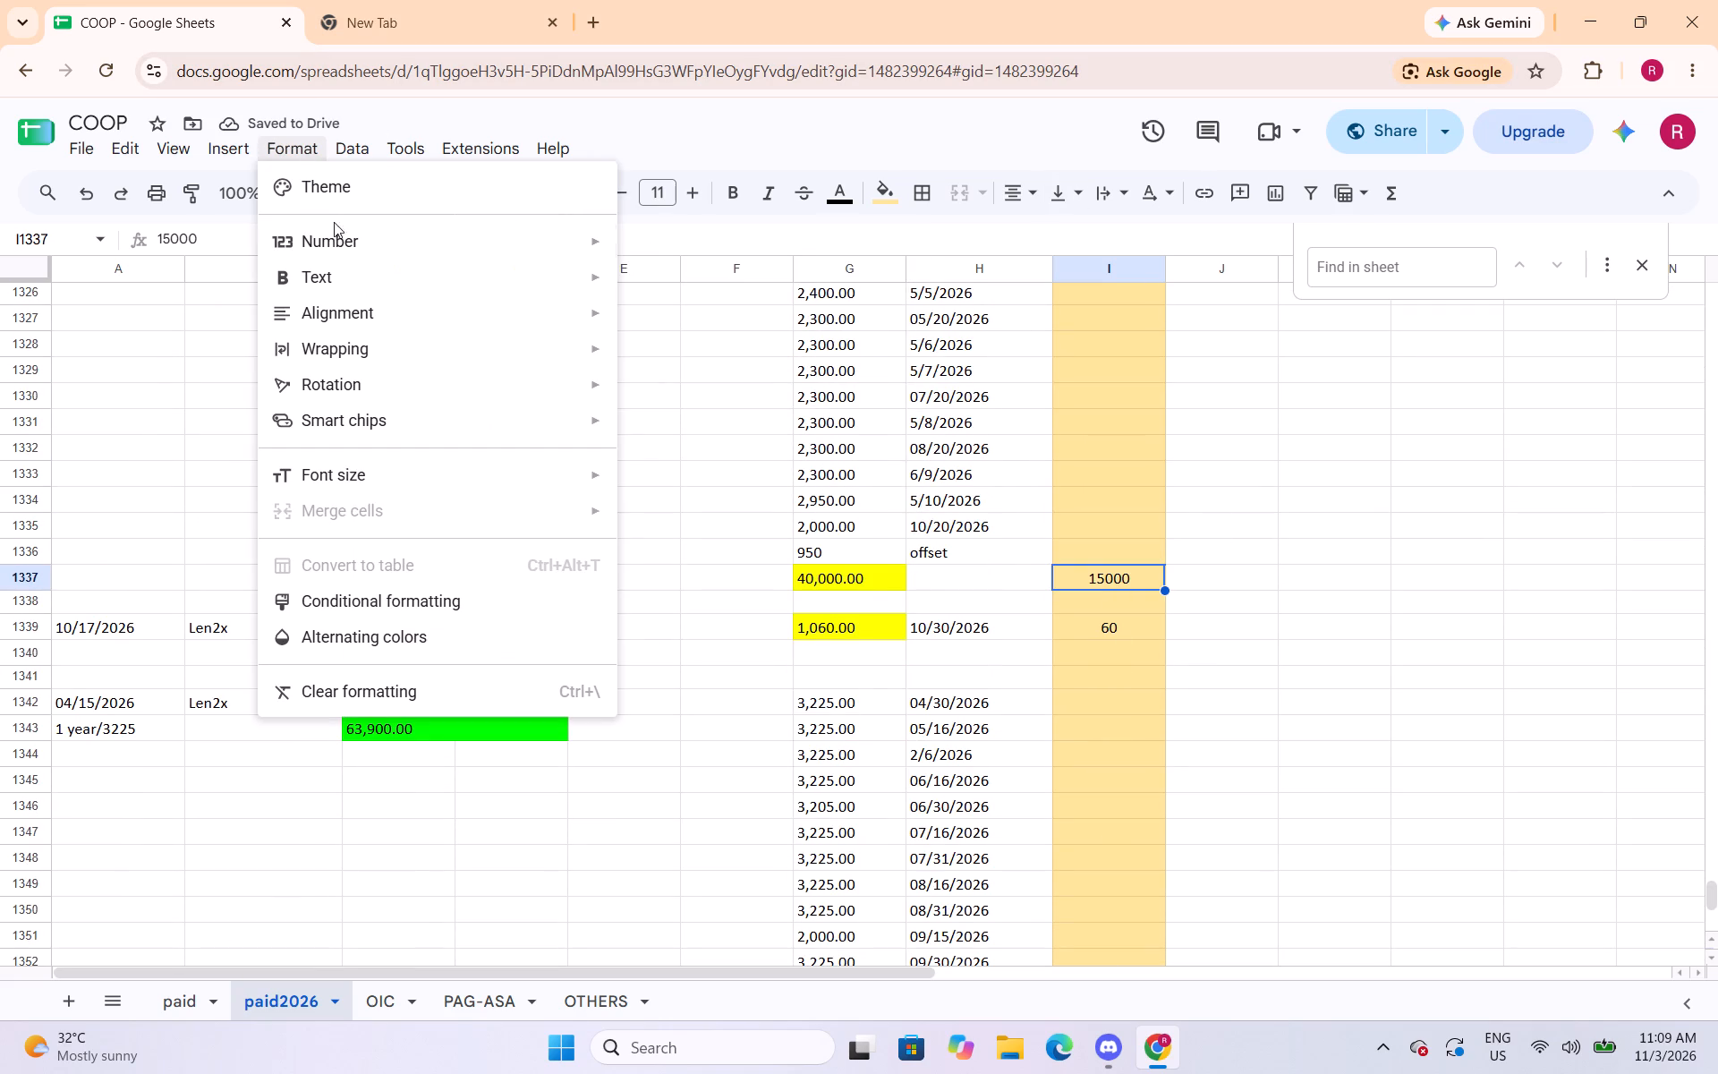
pyautogui.click(716, 347)
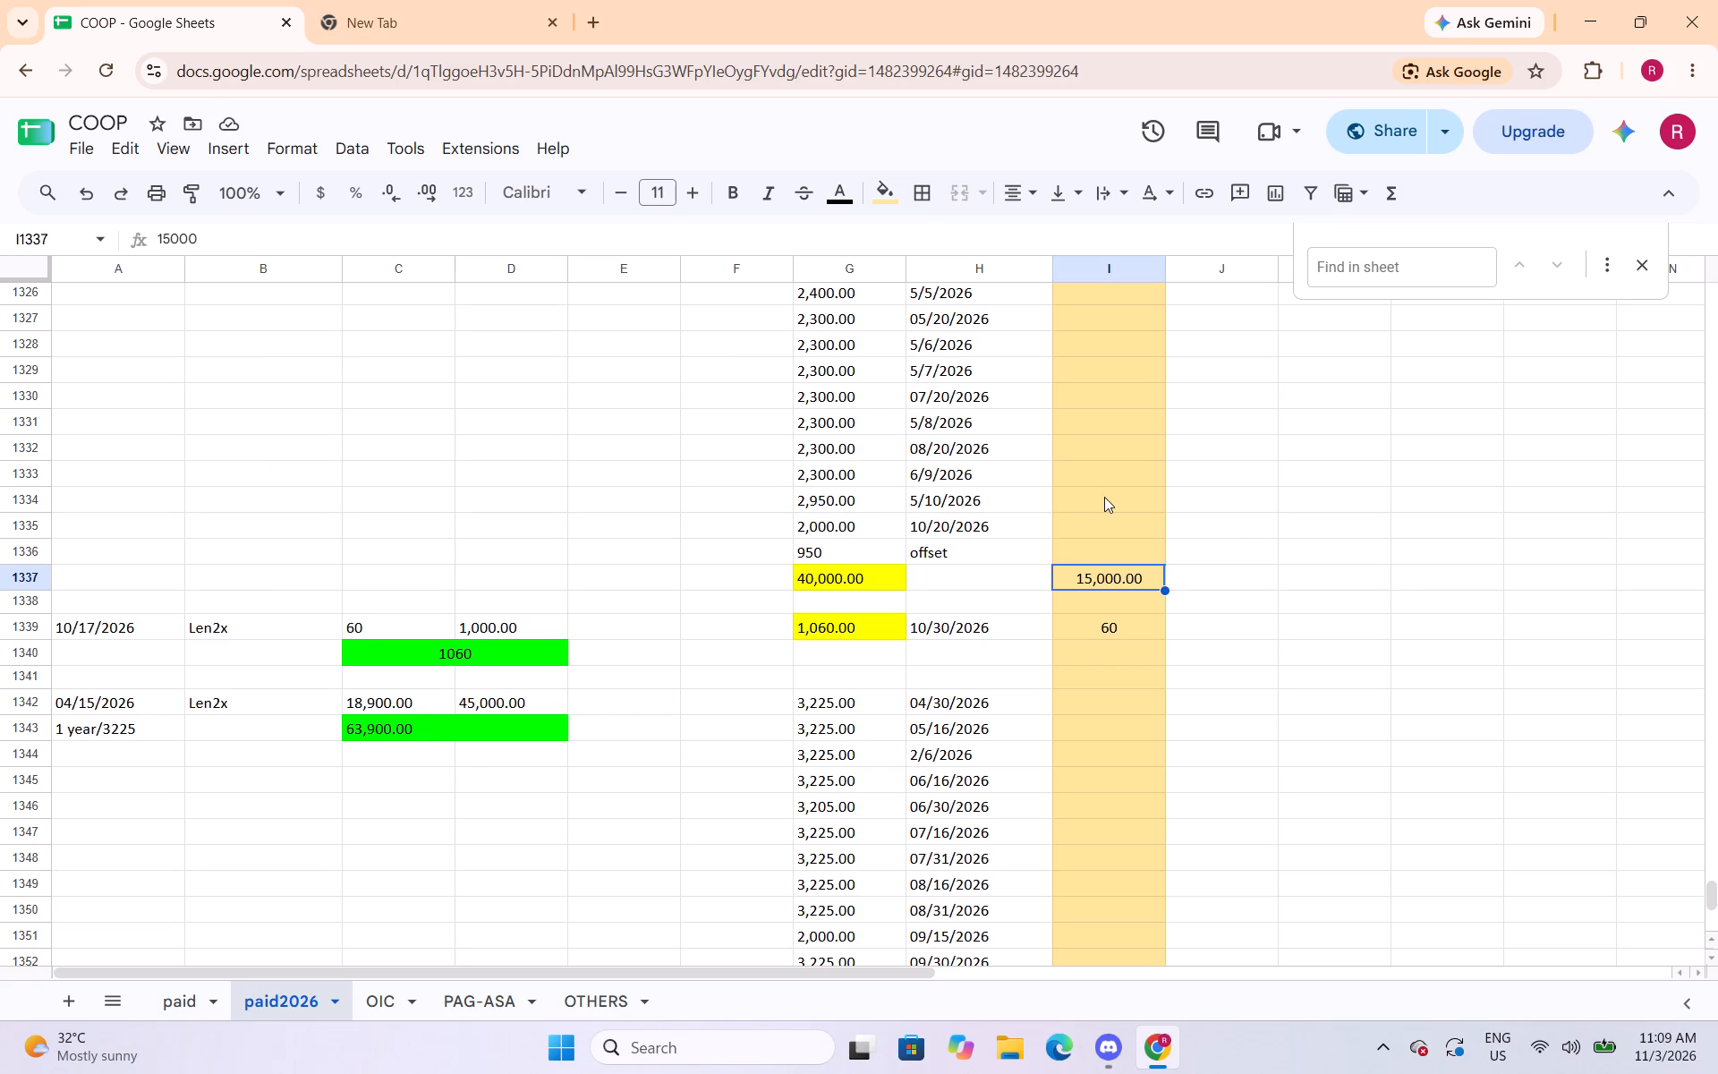
# Apply the Number format with thousands separator and two decimals to cell I1355.
pyautogui.scroll(-4, 1176, 591)
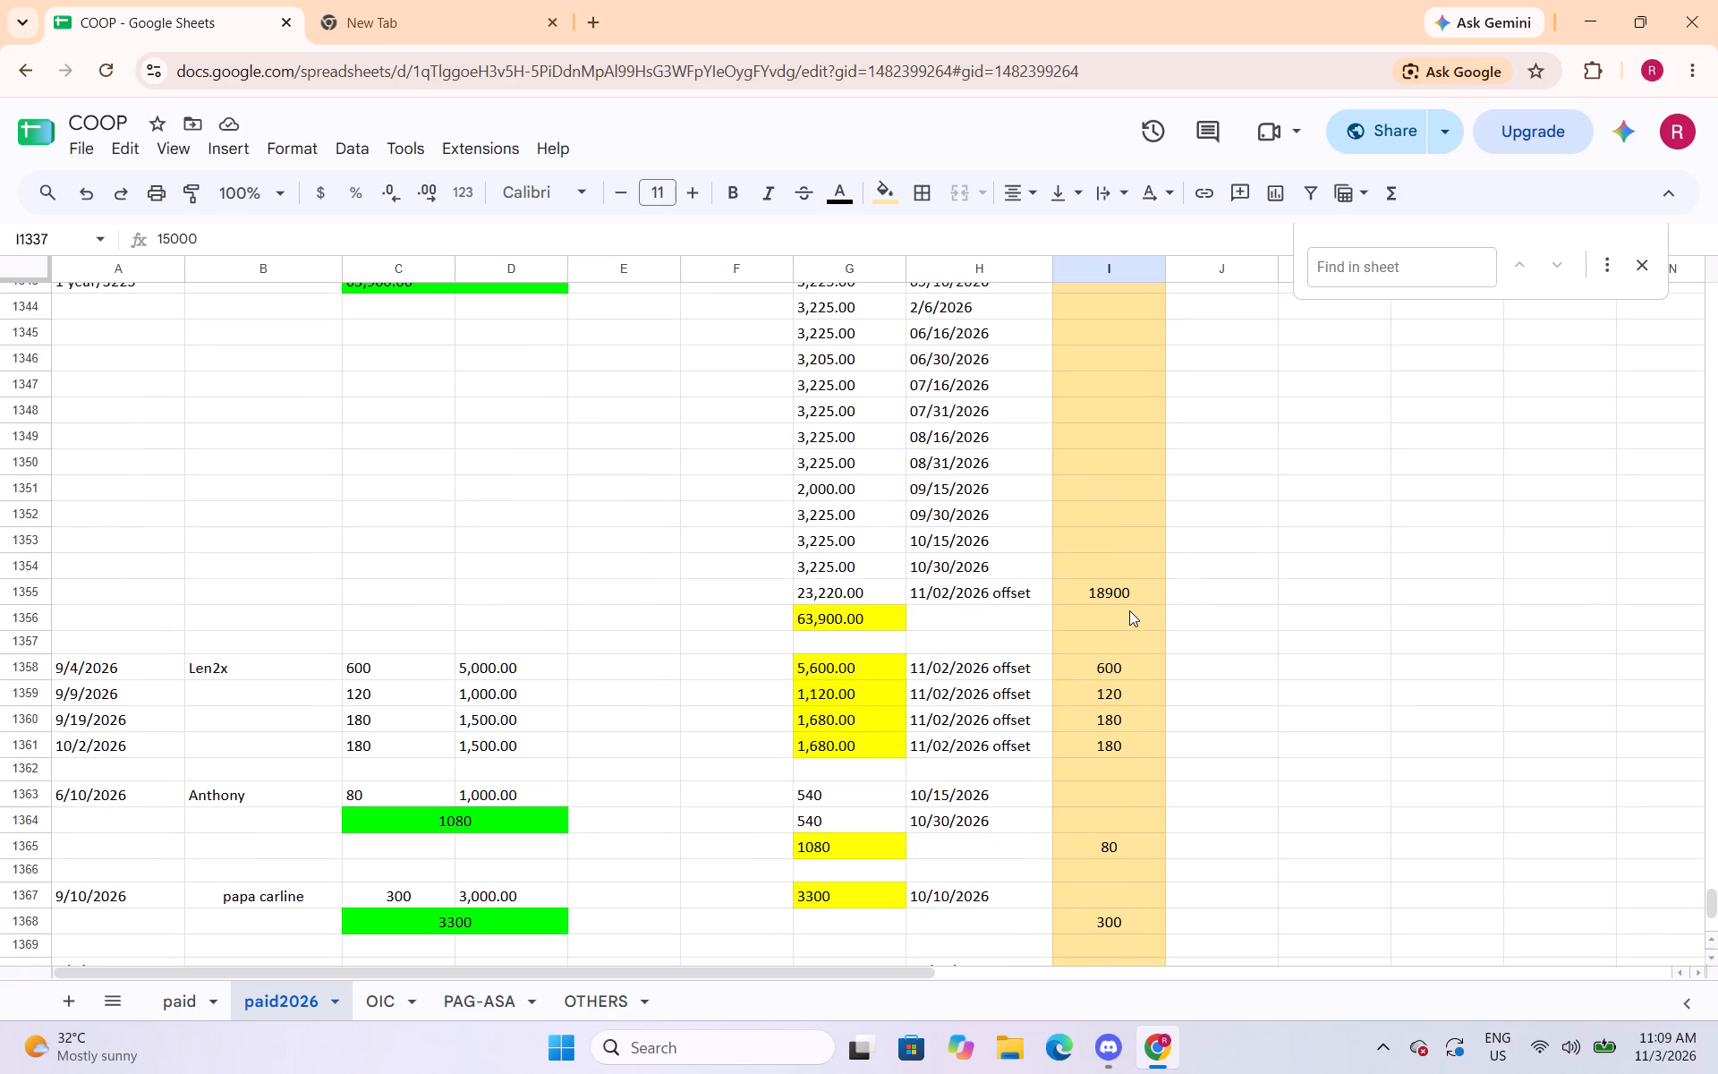
pyautogui.click(1135, 600)
pyautogui.click(281, 149)
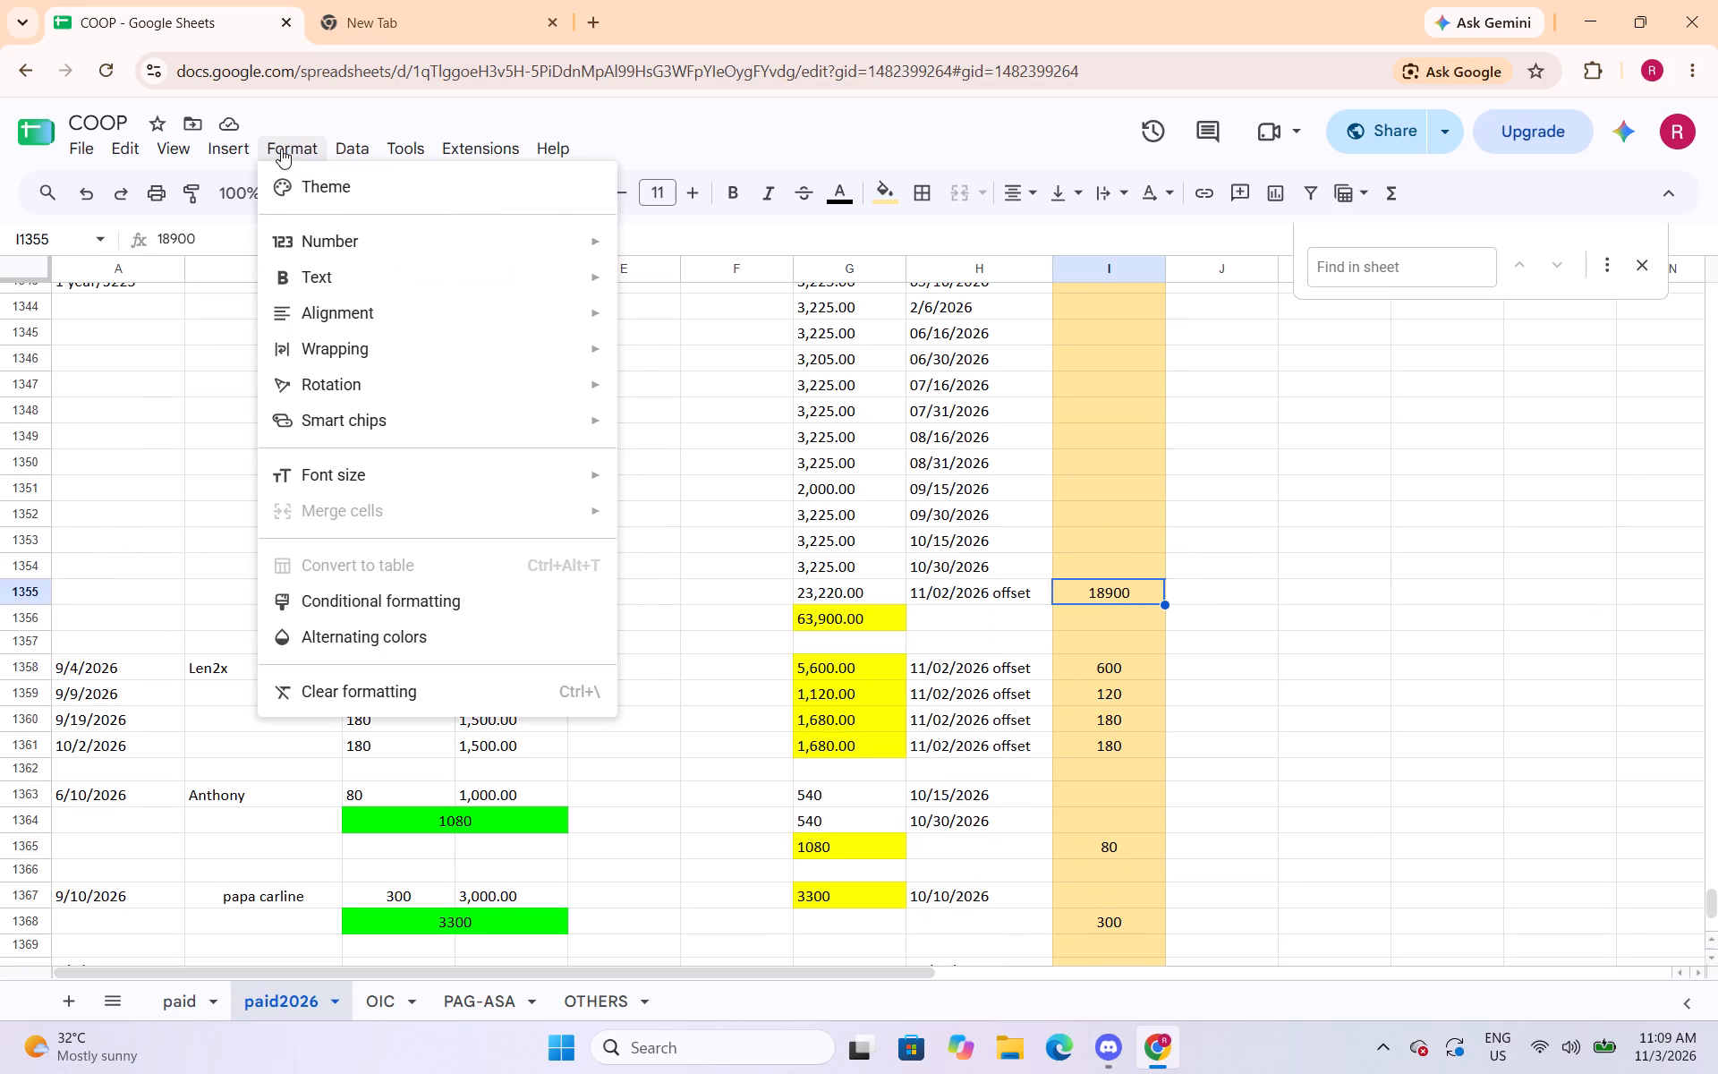
pyautogui.click(649, 332)
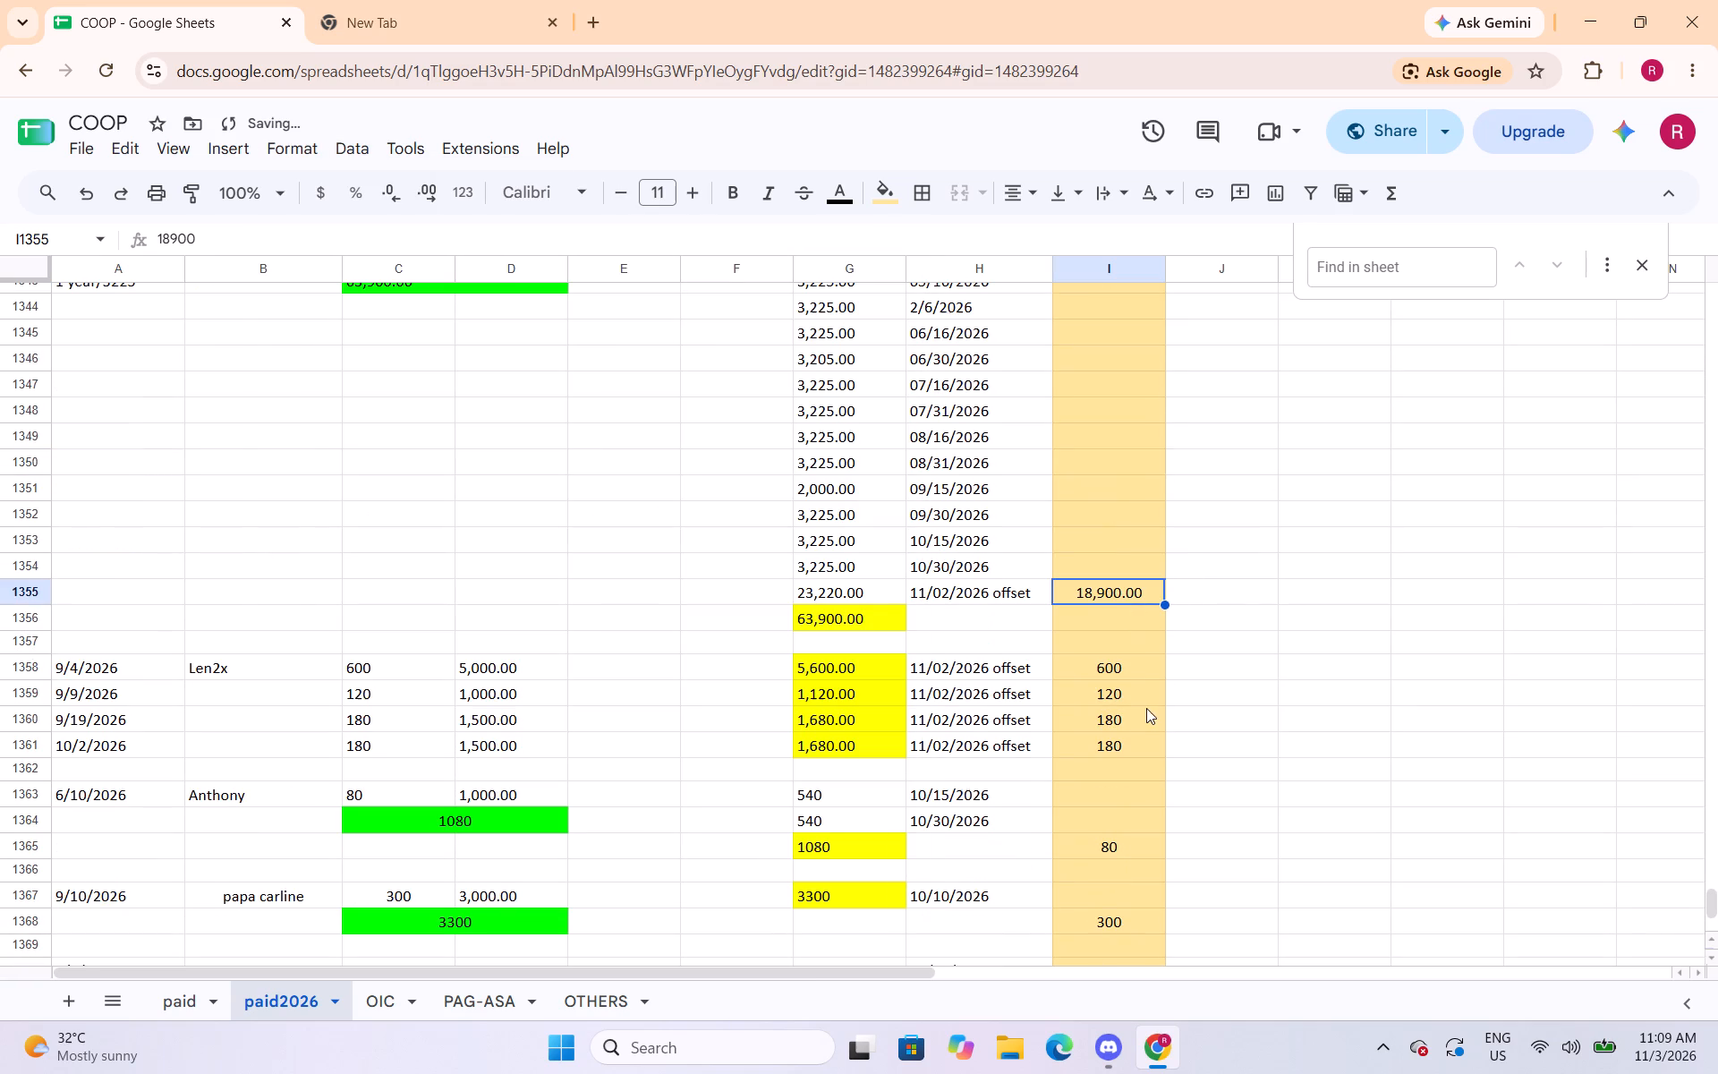
# Apply the Number format with thousands separator and two decimals to the column total in I1394, and save the spreadsheet.
pyautogui.scroll(-2, 1126, 853)
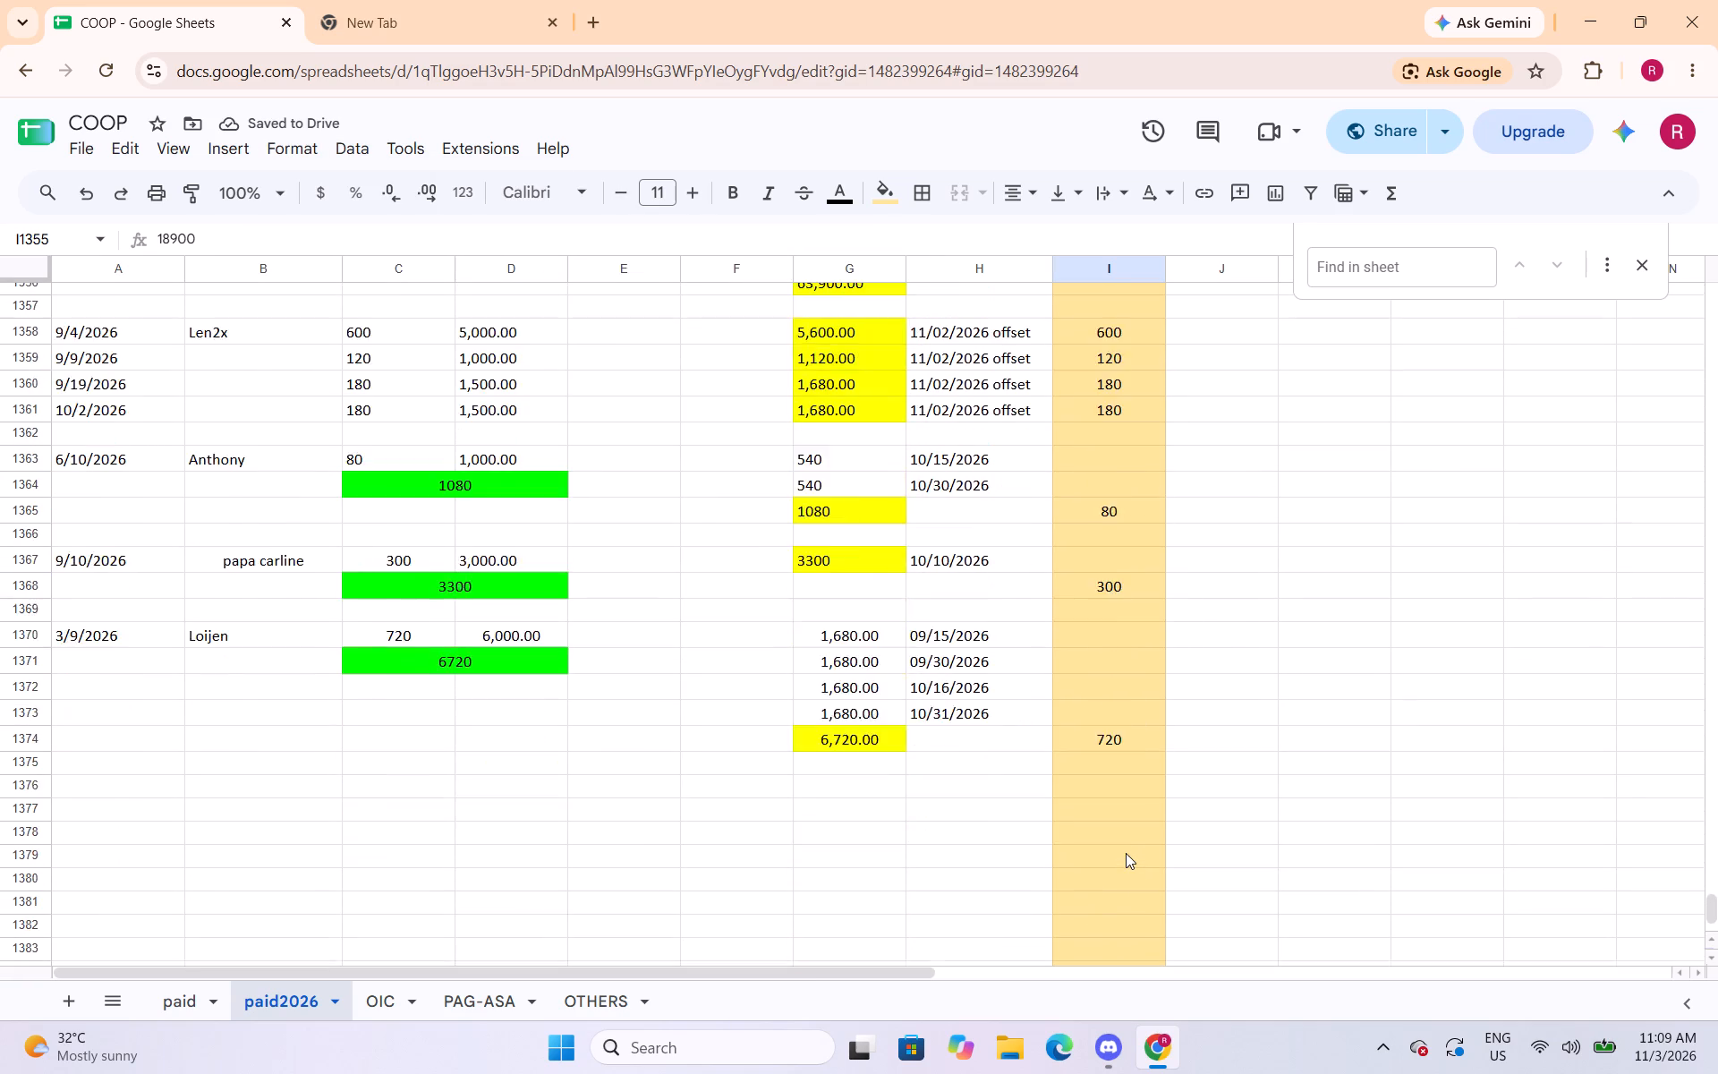
pyautogui.scroll(-7, 1126, 853)
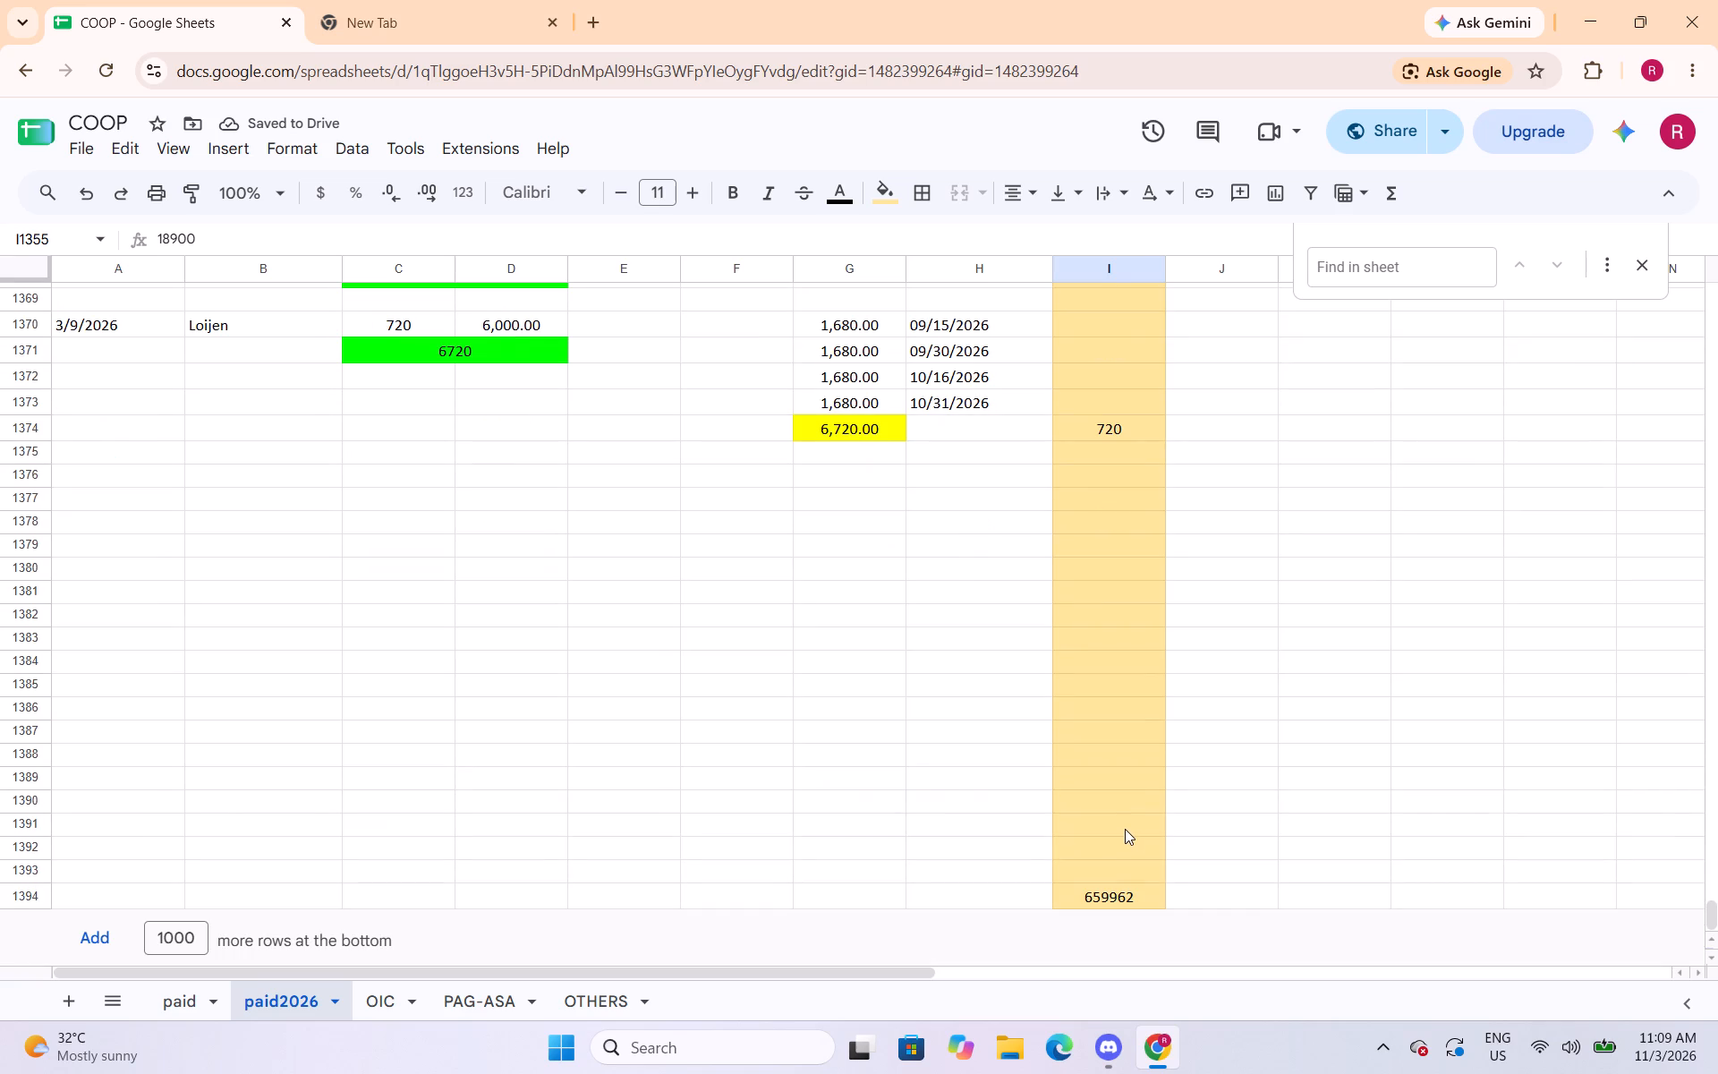
pyautogui.scroll(-3, 1125, 829)
pyautogui.click(1106, 900)
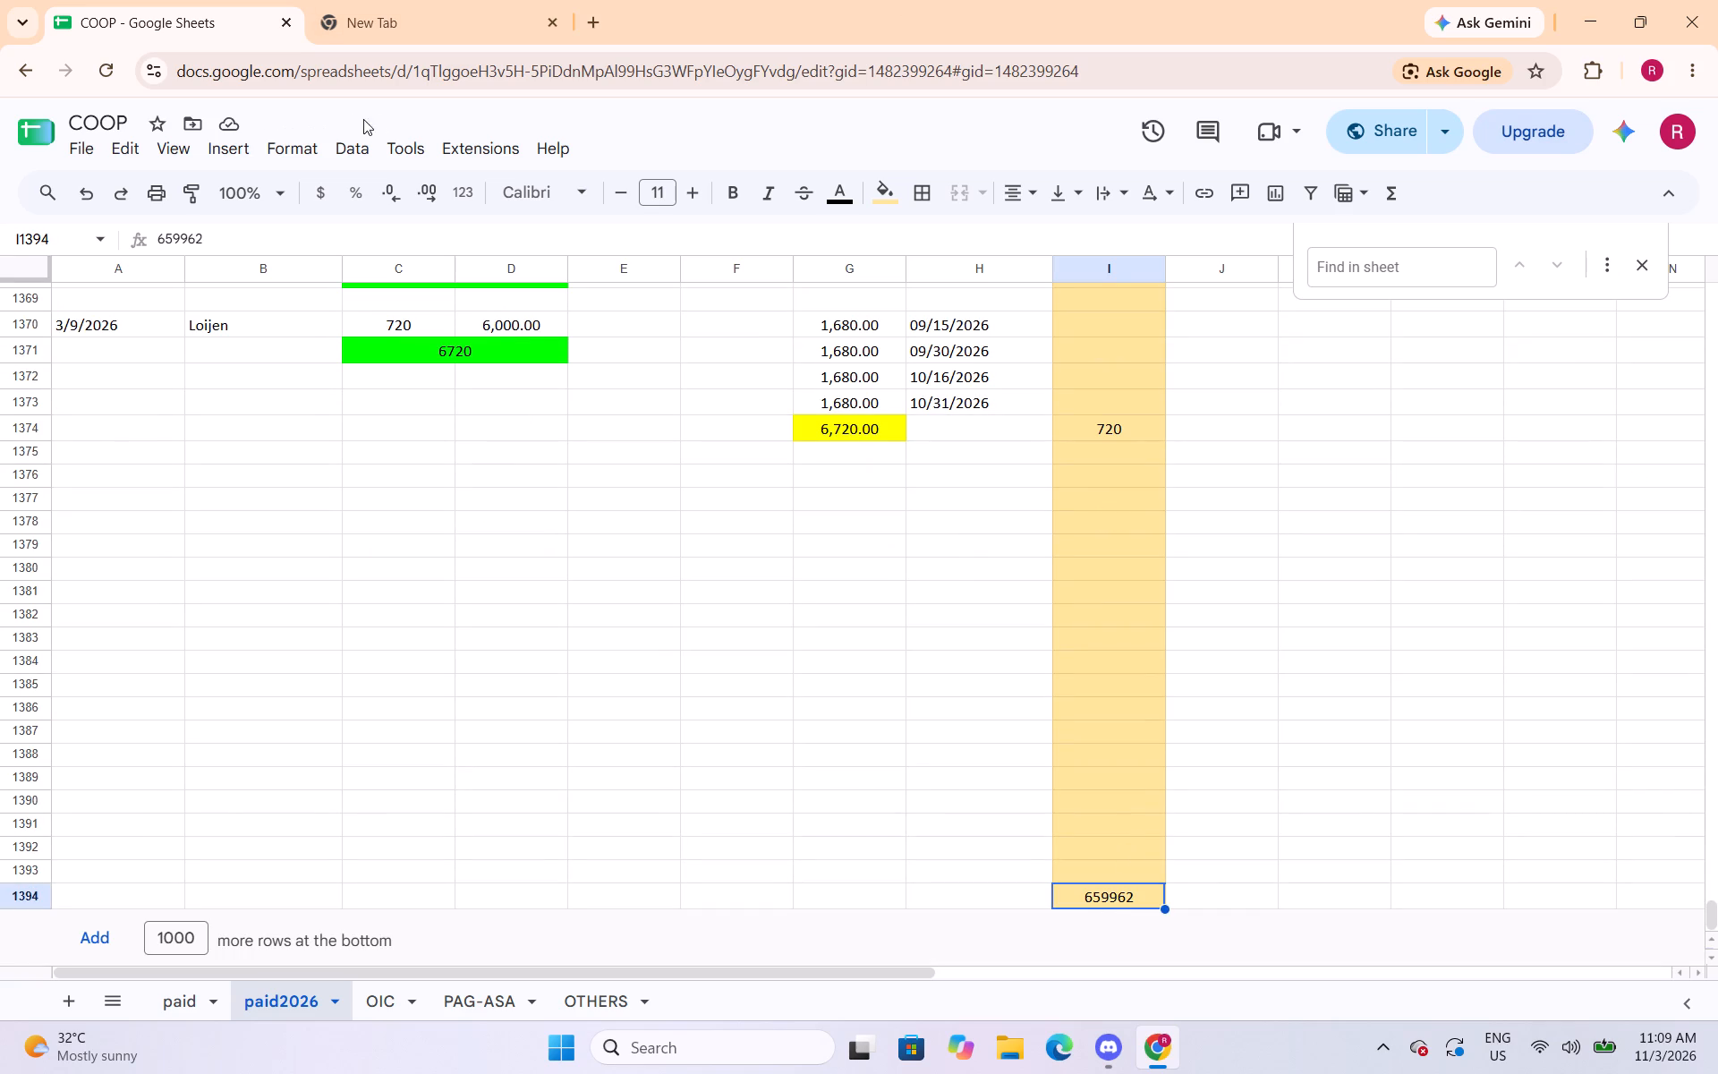
pyautogui.click(281, 152)
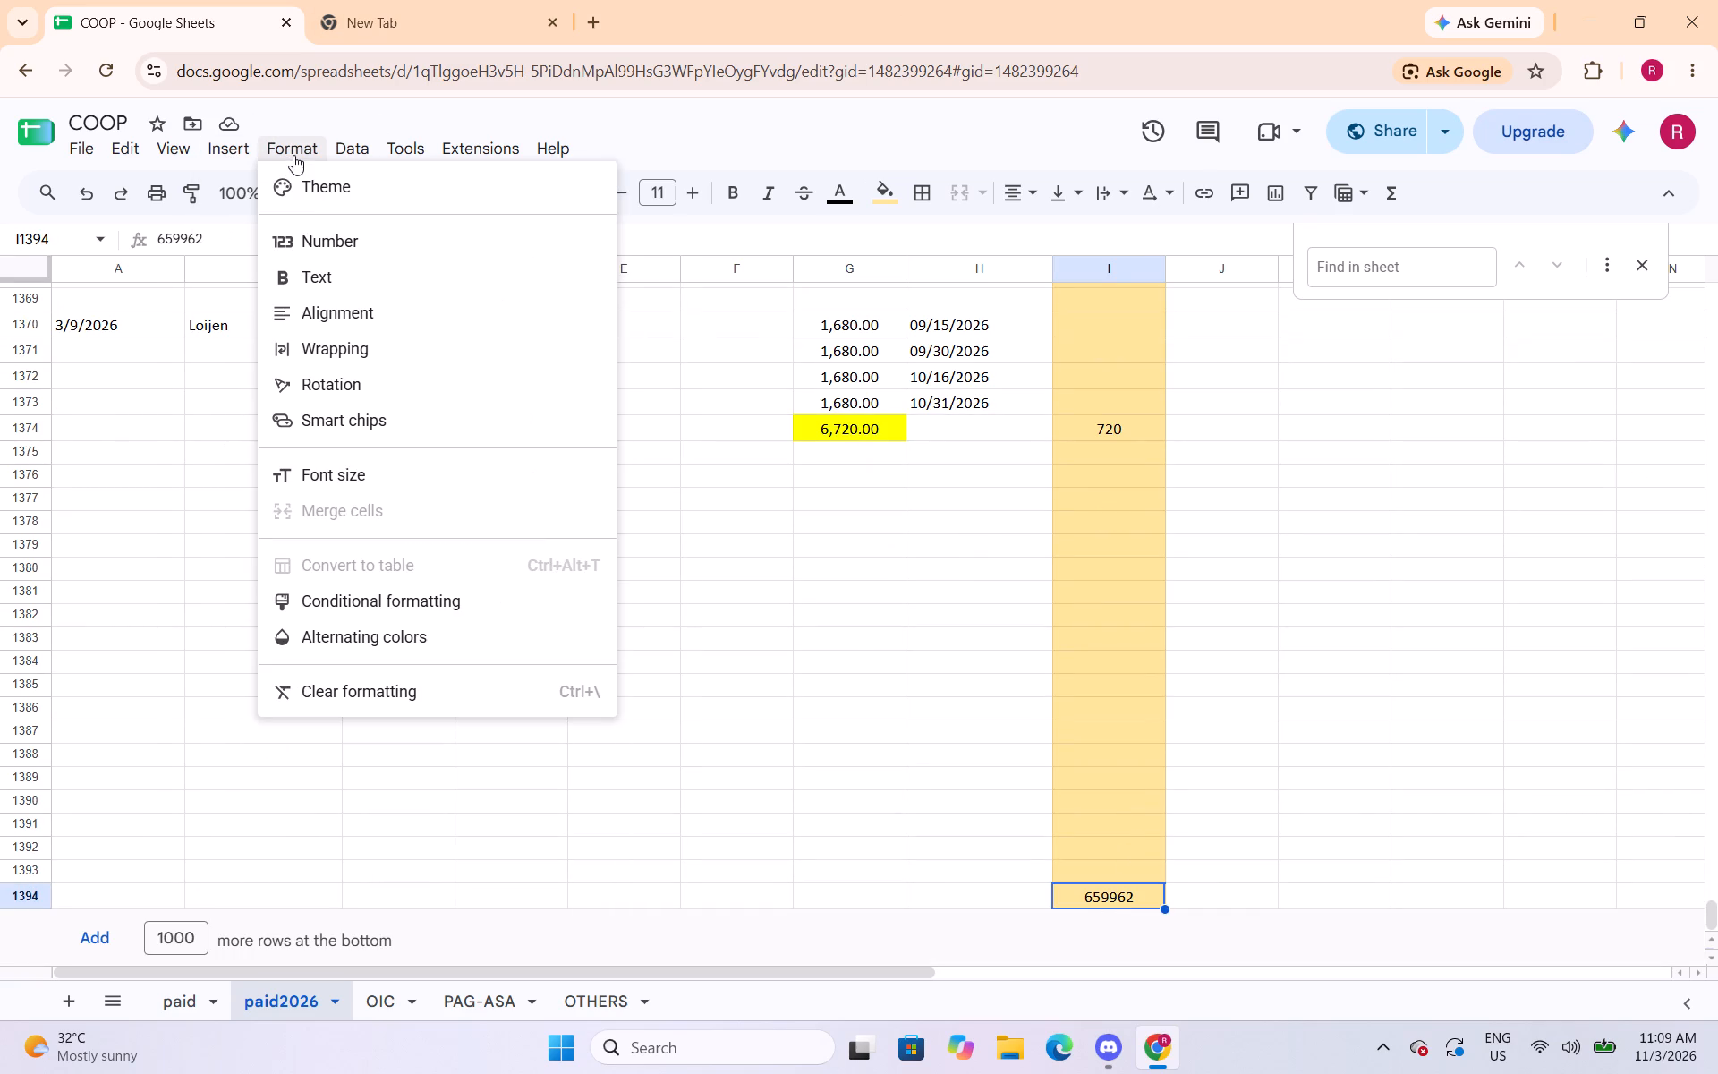
pyautogui.click(650, 337)
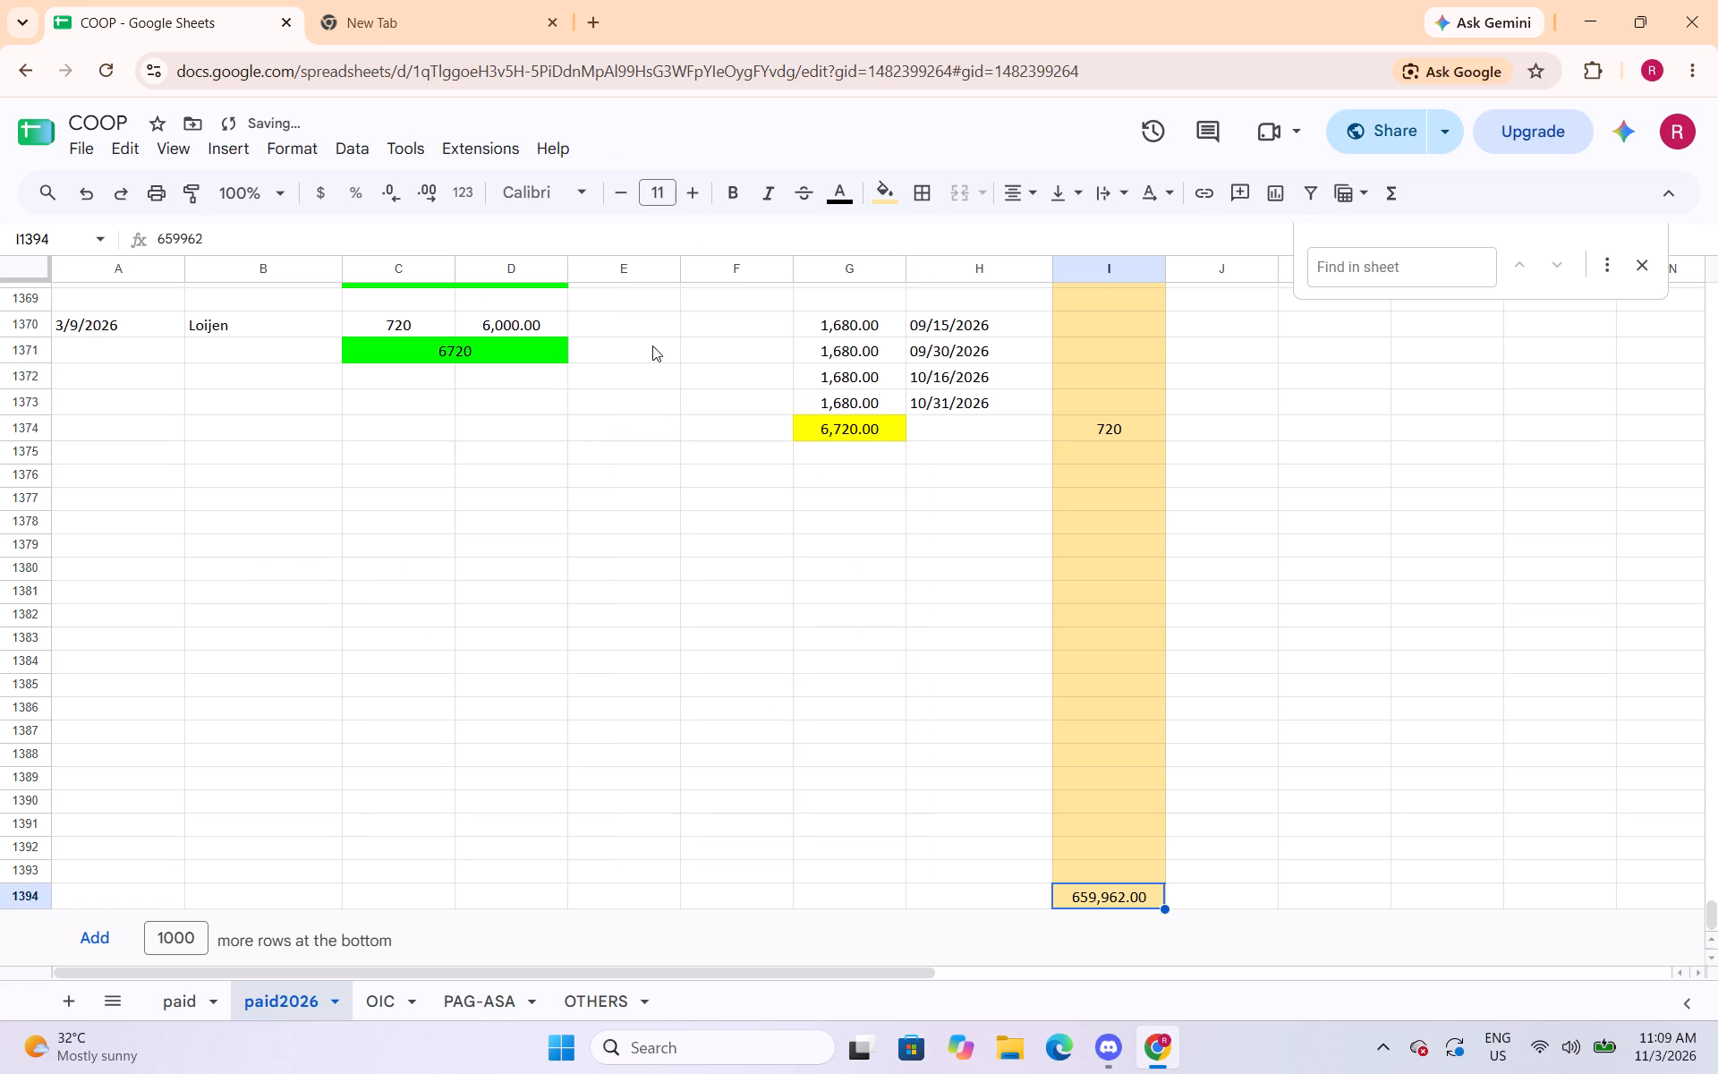
pyautogui.click(1264, 749)
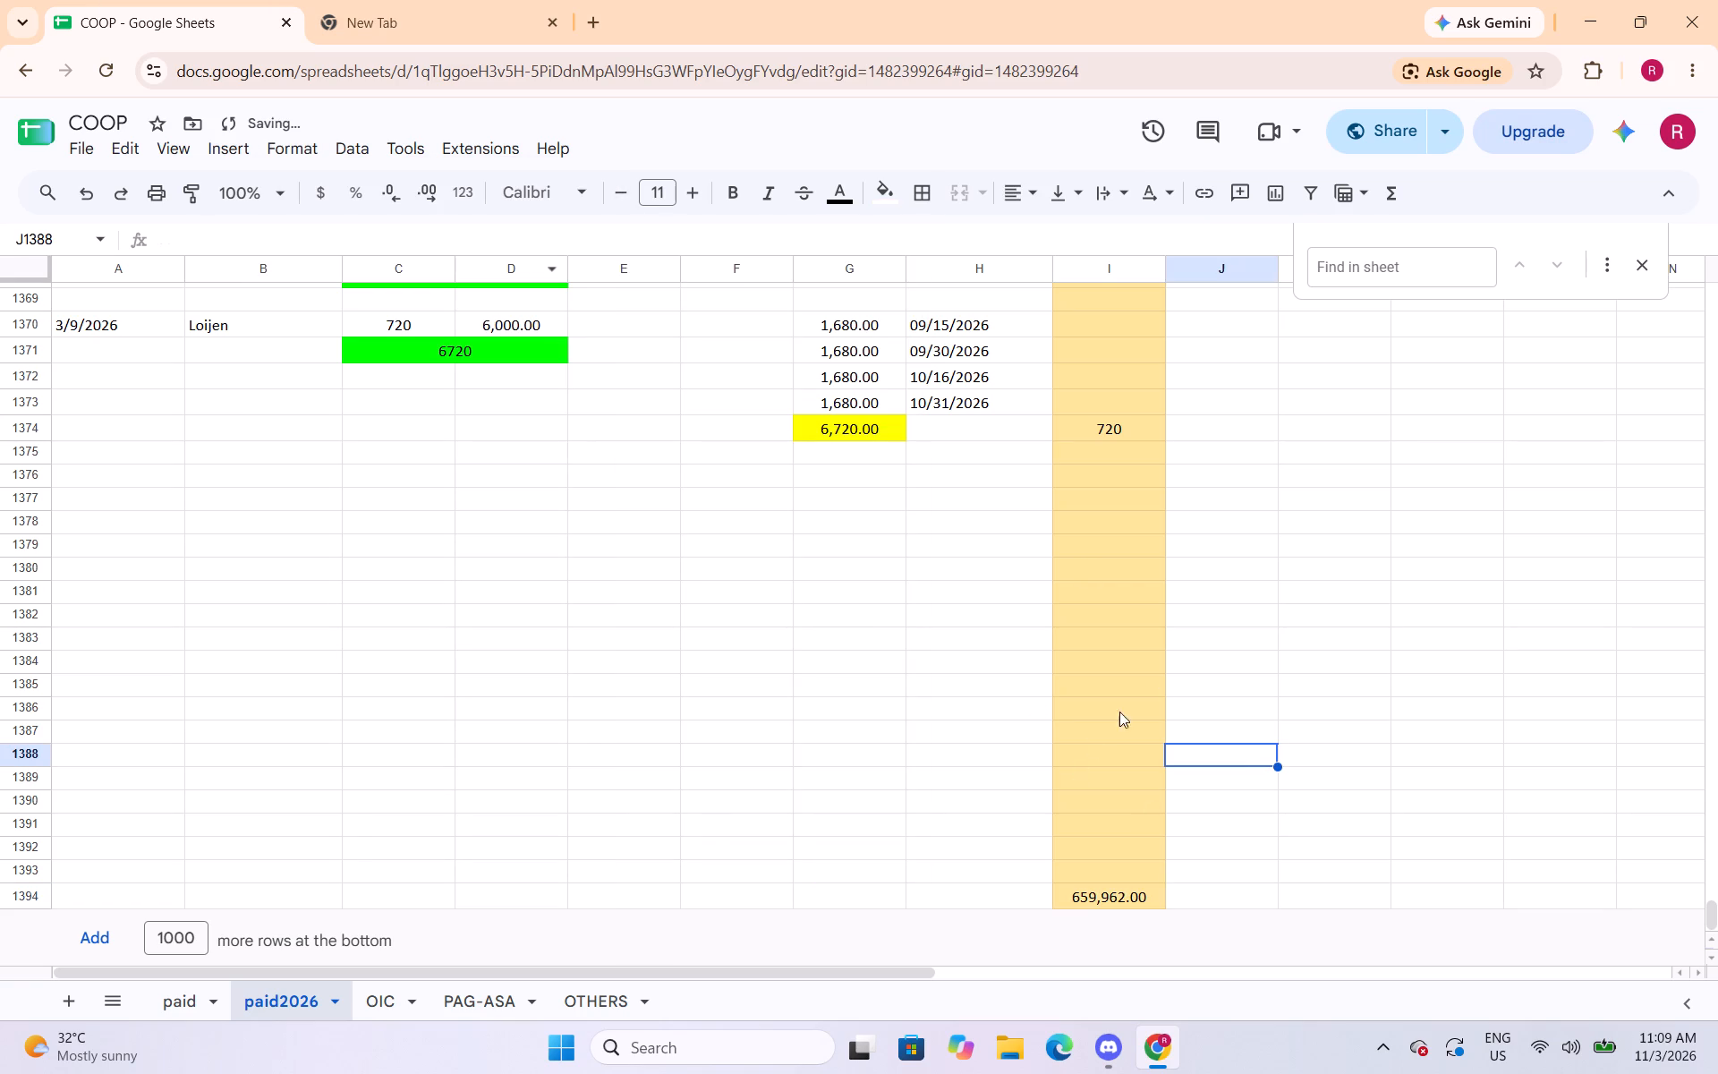
pyautogui.click(1348, 645)
pyautogui.hotkey('ctrl', 's')
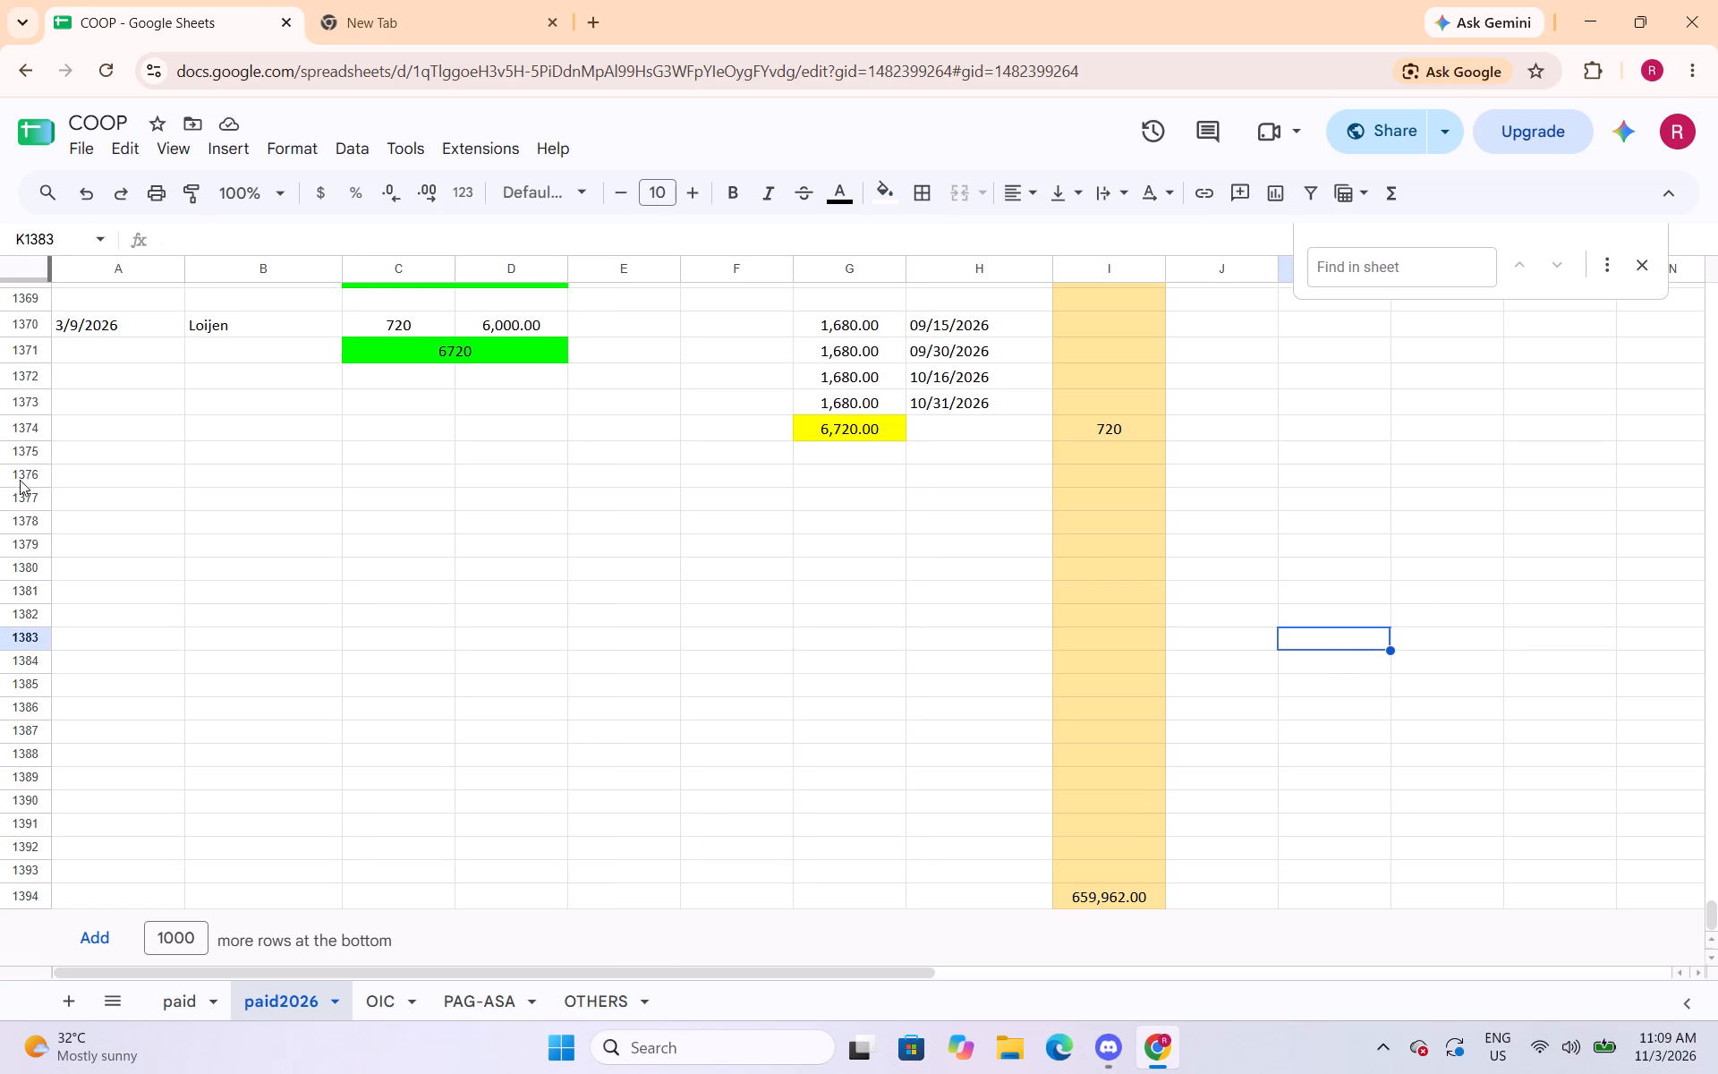
# Insert 18 blank rows above rows 1376–1393 on the paid2026 sheet.
pyautogui.moveTo(20, 482); pyautogui.dragTo(96, 877)
pyautogui.rightClick(368, 725)
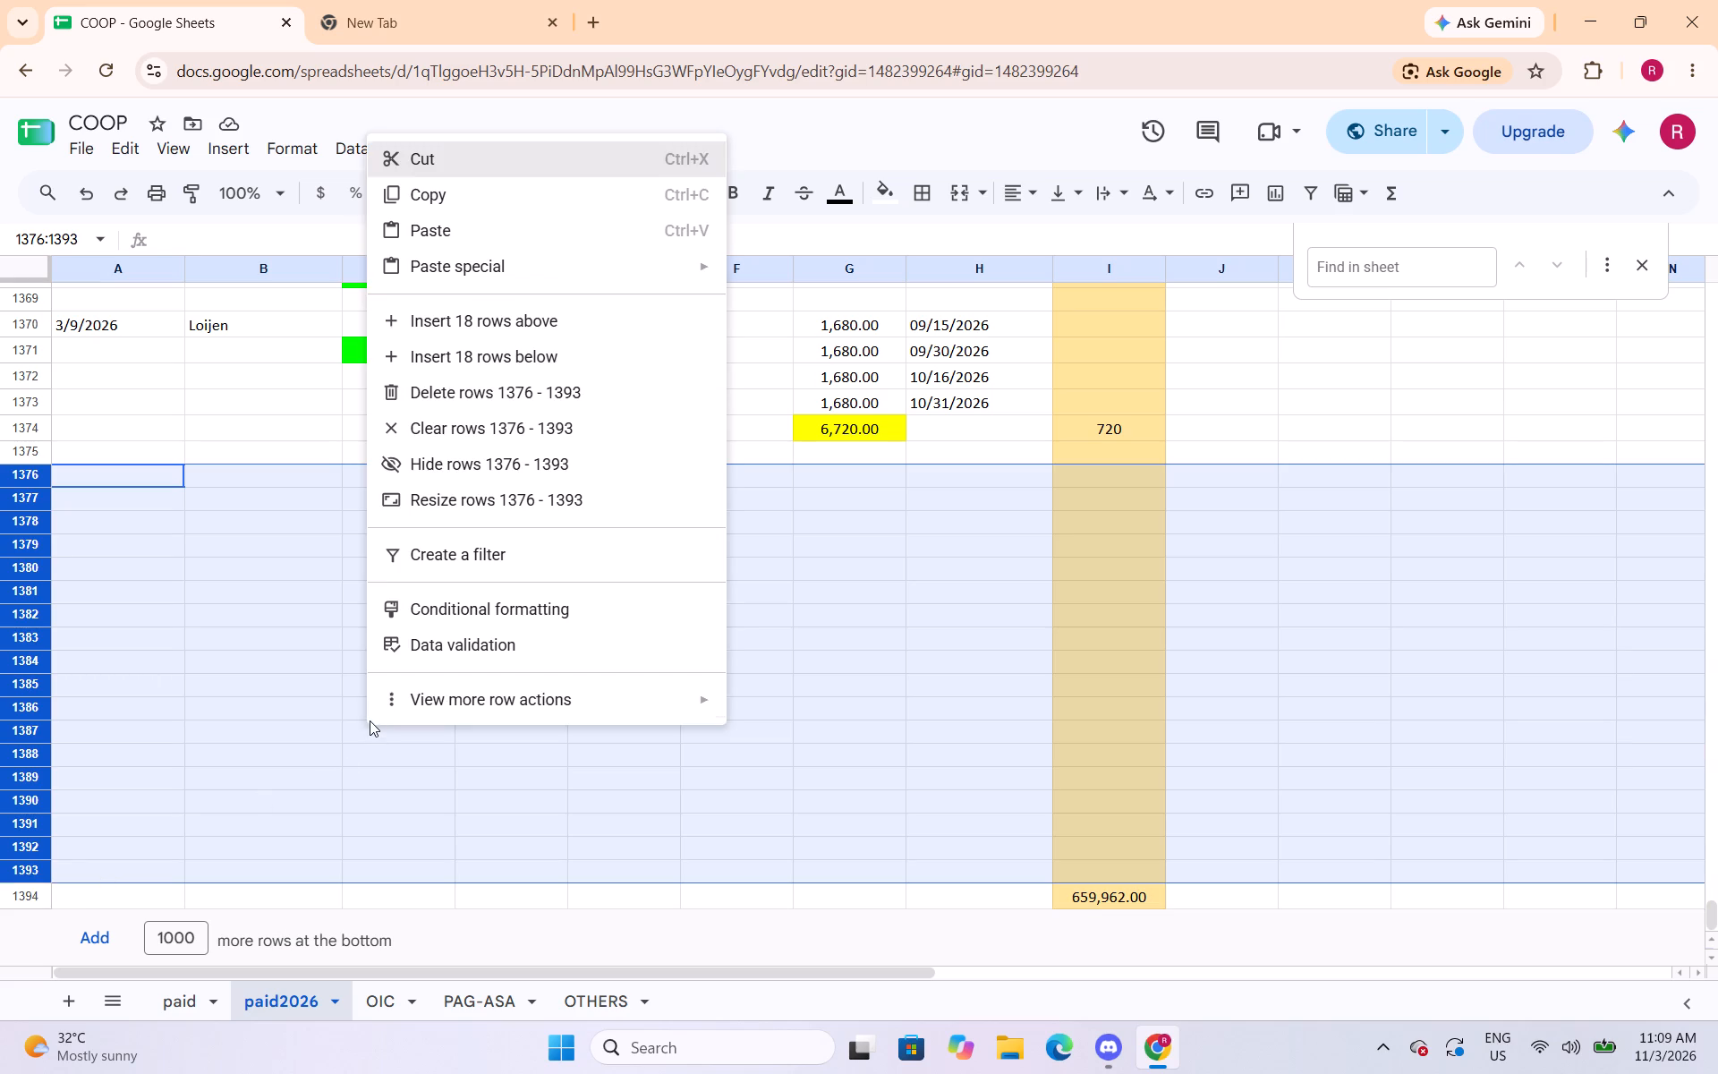
pyautogui.click(470, 325)
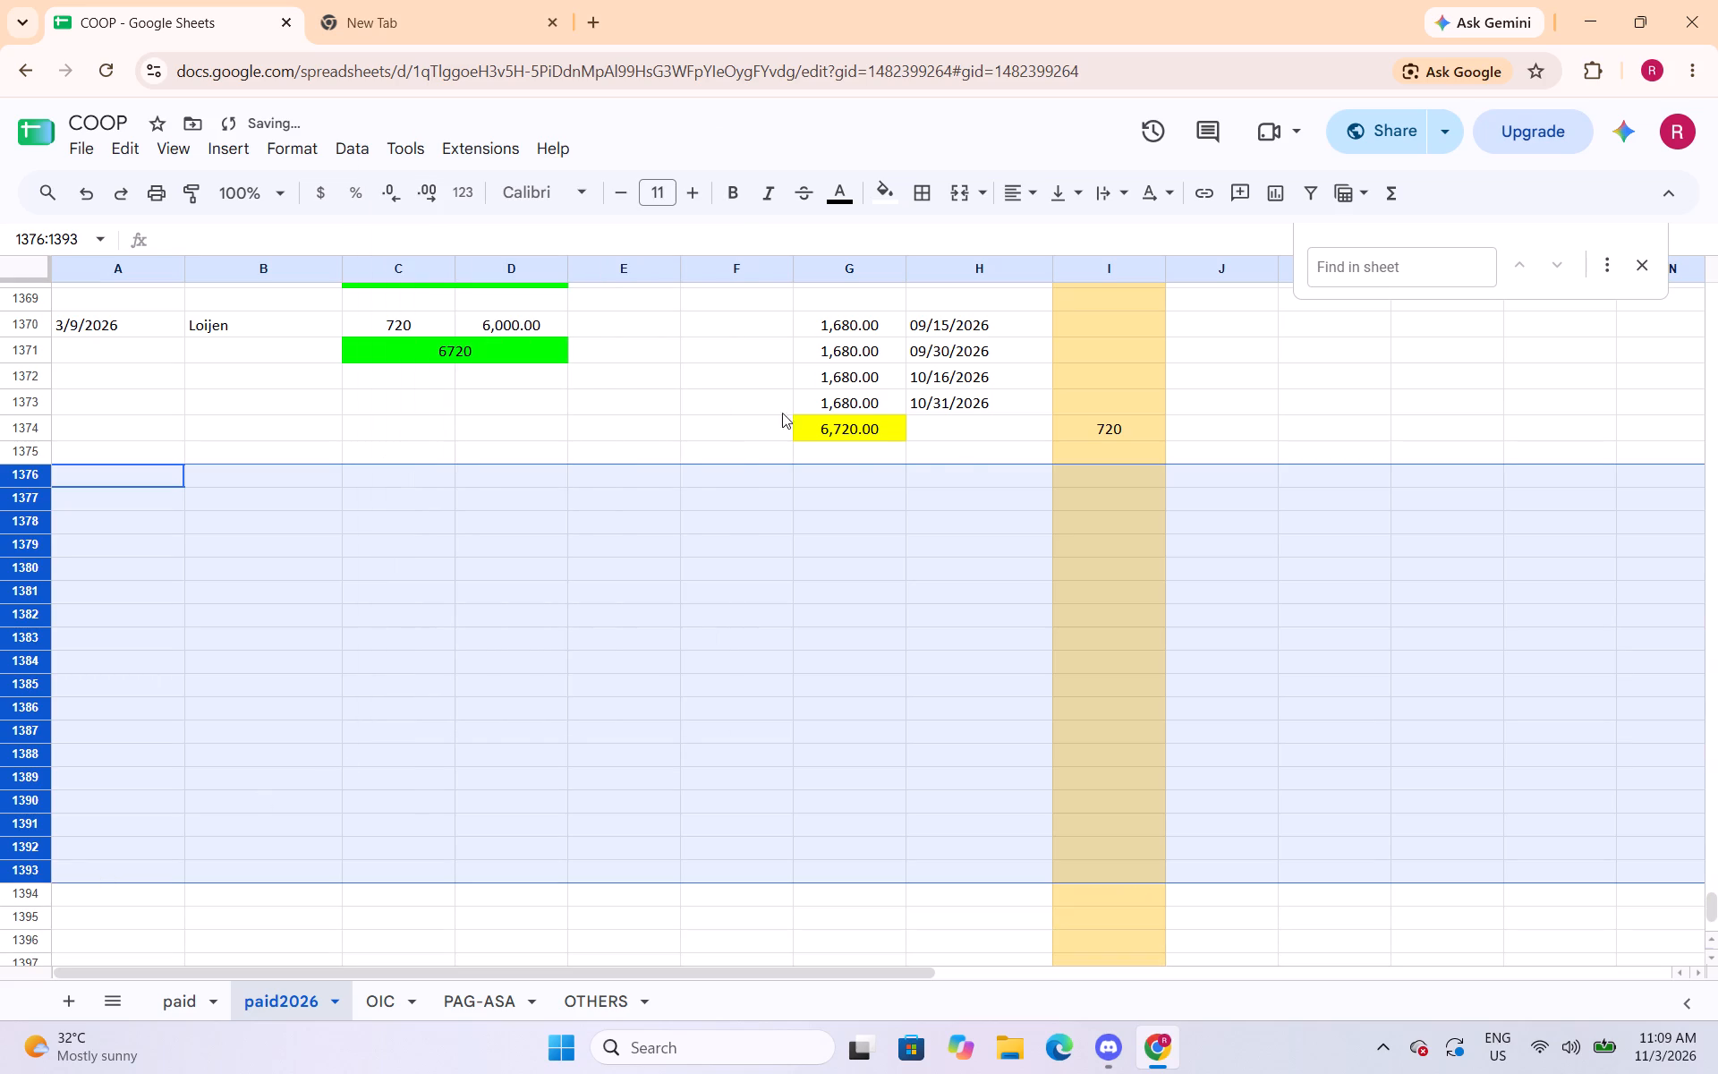
pyautogui.click(126, 475)
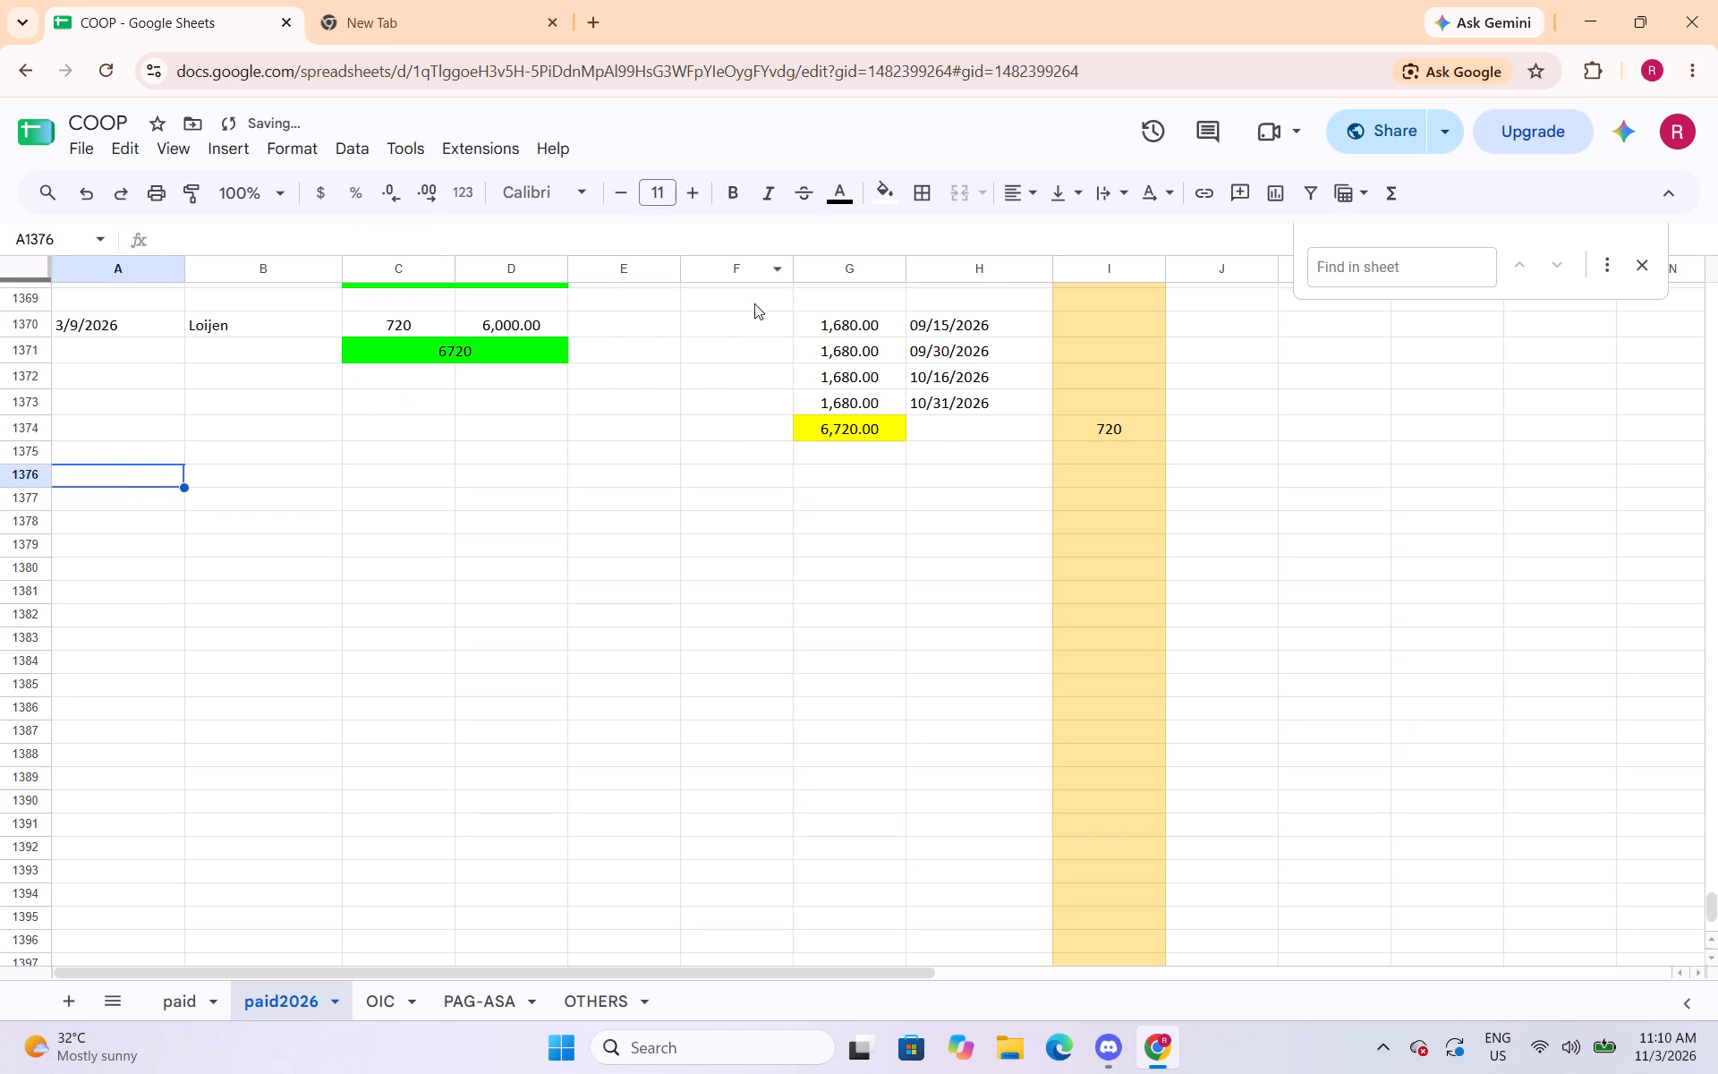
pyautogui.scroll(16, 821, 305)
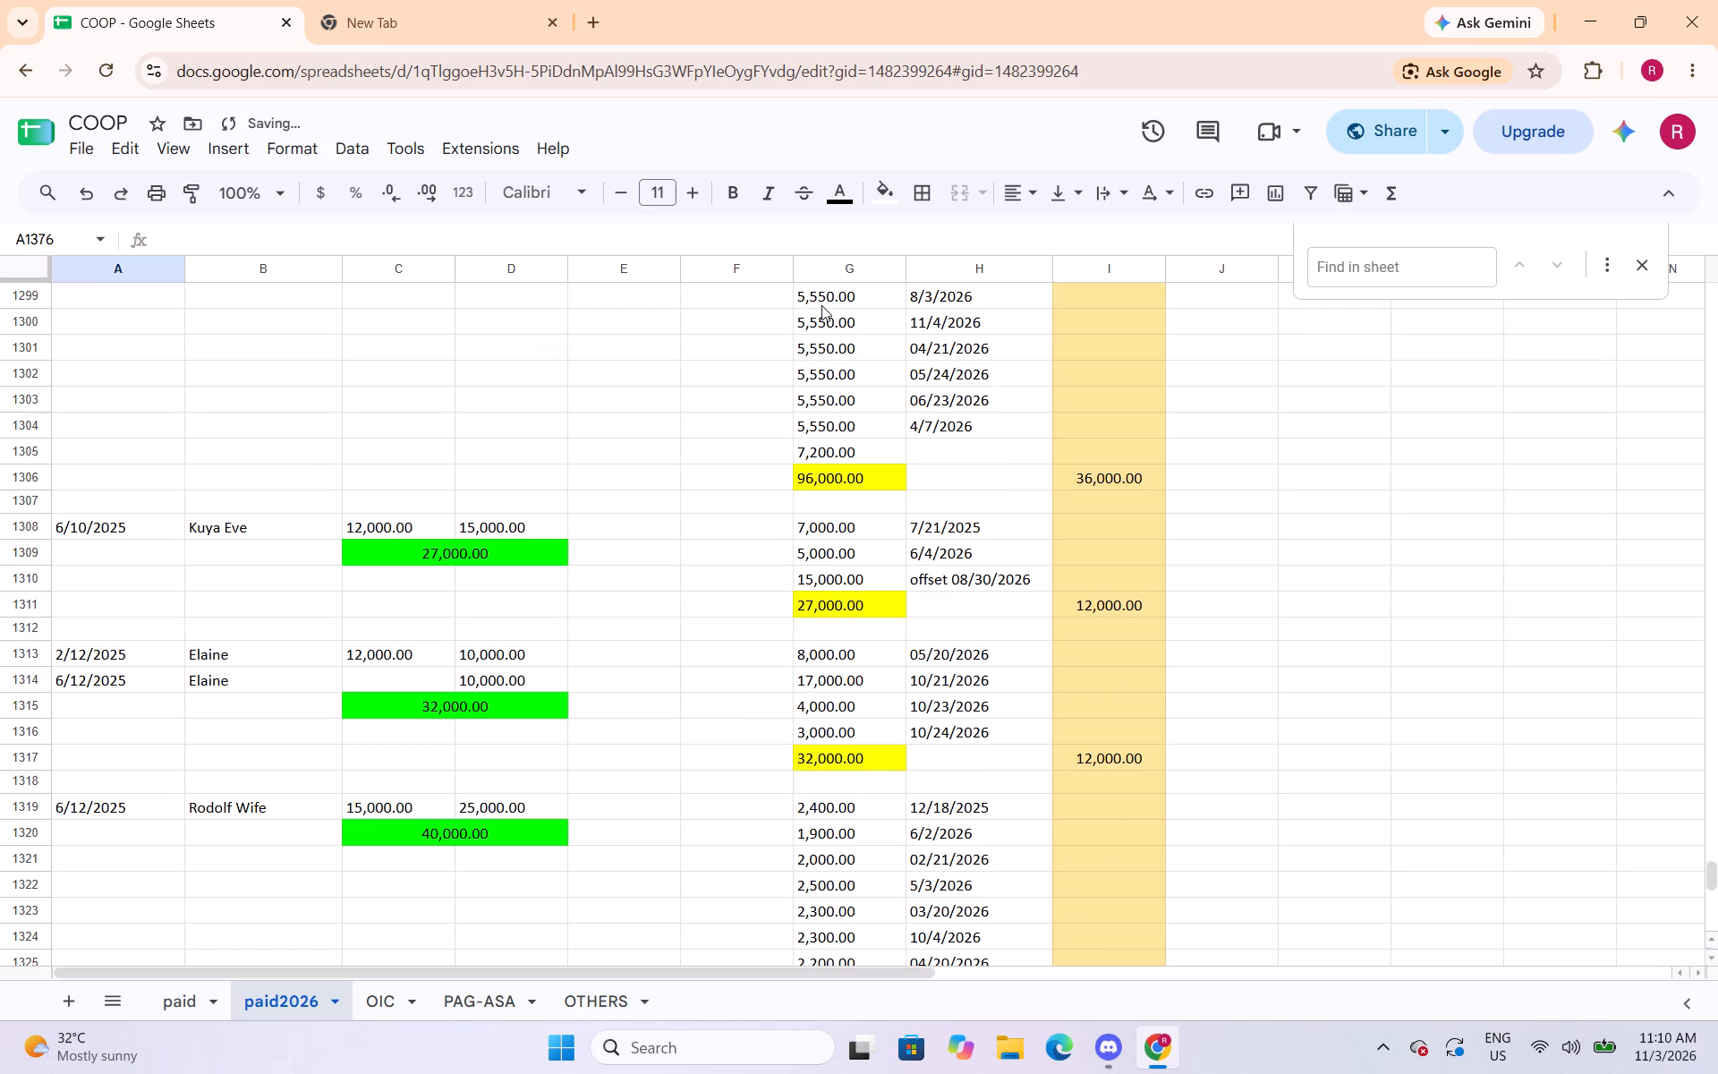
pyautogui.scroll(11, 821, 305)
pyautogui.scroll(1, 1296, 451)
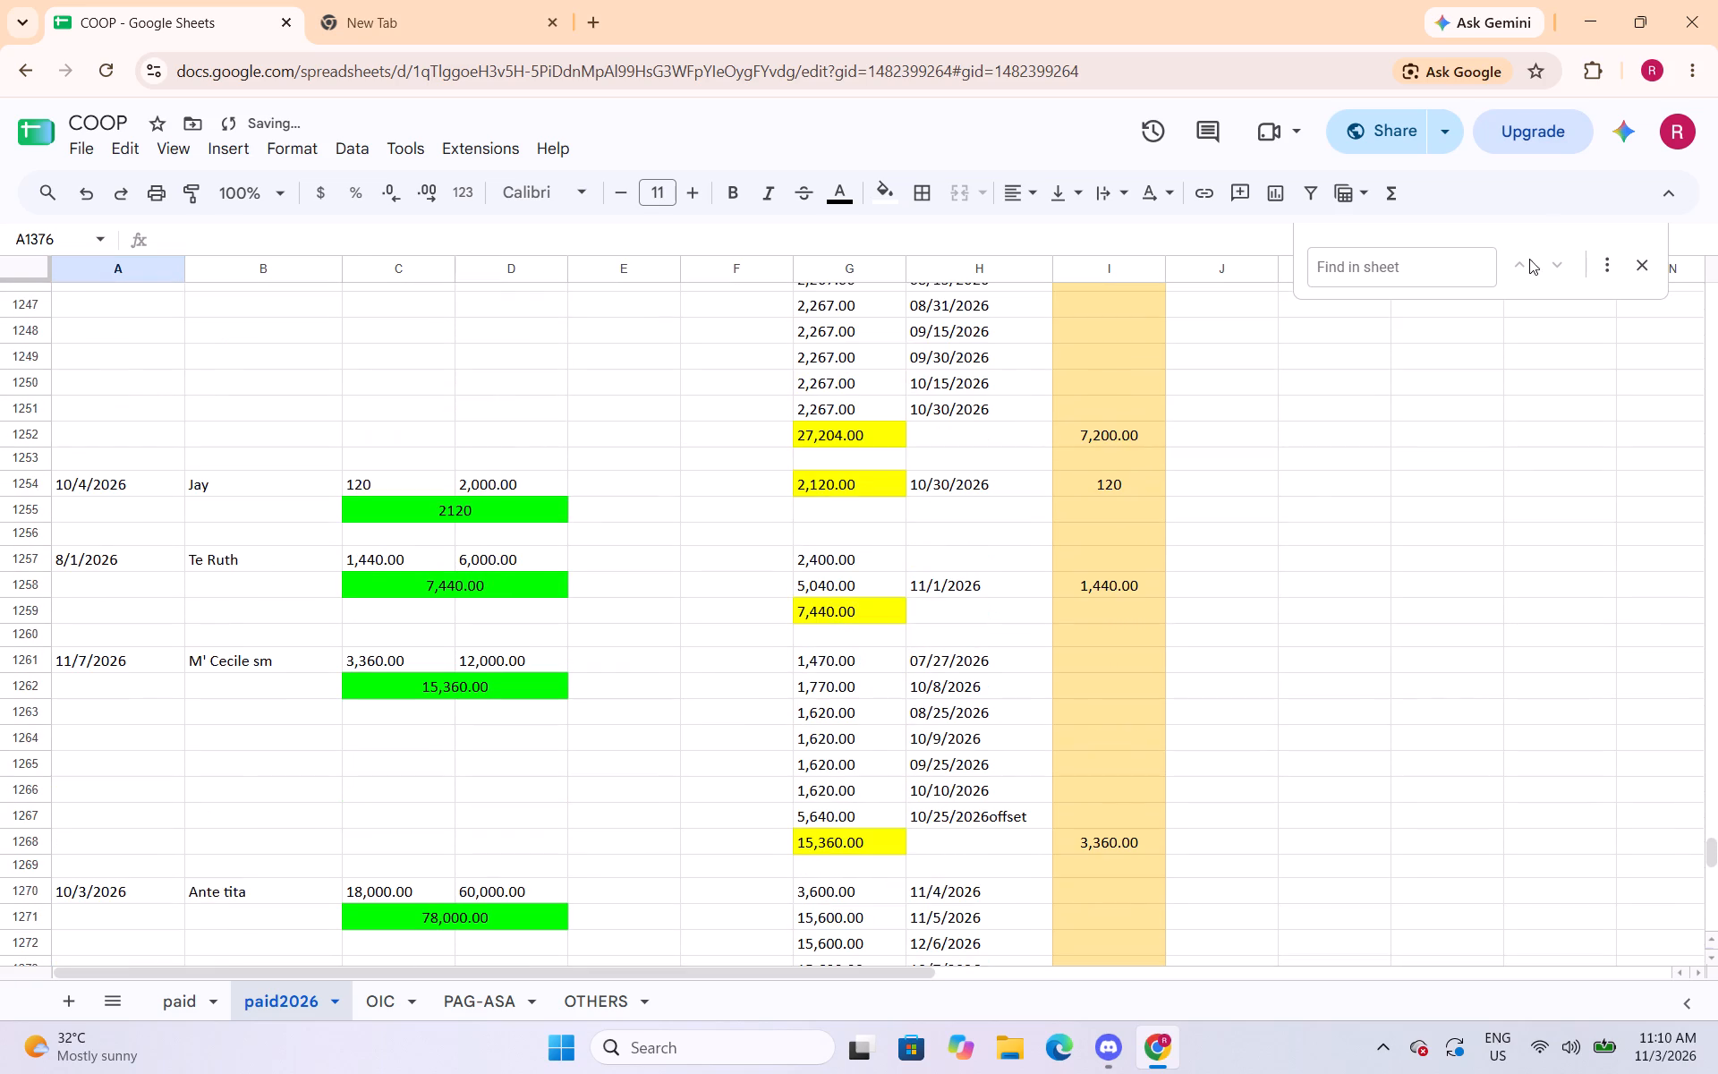
# Minimize the browser window and launch Kuro from the desktop.
pyautogui.click(1595, 21)
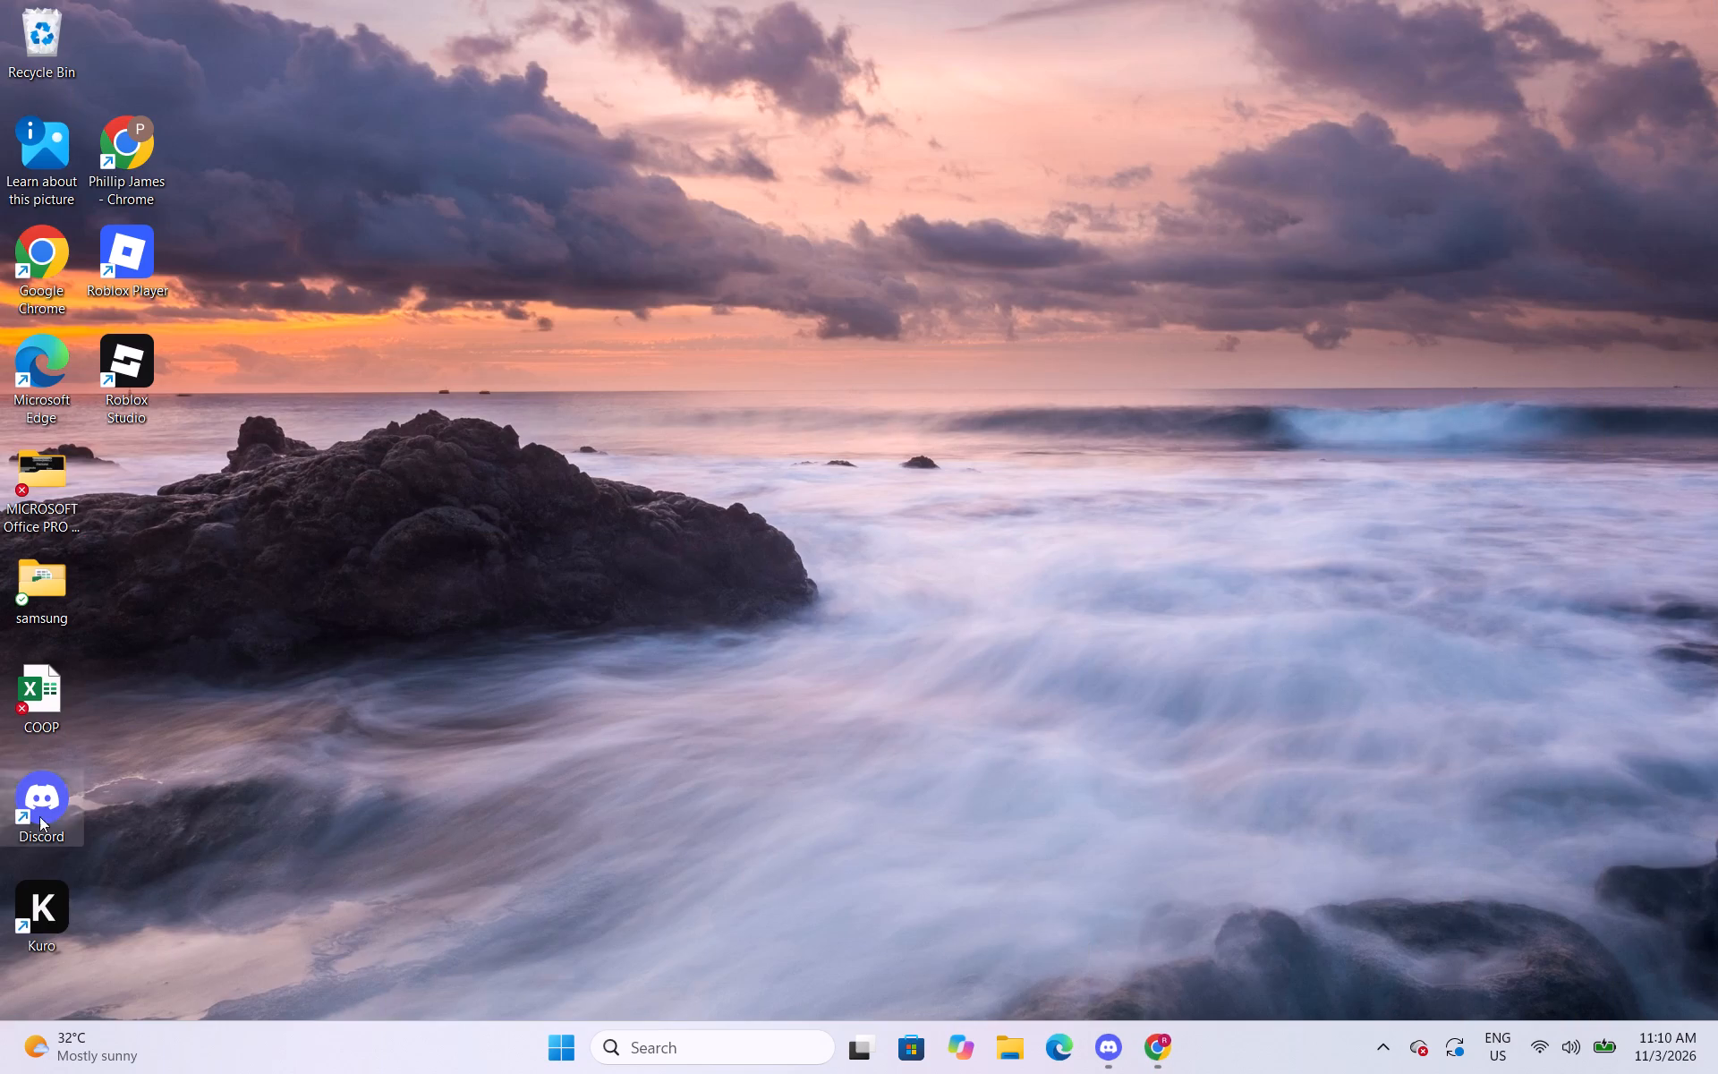
pyautogui.doubleClick(37, 919)
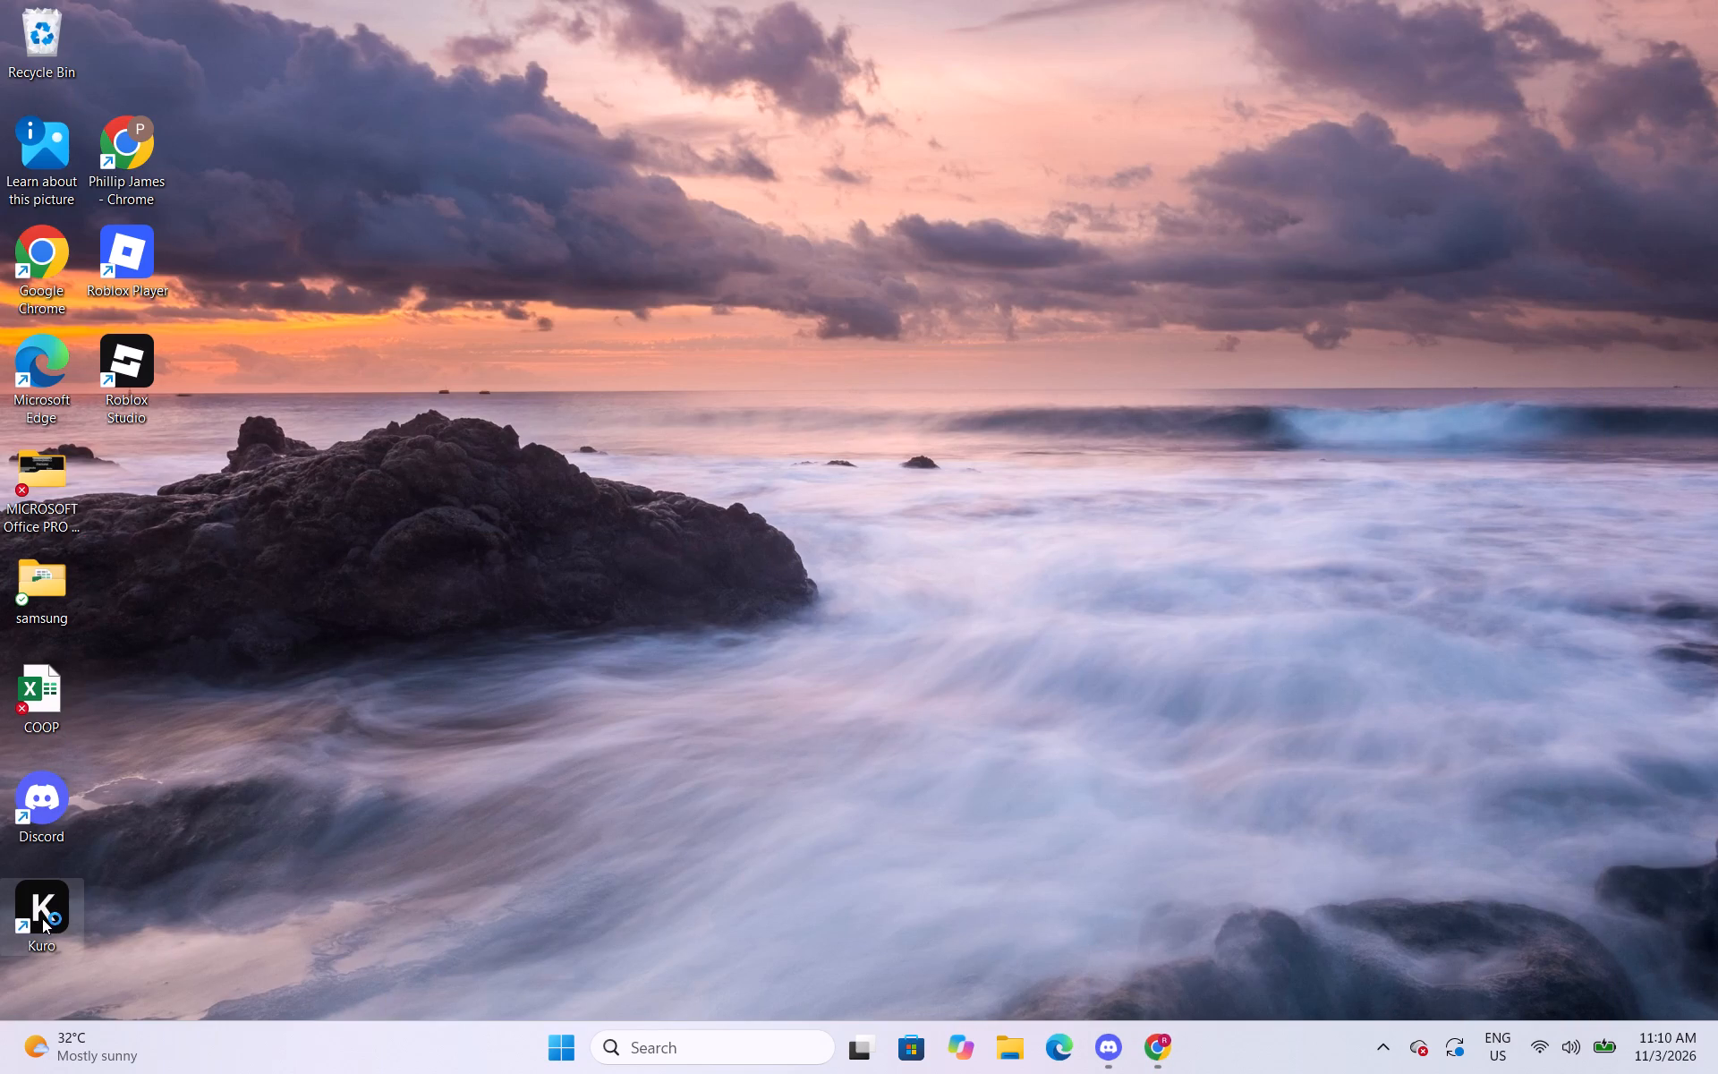
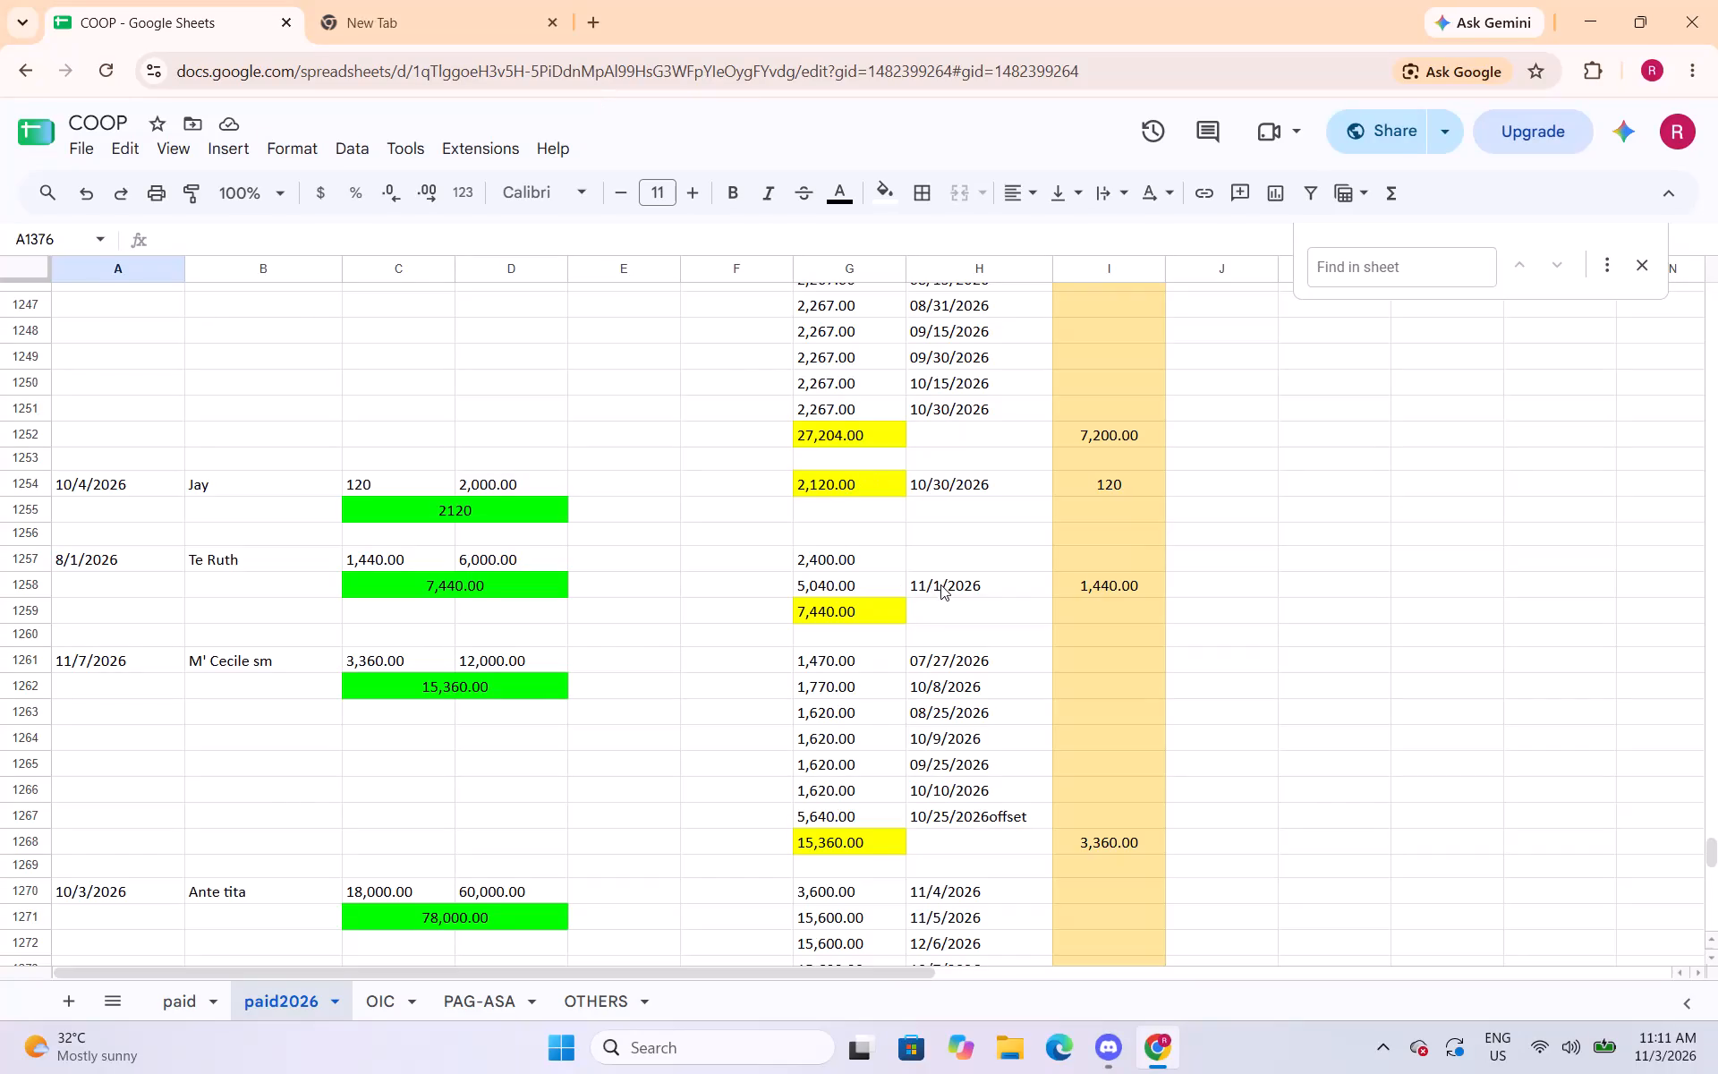
# Review the loan and payment entries in the paid2026 sheet, from around row 1259 back up to the header row.
pyautogui.click(685, 574)
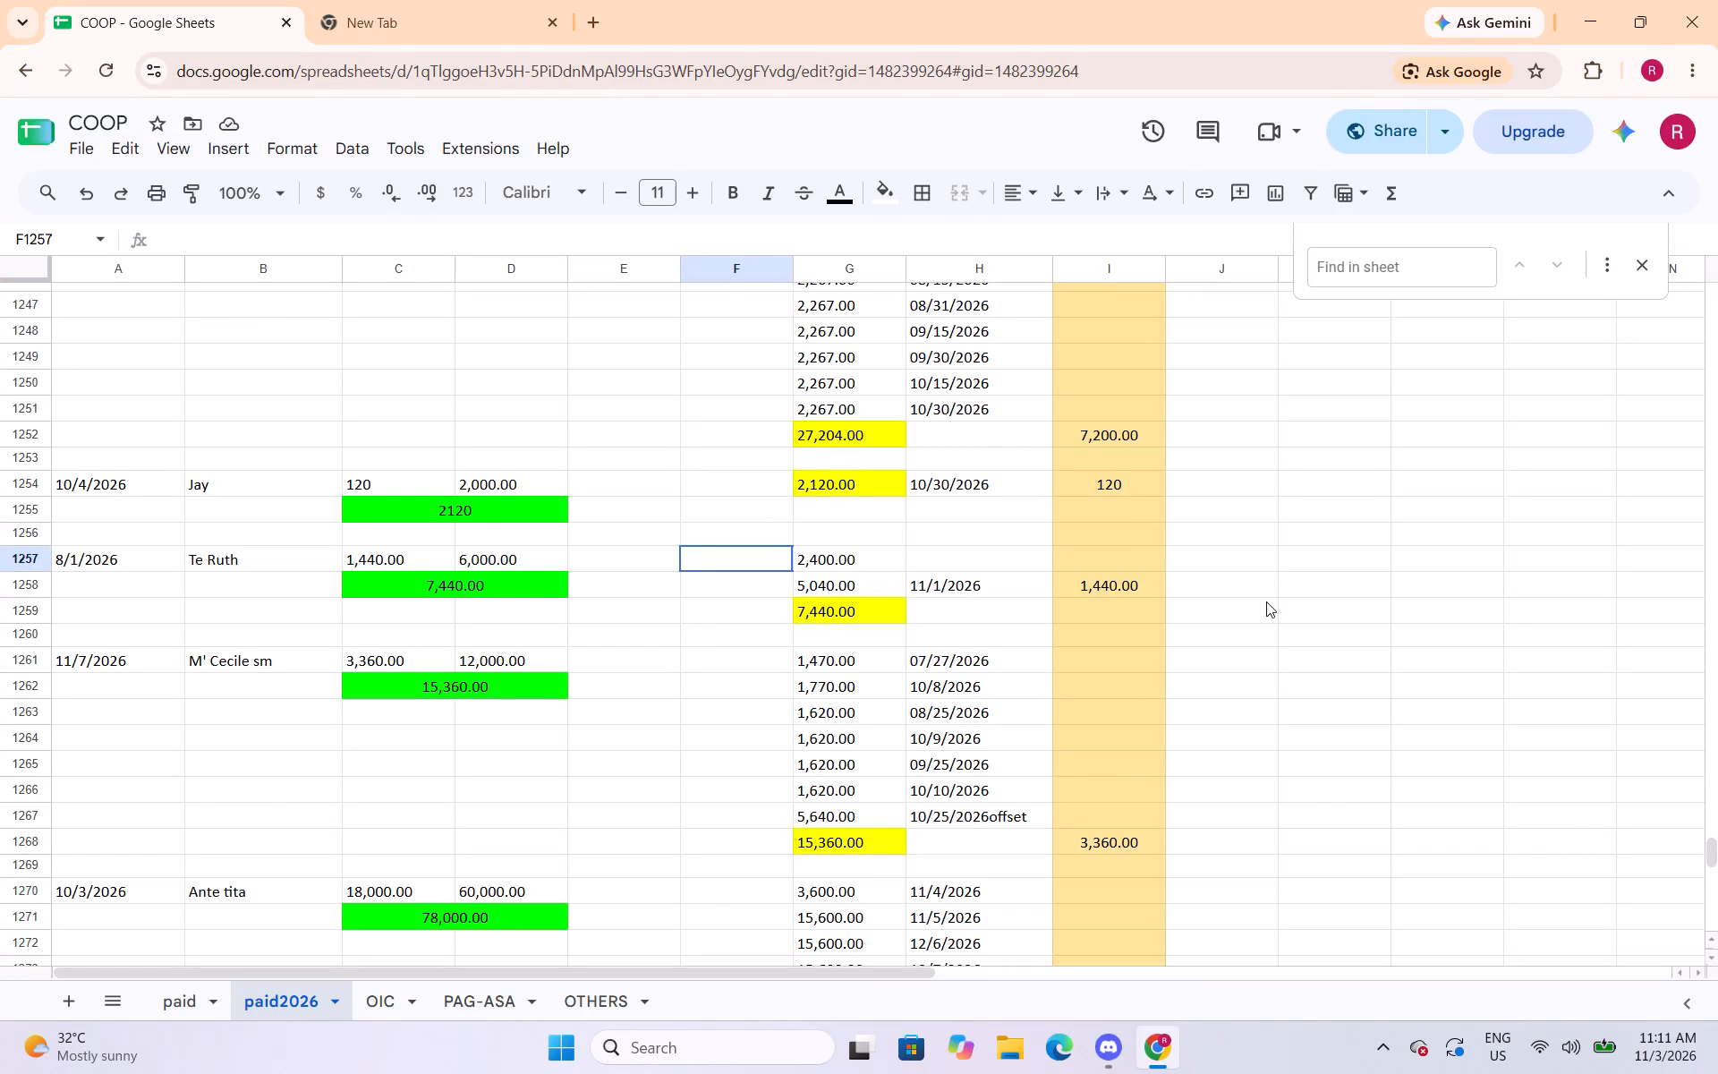
pyautogui.click(1266, 601)
pyautogui.scroll(14, 507, 577)
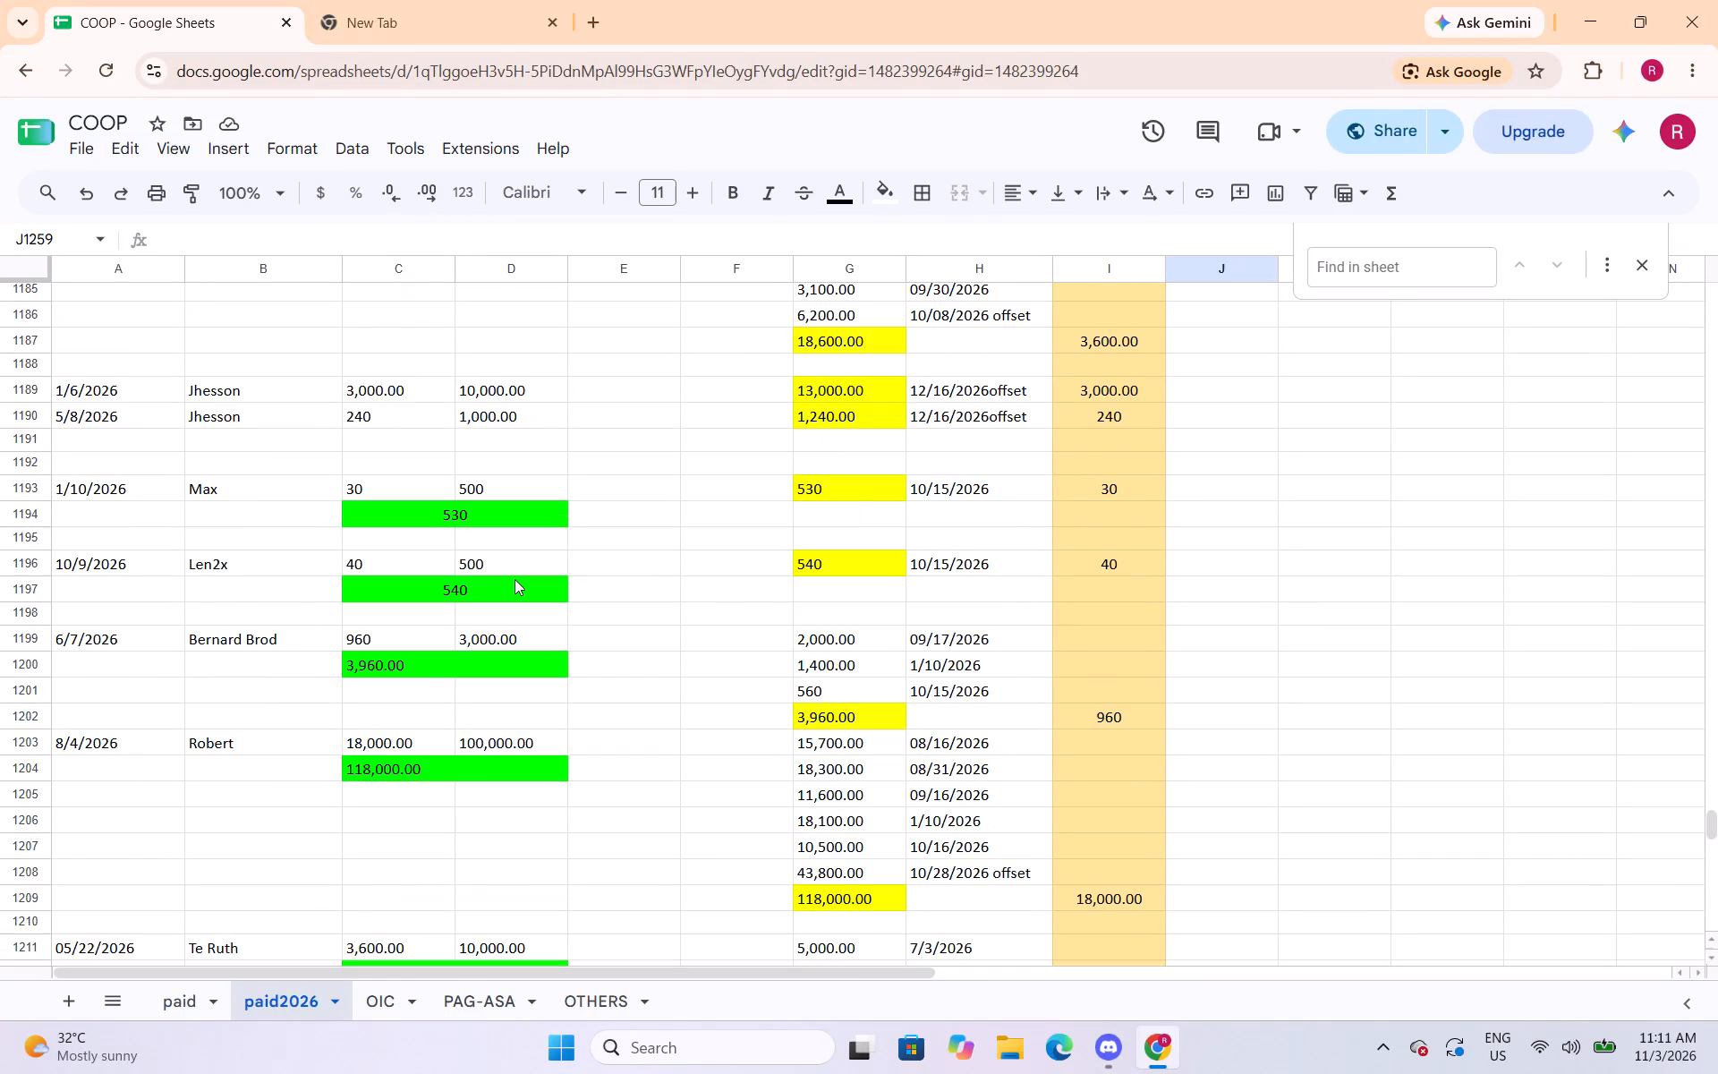
pyautogui.scroll(4, 515, 579)
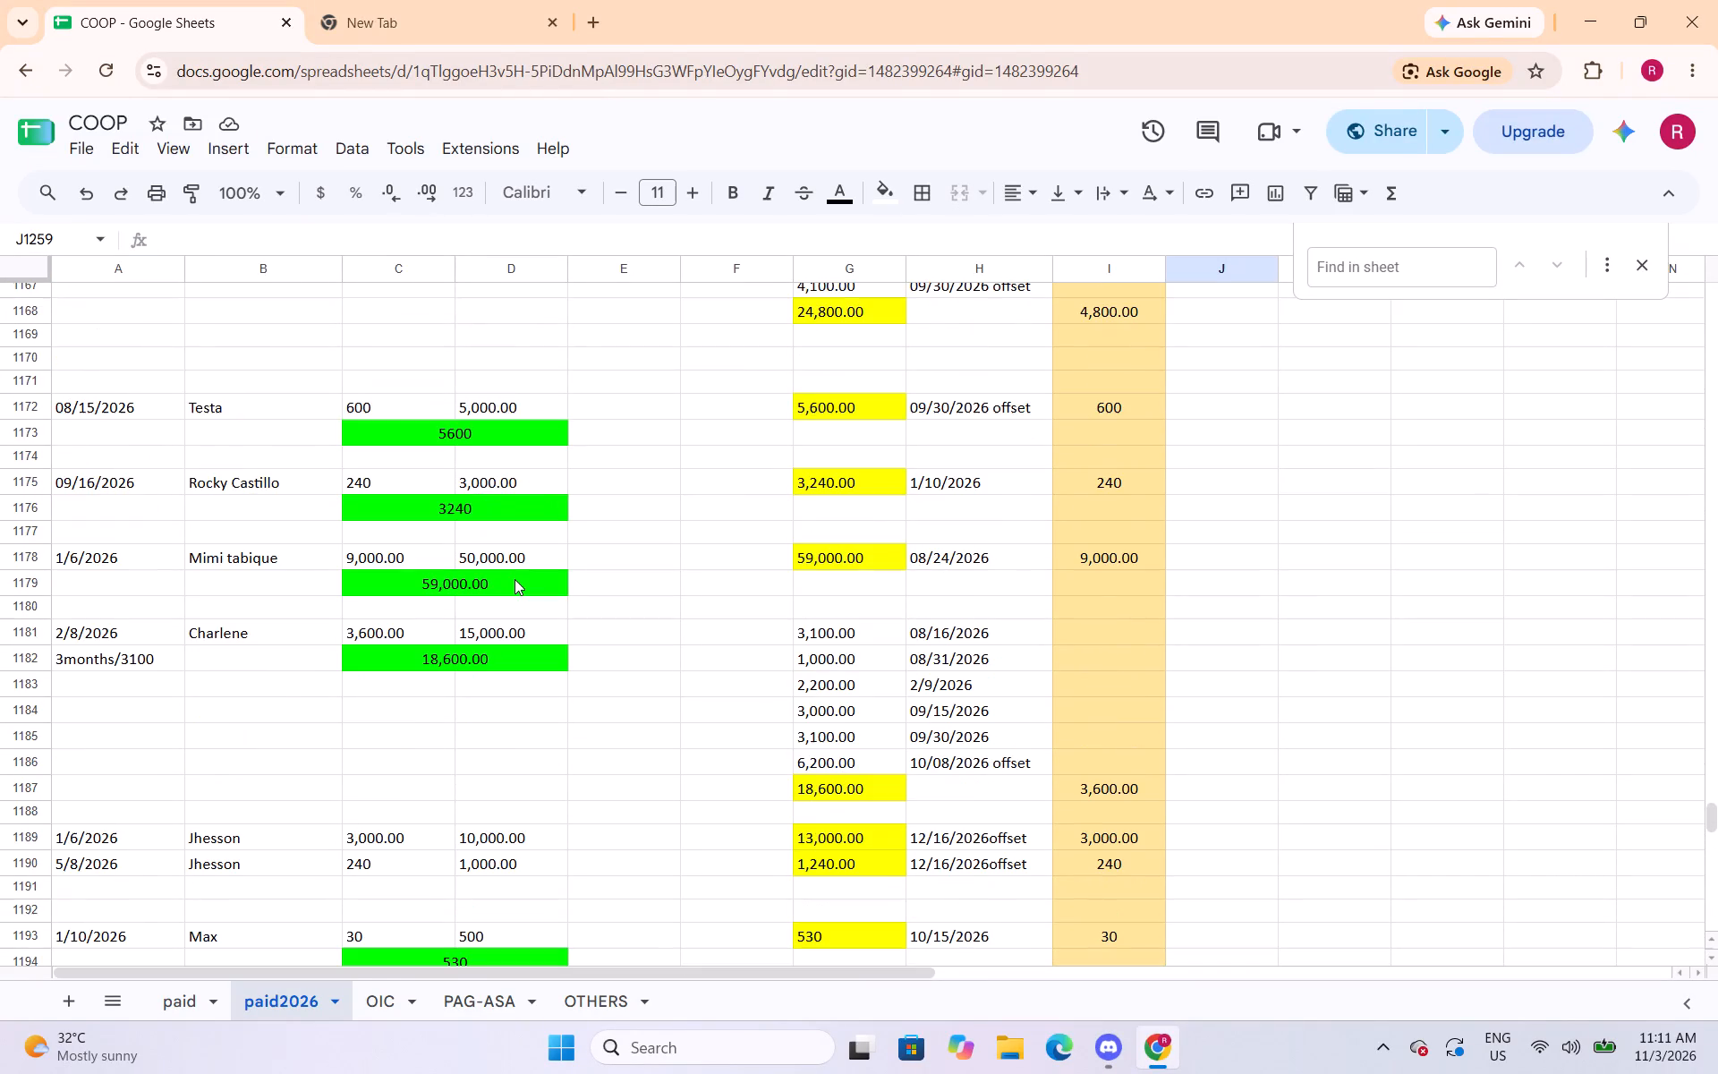
pyautogui.scroll(11, 515, 581)
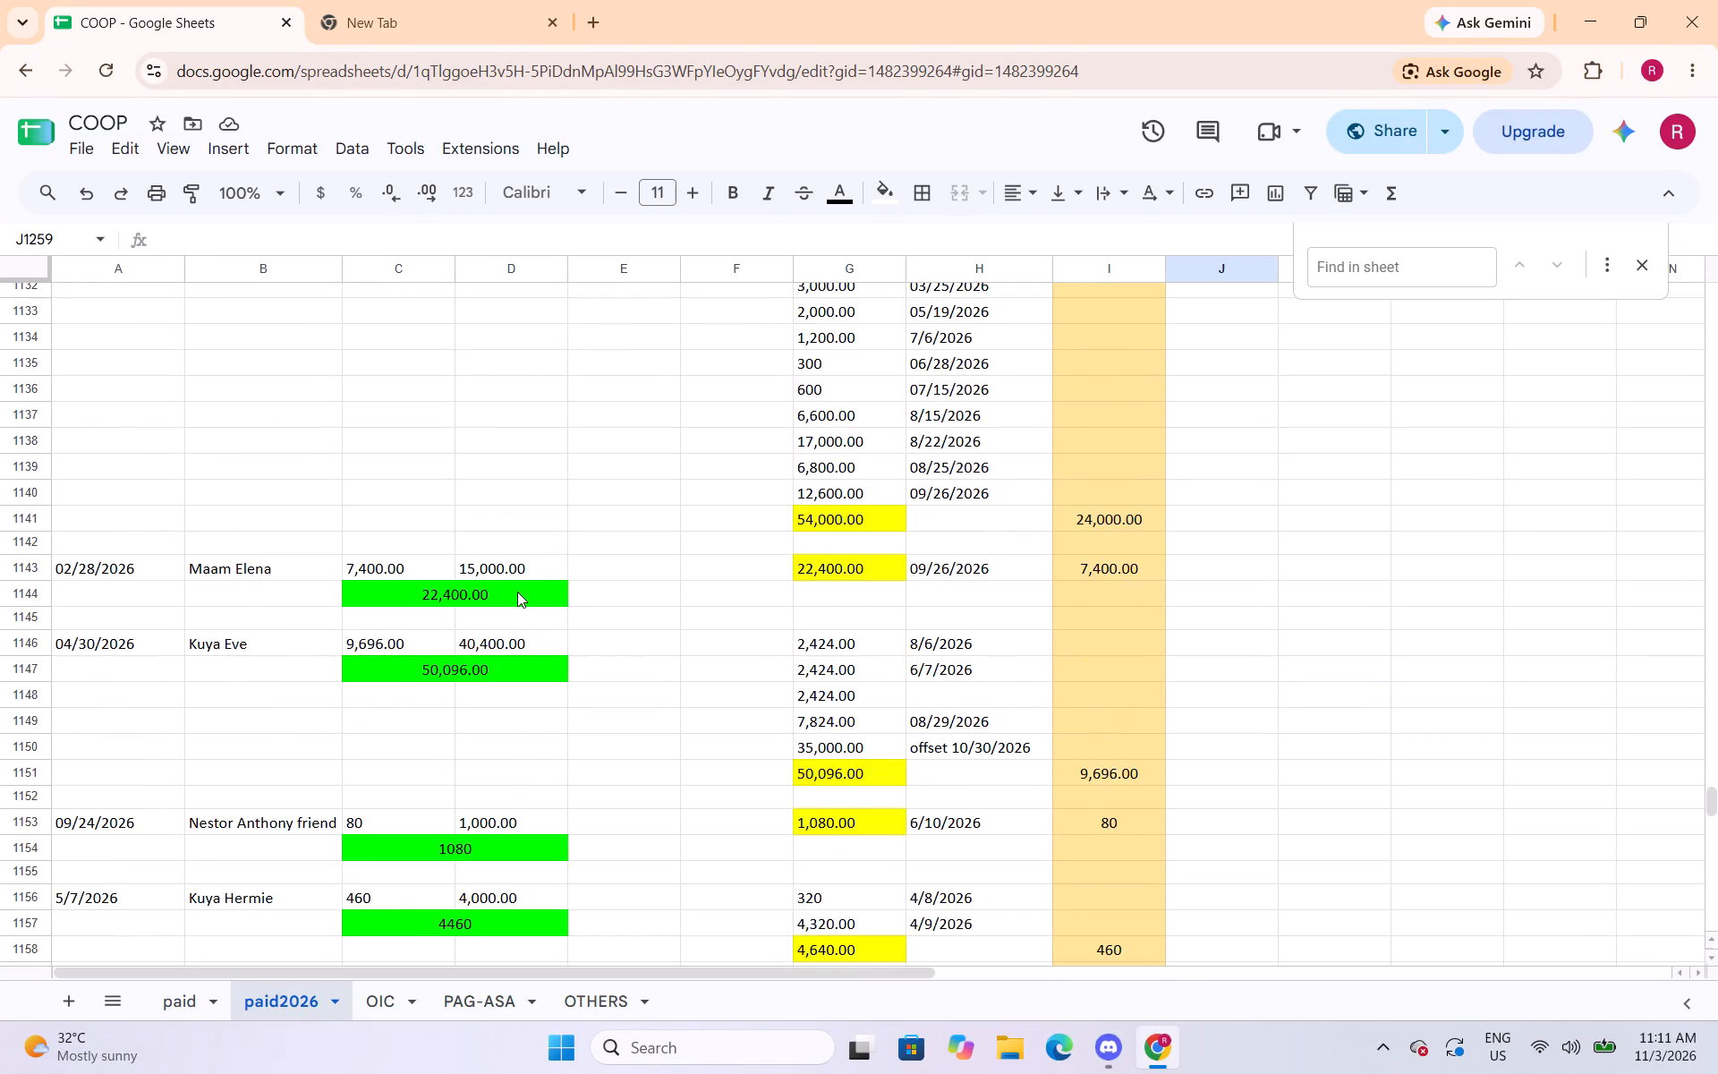
pyautogui.scroll(16, 517, 592)
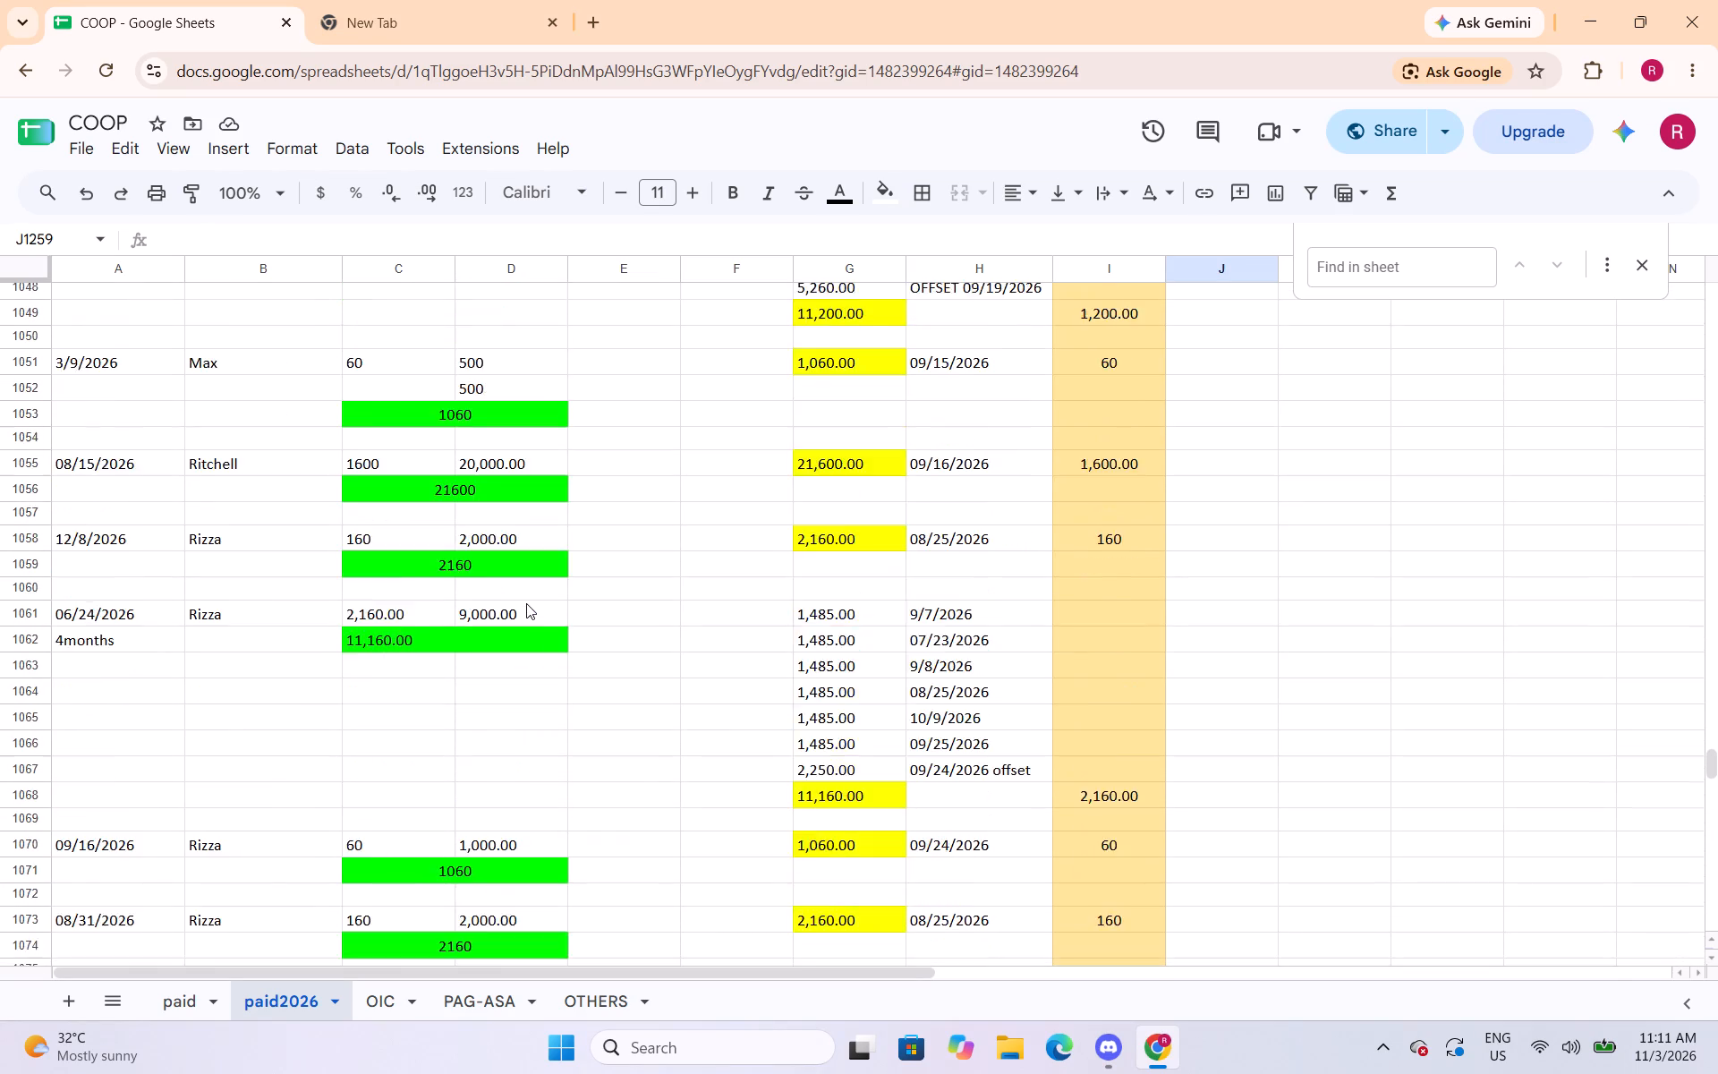
pyautogui.scroll(15, 526, 603)
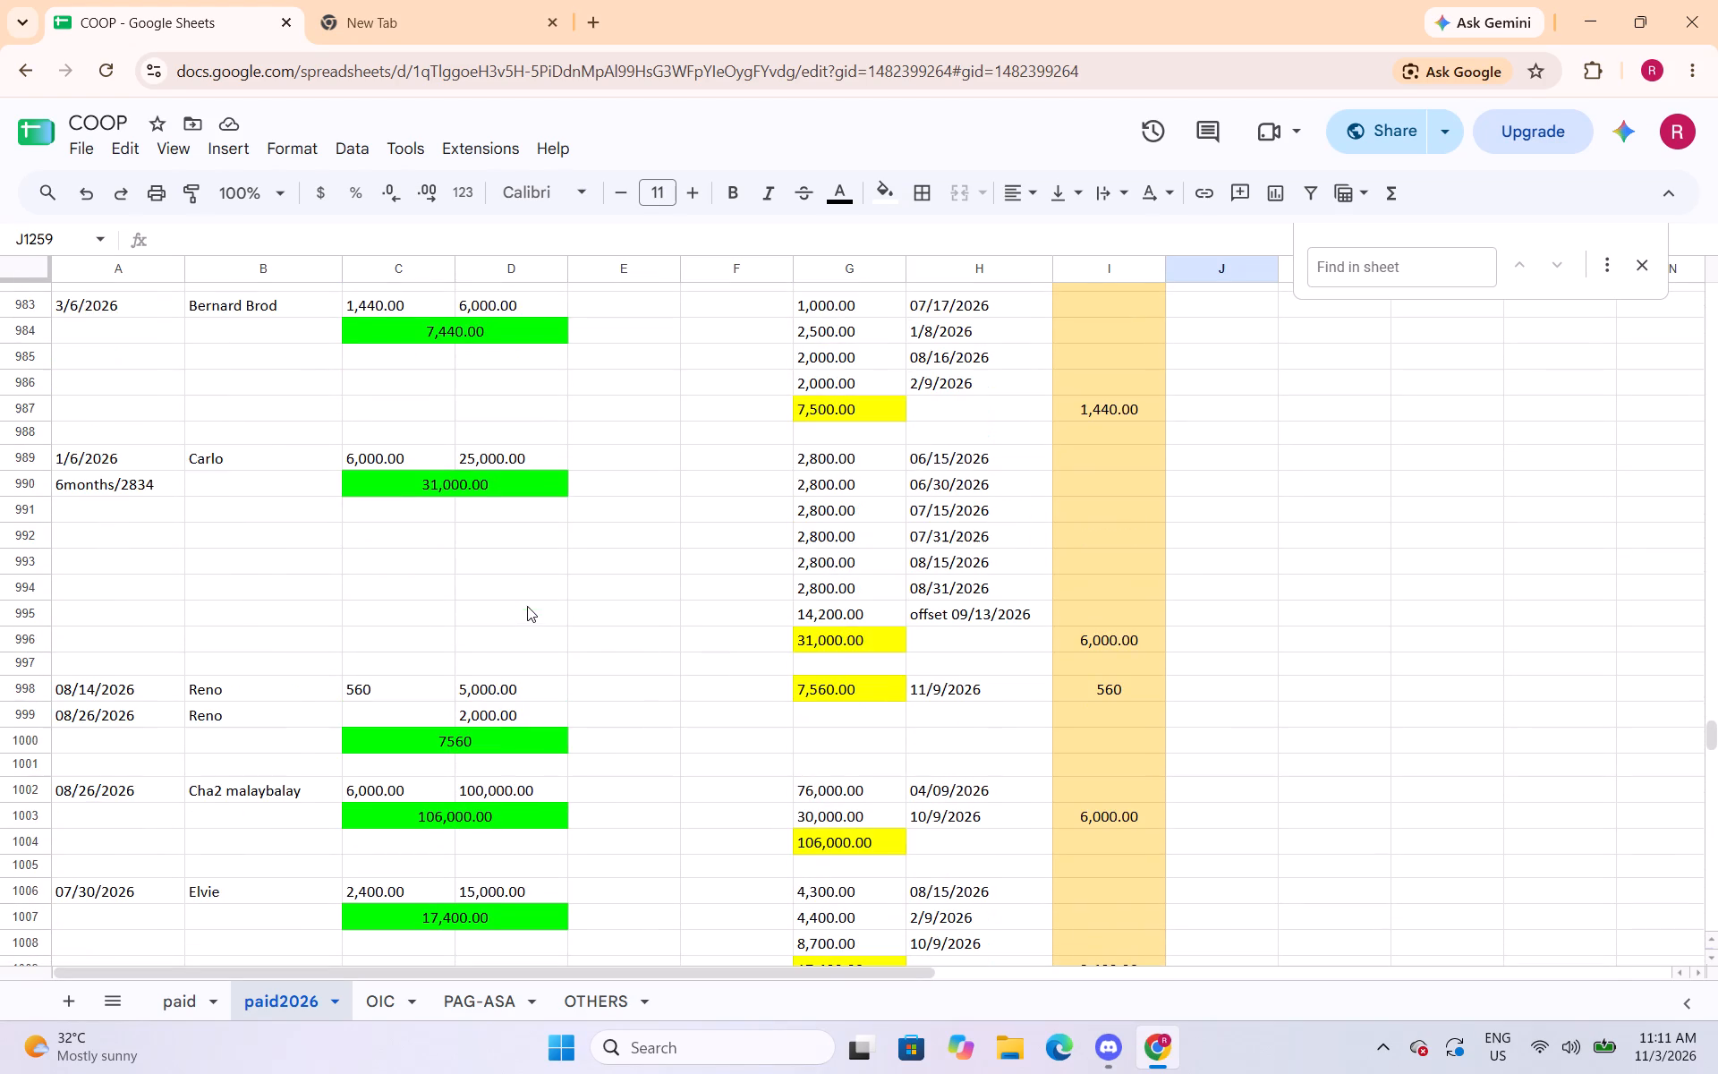
pyautogui.moveTo(1708, 745); pyautogui.dragTo(1717, 277)
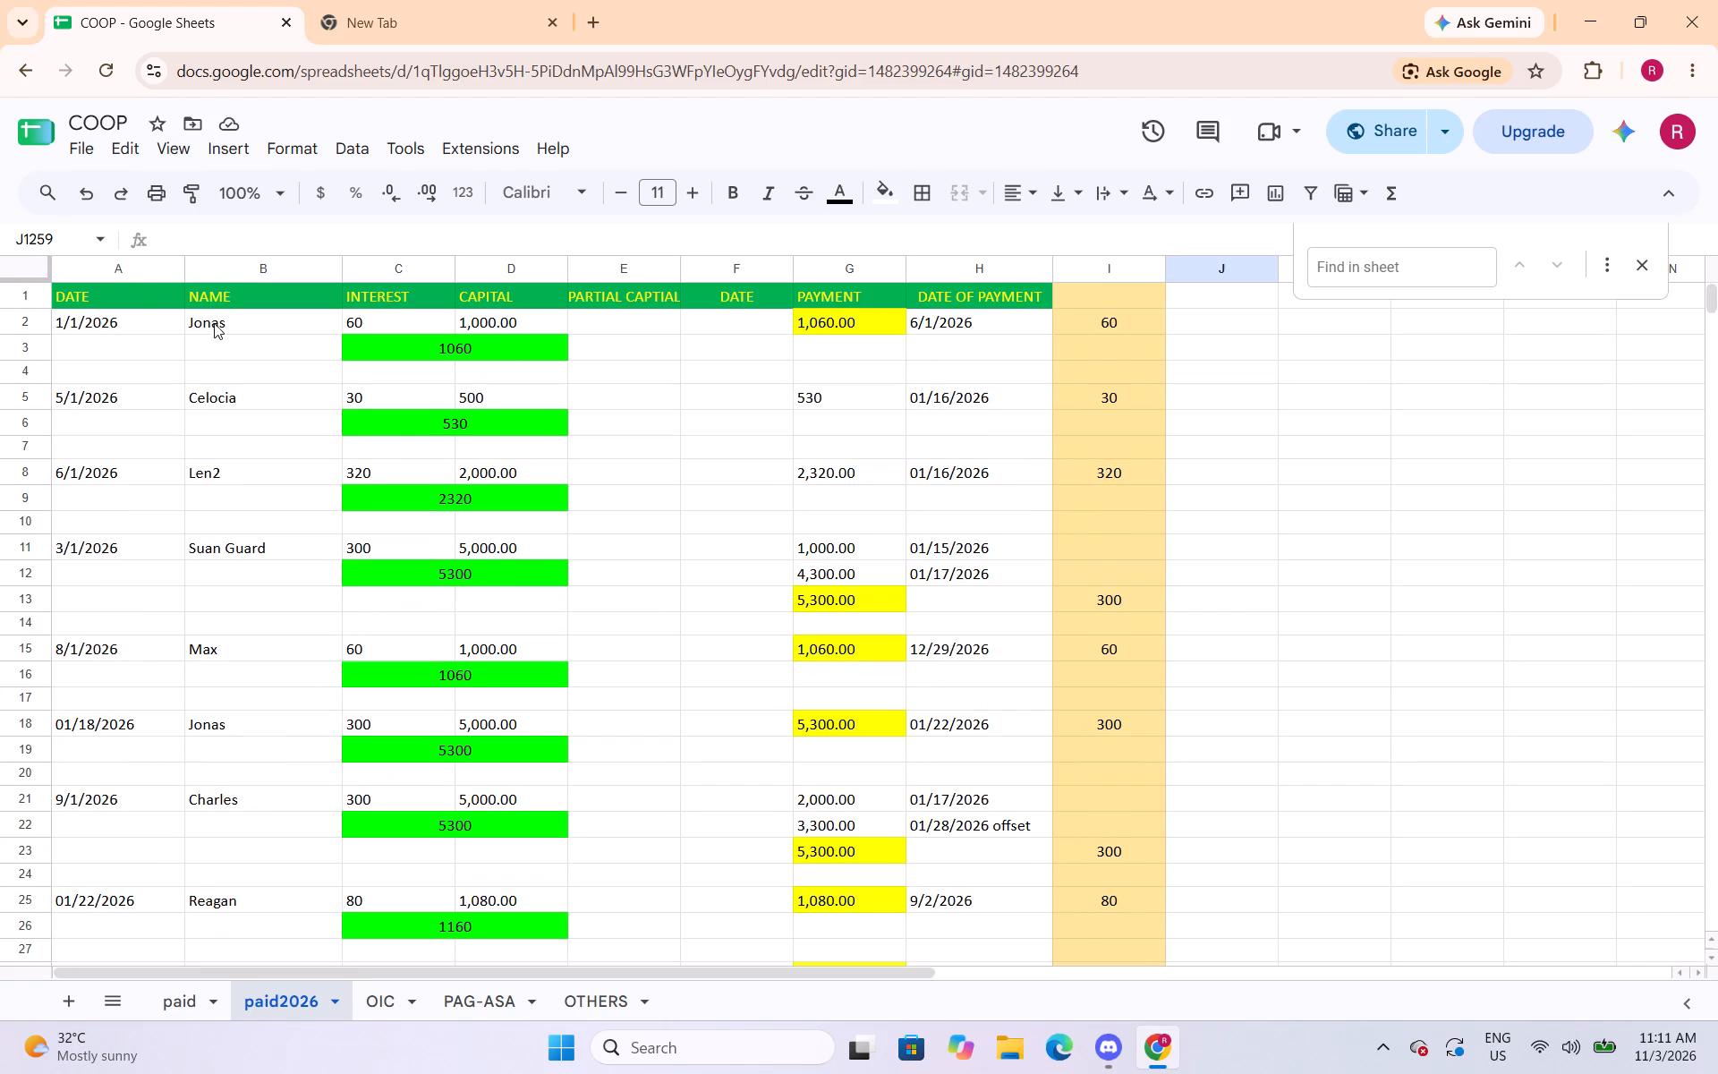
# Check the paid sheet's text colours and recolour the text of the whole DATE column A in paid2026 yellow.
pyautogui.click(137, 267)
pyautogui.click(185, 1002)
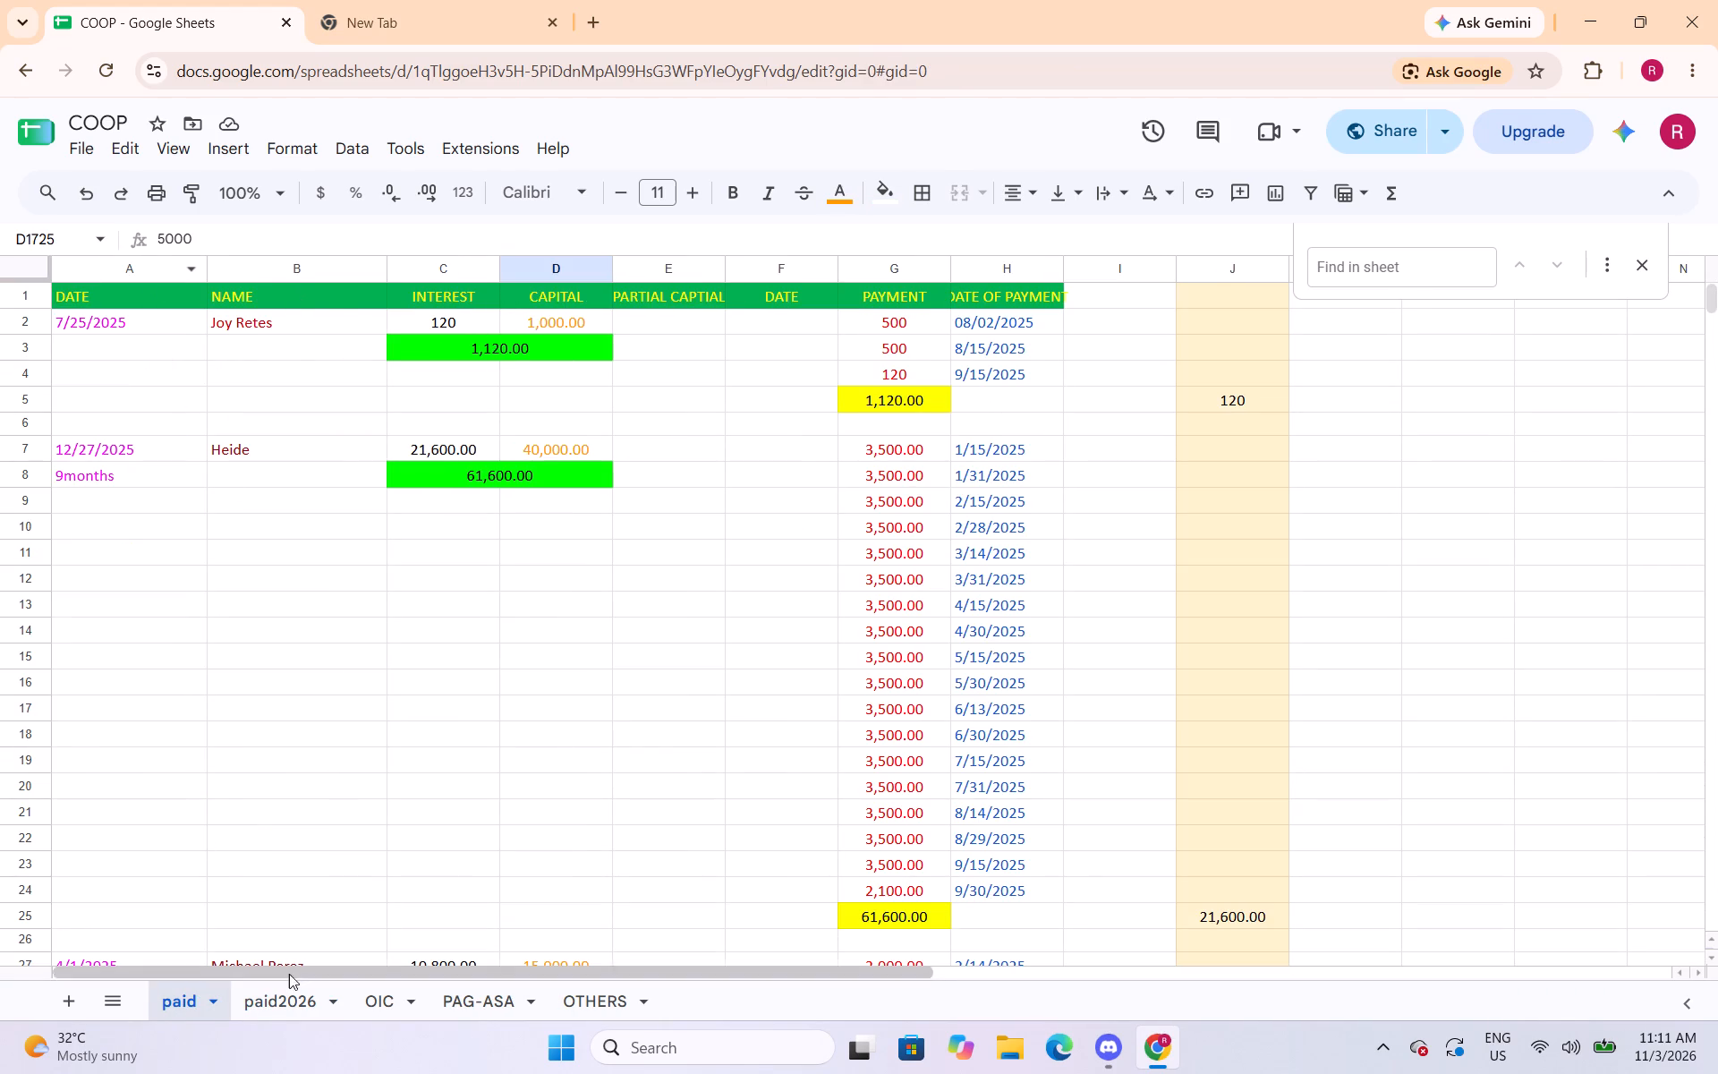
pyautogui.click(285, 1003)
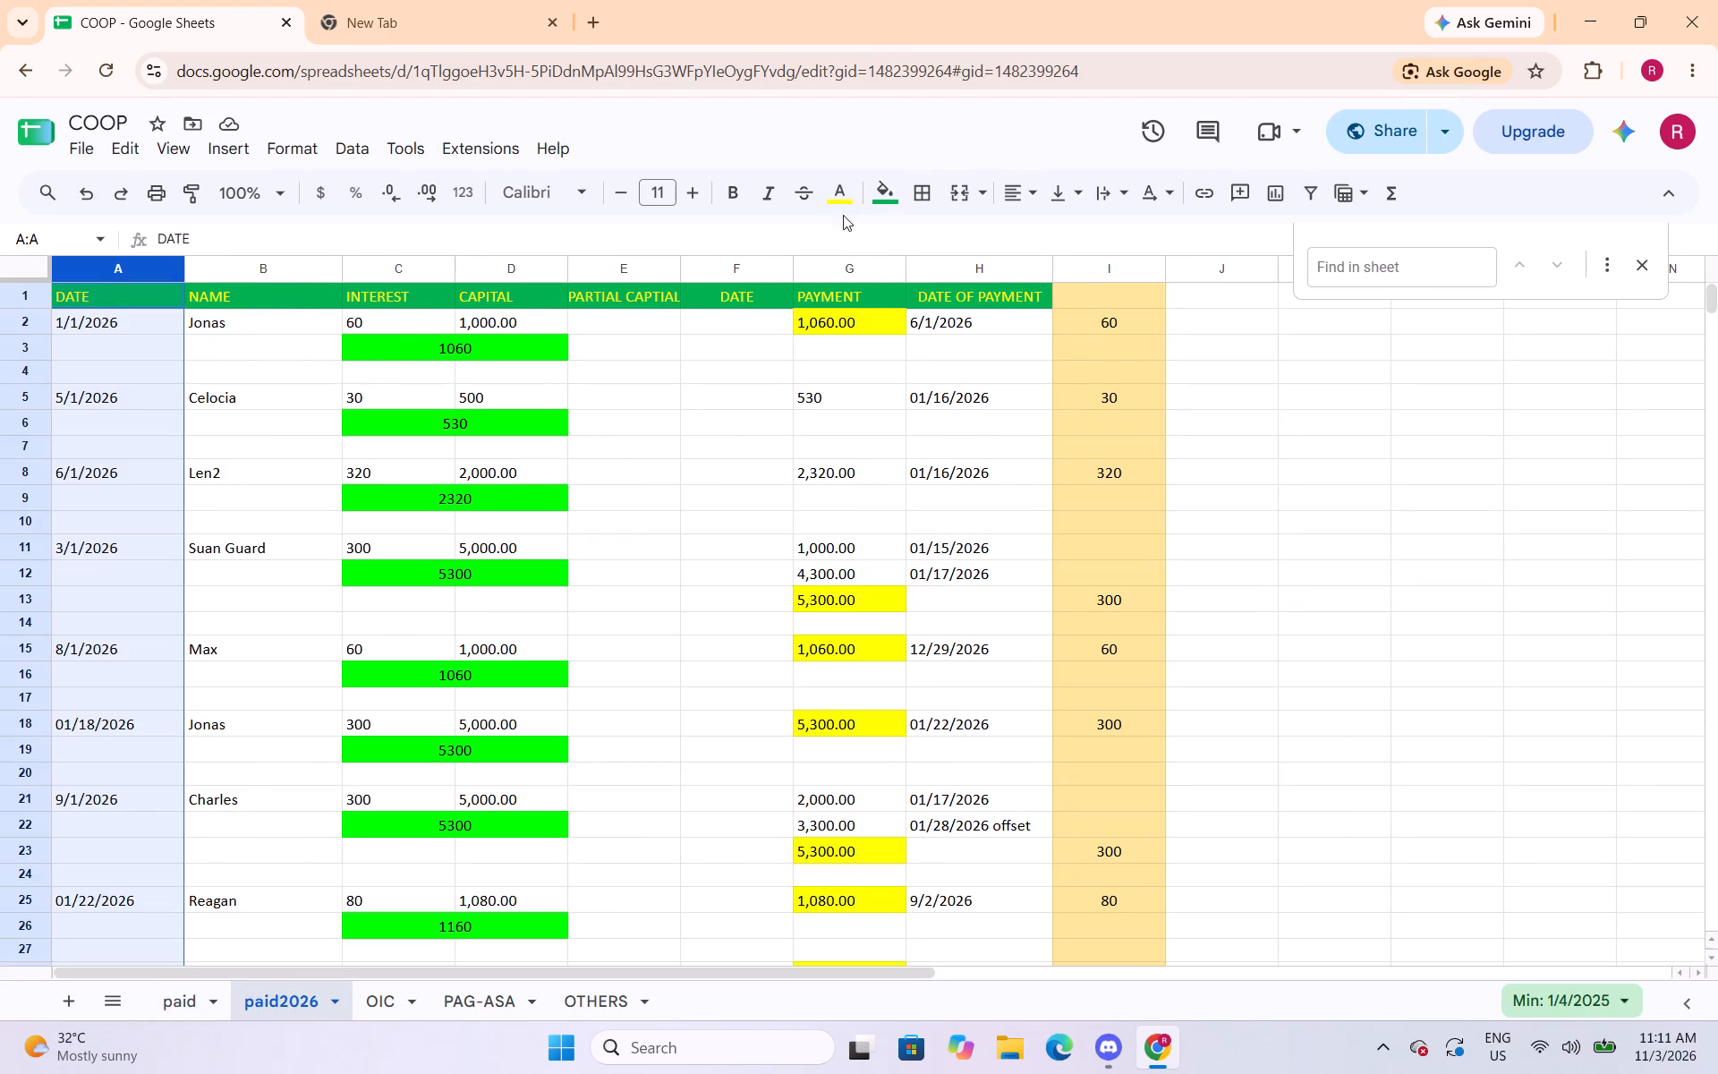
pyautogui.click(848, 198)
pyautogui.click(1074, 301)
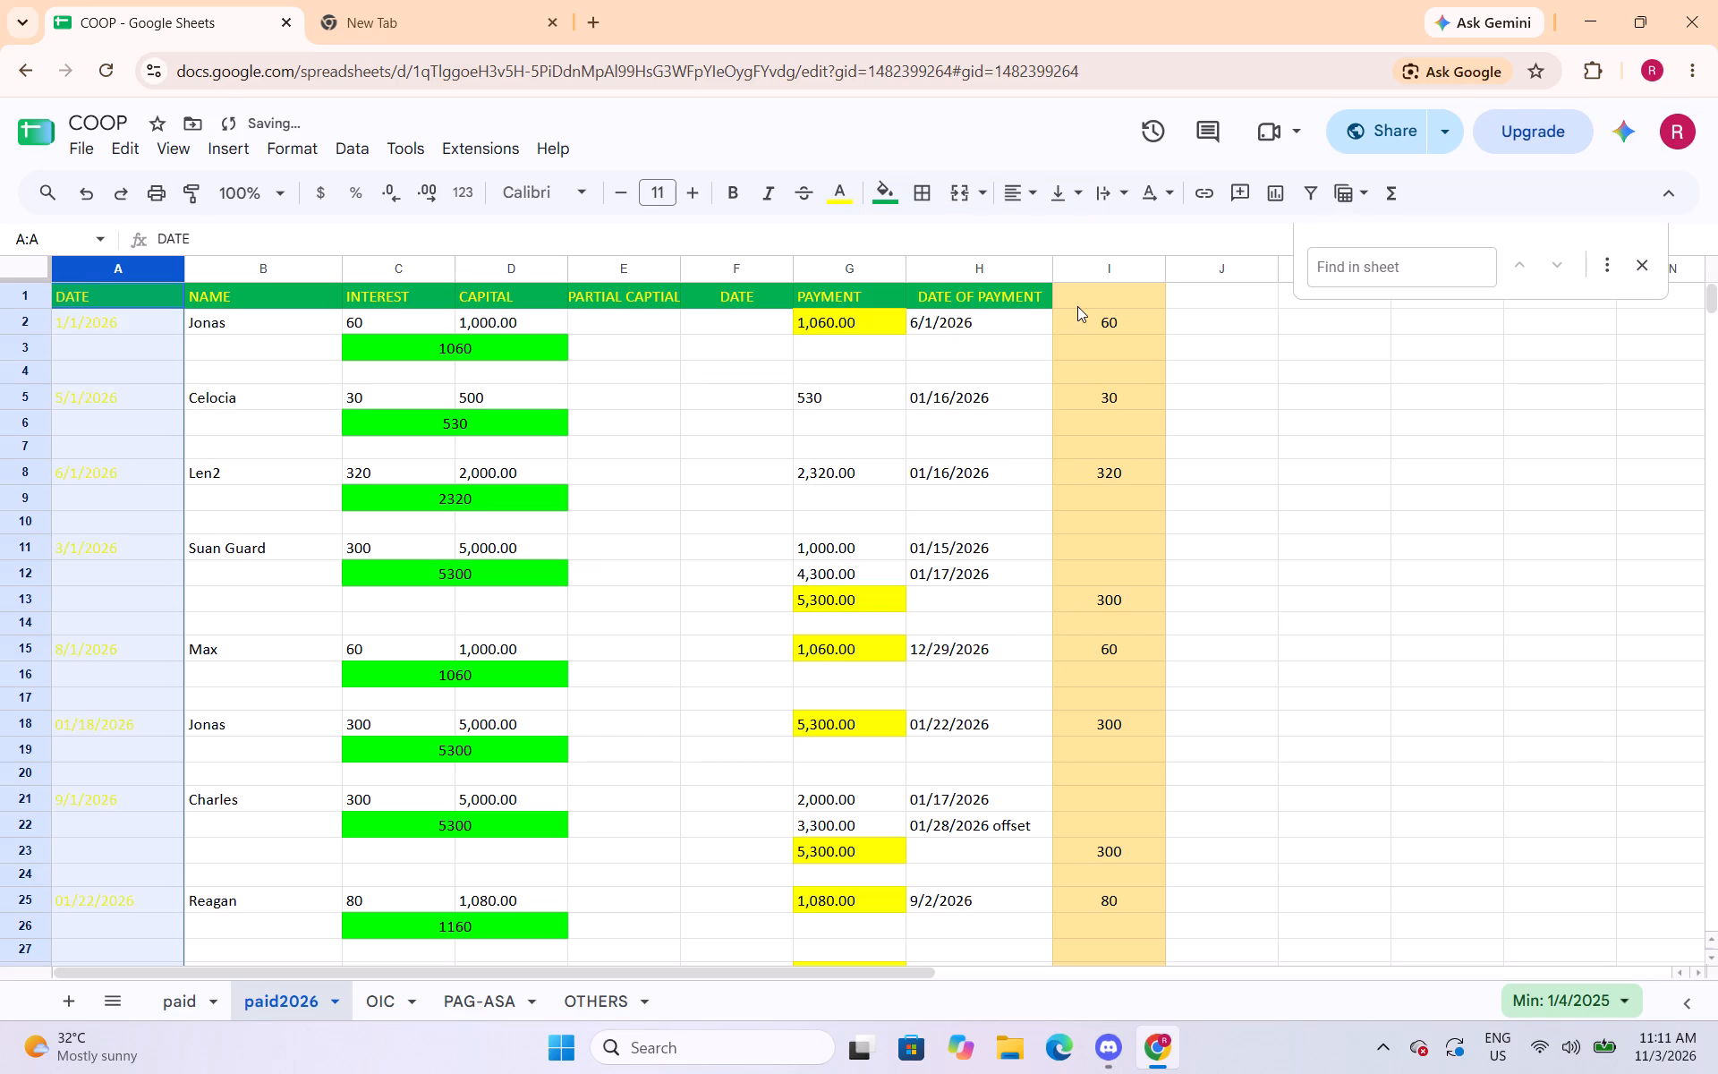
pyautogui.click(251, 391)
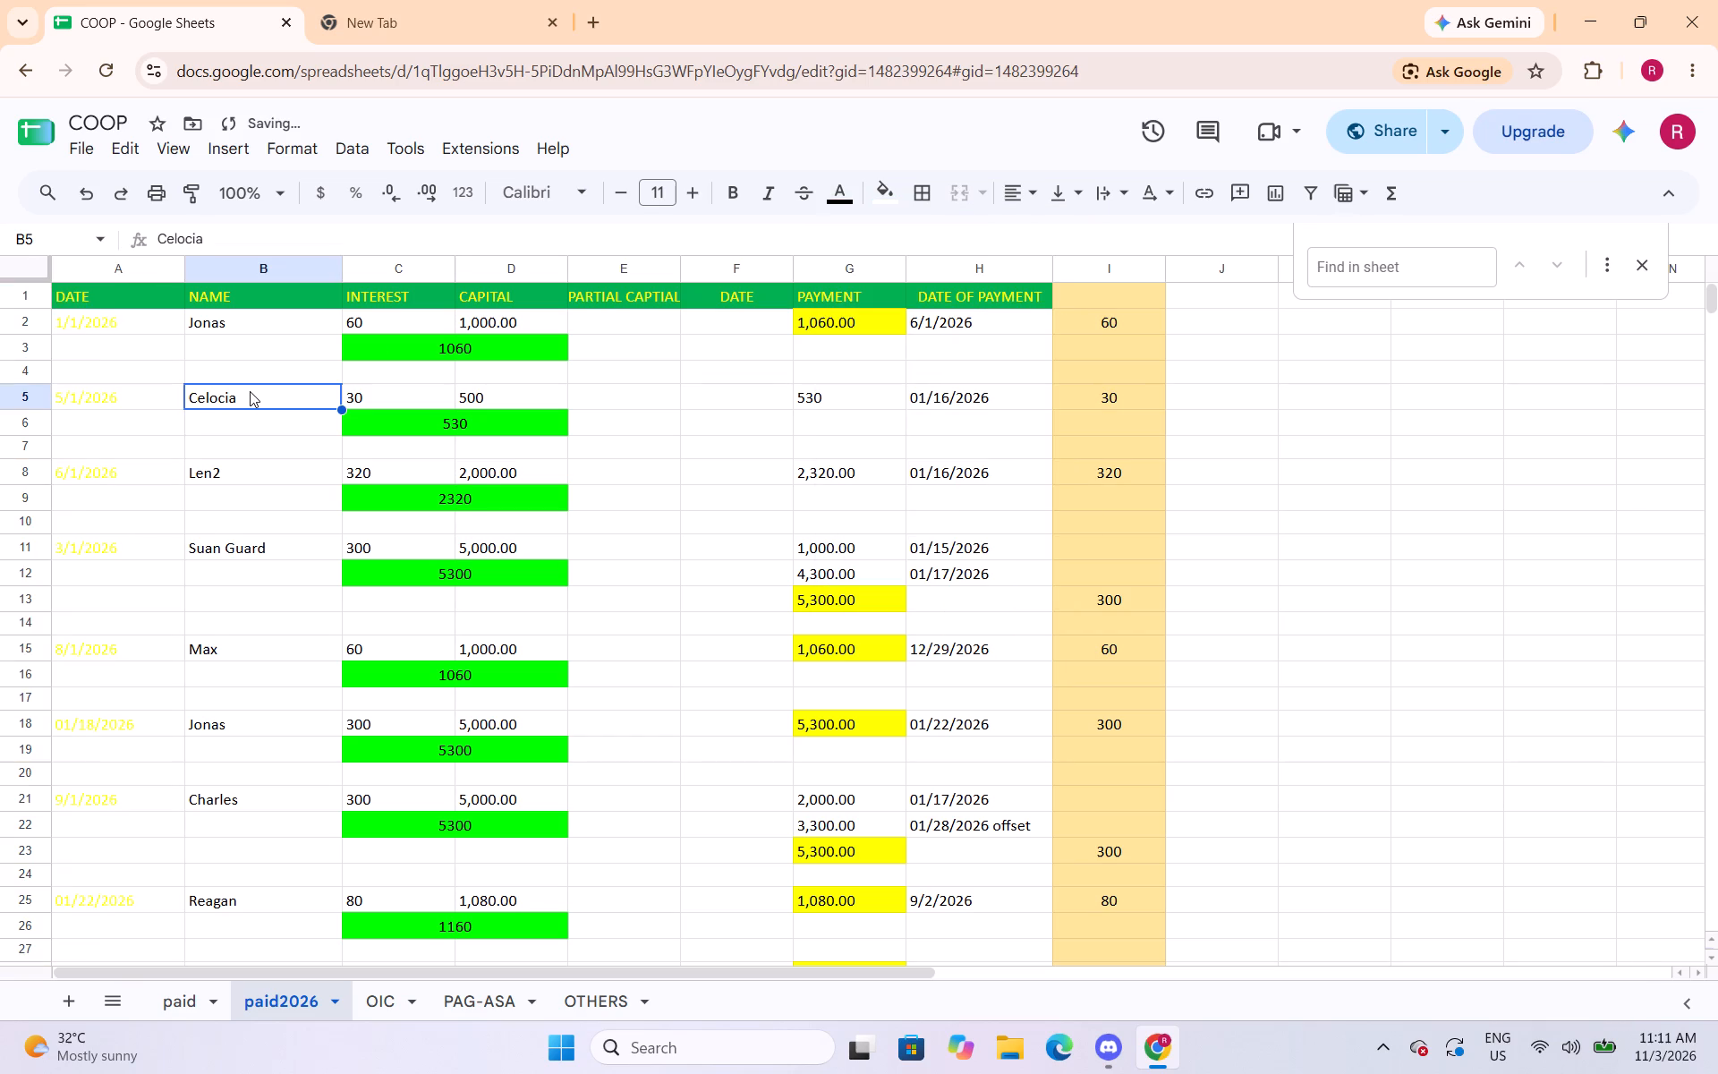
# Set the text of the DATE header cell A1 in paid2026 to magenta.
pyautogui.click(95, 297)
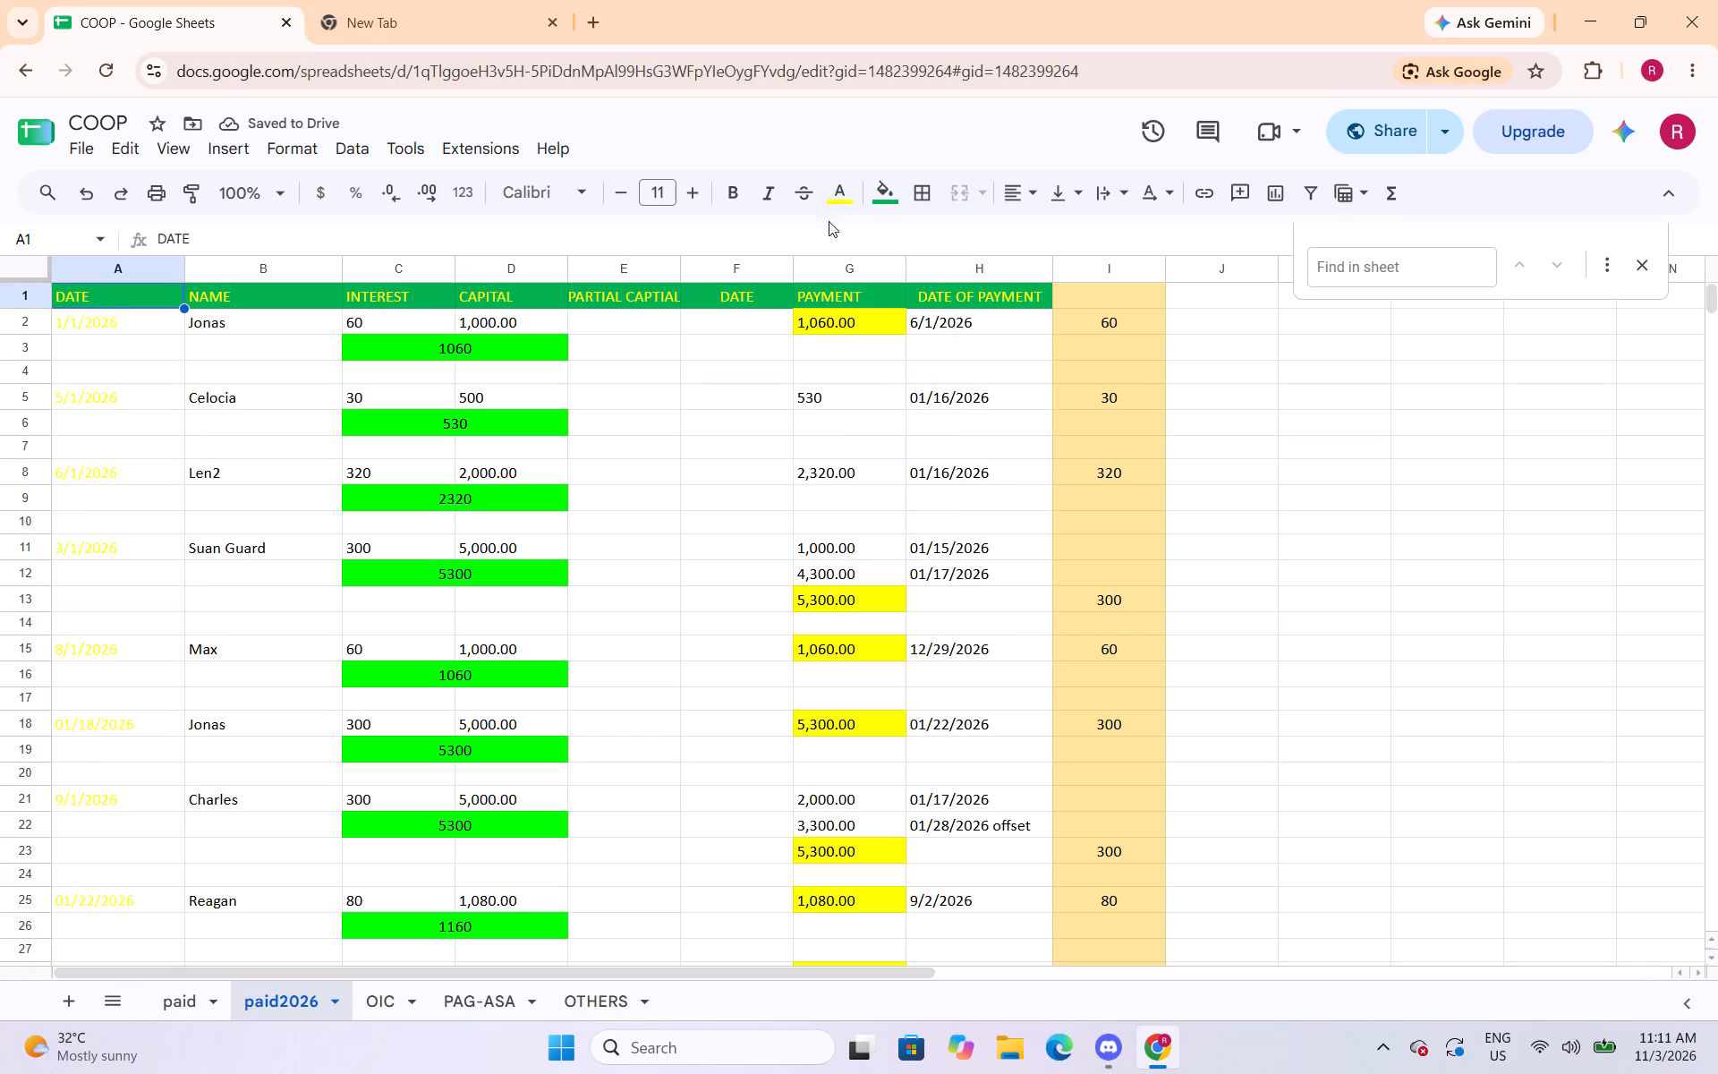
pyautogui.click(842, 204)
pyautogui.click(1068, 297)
# Set the text colour of the entire DATE column A in paid2026 to magenta.
pyautogui.click(112, 273)
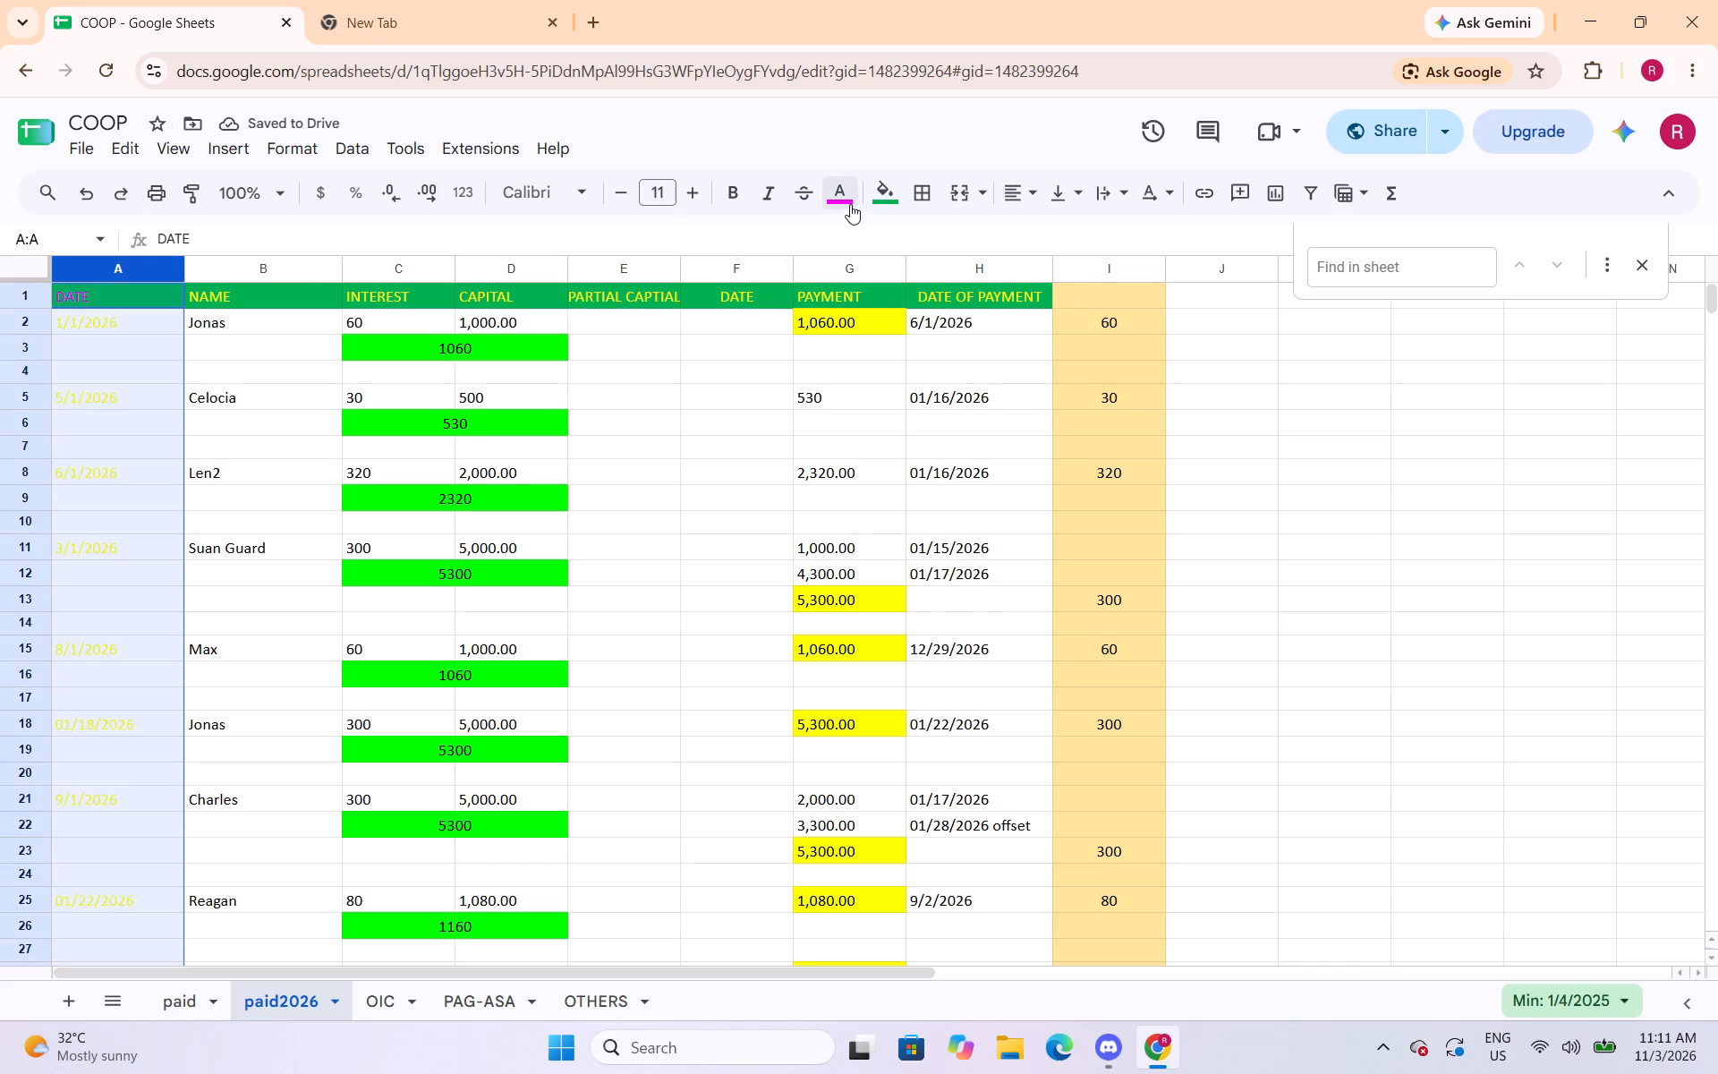
pyautogui.click(851, 202)
pyautogui.click(1071, 297)
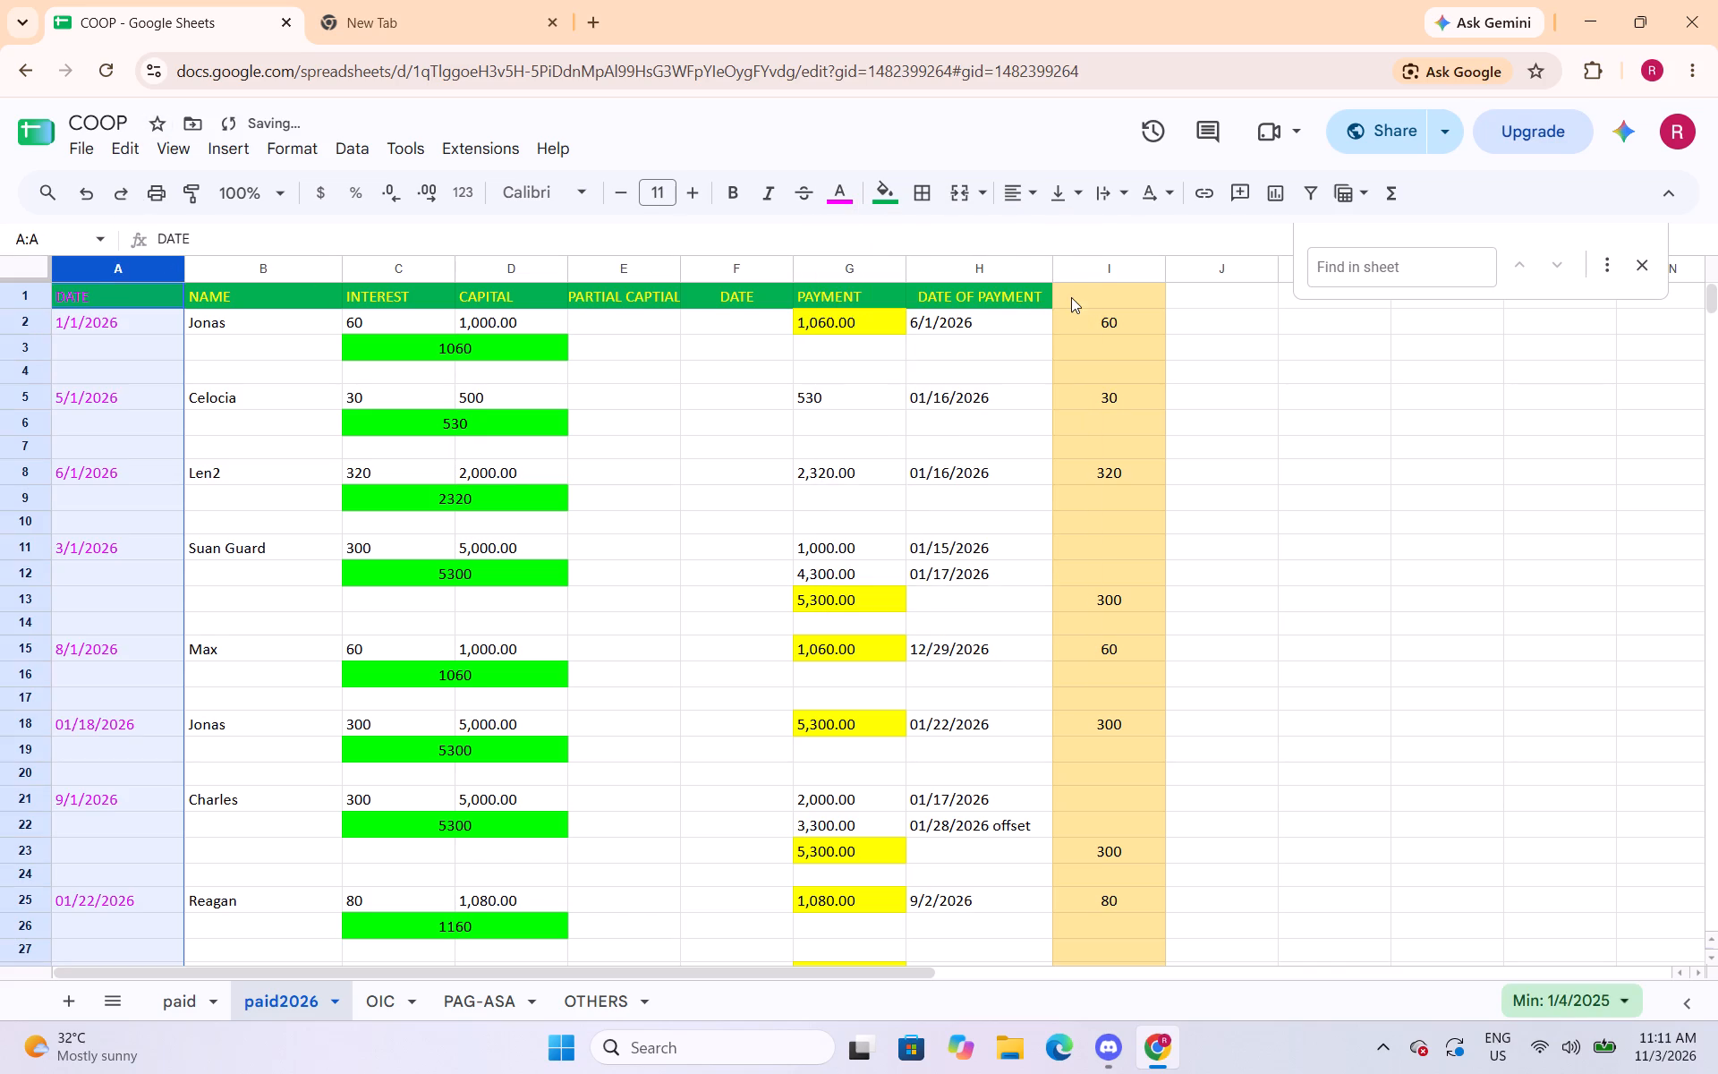
# Set the text of the DATE header cell A1 to yellow.
pyautogui.click(125, 297)
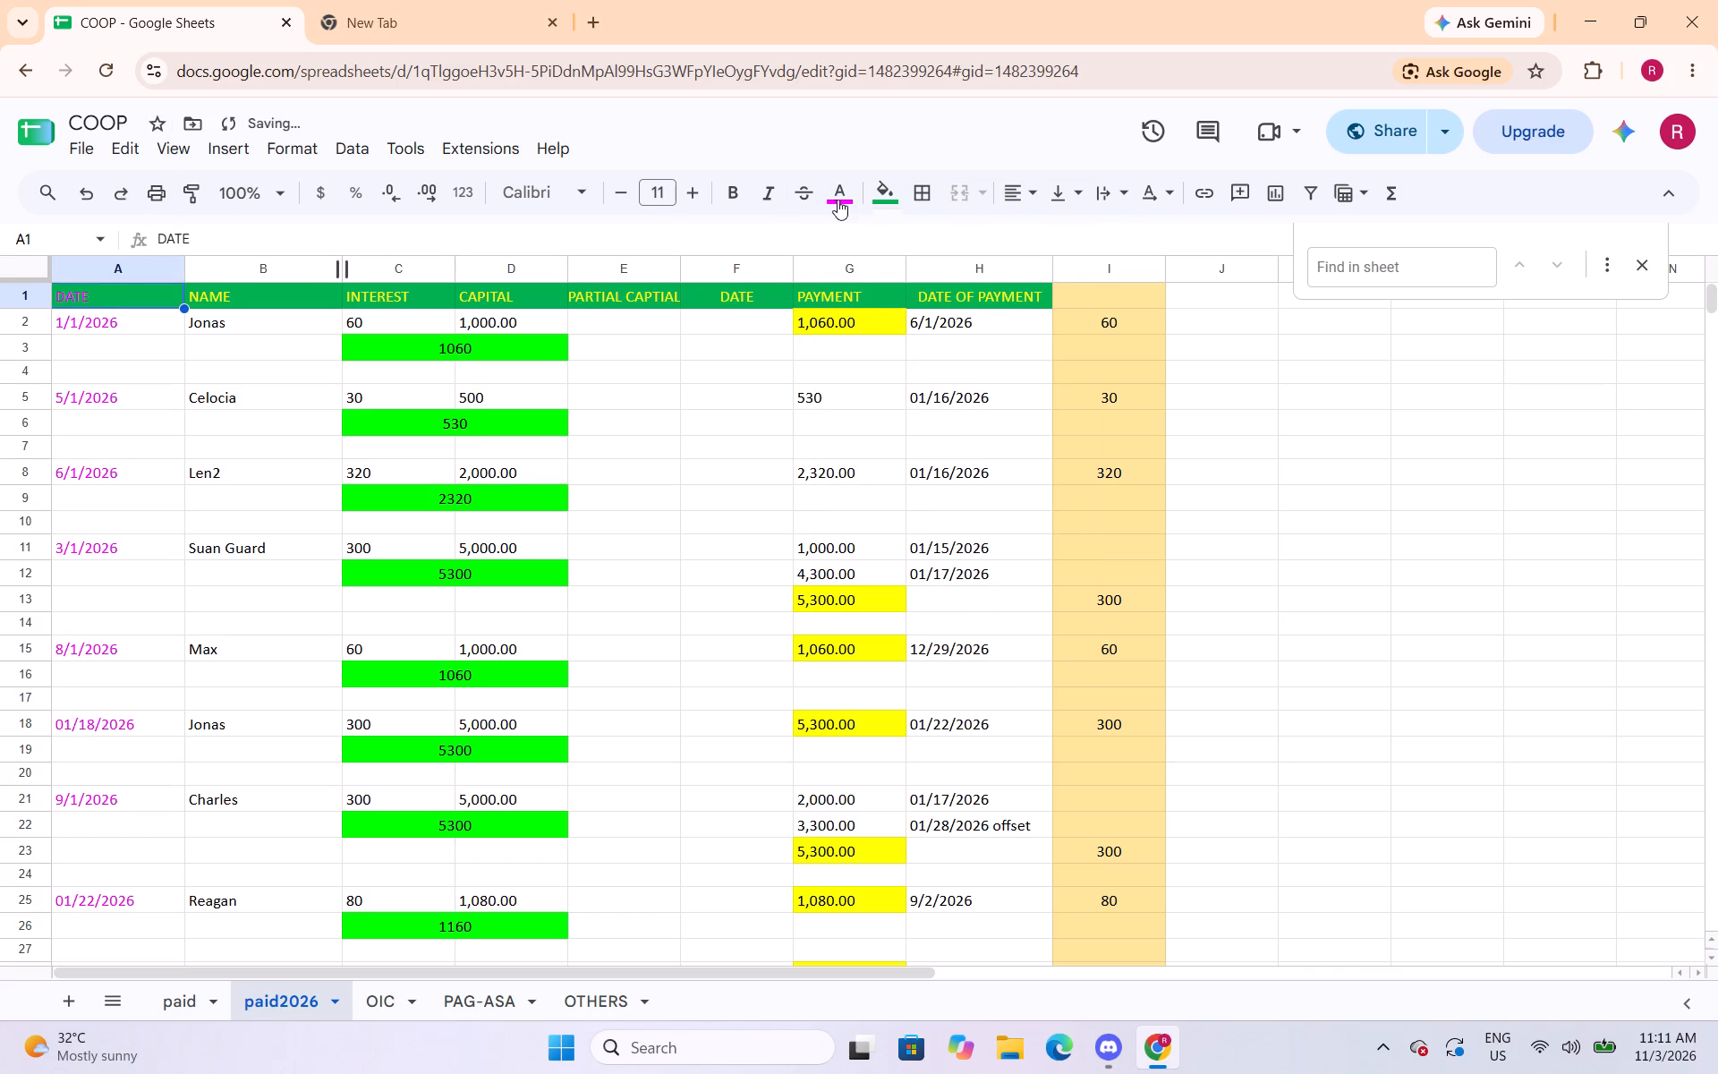
pyautogui.click(838, 200)
pyautogui.click(919, 292)
pyautogui.click(103, 450)
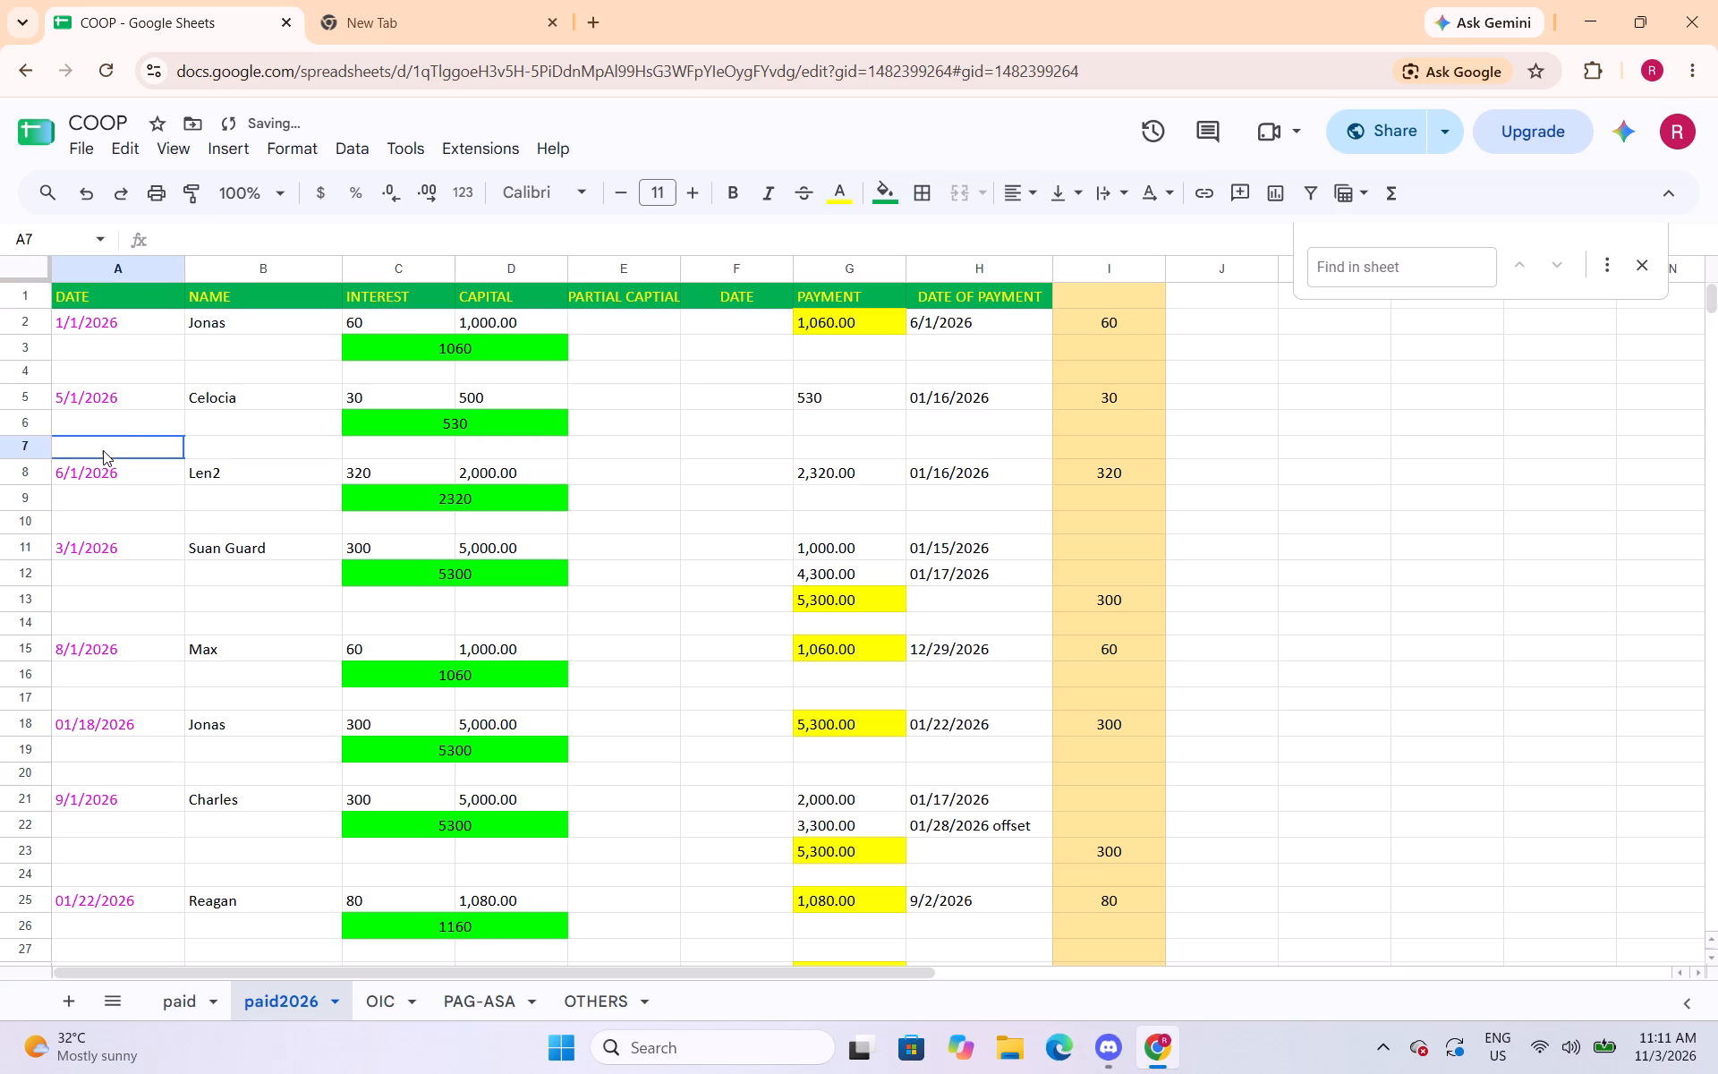
# Check the NAME column's colour in the paid sheet and set all text in paid2026's NAME column B to dark red.
pyautogui.click(255, 331)
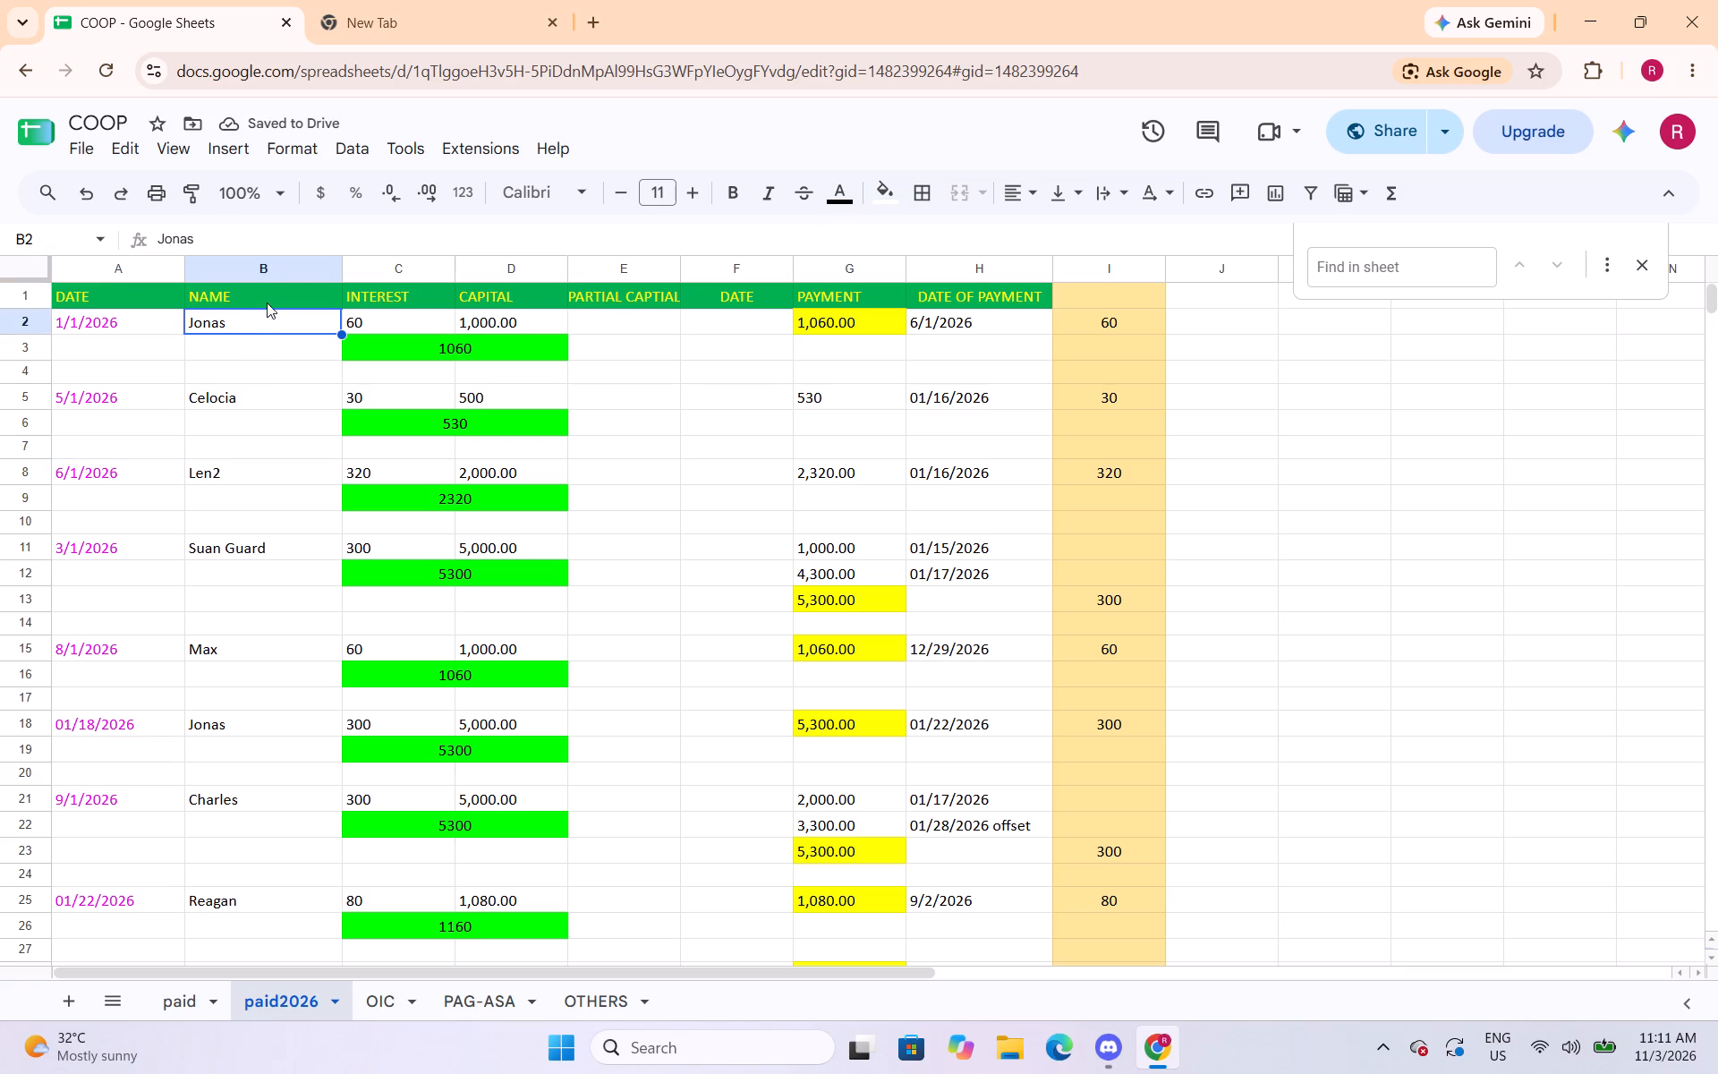
pyautogui.click(269, 299)
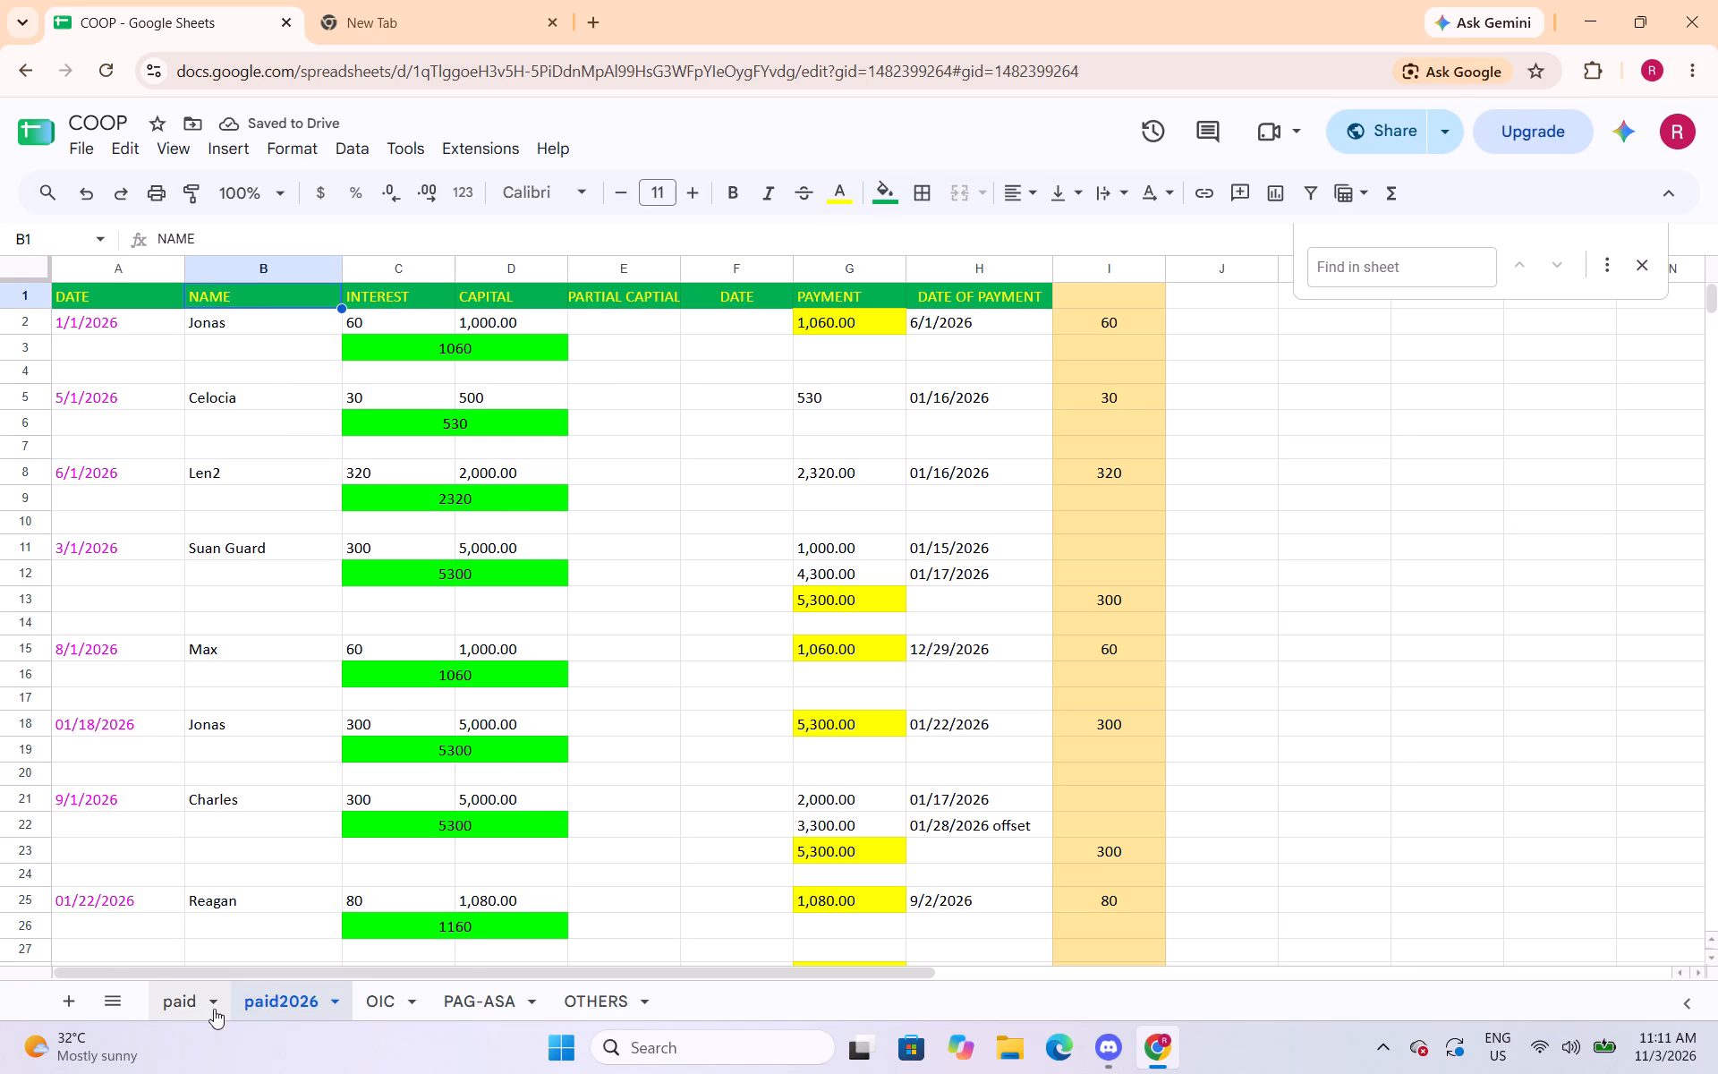
pyautogui.click(191, 1005)
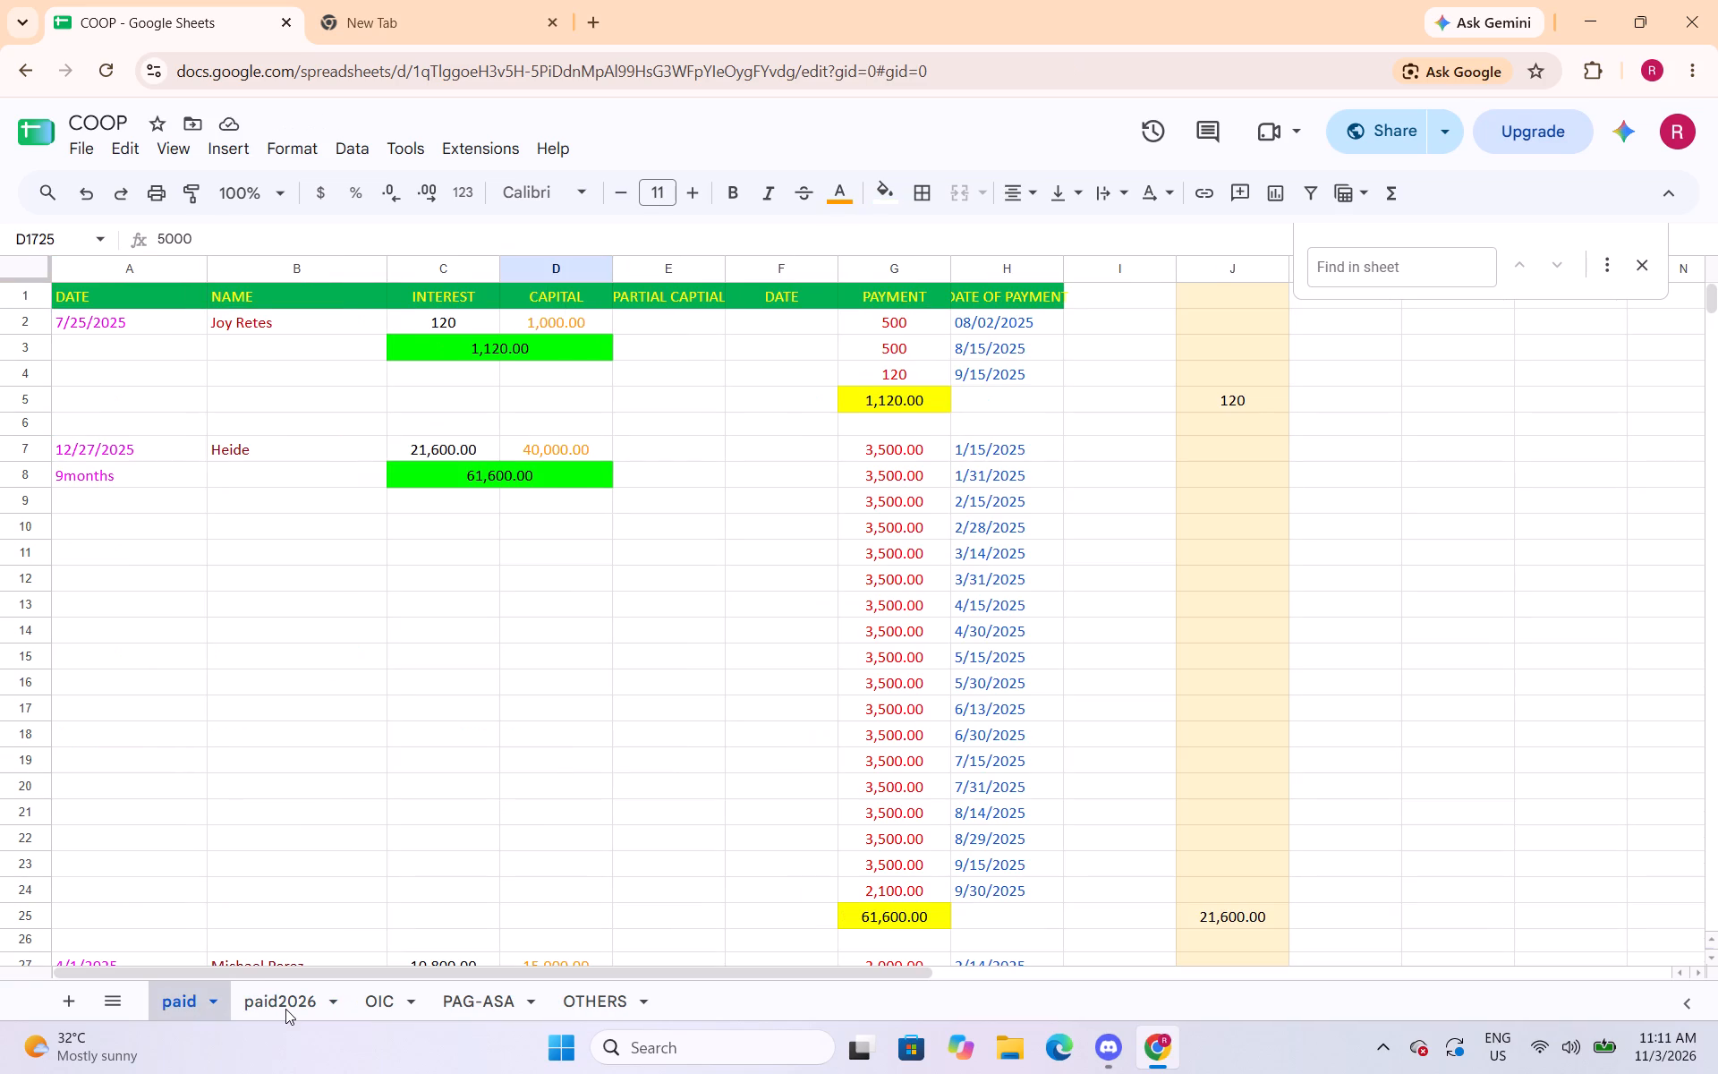
pyautogui.click(285, 1009)
pyautogui.click(259, 276)
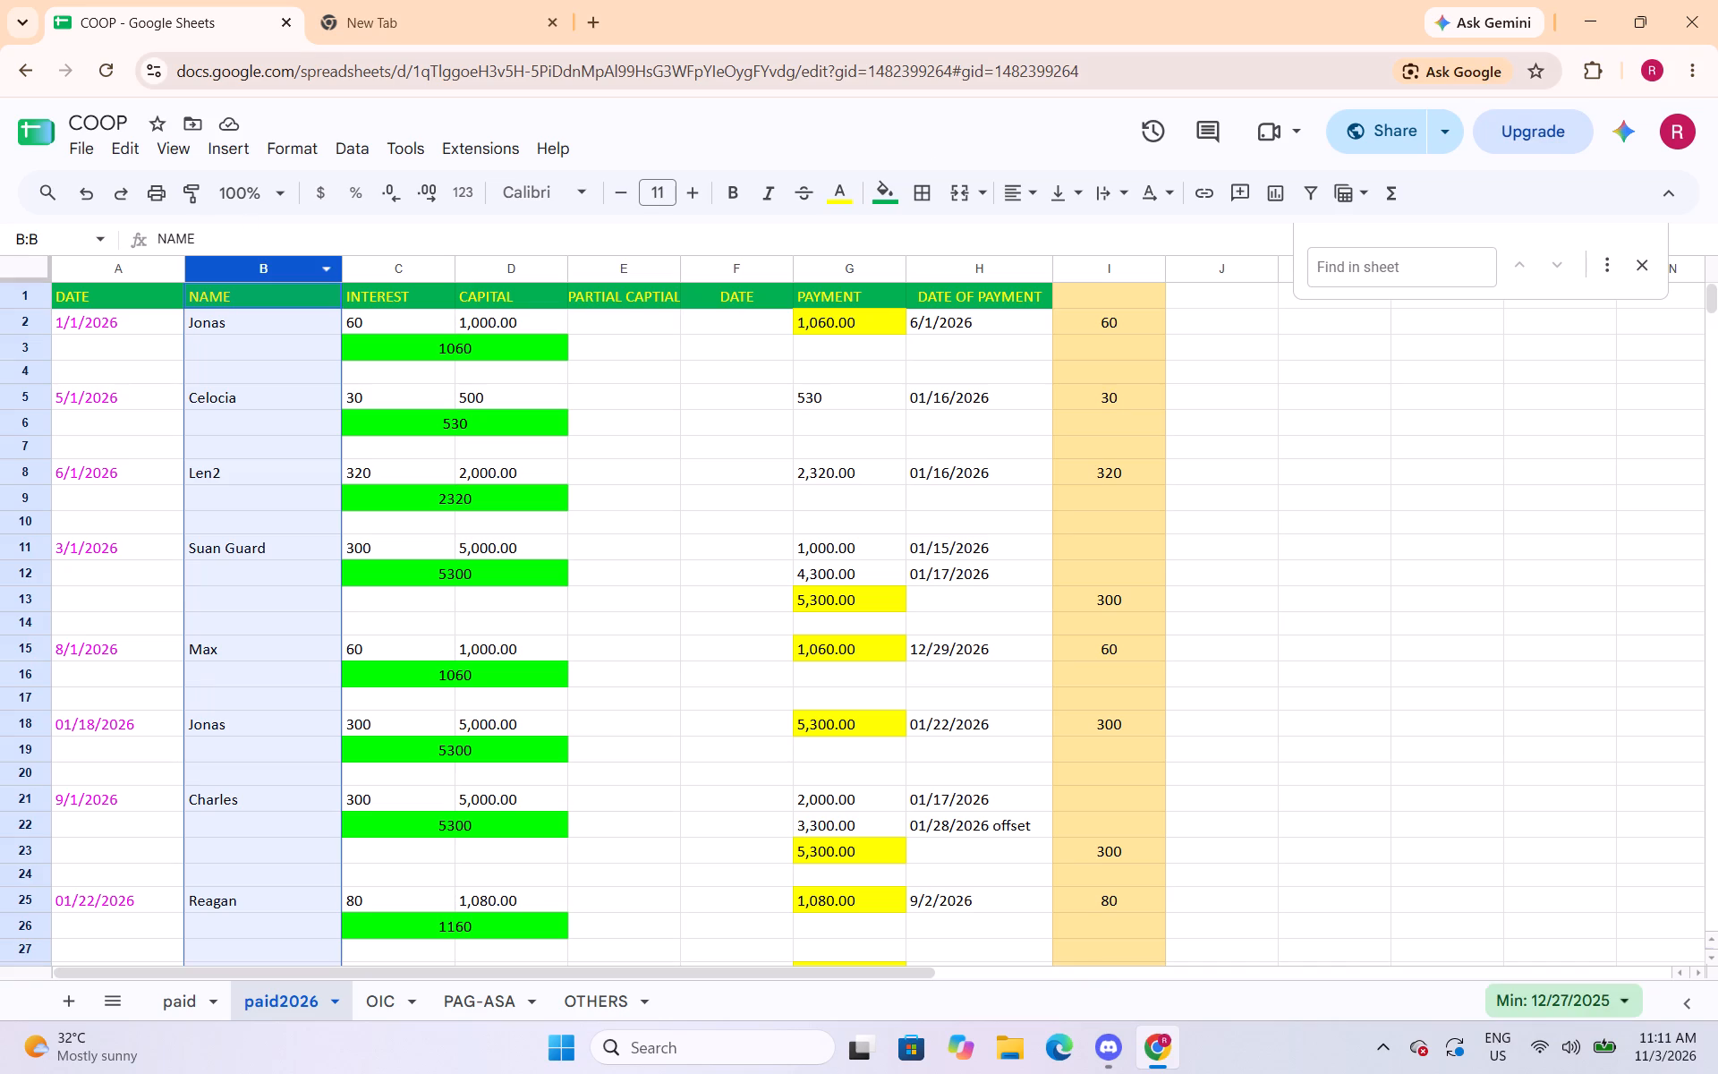
pyautogui.click(836, 193)
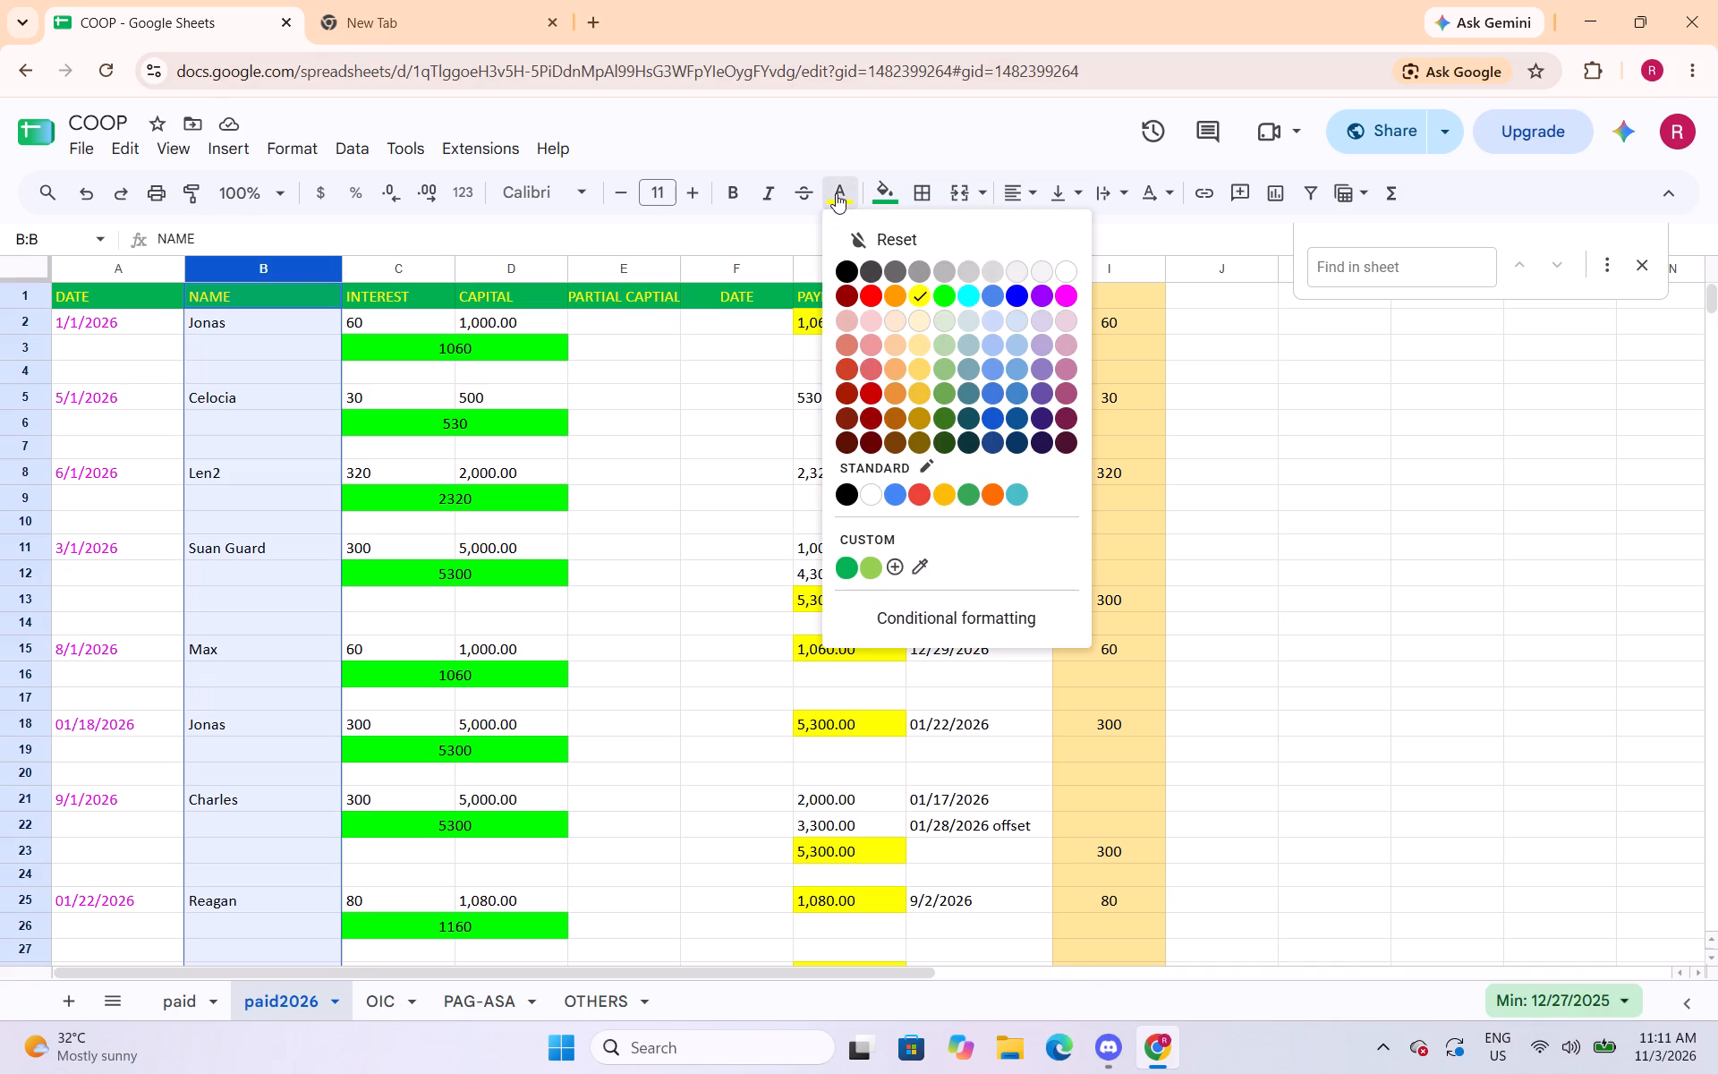
pyautogui.click(846, 302)
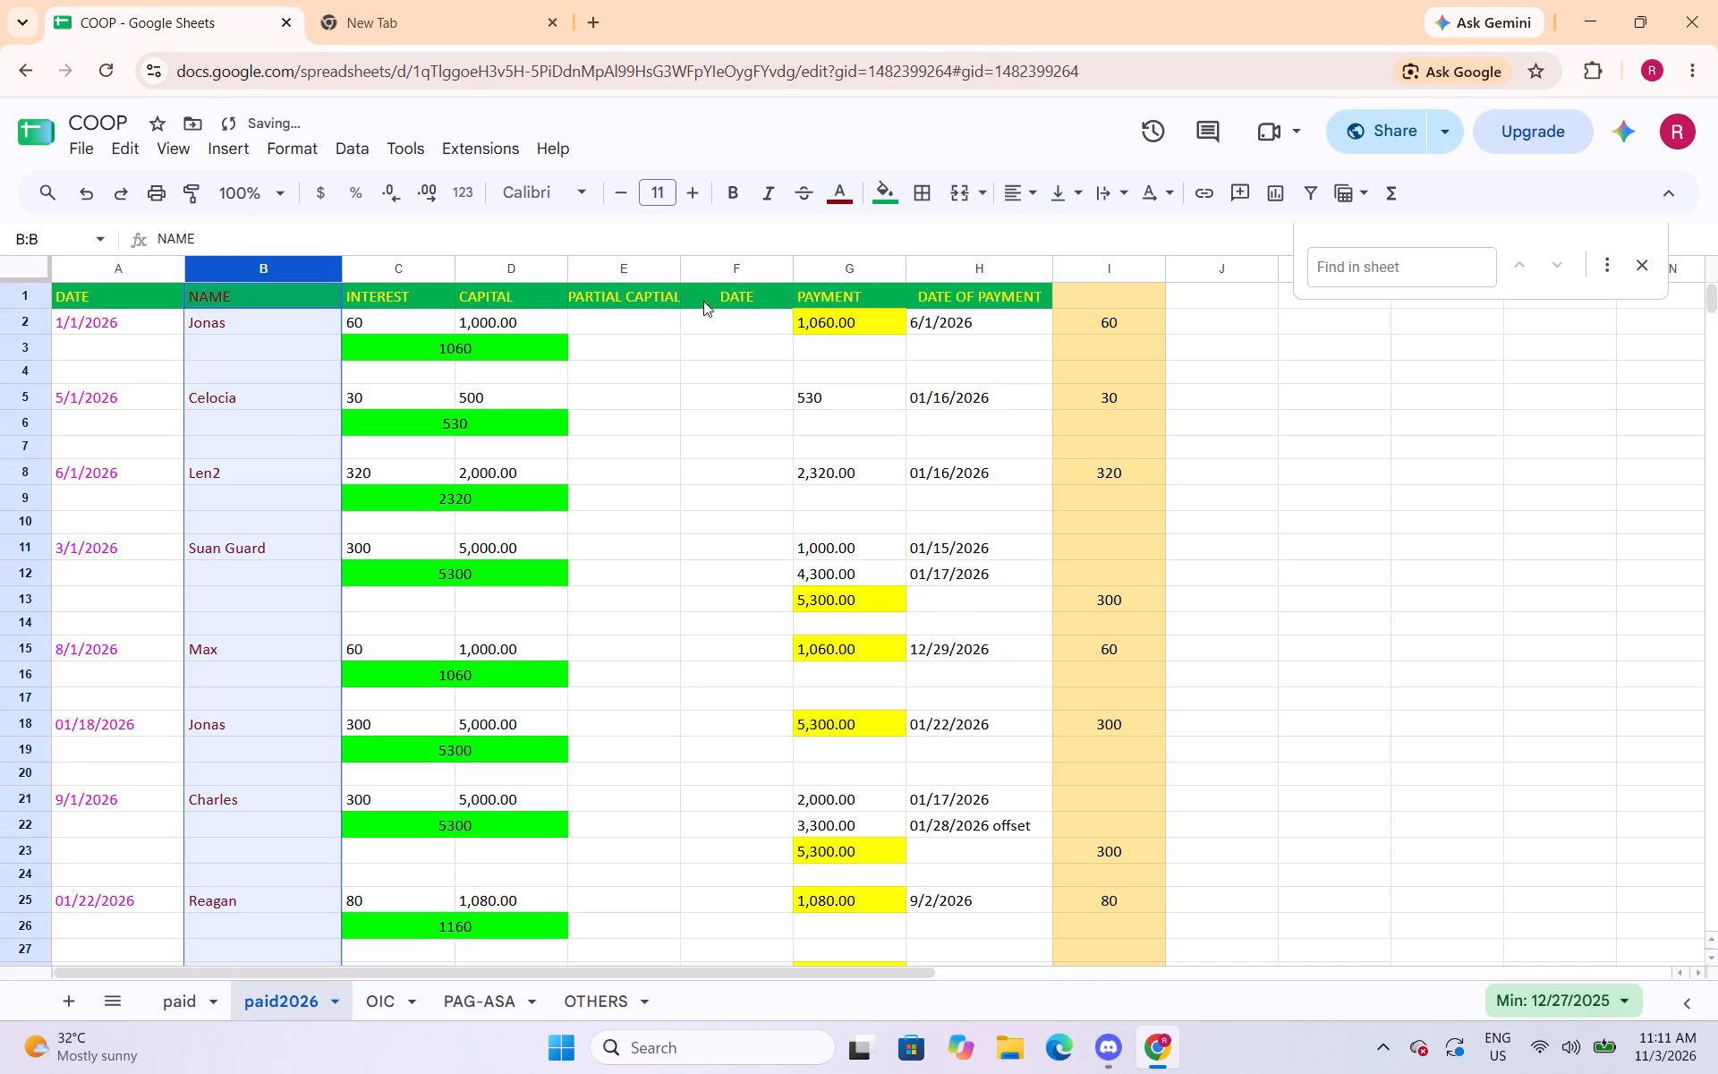
pyautogui.click(295, 439)
# Set the text of the NAME header cell B1 in paid2026 to yellow.
pyautogui.click(272, 296)
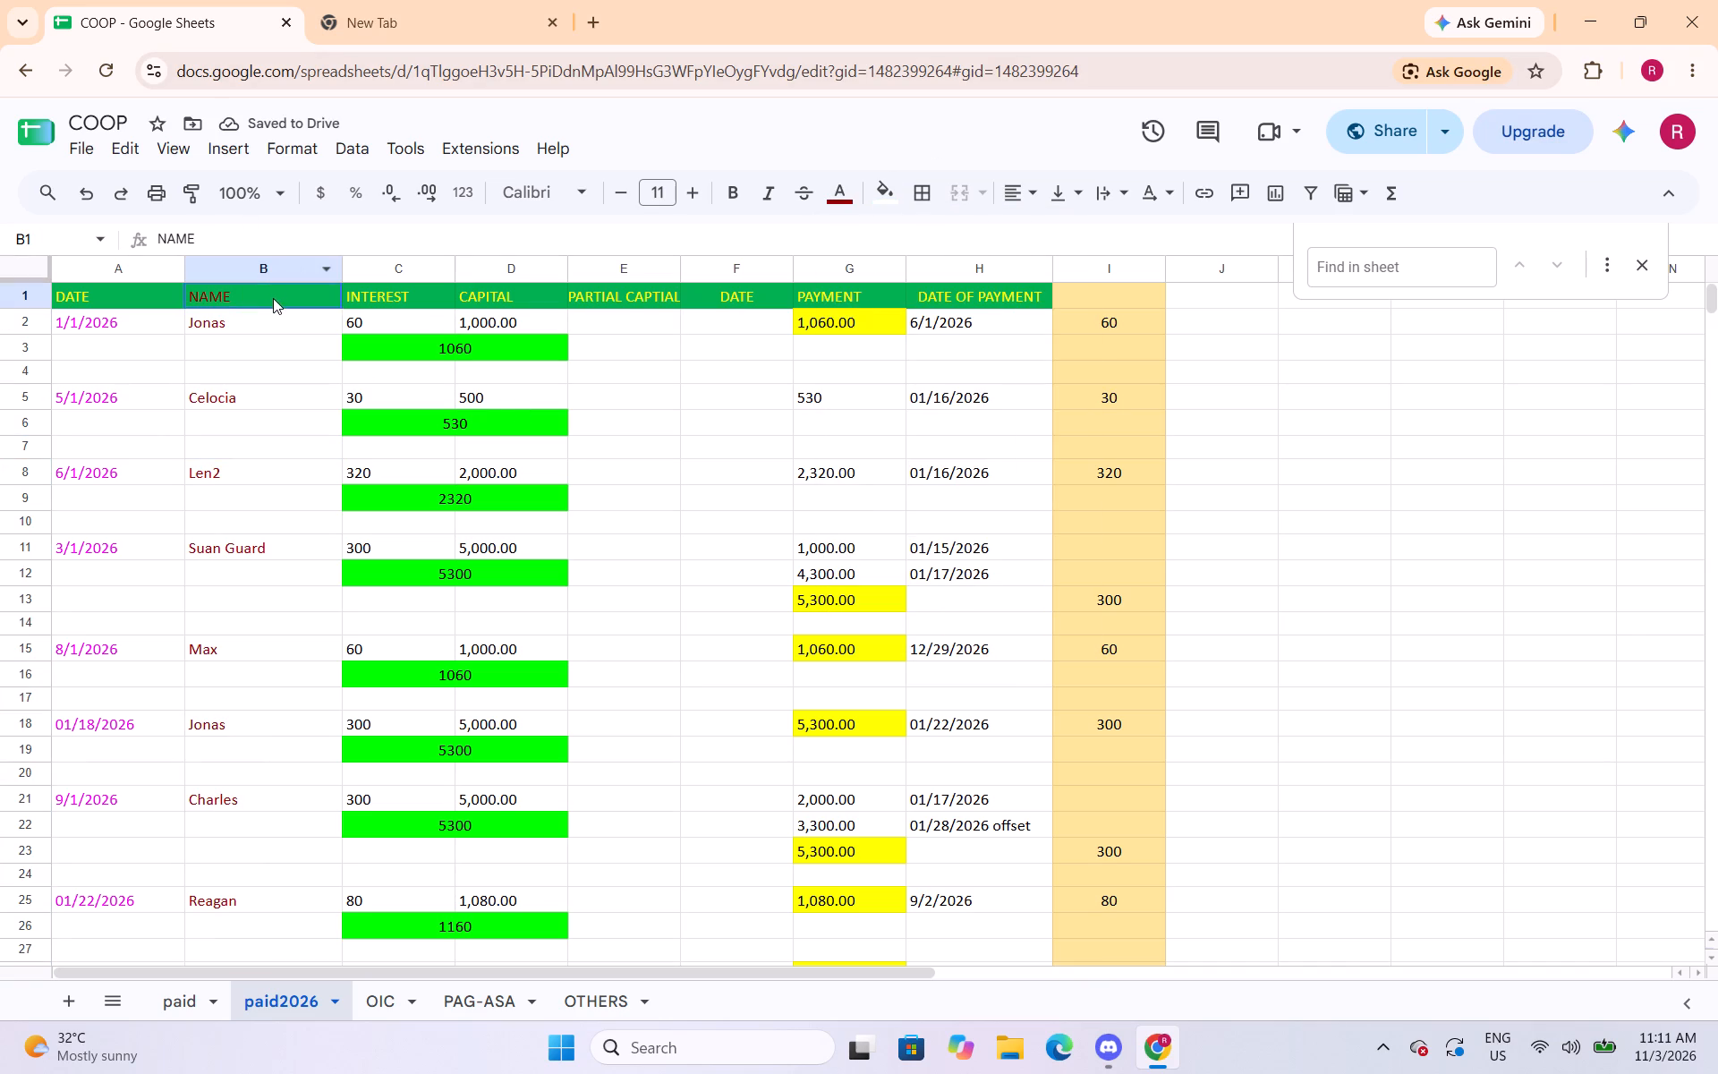
pyautogui.click(836, 203)
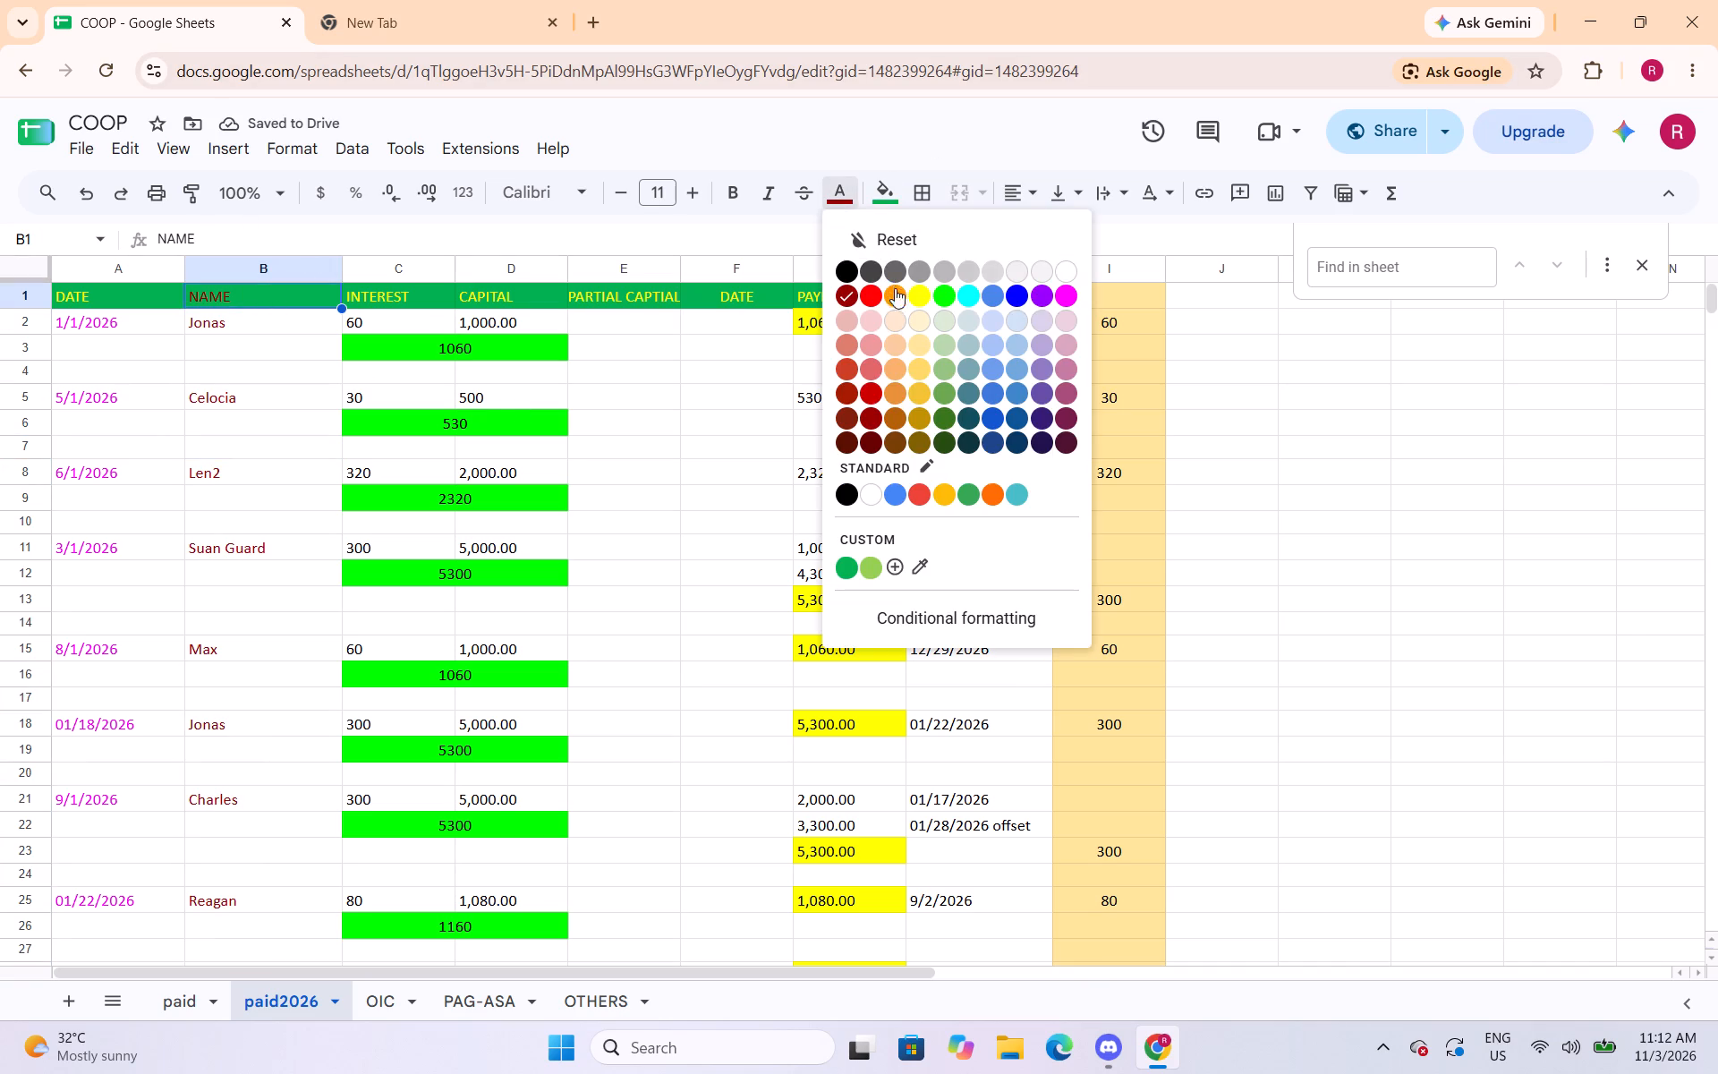
pyautogui.click(923, 300)
pyautogui.click(266, 387)
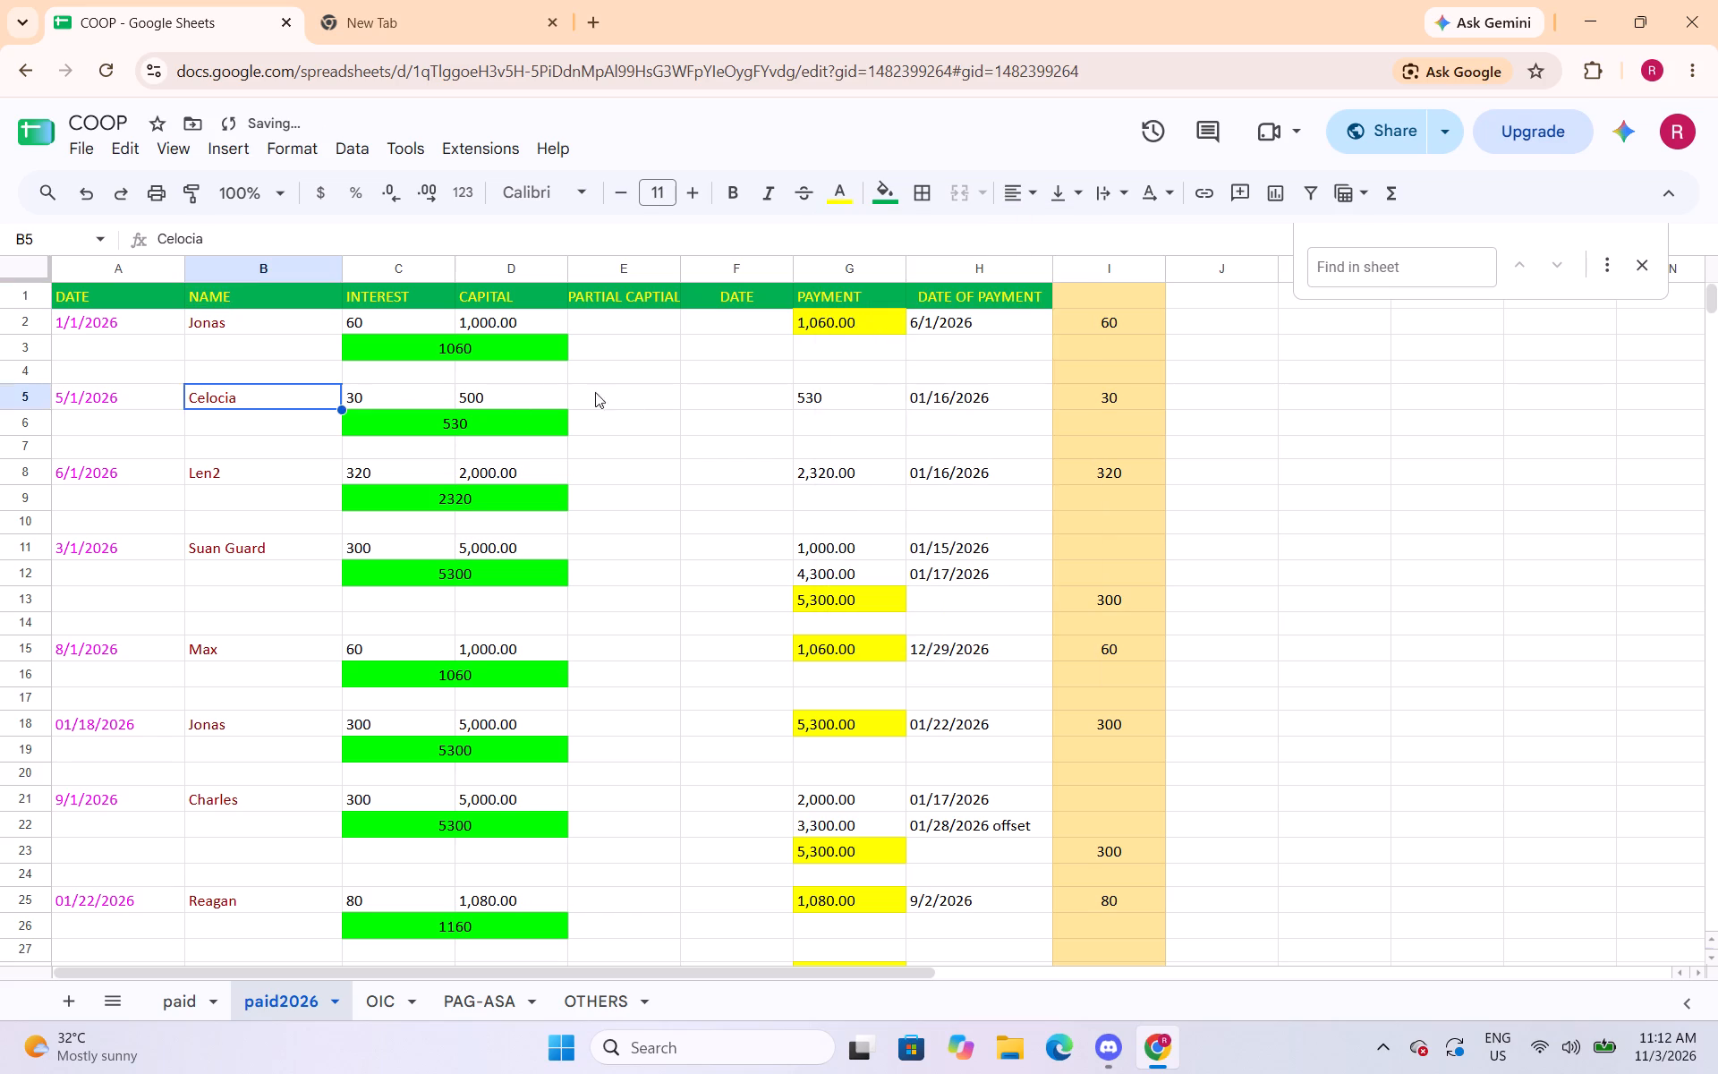
pyautogui.click(738, 468)
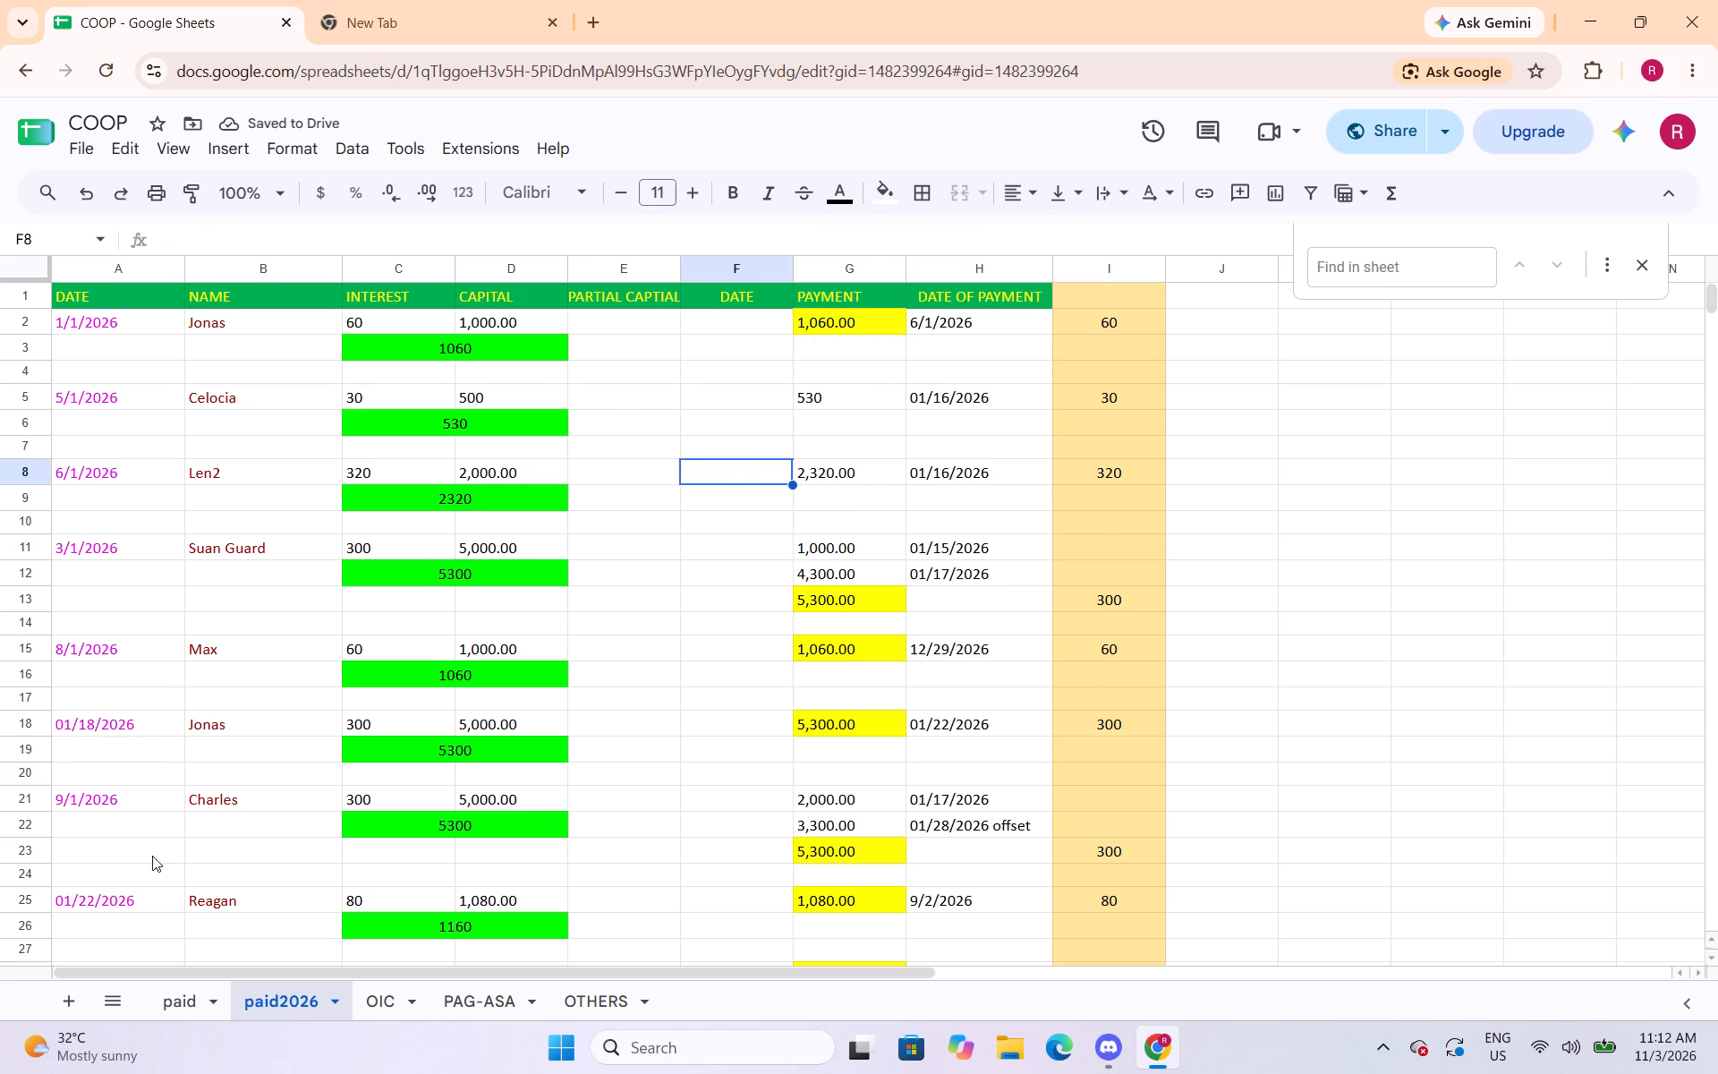
# Save the spreadsheet.
pyautogui.hotkey('ctrl', 's')
# Compare with the paid sheet and fill payment cell G5 (530) in paid2026 with yellow.
pyautogui.click(171, 1005)
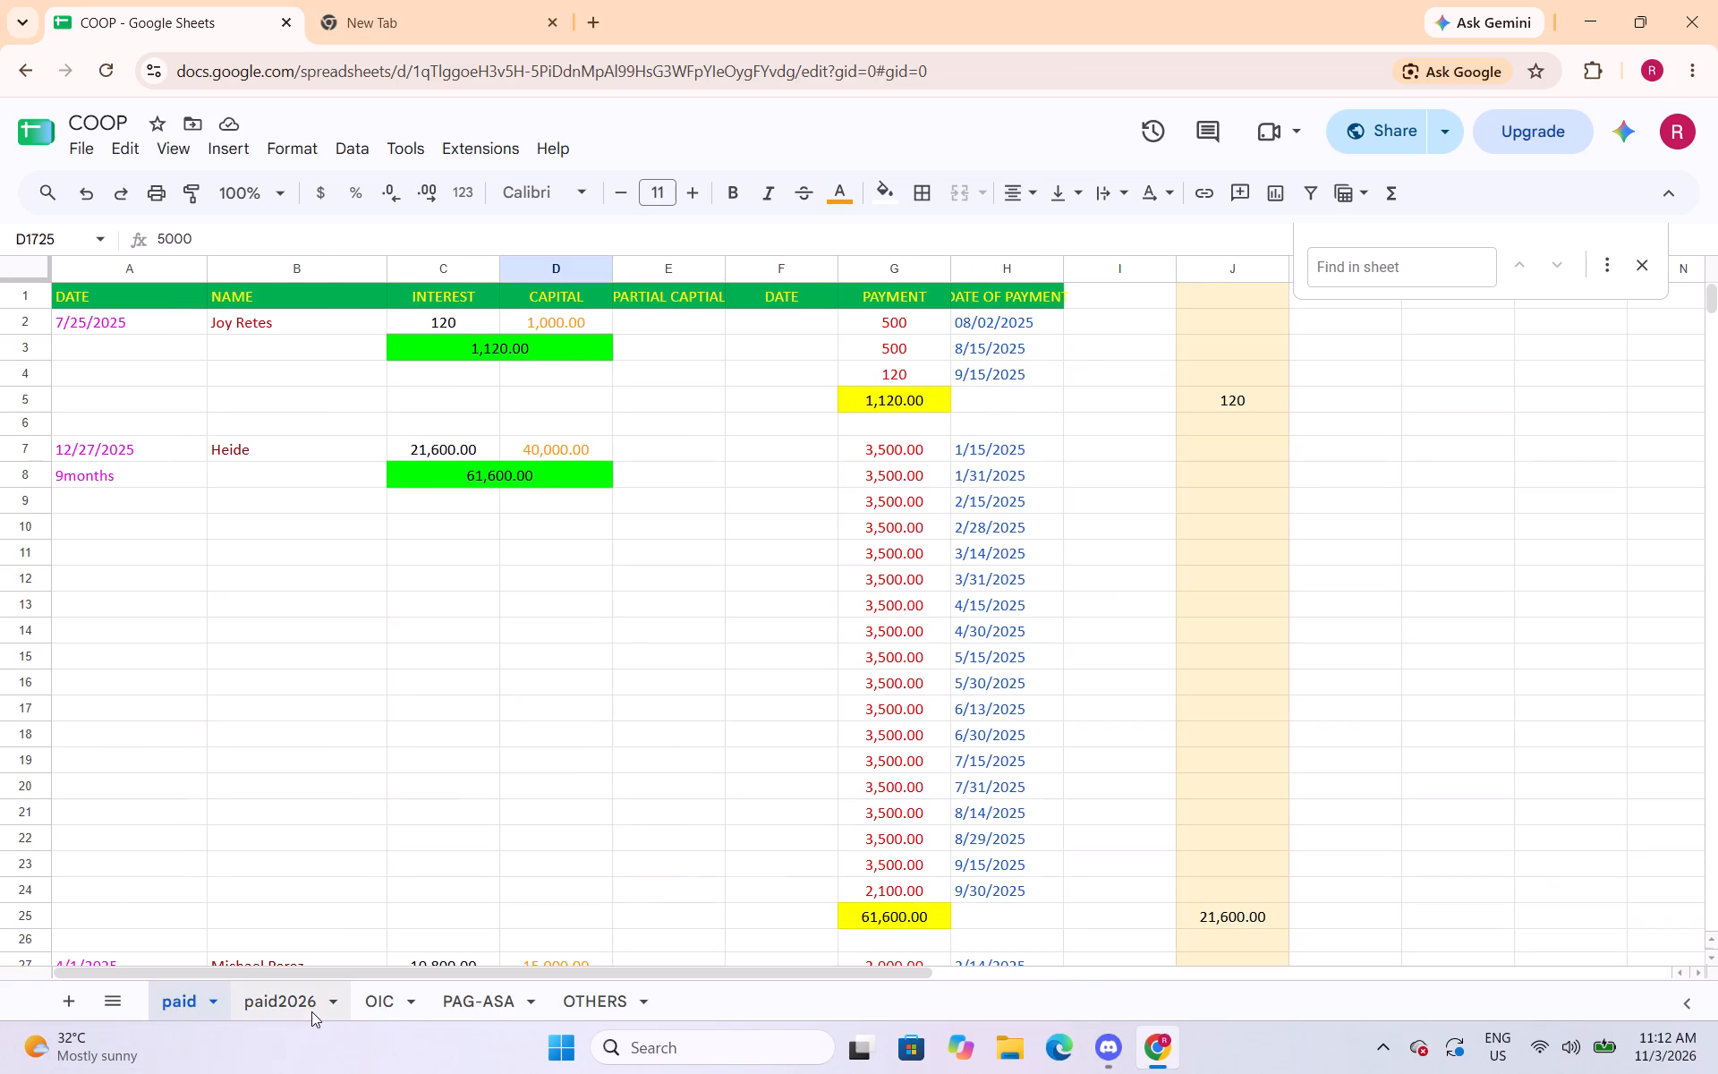
pyautogui.click(310, 1010)
pyautogui.scroll(2, 899, 375)
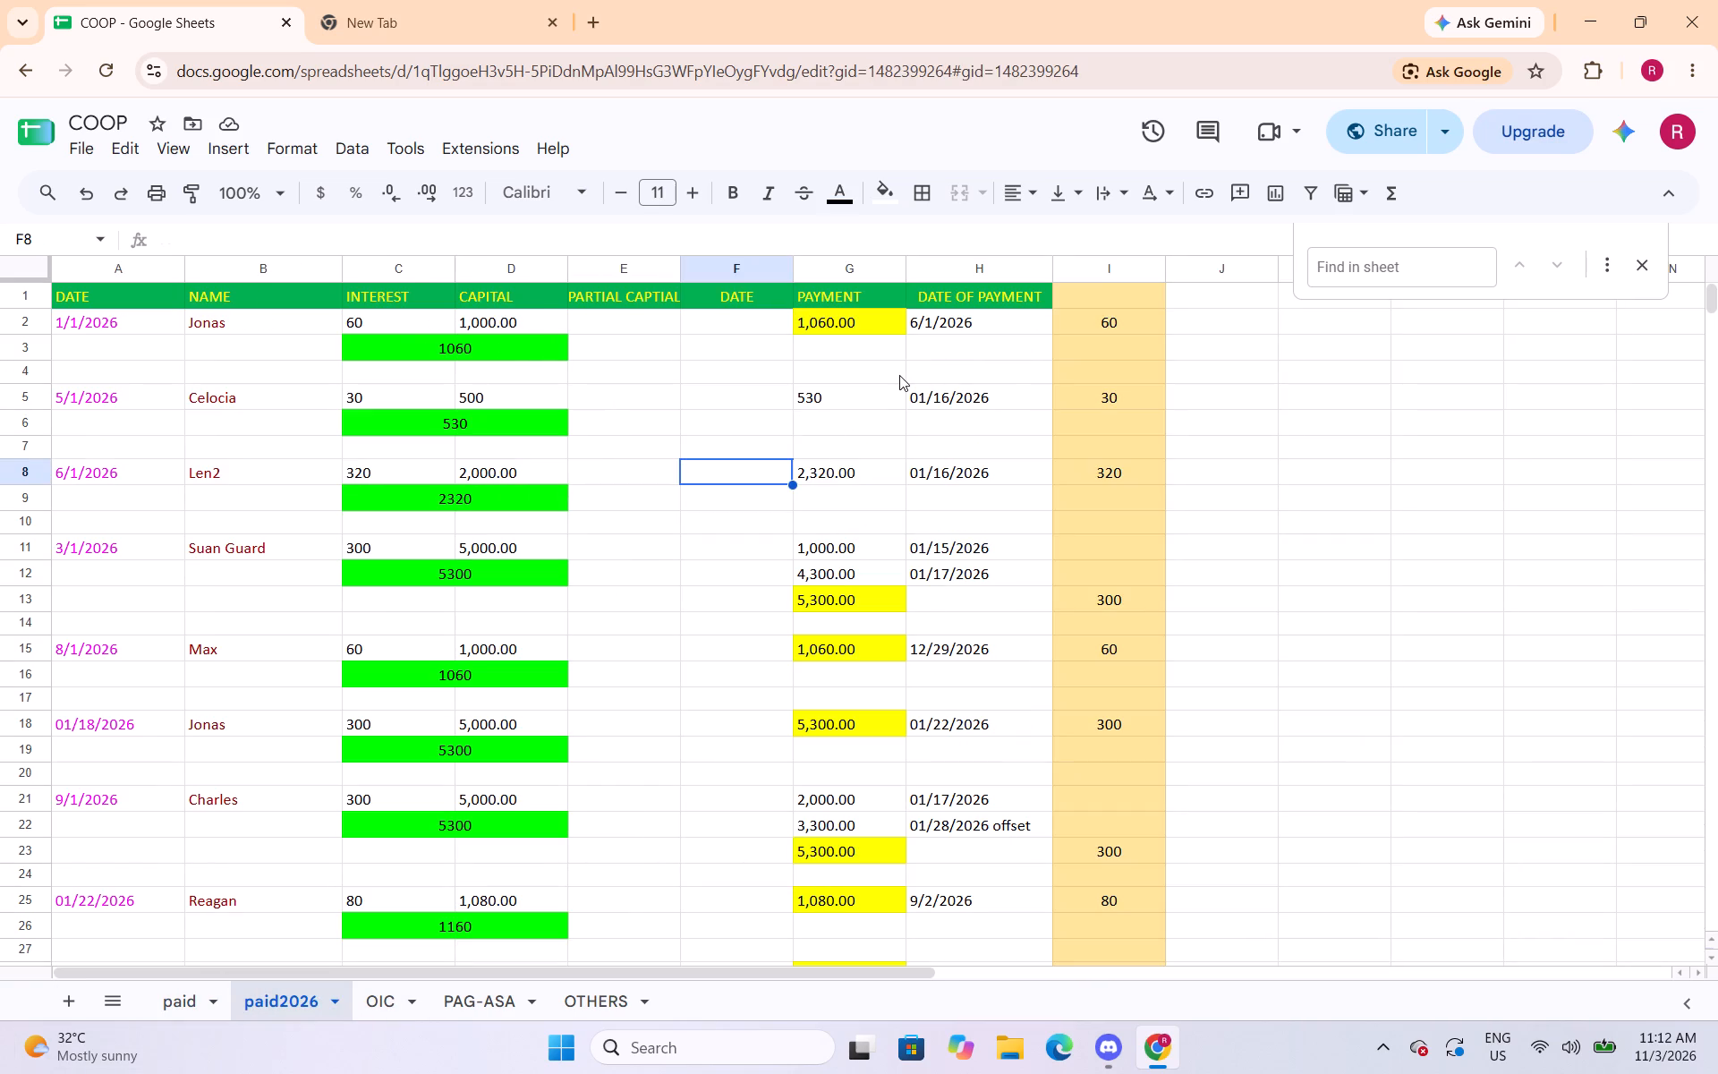
pyautogui.click(837, 413)
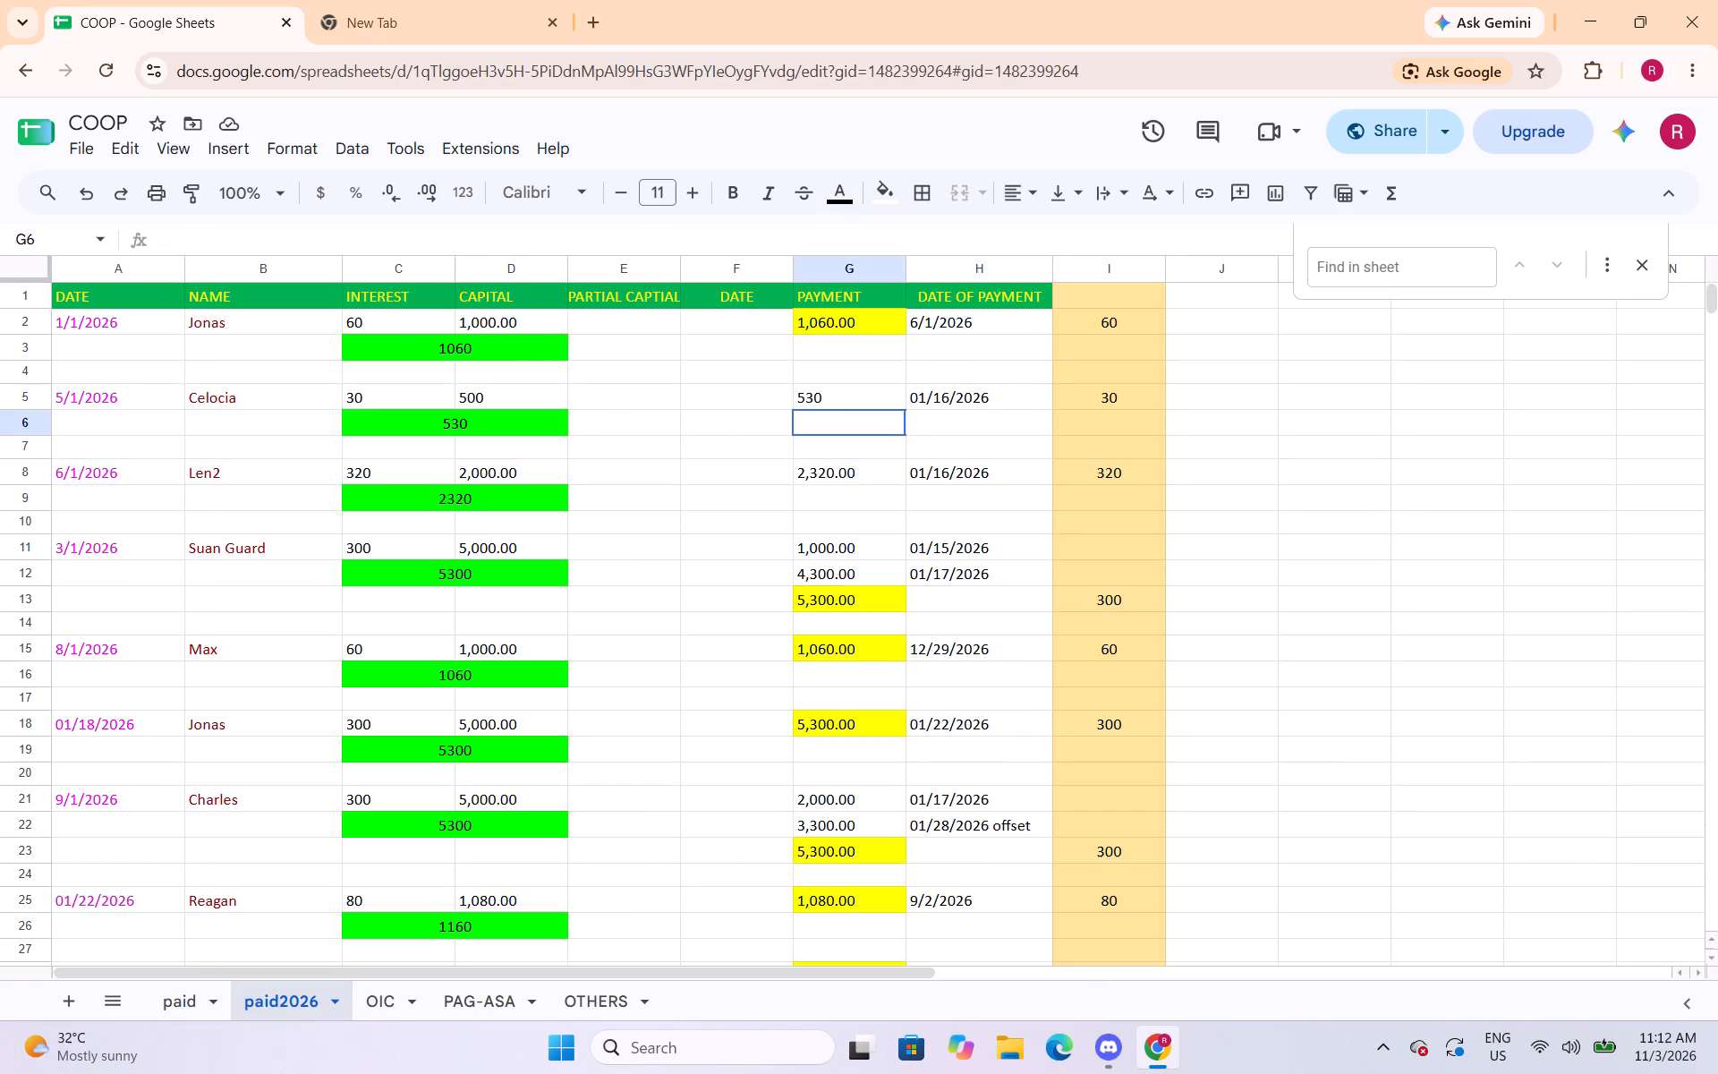
pyautogui.click(846, 400)
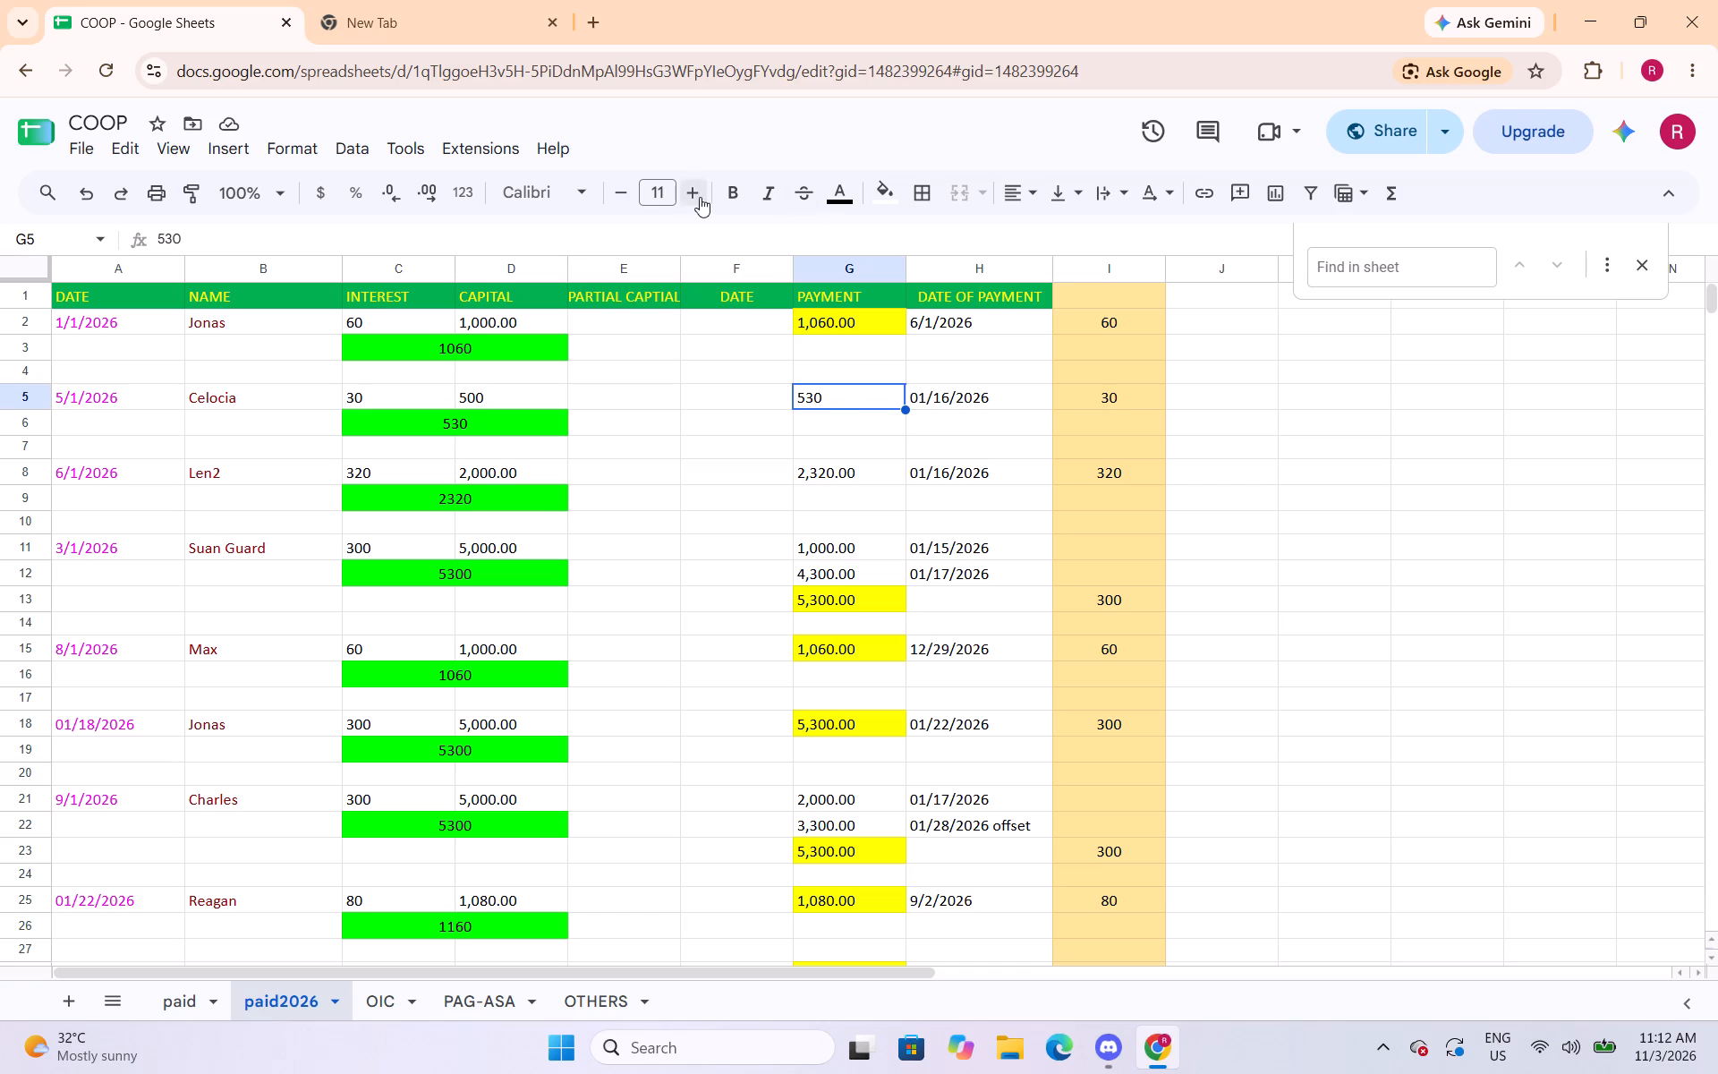
pyautogui.click(889, 199)
pyautogui.click(966, 286)
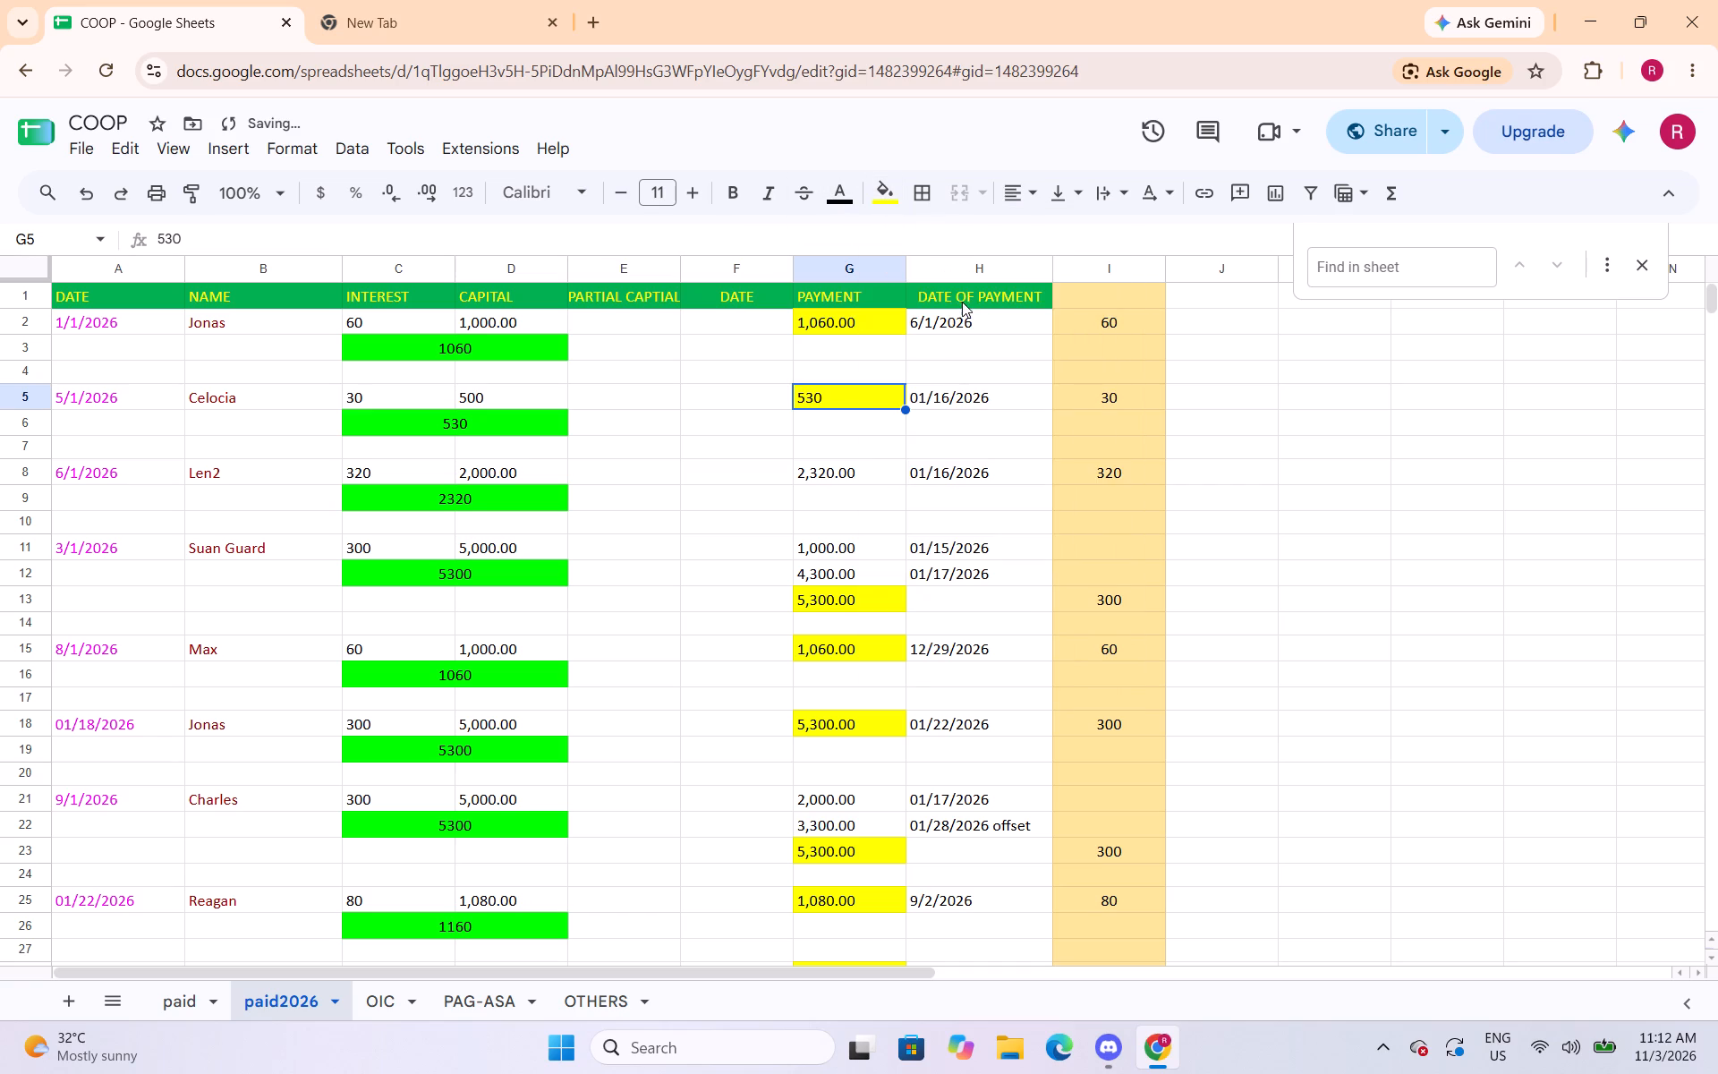
# Fill payment cell G8 (2,320.00) in paid2026 with yellow.
pyautogui.click(844, 465)
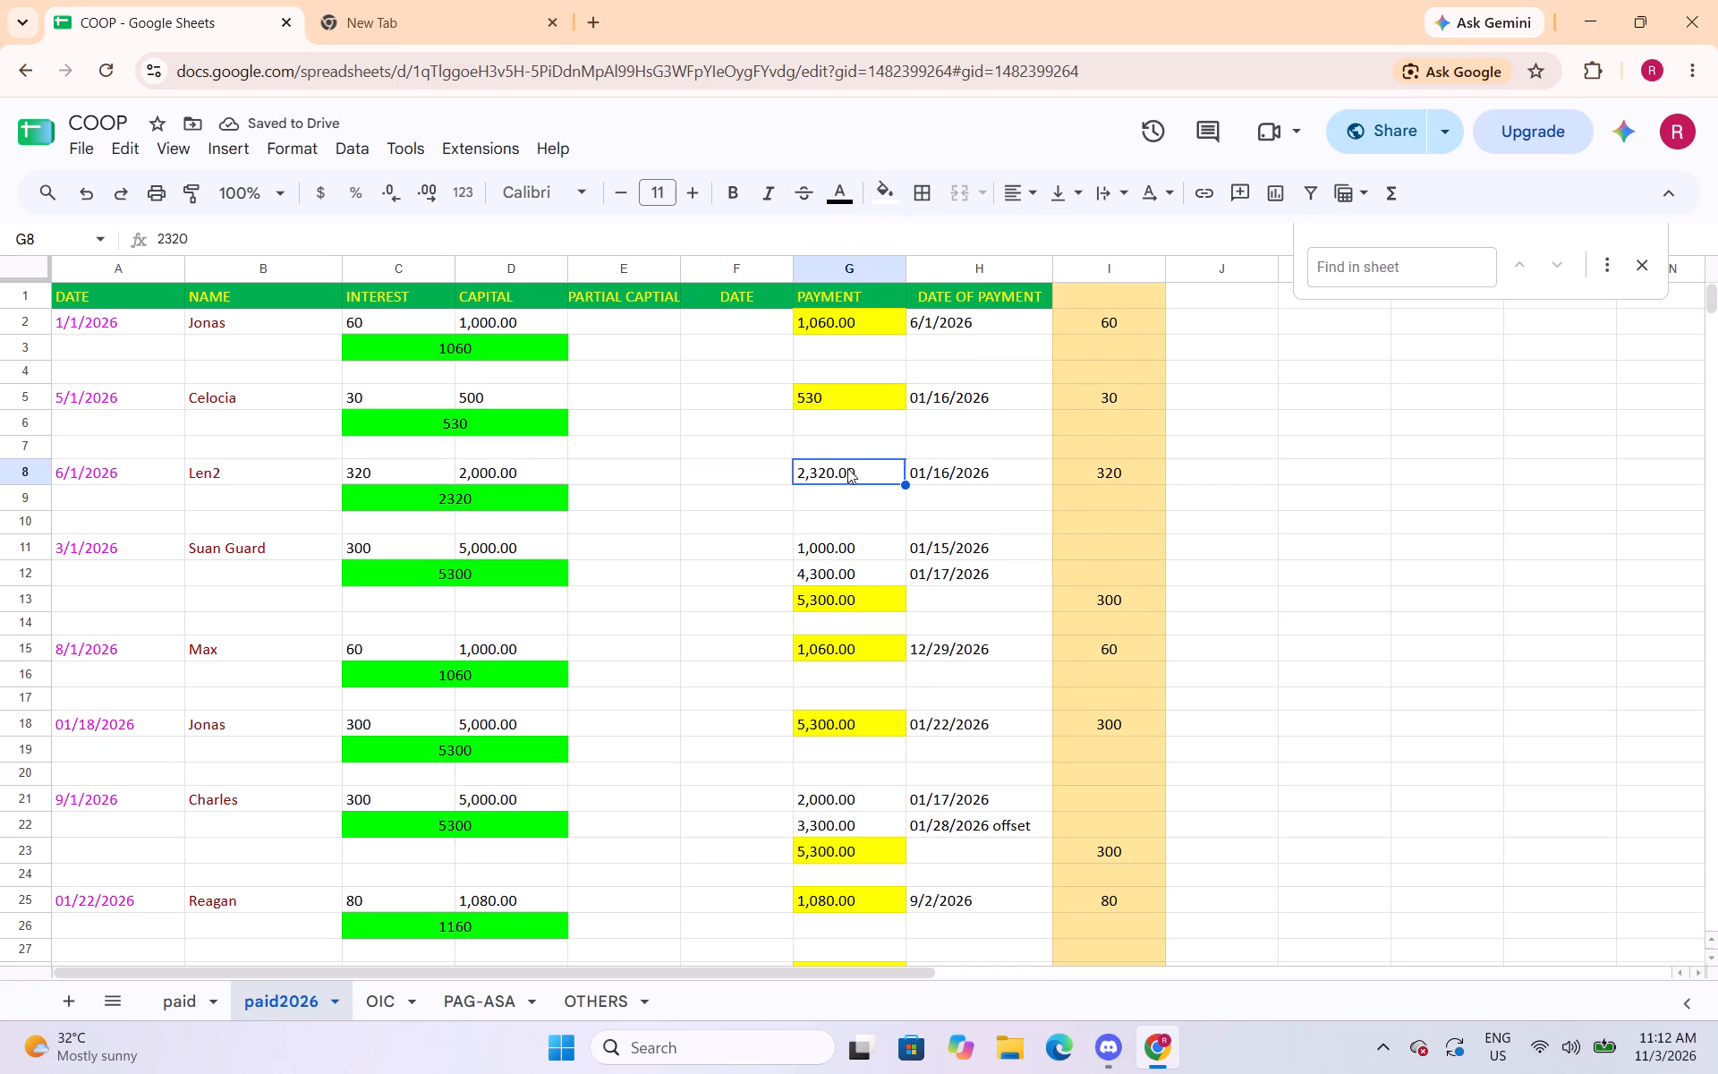
pyautogui.click(885, 184)
pyautogui.click(966, 294)
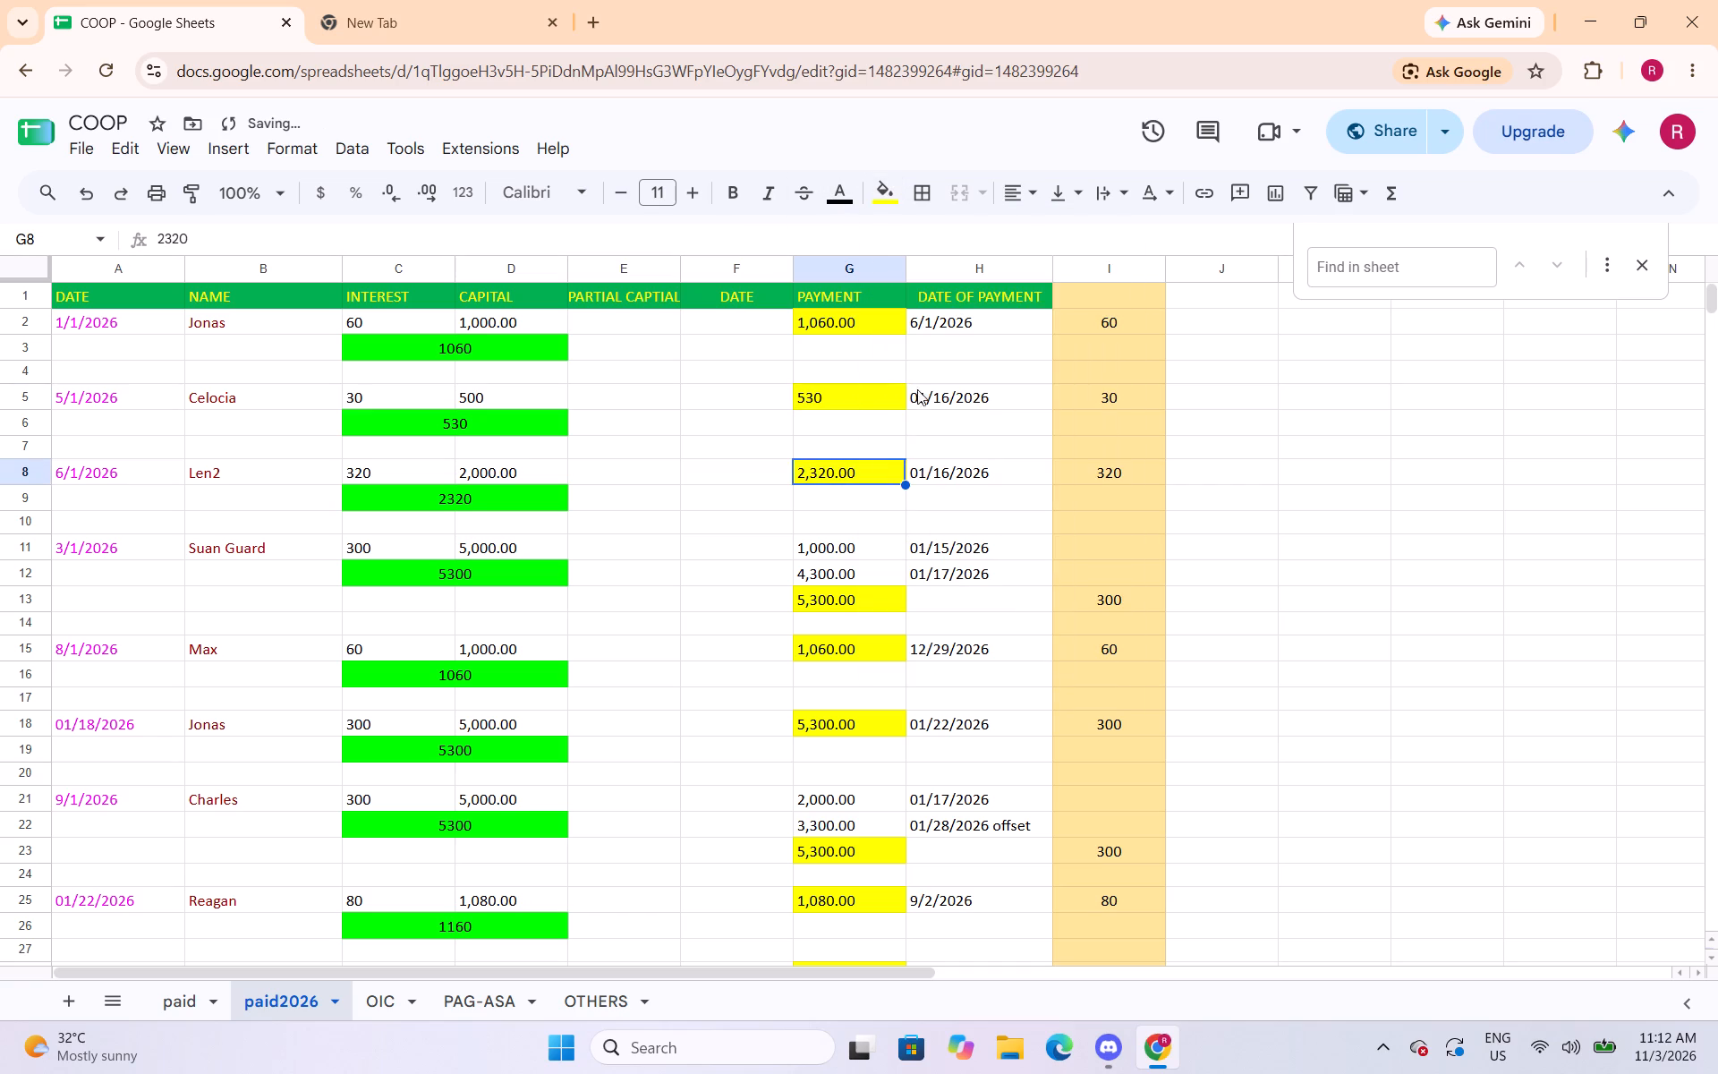
# Give the partial payment cells G11:G12 in paid2026 red text on a white fill.
pyautogui.moveTo(855, 555); pyautogui.dragTo(854, 569)
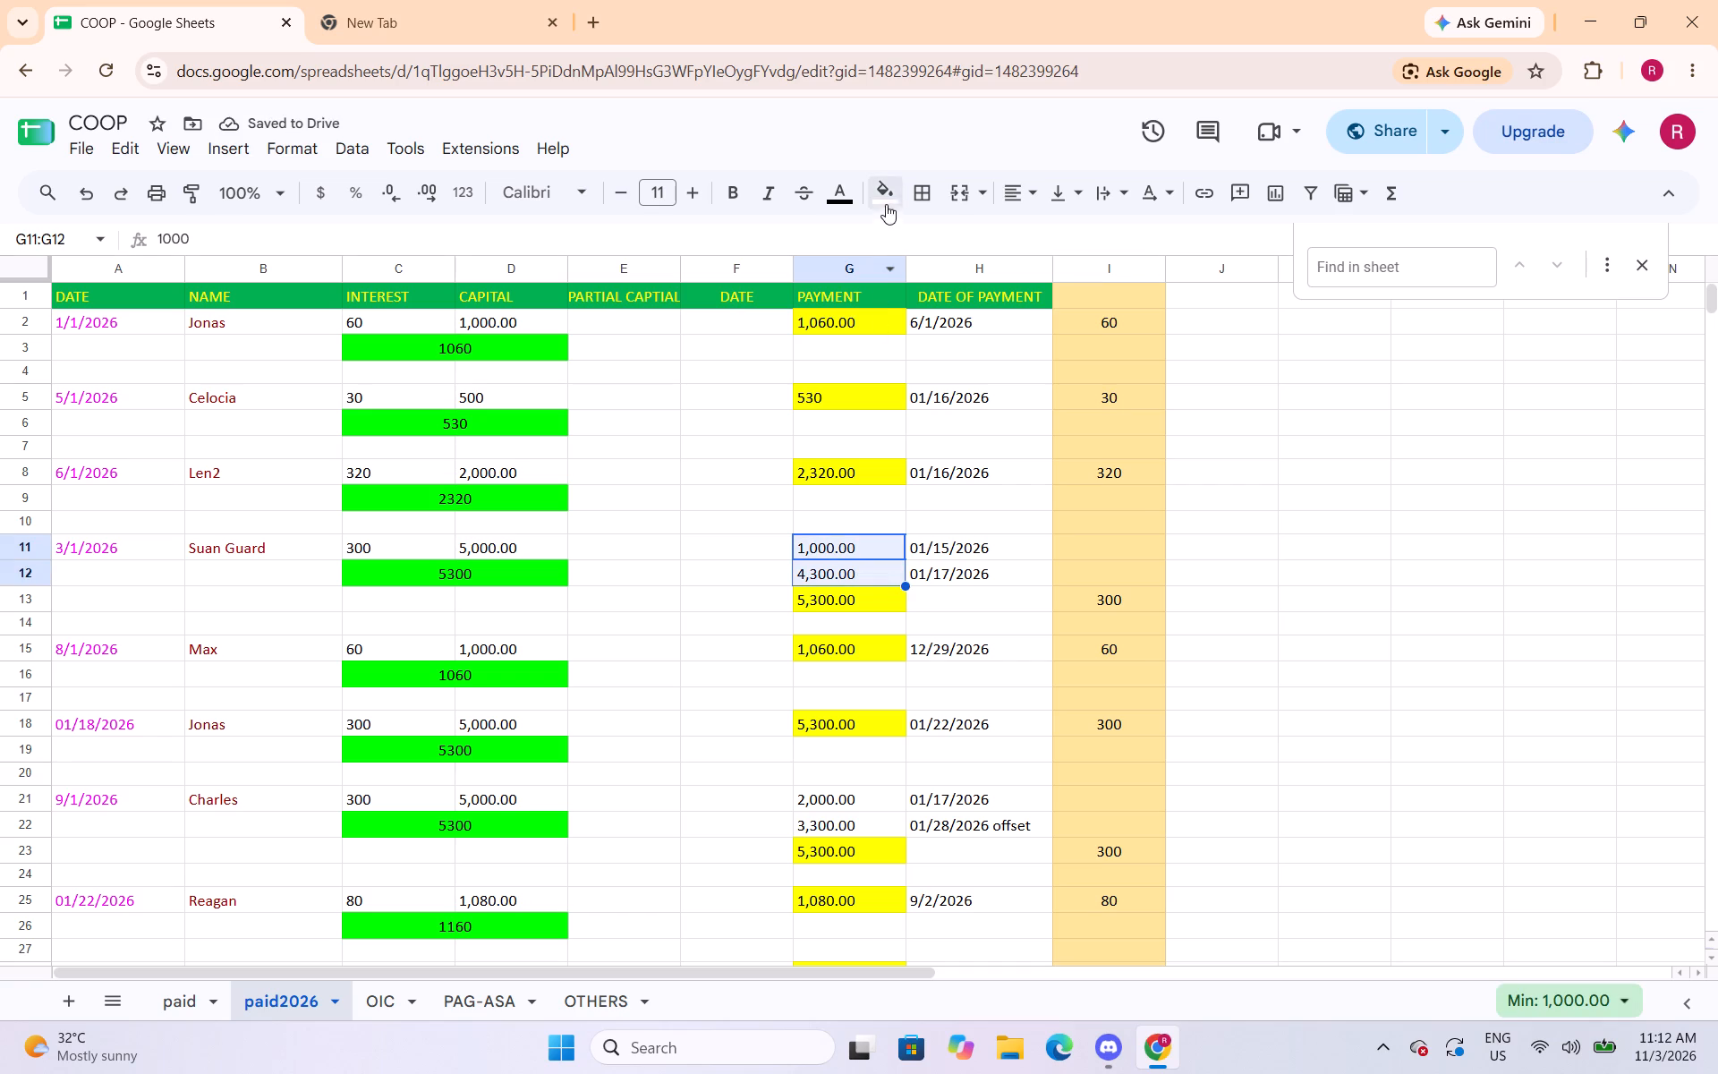
pyautogui.click(886, 194)
pyautogui.click(913, 293)
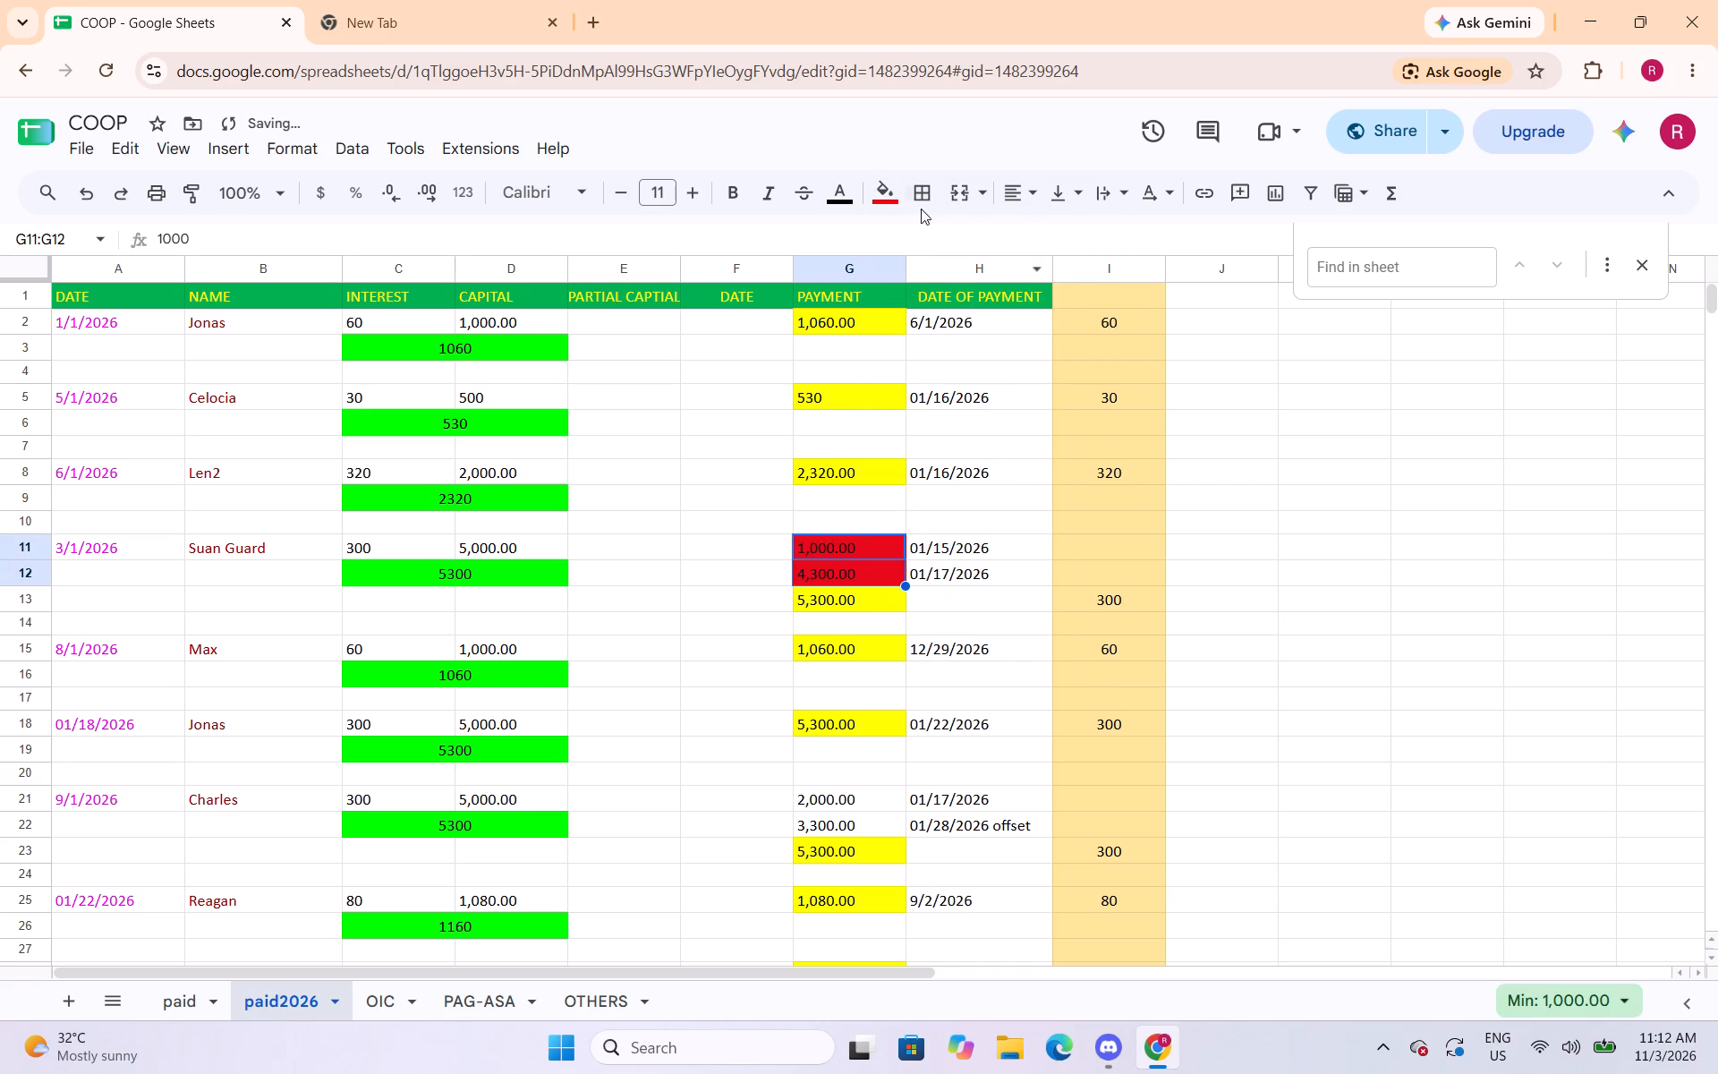
pyautogui.click(877, 183)
pyautogui.click(913, 504)
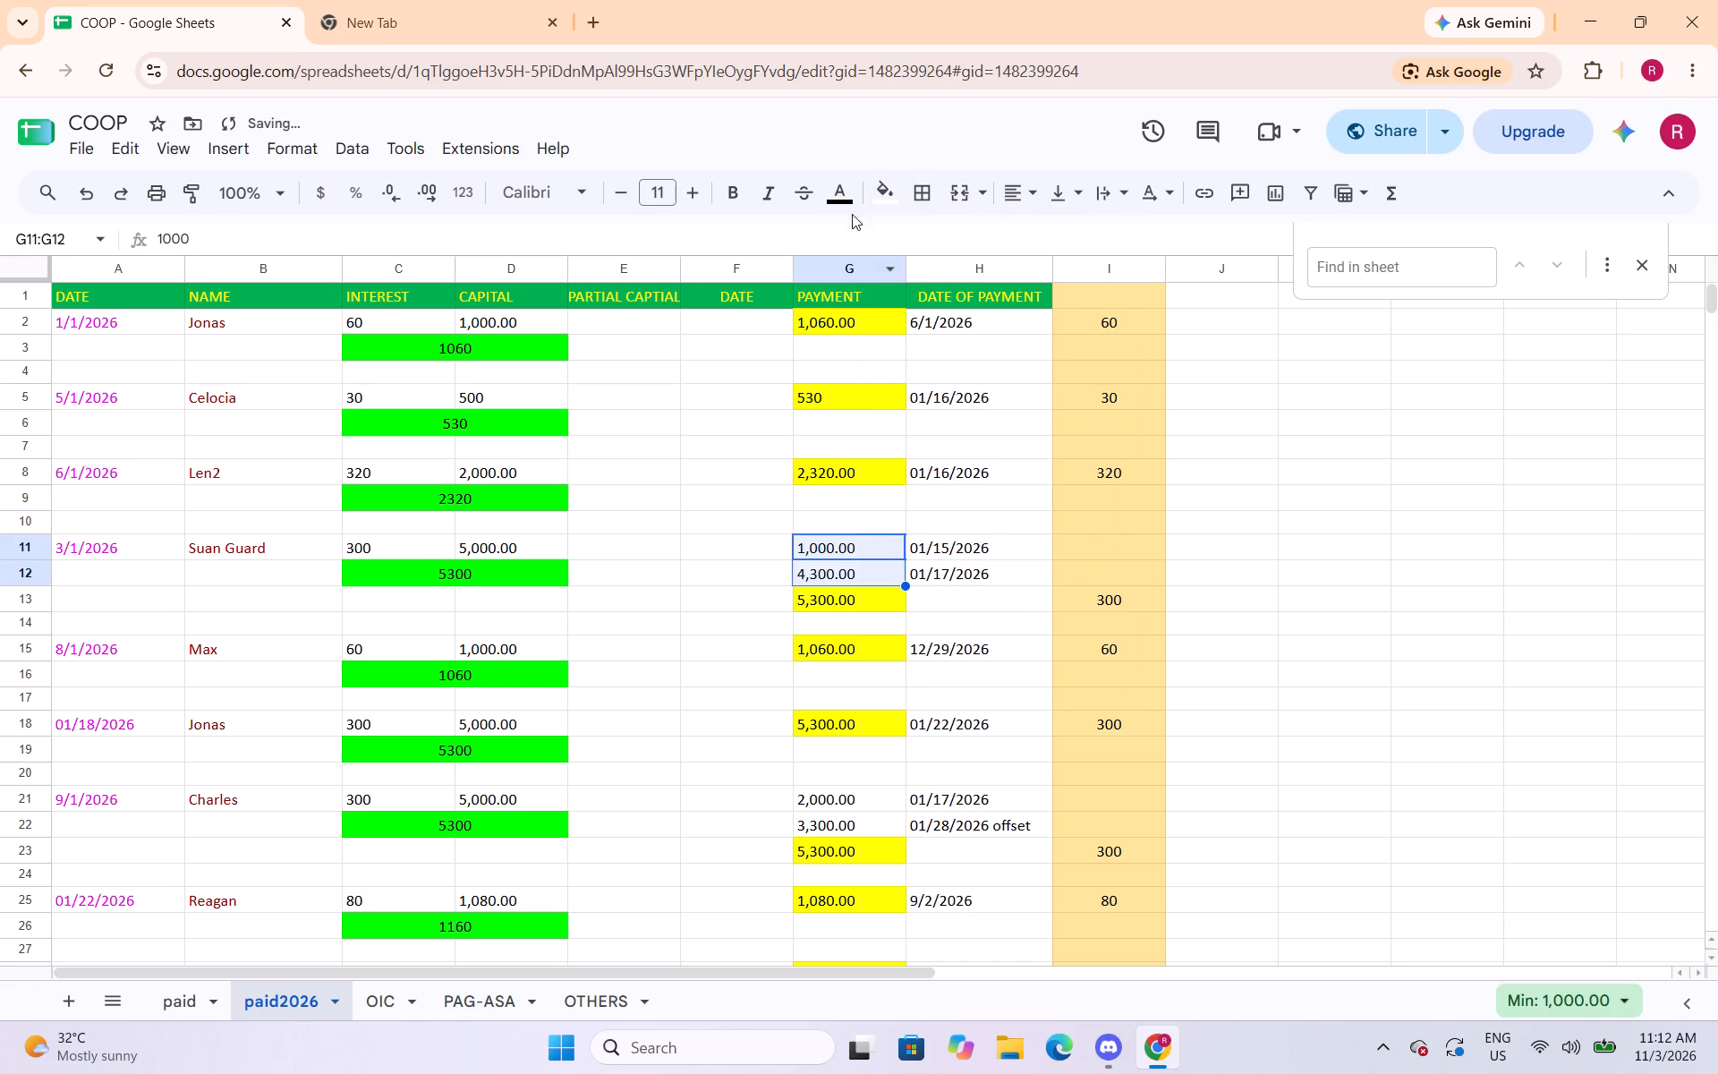
pyautogui.click(842, 183)
pyautogui.click(874, 289)
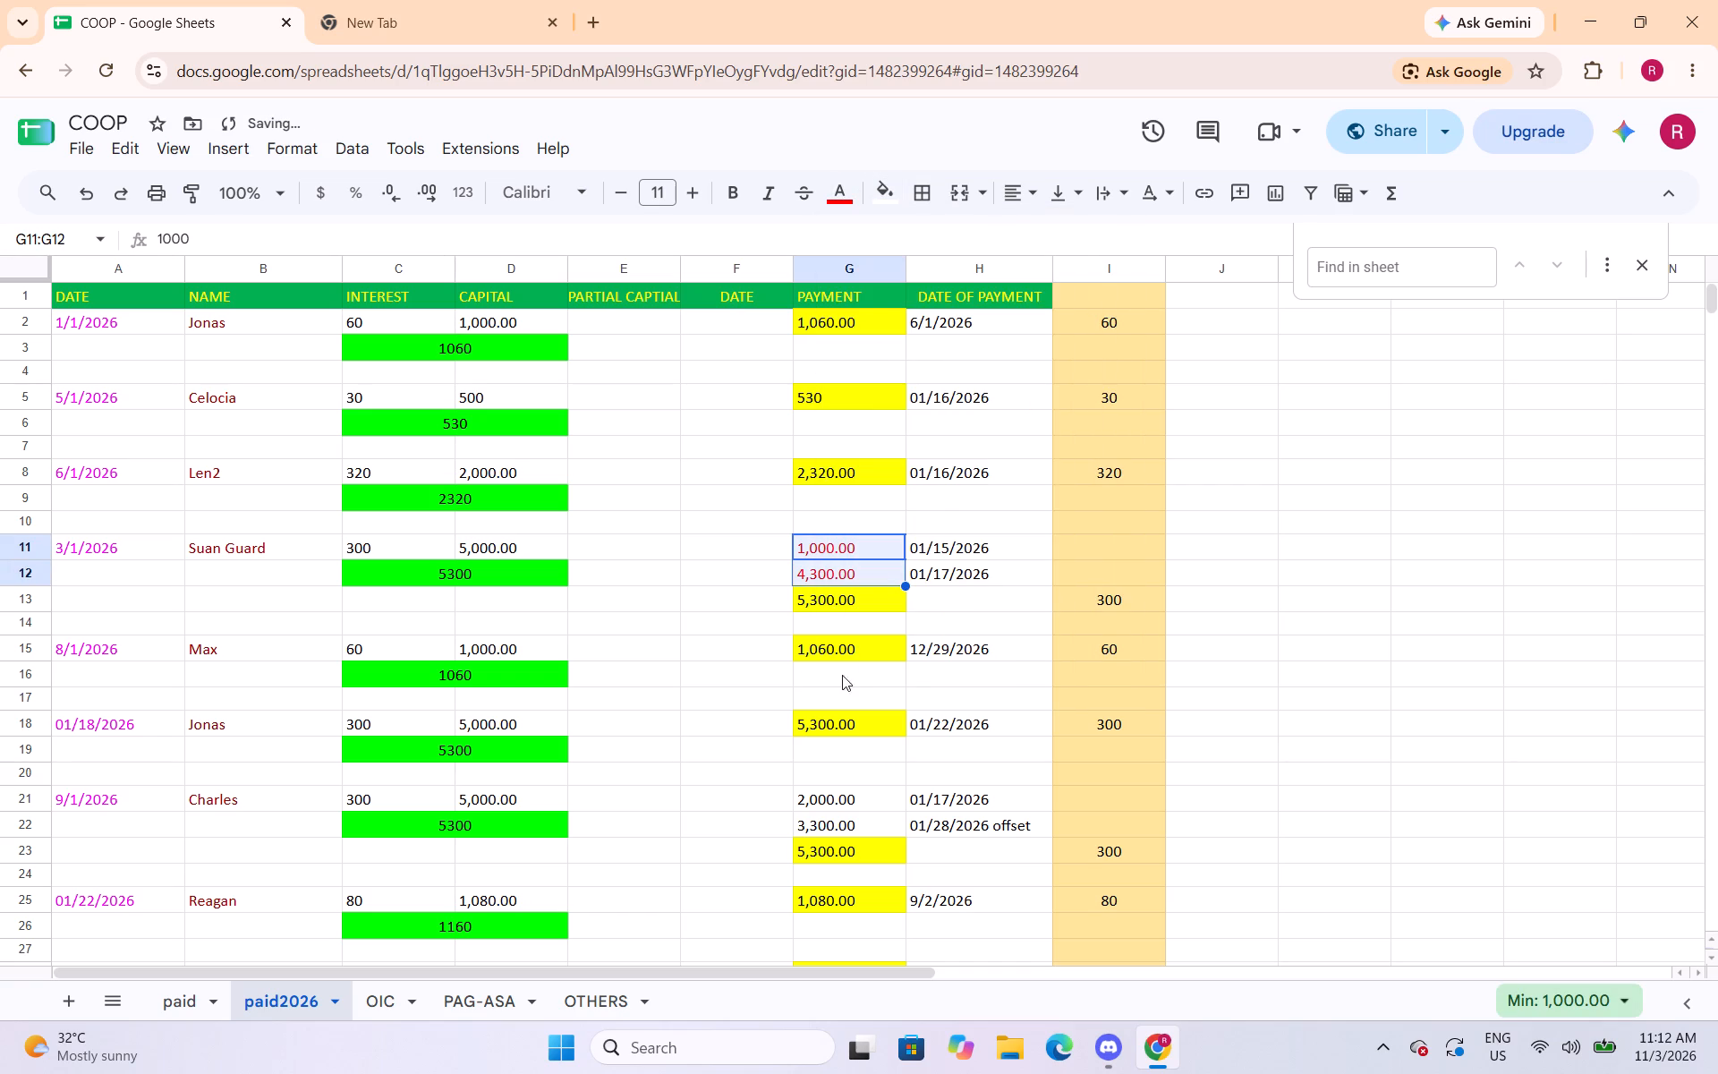
# Set the text of the partial payment cells G21:G22 to red.
pyautogui.moveTo(818, 810); pyautogui.dragTo(826, 826)
pyautogui.click(853, 198)
pyautogui.click(878, 300)
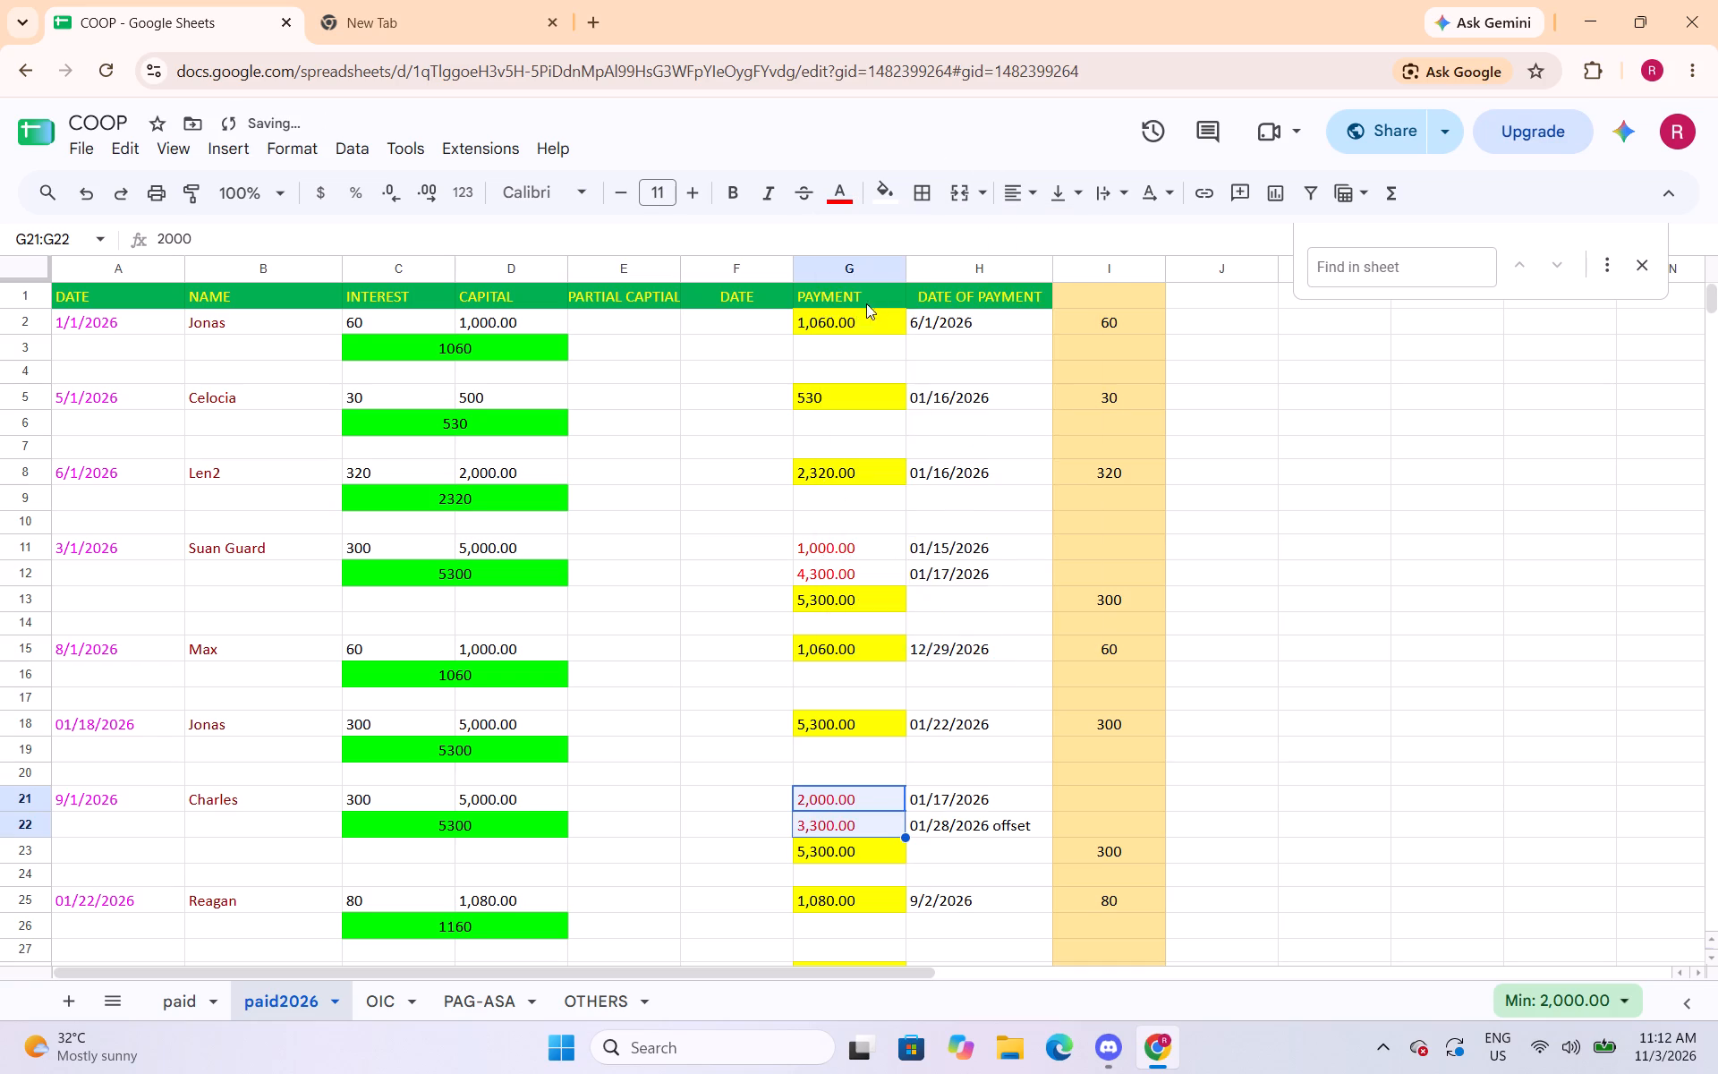
# Give the partial payment cells G35:G36 red text on a white fill.
pyautogui.scroll(-5, 838, 616)
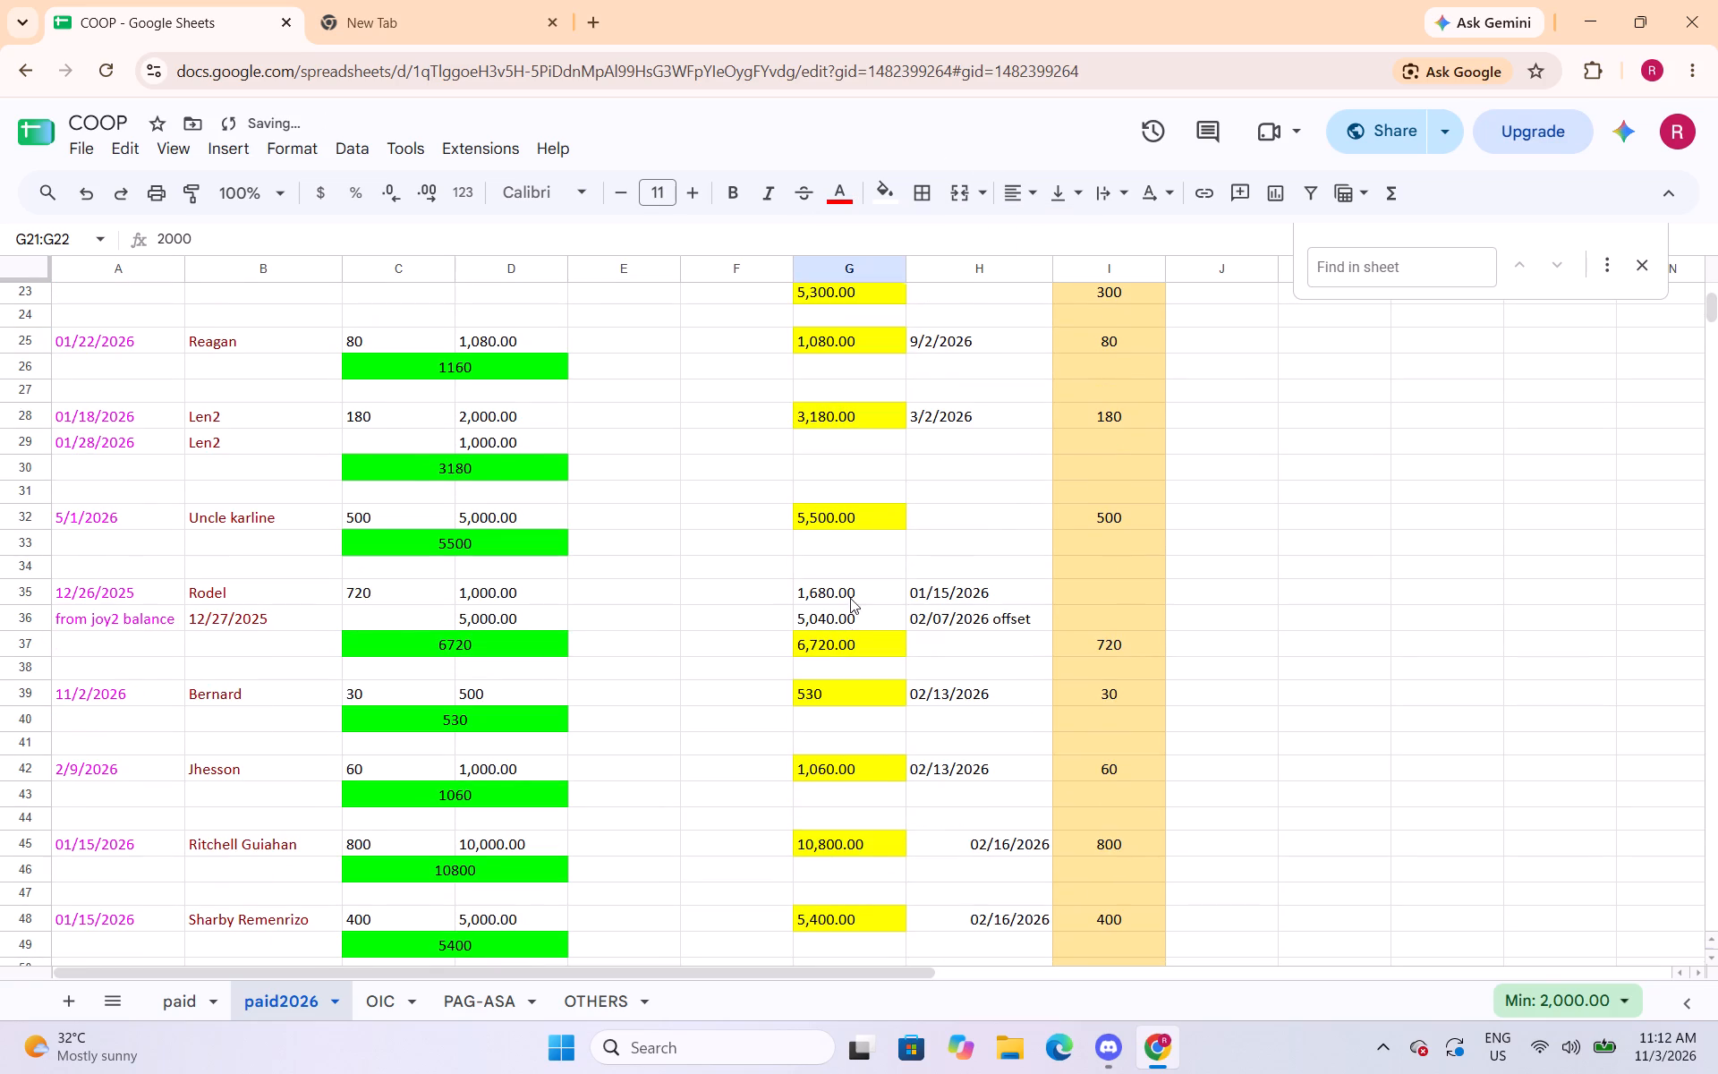
pyautogui.moveTo(851, 597); pyautogui.dragTo(852, 618)
pyautogui.click(886, 202)
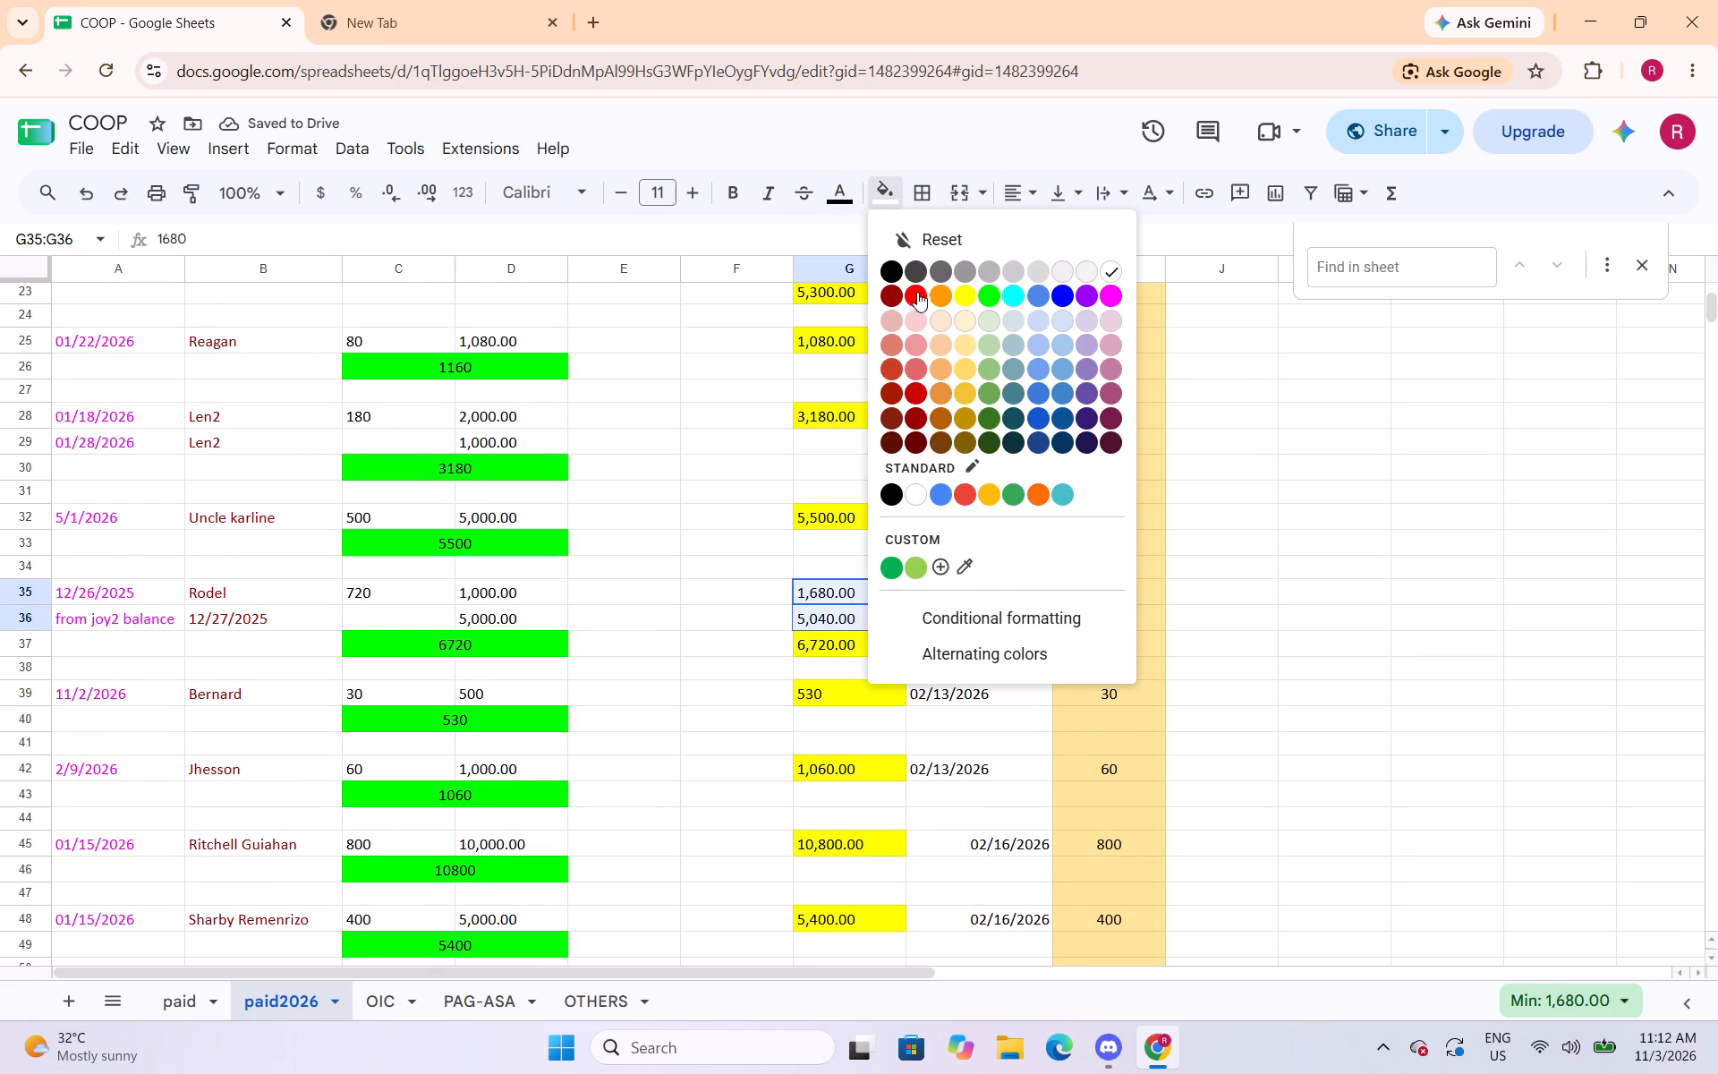
pyautogui.click(917, 294)
pyautogui.click(893, 189)
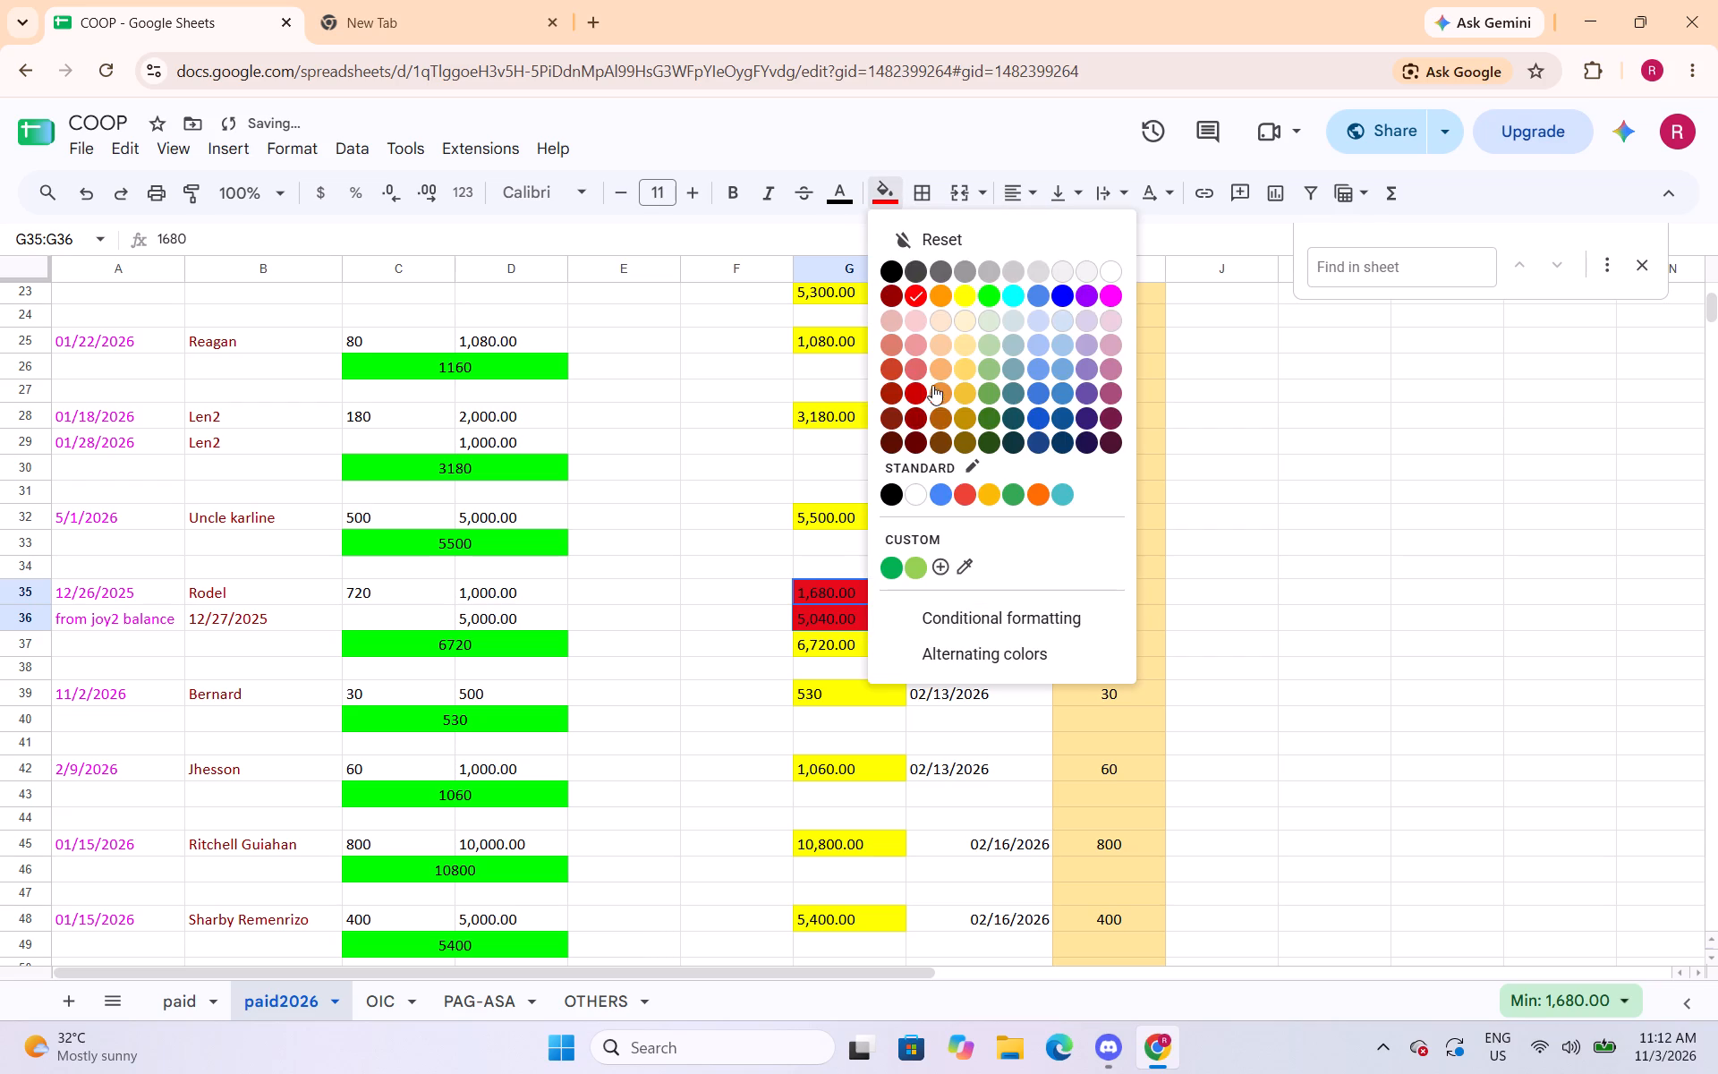
pyautogui.click(914, 501)
pyautogui.click(847, 192)
pyautogui.click(869, 291)
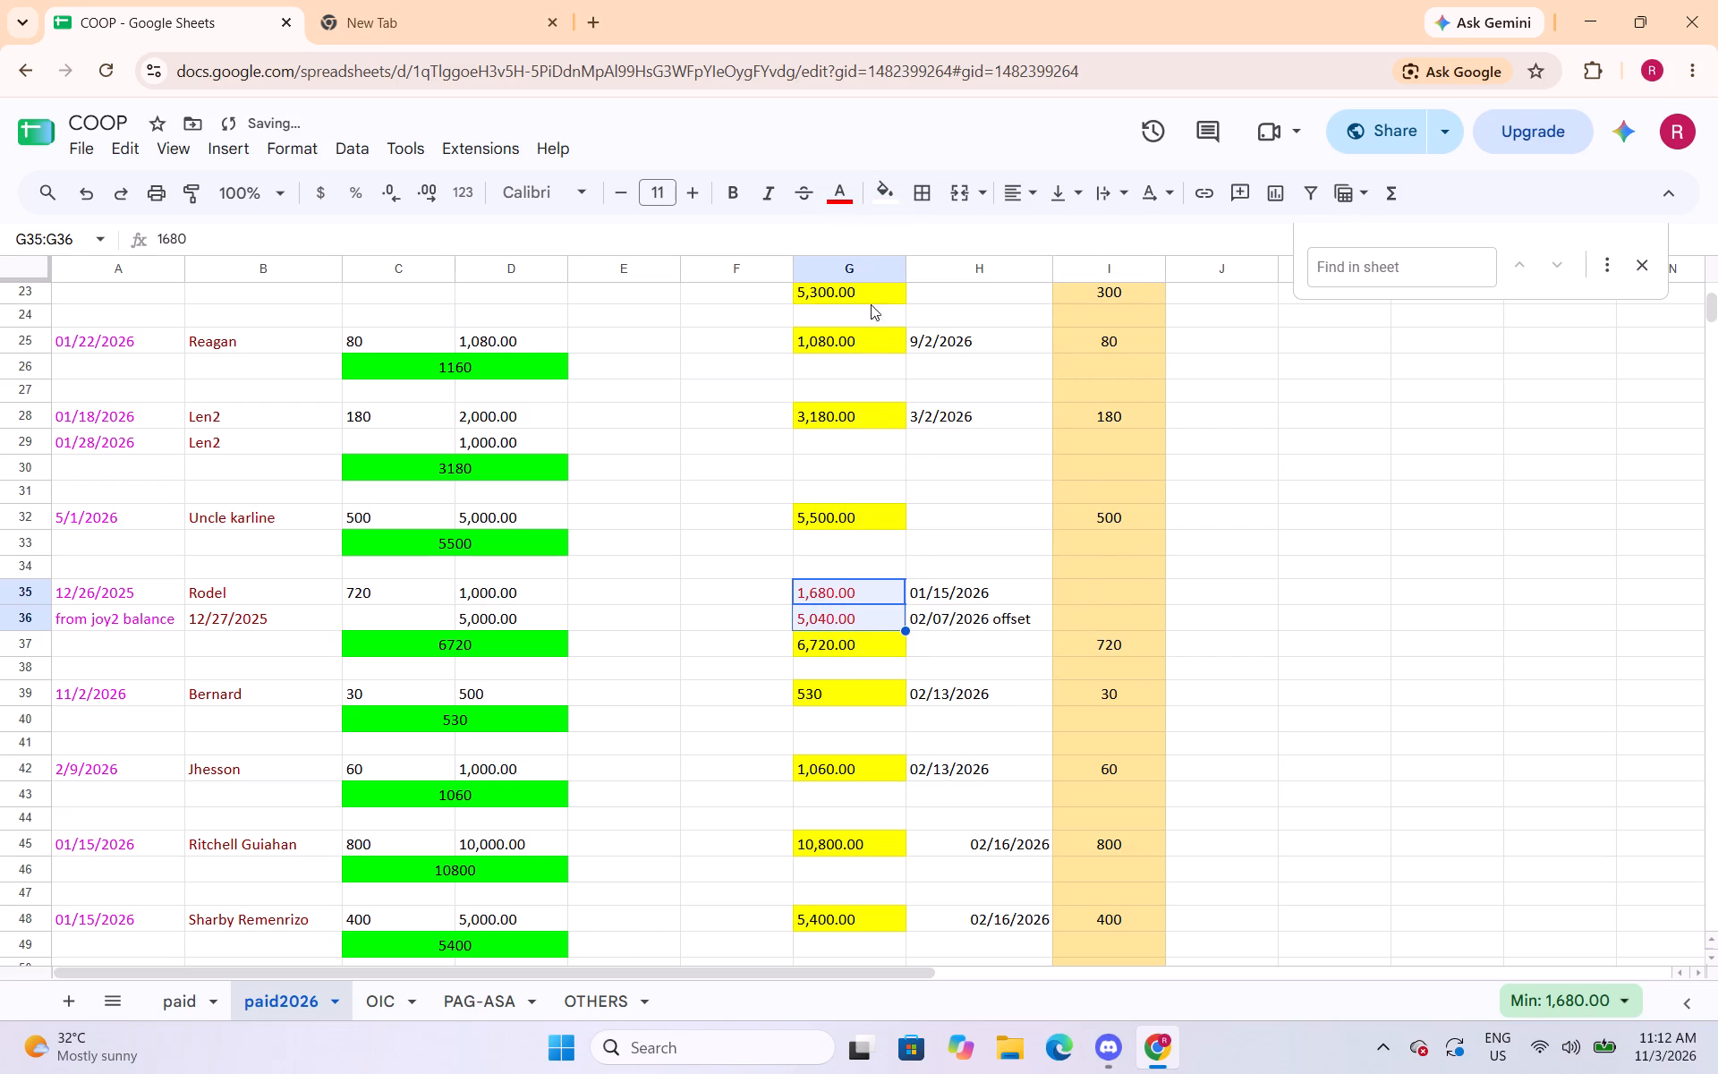
# Set the text of the partial payment cells G55:G57 and G60:G61 to red.
pyautogui.scroll(-6, 829, 510)
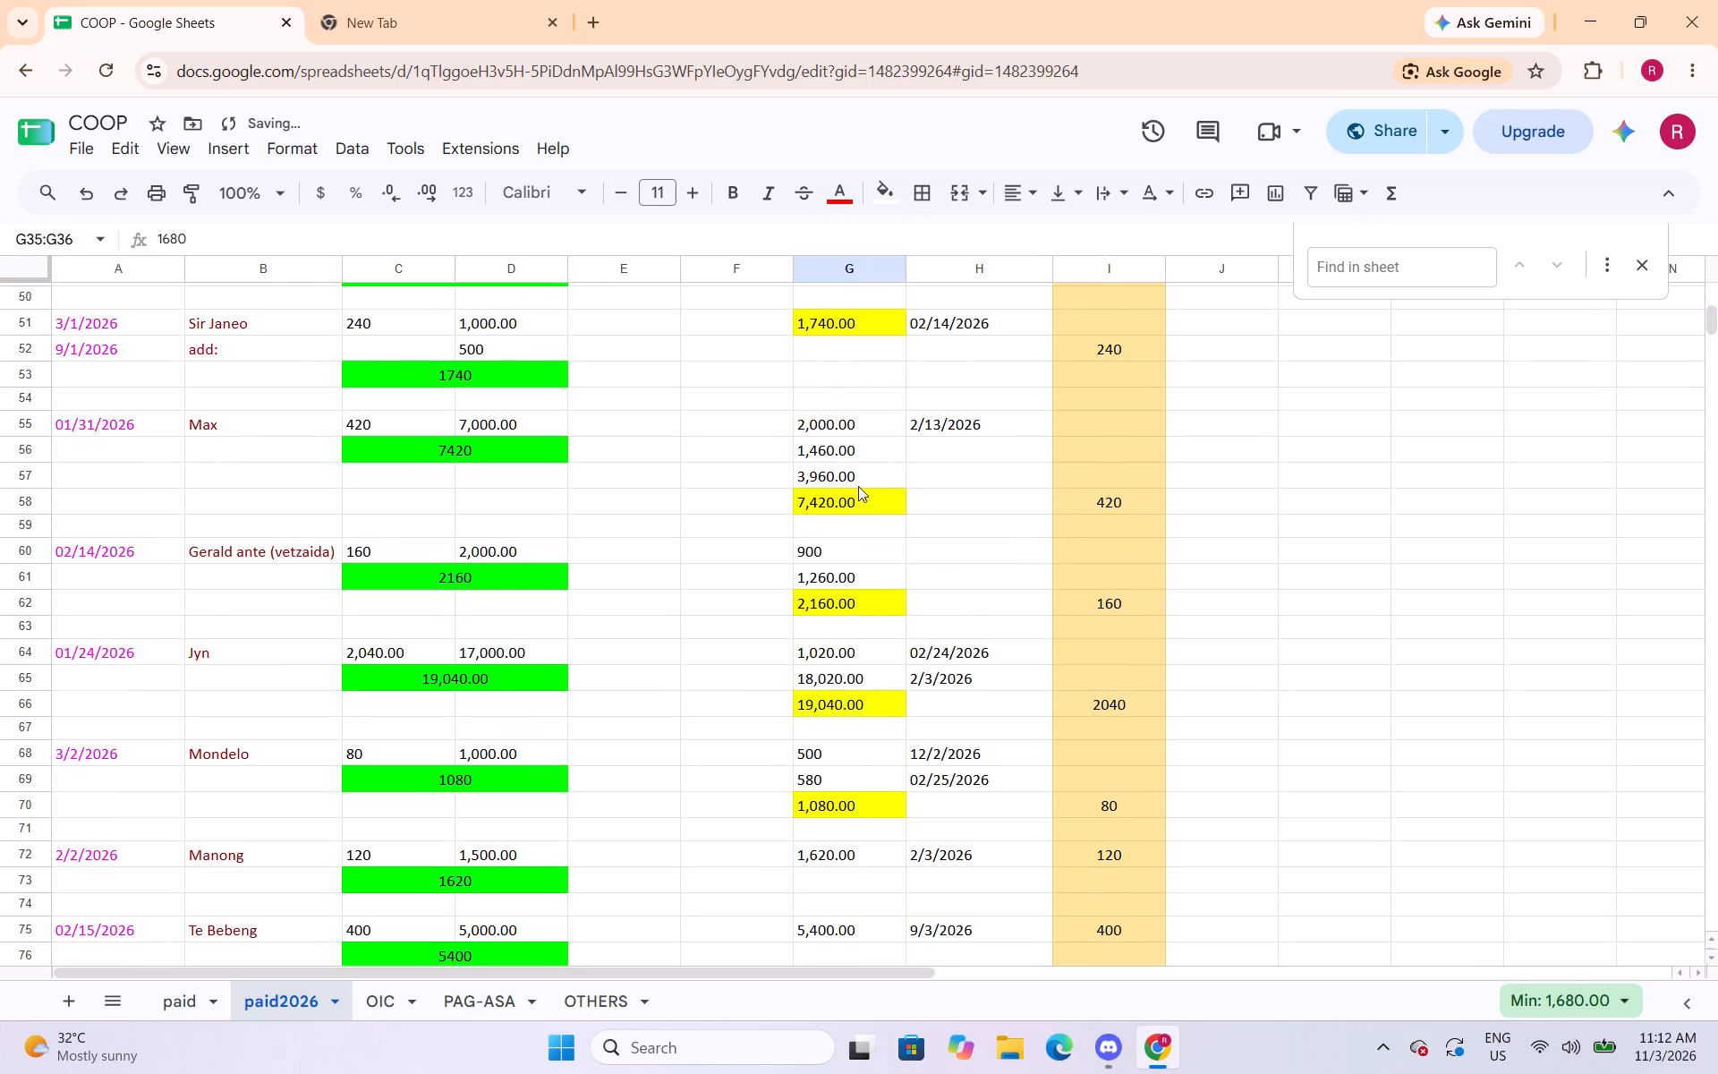
pyautogui.moveTo(872, 429); pyautogui.dragTo(868, 466)
pyautogui.click(844, 192)
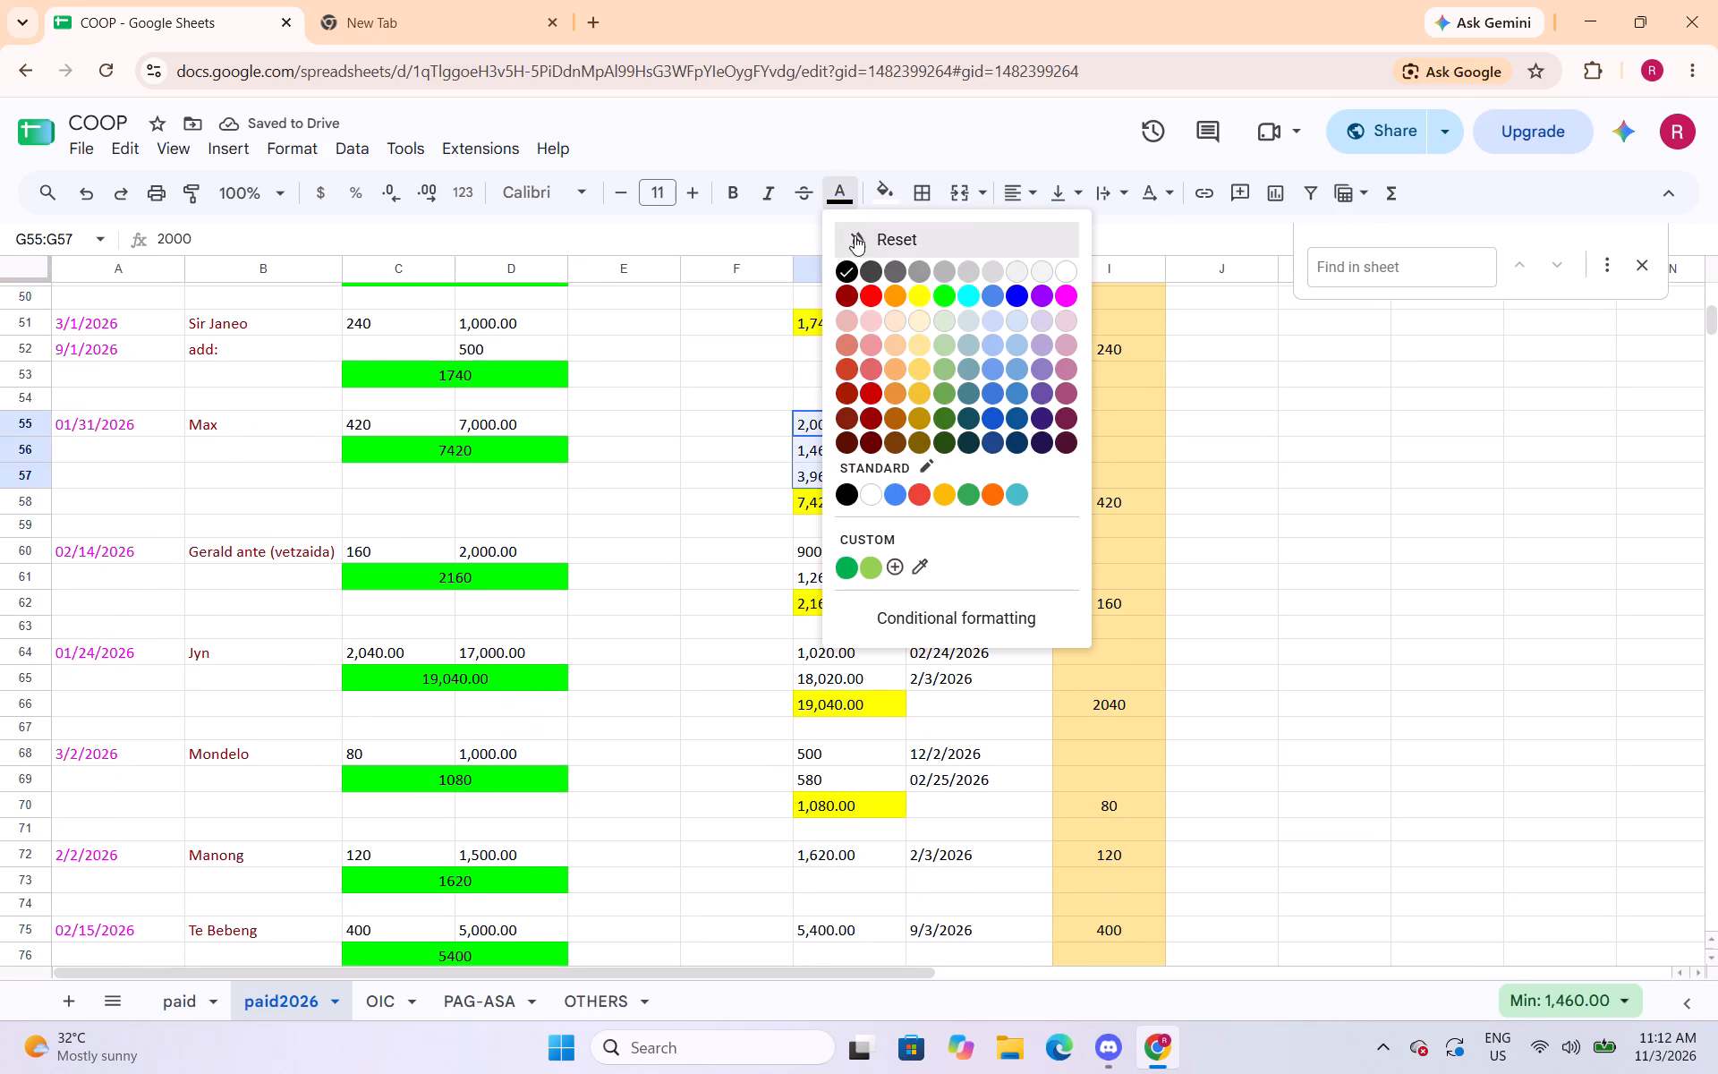
pyautogui.click(873, 294)
pyautogui.moveTo(845, 552); pyautogui.dragTo(847, 568)
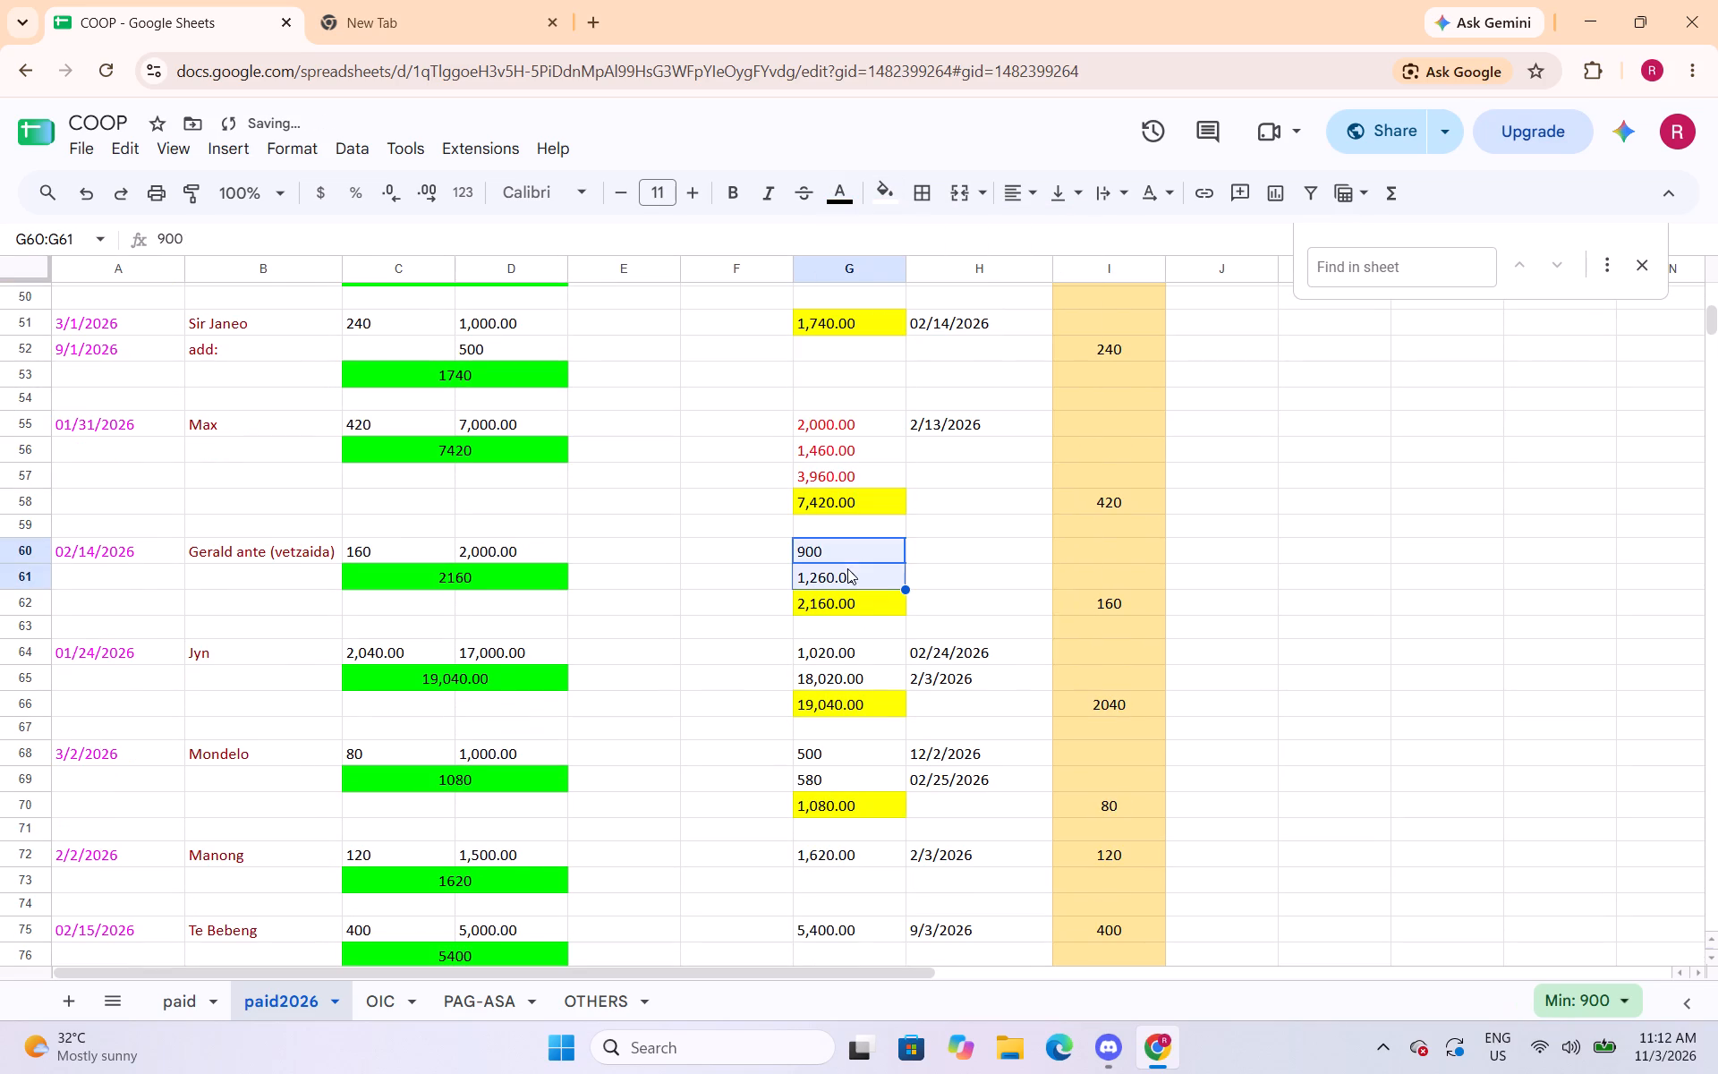
pyautogui.click(839, 204)
pyautogui.click(872, 301)
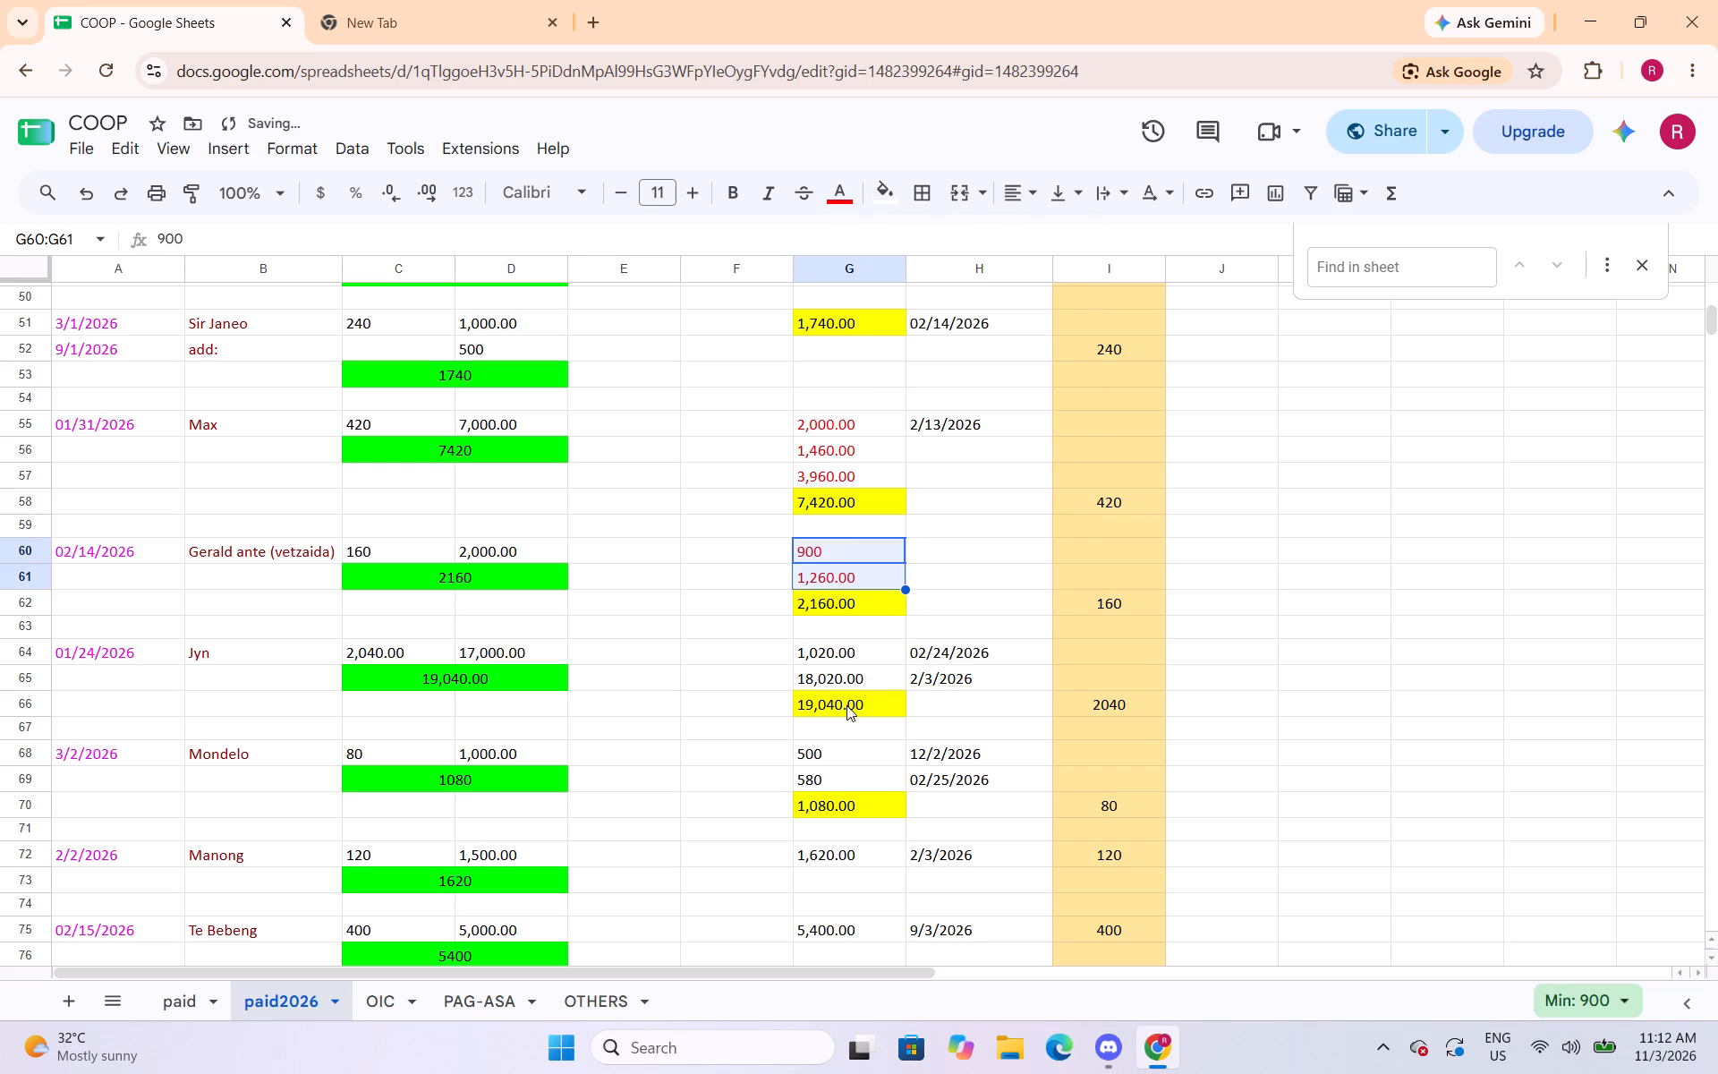
# Set the text of the partial payment cells G64:G65 and G68:G69 to red.
pyautogui.moveTo(866, 656); pyautogui.dragTo(866, 668)
pyautogui.click(838, 200)
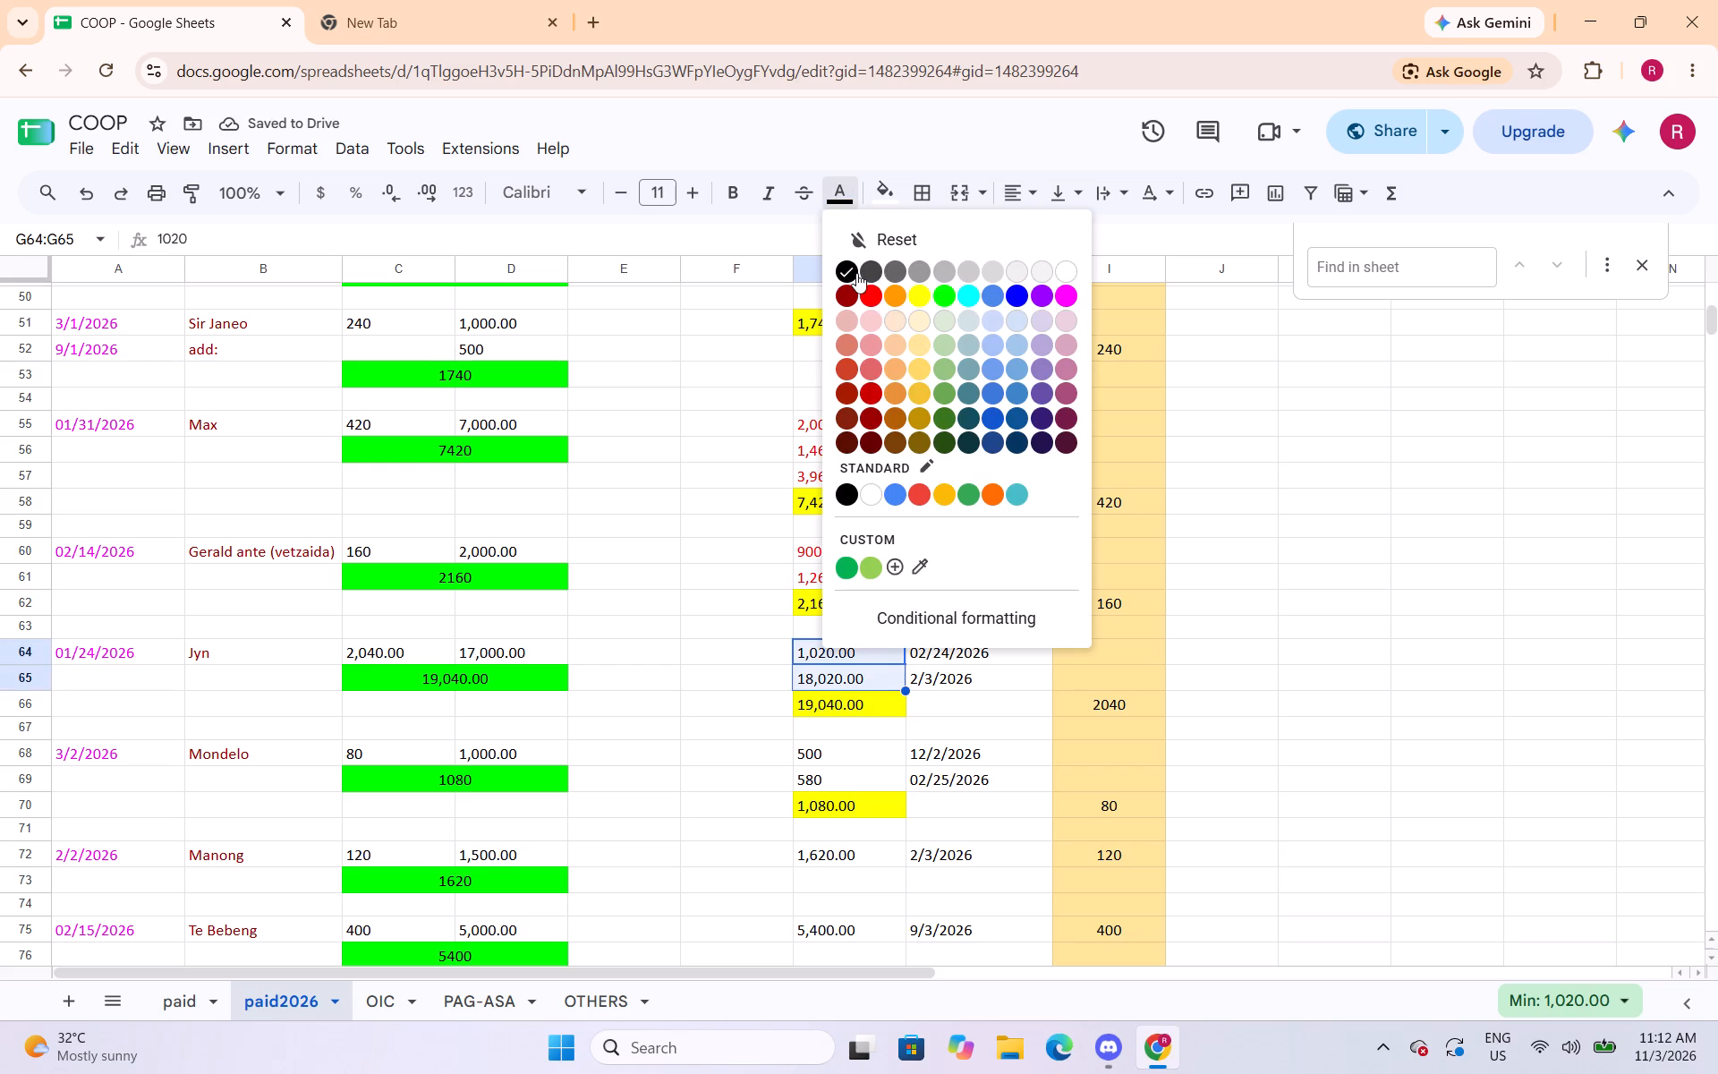
pyautogui.click(872, 296)
pyautogui.moveTo(846, 763); pyautogui.dragTo(846, 765)
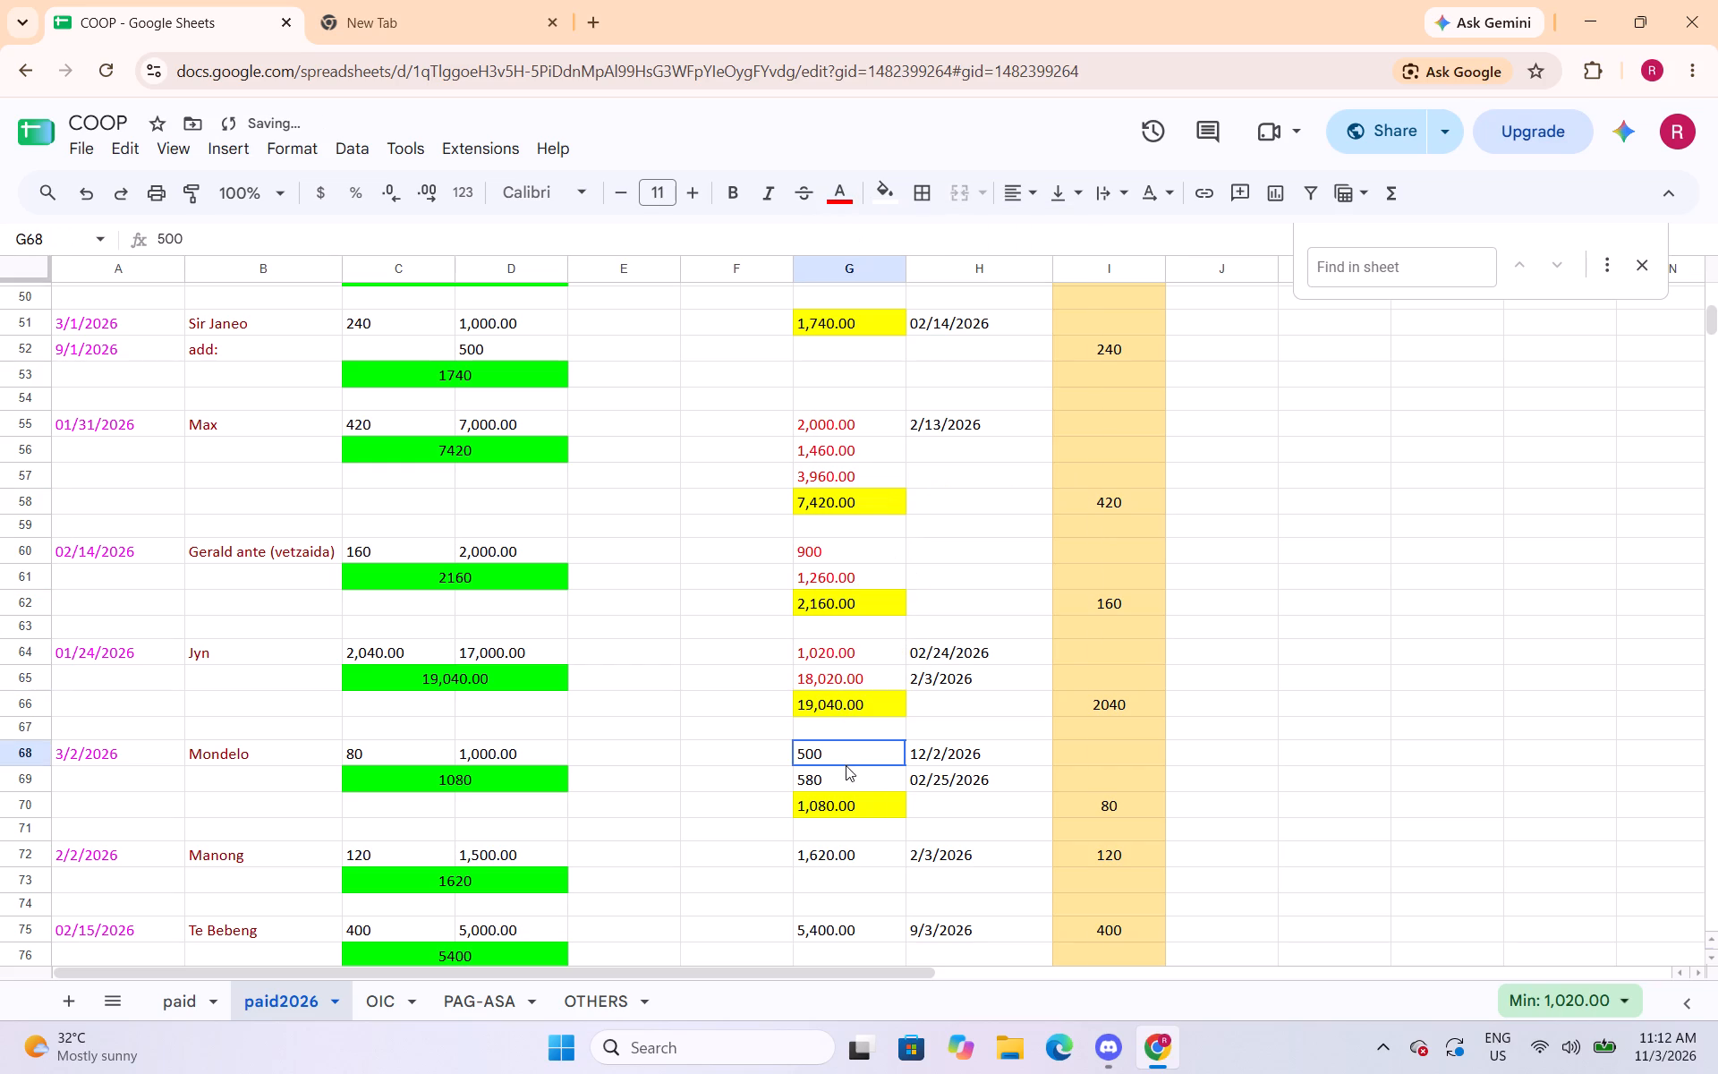
pyautogui.moveTo(846, 765); pyautogui.dragTo(846, 774)
pyautogui.click(844, 194)
pyautogui.click(872, 296)
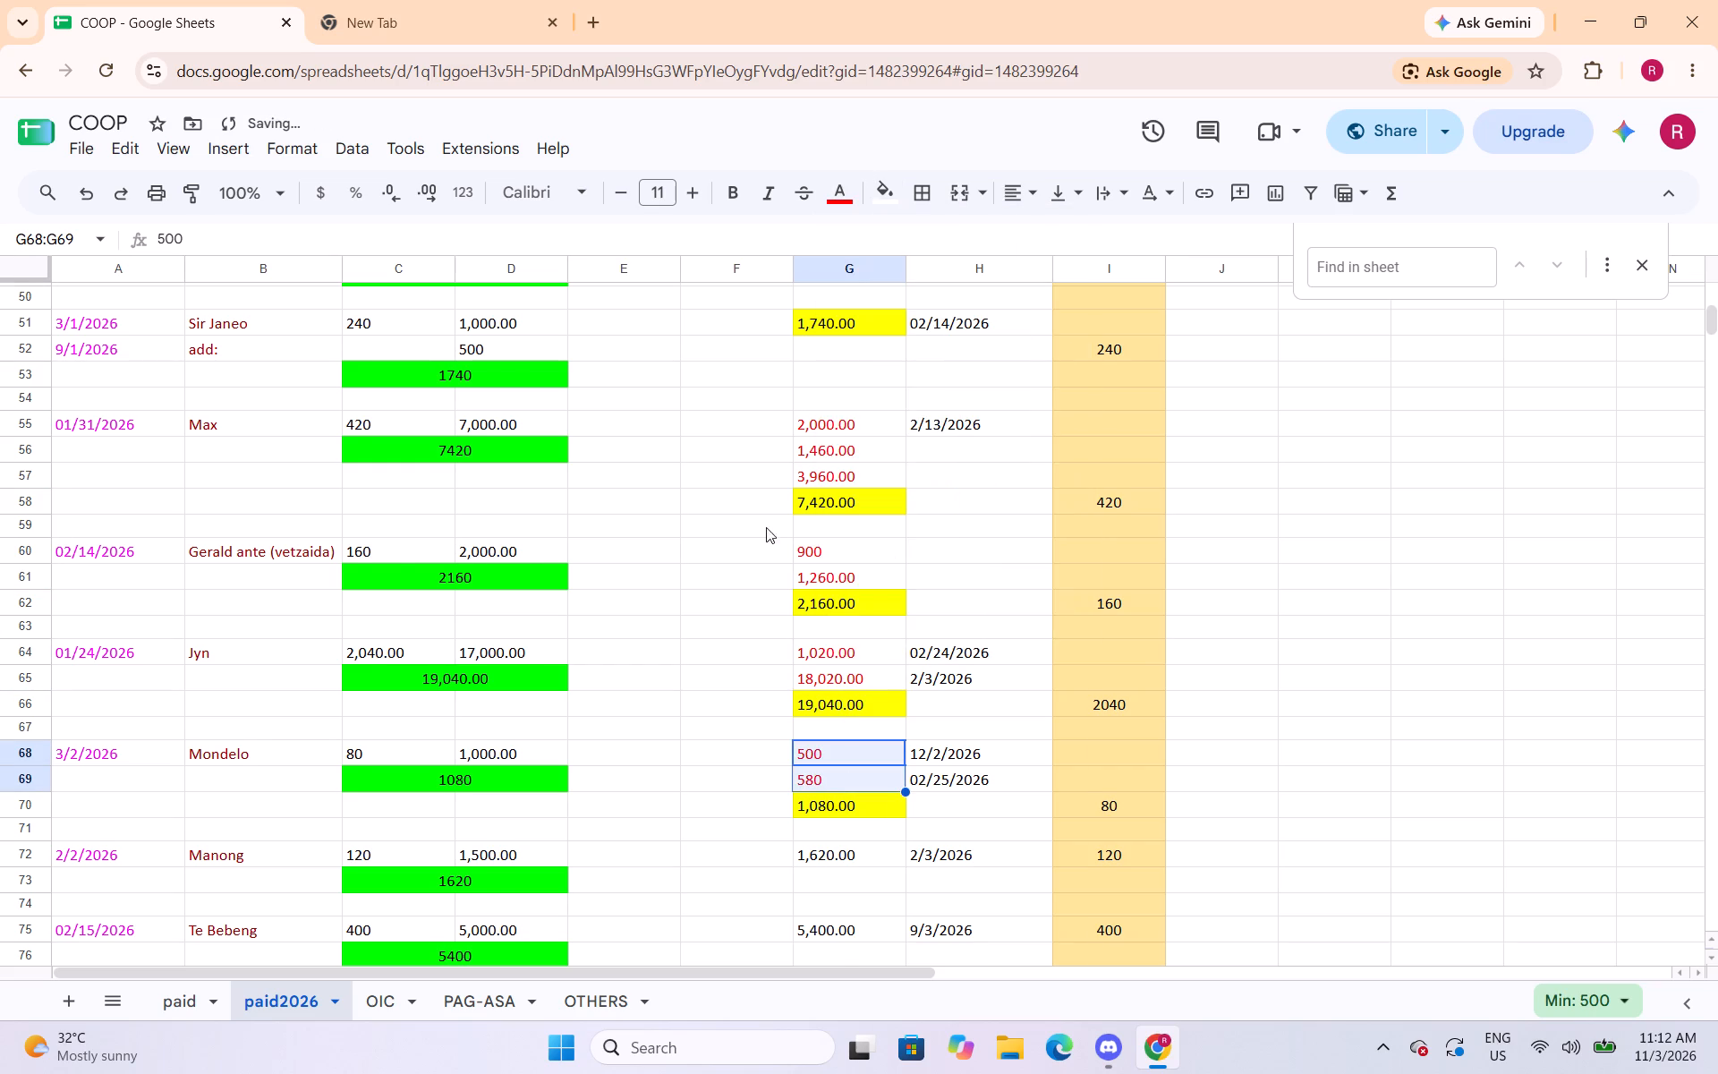
# Fill the full payment cells G72 (1,620.00), G75 (5,400.00) and G78 (3,300.00) with yellow.
pyautogui.scroll(-4, 753, 555)
pyautogui.click(845, 409)
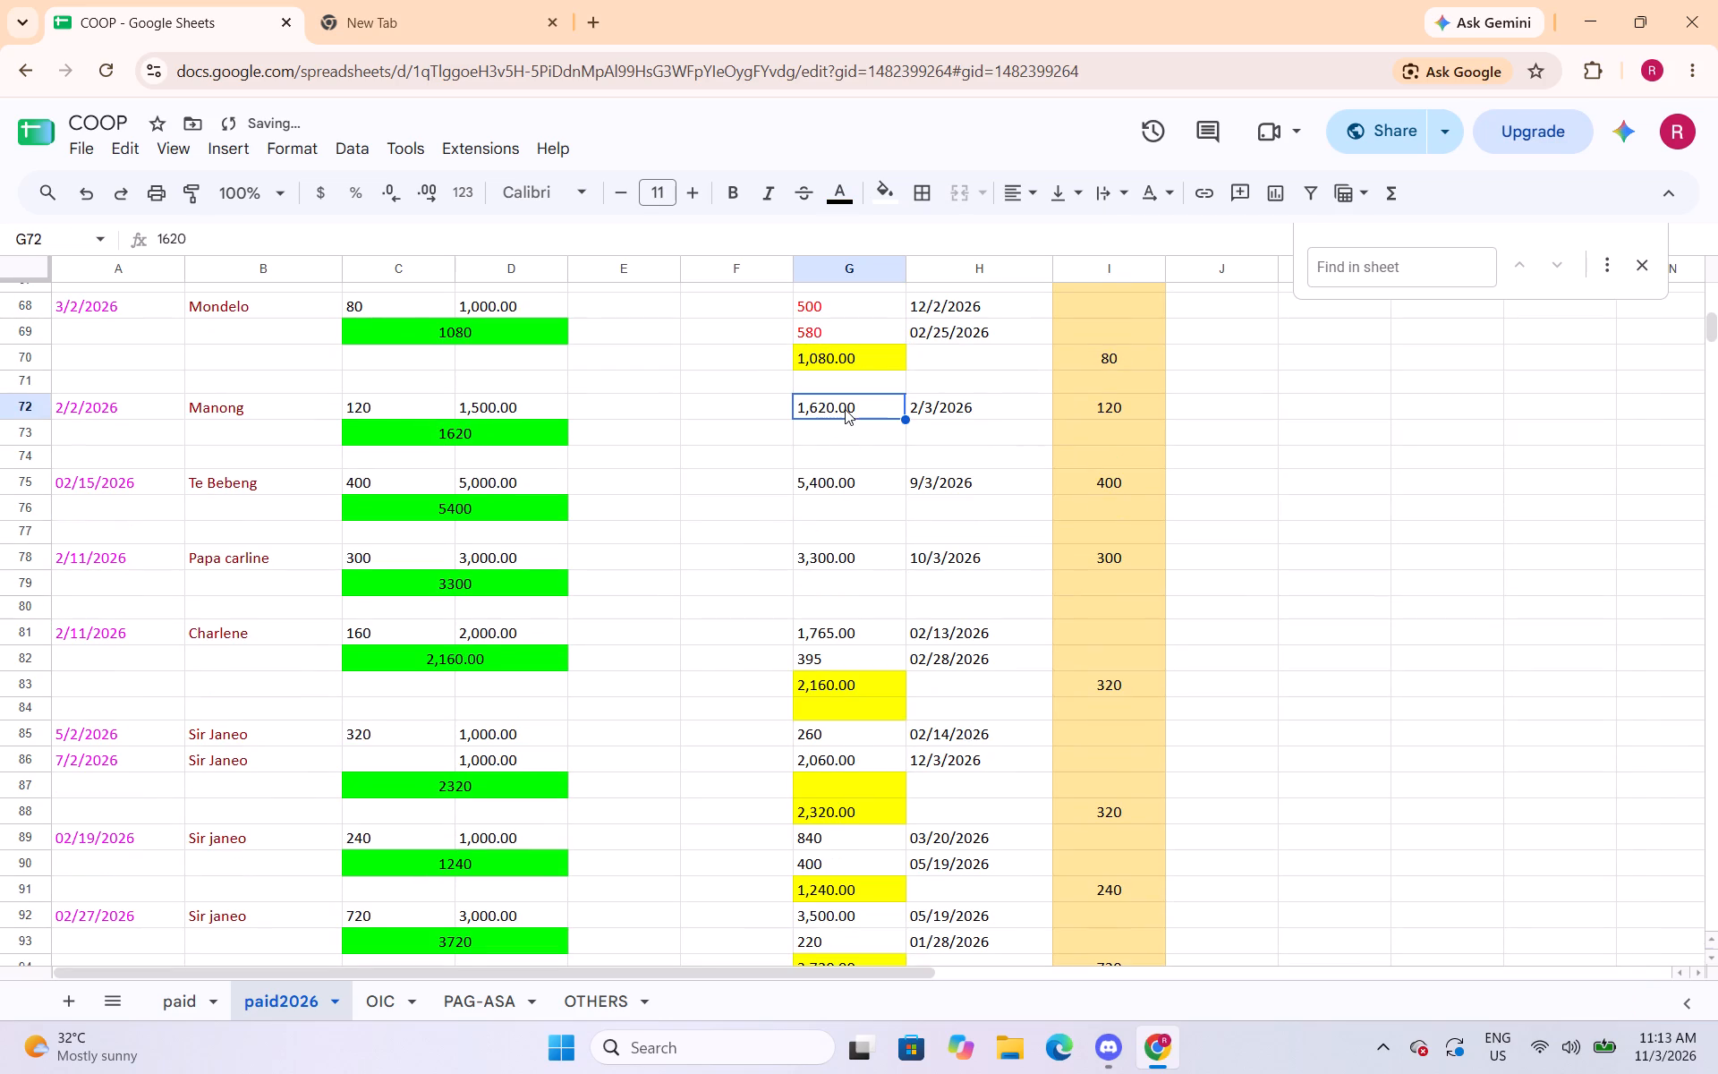
pyautogui.click(879, 194)
pyautogui.click(965, 294)
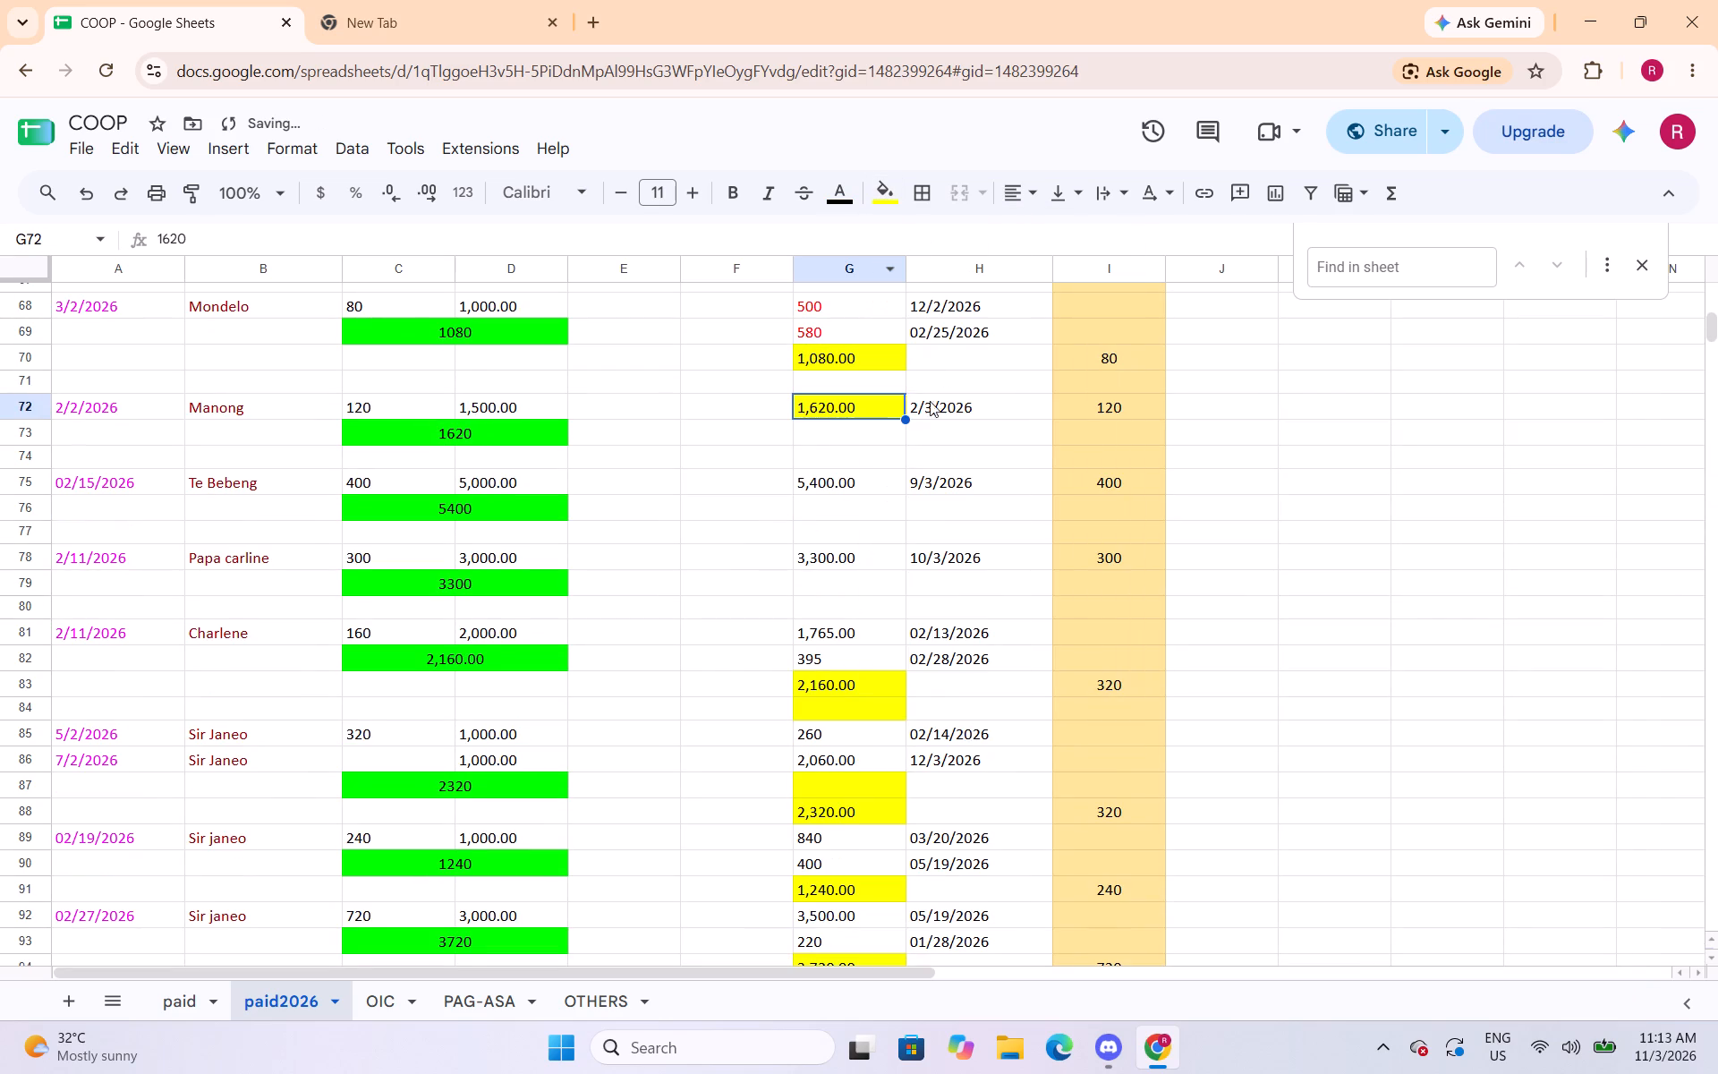
pyautogui.click(870, 472)
pyautogui.click(891, 200)
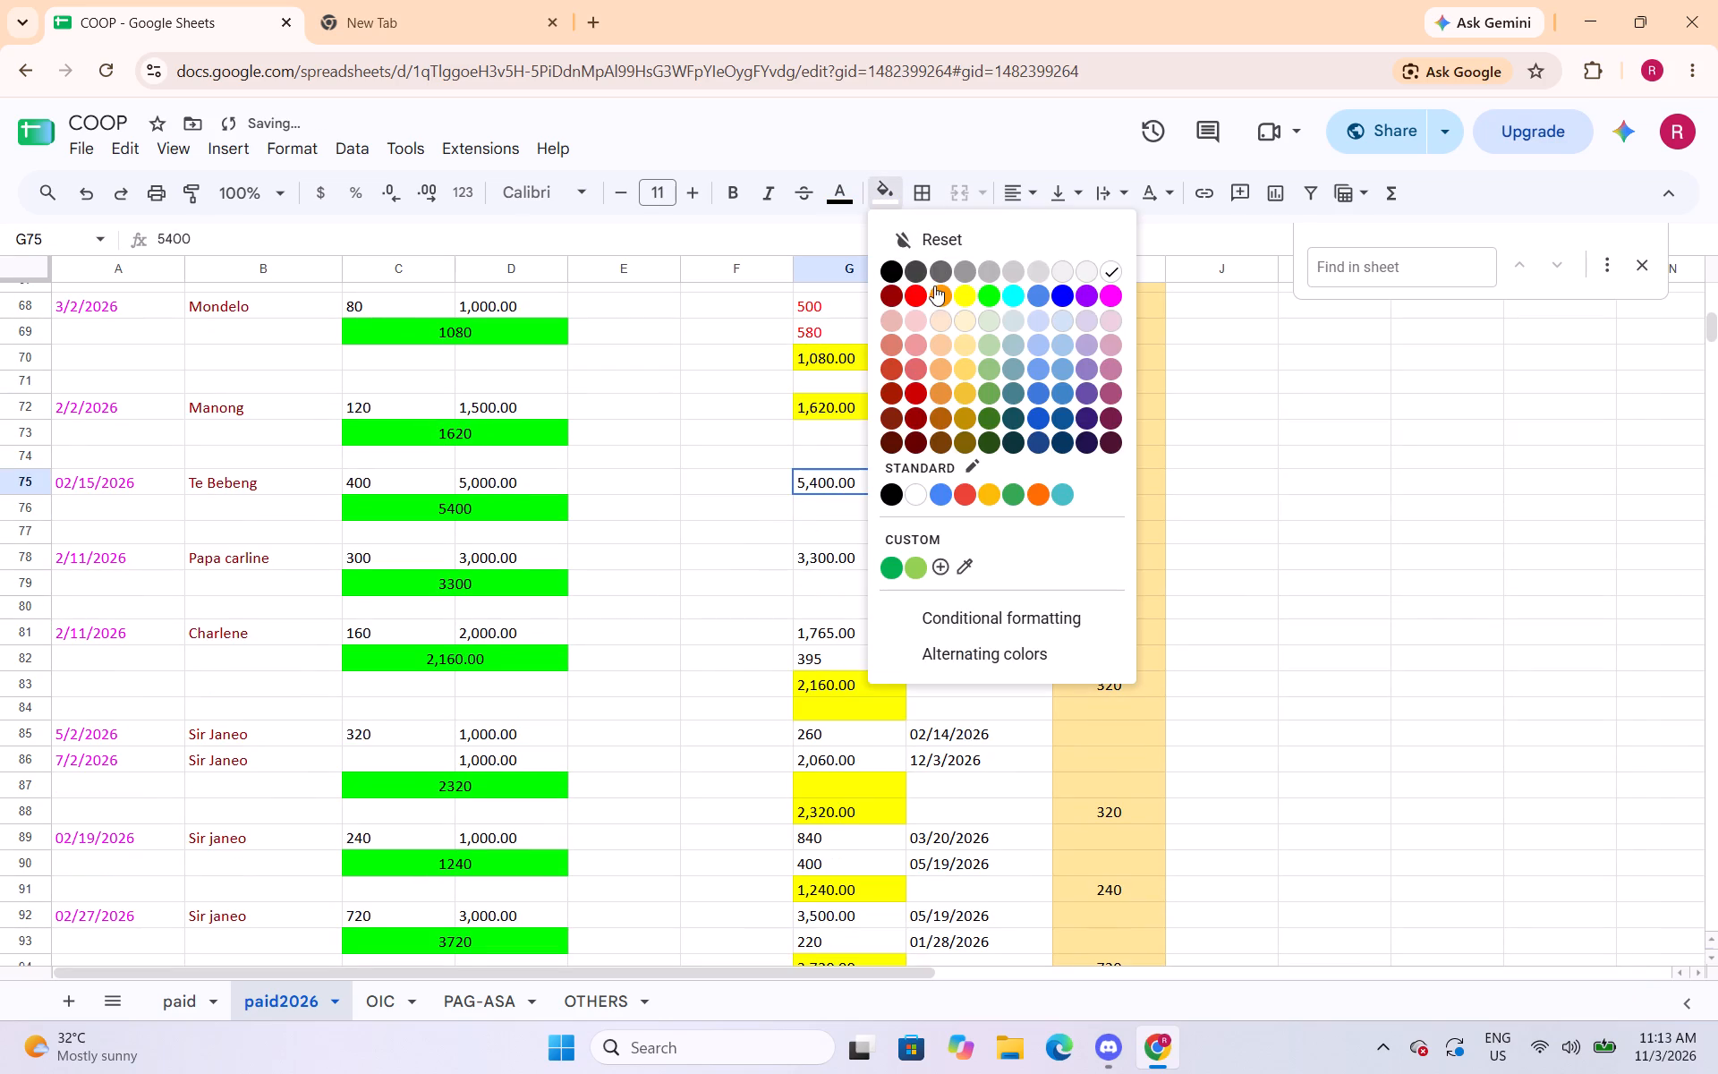
pyautogui.click(968, 293)
pyautogui.click(873, 553)
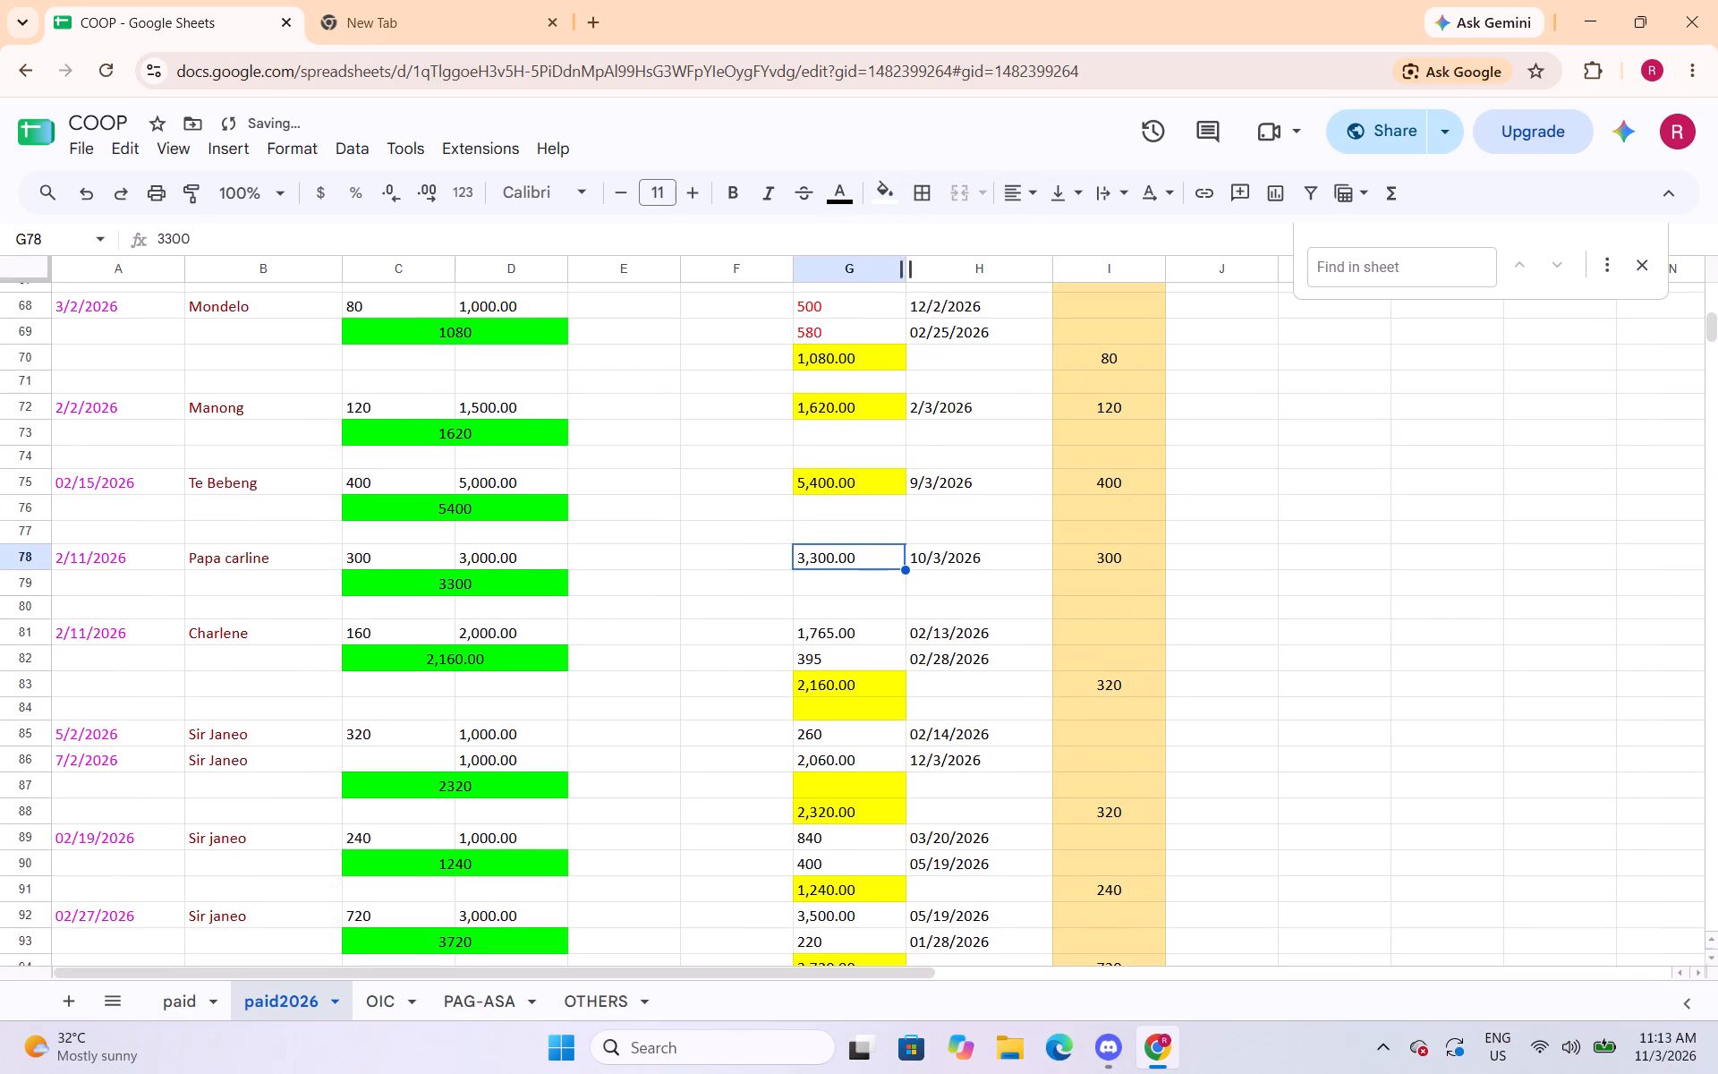
pyautogui.click(894, 189)
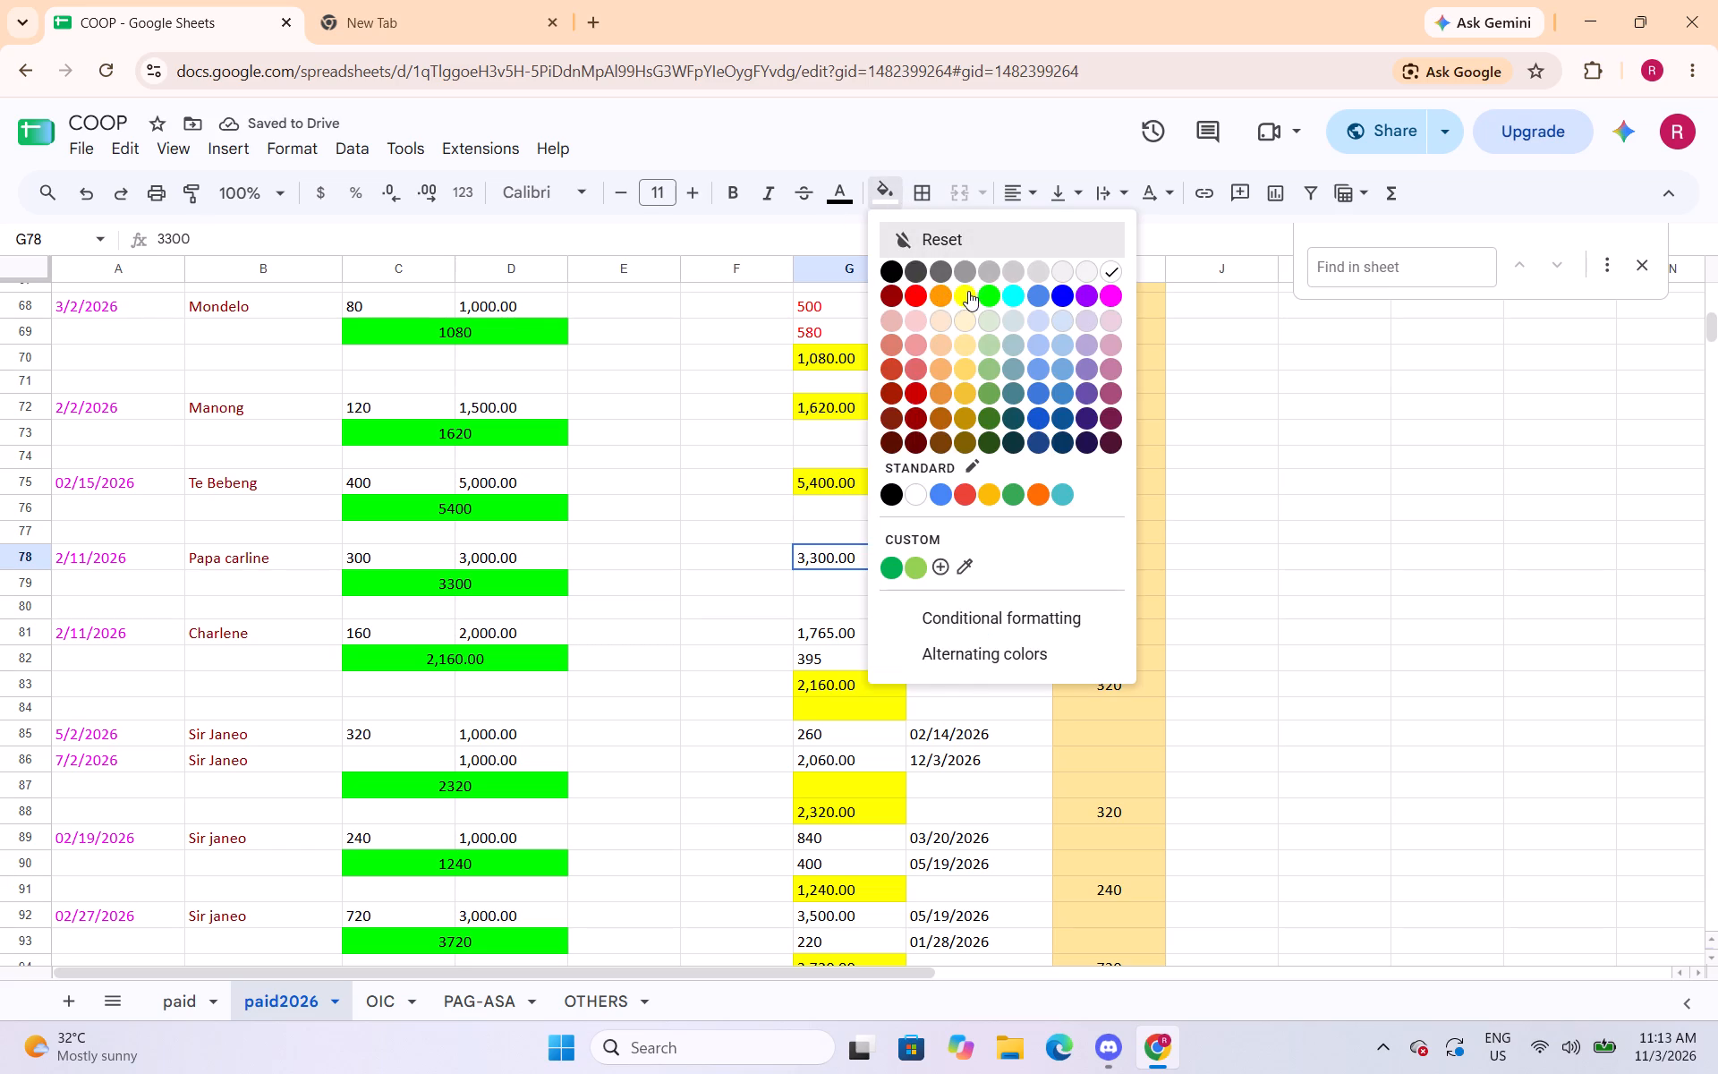
pyautogui.click(968, 291)
# Set the text of the partial payment cells G81:G82 to red.
pyautogui.moveTo(863, 635); pyautogui.dragTo(863, 648)
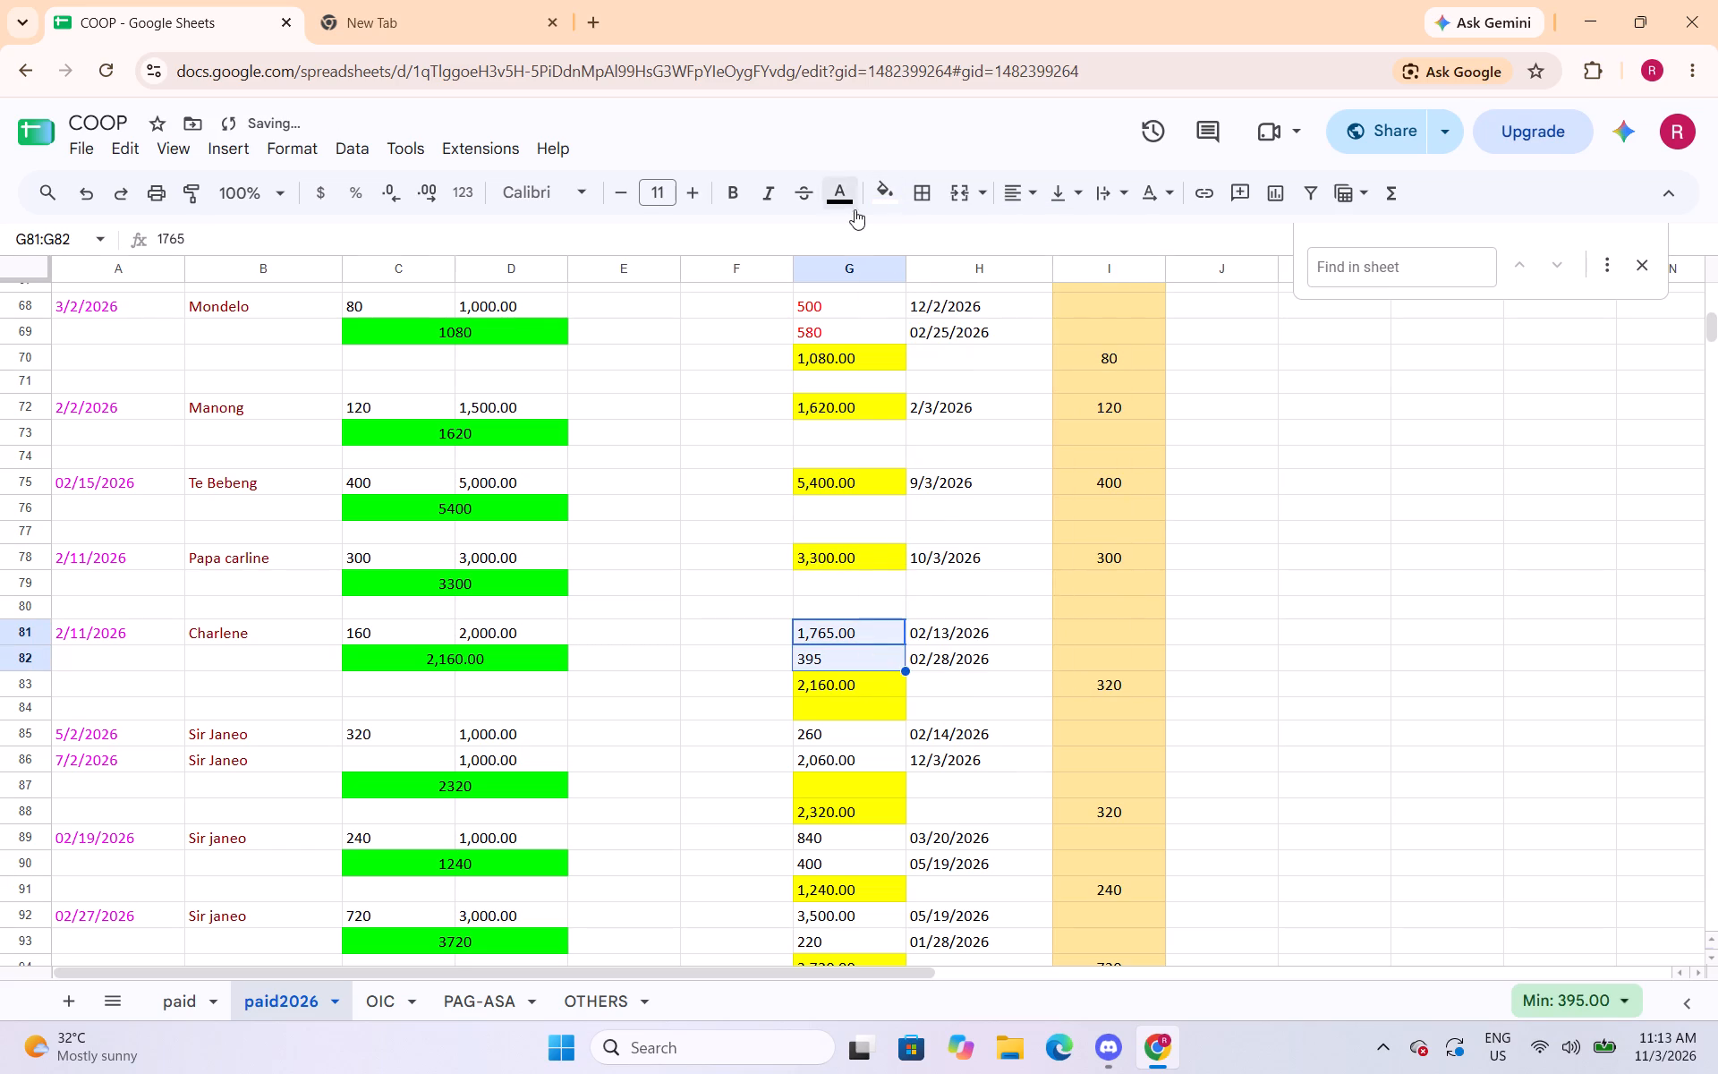
pyautogui.click(880, 199)
pyautogui.click(838, 200)
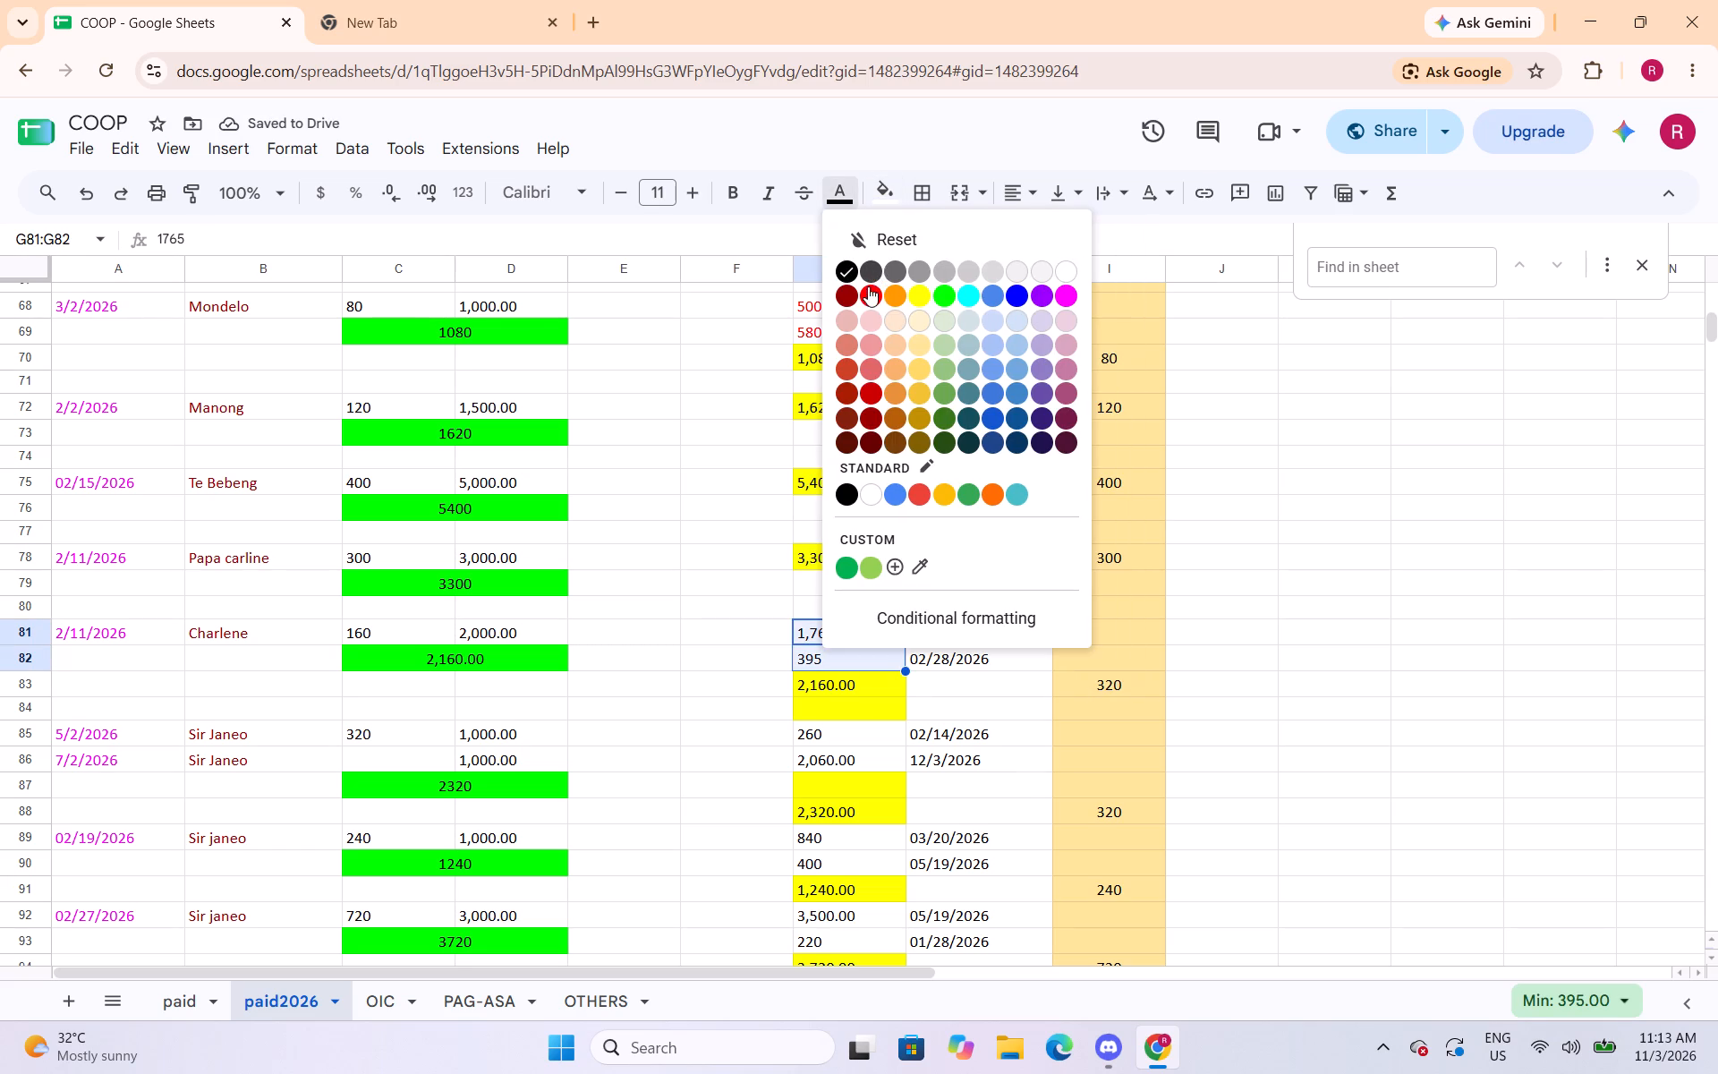
pyautogui.click(869, 288)
# Change the fill of the empty payment cell G84 to white.
pyautogui.click(810, 707)
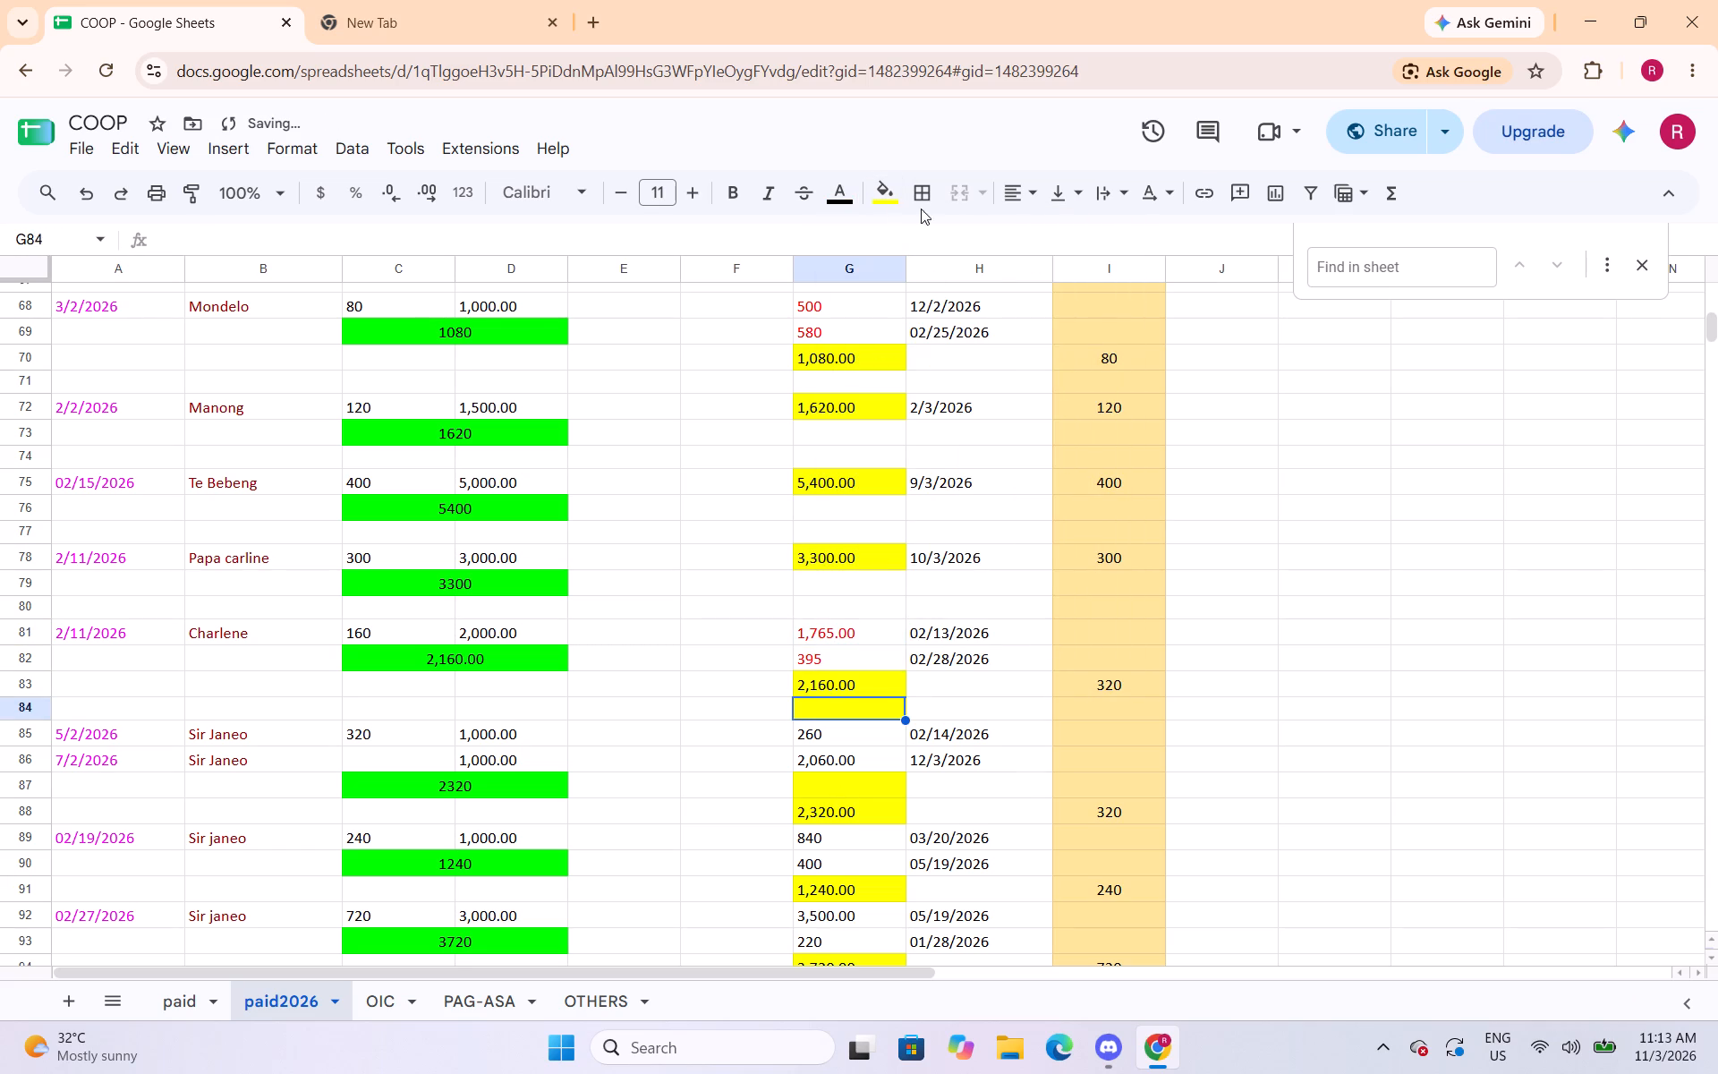
pyautogui.click(879, 201)
pyautogui.click(917, 491)
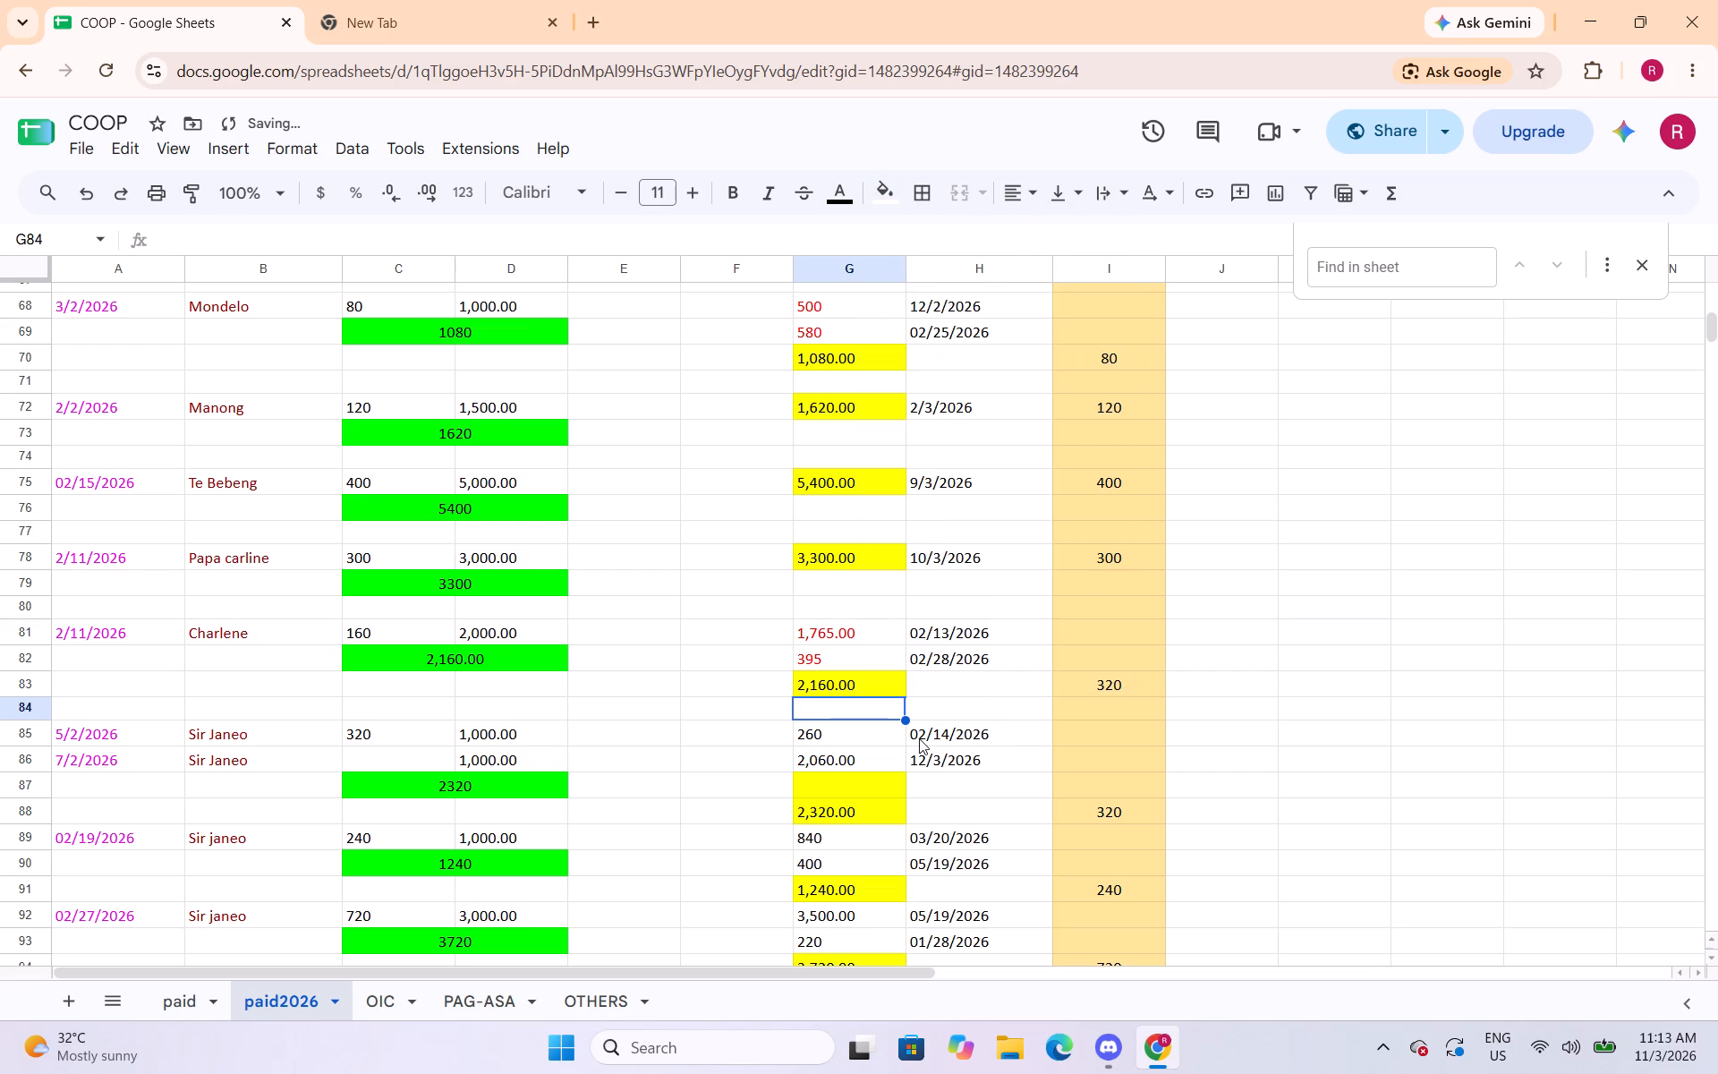
# Set the text of the partial payment cells G85:G86 to red.
pyautogui.scroll(-2, 919, 625)
pyautogui.moveTo(863, 516); pyautogui.dragTo(863, 525)
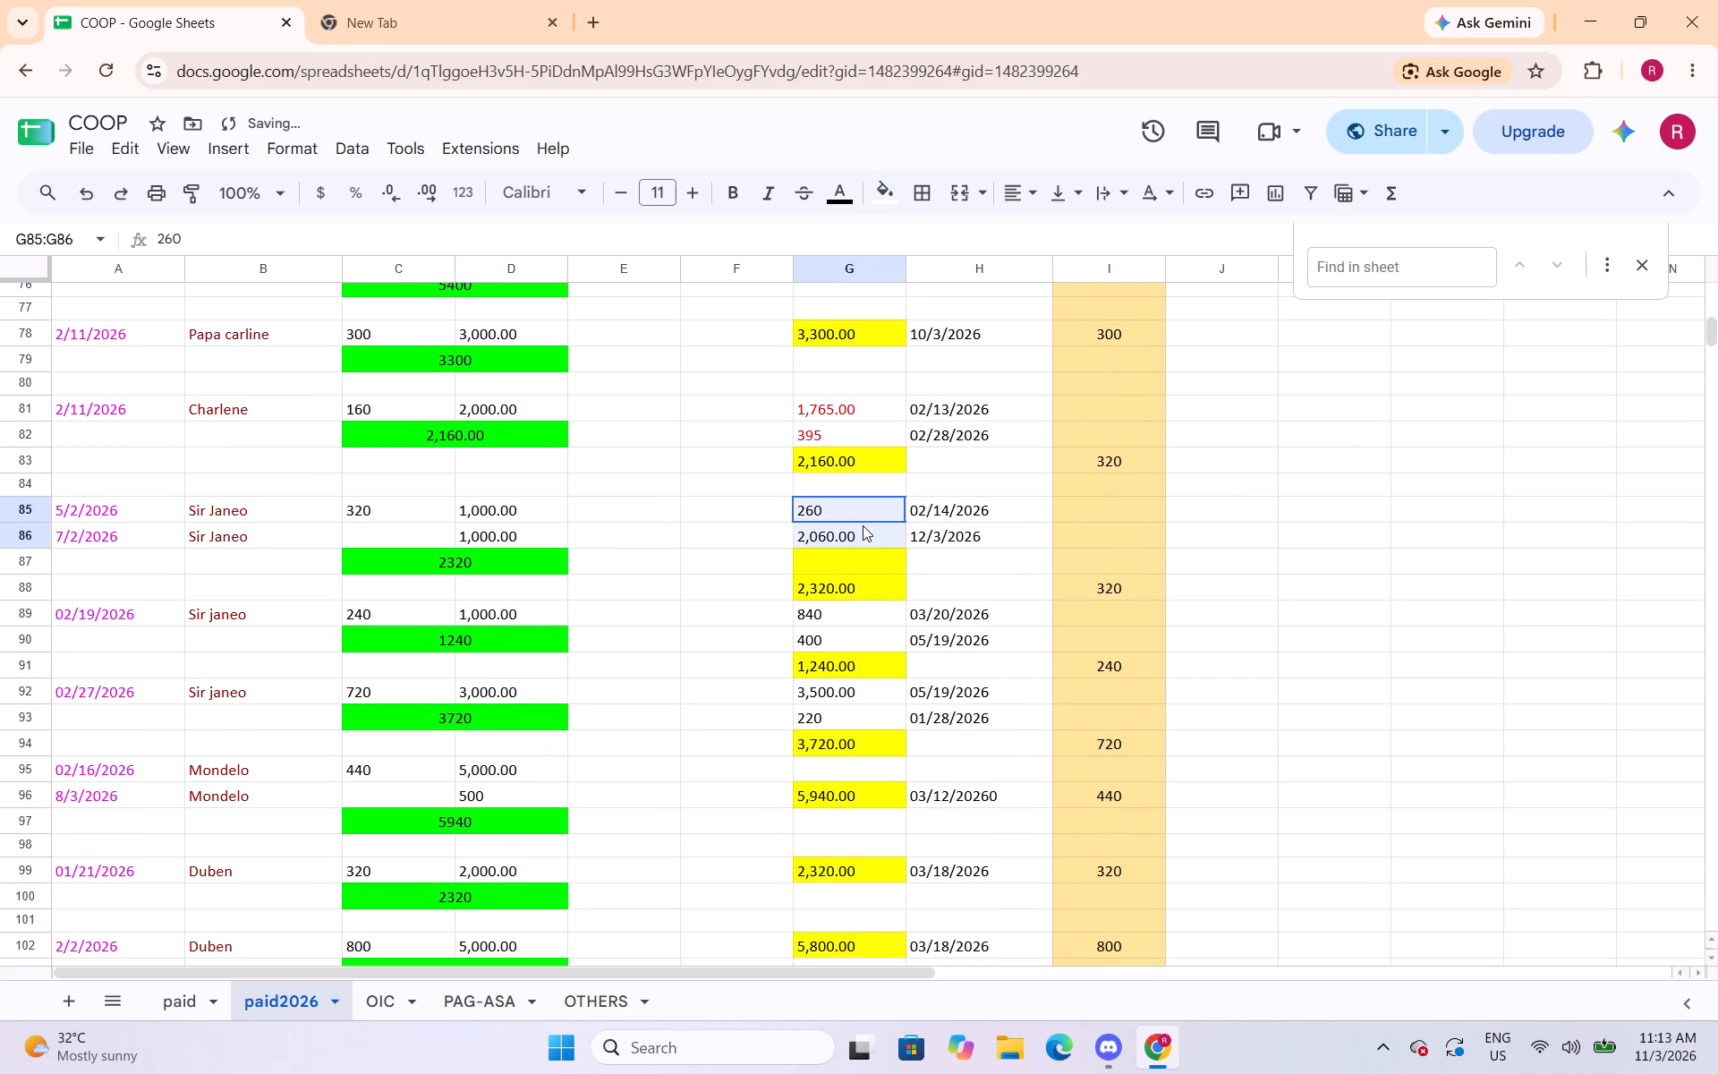
pyautogui.moveTo(863, 525); pyautogui.dragTo(863, 527)
pyautogui.click(896, 200)
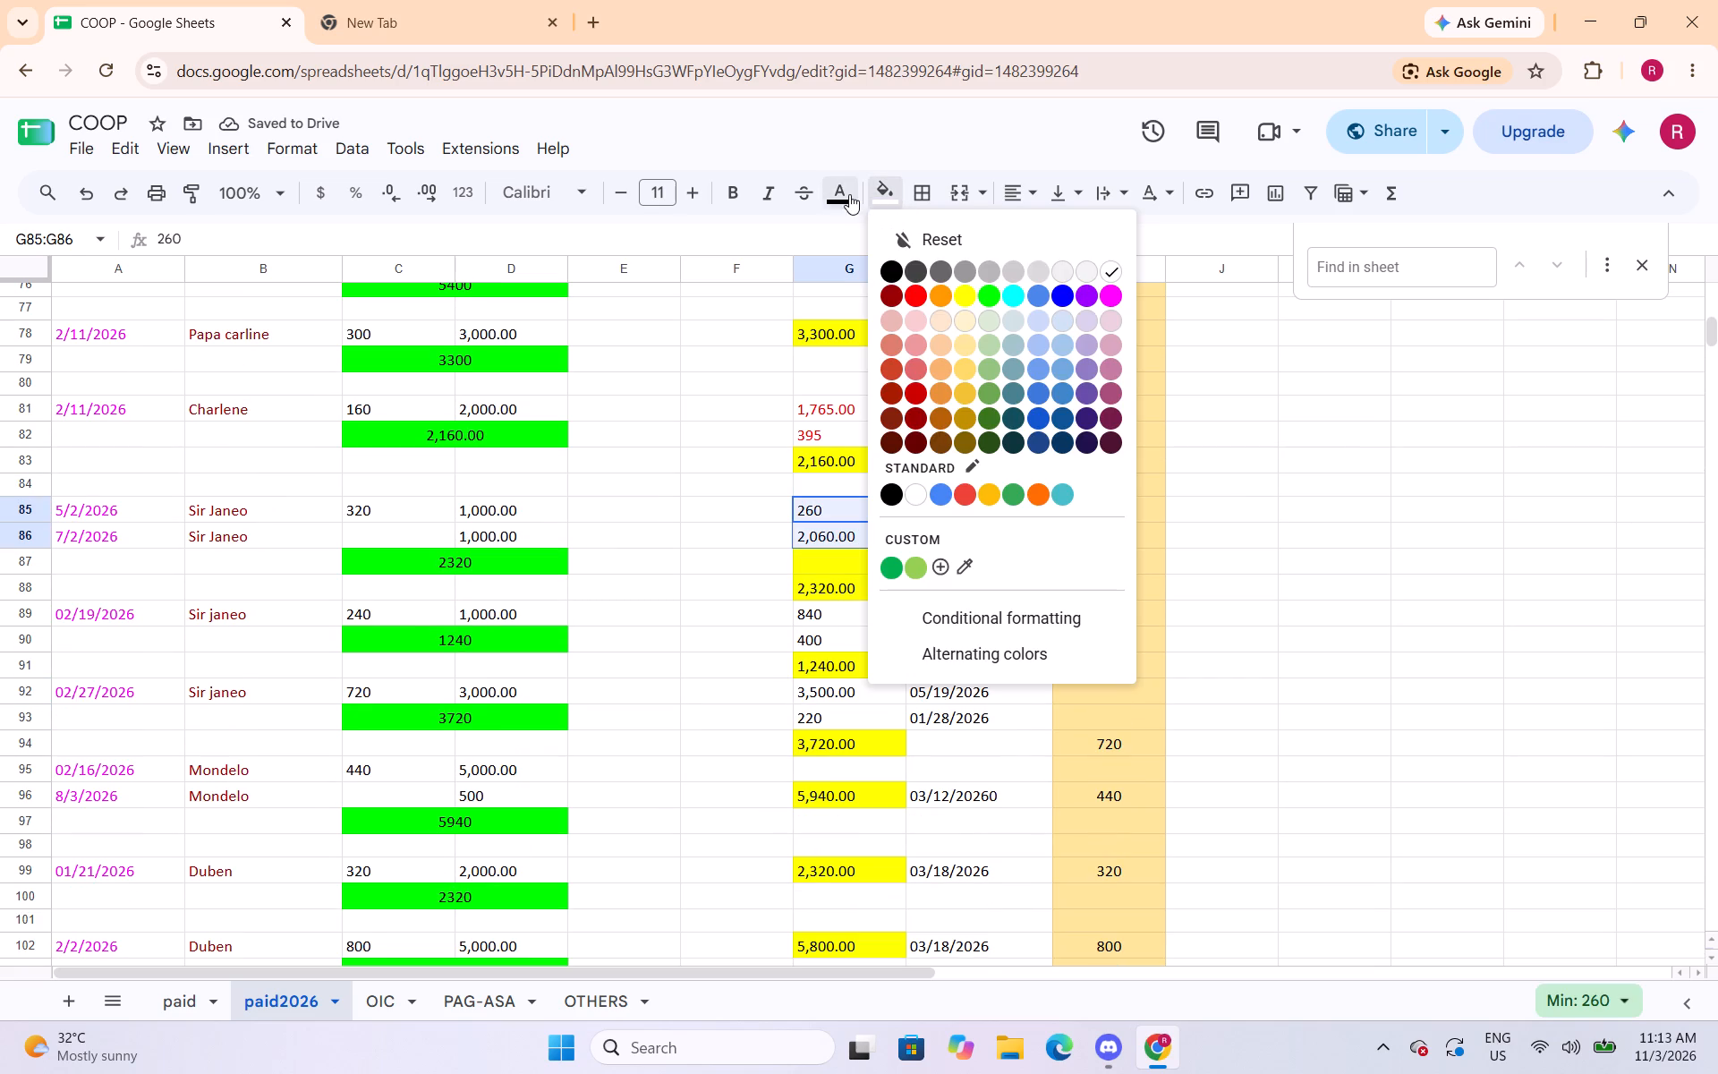
pyautogui.click(848, 194)
pyautogui.click(880, 300)
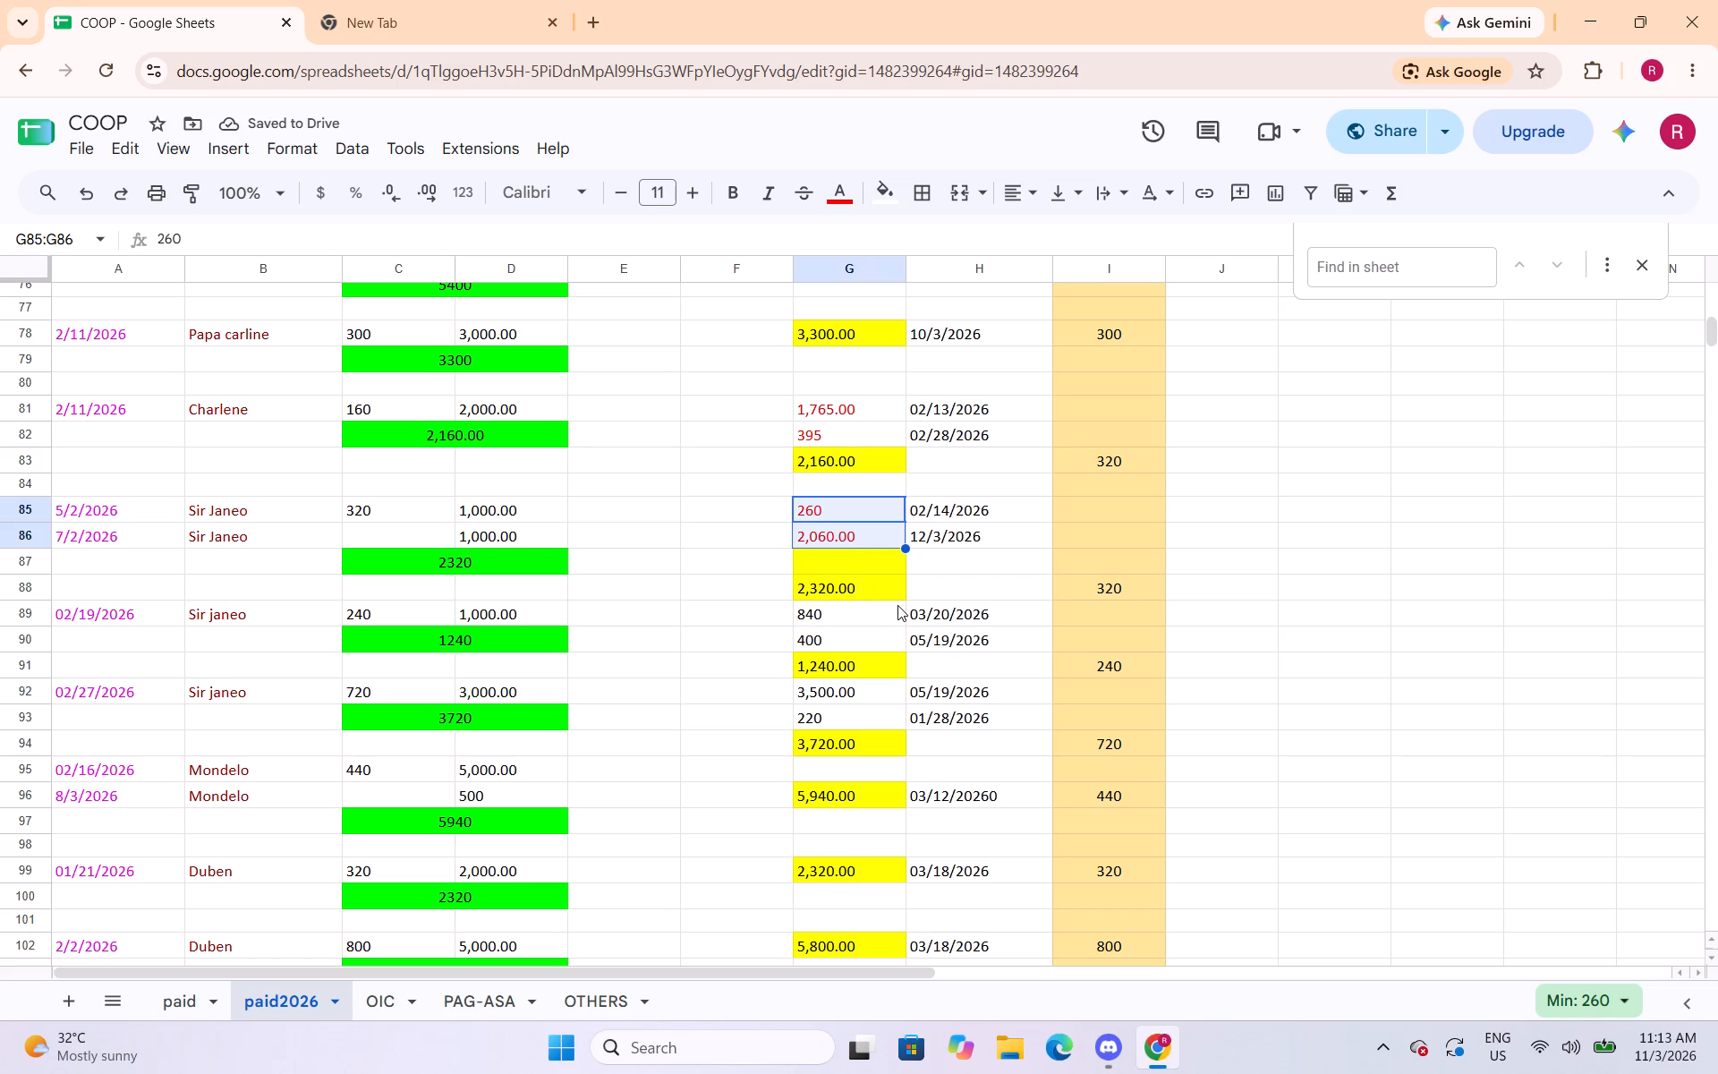
# Change the fill of payment cells G87:G88 to white and clear their contents.
pyautogui.click(845, 560)
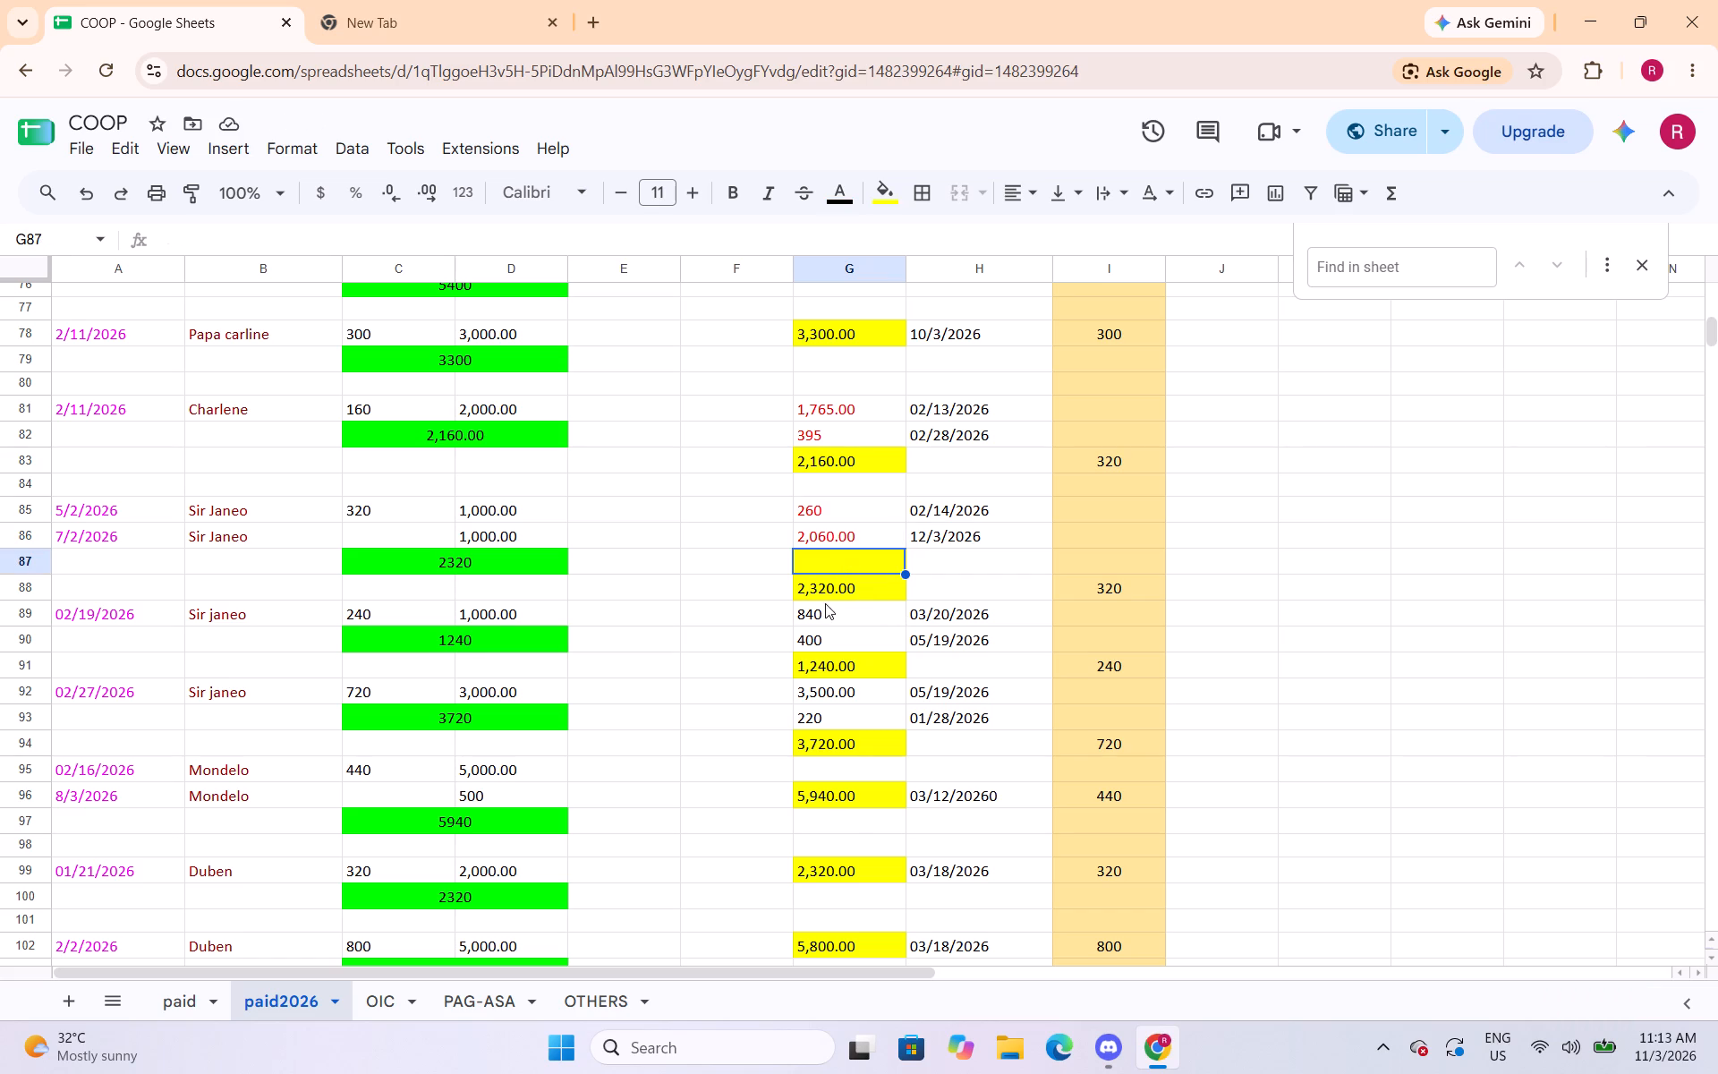
pyautogui.click(830, 591)
pyautogui.rightClick(830, 591)
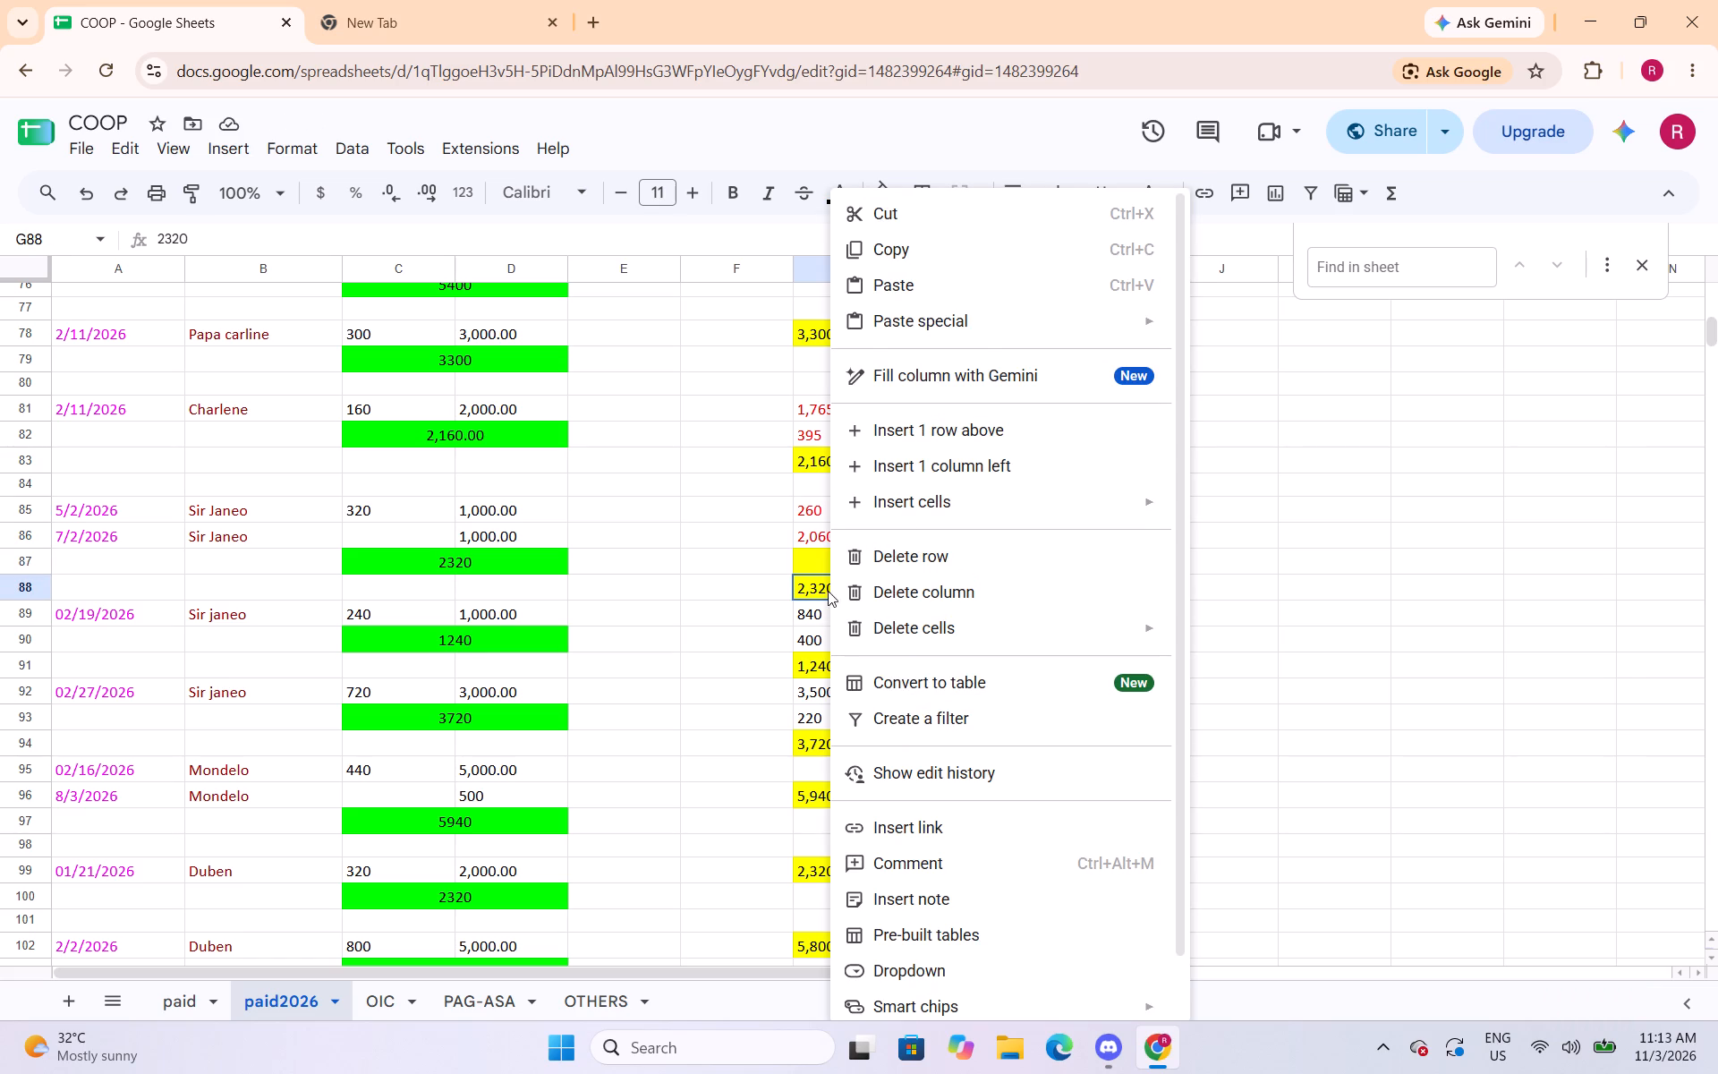
pyautogui.moveTo(810, 555); pyautogui.dragTo(821, 590)
pyautogui.click(871, 193)
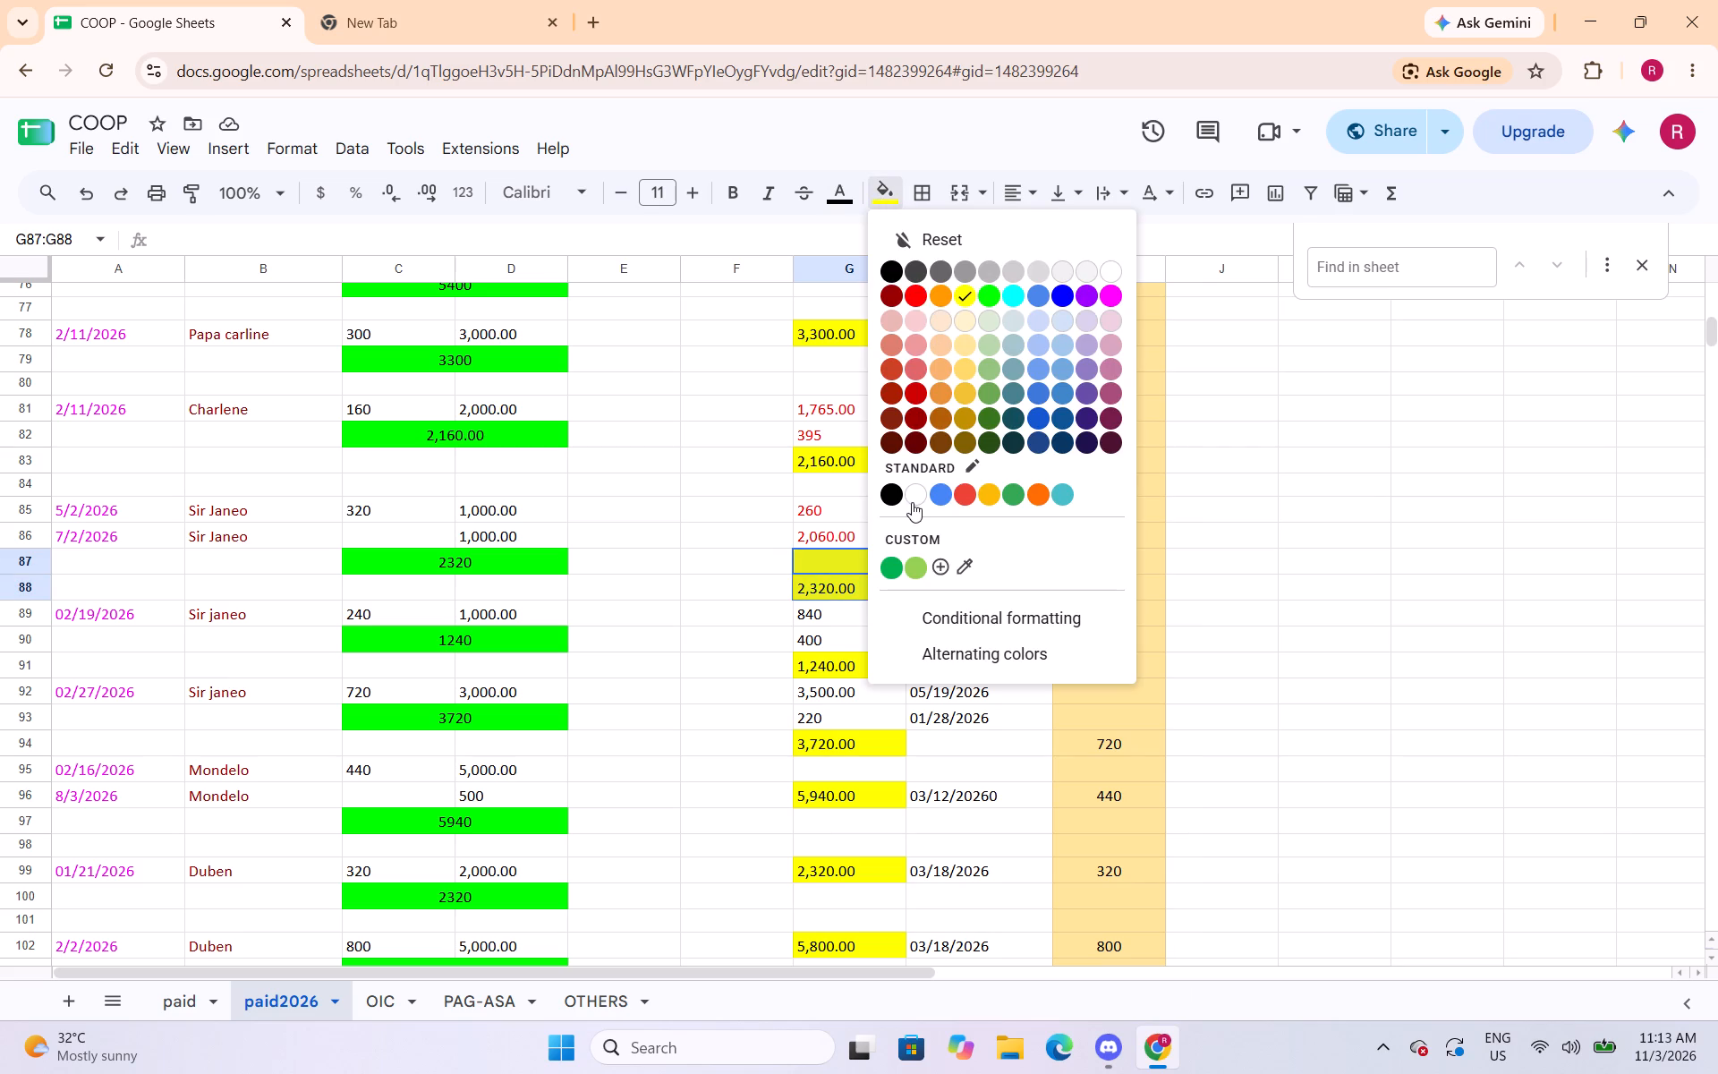
pyautogui.click(916, 496)
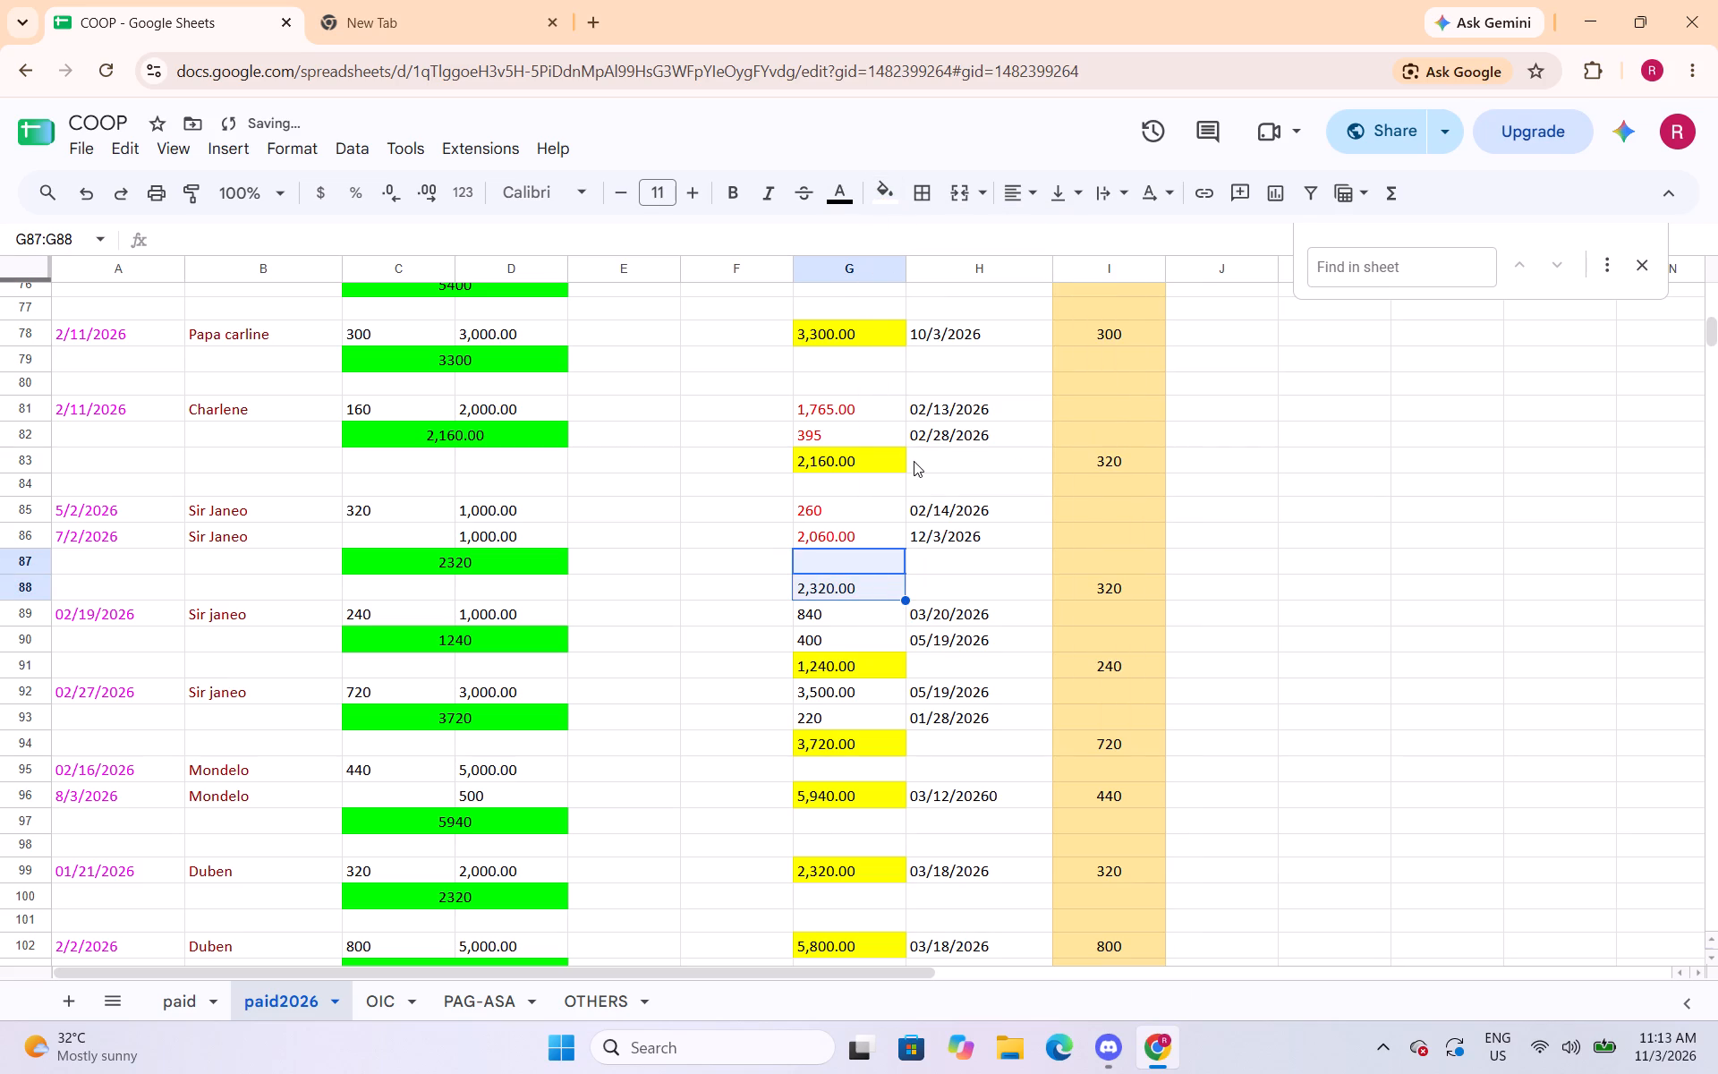
pyautogui.press('BackSpace')
# Enter a SUM of G85:G86 in G87 and fill that total cell yellow.
pyautogui.click(875, 558)
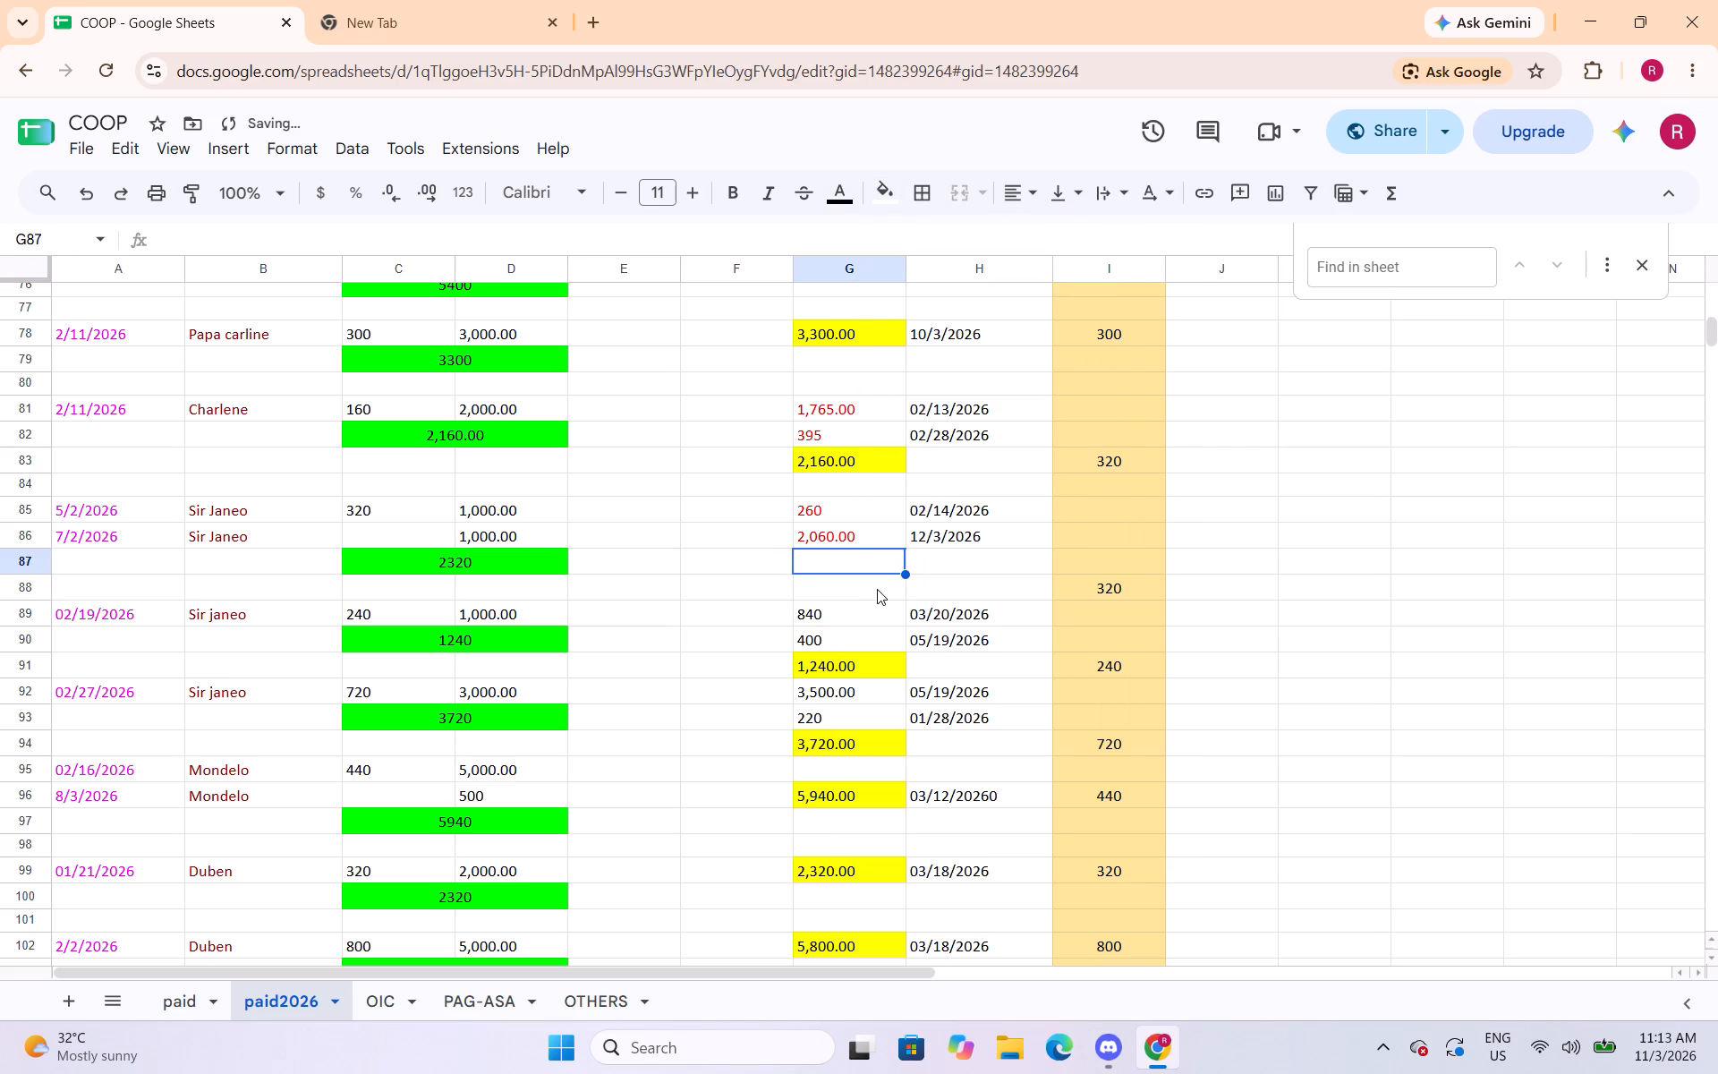
pyautogui.write('=sum(')
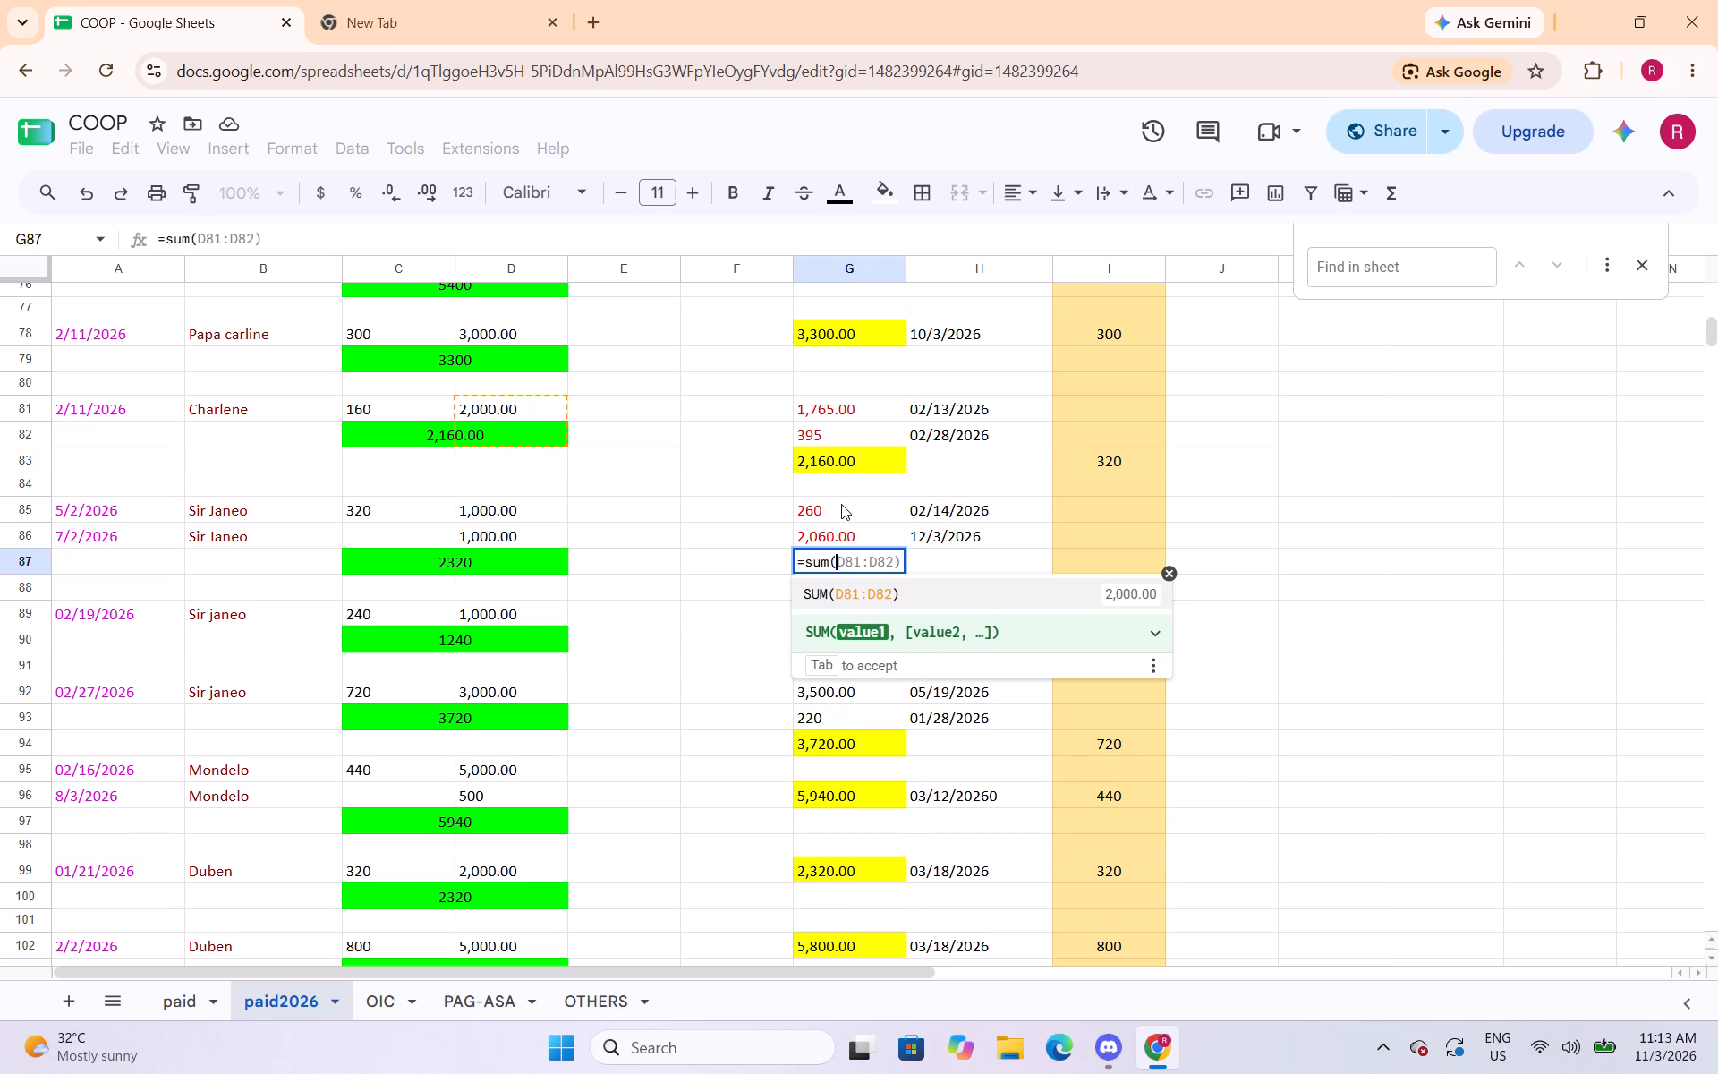
pyautogui.moveTo(841, 507); pyautogui.dragTo(838, 537)
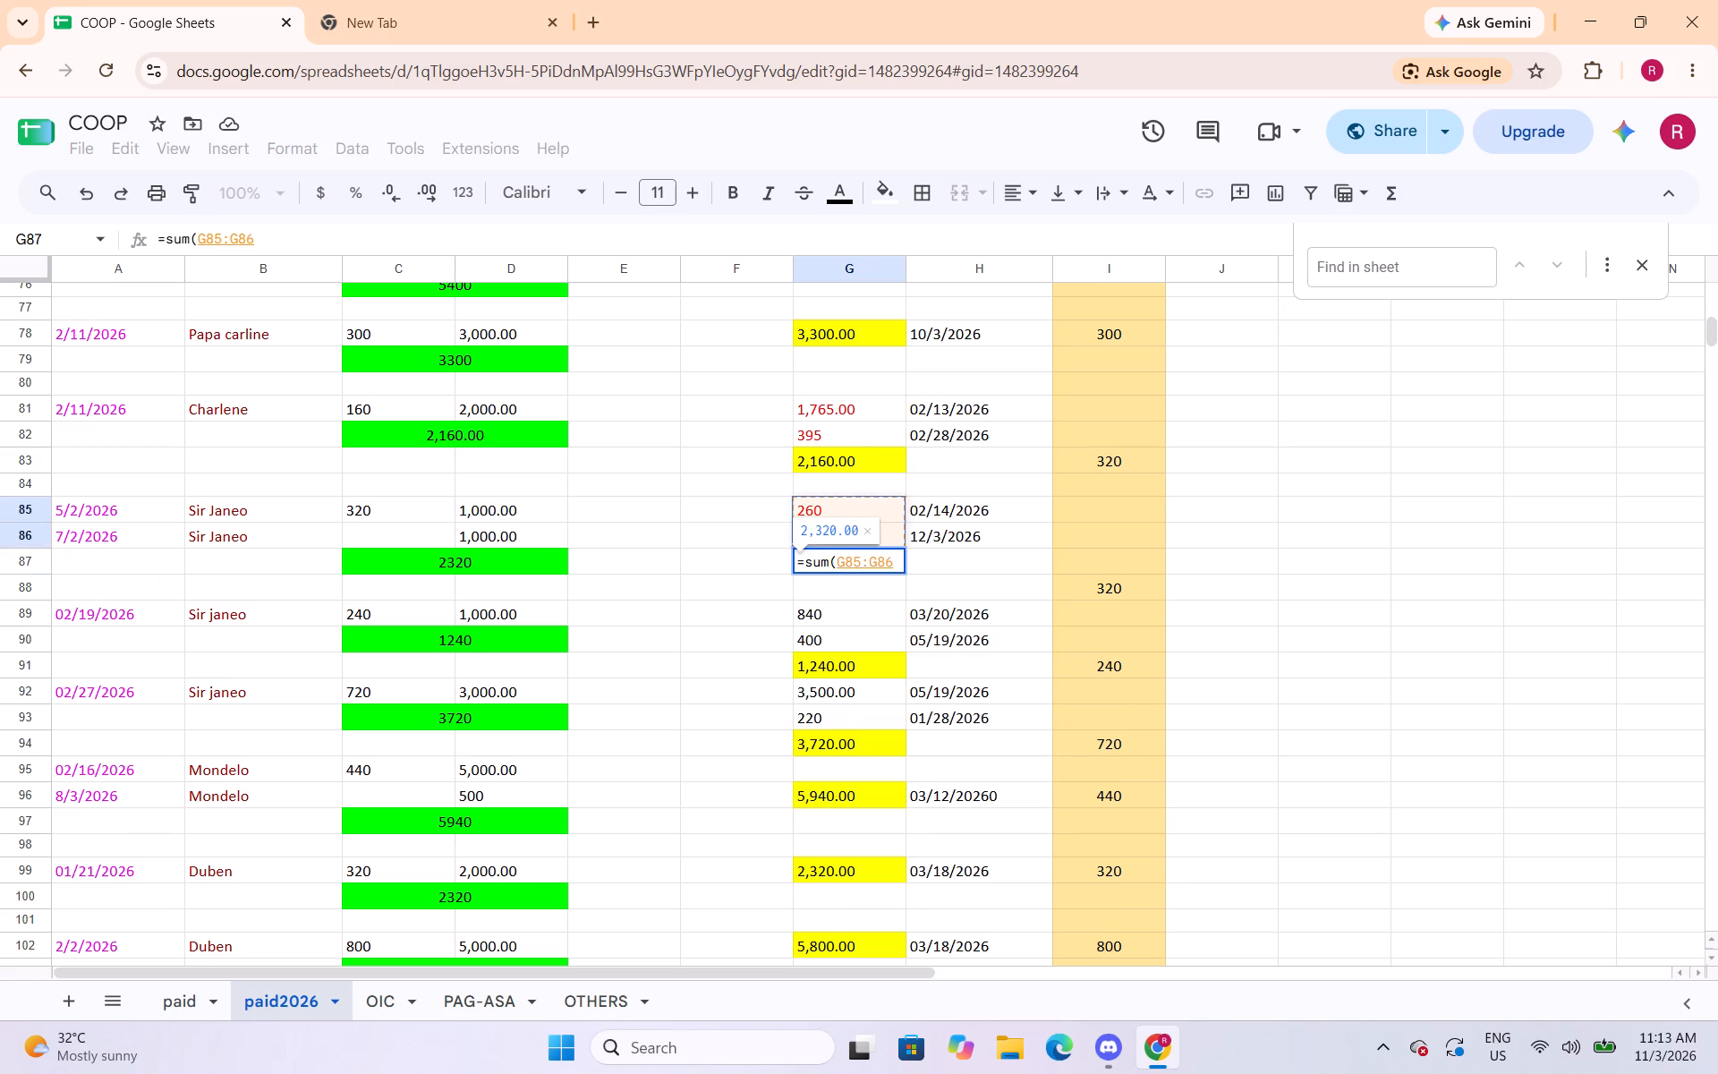
pyautogui.hotkey('shift', ')')
pyautogui.press('Return')
pyautogui.press('Up')
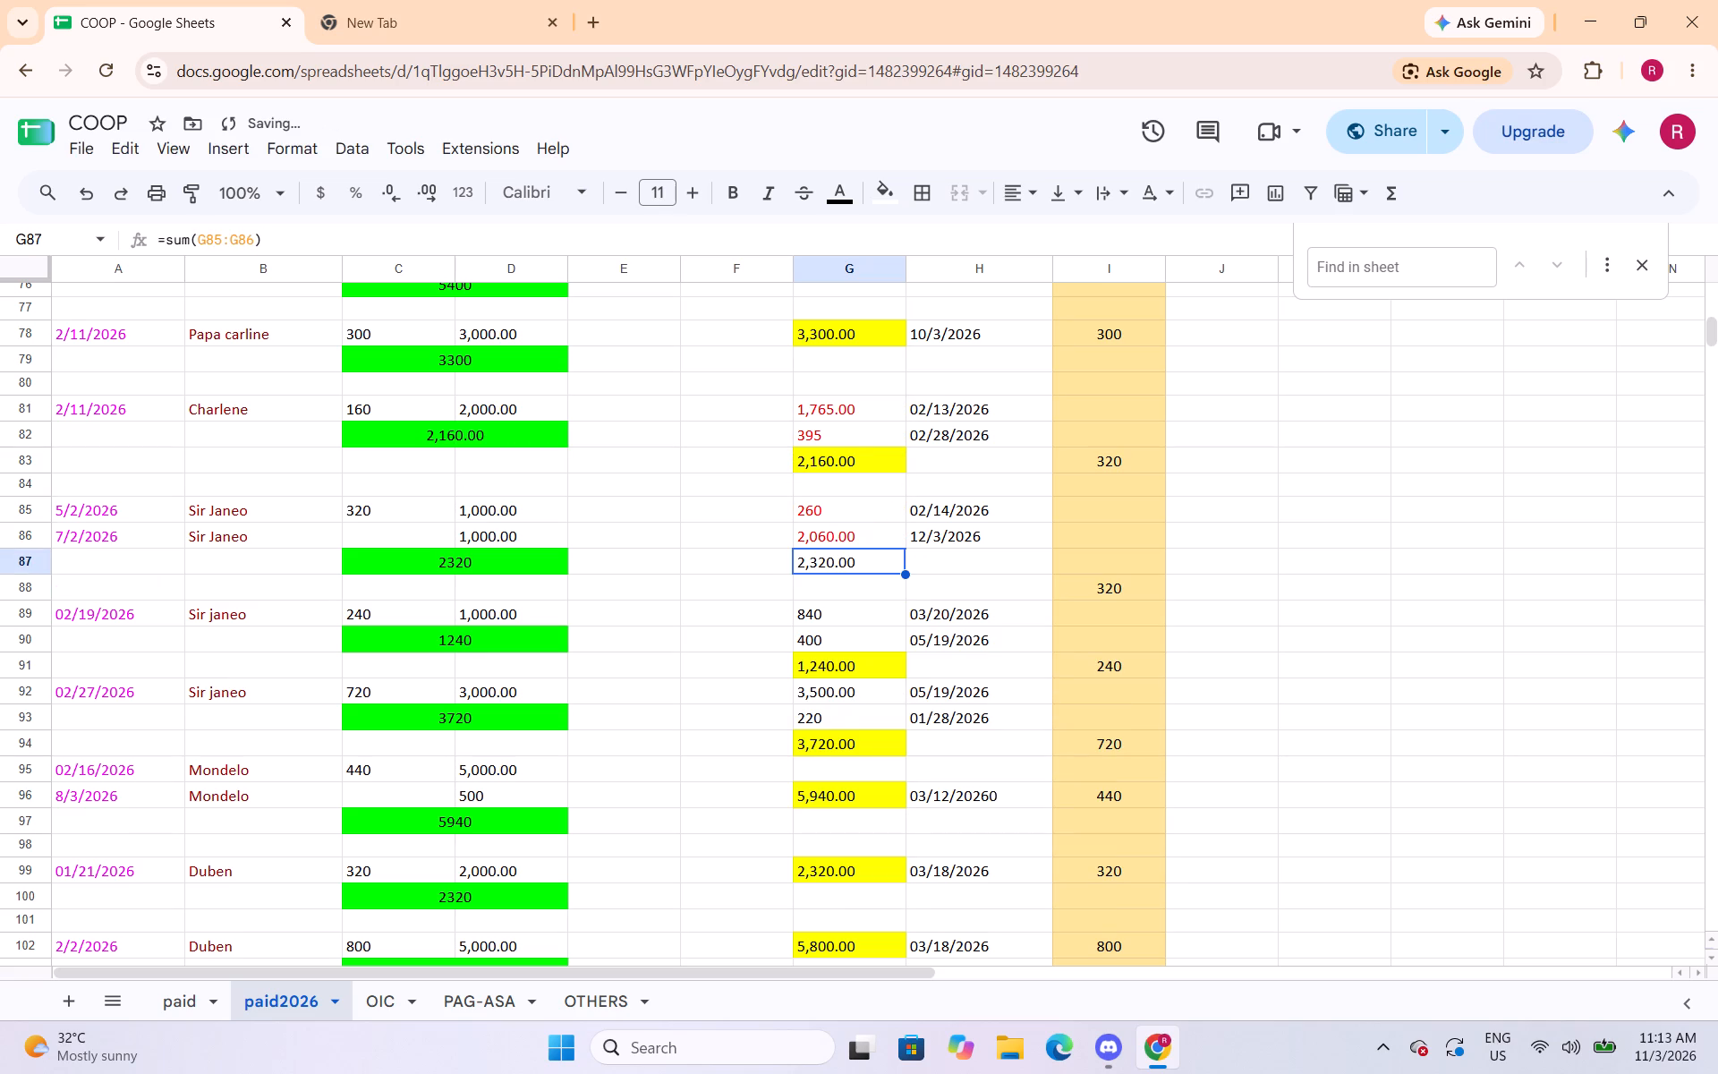
pyautogui.click(882, 197)
pyautogui.click(968, 295)
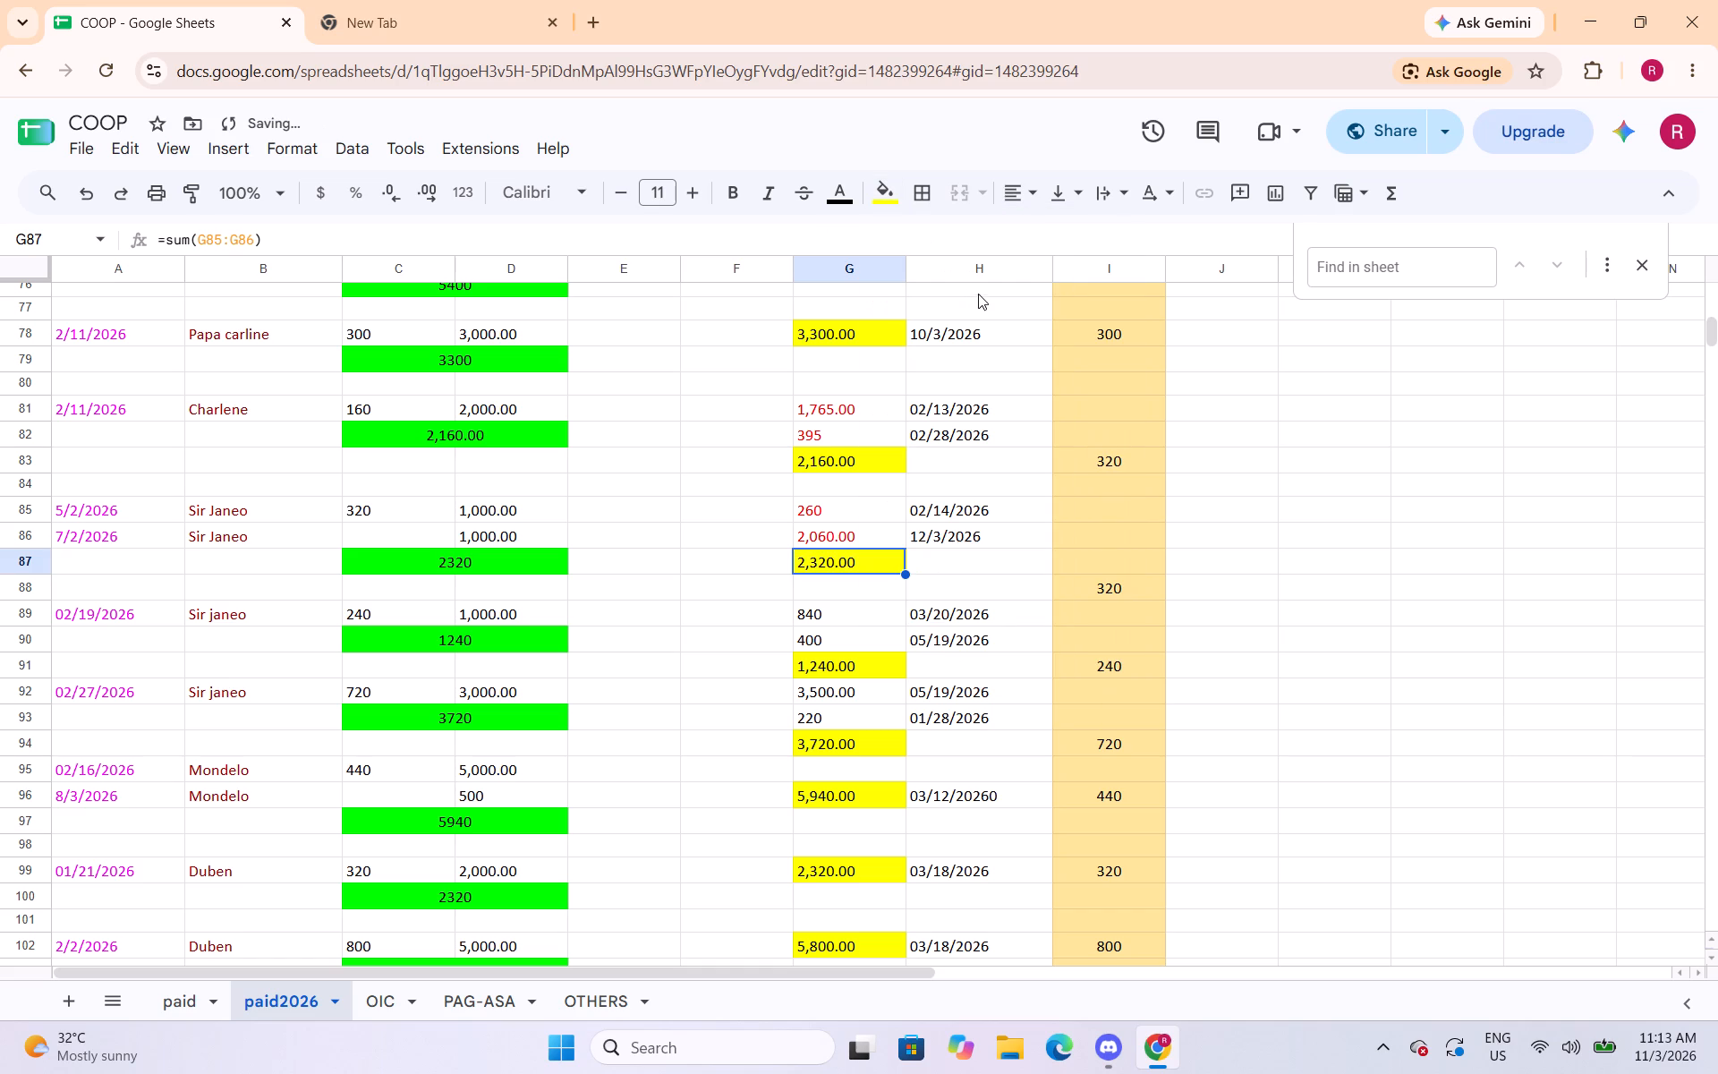
# Set the text of the partial payment cells G89:G90 to red.
pyautogui.moveTo(871, 612); pyautogui.dragTo(864, 626)
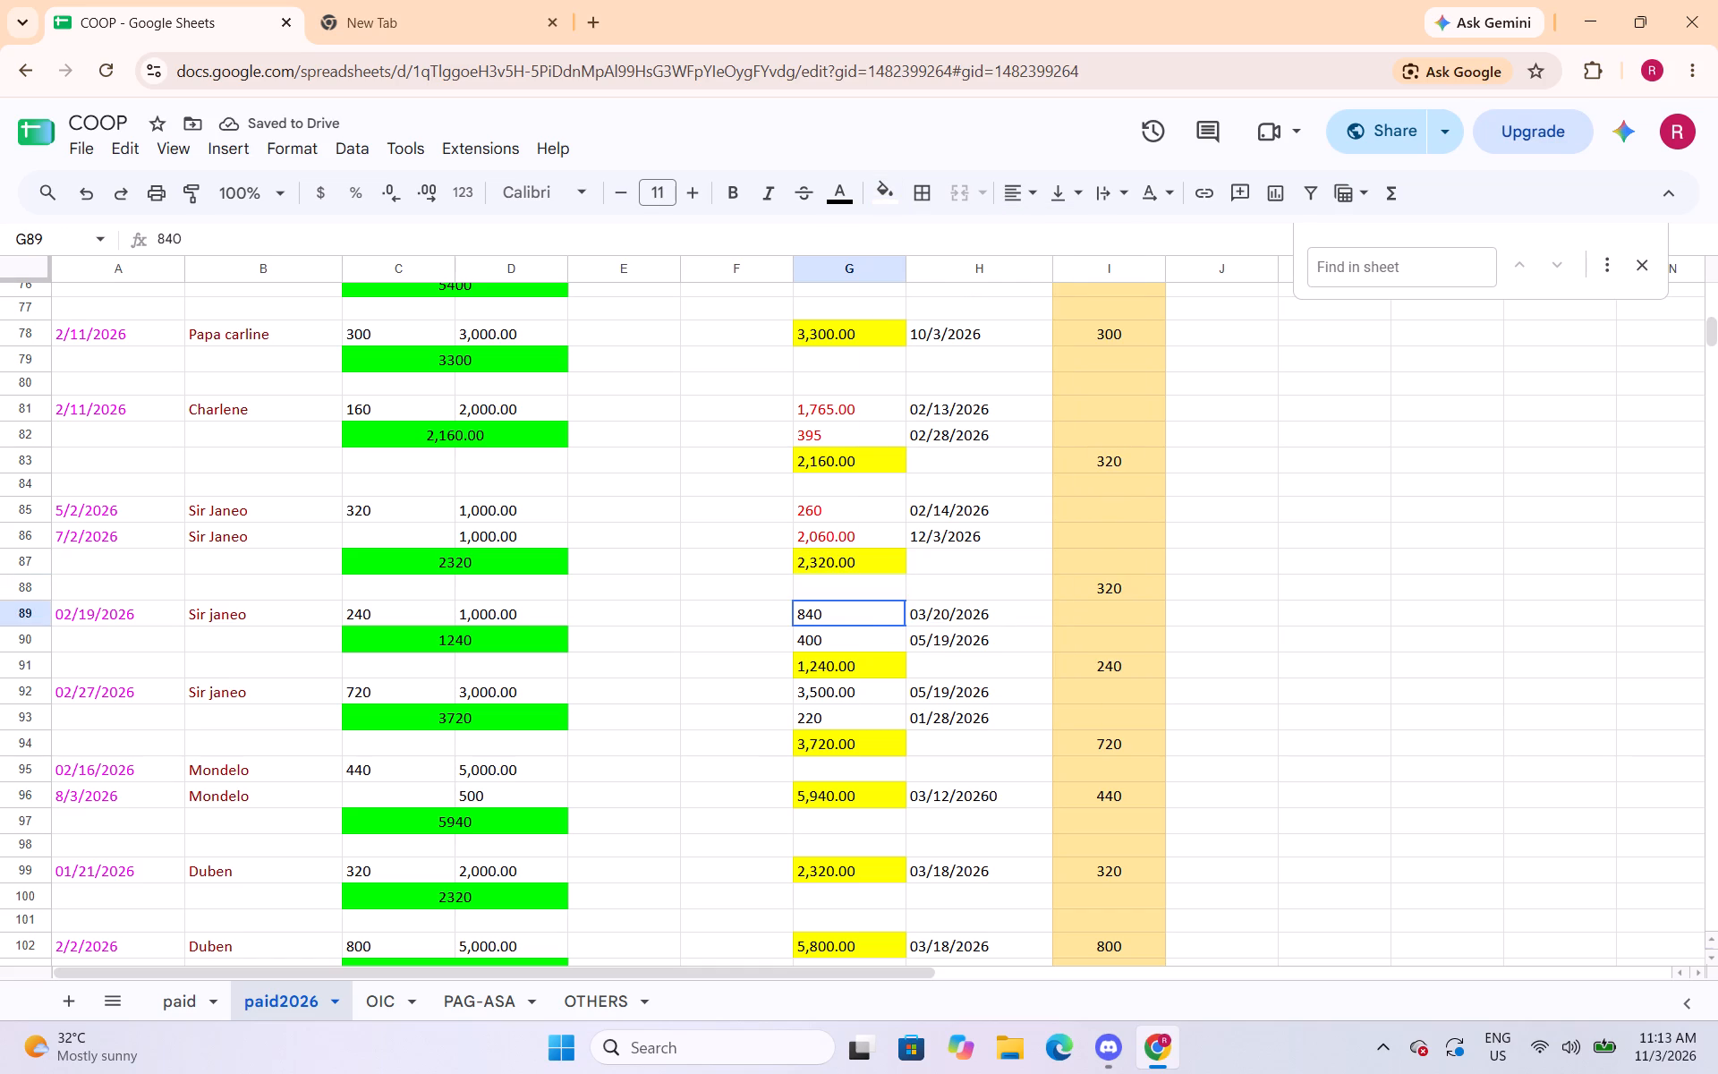
pyautogui.moveTo(864, 626); pyautogui.dragTo(859, 636)
pyautogui.click(844, 190)
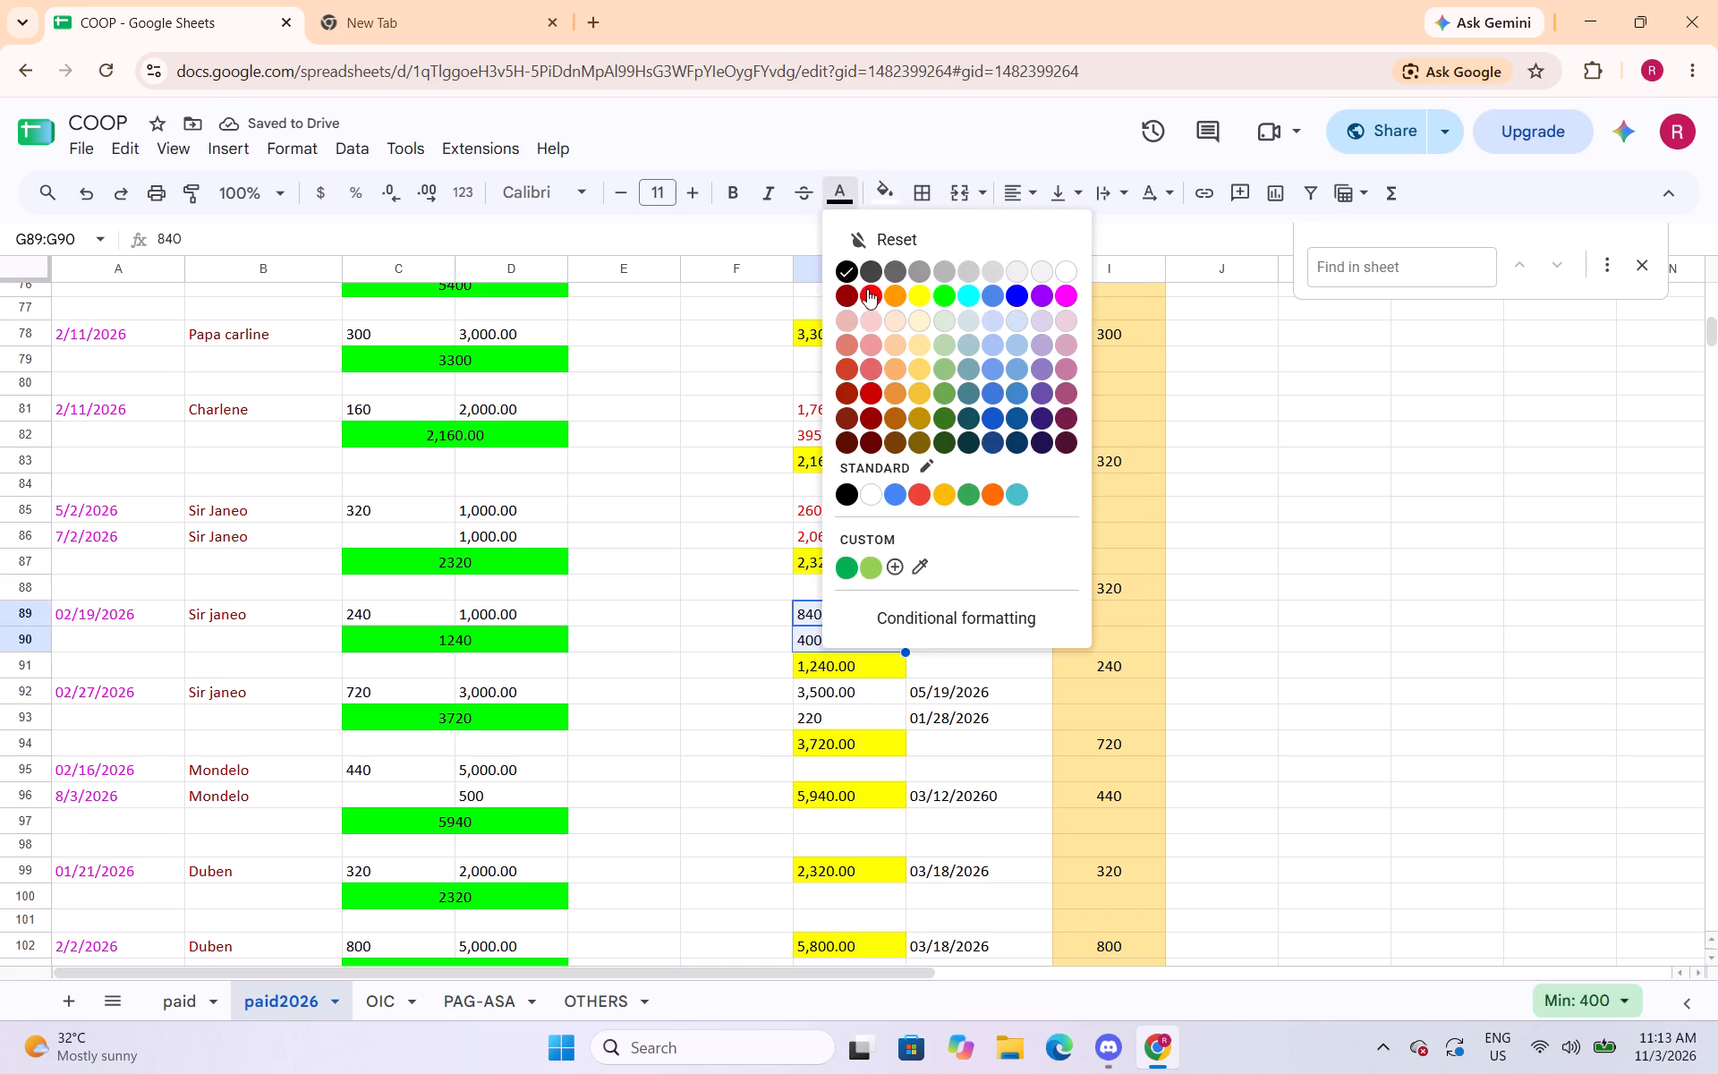
pyautogui.click(868, 291)
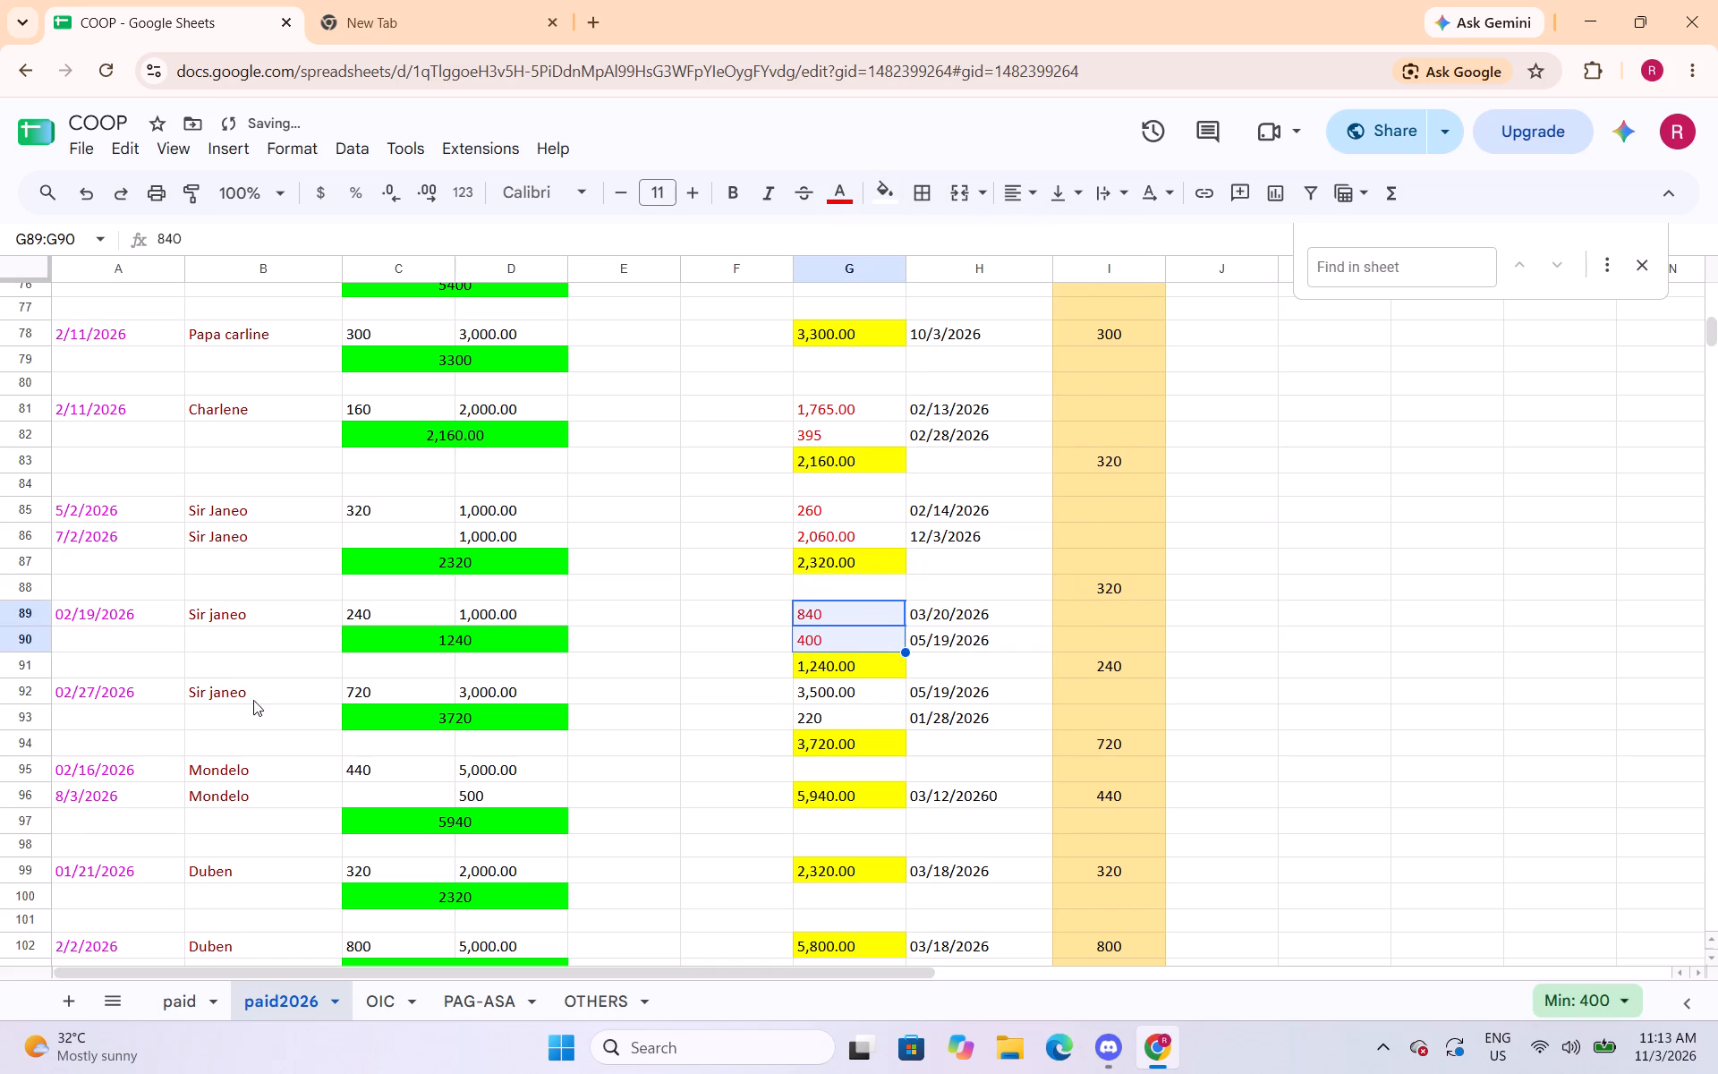
# Insert one blank row above row 92 to separate the two loan entries.
pyautogui.click(23, 688)
pyautogui.rightClick(24, 687)
pyautogui.click(76, 609)
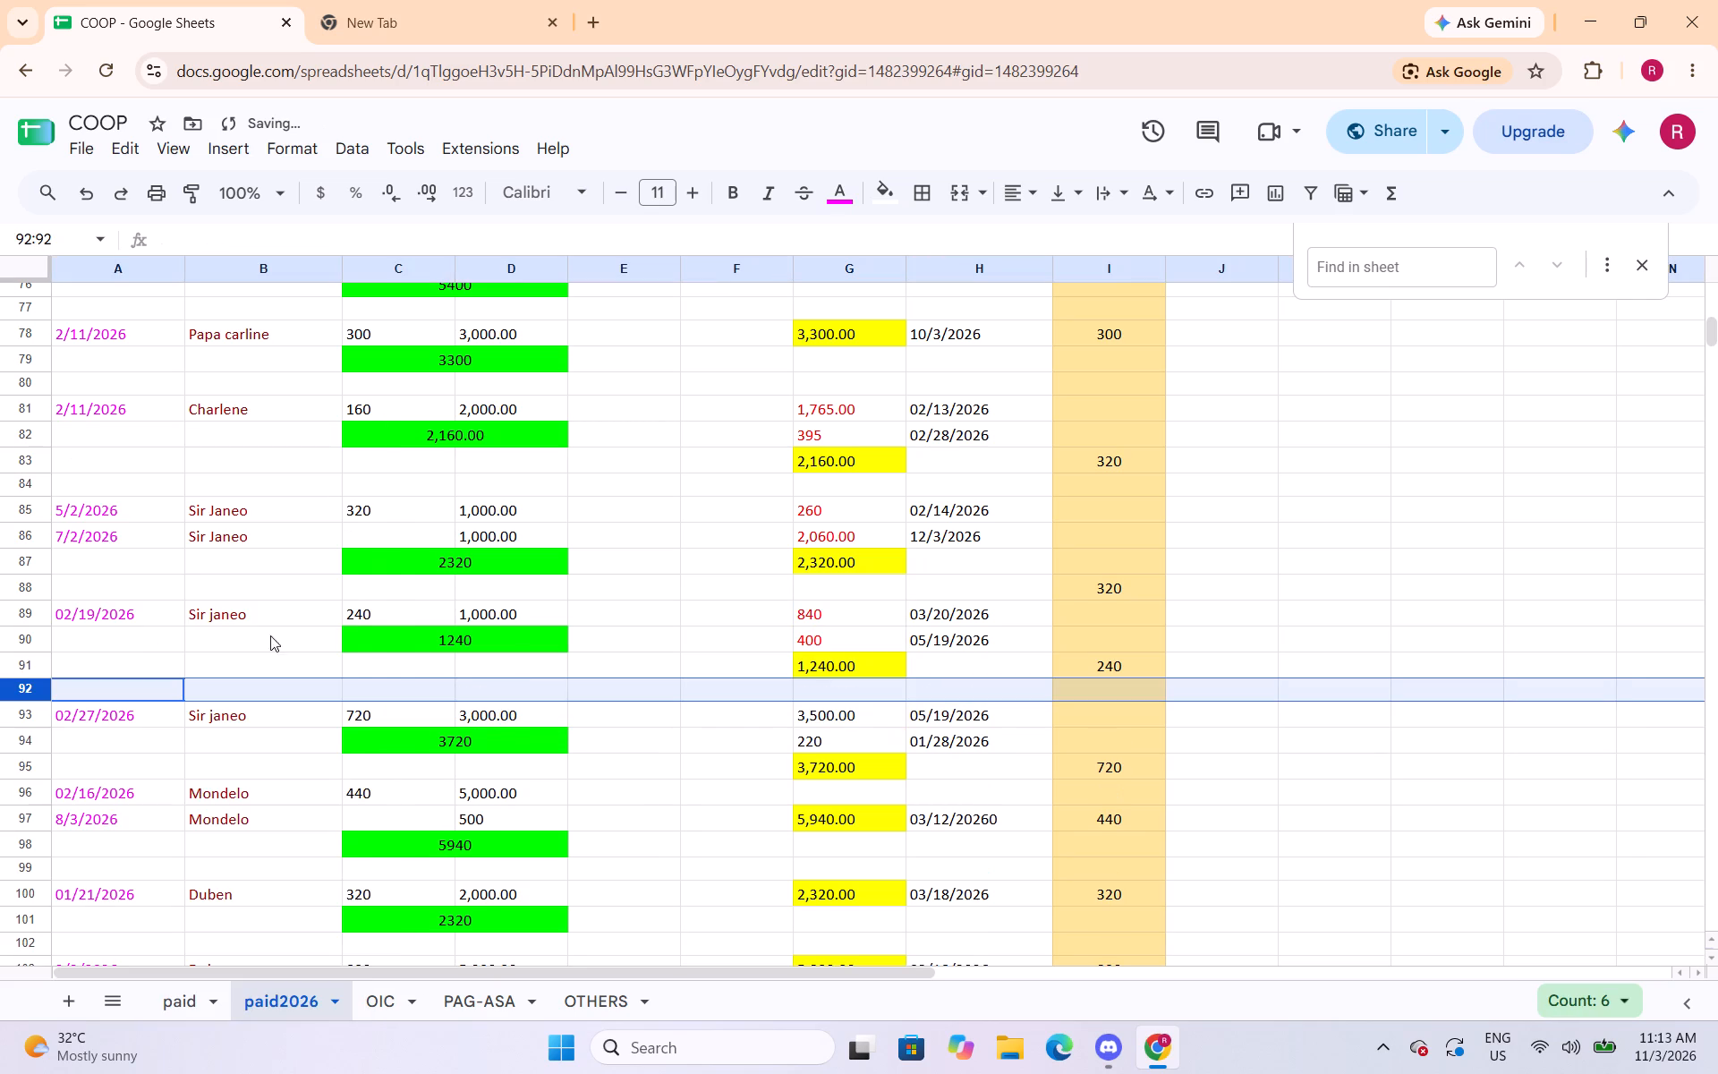
# Set the text of the partial payment cells G93:G94 to red.
pyautogui.moveTo(845, 719); pyautogui.dragTo(846, 733)
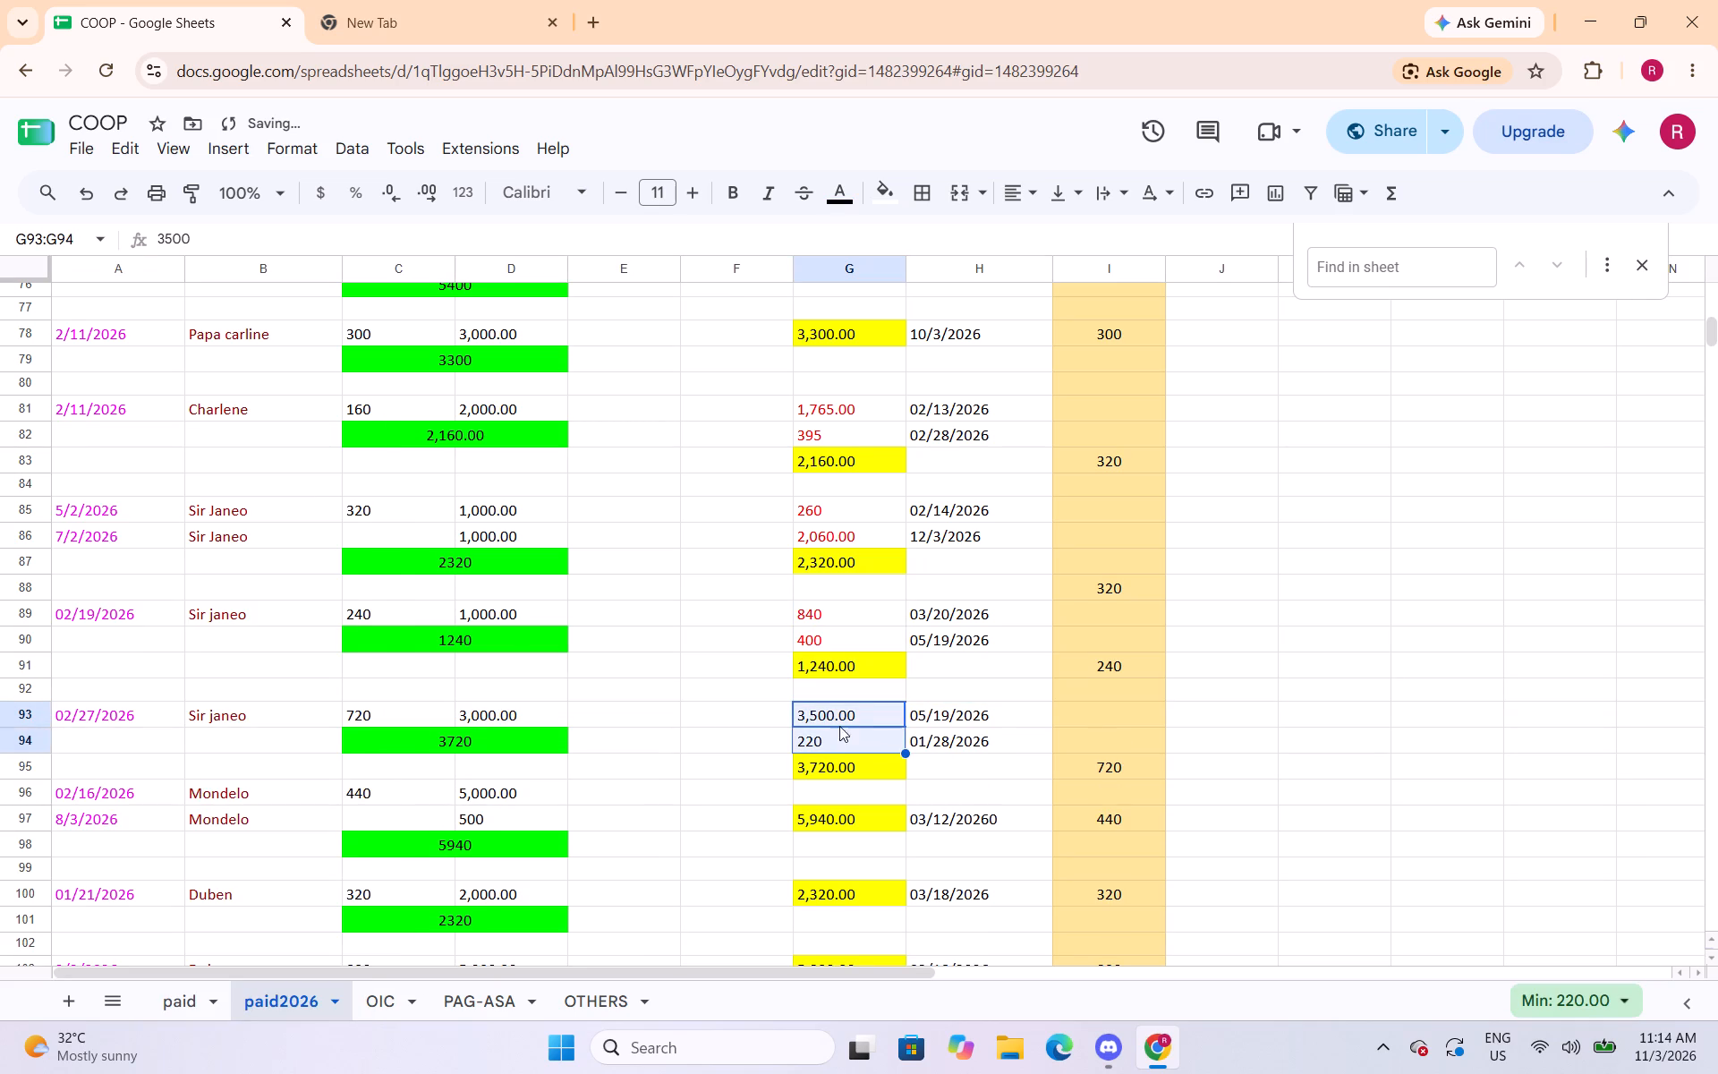
pyautogui.click(846, 208)
pyautogui.click(878, 290)
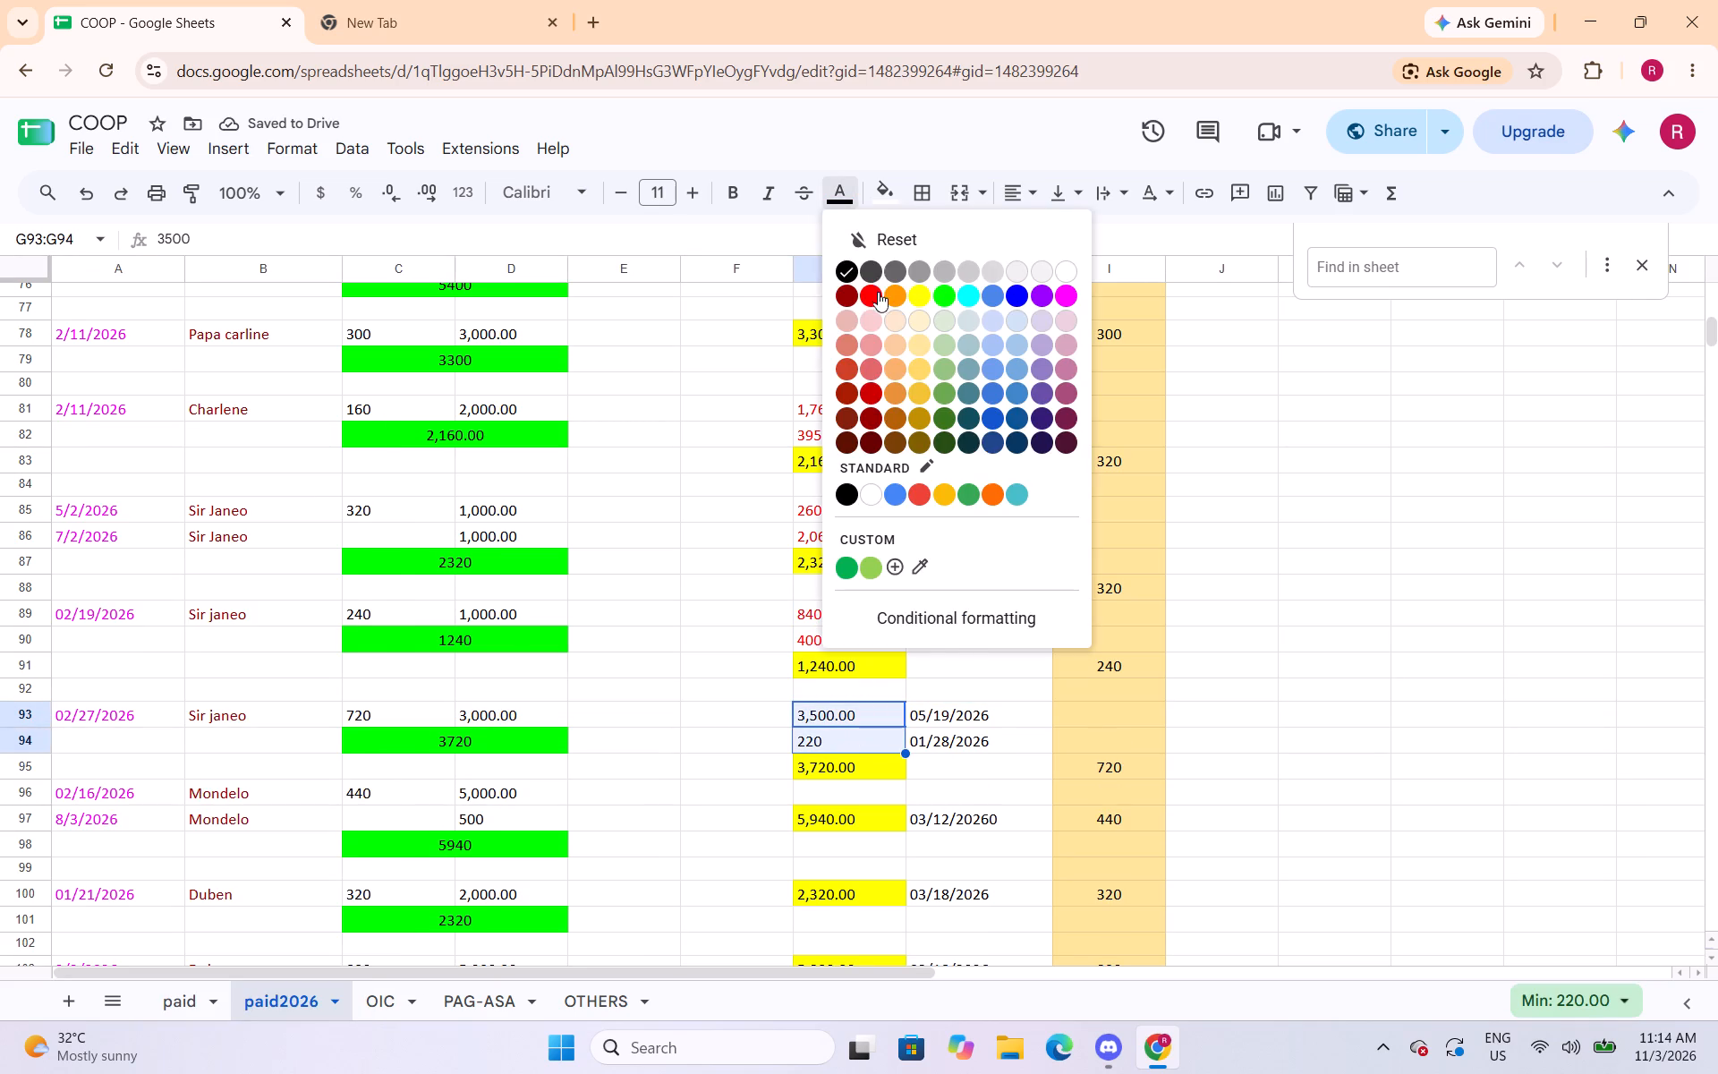
# Set the text of the four partial payment cells G122:G125 to red.
pyautogui.scroll(-8, 864, 648)
pyautogui.moveTo(845, 548); pyautogui.dragTo(847, 622)
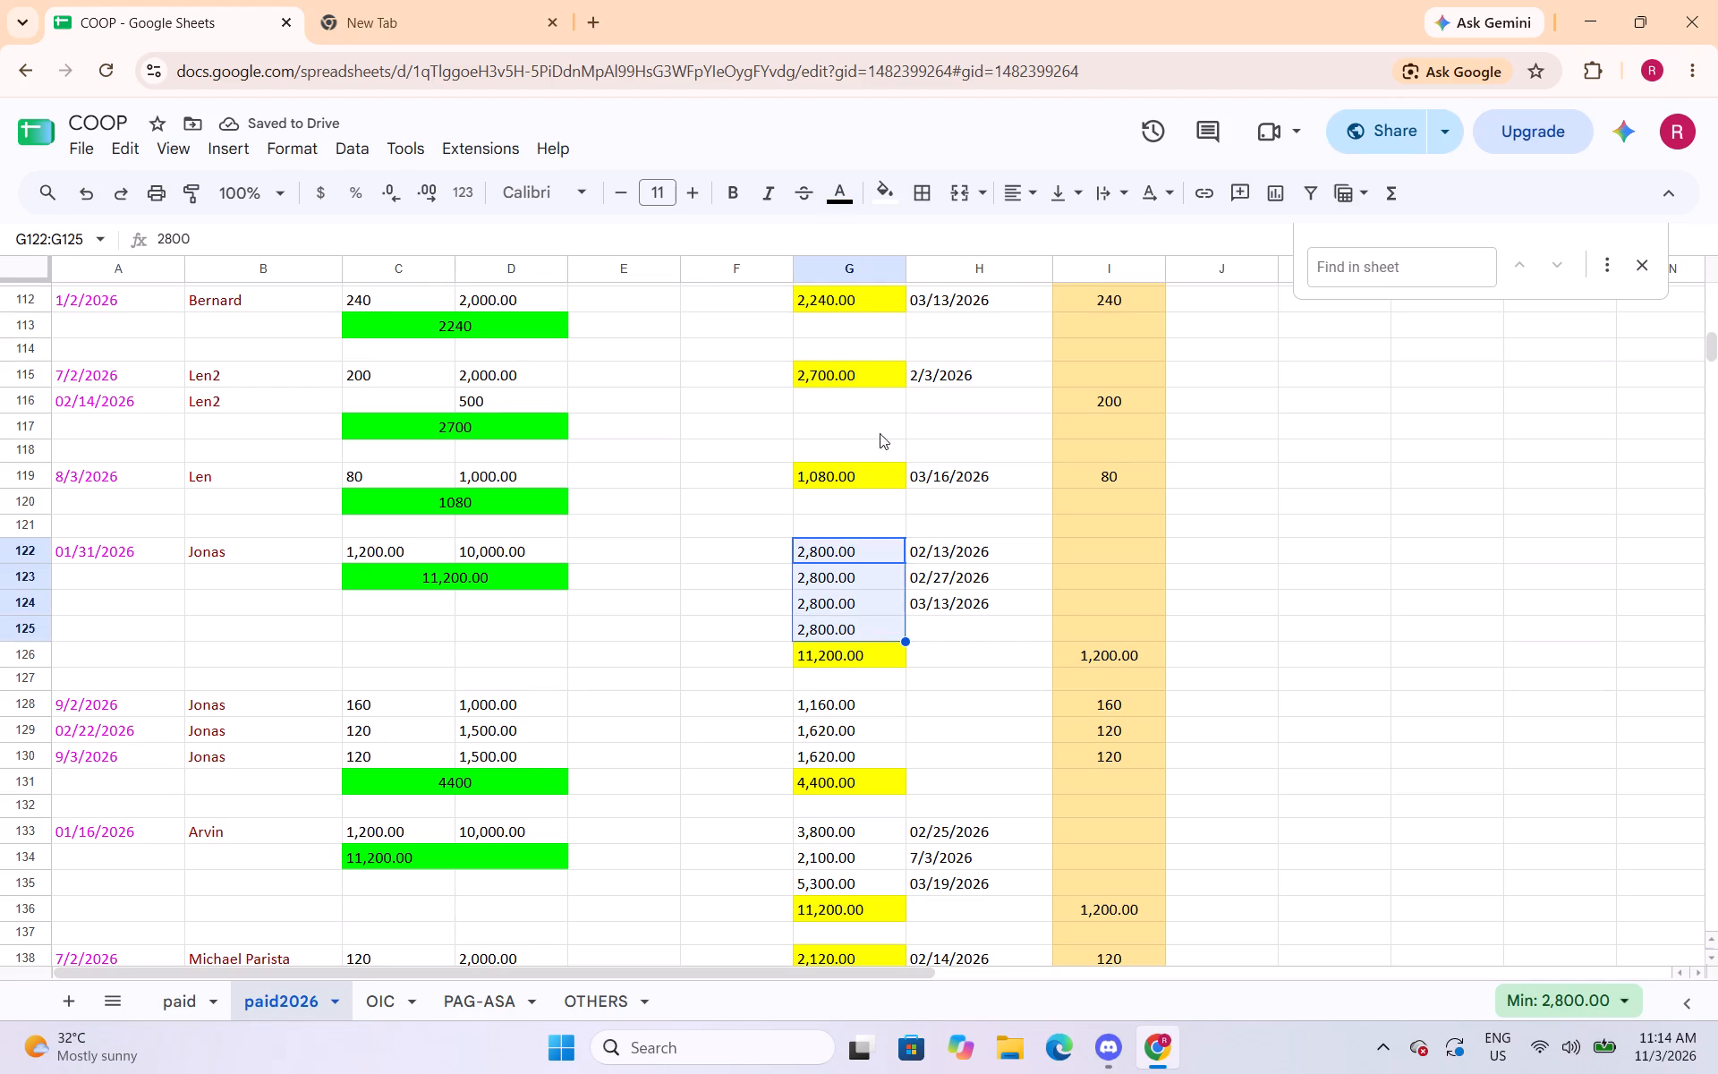
pyautogui.click(846, 193)
pyautogui.click(871, 294)
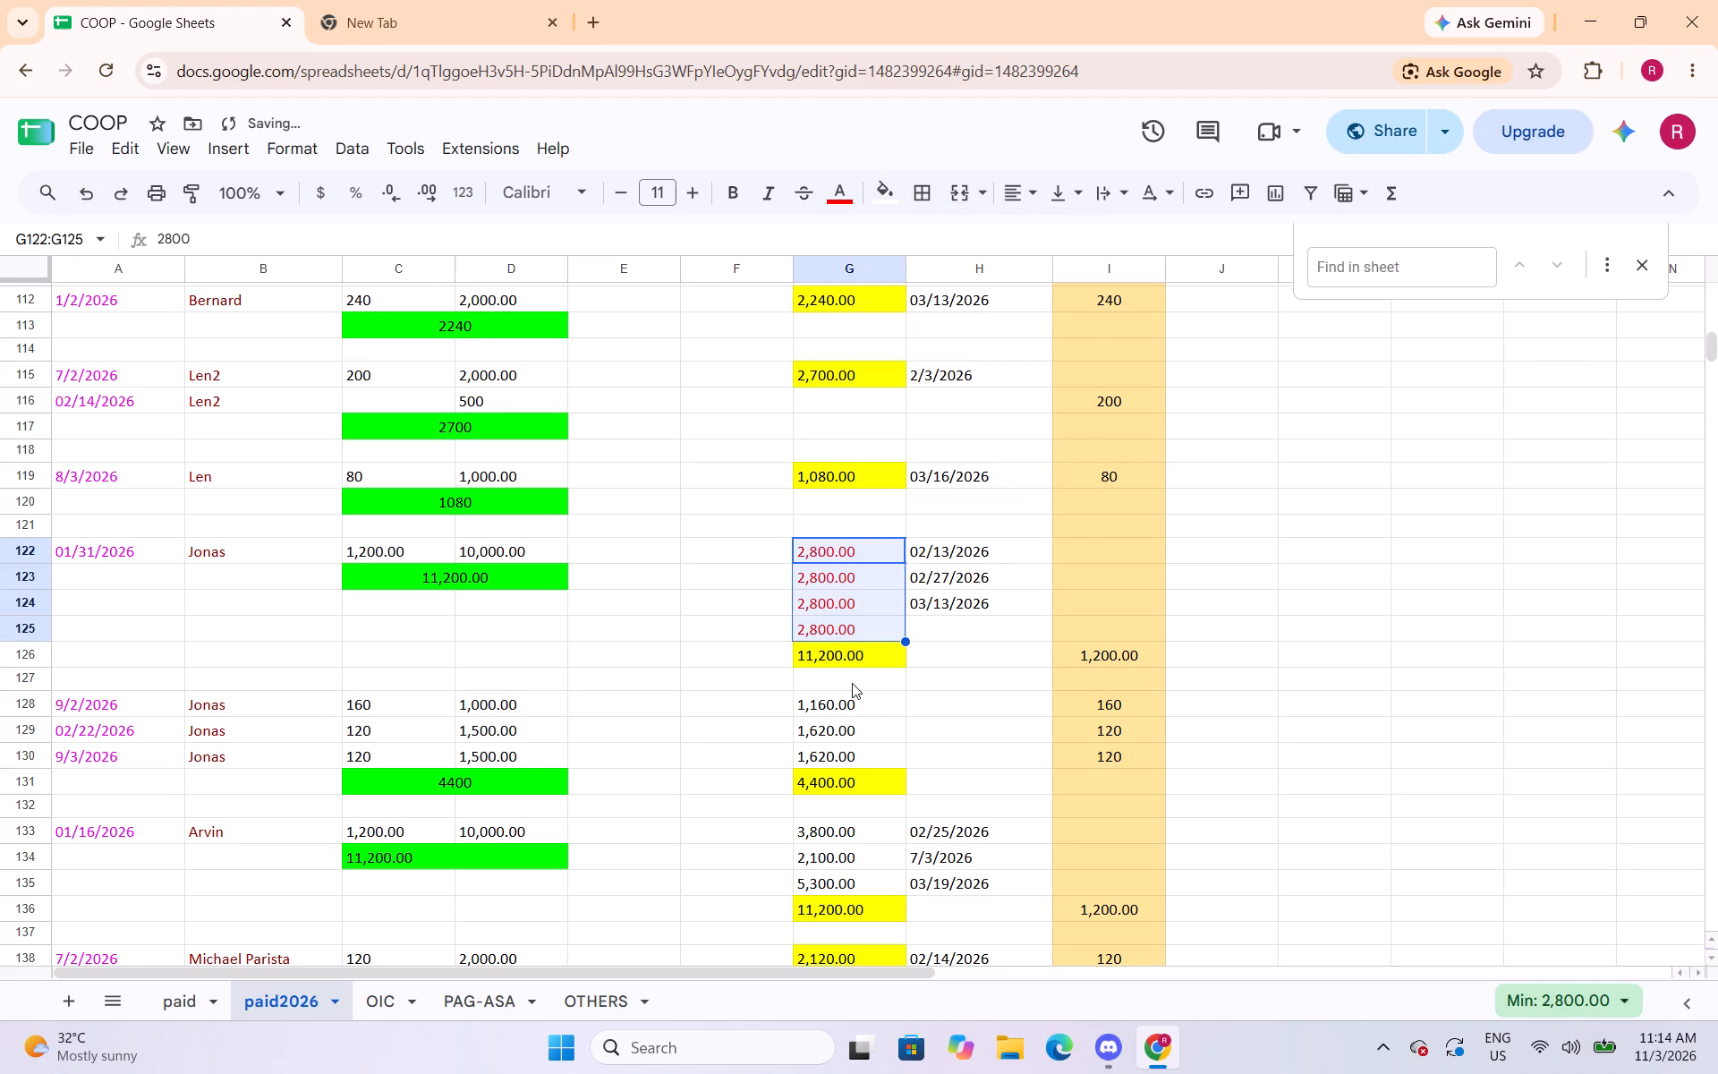
# Set the text of the partial payment cells G128:G130 to red.
pyautogui.moveTo(846, 705); pyautogui.dragTo(856, 758)
pyautogui.click(843, 190)
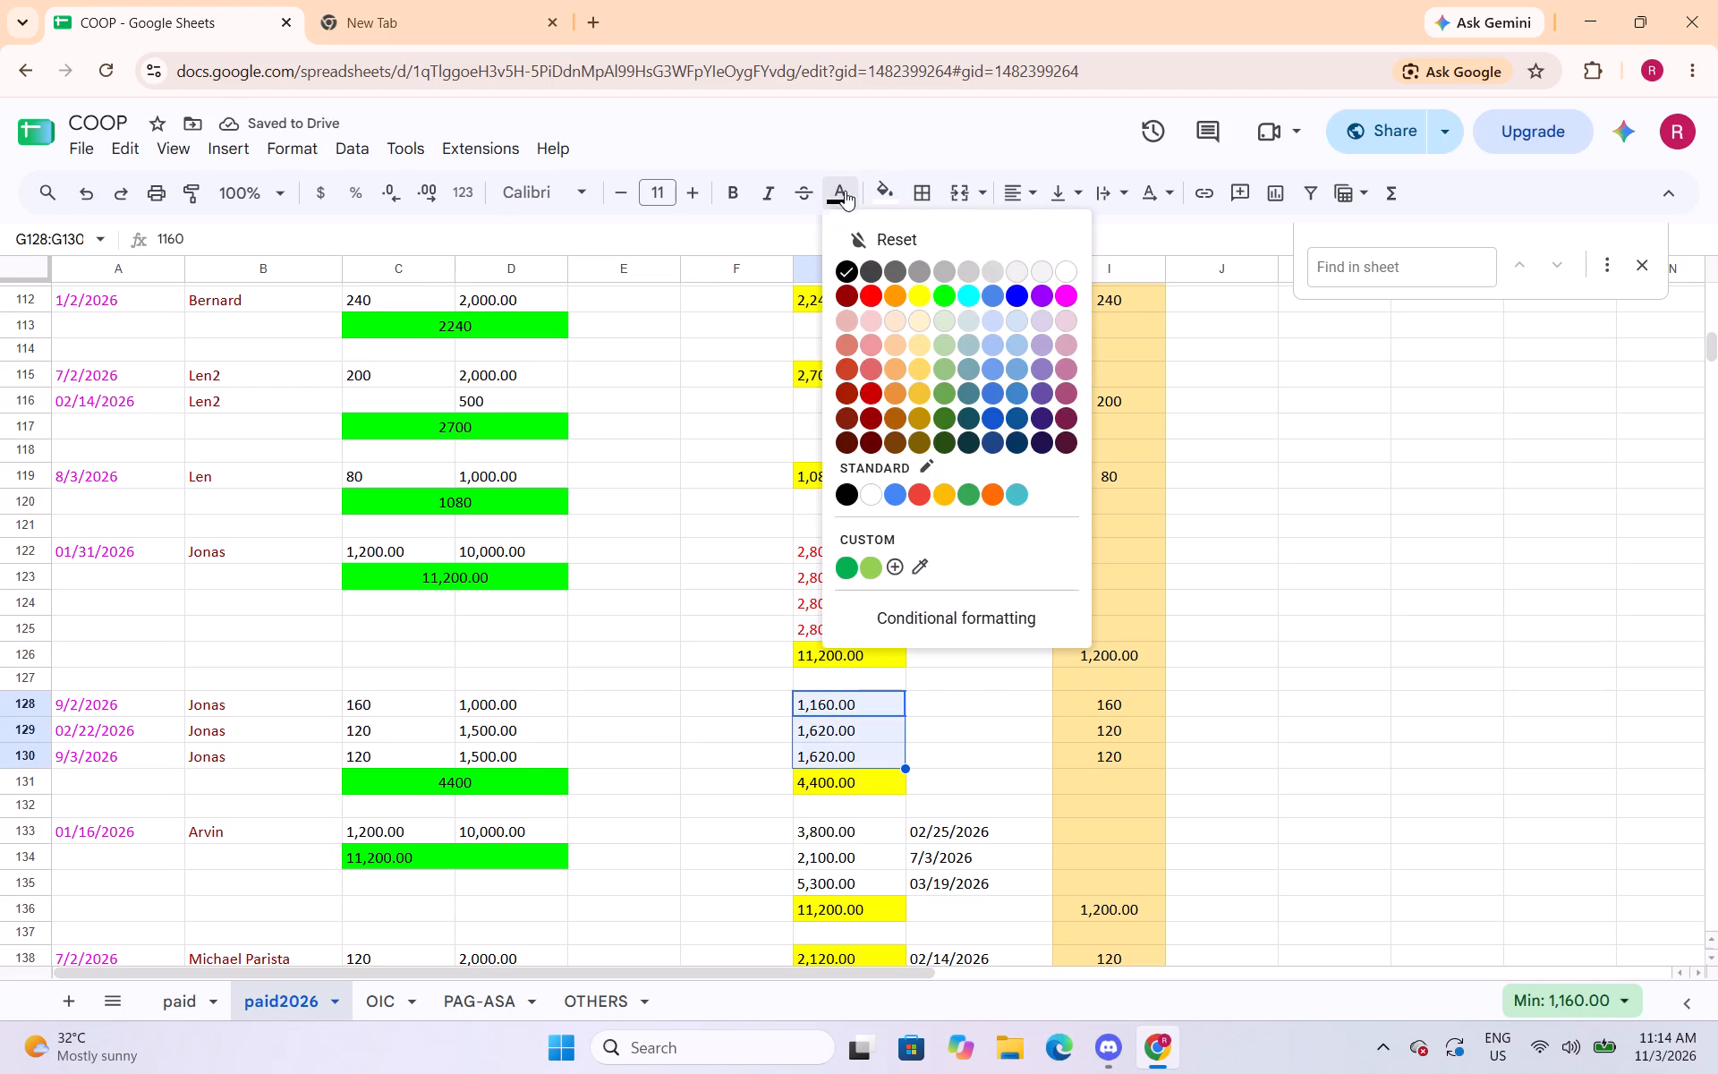
pyautogui.click(867, 301)
# Set the text of the partial payment cells G133:G135 to red.
pyautogui.scroll(-3, 847, 465)
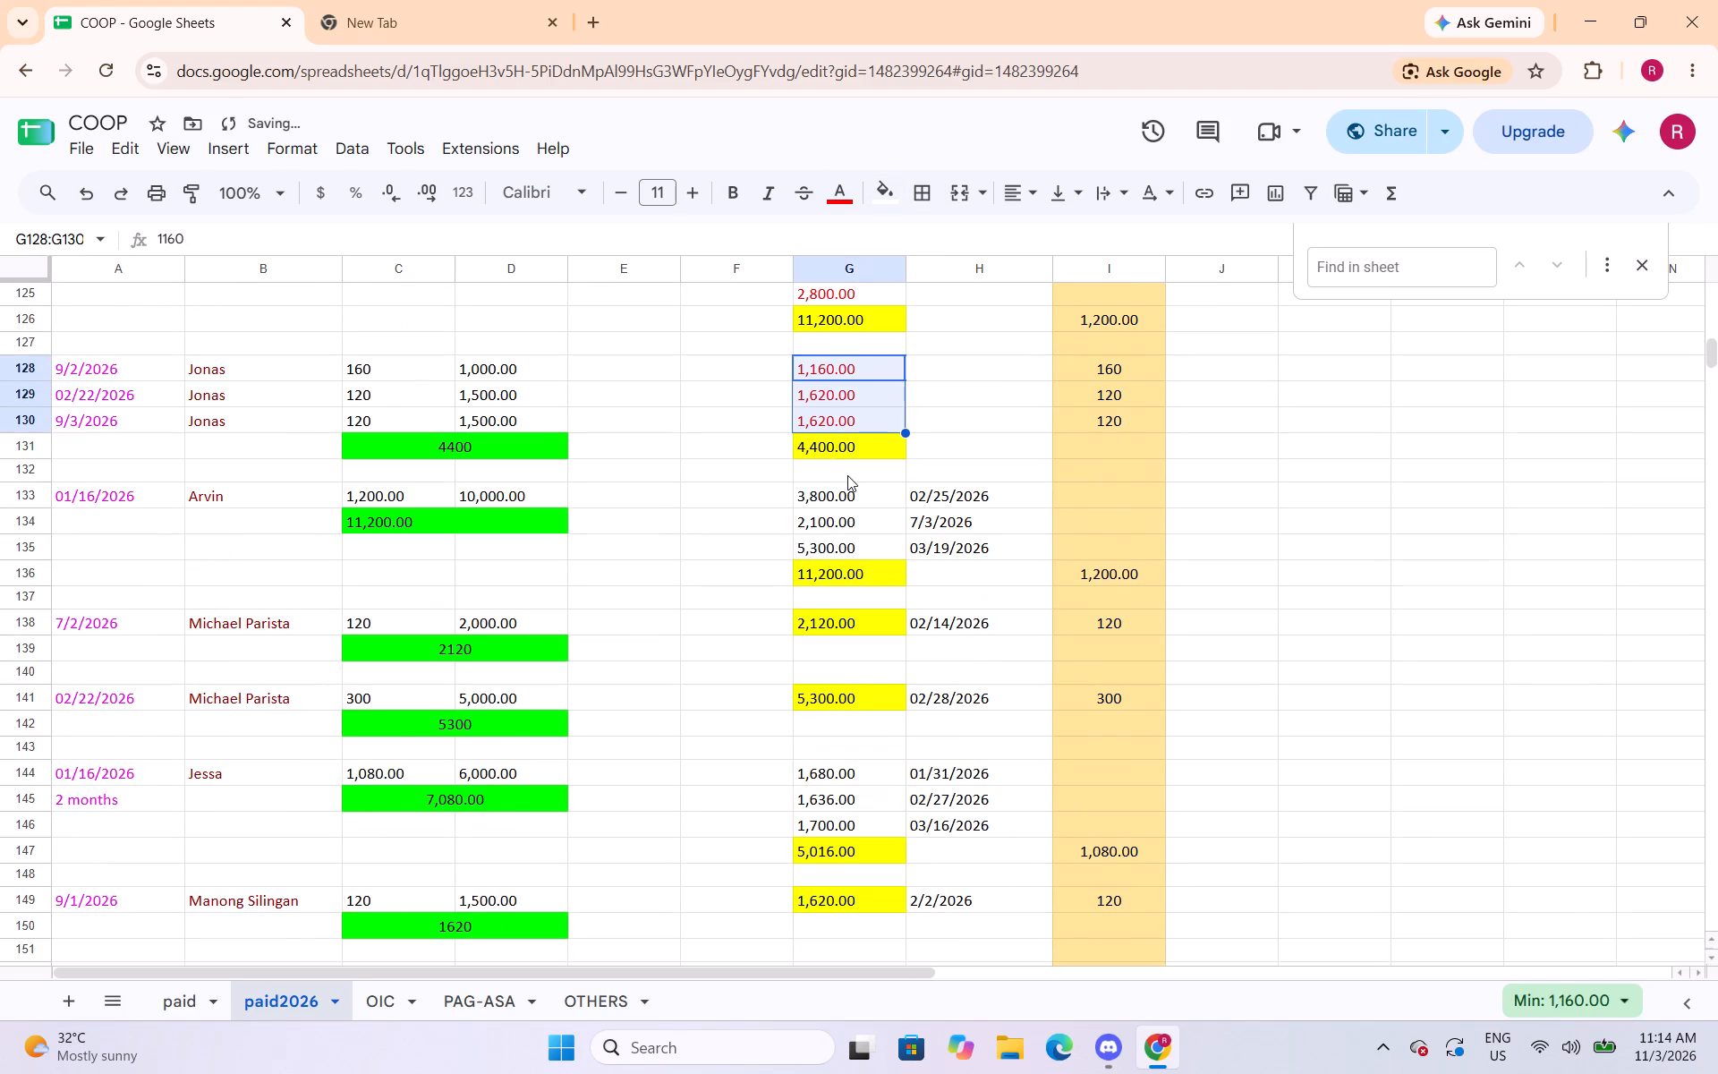
pyautogui.moveTo(841, 500); pyautogui.dragTo(843, 541)
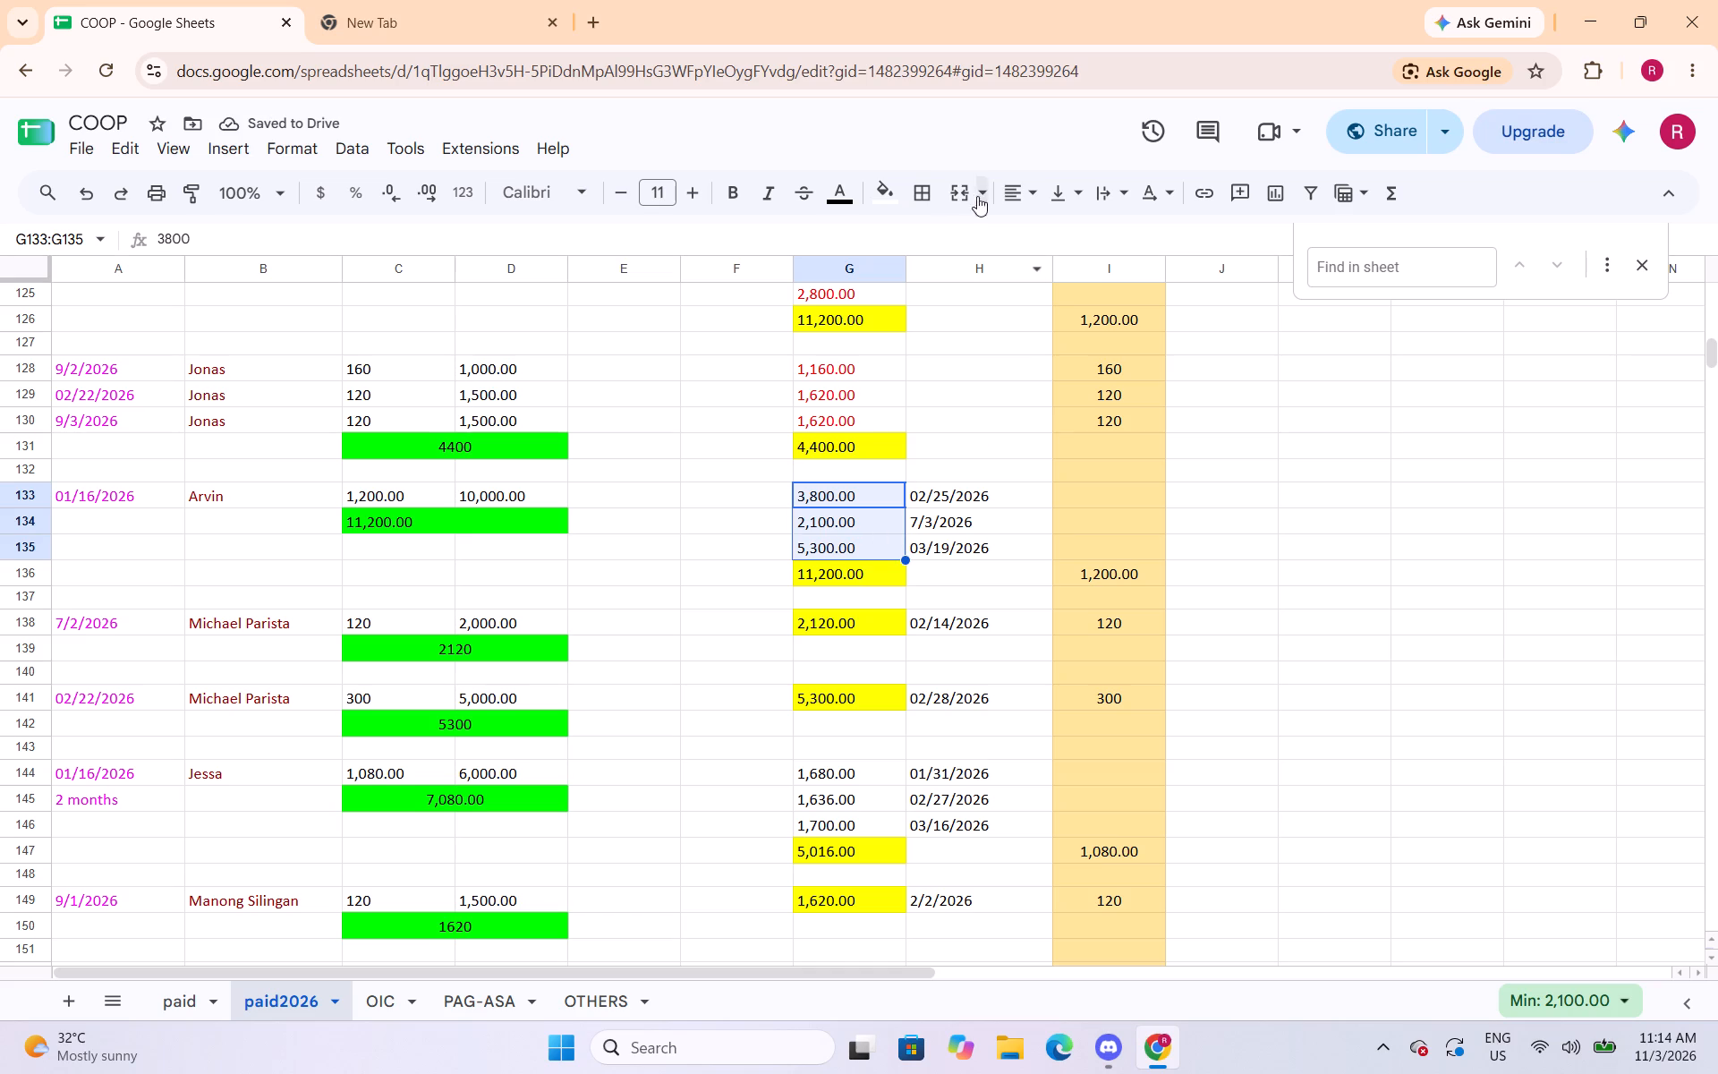
pyautogui.click(840, 200)
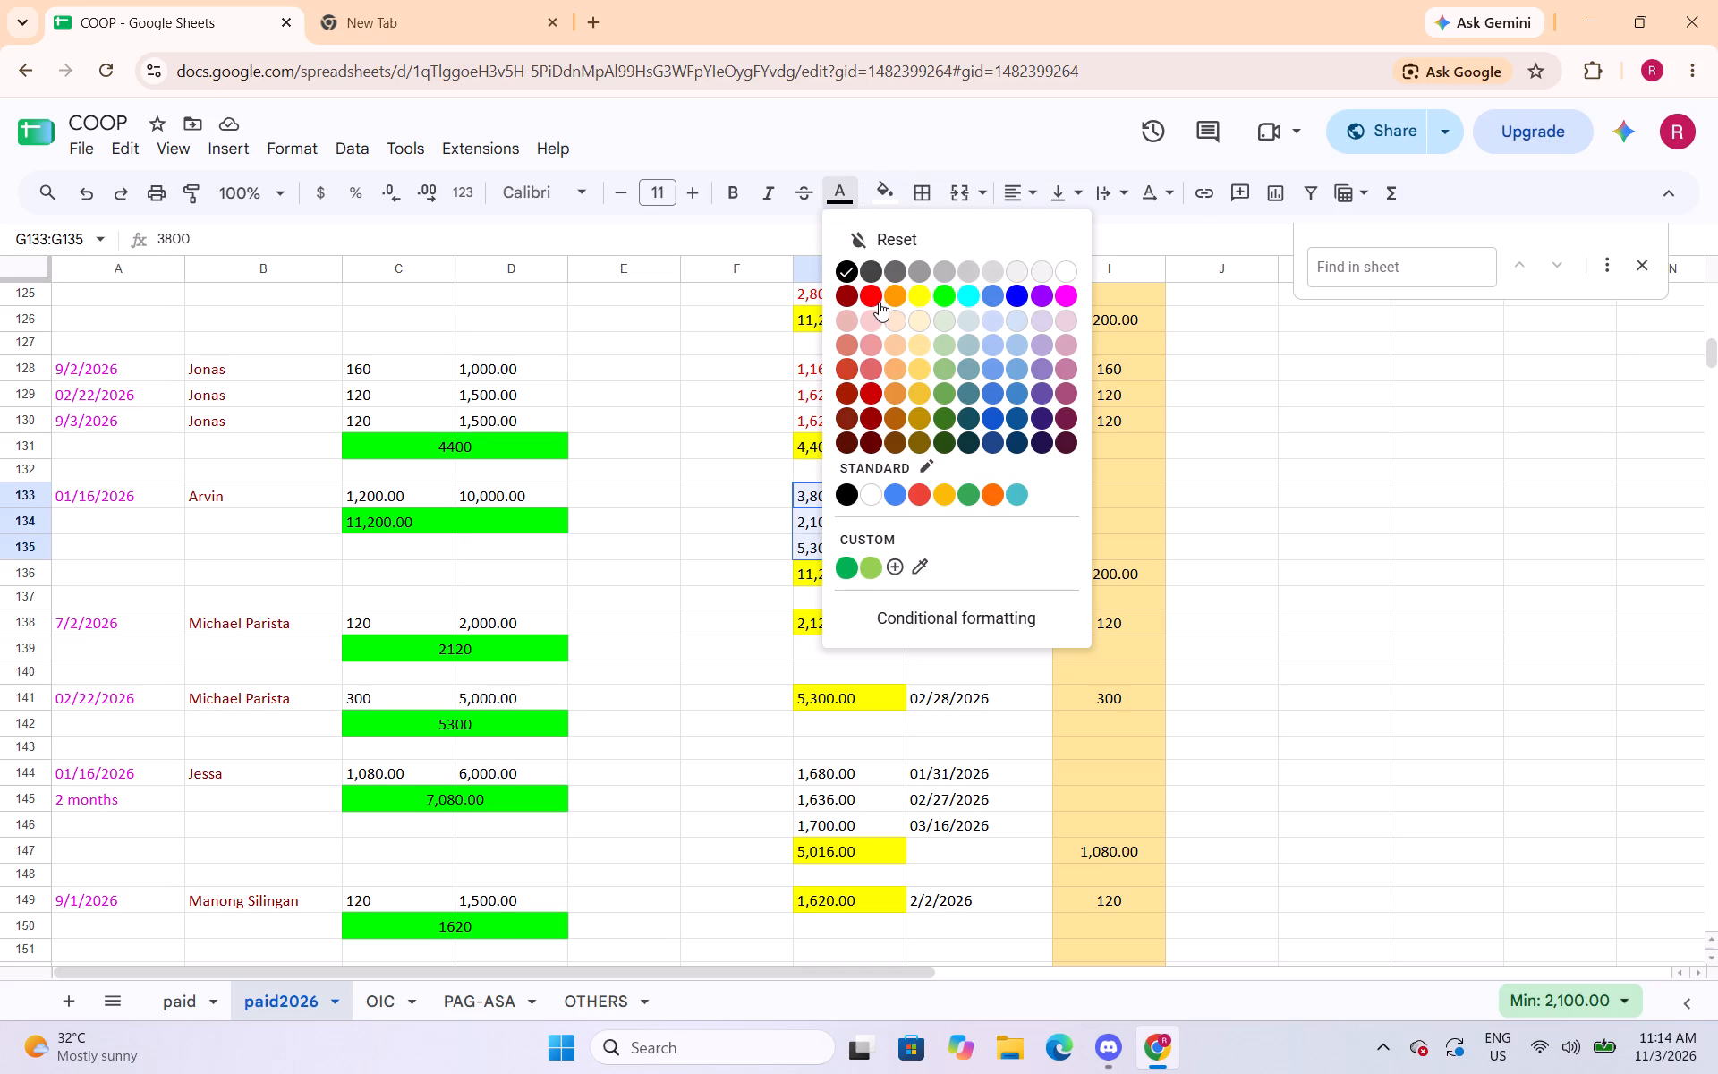
pyautogui.click(879, 302)
# Set the text of the partial payment cells G144:G146 to red.
pyautogui.moveTo(867, 780); pyautogui.dragTo(863, 814)
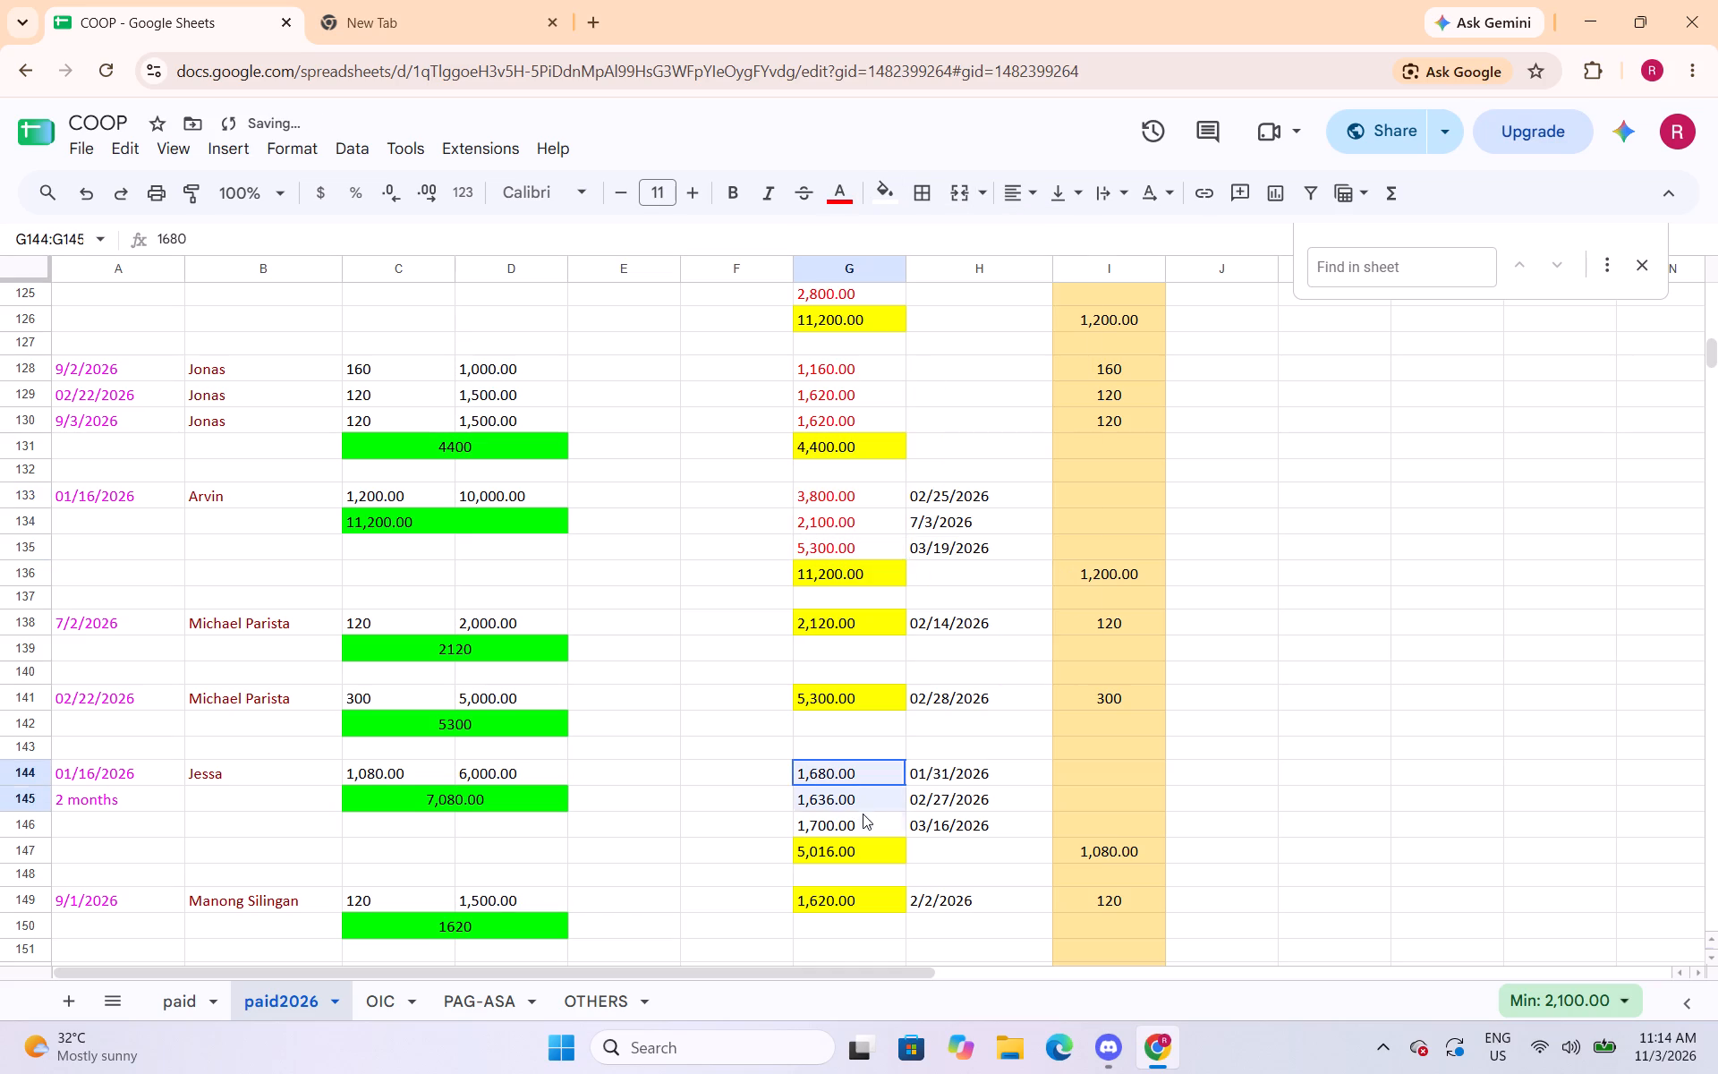
pyautogui.moveTo(863, 814); pyautogui.dragTo(863, 818)
pyautogui.click(841, 200)
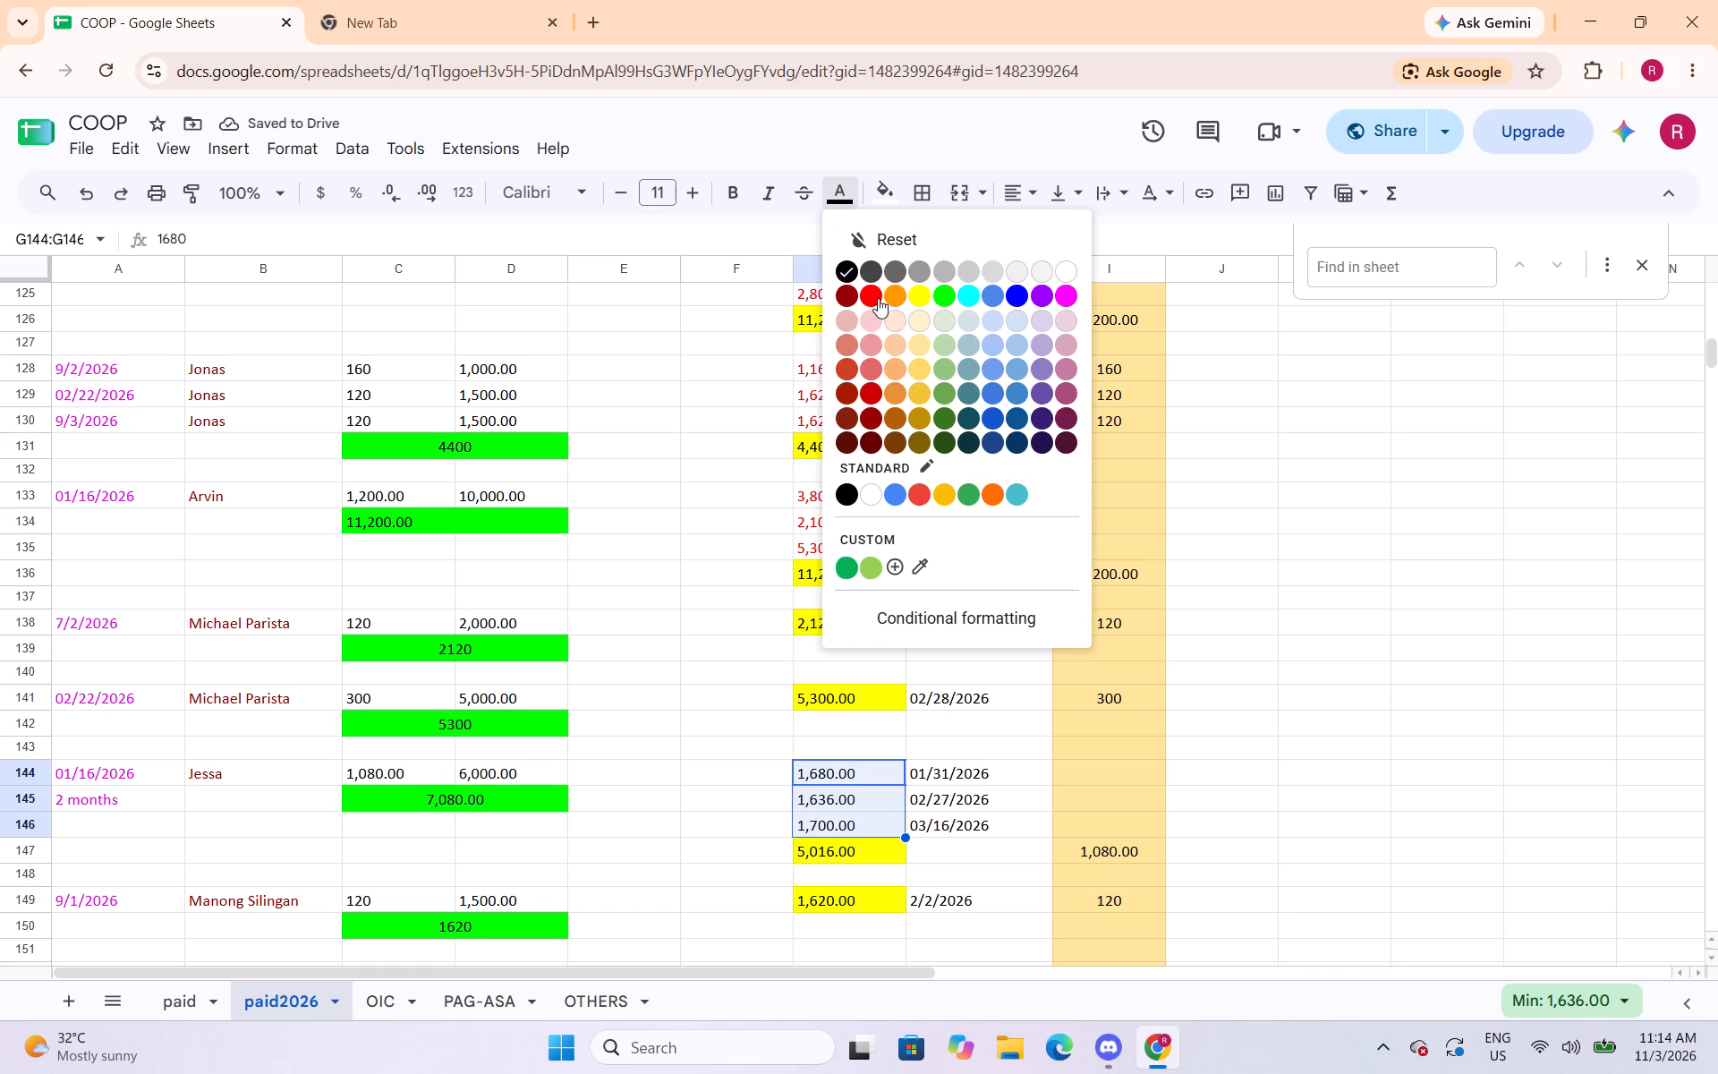
pyautogui.click(878, 298)
# Insert one blank row above row 154, below the payments in G152:G153, for their total.
pyautogui.scroll(-5, 801, 625)
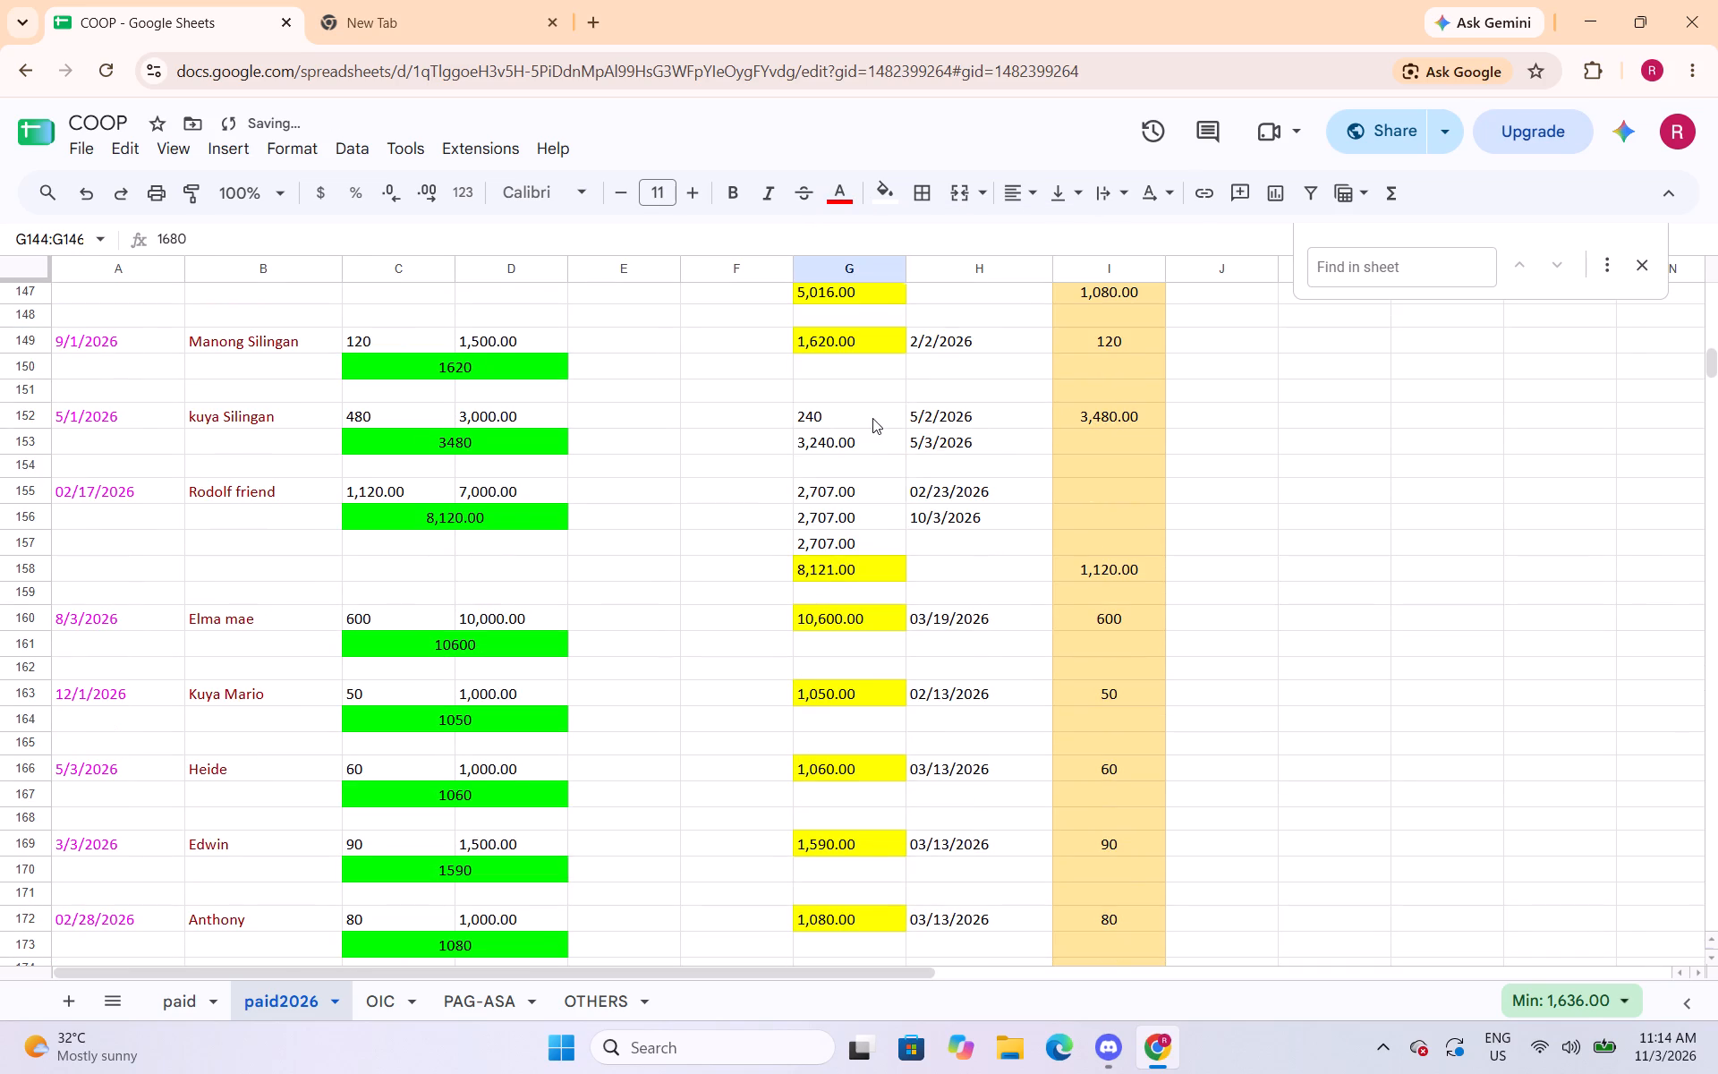
pyautogui.moveTo(872, 418); pyautogui.dragTo(876, 436)
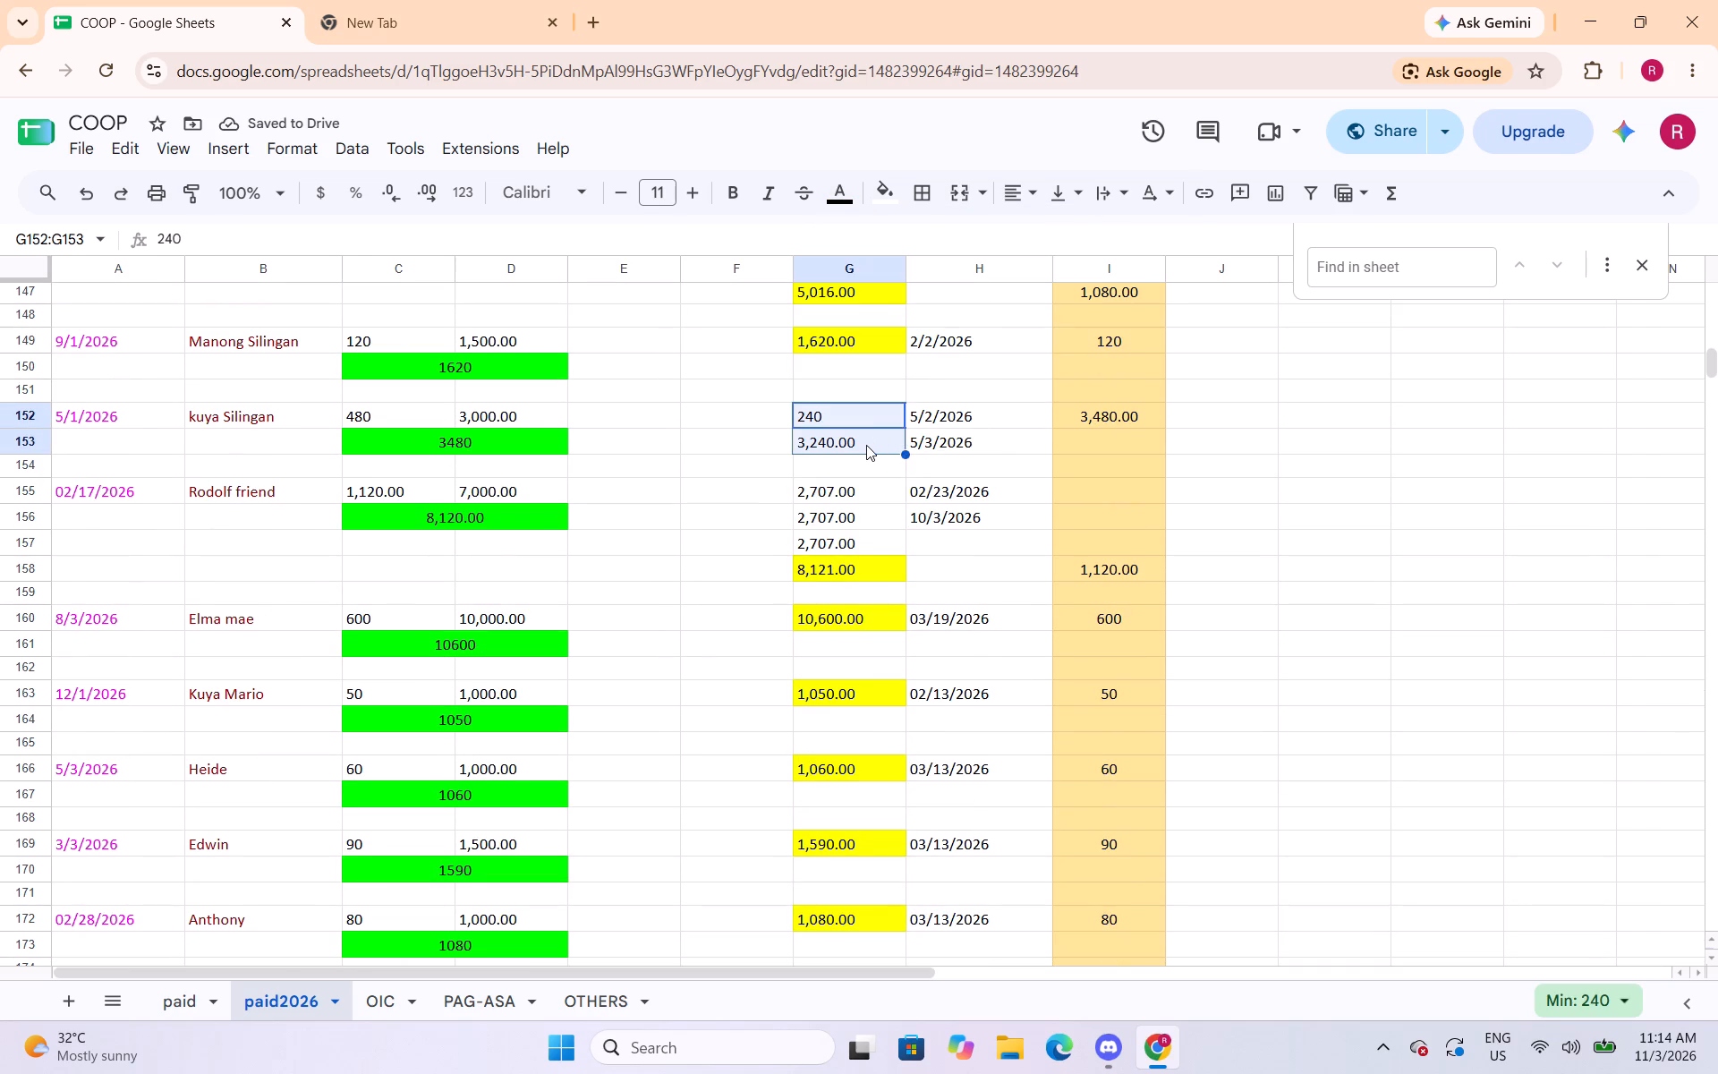
pyautogui.click(866, 445)
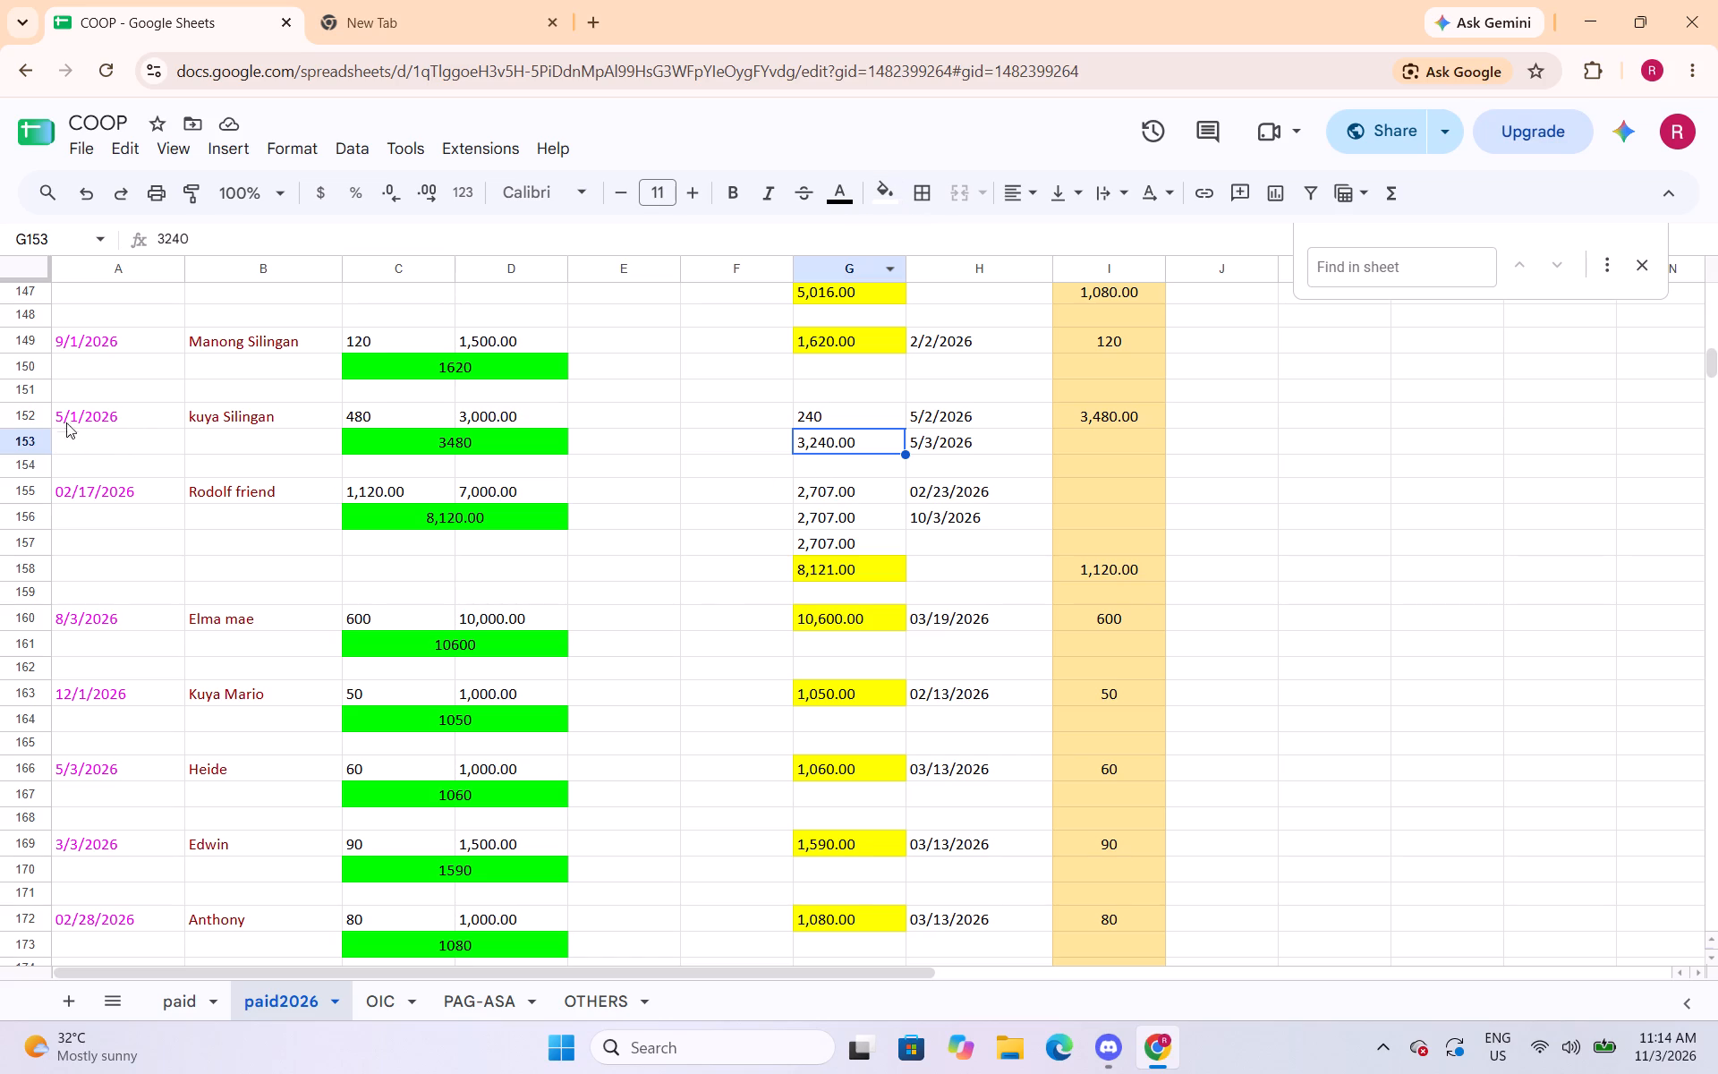
pyautogui.click(35, 461)
pyautogui.rightClick(35, 461)
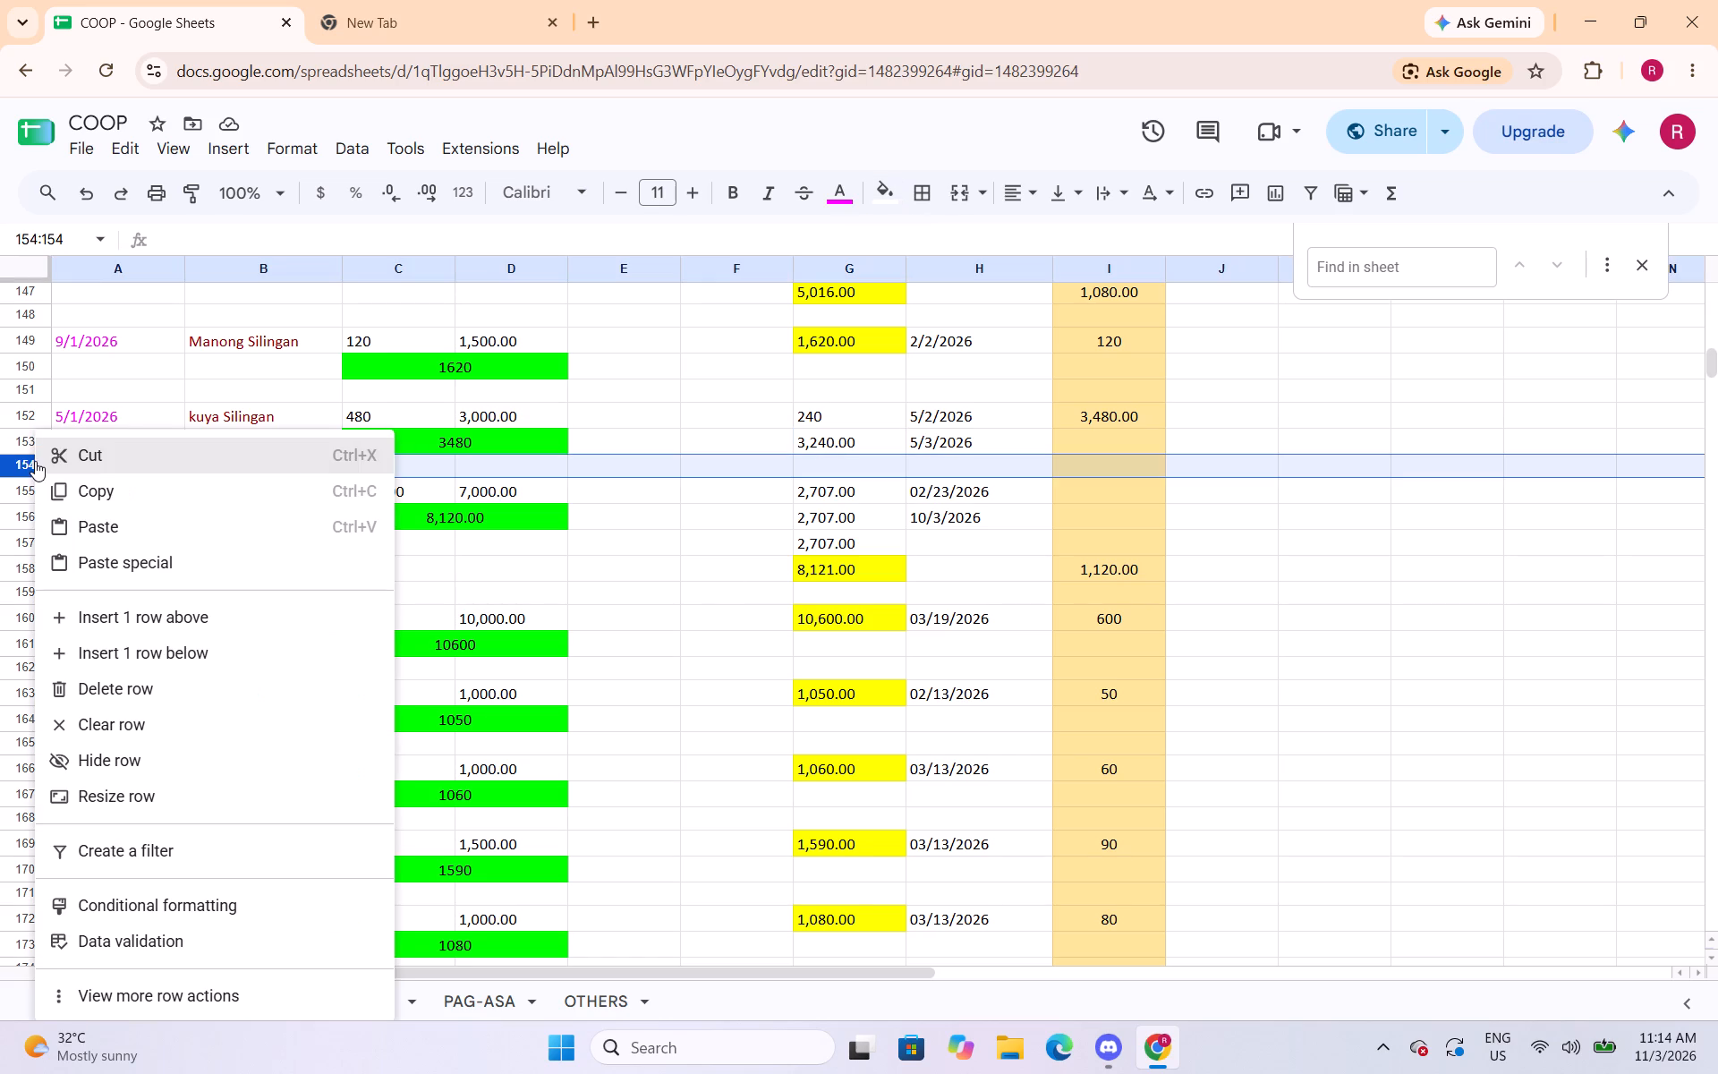
pyautogui.click(123, 619)
# Enter a SUM of the partial payments G152:G153 in G154.
pyautogui.click(829, 468)
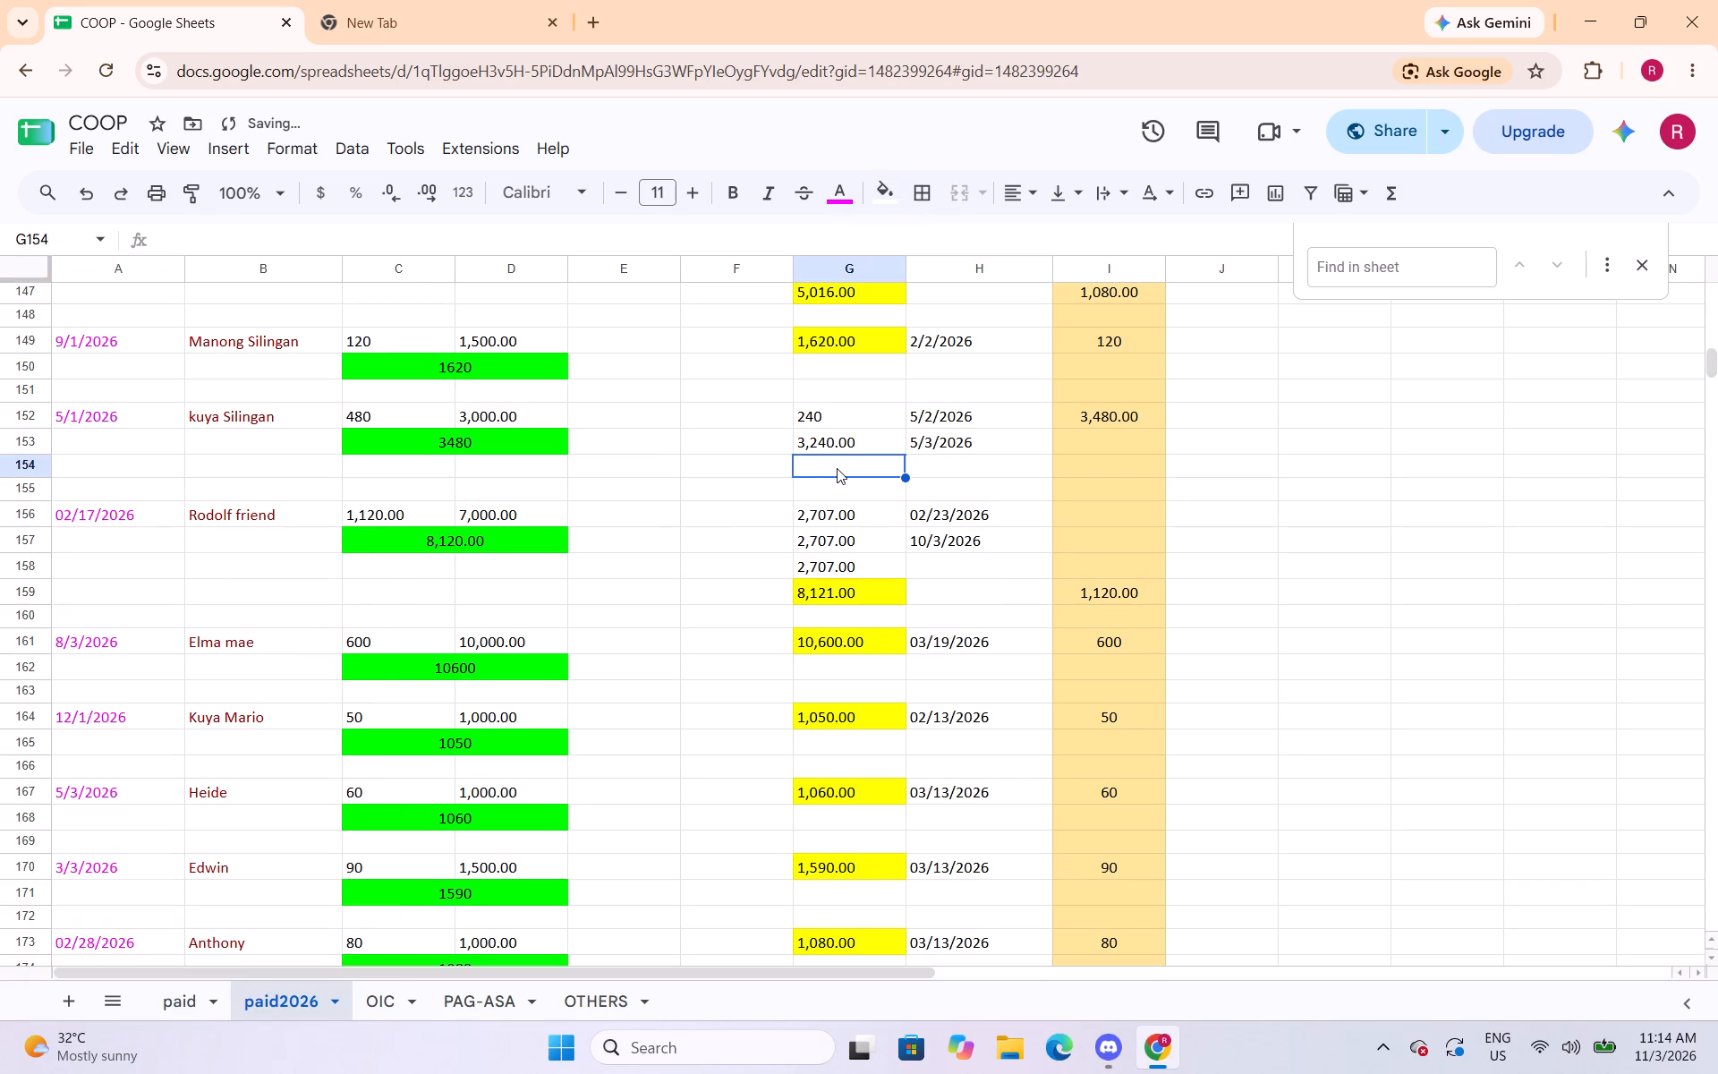
pyautogui.write('=su')
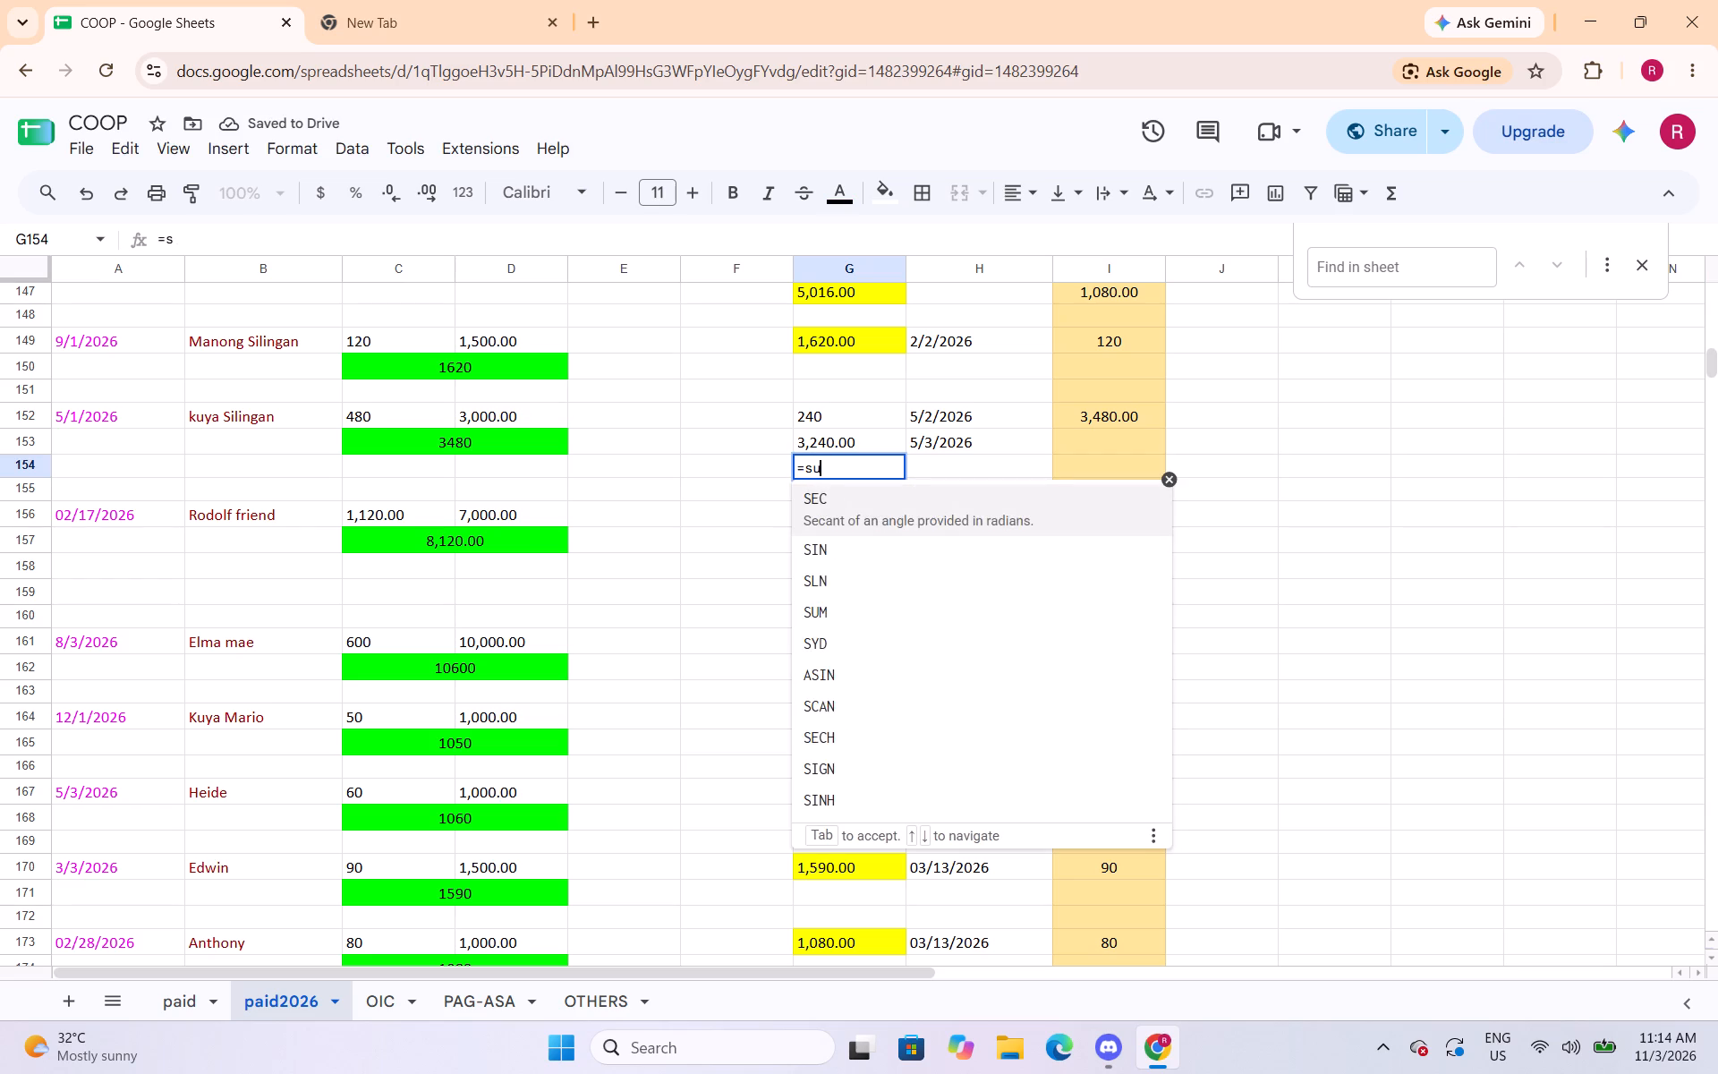
pyautogui.write('m(')
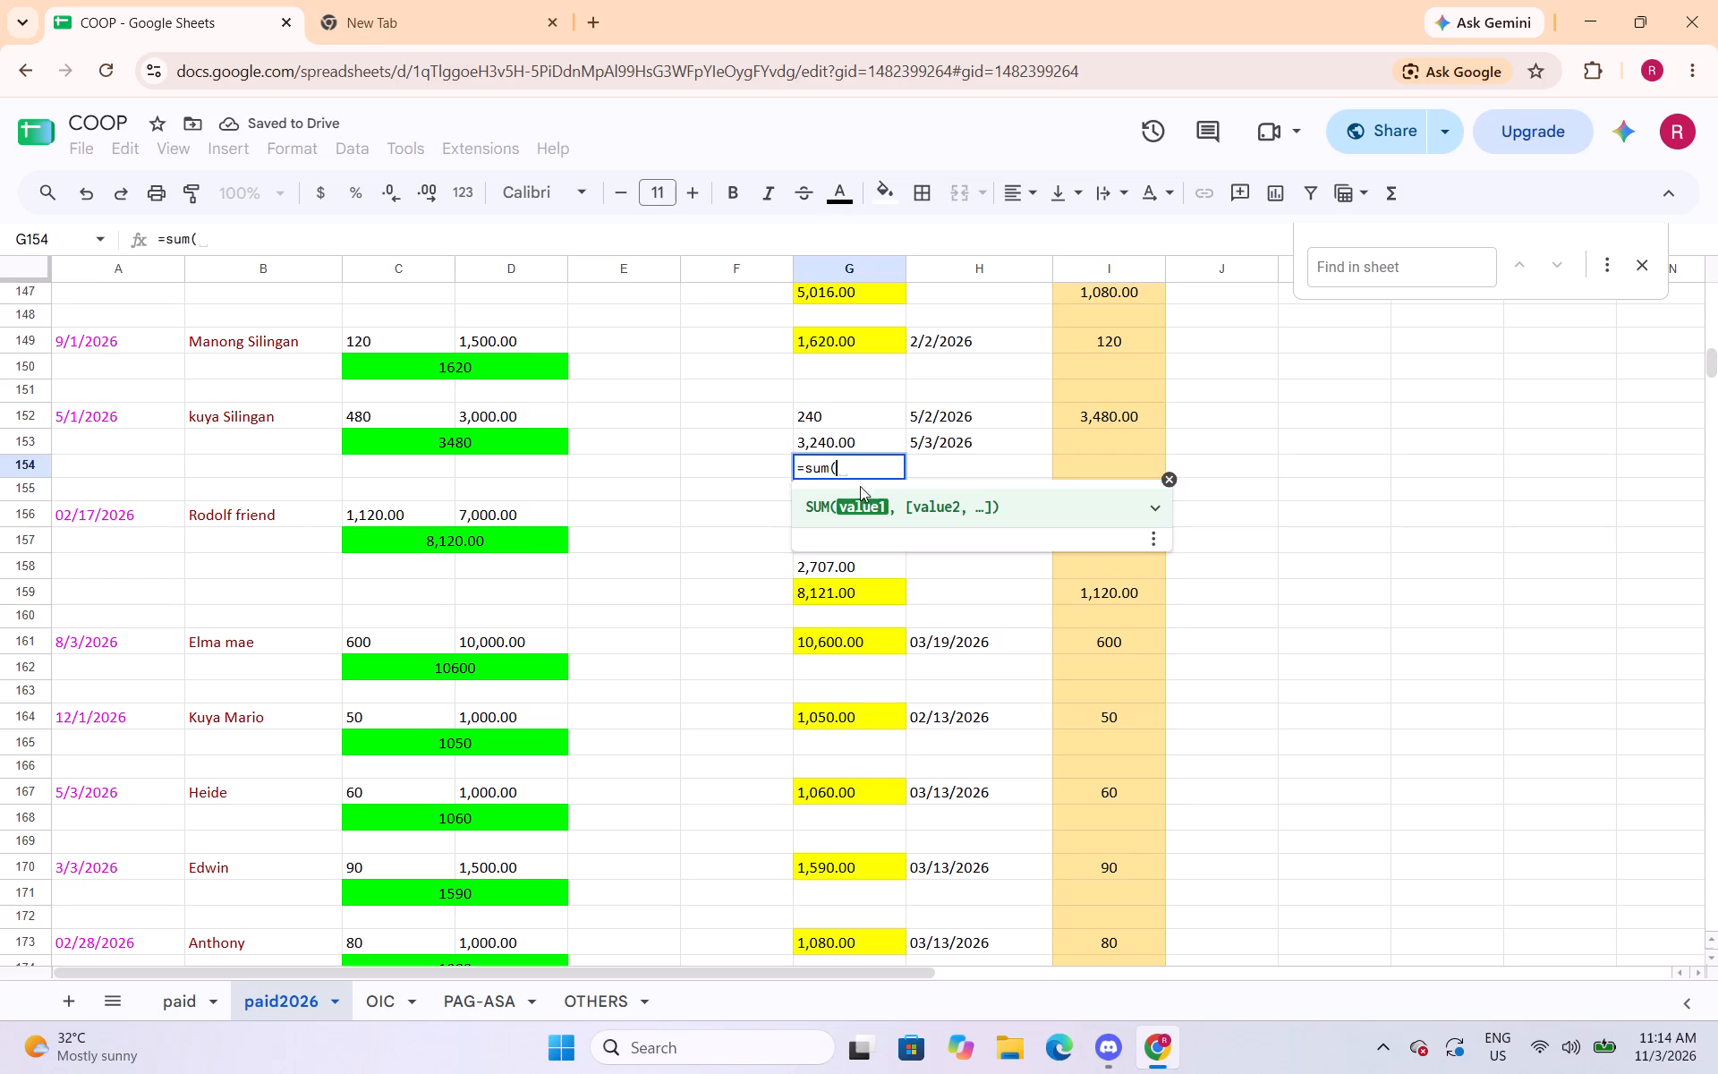
pyautogui.moveTo(886, 422); pyautogui.dragTo(878, 442)
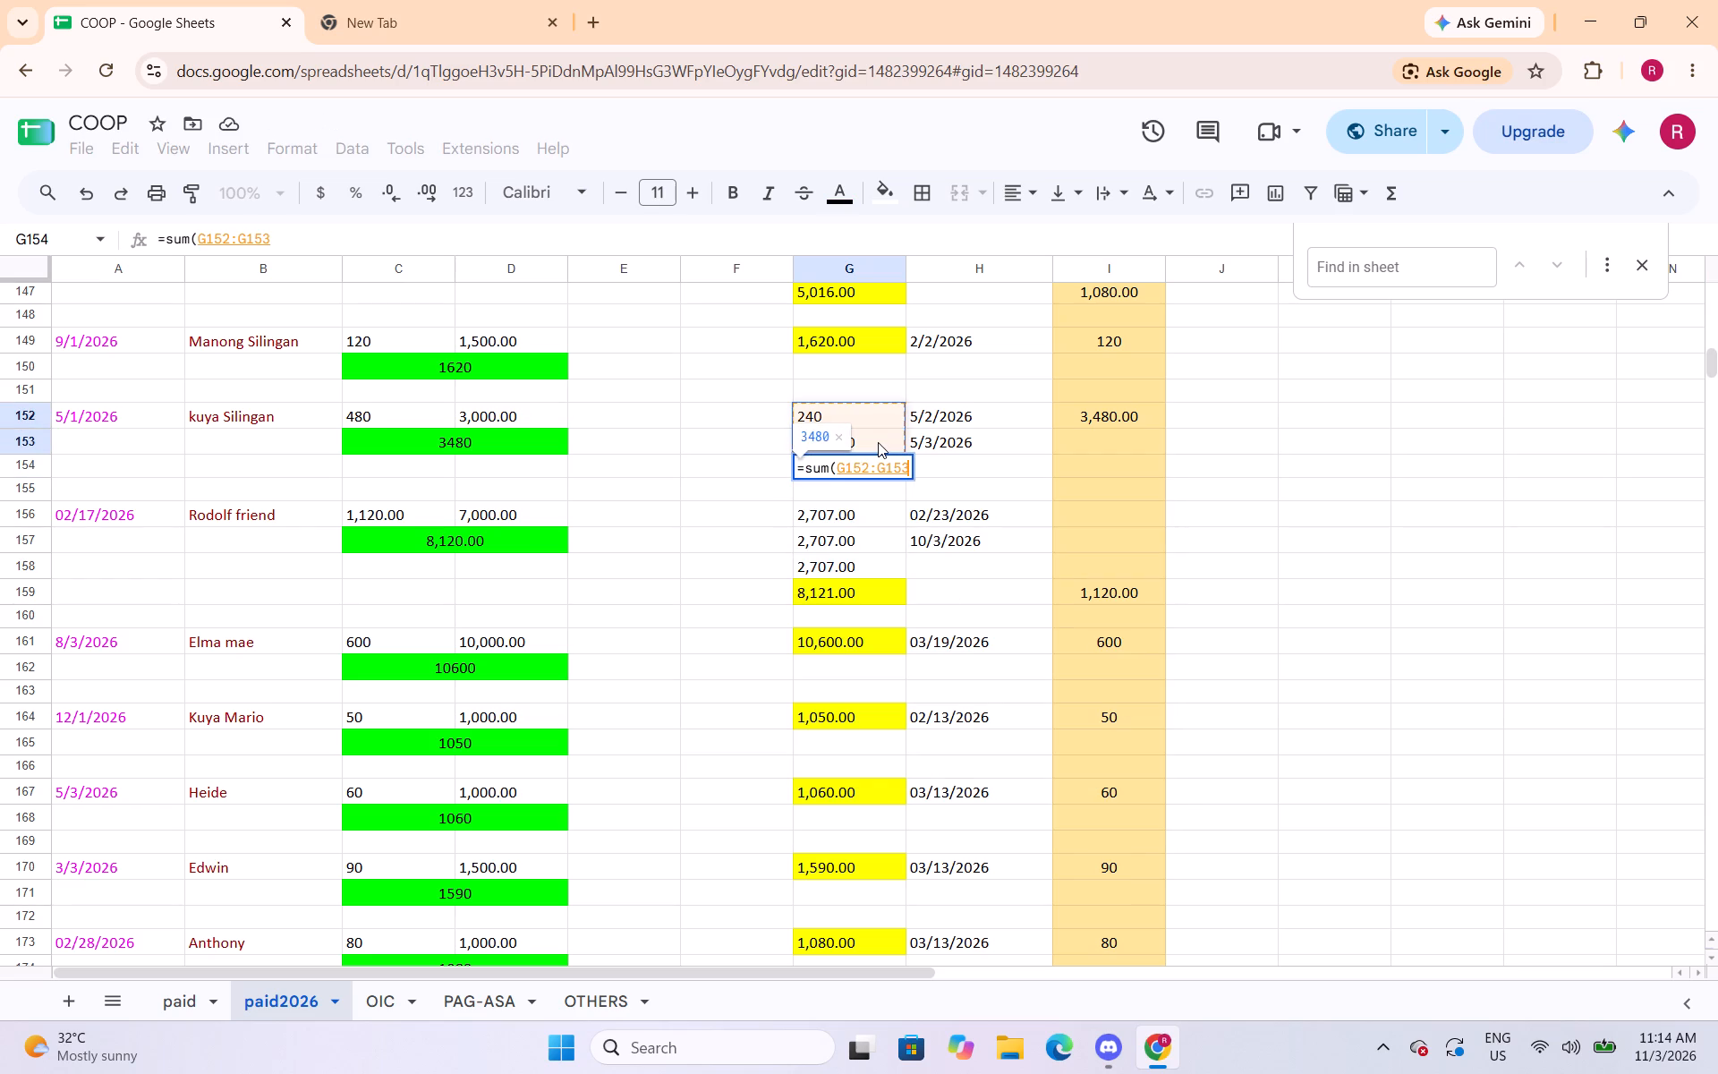
pyautogui.hotkey('shift', ')')
pyautogui.press('Return')
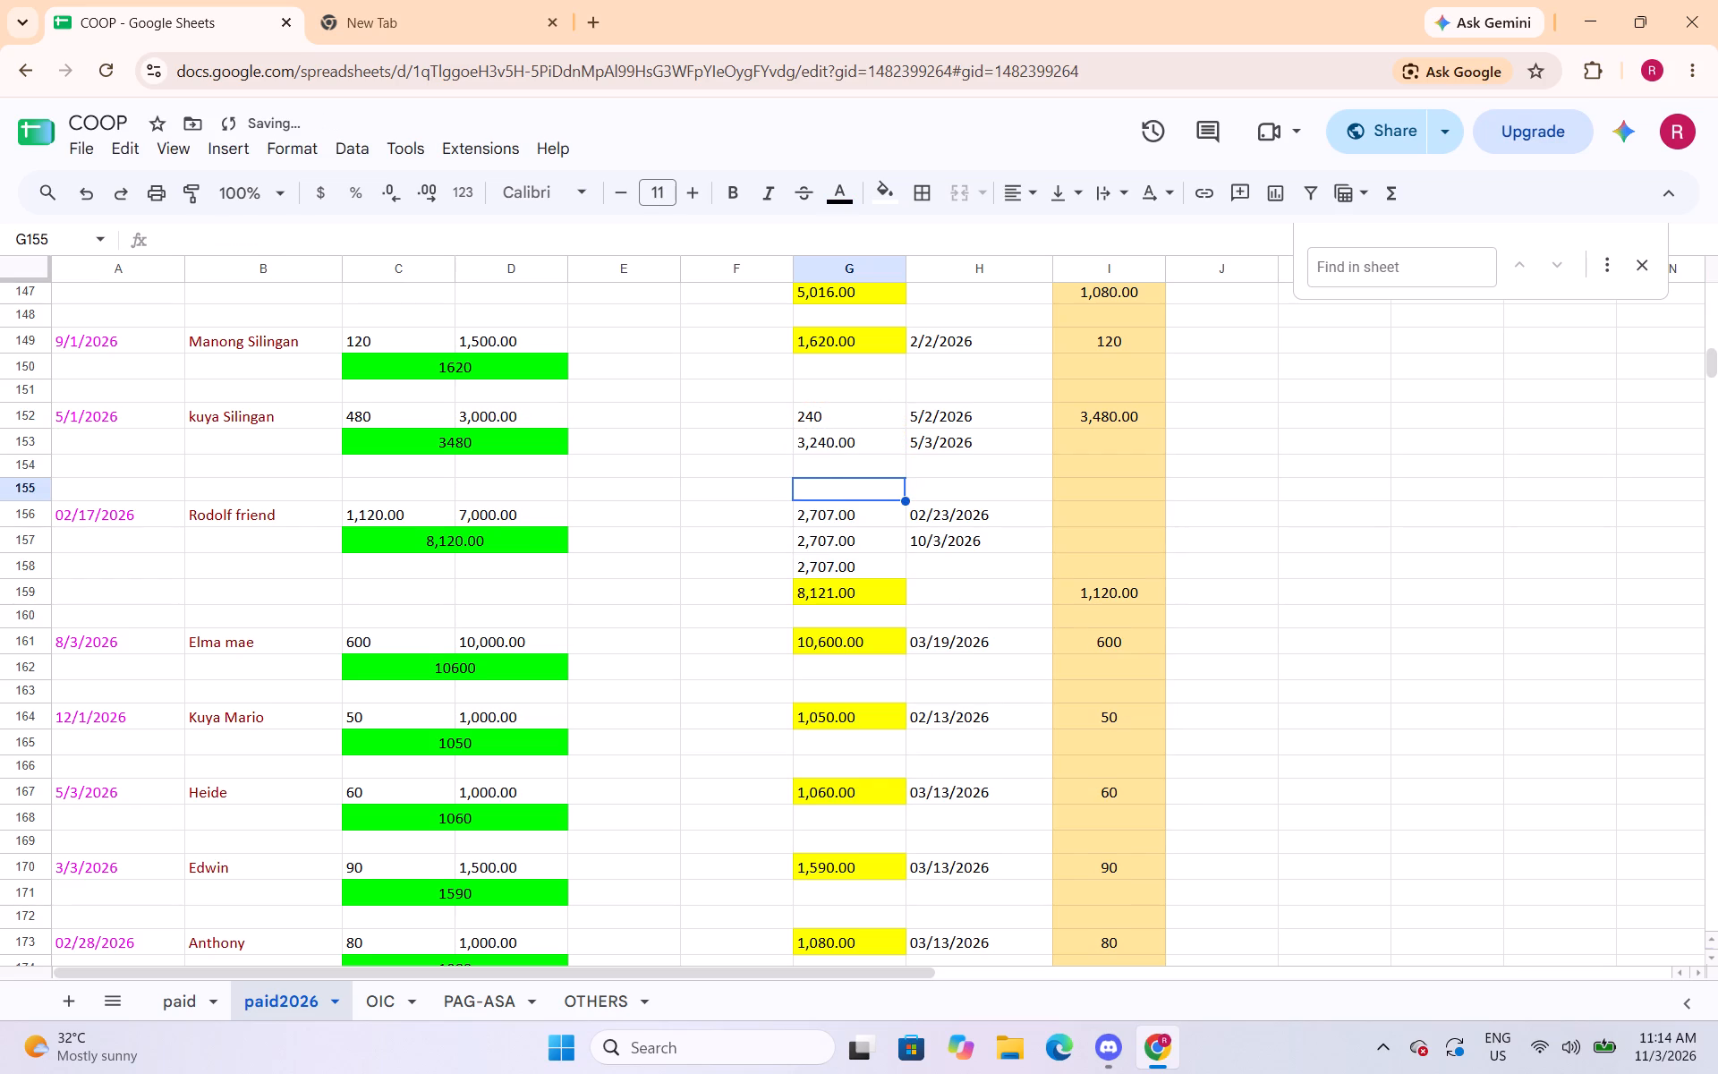
pyautogui.press('Up')
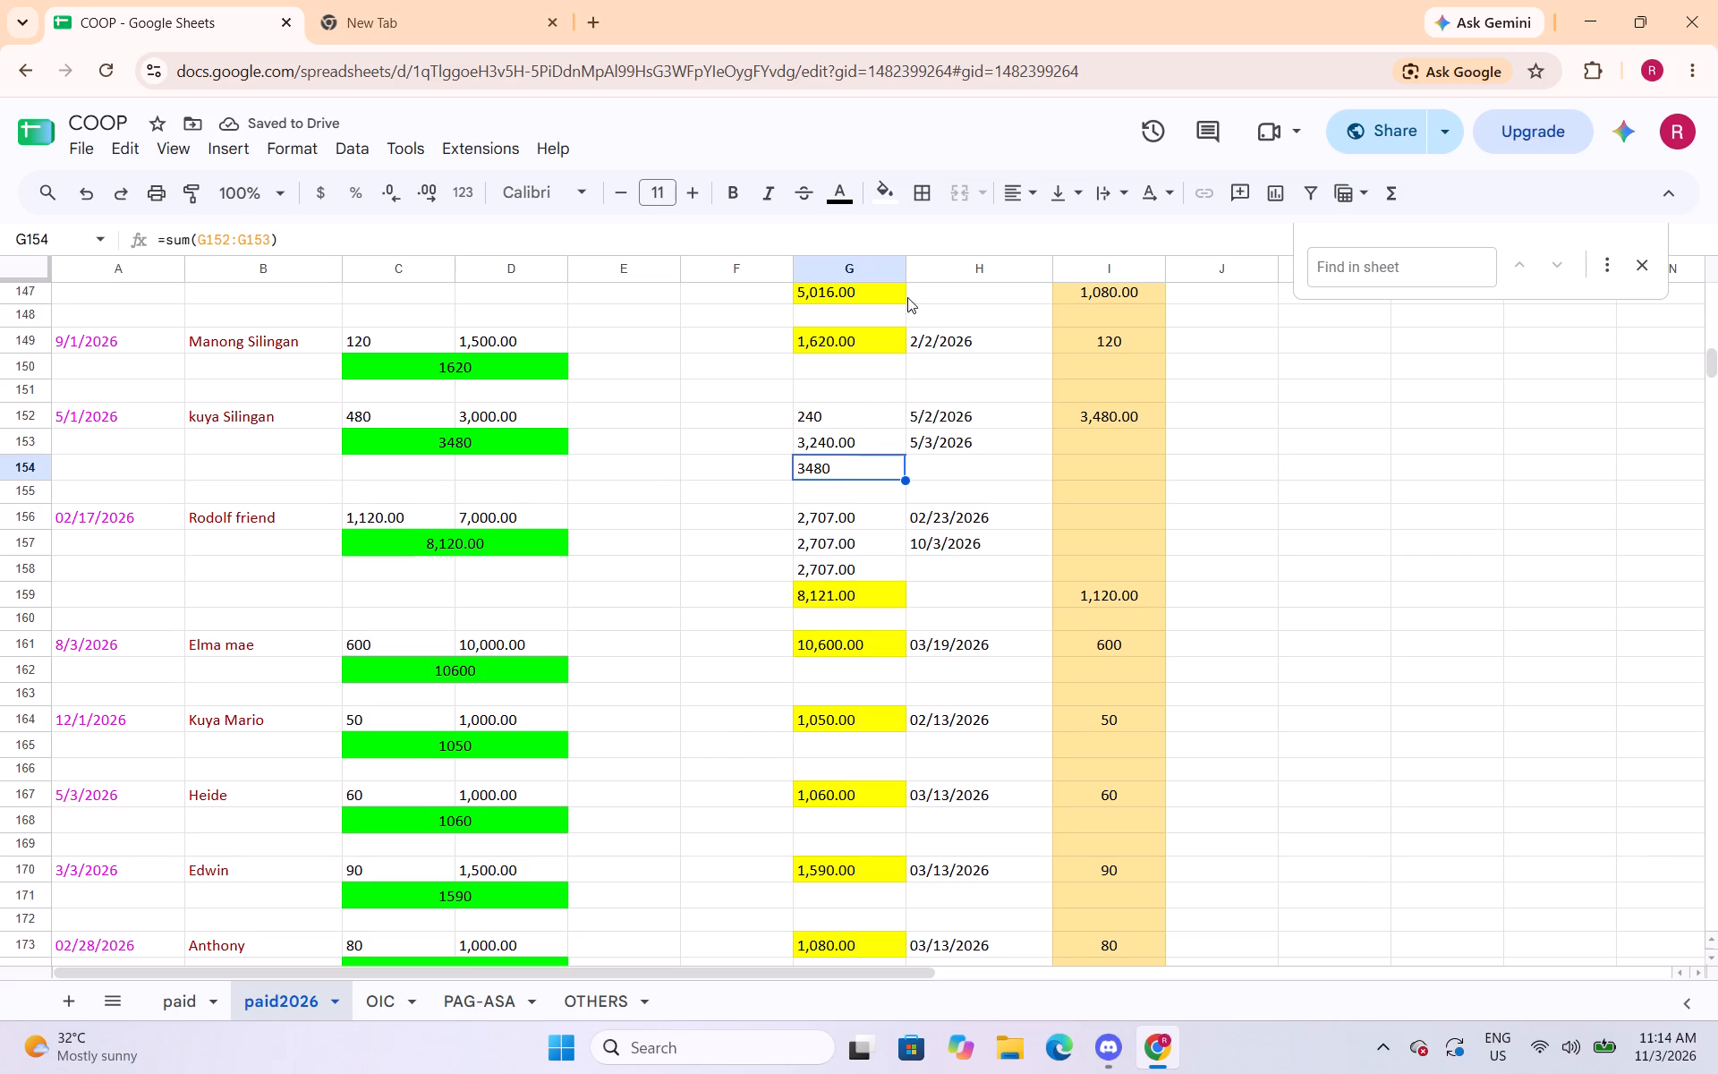
# Fill the total cell G154 yellow and apply the number format with thousands separator and two decimals.
pyautogui.click(886, 189)
pyautogui.click(965, 294)
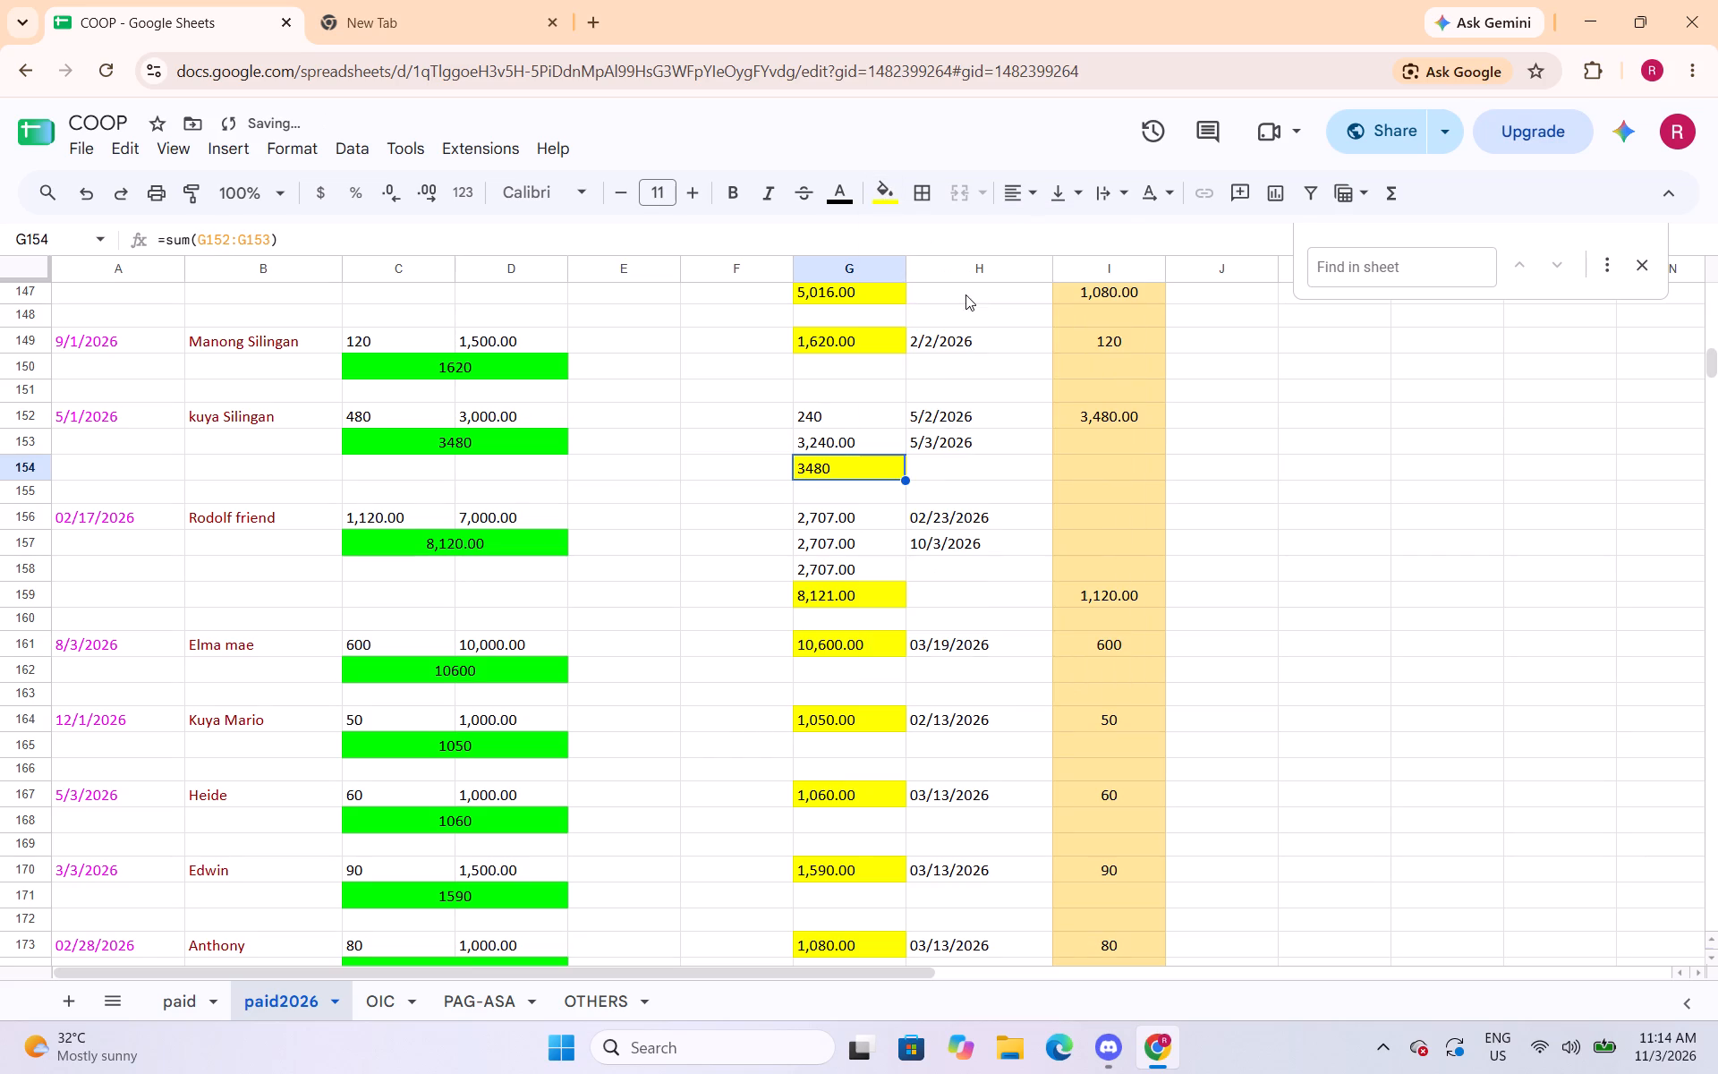
pyautogui.click(289, 152)
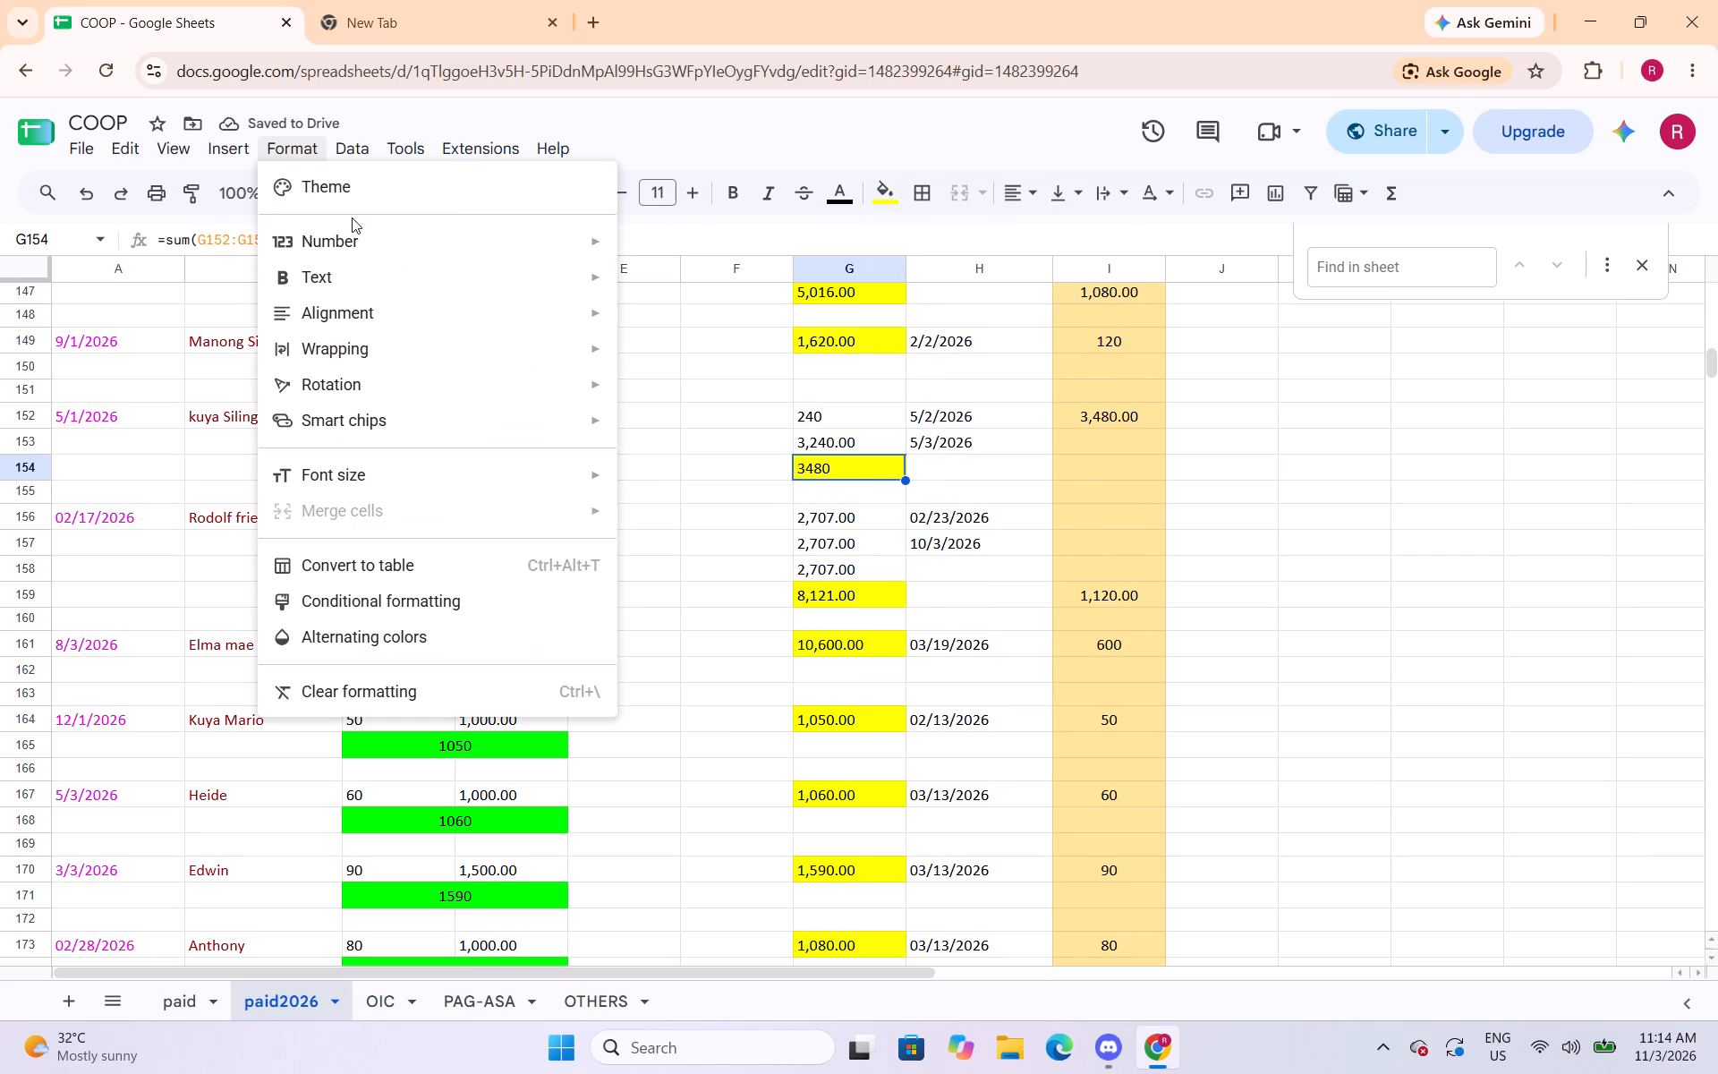
pyautogui.click(738, 346)
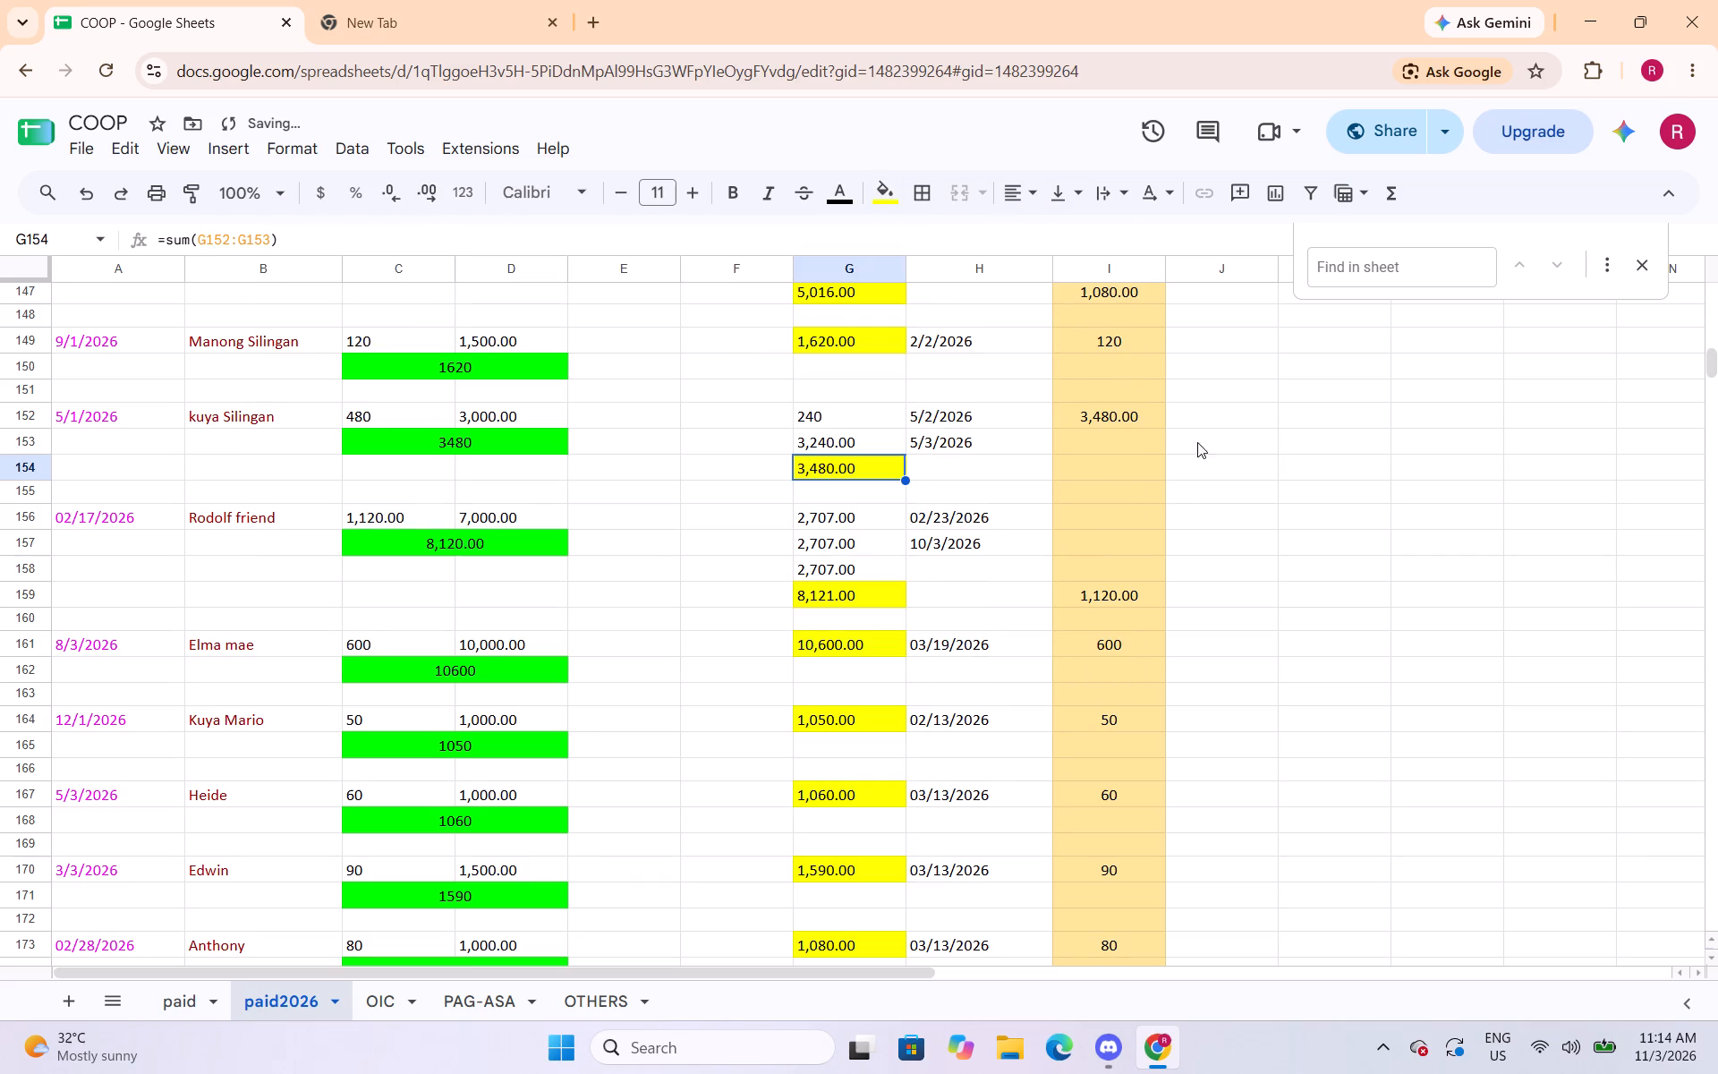
# Set the text of the partial payment cells G152:G153 to red.
pyautogui.moveTo(855, 424); pyautogui.dragTo(854, 439)
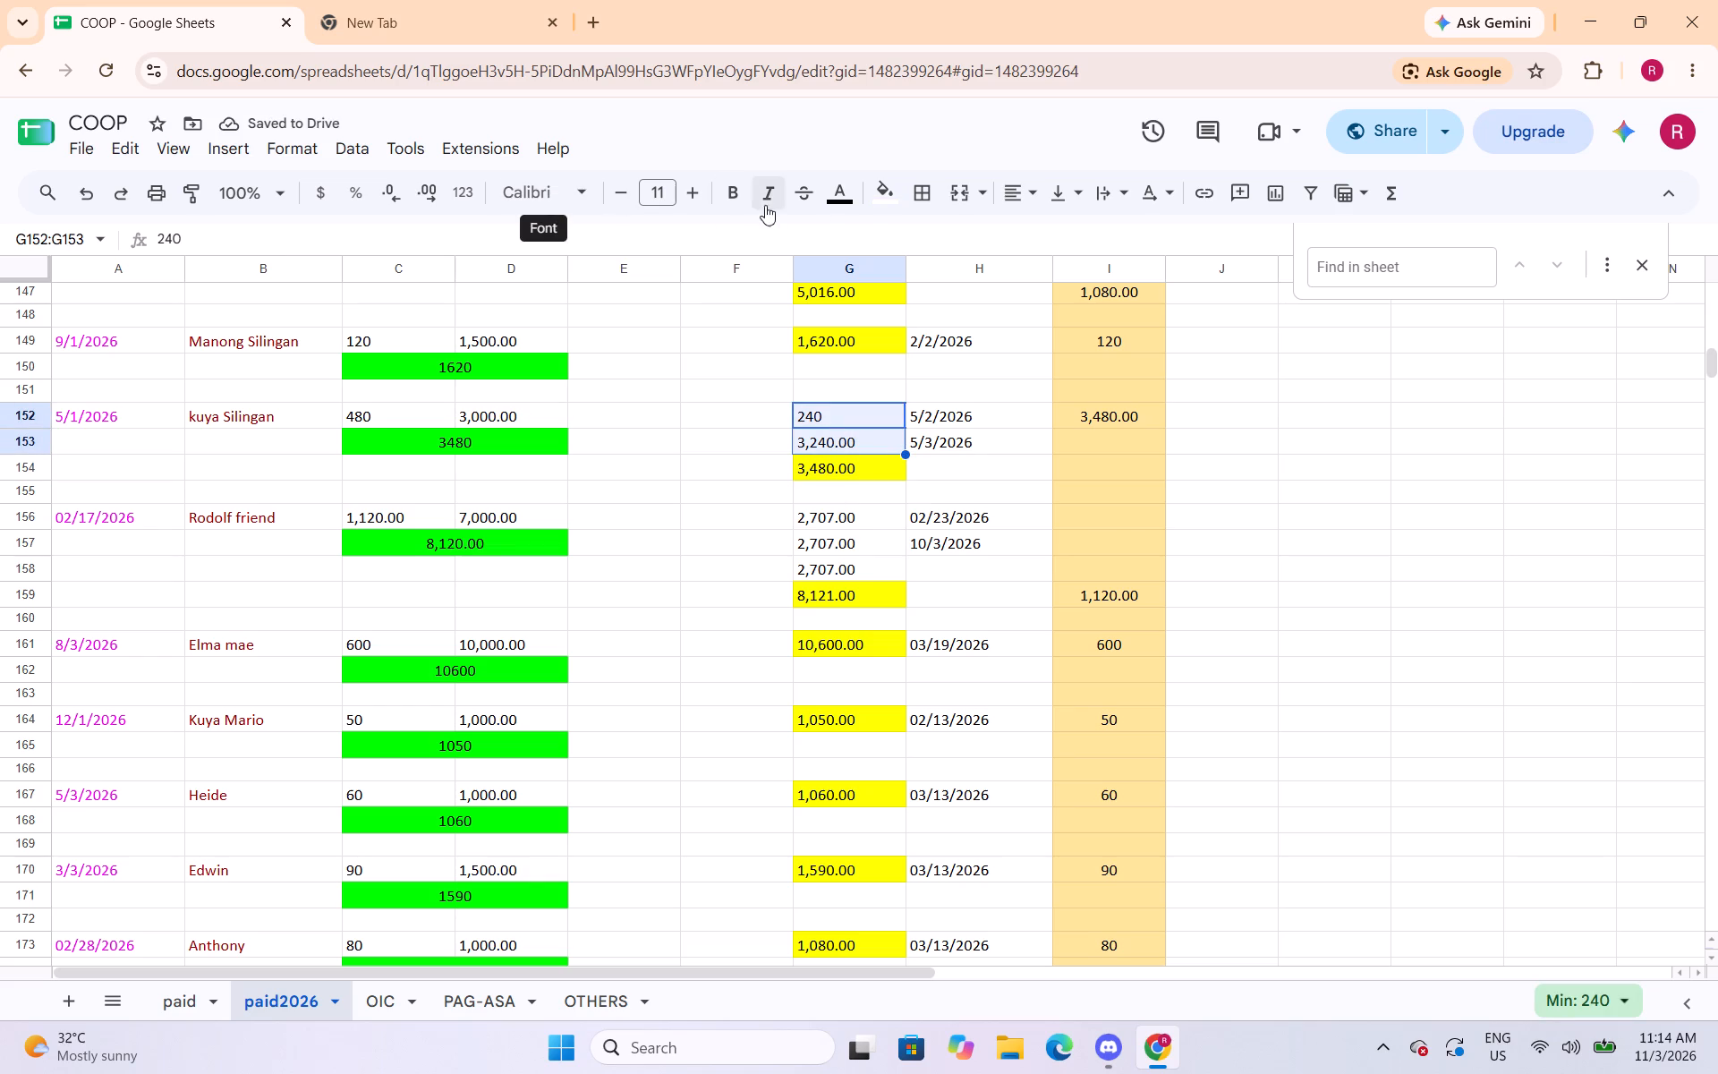
pyautogui.click(846, 195)
pyautogui.click(872, 294)
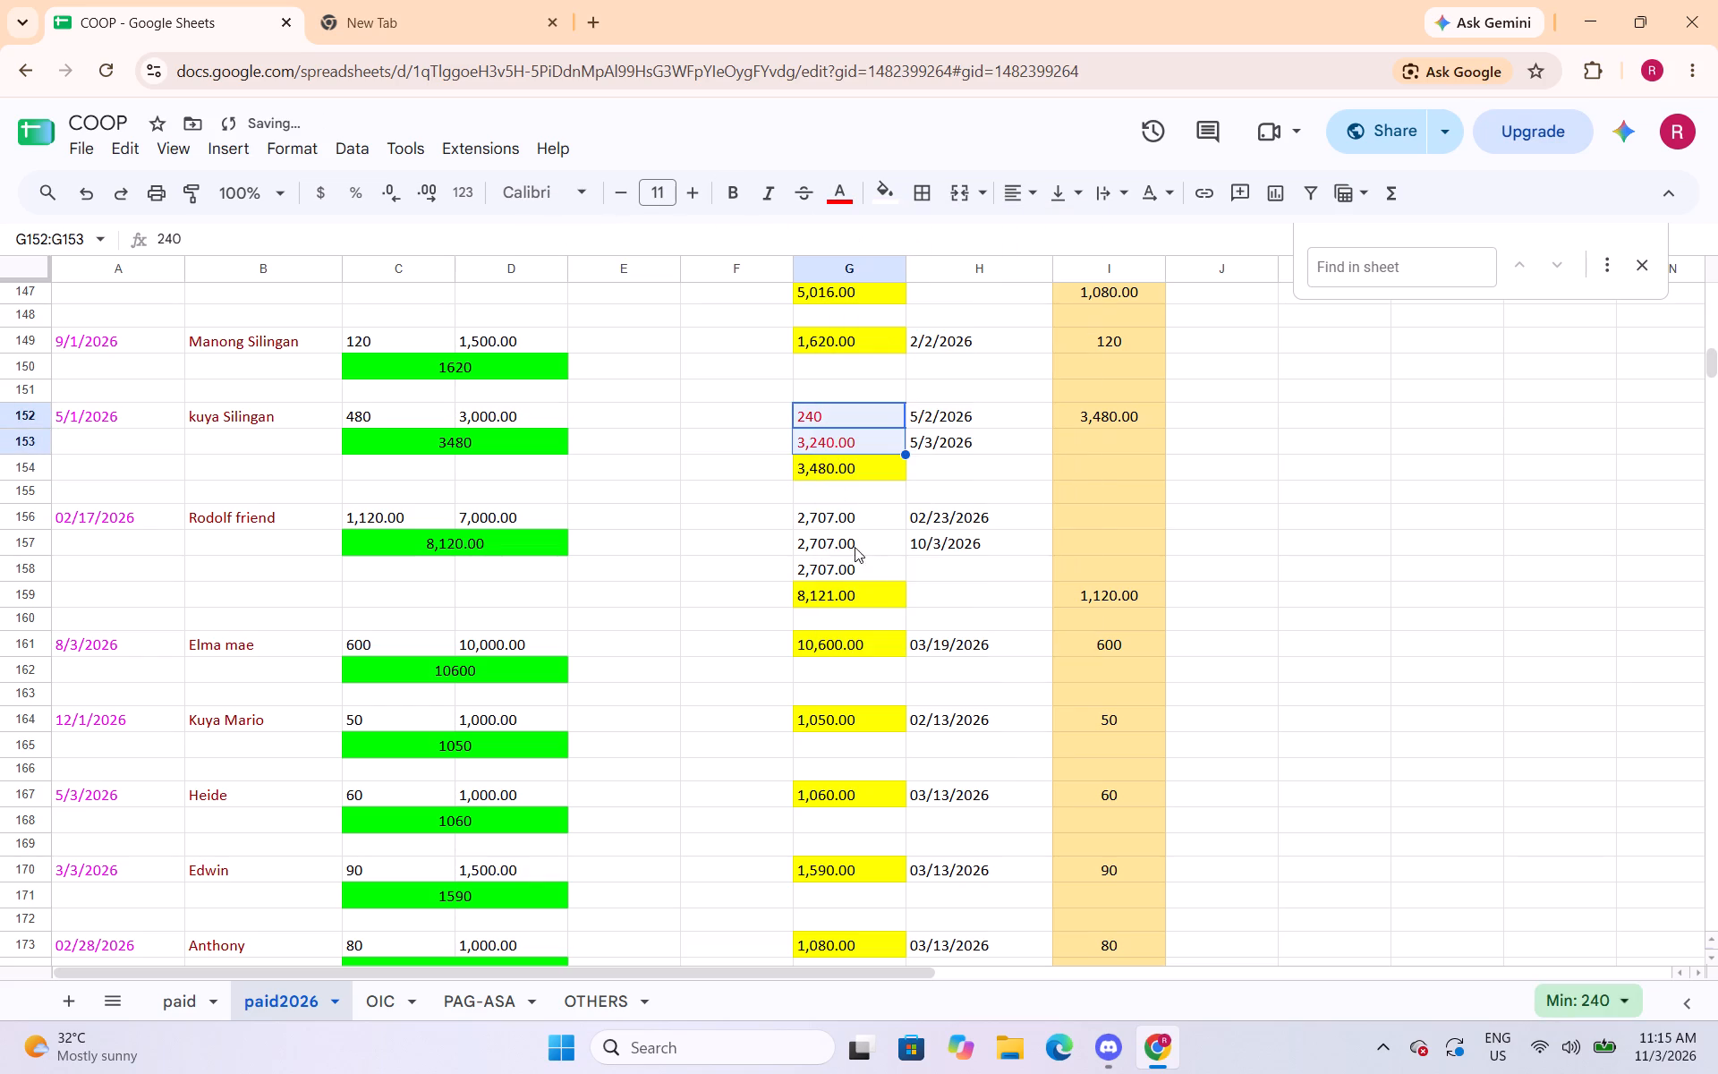
# Set the text of the partial payment cells G156:G158 to red.
pyautogui.moveTo(853, 518); pyautogui.dragTo(852, 541)
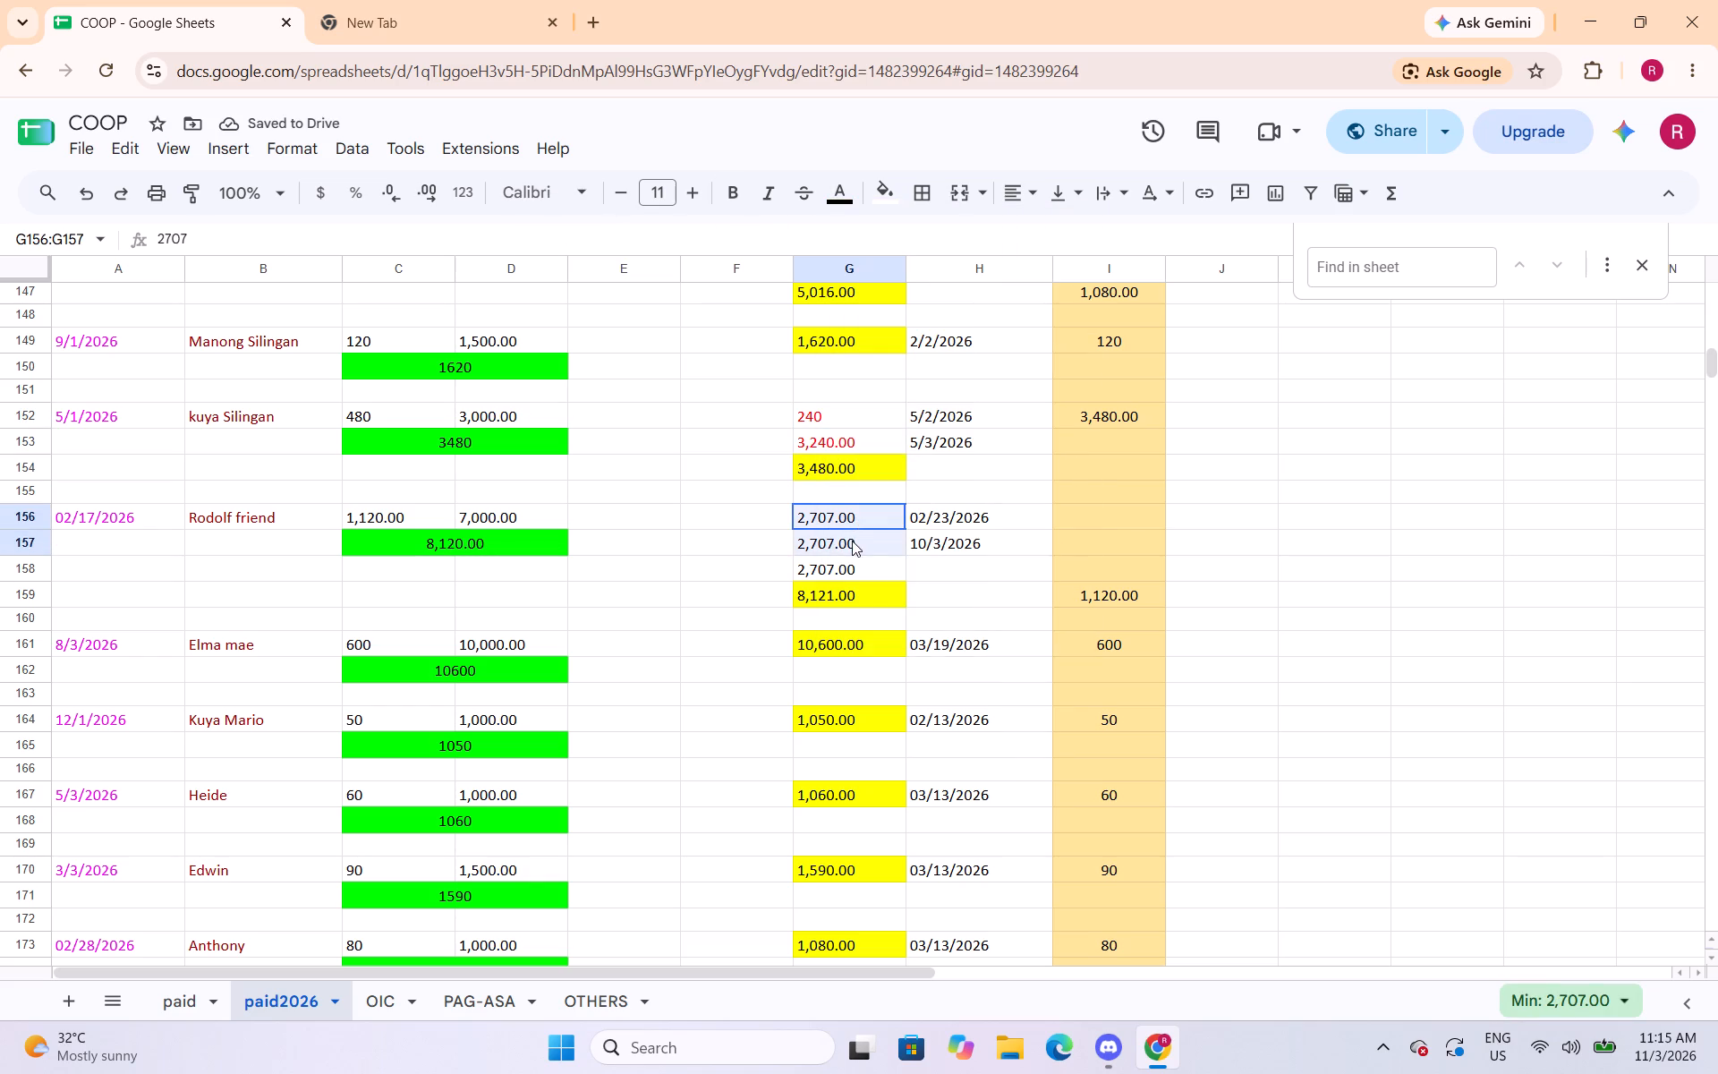
pyautogui.moveTo(852, 541); pyautogui.dragTo(850, 565)
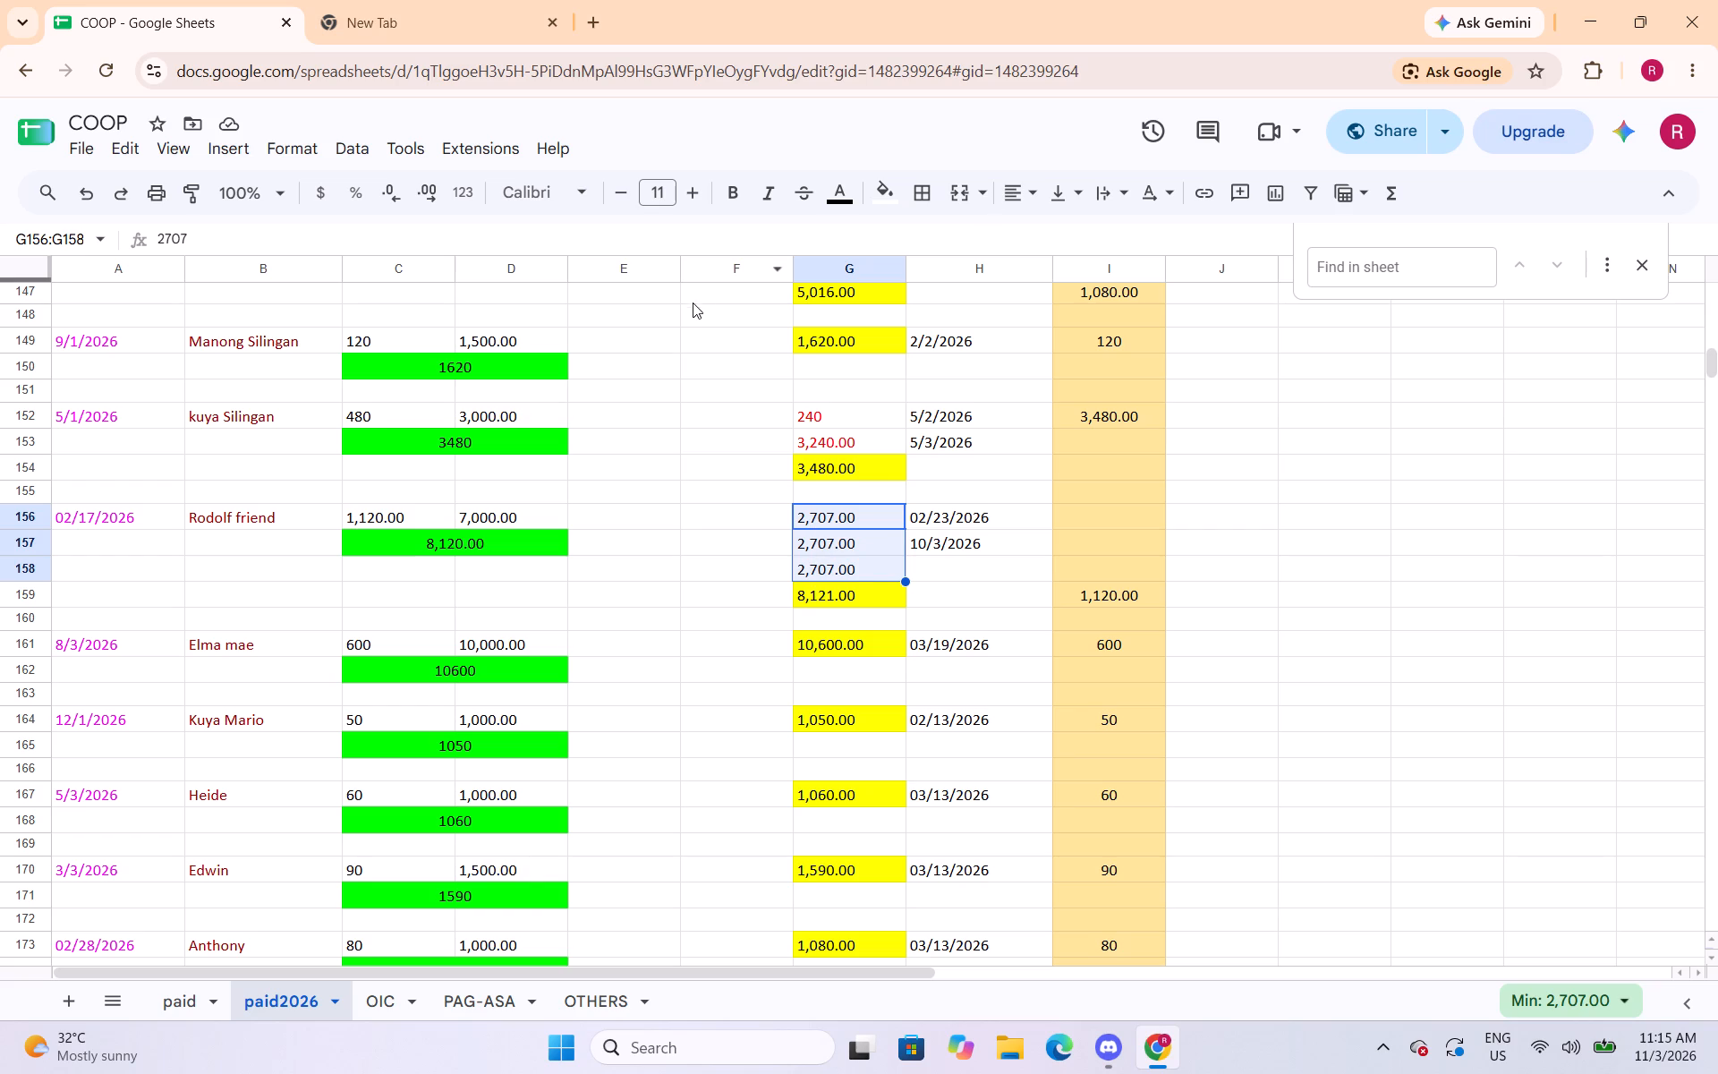
pyautogui.click(838, 203)
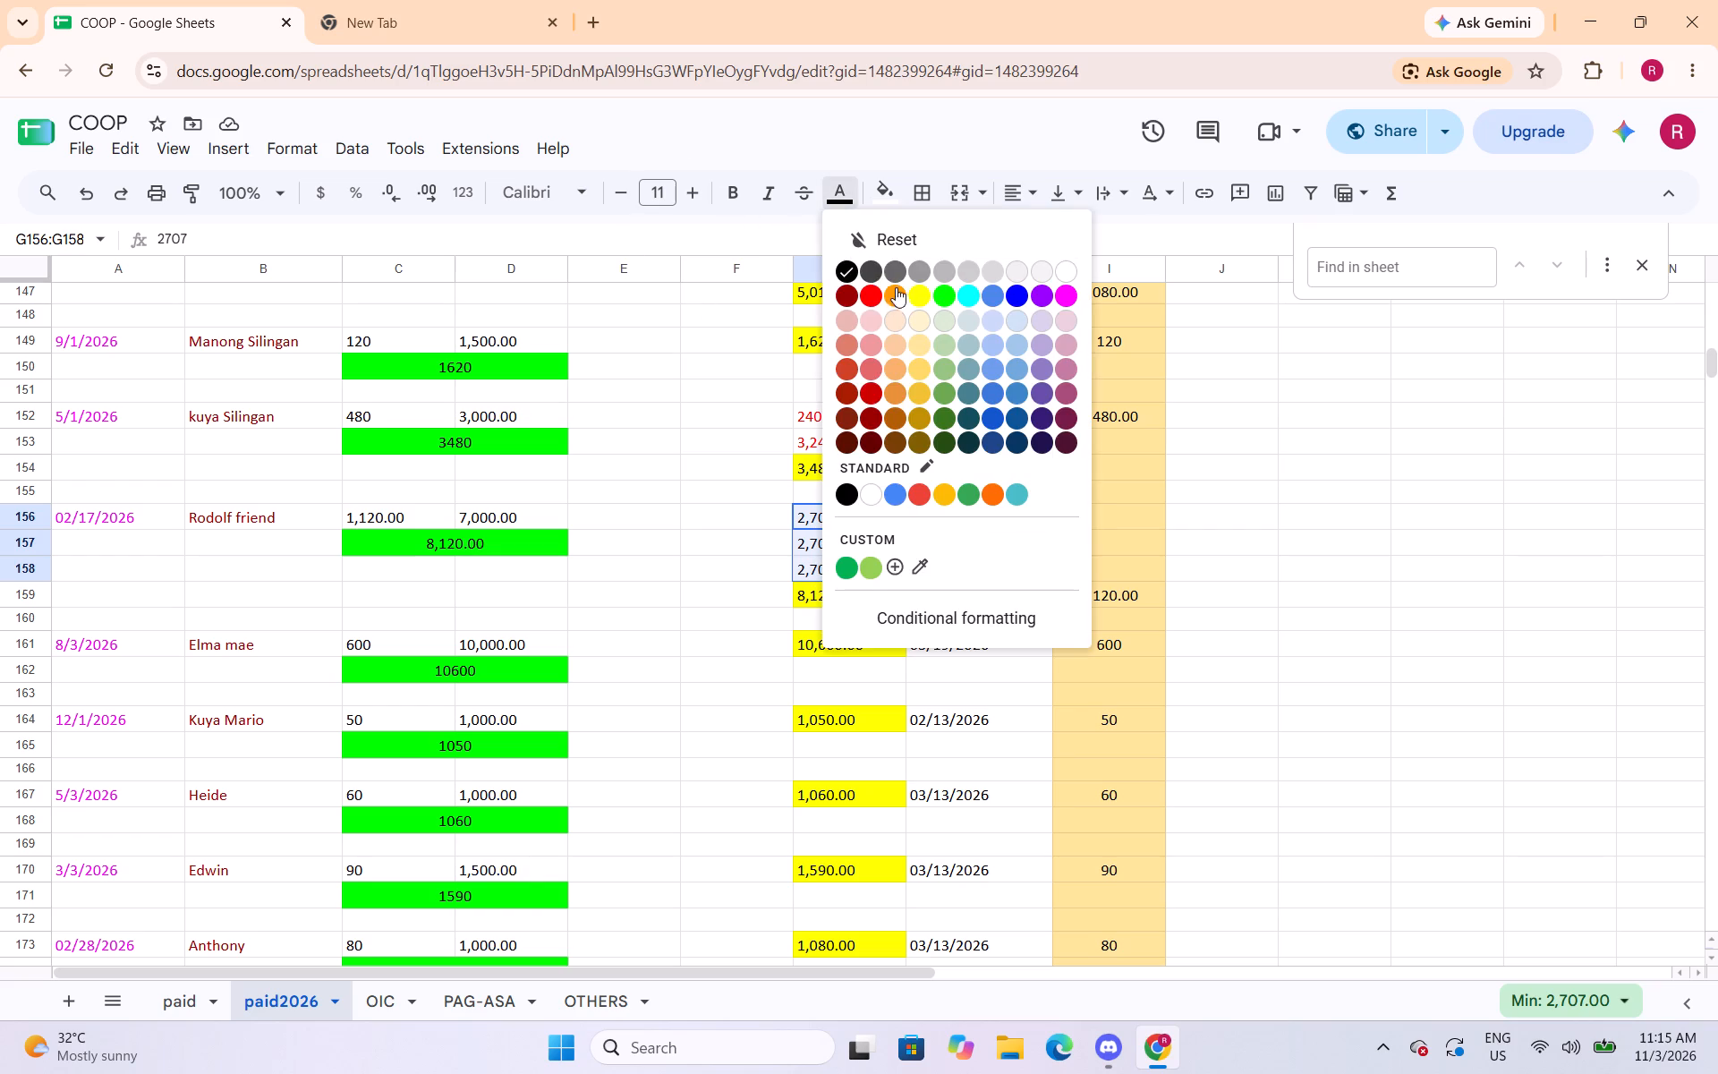
pyautogui.click(868, 300)
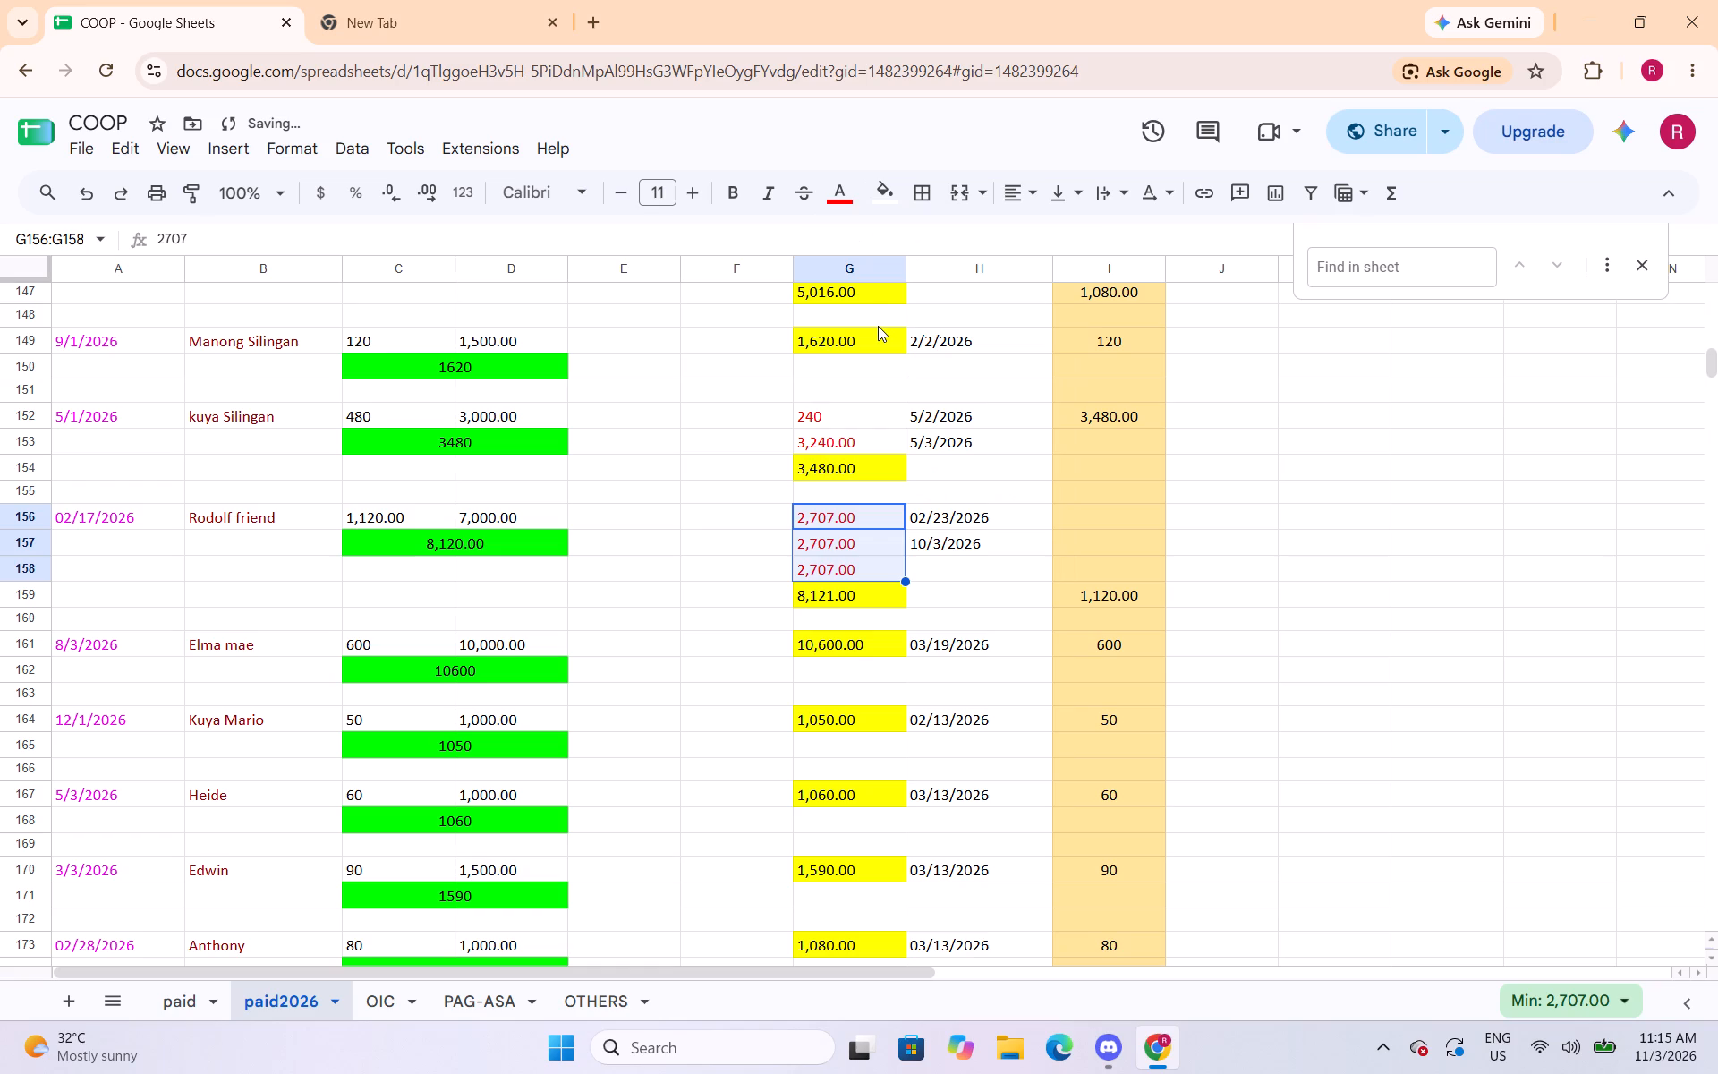
# Replace the typed total in G159 with a SUM of the partial payments G156:G158 and save the sheet.
pyautogui.scroll(-1, 672, 592)
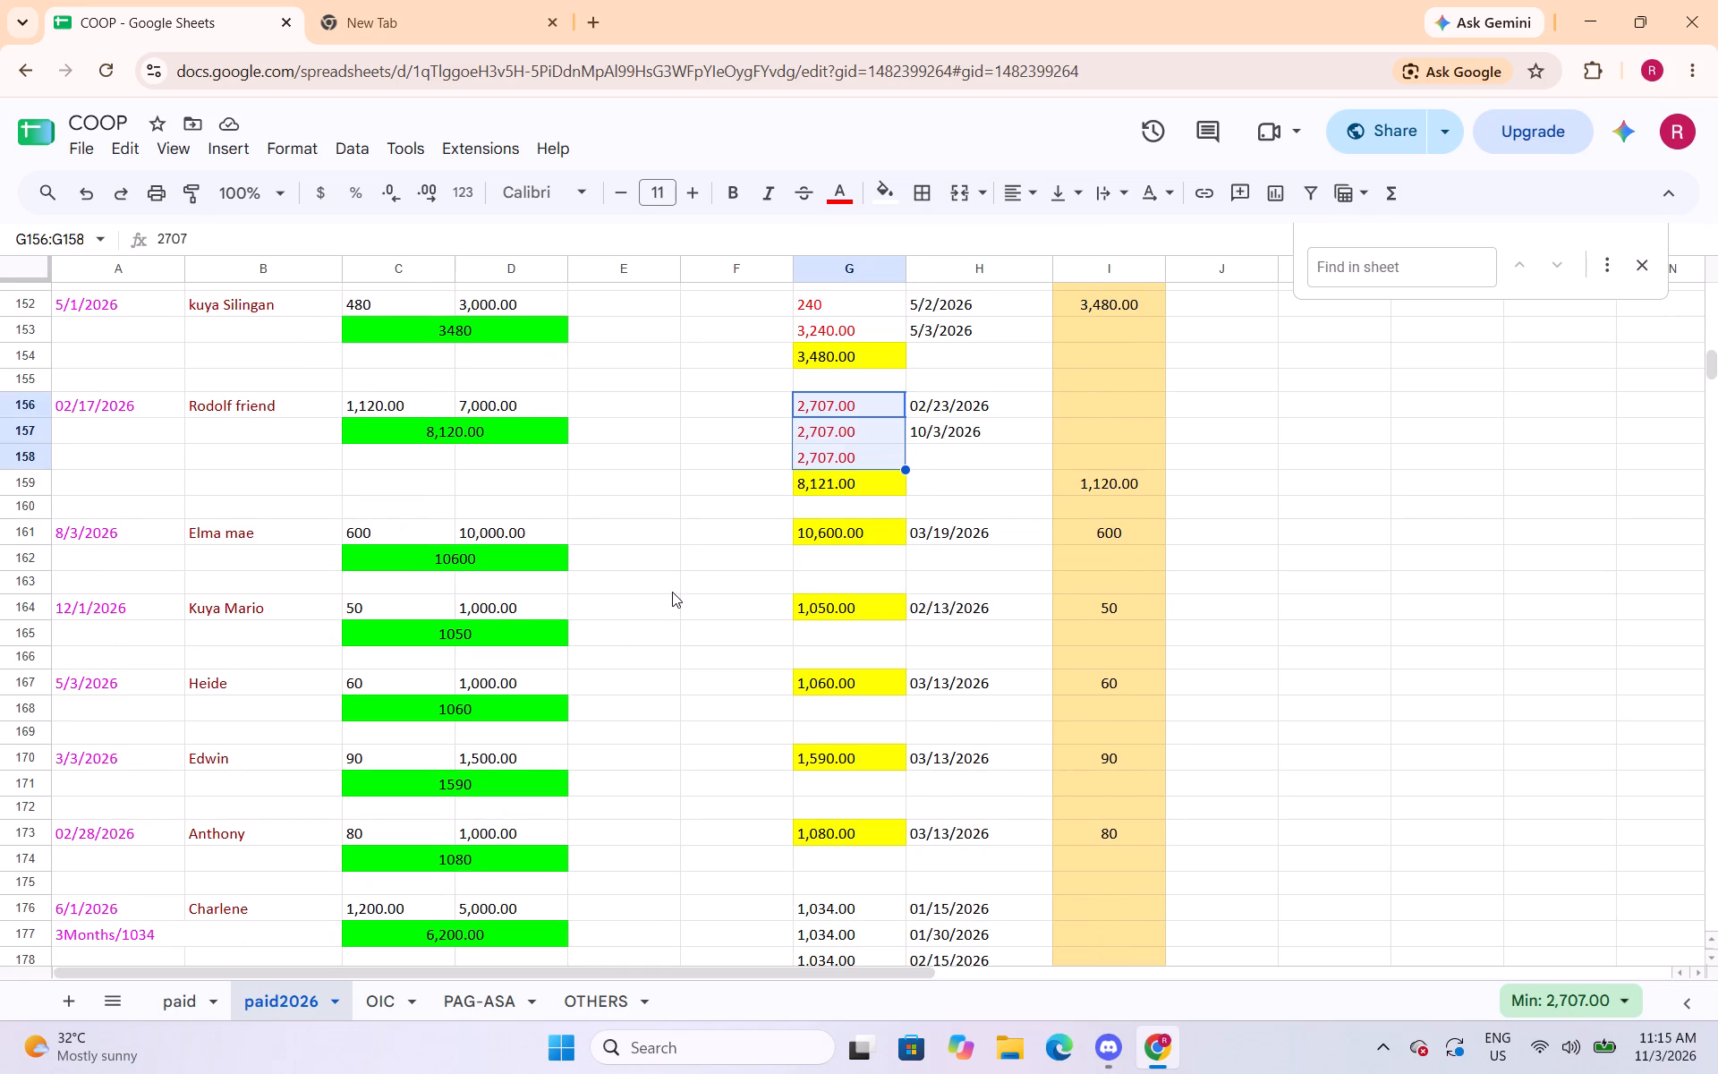
pyautogui.scroll(-1, 672, 592)
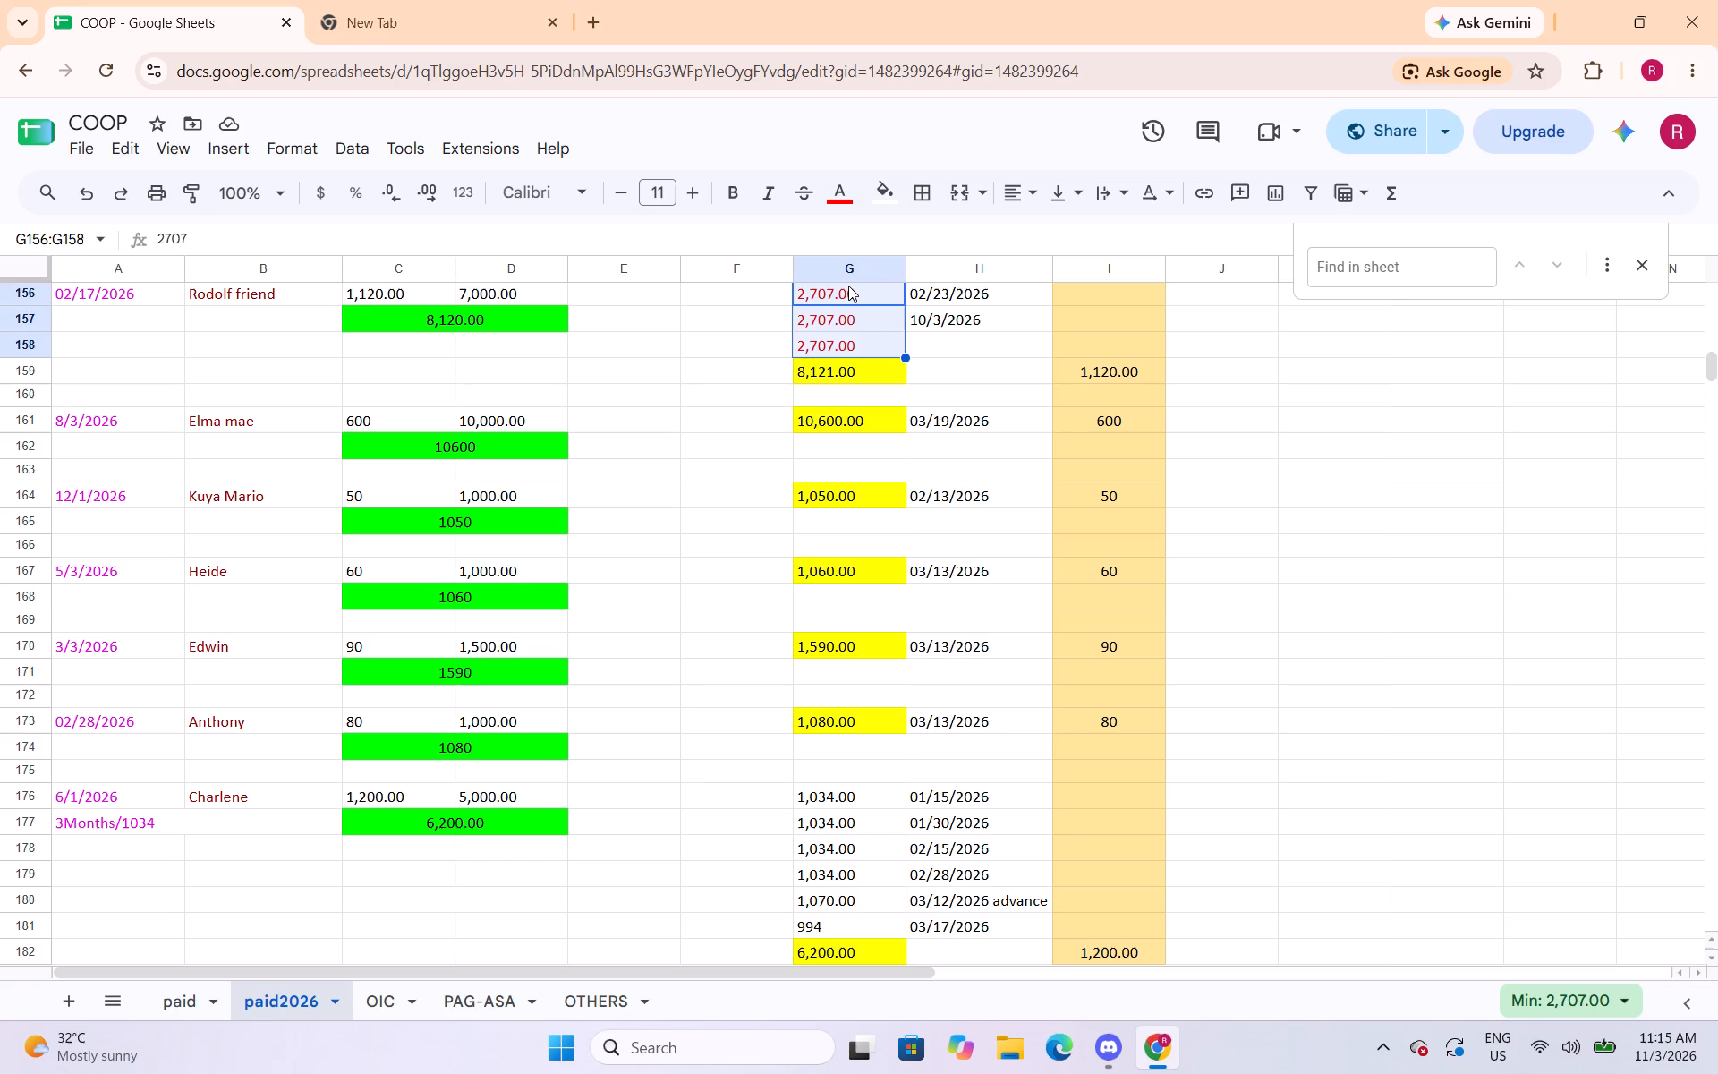
pyautogui.click(836, 376)
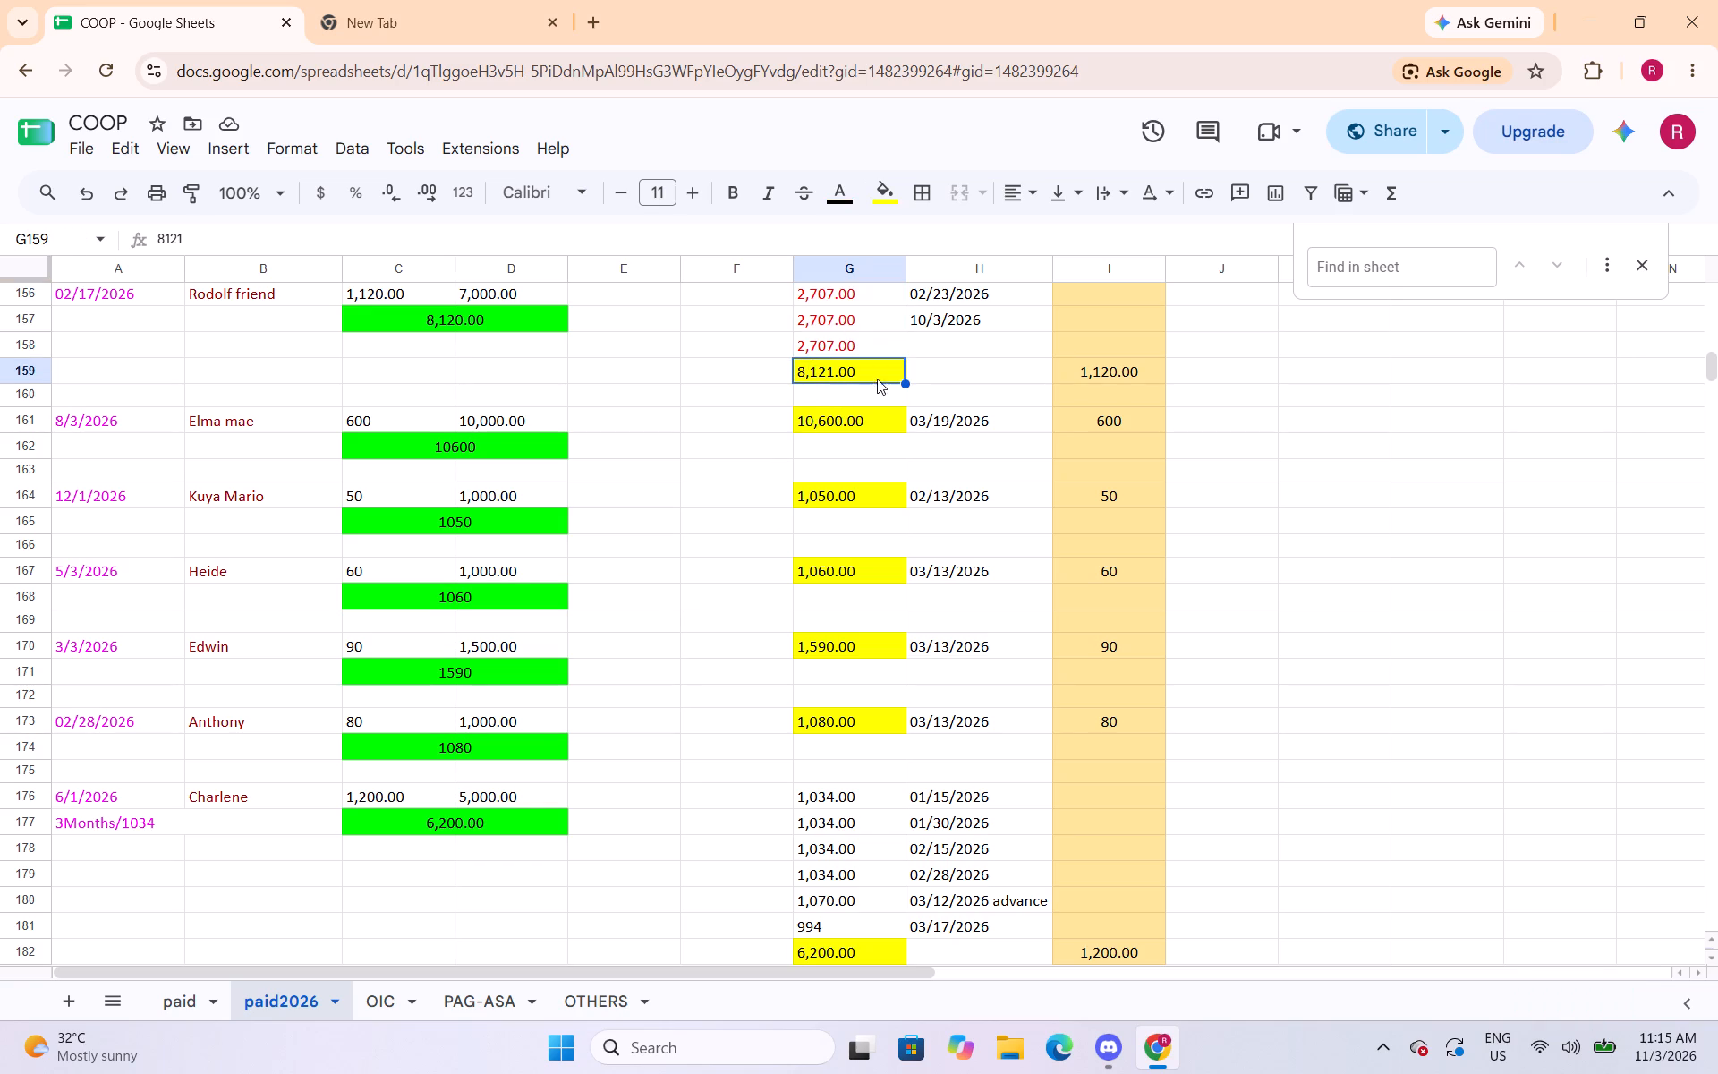
pyautogui.write('=sum(')
pyautogui.scroll(1, 887, 320)
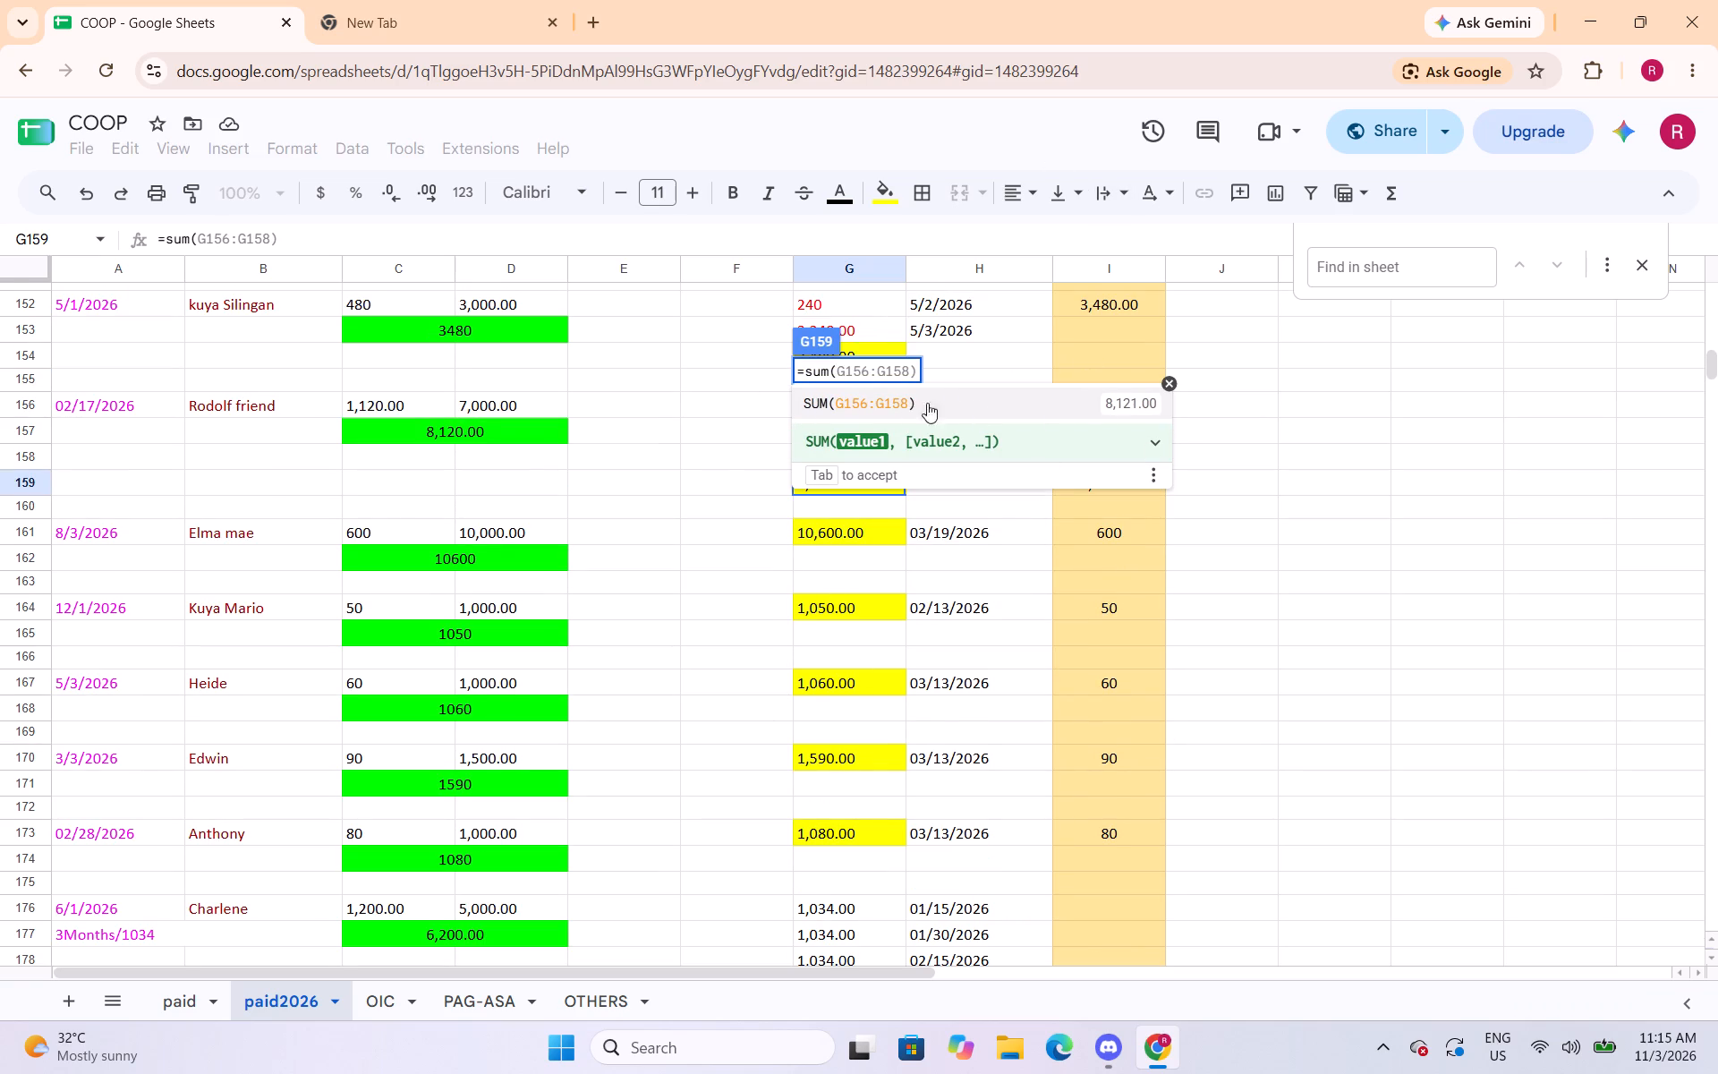
pyautogui.click(1037, 396)
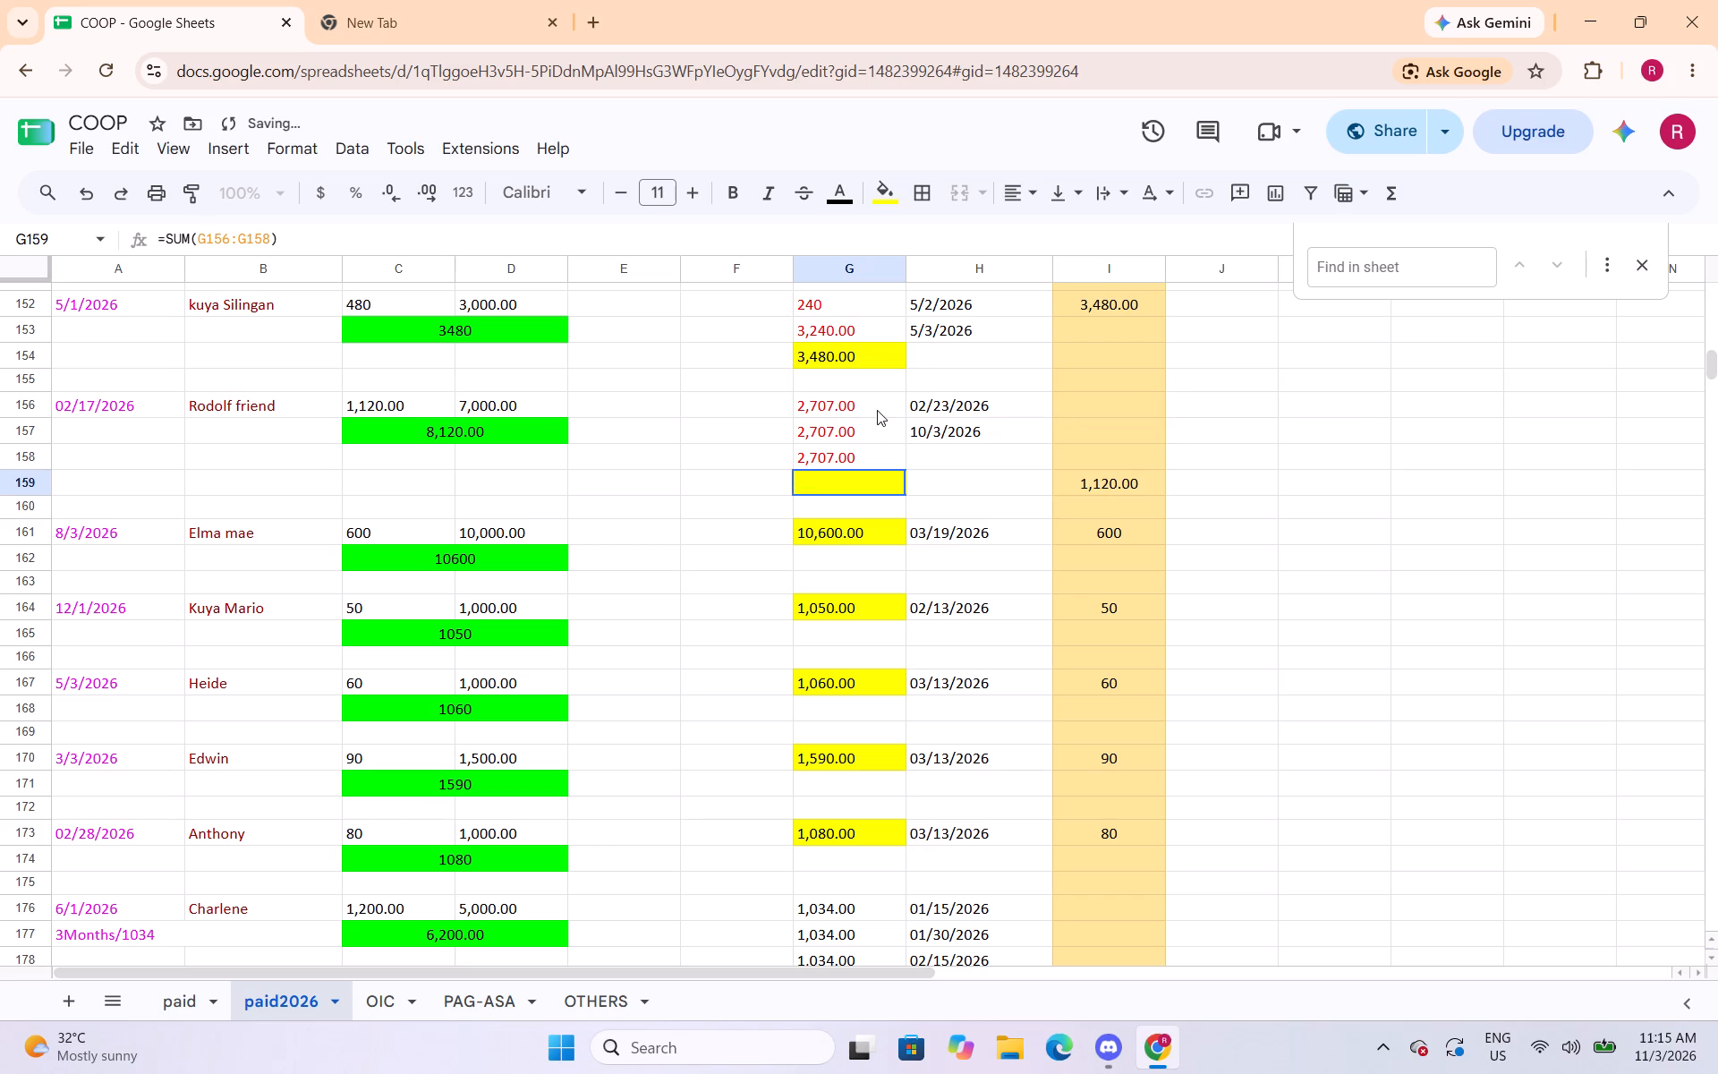
pyautogui.click(877, 410)
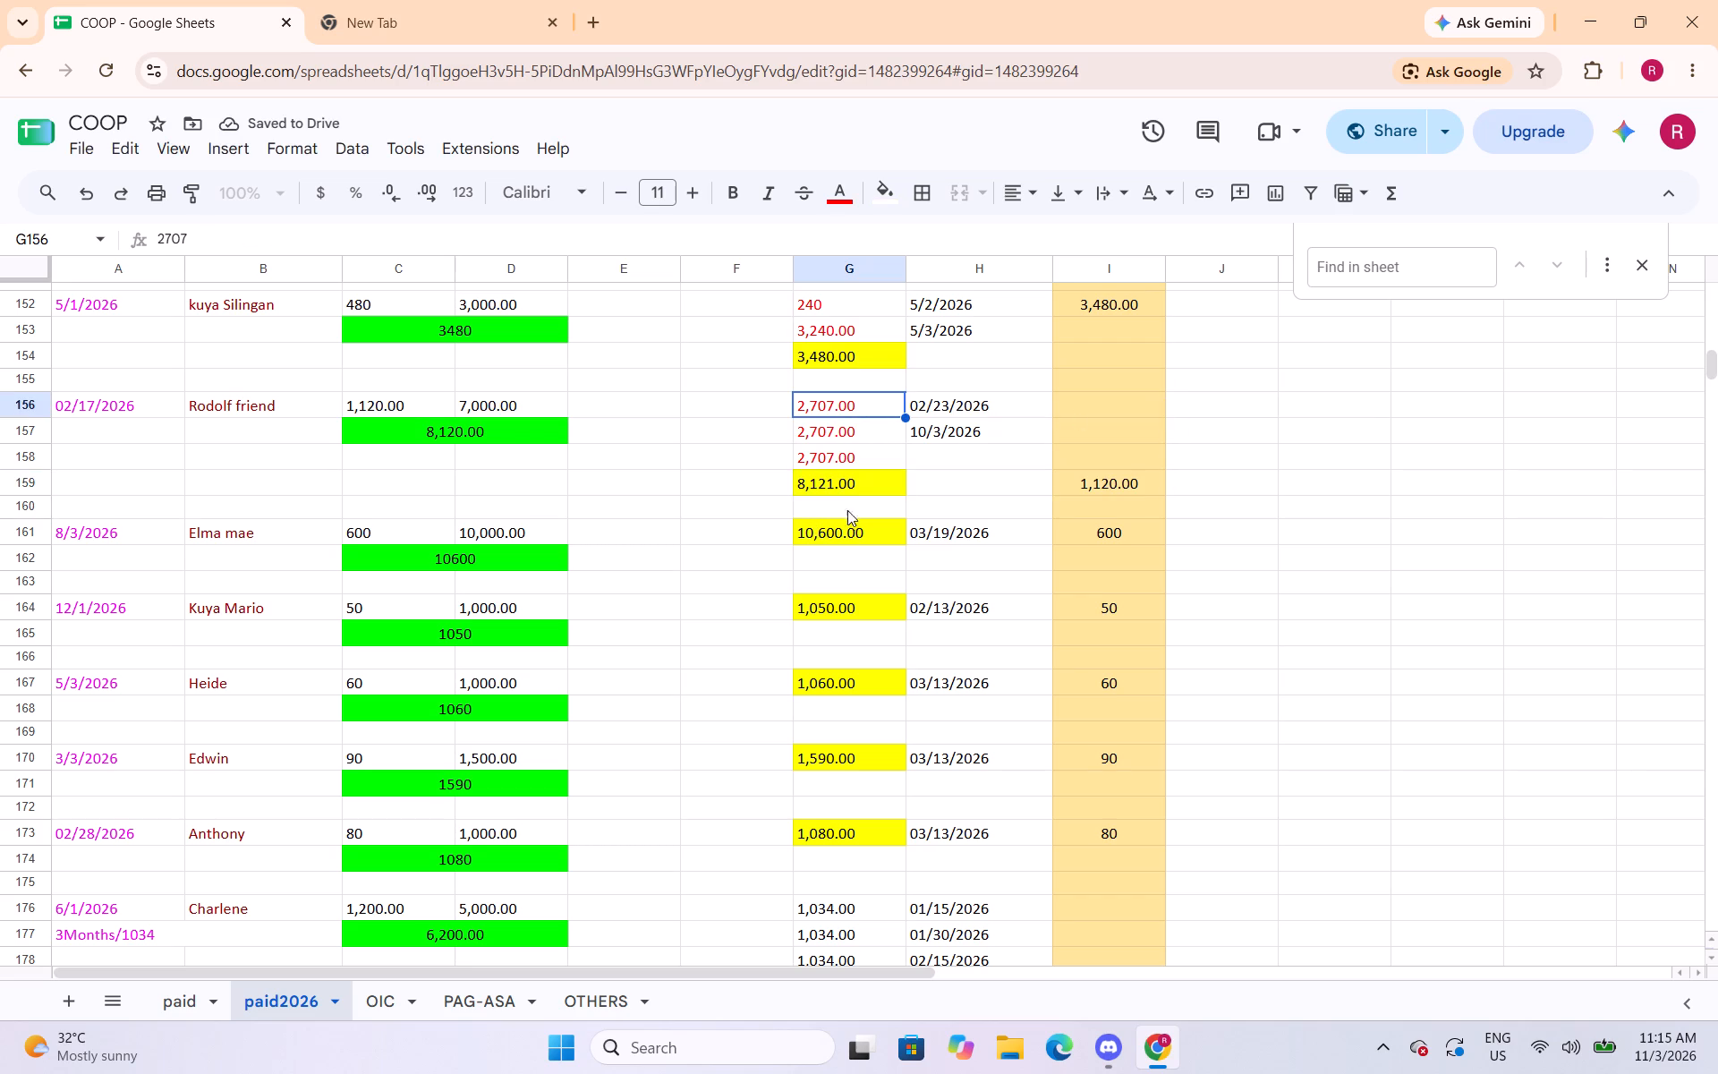
pyautogui.click(847, 490)
pyautogui.press('=')
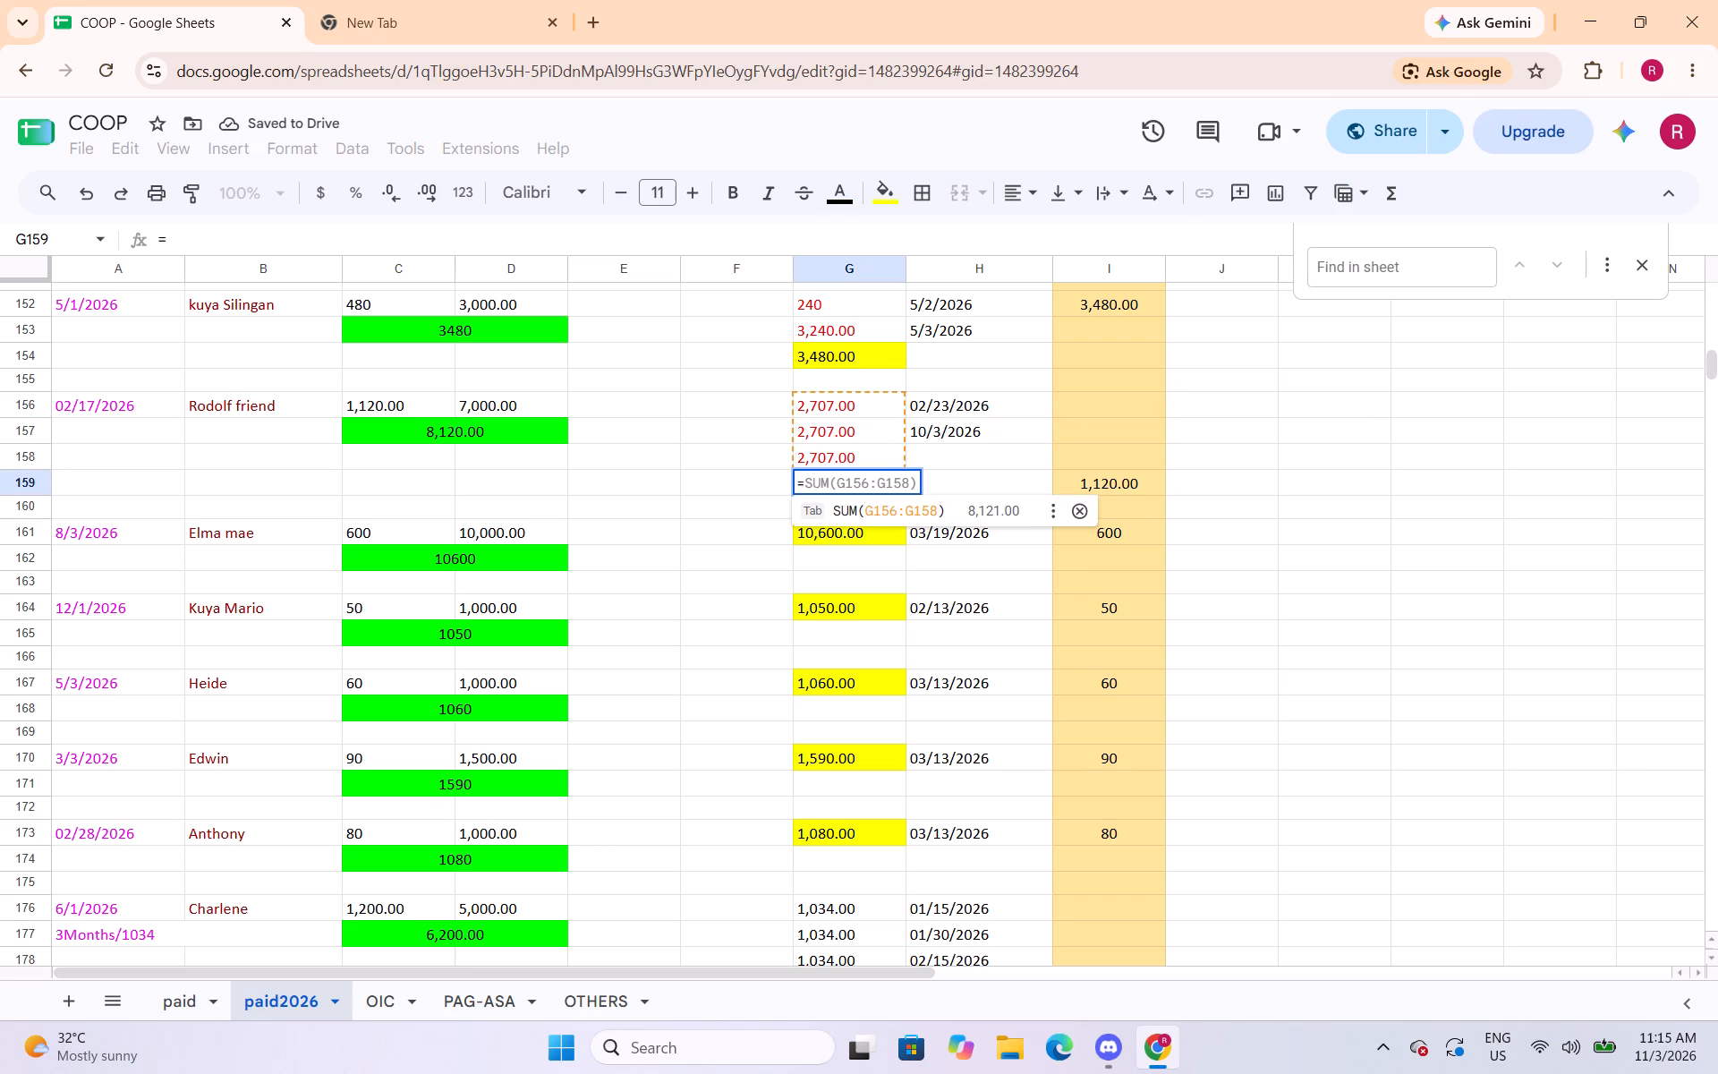
pyautogui.write('sum')
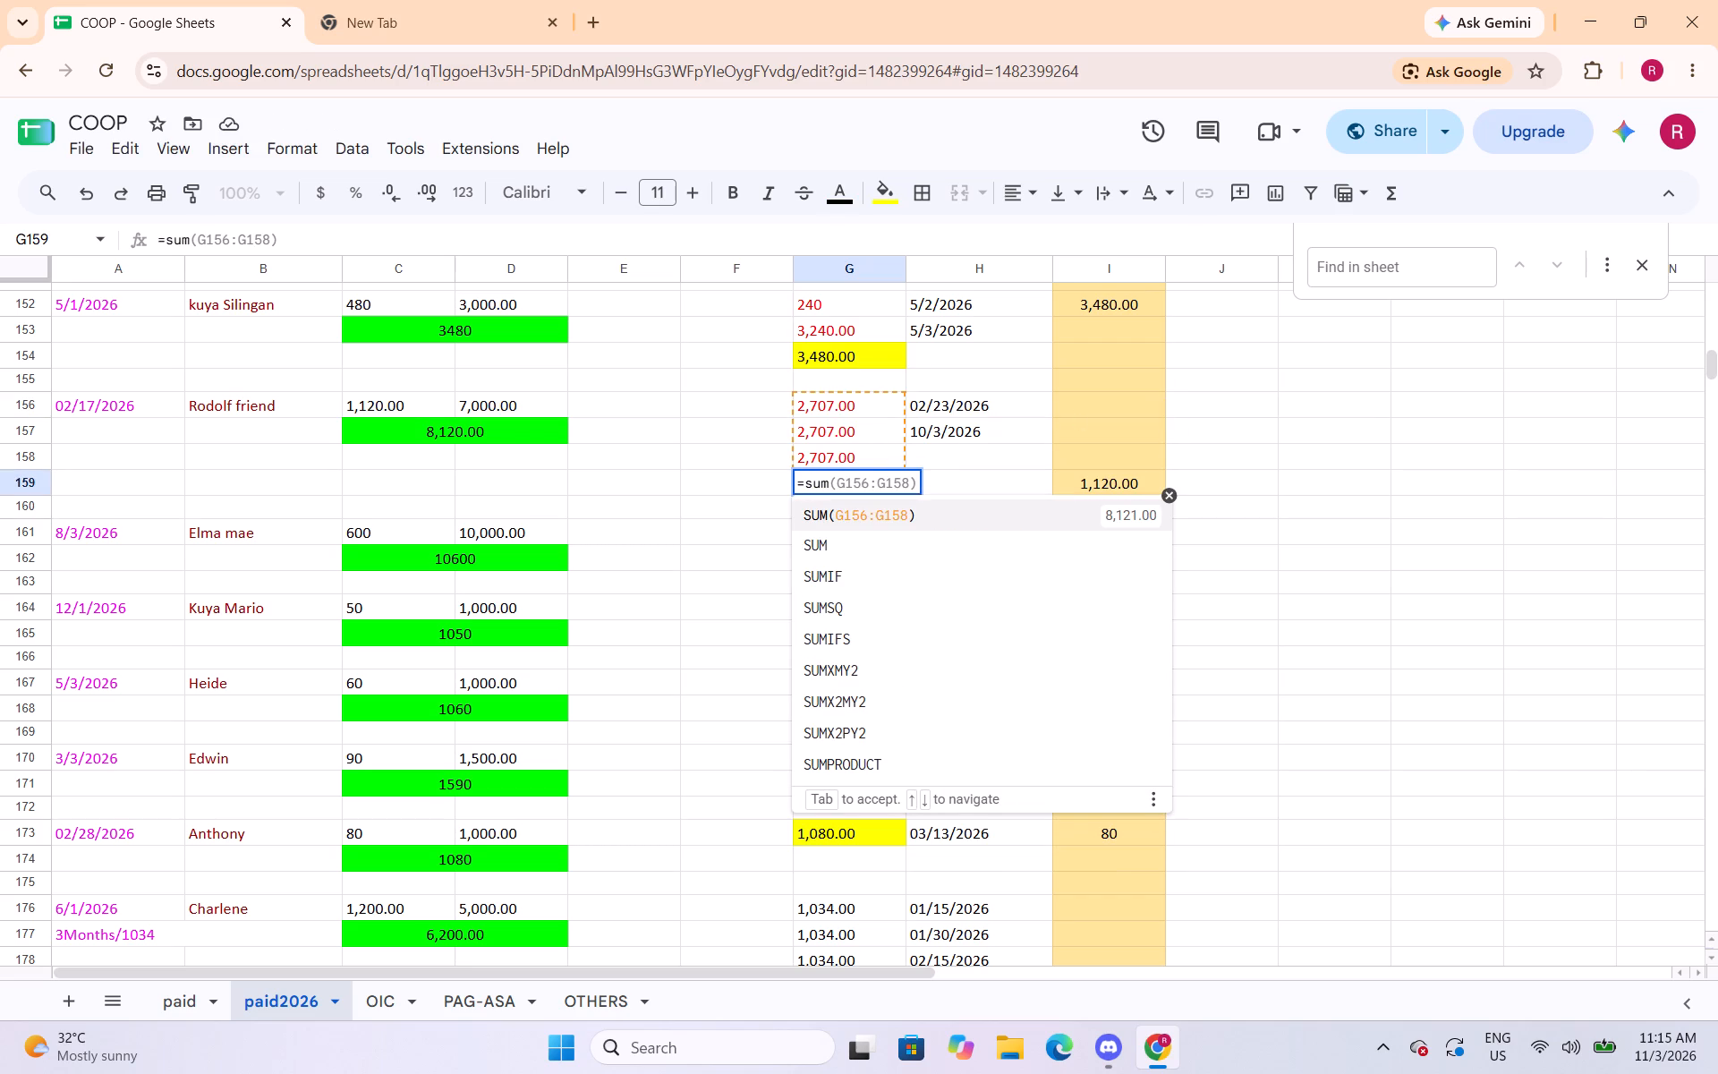
pyautogui.hotkey('shift', '(')
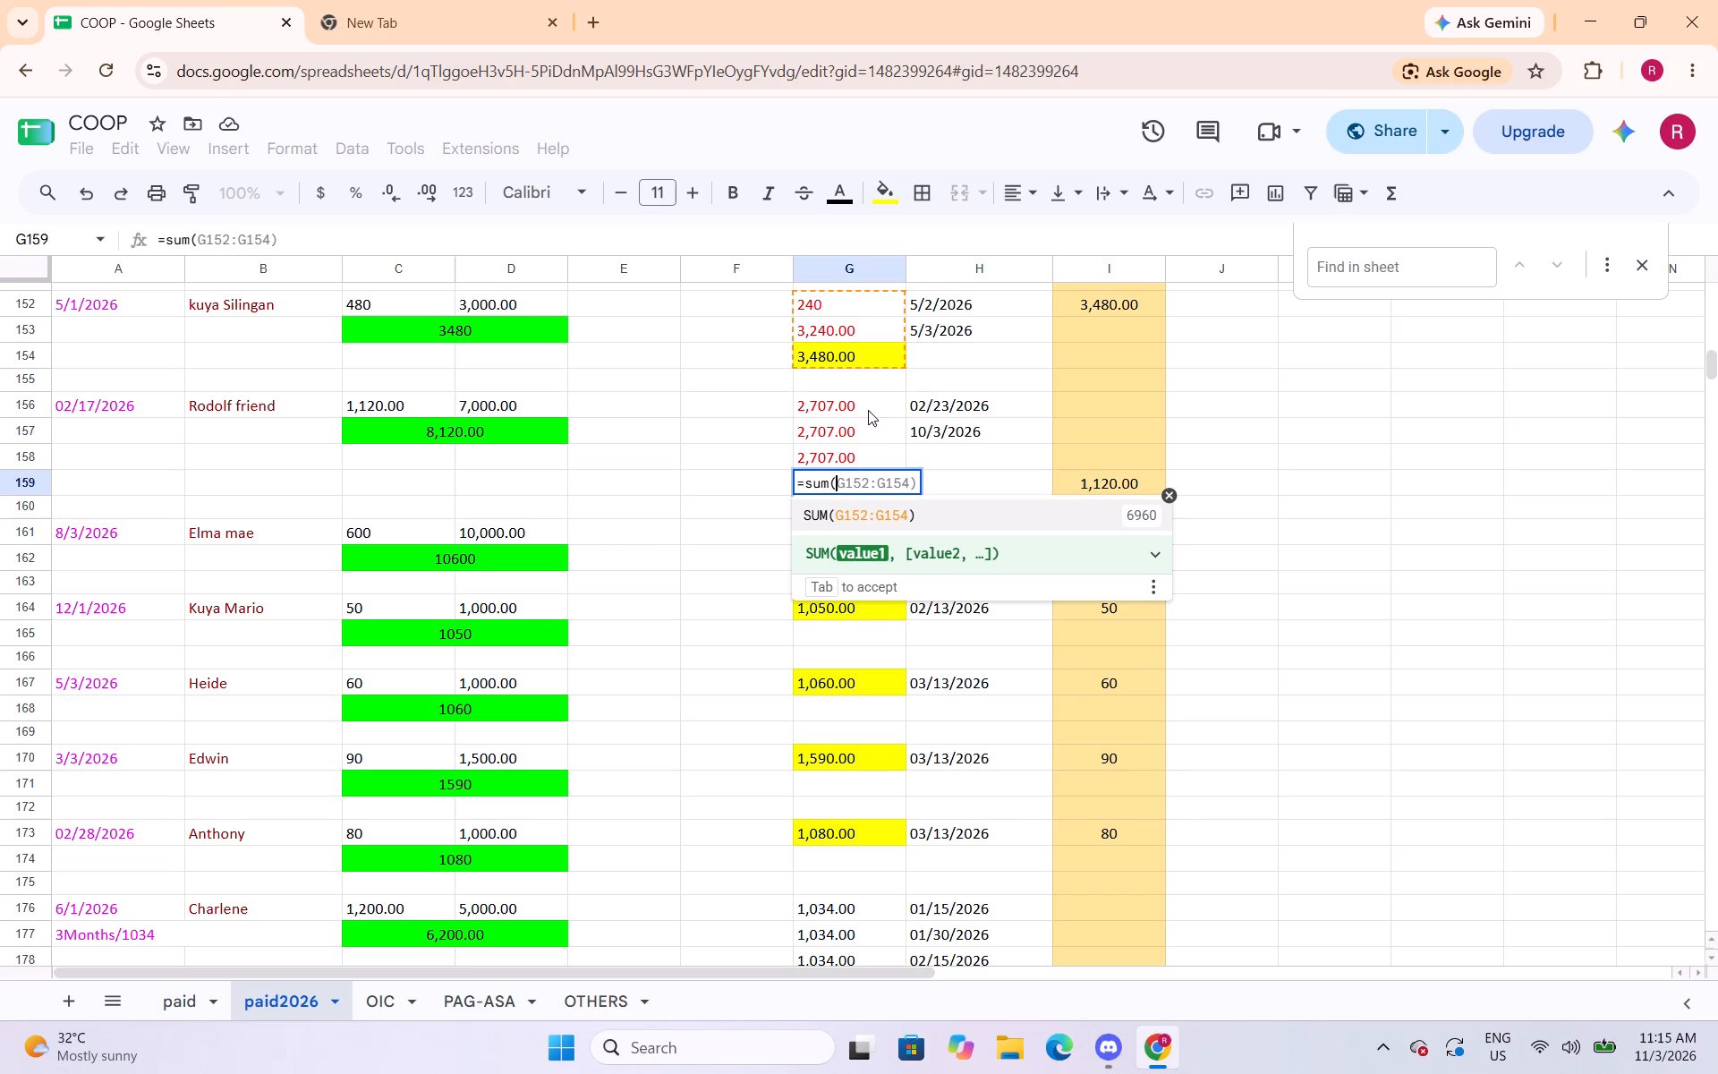
pyautogui.moveTo(868, 410); pyautogui.dragTo(874, 457)
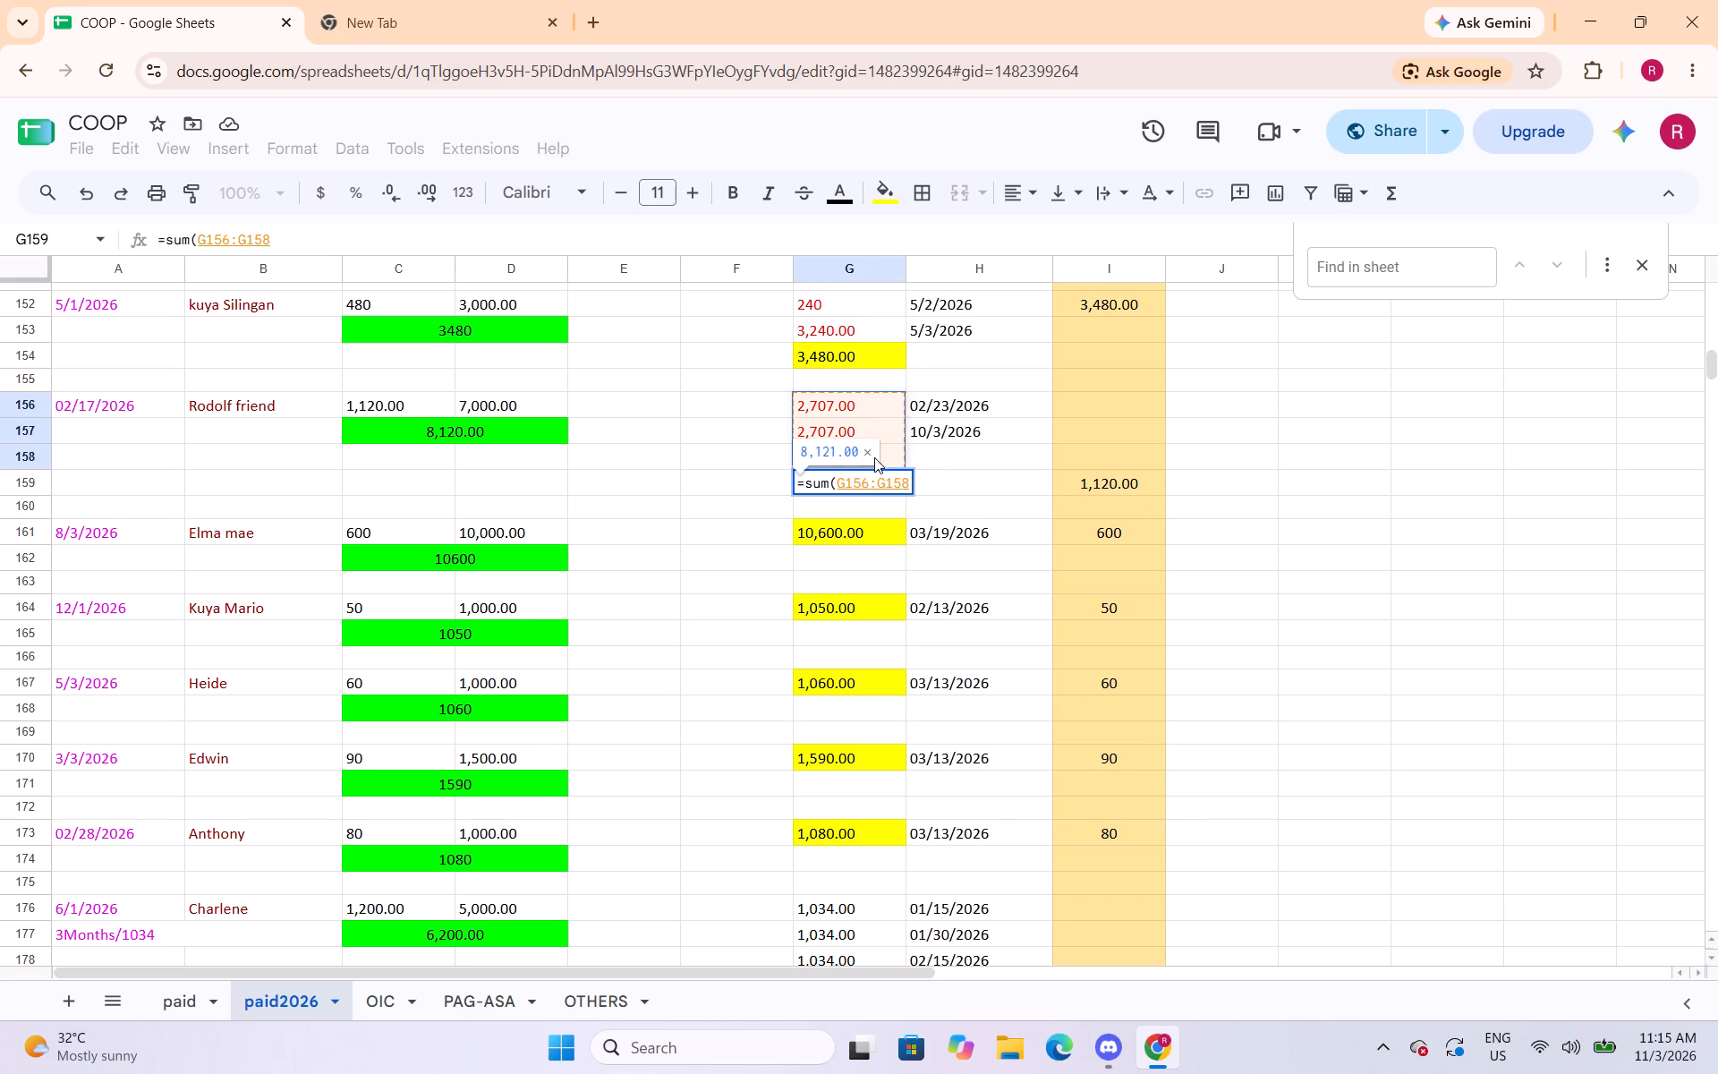
pyautogui.hotkey('shift', ')')
pyautogui.press('Return')
pyautogui.press('Up')
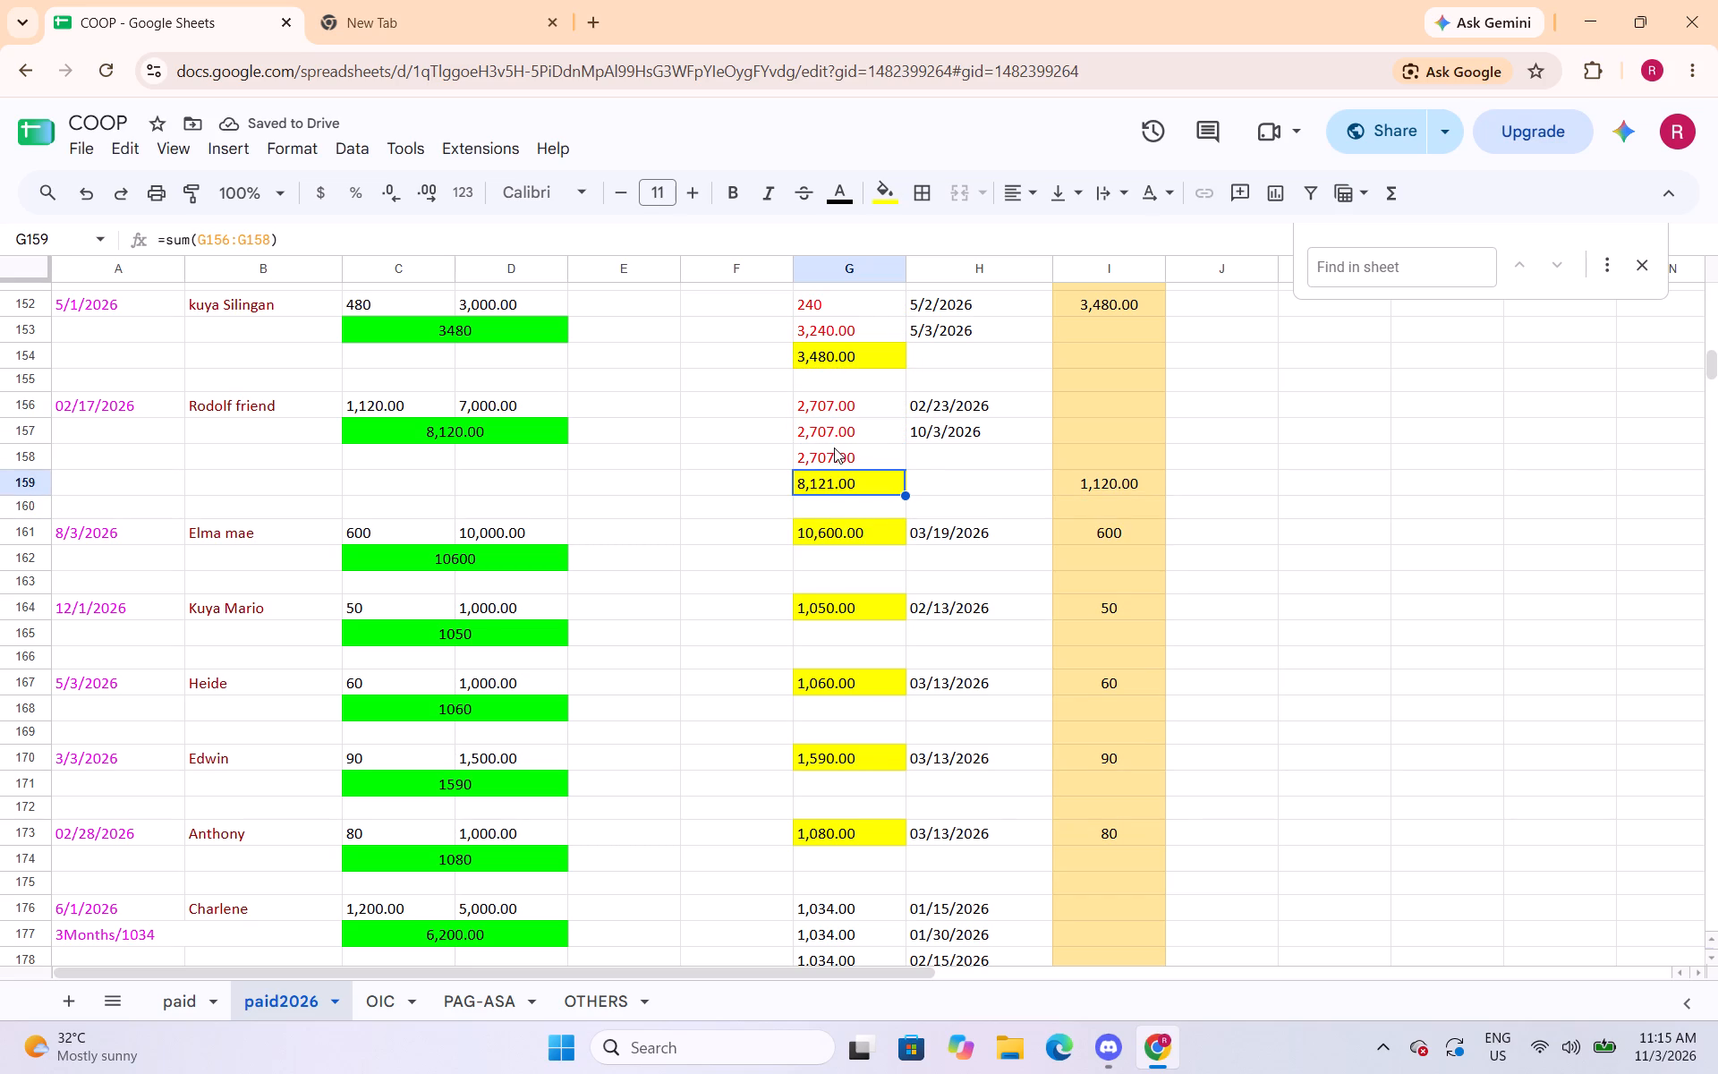
pyautogui.hotkey('ctrl', 's')
# Set the text of the partial payment cells G176:G181 and G184:G186 to red.
pyautogui.scroll(-3, 948, 684)
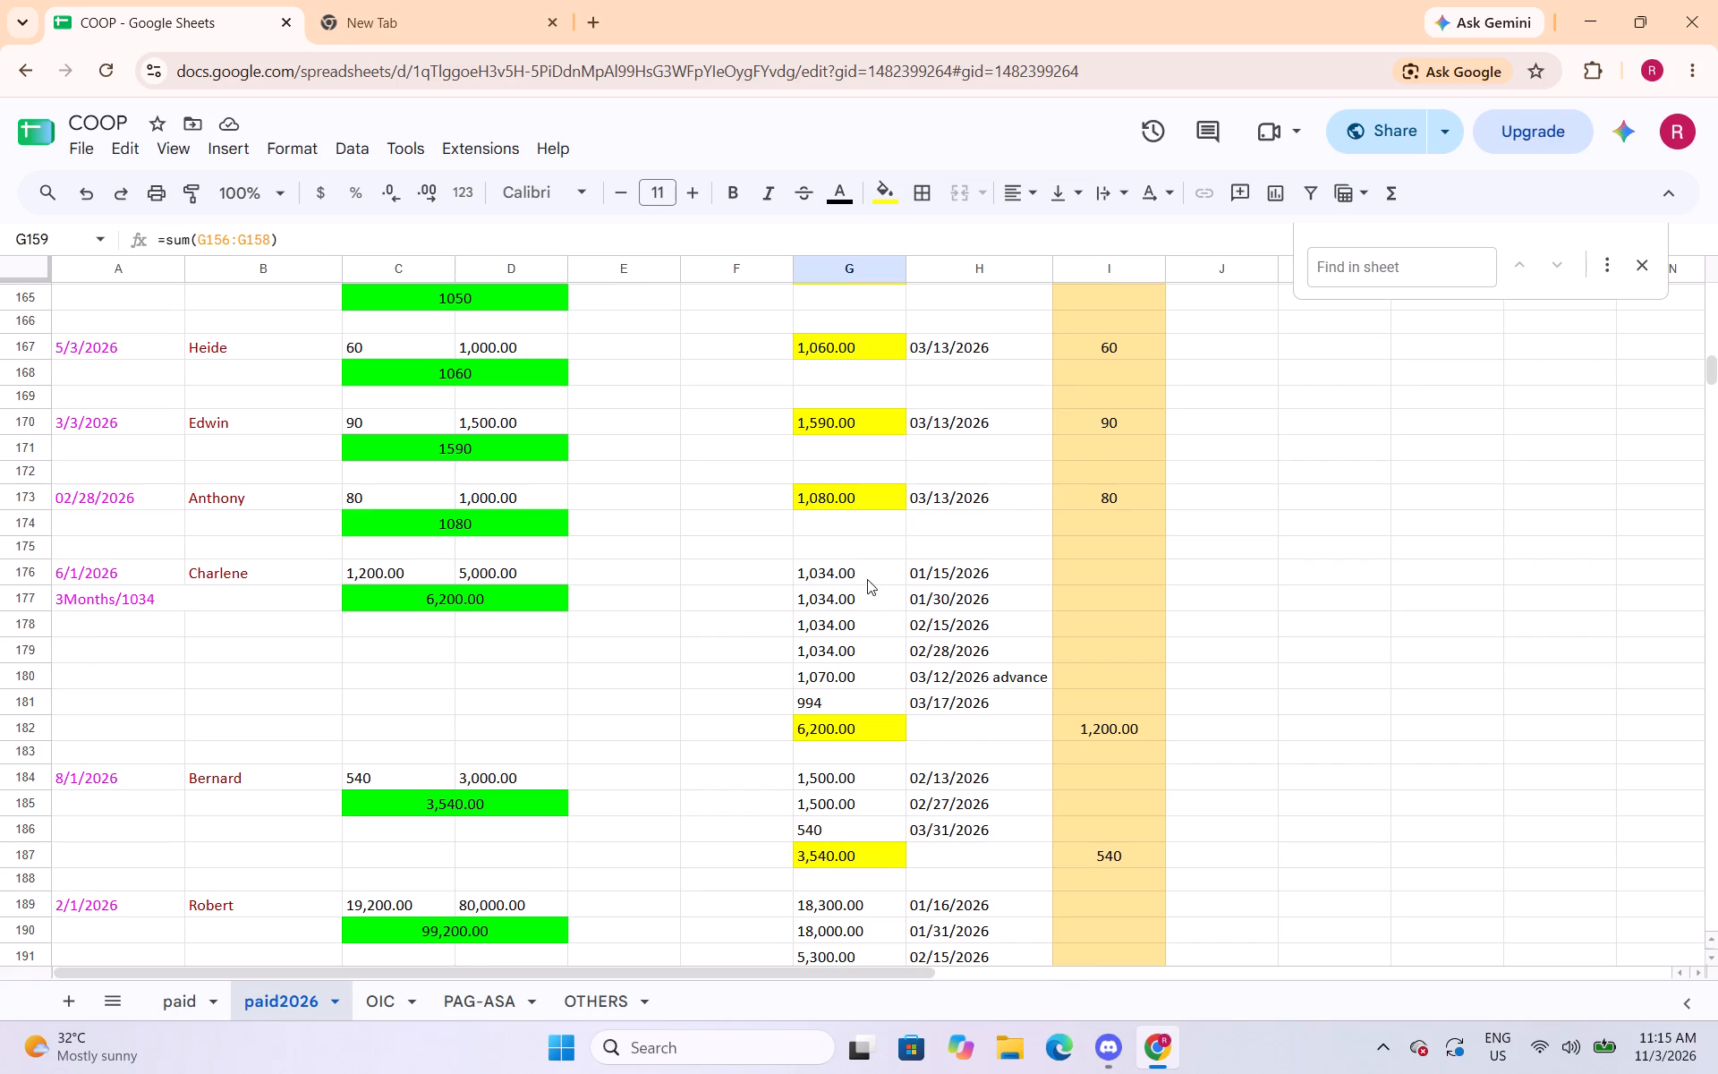
pyautogui.moveTo(867, 579); pyautogui.dragTo(857, 699)
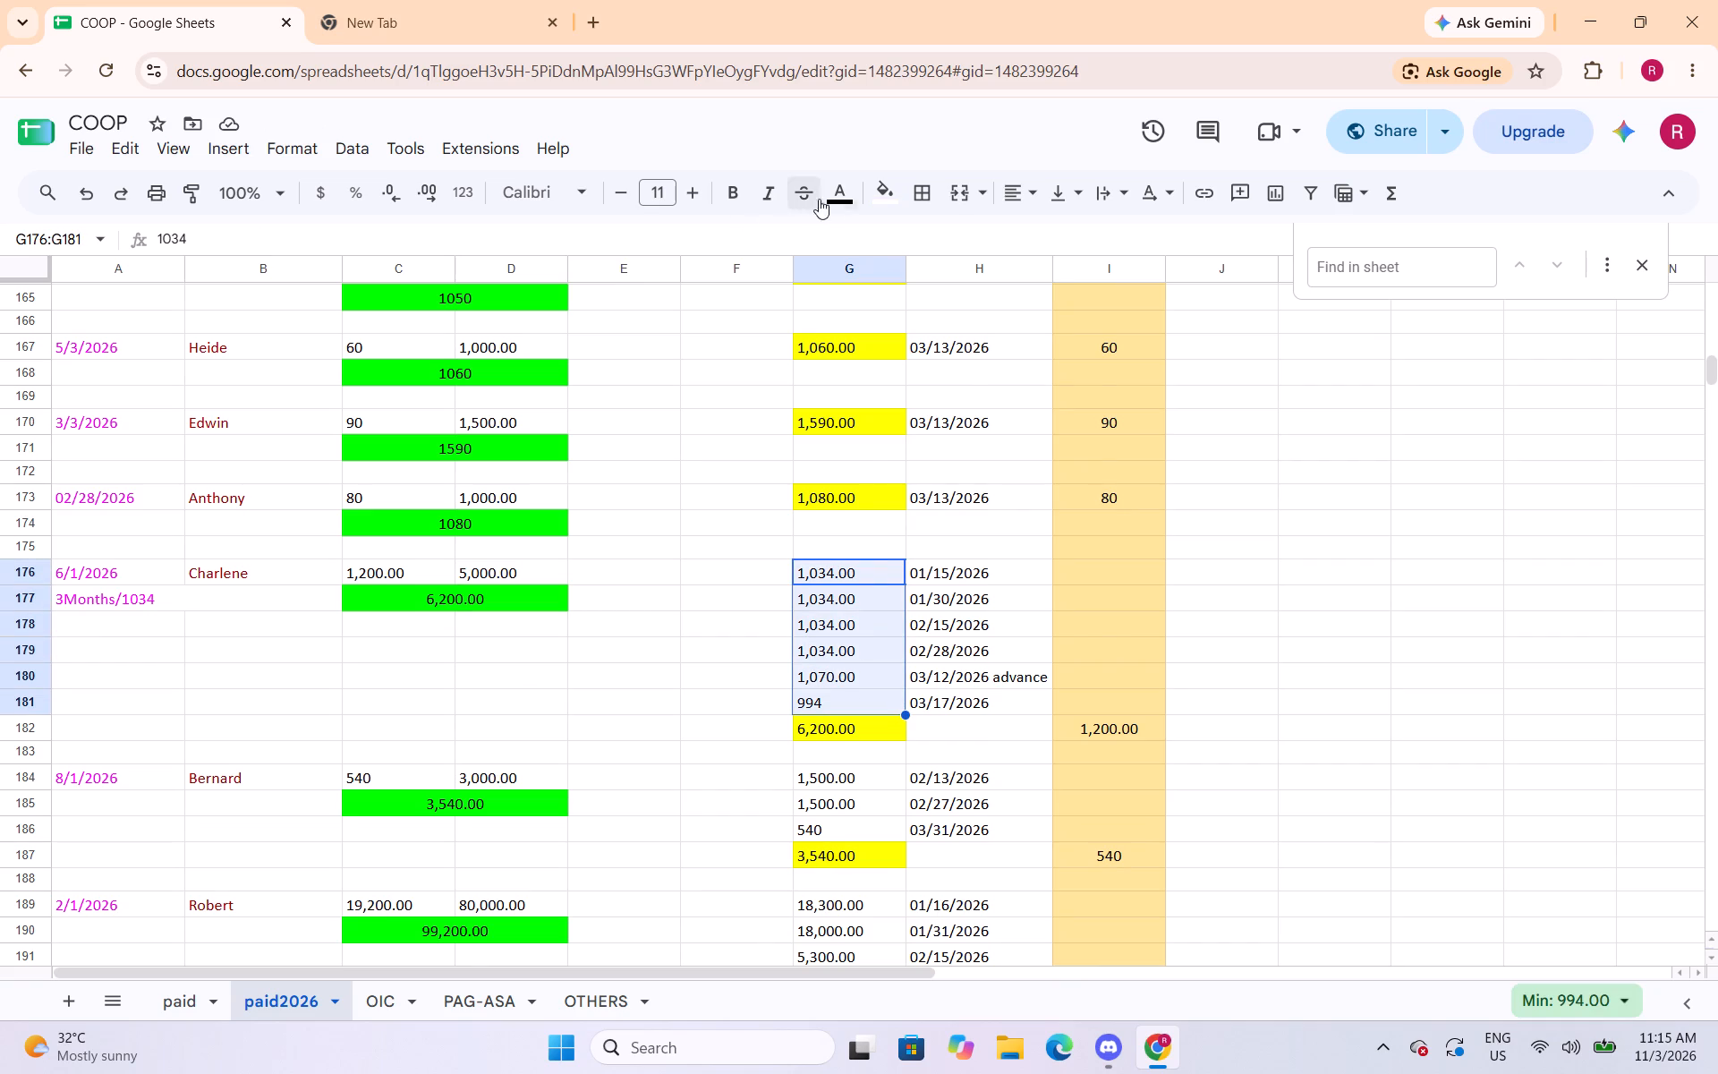
pyautogui.click(843, 196)
pyautogui.click(876, 294)
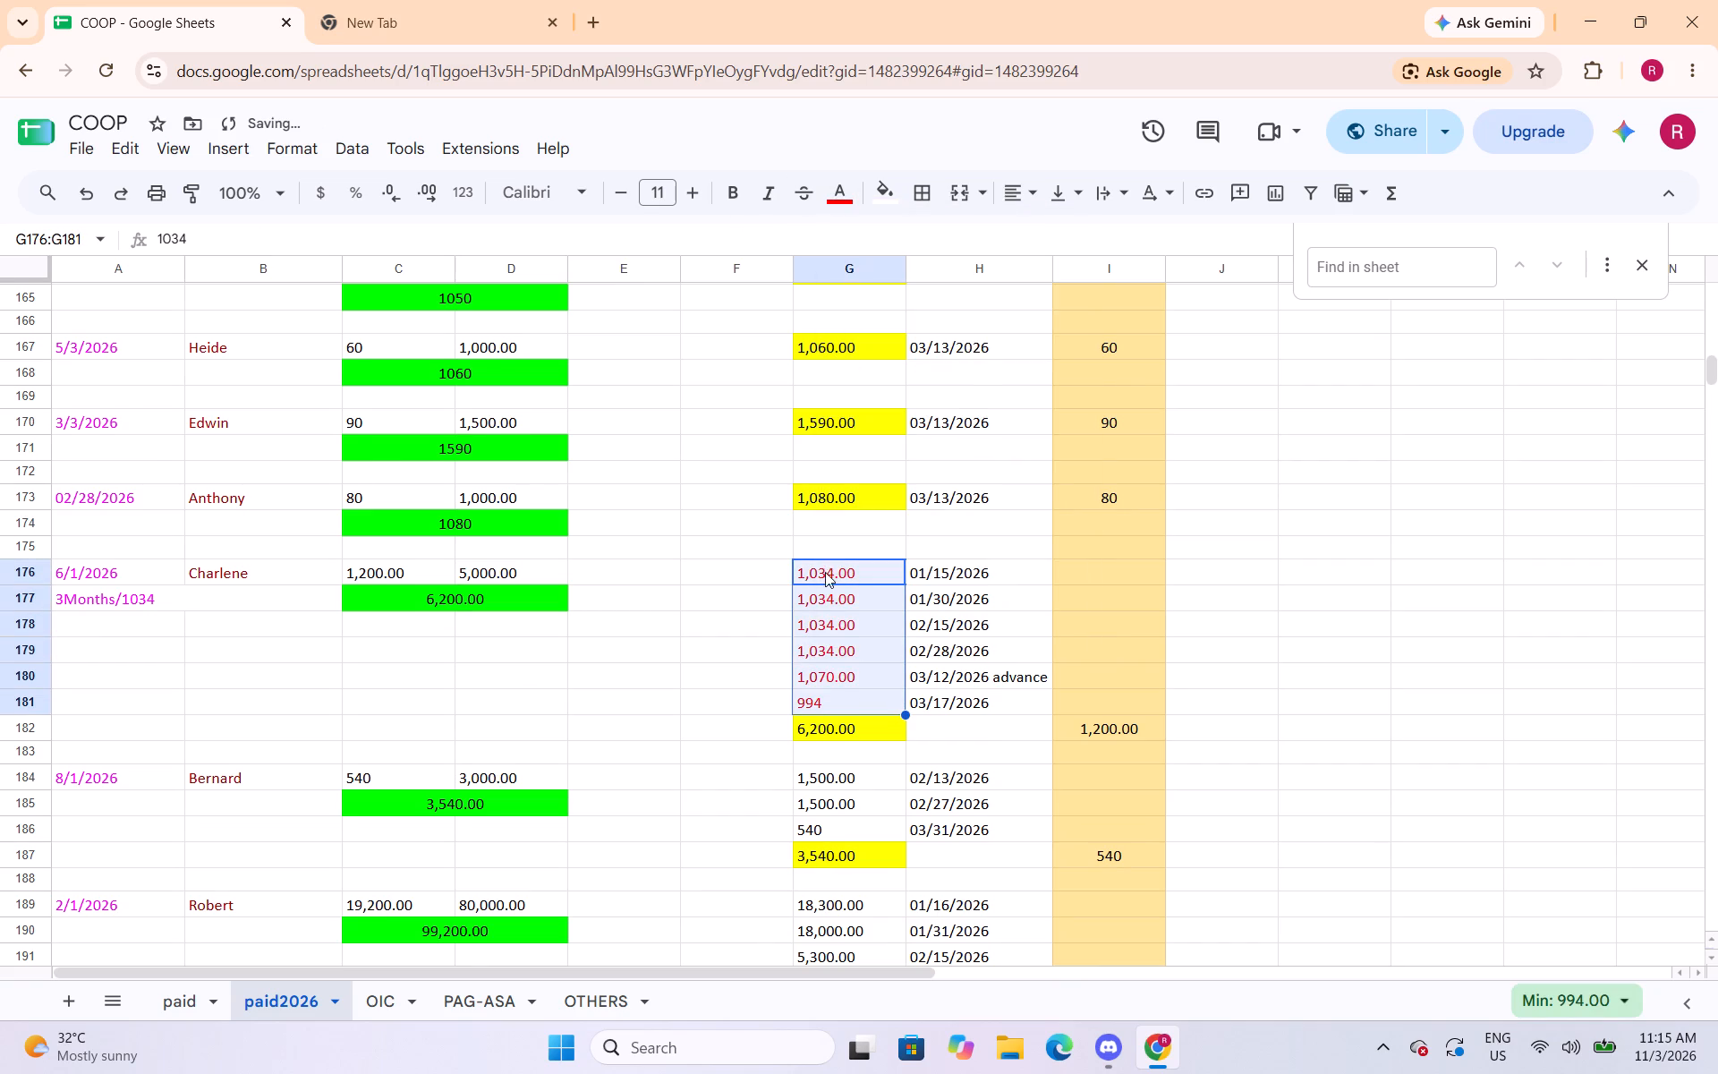
pyautogui.scroll(-2, 828, 580)
pyautogui.moveTo(839, 564); pyautogui.dragTo(839, 600)
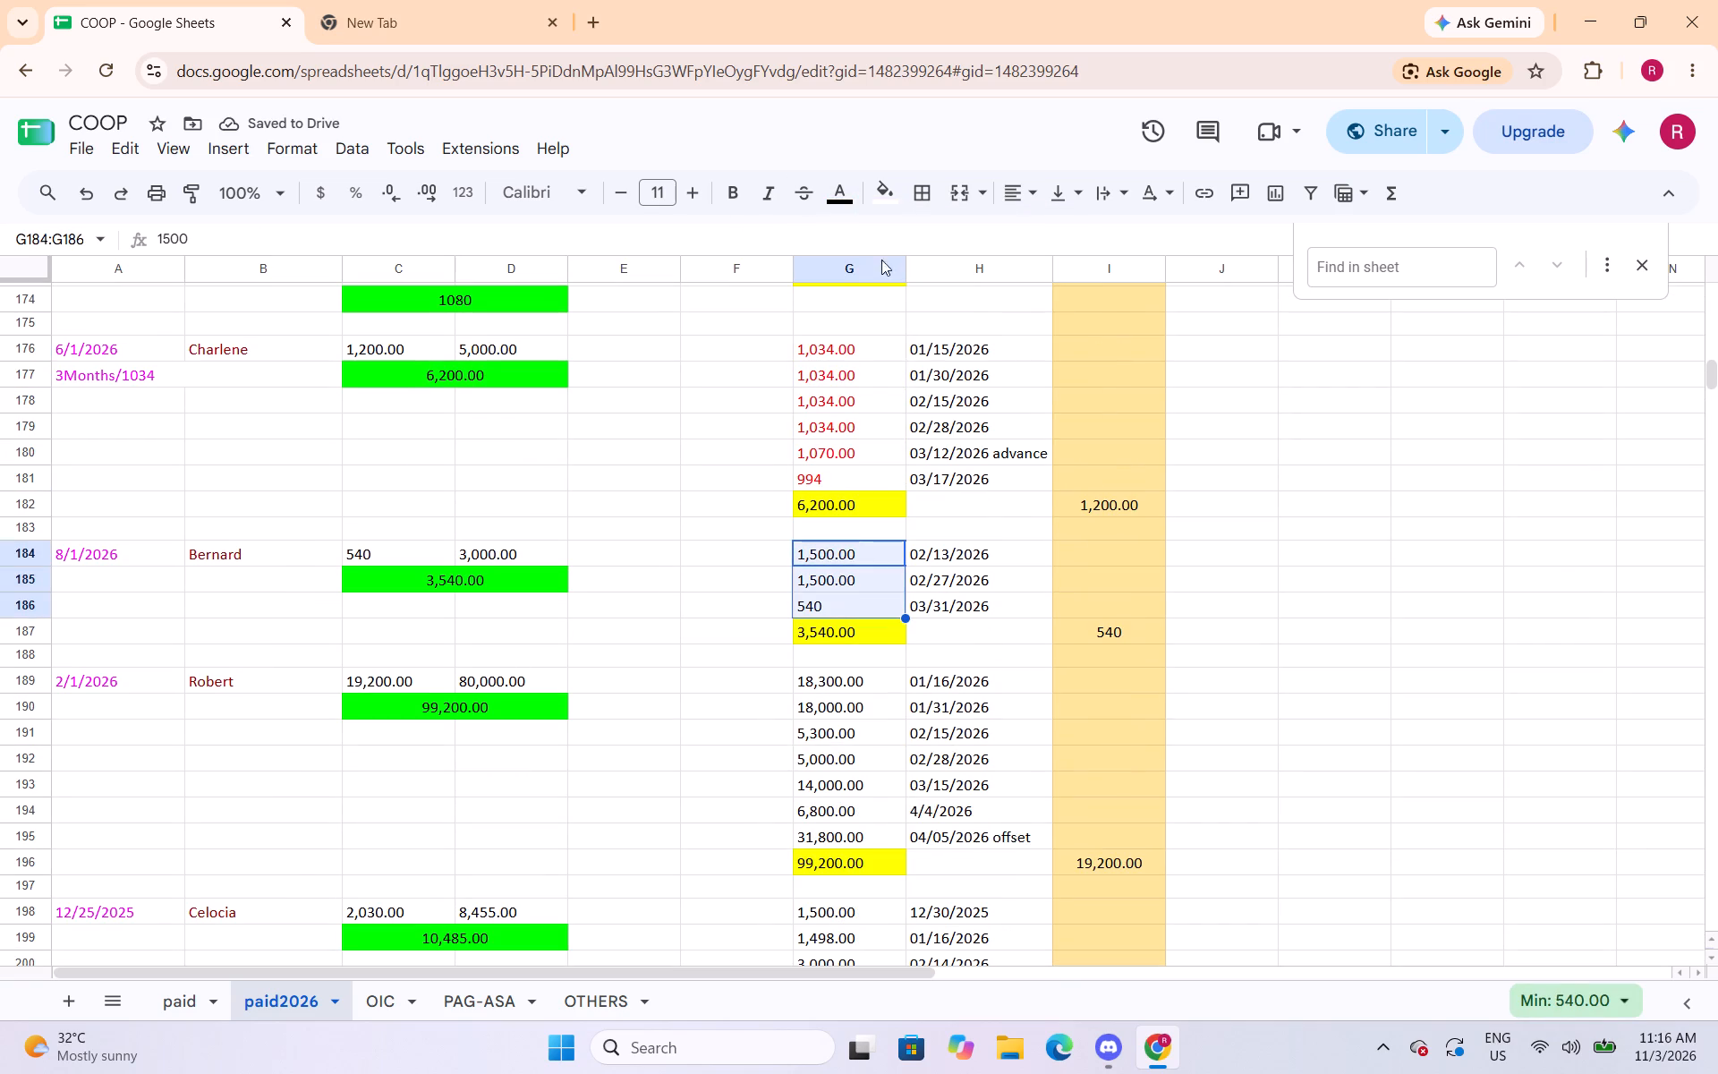
pyautogui.click(852, 196)
pyautogui.click(879, 301)
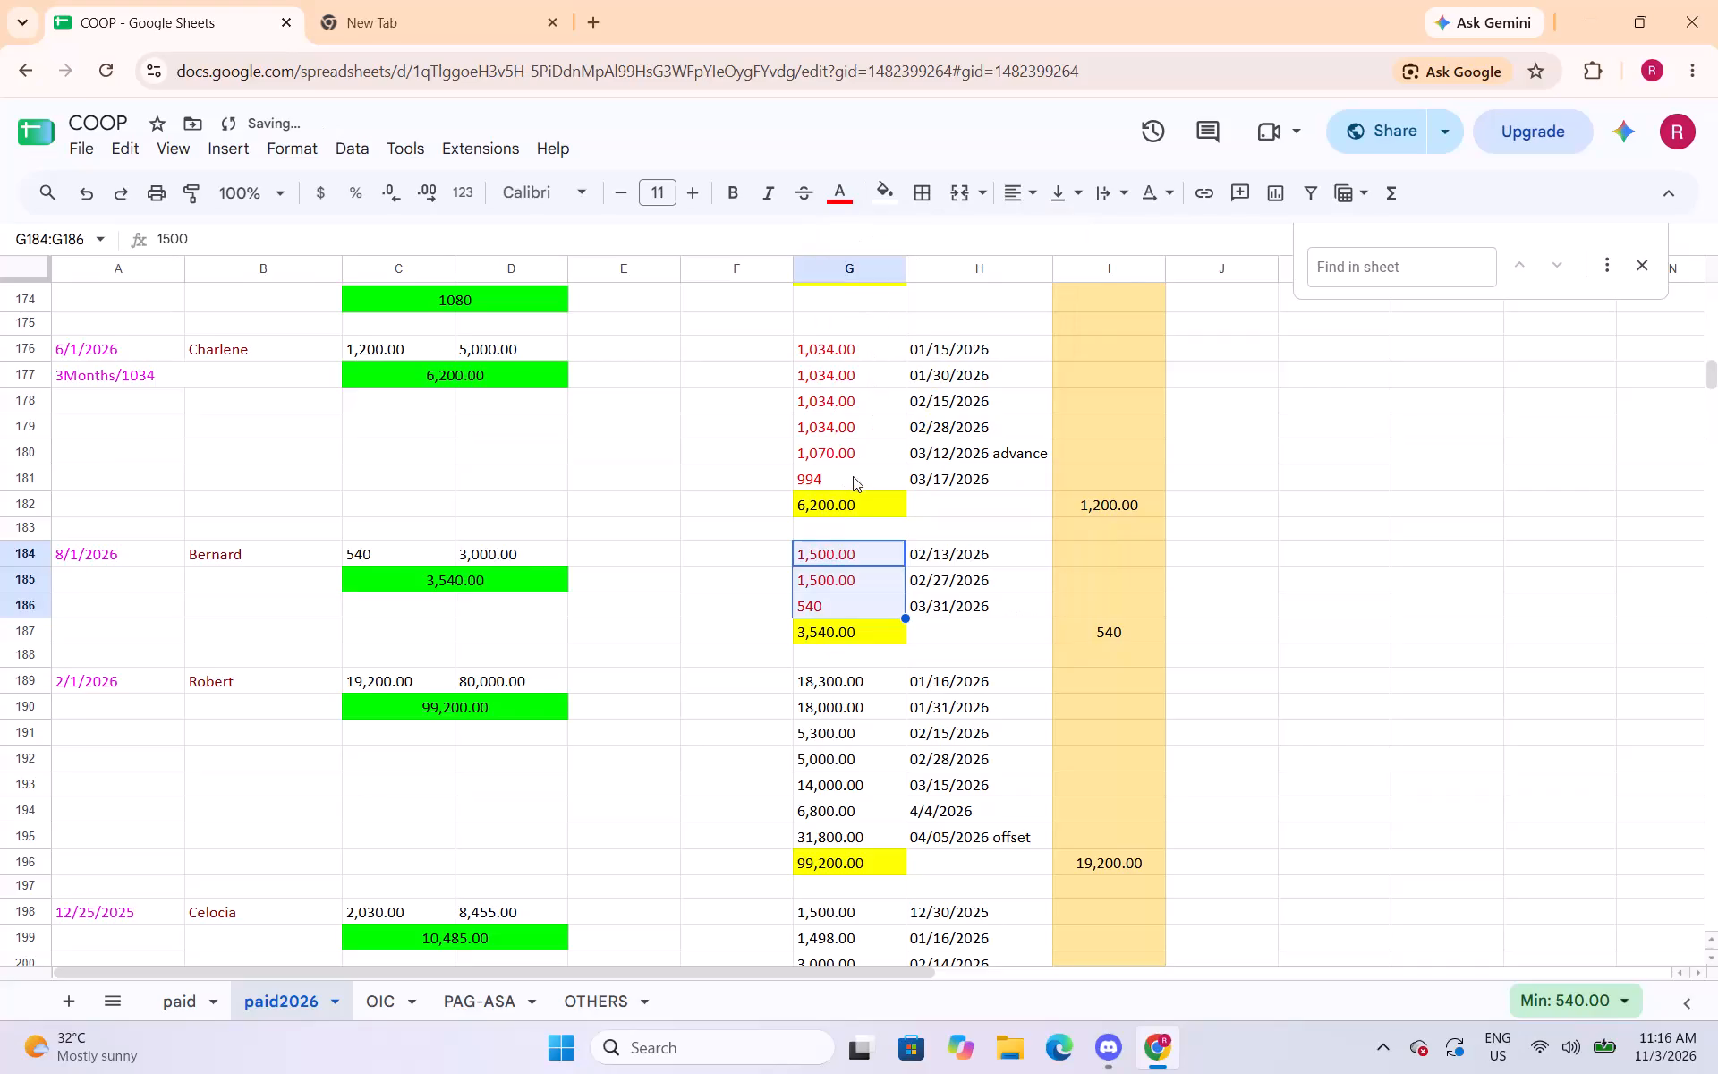
# Set the text of the partial payment cells G189:G195 and G198:G203 to red.
pyautogui.scroll(-2, 850, 481)
pyautogui.moveTo(844, 460); pyautogui.dragTo(838, 603)
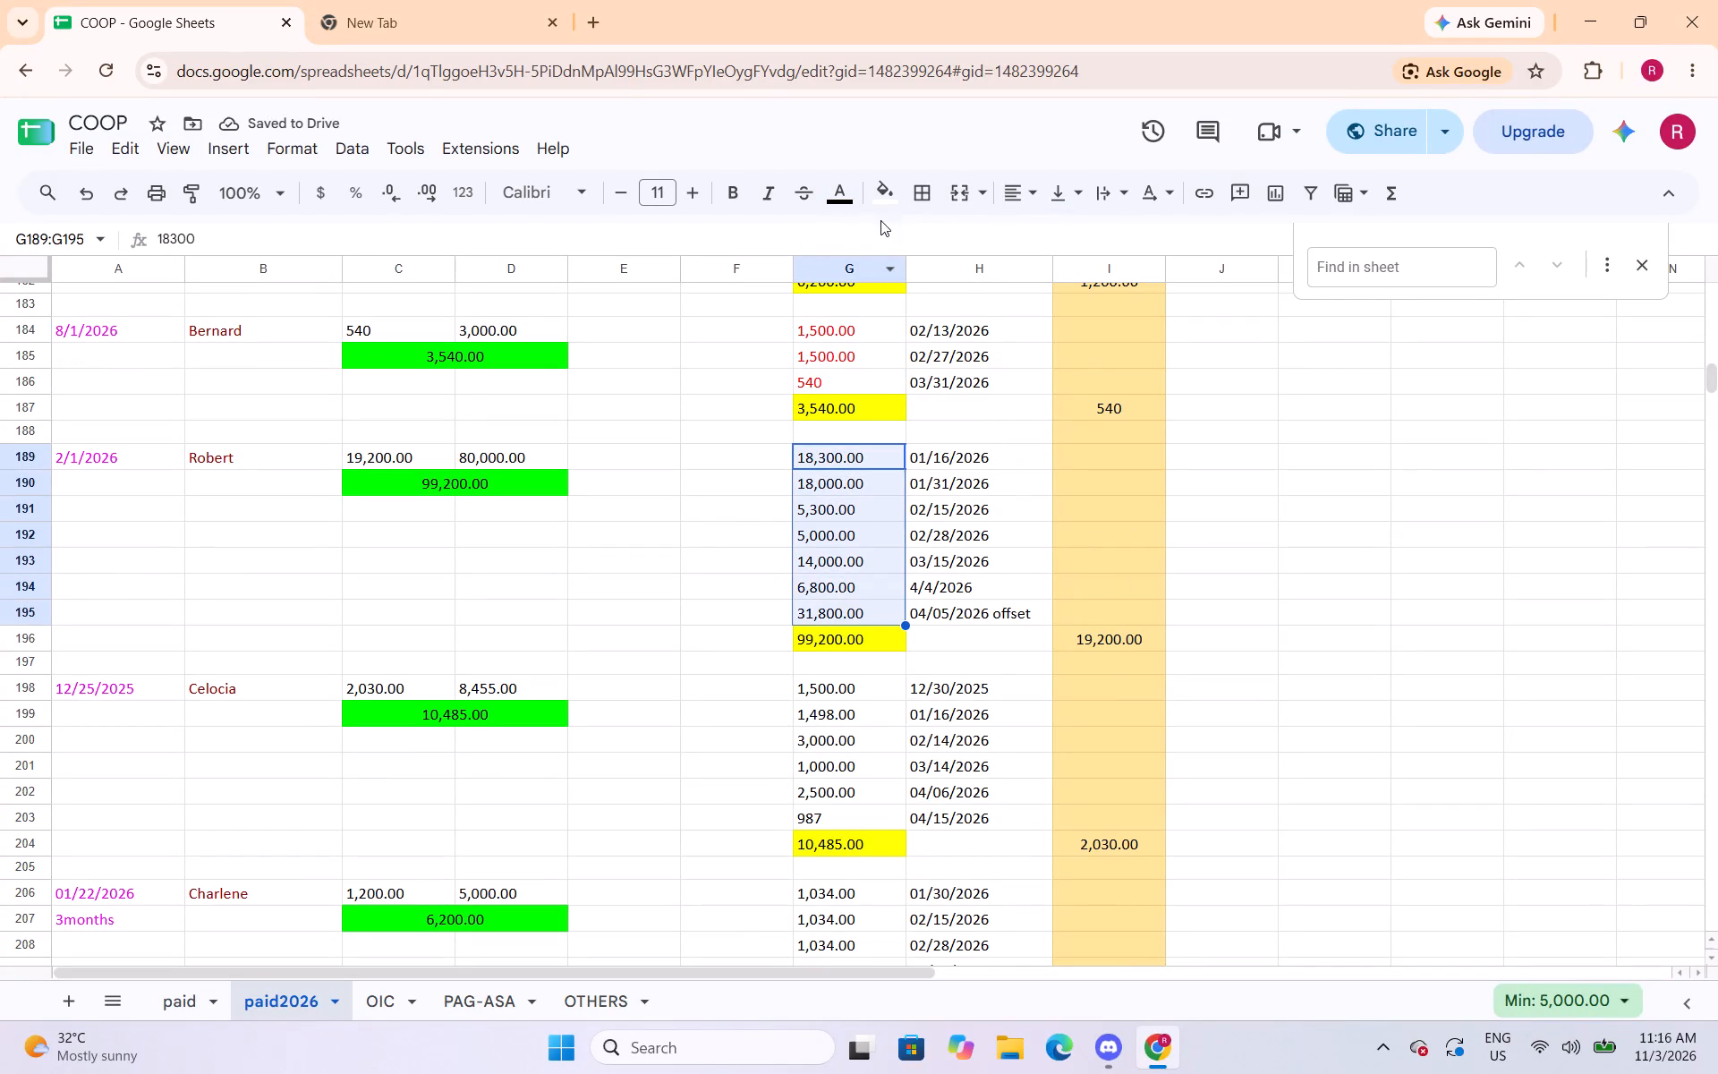
pyautogui.click(848, 194)
pyautogui.click(869, 298)
pyautogui.moveTo(853, 697); pyautogui.dragTo(829, 822)
pyautogui.click(845, 204)
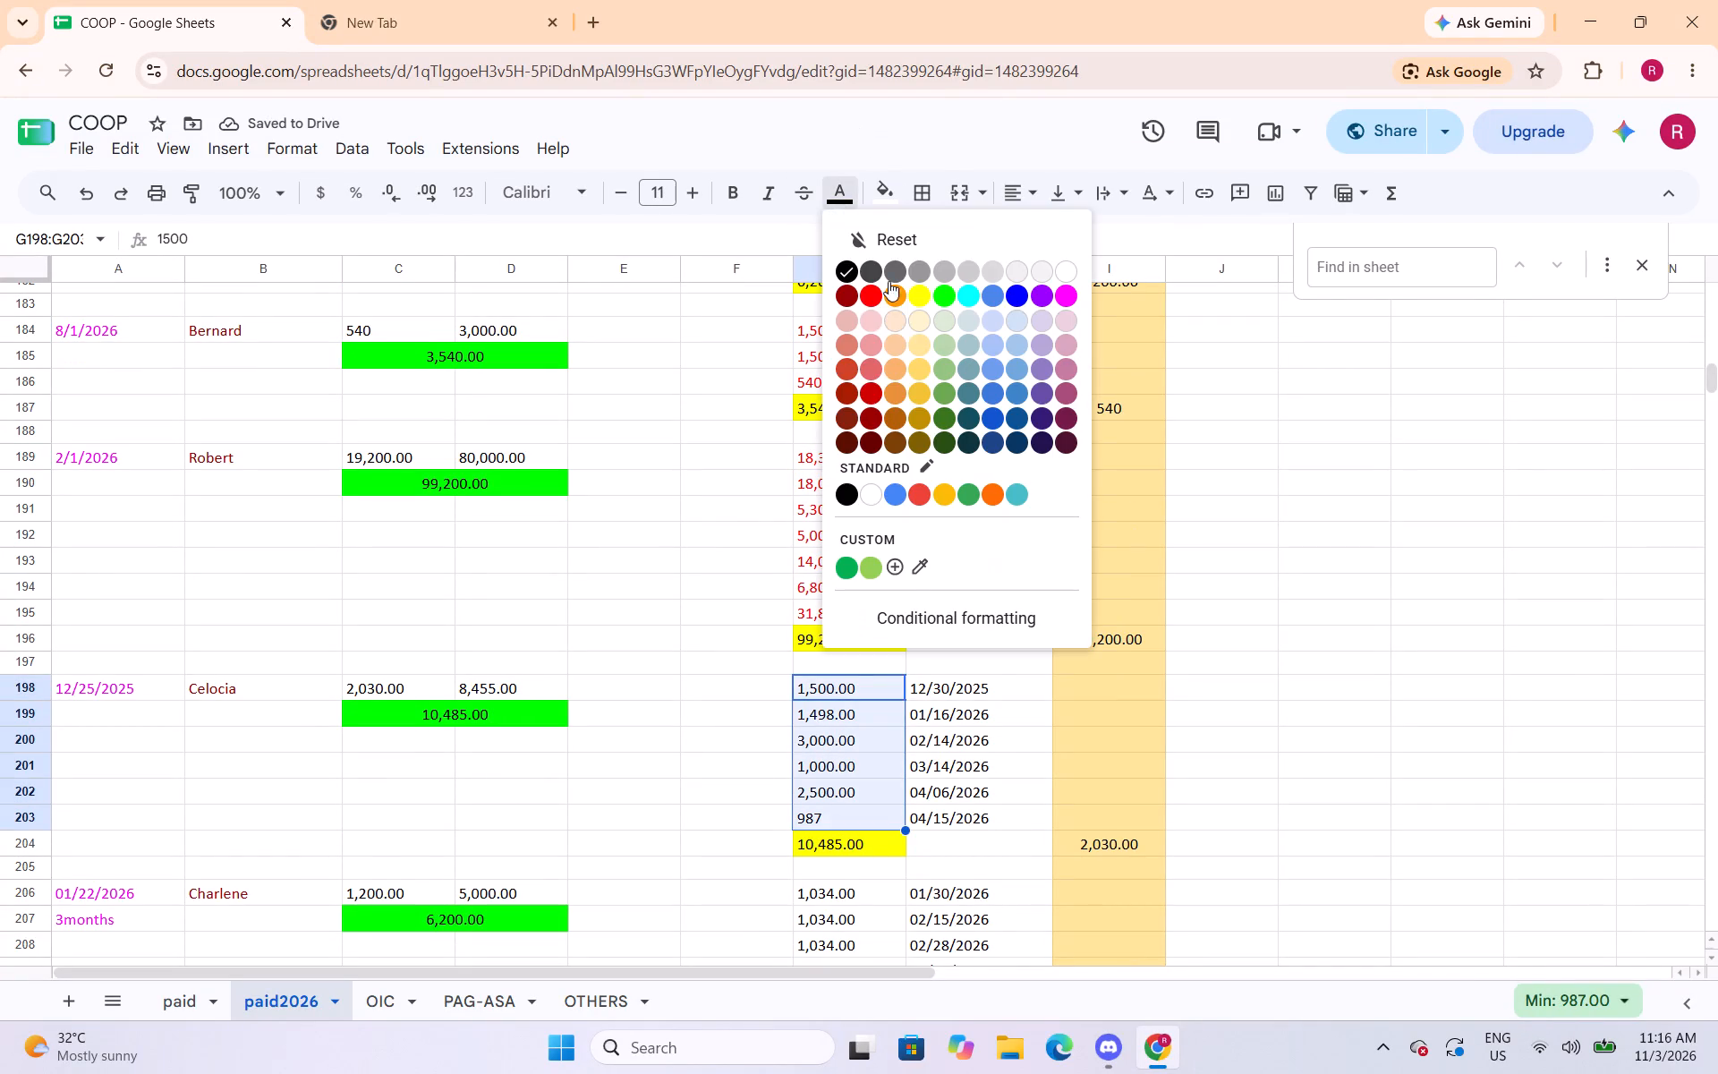
pyautogui.click(872, 297)
# Set the text of the partial payment cells G206:G211 to red.
pyautogui.scroll(-2, 907, 548)
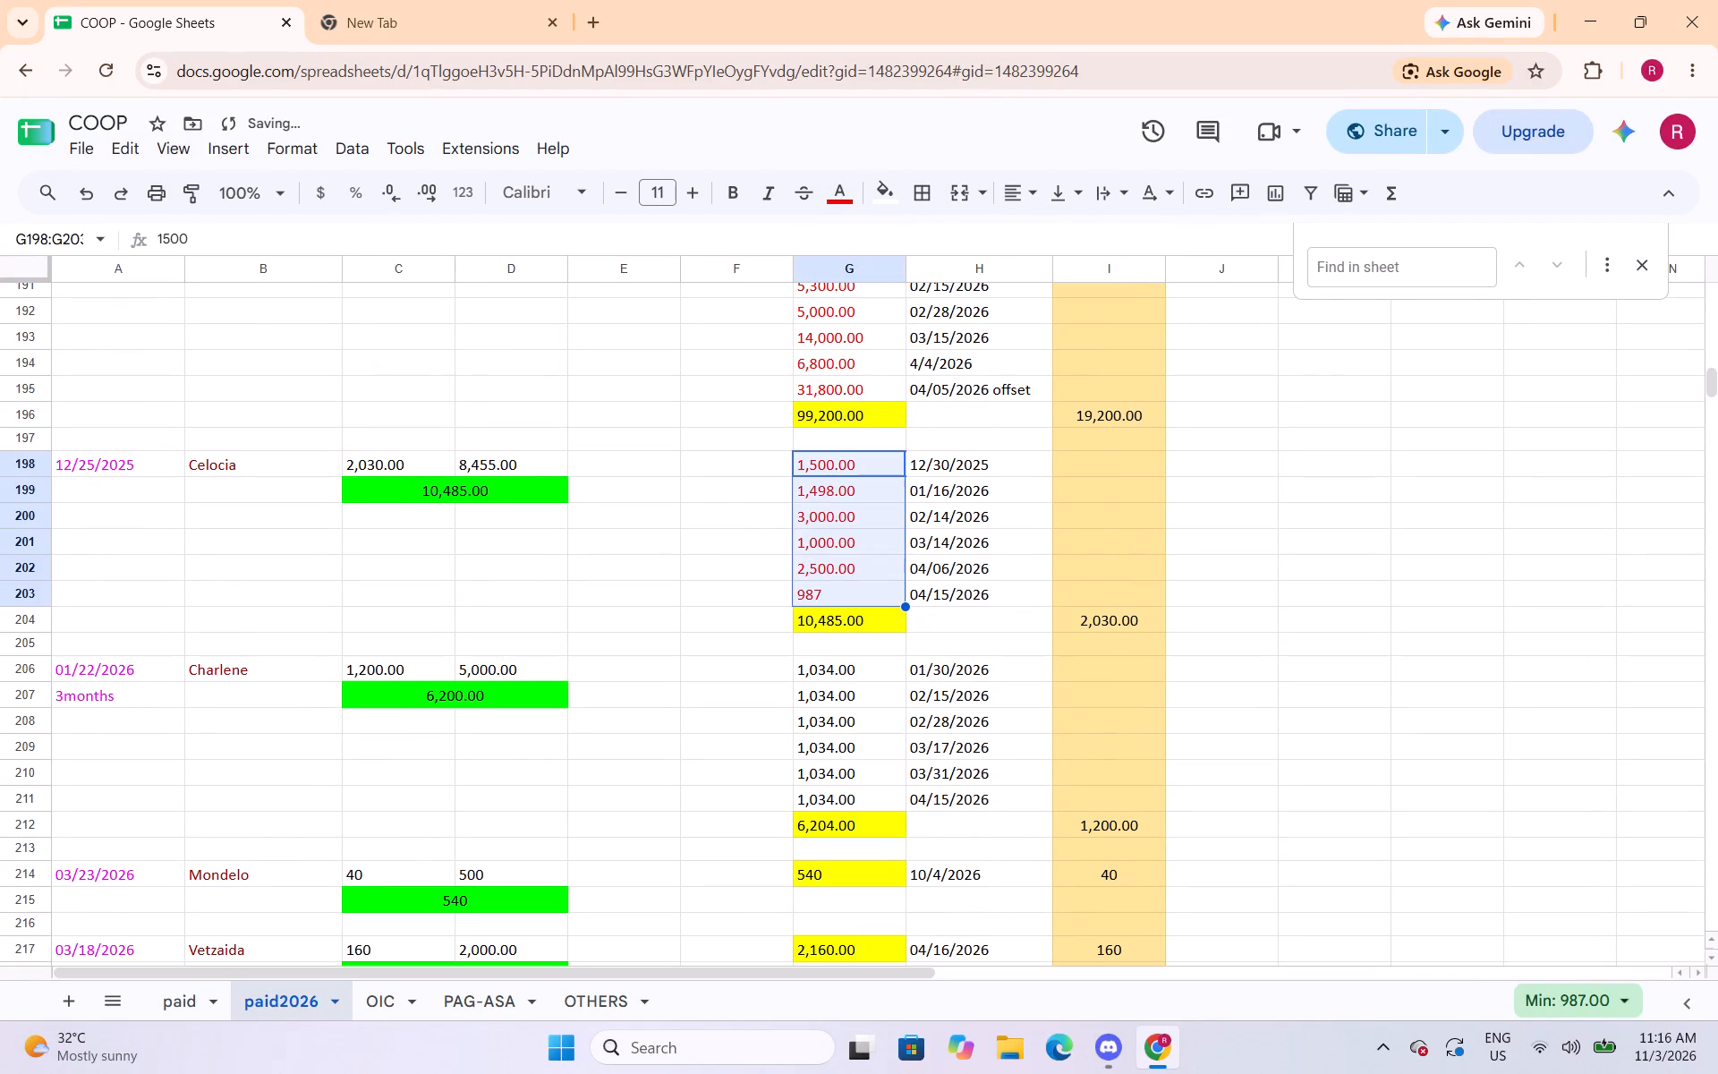
pyautogui.scroll(-1, 1425, 499)
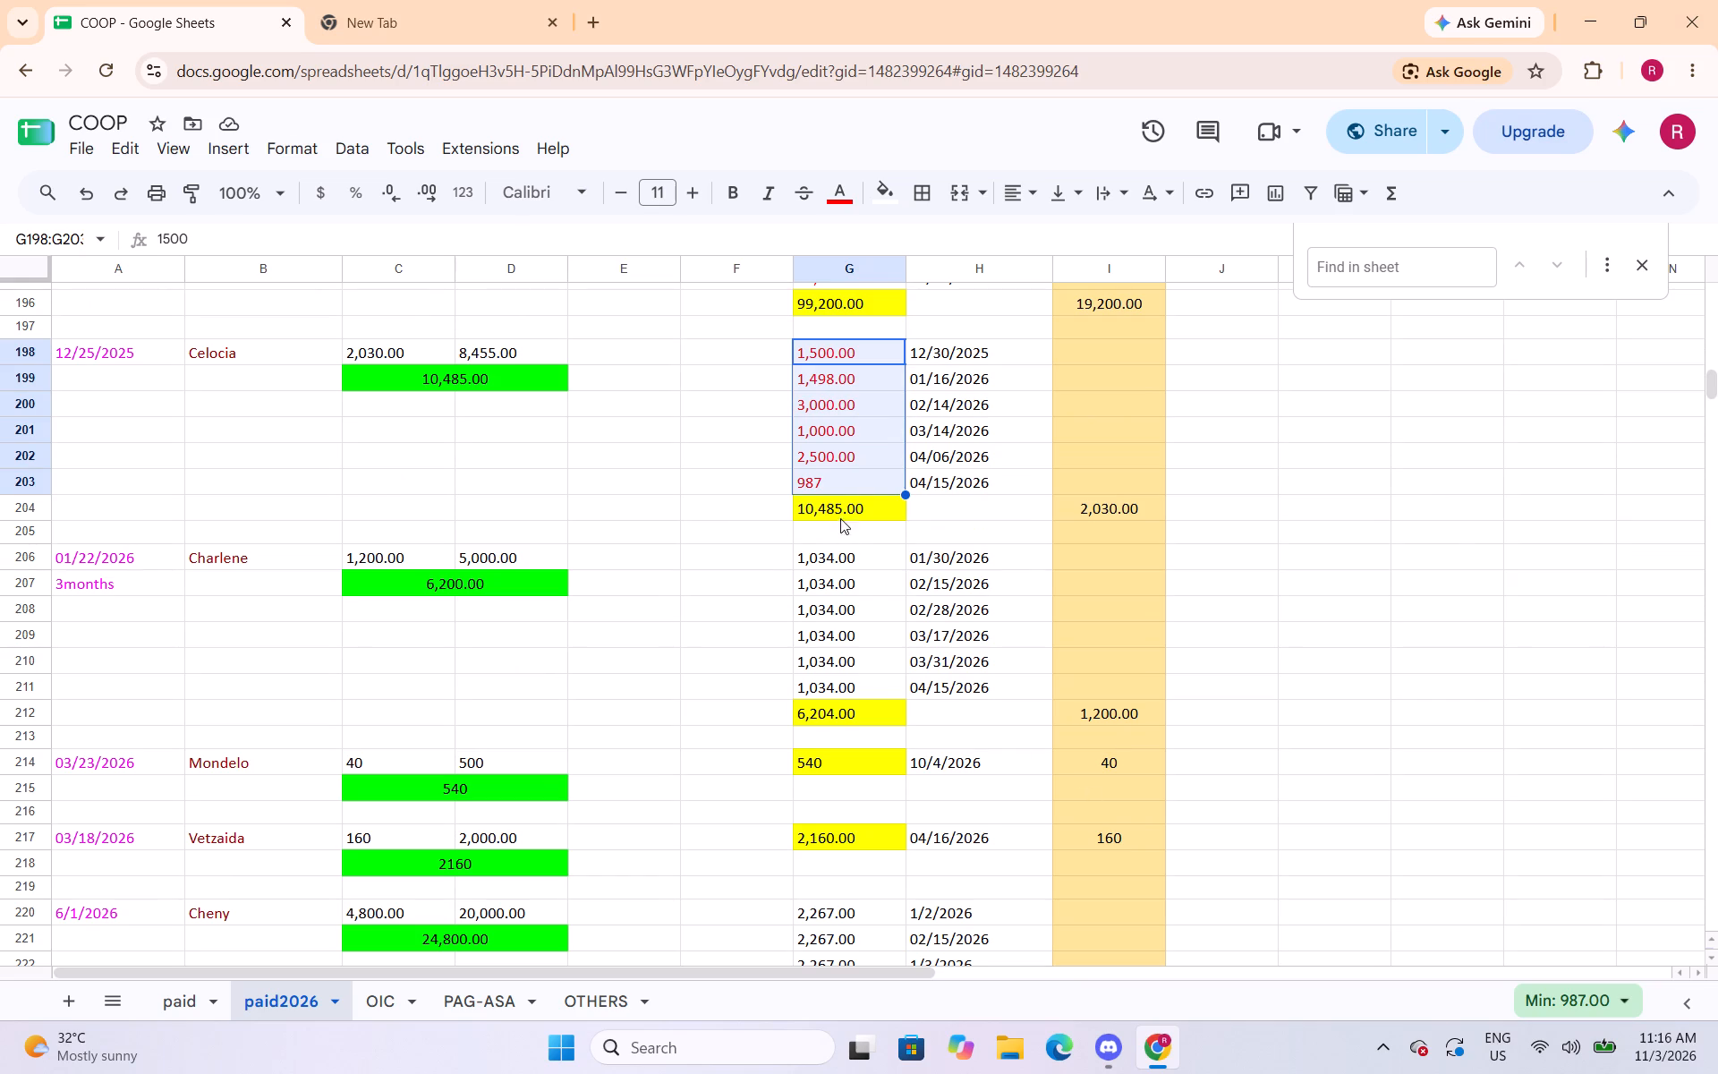
pyautogui.moveTo(865, 565); pyautogui.dragTo(866, 596)
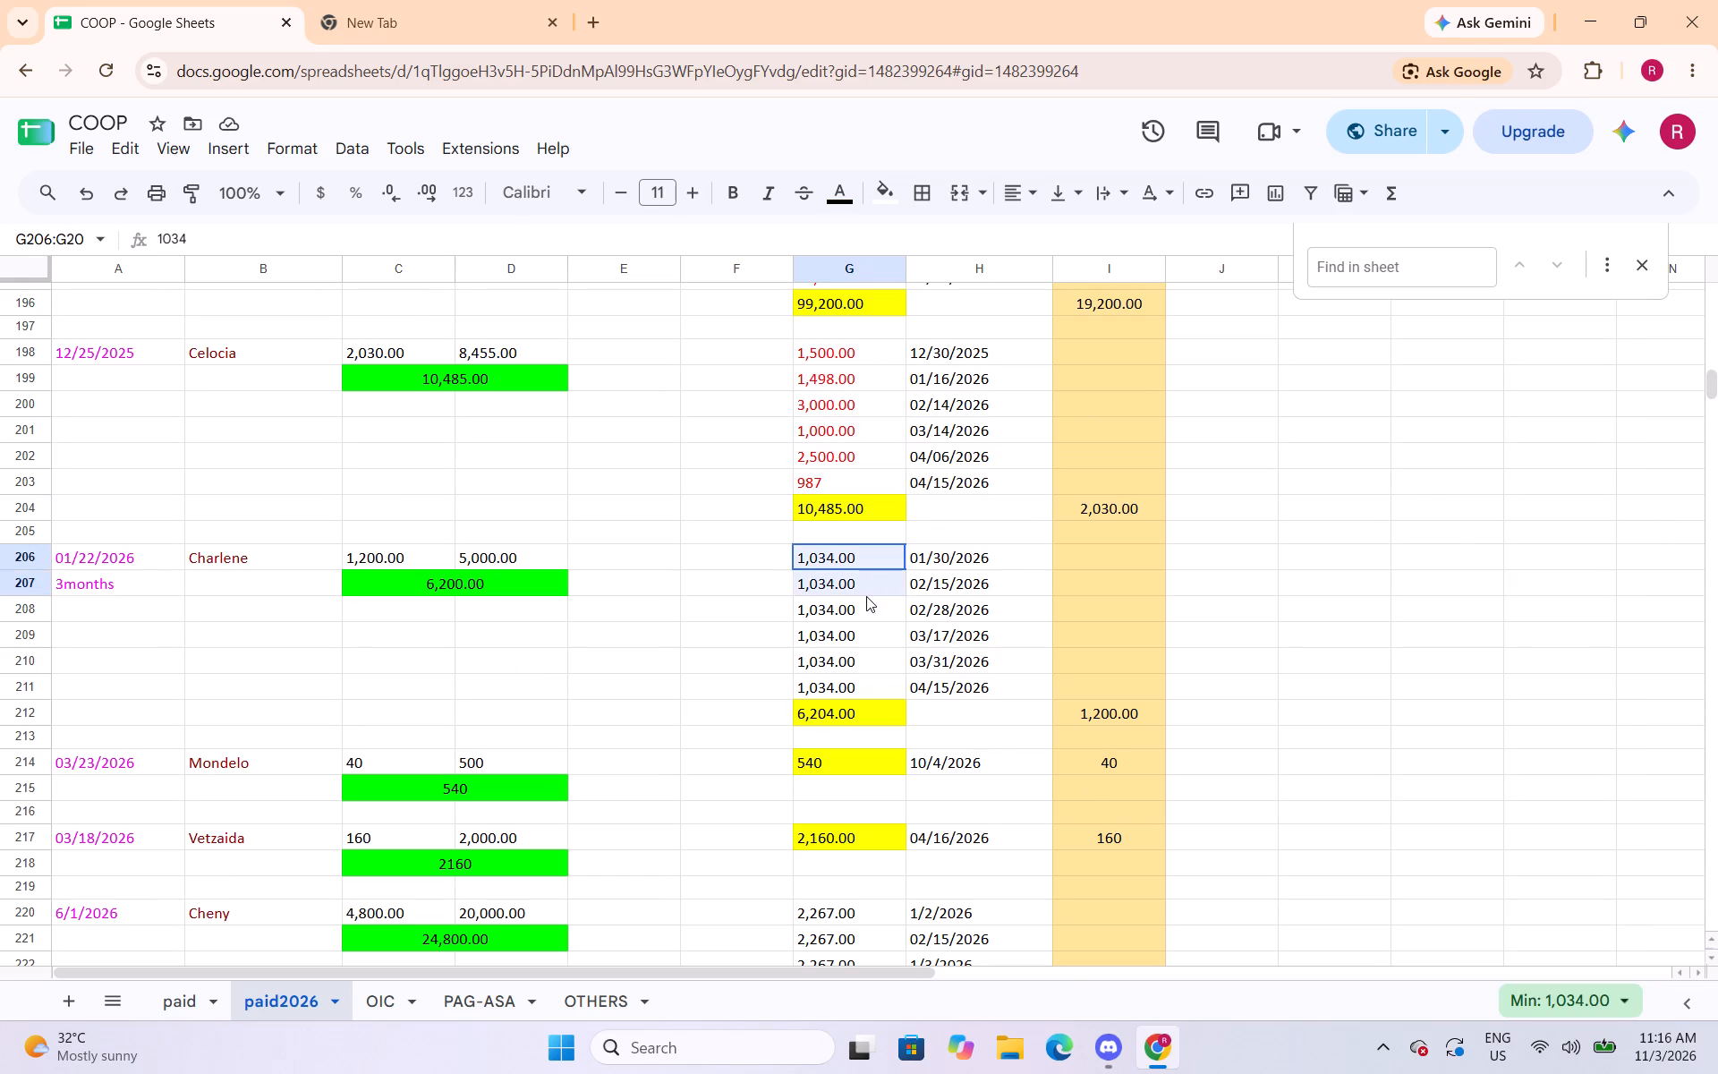
pyautogui.moveTo(866, 596); pyautogui.dragTo(862, 691)
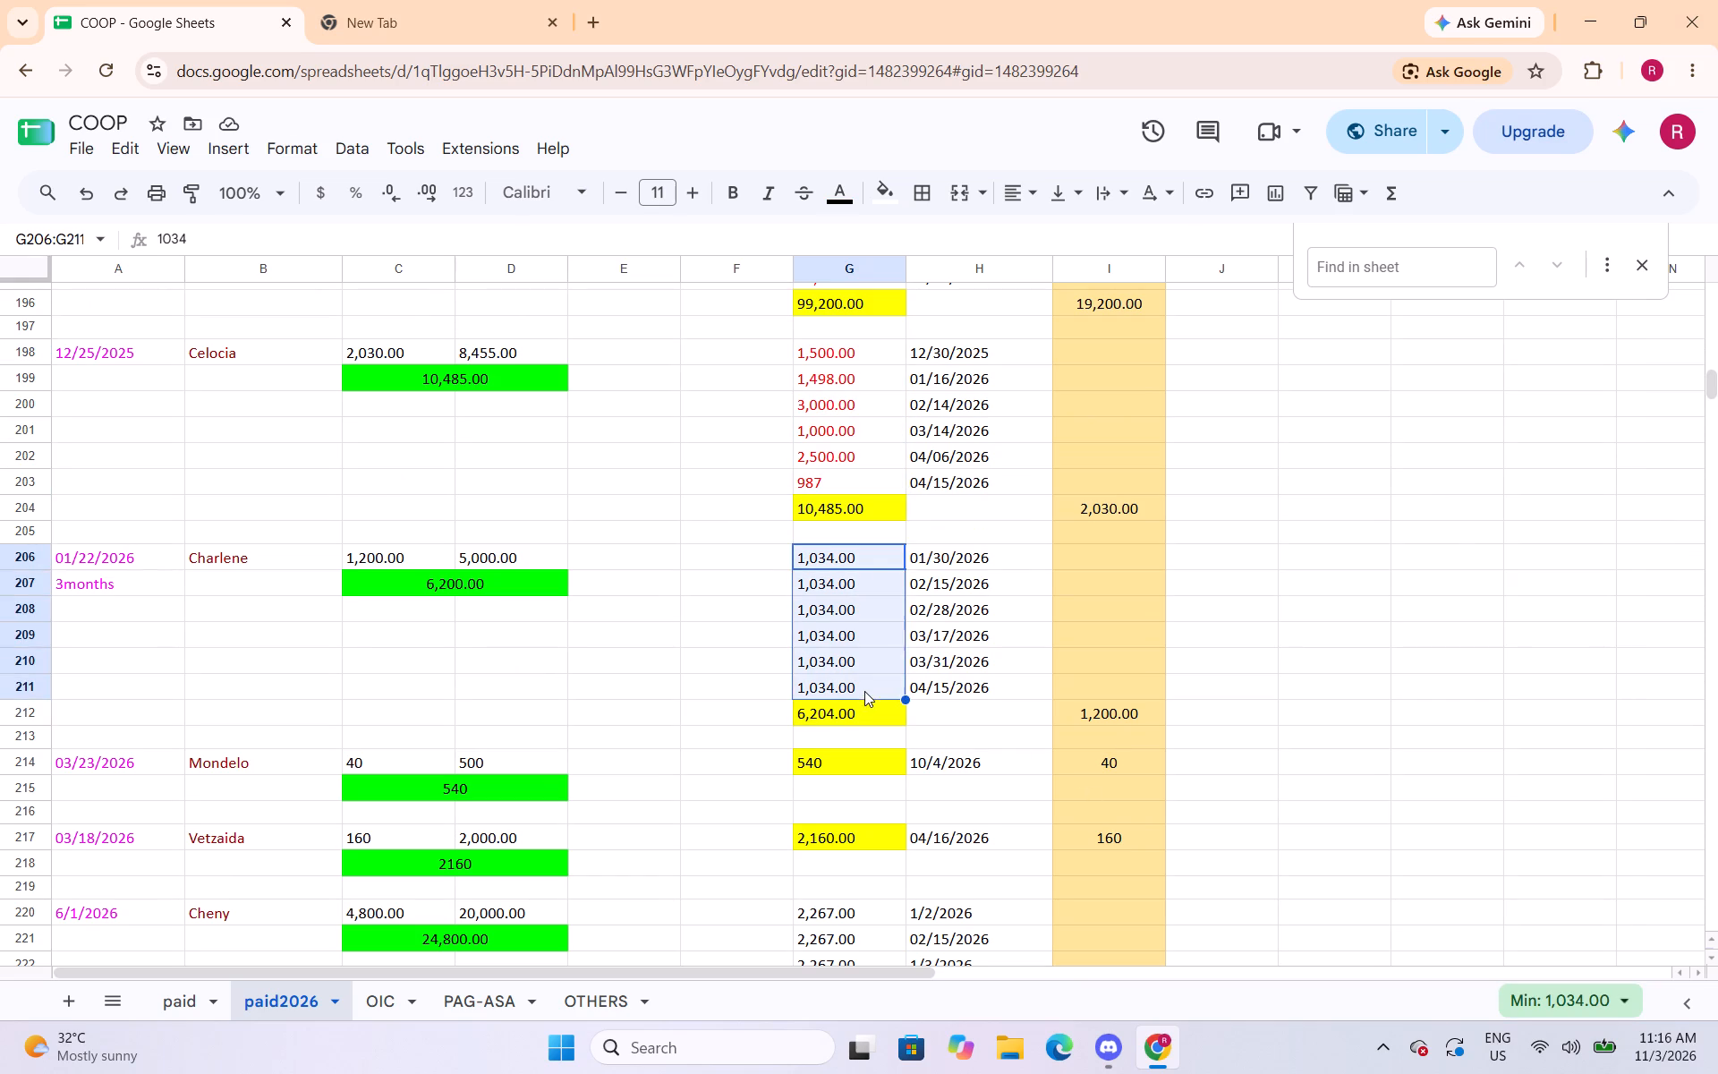
pyautogui.click(832, 196)
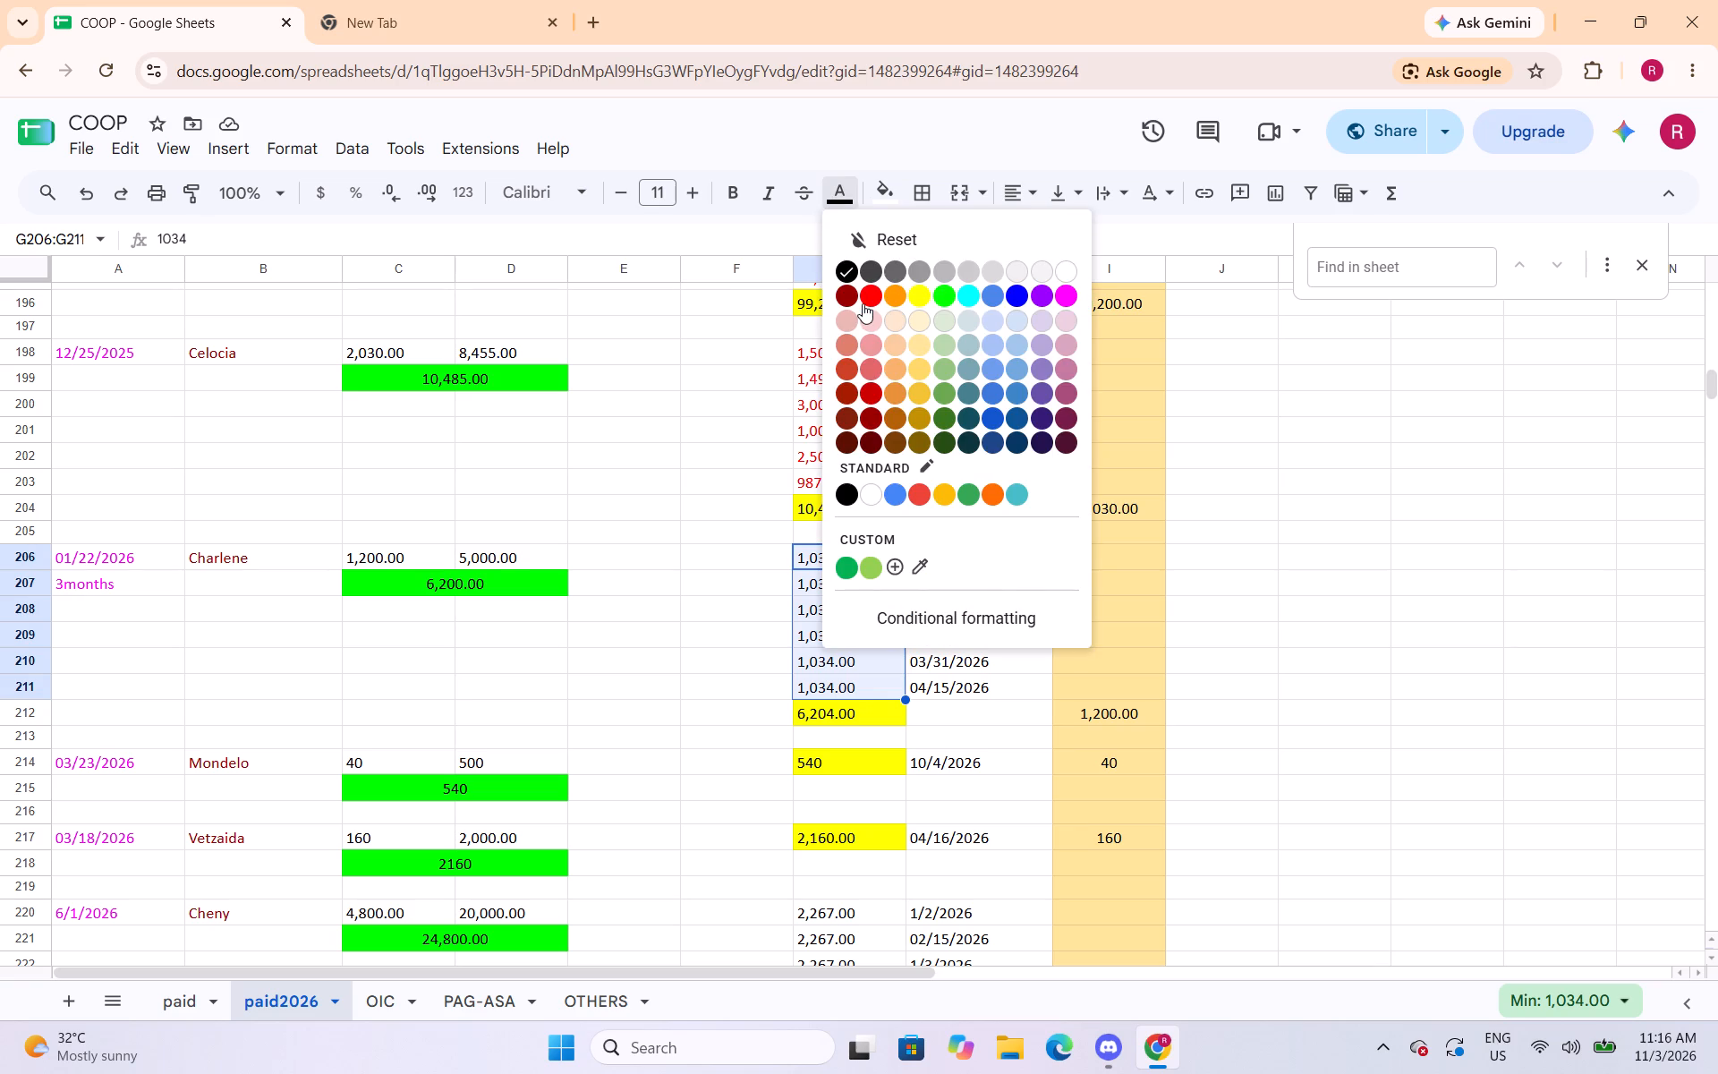
pyautogui.click(864, 301)
# Set the text of the partial payment cells G220:G226 to red.
pyautogui.scroll(-1, 843, 563)
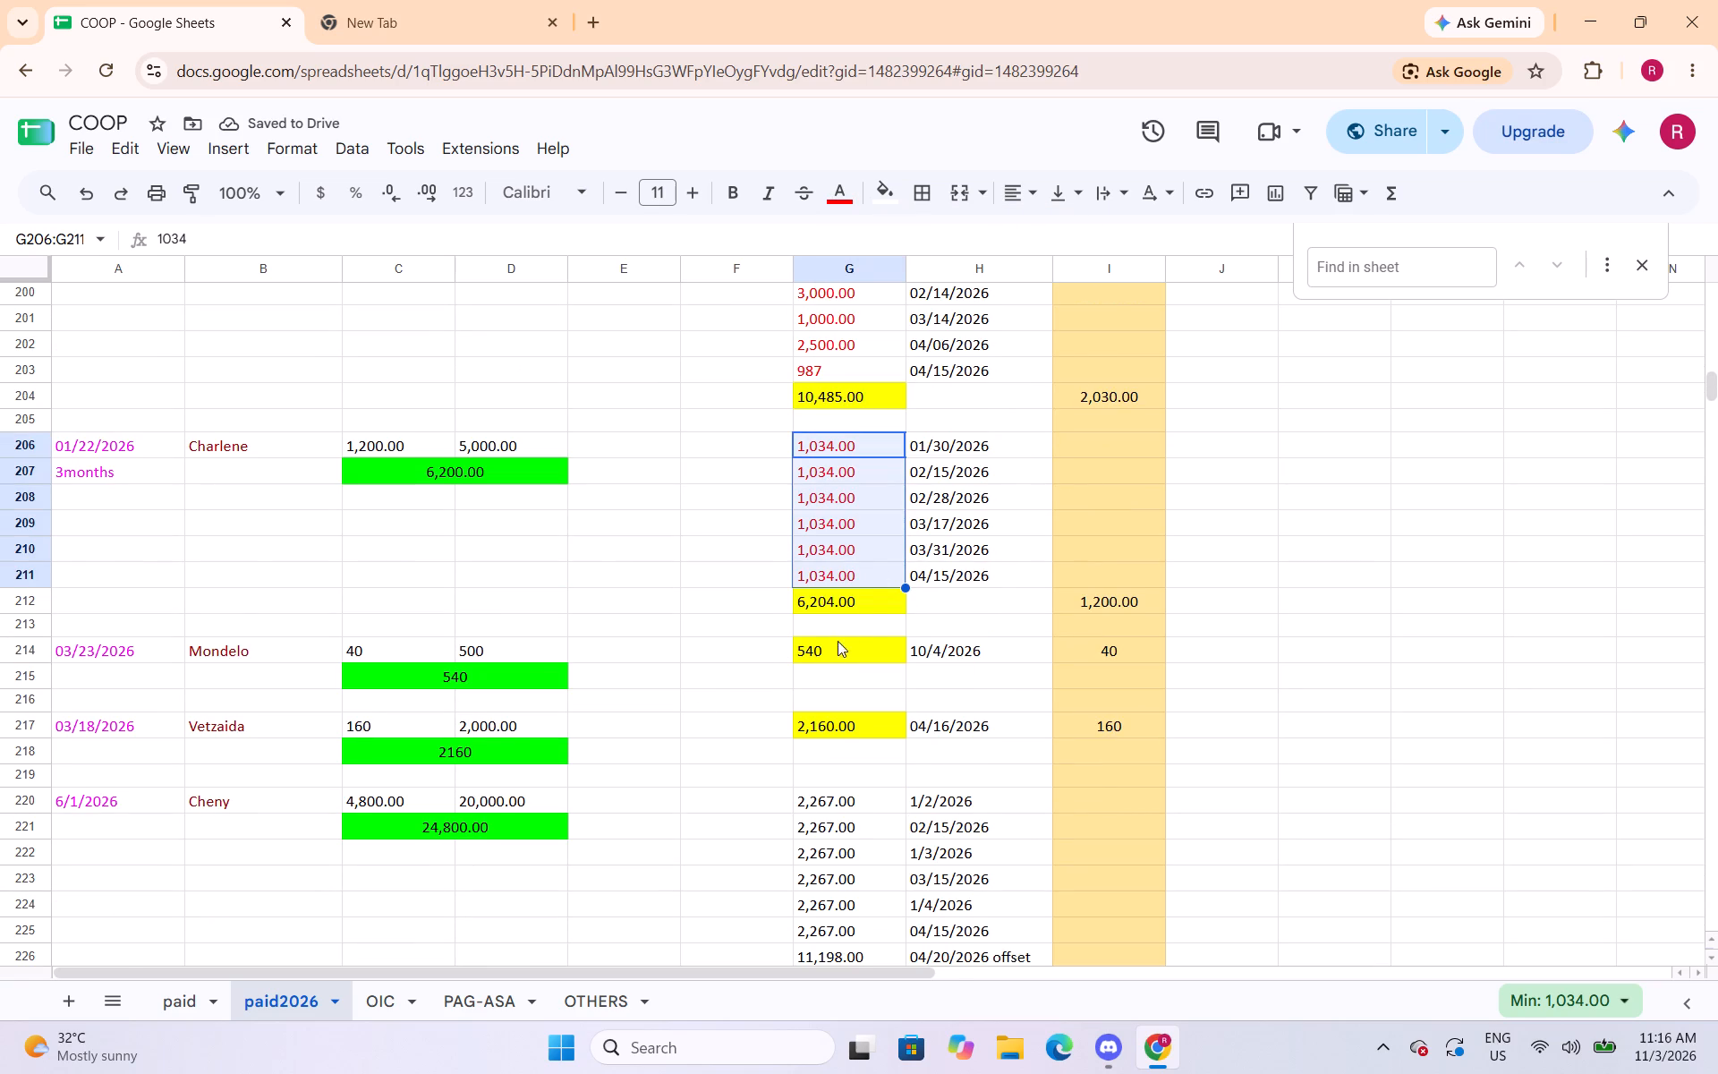
pyautogui.scroll(-2, 838, 647)
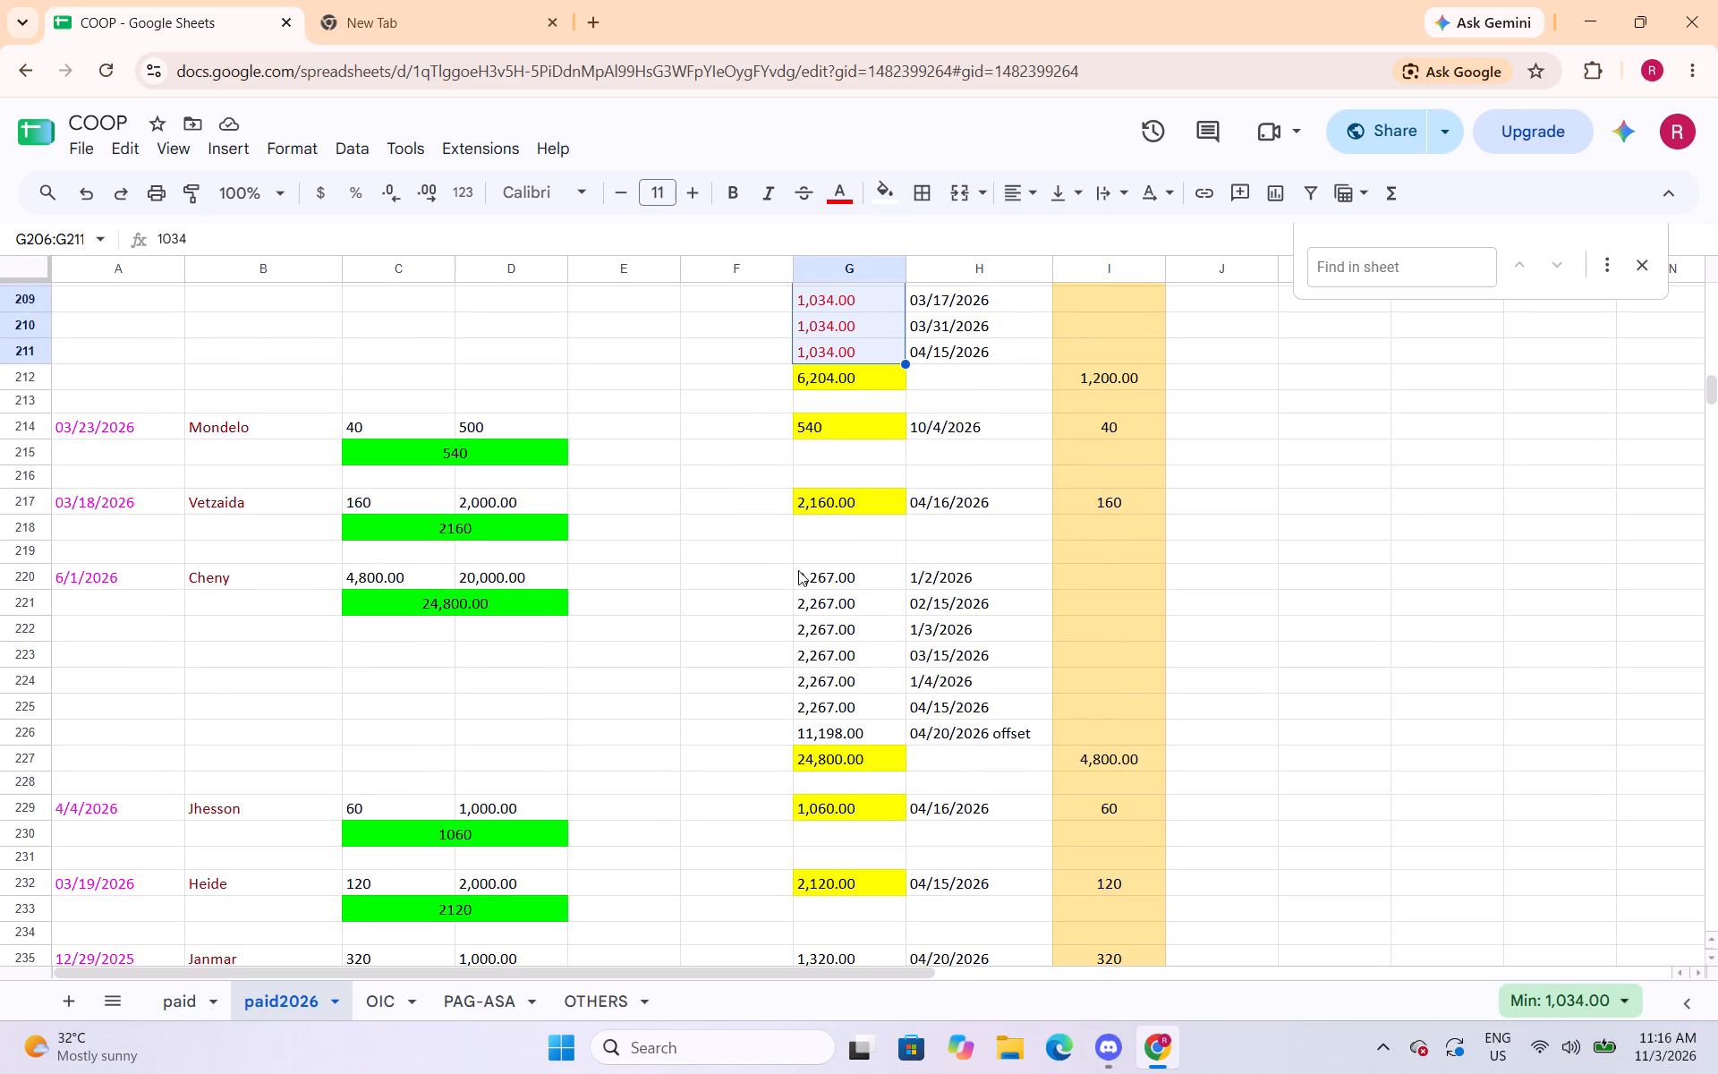
pyautogui.moveTo(815, 578); pyautogui.dragTo(816, 661)
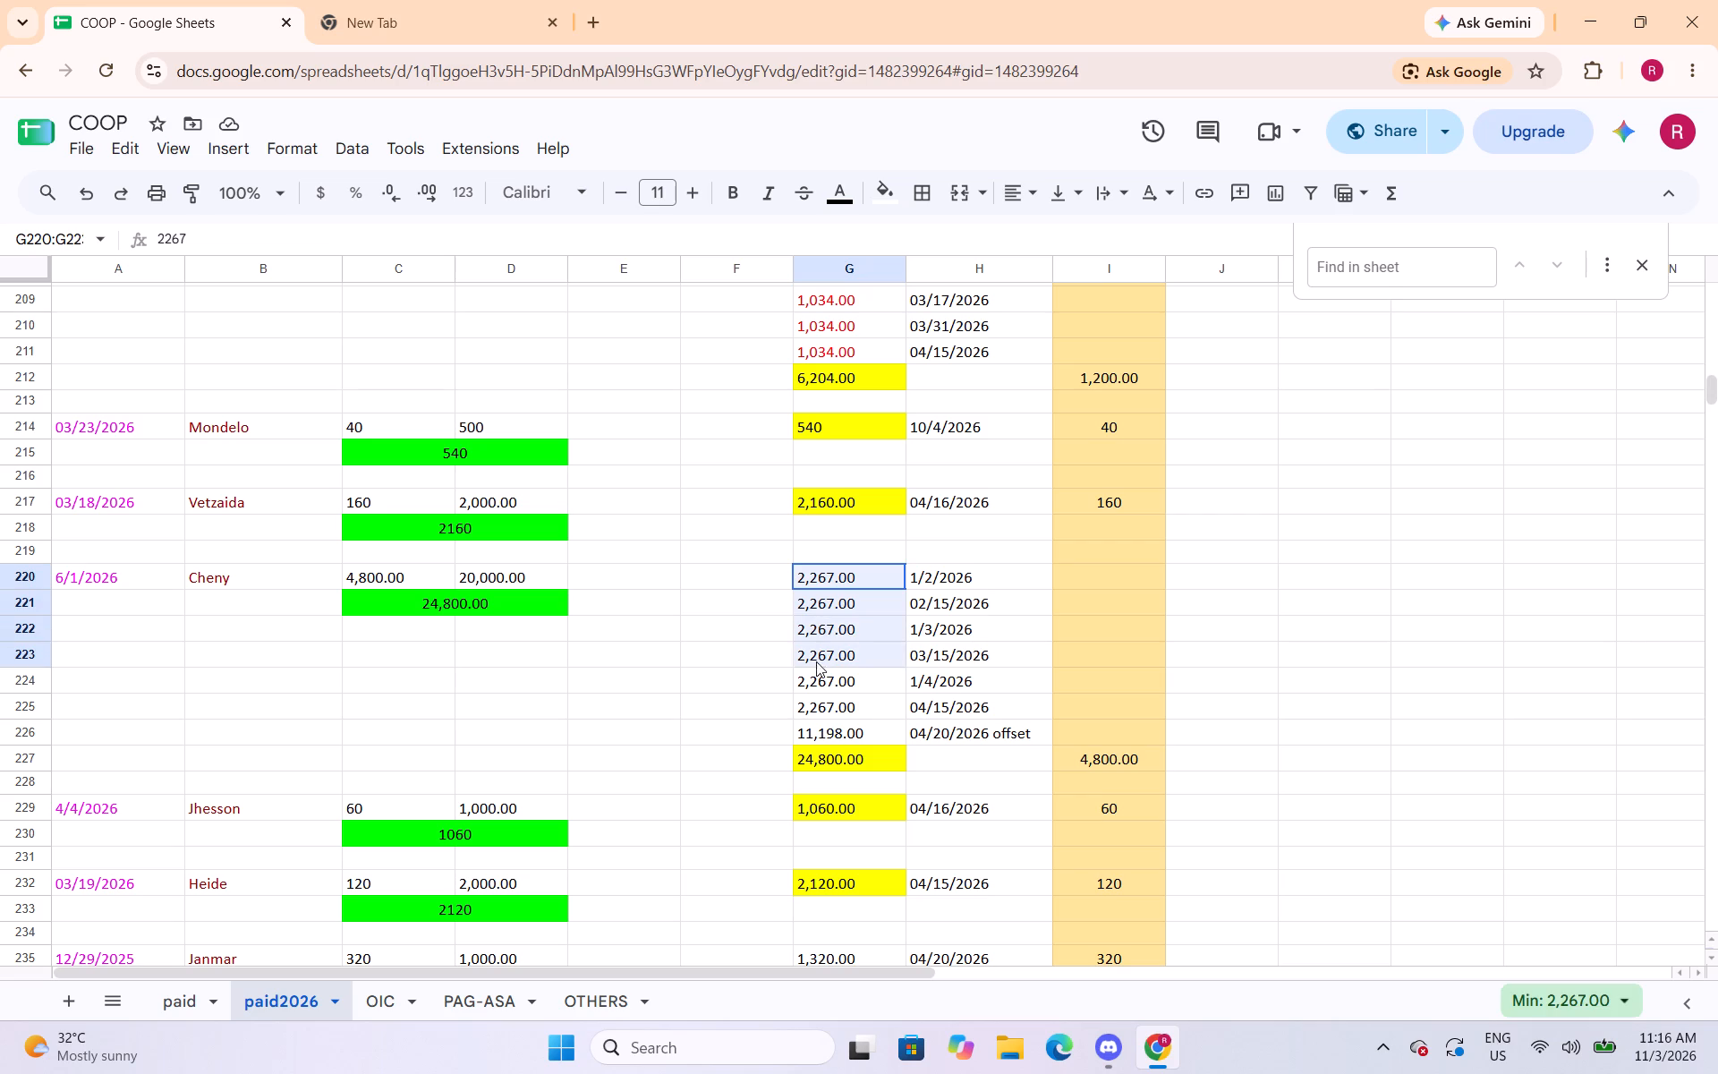
pyautogui.moveTo(816, 661); pyautogui.dragTo(815, 733)
pyautogui.click(849, 204)
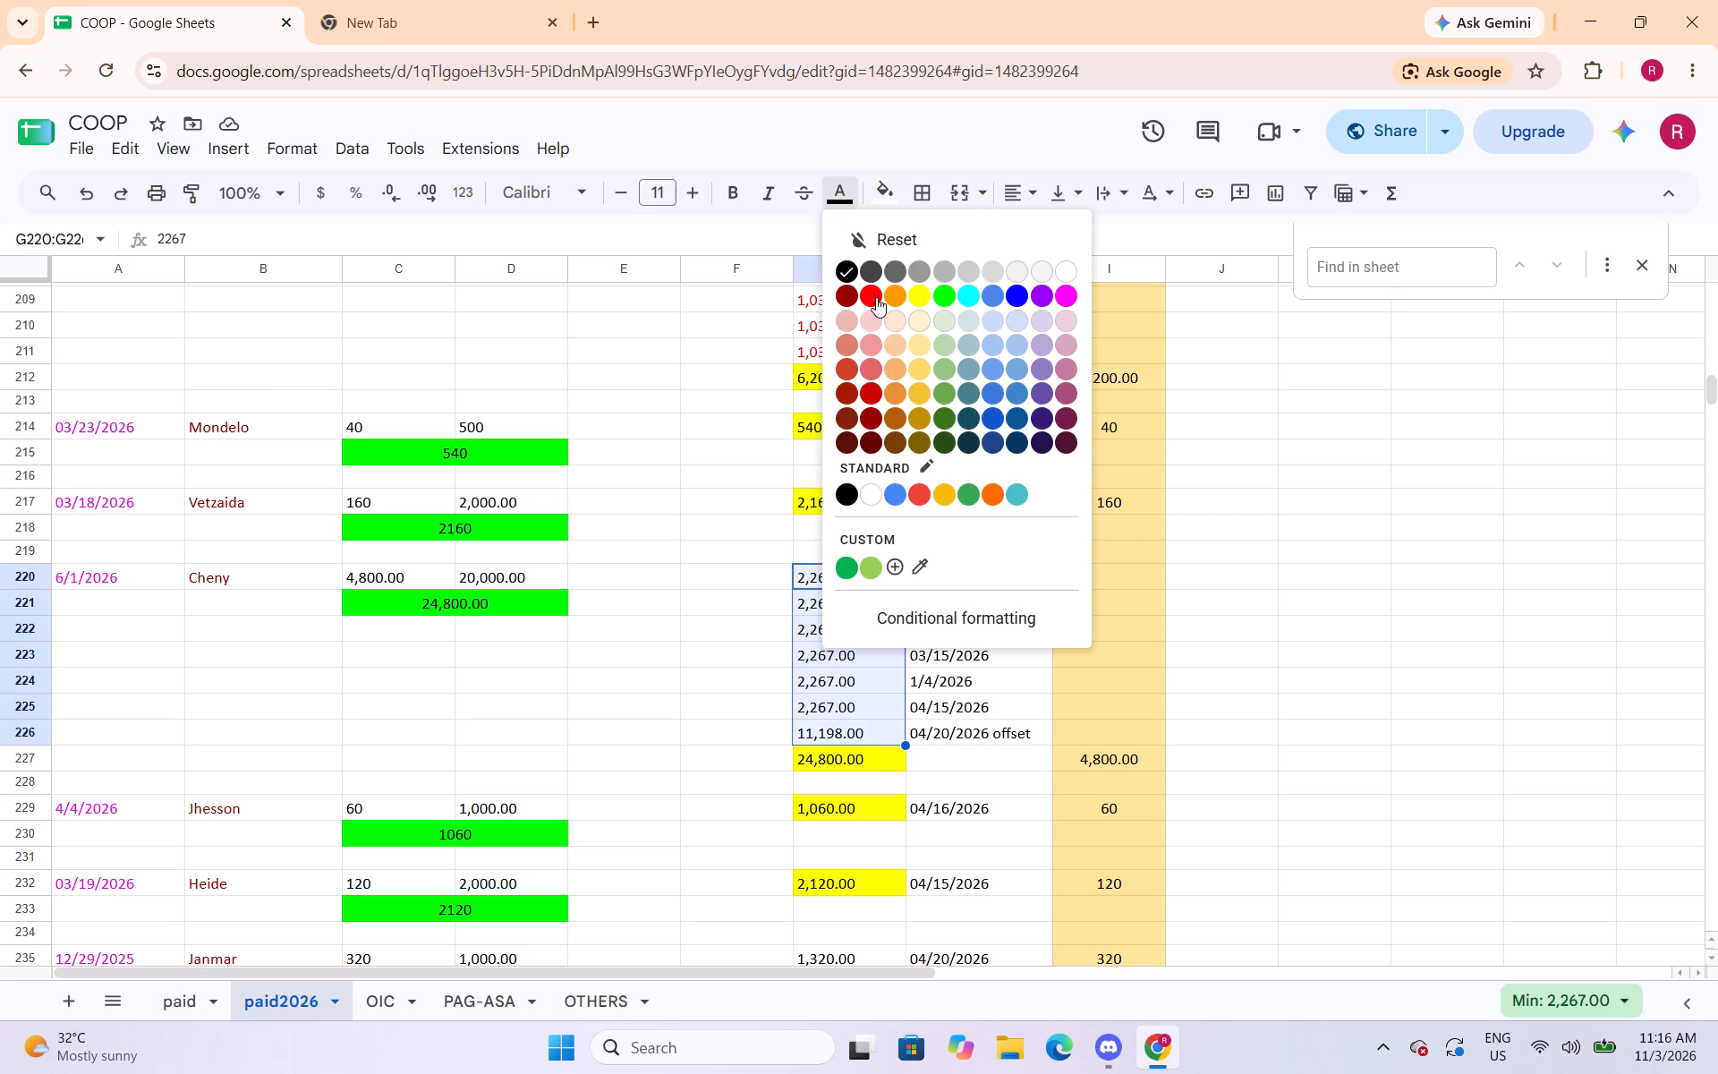
pyautogui.click(868, 304)
# Set the text of the partial payment cells G235:G237 to red.
pyautogui.scroll(-2, 792, 644)
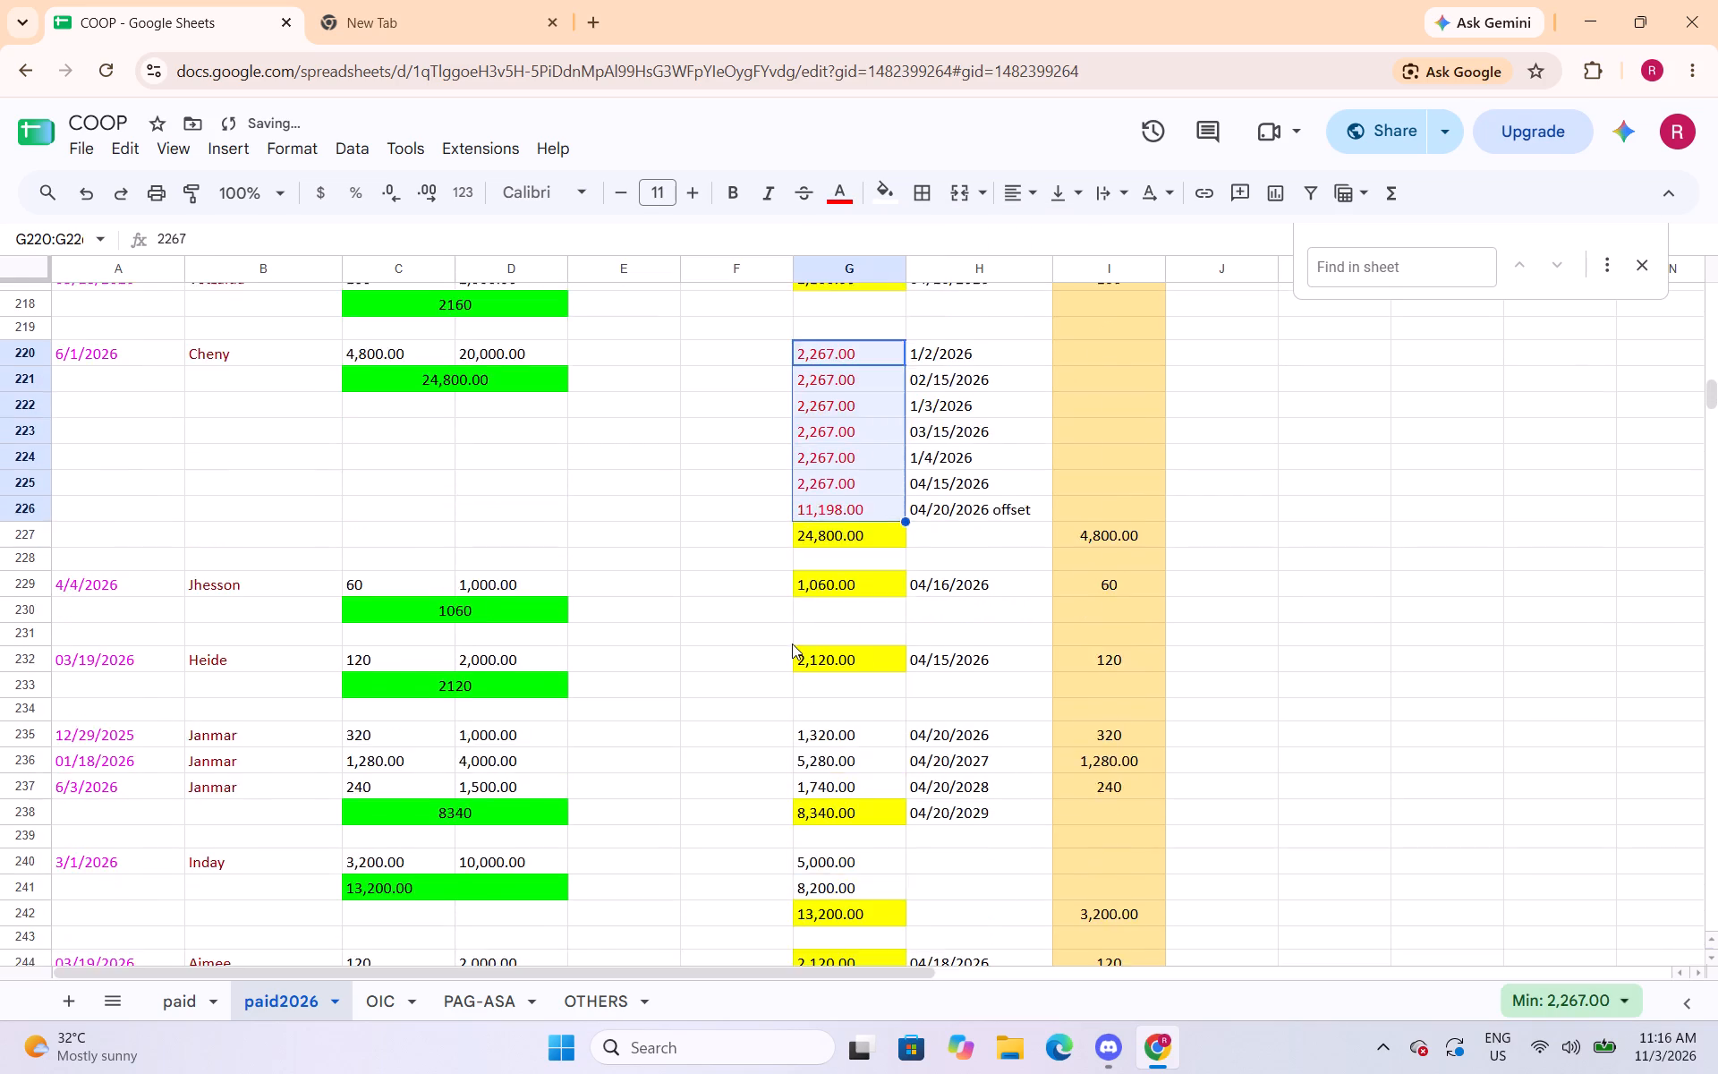
pyautogui.scroll(-2, 792, 644)
pyautogui.moveTo(858, 519); pyautogui.dragTo(851, 561)
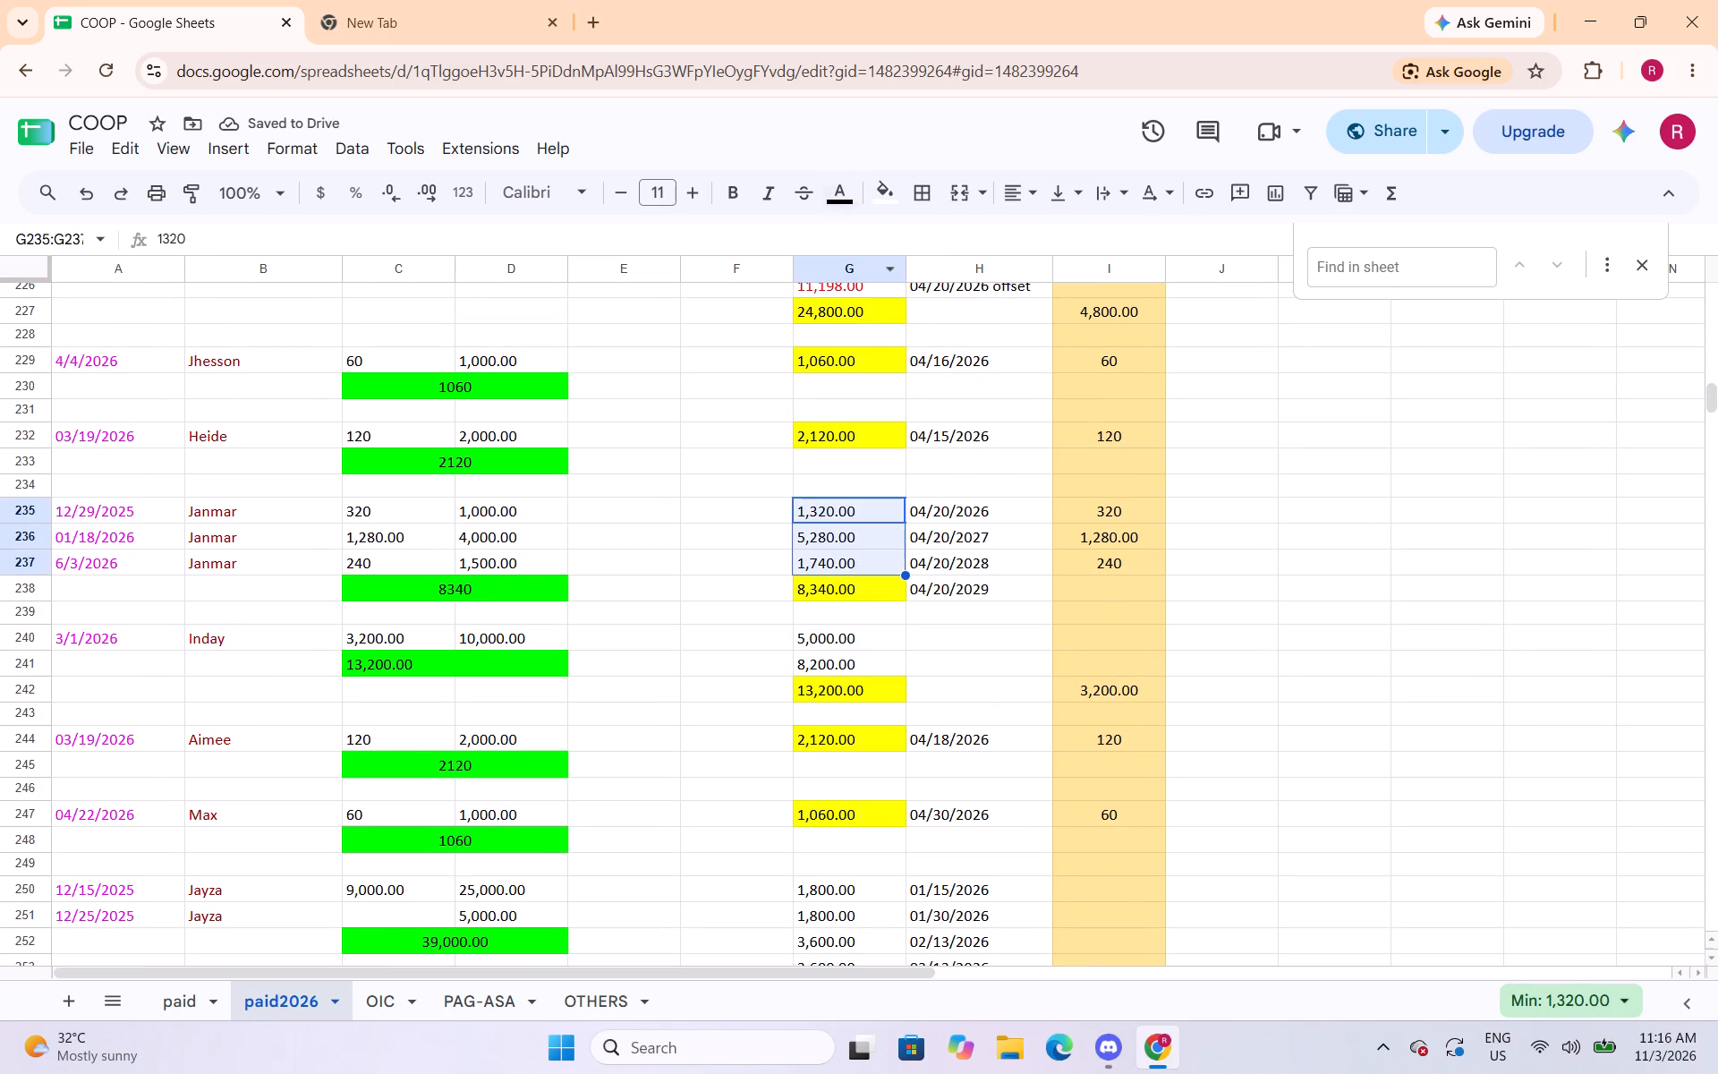
pyautogui.click(838, 208)
pyautogui.click(871, 302)
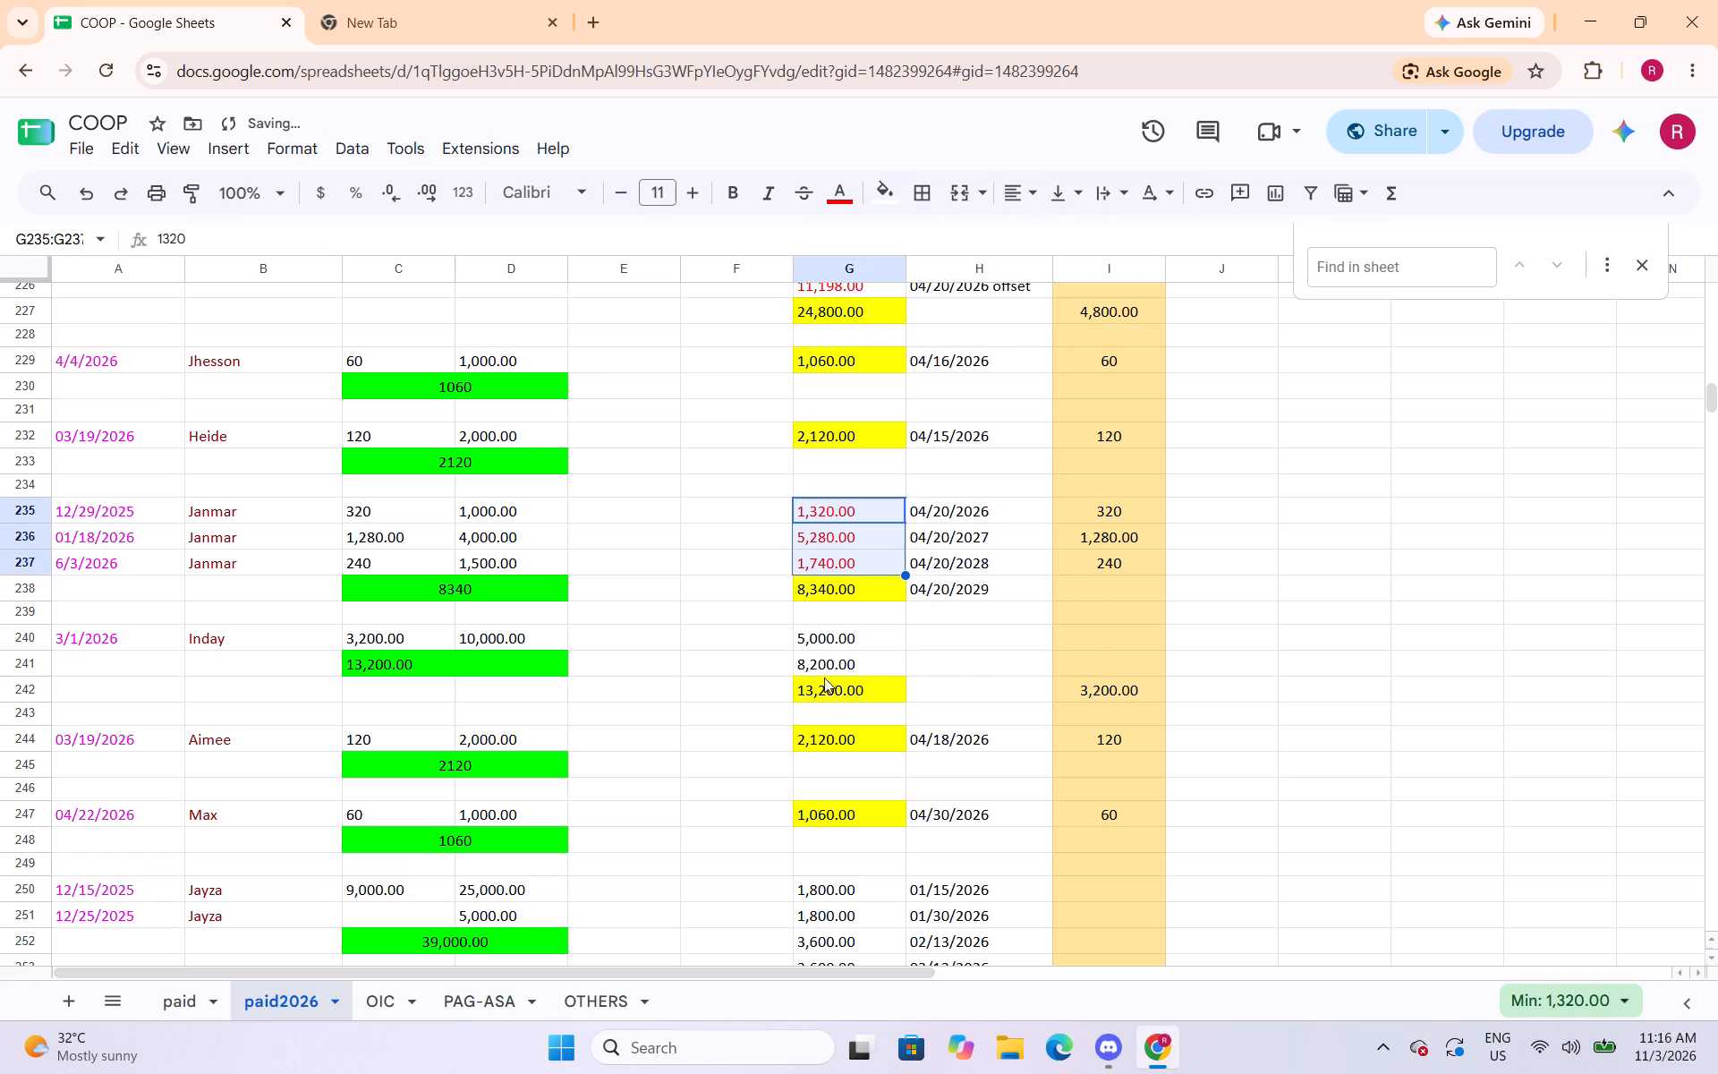
# Set the text of the partial payment cells G240:G241 and G250:G256 to red.
pyautogui.moveTo(827, 643); pyautogui.dragTo(825, 661)
pyautogui.click(830, 199)
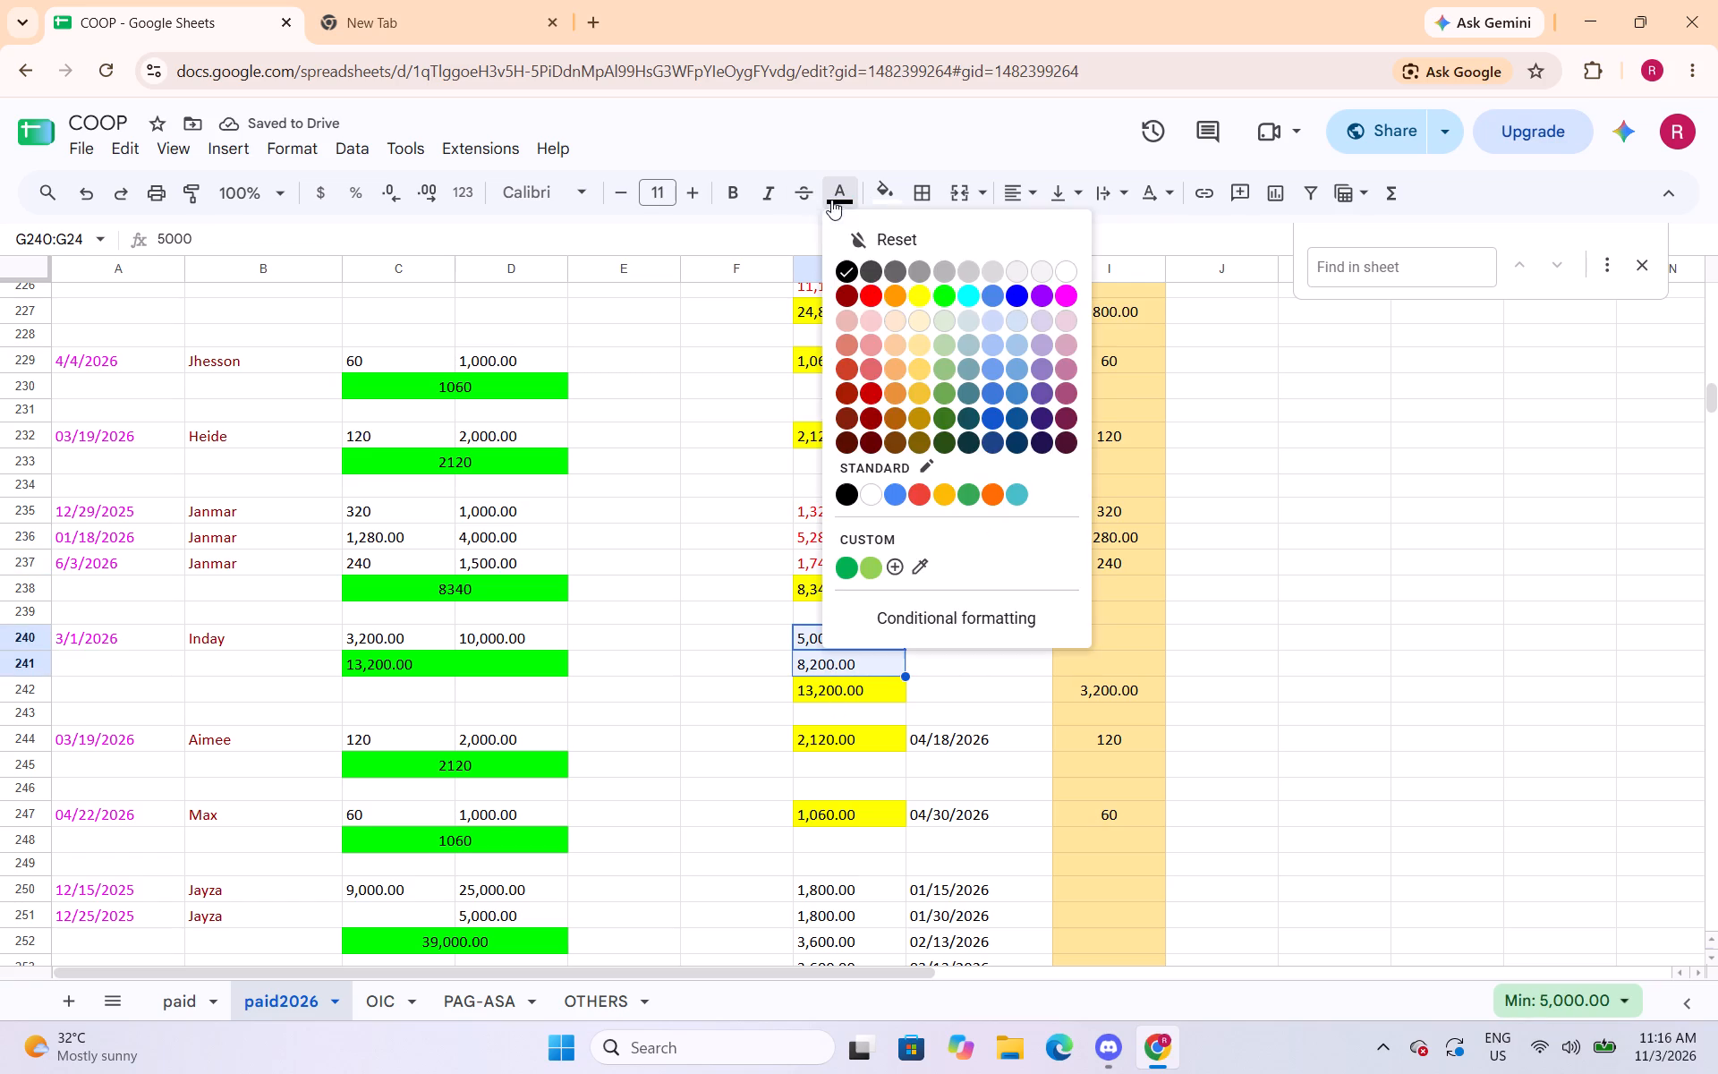
pyautogui.click(872, 304)
pyautogui.scroll(-4, 879, 516)
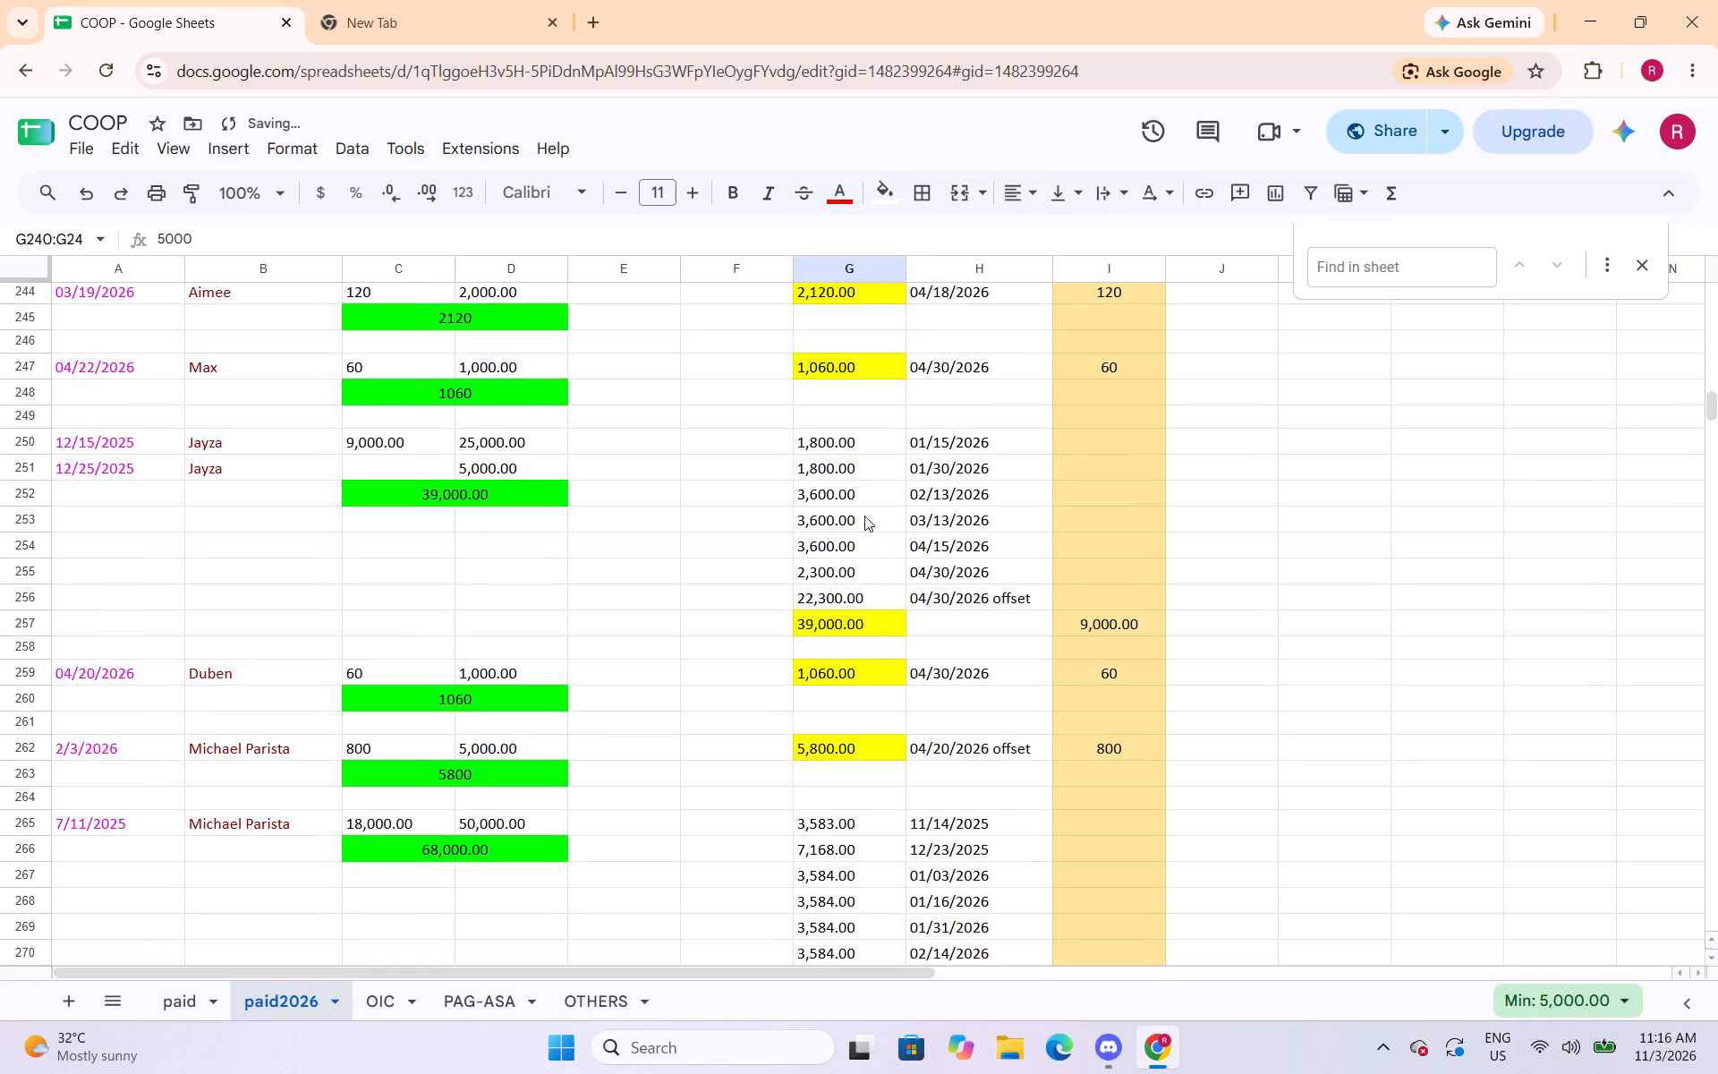
pyautogui.moveTo(852, 442); pyautogui.dragTo(846, 593)
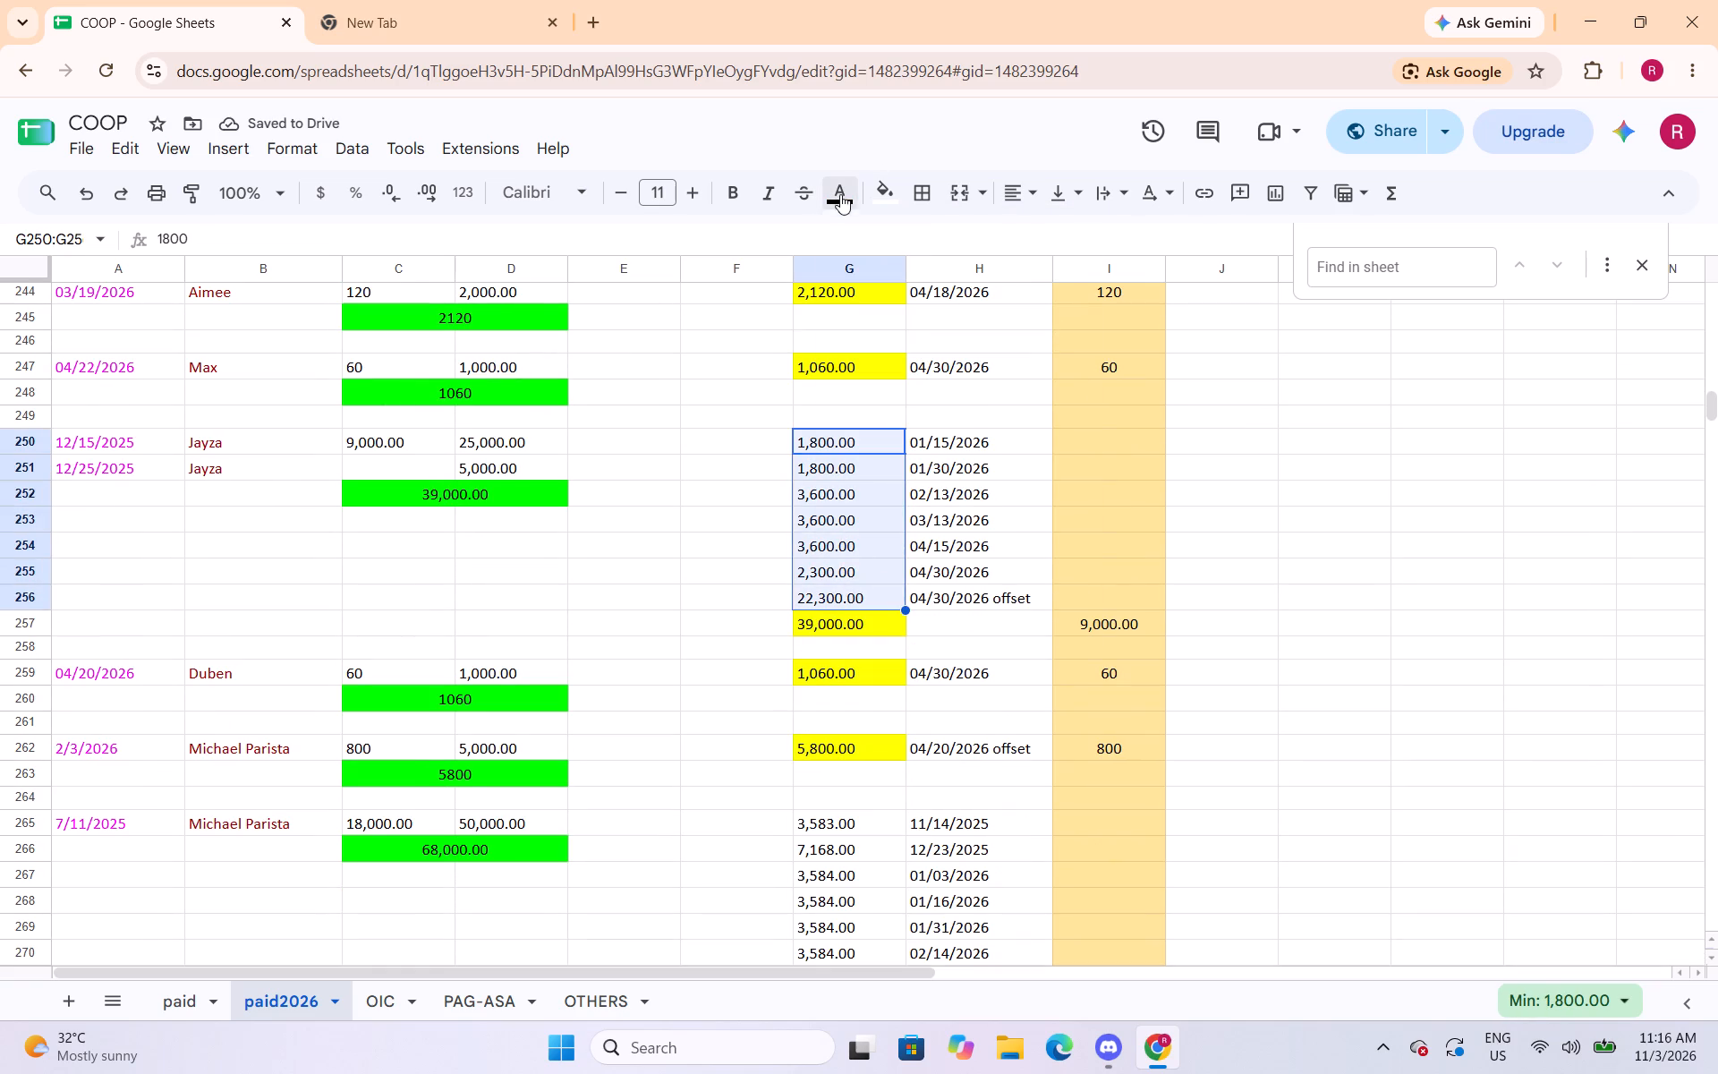
pyautogui.click(840, 194)
pyautogui.click(866, 298)
# Set the text of the partial payment cells G265:G275 and G278:G280 to red.
pyautogui.scroll(-3, 926, 453)
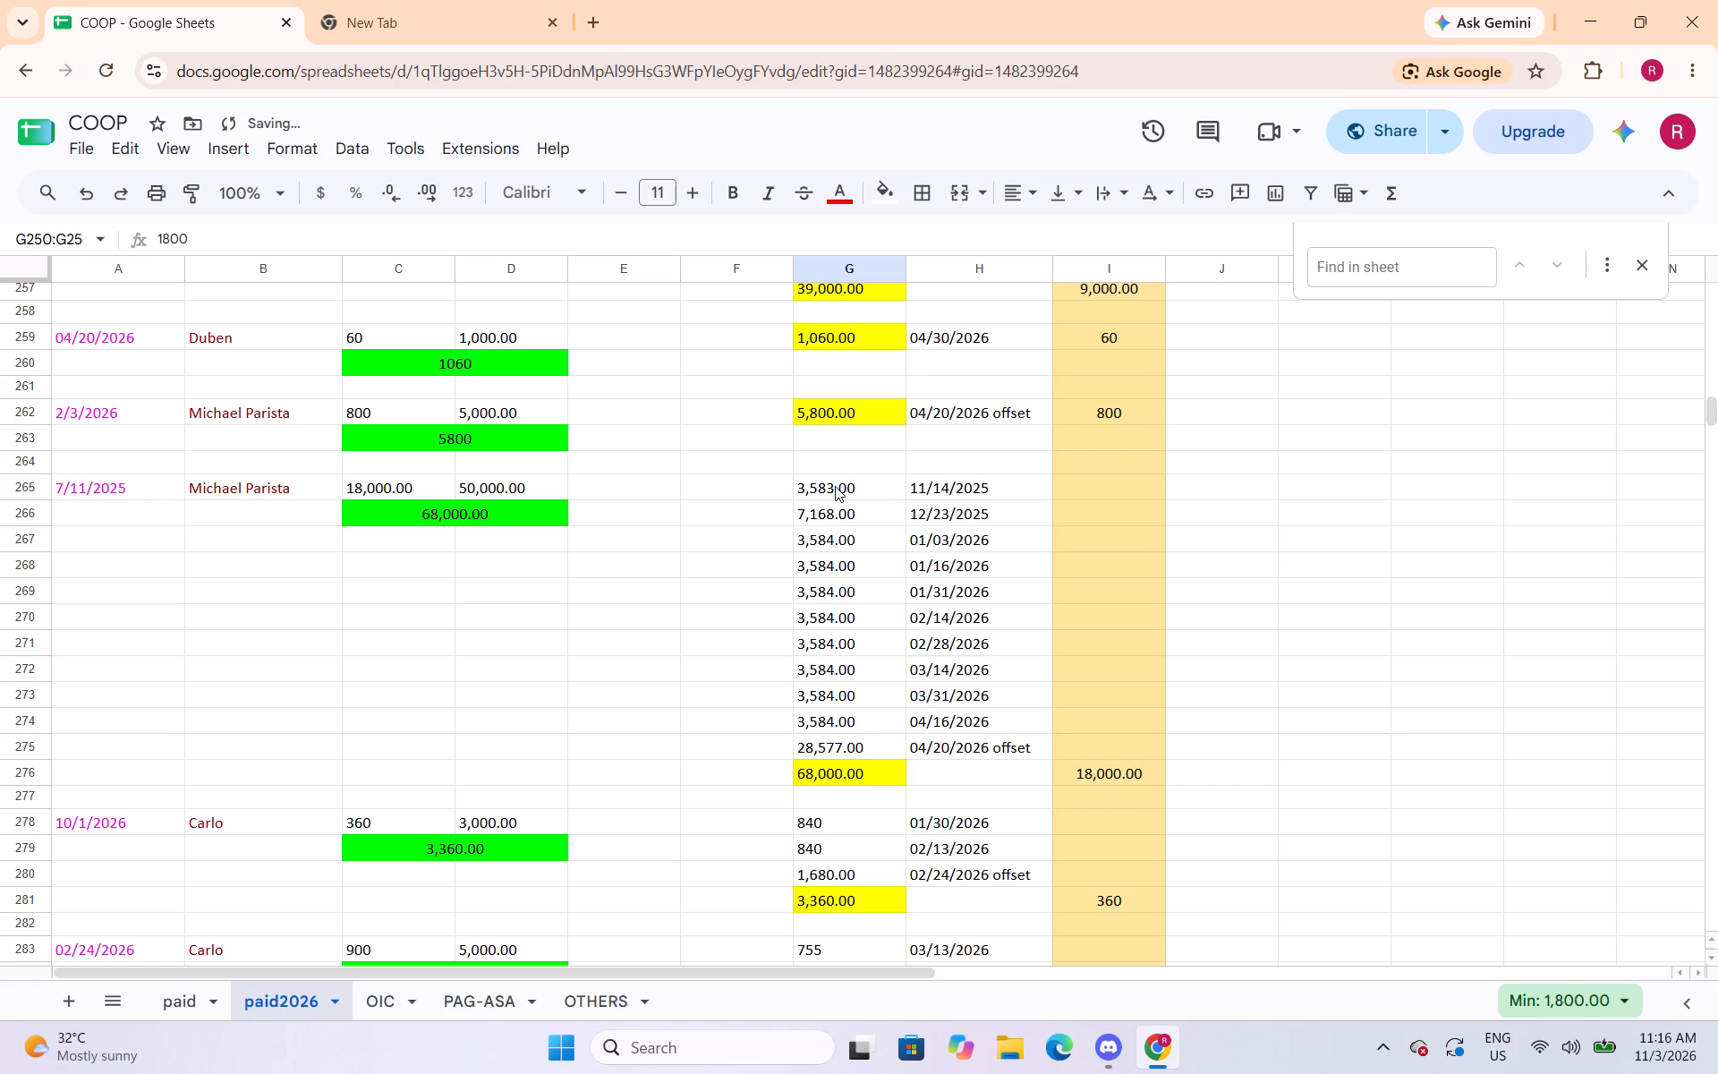
pyautogui.moveTo(835, 486); pyautogui.dragTo(814, 737)
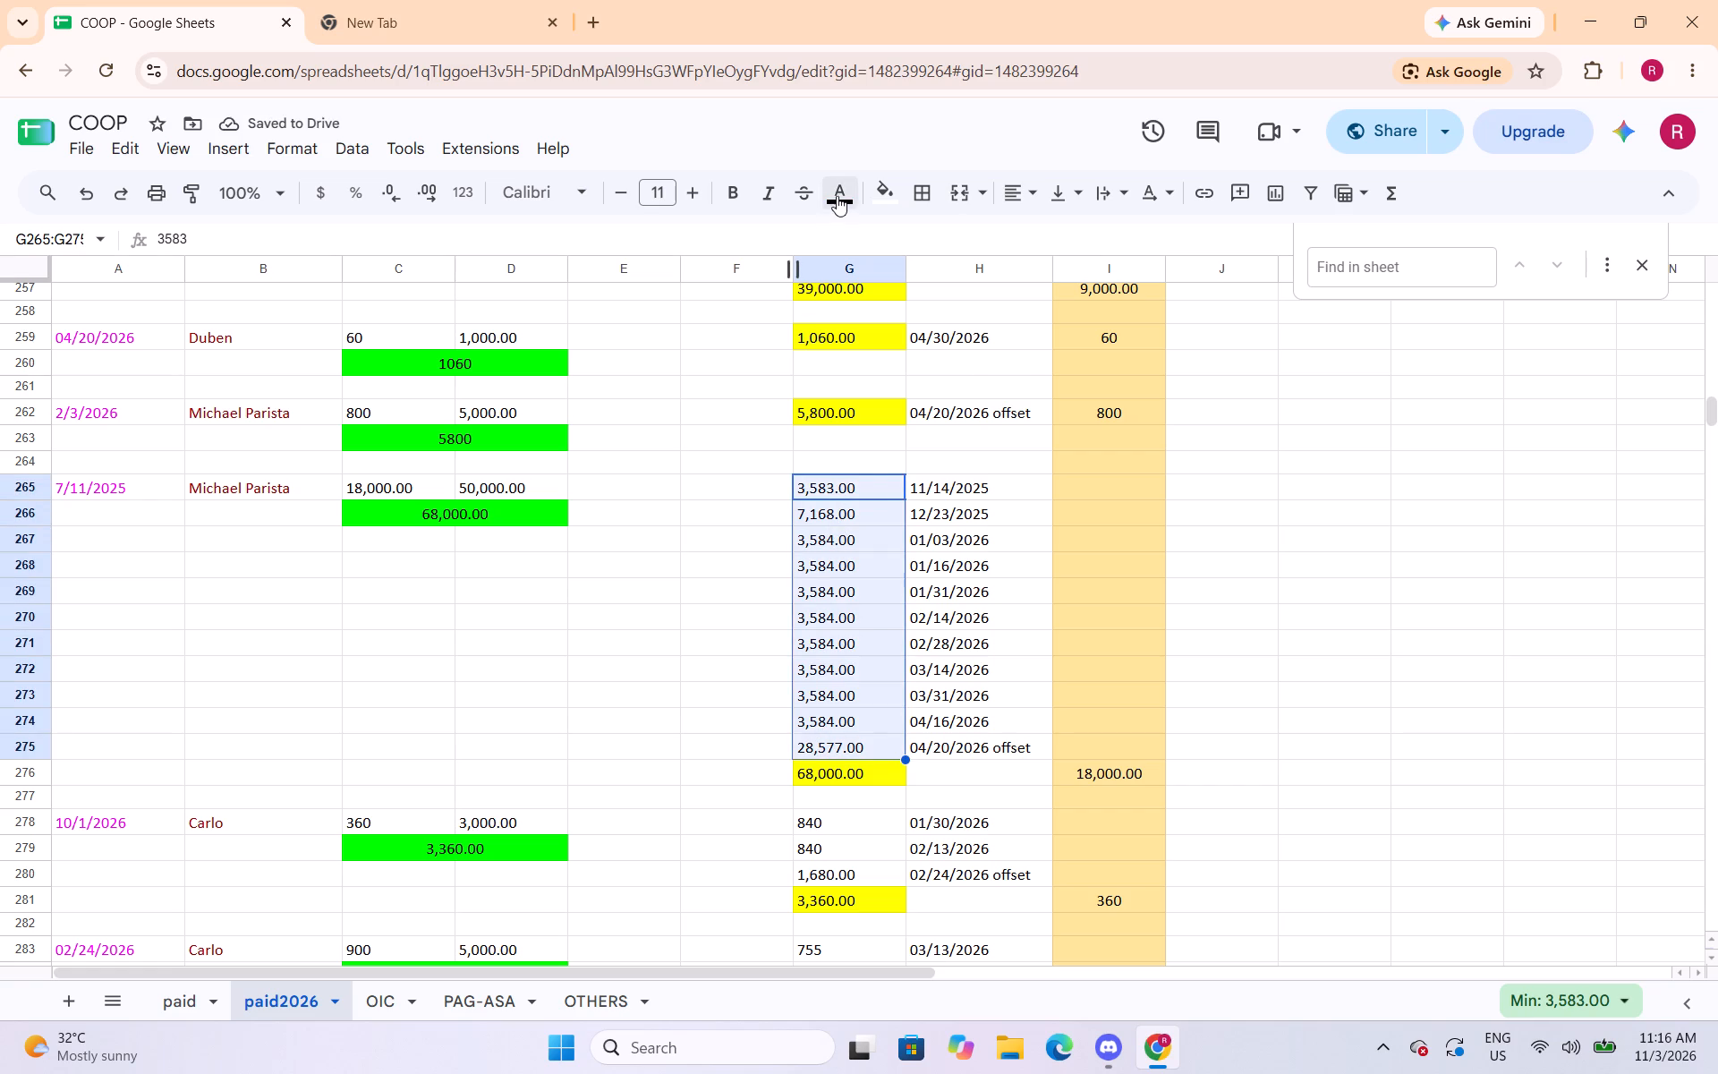
pyautogui.click(838, 195)
pyautogui.click(872, 295)
pyautogui.scroll(-3, 858, 385)
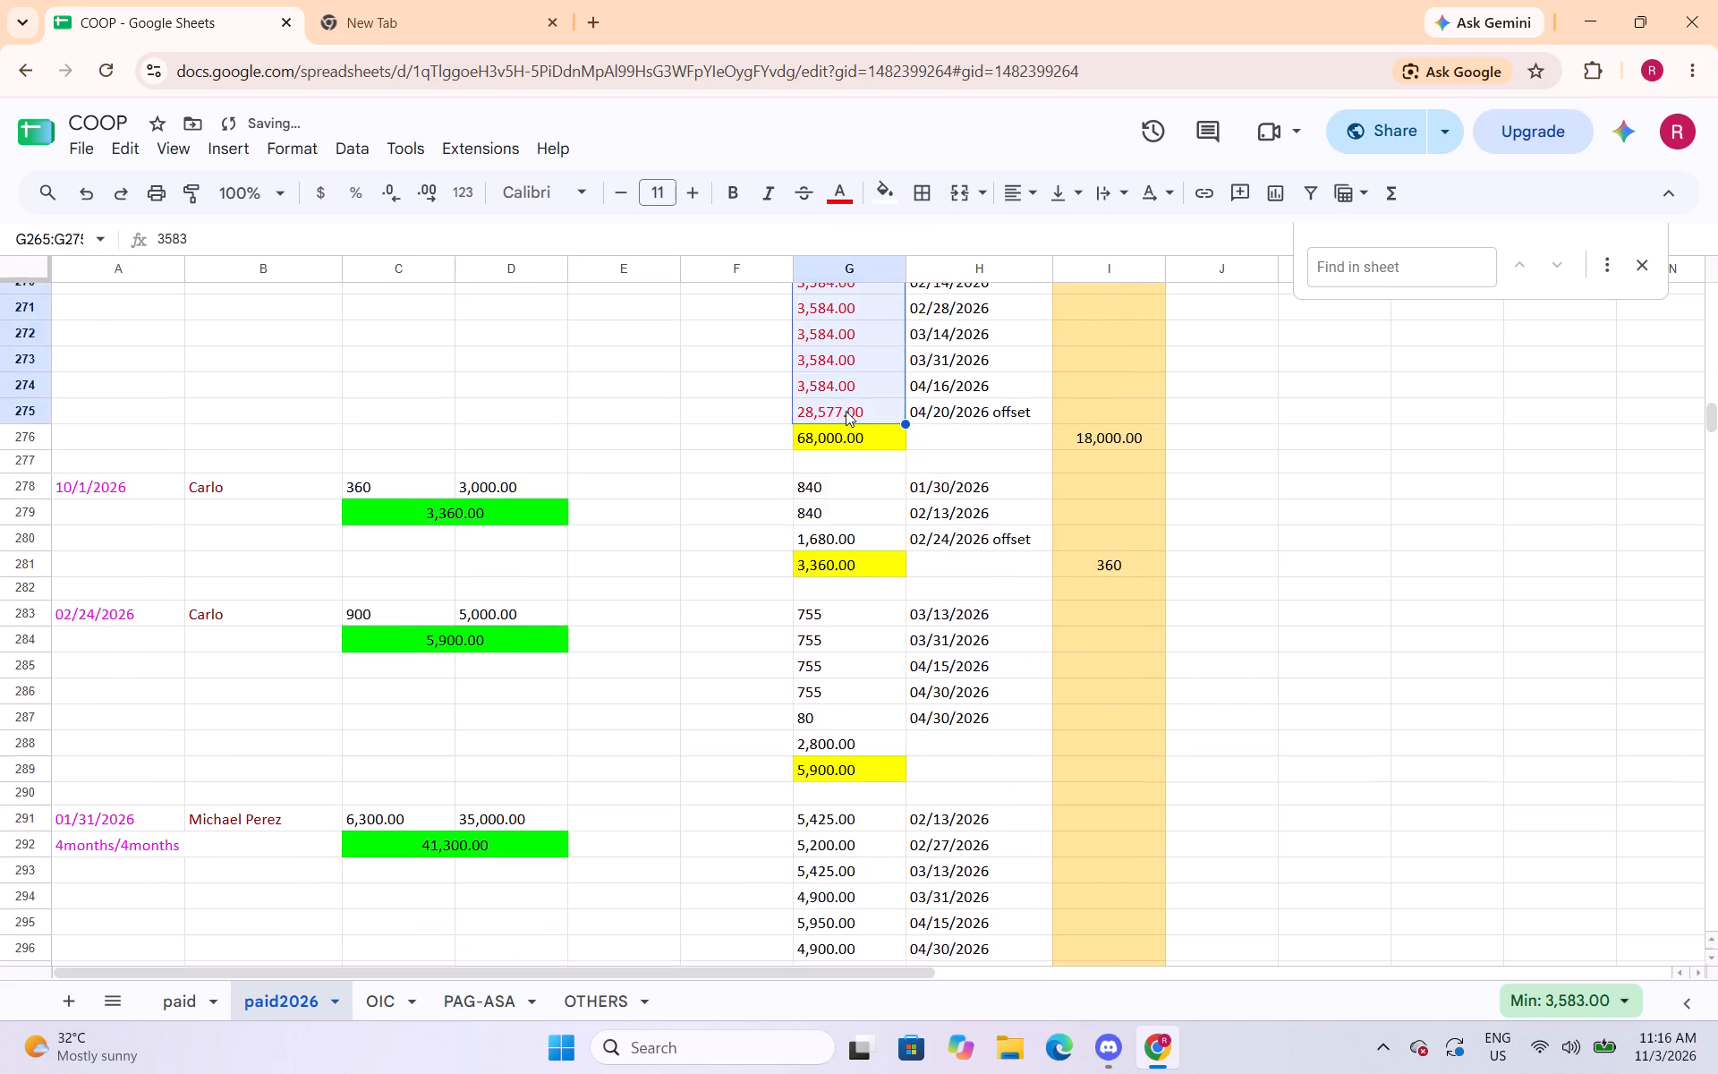
pyautogui.scroll(-1, 846, 411)
pyautogui.moveTo(826, 375); pyautogui.dragTo(822, 419)
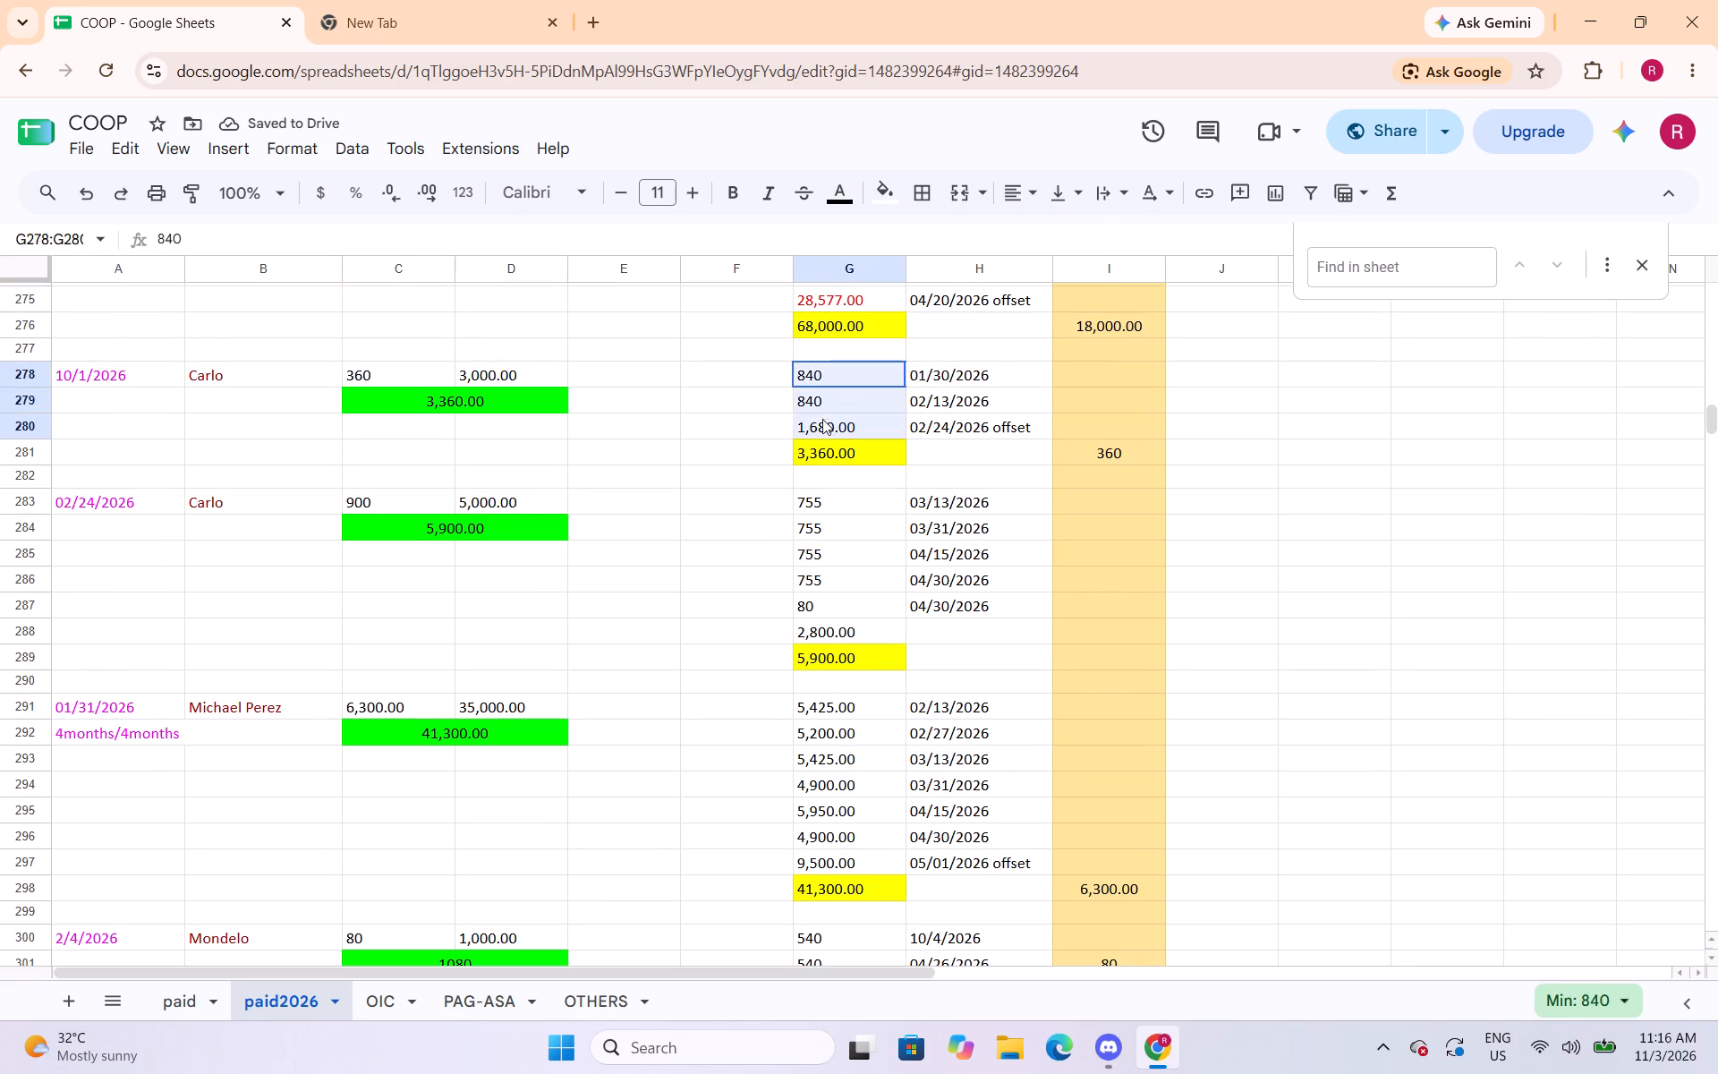
pyautogui.moveTo(822, 419); pyautogui.dragTo(822, 420)
pyautogui.click(840, 198)
pyautogui.click(867, 293)
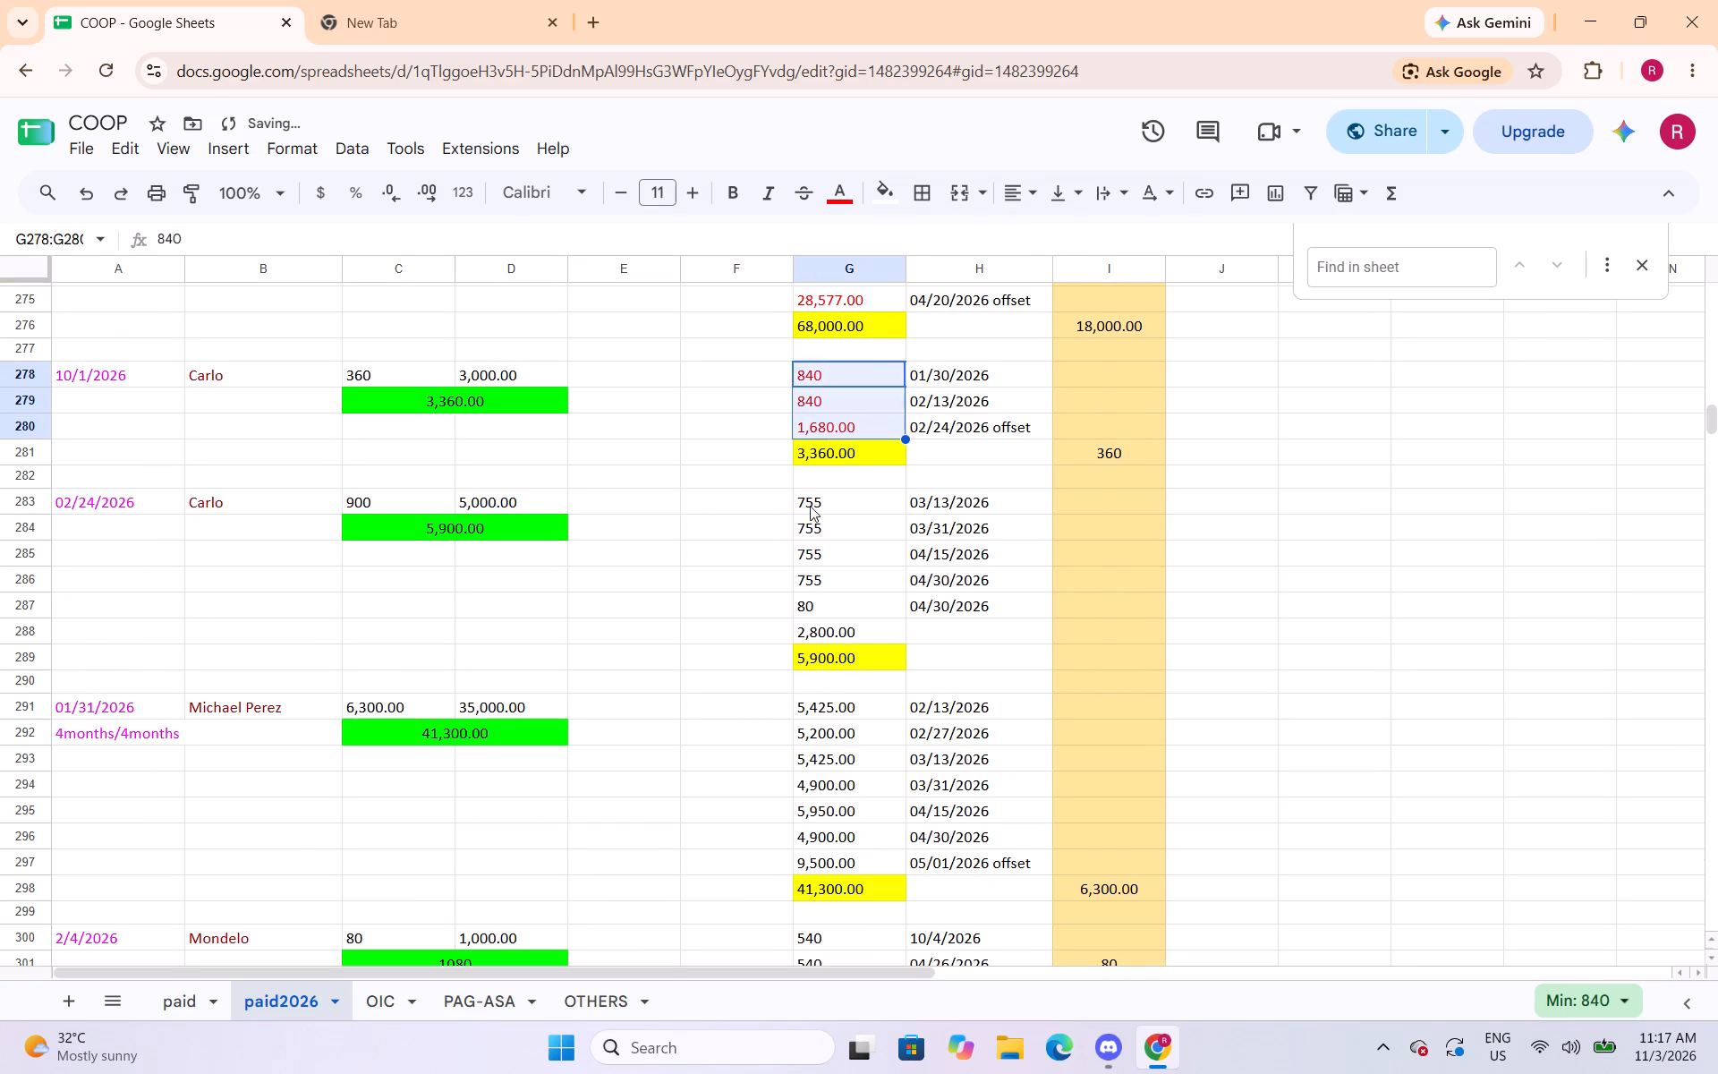
# Set the text of the partial payment cells G283:G288 and G291:G297 to red.
pyautogui.moveTo(807, 510); pyautogui.dragTo(812, 630)
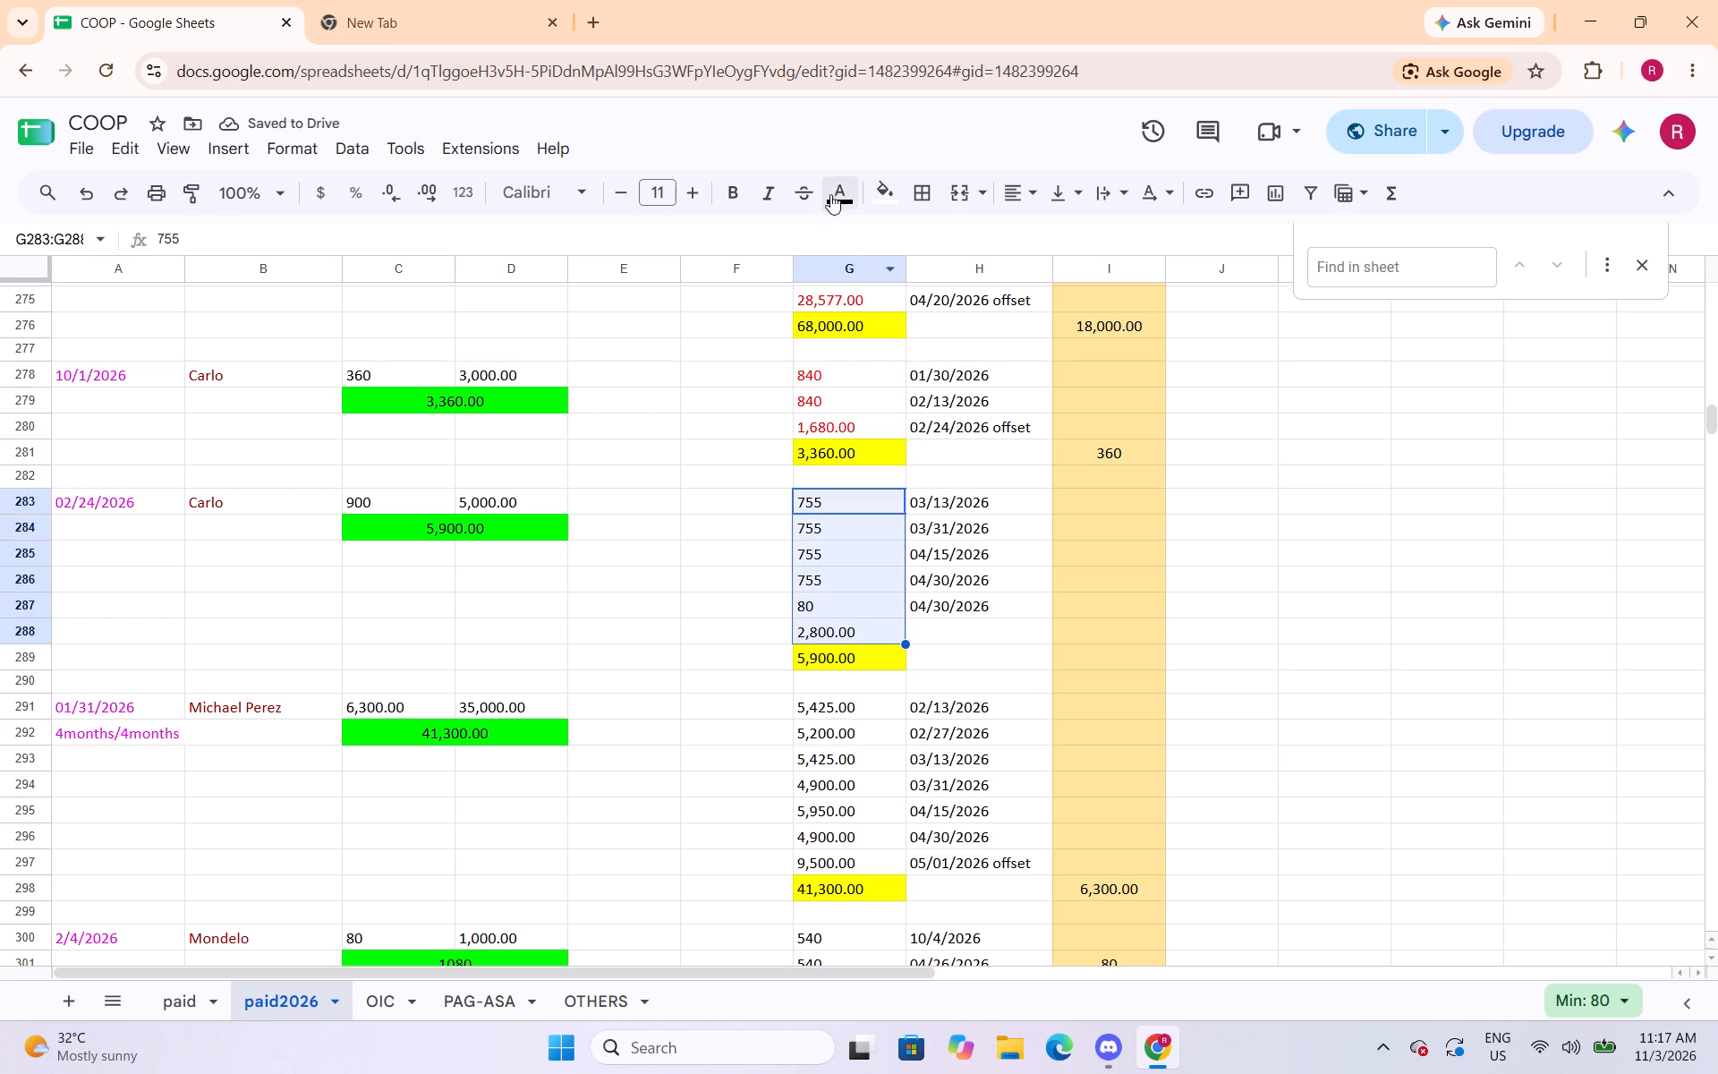
pyautogui.click(829, 183)
pyautogui.click(873, 300)
pyautogui.scroll(-3, 839, 322)
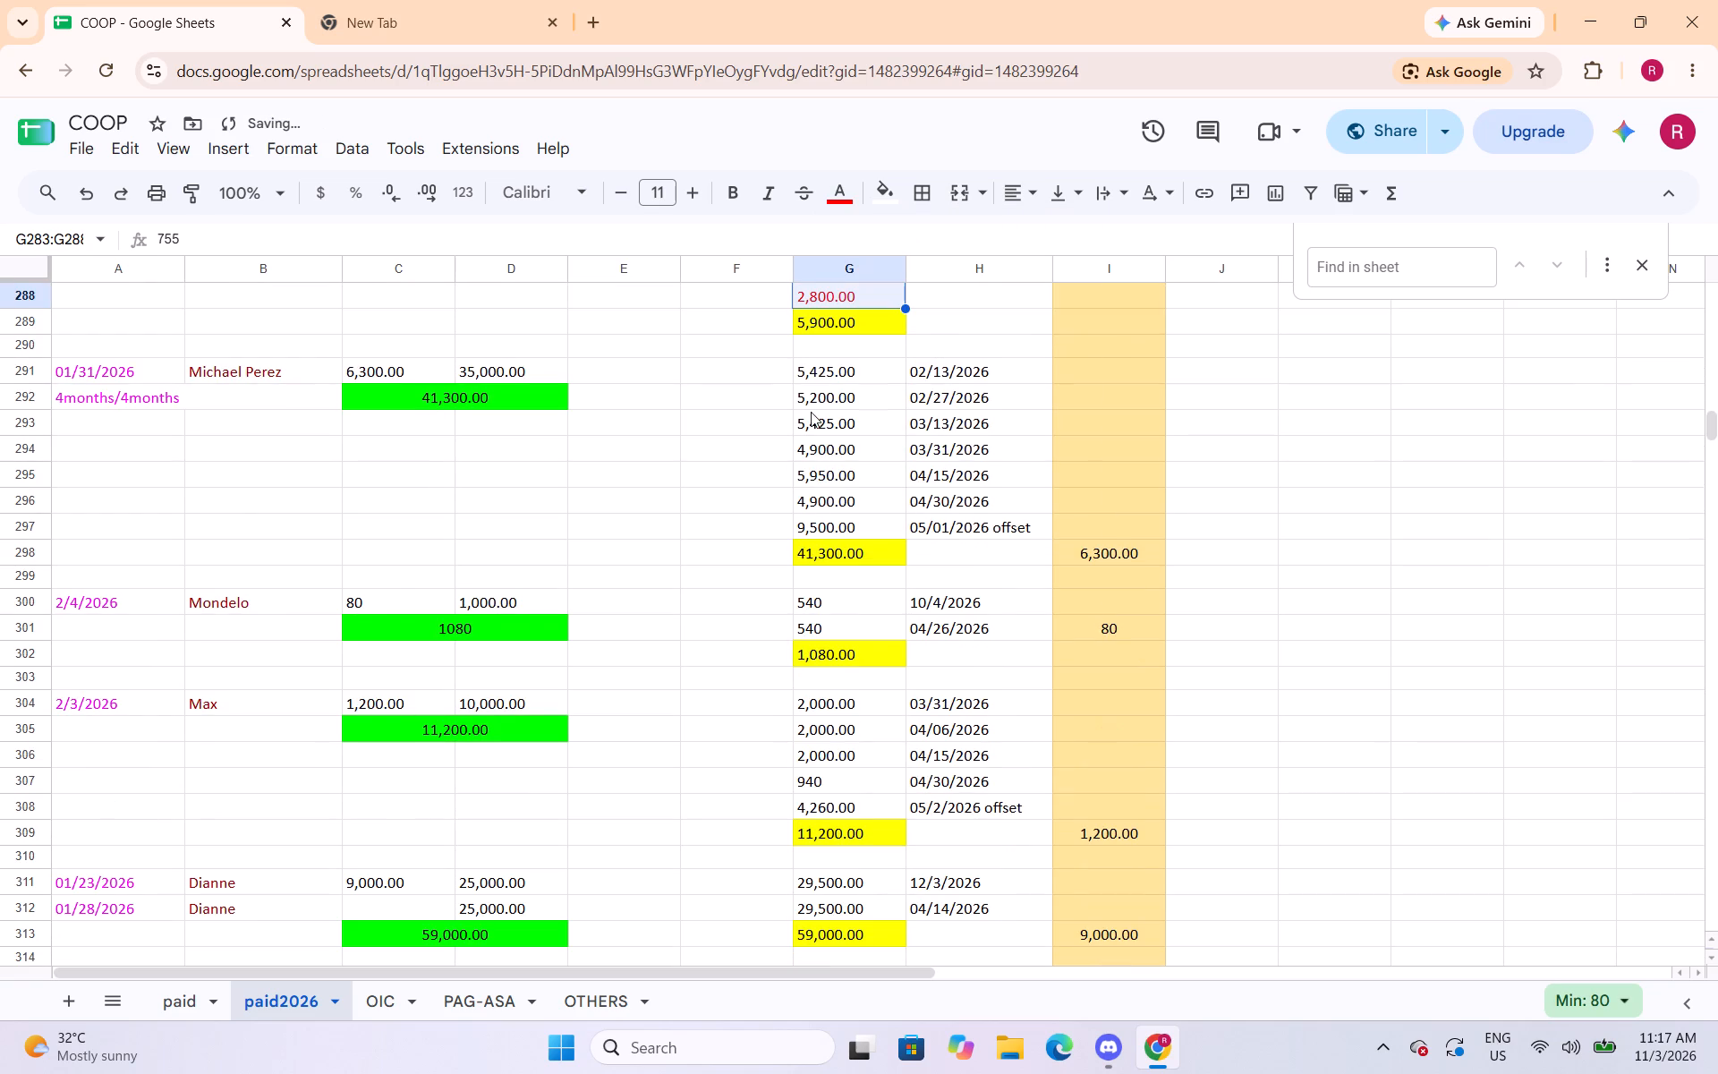
pyautogui.moveTo(820, 375); pyautogui.dragTo(826, 522)
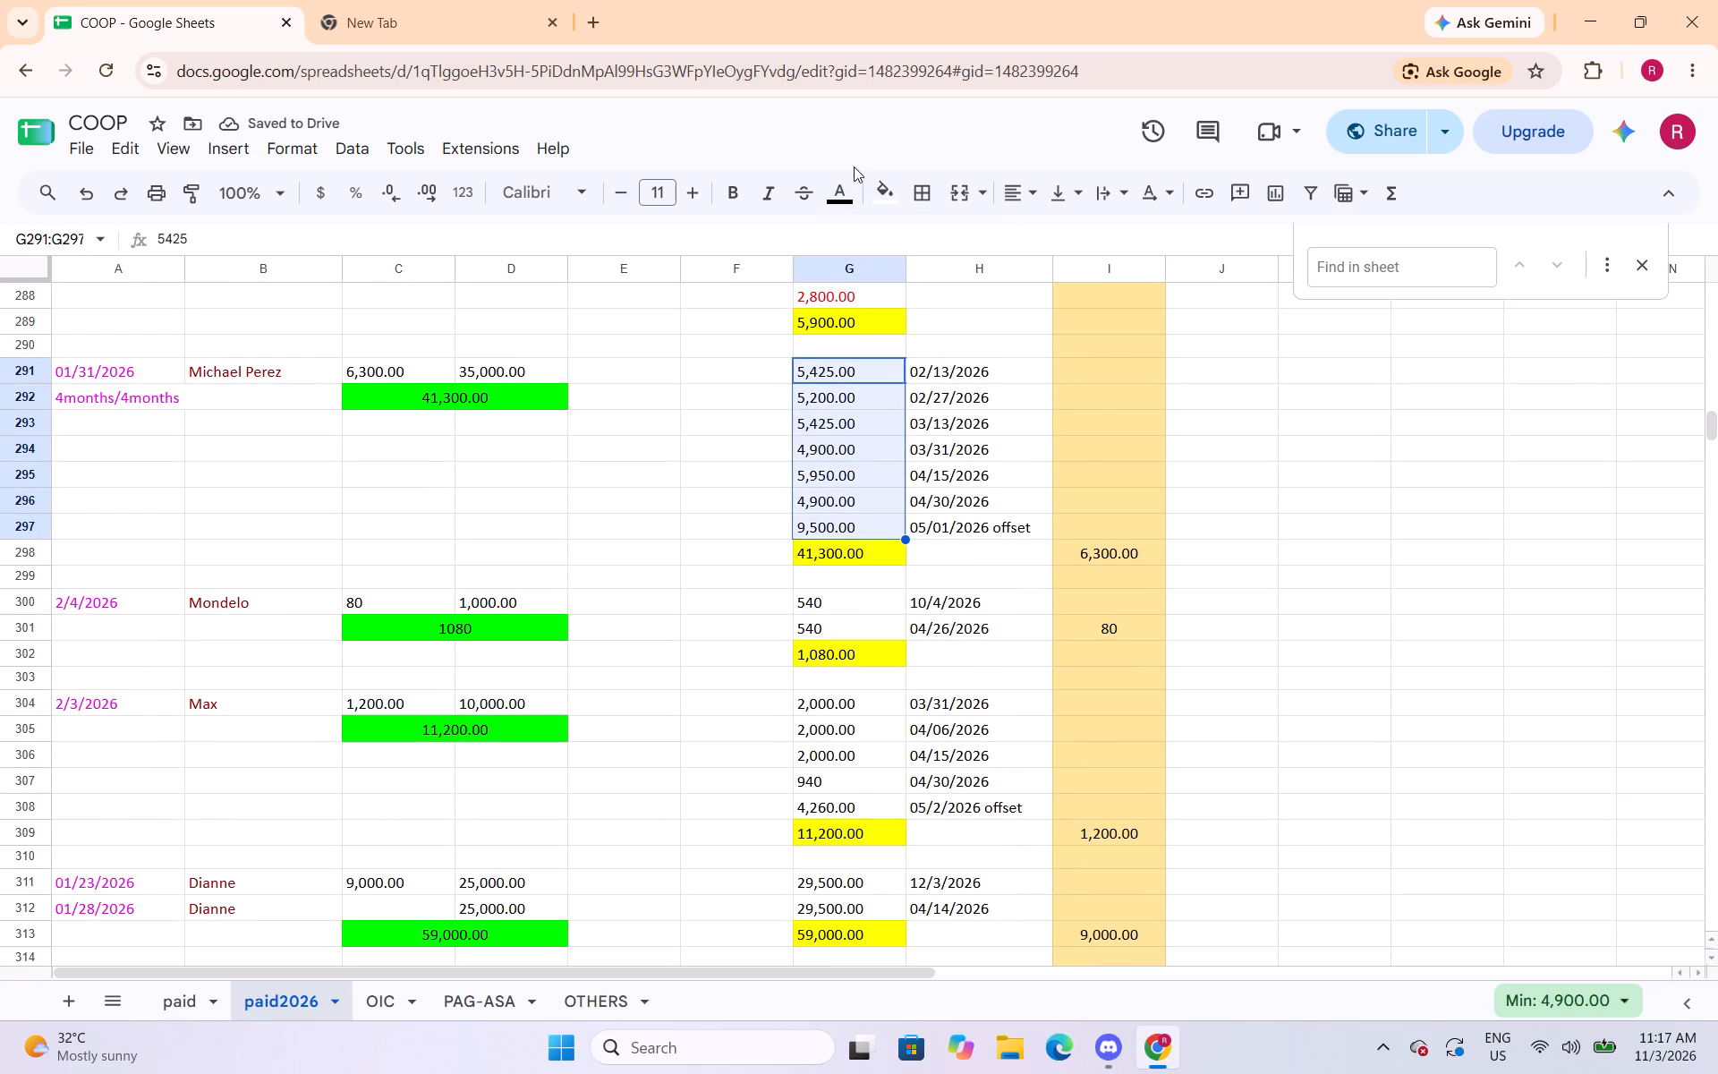
pyautogui.click(846, 188)
pyautogui.click(863, 290)
# Set the text of the partial payment cells G300:G301 and G304:G308 to red.
pyautogui.scroll(-2, 794, 517)
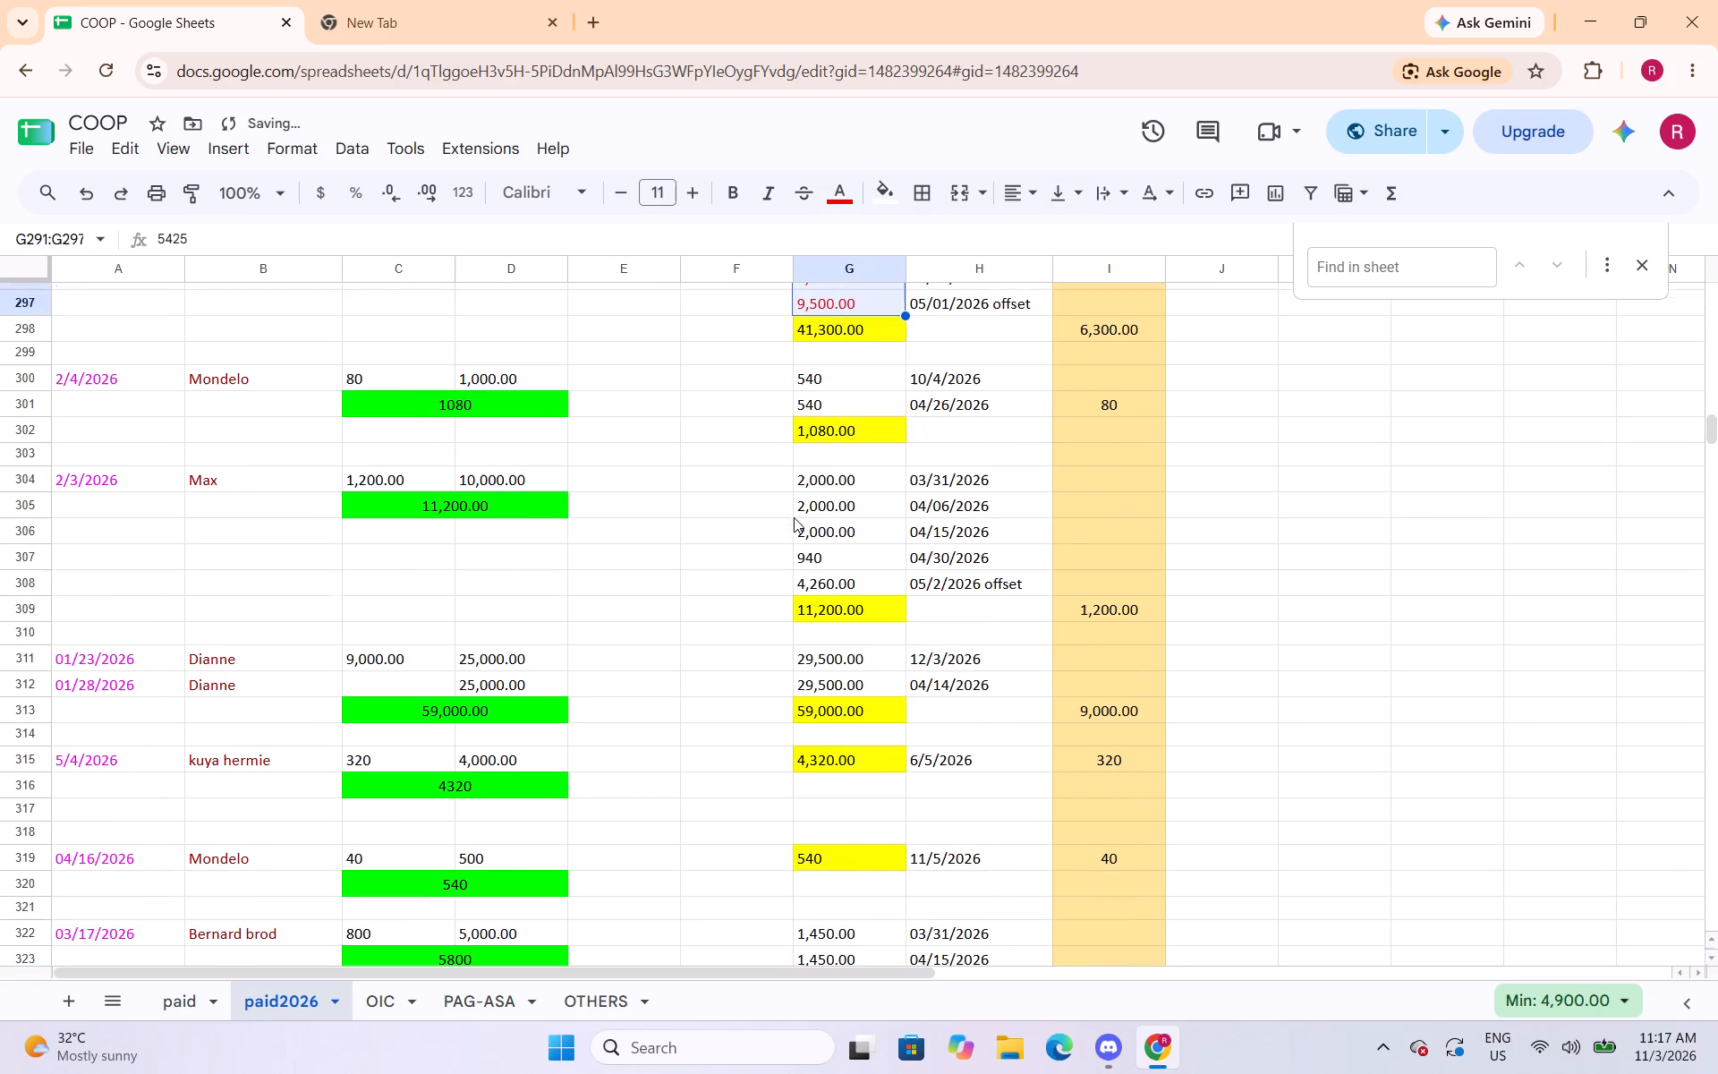
pyautogui.moveTo(834, 384); pyautogui.dragTo(832, 401)
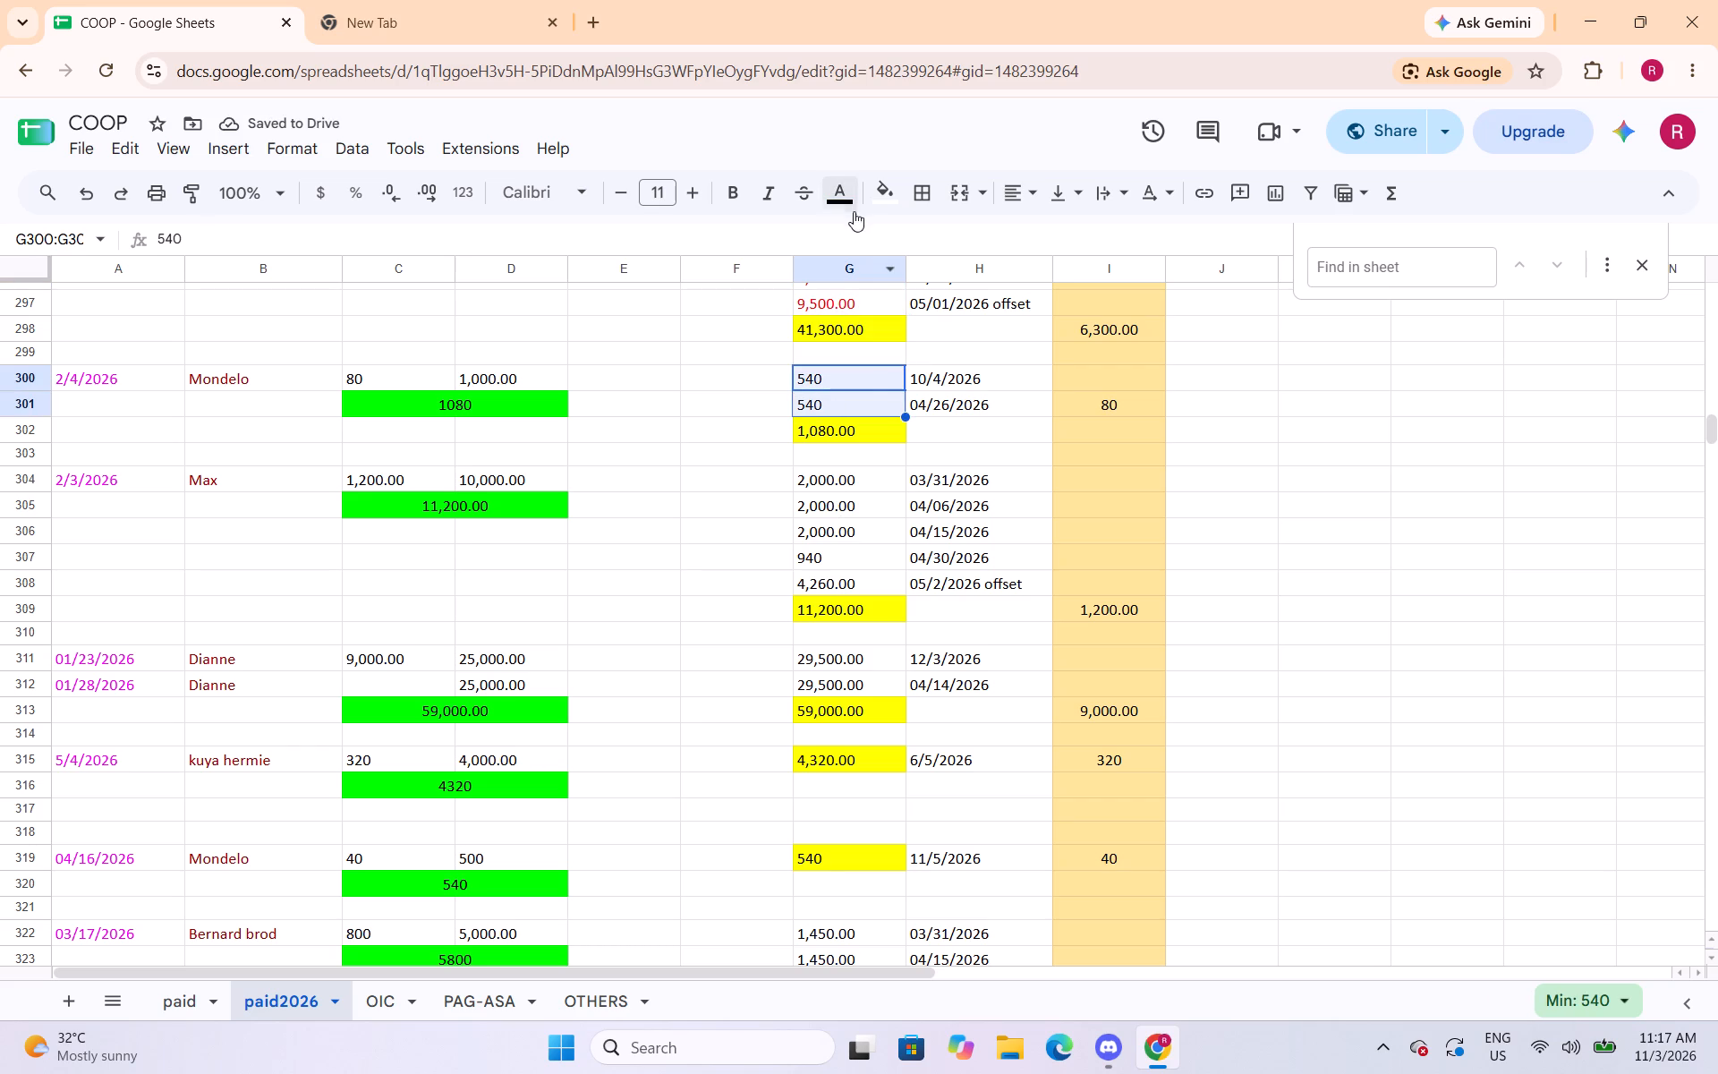
pyautogui.click(854, 195)
pyautogui.click(871, 295)
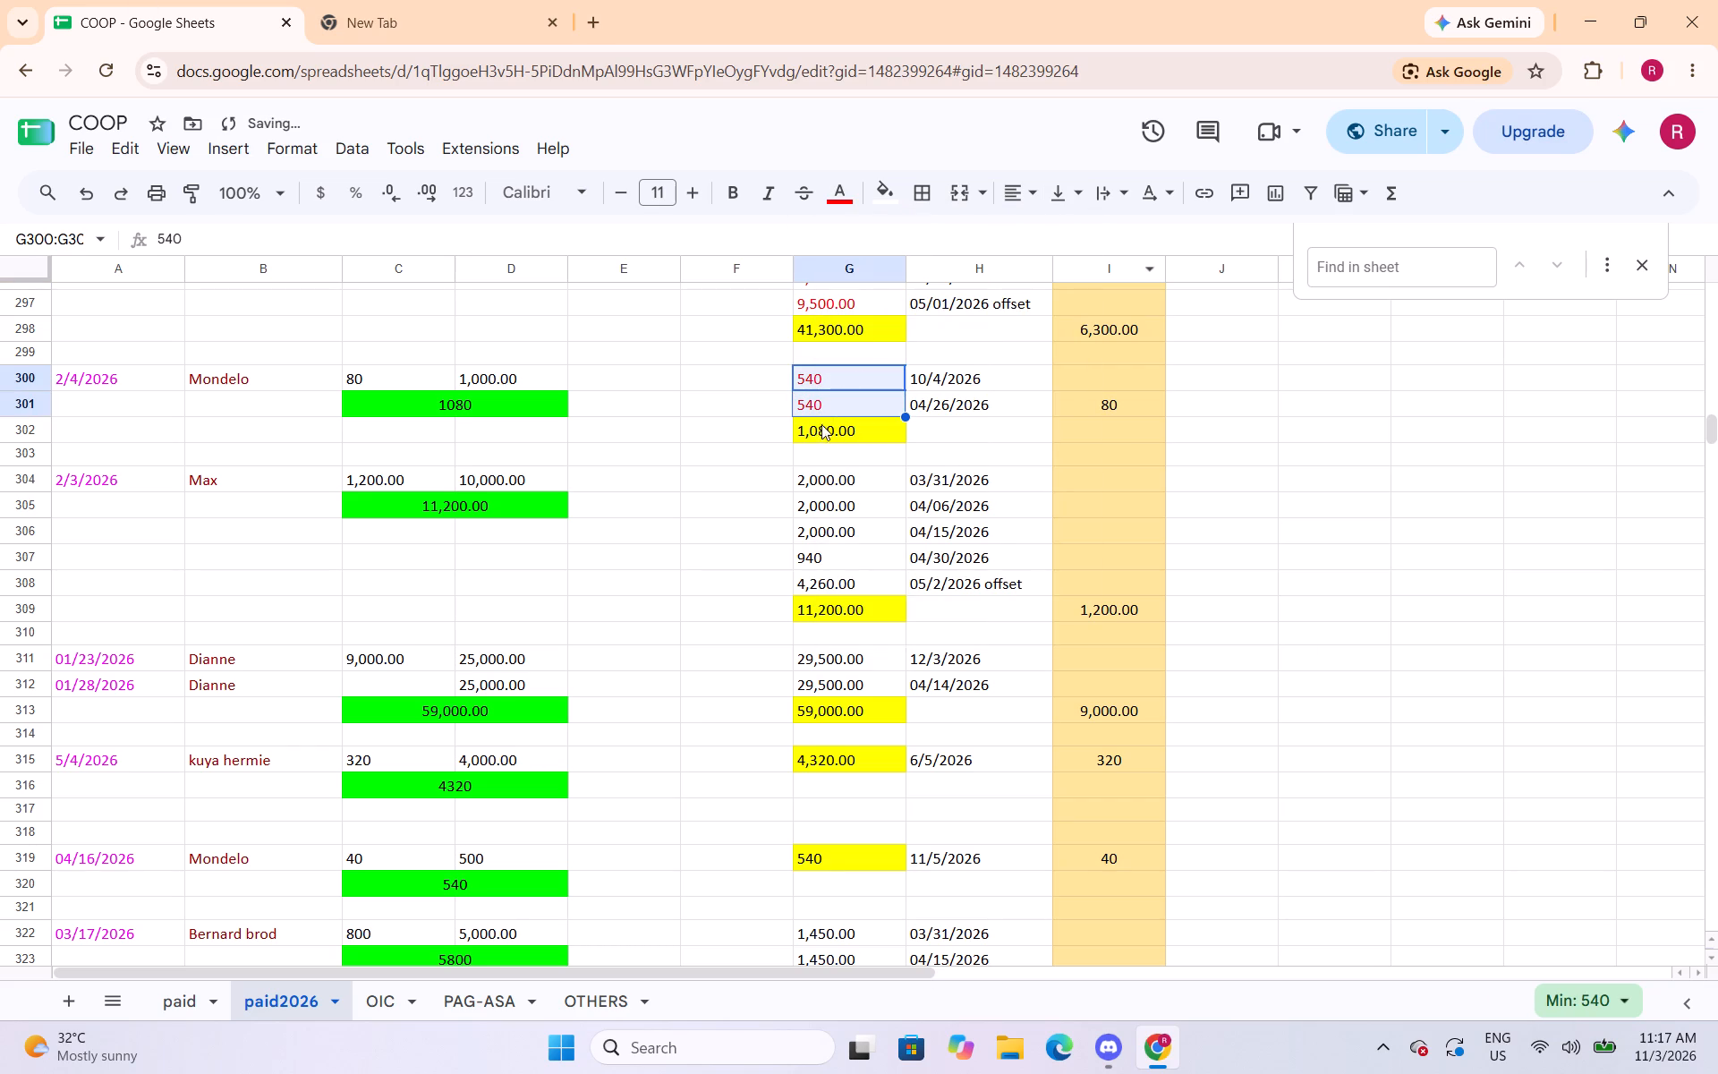
pyautogui.moveTo(833, 486); pyautogui.dragTo(833, 587)
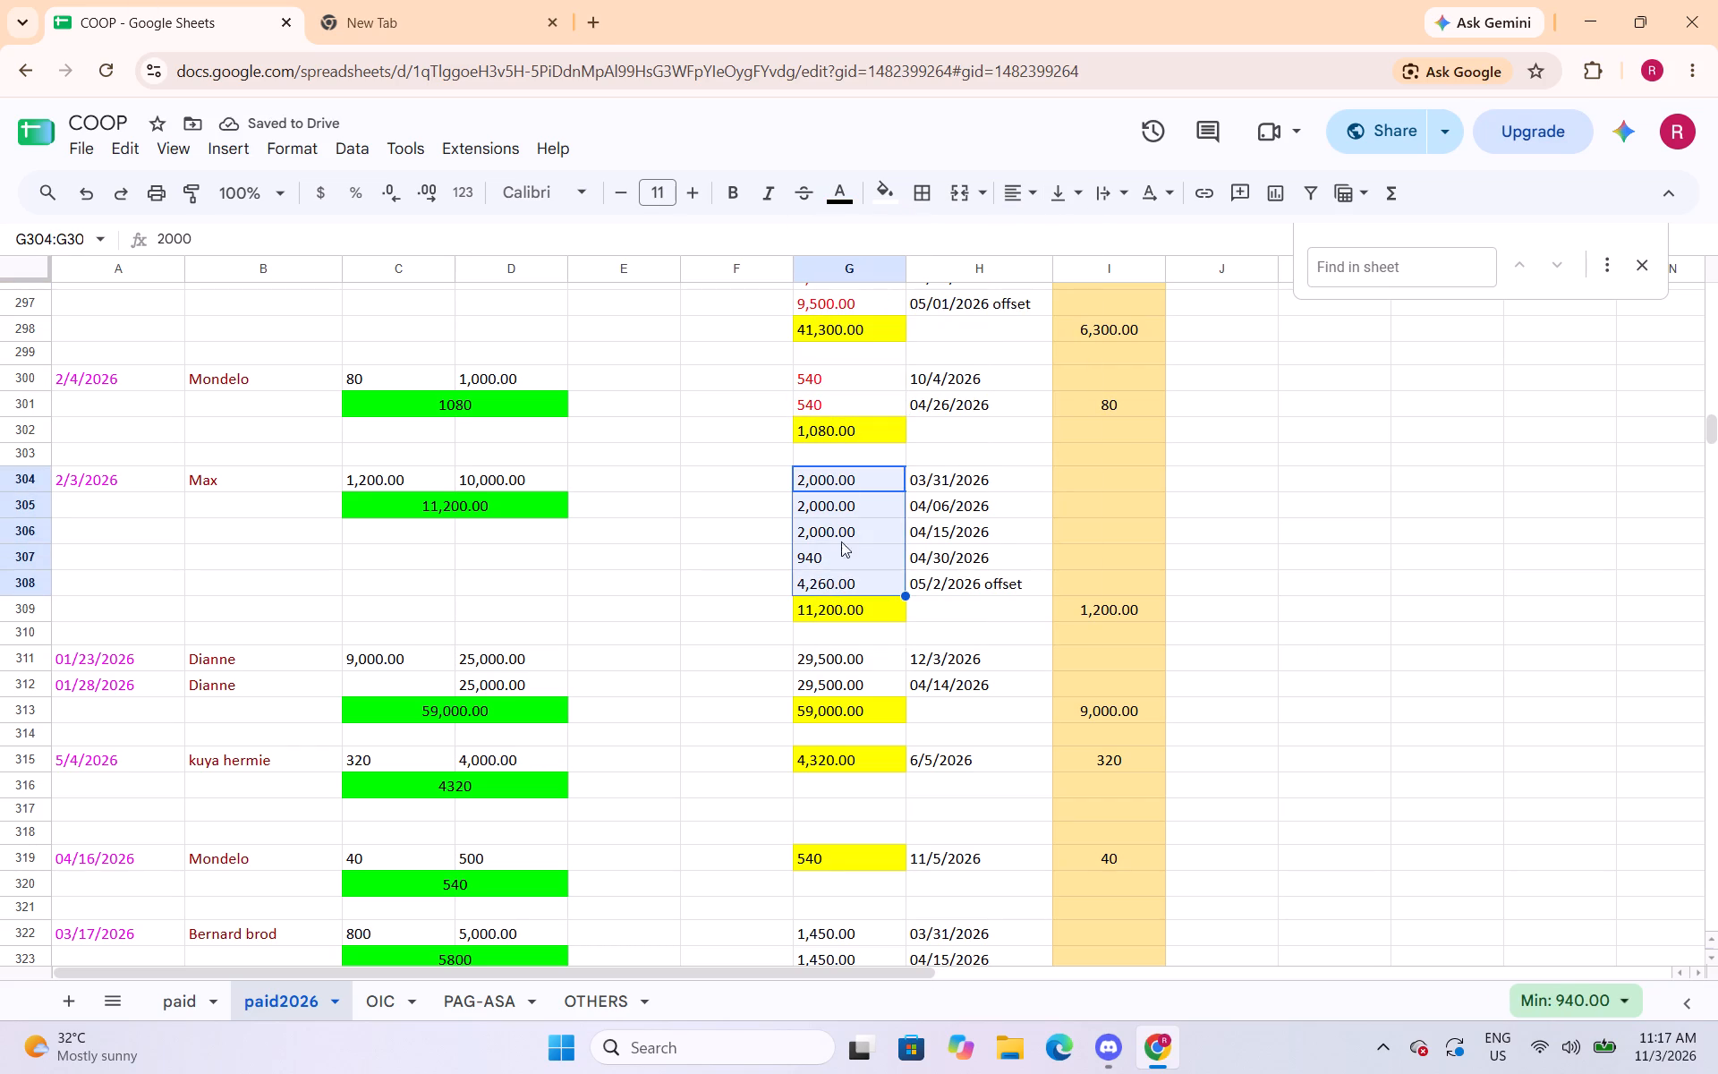
pyautogui.click(836, 196)
pyautogui.click(871, 294)
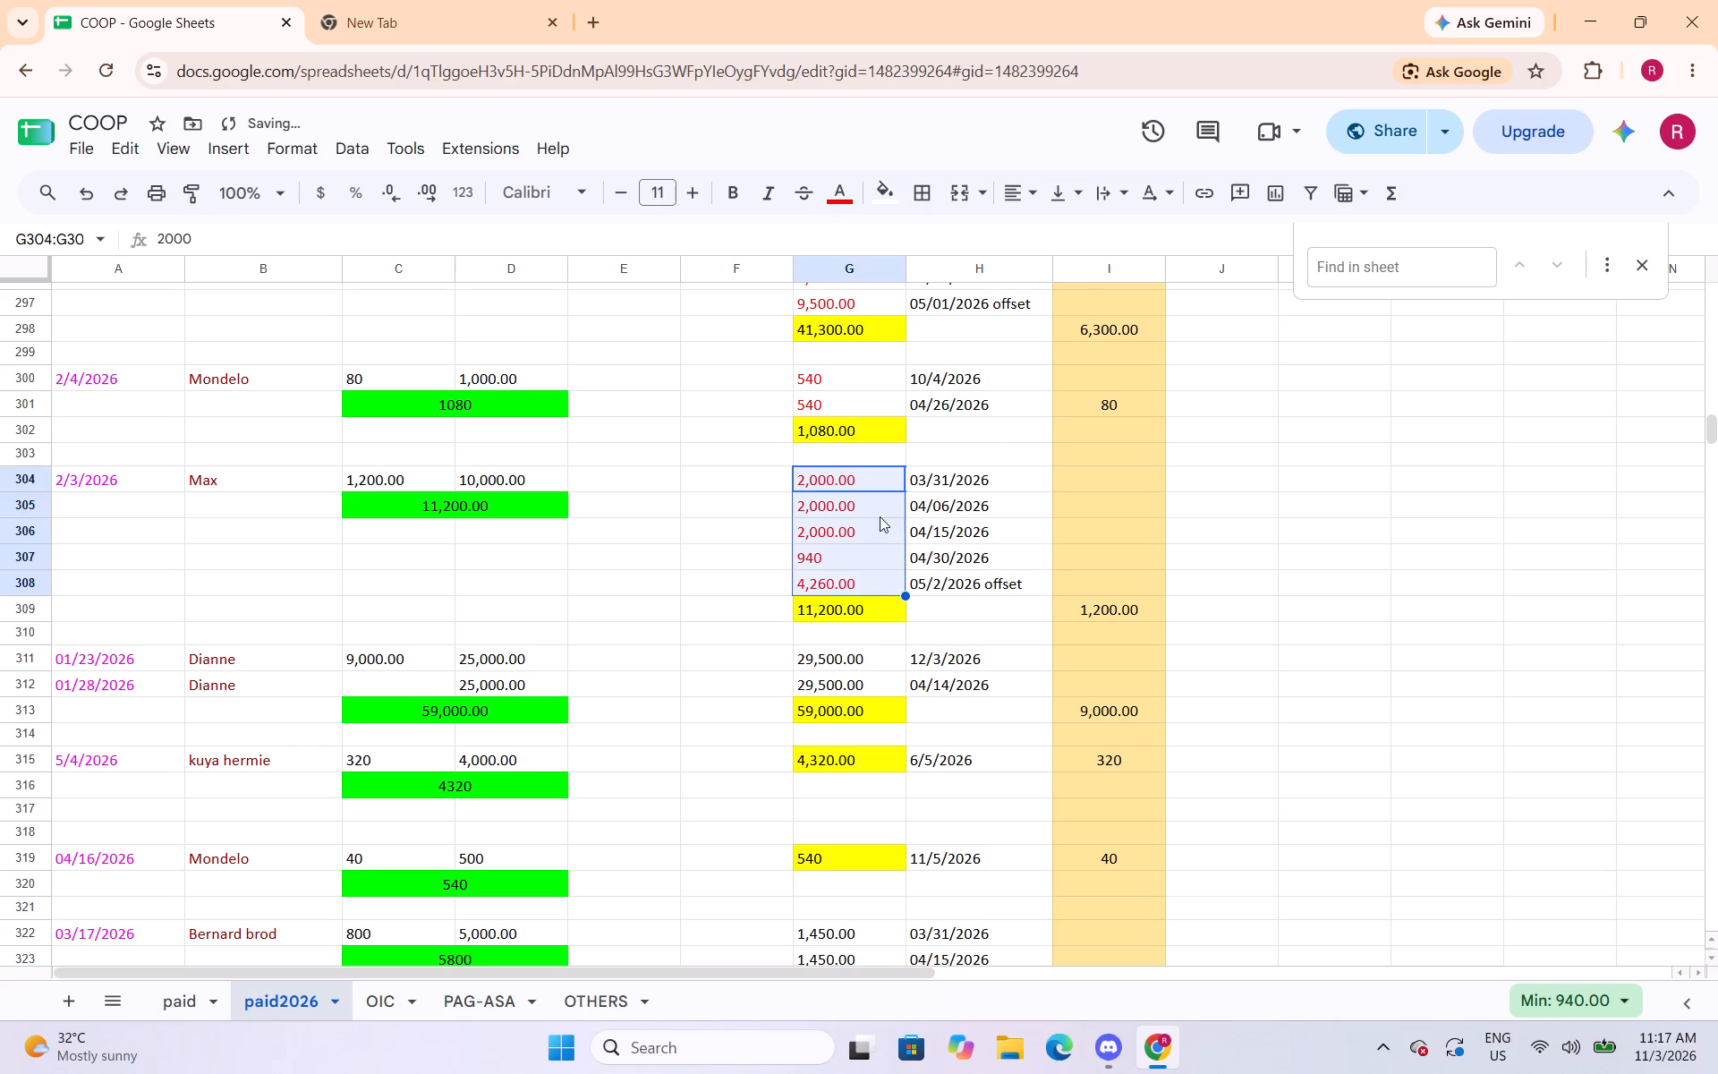
# Set the text of the partial payment cells G311:G312 and G322:G325 to red.
pyautogui.moveTo(836, 659); pyautogui.dragTo(836, 680)
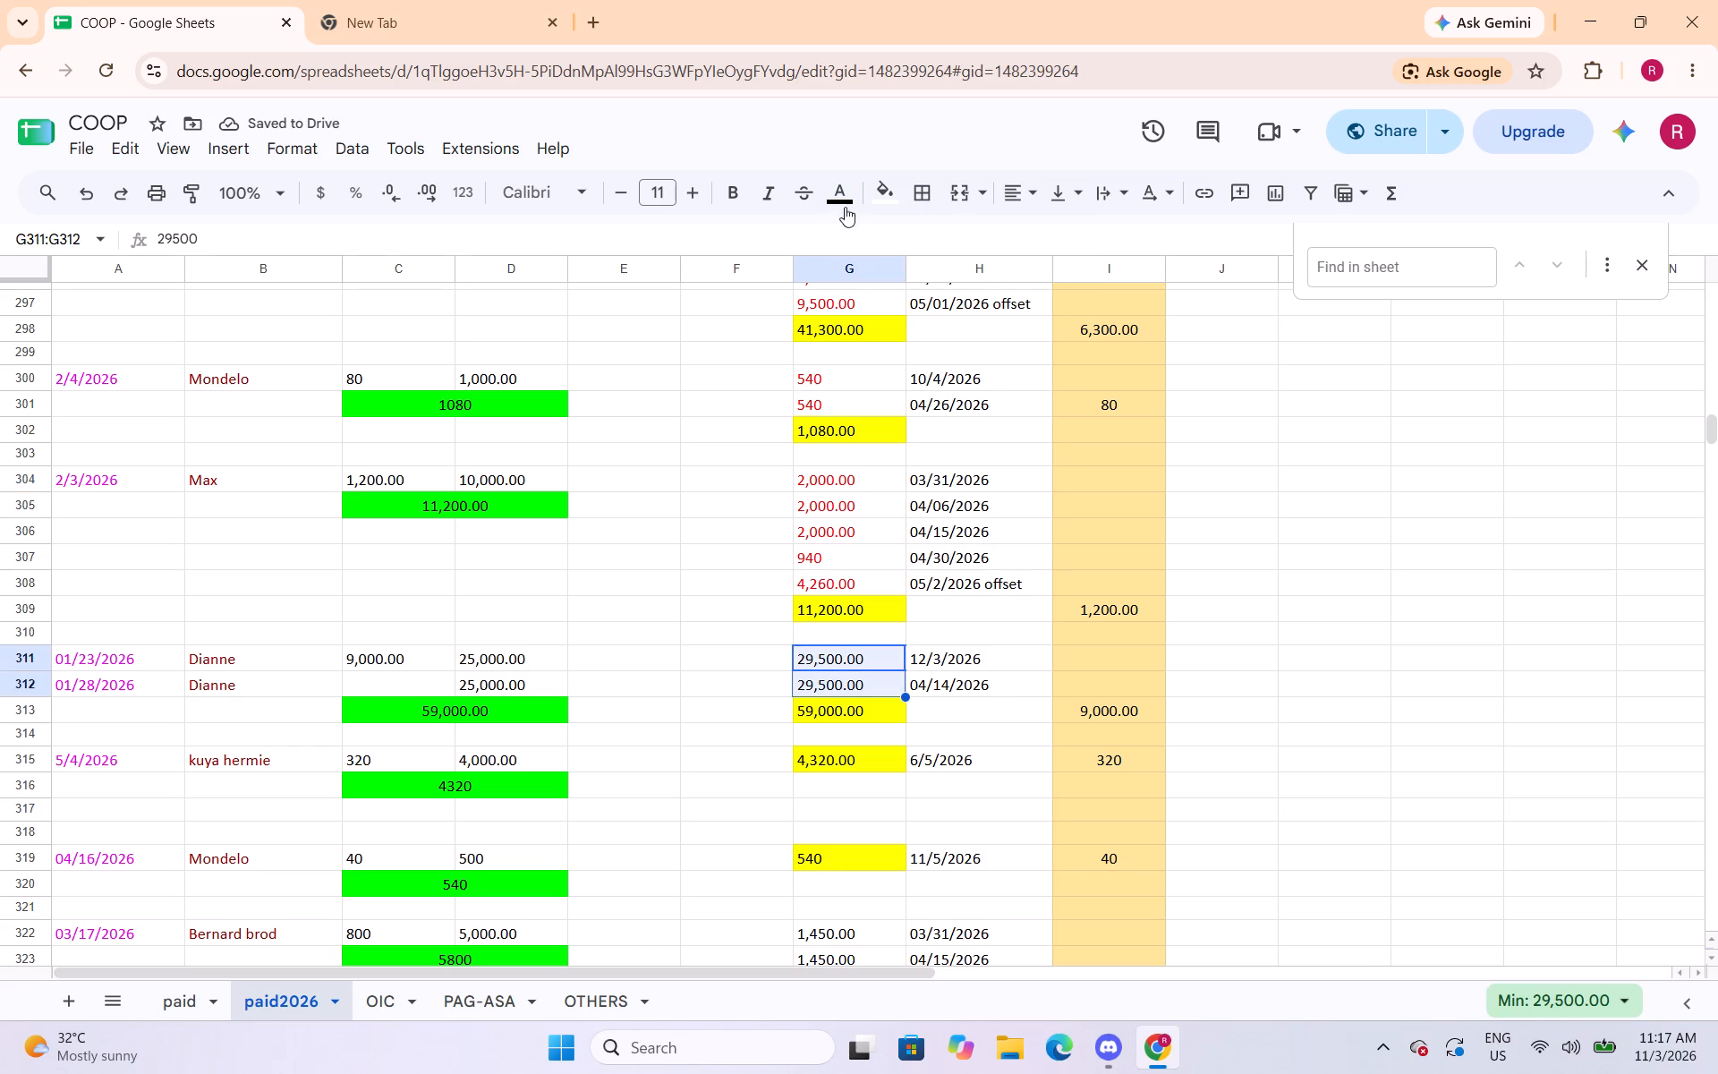
pyautogui.click(844, 197)
pyautogui.click(876, 295)
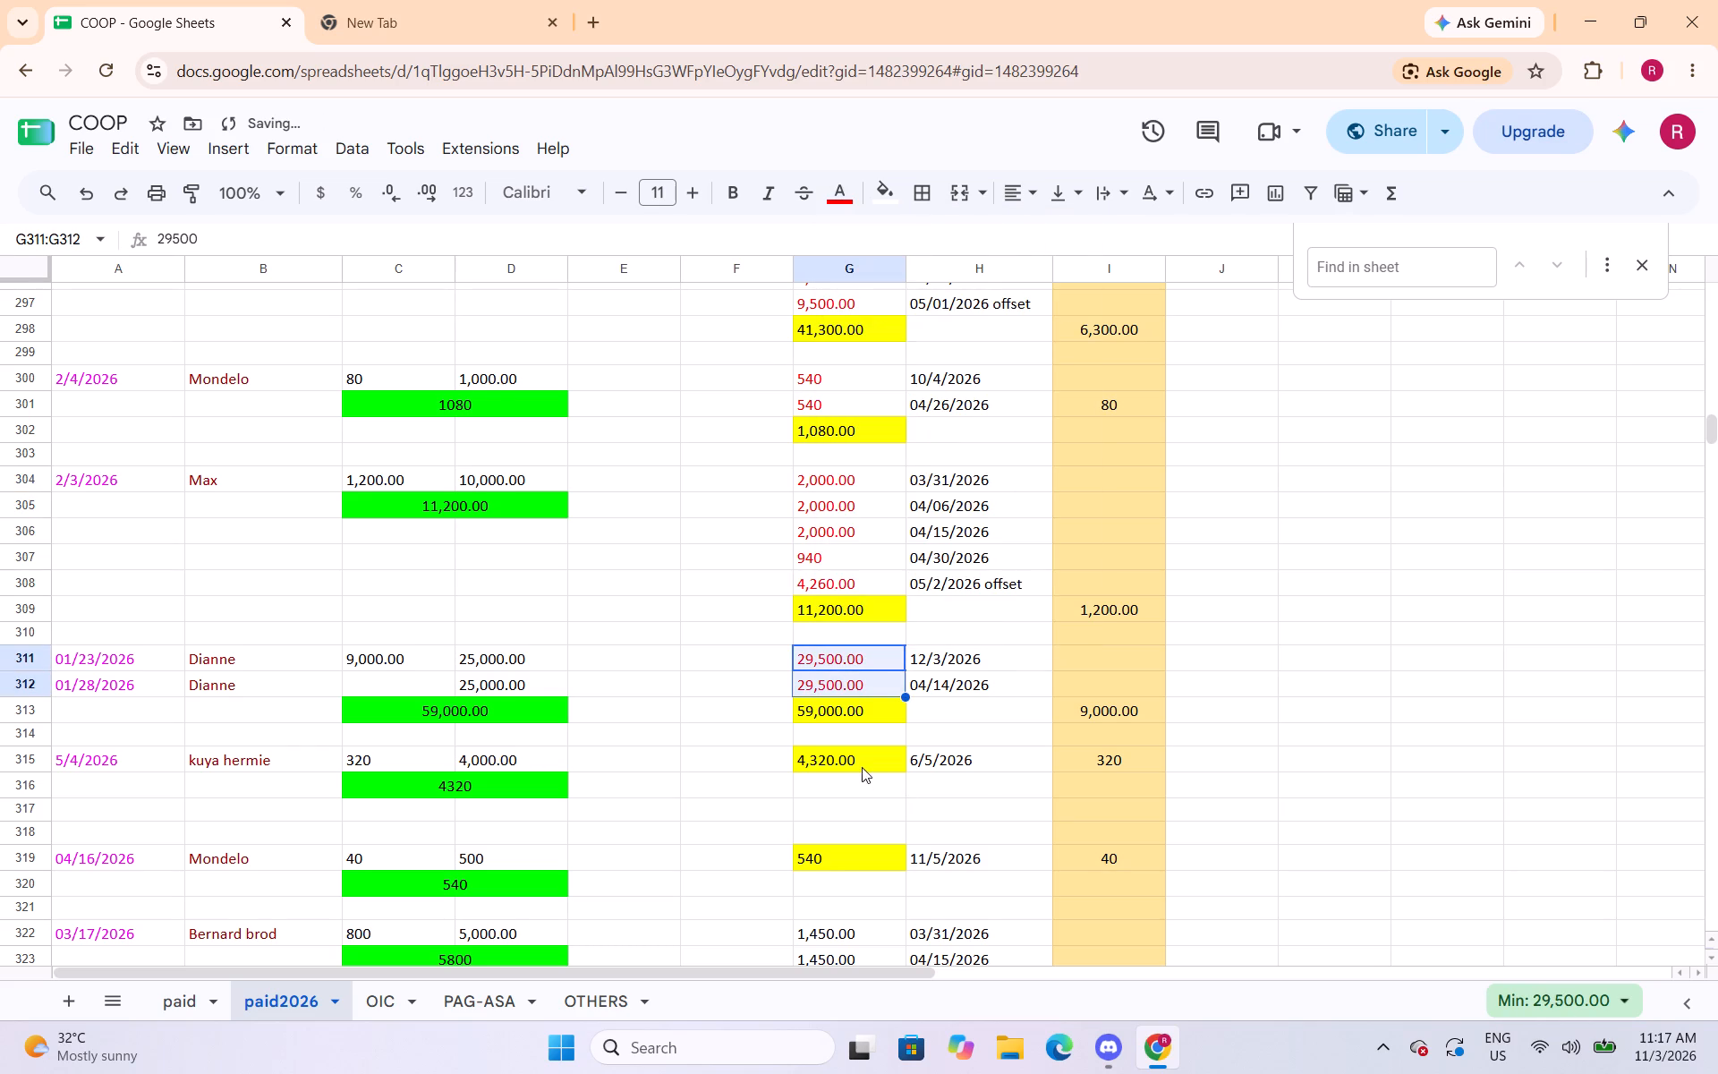
pyautogui.scroll(-3, 862, 767)
pyautogui.moveTo(849, 590); pyautogui.dragTo(844, 661)
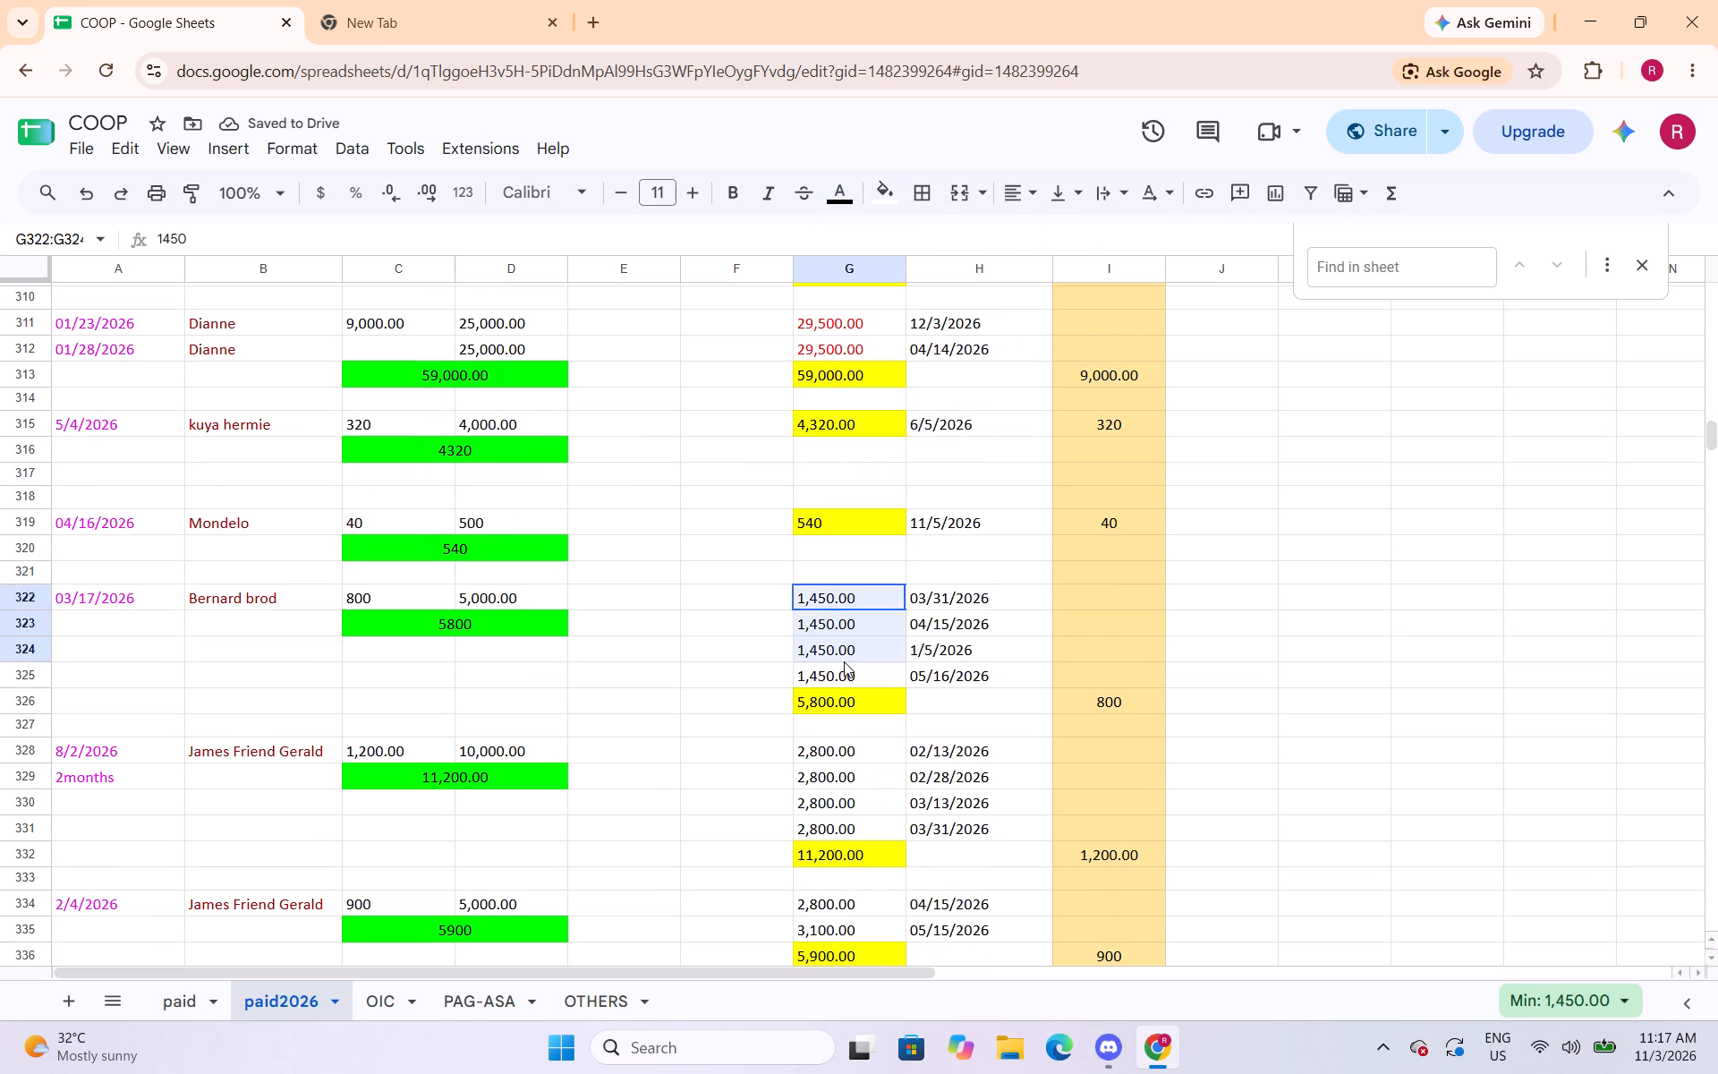
pyautogui.moveTo(844, 661); pyautogui.dragTo(844, 668)
pyautogui.click(838, 194)
pyautogui.click(873, 295)
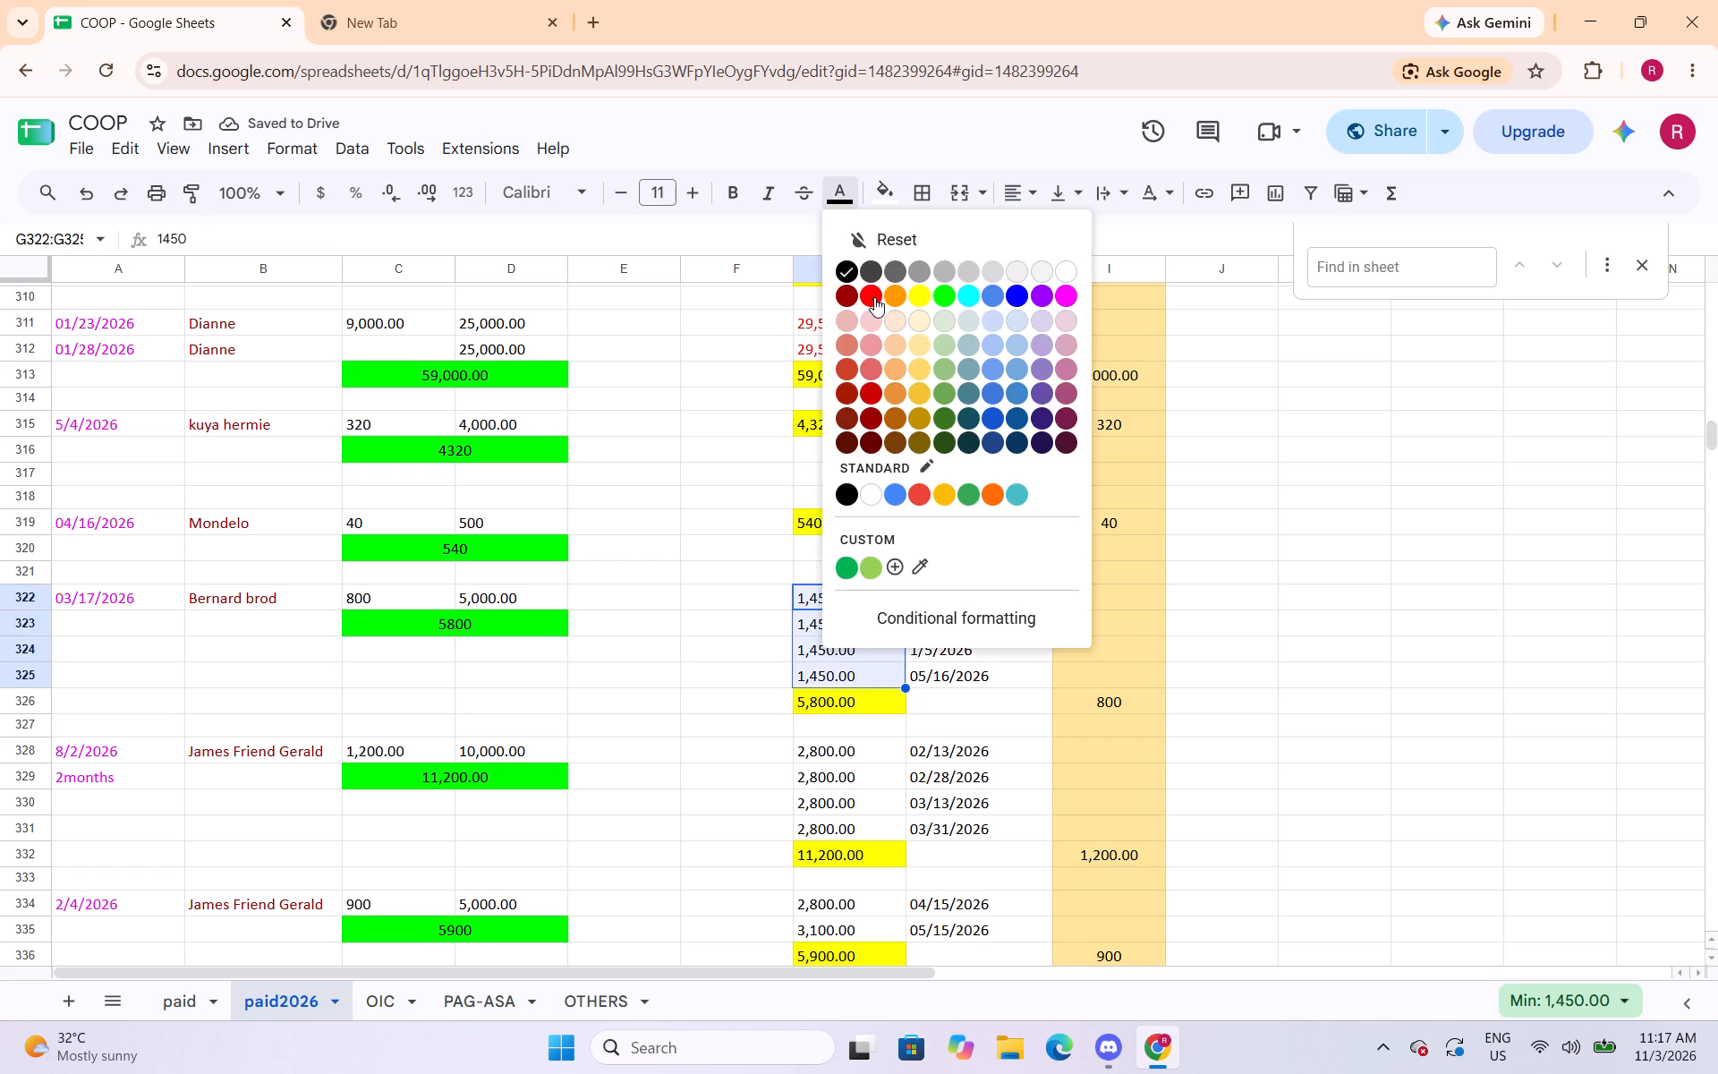
# Set the text of the partial payment cells G328:G331 and G334:G335 to red.
pyautogui.moveTo(854, 747); pyautogui.dragTo(852, 818)
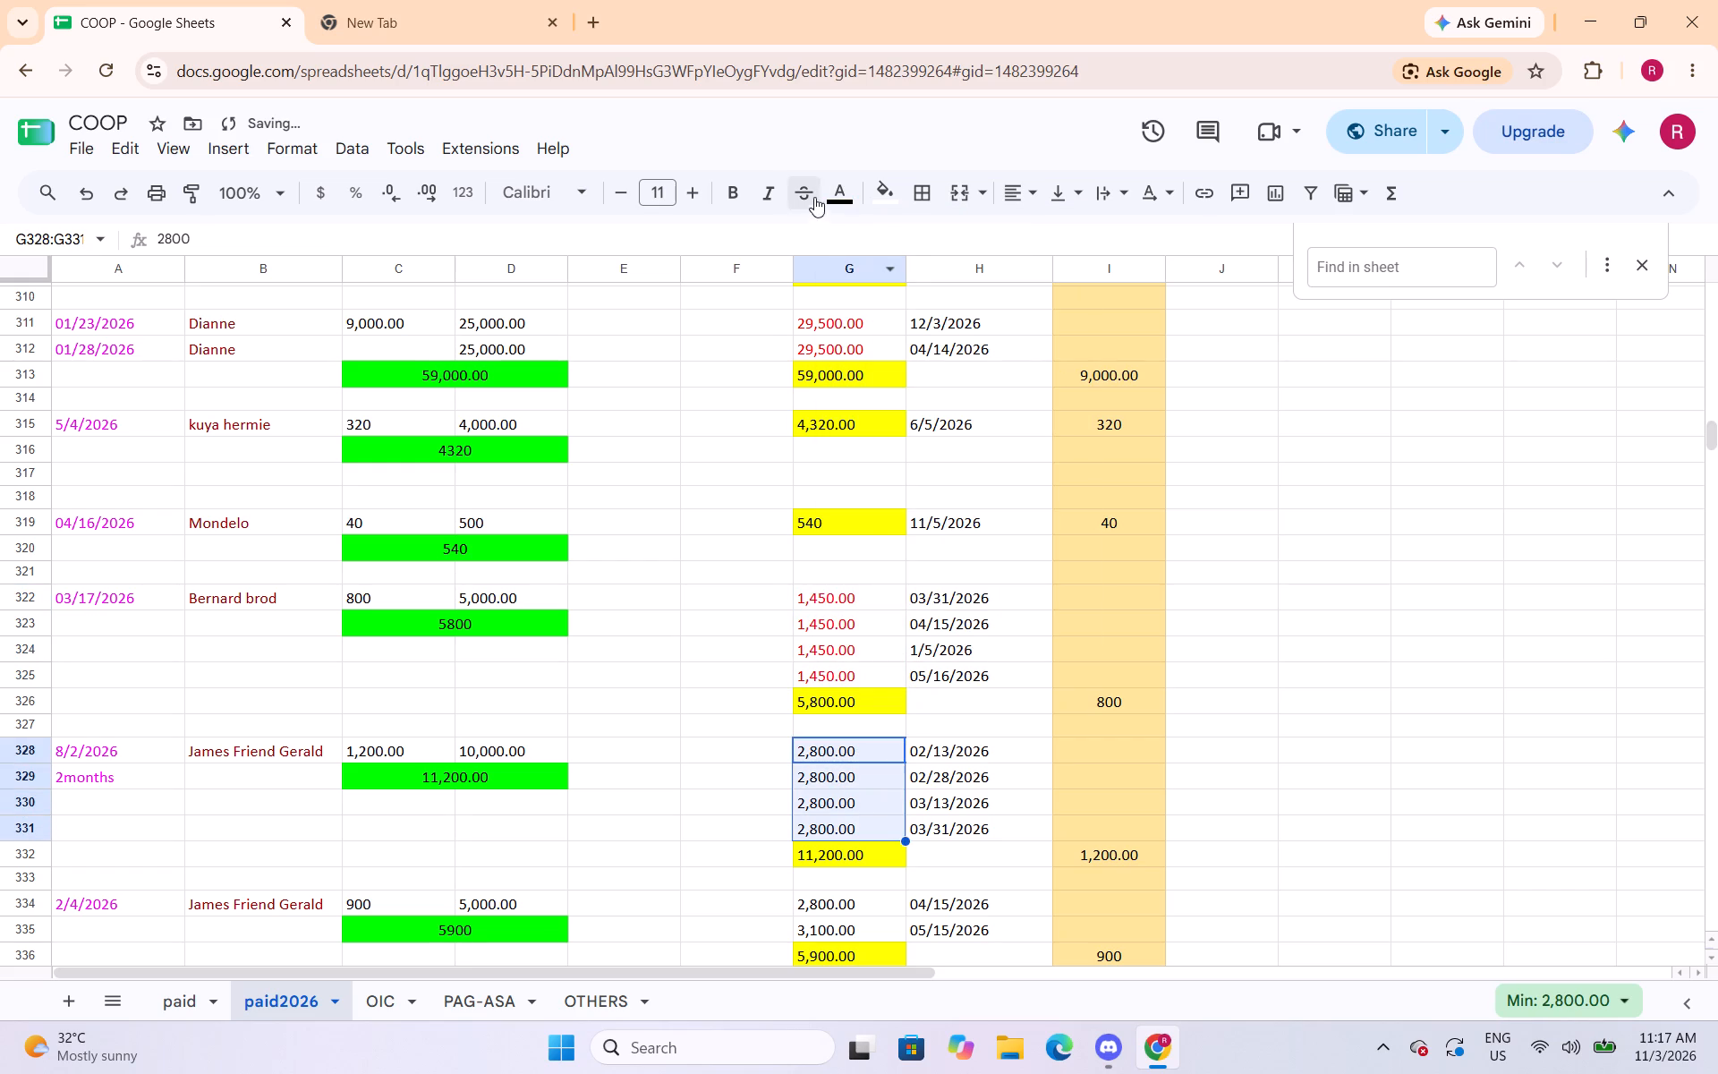
pyautogui.click(838, 192)
pyautogui.click(868, 287)
pyautogui.scroll(-2, 903, 499)
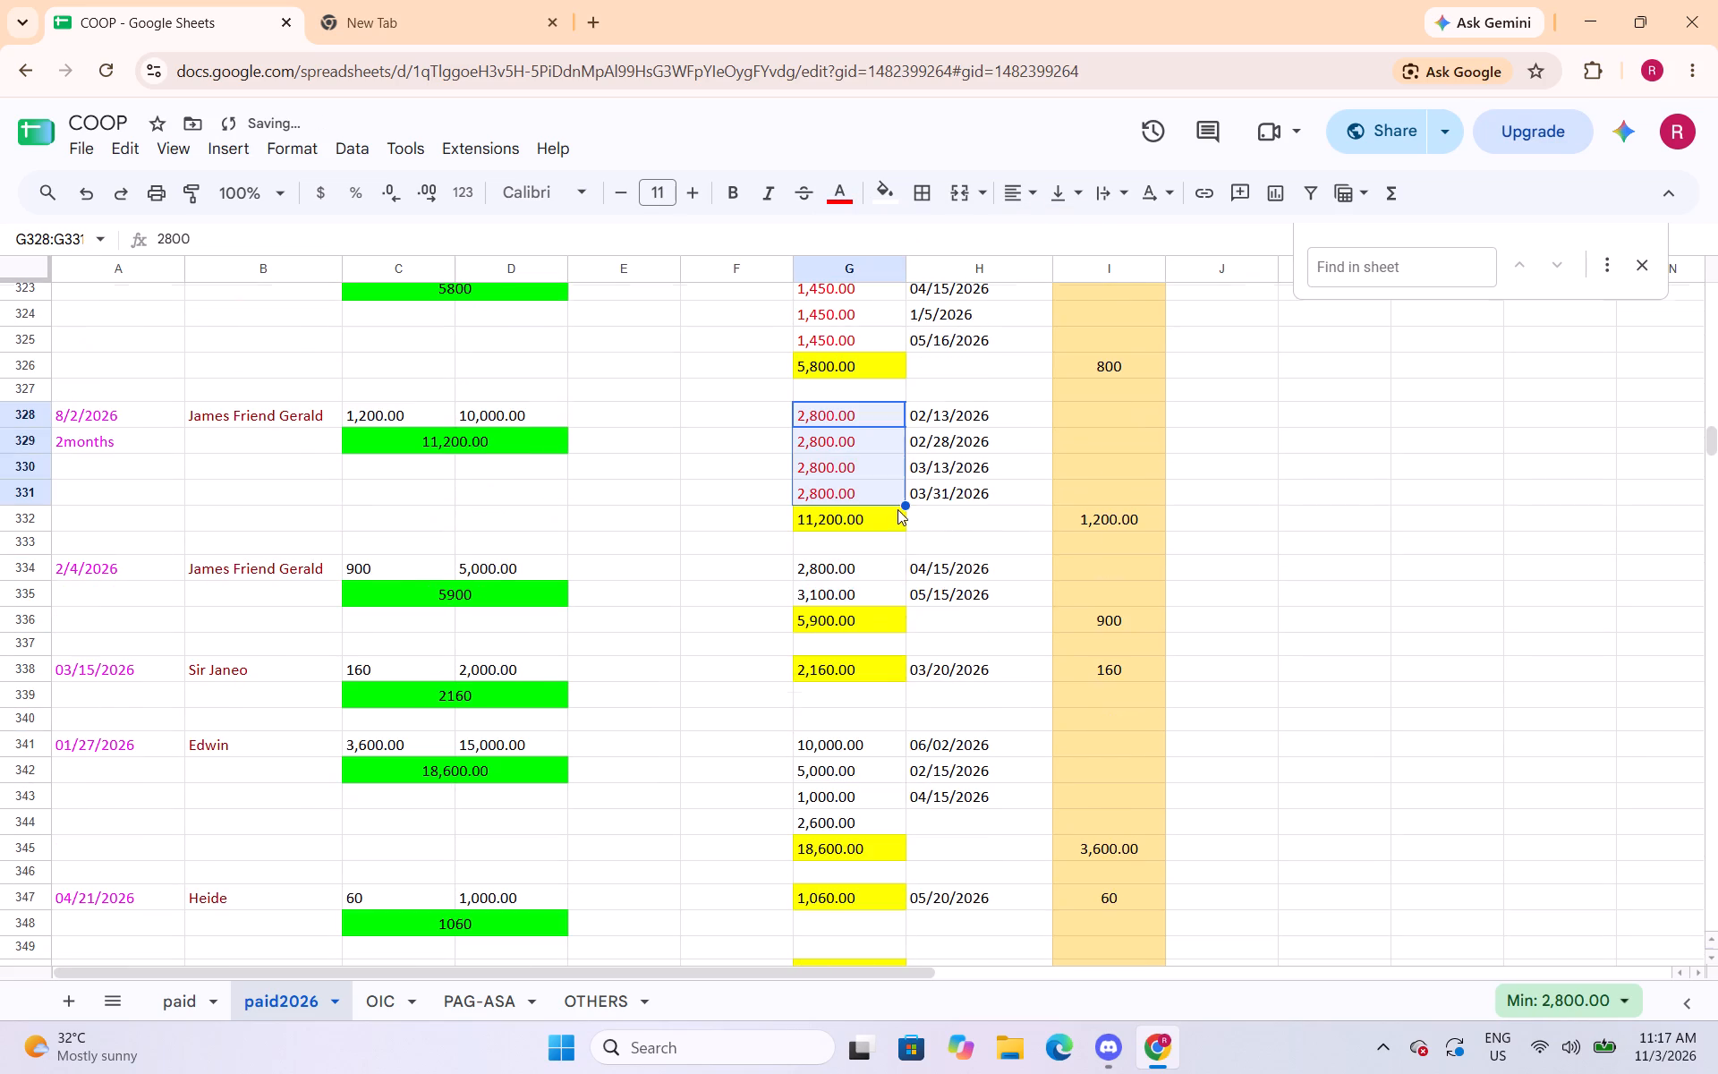
pyautogui.scroll(-1, 897, 509)
pyautogui.moveTo(851, 574); pyautogui.dragTo(849, 595)
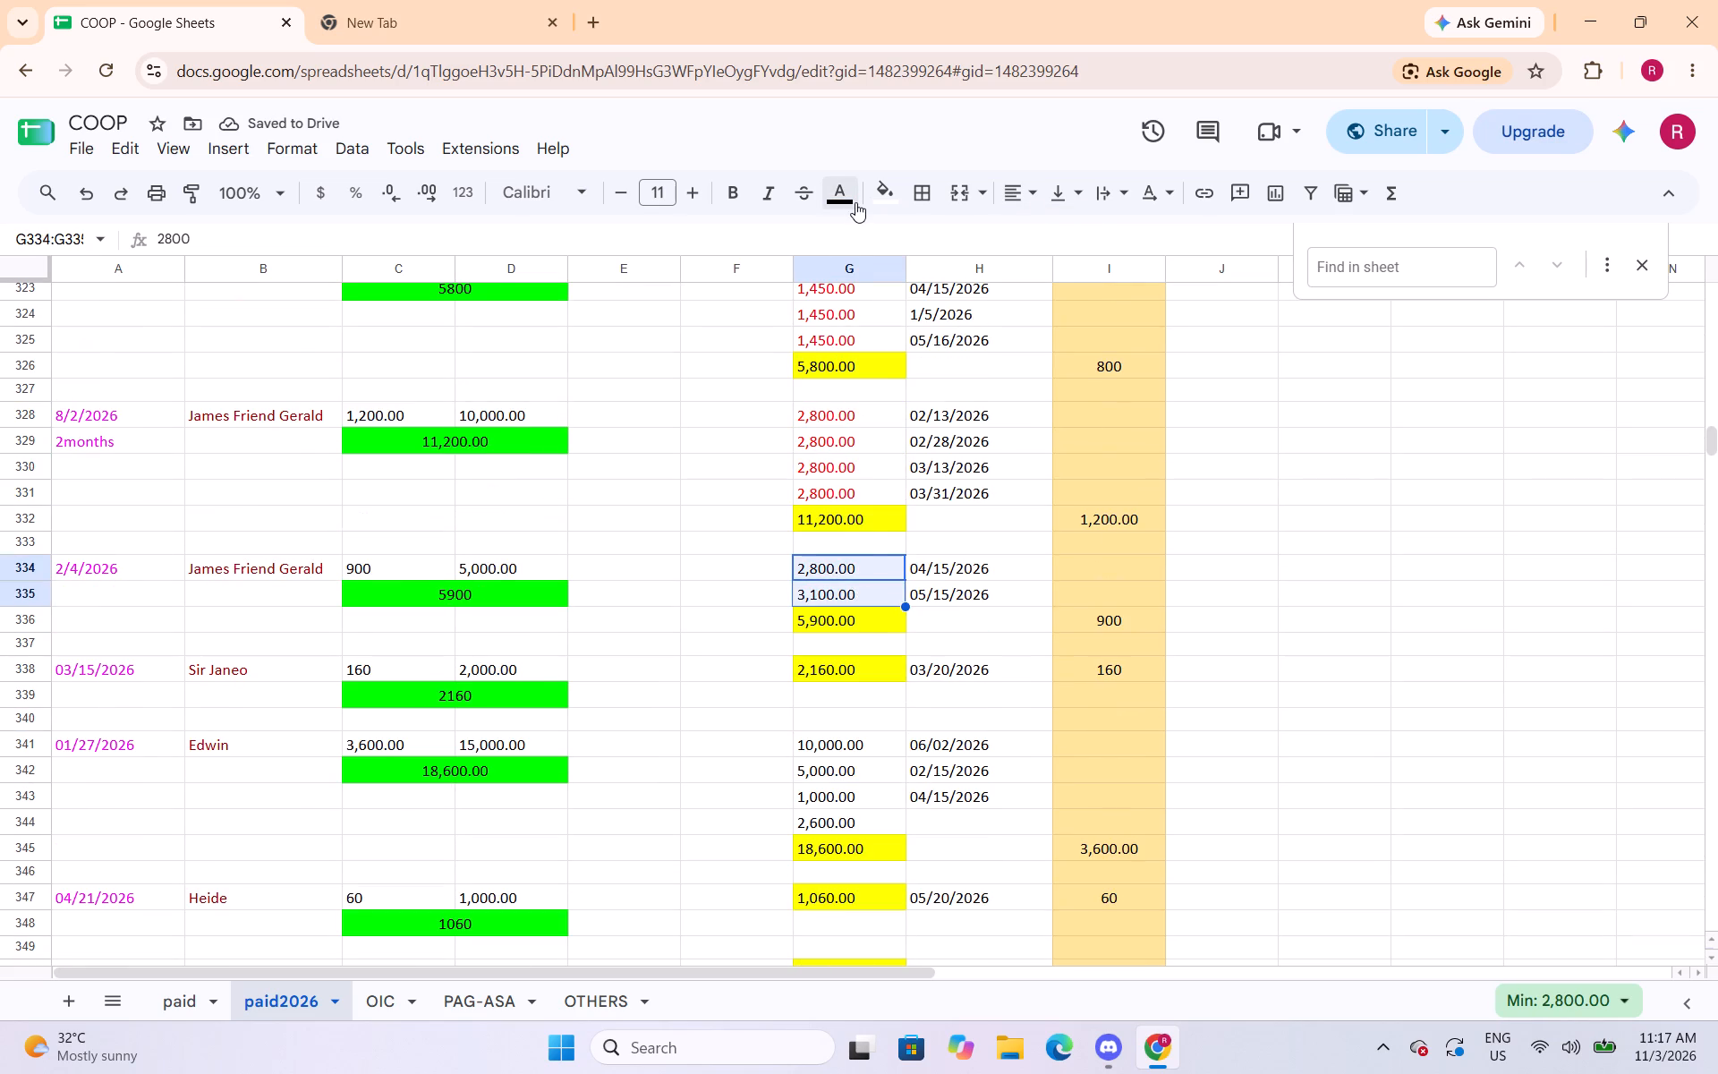
pyautogui.click(854, 201)
pyautogui.click(872, 294)
# Set the text of the partial payment cells G341:G344 and G353:G356 to red.
pyautogui.moveTo(849, 747); pyautogui.dragTo(849, 750)
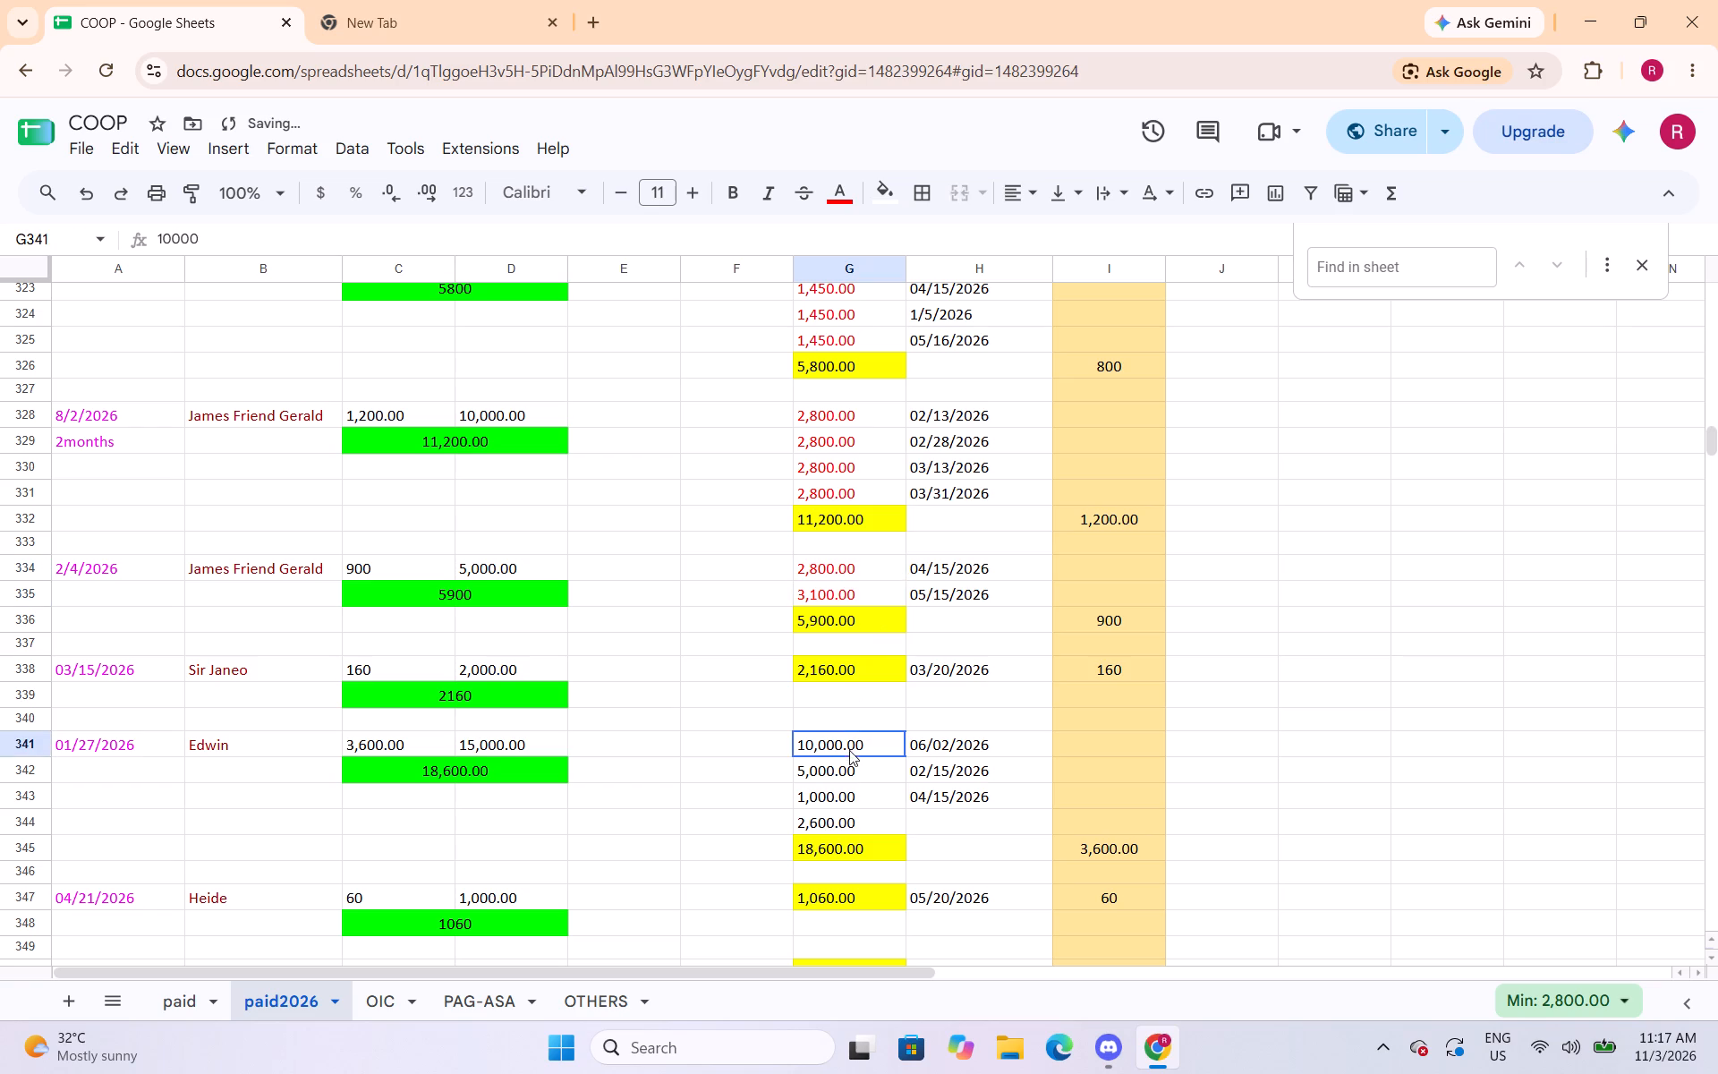
pyautogui.moveTo(849, 750); pyautogui.dragTo(848, 818)
pyautogui.click(848, 190)
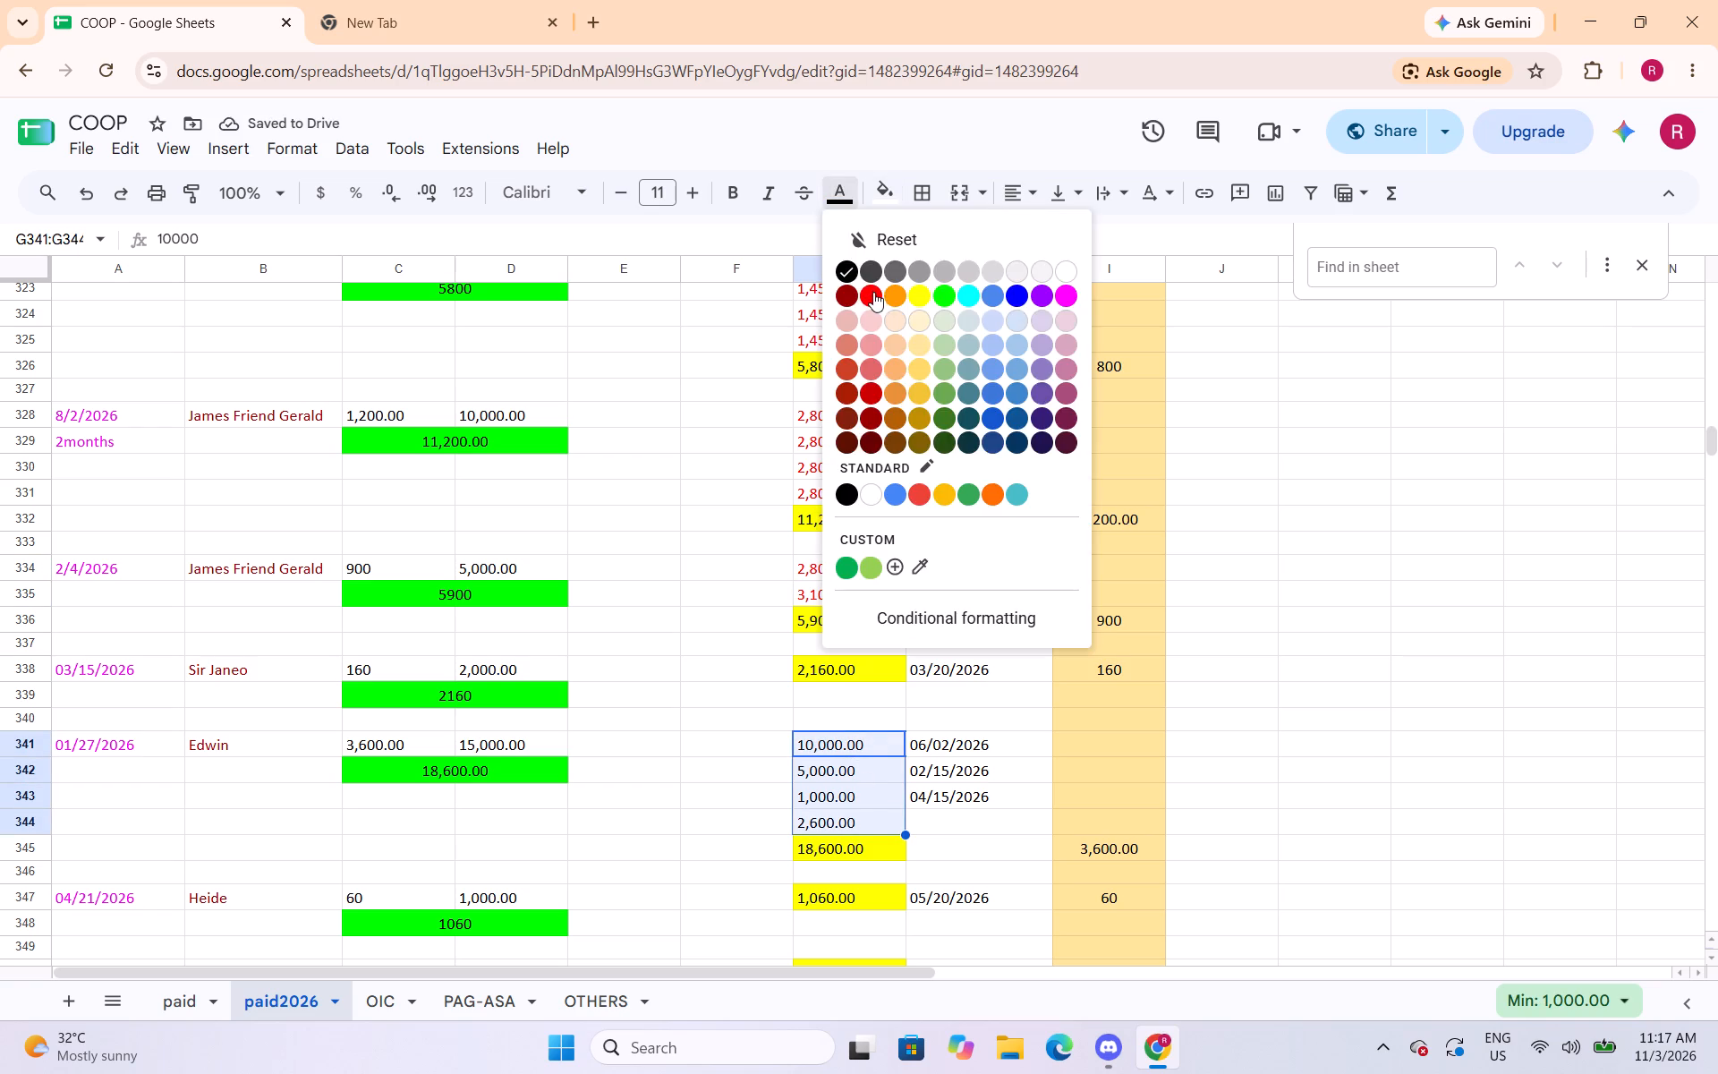
pyautogui.click(873, 292)
pyautogui.scroll(-4, 870, 296)
pyautogui.moveTo(833, 594); pyautogui.dragTo(836, 620)
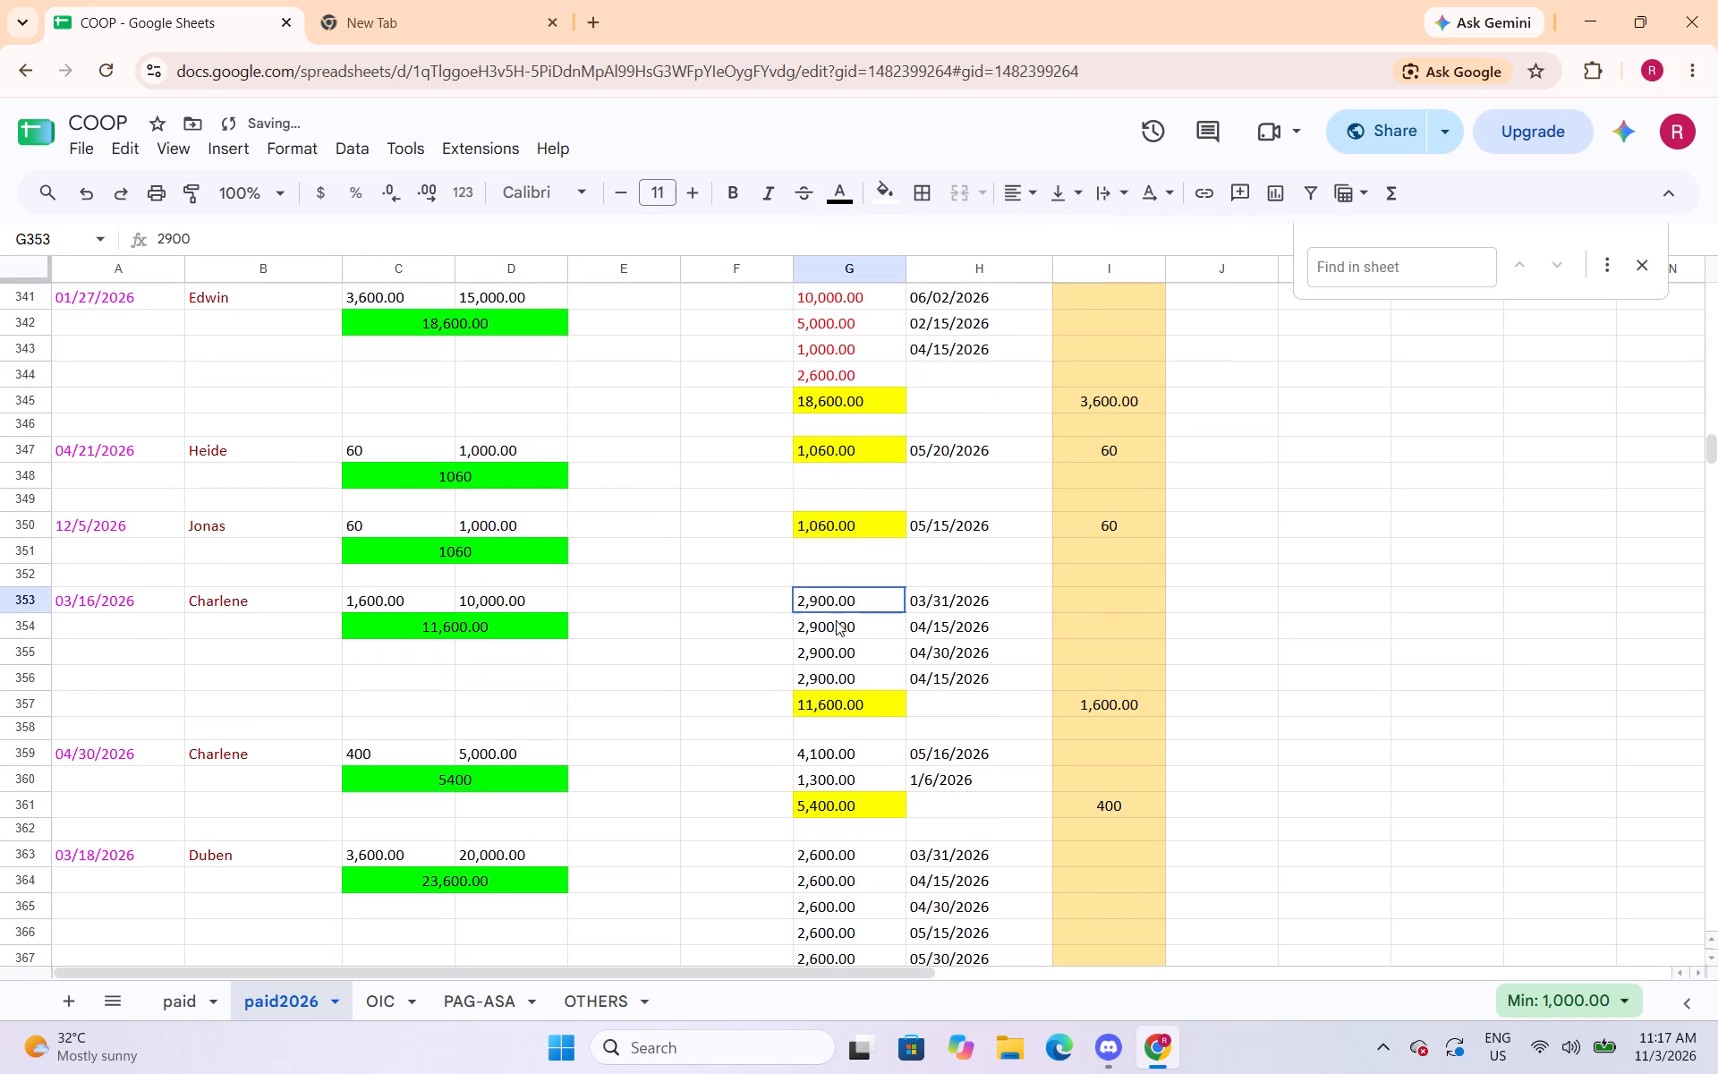
pyautogui.moveTo(836, 620); pyautogui.dragTo(837, 667)
pyautogui.click(848, 209)
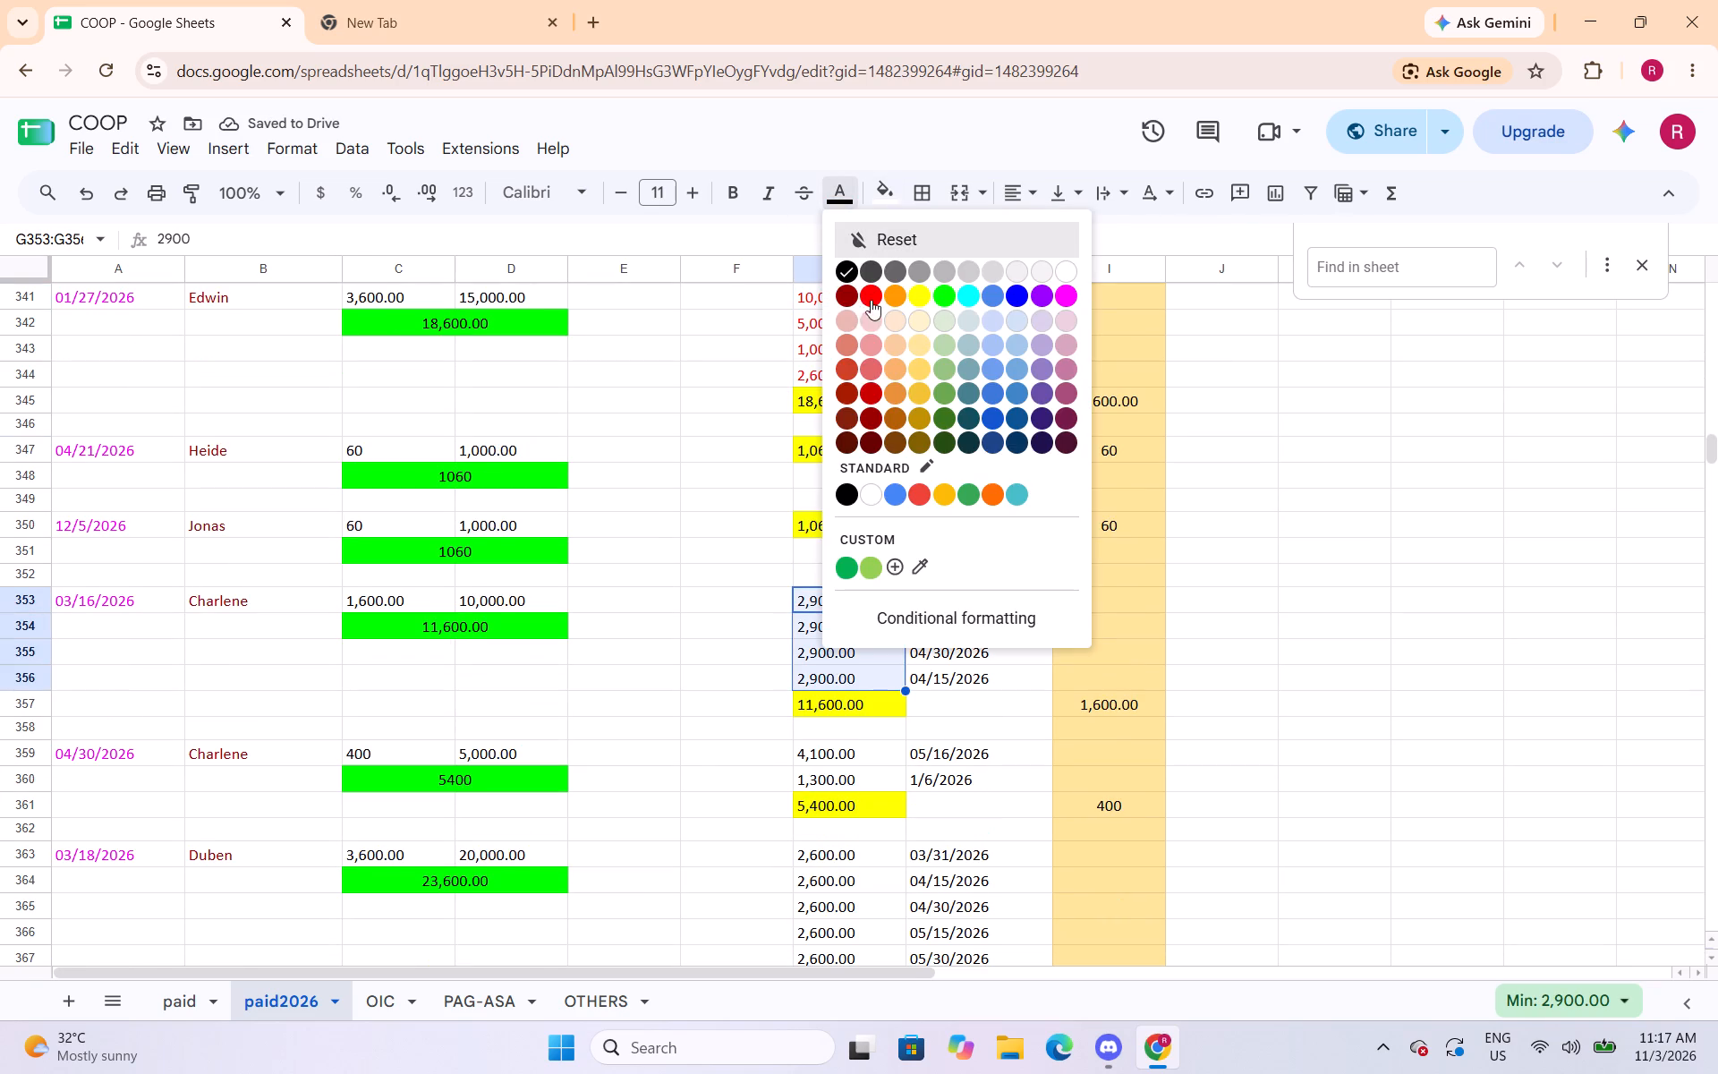
pyautogui.click(873, 296)
# Set the text of the partial payment cells G359:G360 and G363:G367 to red.
pyautogui.moveTo(819, 756); pyautogui.dragTo(819, 771)
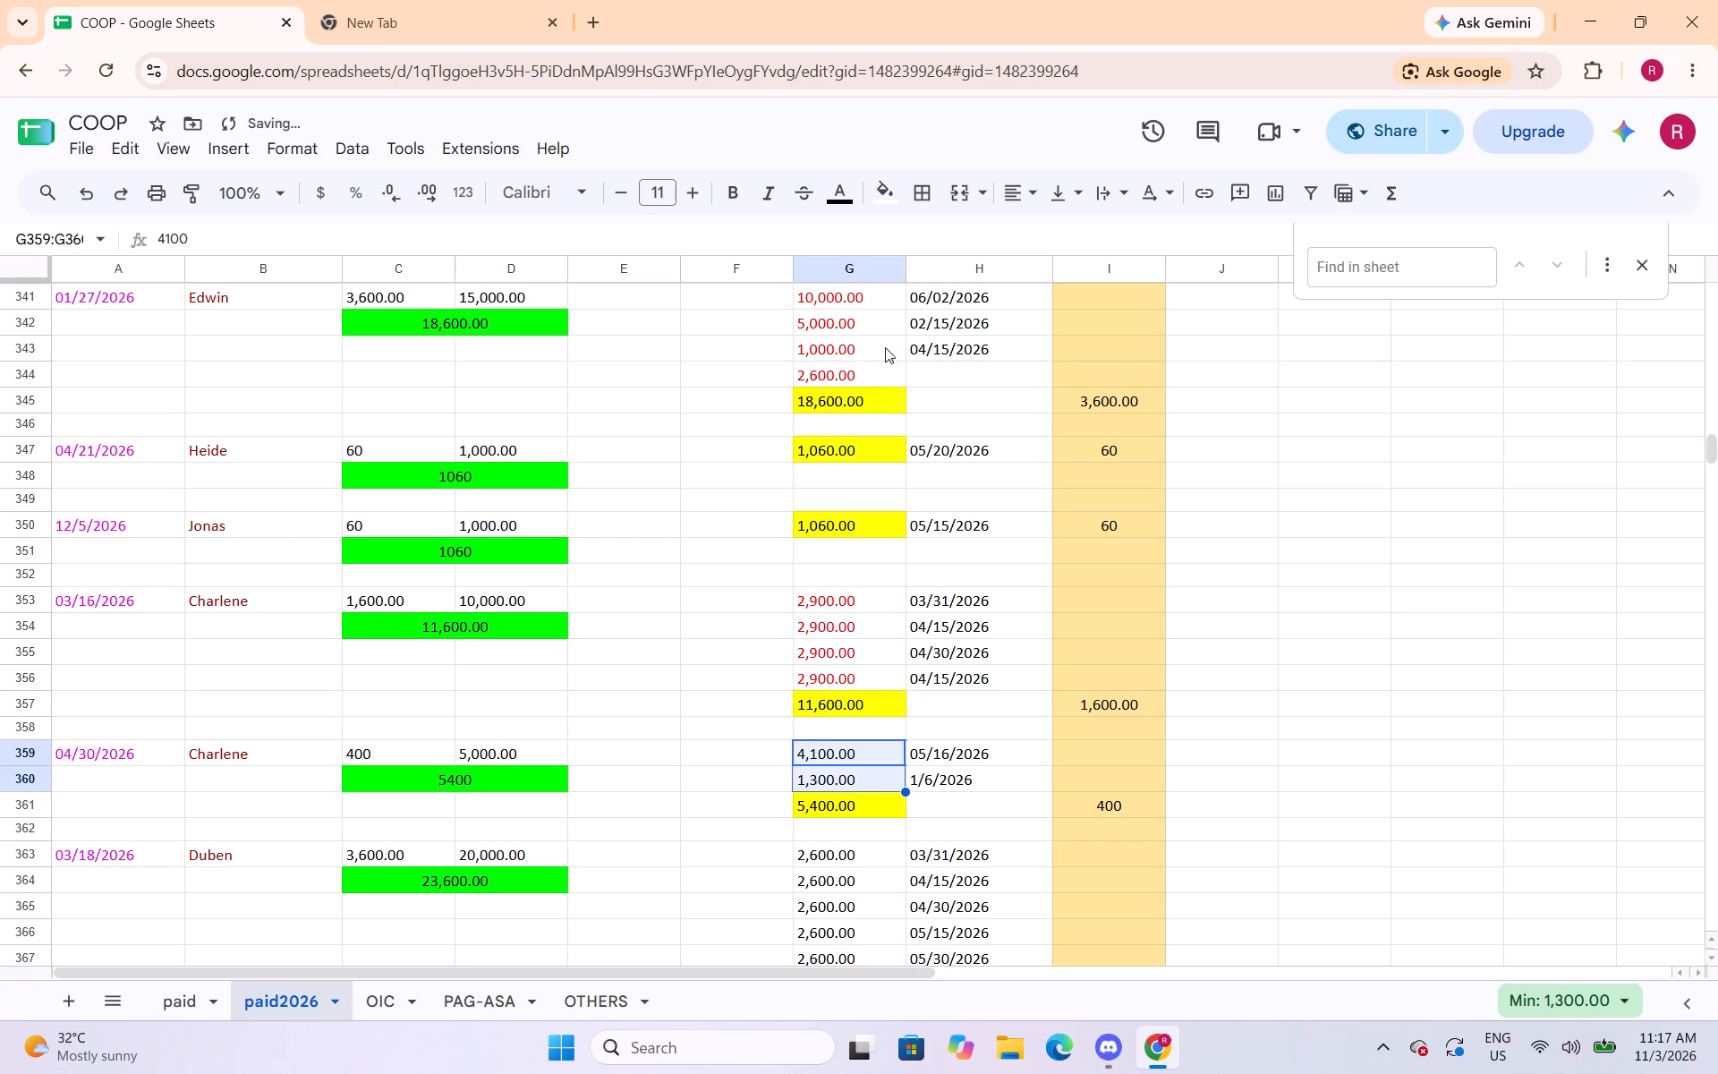
pyautogui.click(834, 198)
pyautogui.click(872, 290)
pyautogui.scroll(-4, 867, 303)
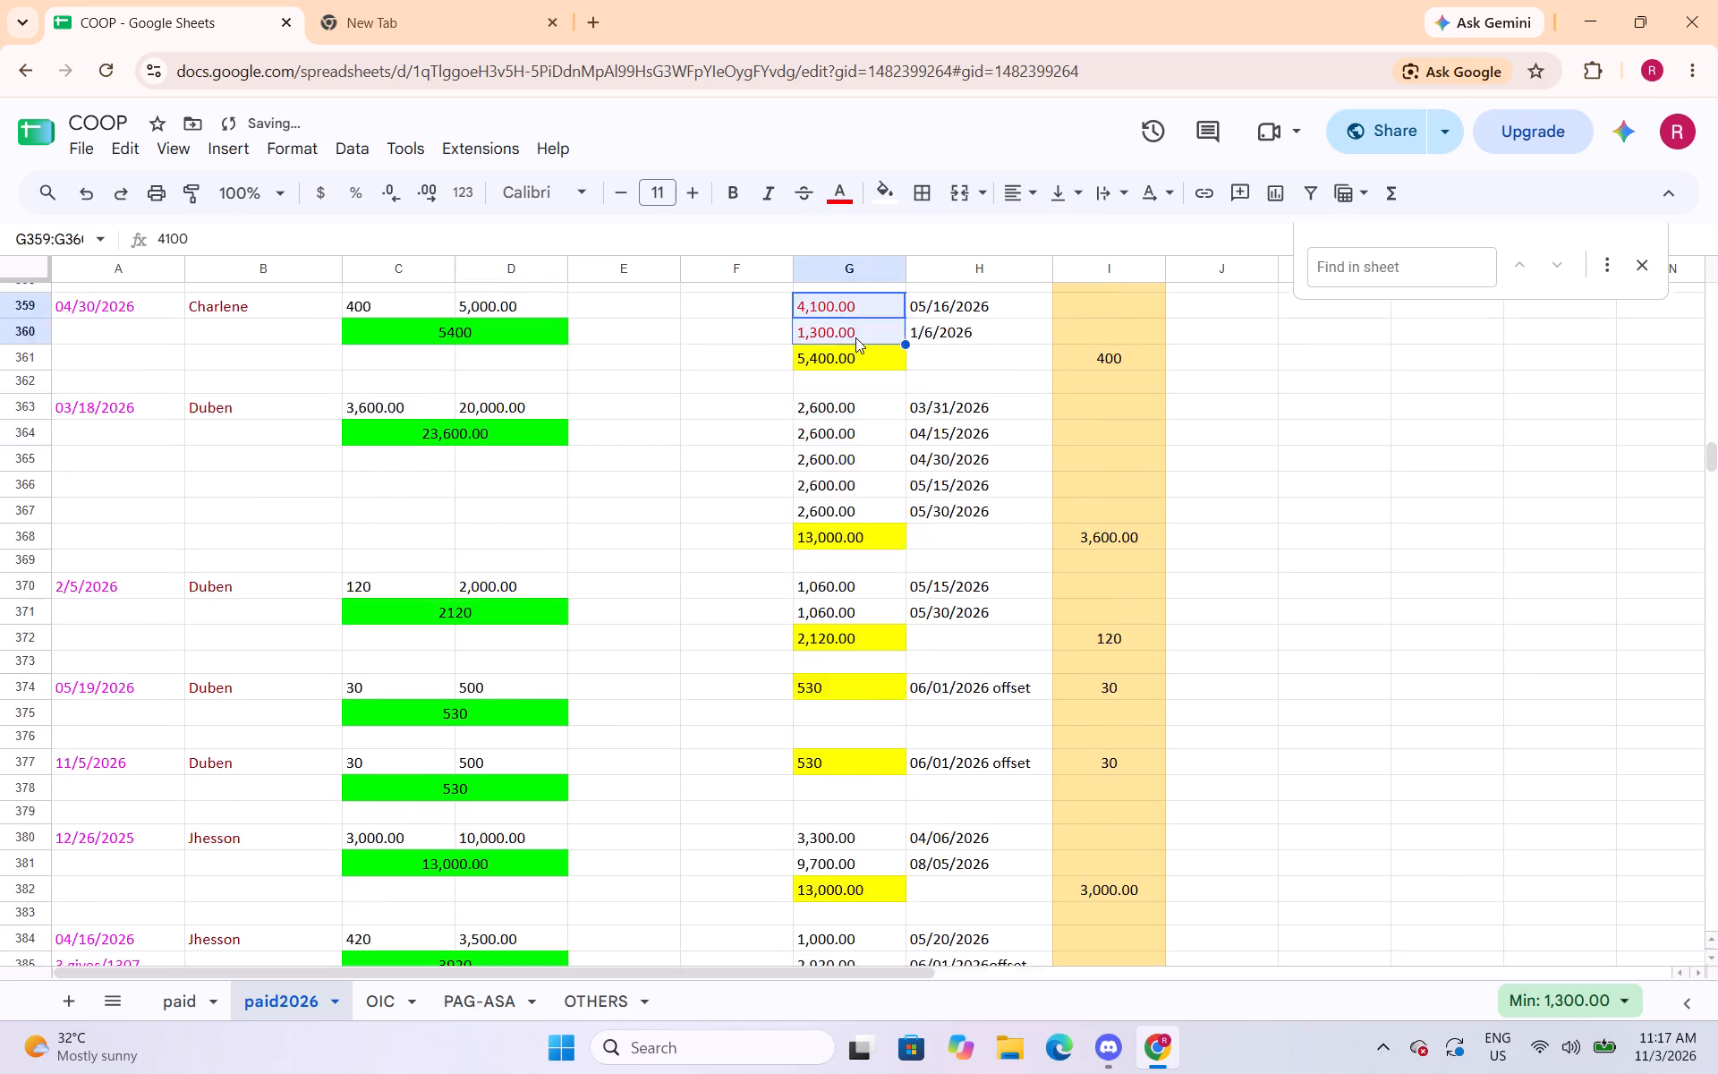
pyautogui.scroll(1, 854, 338)
pyautogui.moveTo(856, 526); pyautogui.dragTo(861, 610)
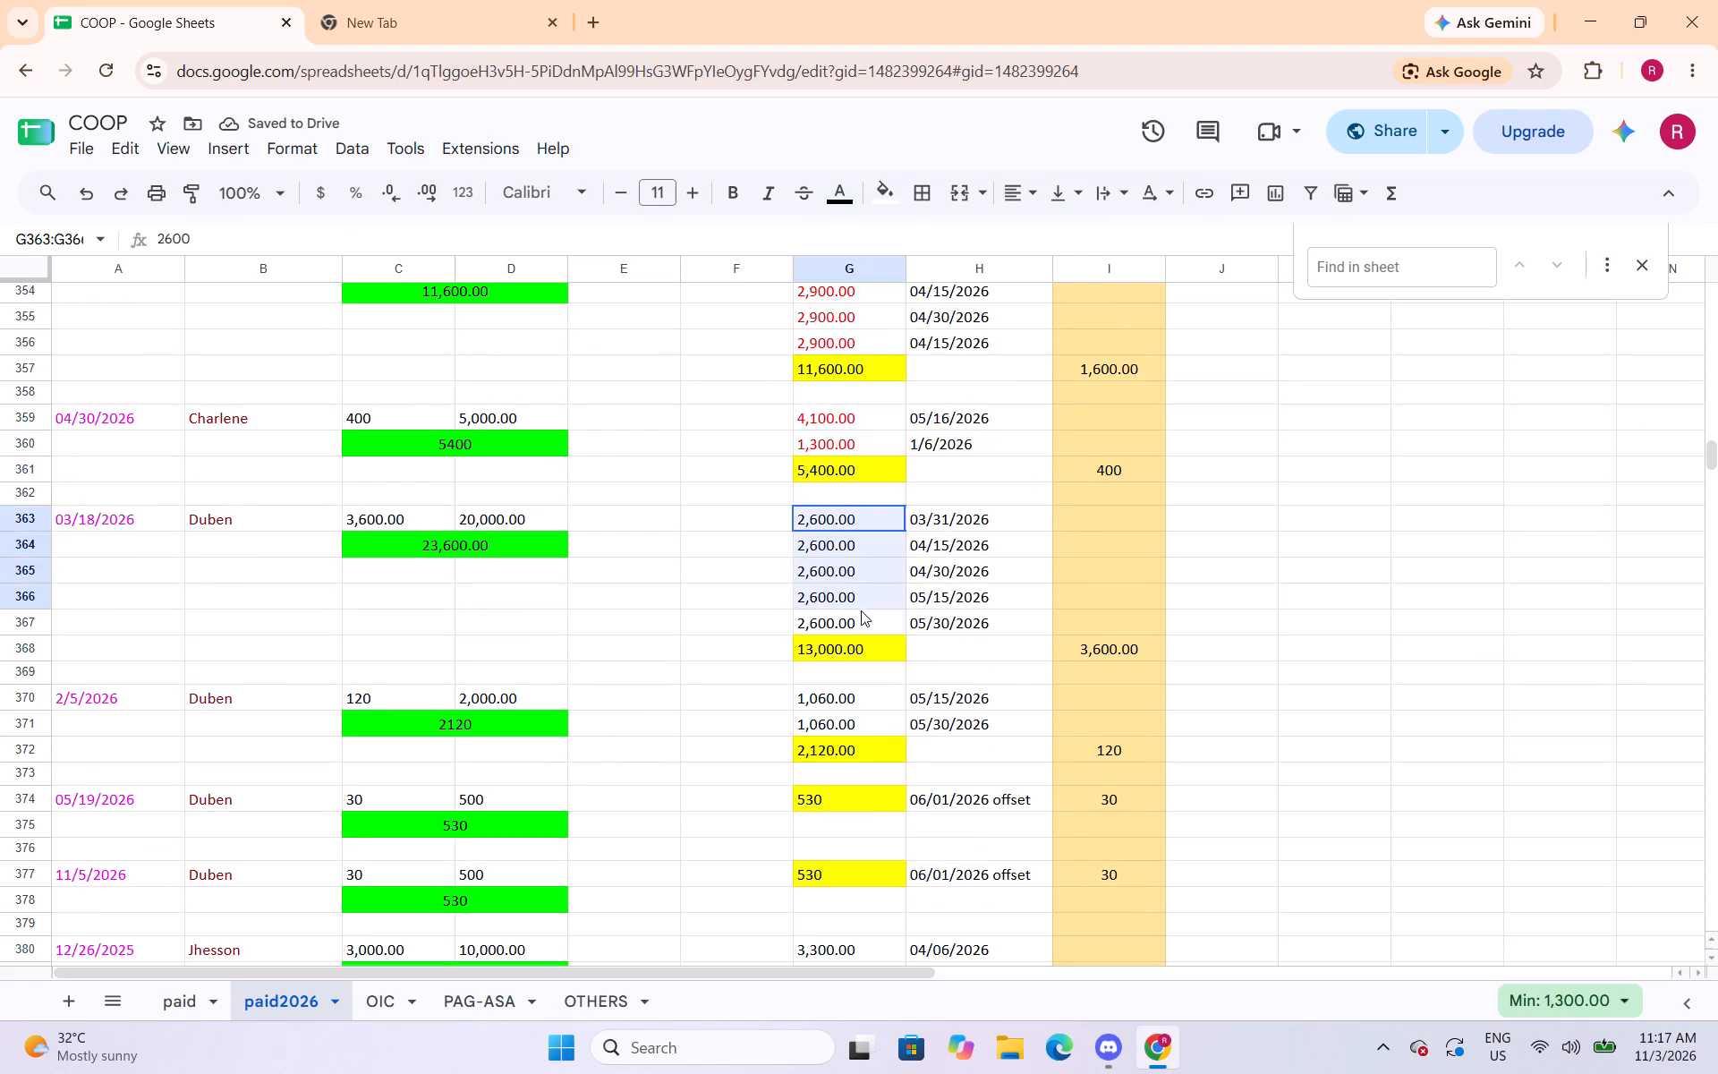
pyautogui.moveTo(861, 610); pyautogui.dragTo(862, 624)
pyautogui.click(844, 197)
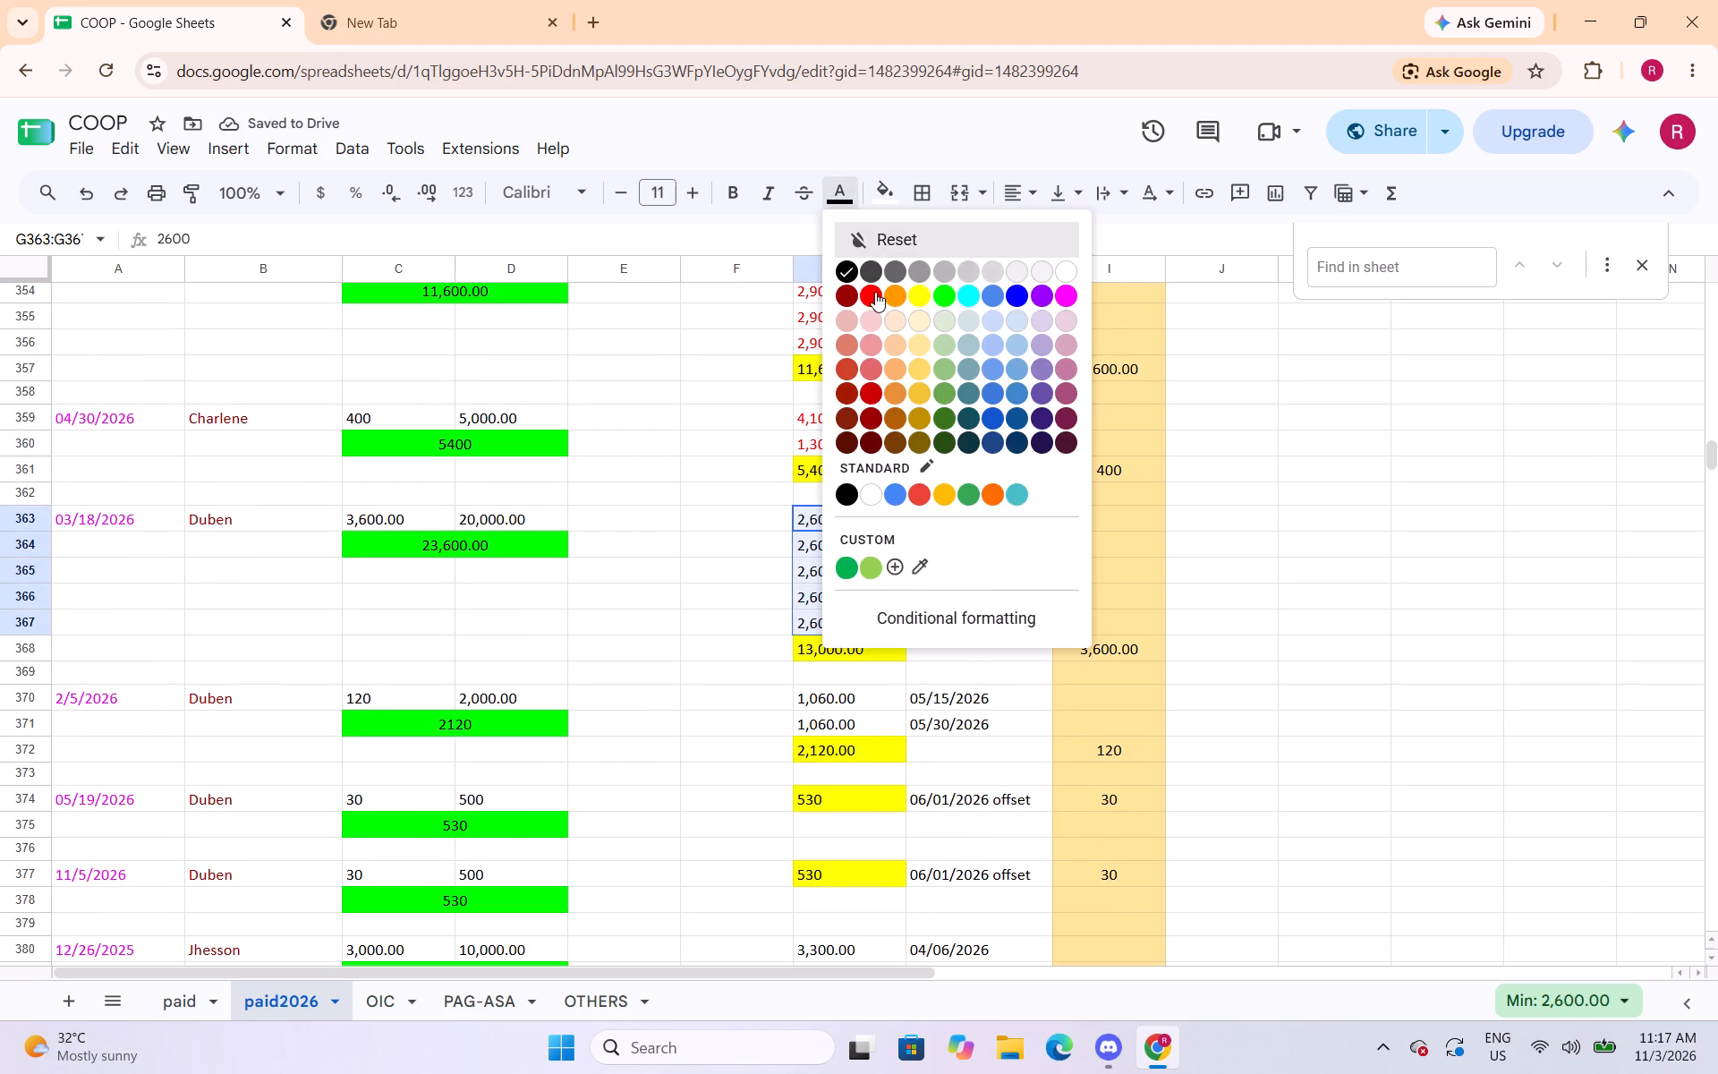
pyautogui.click(875, 292)
# Set the text of the partial payment cells G370:G371 and G380:G381 to red.
pyautogui.scroll(-3, 890, 489)
pyautogui.moveTo(855, 362); pyautogui.dragTo(855, 380)
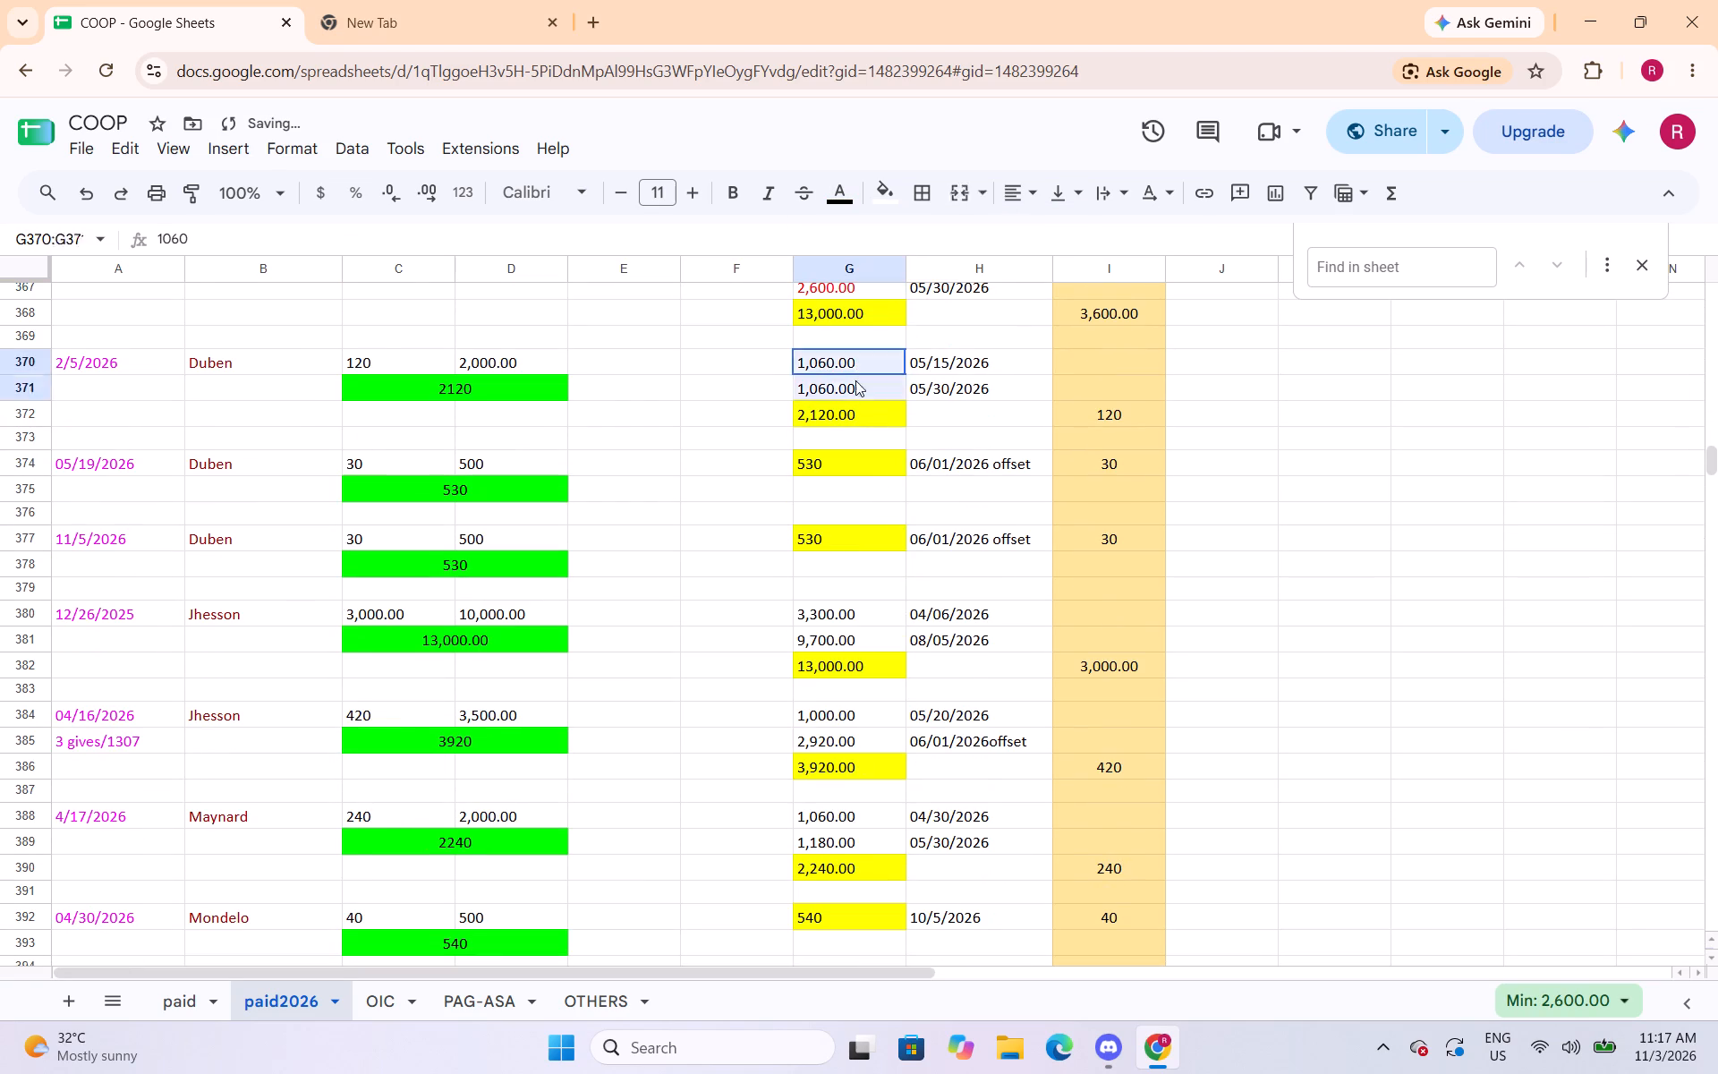
pyautogui.moveTo(855, 380); pyautogui.dragTo(855, 382)
pyautogui.click(842, 190)
pyautogui.click(871, 288)
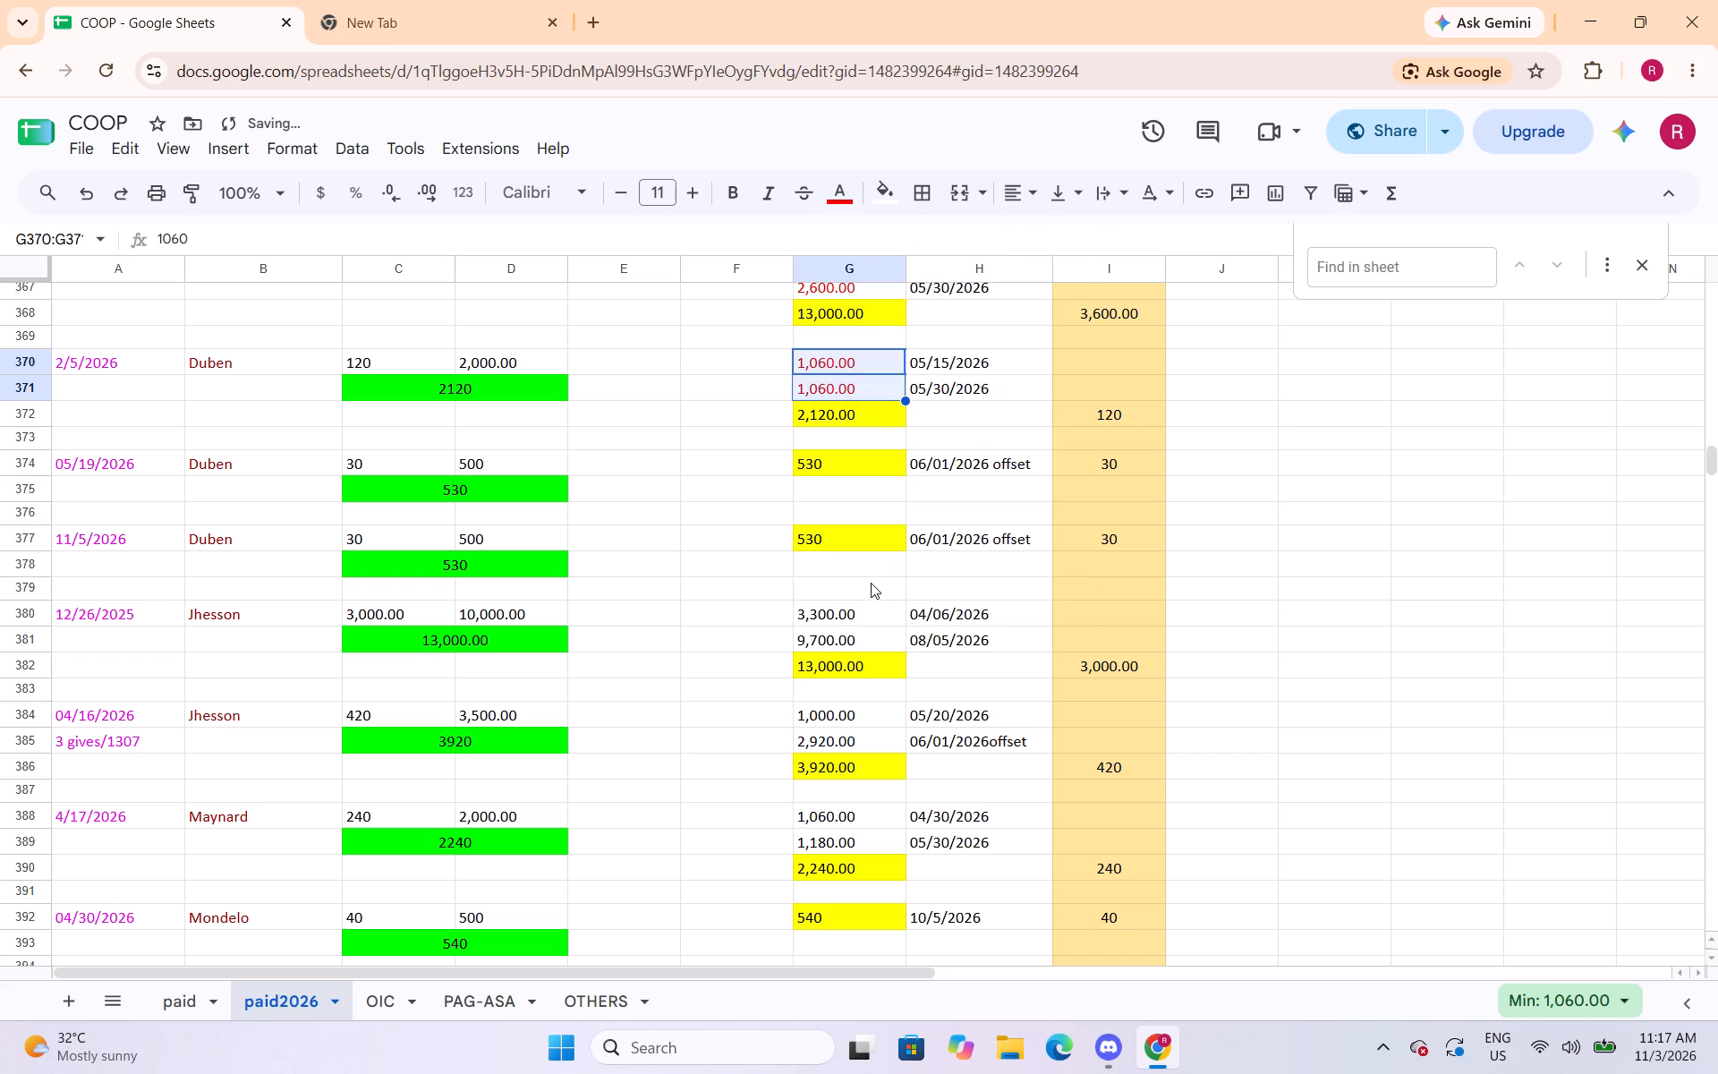
pyautogui.moveTo(853, 609); pyautogui.dragTo(853, 633)
pyautogui.click(843, 196)
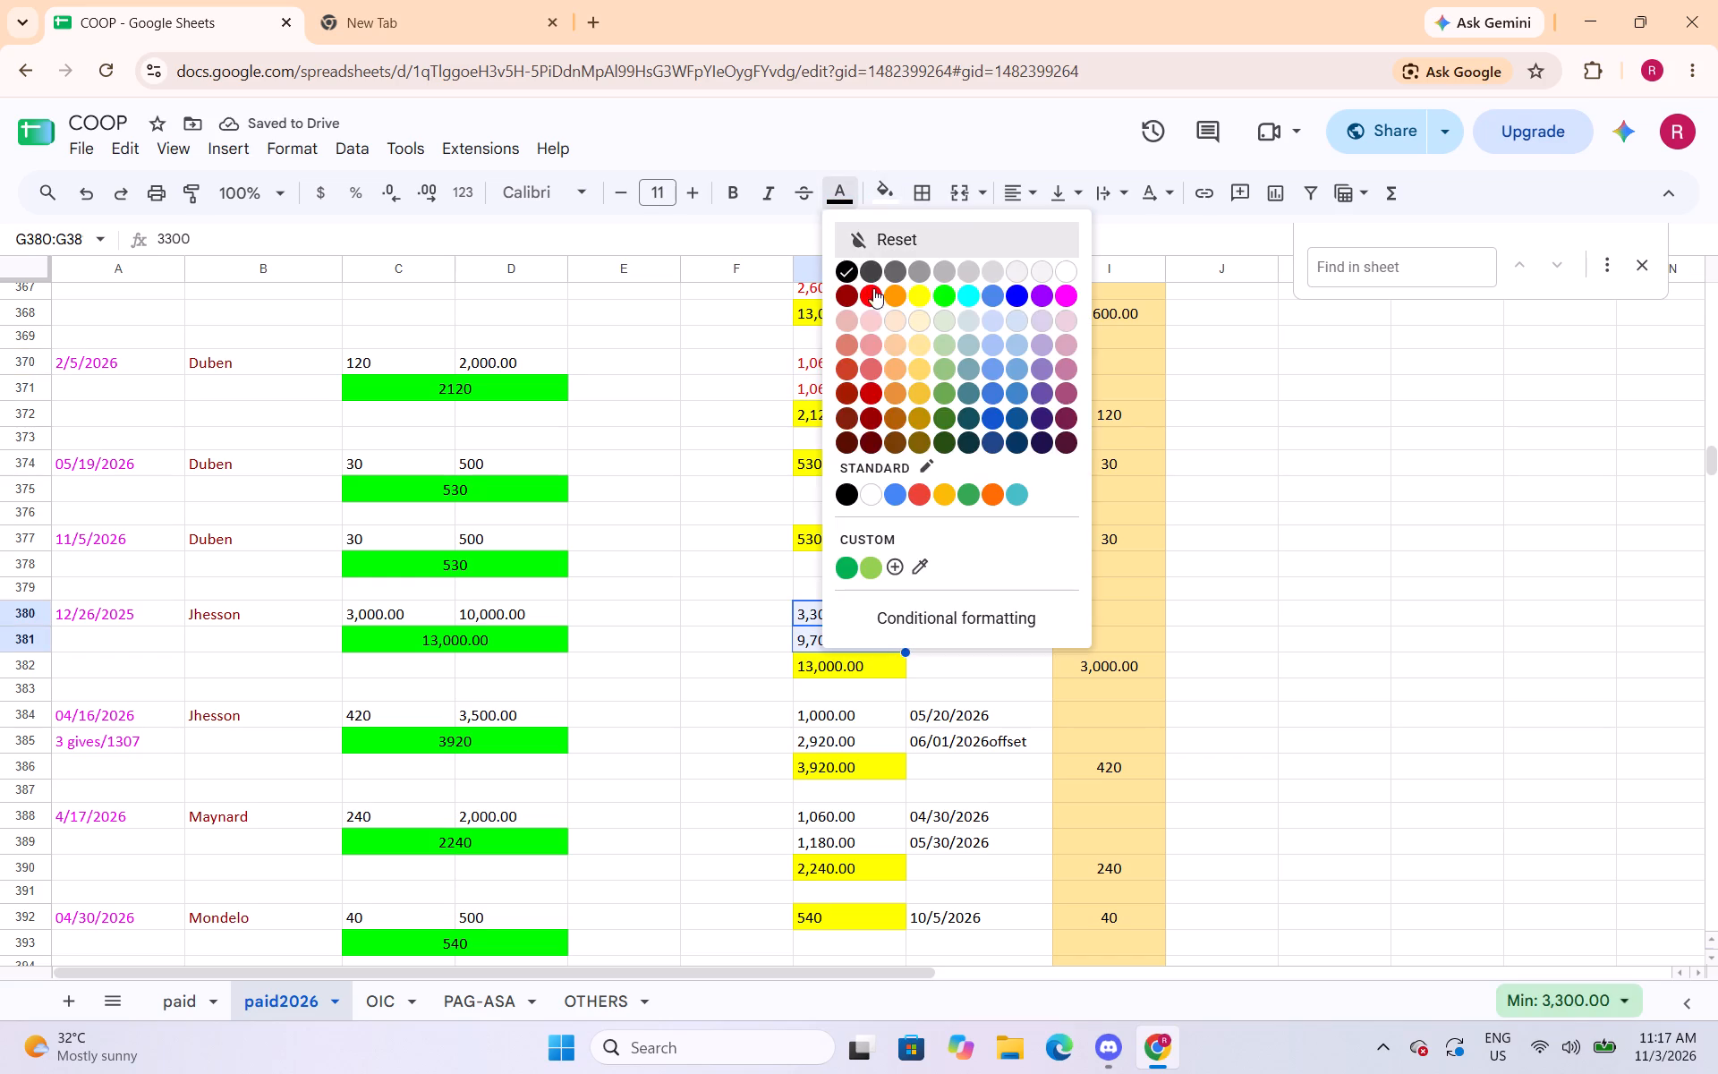
pyautogui.click(875, 292)
pyautogui.scroll(-2, 950, 479)
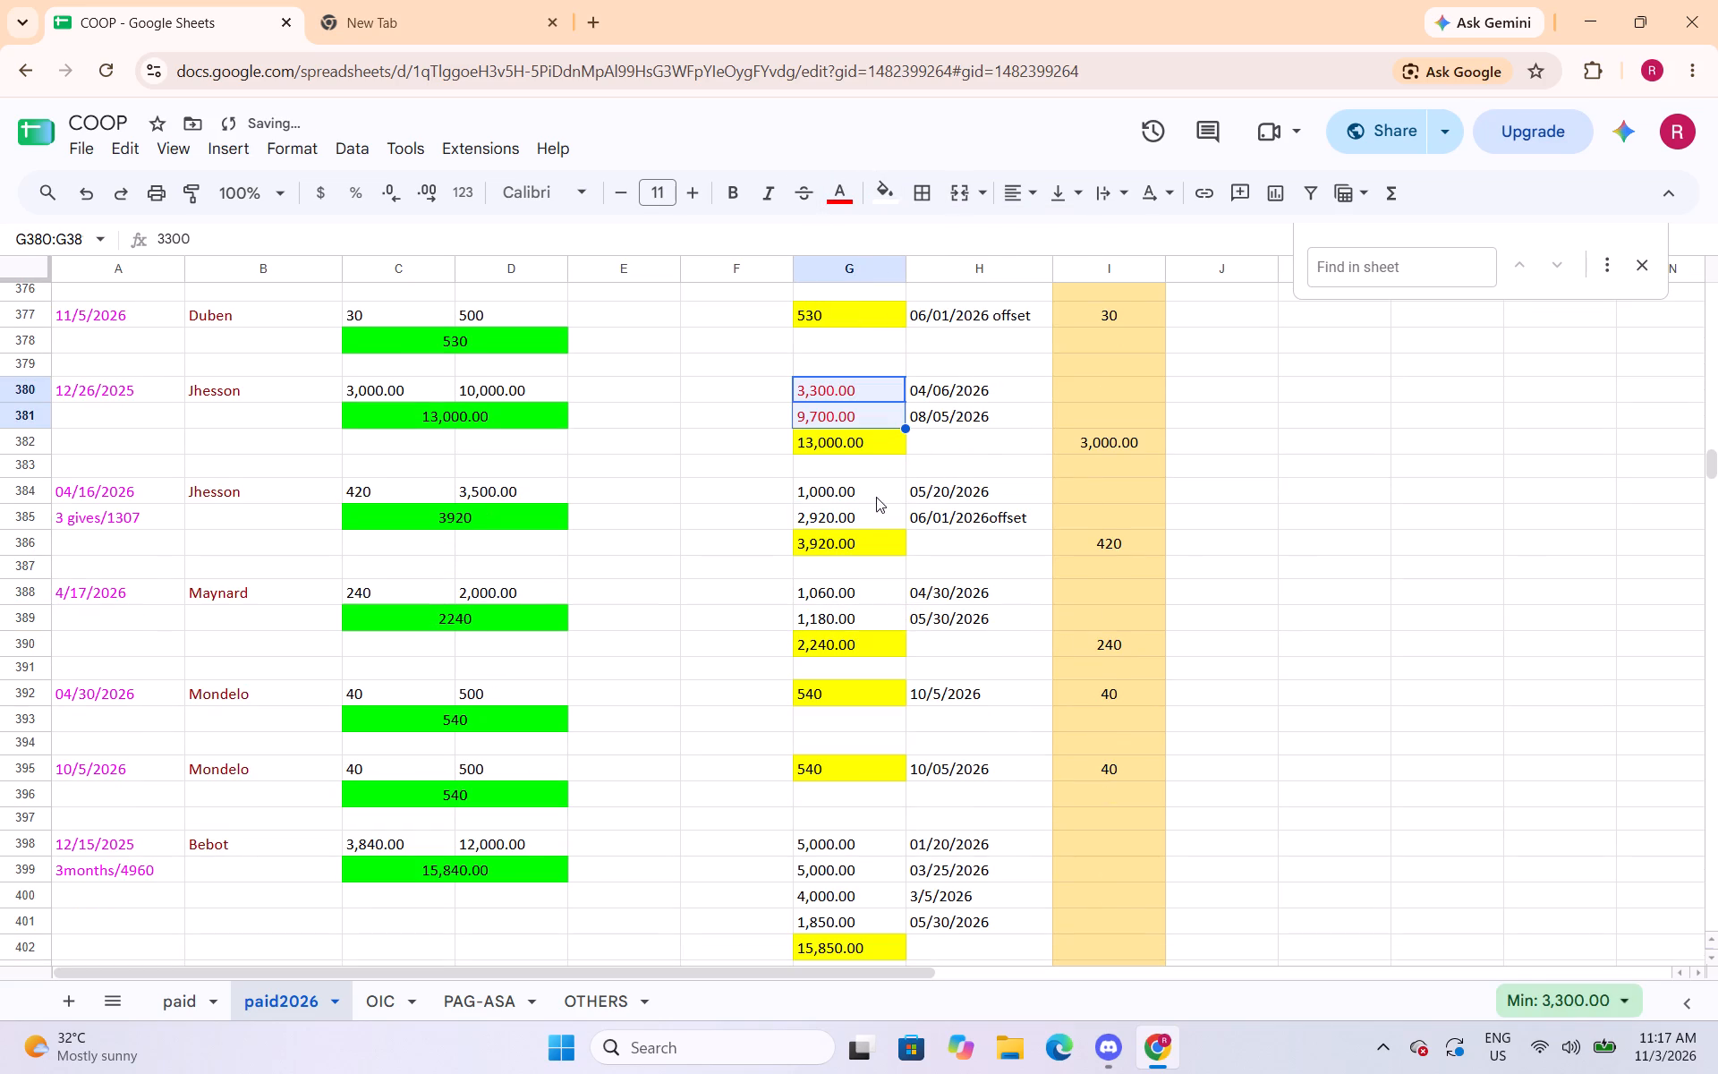
# Set the text of the partial payment cells G384:G385 and G388:G389 to red.
pyautogui.moveTo(876, 497); pyautogui.dragTo(877, 511)
pyautogui.click(842, 192)
pyautogui.click(870, 294)
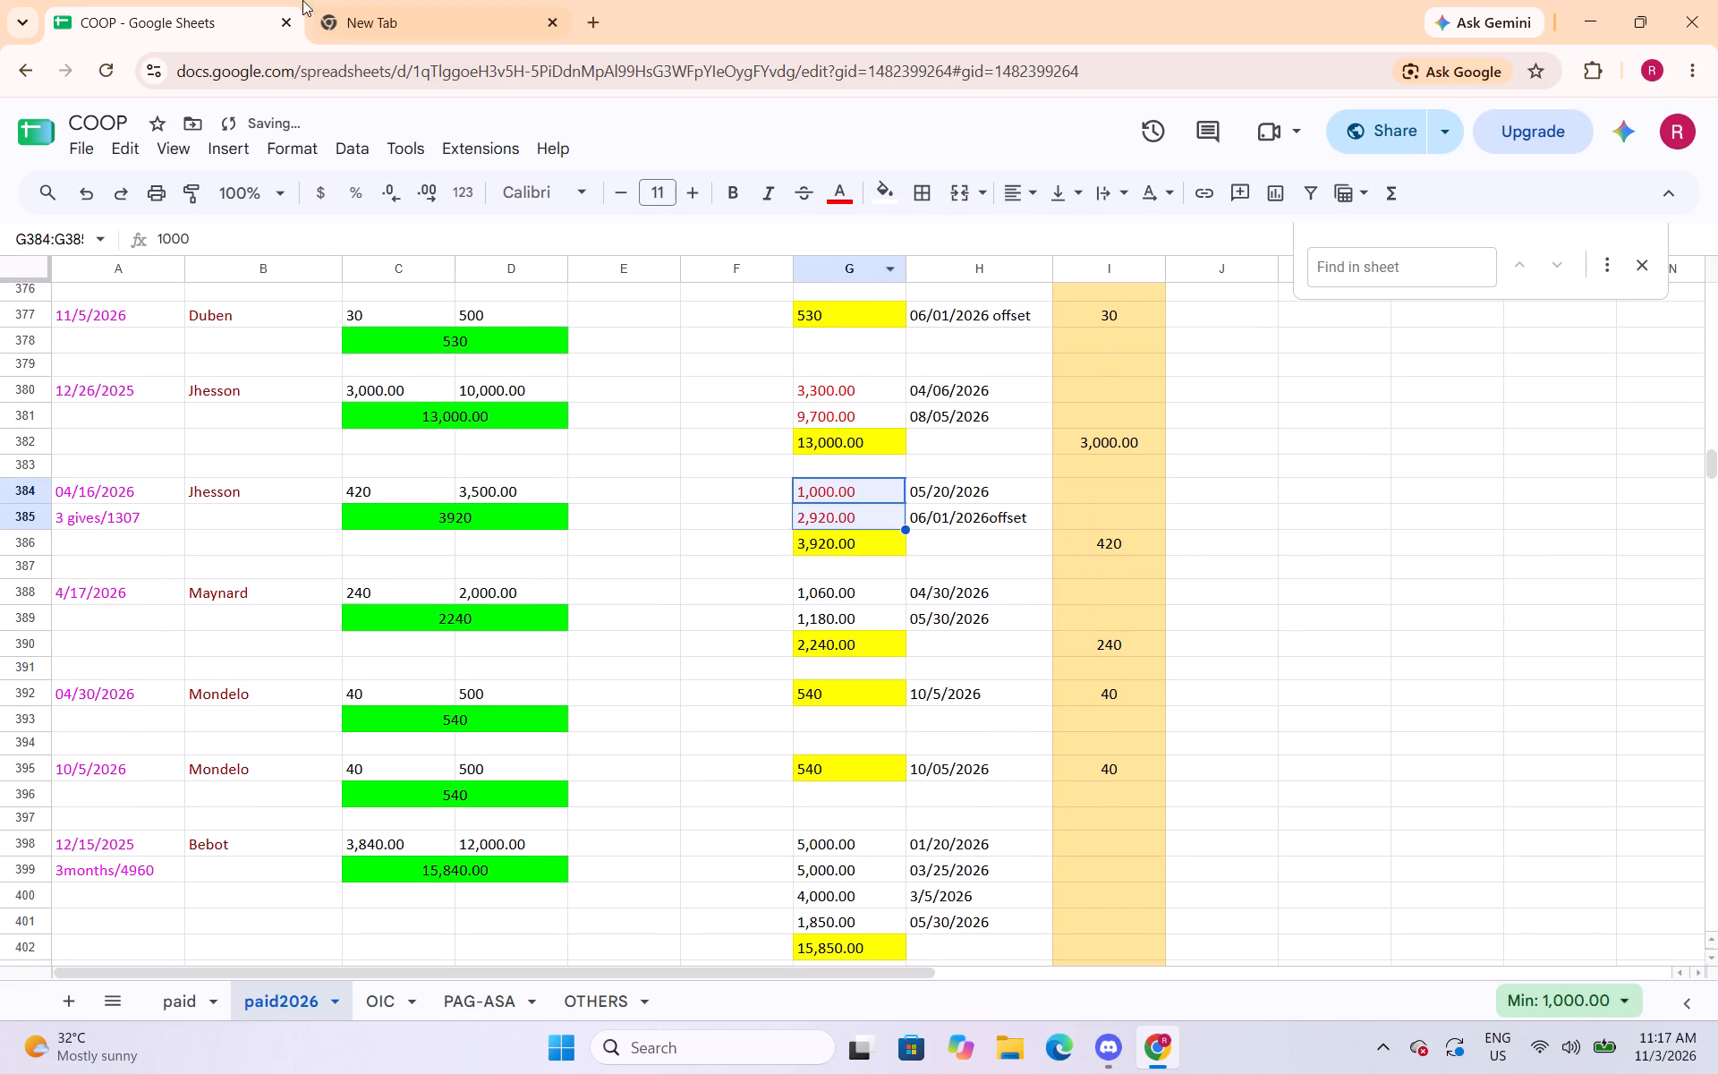
pyautogui.moveTo(850, 593); pyautogui.dragTo(845, 614)
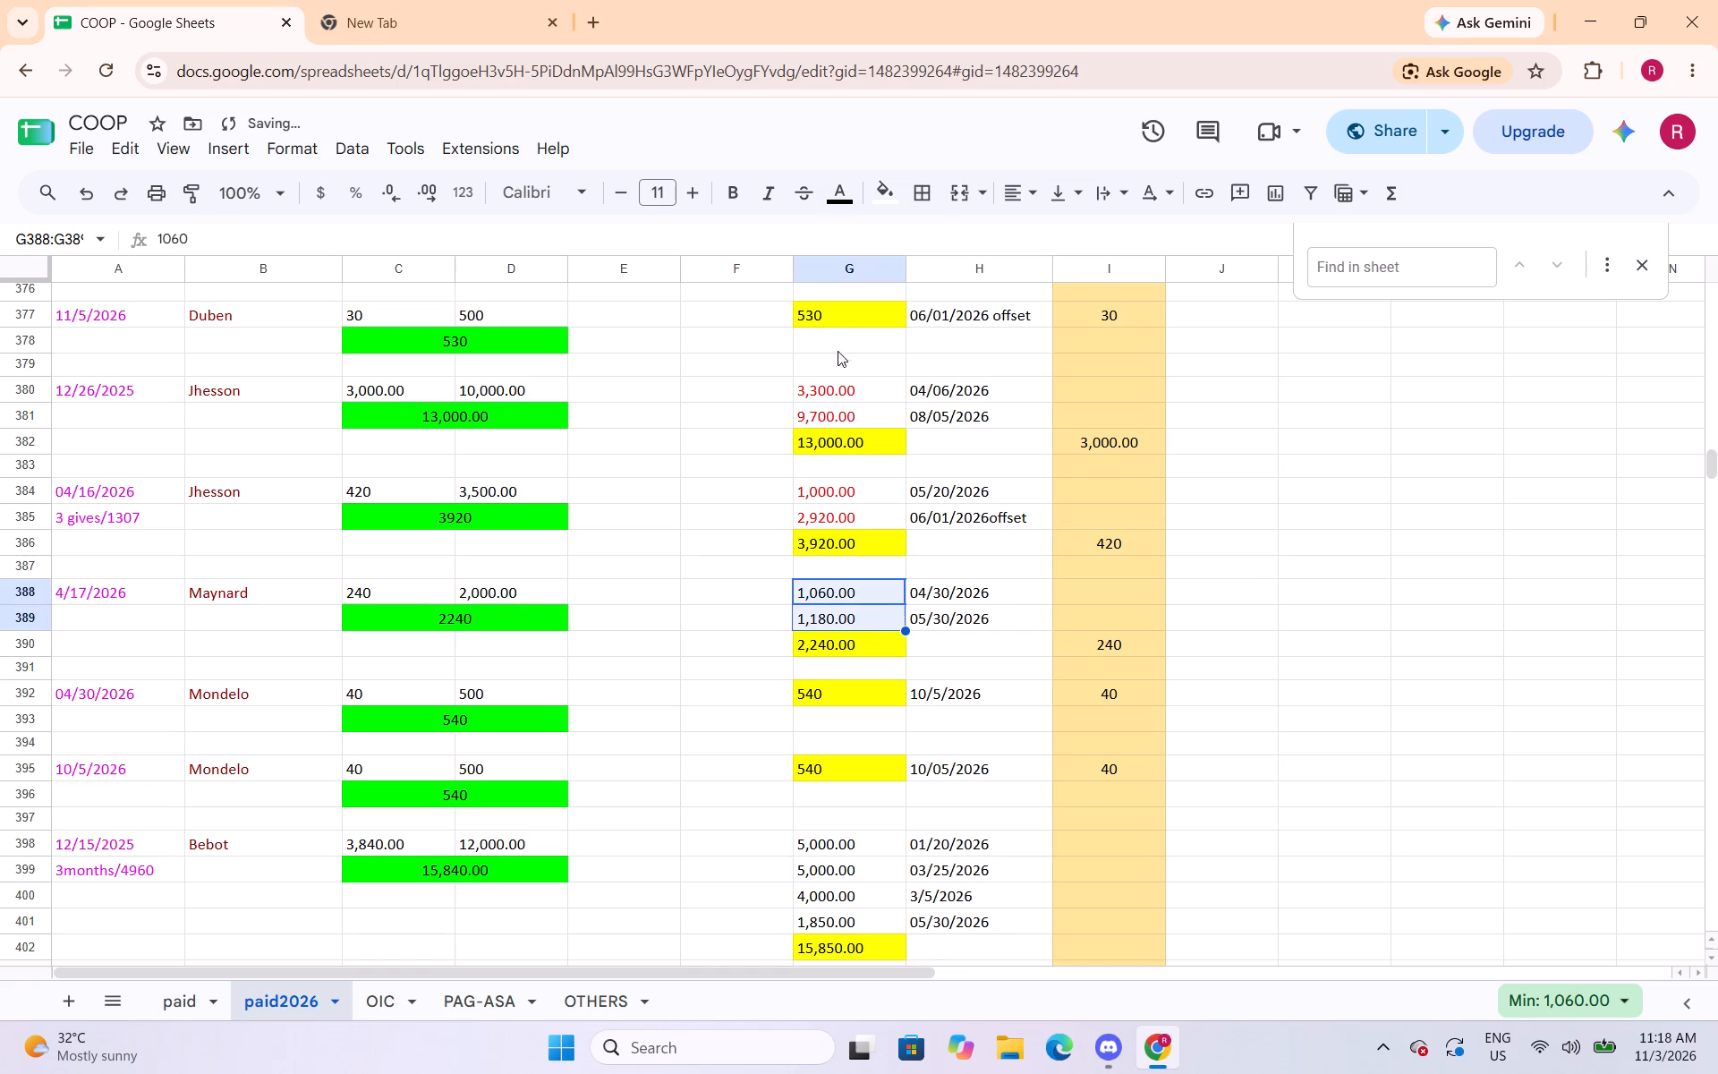
pyautogui.click(850, 200)
pyautogui.click(875, 294)
# Set the text of the partial payment cells G398:G401 and G407:G409 to red.
pyautogui.scroll(-4, 917, 637)
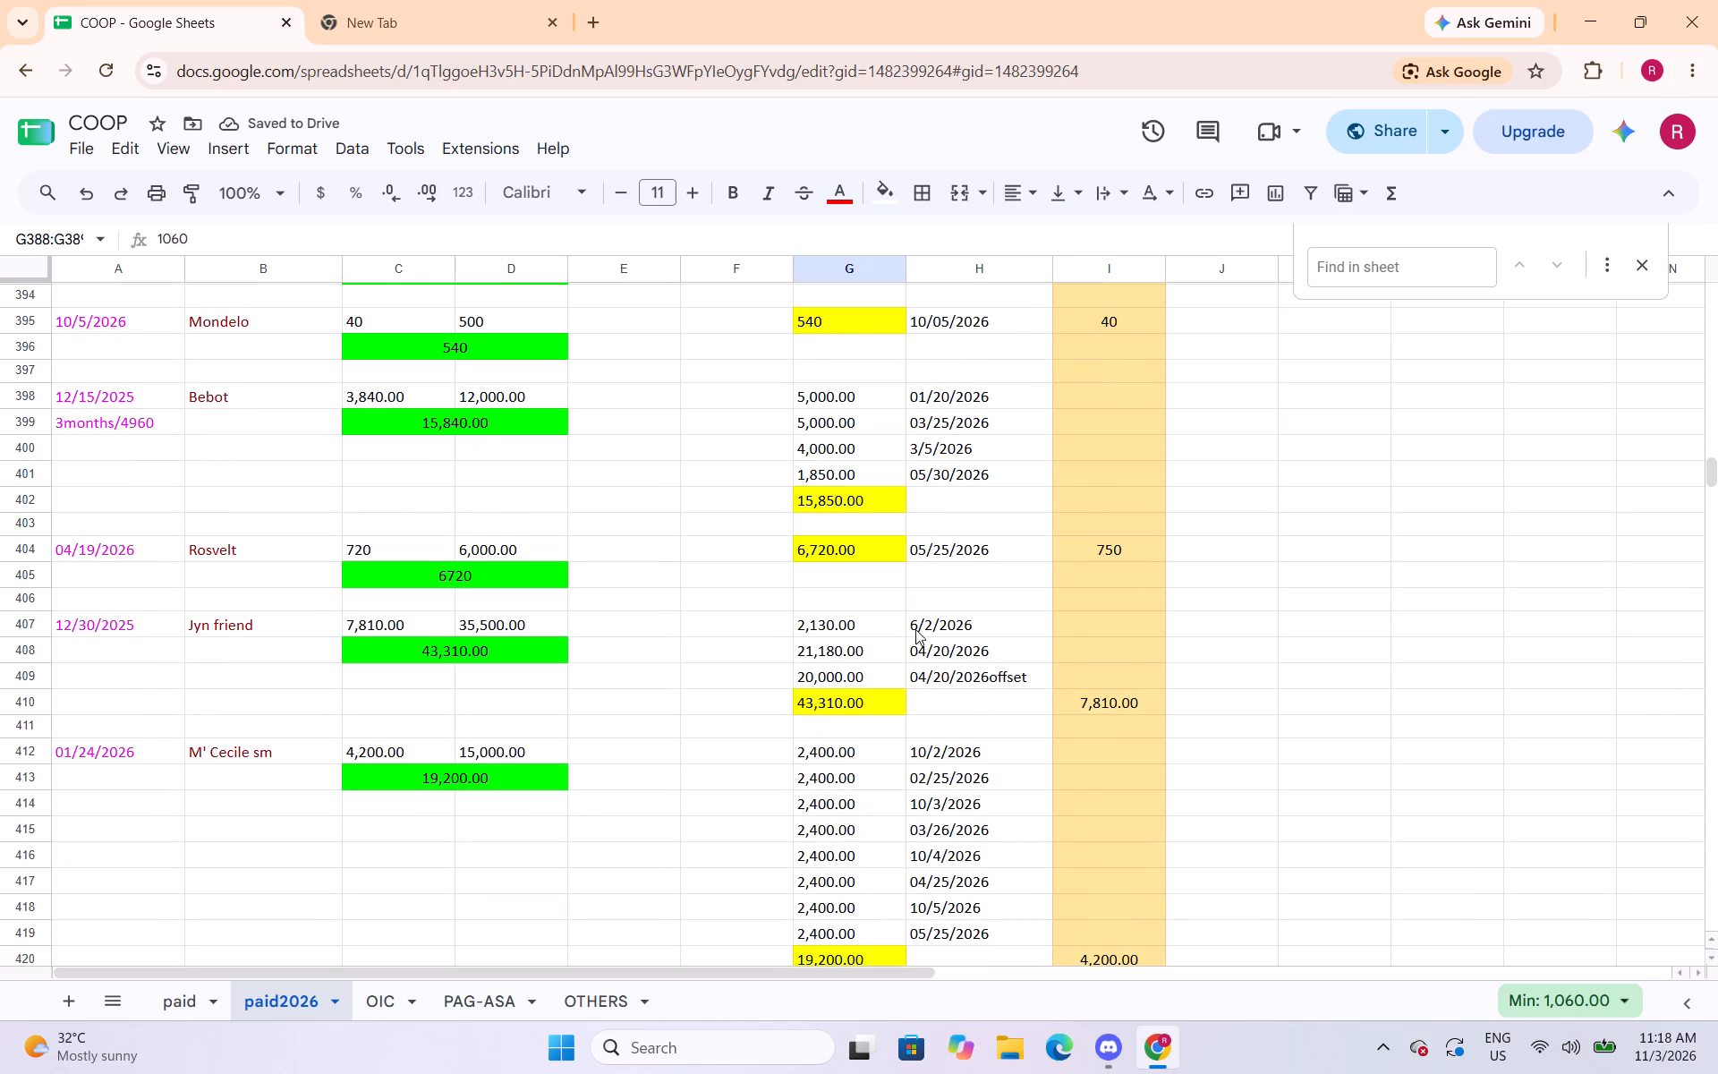
pyautogui.moveTo(855, 394); pyautogui.dragTo(846, 467)
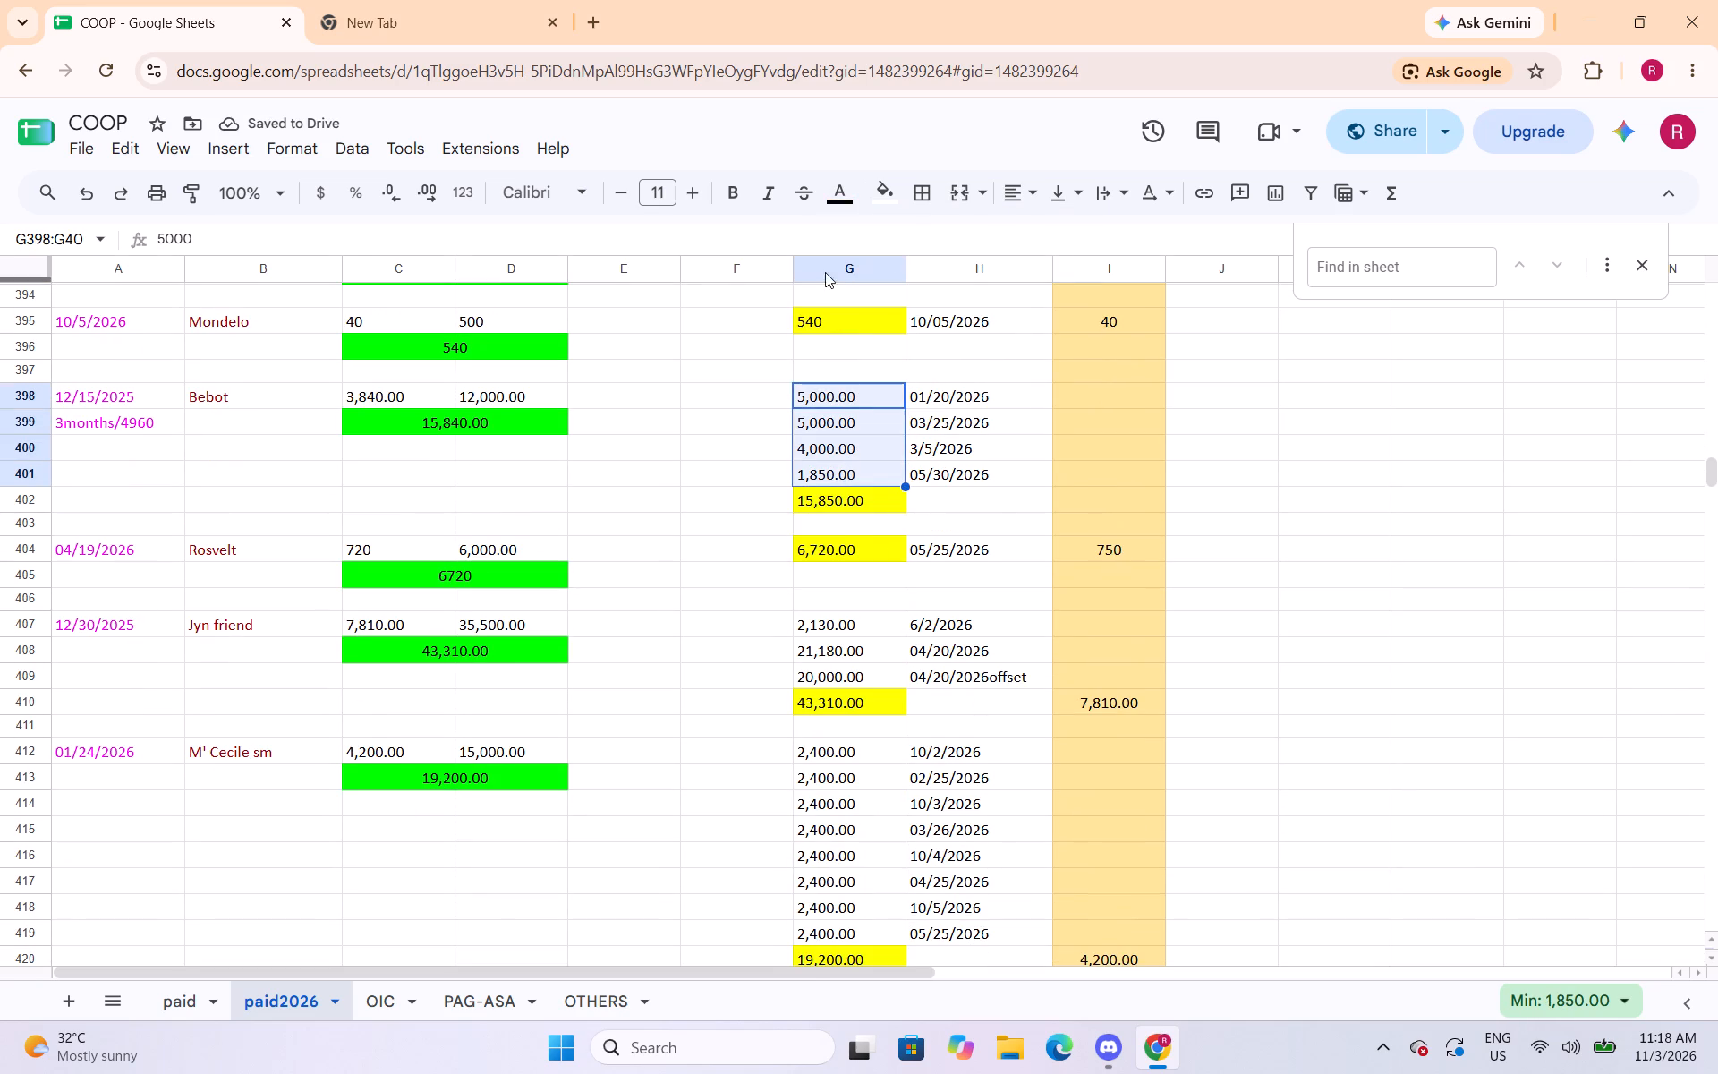
pyautogui.click(841, 200)
pyautogui.click(869, 293)
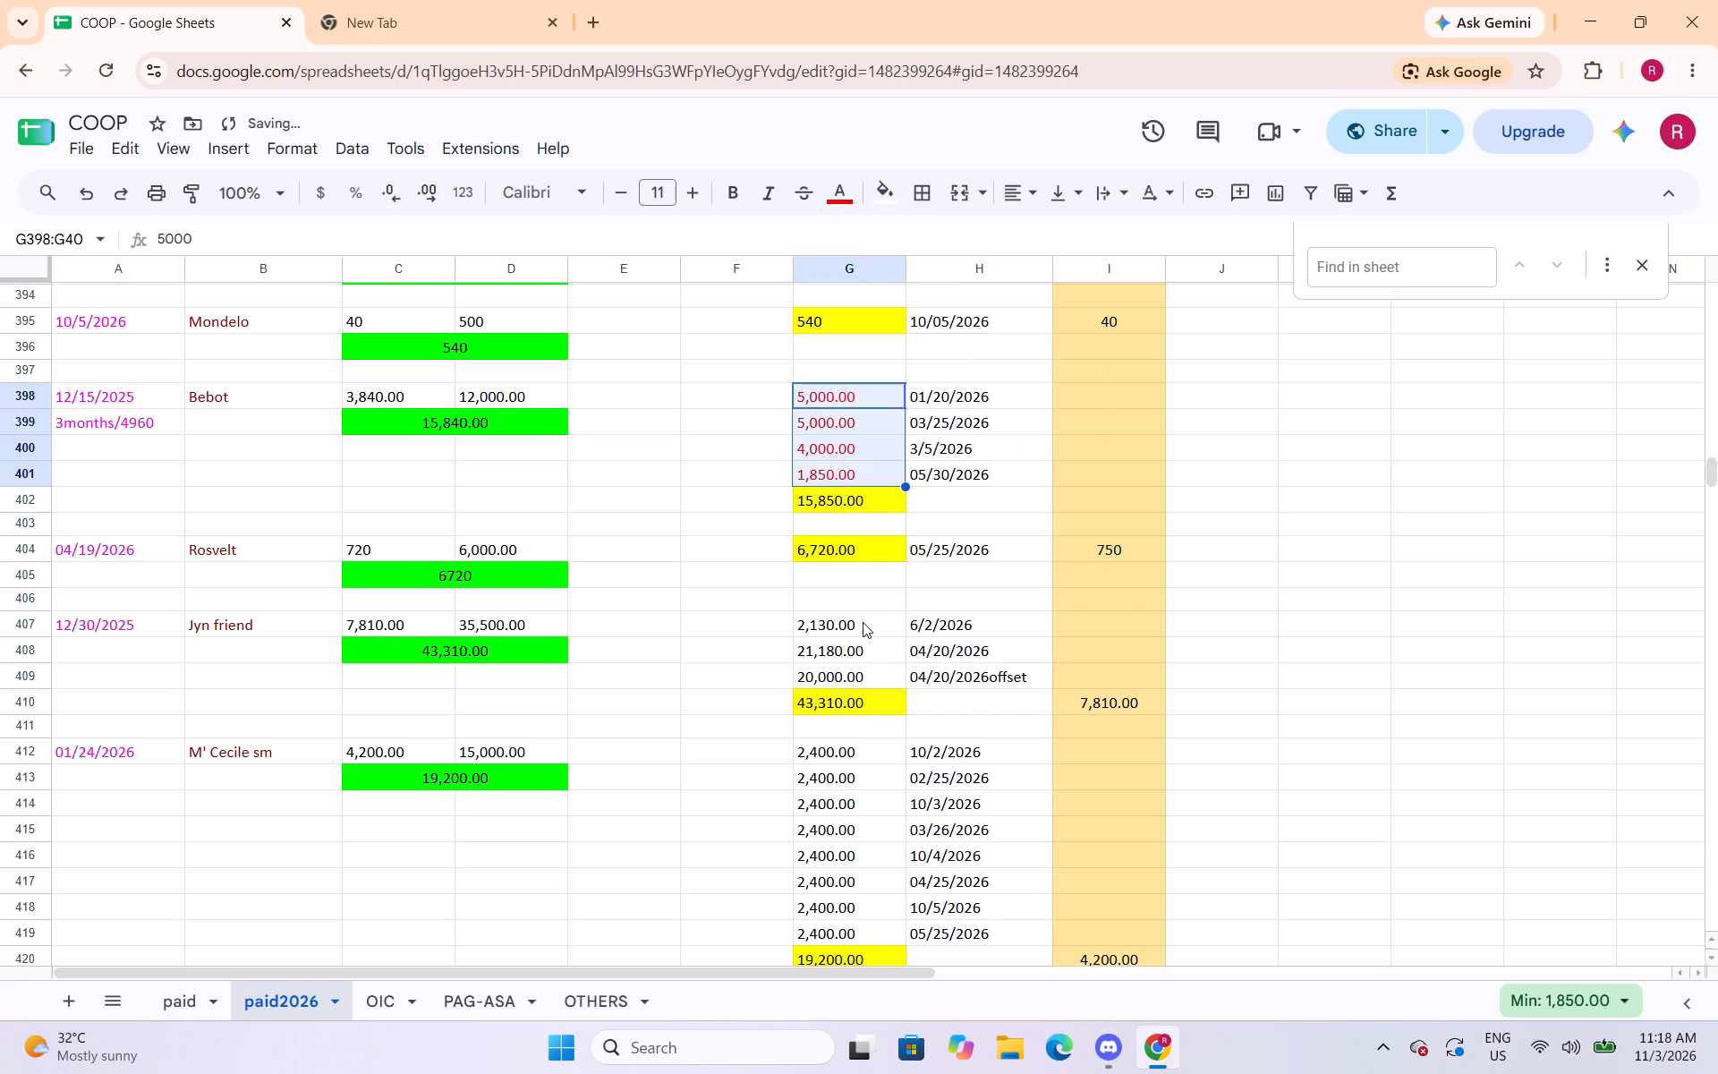
pyautogui.moveTo(863, 622); pyautogui.dragTo(859, 666)
pyautogui.click(844, 205)
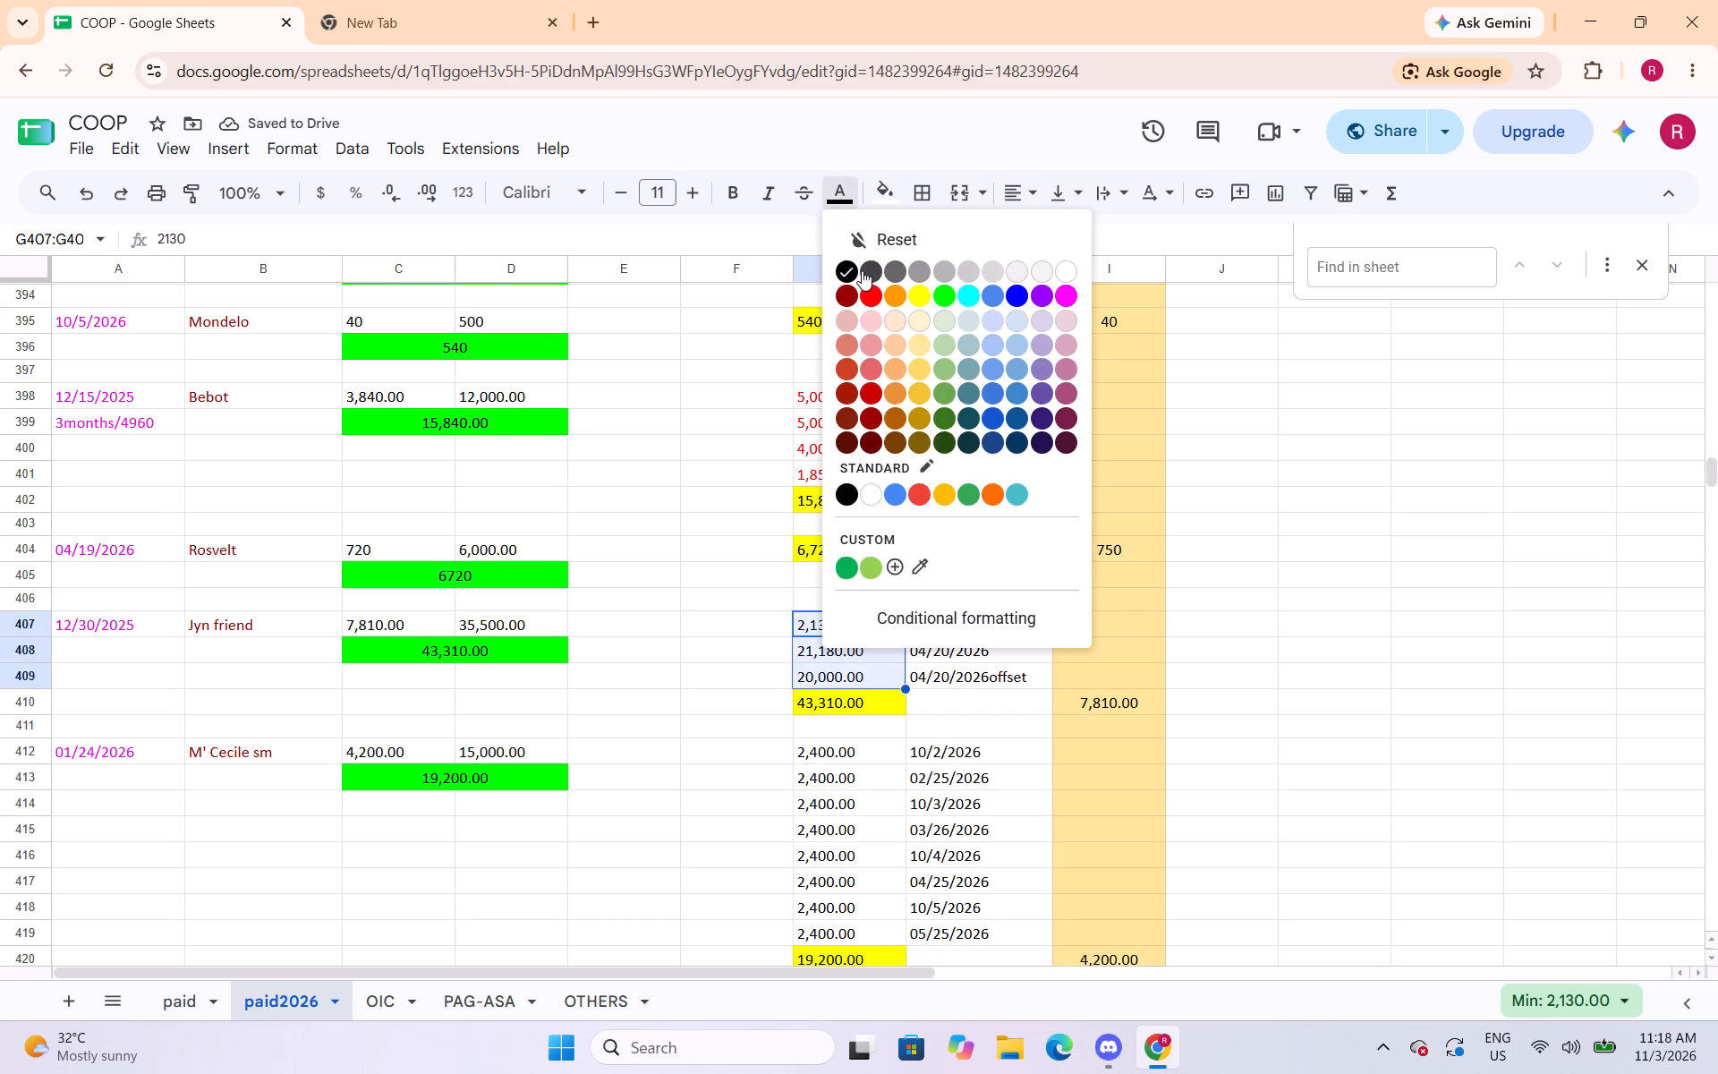
pyautogui.click(868, 304)
# Set the text of the partial payment cells G412:G419 and G422:G425 to red.
pyautogui.scroll(-3, 820, 507)
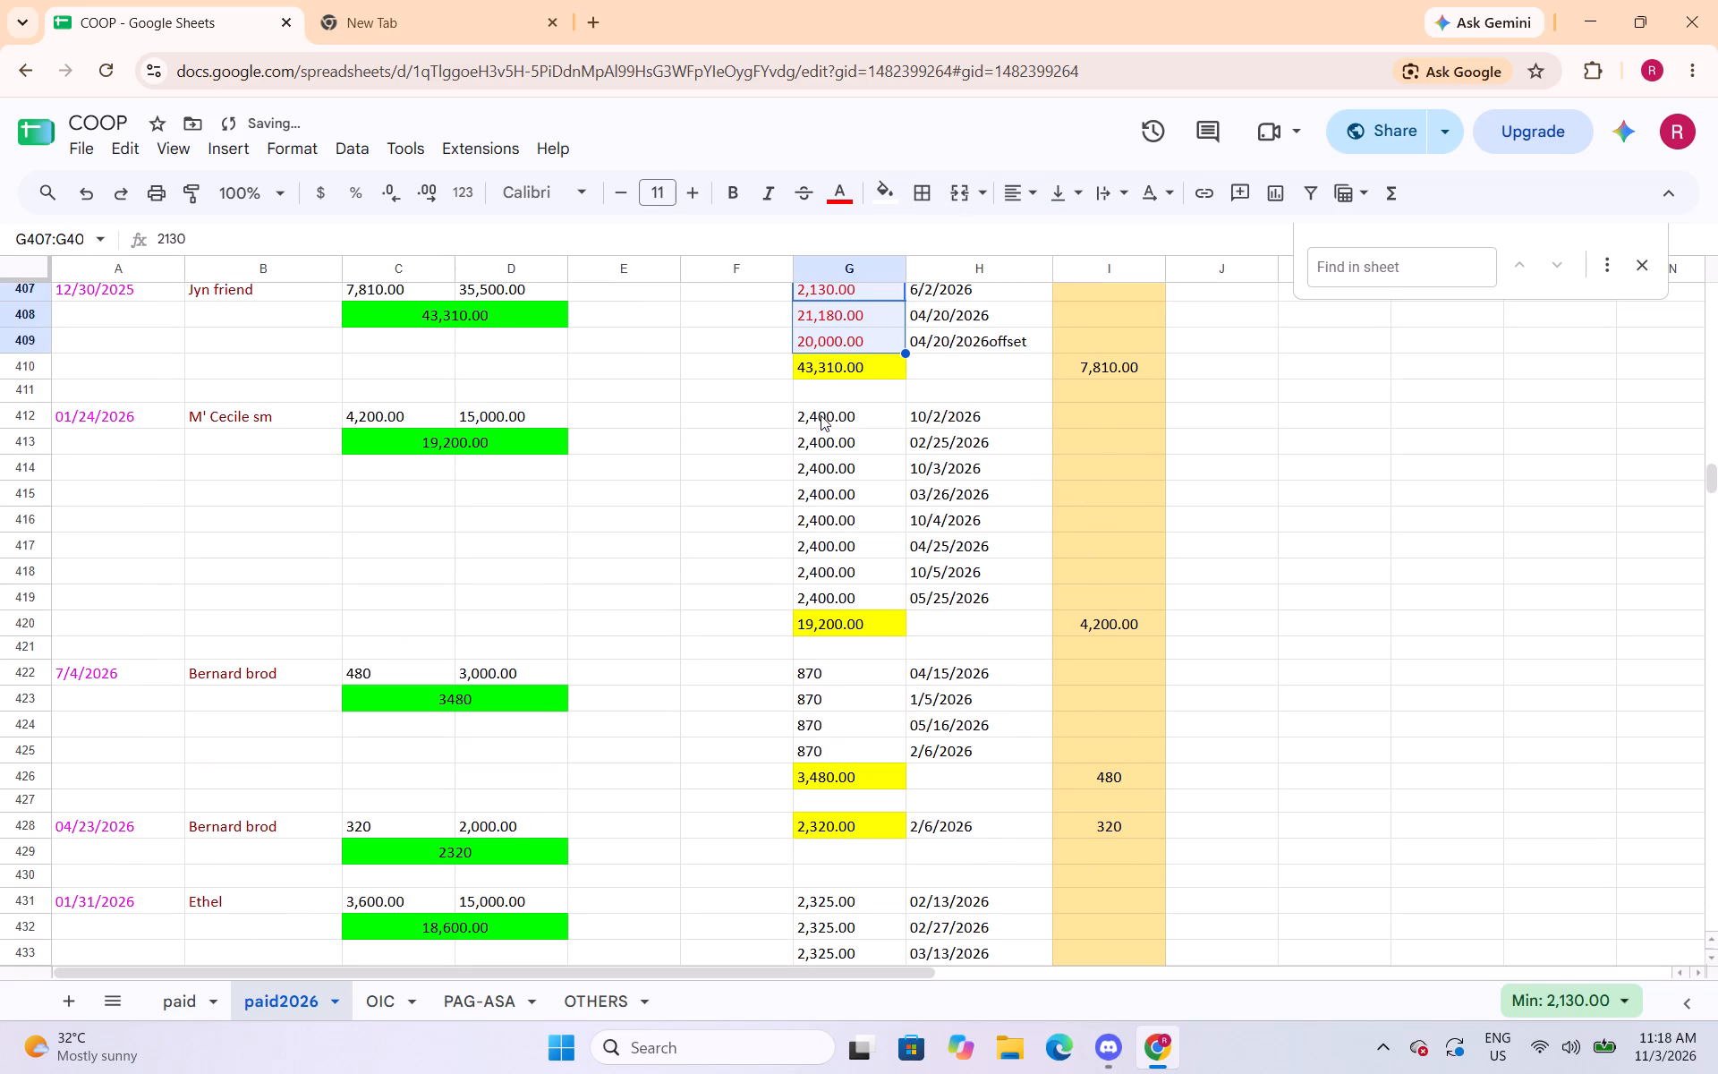
pyautogui.moveTo(821, 415); pyautogui.dragTo(835, 595)
pyautogui.click(845, 196)
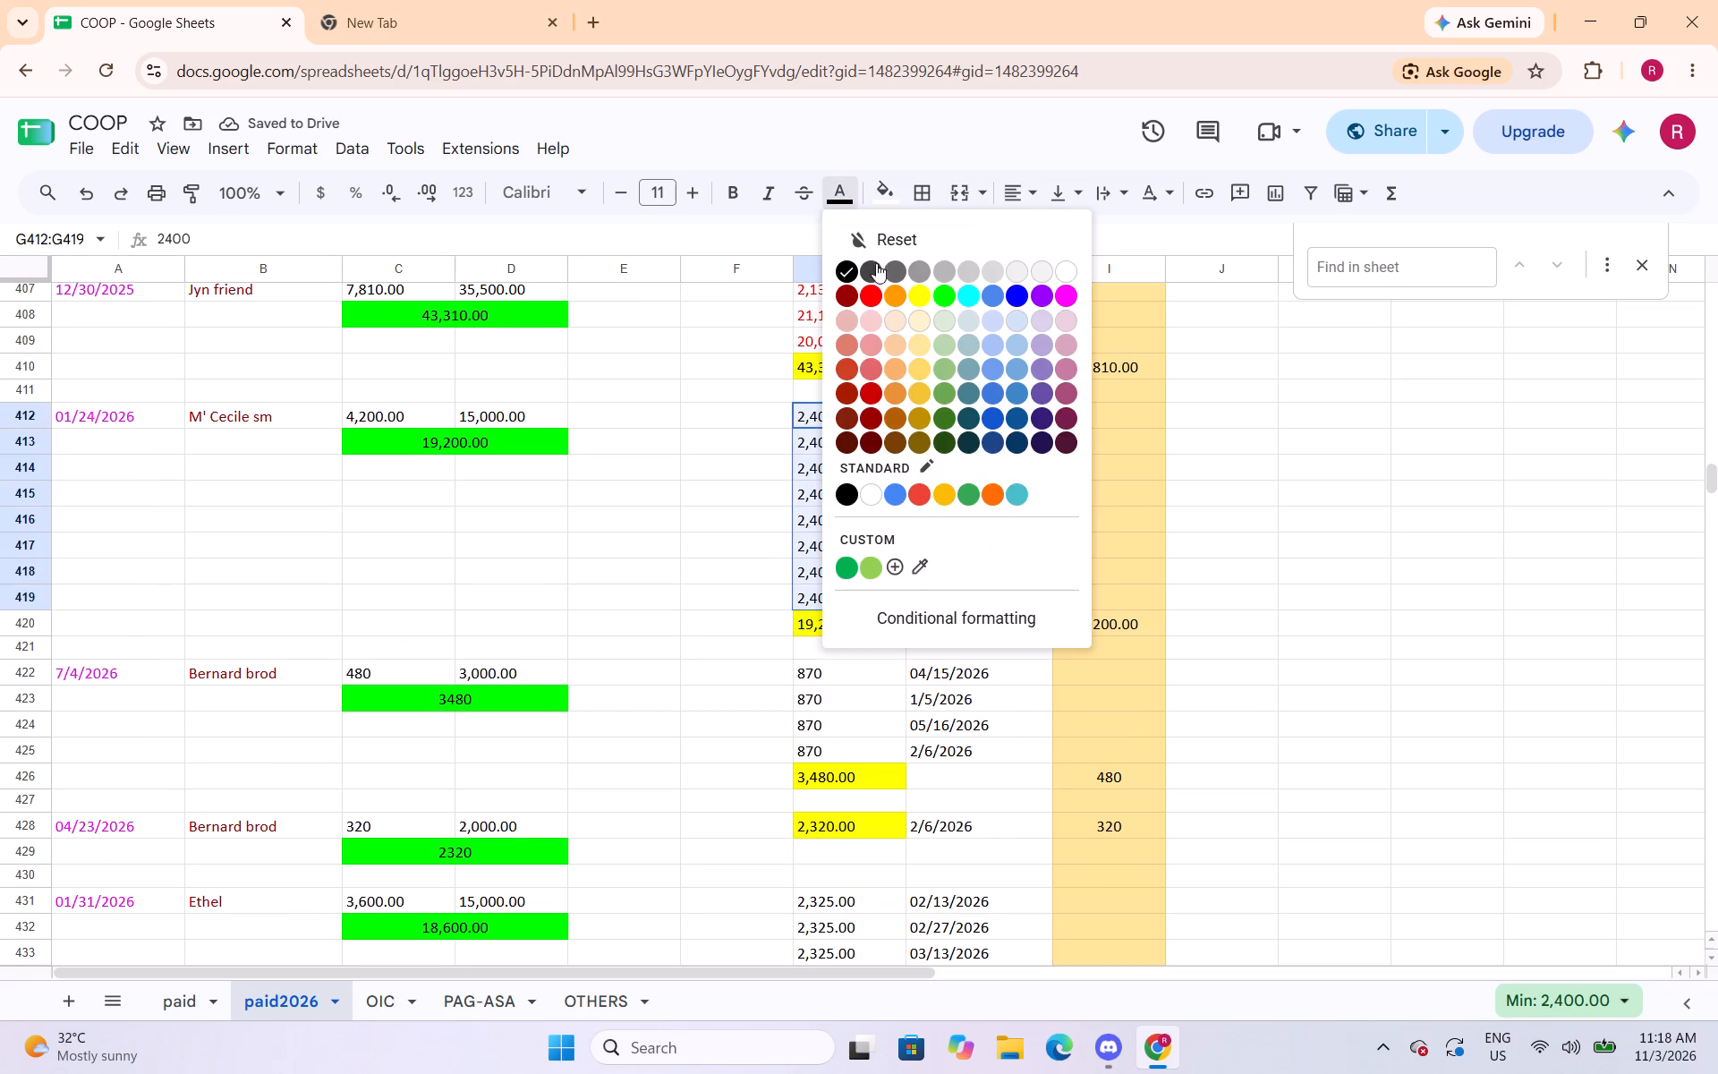
pyautogui.click(880, 302)
pyautogui.scroll(-2, 845, 379)
pyautogui.moveTo(829, 453); pyautogui.dragTo(835, 521)
pyautogui.click(835, 201)
pyautogui.click(868, 291)
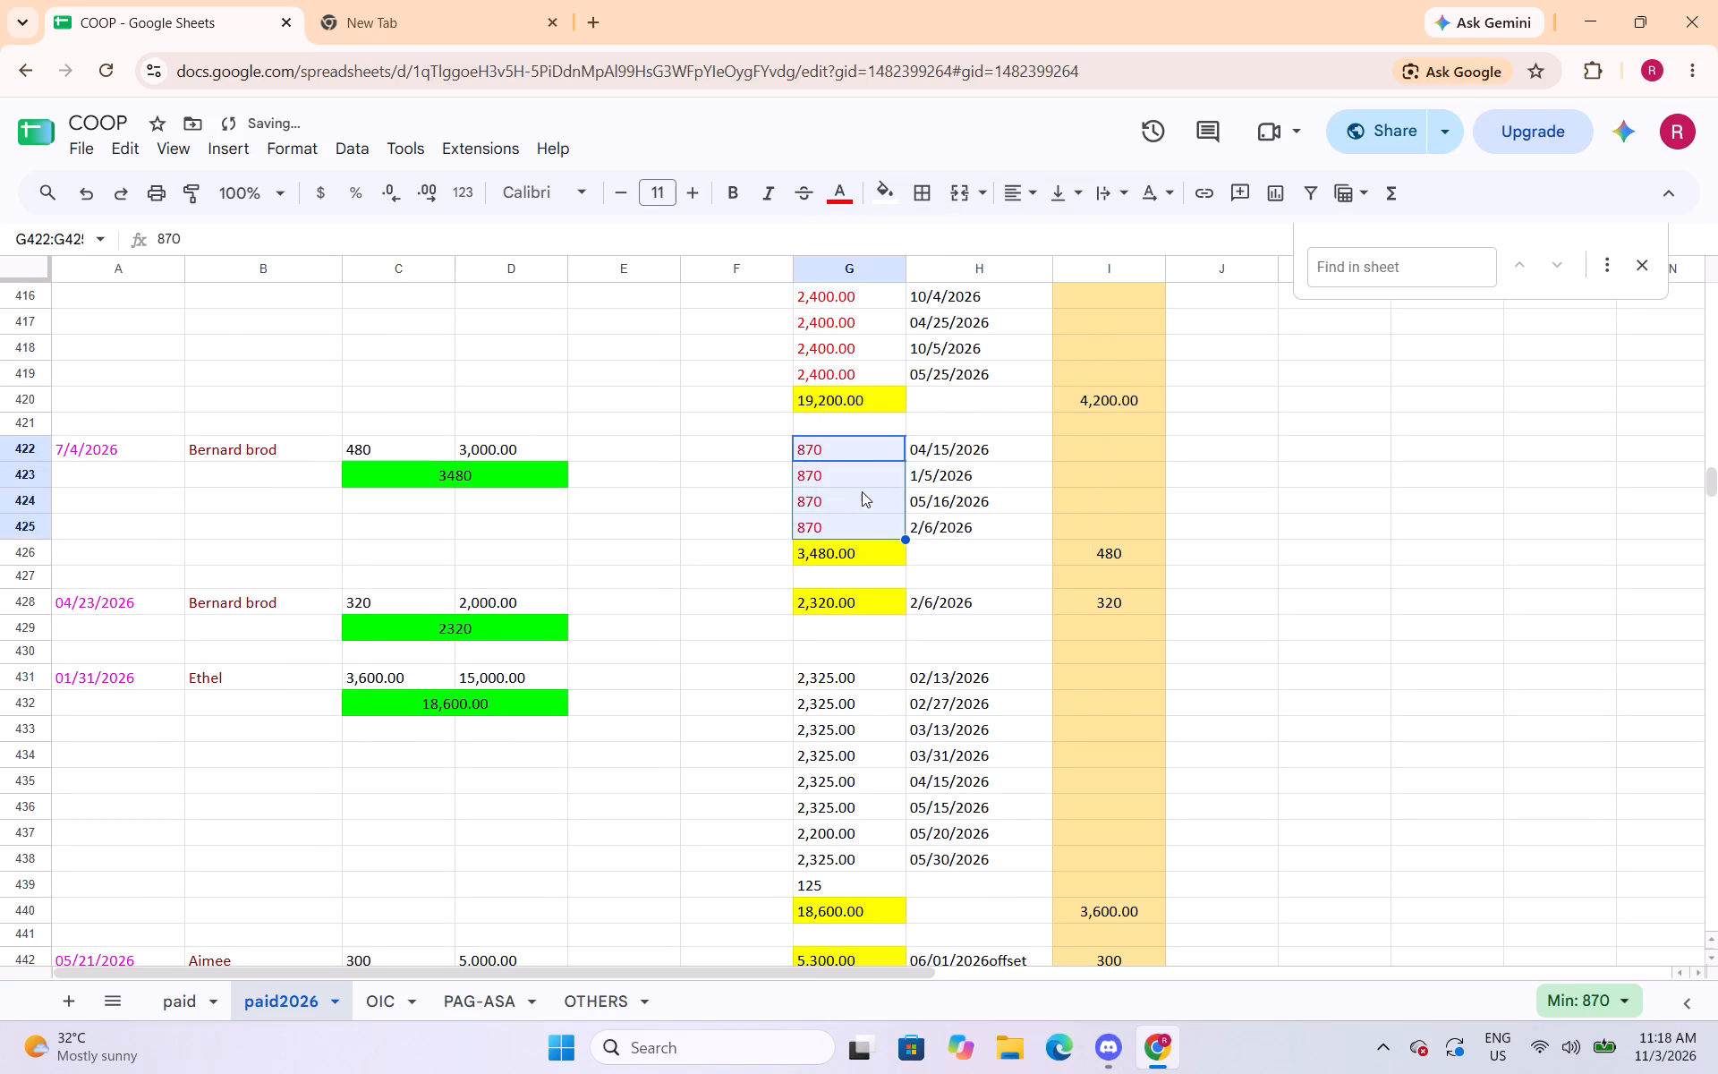
# Set the text of the partial payment cells G431:G439 and G445:G447 to red.
pyautogui.scroll(-2, 860, 494)
pyautogui.moveTo(848, 457); pyautogui.dragTo(834, 655)
pyautogui.click(846, 199)
pyautogui.click(875, 289)
pyautogui.scroll(-1, 825, 435)
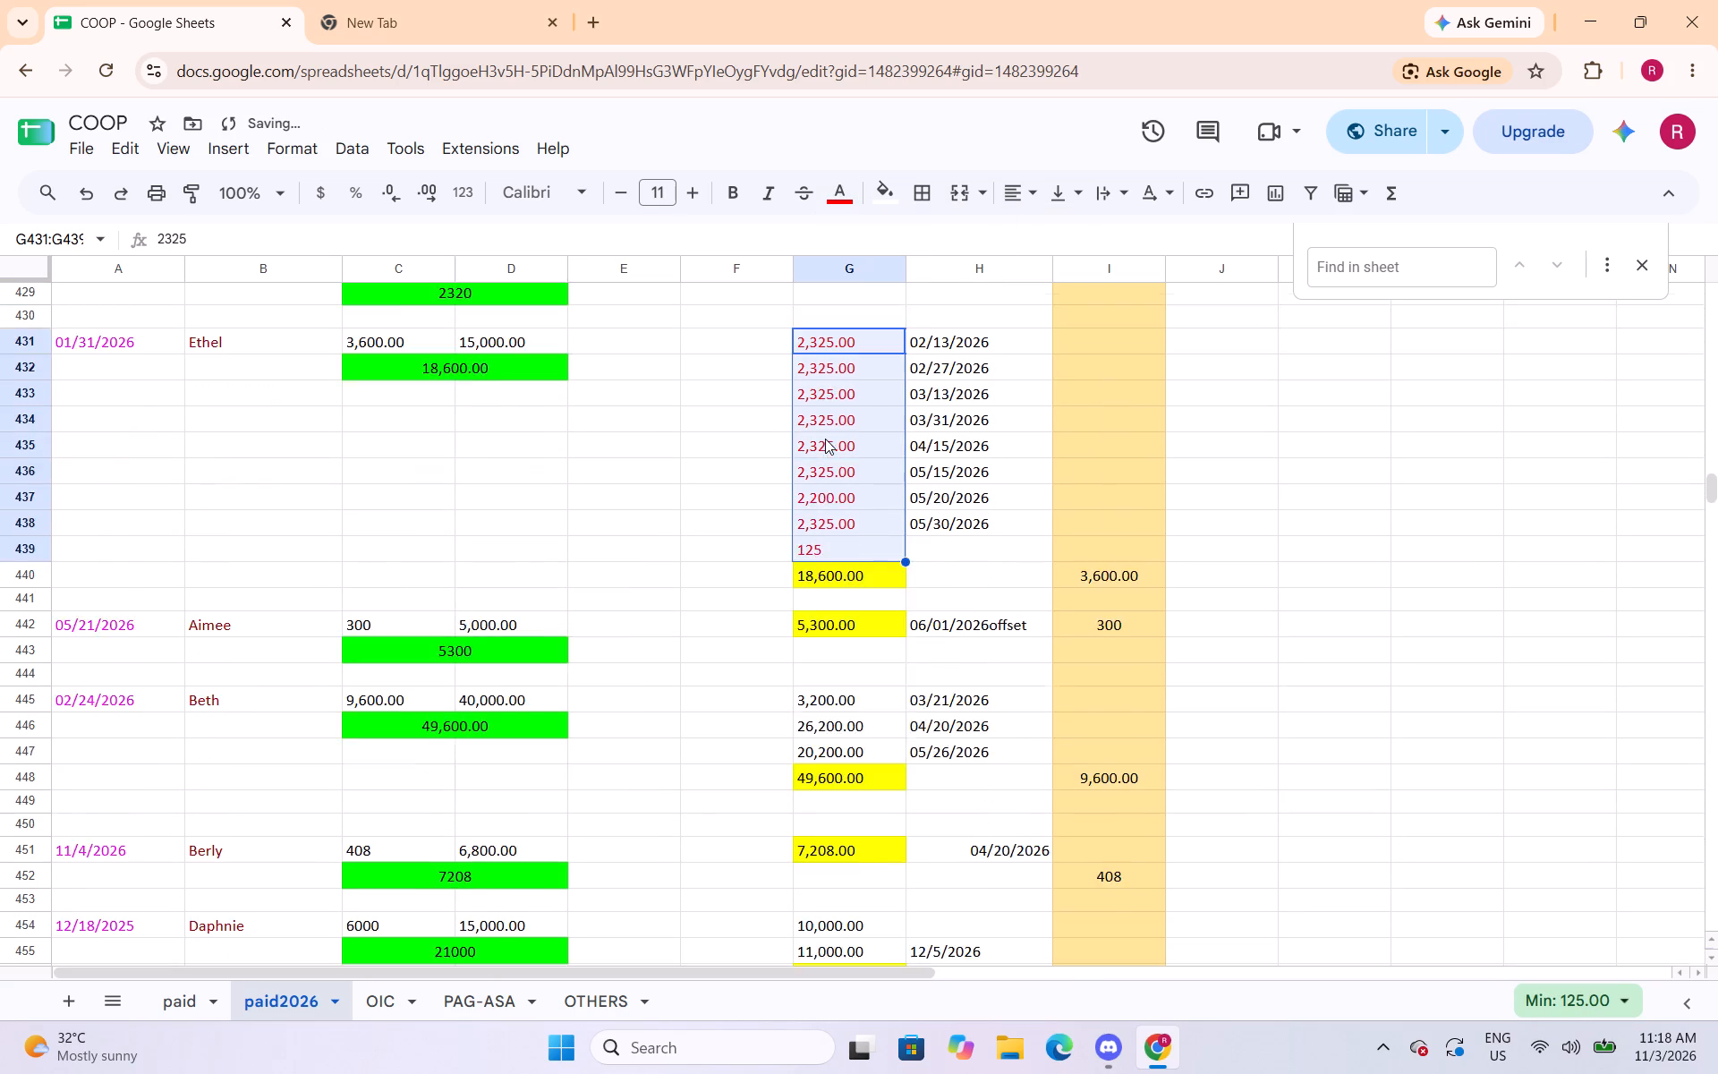
pyautogui.scroll(-1, 825, 439)
pyautogui.moveTo(849, 588); pyautogui.dragTo(855, 632)
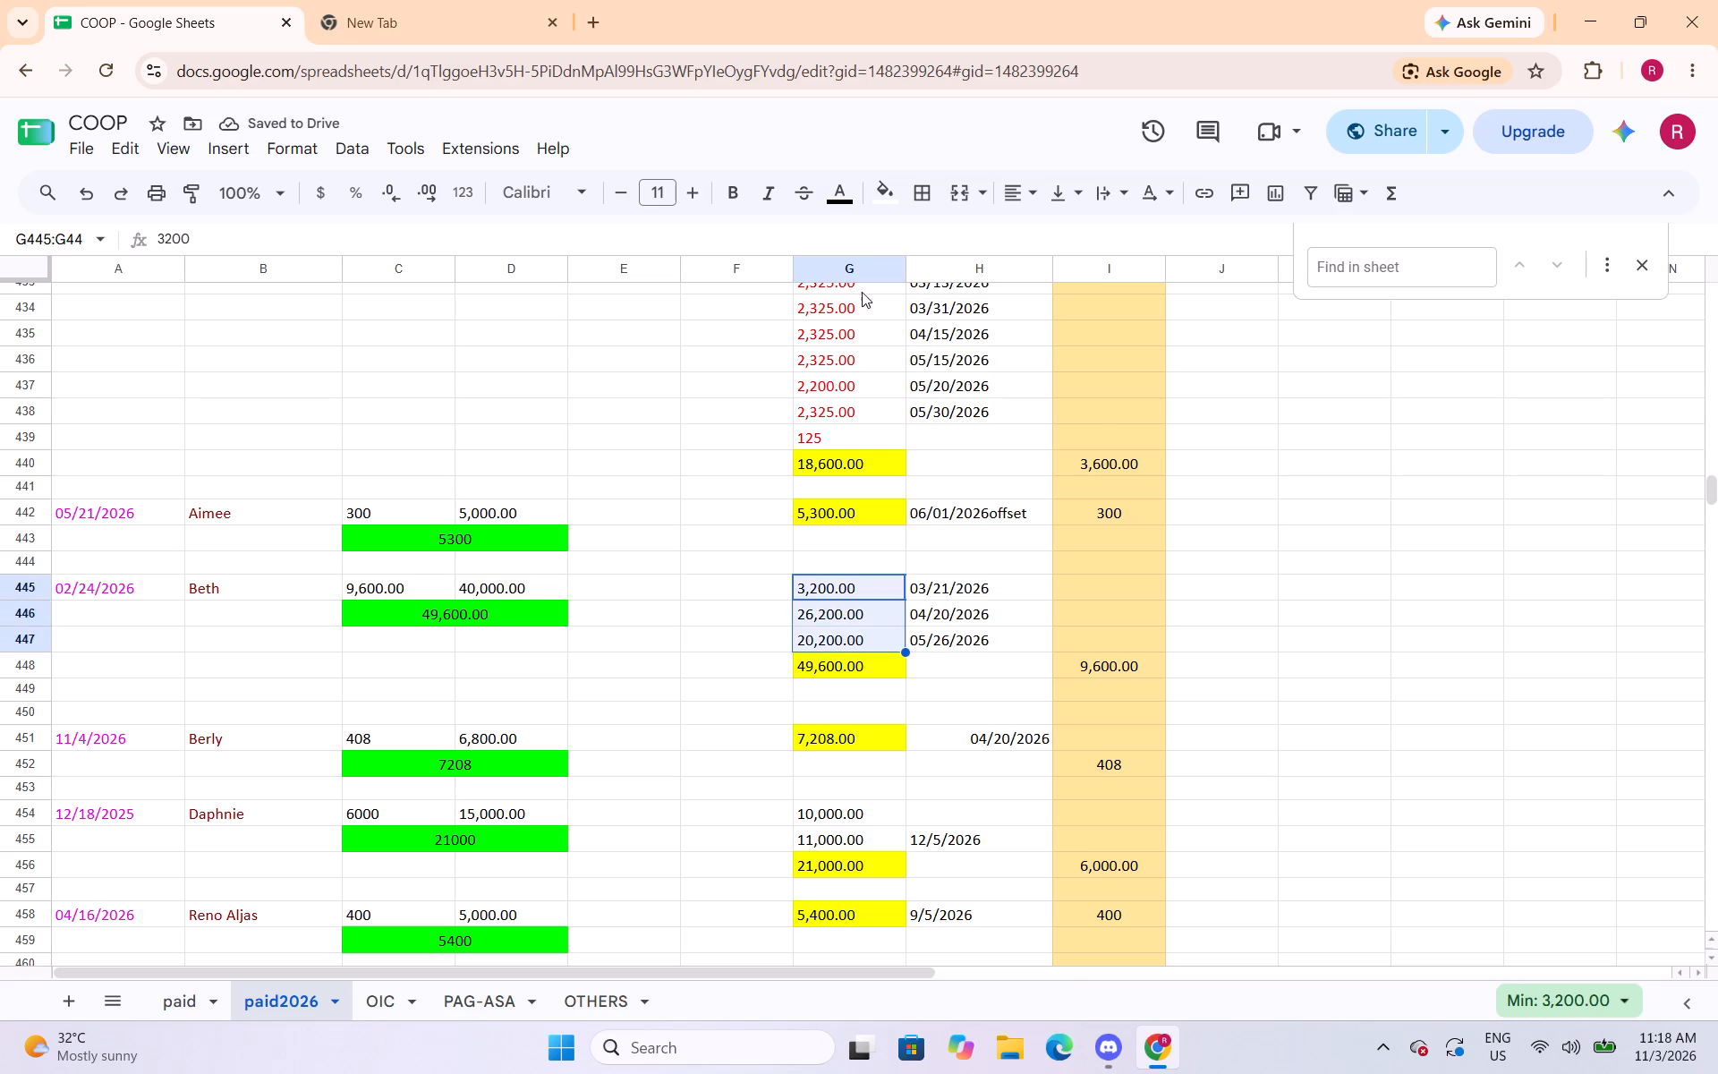
pyautogui.click(832, 199)
pyautogui.click(866, 297)
# Set the text of the partial payment cells G454:G455 and G461:G462 to red.
pyautogui.scroll(-2, 867, 312)
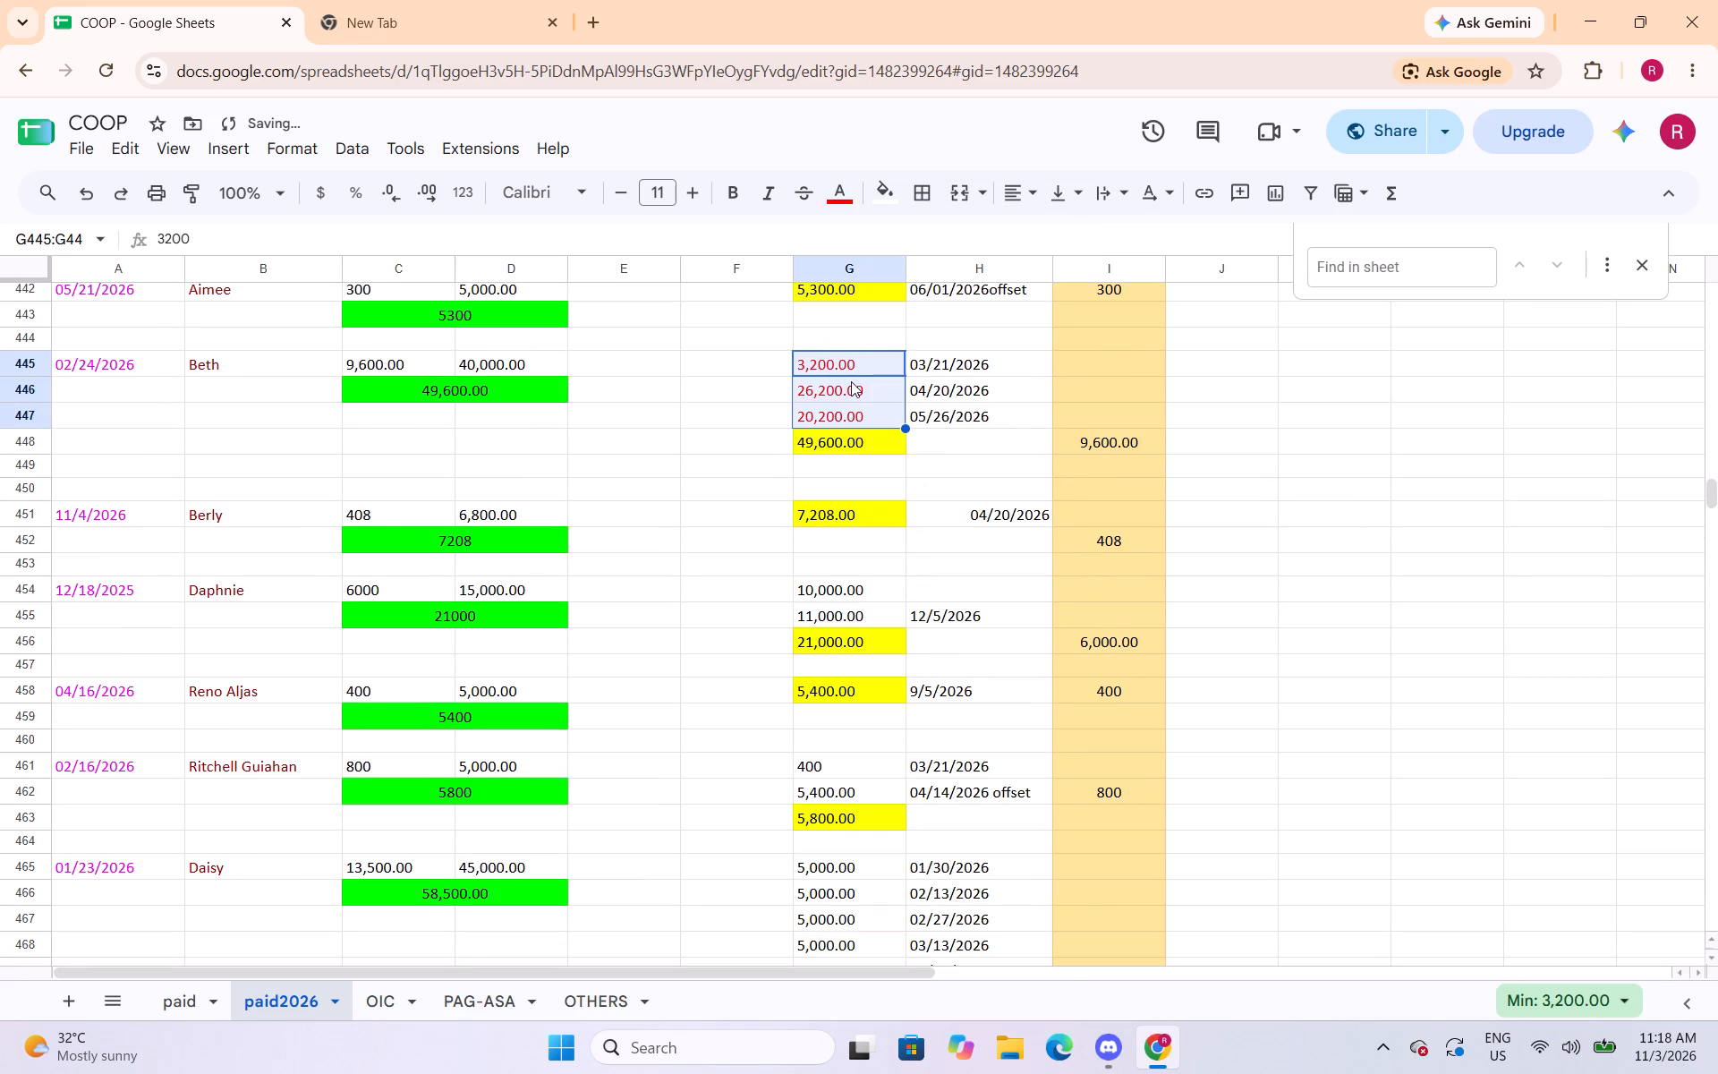
pyautogui.moveTo(836, 595); pyautogui.dragTo(838, 612)
pyautogui.click(834, 187)
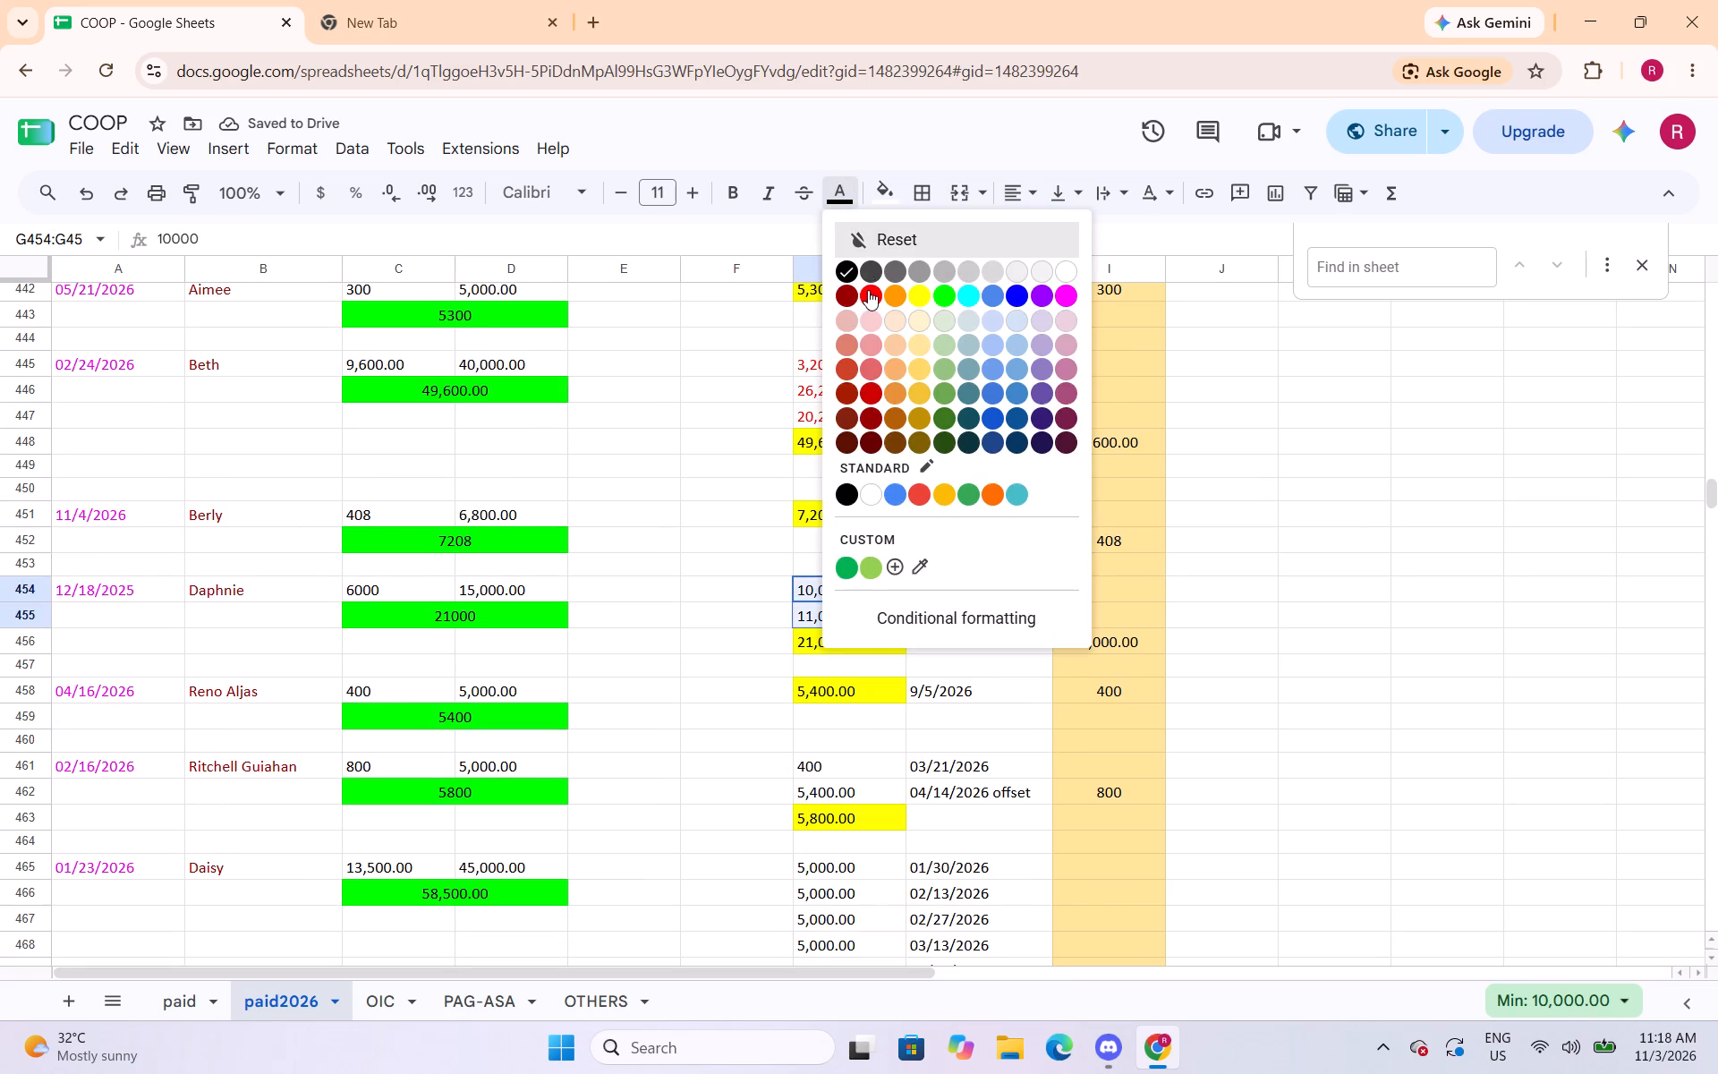
pyautogui.click(871, 293)
pyautogui.scroll(-2, 905, 320)
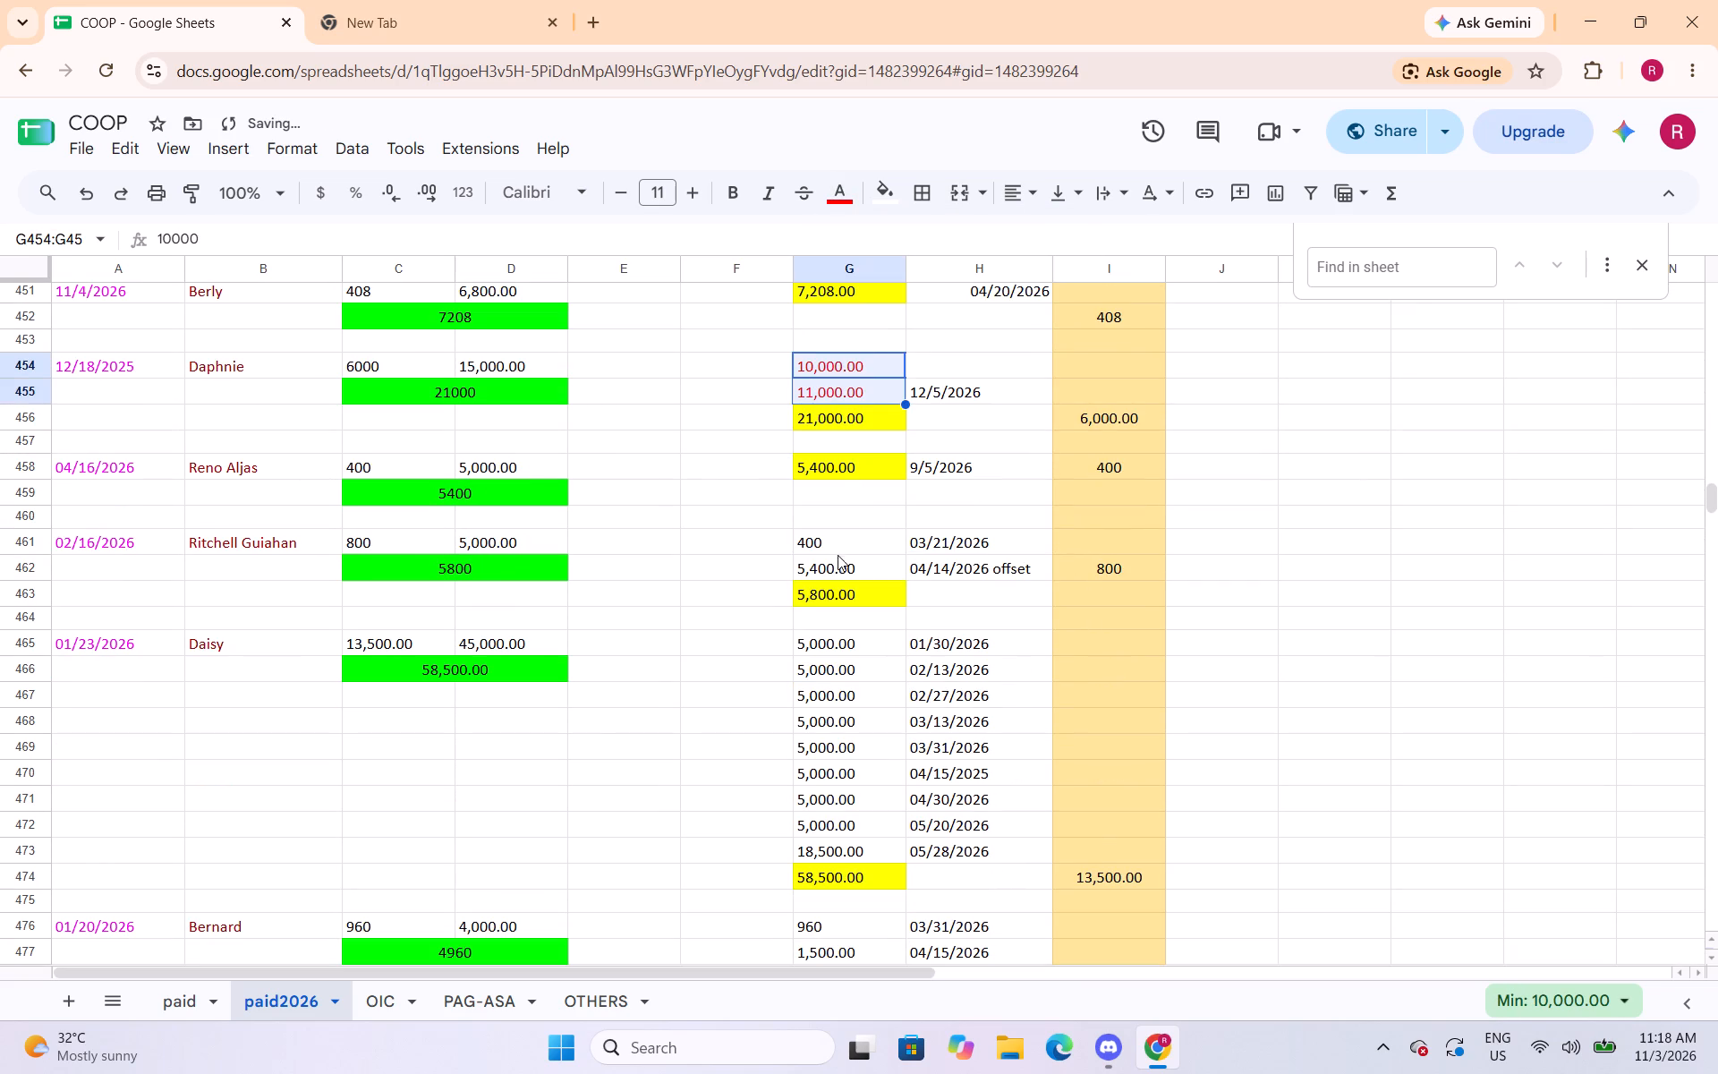
pyautogui.moveTo(839, 545); pyautogui.dragTo(839, 567)
pyautogui.click(838, 193)
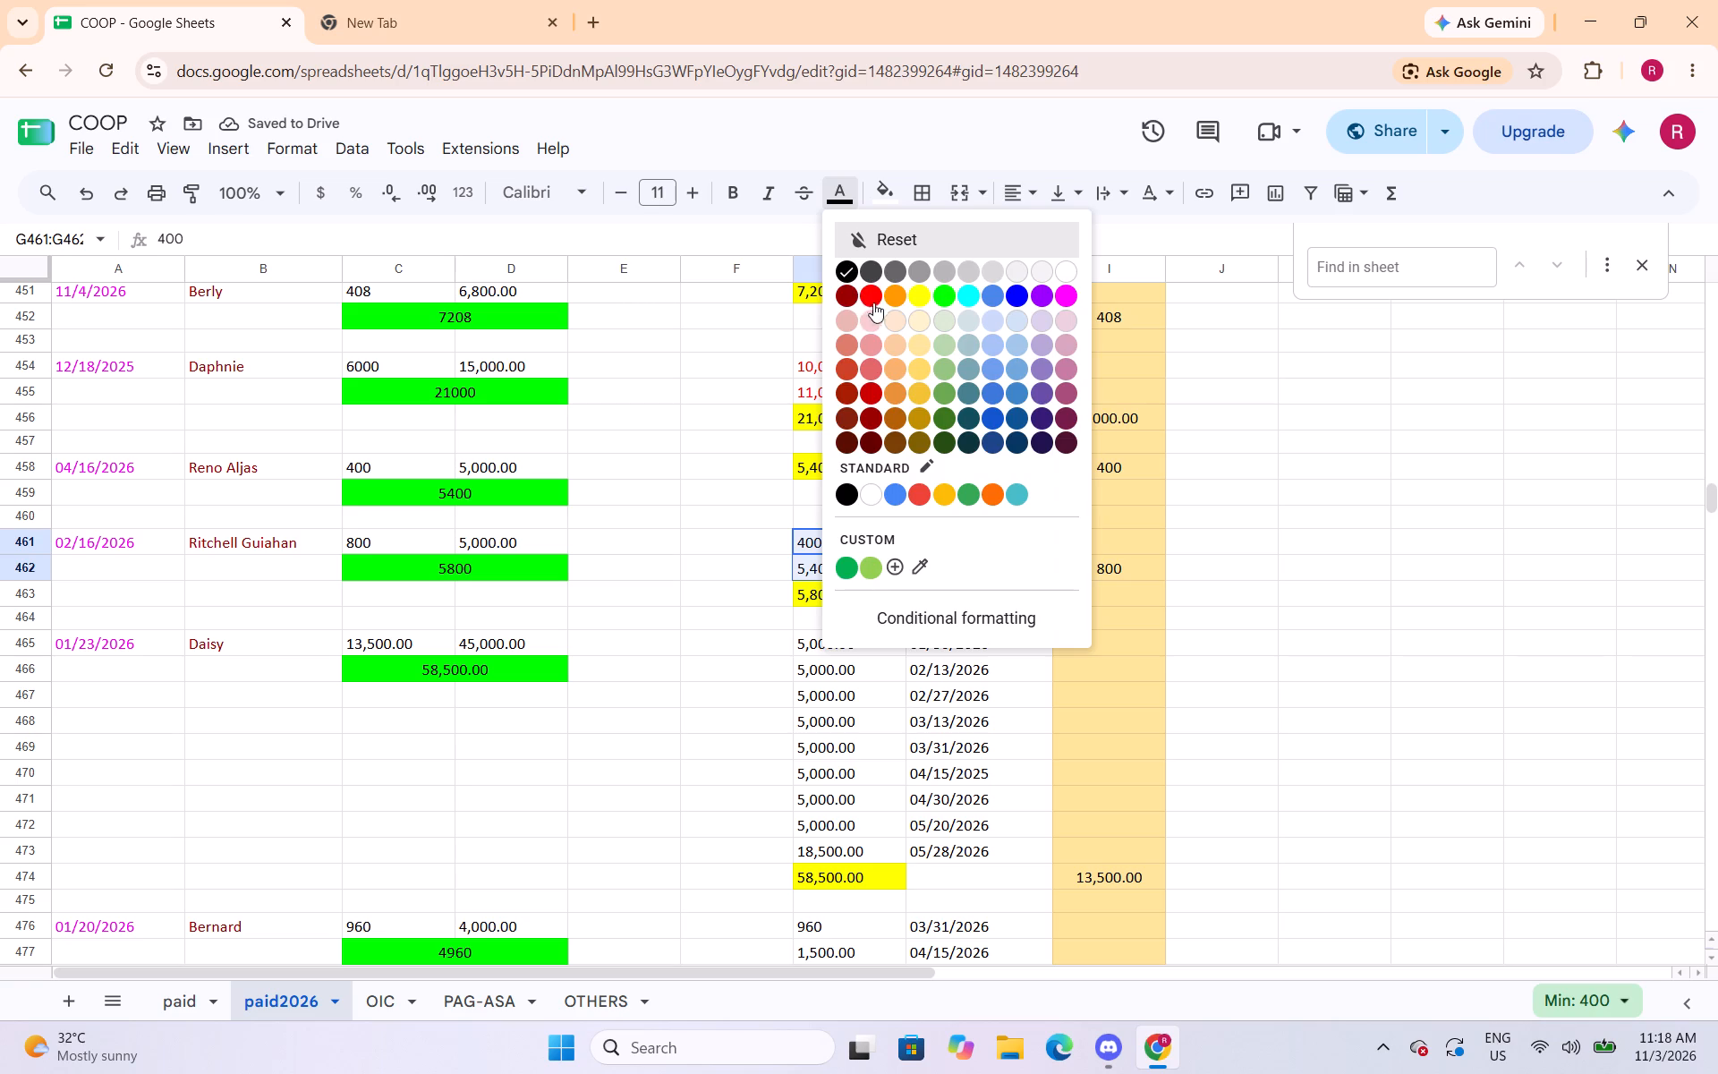
pyautogui.click(875, 300)
# Set the text of the partial payment cells G465:G473 and G476:G479 to red.
pyautogui.scroll(-1, 854, 502)
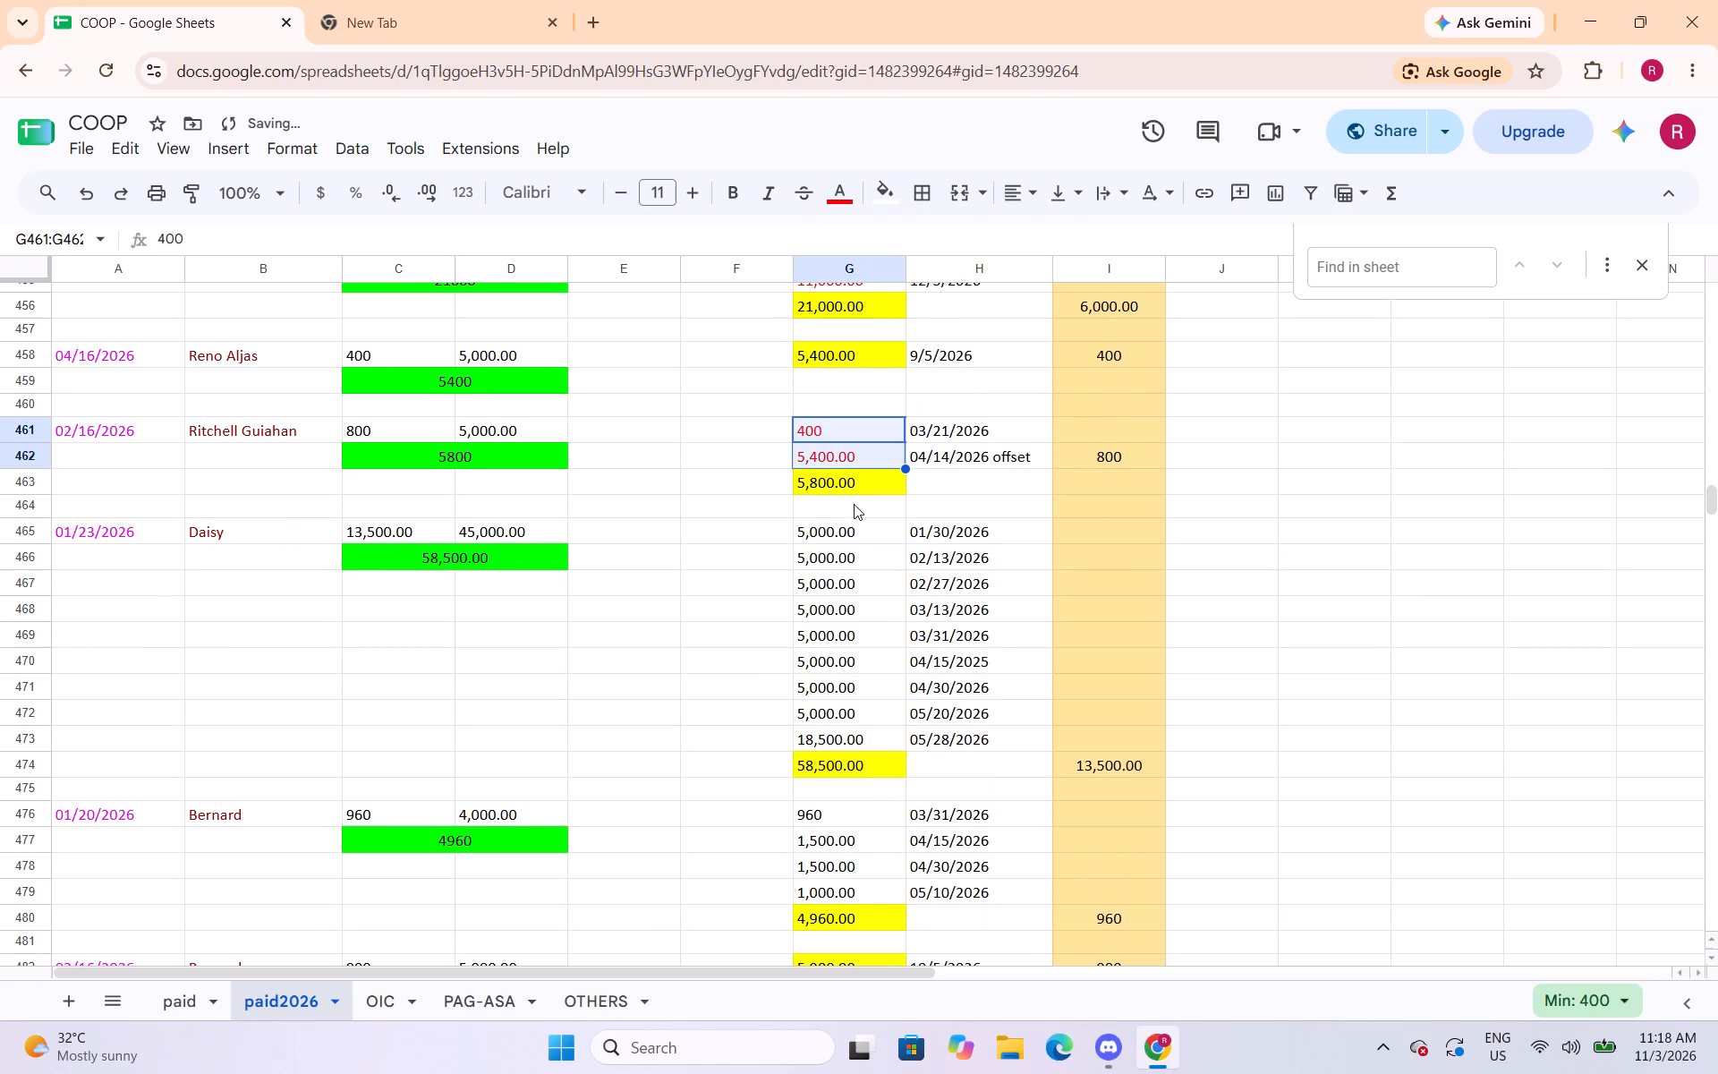
pyautogui.moveTo(849, 538); pyautogui.dragTo(834, 730)
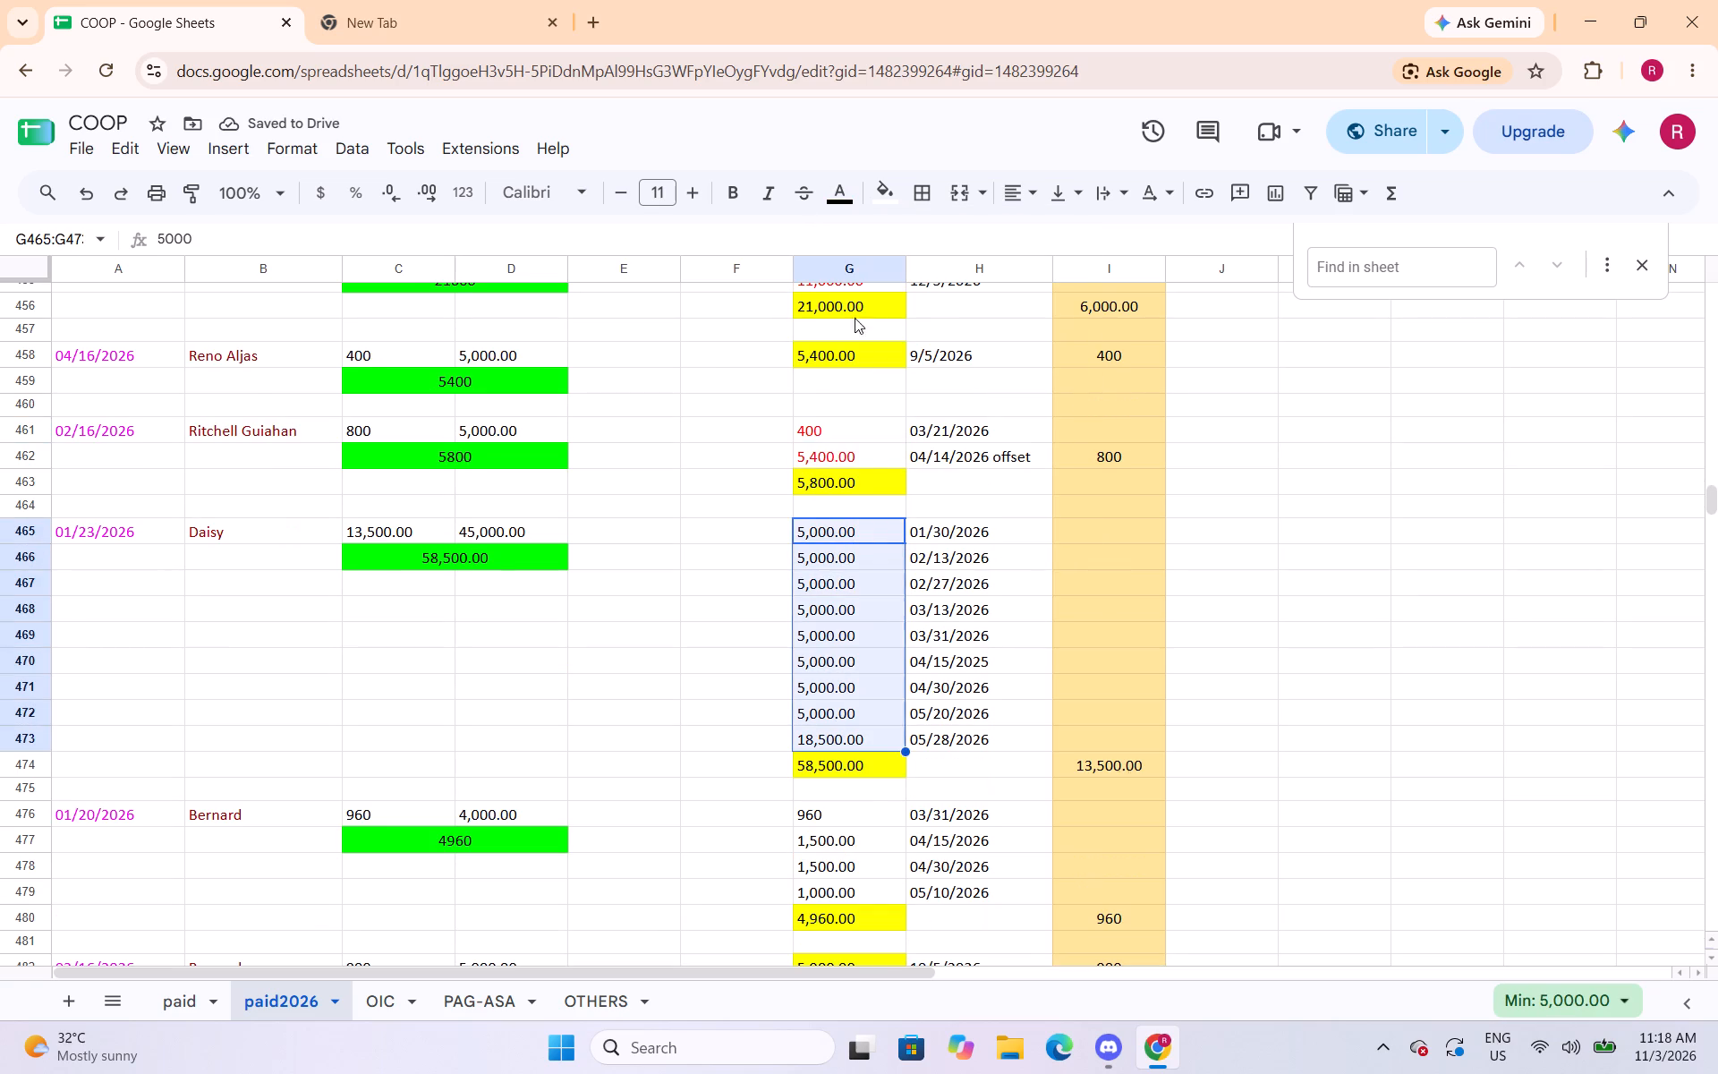
pyautogui.click(828, 184)
pyautogui.click(867, 291)
pyautogui.scroll(-1, 811, 490)
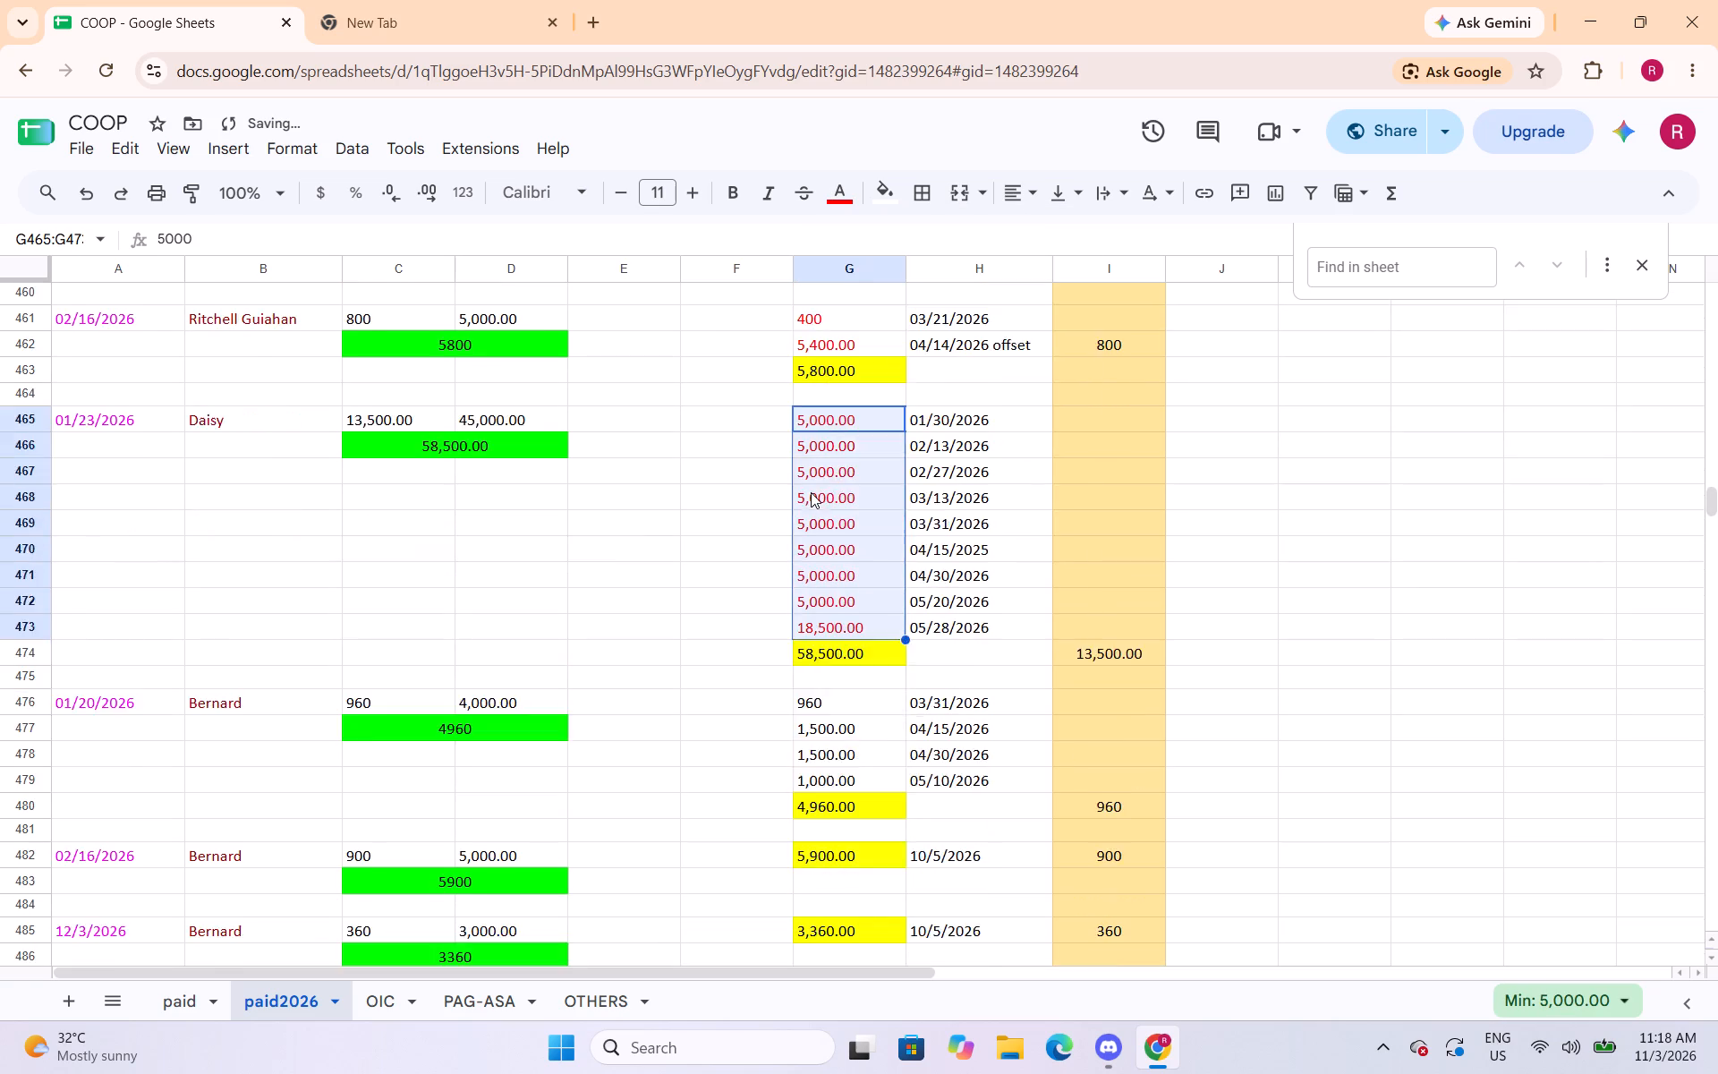
pyautogui.scroll(-2, 811, 492)
pyautogui.moveTo(837, 479); pyautogui.dragTo(852, 554)
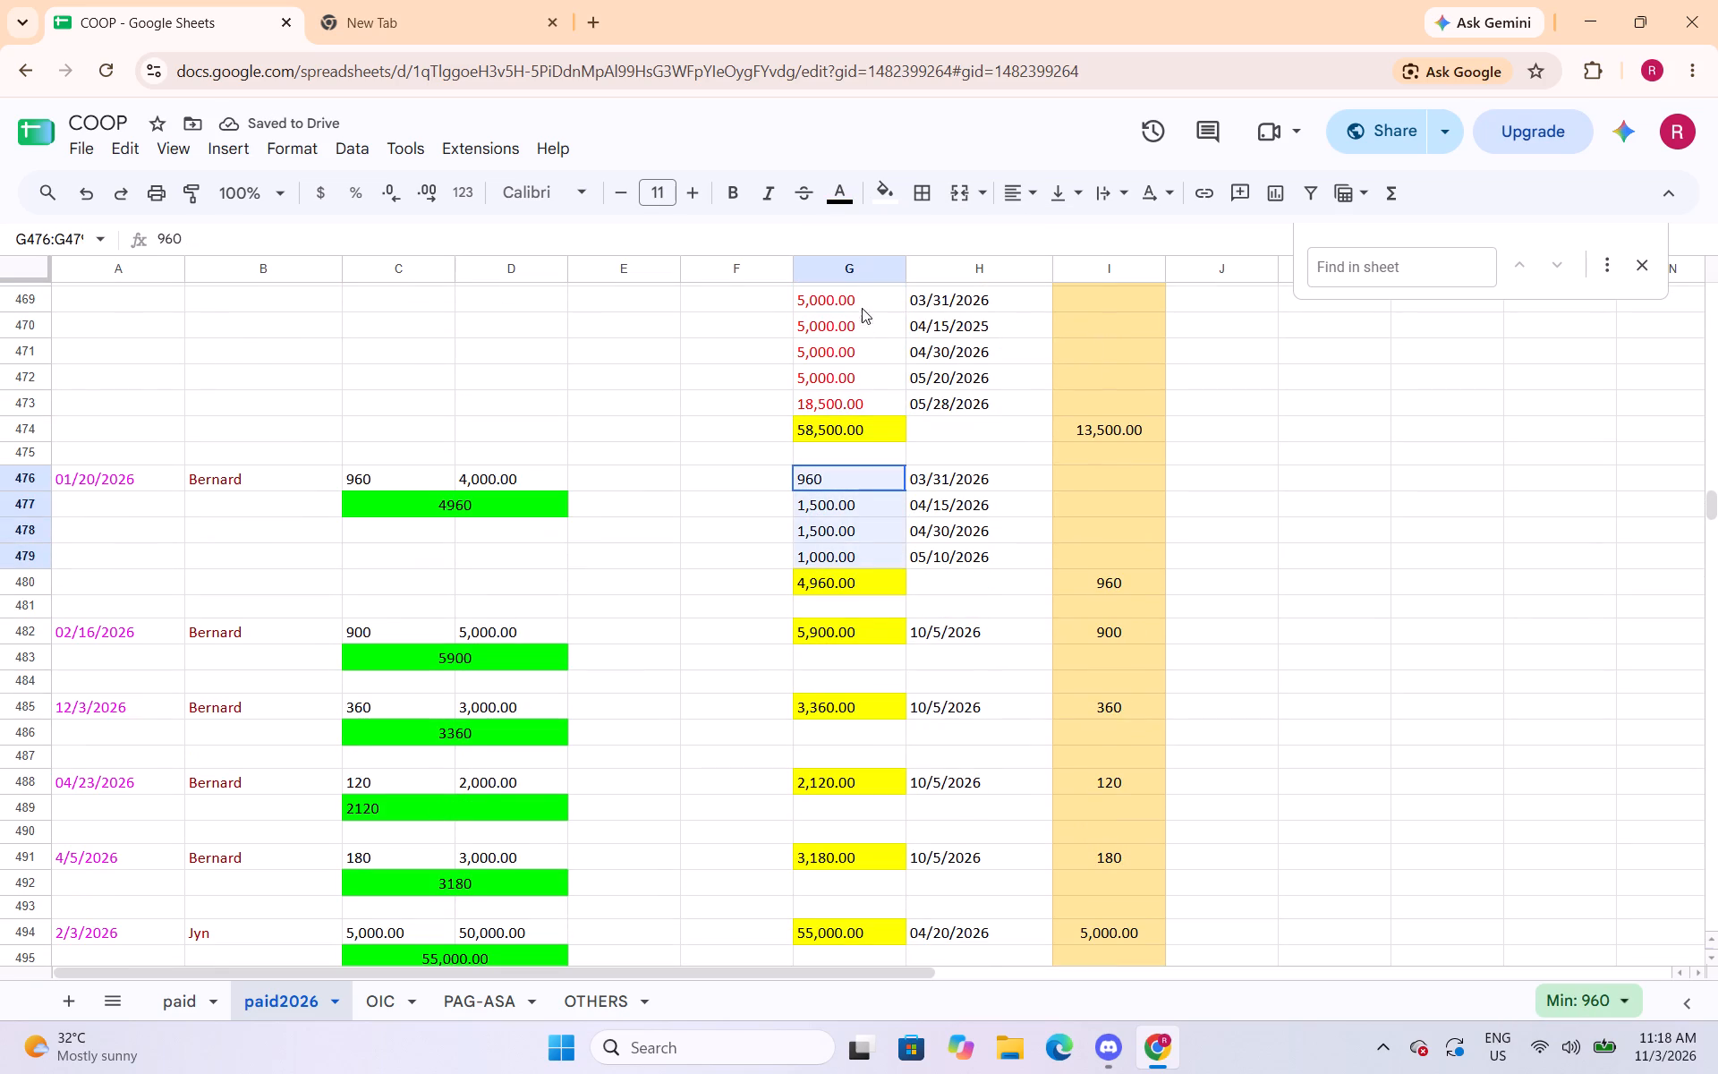
pyautogui.click(832, 190)
pyautogui.click(874, 291)
# Set the text of the partial payment cells G497:G500 and G503:G505 to red.
pyautogui.scroll(-3, 855, 510)
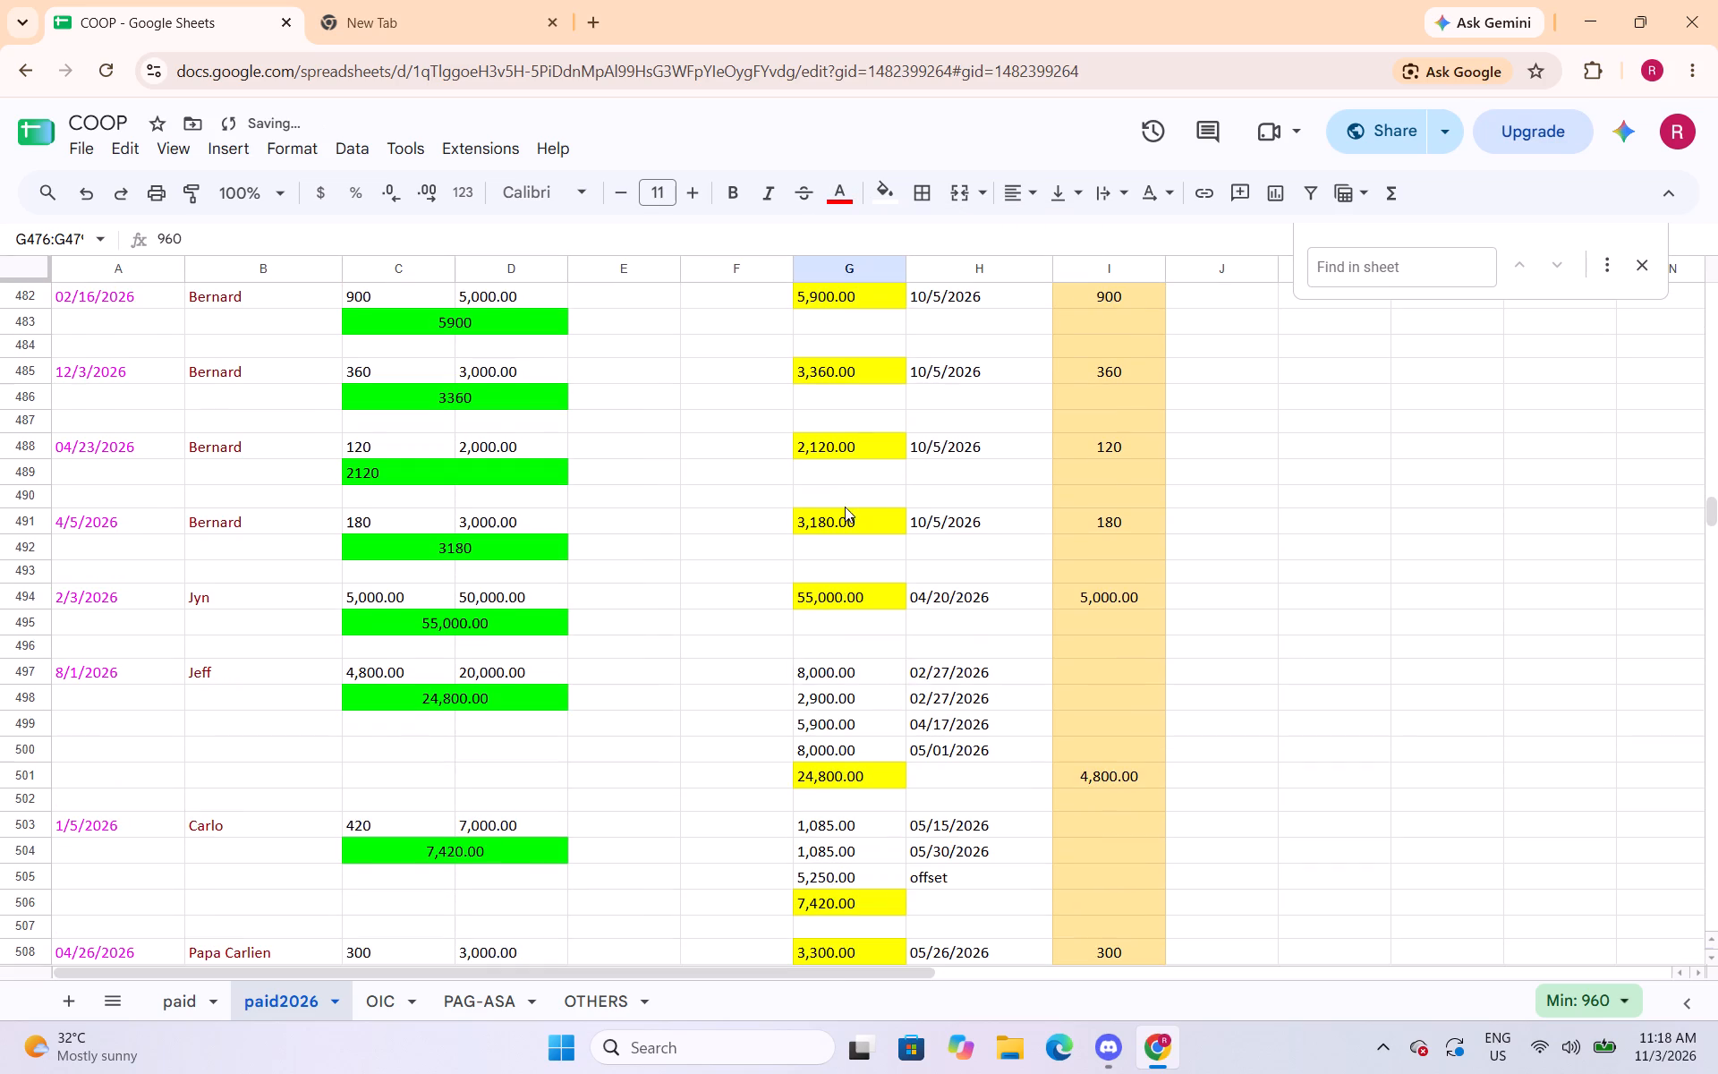
pyautogui.moveTo(846, 670); pyautogui.dragTo(847, 749)
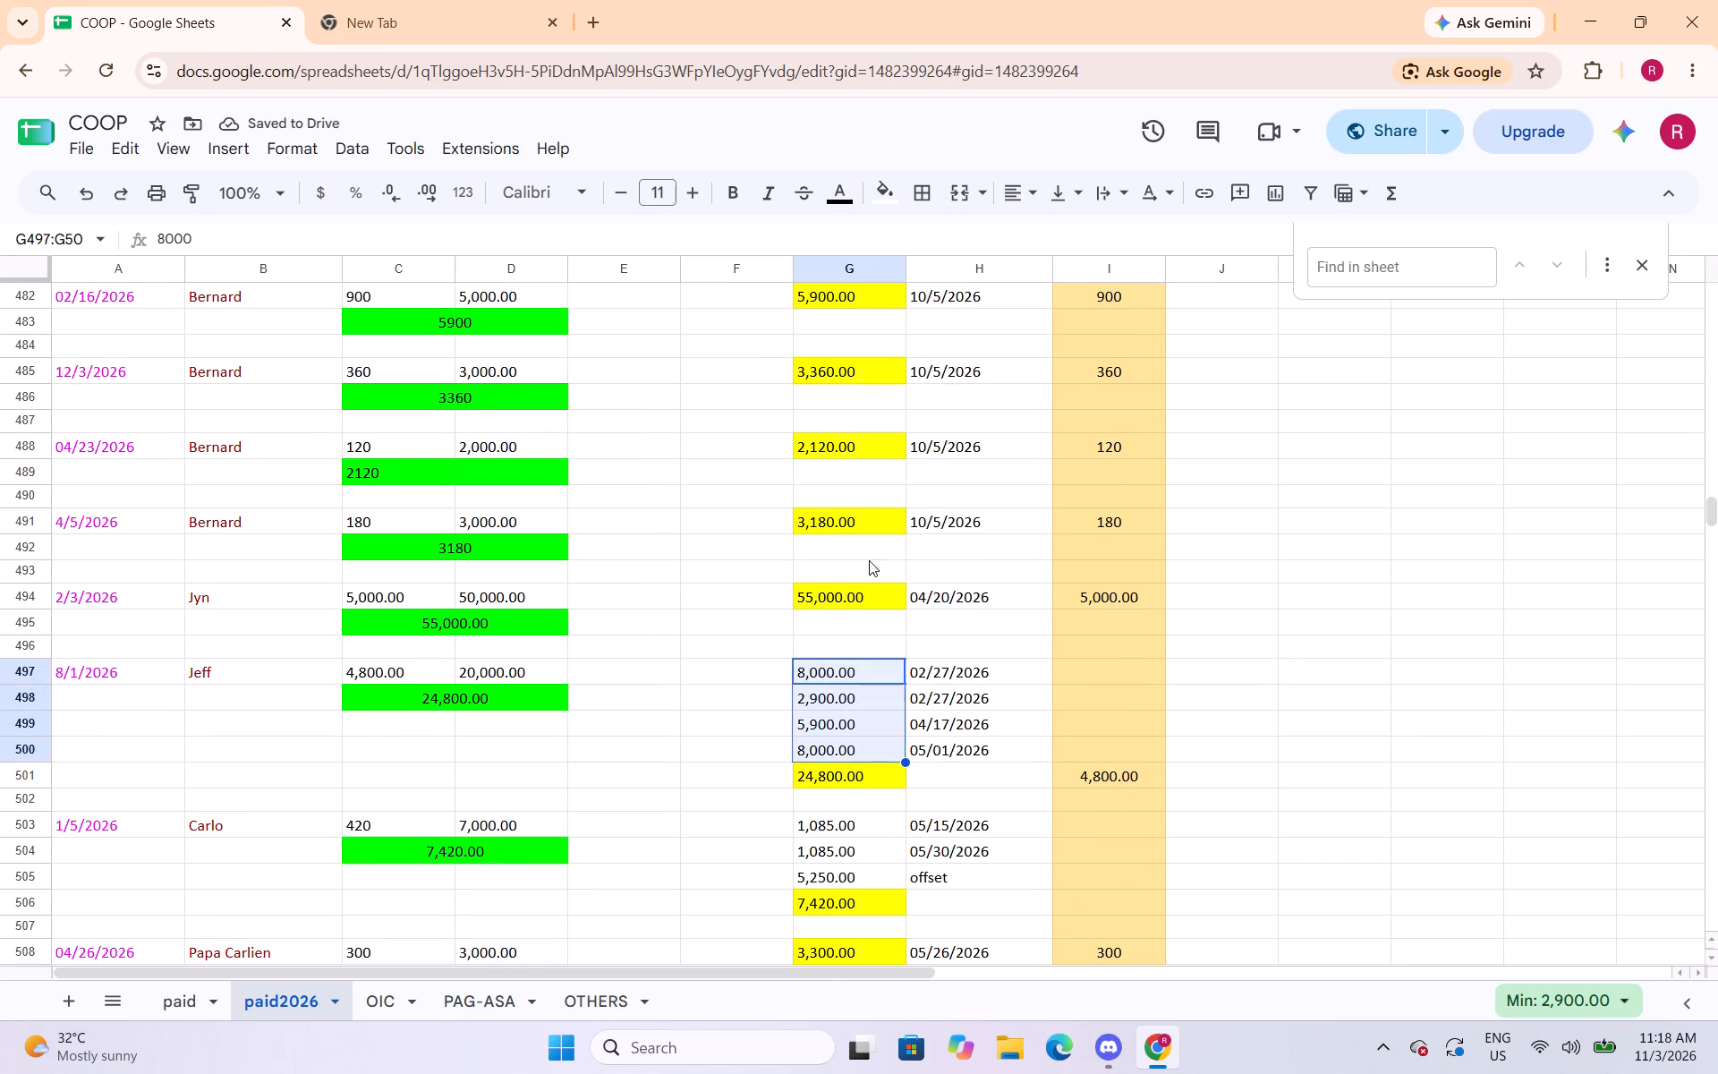
pyautogui.click(839, 198)
pyautogui.click(876, 294)
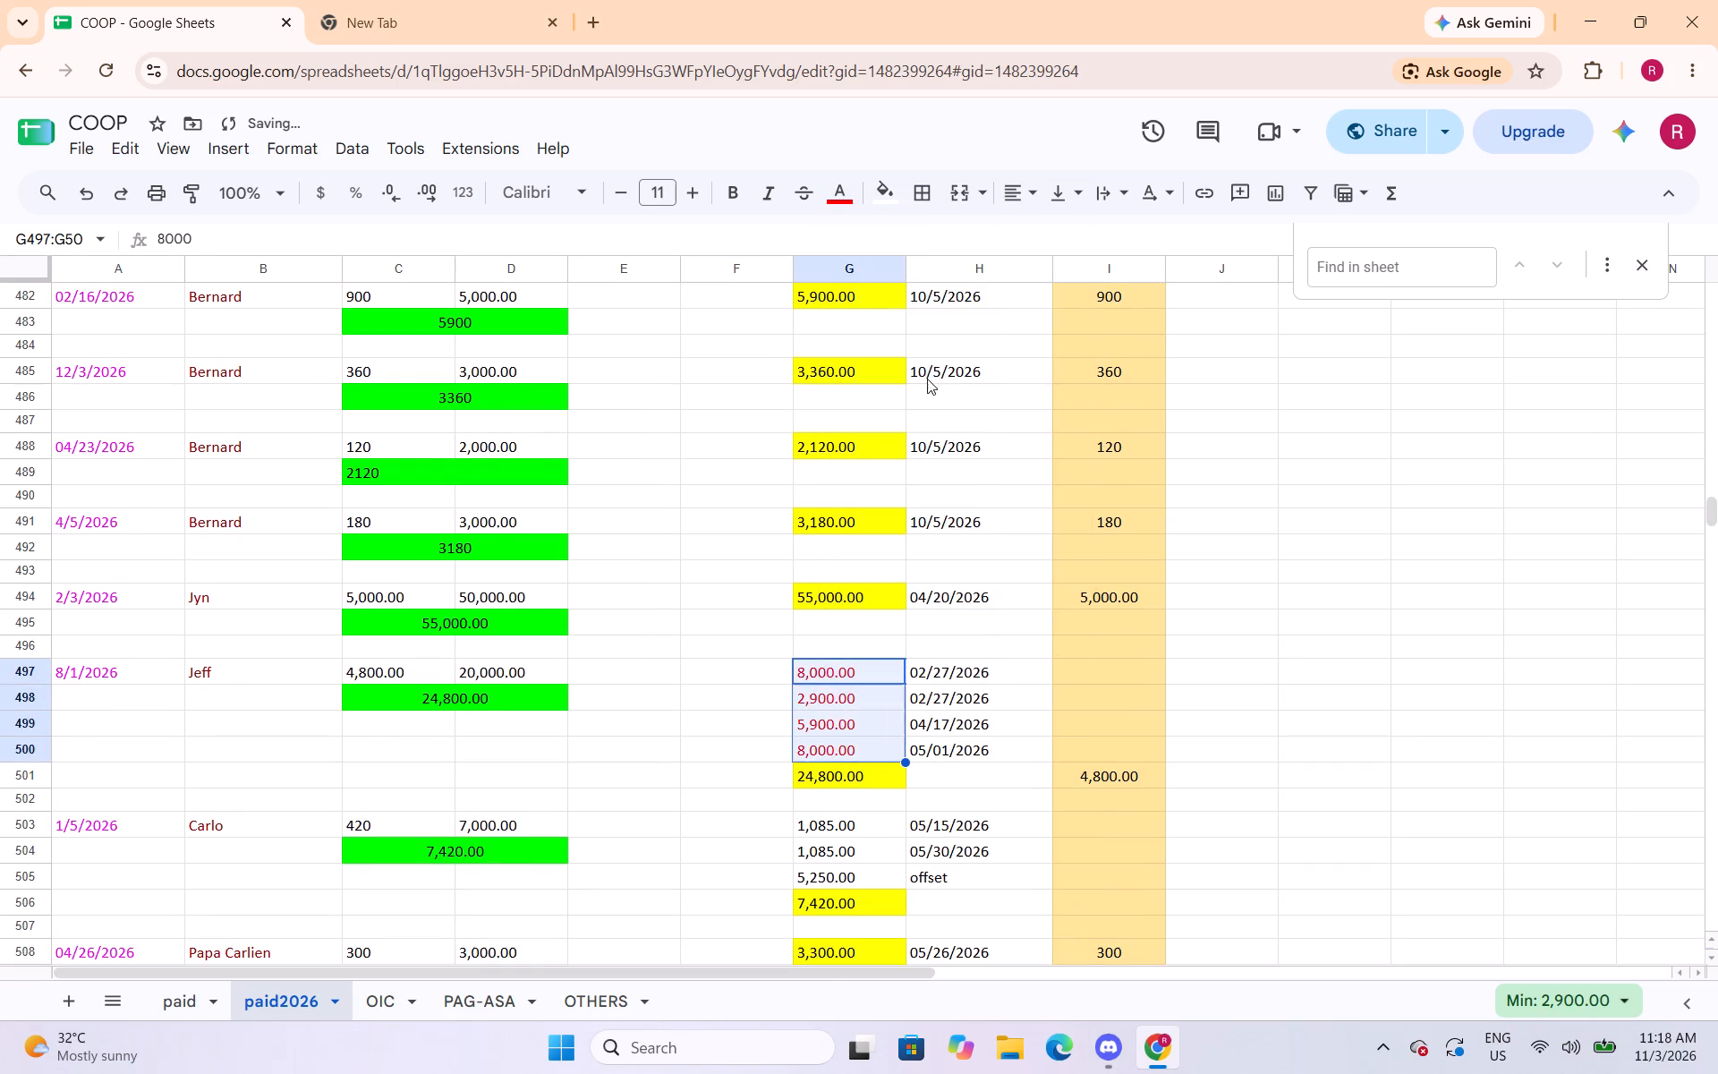
pyautogui.scroll(-3, 927, 386)
pyautogui.moveTo(872, 490); pyautogui.dragTo(874, 537)
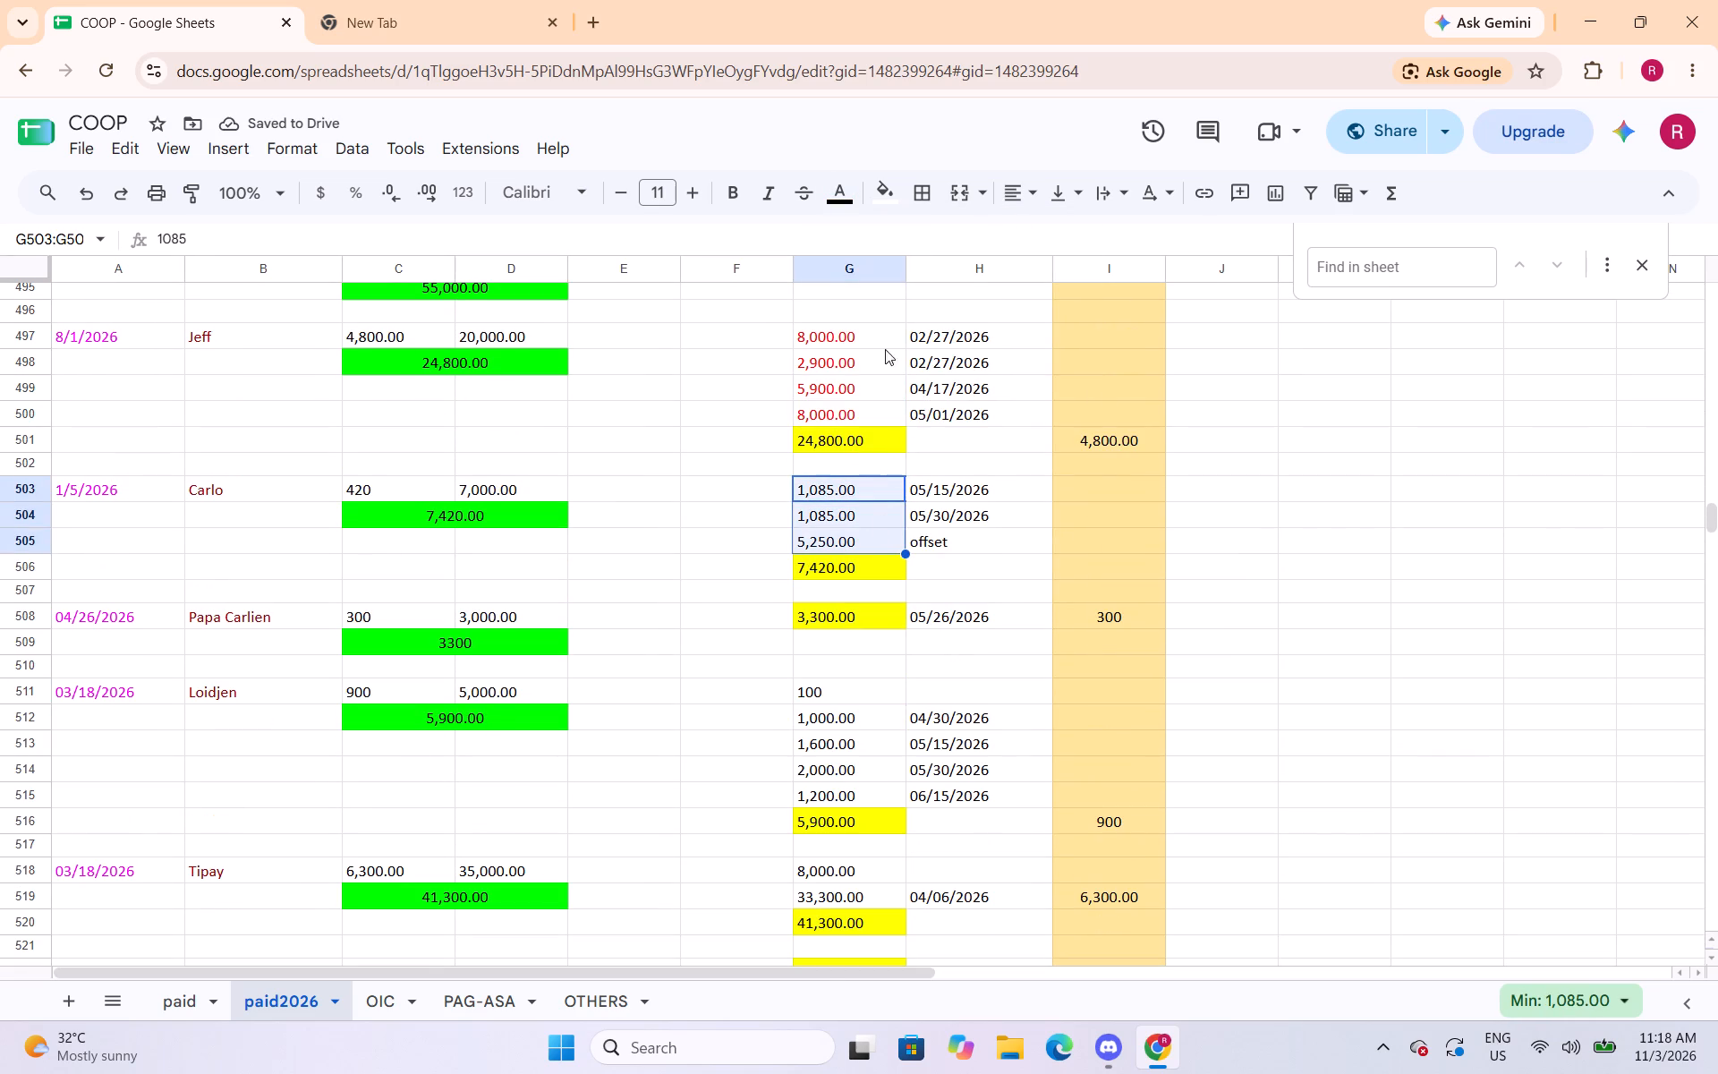
pyautogui.click(844, 209)
pyautogui.click(872, 295)
# Set the text of the partial payment cells G511:G515 and G518:G519 to red.
pyautogui.scroll(-2, 888, 391)
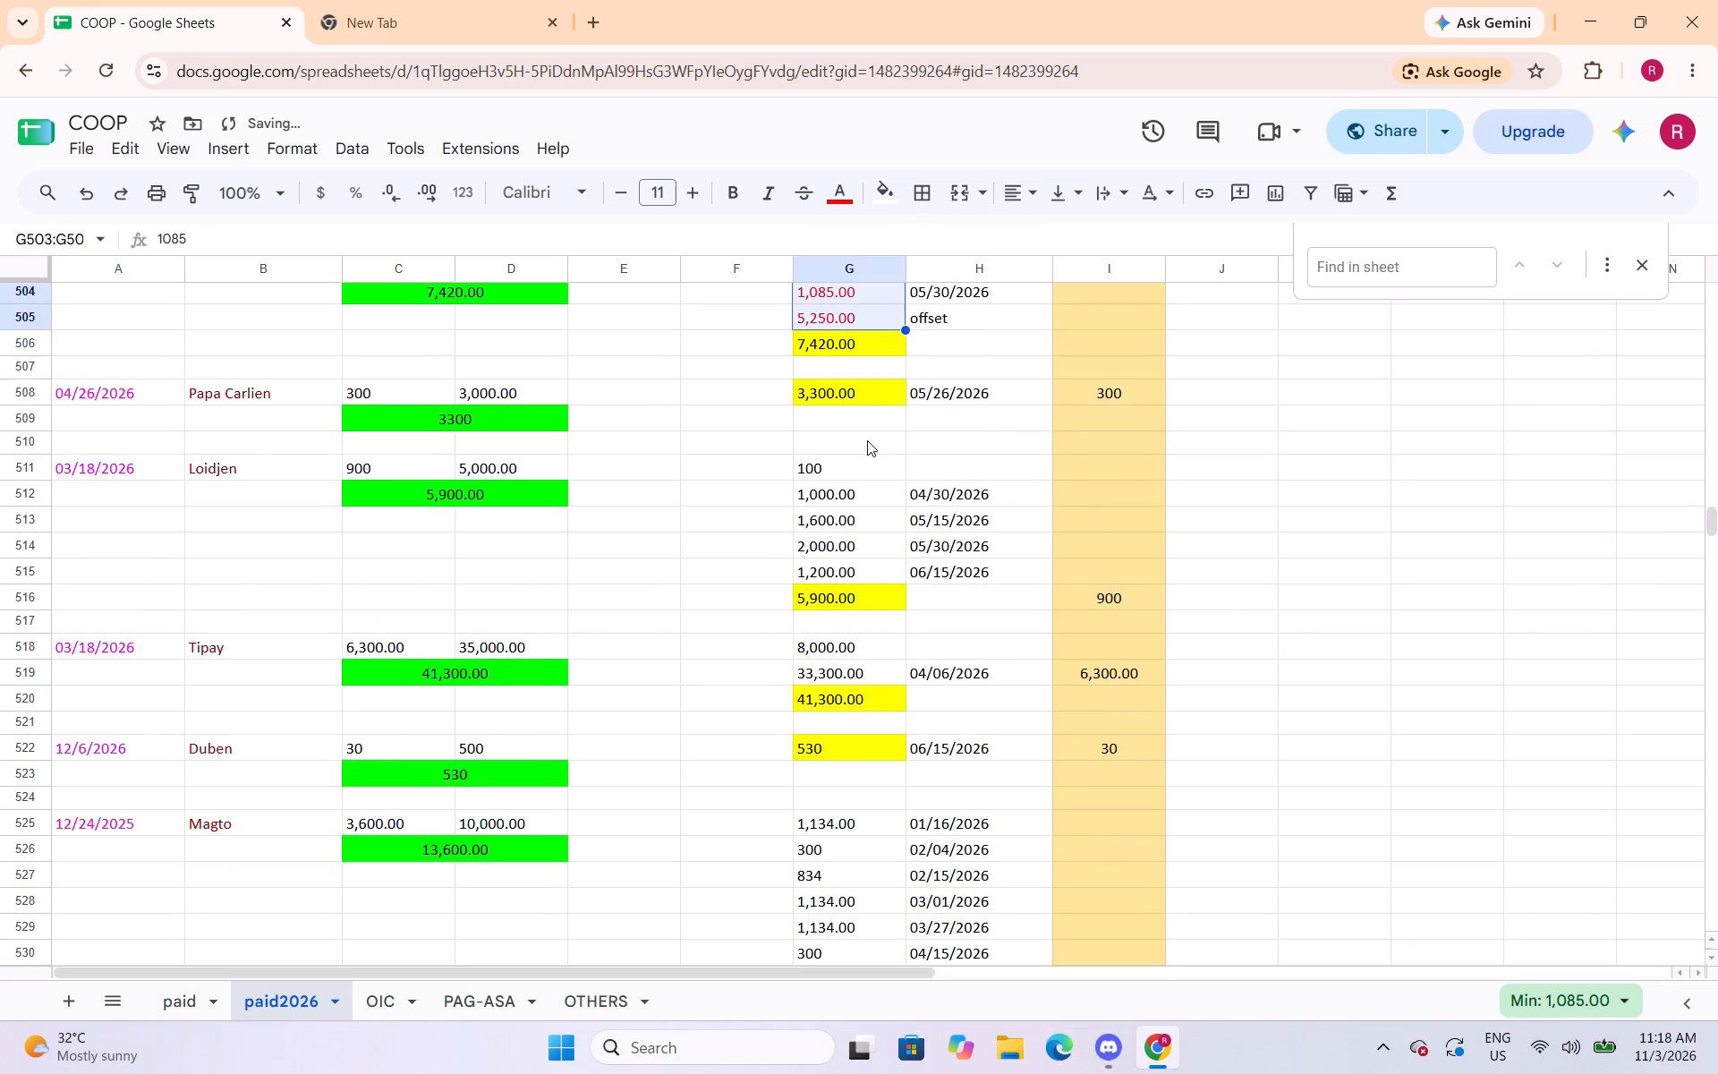
pyautogui.moveTo(854, 469); pyautogui.dragTo(862, 564)
pyautogui.click(835, 200)
pyautogui.click(880, 291)
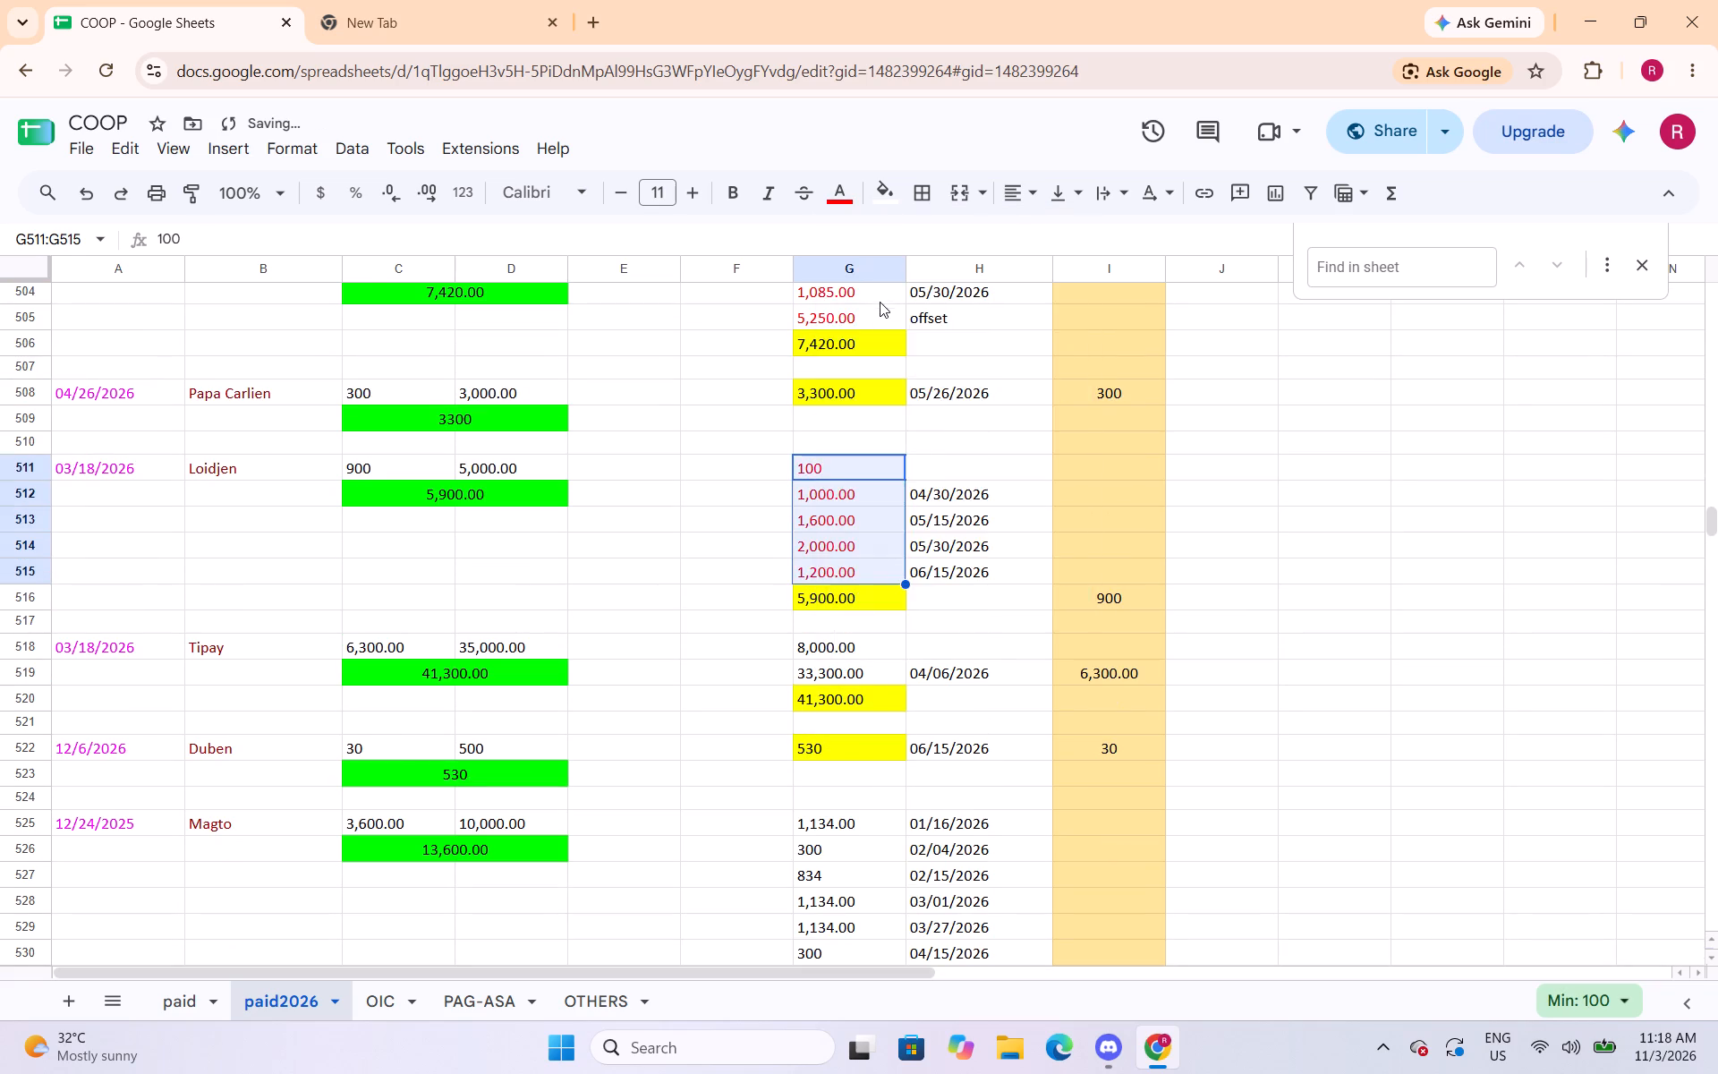
pyautogui.scroll(-3, 877, 311)
pyautogui.scroll(1, 844, 303)
pyautogui.moveTo(864, 422); pyautogui.dragTo(867, 440)
pyautogui.click(841, 197)
pyautogui.click(866, 295)
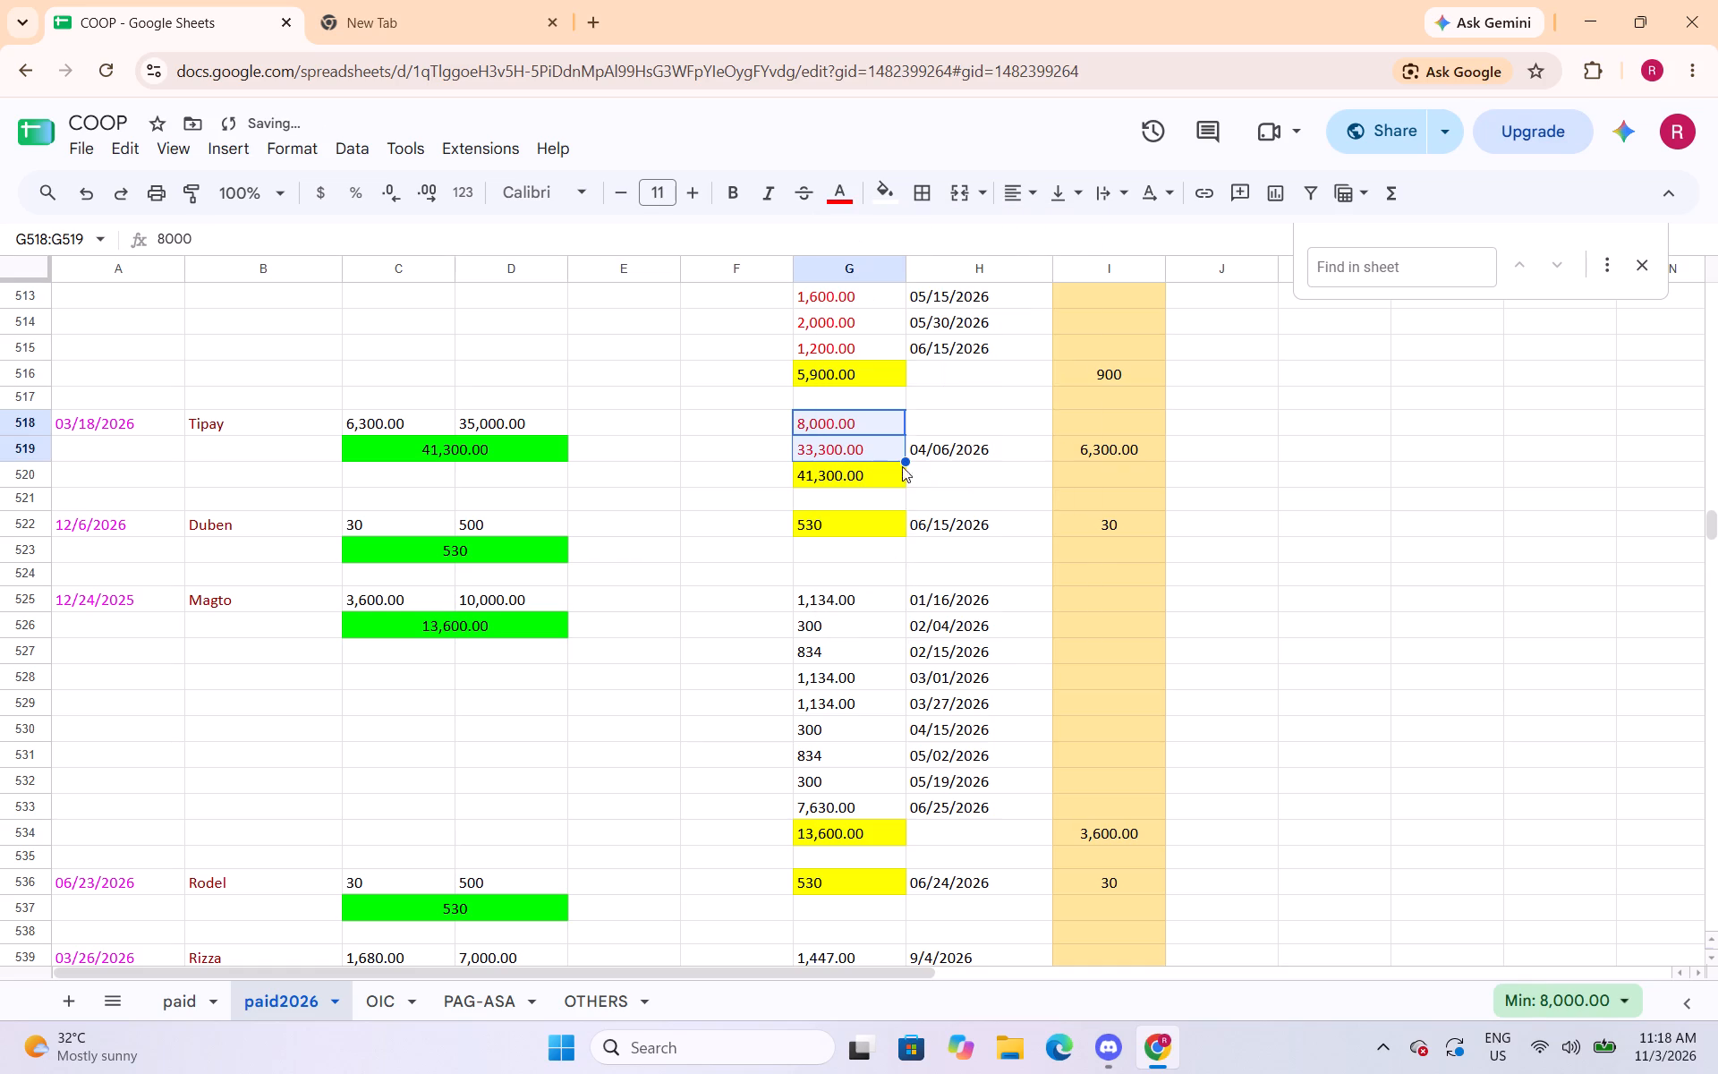
# Set the text of the partial payment cells G525:G533 and G539:G544 to red.
pyautogui.moveTo(847, 598); pyautogui.dragTo(851, 807)
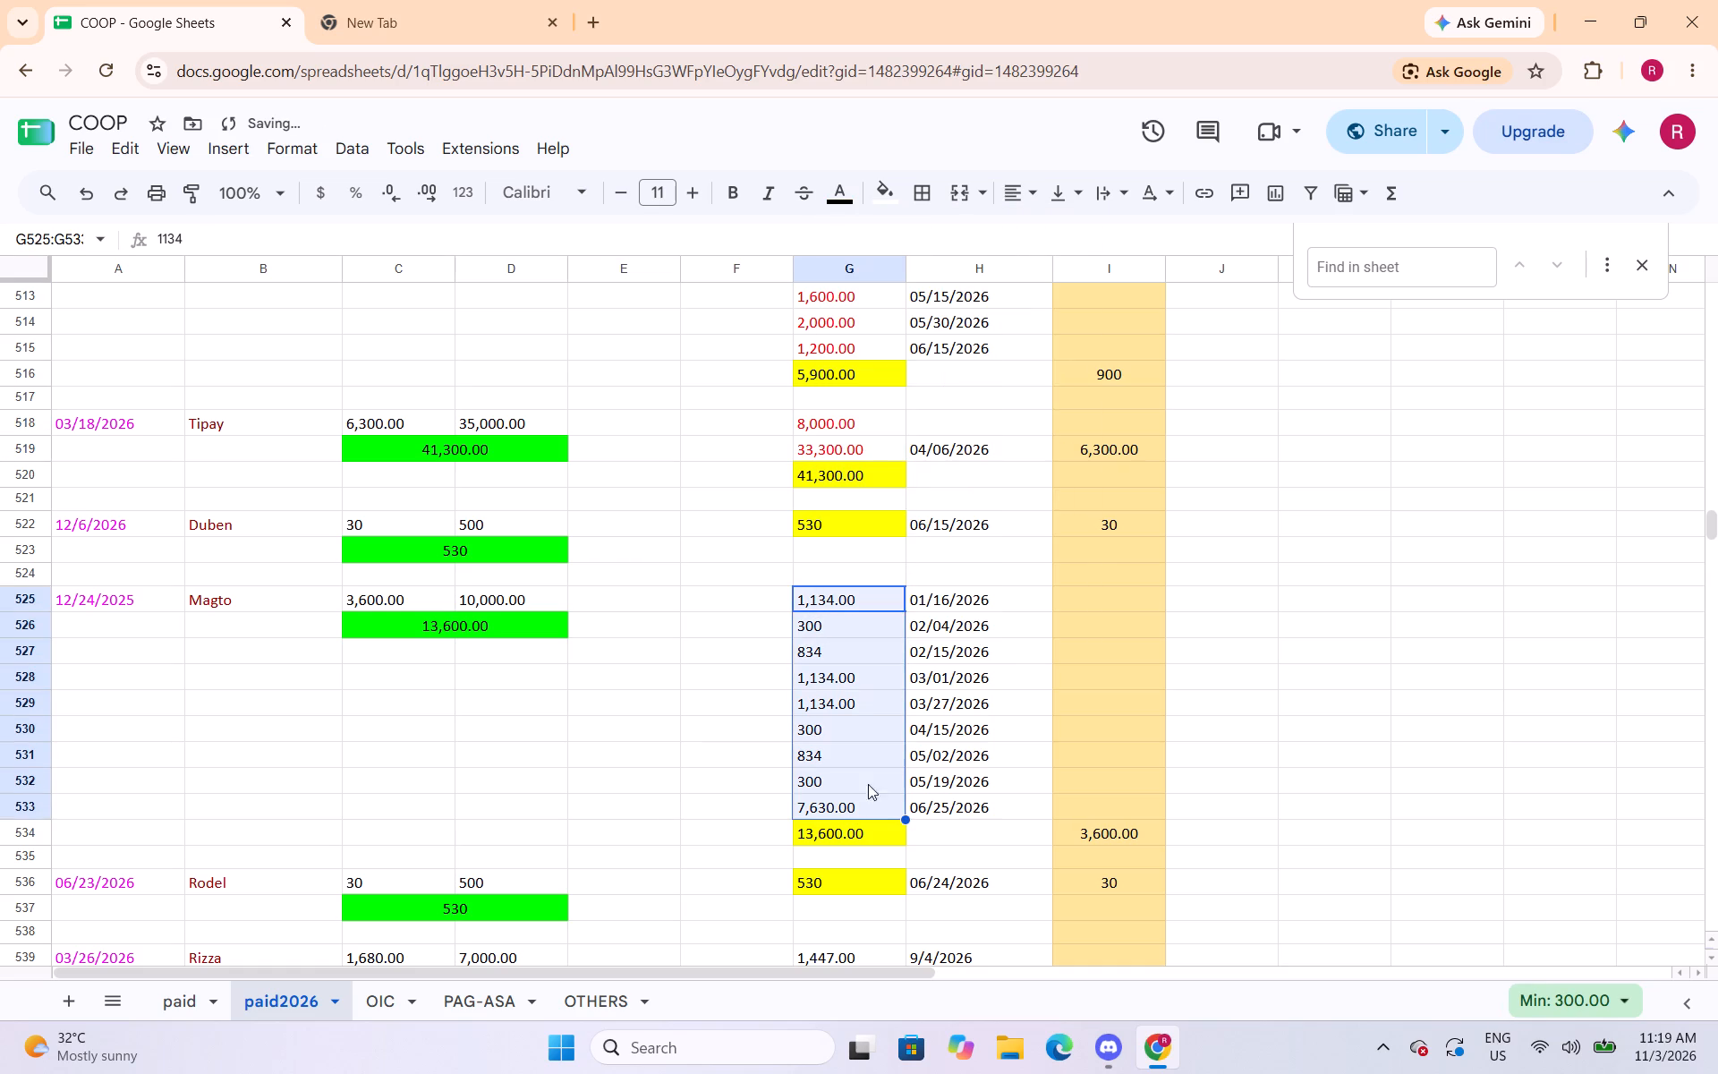
pyautogui.click(832, 200)
pyautogui.click(867, 288)
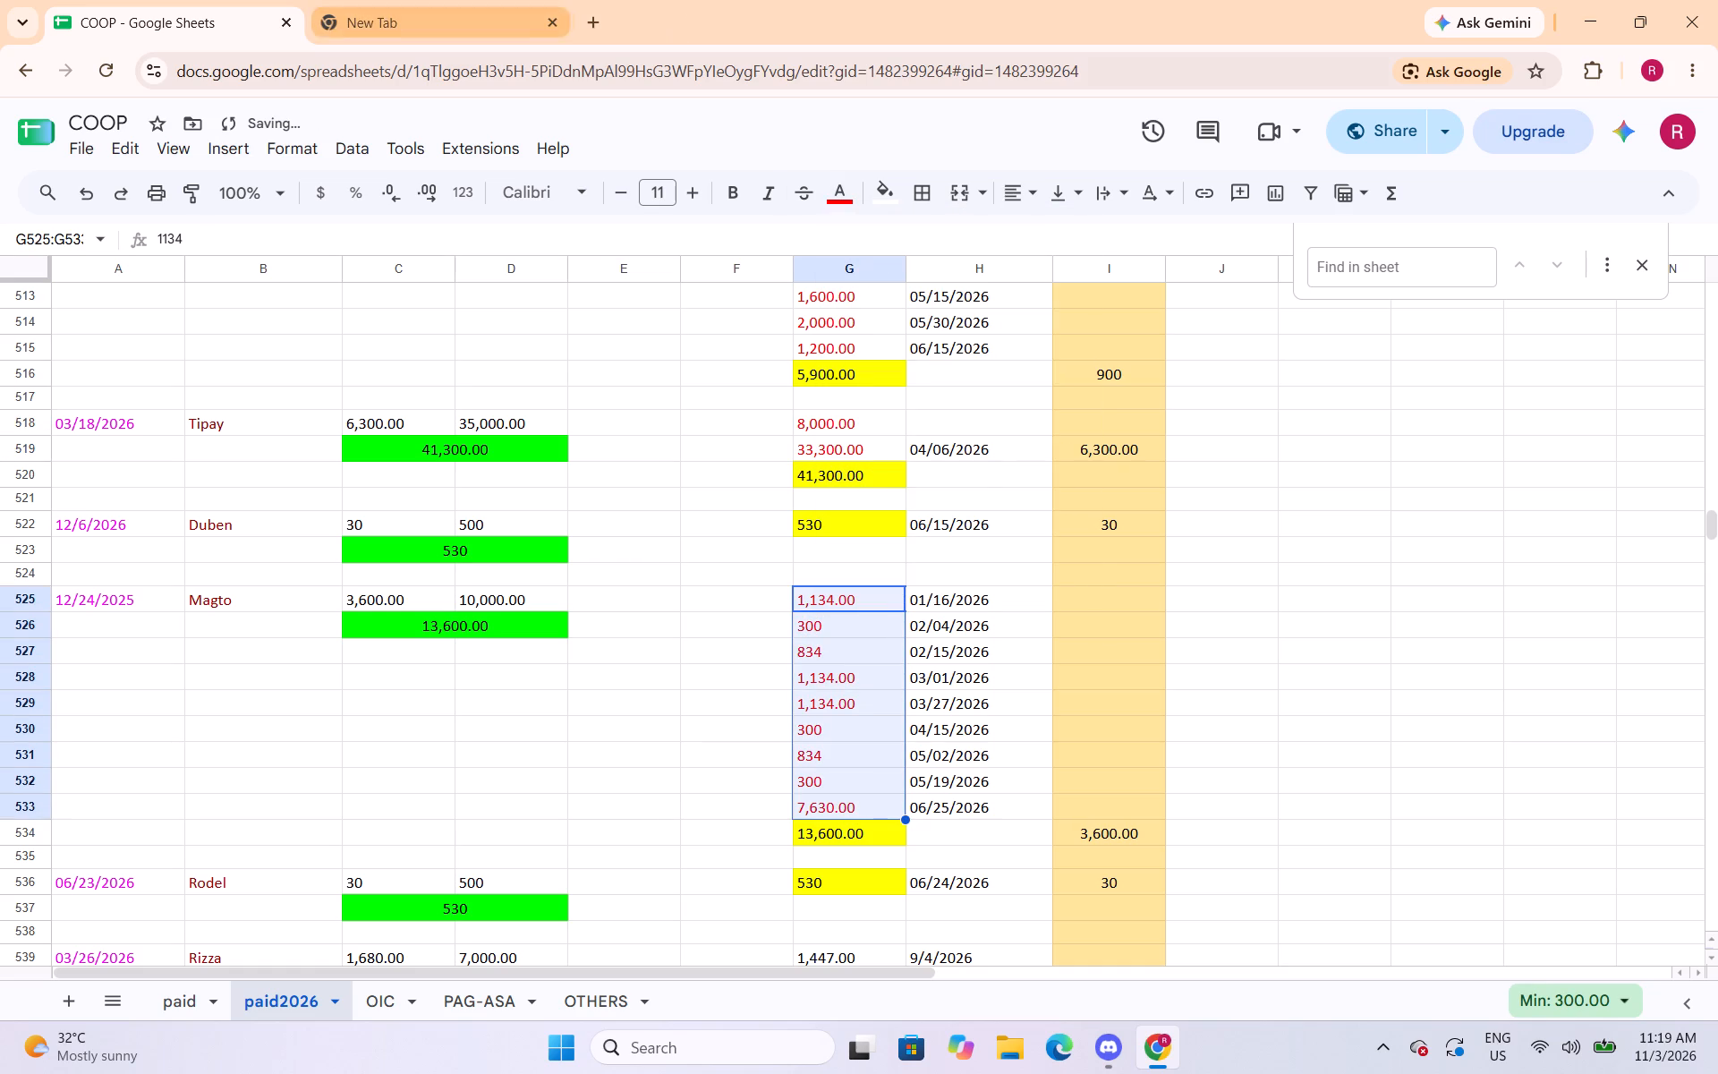
pyautogui.scroll(-4, 885, 408)
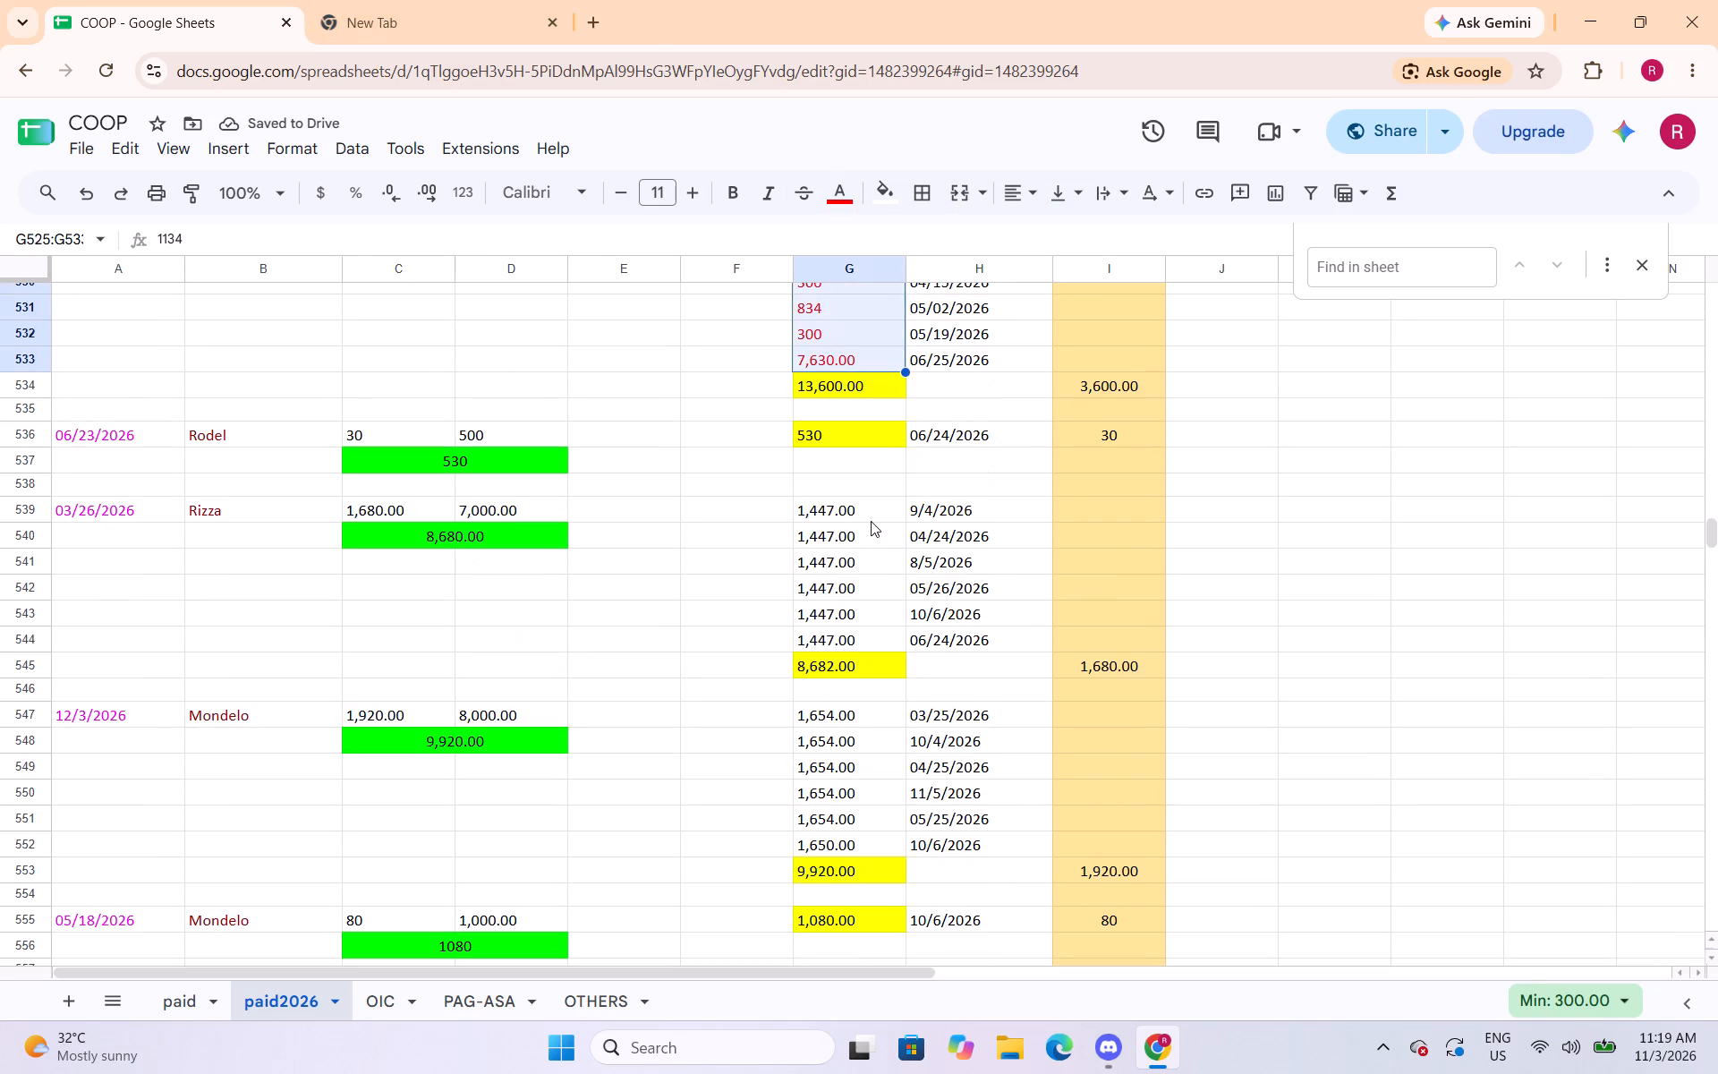
pyautogui.moveTo(871, 516); pyautogui.dragTo(867, 653)
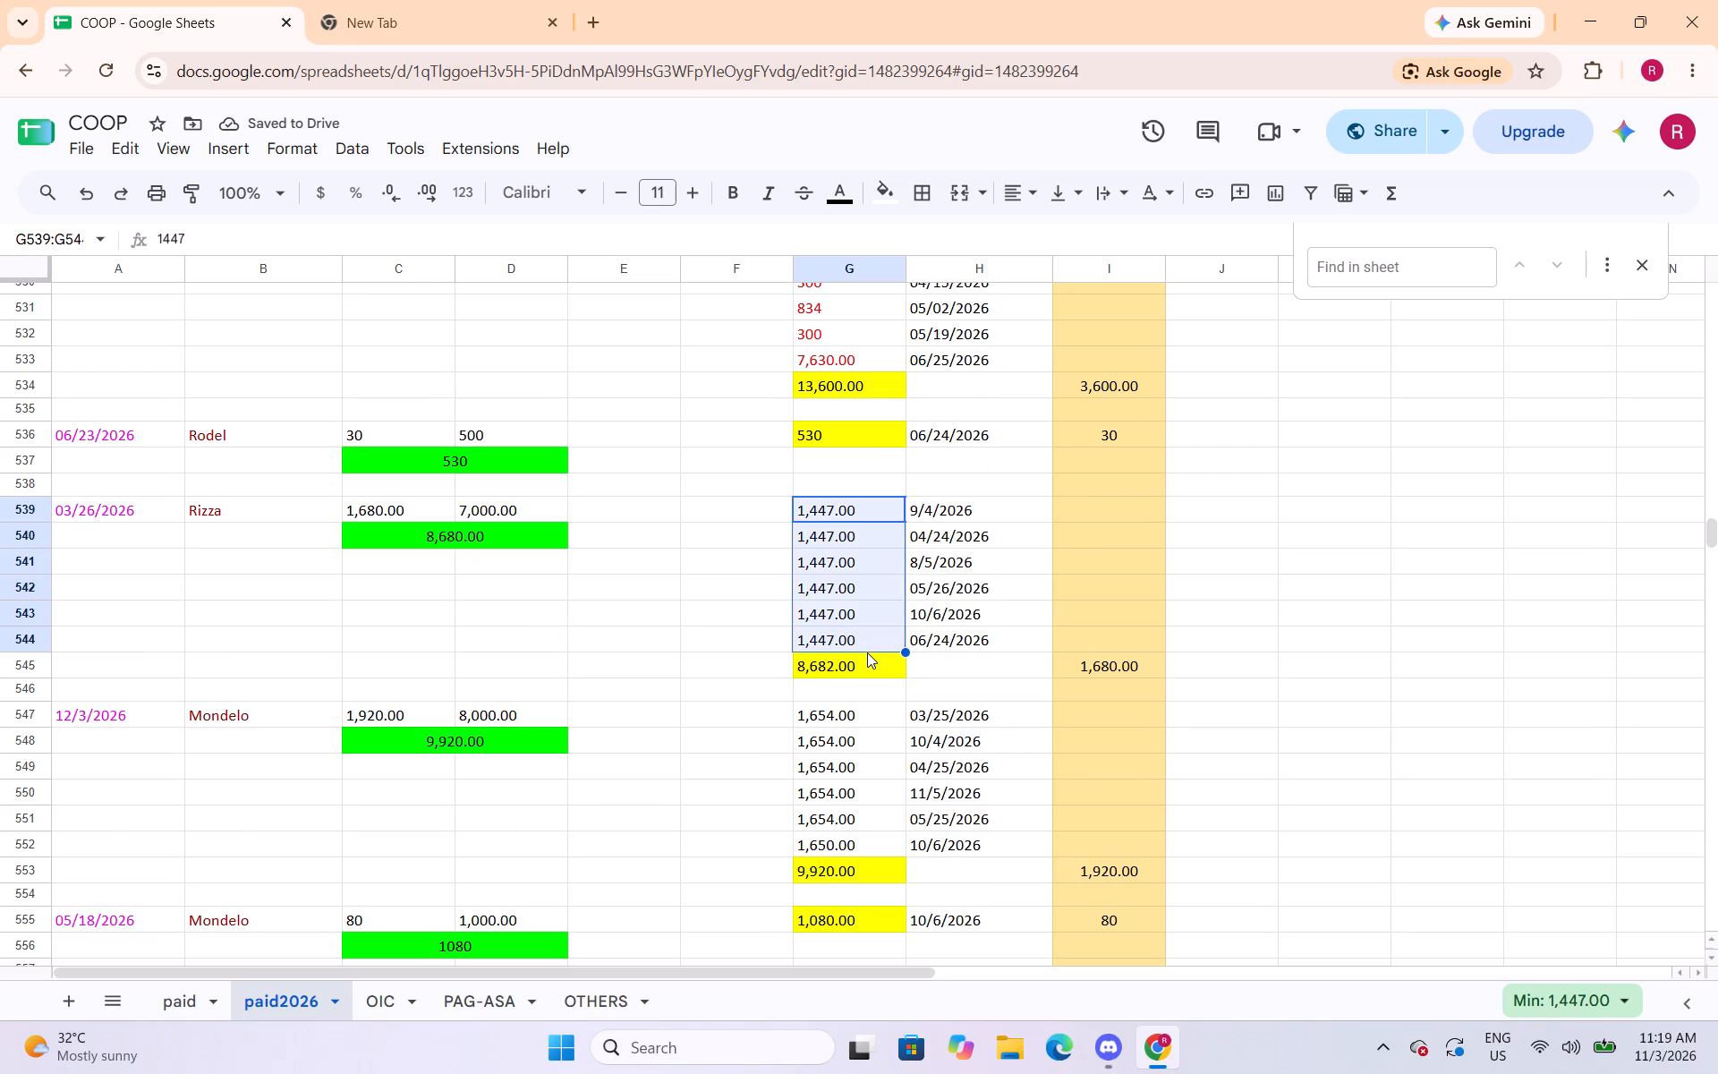
pyautogui.click(850, 188)
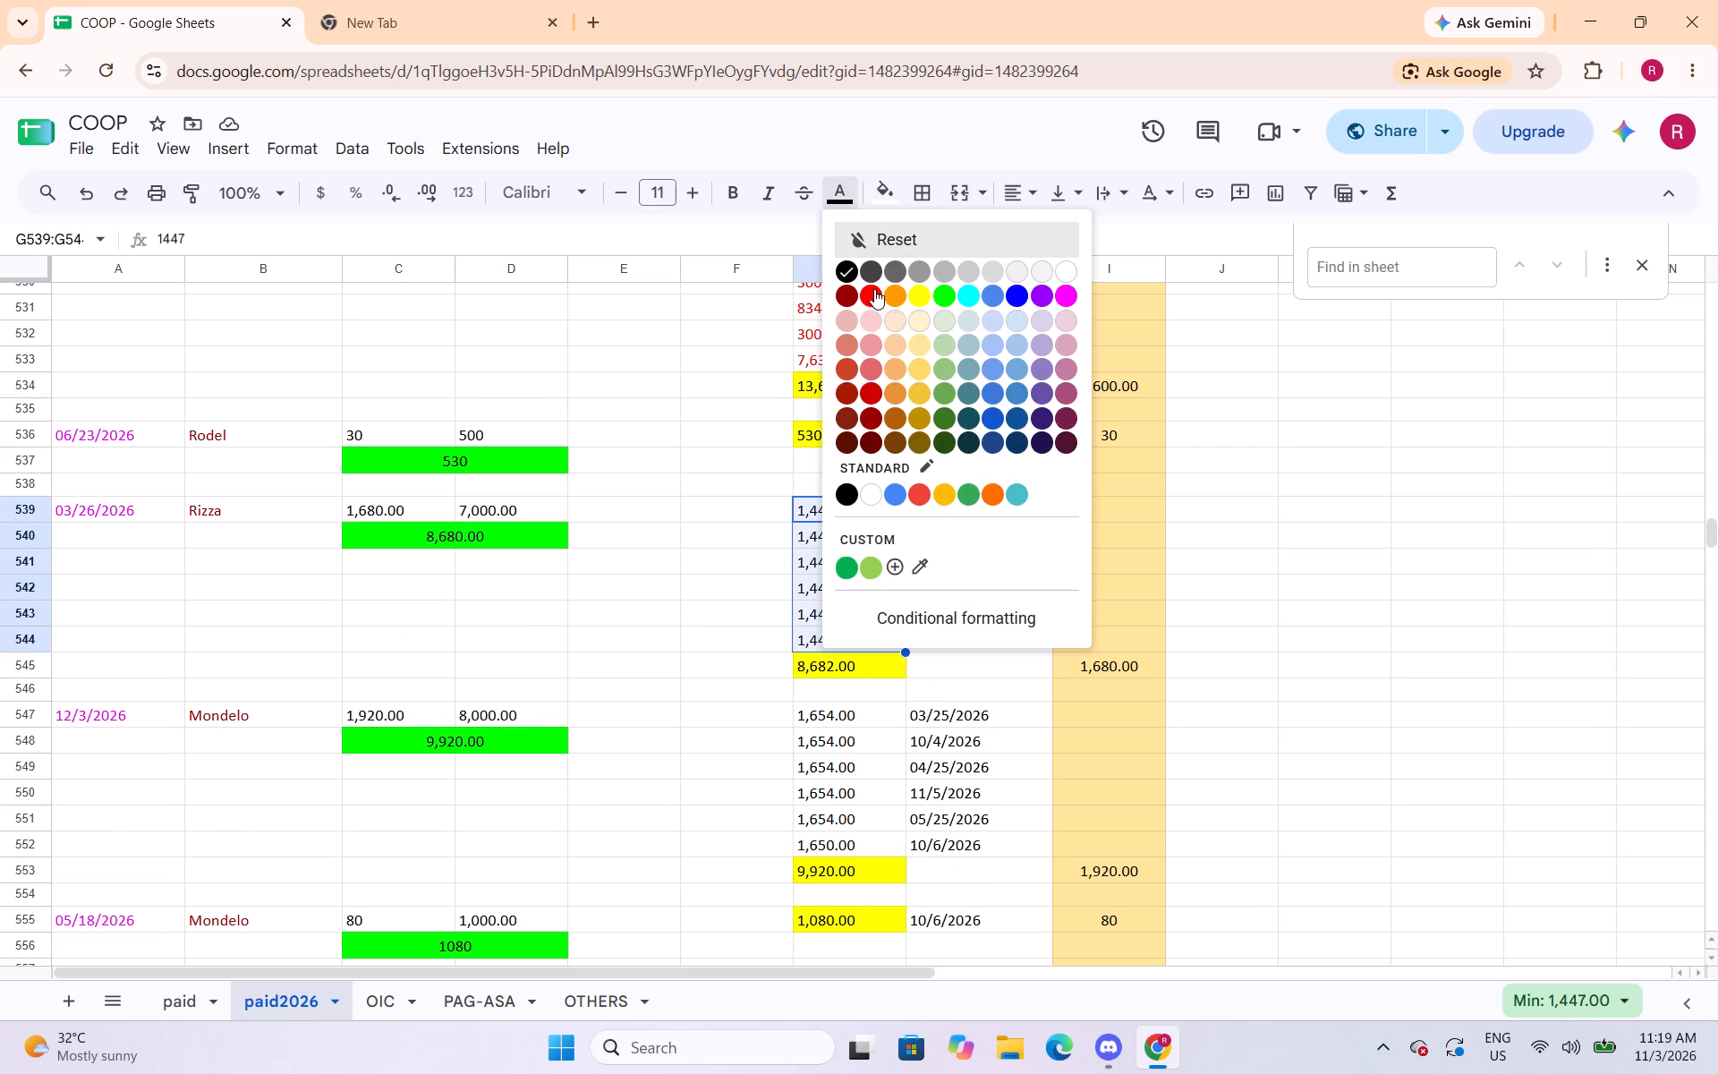
pyautogui.click(873, 289)
# Set the text of the partial payment cells G547:G552 to red.
pyautogui.scroll(-2, 807, 548)
pyautogui.moveTo(855, 490); pyautogui.dragTo(854, 586)
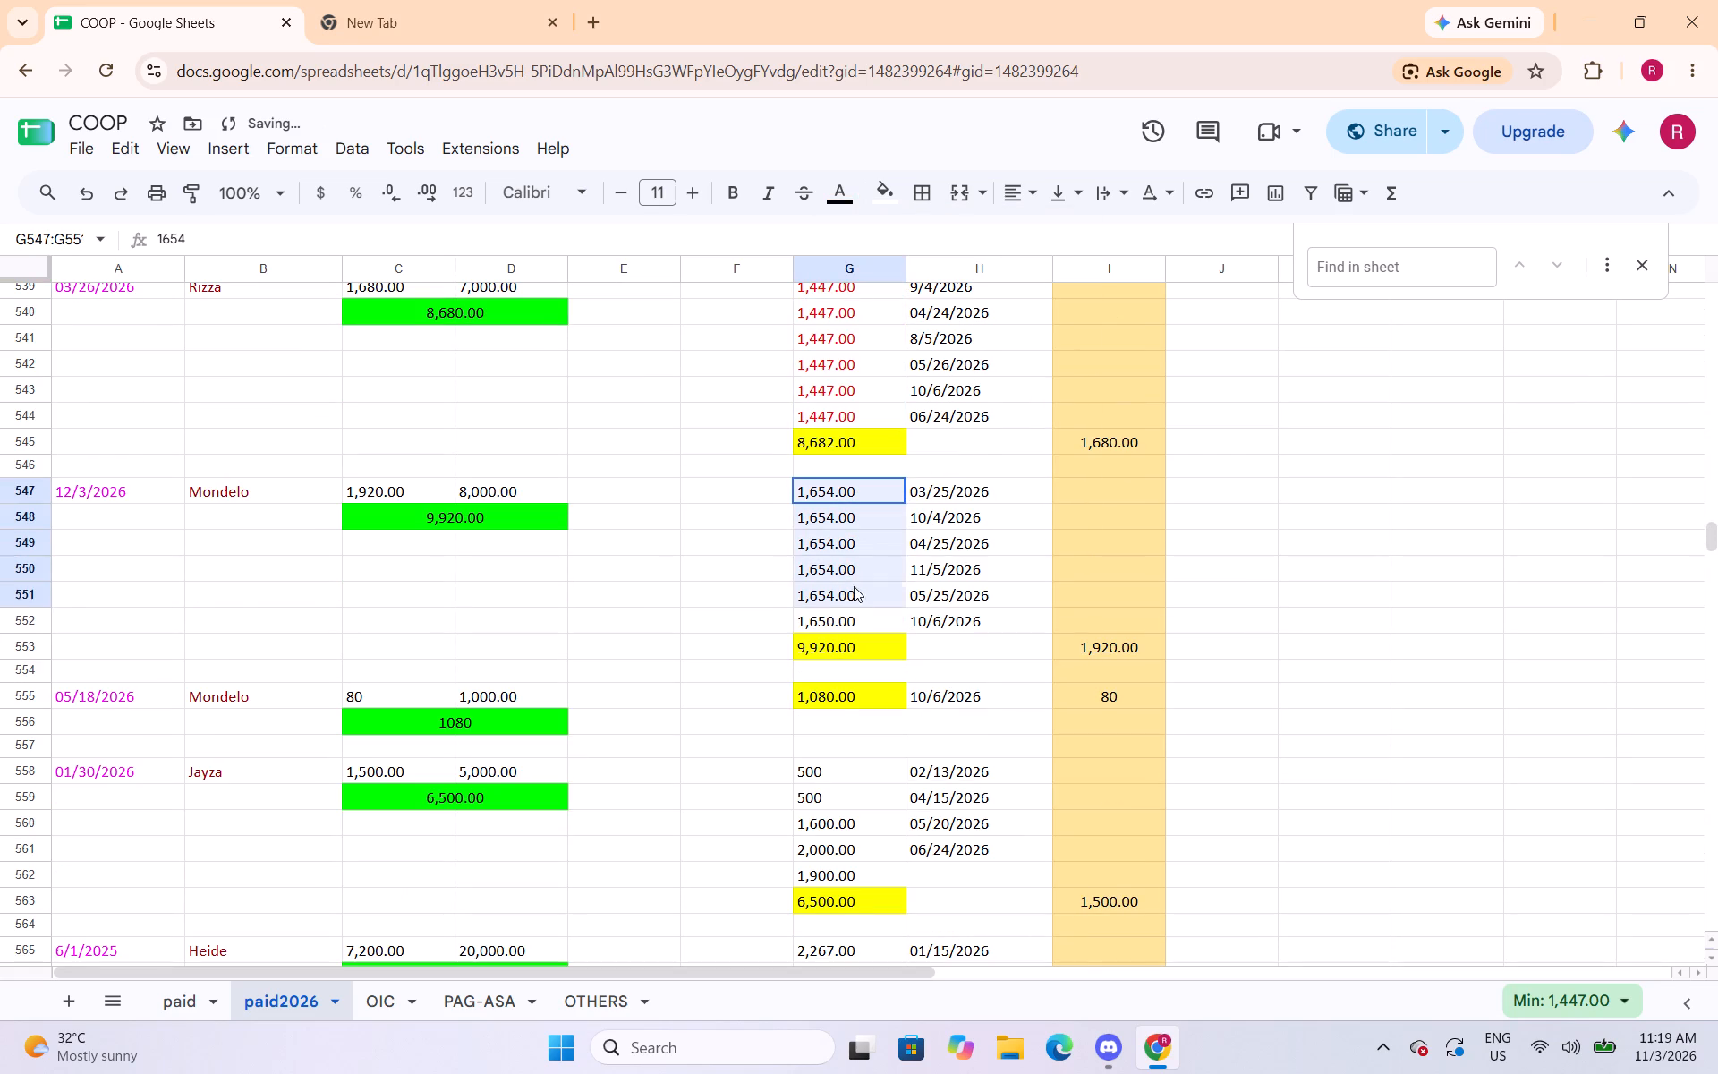
pyautogui.moveTo(854, 586); pyautogui.dragTo(846, 611)
pyautogui.click(852, 194)
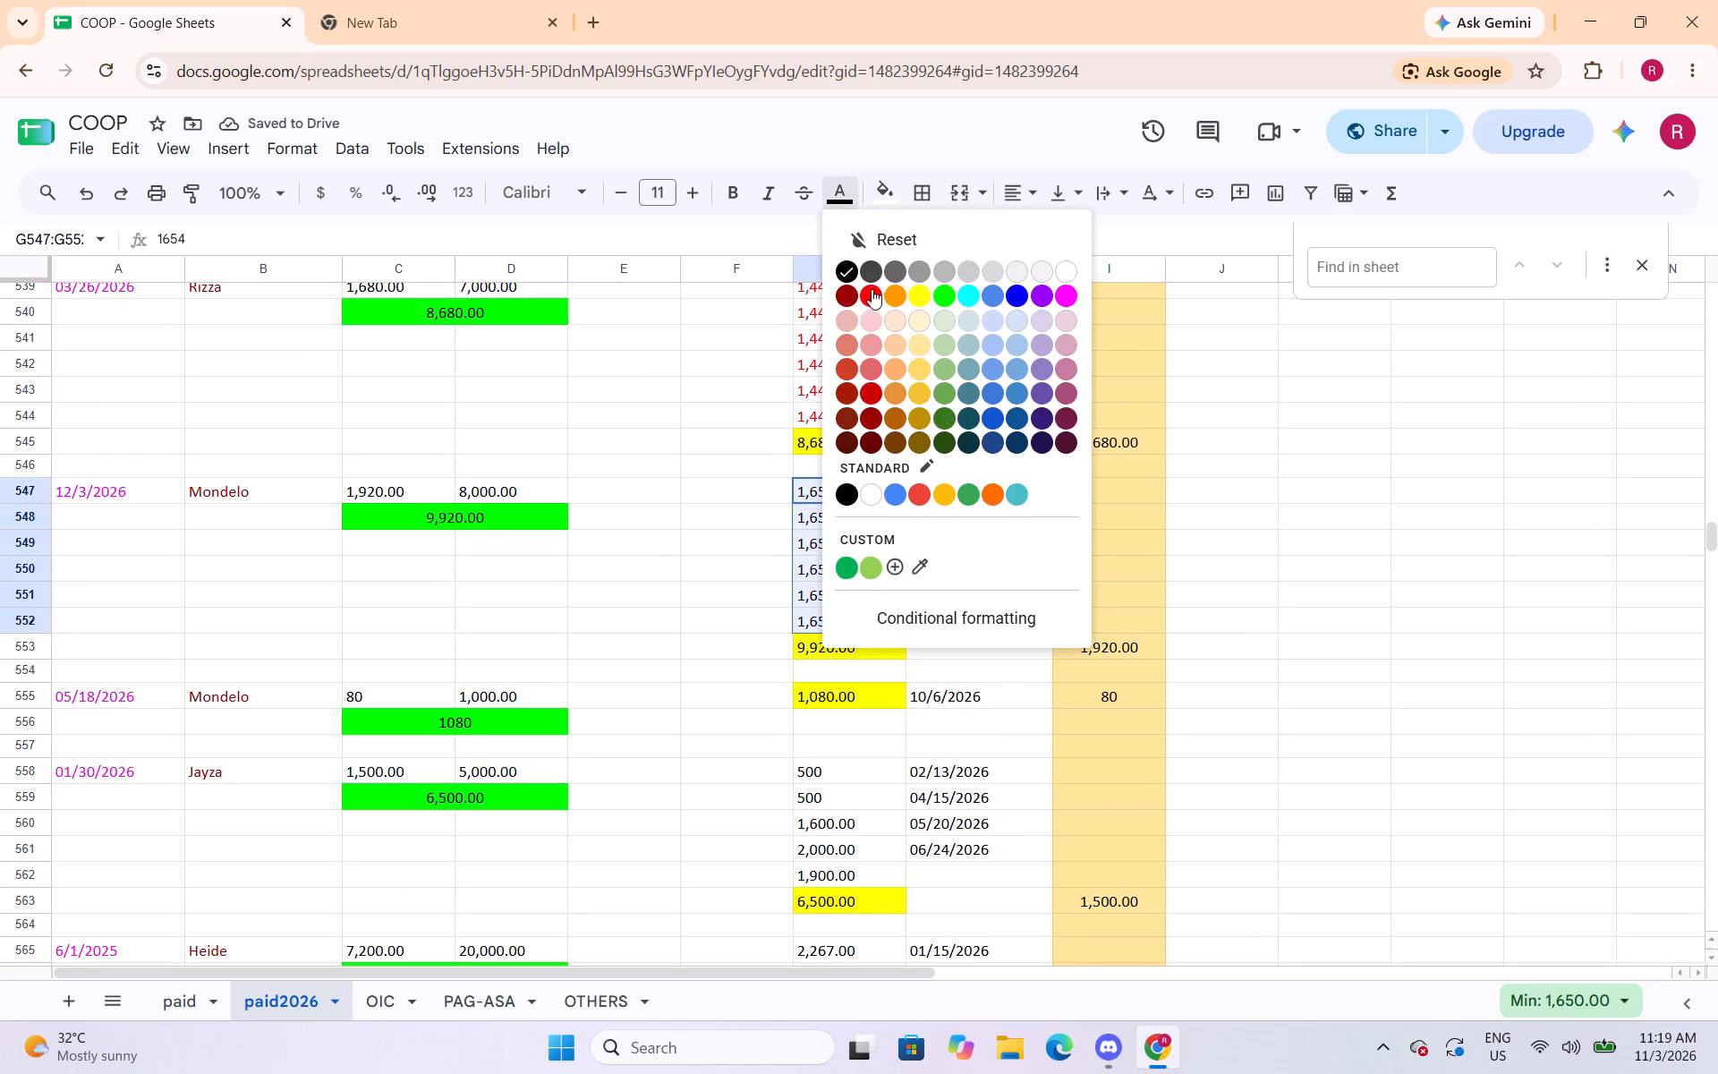
pyautogui.click(876, 303)
# Set the text of the partial payment cells G558:G562 and G565:G576 to red.
pyautogui.scroll(-2, 855, 522)
pyautogui.moveTo(821, 544); pyautogui.dragTo(824, 622)
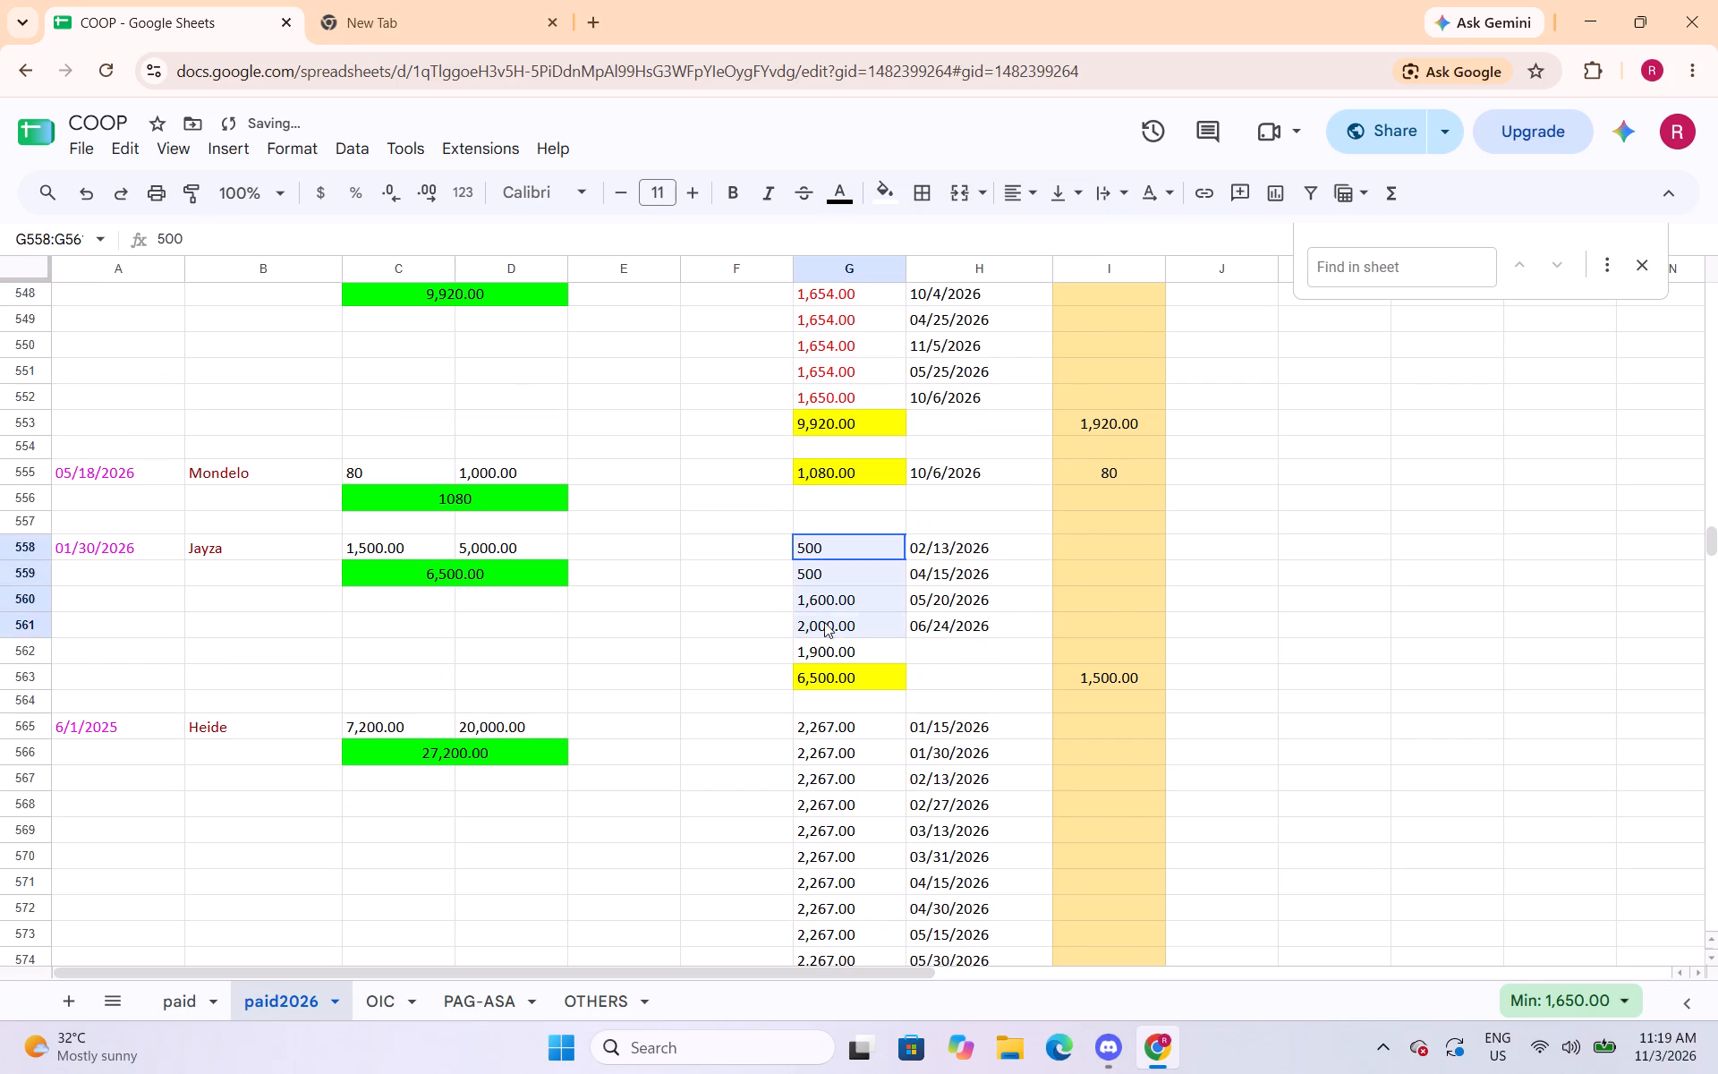
pyautogui.moveTo(824, 622); pyautogui.dragTo(826, 645)
pyautogui.click(844, 201)
pyautogui.click(872, 293)
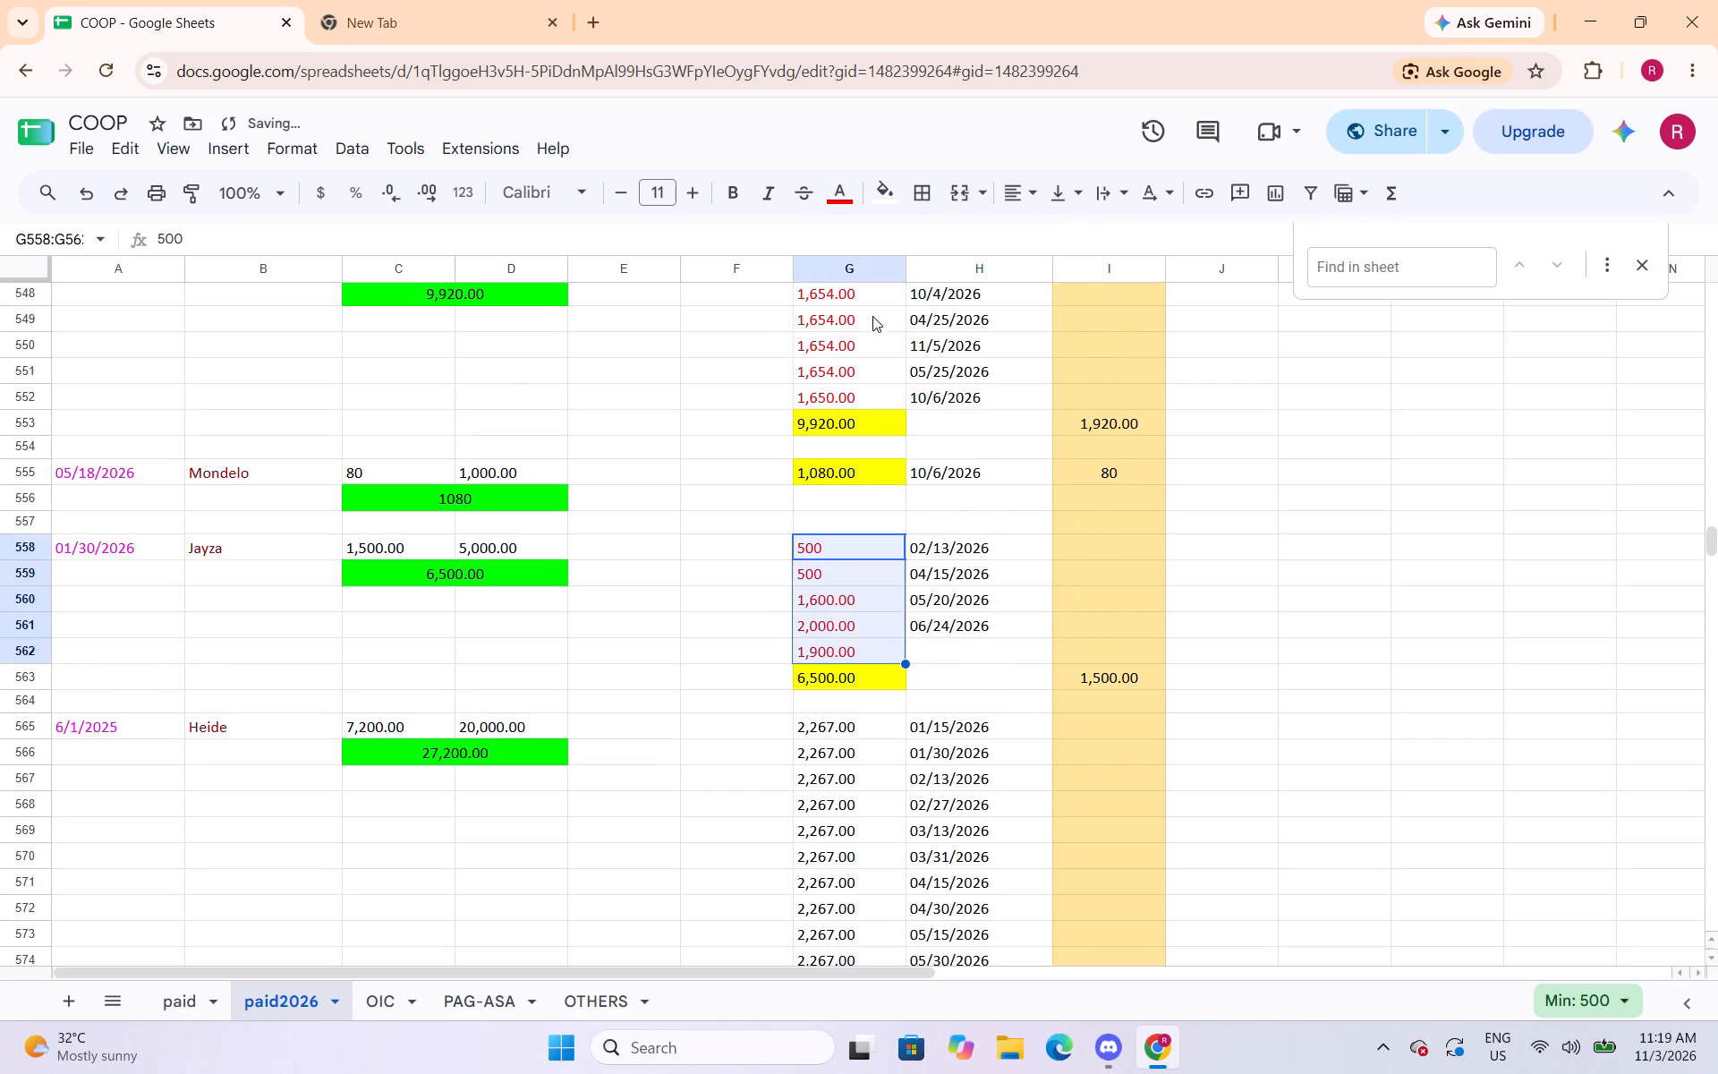
pyautogui.scroll(-3, 865, 450)
pyautogui.moveTo(854, 393); pyautogui.dragTo(835, 639)
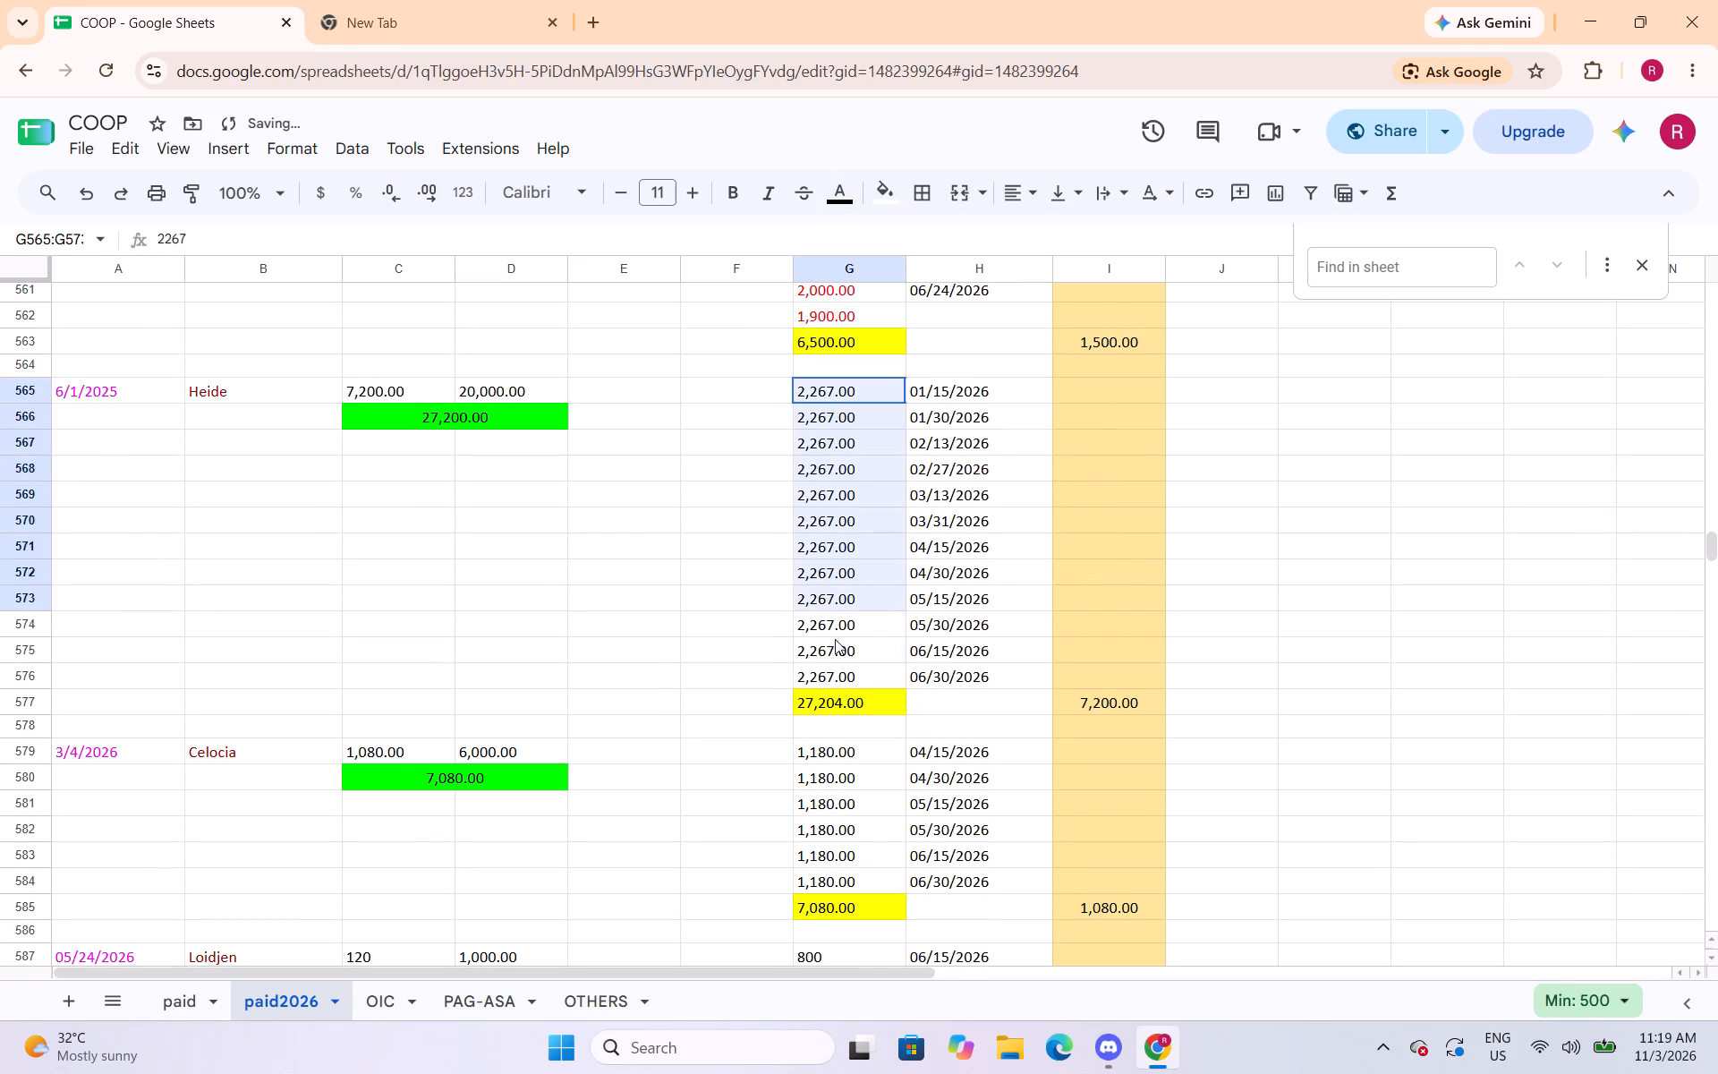
pyautogui.moveTo(835, 639); pyautogui.dragTo(835, 672)
pyautogui.click(847, 194)
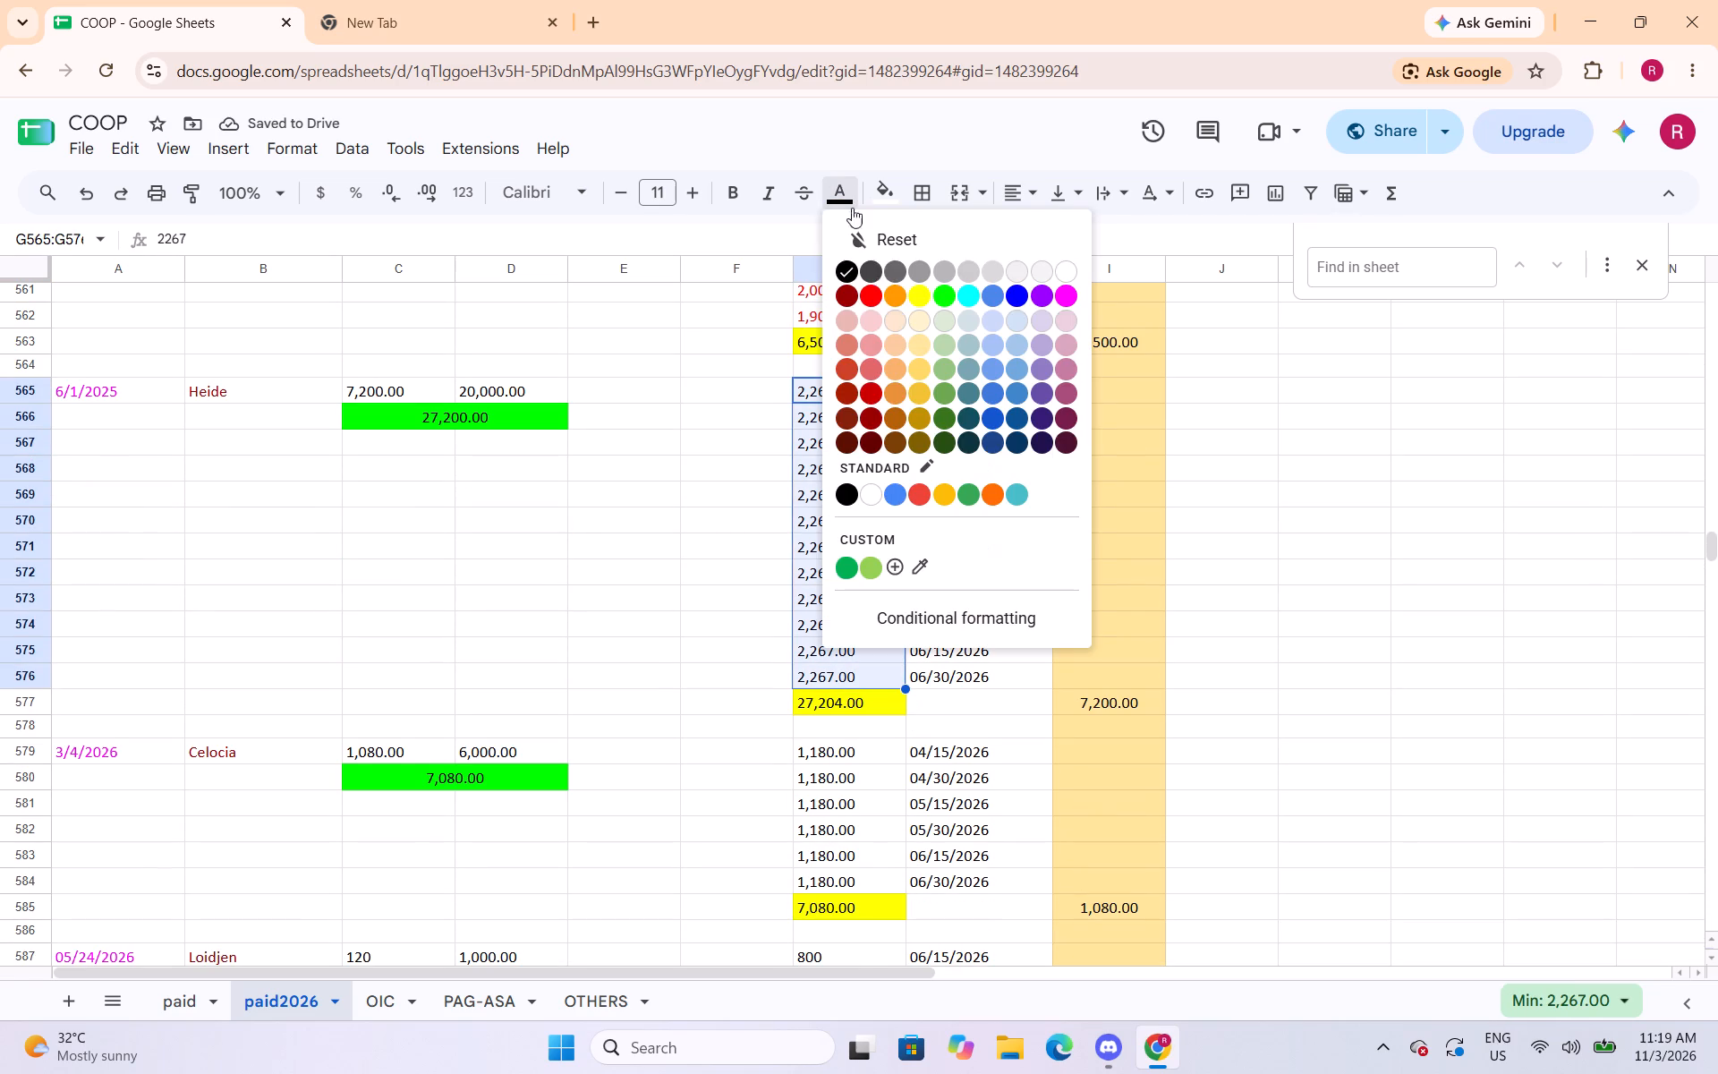
pyautogui.click(875, 294)
# Set the text of the partial payment cells G579:G584 and G587:G588 to red.
pyautogui.moveTo(855, 762); pyautogui.dragTo(855, 780)
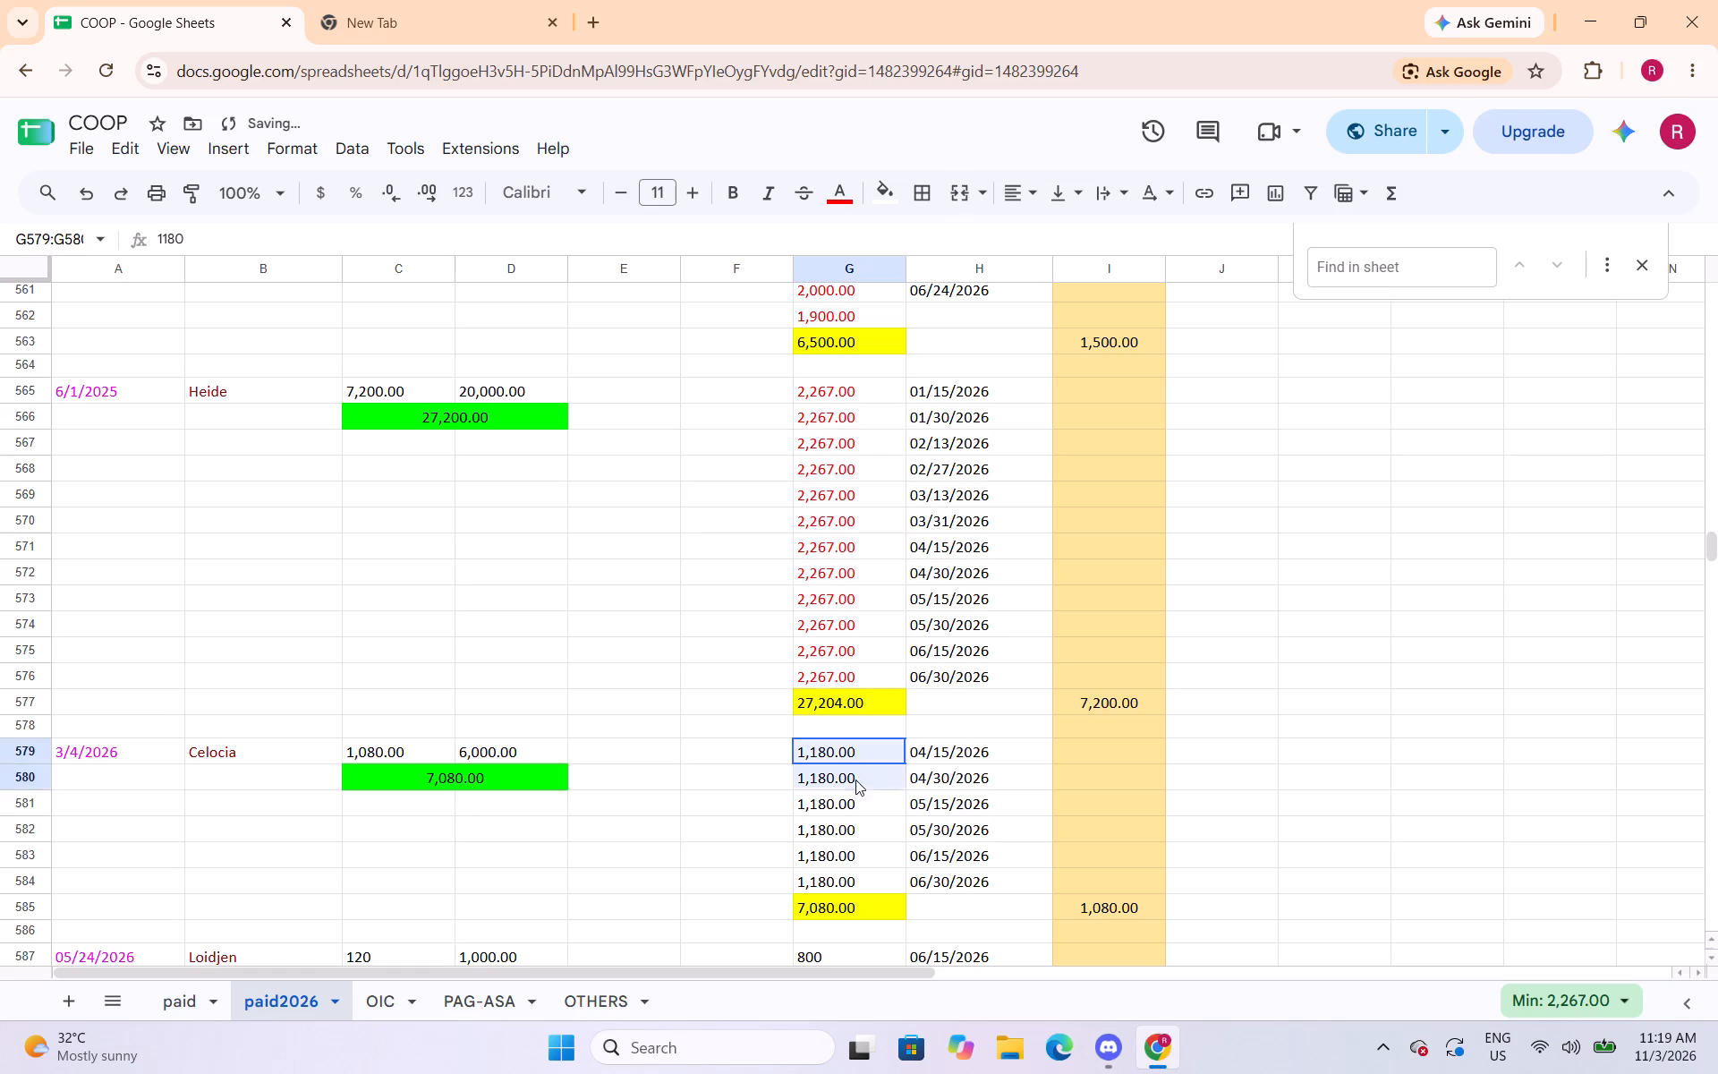
pyautogui.moveTo(855, 780); pyautogui.dragTo(838, 879)
pyautogui.click(846, 187)
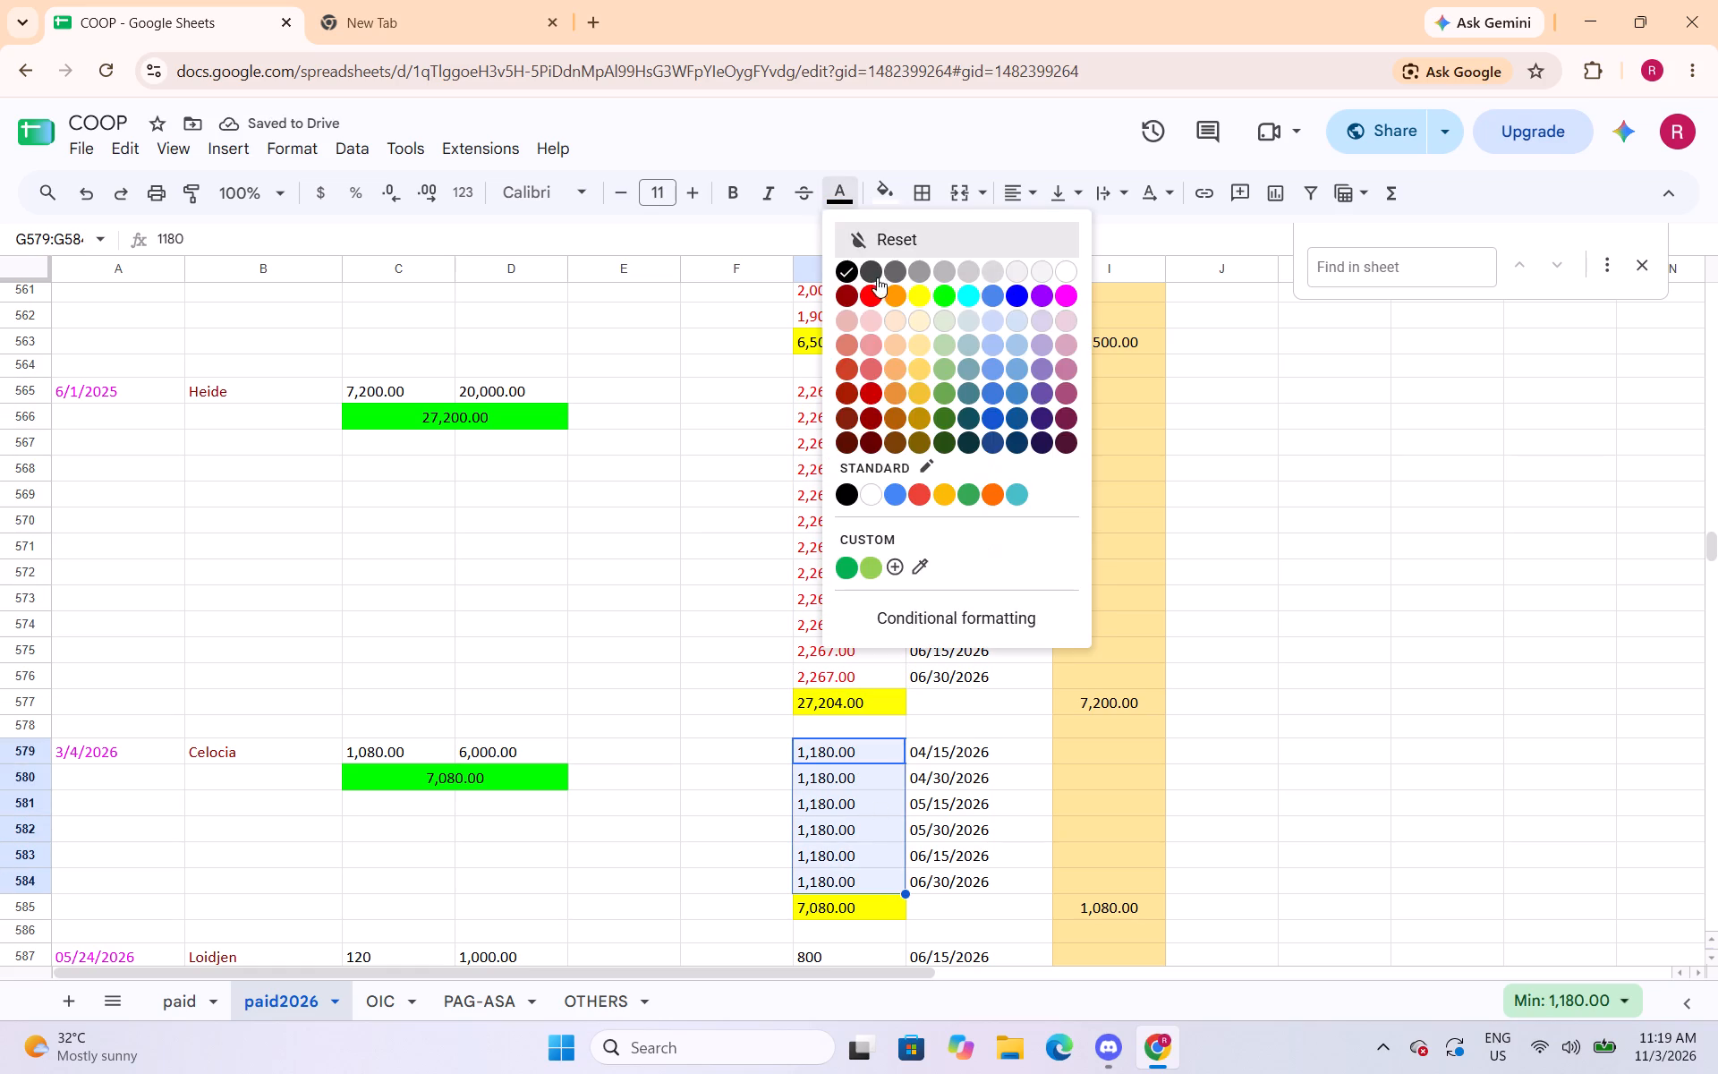
pyautogui.click(872, 289)
pyautogui.scroll(-5, 929, 276)
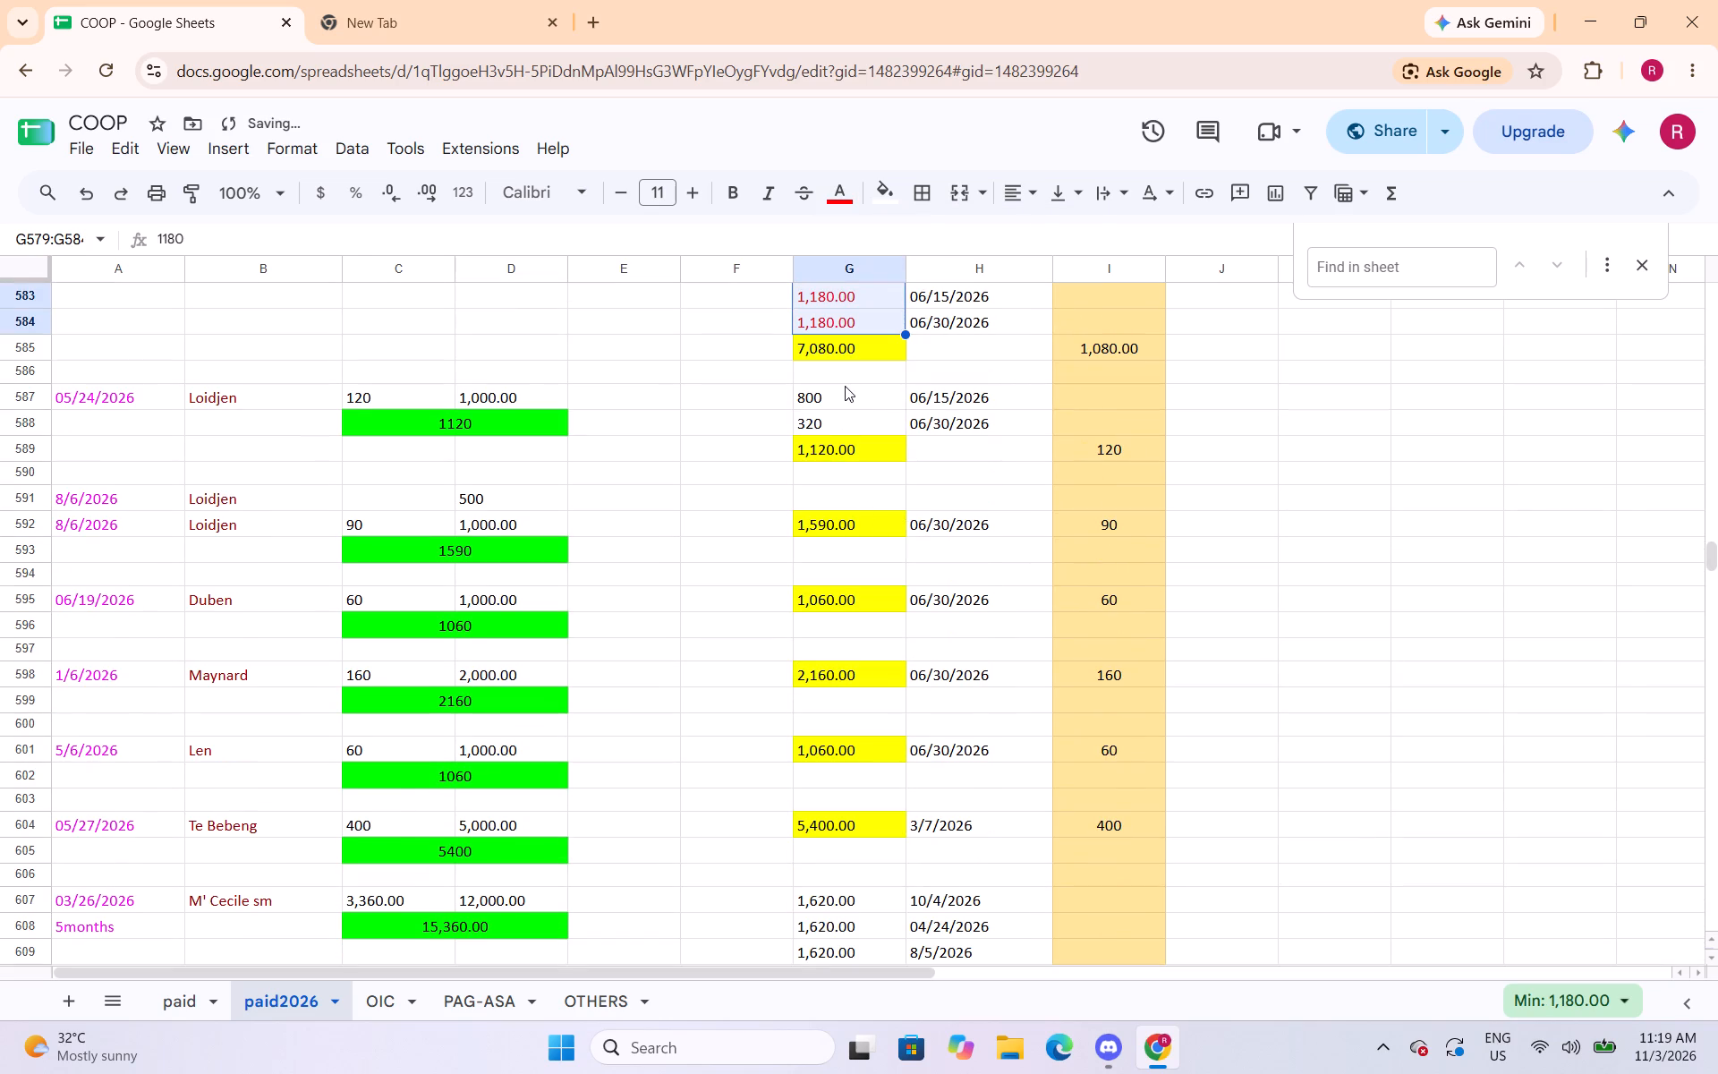
pyautogui.moveTo(845, 389); pyautogui.dragTo(842, 417)
pyautogui.click(853, 195)
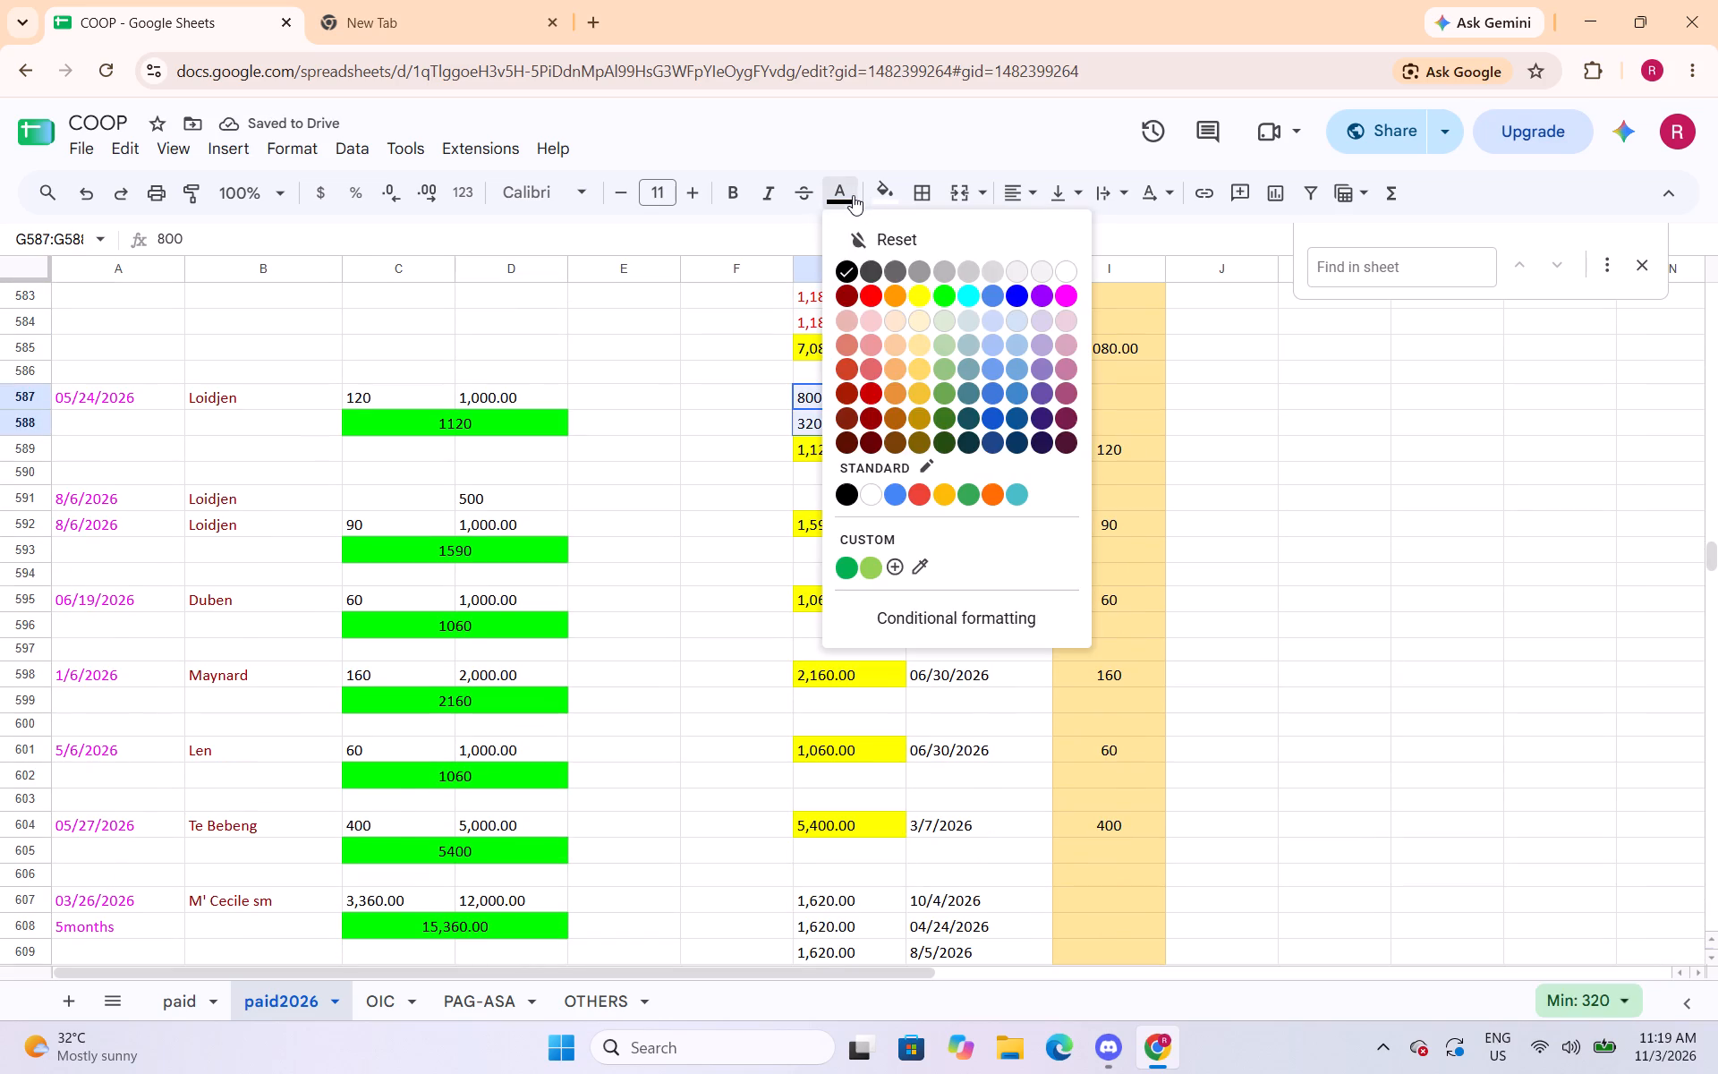
pyautogui.click(872, 292)
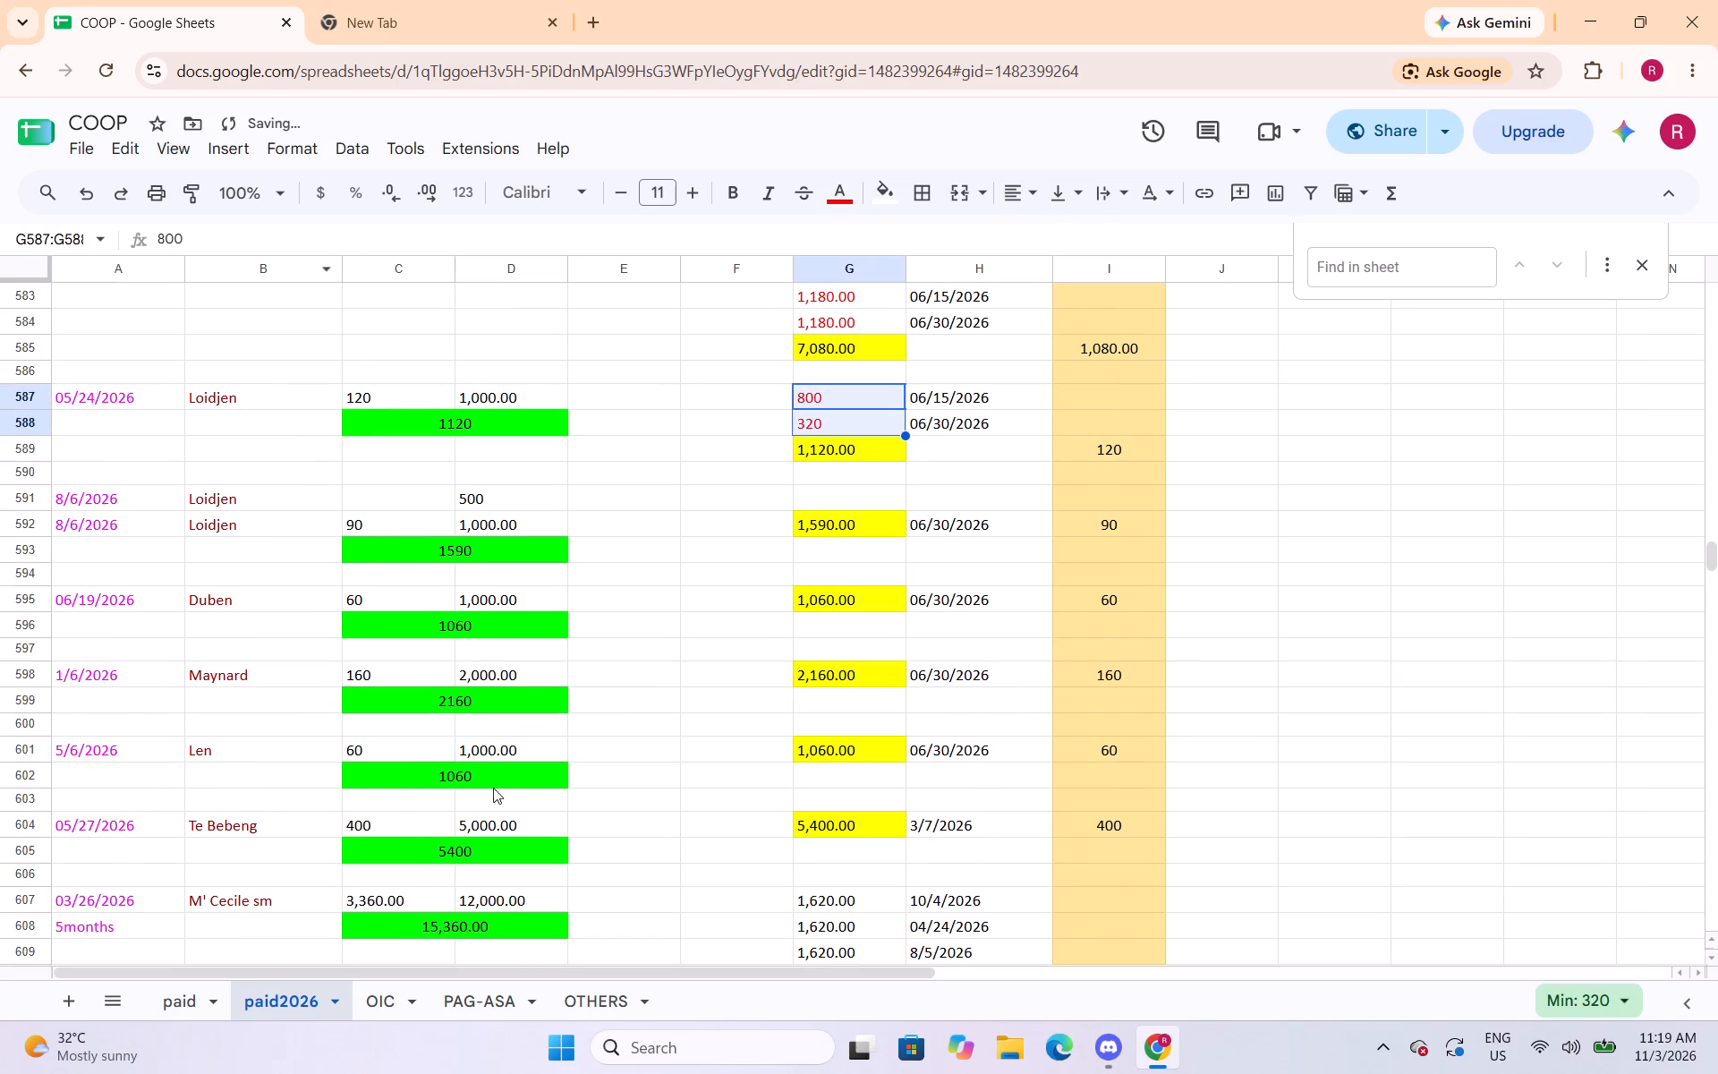
# Set the text of the partial payment cells G607:G613 and G616:G620 to red.
pyautogui.scroll(-2, 527, 686)
pyautogui.scroll(-1, 843, 672)
pyautogui.moveTo(812, 567); pyautogui.dragTo(849, 678)
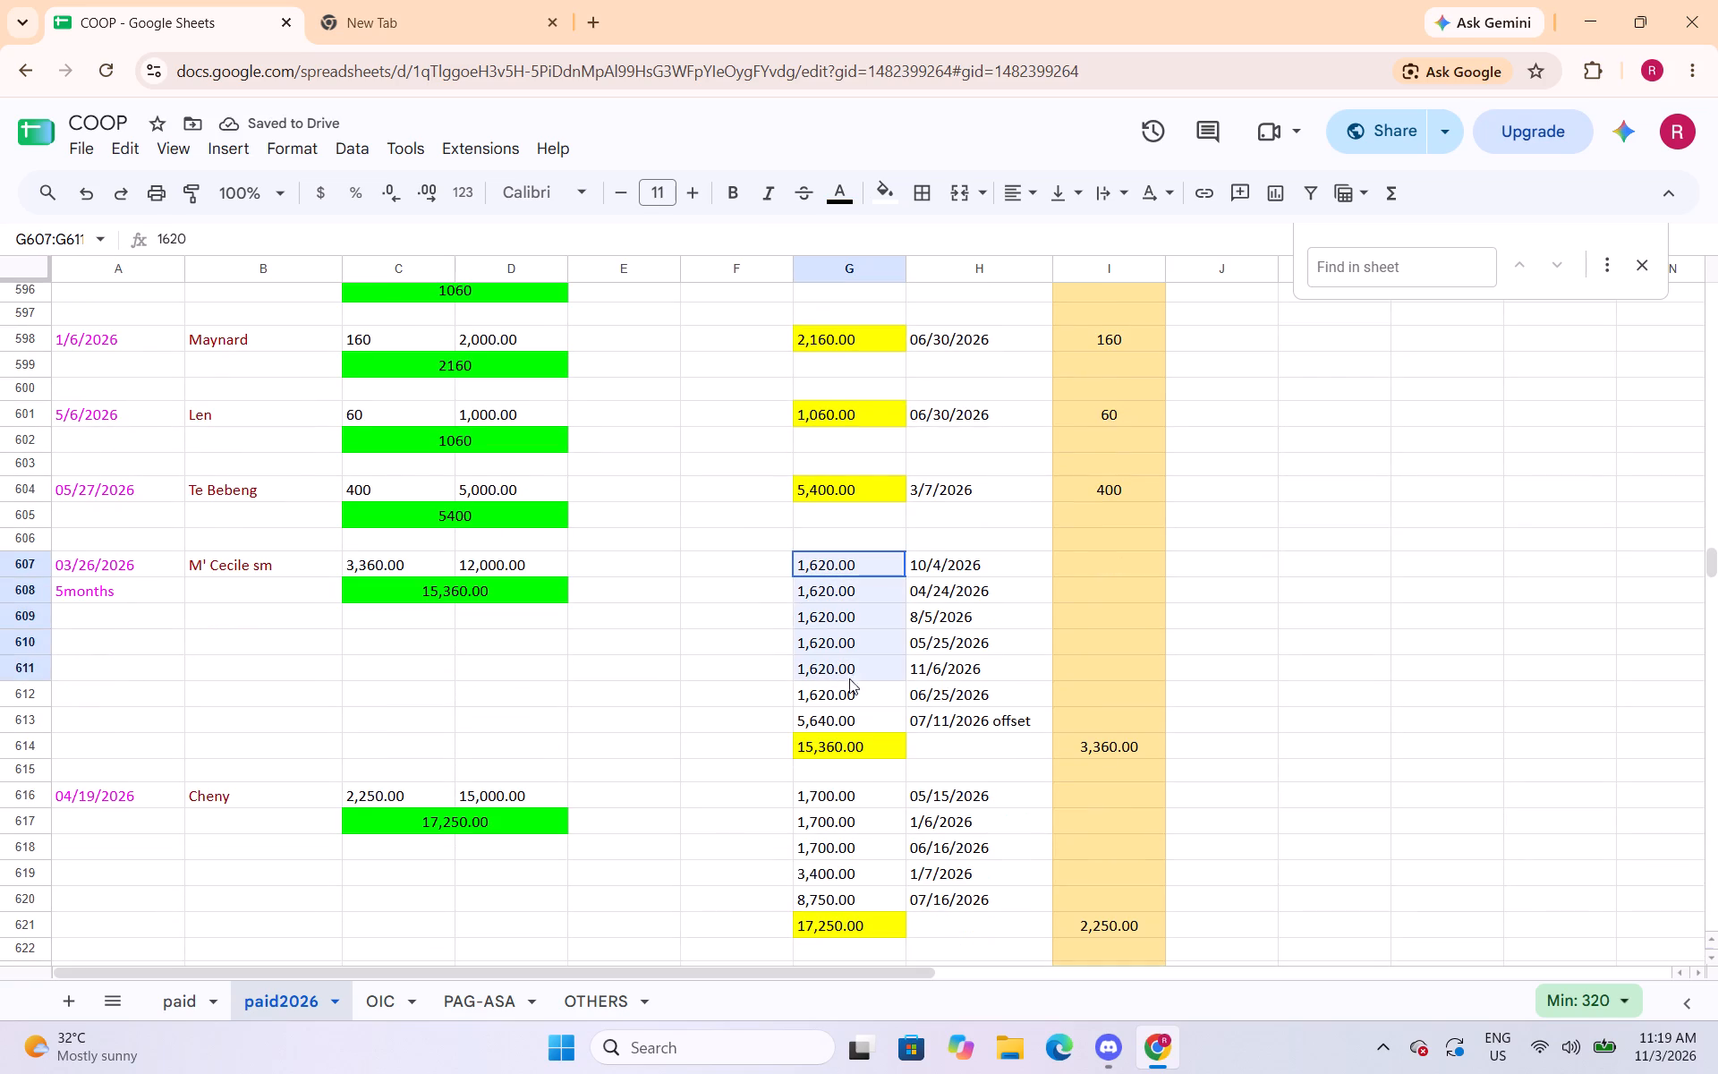
pyautogui.moveTo(849, 678); pyautogui.dragTo(849, 715)
pyautogui.click(842, 209)
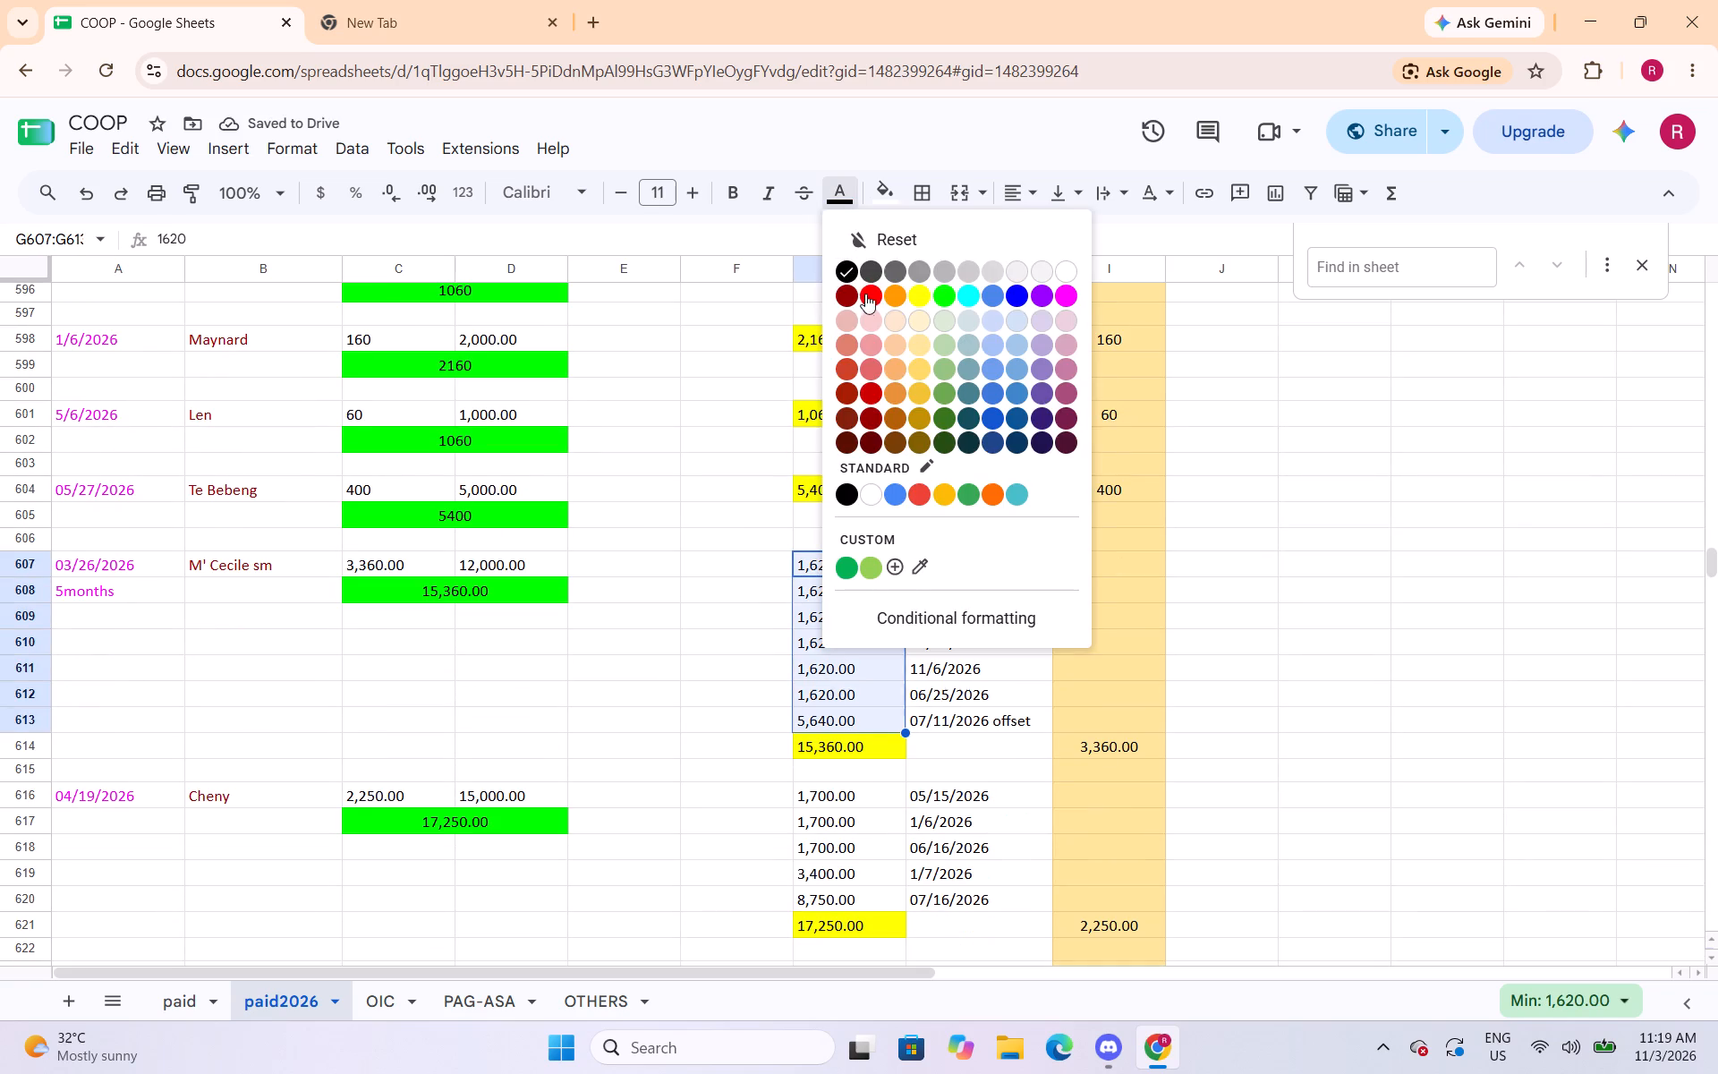
pyautogui.click(871, 296)
pyautogui.moveTo(877, 796); pyautogui.dragTo(861, 888)
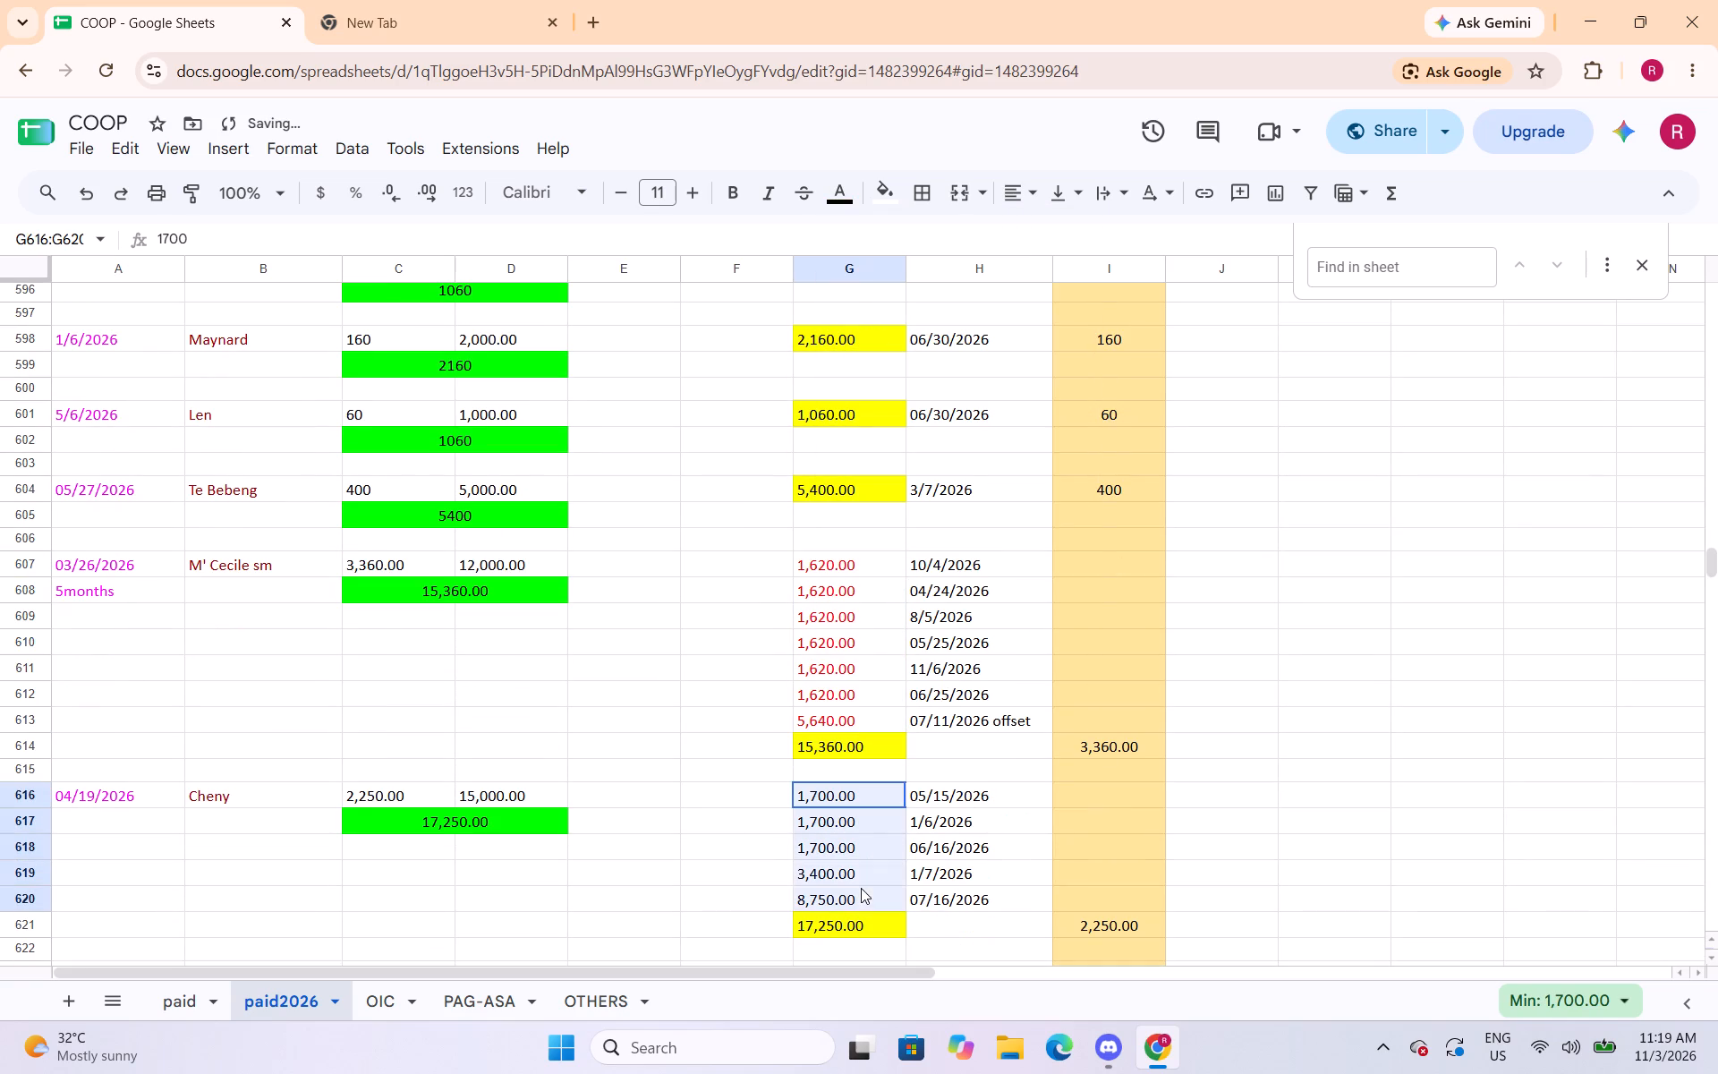
pyautogui.moveTo(861, 888); pyautogui.dragTo(861, 891)
pyautogui.click(835, 207)
pyautogui.click(872, 294)
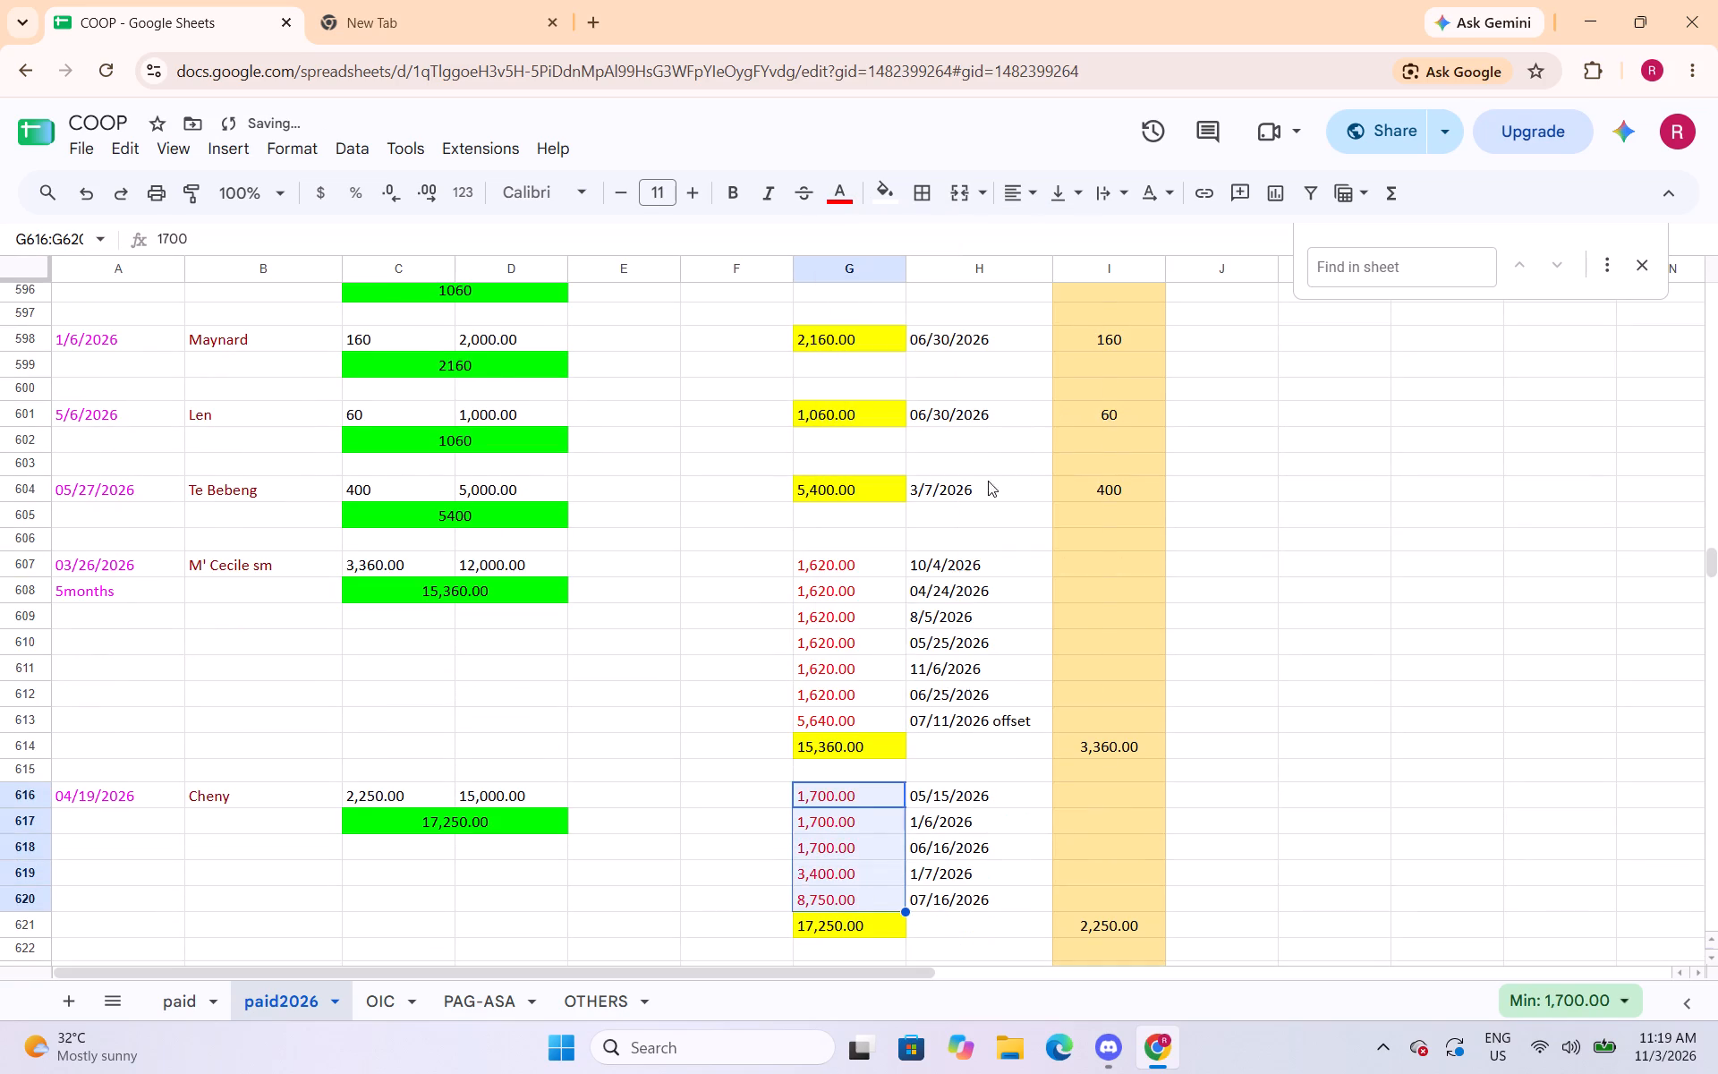
# Set the text of the partial payment cells G623:G624 and G627:G629 to red.
pyautogui.scroll(-4, 951, 551)
pyautogui.moveTo(873, 529); pyautogui.dragTo(873, 546)
pyautogui.click(847, 211)
pyautogui.click(869, 290)
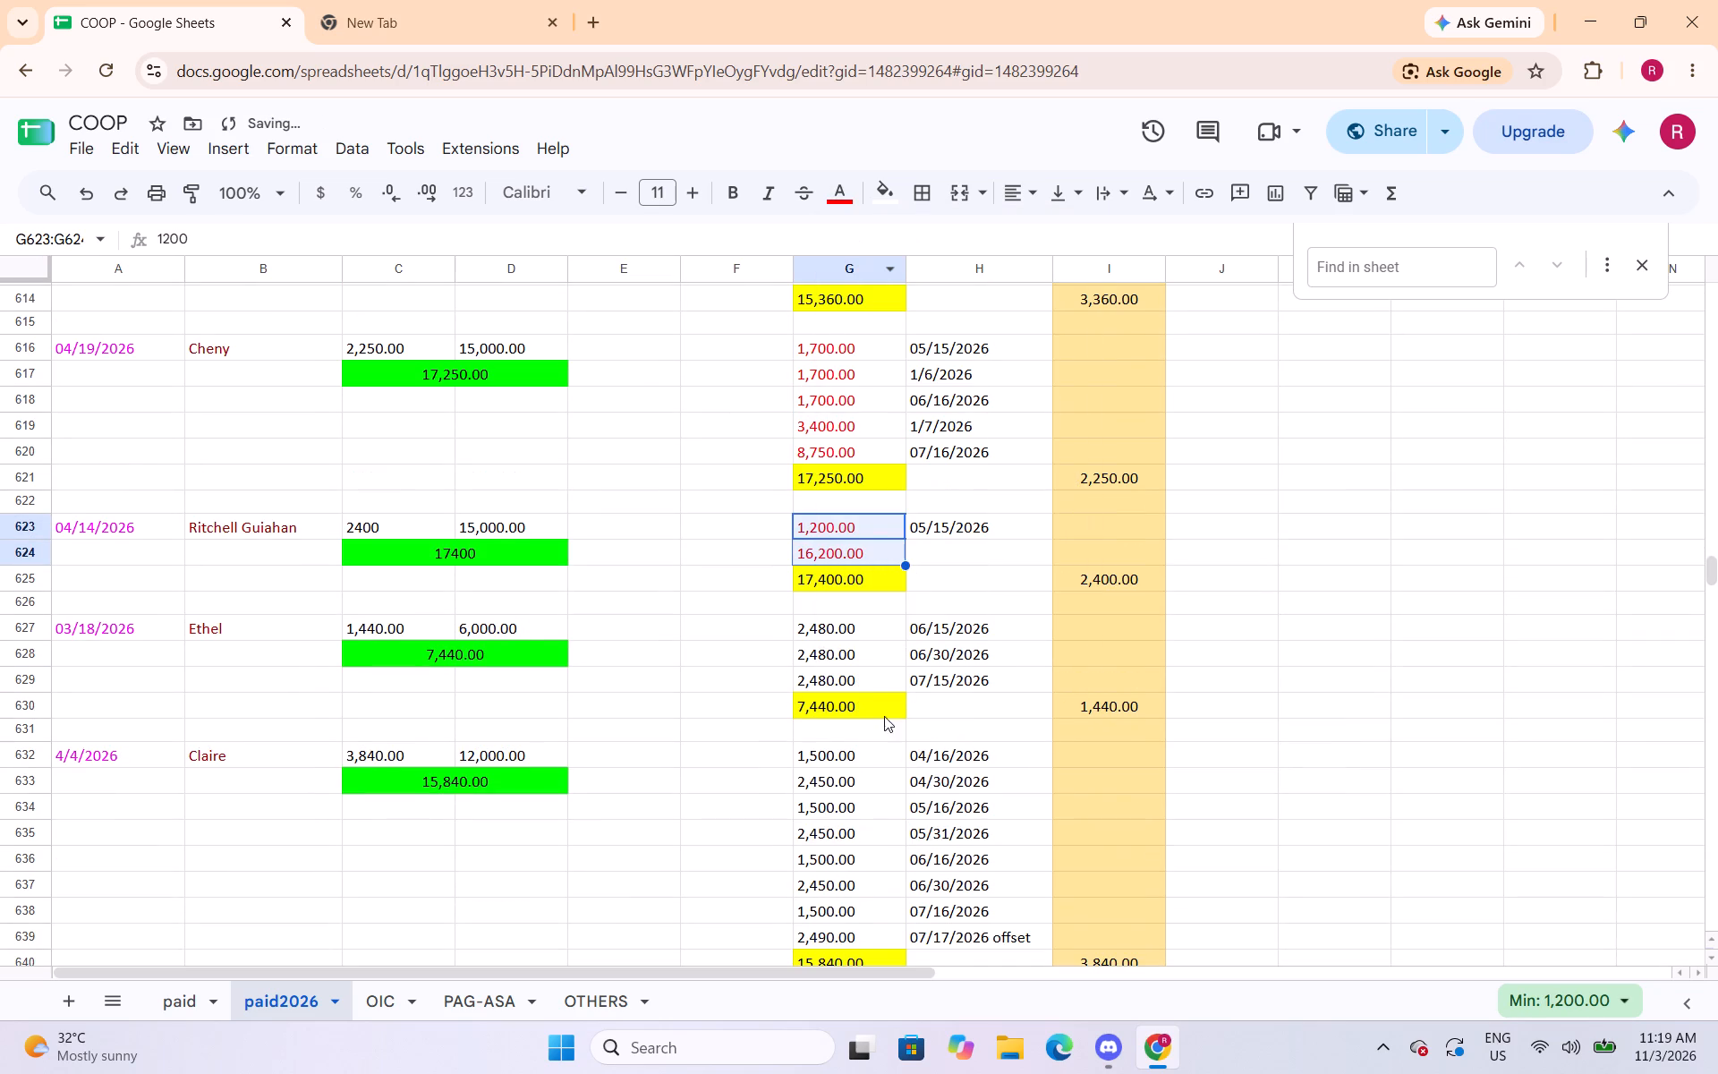
pyautogui.moveTo(856, 641); pyautogui.dragTo(863, 686)
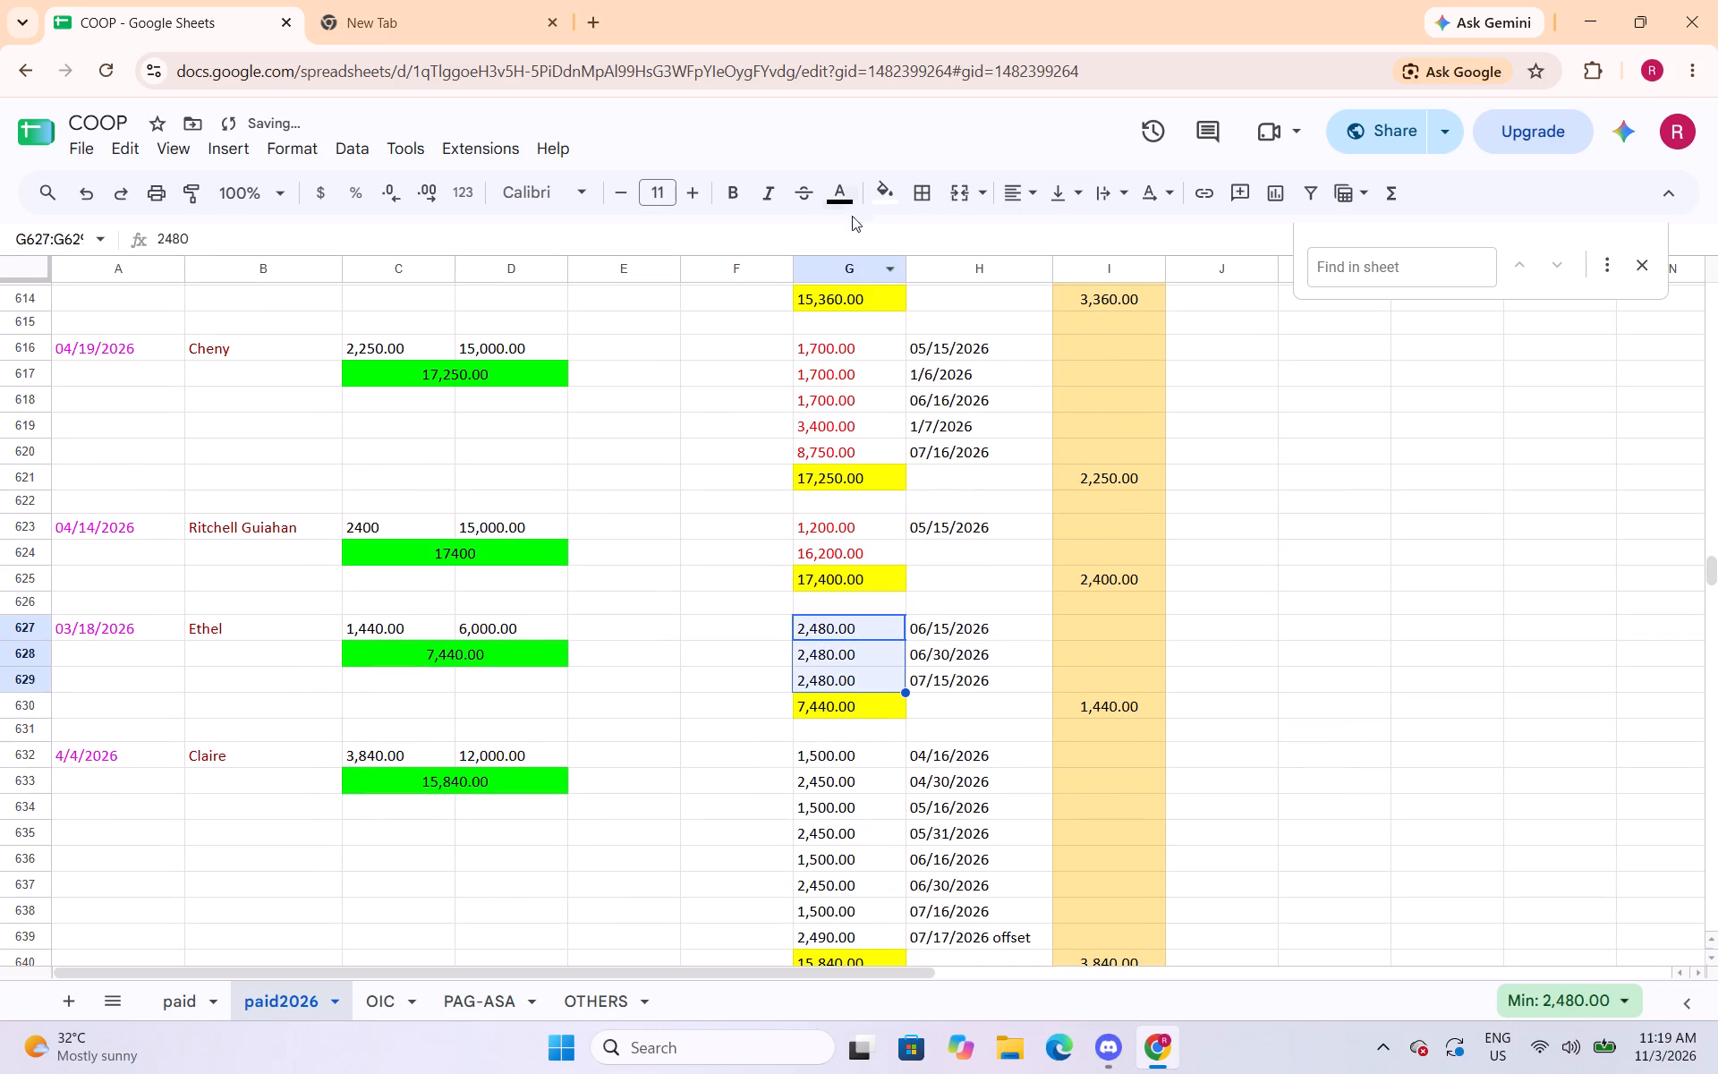
pyautogui.click(846, 200)
pyautogui.click(880, 294)
# Set the text of the partial payment cells G632:G639 and G648:G650 to red.
pyautogui.moveTo(854, 761); pyautogui.dragTo(865, 795)
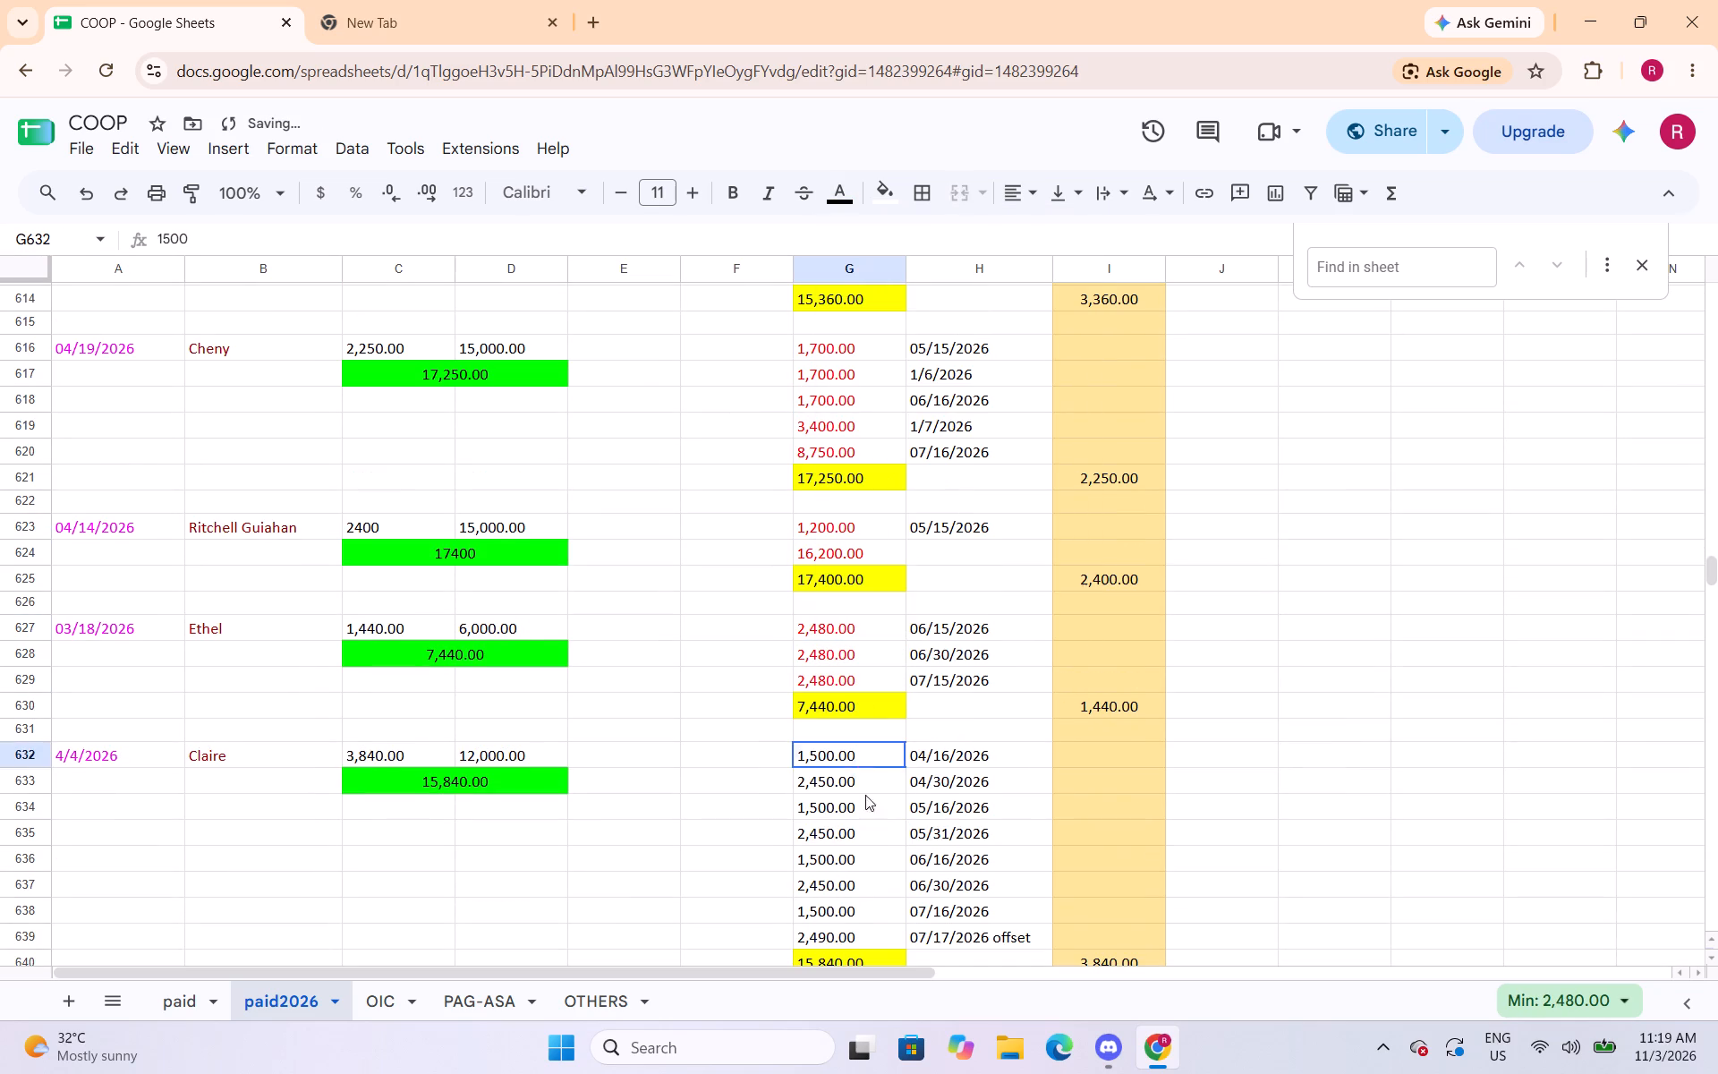
pyautogui.moveTo(865, 795); pyautogui.dragTo(870, 938)
pyautogui.click(838, 208)
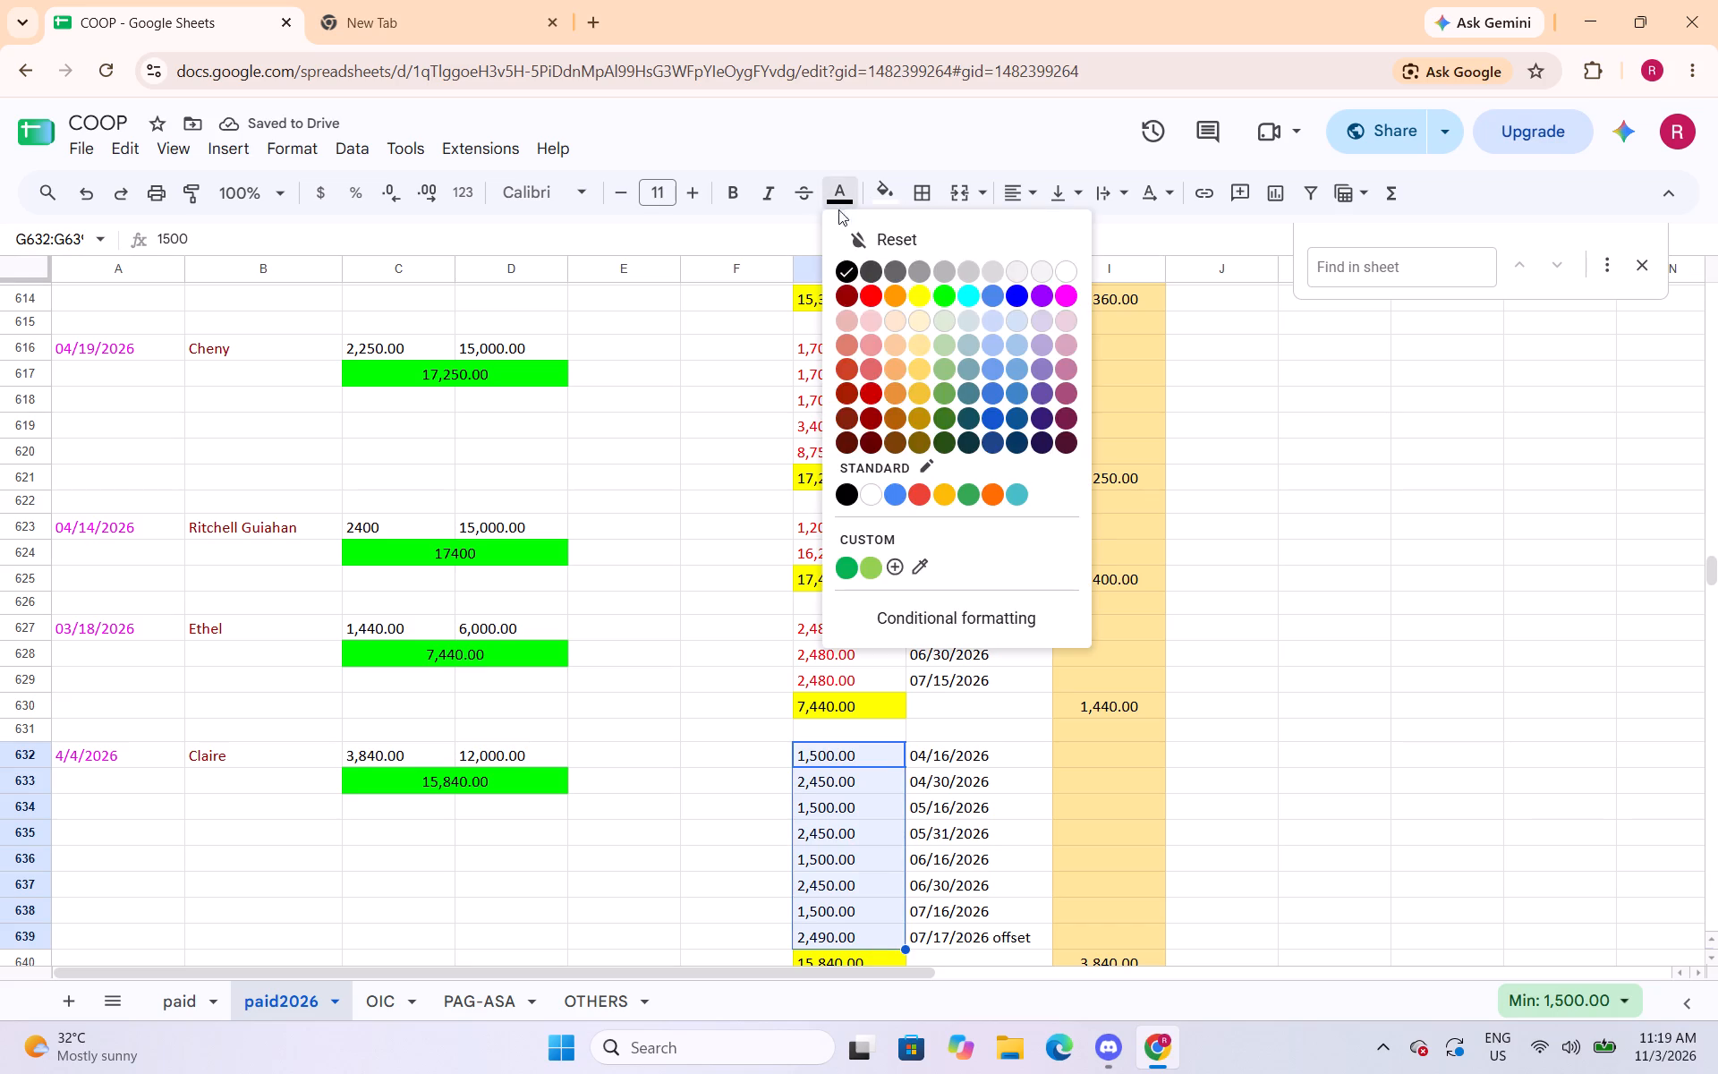
pyautogui.click(876, 302)
pyautogui.scroll(-5, 855, 541)
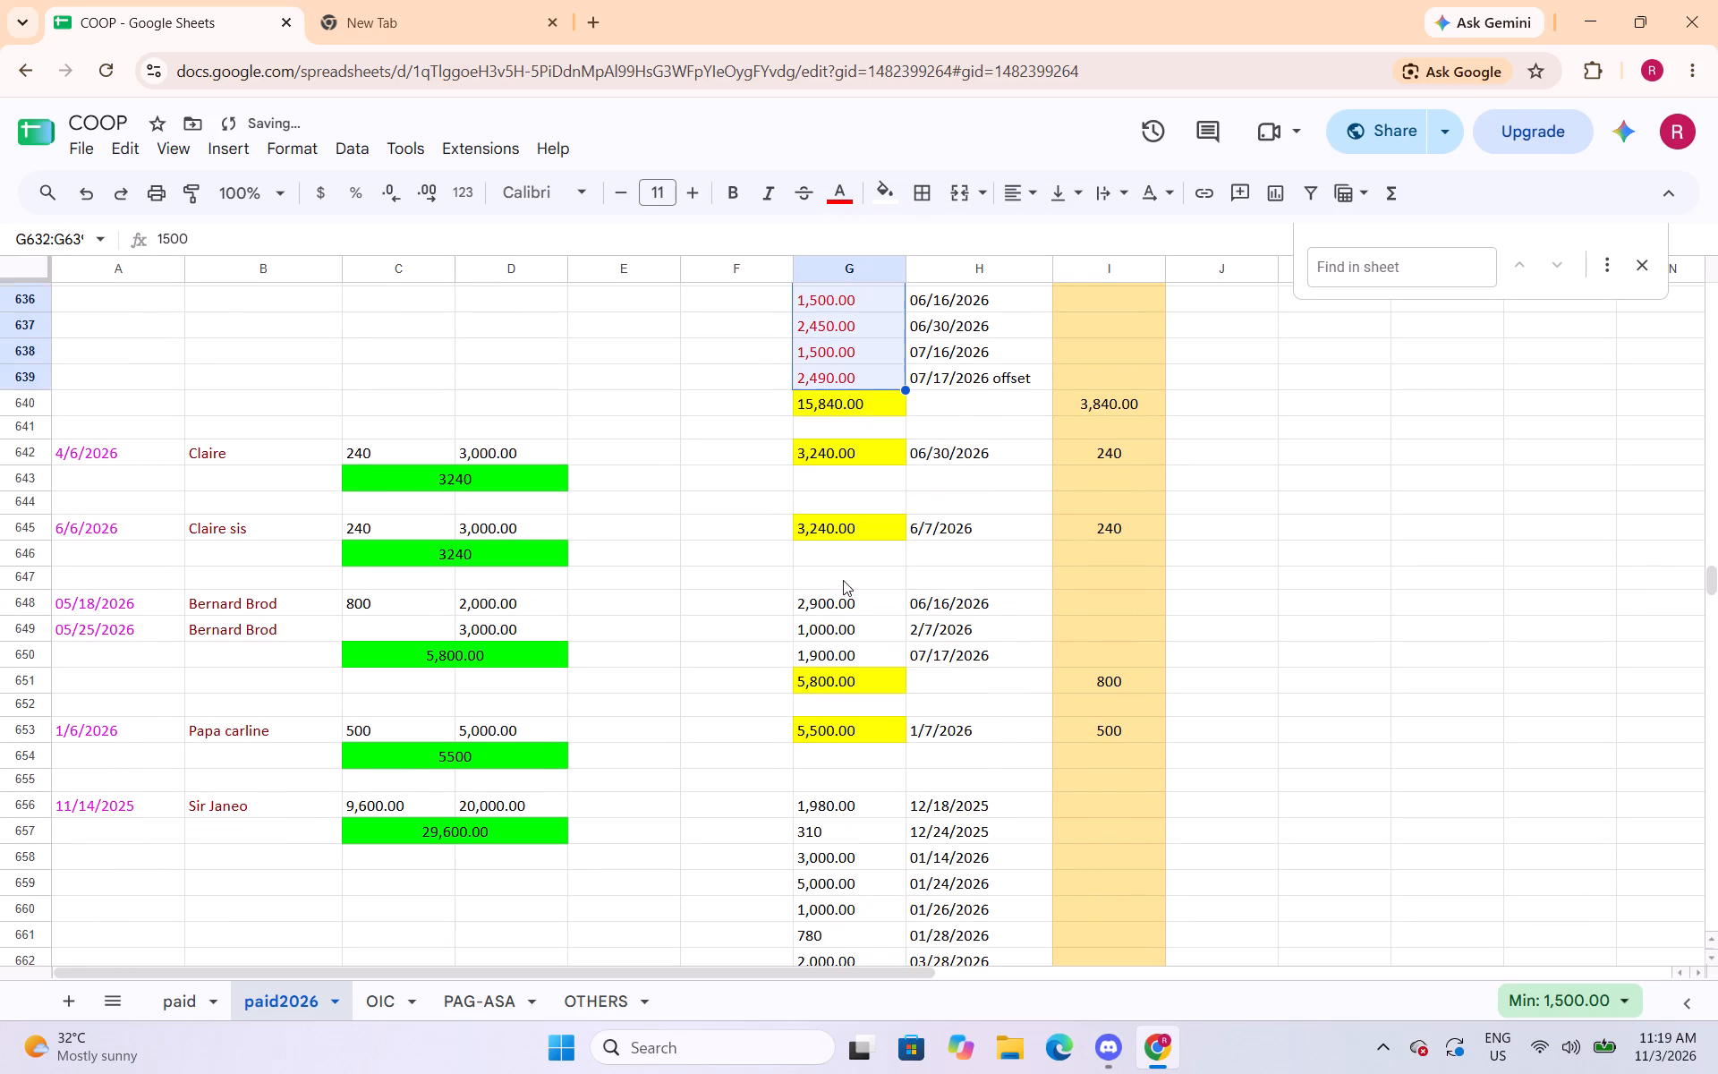
pyautogui.moveTo(830, 601); pyautogui.dragTo(831, 649)
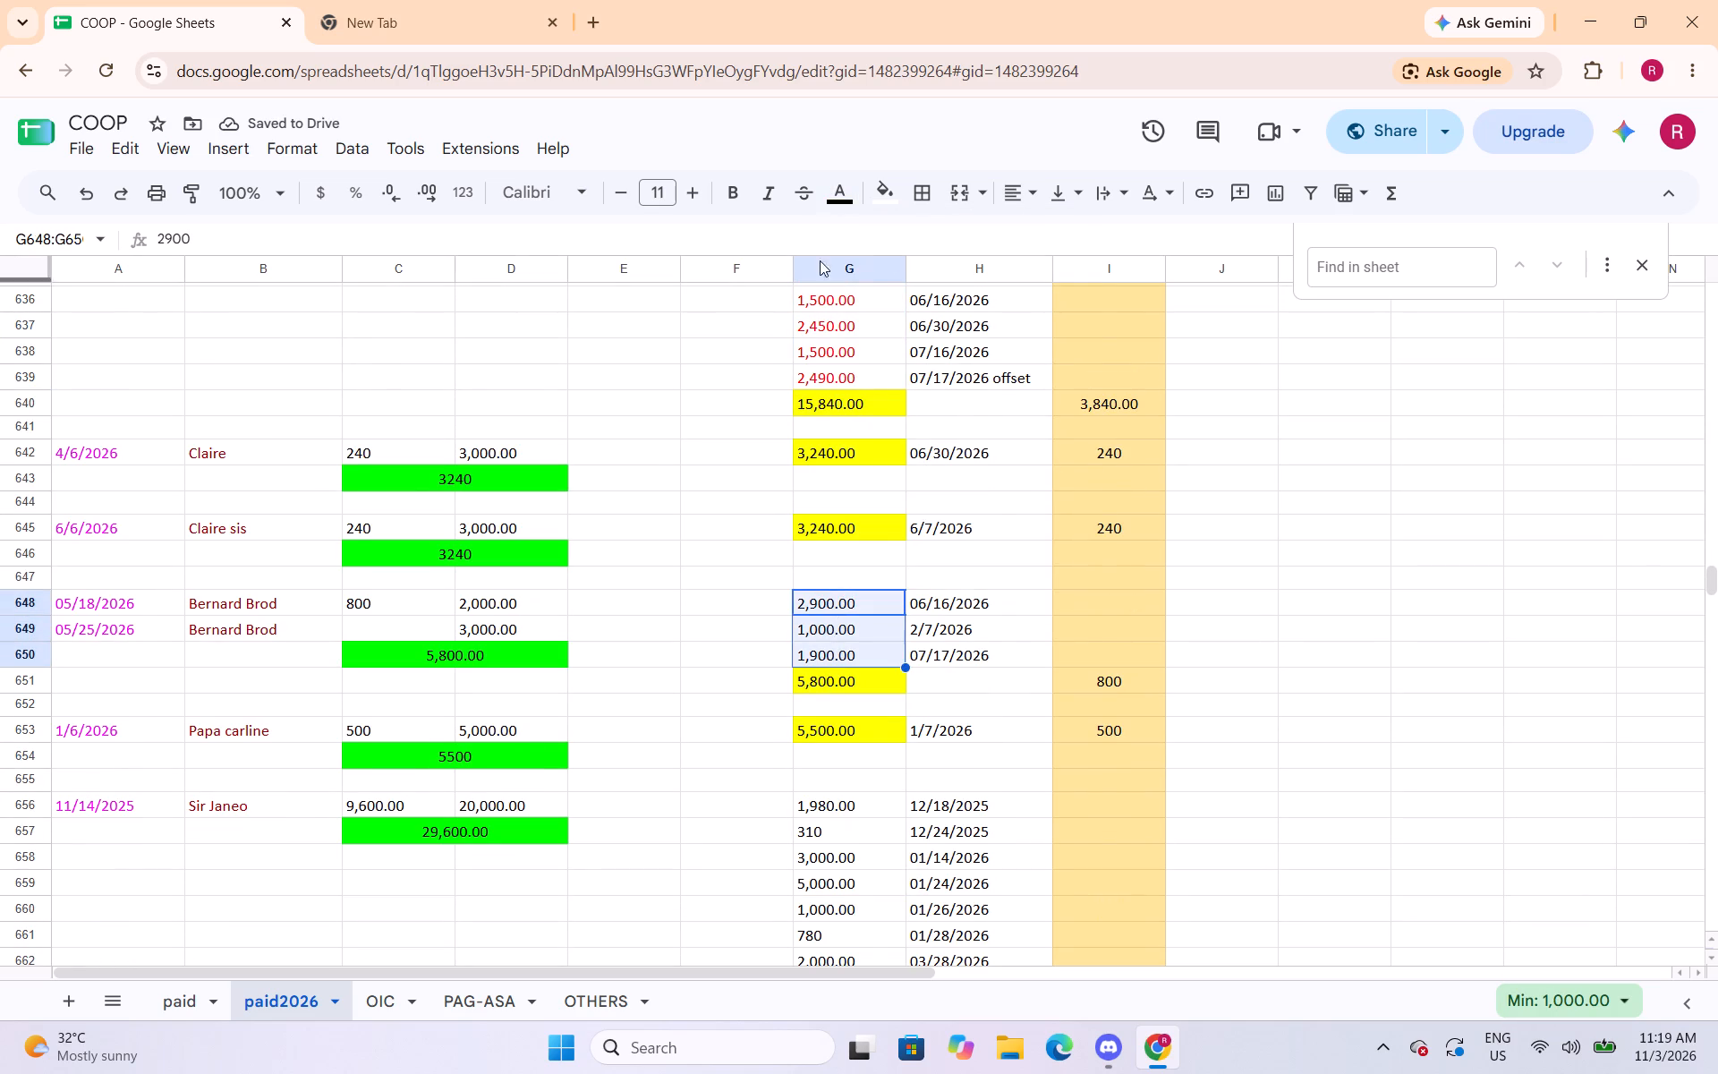
pyautogui.click(834, 190)
pyautogui.click(875, 292)
# Set the text of the partial payment cells G656:G666 and G669:G672 to red.
pyautogui.scroll(-3, 882, 460)
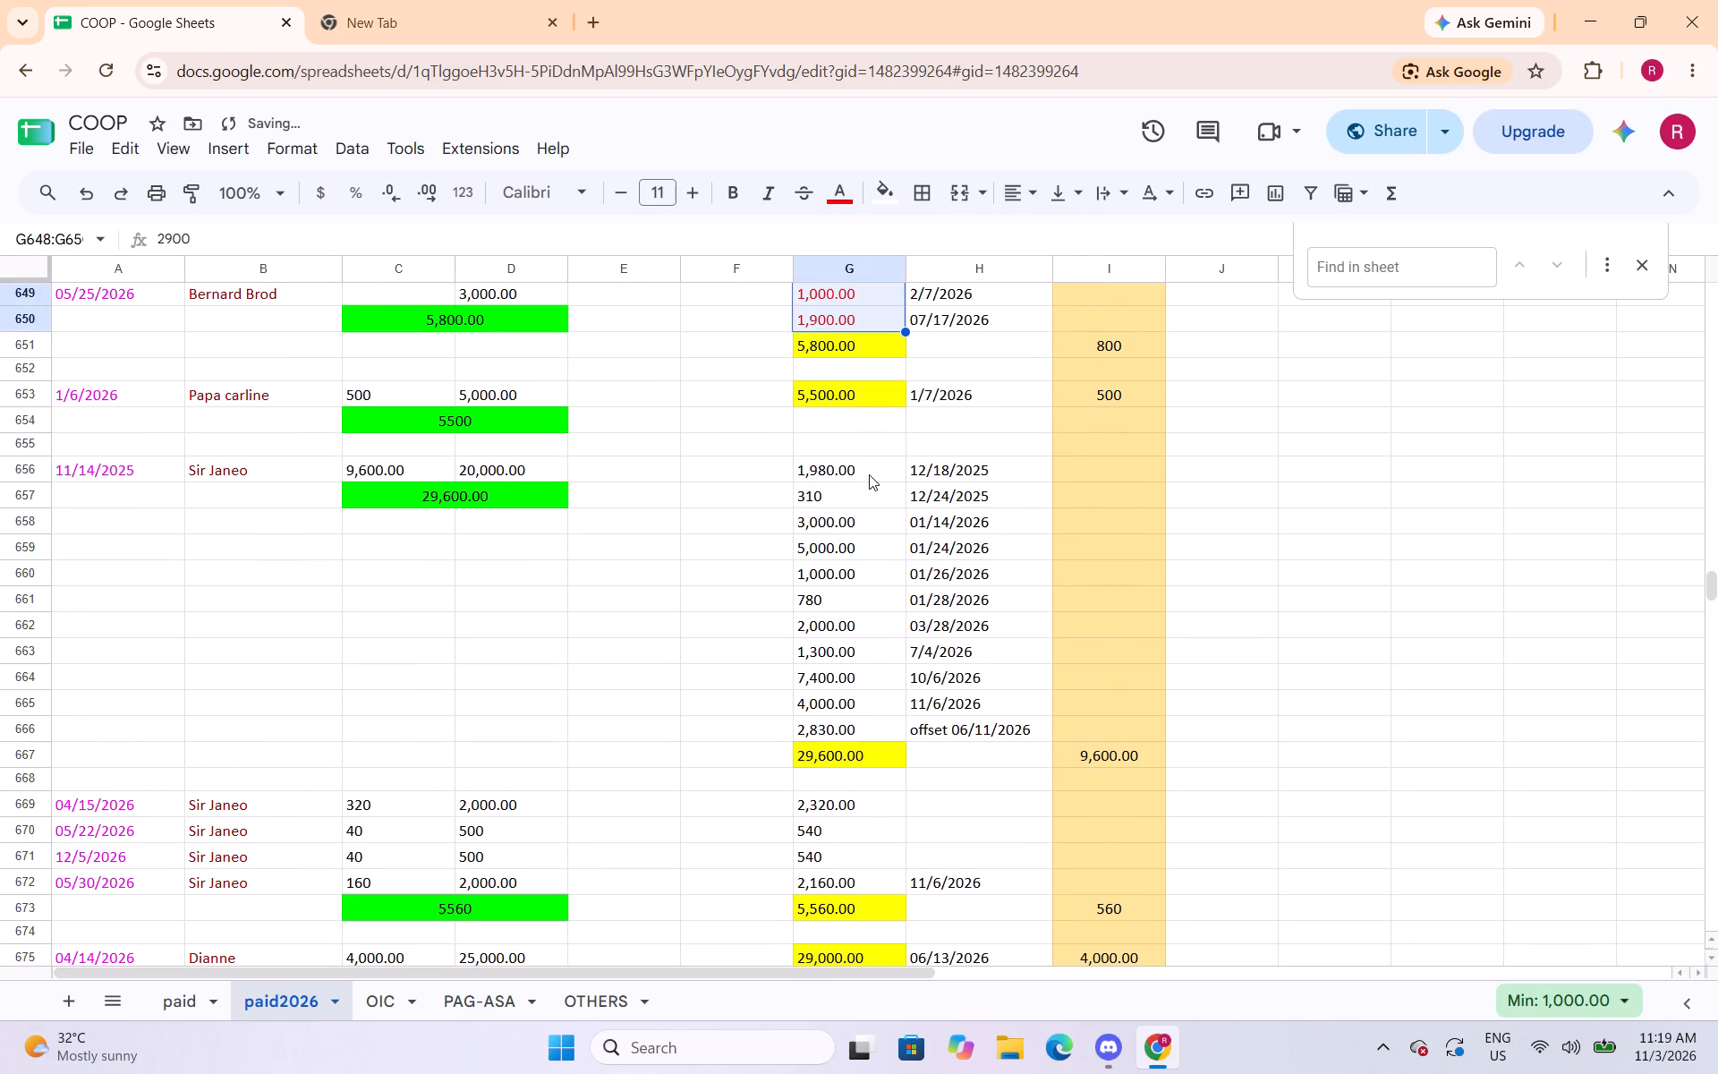
pyautogui.moveTo(851, 464); pyautogui.dragTo(845, 723)
pyautogui.click(845, 196)
pyautogui.click(877, 302)
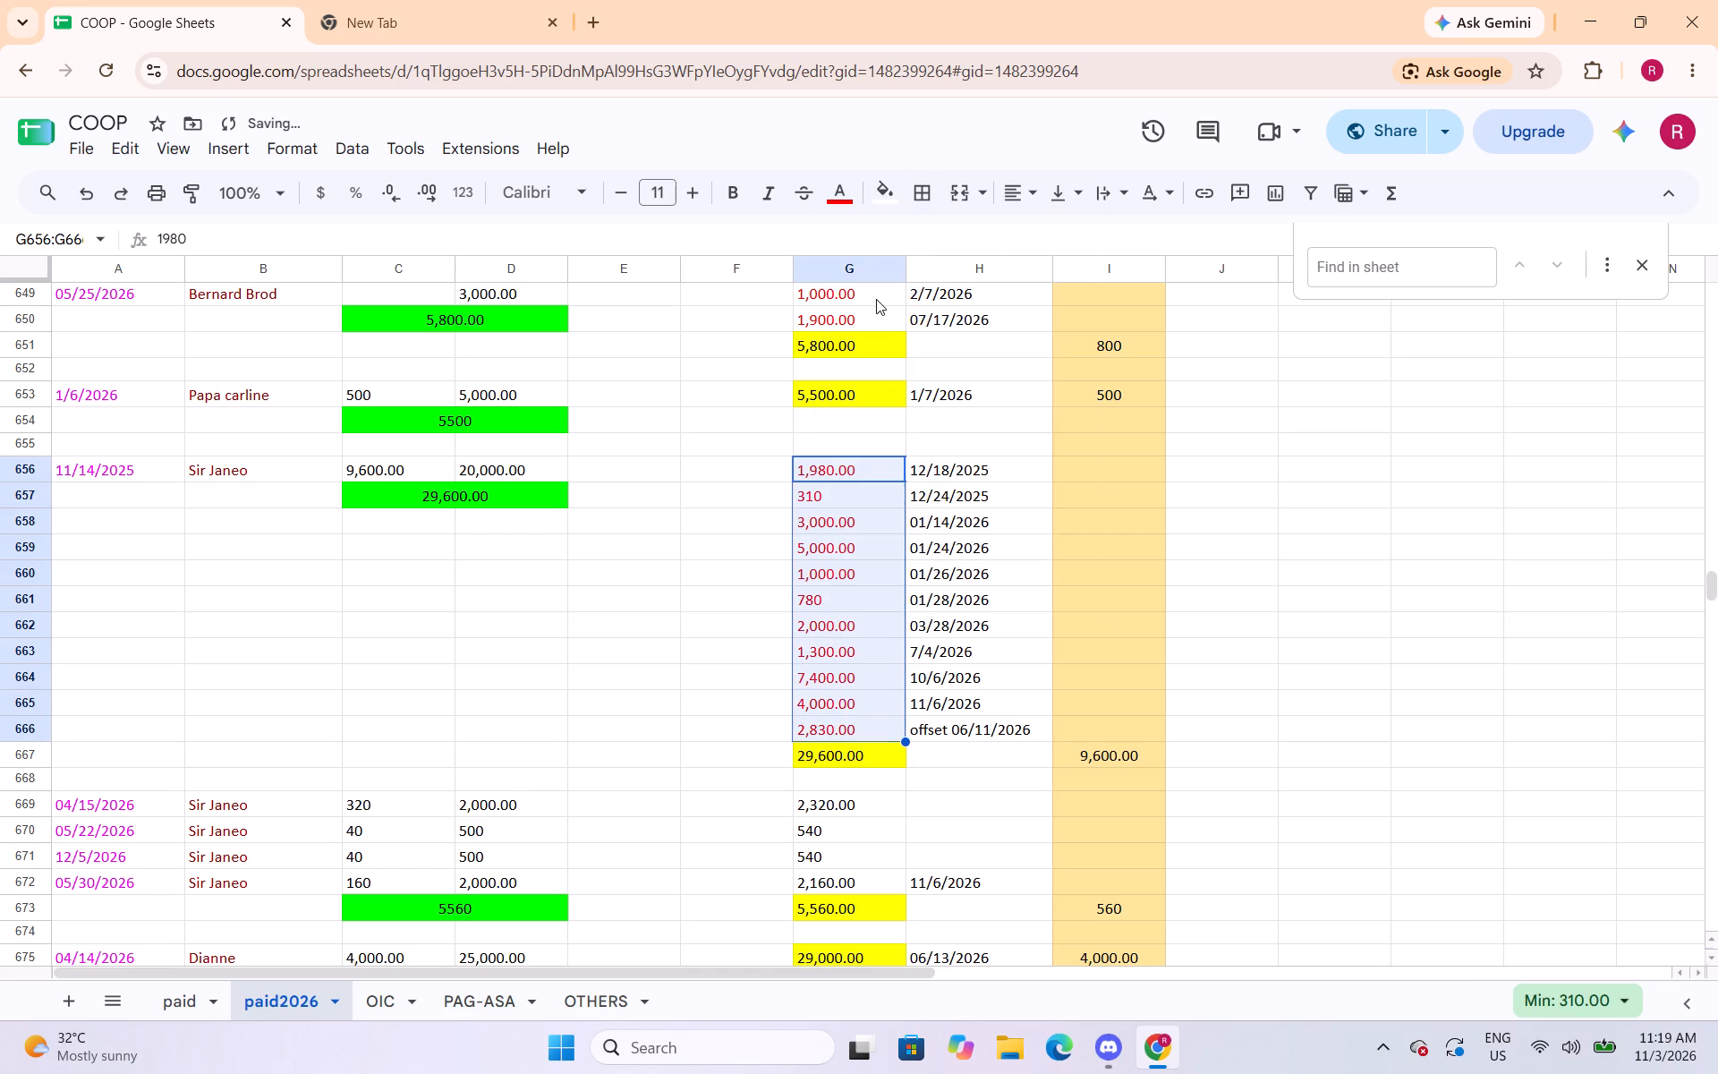
pyautogui.scroll(-3, 897, 371)
pyautogui.moveTo(861, 468); pyautogui.dragTo(859, 544)
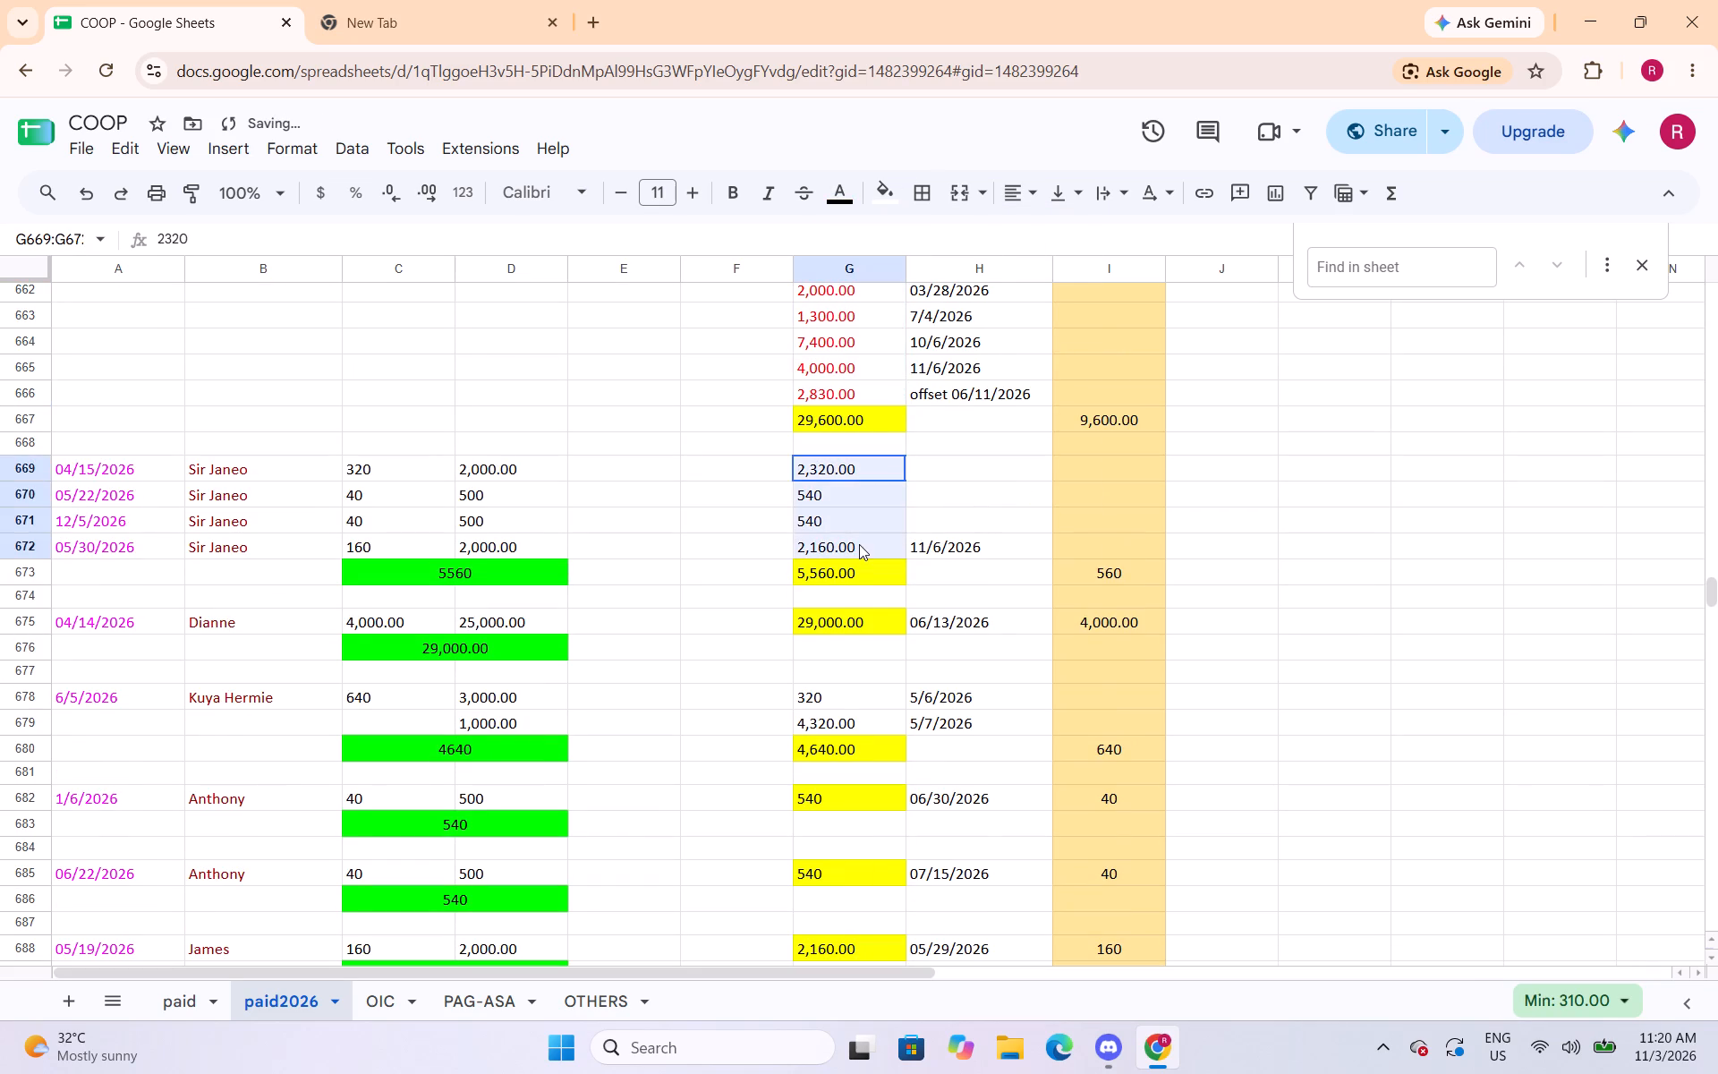
pyautogui.moveTo(859, 544); pyautogui.dragTo(859, 549)
pyautogui.click(841, 192)
pyautogui.click(872, 294)
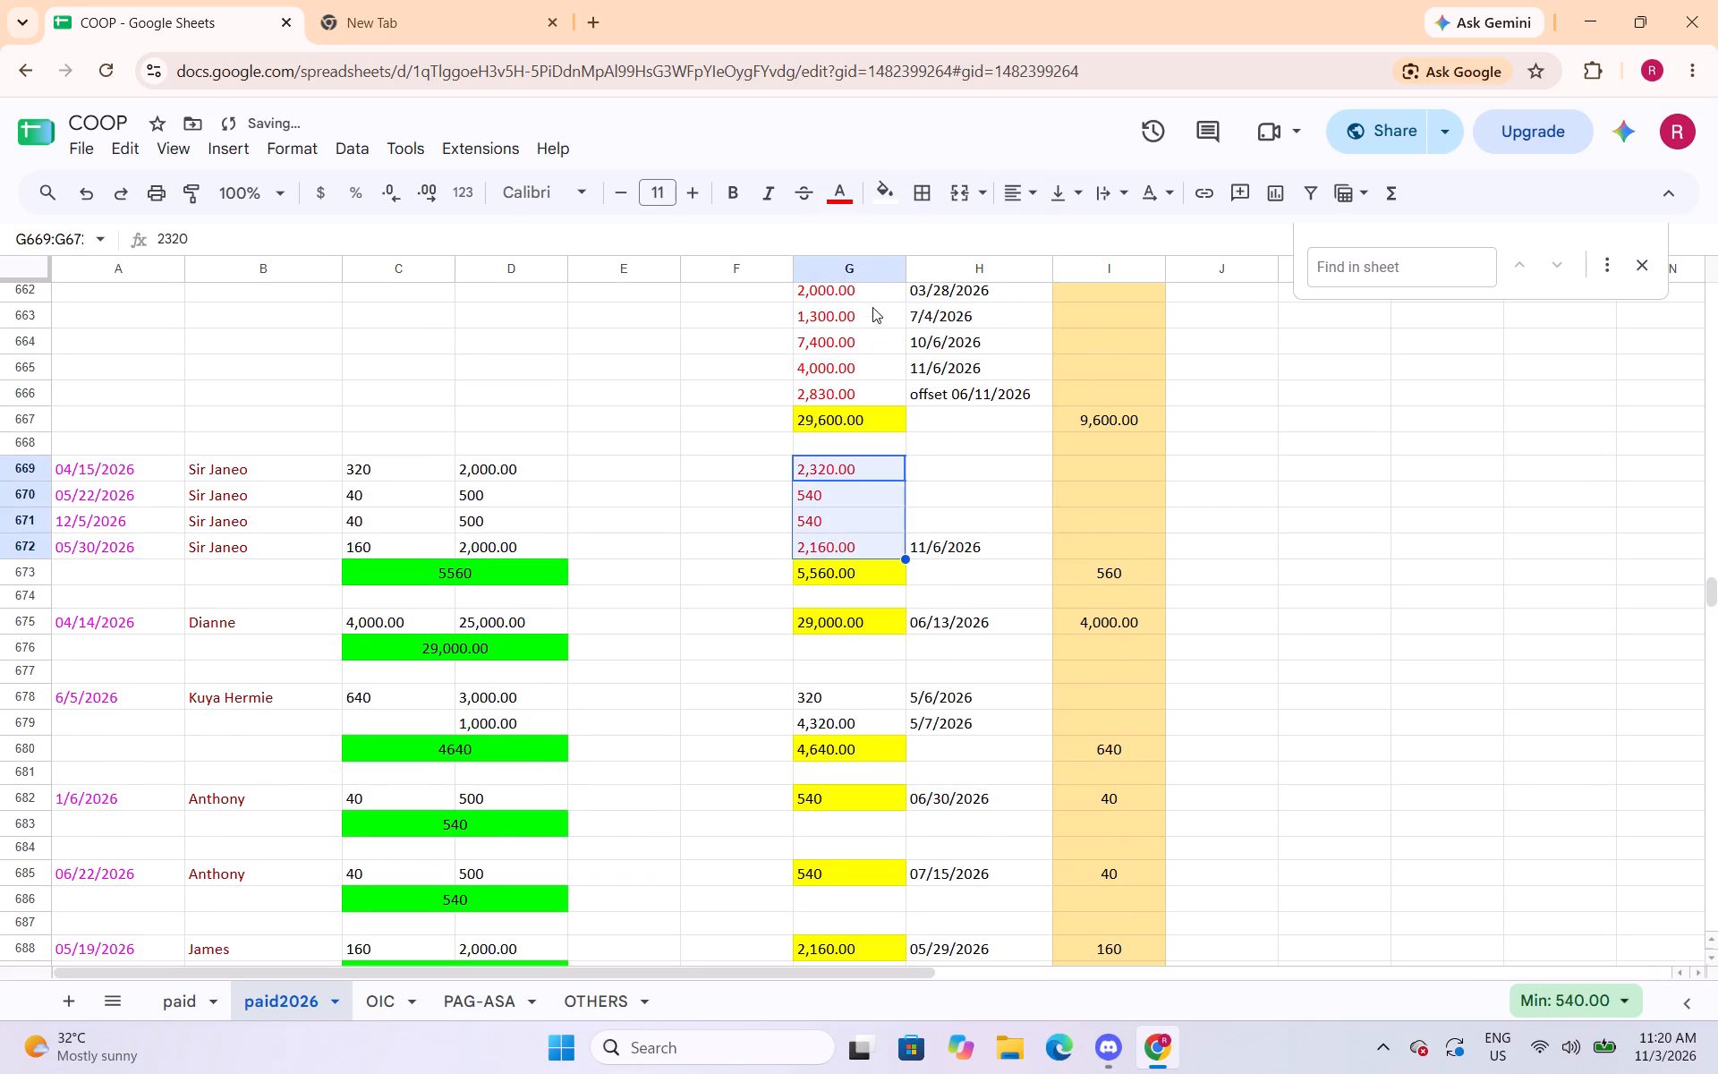
# Set the text of the partial payment cells G678:G679 to red.
pyautogui.scroll(-2, 867, 380)
pyautogui.moveTo(830, 463); pyautogui.dragTo(838, 497)
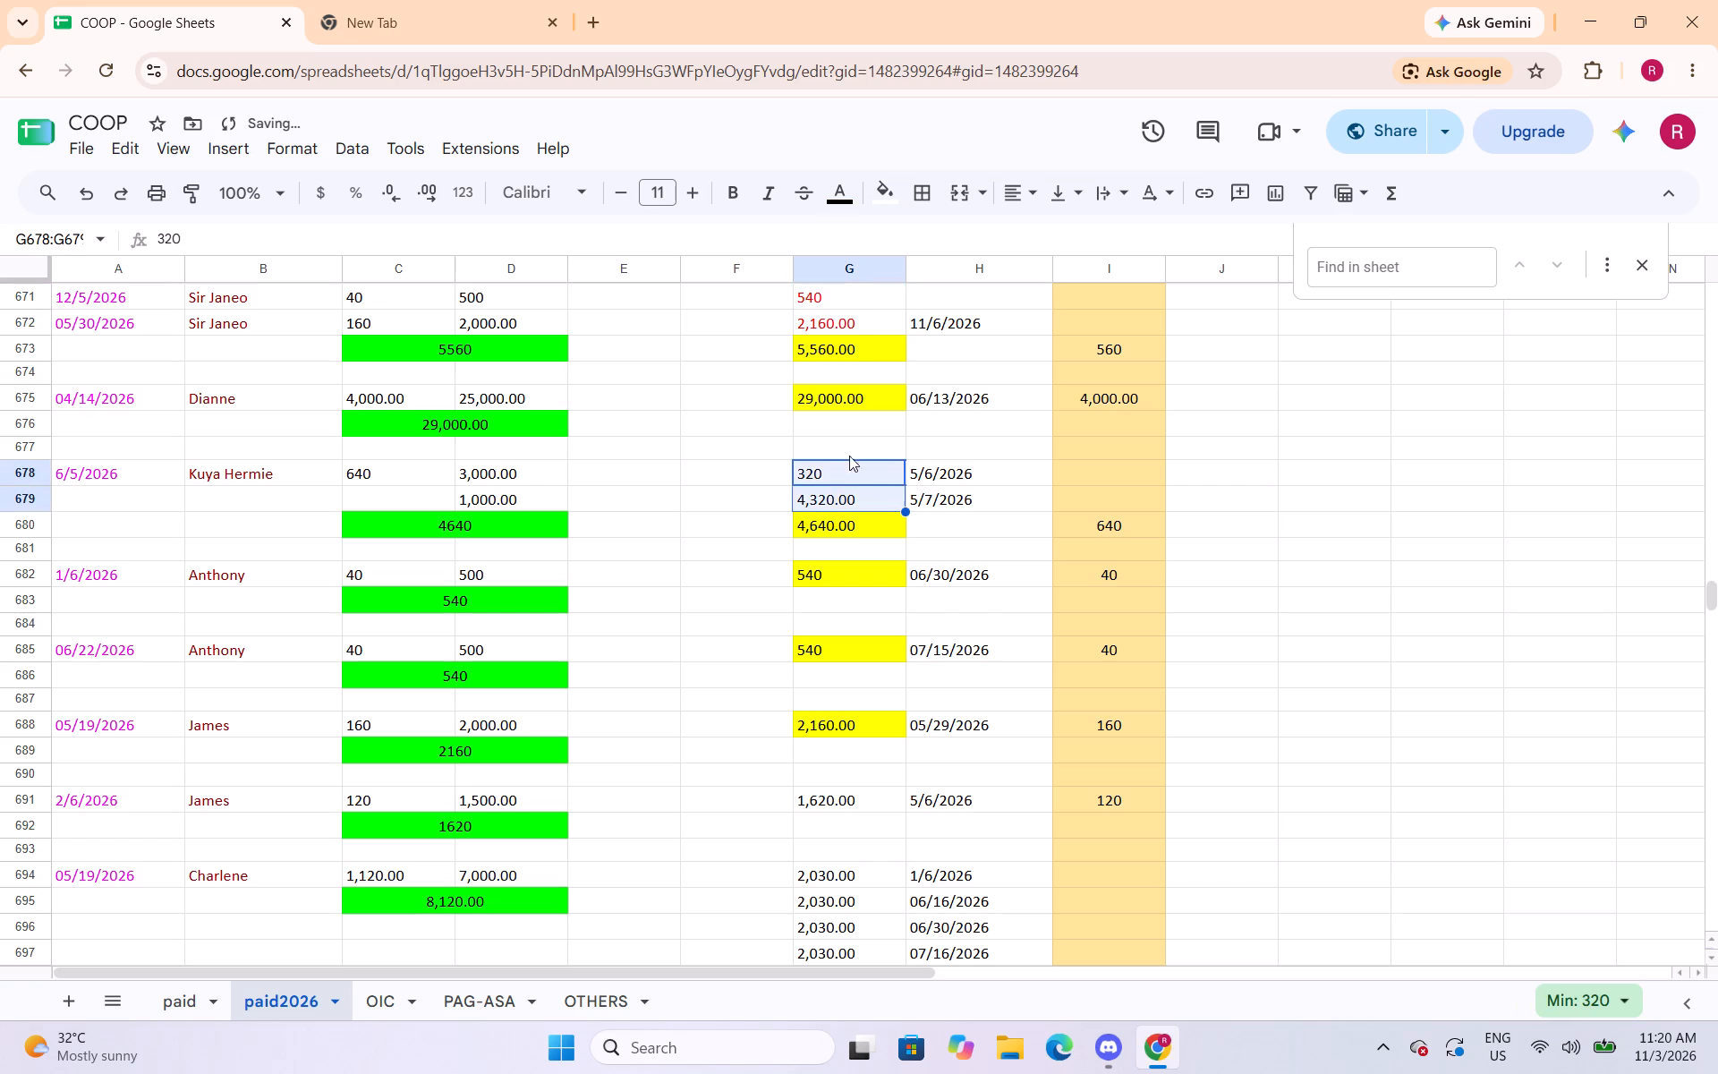
pyautogui.click(837, 192)
pyautogui.click(875, 295)
# Fill the single full payment cell G691 with yellow.
pyautogui.scroll(-1, 870, 345)
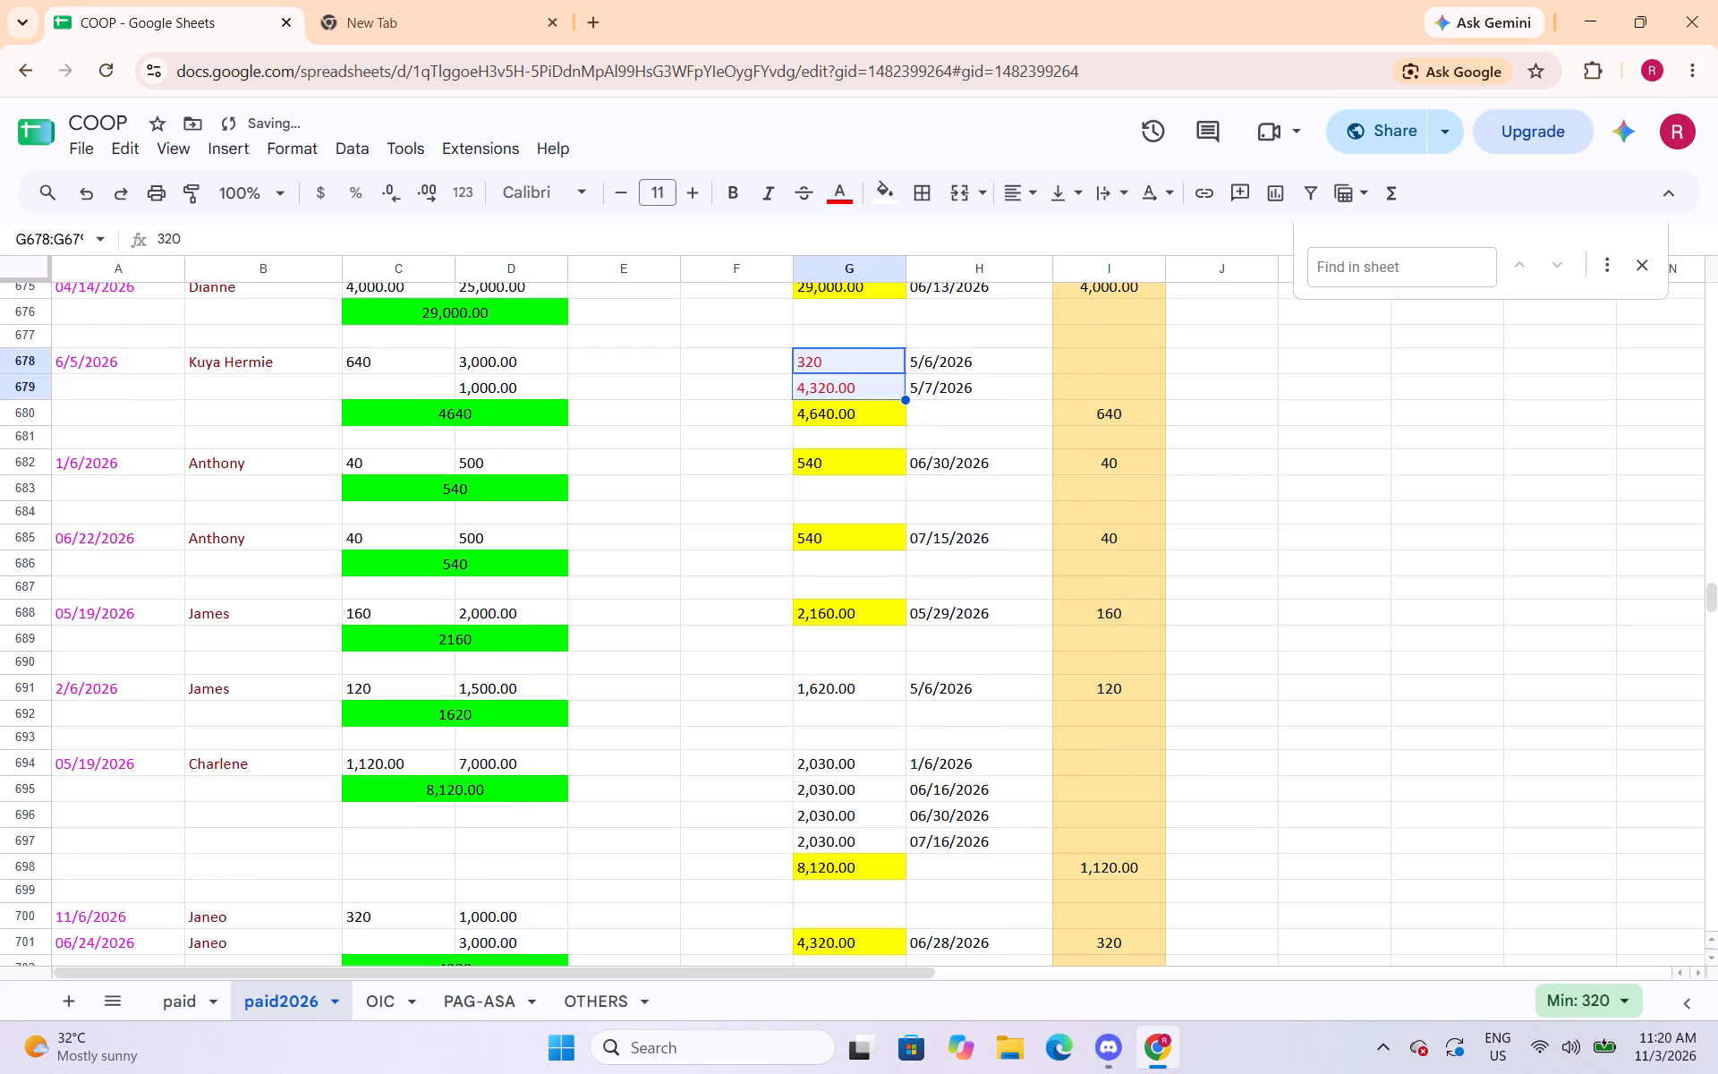
pyautogui.scroll(-1, 870, 347)
pyautogui.click(831, 580)
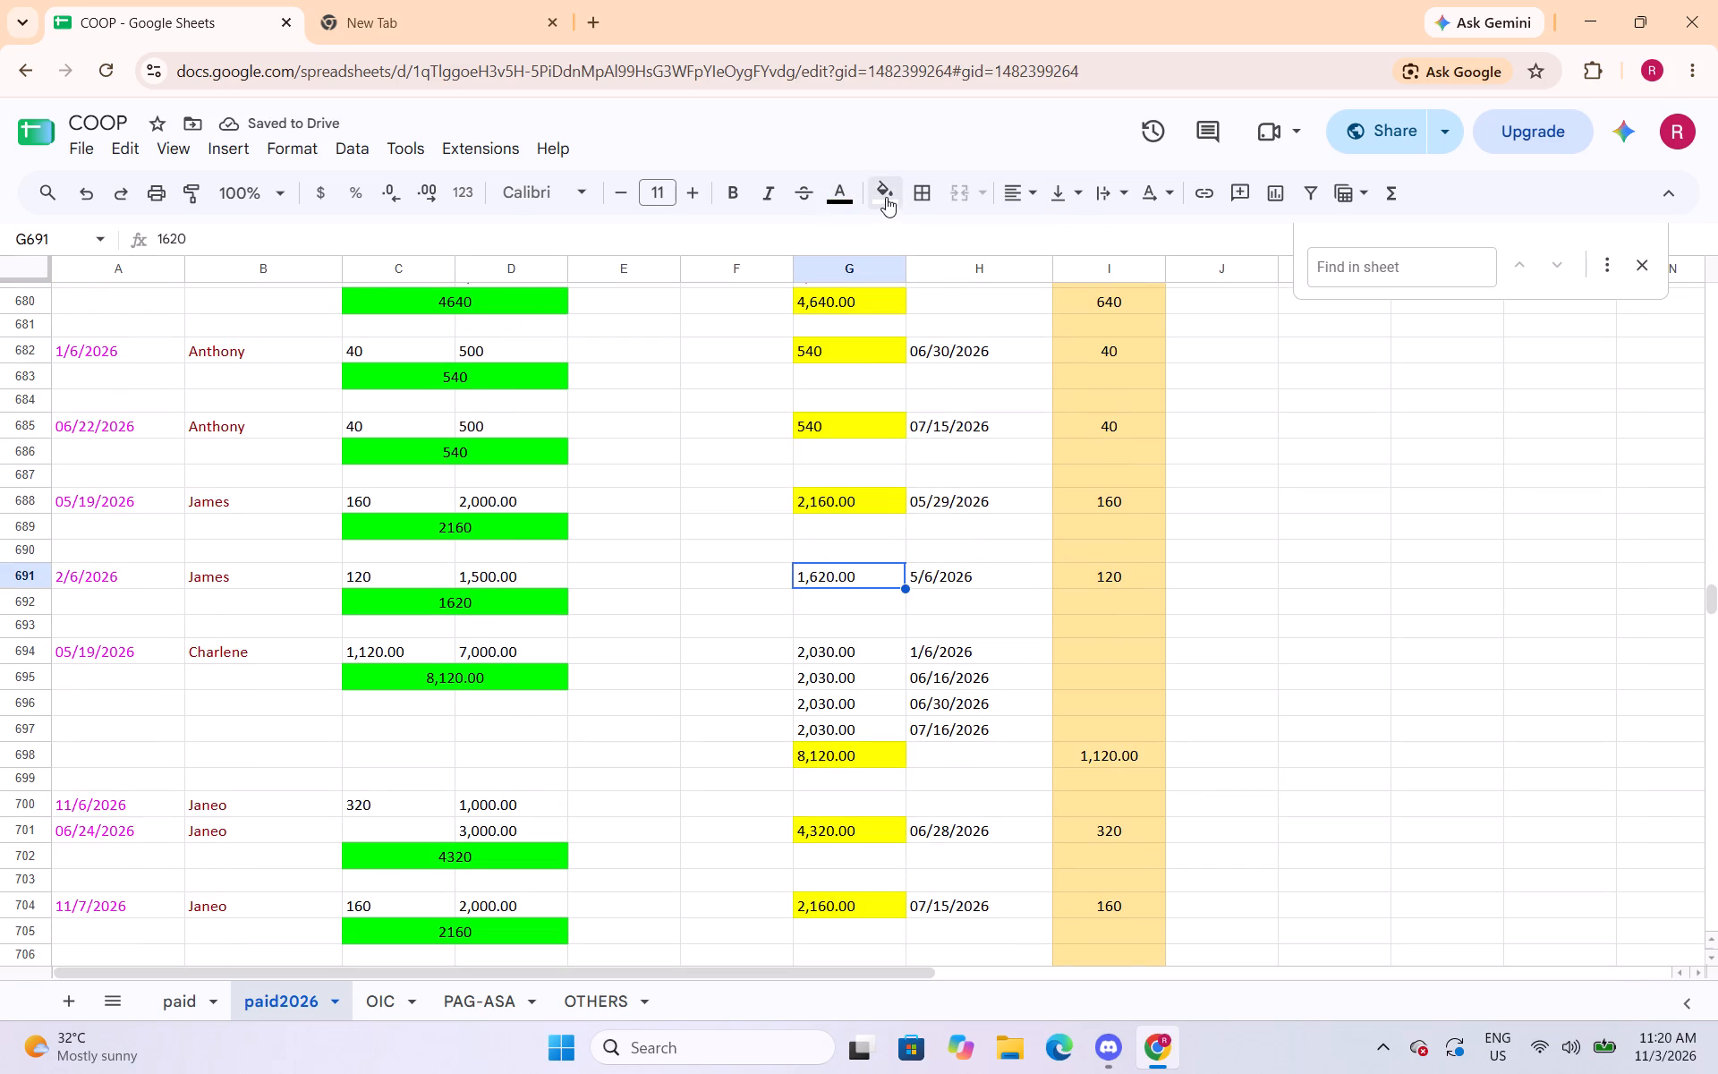
pyautogui.click(884, 196)
pyautogui.click(961, 301)
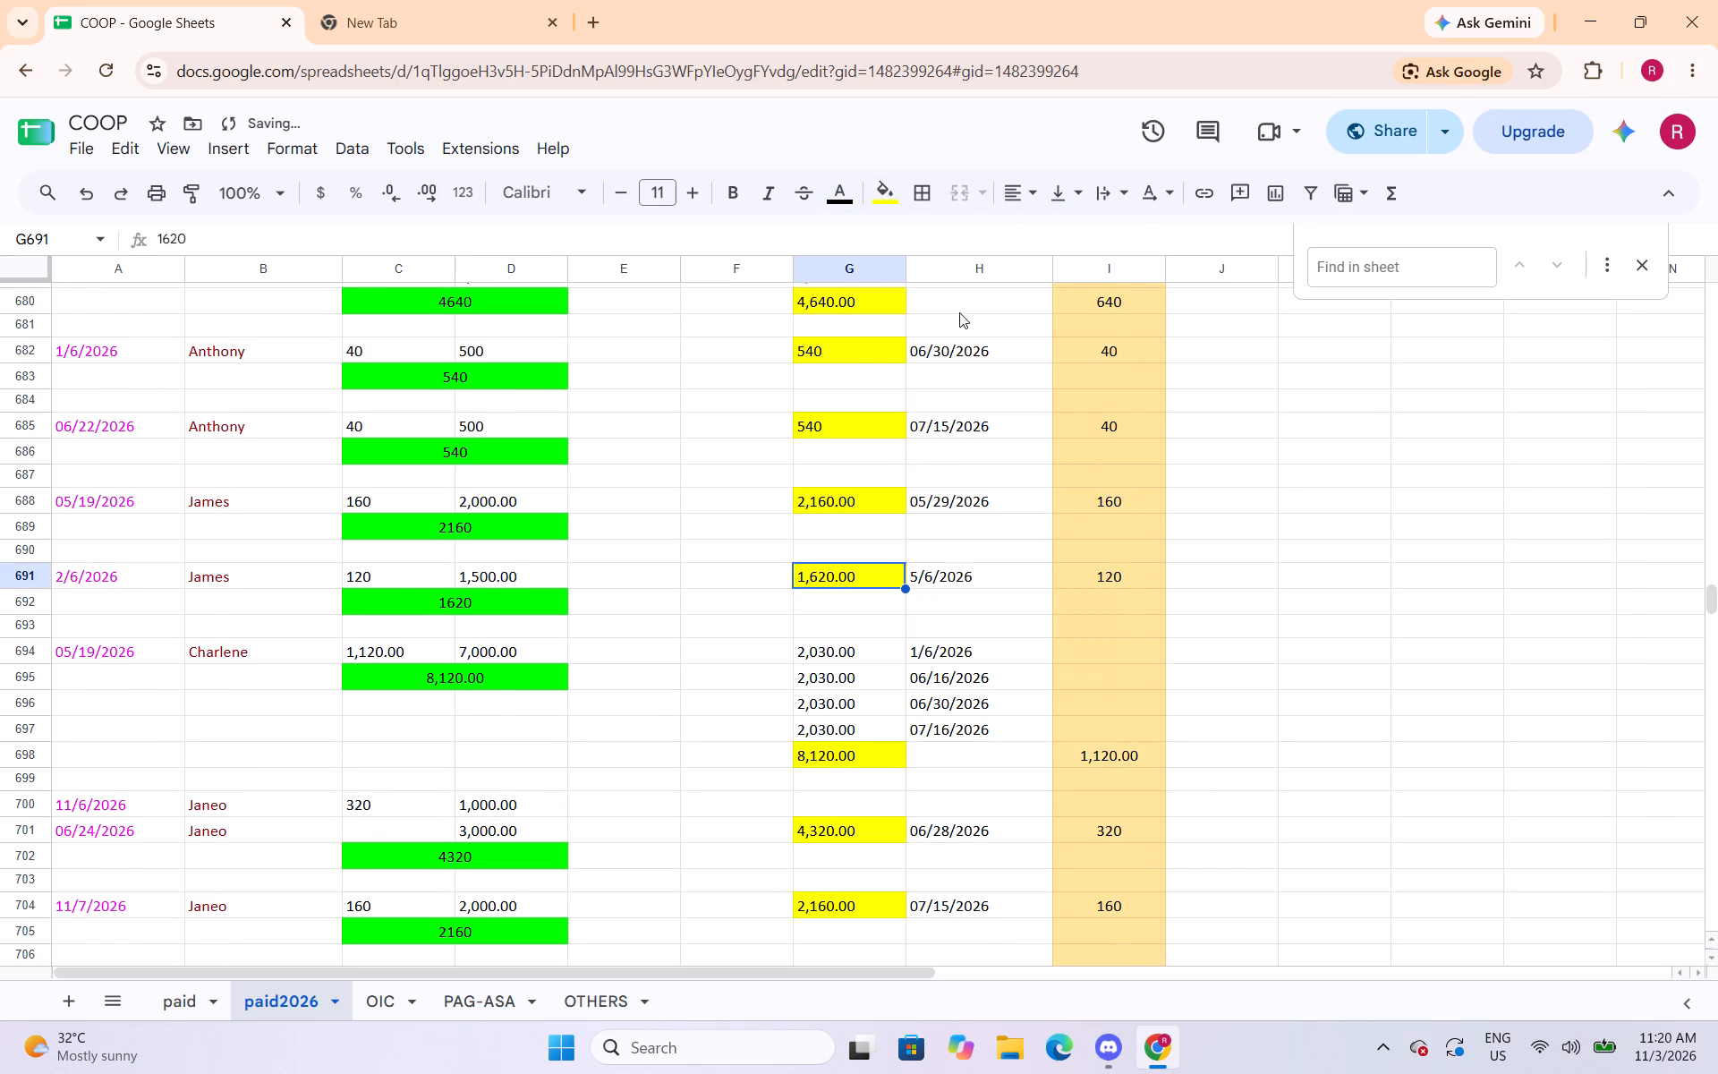
# Set the text of the partial payment cells G694:G697 and G713:G714 to red.
pyautogui.scroll(-2, 930, 345)
pyautogui.moveTo(876, 430); pyautogui.dragTo(873, 504)
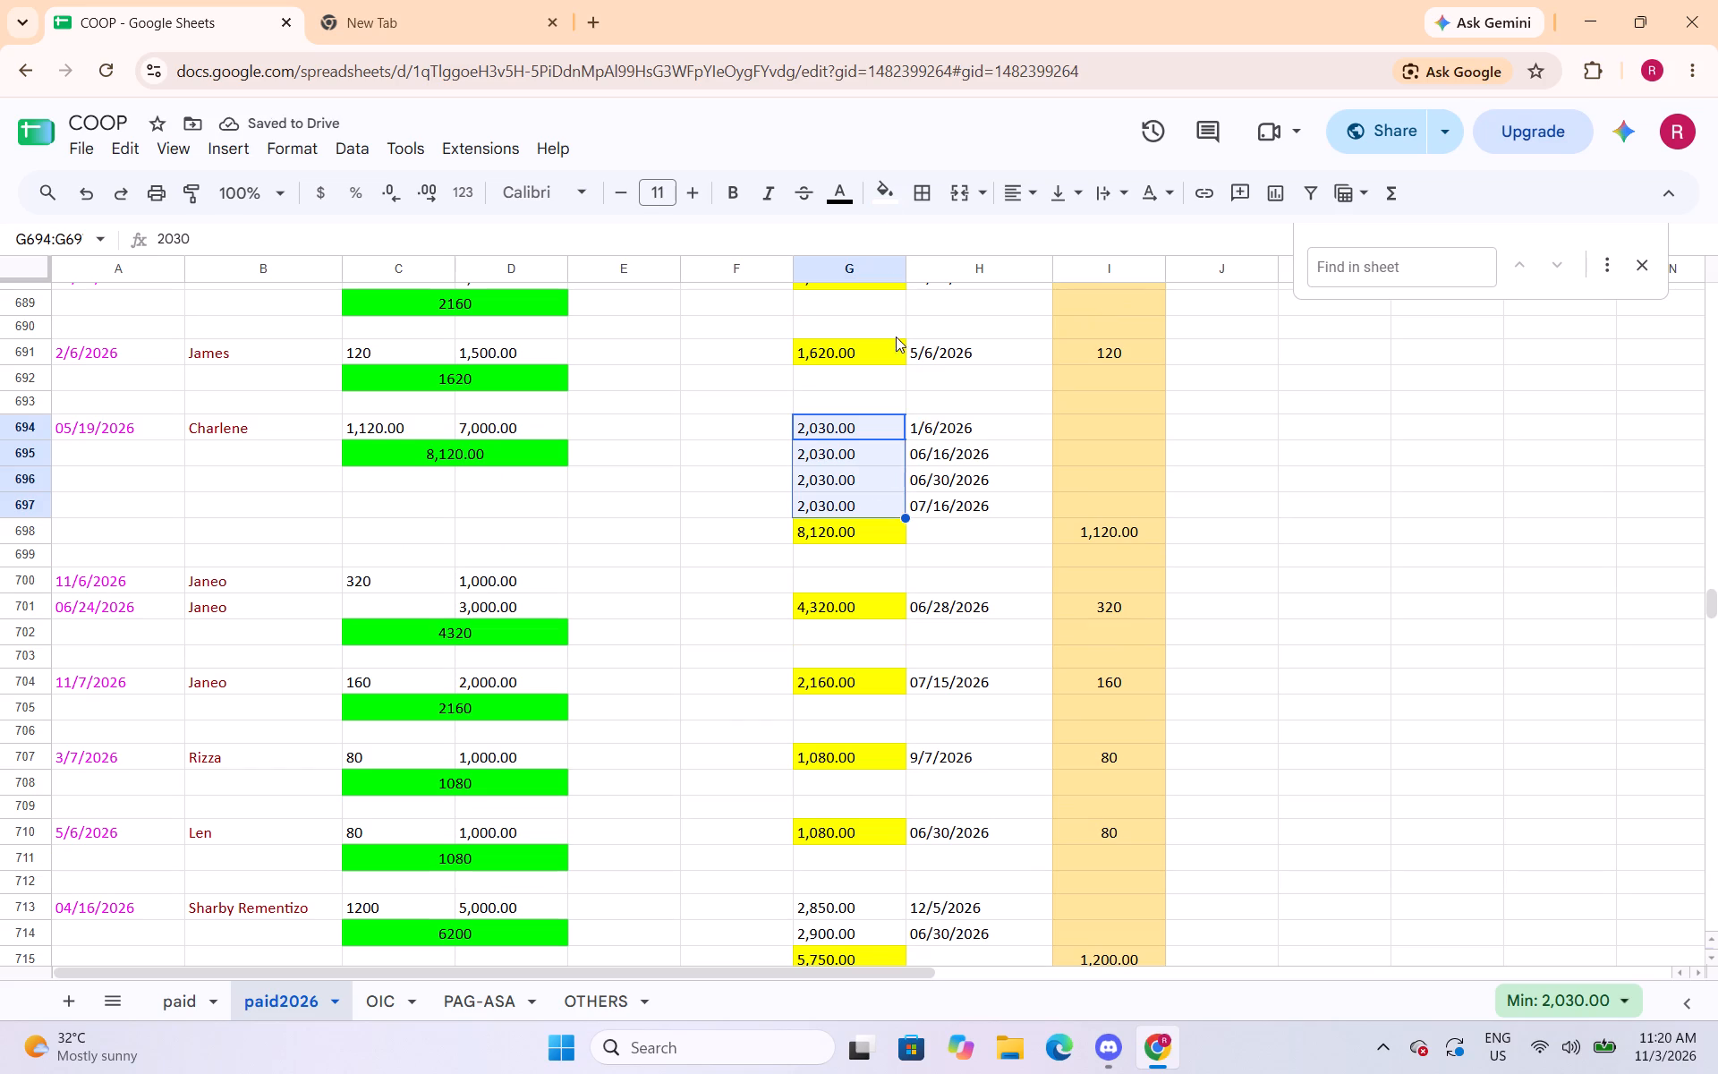
pyautogui.click(842, 183)
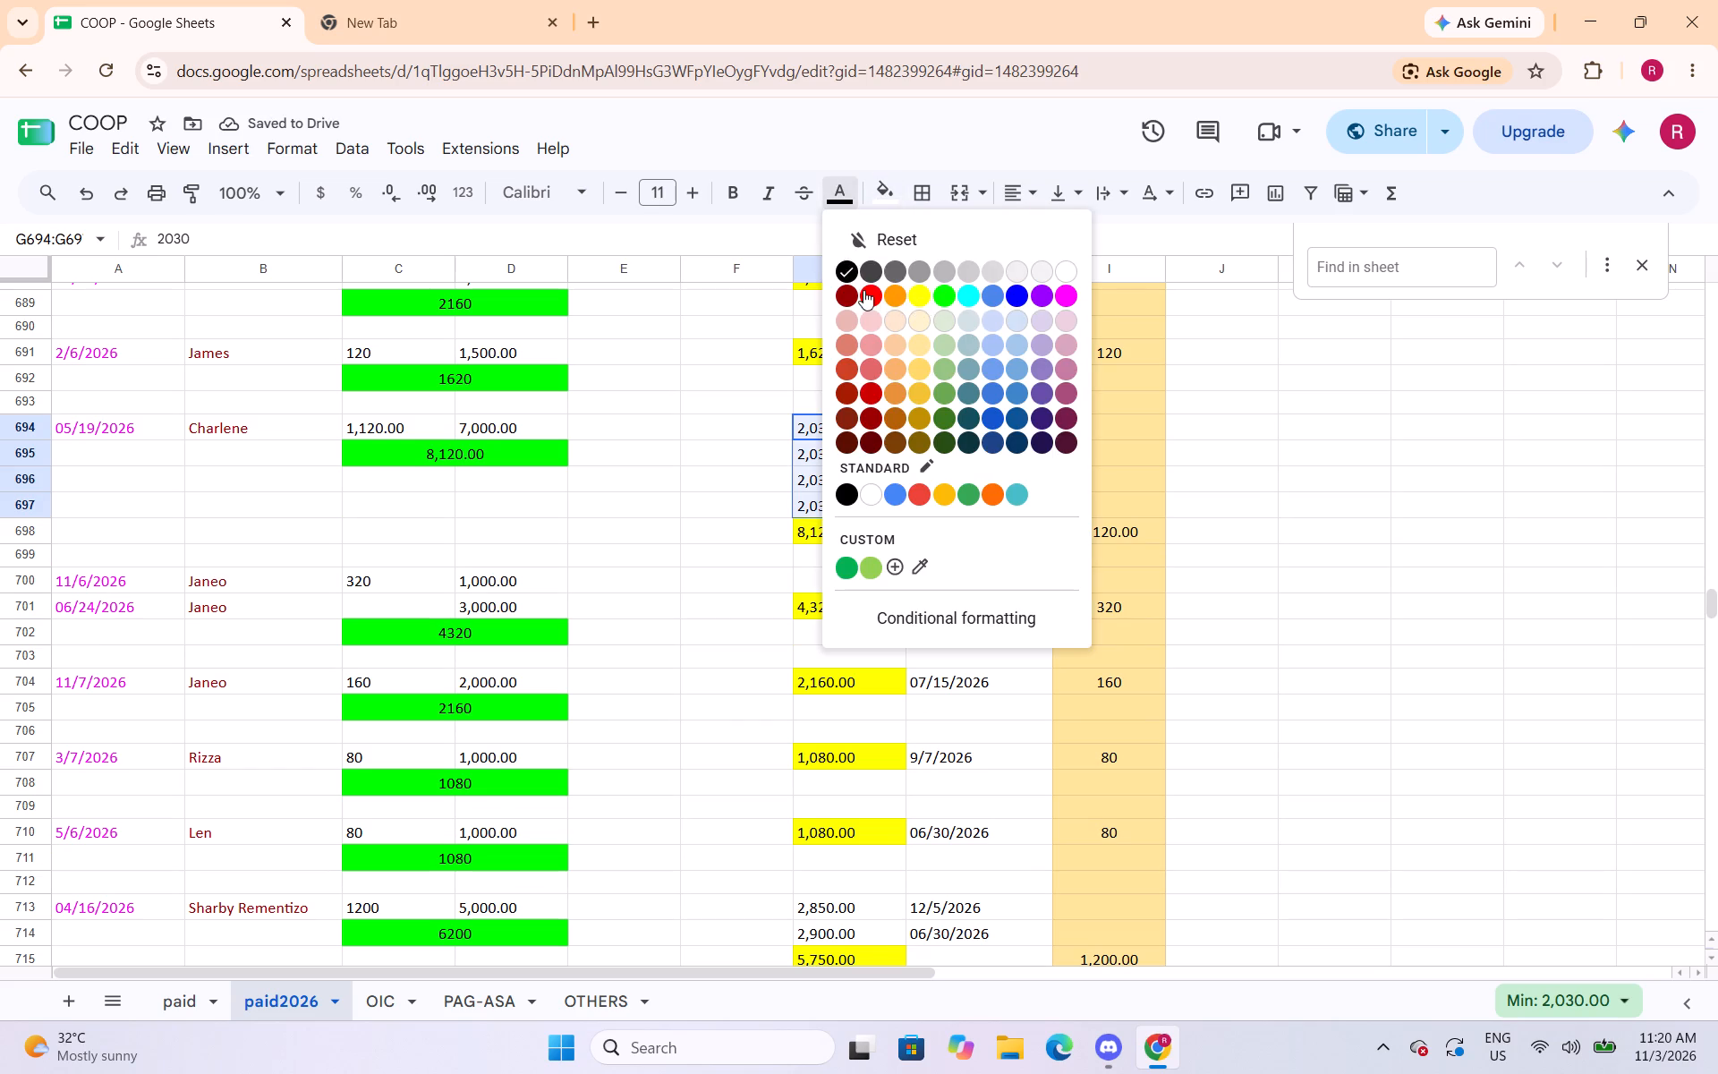
pyautogui.click(863, 290)
pyautogui.scroll(-3, 887, 626)
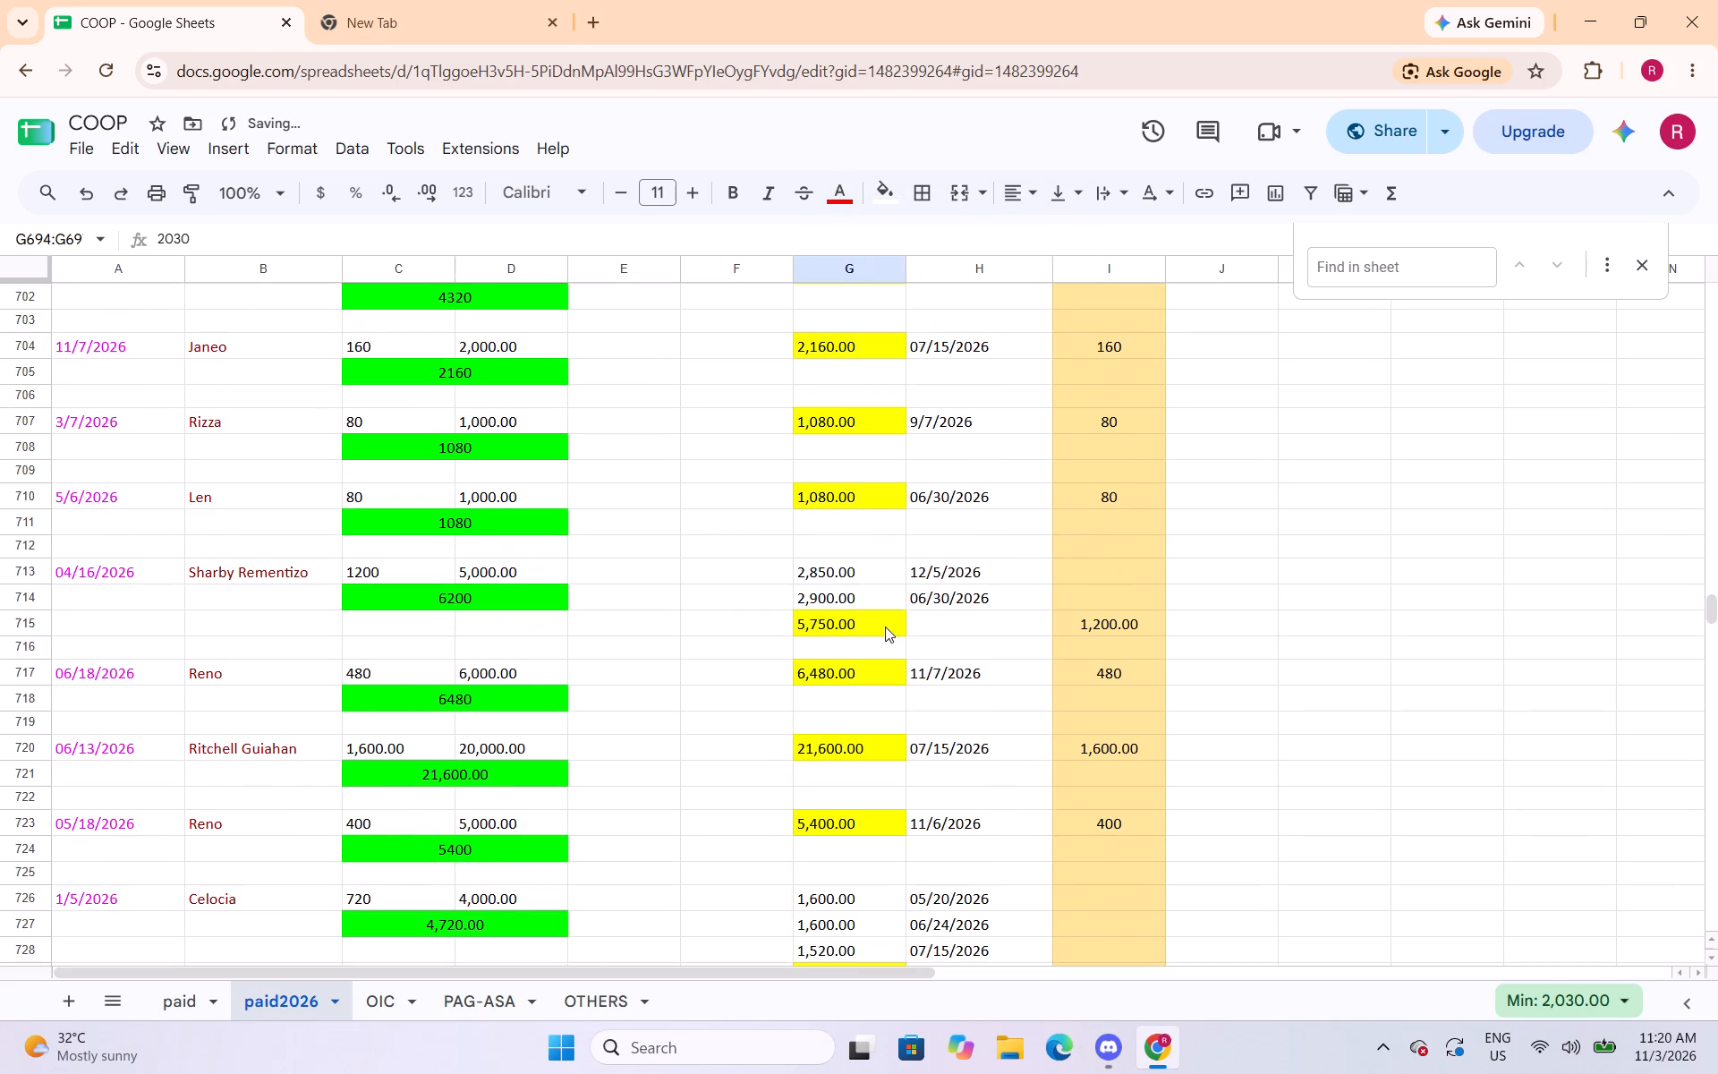
pyautogui.moveTo(855, 569); pyautogui.dragTo(855, 593)
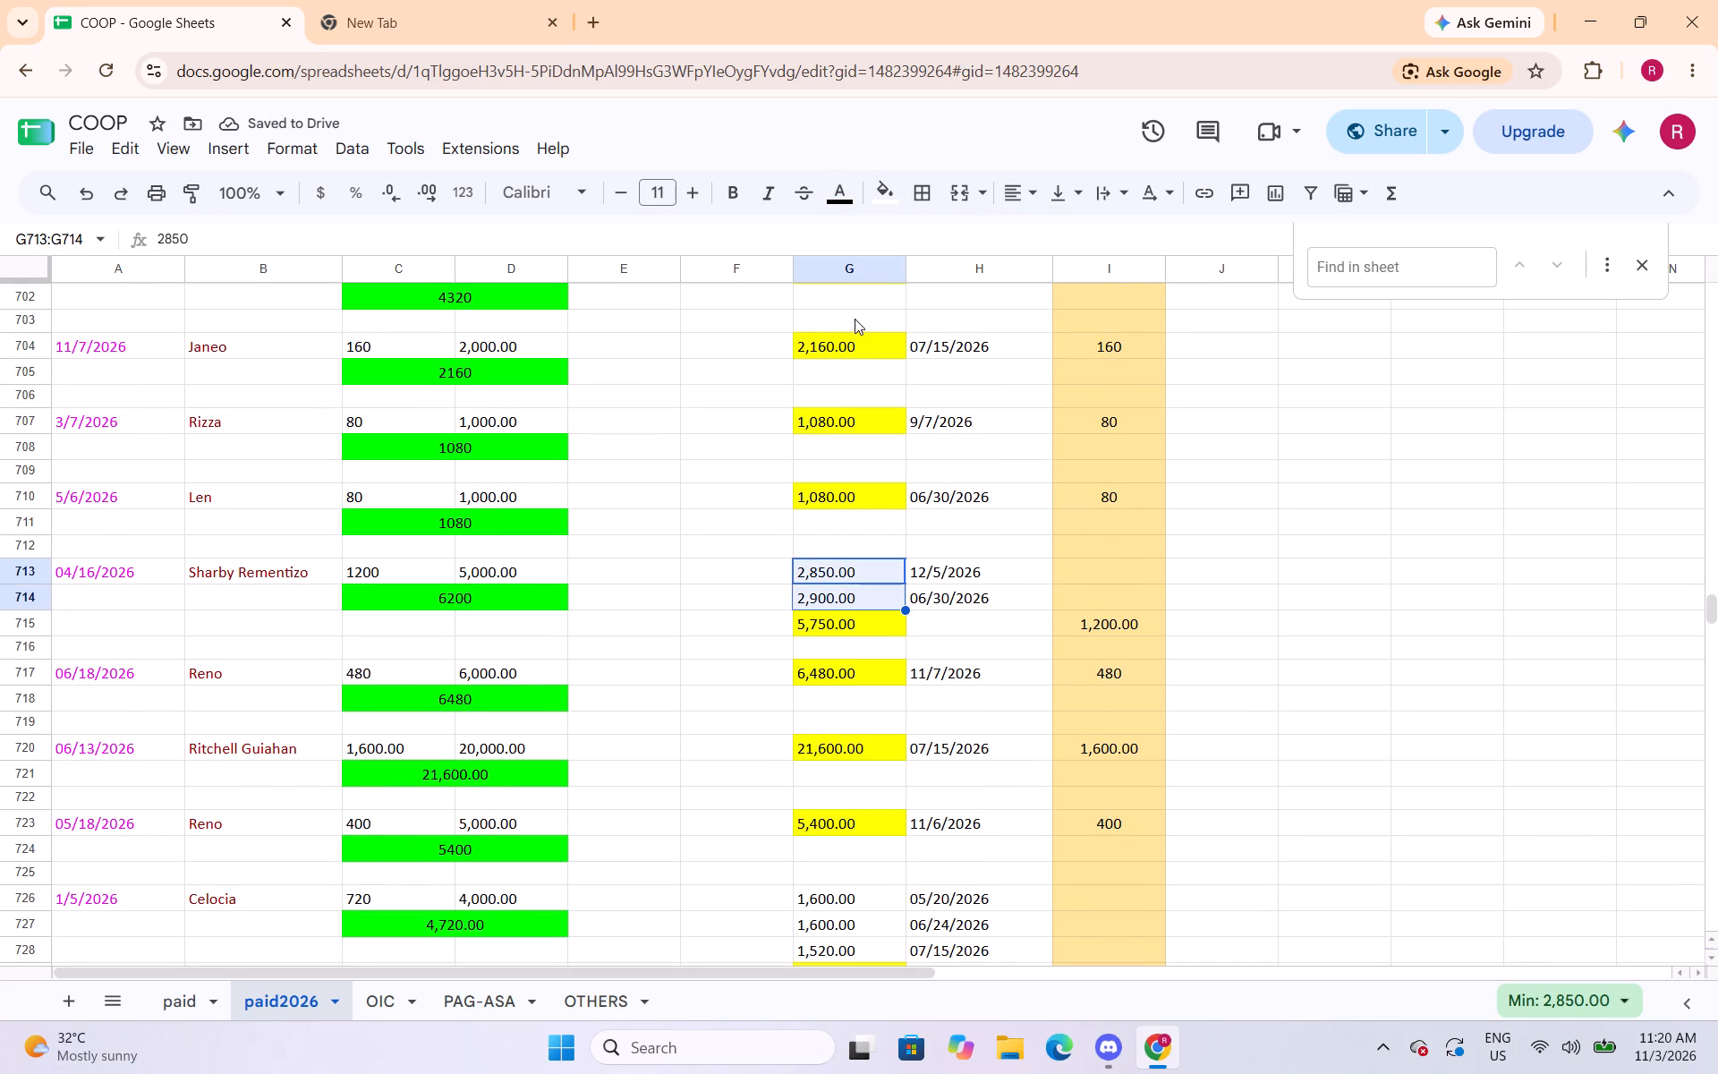
pyautogui.click(878, 194)
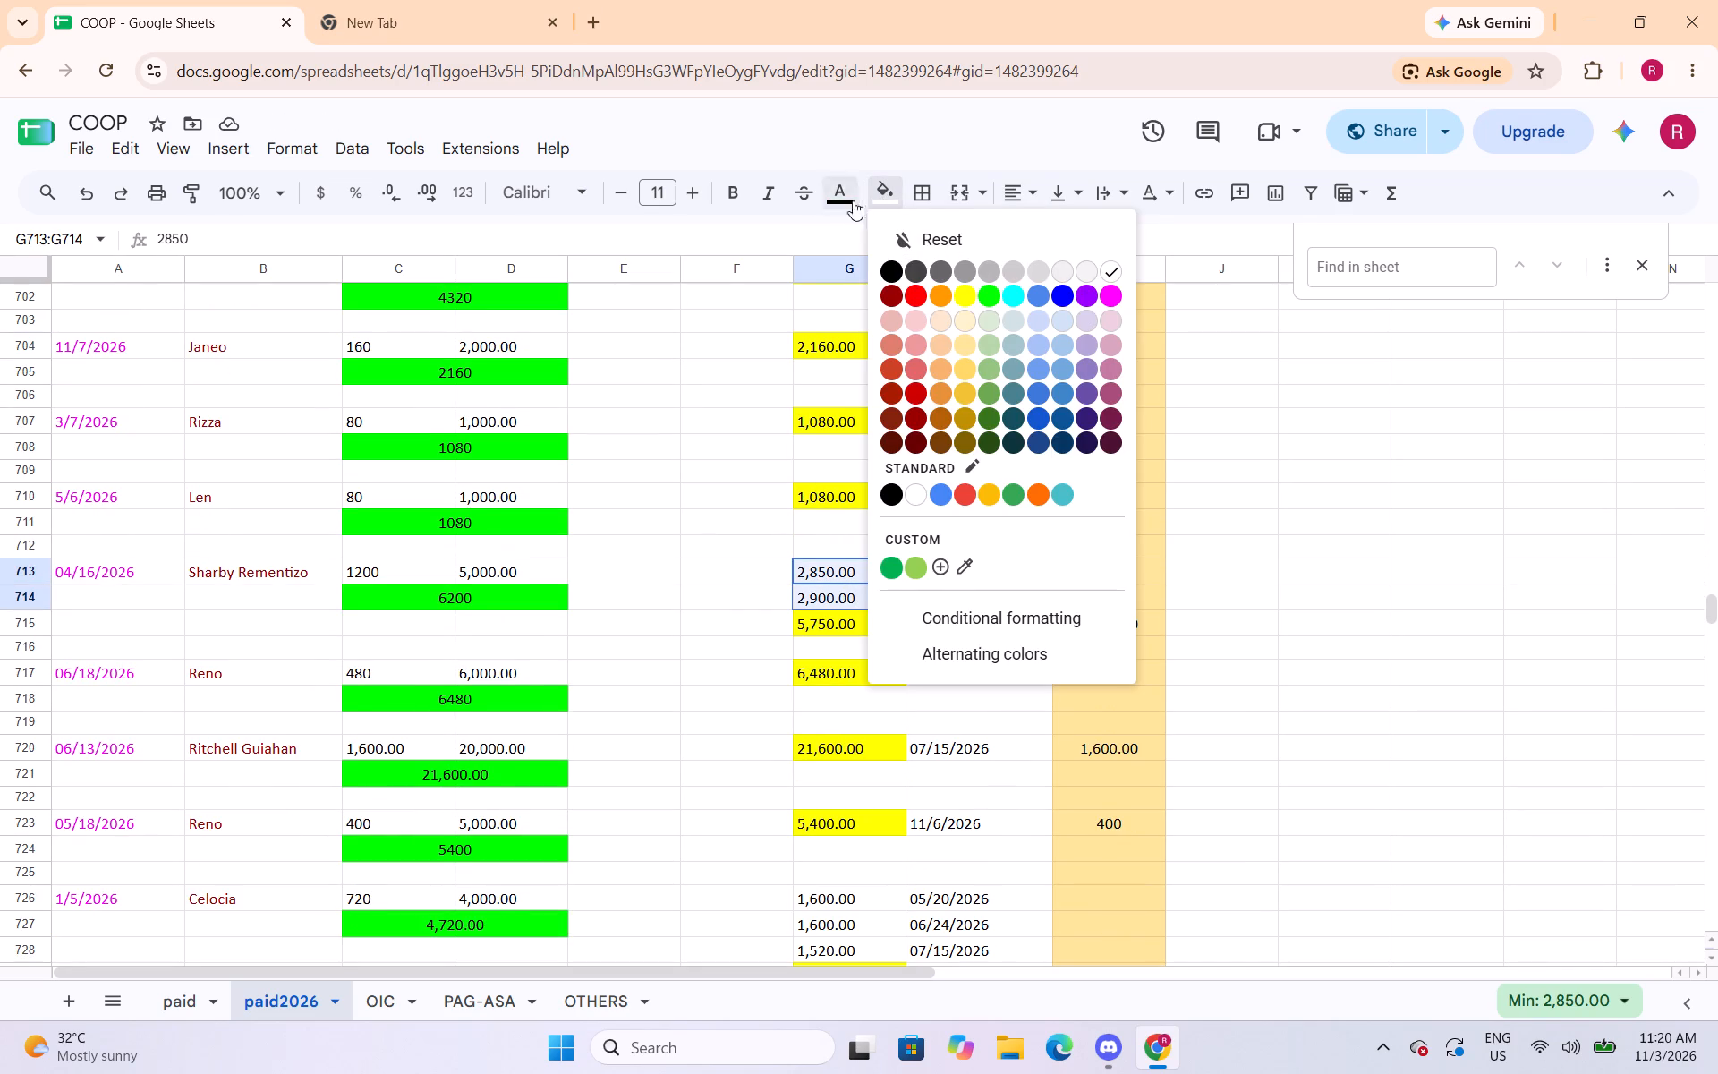
pyautogui.click(846, 194)
pyautogui.click(872, 296)
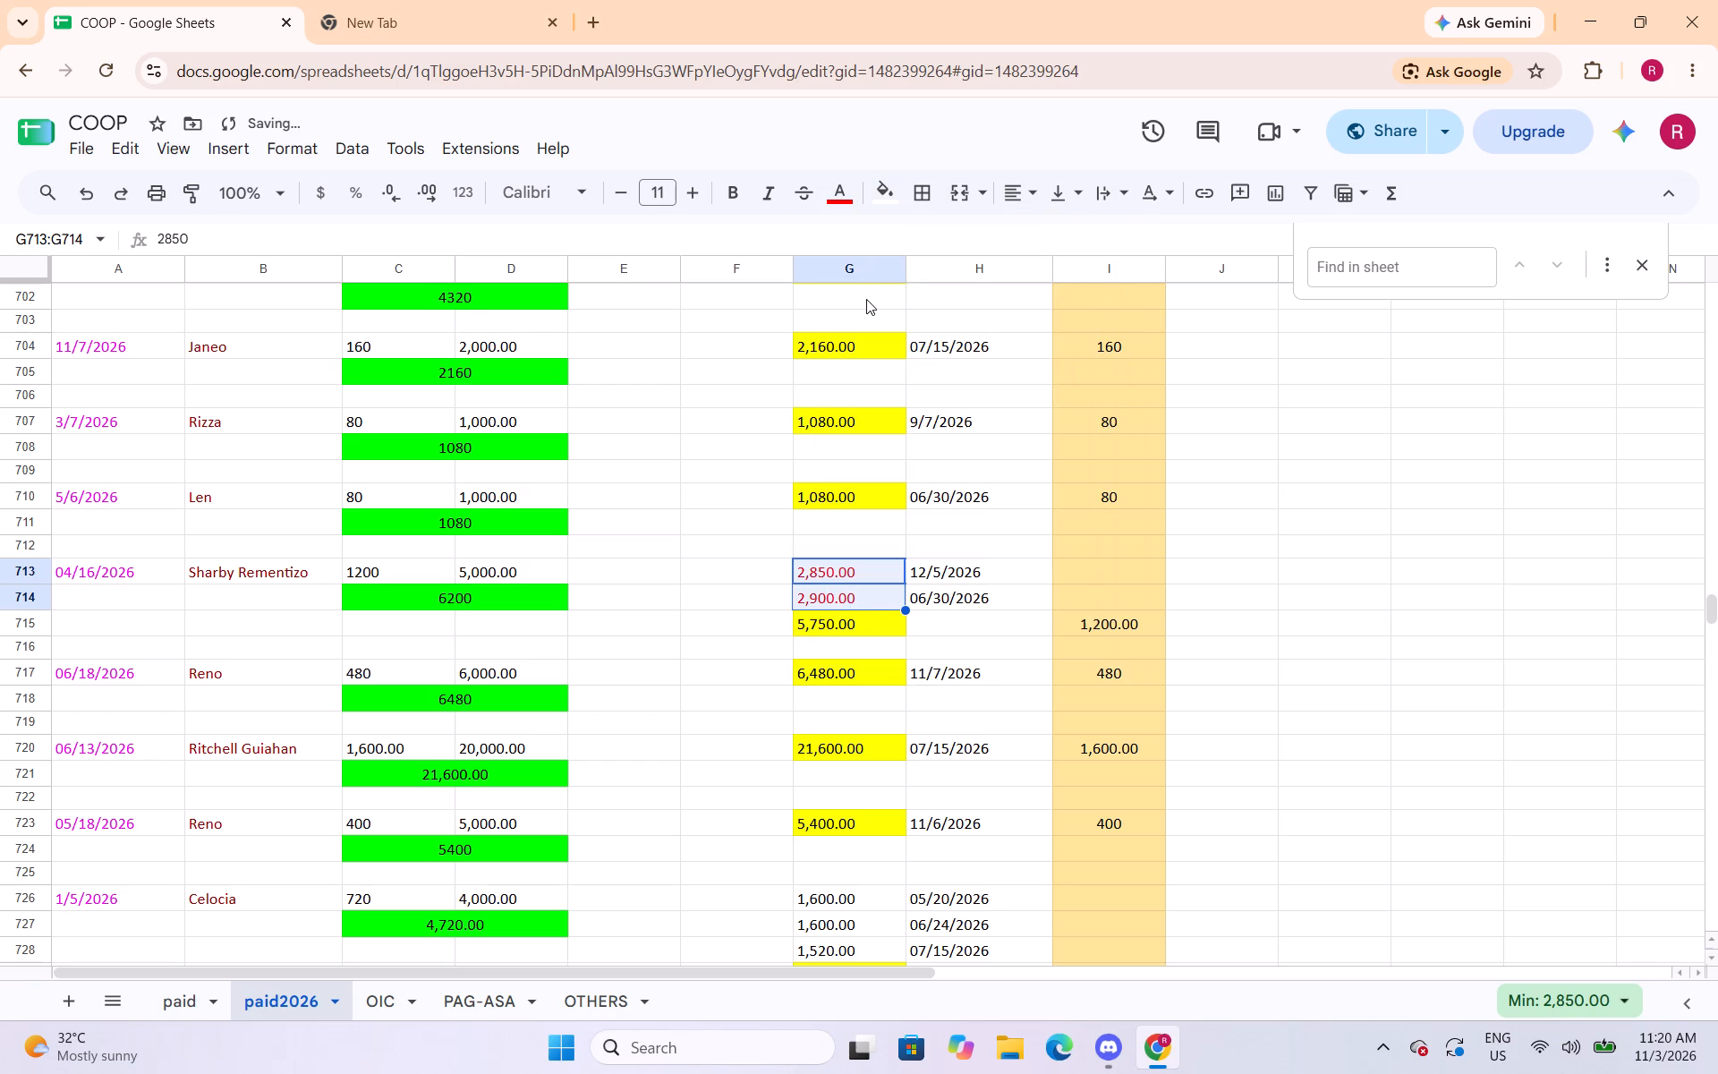
# Set the text of the partial payment cells G726:G728 and G746:G754 to red.
pyautogui.scroll(-3, 876, 746)
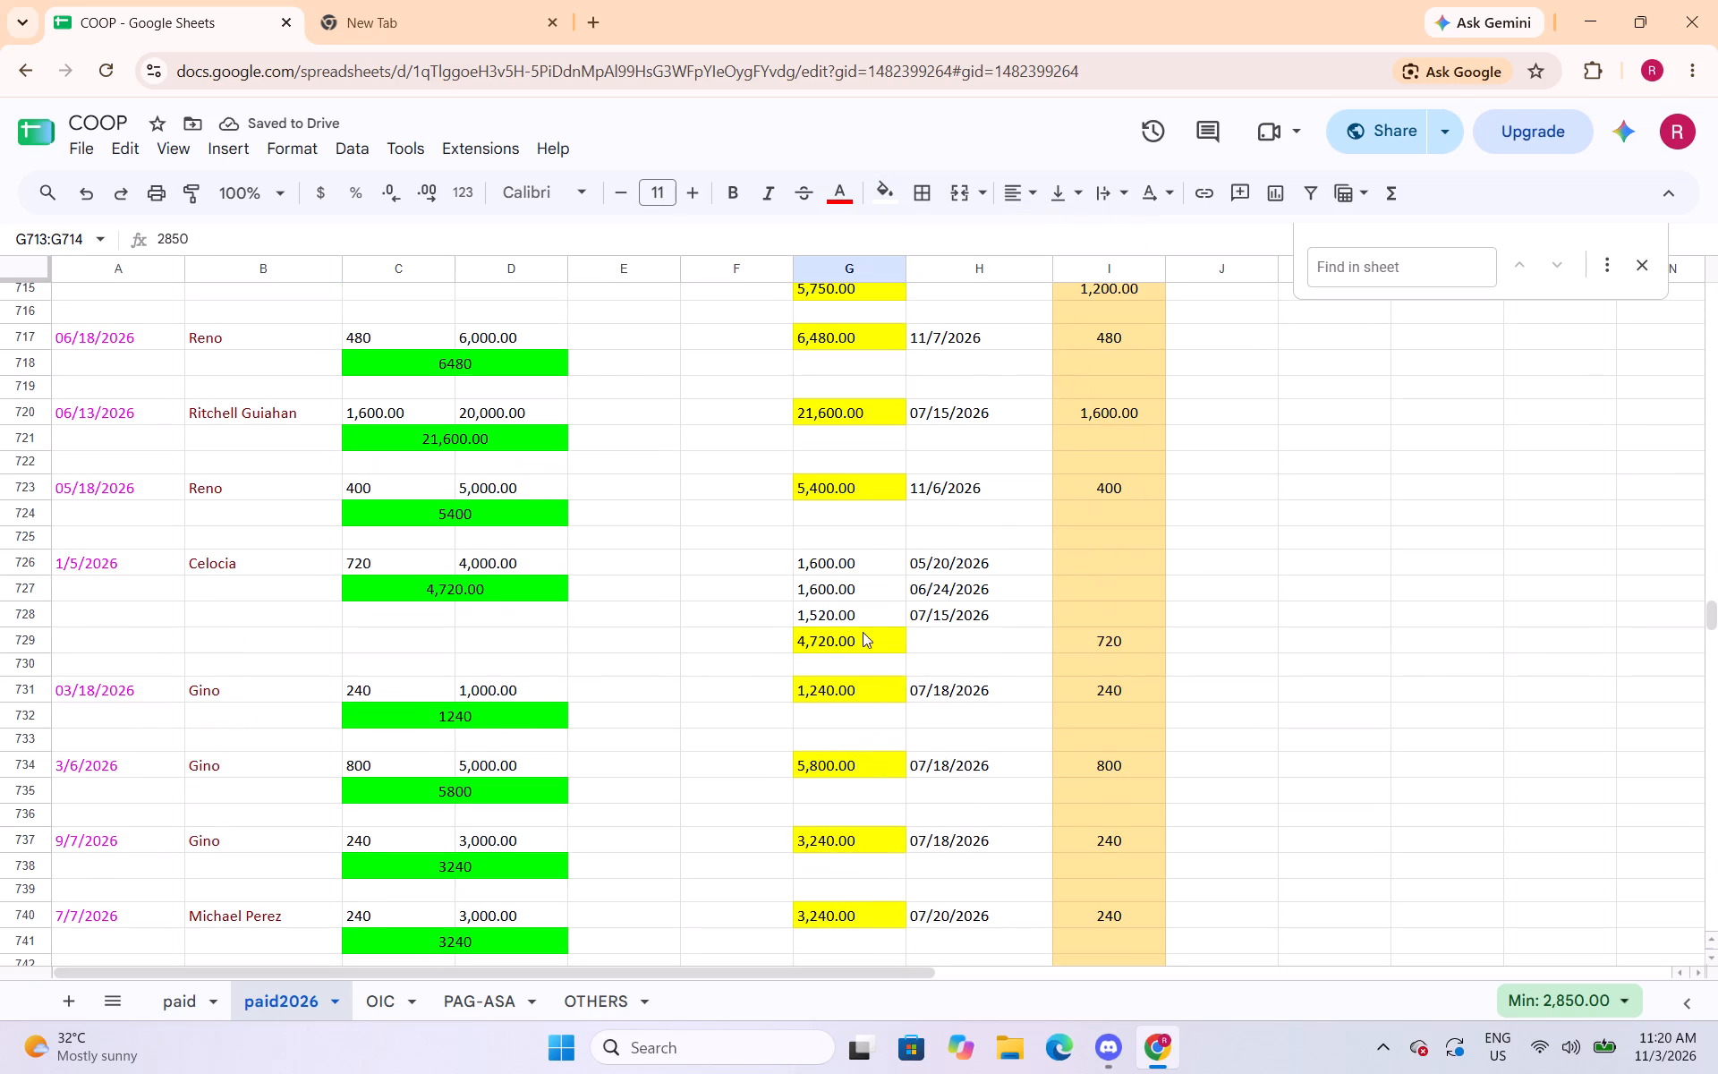
pyautogui.moveTo(871, 554); pyautogui.dragTo(866, 622)
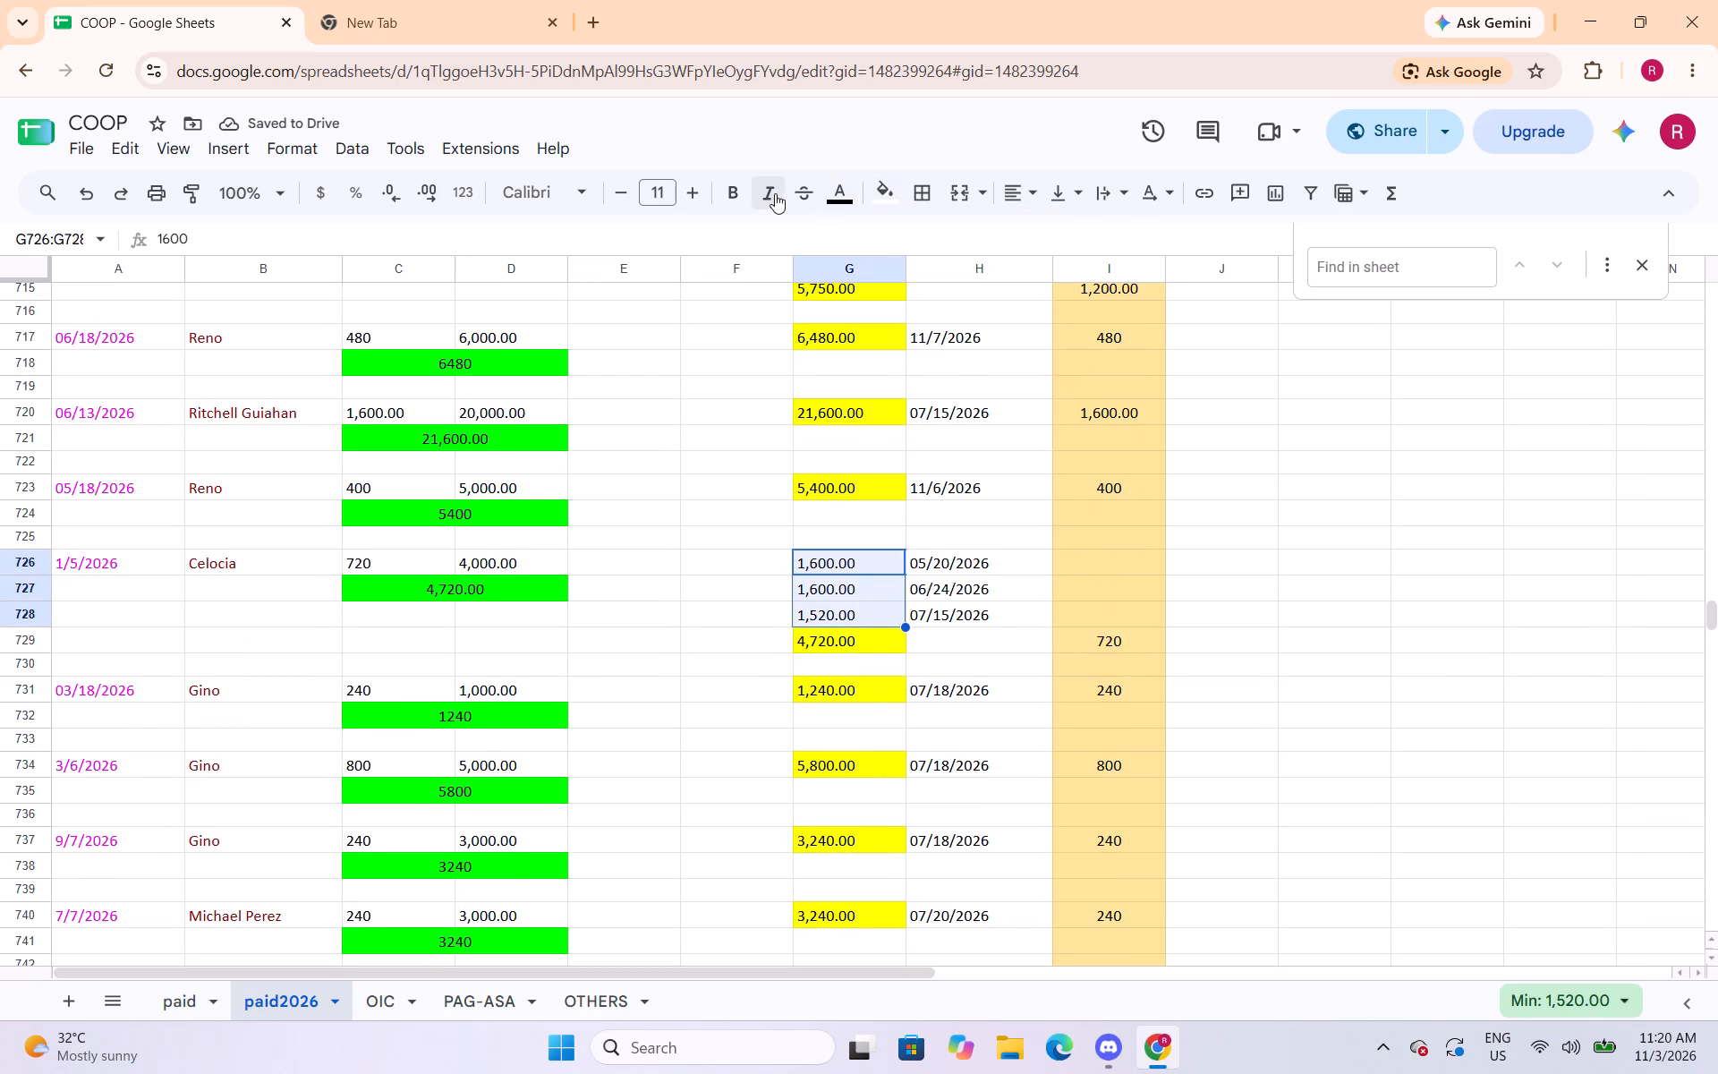
pyautogui.click(834, 200)
pyautogui.click(875, 287)
pyautogui.scroll(-6, 821, 712)
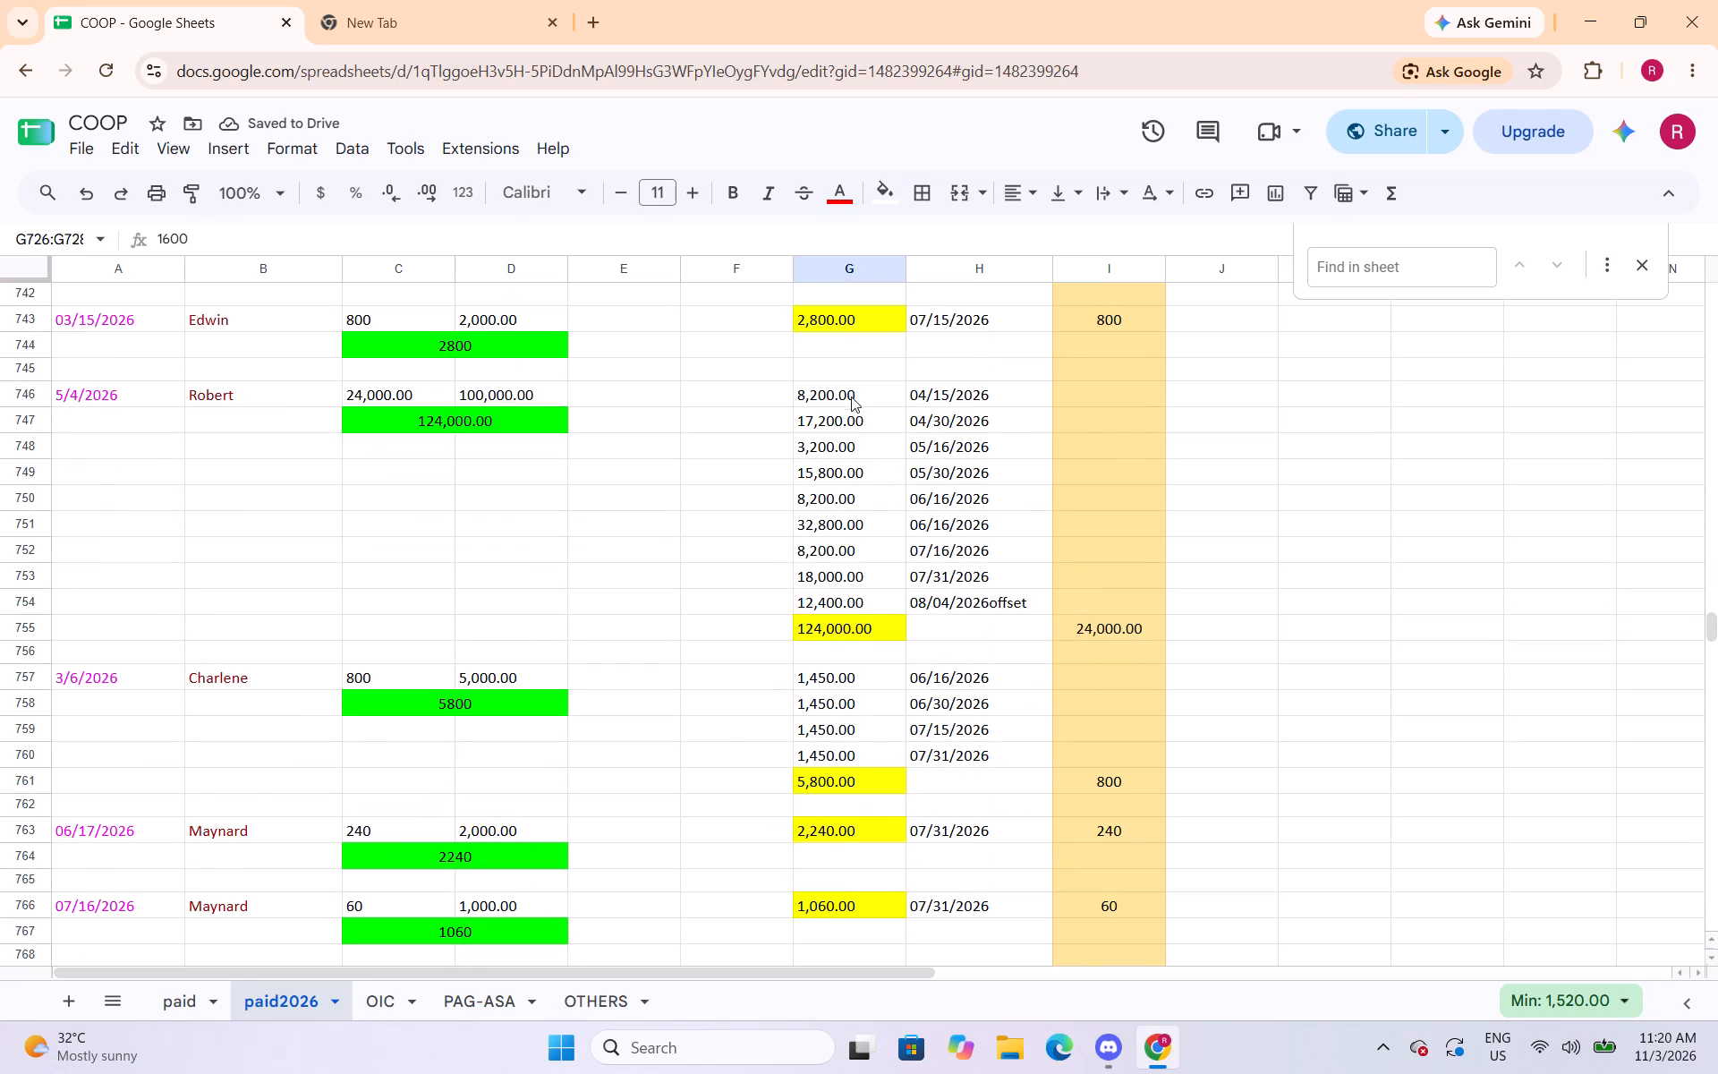
pyautogui.moveTo(851, 394); pyautogui.dragTo(866, 596)
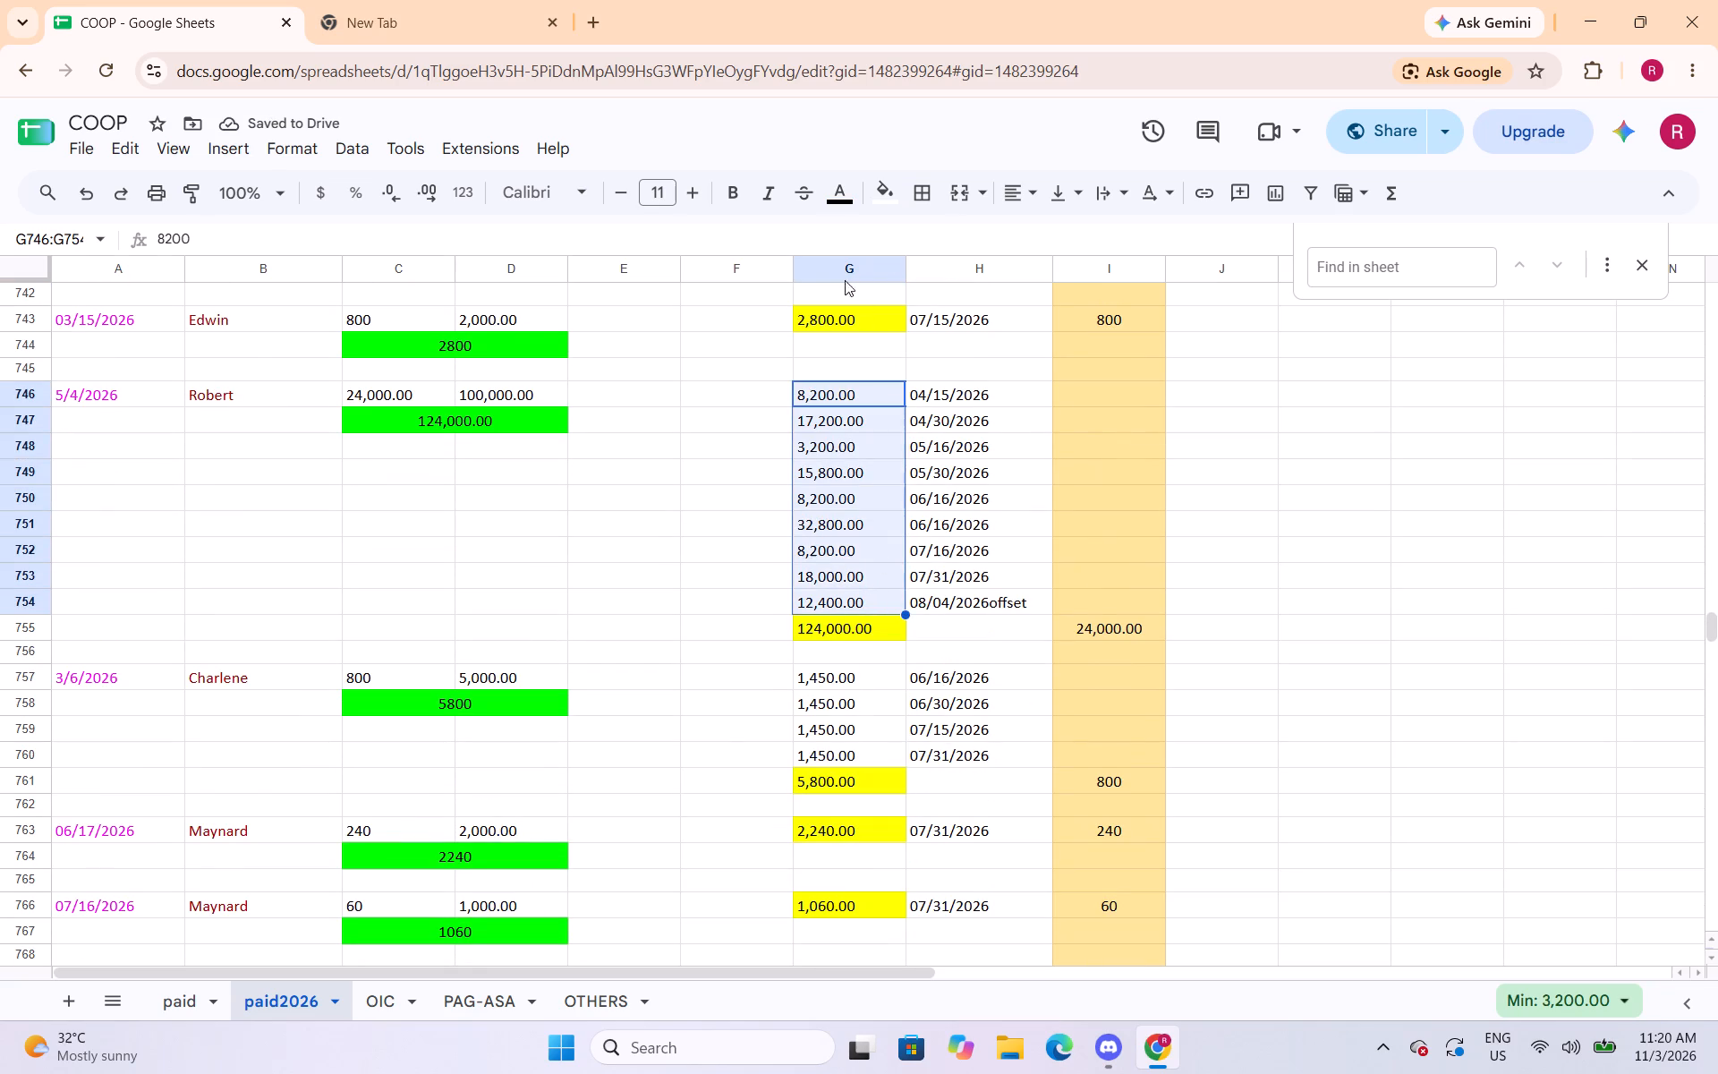
pyautogui.click(833, 197)
pyautogui.click(873, 296)
# Set the text of the partial payment cells G757:G760 and G769:G781 to red.
pyautogui.scroll(-1, 864, 536)
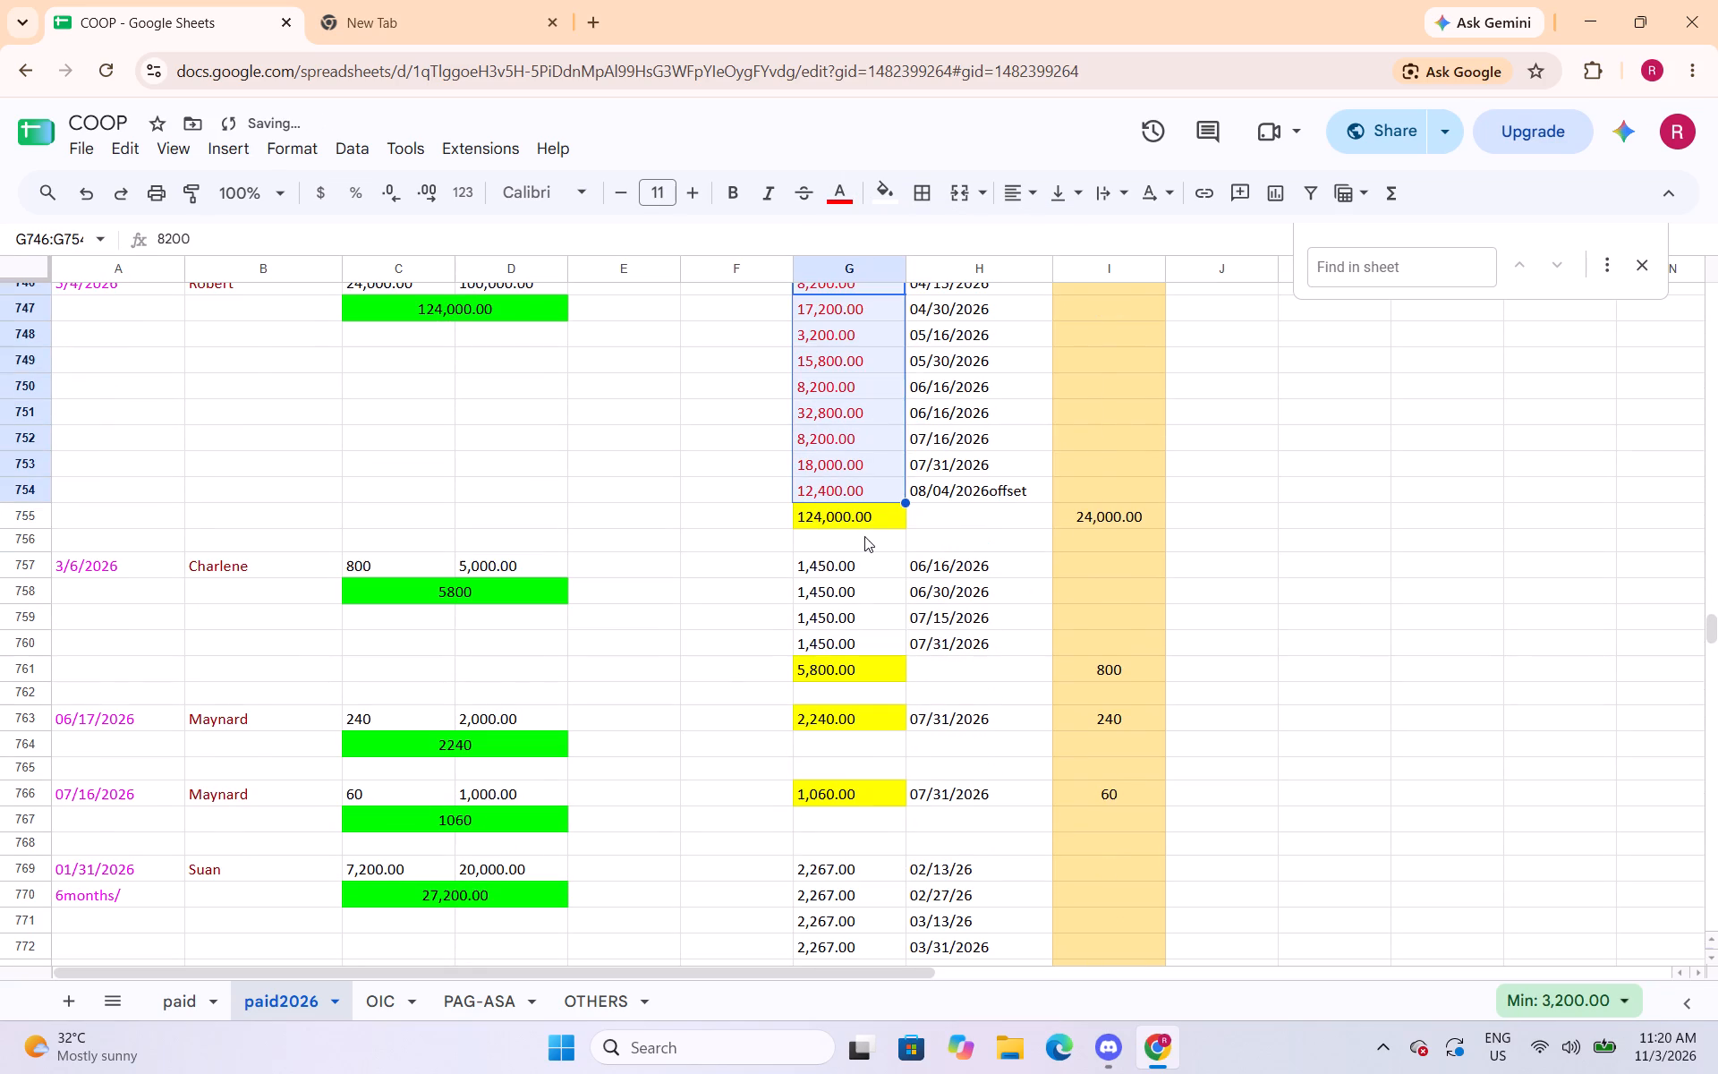
pyautogui.moveTo(852, 563); pyautogui.dragTo(859, 635)
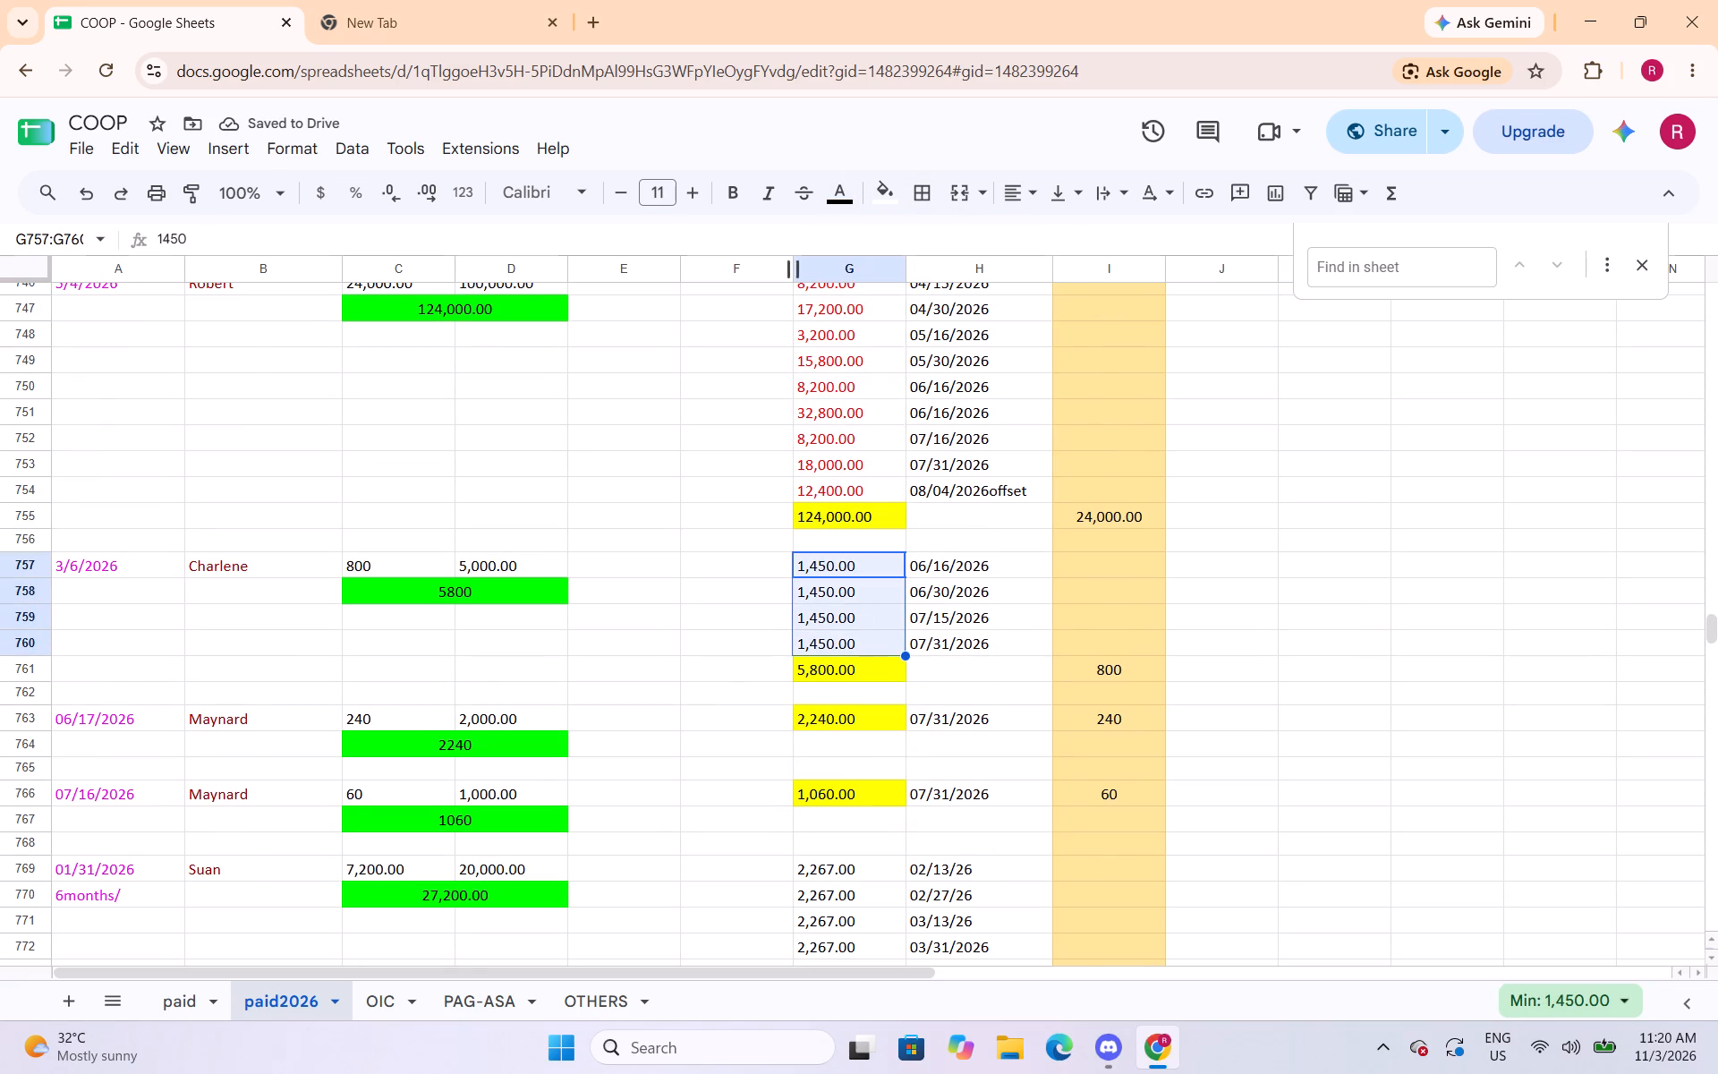
pyautogui.click(837, 190)
pyautogui.click(873, 292)
pyautogui.scroll(-1, 876, 457)
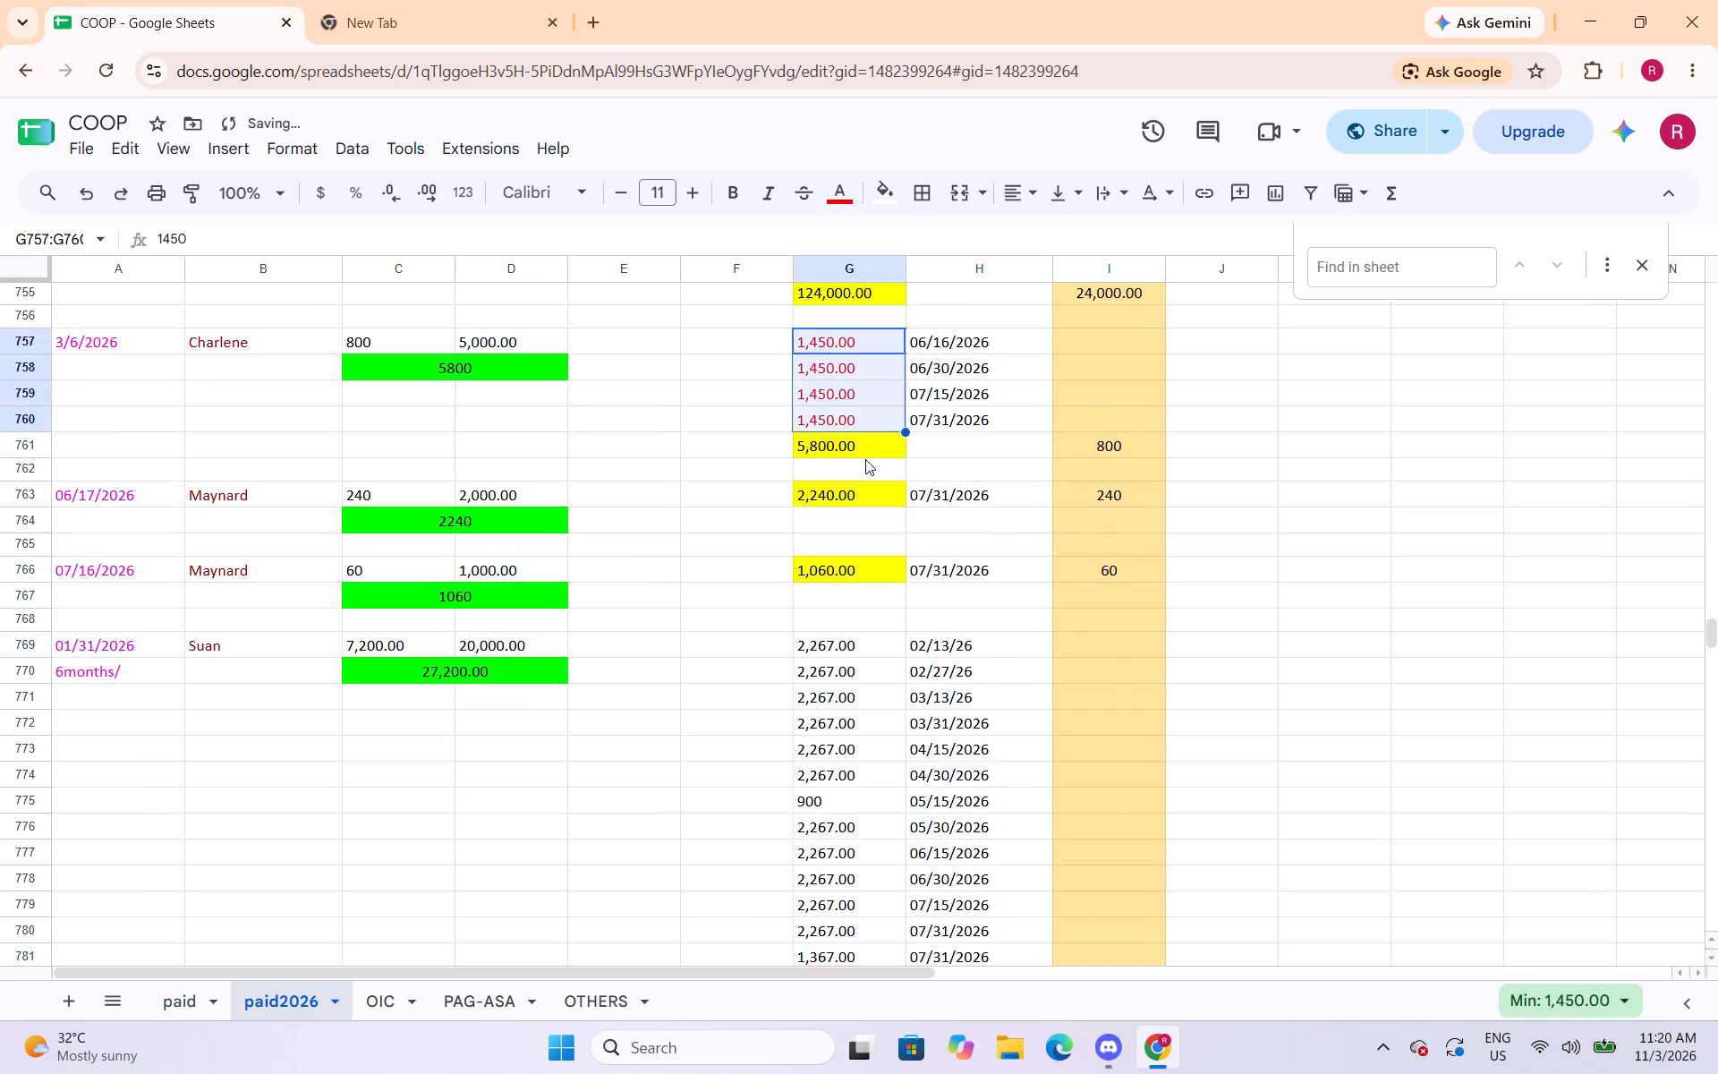
pyautogui.scroll(-2, 865, 459)
pyautogui.moveTo(851, 537); pyautogui.dragTo(855, 843)
pyautogui.click(842, 196)
pyautogui.click(873, 292)
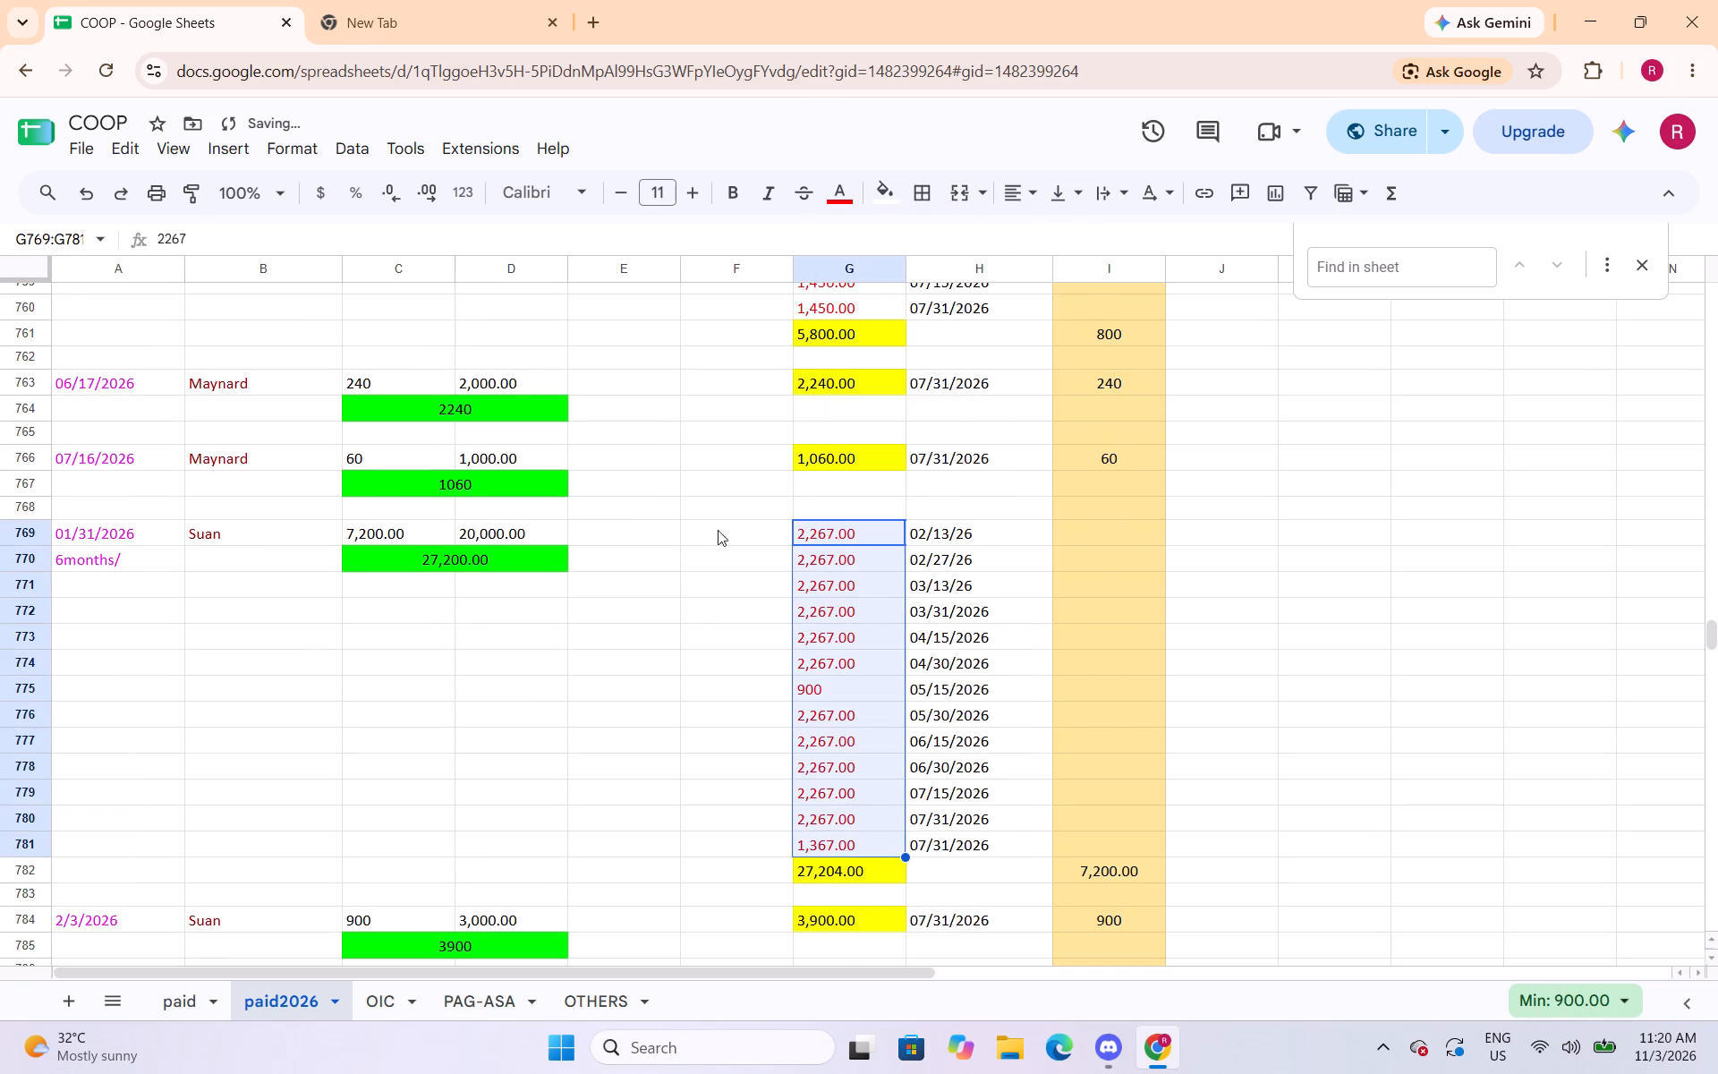
# Set the text of the partial payment cells G811:G817 to red.
pyautogui.scroll(-8, 702, 601)
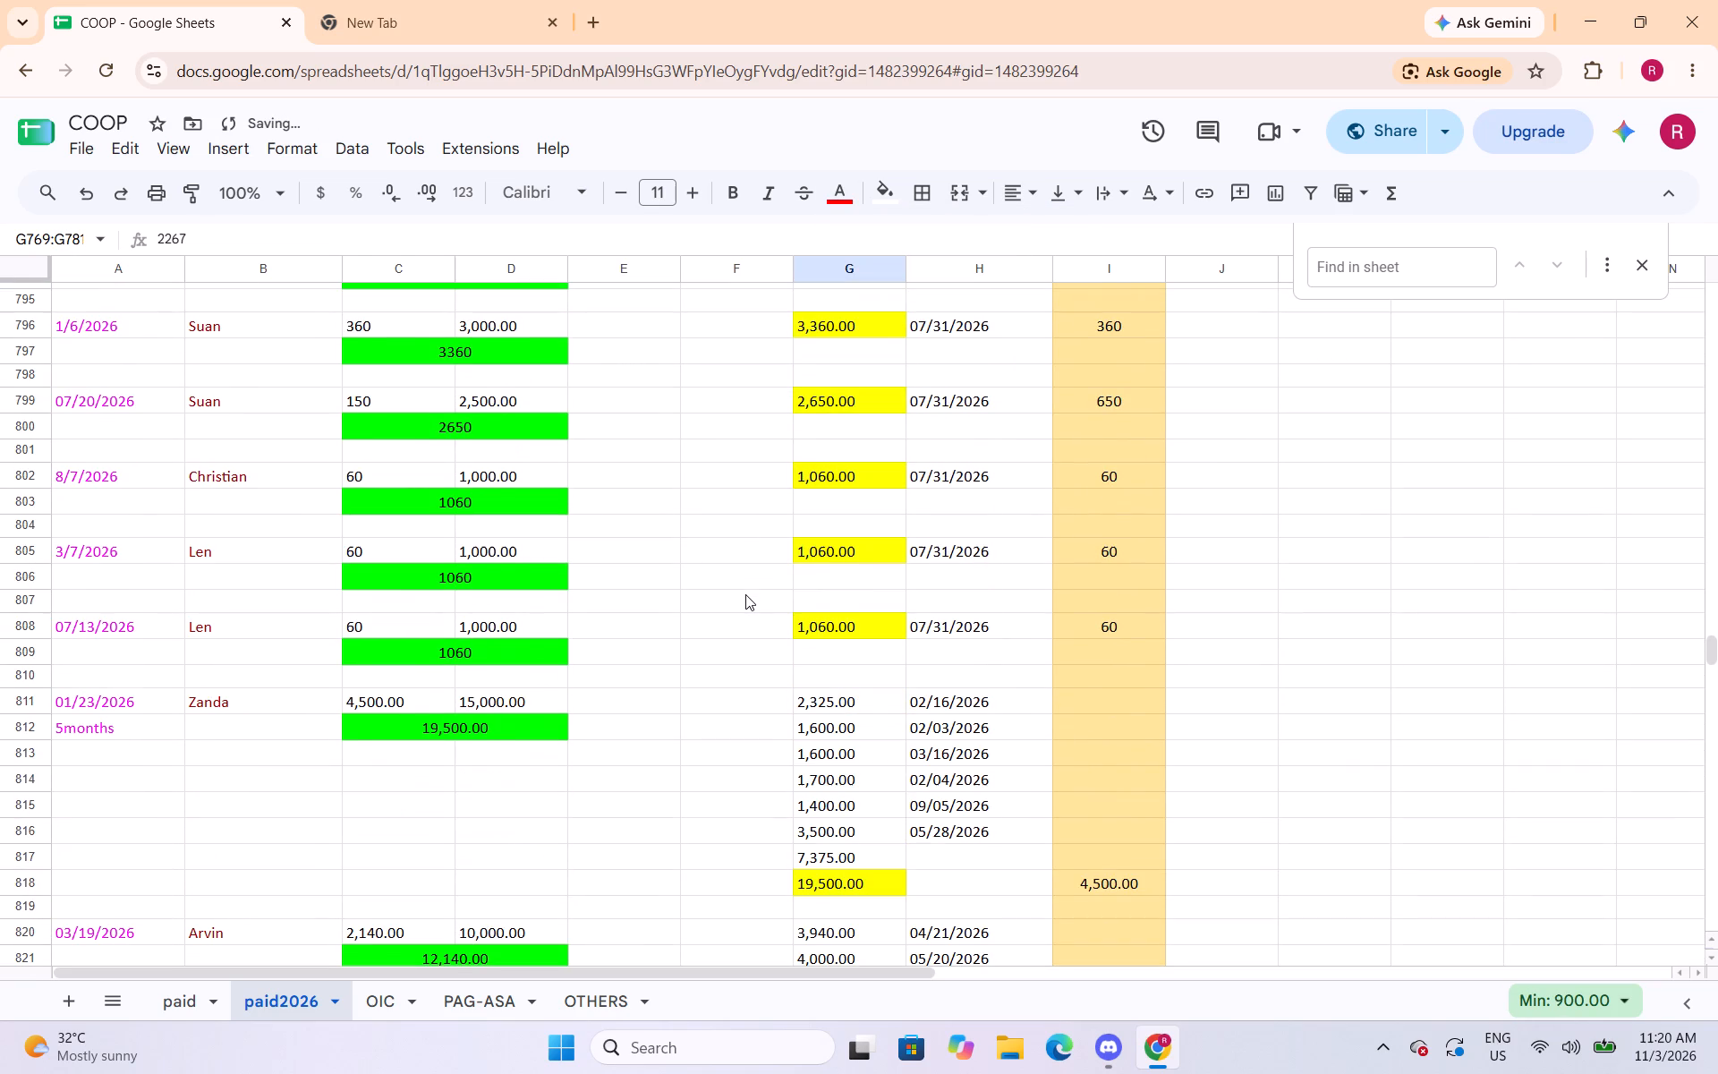
pyautogui.scroll(-2, 745, 594)
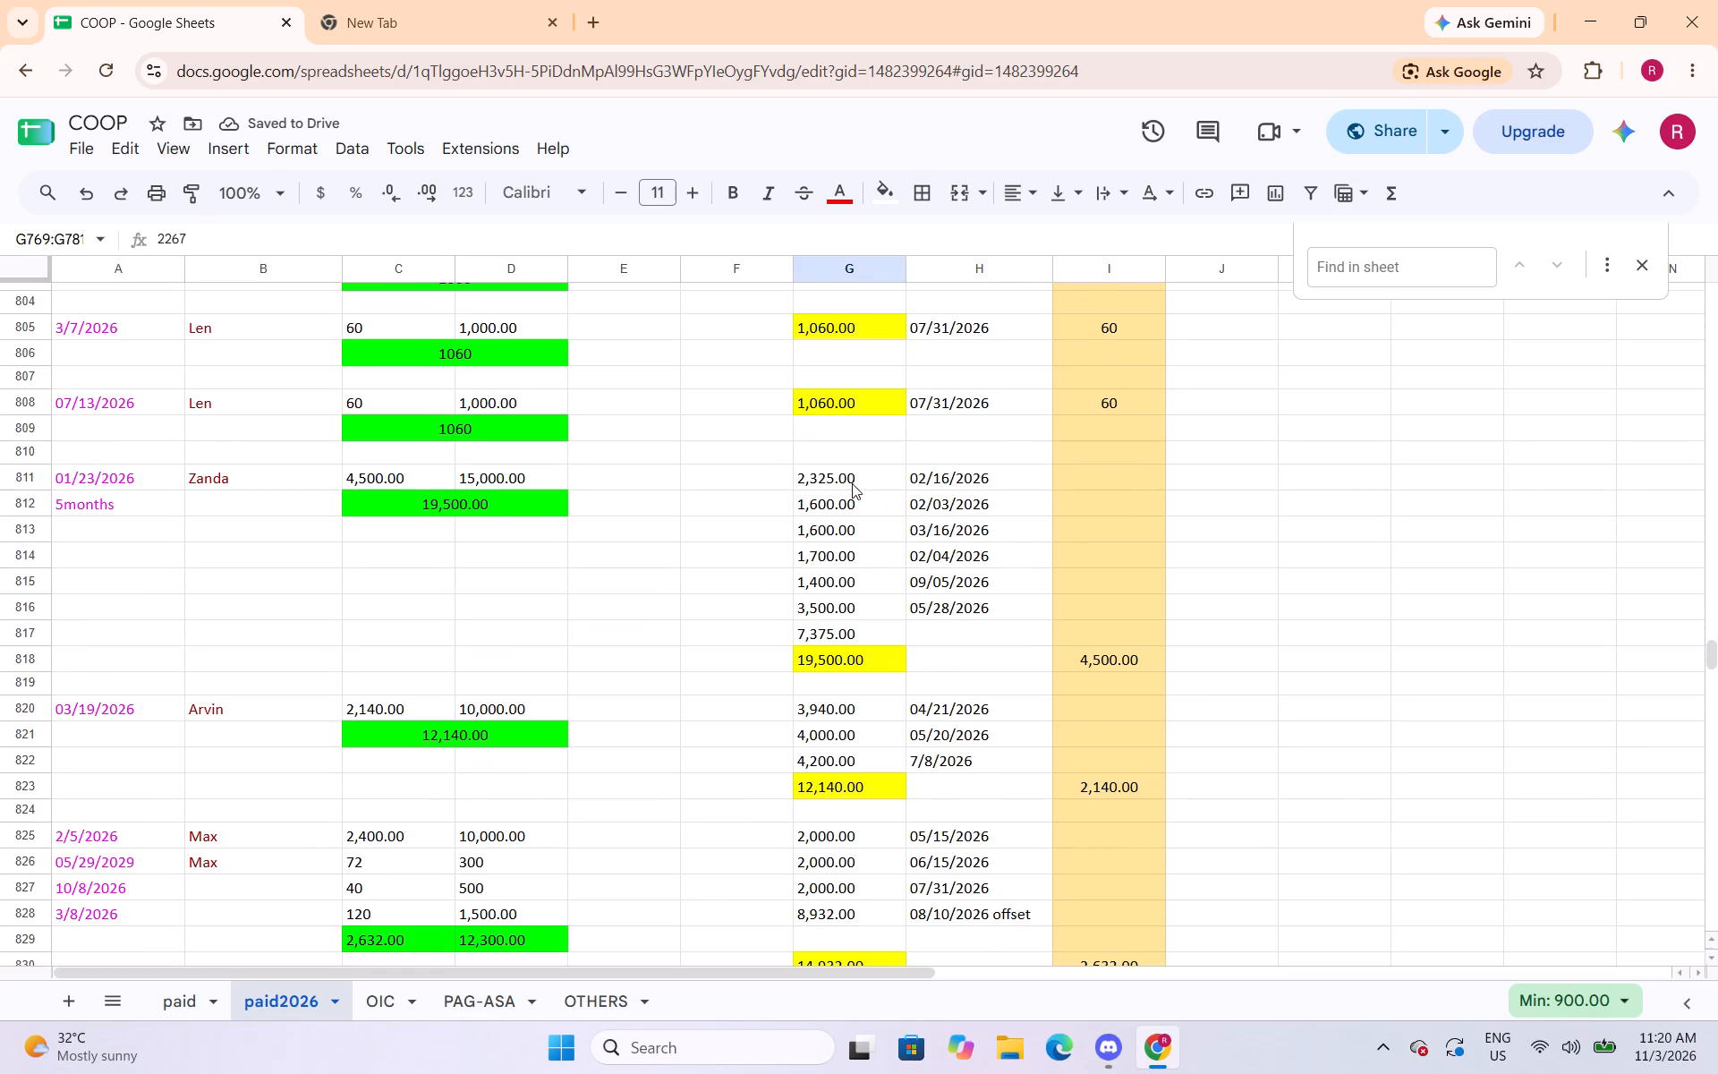
pyautogui.moveTo(852, 482); pyautogui.dragTo(864, 630)
pyautogui.click(835, 204)
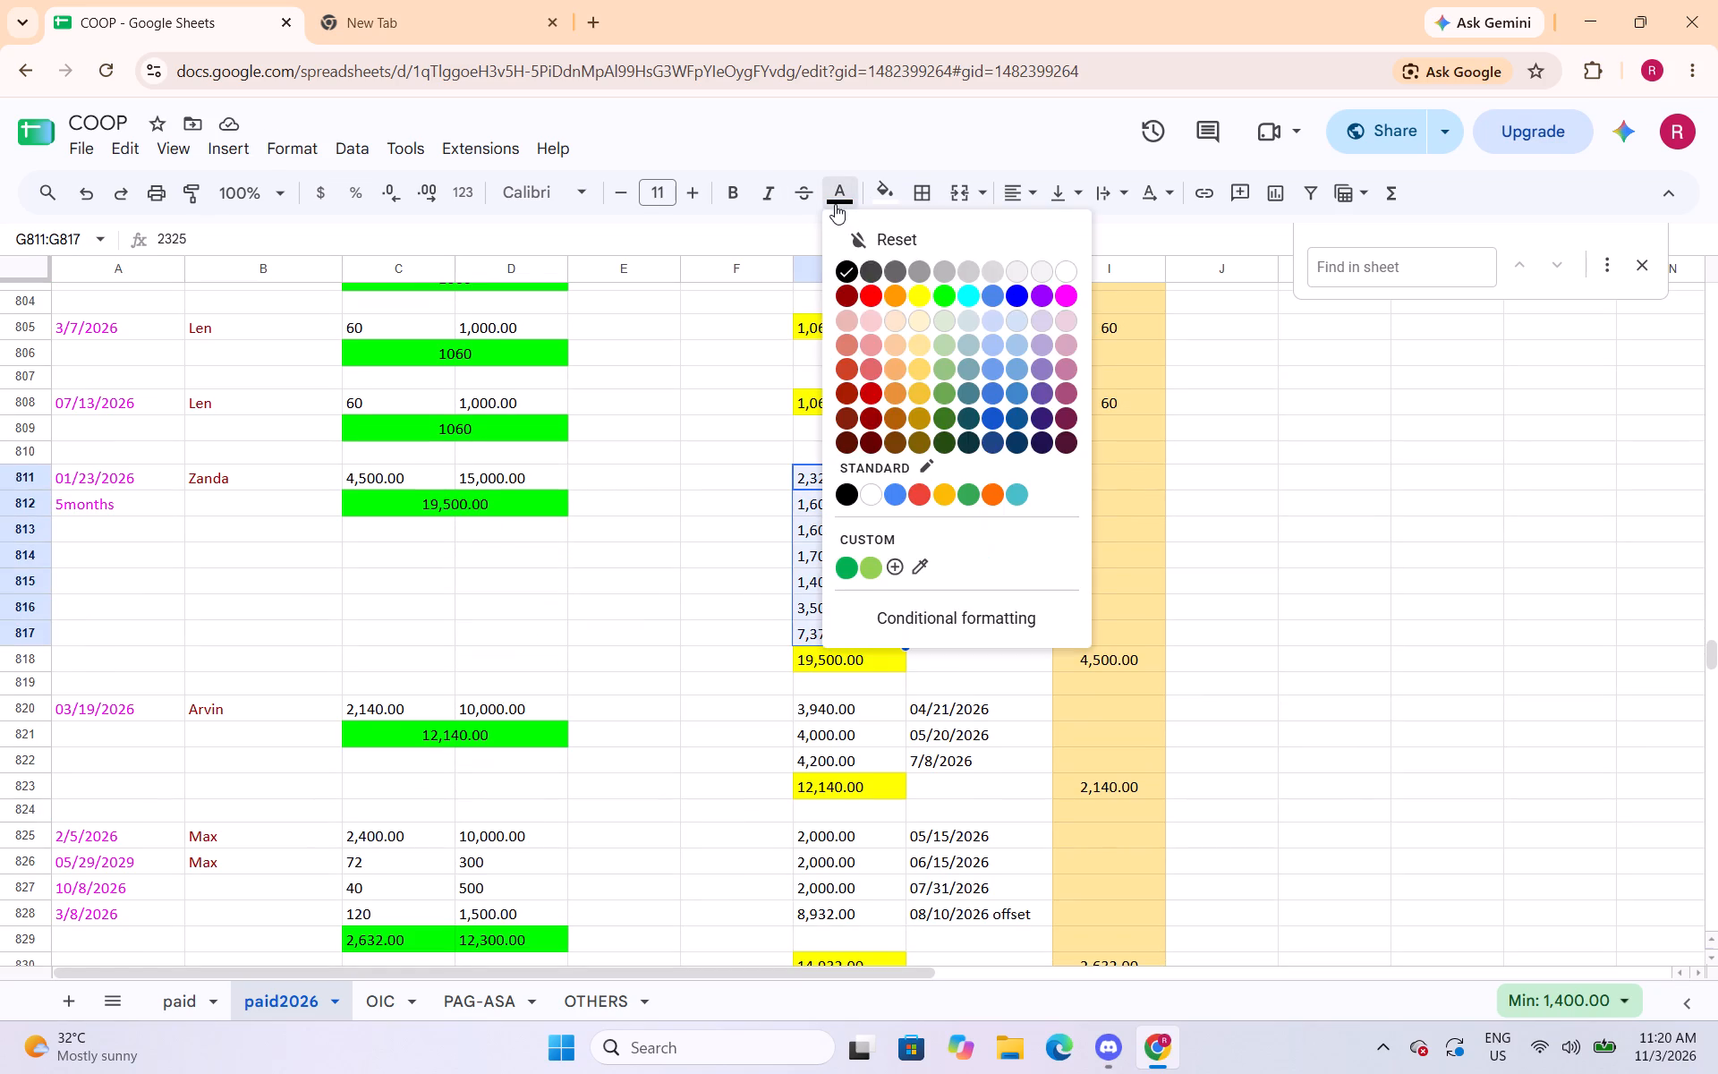
pyautogui.click(872, 293)
# Set the text of the partial payment cells G820:G822 and G825:G828 to red.
pyautogui.scroll(-2, 838, 434)
pyautogui.moveTo(821, 485); pyautogui.dragTo(825, 489)
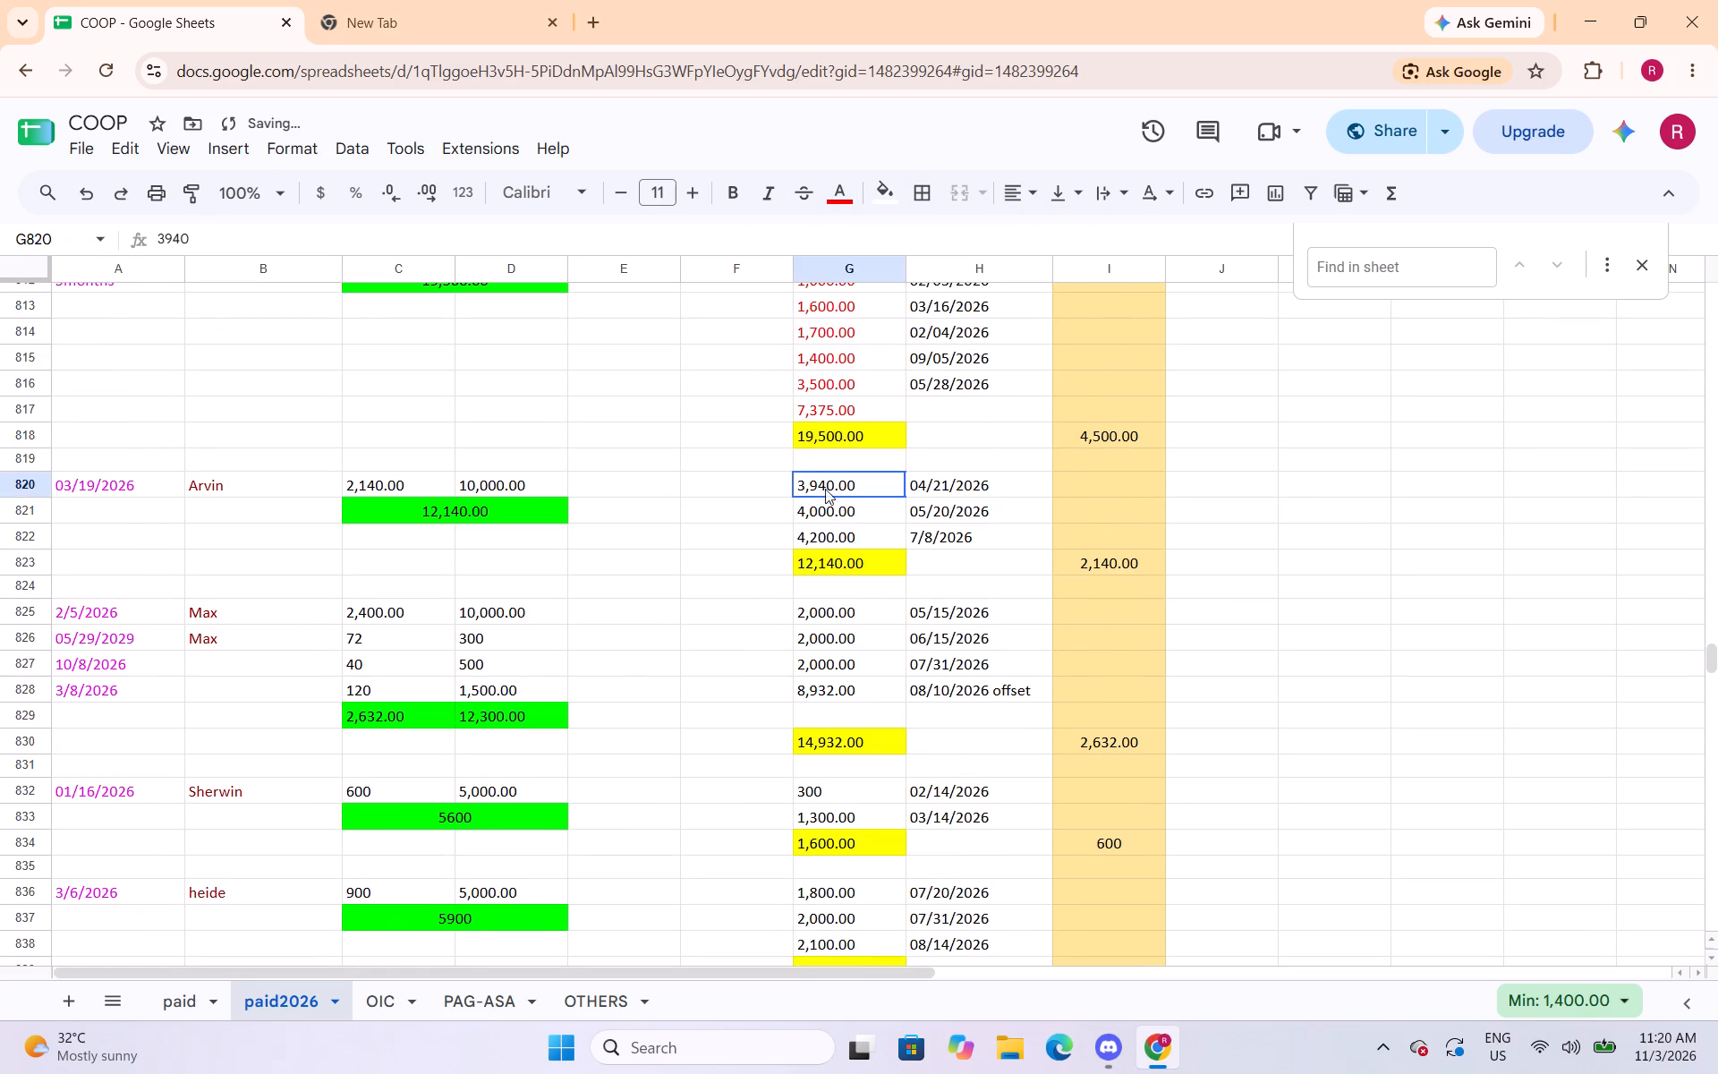
pyautogui.moveTo(825, 489); pyautogui.dragTo(838, 533)
pyautogui.click(838, 185)
pyautogui.click(868, 298)
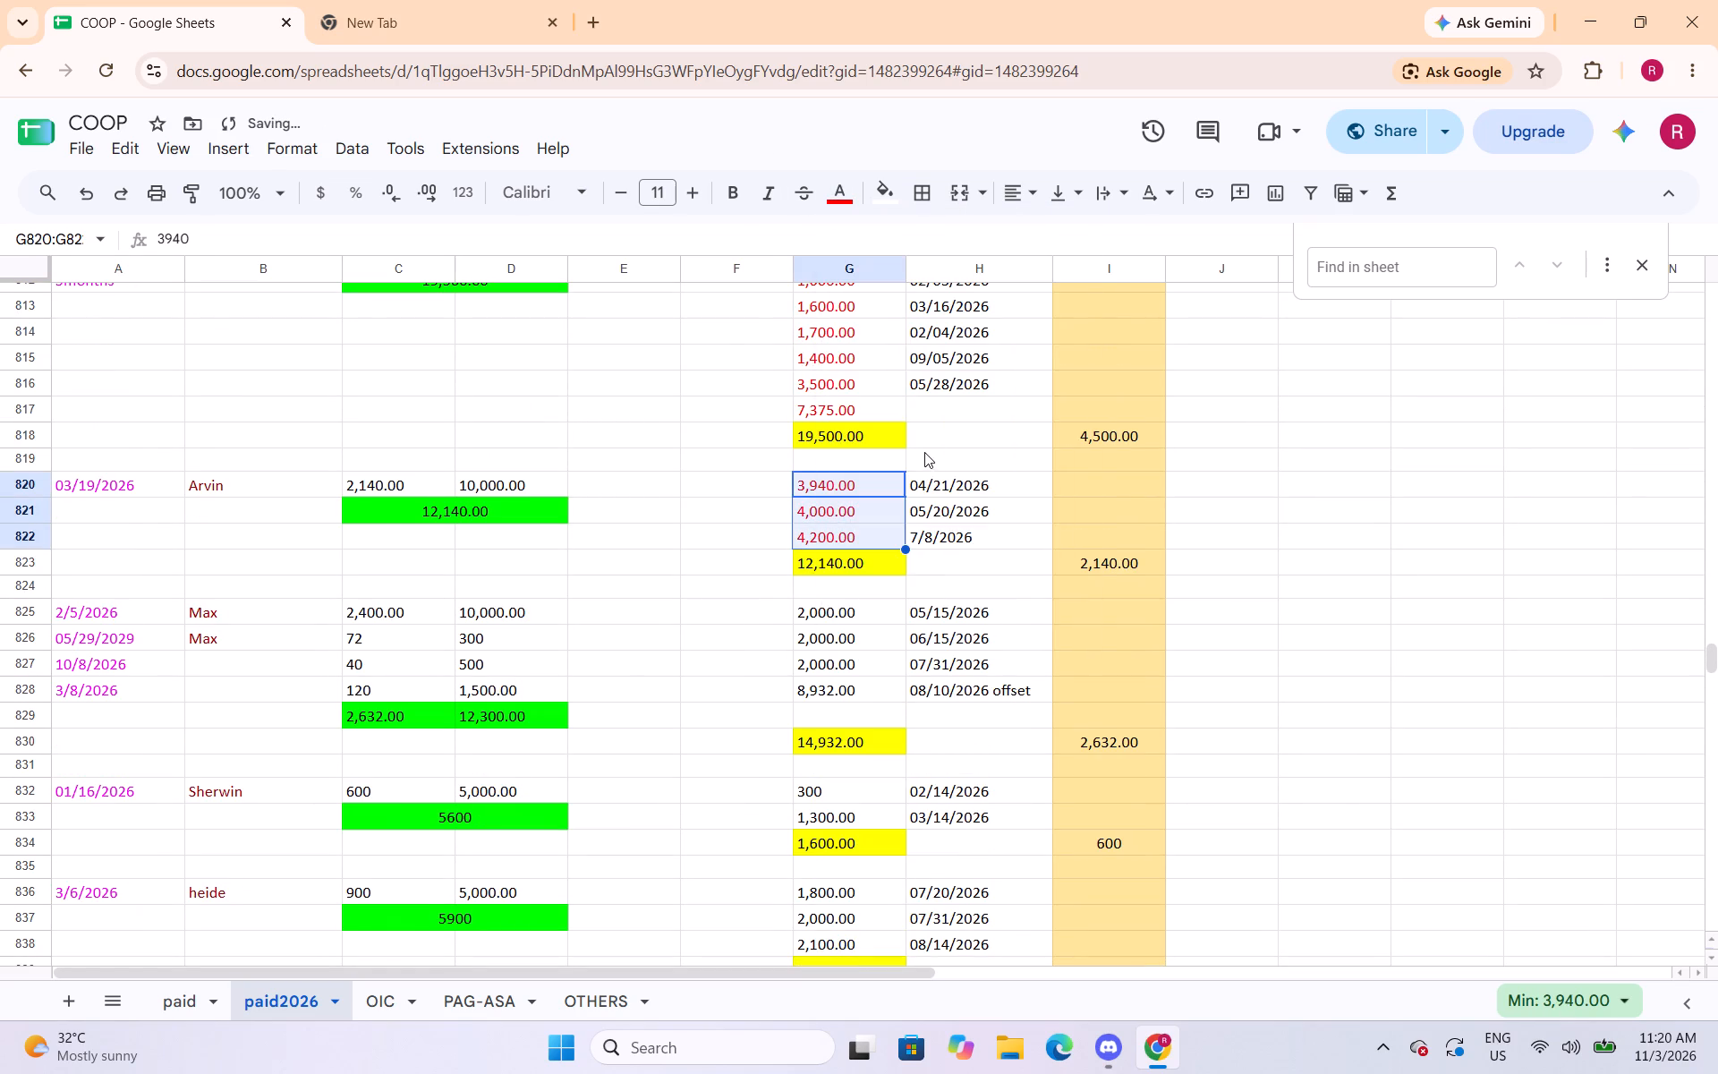
pyautogui.scroll(-2, 907, 457)
pyautogui.moveTo(863, 384); pyautogui.dragTo(863, 468)
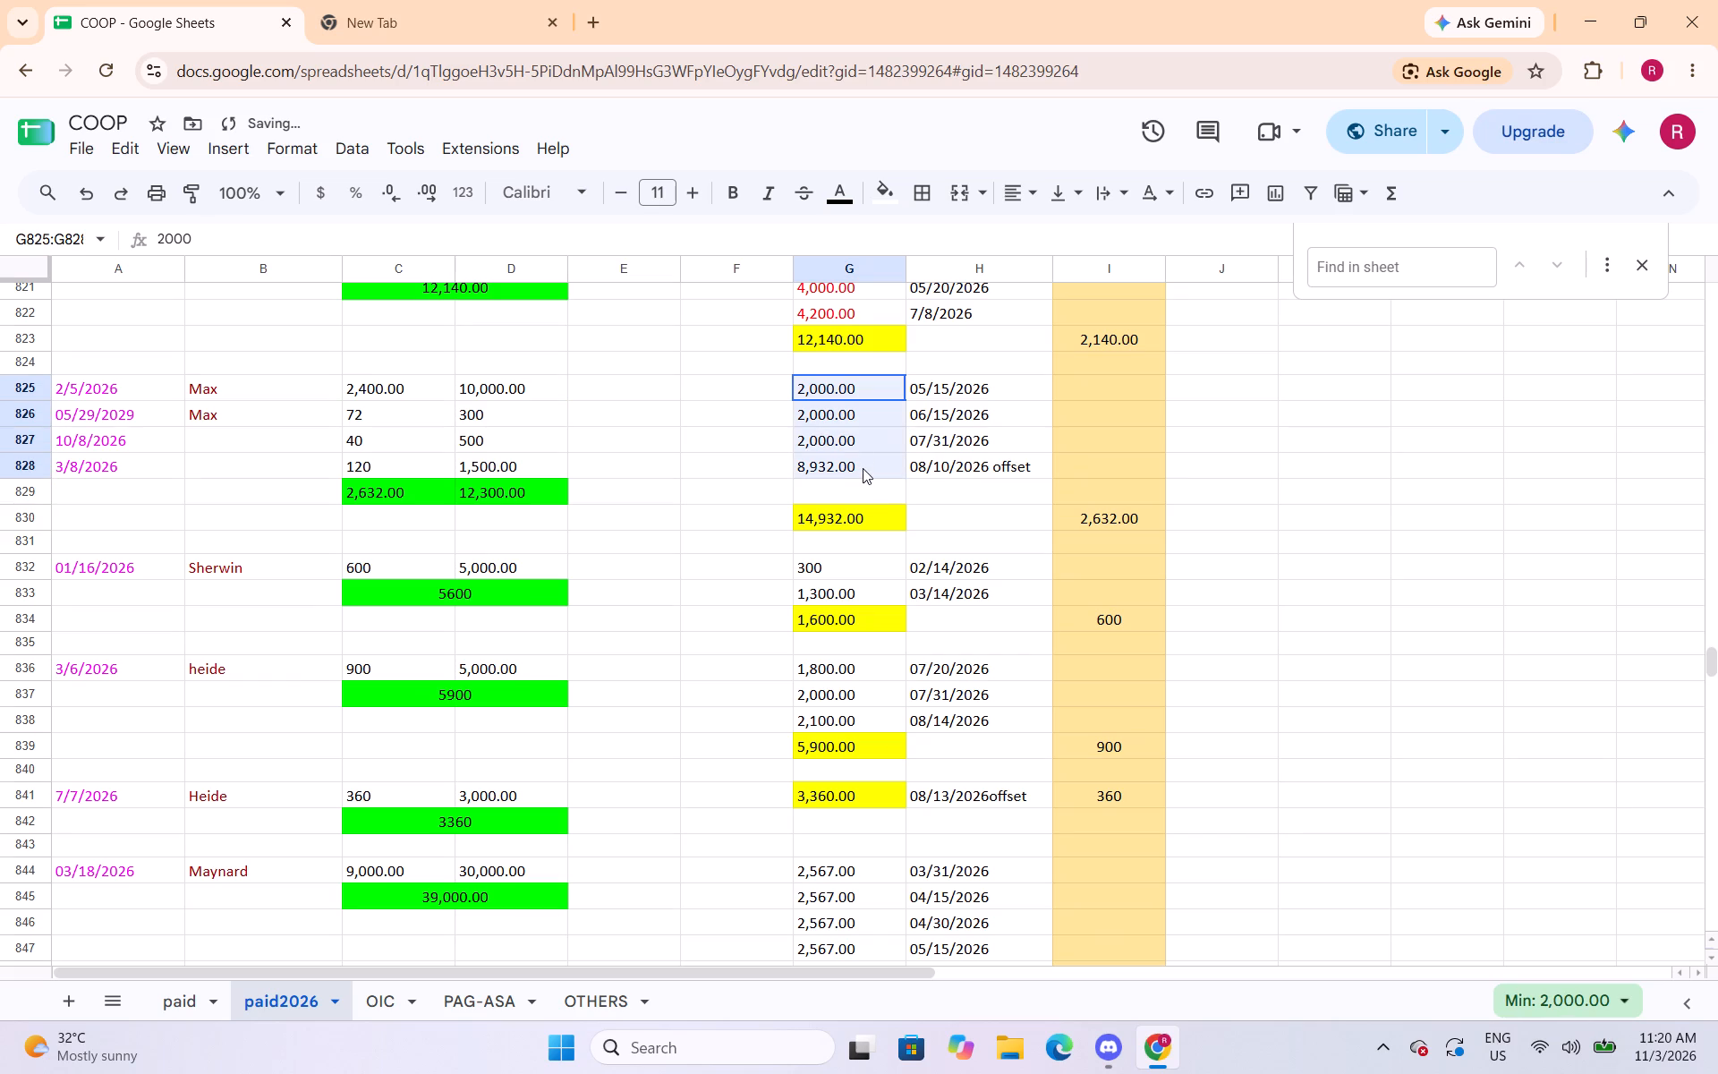
pyautogui.moveTo(863, 468); pyautogui.dragTo(865, 469)
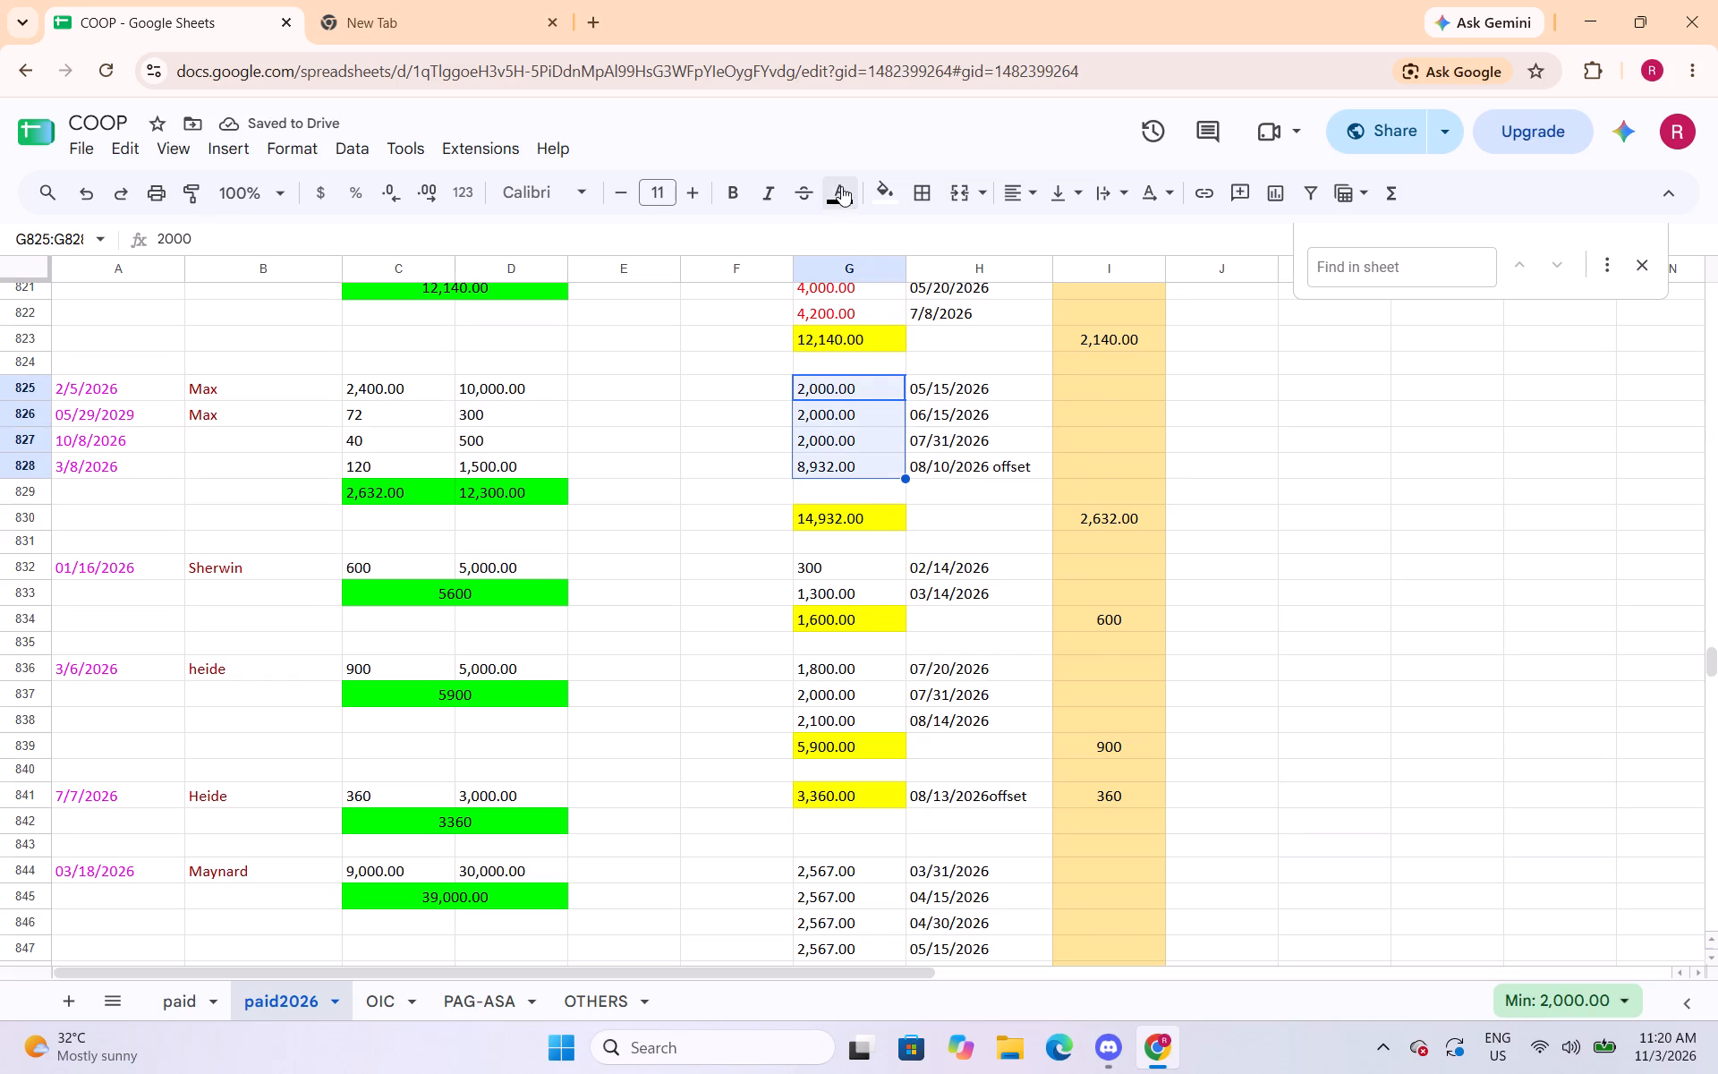
pyautogui.click(841, 186)
pyautogui.click(868, 294)
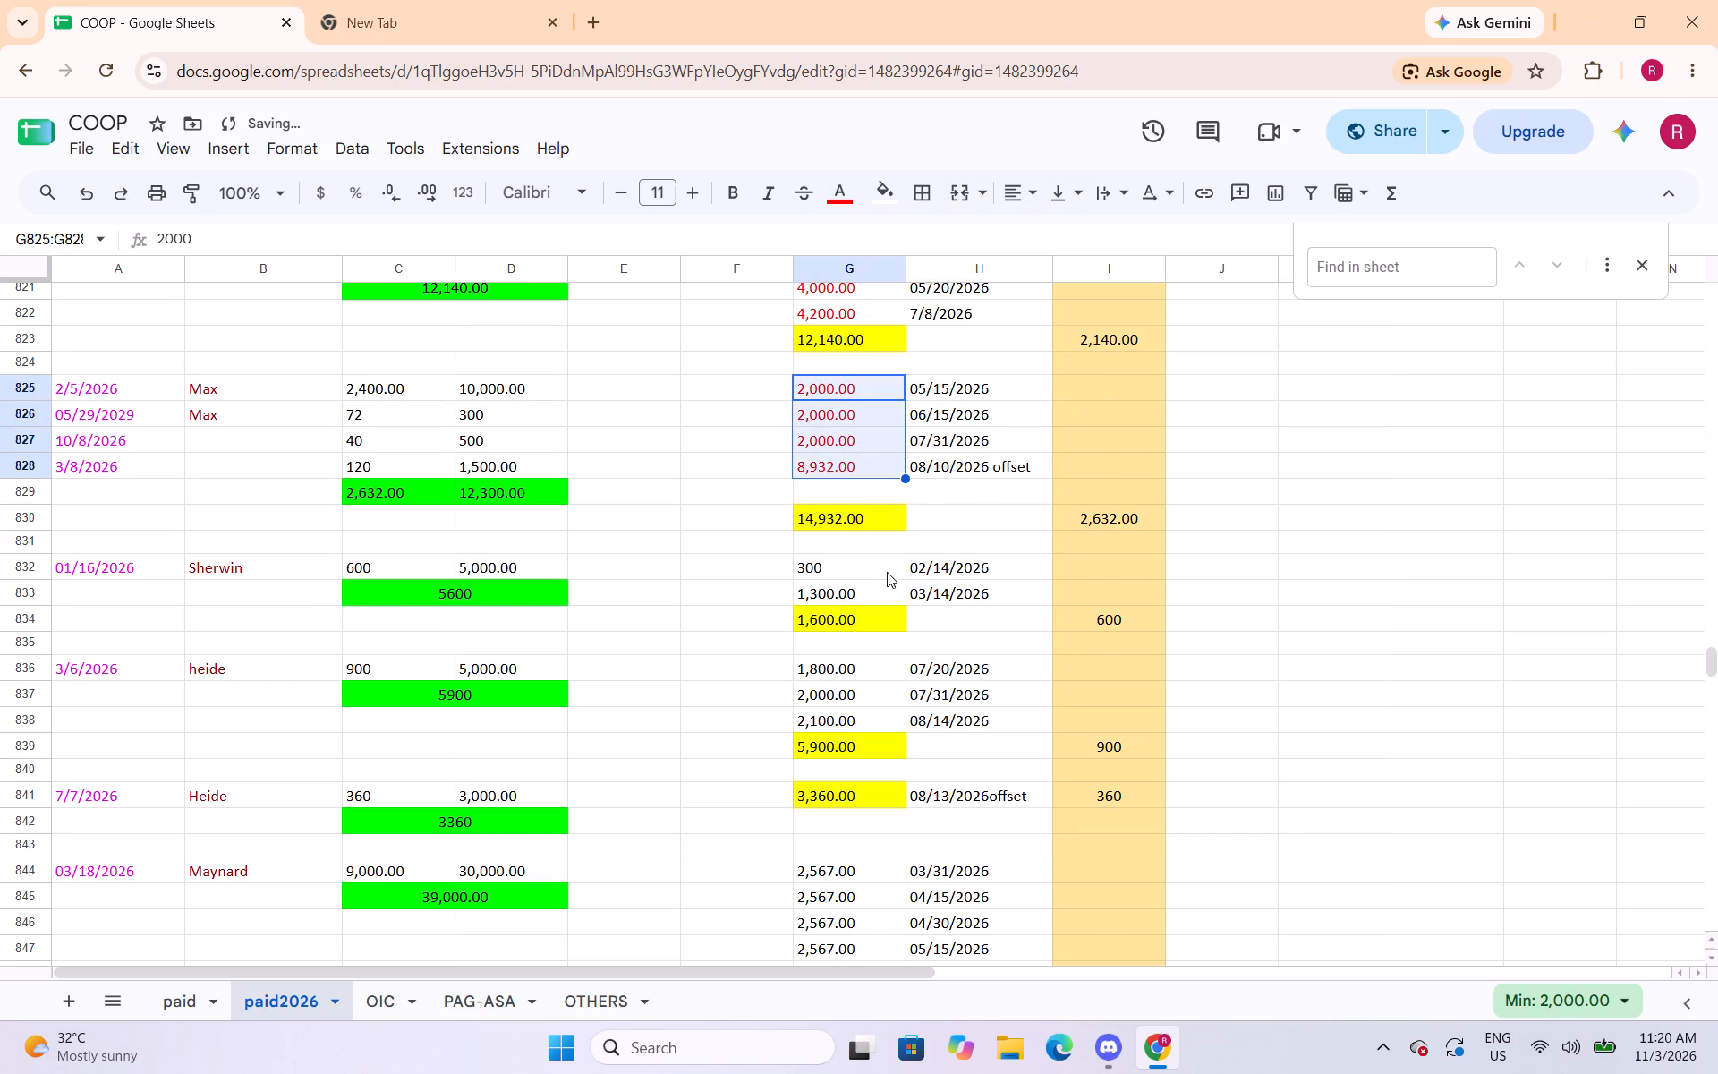
pyautogui.click(962, 542)
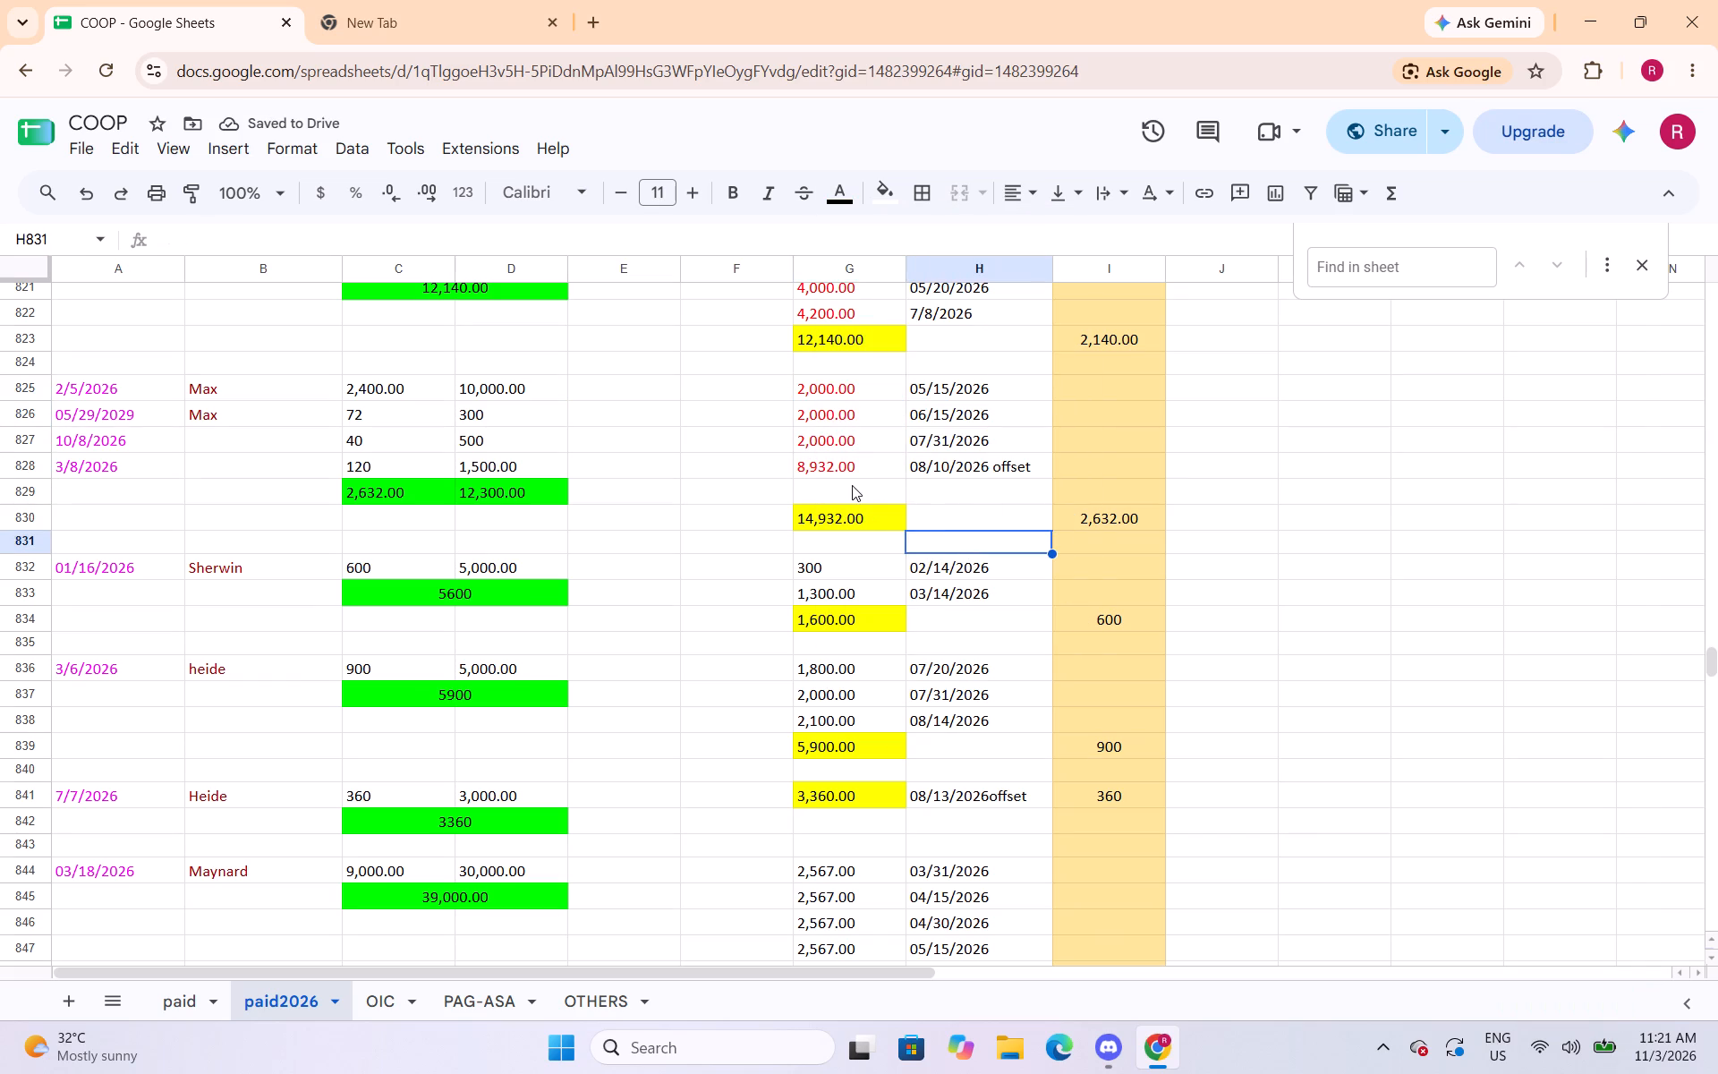
pyautogui.click(853, 485)
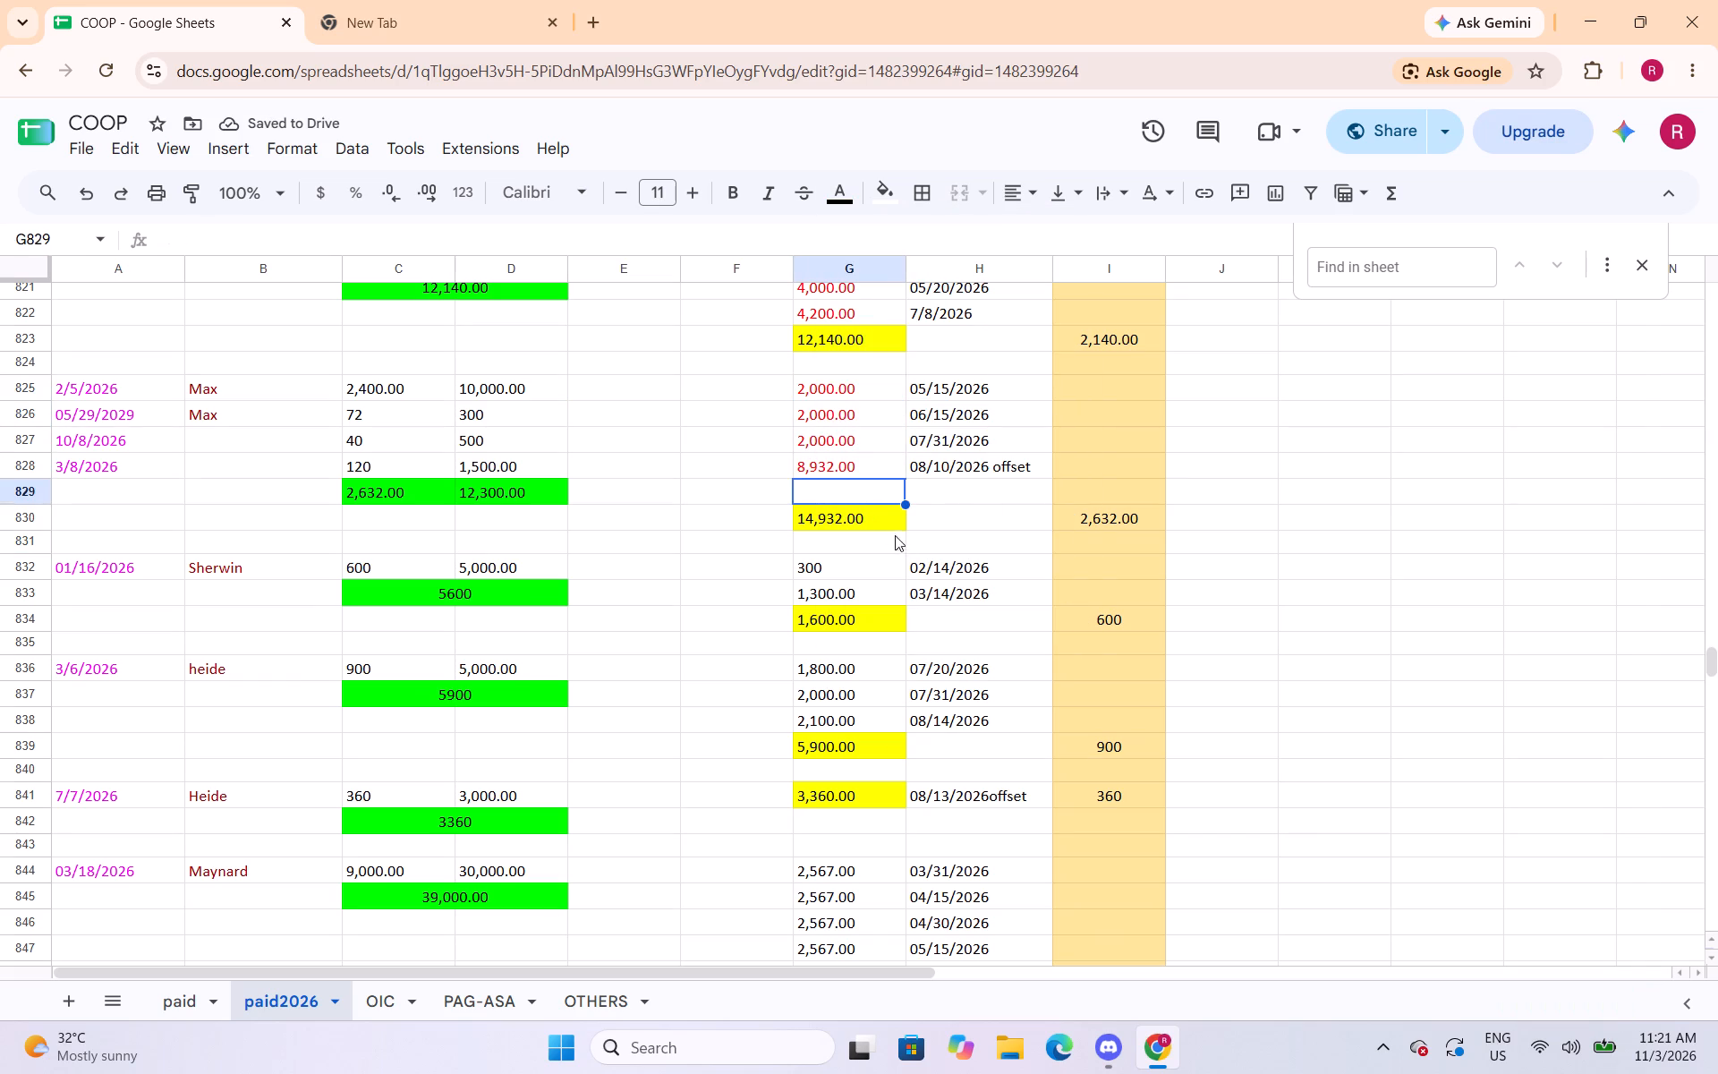
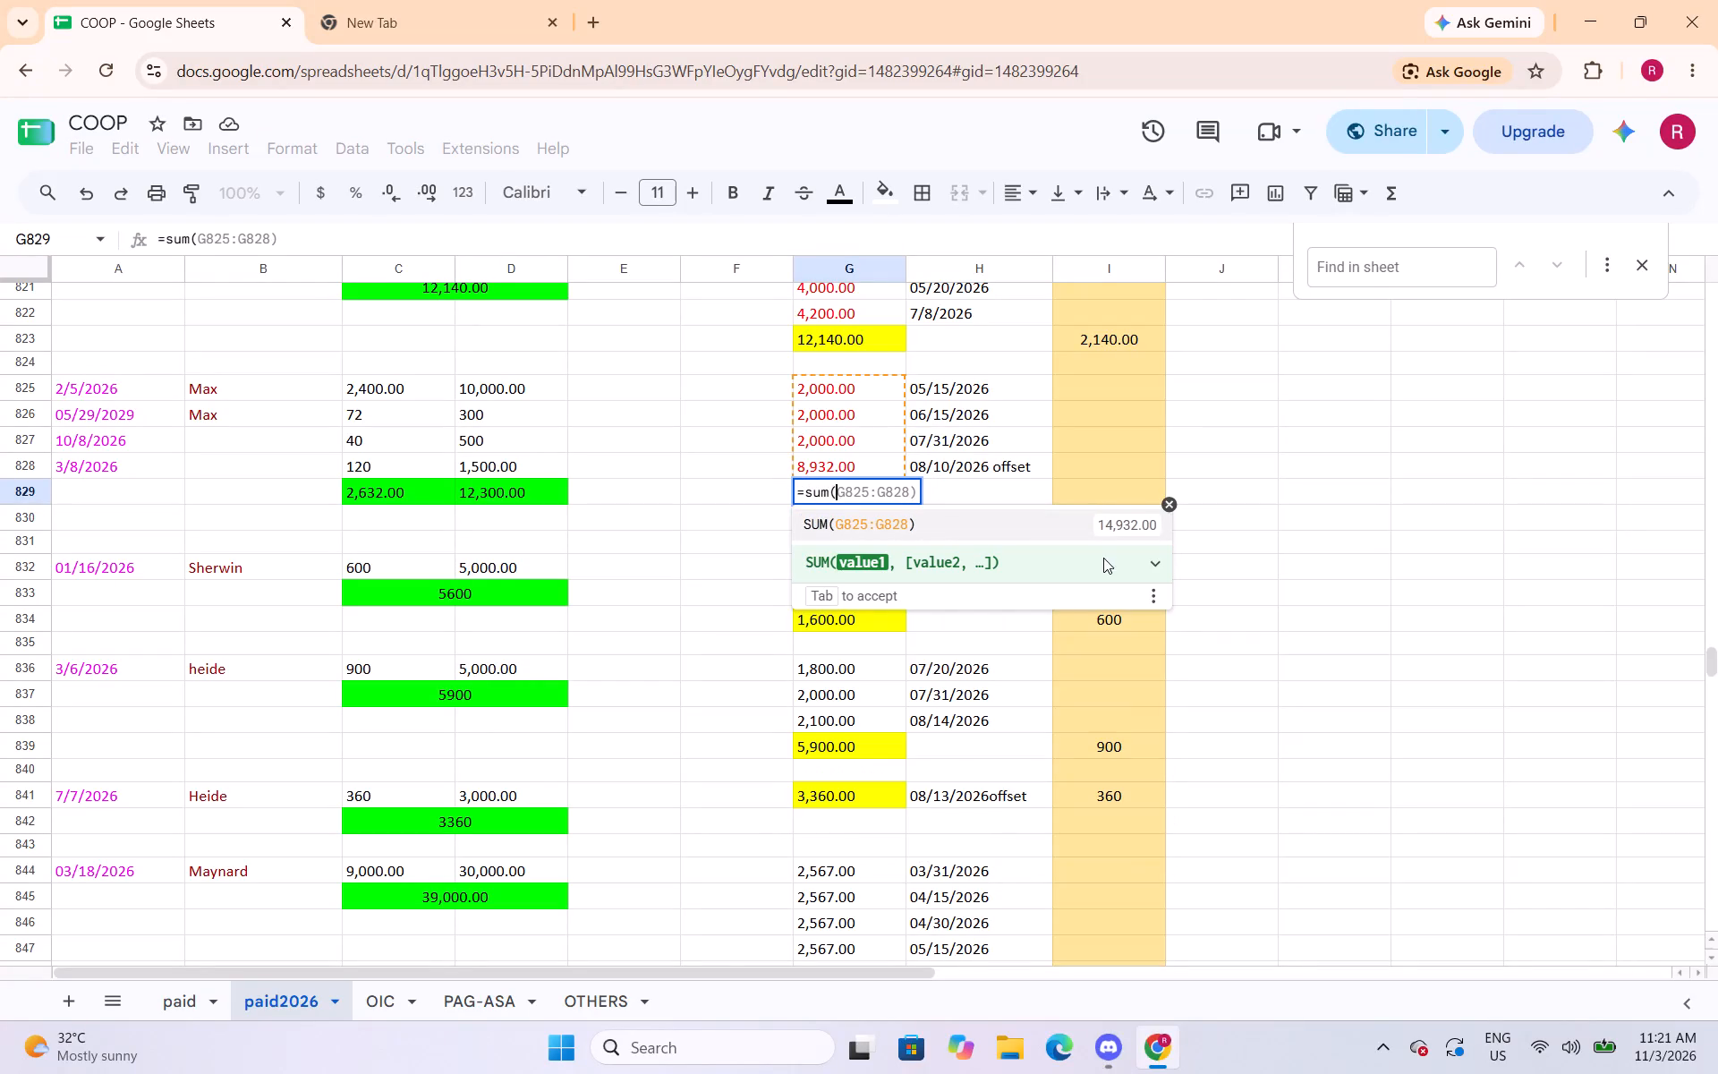
# Complete the total formula in G829 so it sums the payments in G825:G828.
pyautogui.moveTo(863, 393); pyautogui.dragTo(866, 434)
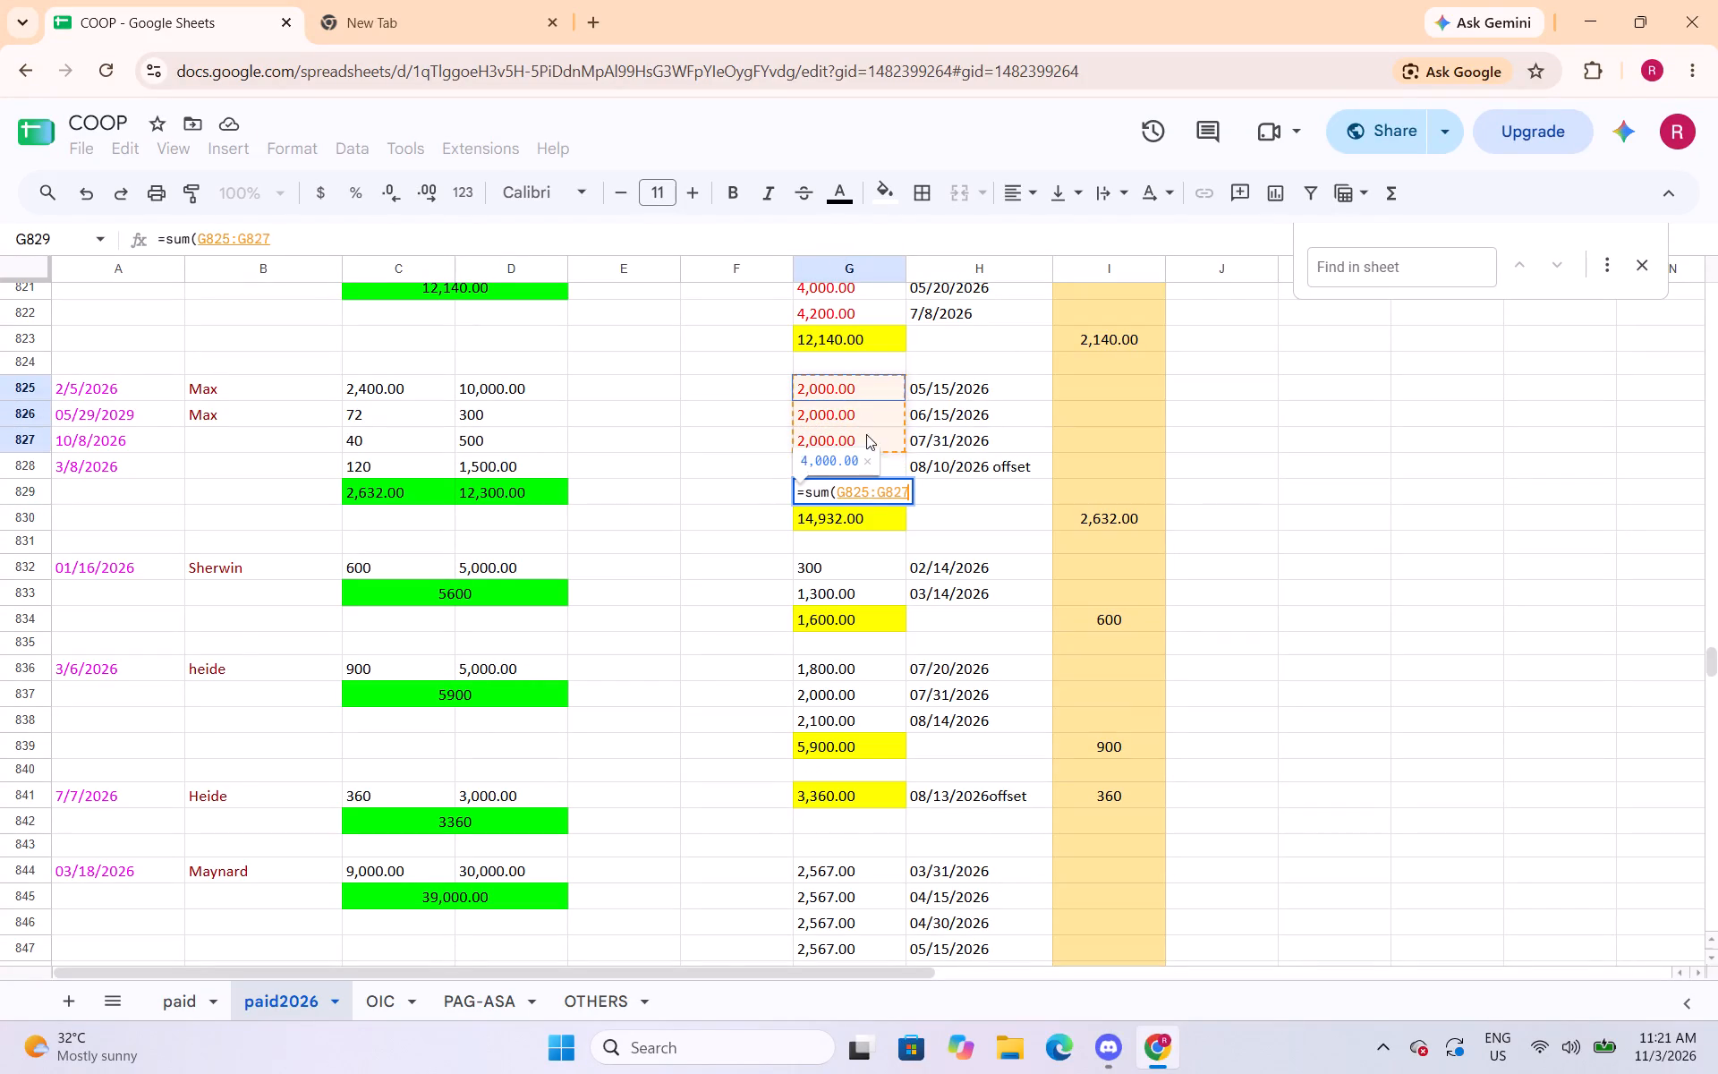
pyautogui.moveTo(866, 434); pyautogui.dragTo(868, 469)
pyautogui.hotkey('shift', ')')
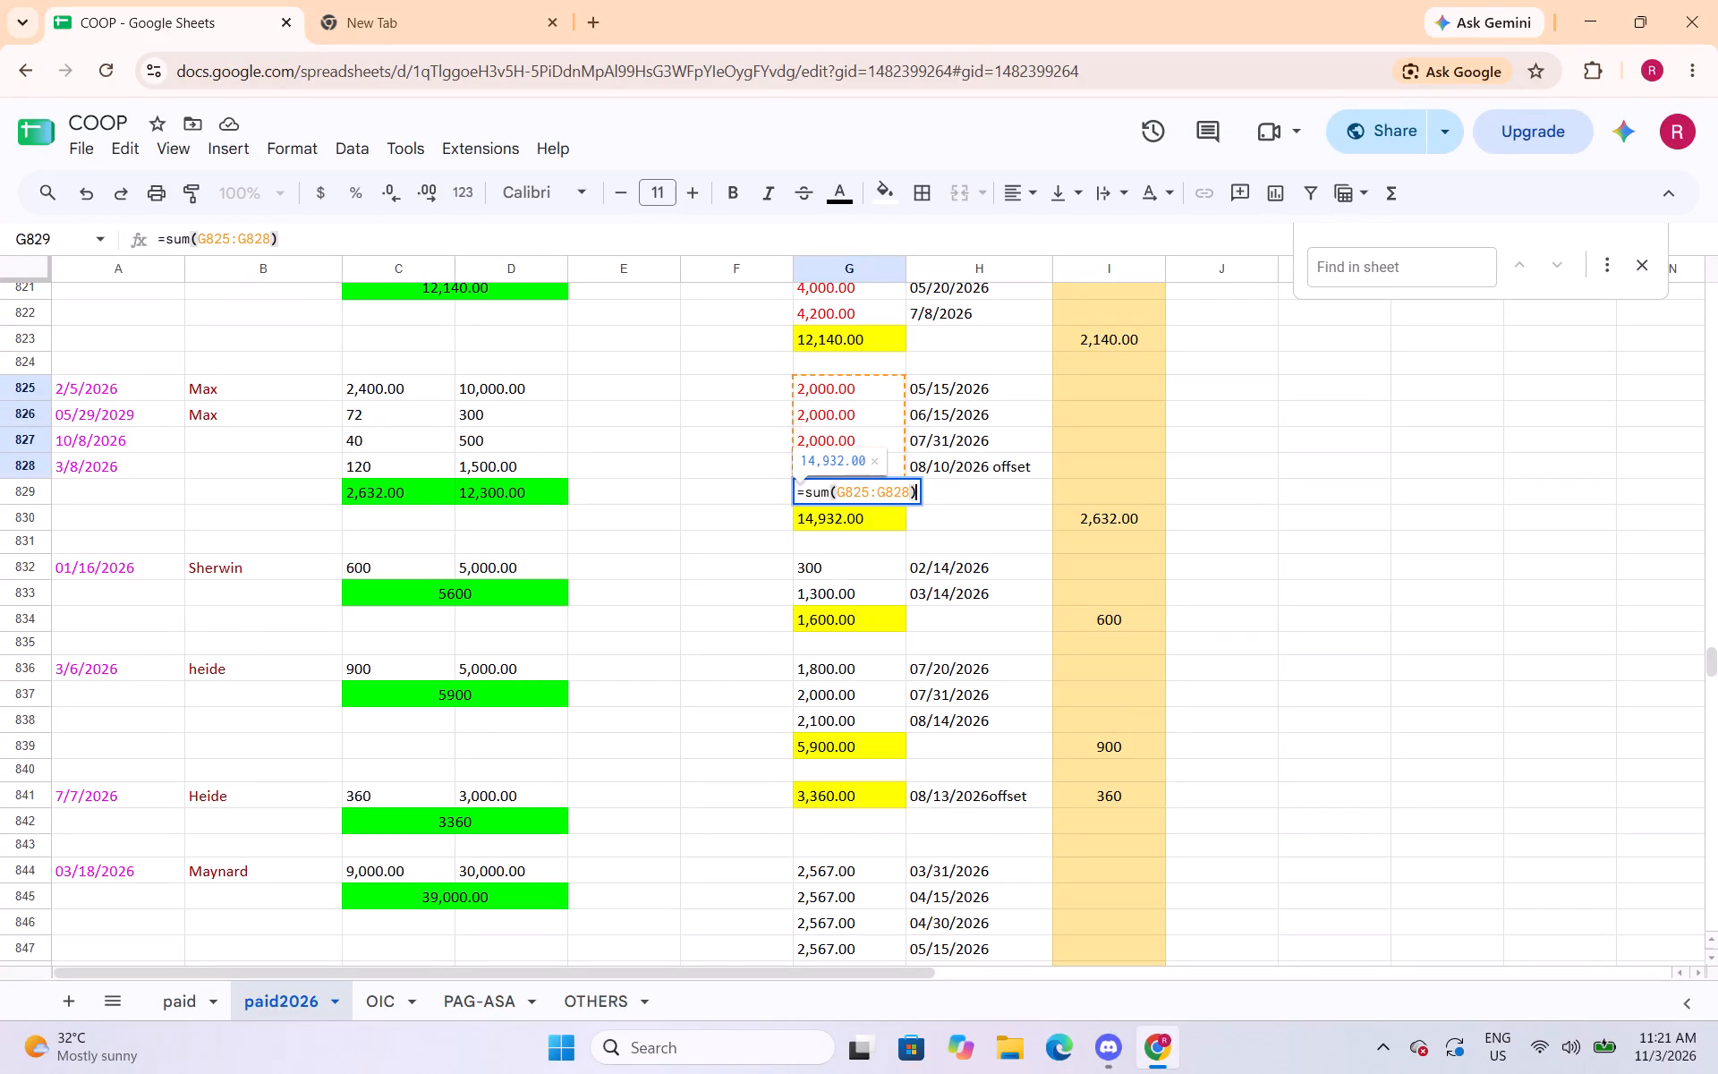
pyautogui.press('Return')
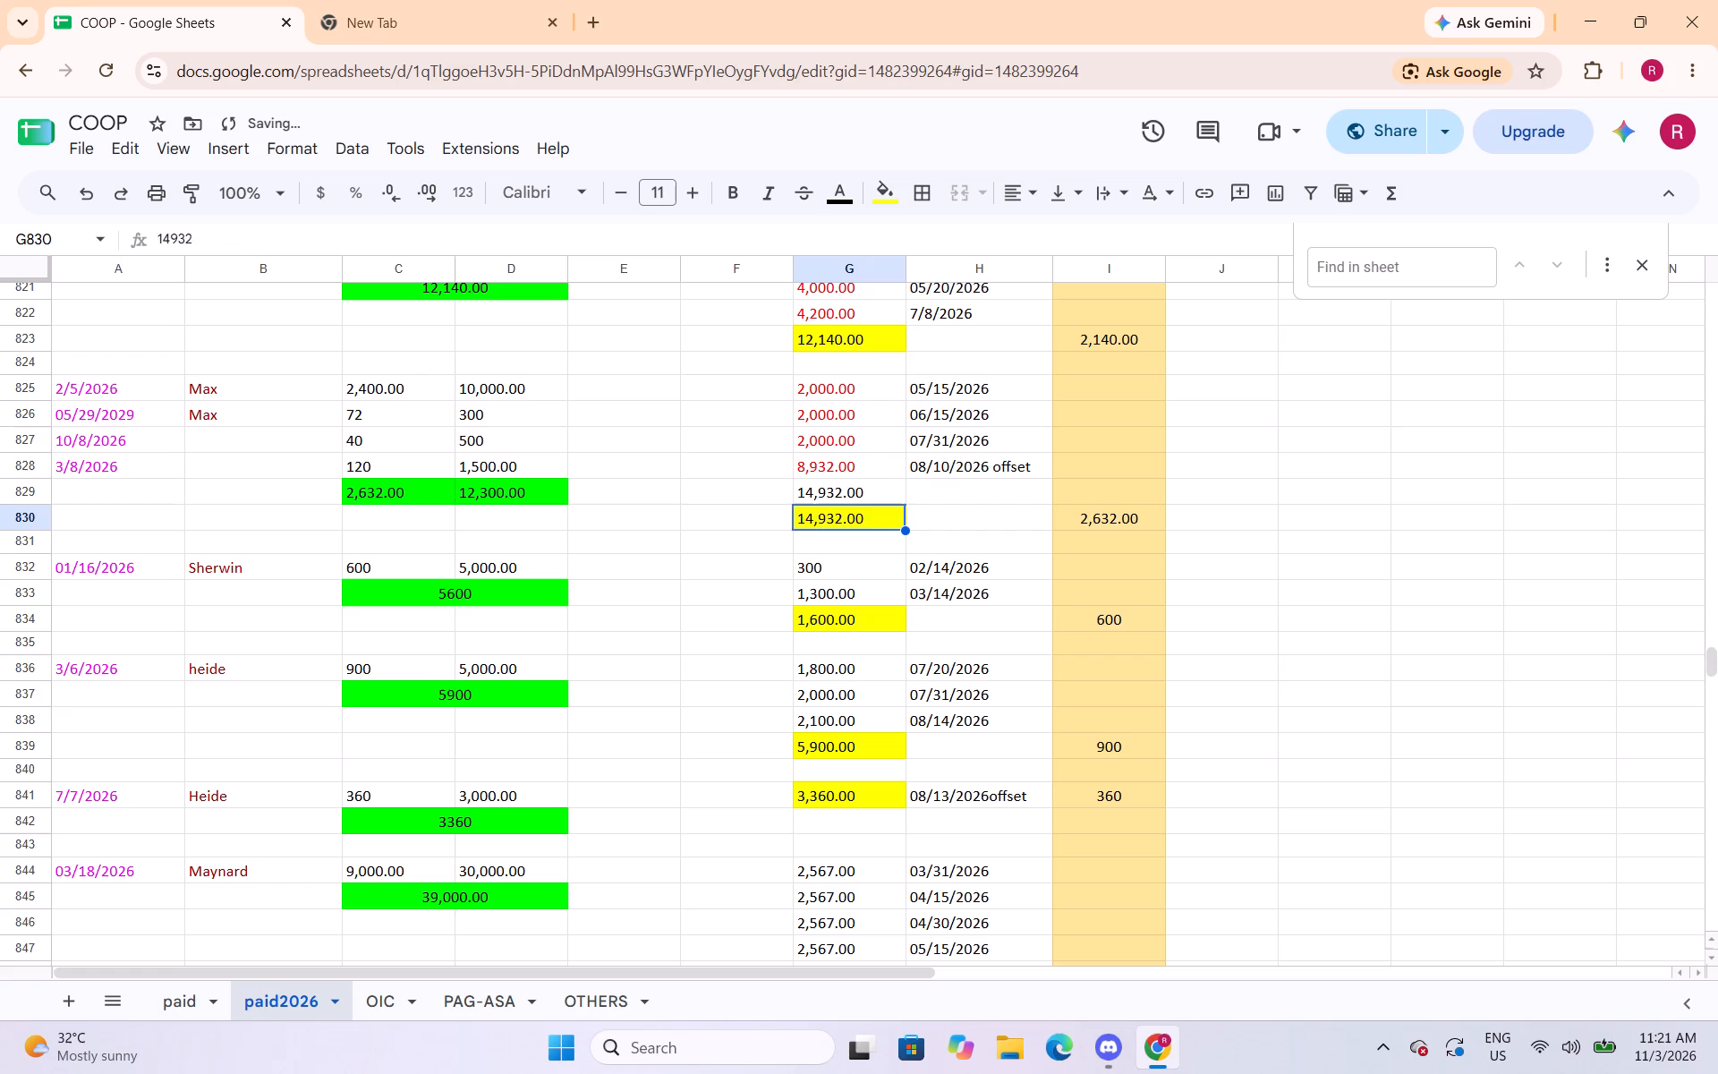
# Move the yellow total highlight from G830 to G829, clearing G830's value and giving it a white fill.
pyautogui.press('BackSpace')
pyautogui.press('Up')
pyautogui.press('Down')
pyautogui.click(888, 181)
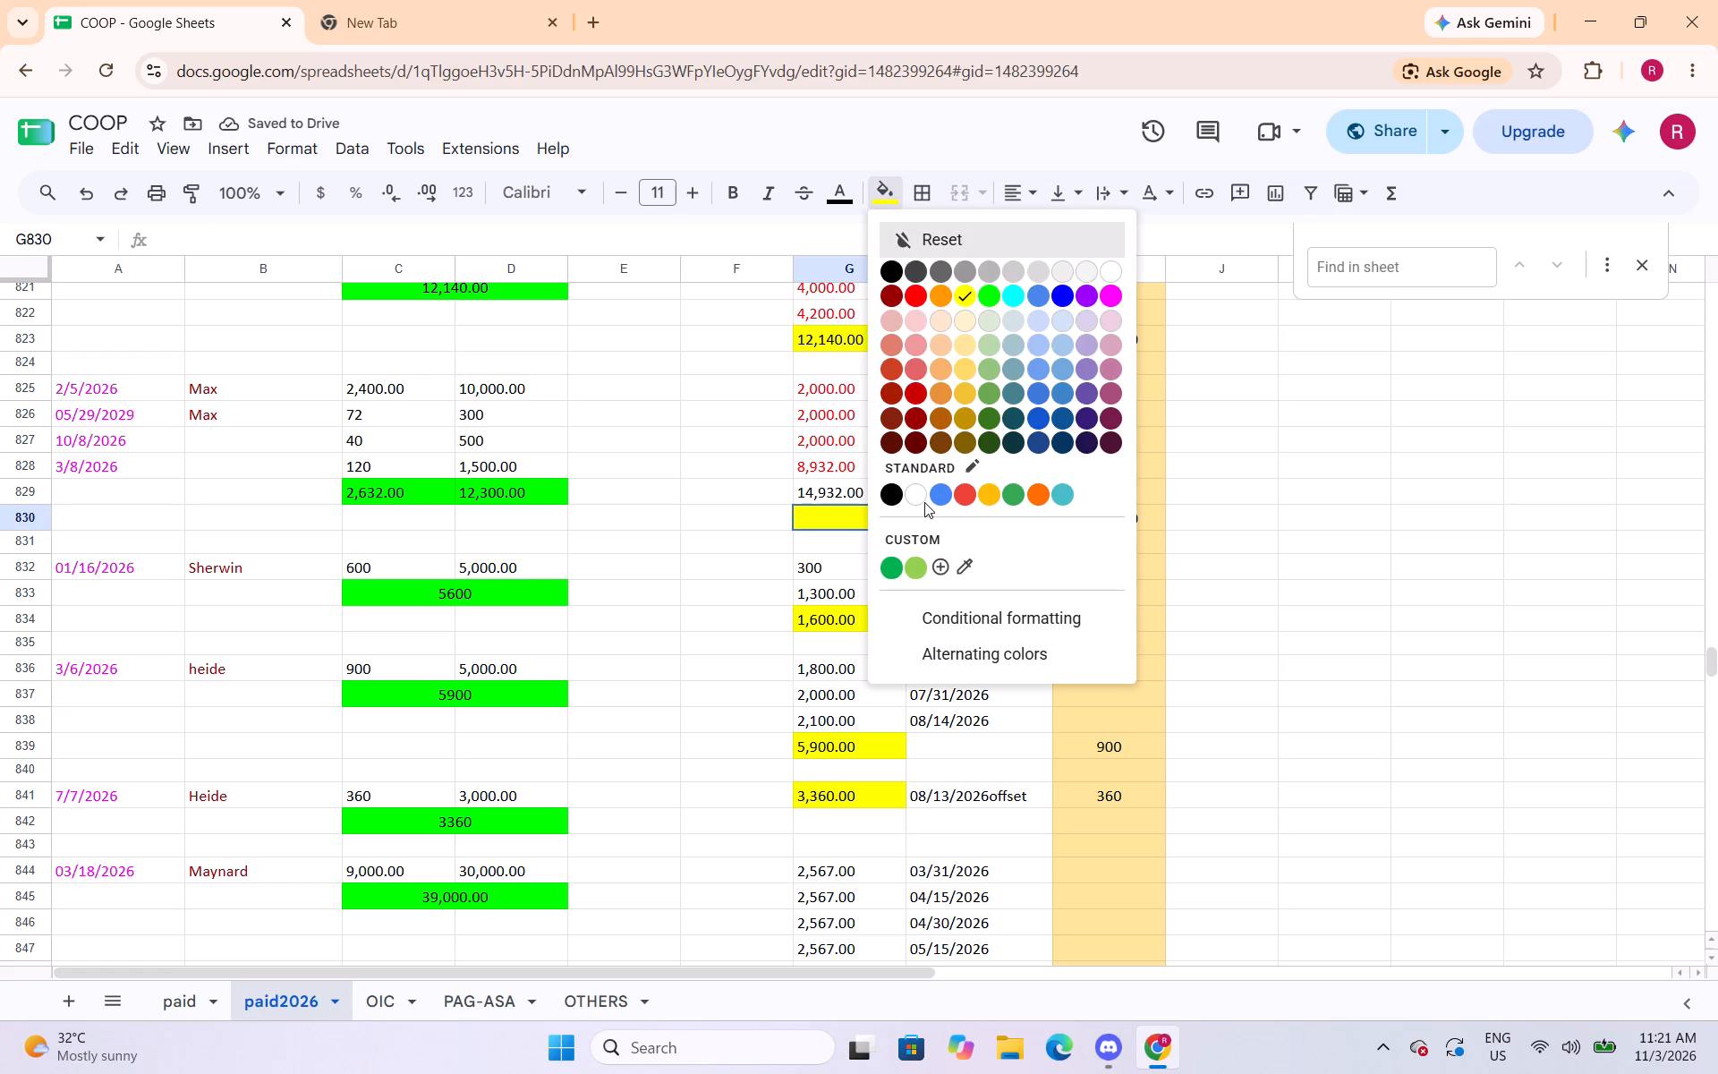
pyautogui.click(924, 502)
pyautogui.click(880, 508)
pyautogui.click(877, 499)
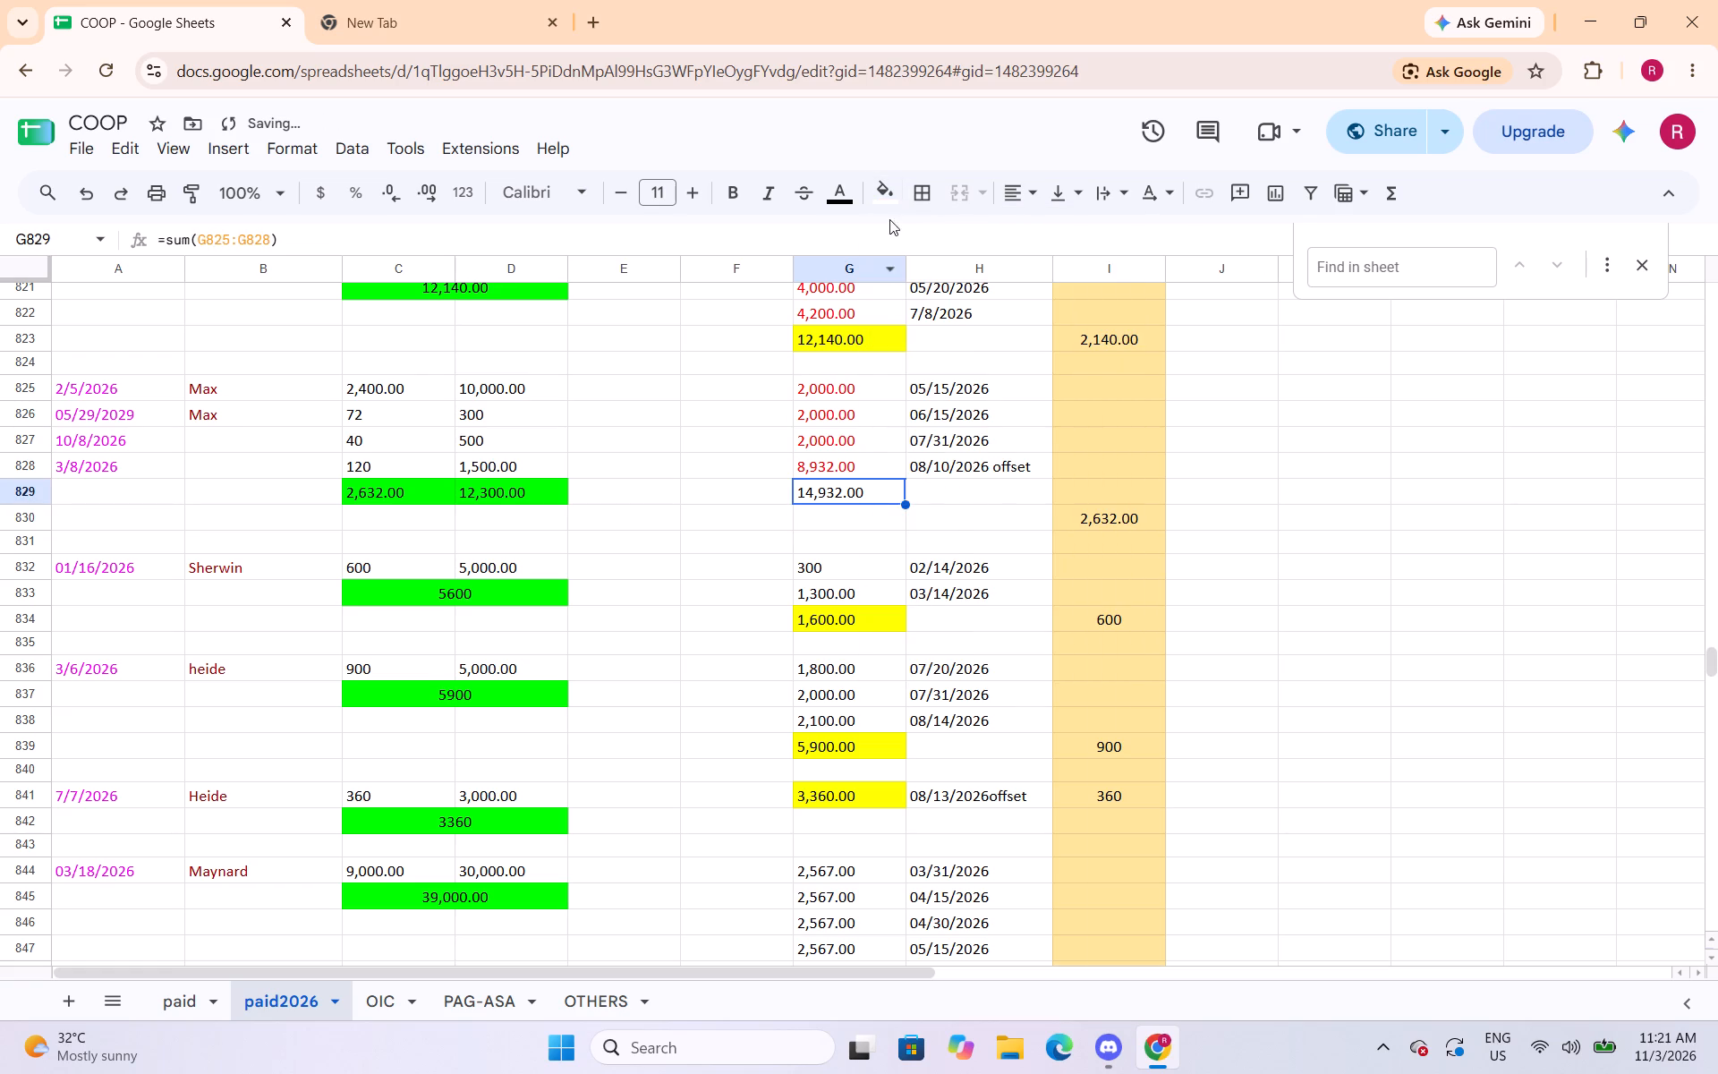
pyautogui.click(889, 179)
pyautogui.click(960, 296)
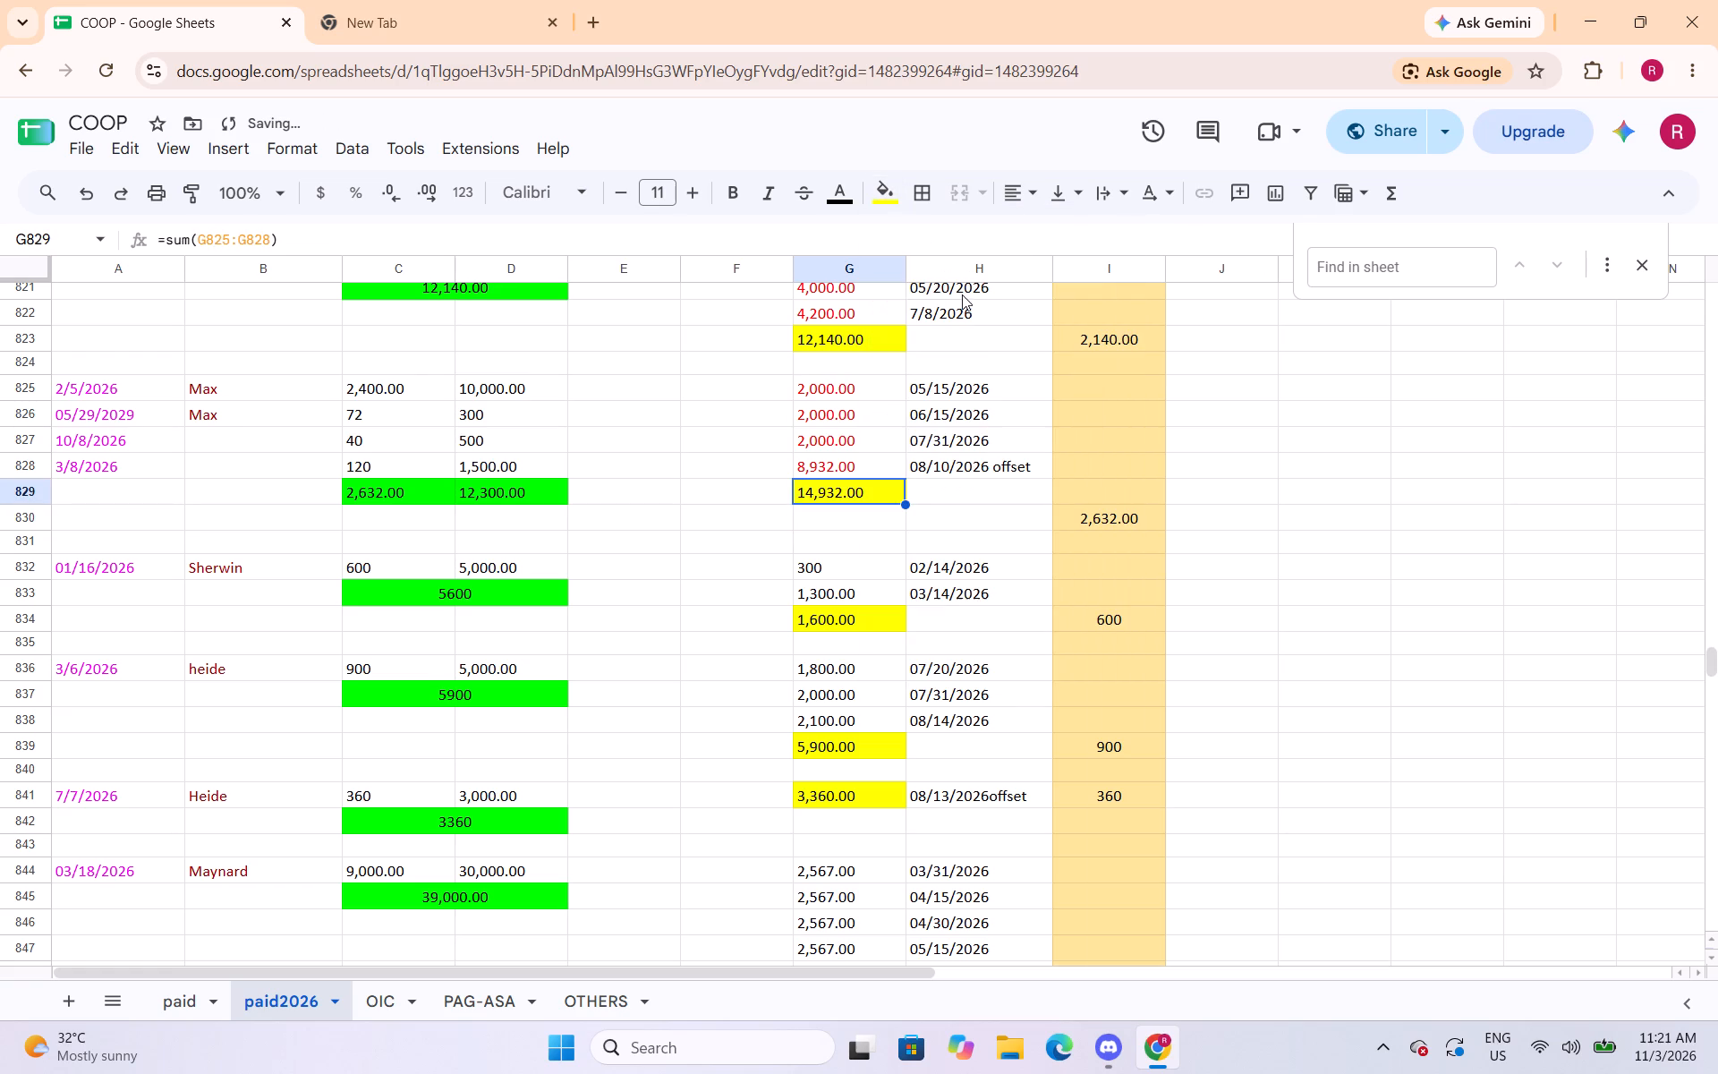
# Move the column I amount up from I830 by entering 2632 in I829, with thousands separator and two decimals, and clearing I830.
pyautogui.click(1141, 486)
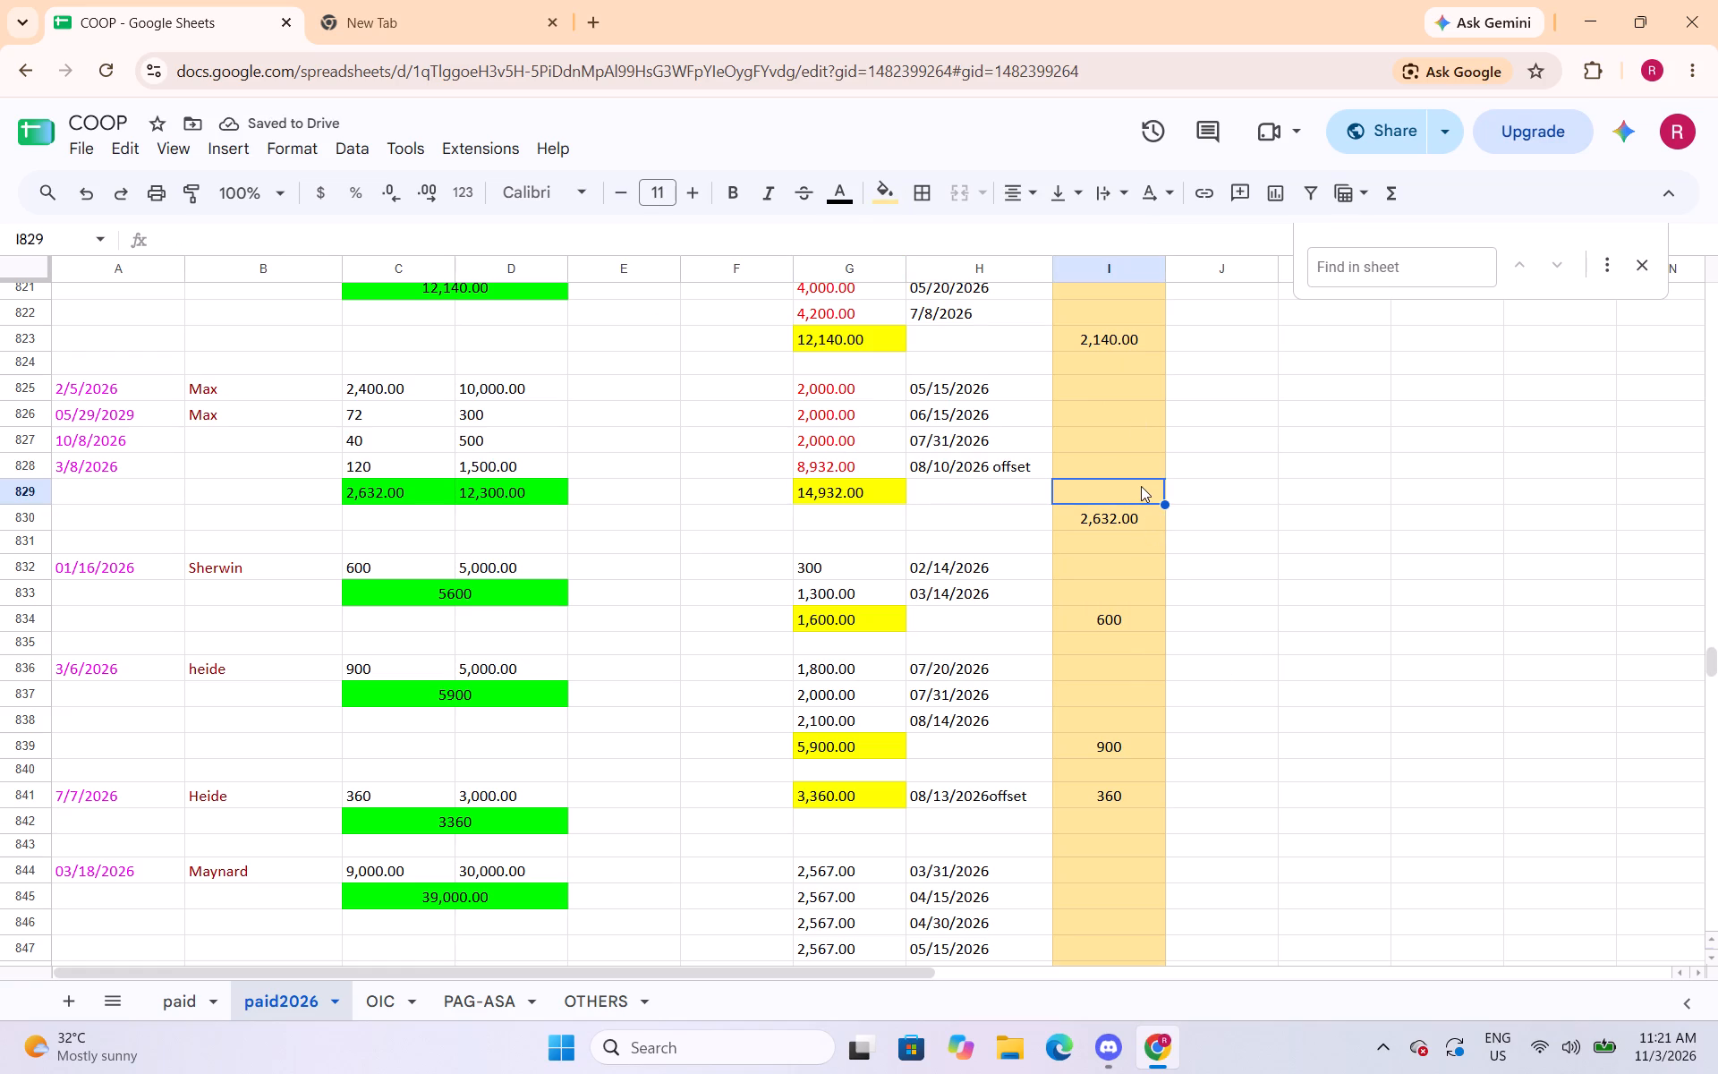
pyautogui.press('3')
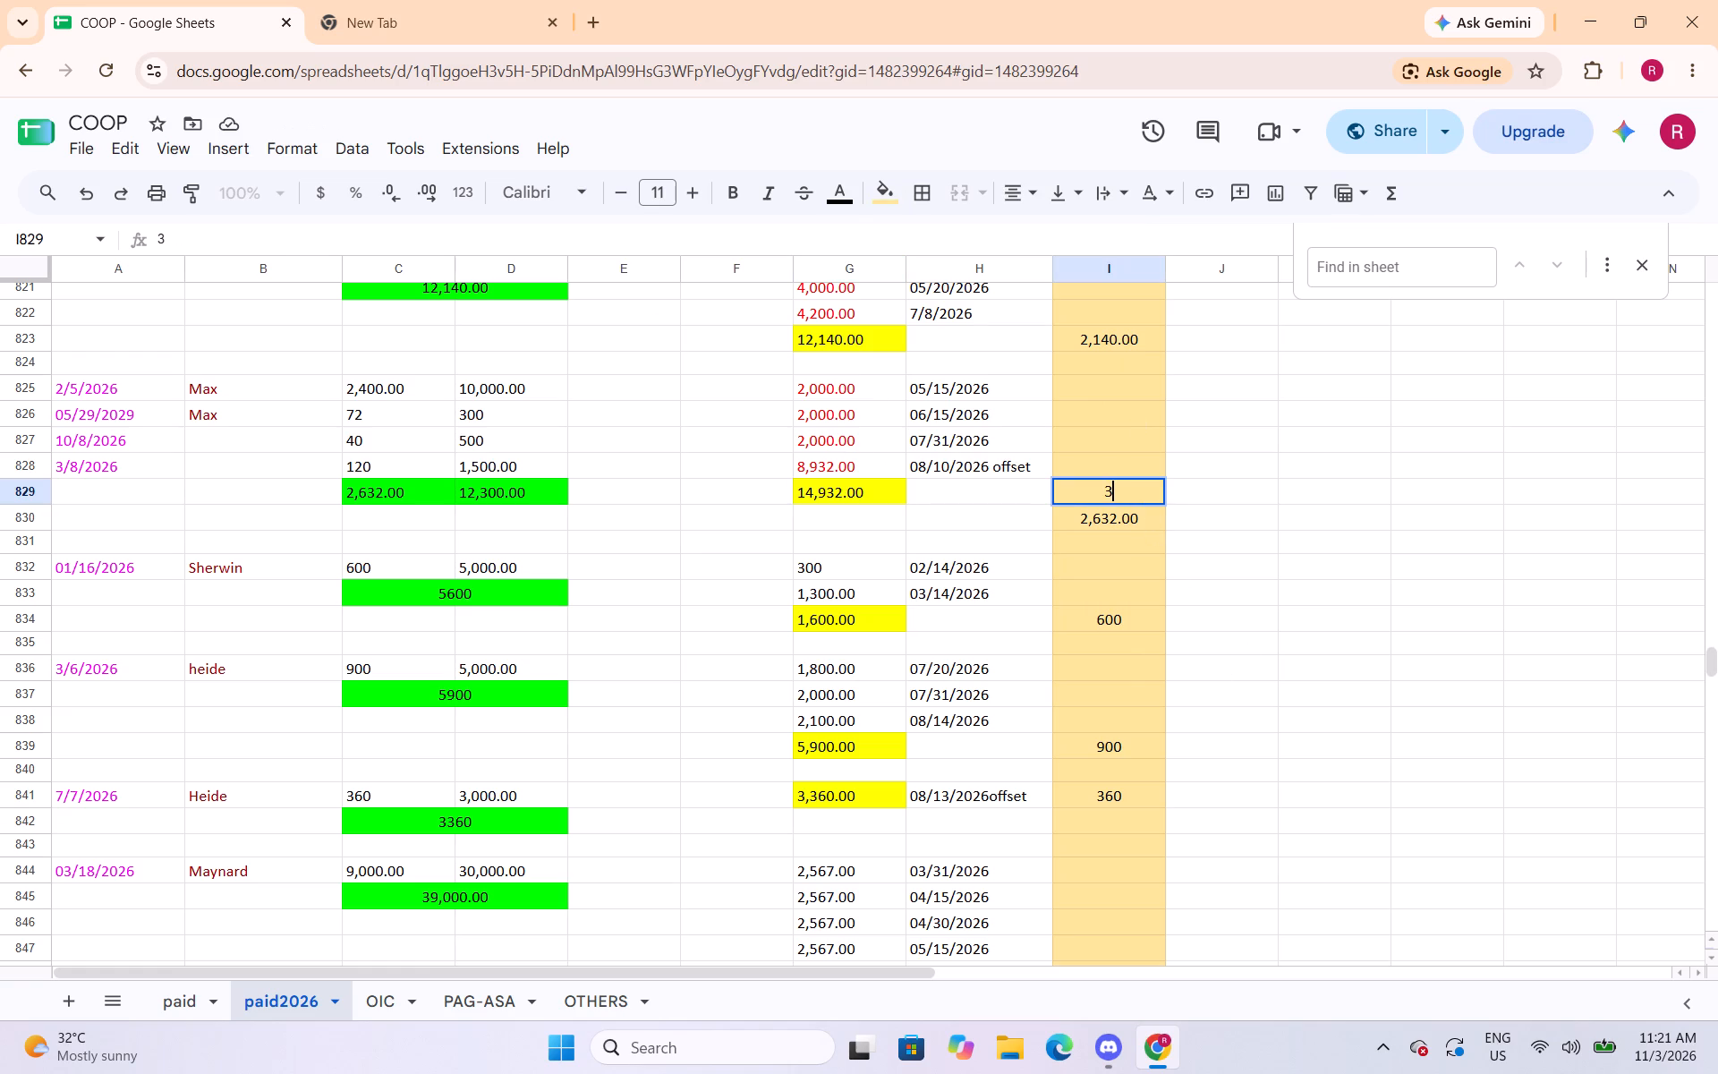
pyautogui.press('BackSpace')
pyautogui.write('2632')
pyautogui.press('Down')
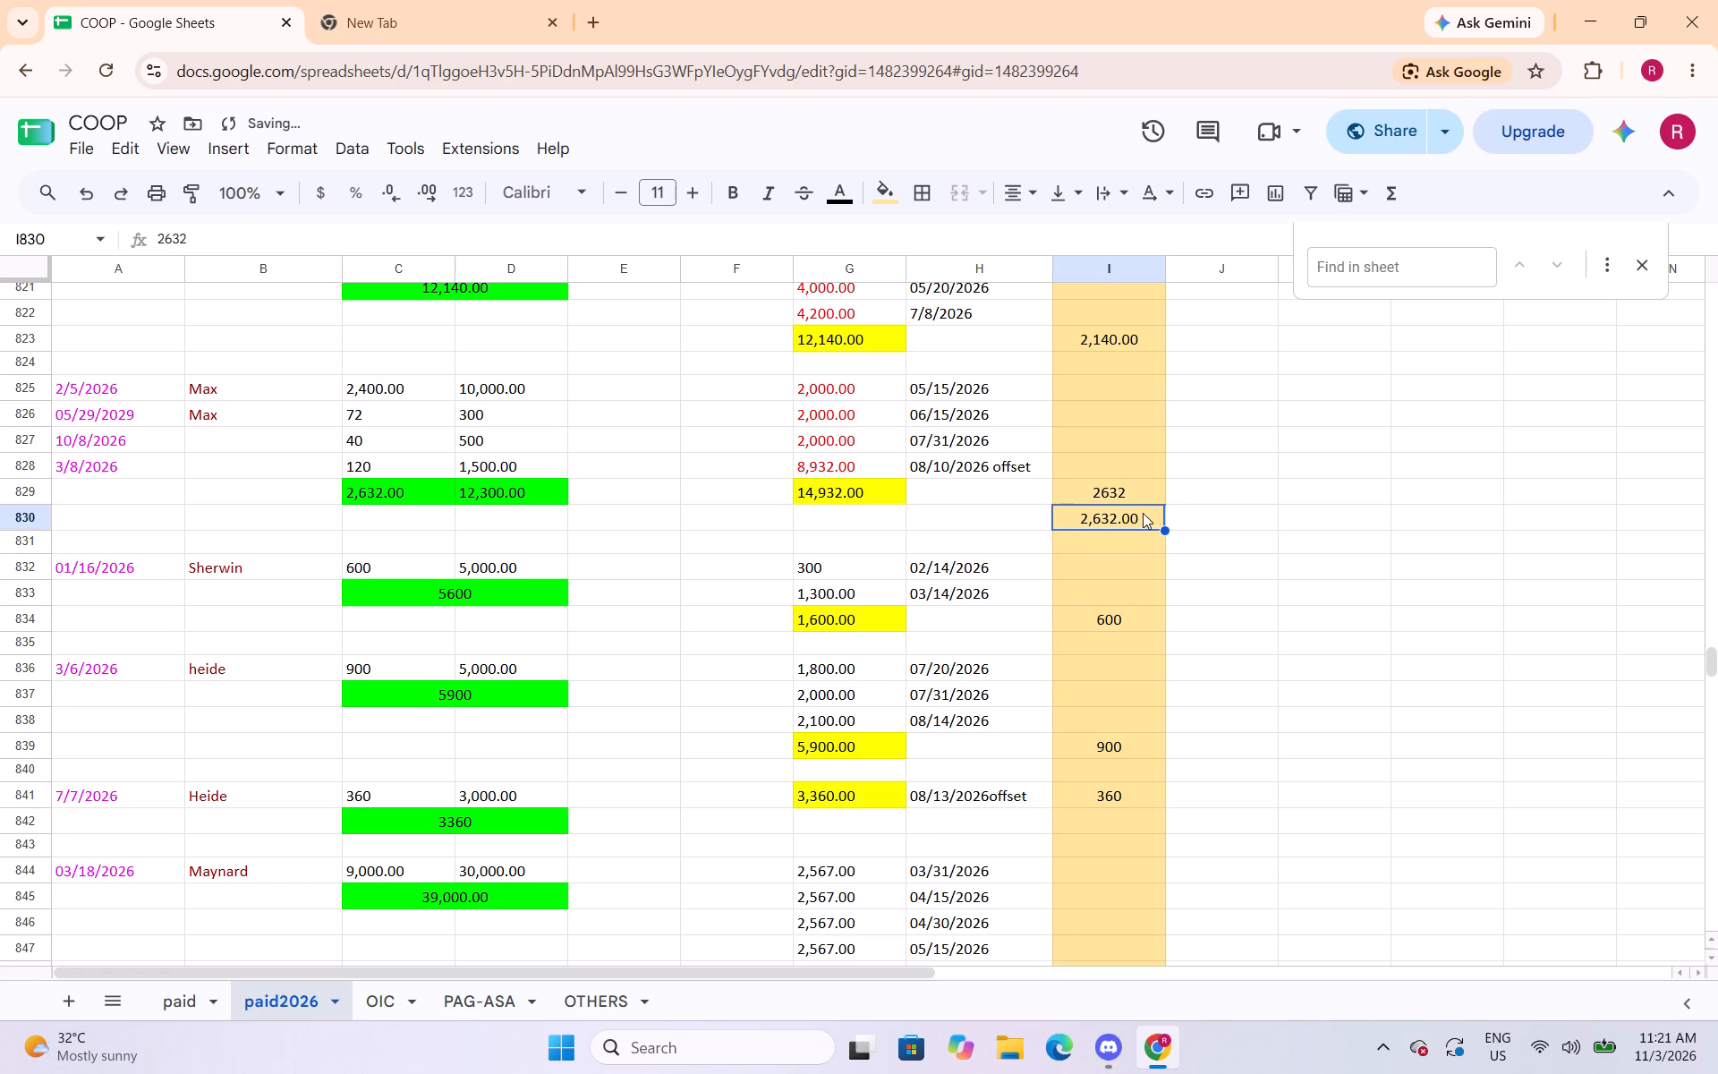
pyautogui.press('BackSpace')
pyautogui.click(1139, 496)
pyautogui.click(283, 150)
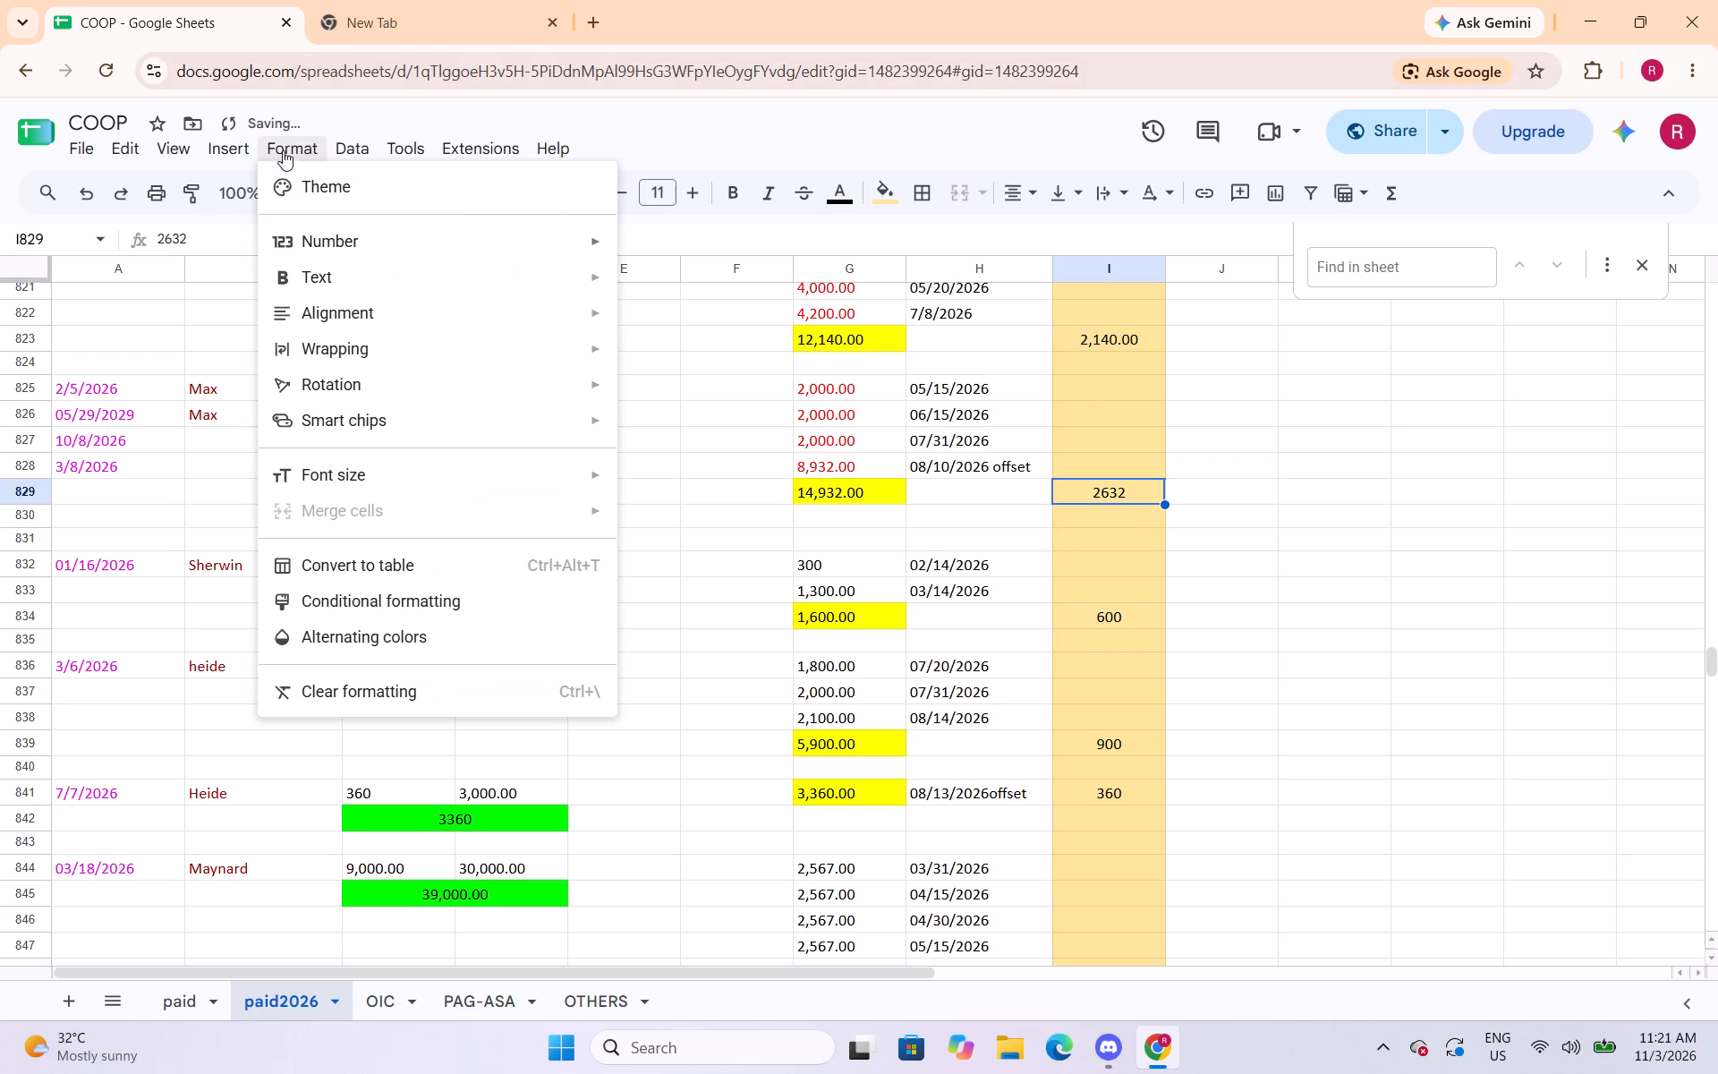
pyautogui.click(677, 339)
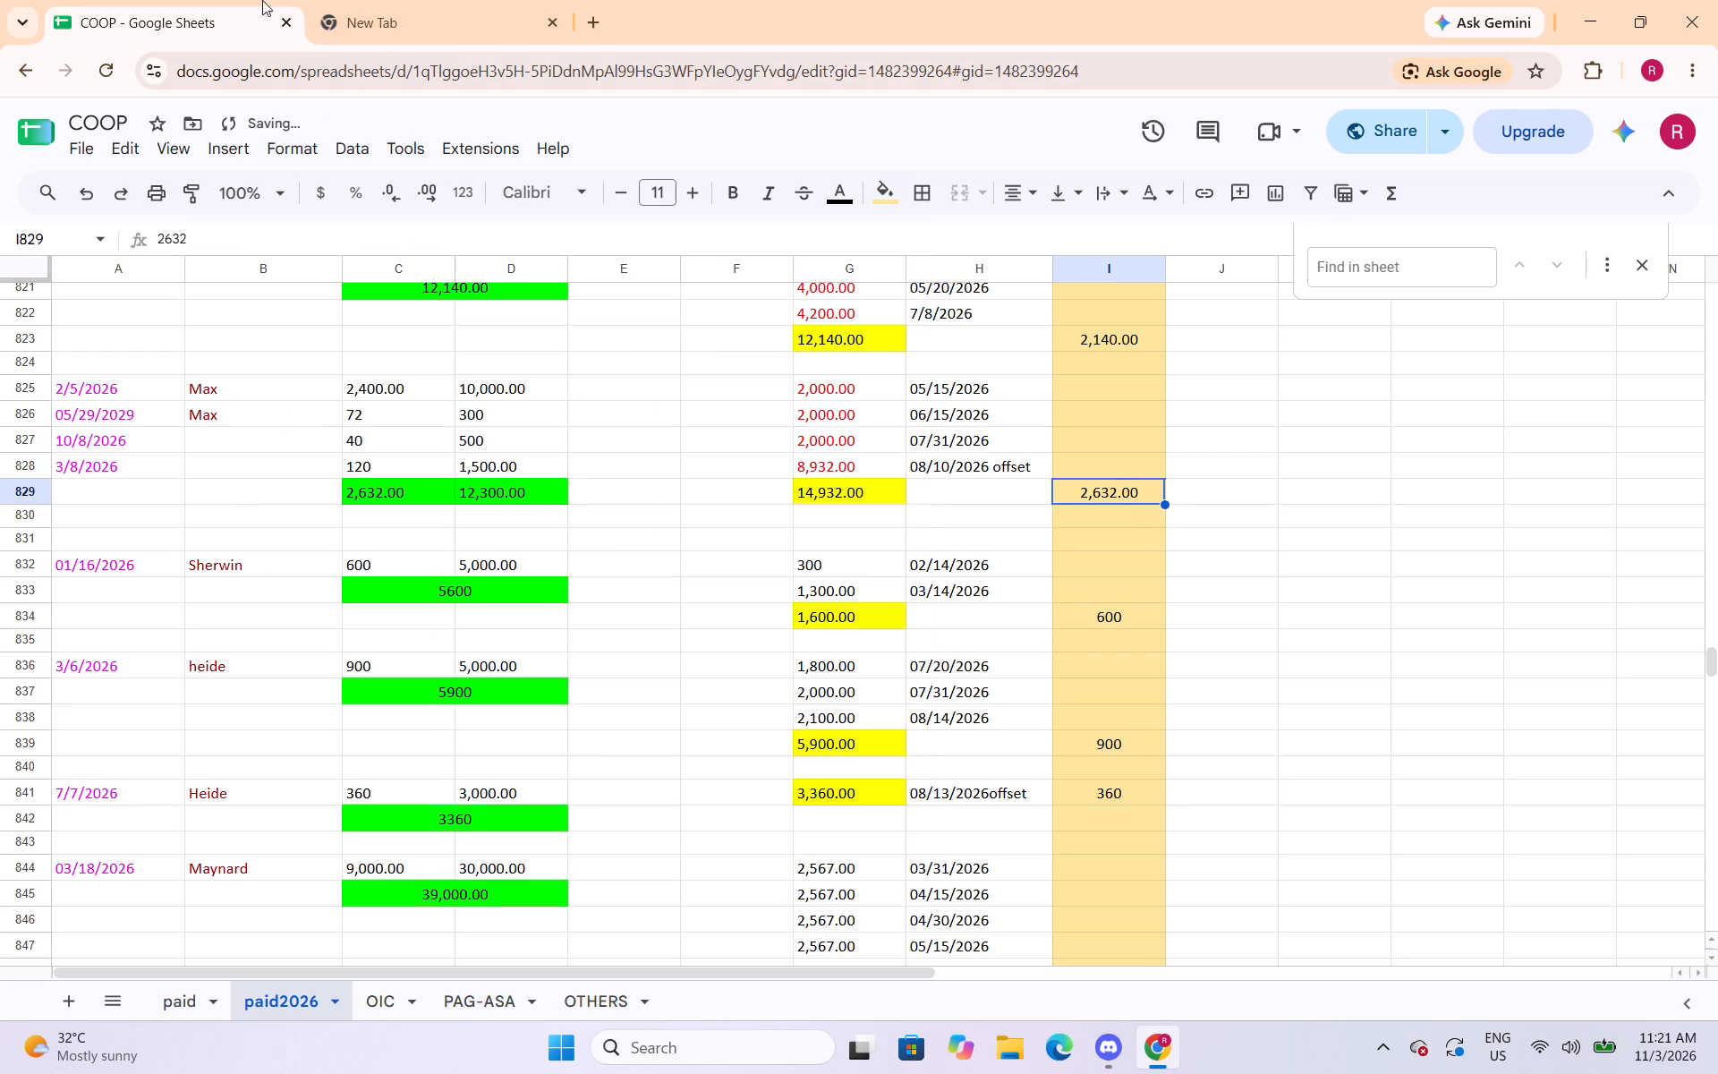
# Set the text of the partial payment cells G832:G833 and G836:G838 to red.
pyautogui.scroll(-1, 830, 457)
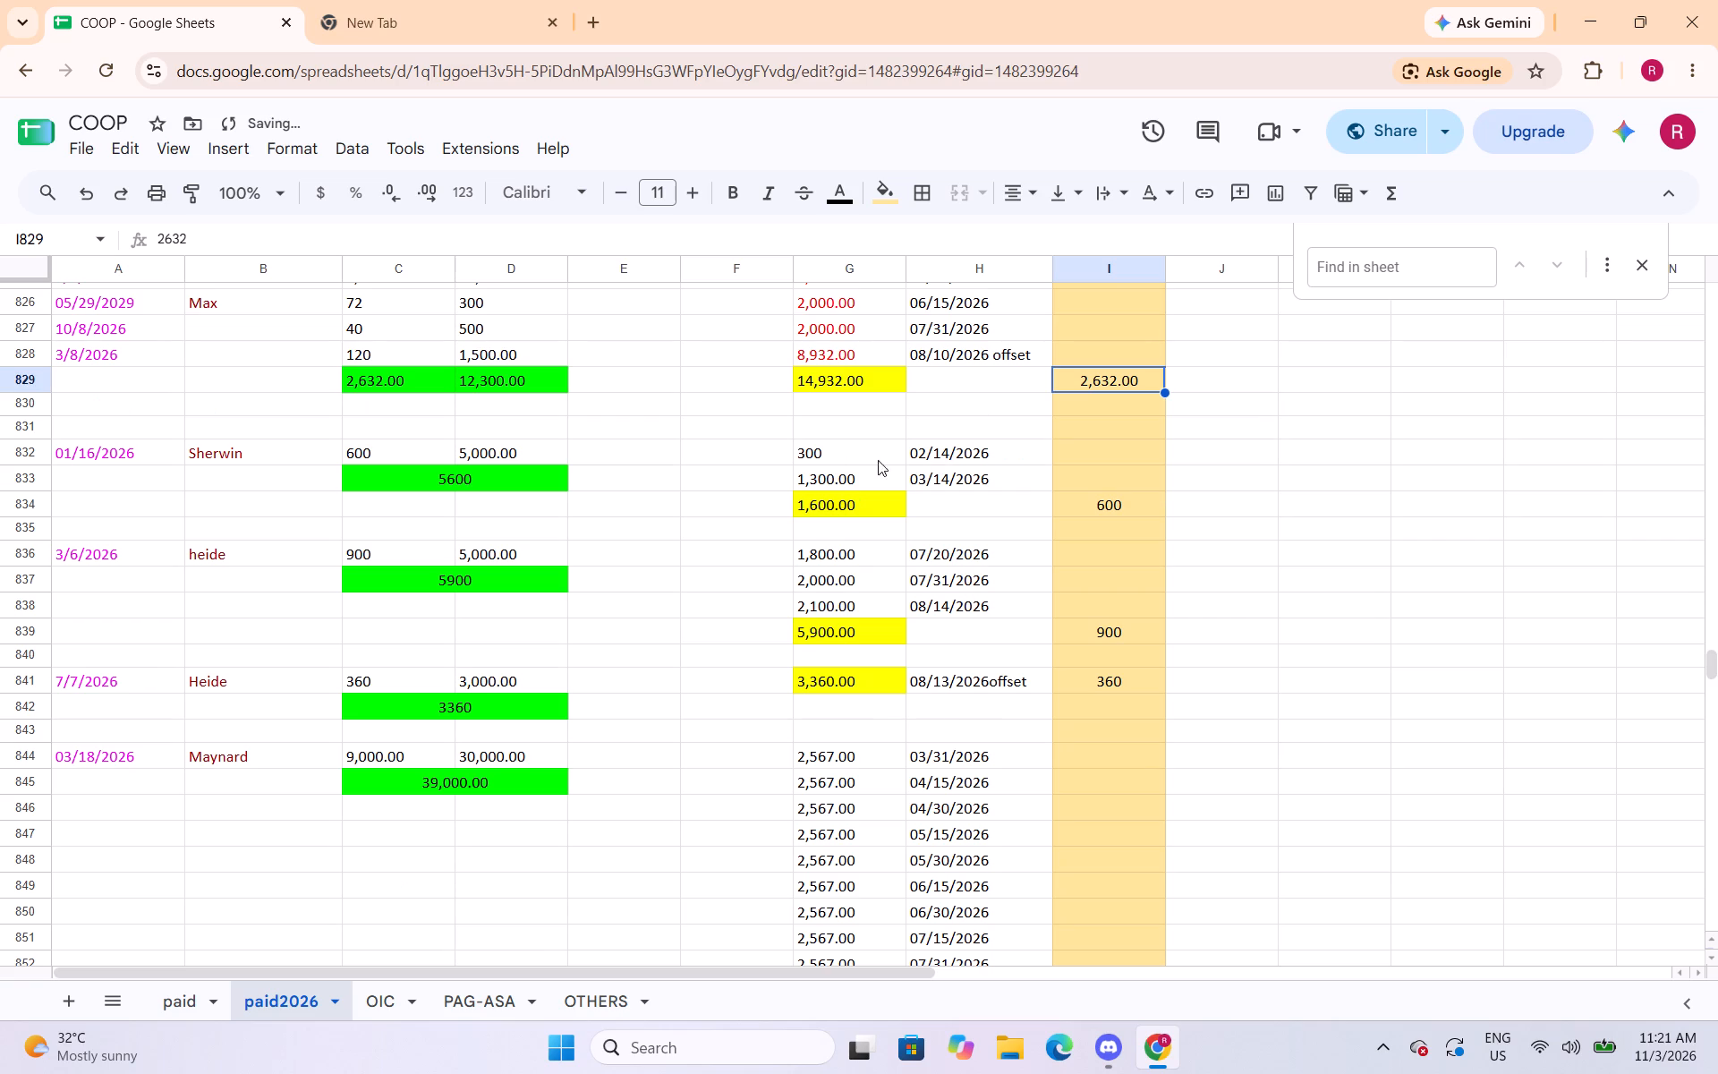
pyautogui.moveTo(858, 454); pyautogui.dragTo(858, 482)
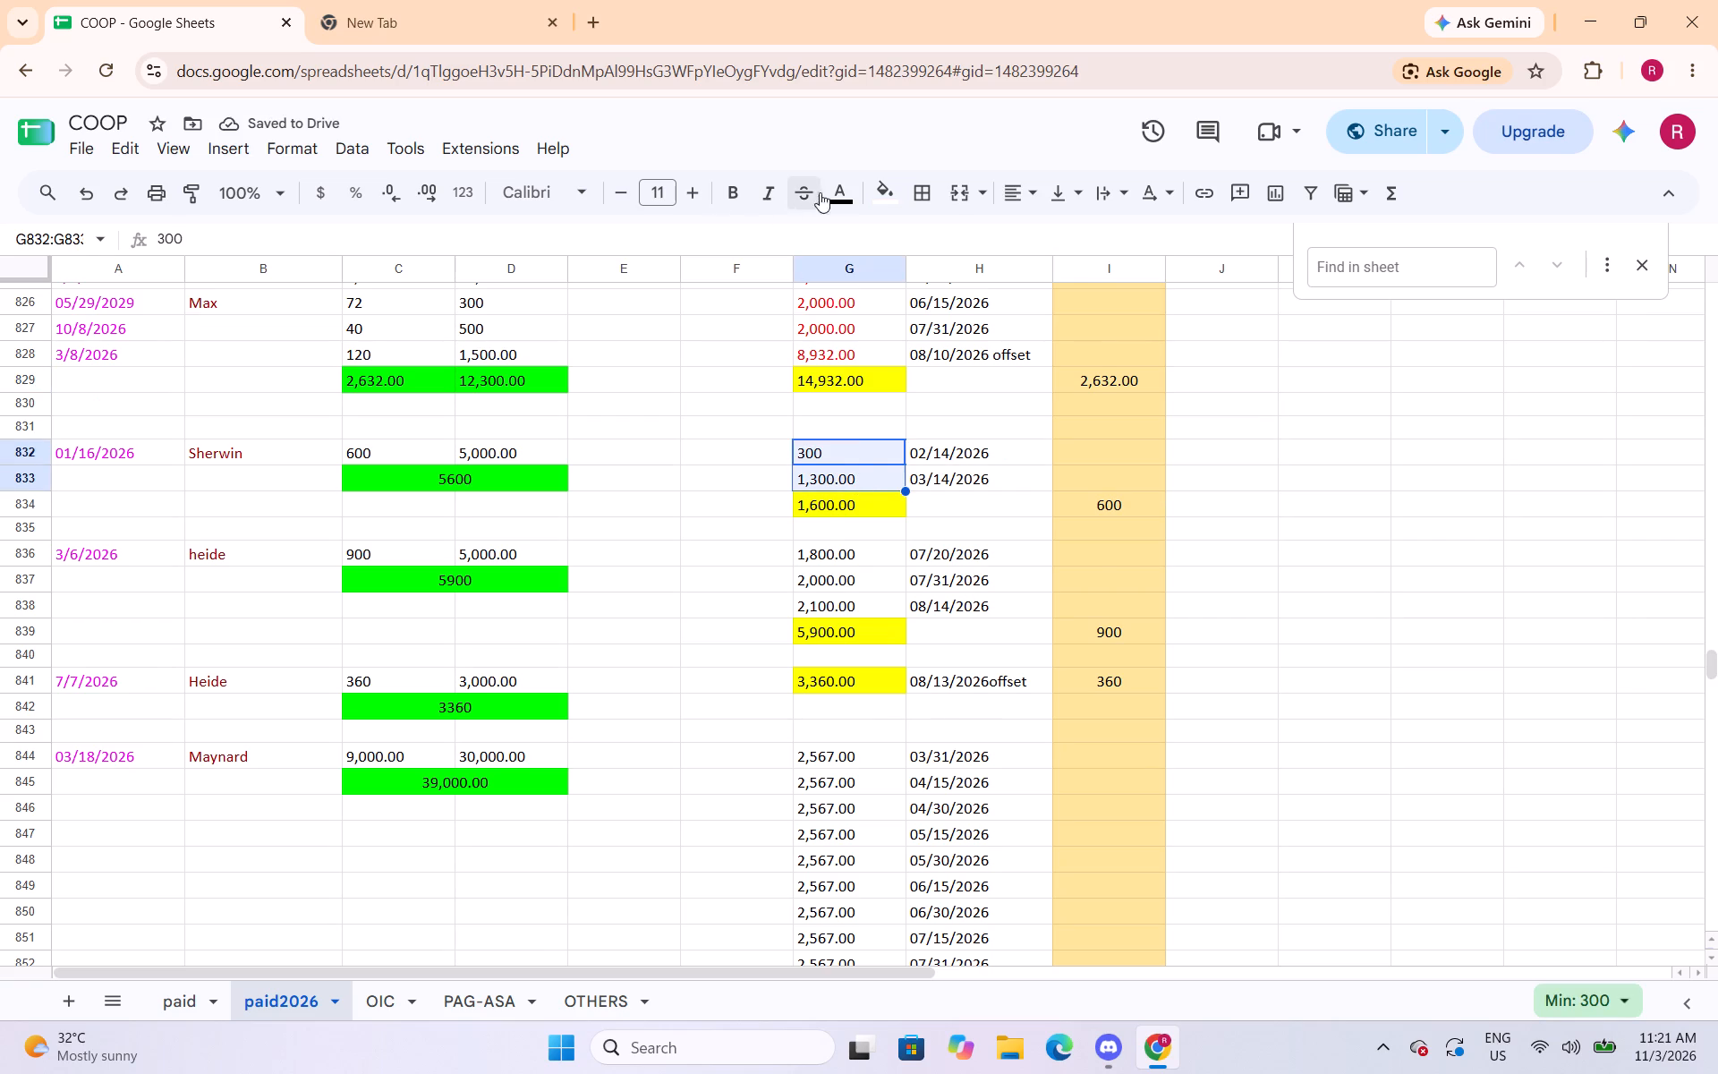
pyautogui.click(838, 192)
pyautogui.click(862, 295)
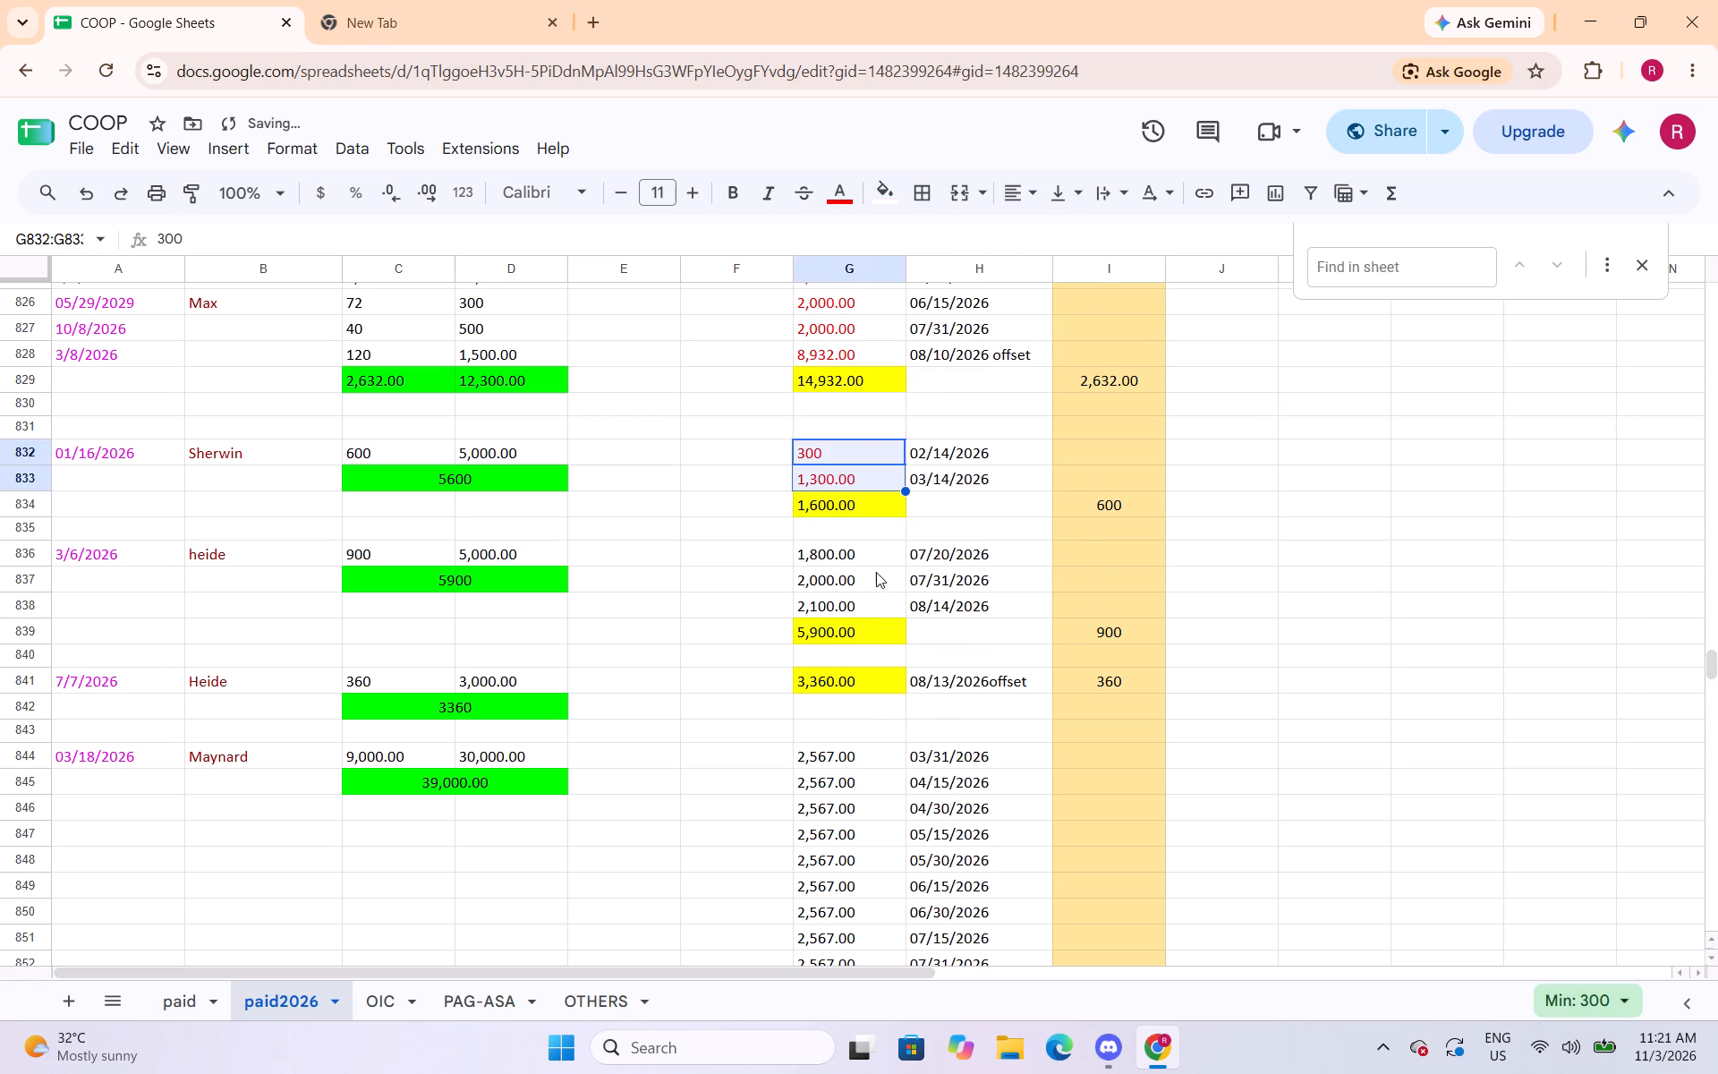
pyautogui.moveTo(872, 560); pyautogui.dragTo(871, 604)
pyautogui.click(836, 186)
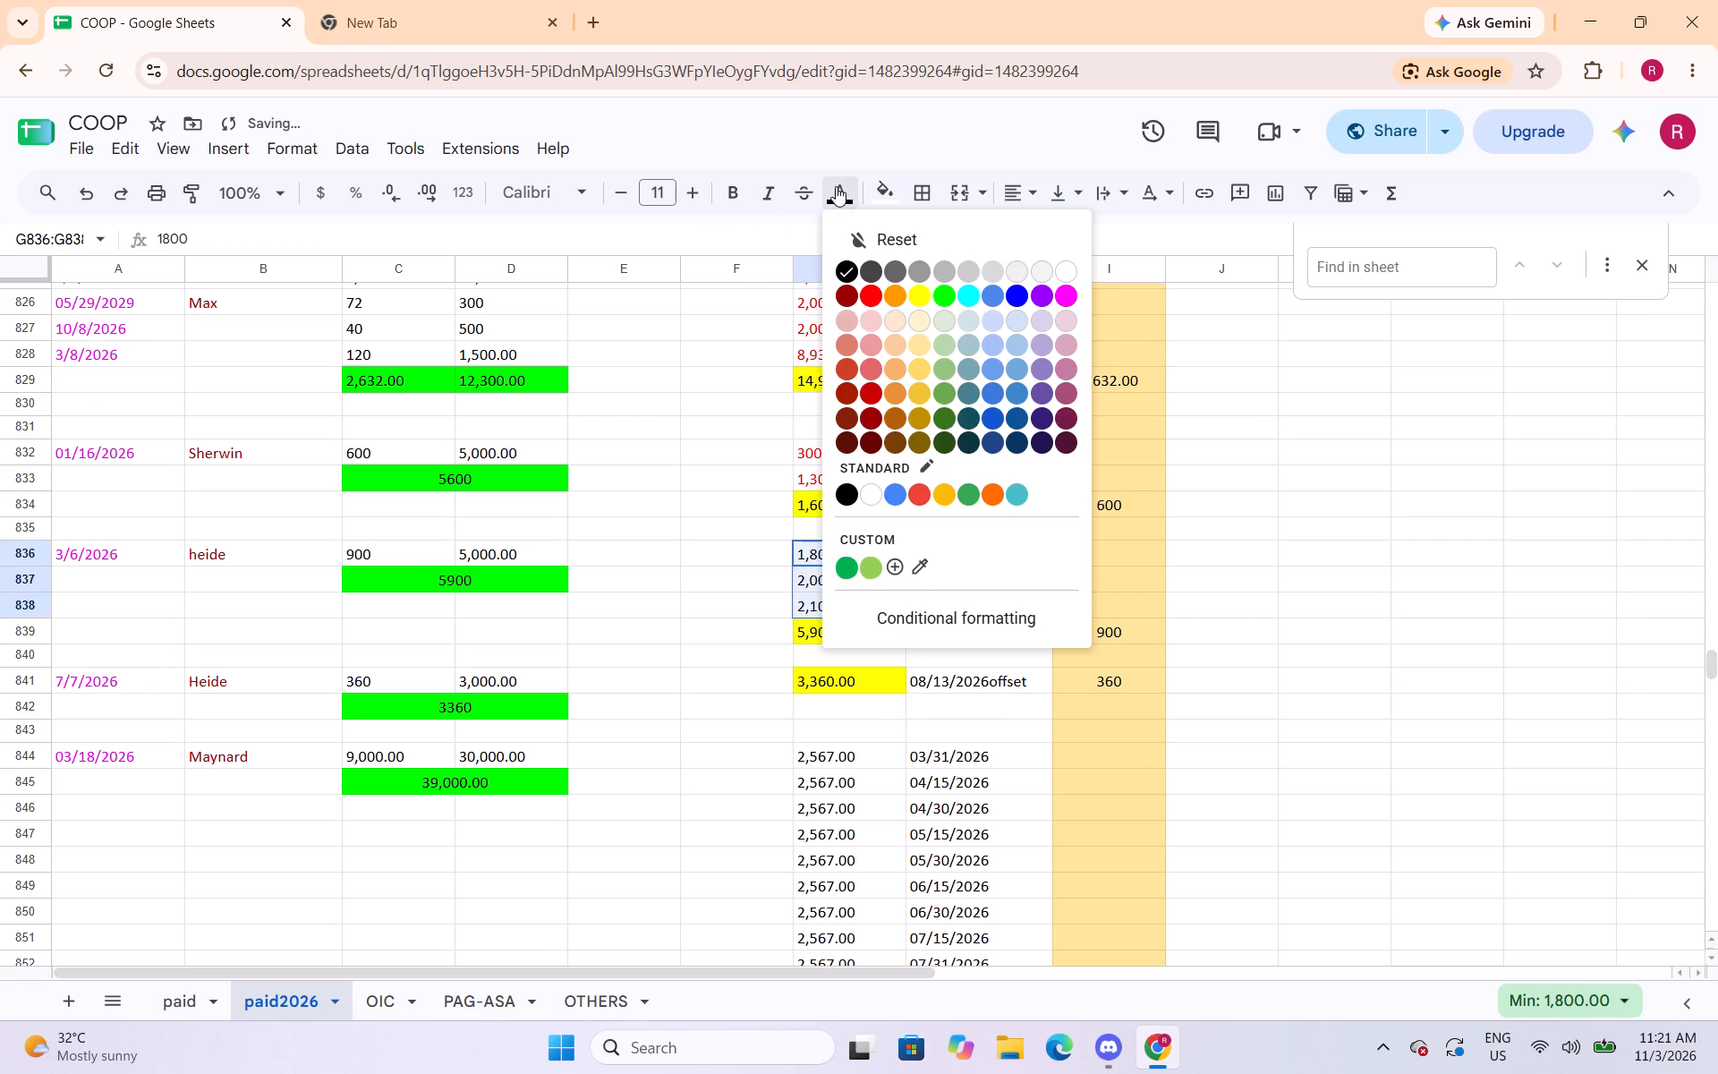
pyautogui.click(880, 296)
# Set the text of the partial payment cells G844:G854 to red.
pyautogui.scroll(-3, 840, 365)
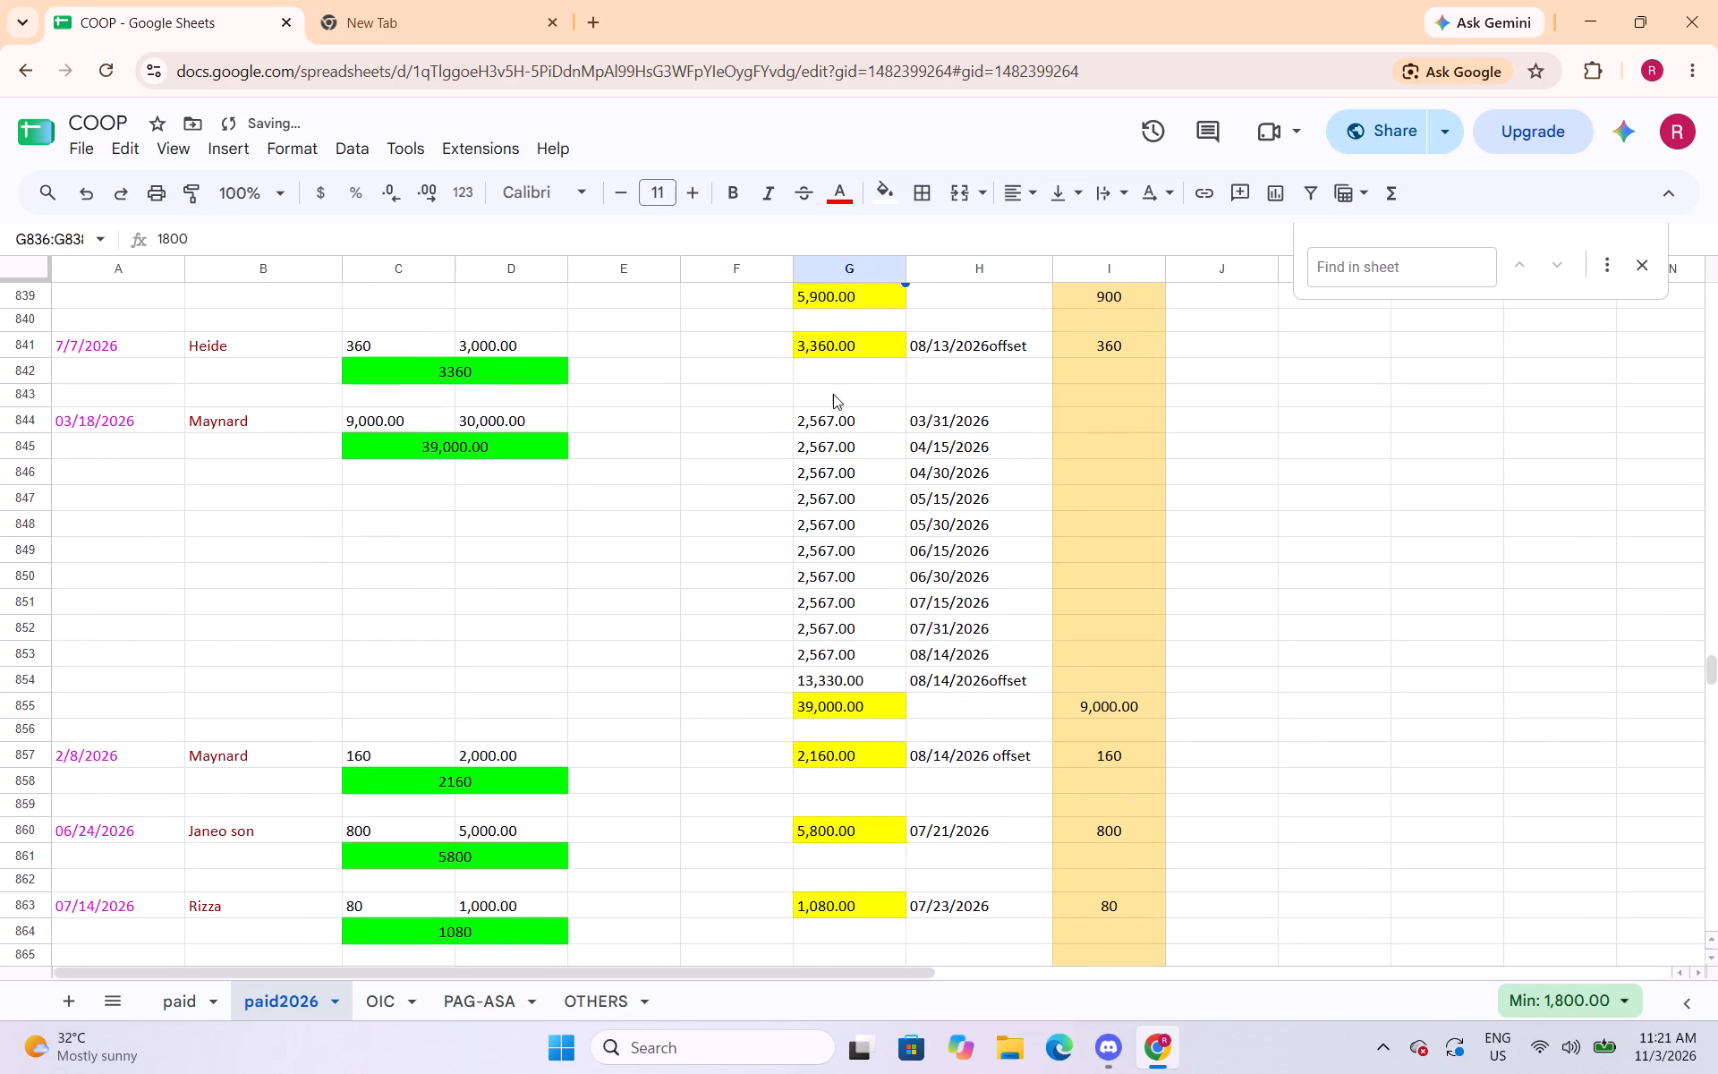
pyautogui.moveTo(852, 430); pyautogui.dragTo(863, 679)
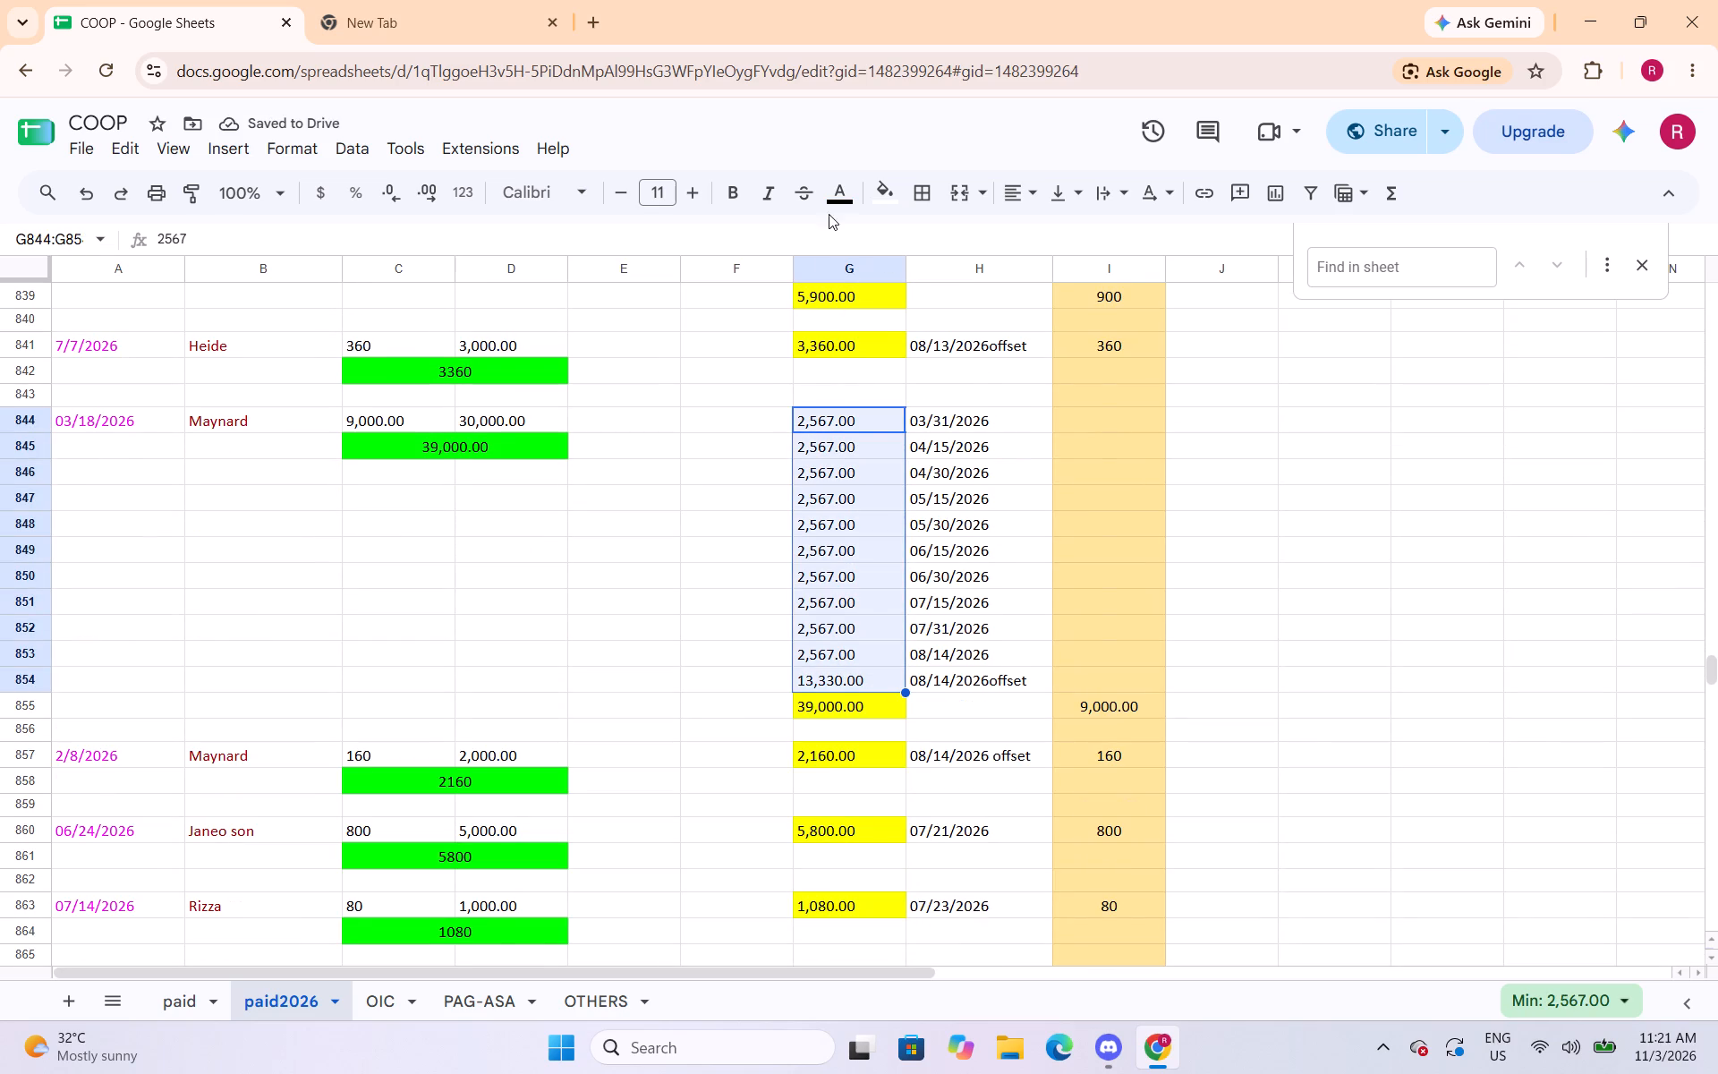
pyautogui.click(831, 208)
pyautogui.click(874, 294)
# Set the text of the partial payment cells G869:G870 and G873:G880 to red.
pyautogui.scroll(-4, 848, 458)
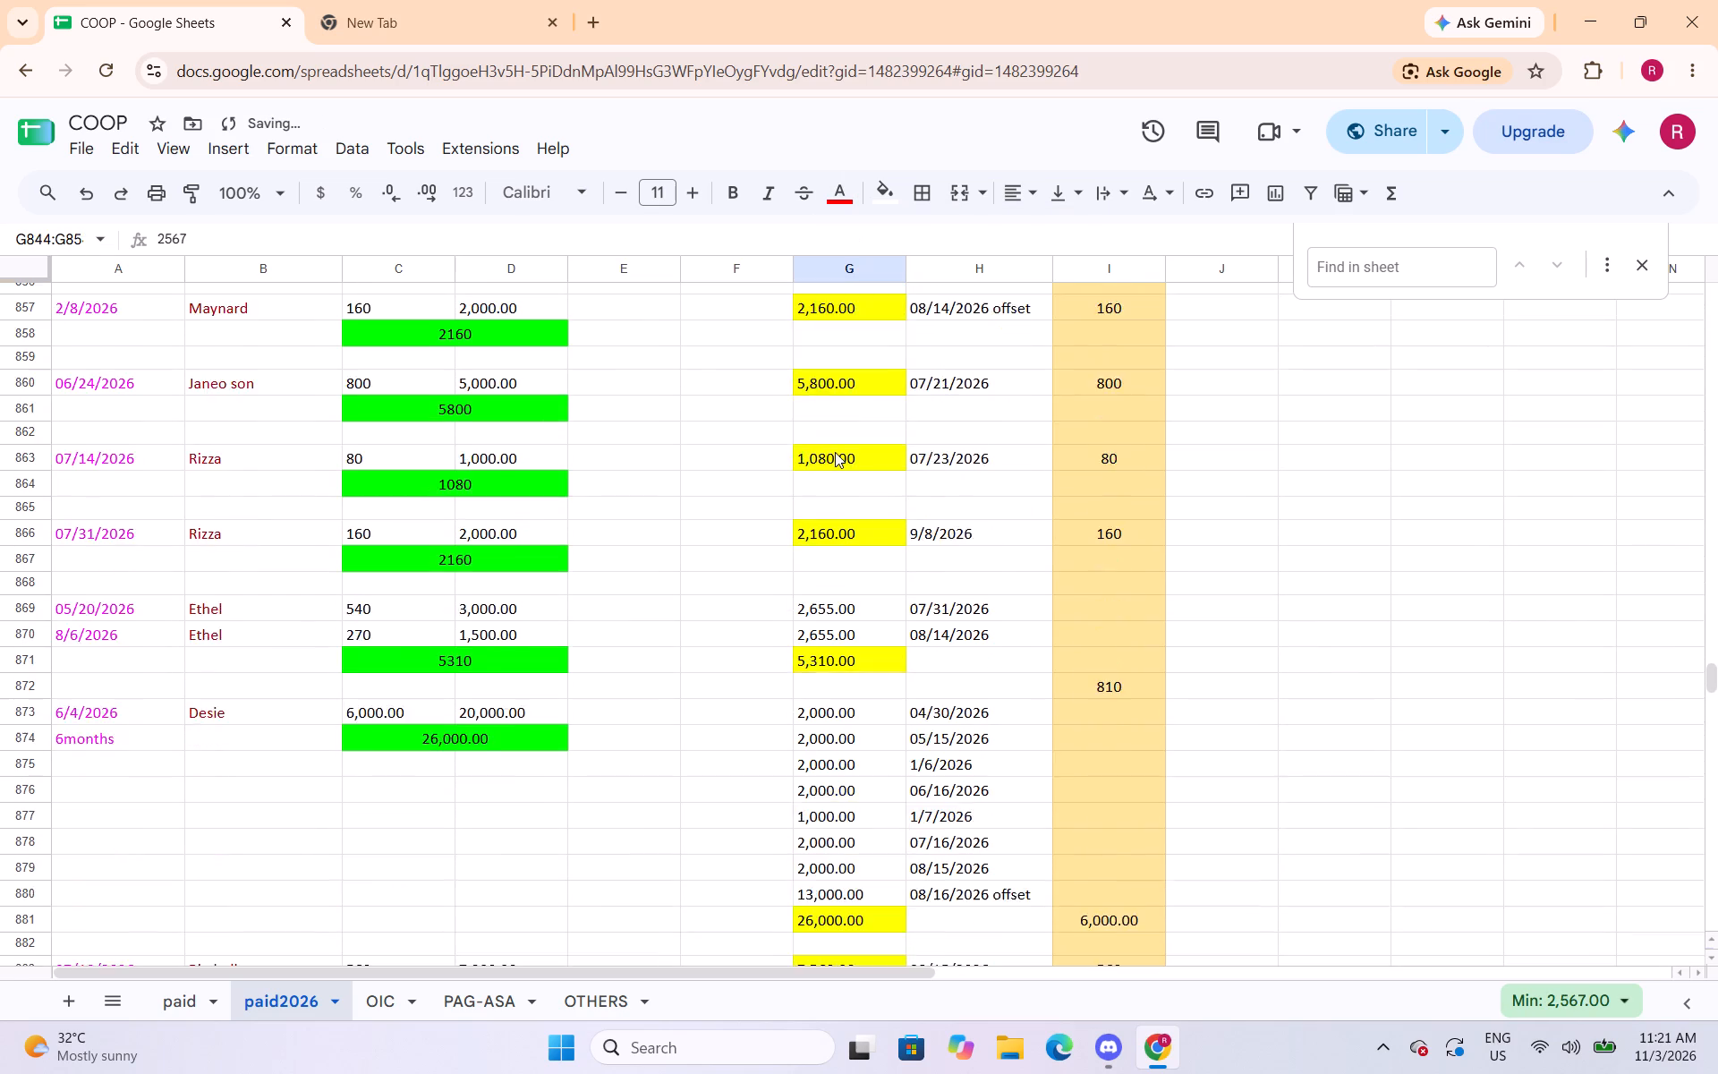
pyautogui.scroll(-1, 835, 452)
pyautogui.moveTo(834, 488); pyautogui.dragTo(839, 520)
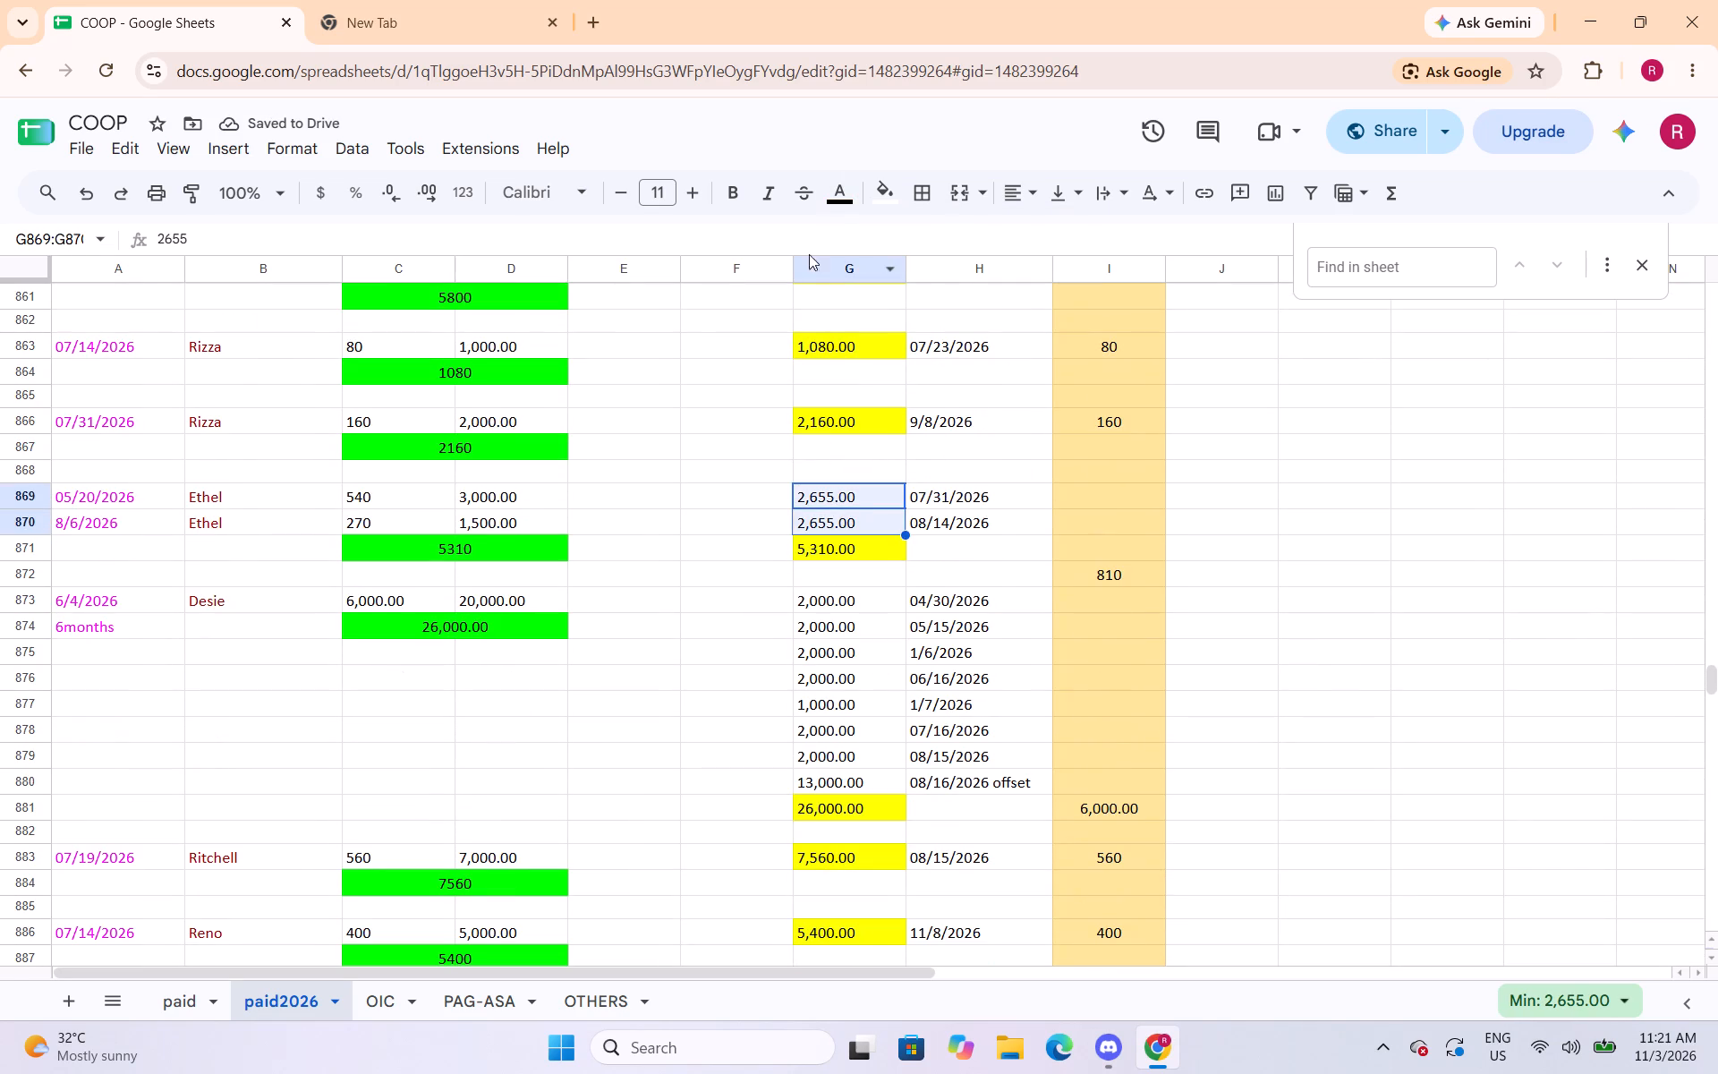
pyautogui.click(829, 206)
pyautogui.click(868, 287)
pyautogui.moveTo(840, 598); pyautogui.dragTo(846, 614)
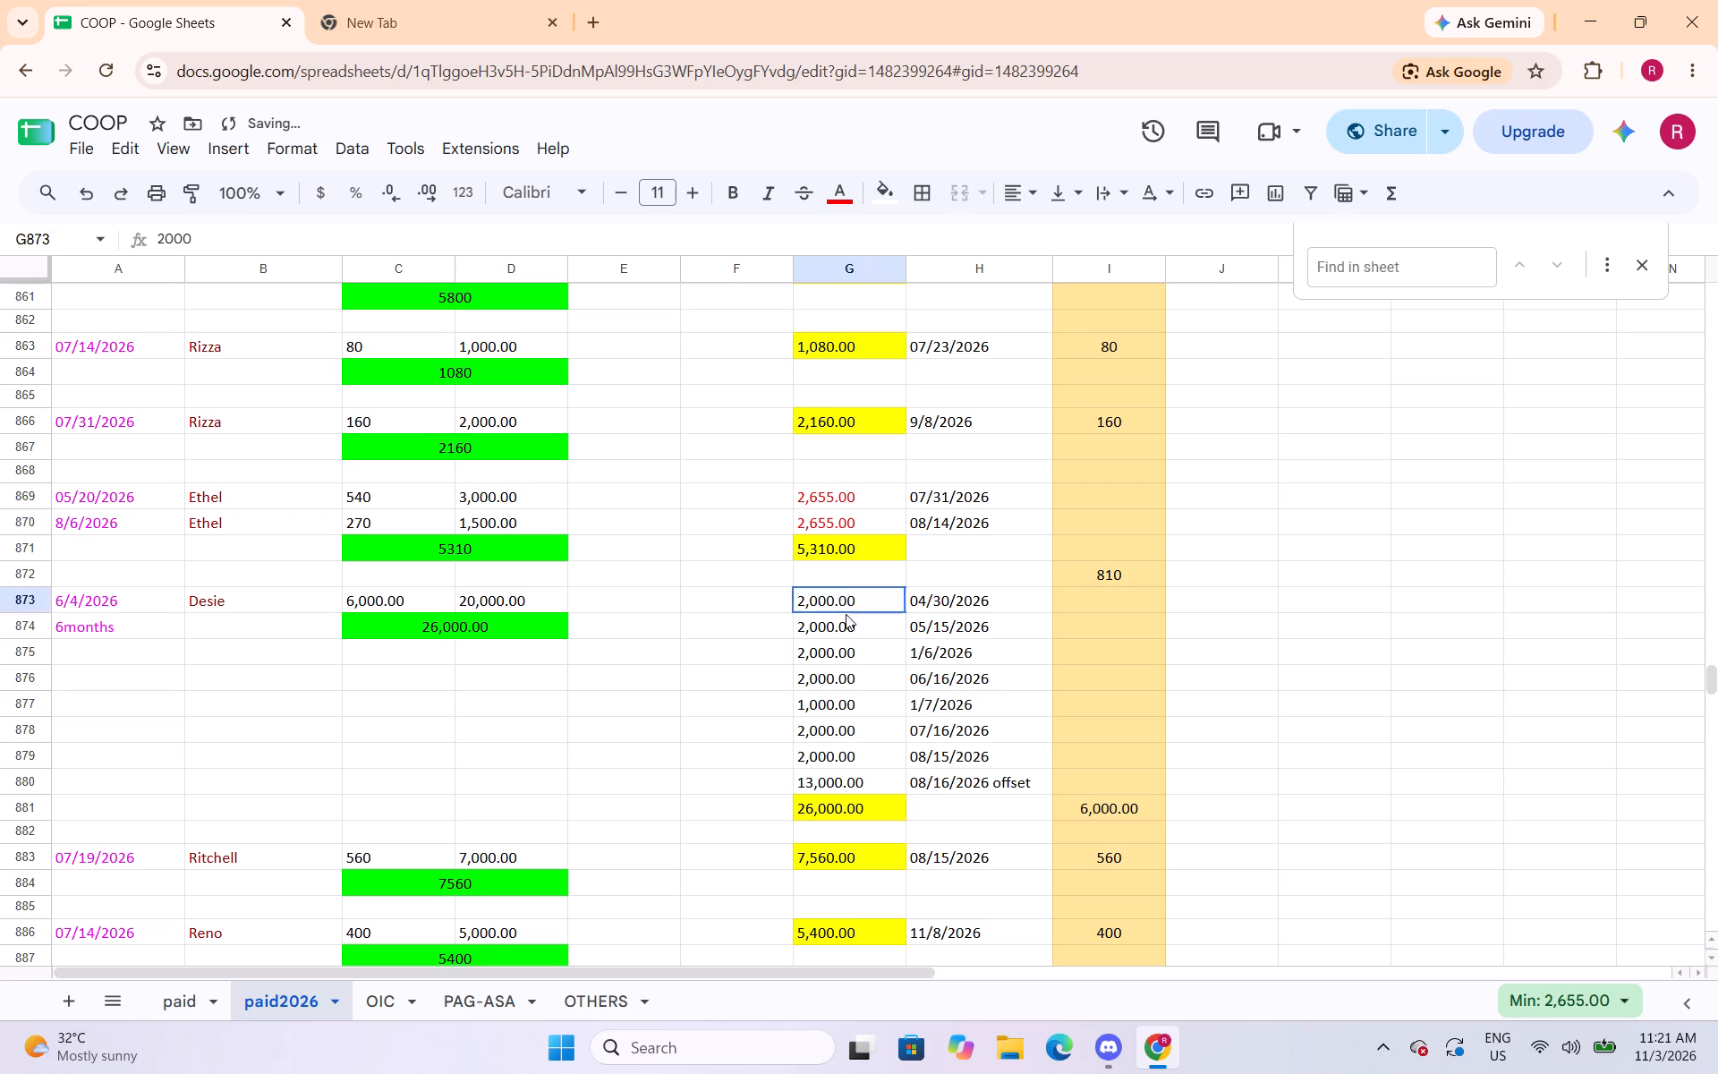
pyautogui.moveTo(846, 614); pyautogui.dragTo(854, 789)
pyautogui.click(836, 197)
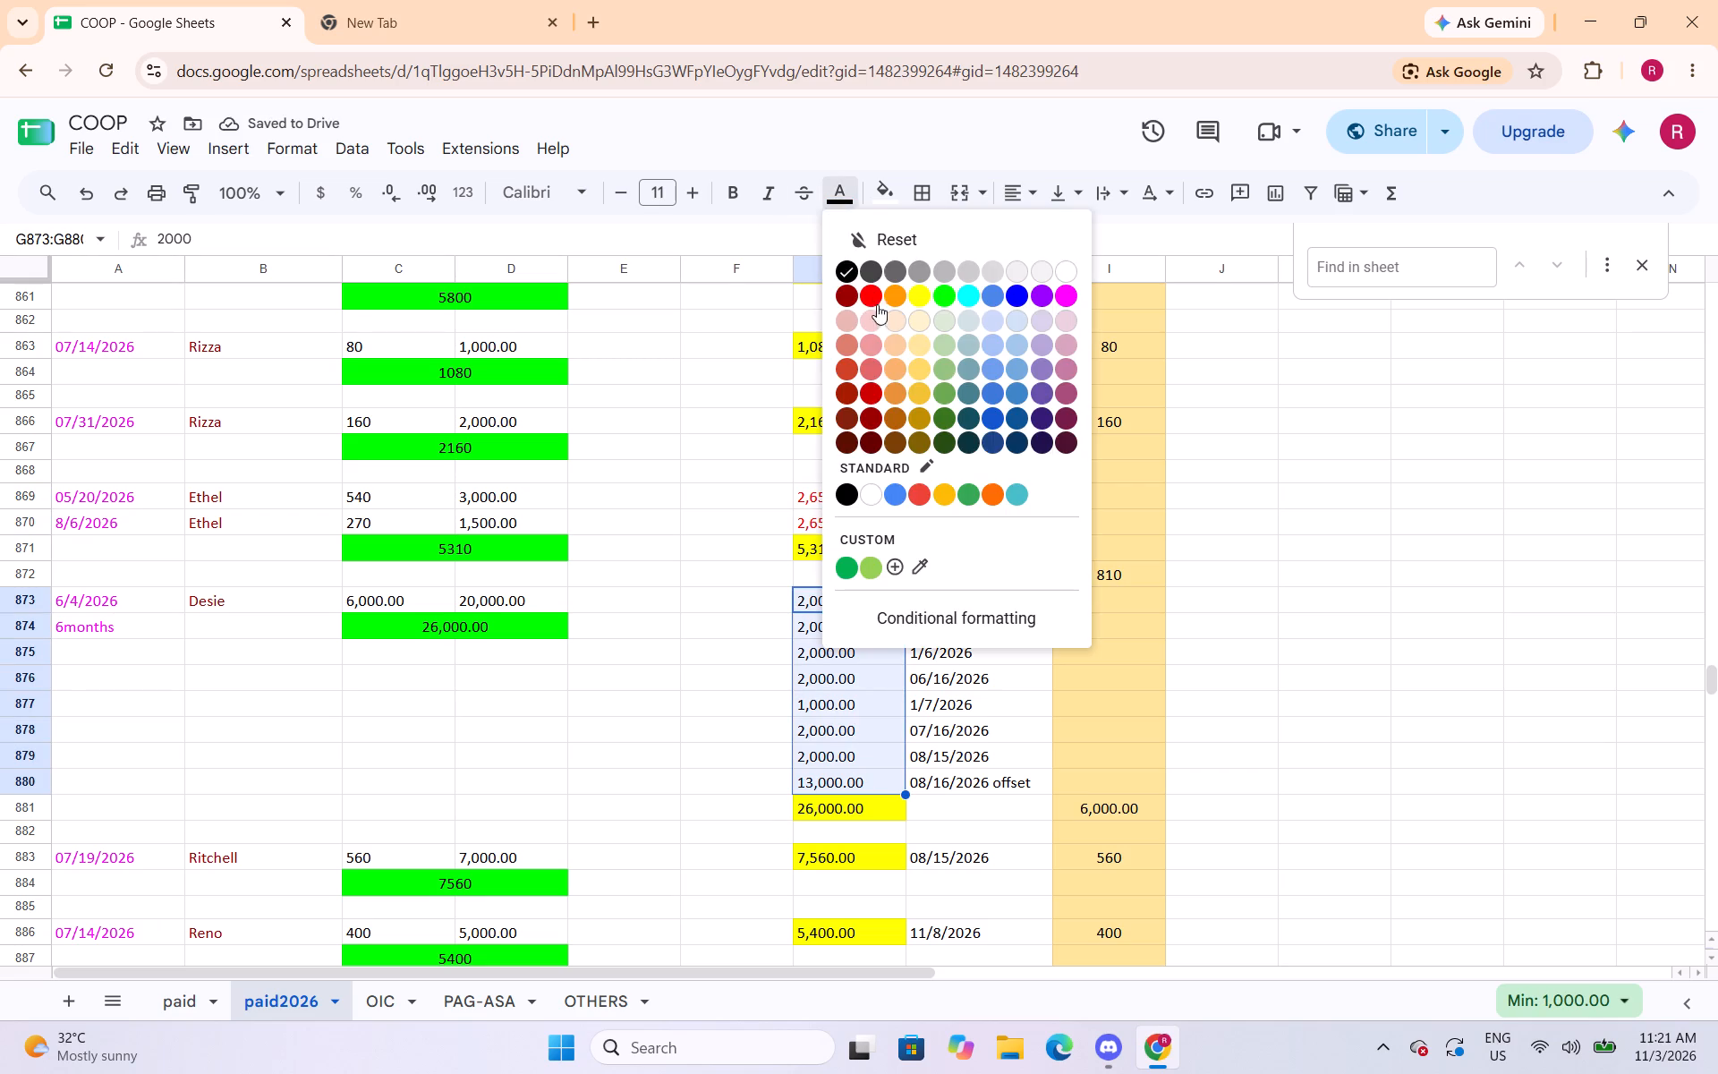
pyautogui.click(869, 292)
# Set the text of the partial payment cells G889:G895 and G907:G916 to red.
pyautogui.scroll(-4, 788, 310)
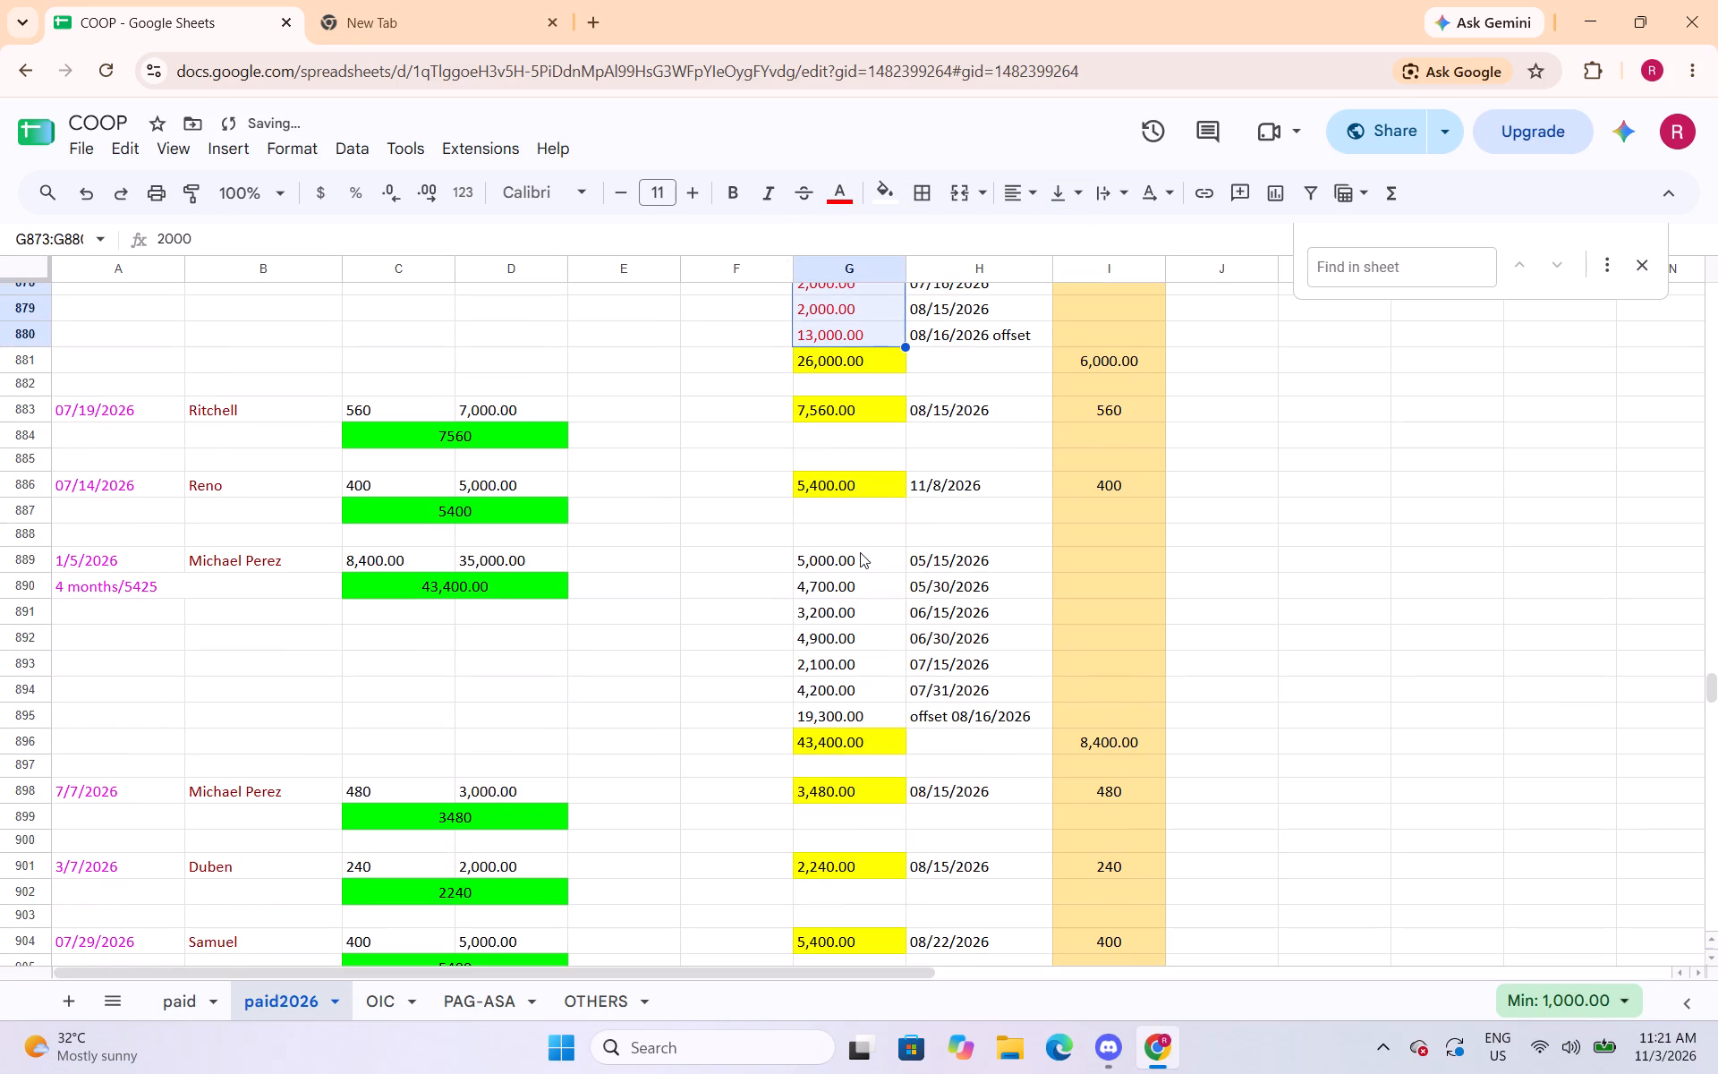
pyautogui.moveTo(861, 555); pyautogui.dragTo(853, 719)
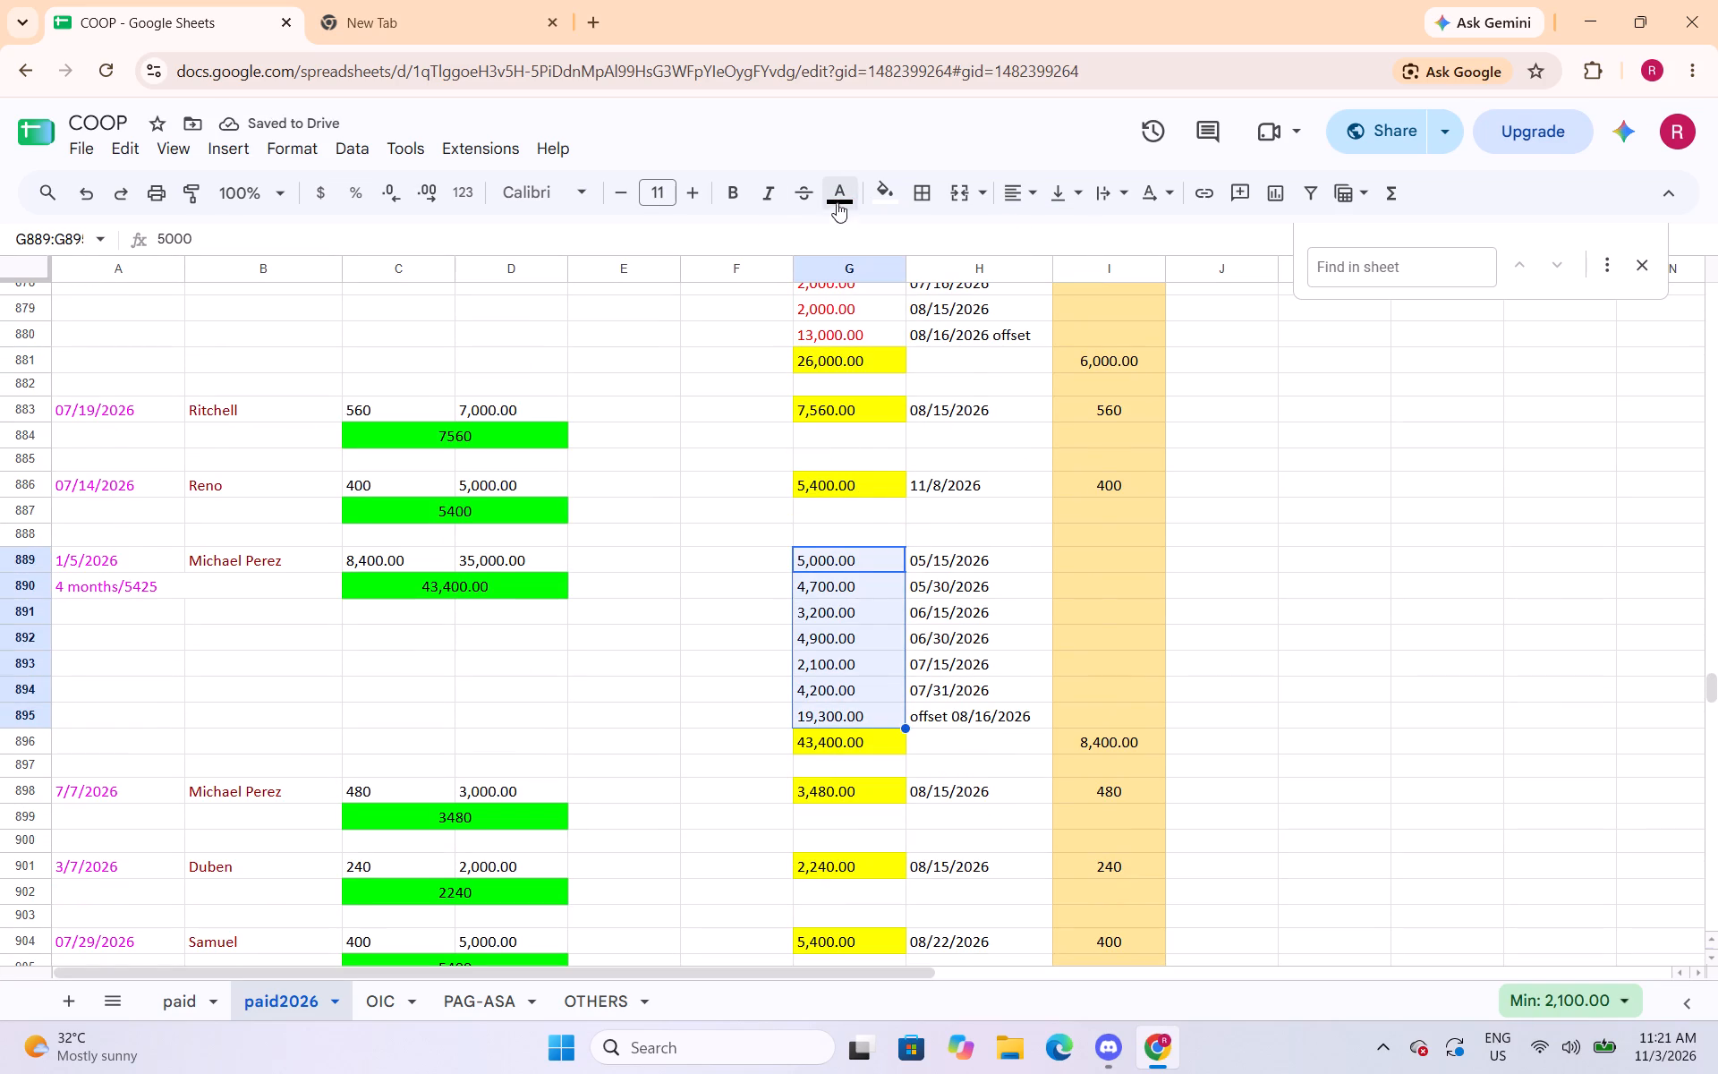
pyautogui.click(837, 200)
pyautogui.click(872, 293)
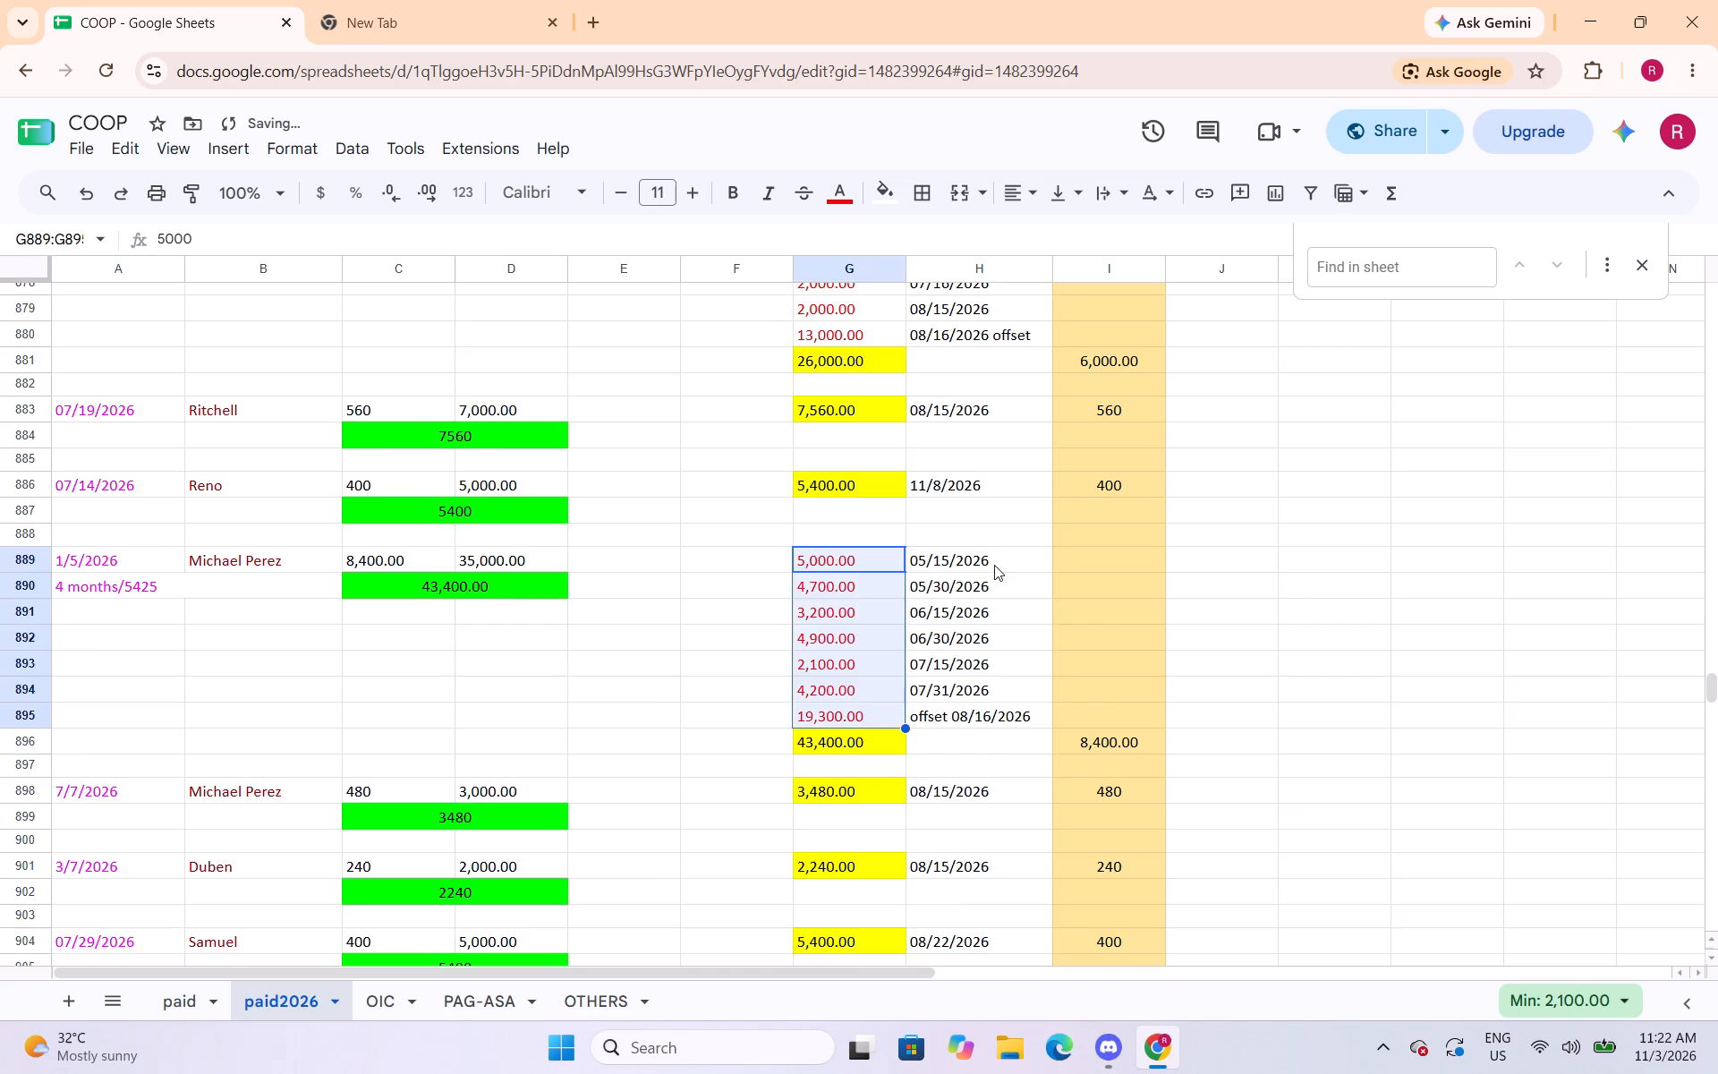
pyautogui.scroll(-4, 947, 548)
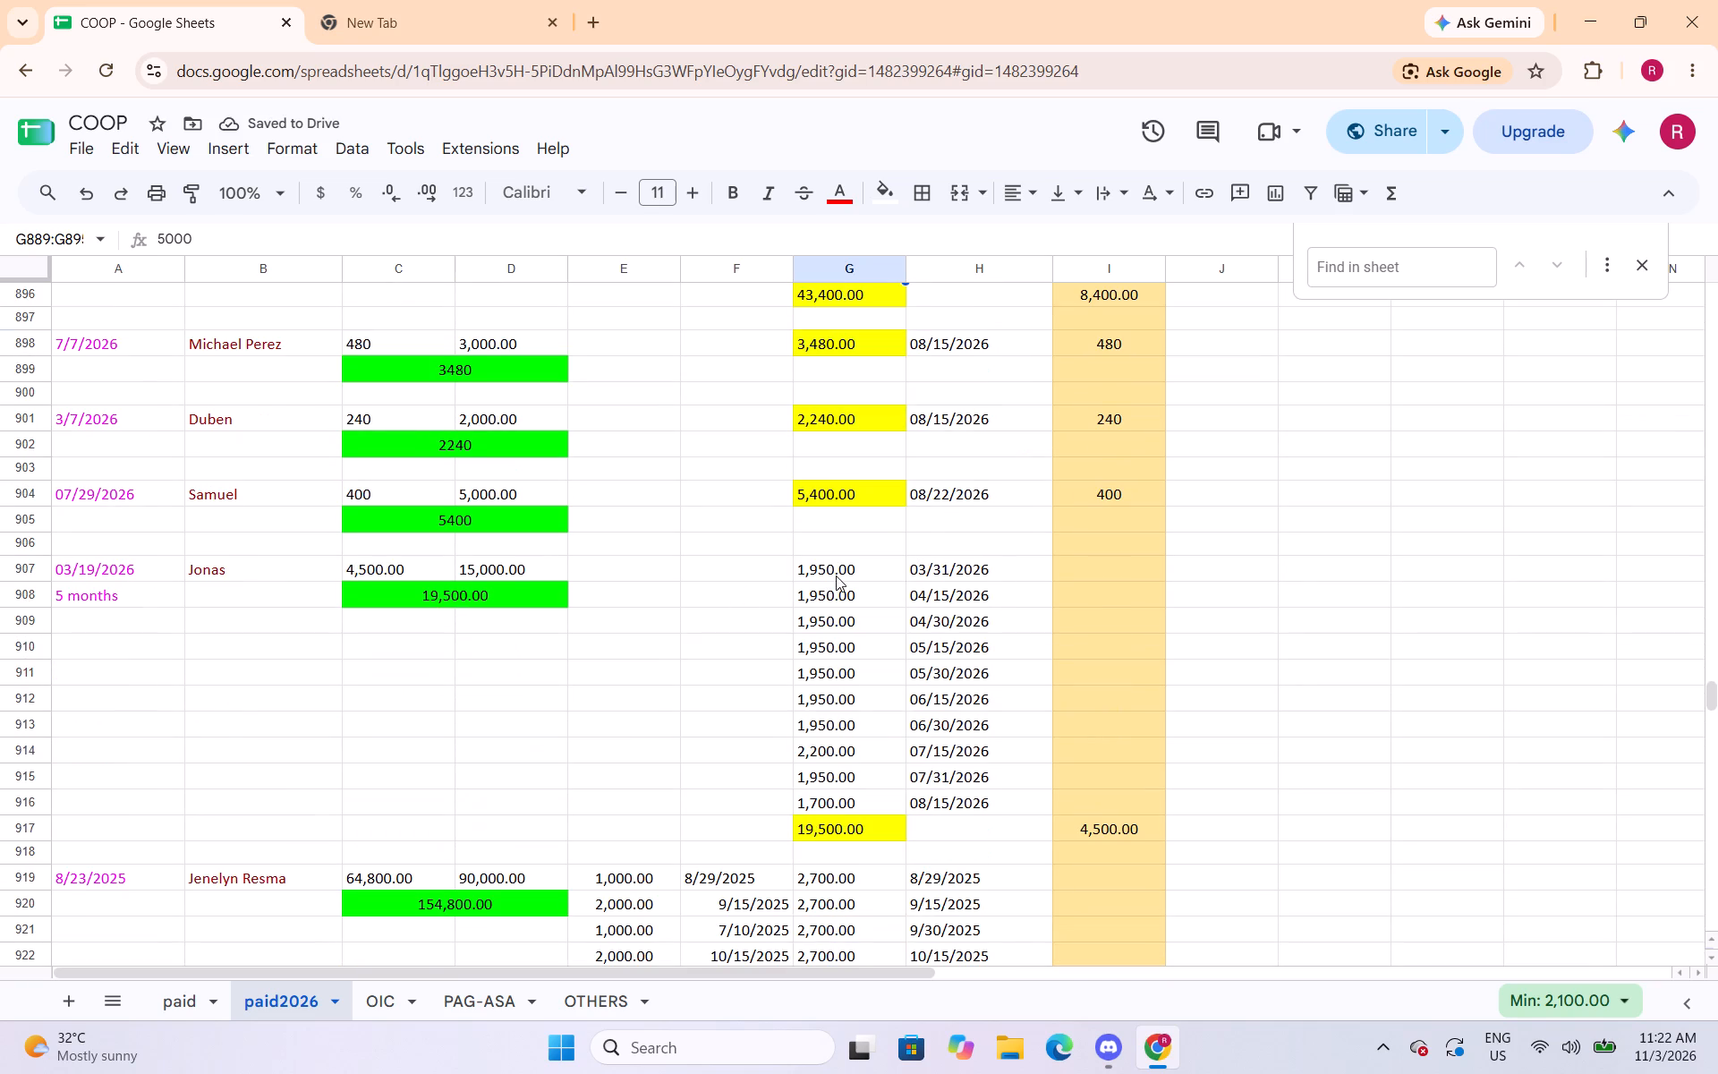
pyautogui.moveTo(838, 574); pyautogui.dragTo(849, 801)
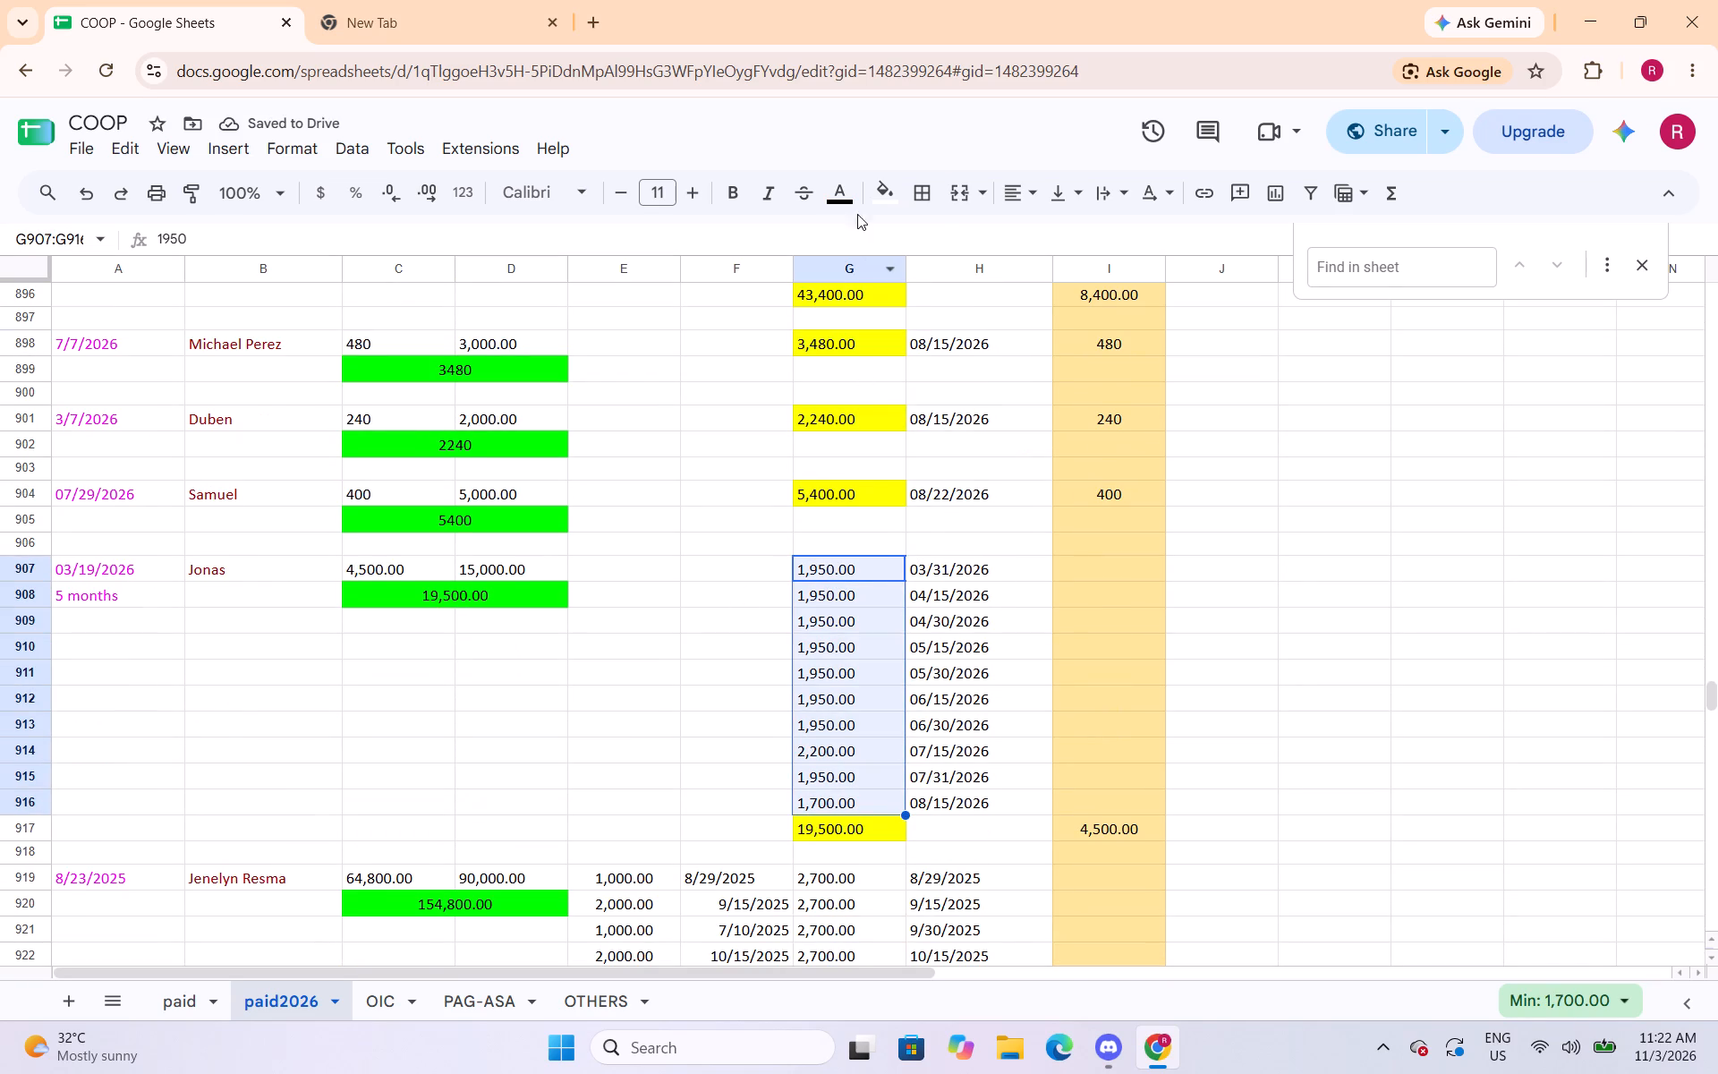
pyautogui.click(851, 201)
pyautogui.click(869, 300)
# Set the text of the long run of partial payment cells G919:G946 to red.
pyautogui.scroll(-4, 951, 405)
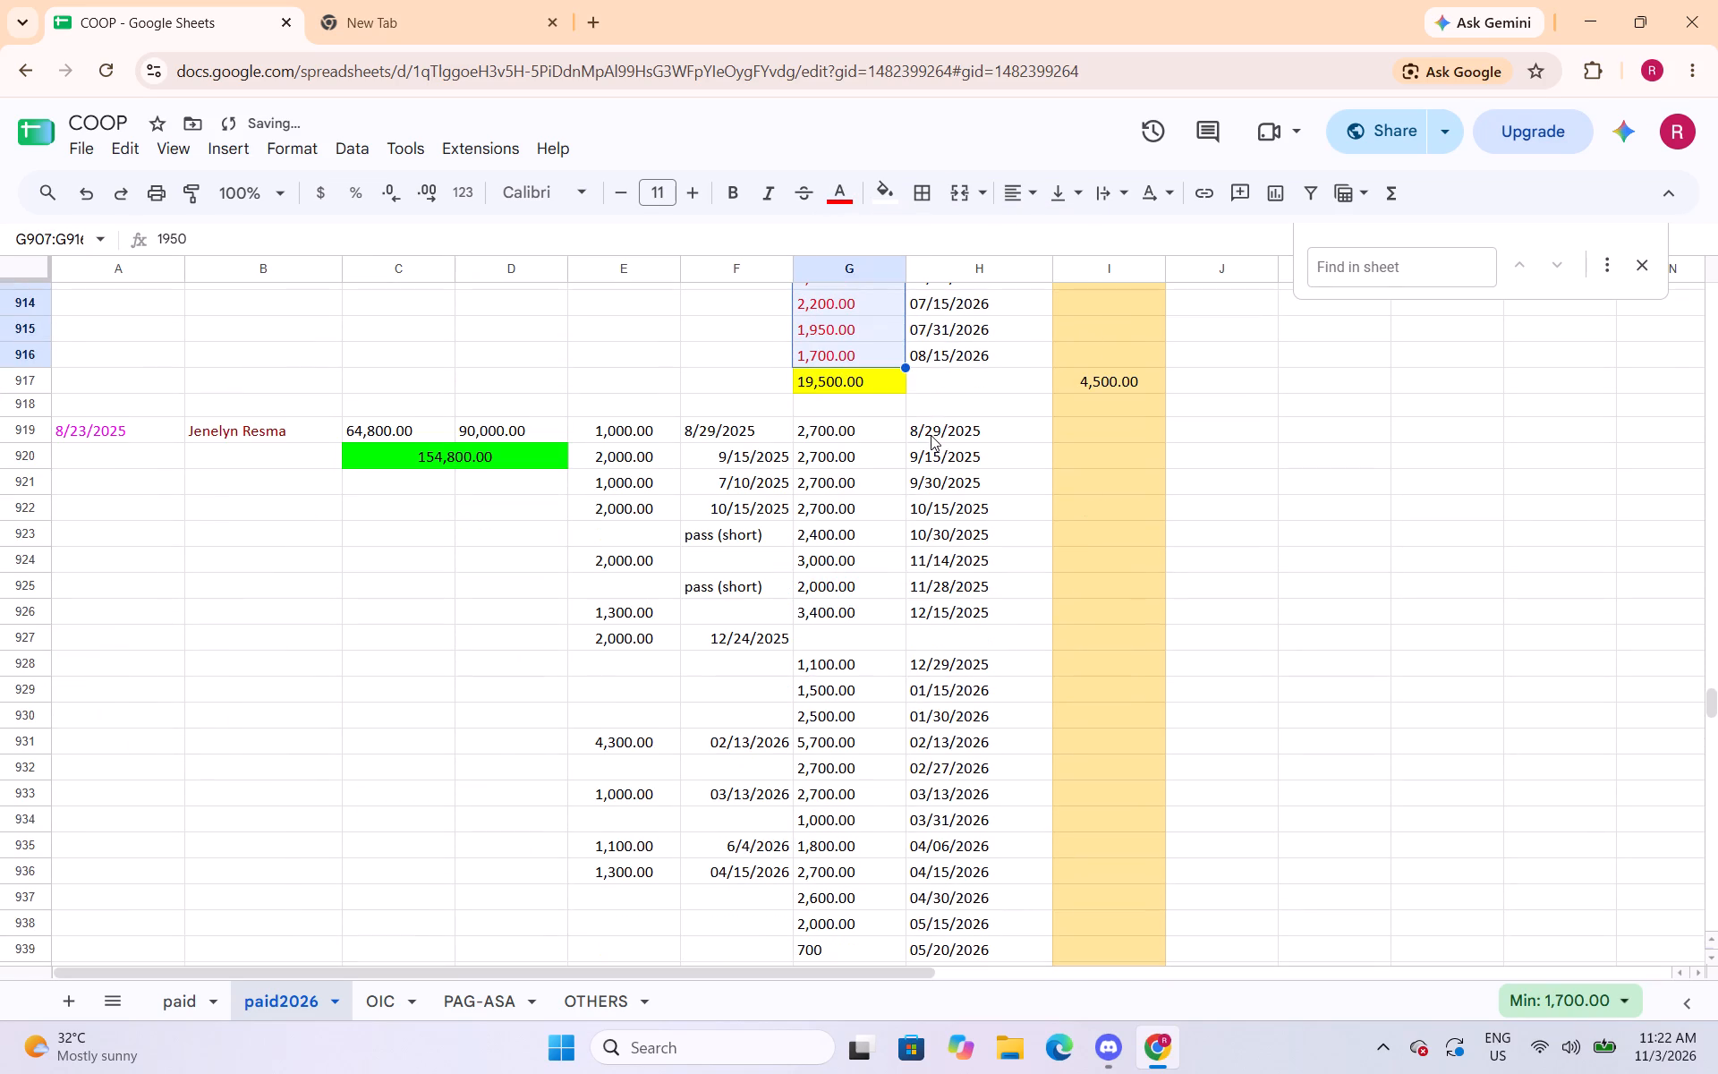
pyautogui.scroll(-1, 856, 487)
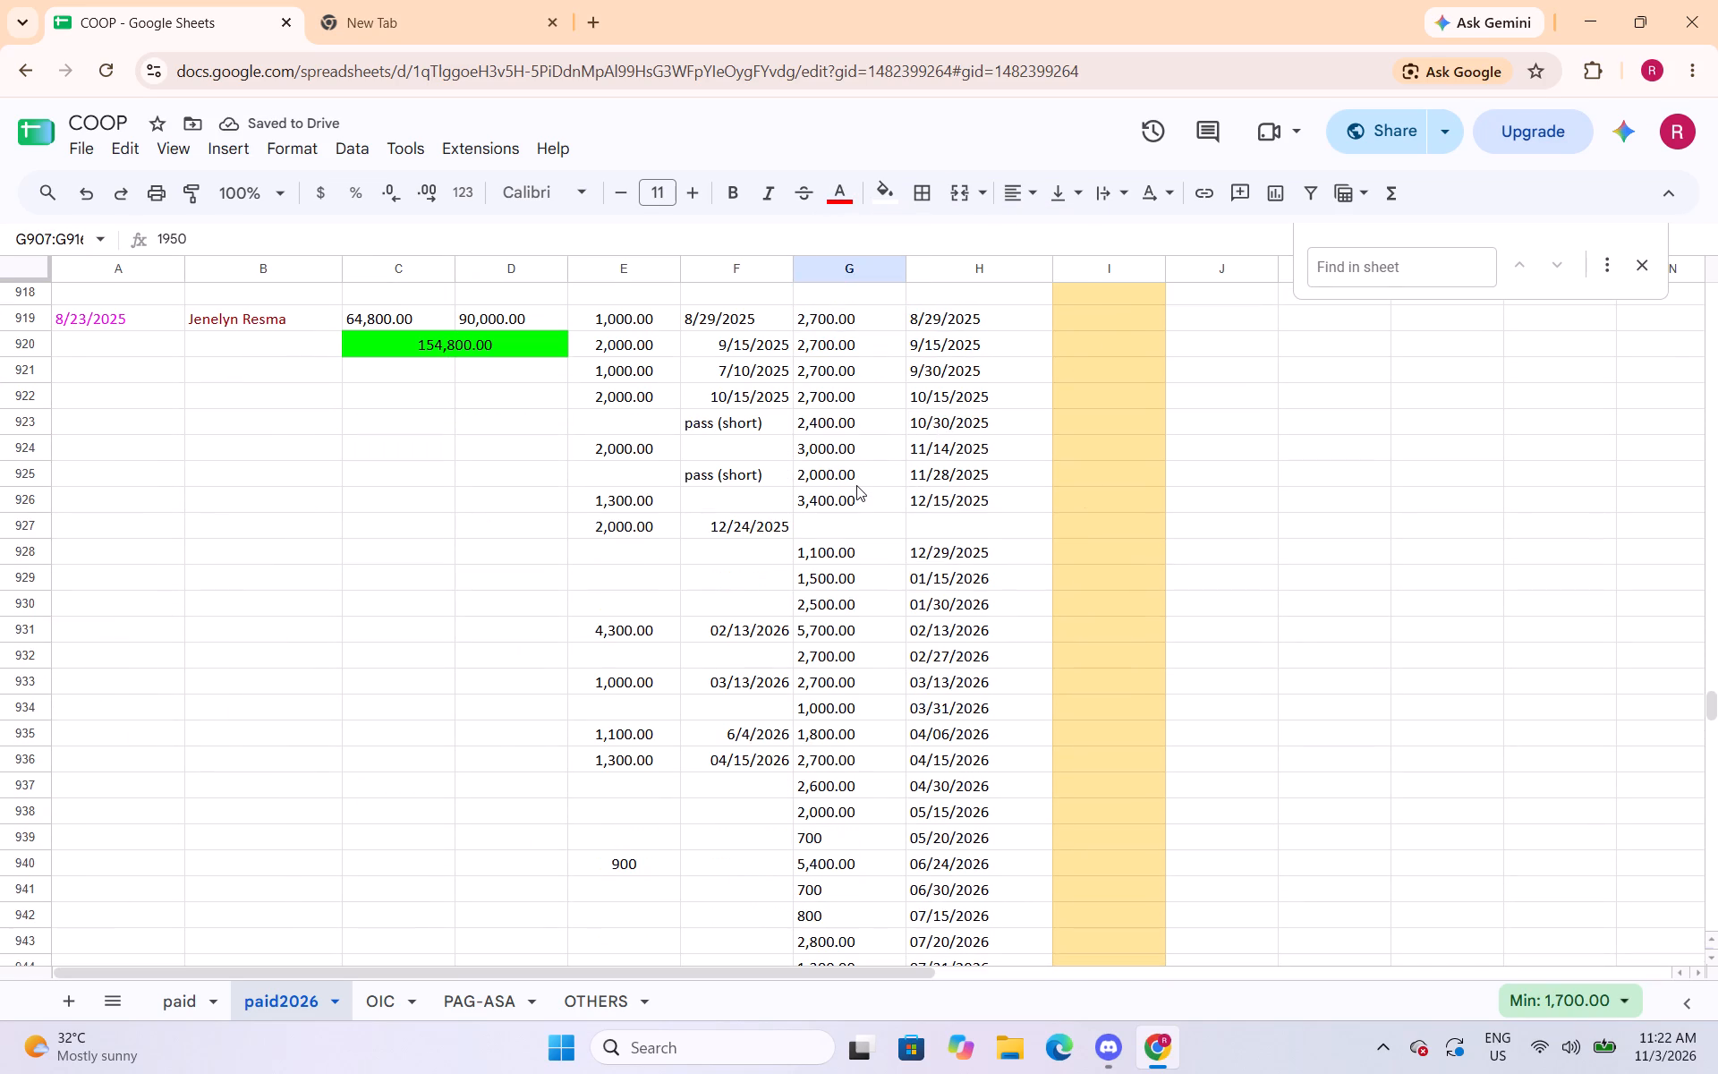
pyautogui.moveTo(842, 316); pyautogui.dragTo(845, 427)
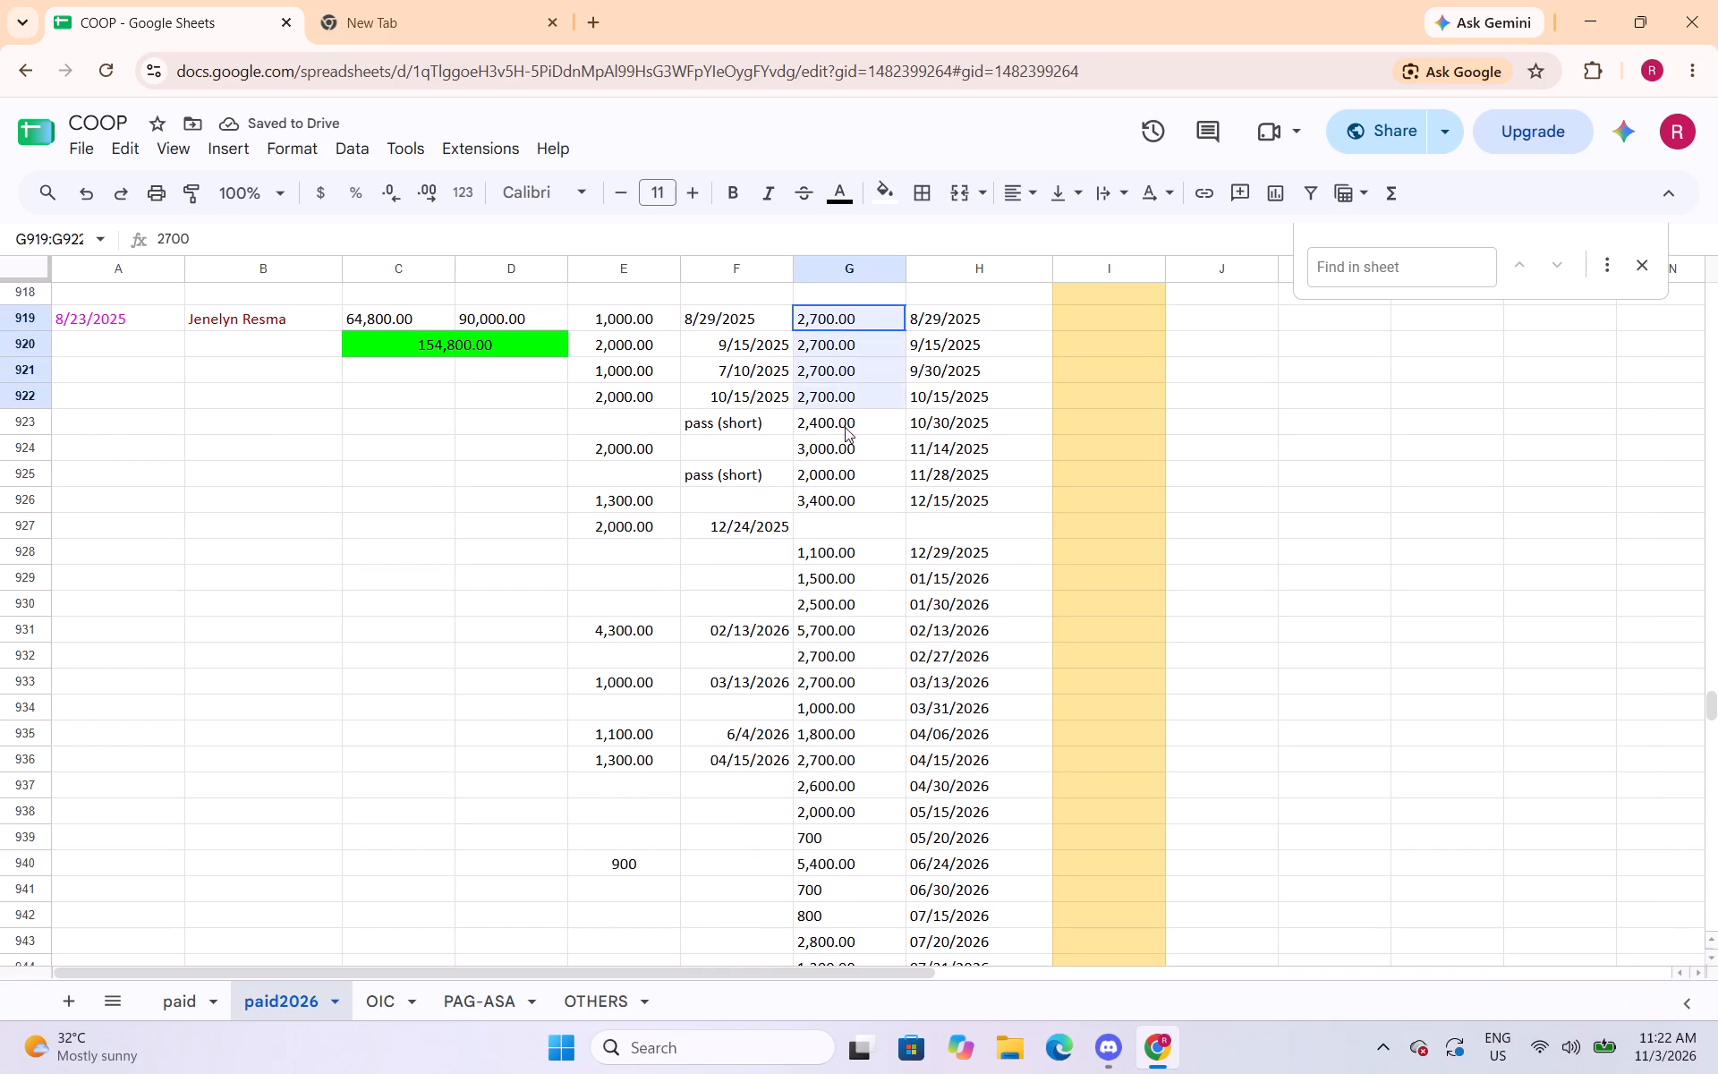
pyautogui.moveTo(845, 427); pyautogui.dragTo(858, 856)
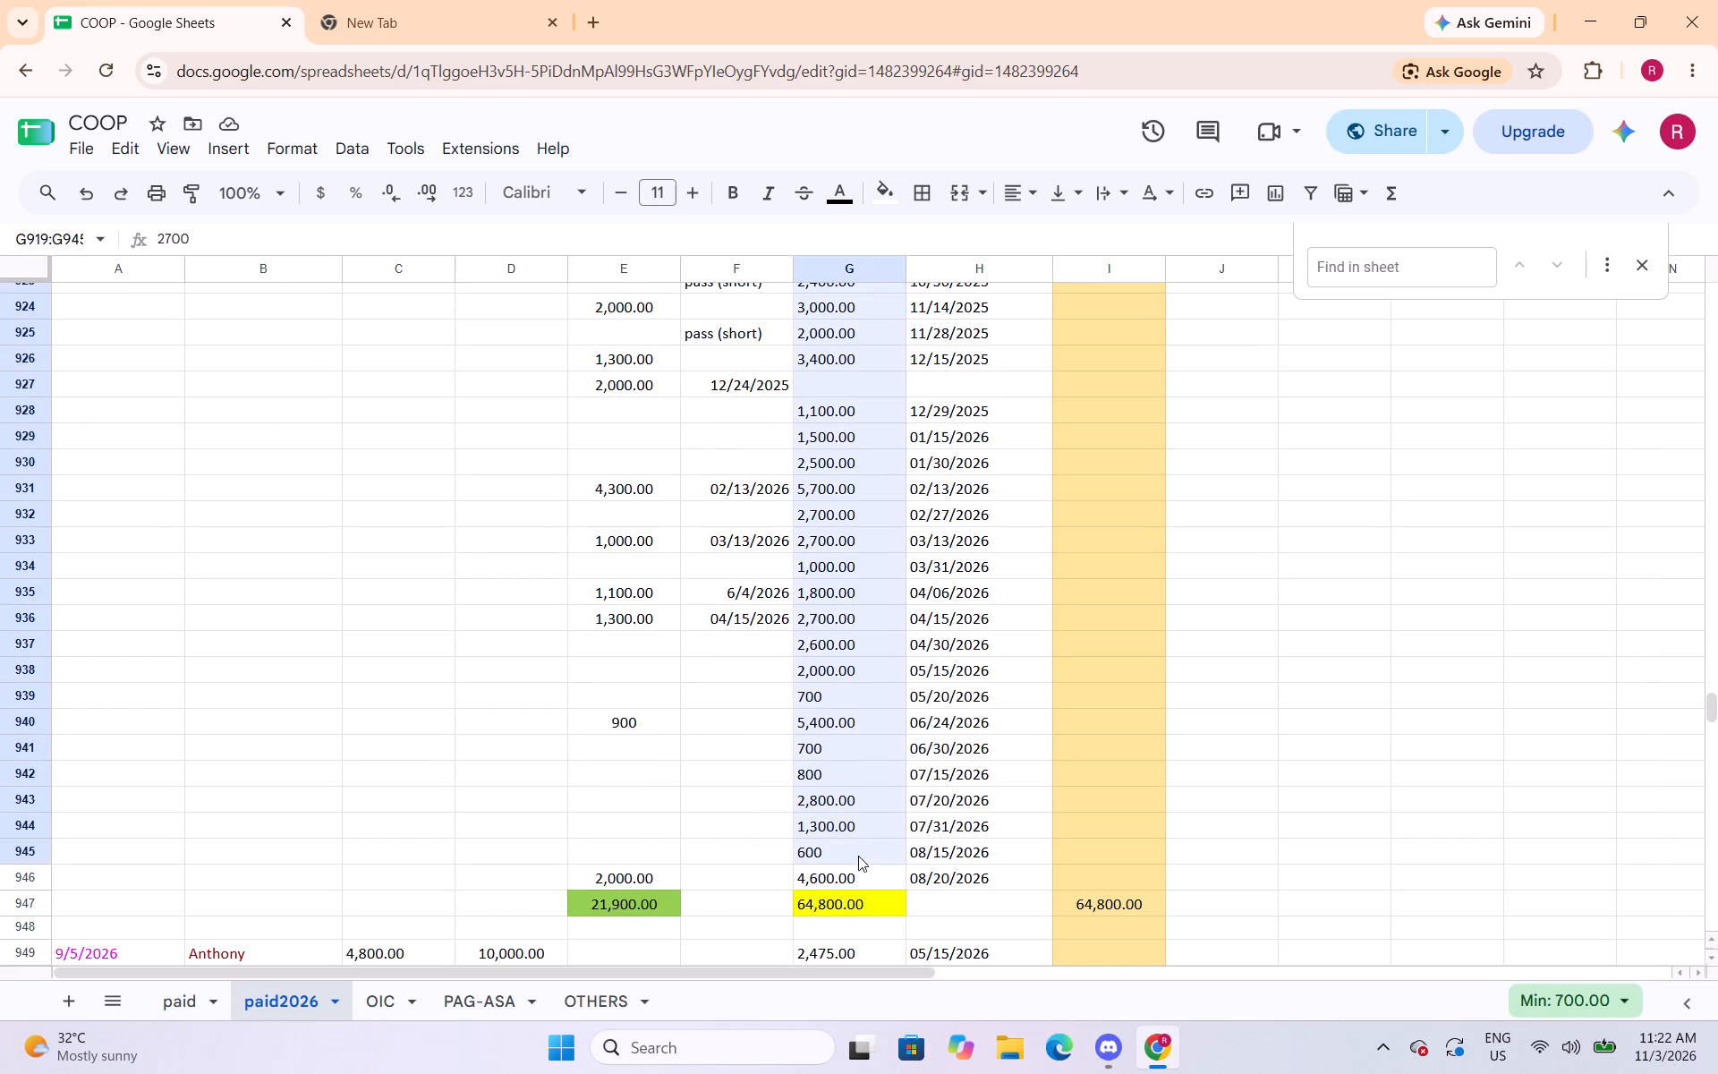
pyautogui.moveTo(858, 856); pyautogui.dragTo(854, 877)
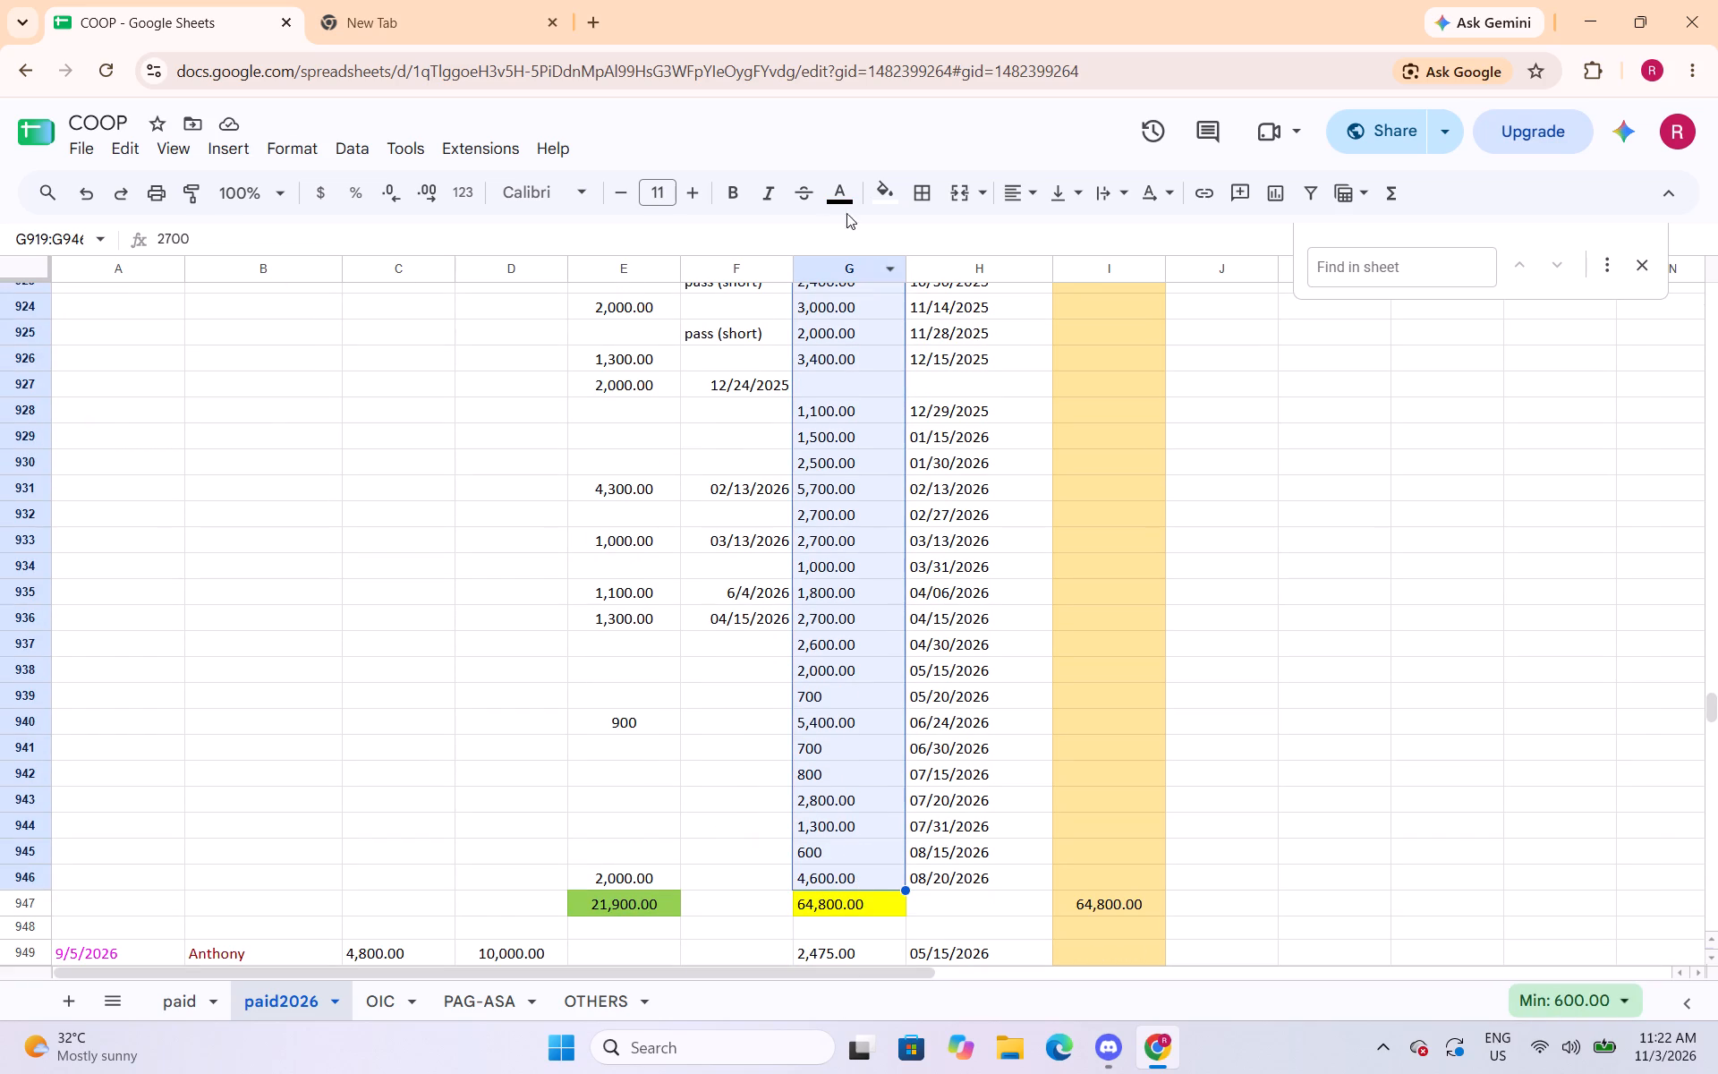
pyautogui.click(843, 185)
pyautogui.click(886, 300)
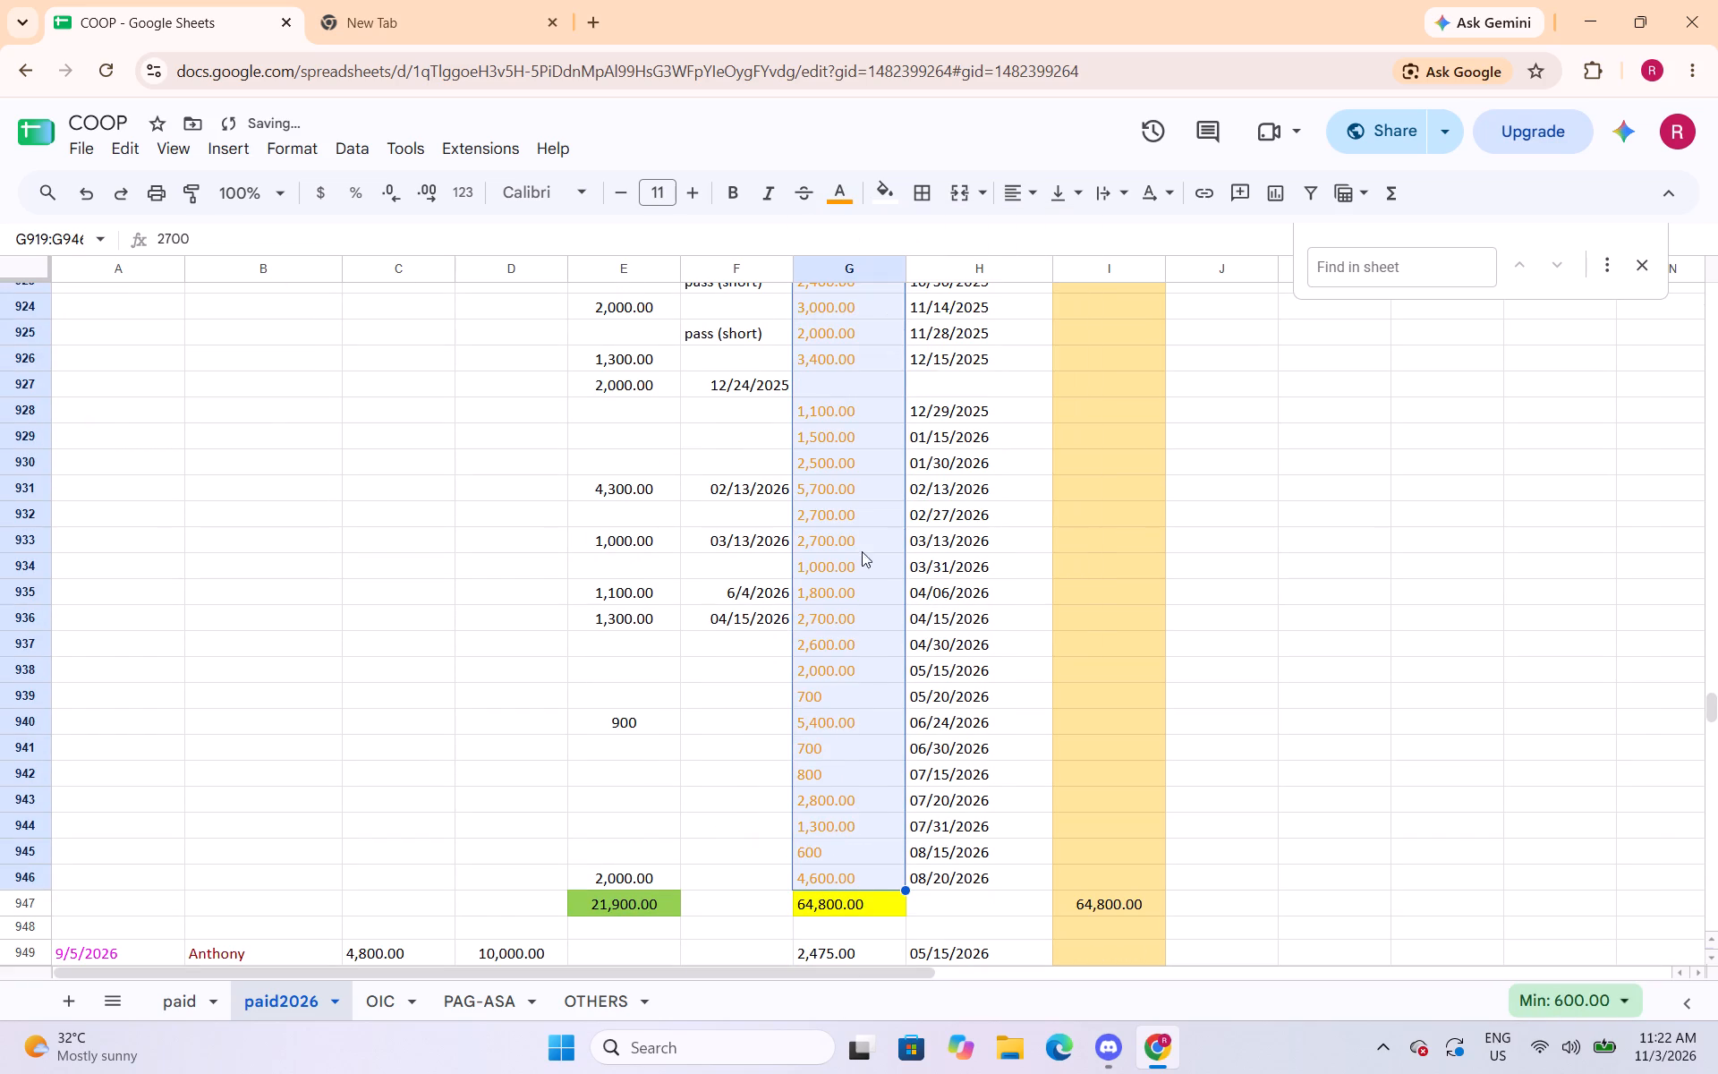
pyautogui.scroll(1, 887, 572)
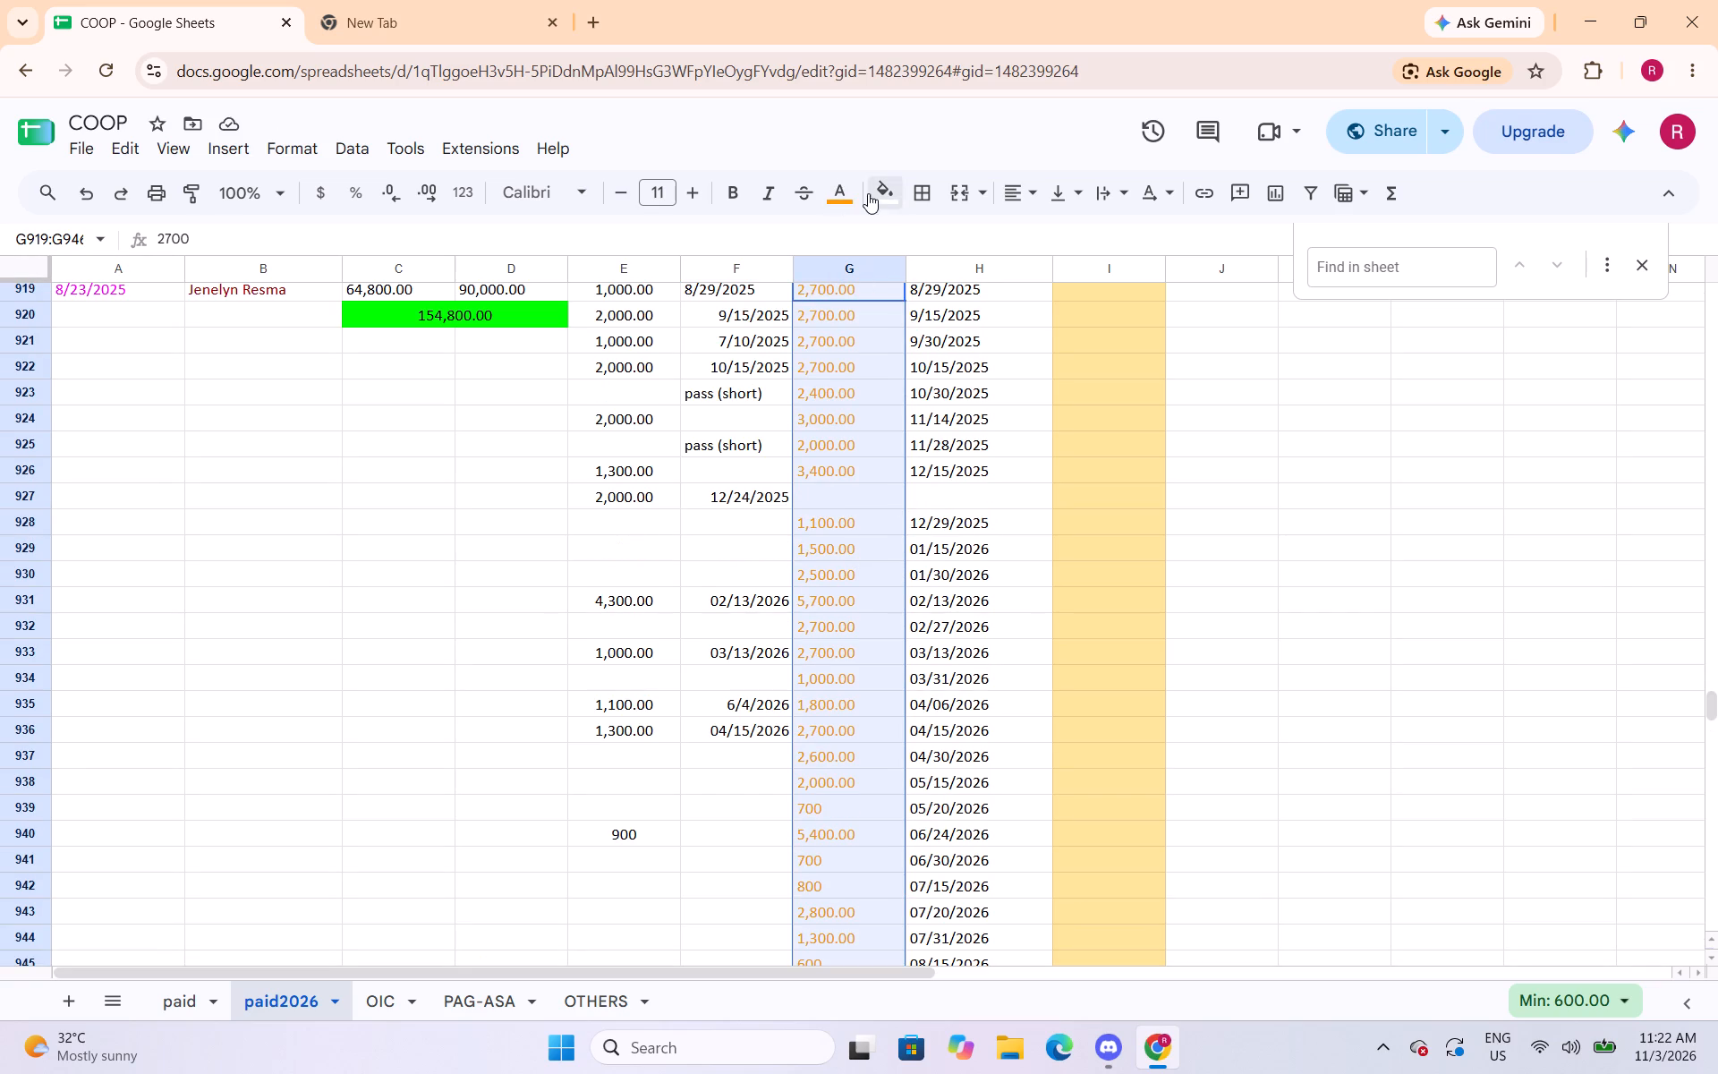
pyautogui.click(845, 192)
pyautogui.click(873, 291)
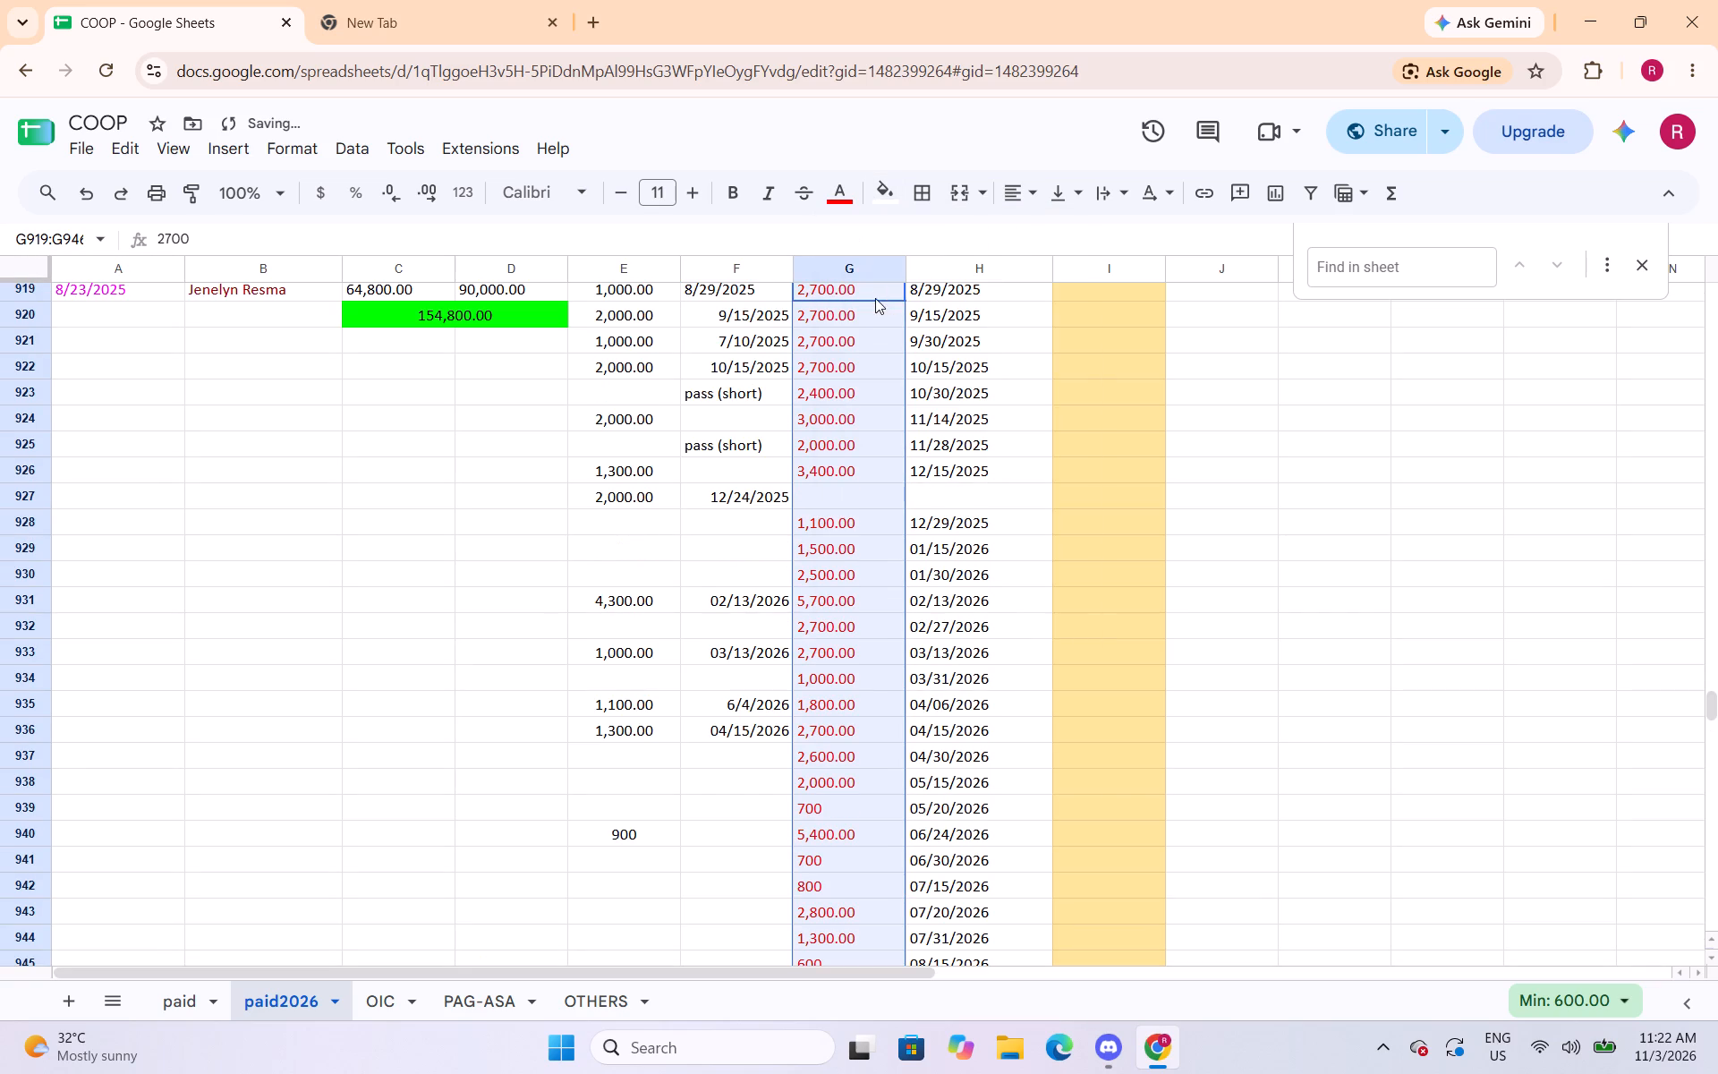
# Set the text of the partial payment cells E919:E946 to red.
pyautogui.scroll(1, 701, 380)
pyautogui.moveTo(625, 407); pyautogui.dragTo(628, 419)
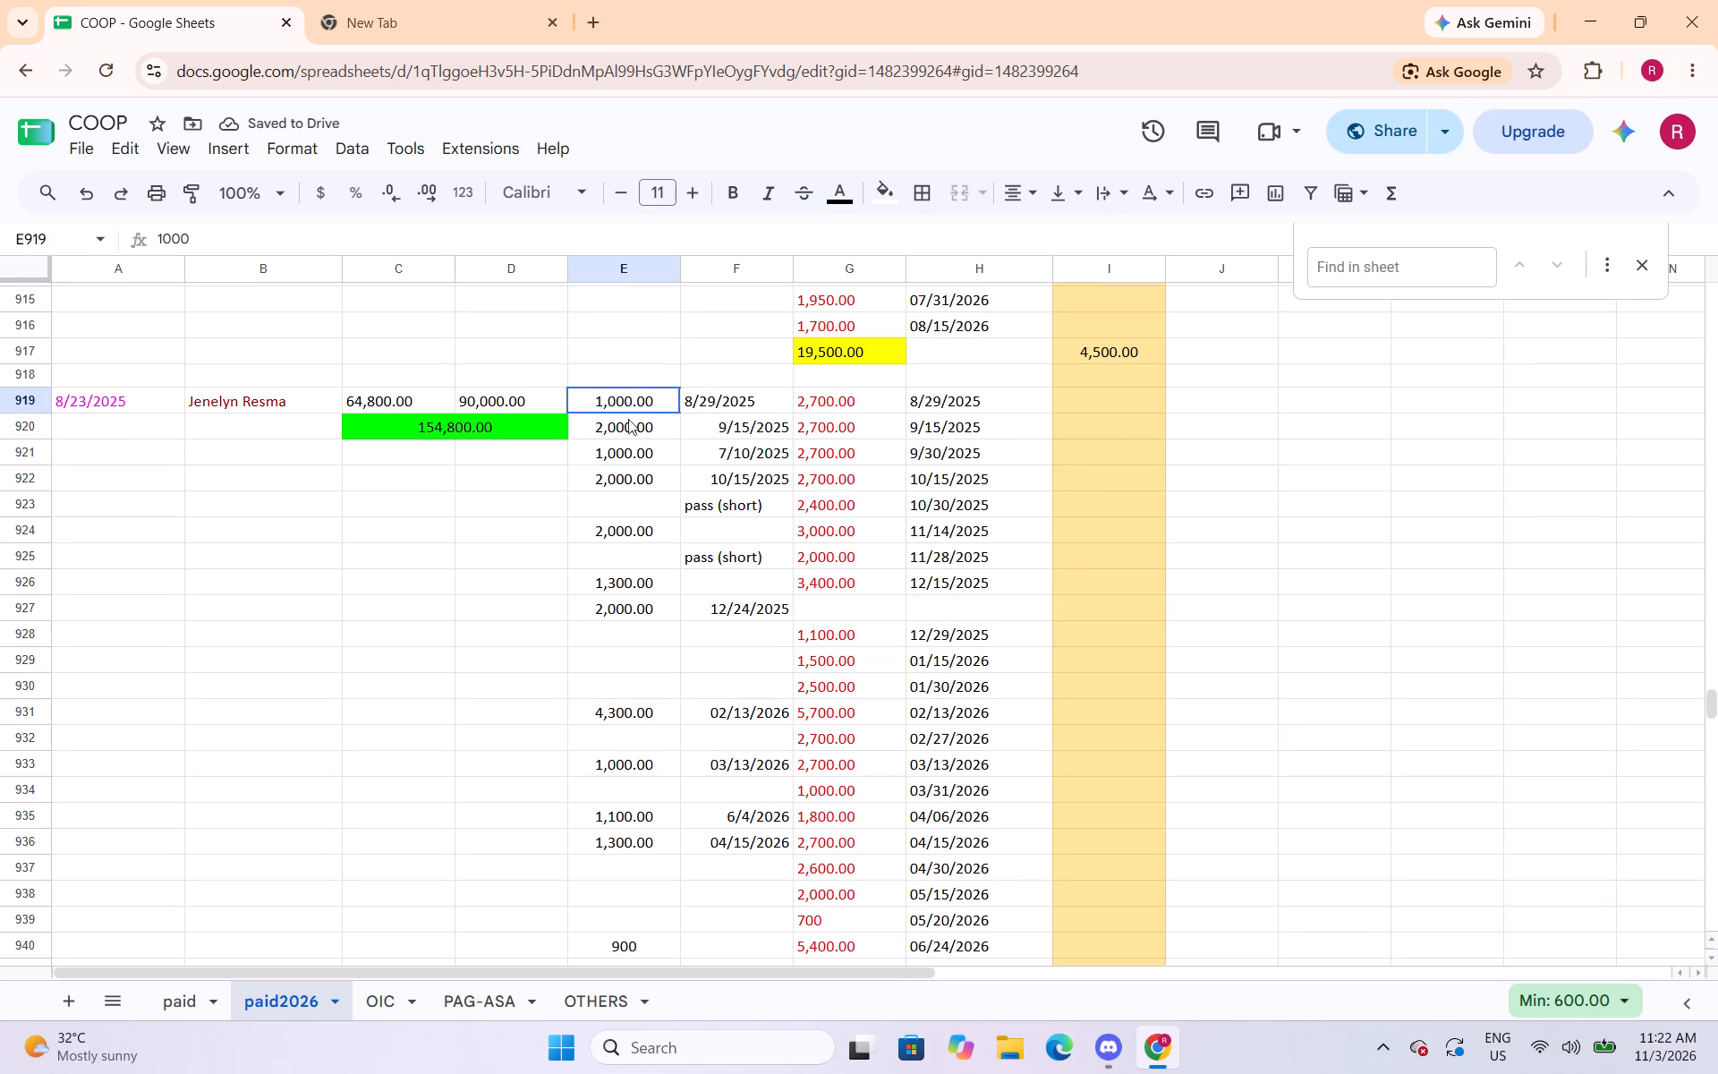
pyautogui.moveTo(628, 419); pyautogui.dragTo(610, 882)
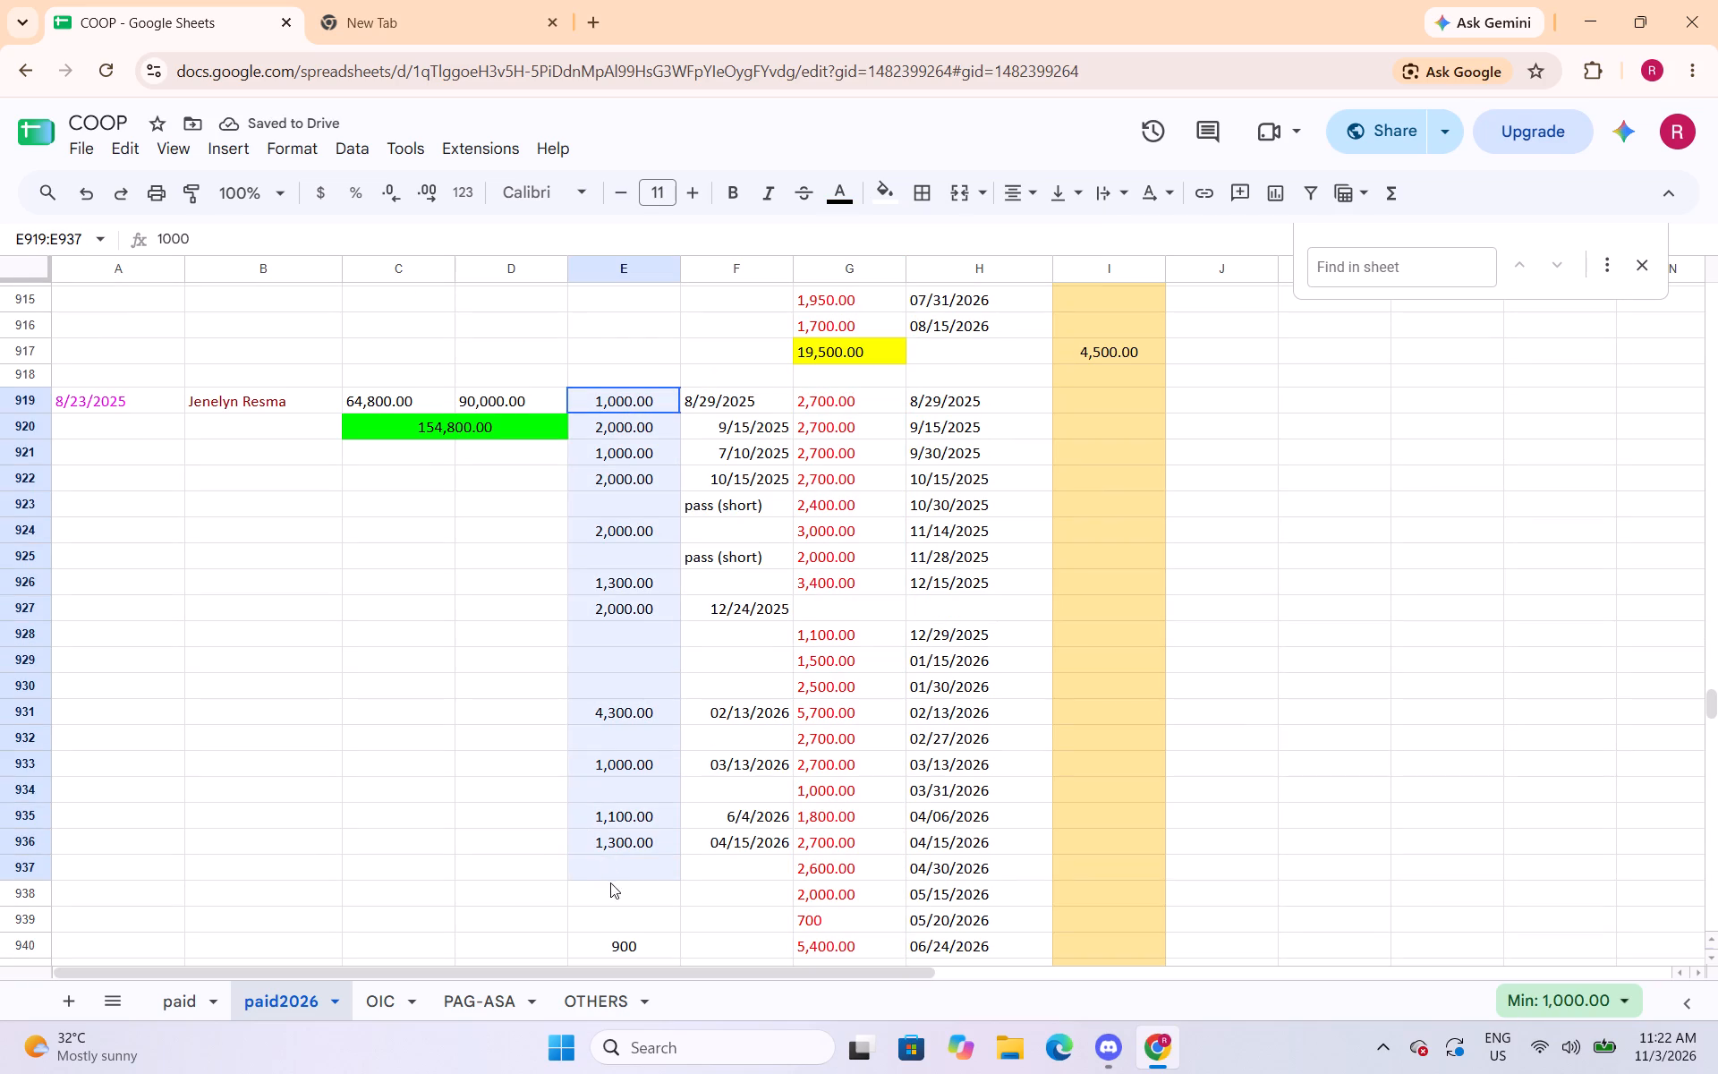
pyautogui.moveTo(610, 882); pyautogui.dragTo(648, 906)
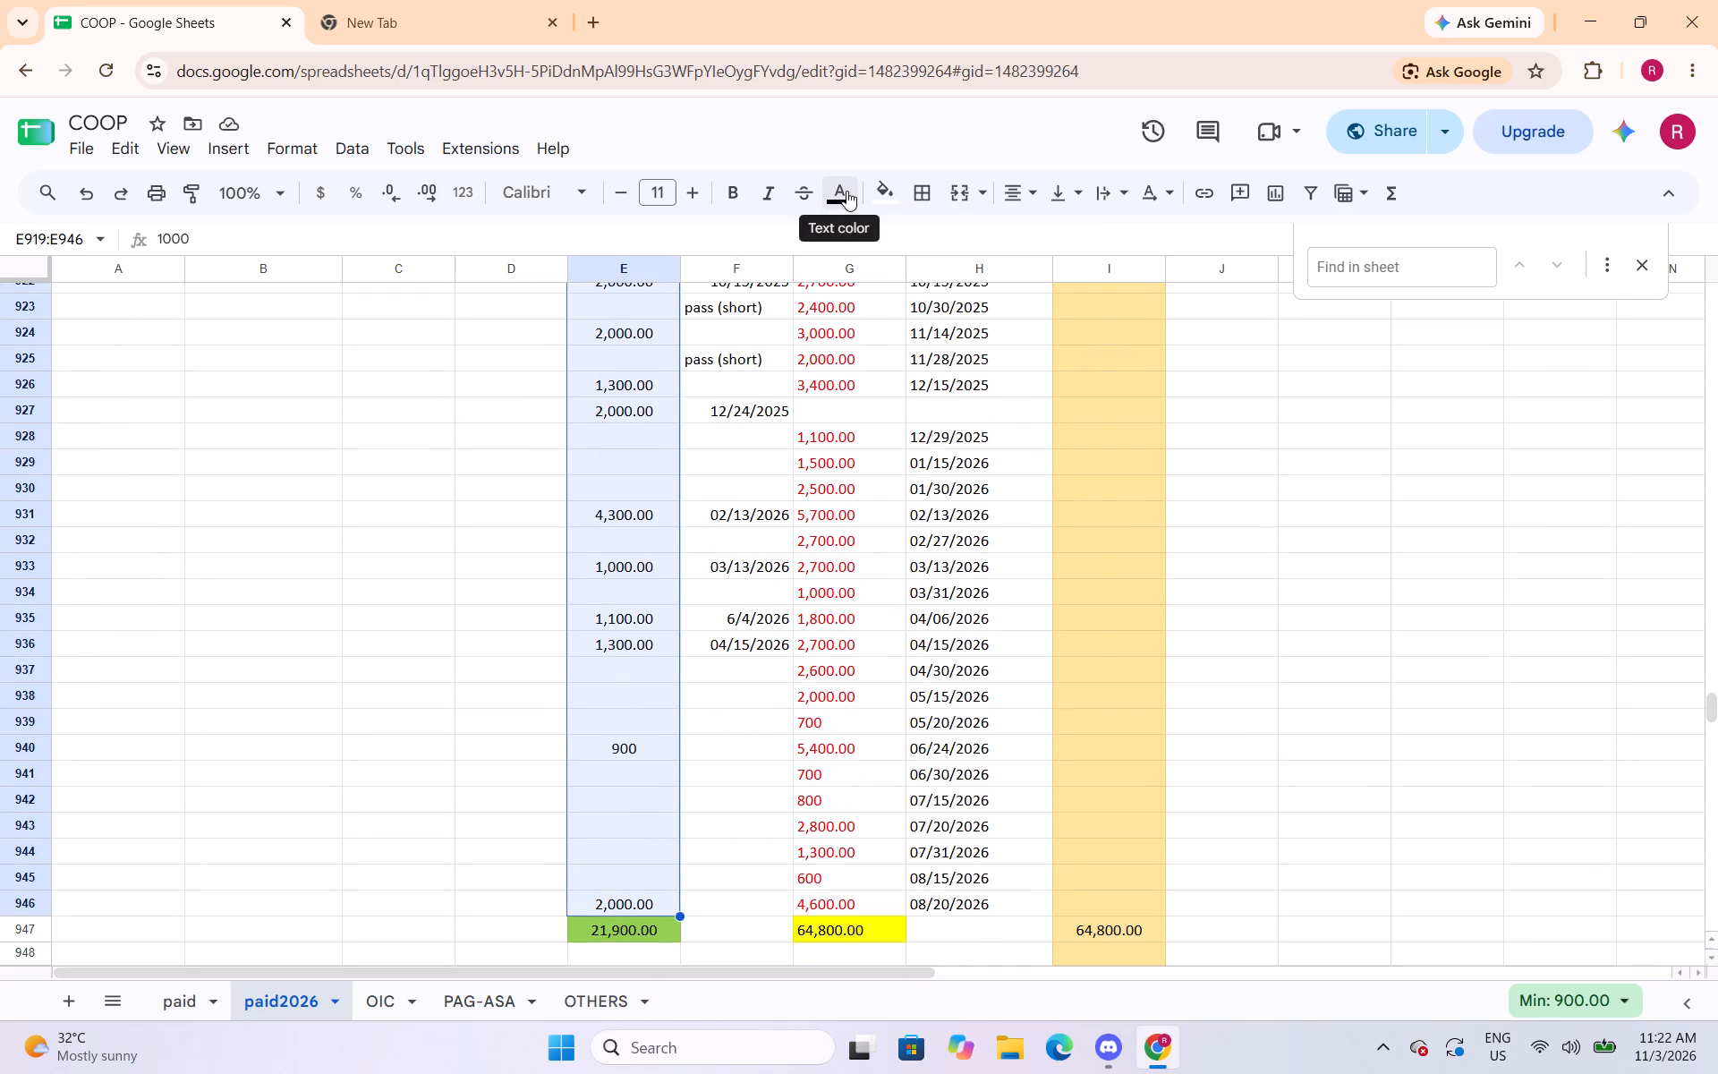
pyautogui.click(846, 191)
pyautogui.click(874, 296)
pyautogui.click(687, 722)
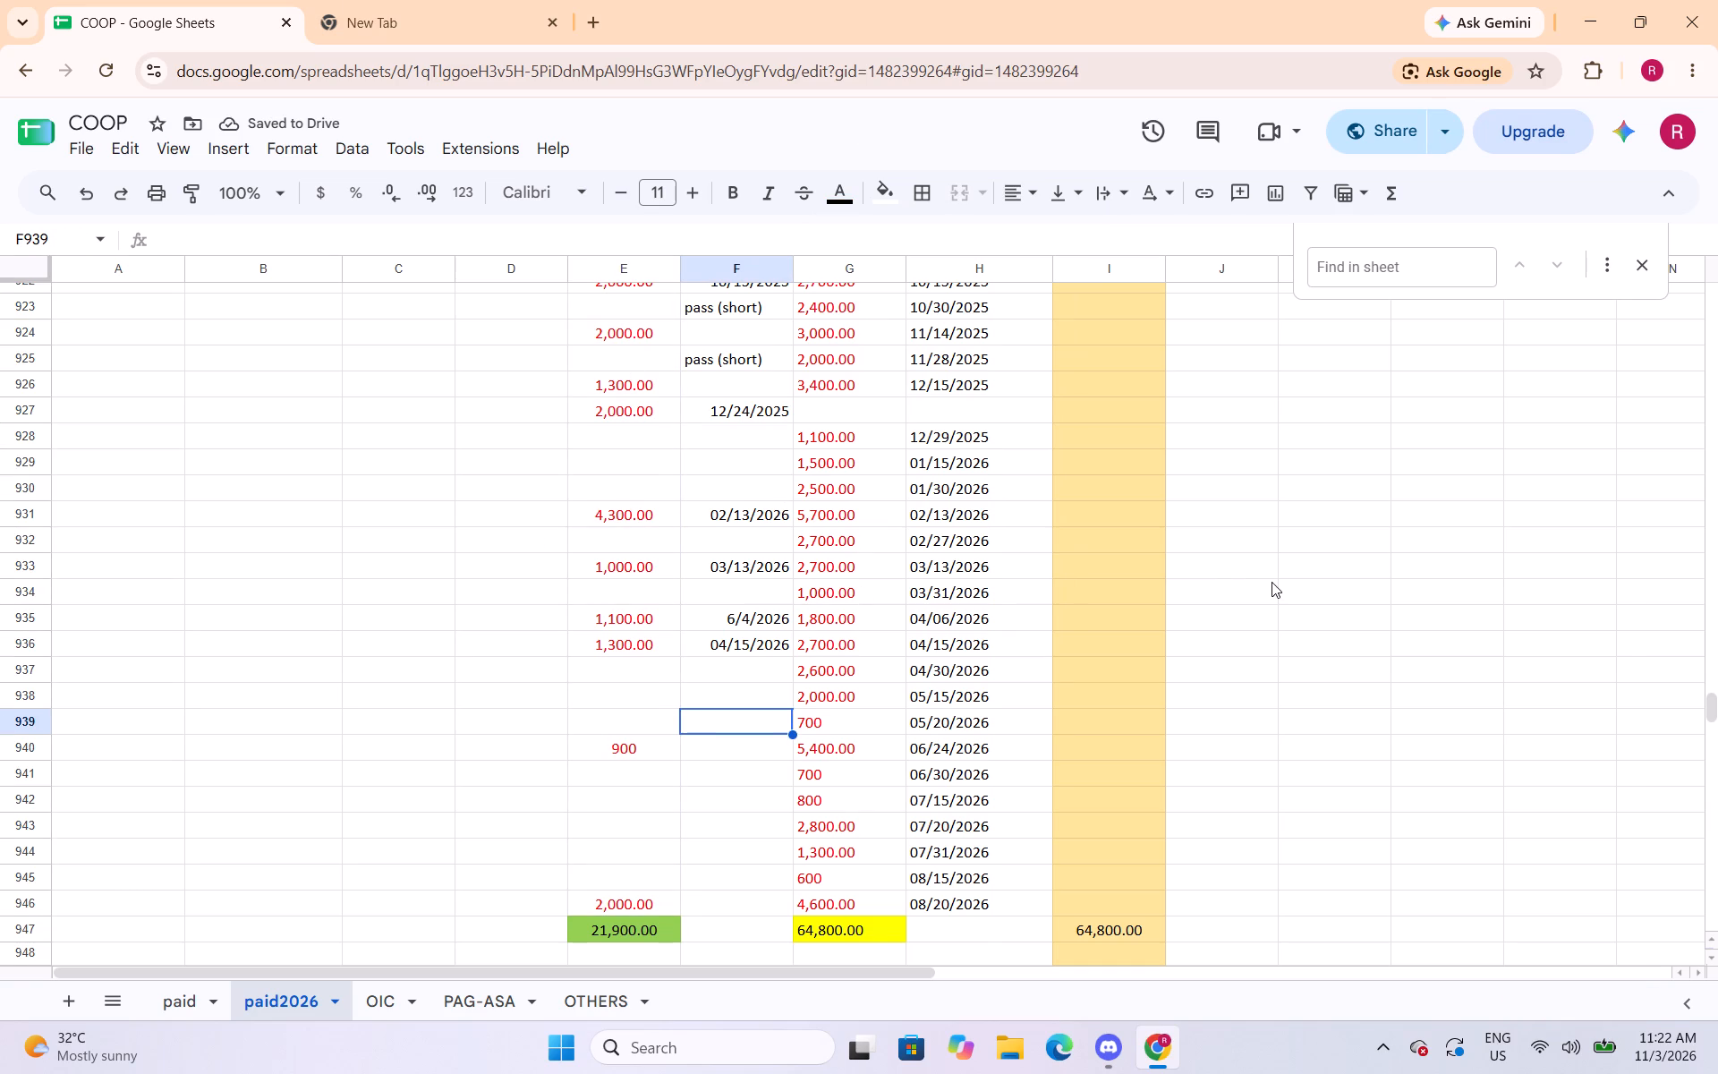
# Look over the payment amounts and dates of the entry in rows 919 to 947 and the entries below it.
pyautogui.scroll(-1, 1271, 582)
pyautogui.scroll(3, 1272, 581)
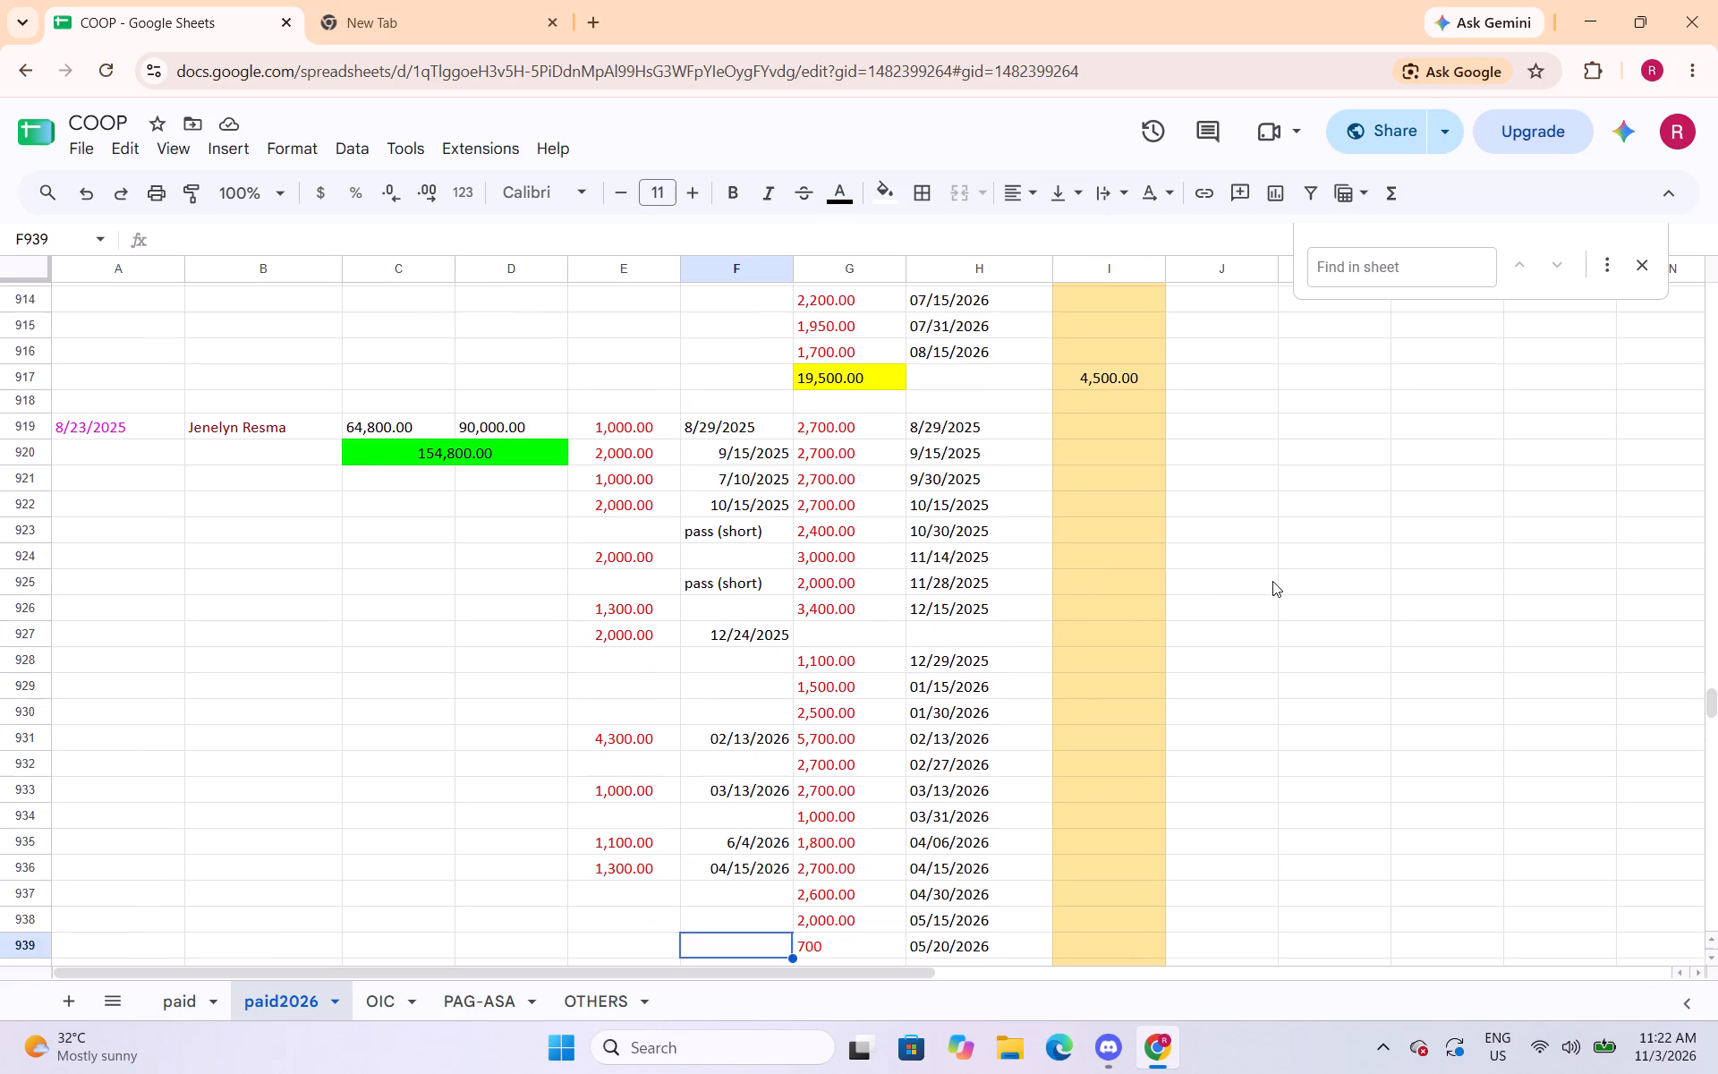
pyautogui.scroll(-3, 1272, 581)
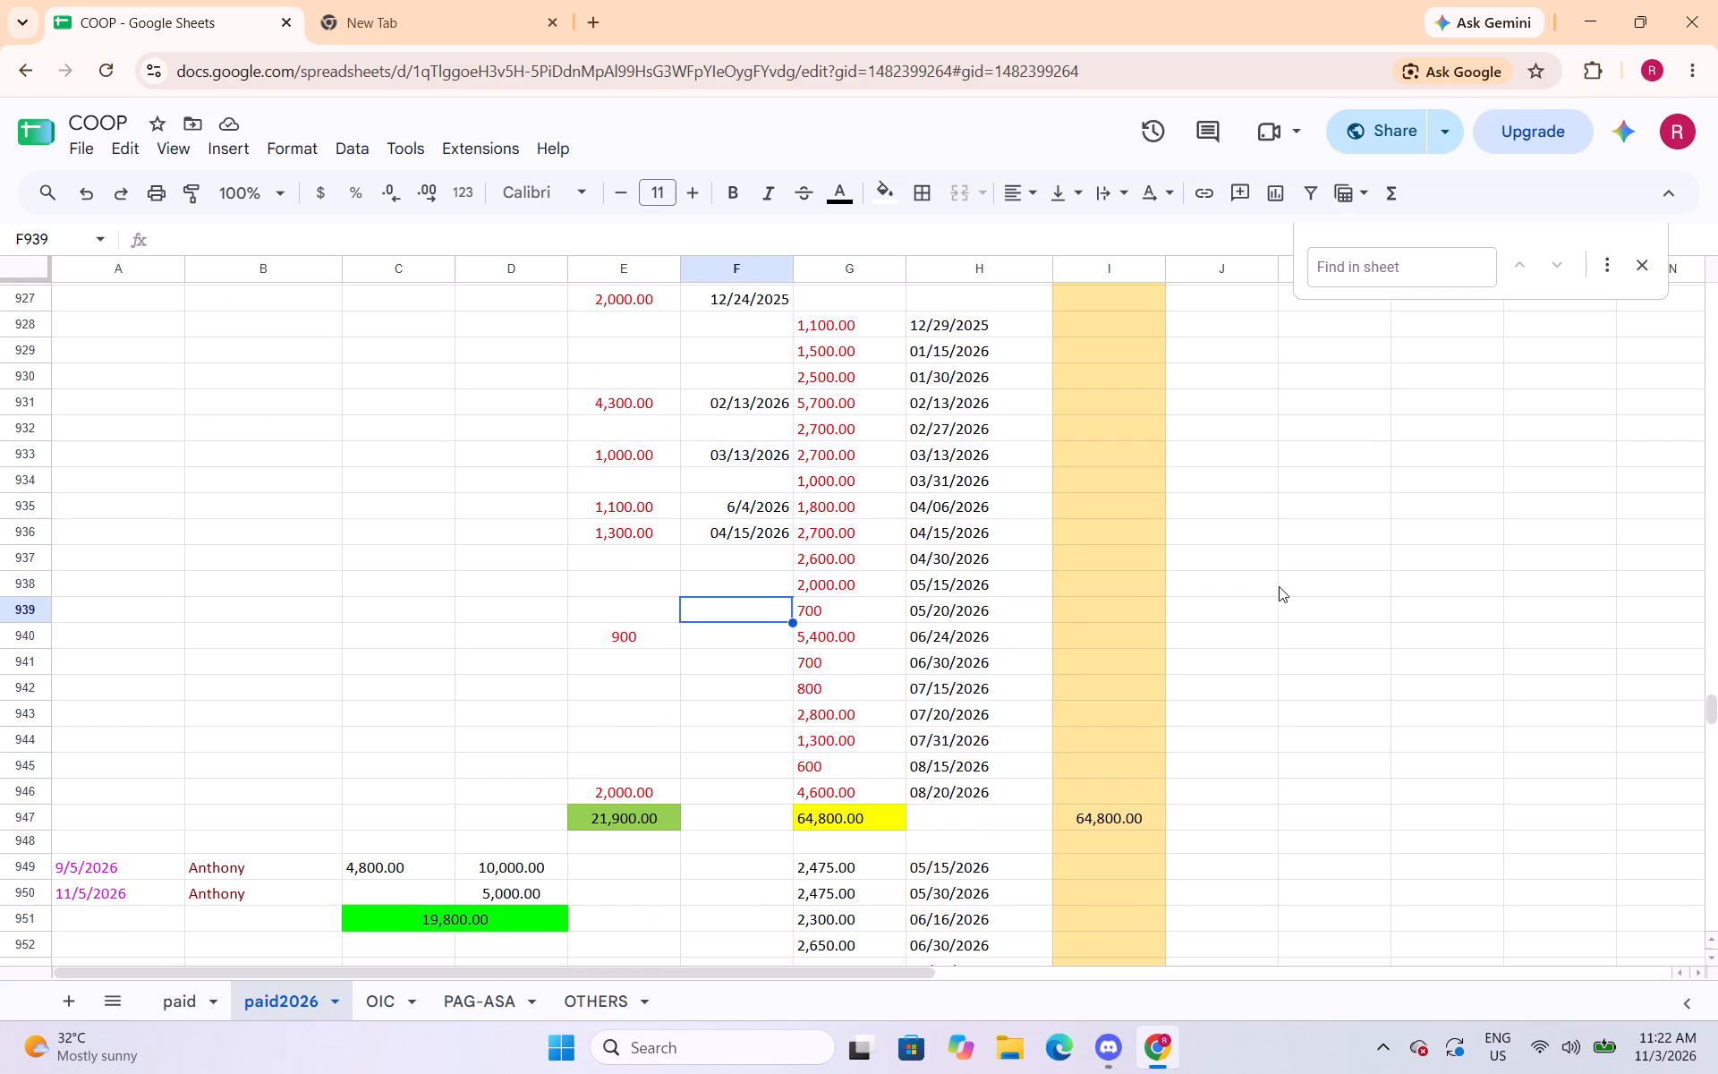
pyautogui.scroll(3, 1279, 586)
pyautogui.scroll(-2, 1284, 588)
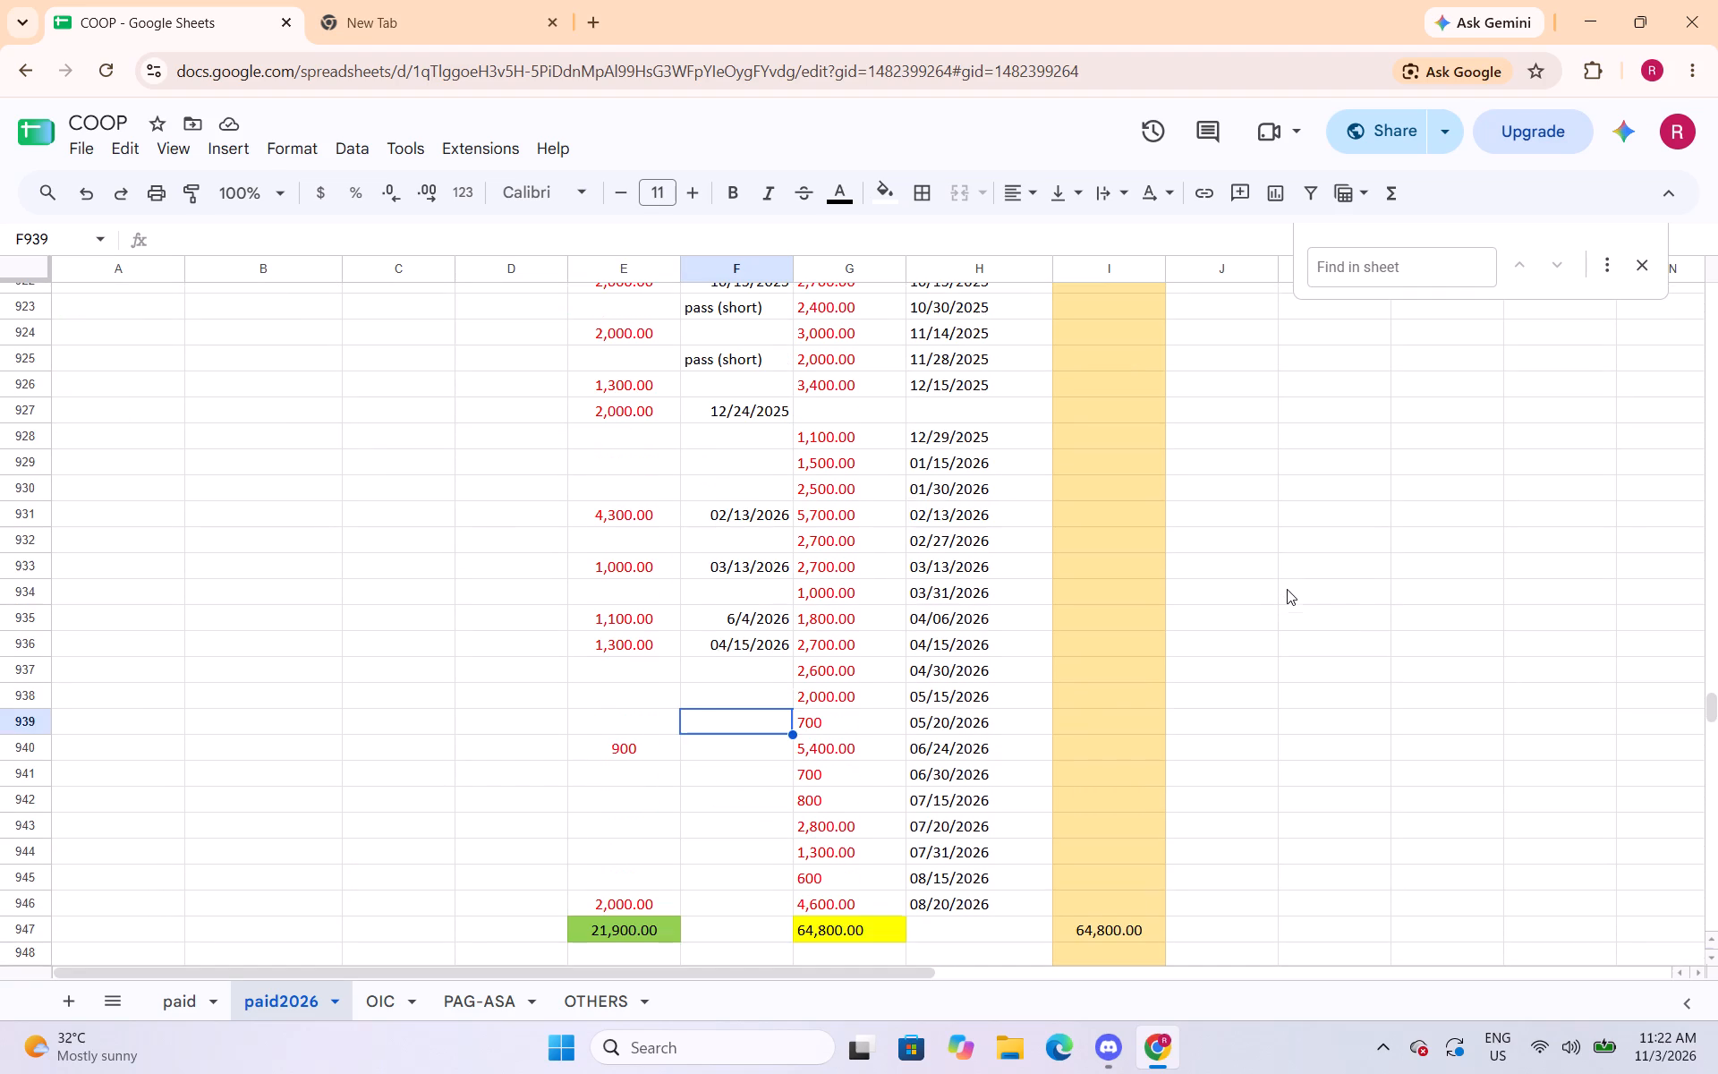
pyautogui.scroll(-3, 1288, 590)
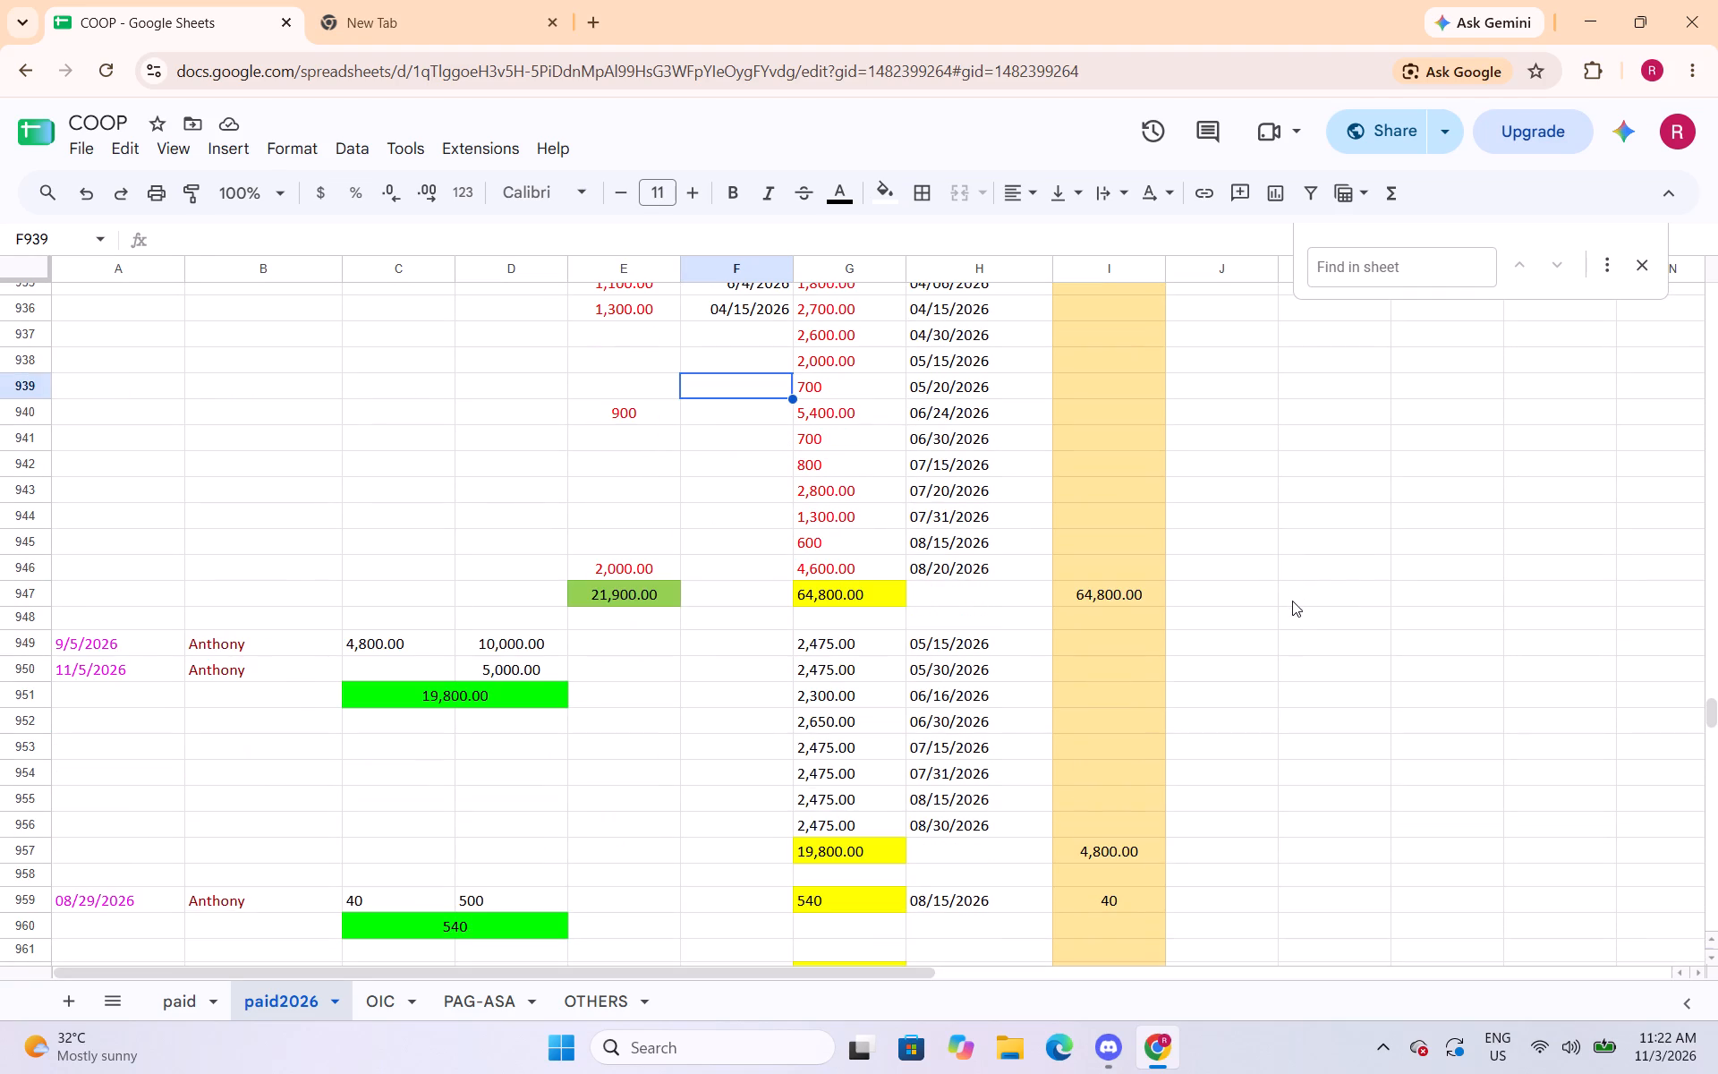
# Save the spreadsheet.
pyautogui.hotkey('ctrl', 's')
# Review the entry in rows 919 to 947 again, comparing its payments in columns E and G with the totals row.
pyautogui.scroll(2, 1291, 605)
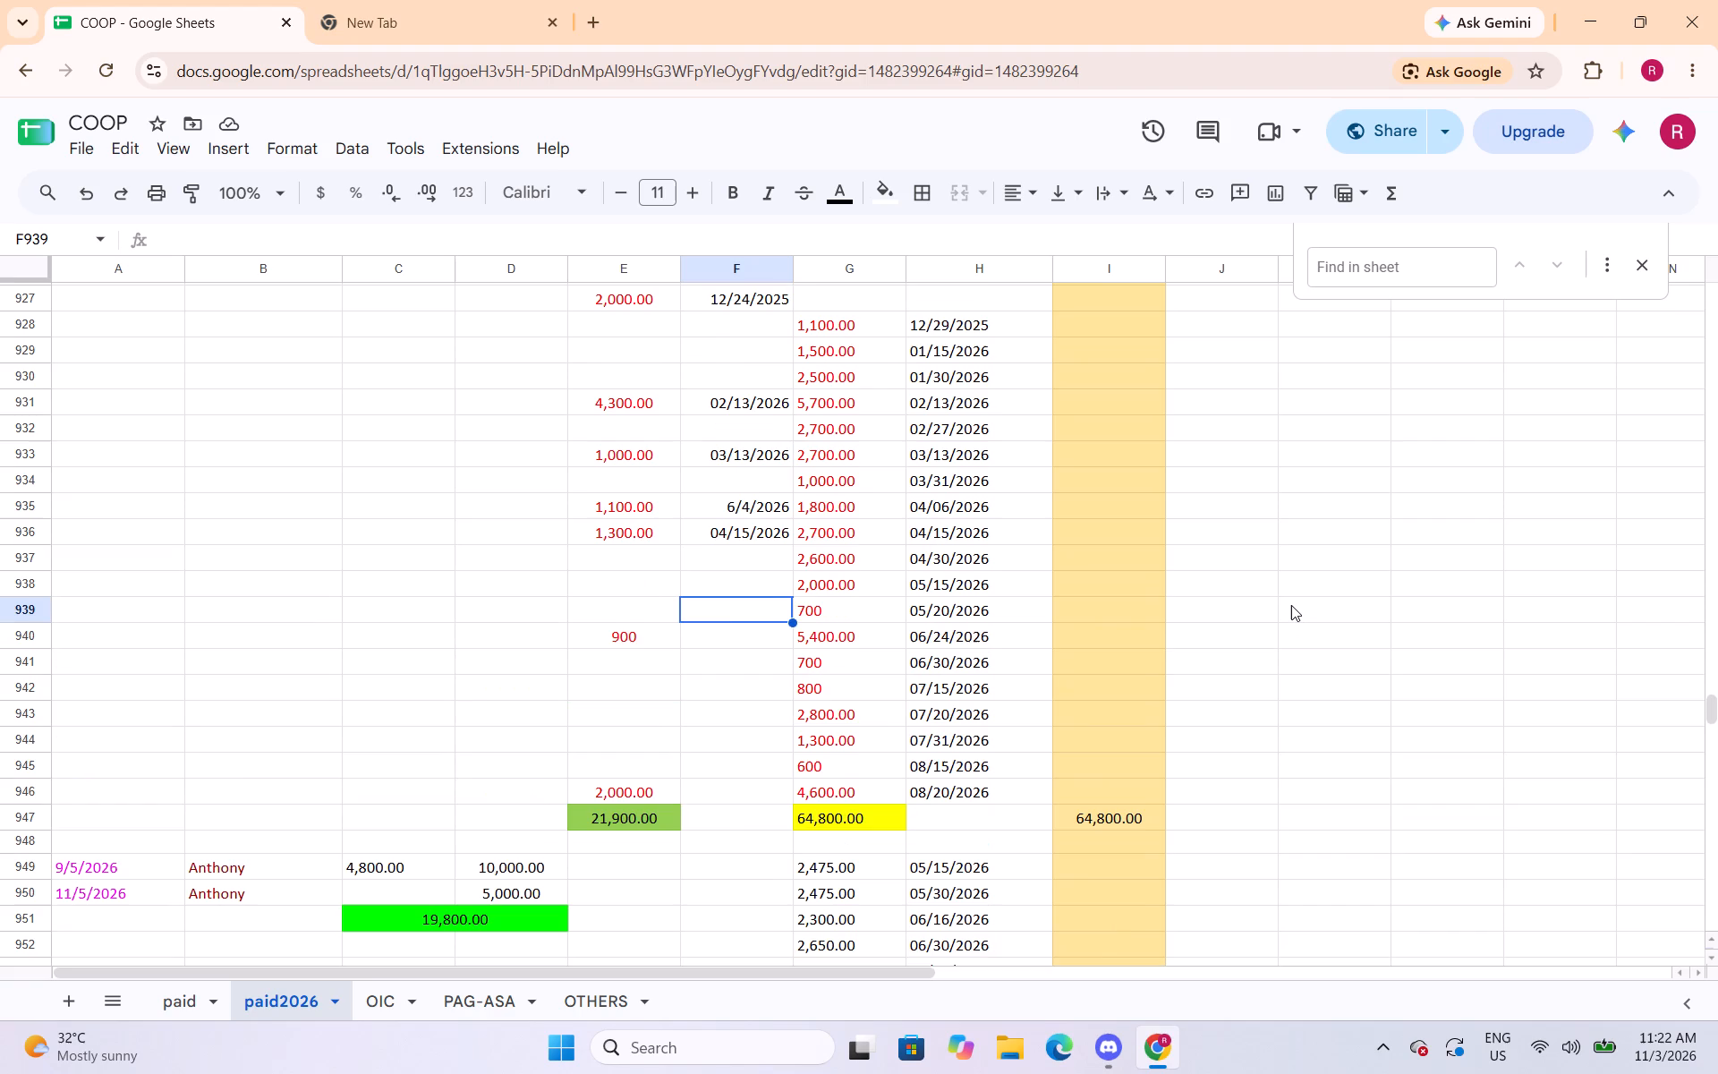
pyautogui.scroll(3, 1291, 605)
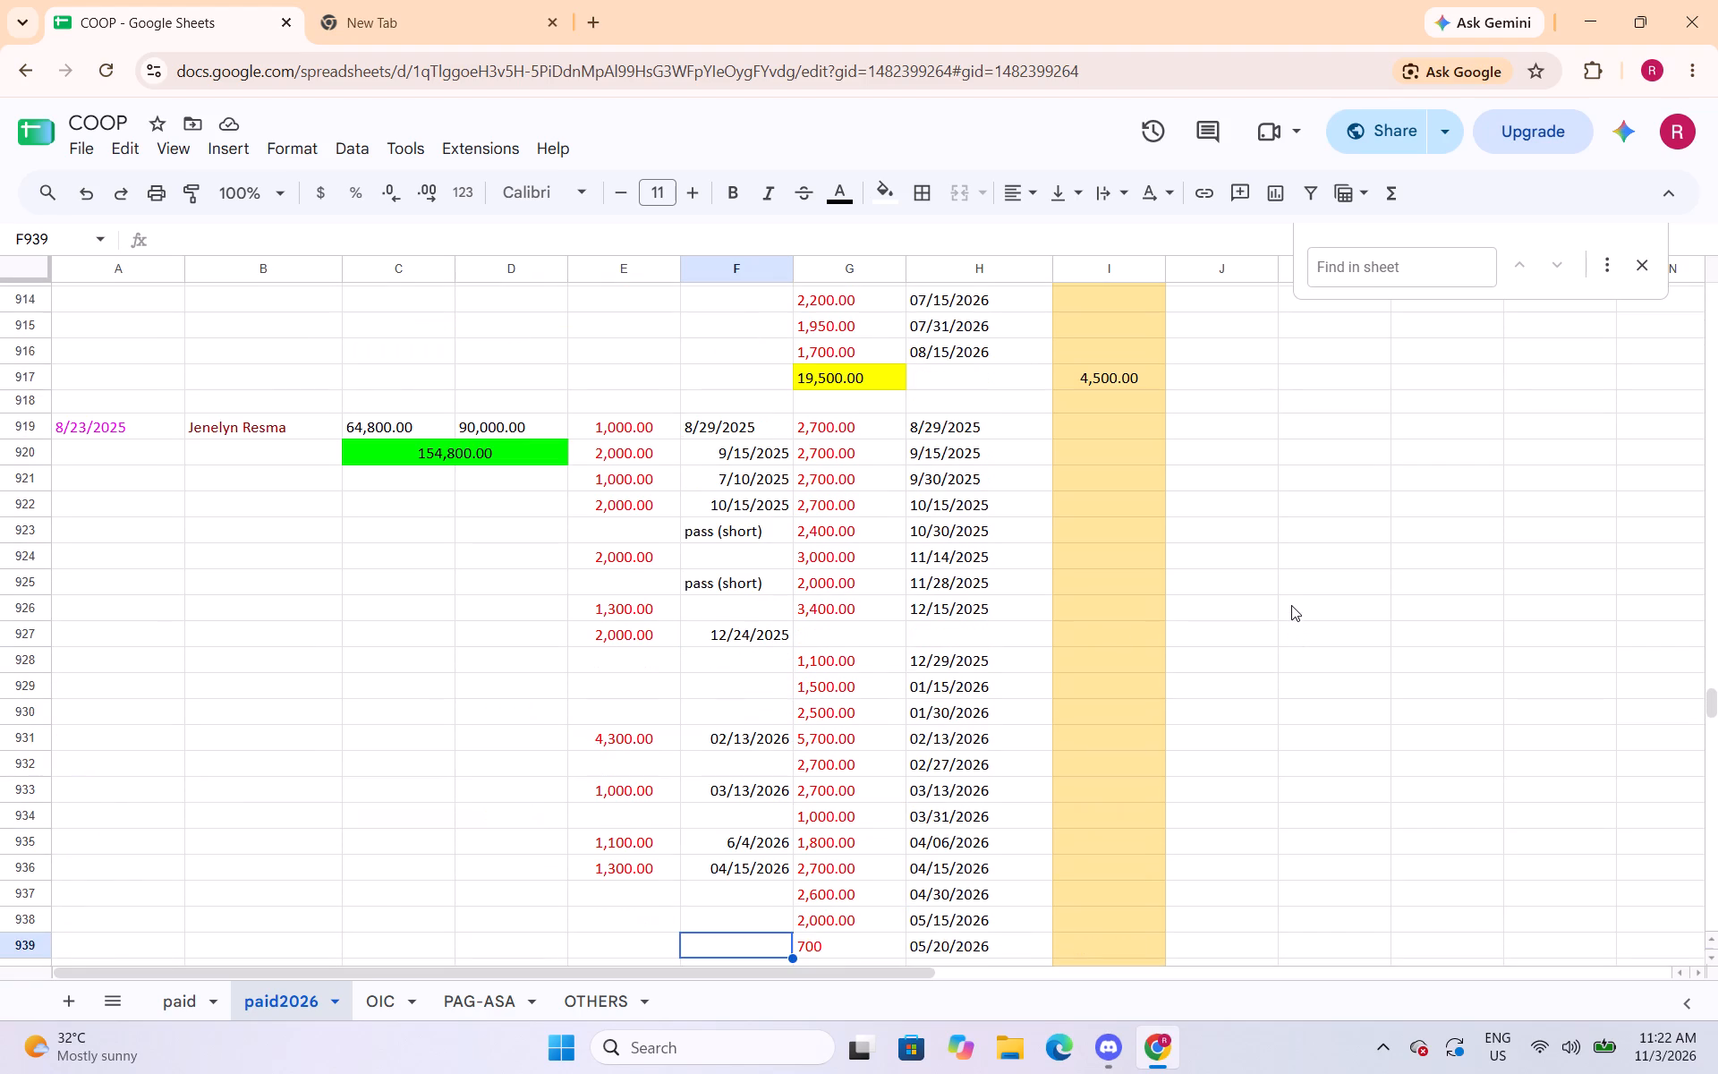
pyautogui.scroll(-3, 1291, 605)
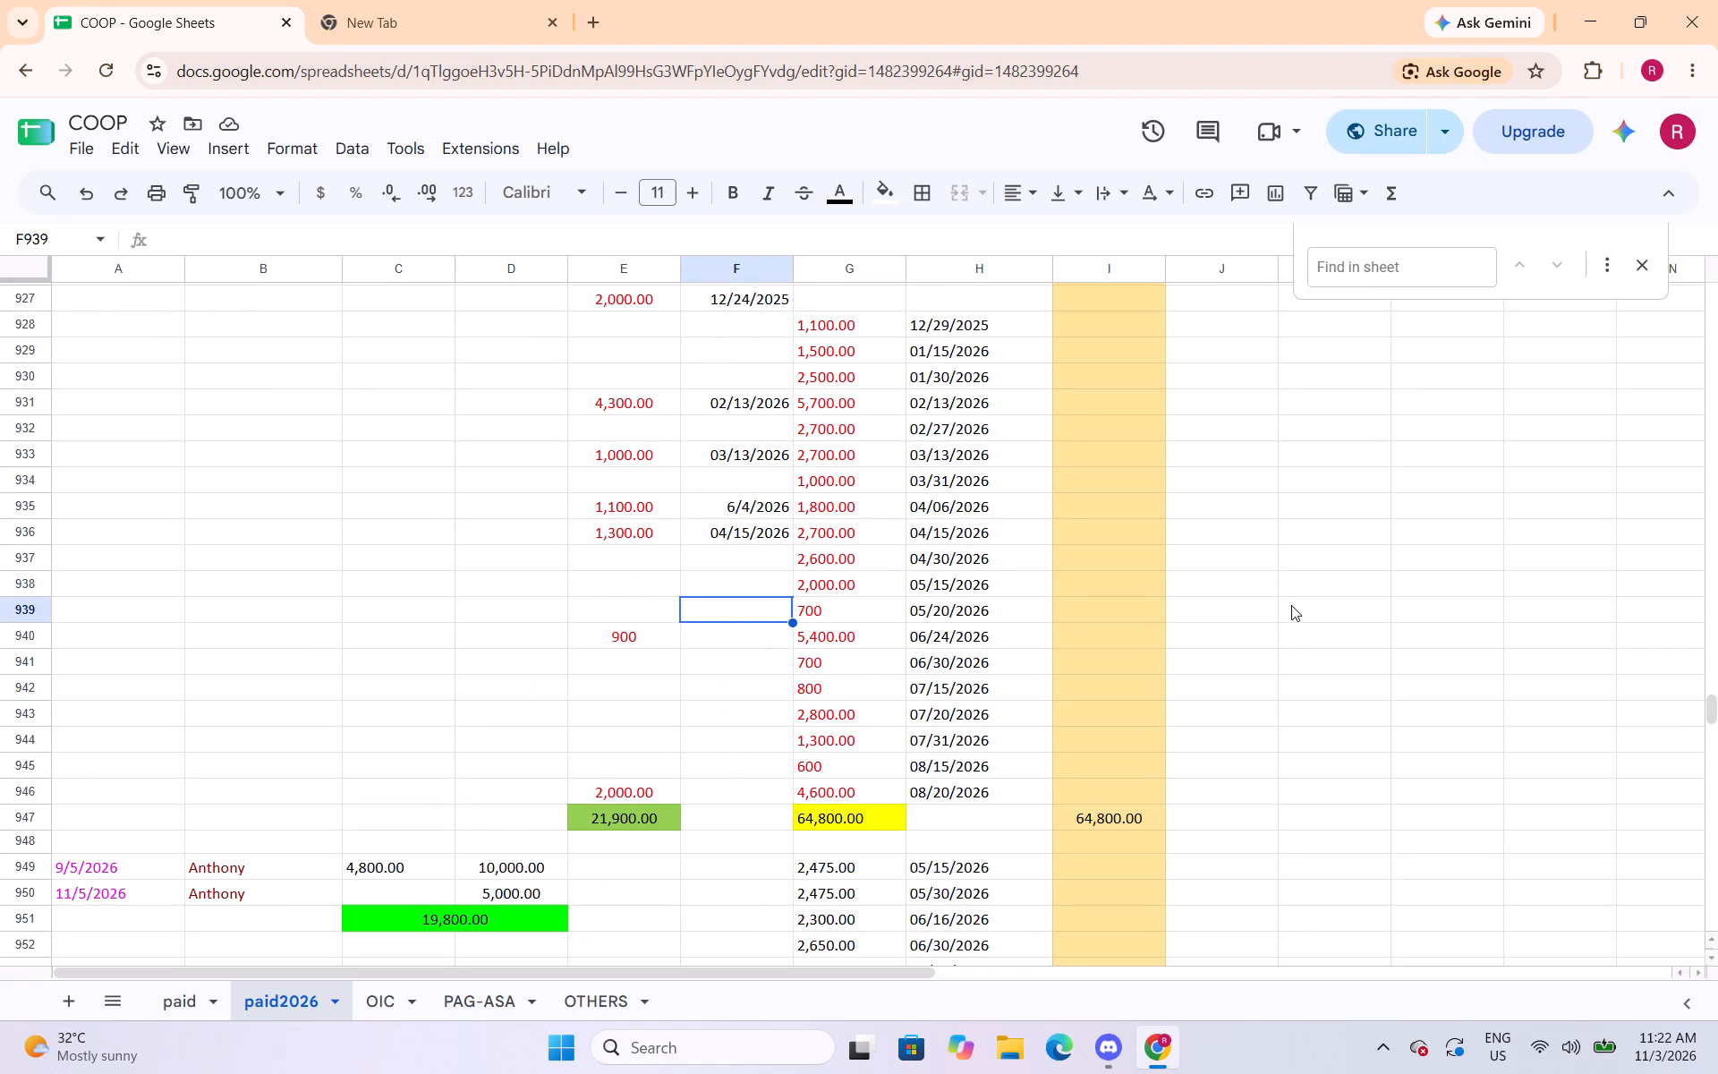
pyautogui.scroll(1, 1291, 605)
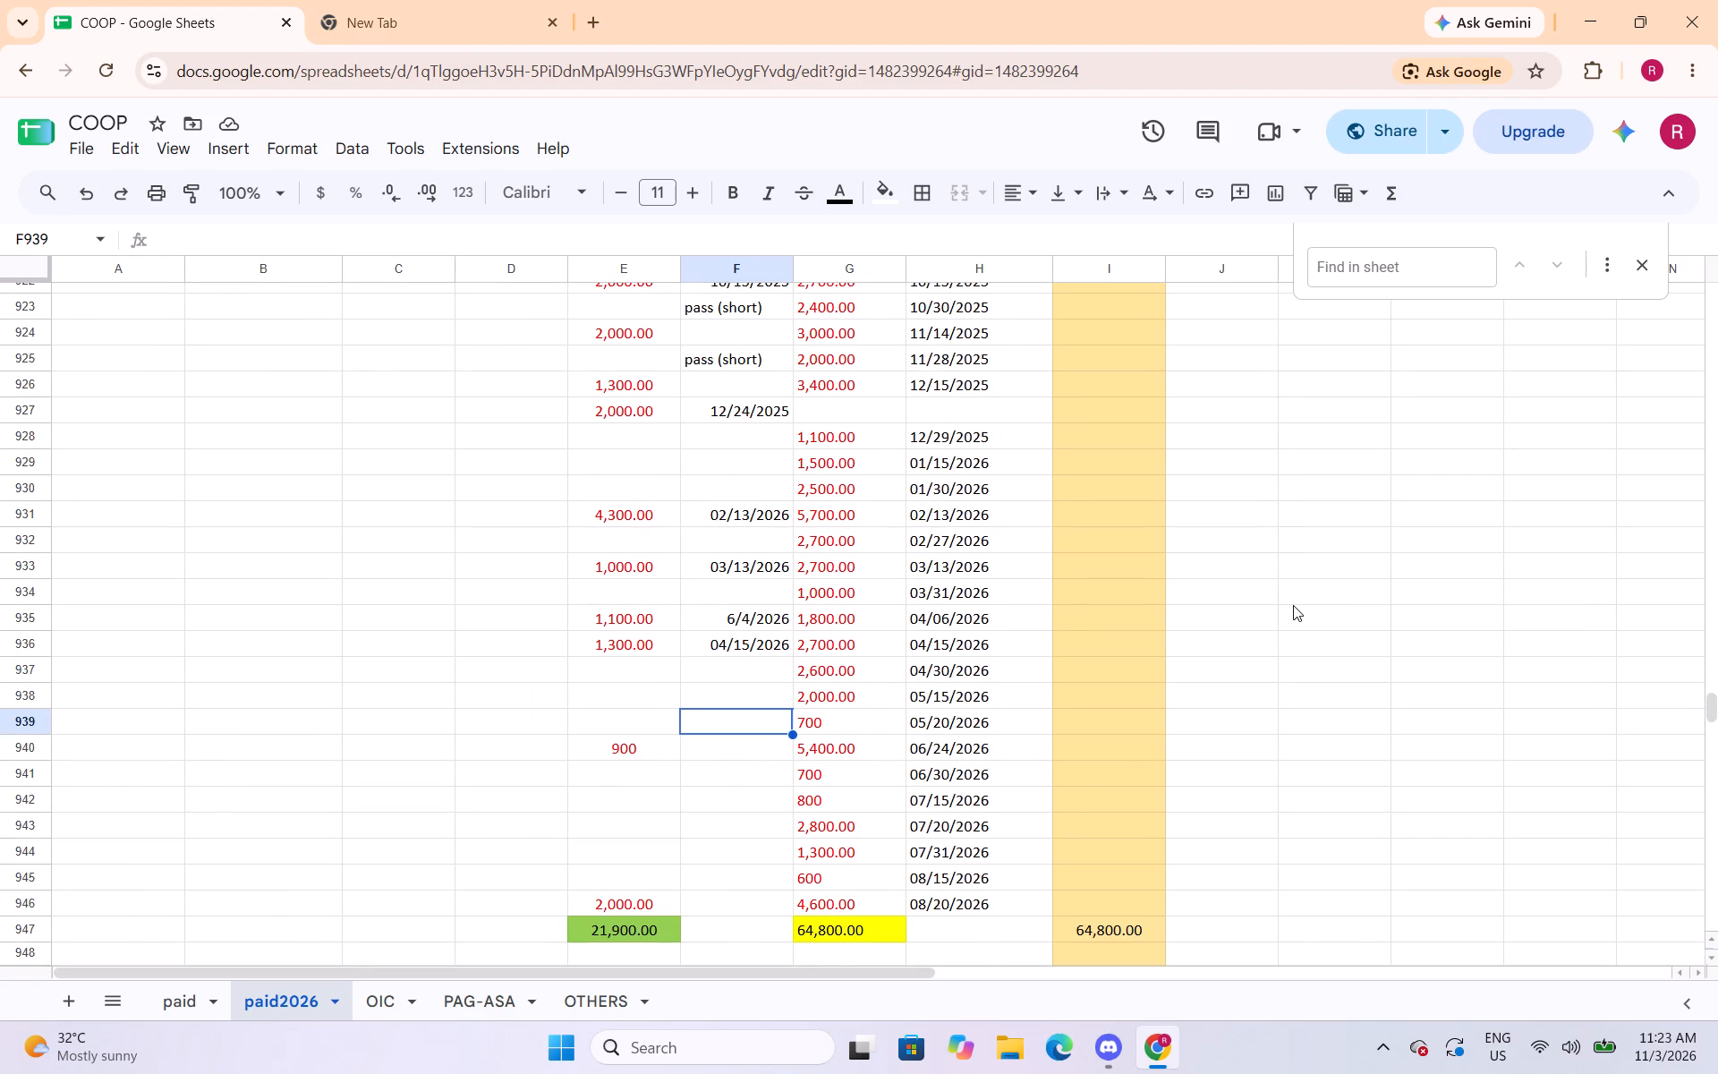
pyautogui.scroll(1, 1293, 605)
pyautogui.scroll(-1, 1293, 605)
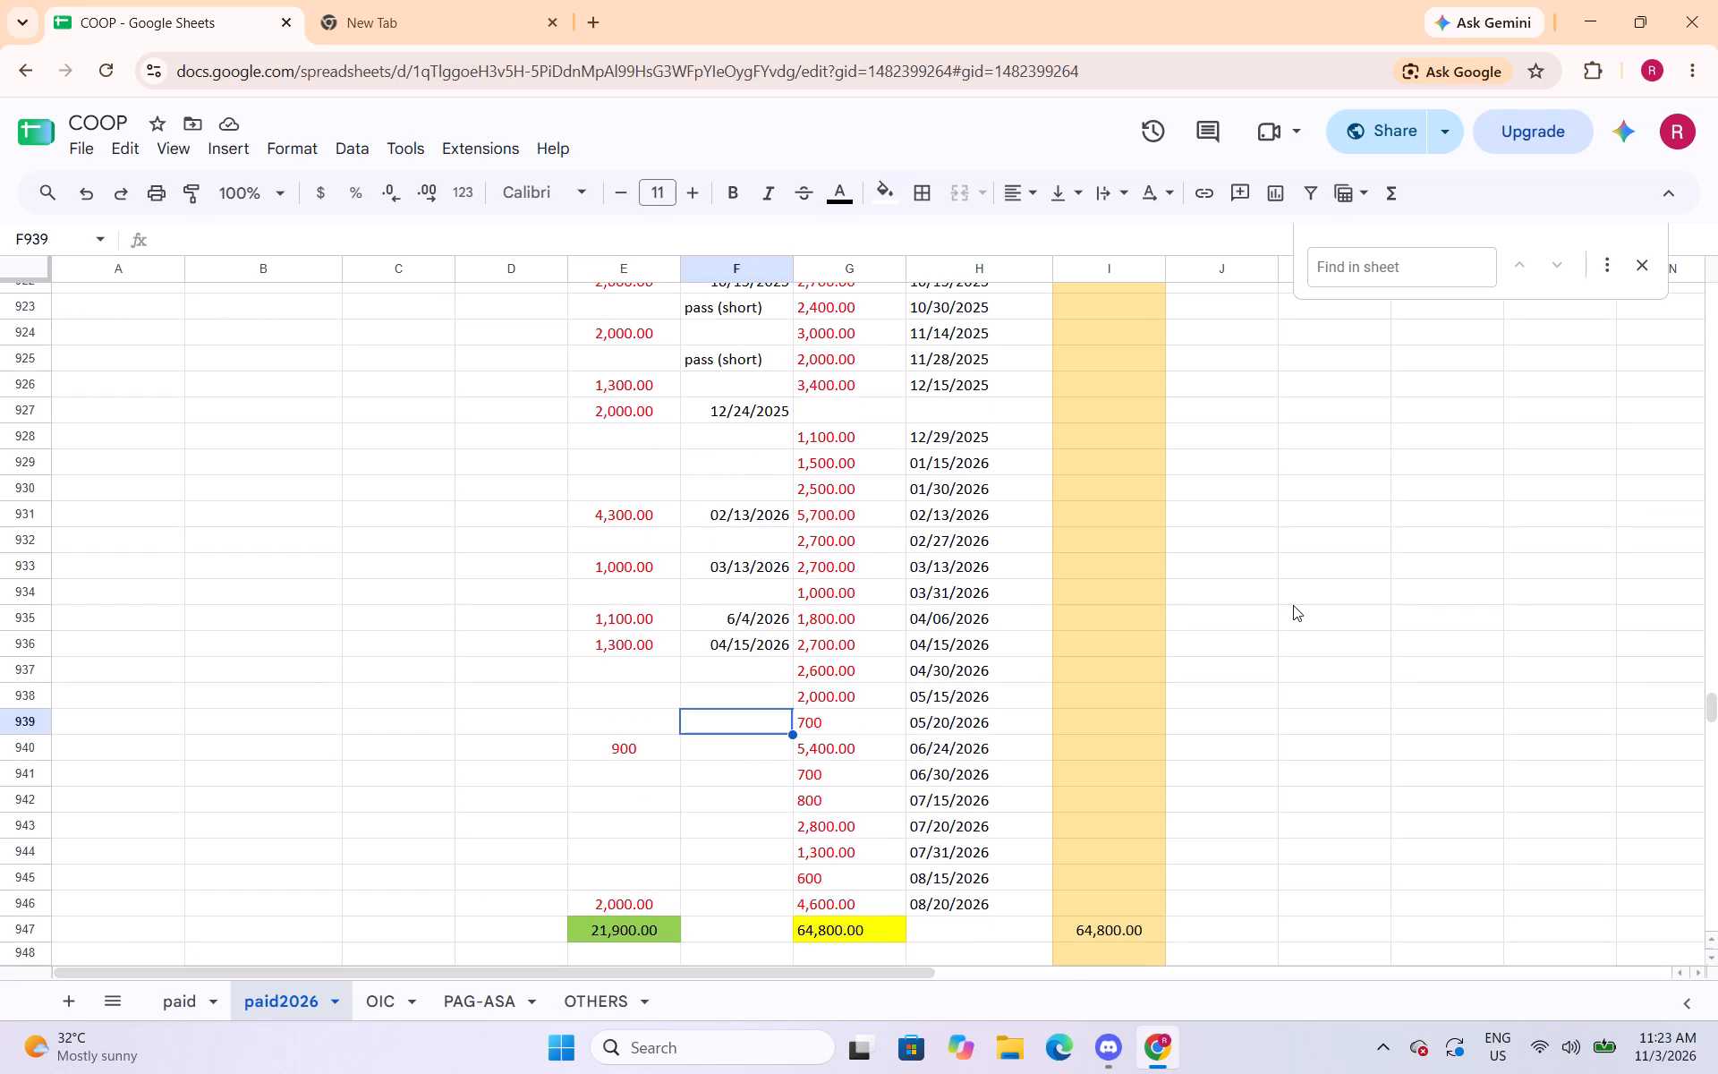
pyautogui.scroll(-1, 1293, 605)
pyautogui.scroll(1, 1294, 606)
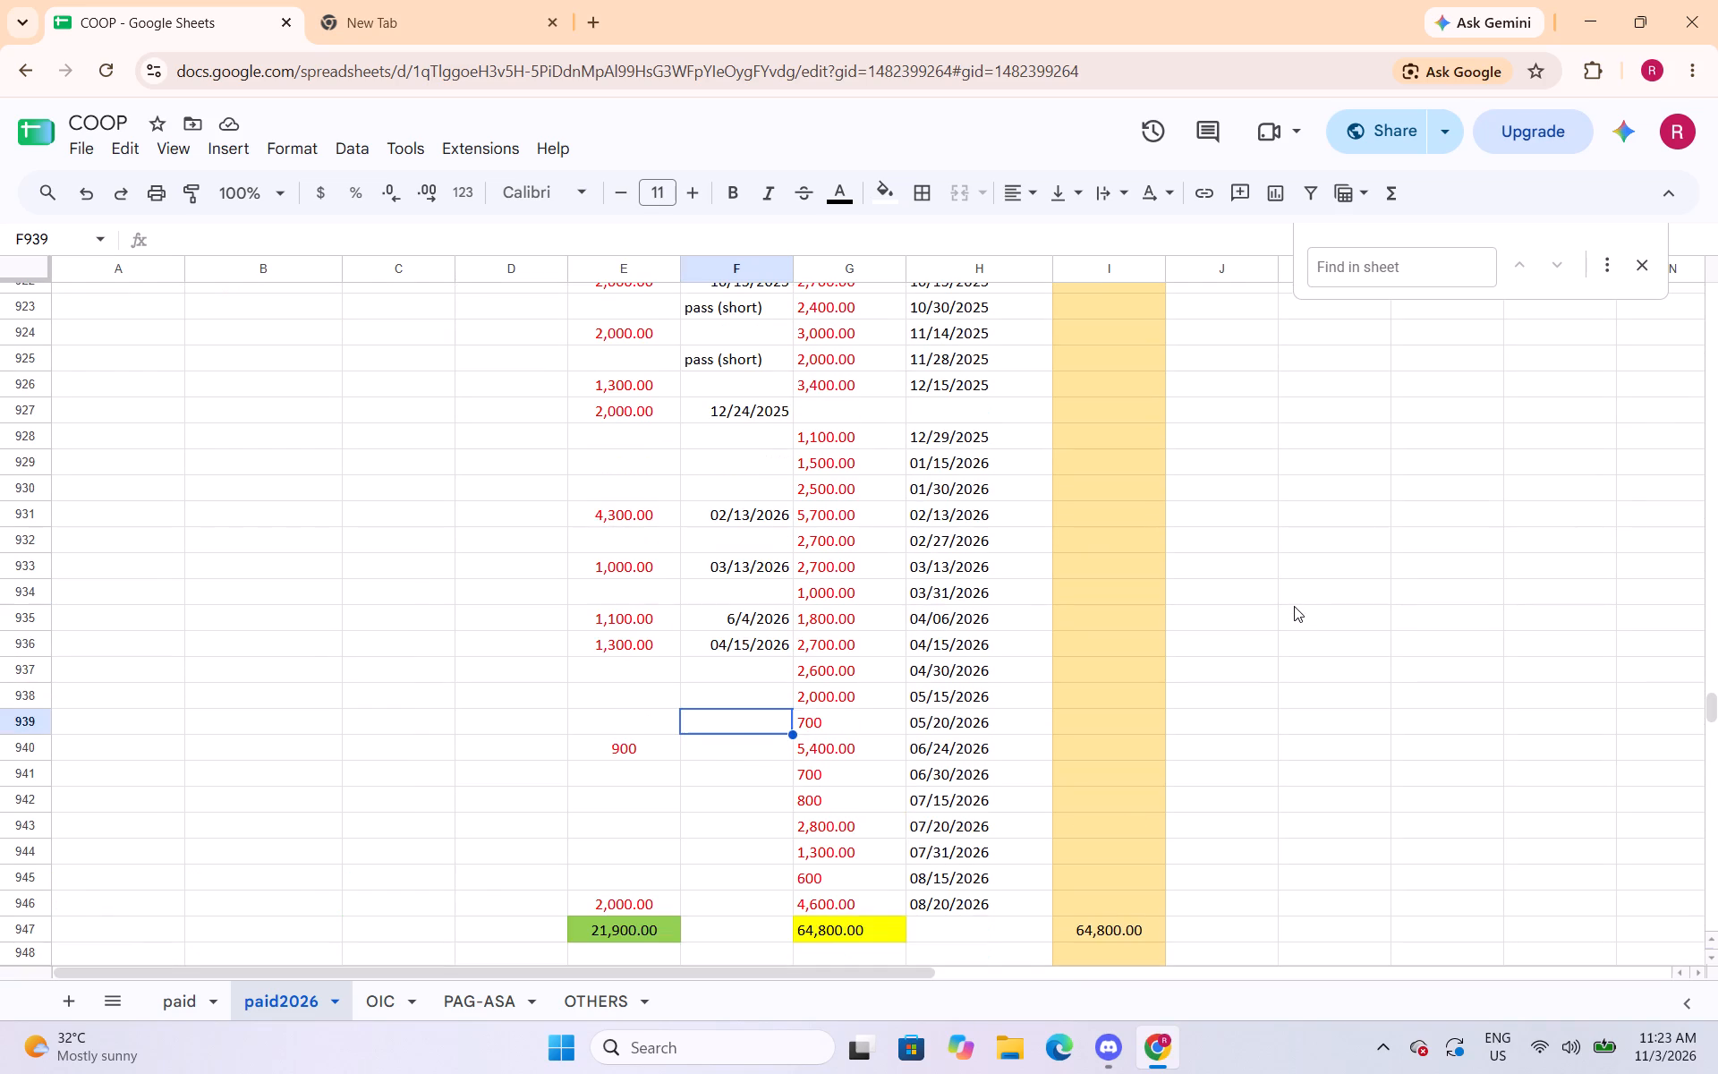
pyautogui.scroll(1, 1294, 606)
pyautogui.scroll(-1, 1295, 608)
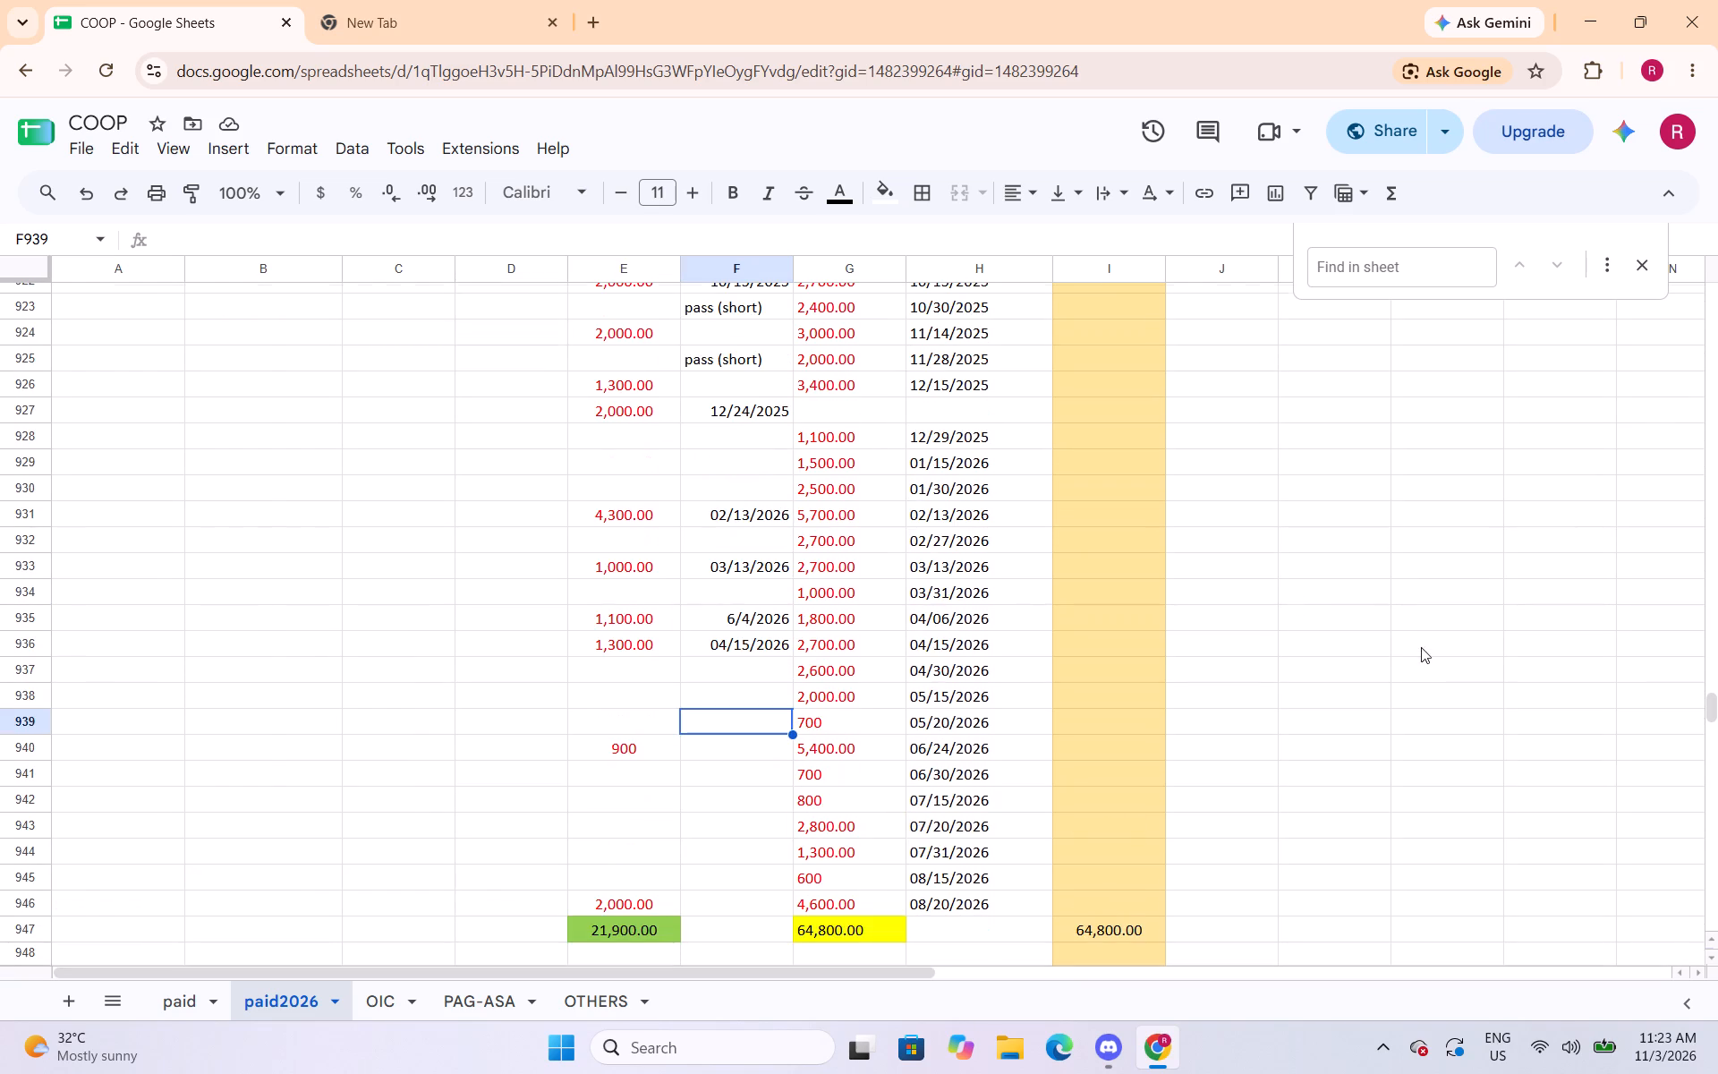
# Insert one row above the totals row 947, between the last payment and the totals.
pyautogui.scroll(-2, 1334, 646)
pyautogui.click(30, 709)
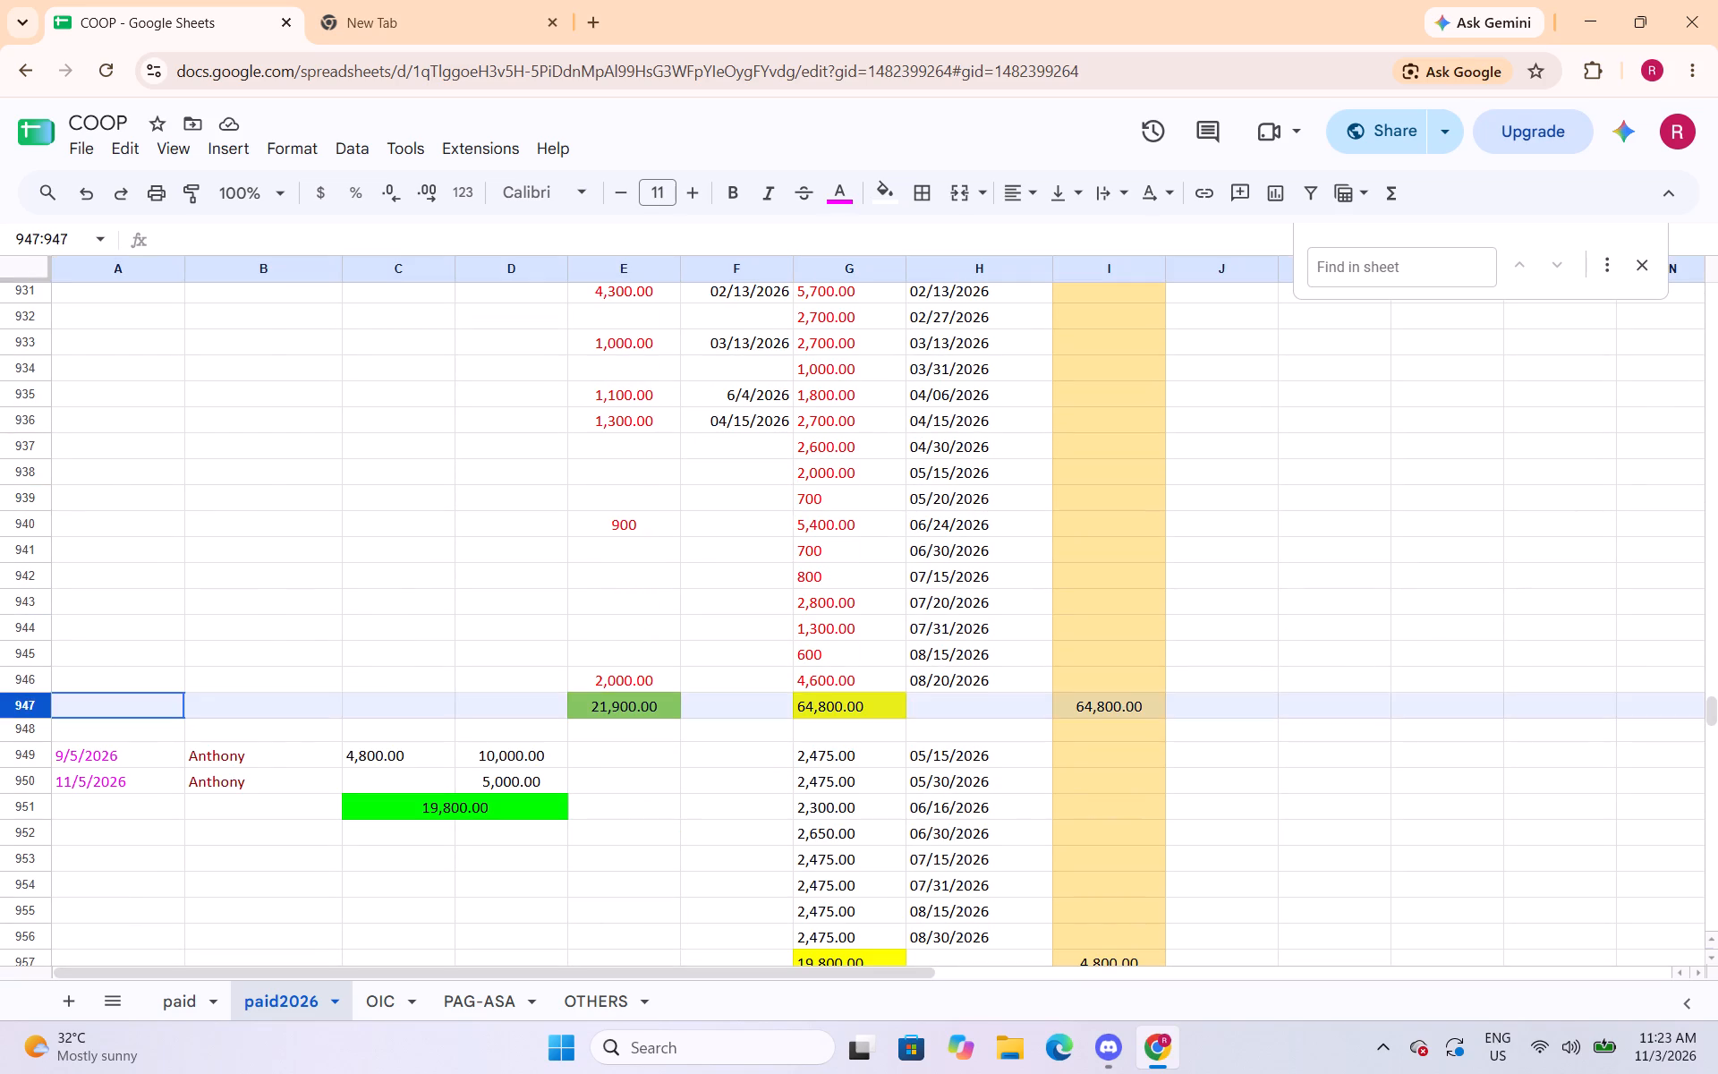
pyautogui.rightClick(30, 711)
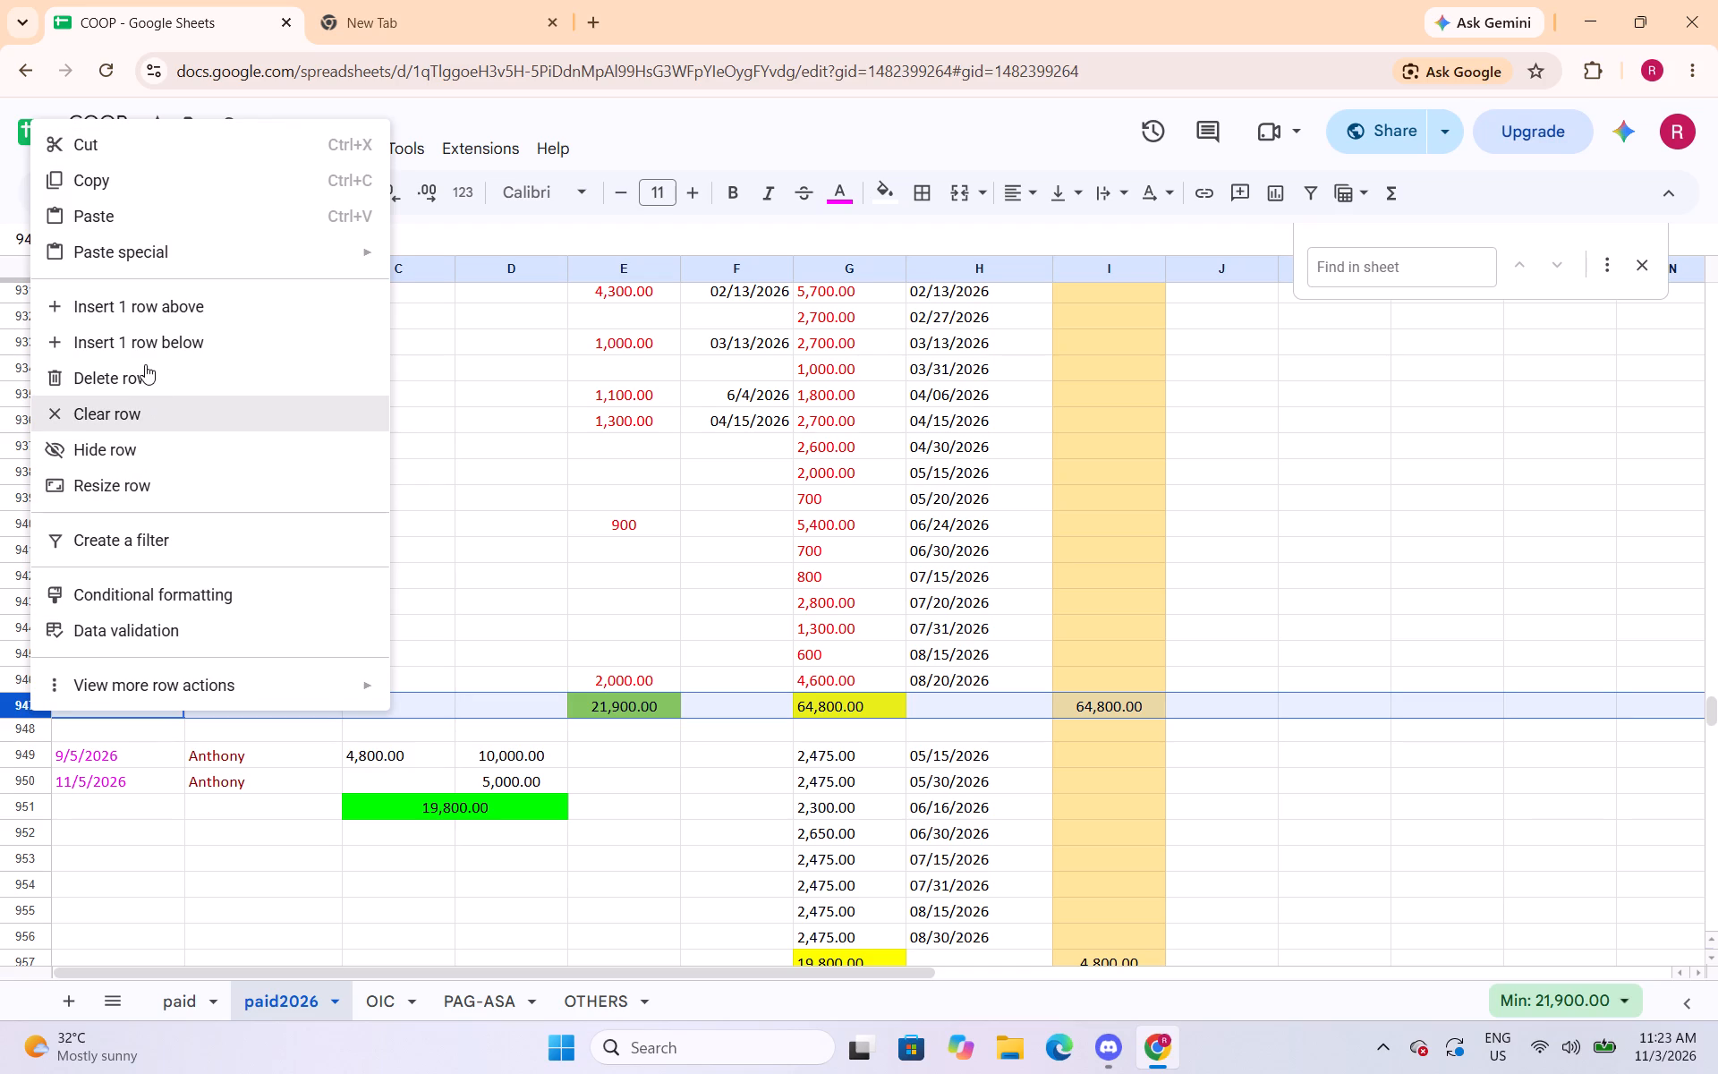
pyautogui.click(157, 312)
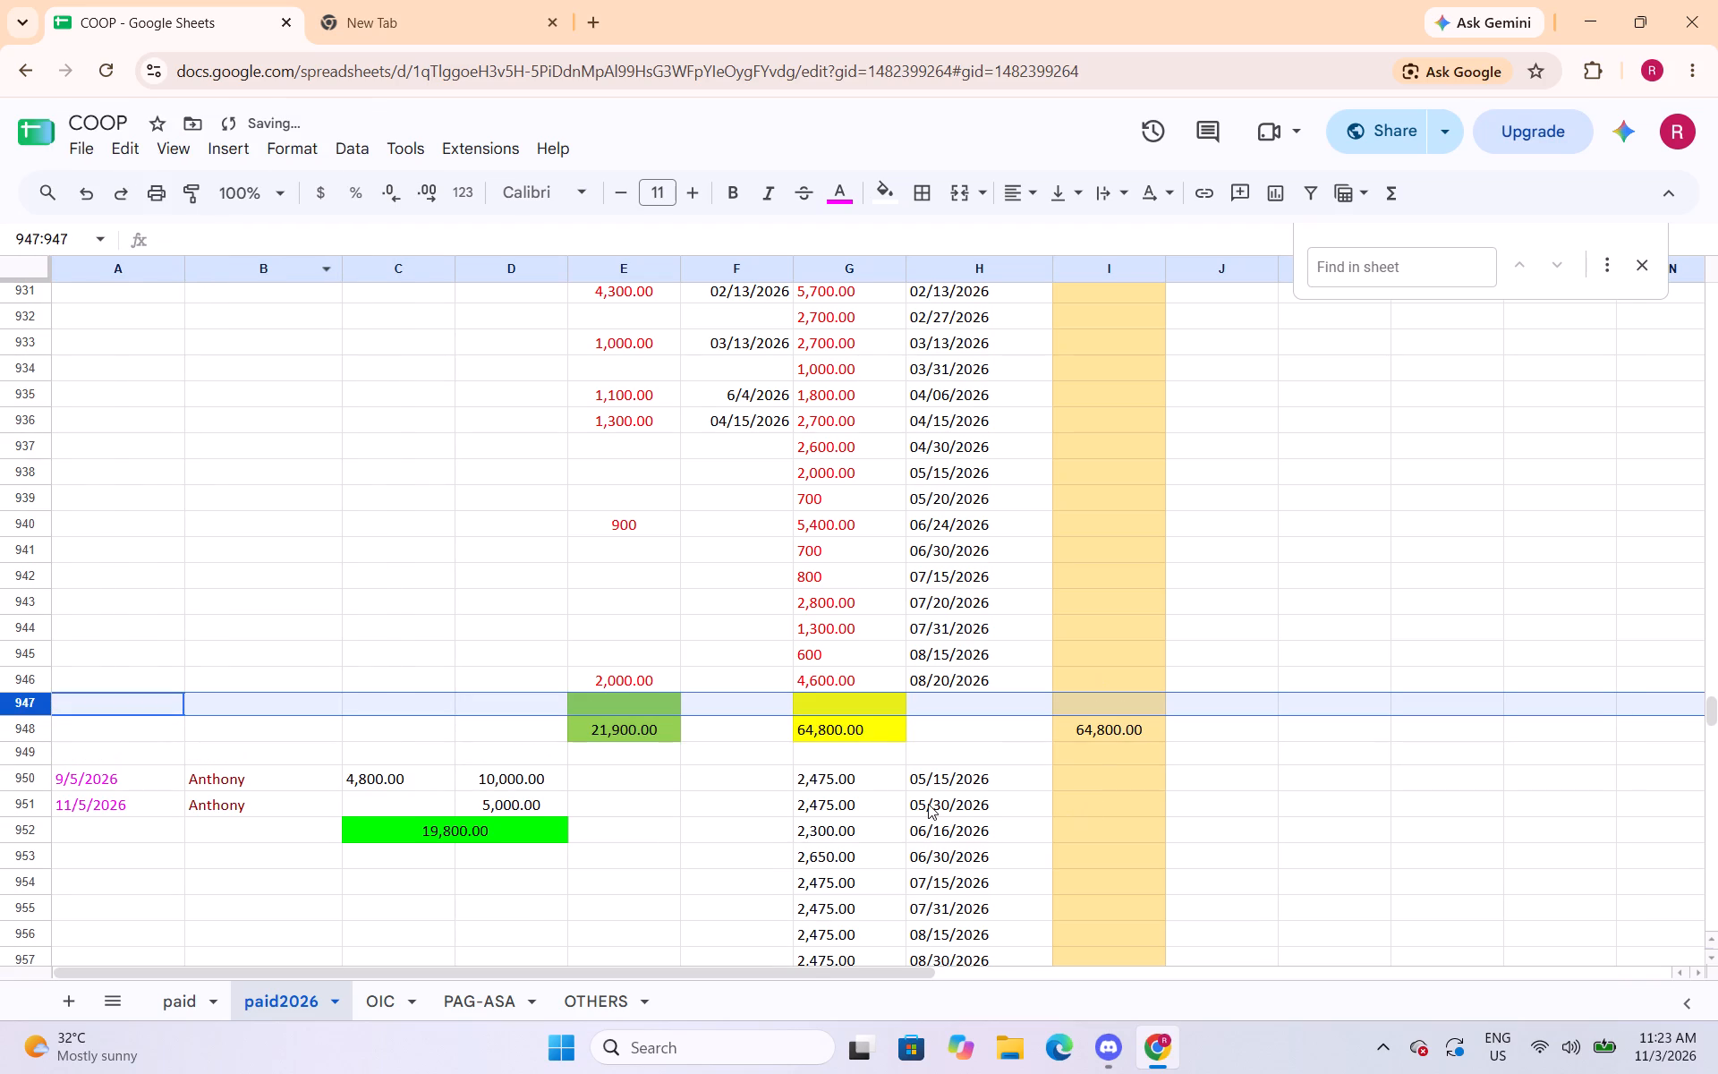
# Set the fill of cells G947 and E947 in the inserted blank row to white.
pyautogui.click(875, 710)
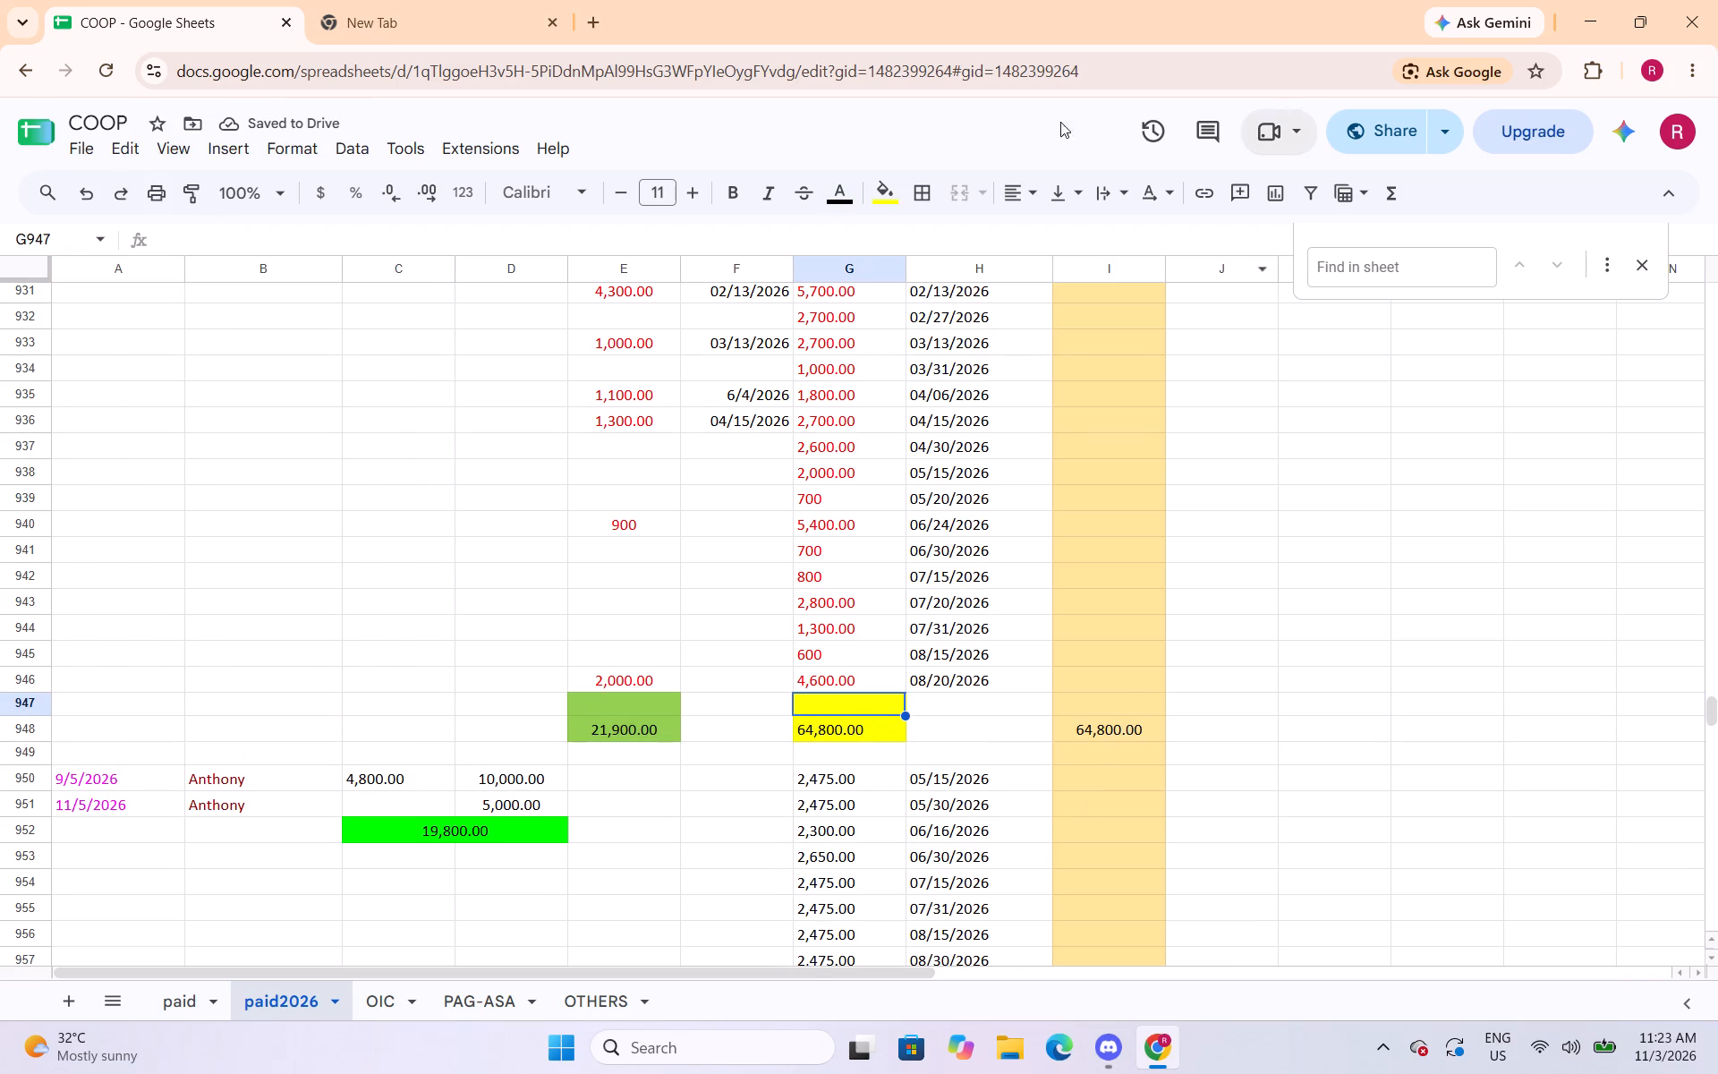
pyautogui.click(887, 196)
pyautogui.click(925, 496)
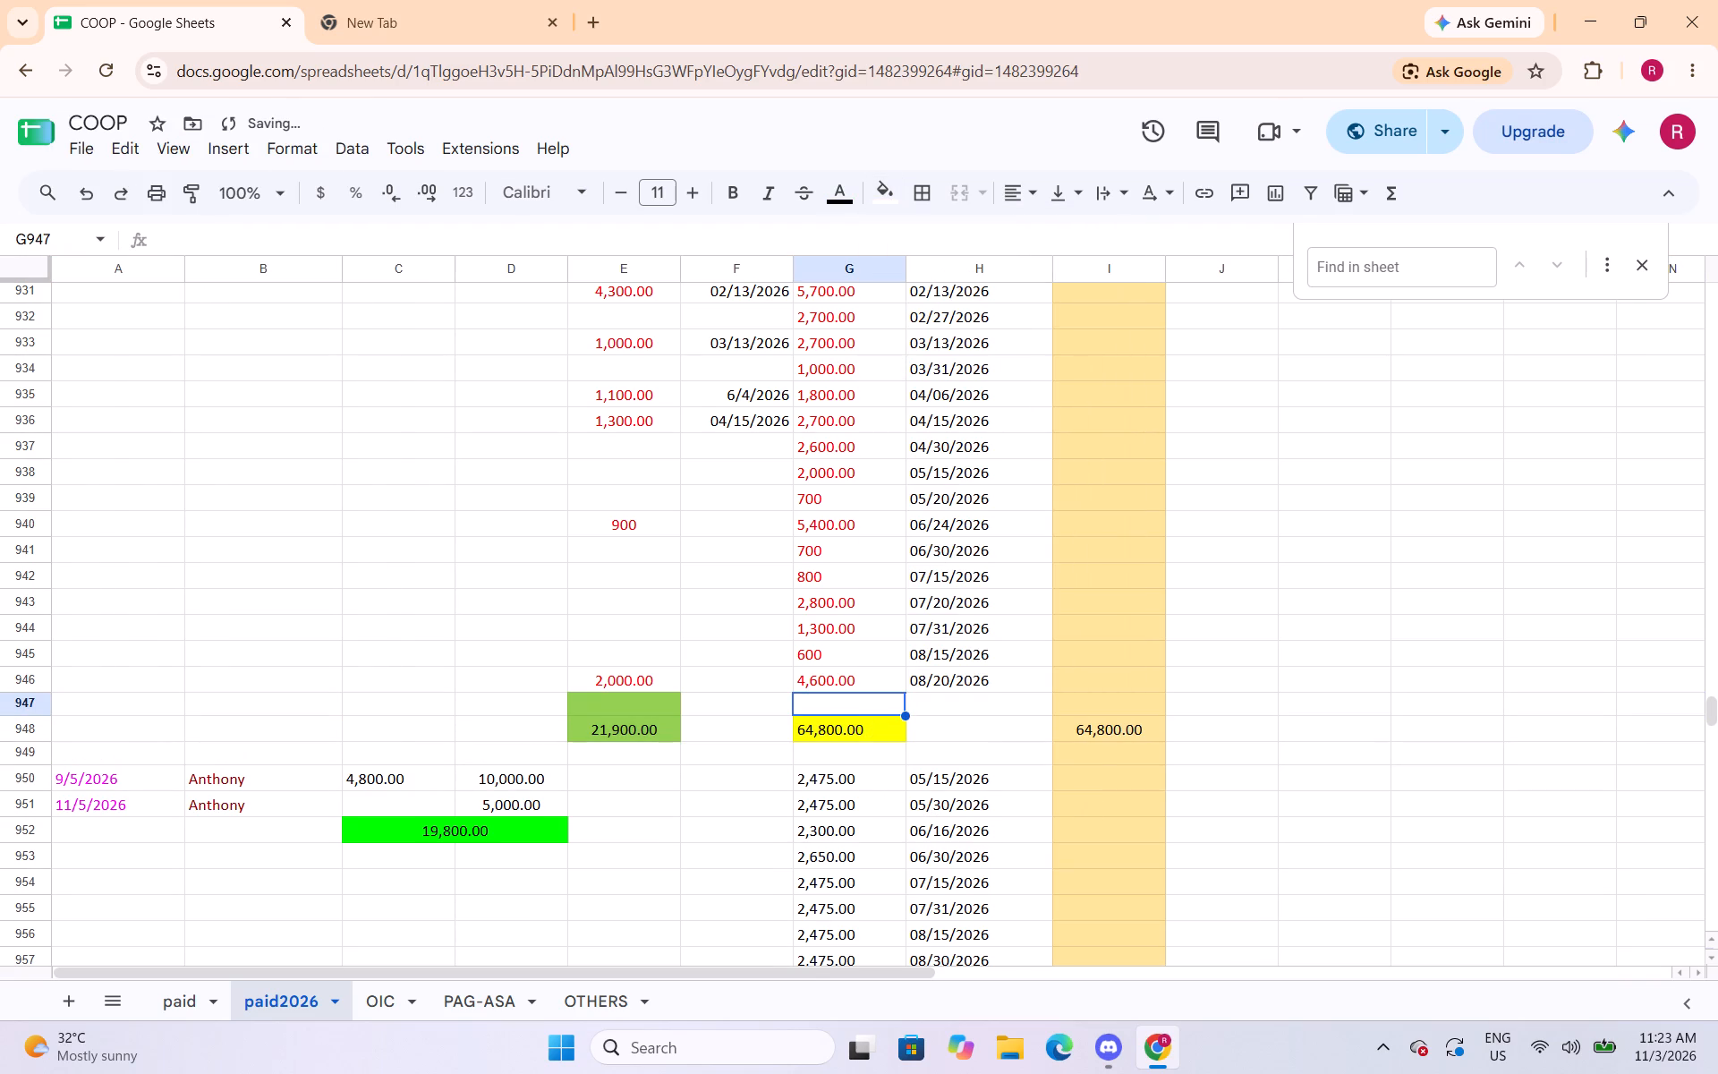
pyautogui.click(935, 724)
pyautogui.click(874, 707)
pyautogui.click(659, 703)
pyautogui.click(884, 200)
pyautogui.click(916, 499)
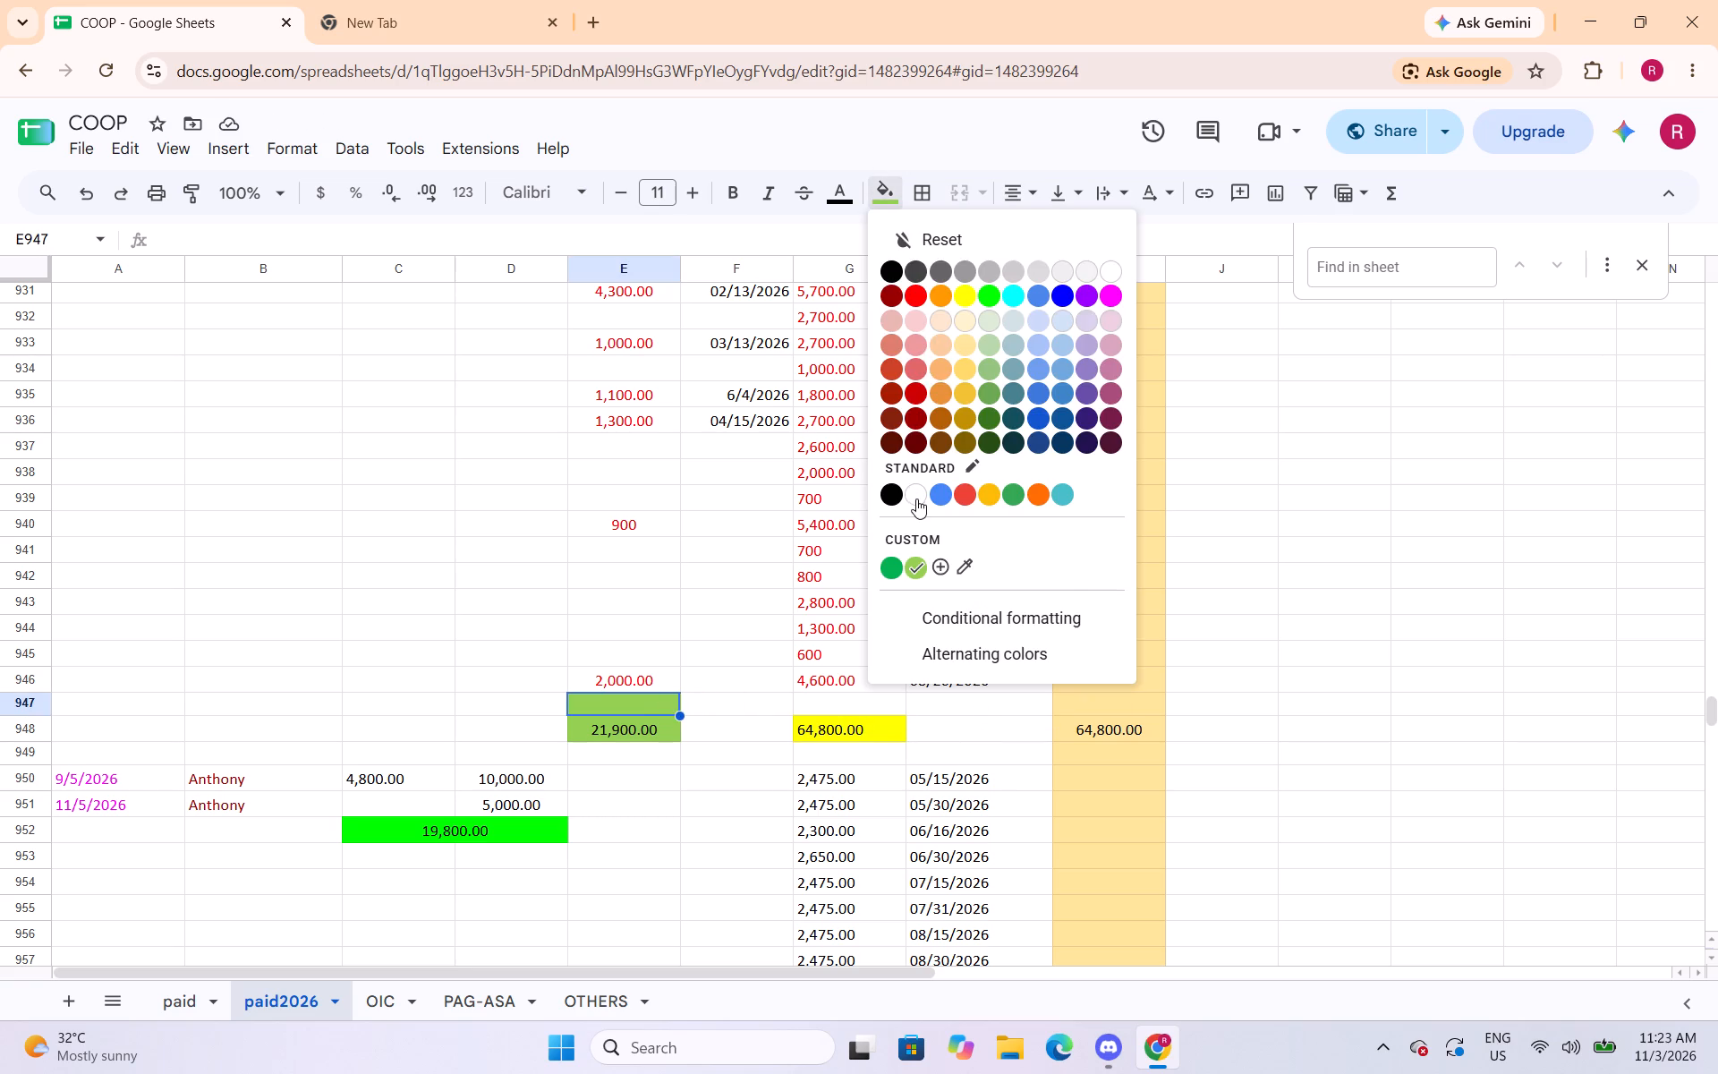
pyautogui.click(855, 703)
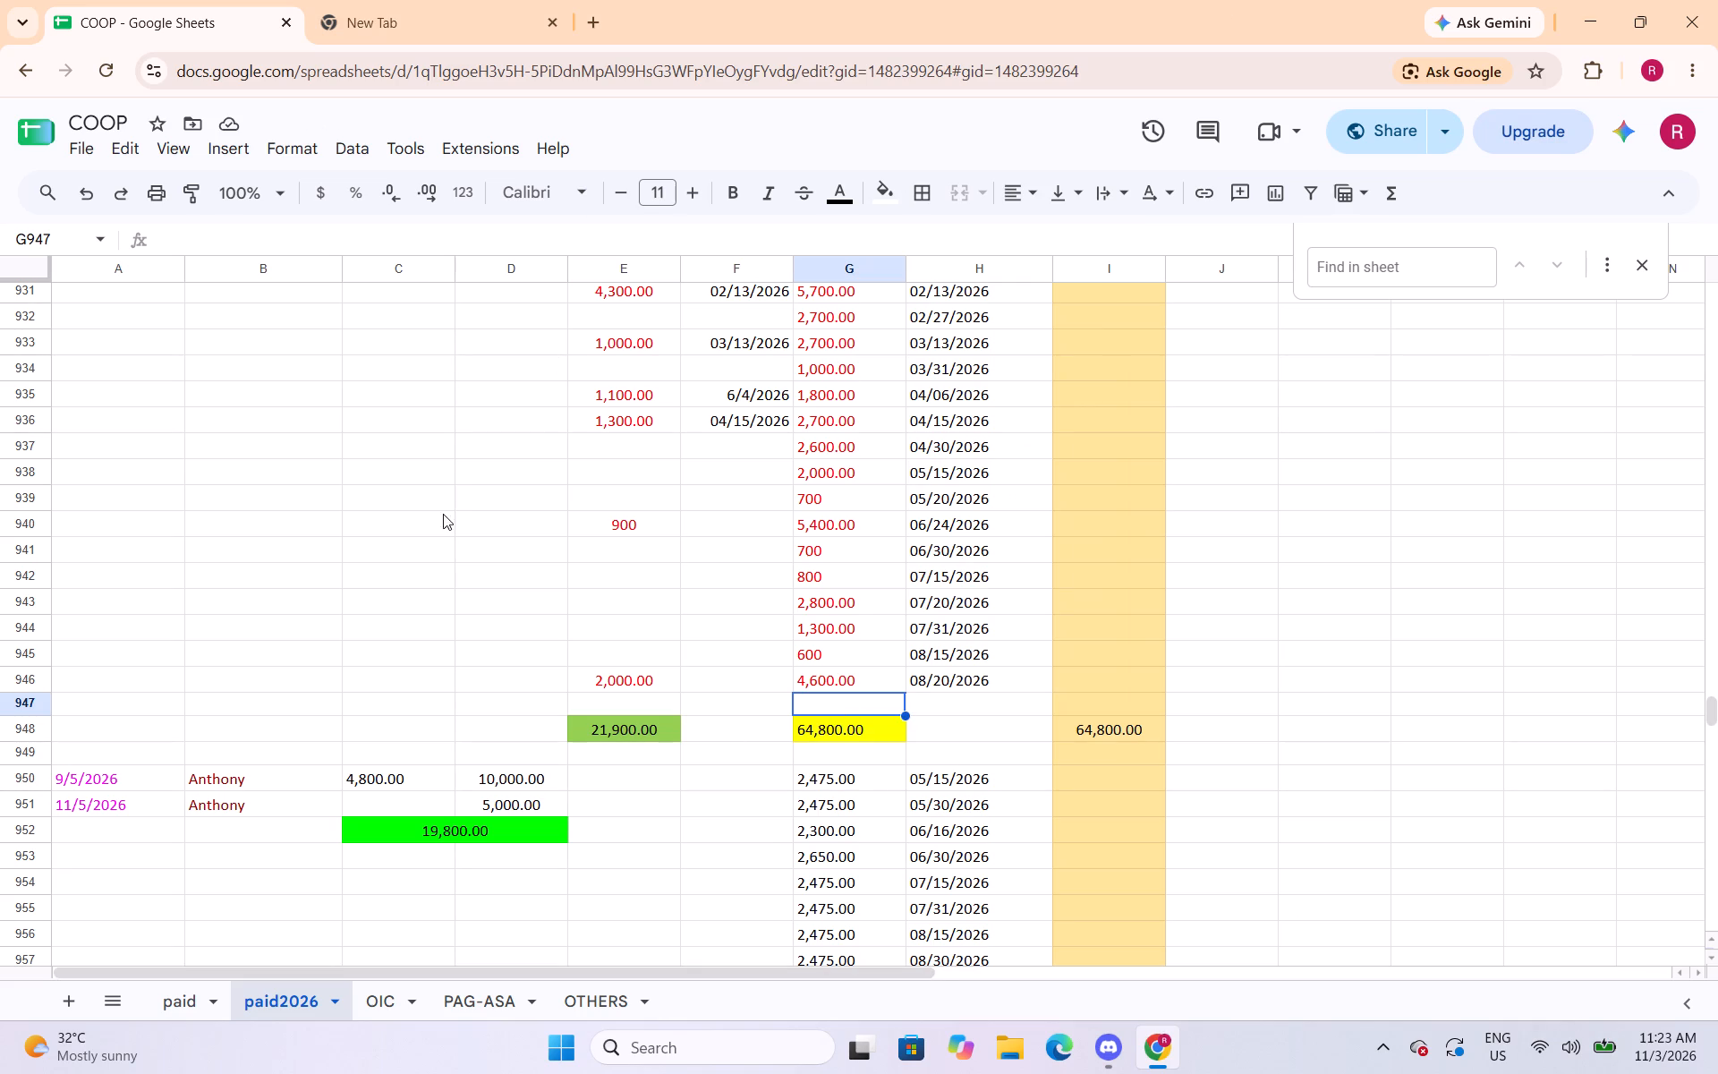
# Examine the payments in rows 919 to 946 together with the blank row 947 and the totals in row 948.
pyautogui.scroll(4, 393, 502)
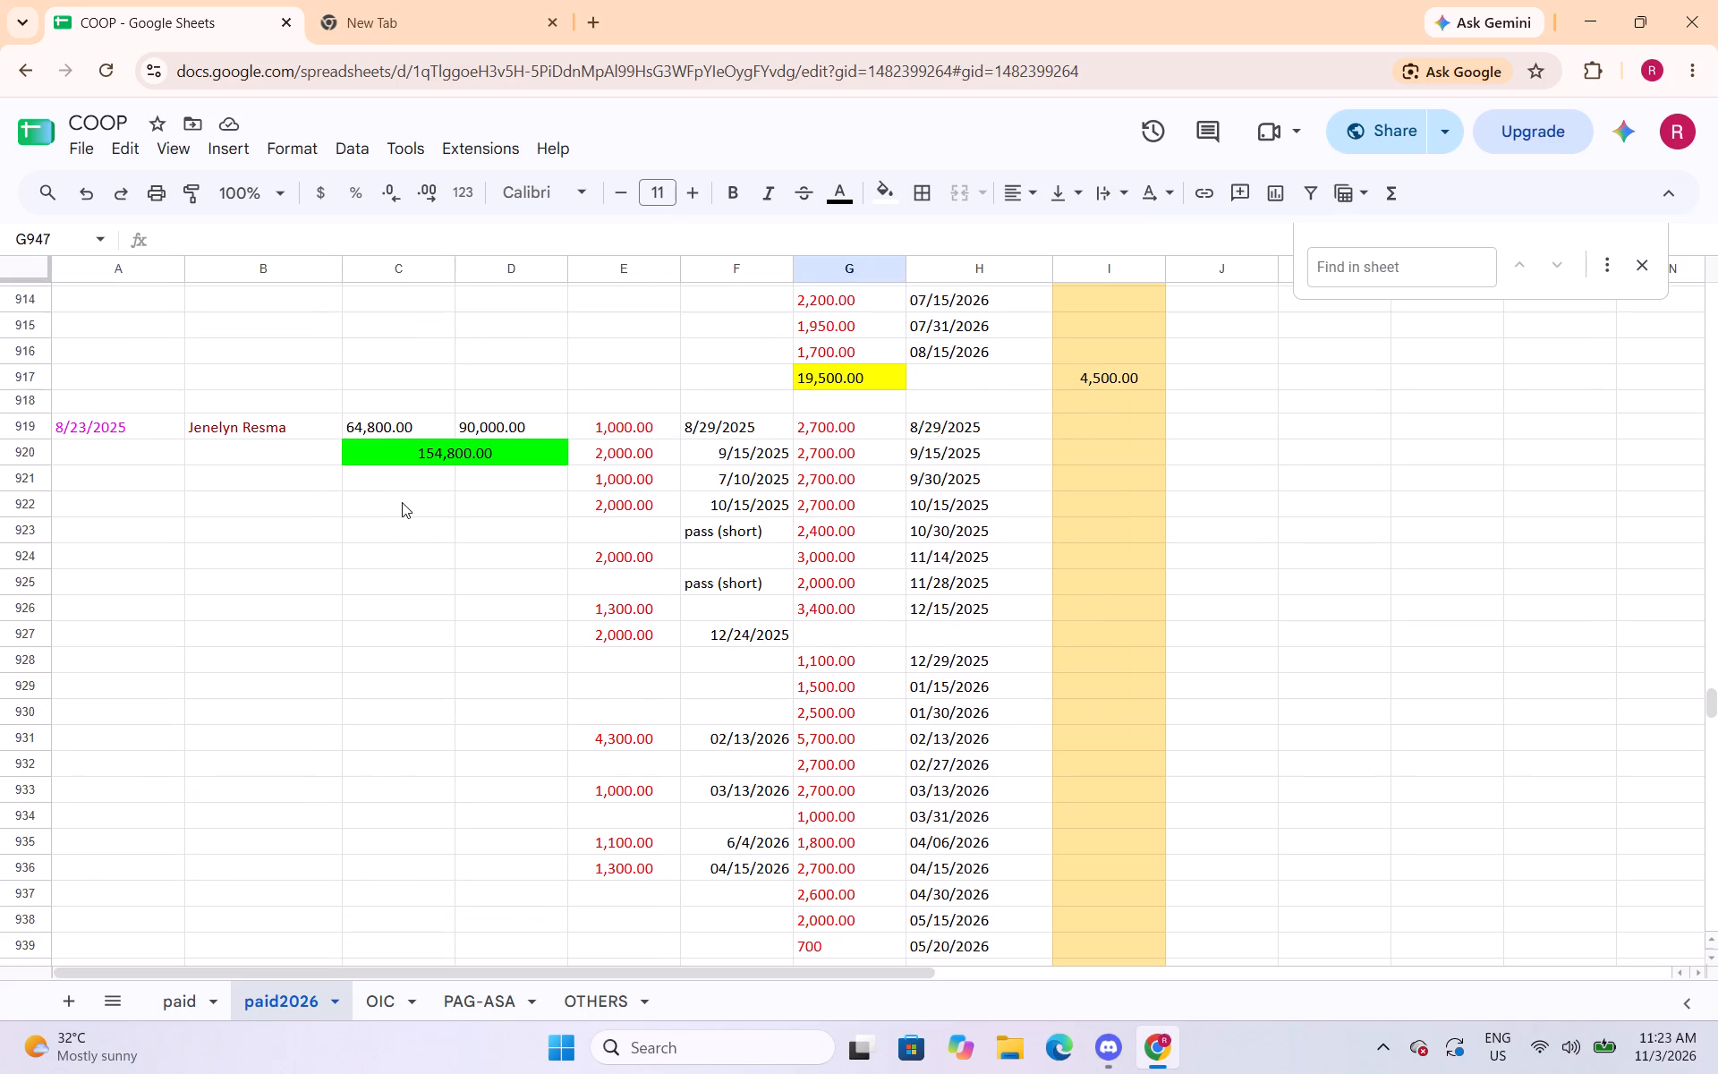
pyautogui.scroll(-4, 404, 502)
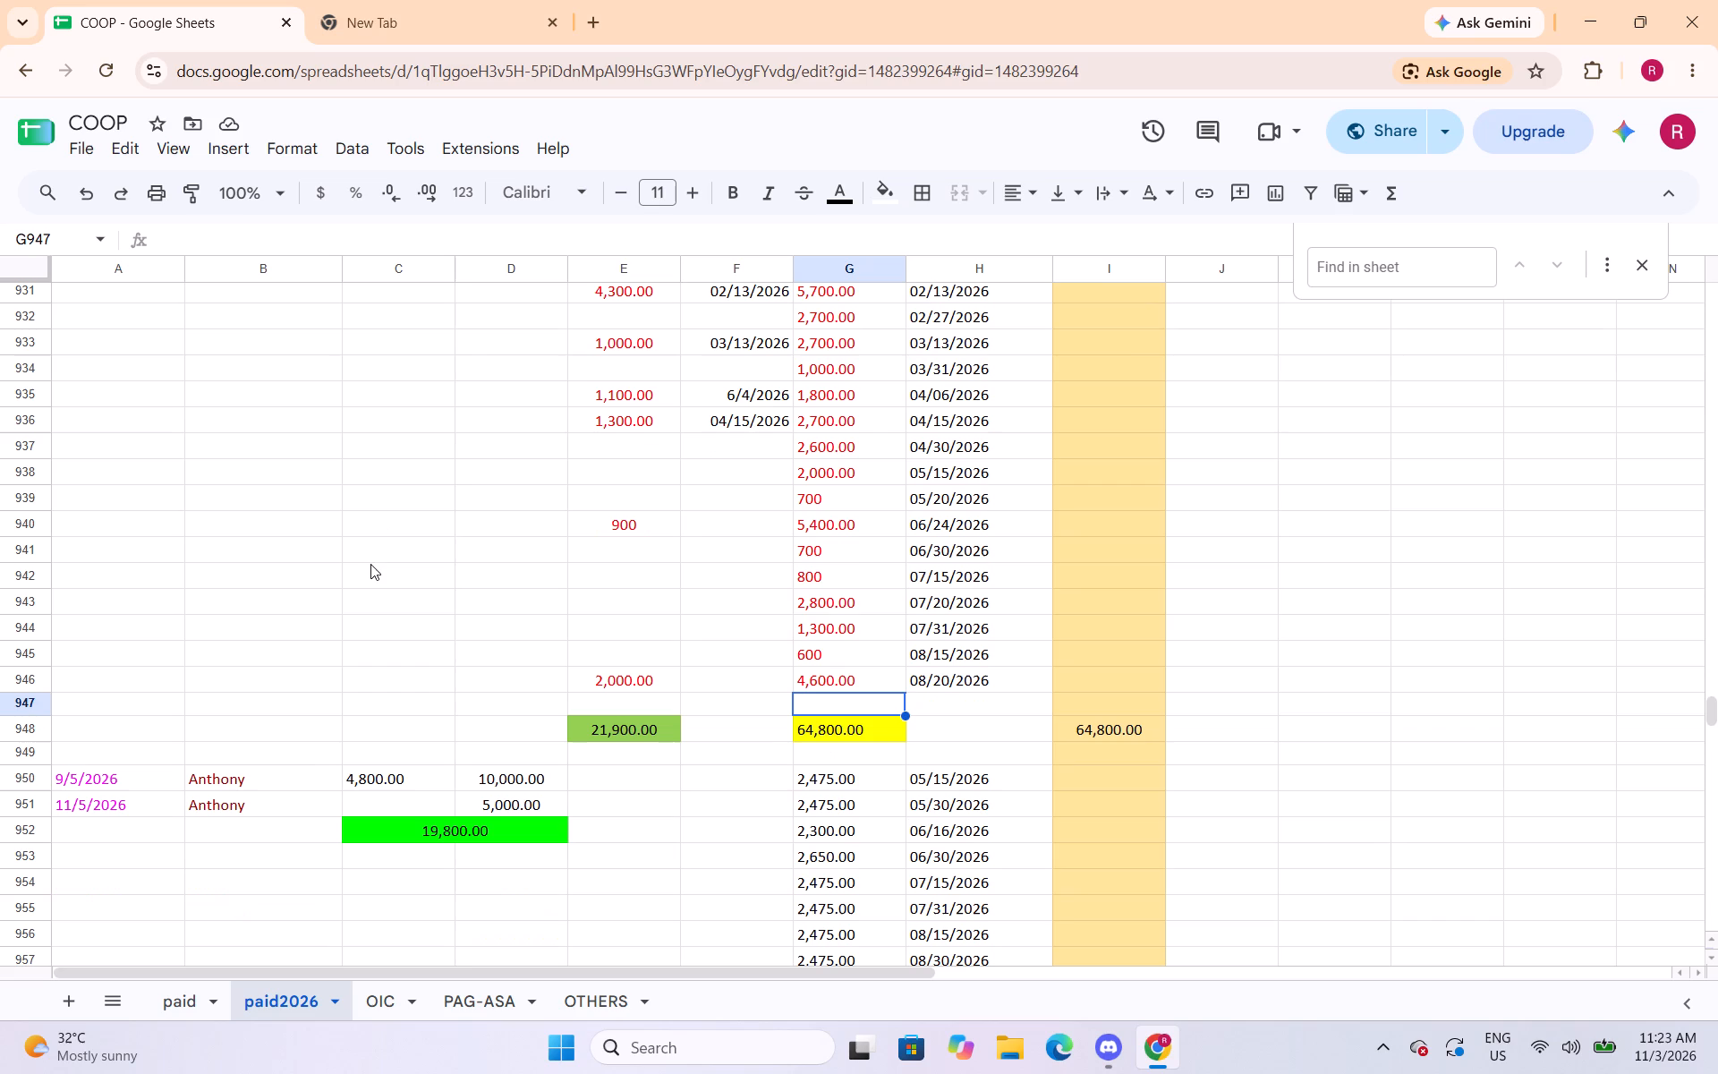
pyautogui.click(926, 709)
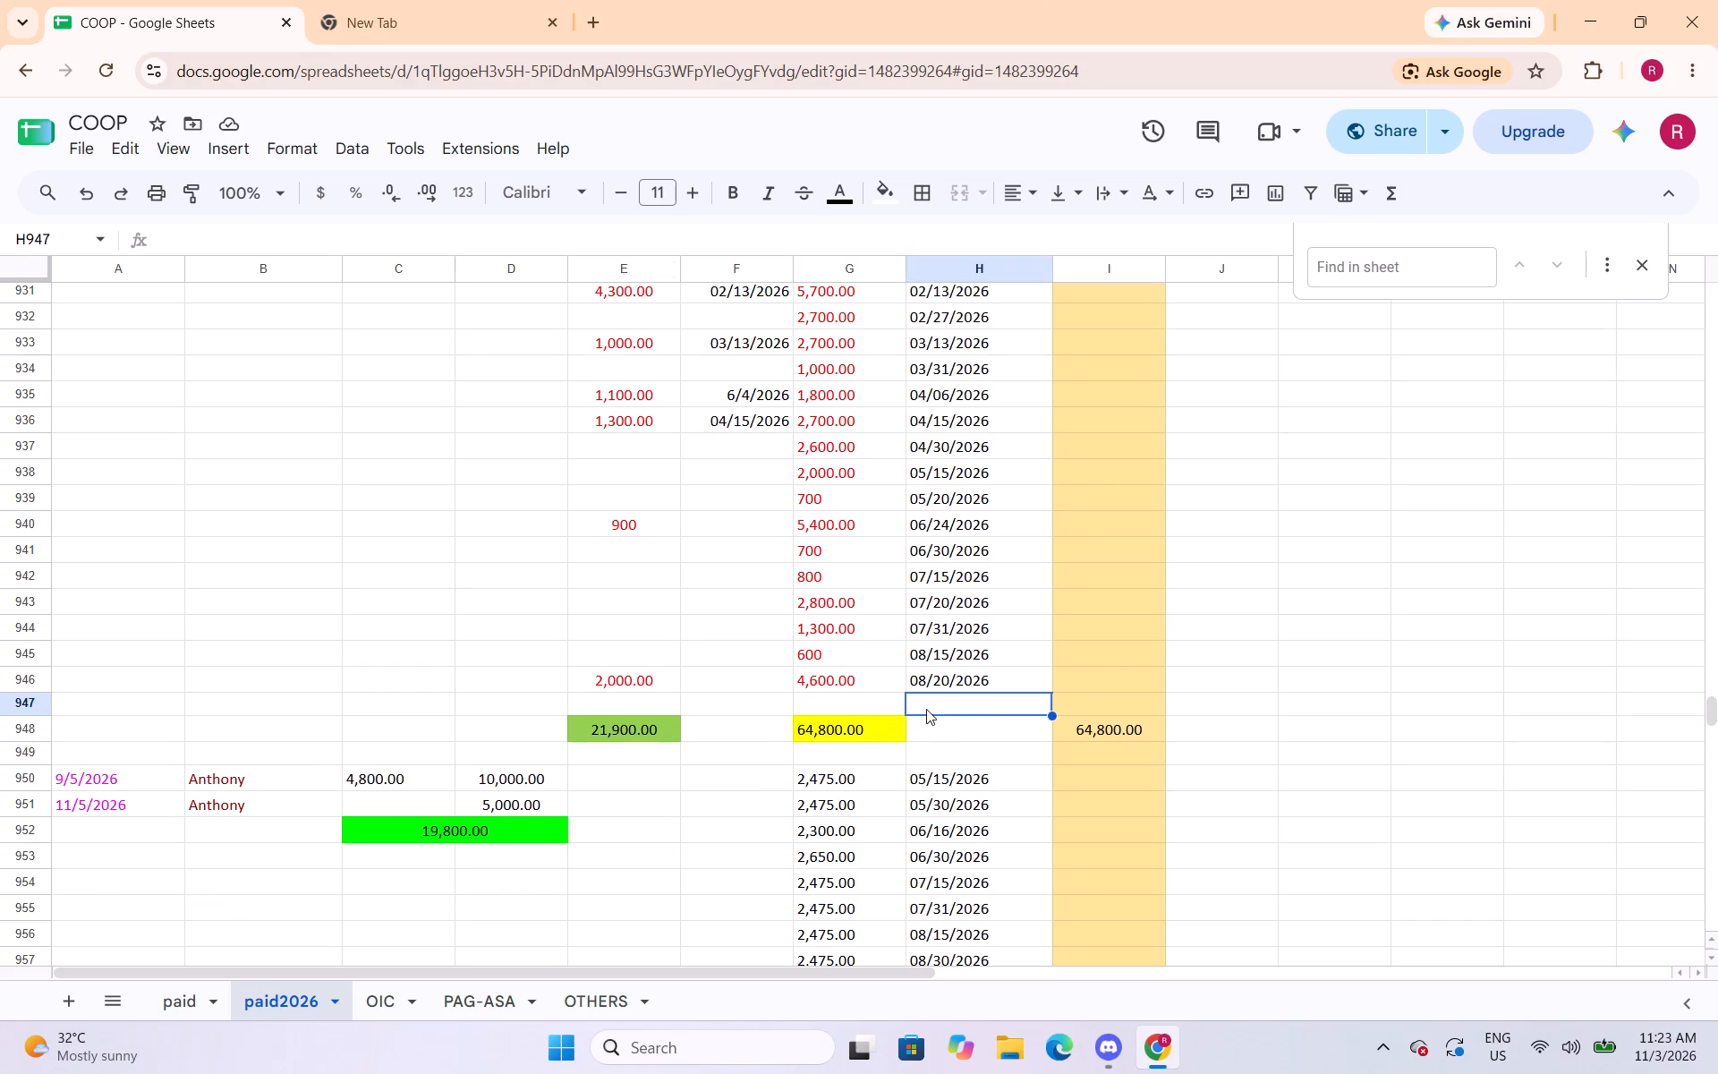
pyautogui.click(884, 702)
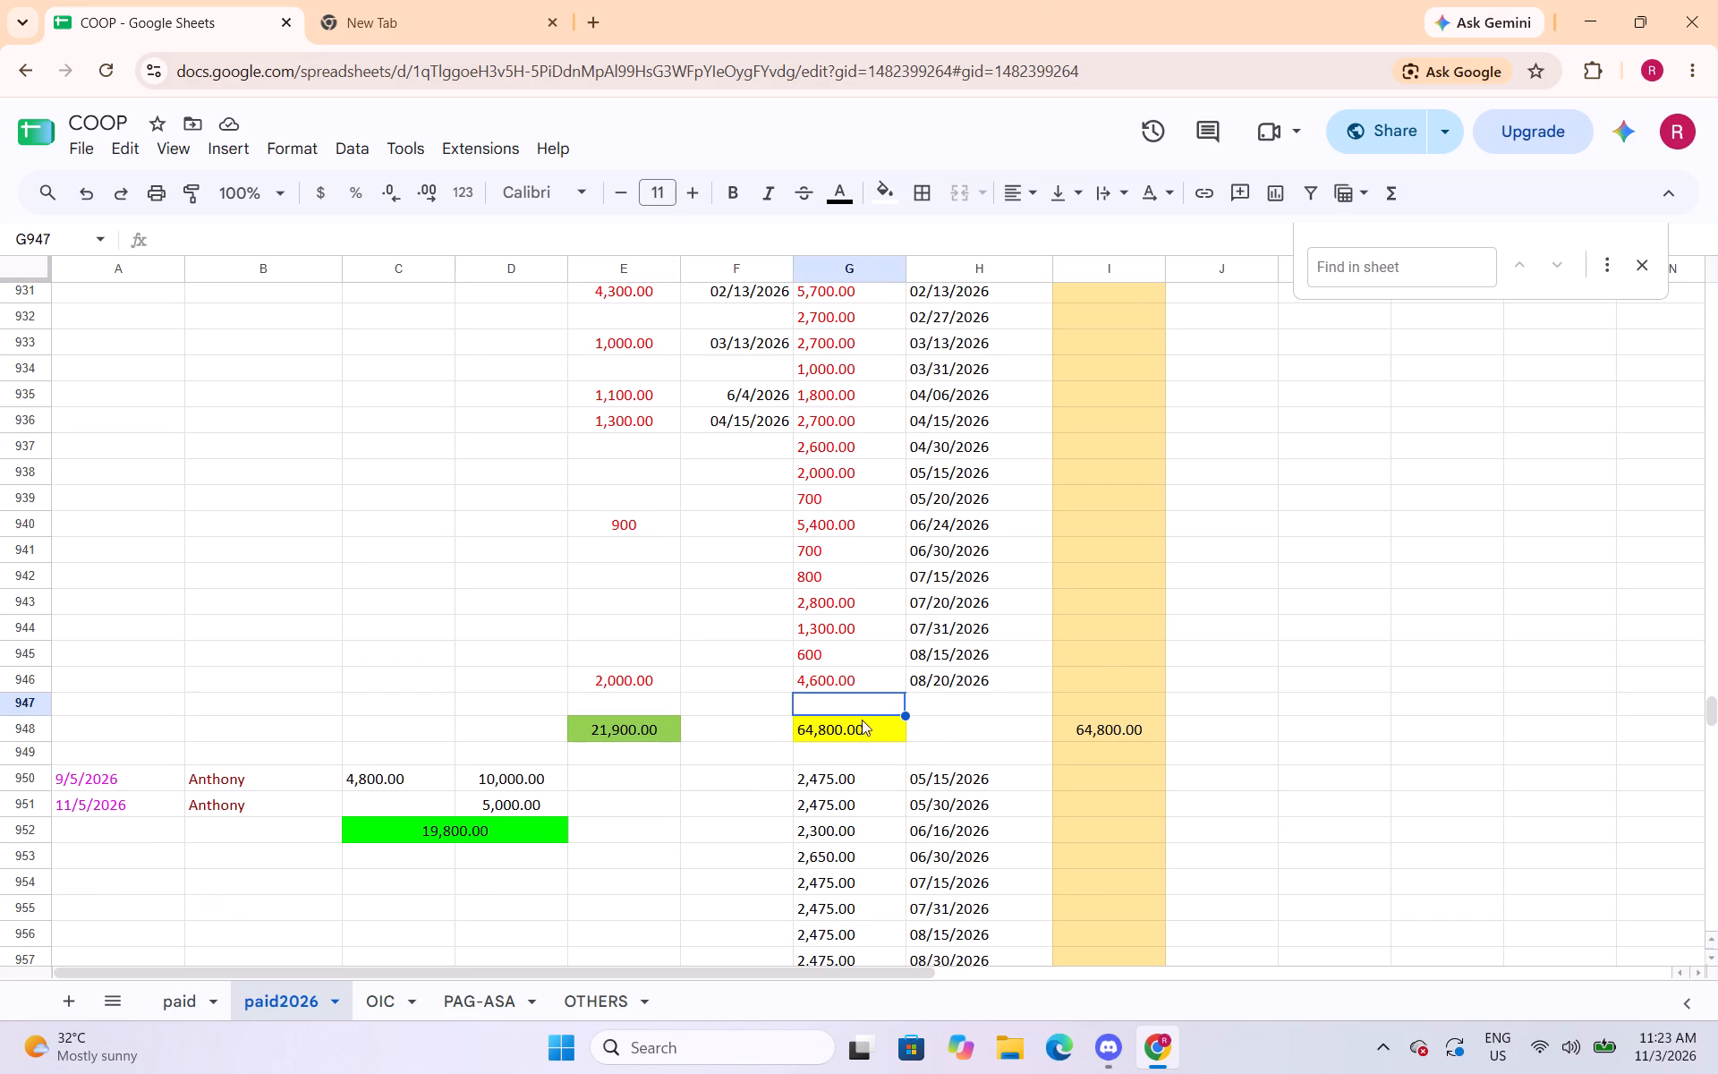
pyautogui.scroll(4, 864, 714)
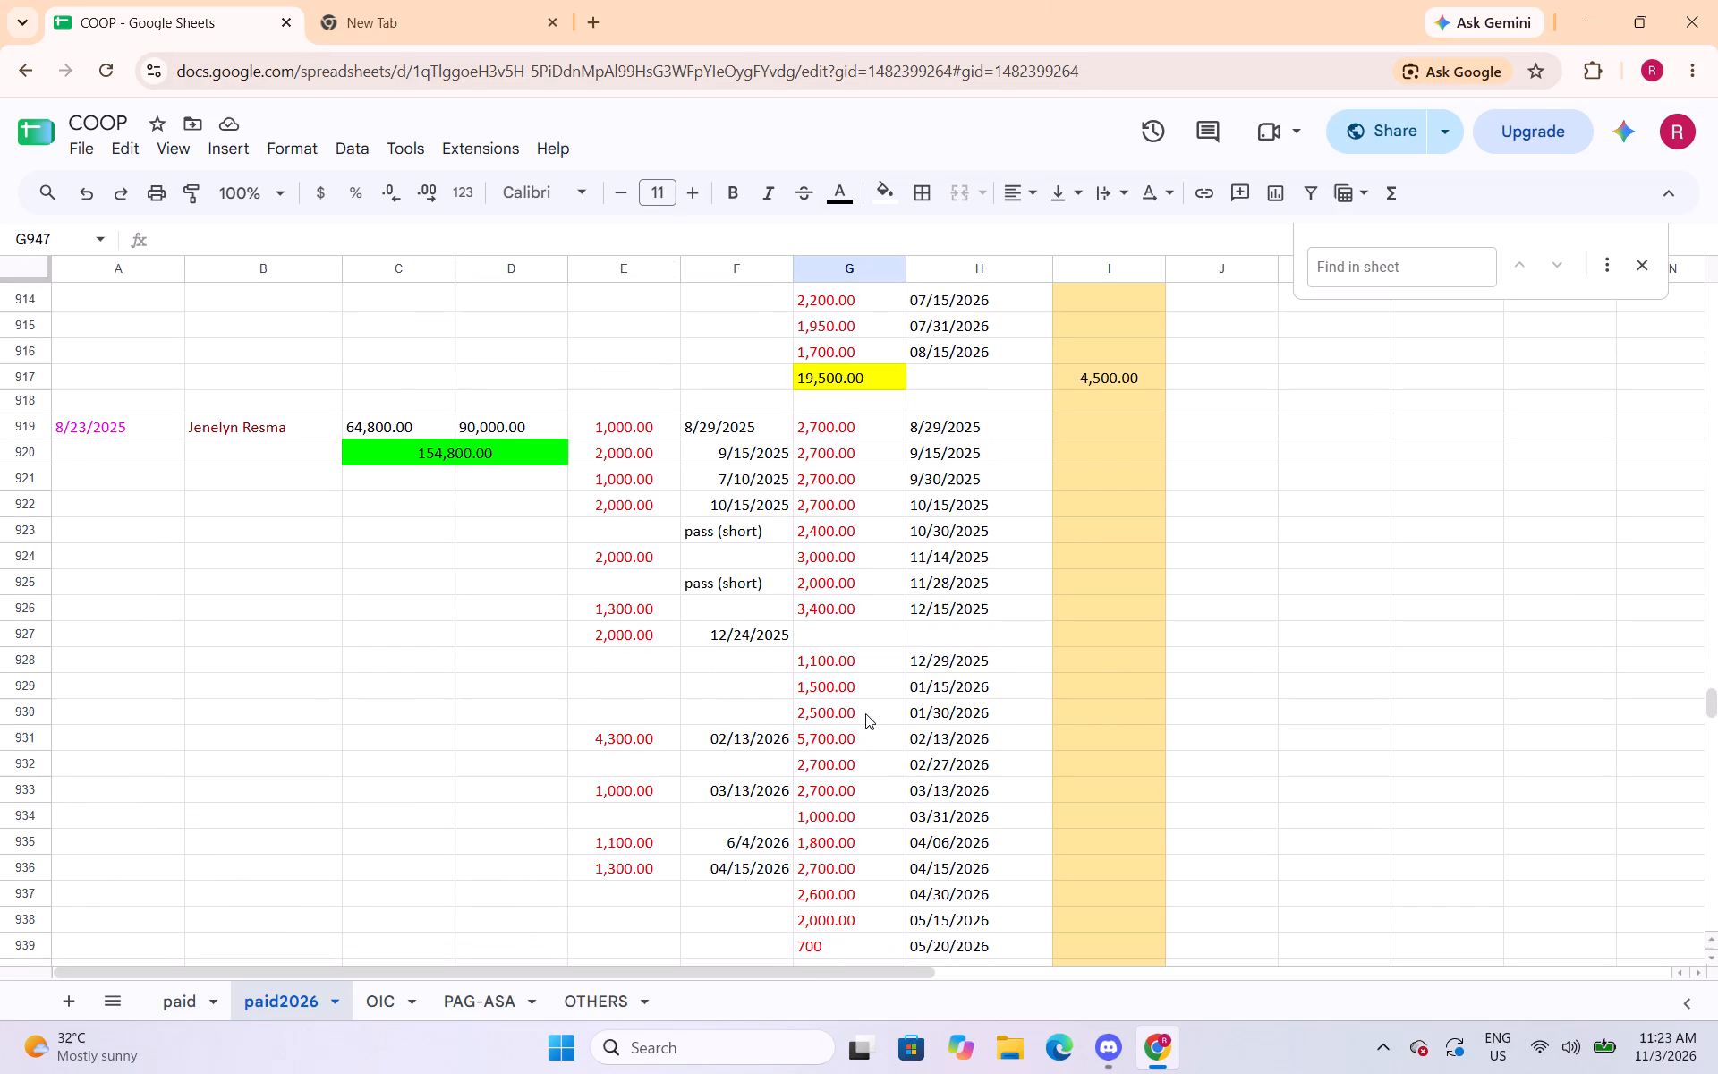
pyautogui.scroll(-1, 865, 713)
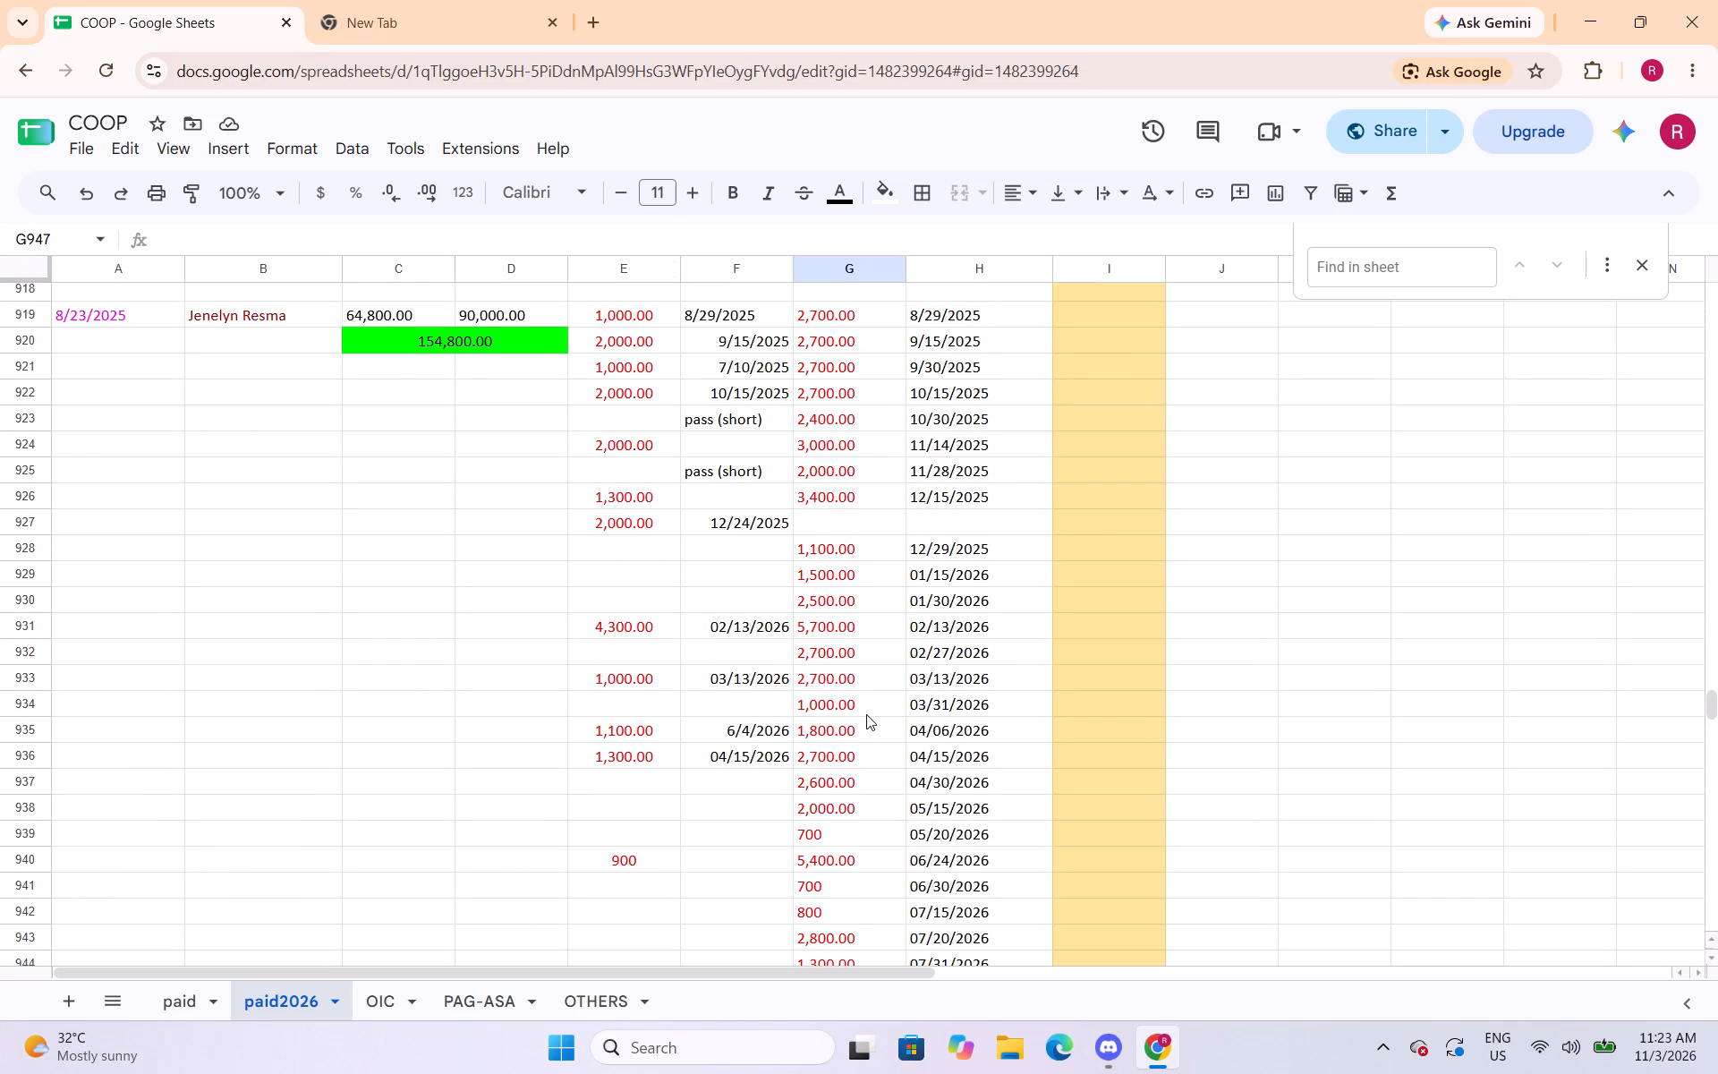
pyautogui.scroll(-1, 866, 717)
pyautogui.scroll(1, 864, 720)
pyautogui.scroll(-2, 864, 722)
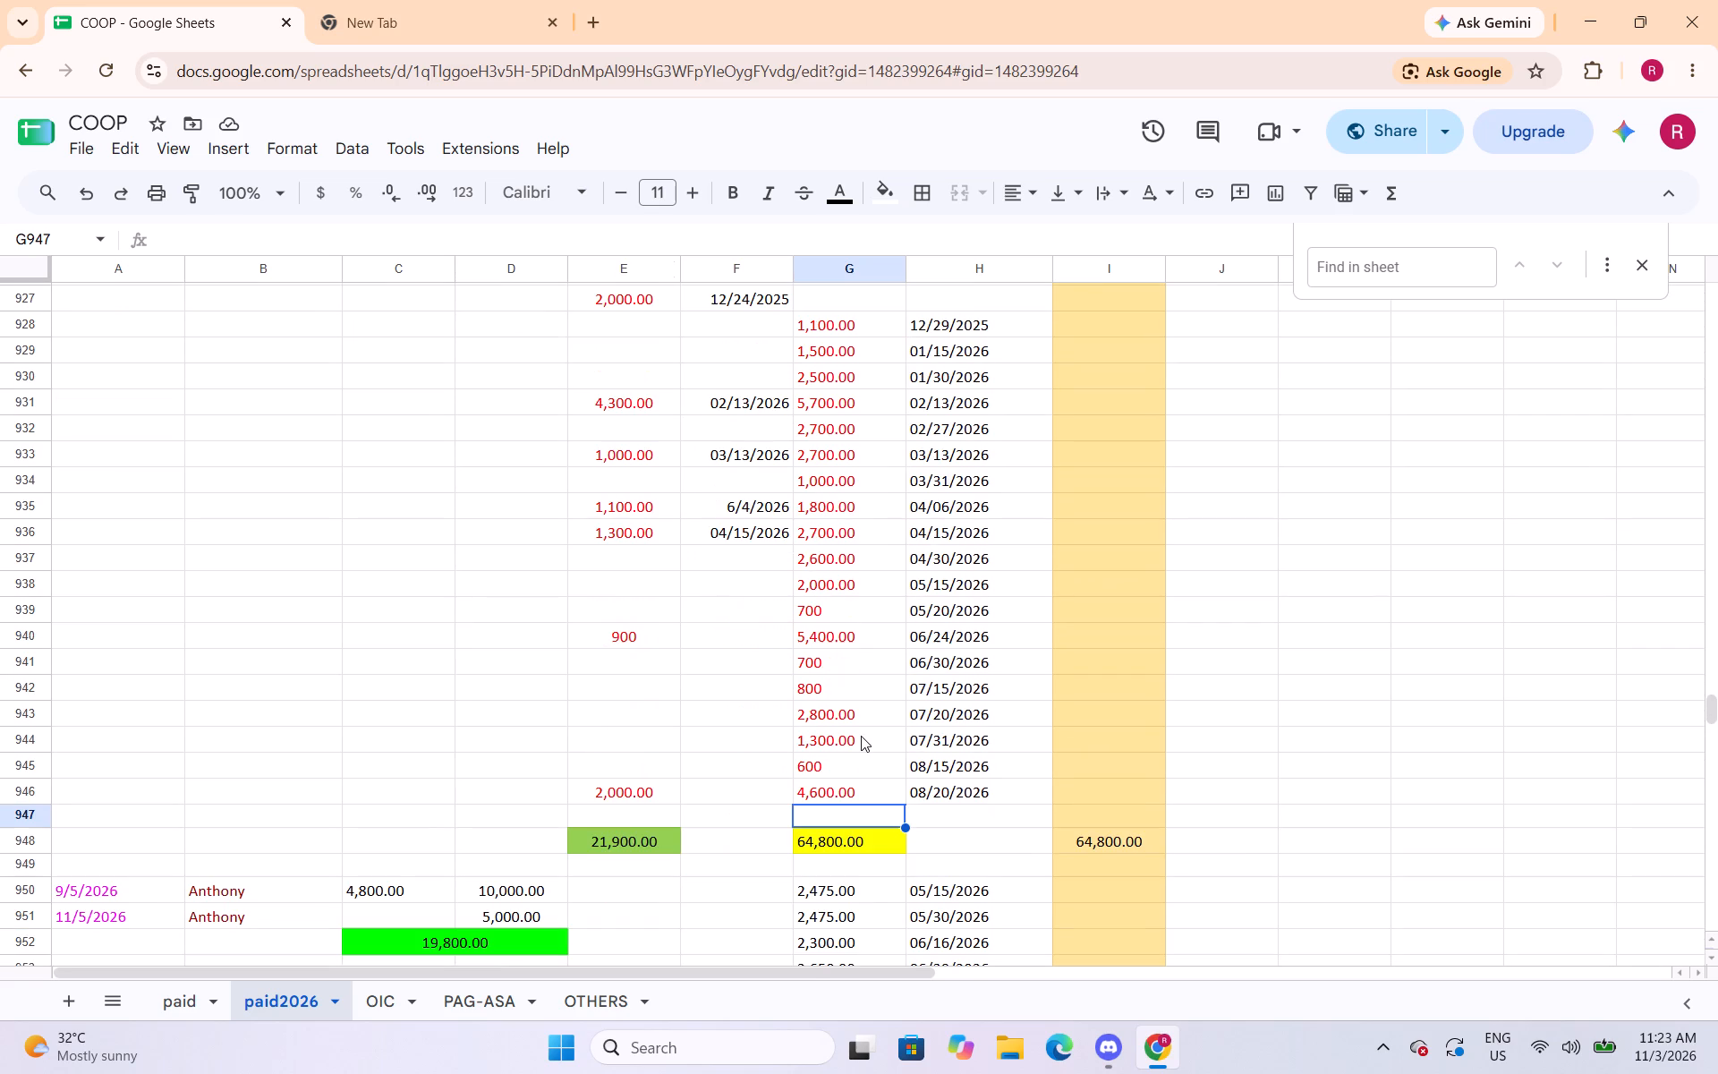
pyautogui.scroll(3, 828, 809)
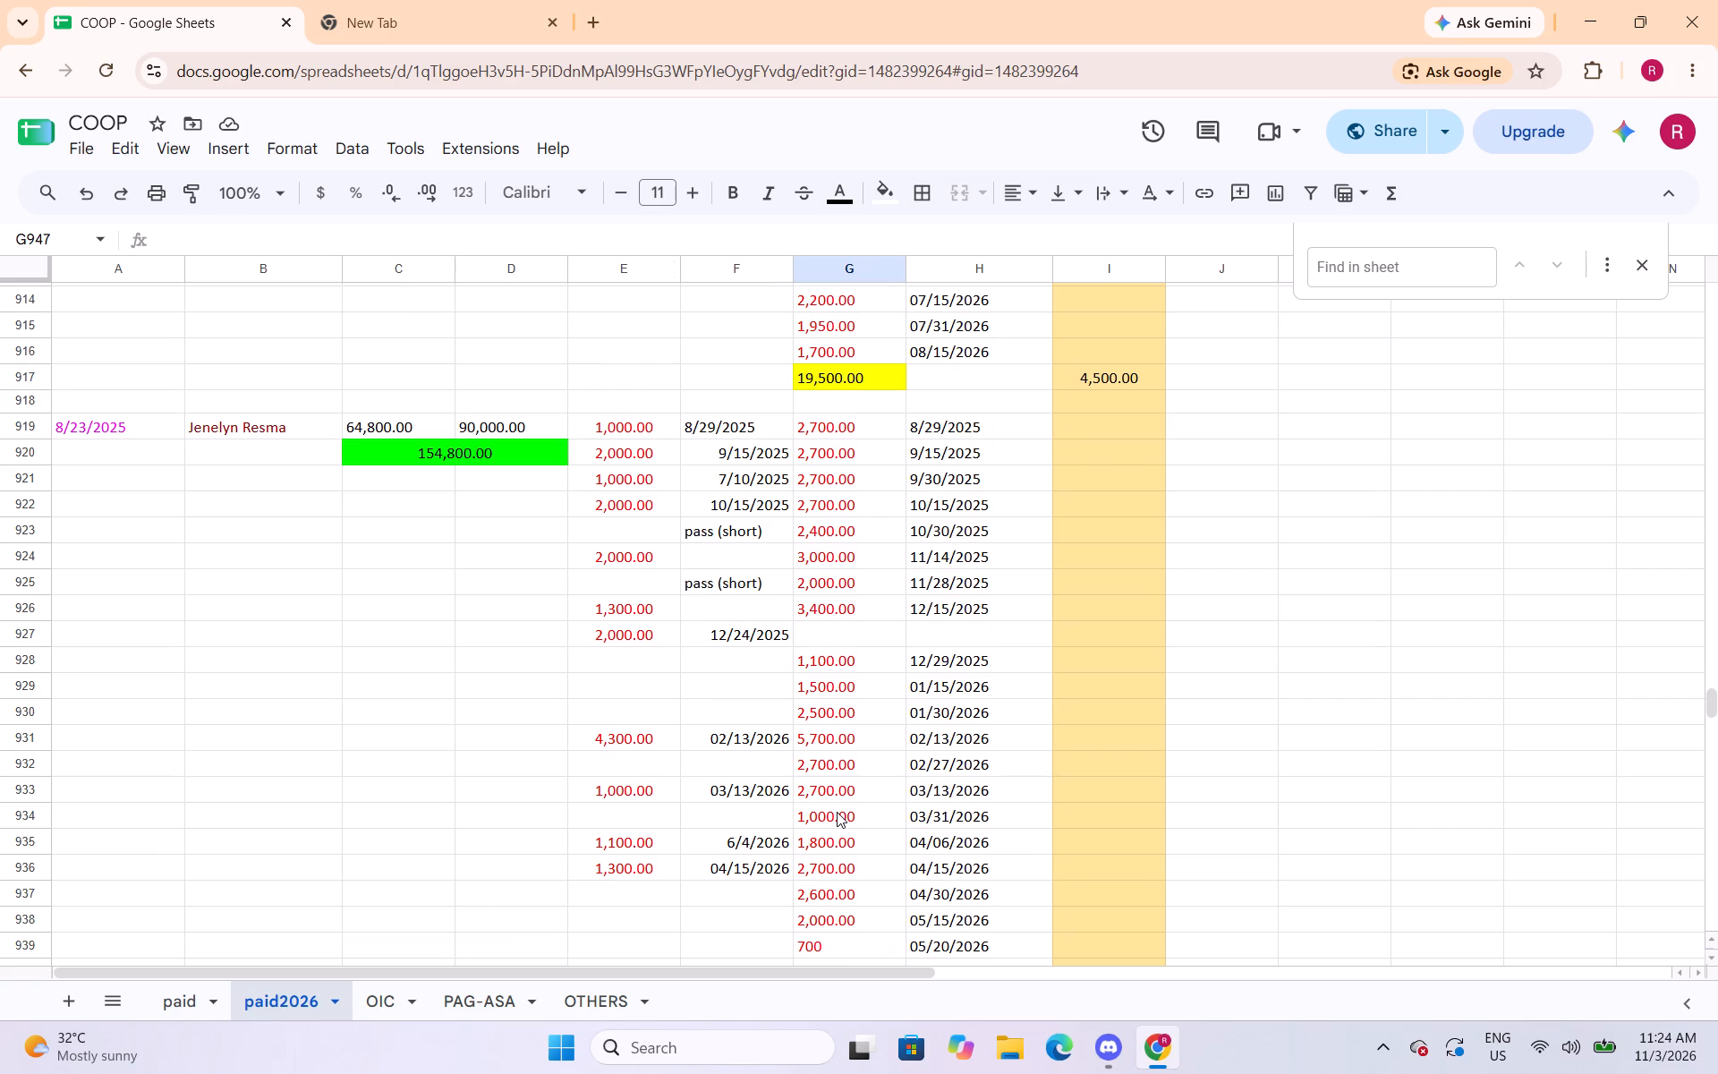
pyautogui.scroll(1, 838, 811)
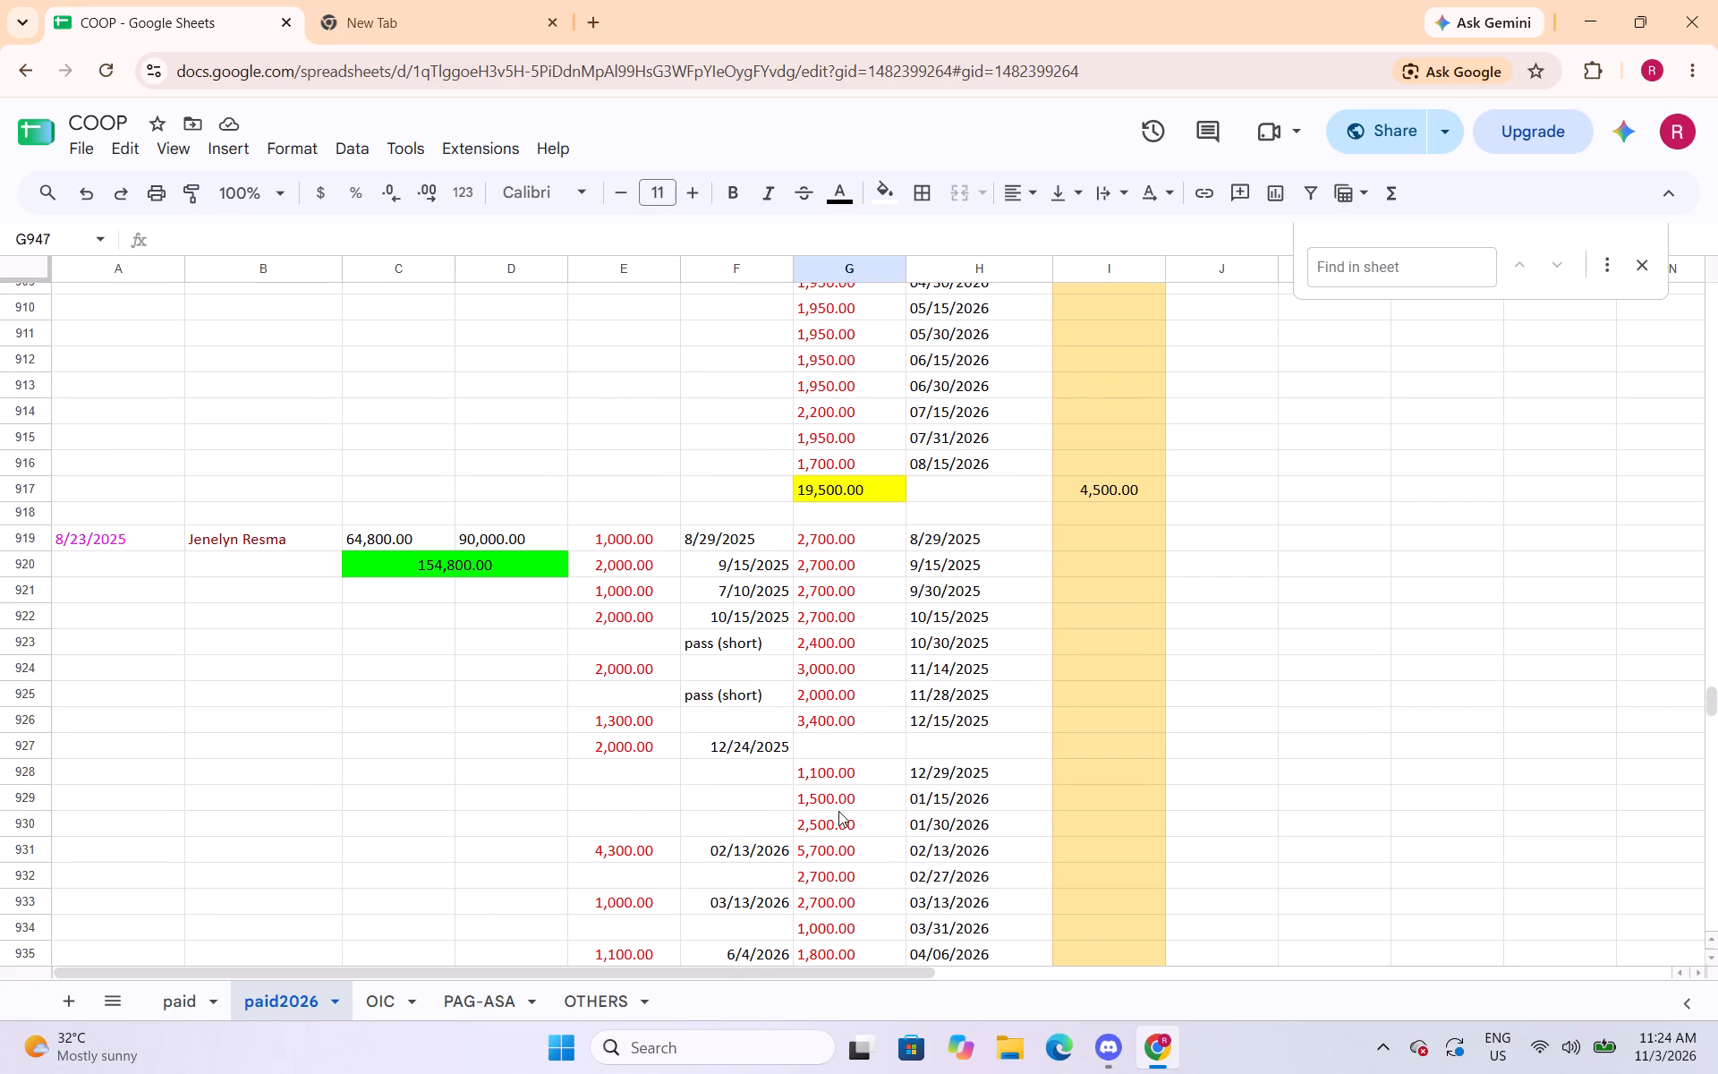
pyautogui.scroll(-1, 834, 814)
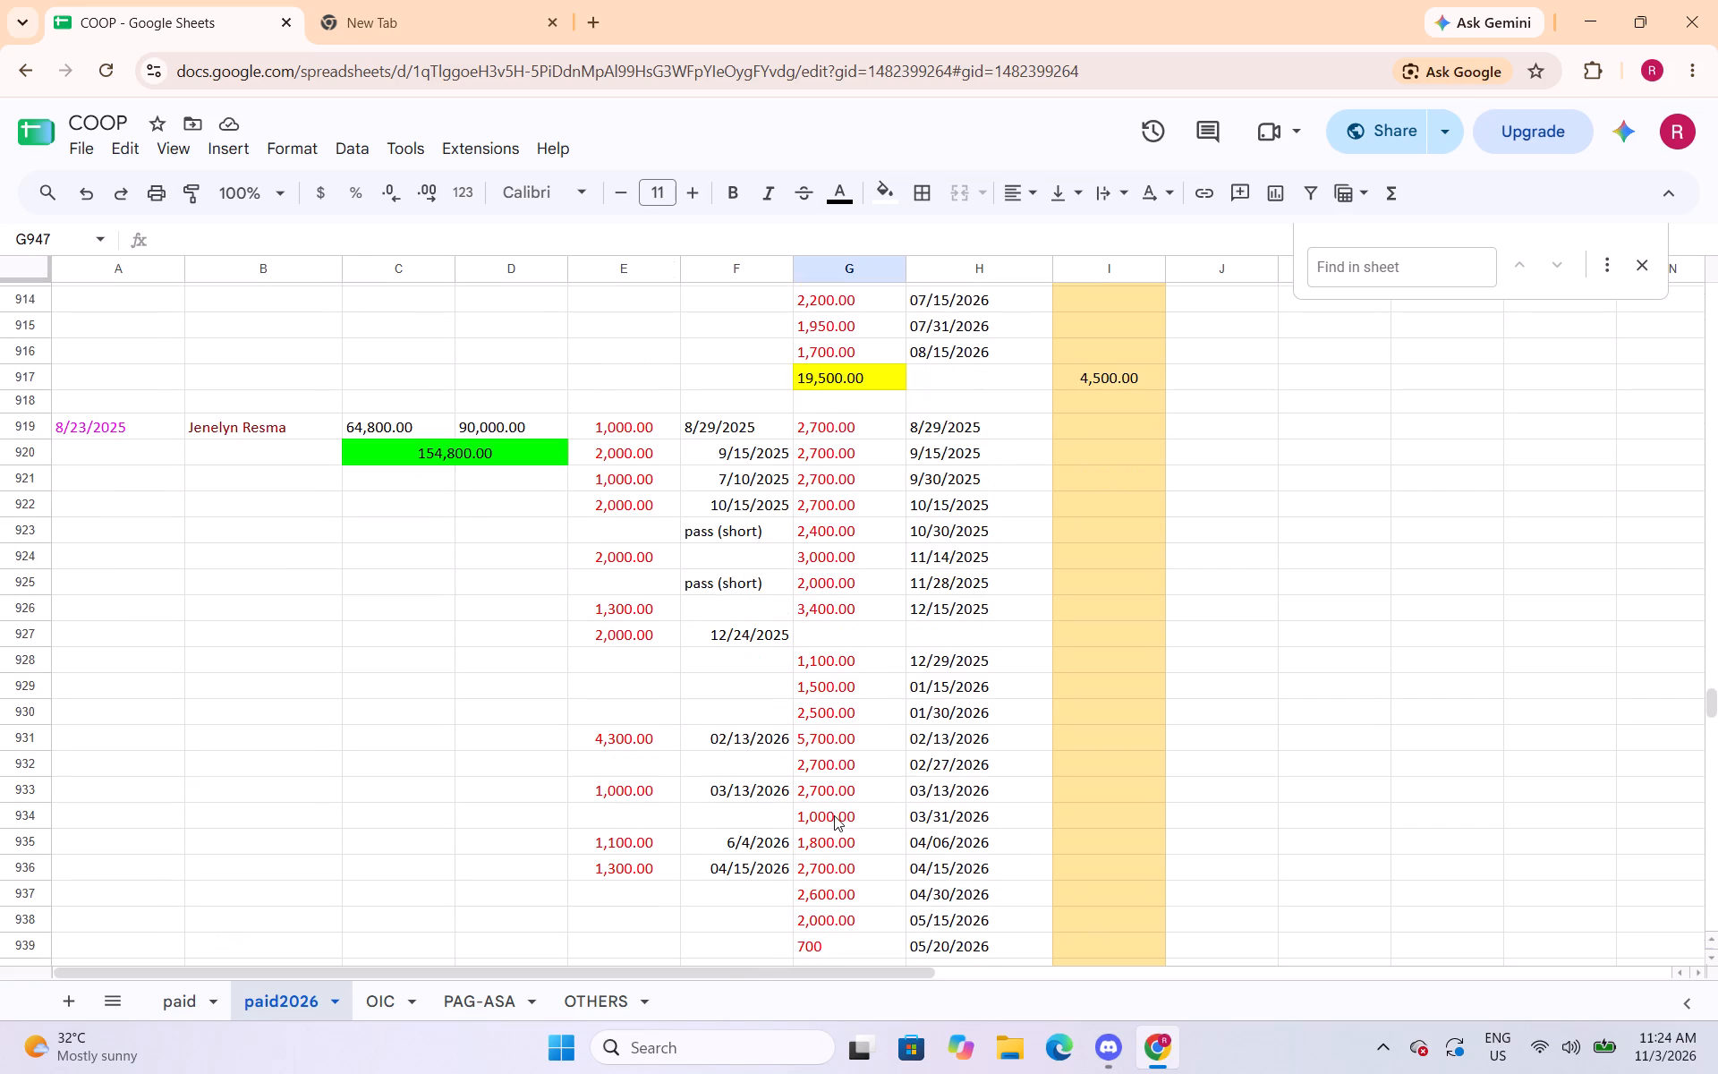
# Enter 69000 in cell G947, the blank row between the last payment and the totals.
pyautogui.scroll(-3, 834, 815)
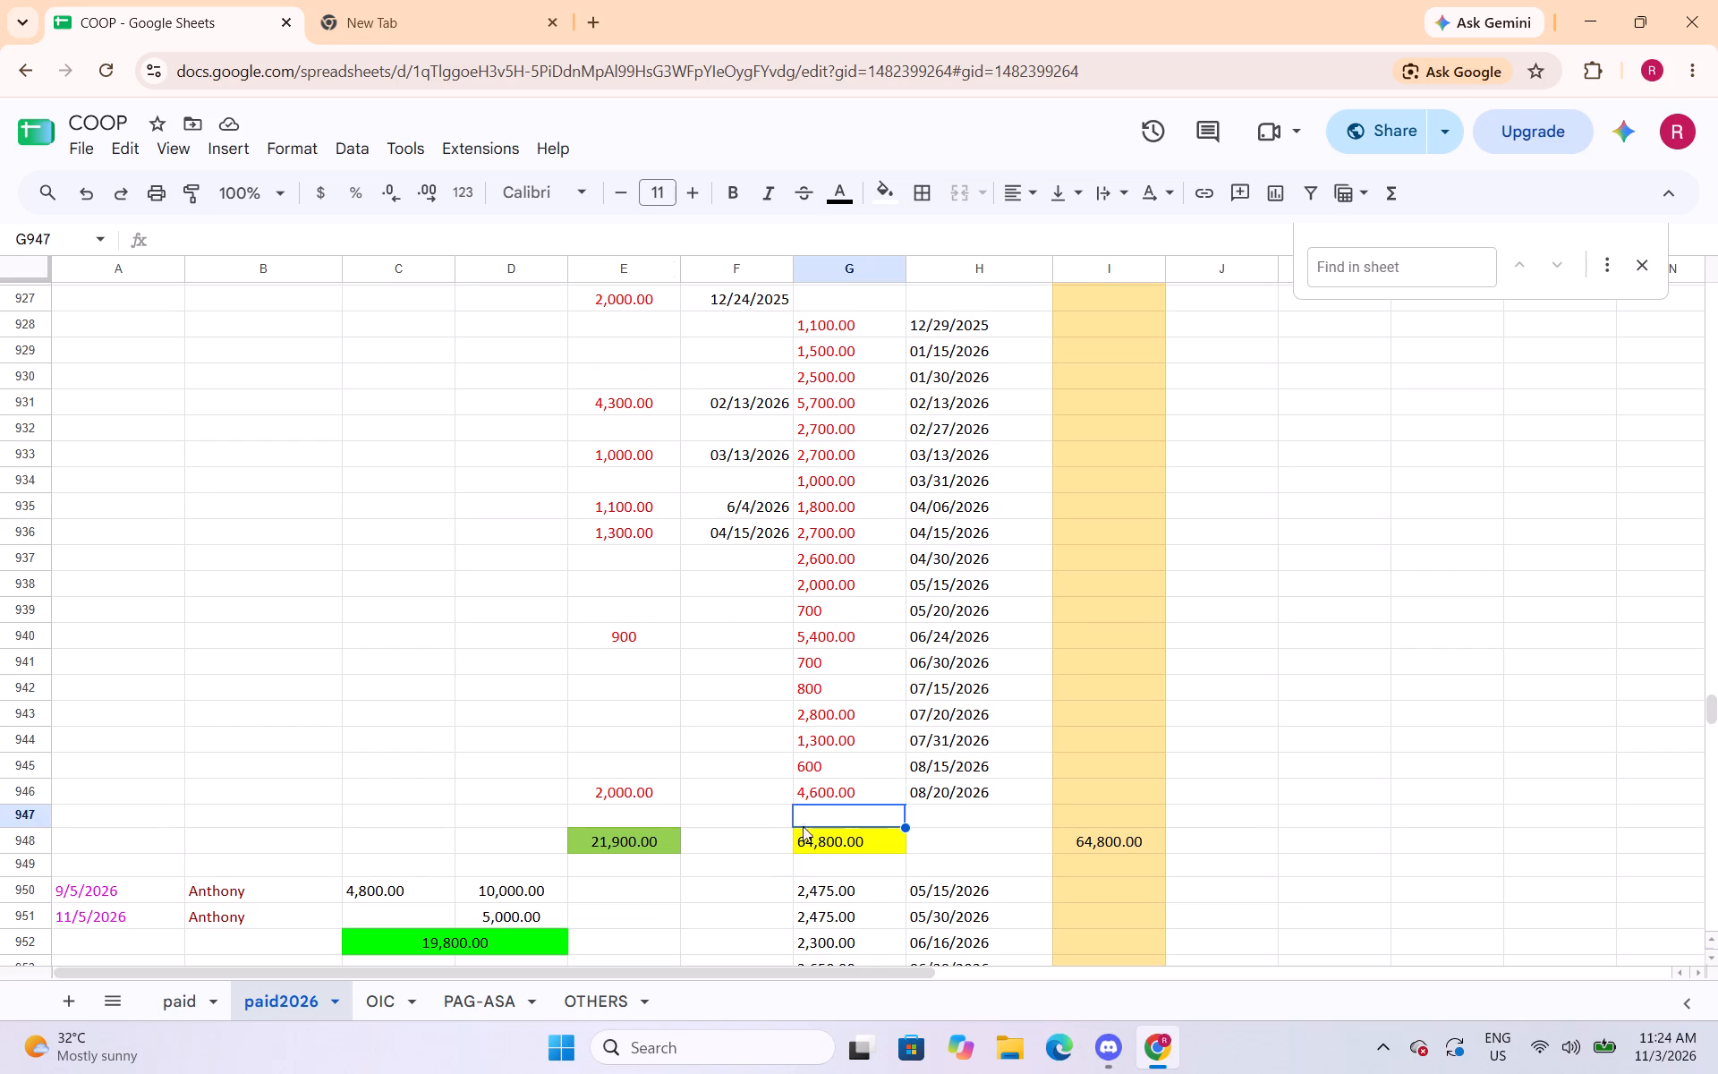
pyautogui.scroll(1, 806, 823)
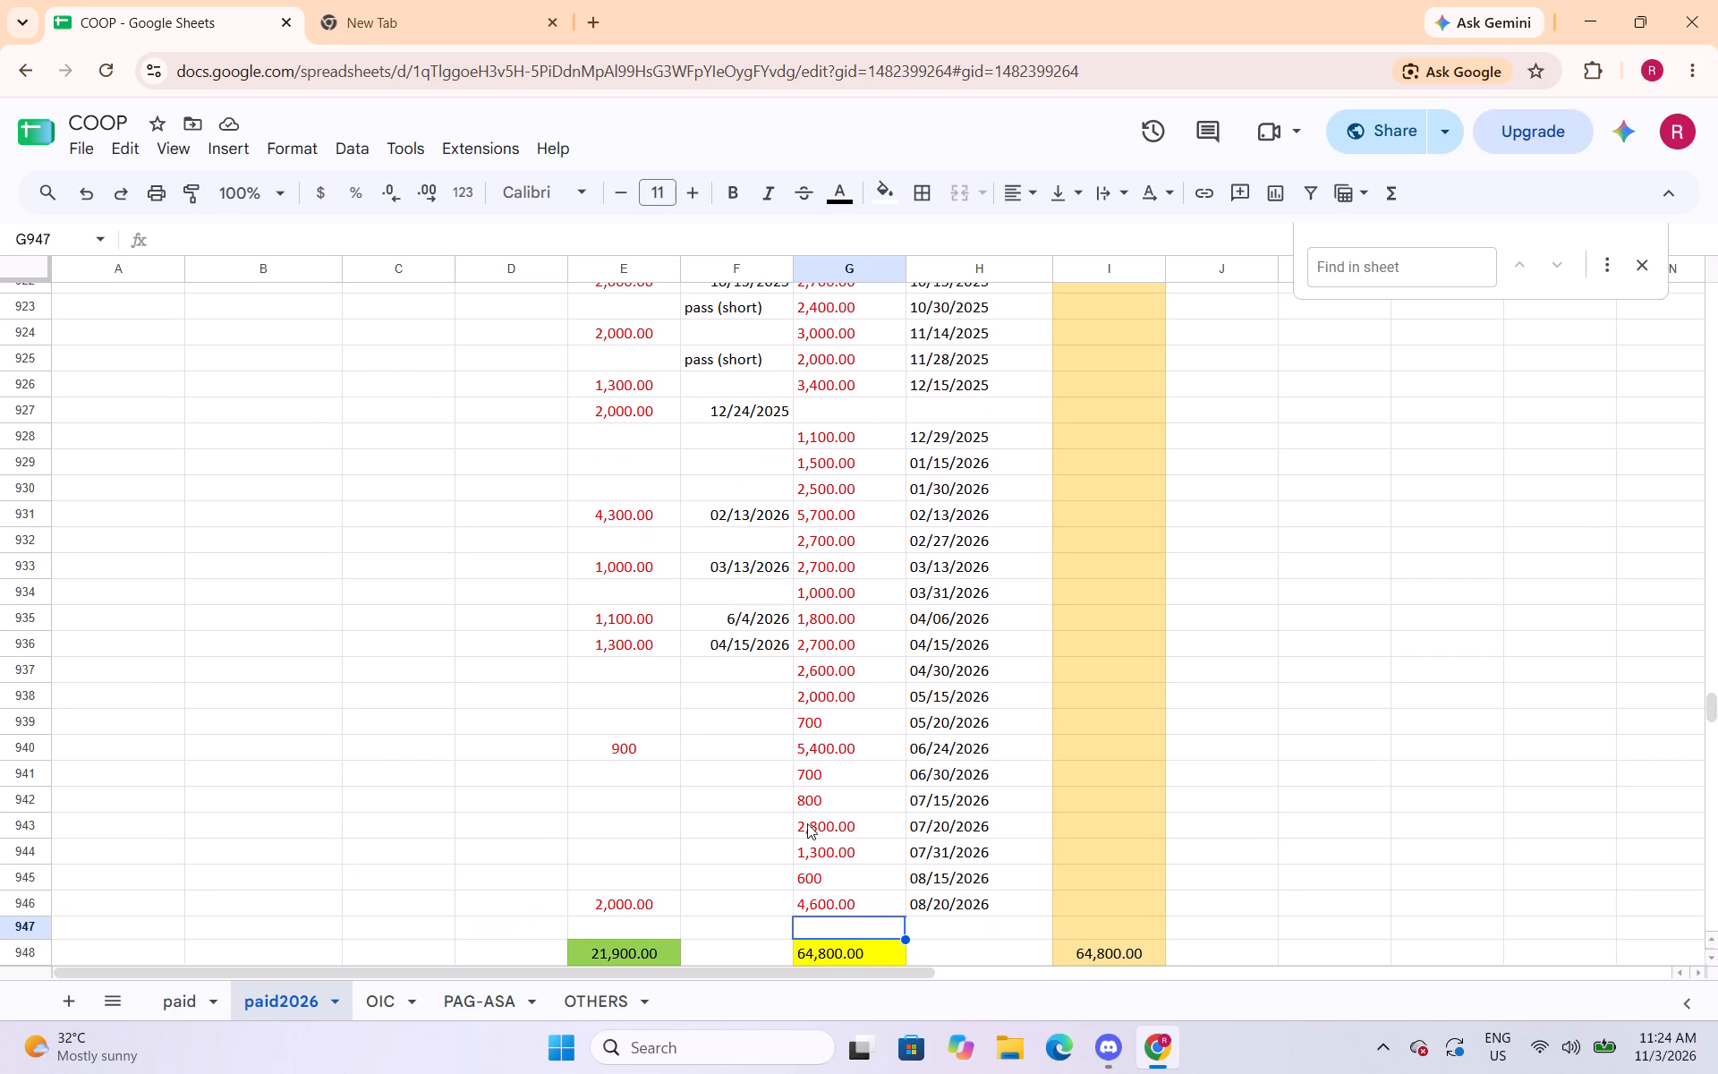
pyautogui.scroll(-1, 807, 825)
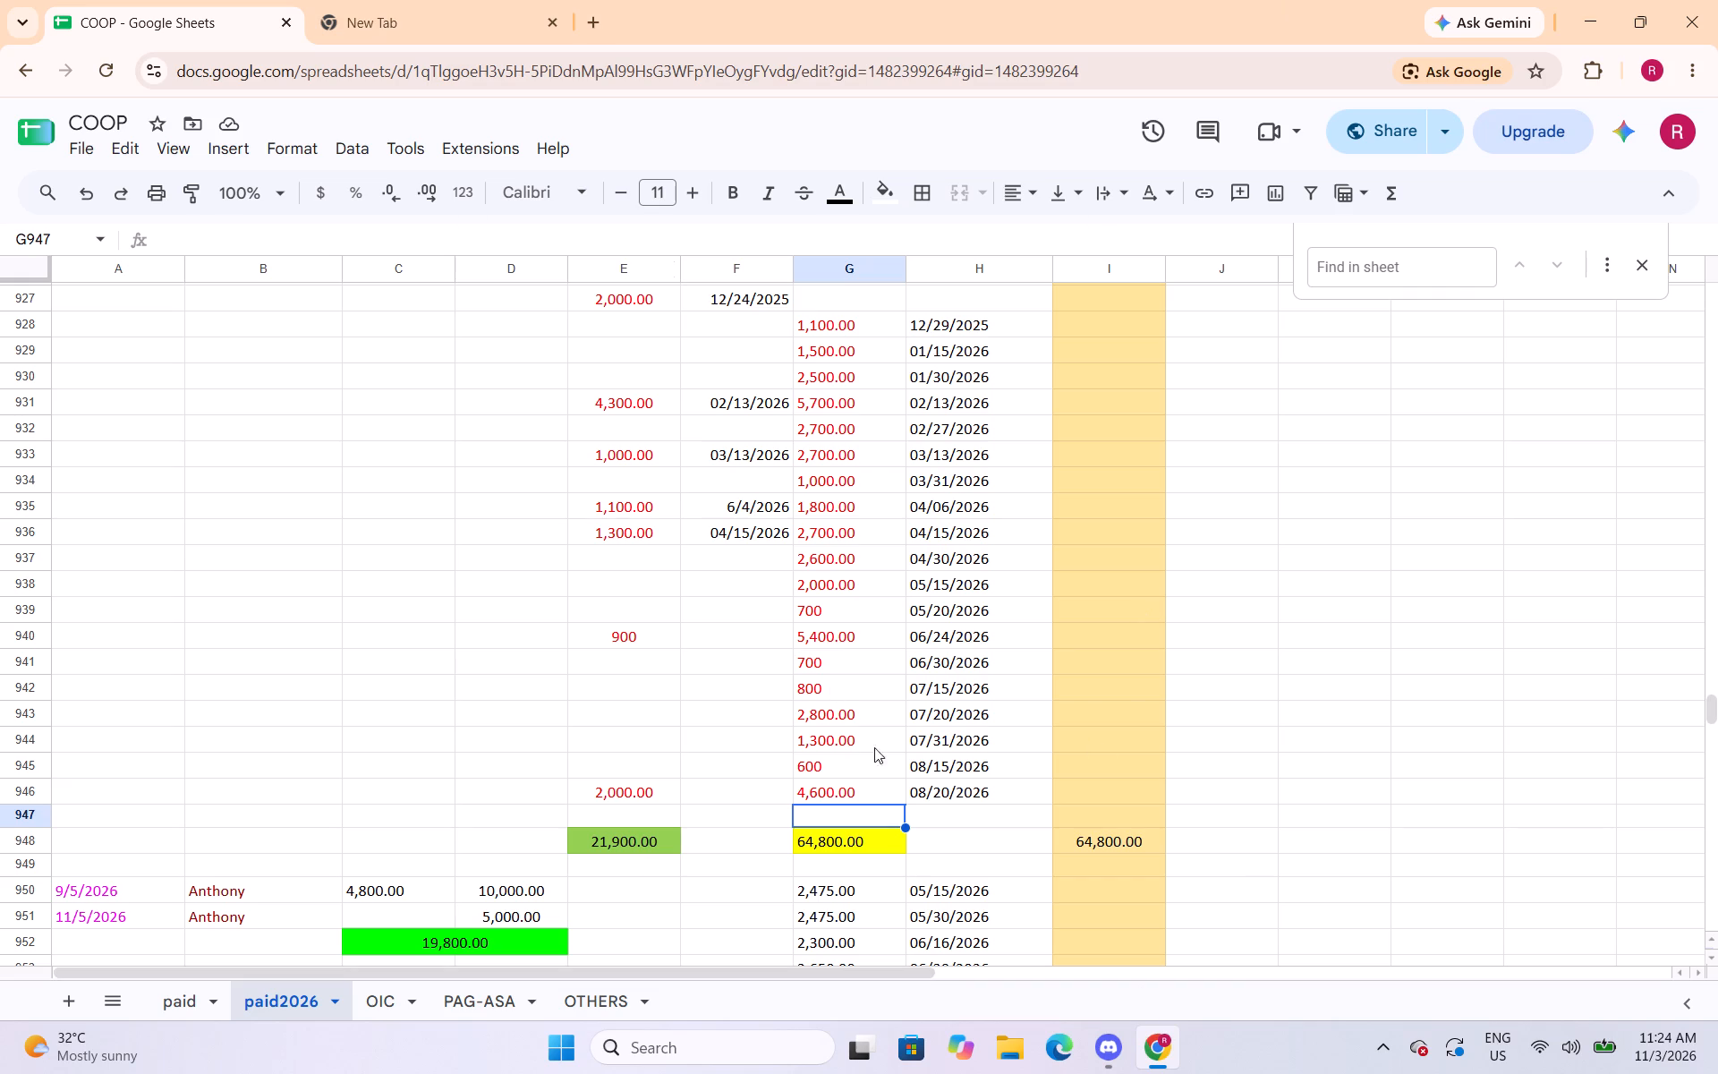
pyautogui.click(1332, 699)
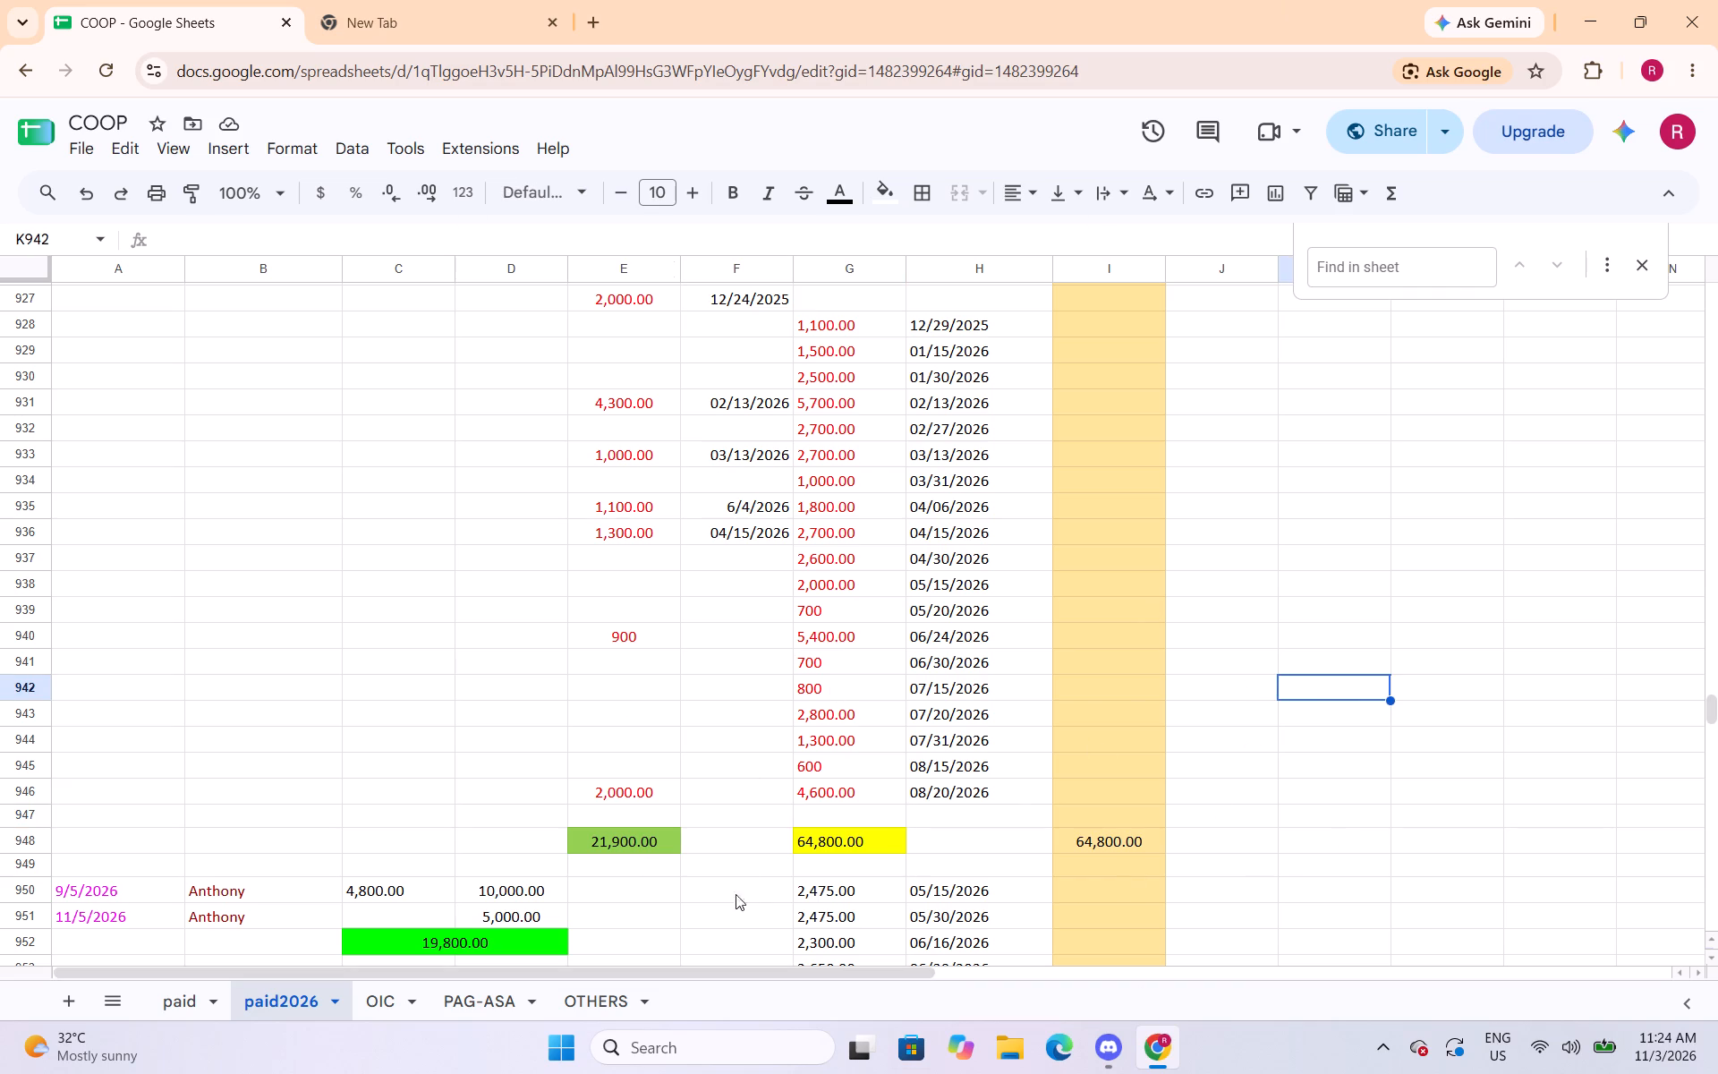
pyautogui.click(815, 822)
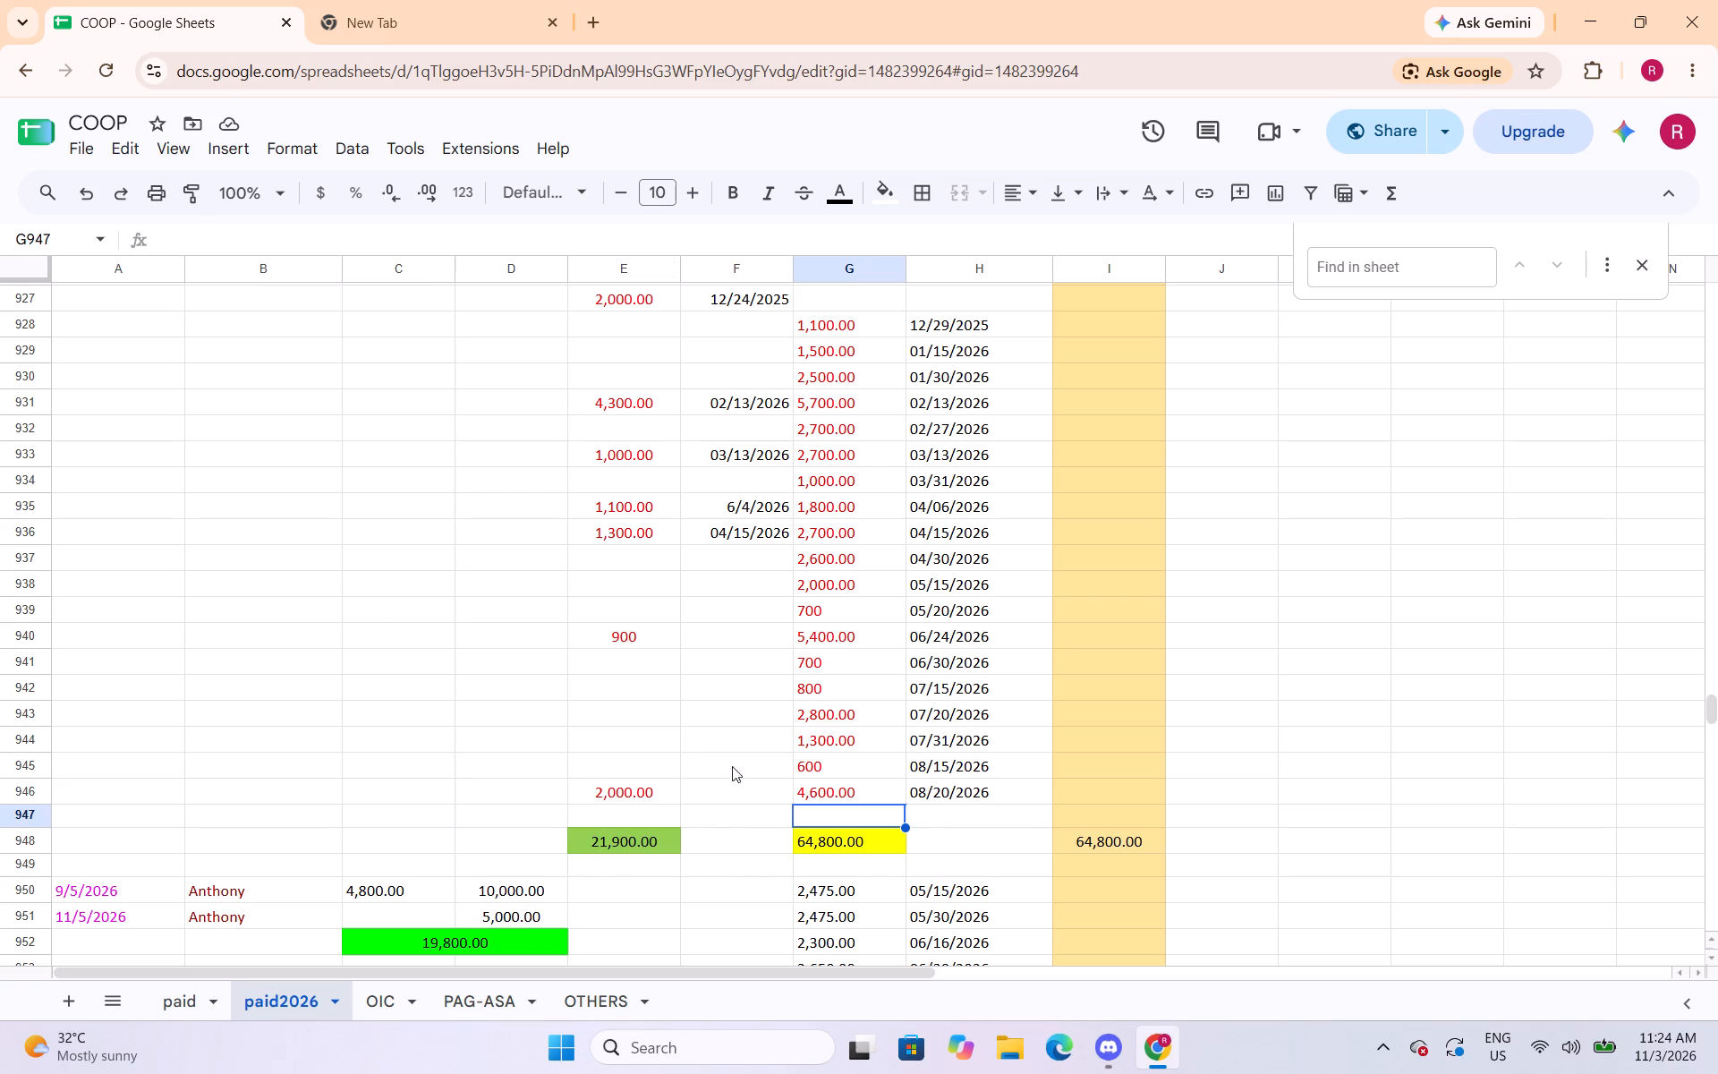
pyautogui.click(850, 847)
pyautogui.click(841, 807)
pyautogui.scroll(3, 798, 603)
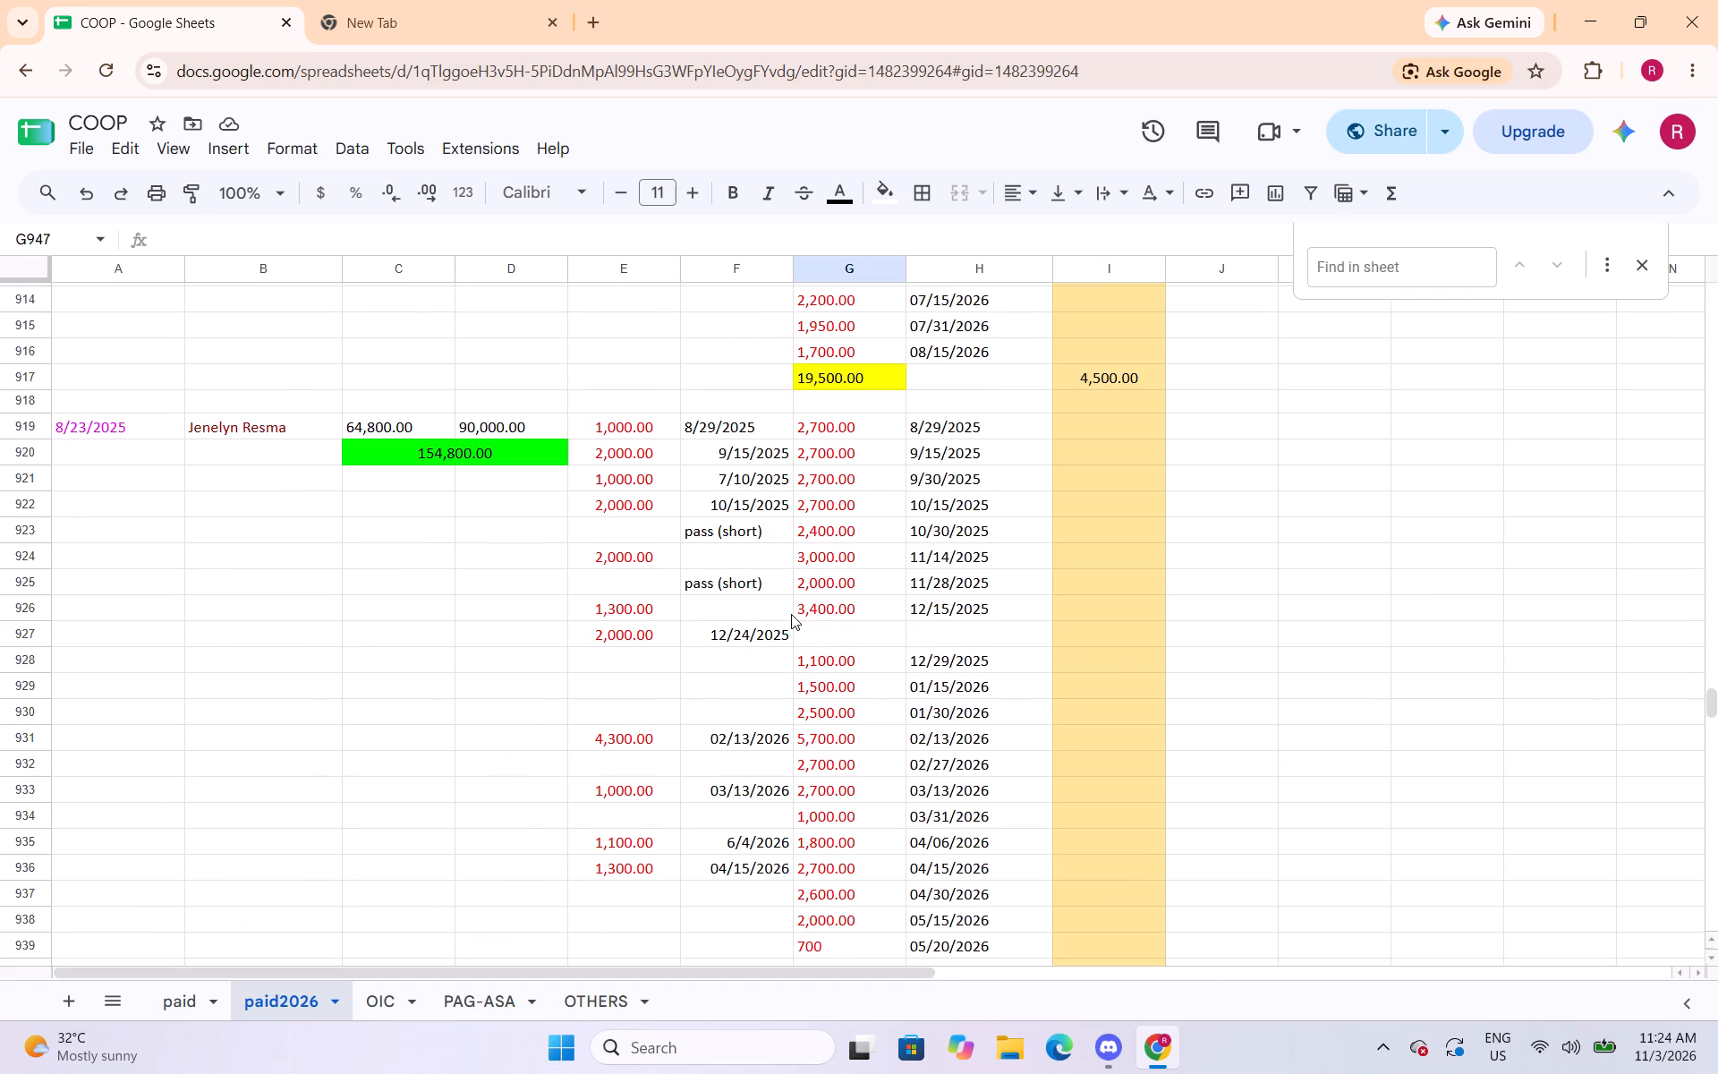
pyautogui.scroll(-4, 668, 658)
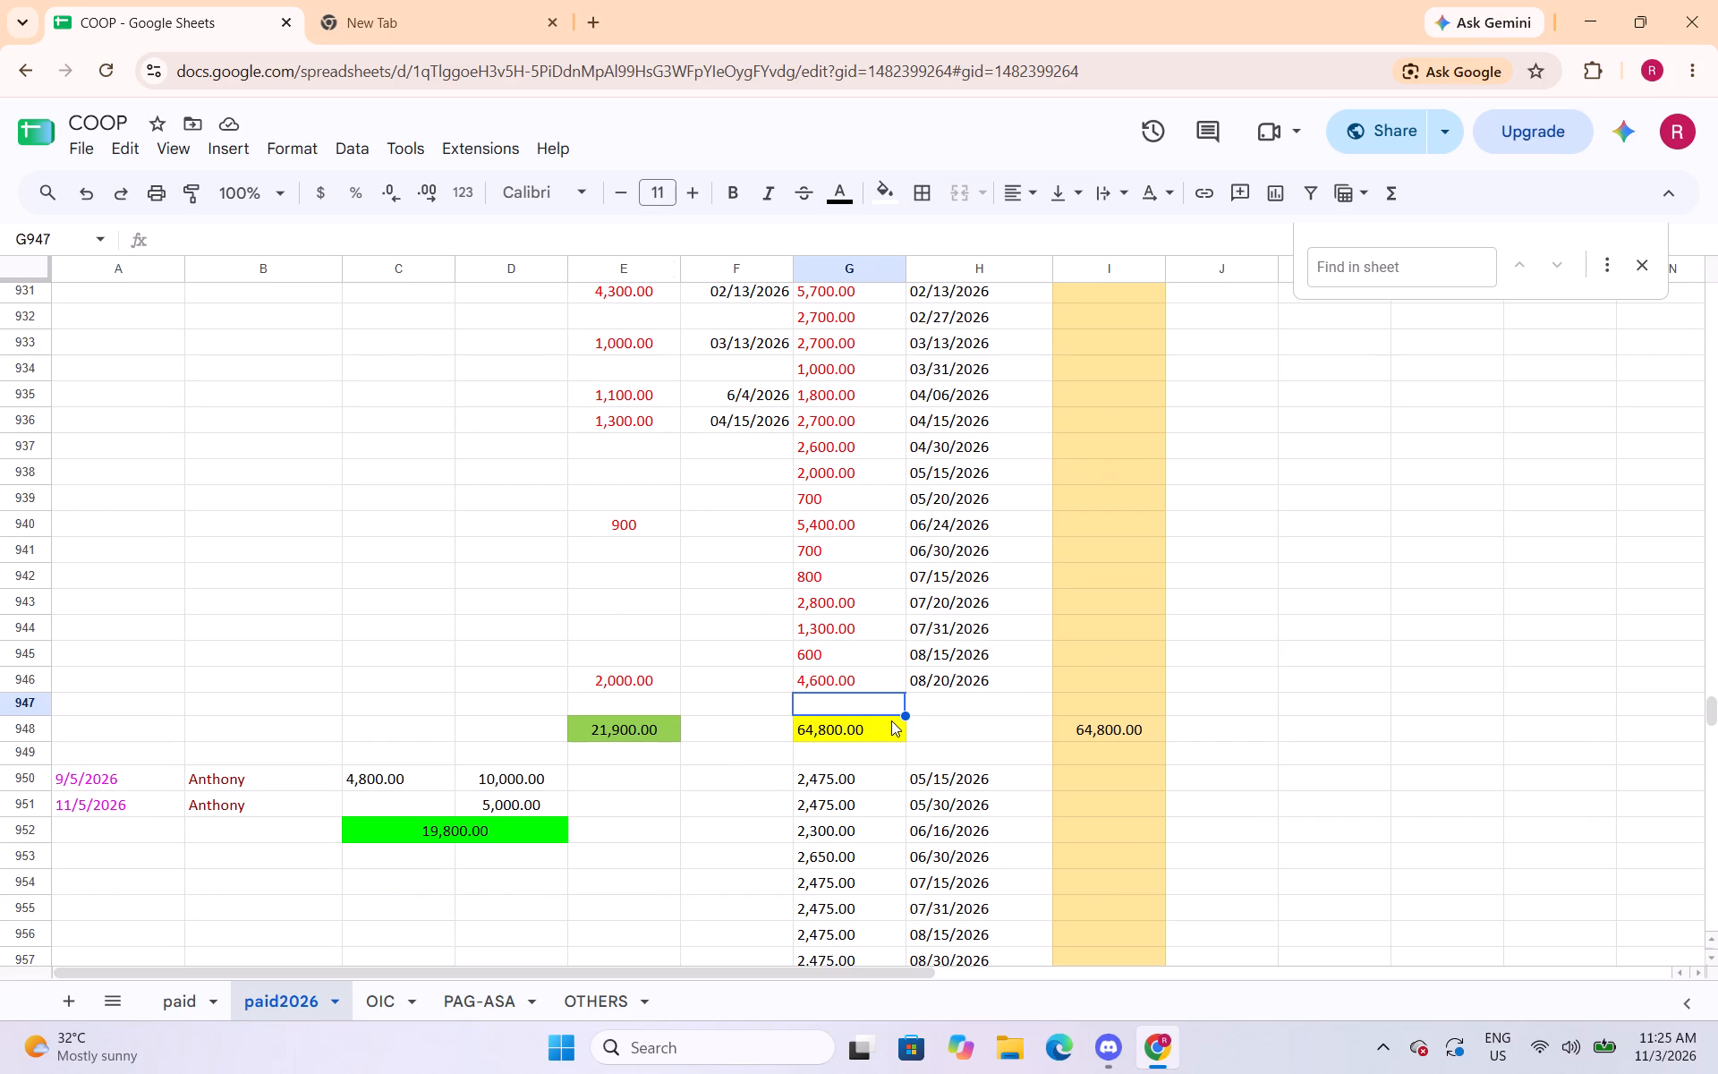
pyautogui.write('69')
pyautogui.write('000')
pyautogui.press('Right')
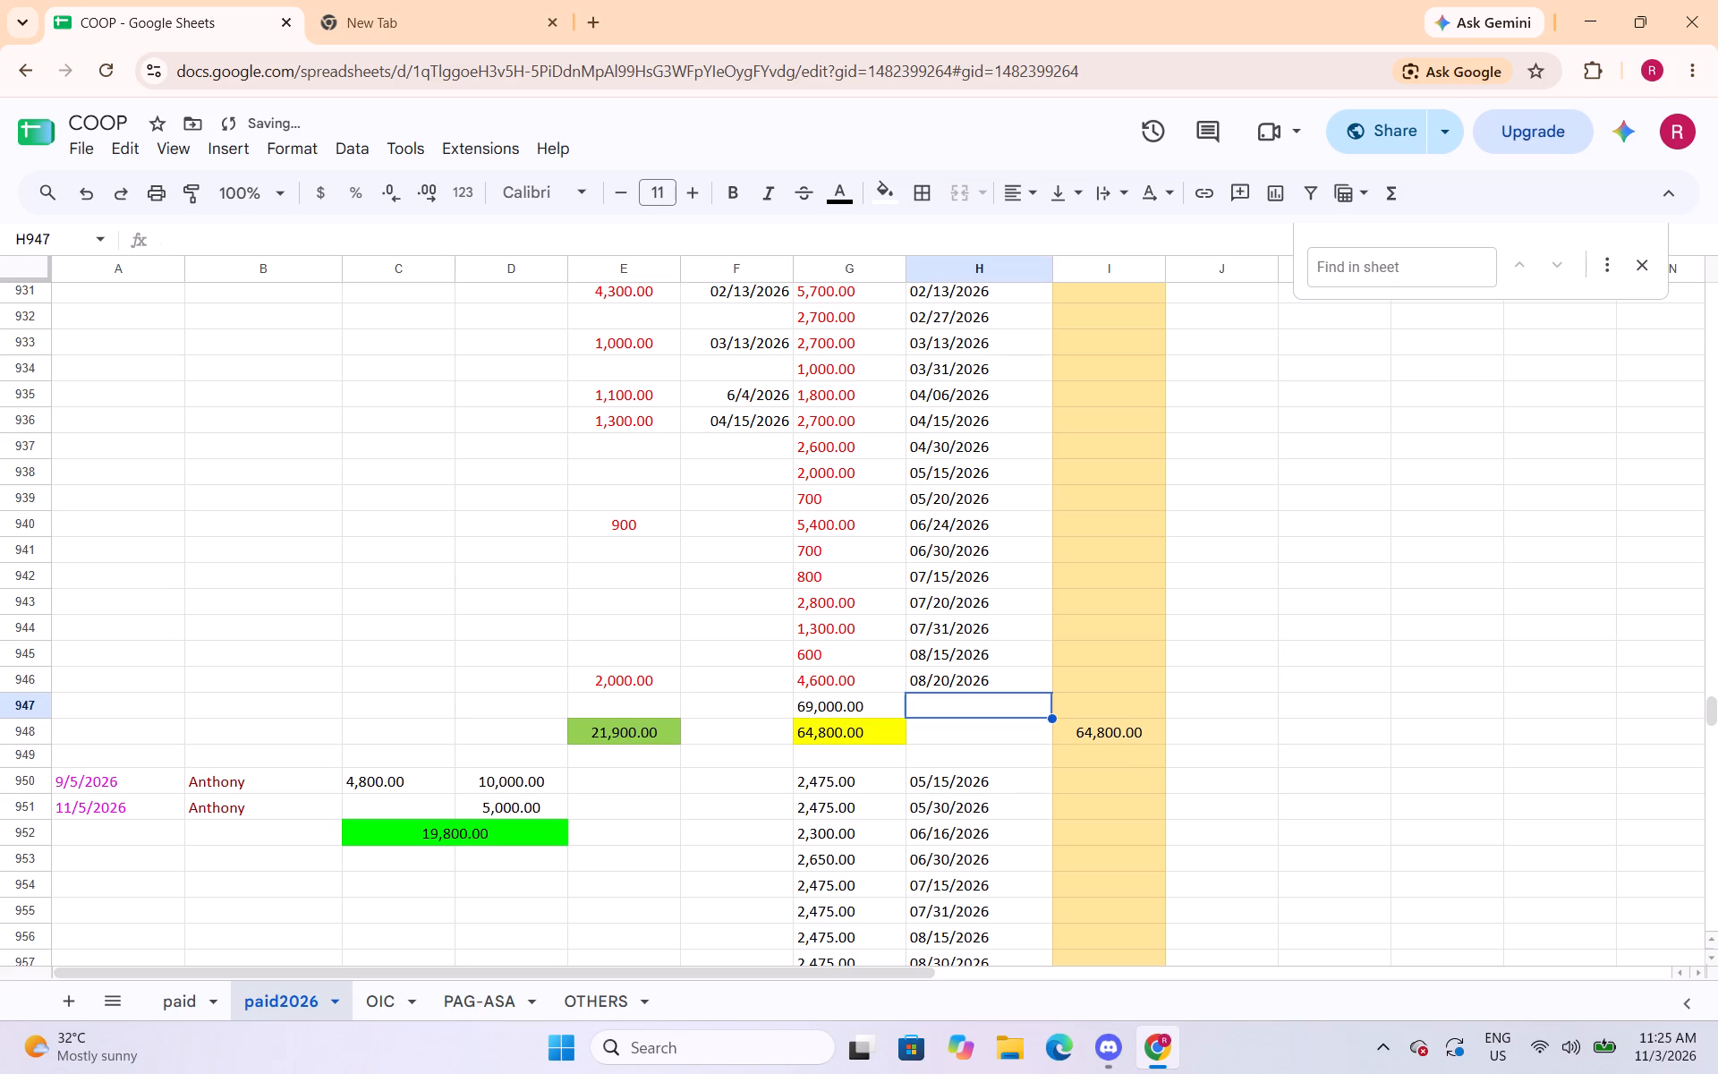
pyautogui.press('Left')
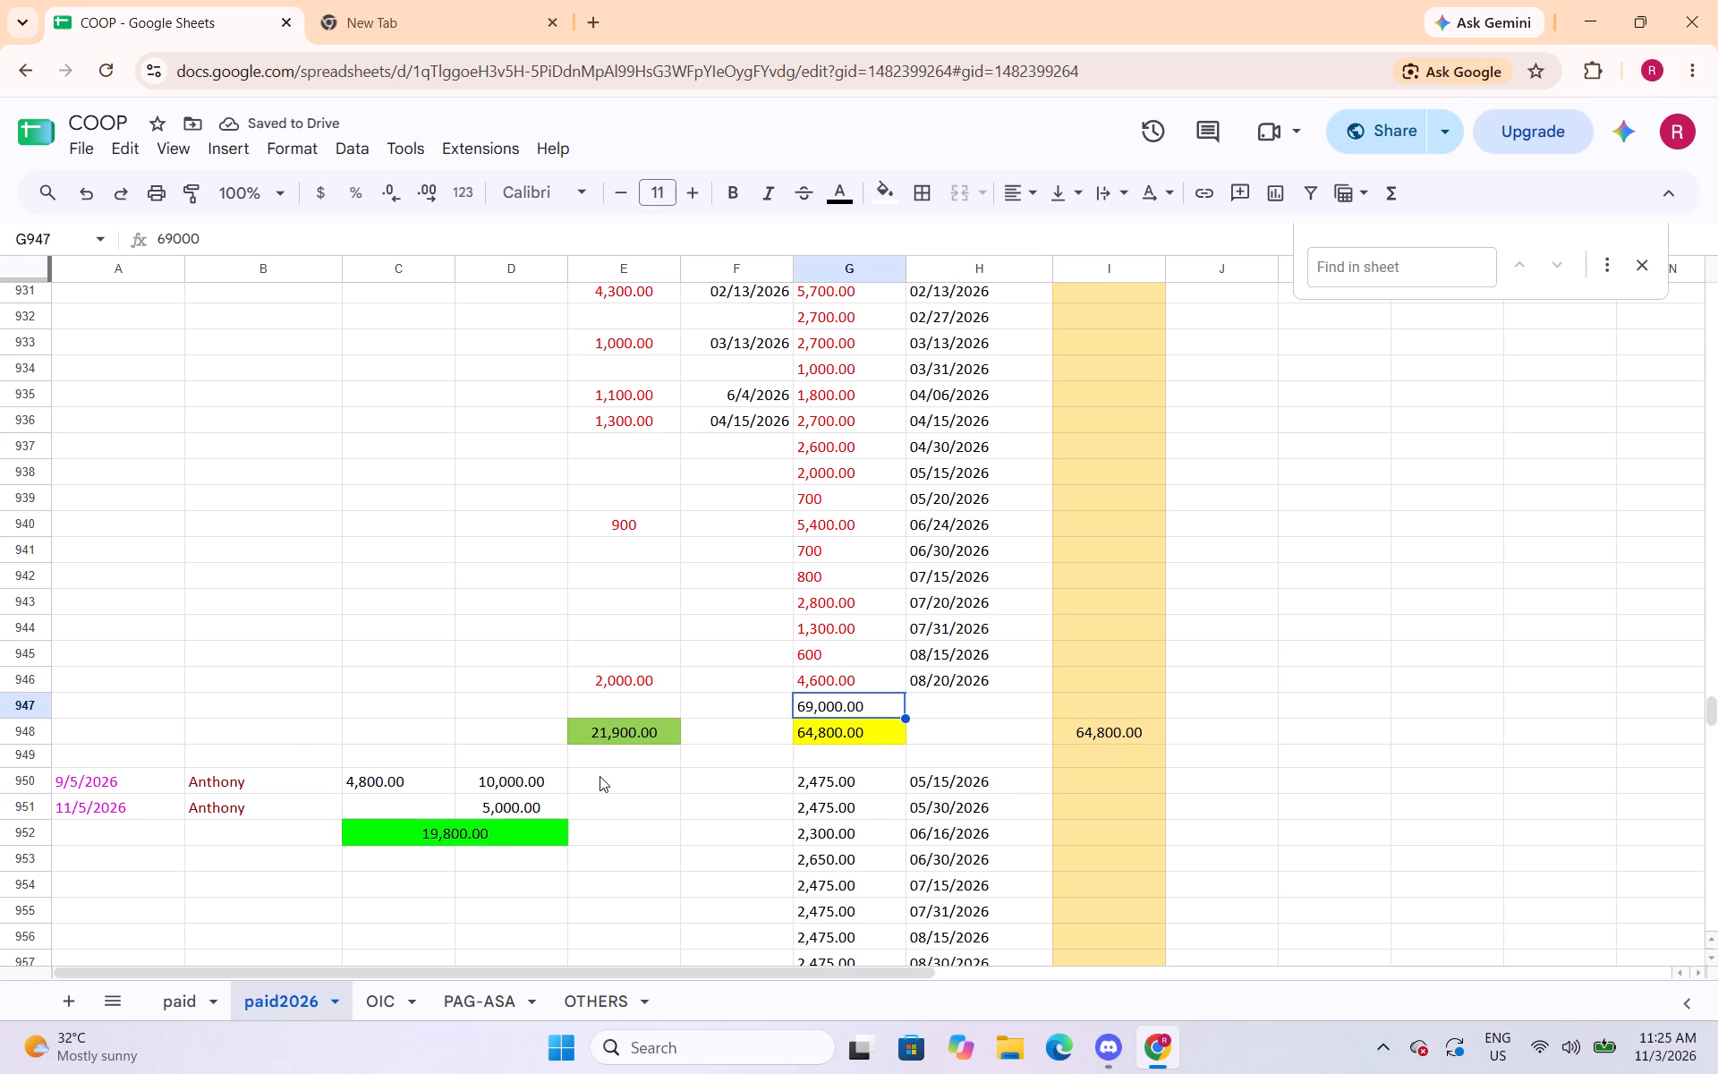
# Replace the yellow total in G948 with a SUM formula covering G919:G947.
pyautogui.click(867, 738)
pyautogui.write('=sum(')
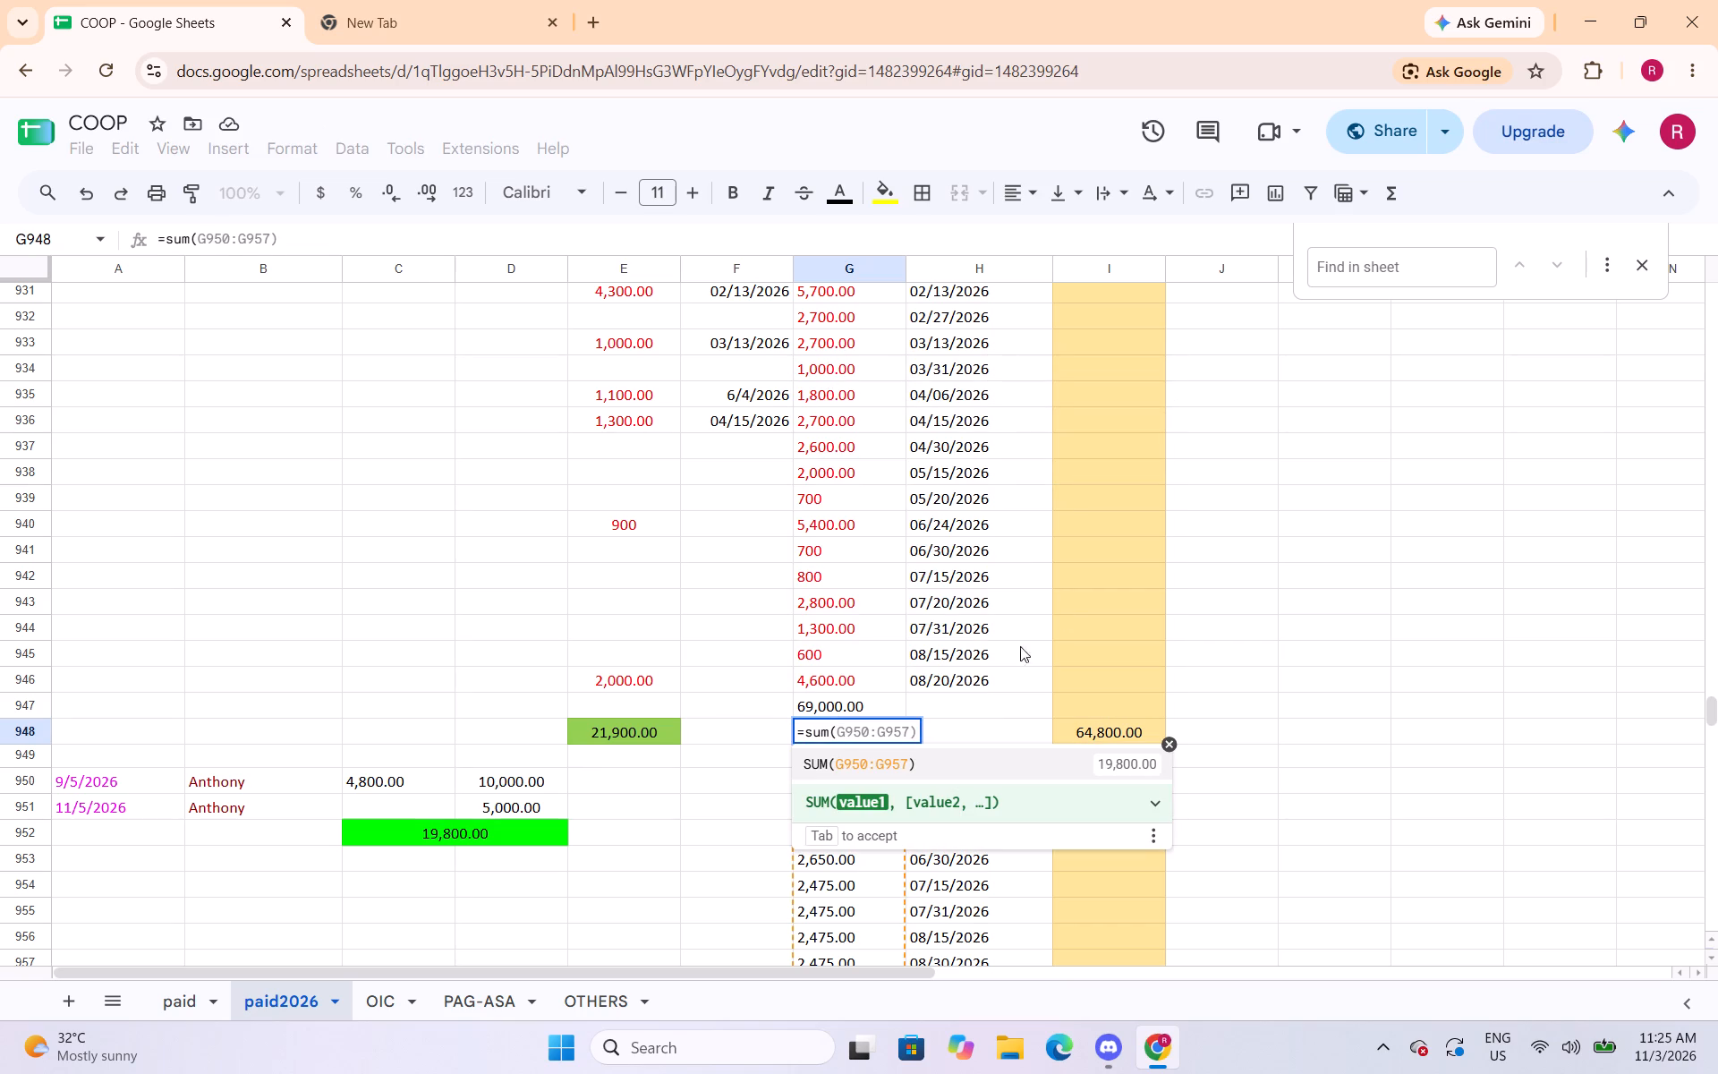
pyautogui.scroll(2, 829, 320)
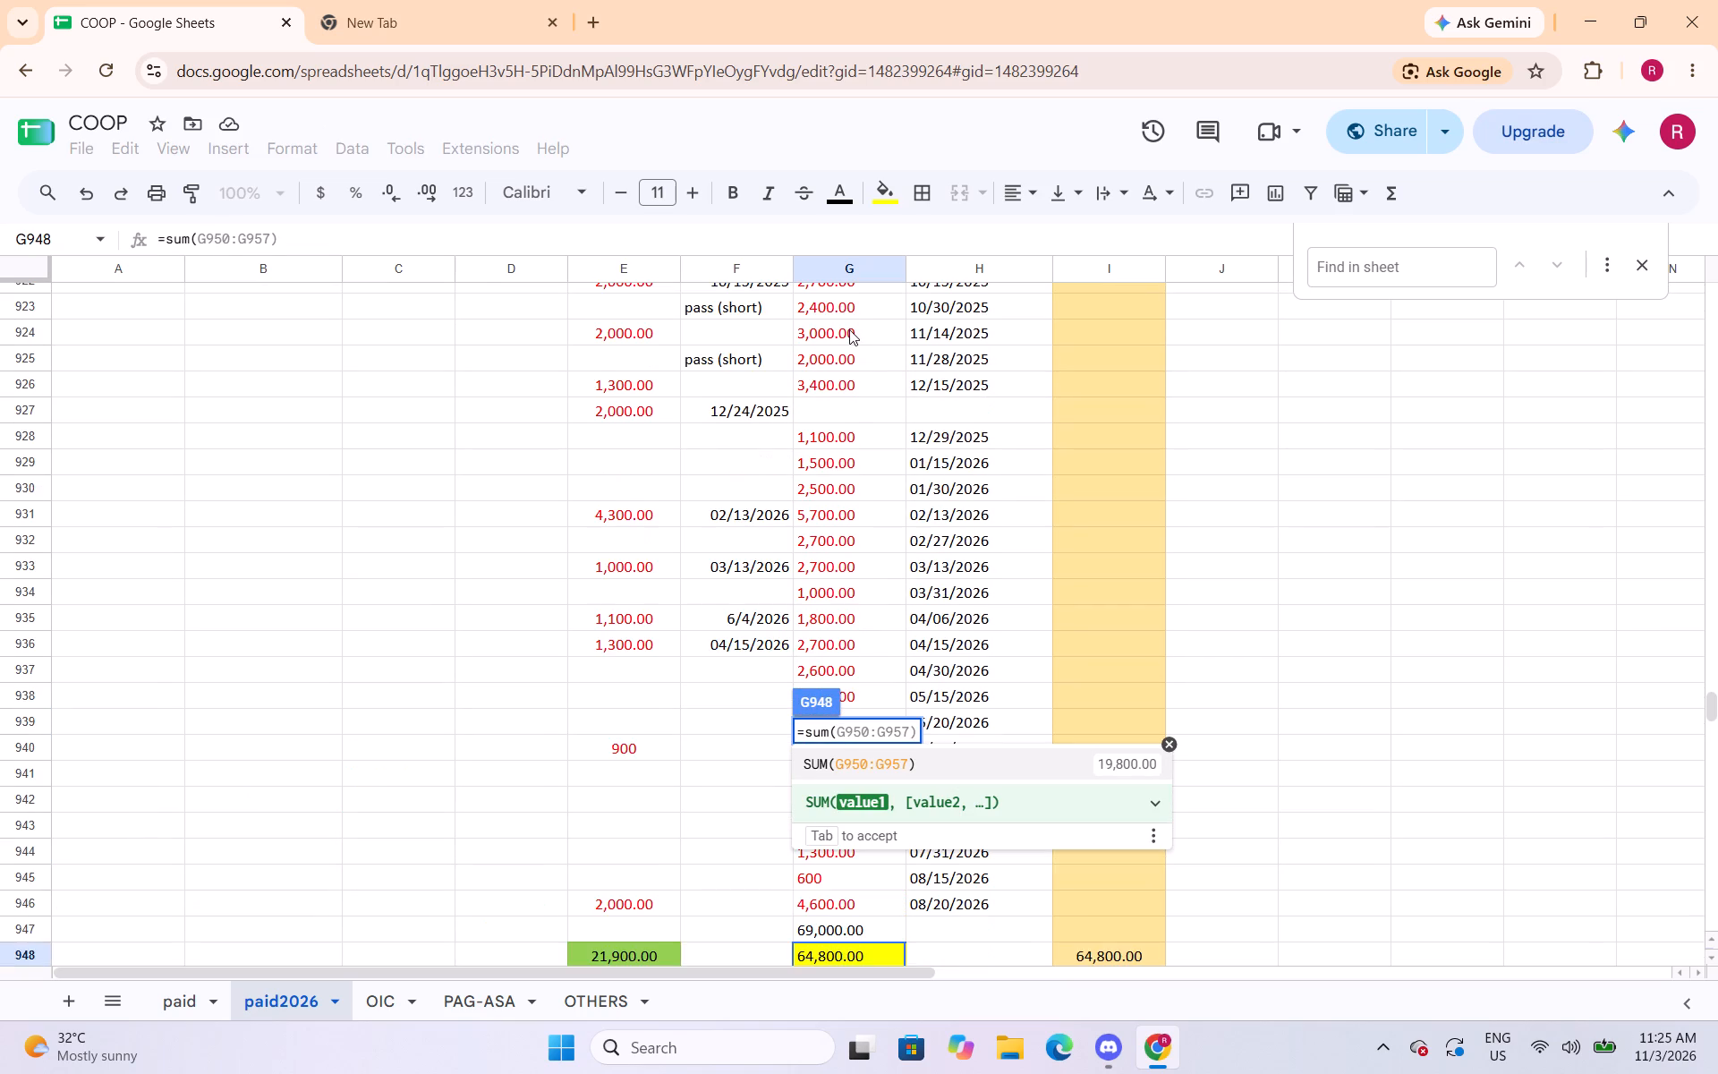
pyautogui.scroll(2, 849, 329)
pyautogui.moveTo(829, 436); pyautogui.dragTo(829, 840)
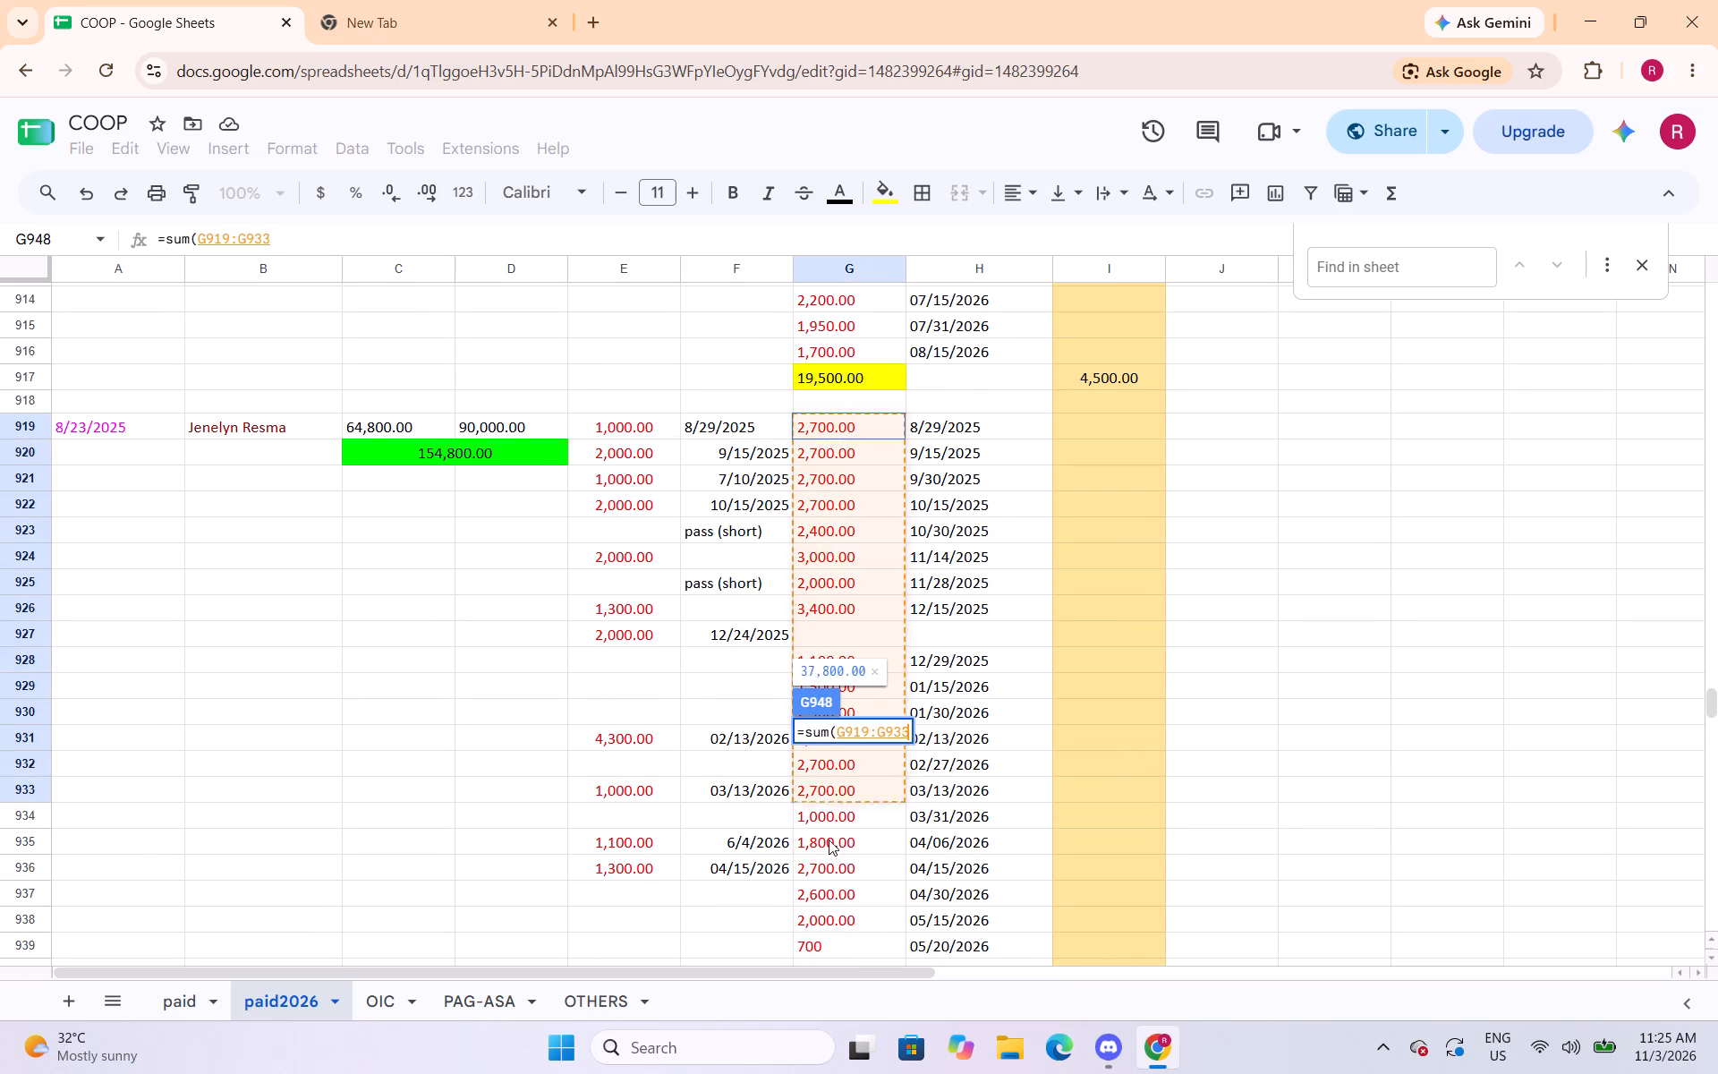
pyautogui.moveTo(829, 840); pyautogui.dragTo(850, 832)
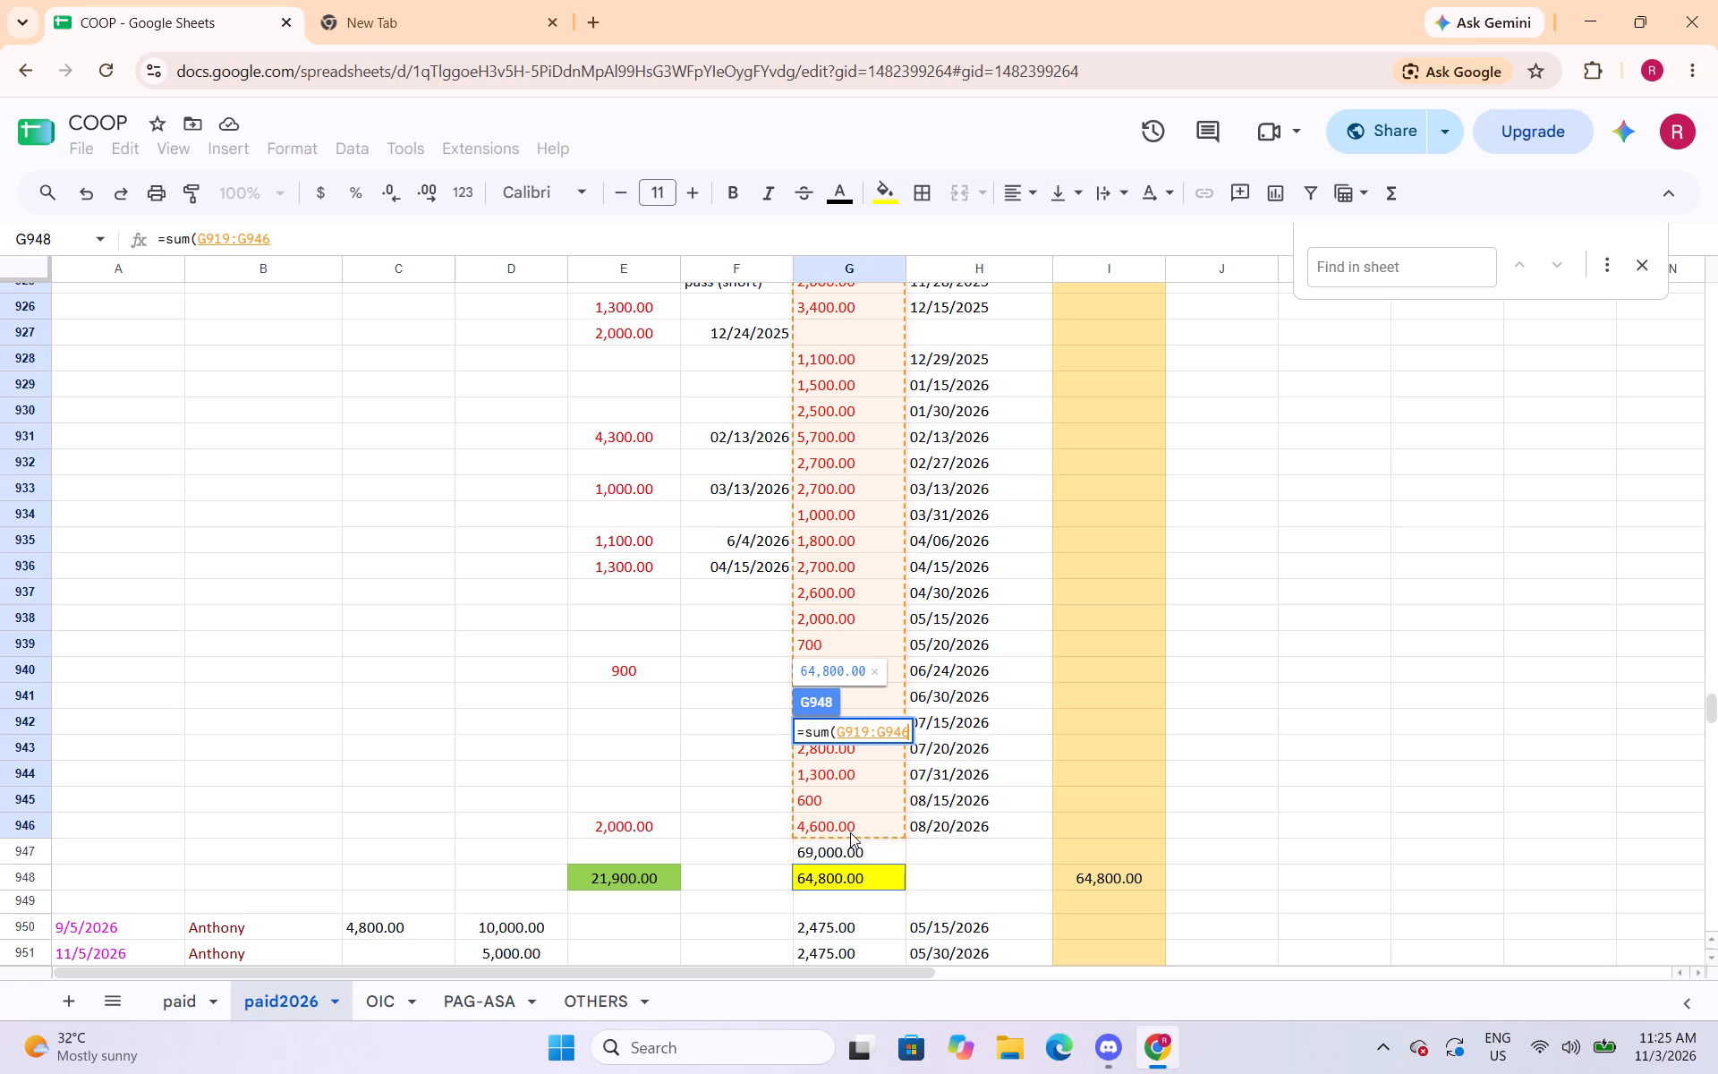
pyautogui.moveTo(850, 832); pyautogui.dragTo(850, 851)
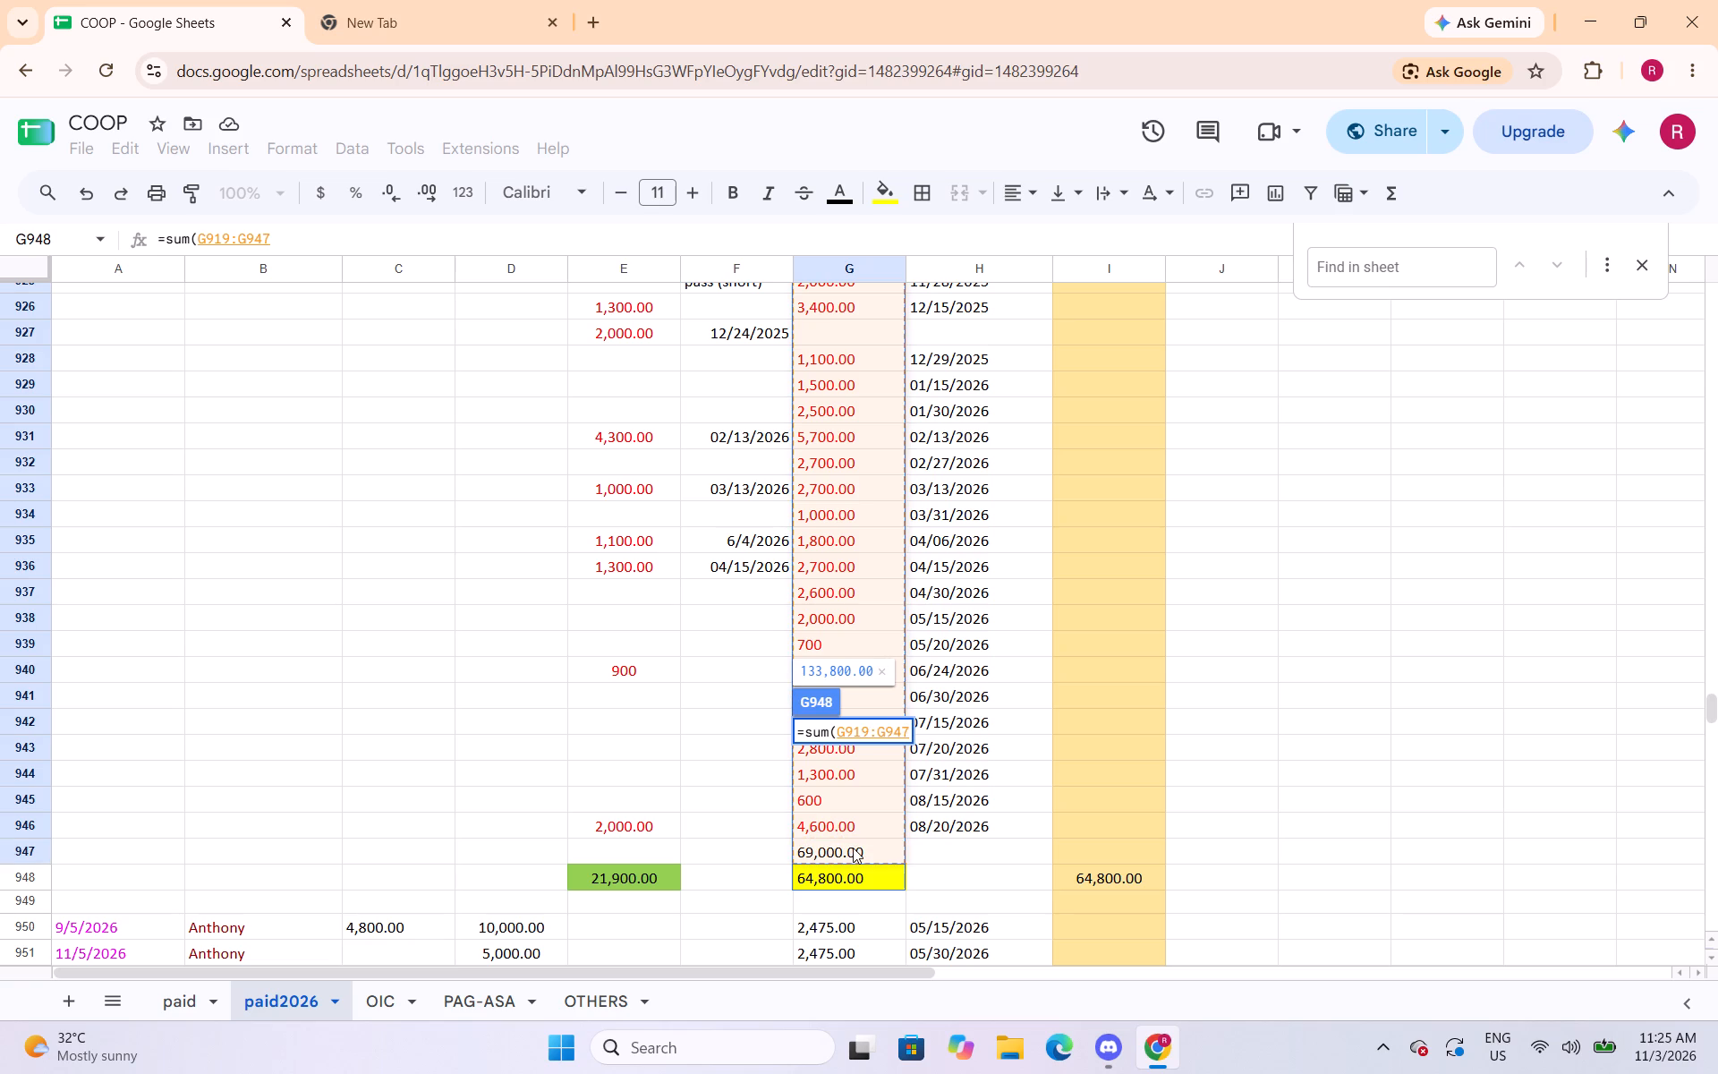
pyautogui.hotkey('shift', ')')
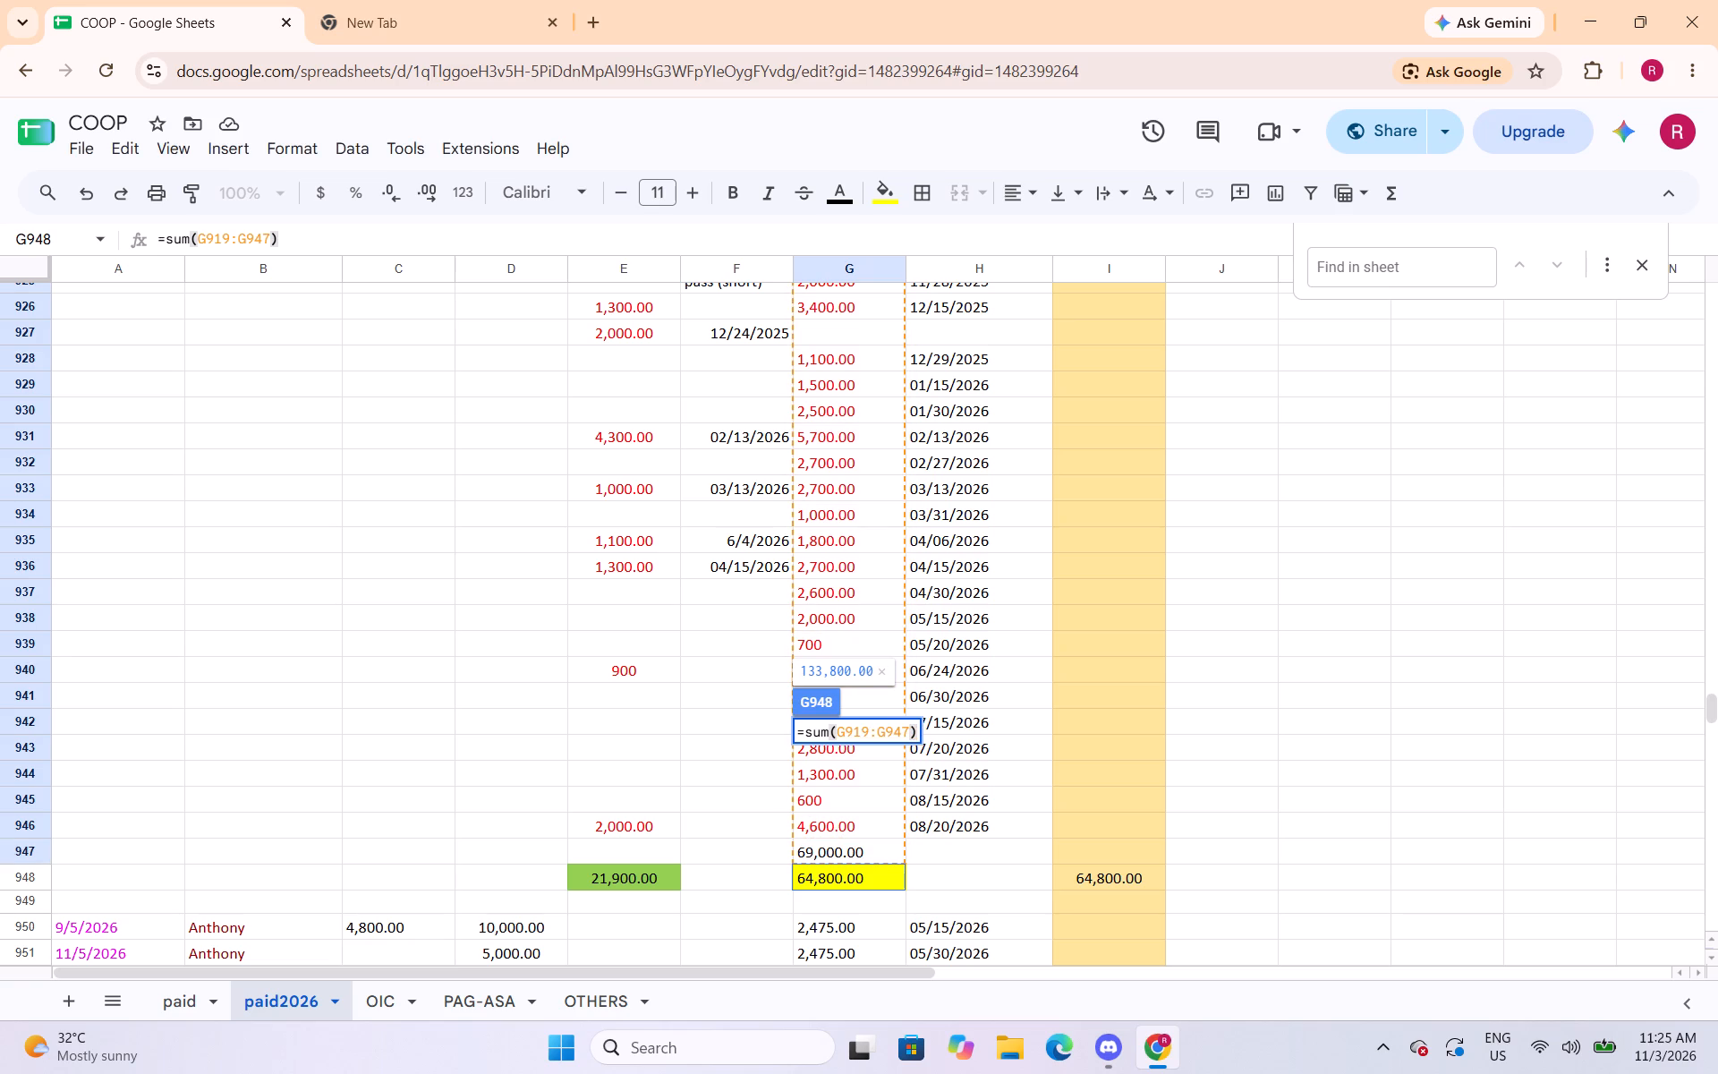
pyautogui.press('Return')
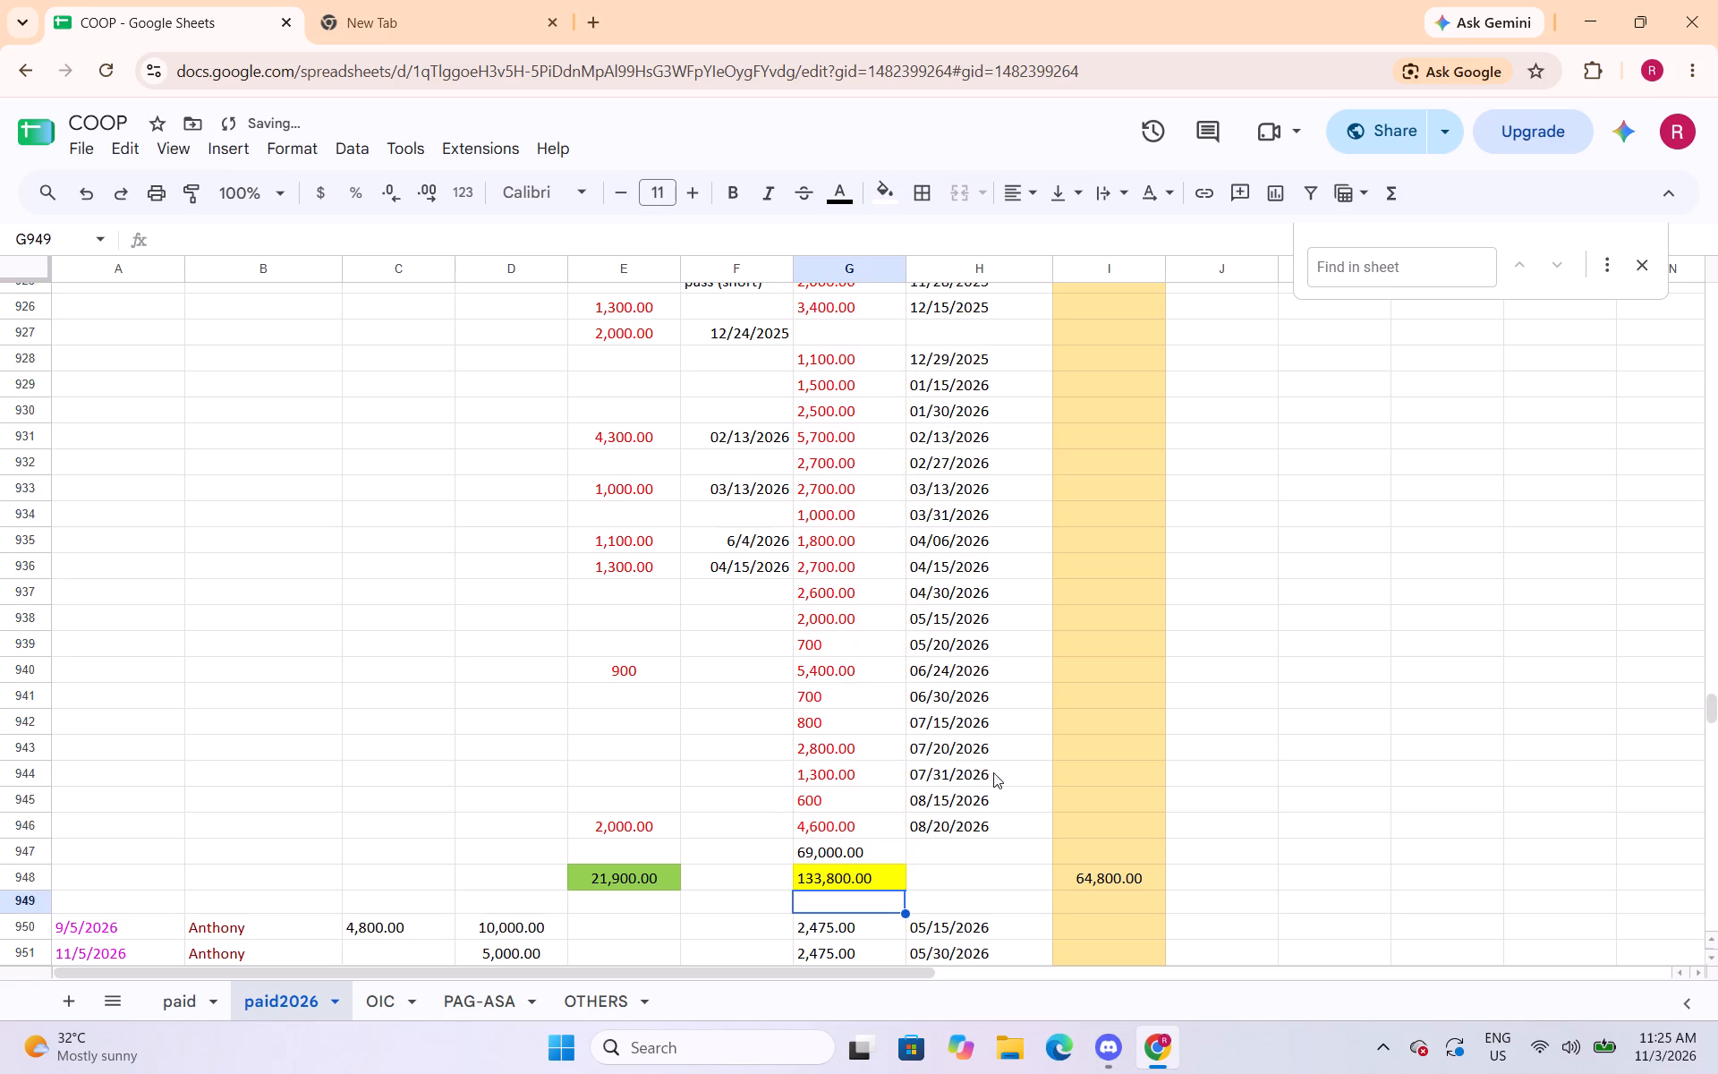
# Insert one row above the totals row 948, below the 69,000.00 amount.
pyautogui.scroll(3, 512, 390)
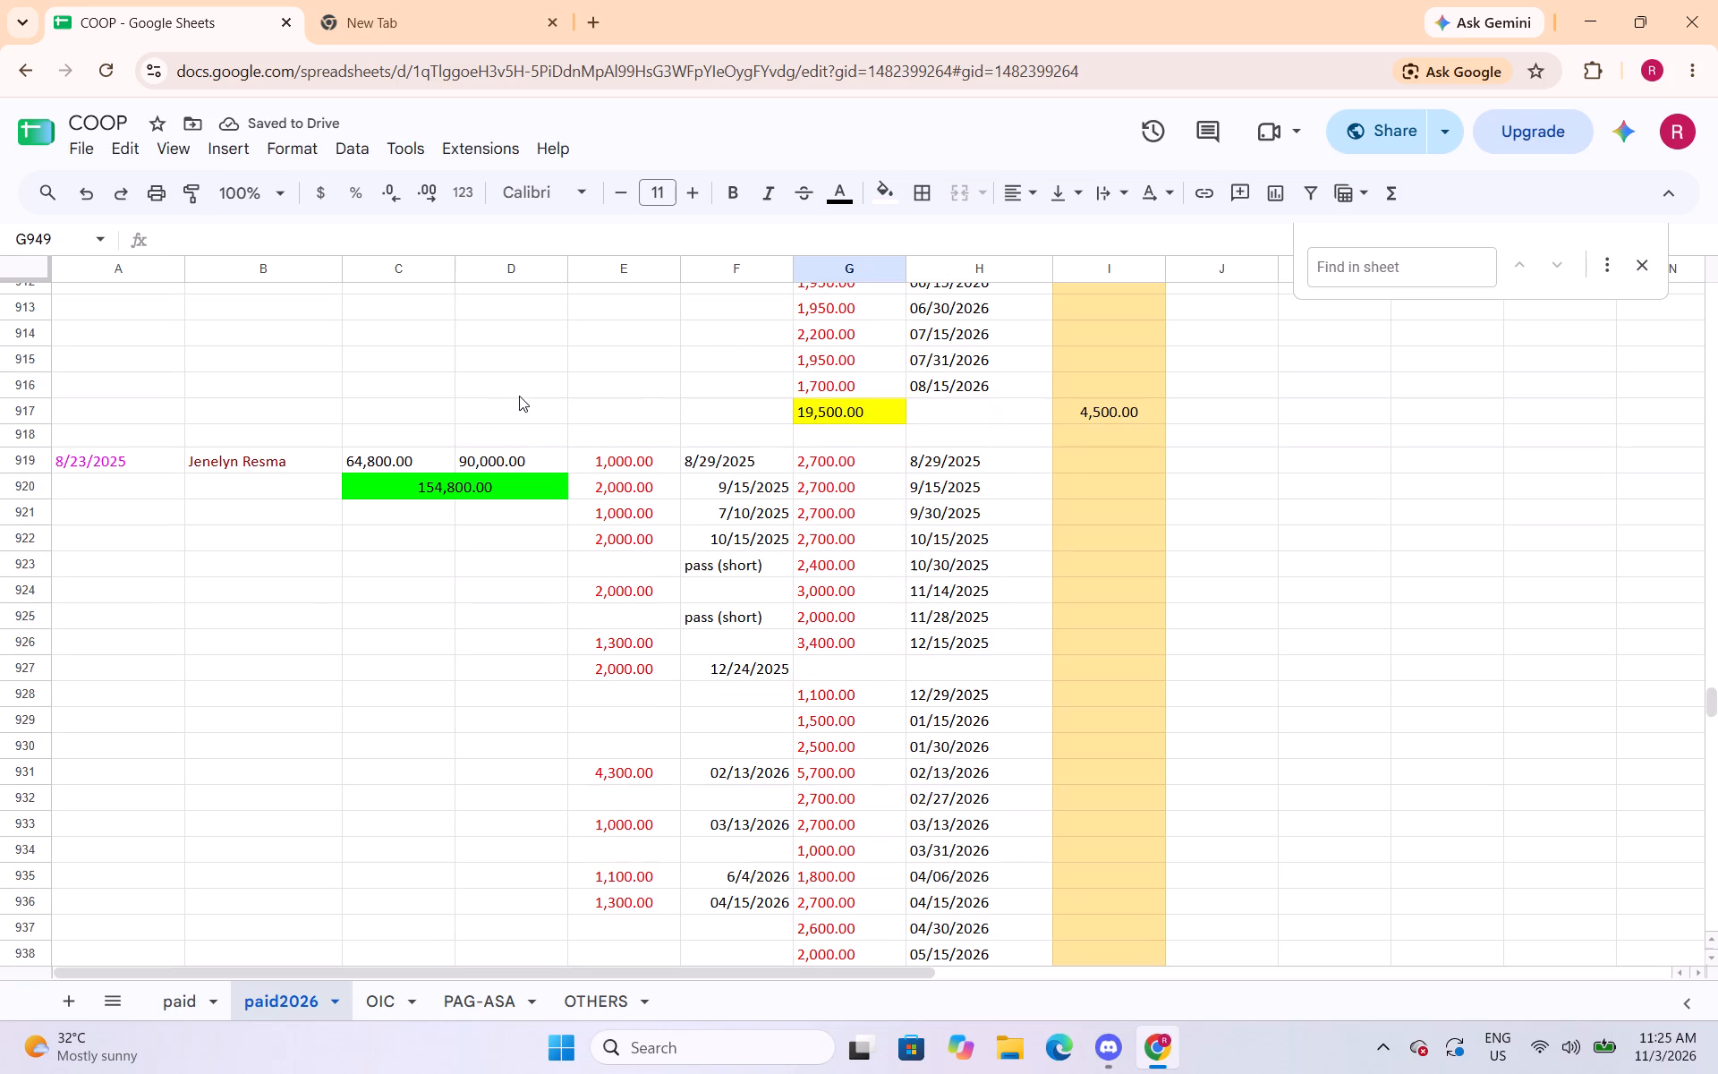
pyautogui.scroll(-5, 519, 396)
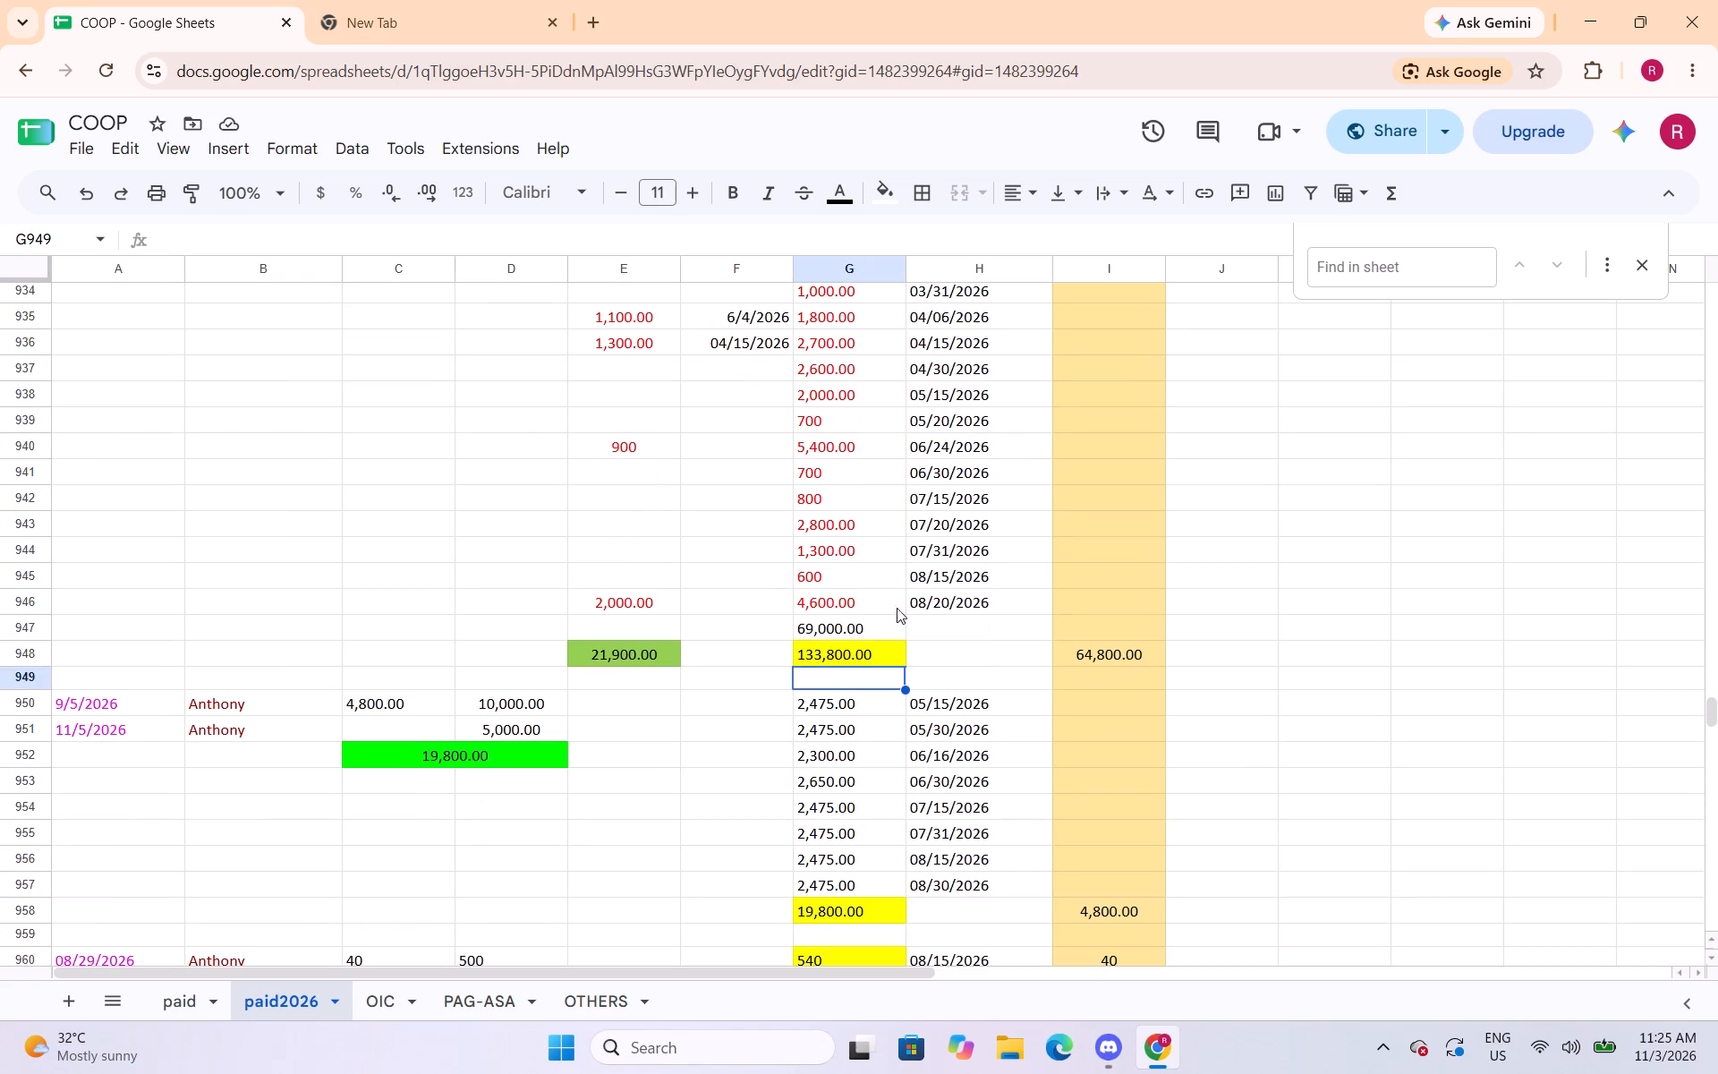
pyautogui.click(35, 656)
pyautogui.rightClick(35, 656)
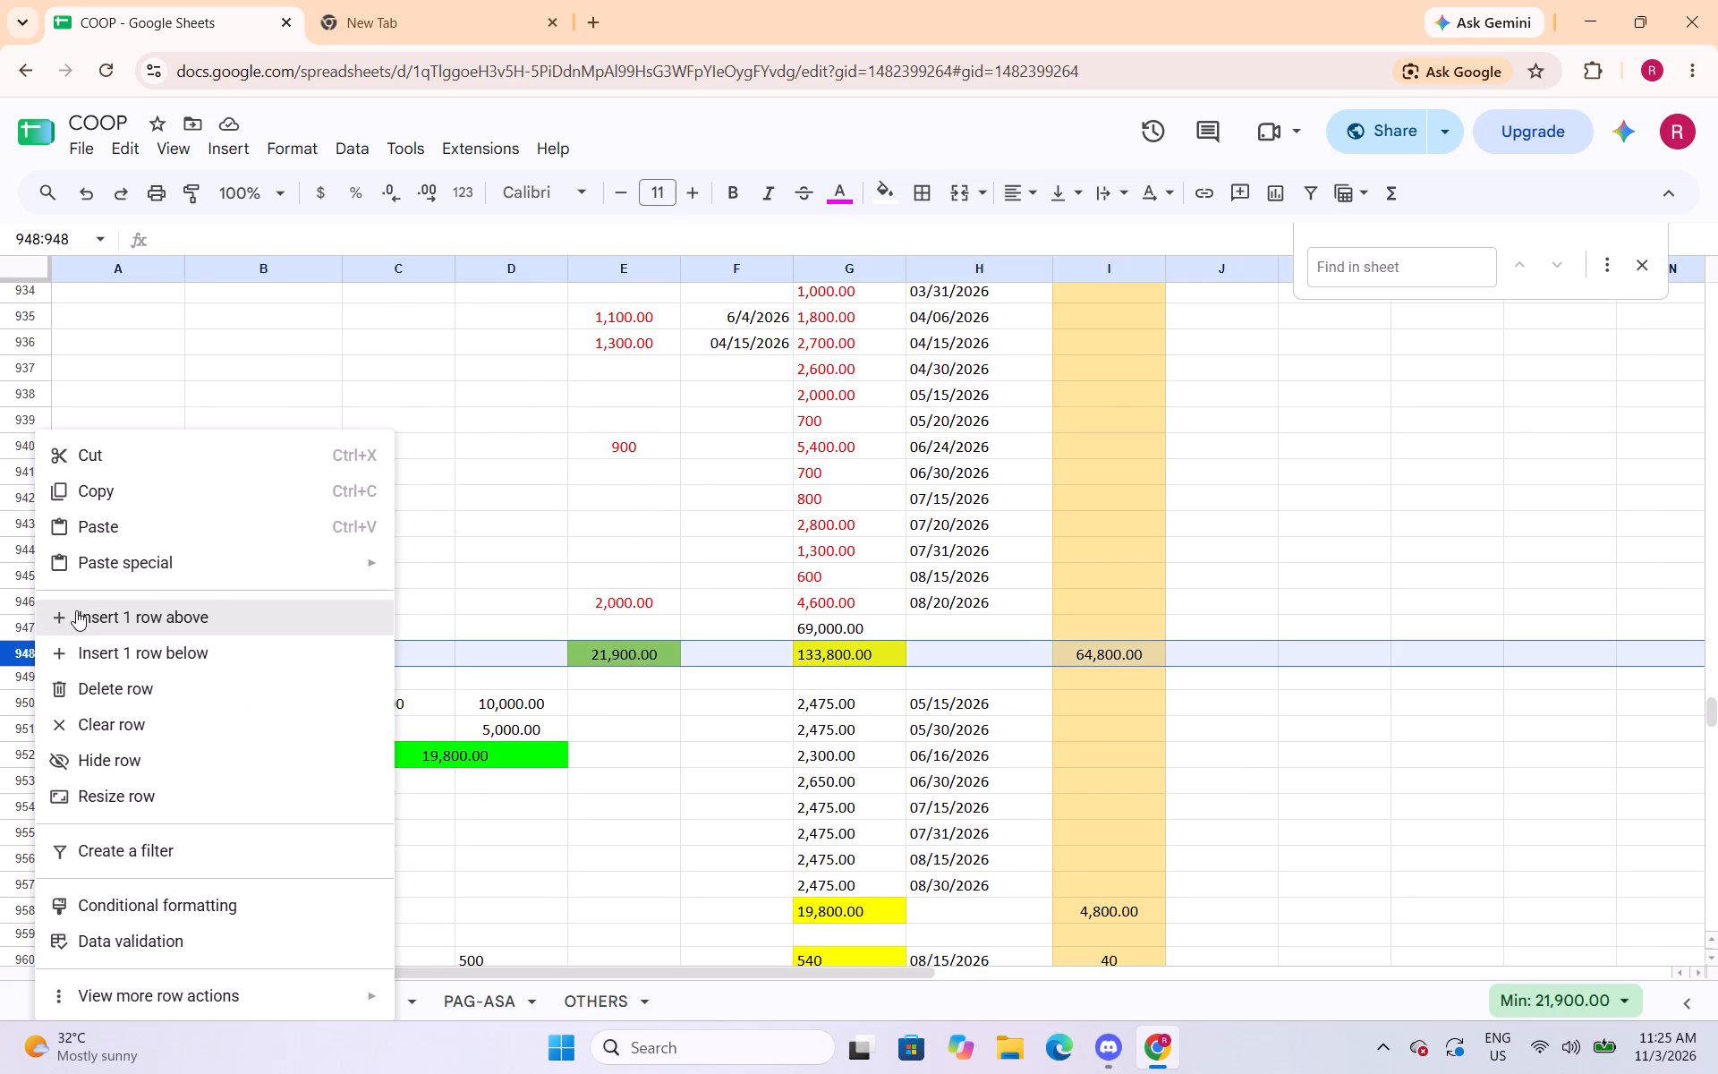
pyautogui.click(76, 610)
# Enter 21900 in cell G948 of the inserted row.
pyautogui.click(857, 659)
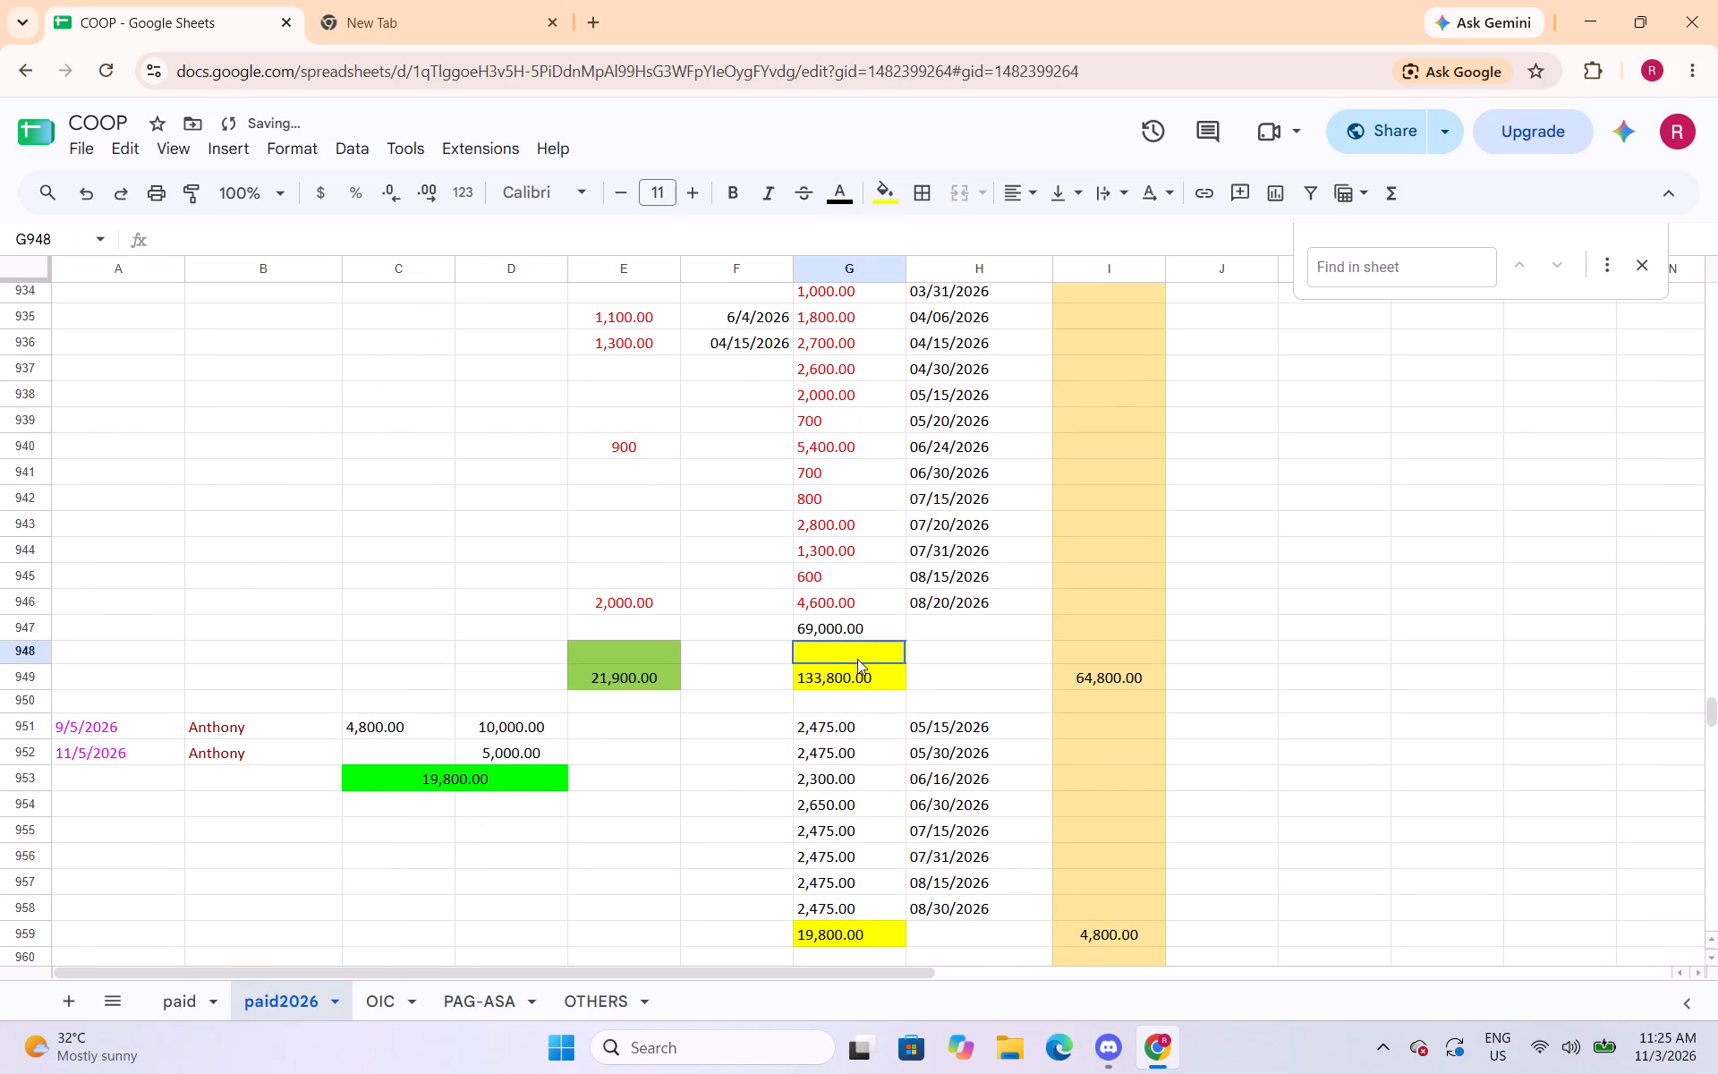
pyautogui.click(937, 635)
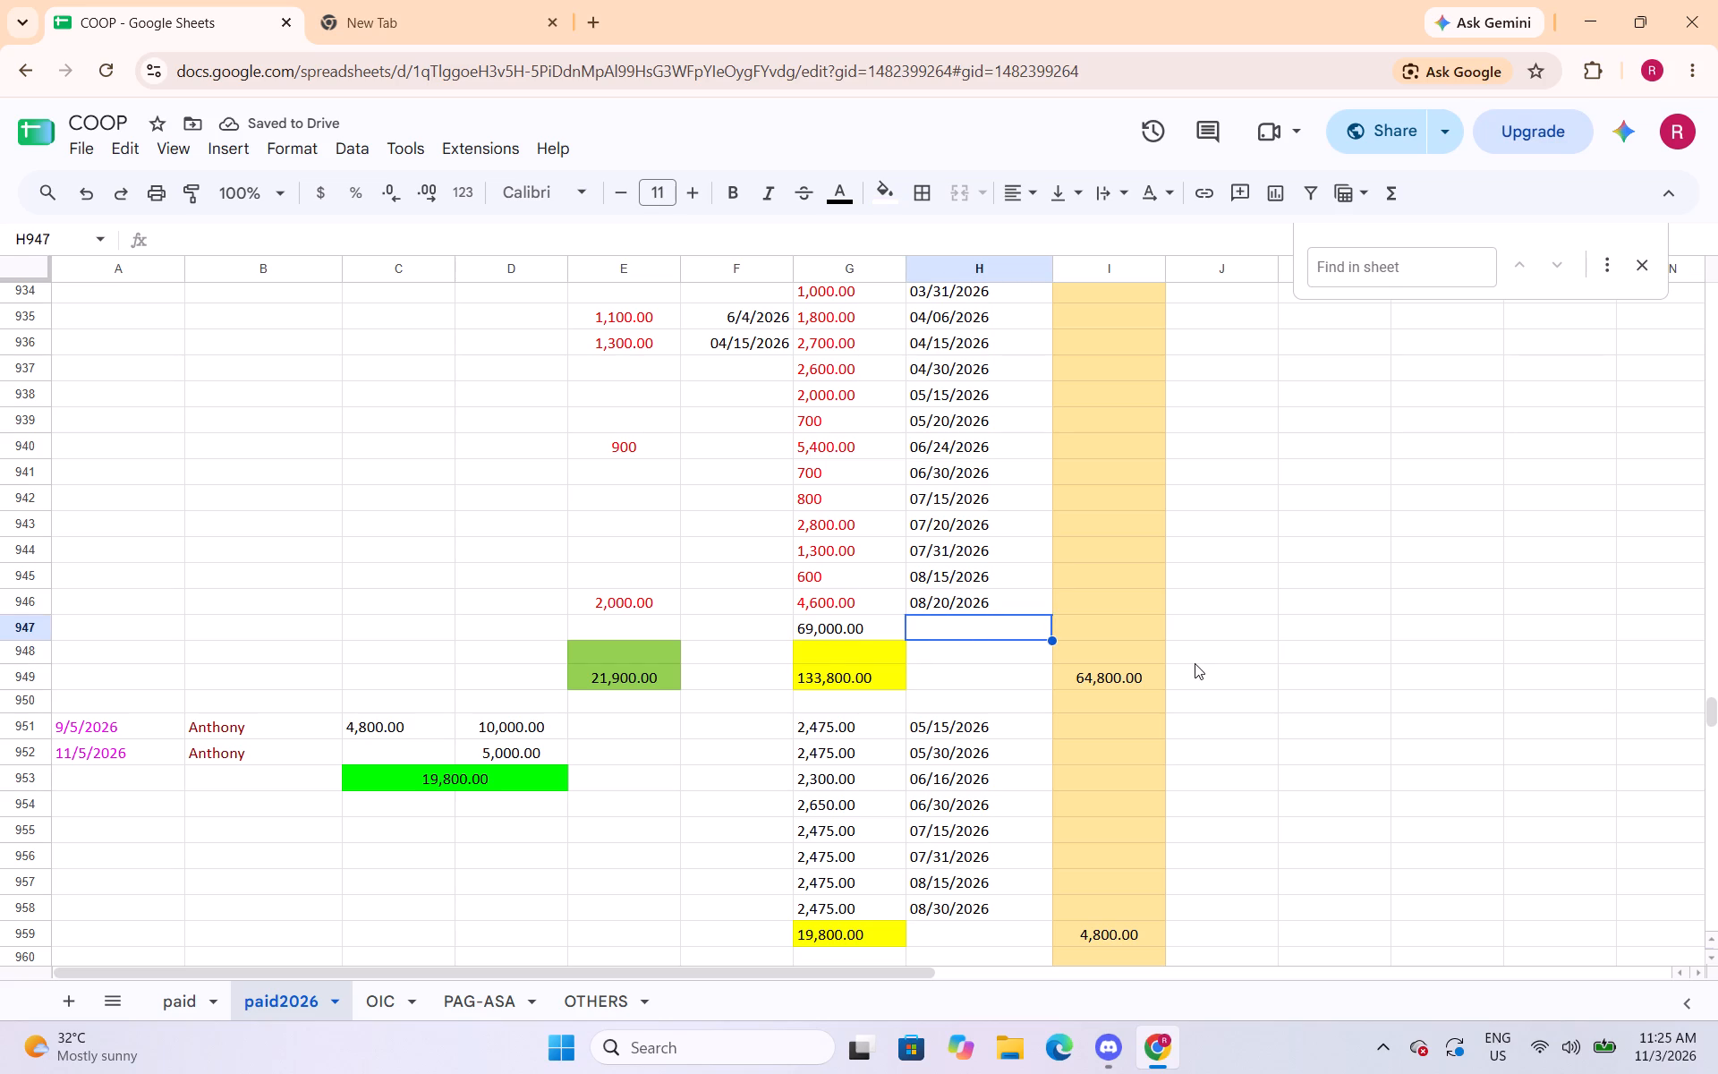
pyautogui.click(860, 659)
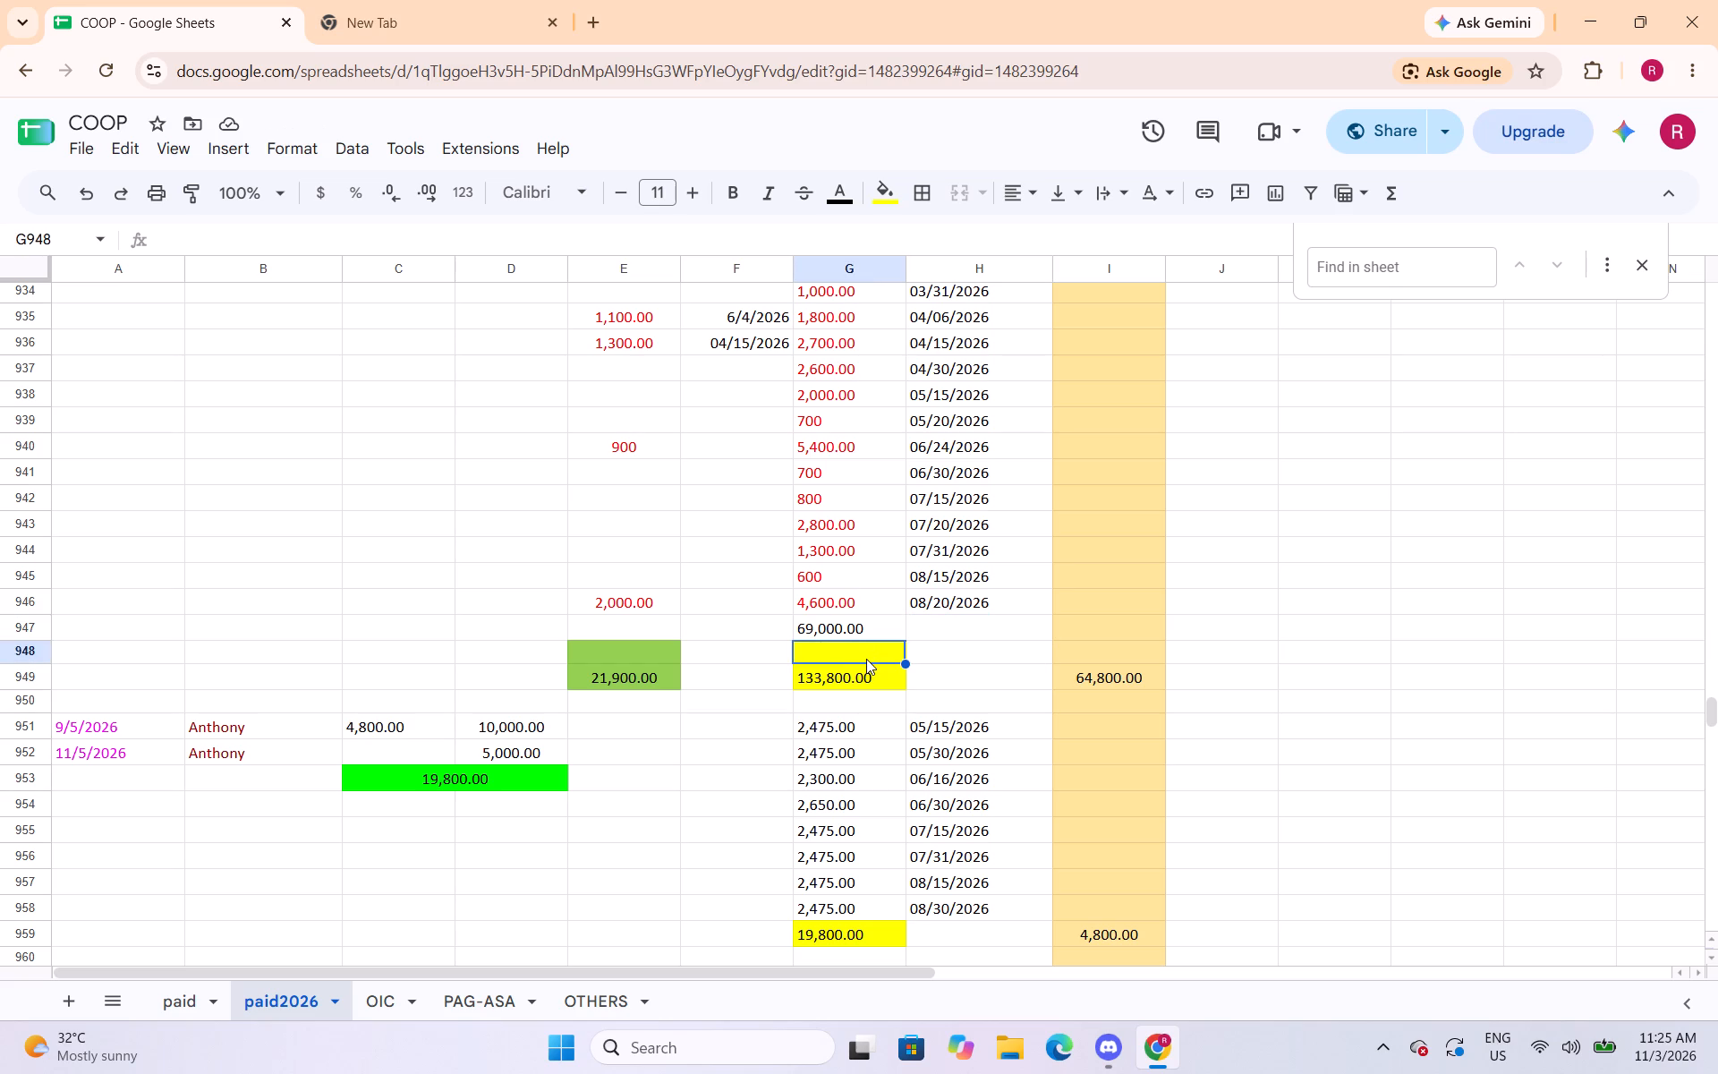
pyautogui.write('21900')
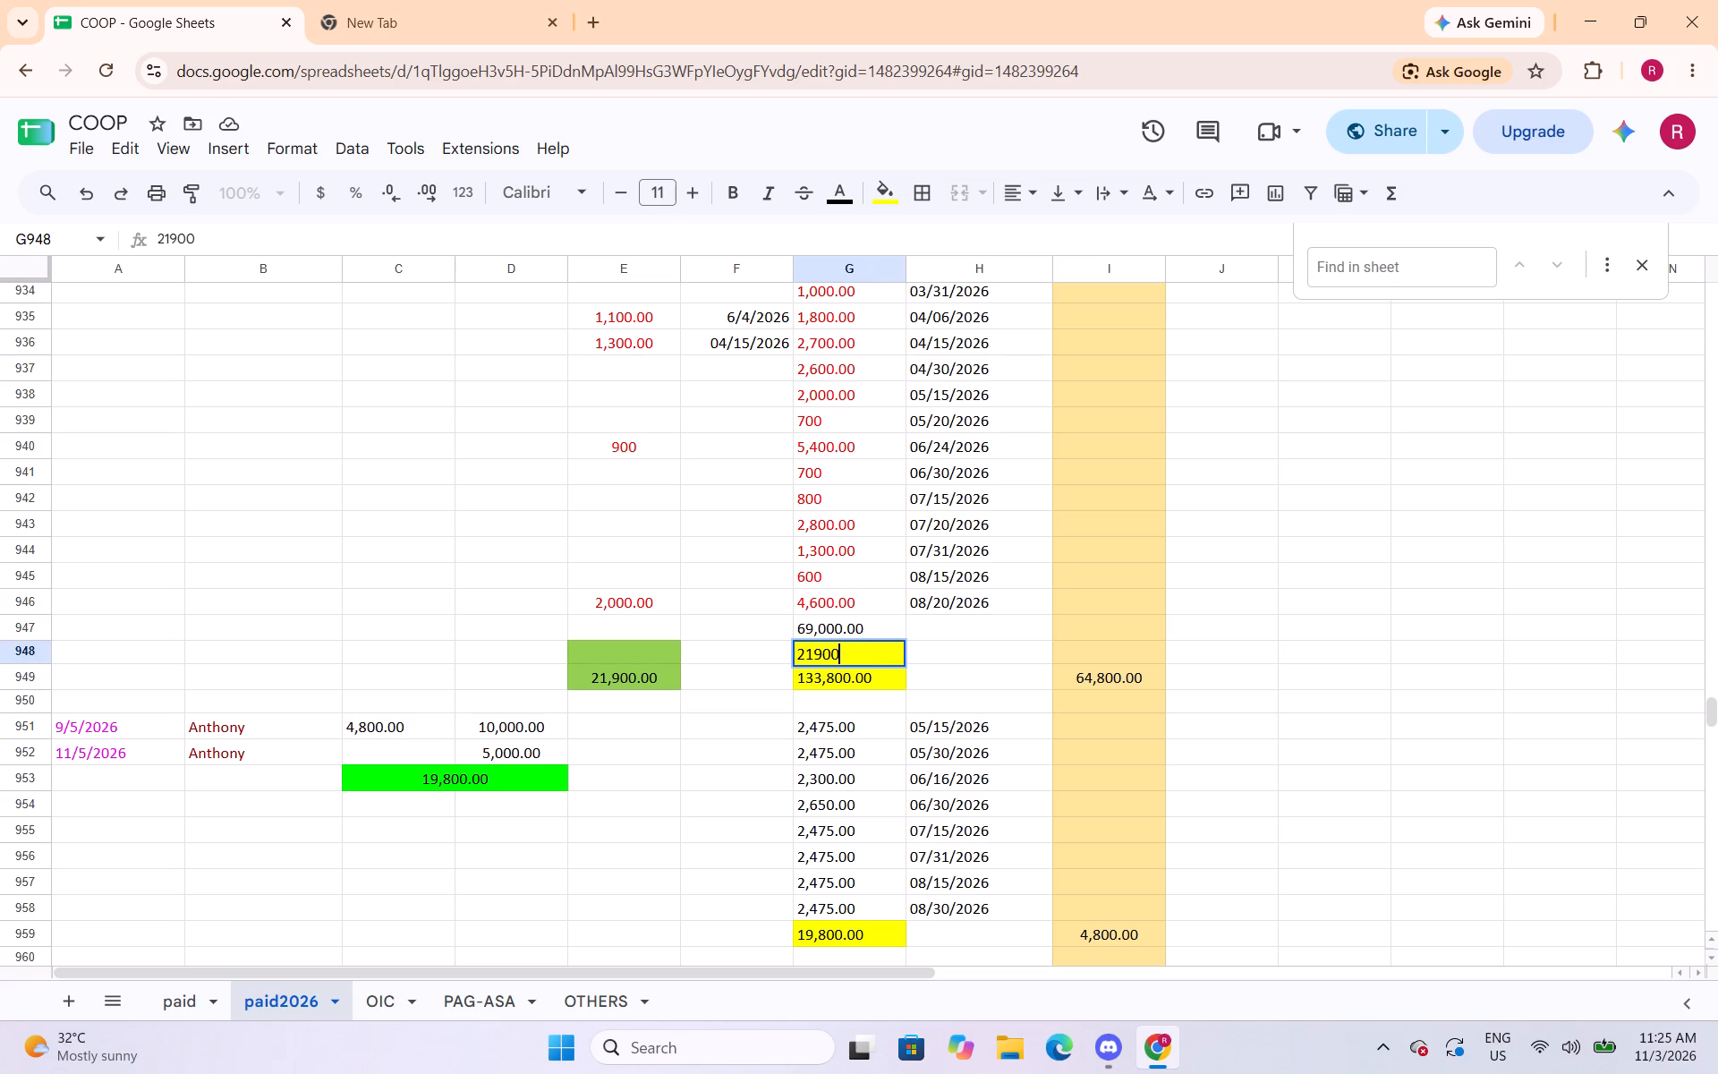
pyautogui.press('Right')
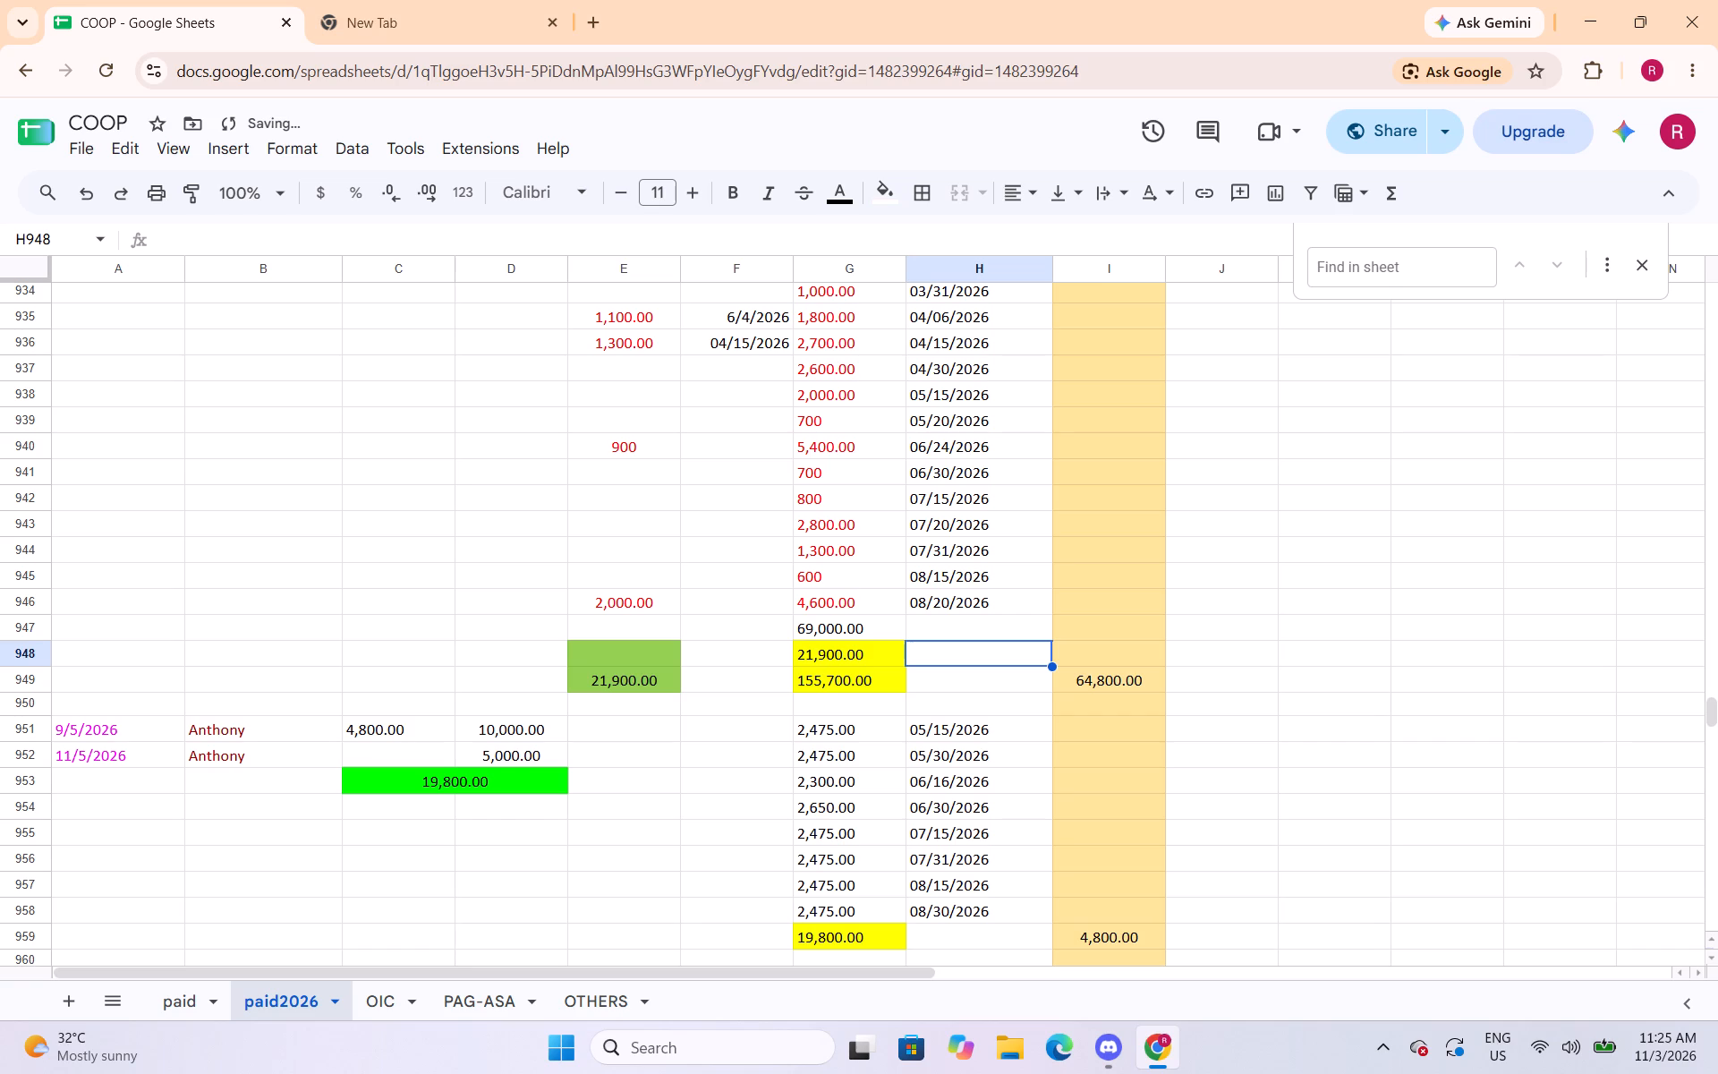
# Label the 21,900.00 amount with the note "advance payment principal" in cell H948.
pyautogui.write('payma')
pyautogui.press('BackSpace')
pyautogui.press('BackSpace')
pyautogui.press('BackSpace')
pyautogui.press('BackSpace')
pyautogui.press('BackSpace')
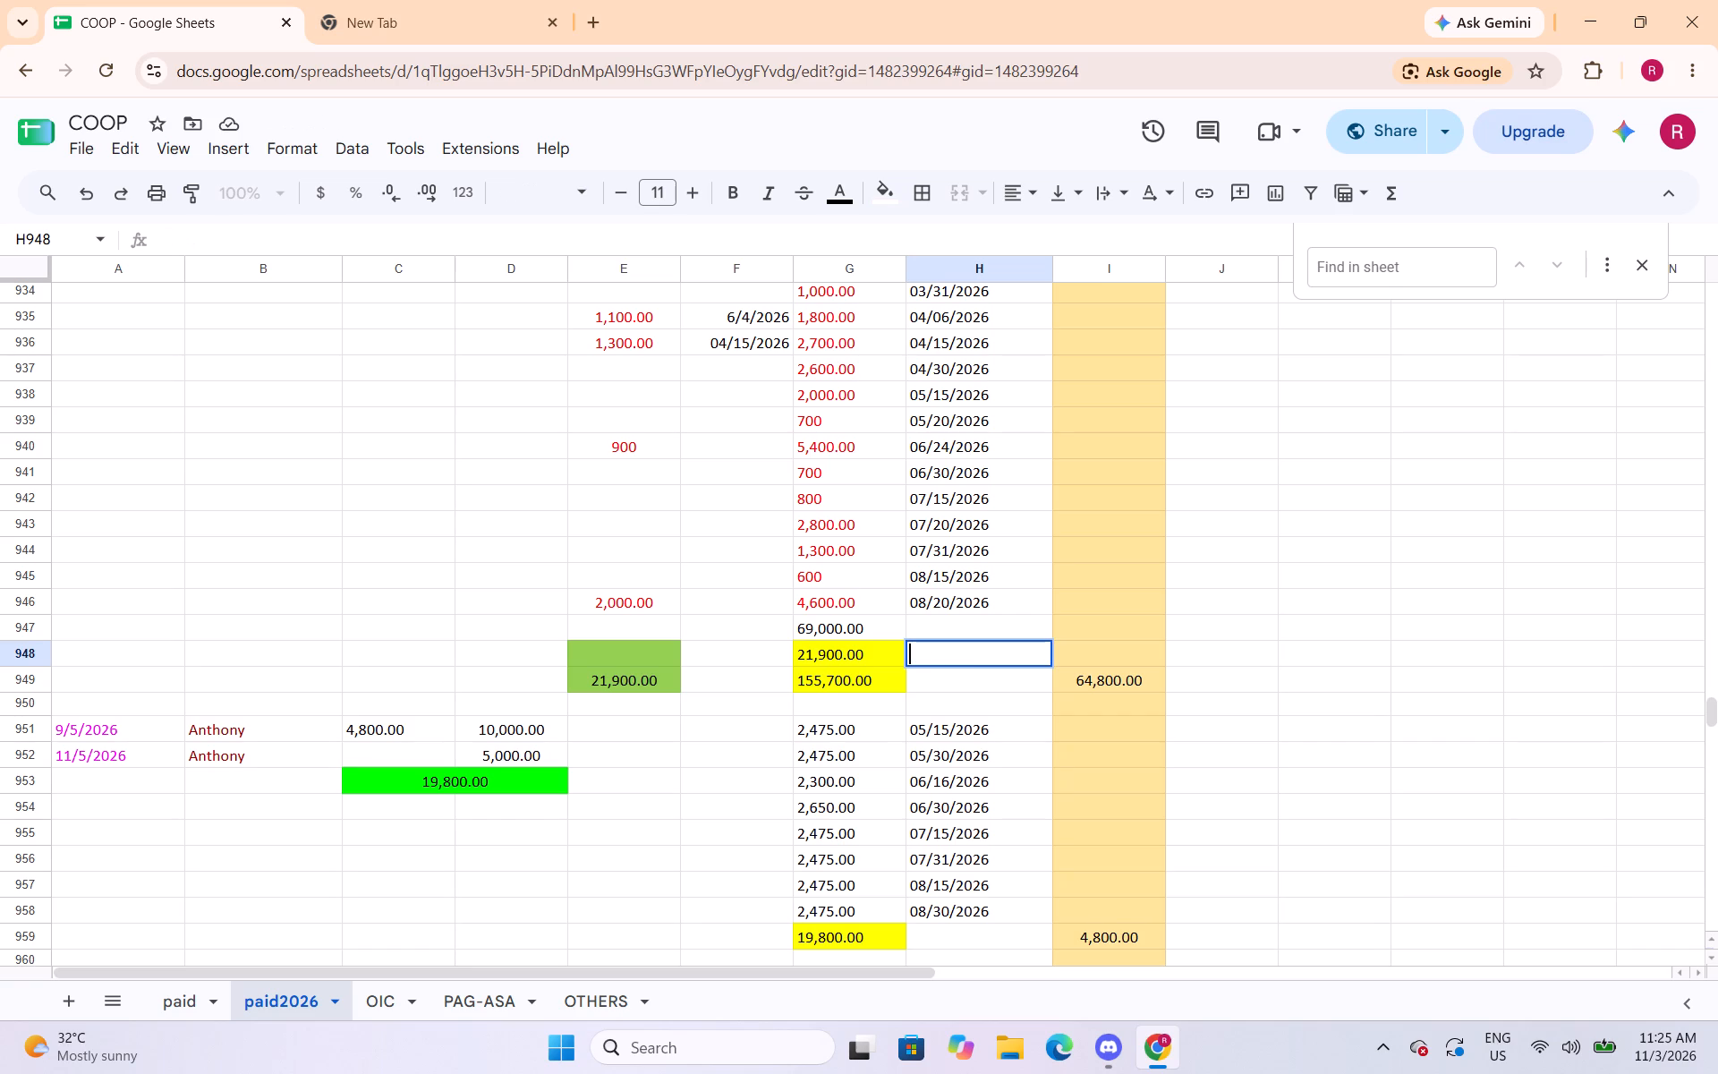
pyautogui.write('advance')
pyautogui.press('space')
pyautogui.write('payment')
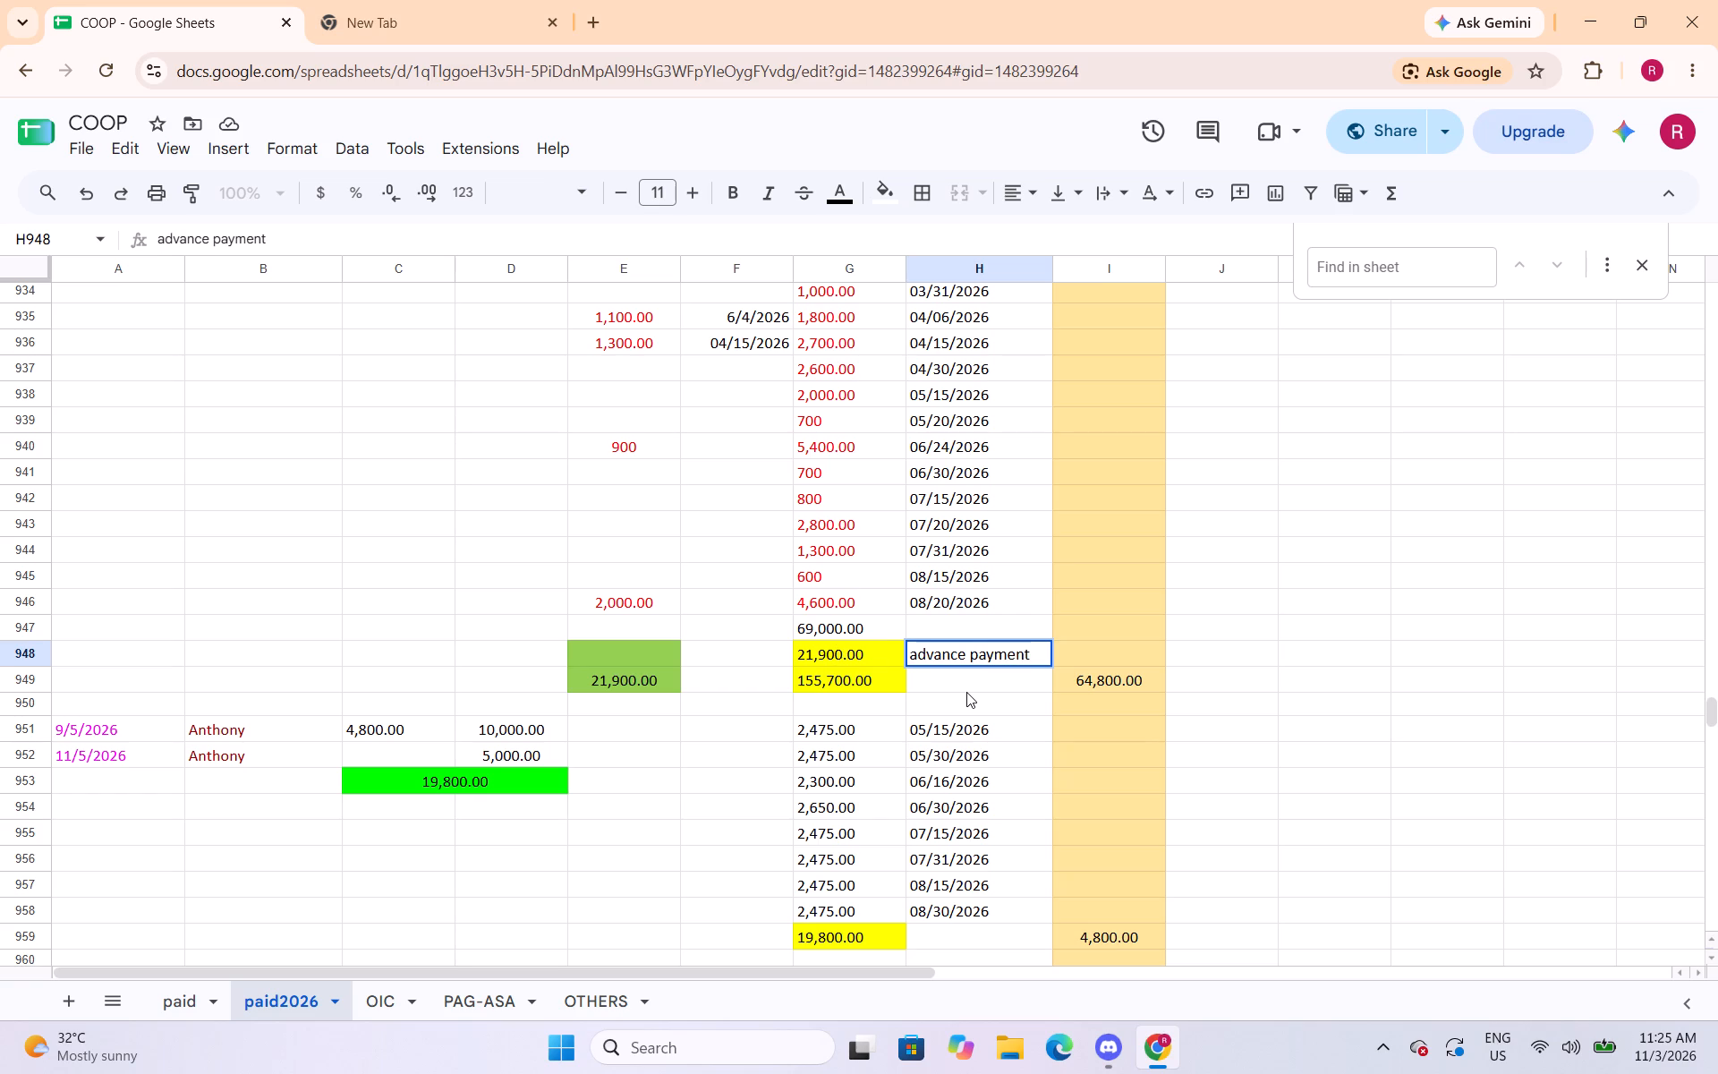
pyautogui.press('space')
pyautogui.write('principal')
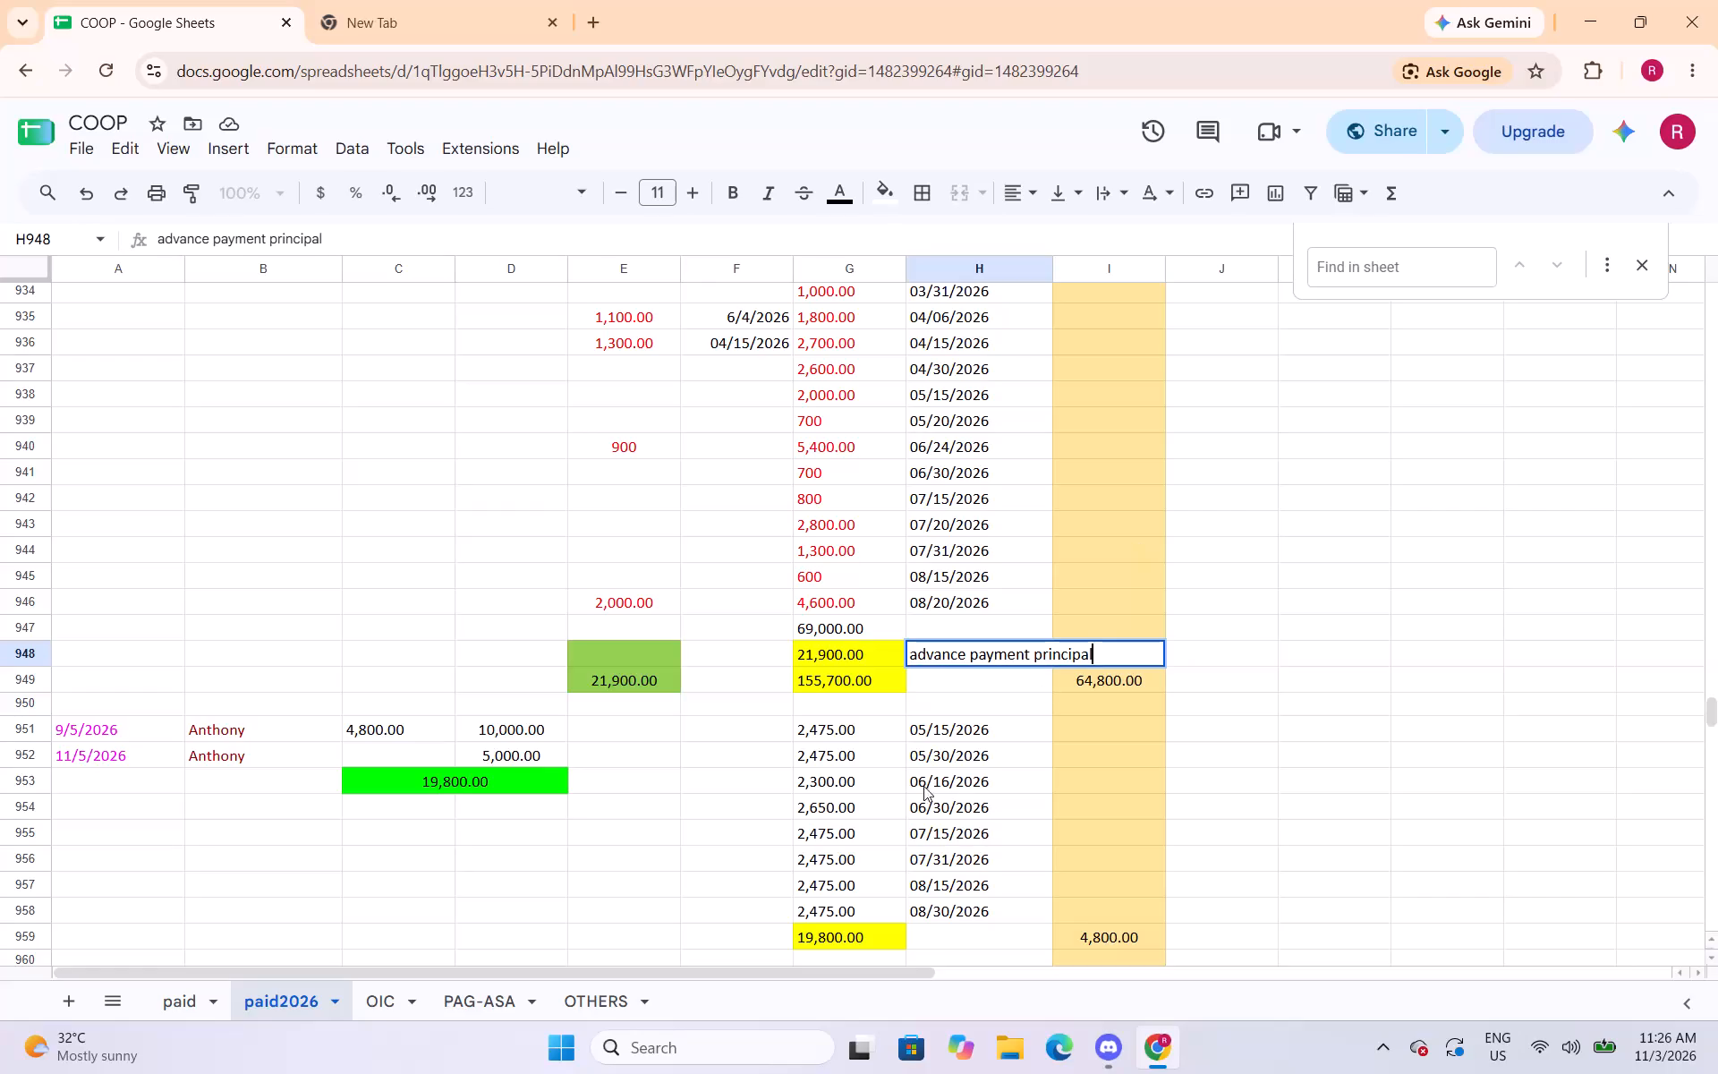
pyautogui.click(957, 732)
# Examine the payments in G919 to G948 and the SUM total in G949 against the entry's loan amount.
pyautogui.click(873, 627)
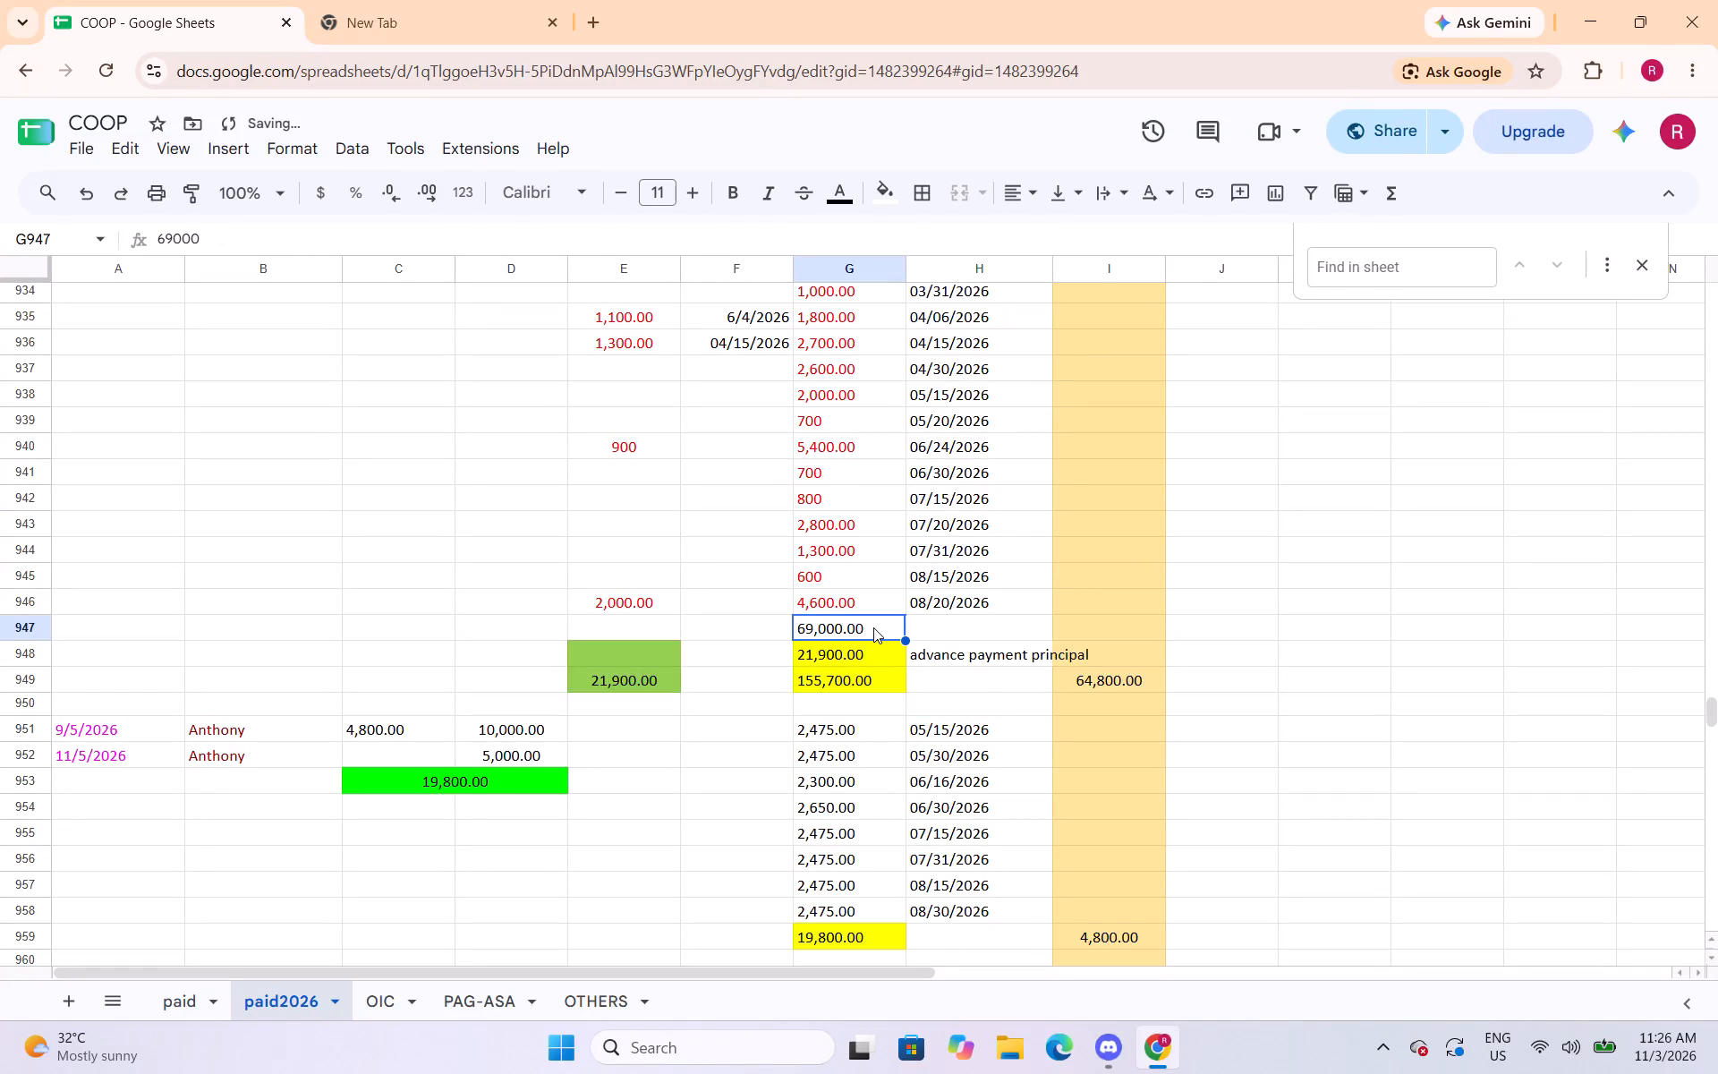
pyautogui.scroll(3, 805, 644)
pyautogui.scroll(4, 1292, 602)
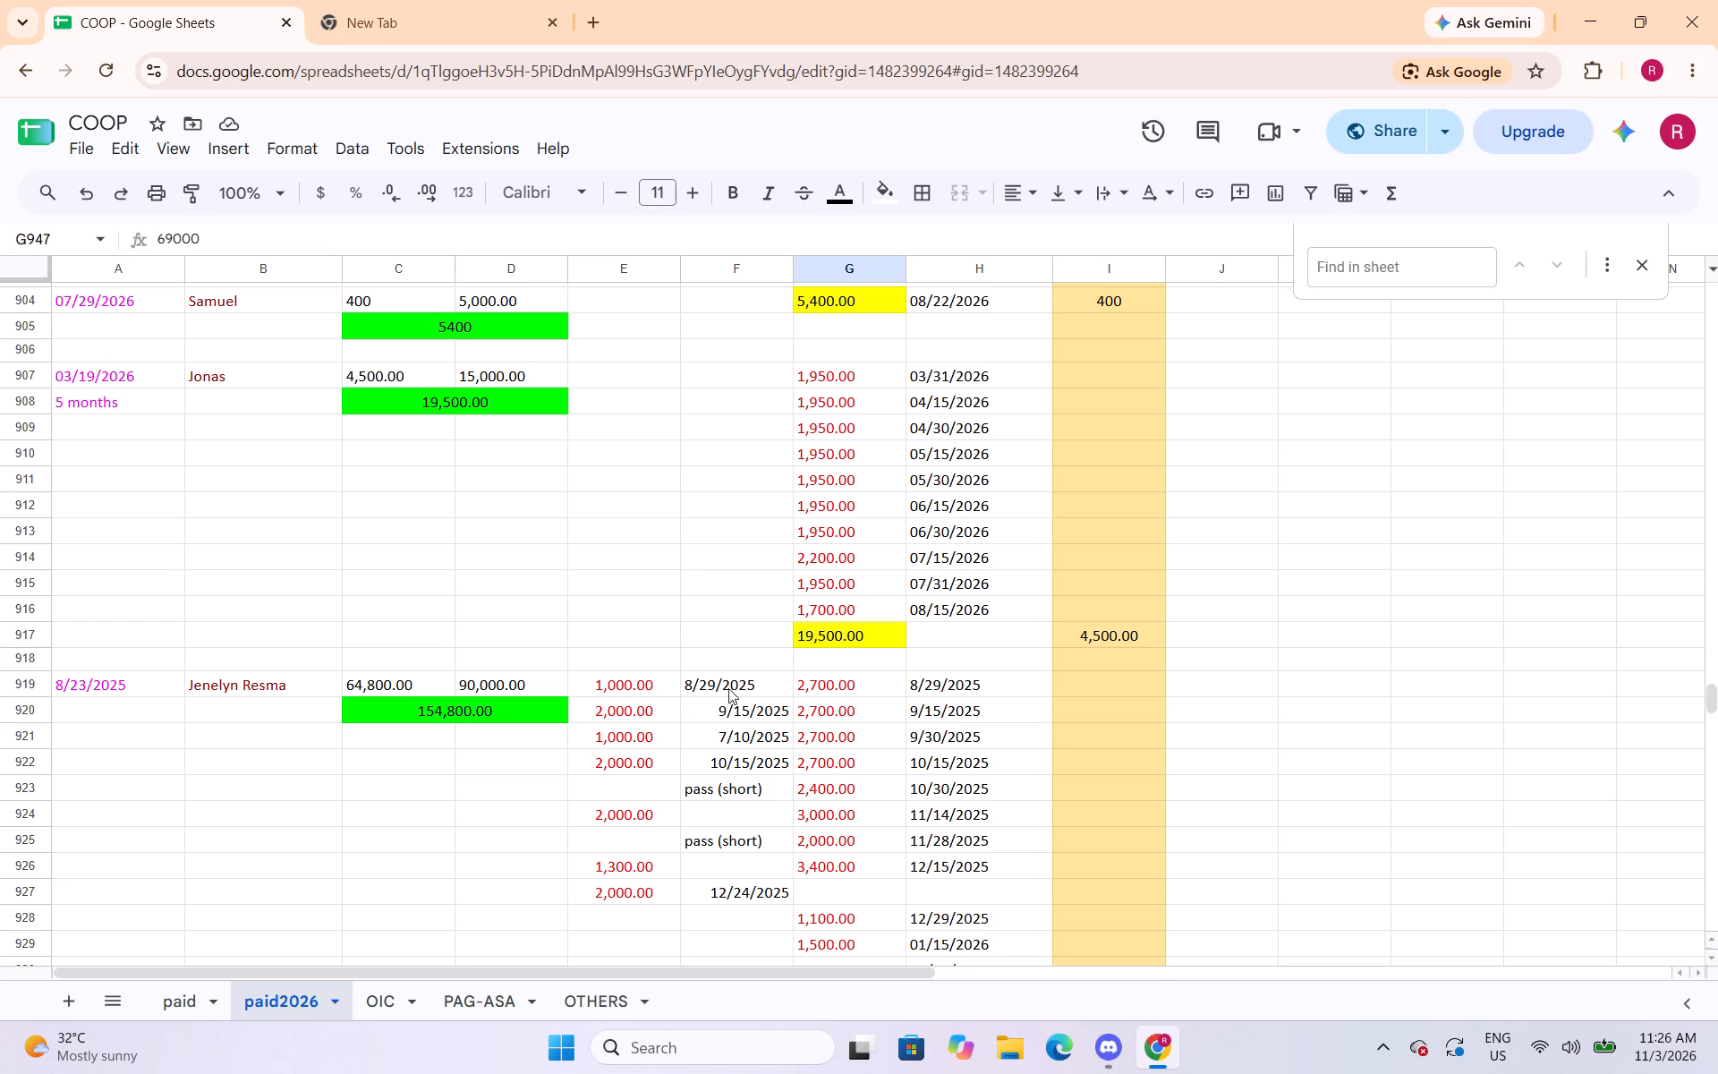
pyautogui.scroll(-6, 821, 673)
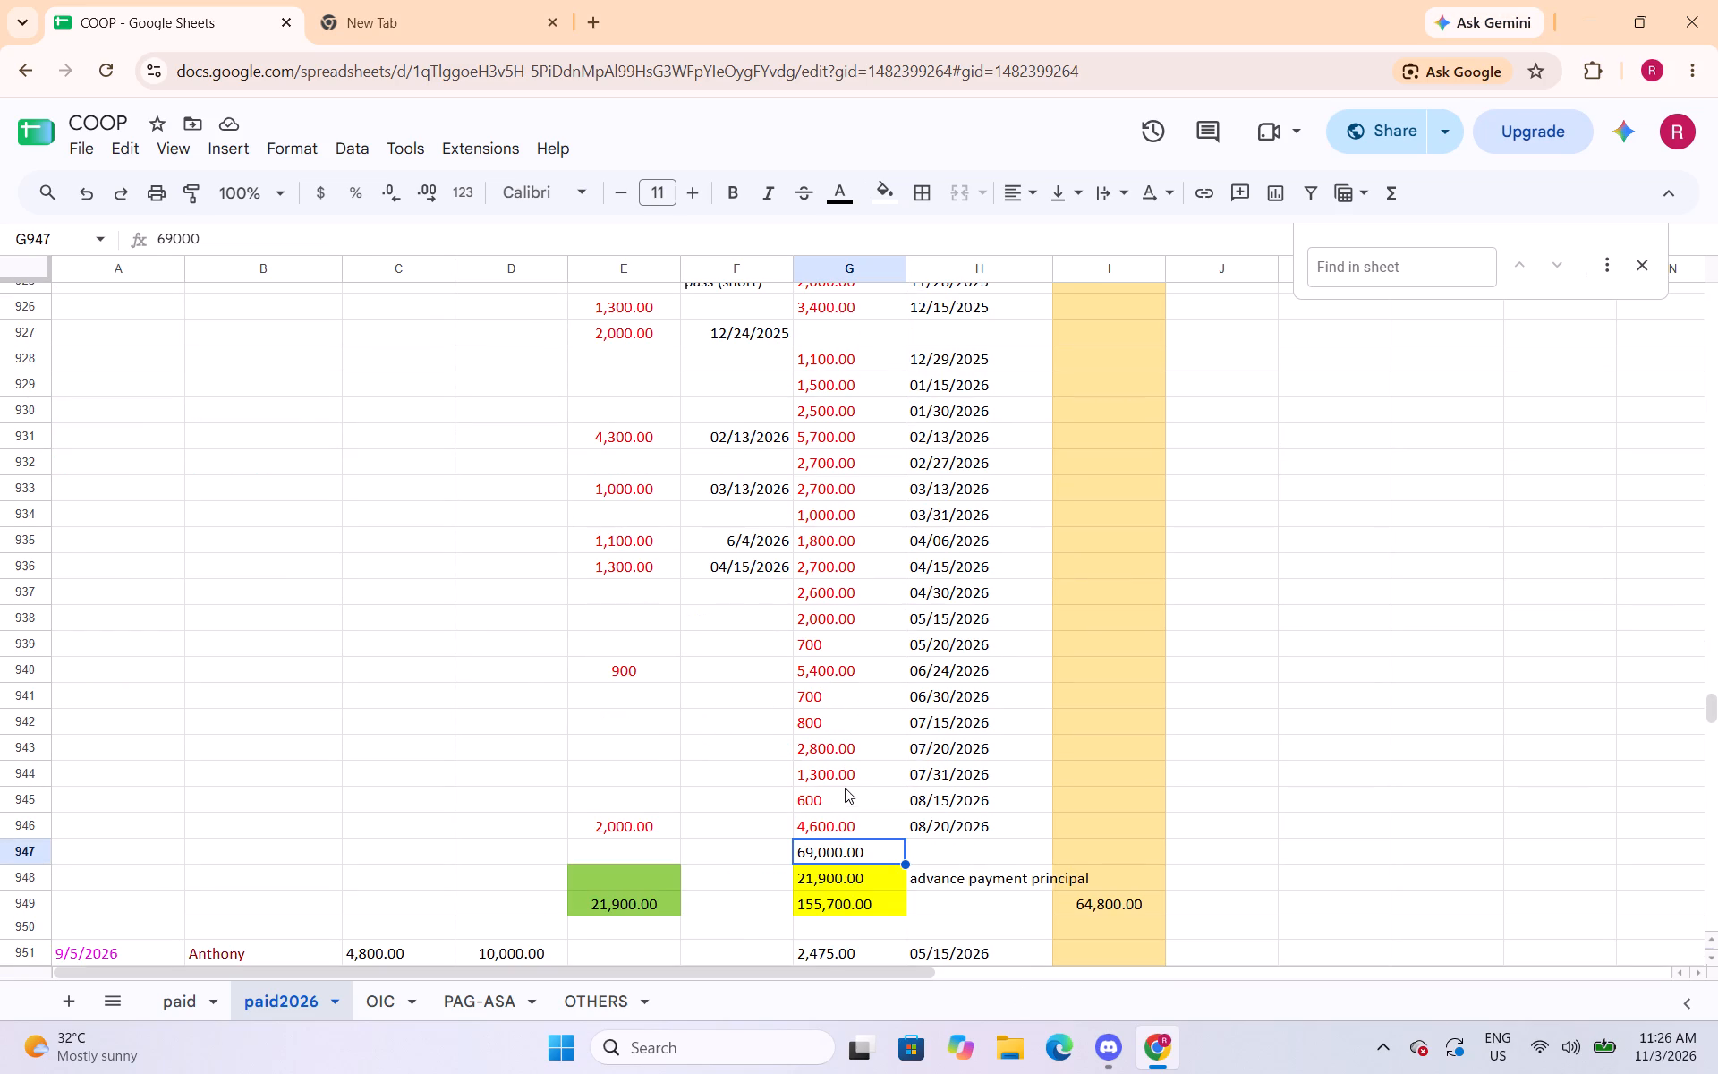
pyautogui.click(846, 793)
pyautogui.scroll(4, 862, 695)
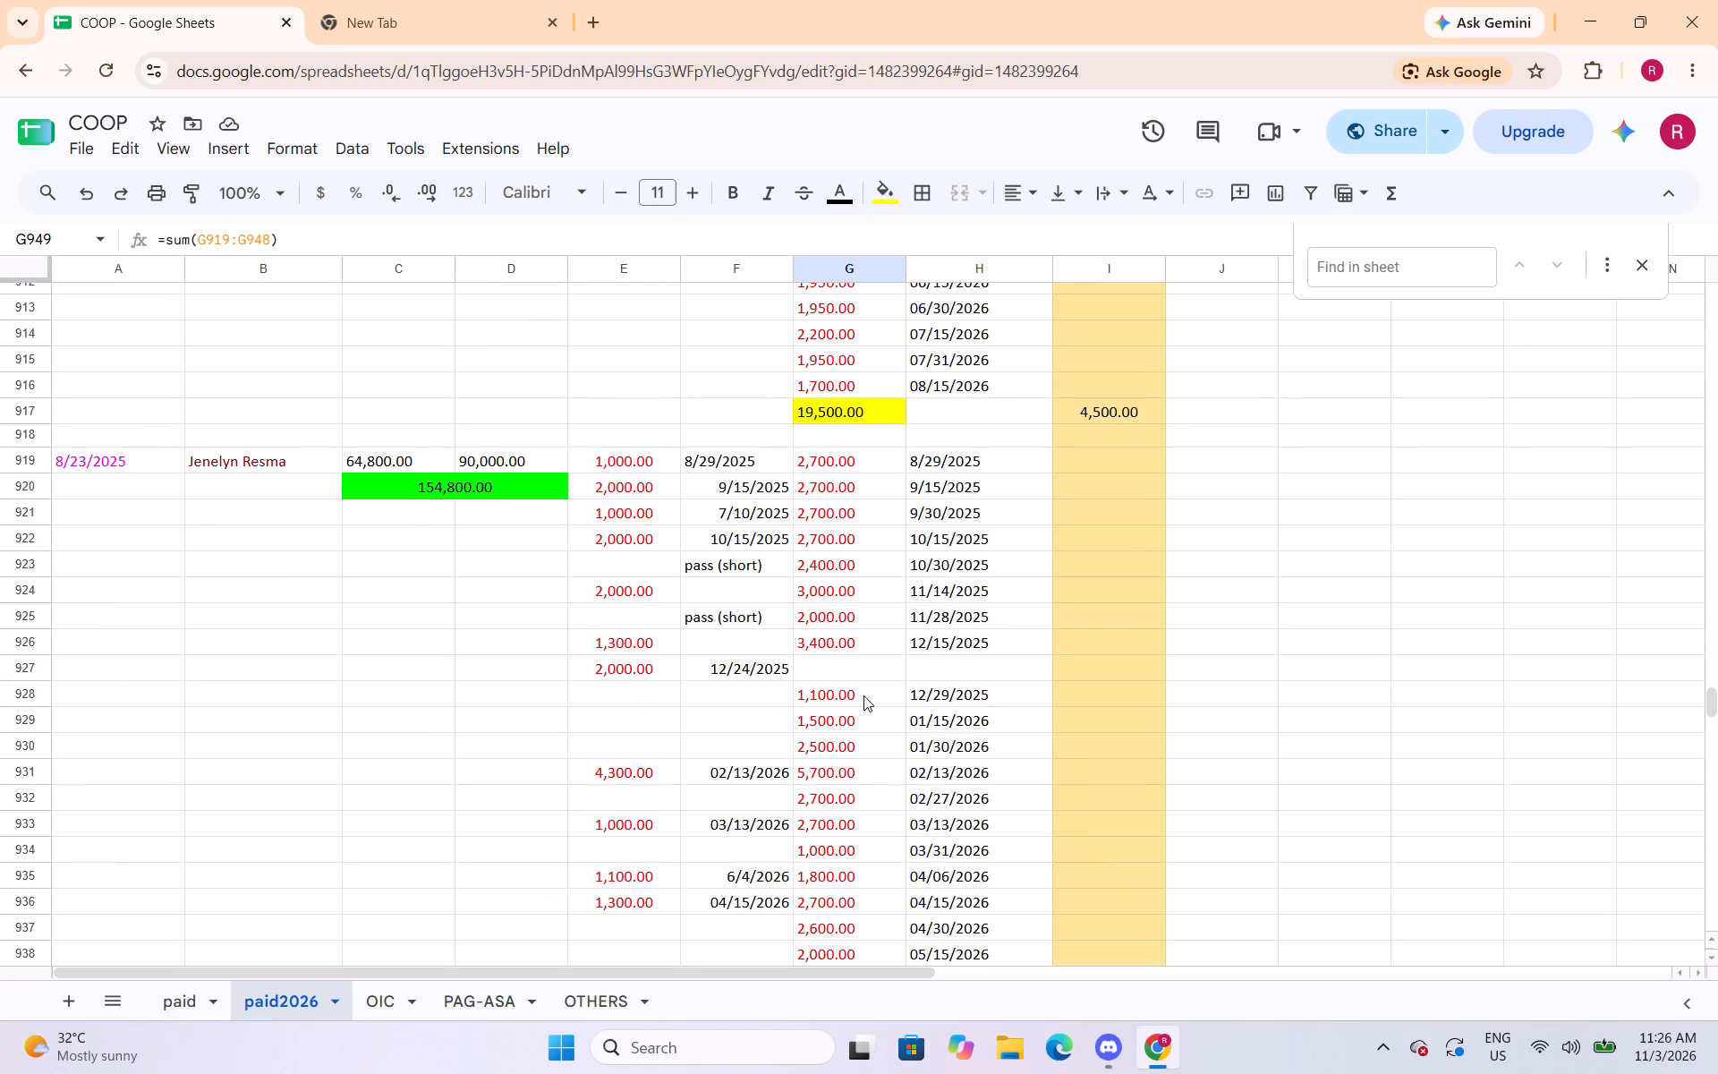
pyautogui.scroll(-4, 863, 696)
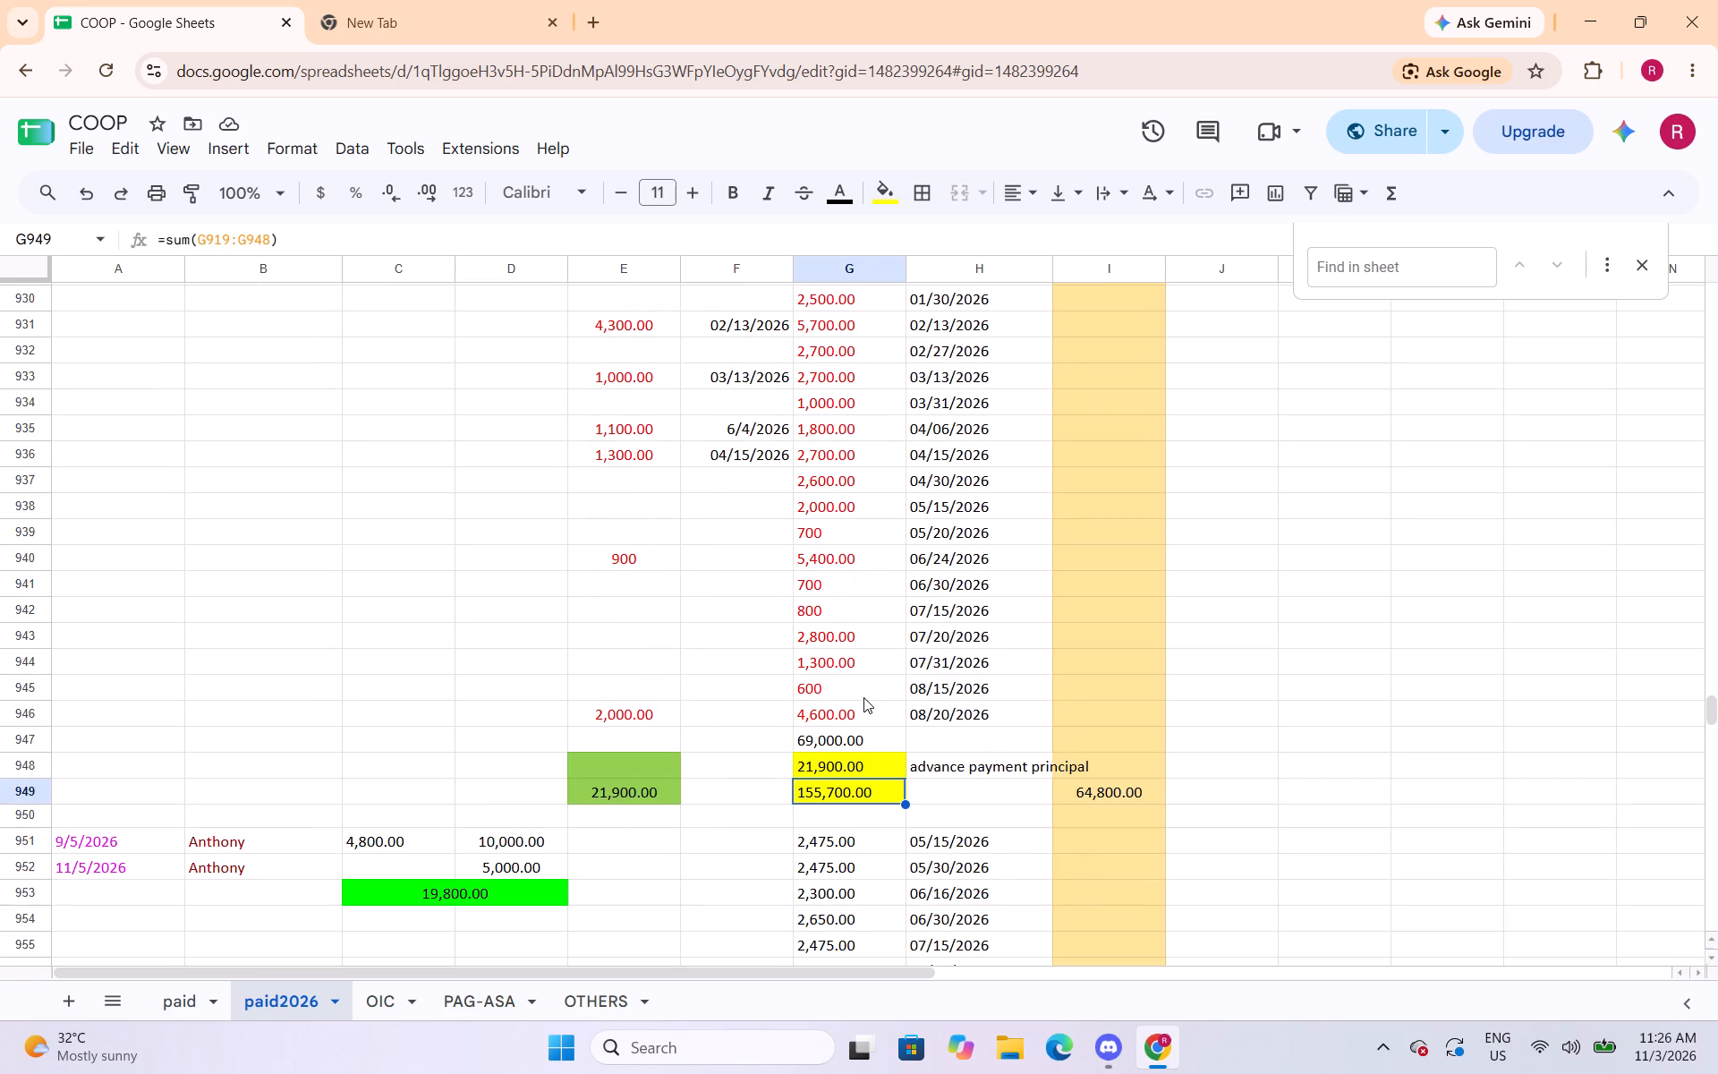
pyautogui.scroll(-1, 858, 718)
pyautogui.scroll(3, 852, 729)
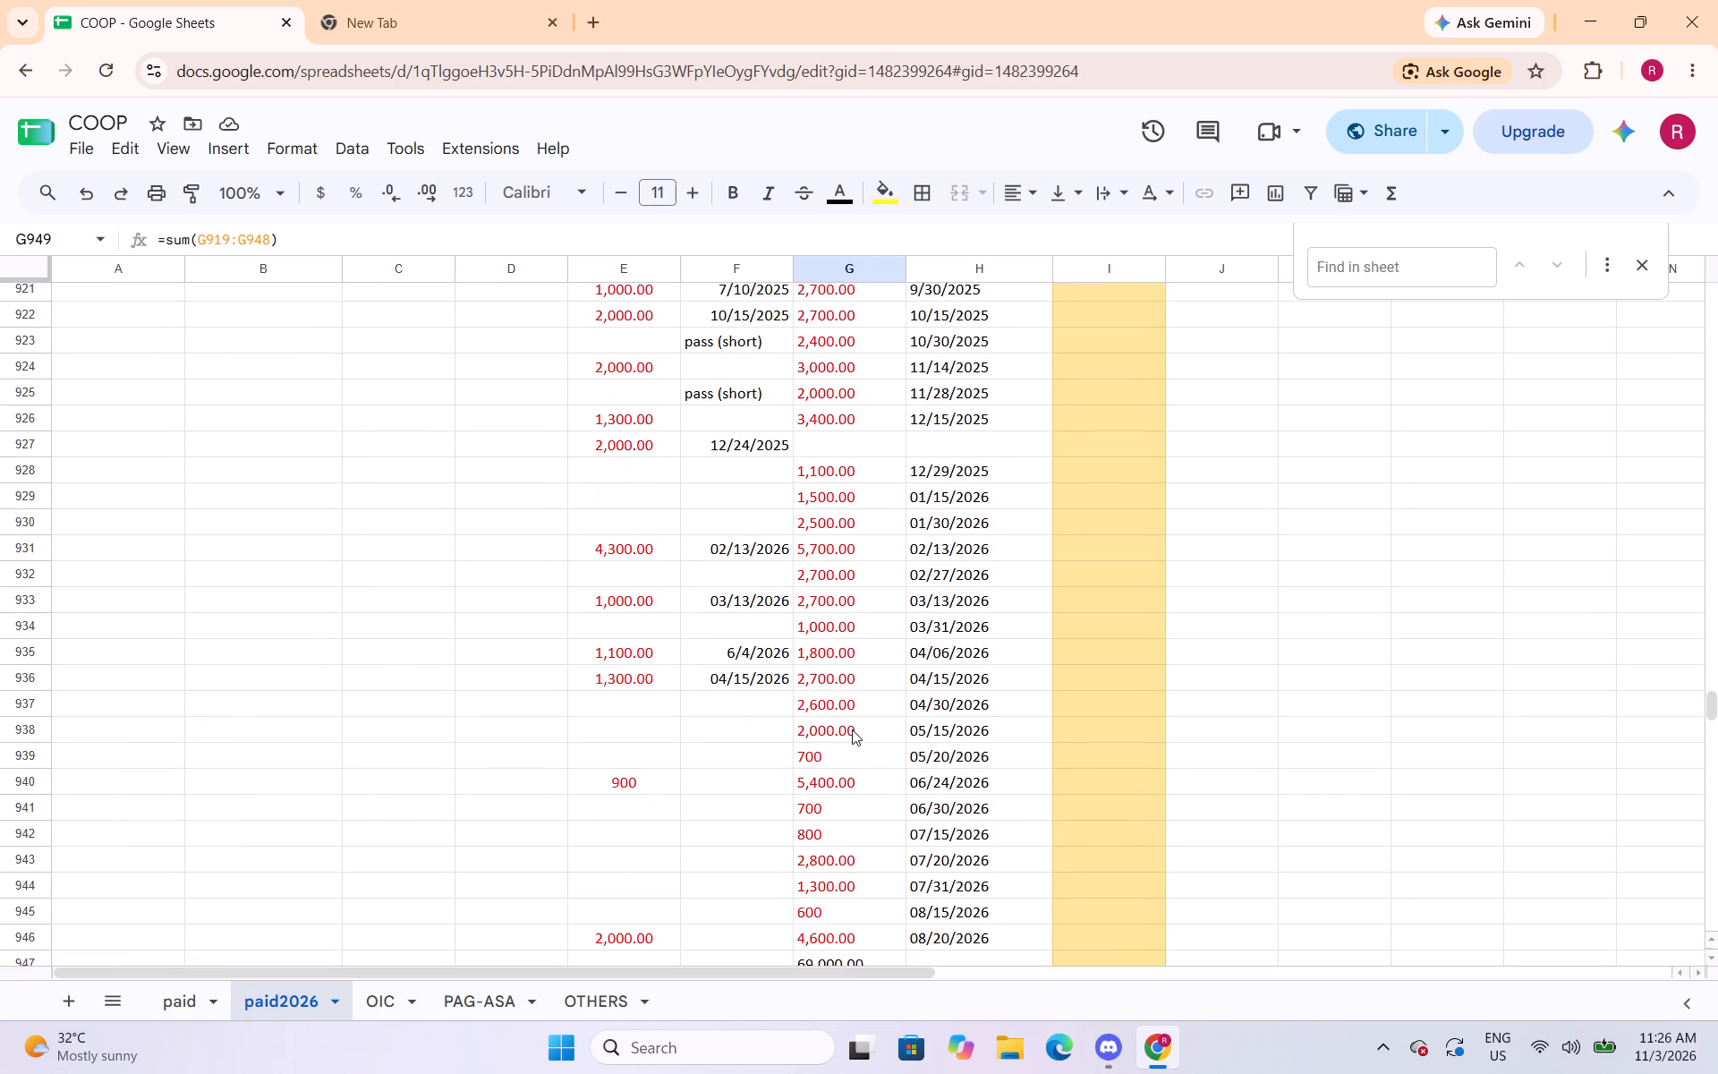
pyautogui.scroll(1, 852, 729)
pyautogui.scroll(-1, 852, 729)
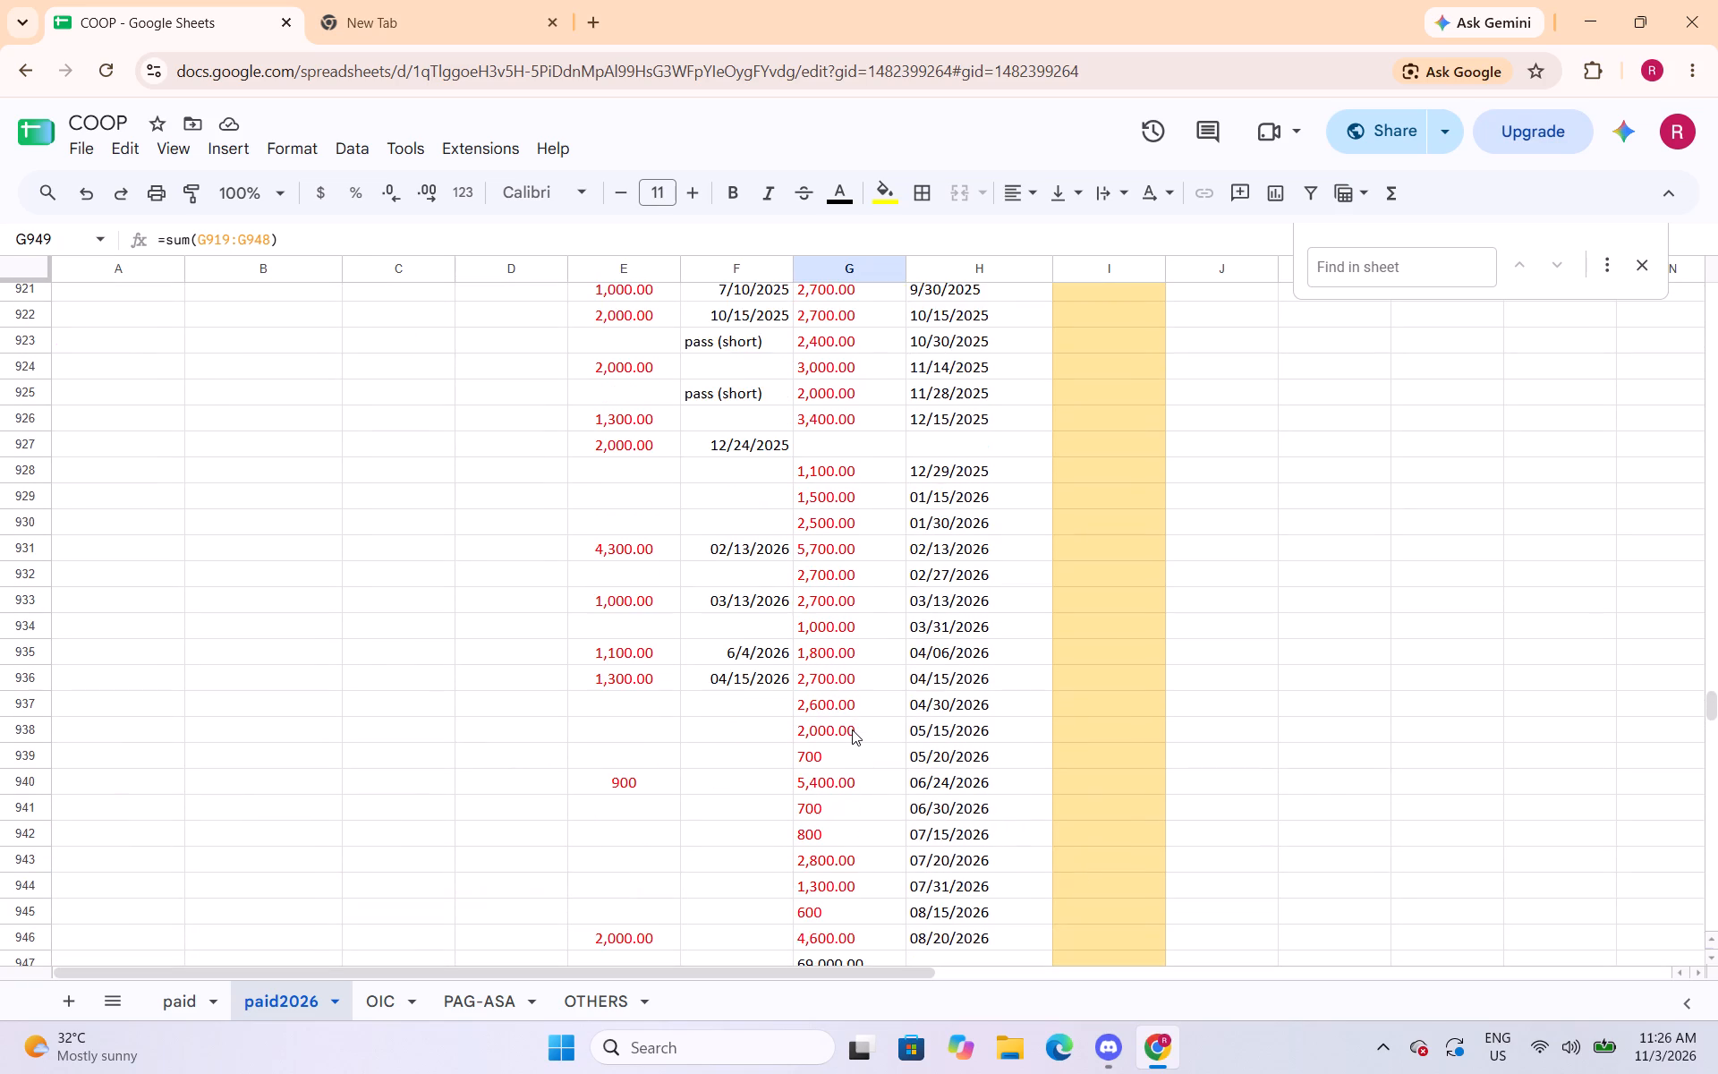
# Change the amount in cell G947, above the advance payment principal row, to 68100.
pyautogui.scroll(1, 852, 729)
pyautogui.scroll(-2, 852, 729)
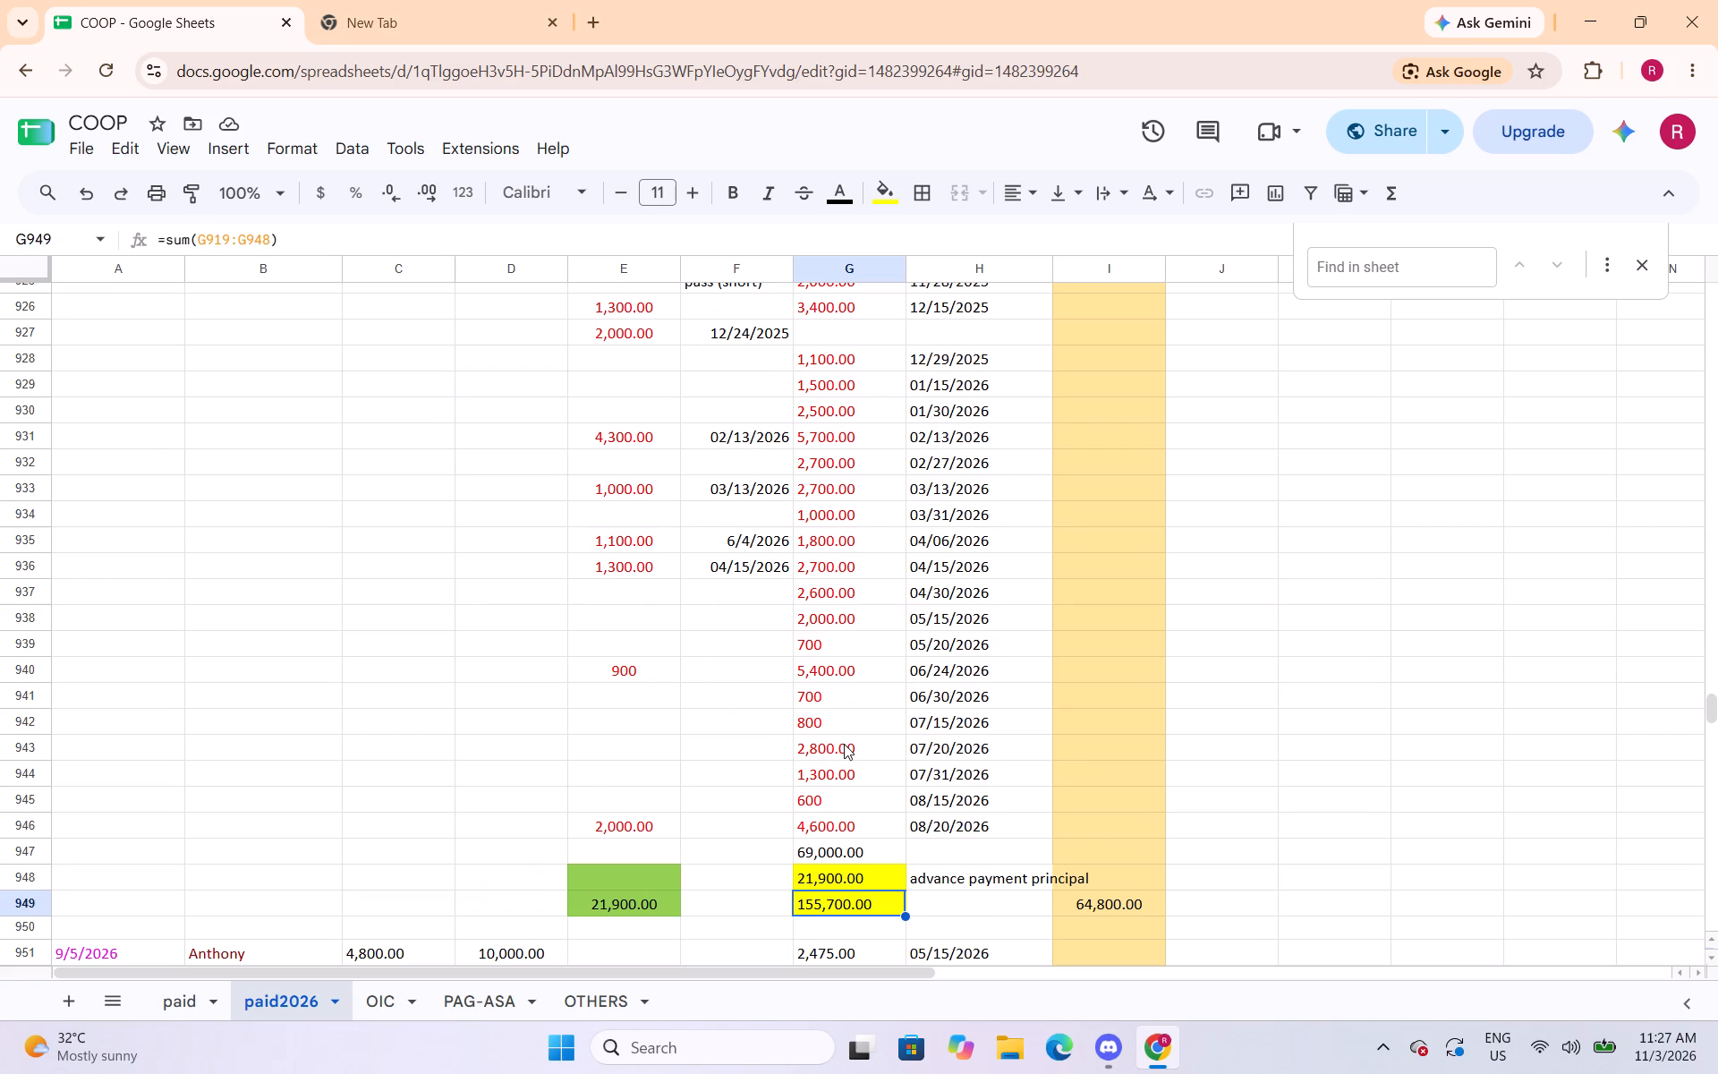
pyautogui.click(822, 838)
pyautogui.click(822, 846)
pyautogui.write('68100')
pyautogui.press('Right')
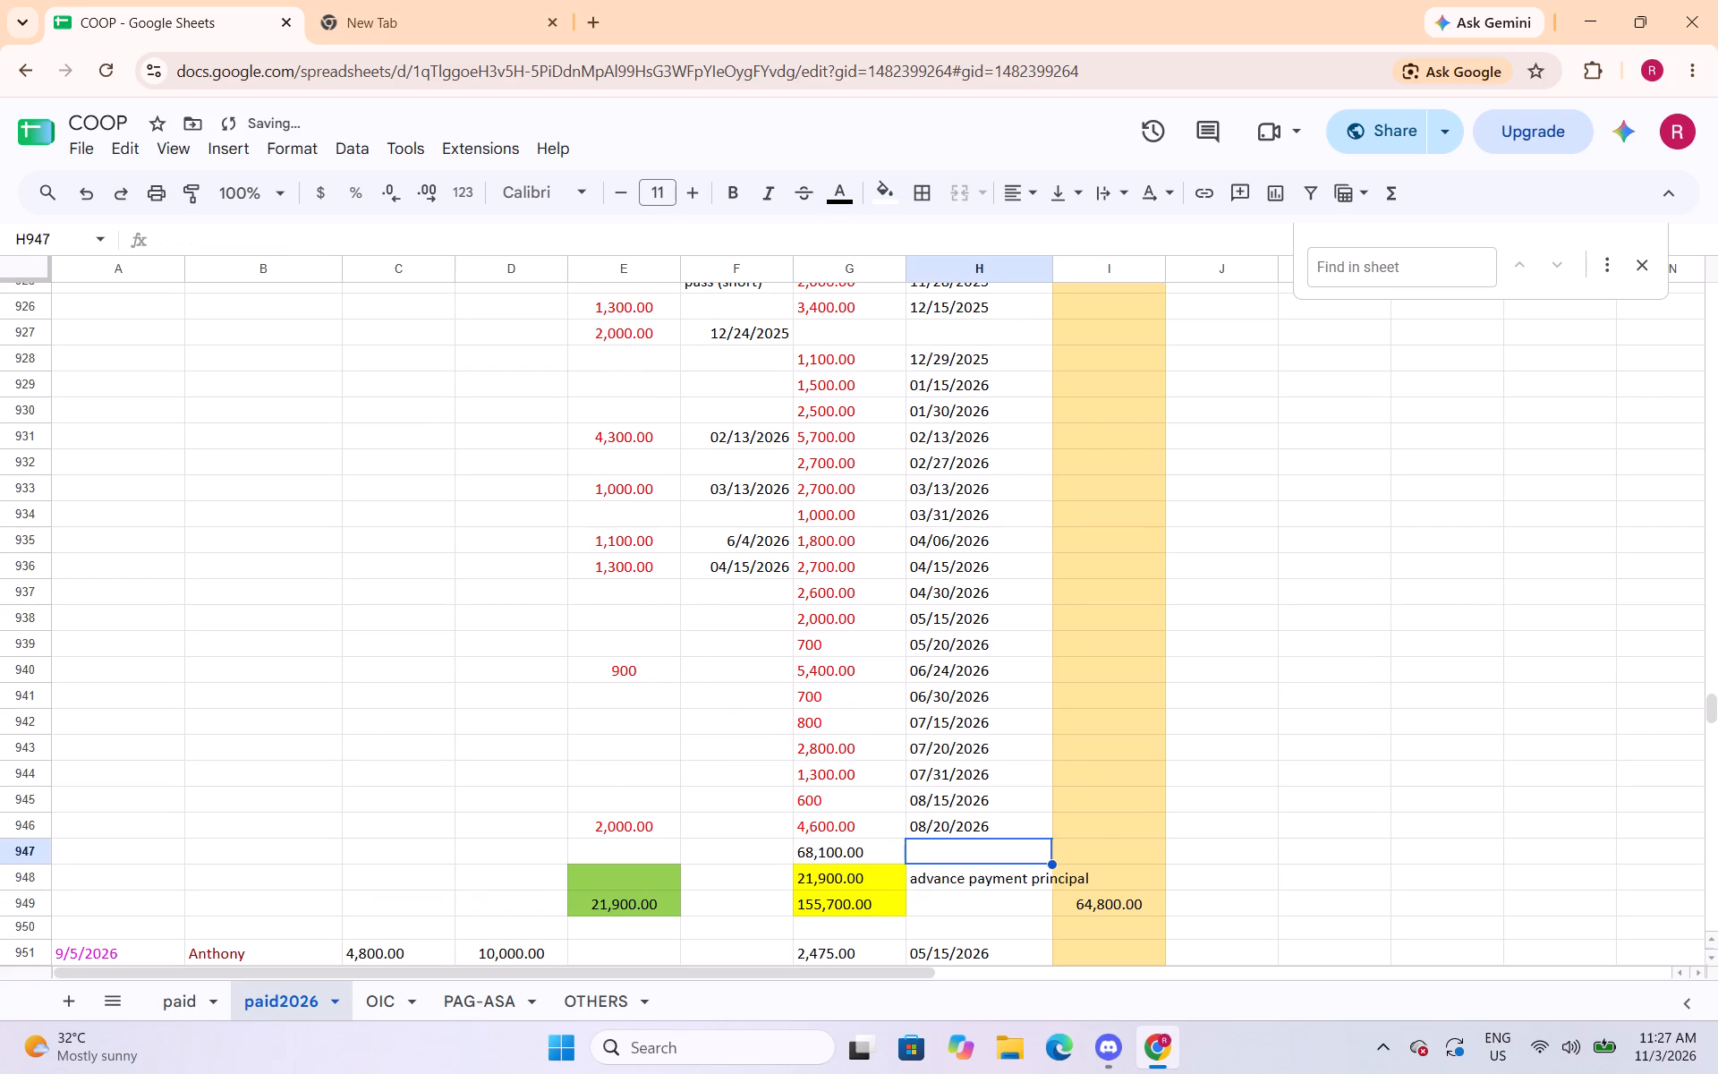
pyautogui.press('Left')
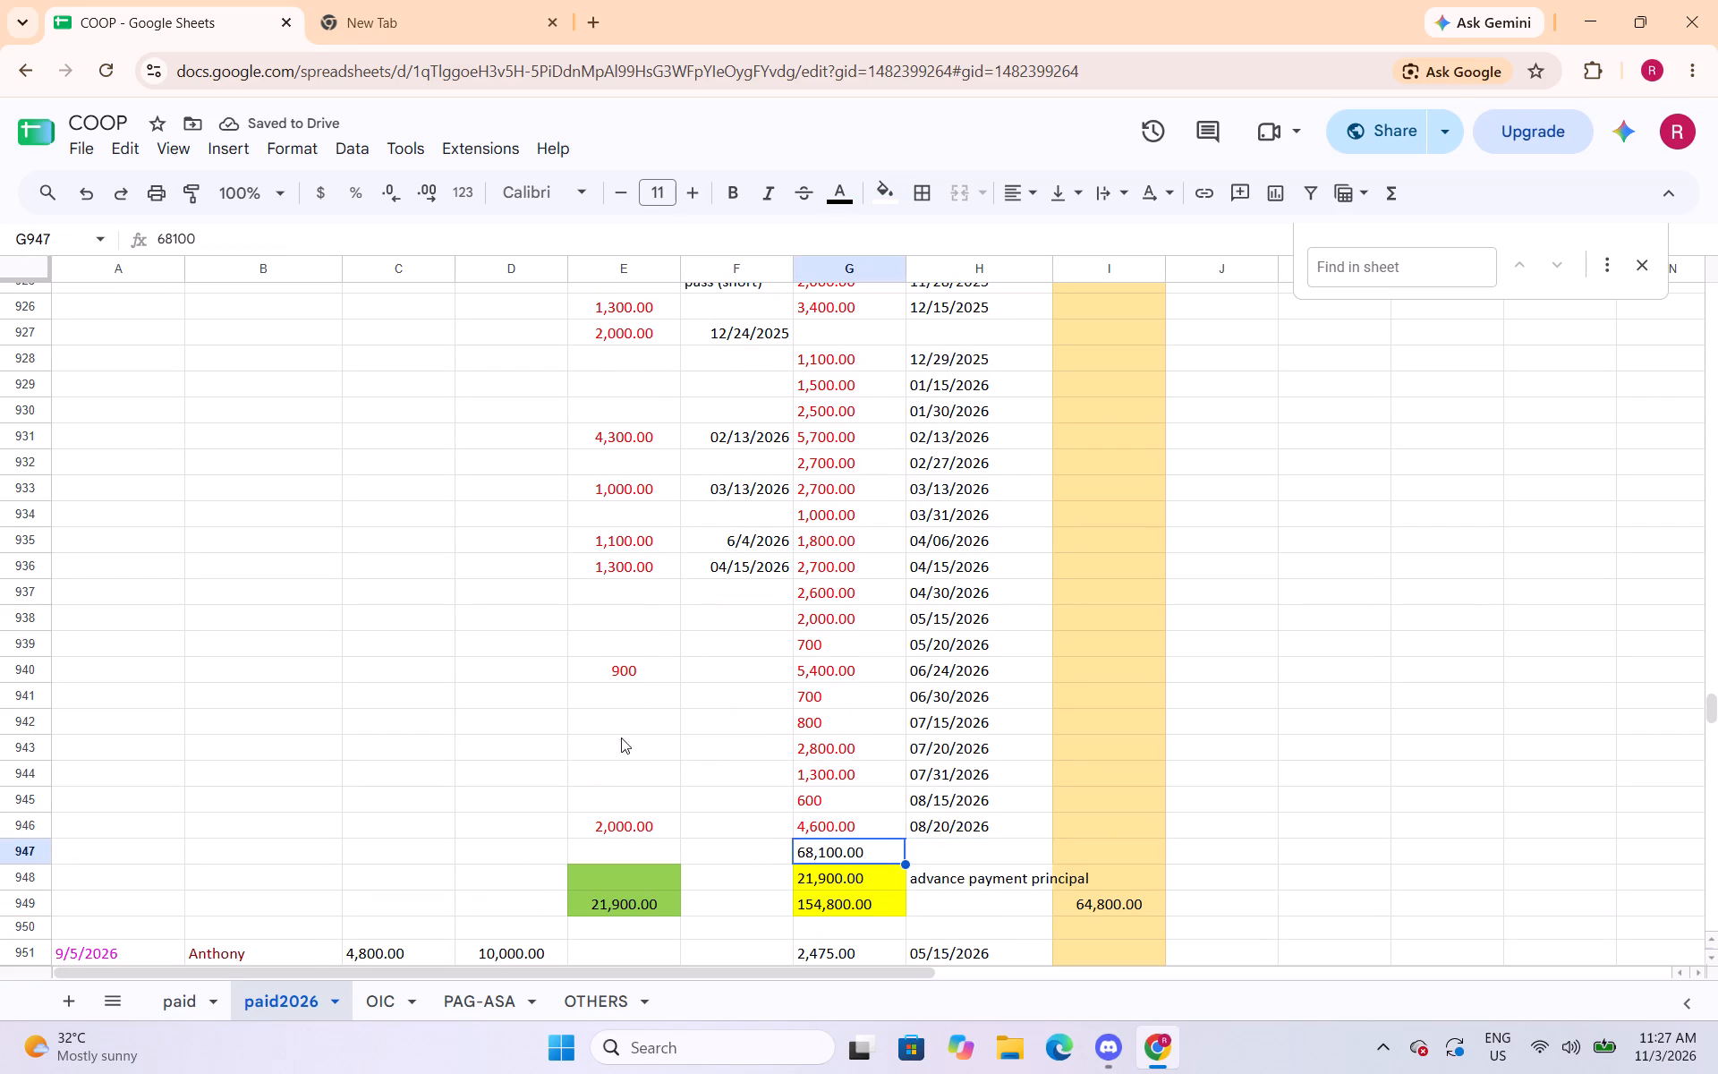
pyautogui.scroll(2, 503, 730)
pyautogui.scroll(-2, 503, 727)
# Set the fill colour of the 21,900.00 advance payment cell G948 to white.
pyautogui.click(843, 882)
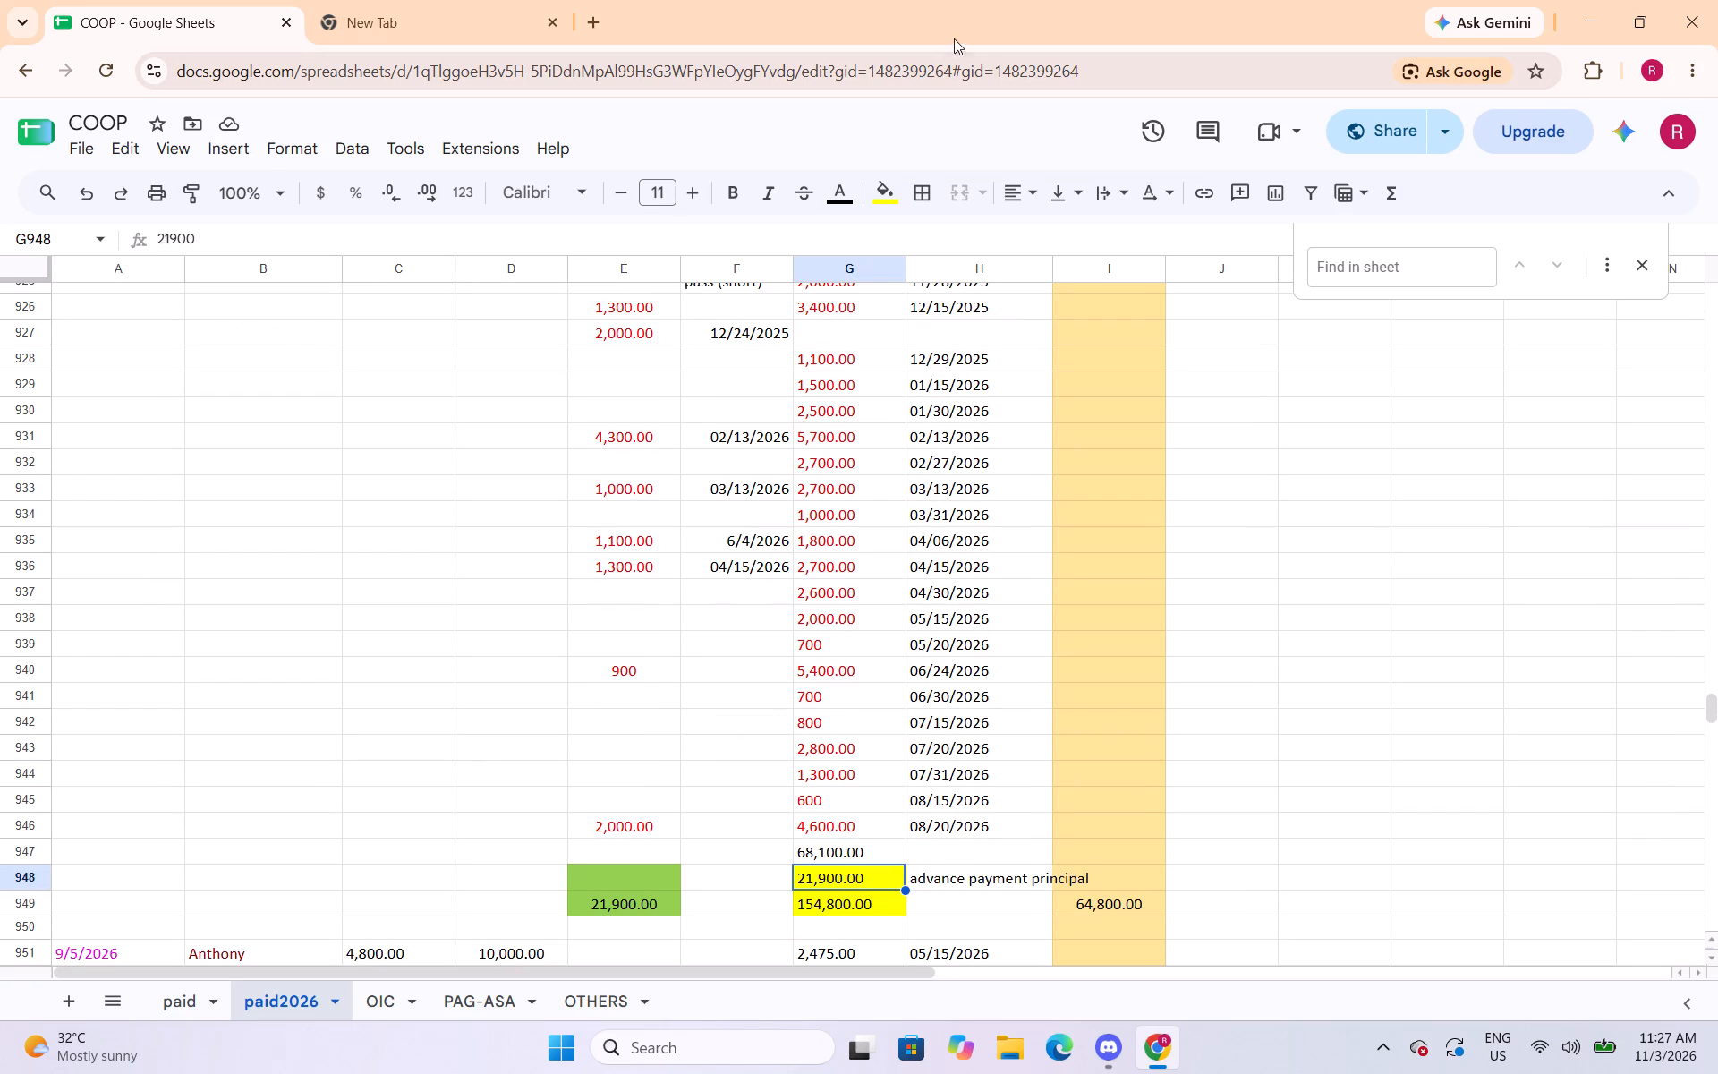
pyautogui.click(890, 190)
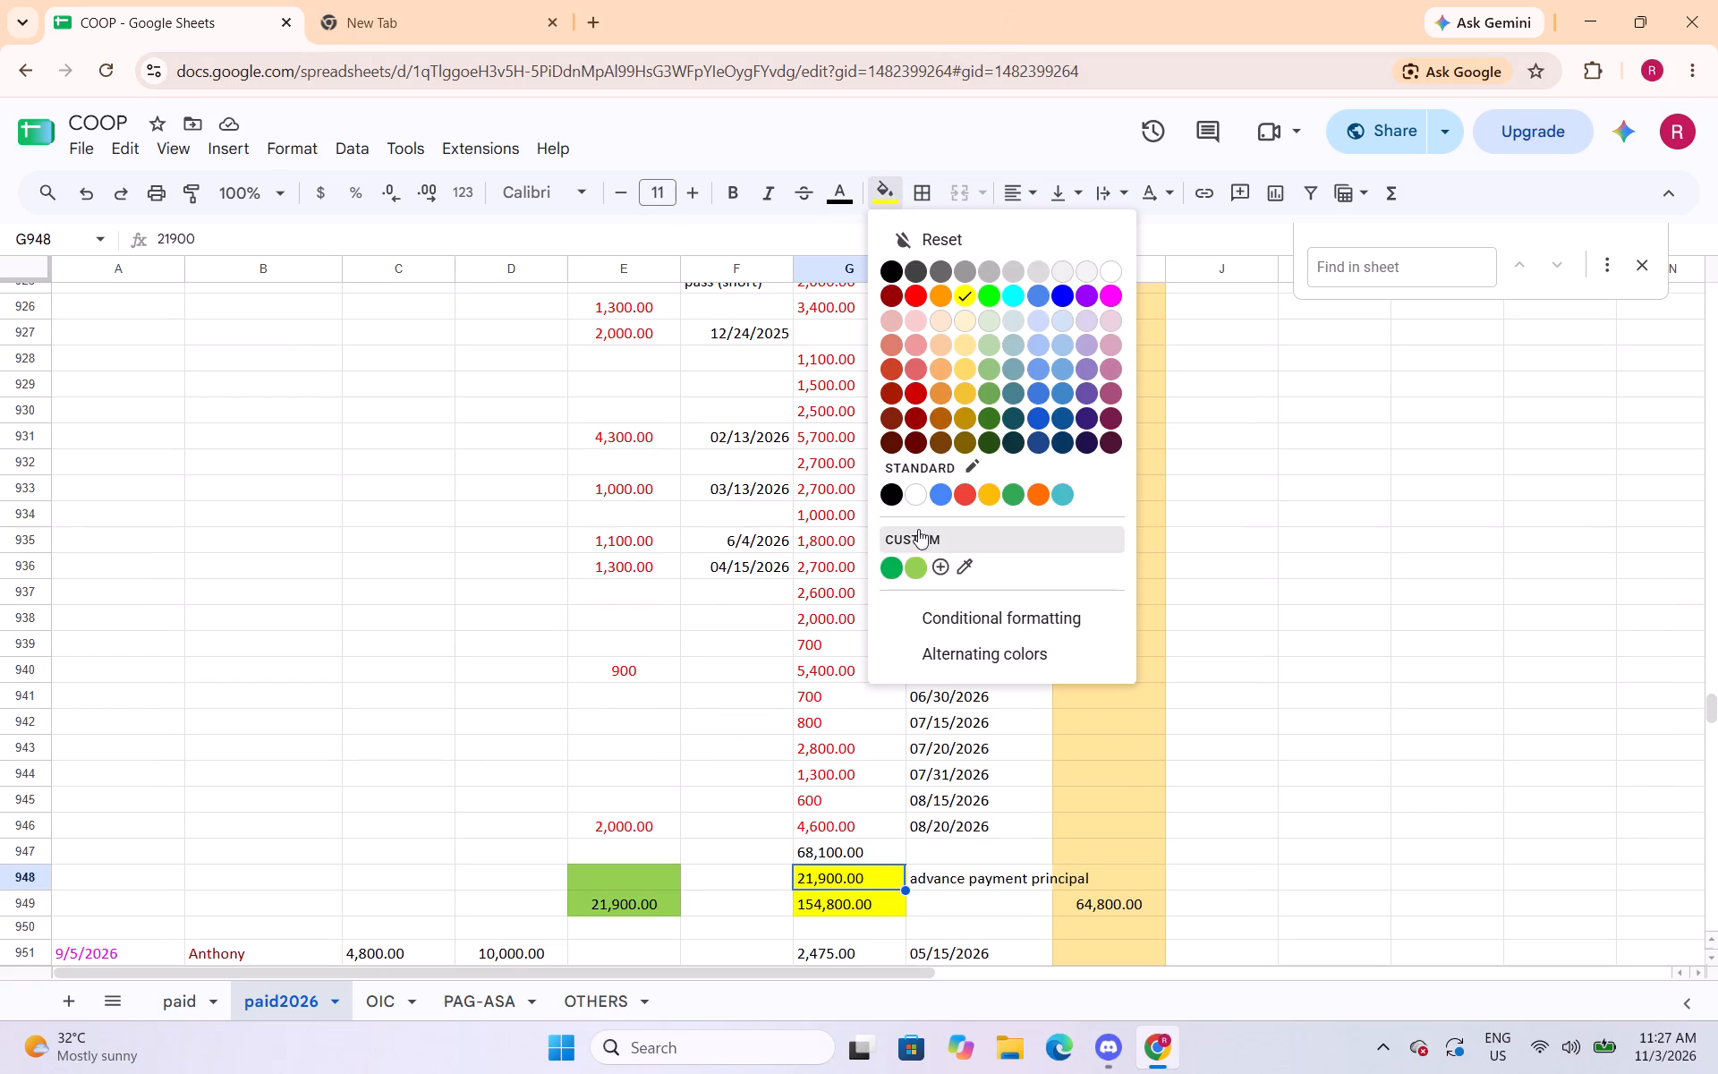
pyautogui.click(921, 498)
# Colour the text of the payment amounts in G947:G948 red.
pyautogui.moveTo(859, 854); pyautogui.dragTo(857, 855)
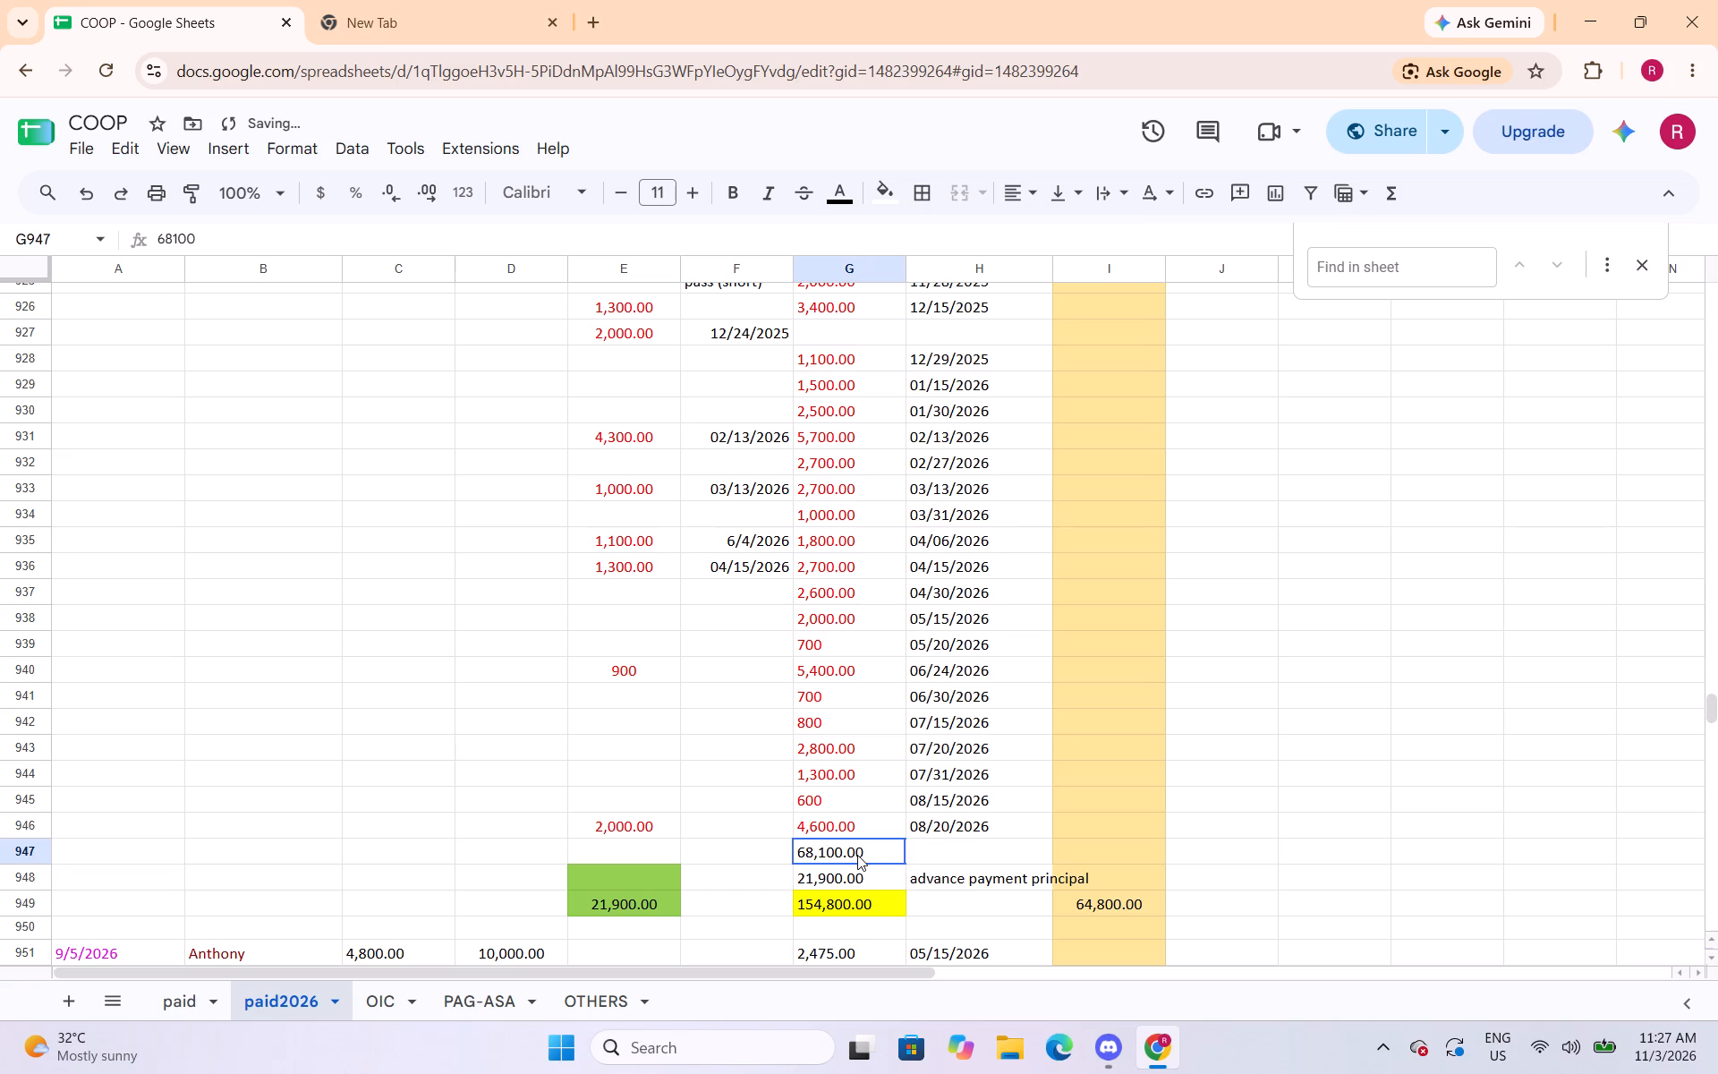
pyautogui.moveTo(857, 855); pyautogui.dragTo(856, 874)
pyautogui.click(884, 196)
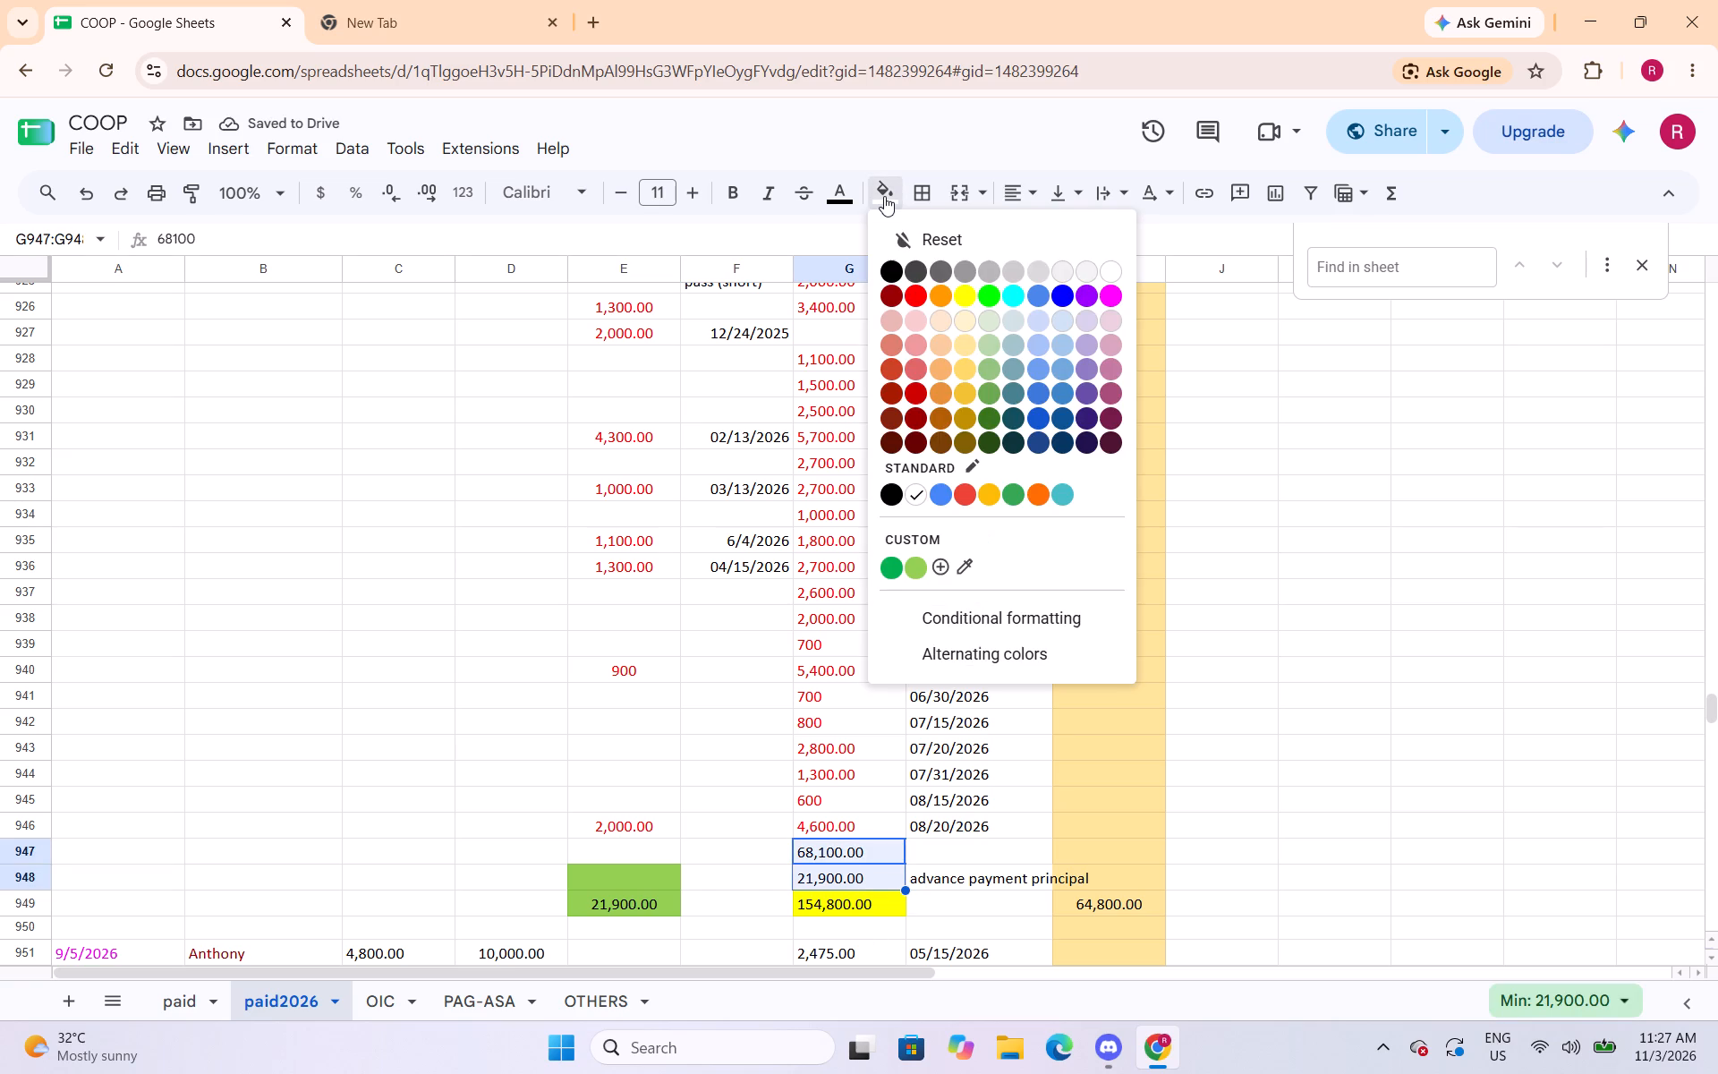
pyautogui.click(852, 201)
pyautogui.click(869, 296)
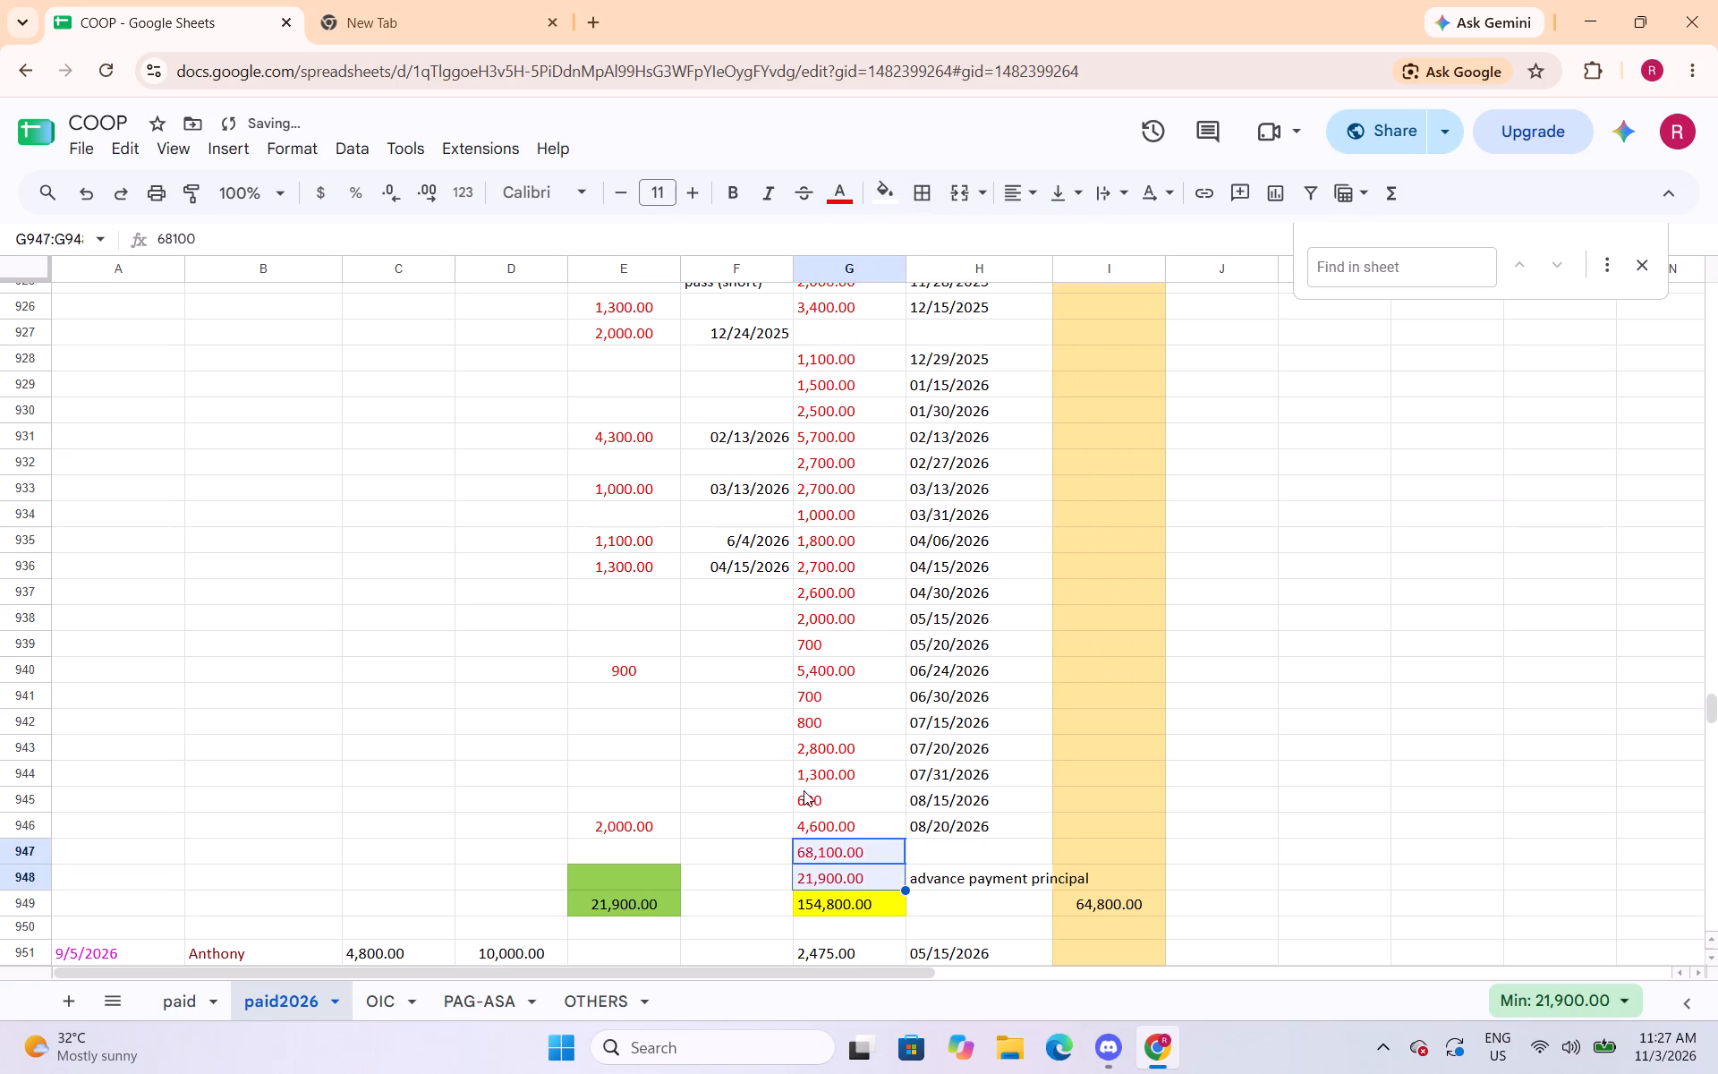
# Set the fill colour of the empty cell E948, above the column E total, to white.
pyautogui.scroll(-1, 805, 790)
pyautogui.click(660, 764)
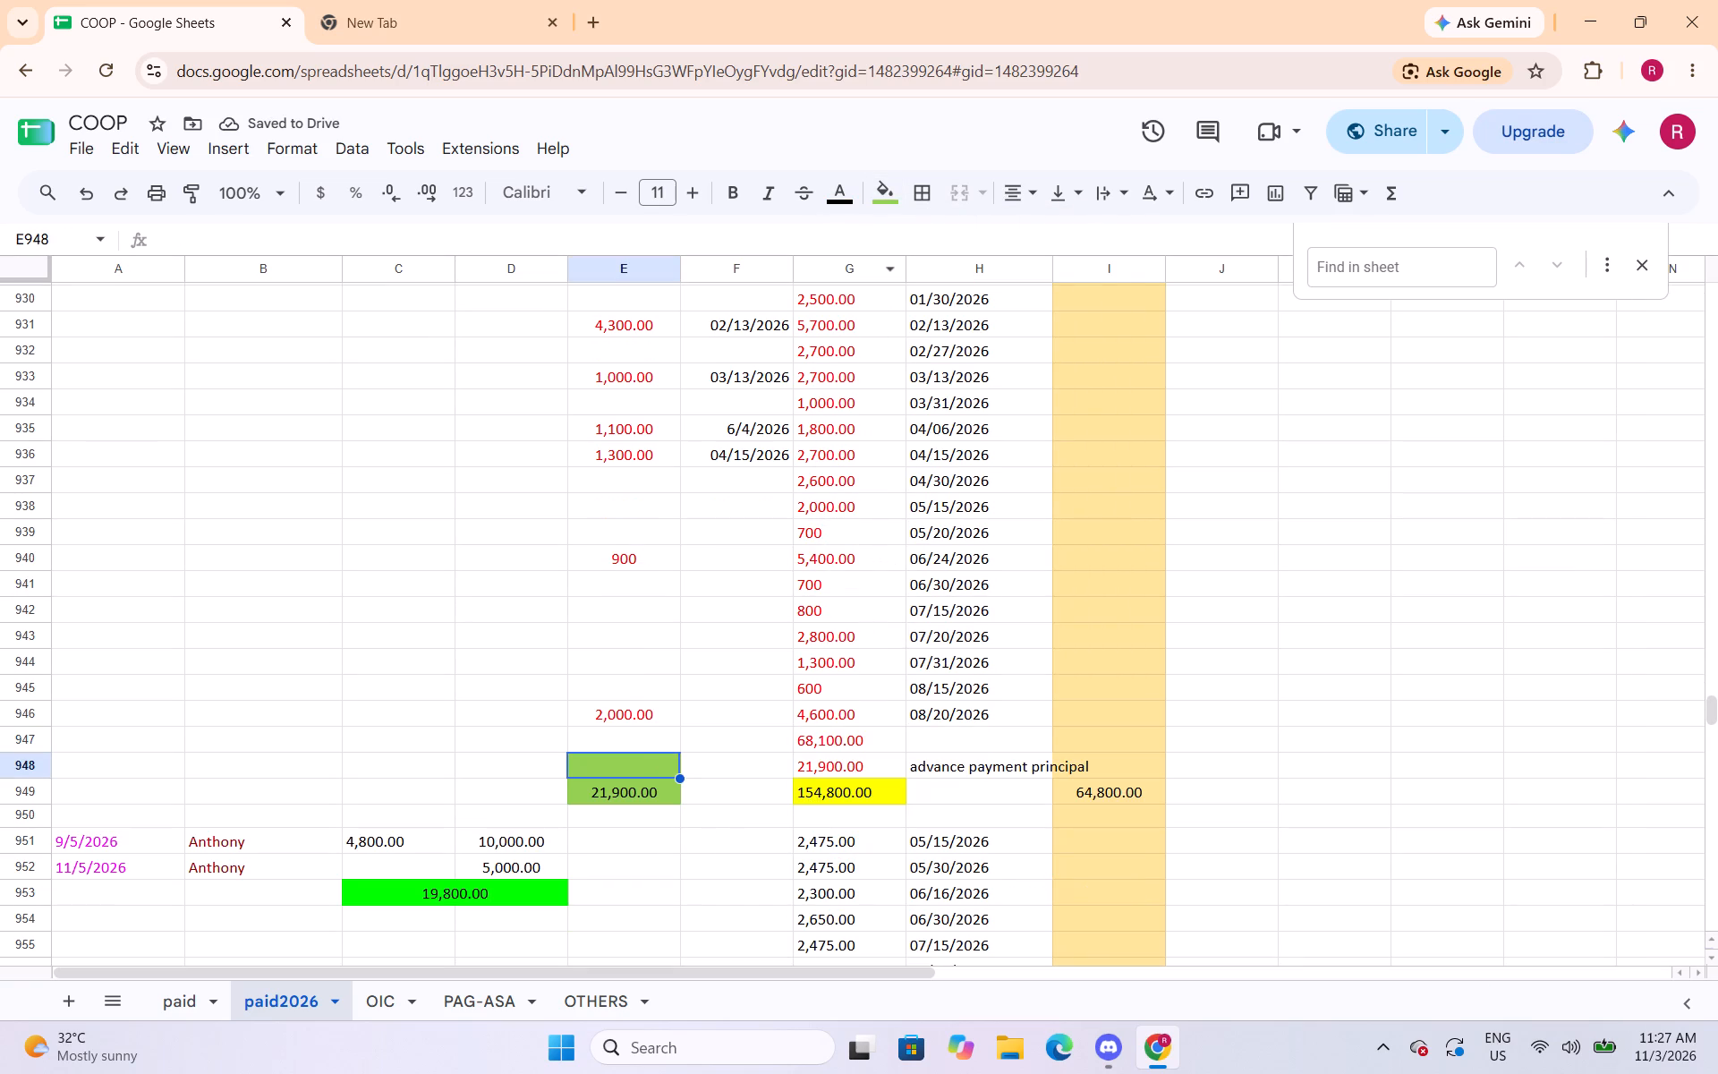
pyautogui.click(887, 204)
pyautogui.moveTo(928, 494); pyautogui.dragTo(919, 498)
pyautogui.click(711, 708)
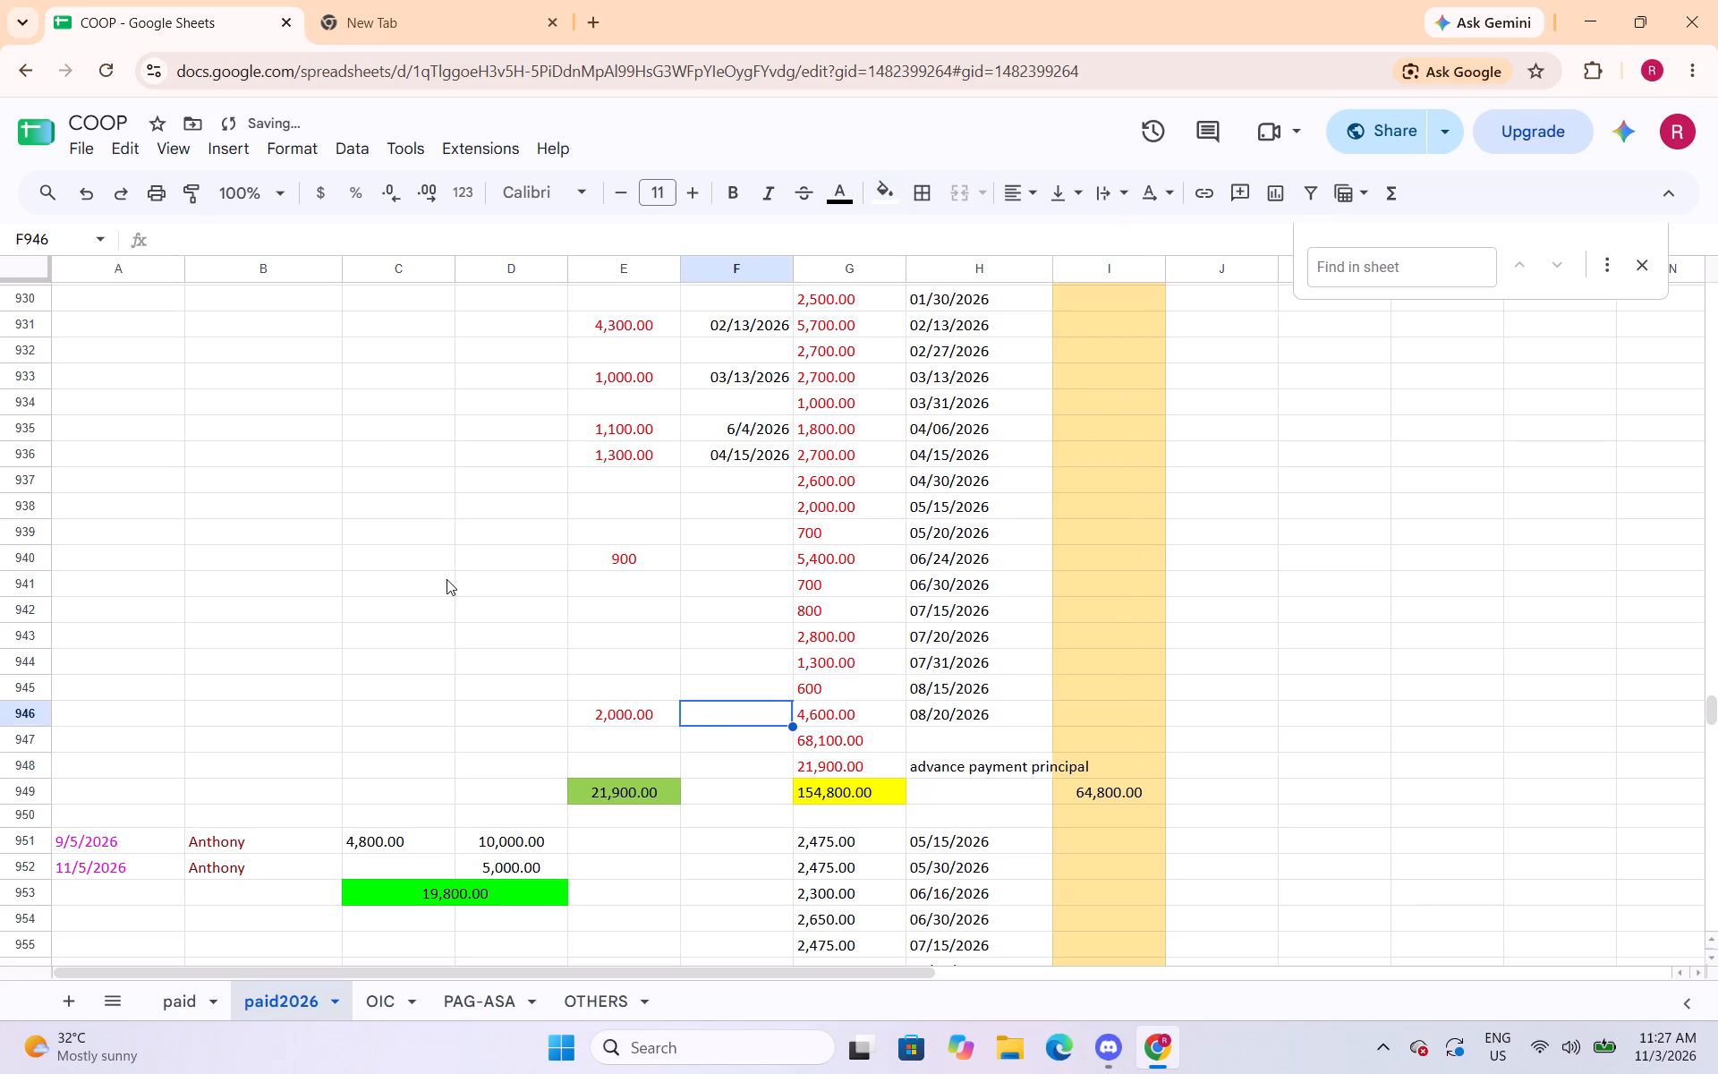
# Examine the entry's payment amounts and dates in rows 921 to 949 along with its totals row.
pyautogui.scroll(1, 445, 580)
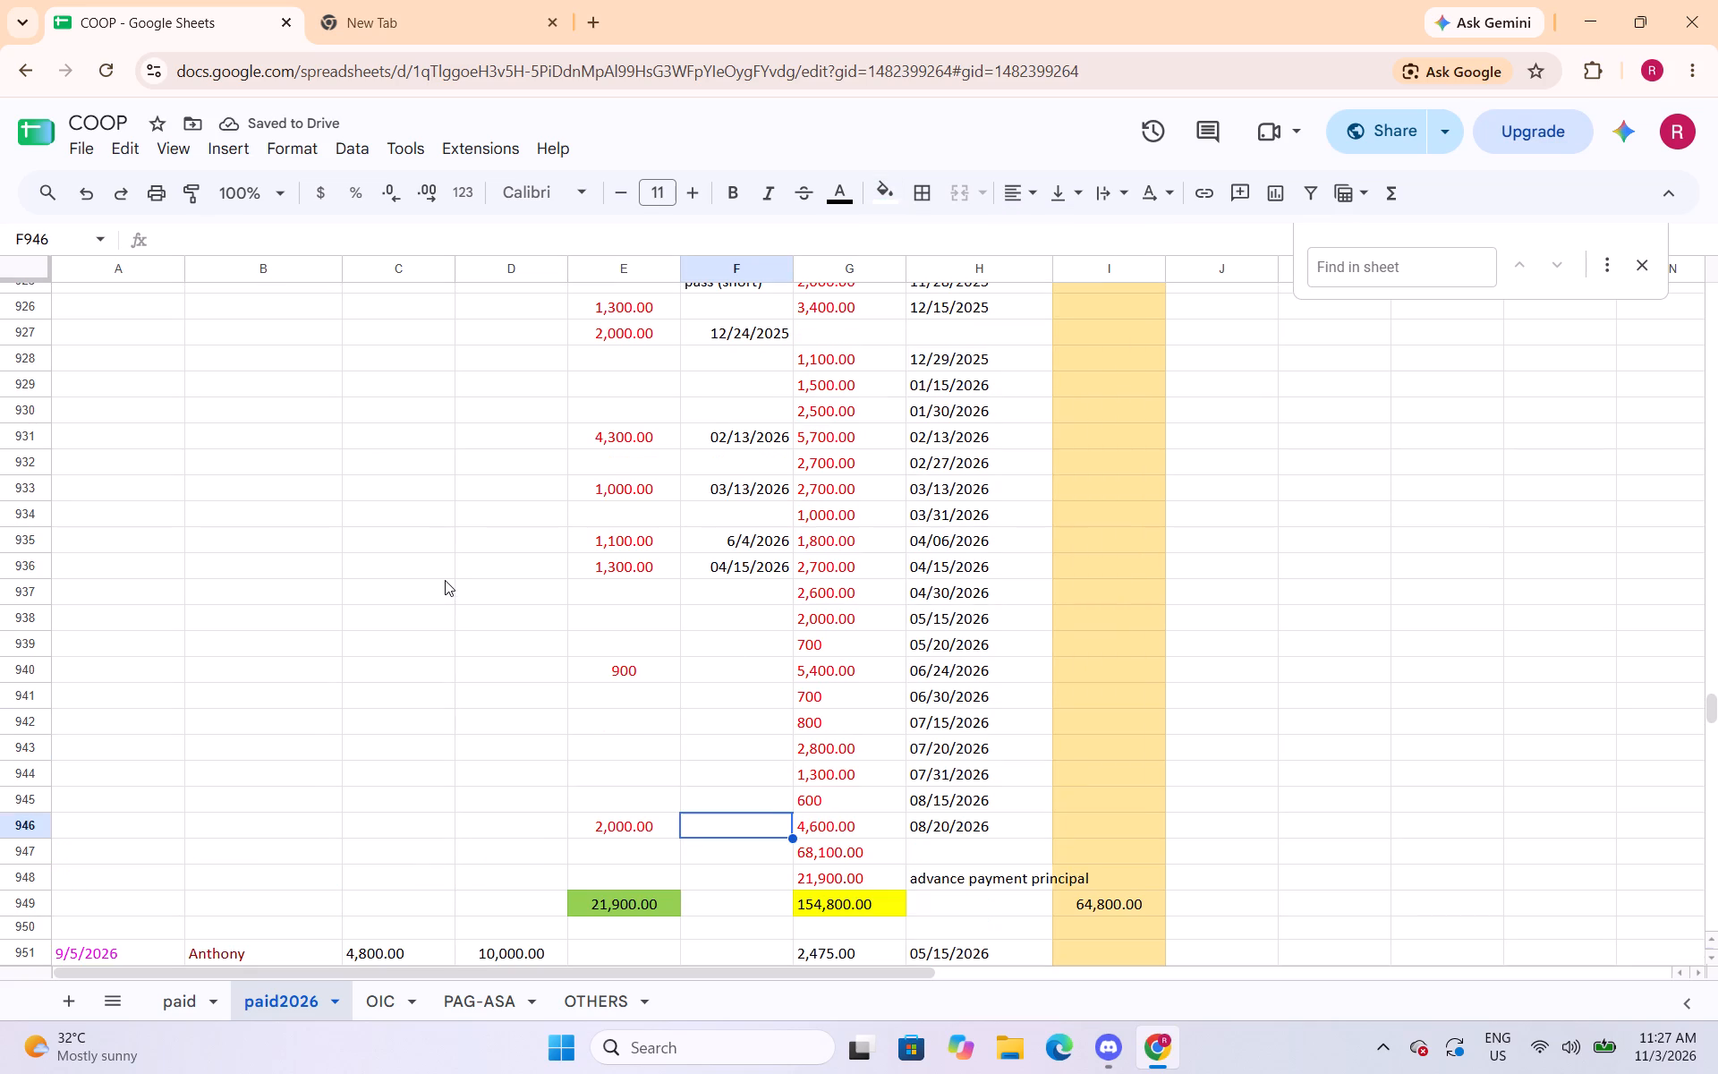
pyautogui.scroll(-2, 445, 584)
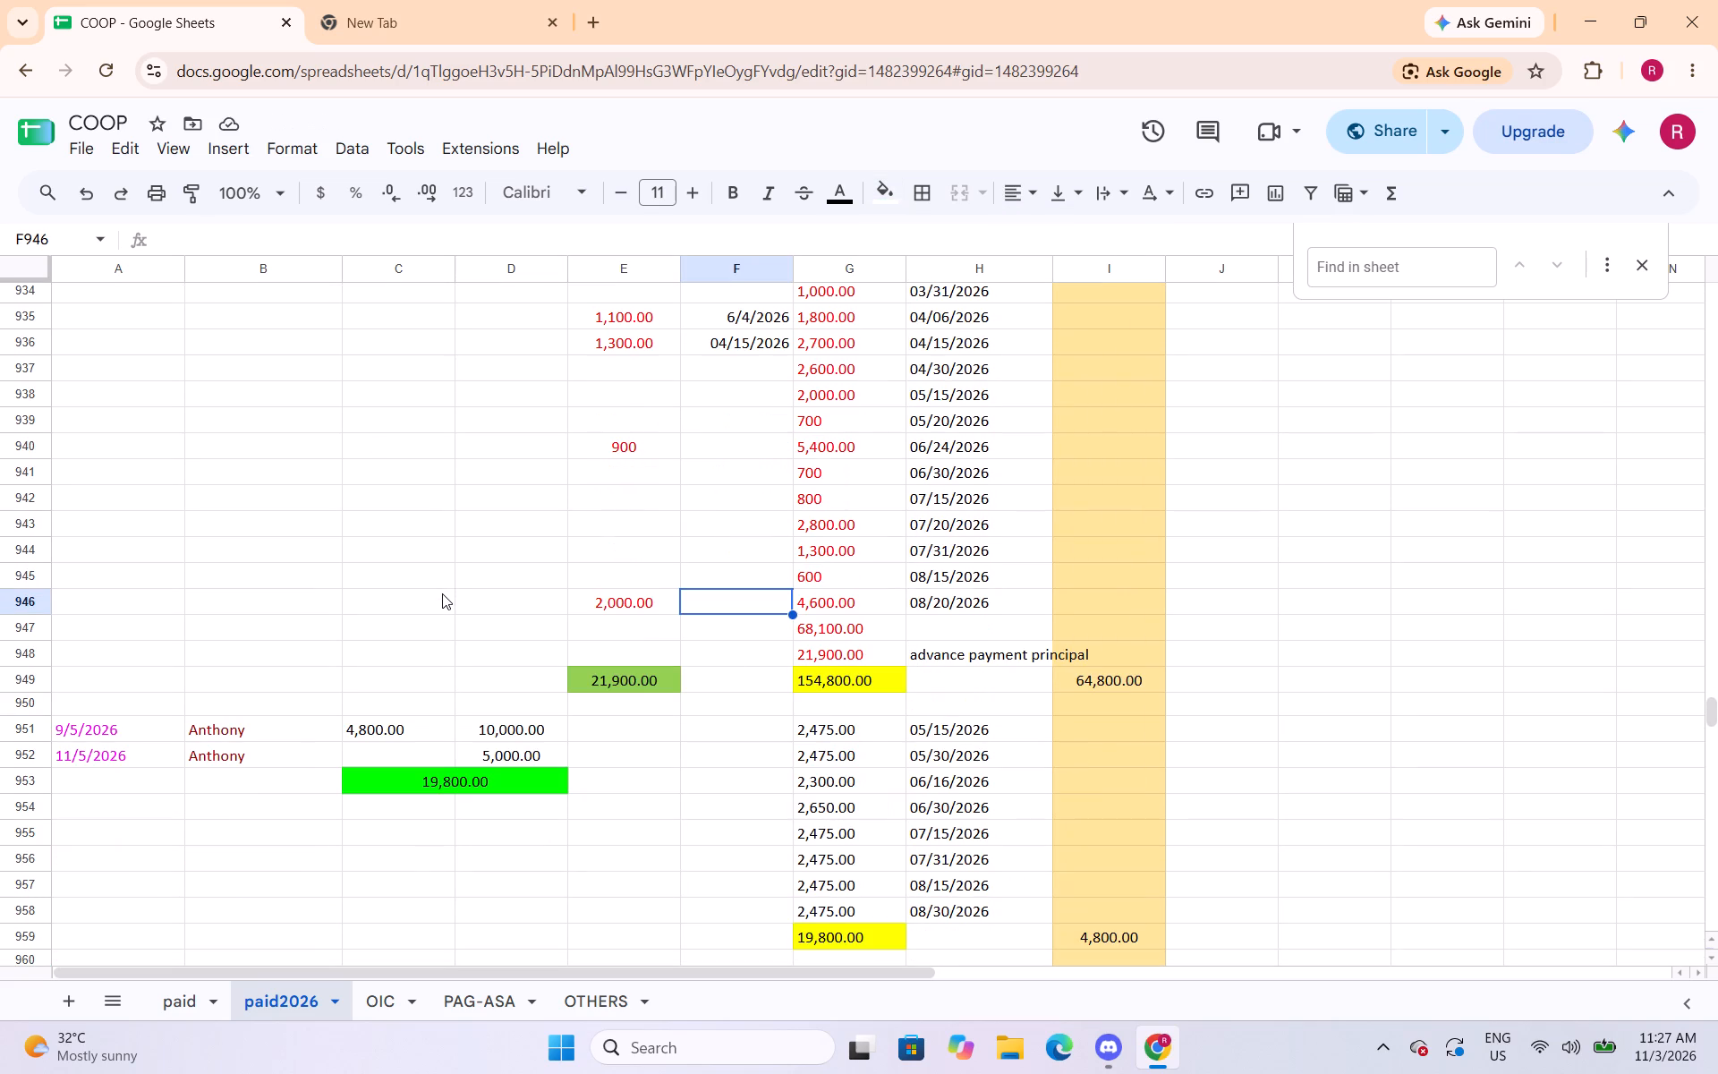
pyautogui.scroll(1, 442, 593)
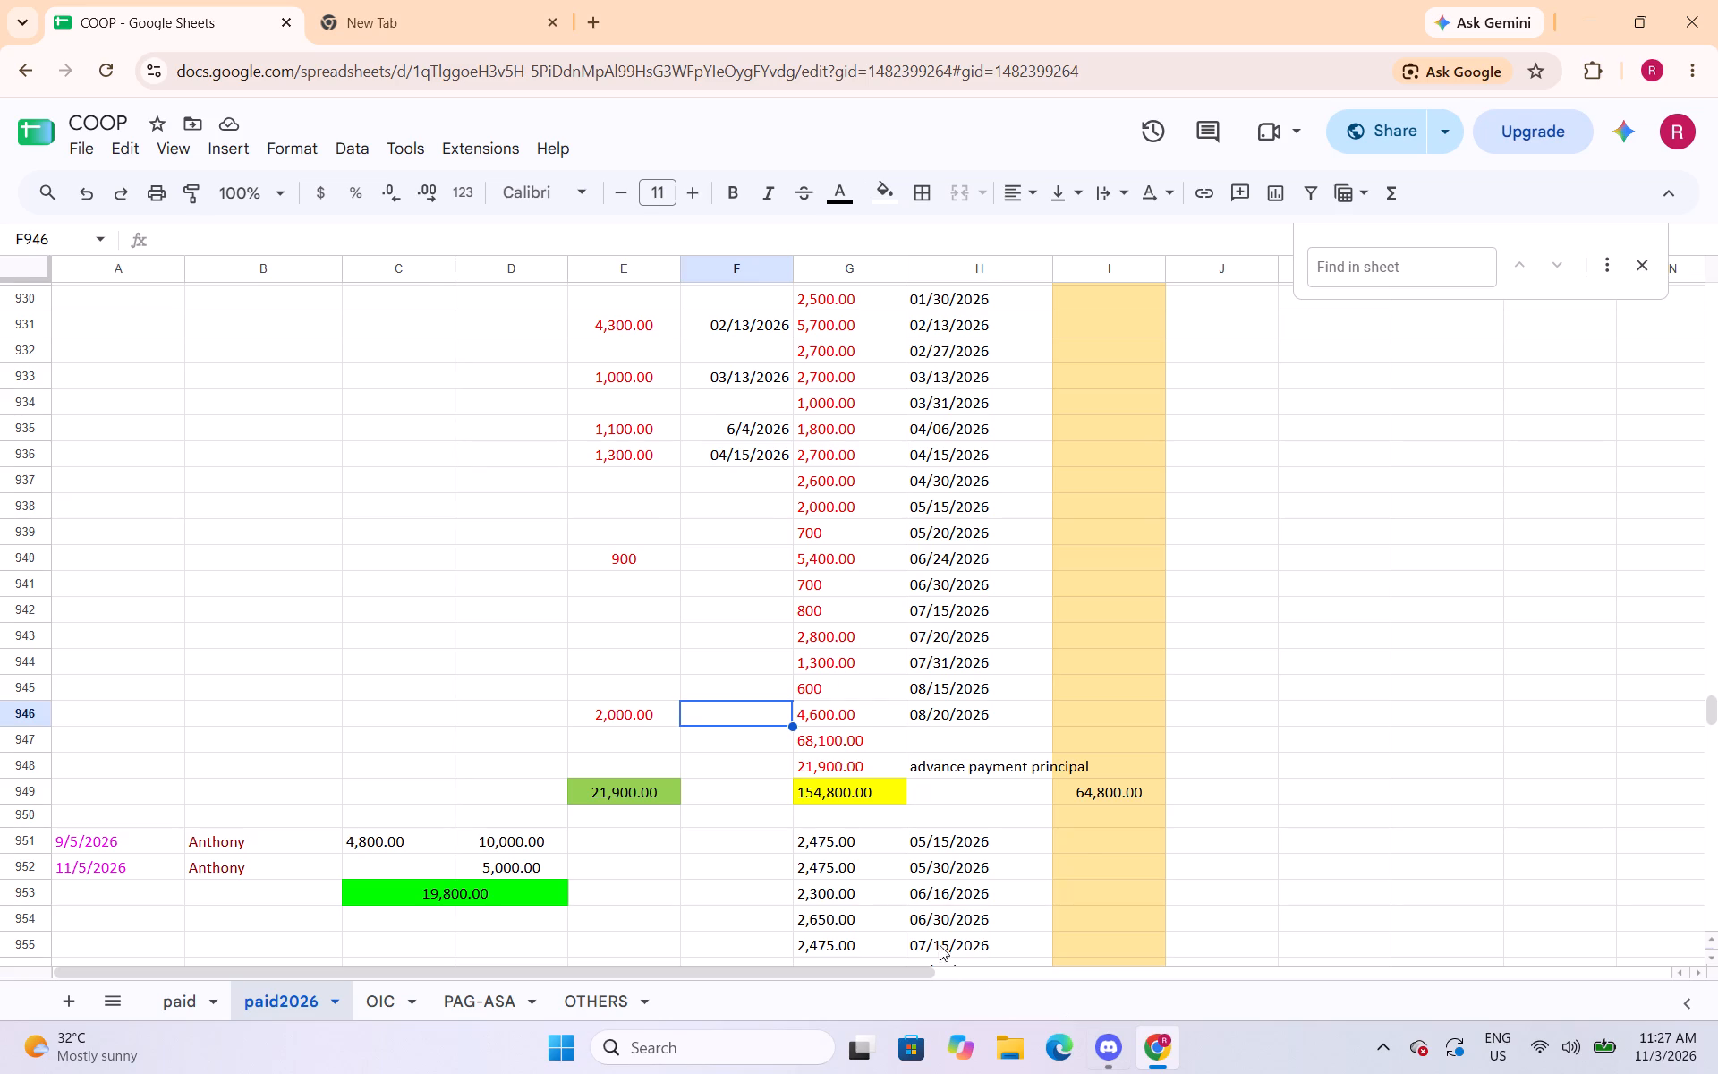
pyautogui.scroll(2, 938, 878)
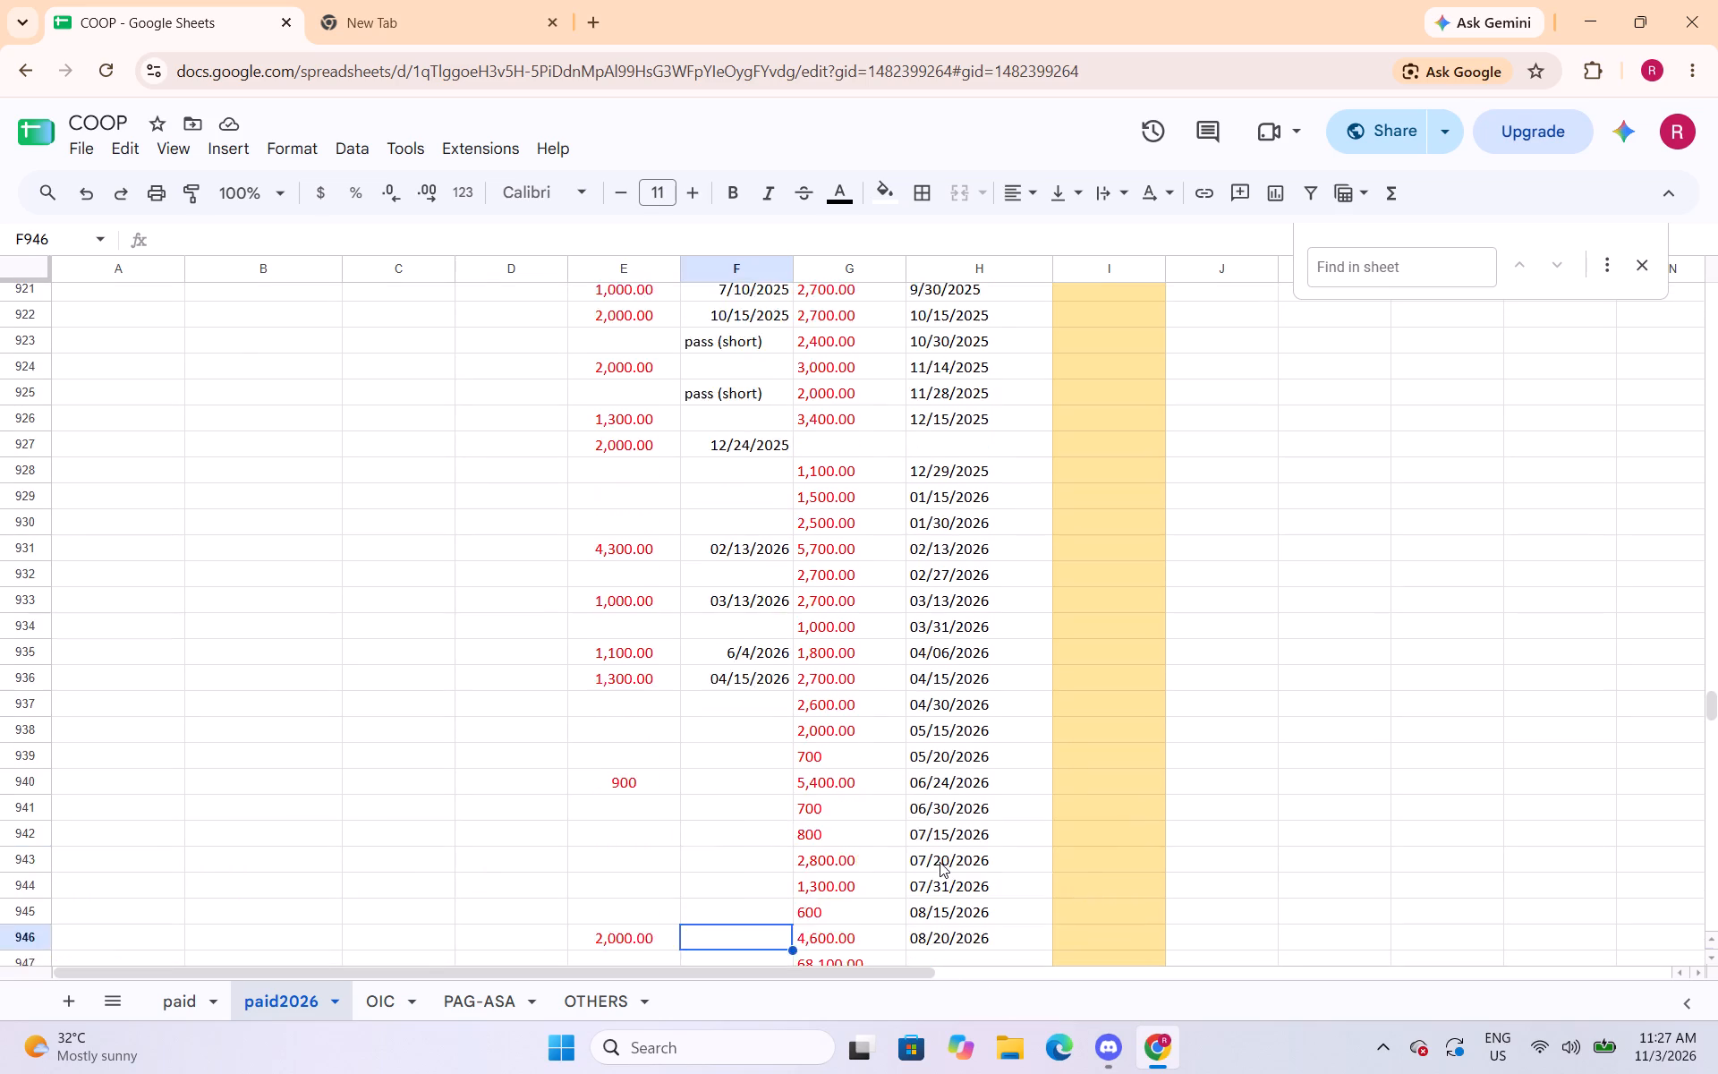
pyautogui.scroll(1, 940, 862)
pyautogui.scroll(-4, 940, 862)
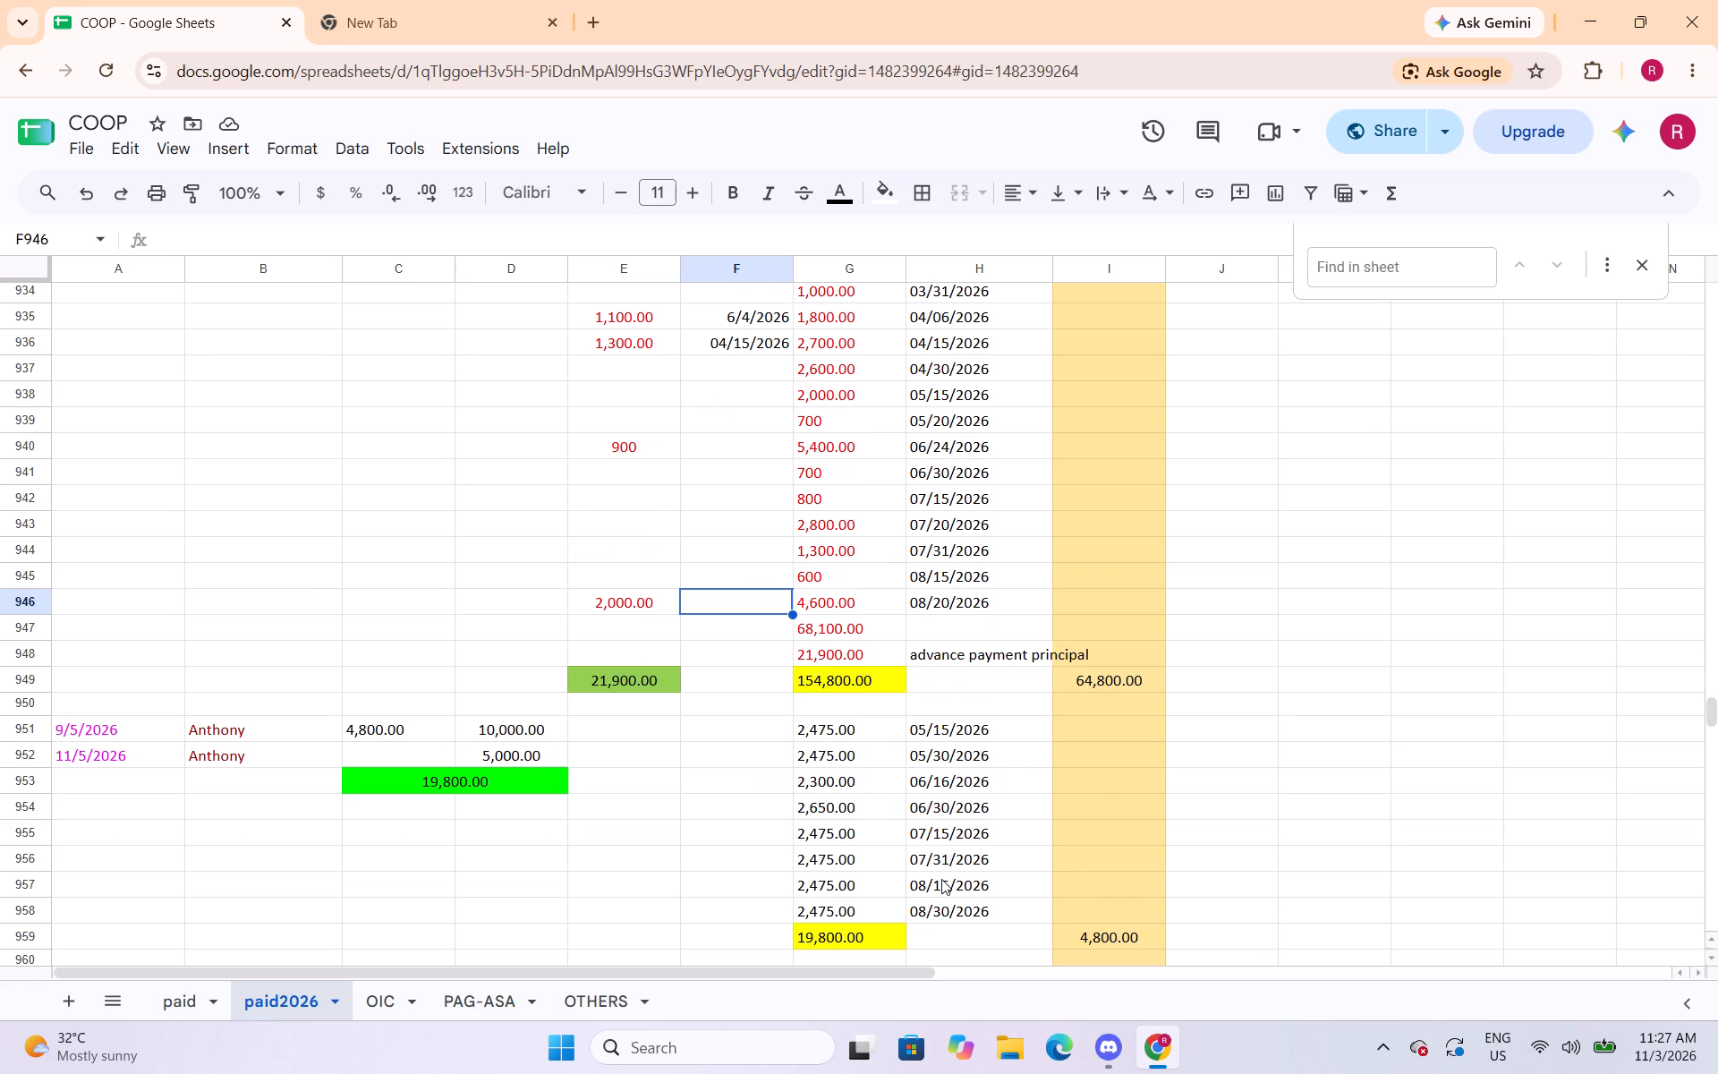
pyautogui.scroll(1, 710, 558)
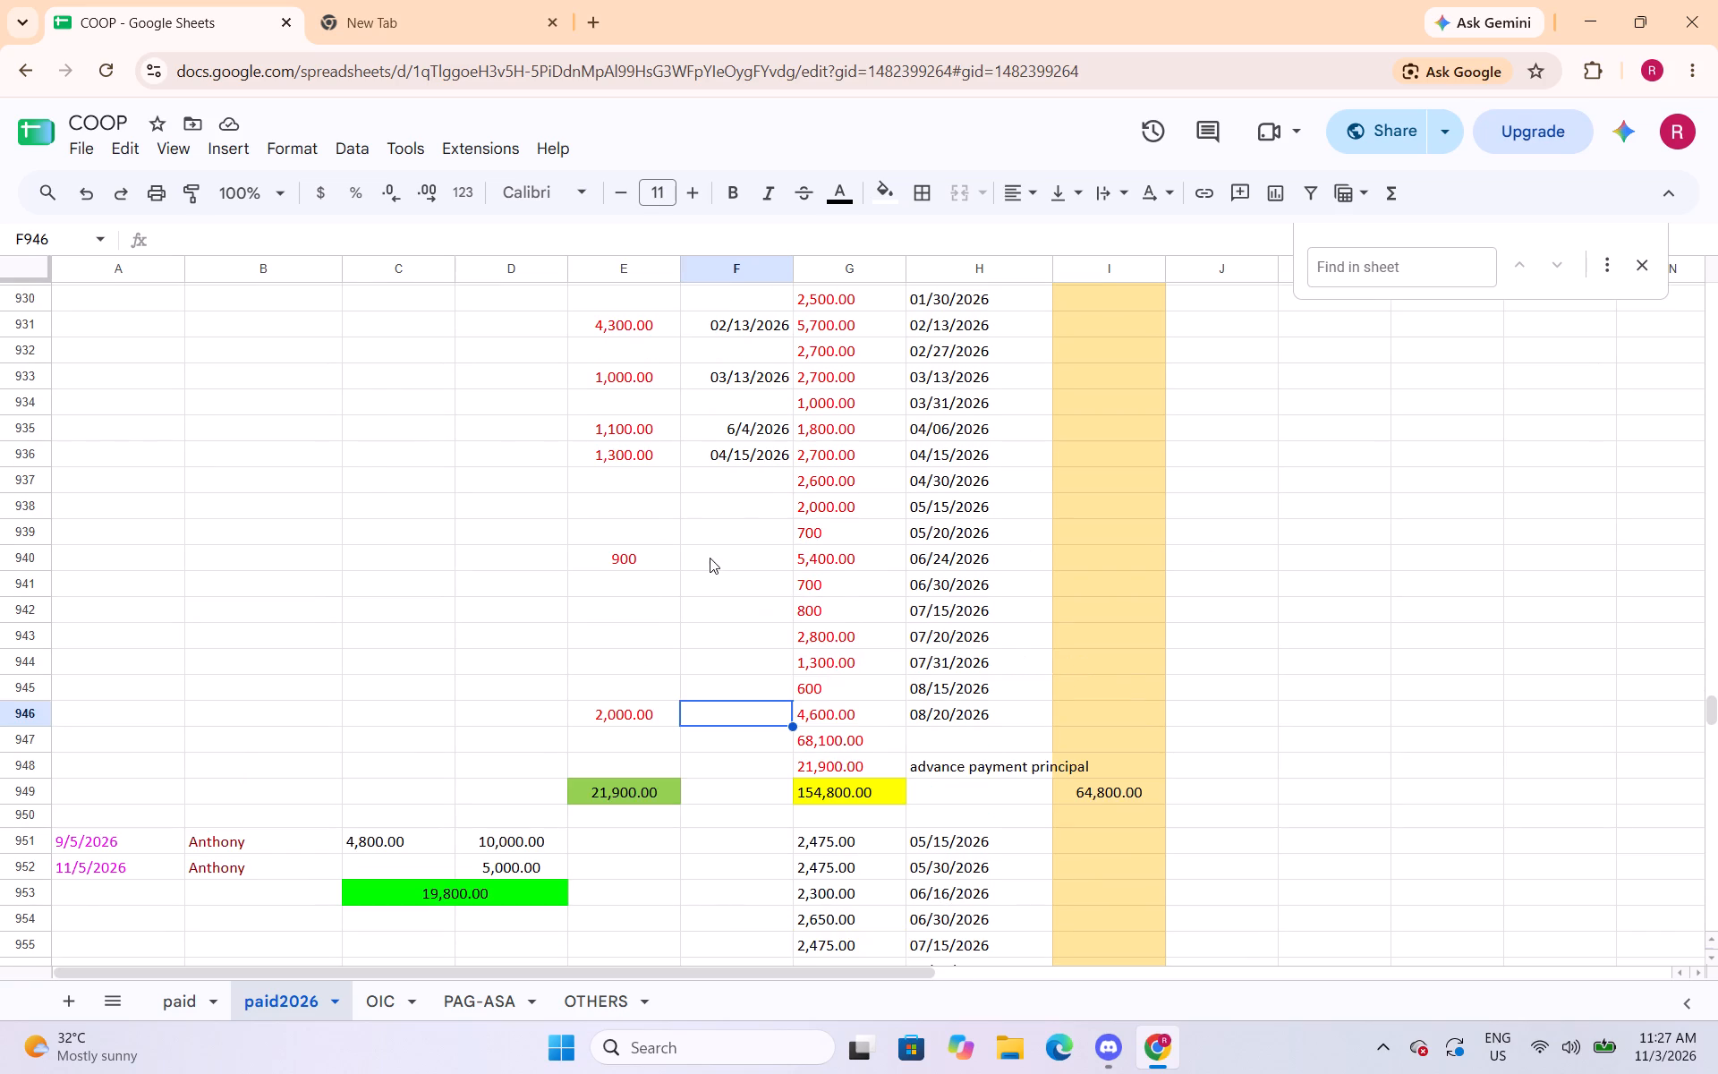
# Colour the text of the 9/5/2026 entry's payment amounts in G951:G958 red.
pyautogui.scroll(-2, 710, 617)
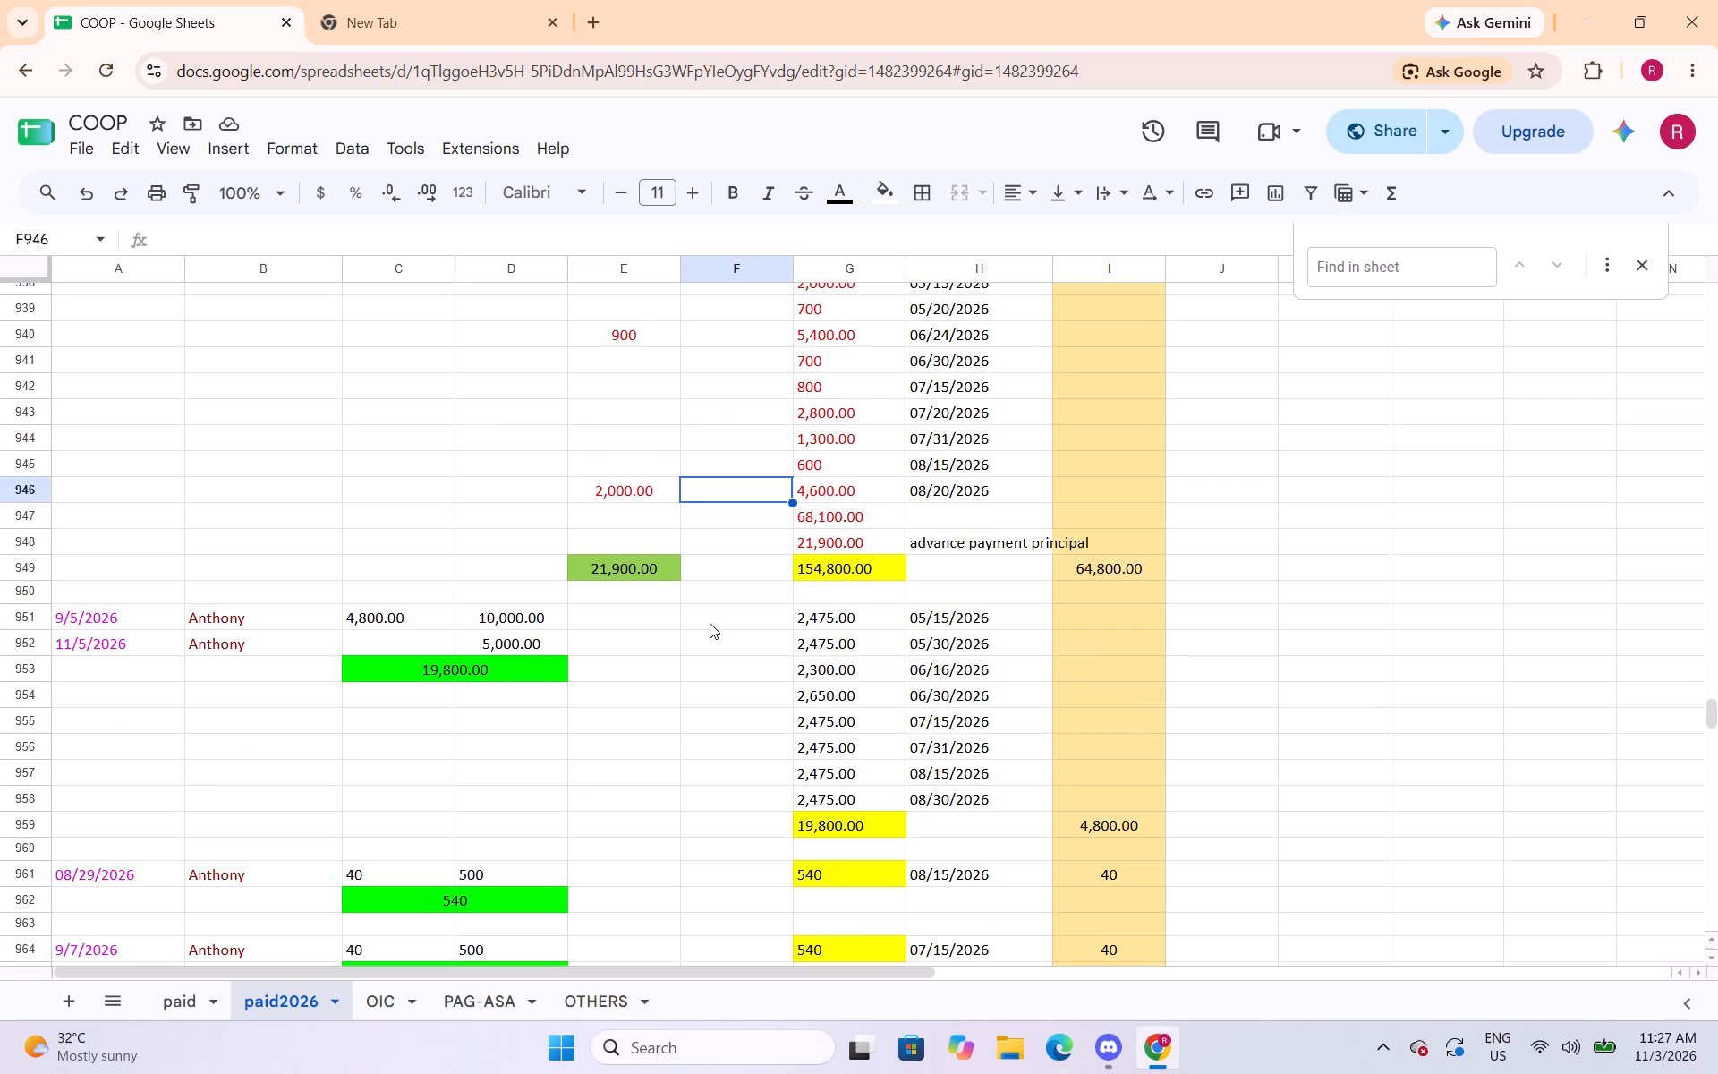
pyautogui.scroll(-1, 710, 623)
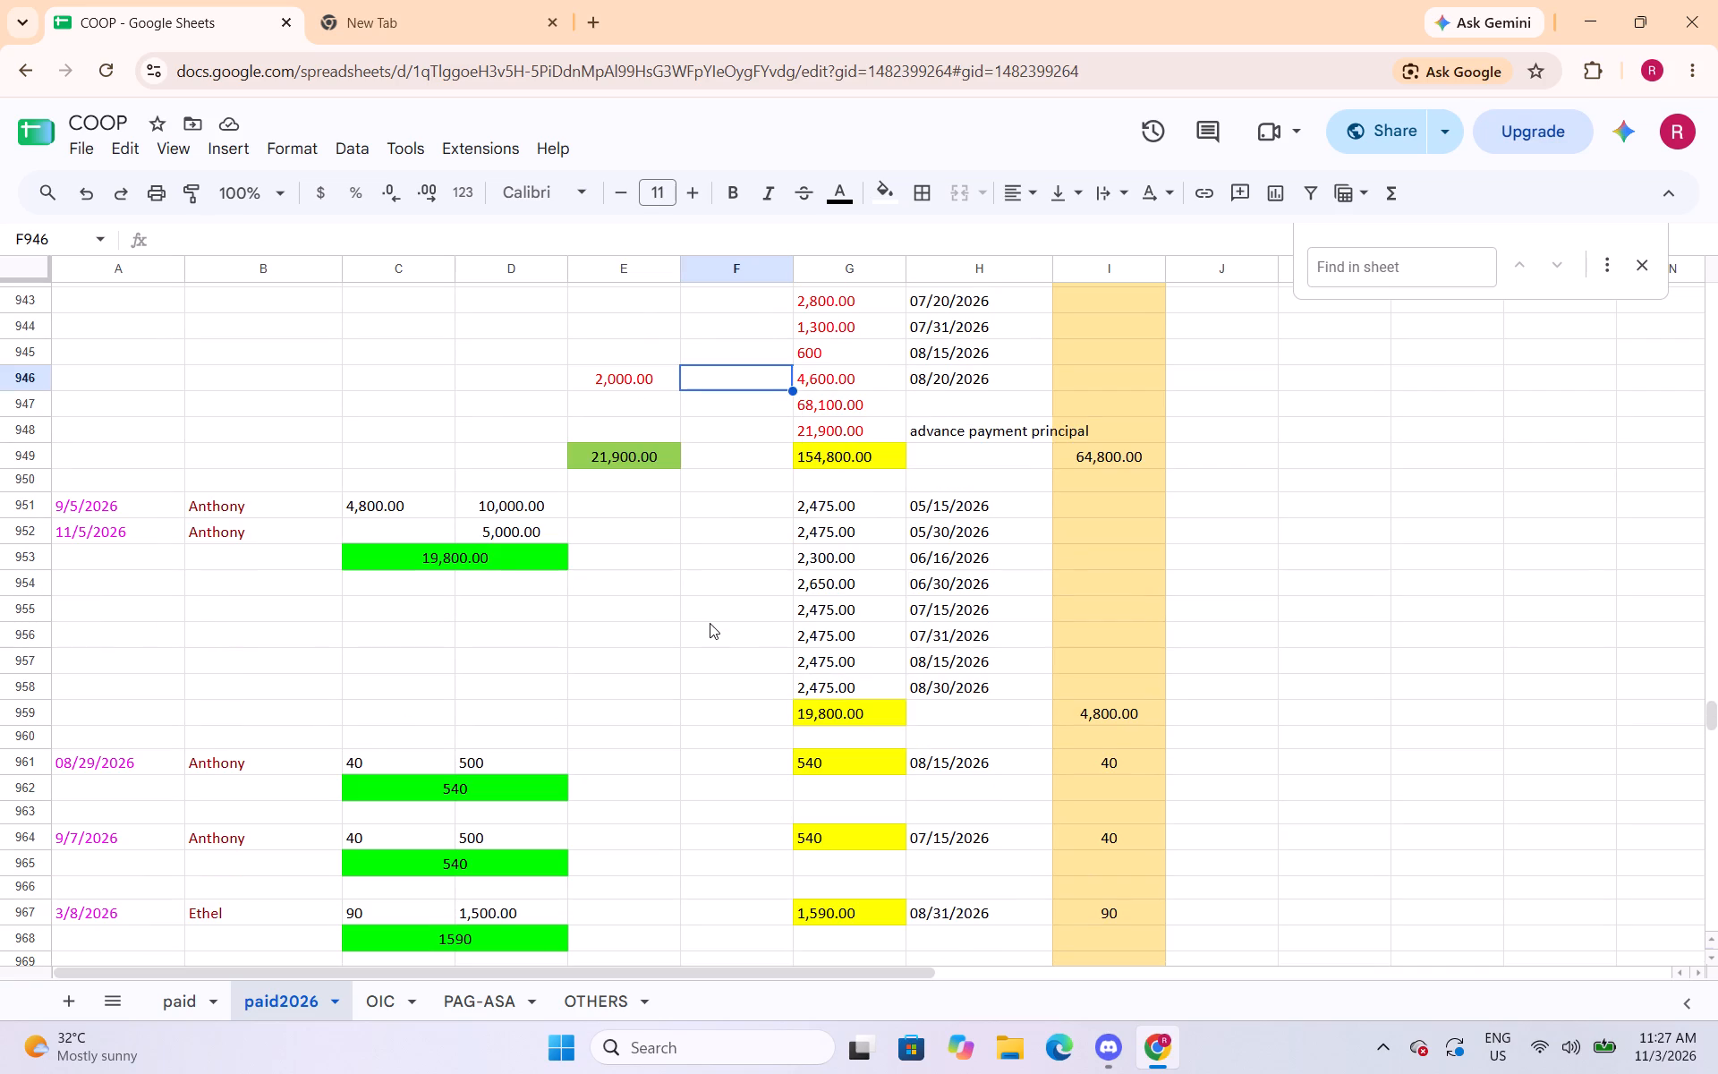
pyautogui.moveTo(836, 506); pyautogui.dragTo(832, 680)
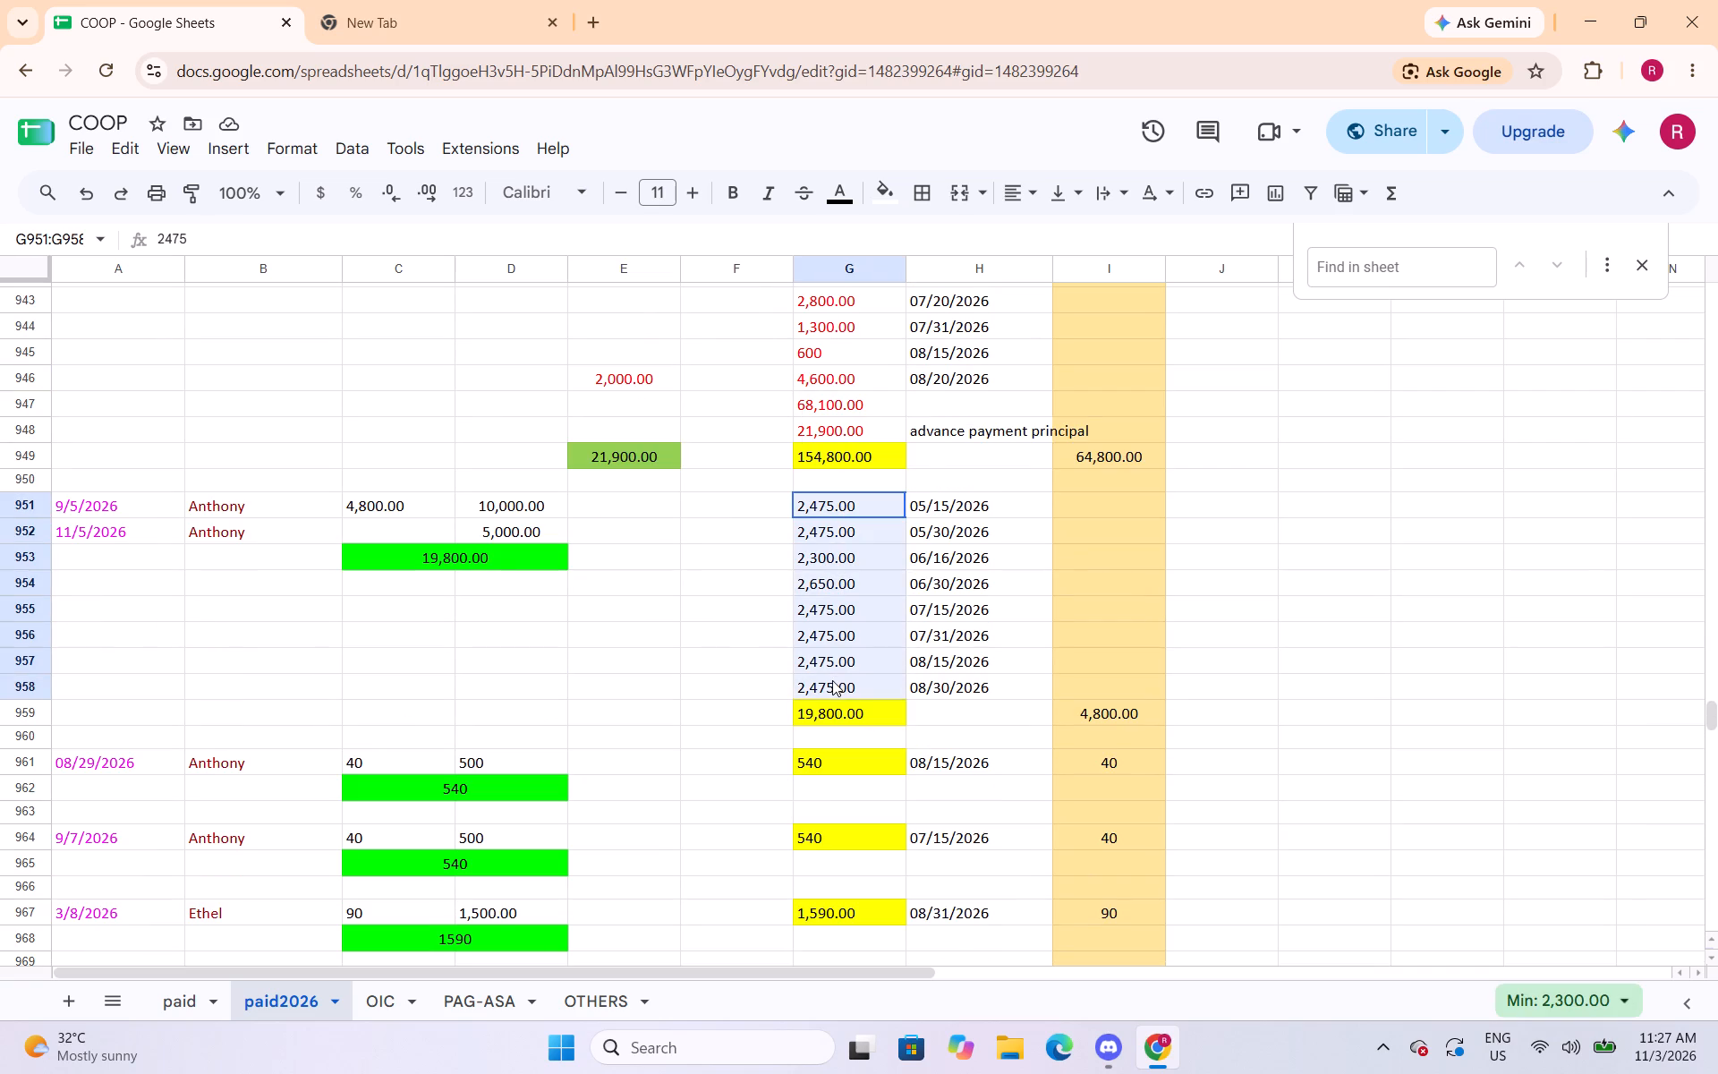
pyautogui.click(839, 194)
pyautogui.click(872, 299)
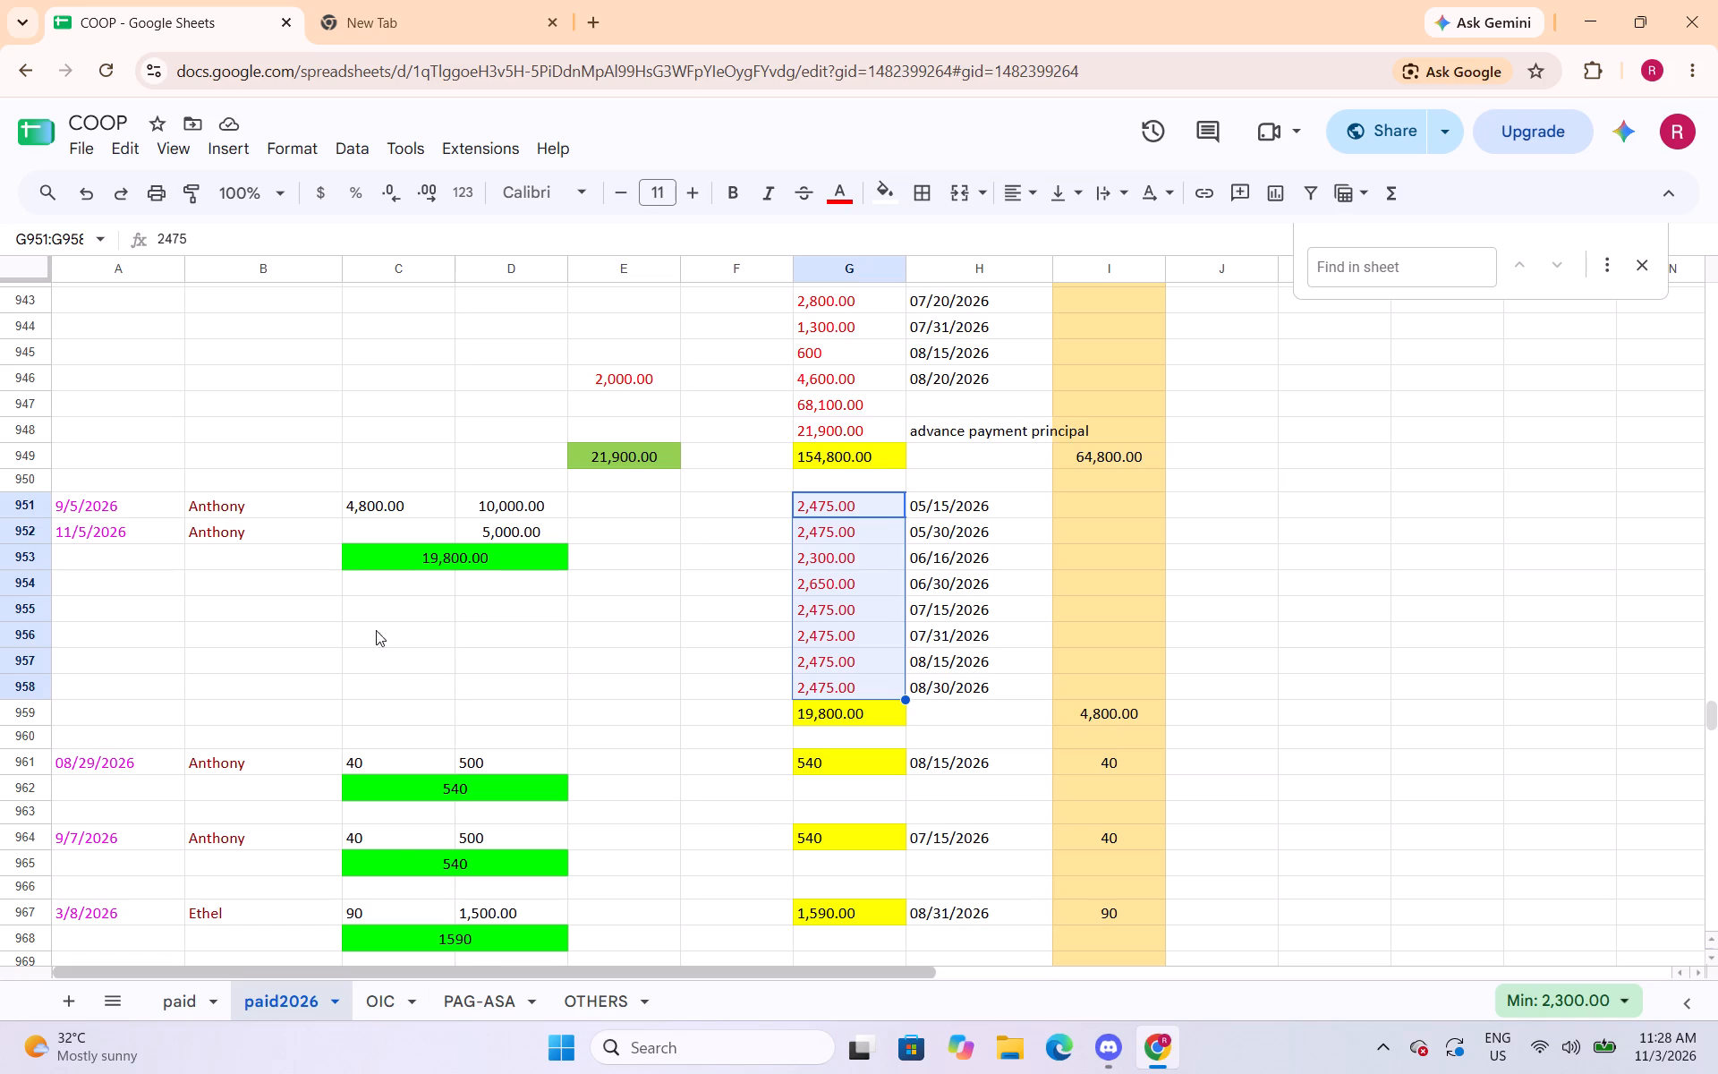
pyautogui.click(693, 712)
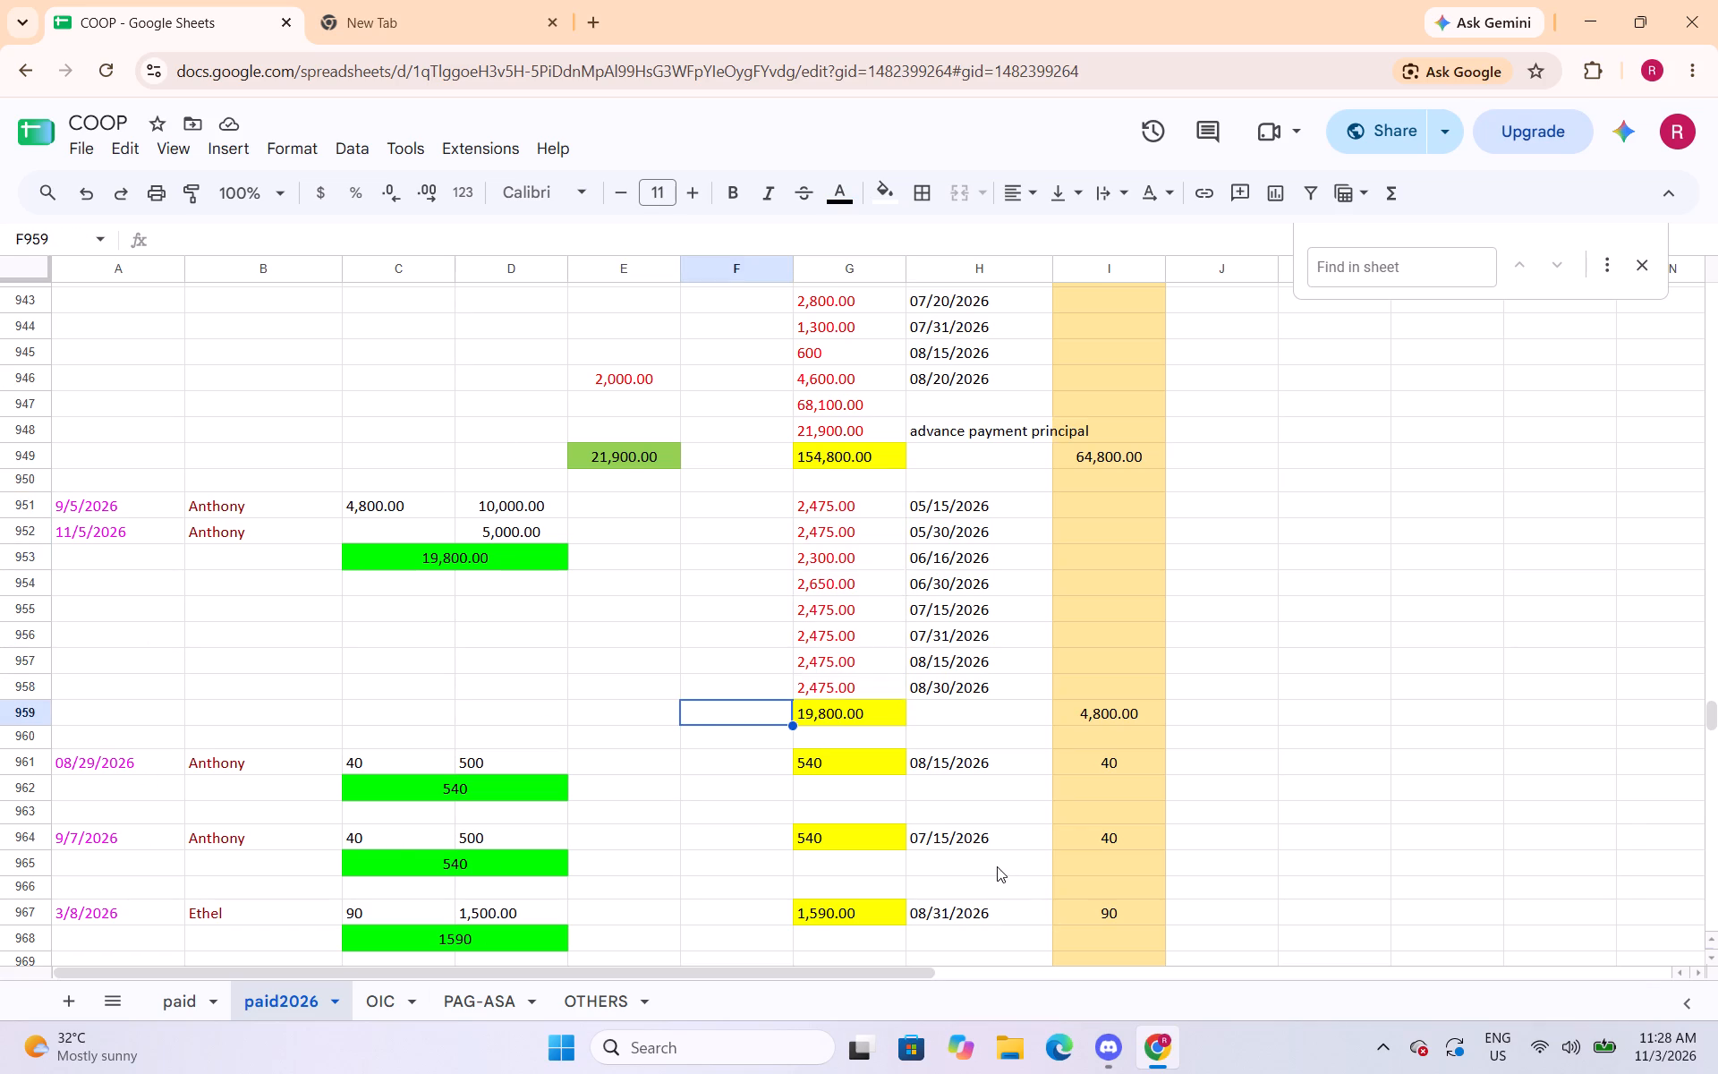
# Examine the payments and totals of the entries around rows 934 to 973.
pyautogui.scroll(1, 610, 630)
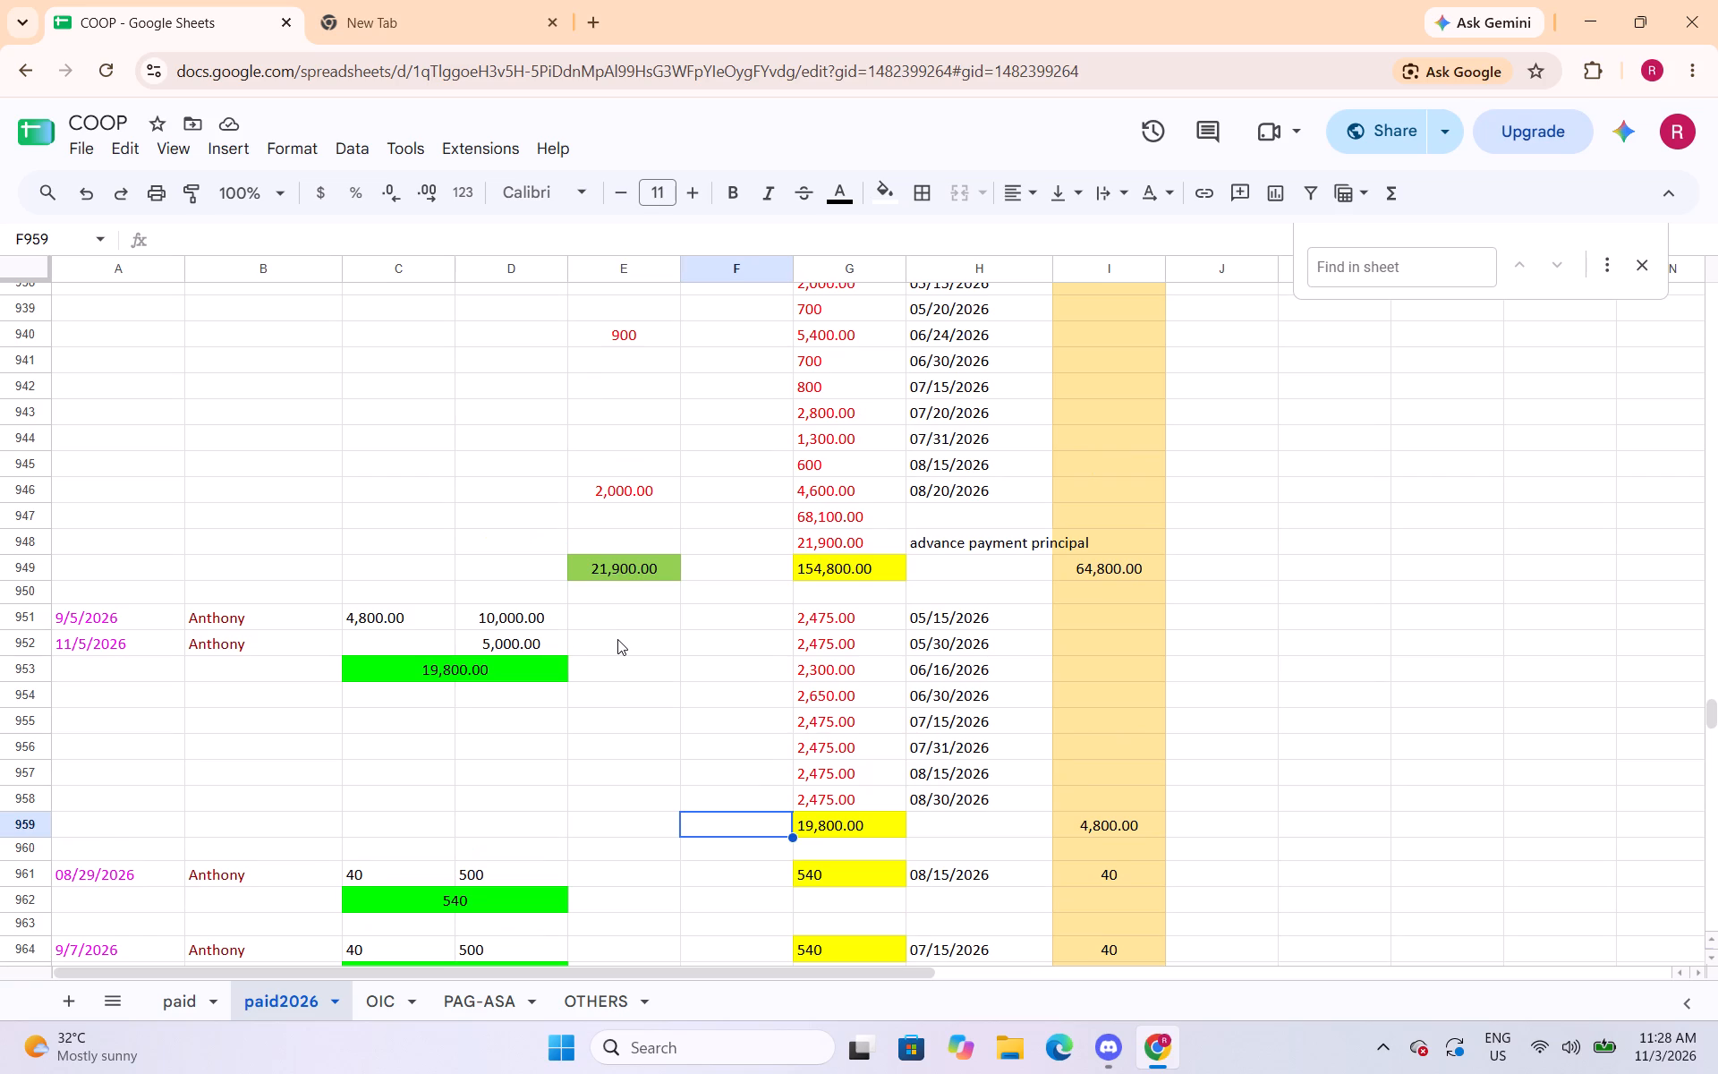
pyautogui.scroll(-1, 617, 639)
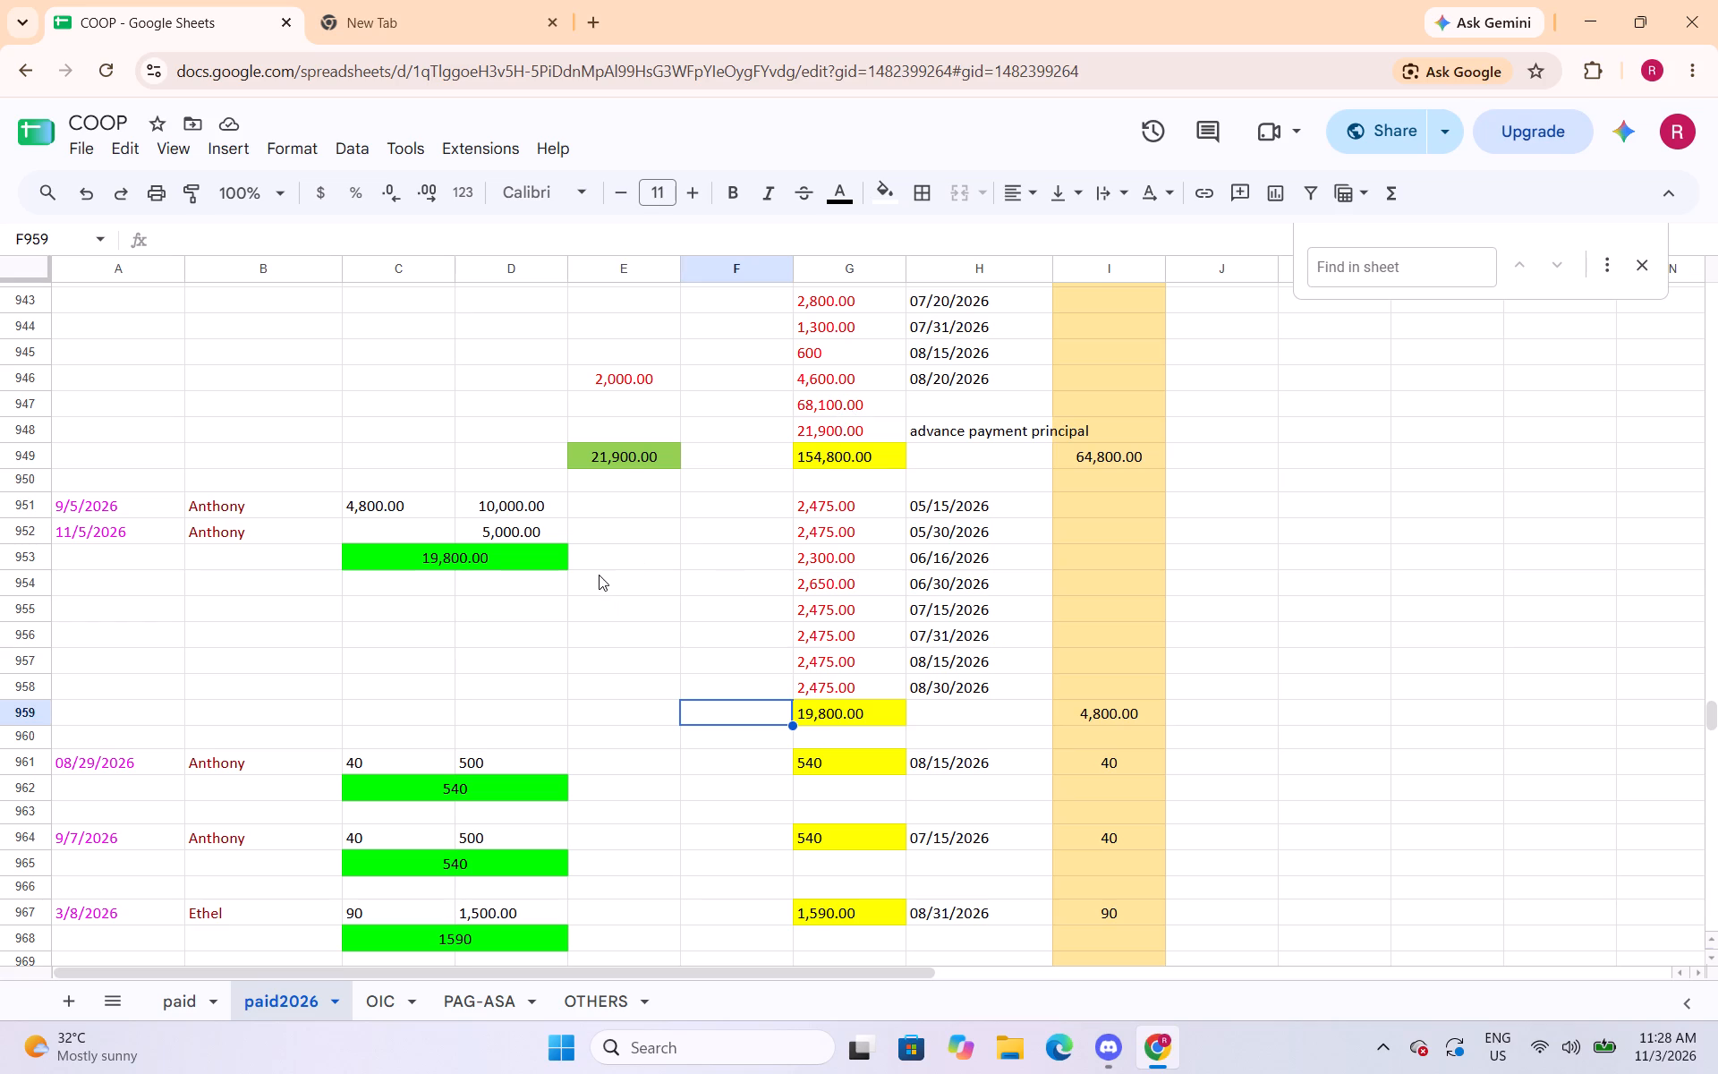
pyautogui.scroll(1, 599, 575)
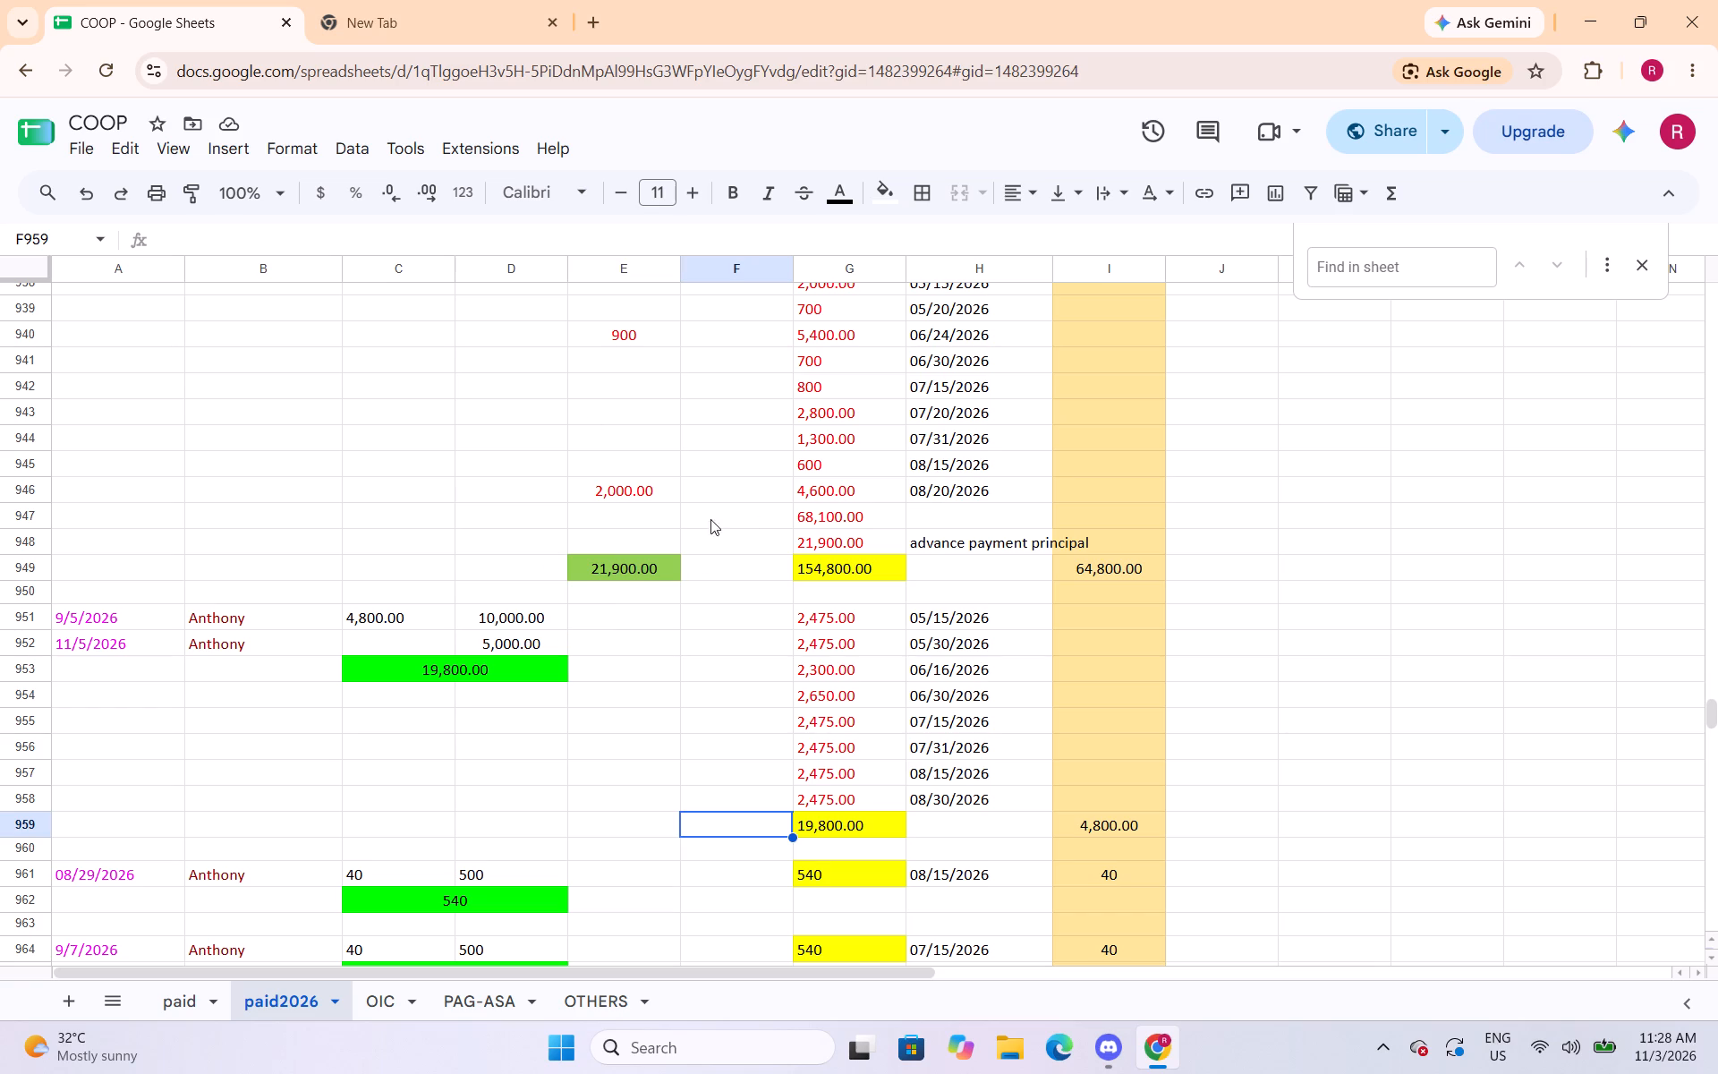
pyautogui.scroll(1, 797, 555)
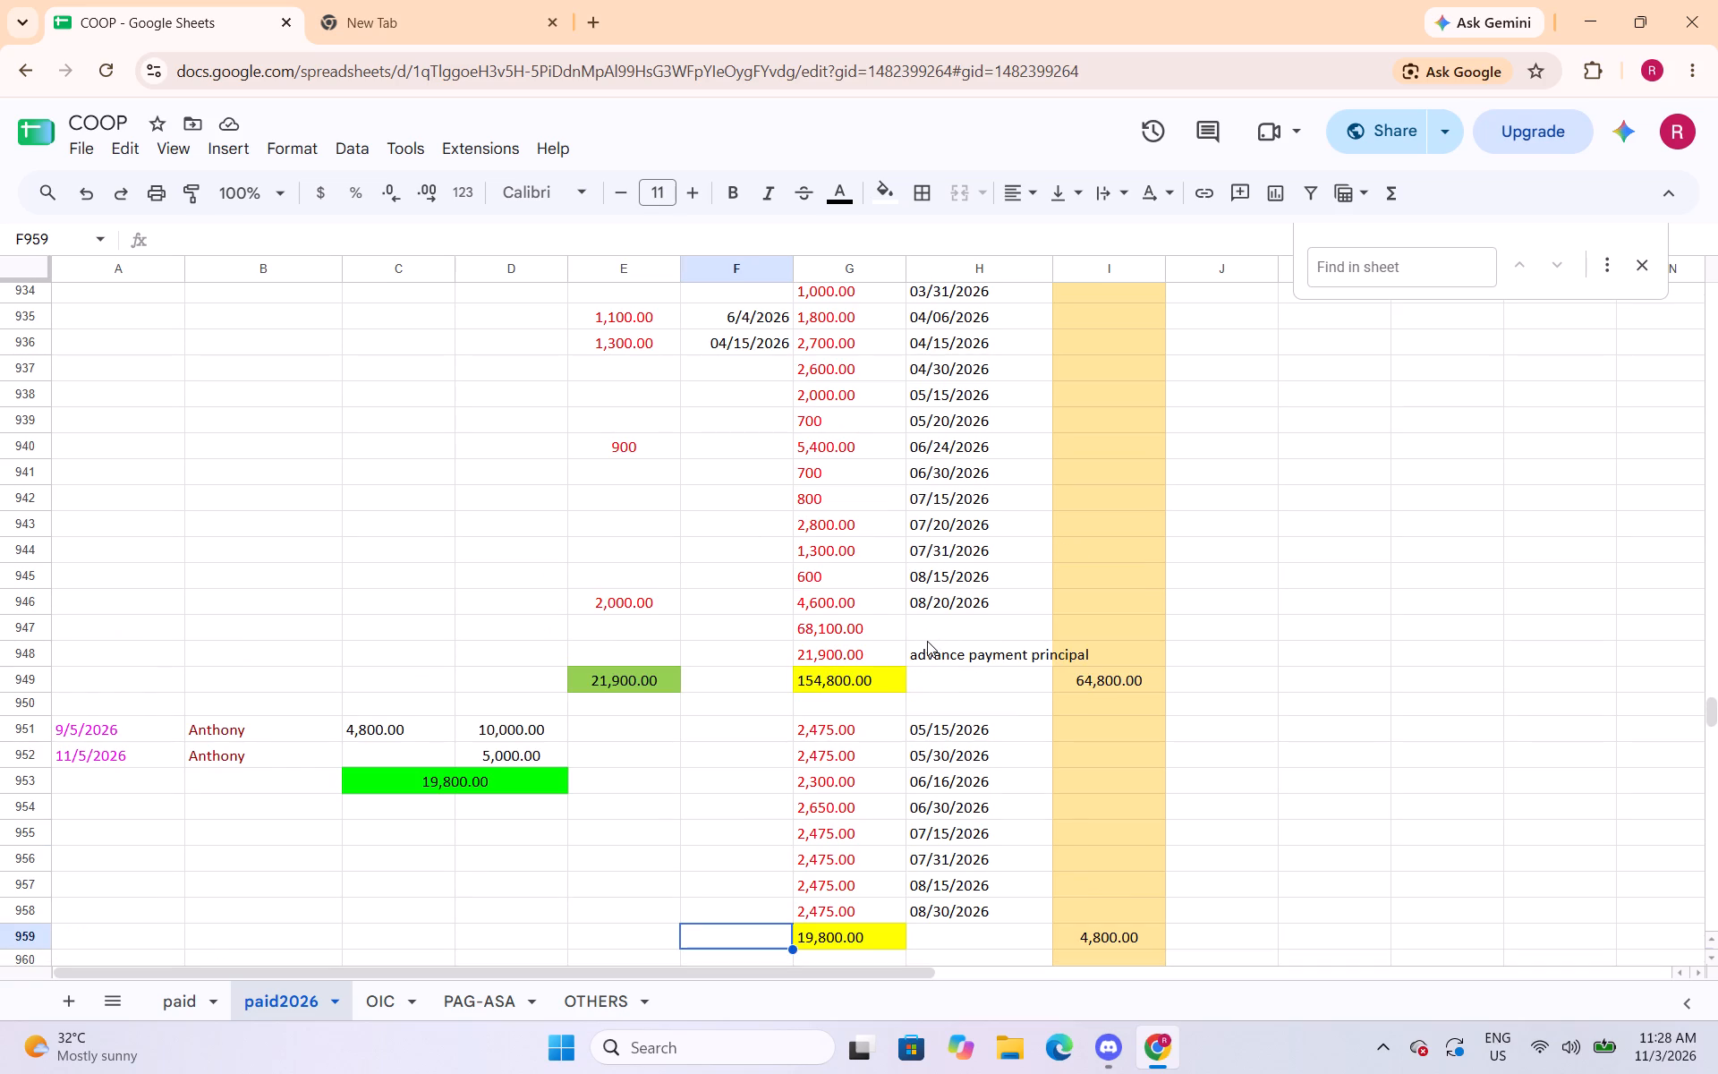
pyautogui.scroll(-3, 927, 644)
pyautogui.scroll(1, 927, 648)
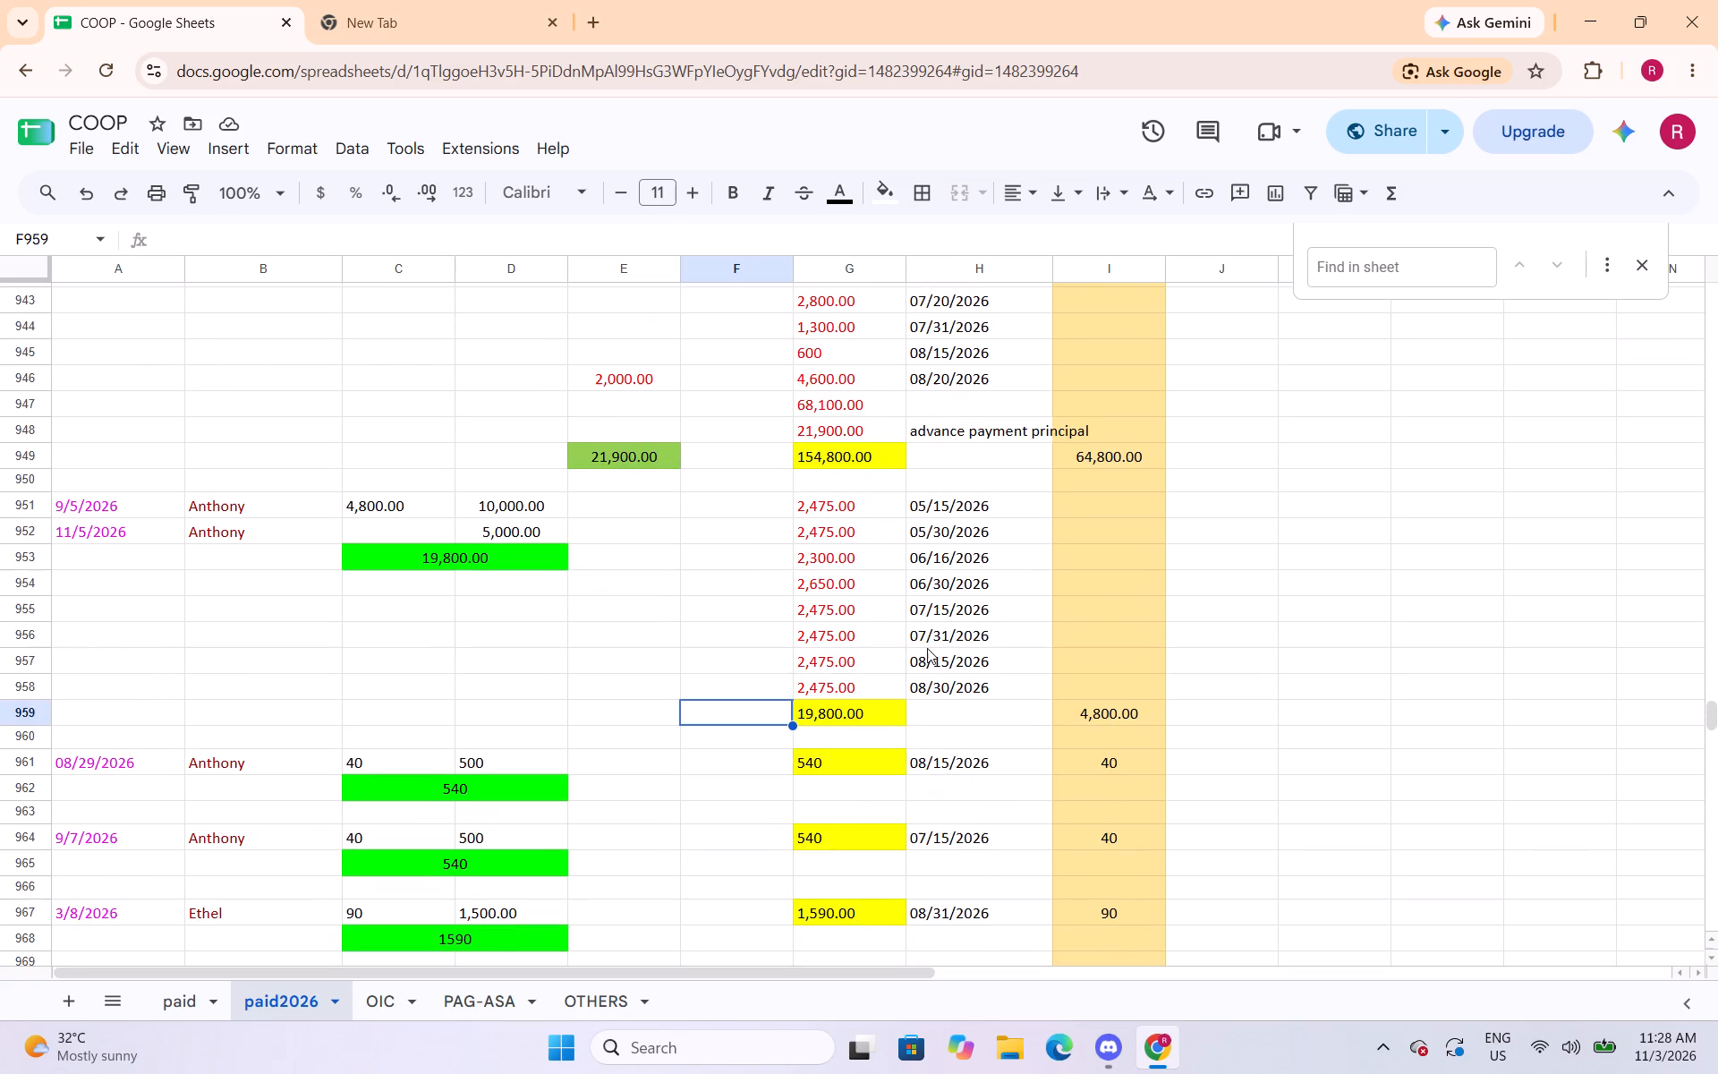
pyautogui.scroll(-1, 927, 648)
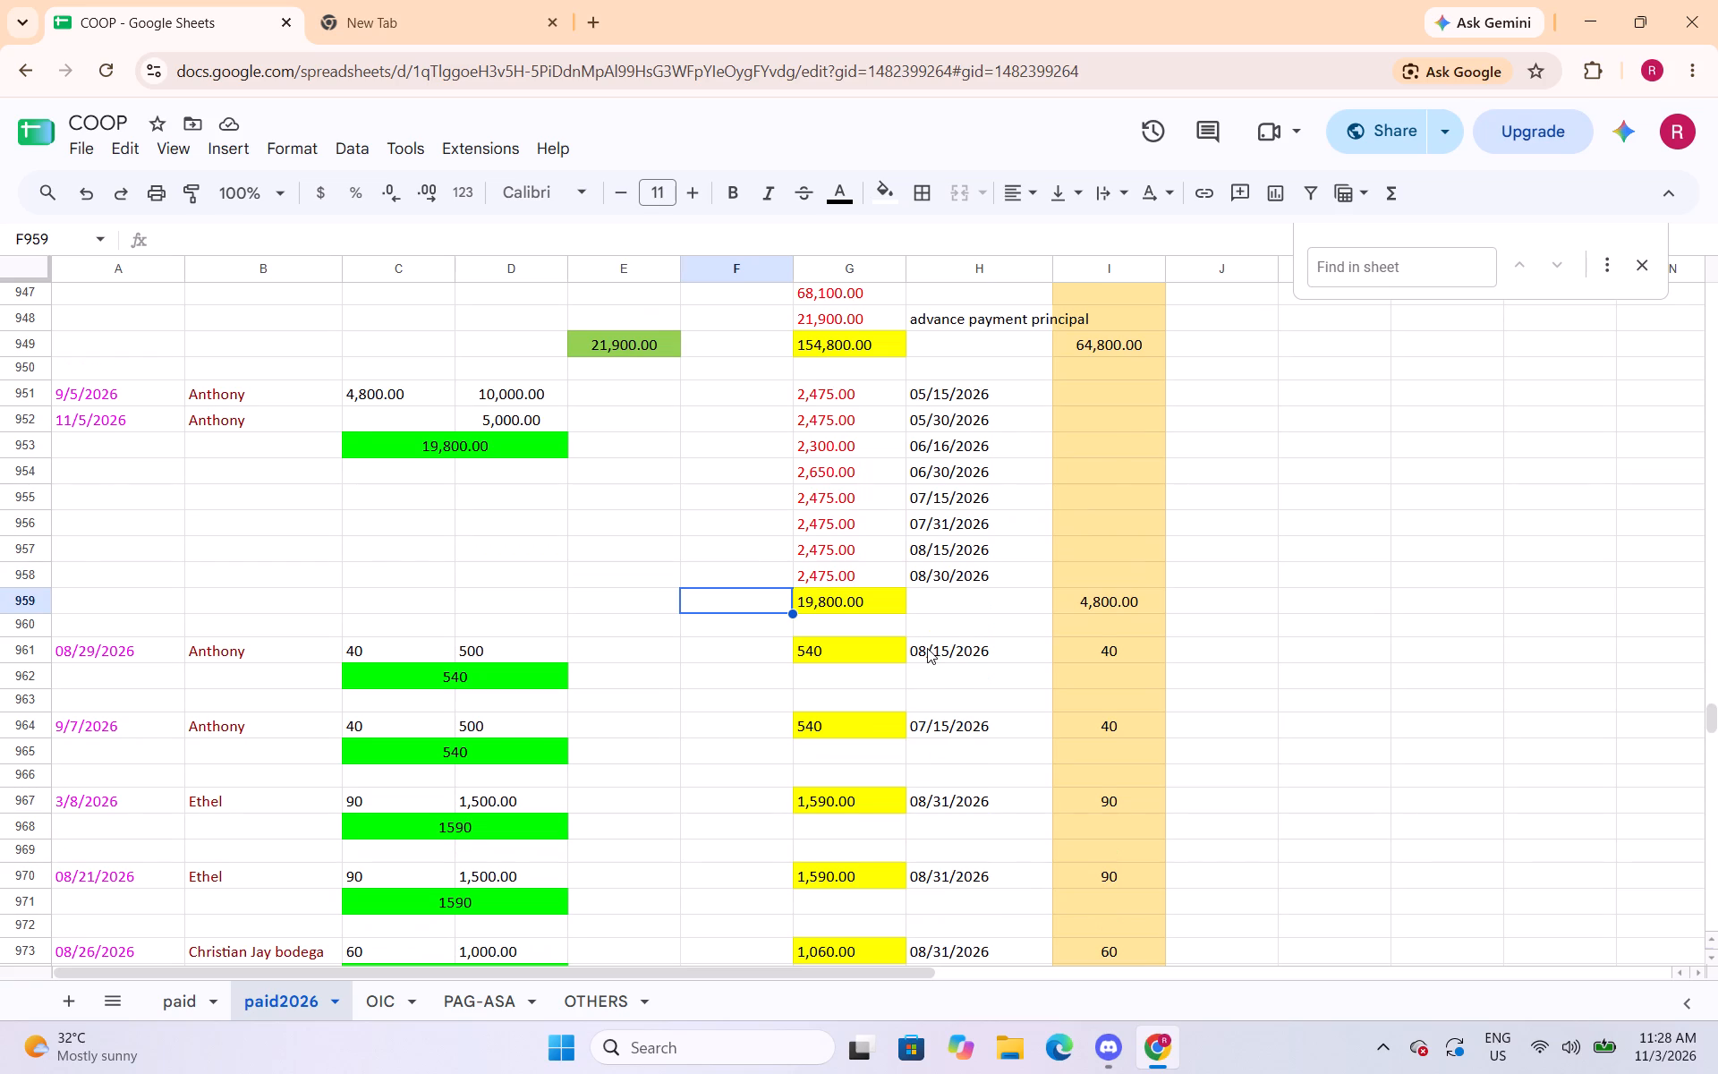
pyautogui.scroll(-2, 927, 648)
pyautogui.scroll(3, 927, 648)
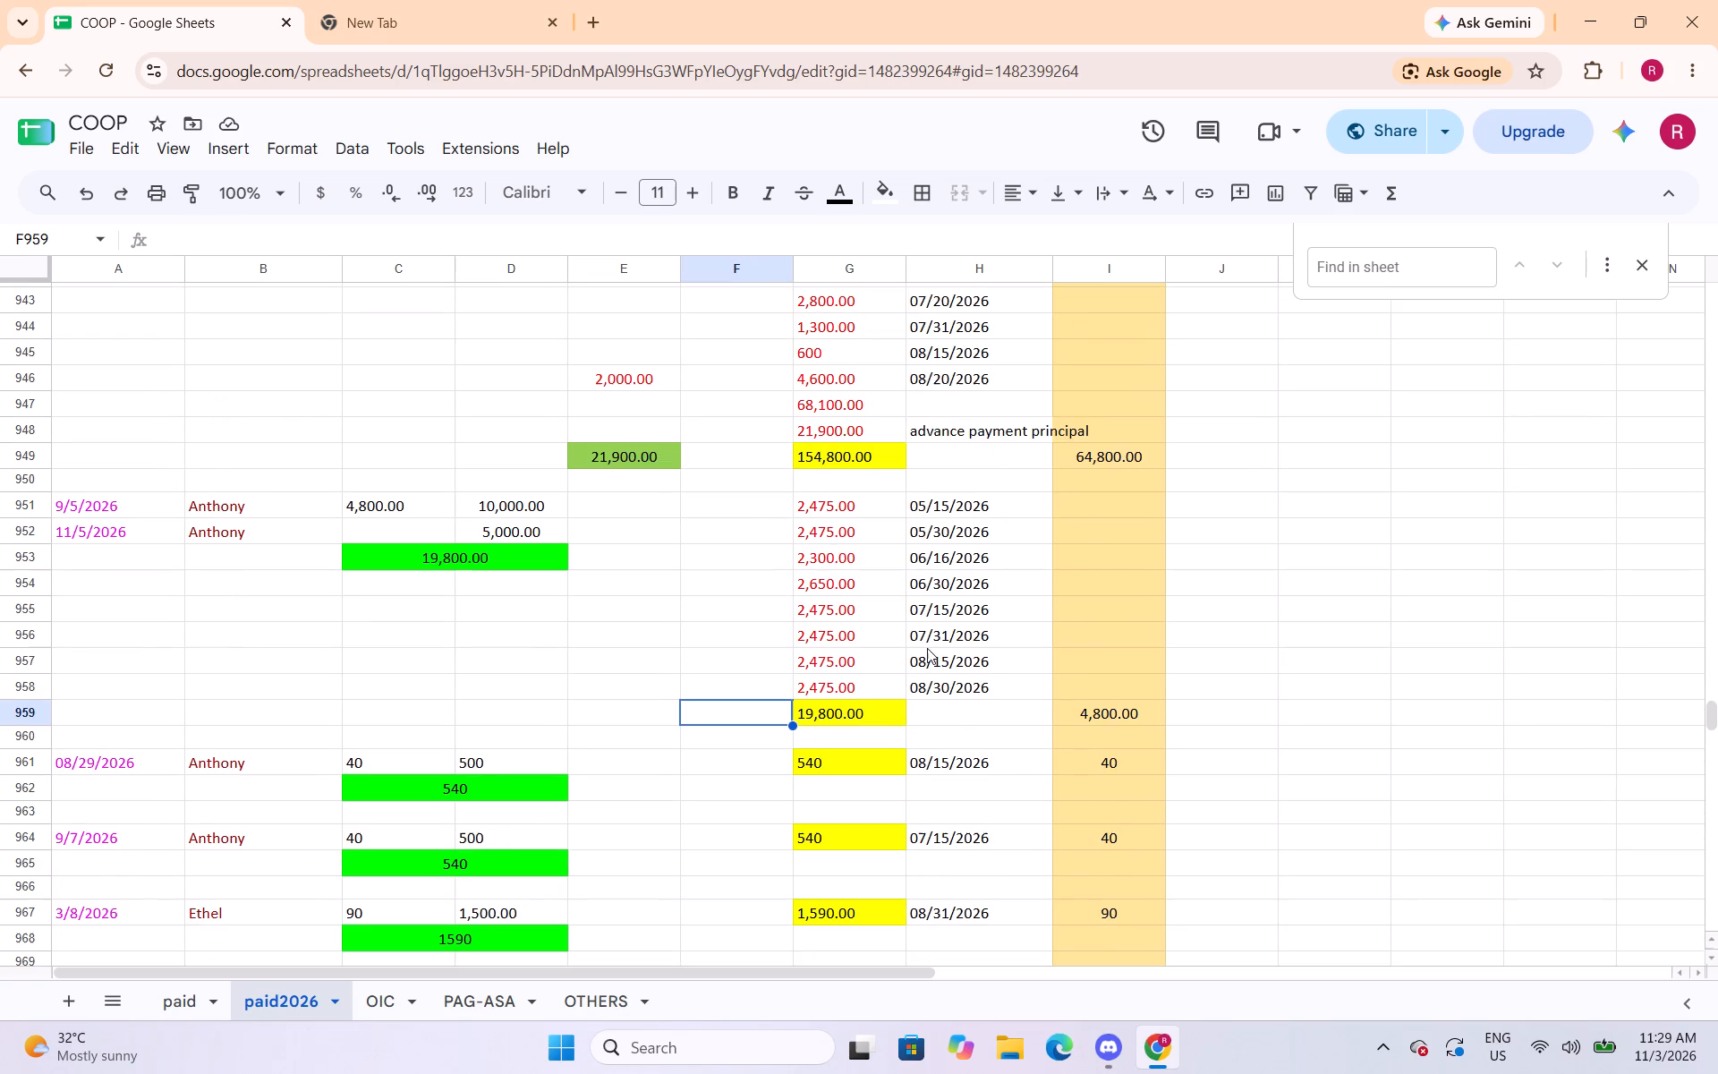
# Enter 09/13/2026 in H947 as the date of the 68,100.00 payment.
pyautogui.scroll(1, 927, 648)
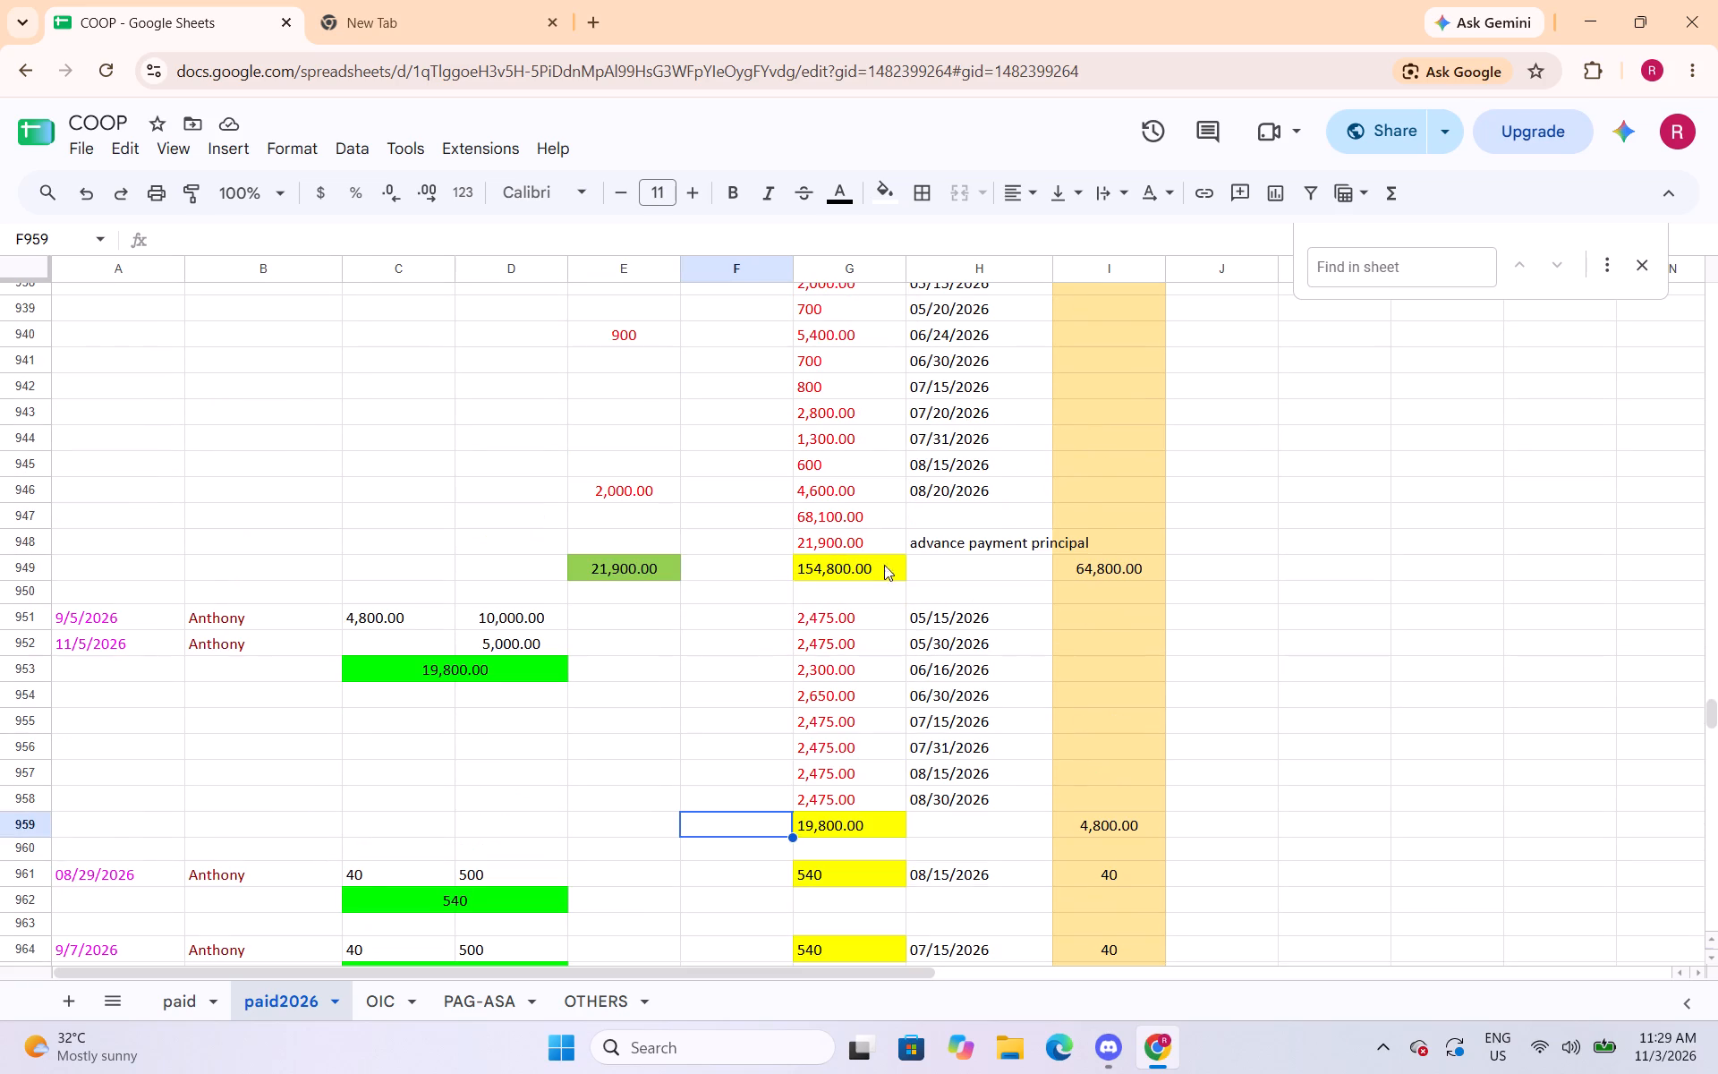
pyautogui.click(961, 522)
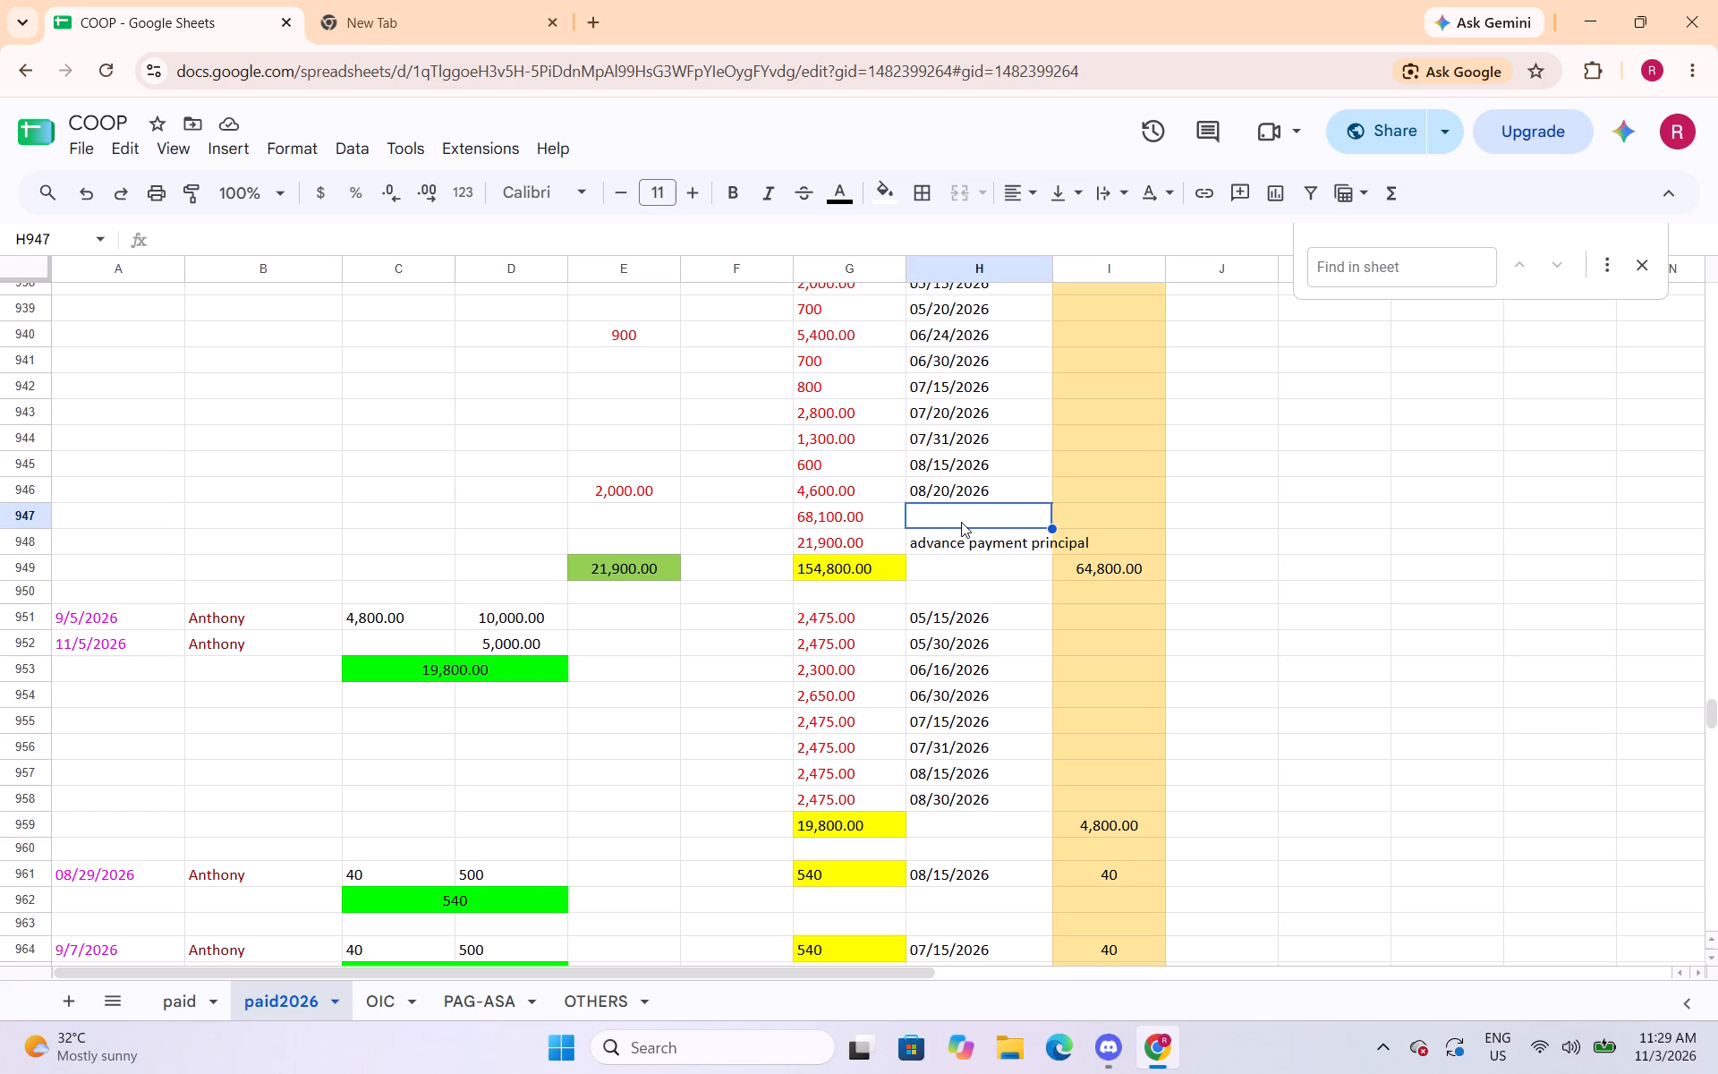
pyautogui.write('09')
pyautogui.press('/')
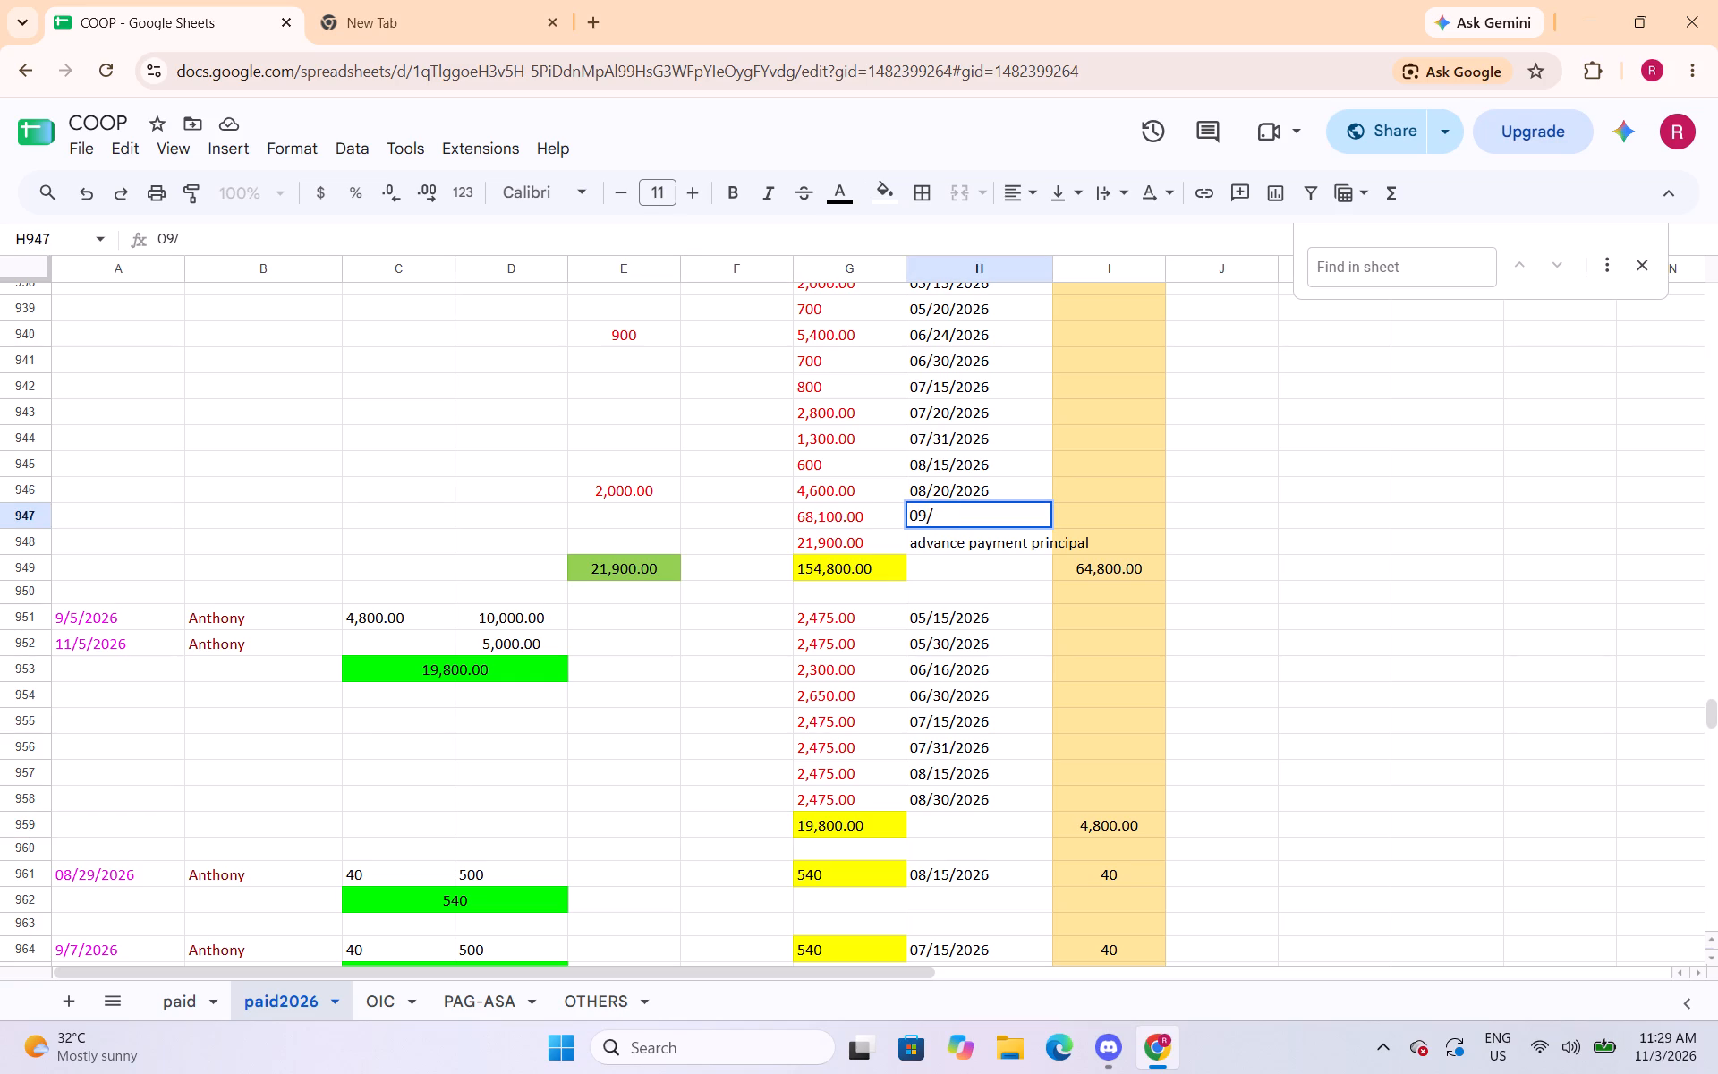
pyautogui.write('08')
pyautogui.press('/')
pyautogui.press('BackSpace')
pyautogui.press('BackSpace')
pyautogui.press('BackSpace')
pyautogui.write('13')
pyautogui.press('/')
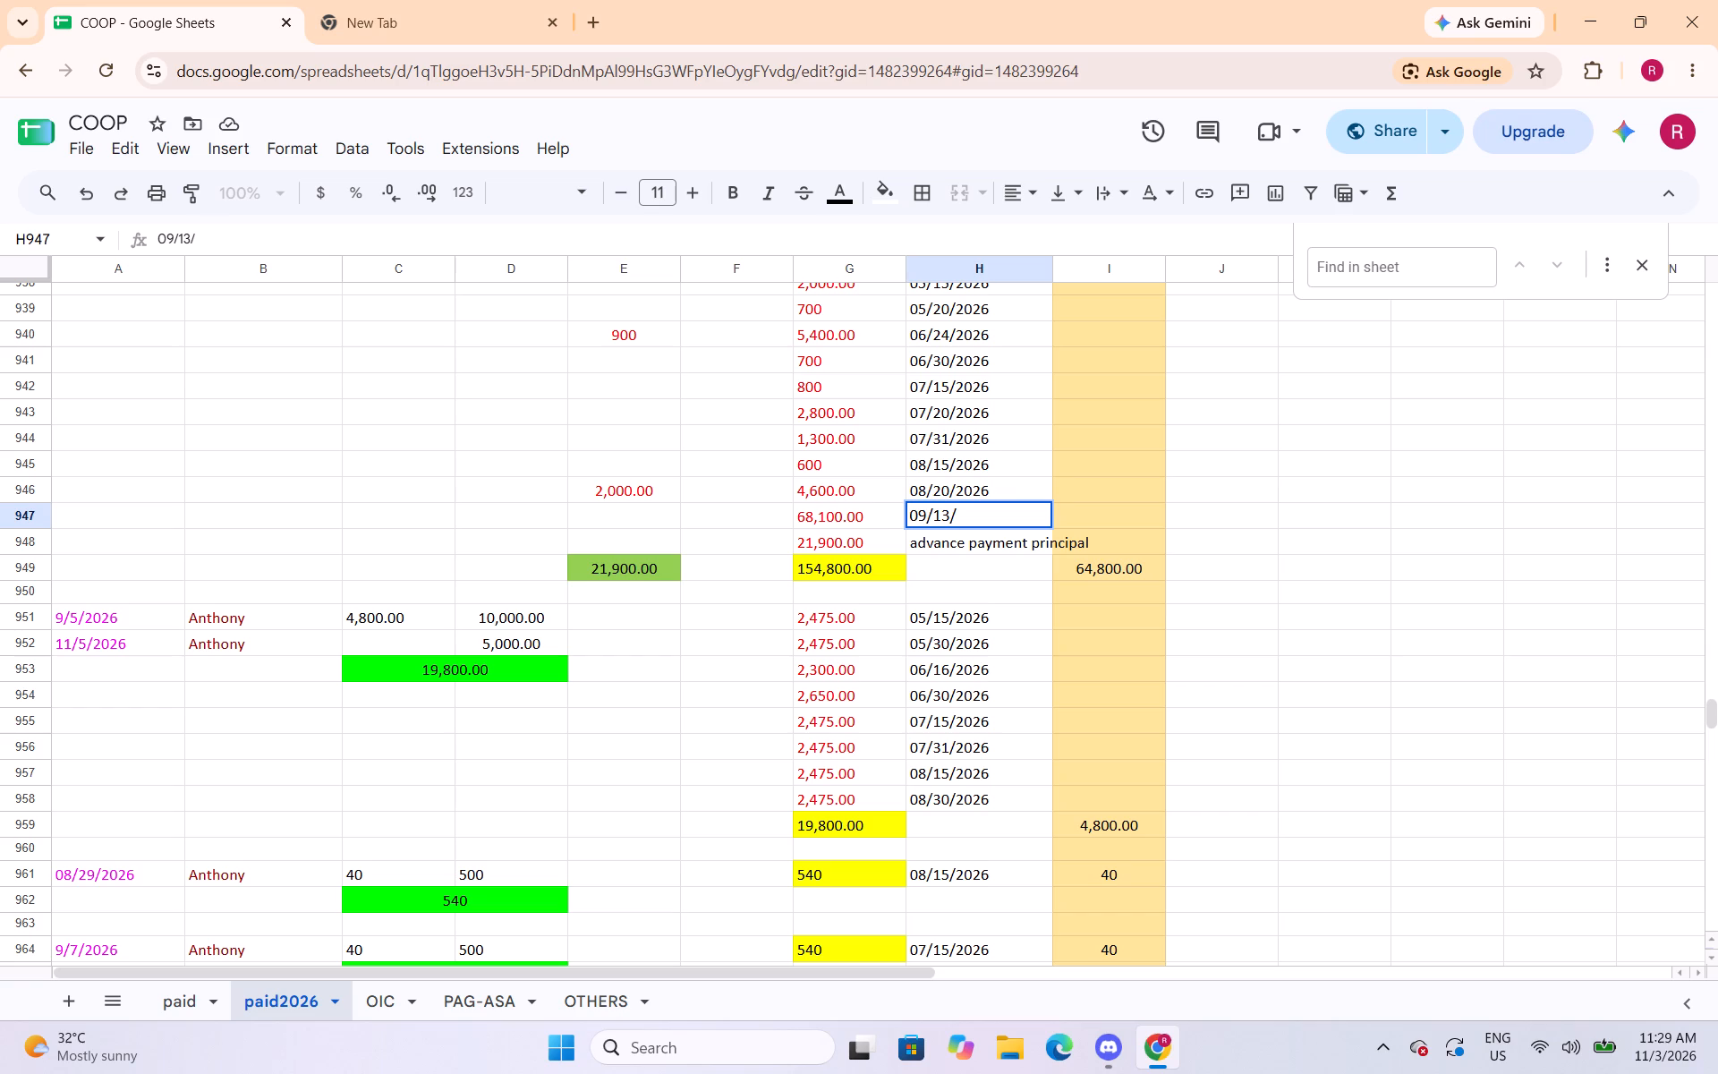
pyautogui.write('2026')
pyautogui.press('Right')
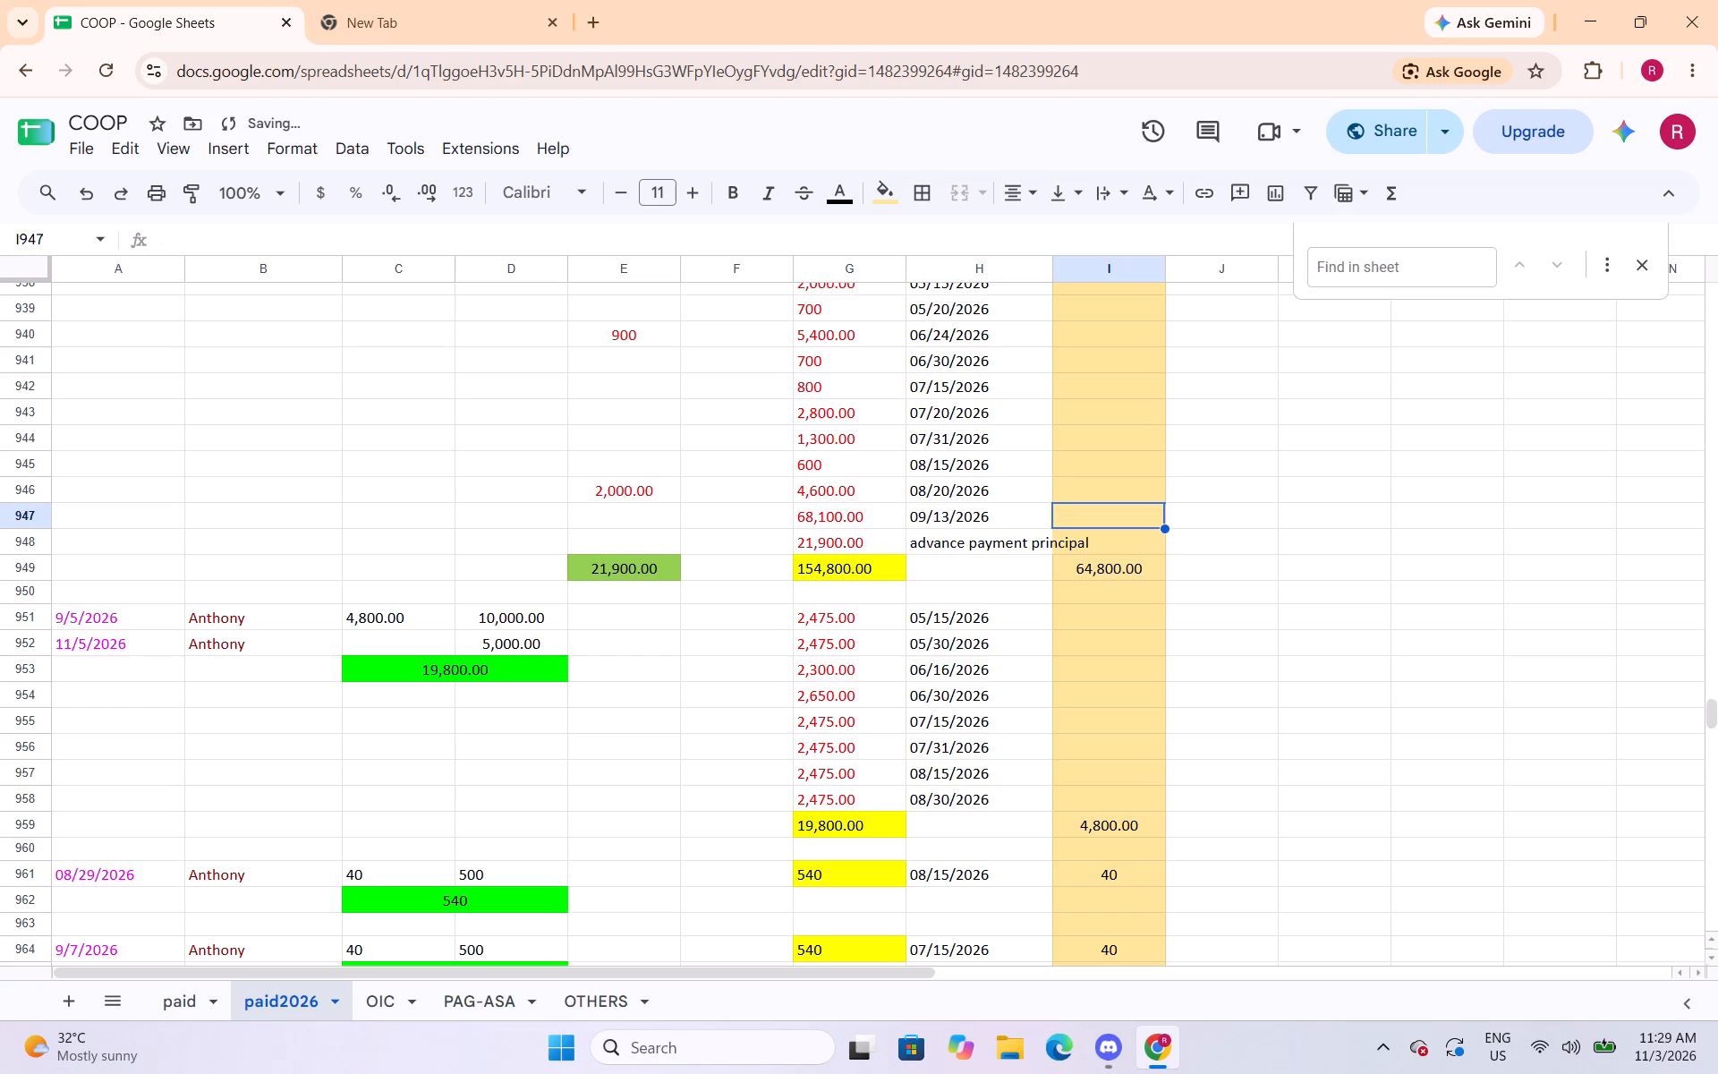
pyautogui.click(1053, 700)
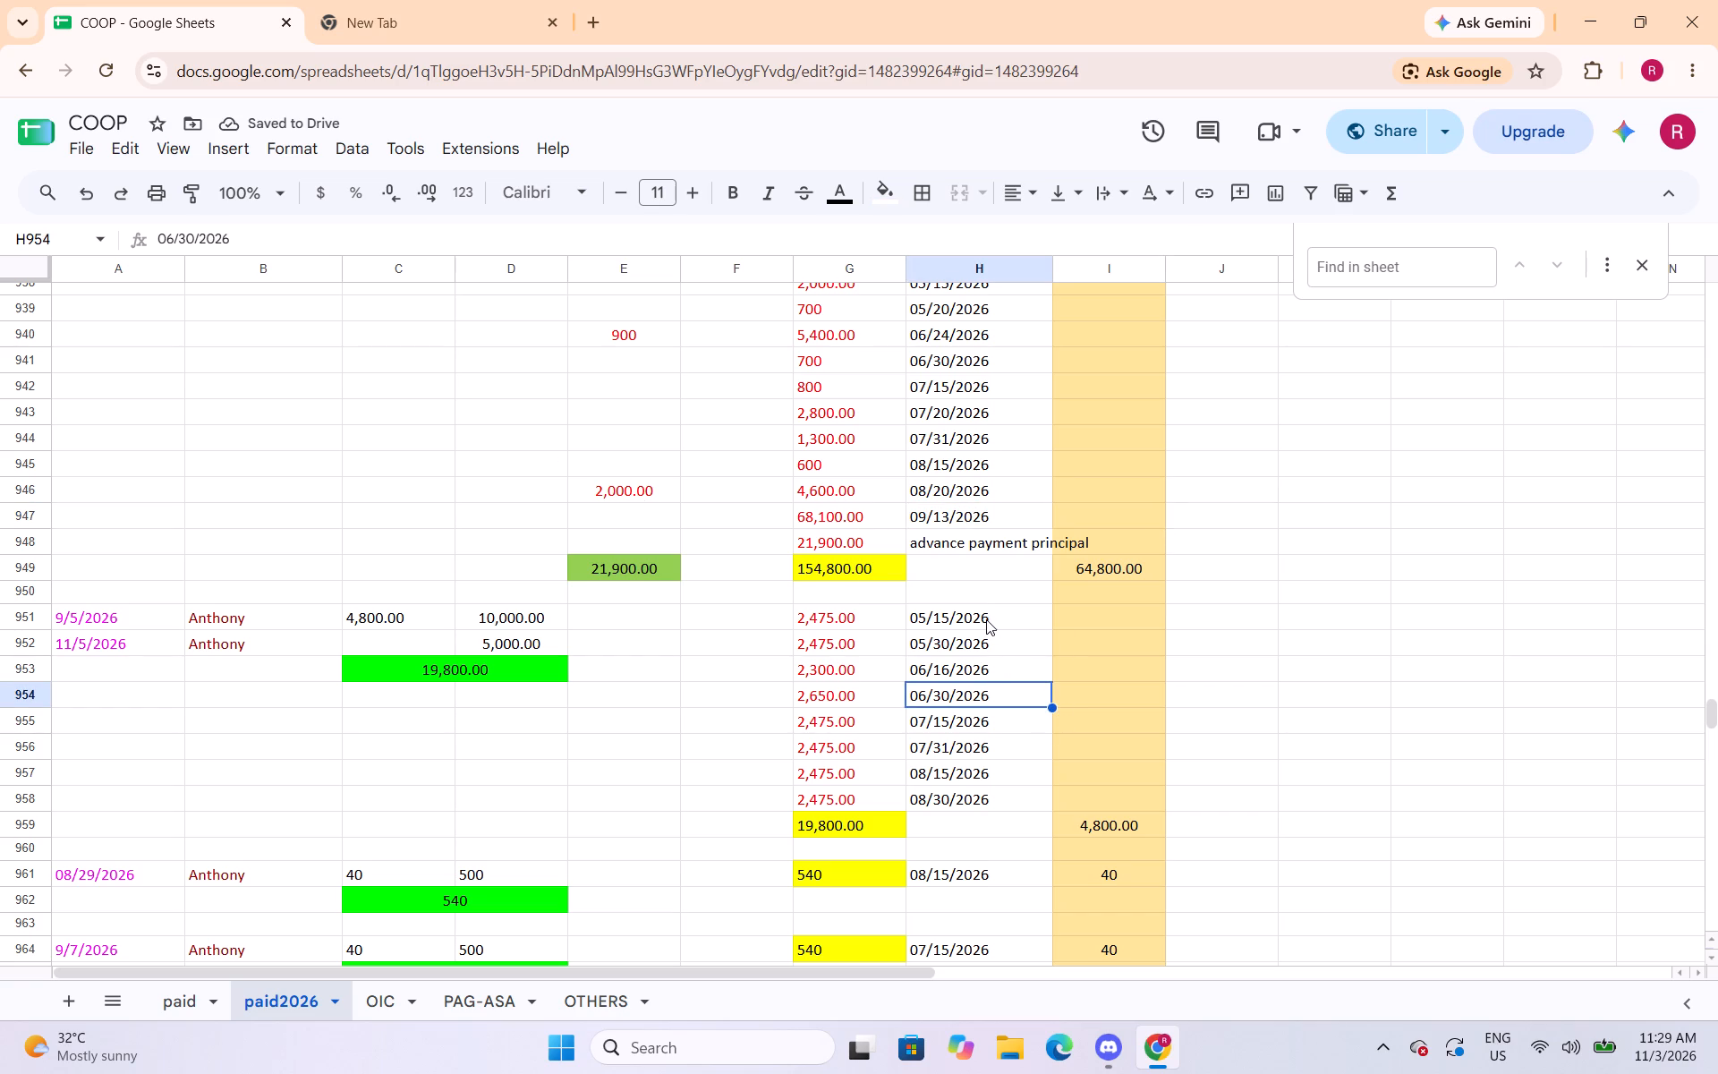
# Give the 5/8/2026 entry's payment amounts in G982:G984 a white fill and red text.
pyautogui.scroll(1, 988, 612)
pyautogui.scroll(-6, 988, 612)
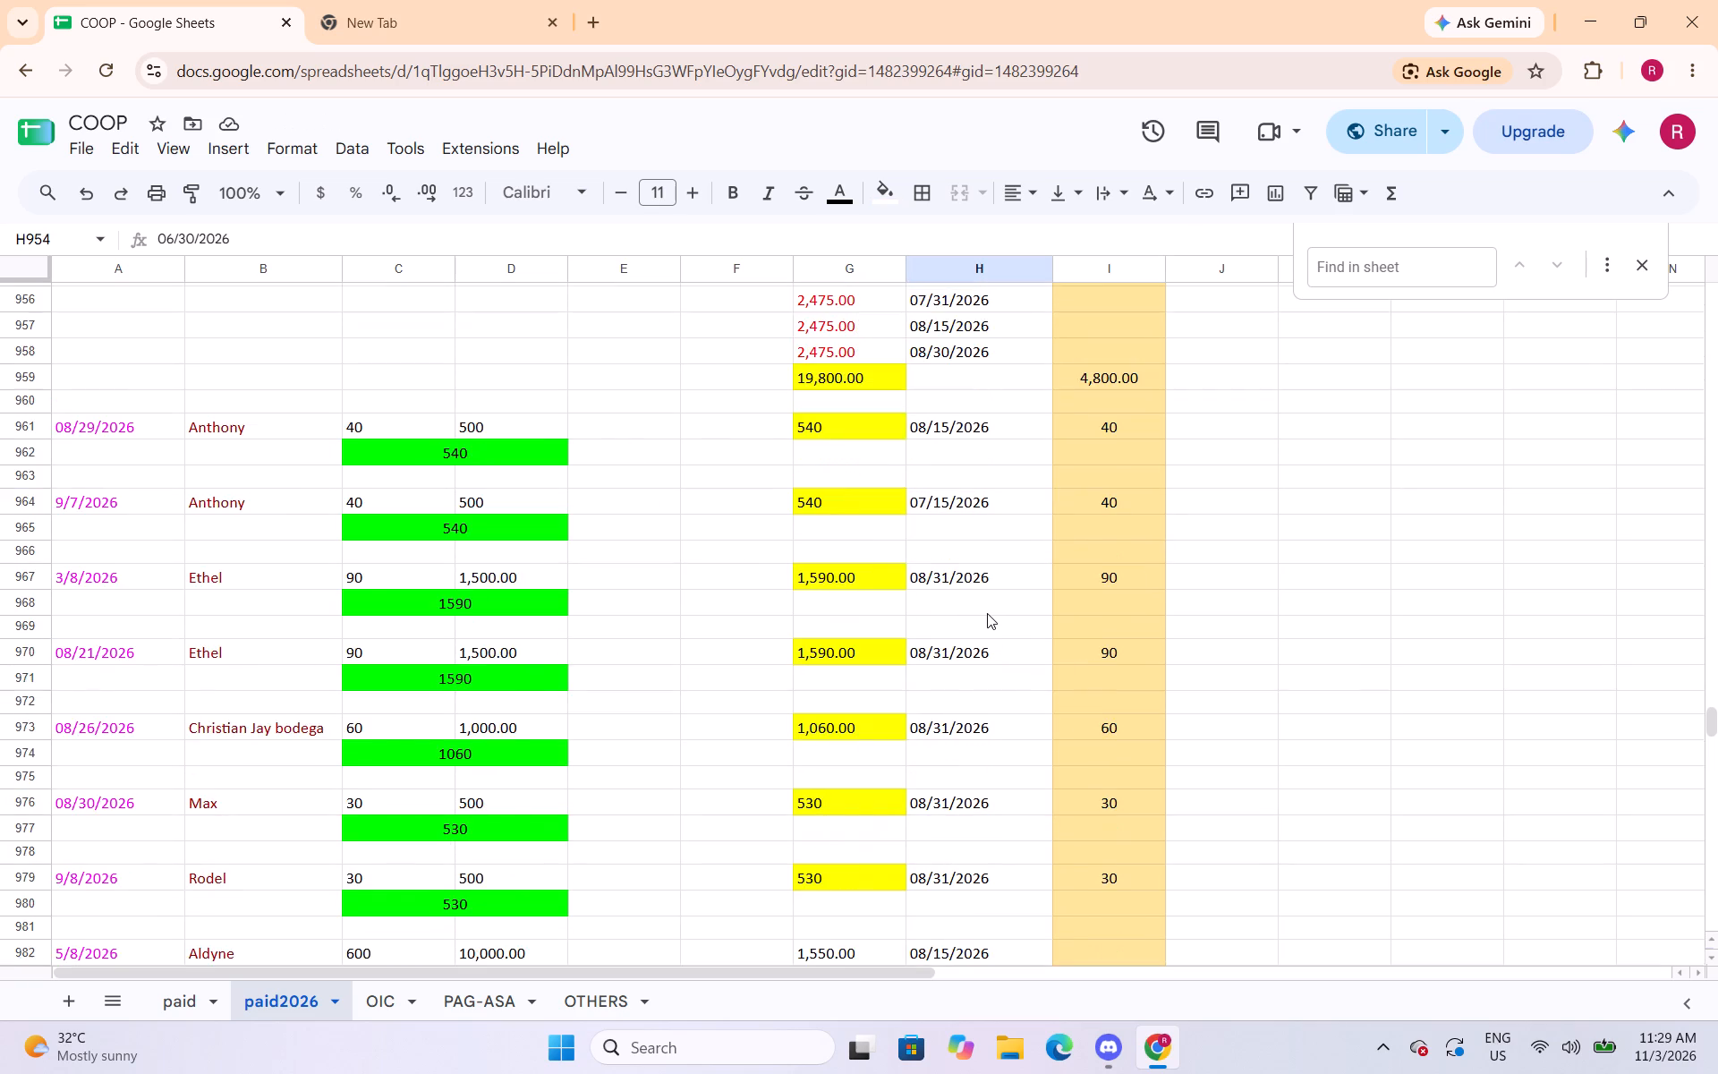
pyautogui.scroll(-3, 987, 613)
pyautogui.moveTo(874, 516); pyautogui.dragTo(871, 558)
pyautogui.click(894, 200)
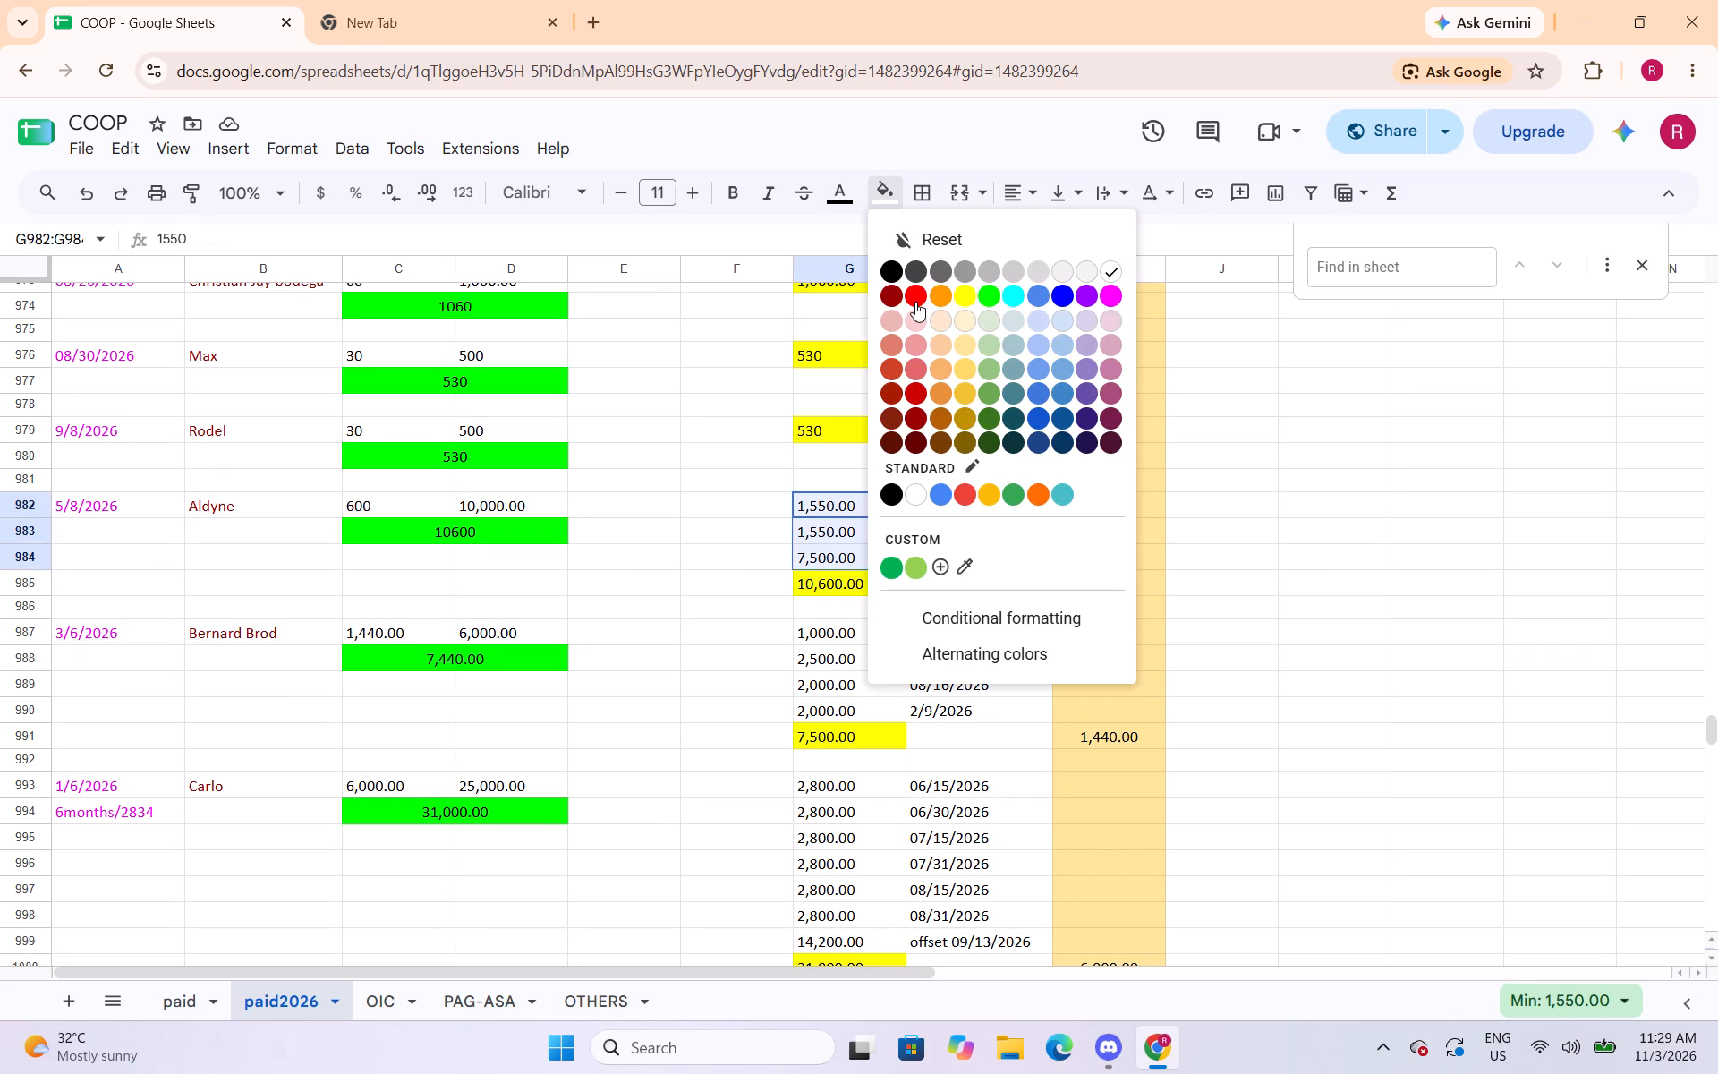
pyautogui.click(915, 302)
pyautogui.click(896, 197)
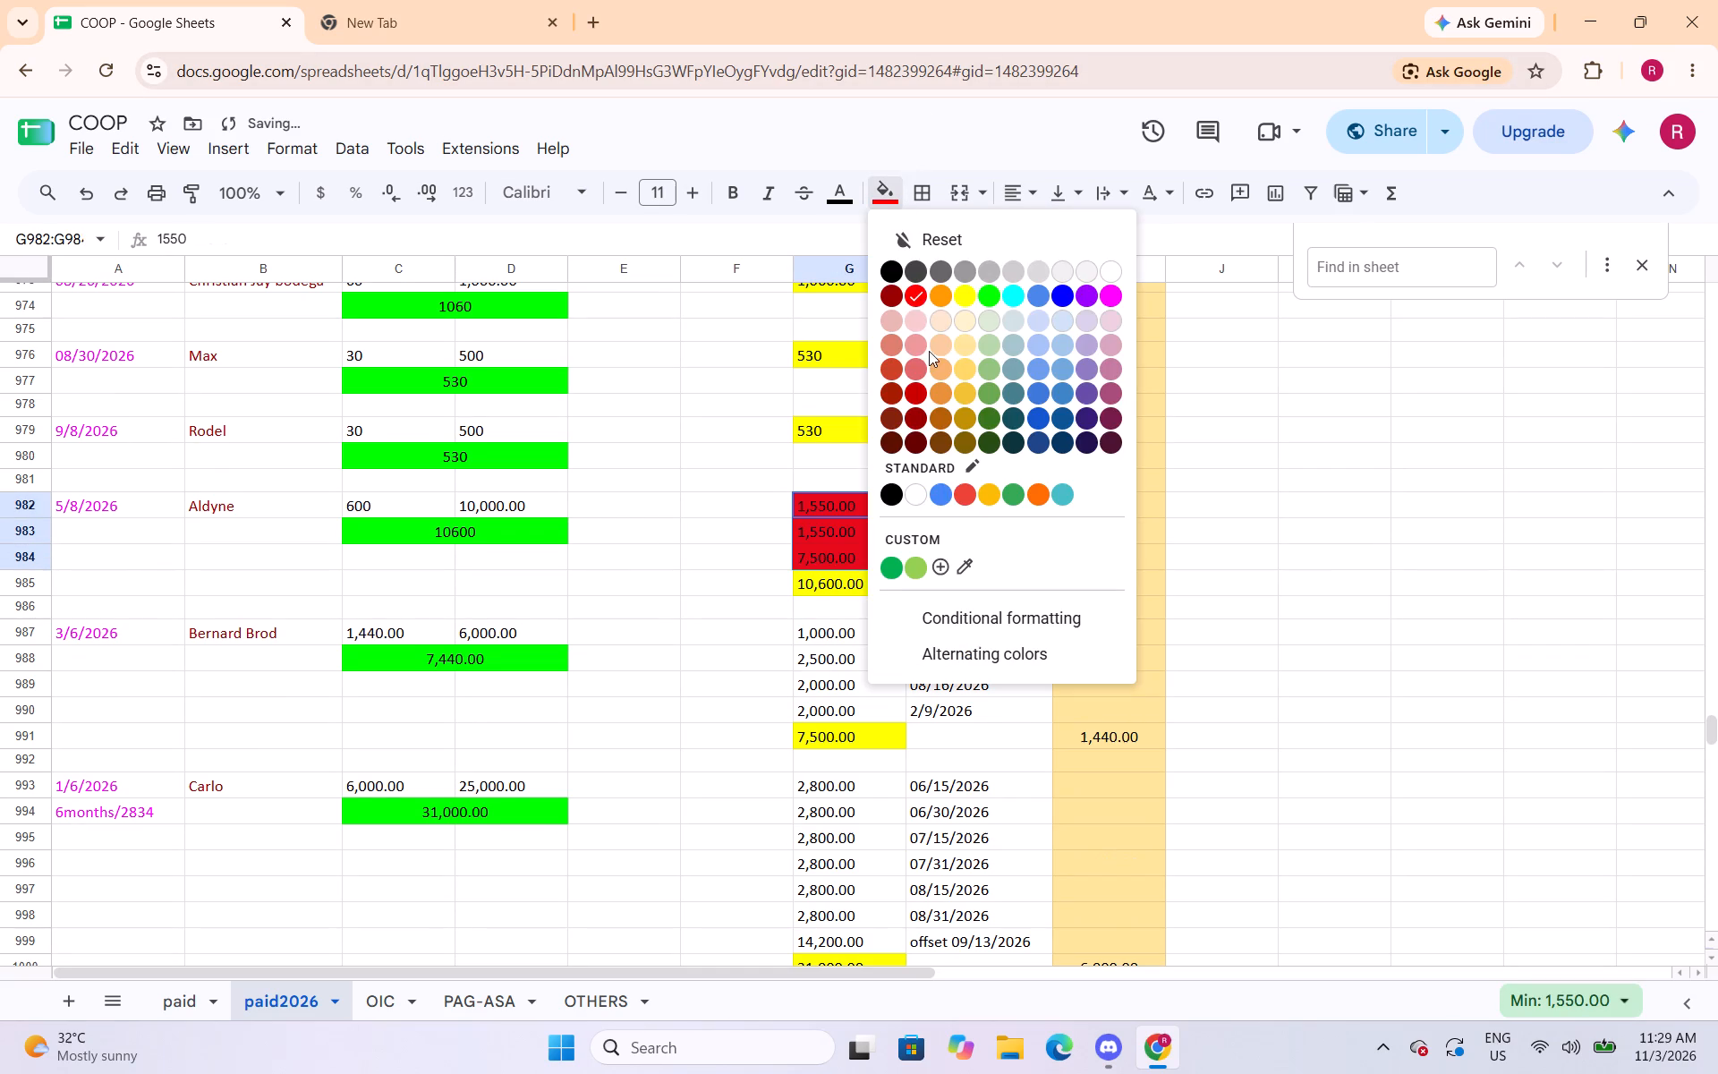
pyautogui.click(914, 496)
pyautogui.click(838, 195)
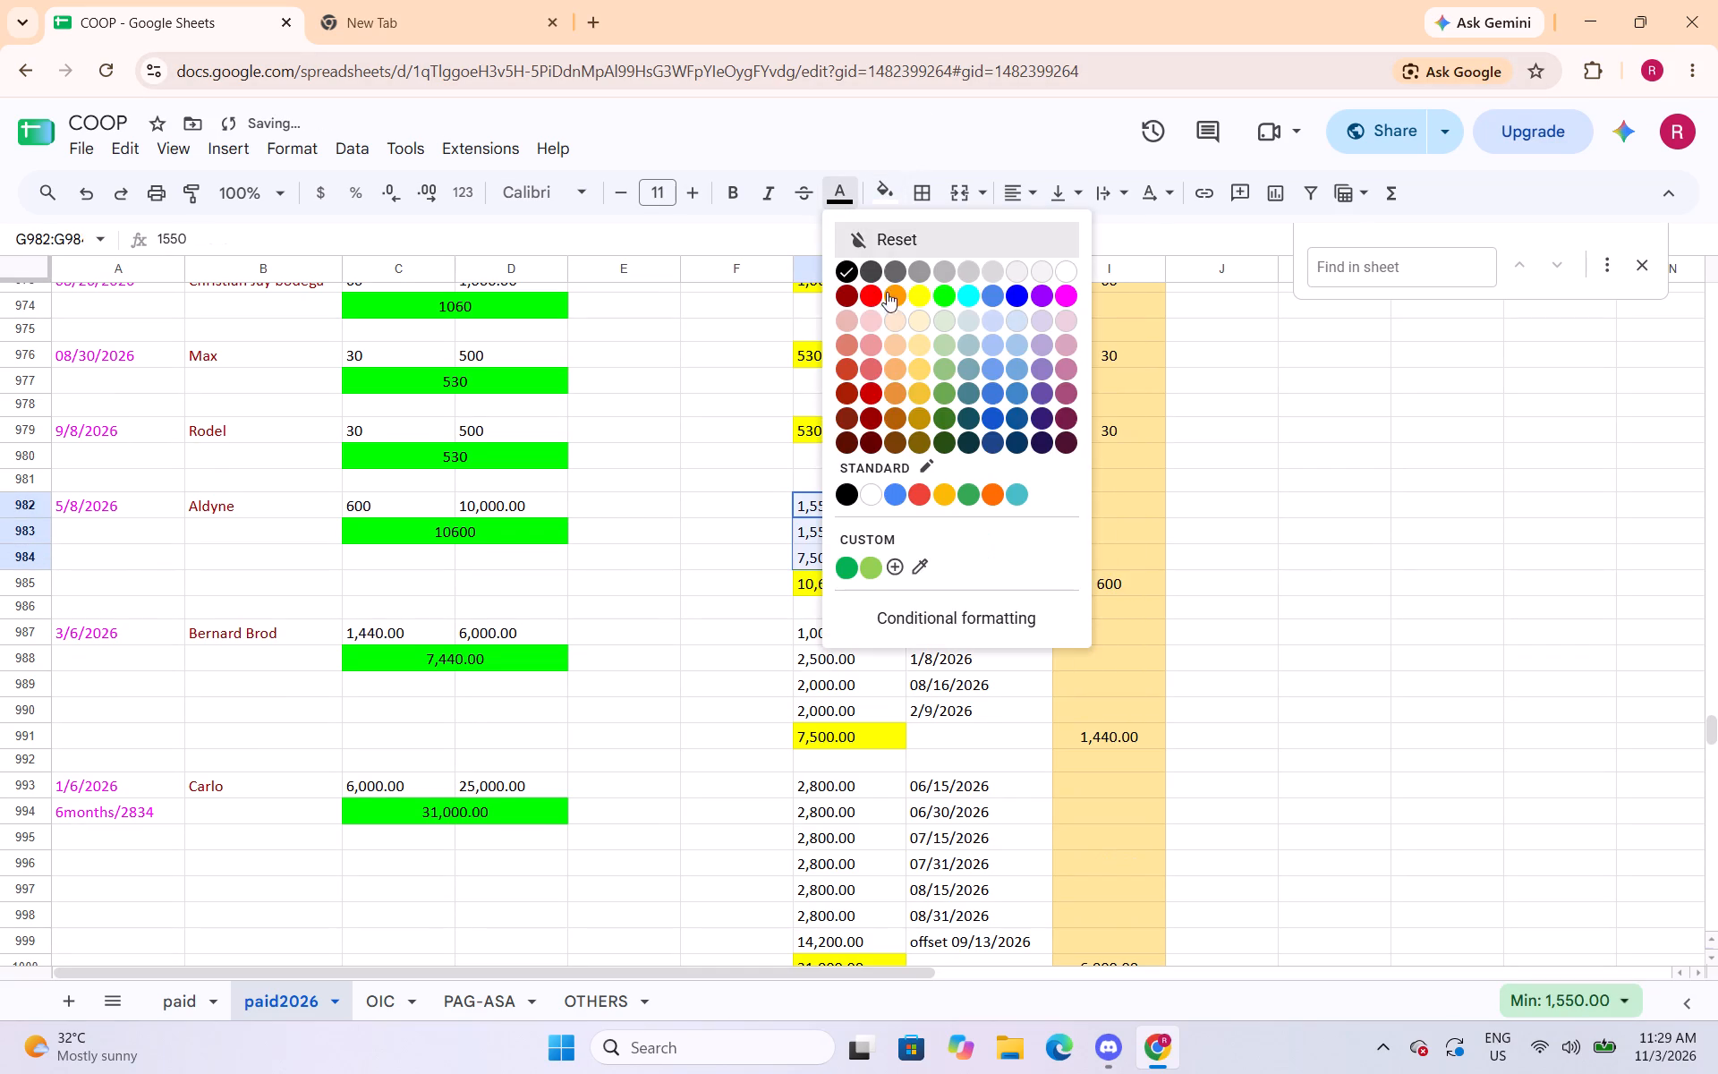
pyautogui.click(870, 301)
# Colour the text of the 3/6/2026 and 1/6/2026 entries' payment amounts in G987:G990 and G993:G999 red.
pyautogui.moveTo(846, 636); pyautogui.dragTo(846, 705)
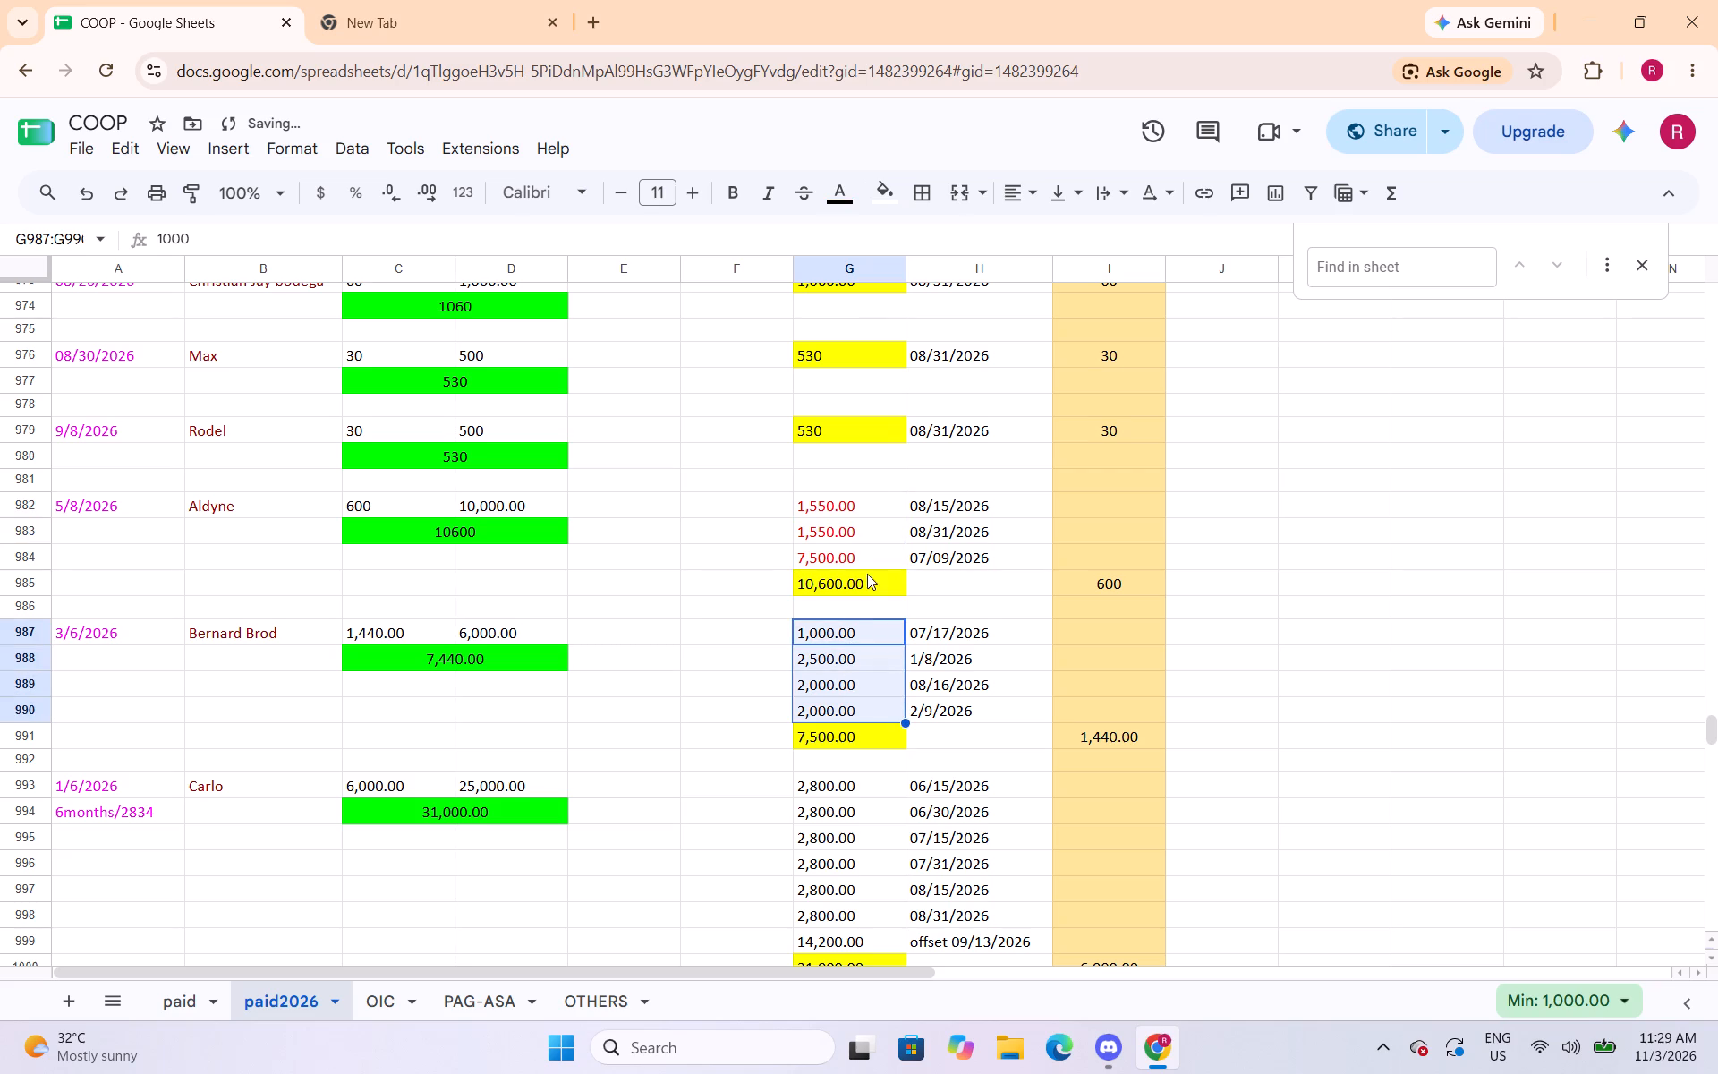
pyautogui.click(849, 201)
pyautogui.click(868, 303)
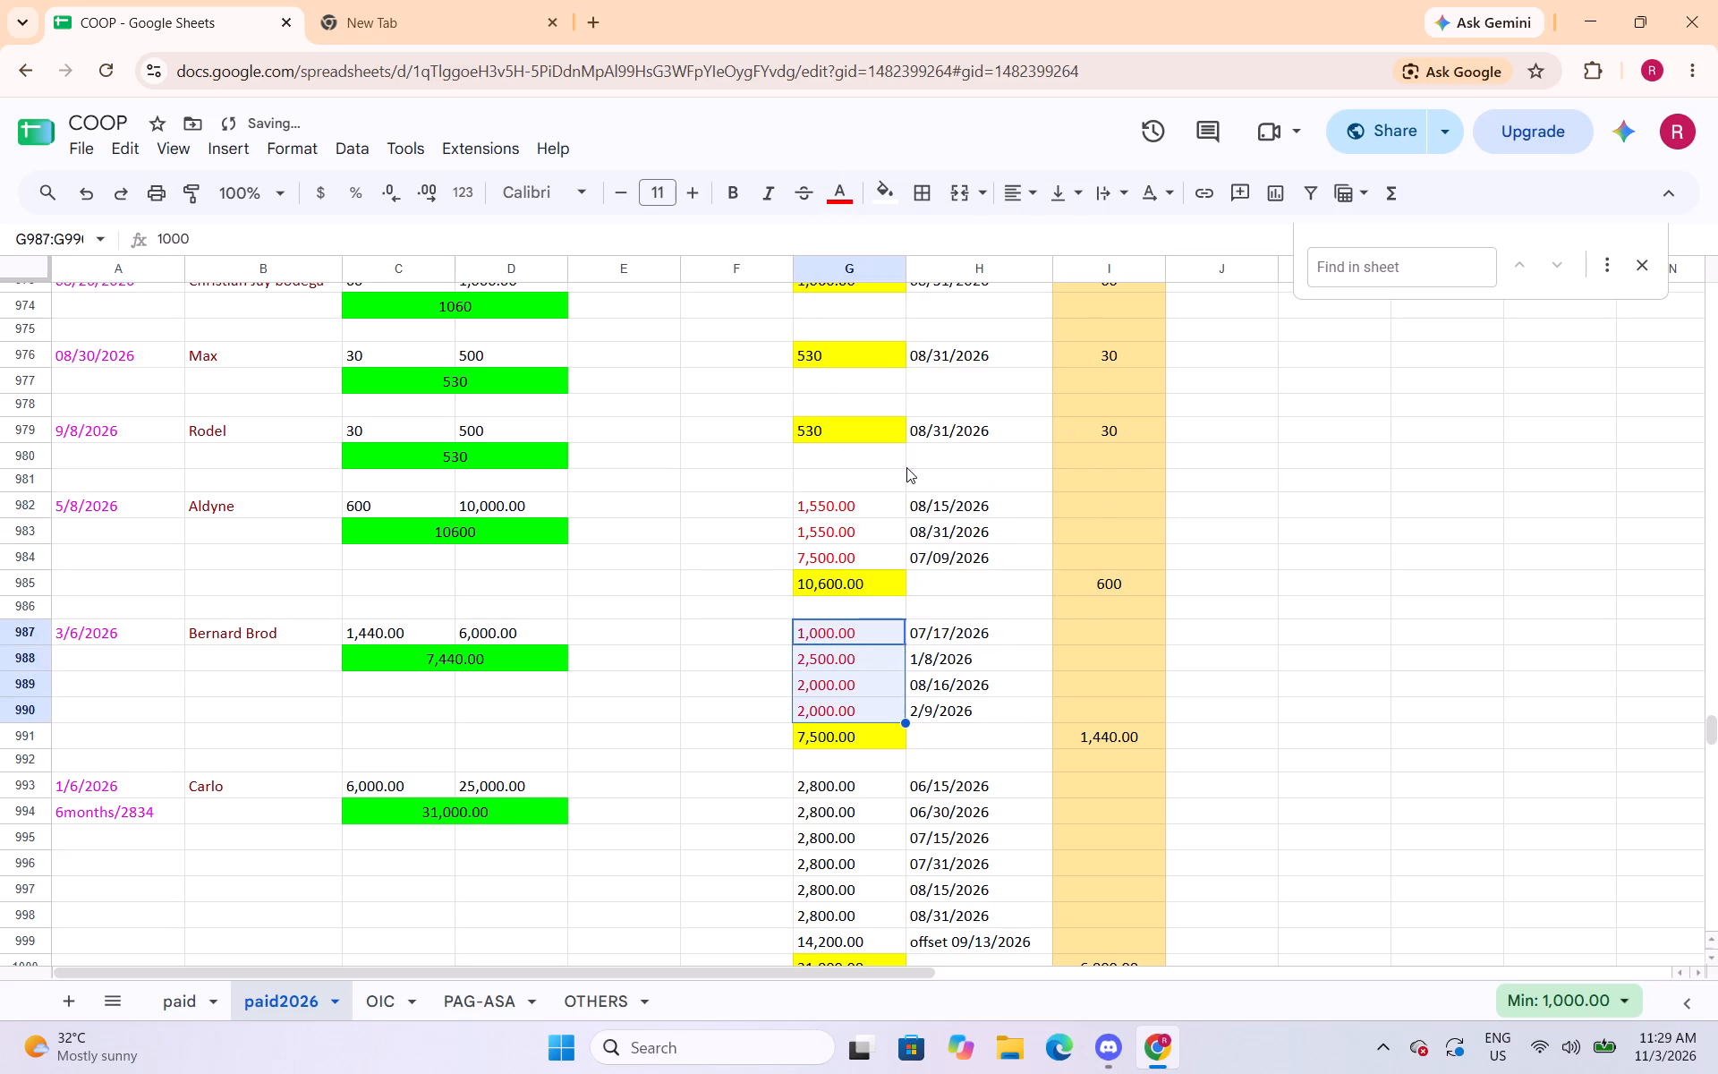
pyautogui.scroll(-3, 903, 475)
pyautogui.moveTo(872, 454); pyautogui.dragTo(870, 601)
pyautogui.click(845, 197)
pyautogui.click(868, 294)
# Colour the text of the 08/26/2026 and 07/30/2026 entries' payment amounts in G1006:G1007 and G1010:G1012 red.
pyautogui.scroll(-3, 873, 470)
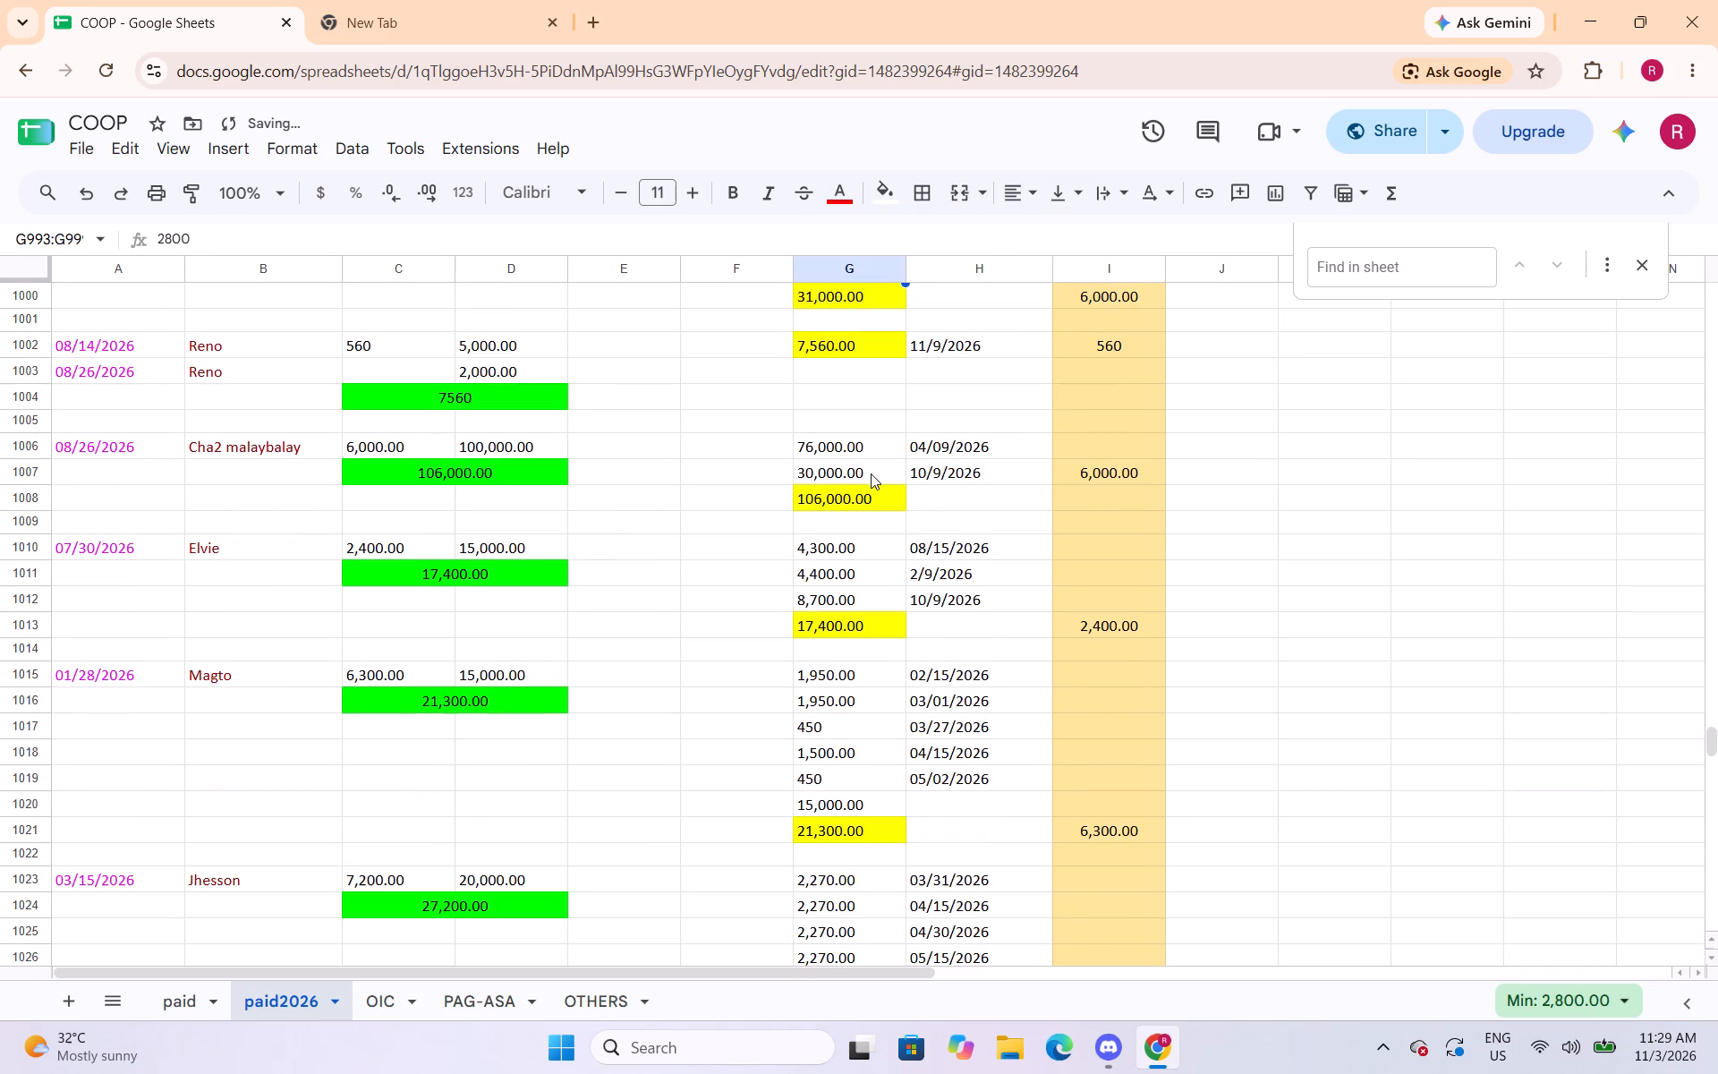
pyautogui.moveTo(855, 452); pyautogui.dragTo(852, 469)
pyautogui.click(838, 198)
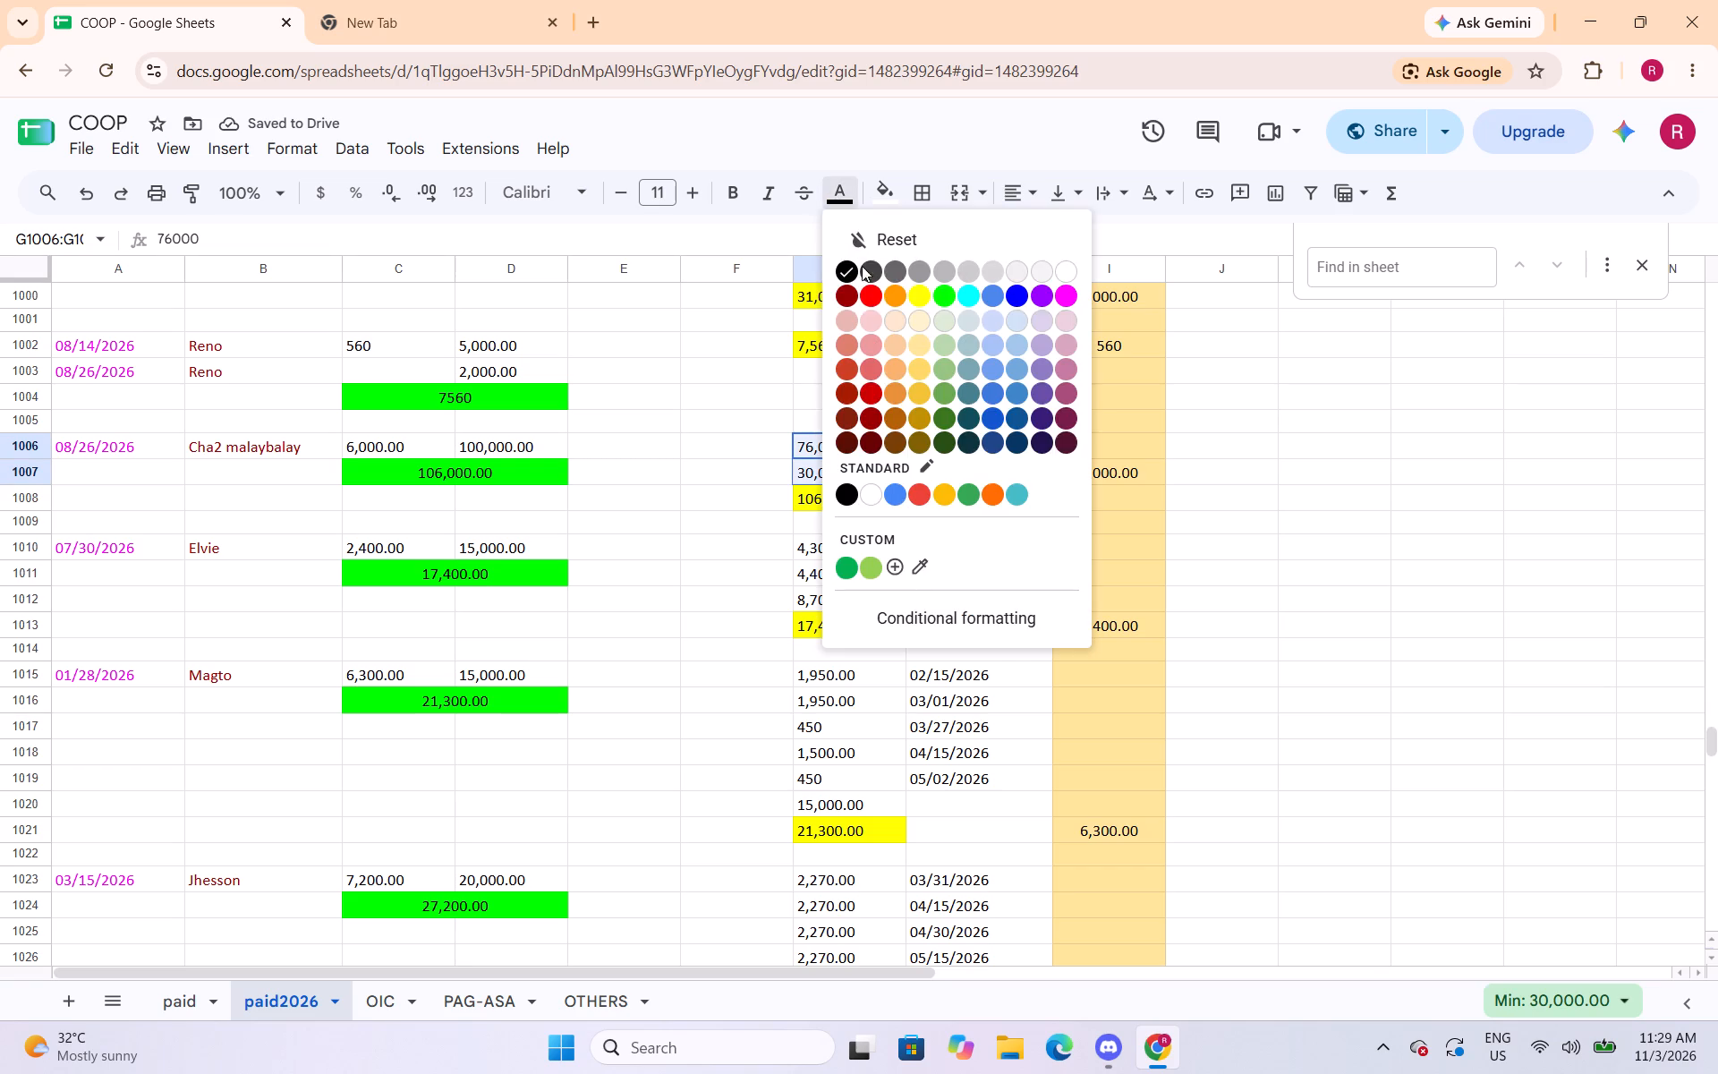
pyautogui.click(873, 294)
pyautogui.moveTo(872, 555); pyautogui.dragTo(868, 599)
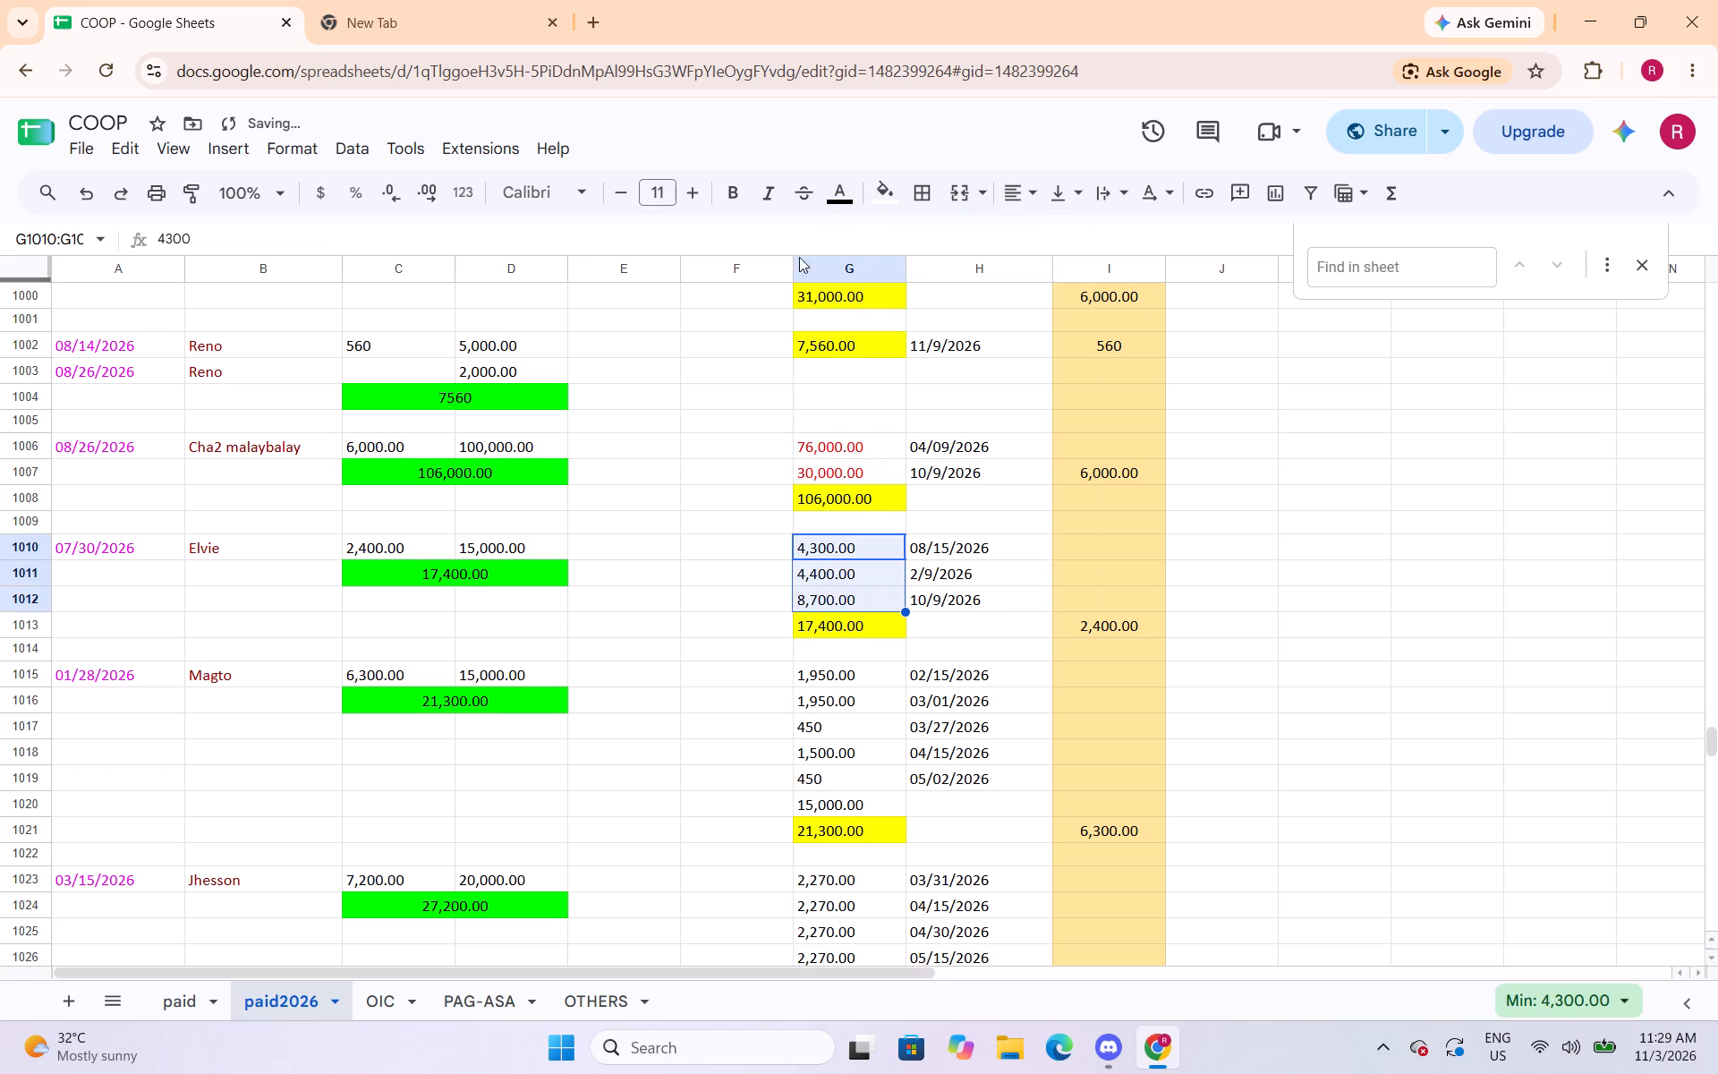
pyautogui.click(831, 187)
pyautogui.click(874, 294)
# Colour the text of the 01/28/2026 and 03/15/2026 entries' payment amounts in G1015:G1020 and G1023:G1034 red.
pyautogui.scroll(-2, 812, 448)
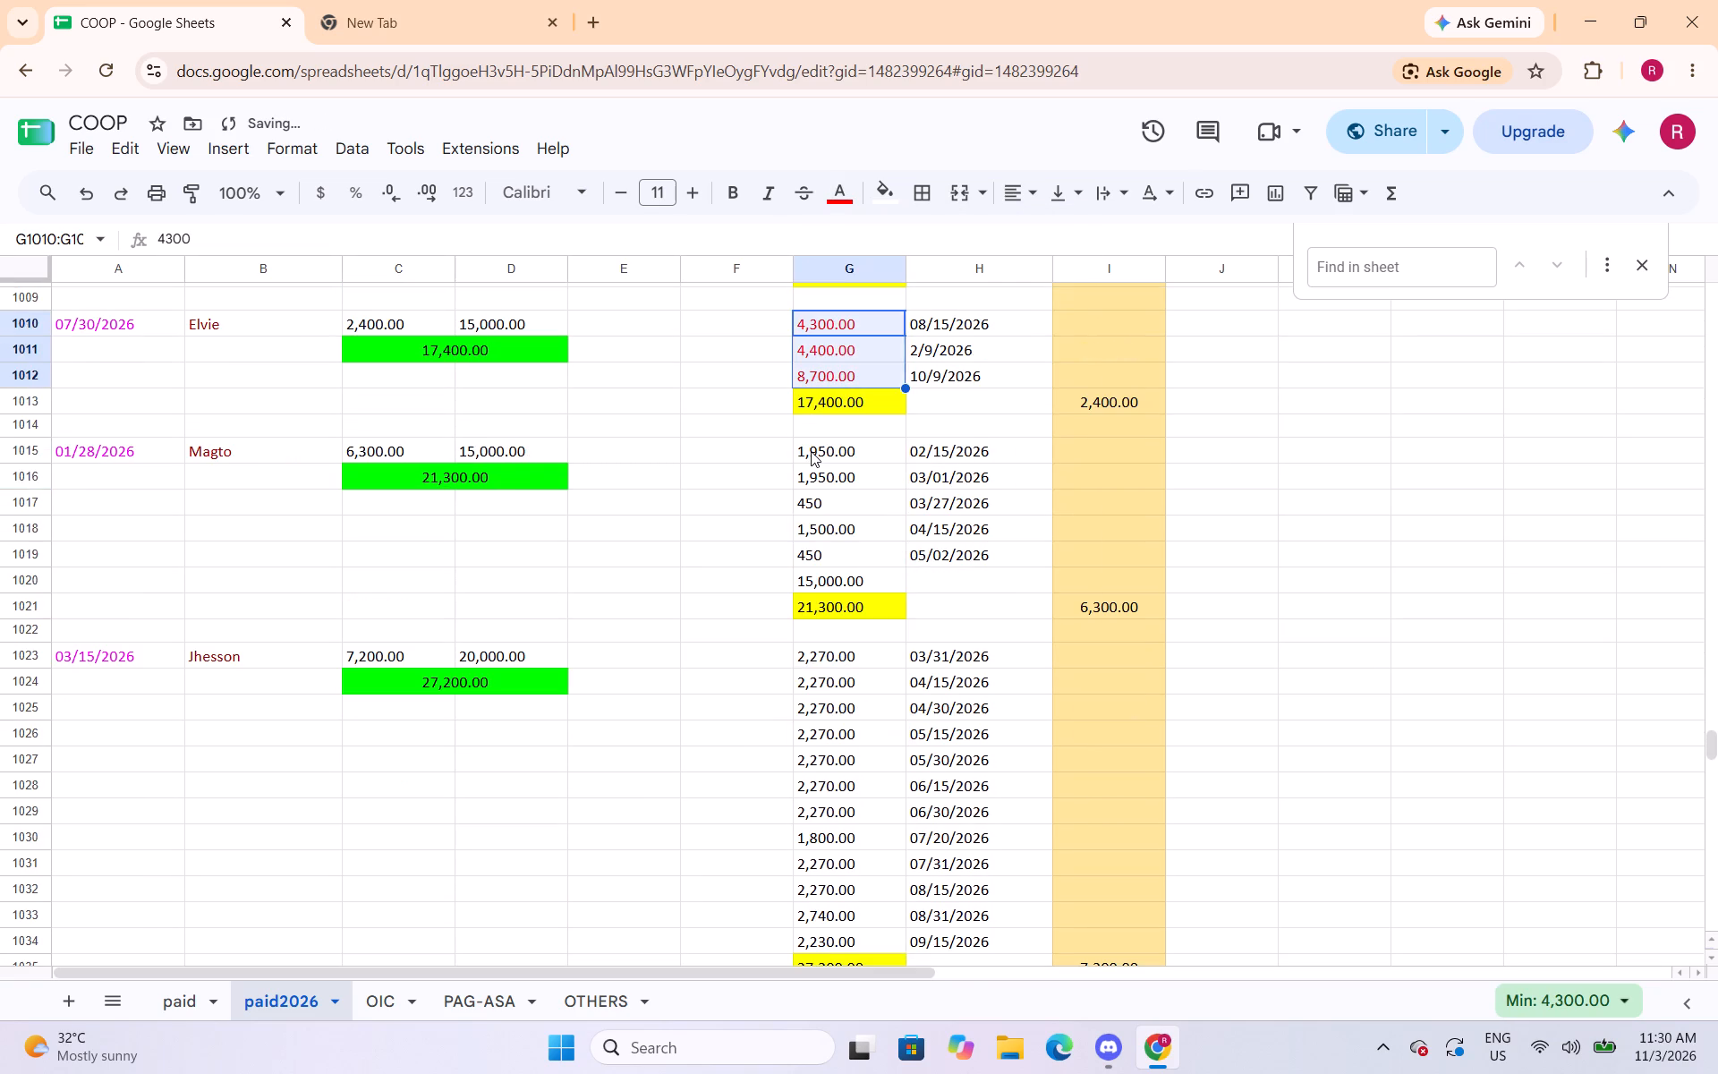
pyautogui.moveTo(810, 452); pyautogui.dragTo(828, 575)
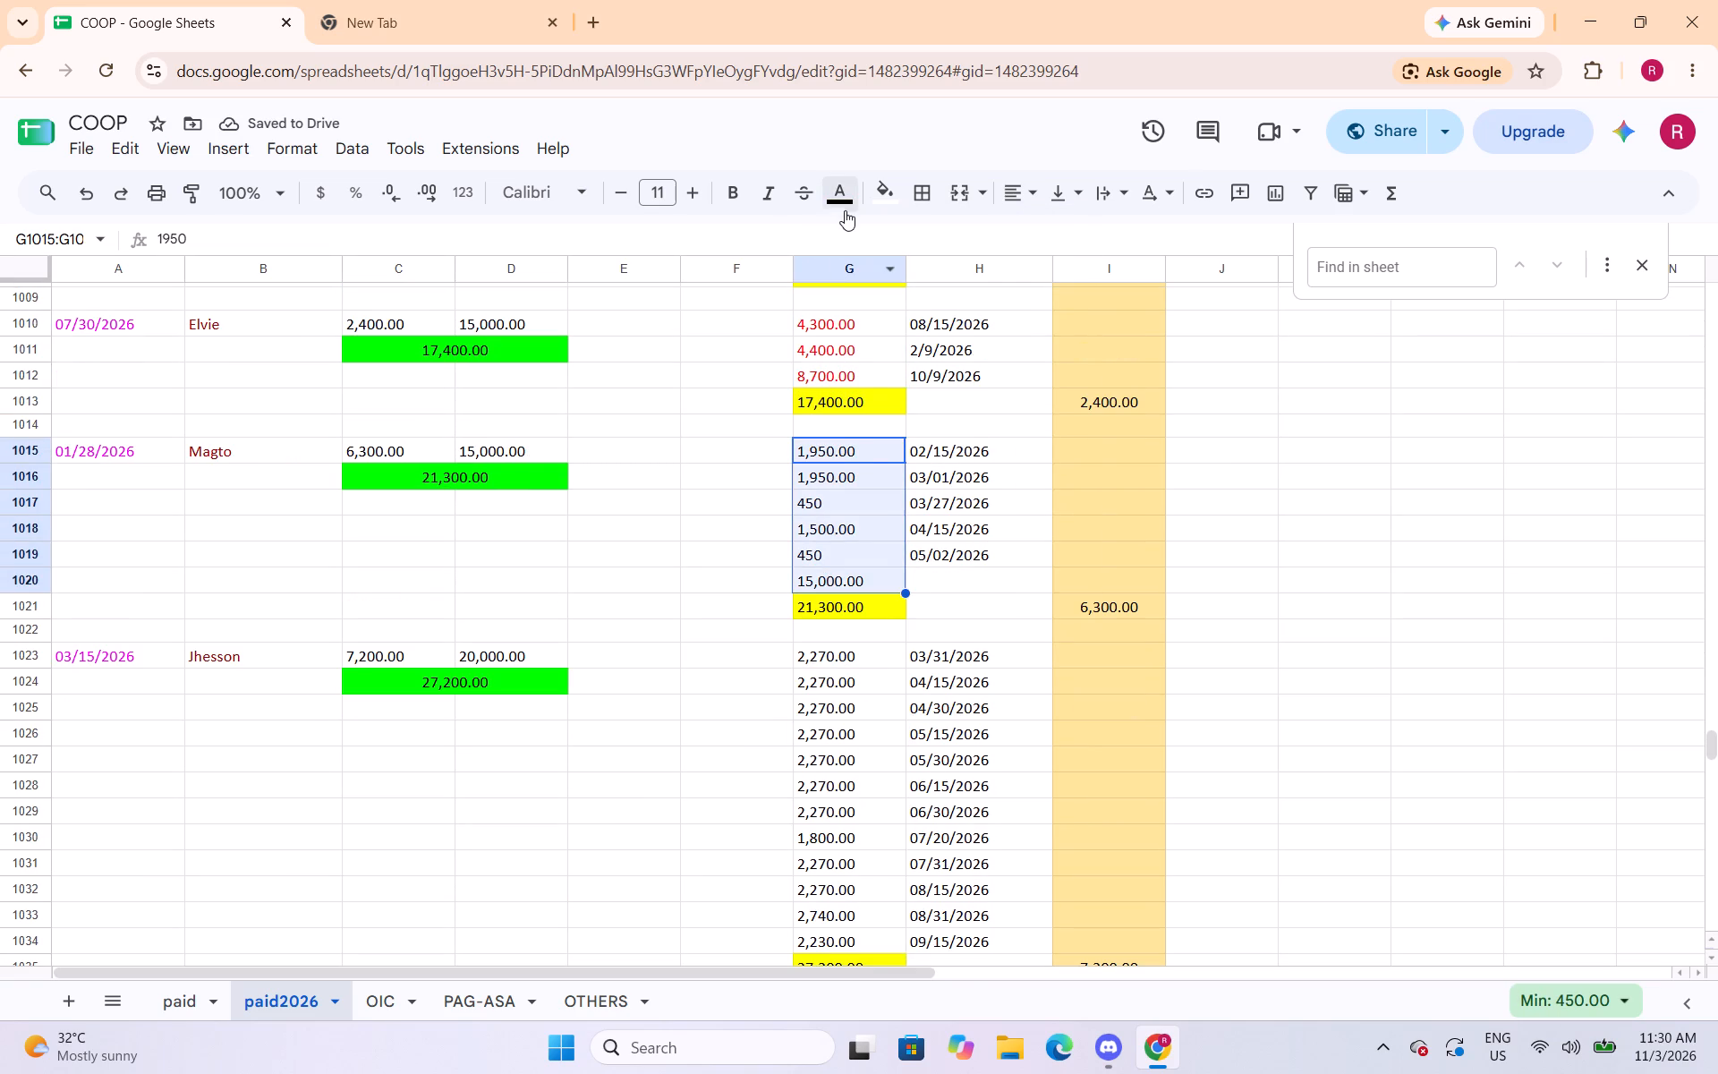
pyautogui.click(845, 207)
pyautogui.click(870, 303)
pyautogui.scroll(-3, 877, 430)
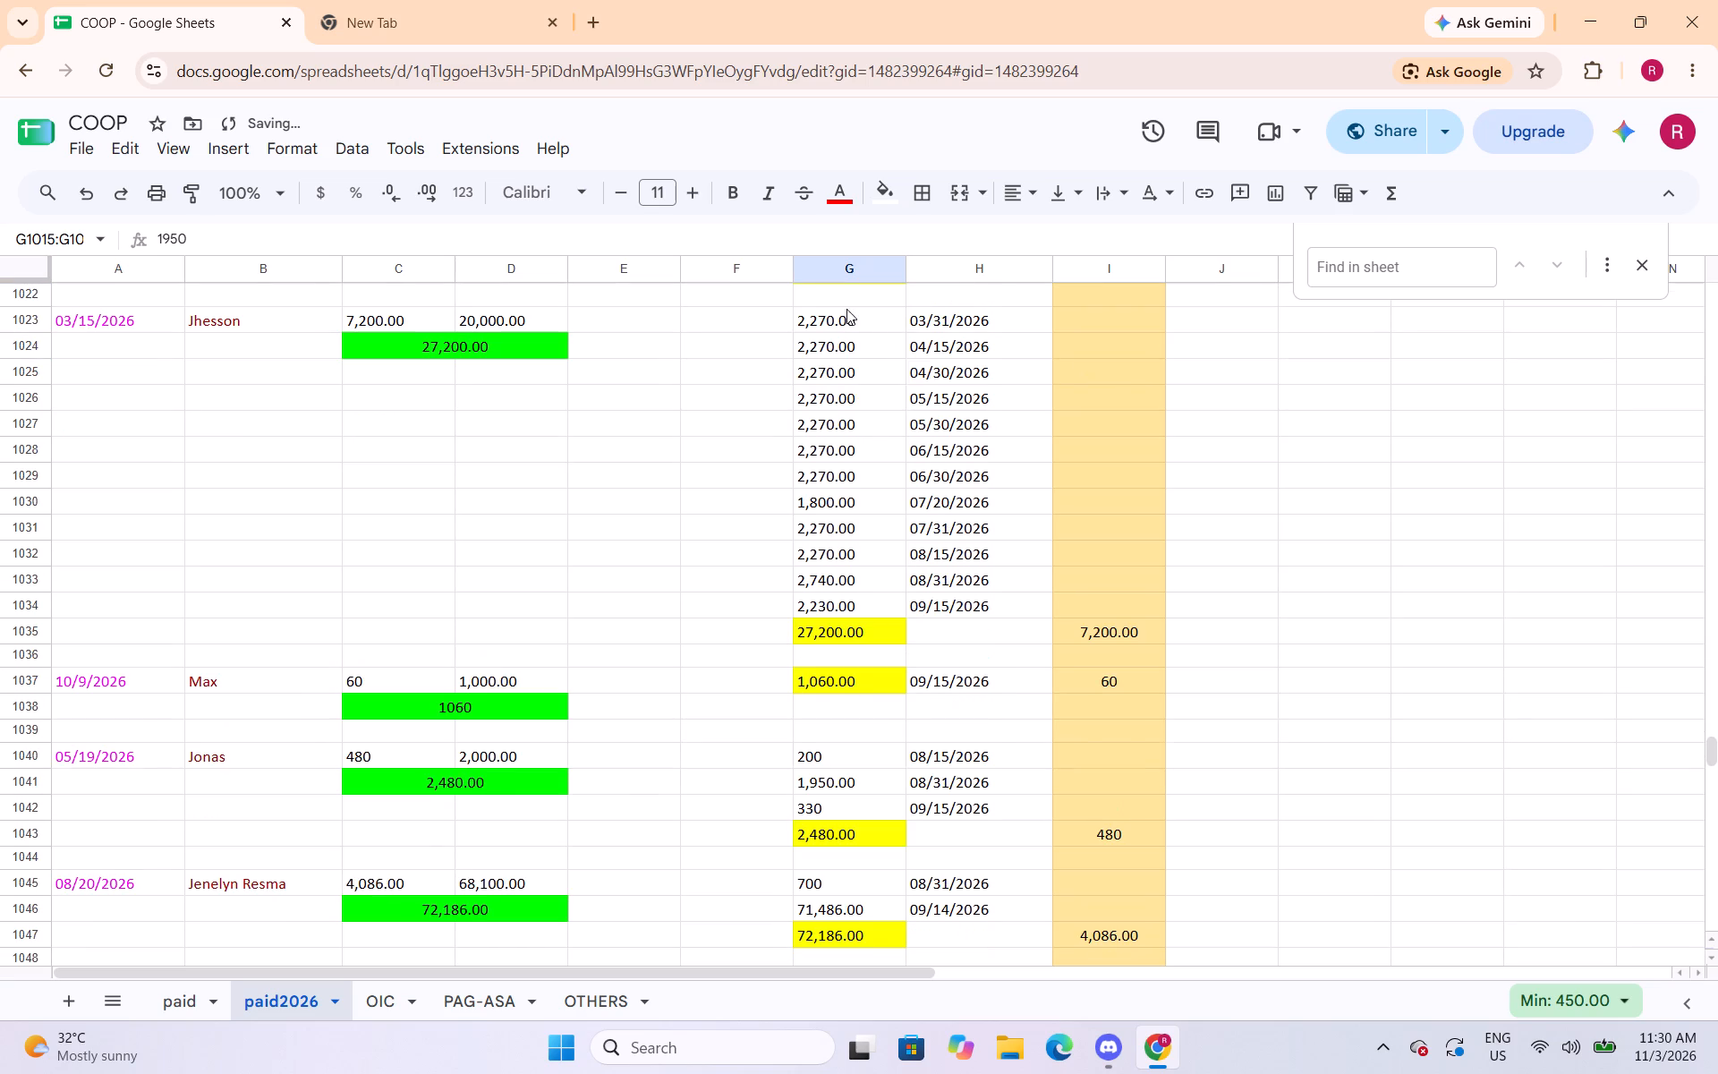
pyautogui.scroll(1, 846, 311)
pyautogui.moveTo(866, 441); pyautogui.dragTo(849, 713)
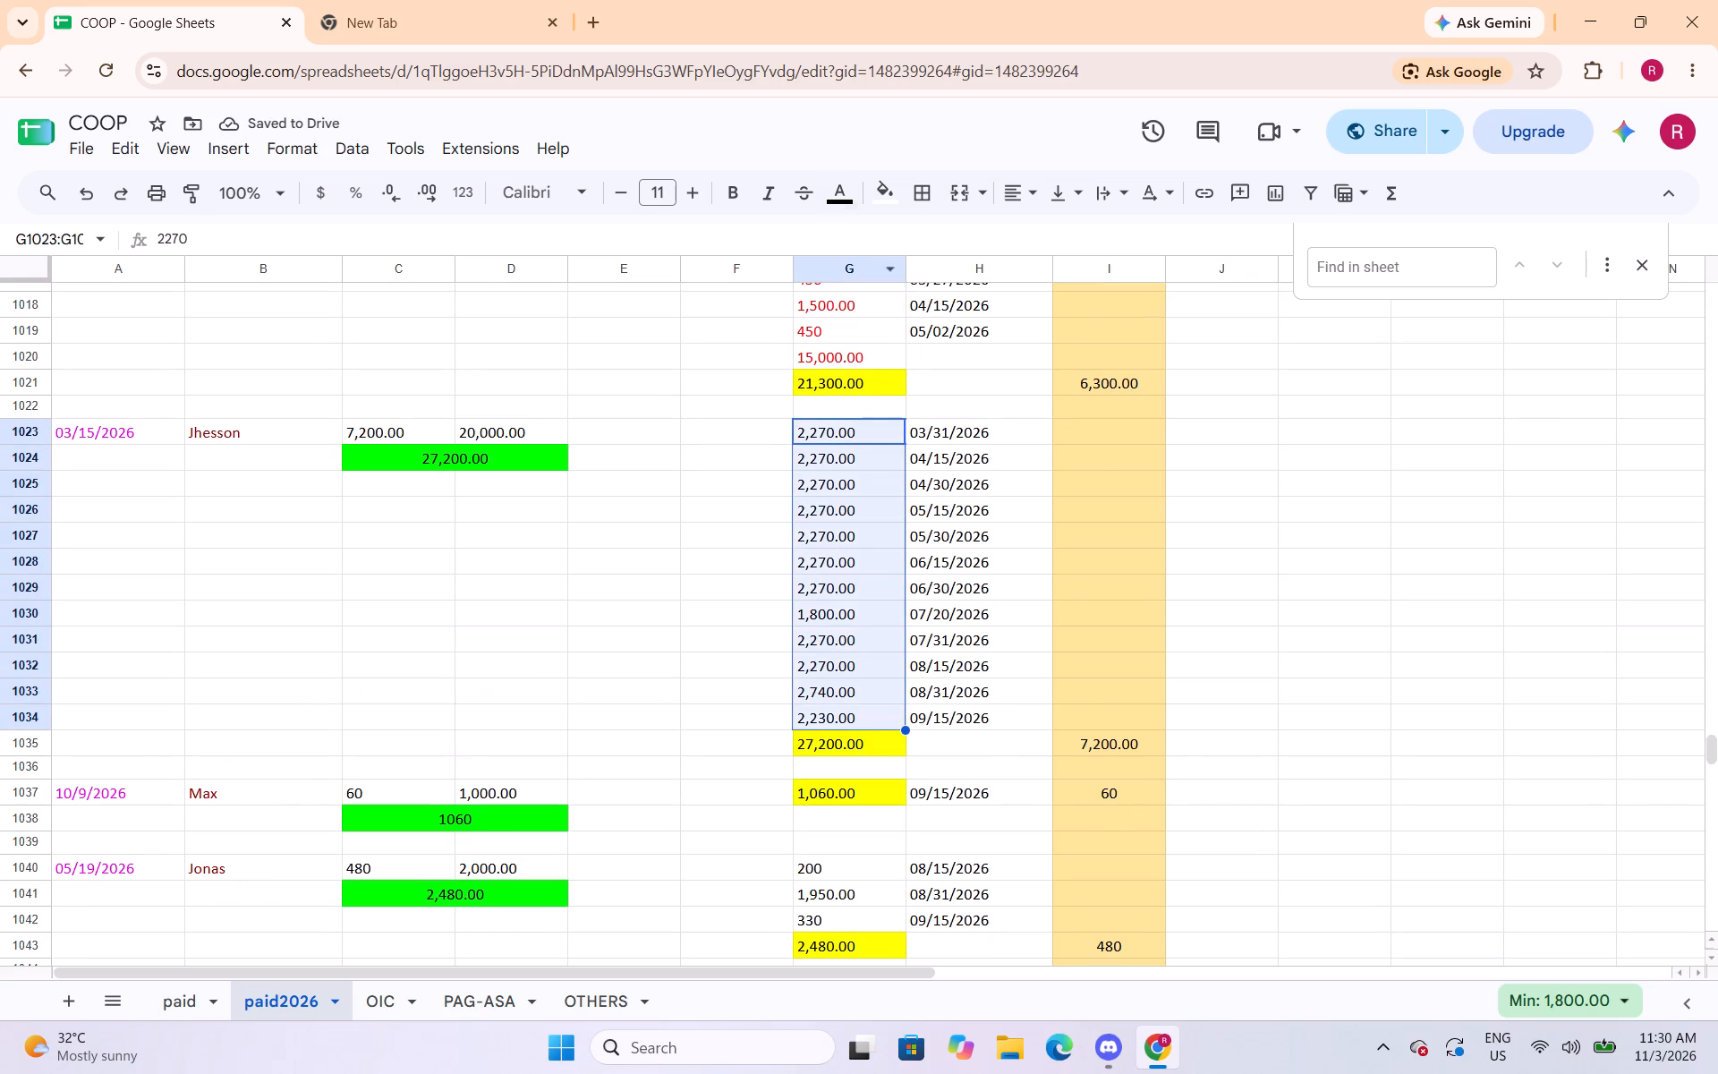
pyautogui.click(832, 192)
pyautogui.click(876, 292)
# Colour the text of the 05/19/2026 and 08/20/2026 entries' payment amounts in G1040:G1042 and G1045:G1046 red.
pyautogui.scroll(-2, 852, 399)
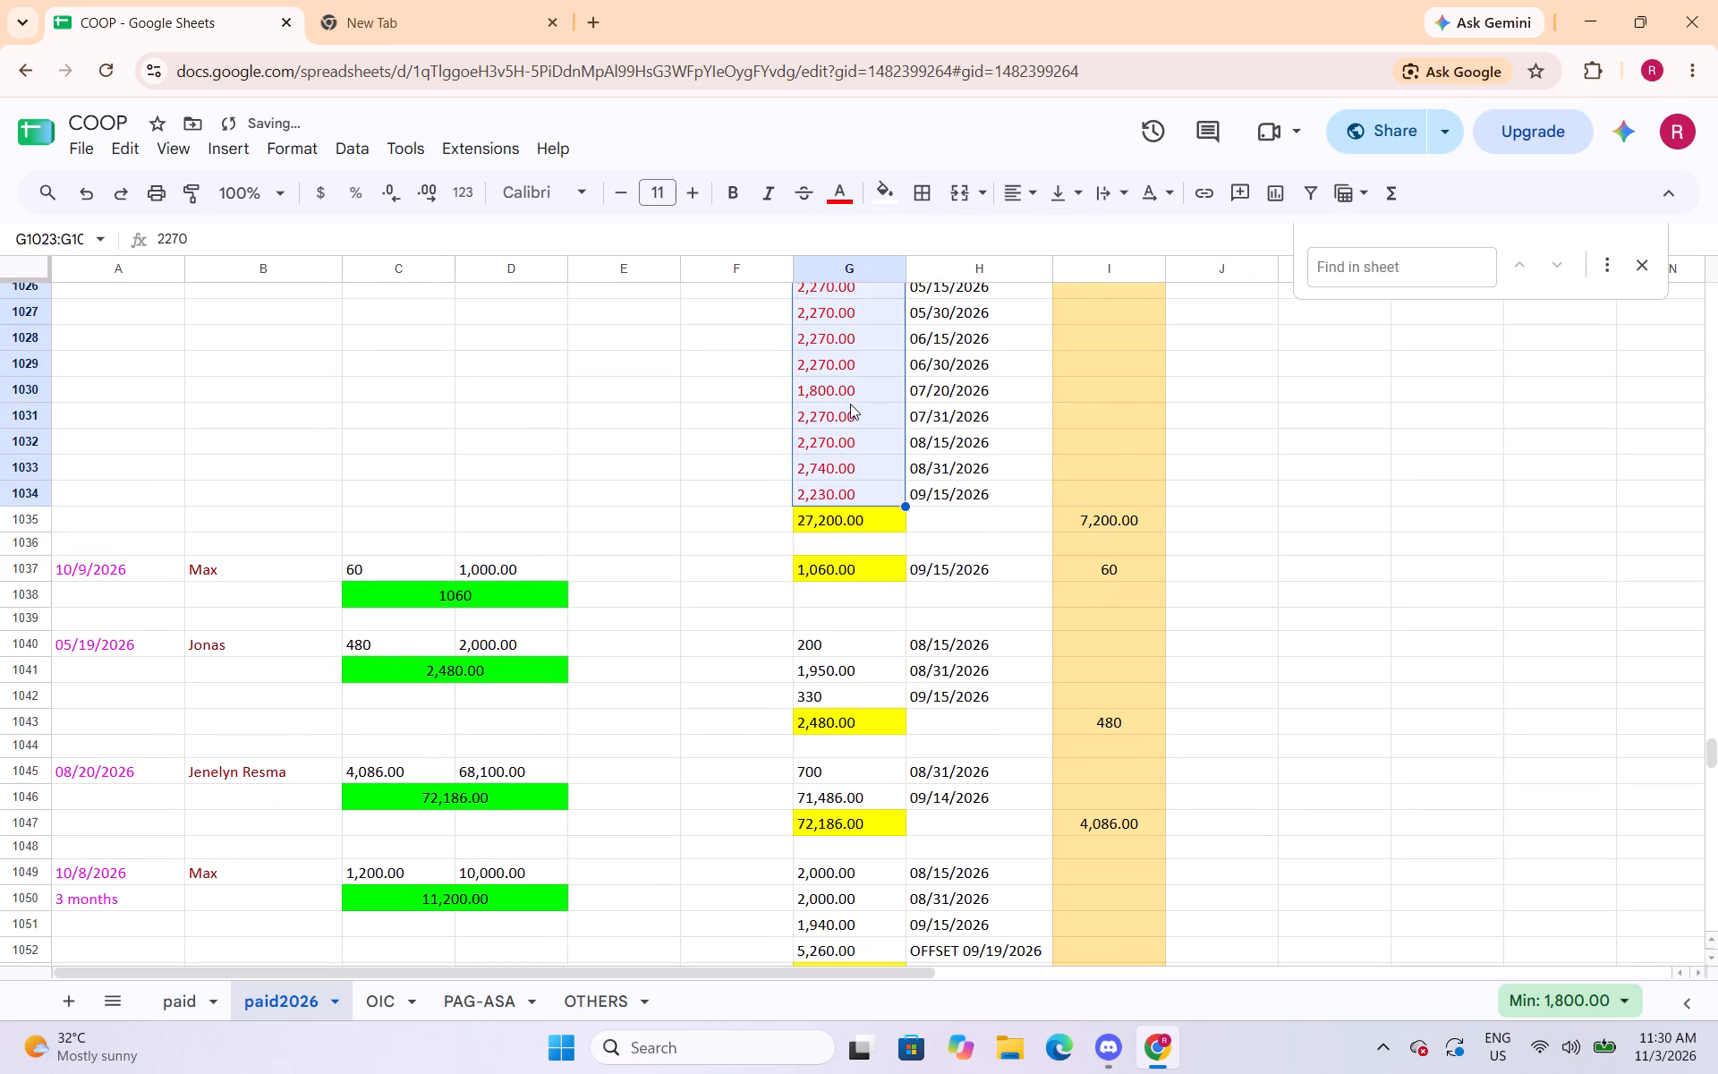
pyautogui.scroll(-2, 850, 404)
pyautogui.moveTo(849, 431); pyautogui.dragTo(850, 448)
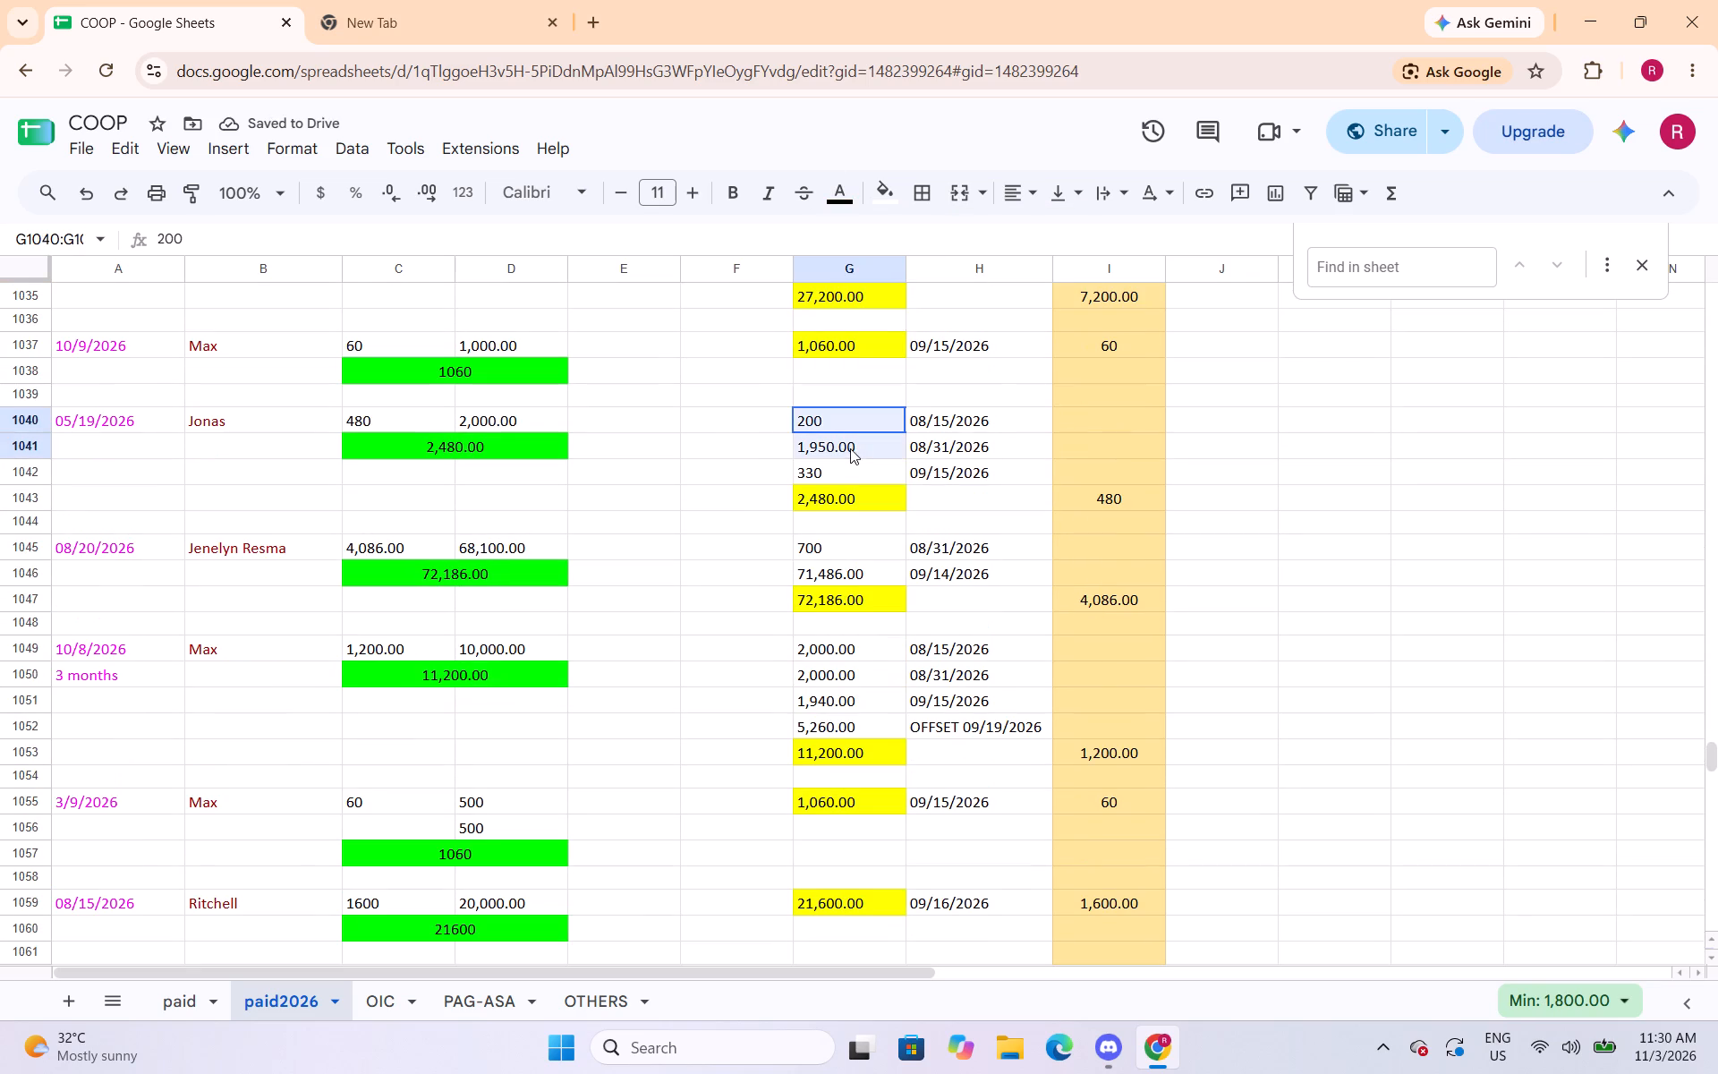
pyautogui.moveTo(850, 448); pyautogui.dragTo(850, 472)
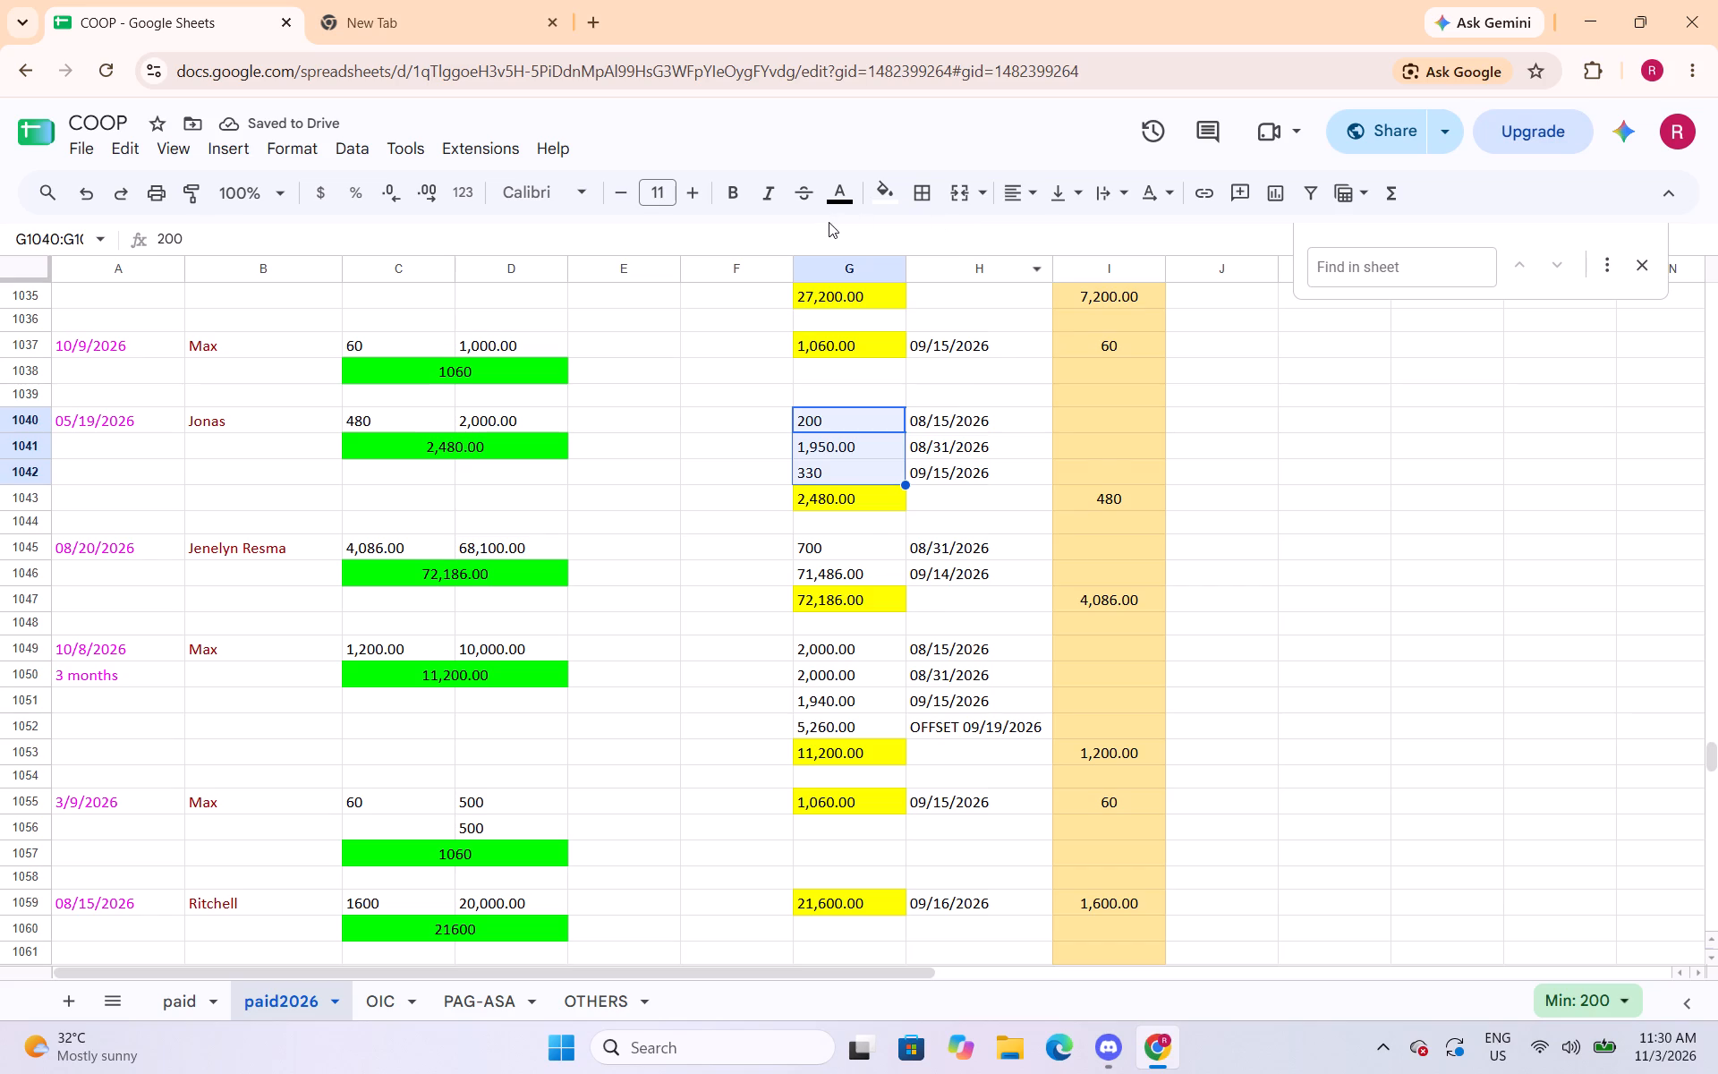
pyautogui.click(834, 203)
pyautogui.click(872, 290)
pyautogui.moveTo(847, 552); pyautogui.dragTo(847, 567)
pyautogui.click(845, 201)
pyautogui.click(873, 286)
# Colour the text of the 10/8/2026 and 06/24/2026 entries' payment amounts in G1049:G1052 and G1065:G1071 red.
pyautogui.scroll(-2, 843, 424)
pyautogui.moveTo(841, 422); pyautogui.dragTo(832, 499)
pyautogui.click(833, 184)
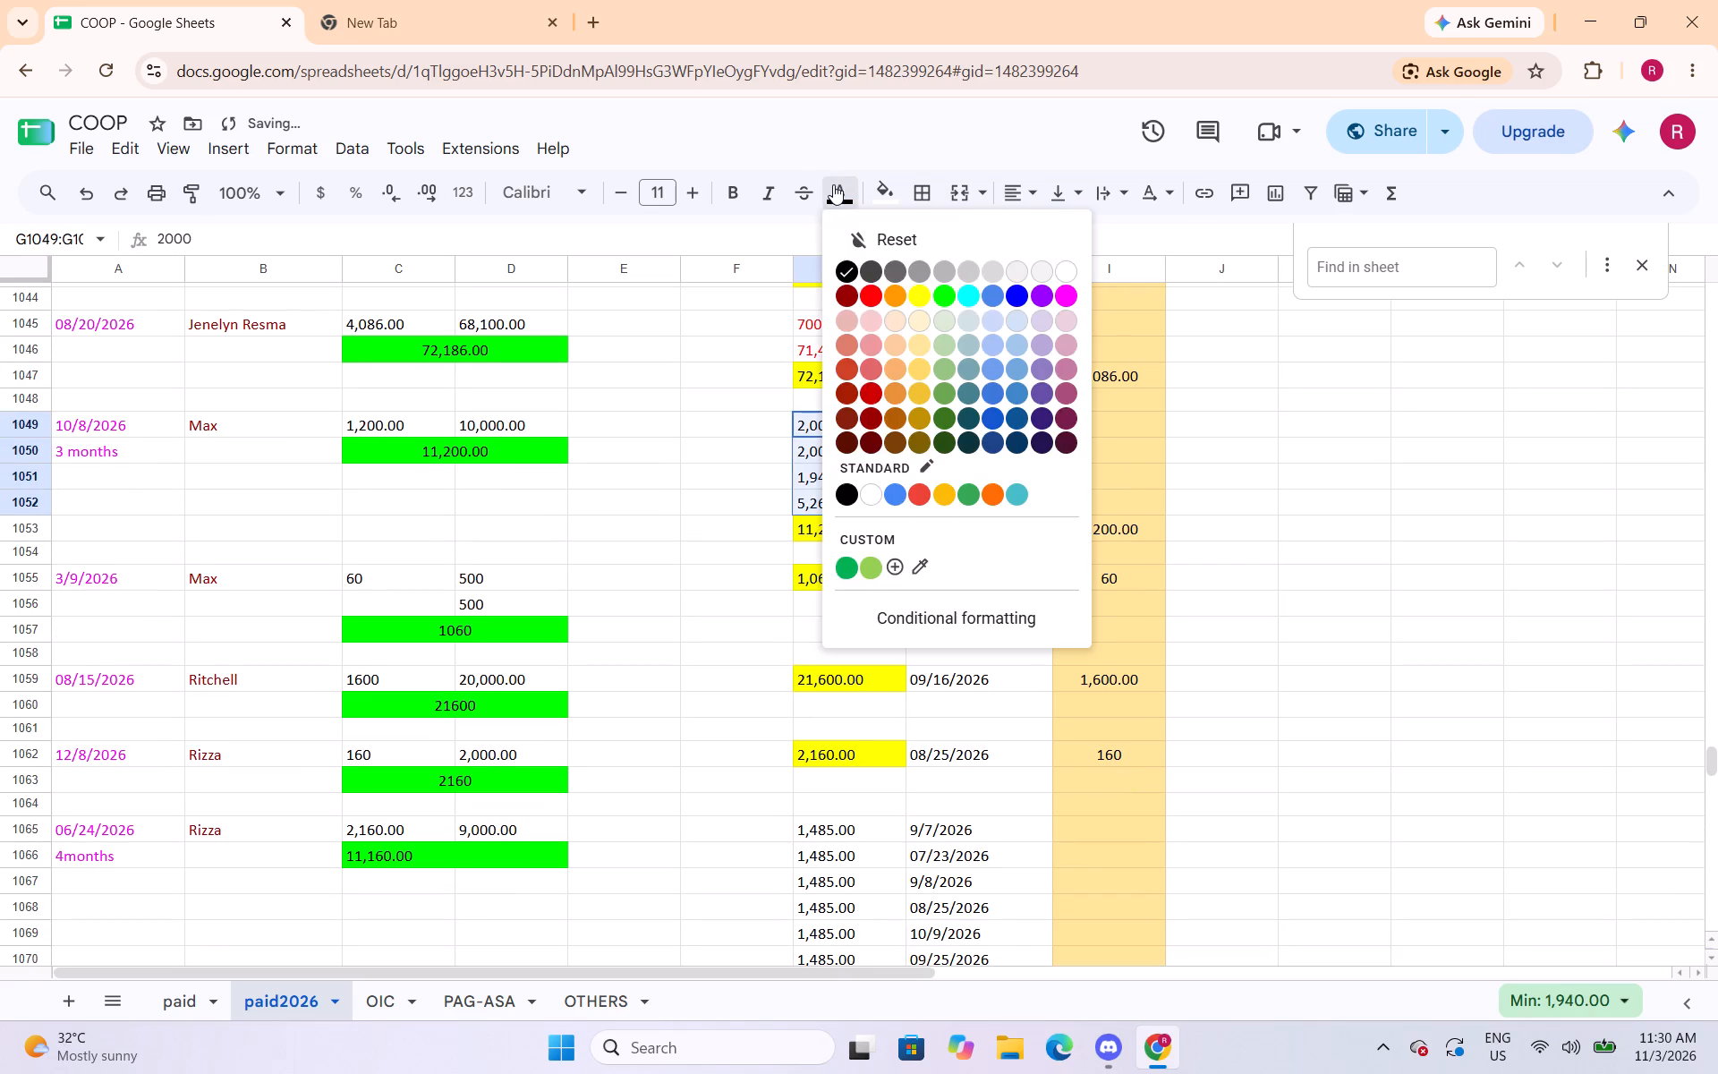
pyautogui.click(869, 286)
pyautogui.scroll(-2, 882, 388)
pyautogui.scroll(-1, 847, 485)
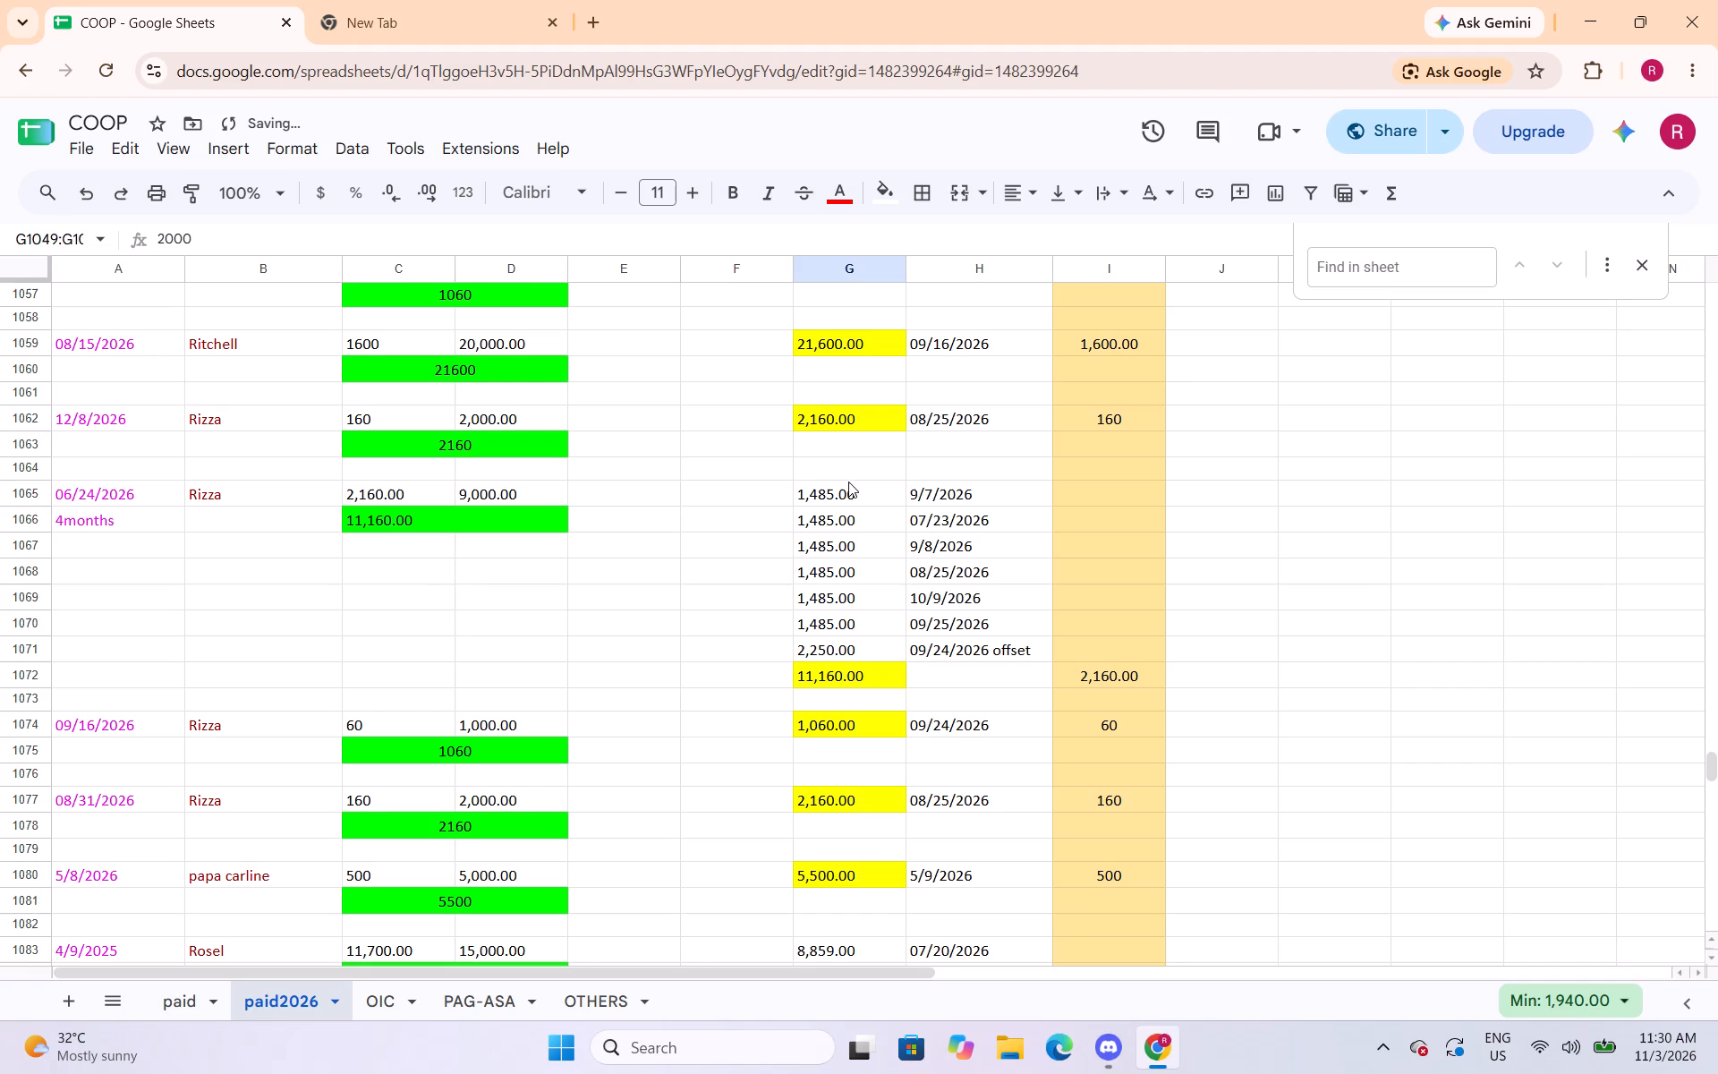
pyautogui.moveTo(843, 490); pyautogui.dragTo(856, 645)
pyautogui.click(838, 187)
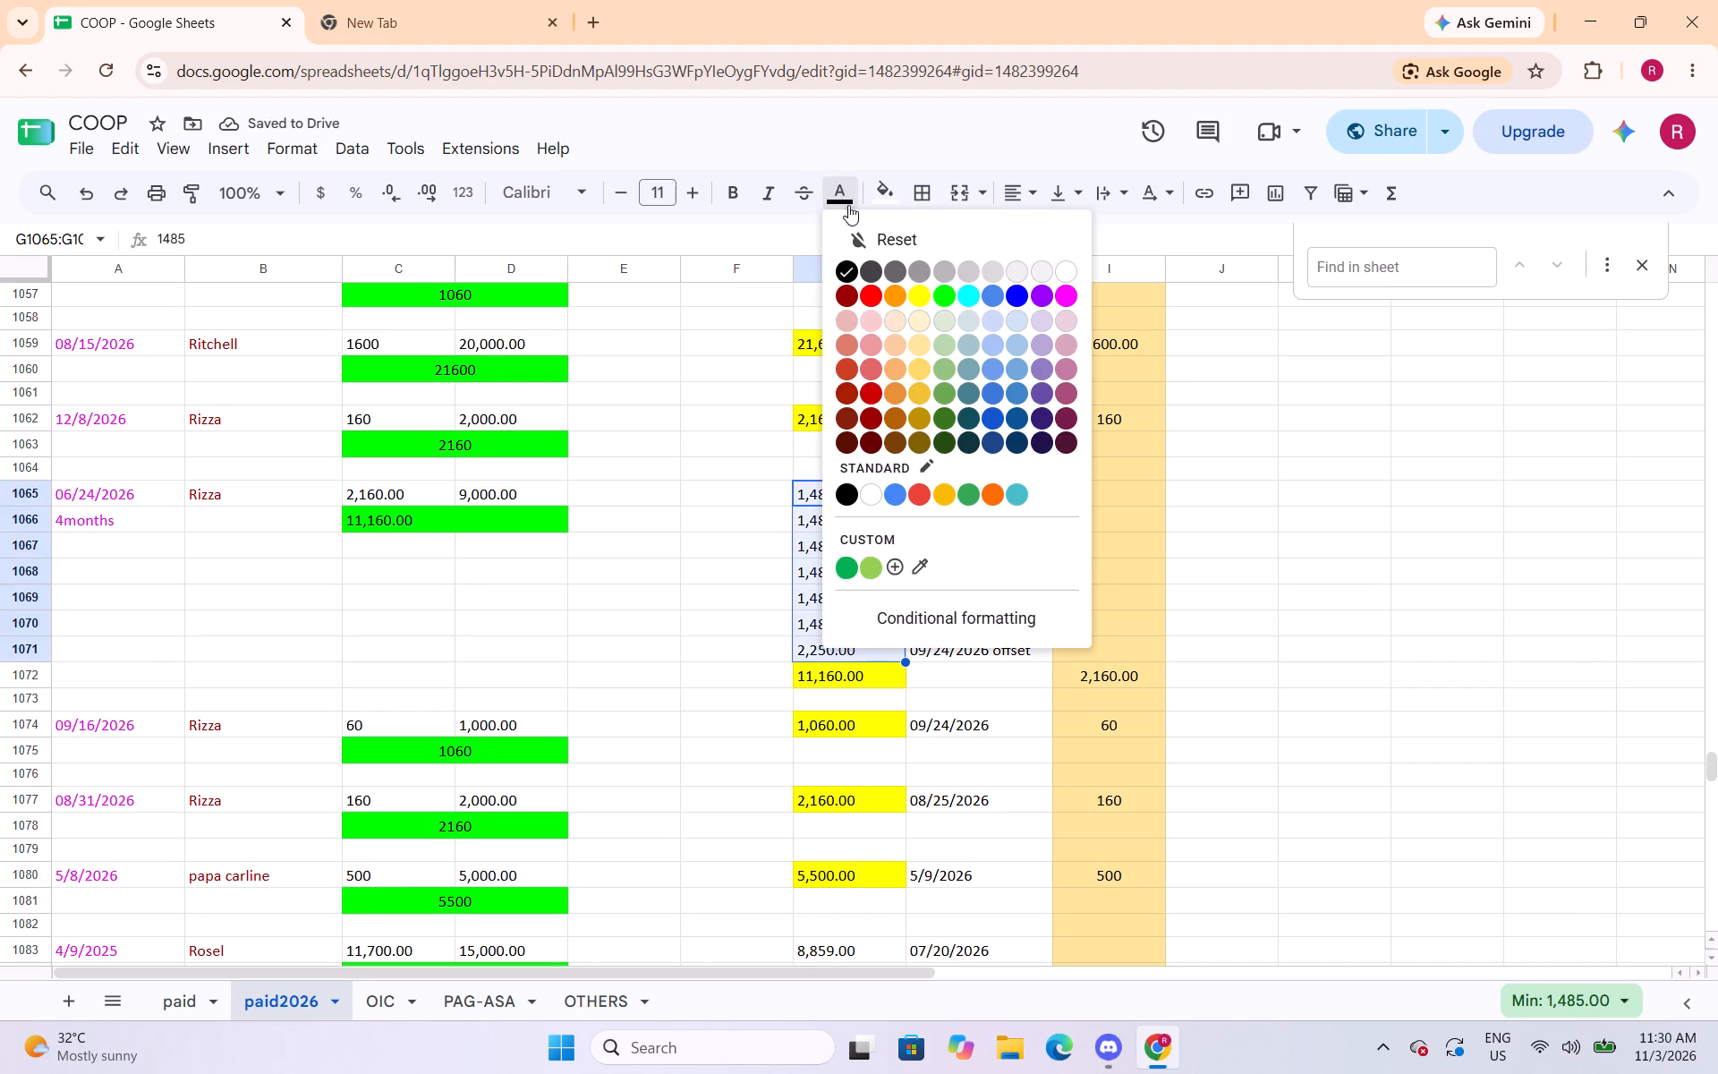
pyautogui.click(871, 288)
# Colour the text of the 4/9/2025 and 06/16/2026 entries' payment amounts in G1083:G1087 and G1104:G1109 red.
pyautogui.scroll(-3, 872, 345)
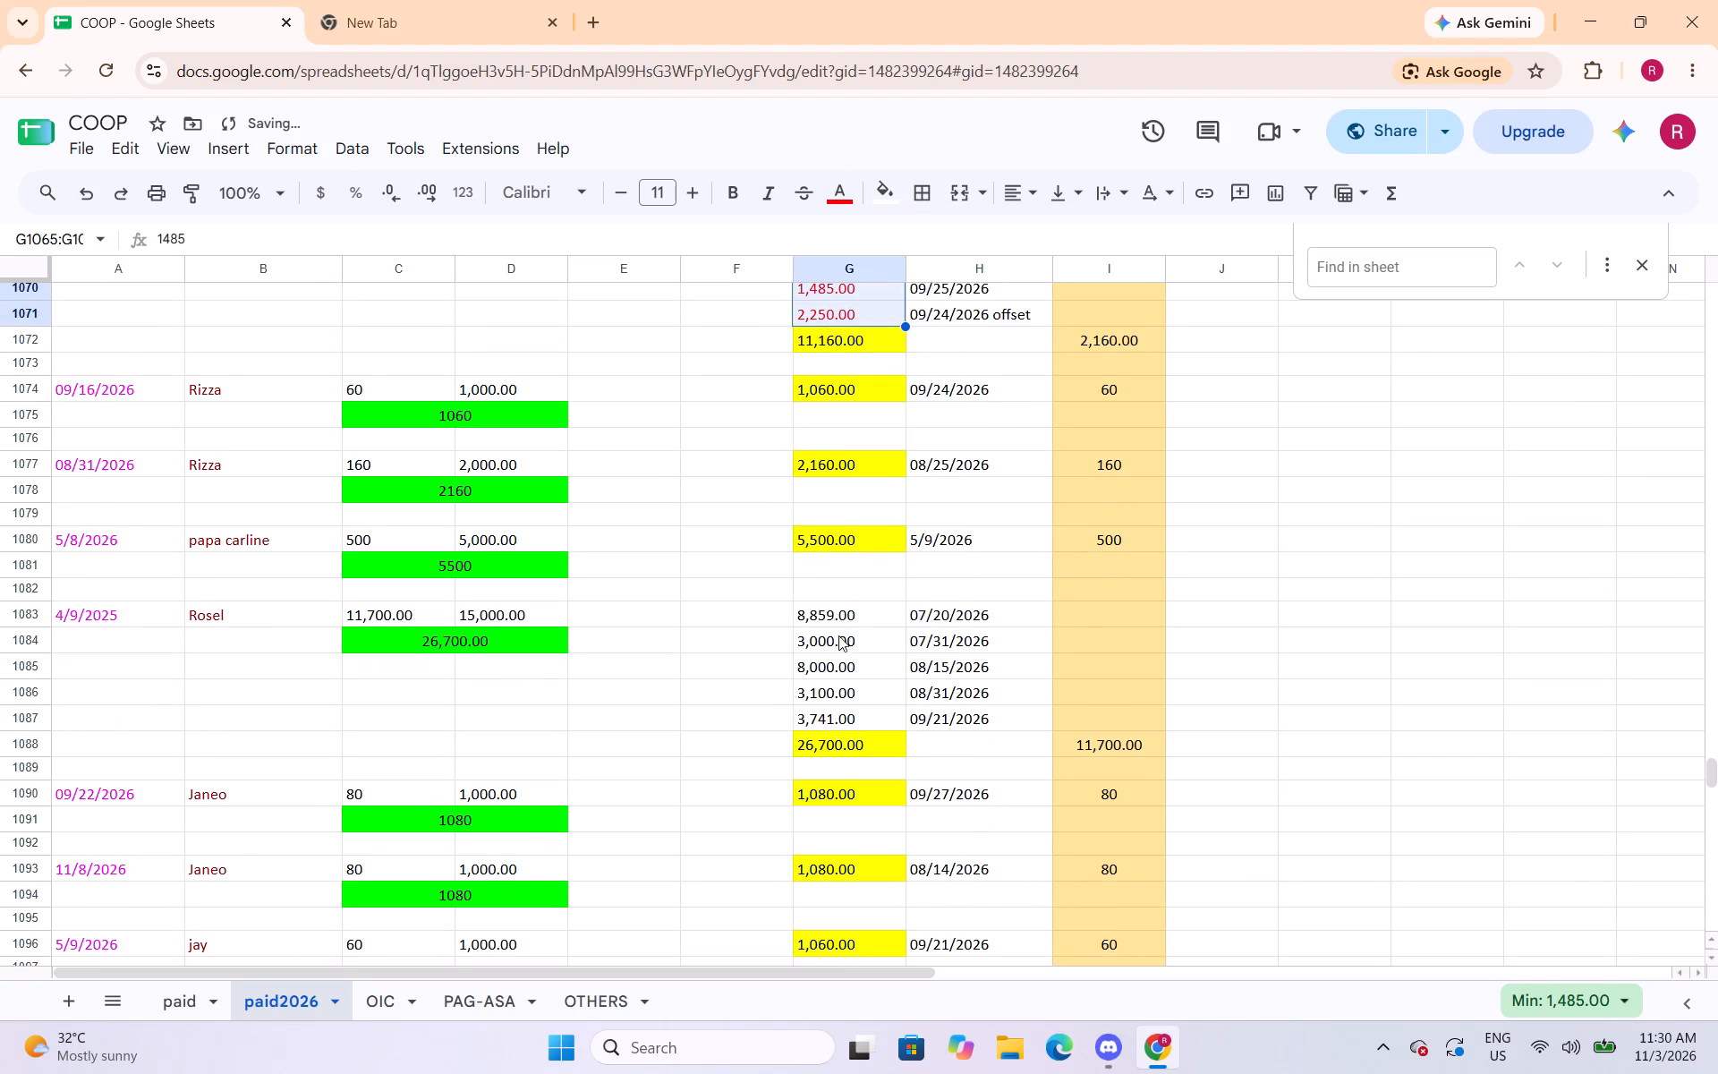
pyautogui.moveTo(842, 626); pyautogui.dragTo(846, 717)
pyautogui.click(847, 179)
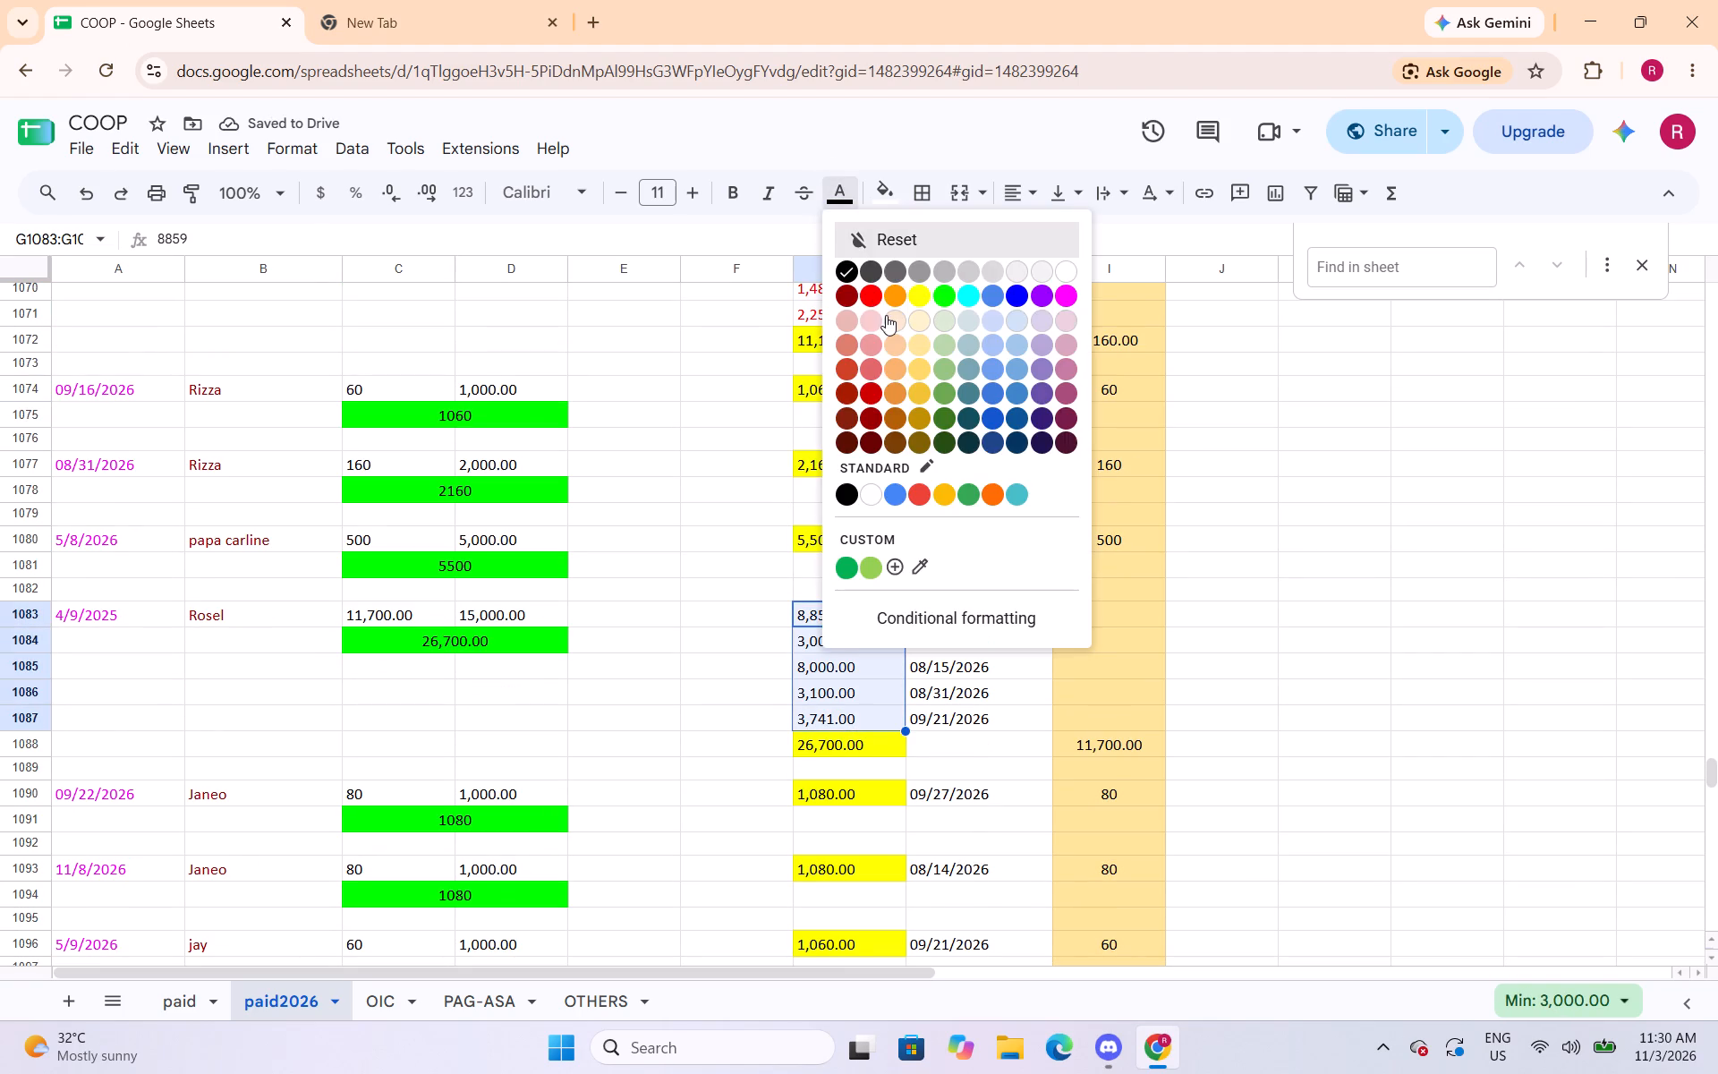
pyautogui.click(868, 288)
pyautogui.scroll(-4, 887, 406)
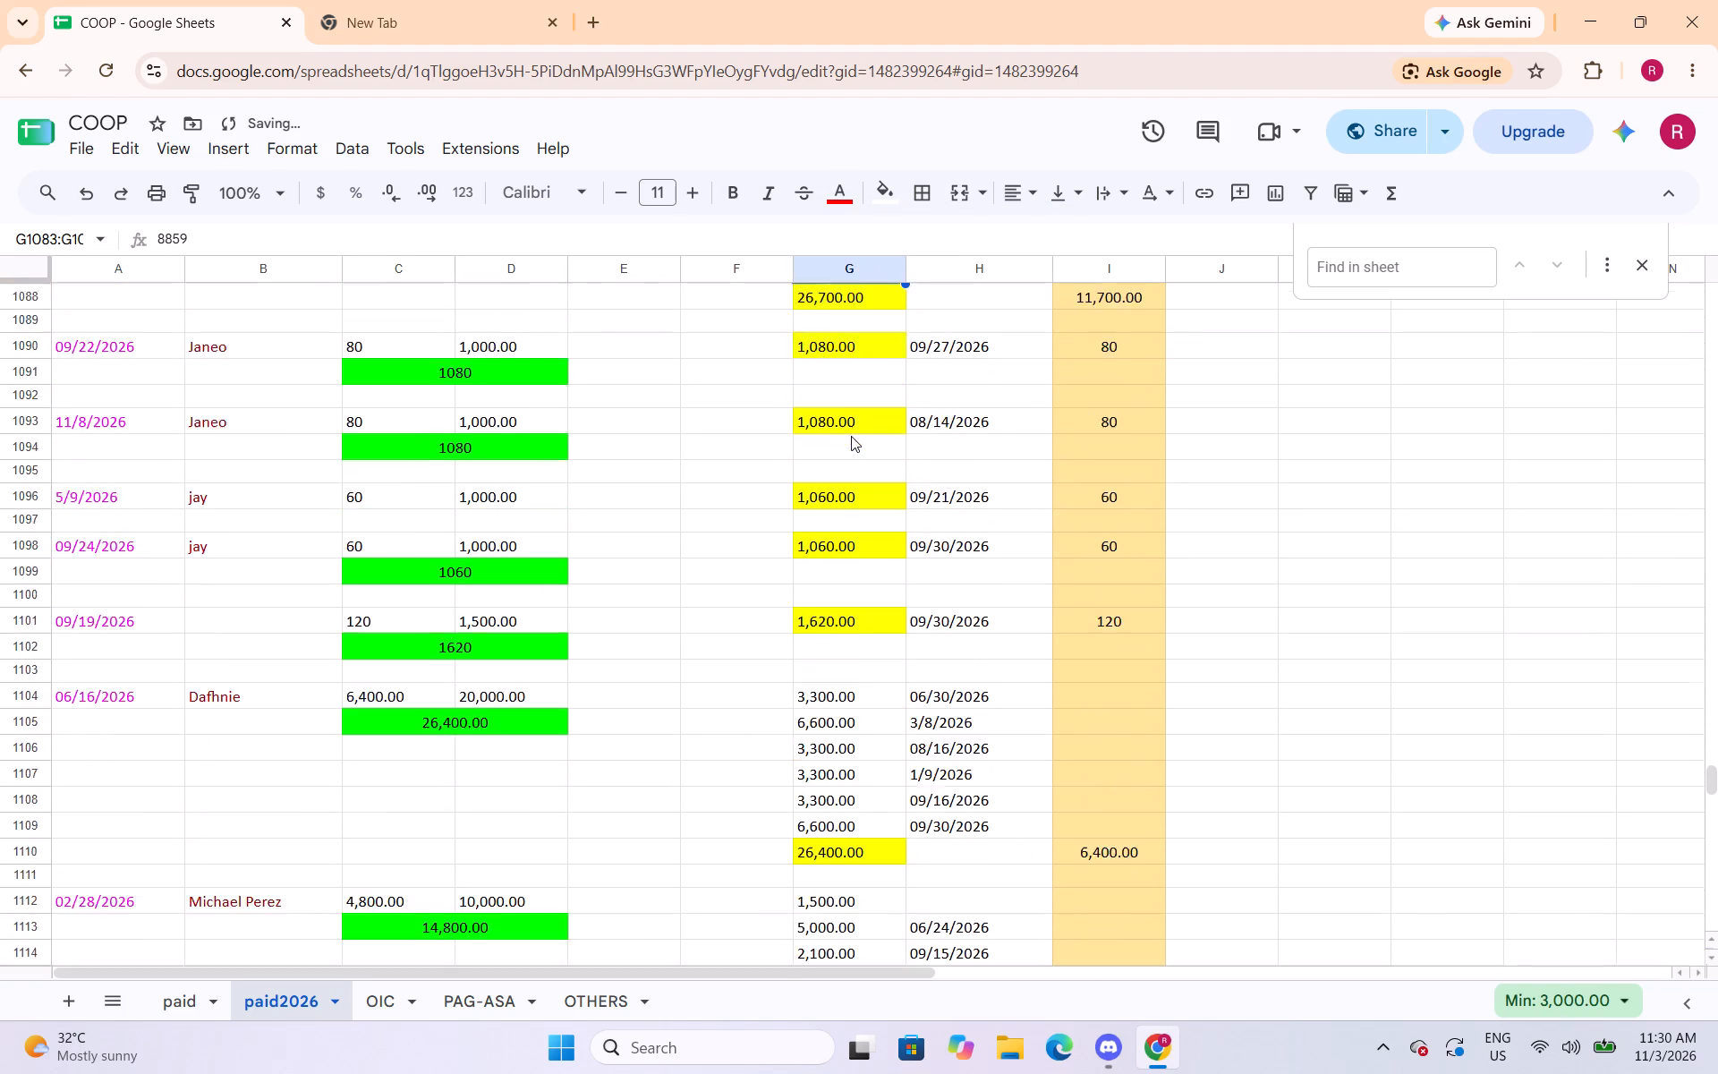
pyautogui.scroll(-2, 851, 436)
pyautogui.moveTo(825, 473); pyautogui.dragTo(829, 600)
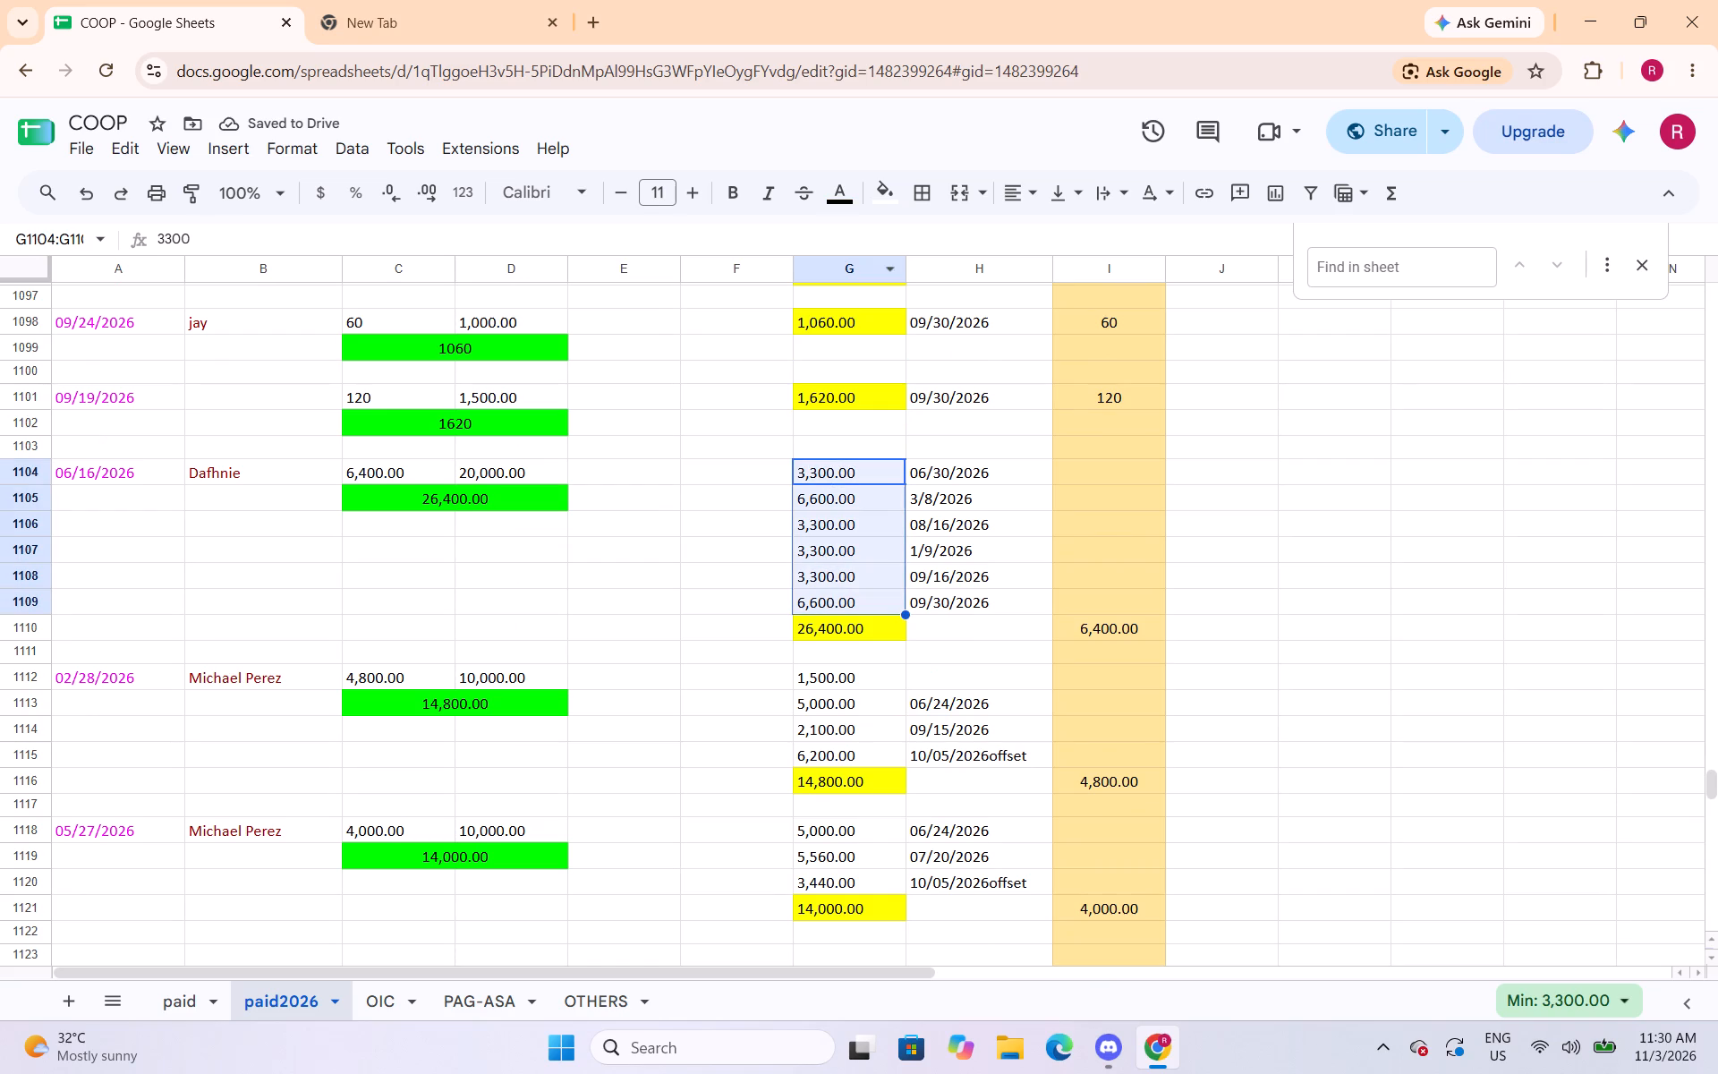
pyautogui.click(851, 199)
pyautogui.click(871, 298)
# Colour the text of the 02/28/2026 and 05/27/2026 entries' payment amounts in G1112:G1115 and G1118:G1120 red.
pyautogui.scroll(-2, 855, 380)
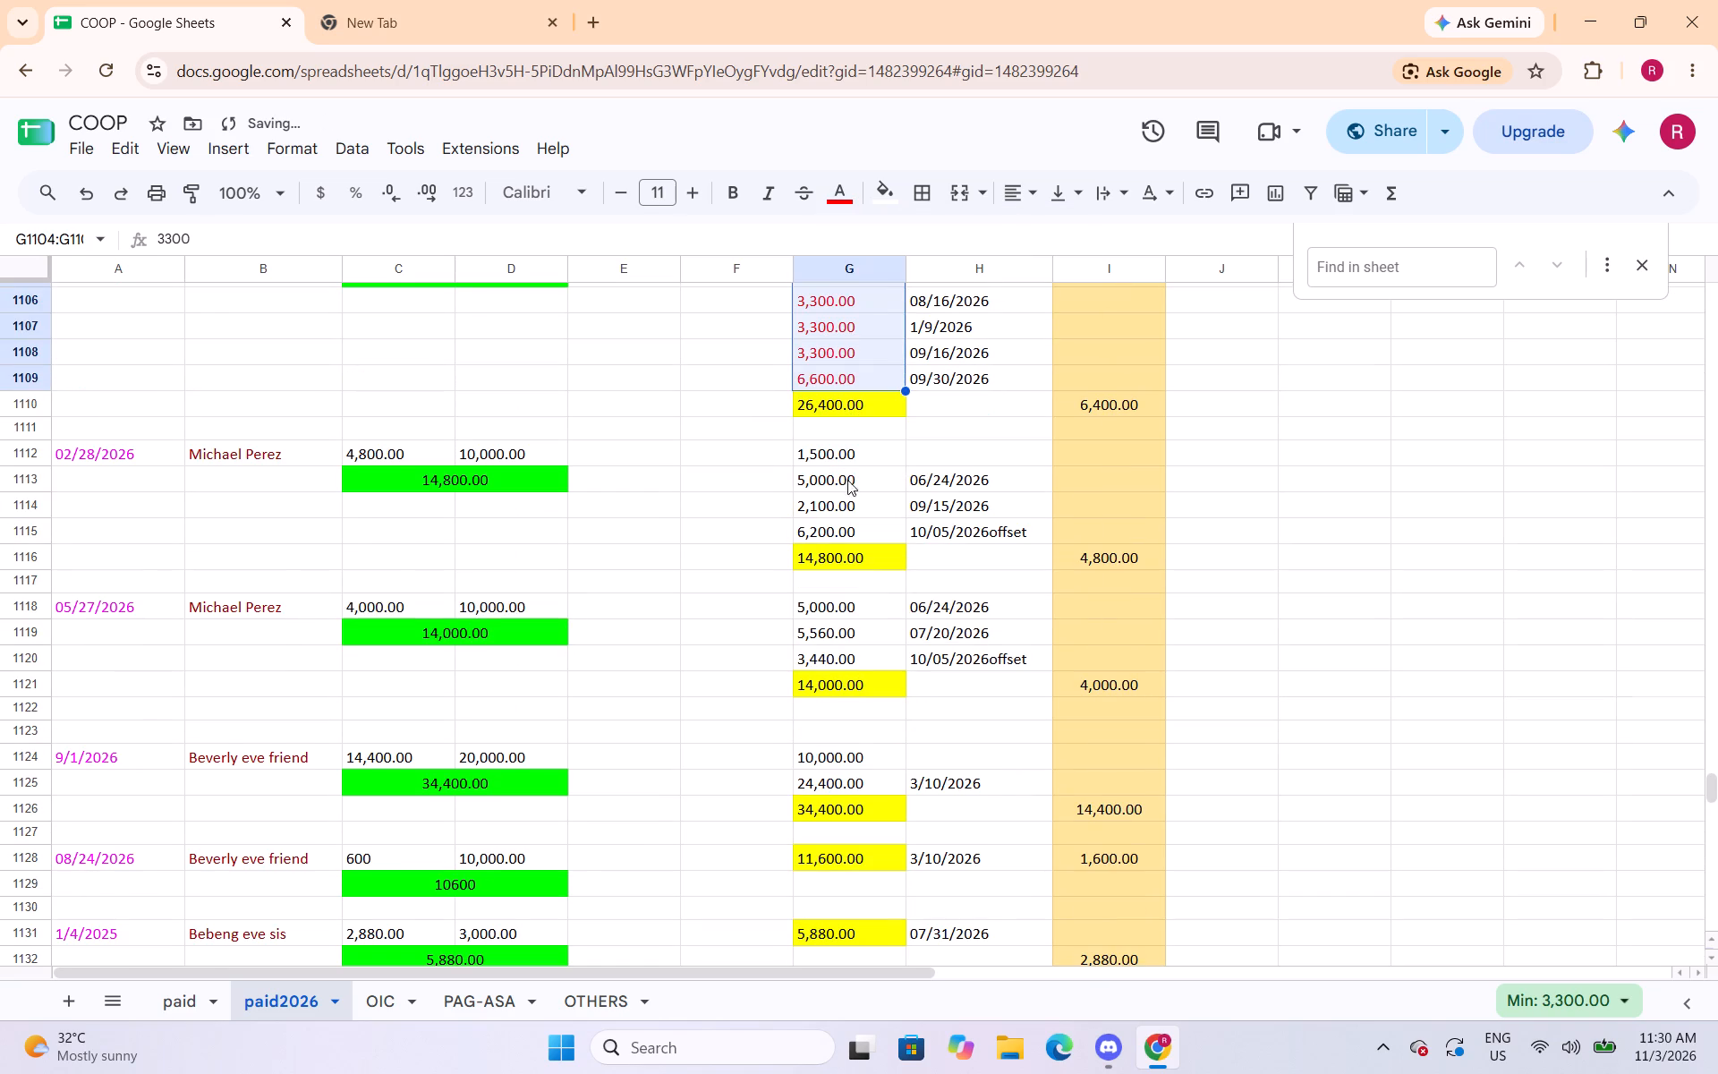
pyautogui.moveTo(848, 457); pyautogui.dragTo(846, 529)
pyautogui.click(842, 189)
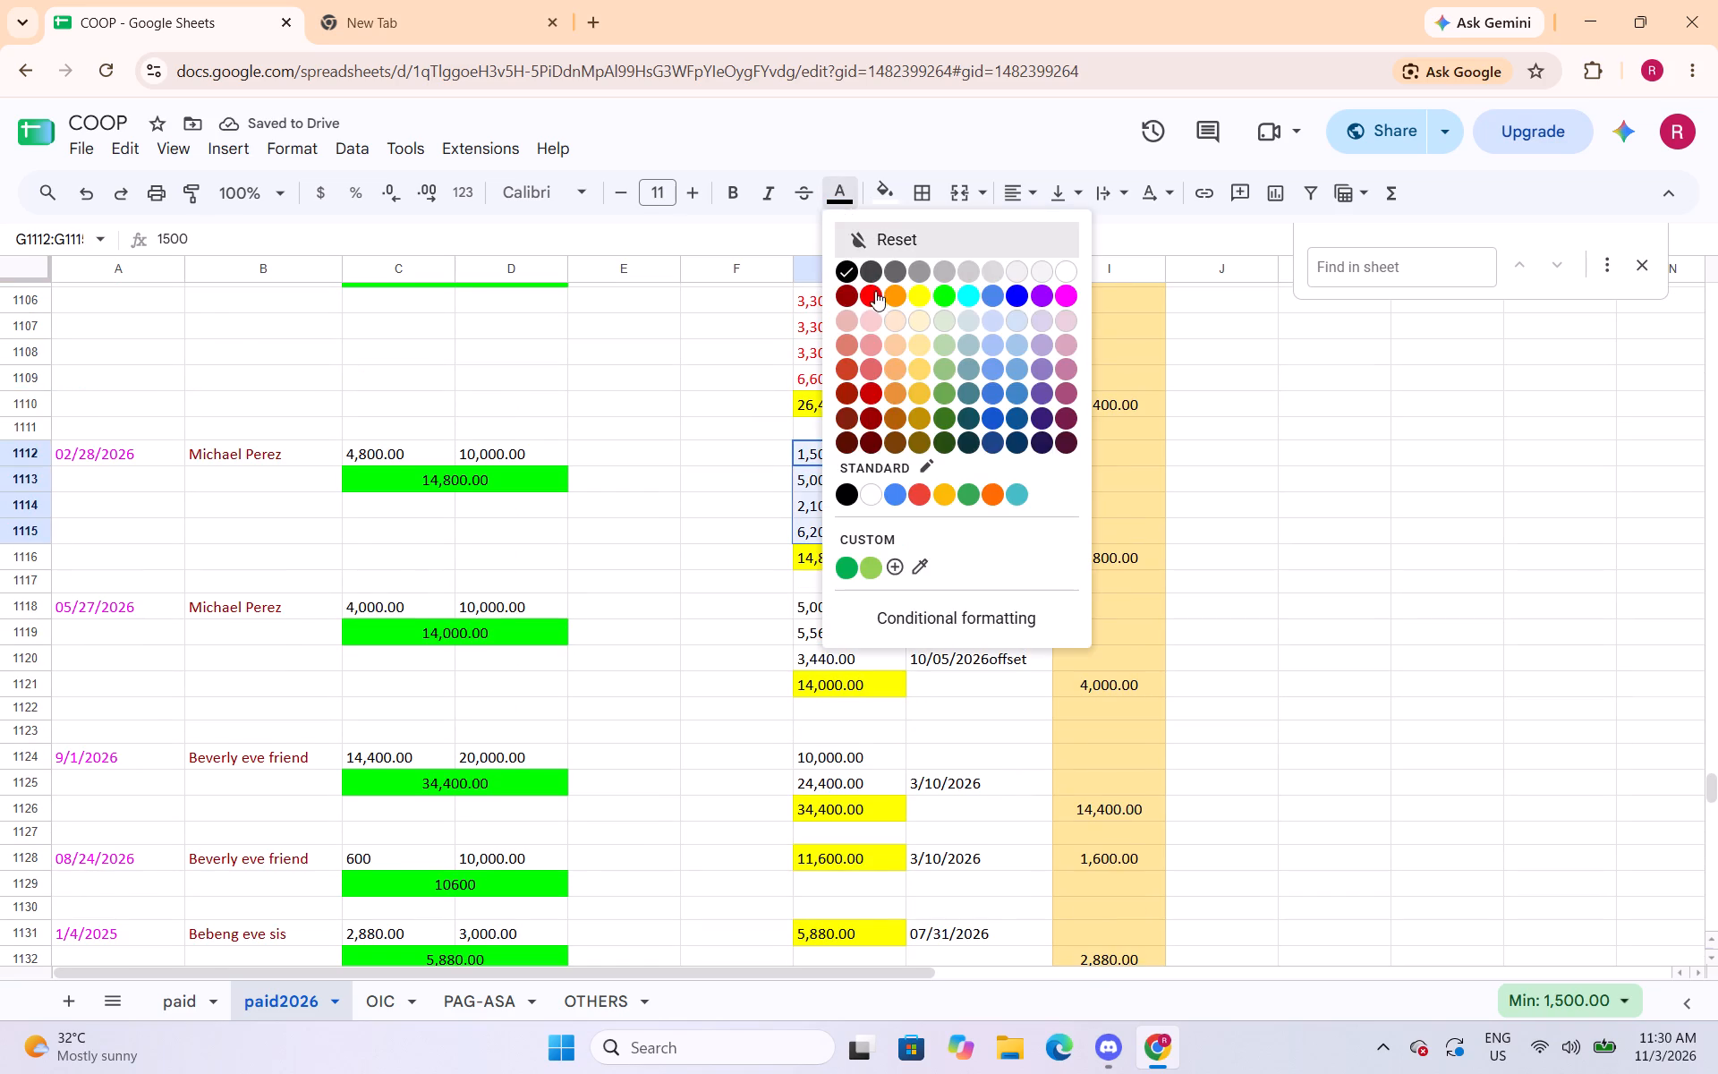
pyautogui.click(875, 291)
pyautogui.scroll(-2, 880, 340)
pyautogui.moveTo(859, 388); pyautogui.dragTo(856, 427)
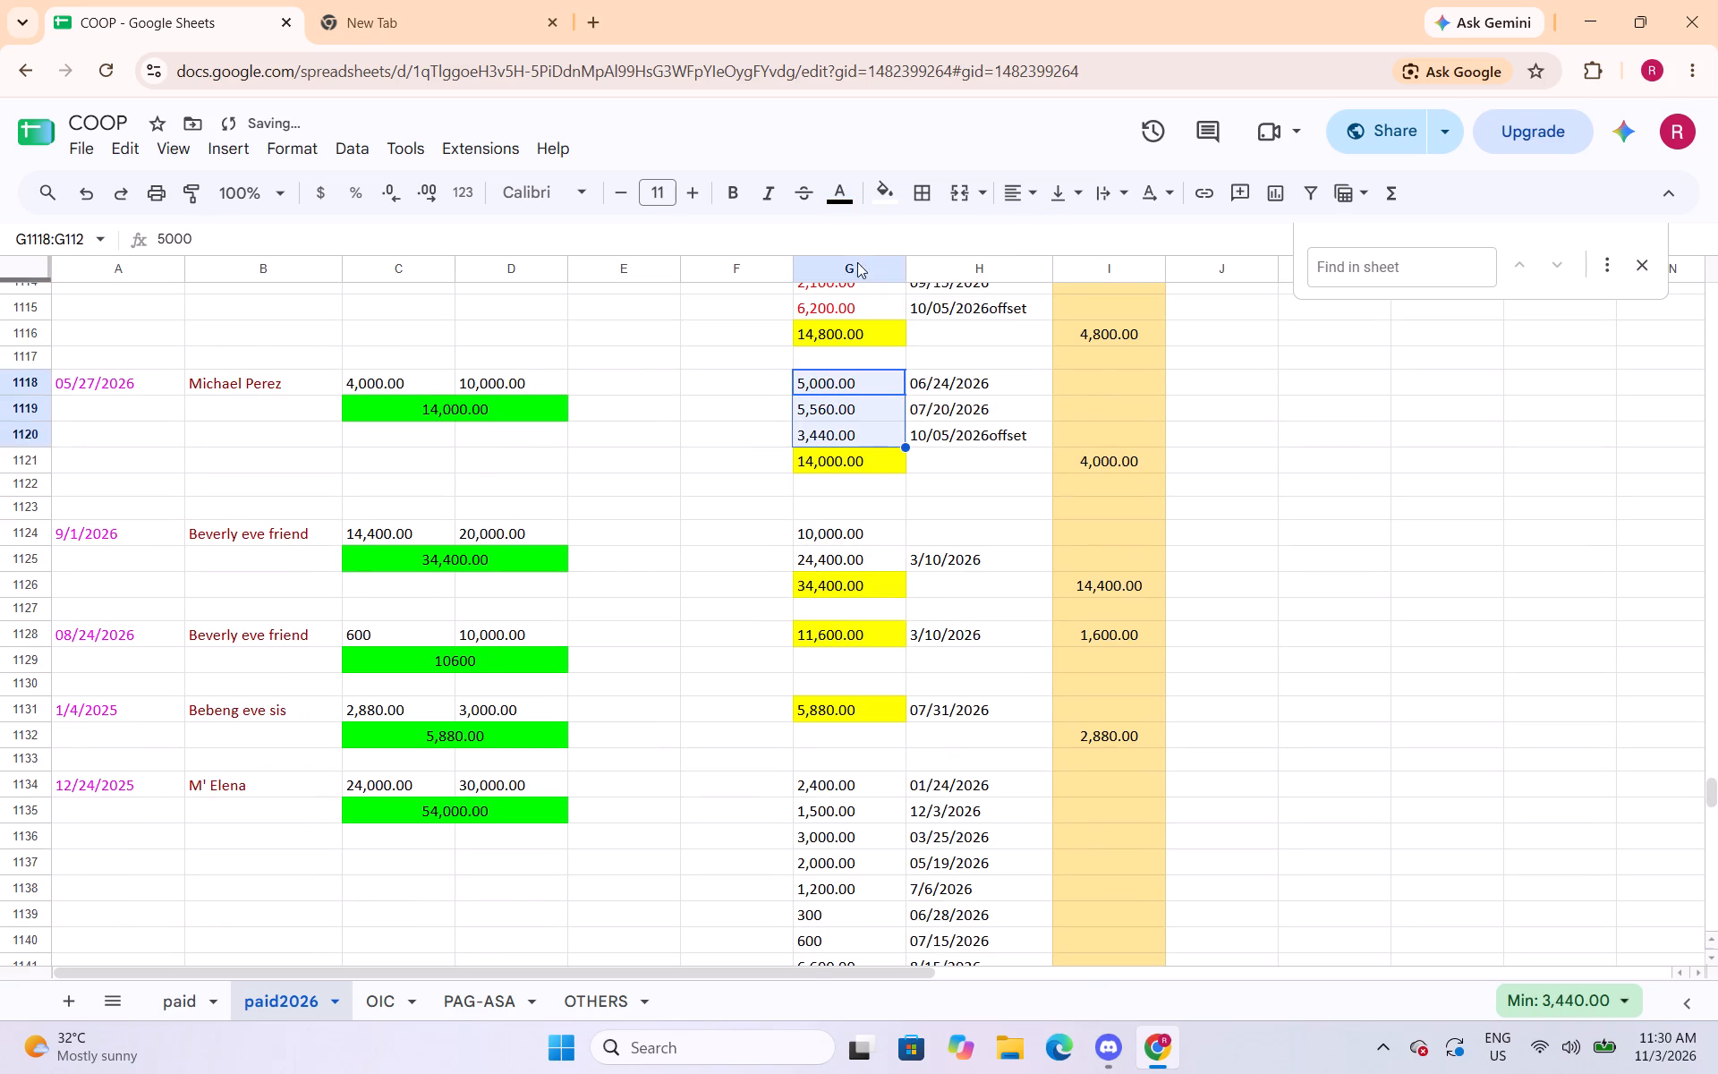
pyautogui.click(837, 200)
pyautogui.click(867, 290)
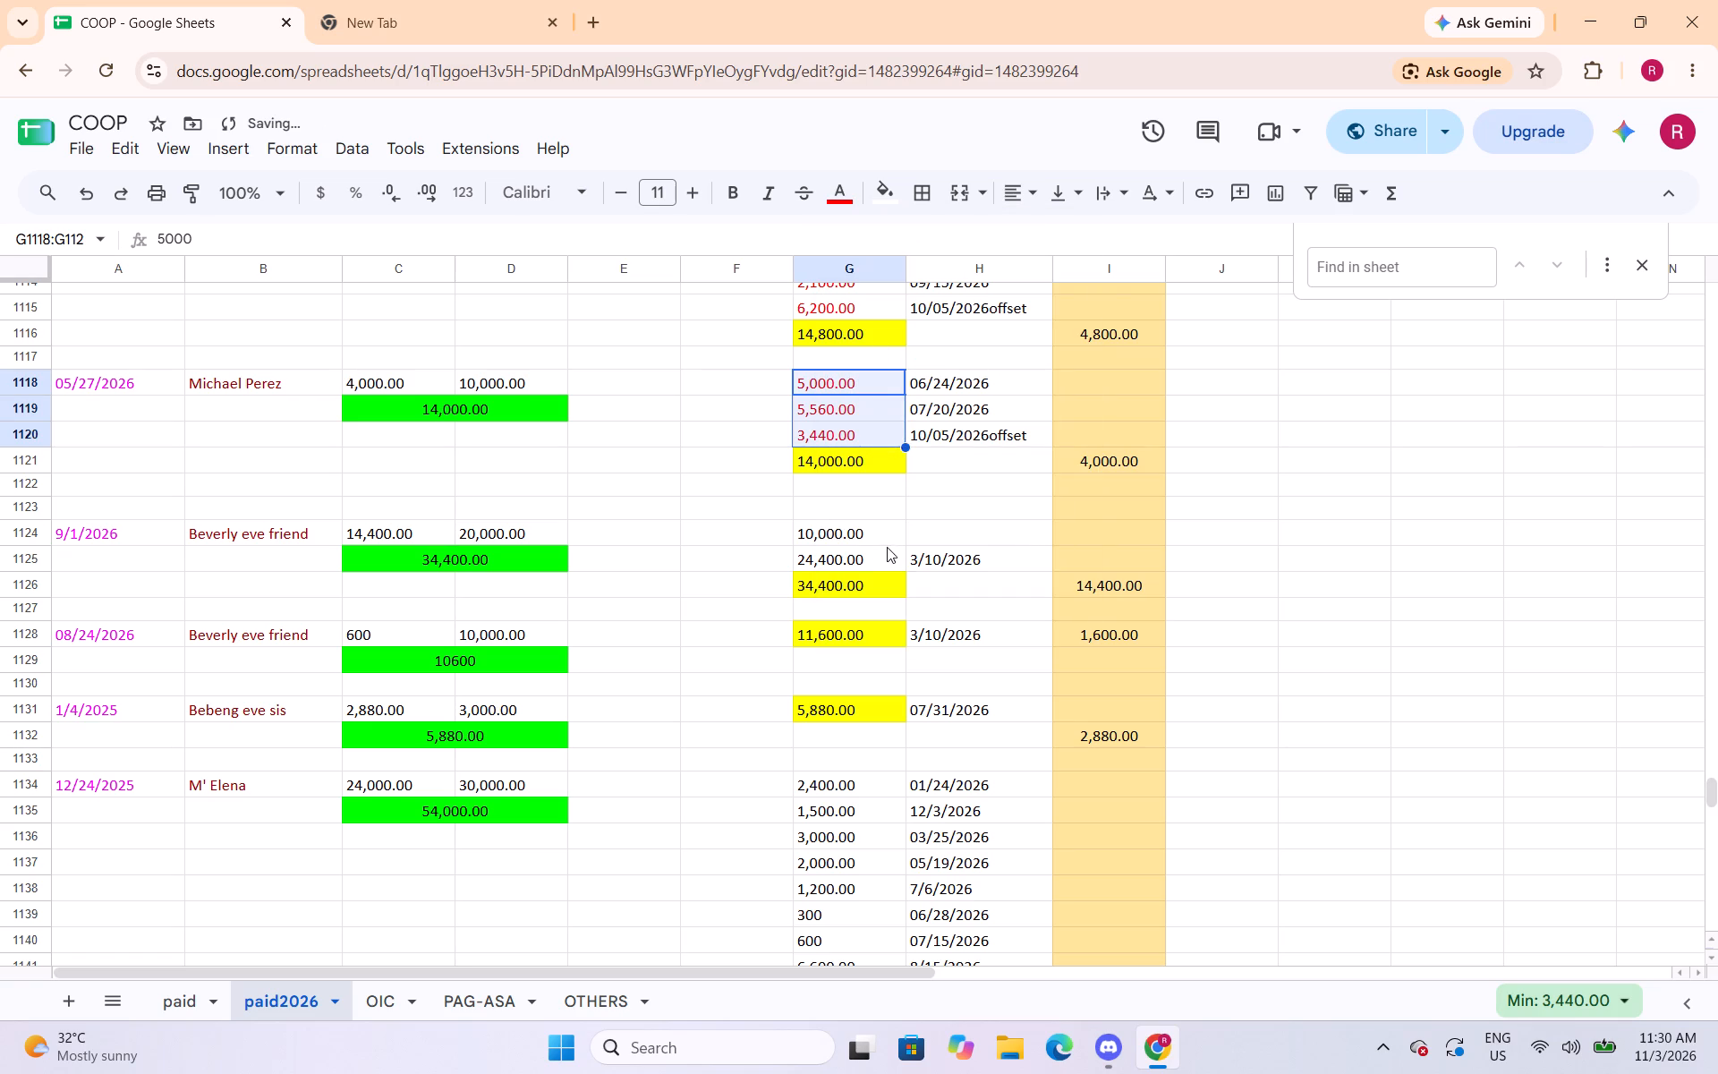
# Colour the text of the 9/1/2026 and 12/24/2025 entries' payment amounts in G1124:G1125 and G1134:G1144 red.
pyautogui.moveTo(886, 528); pyautogui.dragTo(875, 563)
pyautogui.click(834, 194)
pyautogui.click(872, 299)
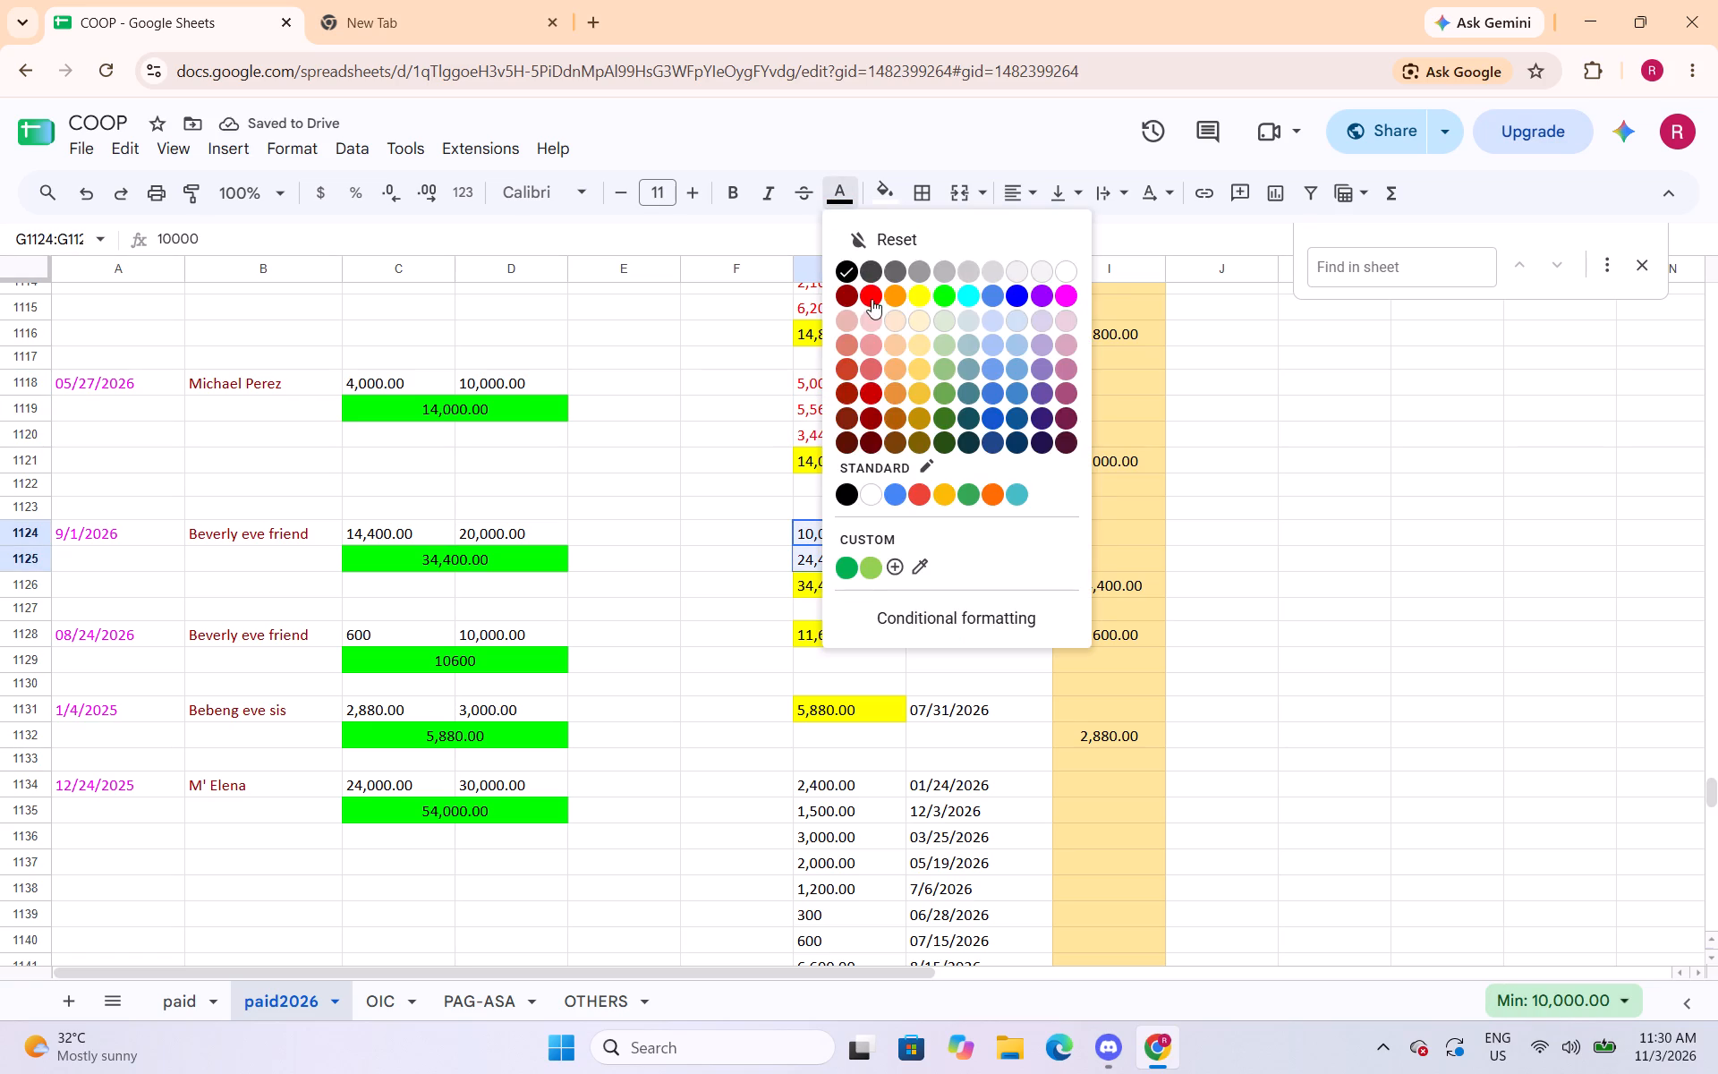
pyautogui.scroll(-3, 945, 371)
pyautogui.moveTo(875, 460); pyautogui.dragTo(862, 618)
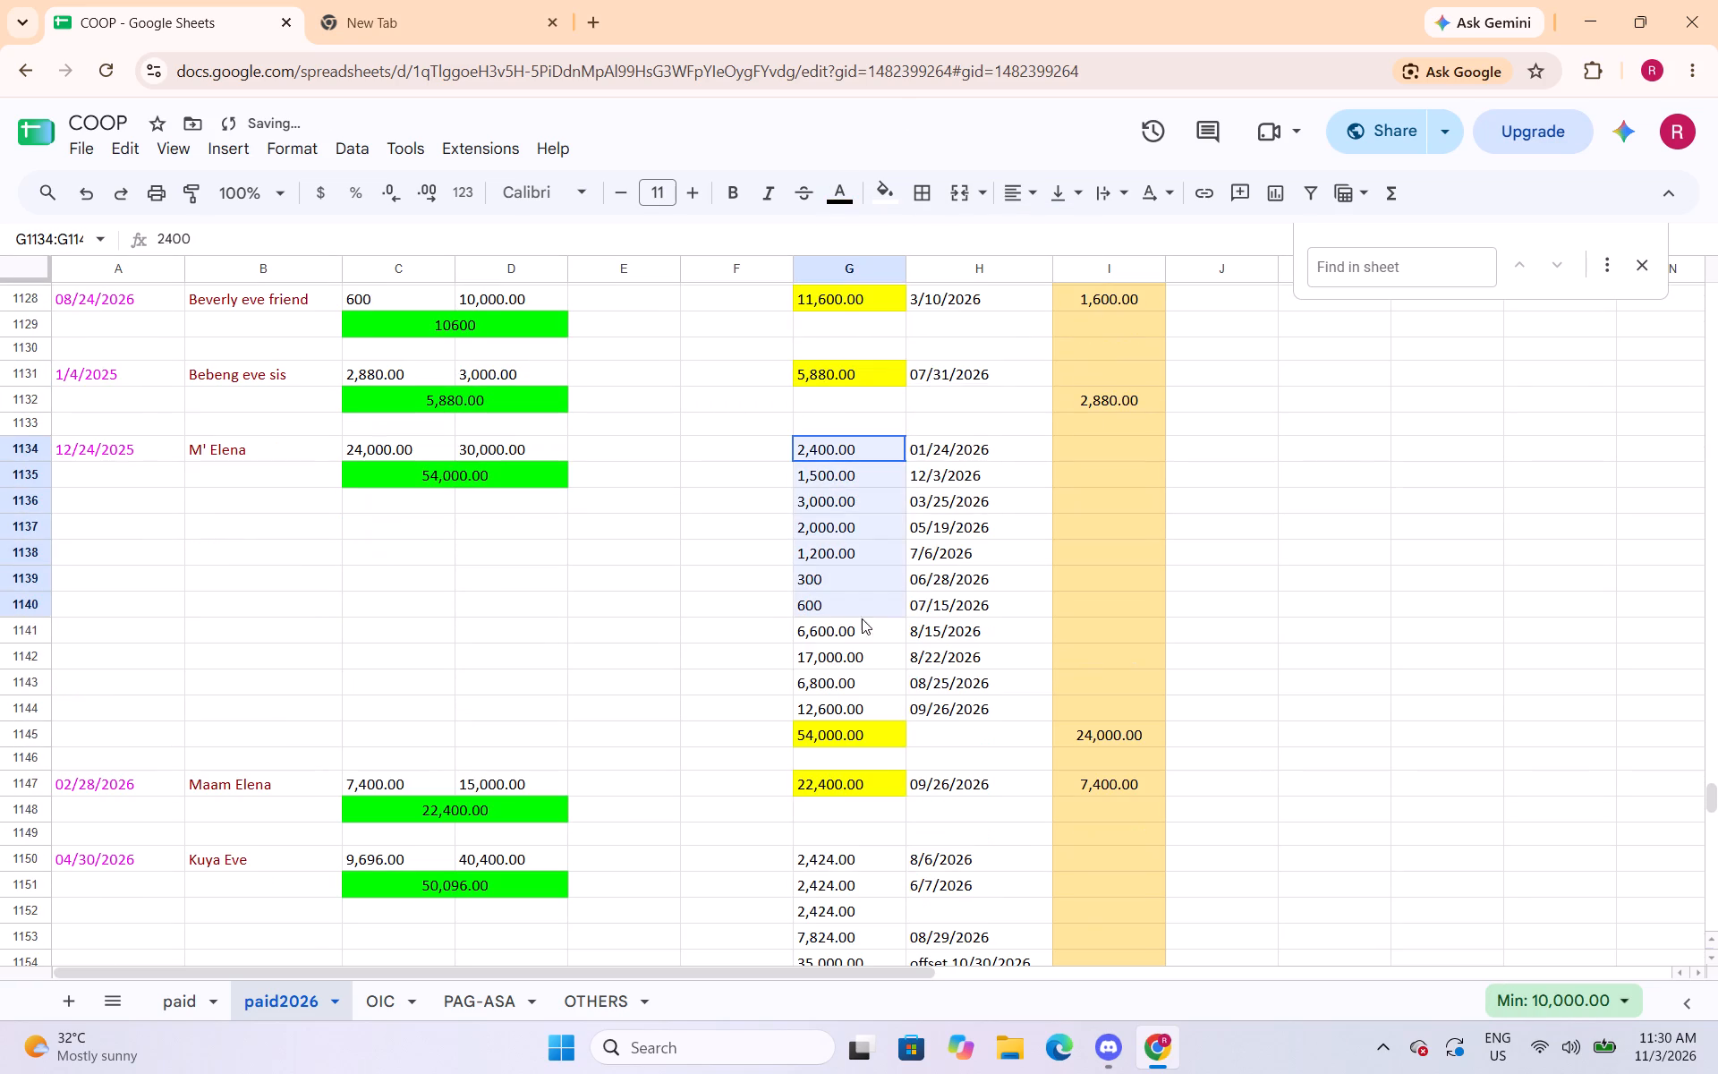
pyautogui.moveTo(862, 618); pyautogui.dragTo(850, 701)
pyautogui.click(846, 199)
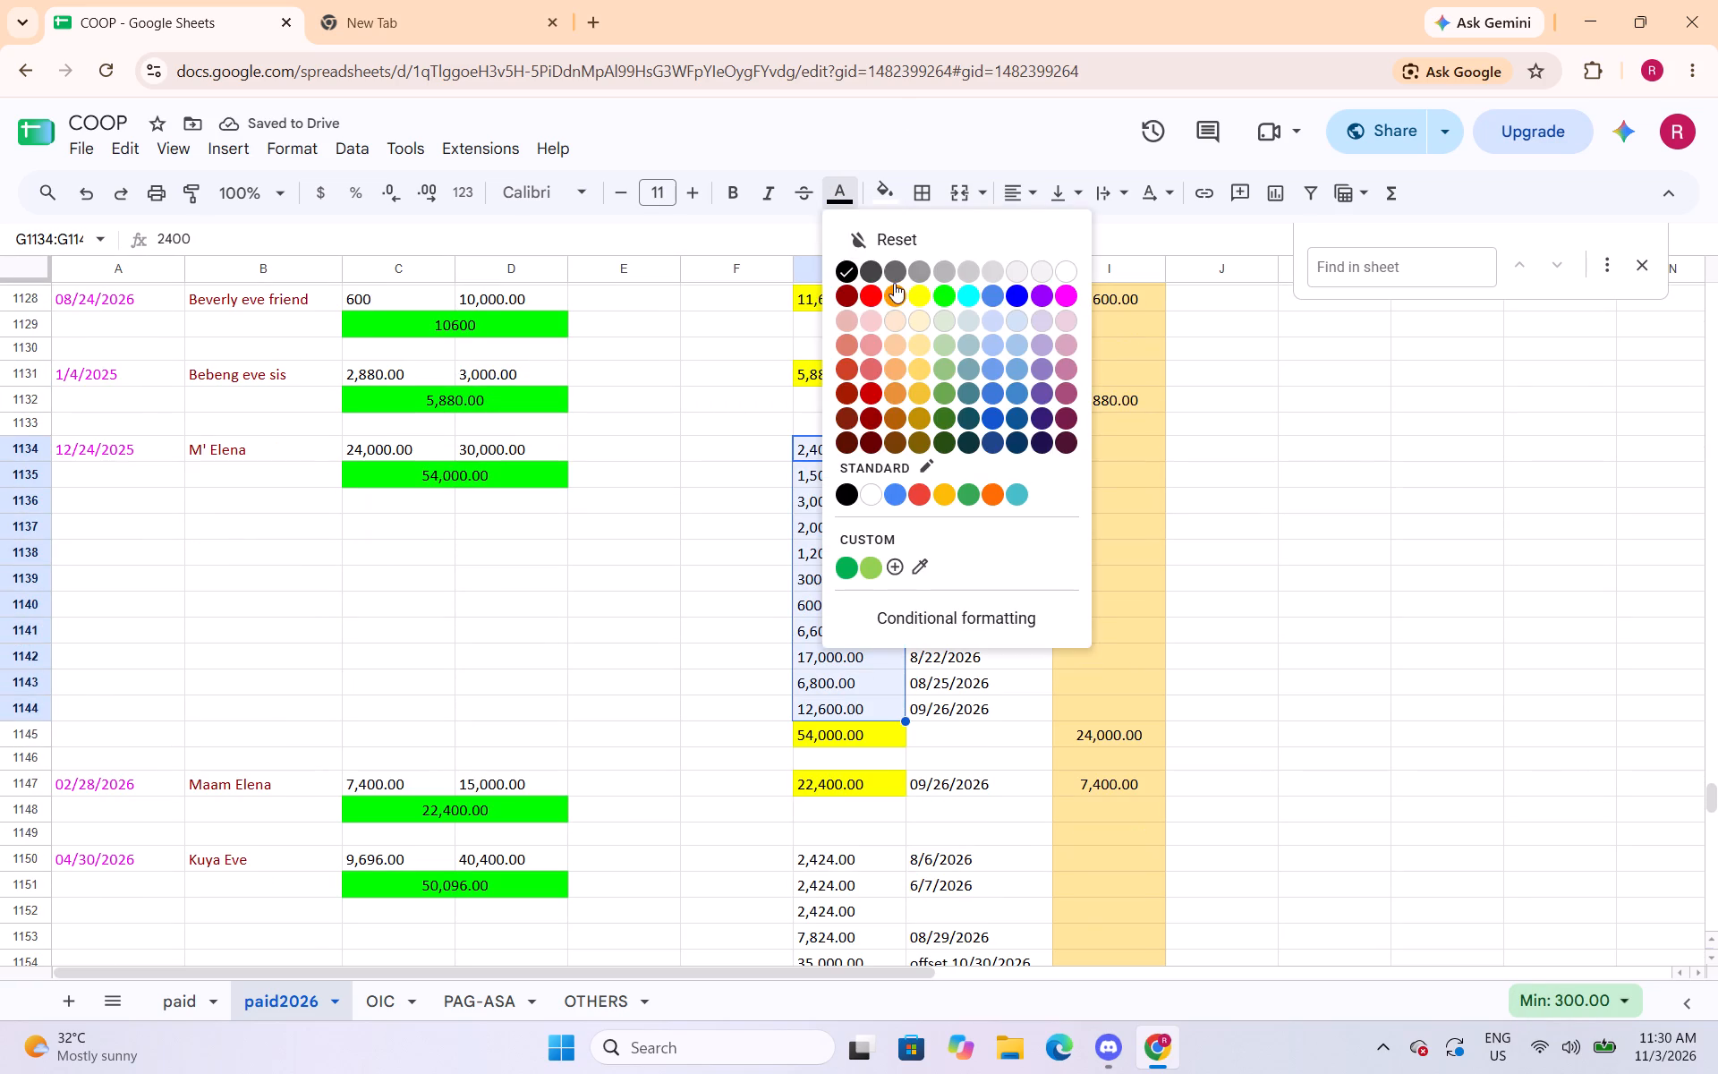
pyautogui.click(873, 289)
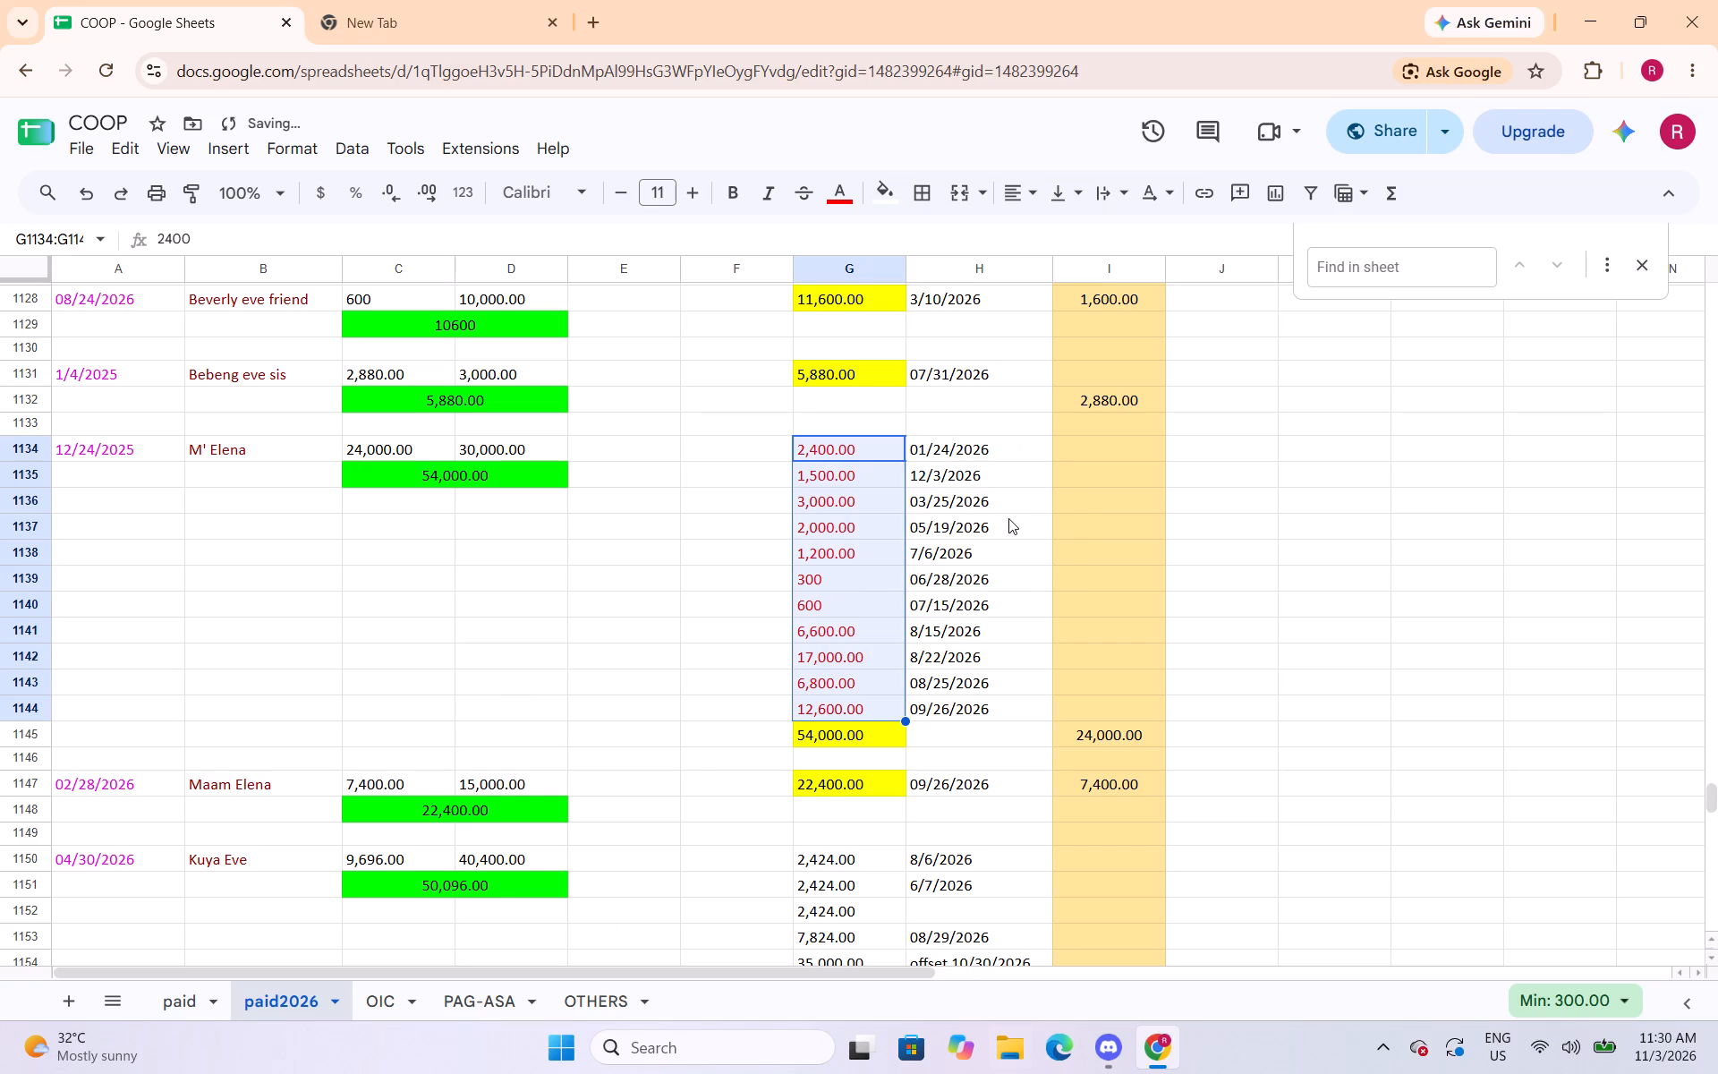
# Colour the text of the 04/30/2026 and 5/7/2026 entries' payment amounts in G1150:G1154 and G1160:G1161 red.
pyautogui.scroll(-5, 816, 601)
pyautogui.scroll(1, 885, 463)
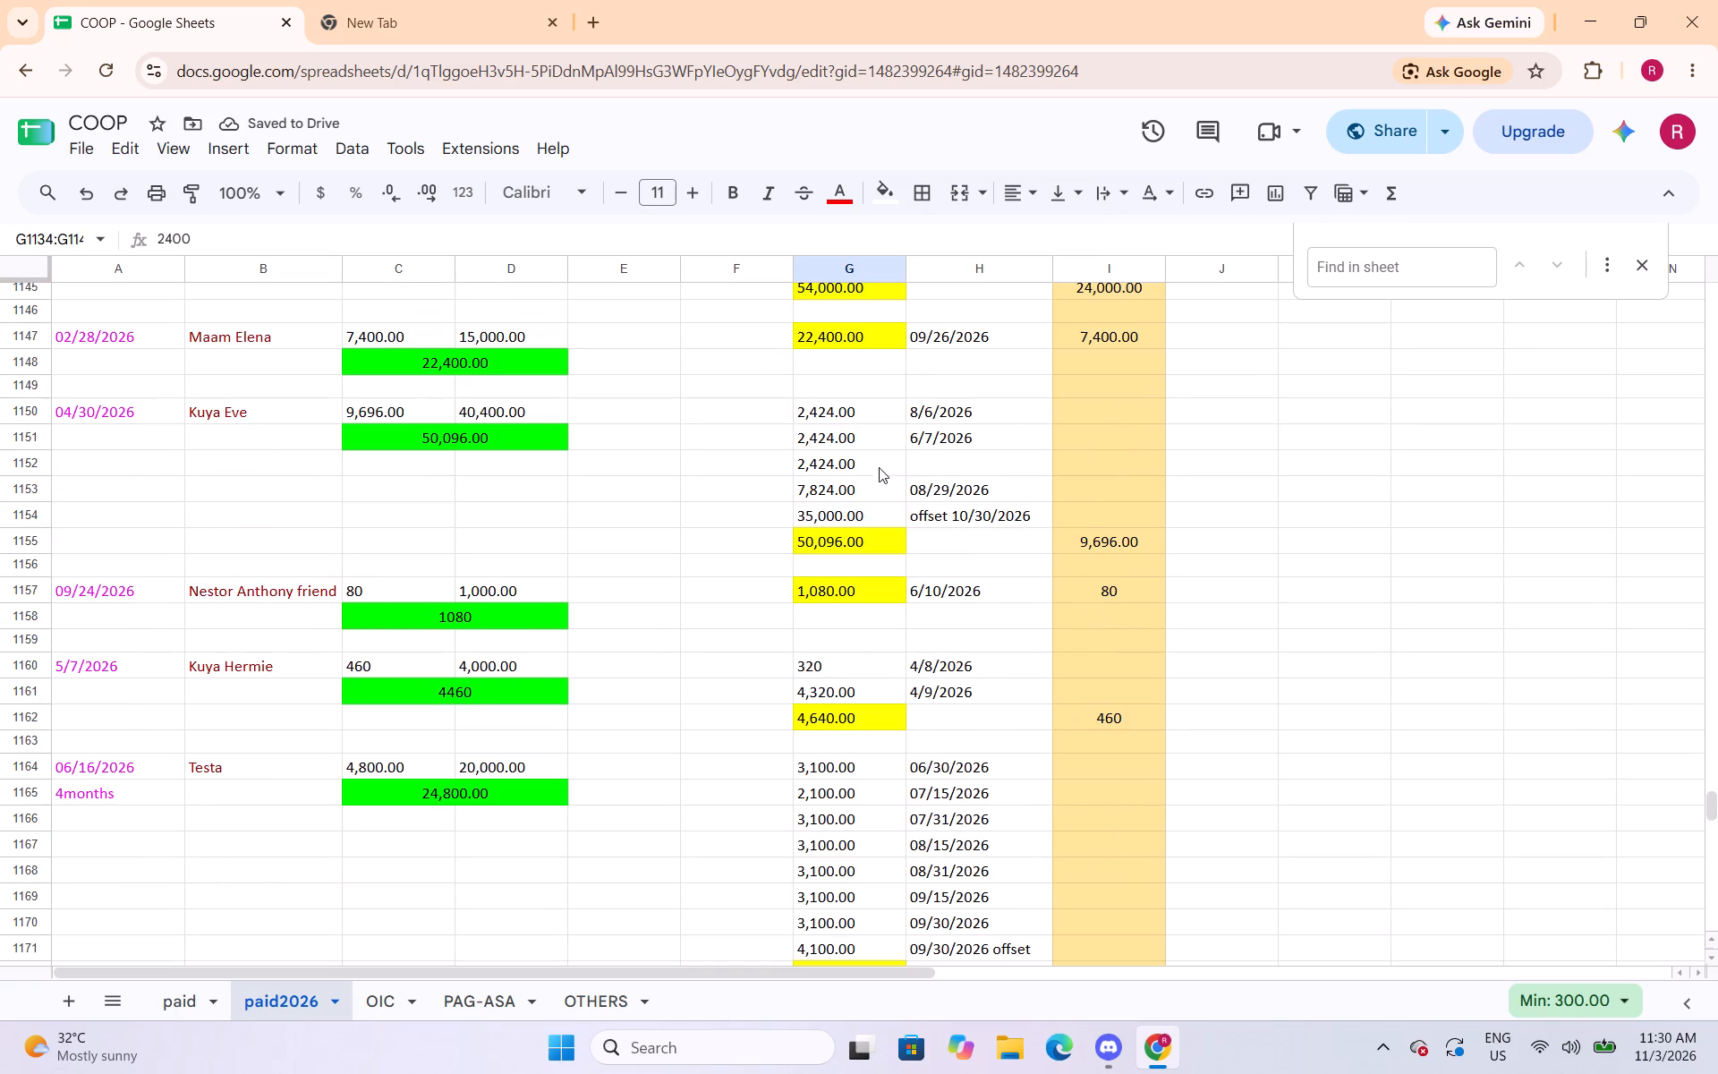
pyautogui.moveTo(863, 410); pyautogui.dragTo(862, 512)
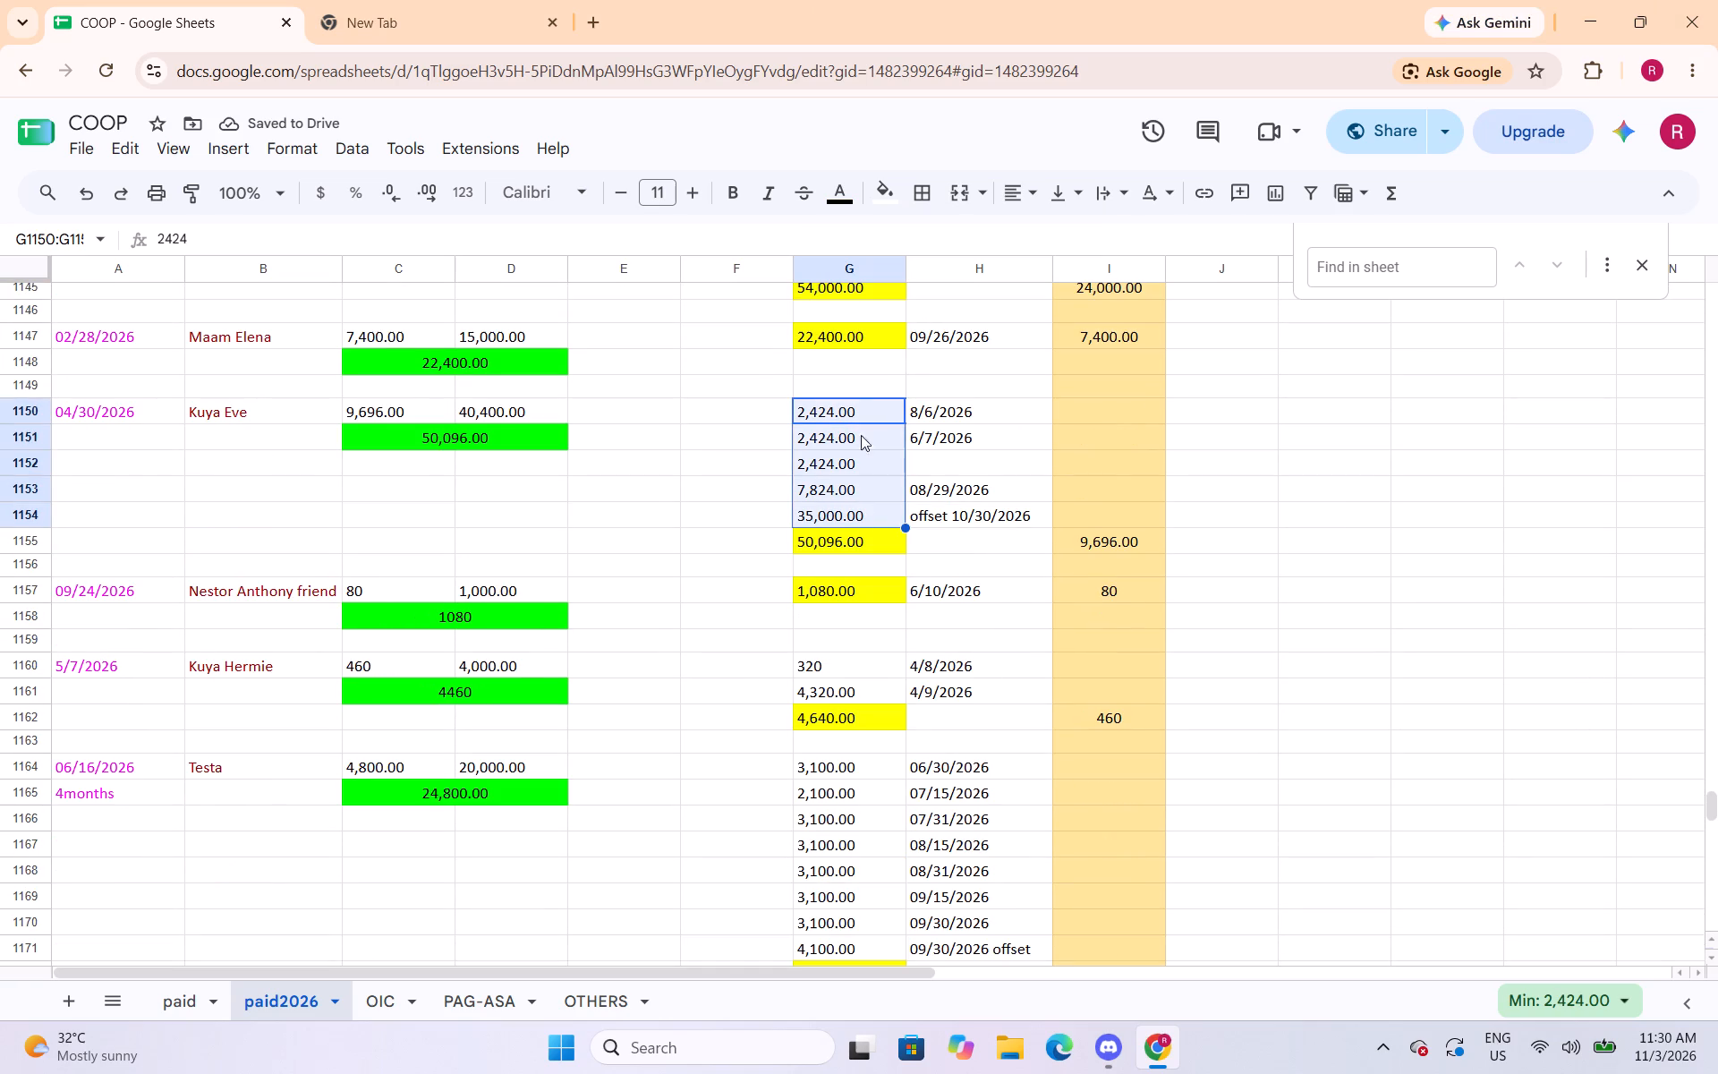
pyautogui.click(841, 186)
pyautogui.click(869, 294)
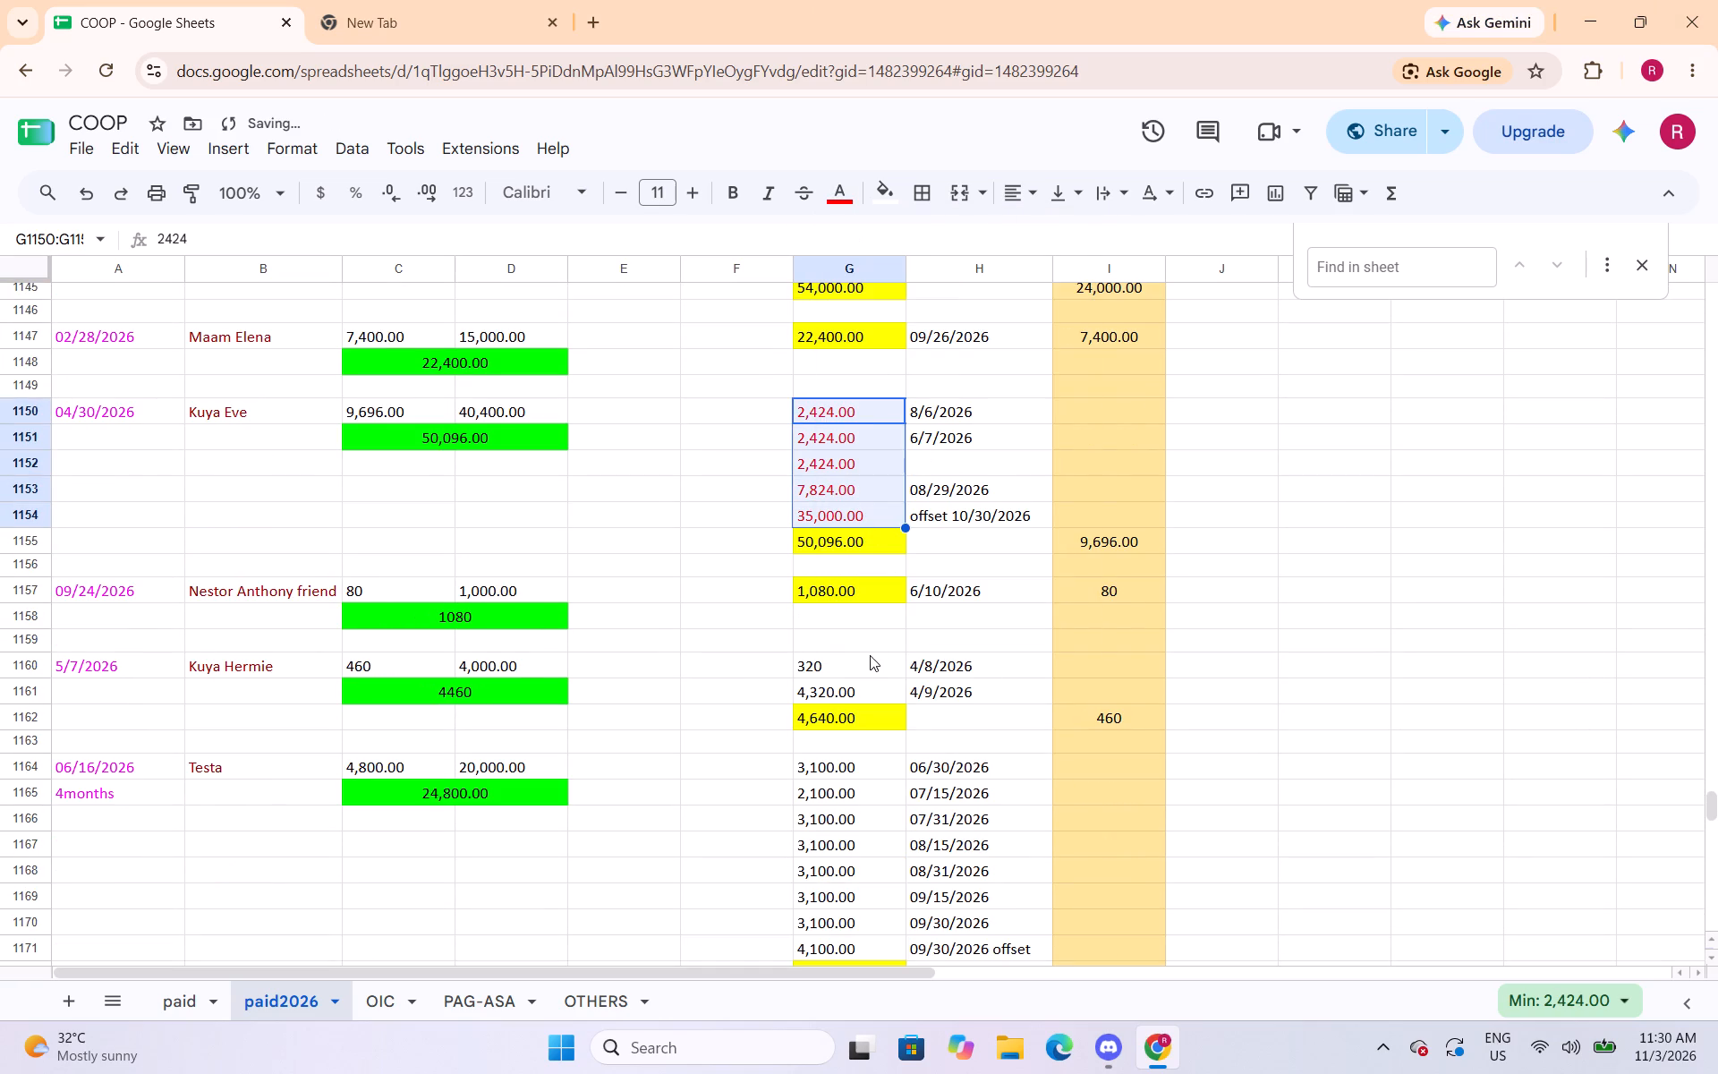
pyautogui.moveTo(867, 661); pyautogui.dragTo(860, 696)
pyautogui.click(846, 197)
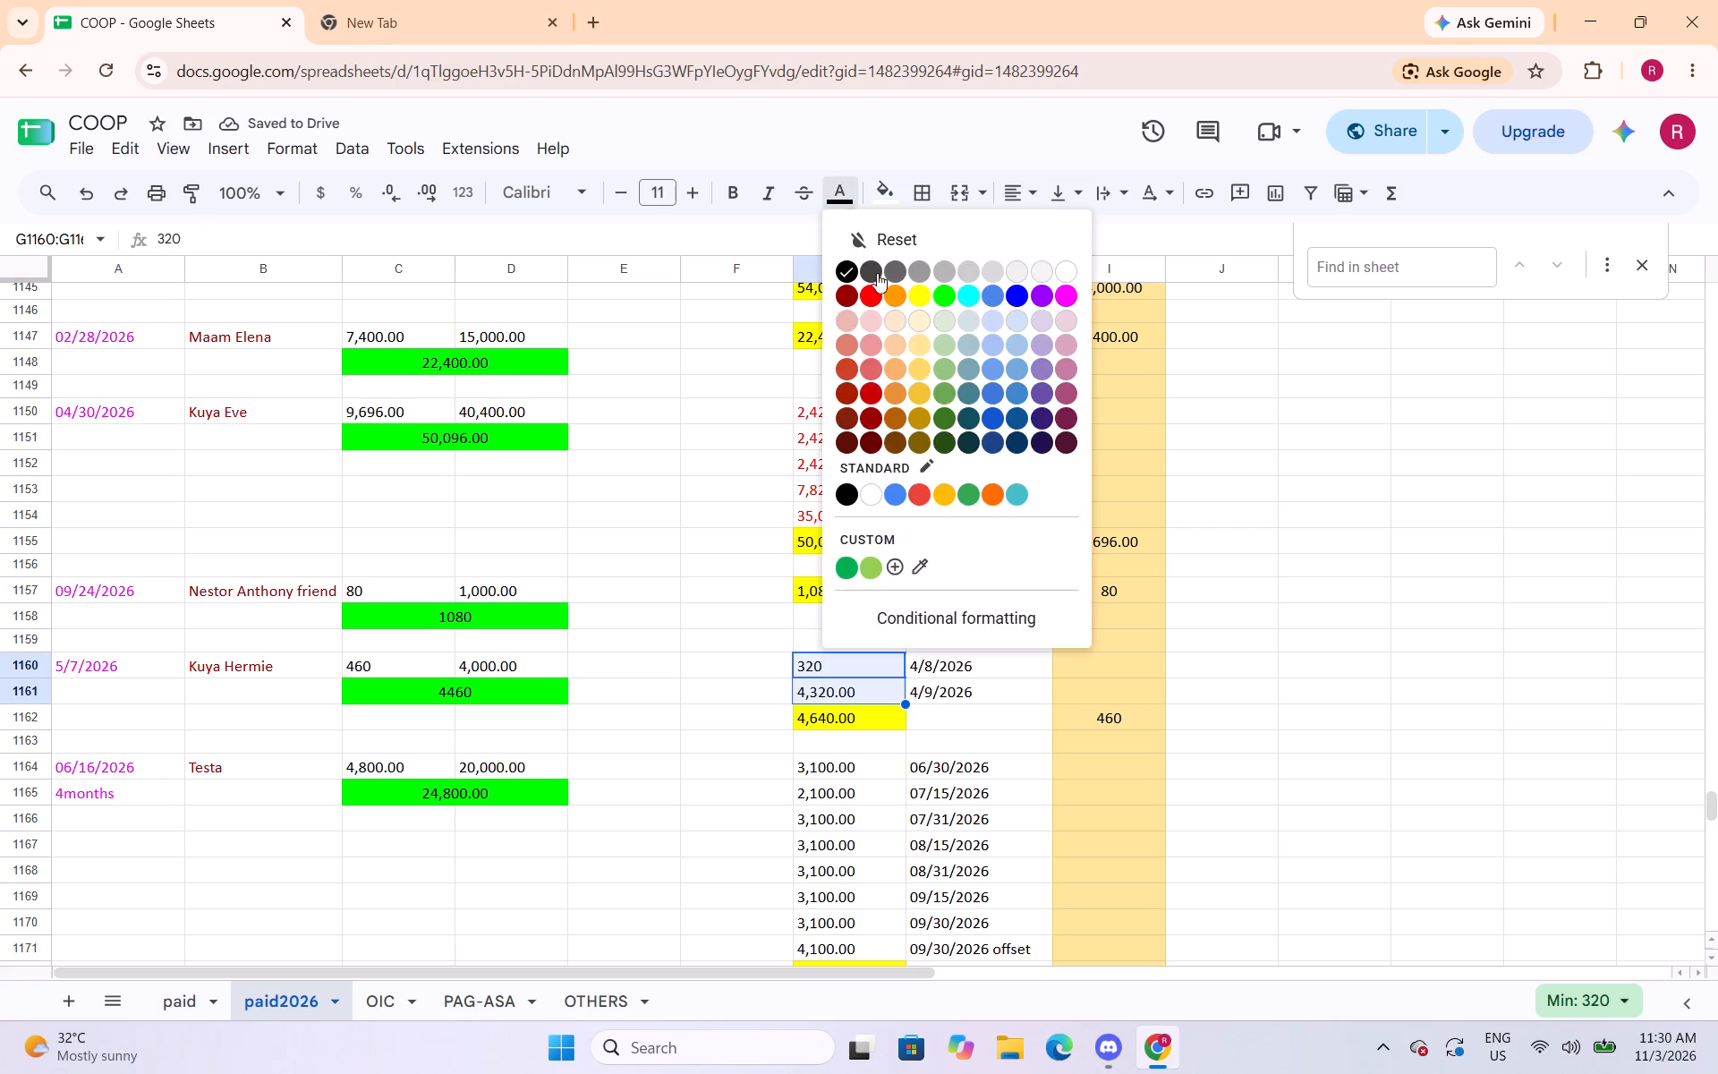
pyautogui.click(878, 292)
# Colour the text of the 06/16/2026 and 2/8/2026 entries' payment amounts in G1164:G1171 and G1185:G1190 red.
pyautogui.scroll(-3, 824, 535)
pyautogui.moveTo(846, 427); pyautogui.dragTo(846, 478)
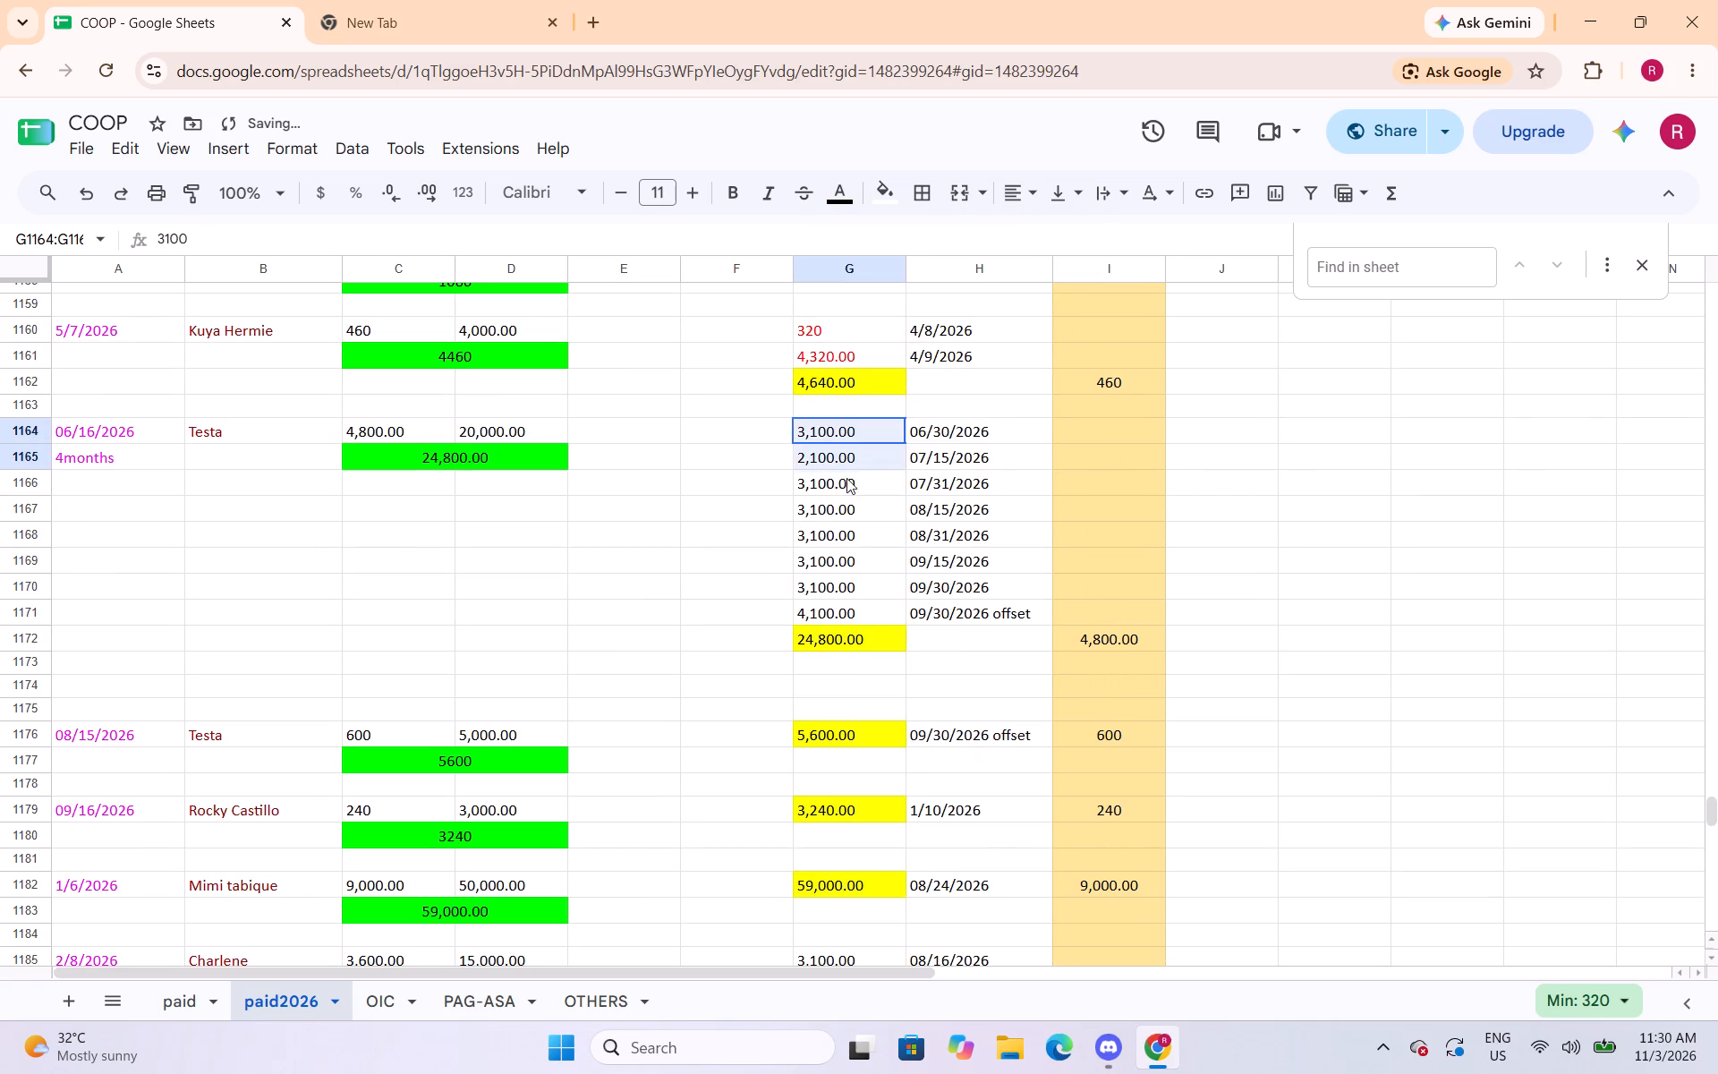
pyautogui.moveTo(846, 478); pyautogui.dragTo(857, 605)
pyautogui.click(836, 205)
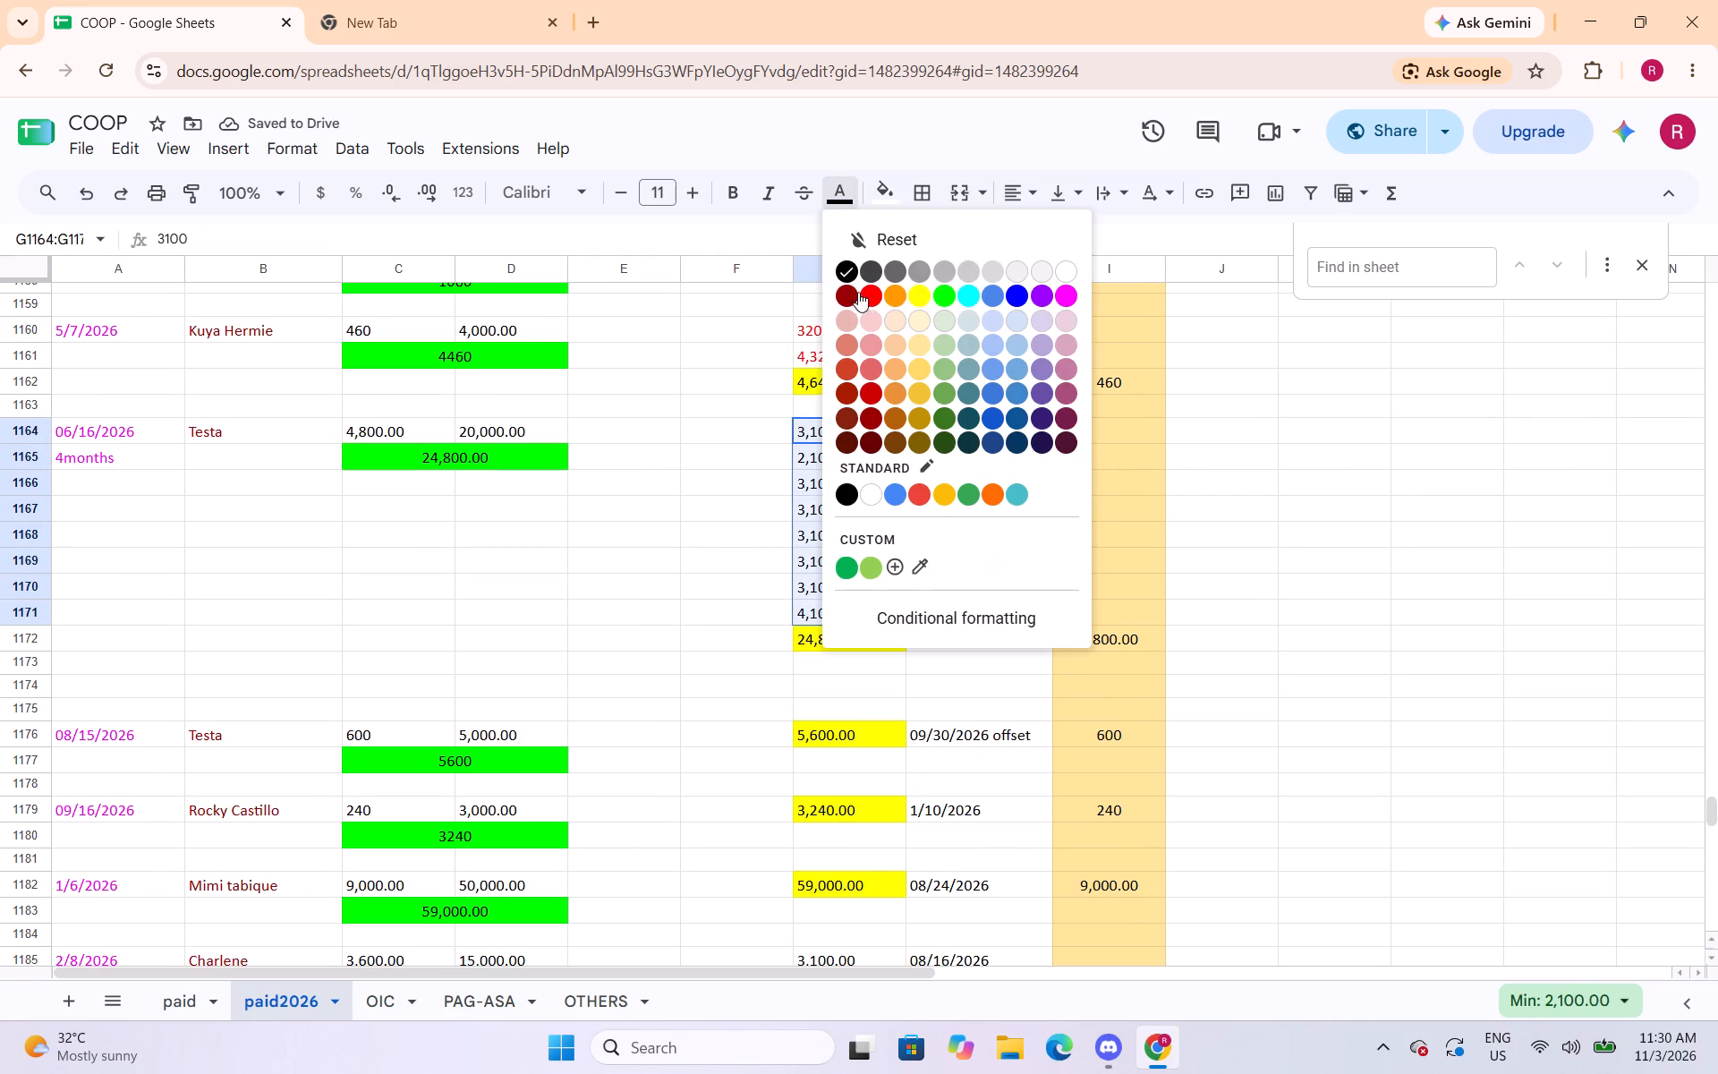
pyautogui.click(874, 294)
pyautogui.scroll(-3, 861, 505)
pyautogui.moveTo(846, 629); pyautogui.dragTo(849, 737)
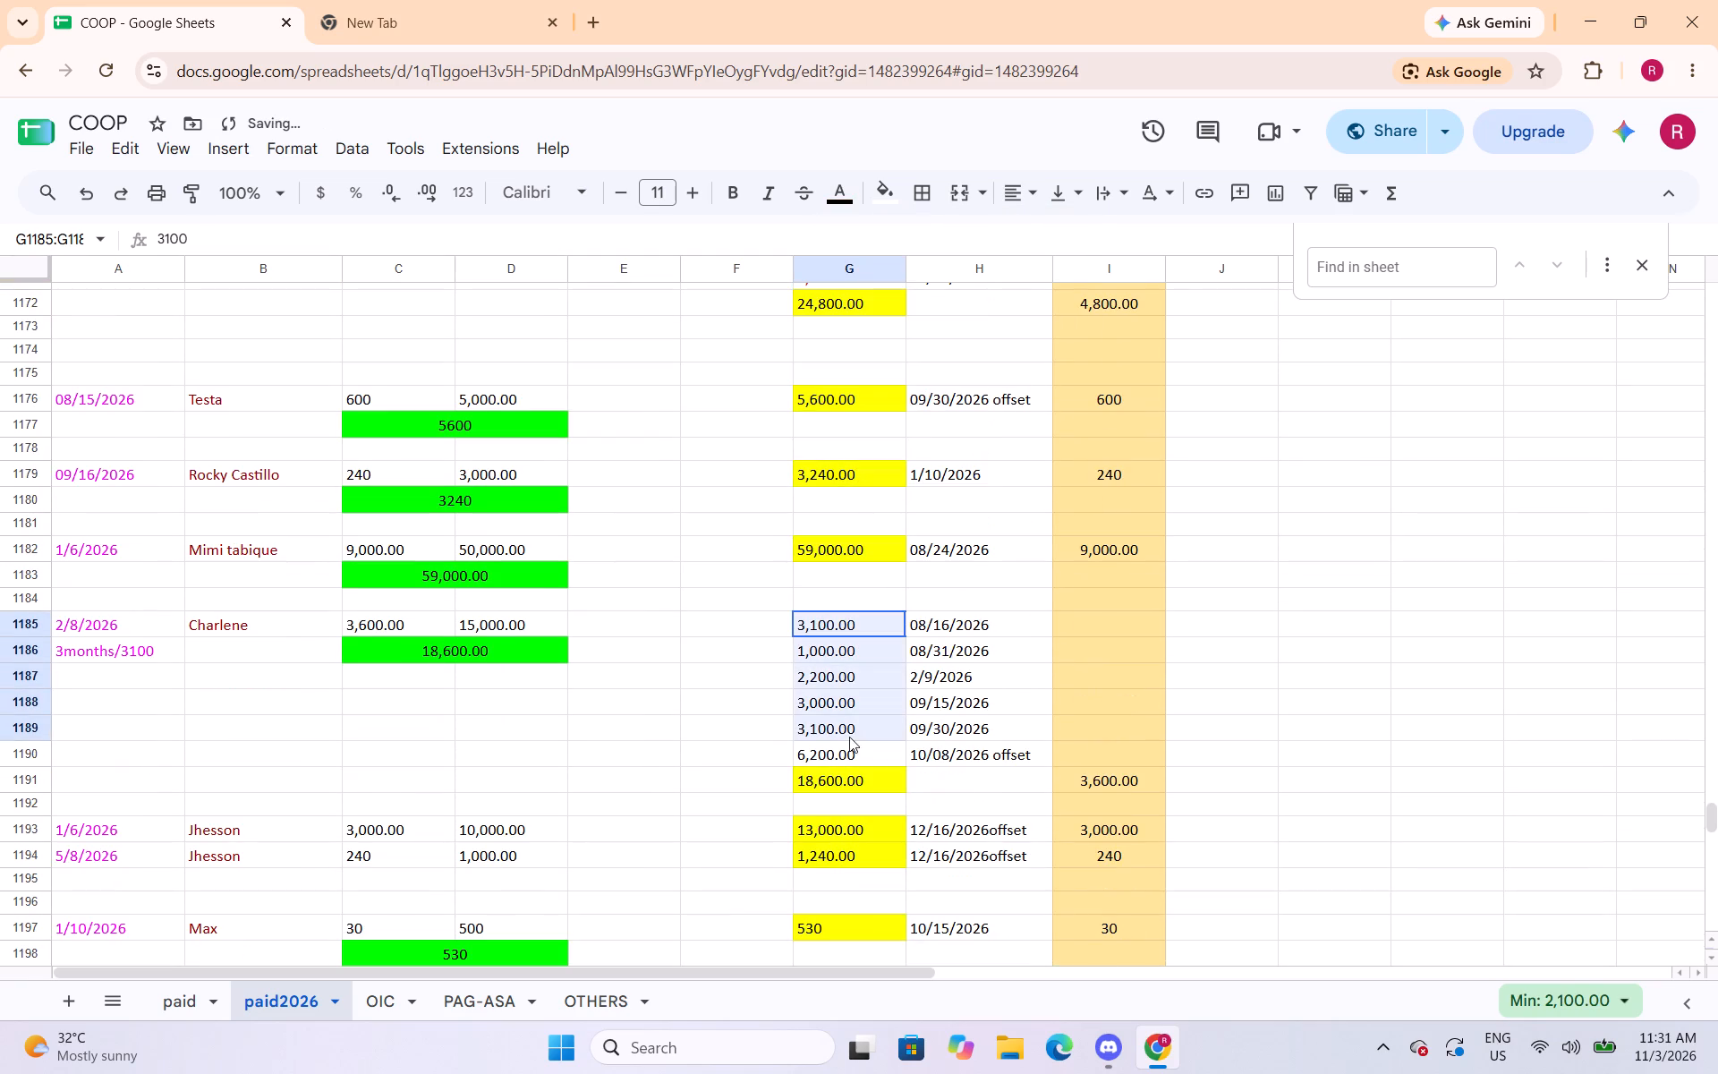
pyautogui.moveTo(849, 737); pyautogui.dragTo(853, 754)
pyautogui.click(836, 200)
pyautogui.click(866, 287)
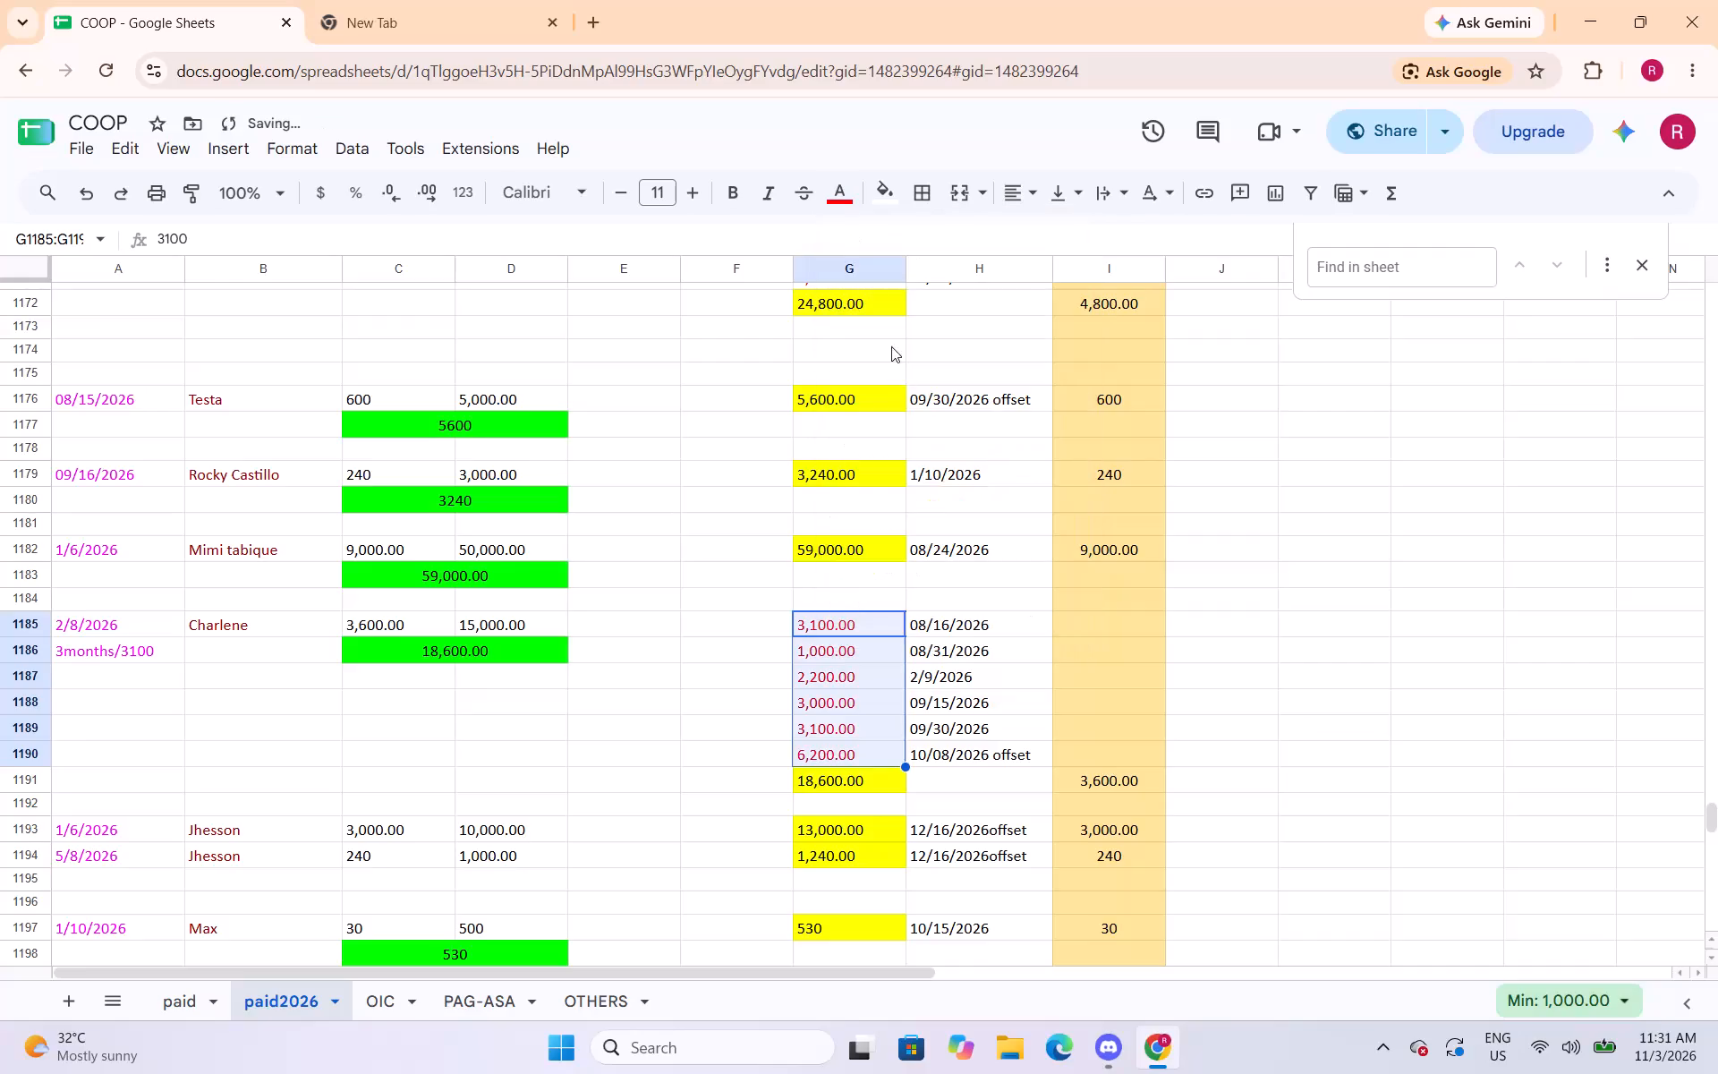
# Colour the text of the 6/7/2026 and 8/4/2026 entries' payment amounts in G1203:G1205 and G1207:G1212 red.
pyautogui.scroll(-3, 833, 599)
pyautogui.moveTo(851, 745); pyautogui.dragTo(851, 791)
pyautogui.click(837, 204)
pyautogui.click(872, 291)
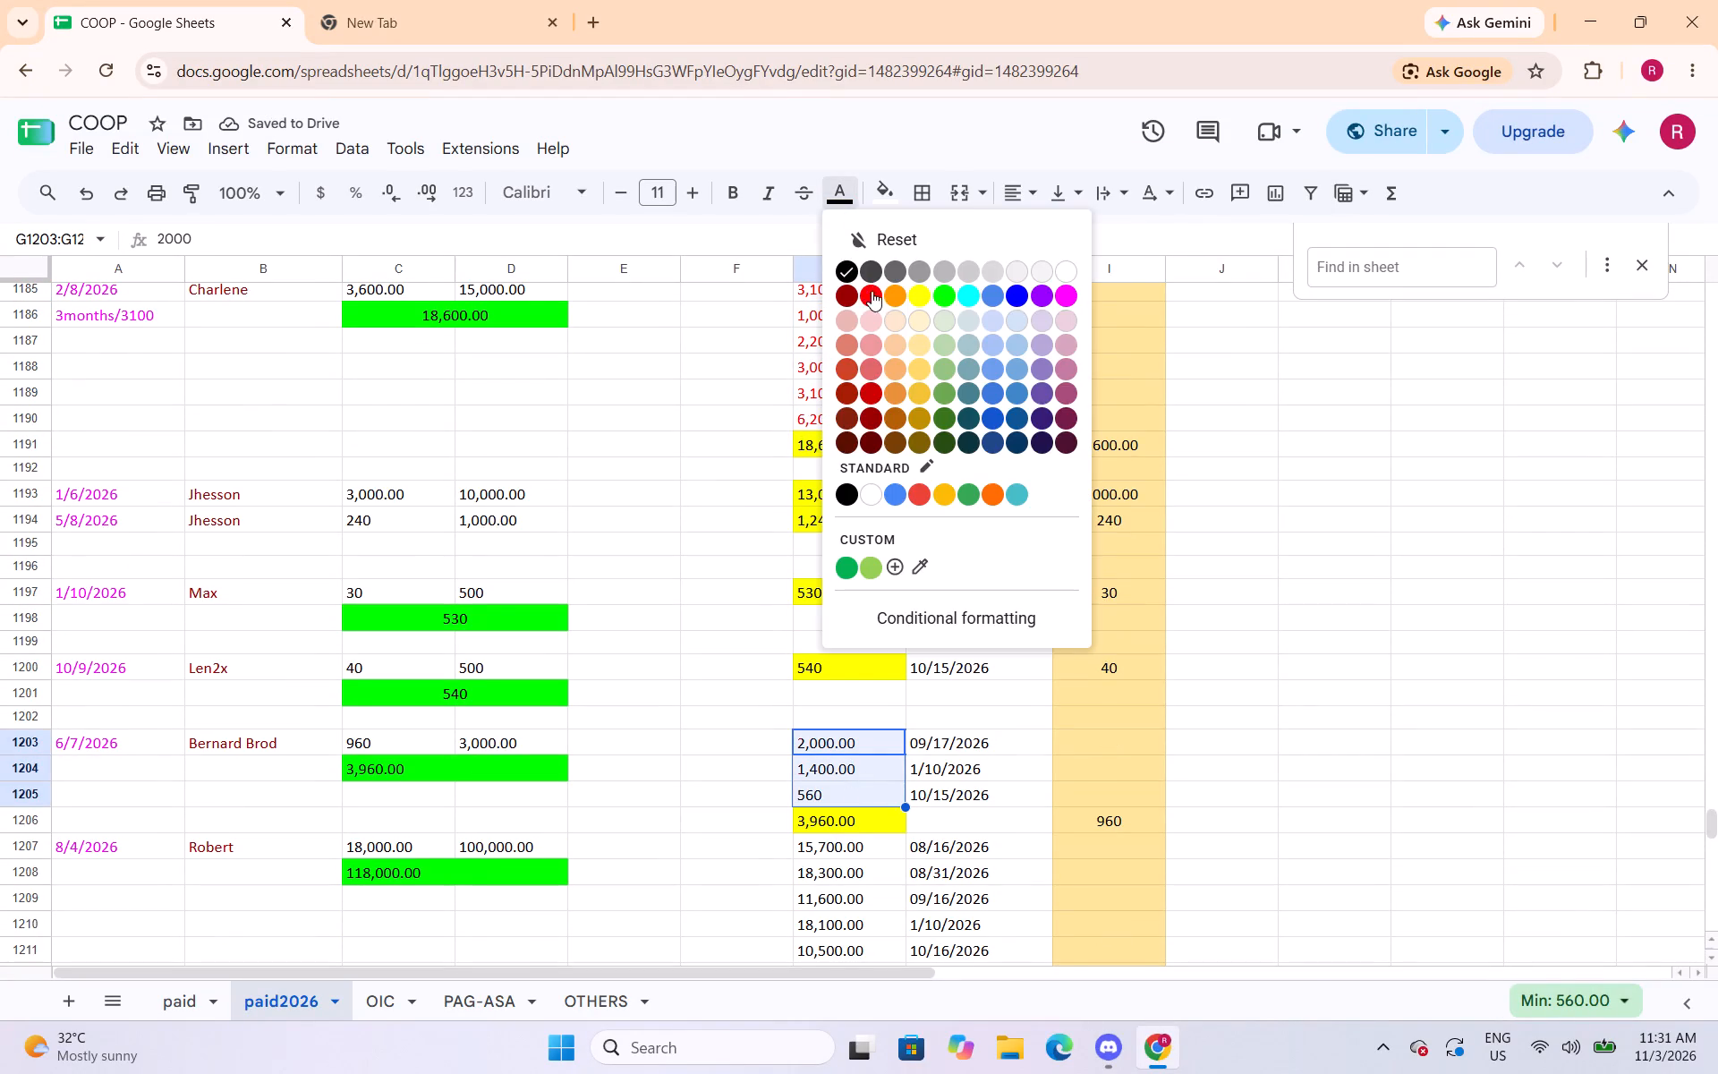
pyautogui.scroll(-3, 876, 401)
pyautogui.moveTo(857, 513); pyautogui.dragTo(859, 663)
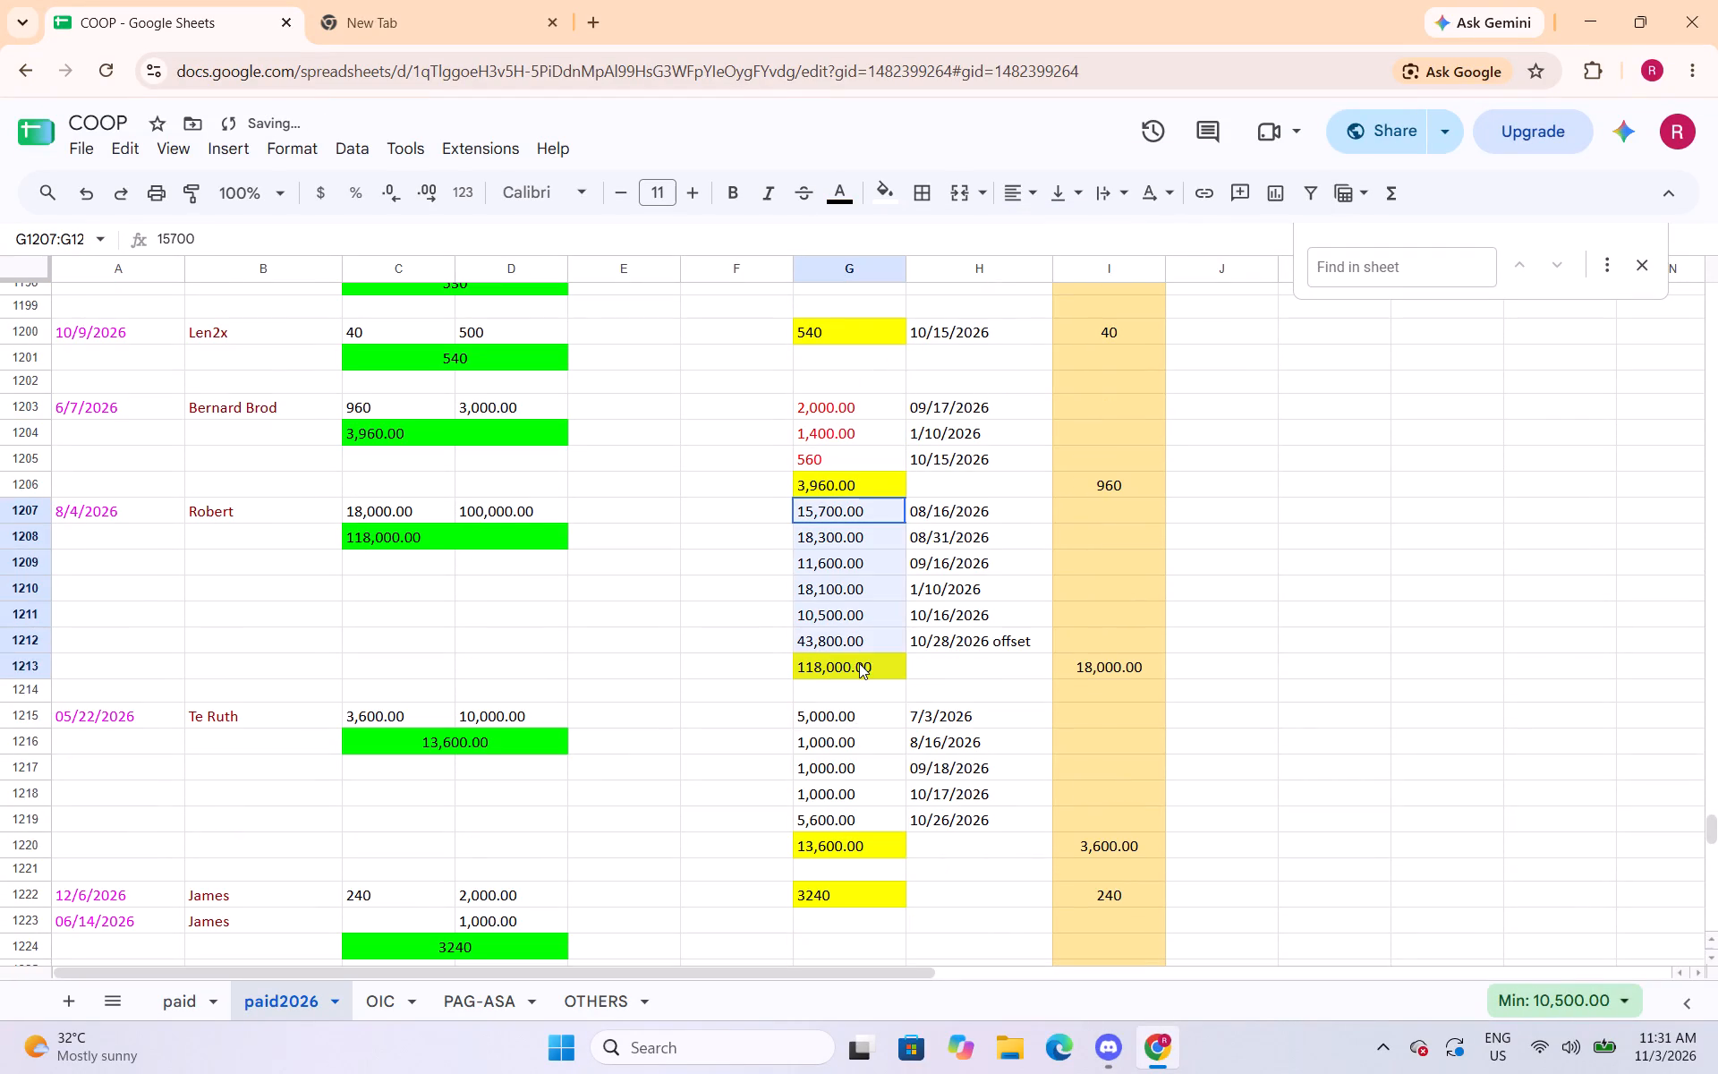
pyautogui.moveTo(859, 663); pyautogui.dragTo(863, 645)
pyautogui.click(838, 180)
pyautogui.click(869, 294)
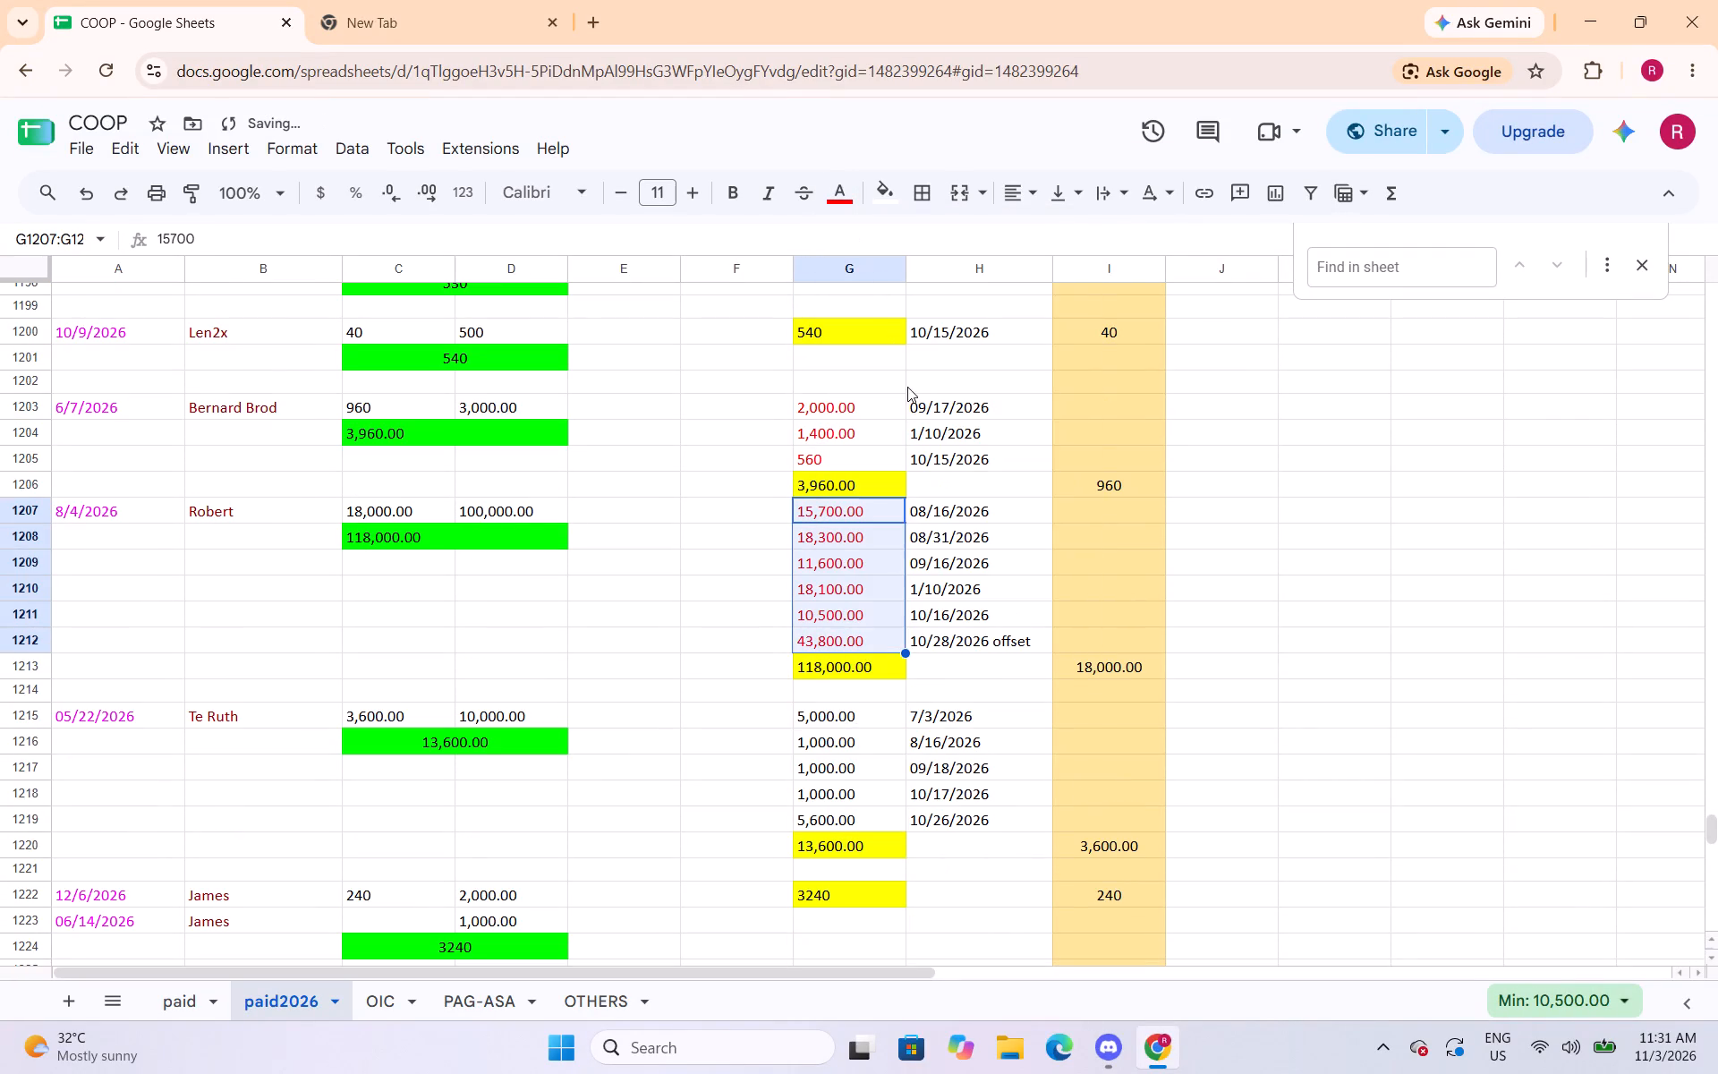
# Insert one blank row above row 1207 to separate the 8/4/2026 entry from the total above it.
pyautogui.click(38, 513)
pyautogui.rightClick(38, 513)
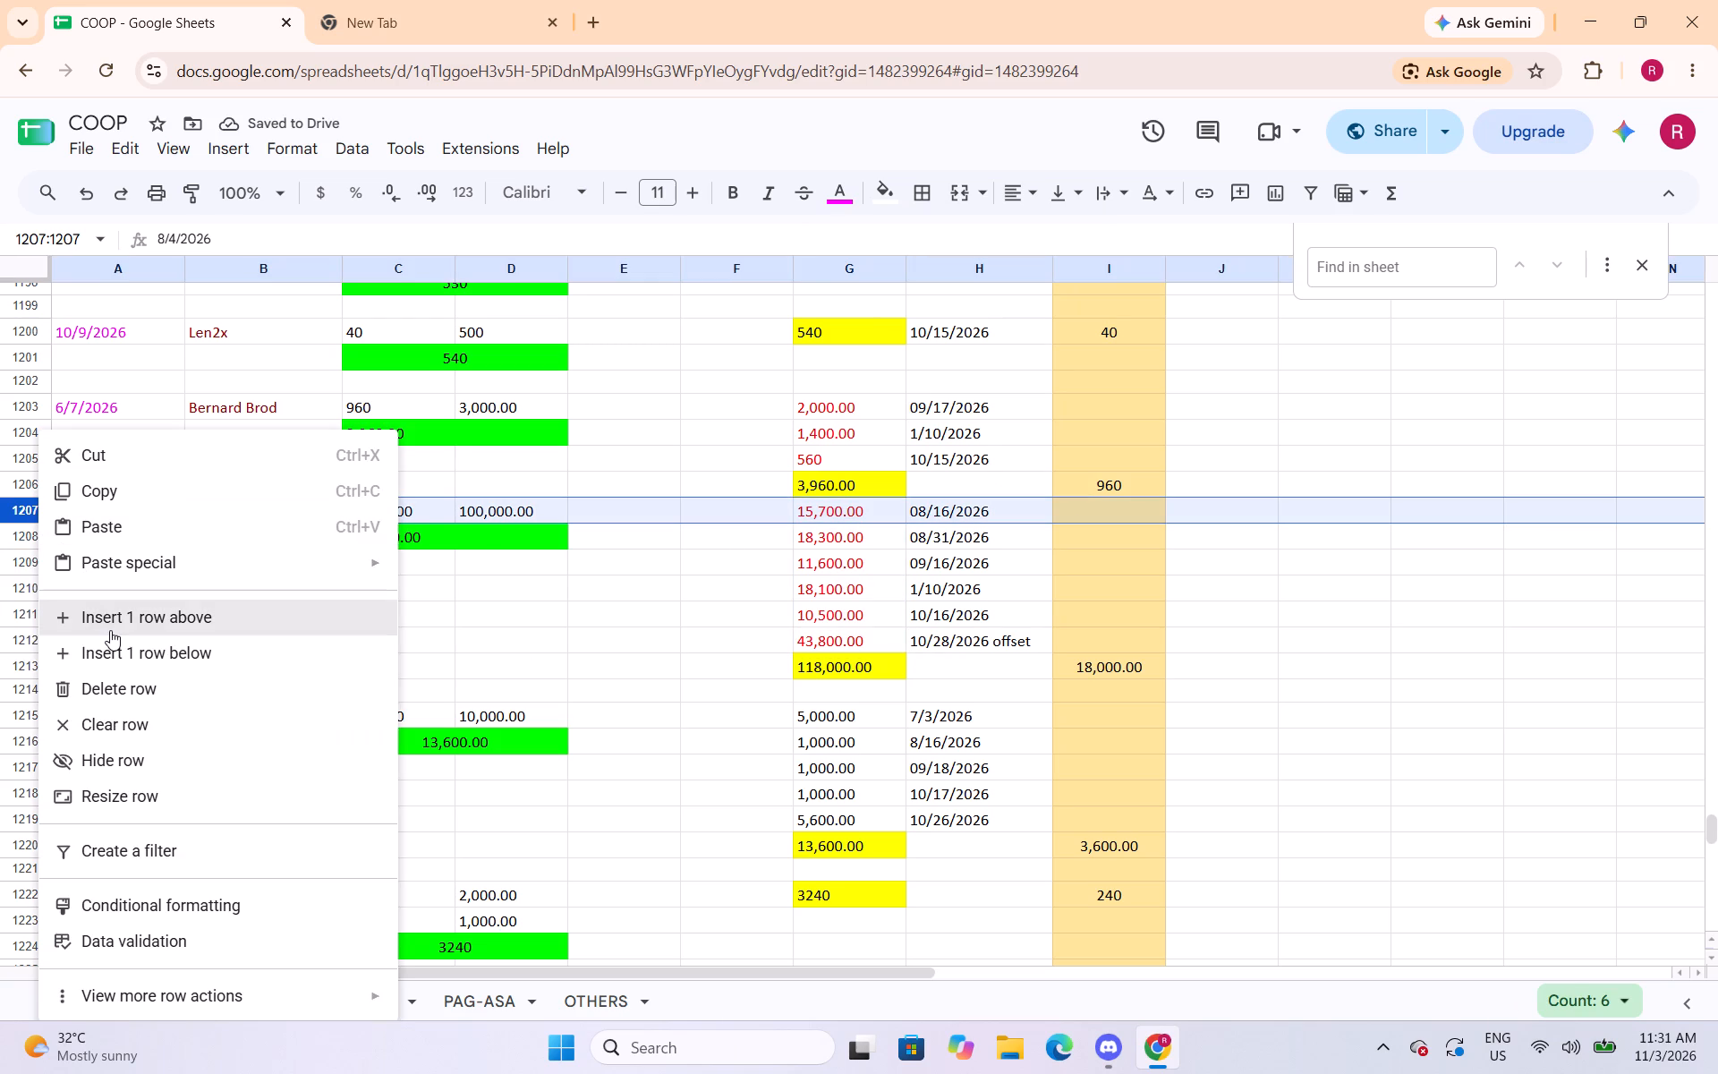
pyautogui.click(110, 618)
pyautogui.click(789, 638)
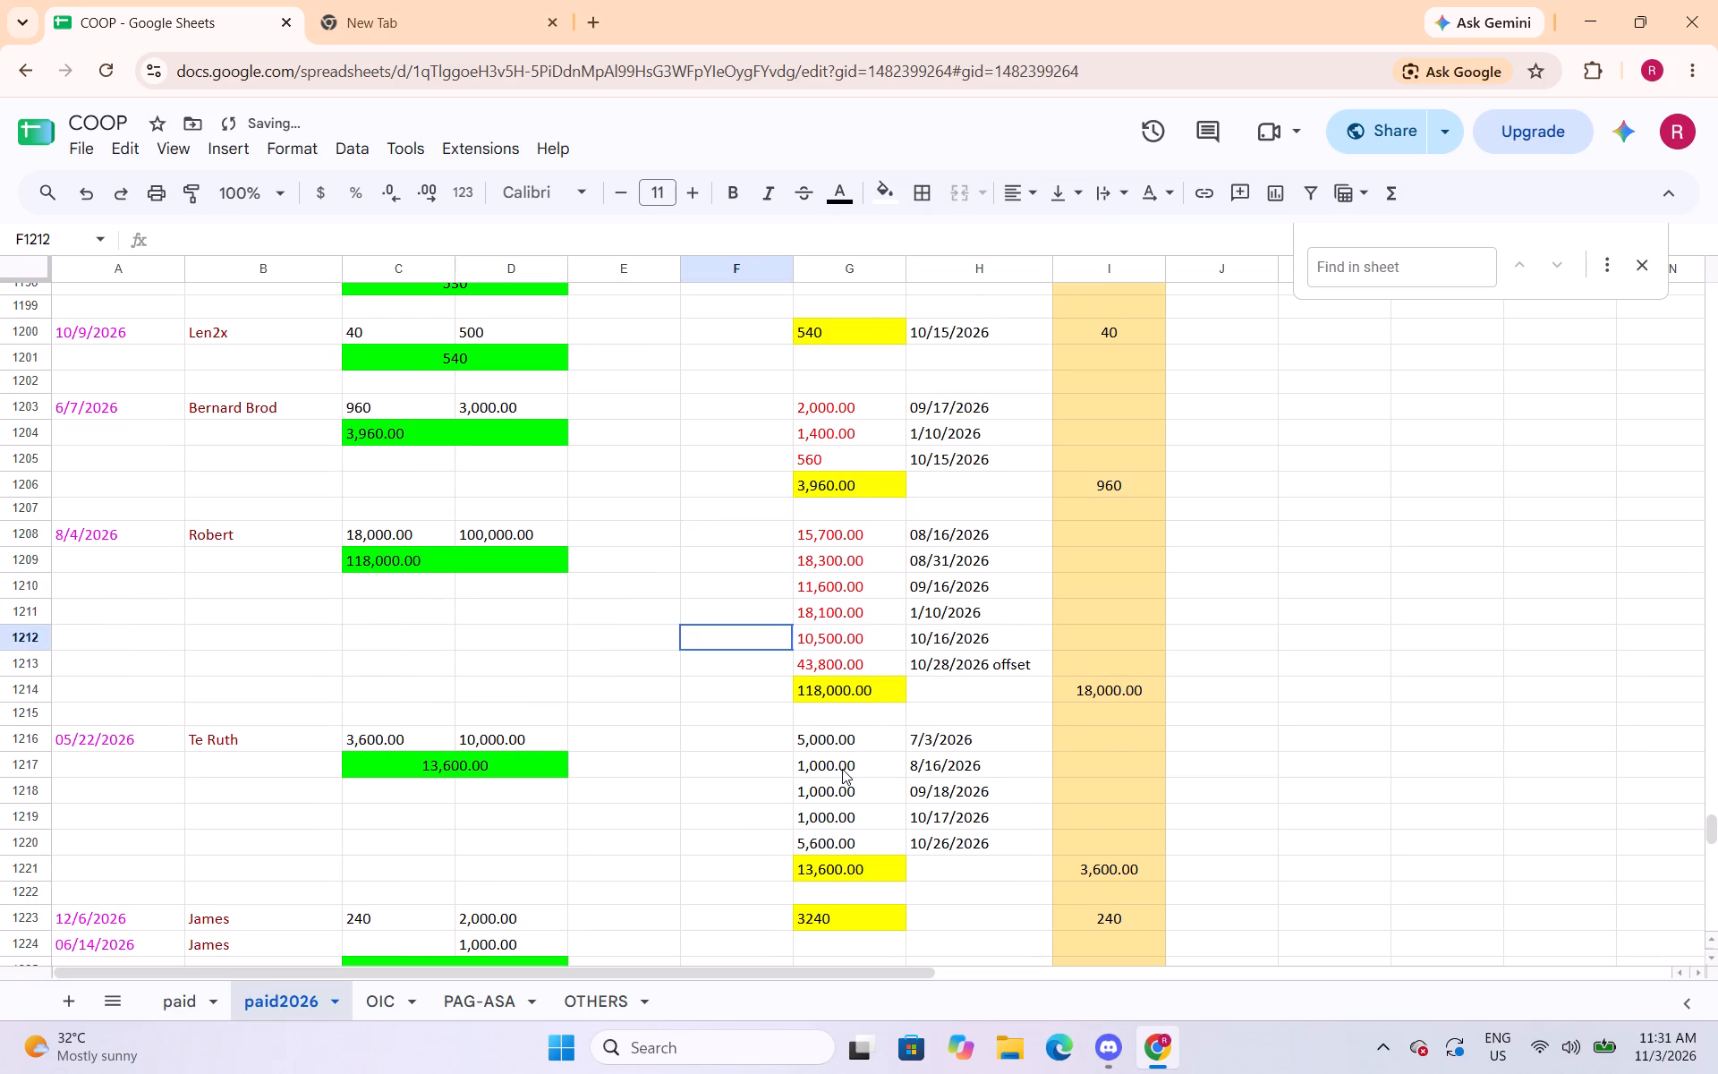
# Colour the text of the 05/22/2026 and 4/7/2026 entries' payment amounts in G1216:G1220 and G1227:G1232 red.
pyautogui.scroll(-2, 857, 678)
pyautogui.moveTo(847, 516); pyautogui.dragTo(845, 609)
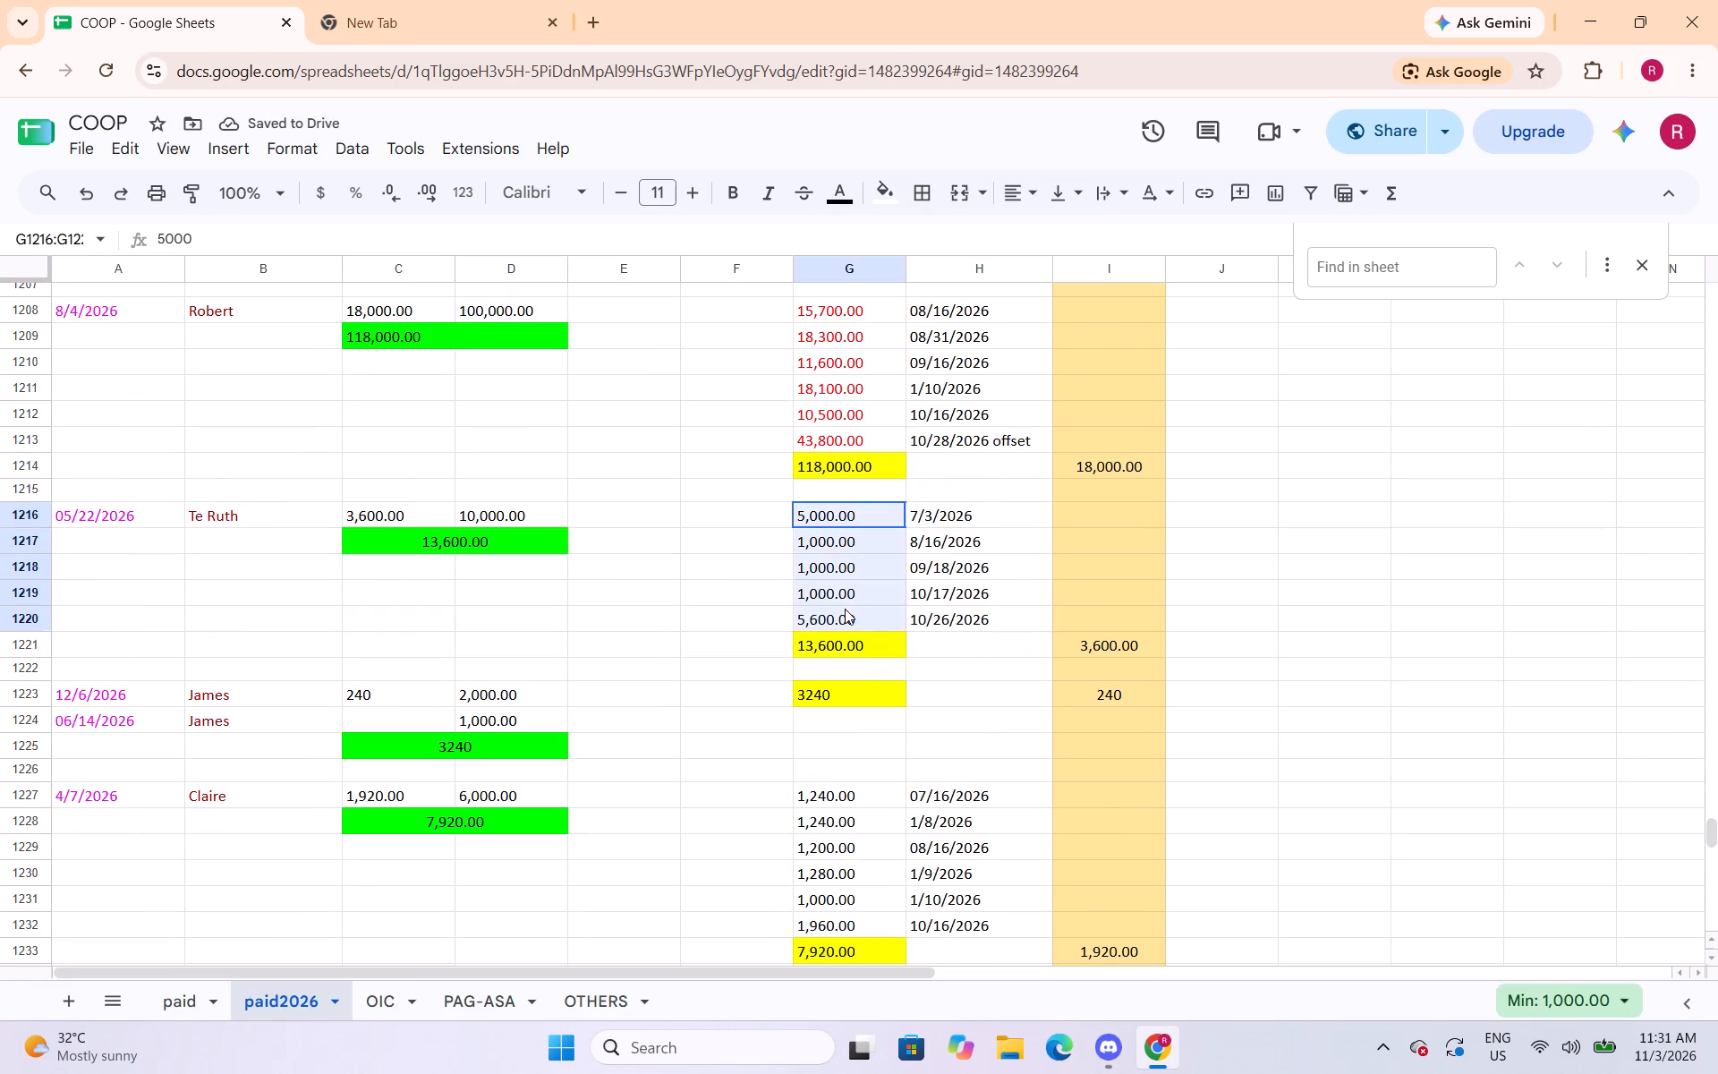
pyautogui.moveTo(845, 609); pyautogui.dragTo(846, 616)
pyautogui.click(836, 203)
pyautogui.click(877, 303)
pyautogui.scroll(-1, 804, 566)
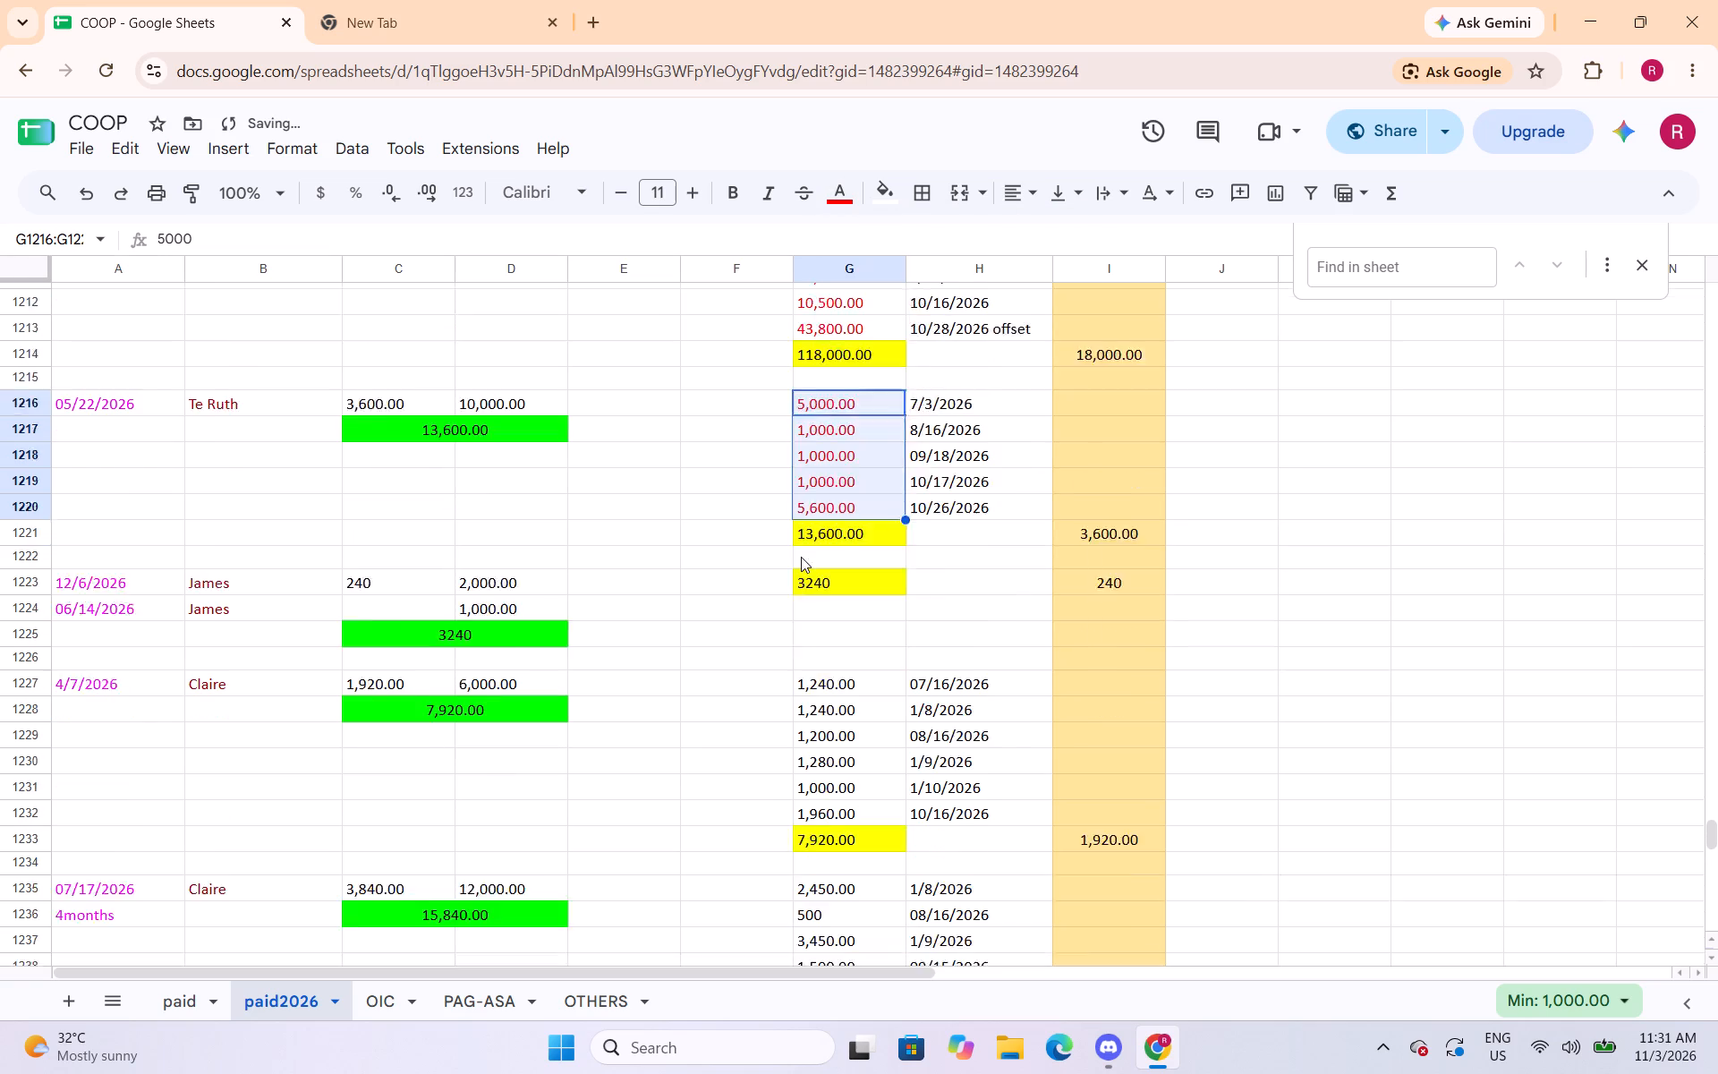
pyautogui.scroll(-2, 801, 557)
pyautogui.moveTo(836, 462); pyautogui.dragTo(837, 585)
pyautogui.click(832, 204)
pyautogui.click(878, 297)
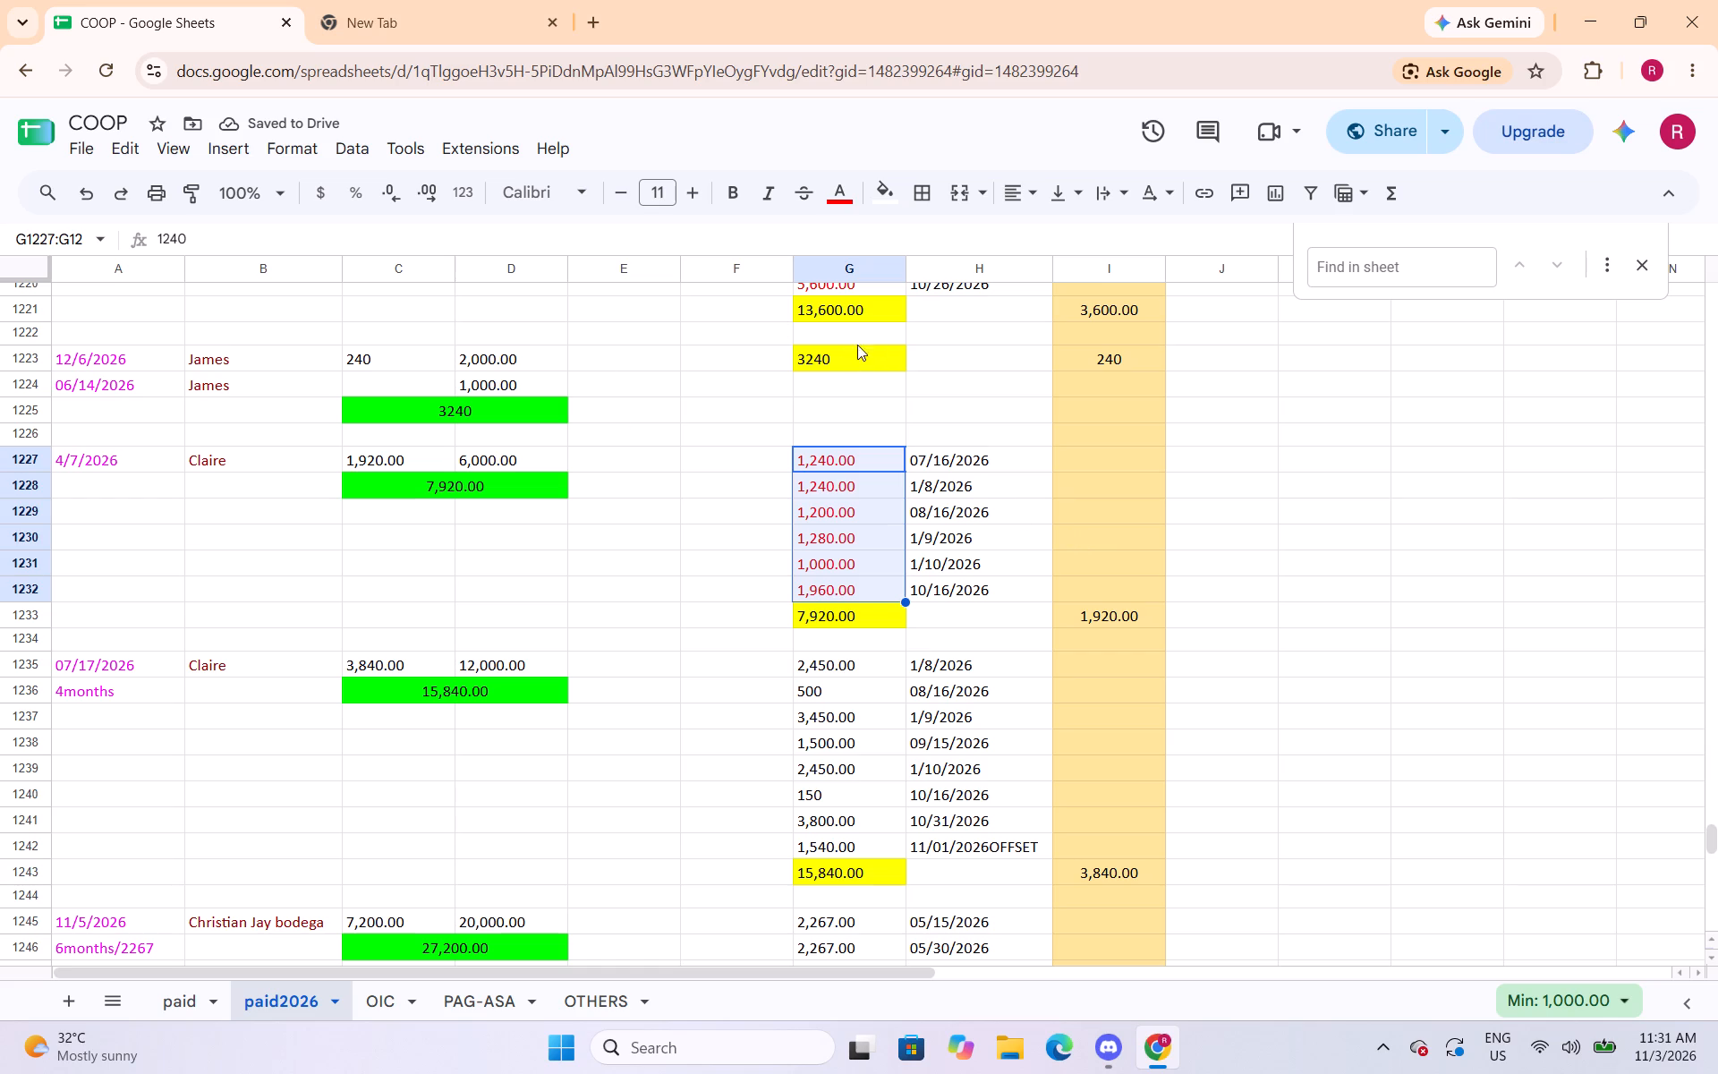
# Colour the text of the 07/17/2026 and 11/5/2026 entries' payment amounts in G1235:G1242 and G1245:G1256 red.
pyautogui.scroll(-2, 842, 406)
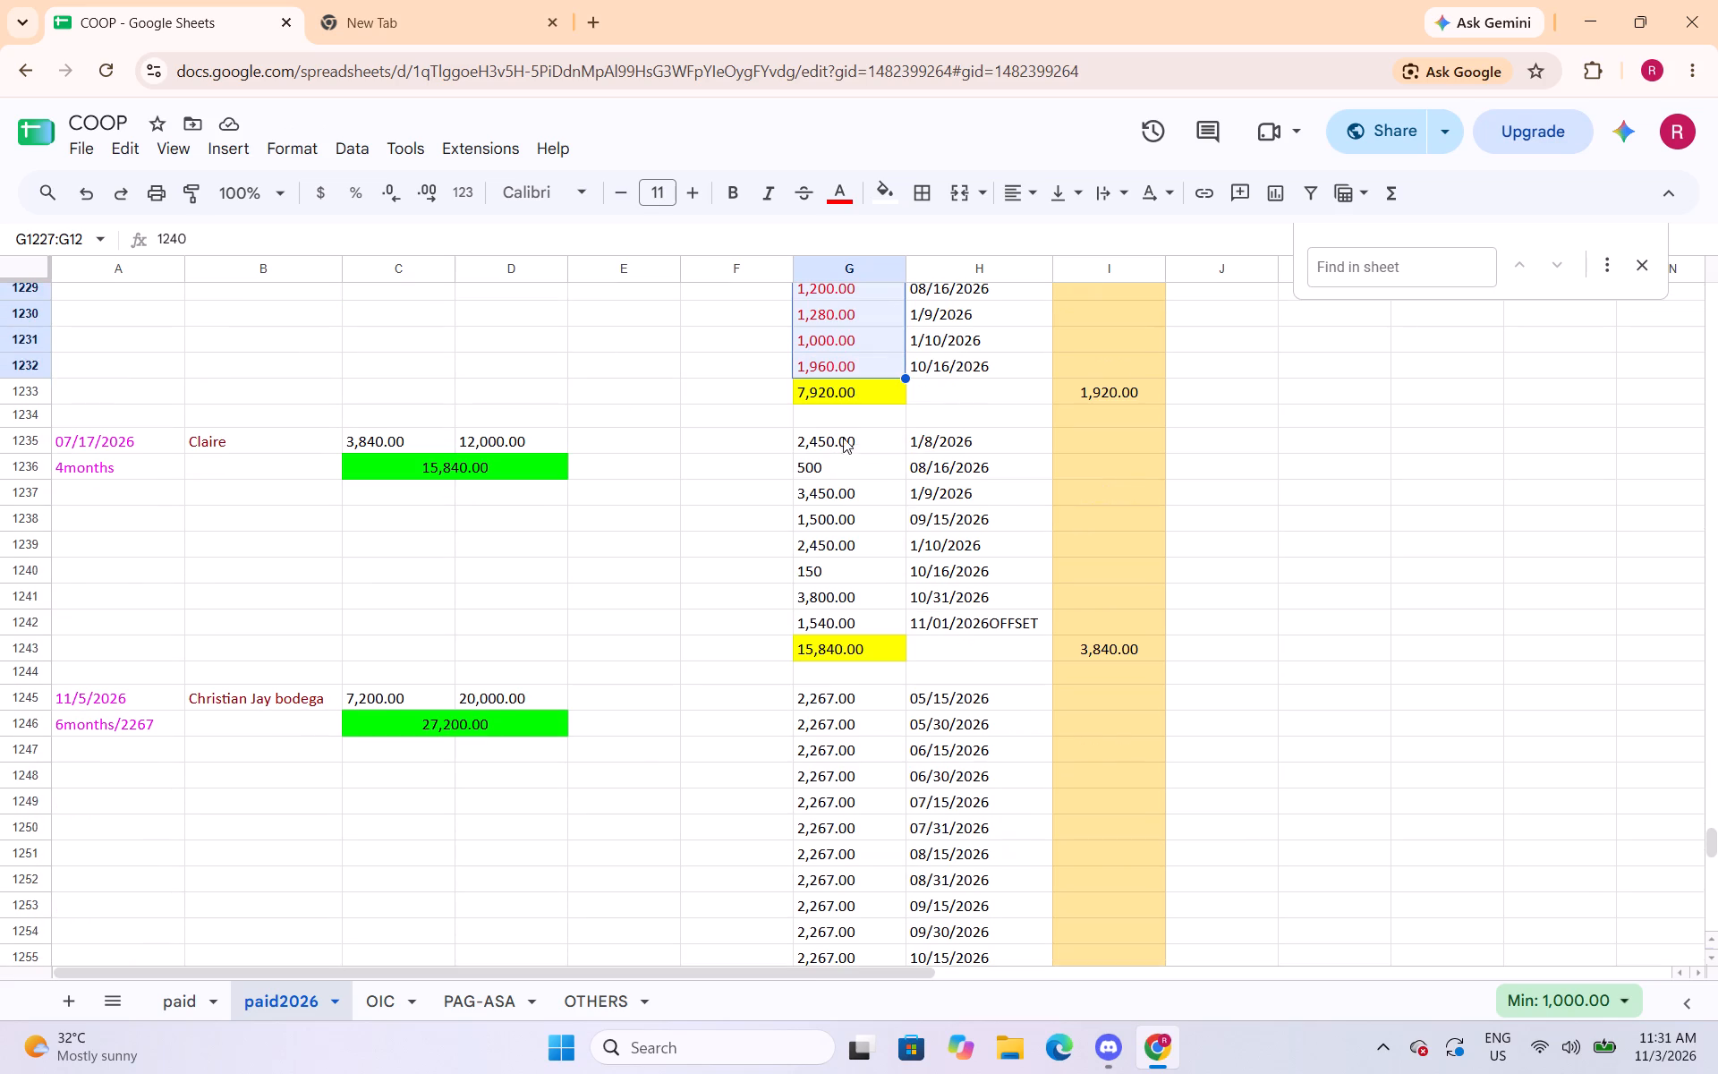
pyautogui.moveTo(849, 451); pyautogui.dragTo(856, 627)
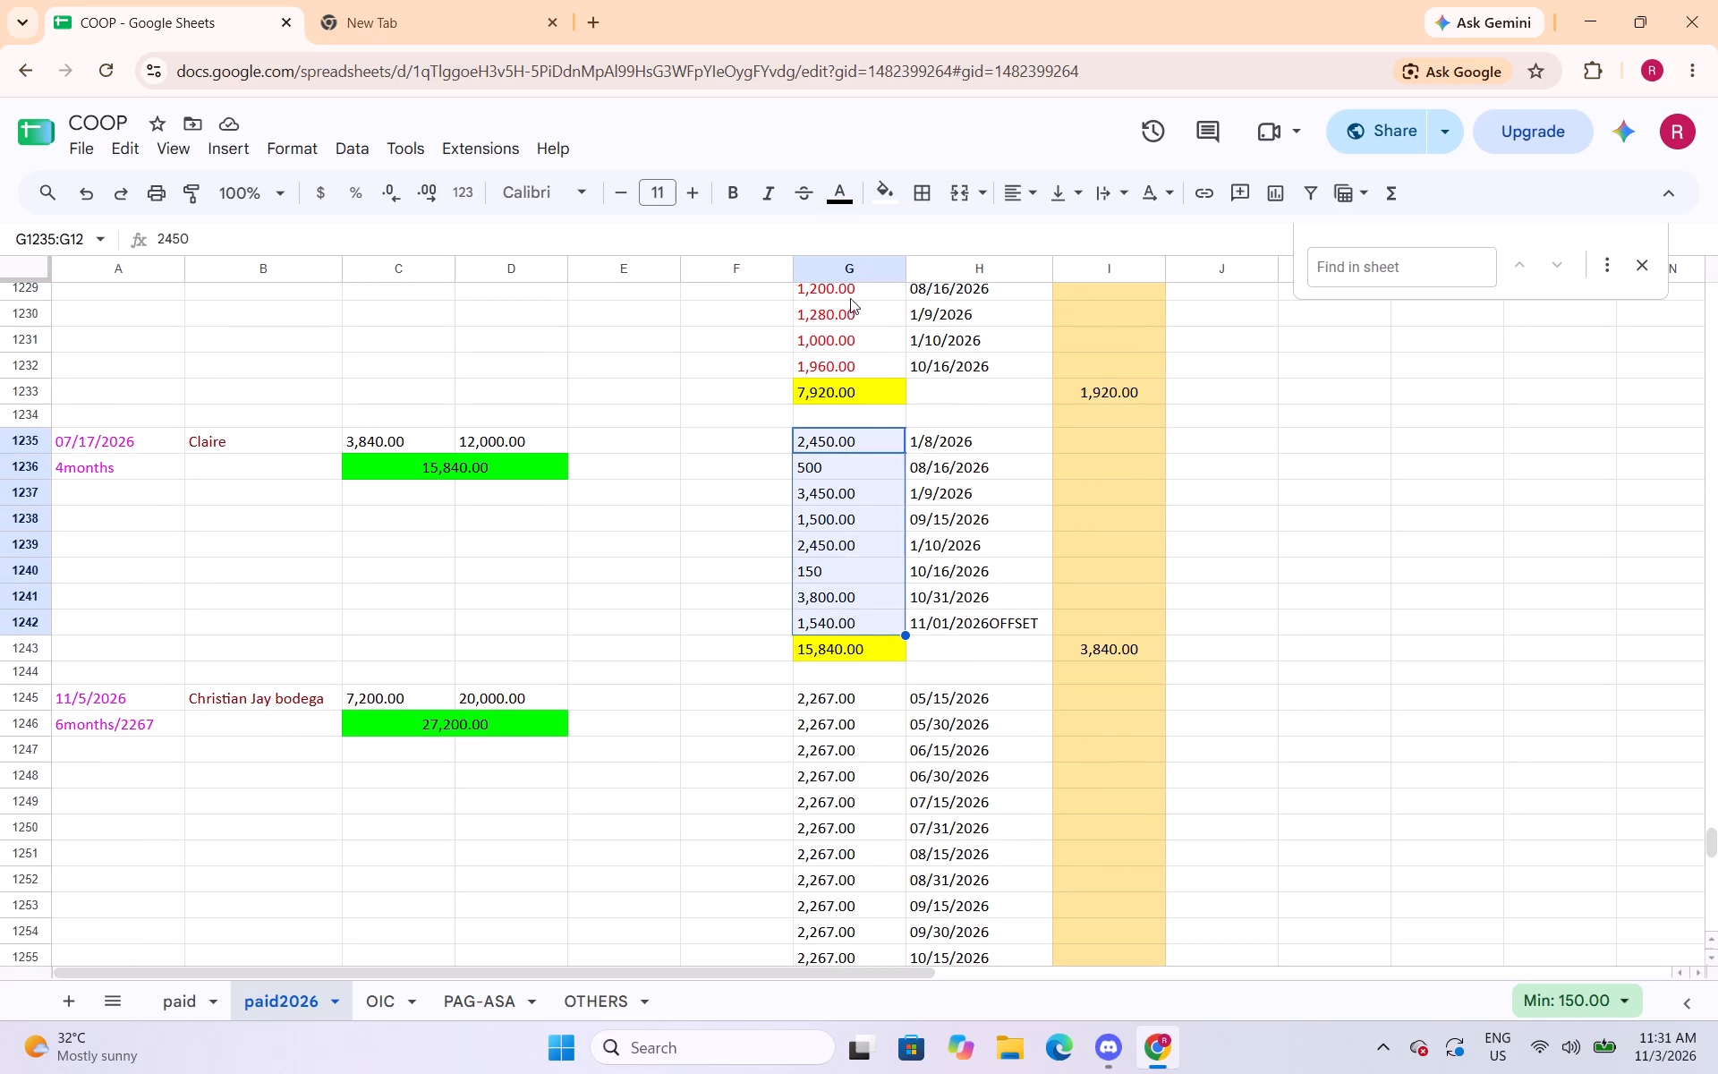
pyautogui.click(832, 200)
pyautogui.moveTo(872, 285); pyautogui.dragTo(871, 299)
pyautogui.scroll(-2, 846, 541)
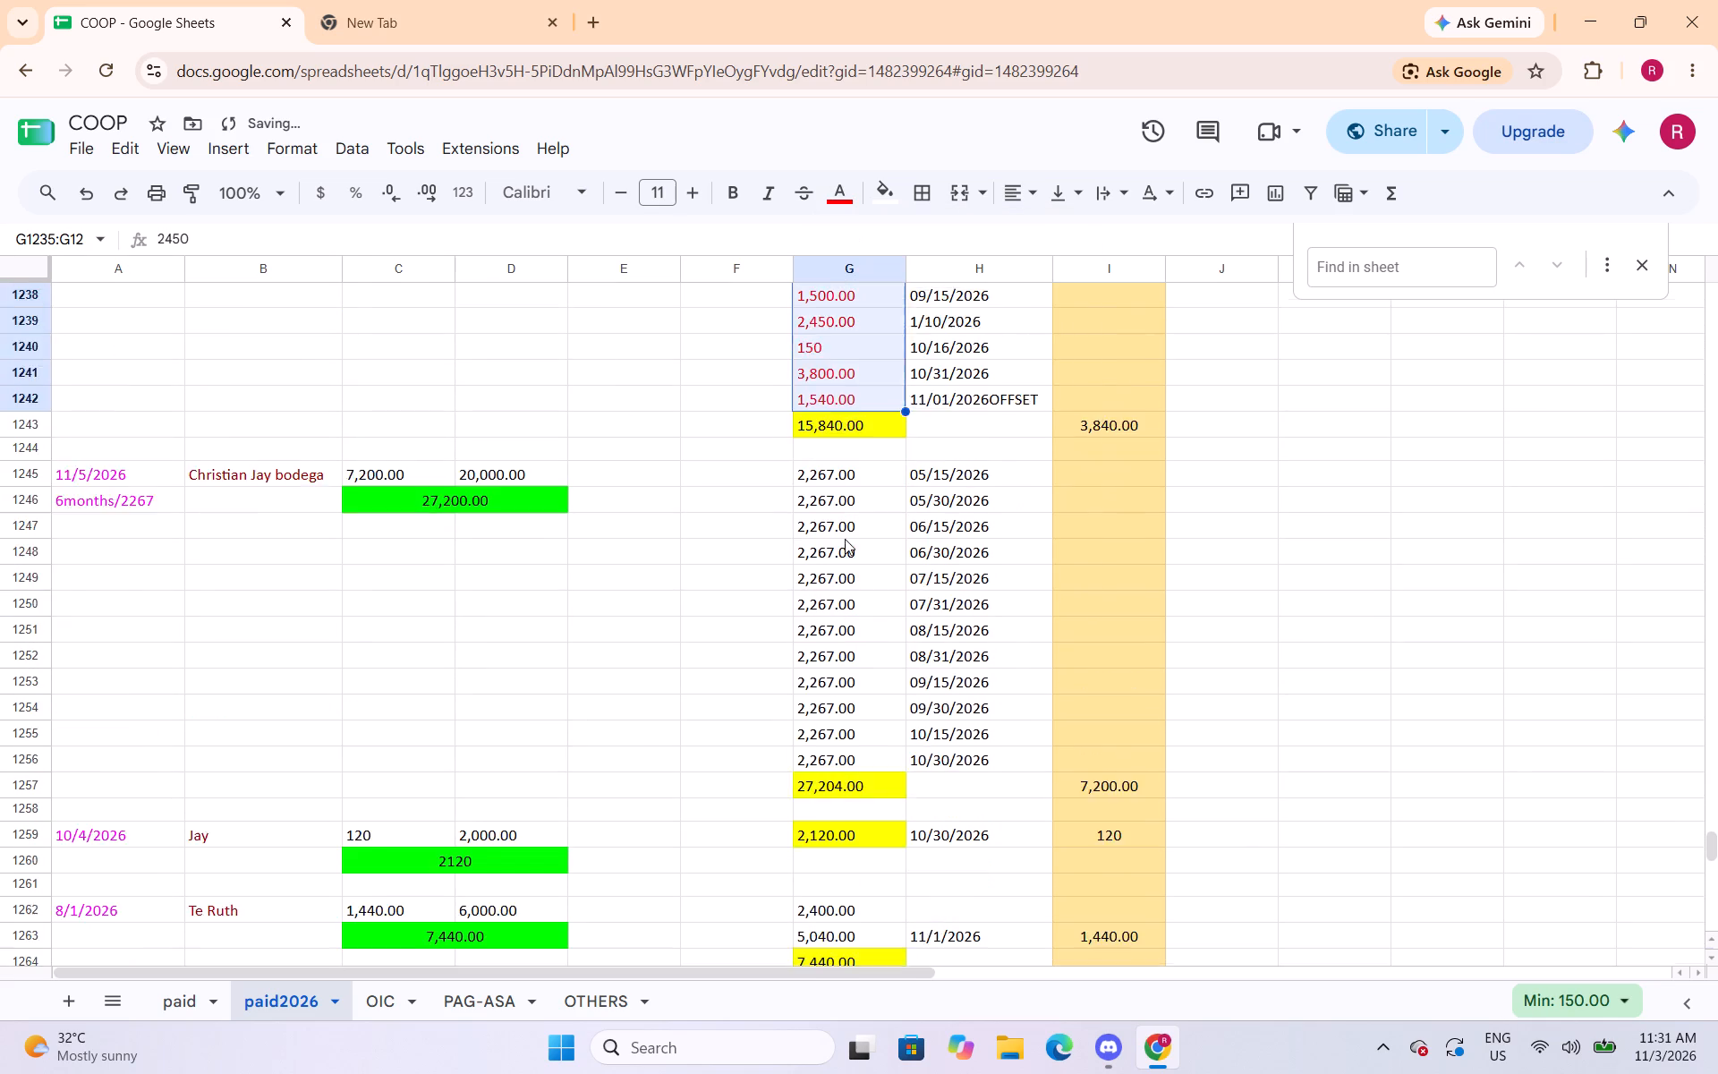
pyautogui.scroll(-1, 845, 539)
pyautogui.moveTo(843, 363); pyautogui.dragTo(849, 652)
pyautogui.click(834, 203)
pyautogui.click(872, 294)
# Colour the text of the 8/1/2026 and 11/7/2026 entries' payment amounts in G1262:G1263 and G1266:G1272 red.
pyautogui.scroll(-2, 892, 471)
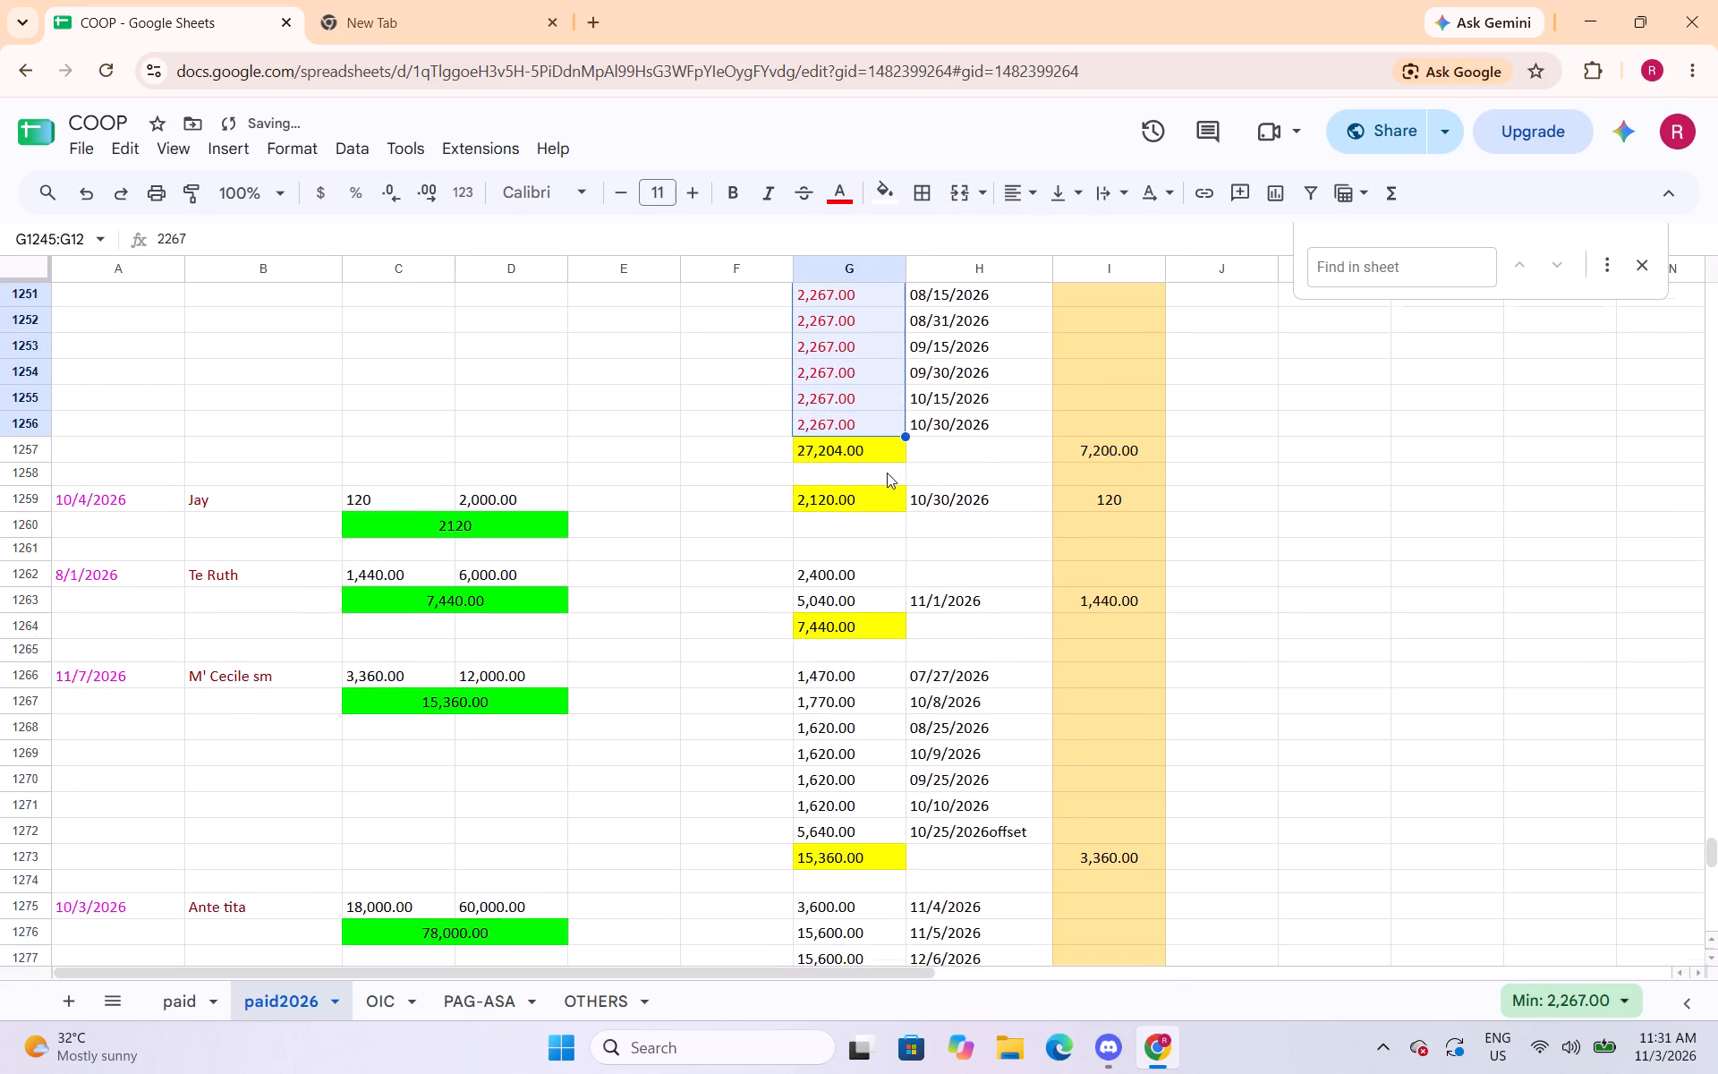
pyautogui.scroll(-1, 887, 473)
pyautogui.moveTo(853, 459); pyautogui.dragTo(851, 484)
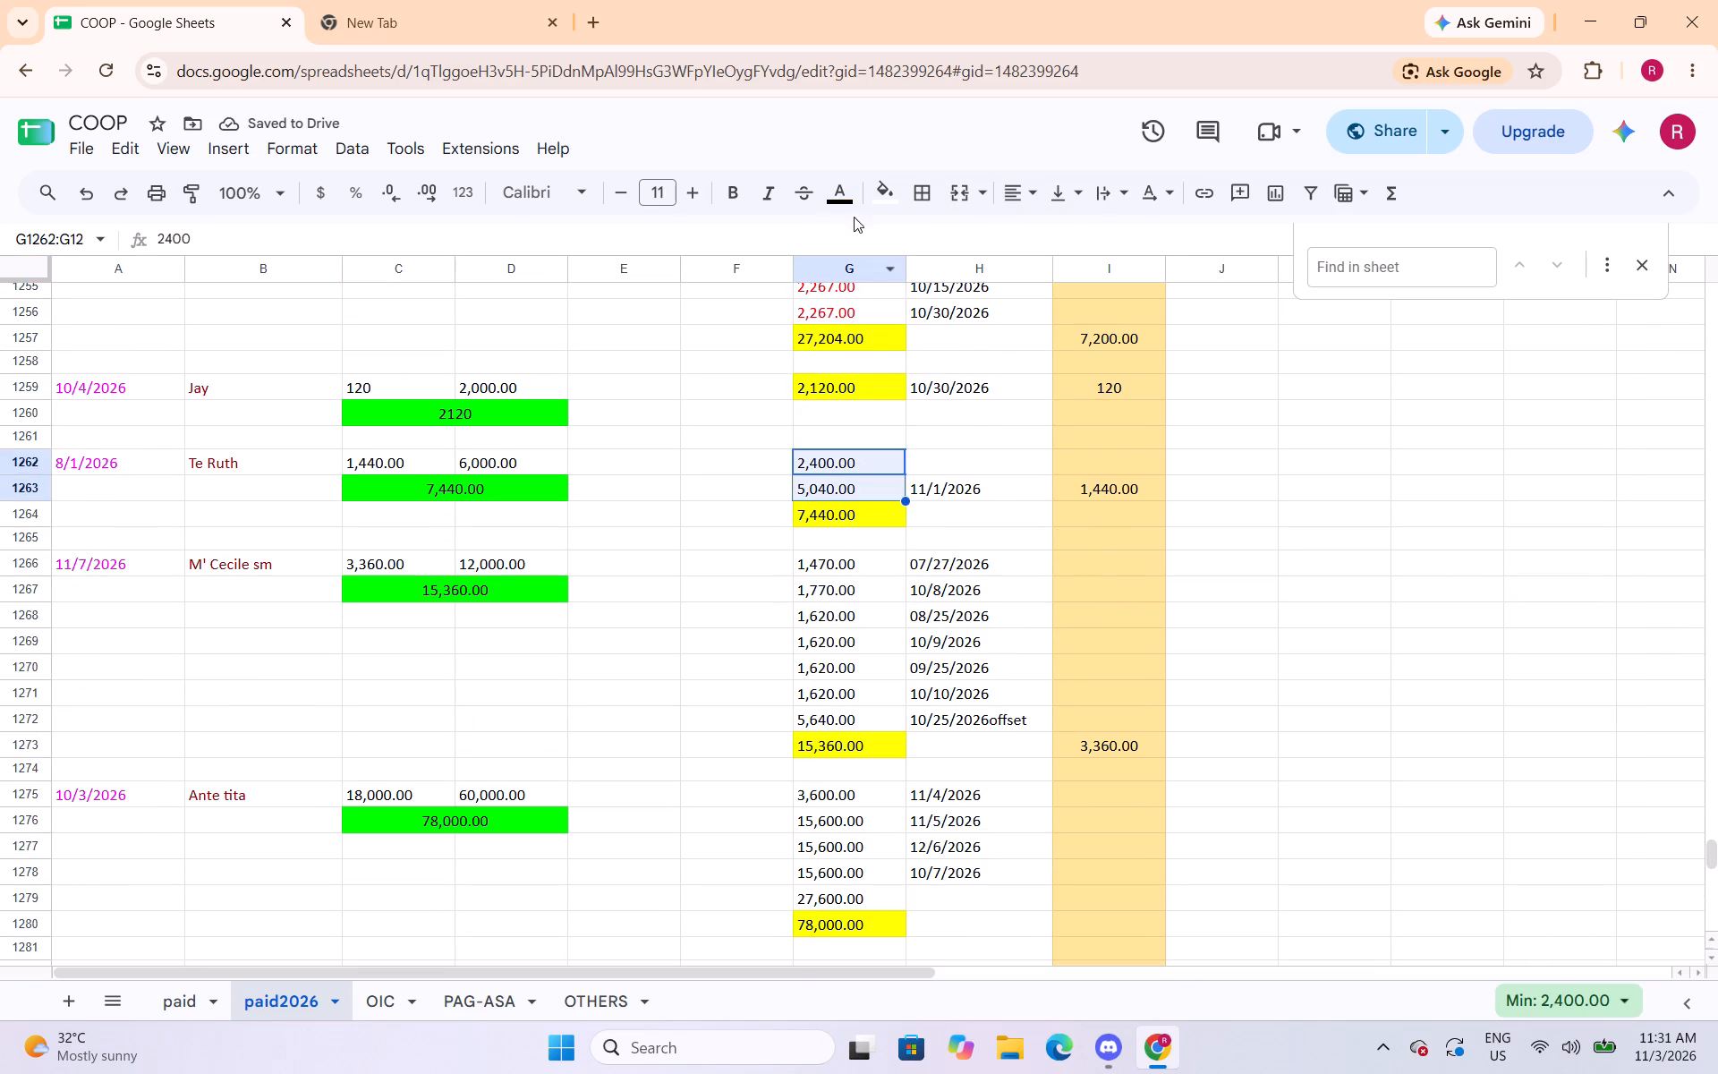
pyautogui.click(840, 186)
pyautogui.click(874, 297)
pyautogui.moveTo(878, 562); pyautogui.dragTo(877, 648)
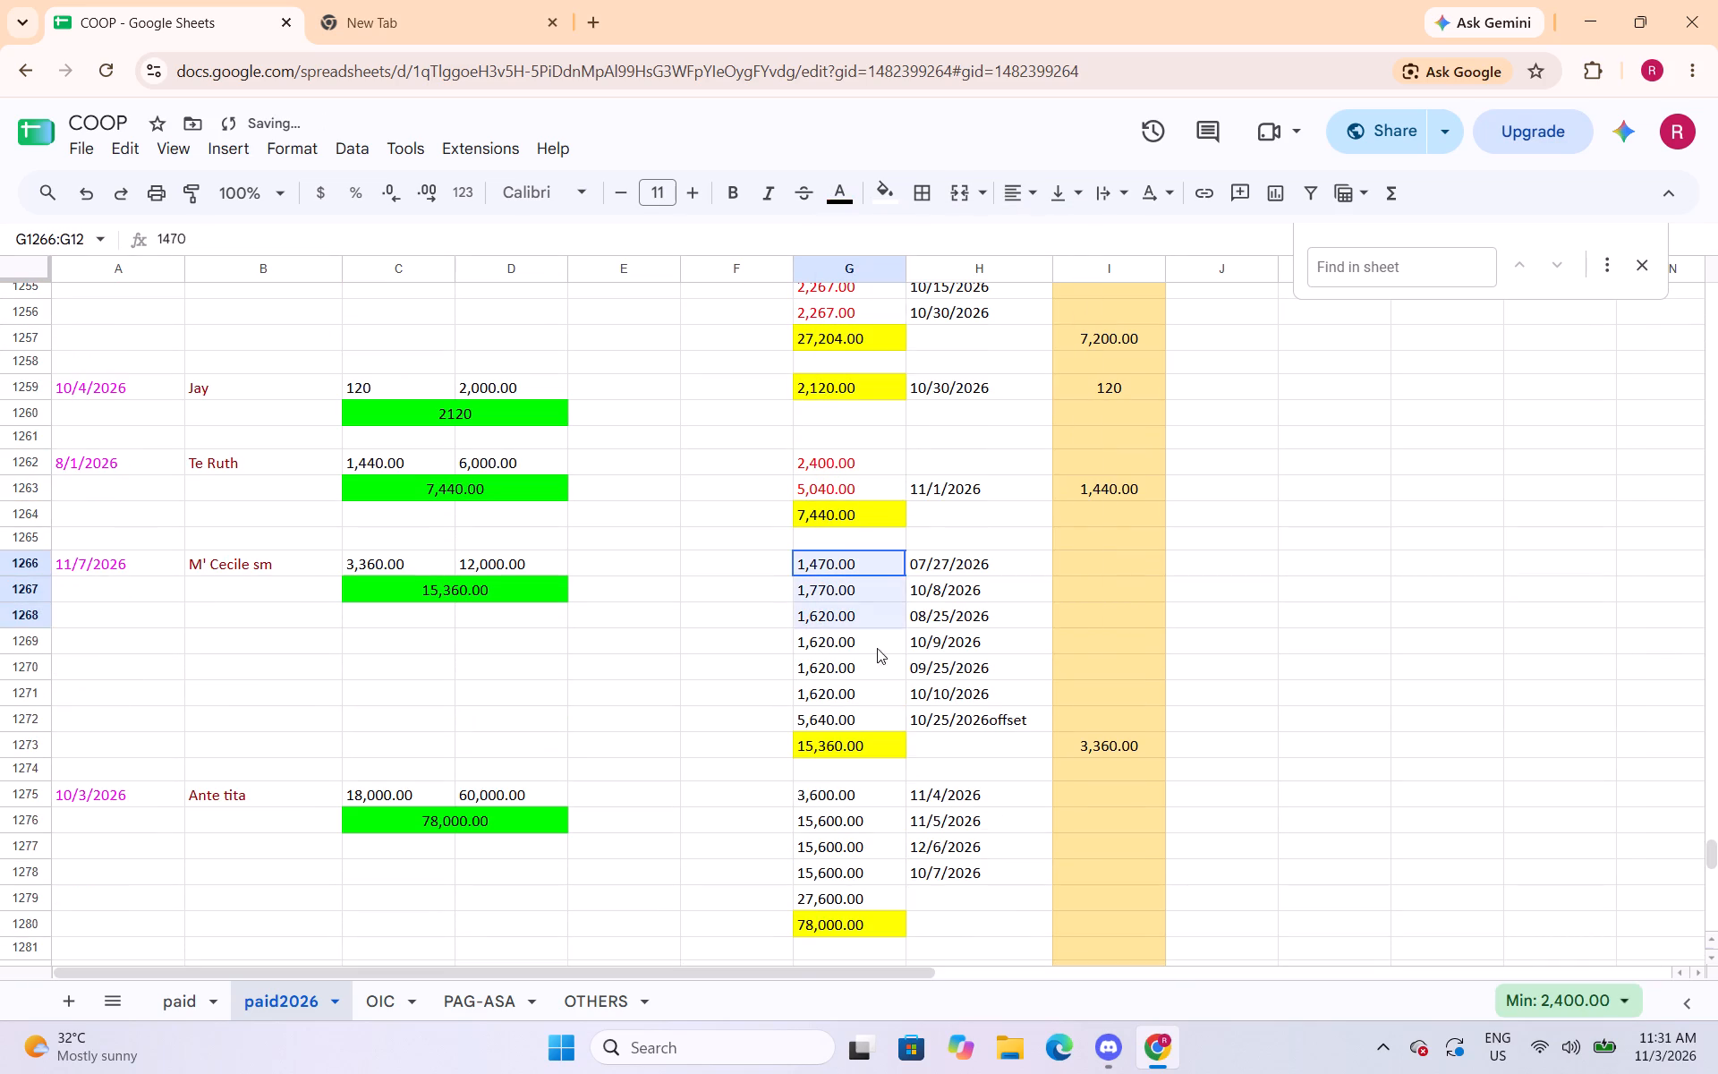
pyautogui.moveTo(877, 648); pyautogui.dragTo(872, 712)
pyautogui.click(838, 199)
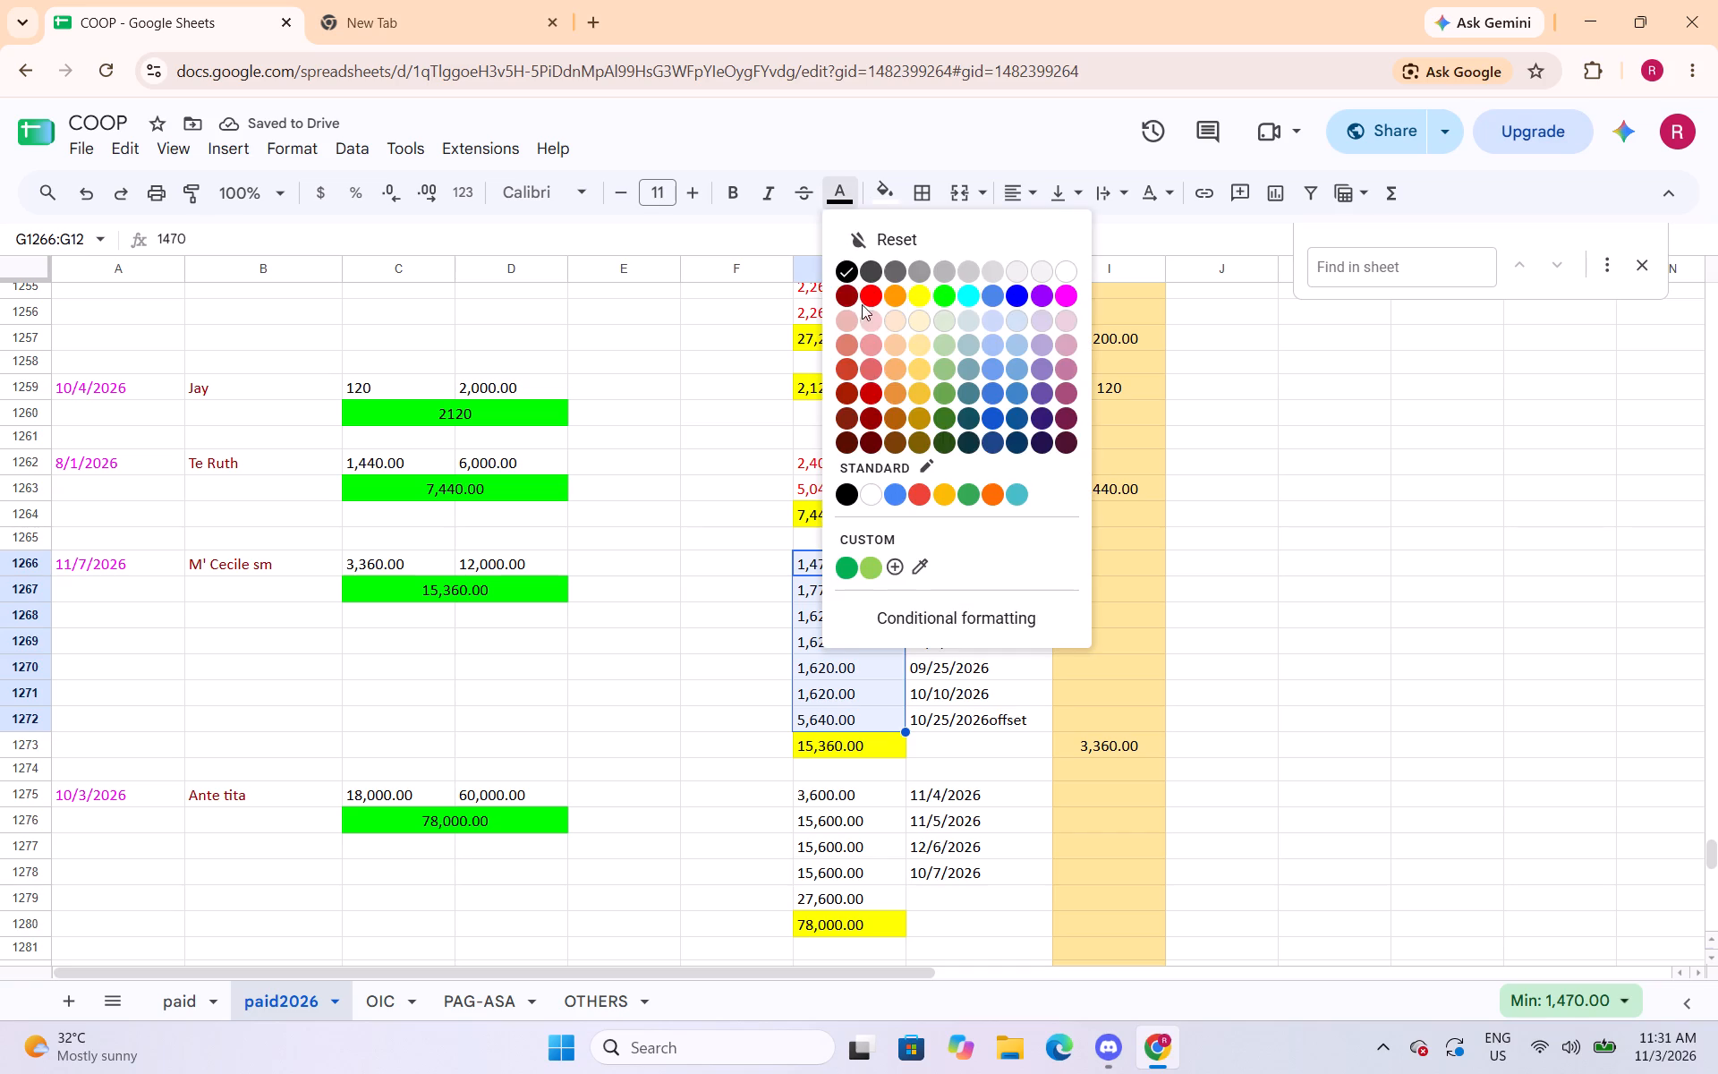
pyautogui.click(870, 302)
# Colour the text of the 10/3/2026 and 01/13/2026 entries' payment amounts in G1275:G1279 and G1282:G1291 red.
pyautogui.scroll(-3, 908, 425)
pyautogui.moveTo(855, 460); pyautogui.dragTo(862, 500)
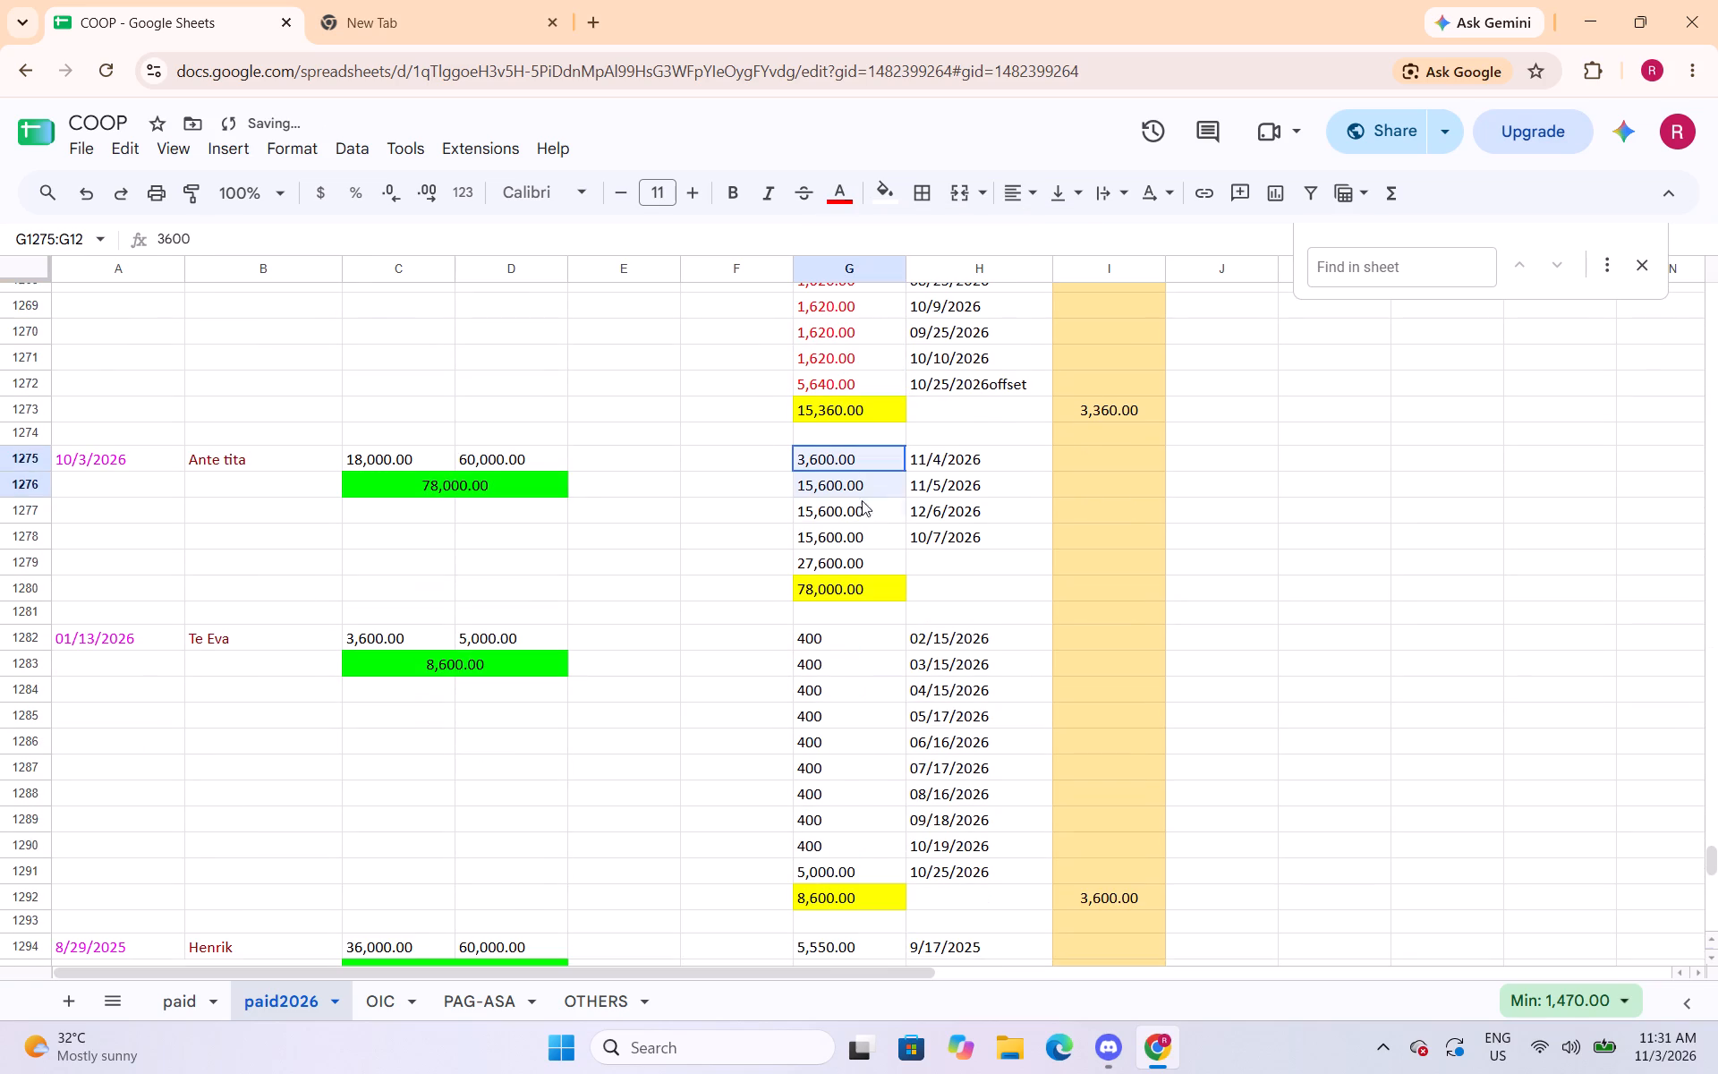
pyautogui.moveTo(862, 500); pyautogui.dragTo(870, 561)
pyautogui.click(850, 208)
pyautogui.click(866, 292)
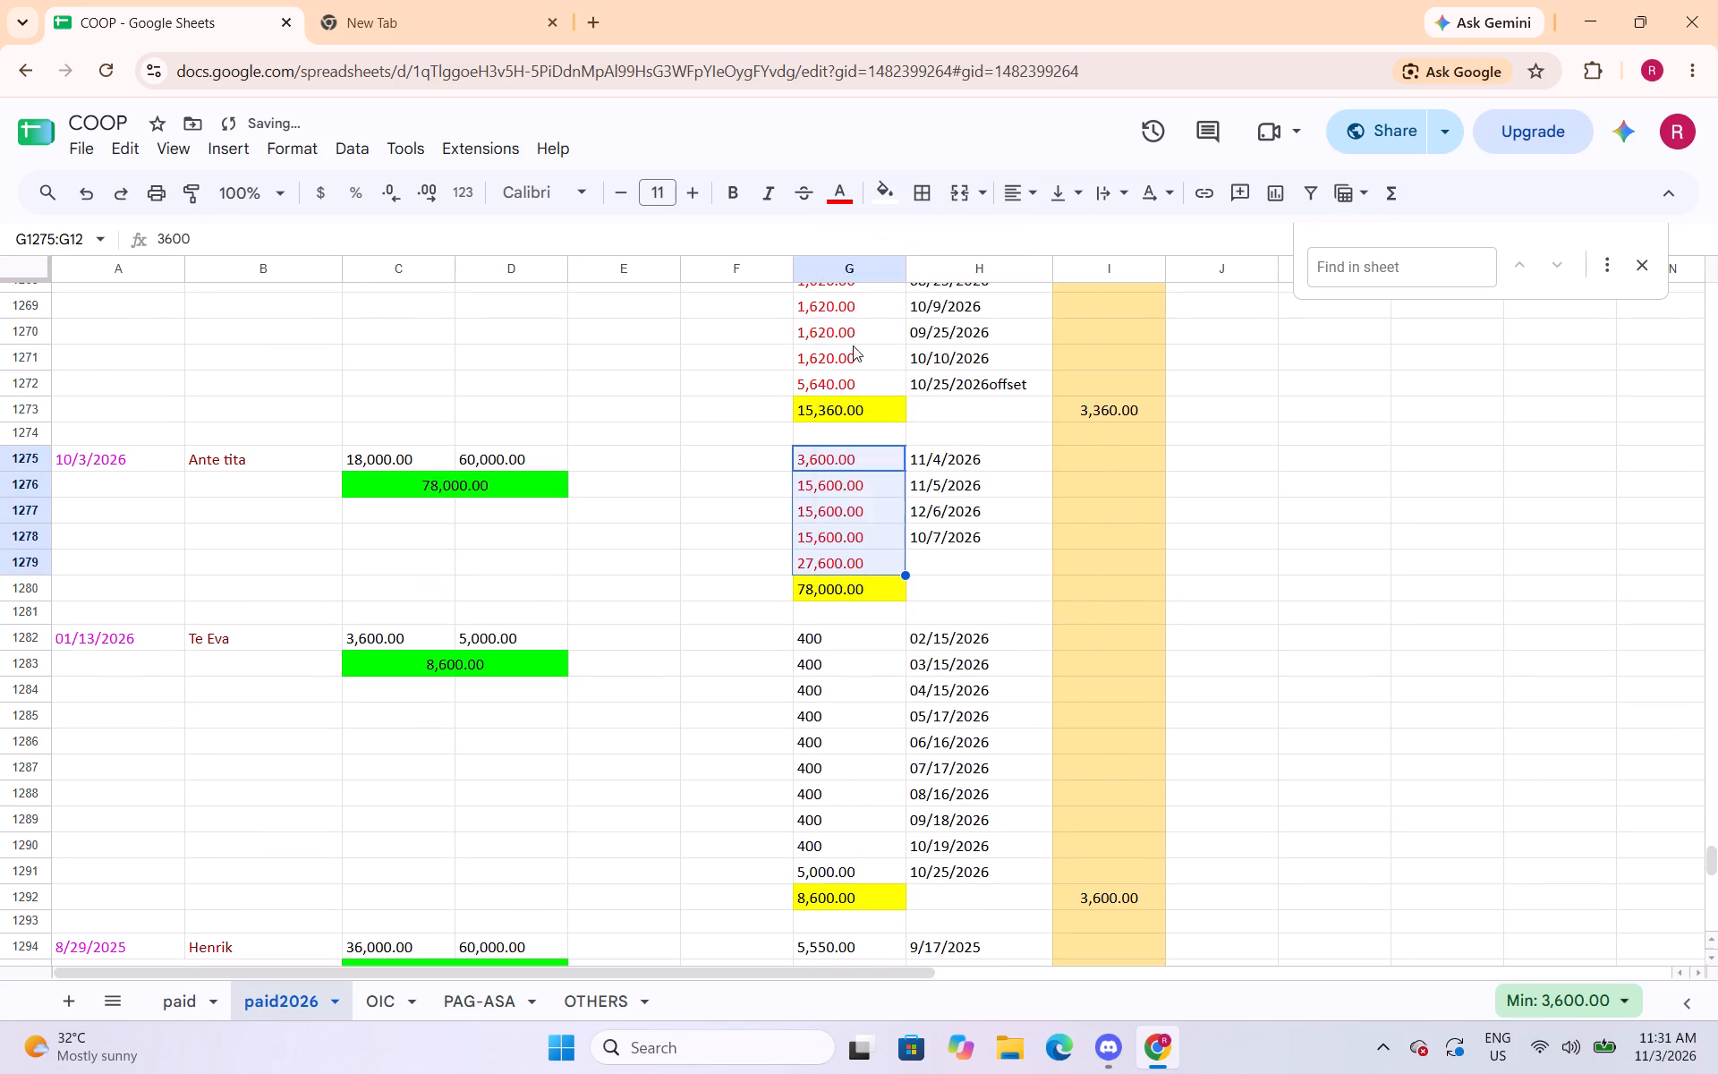
pyautogui.scroll(-2, 845, 358)
pyautogui.moveTo(828, 409); pyautogui.dragTo(828, 645)
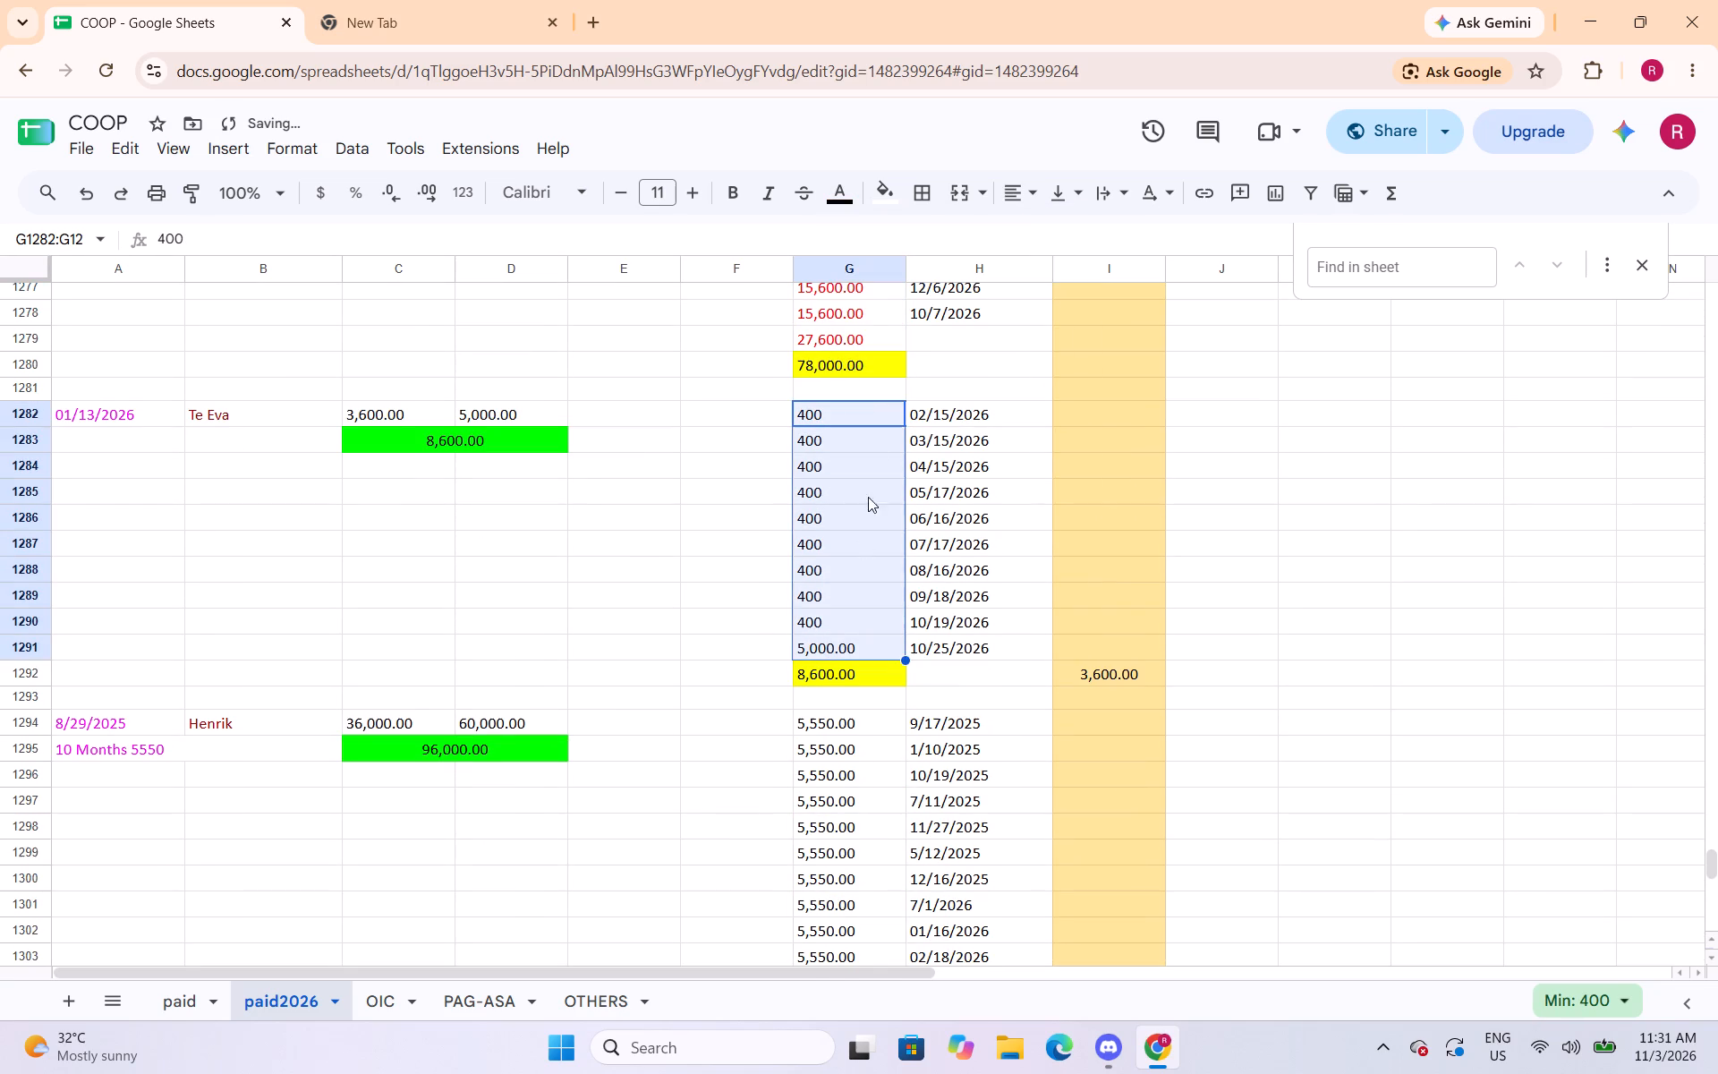
pyautogui.click(835, 204)
pyautogui.click(880, 296)
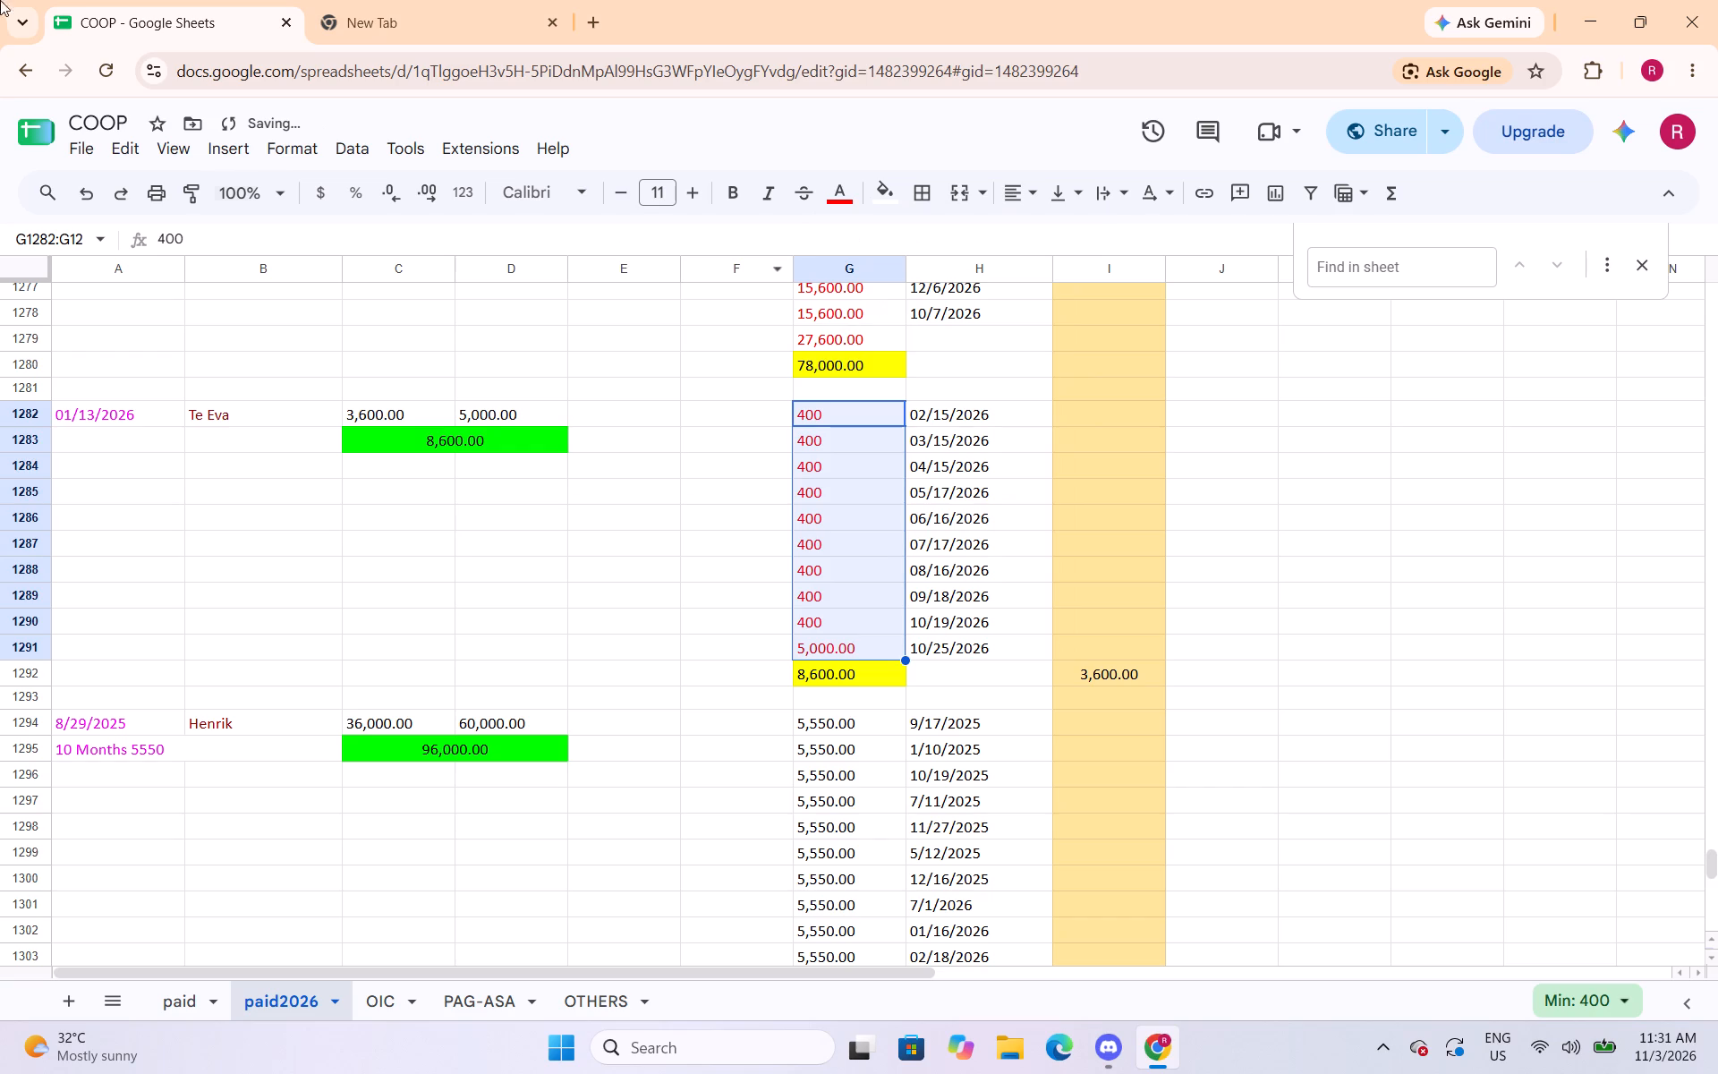
# Colour the text of the 8/29/2025 entry's payment amounts in G1294:G1310 red.
pyautogui.scroll(-2, 867, 505)
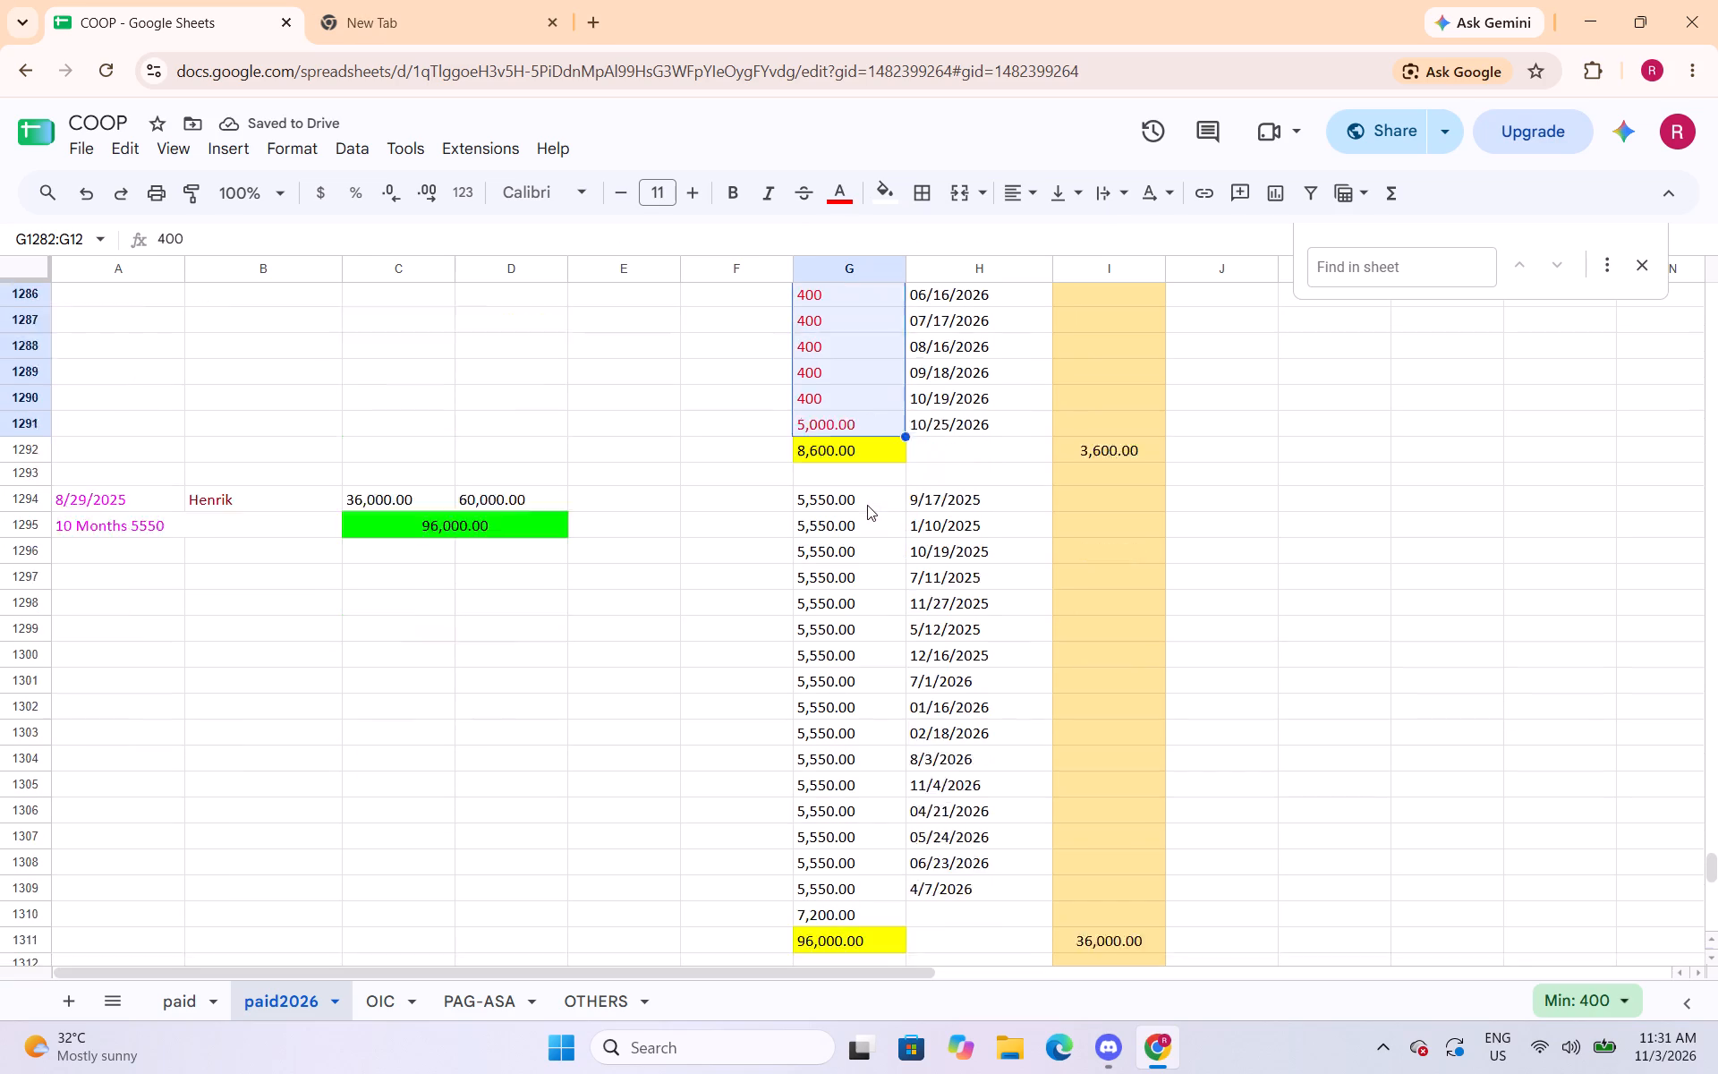
pyautogui.scroll(-1, 867, 505)
pyautogui.moveTo(854, 391); pyautogui.dragTo(872, 801)
pyautogui.click(838, 192)
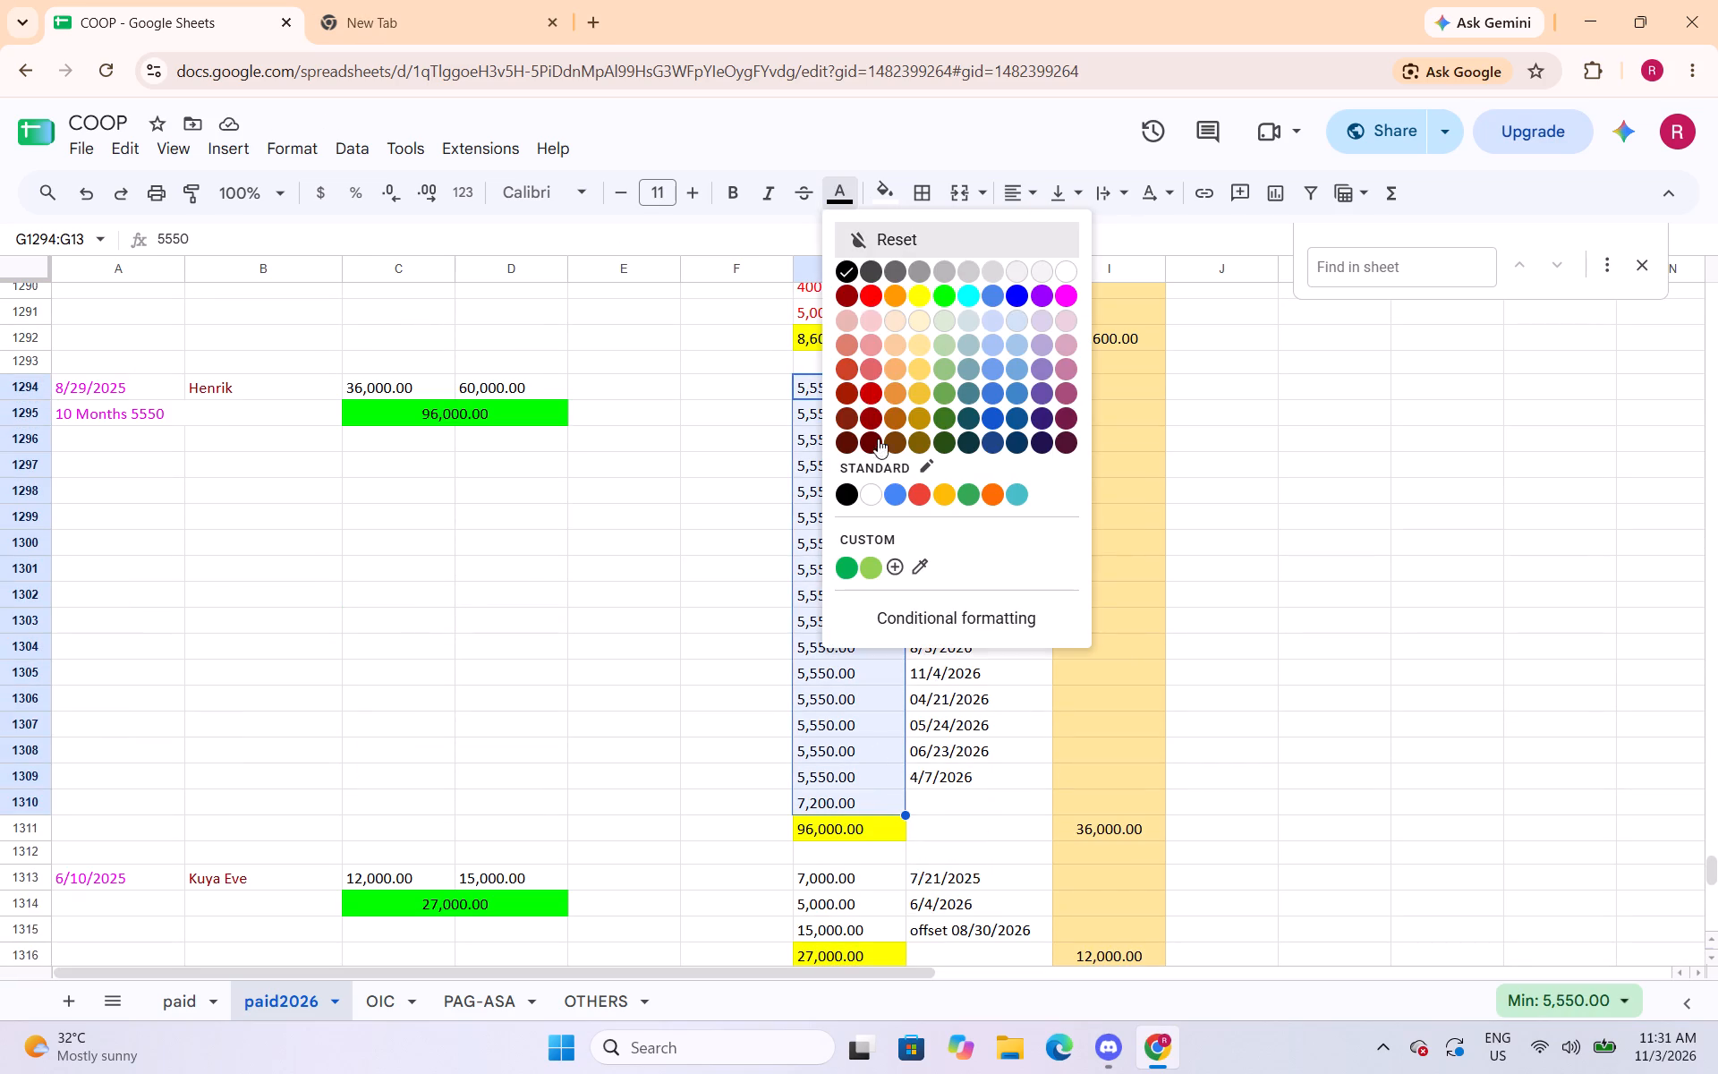
pyautogui.click(870, 290)
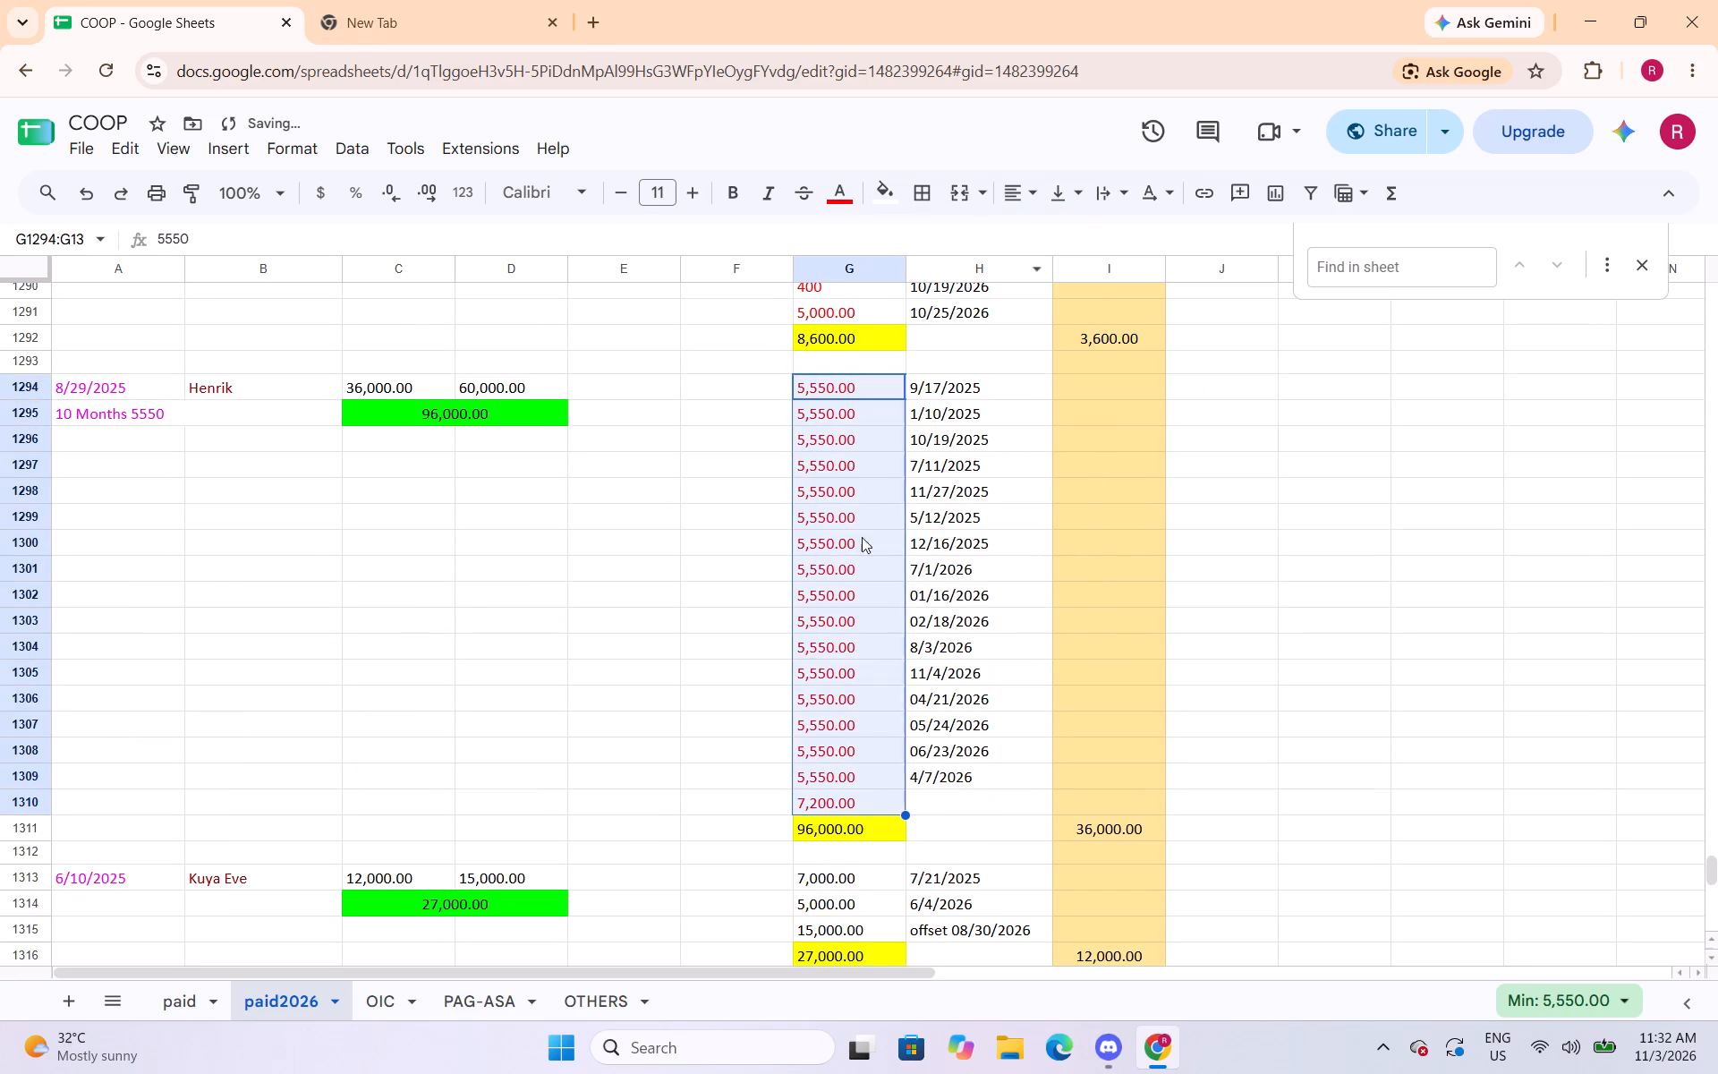
# Colour the text of the 6/10/2025 and 2/12/2025 entries' payment amounts in G1313:G1315 and G1318:G1321 red.
pyautogui.scroll(-3, 809, 545)
pyautogui.moveTo(864, 545); pyautogui.dragTo(864, 590)
pyautogui.click(838, 200)
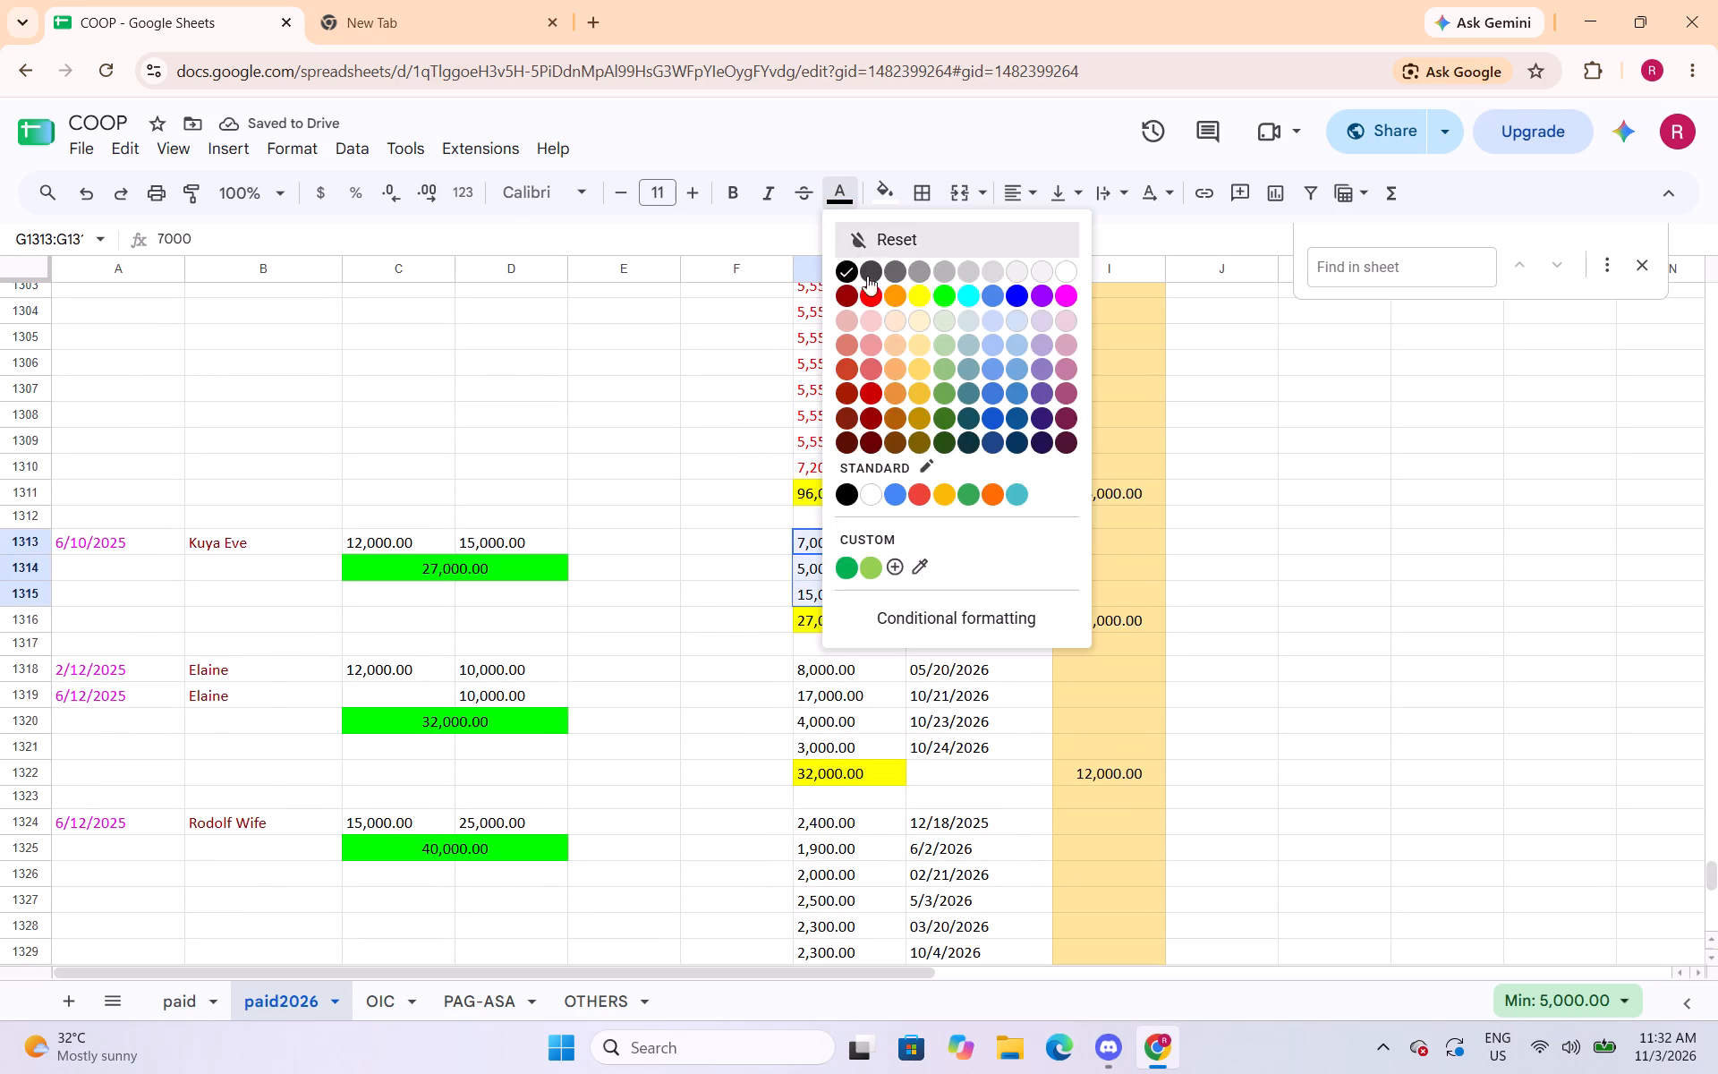
pyautogui.click(871, 289)
pyautogui.moveTo(866, 677); pyautogui.dragTo(870, 749)
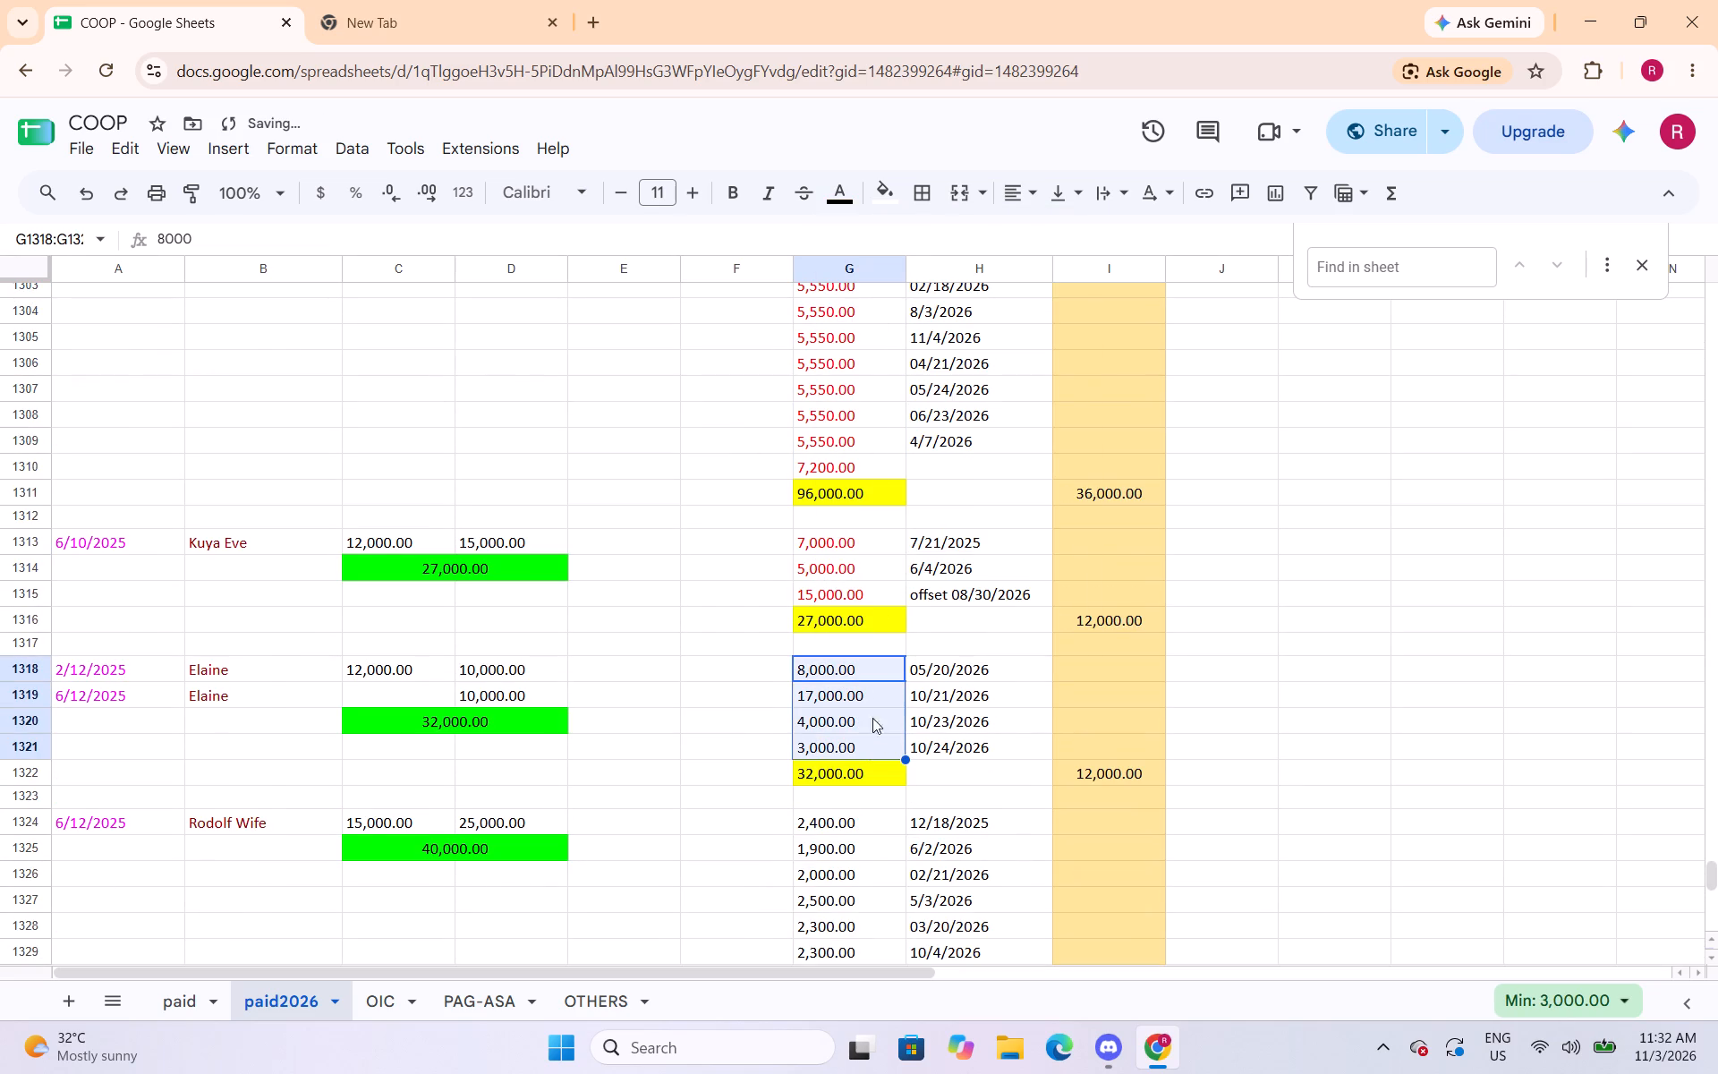
pyautogui.click(846, 203)
pyautogui.click(878, 299)
# Colour the text of the 6/12/2025 and 04/15/2026 entries' payment amounts in G1324:G1341 and G1347:G1360 red.
pyautogui.scroll(-2, 823, 430)
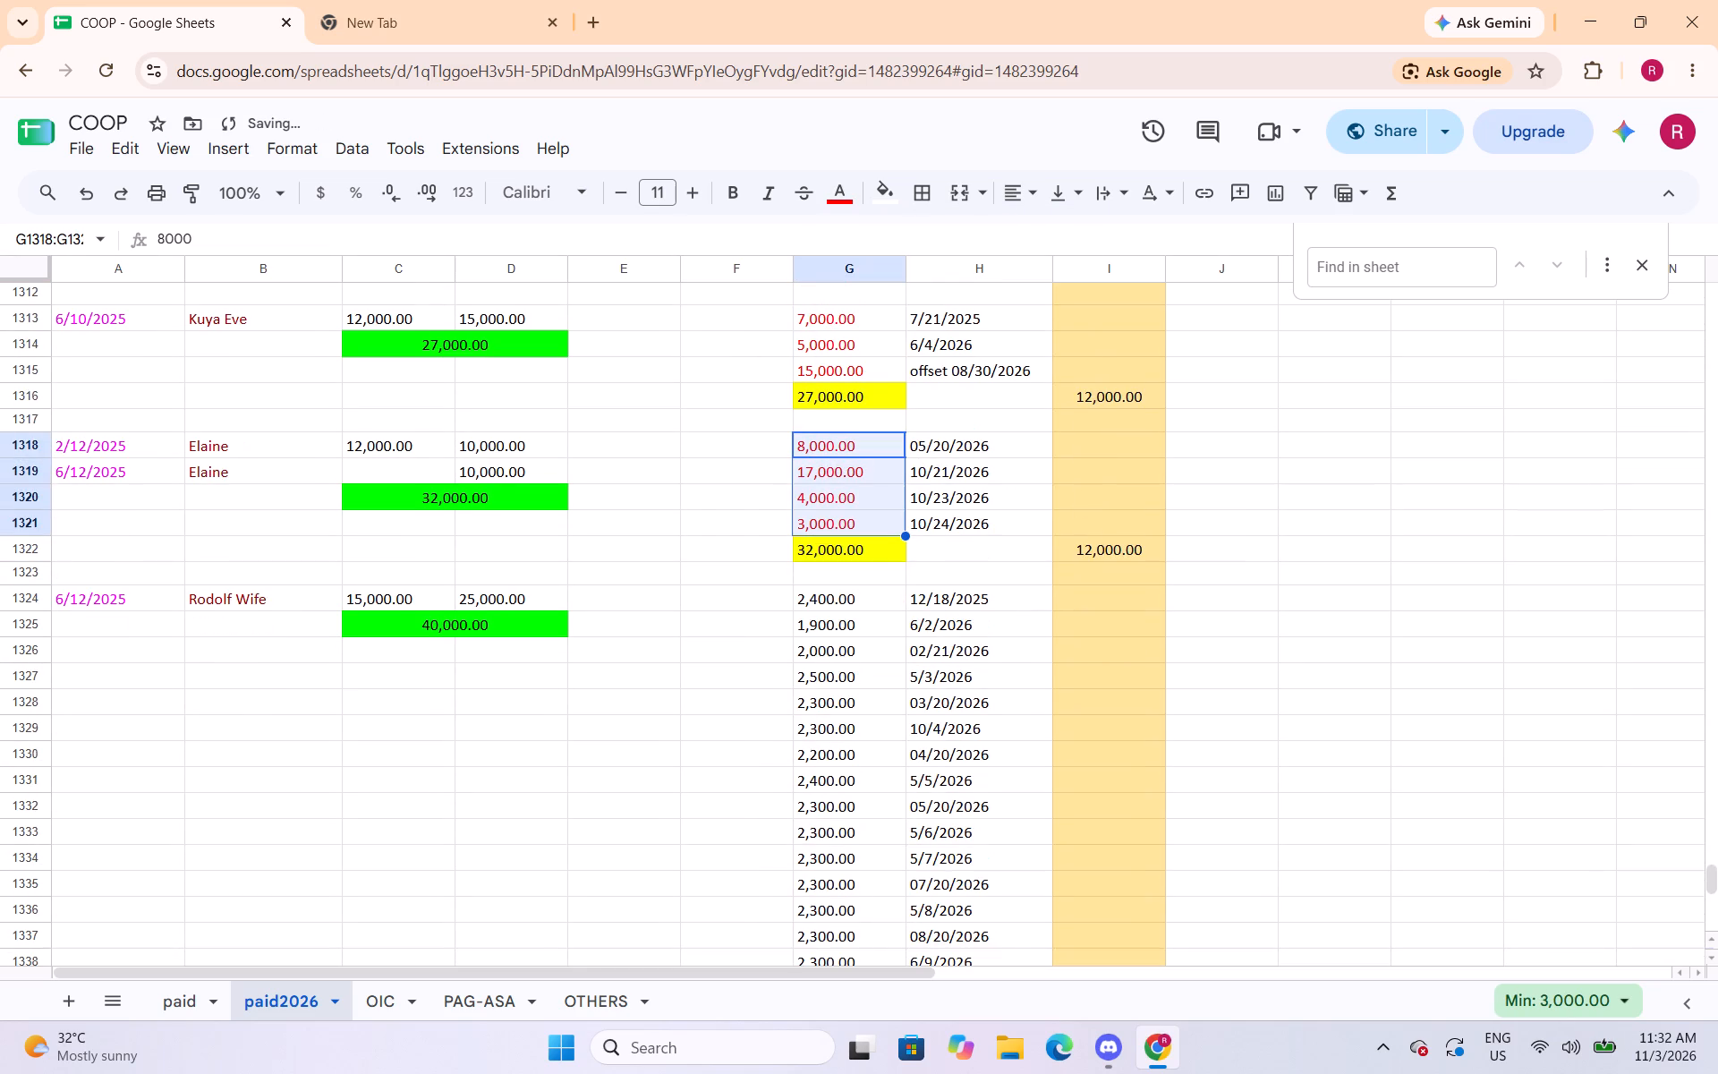
pyautogui.scroll(-2, 856, 577)
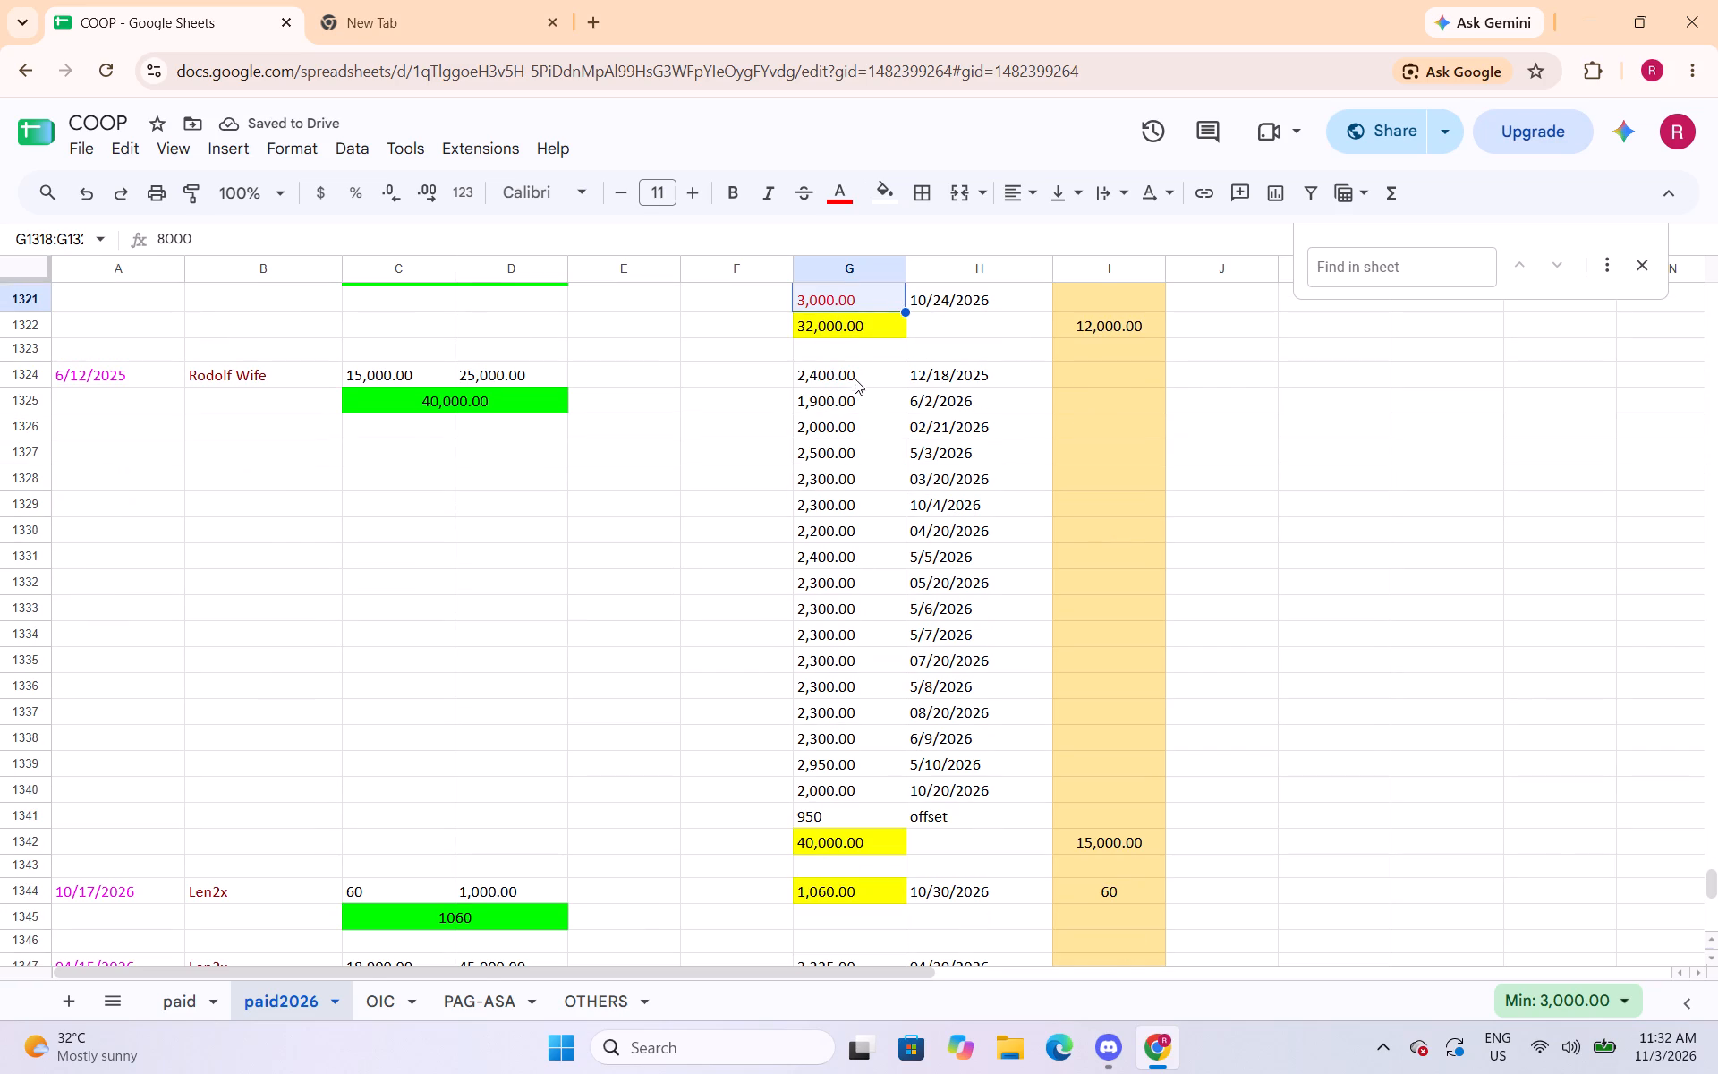
pyautogui.moveTo(855, 375); pyautogui.dragTo(840, 807)
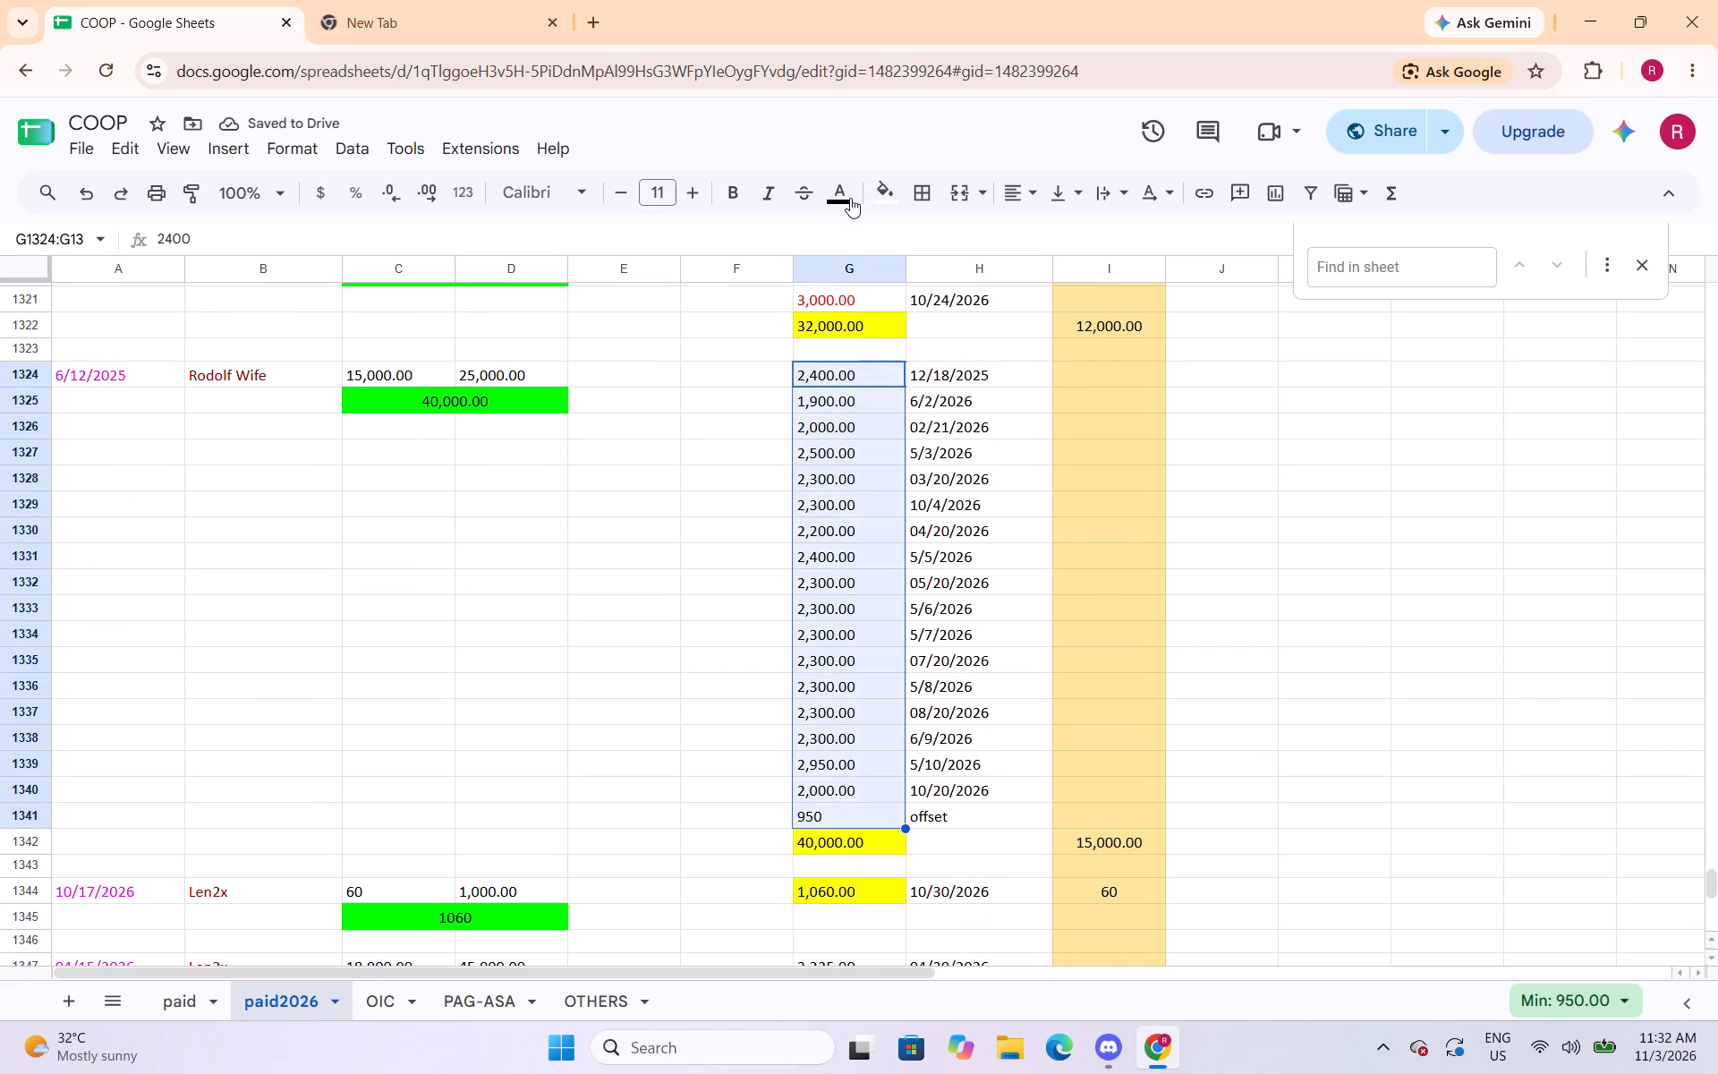
pyautogui.click(850, 198)
pyautogui.click(866, 294)
pyautogui.scroll(-5, 848, 475)
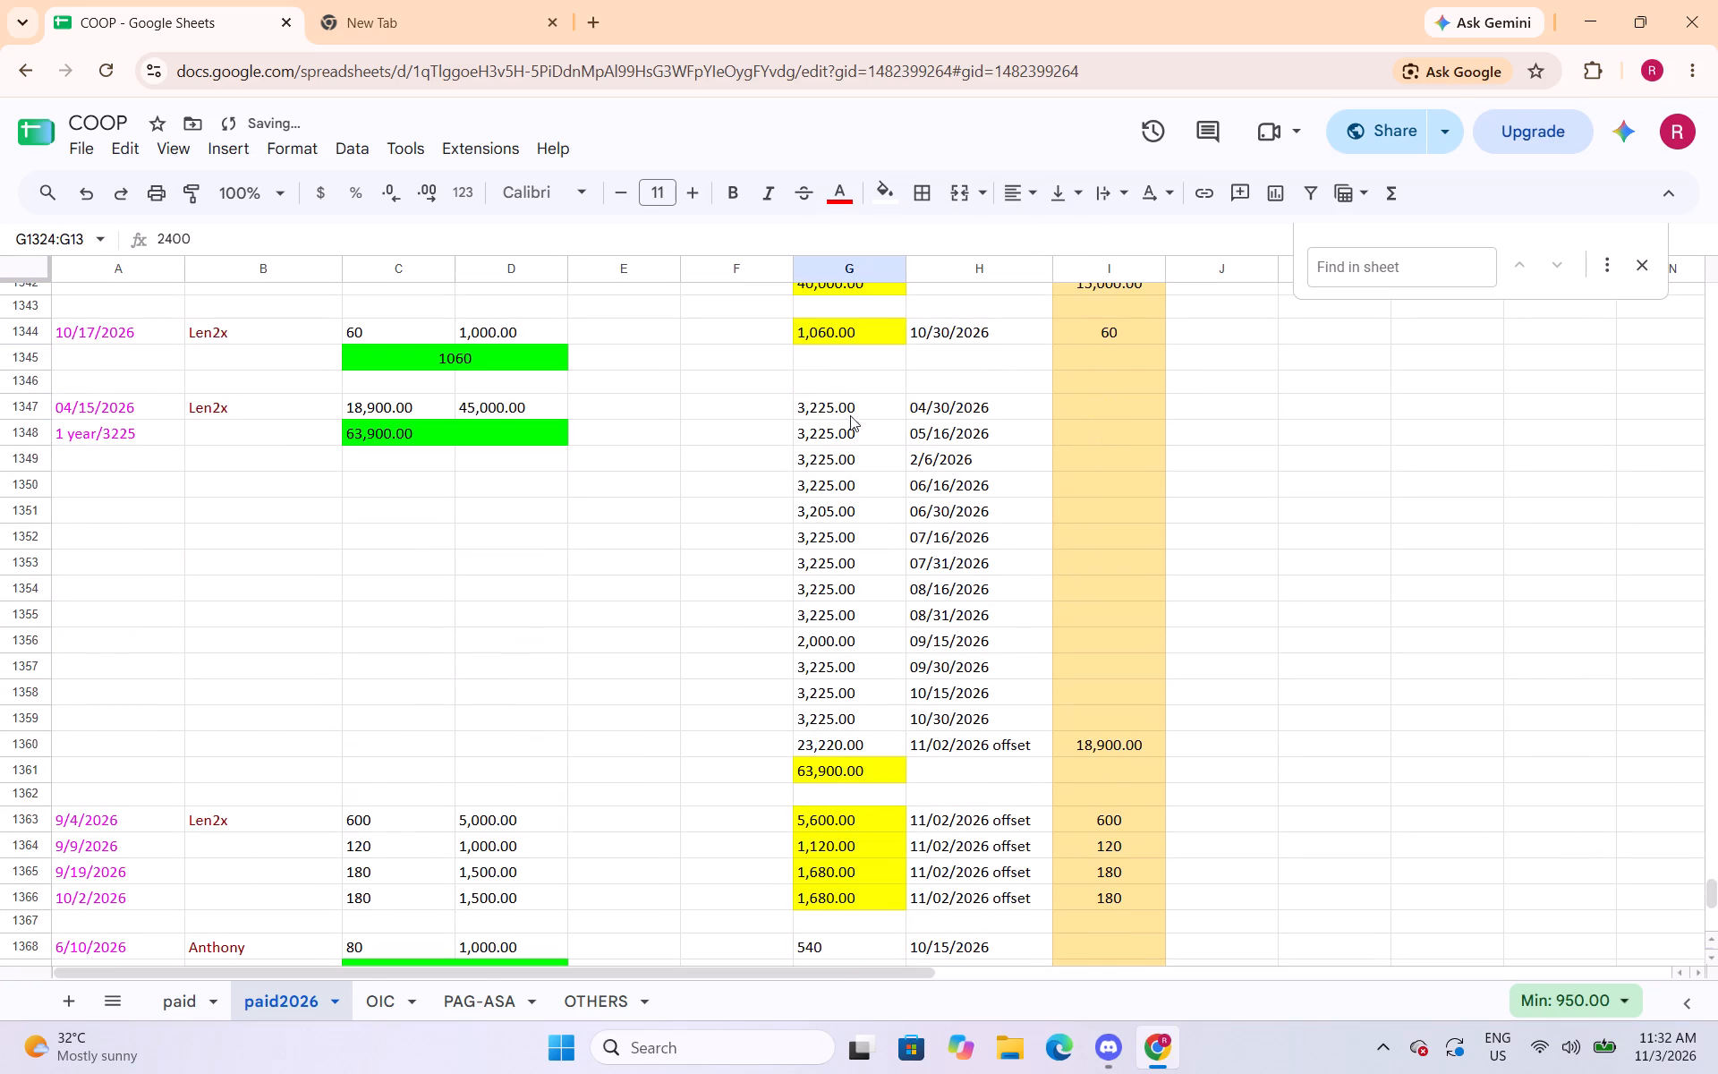
pyautogui.moveTo(850, 407); pyautogui.dragTo(840, 737)
pyautogui.click(843, 193)
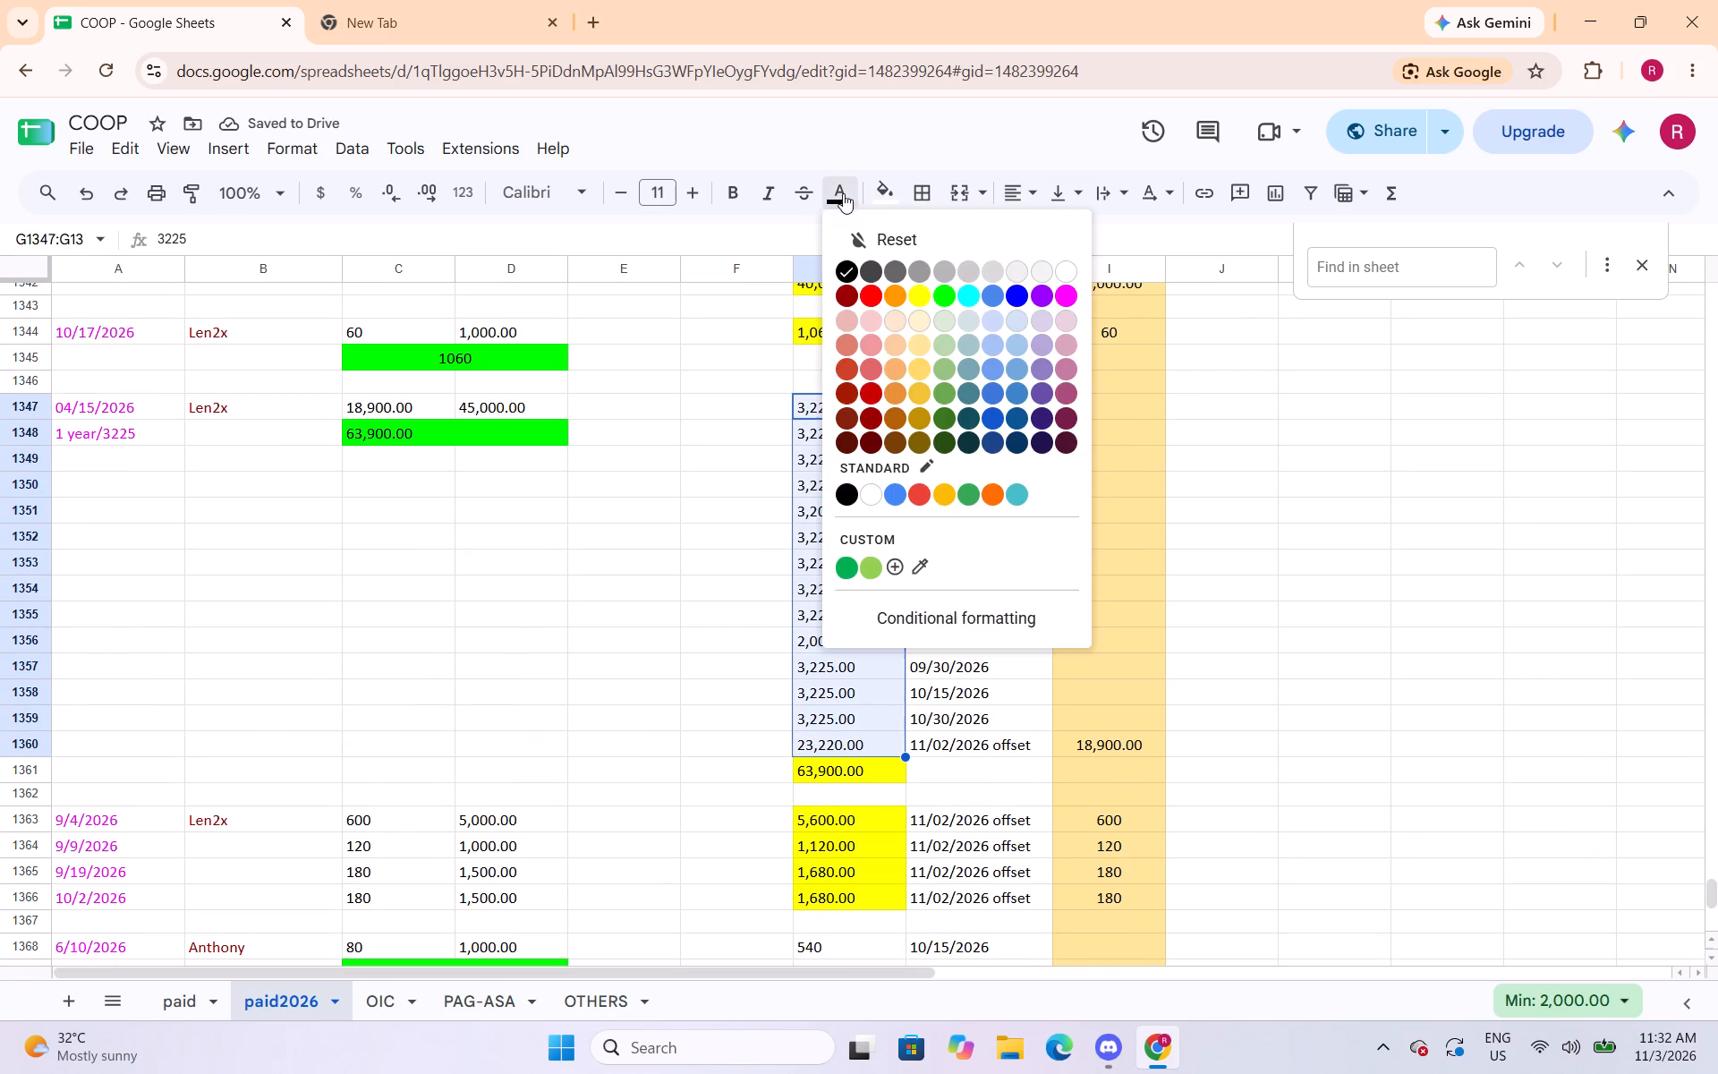
pyautogui.click(874, 294)
# Insert two blank rows above the 9/9/2026 entry, directly below the 9/4/2026 entry in row 1363.
pyautogui.scroll(-4, 852, 406)
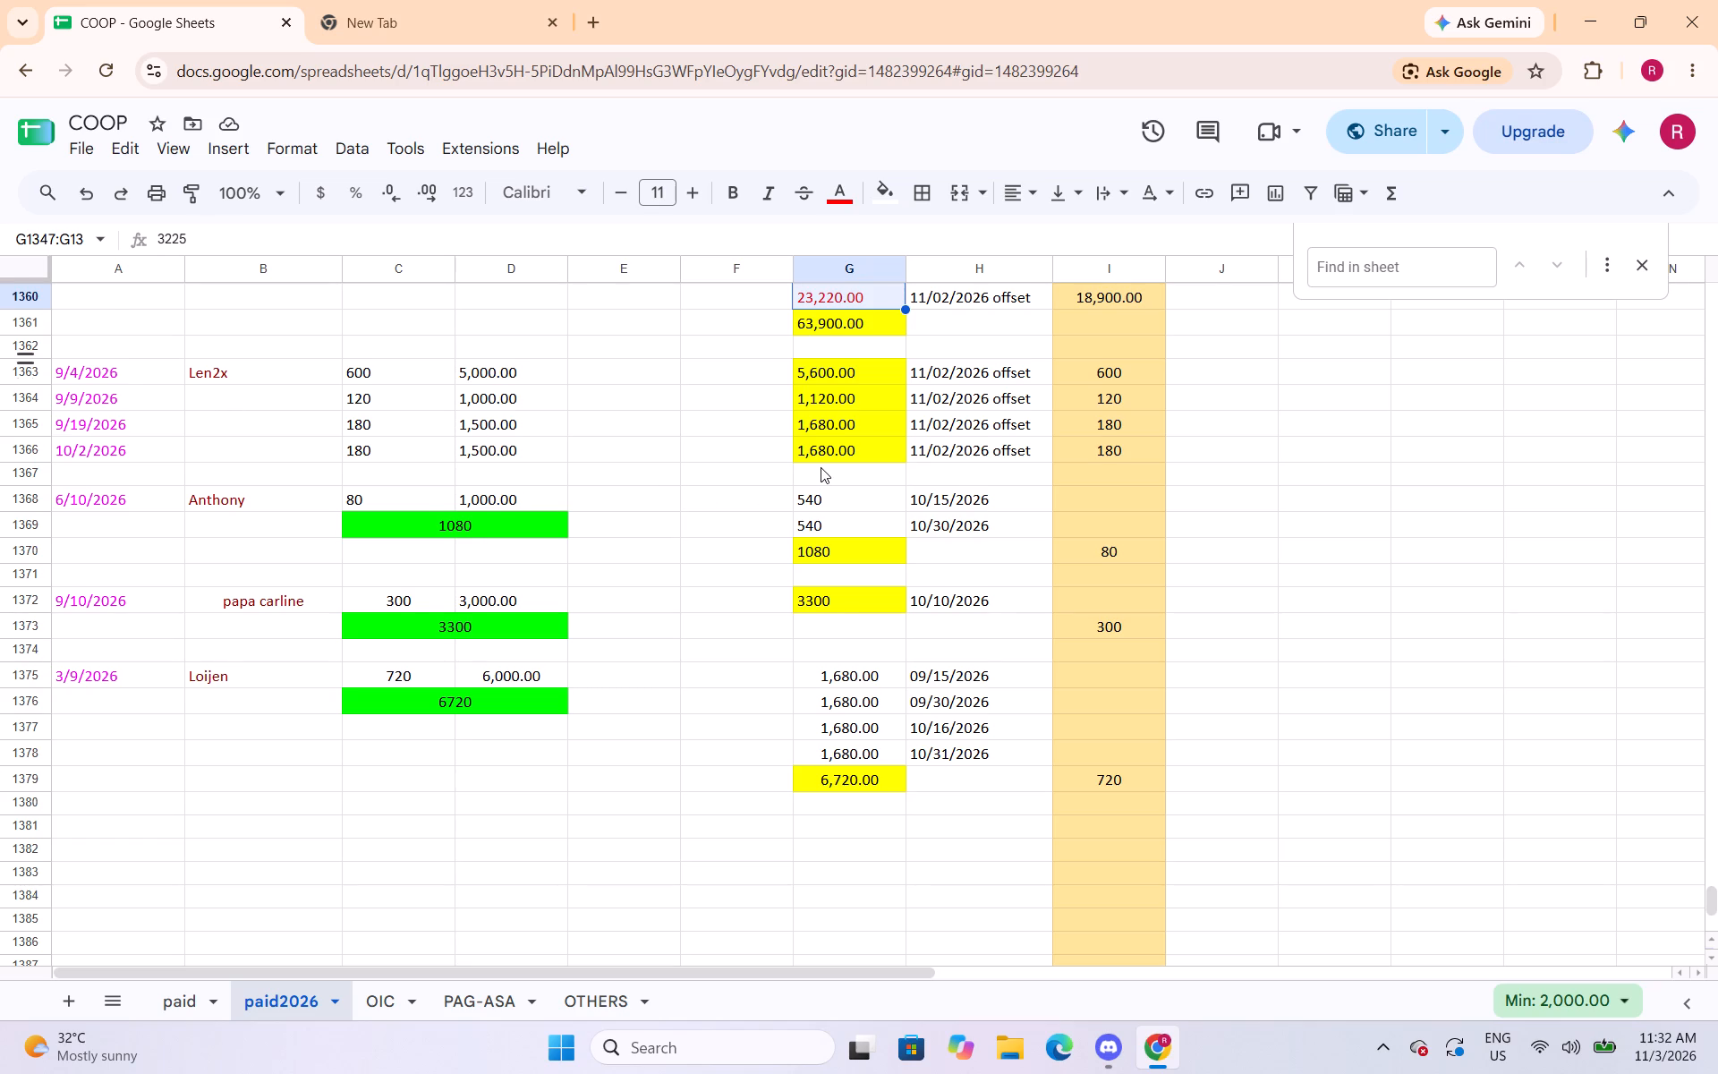
pyautogui.scroll(-1, 821, 467)
pyautogui.scroll(1, 824, 467)
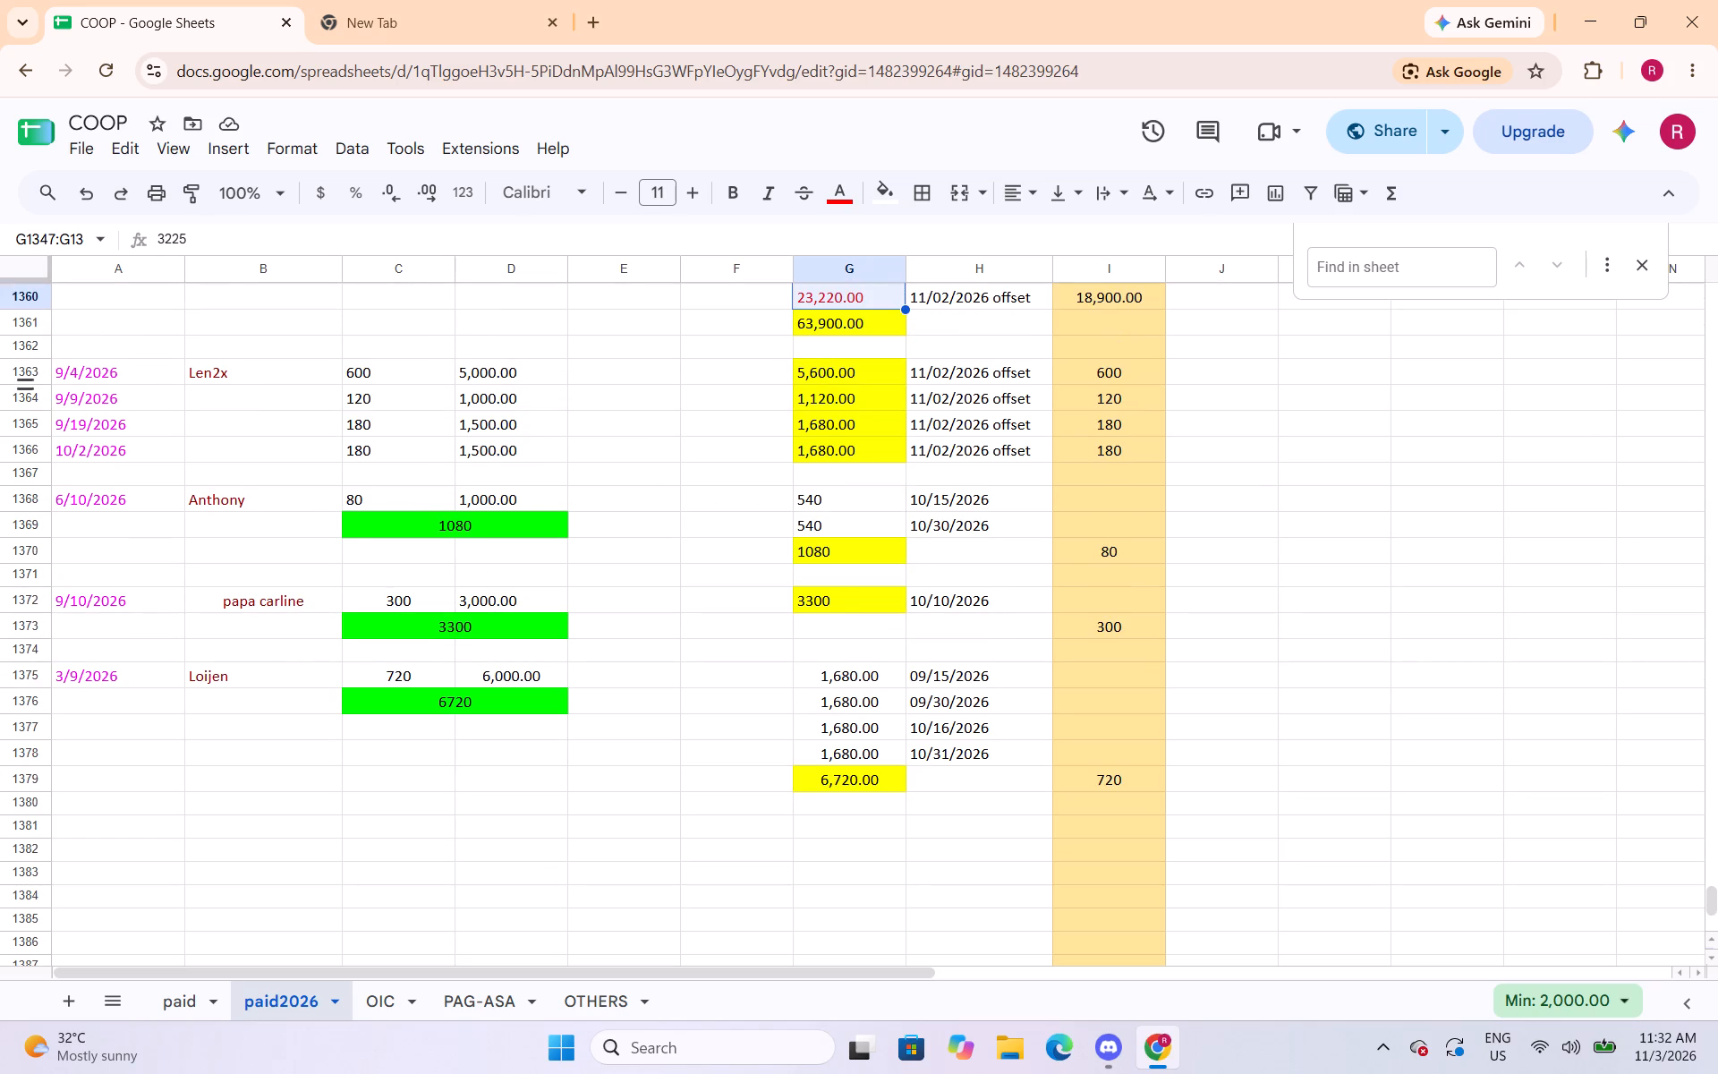
pyautogui.click(38, 405)
pyautogui.rightClick(38, 405)
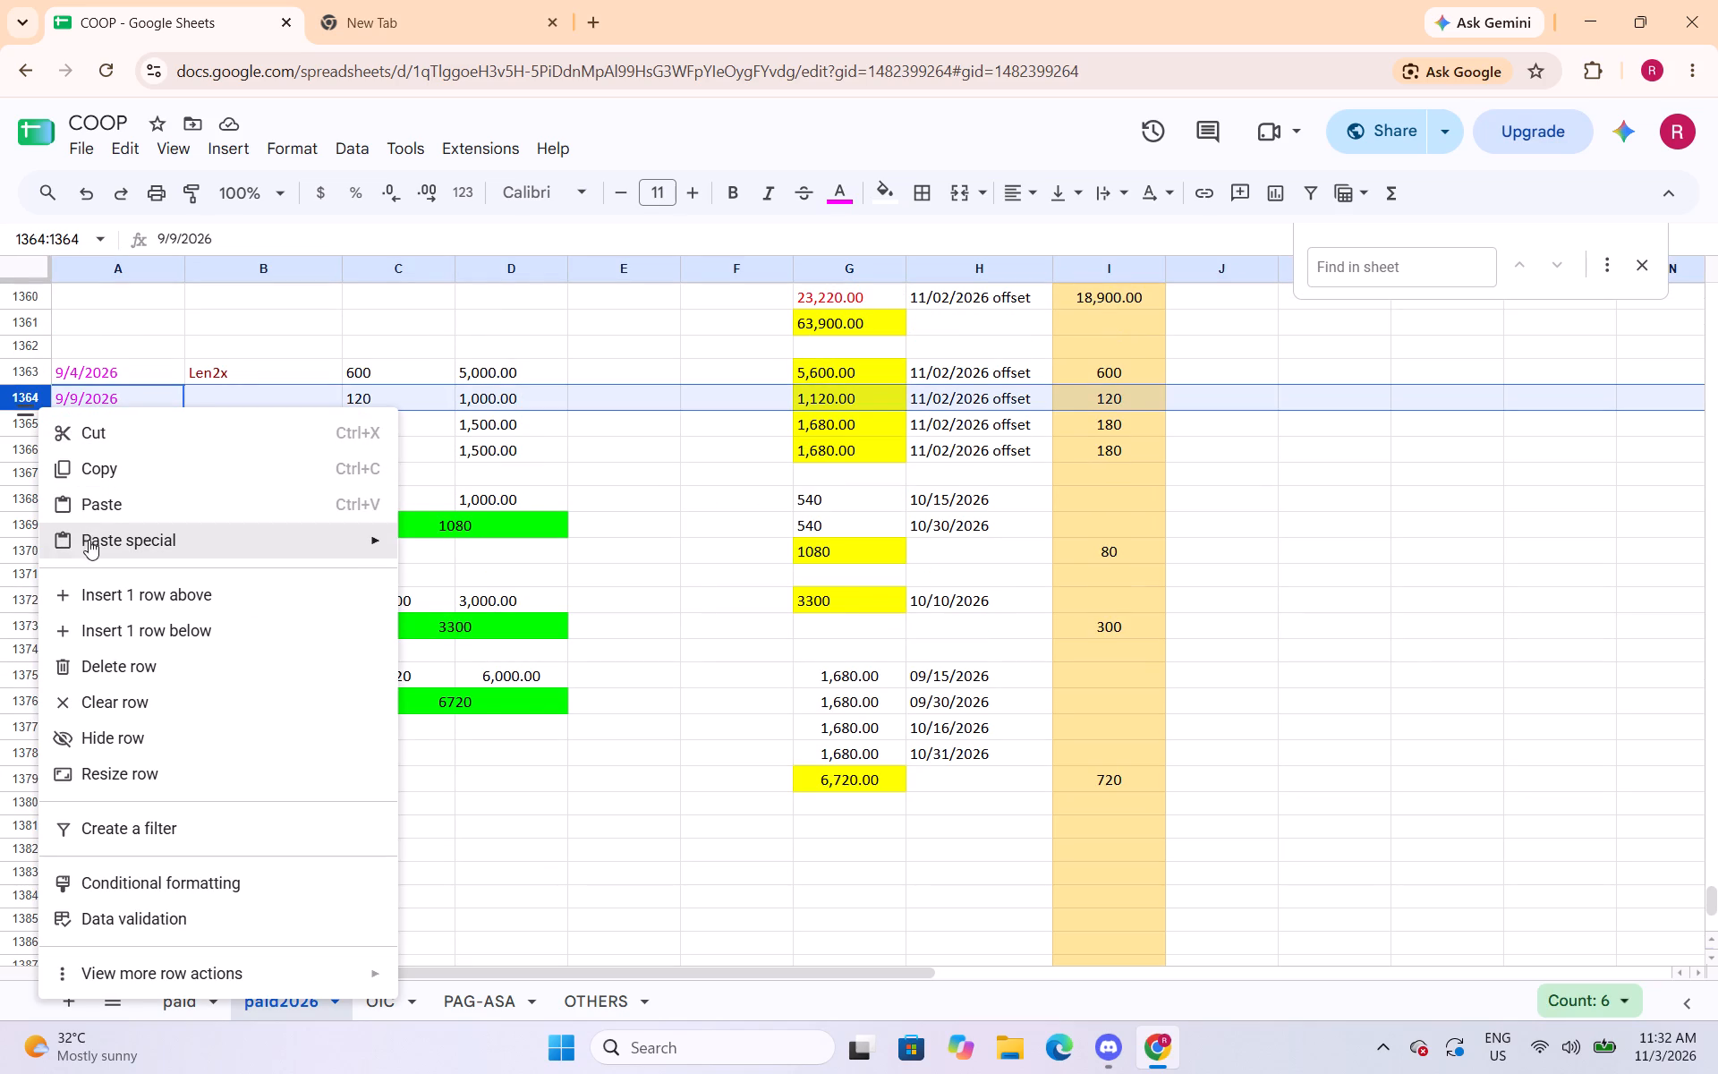
pyautogui.click(105, 597)
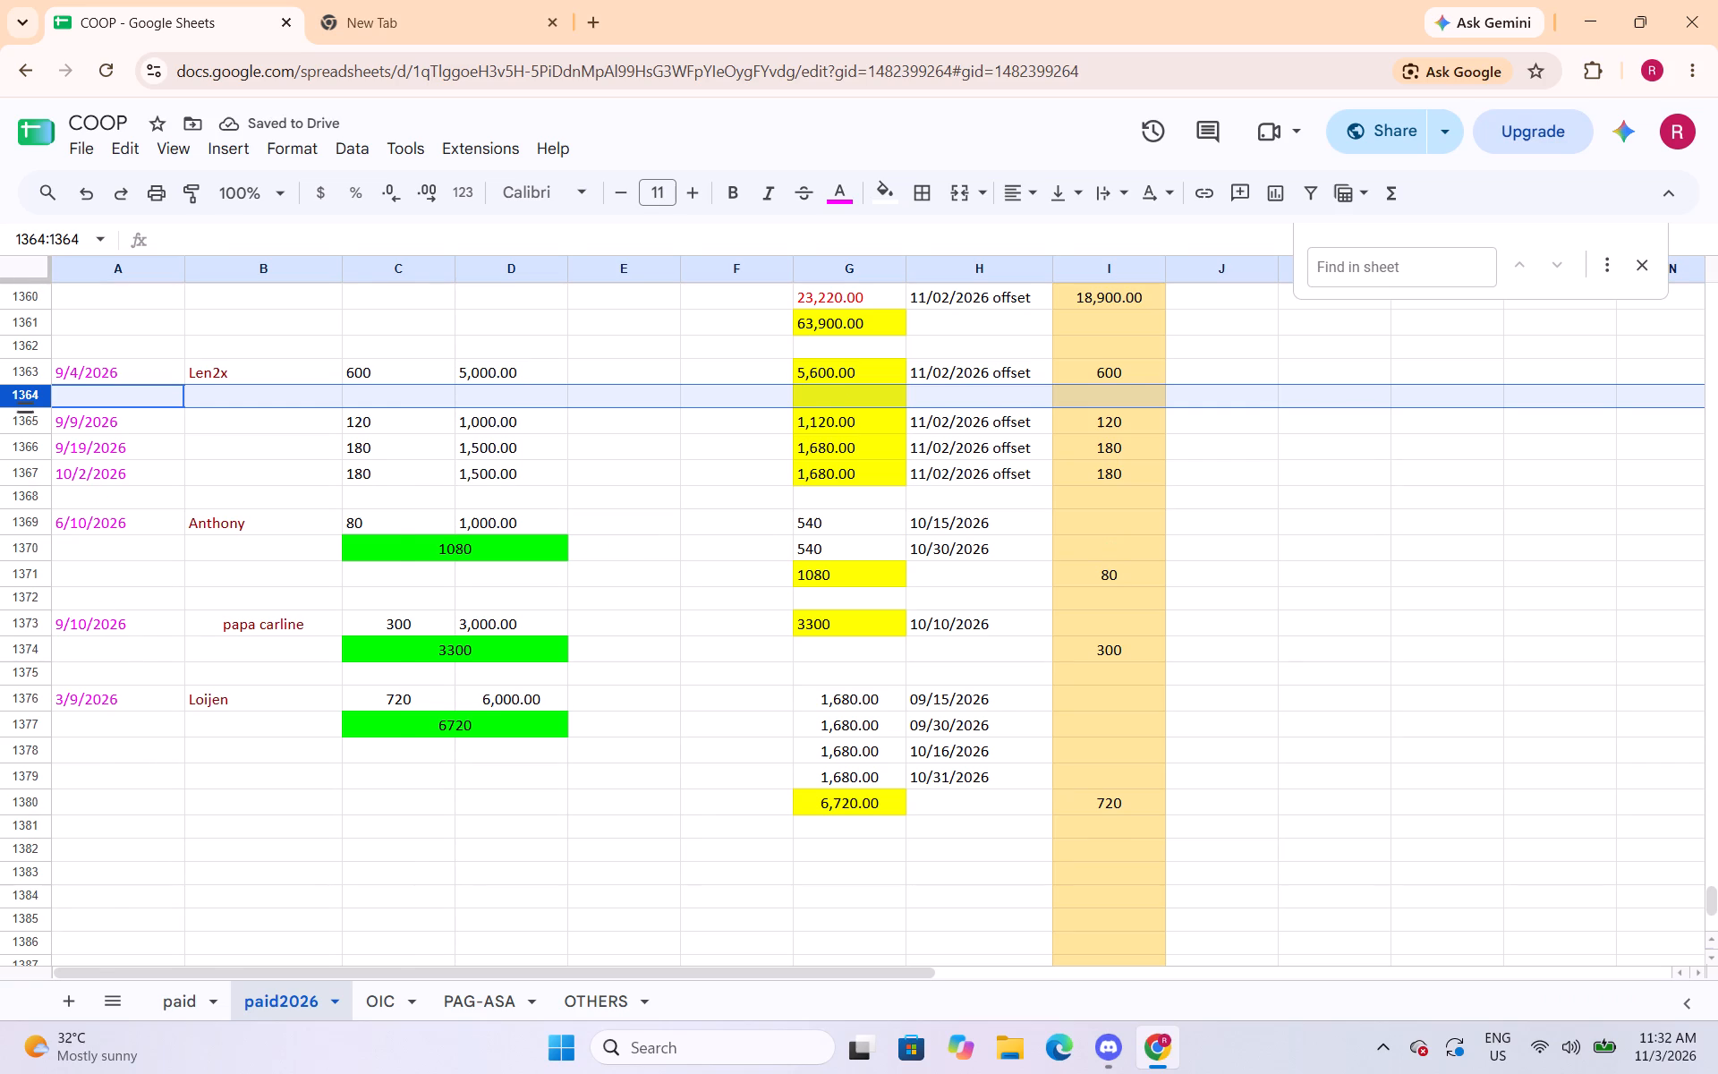
pyautogui.rightClick(39, 403)
pyautogui.click(106, 581)
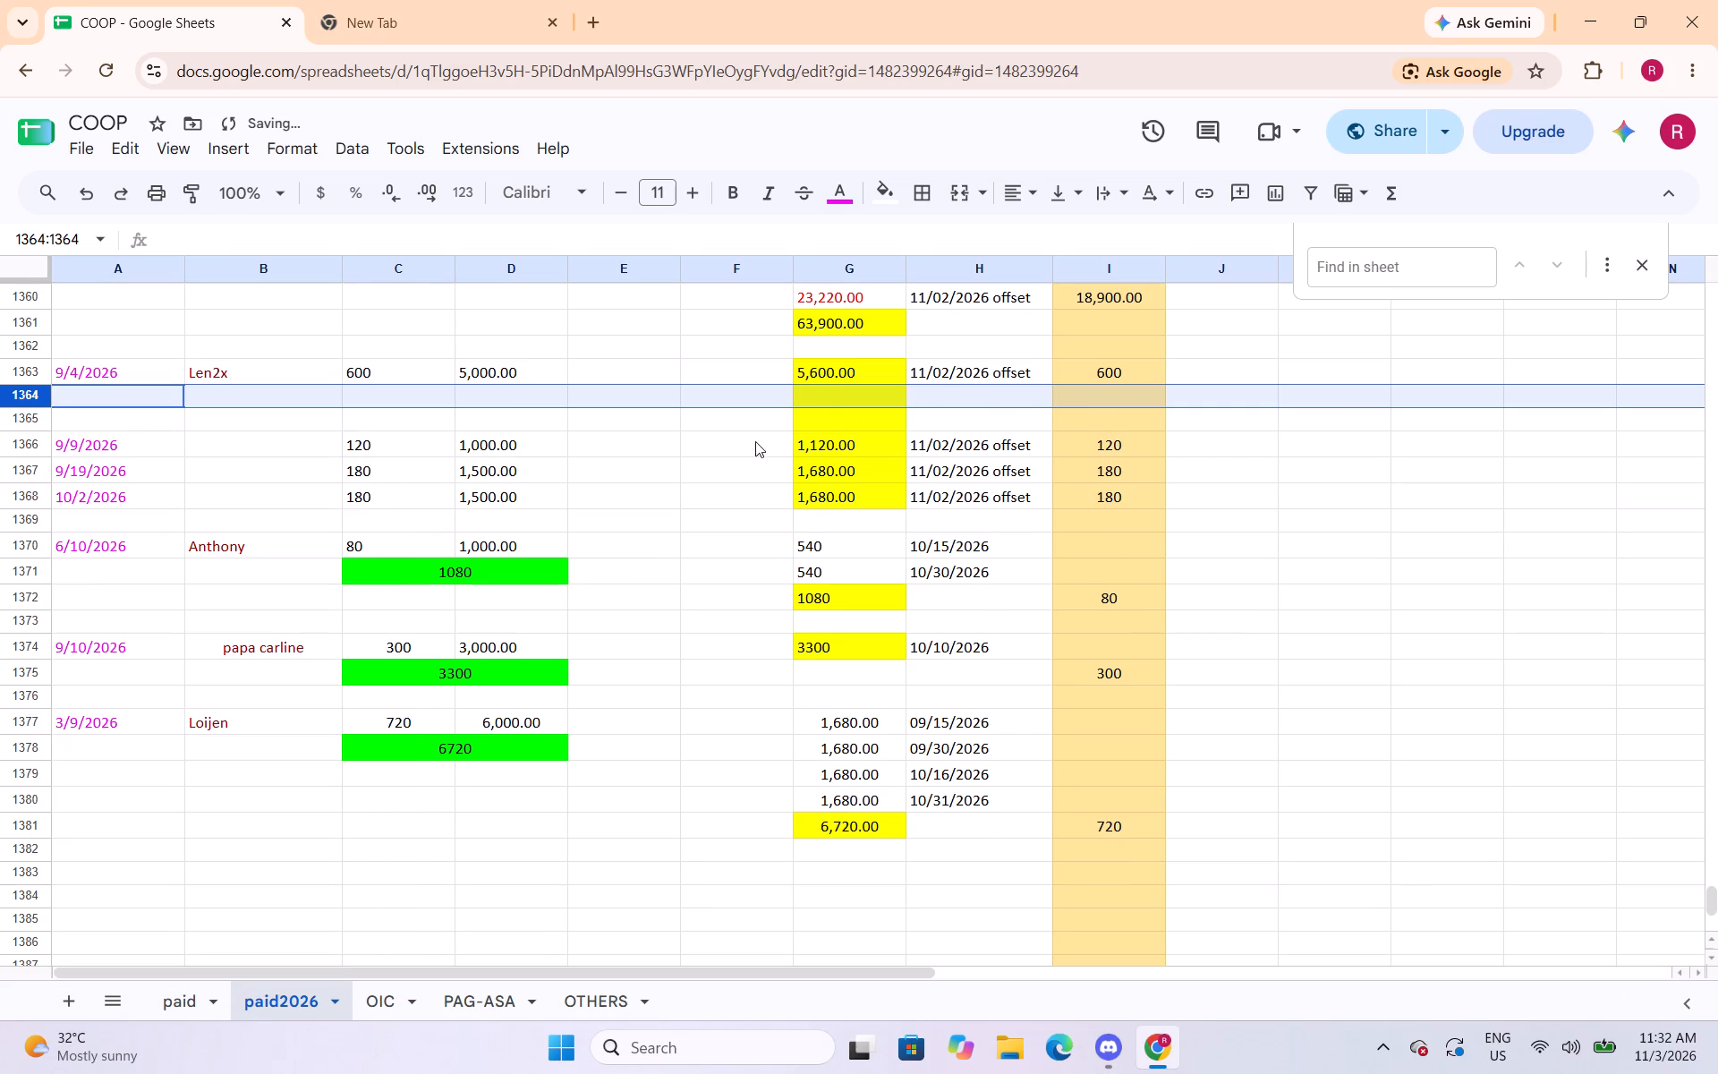
# Merge cells F1364:G1364 in the blank row below the 9/4/2026 entry.
pyautogui.moveTo(773, 403); pyautogui.dragTo(854, 406)
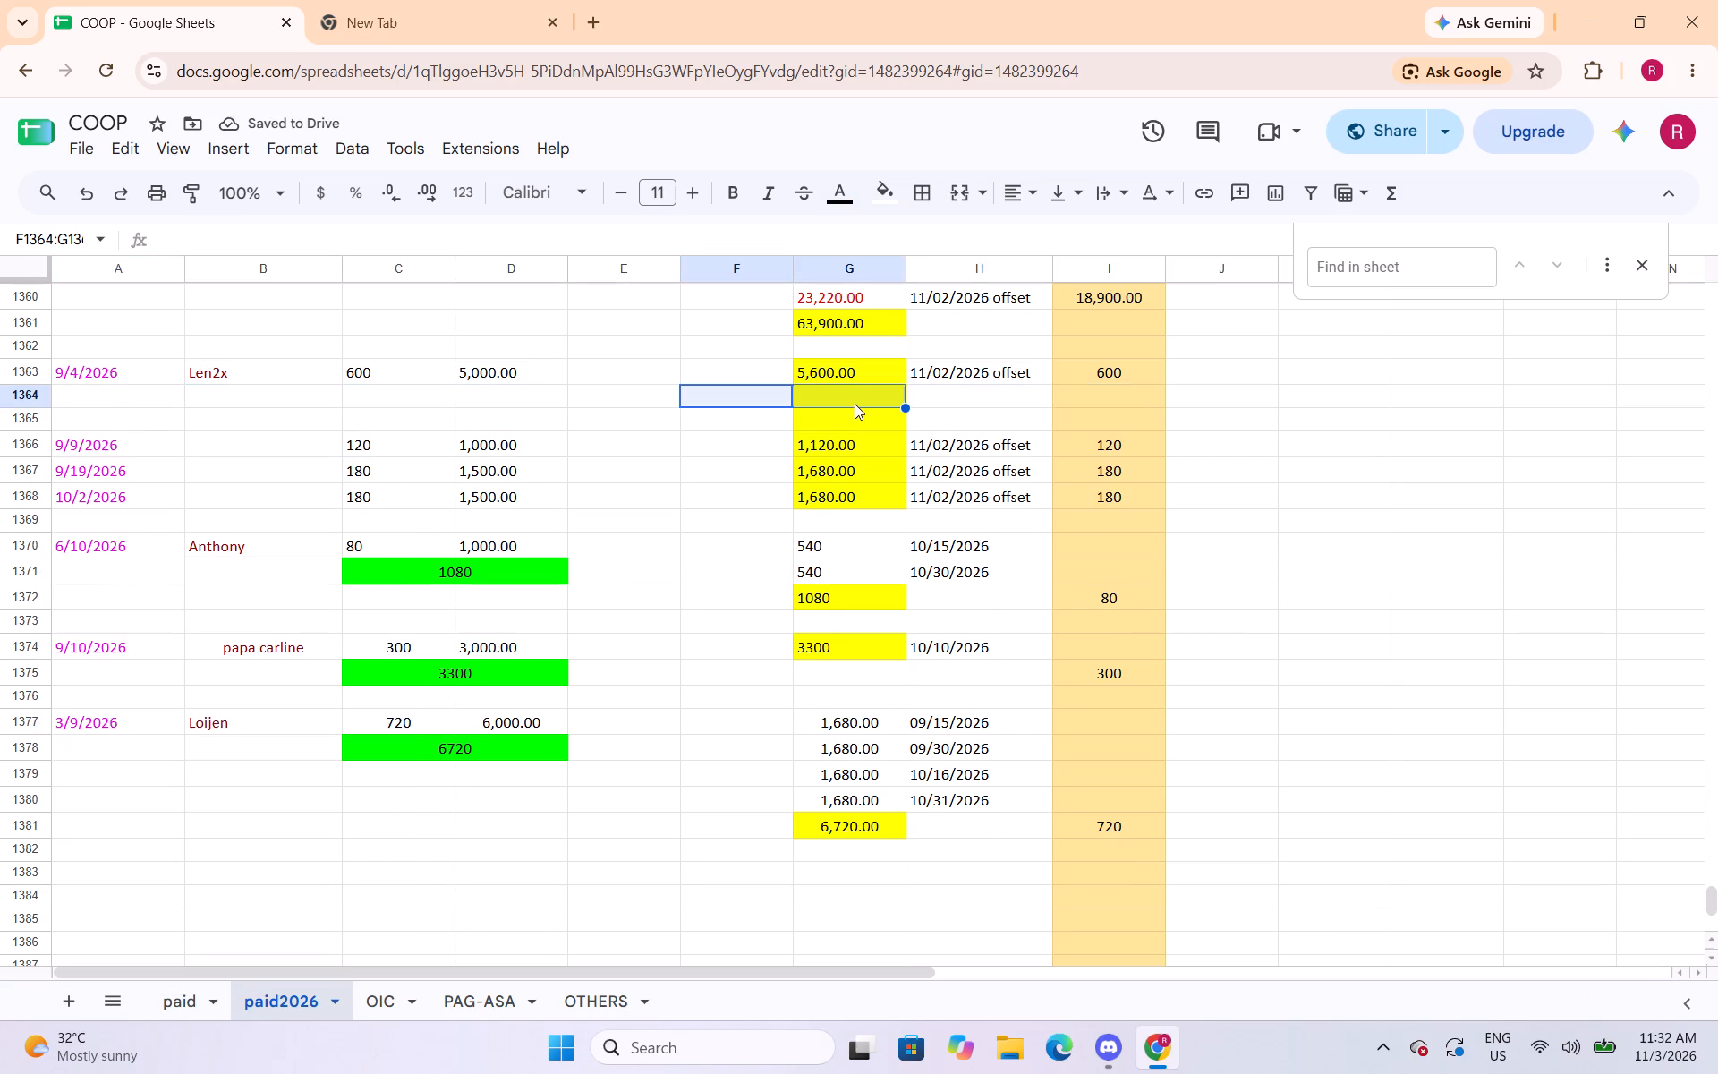
pyautogui.click(953, 184)
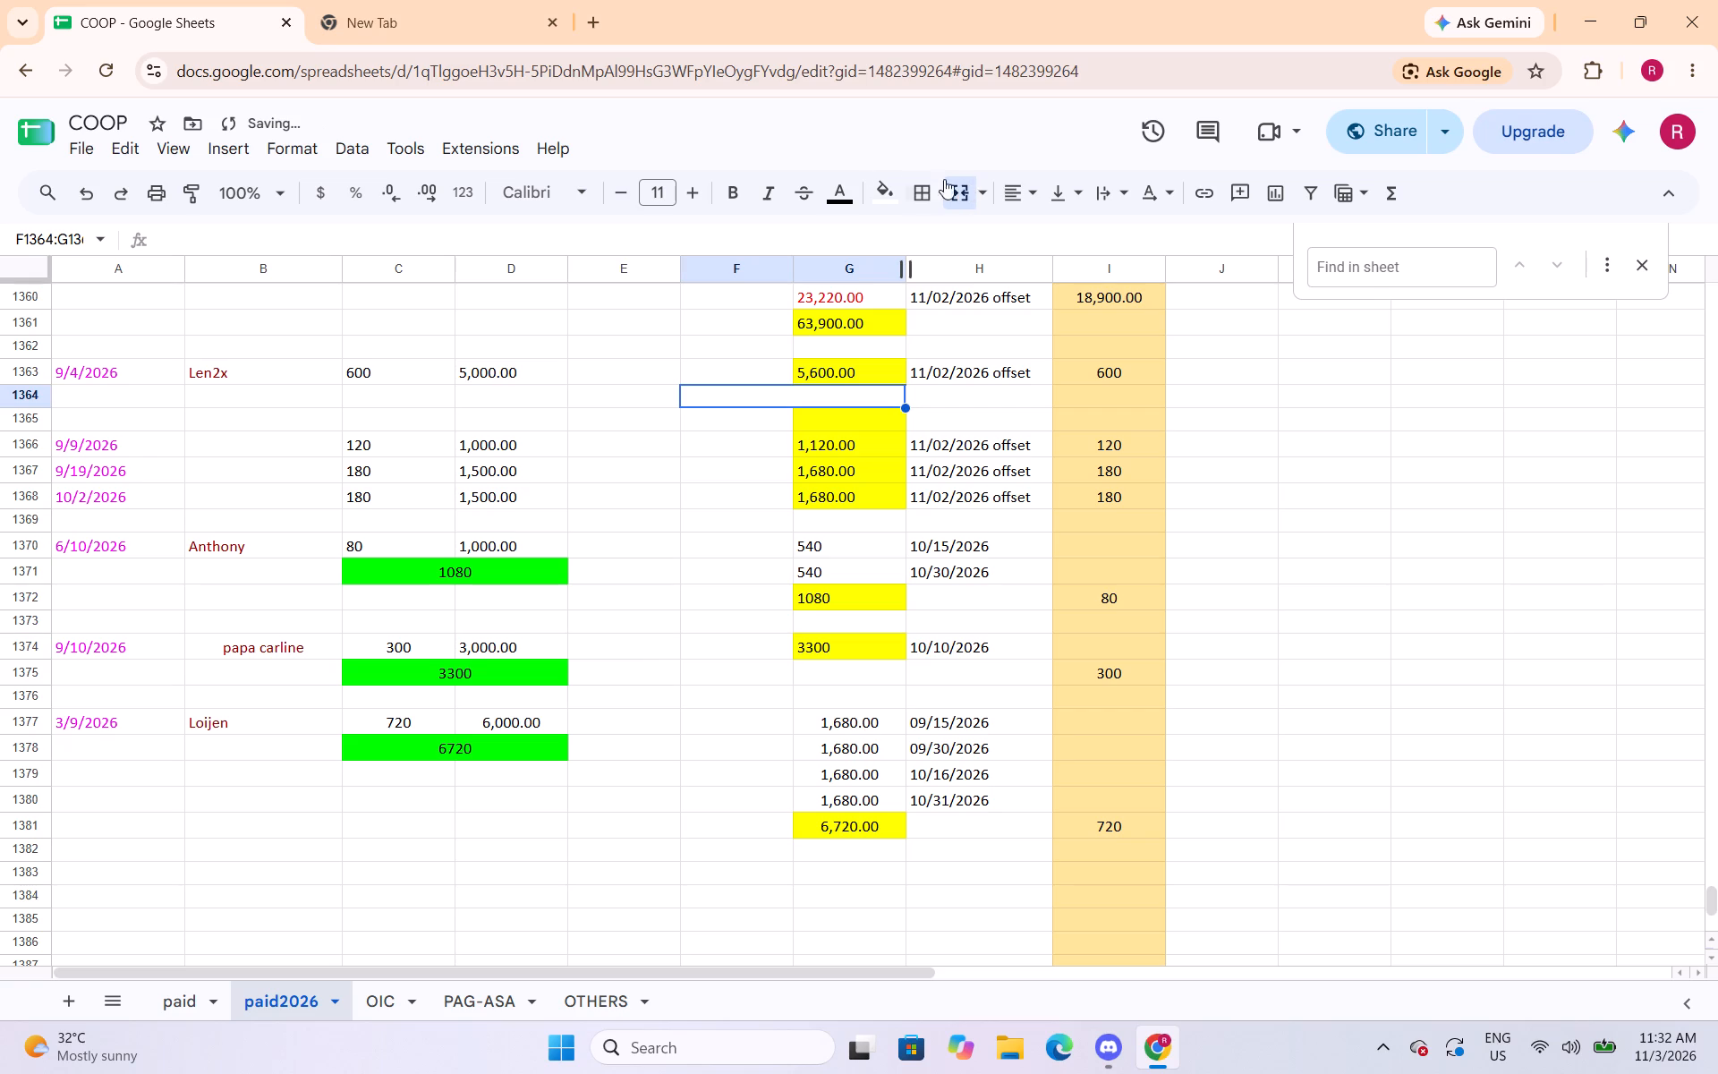
# Reload the spreadsheet and look over the payment formatting in paid2026 from the first row down to the last entries.
pyautogui.click(104, 75)
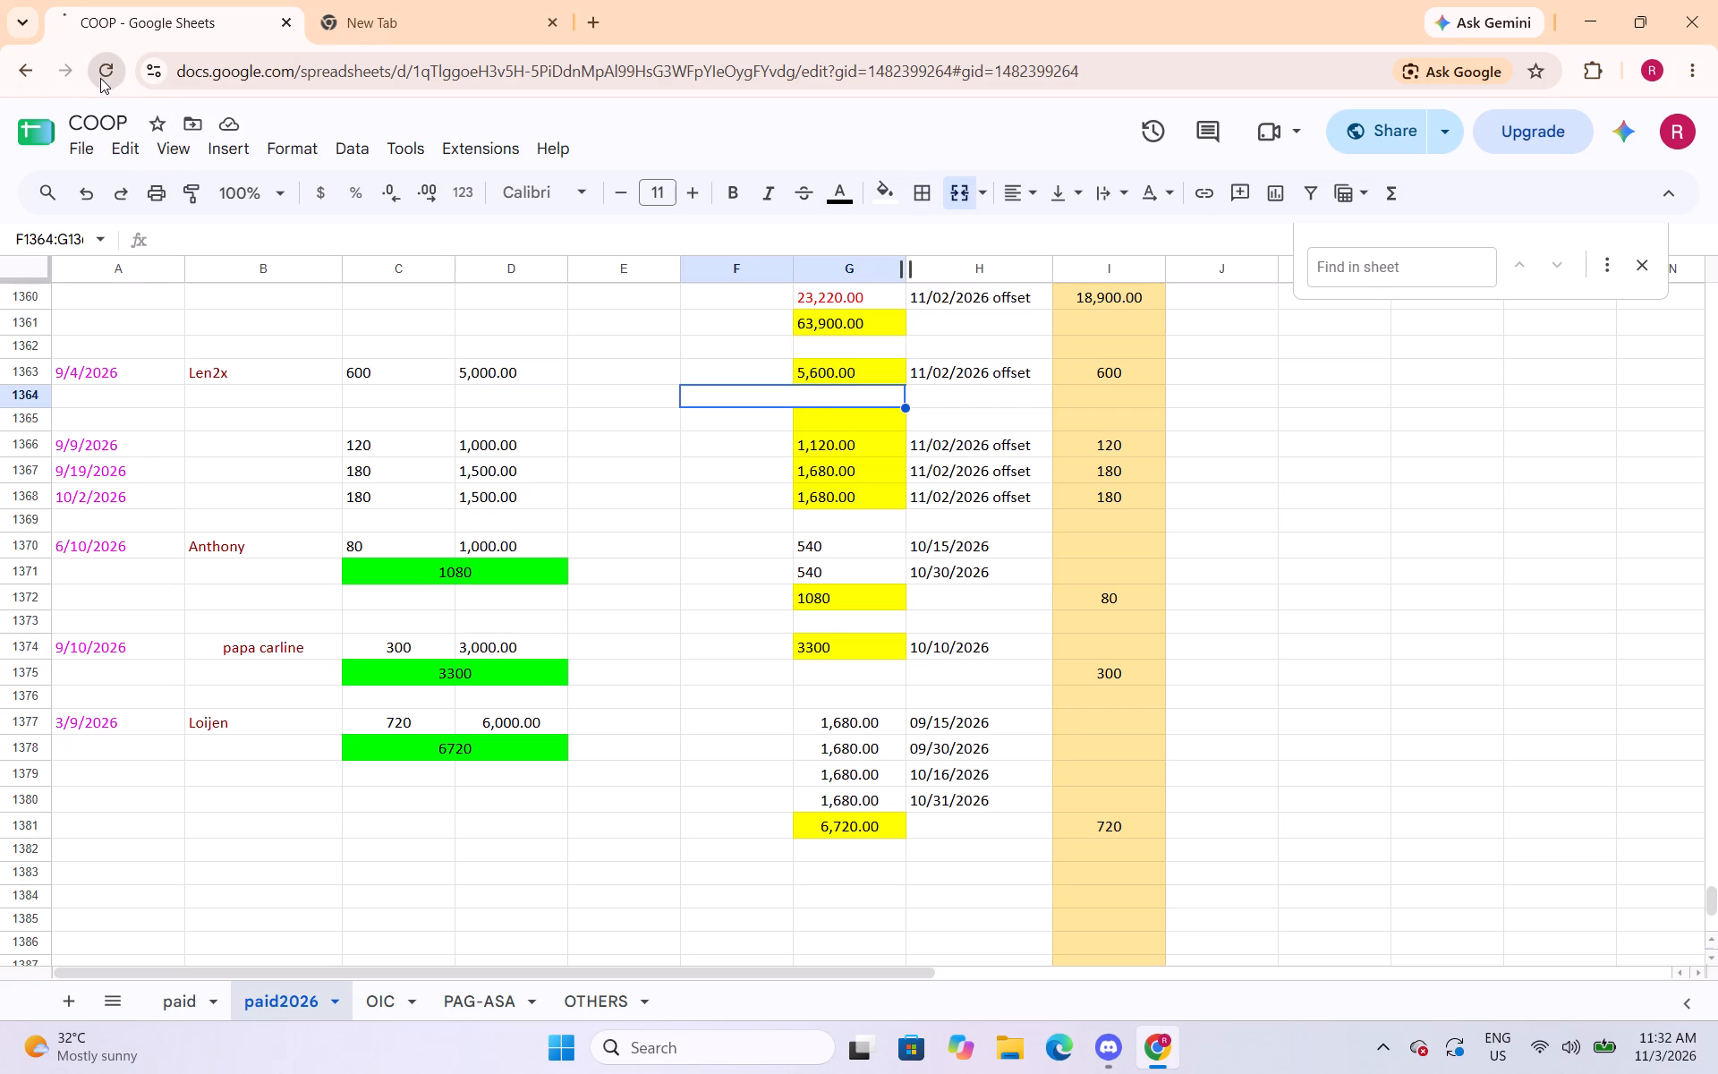
pyautogui.click(1468, 558)
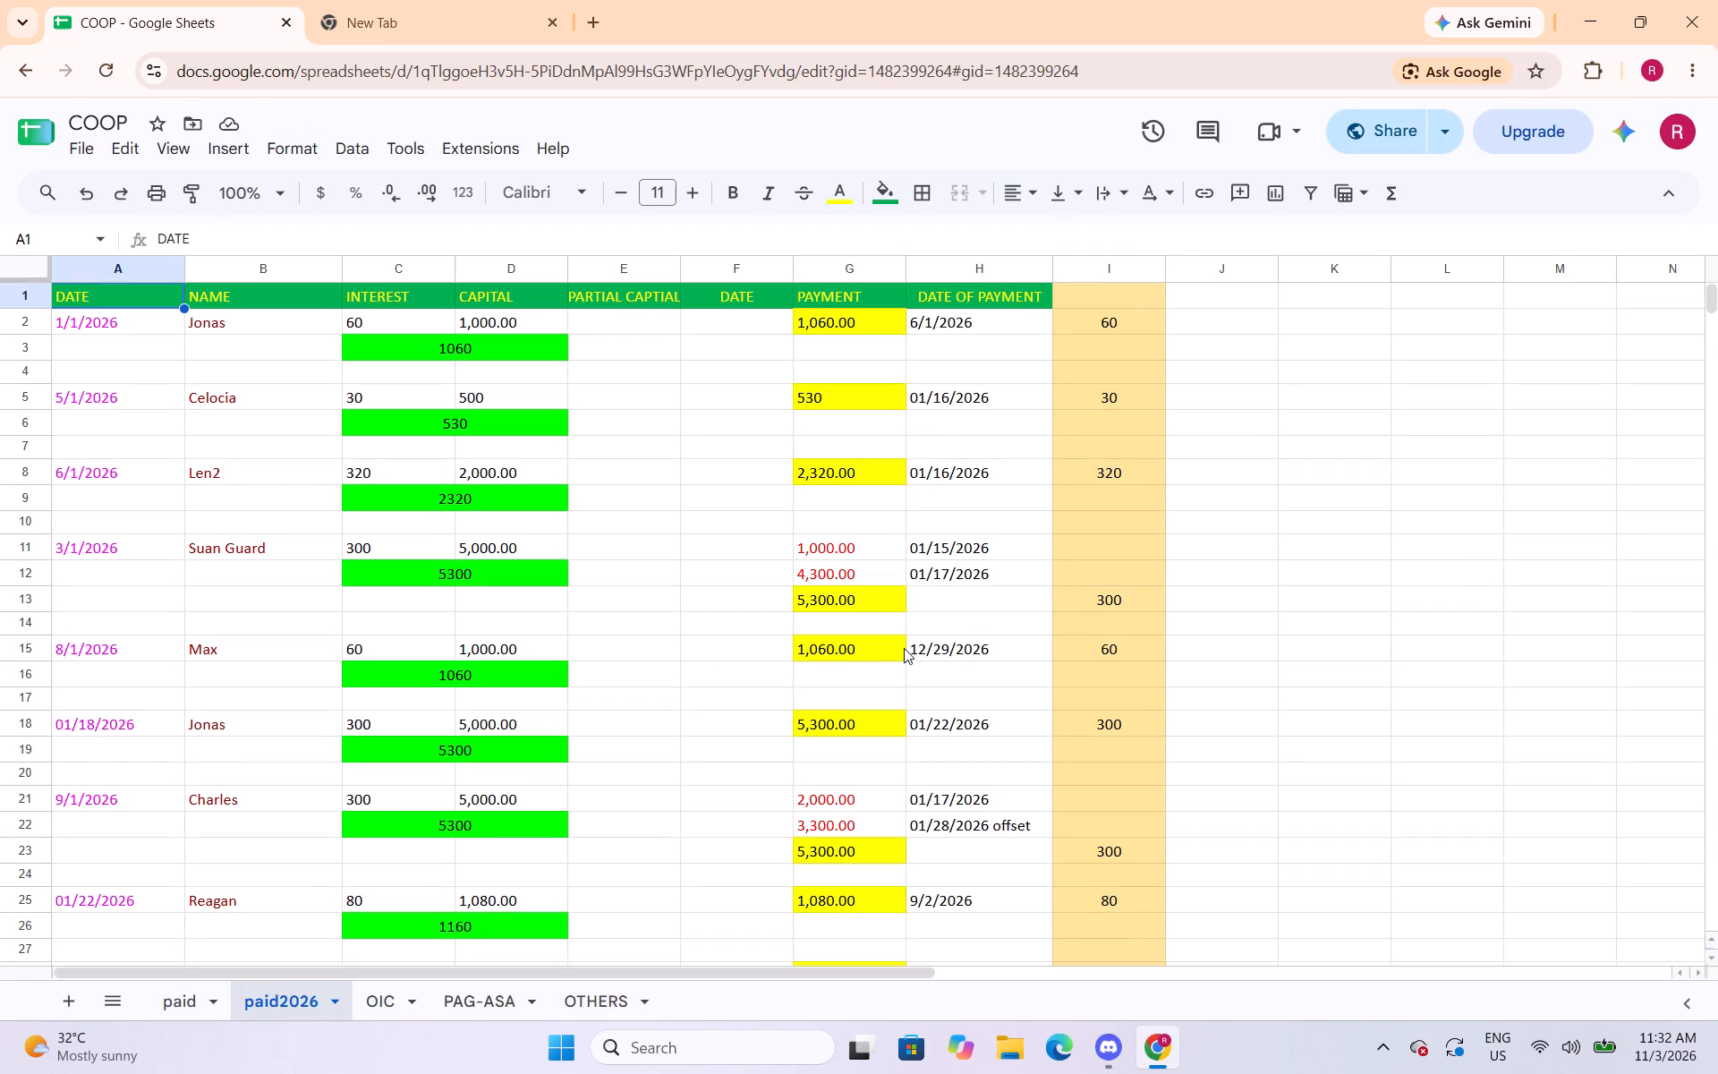
pyautogui.scroll(-4, 897, 654)
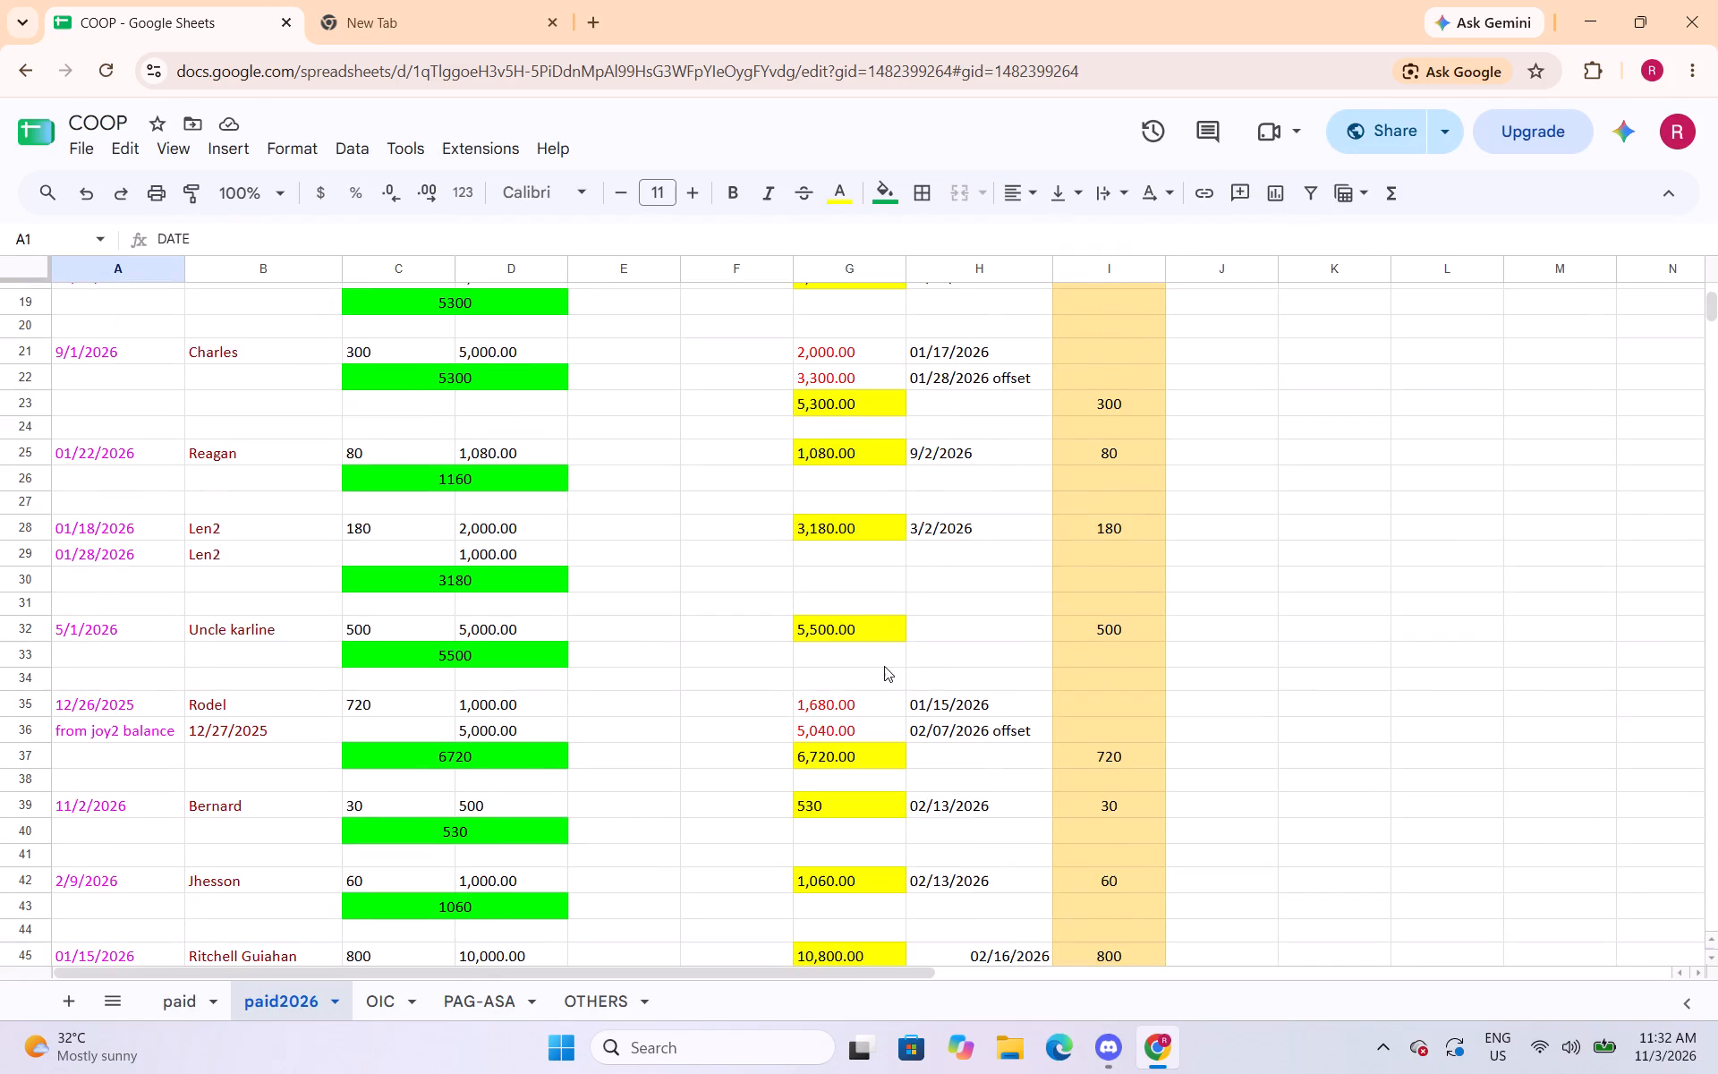
pyautogui.scroll(-20, 882, 671)
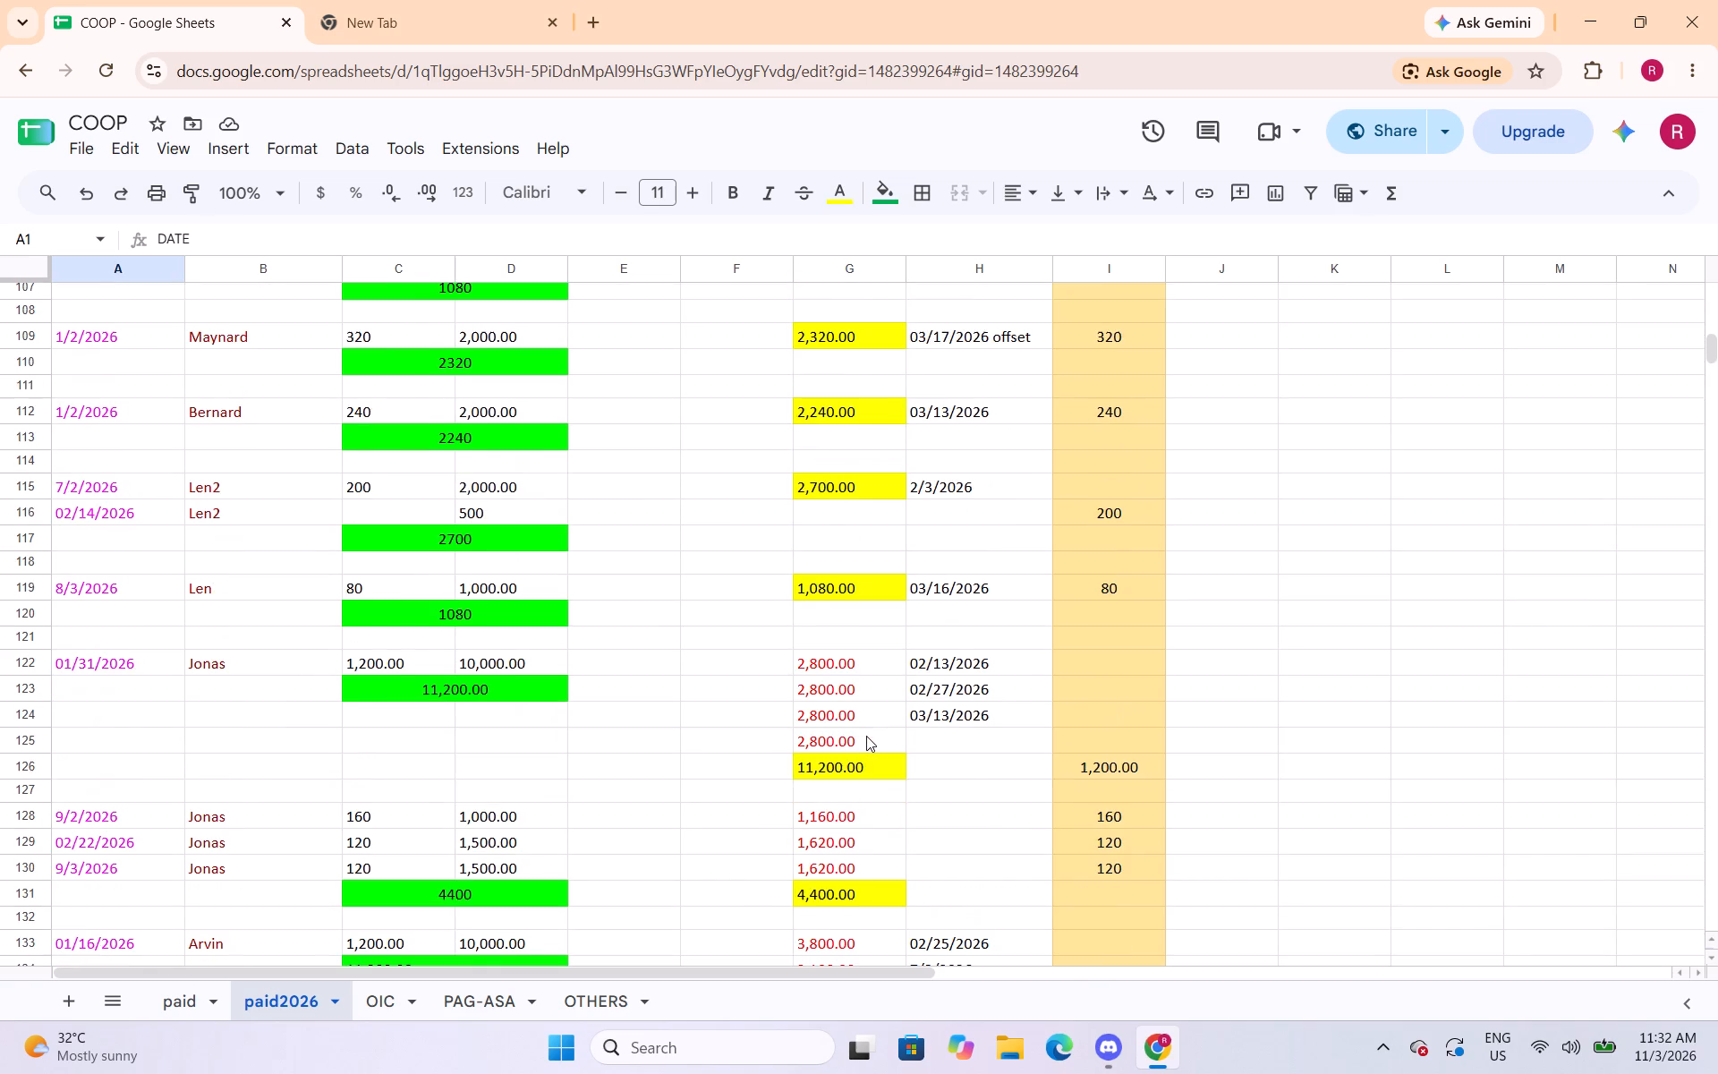
pyautogui.scroll(-18, 866, 736)
pyautogui.scroll(-6, 867, 746)
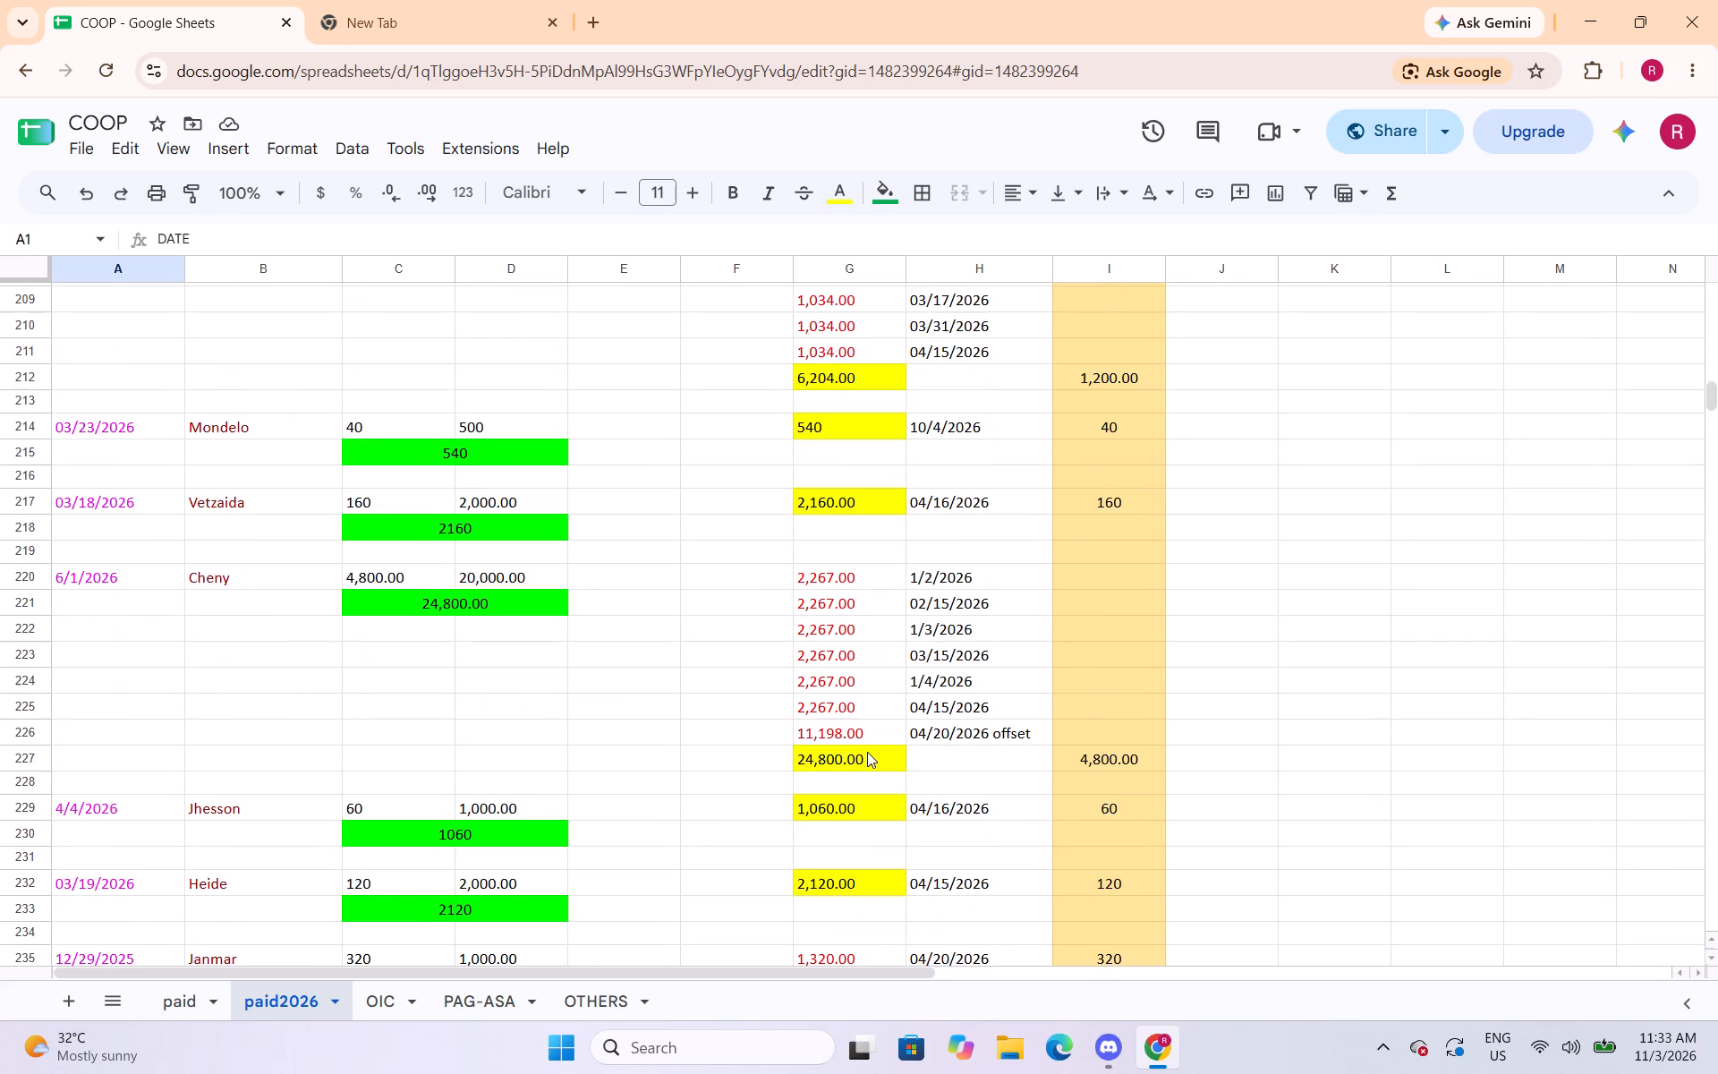
pyautogui.scroll(-18, 867, 752)
pyautogui.scroll(-5, 869, 761)
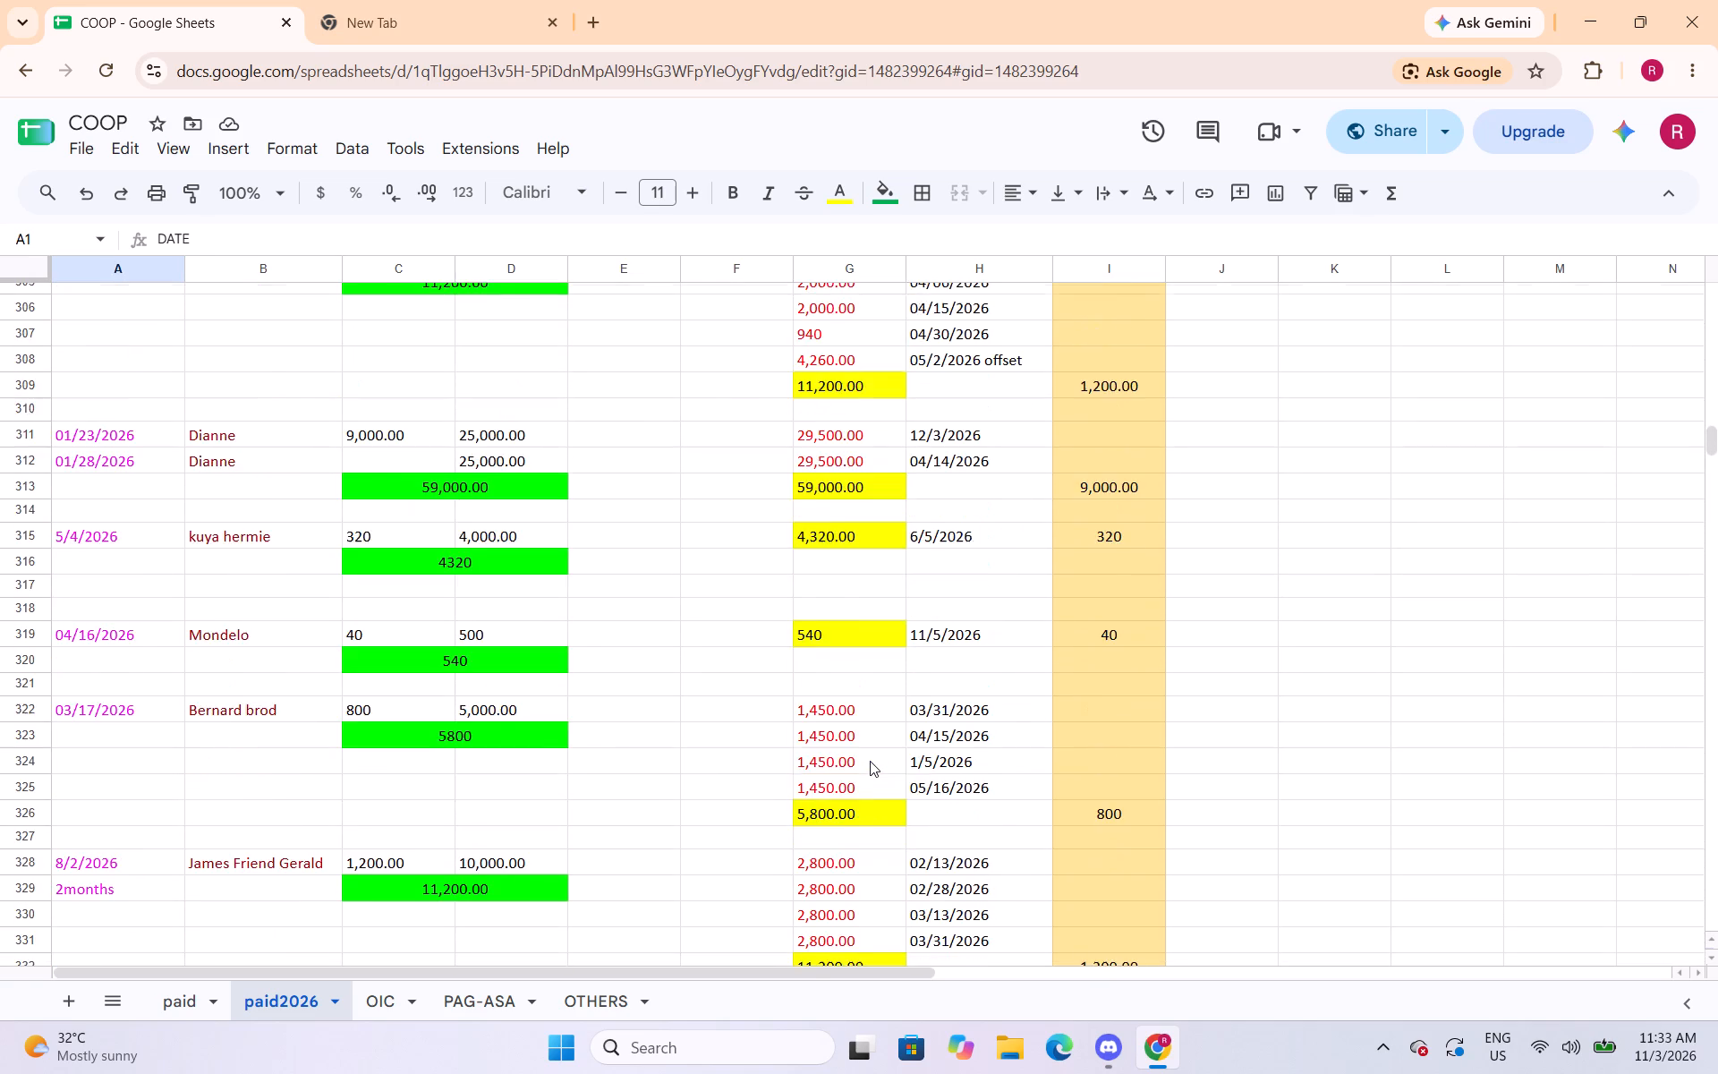
pyautogui.scroll(-20, 870, 761)
pyautogui.scroll(-7, 874, 773)
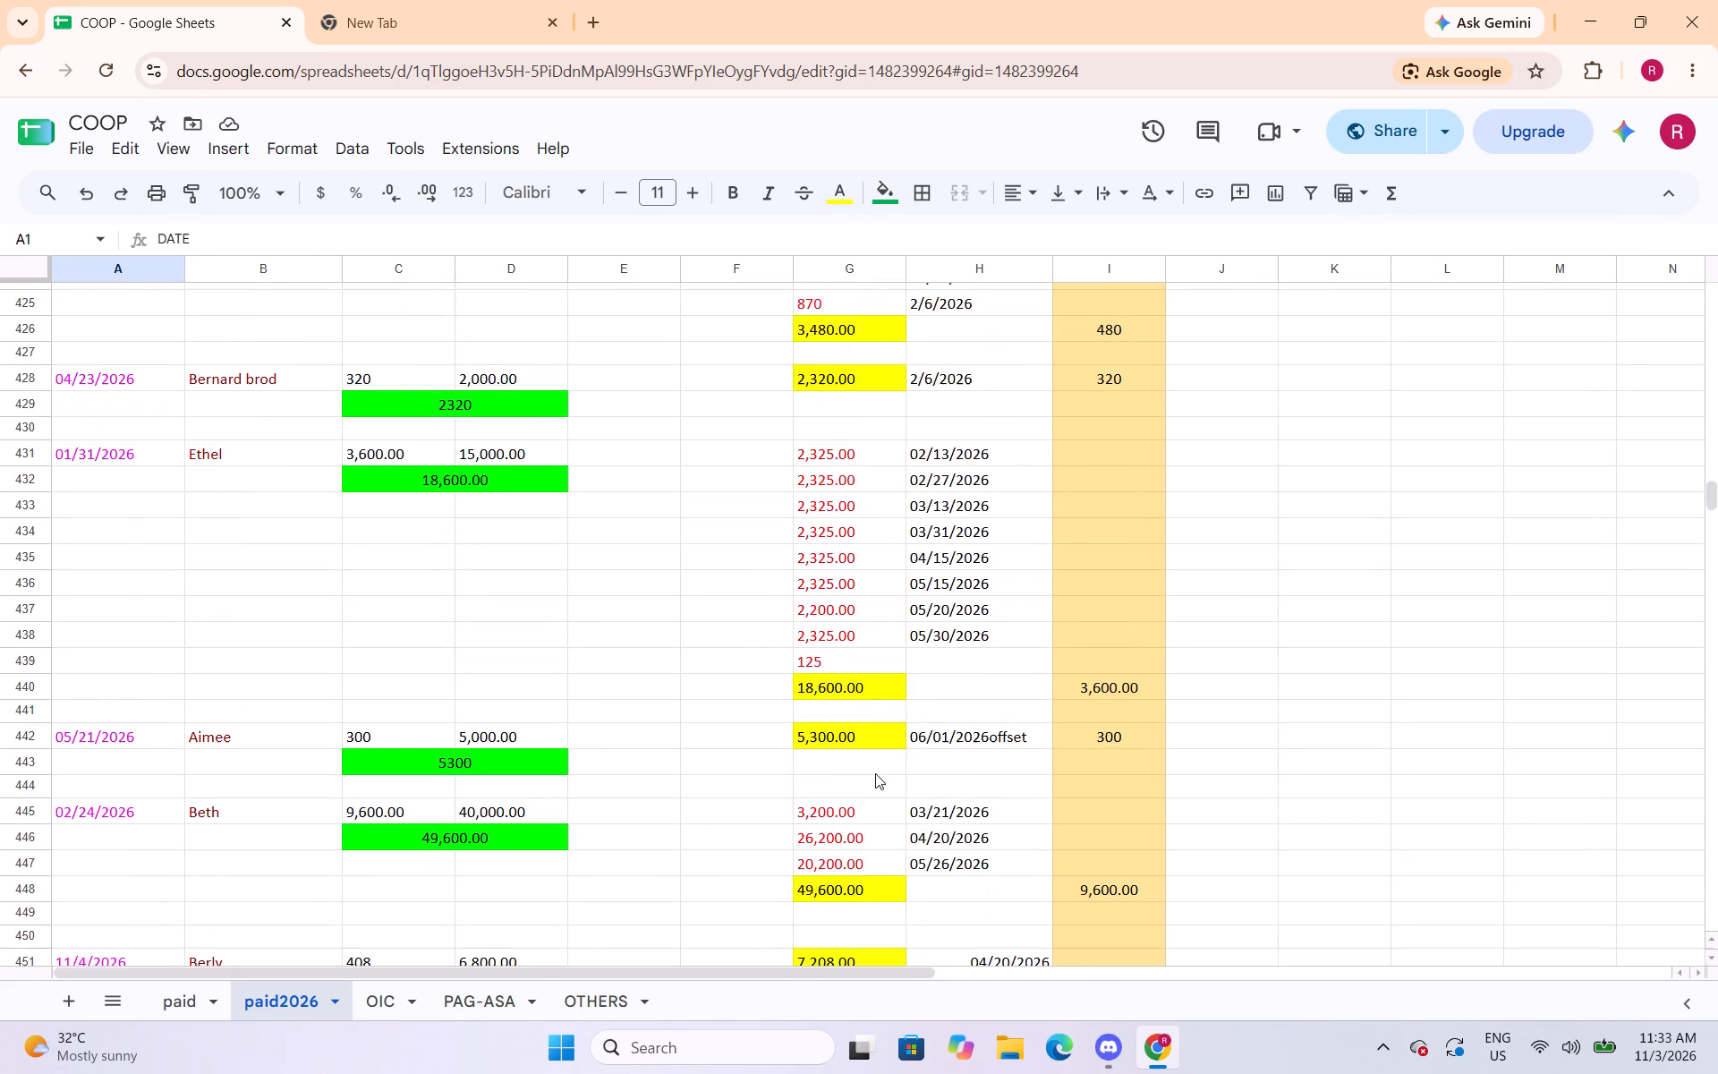
pyautogui.scroll(-19, 875, 773)
pyautogui.scroll(-19, 876, 775)
pyautogui.scroll(-19, 877, 777)
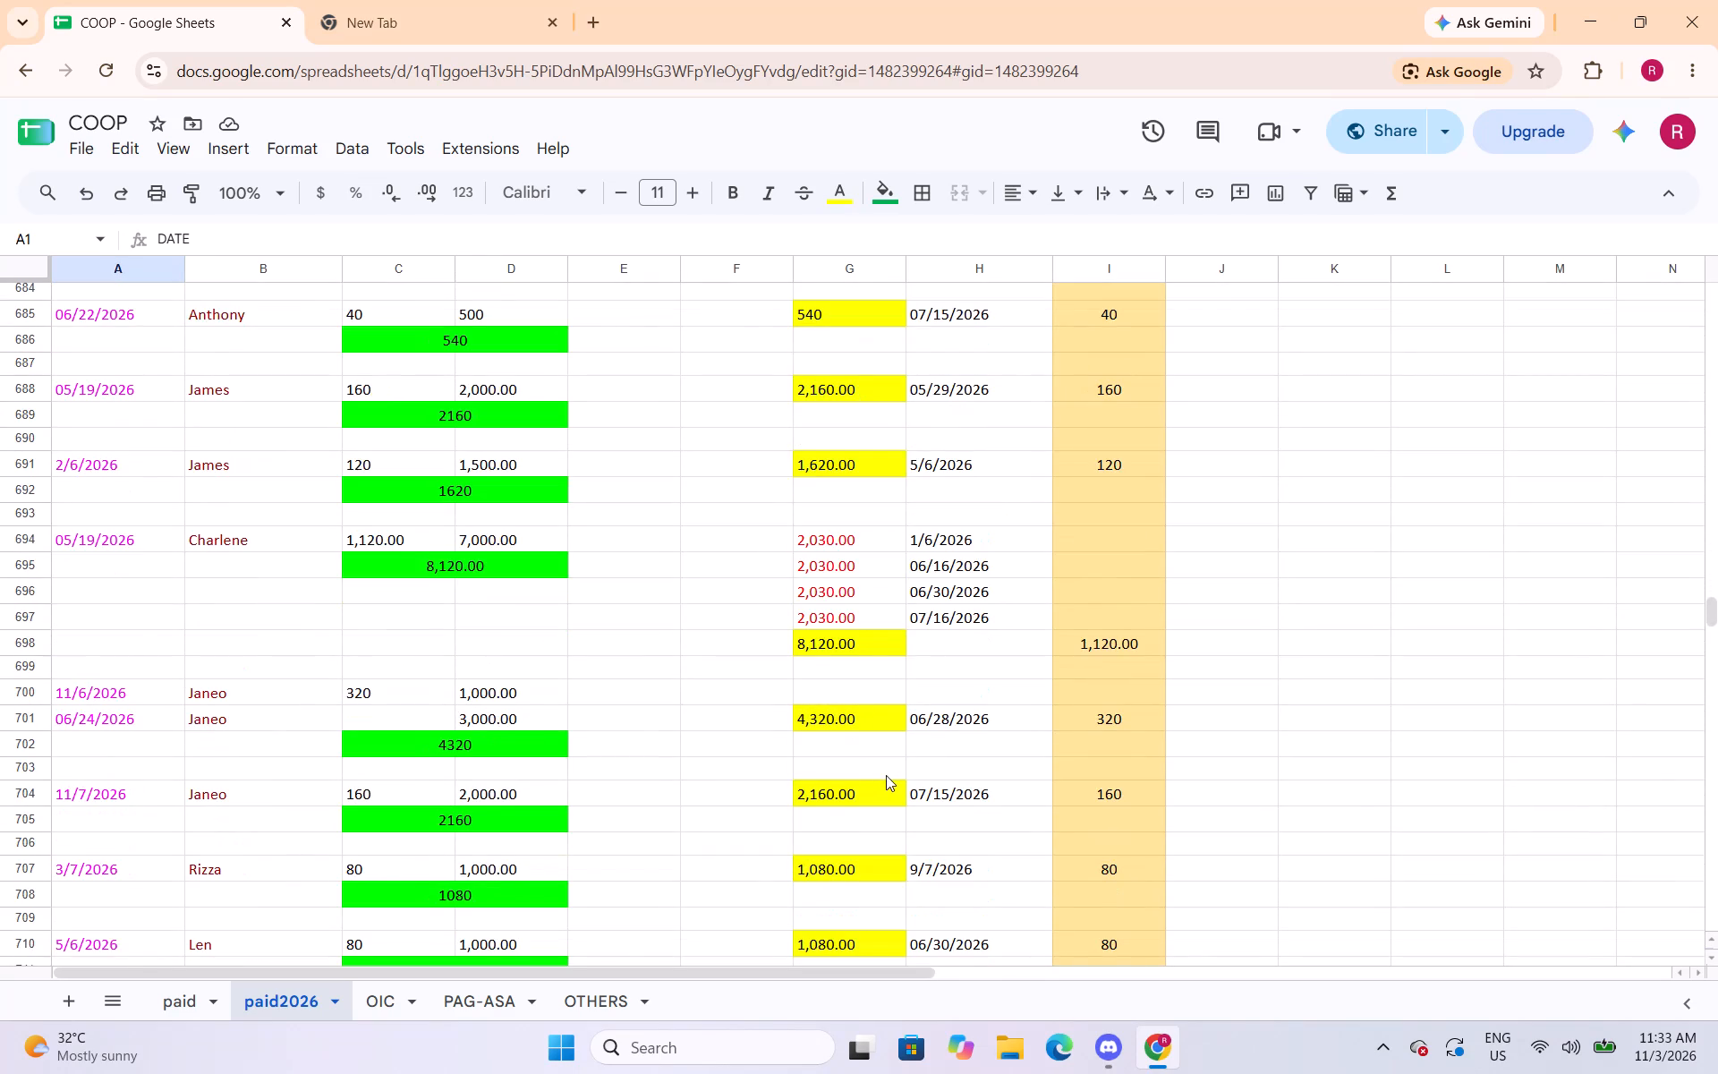
pyautogui.scroll(-16, 886, 775)
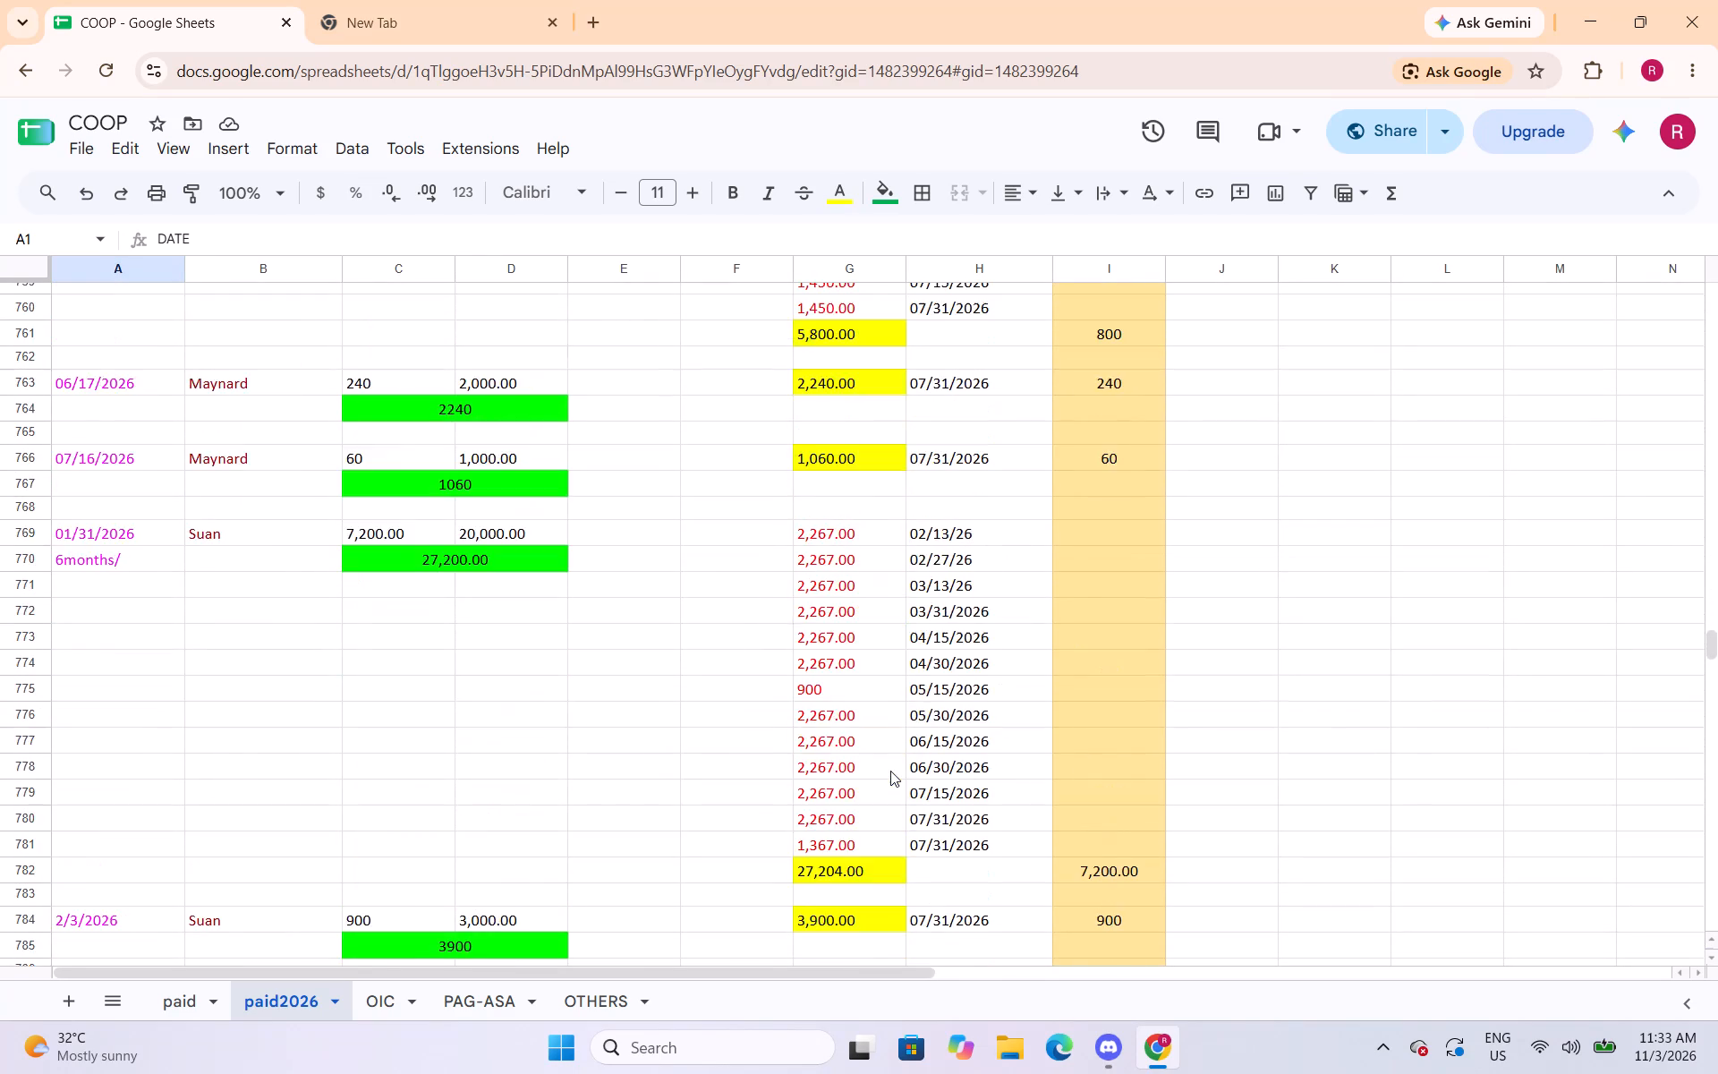
pyautogui.scroll(-11, 890, 771)
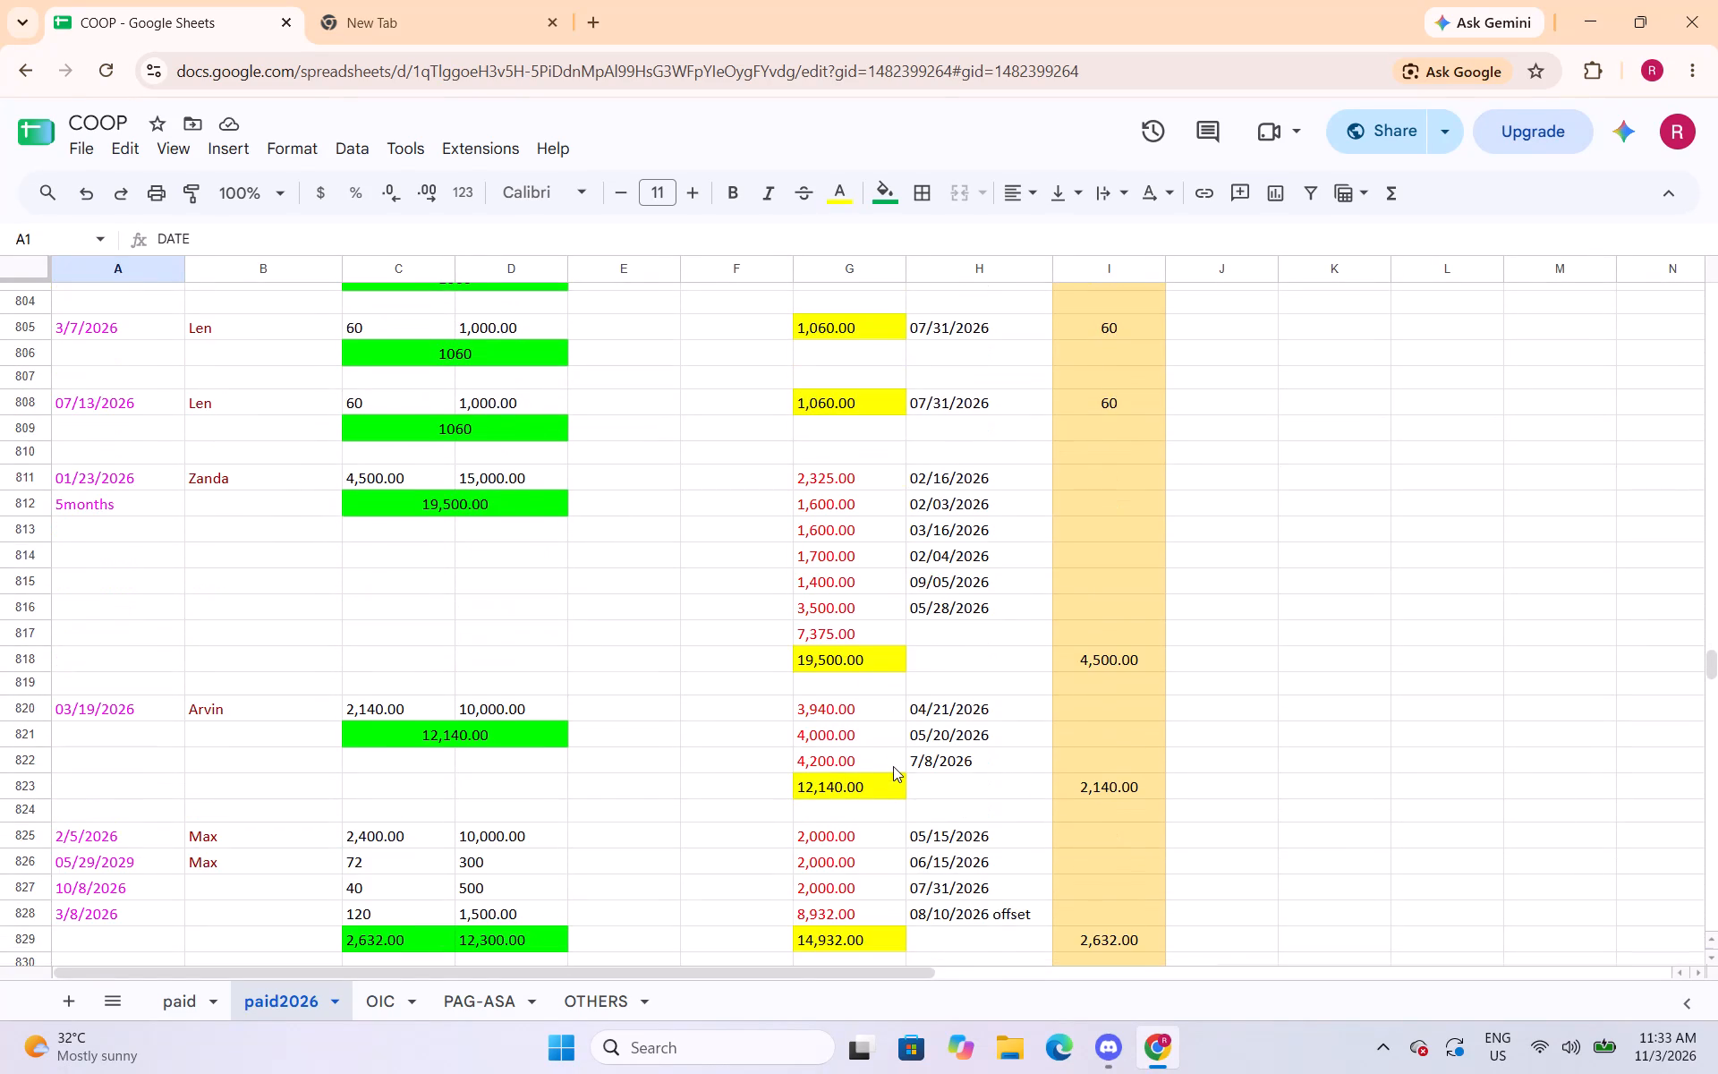
pyautogui.scroll(-18, 893, 766)
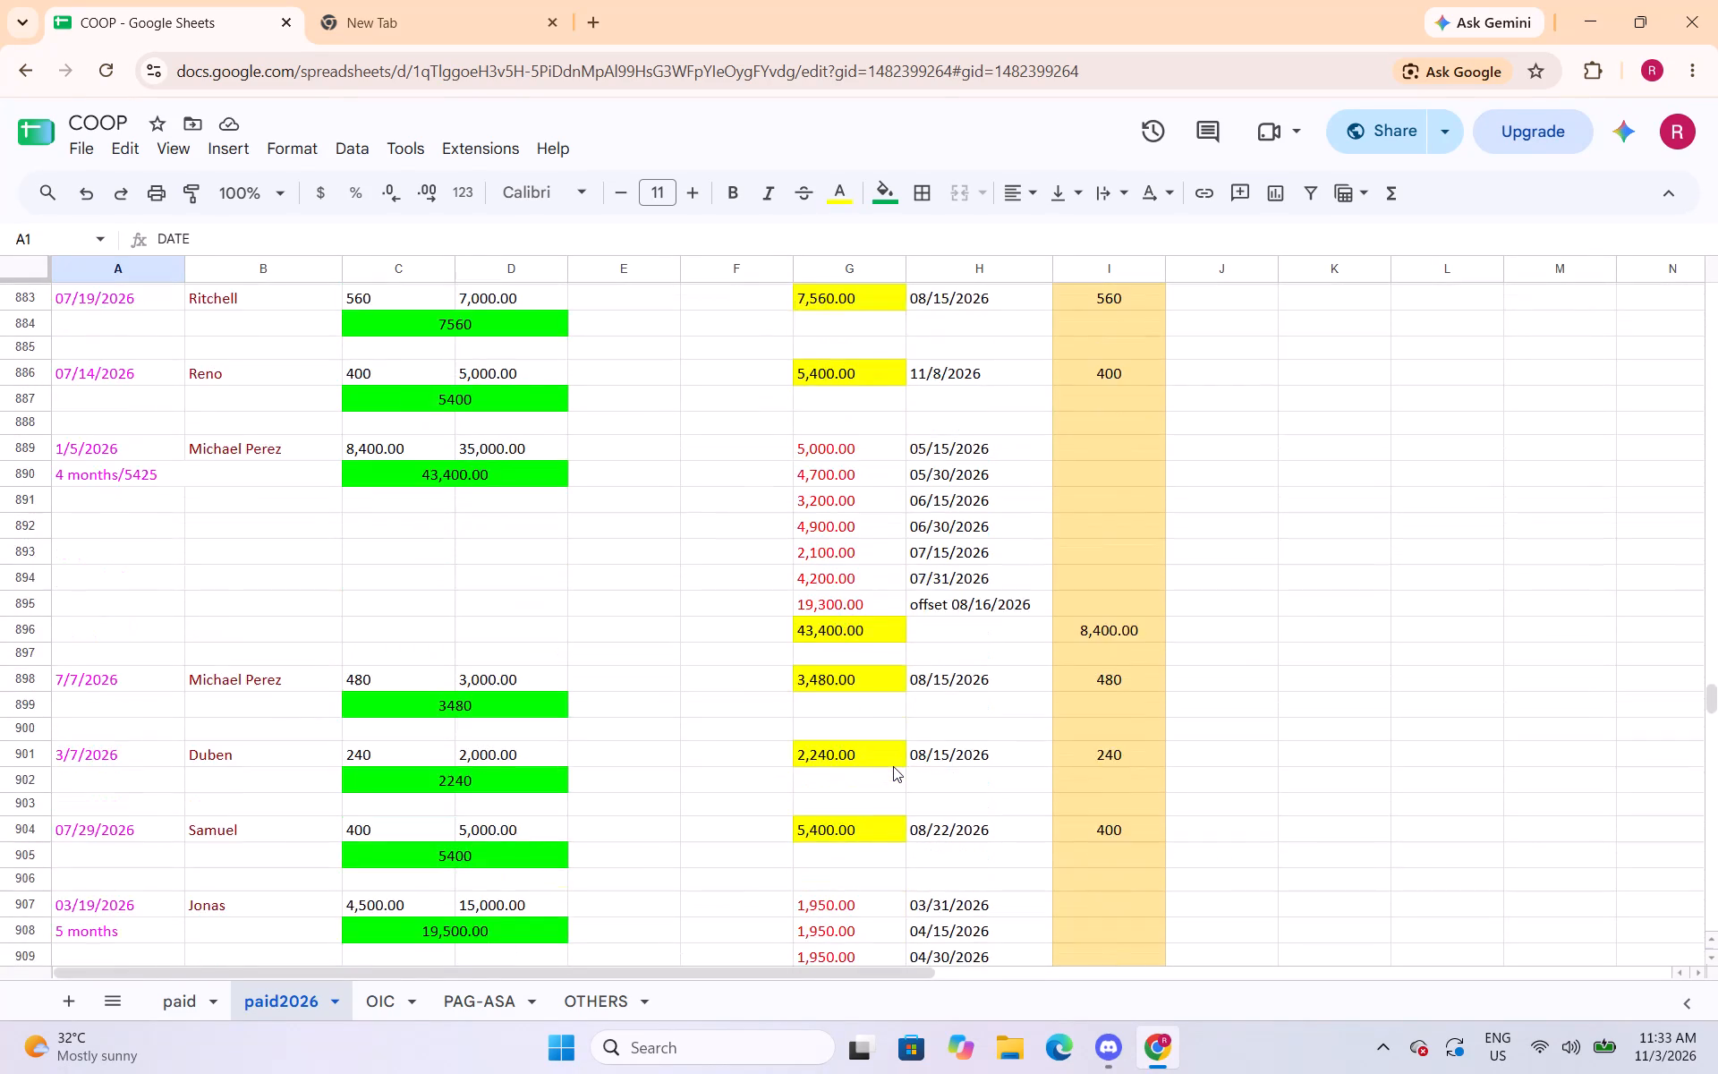
pyautogui.scroll(-17, 893, 766)
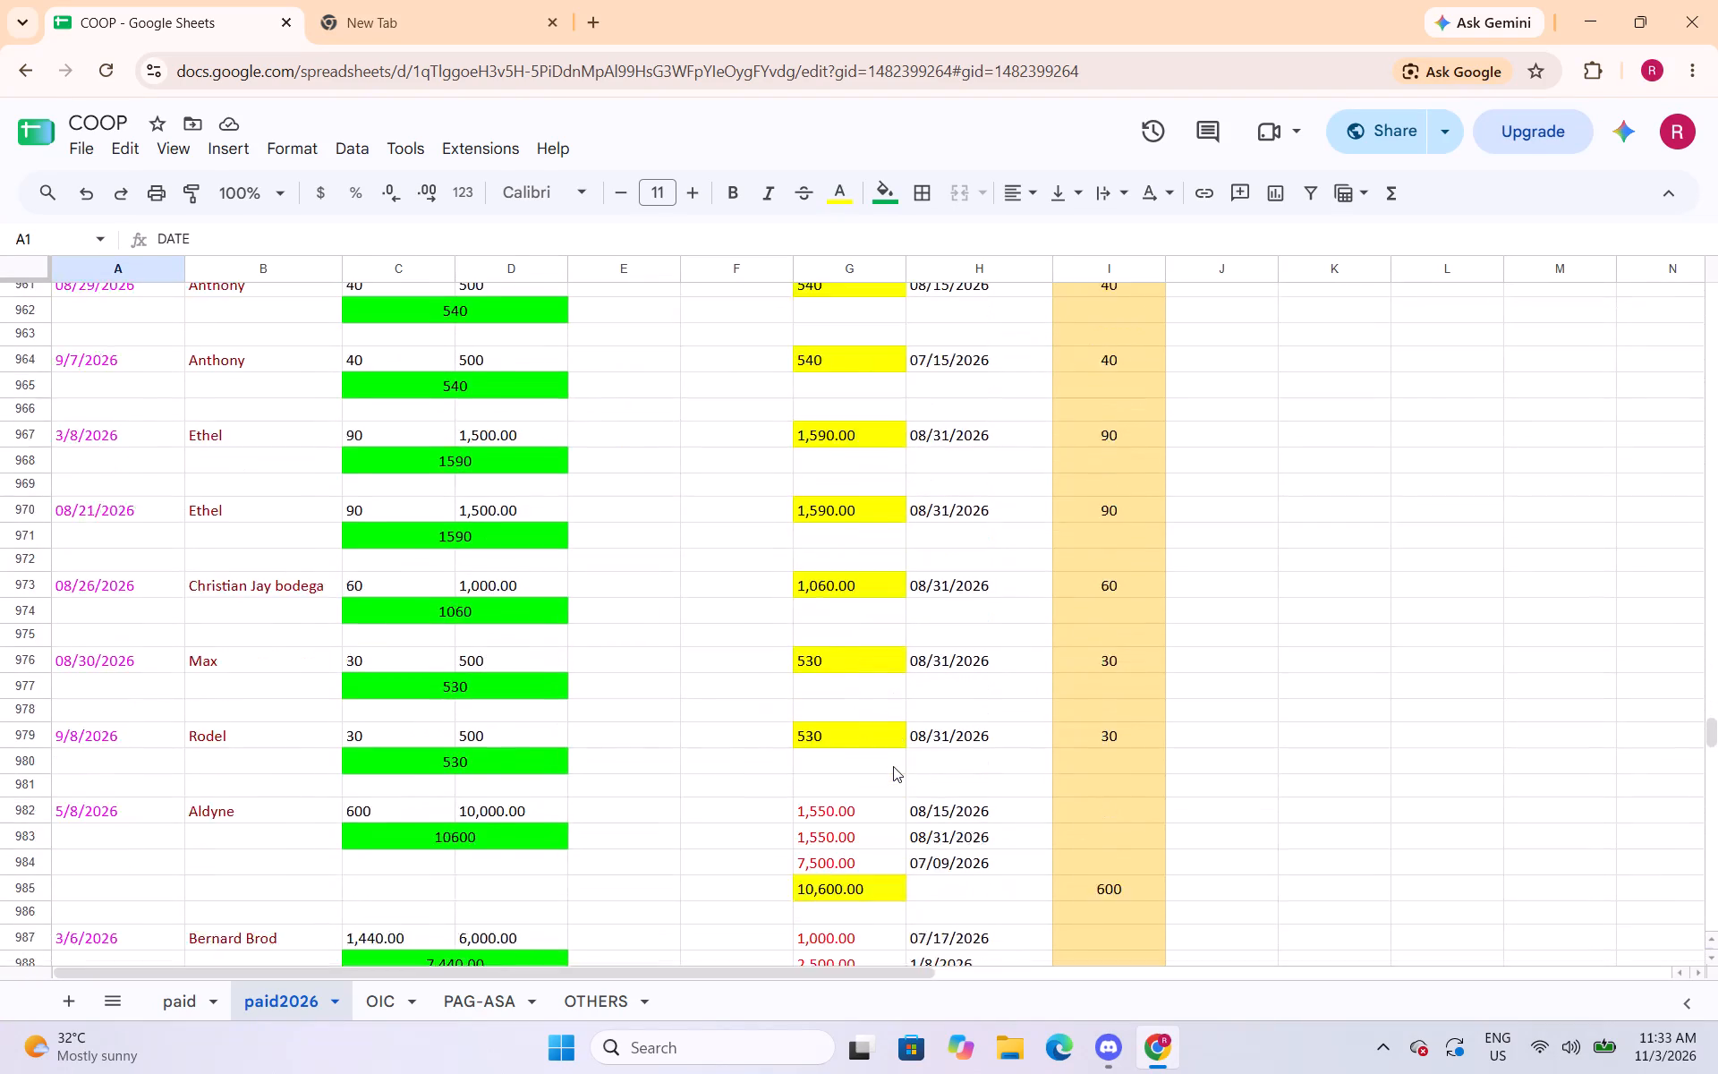
pyautogui.scroll(-16, 893, 766)
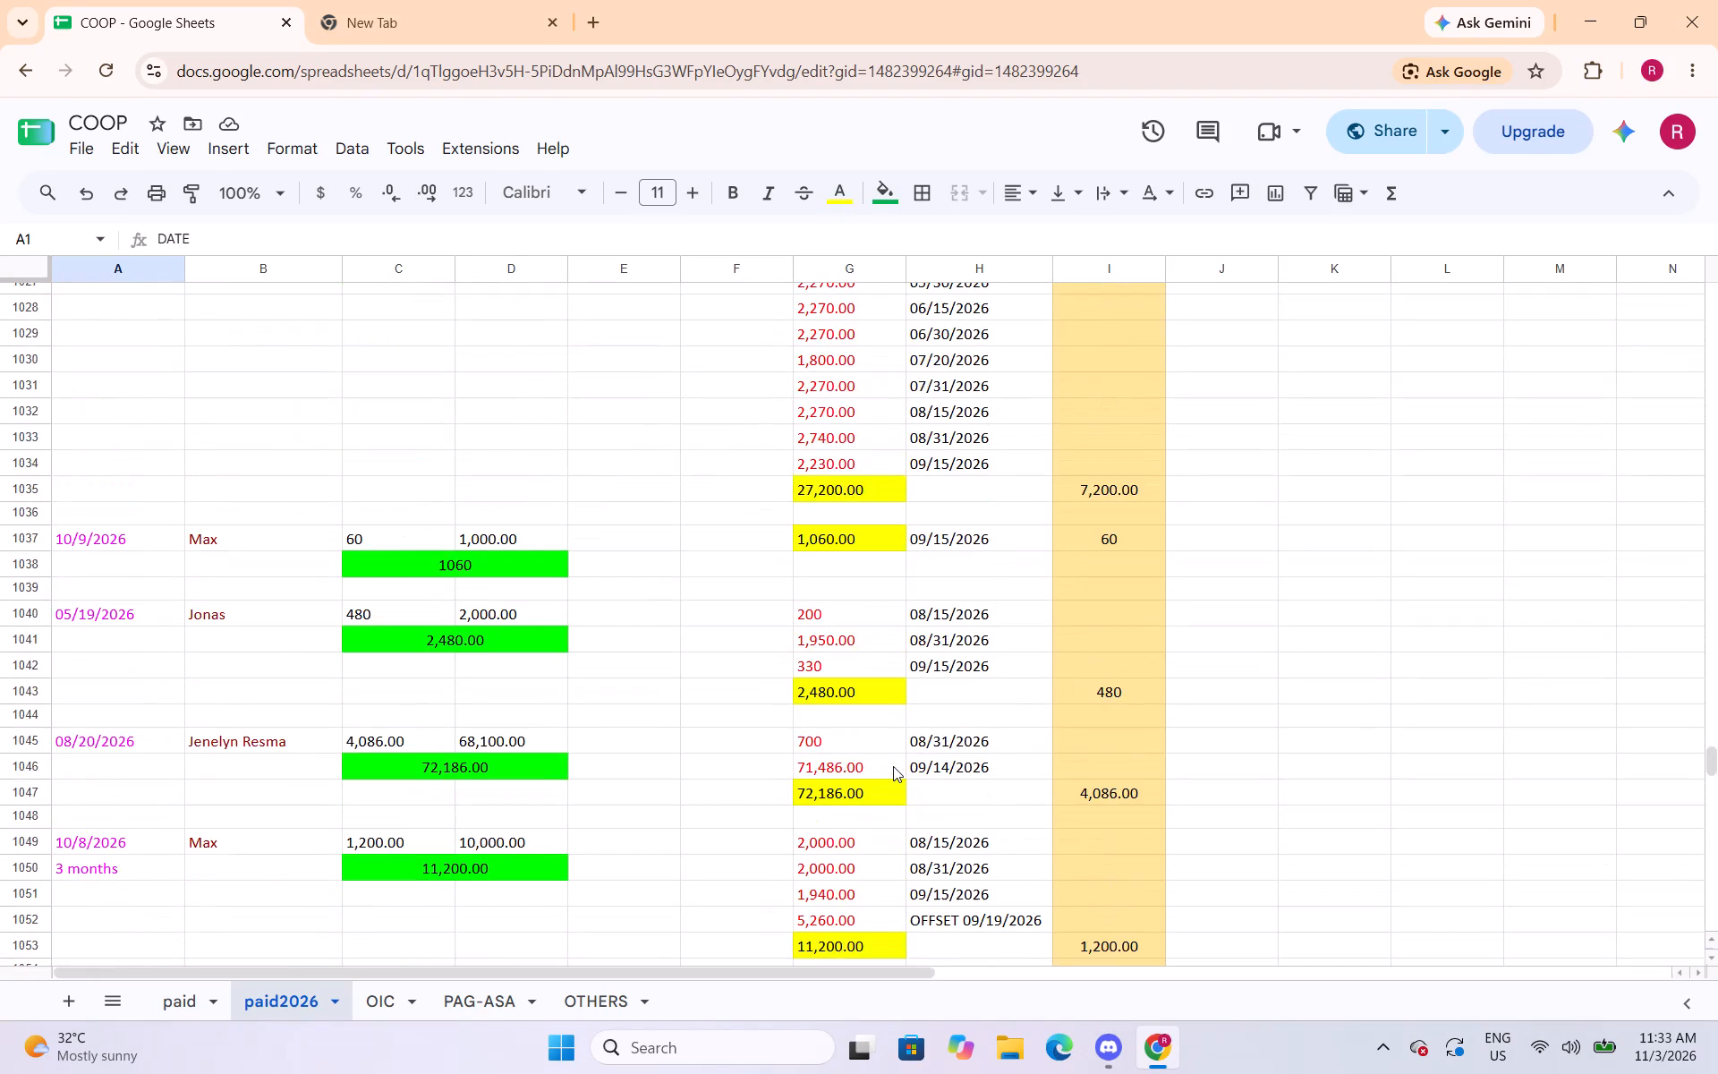
pyautogui.scroll(-16, 893, 766)
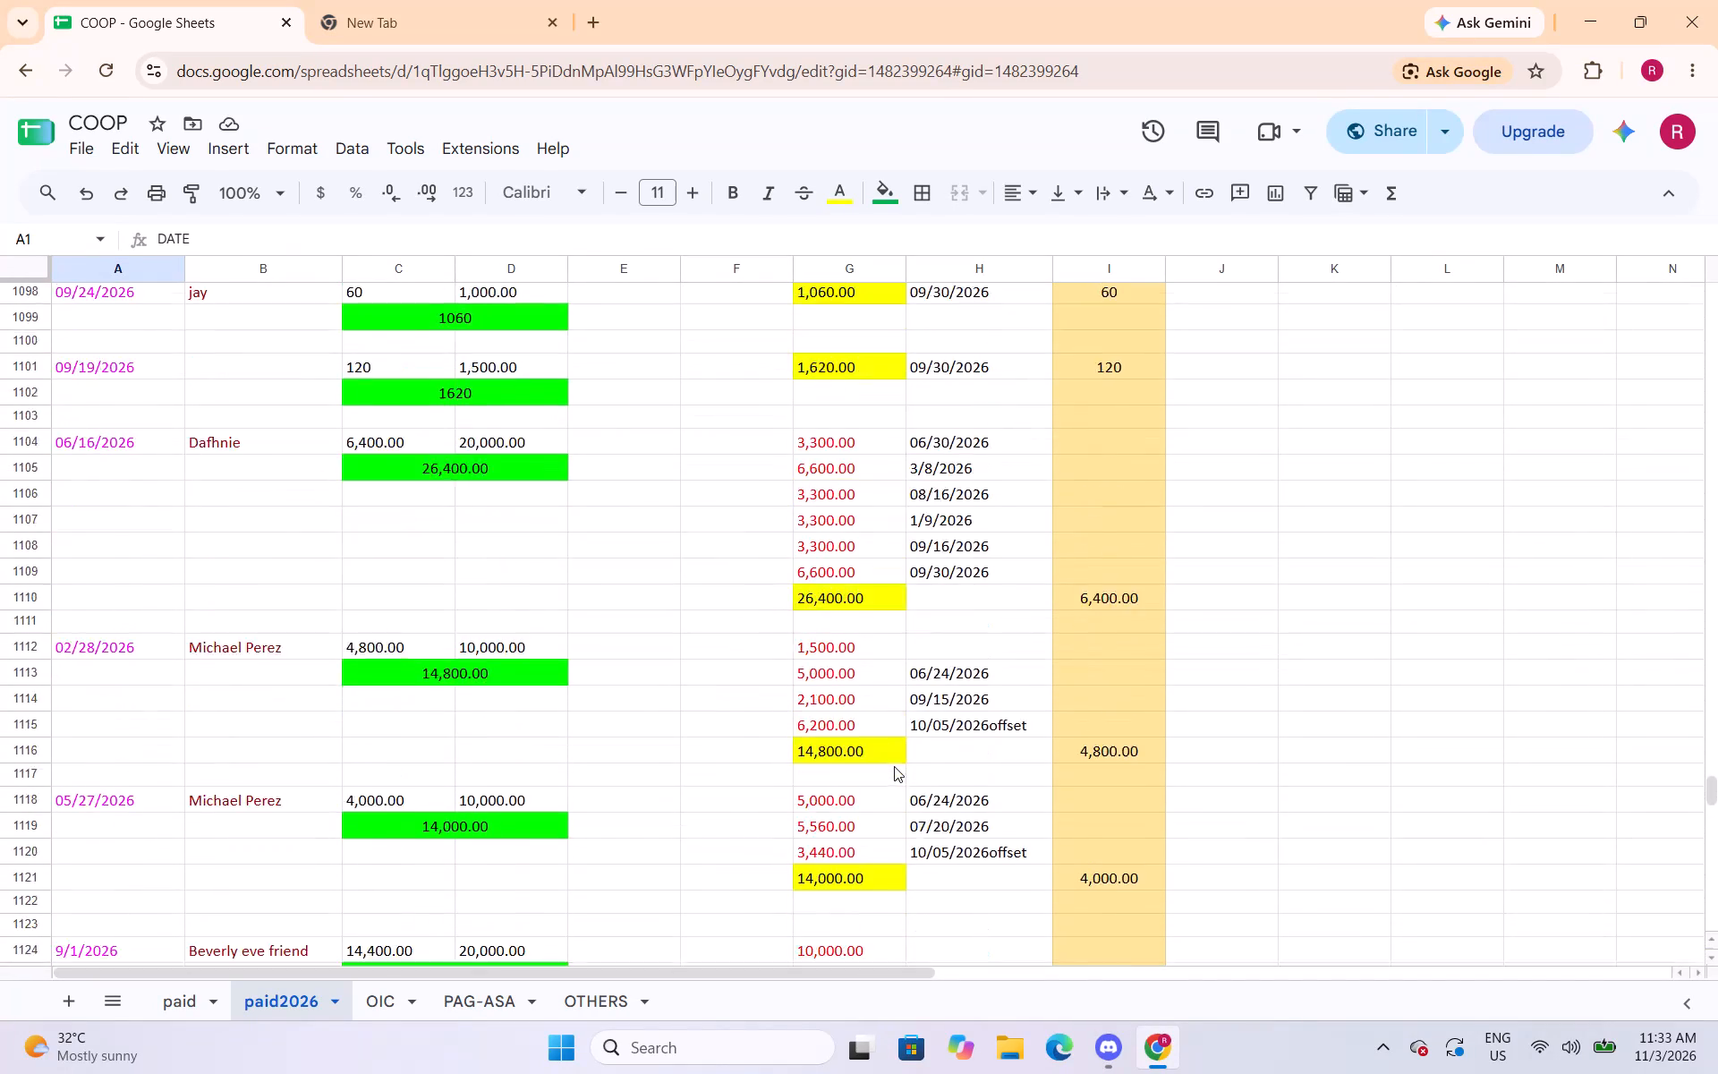
pyautogui.scroll(-15, 894, 766)
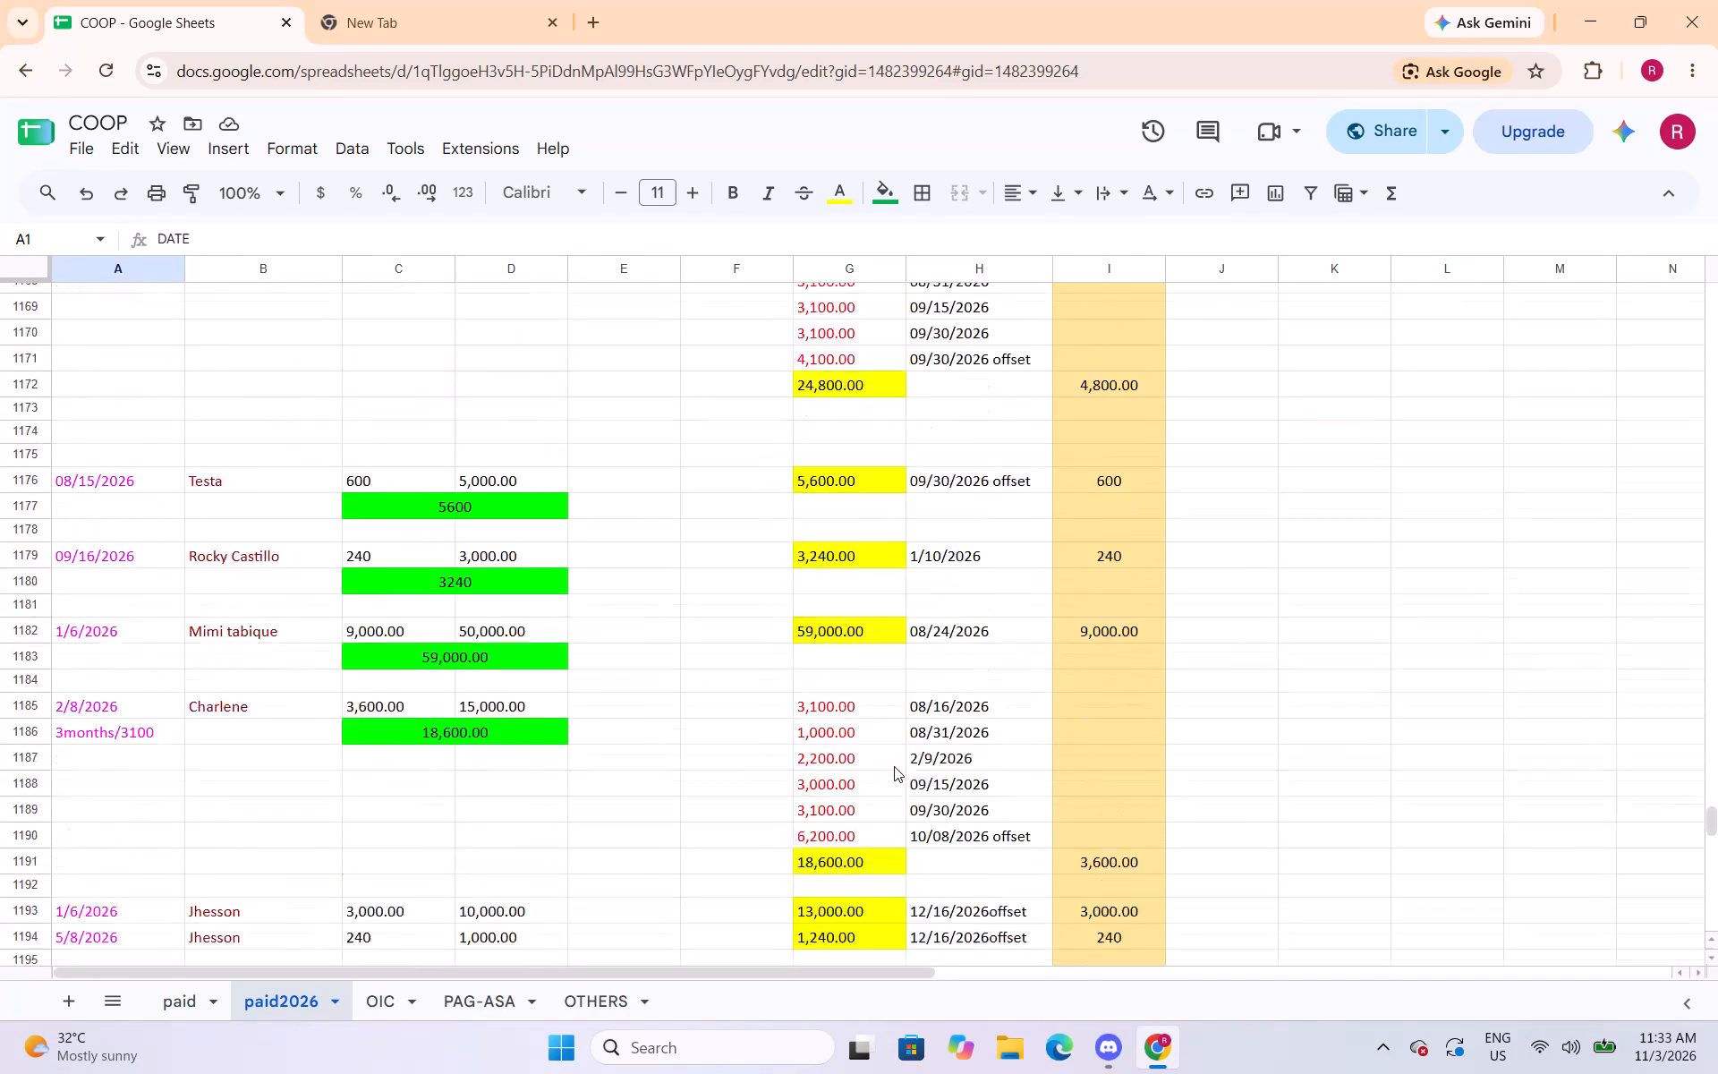
pyautogui.scroll(-11, 894, 766)
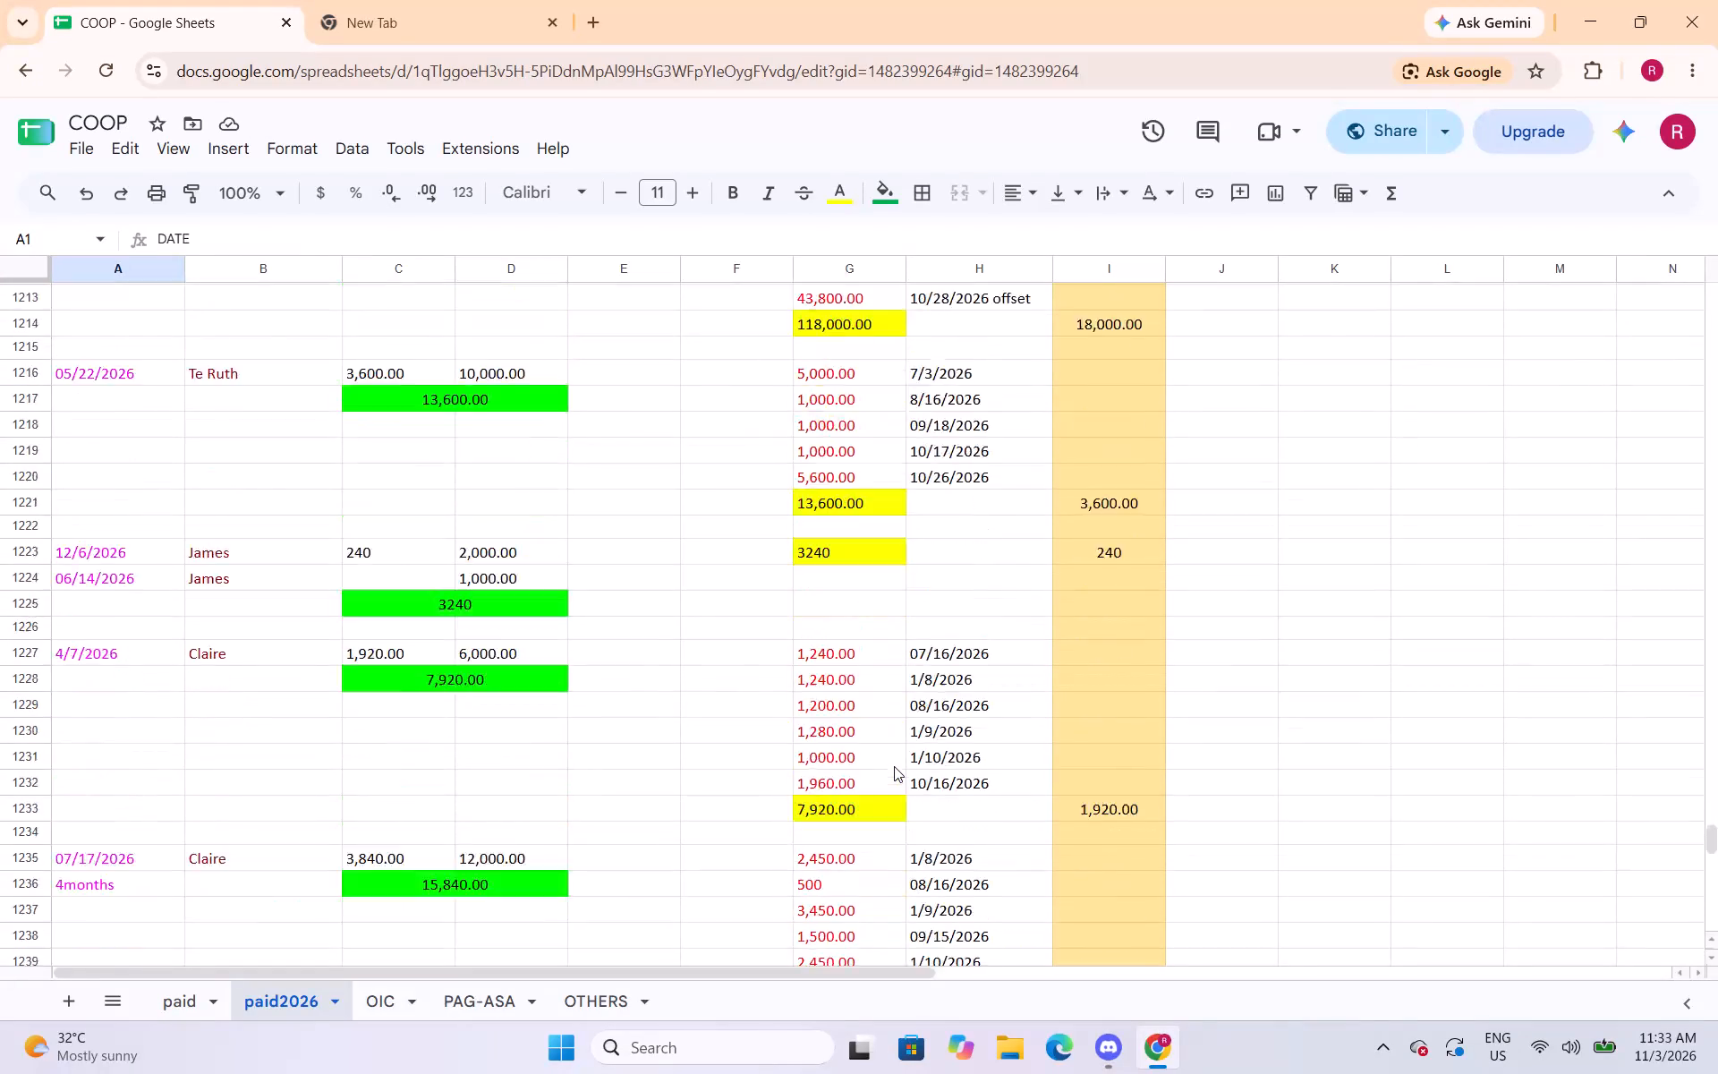
pyautogui.scroll(-19, 894, 766)
pyautogui.scroll(-14, 894, 766)
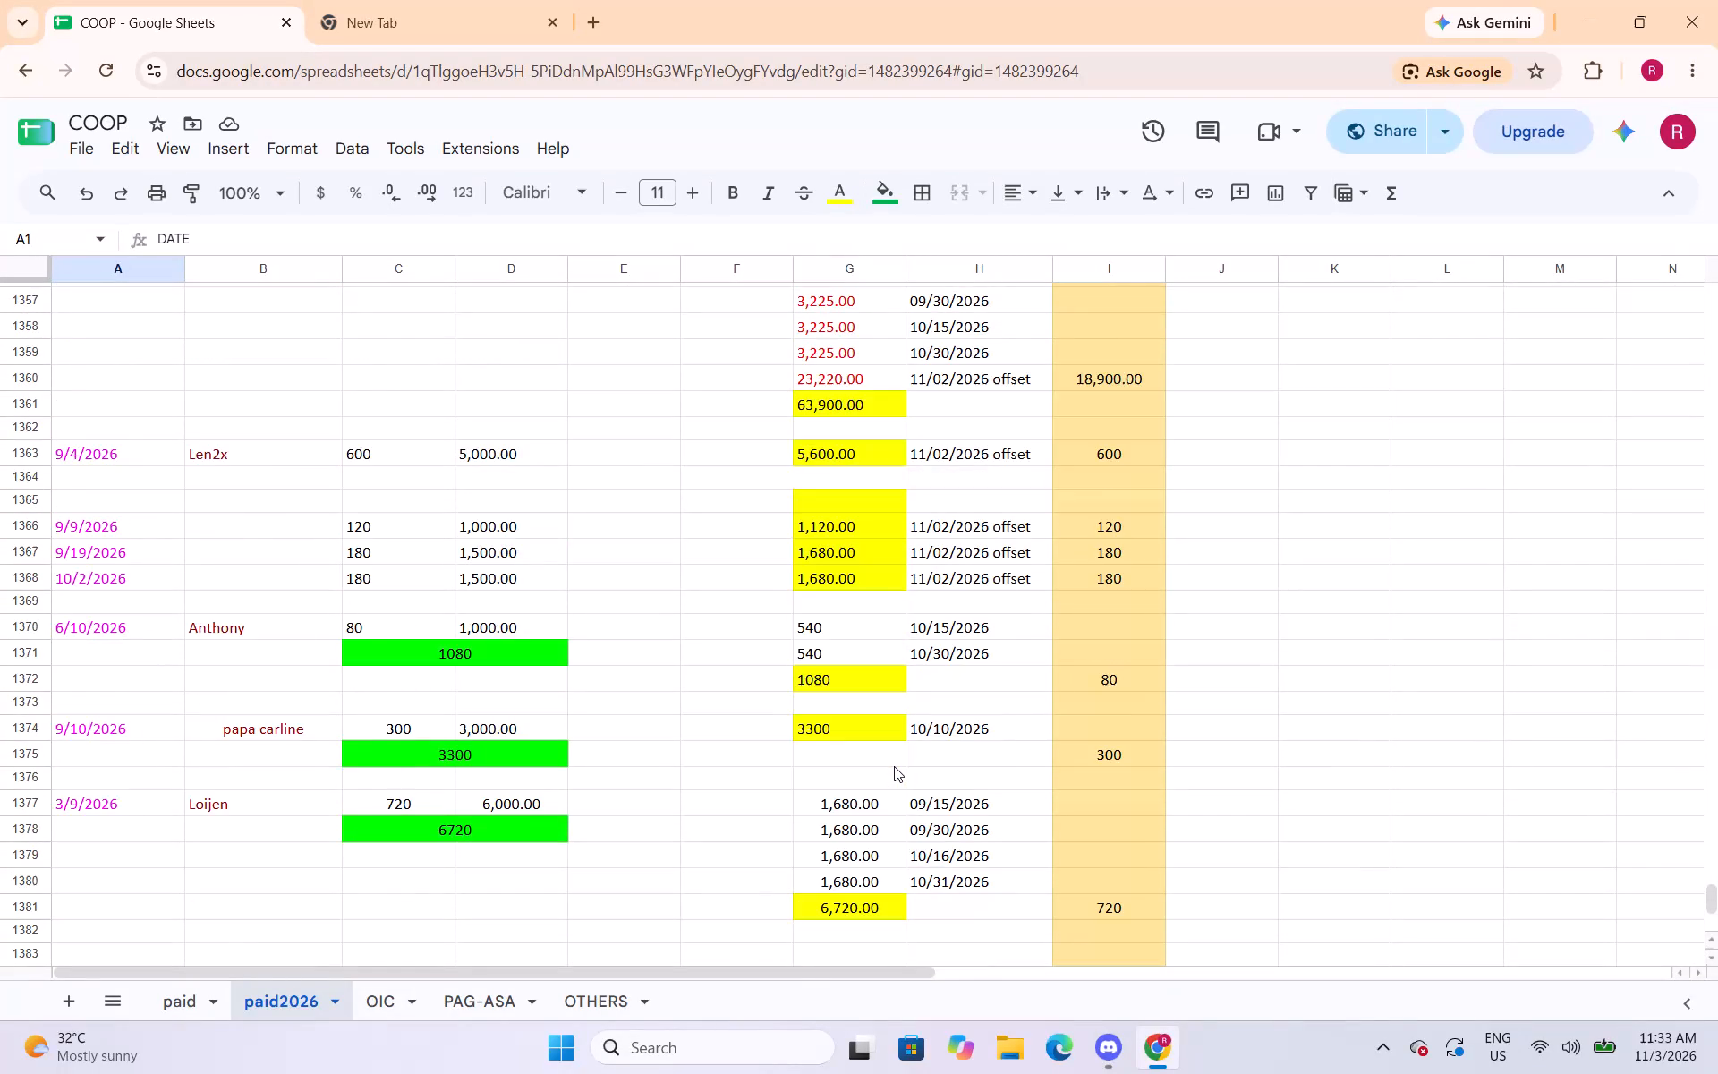
pyautogui.scroll(-2, 894, 766)
pyautogui.scroll(2, 894, 766)
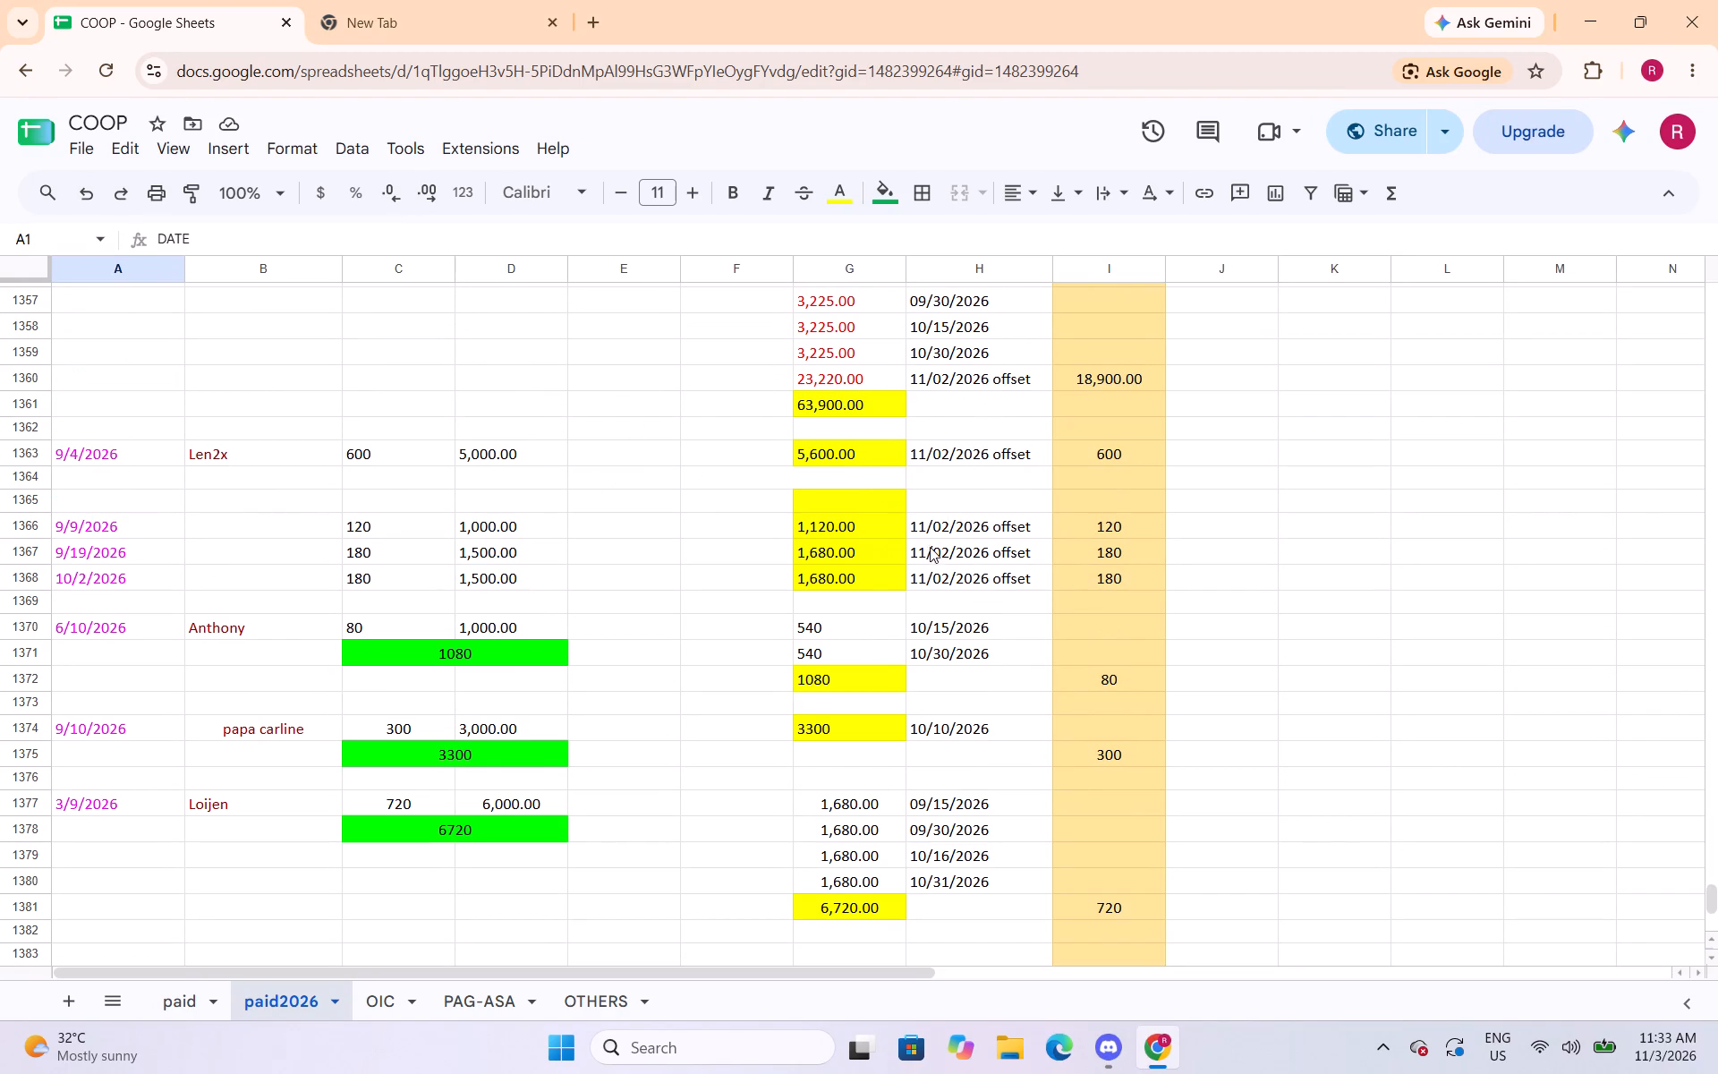
# Unmerge cells F1364:G1364 in the blank row below the 9/4/2026 entry.
pyautogui.click(850, 489)
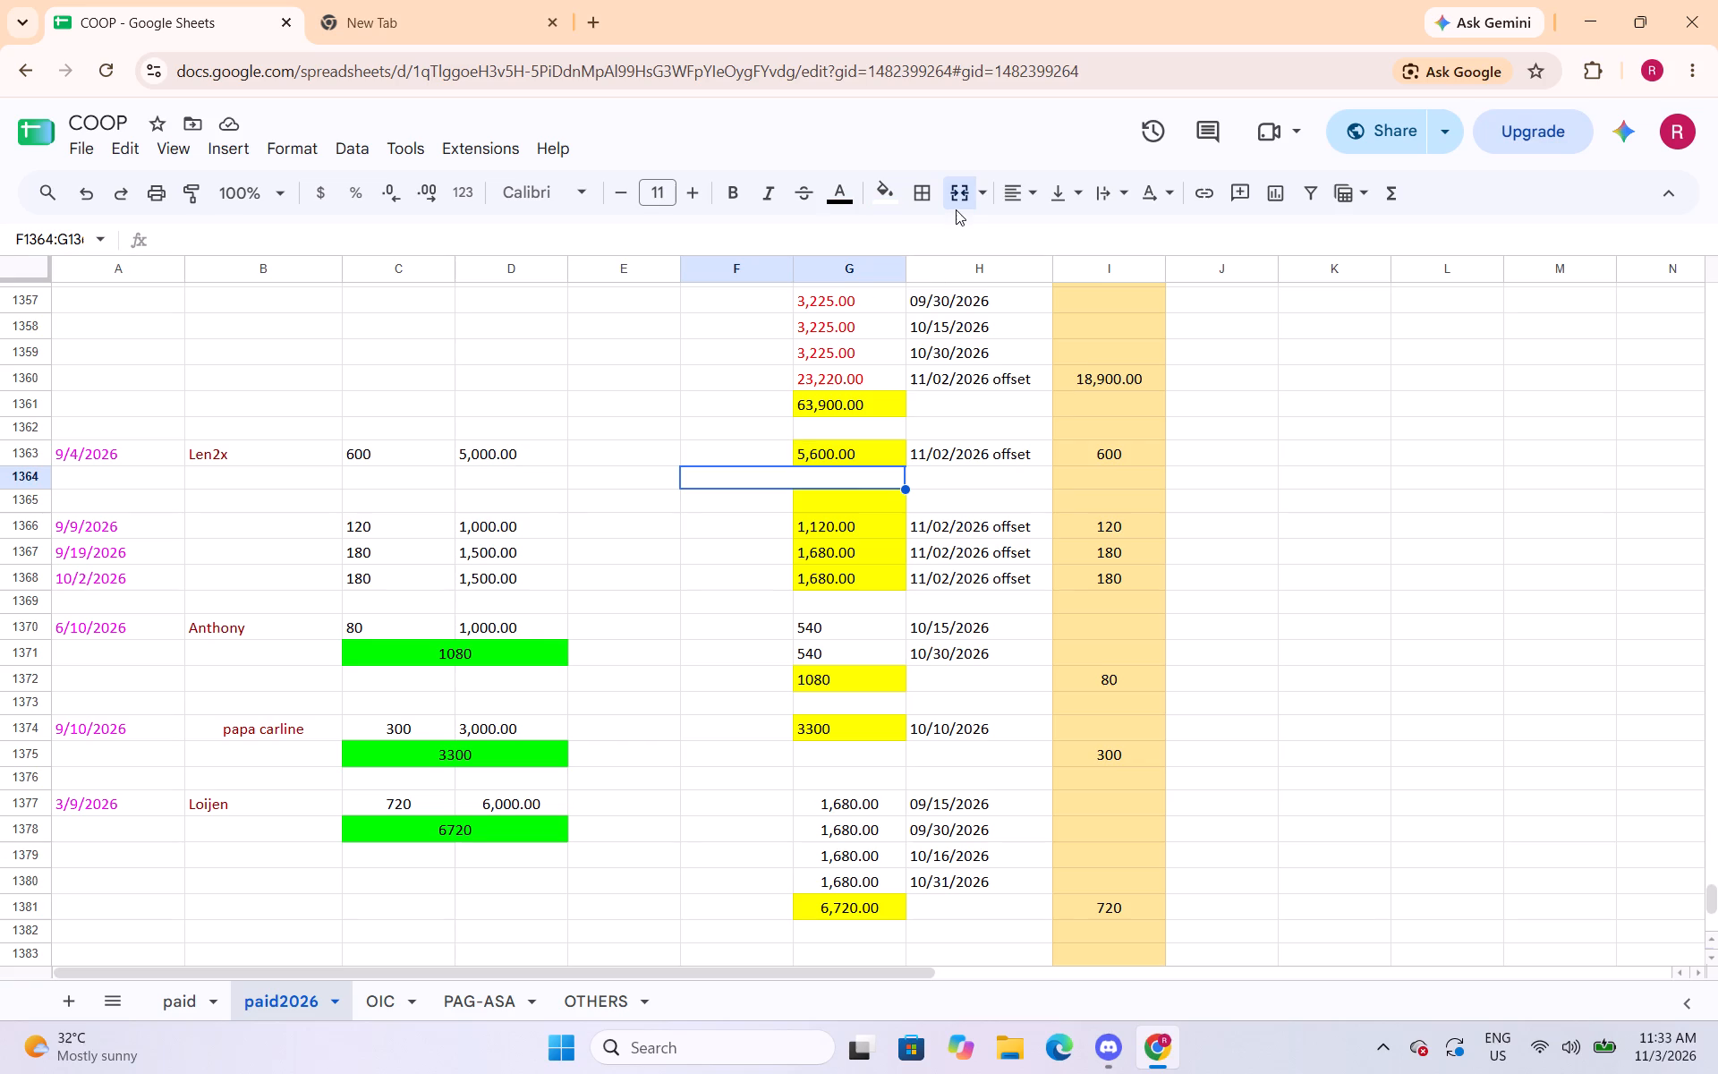
pyautogui.click(956, 209)
pyautogui.click(963, 199)
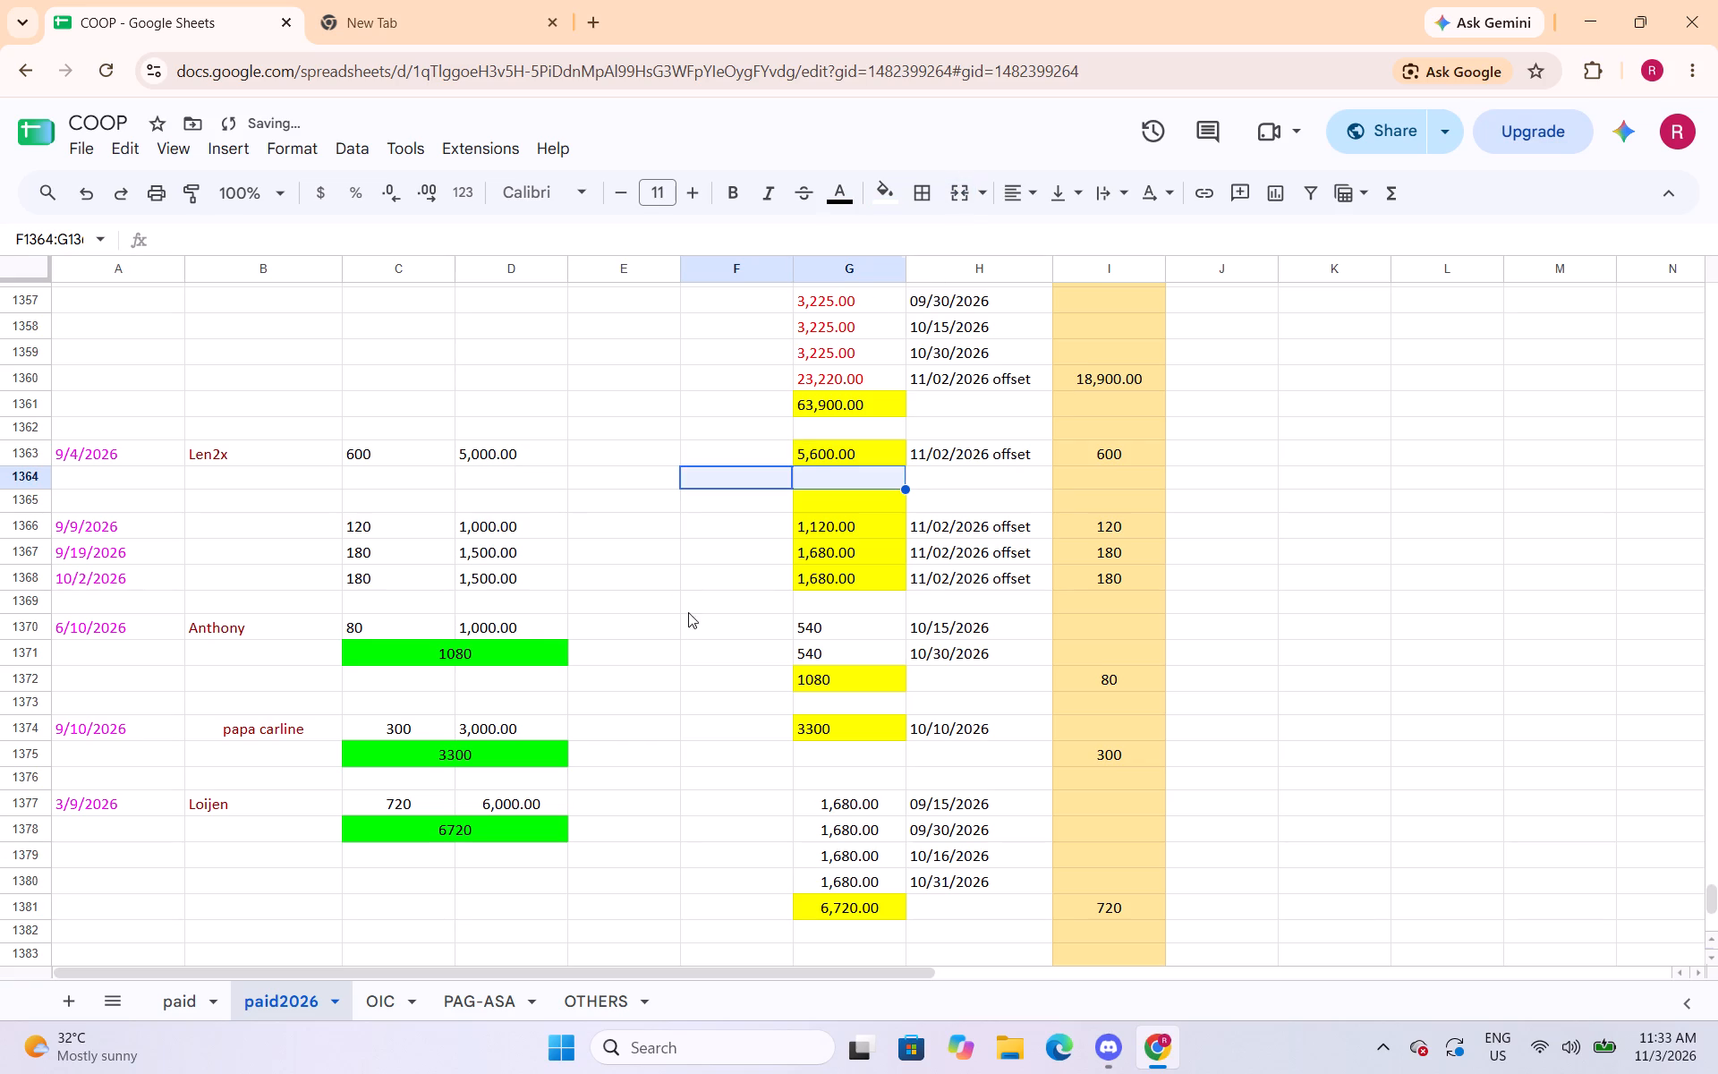
pyautogui.click(688, 612)
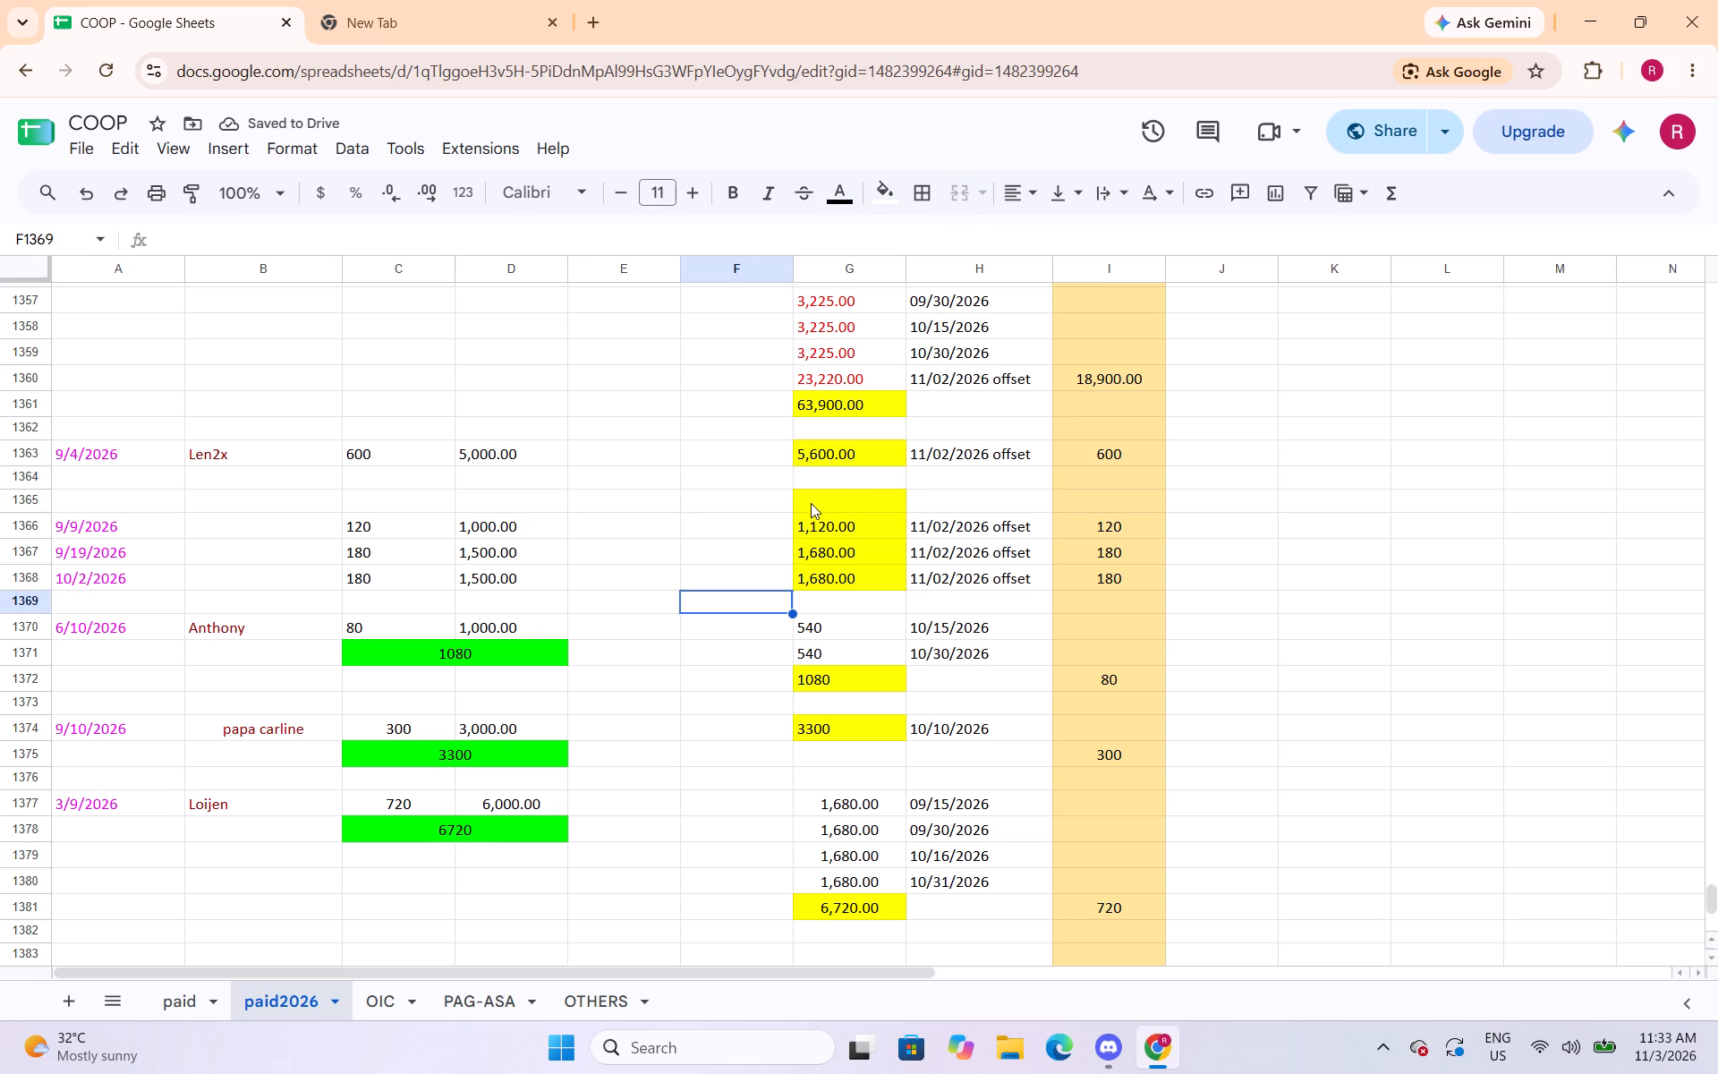
# Change the yellow fill of the blank cell G1365 to white.
pyautogui.click(811, 501)
pyautogui.click(889, 212)
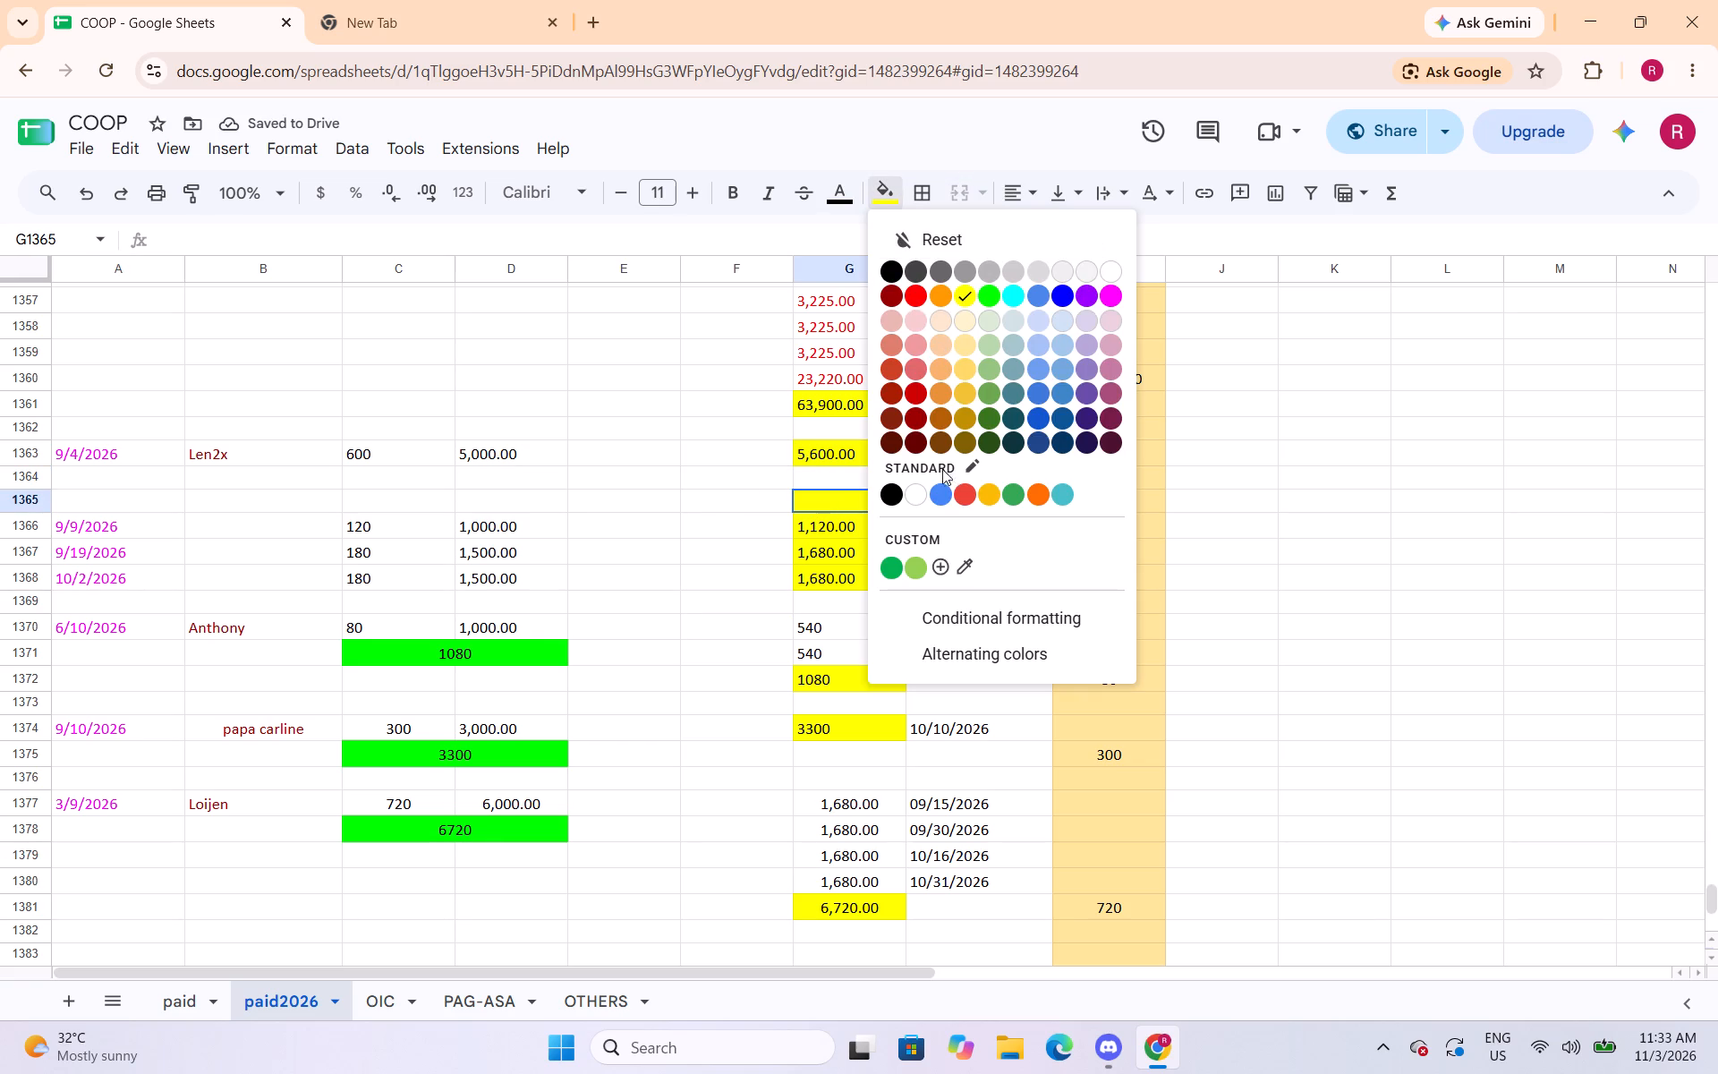
pyautogui.click(918, 490)
pyautogui.click(760, 481)
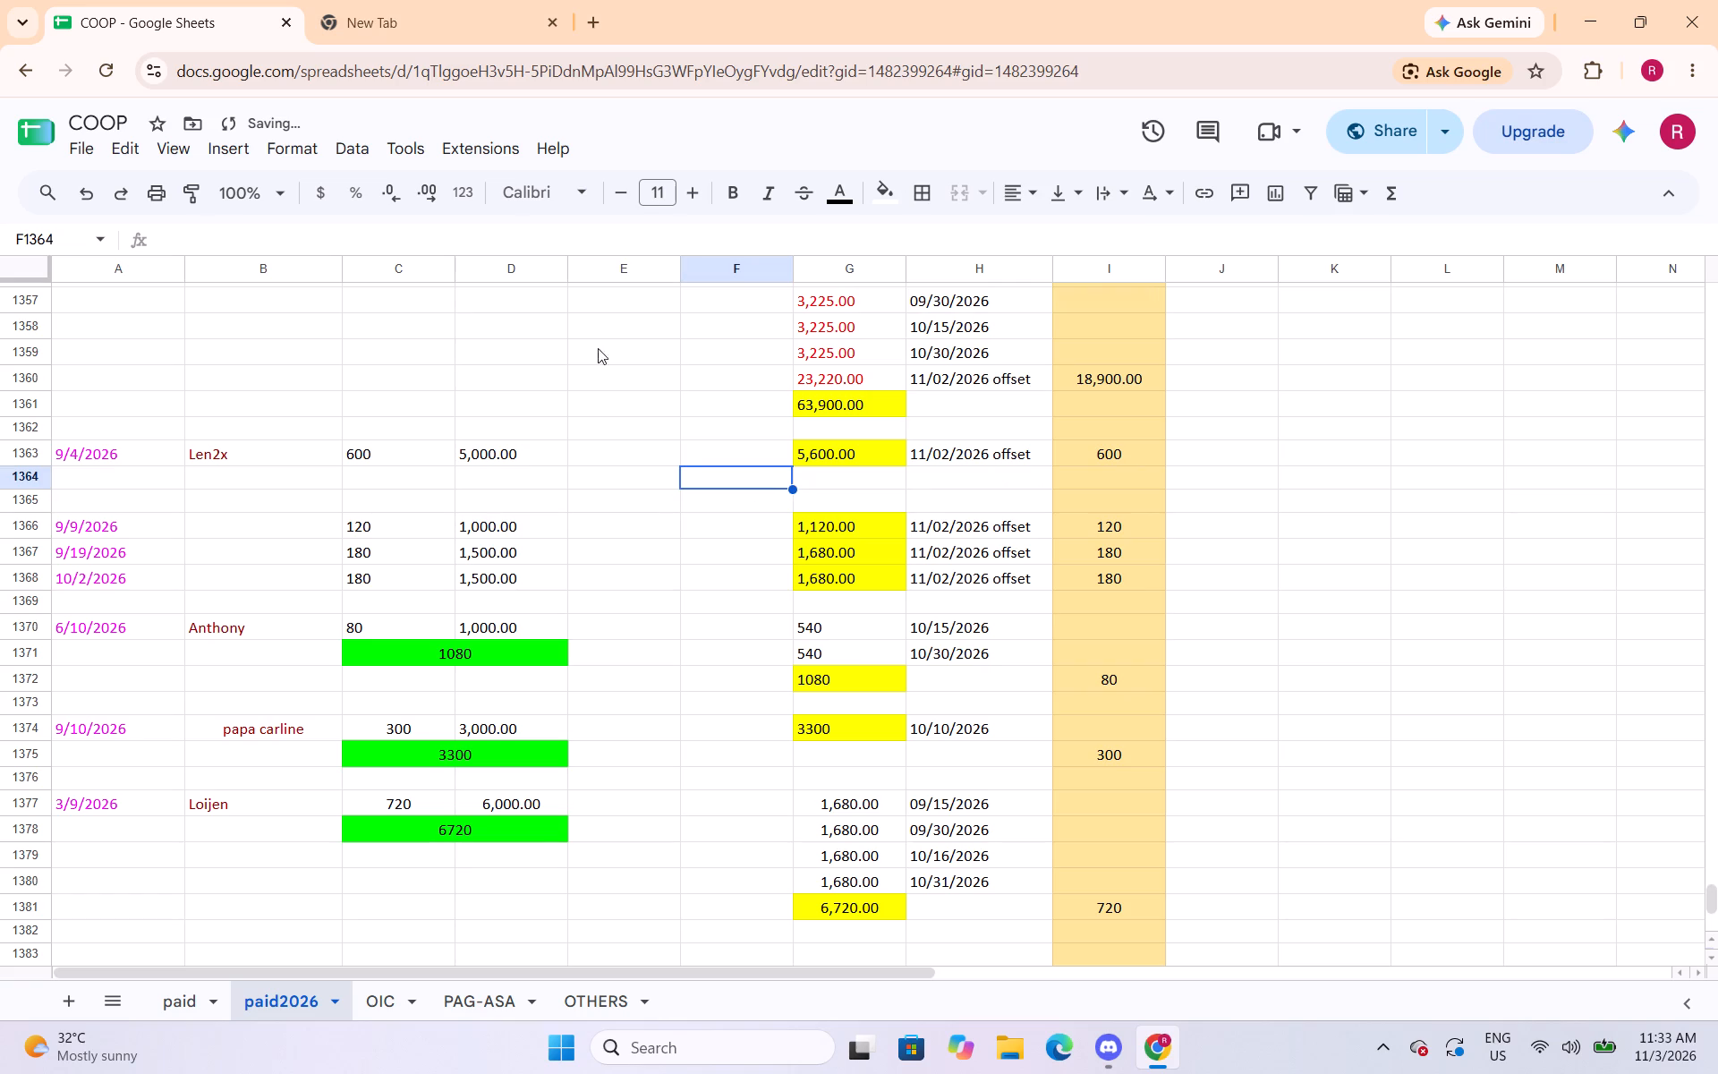
# Merge cells C1364:D1364 below the 9/4/2026 Len2x entry and total the amounts there with =sum(C1363:D1363).
pyautogui.moveTo(445, 473); pyautogui.dragTo(467, 481)
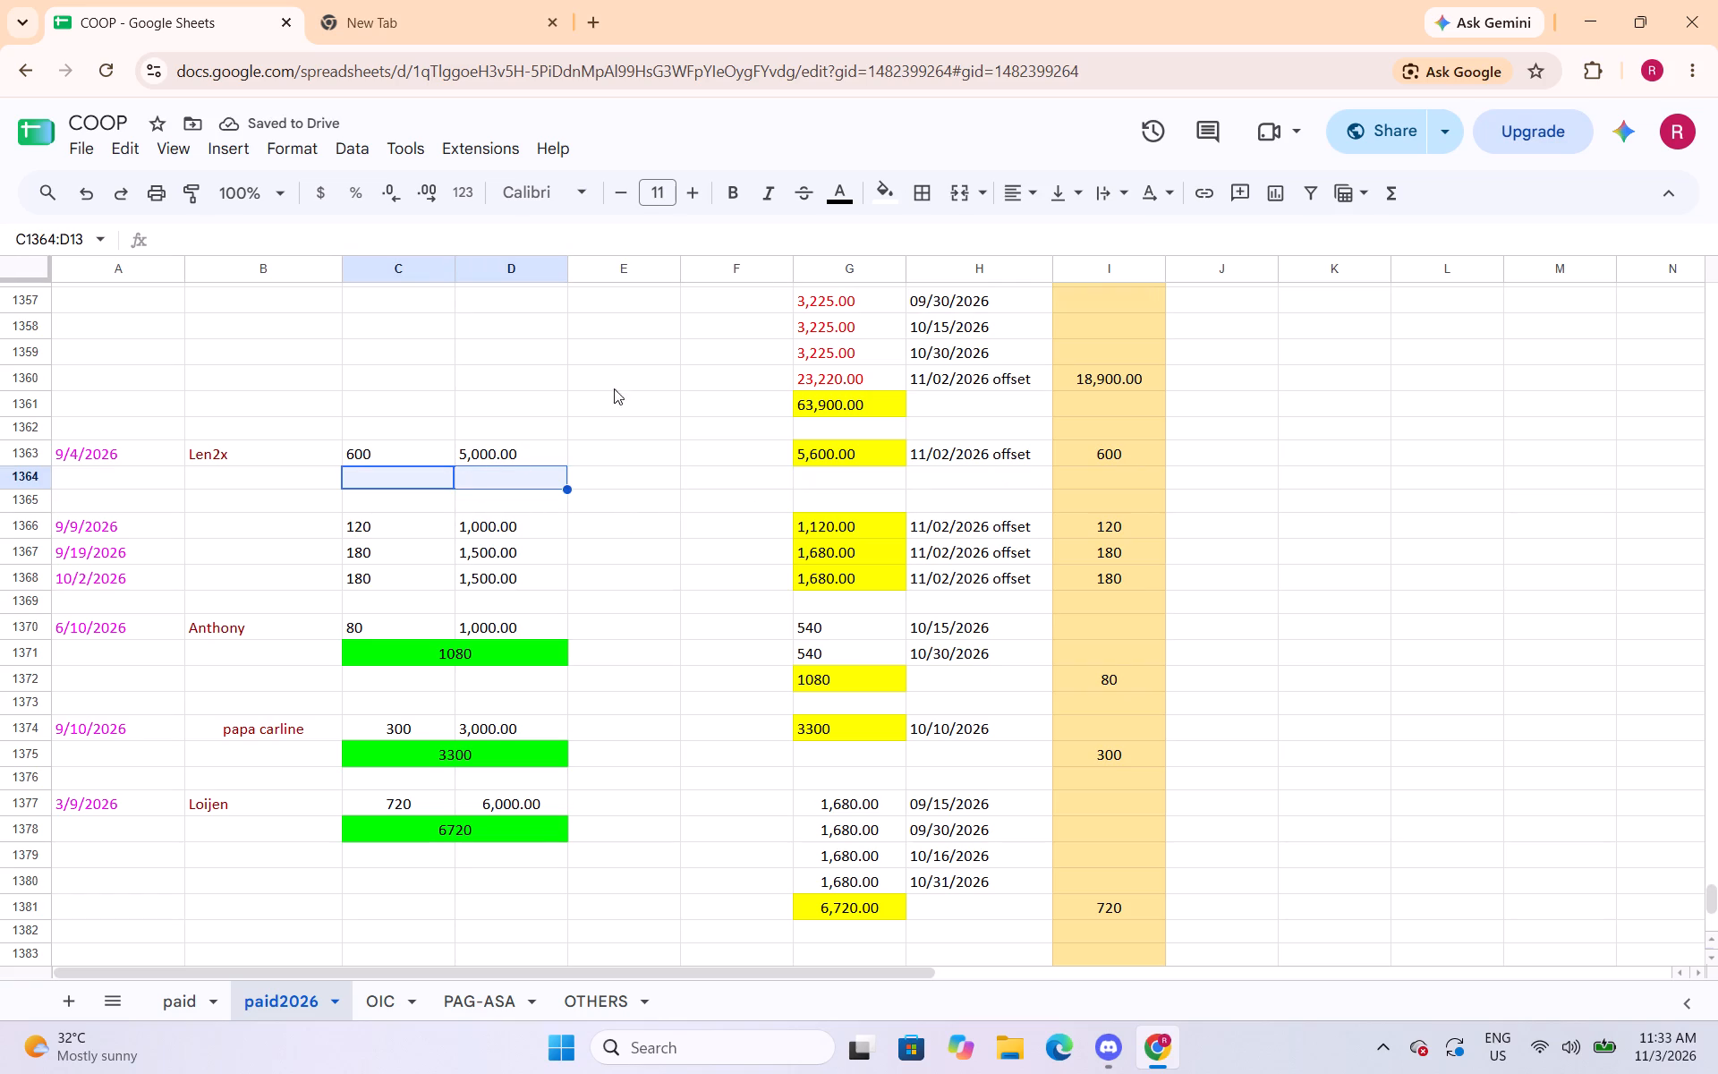
pyautogui.click(970, 192)
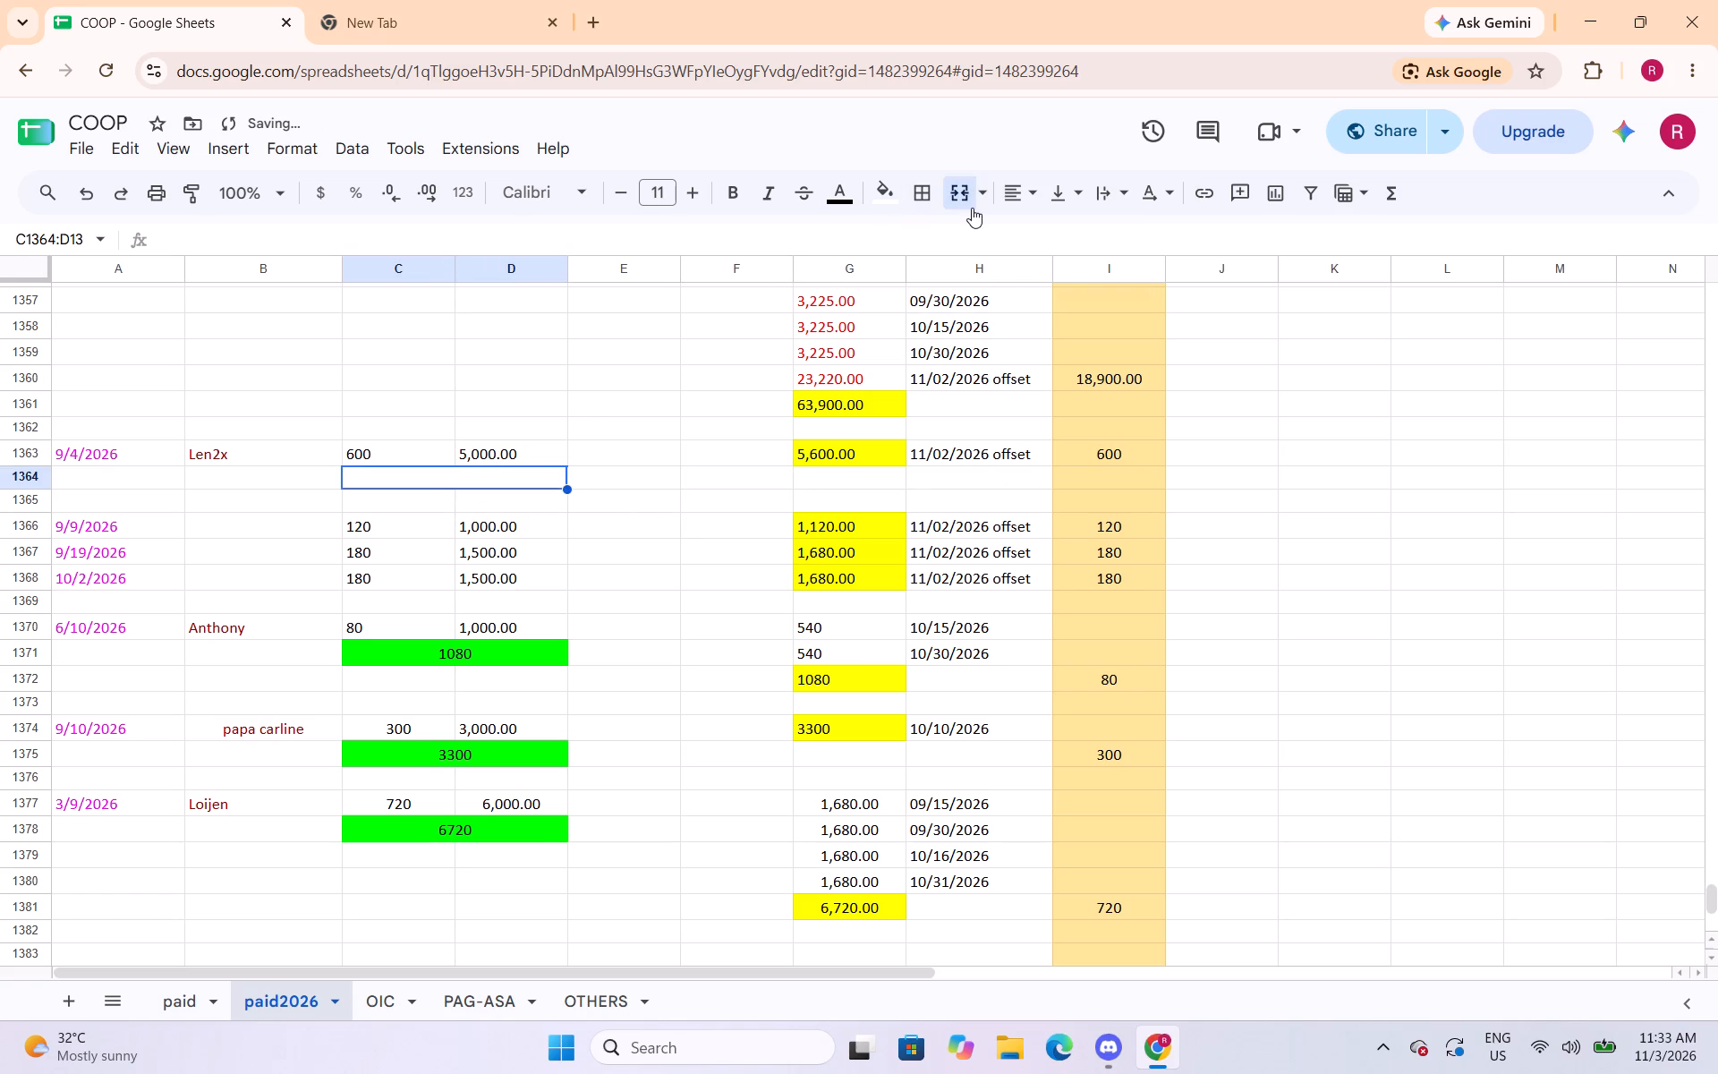
pyautogui.write('=sum(')
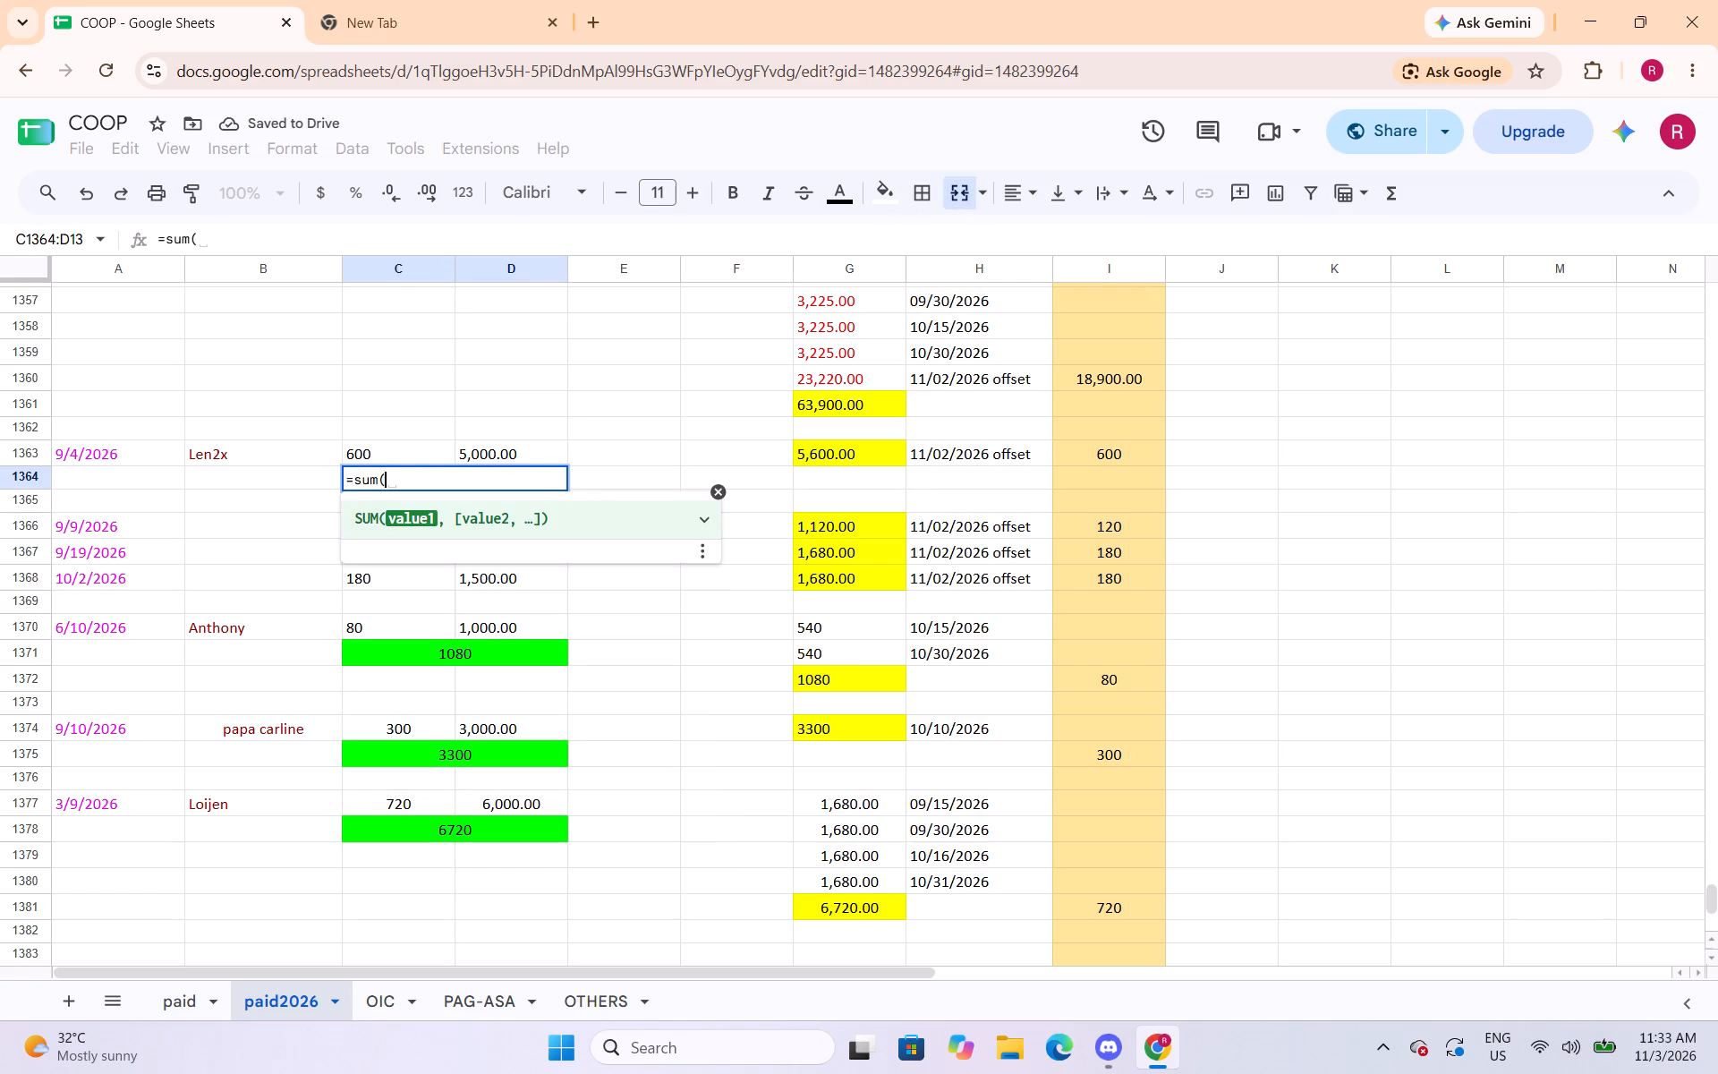
pyautogui.moveTo(431, 455); pyautogui.dragTo(472, 455)
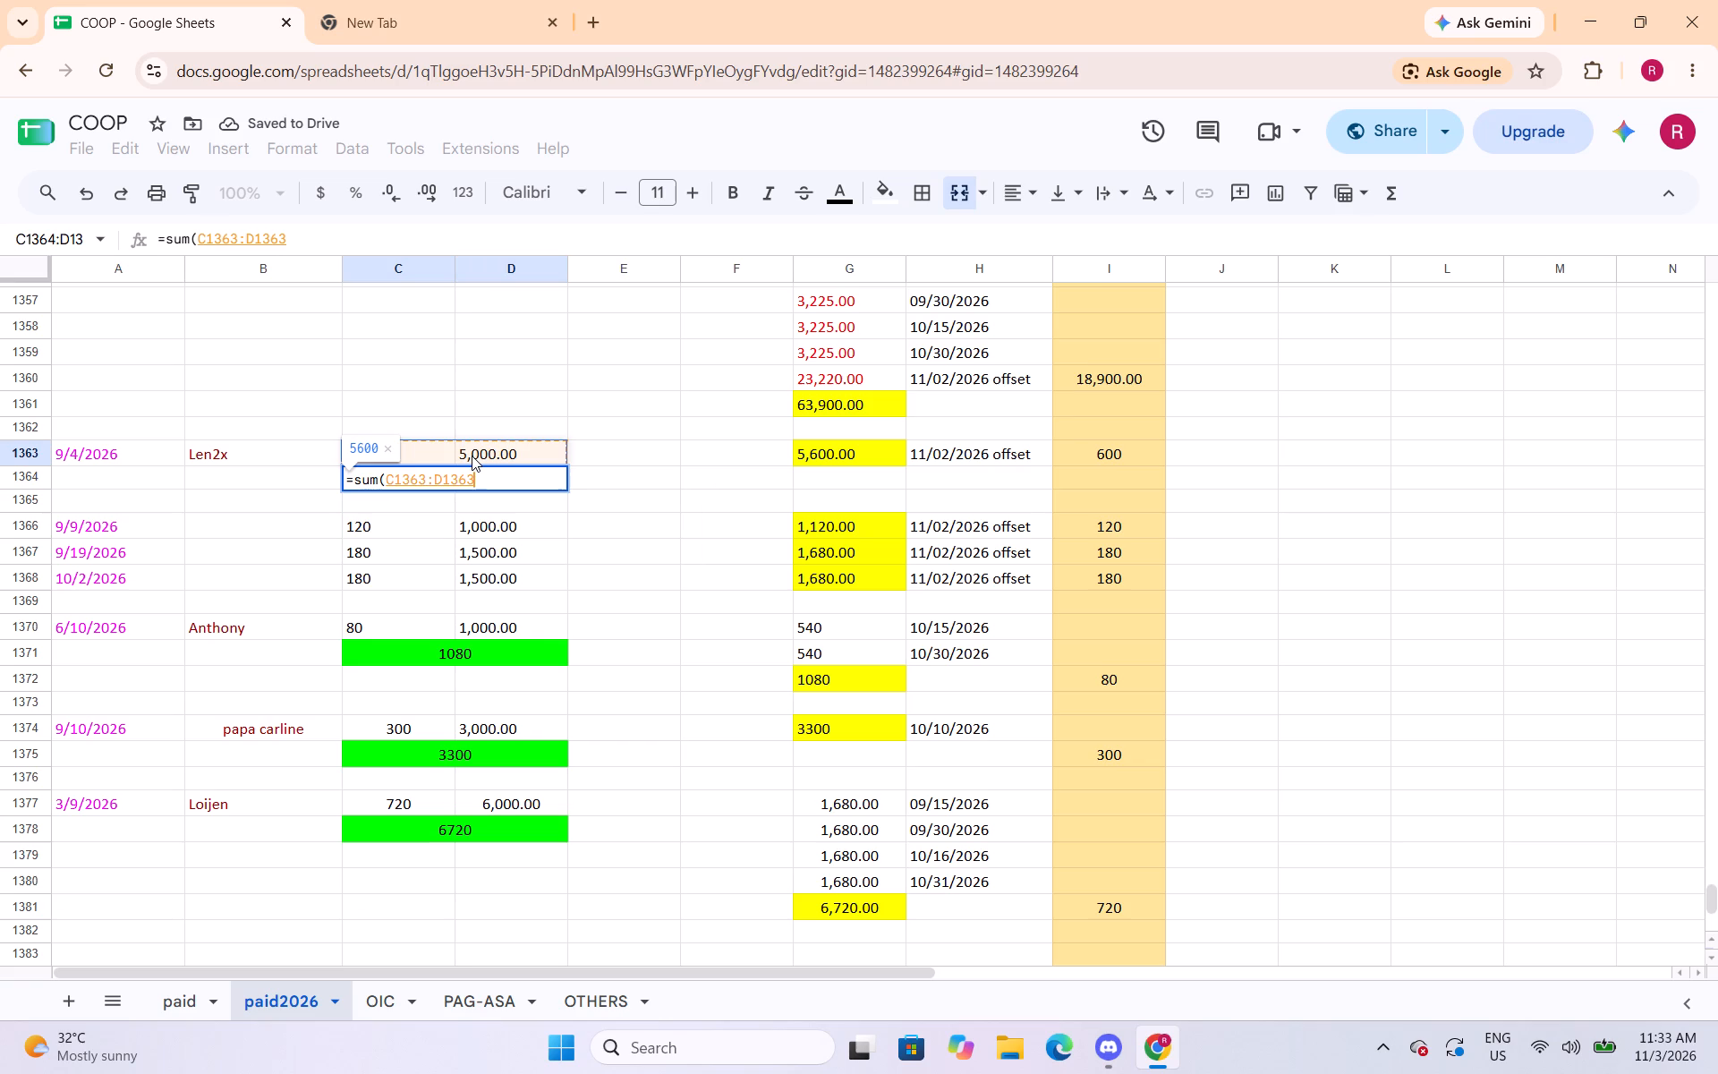
pyautogui.hotkey('shift', ')')
pyautogui.press('Return')
# Centre the total in C1364:D1364 and fill the merged cell with bright green.
pyautogui.press('Up')
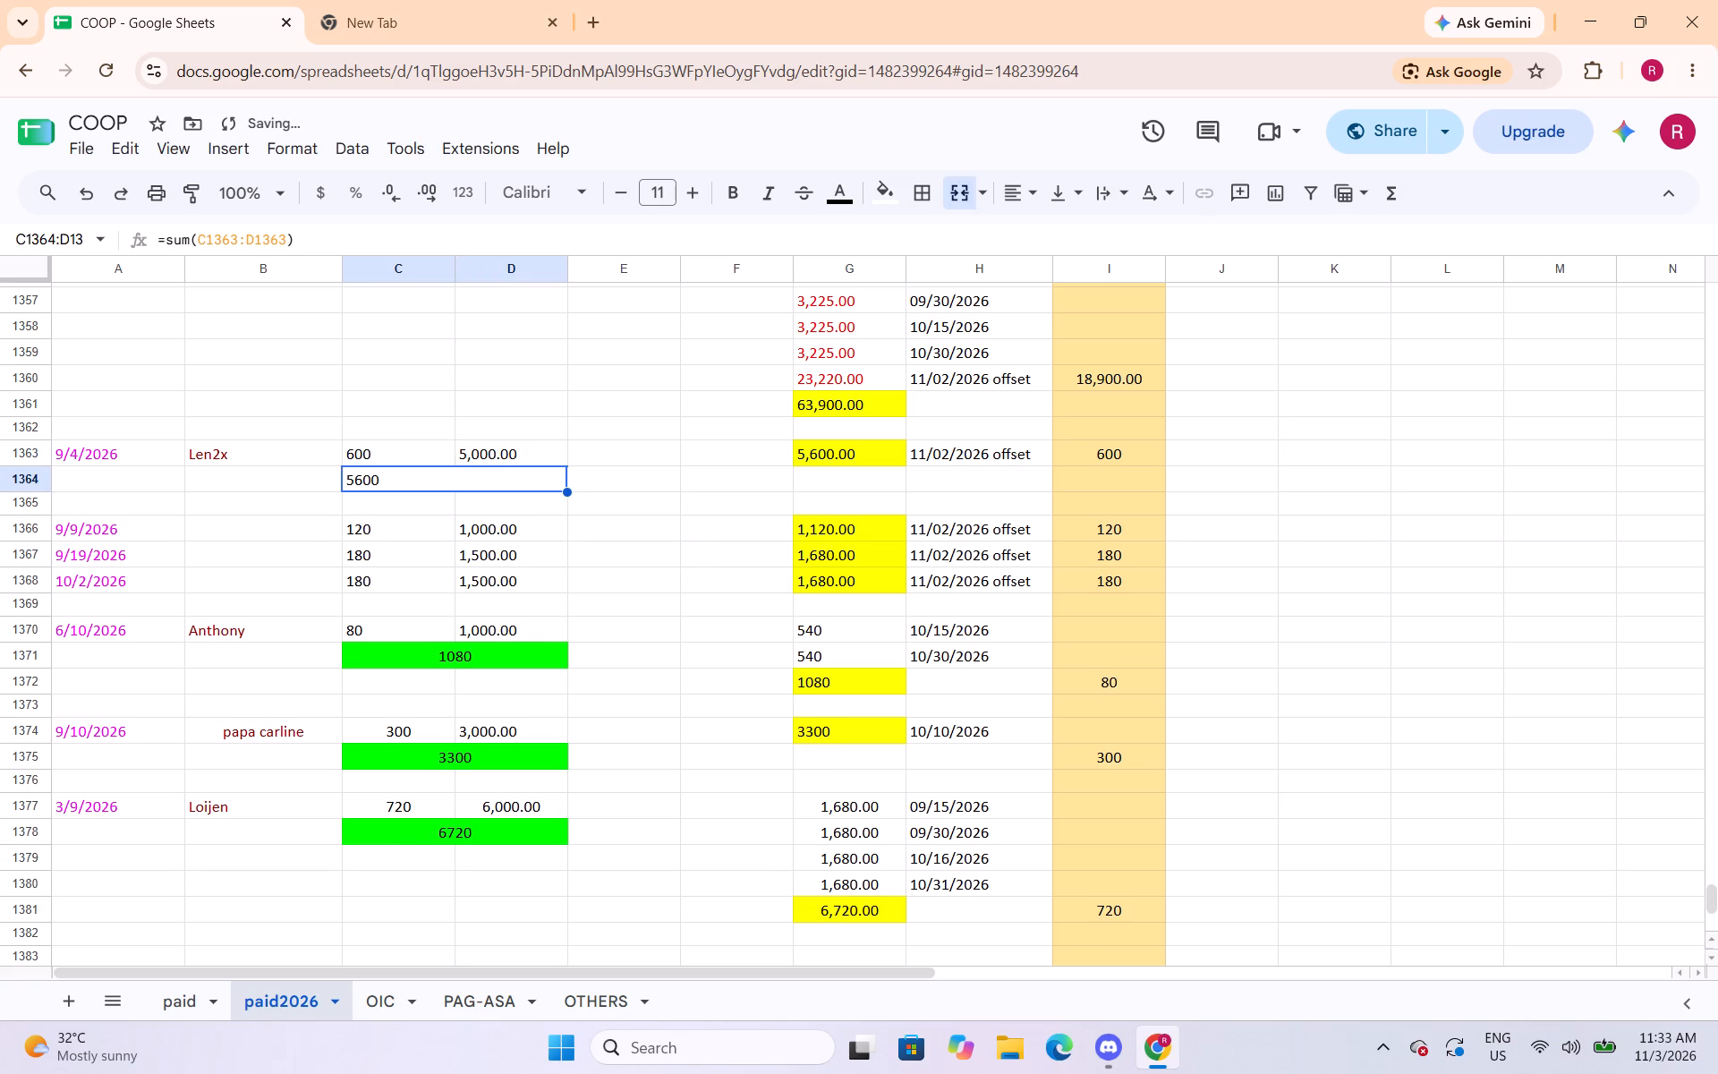
pyautogui.click(1024, 191)
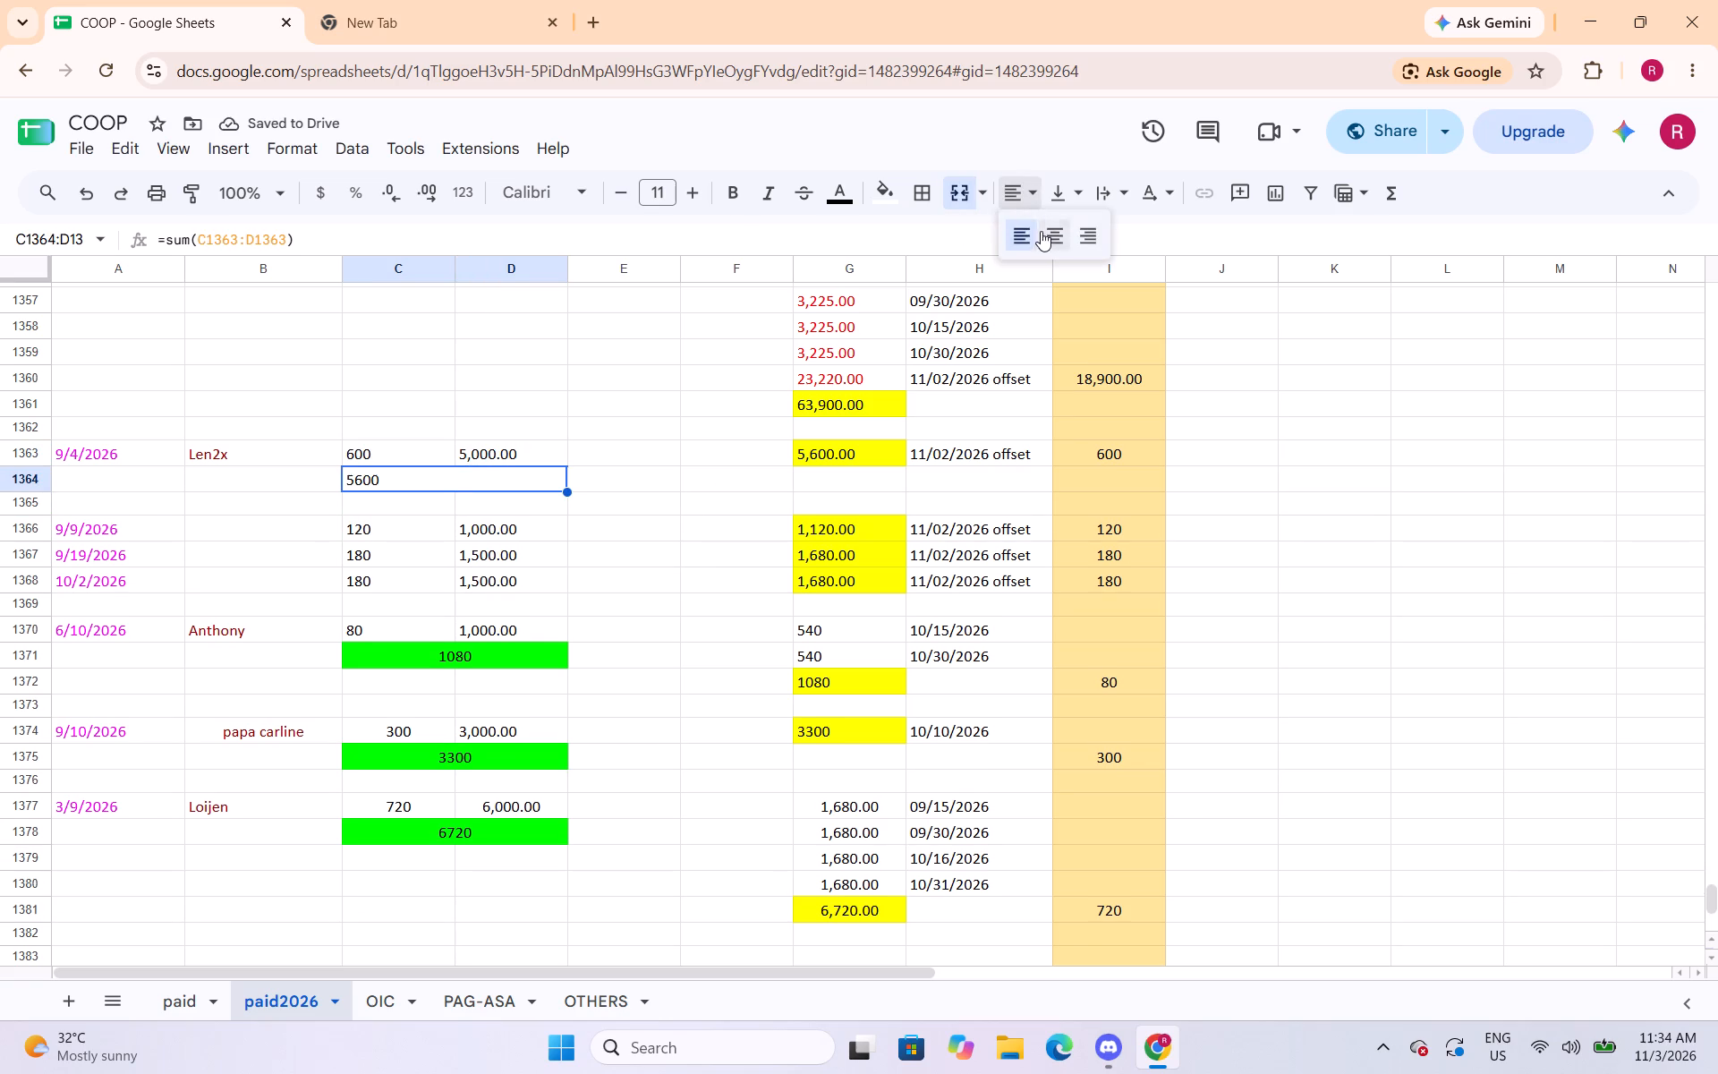
pyautogui.click(1045, 234)
pyautogui.click(885, 194)
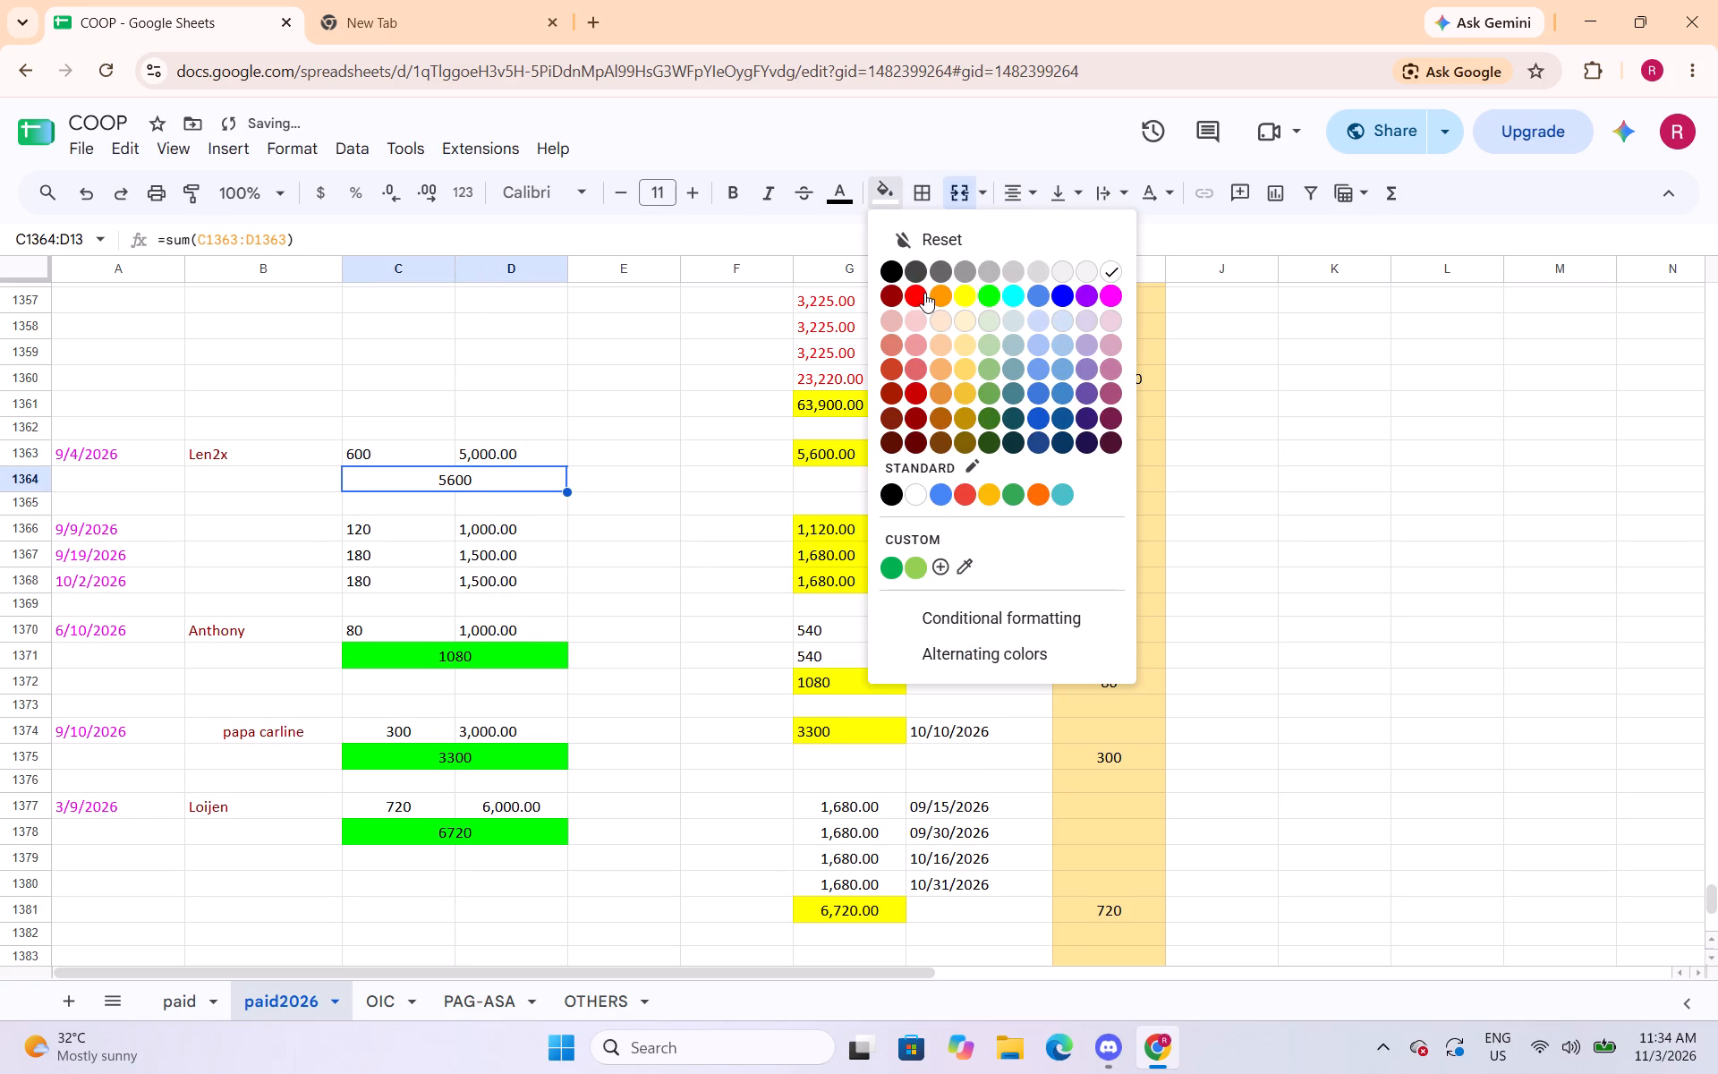
pyautogui.click(993, 301)
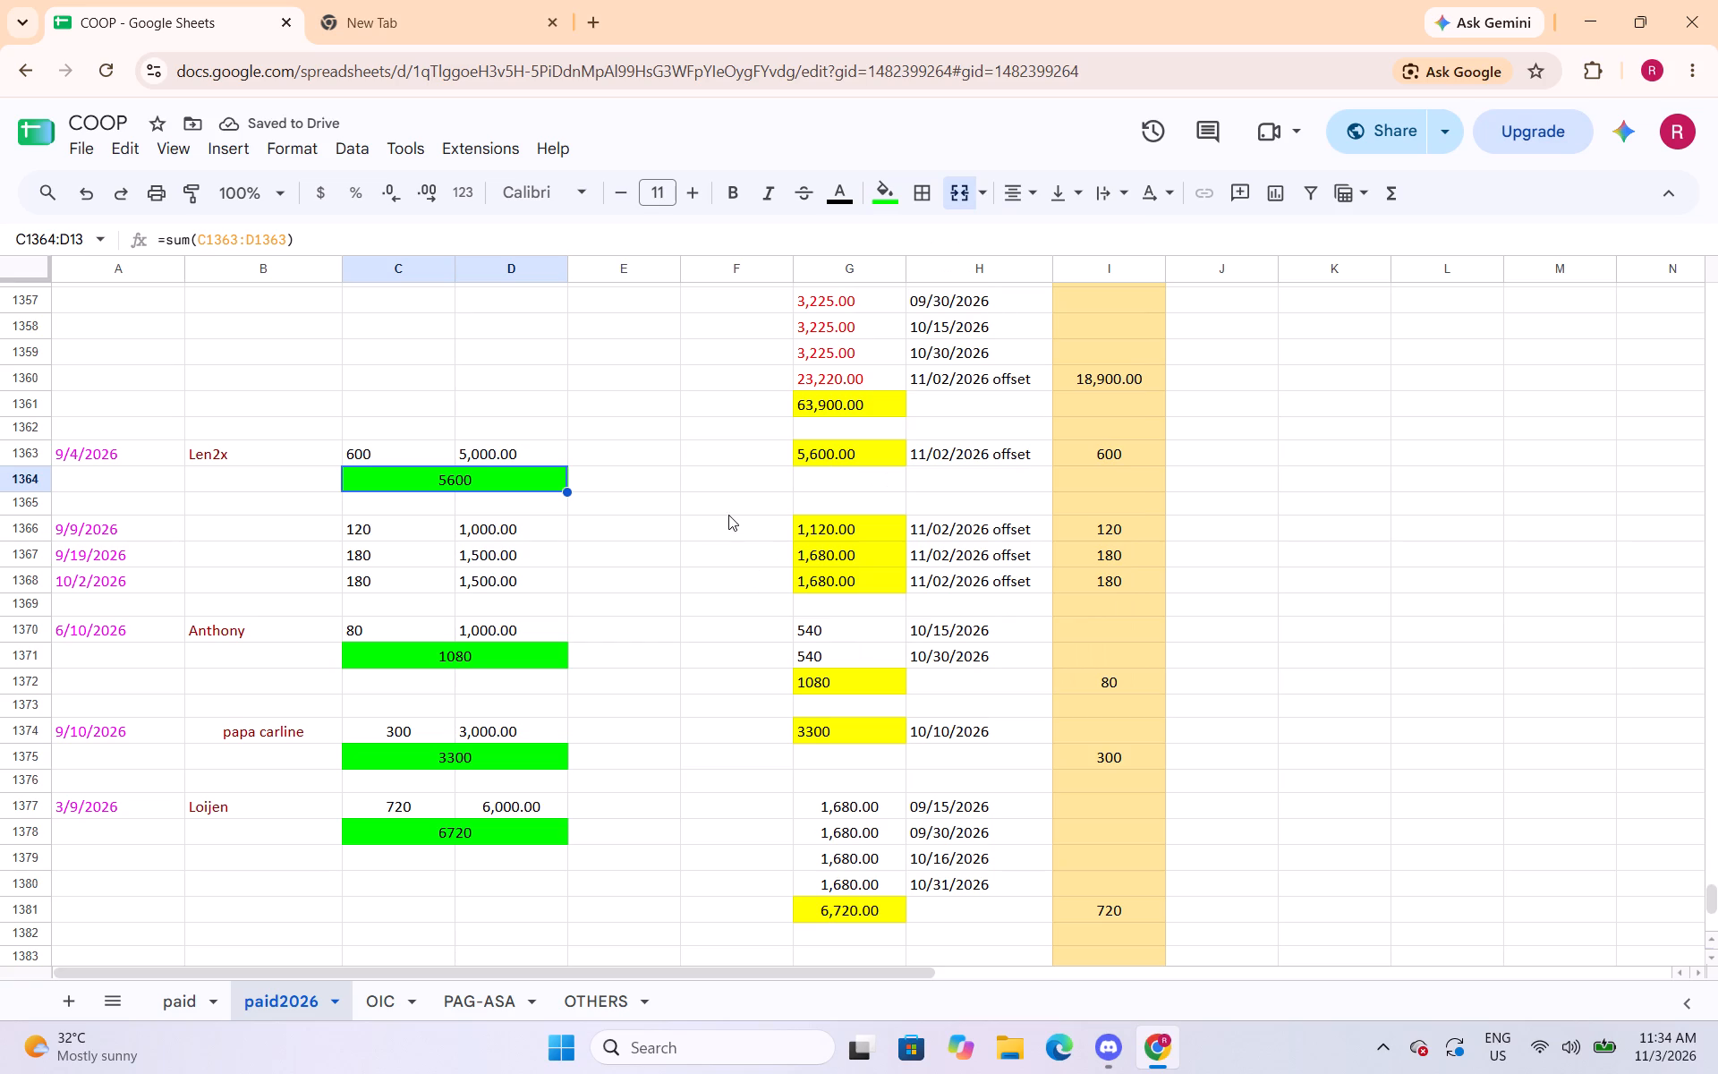
# Insert two blank rows above the 9/19/2026 entry, directly below the 9/9/2026 entry in row 1366.
pyautogui.click(37, 555)
pyautogui.rightClick(30, 562)
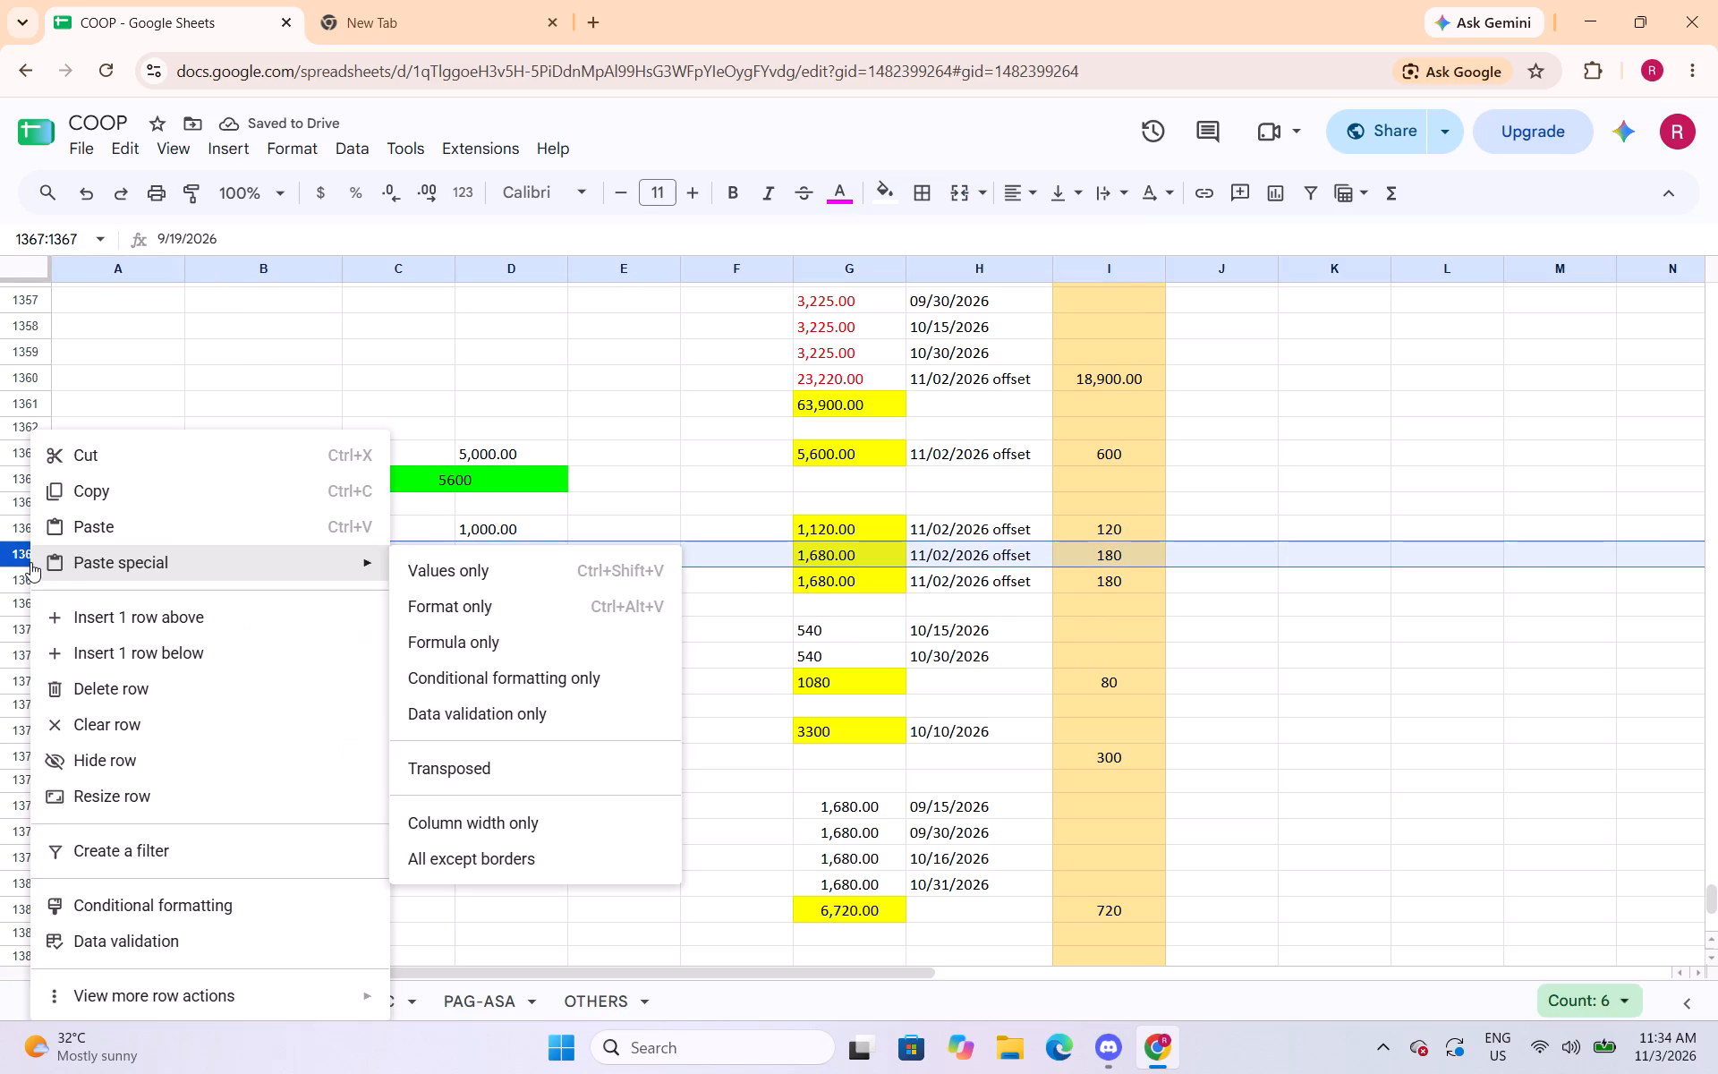
pyautogui.click(72, 606)
pyautogui.rightClick(34, 553)
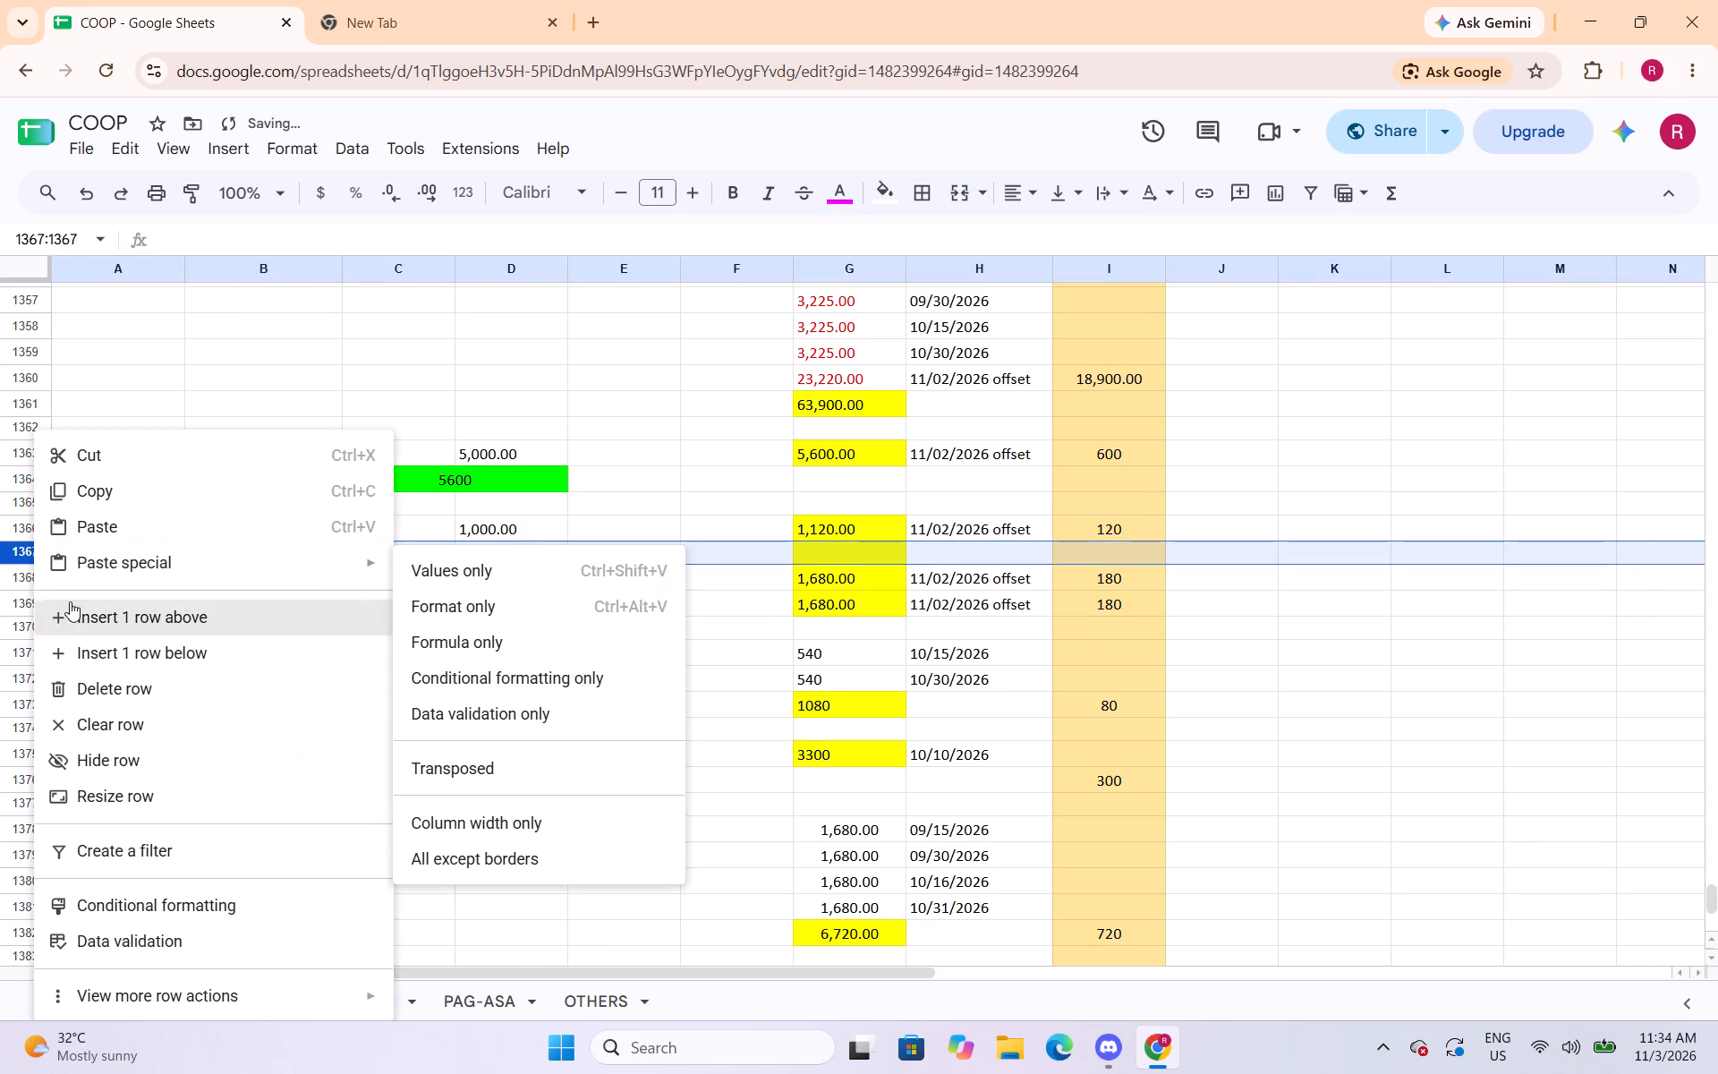
pyautogui.click(74, 615)
# Merge cells C1367:D1367 below the 9/9/2026 entry and total the amounts there with =sum(C1366:D1366).
pyautogui.moveTo(431, 553); pyautogui.dragTo(495, 553)
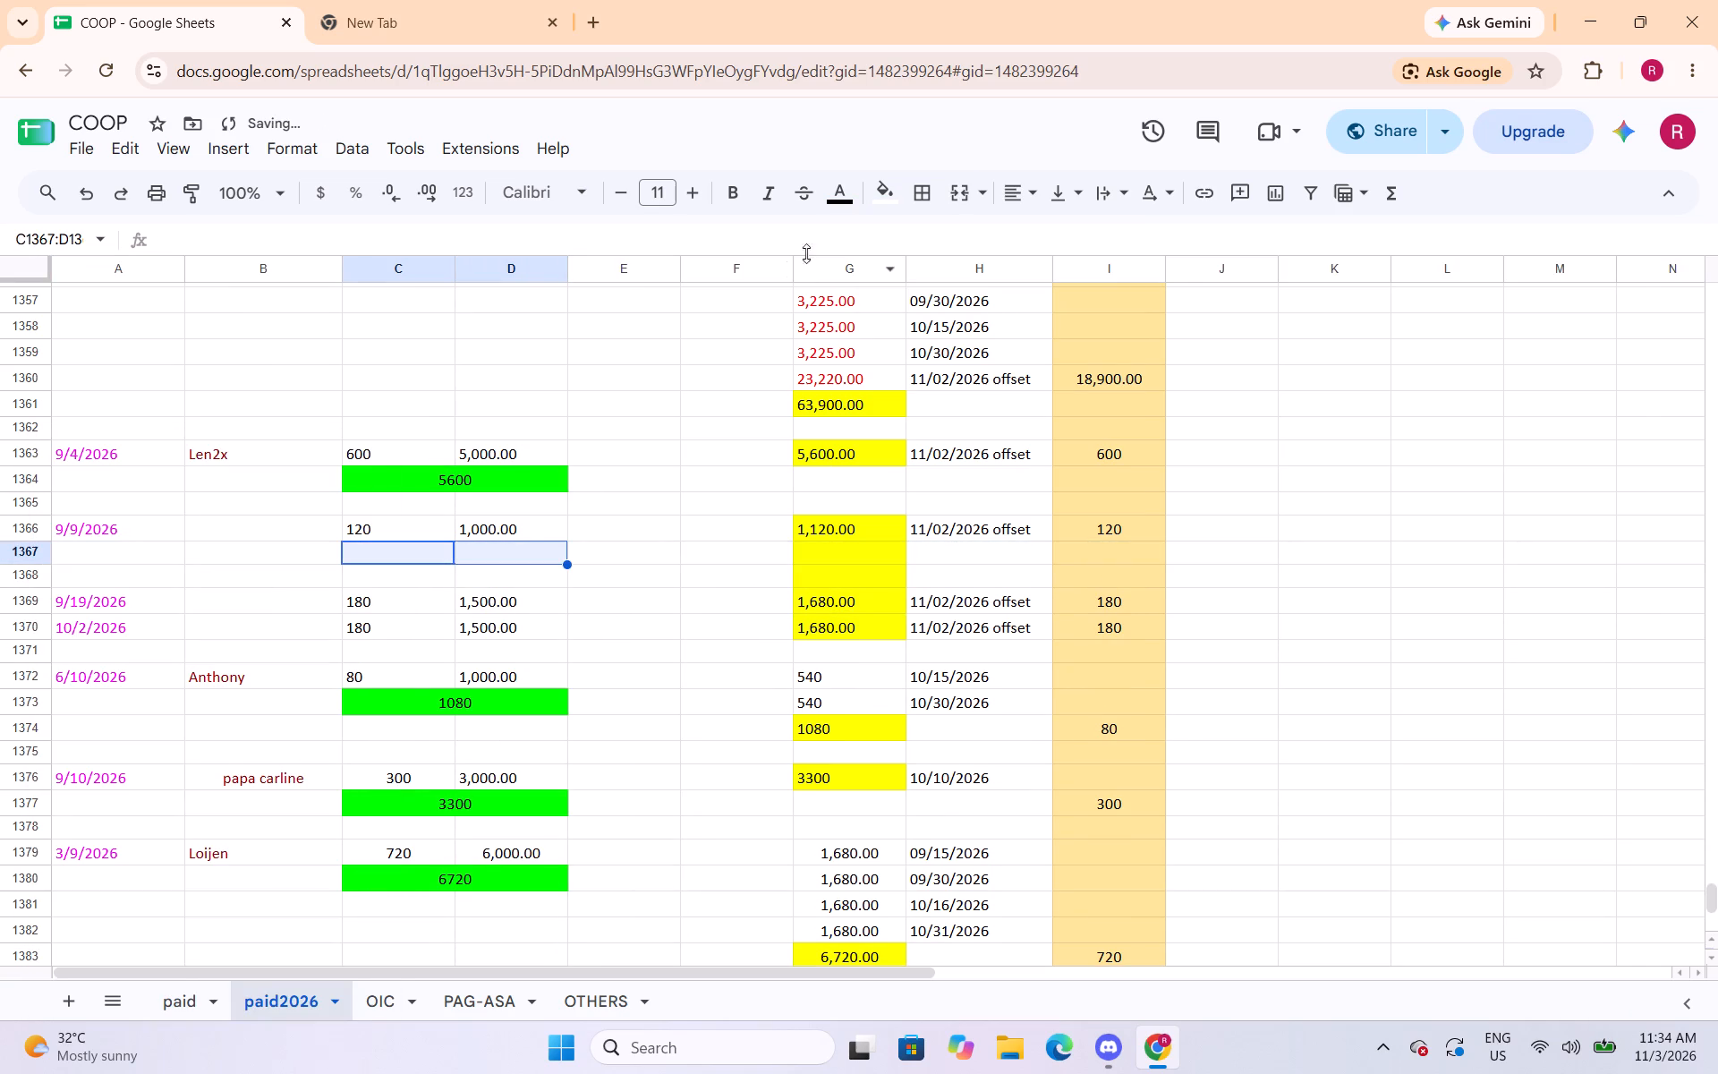
pyautogui.click(971, 203)
pyautogui.write('=sum(')
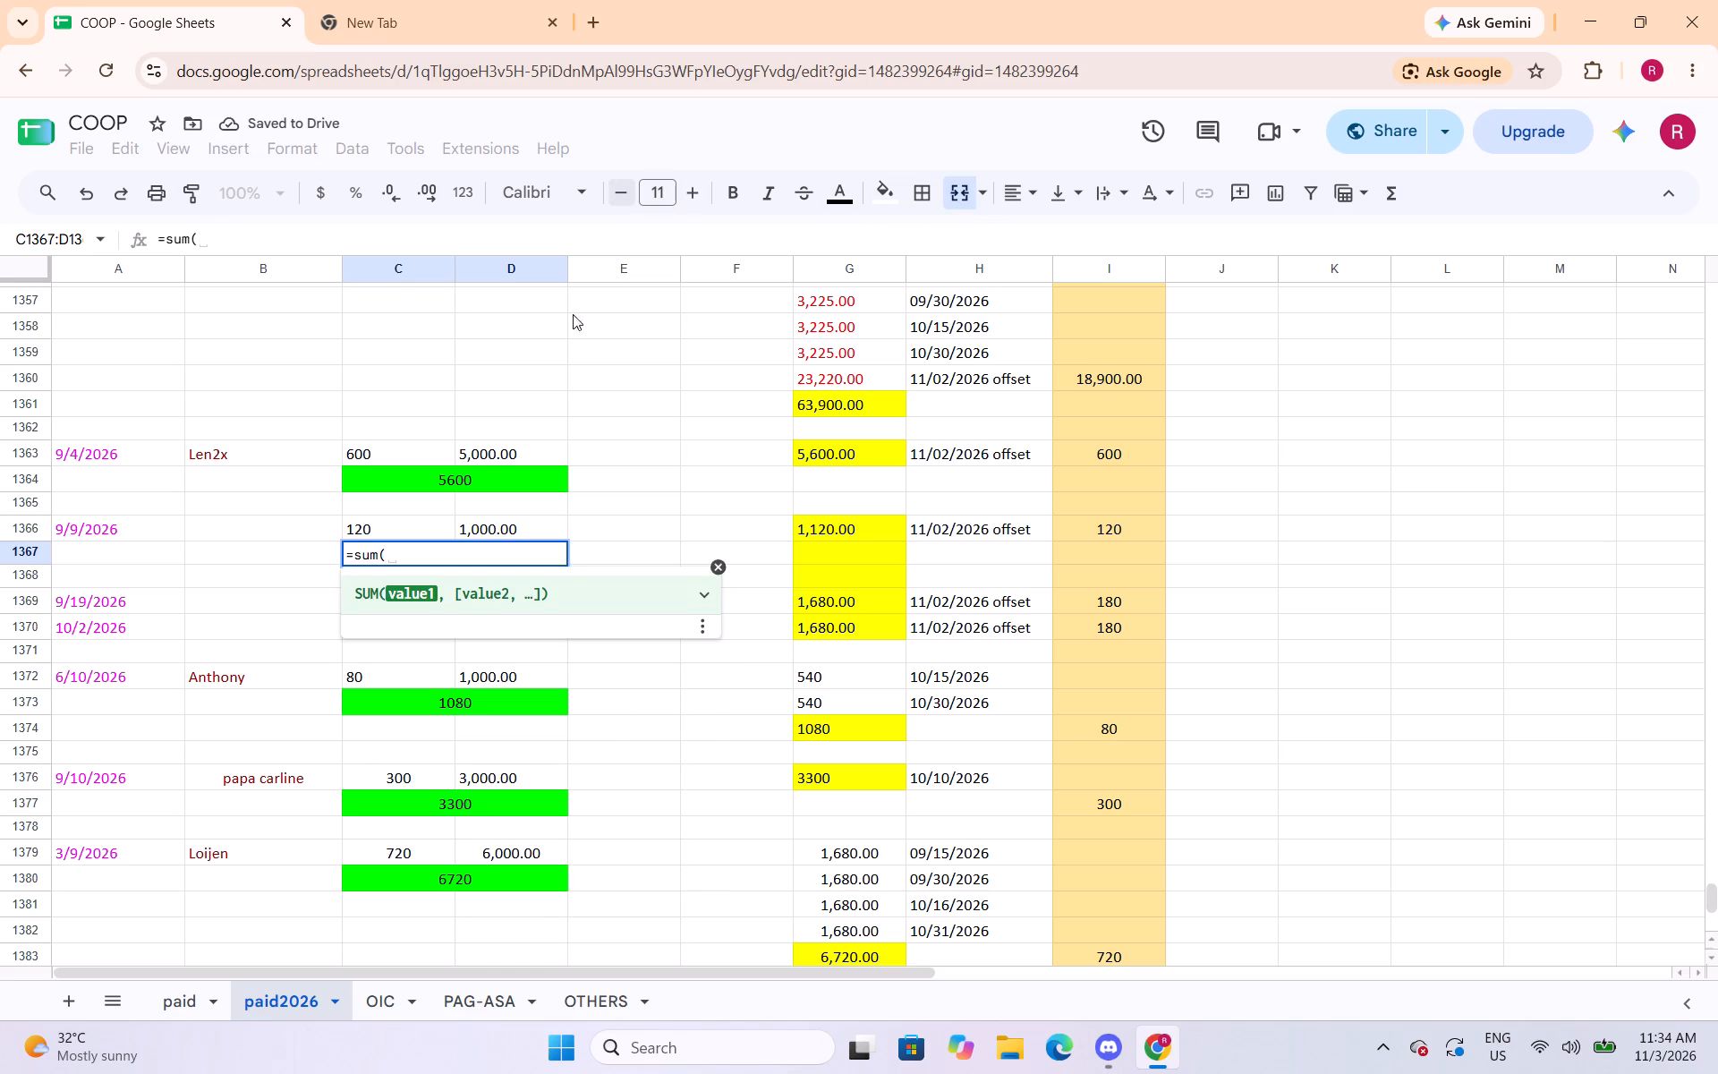
pyautogui.moveTo(450, 533); pyautogui.dragTo(469, 532)
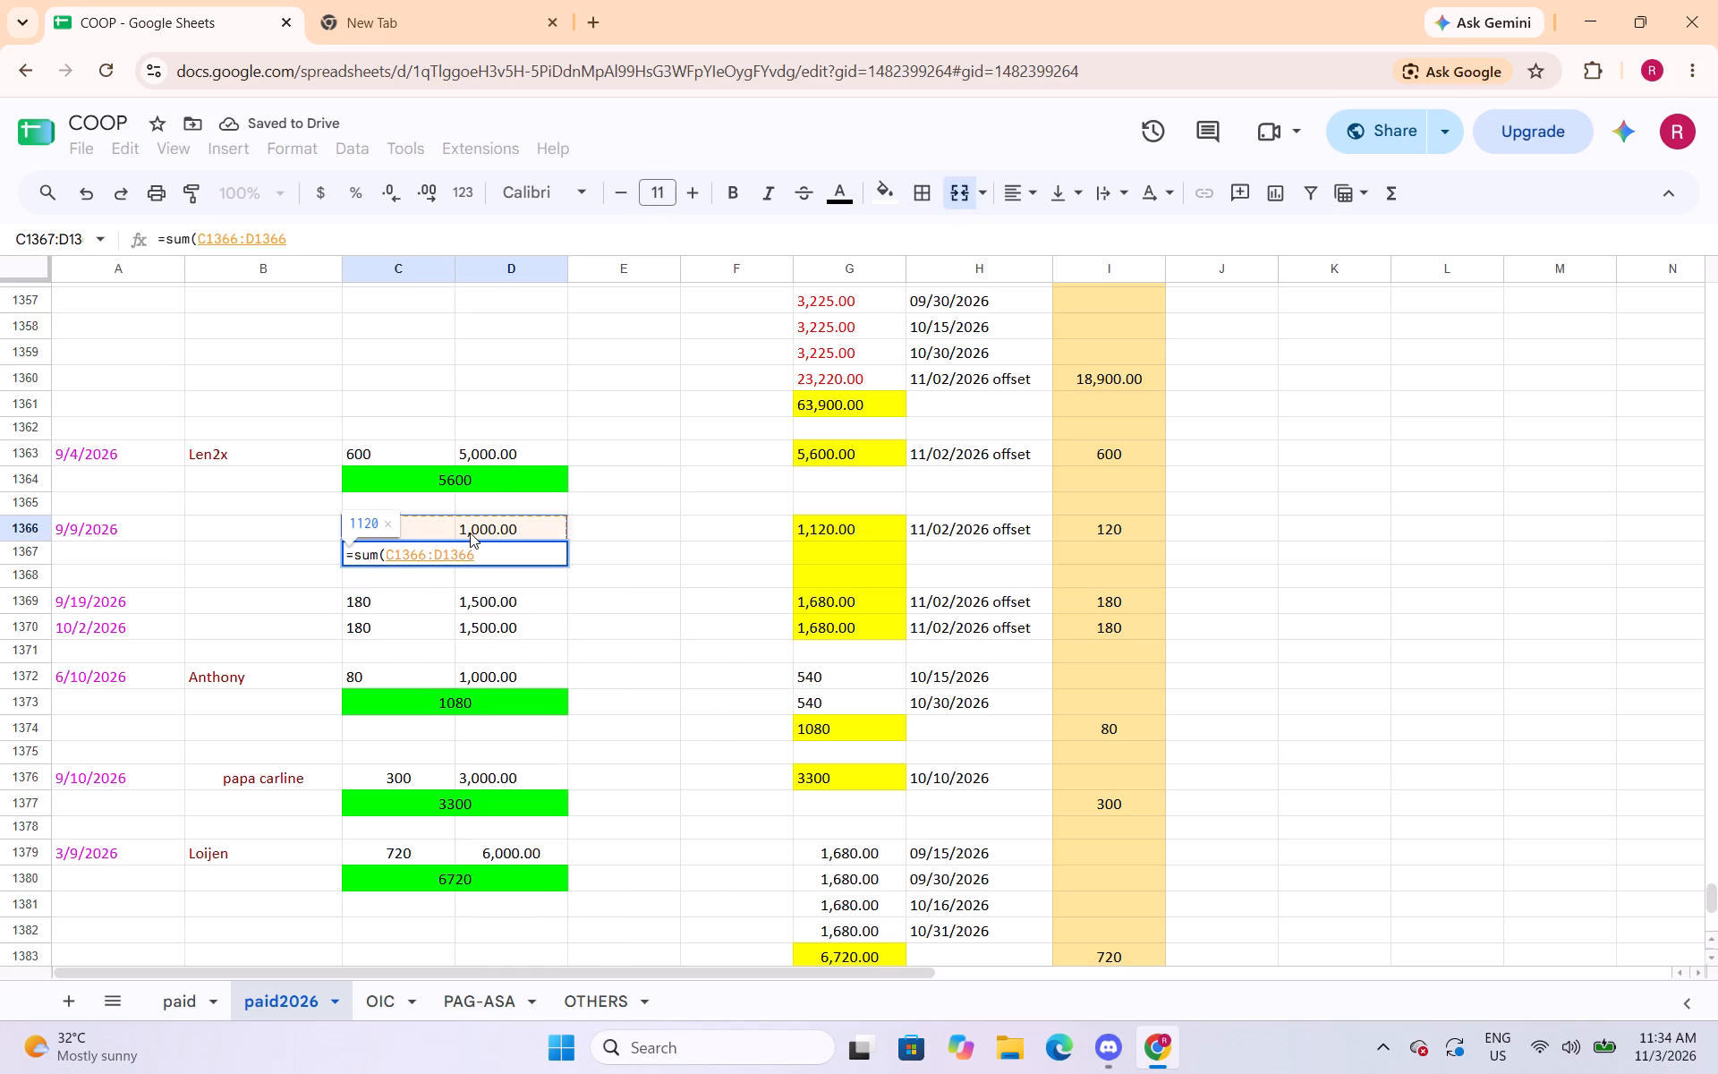
pyautogui.hotkey('shift', ')')
pyautogui.press('Return')
# Centre the total in C1367:D1367 and fill the merged cell with bright green.
pyautogui.press('Up')
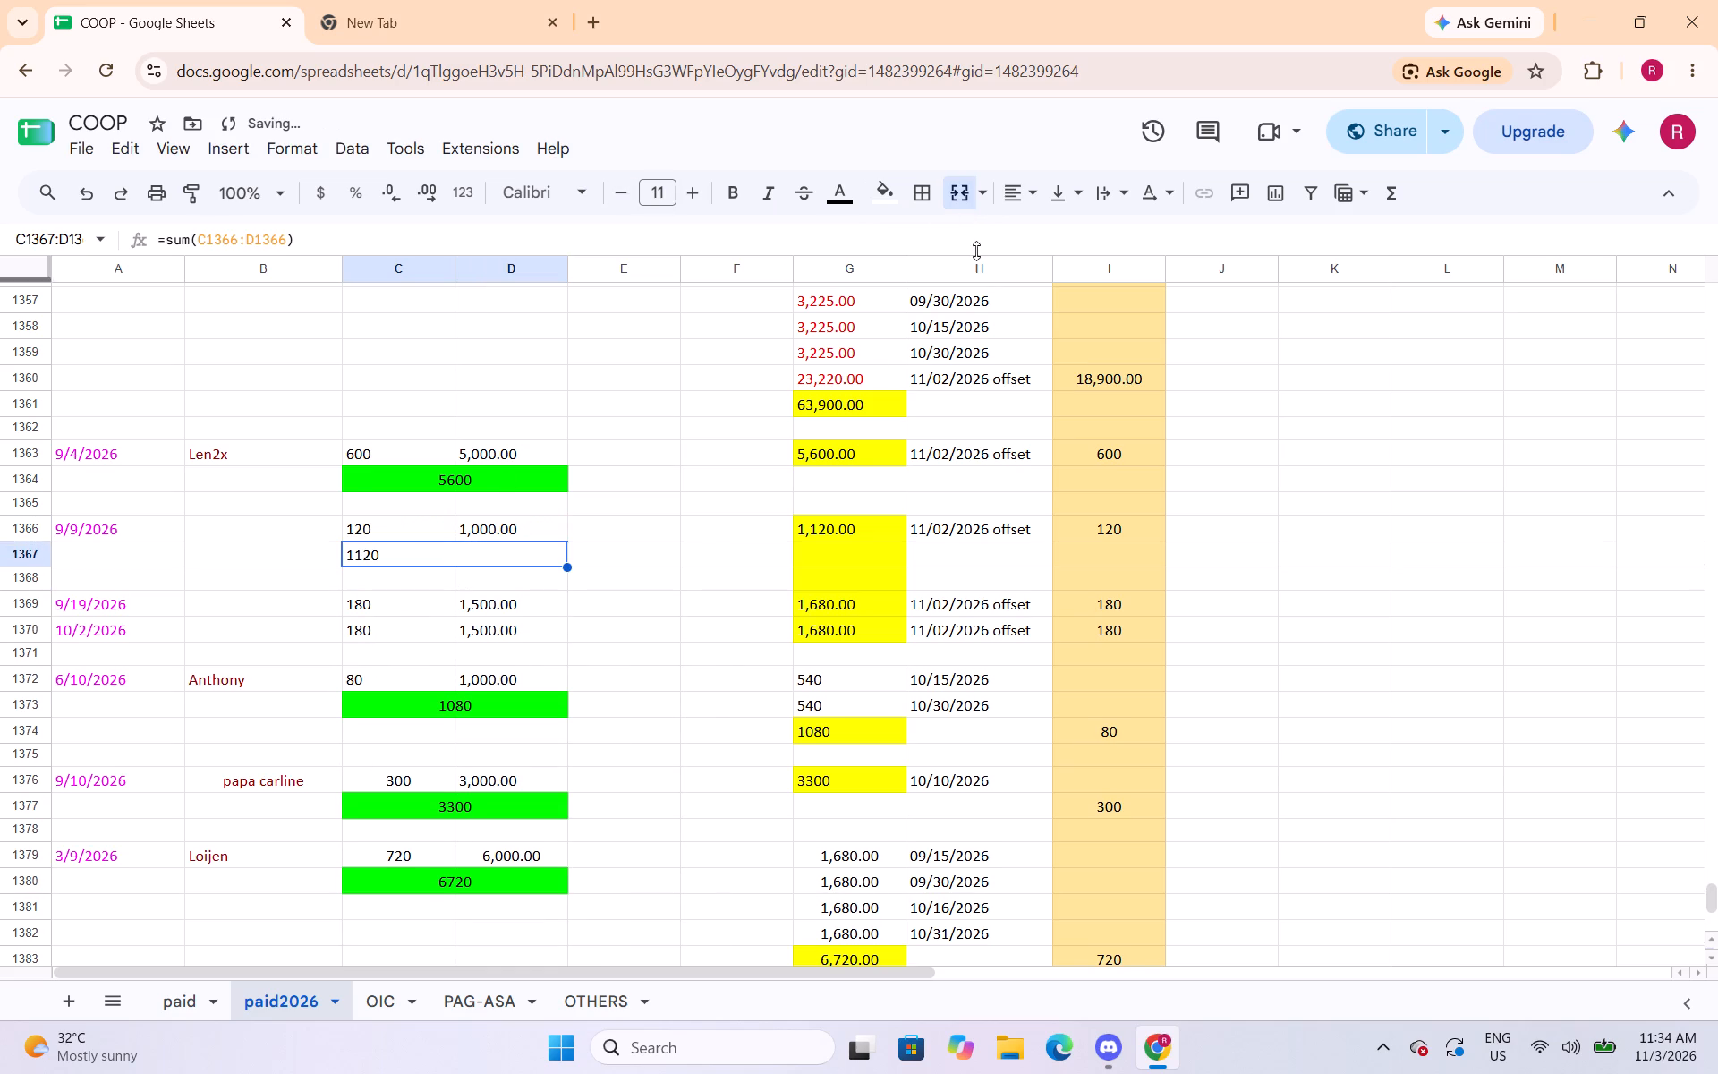
pyautogui.click(1009, 200)
pyautogui.click(1066, 237)
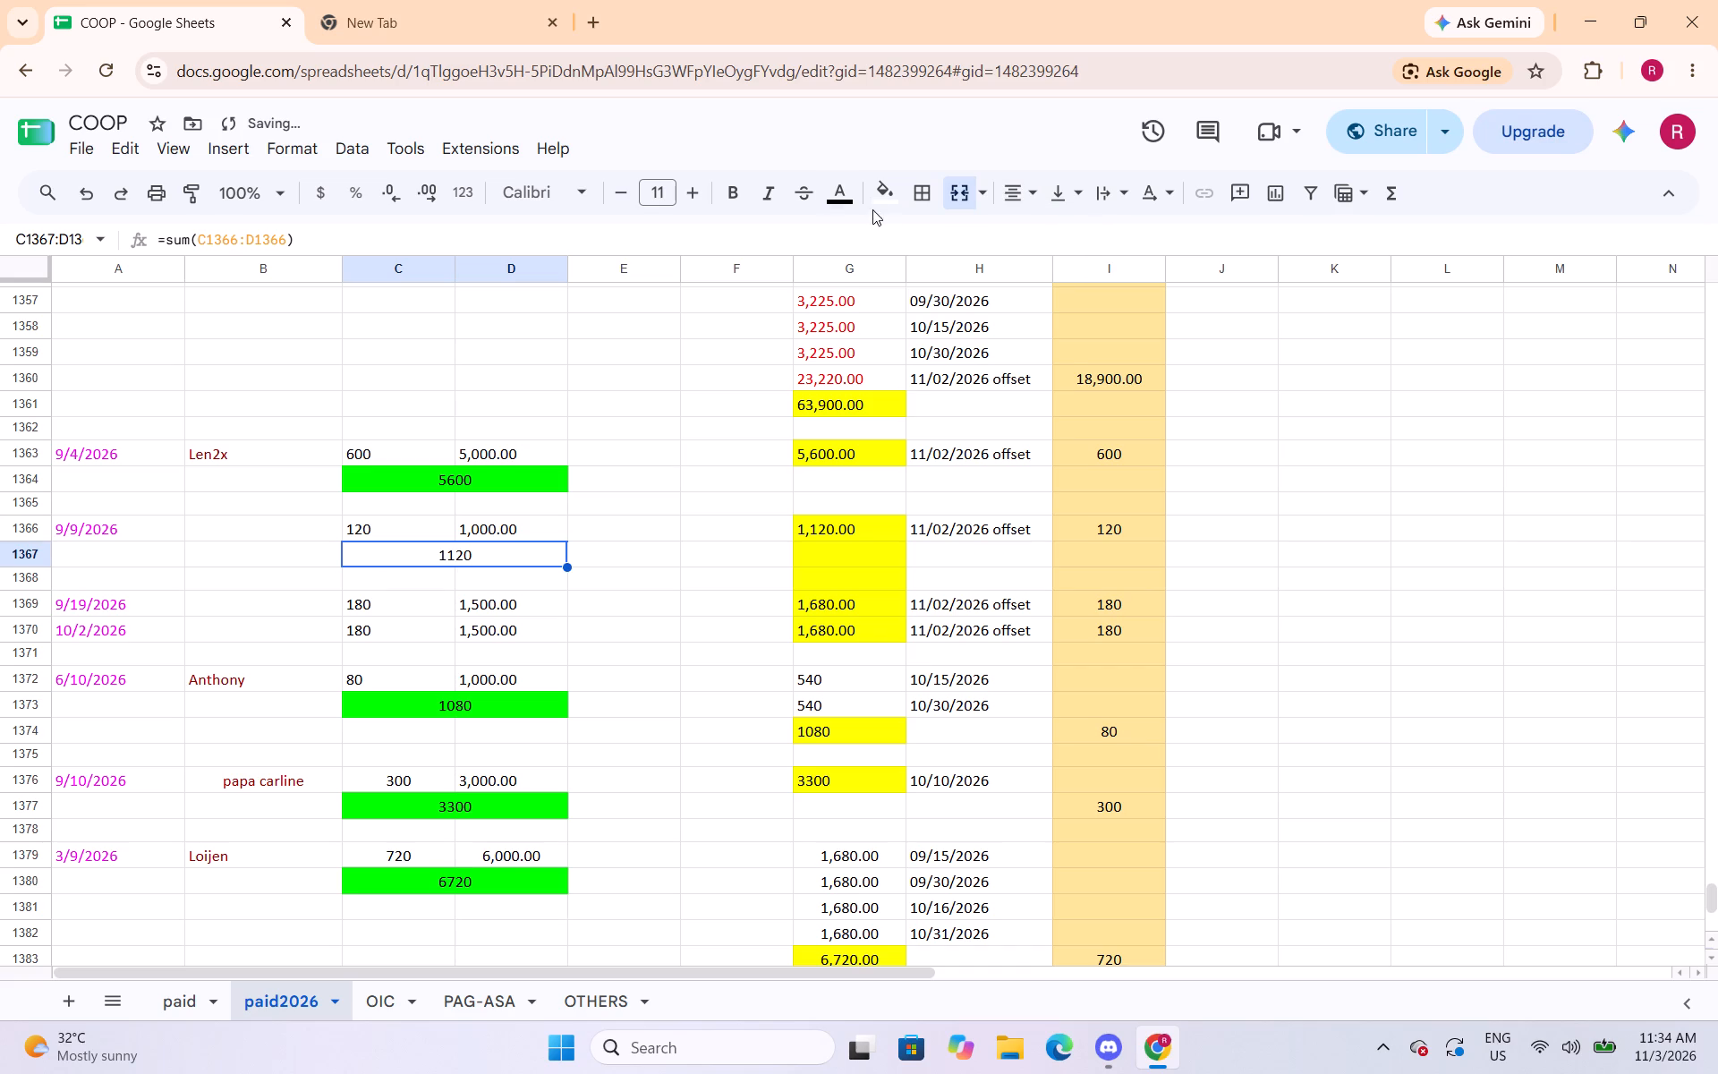
pyautogui.click(851, 201)
pyautogui.click(884, 197)
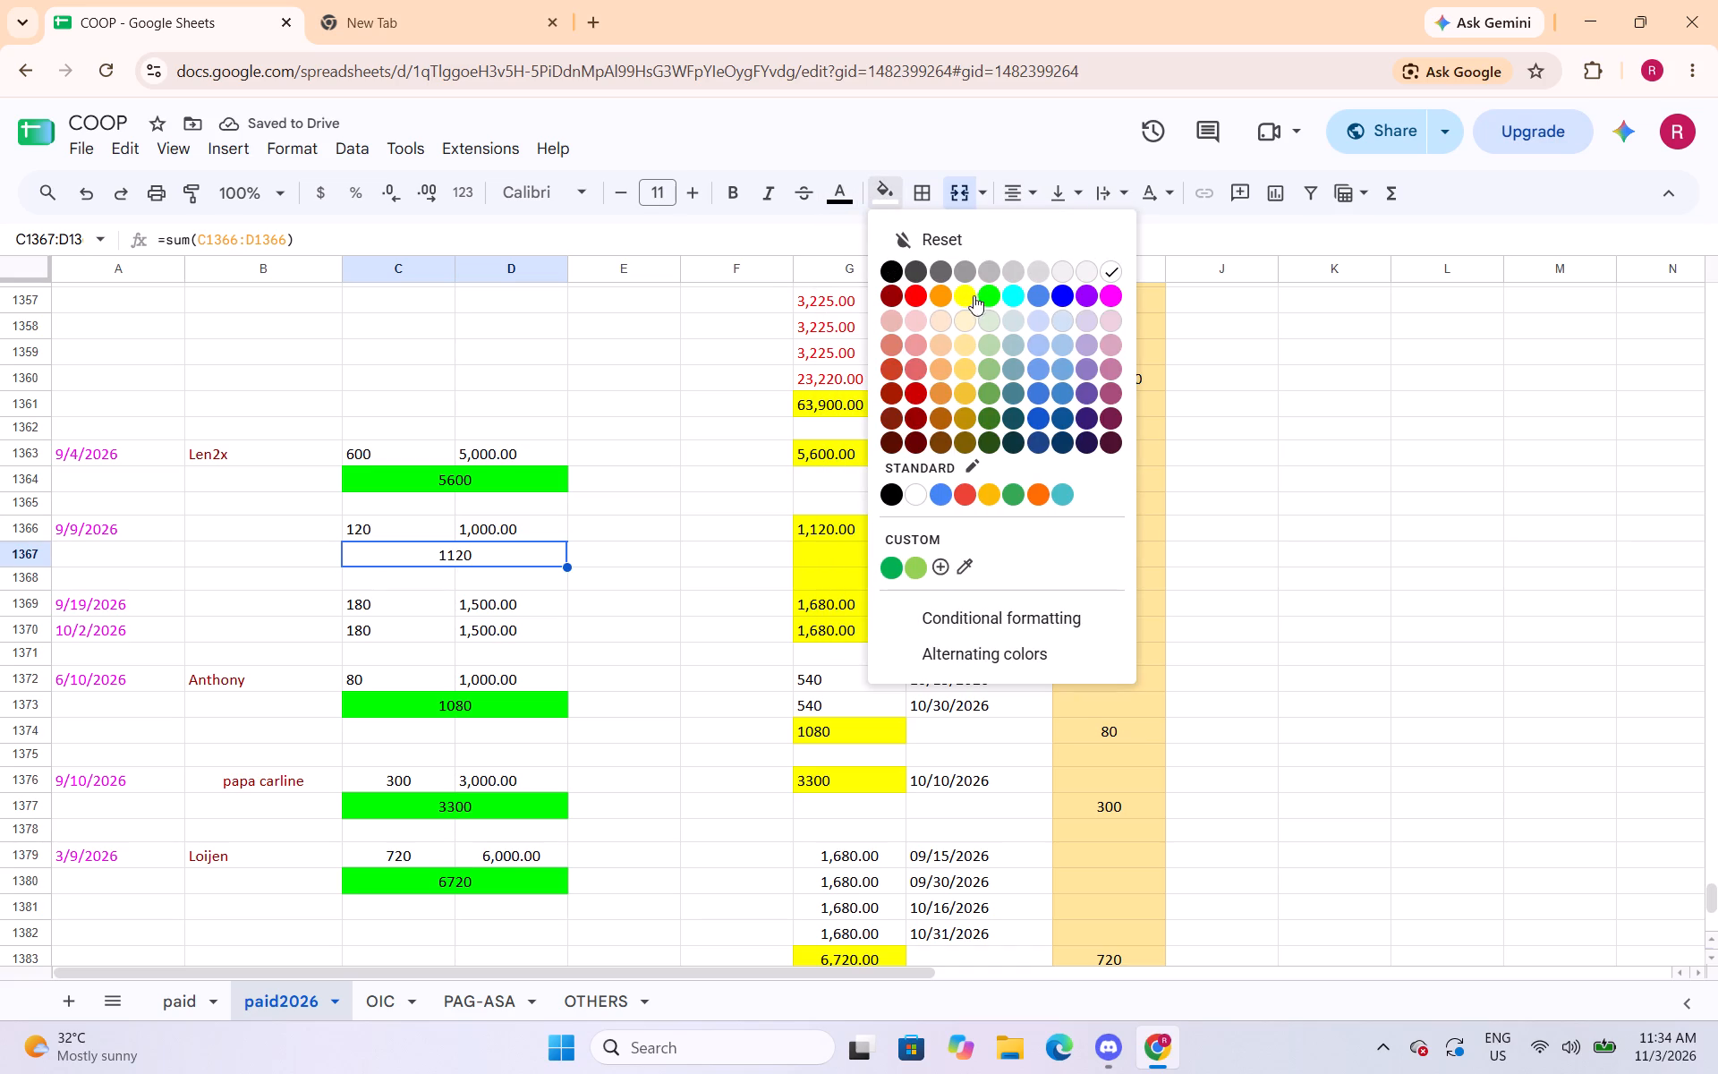
pyautogui.click(989, 296)
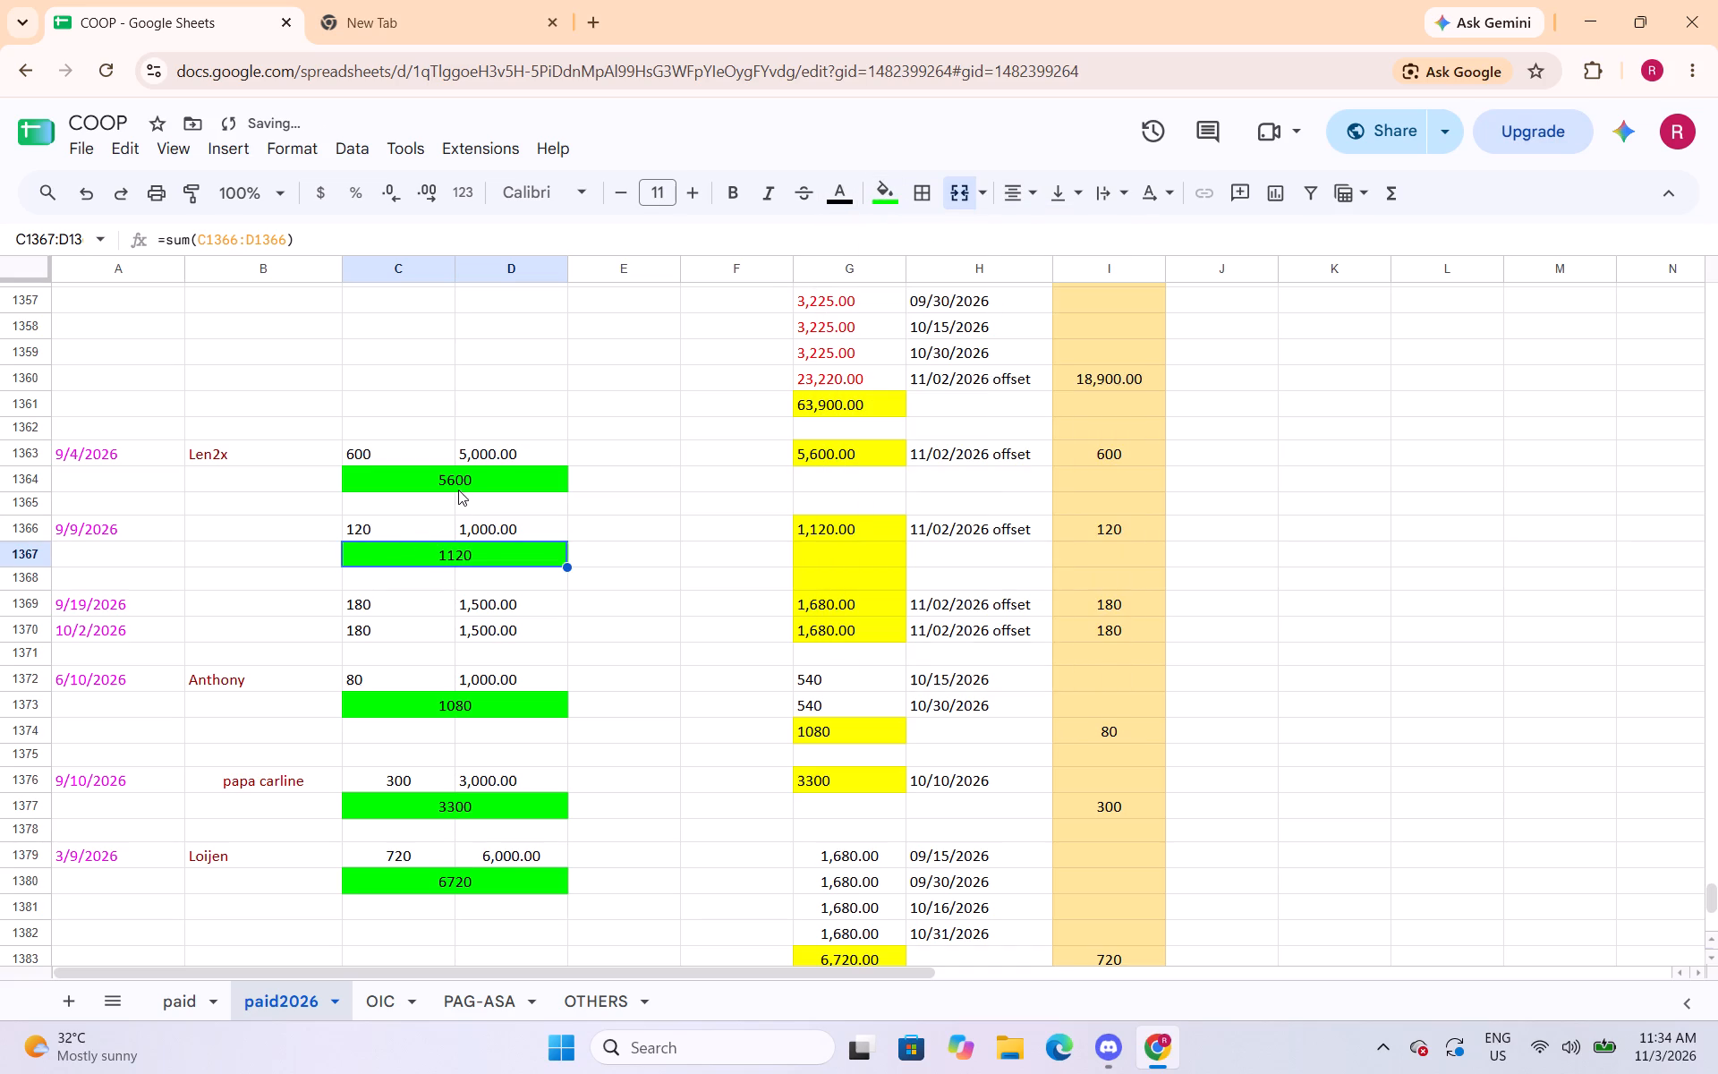
# Format the green totals in rows 1364 and 1367 as numbers with thousands separators and two decimals.
pyautogui.click(462, 487)
pyautogui.click(317, 149)
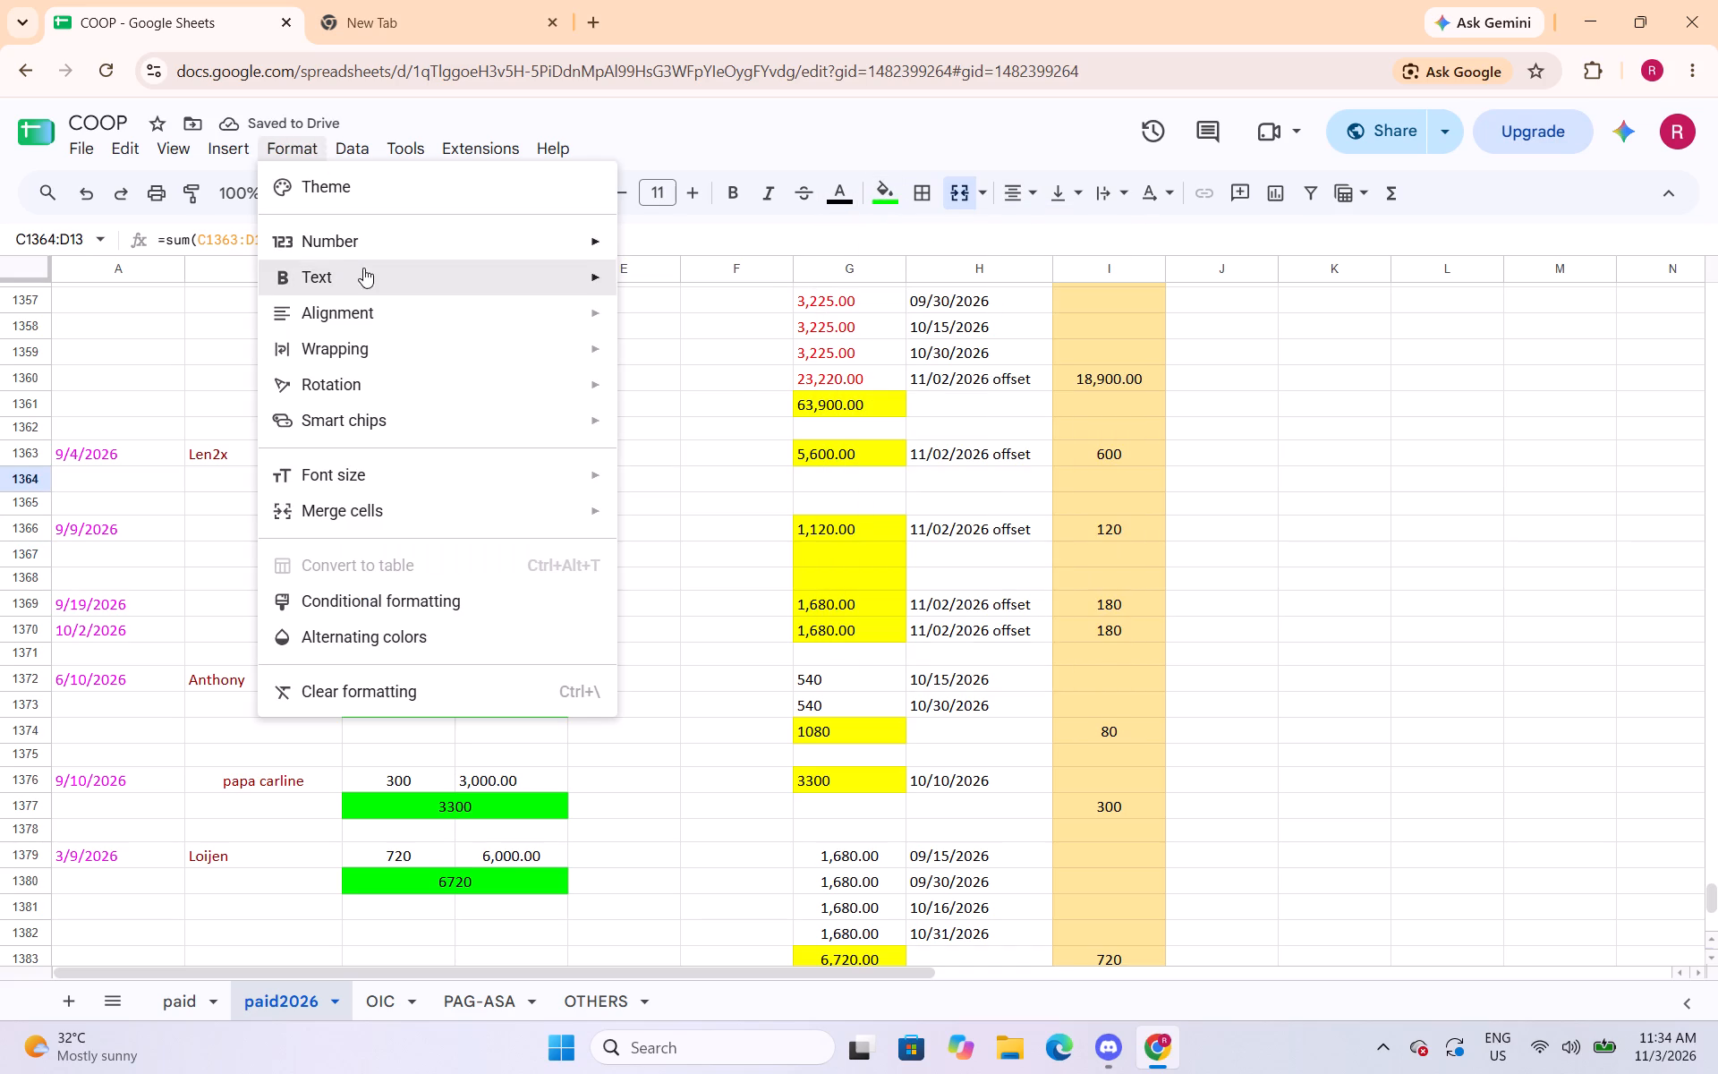
pyautogui.click(651, 344)
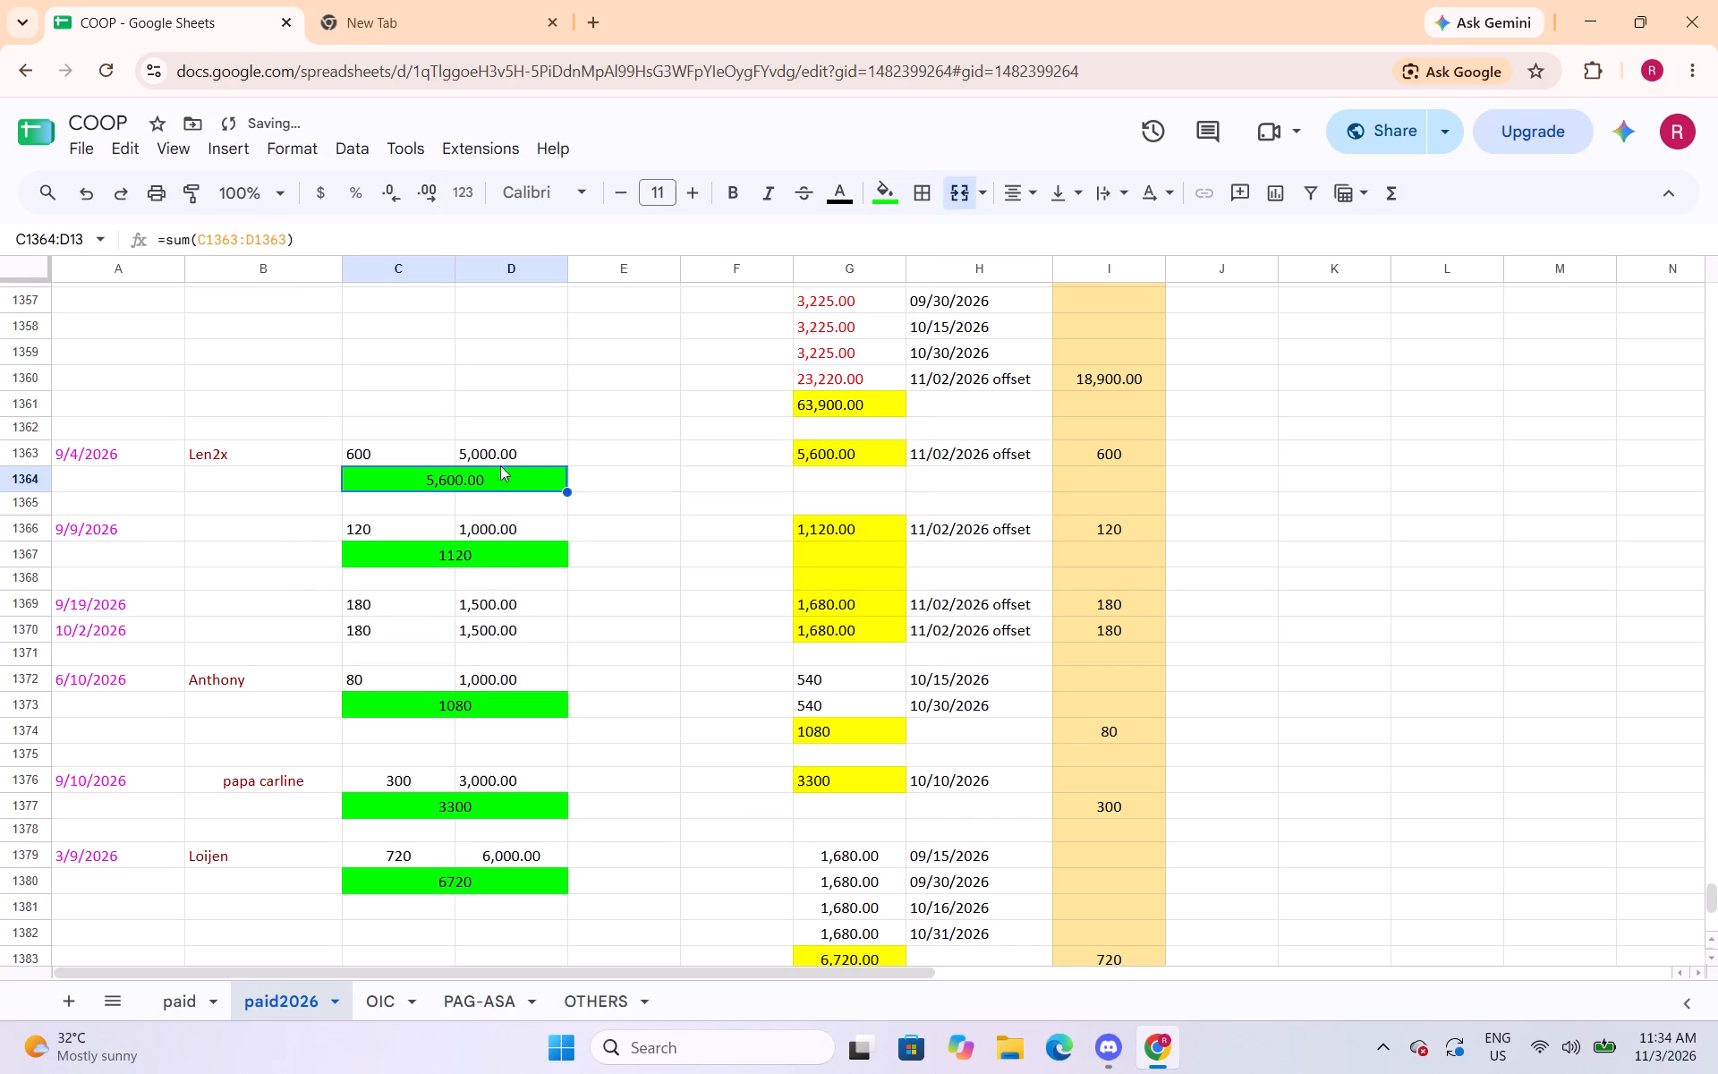
pyautogui.click(485, 556)
pyautogui.click(308, 150)
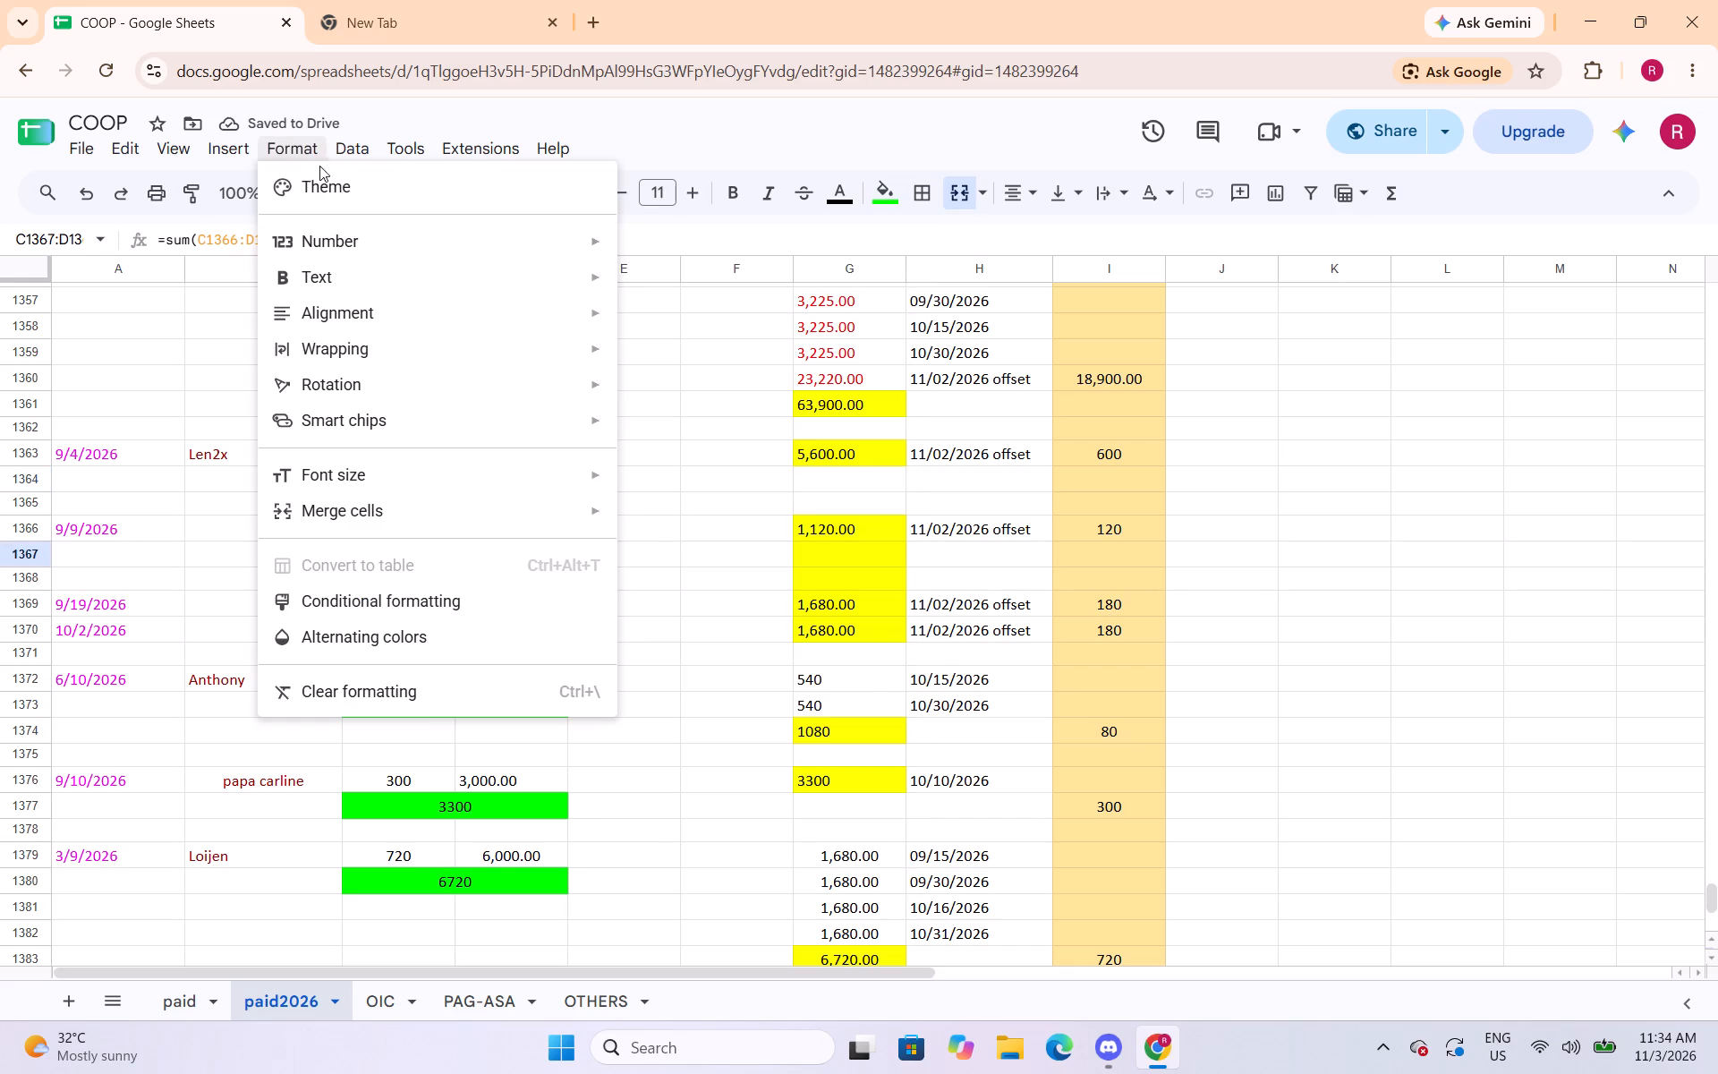
pyautogui.click(649, 337)
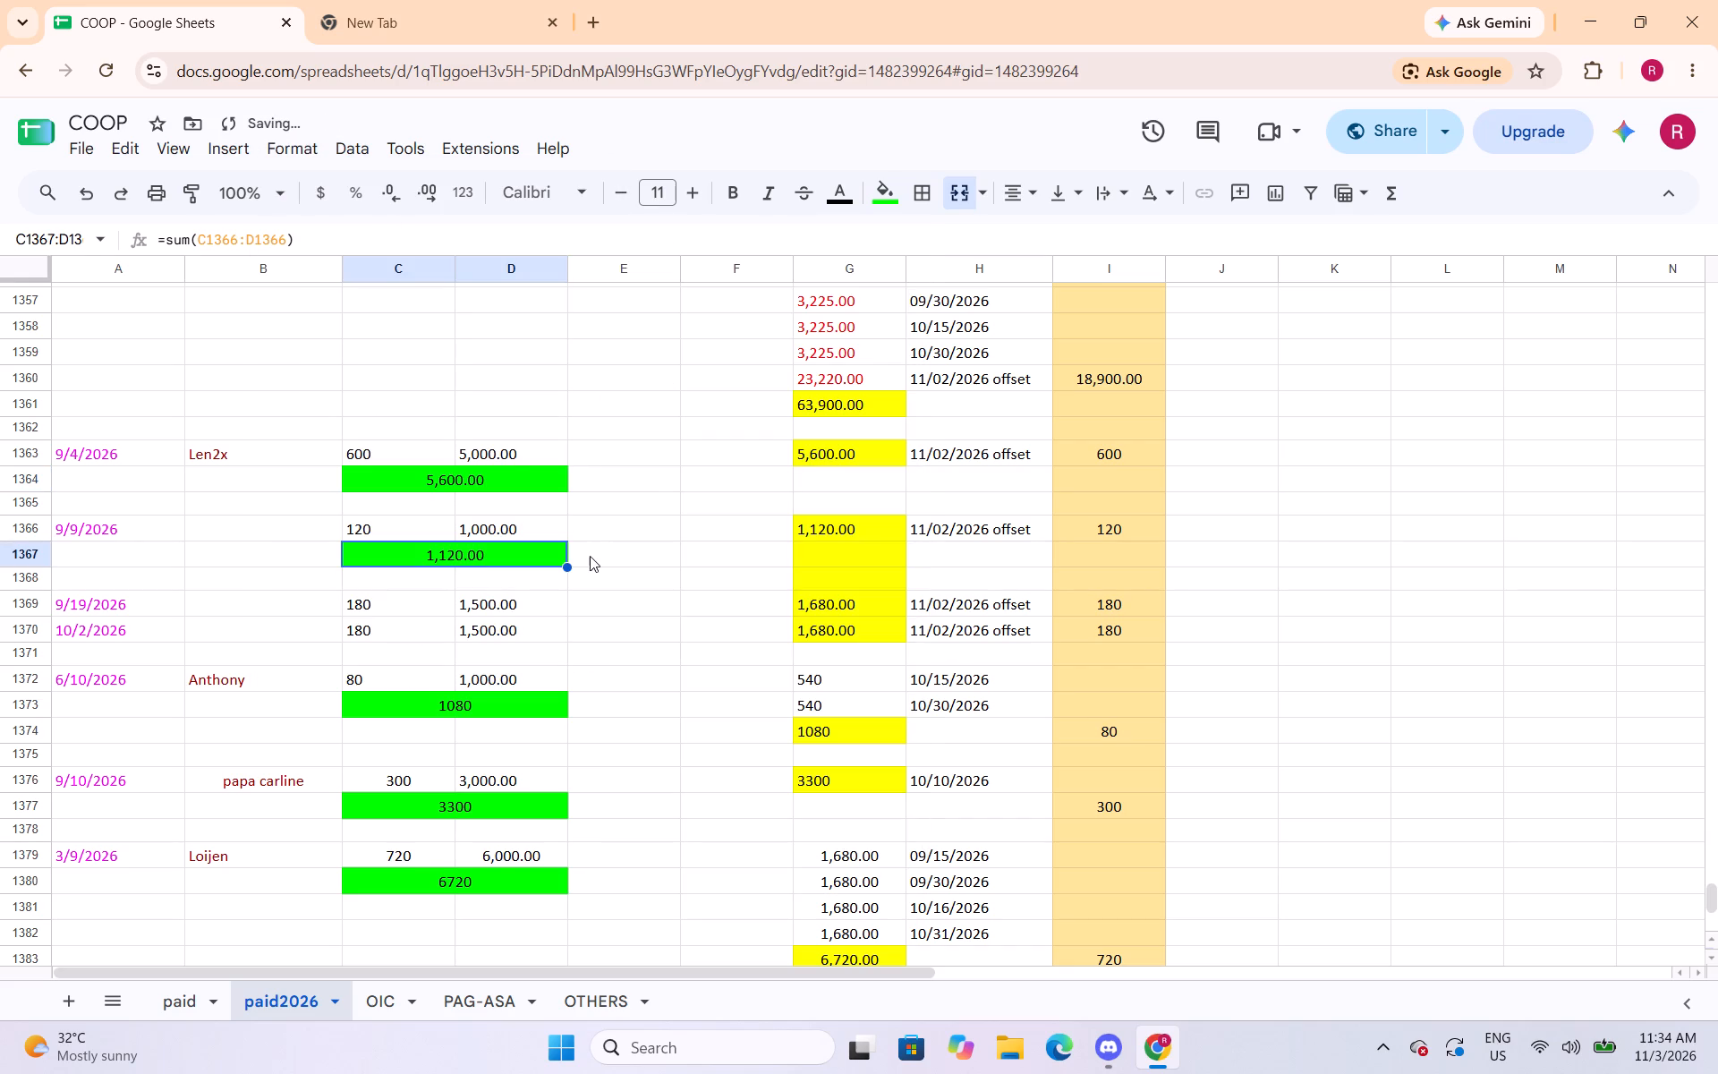
# Change the yellow fill of the blank cells G1367:G1368 to white.
pyautogui.moveTo(860, 544); pyautogui.dragTo(866, 585)
pyautogui.click(897, 200)
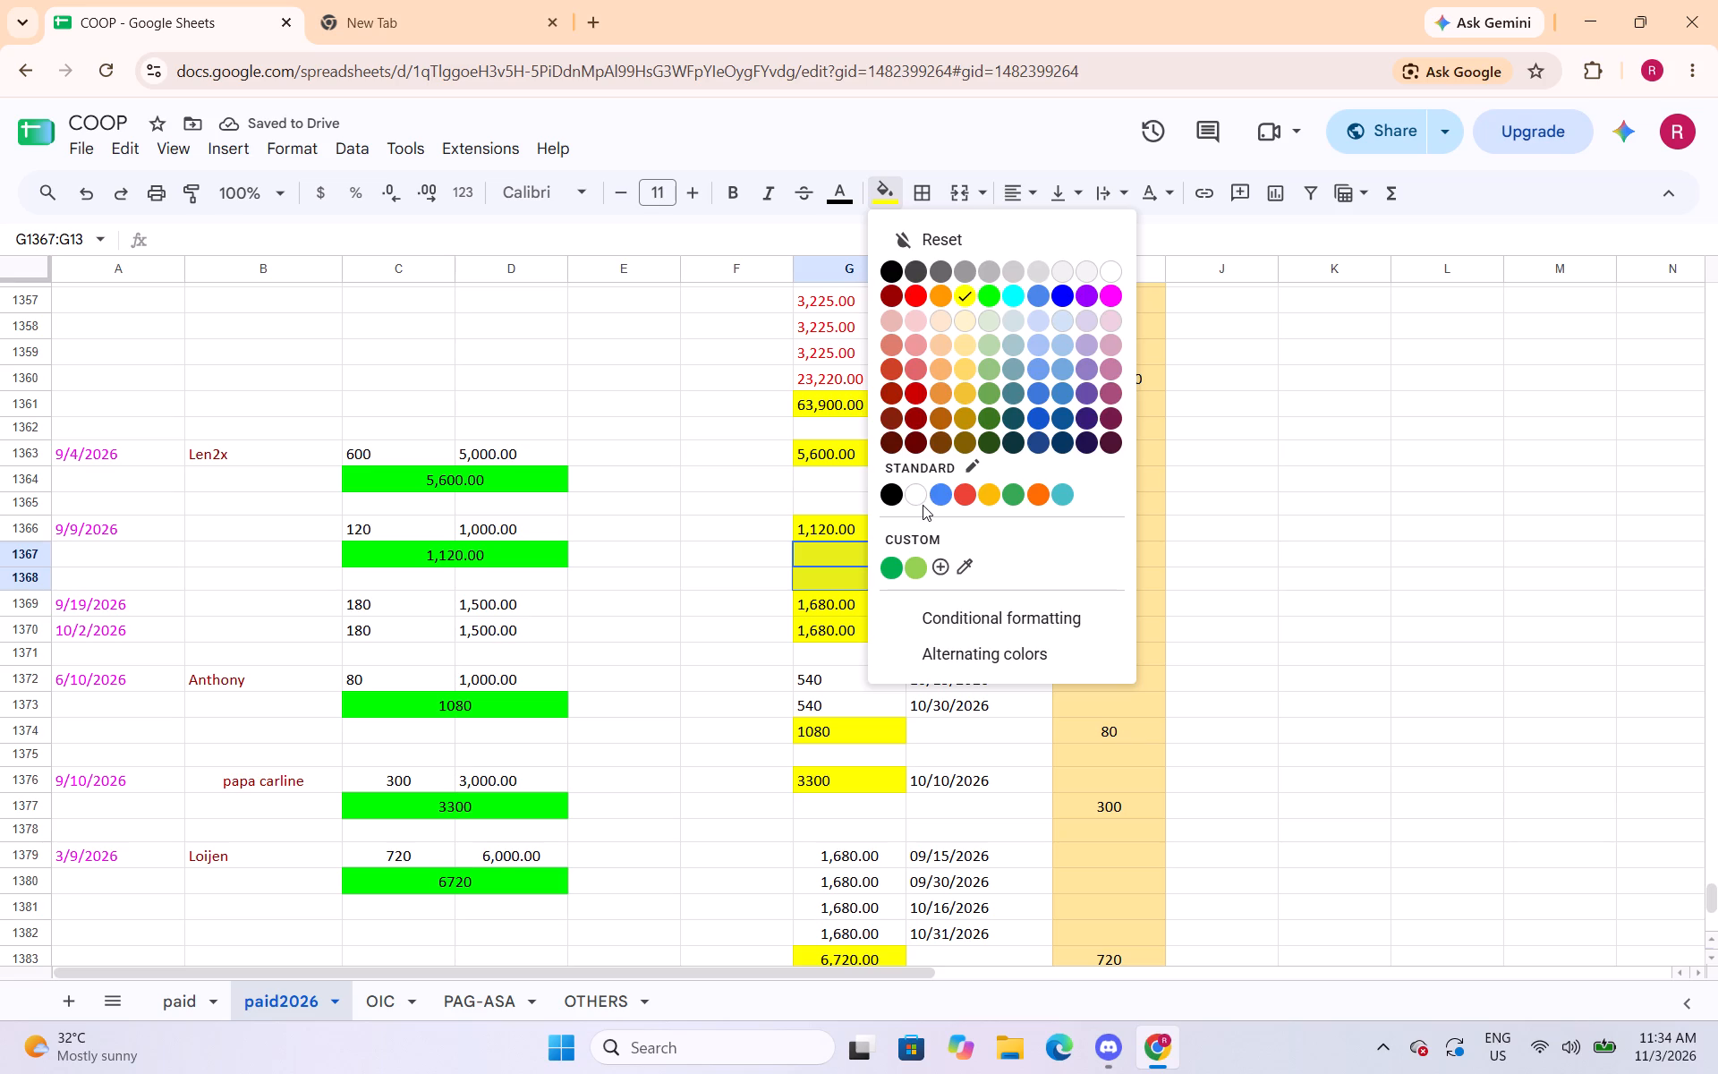
pyautogui.click(921, 505)
# Insert two blank rows above the 10/2/2026 entry, directly below the 9/19/2026 entry in row 1369.
pyautogui.scroll(-1, 792, 544)
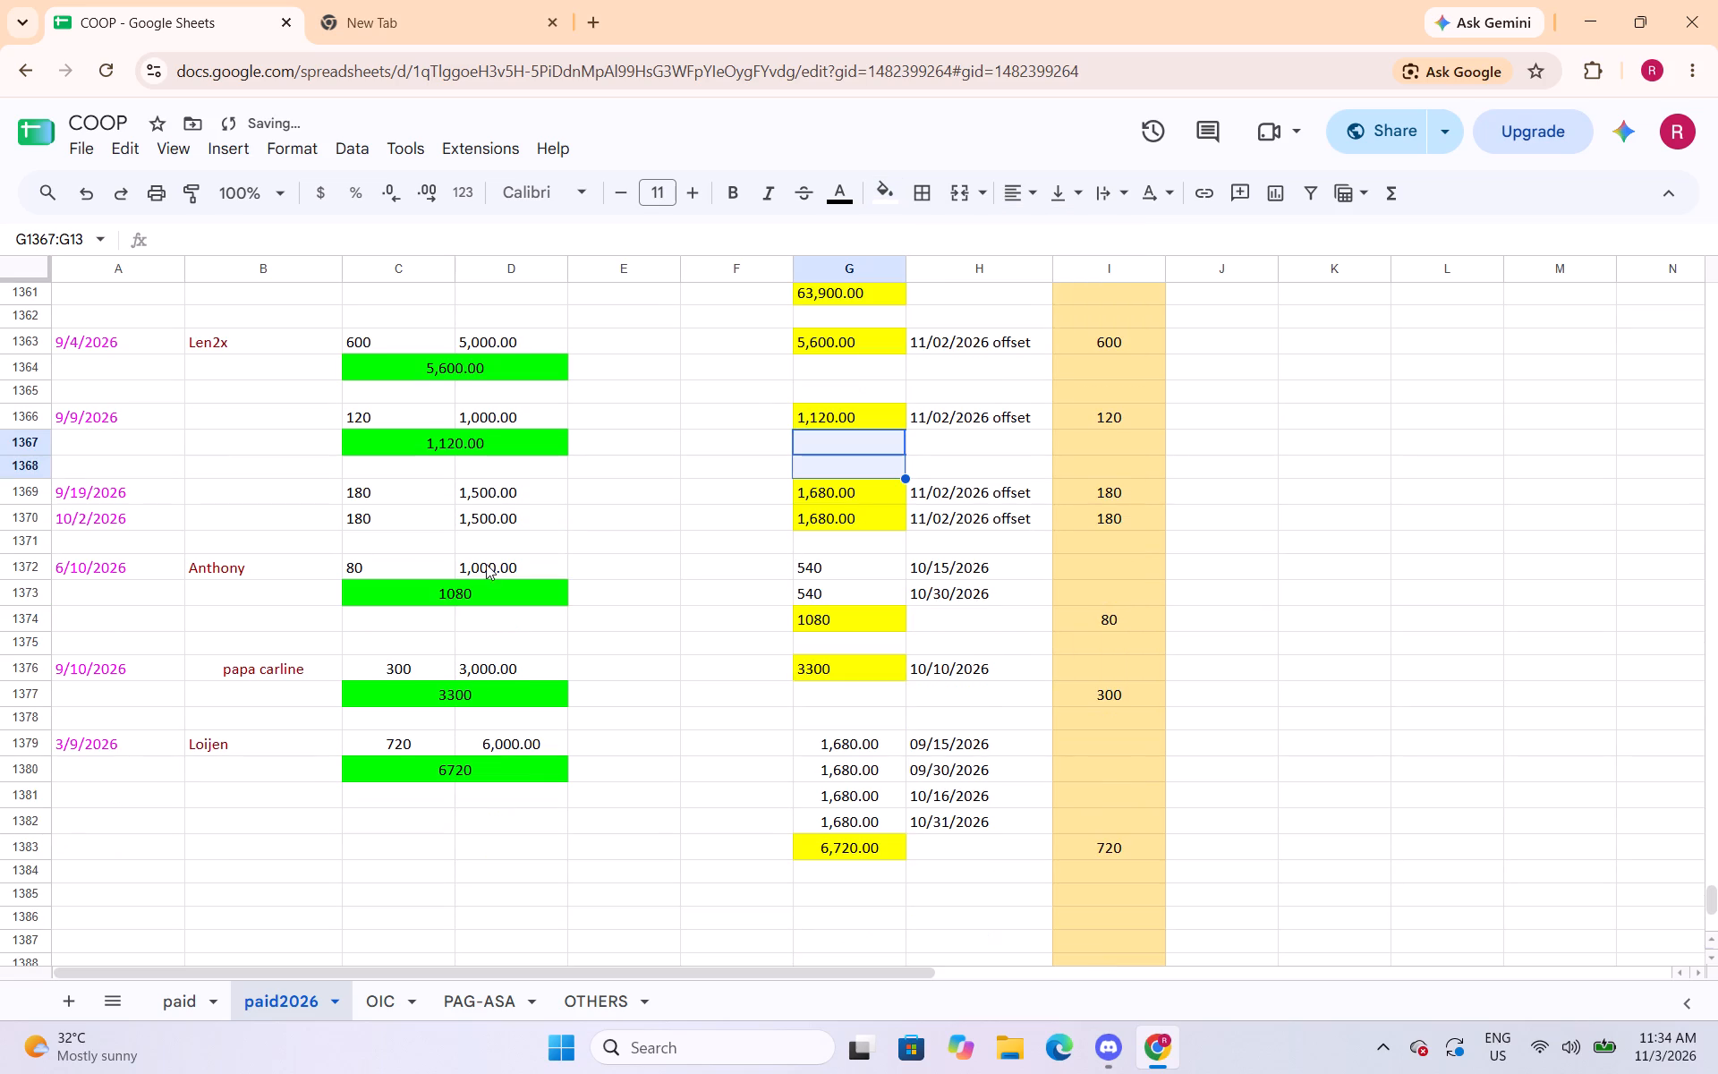
pyautogui.click(29, 517)
pyautogui.rightClick(29, 517)
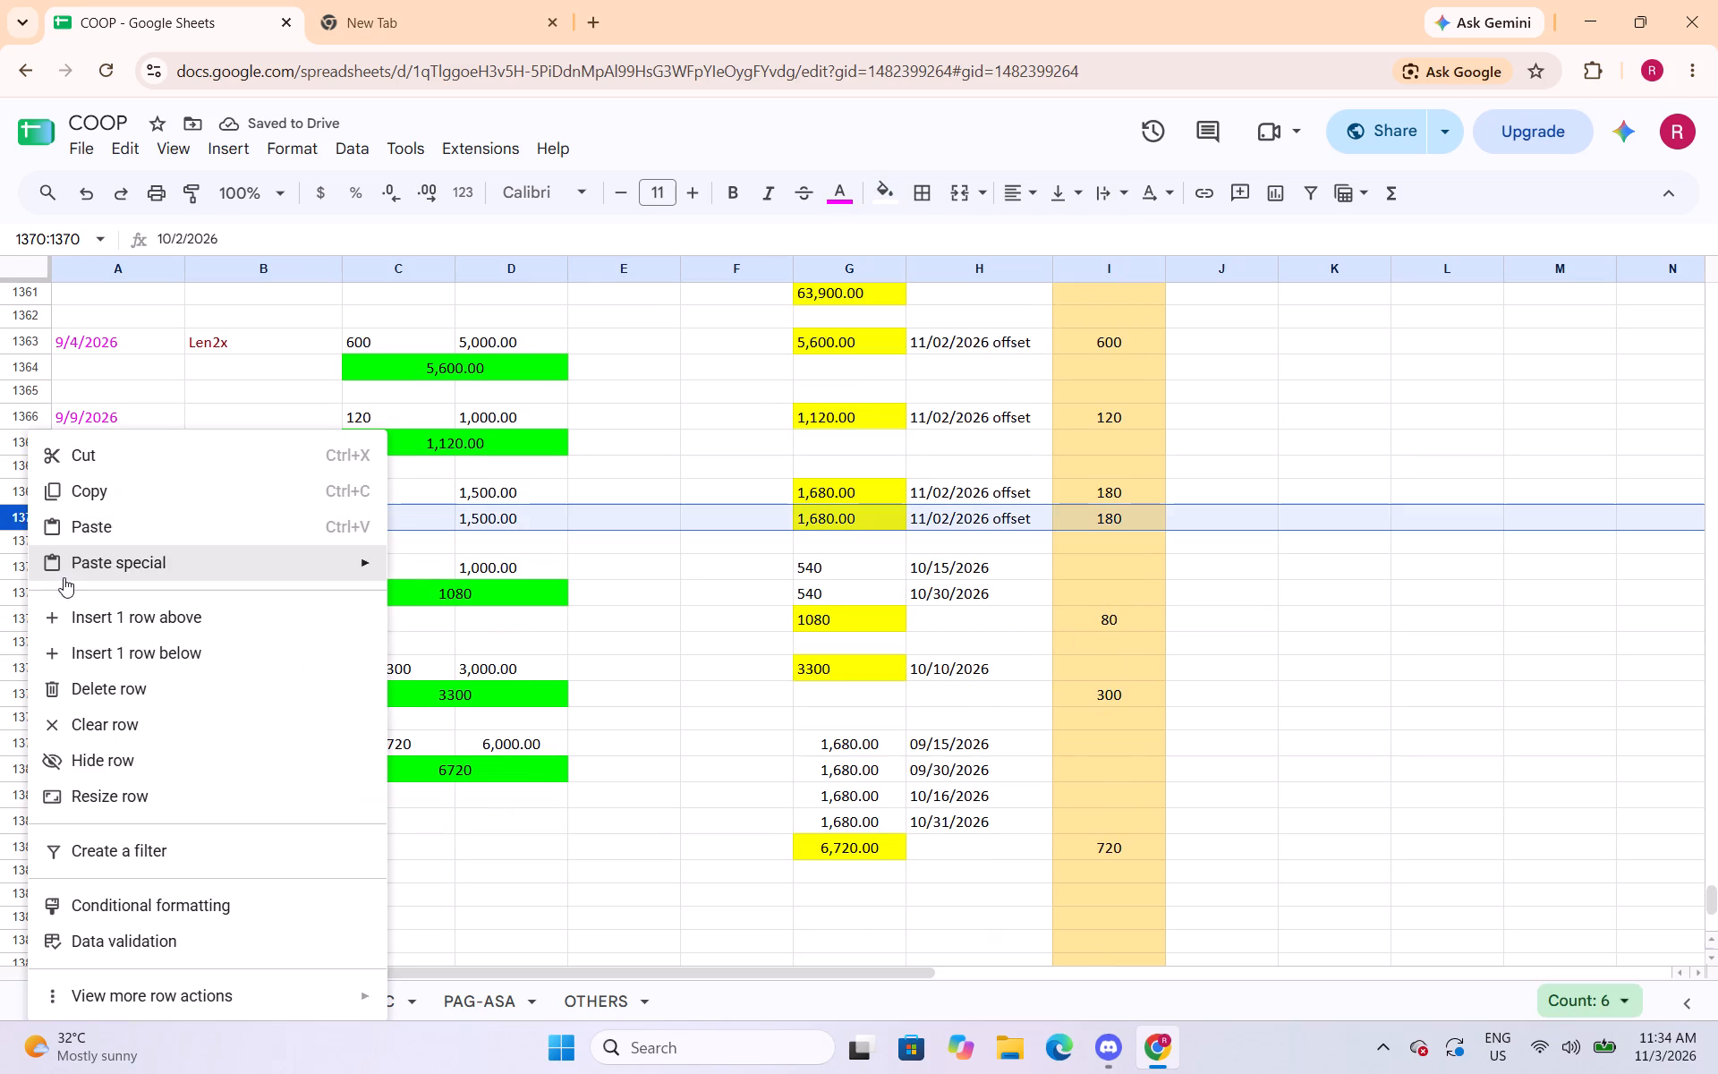
pyautogui.click(69, 618)
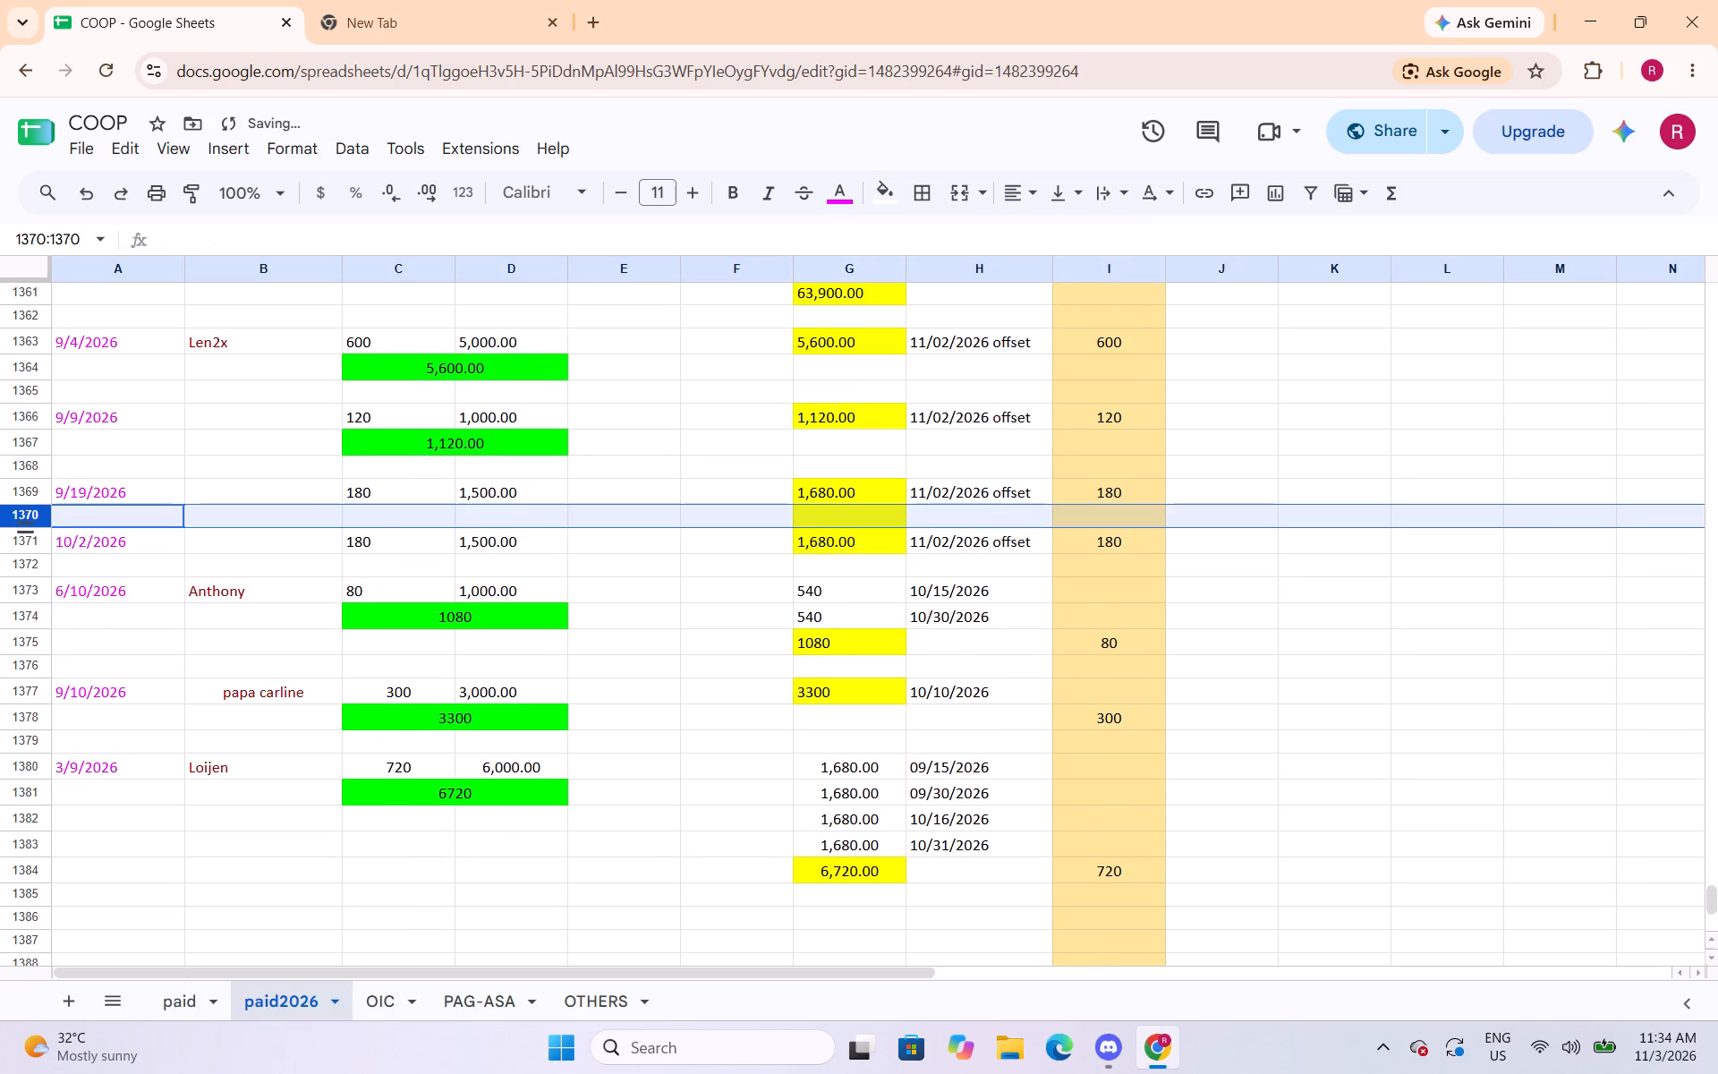
pyautogui.rightClick(25, 517)
pyautogui.click(86, 609)
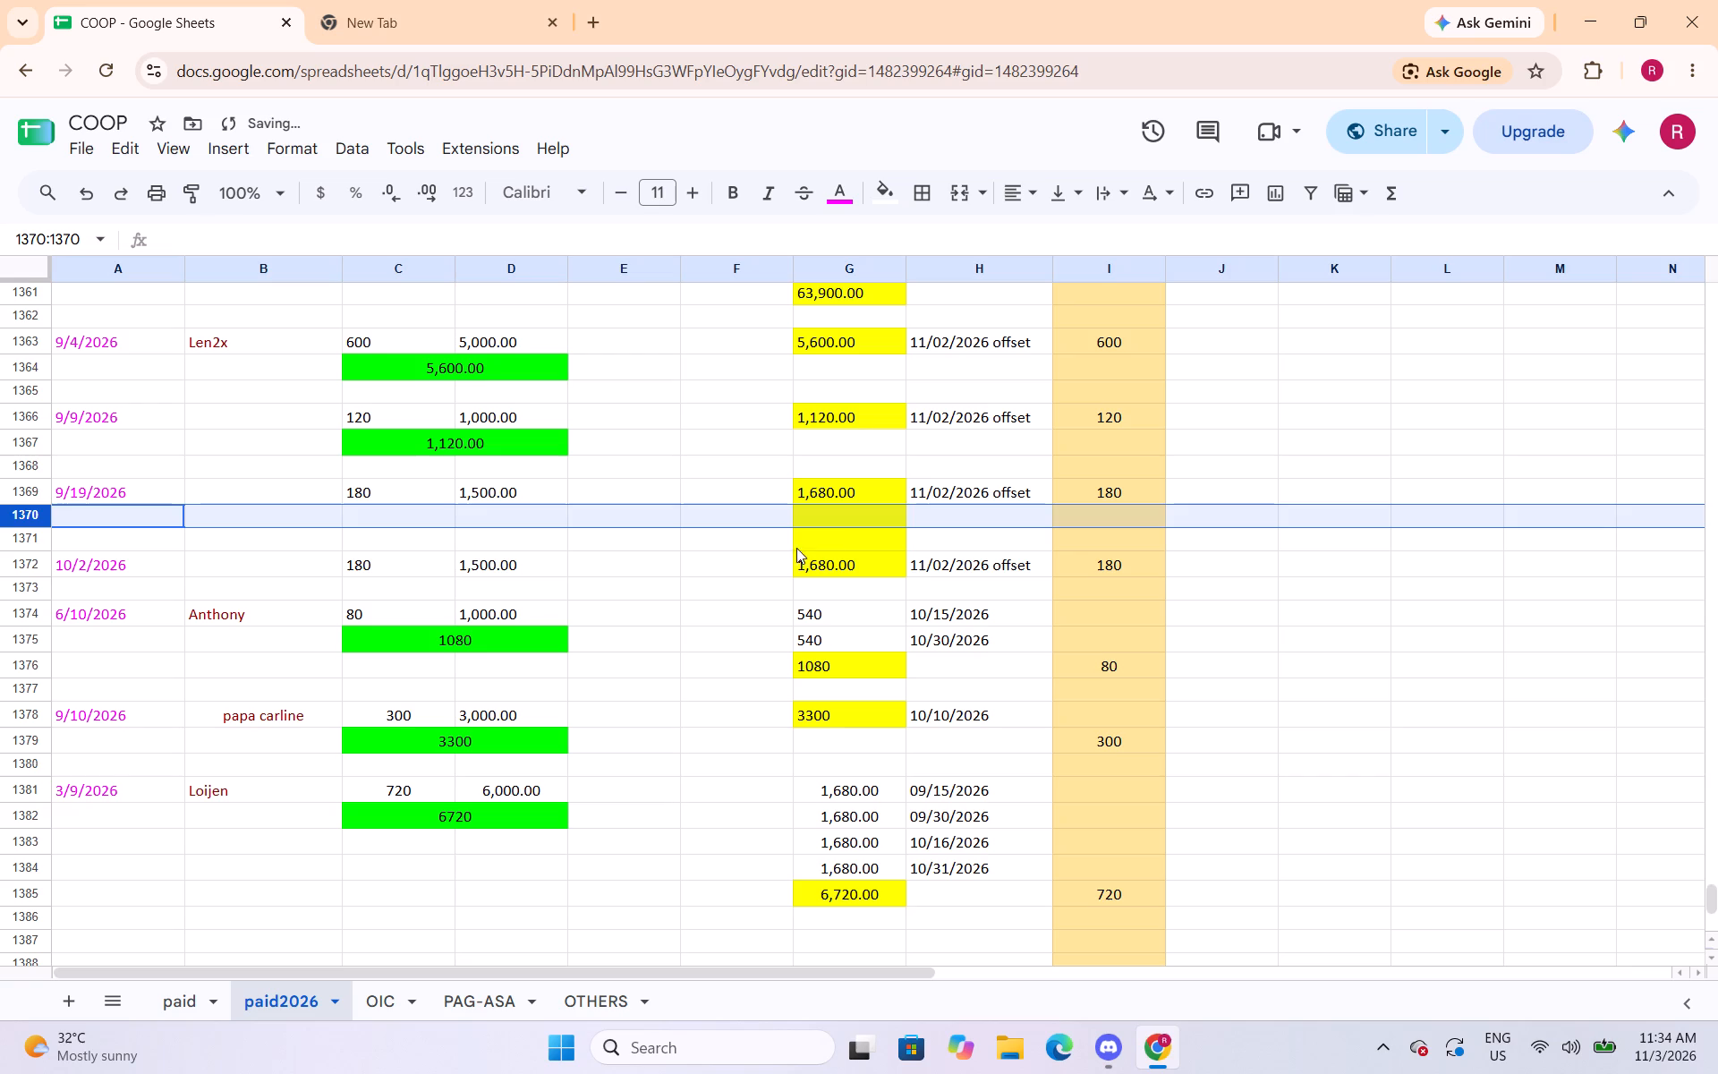
# Change the yellow fill of the blank cells G1370:G1371 to white.
pyautogui.moveTo(841, 517); pyautogui.dragTo(852, 546)
pyautogui.click(889, 192)
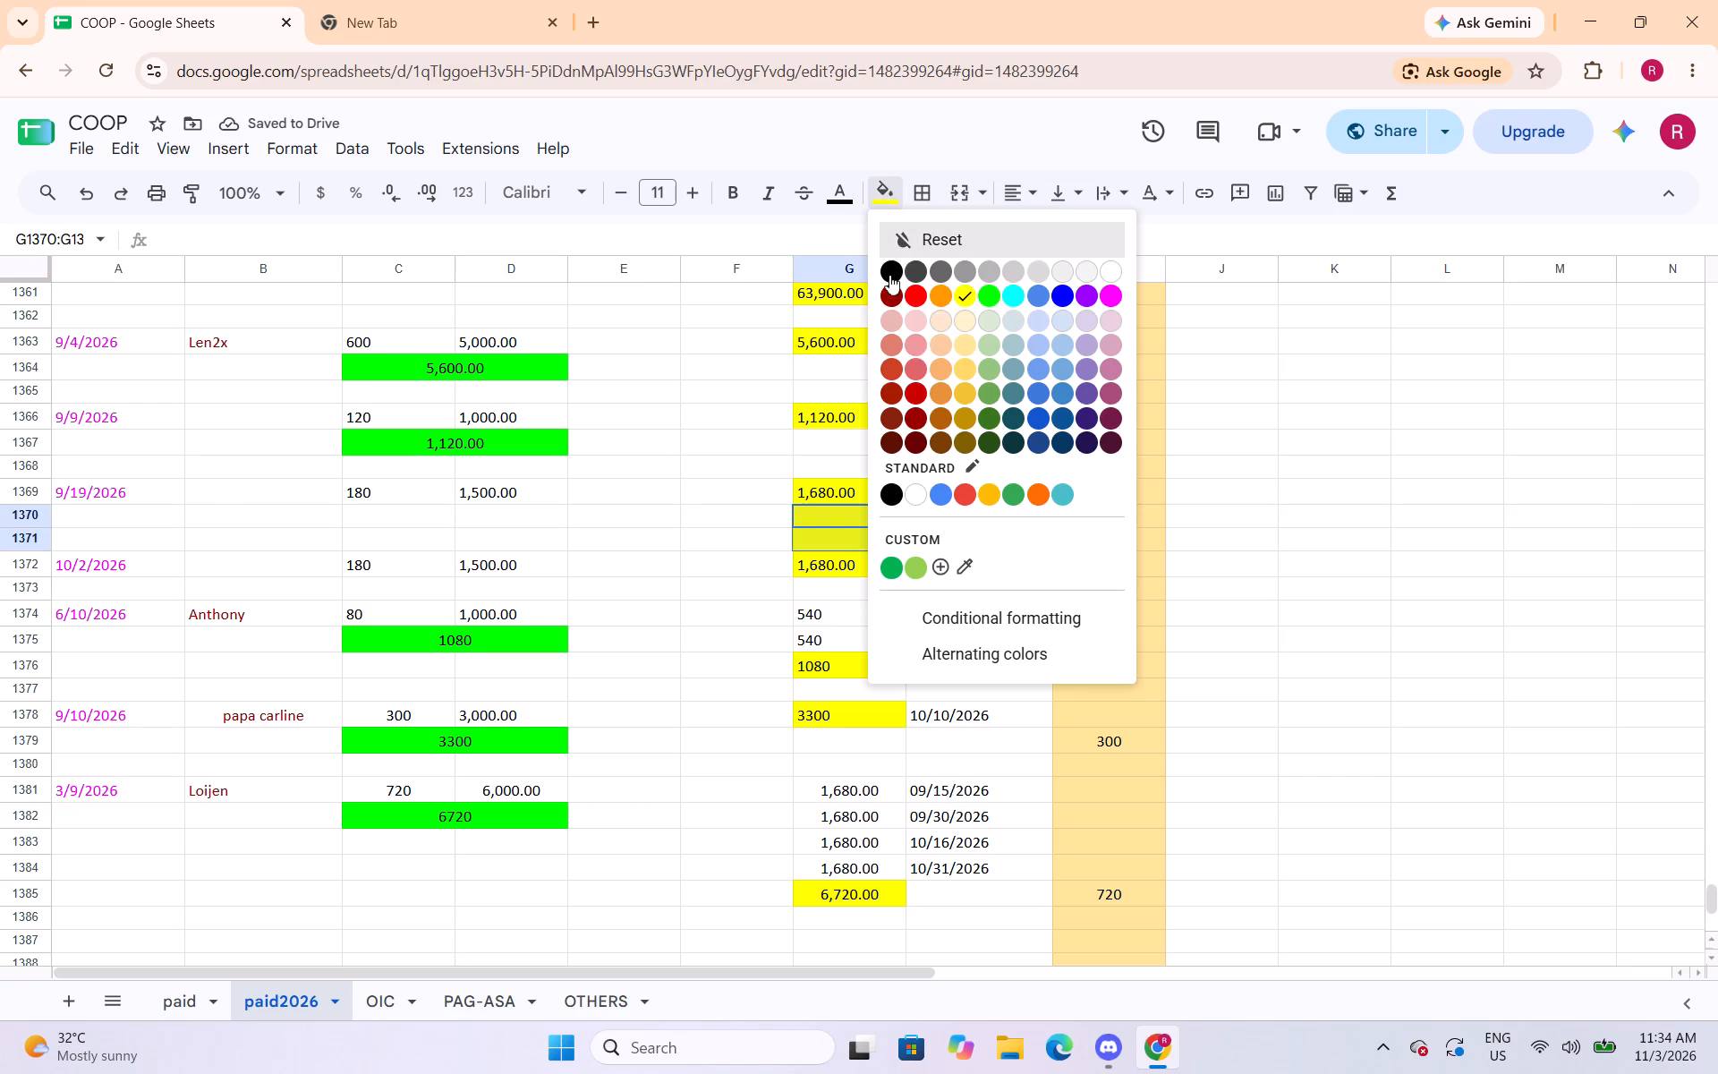
pyautogui.click(923, 499)
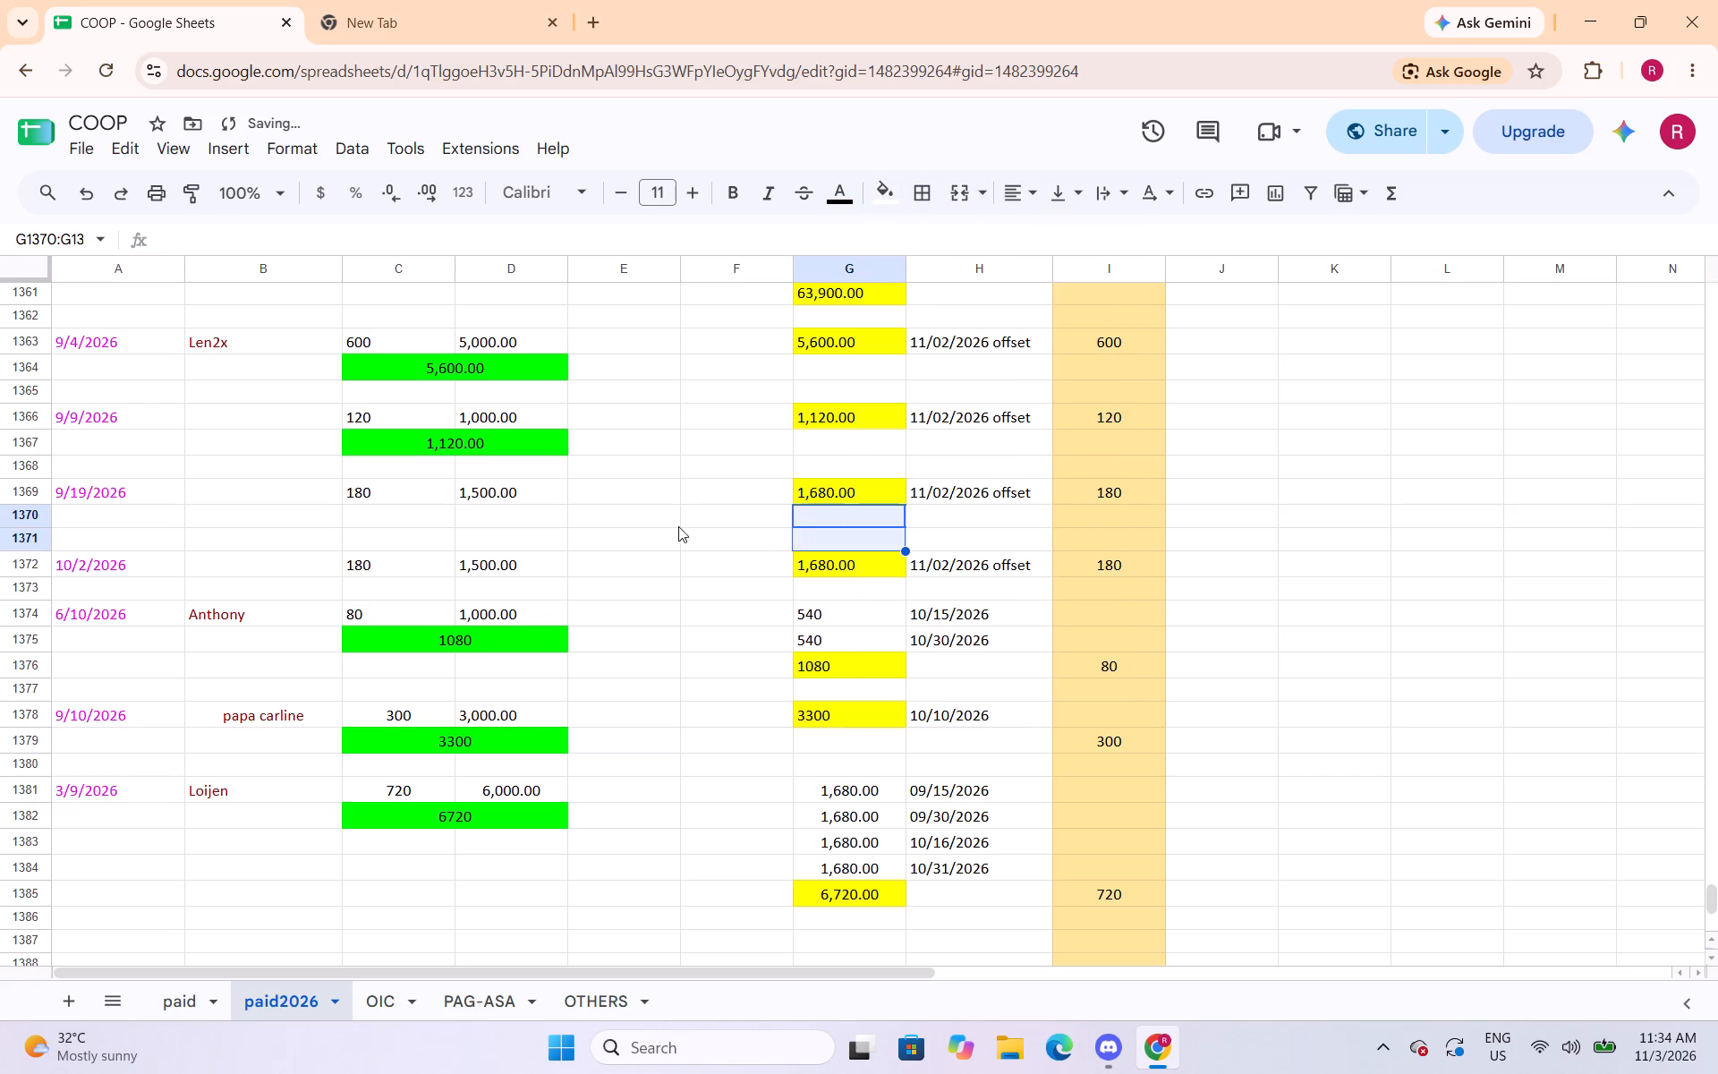
# Merge cells C1370:D1370 below the 9/19/2026 entry and total the amounts there with =sum(C1369:D1369).
pyautogui.moveTo(412, 519); pyautogui.dragTo(510, 516)
pyautogui.click(964, 195)
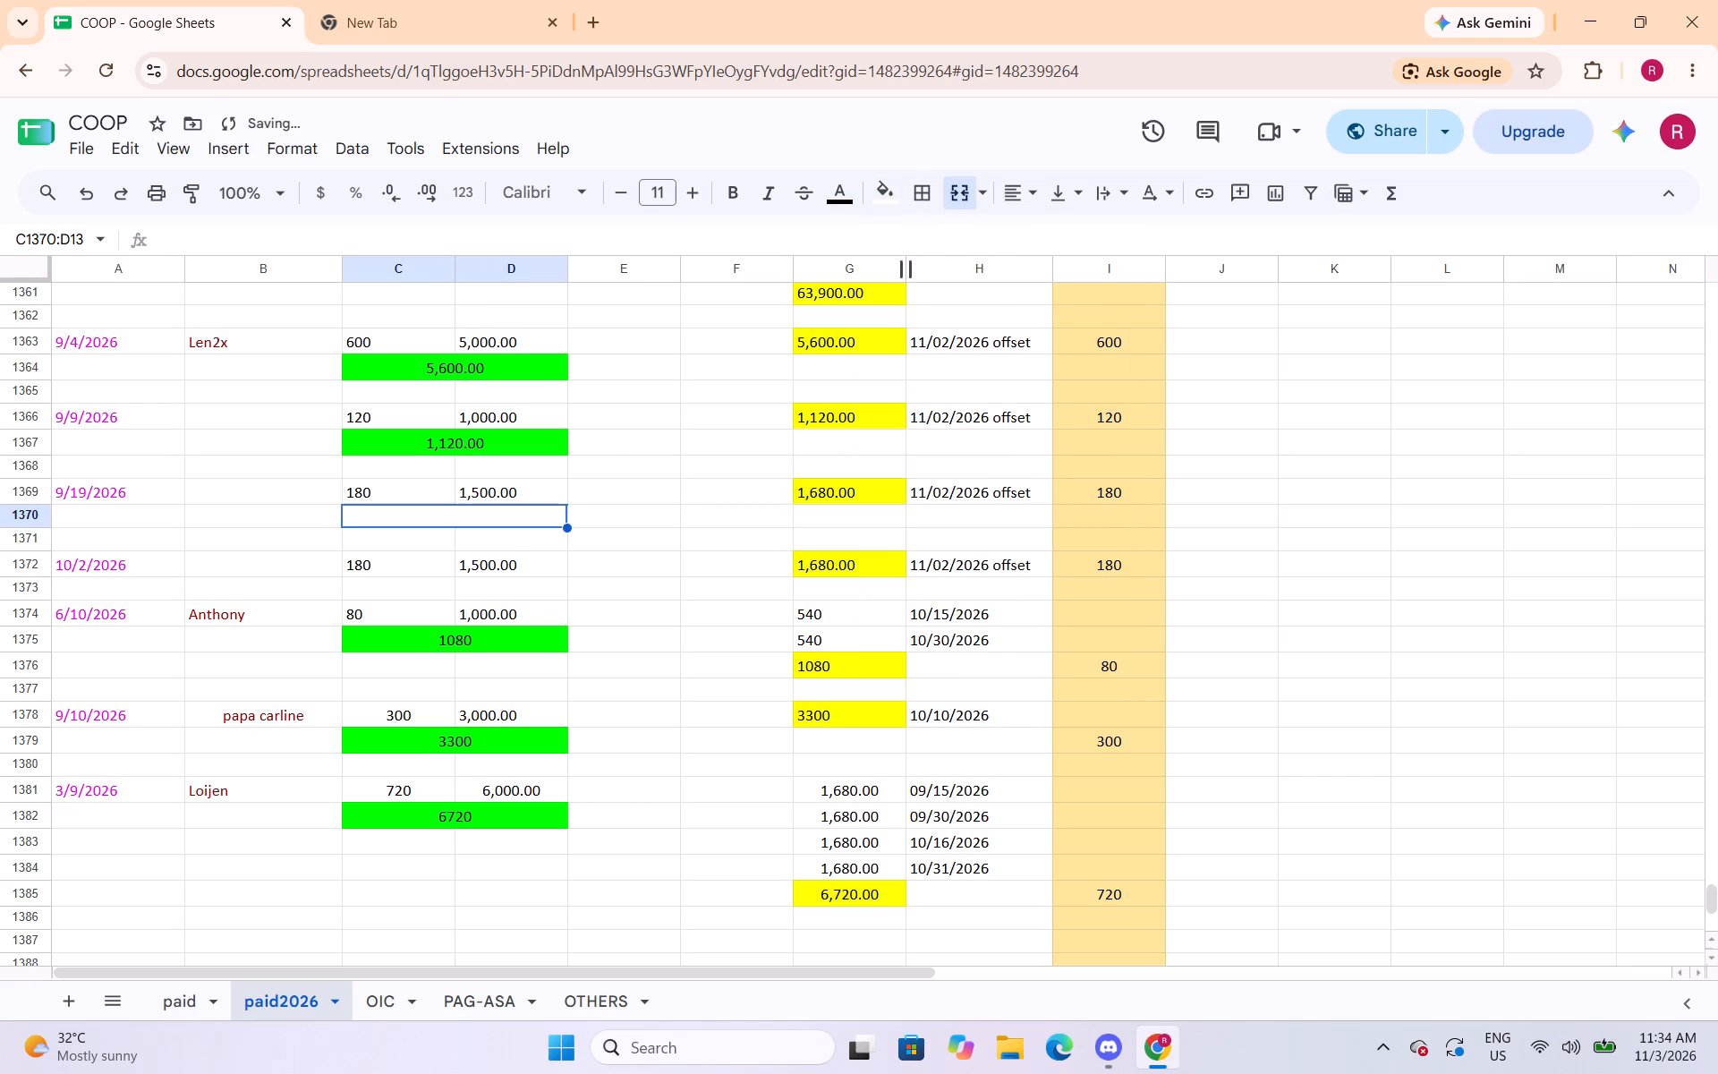
pyautogui.write('=sum(')
pyautogui.moveTo(427, 497); pyautogui.dragTo(444, 497)
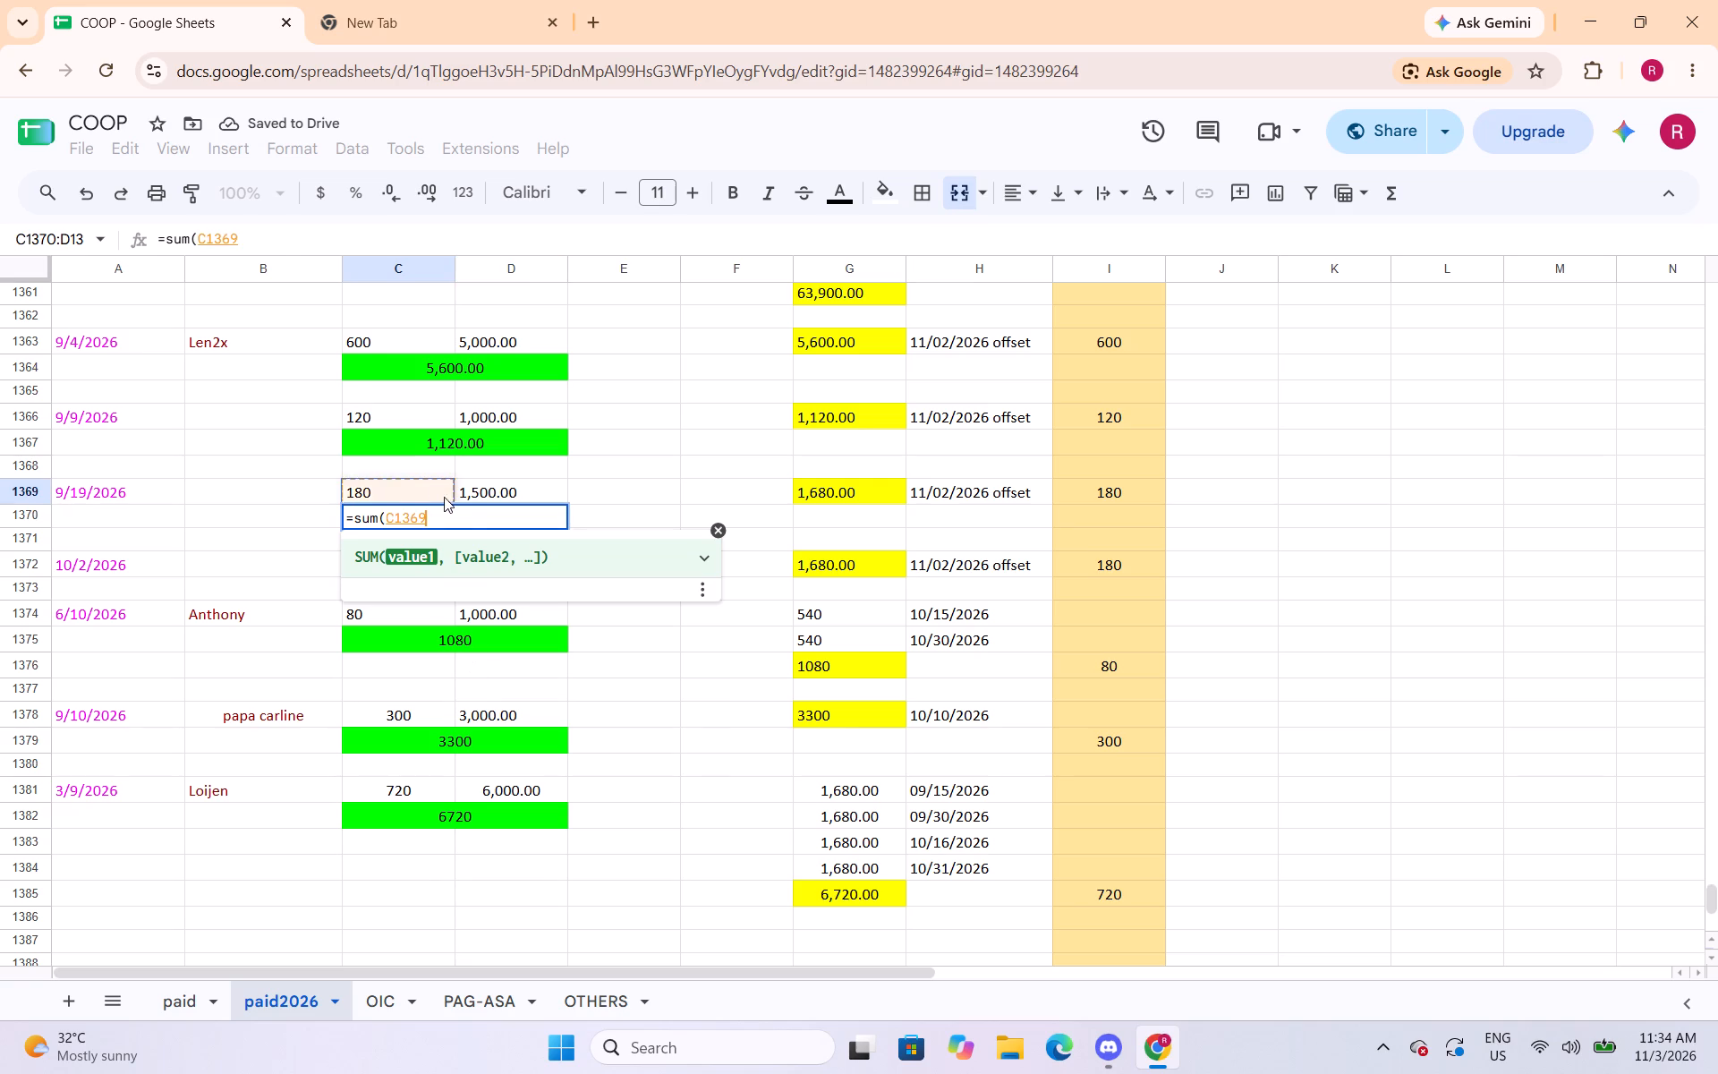
pyautogui.moveTo(444, 497); pyautogui.dragTo(471, 493)
pyautogui.hotkey('shift', ')')
pyautogui.press('Return')
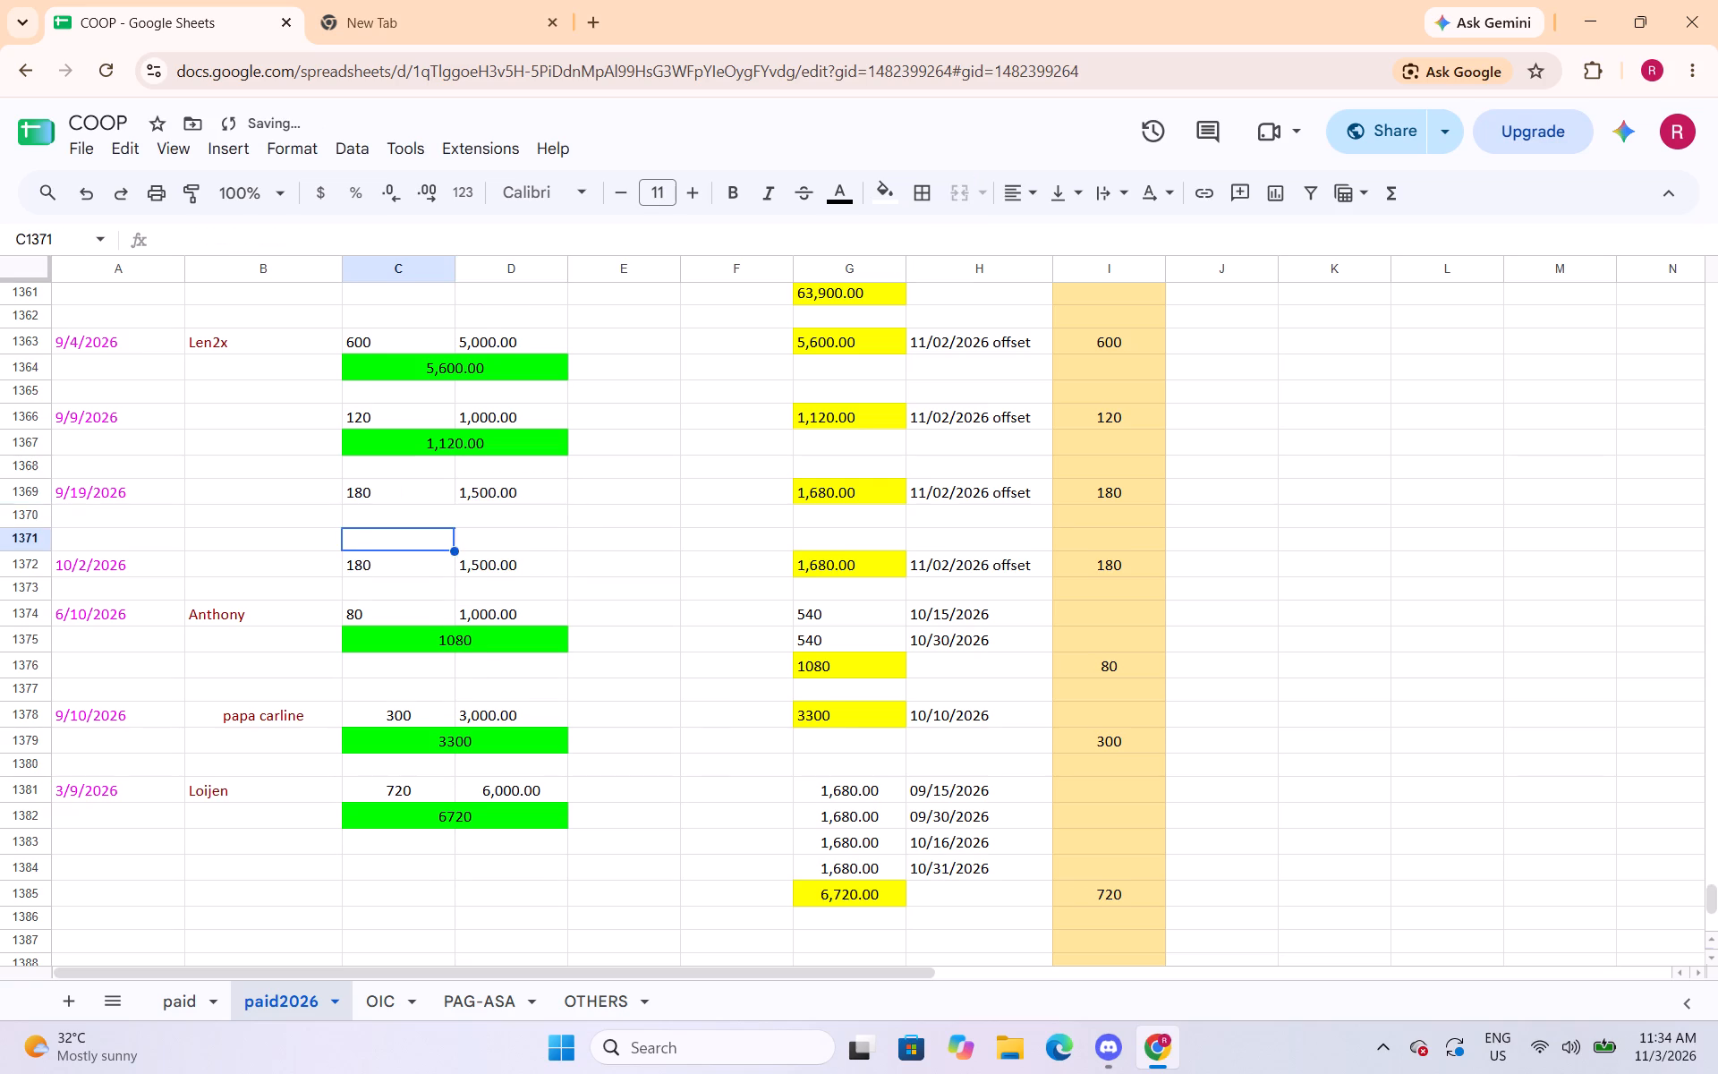
# Center the 9/19/2026 entry's total in C1370:D1370, fill it green and apply the Number format.
pyautogui.press('Up')
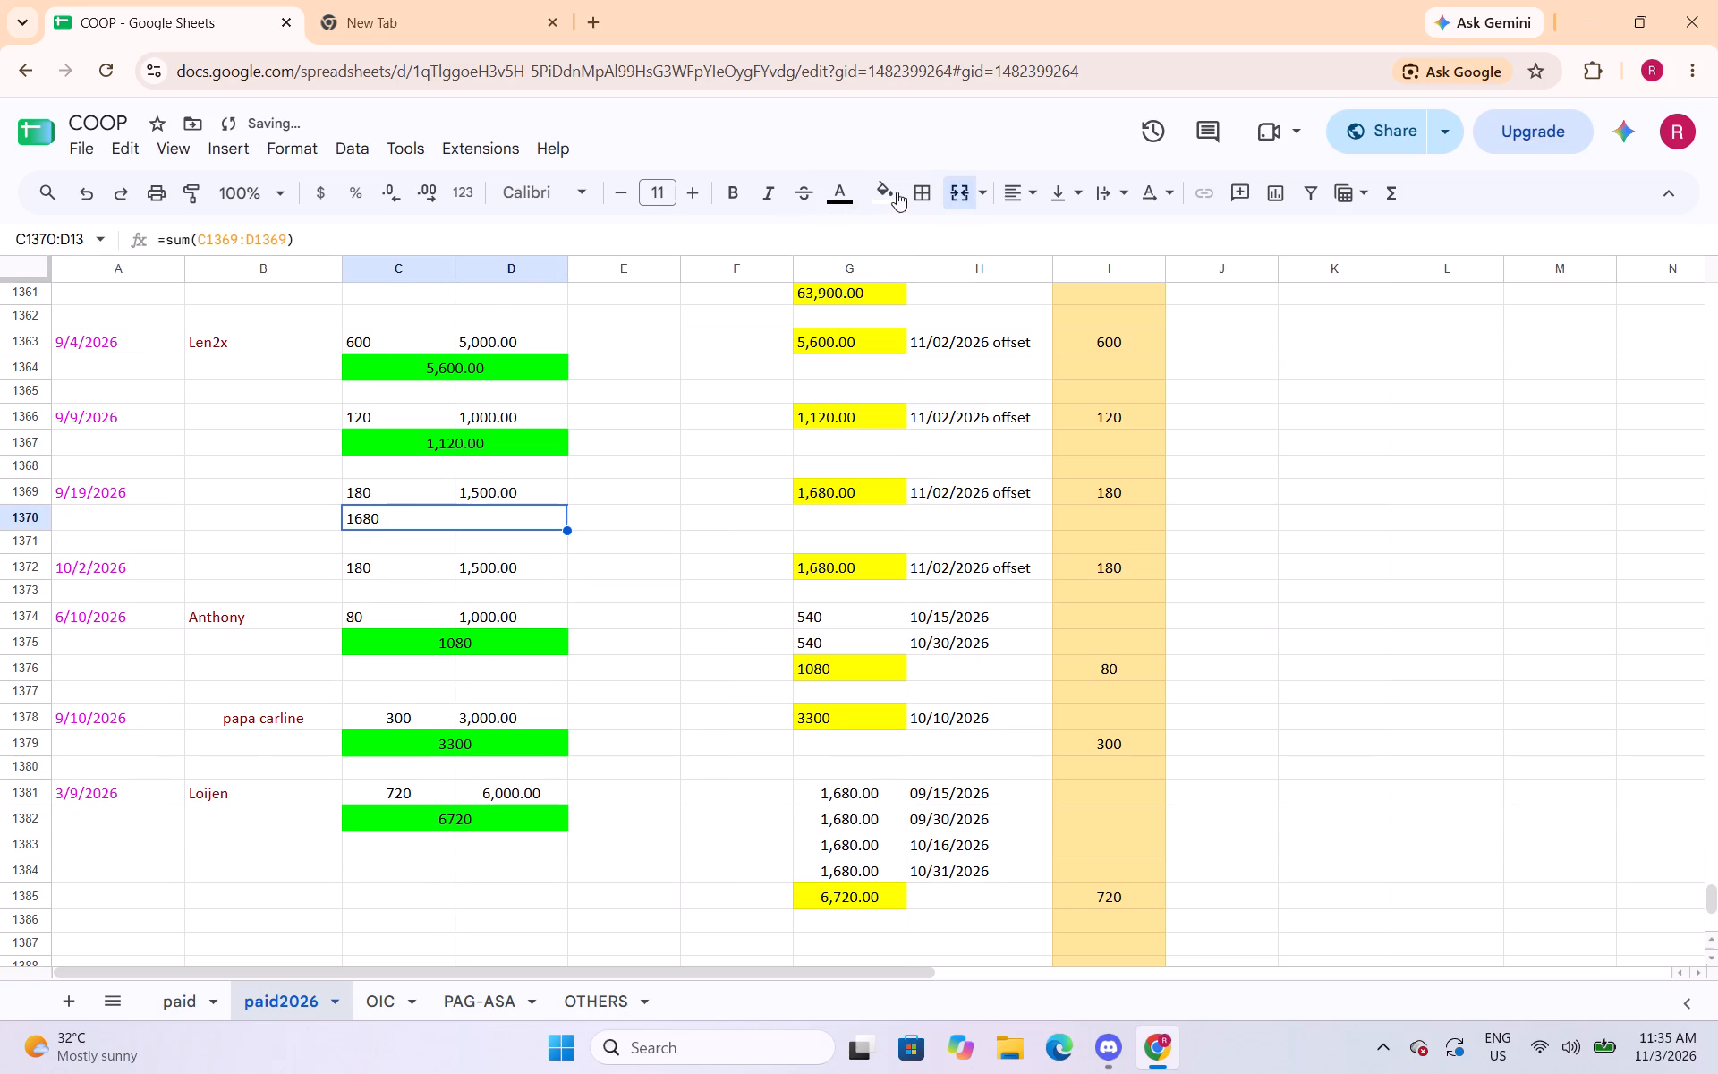
pyautogui.click(1004, 199)
pyautogui.click(1062, 236)
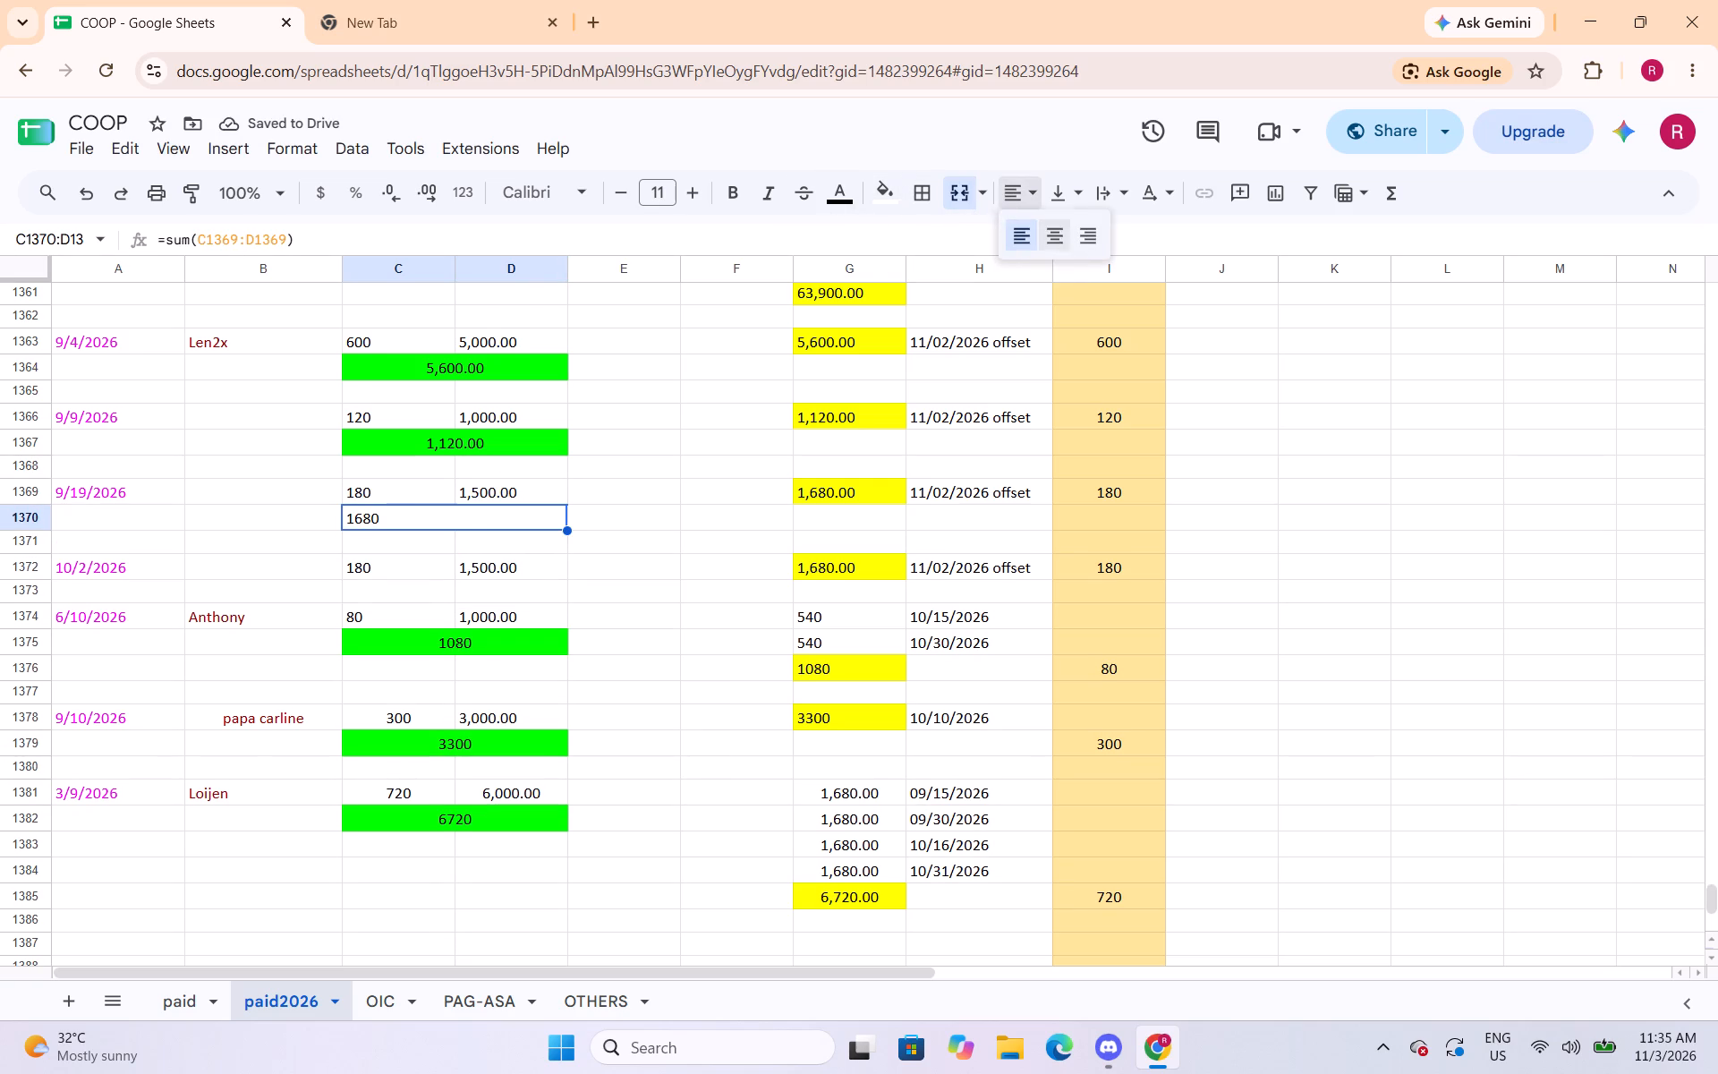
pyautogui.click(890, 191)
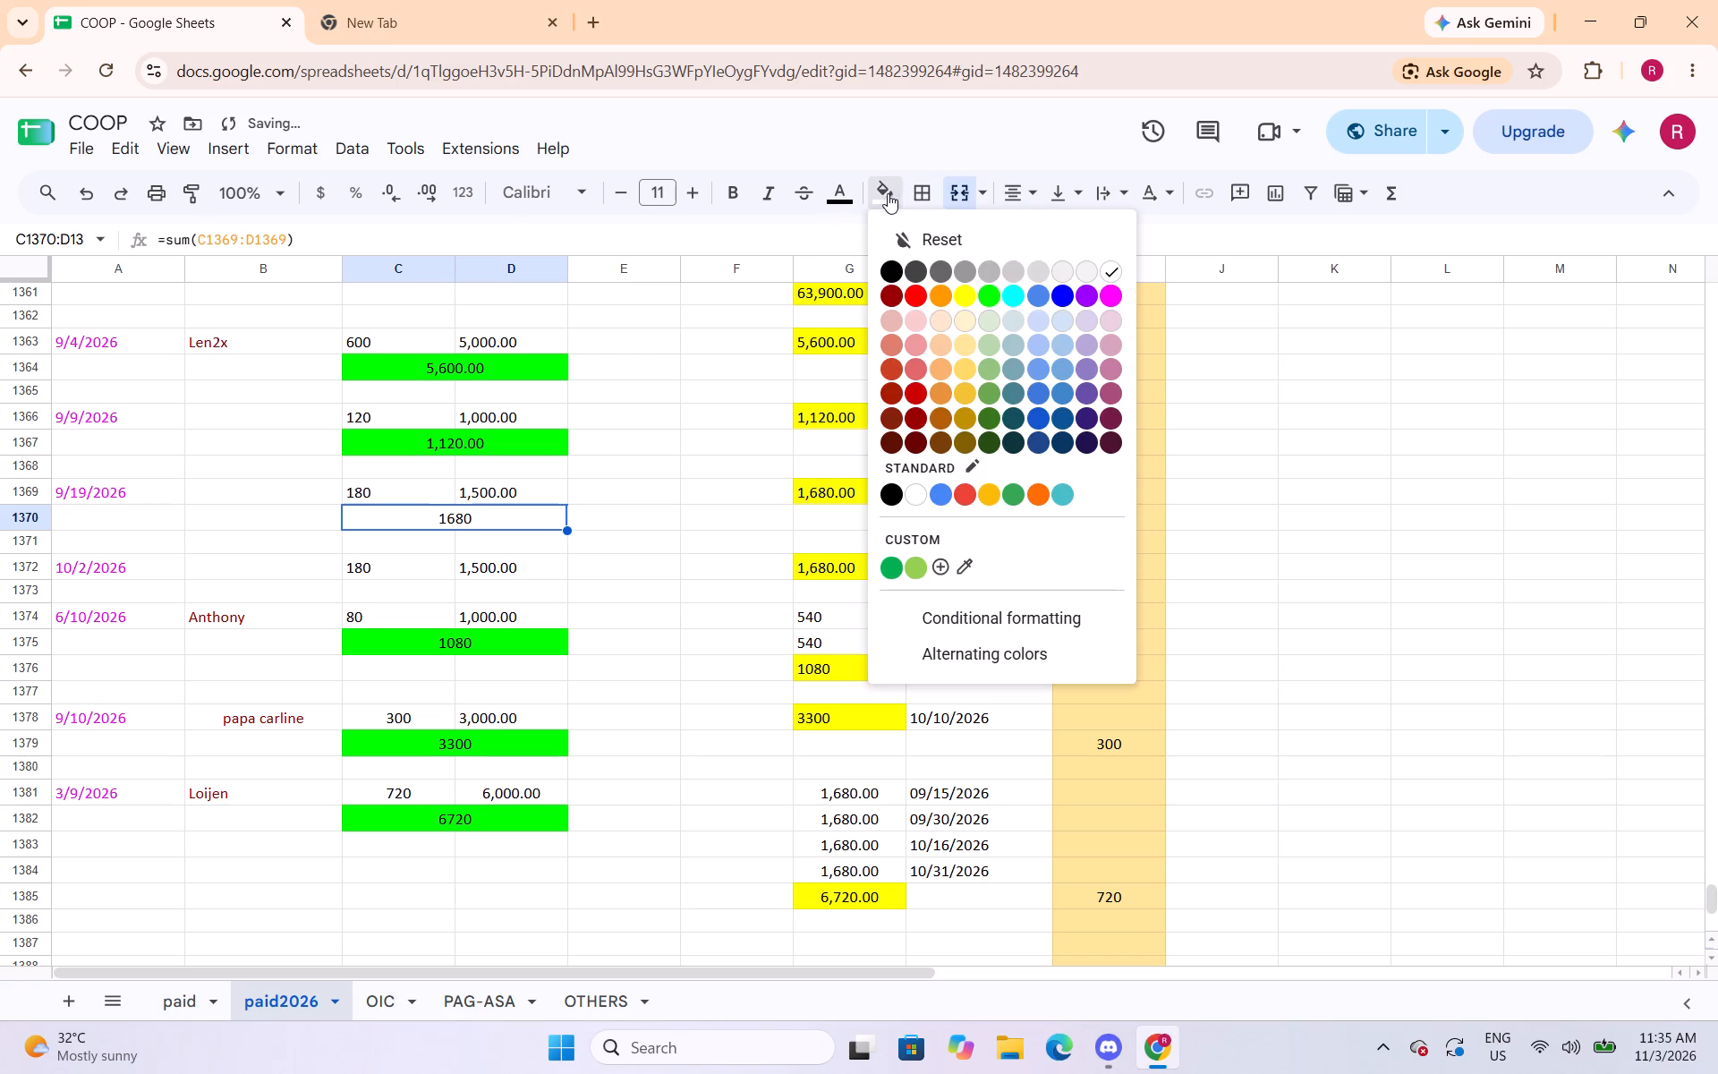
pyautogui.click(992, 288)
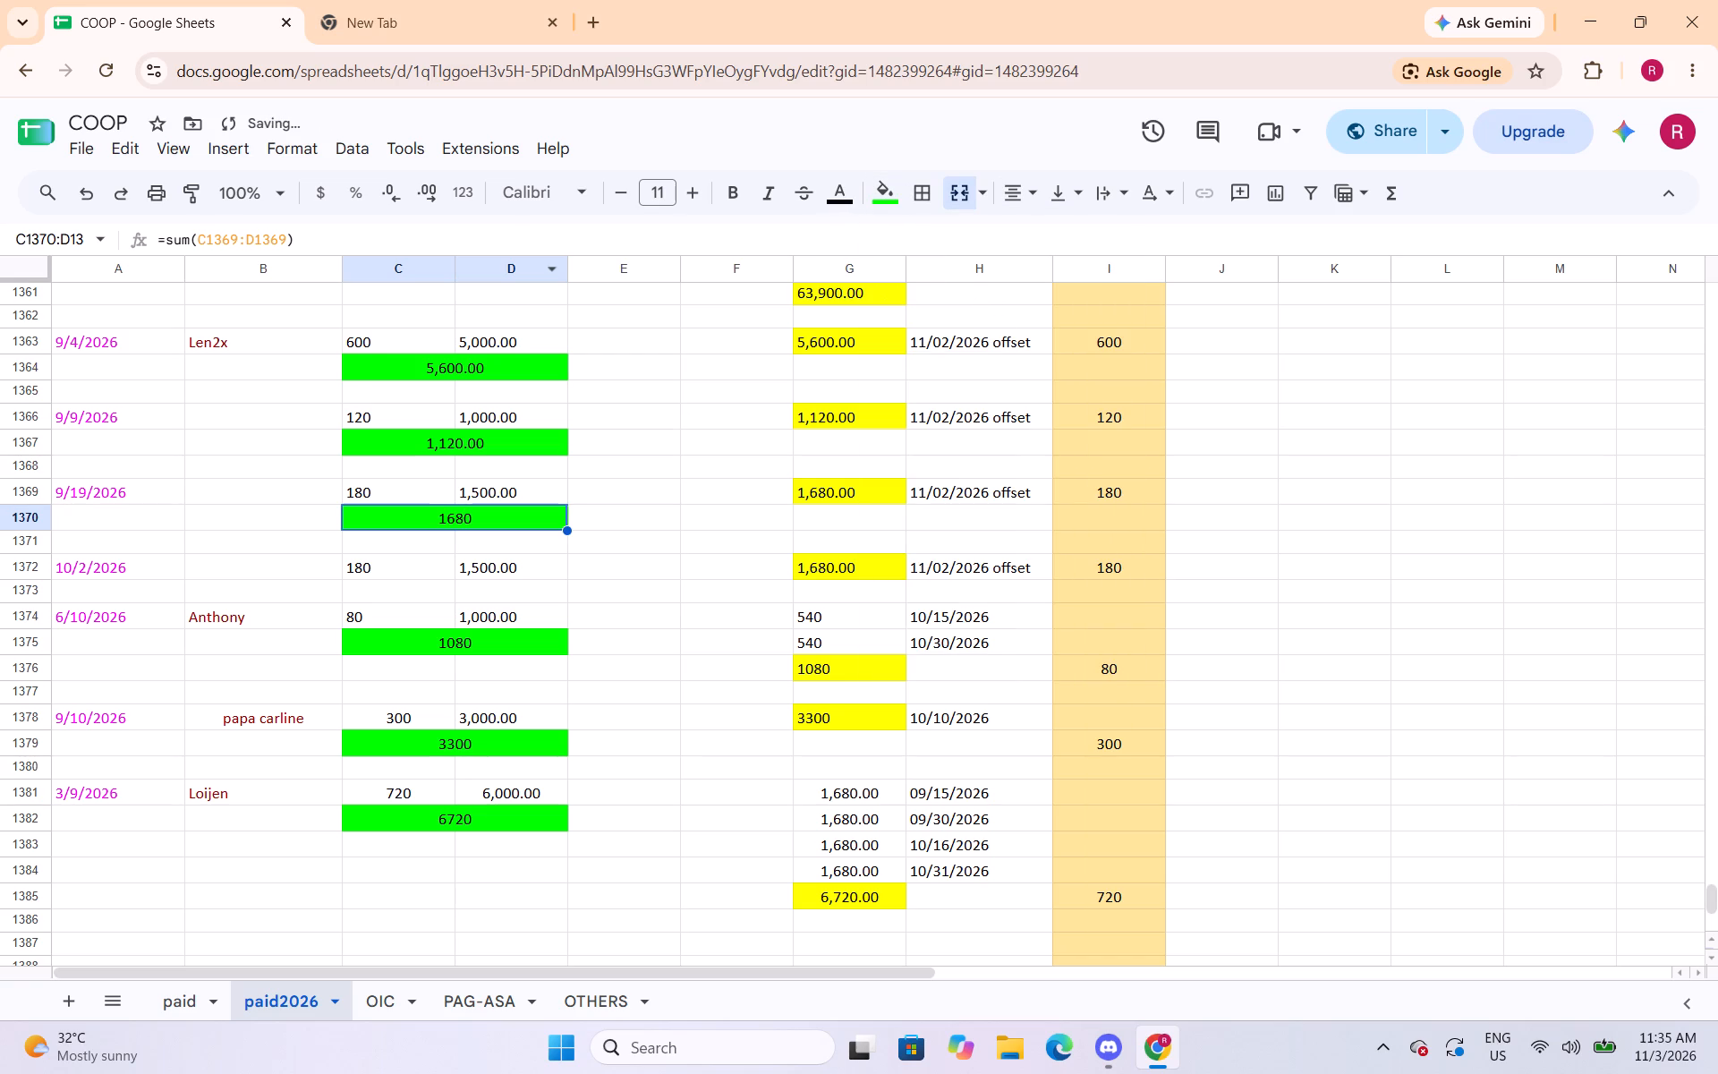
pyautogui.click(285, 149)
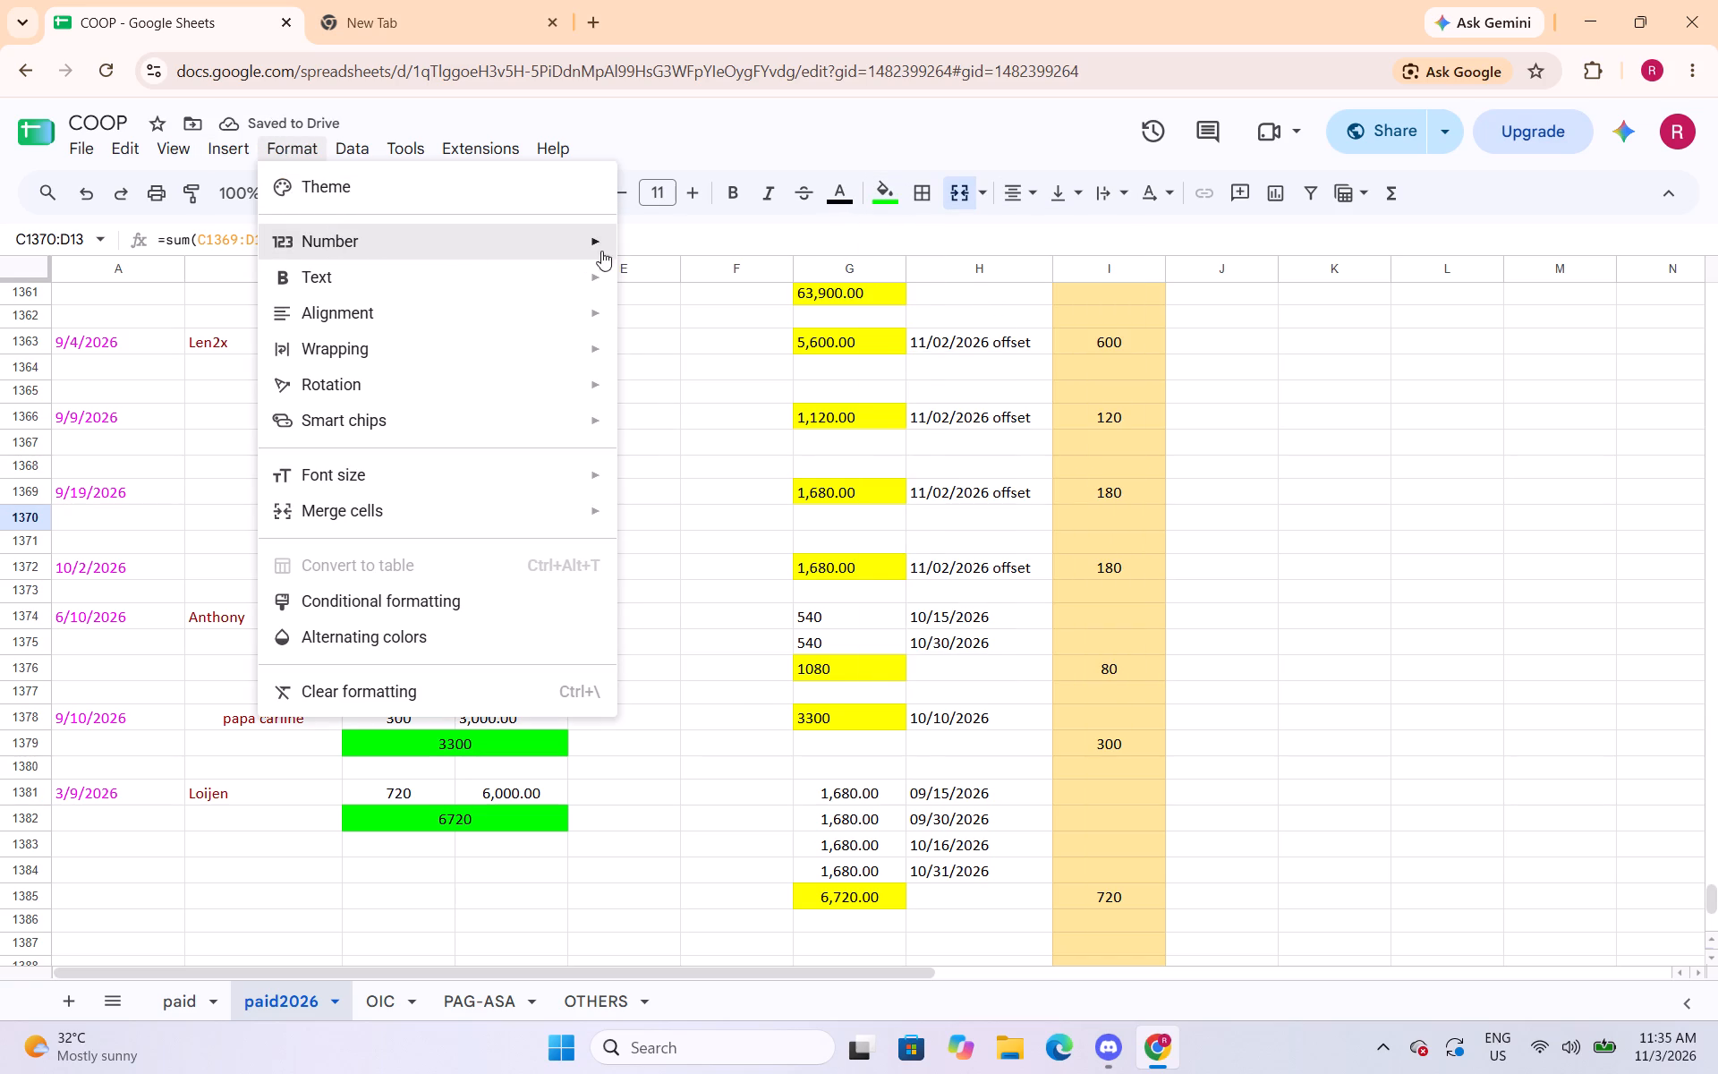
pyautogui.click(668, 342)
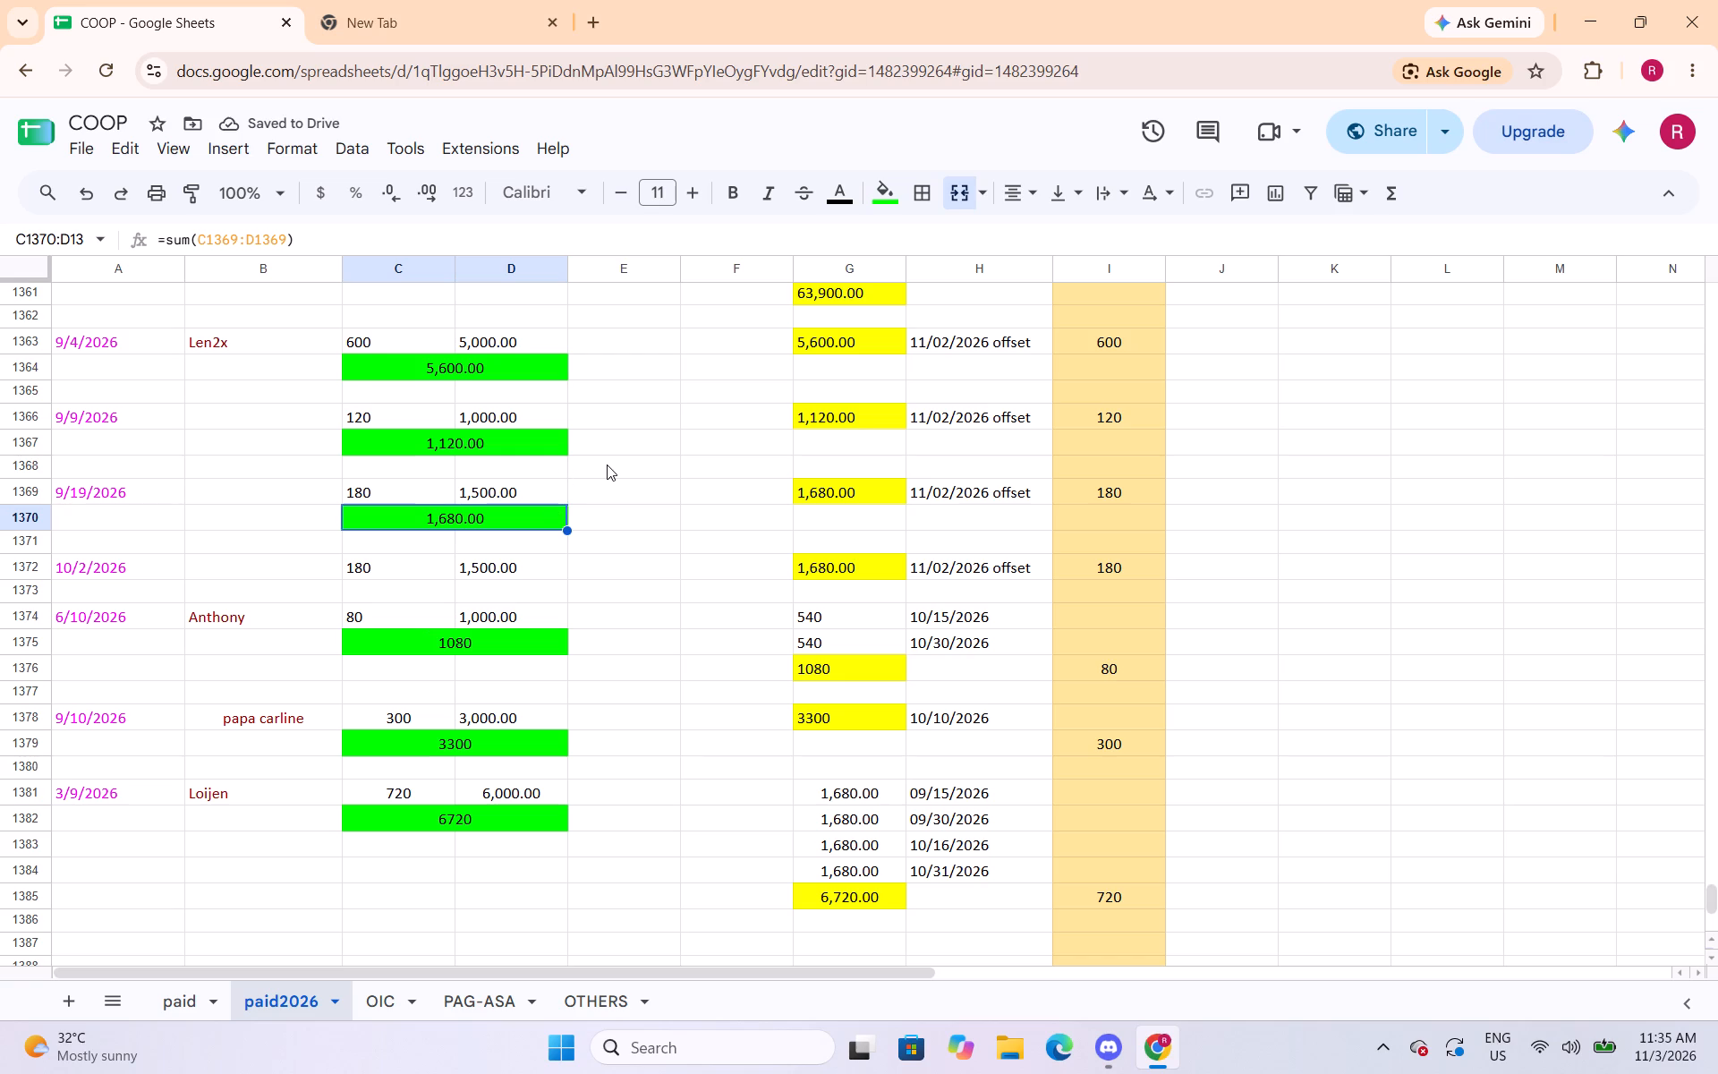
# Copy the name Len2x from B1363 to the 9/9/2026, 9/19/2026 and 10/2/2026 entries in B1366, B1369 and B1372.
pyautogui.click(200, 335)
pyautogui.hotkey('ctrl', 'c')
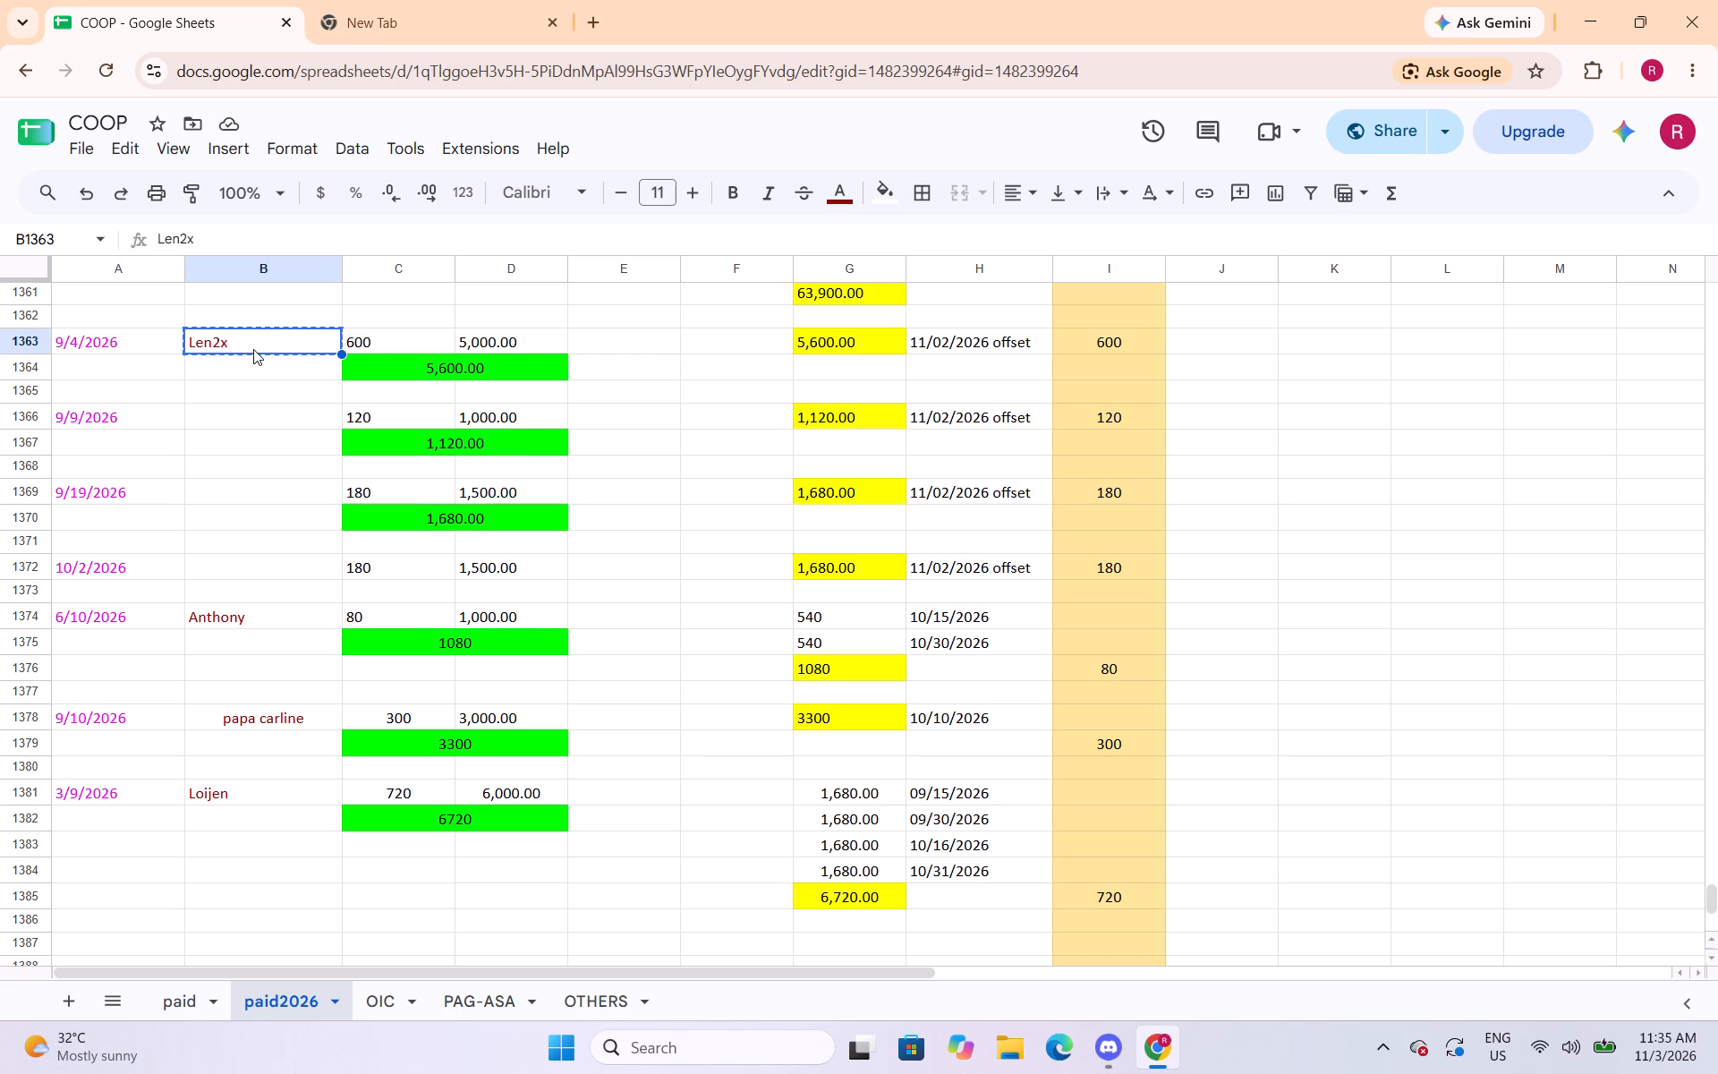
pyautogui.click(243, 416)
pyautogui.hotkey('ctrl', 'v')
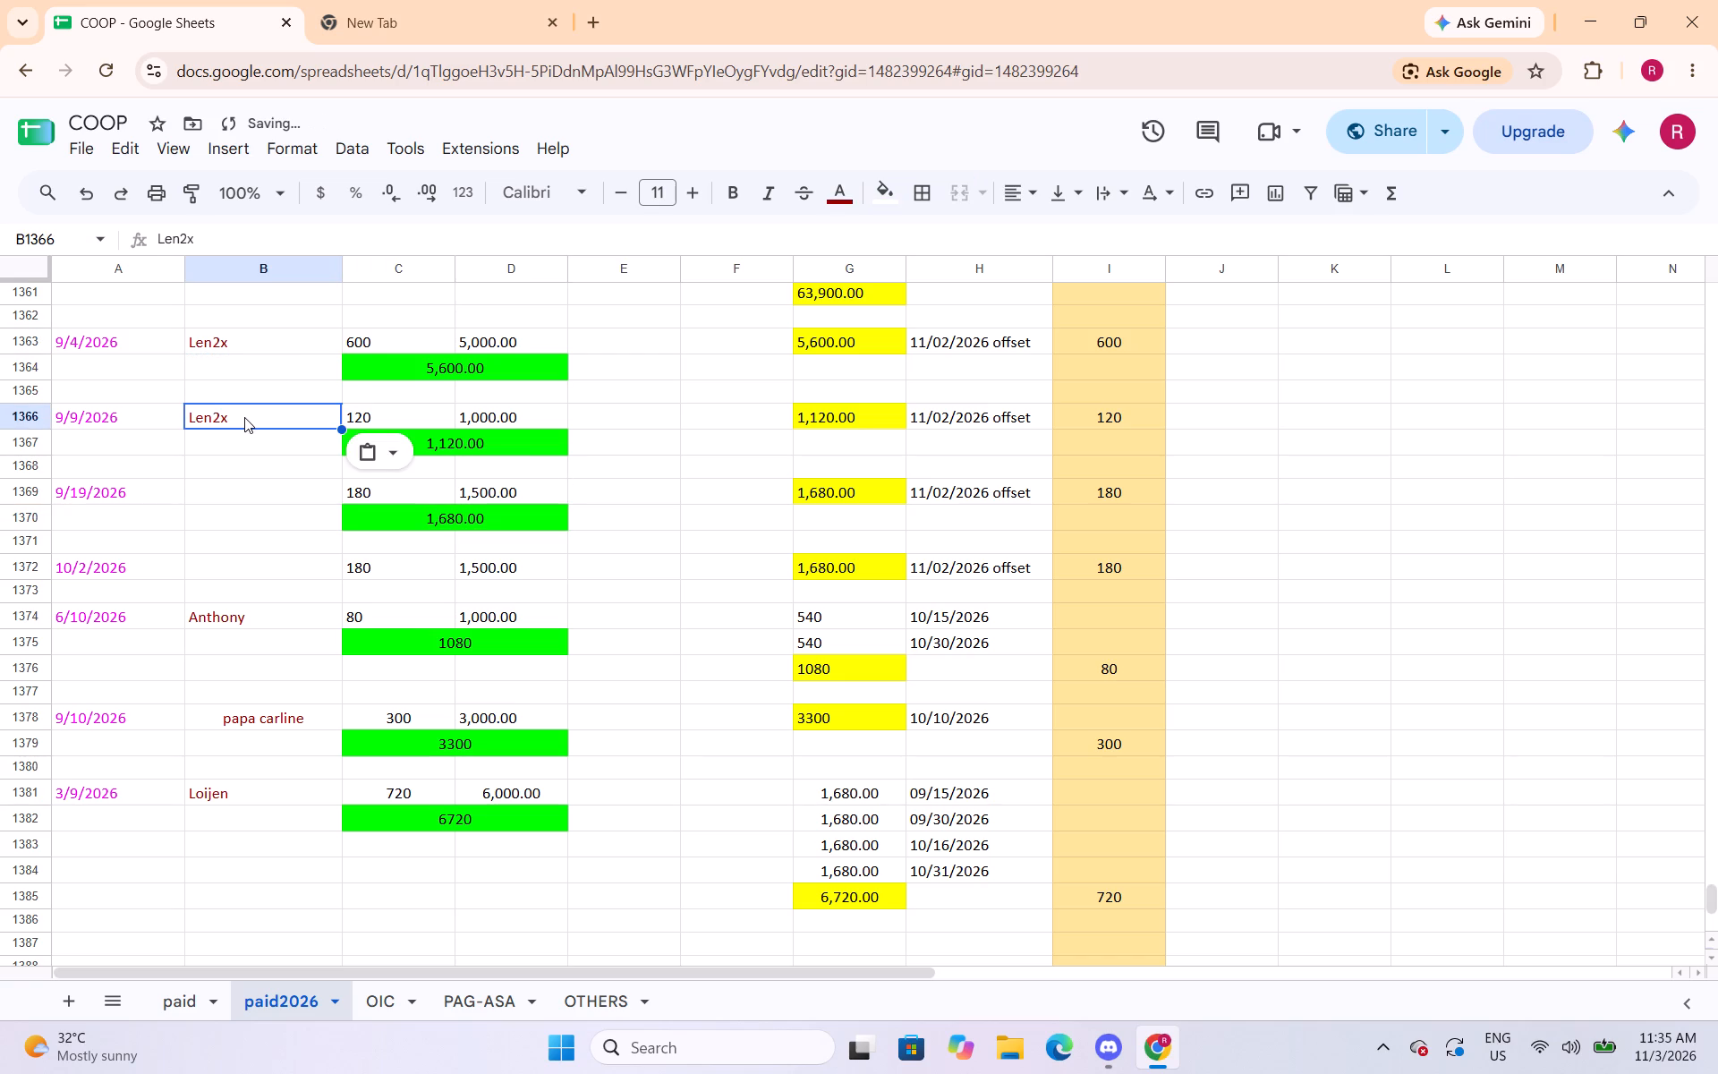
pyautogui.click(245, 485)
pyautogui.hotkey('ctrl', 'v')
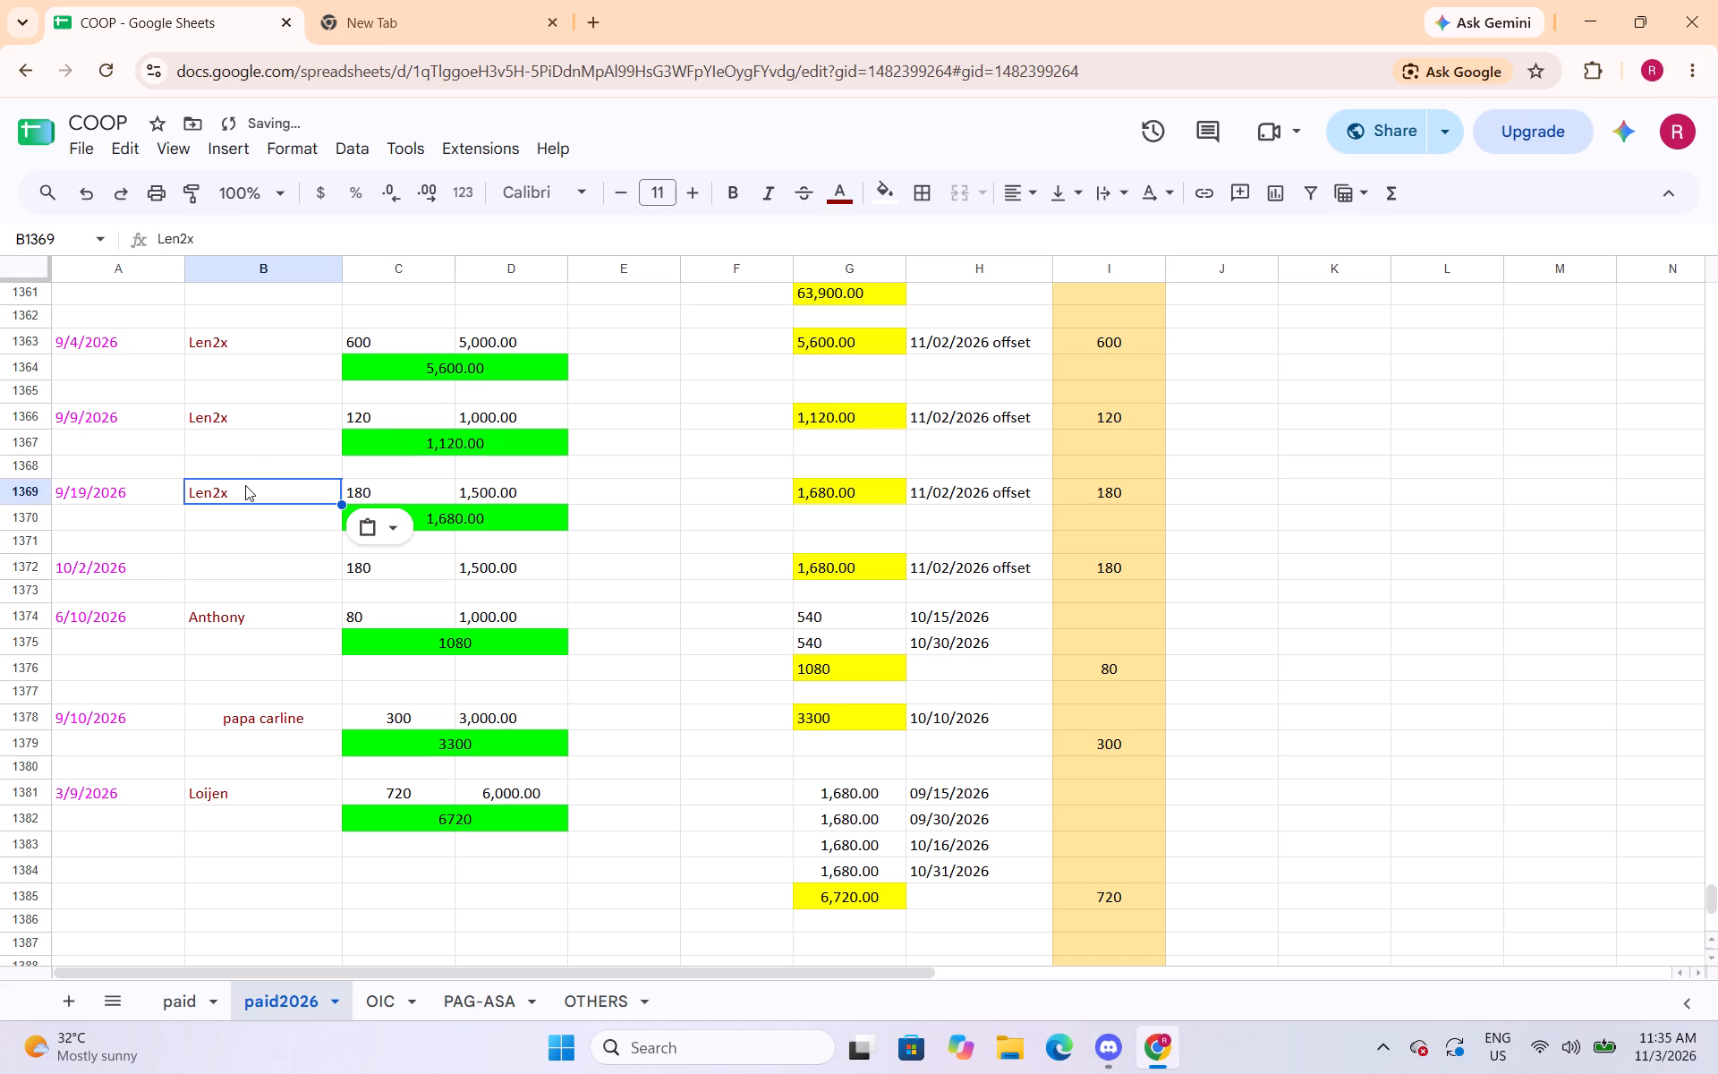
pyautogui.click(233, 572)
pyautogui.hotkey('ctrl', 'v')
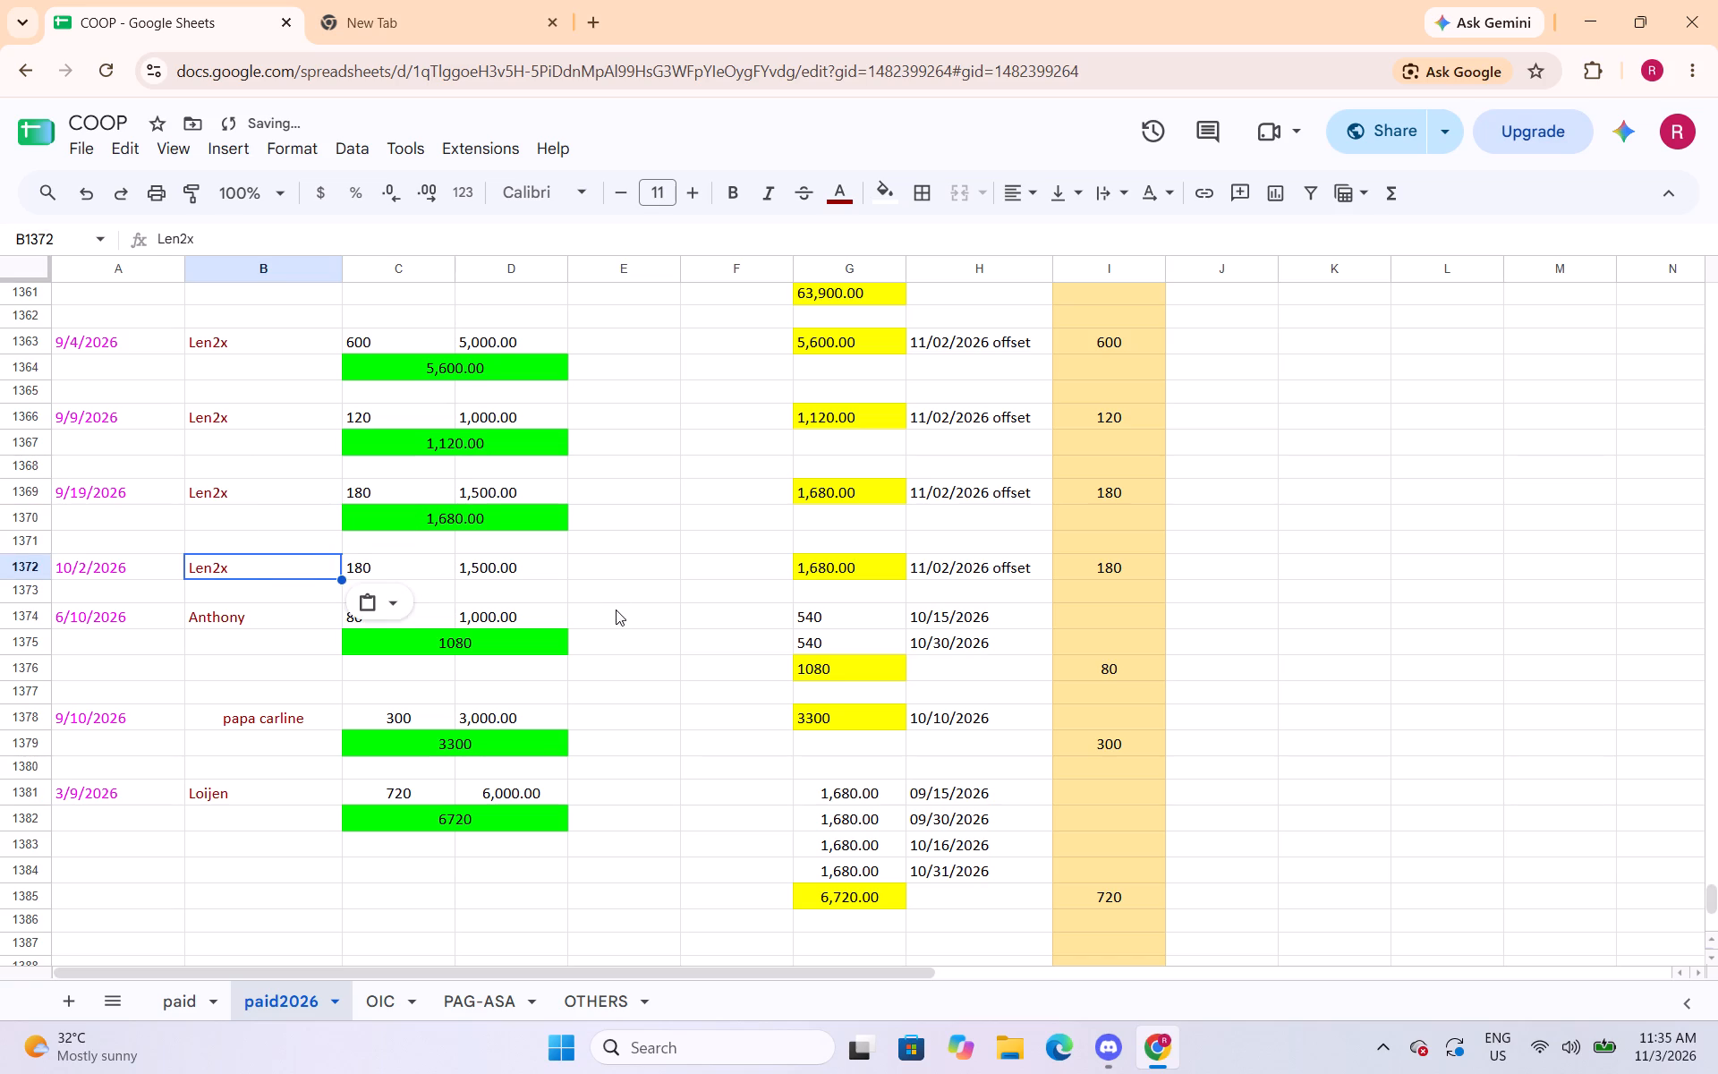
pyautogui.click(638, 596)
pyautogui.hotkey('ctrl', 's')
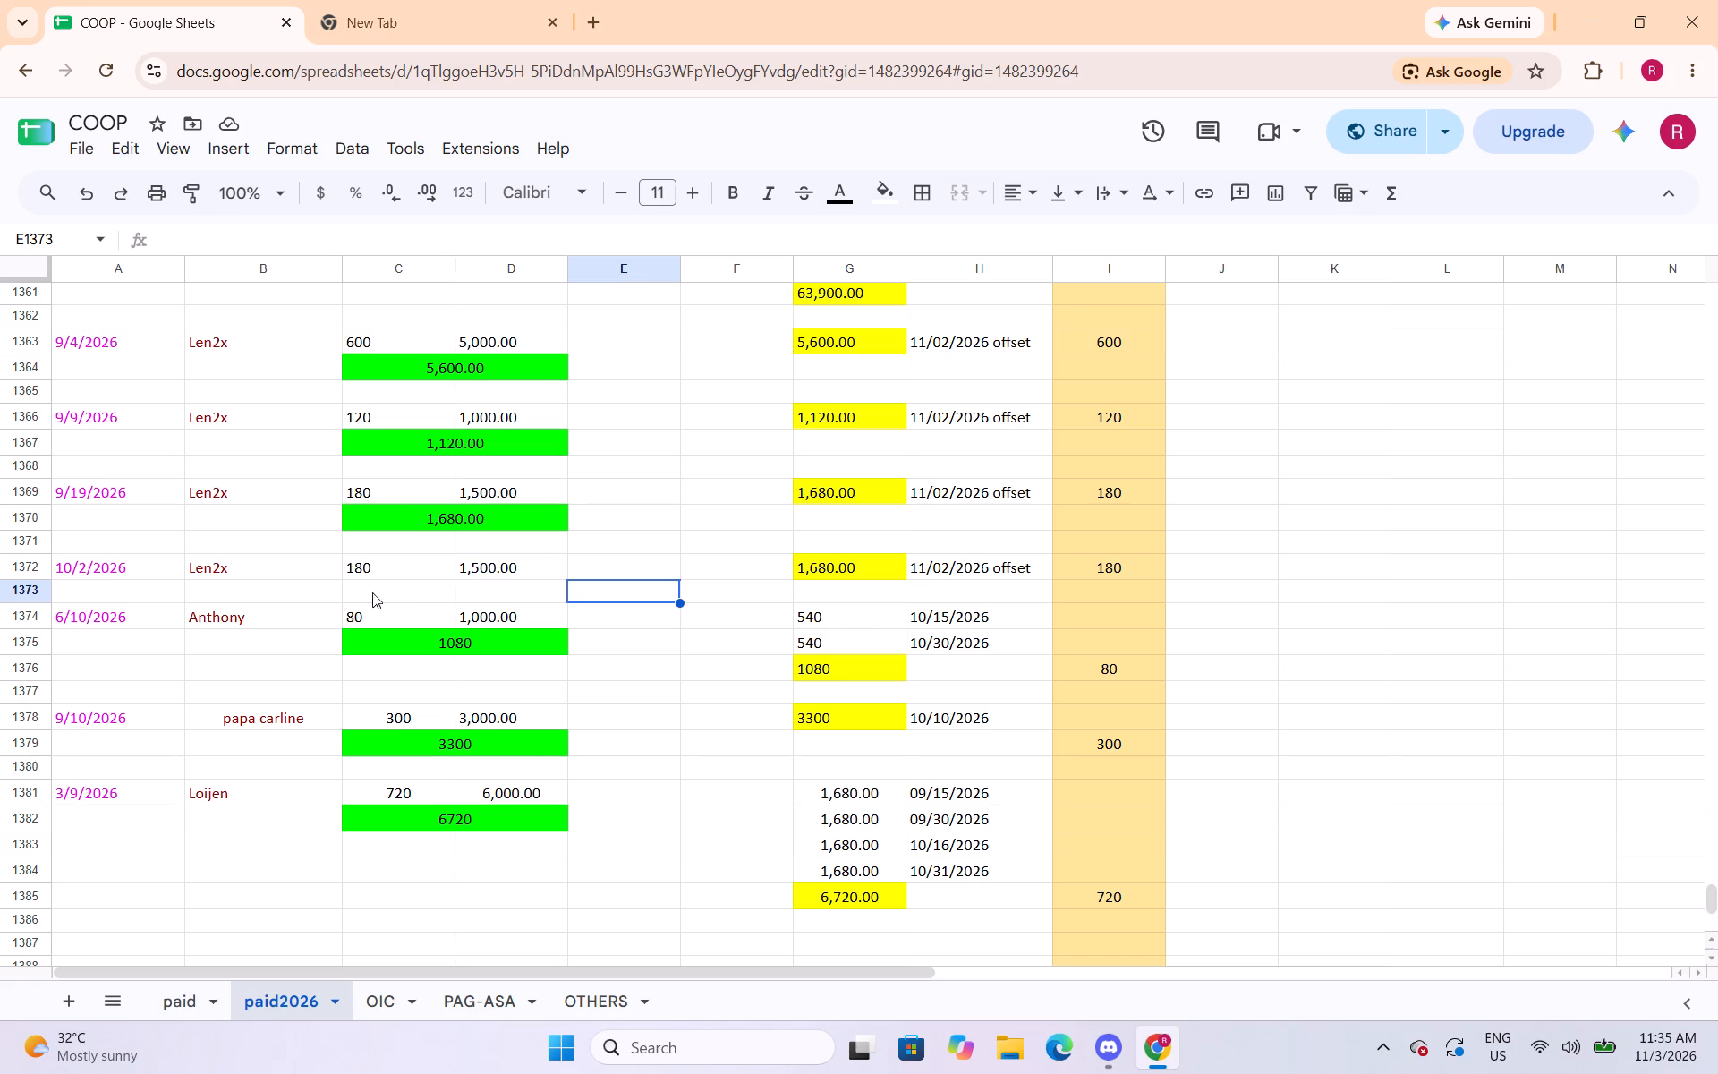
# Insert one blank row above row 1373, directly below the 10/2/2026 entry.
pyautogui.click(22, 594)
pyautogui.rightClick(30, 592)
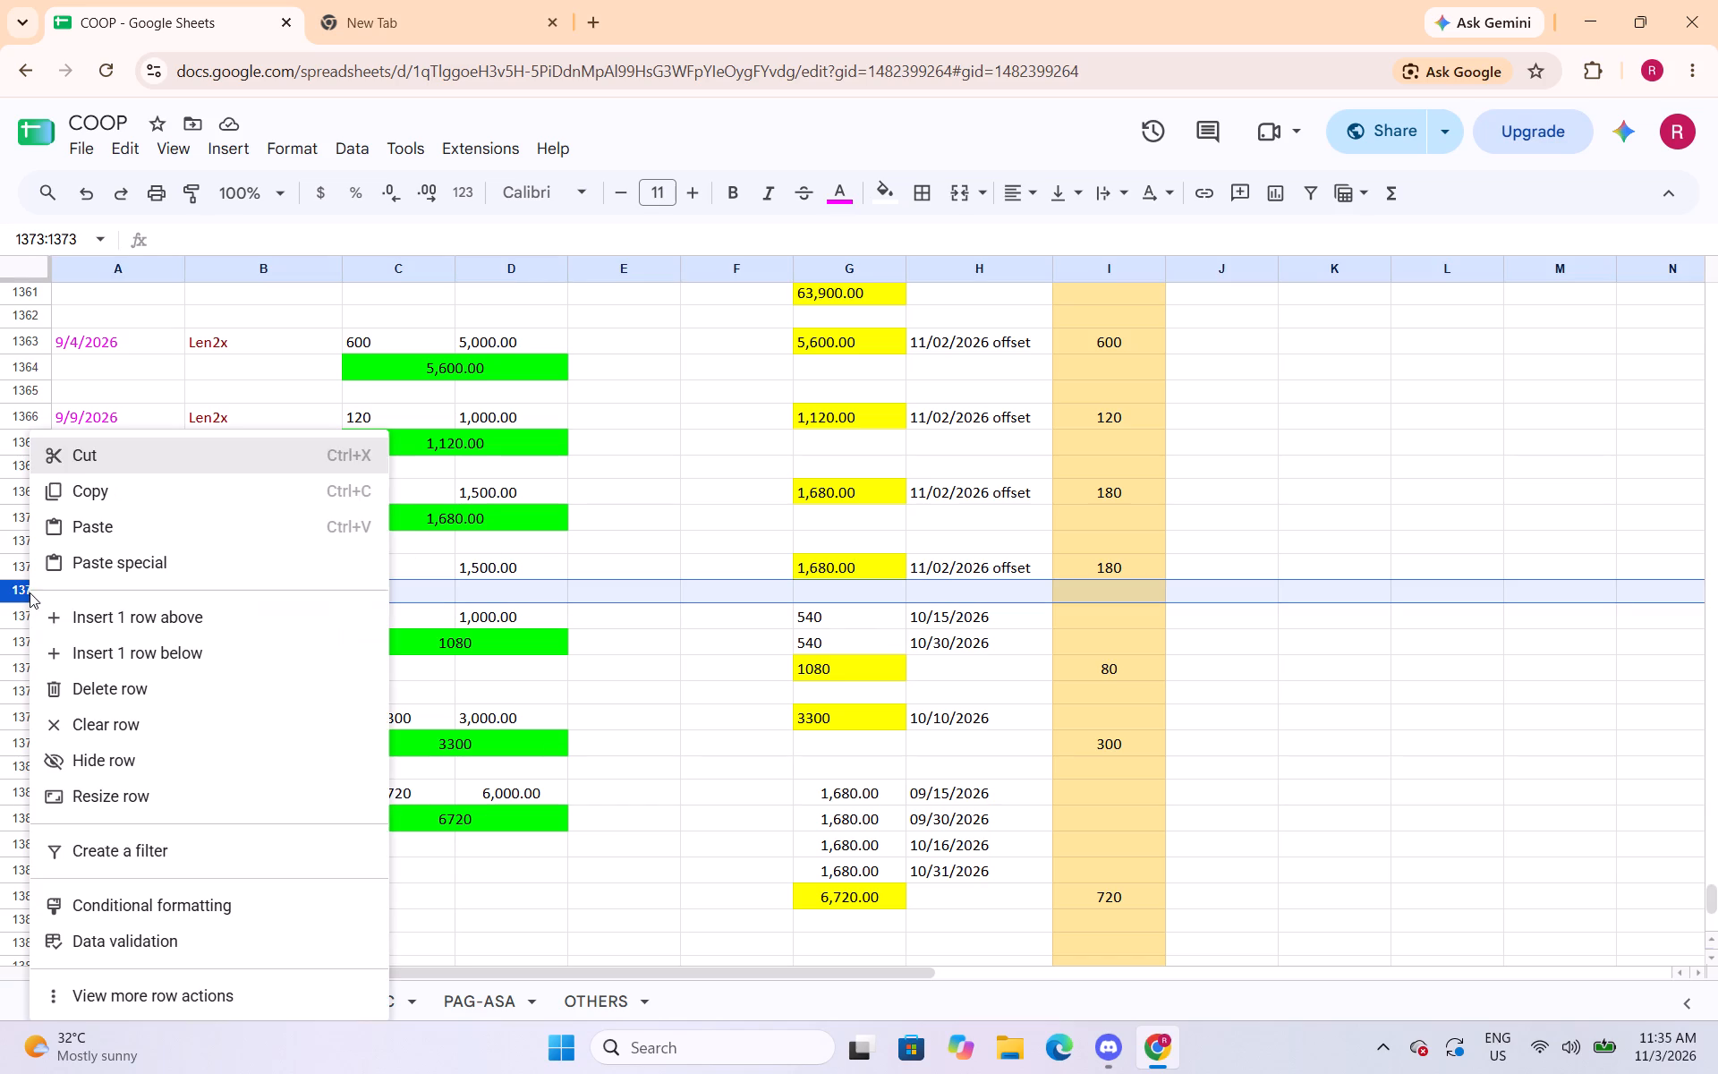
pyautogui.click(93, 624)
# Merge cells C1373:D1373 below the 10/2/2026 entry and total the amounts there with =sum(C1372:D1372).
pyautogui.moveTo(417, 592); pyautogui.dragTo(443, 589)
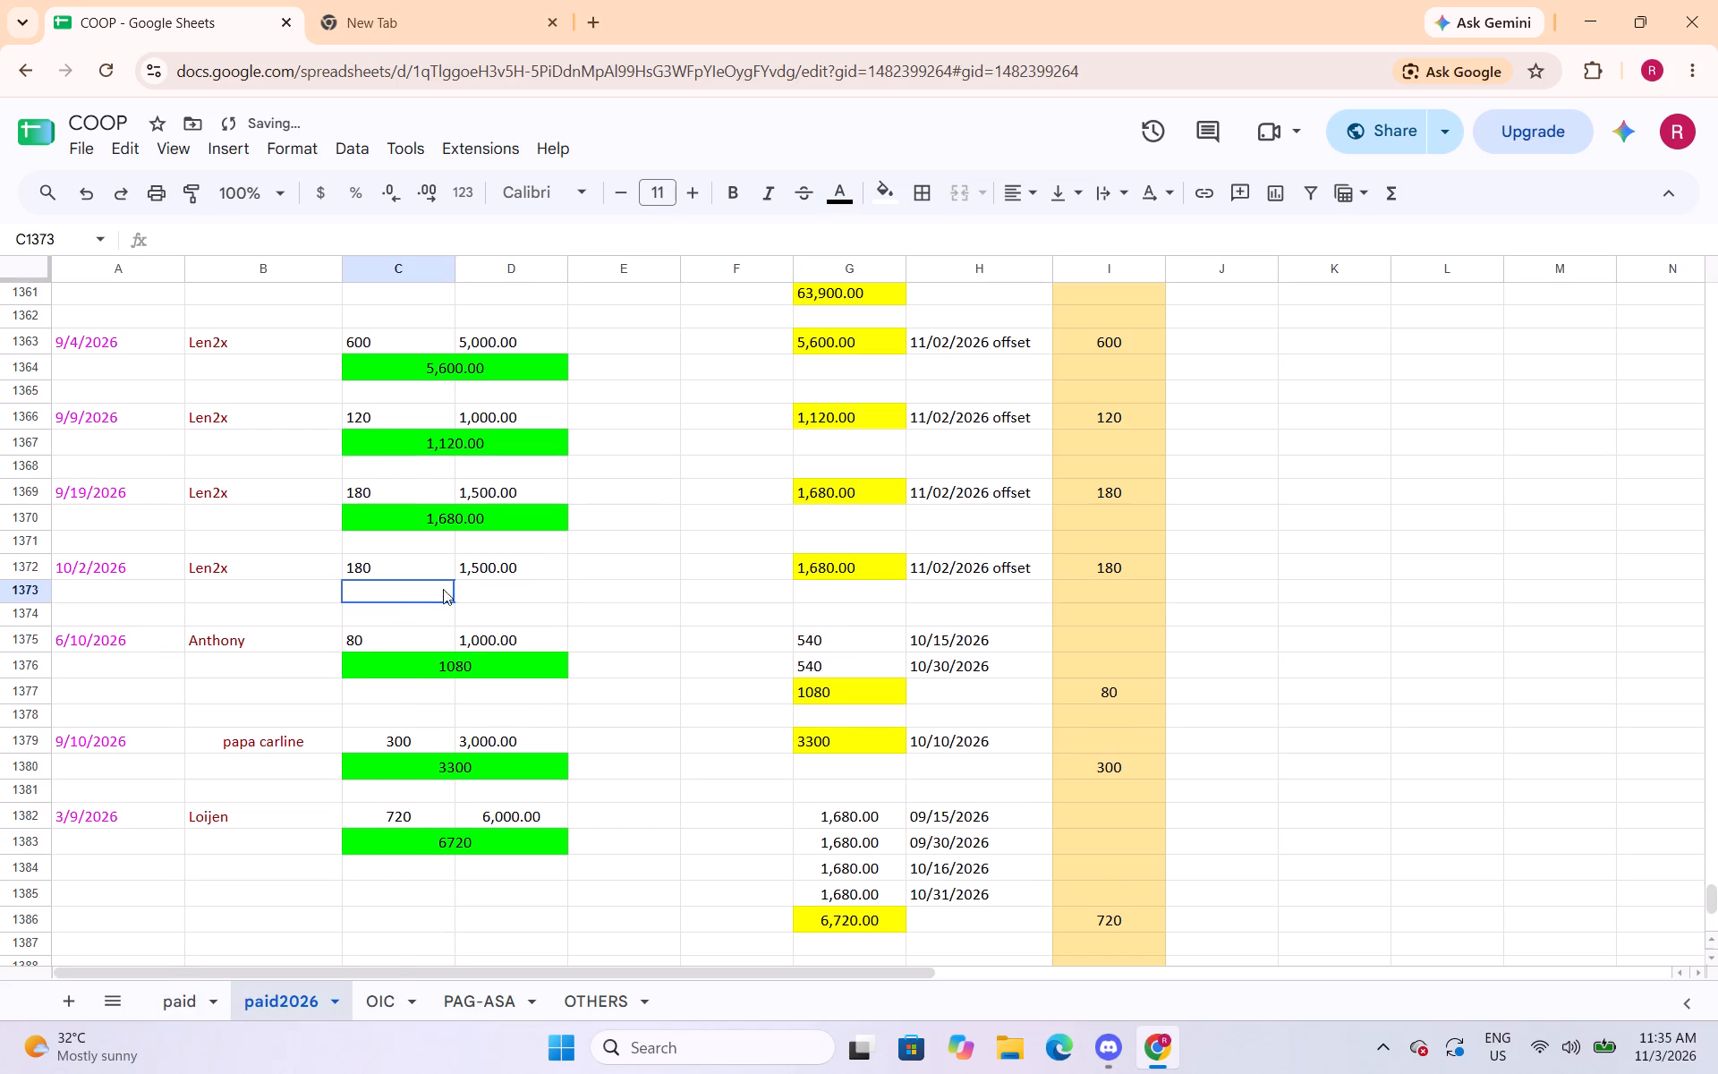
pyautogui.moveTo(443, 589); pyautogui.dragTo(483, 588)
pyautogui.click(968, 191)
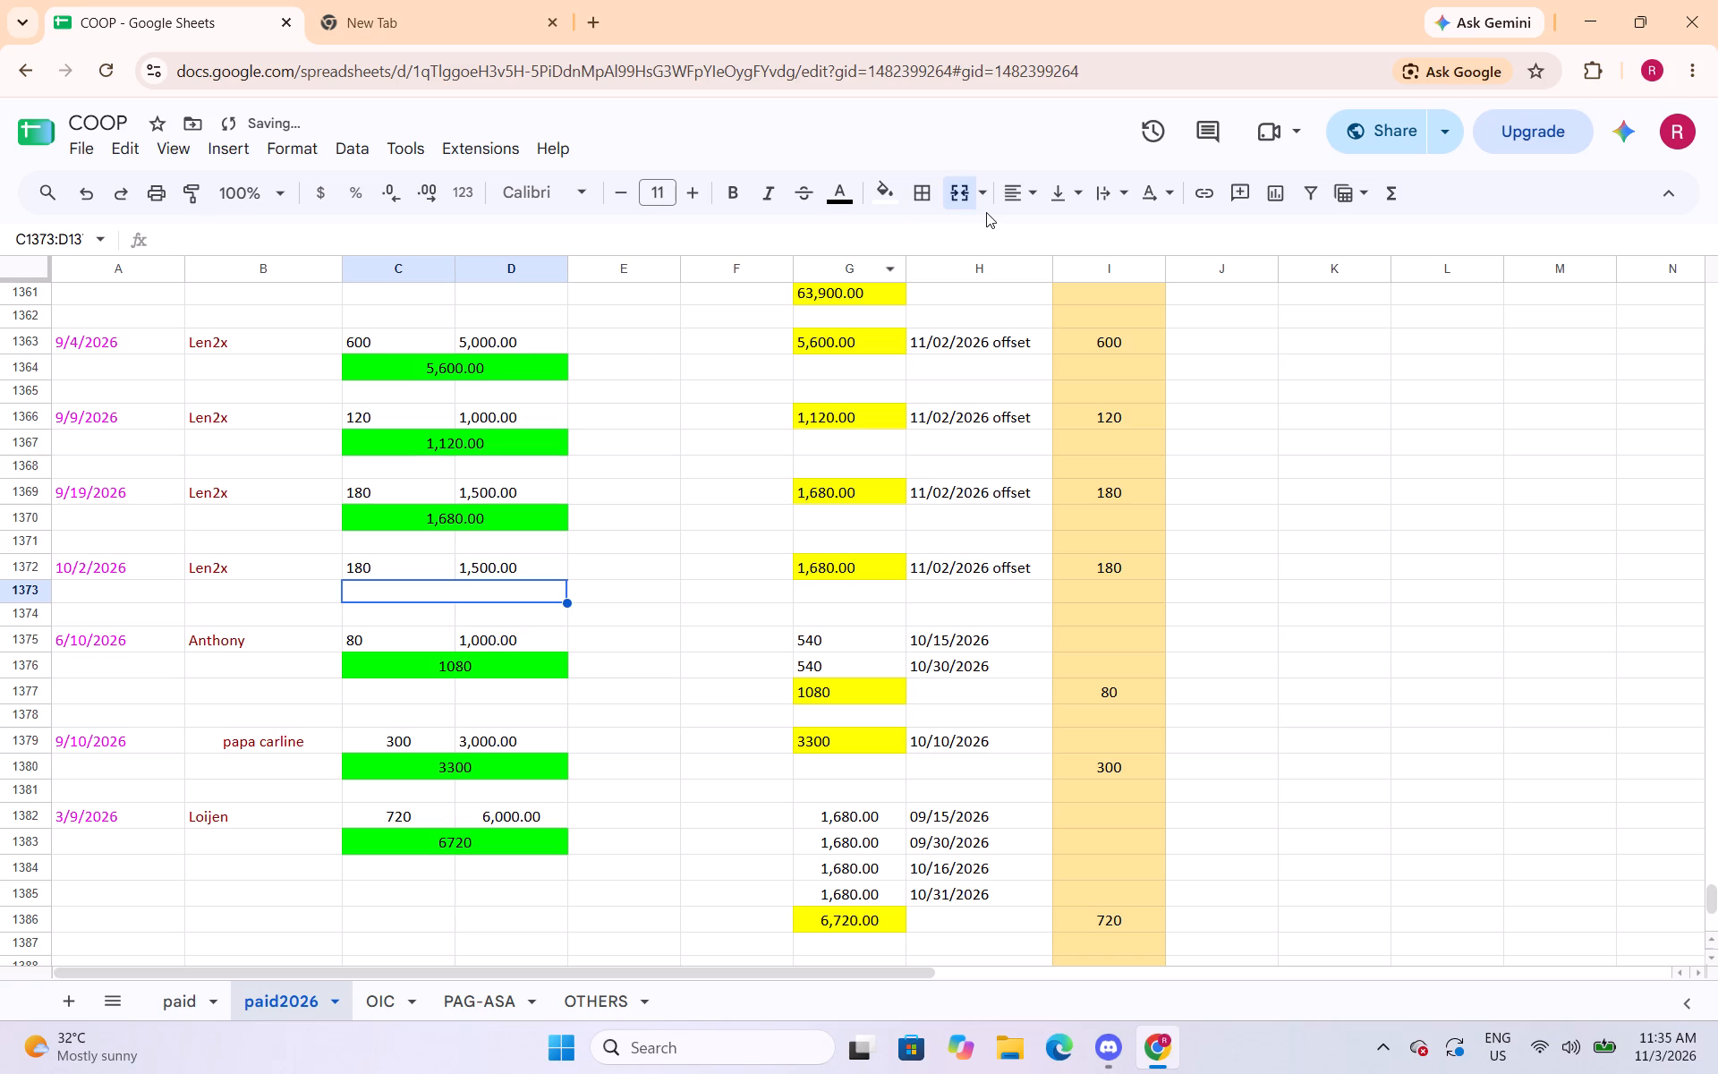
pyautogui.write('=sum(')
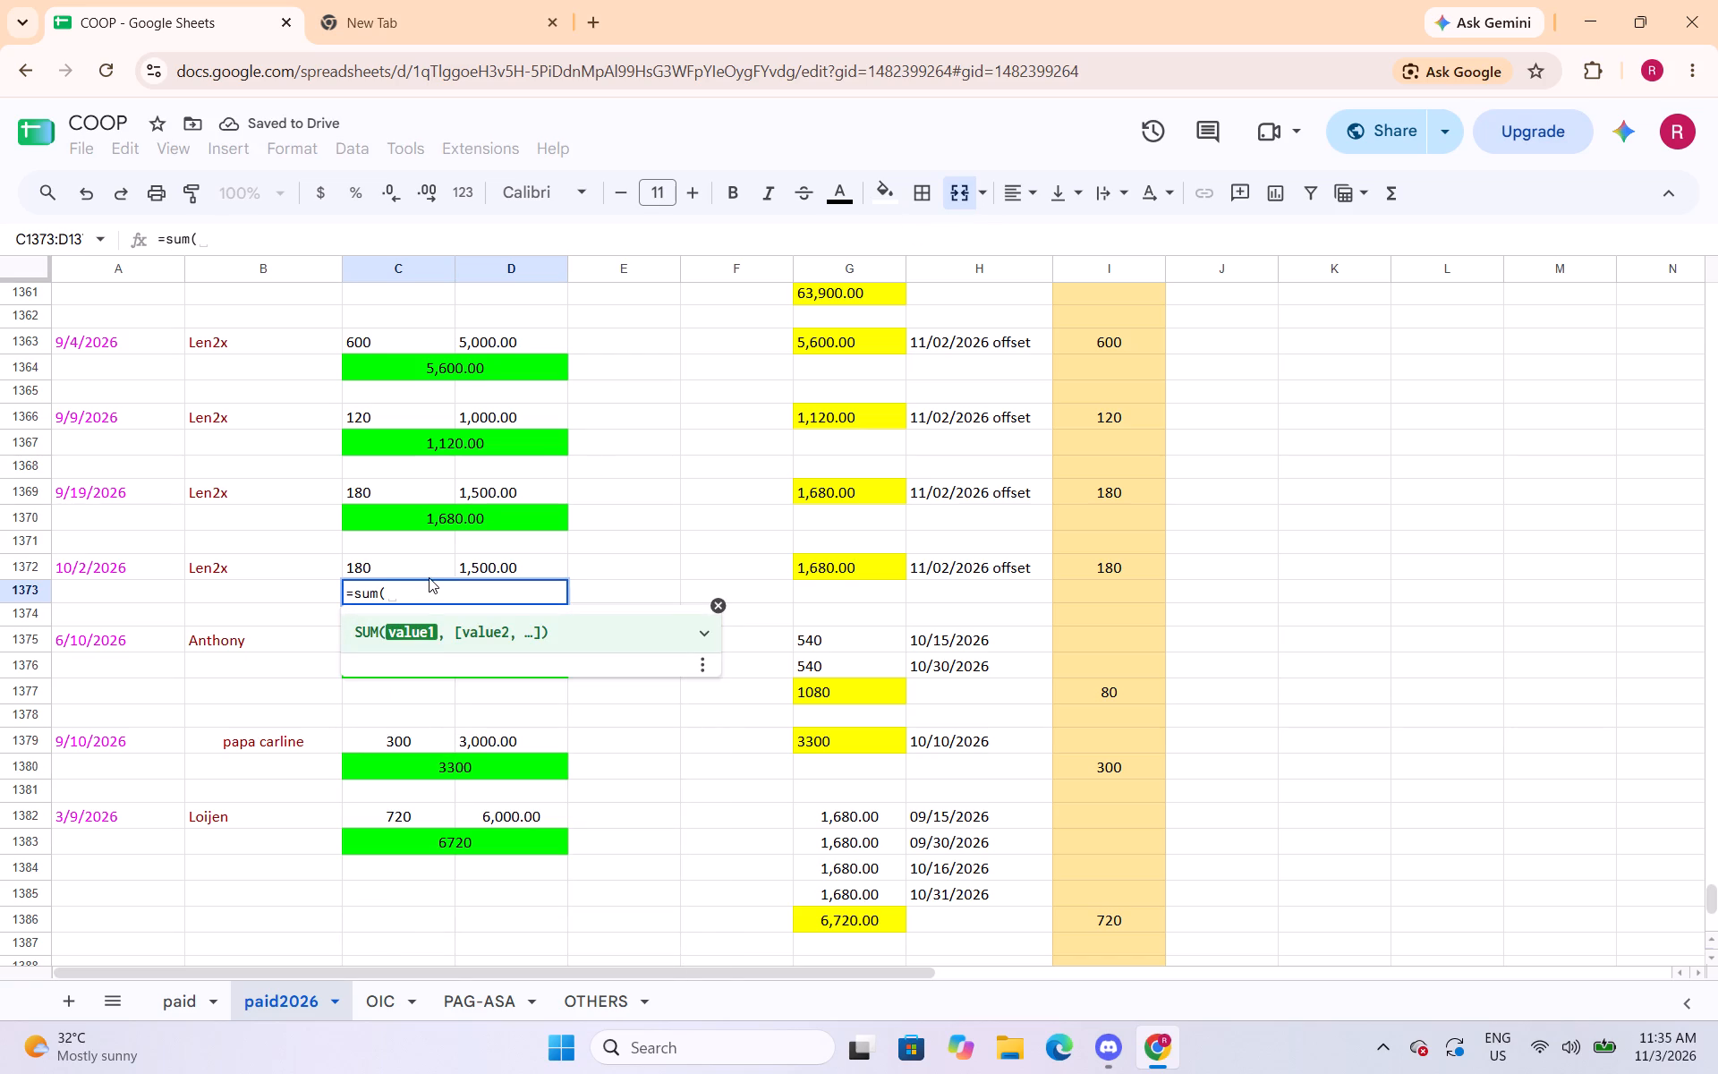
pyautogui.moveTo(429, 576); pyautogui.dragTo(462, 569)
pyautogui.hotkey('shift', ')')
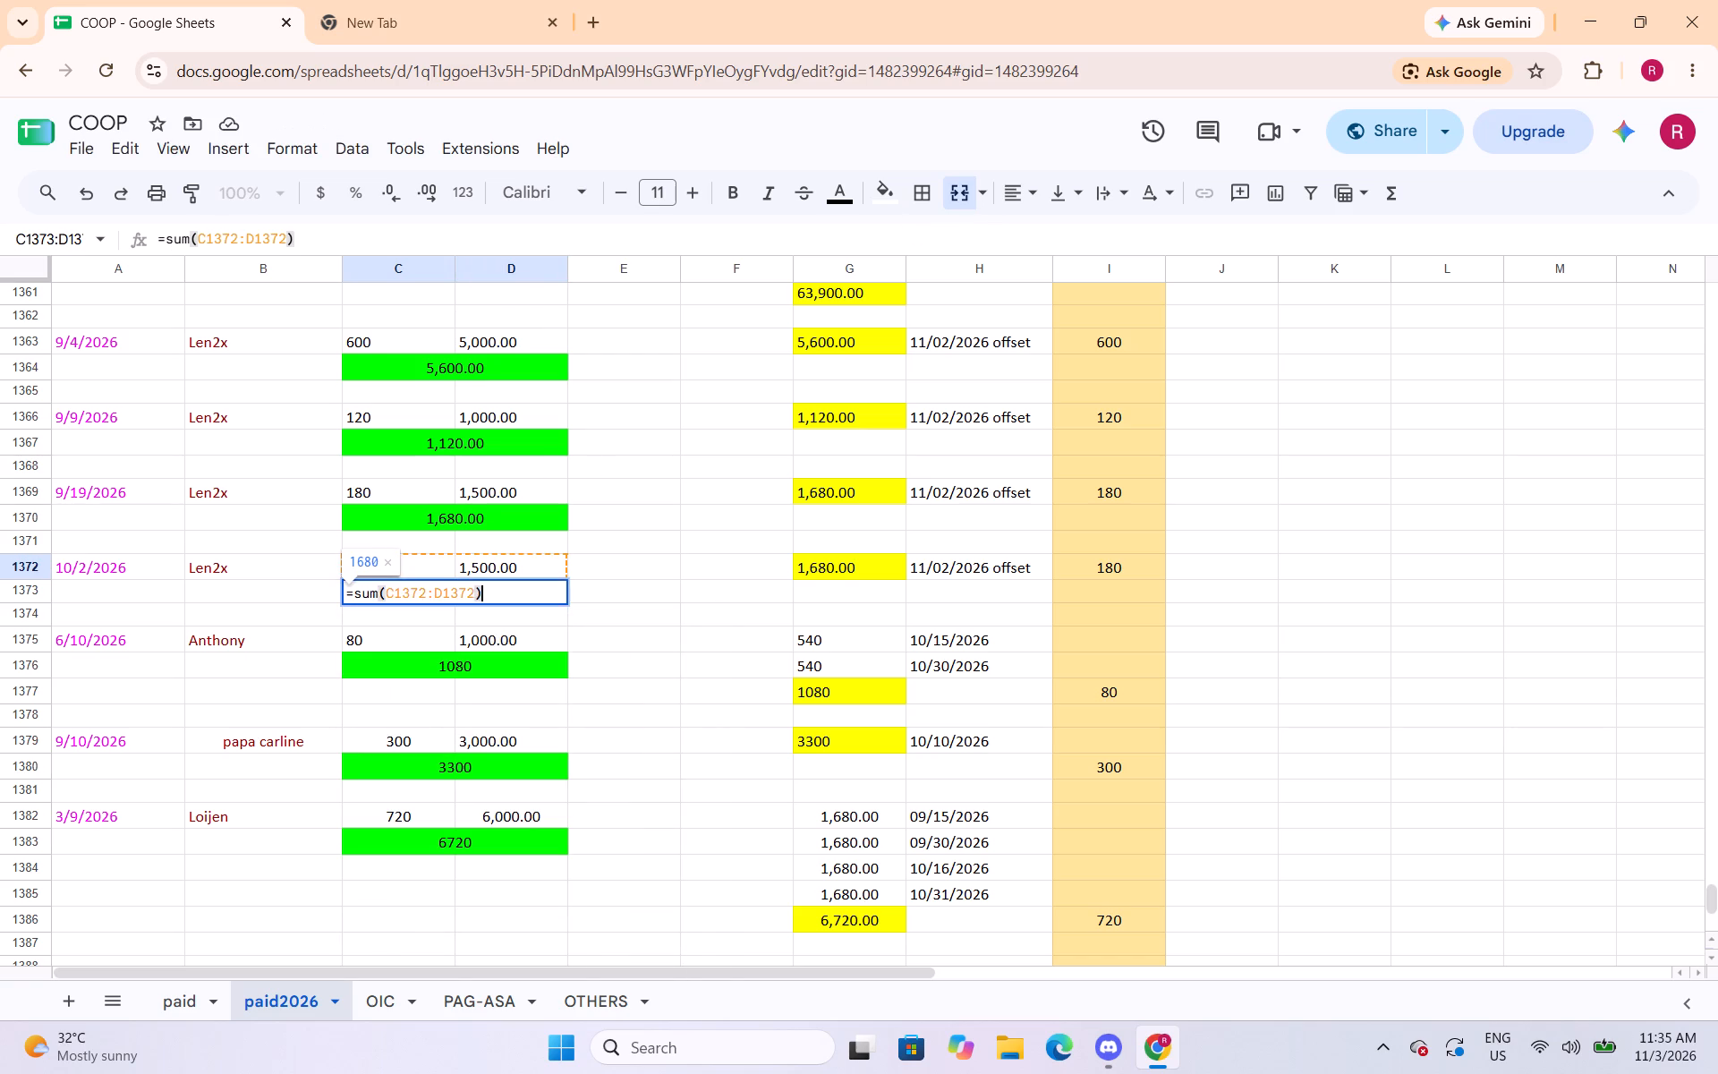
pyautogui.press('Return')
# Center the 10/2/2026 entry's total in C1373:D1373, fill it green and apply the Number format.
pyautogui.press('Up')
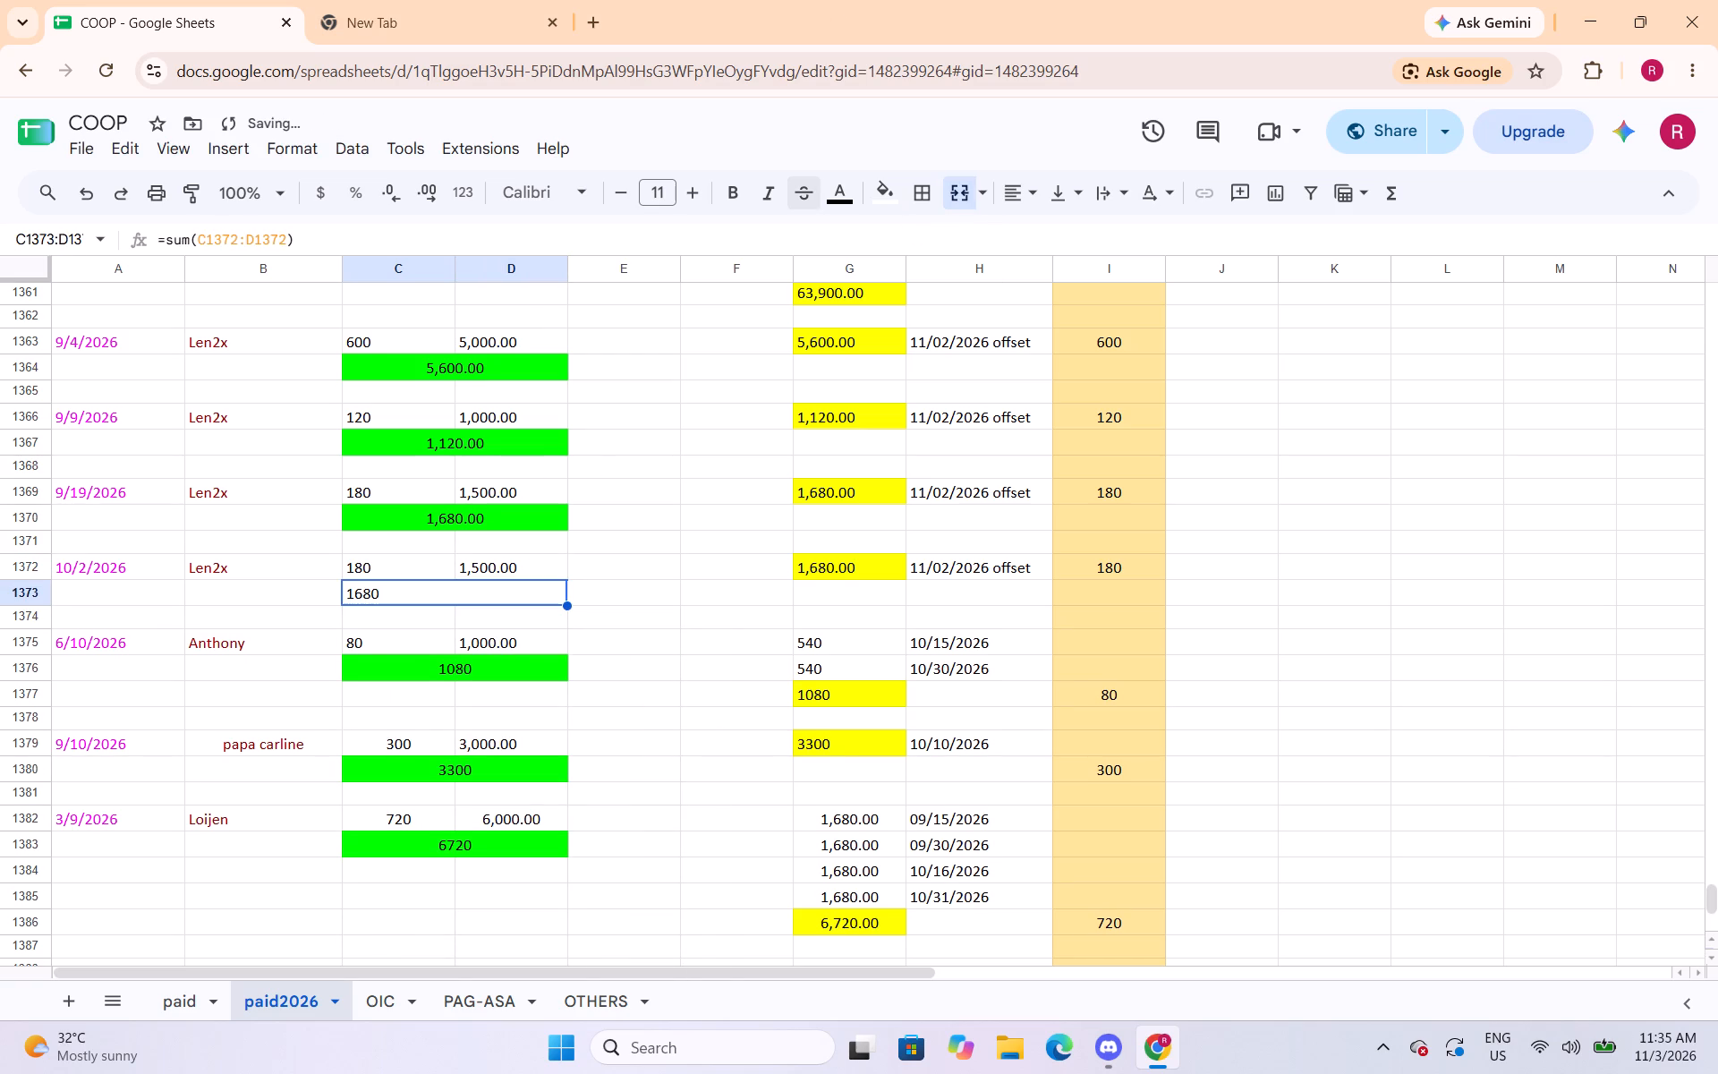
pyautogui.click(1004, 192)
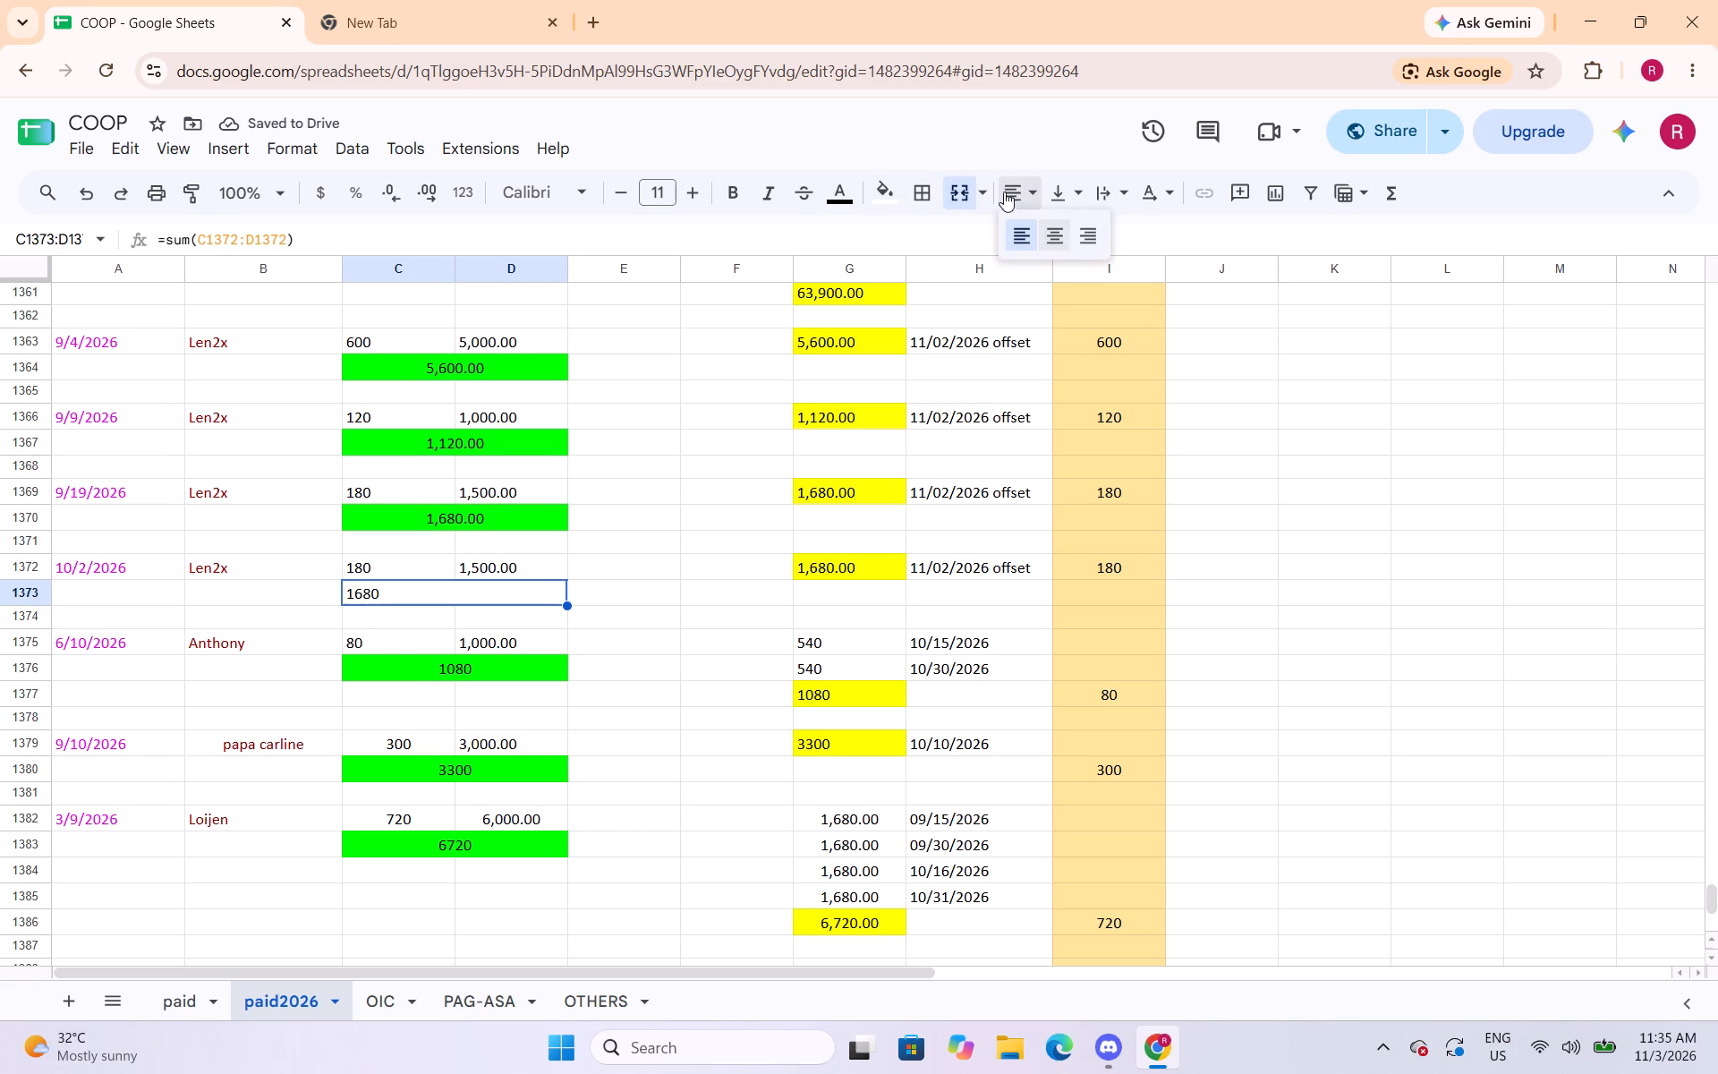
pyautogui.click(1054, 234)
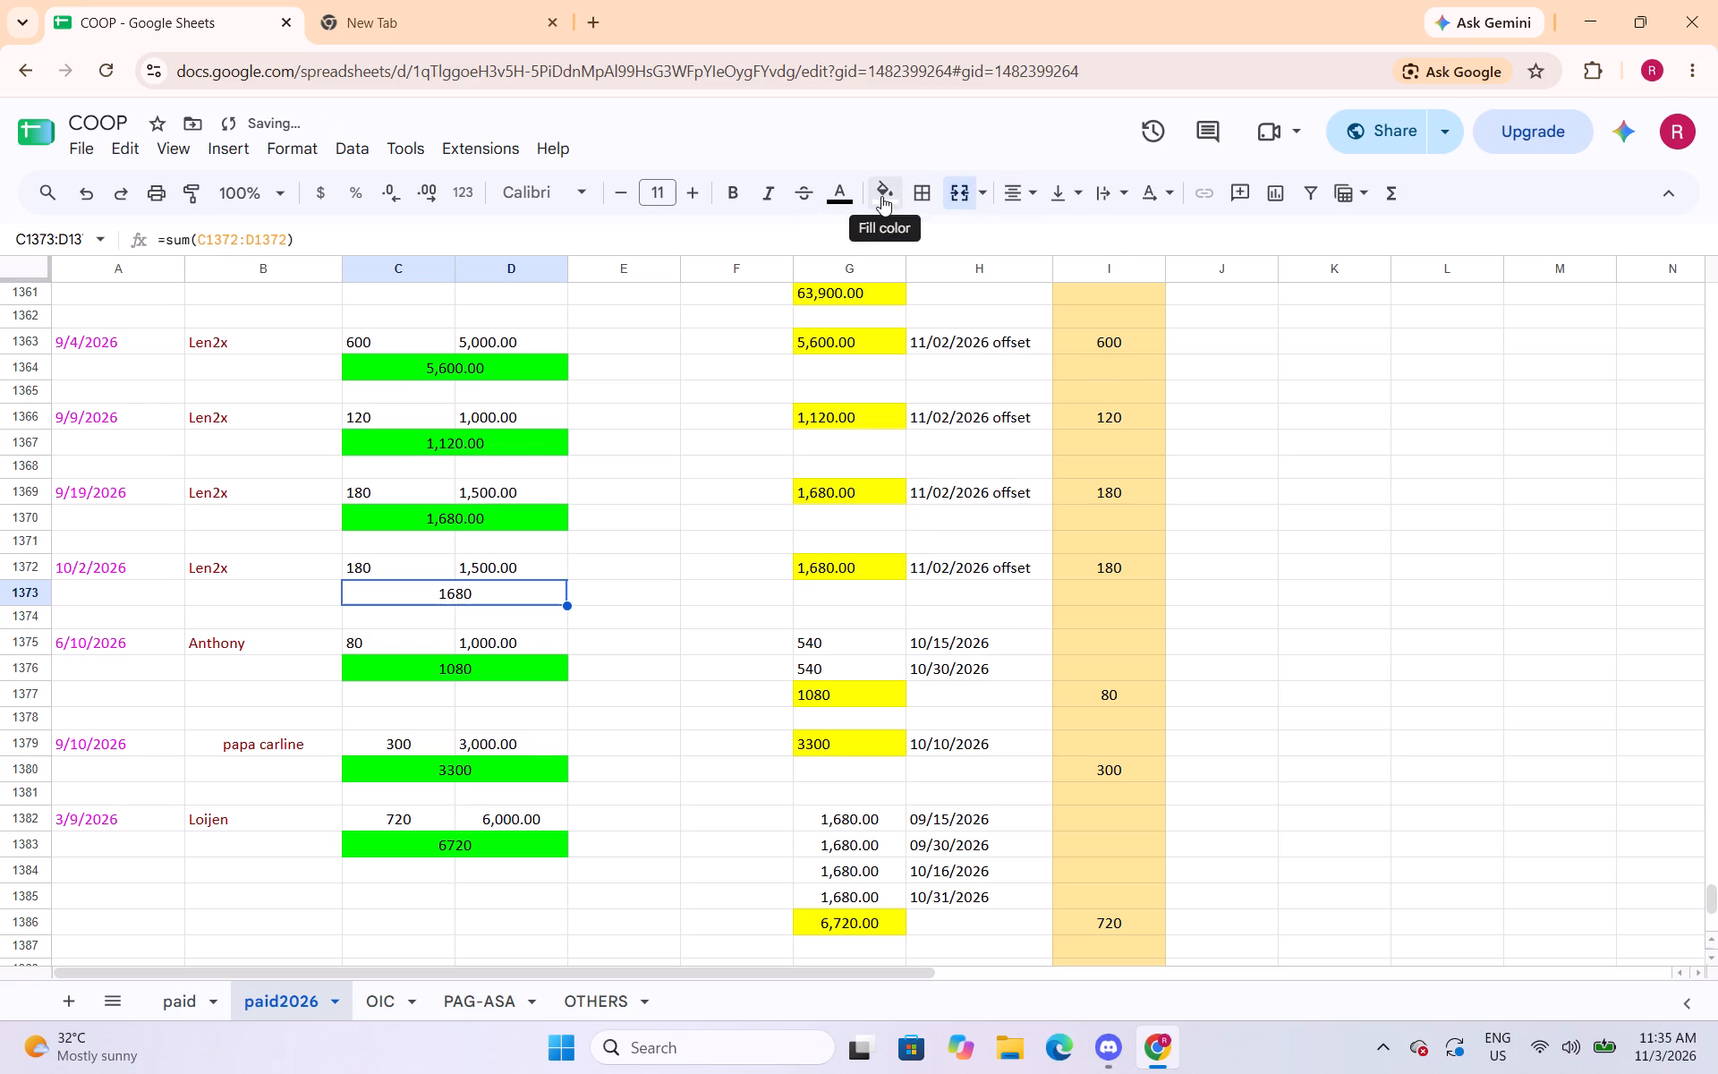
pyautogui.click(882, 196)
pyautogui.click(988, 295)
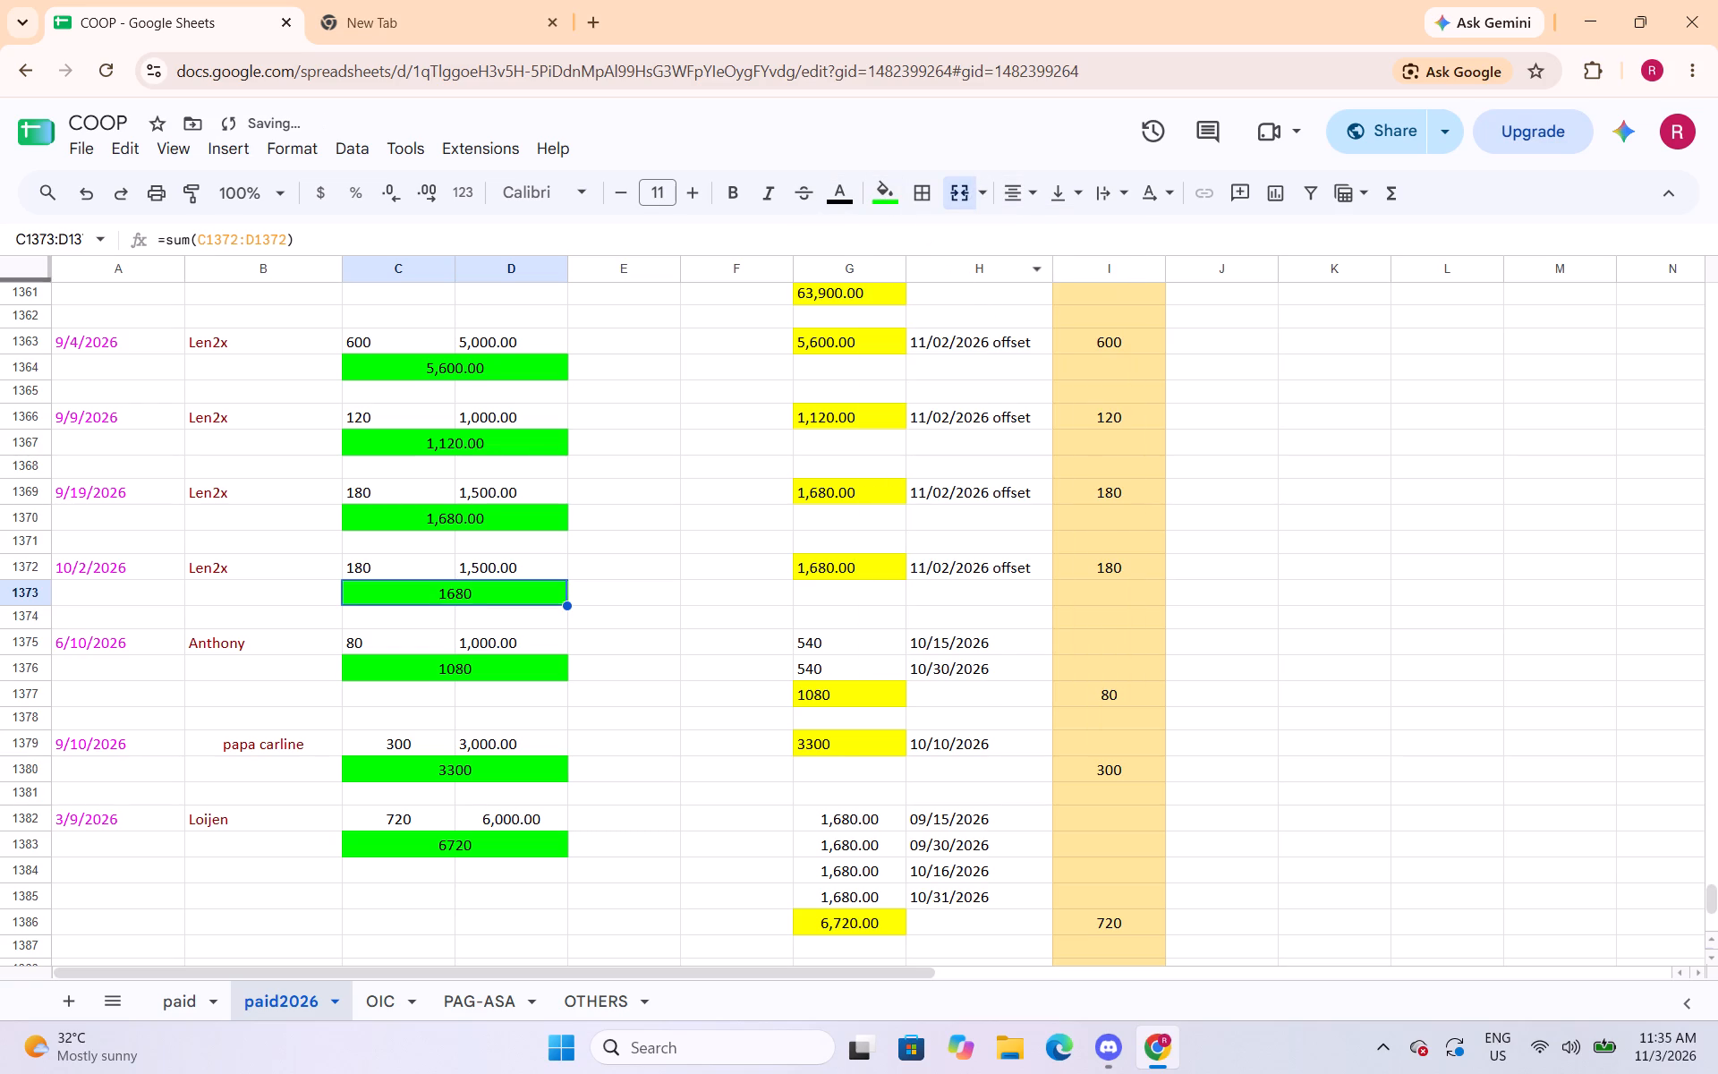
pyautogui.click(293, 158)
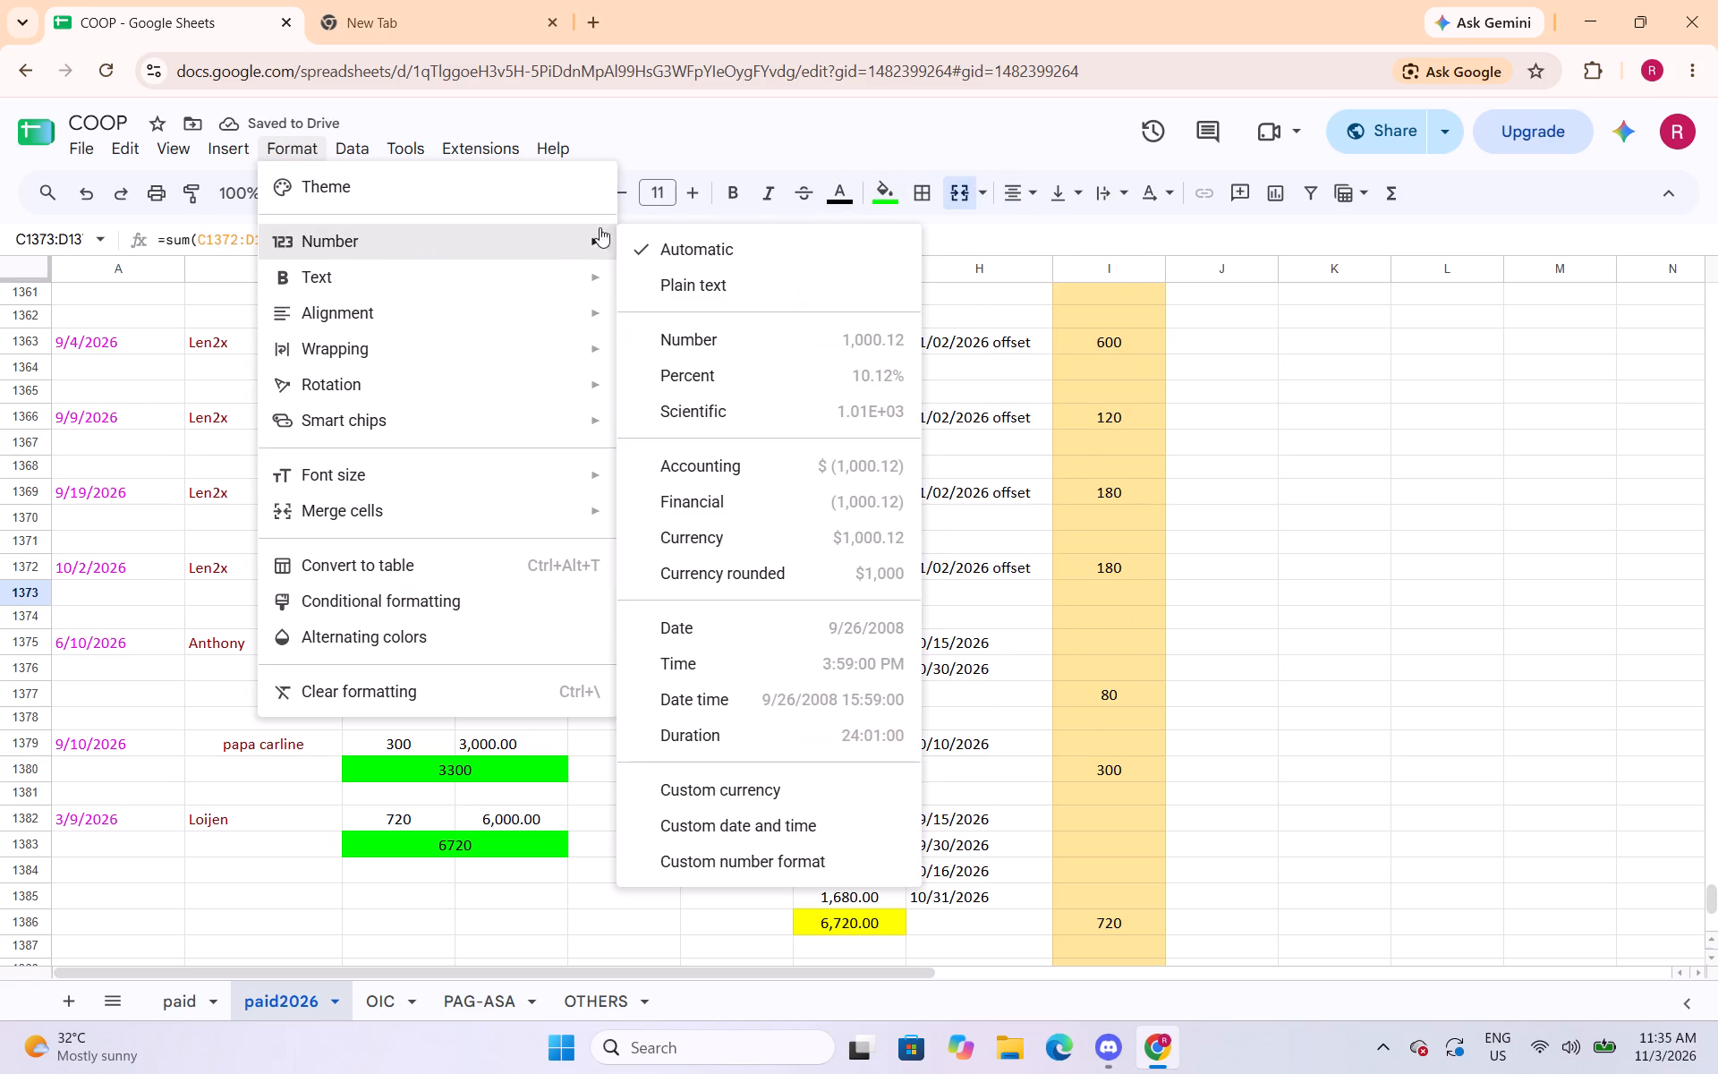
pyautogui.click(680, 332)
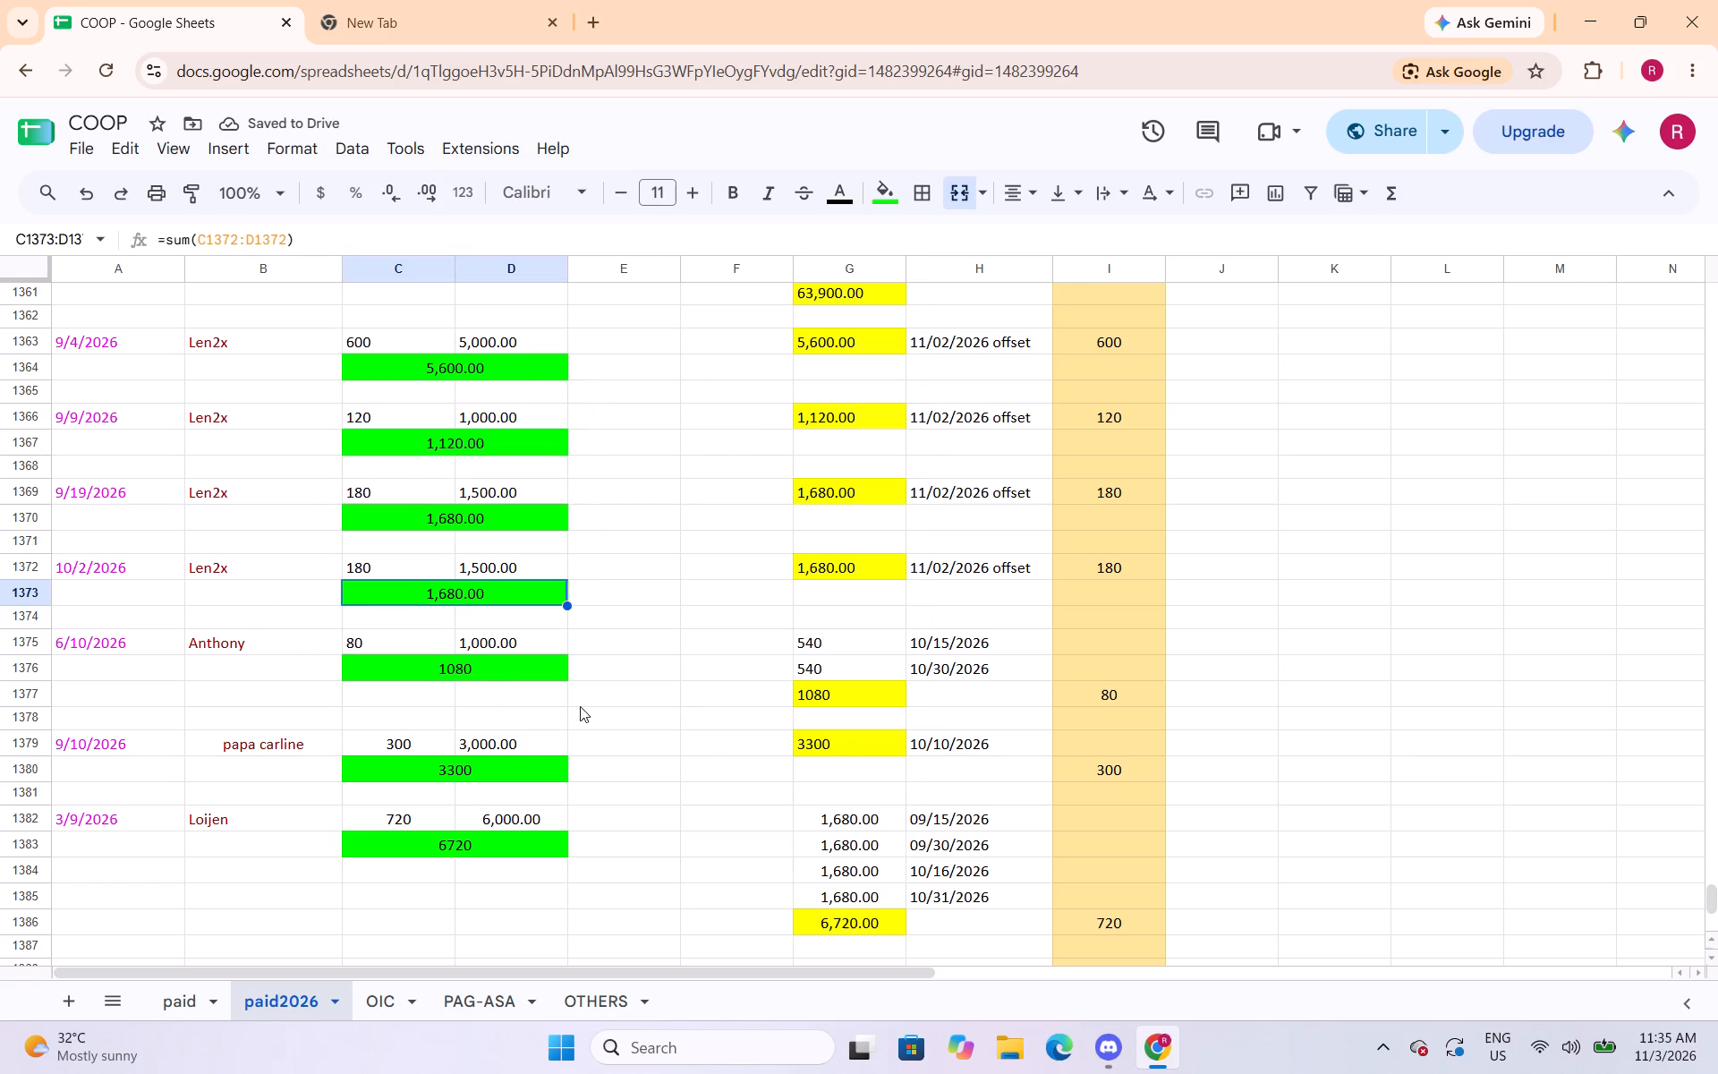
# Apply the Number format to the green loan totals of Anthony, papa carline and Loijen in rows 1376, 1380 and 1383.
pyautogui.click(479, 669)
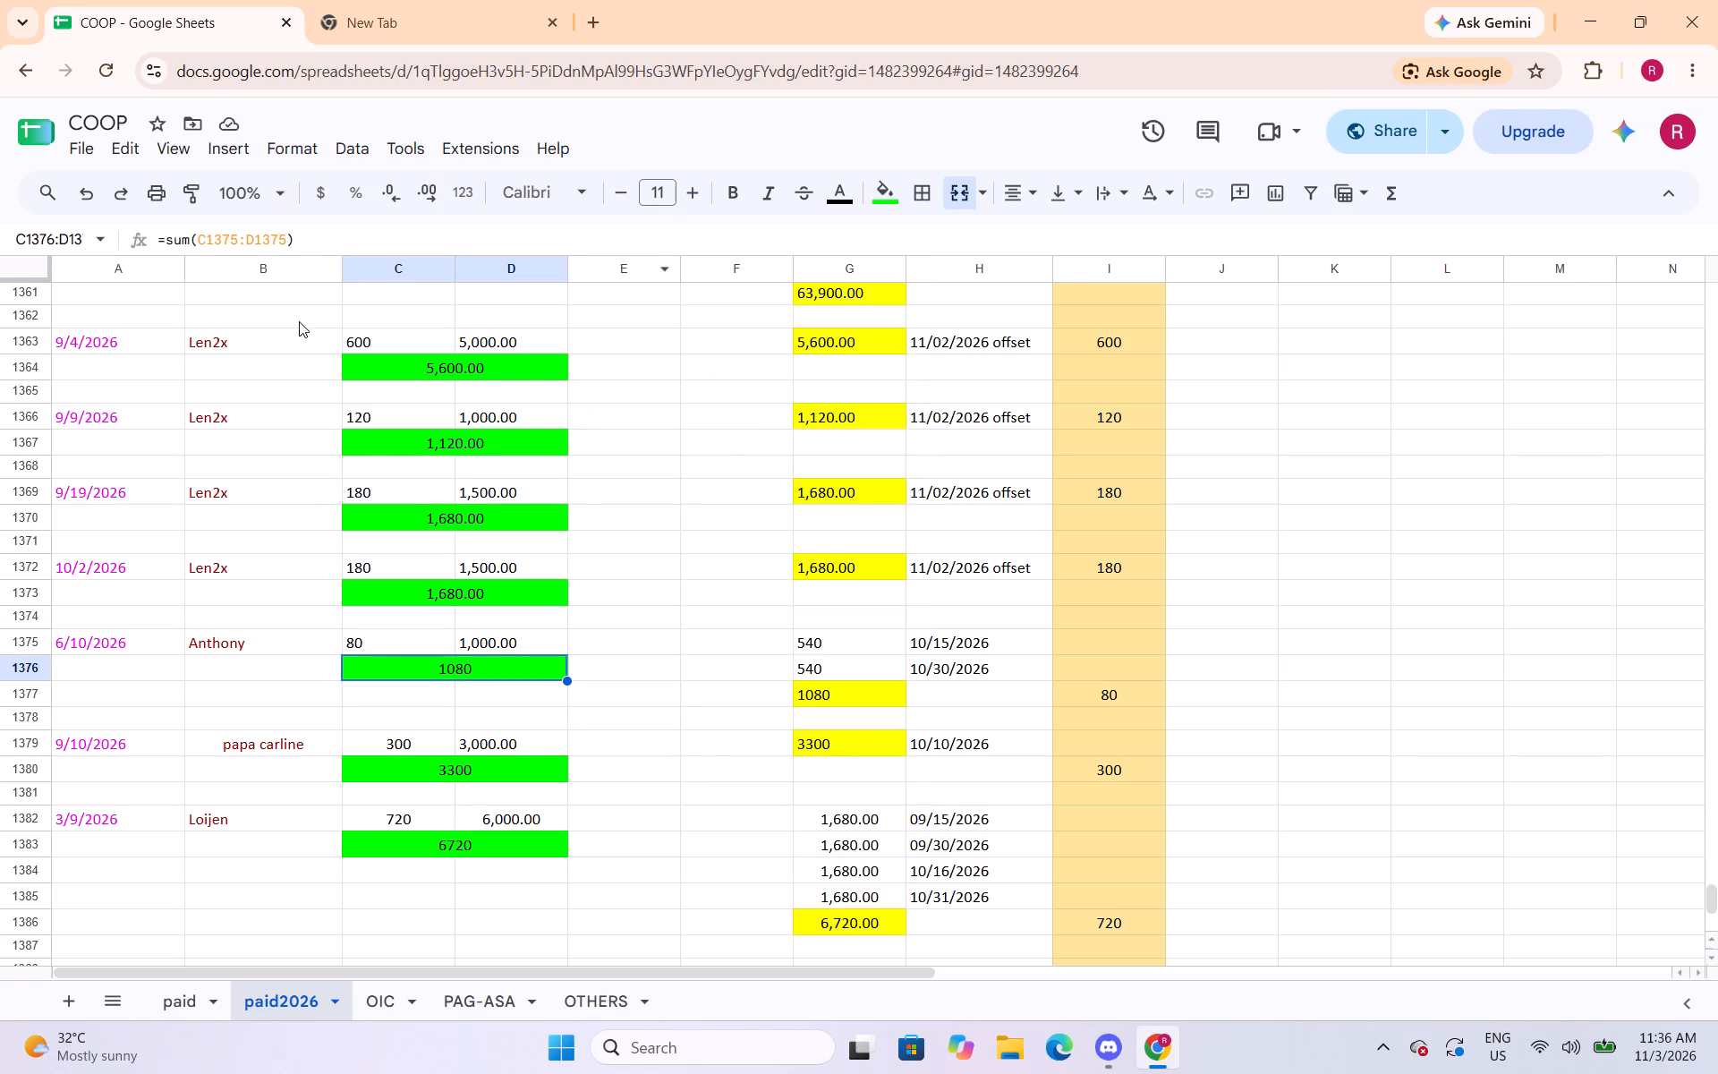
pyautogui.click(289, 153)
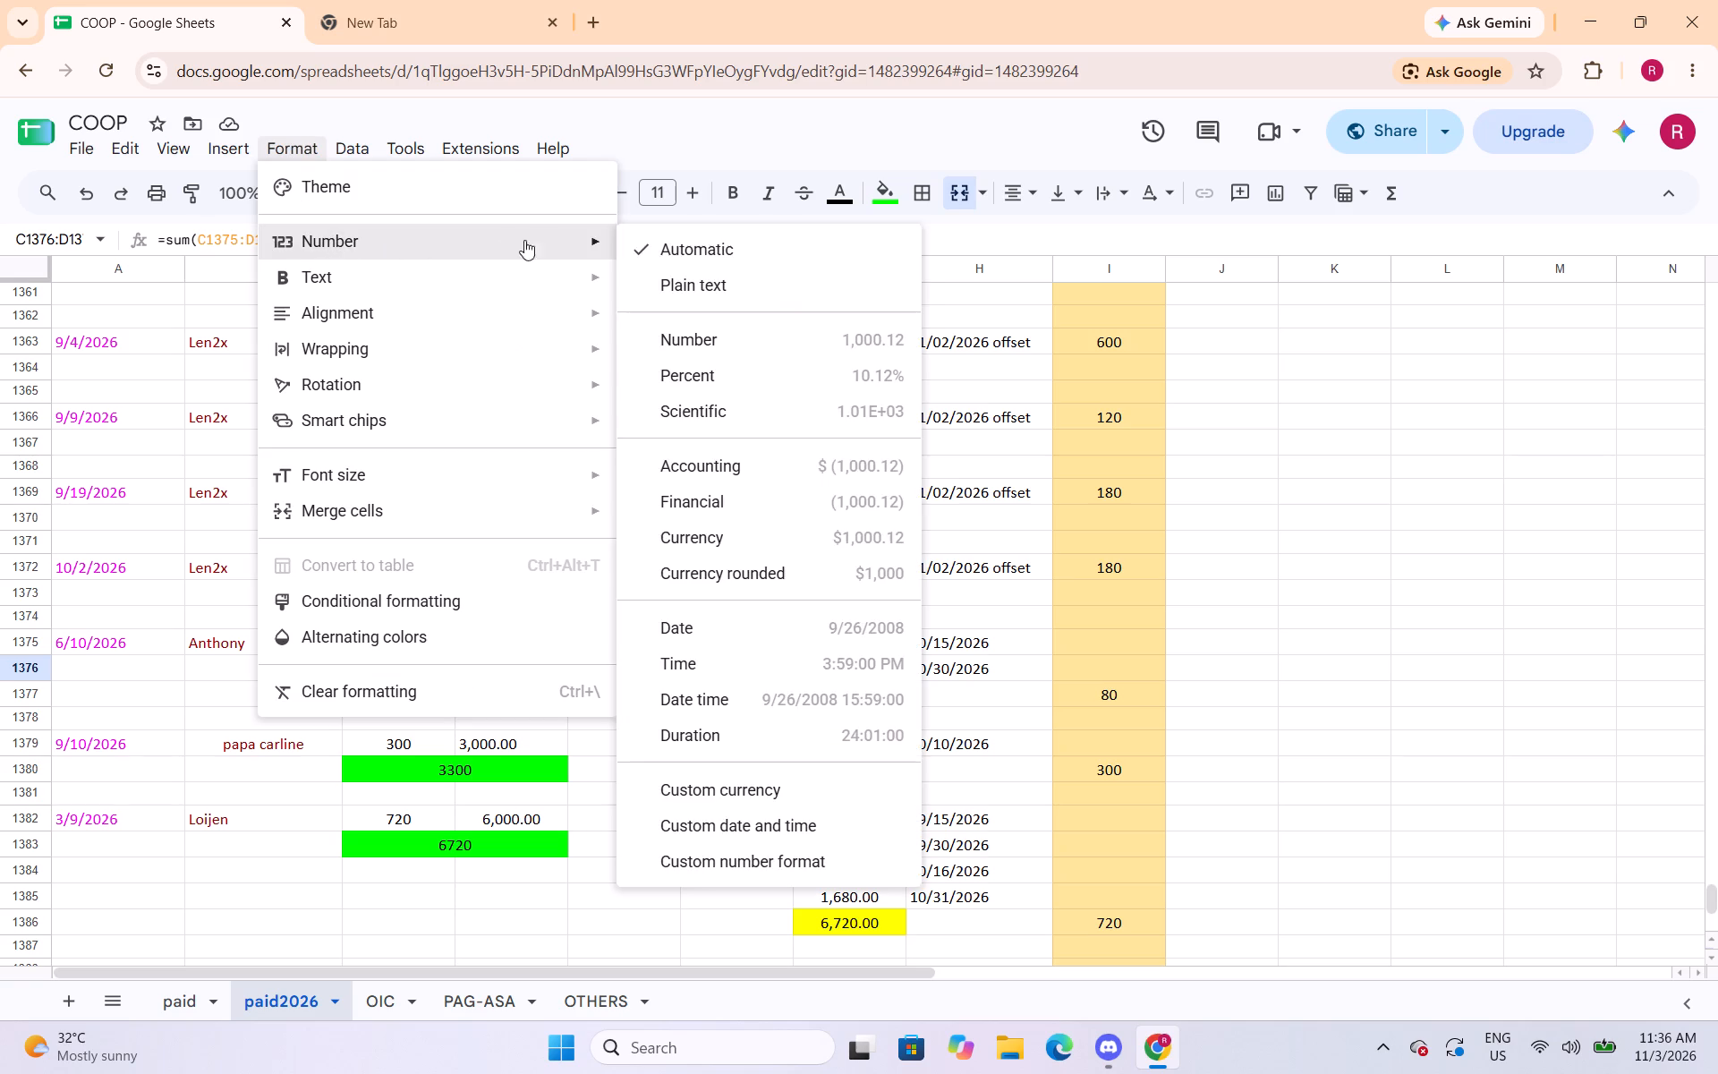
pyautogui.click(704, 346)
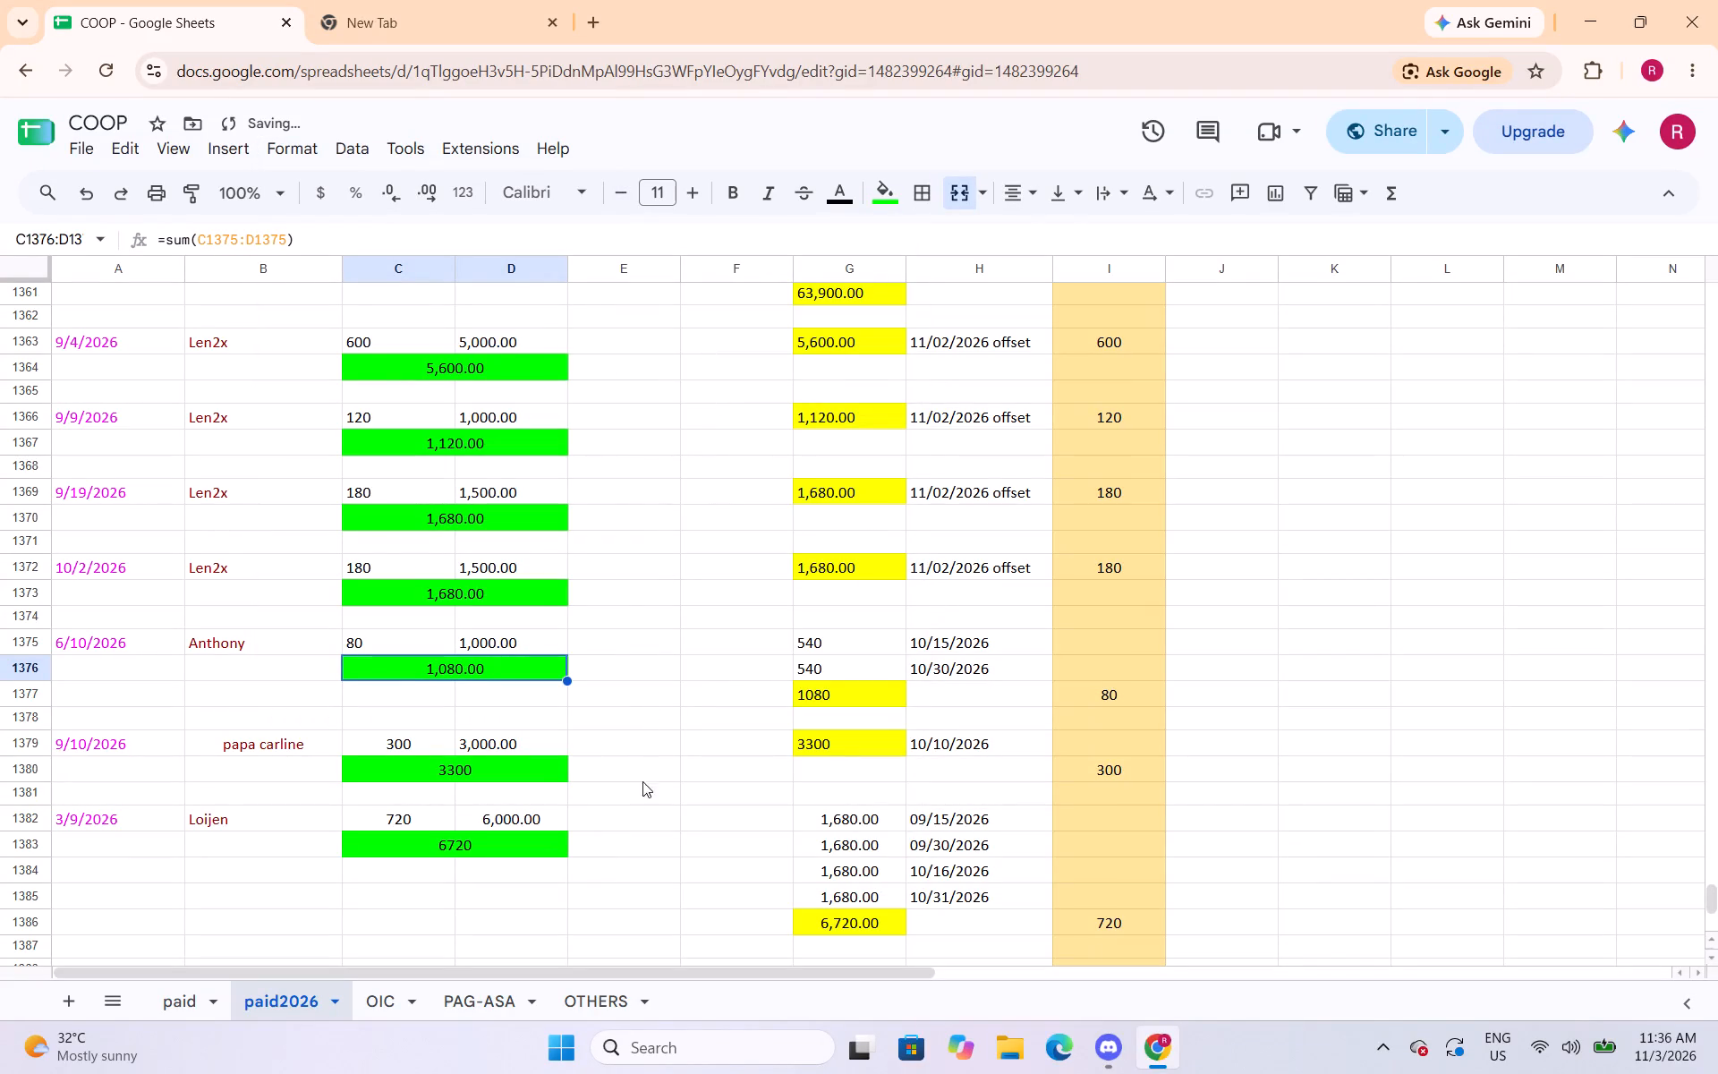
pyautogui.click(528, 774)
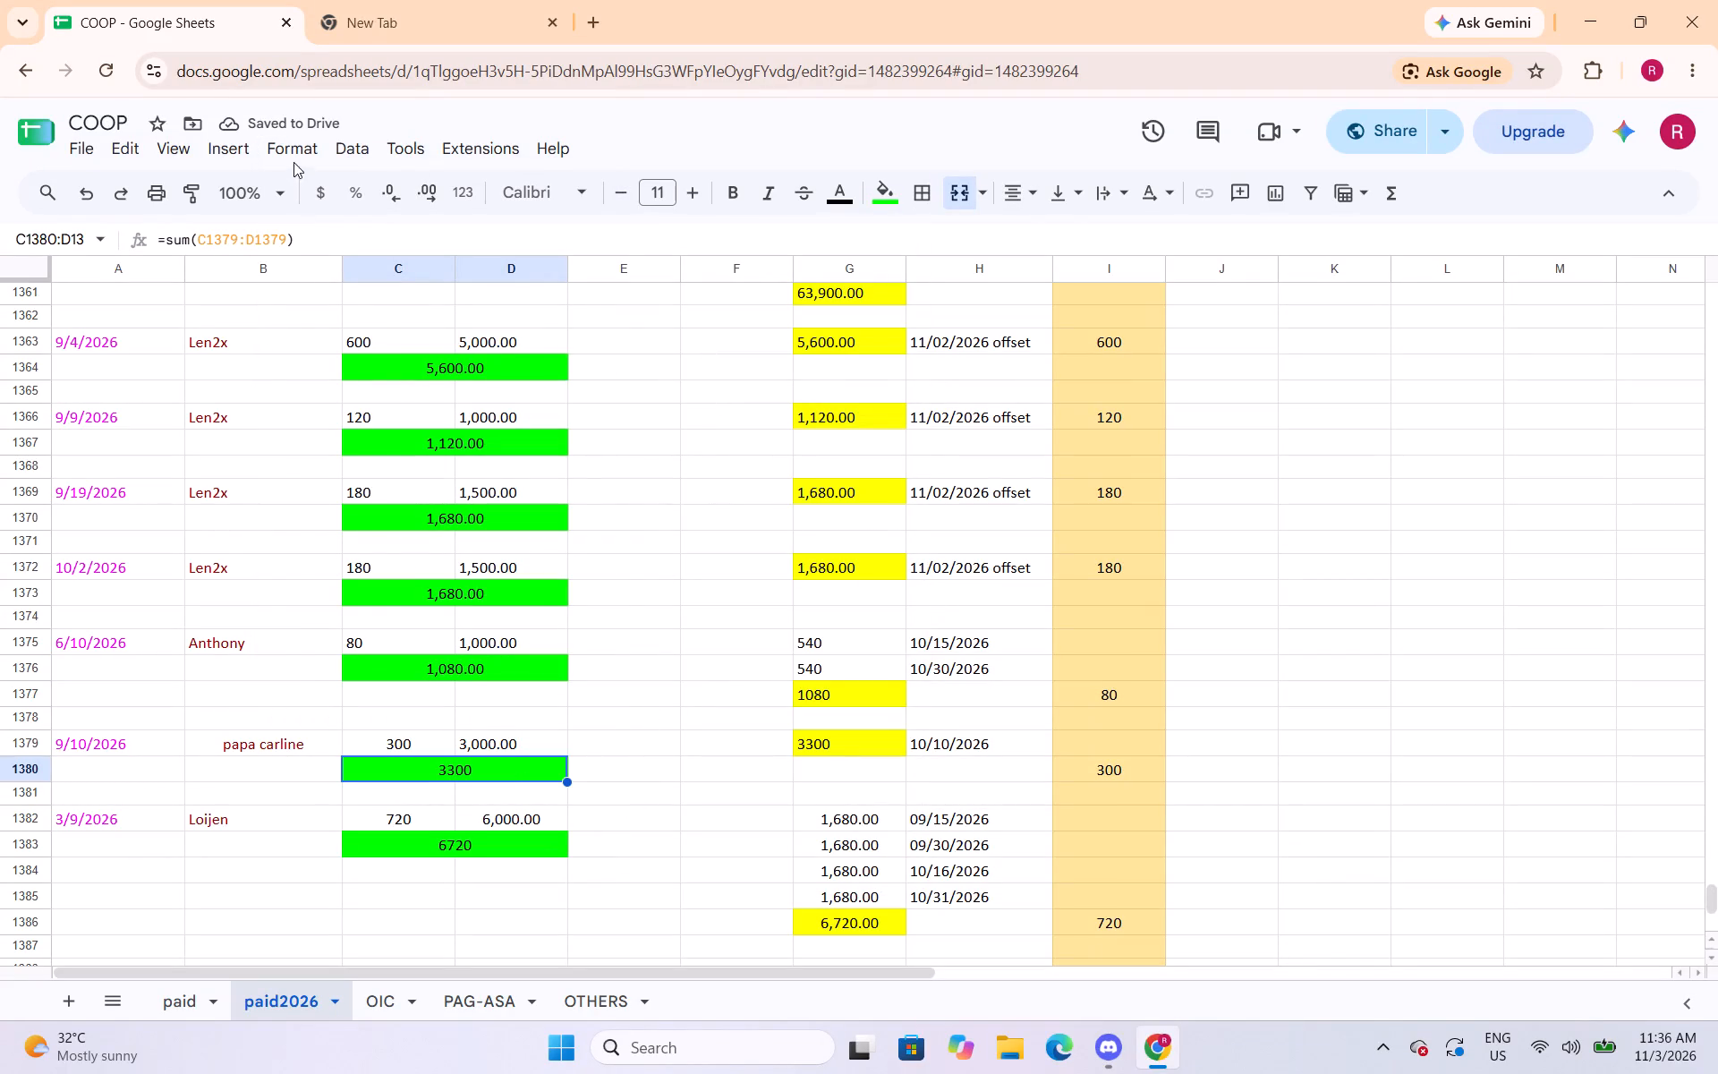
pyautogui.click(295, 149)
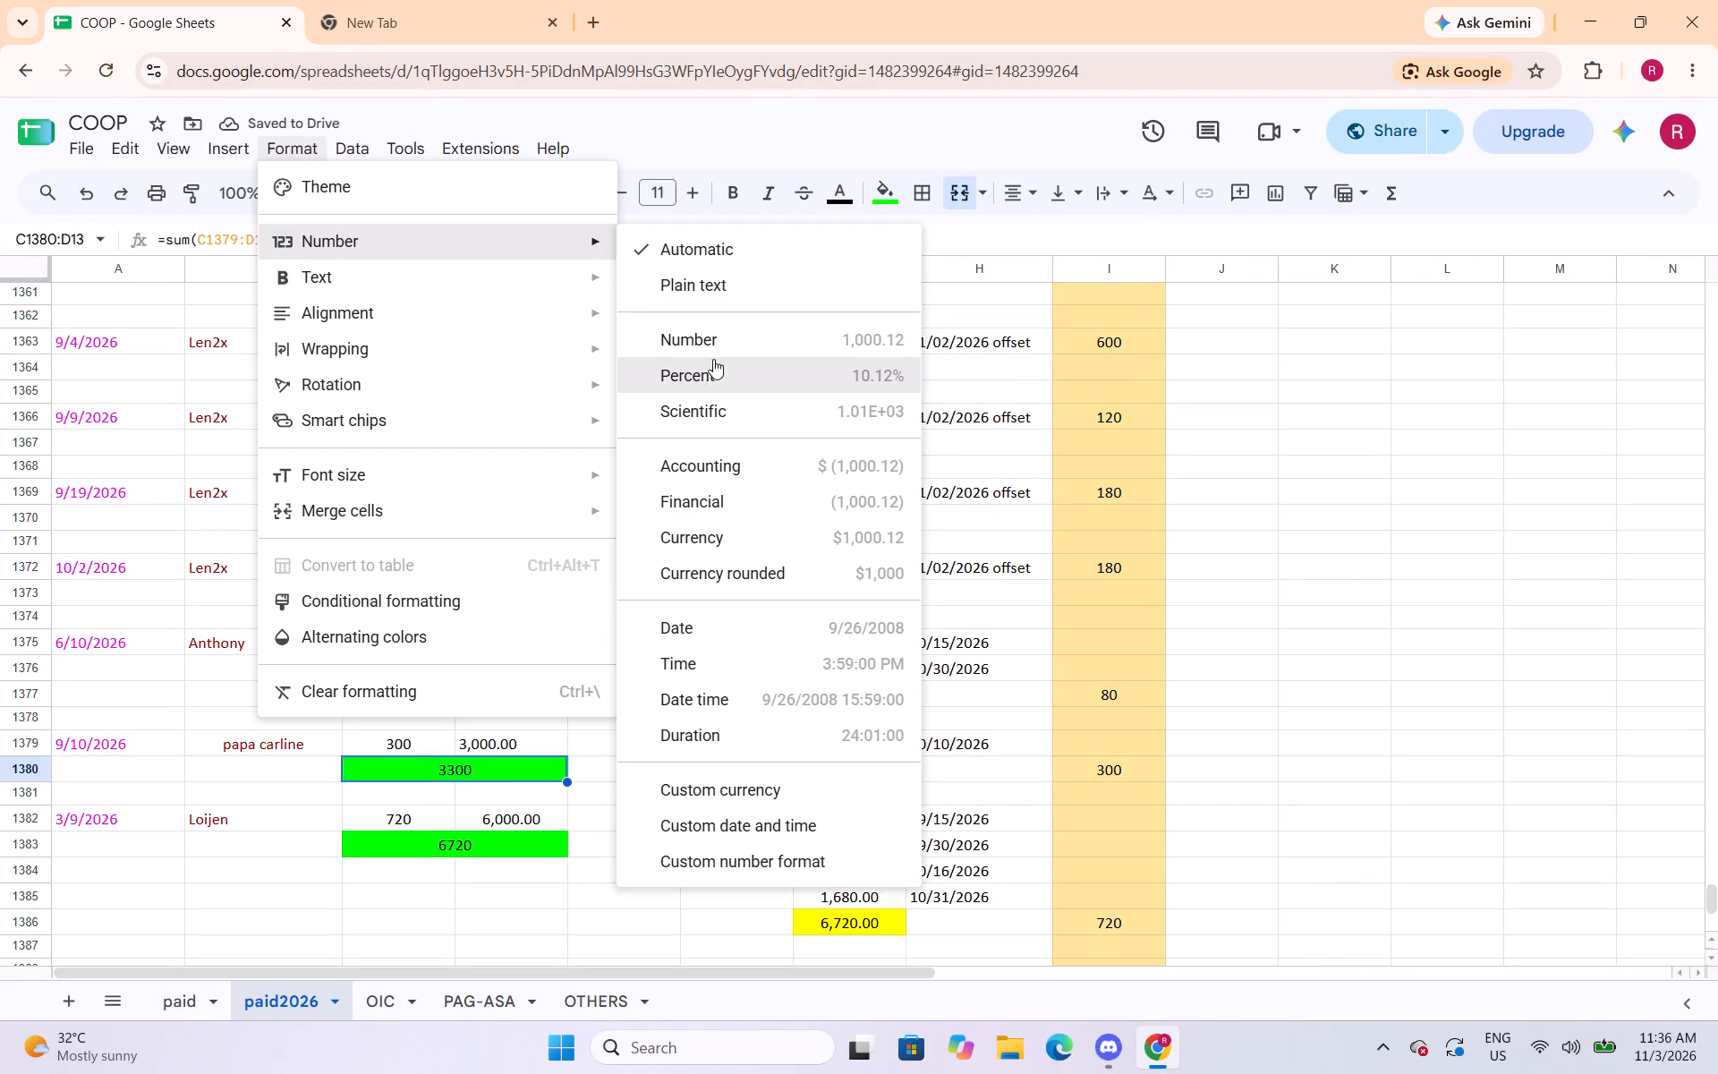
pyautogui.click(716, 350)
pyautogui.click(496, 854)
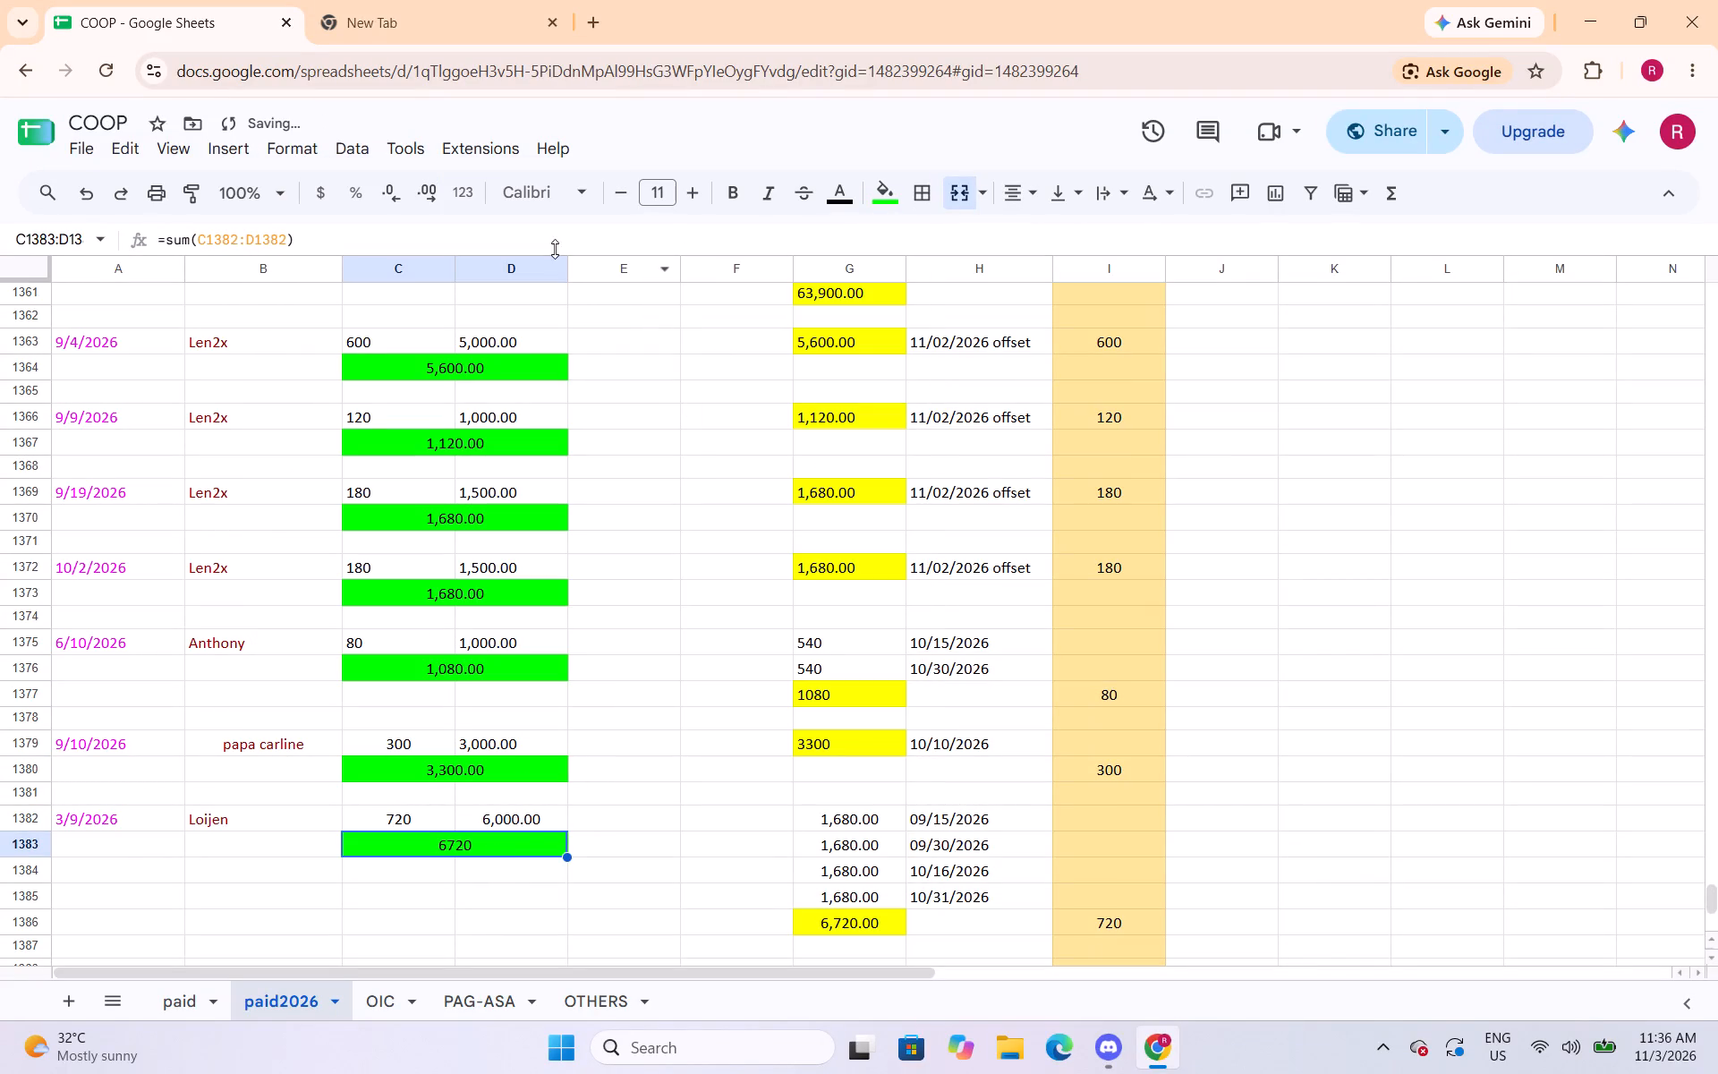
pyautogui.click(300, 158)
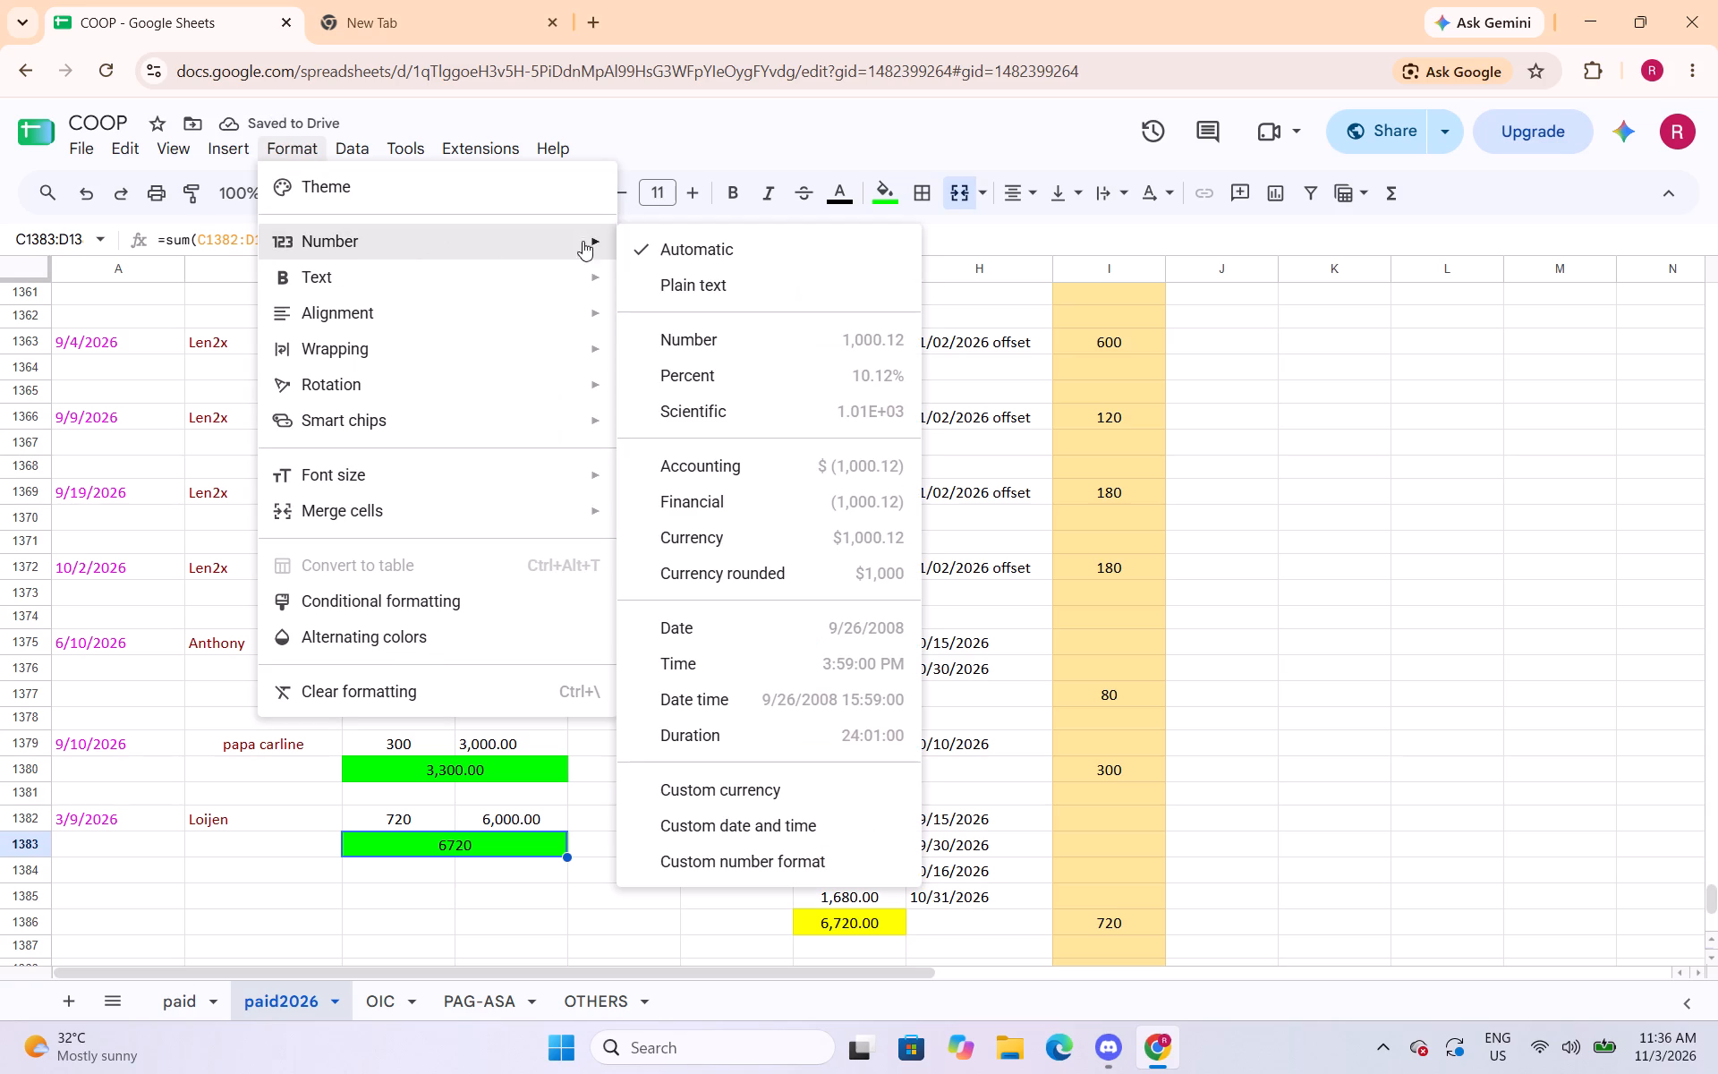
pyautogui.click(688, 342)
pyautogui.click(1450, 580)
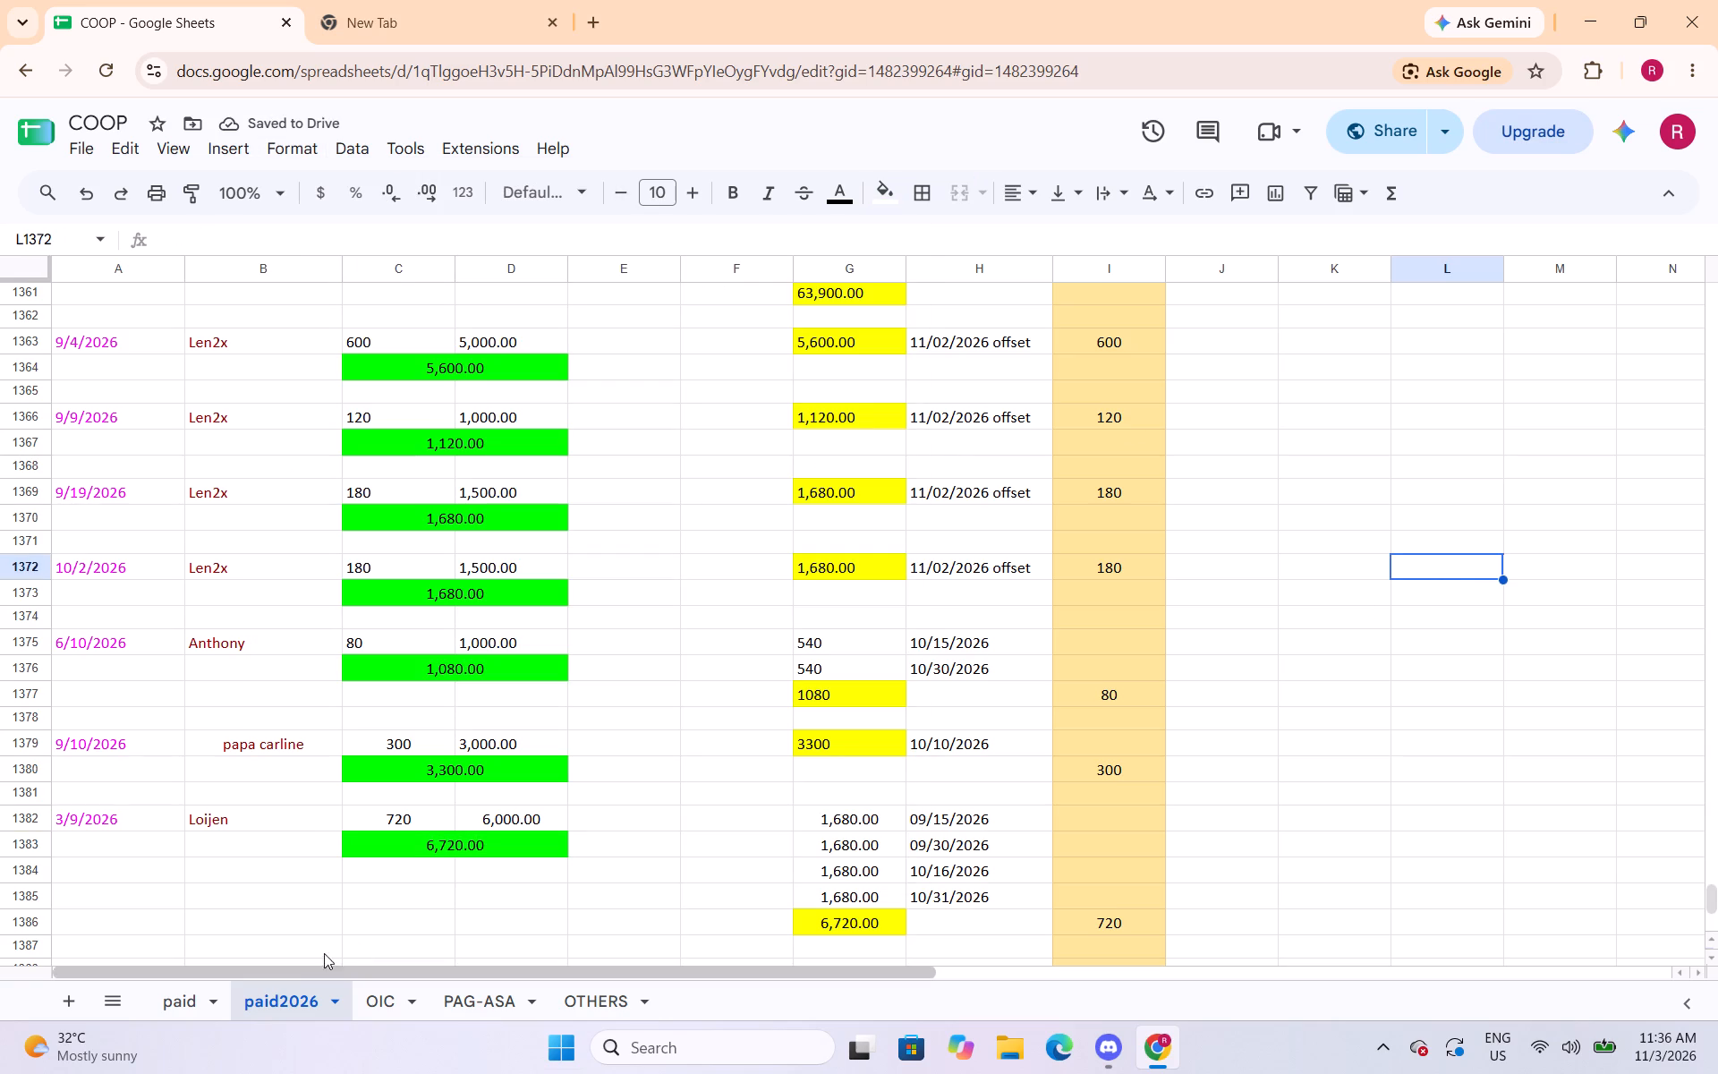
# Center-align the whole payments column G on the paid2026 sheet.
pyautogui.click(276, 996)
pyautogui.scroll(-1, 1450, 705)
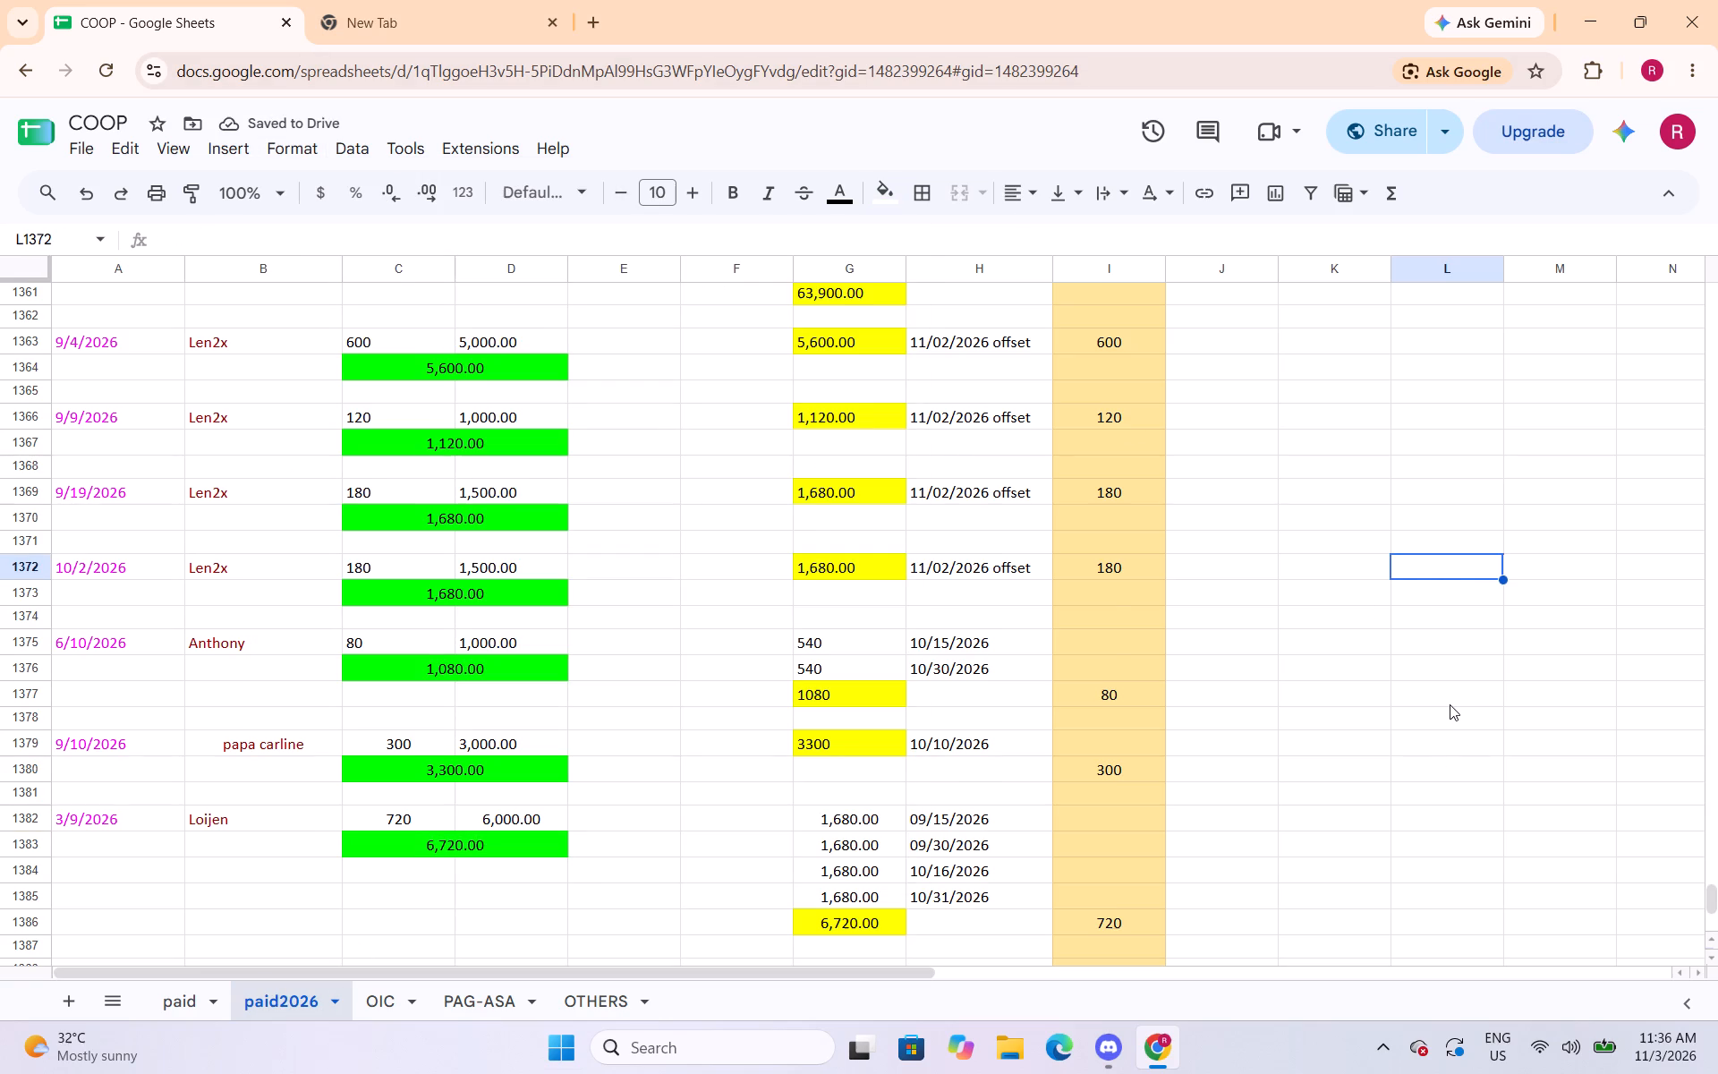
pyautogui.scroll(-2, 1403, 765)
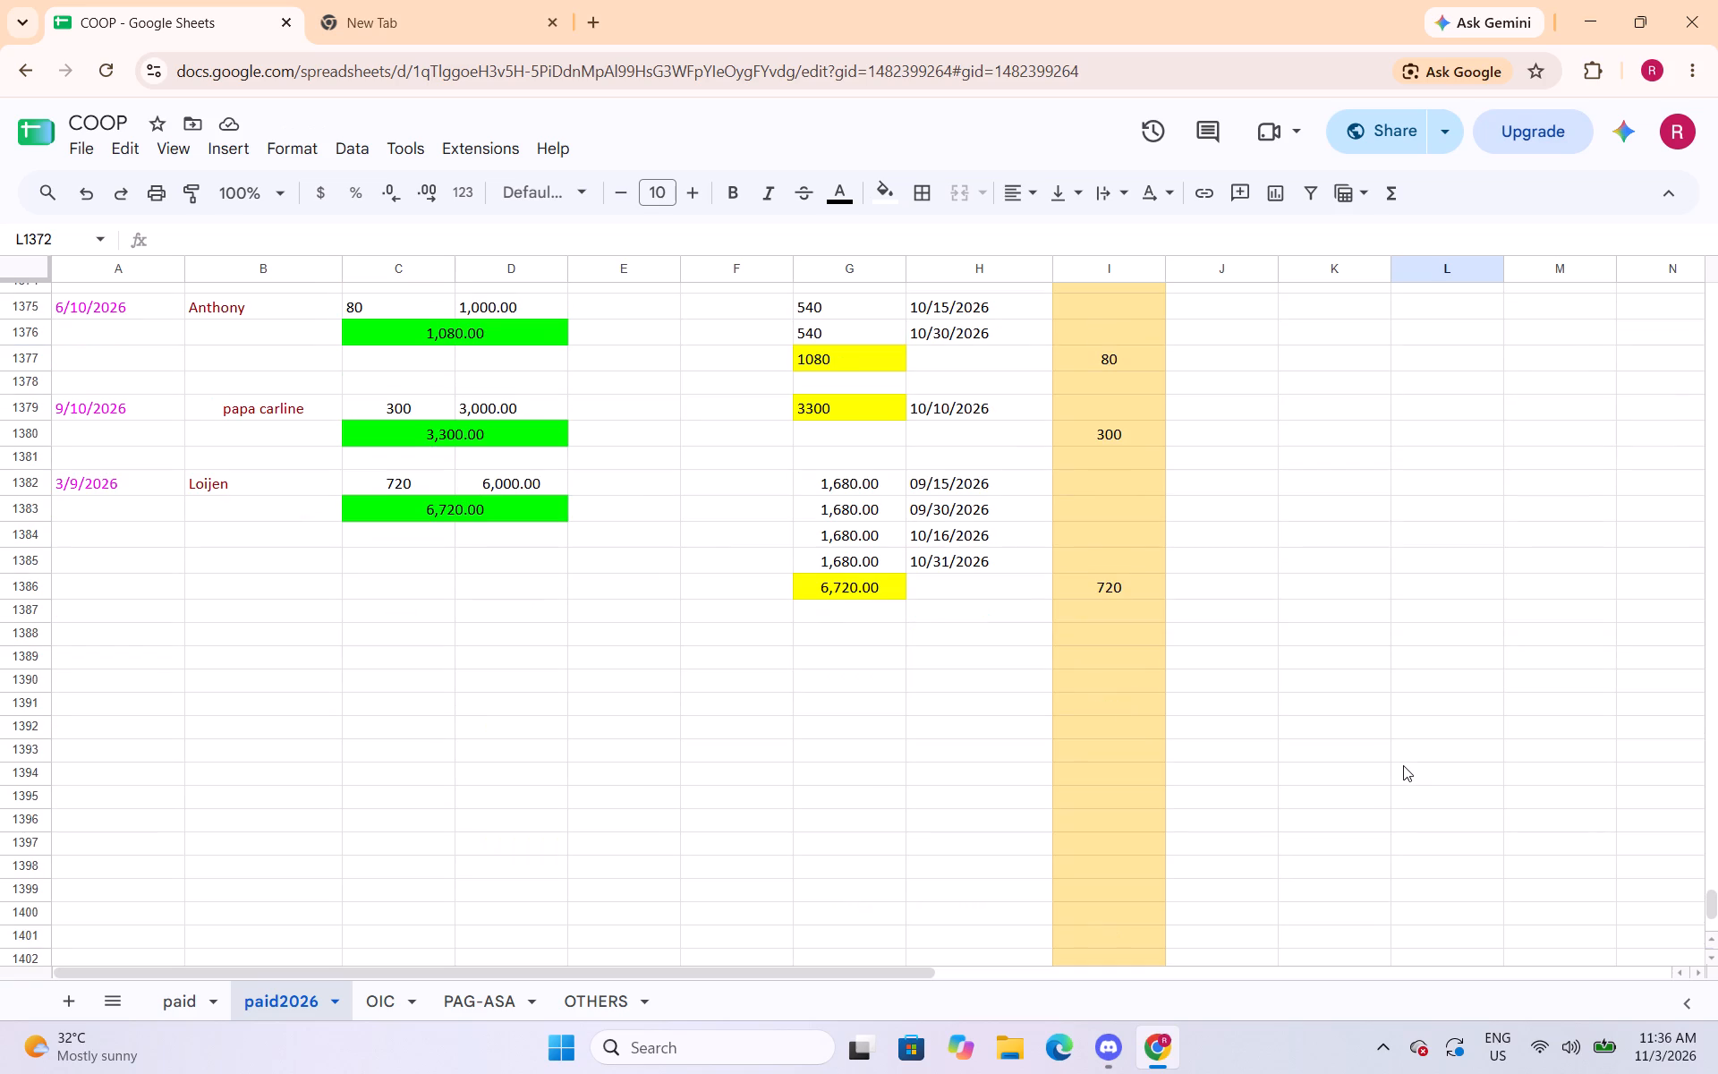
pyautogui.click(872, 413)
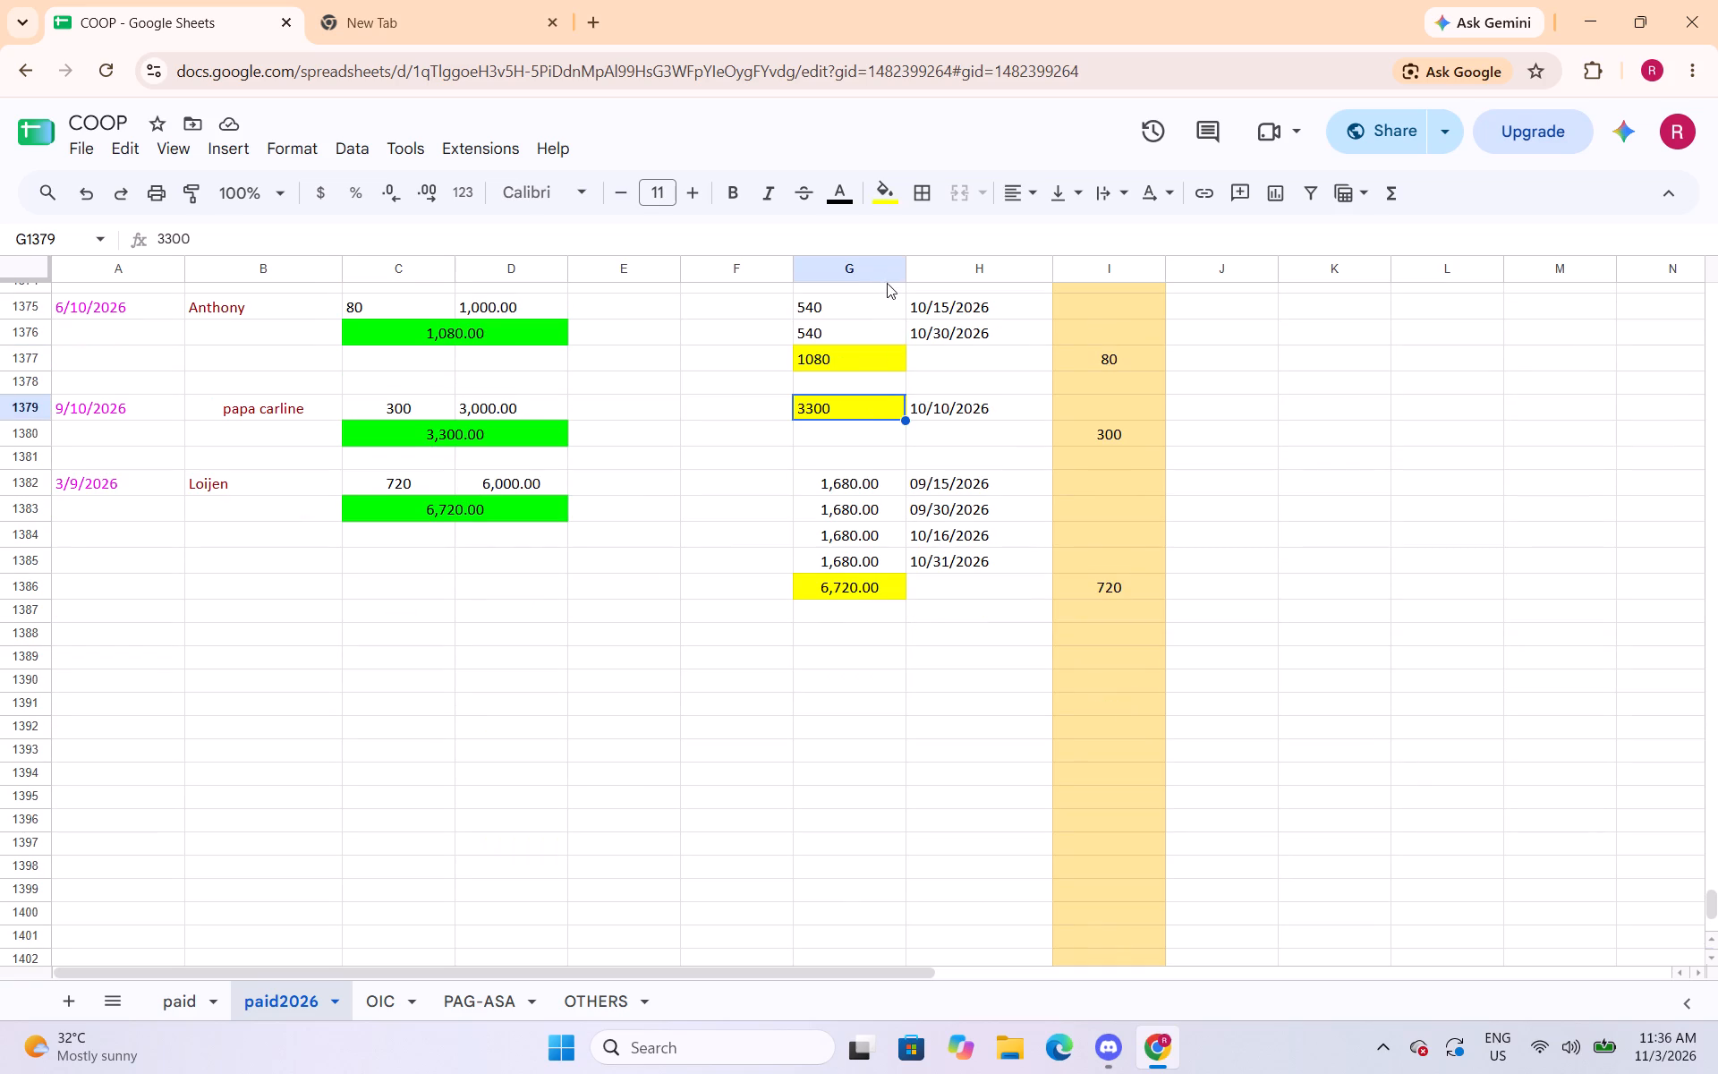
pyautogui.click(842, 274)
pyautogui.click(1033, 201)
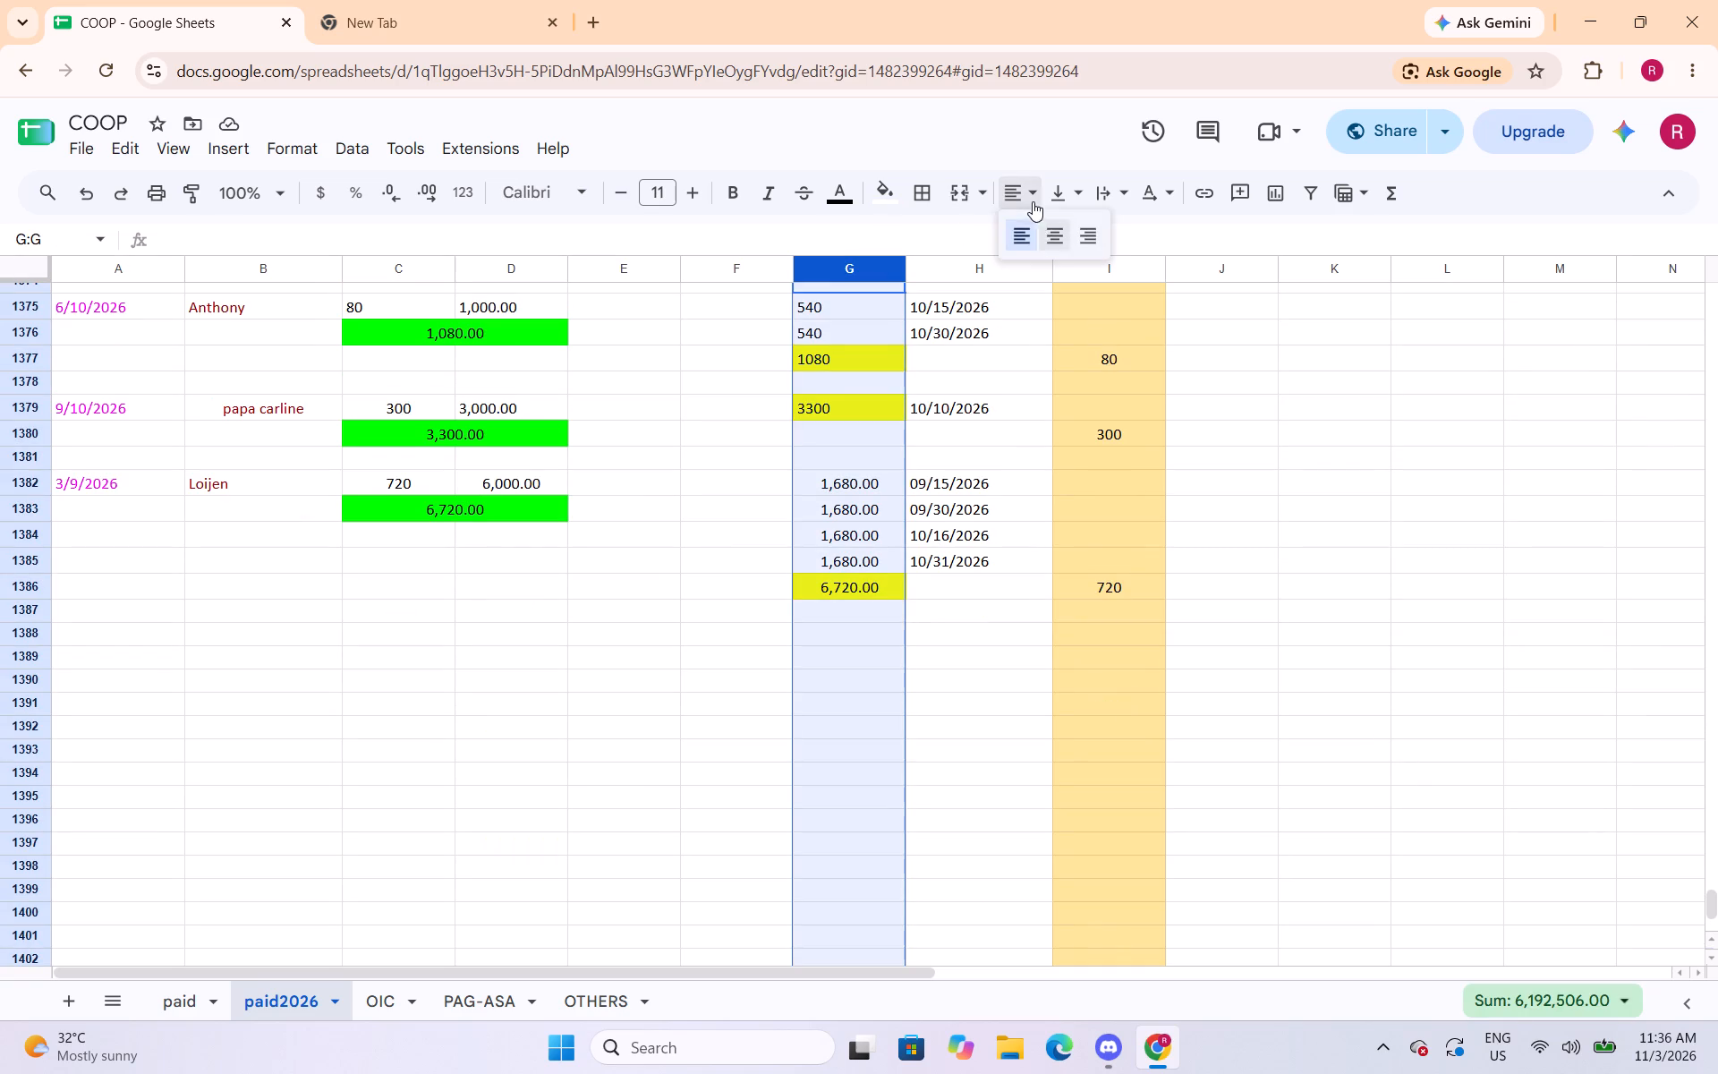
pyautogui.click(1057, 238)
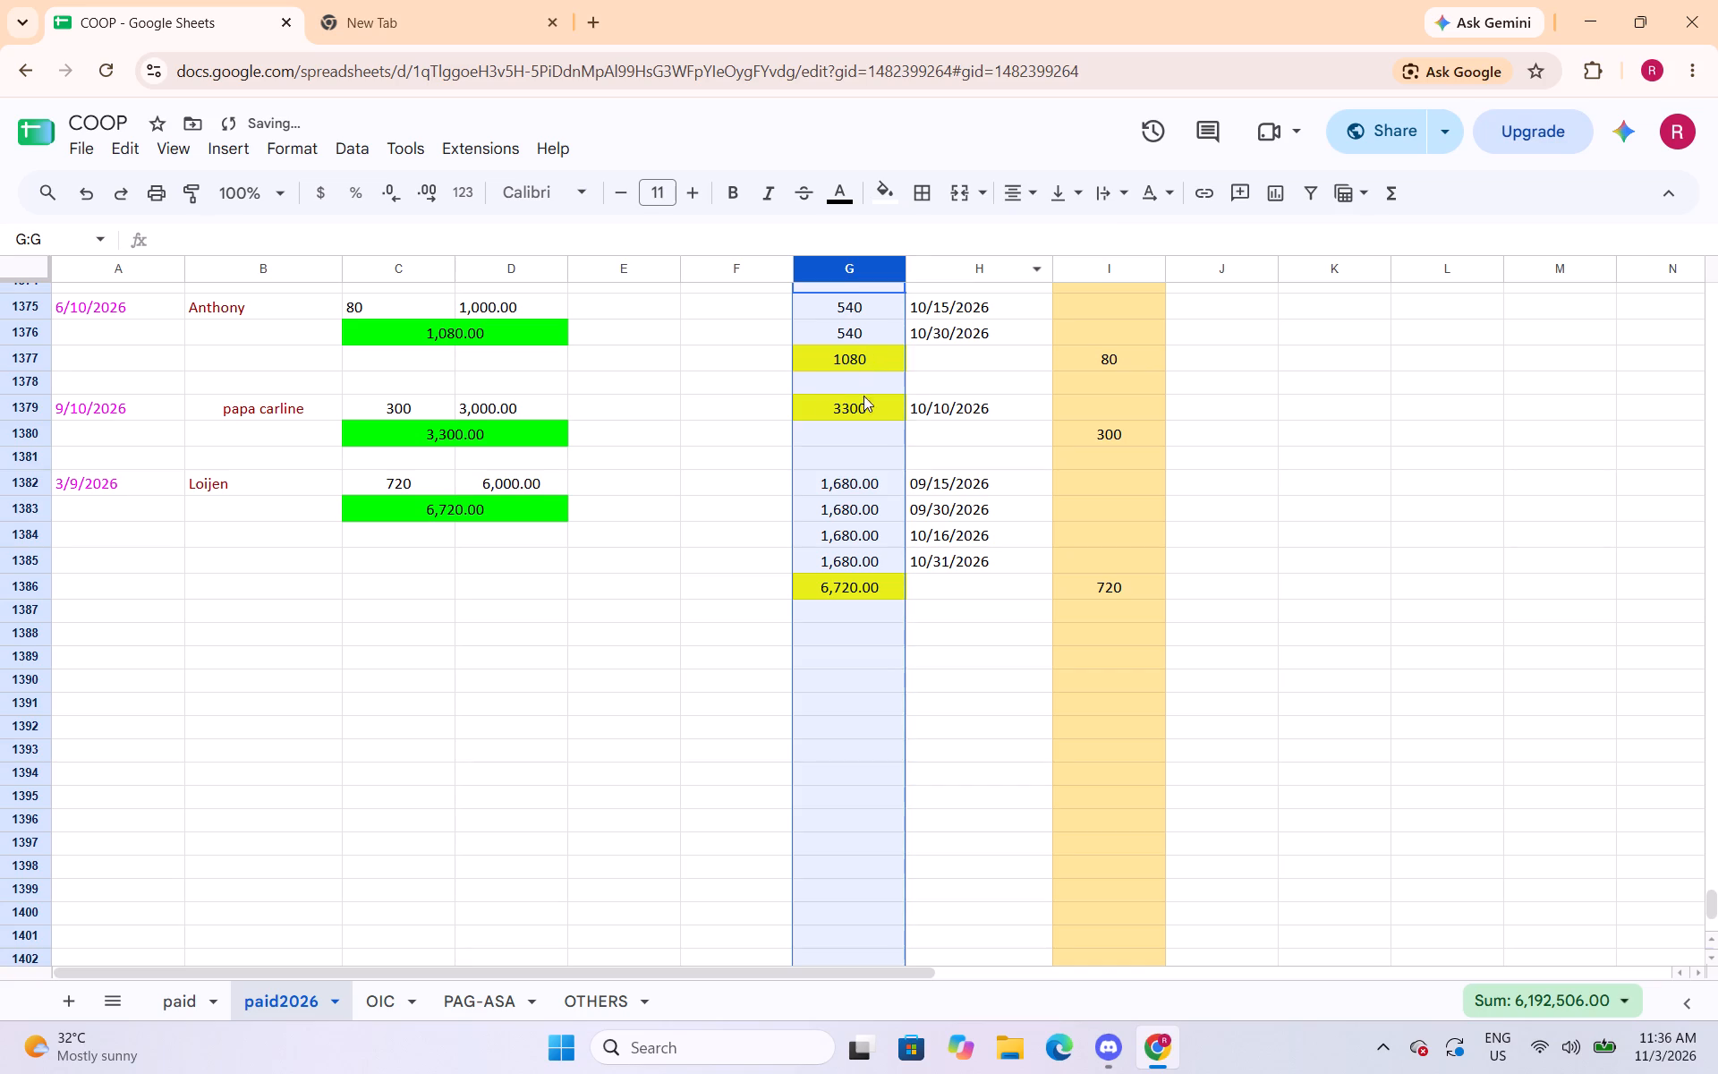
# Apply the Number format to the yellow payment totals of papa carline in G1379 and Anthony in G1377, and save.
pyautogui.click(866, 409)
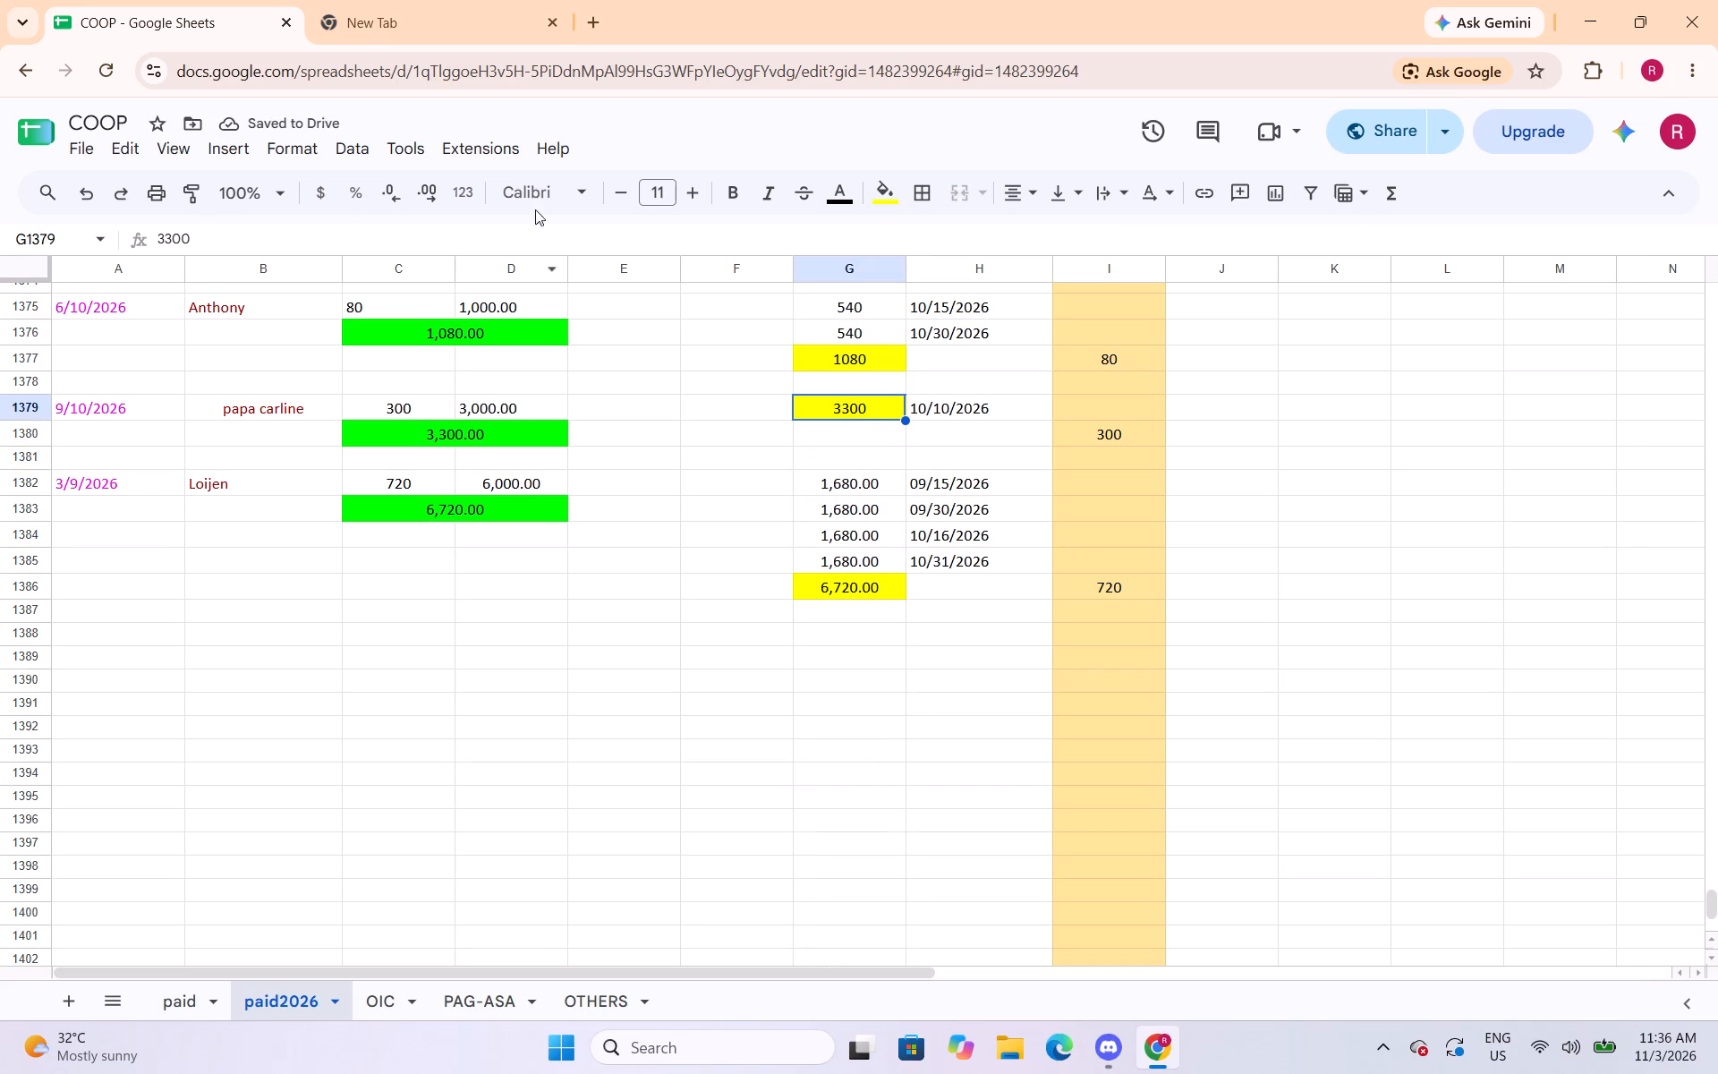
pyautogui.click(277, 150)
pyautogui.moveTo(313, 234); pyautogui.dragTo(321, 235)
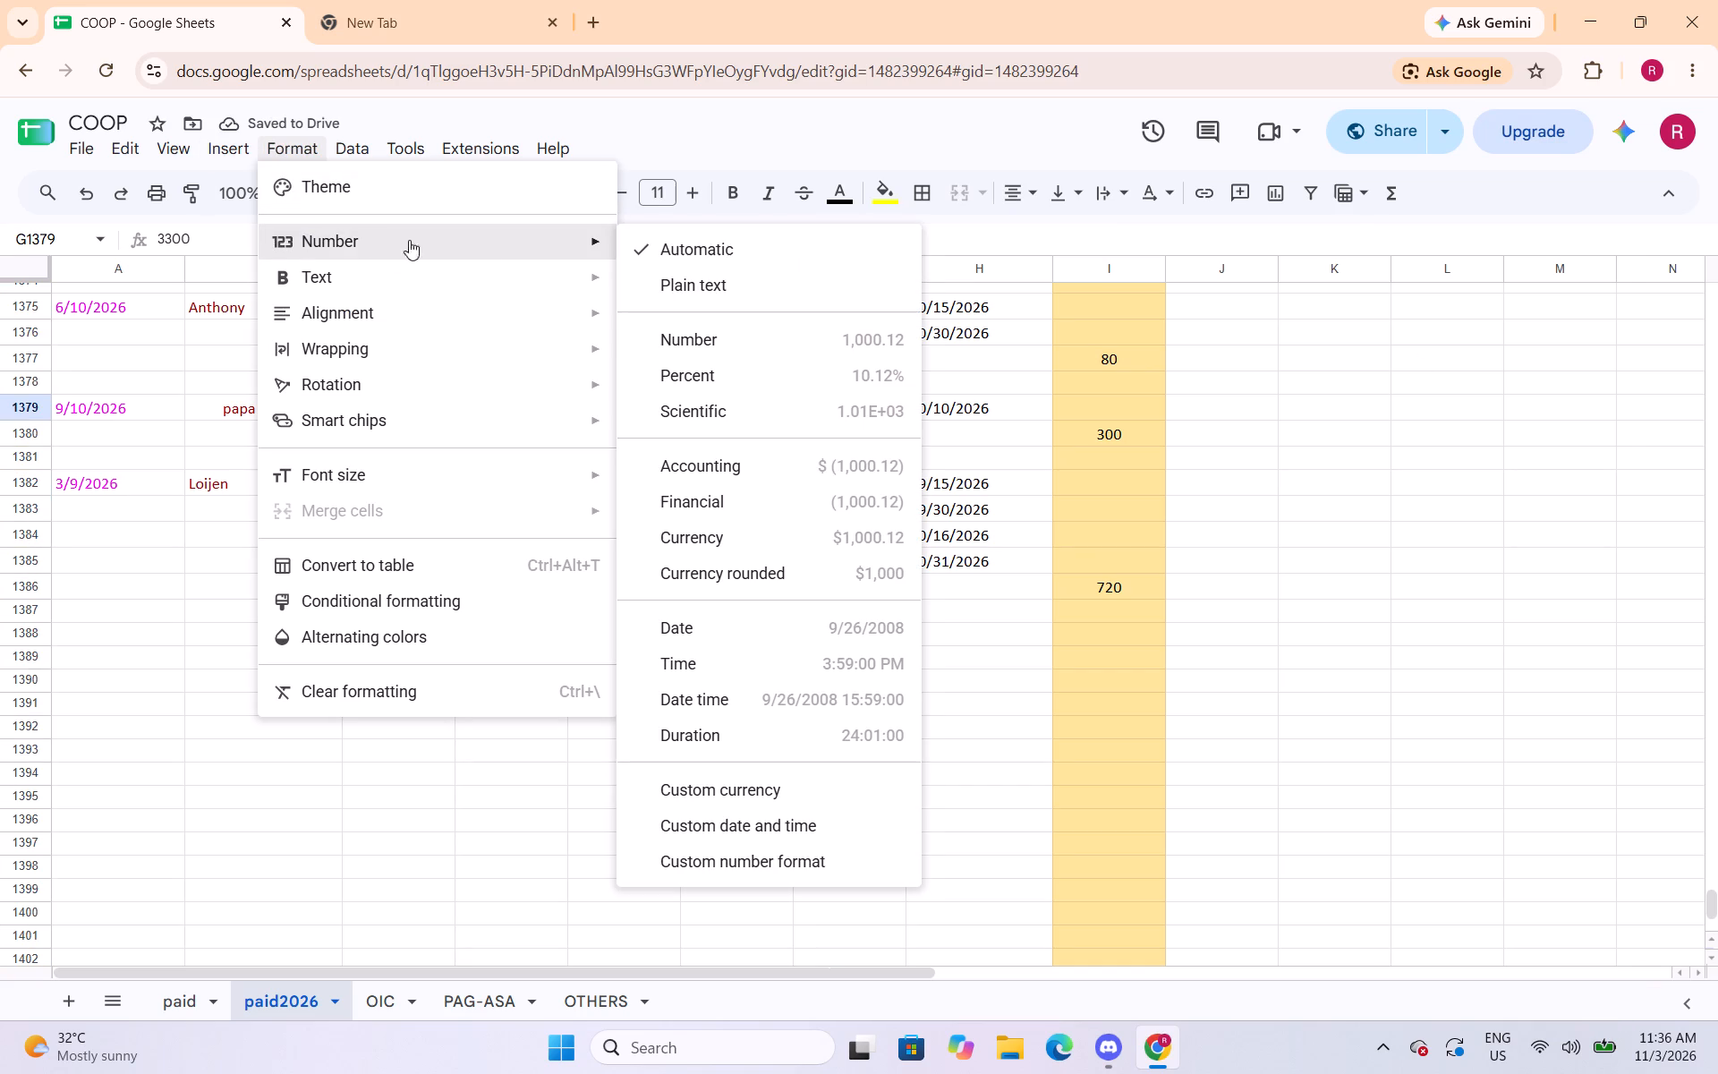
pyautogui.click(703, 339)
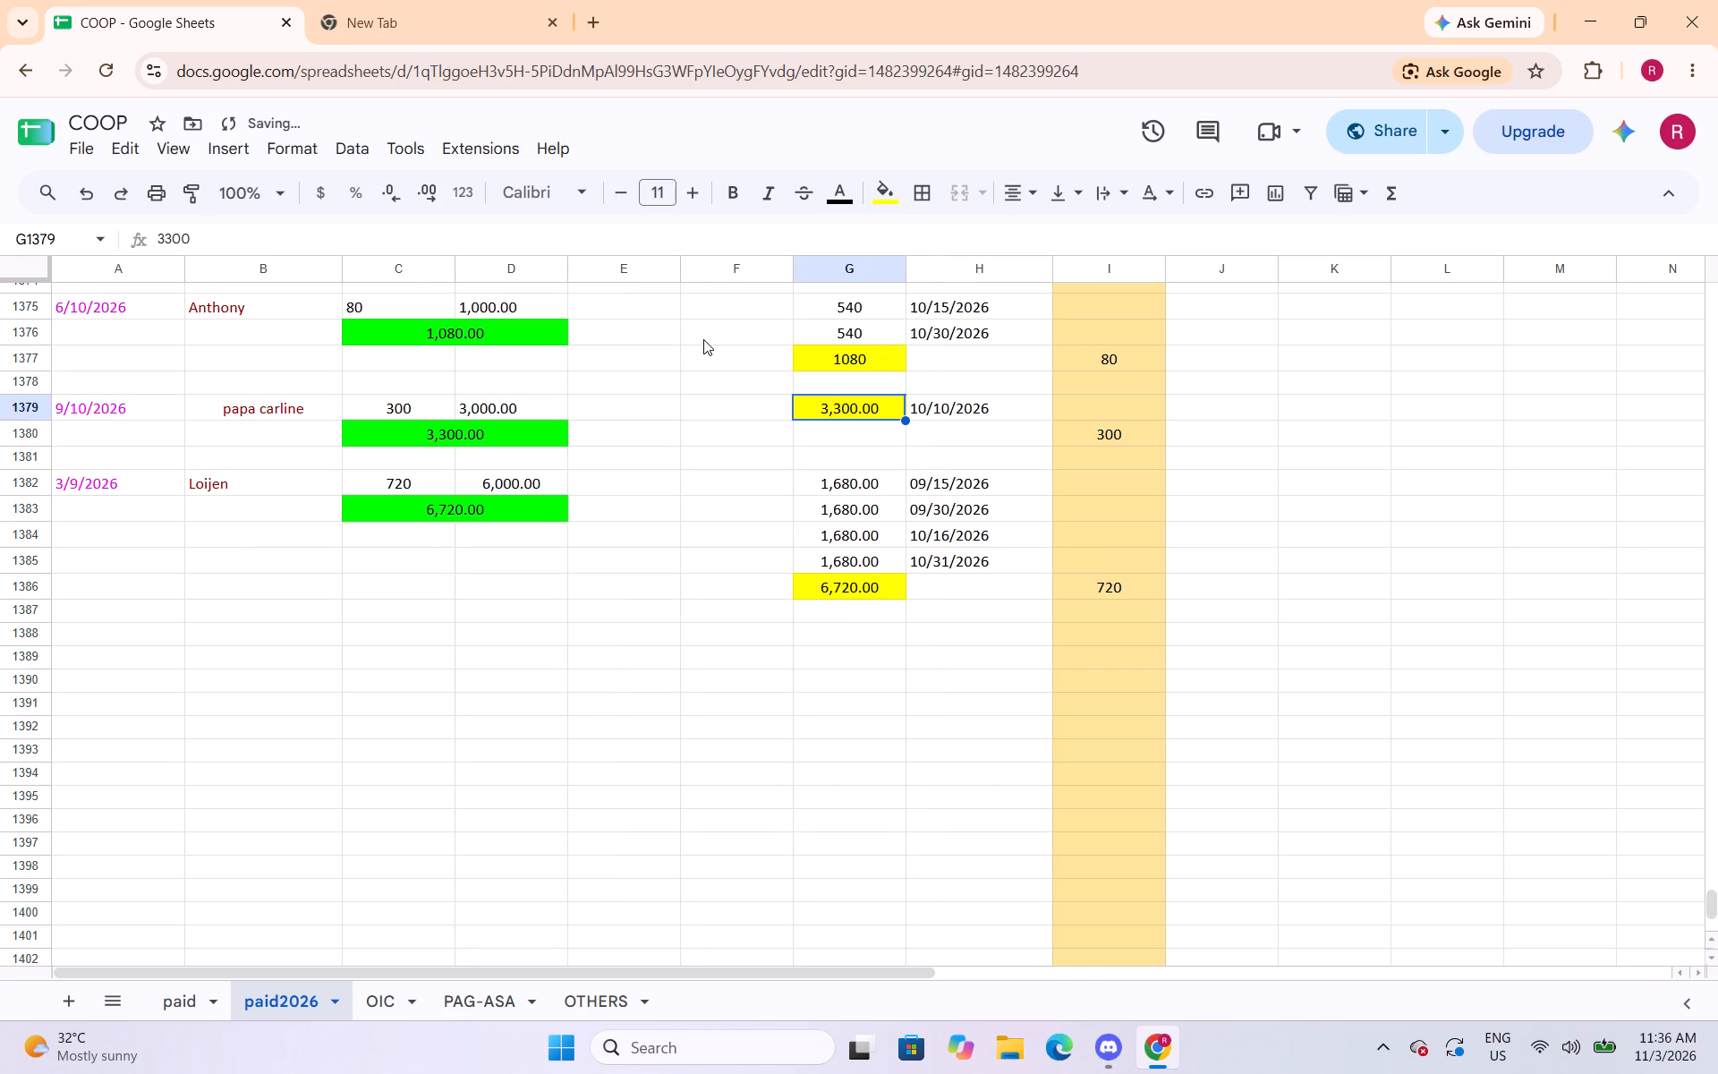
pyautogui.click(876, 349)
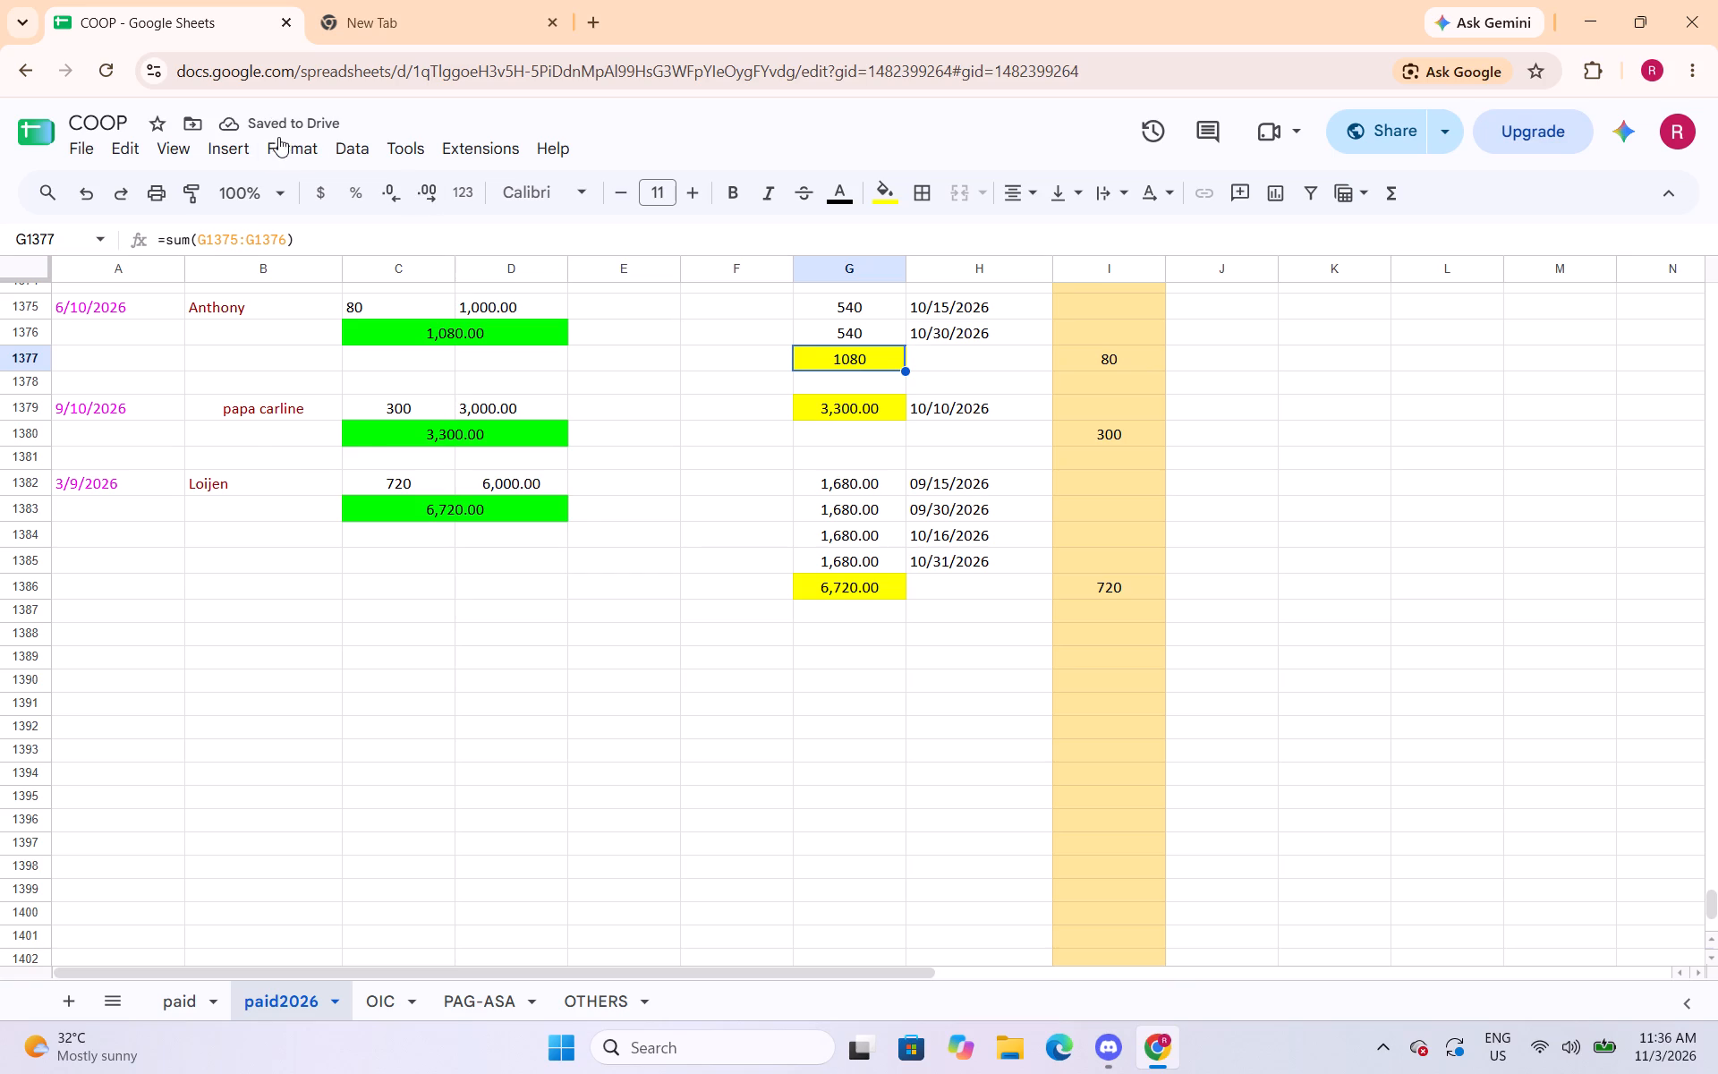
pyautogui.click(280, 149)
pyautogui.click(689, 339)
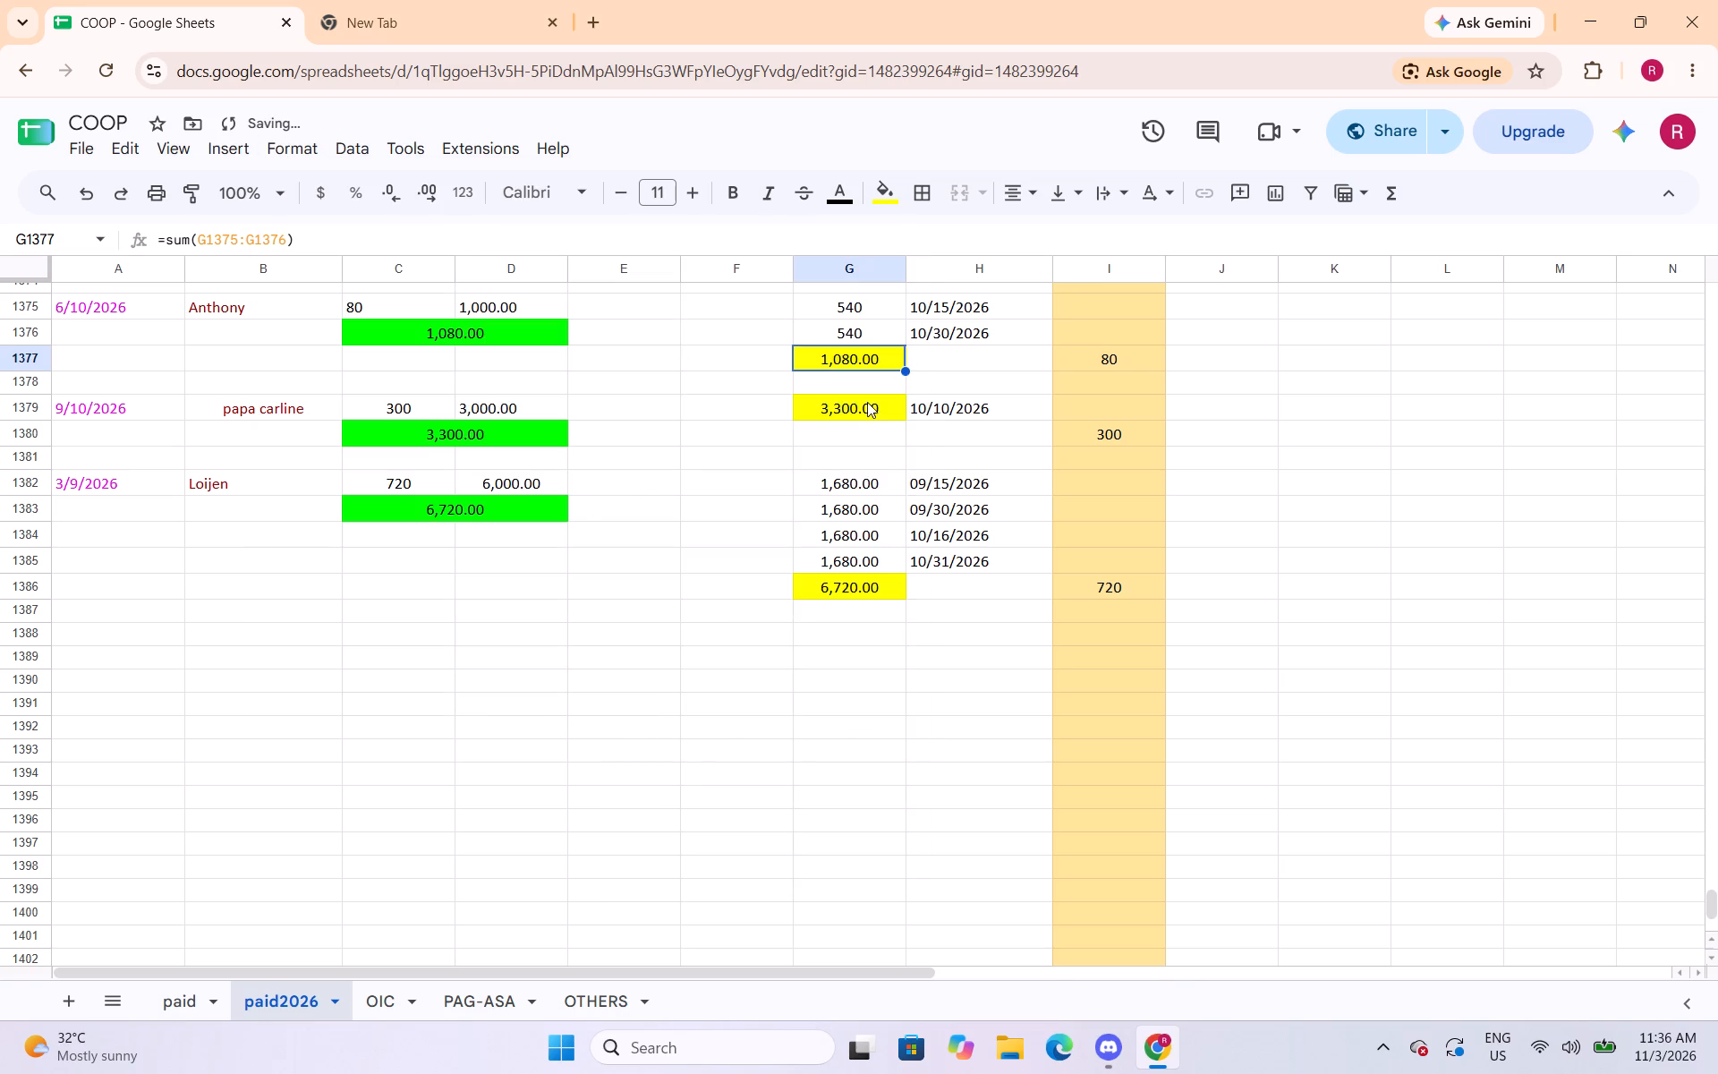
pyautogui.scroll(4, 923, 465)
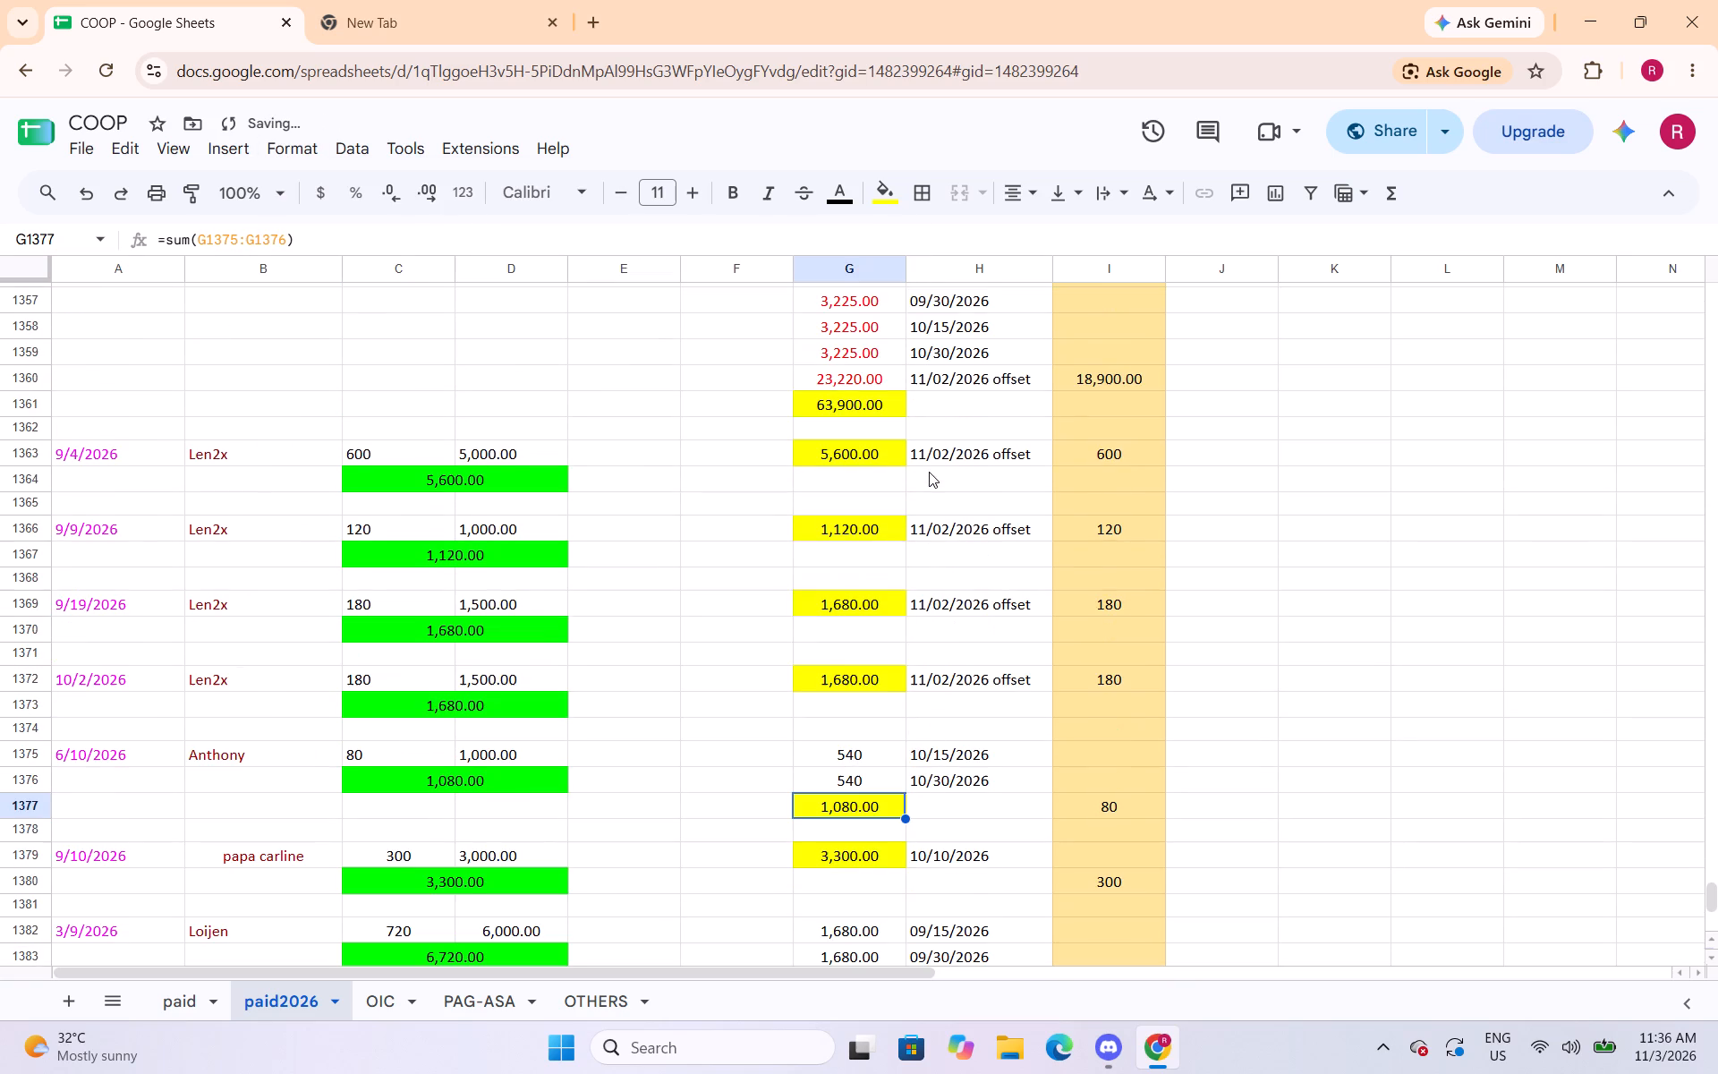
pyautogui.scroll(1, 929, 472)
pyautogui.scroll(-1, 929, 472)
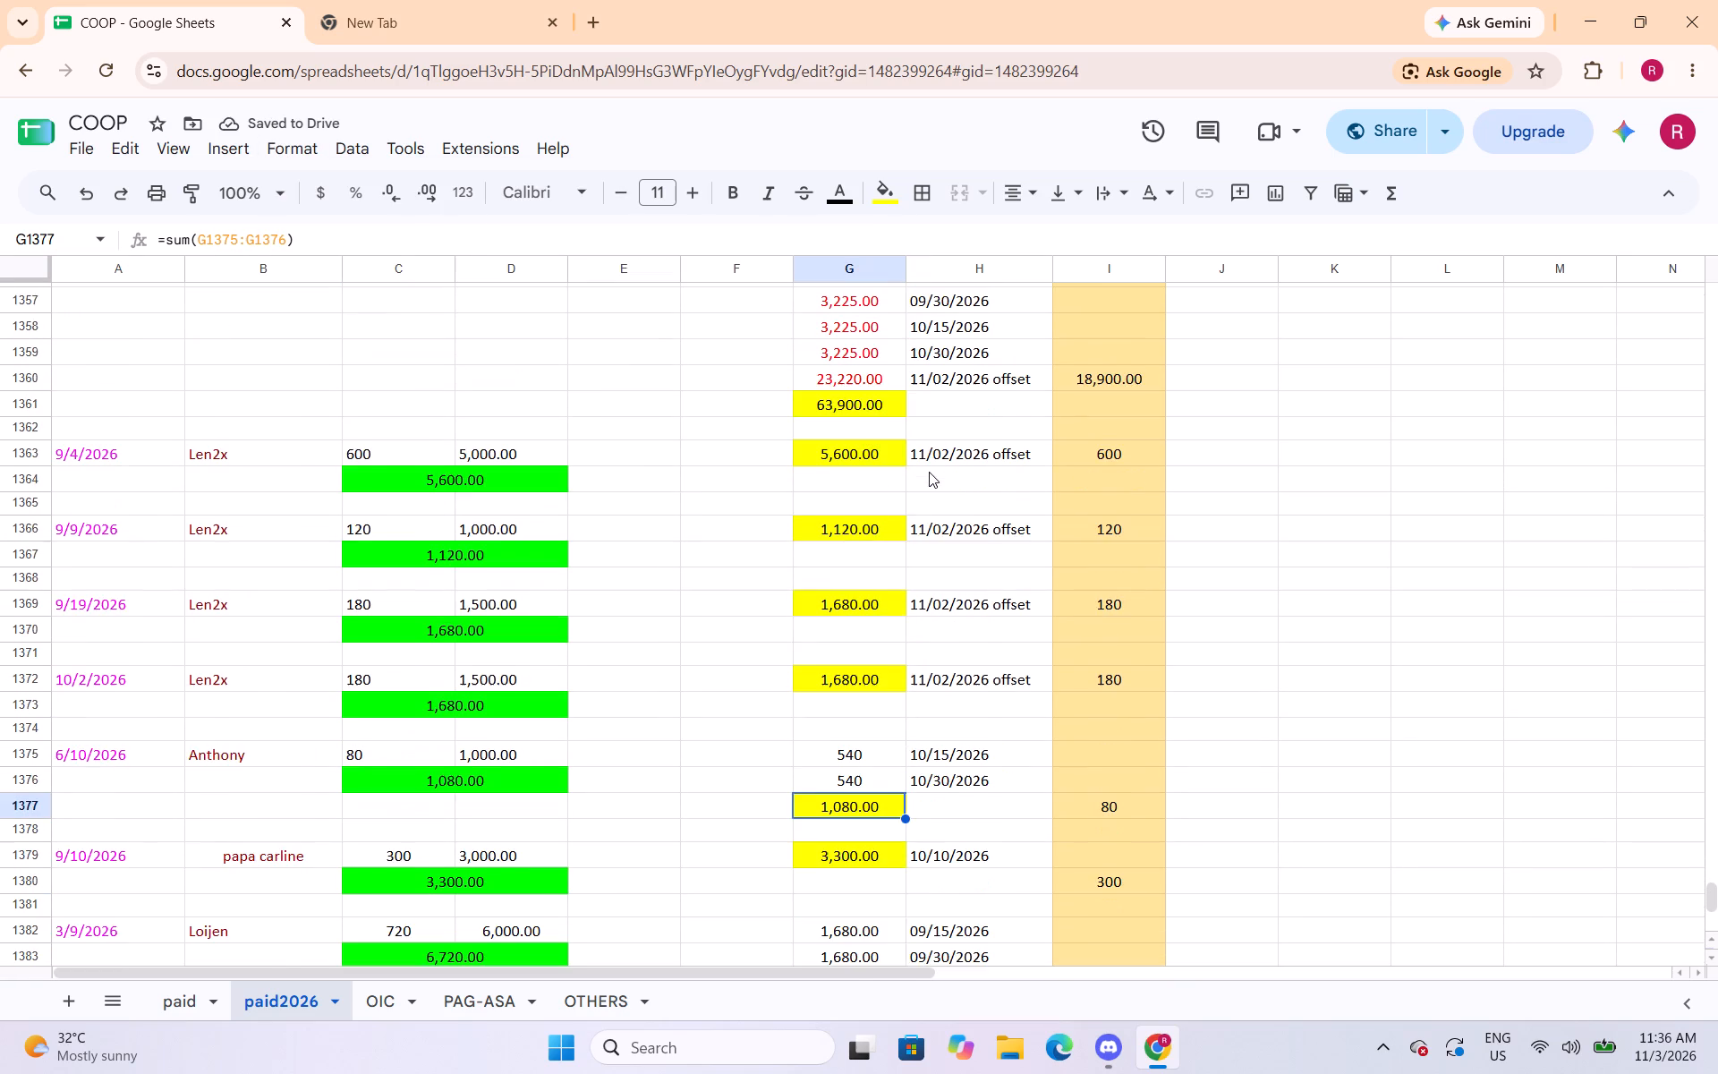
pyautogui.scroll(-2, 929, 472)
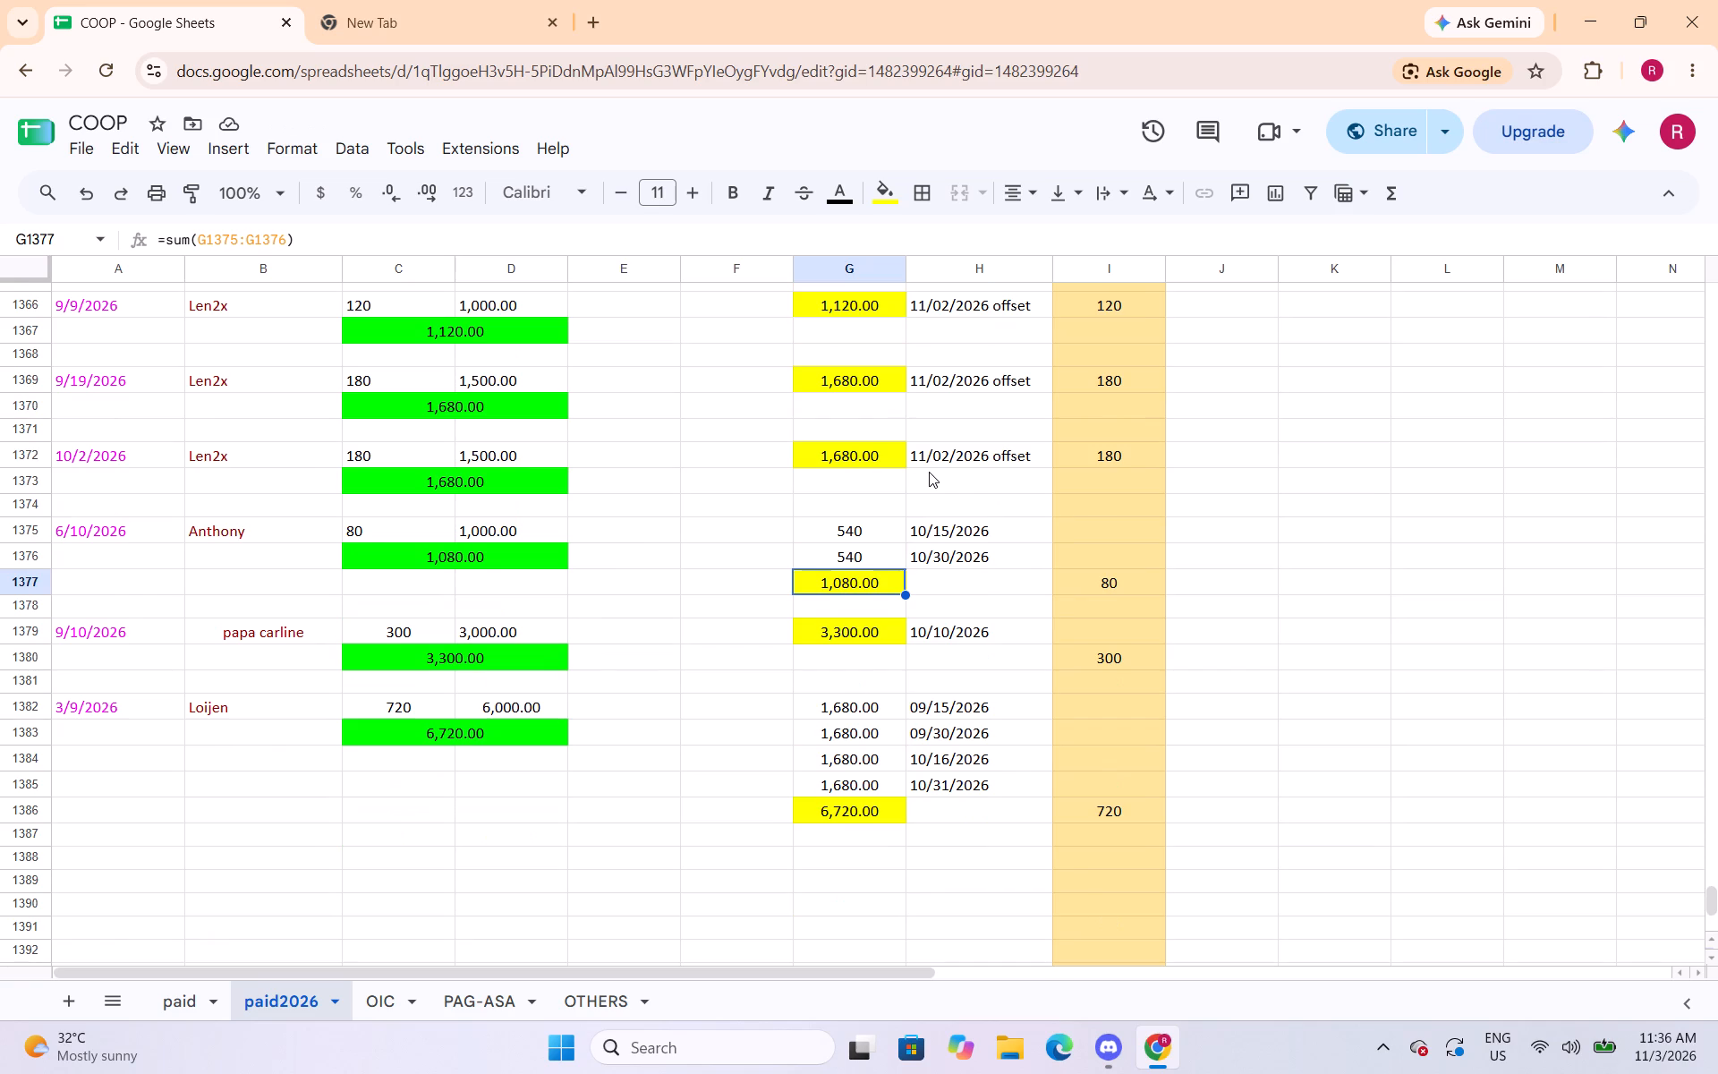
pyautogui.hotkey('ctrl', 's')
# Apply the Number format to the green loan totals of the 08/15/2026 and 09/16/2026 entries in rows 1177 and 1180.
pyautogui.scroll(-9, 1091, 528)
pyautogui.scroll(3, 1093, 533)
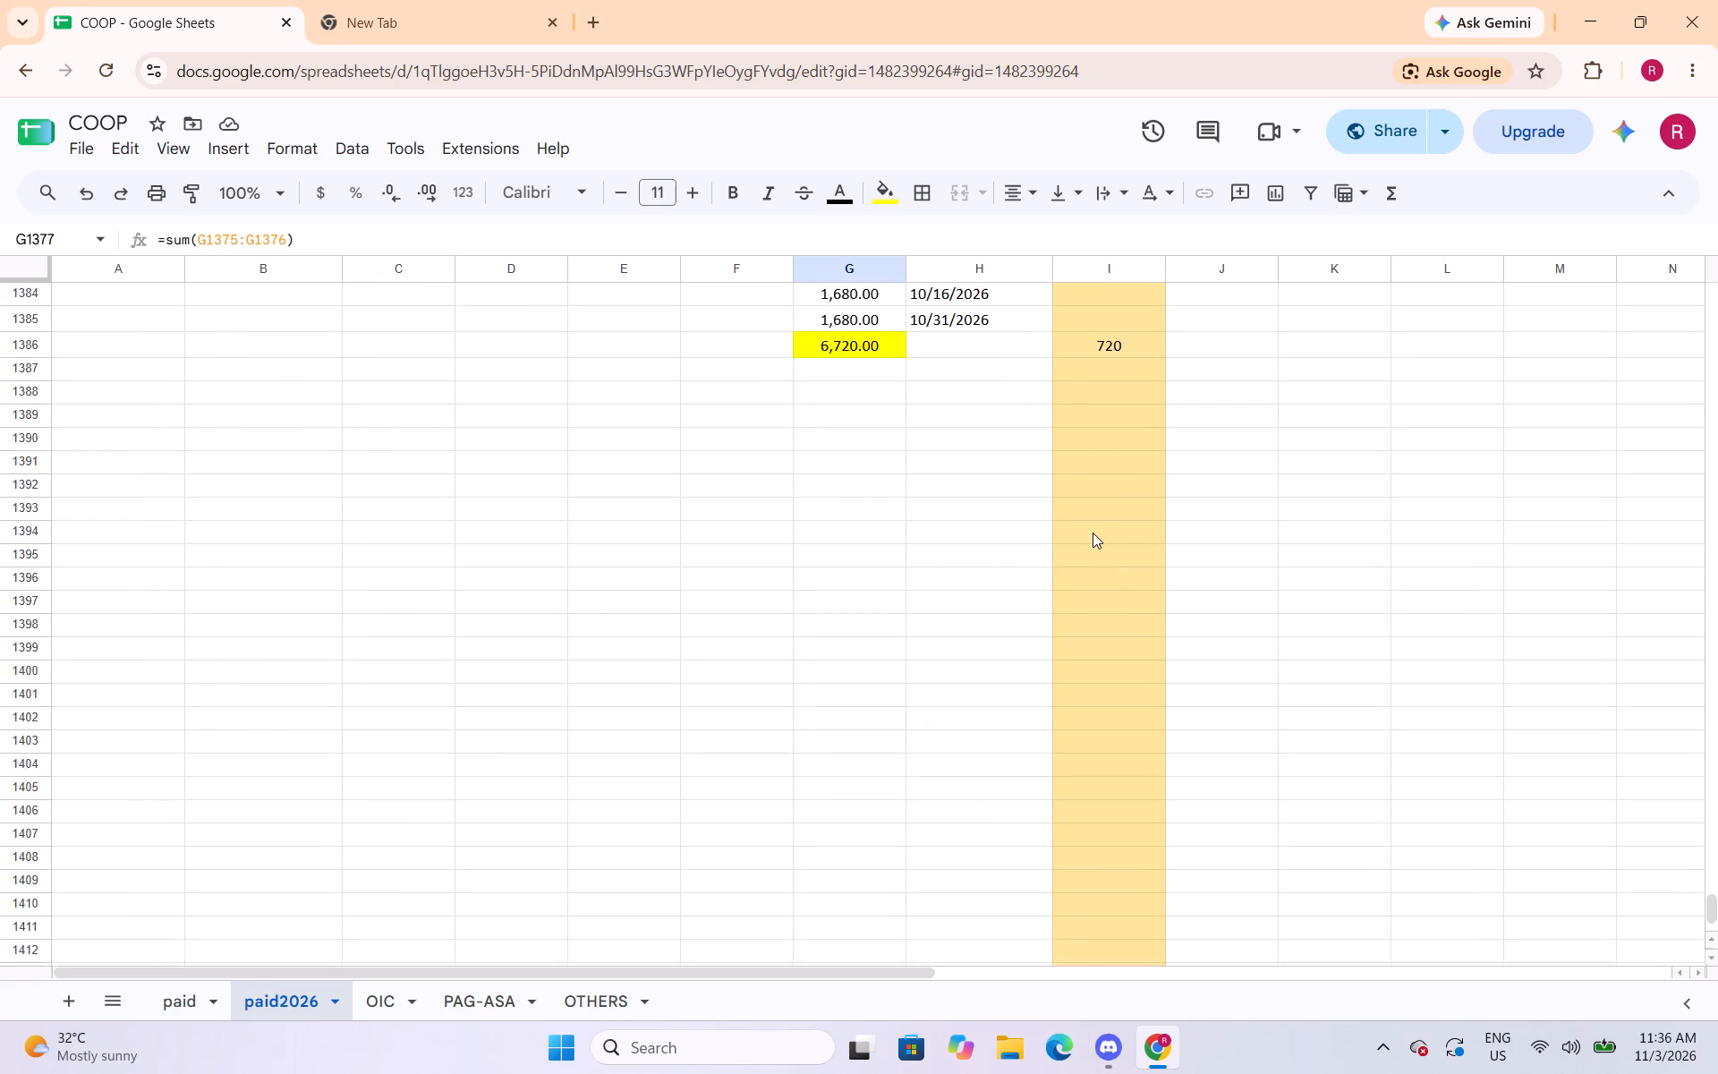
pyautogui.scroll(12, 1093, 533)
pyautogui.scroll(10, 1093, 533)
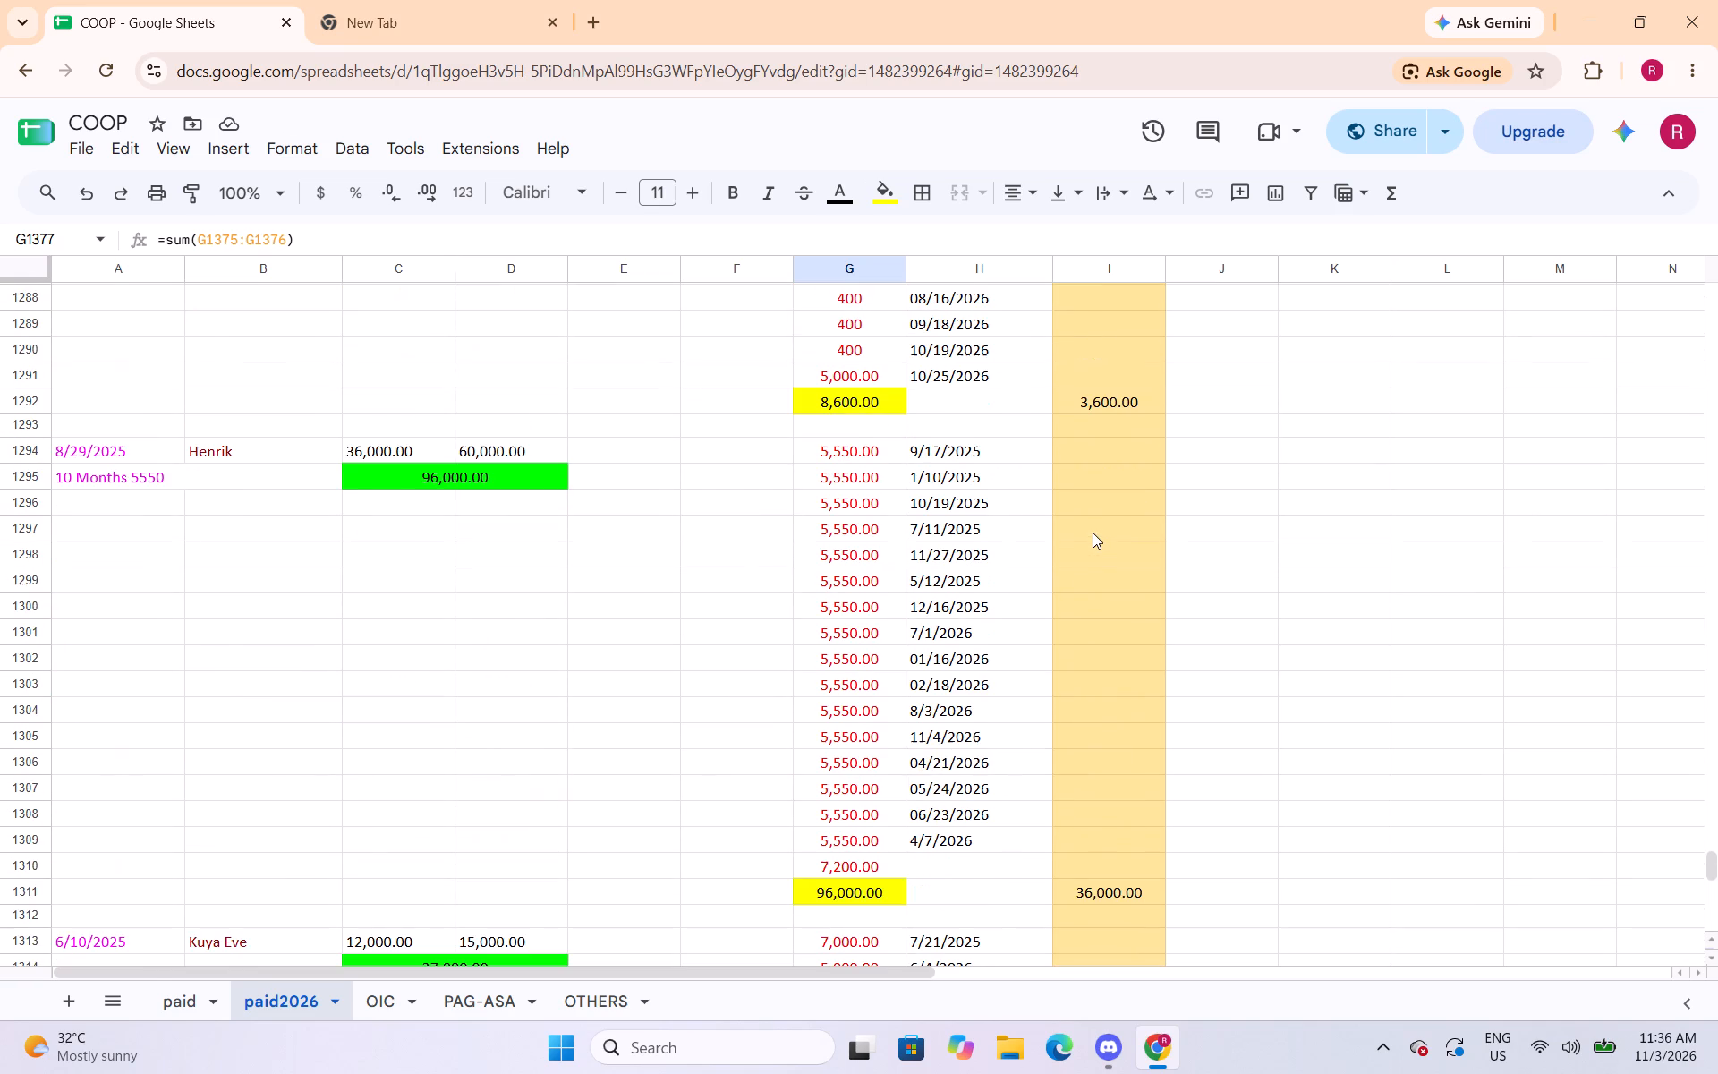
pyautogui.scroll(14, 1093, 533)
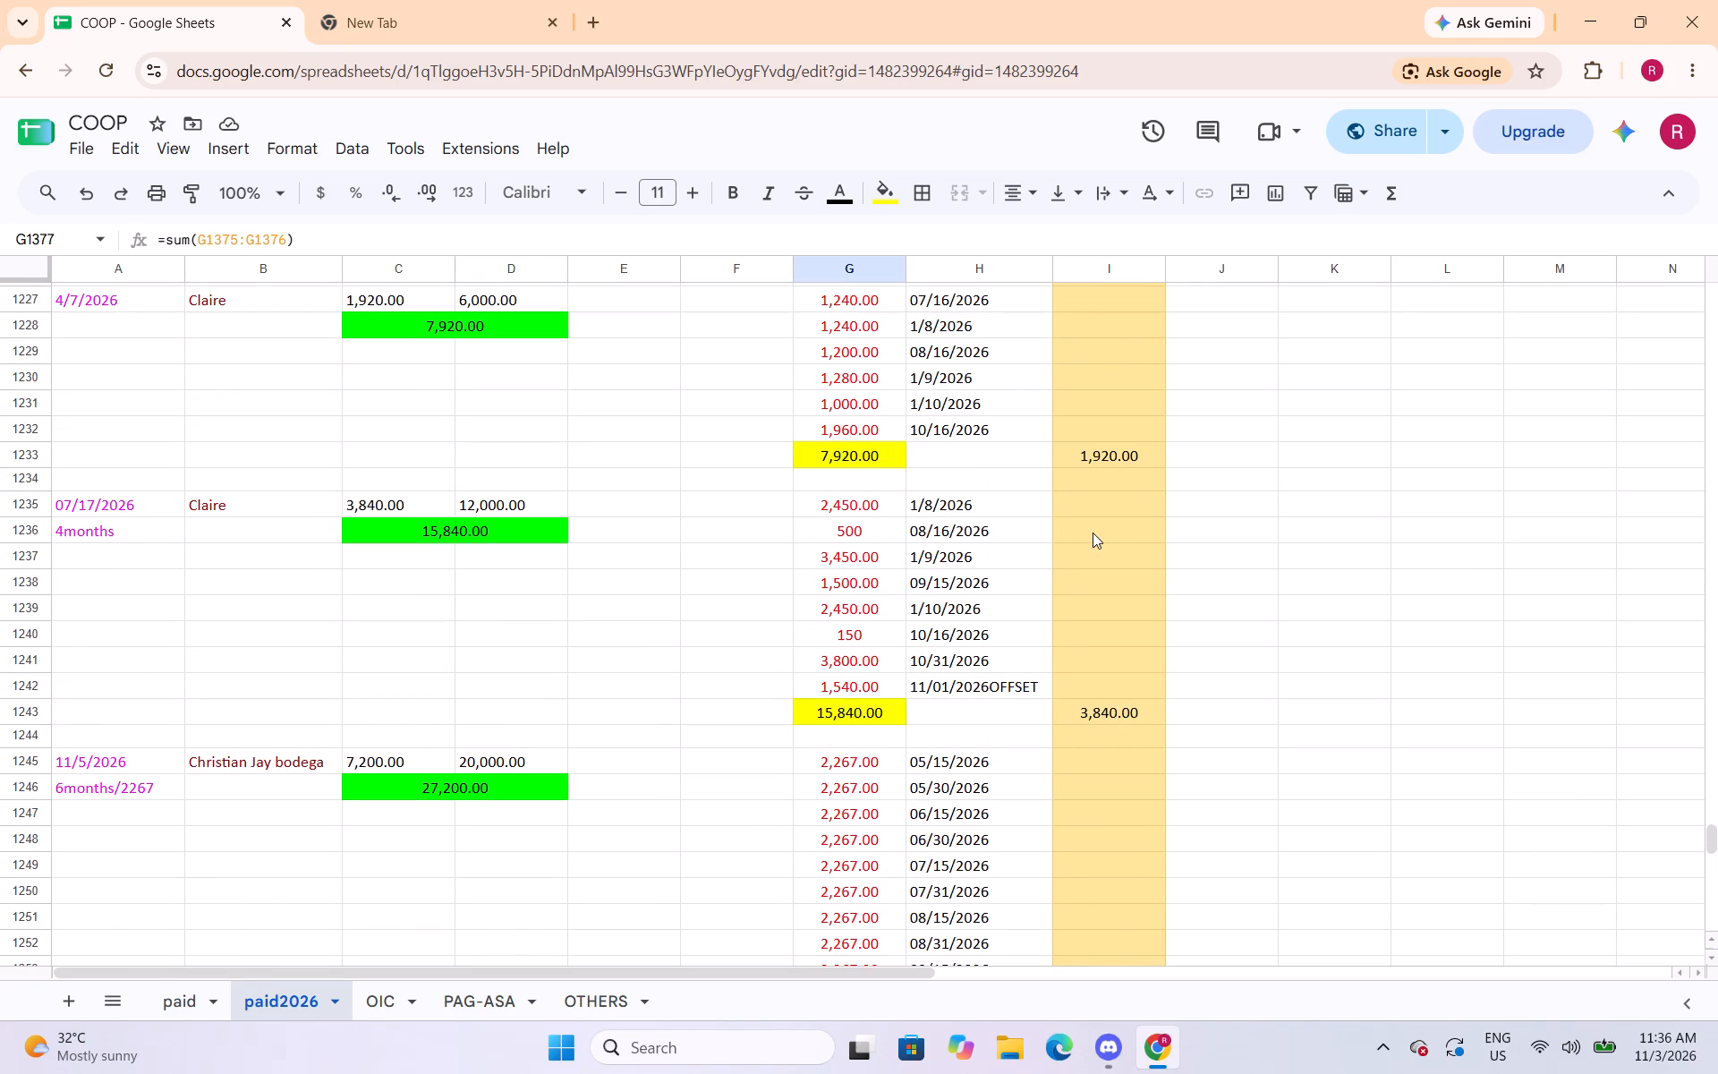
pyautogui.scroll(12, 1093, 533)
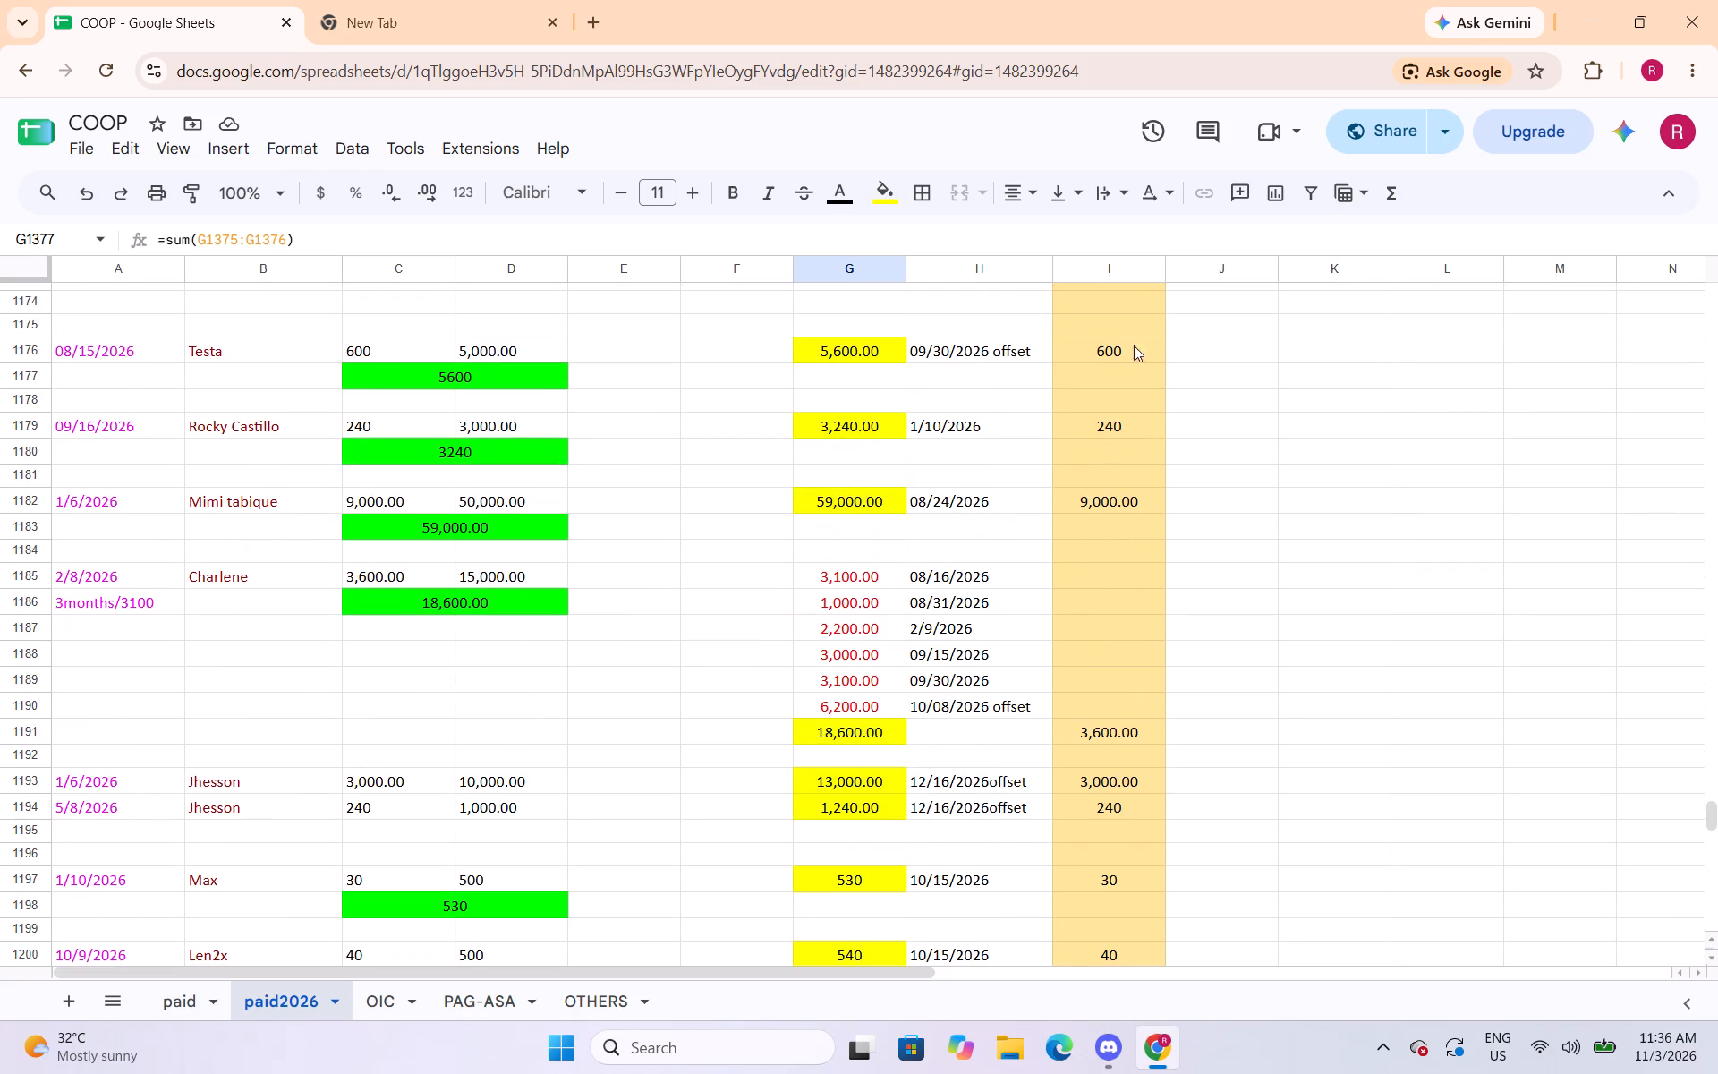
pyautogui.click(470, 378)
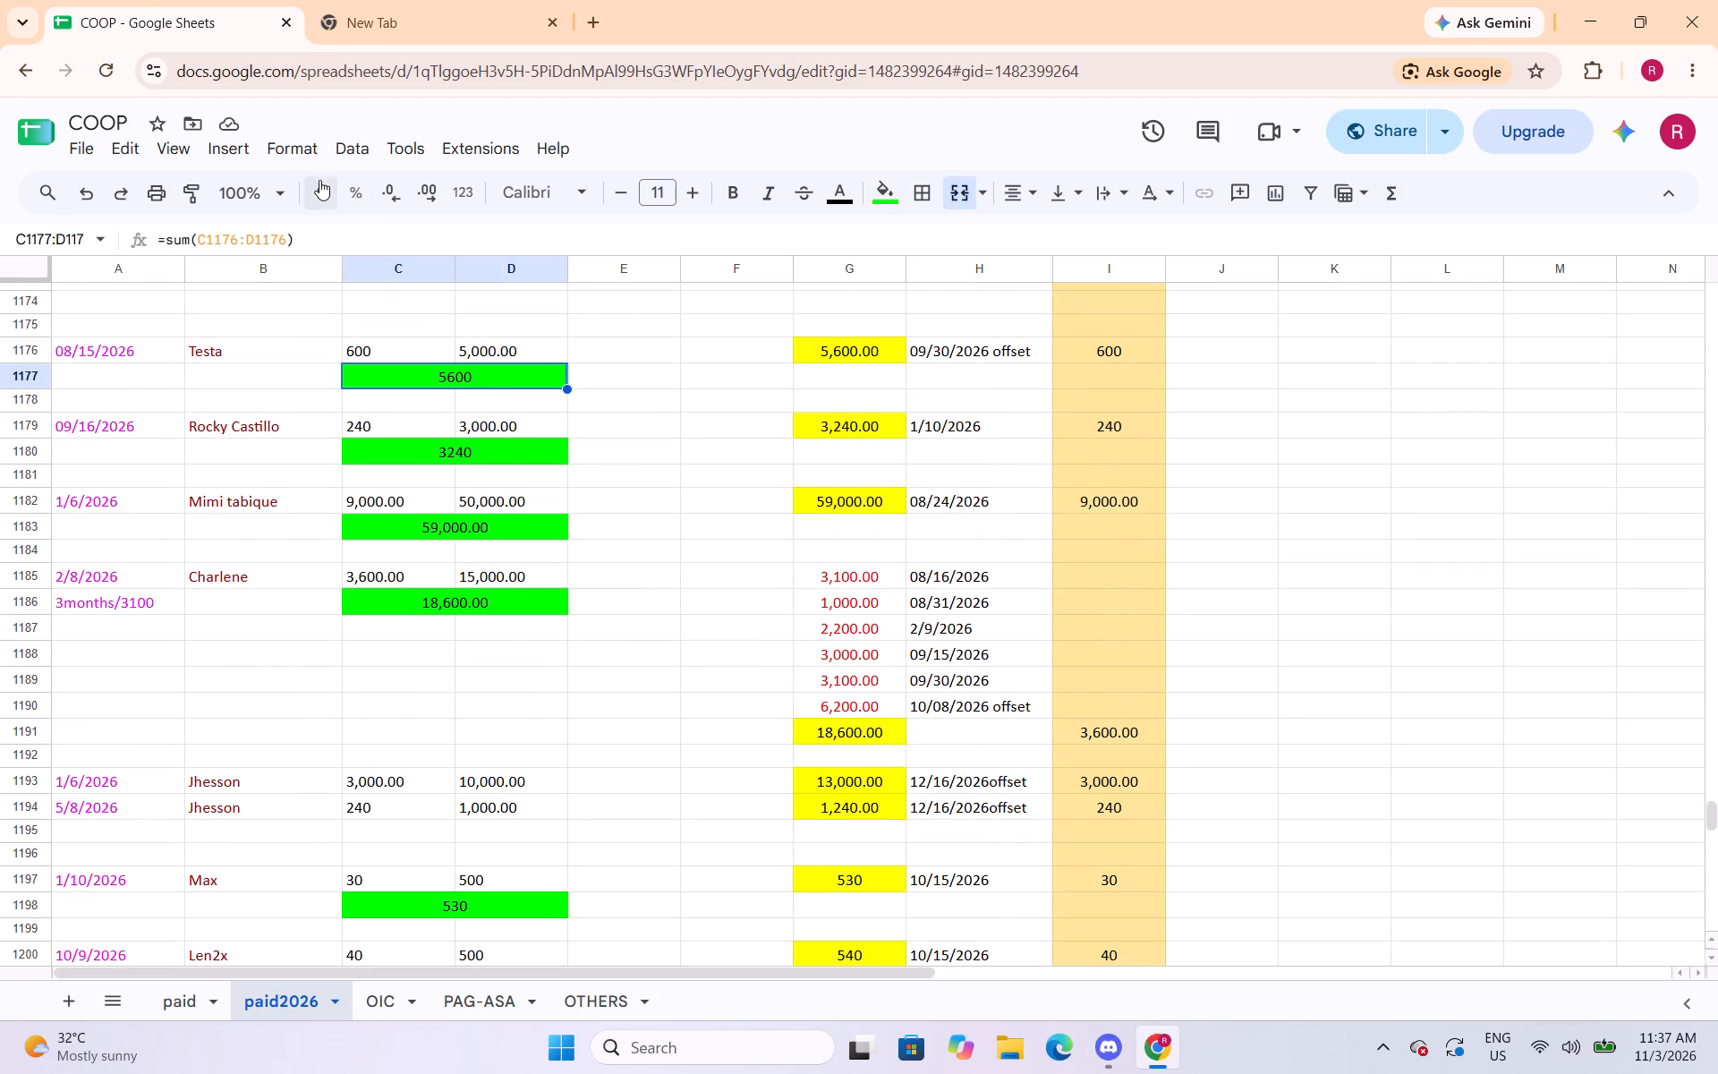
pyautogui.click(310, 156)
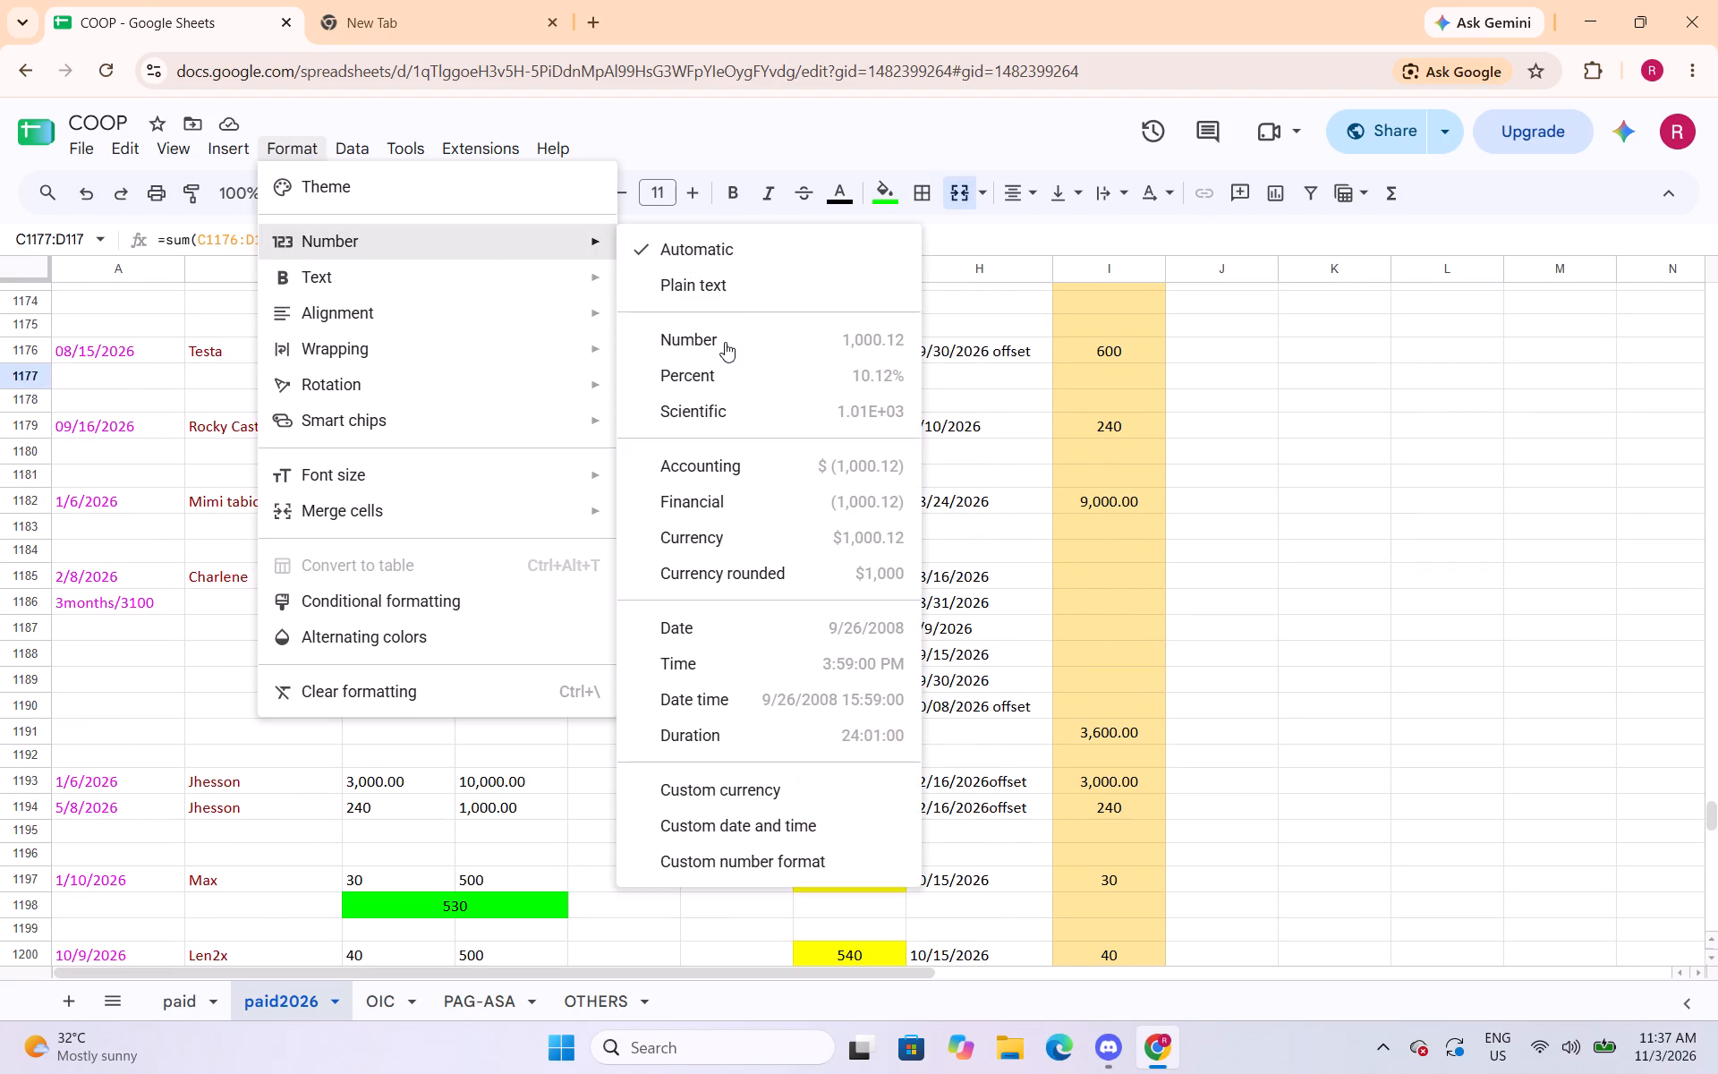
pyautogui.click(725, 342)
pyautogui.click(462, 451)
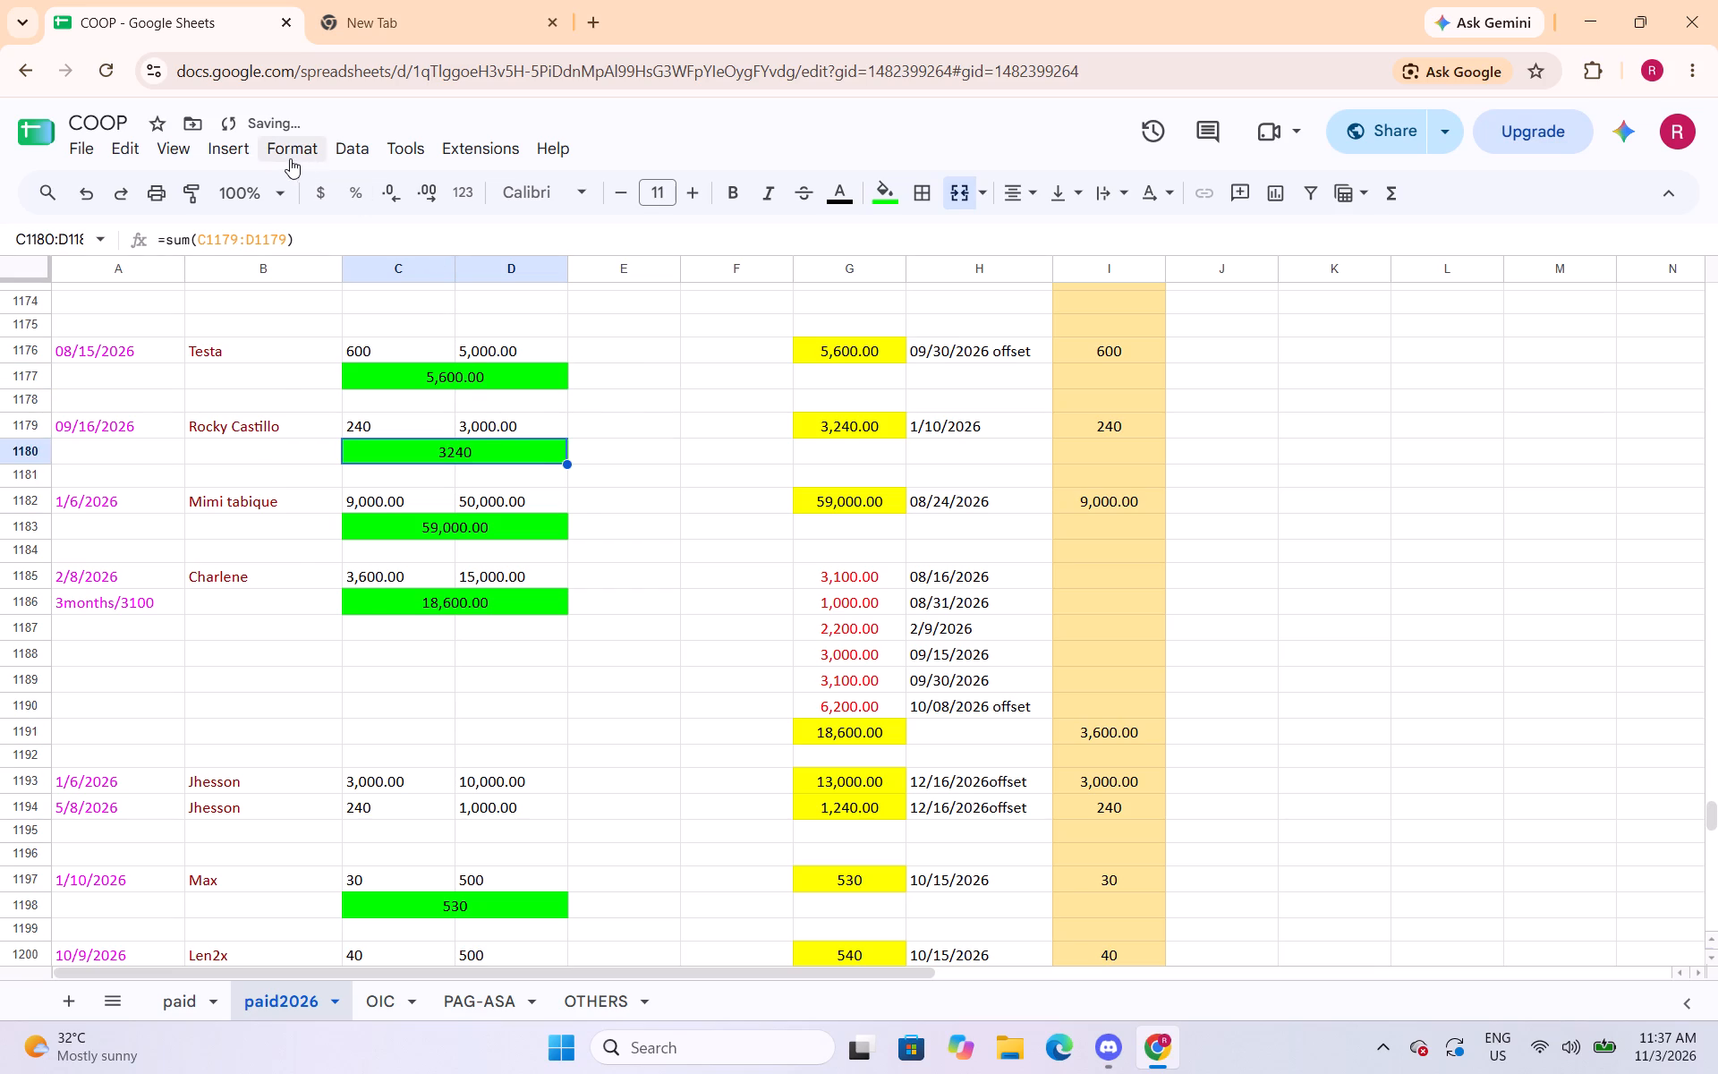
pyautogui.click(288, 156)
pyautogui.click(695, 340)
# Insert two blank rows between Jhesson's 1/6/2026 and 5/8/2026 entries.
pyautogui.scroll(-1, 532, 737)
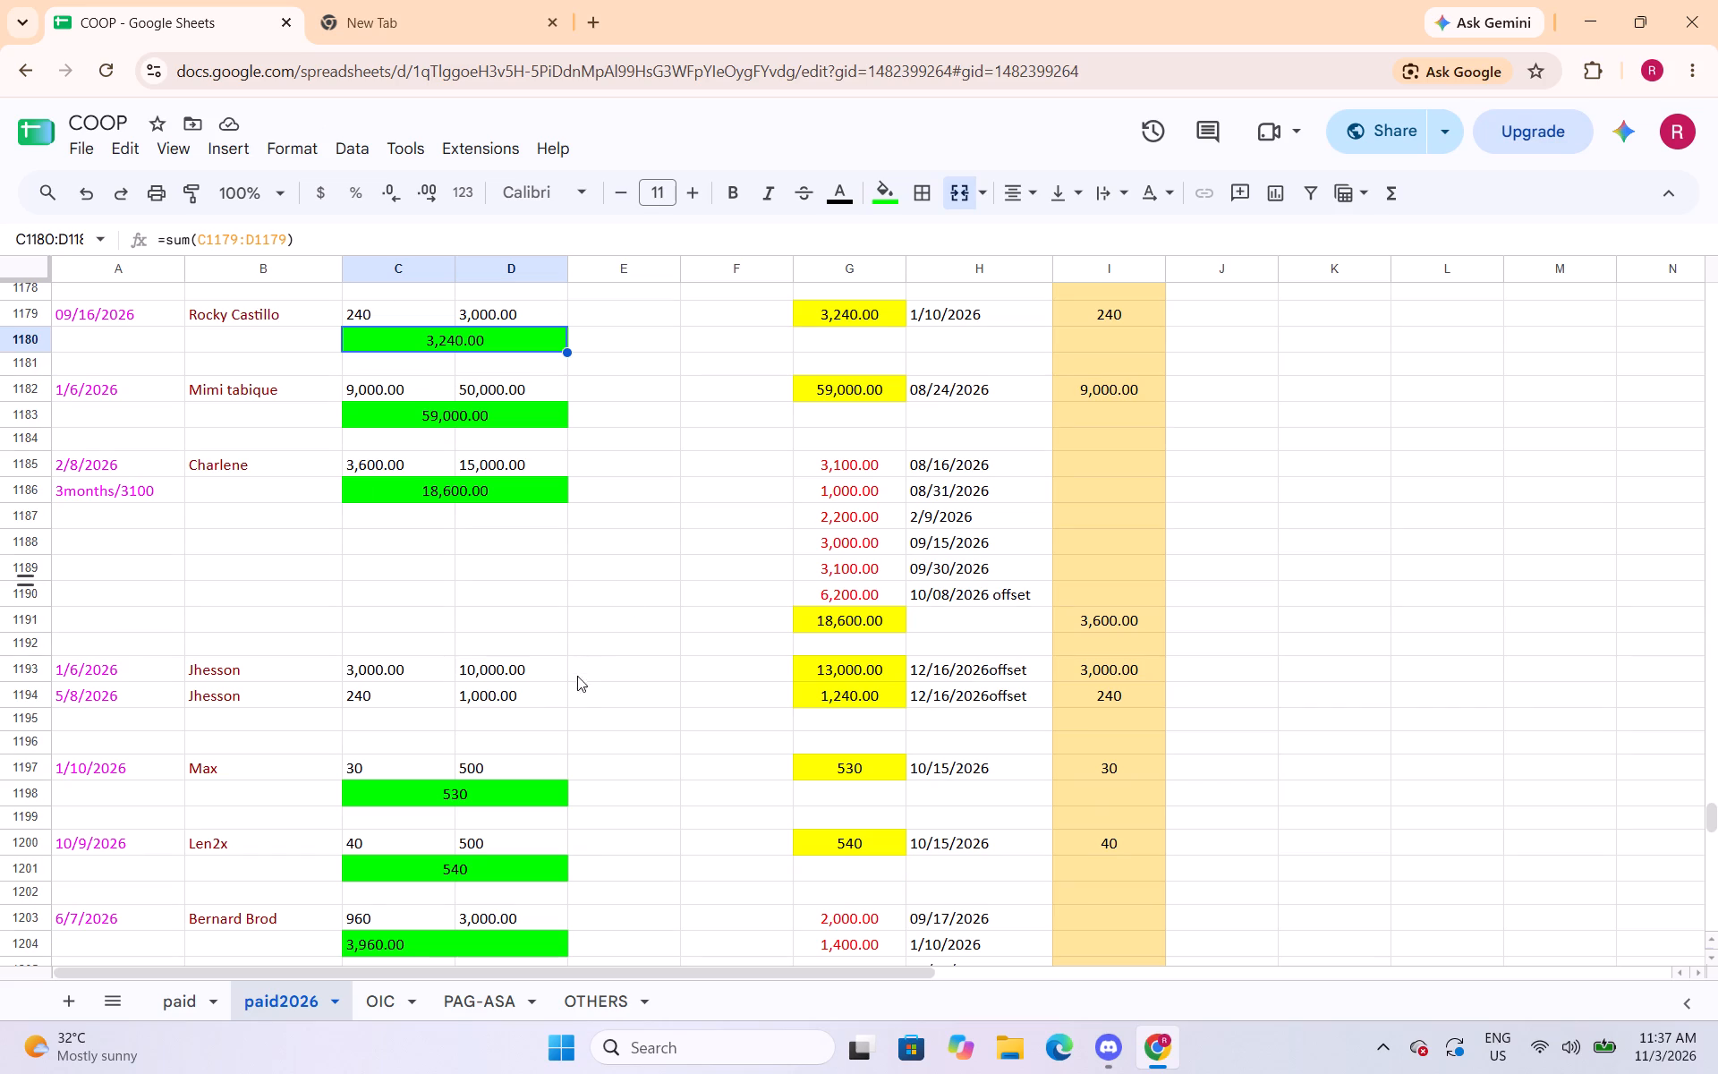
pyautogui.click(39, 698)
pyautogui.rightClick(39, 698)
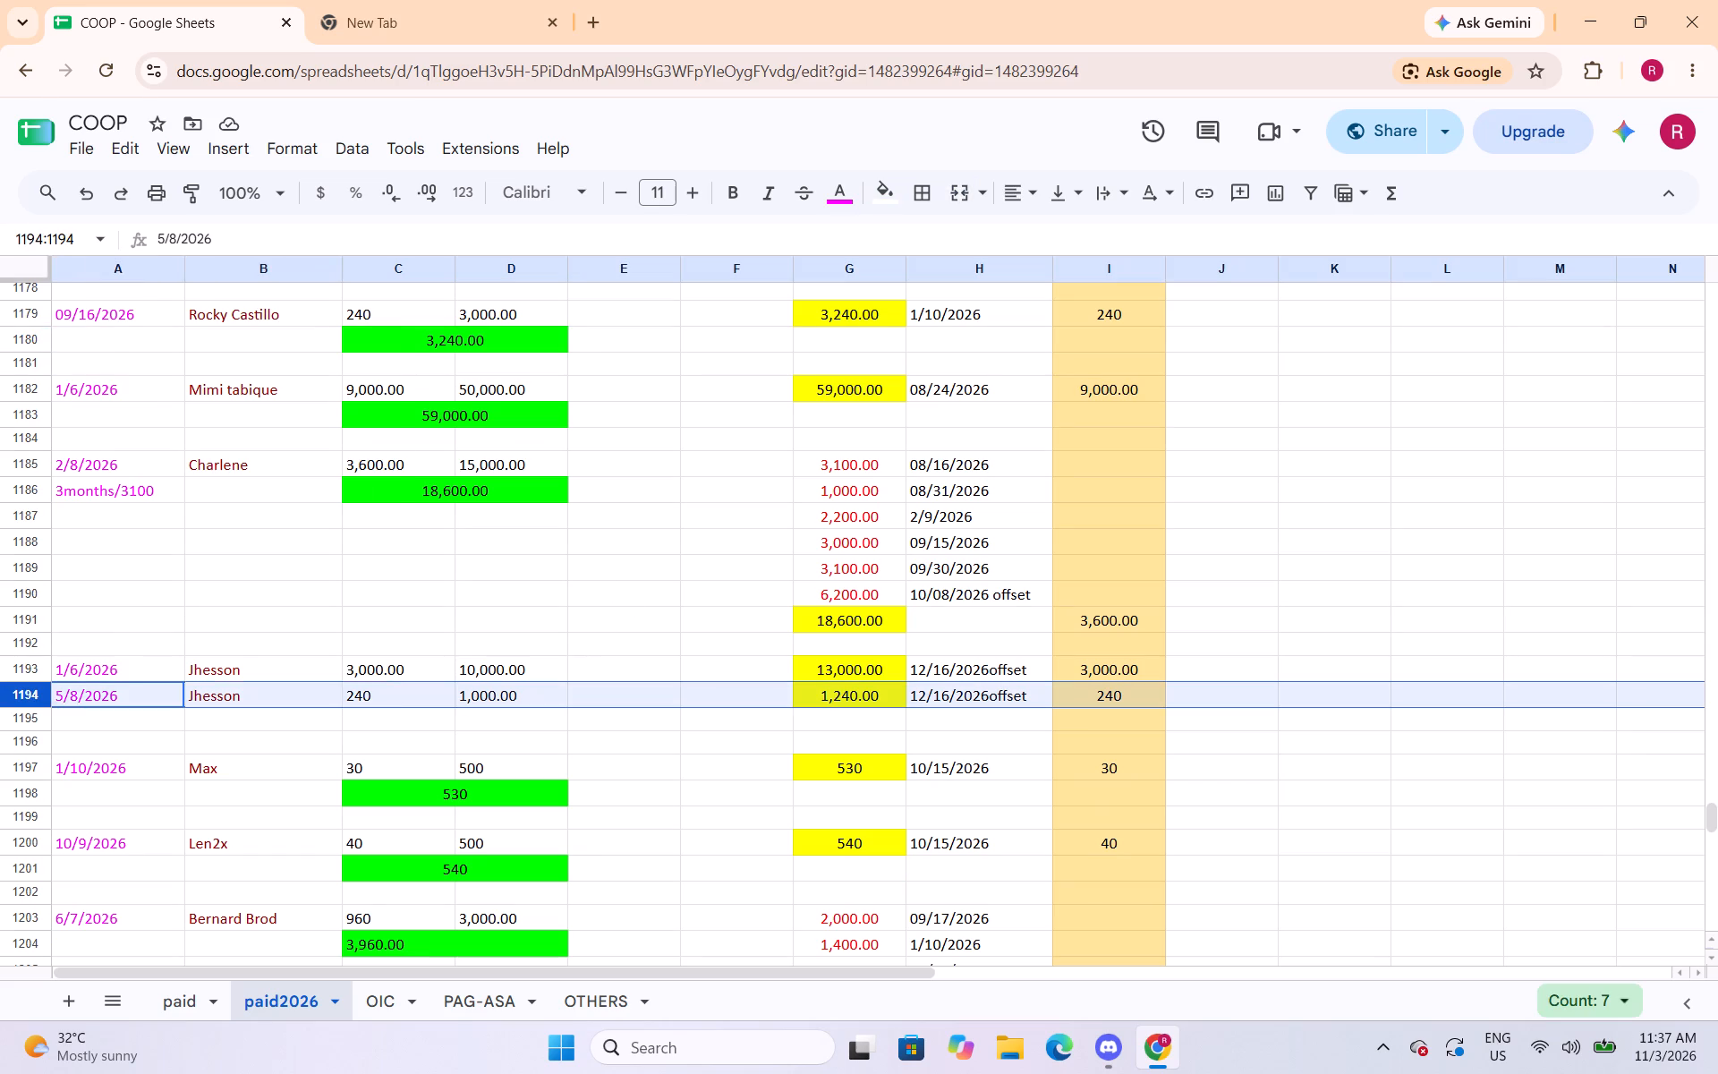
pyautogui.click(137, 297)
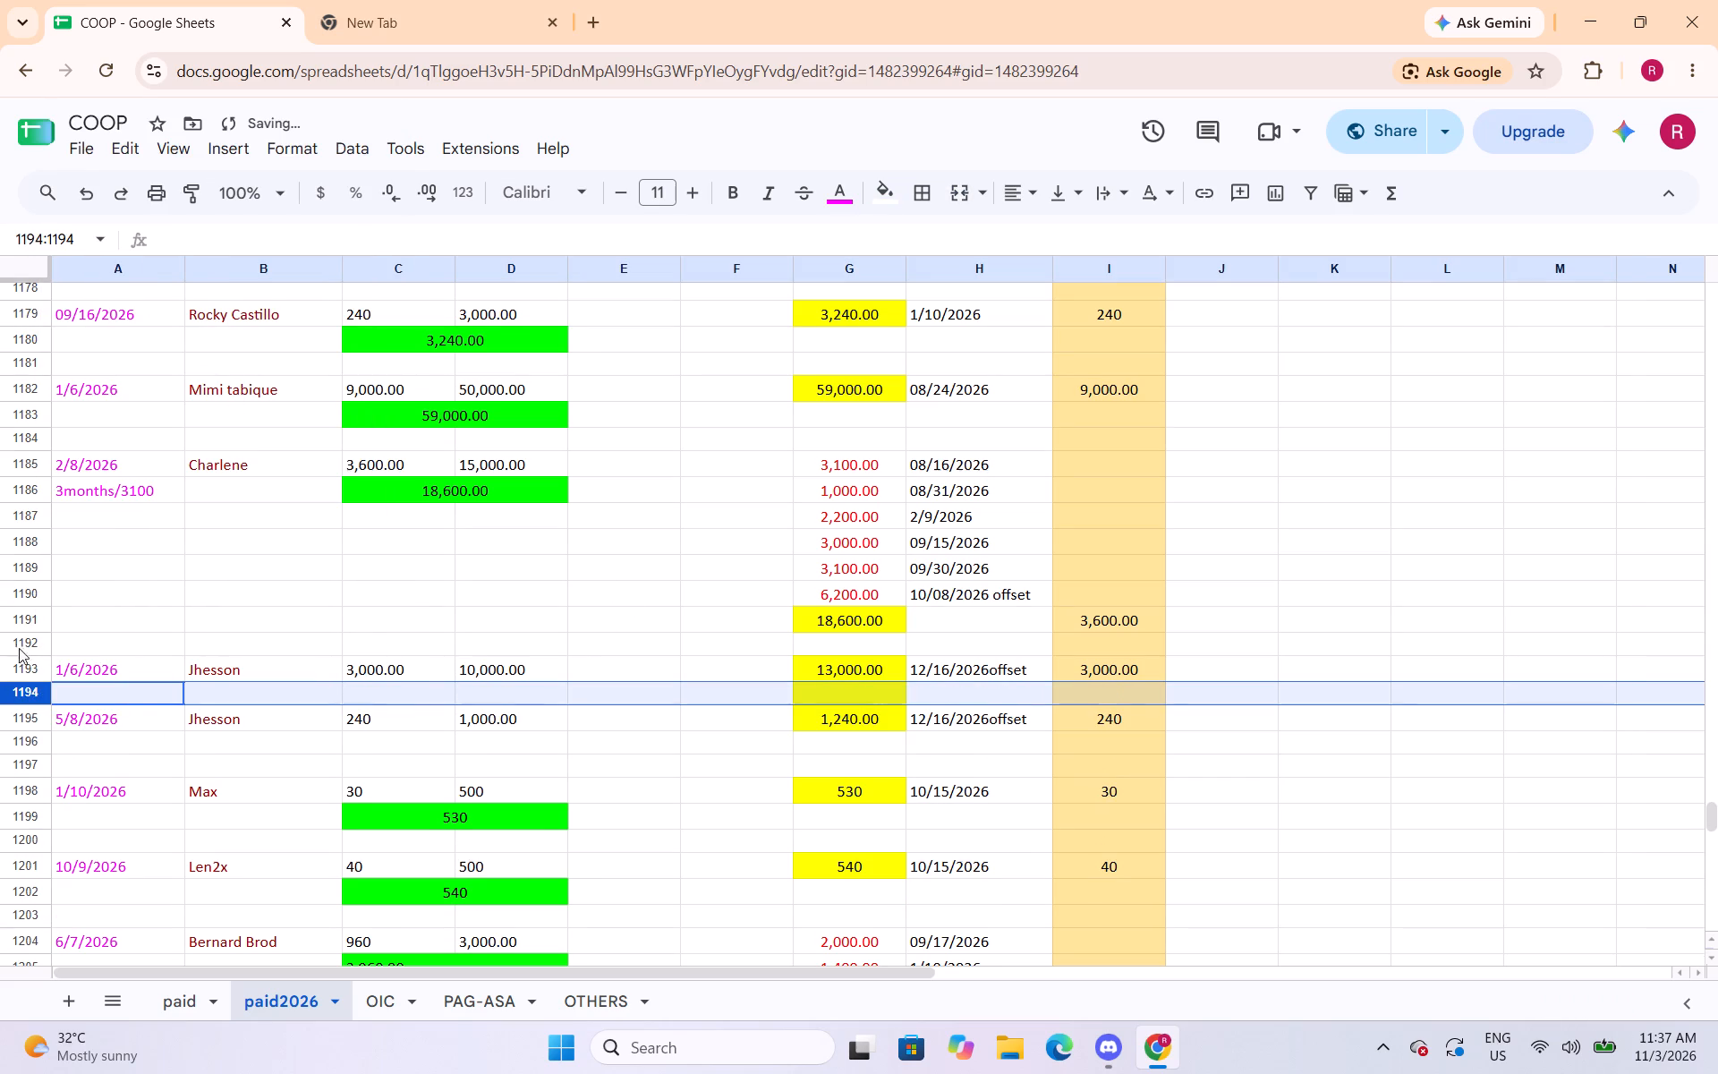
pyautogui.rightClick(30, 697)
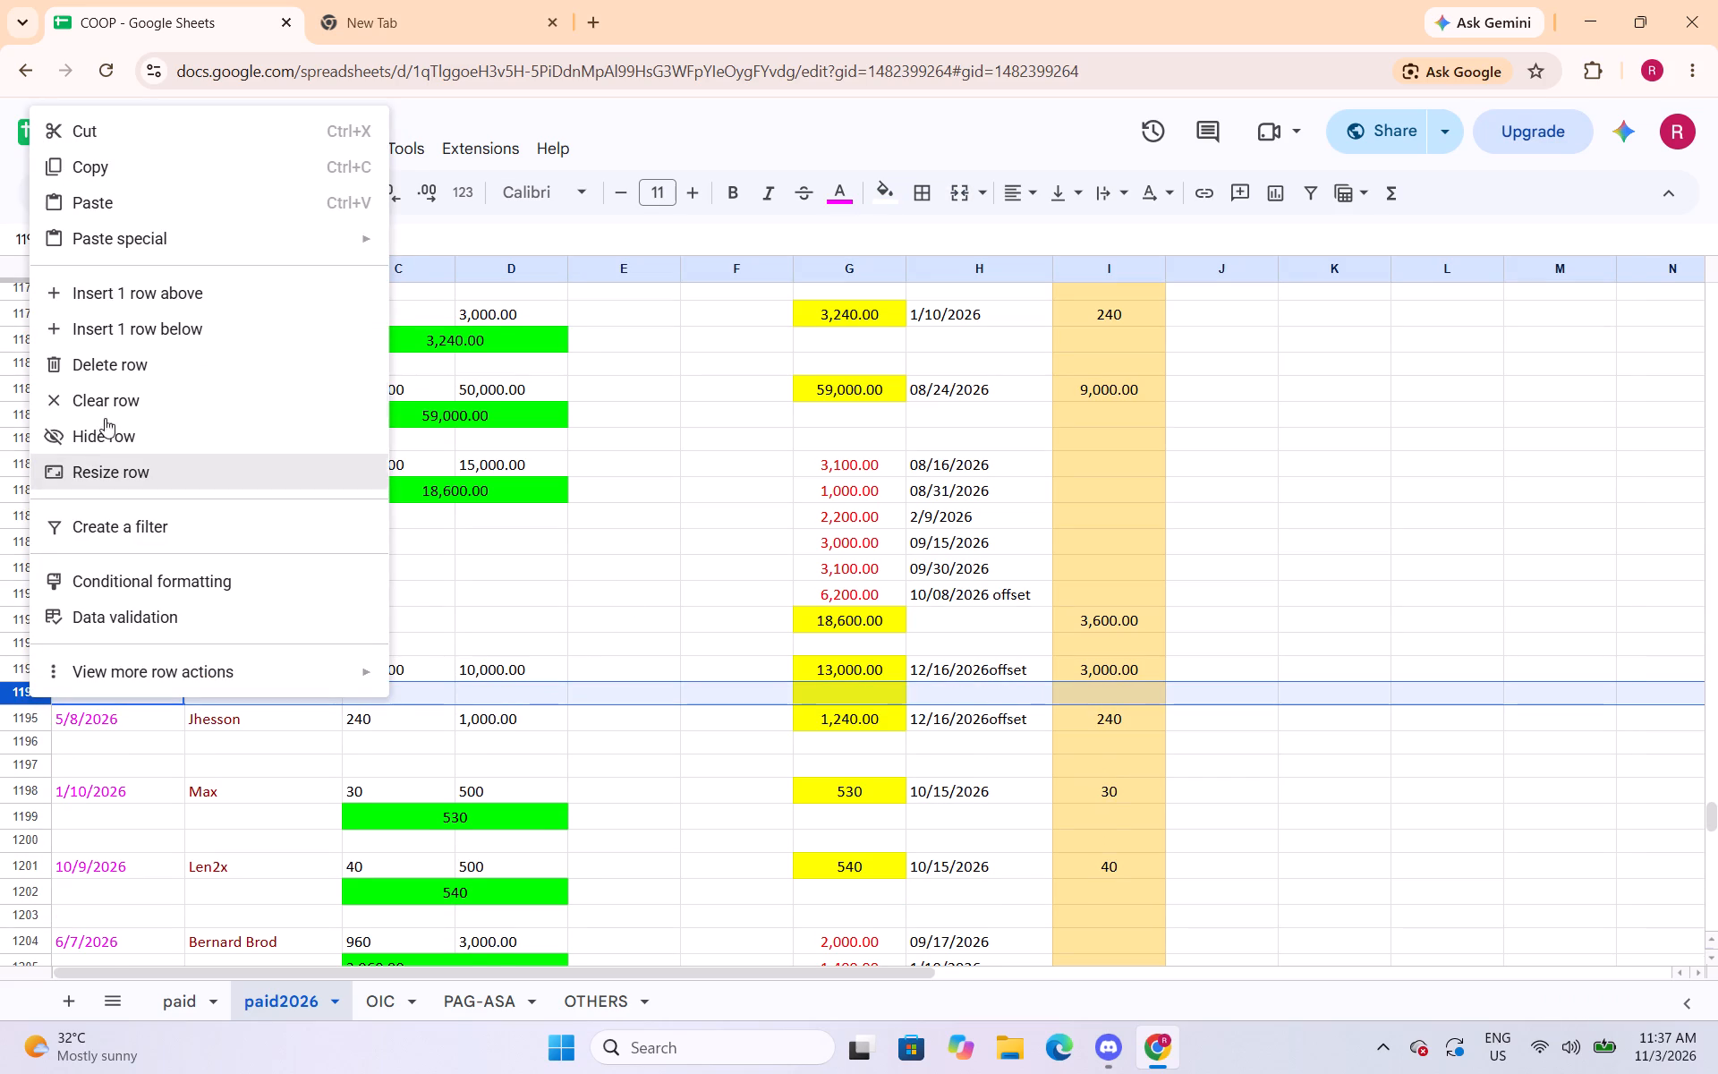
pyautogui.click(140, 301)
# Merge cells C1194:D1194 below Jhesson's 1/6/2026 entry and total the amounts there with =sum(C1193:D1193).
pyautogui.moveTo(413, 694); pyautogui.dragTo(492, 687)
pyautogui.click(960, 197)
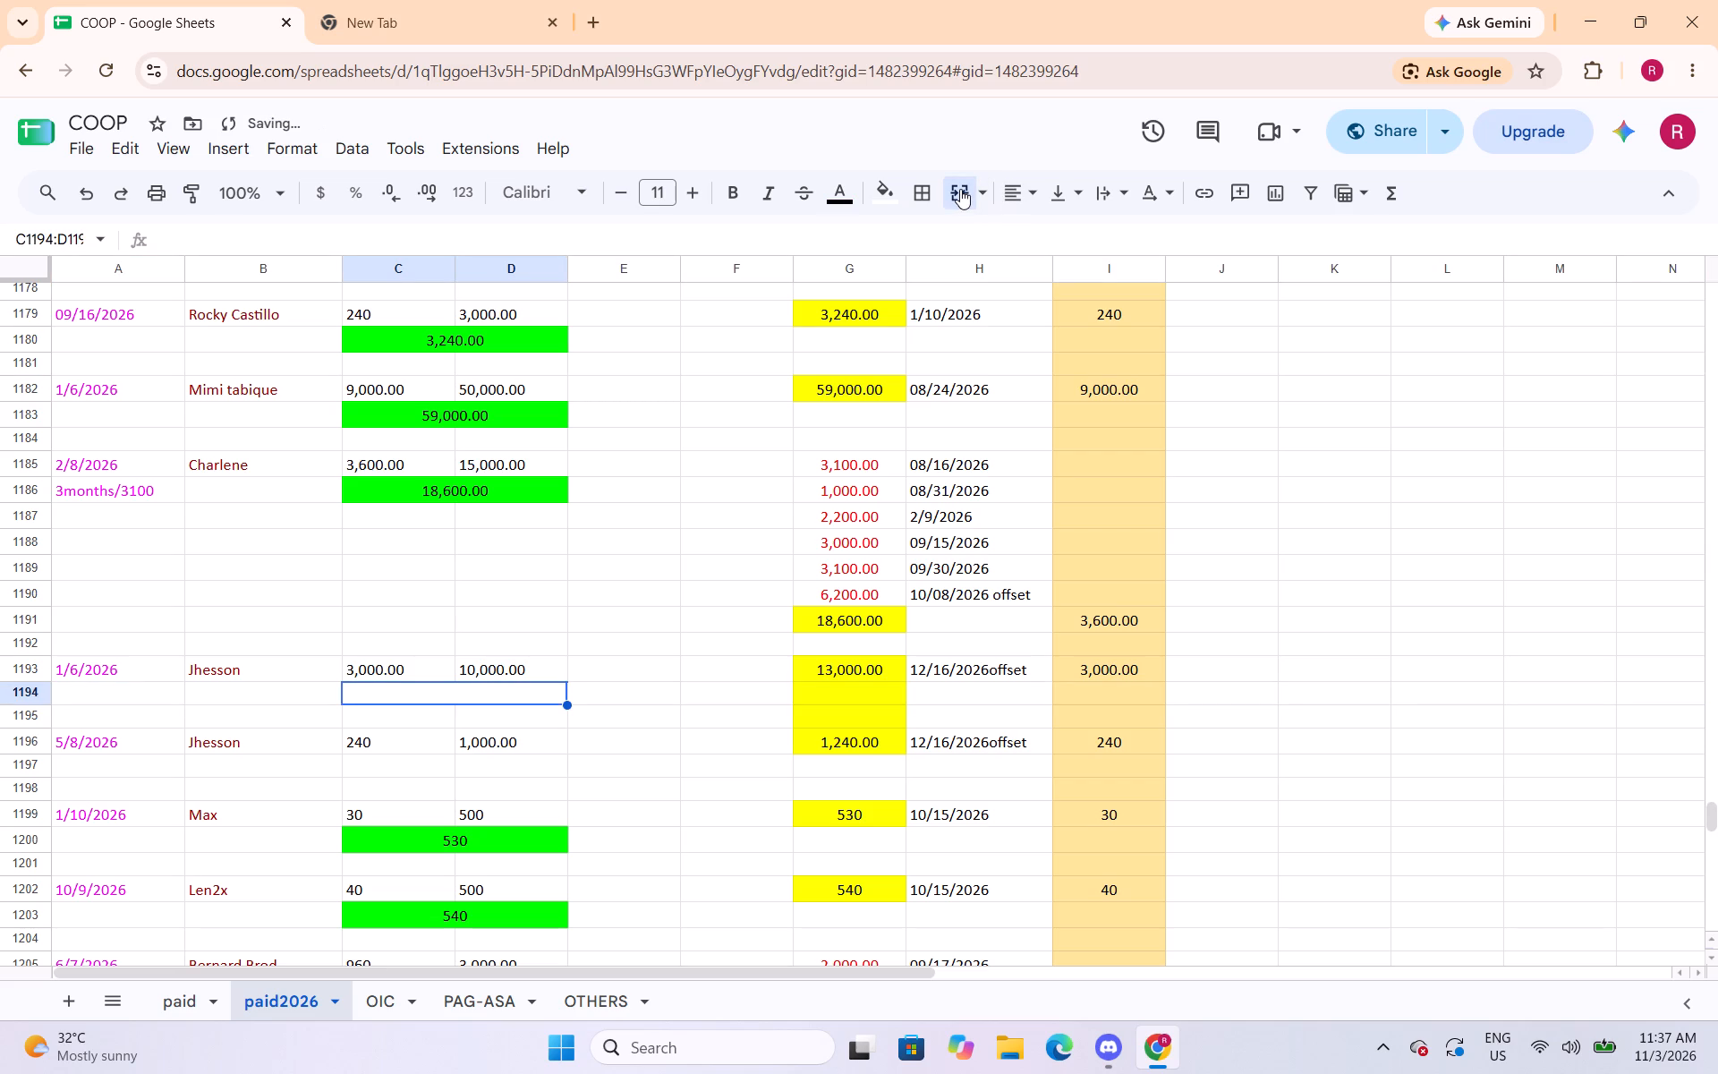
pyautogui.write('=sum(')
pyautogui.moveTo(438, 661); pyautogui.dragTo(454, 664)
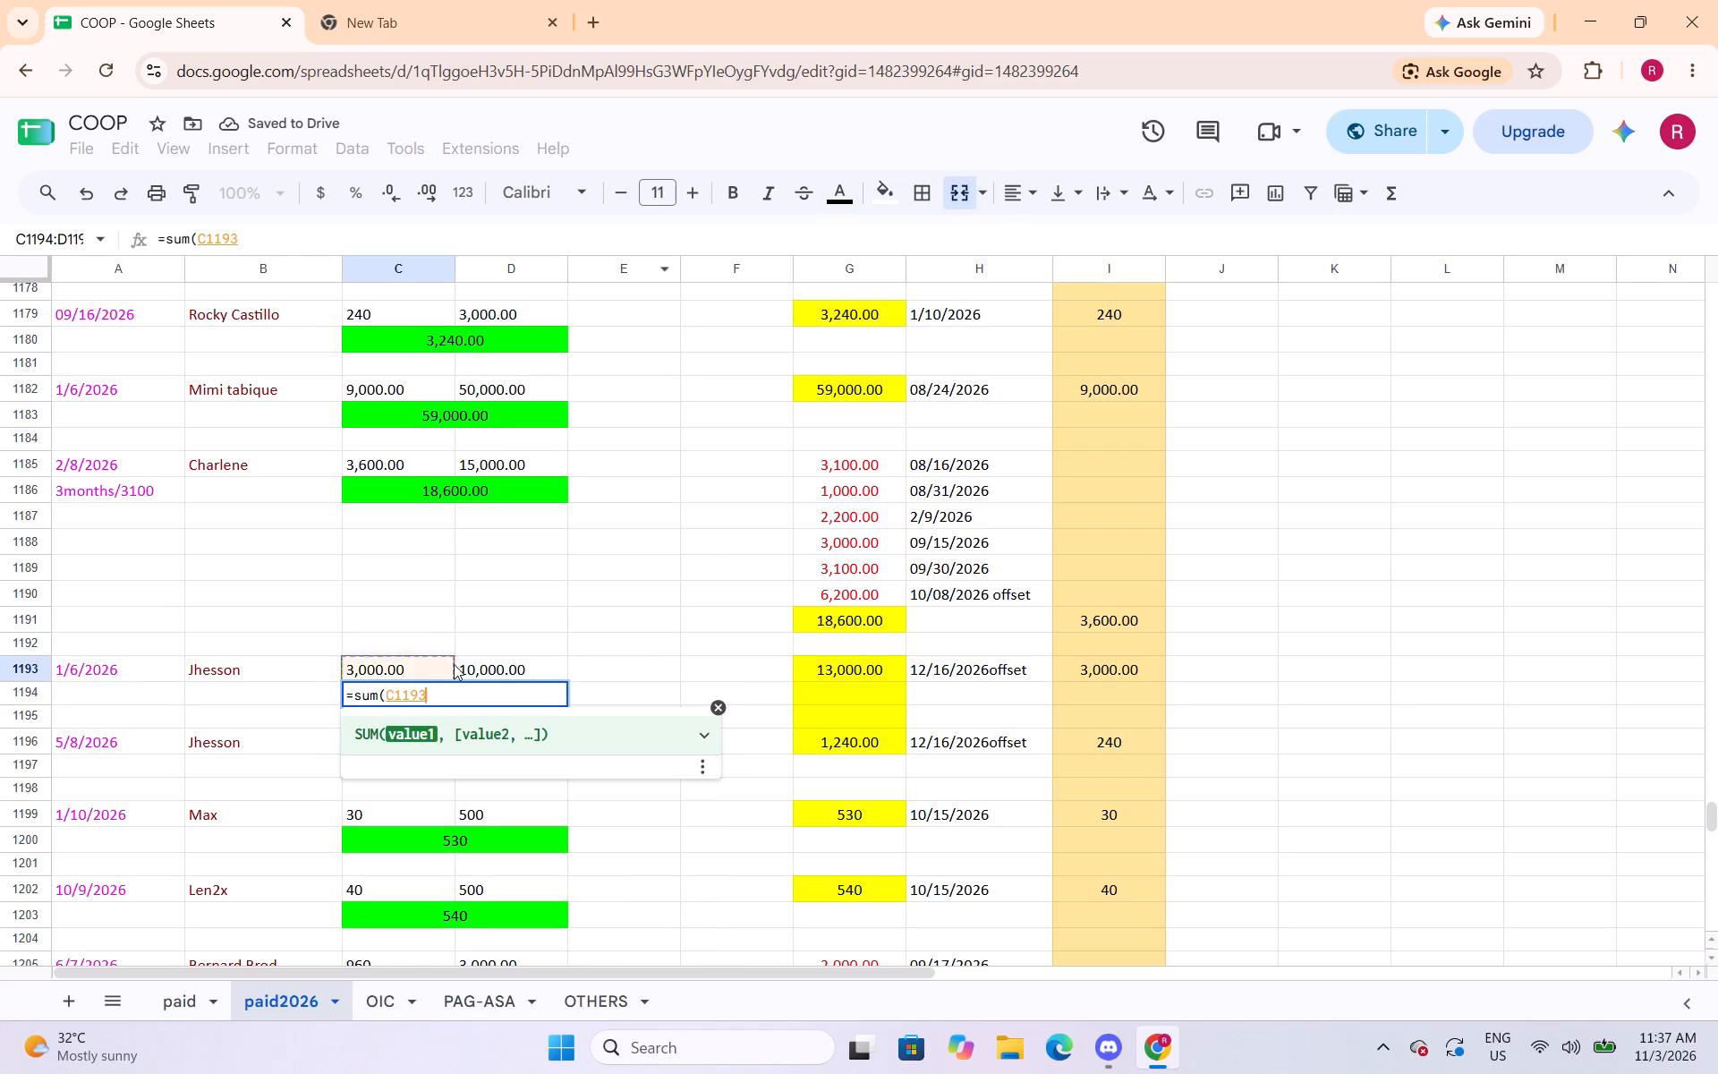
pyautogui.moveTo(454, 664); pyautogui.dragTo(473, 669)
pyautogui.hotkey('shift', ')')
pyautogui.press('Return')
# Center Jhesson's 1/6/2026 total in C1194:D1194, fill it green and apply the Number format.
pyautogui.press('Up')
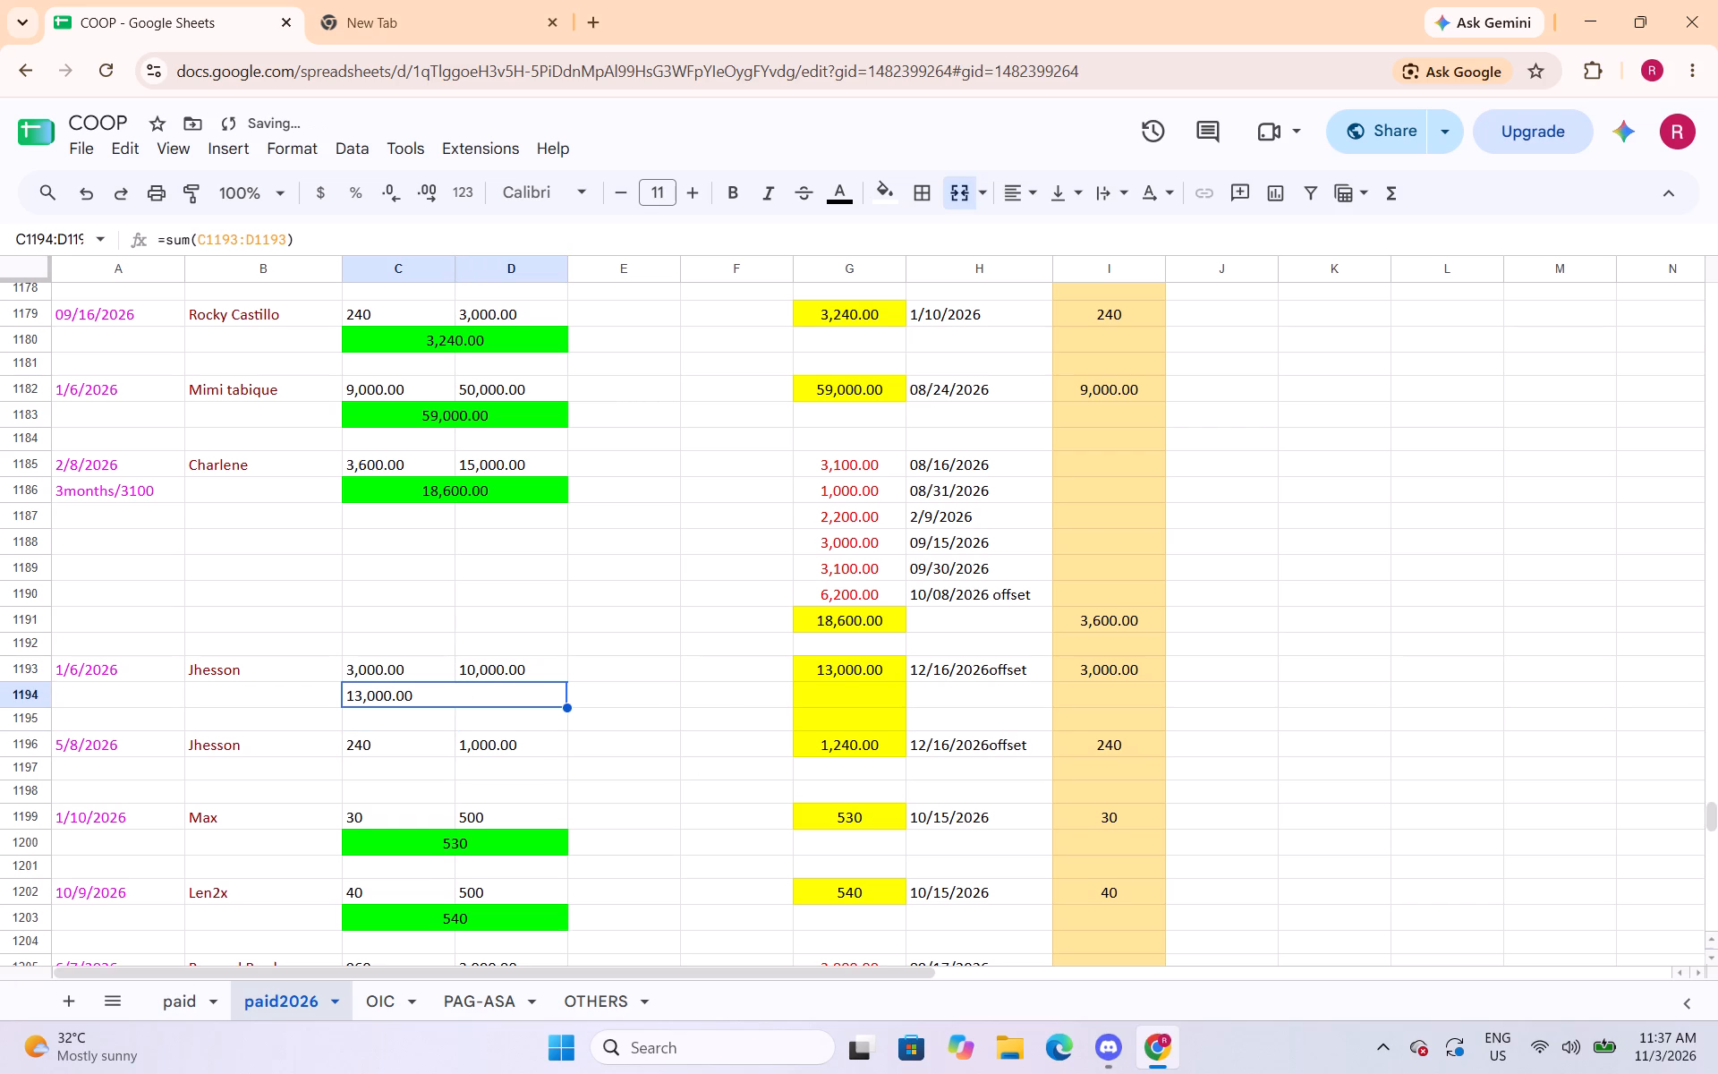
pyautogui.click(1007, 193)
pyautogui.click(1059, 236)
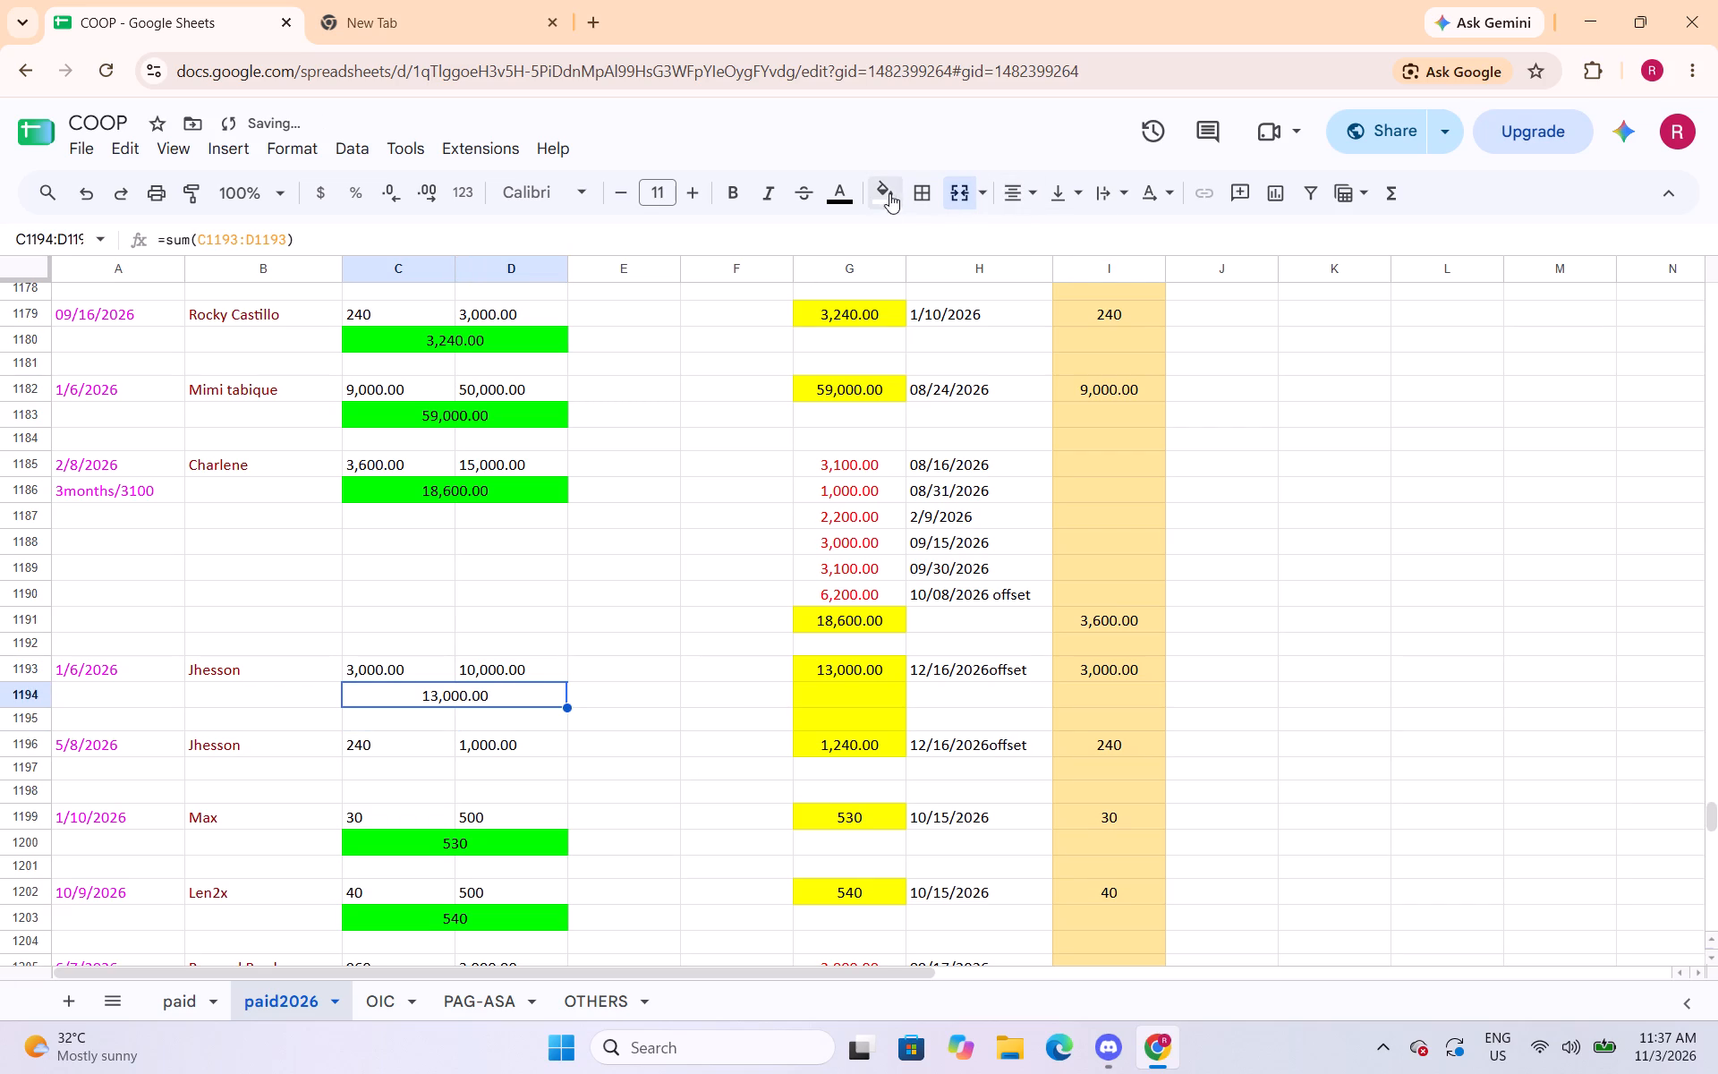
pyautogui.click(890, 200)
pyautogui.click(988, 295)
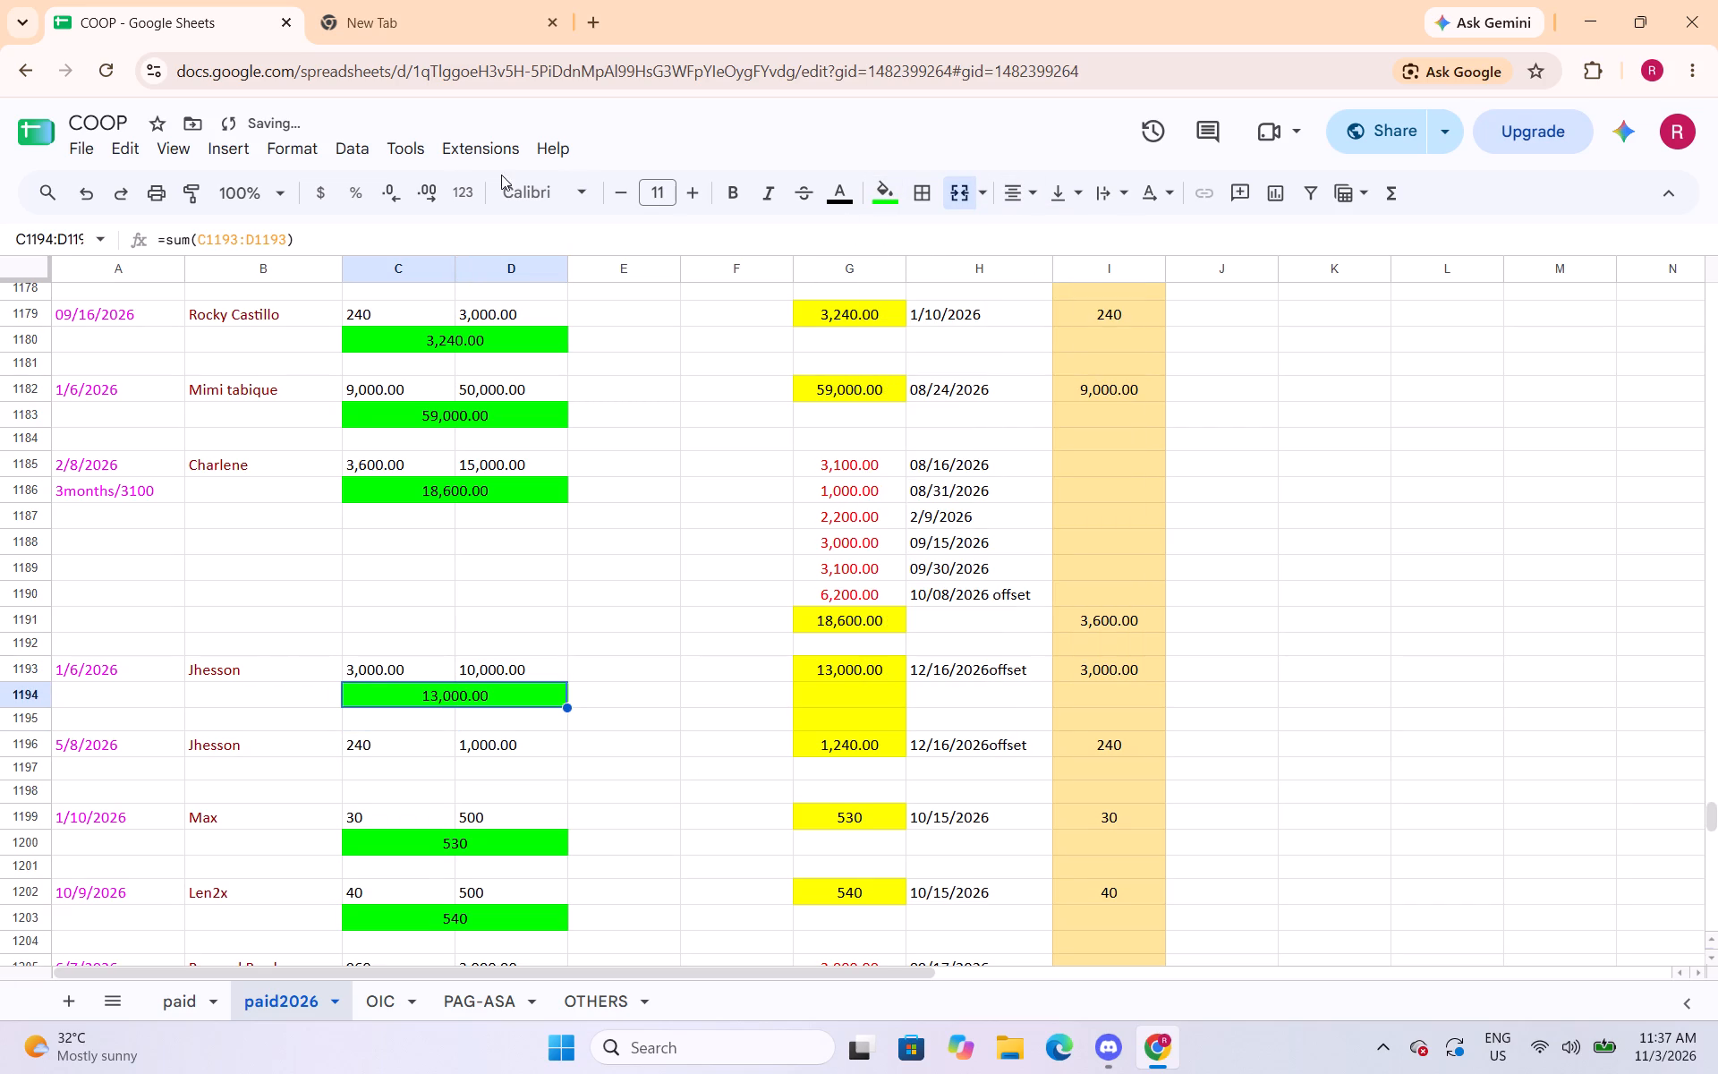
pyautogui.click(302, 152)
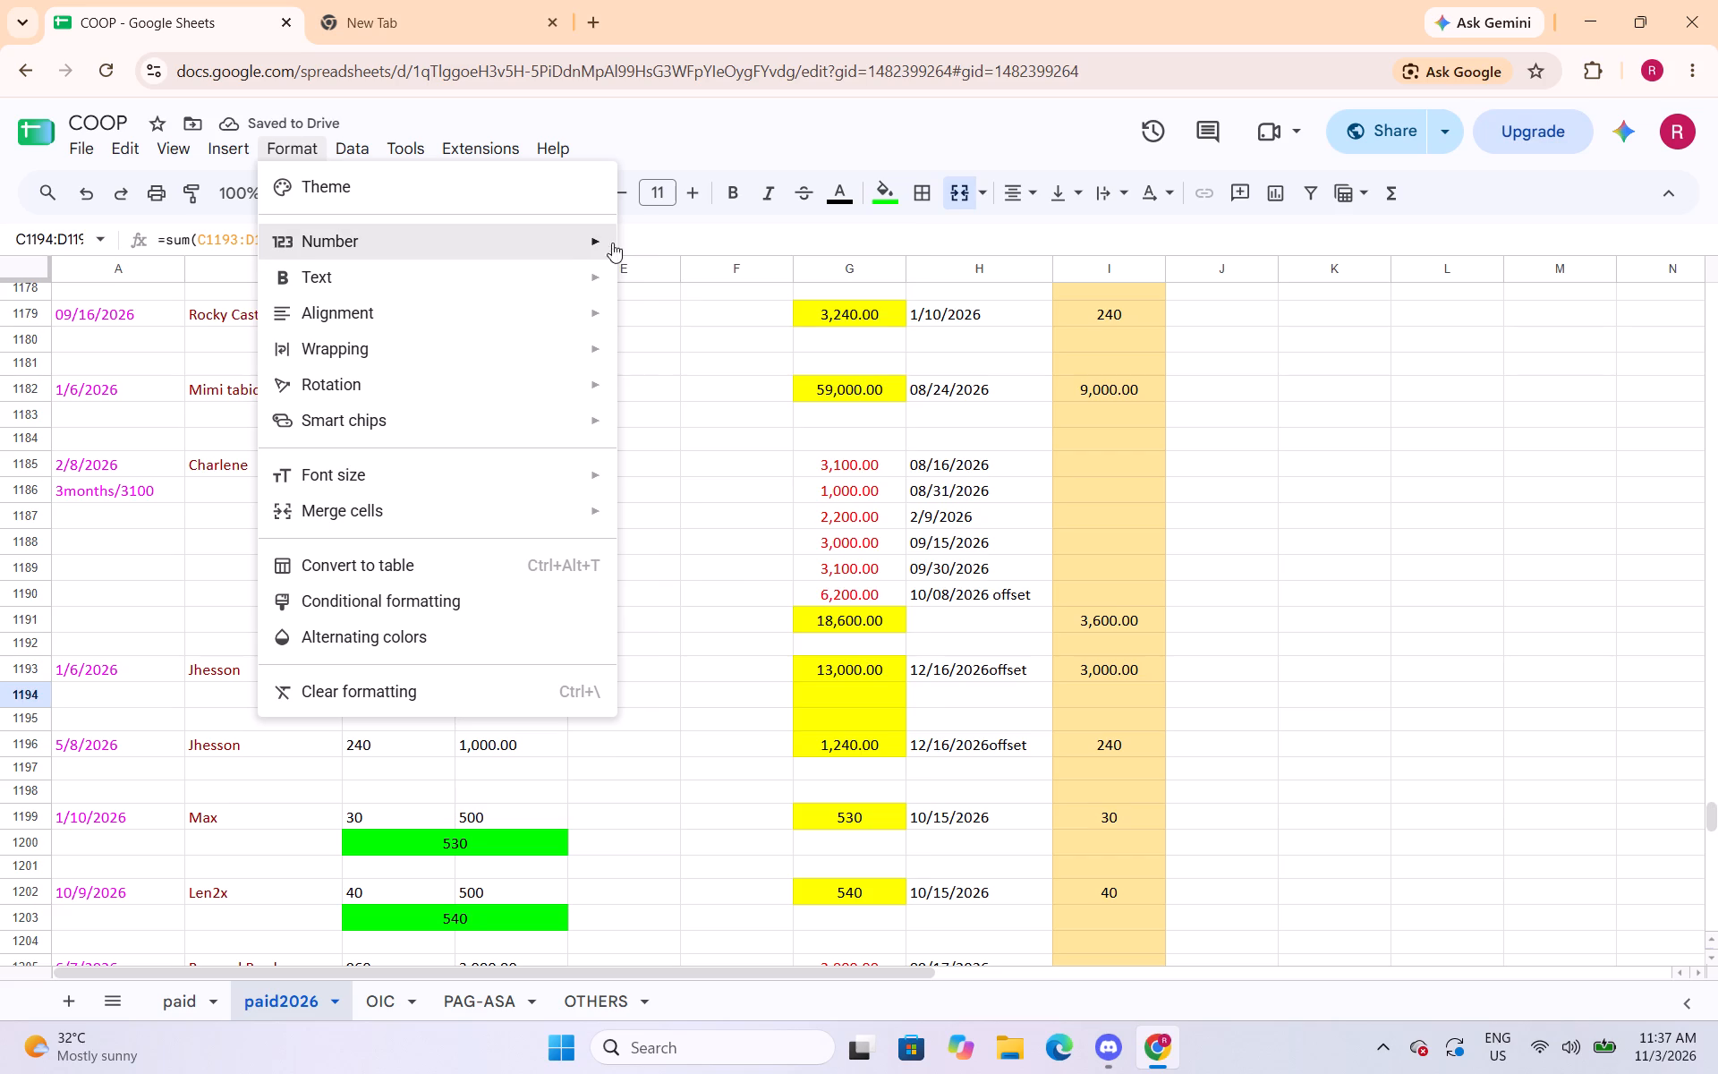
pyautogui.click(594, 245)
pyautogui.click(702, 334)
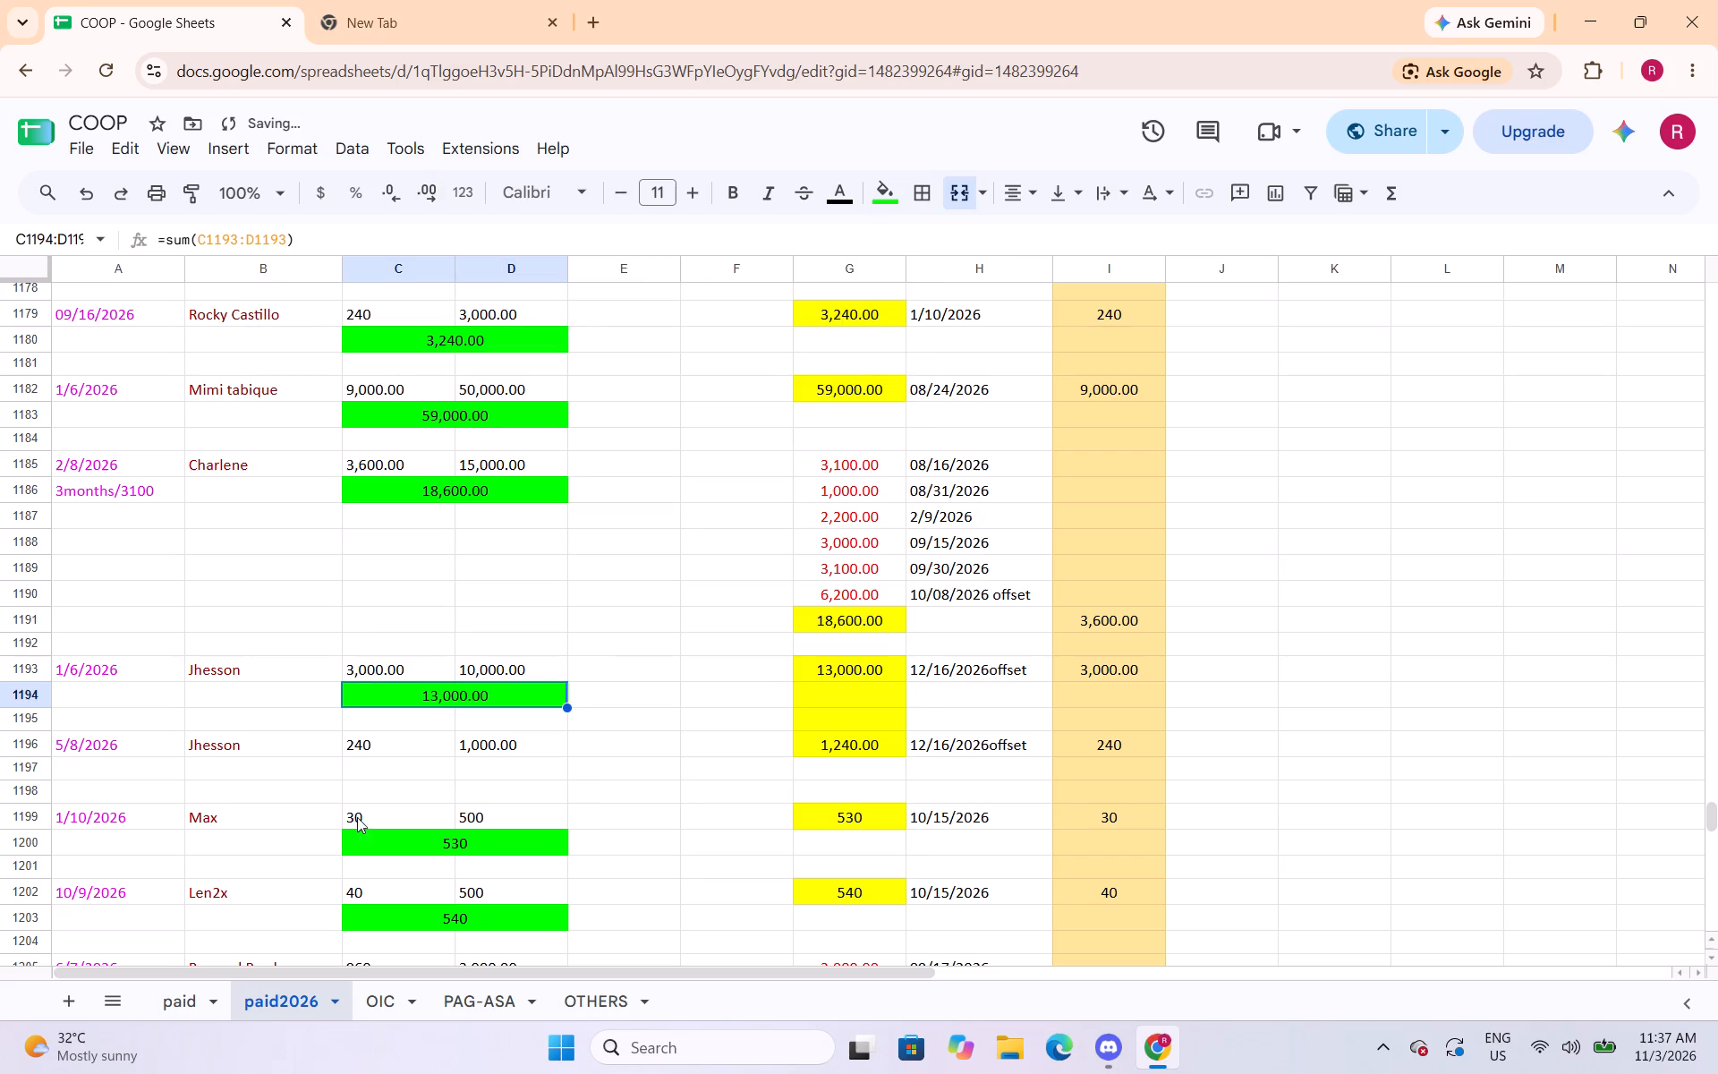
# Merge cells C1197:D1197 below Jhesson's 5/8/2026 entry and total the amounts there with =sum(C1196:D1196).
pyautogui.moveTo(448, 772); pyautogui.dragTo(471, 774)
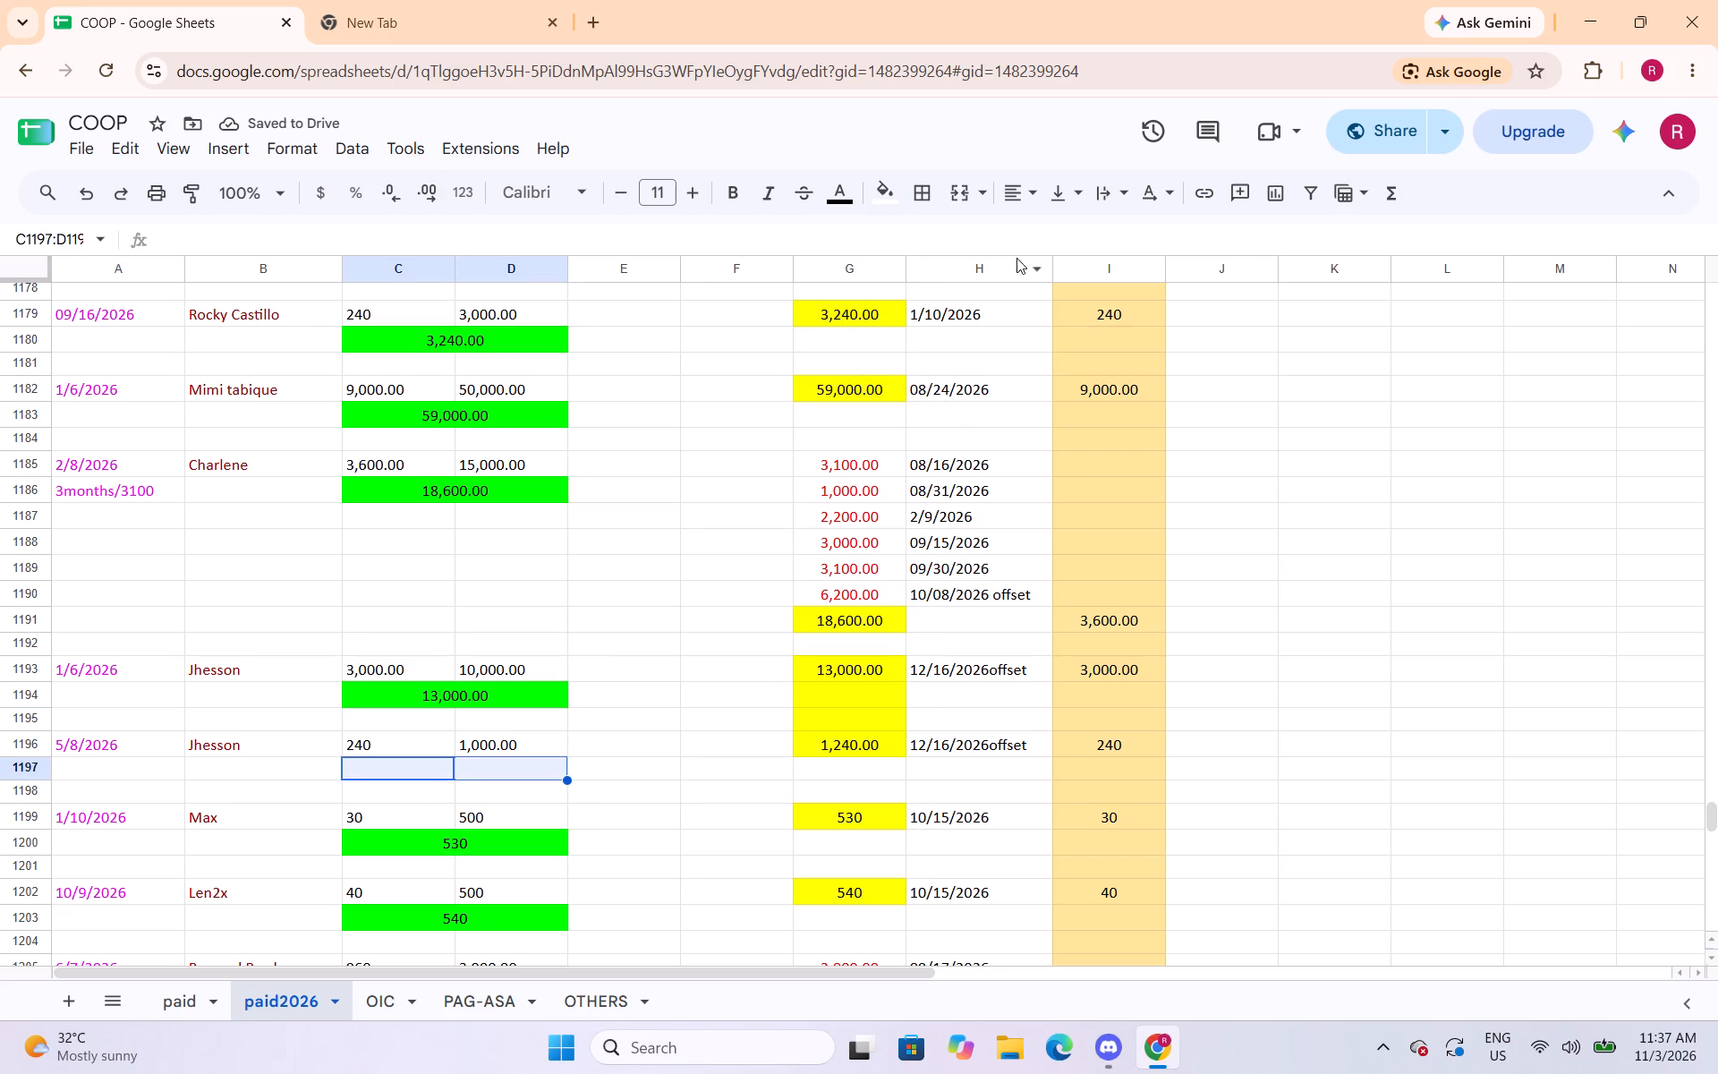
pyautogui.click(958, 190)
pyautogui.write('=sum(')
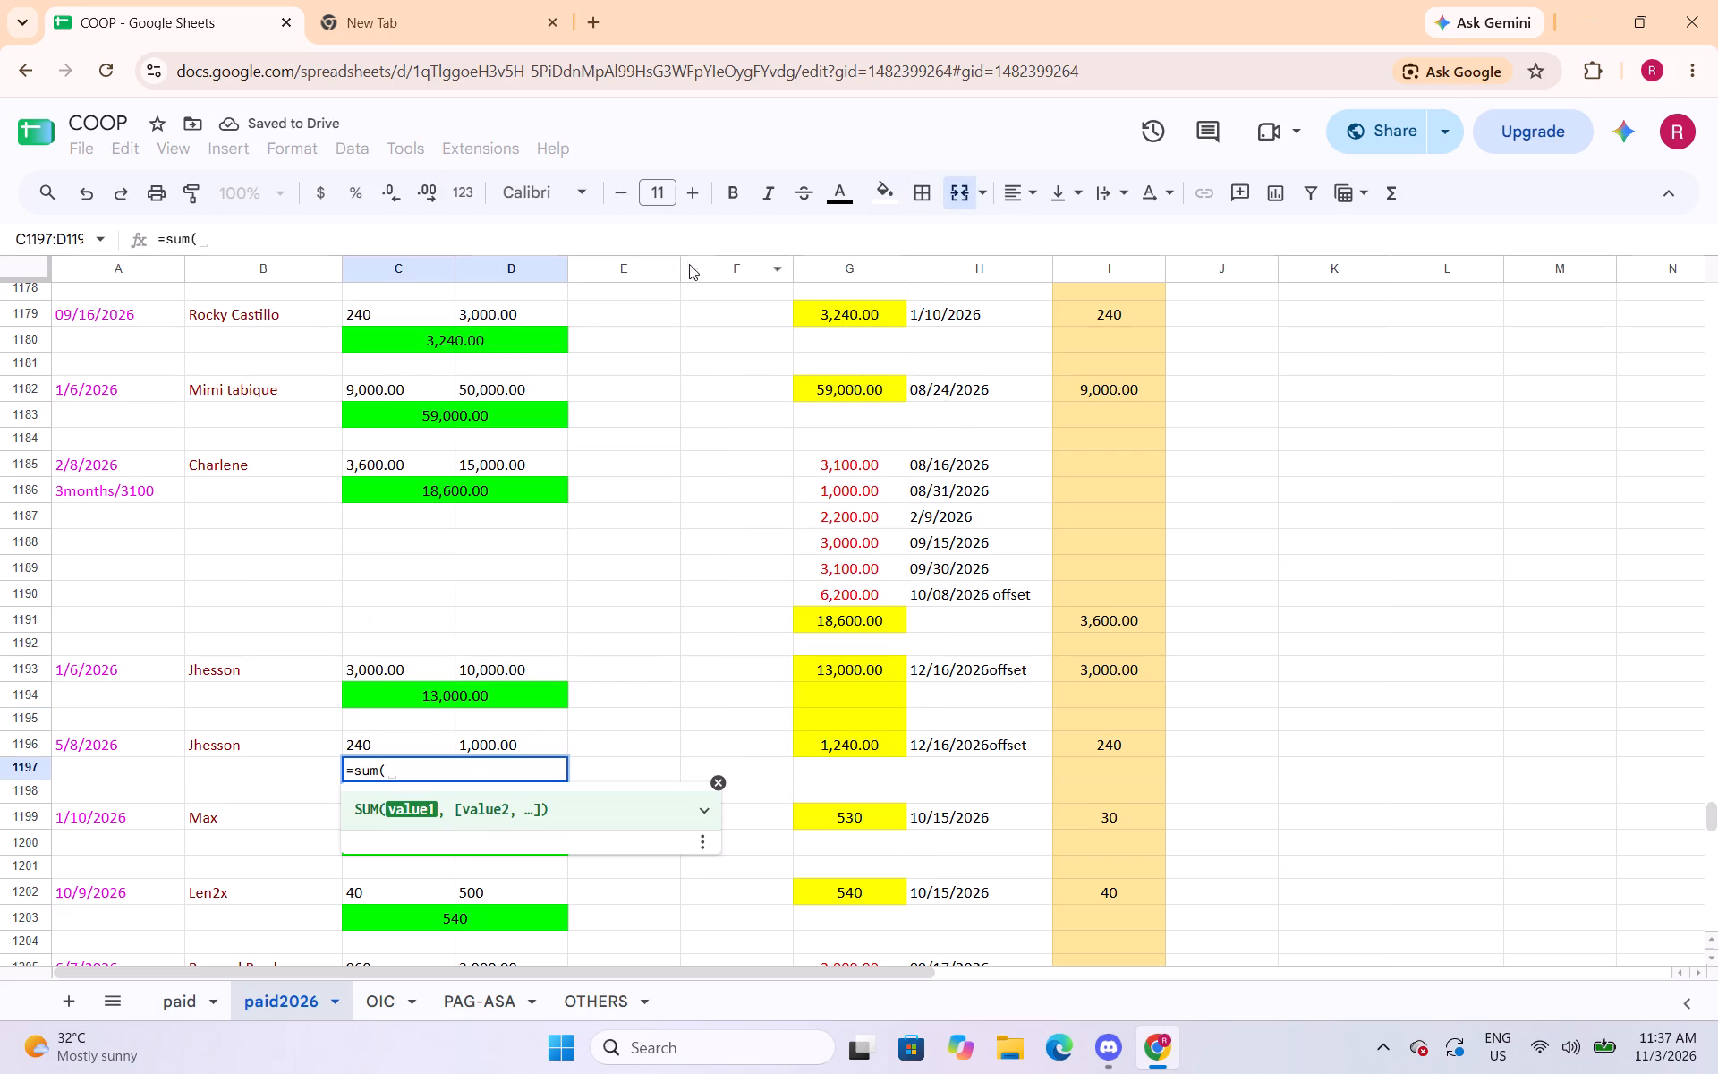
pyautogui.moveTo(439, 744); pyautogui.dragTo(473, 747)
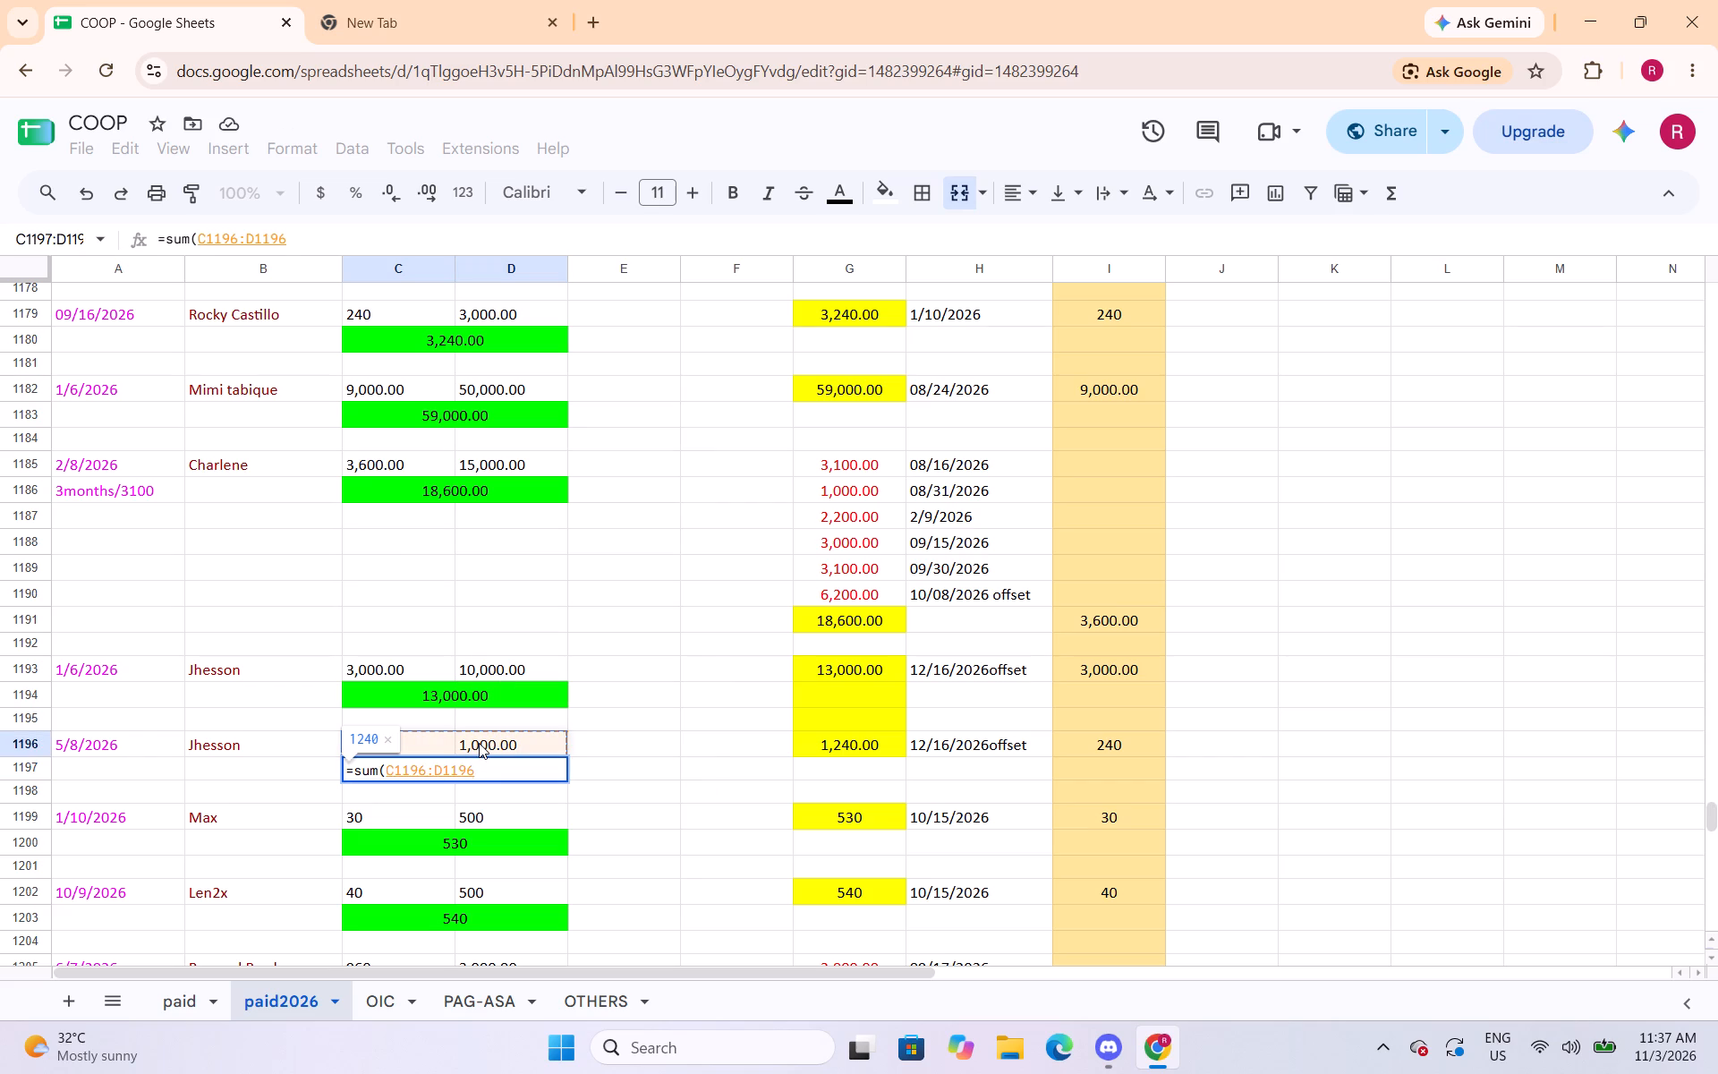
pyautogui.hotkey('shift', ')')
pyautogui.press('Return')
# Center Jhesson's 5/8/2026 total in C1197:D1197 and apply the Number format.
pyautogui.press('Up')
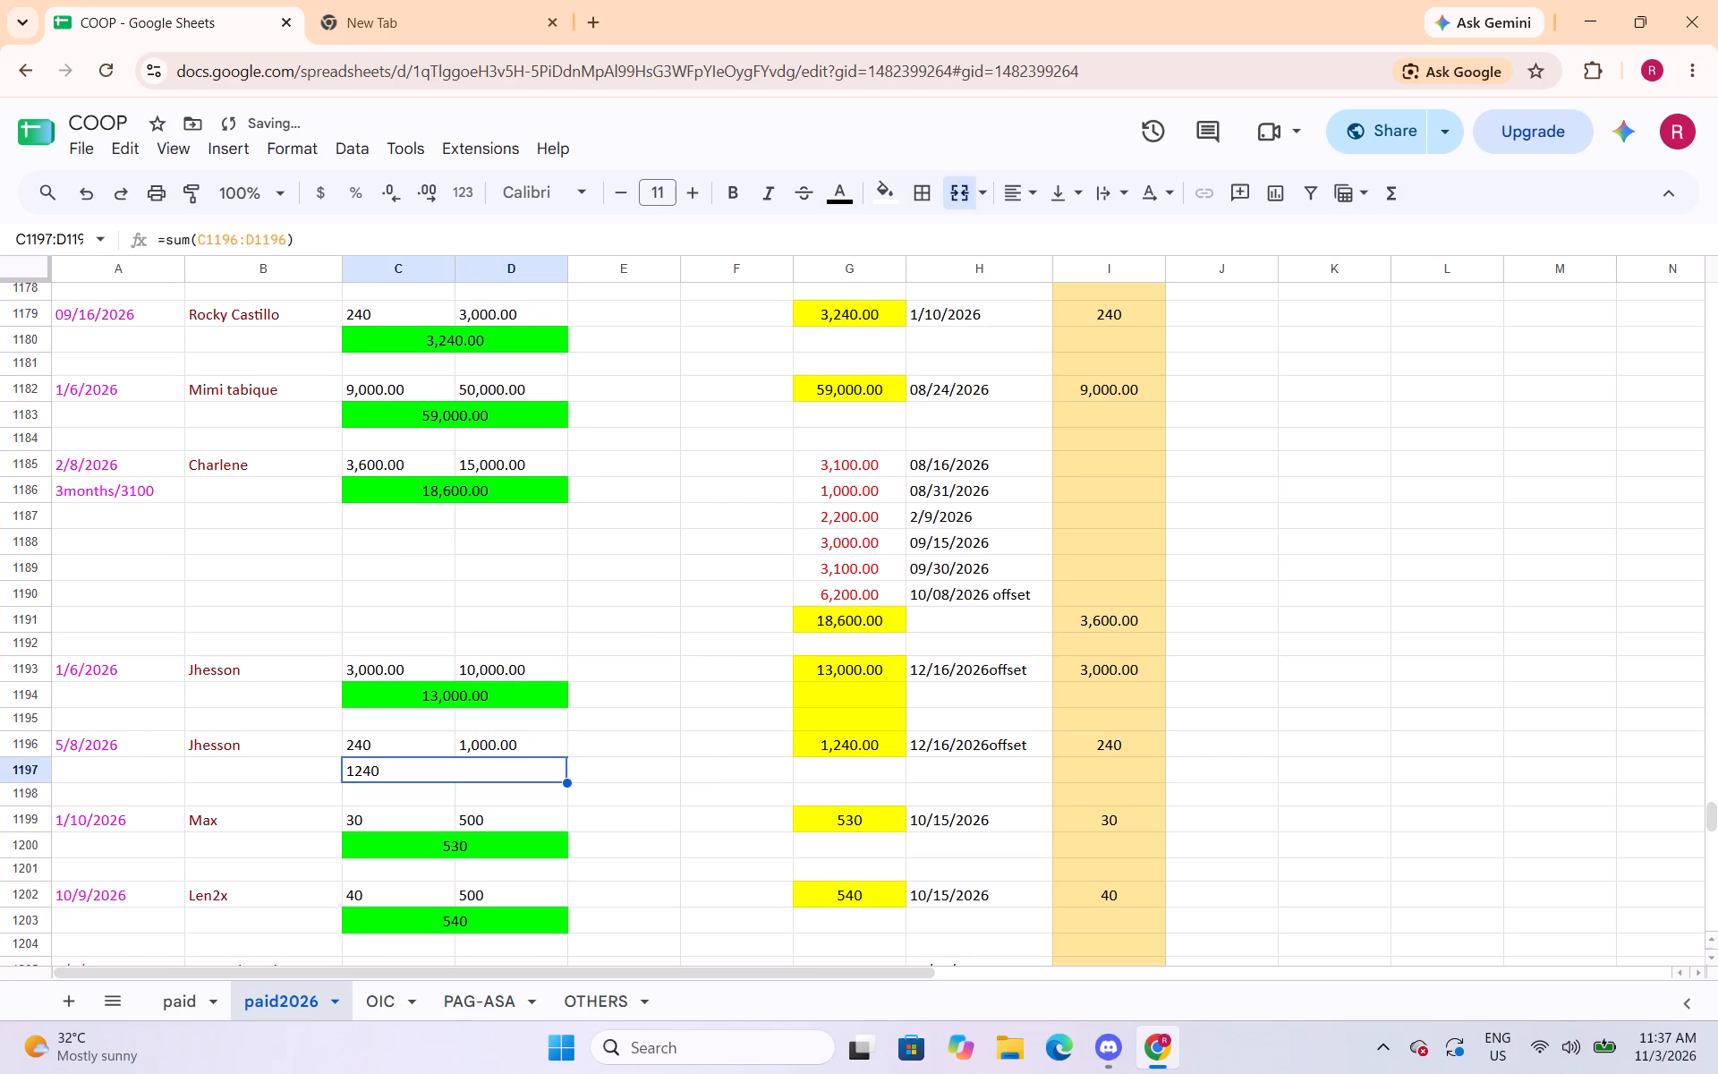
pyautogui.click(1010, 205)
pyautogui.click(1060, 237)
pyautogui.click(291, 145)
pyautogui.click(338, 244)
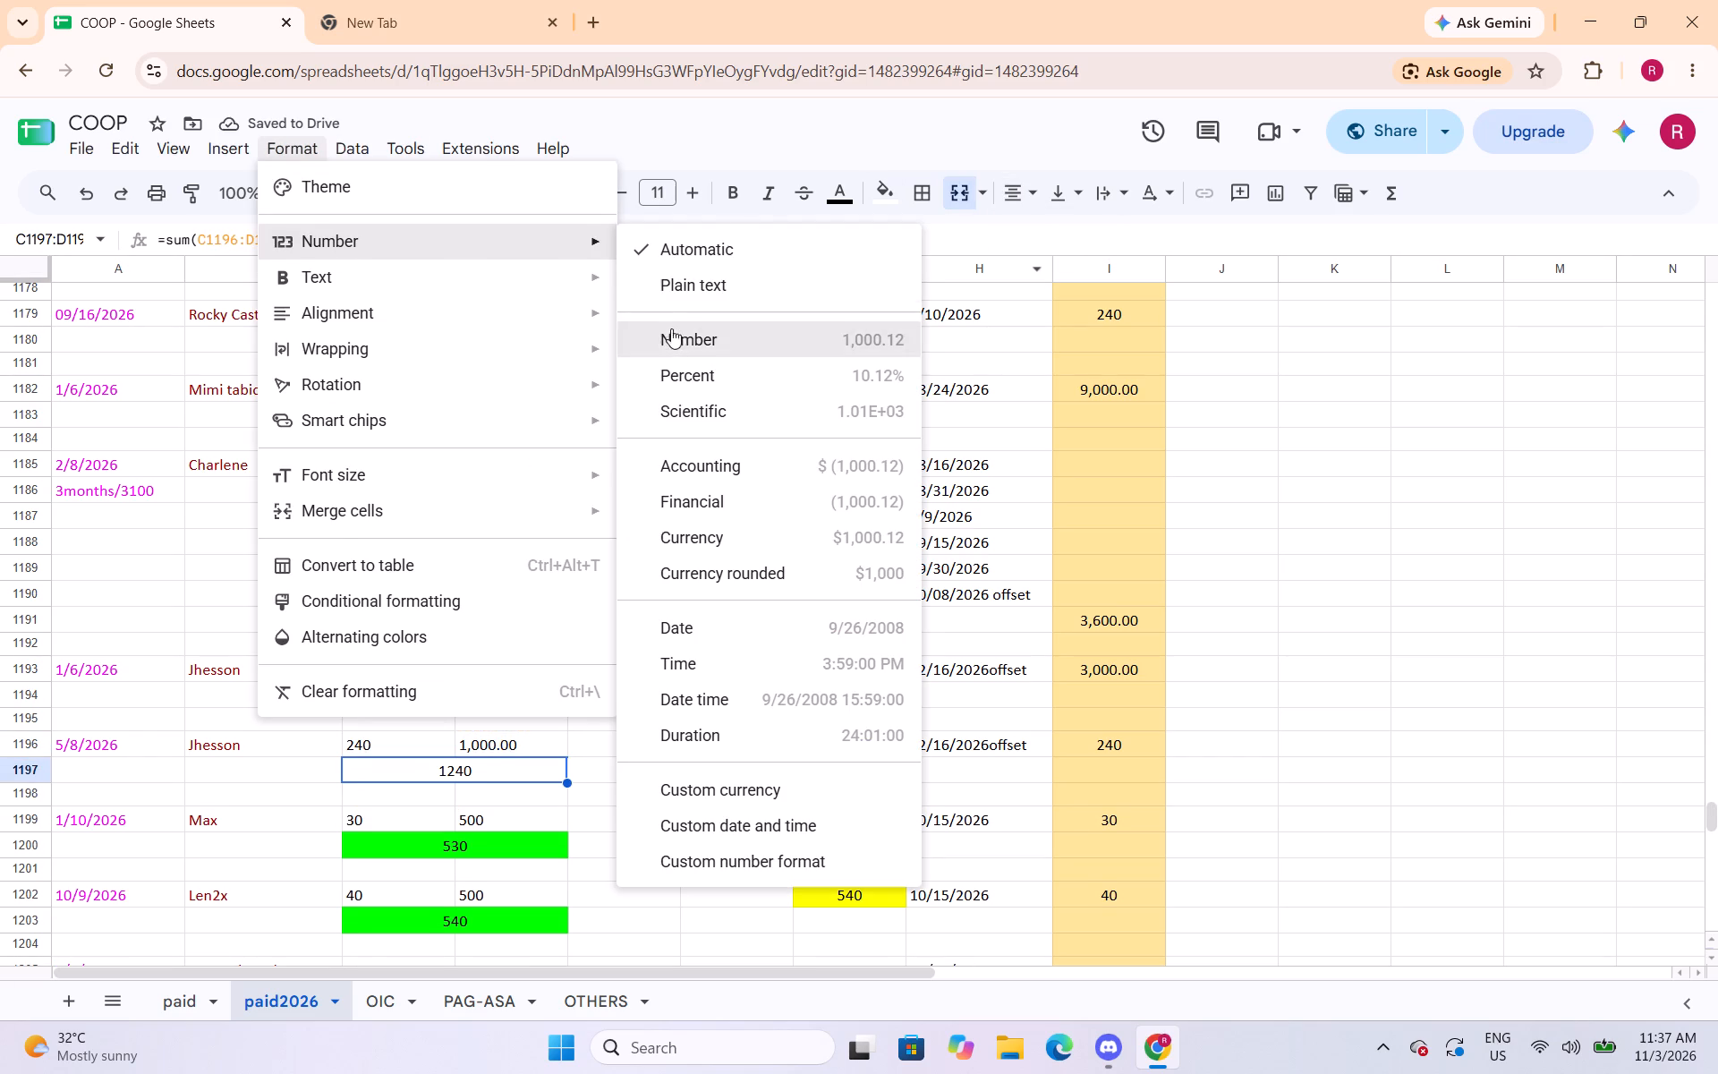
pyautogui.click(673, 338)
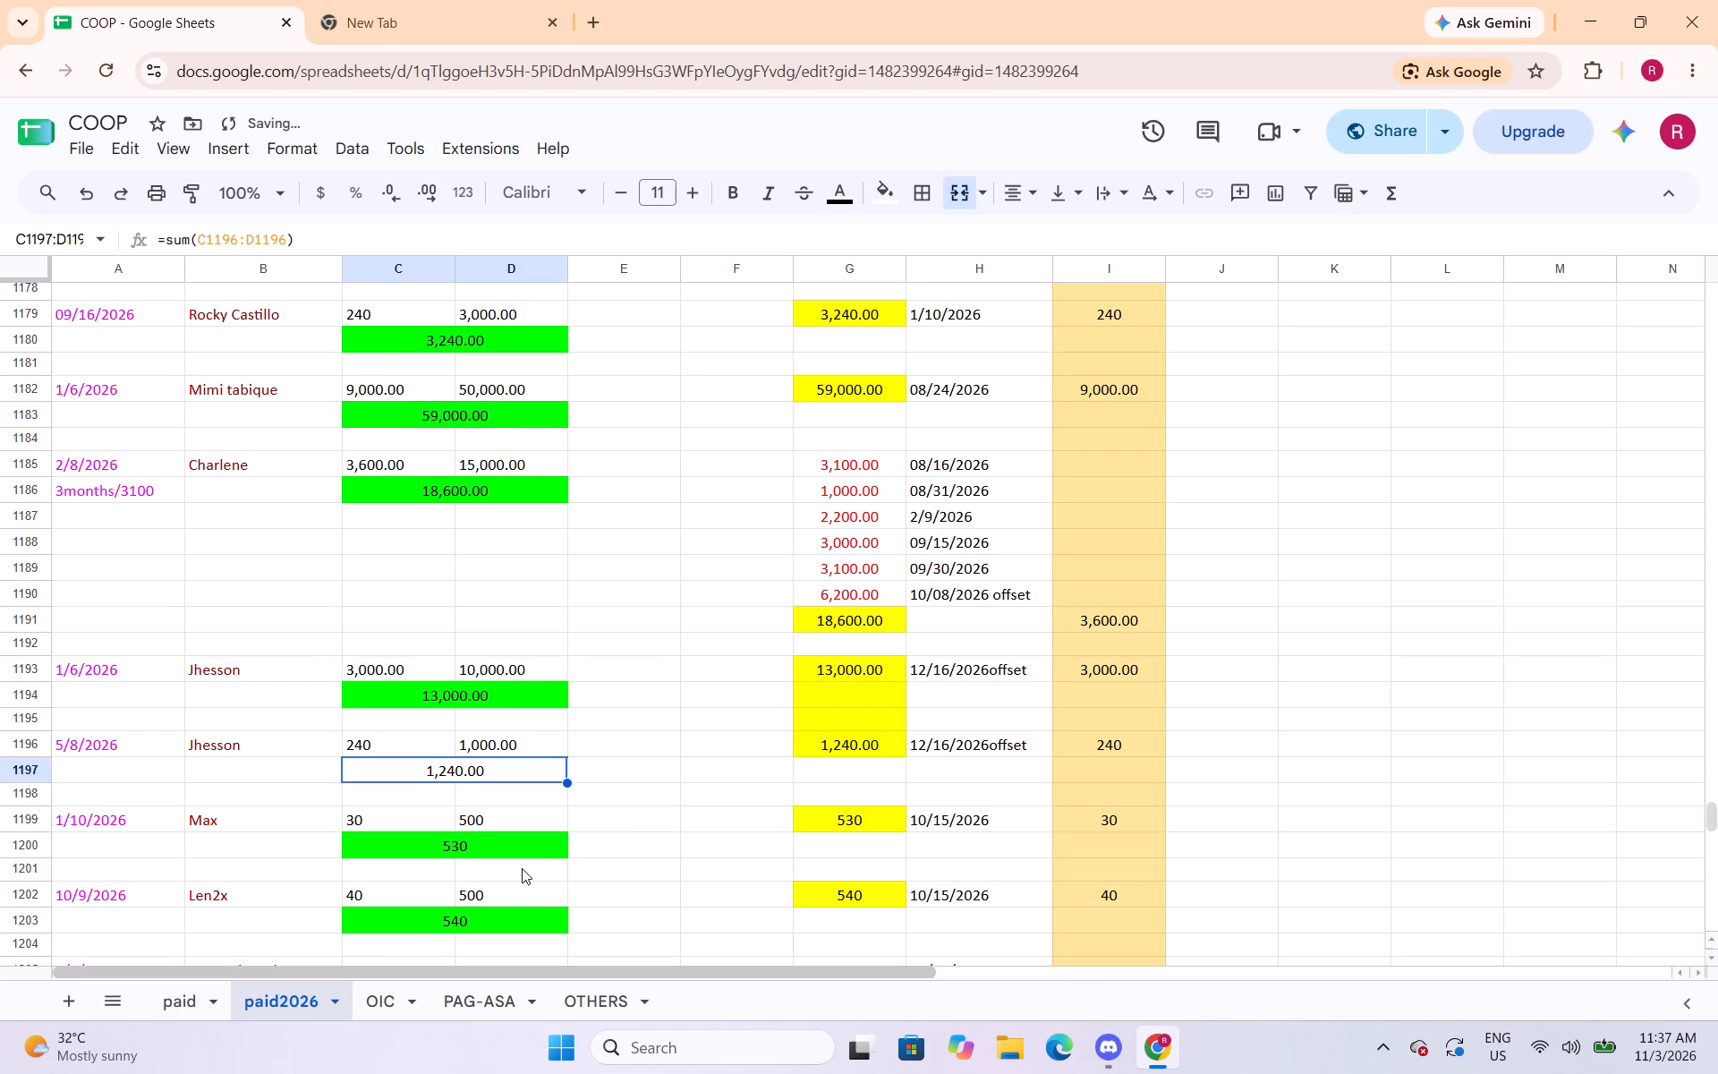
pyautogui.scroll(-1, 615, 794)
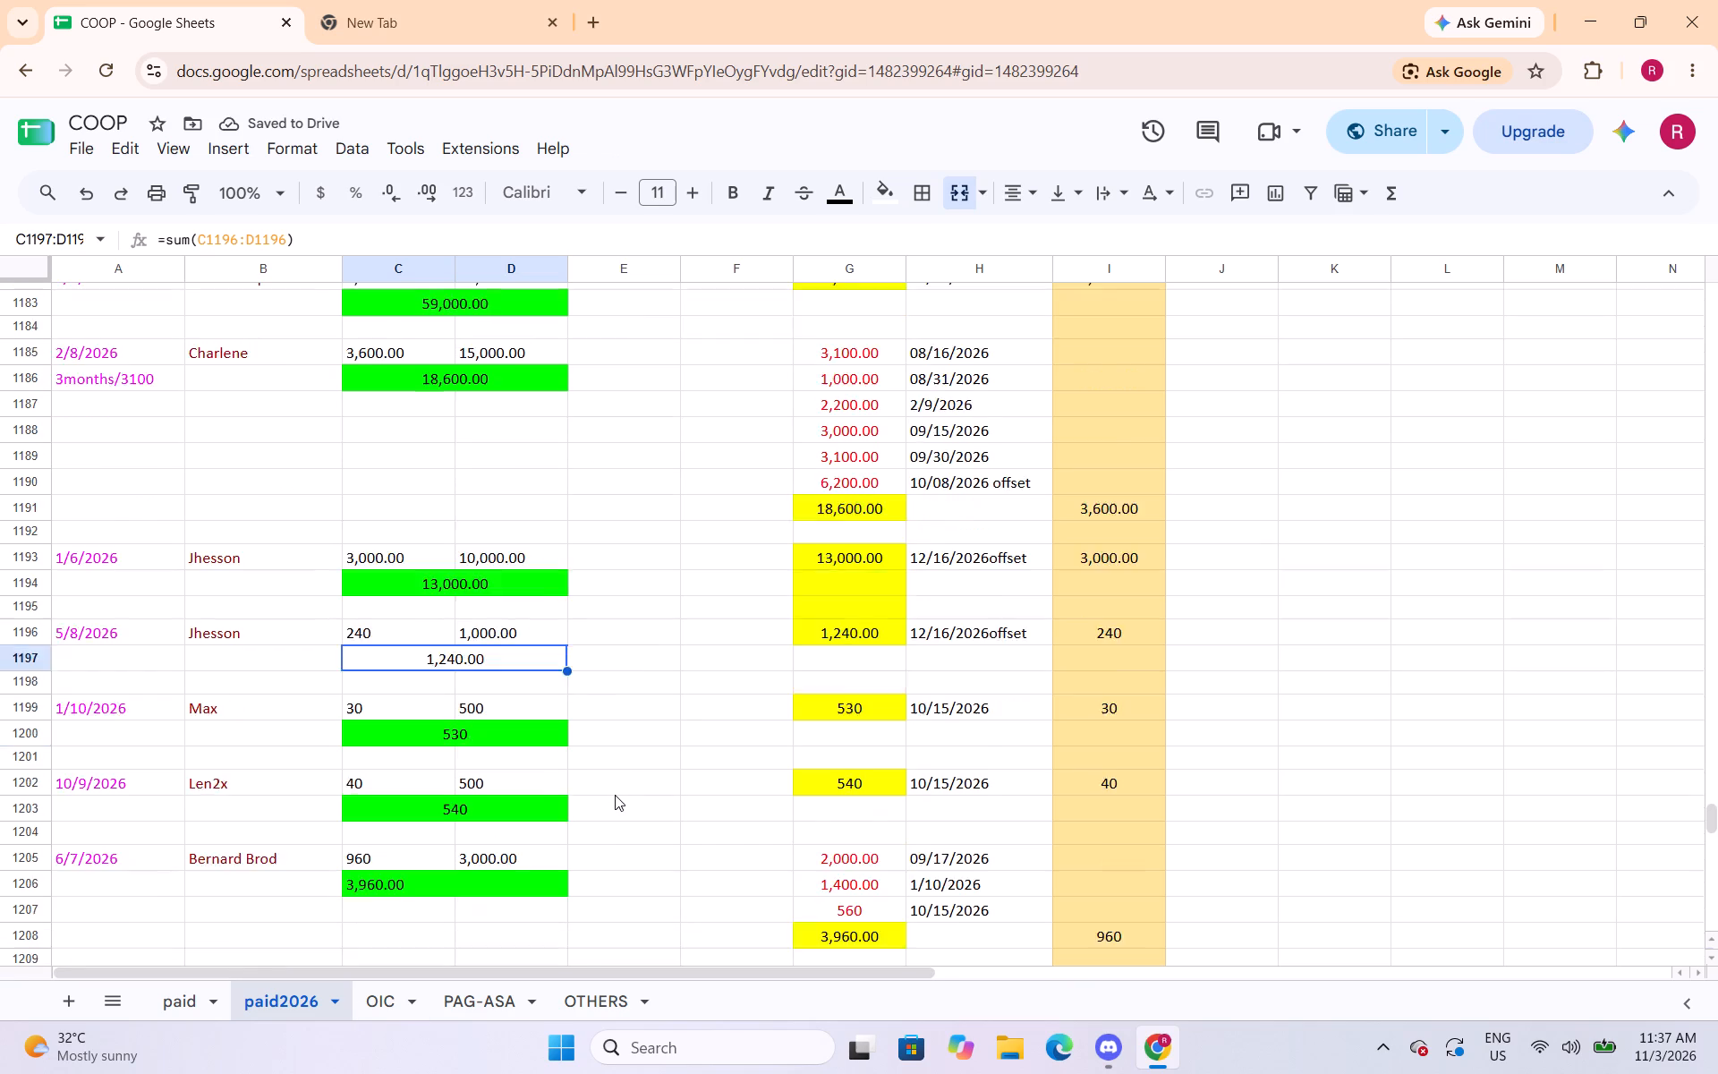
# Center the green totals in C1211:D1211 for Robert's 8/4/2026 entry and C1206:D1206 for the 6/7/2026 entry.
pyautogui.scroll(-3, 615, 795)
pyautogui.click(534, 686)
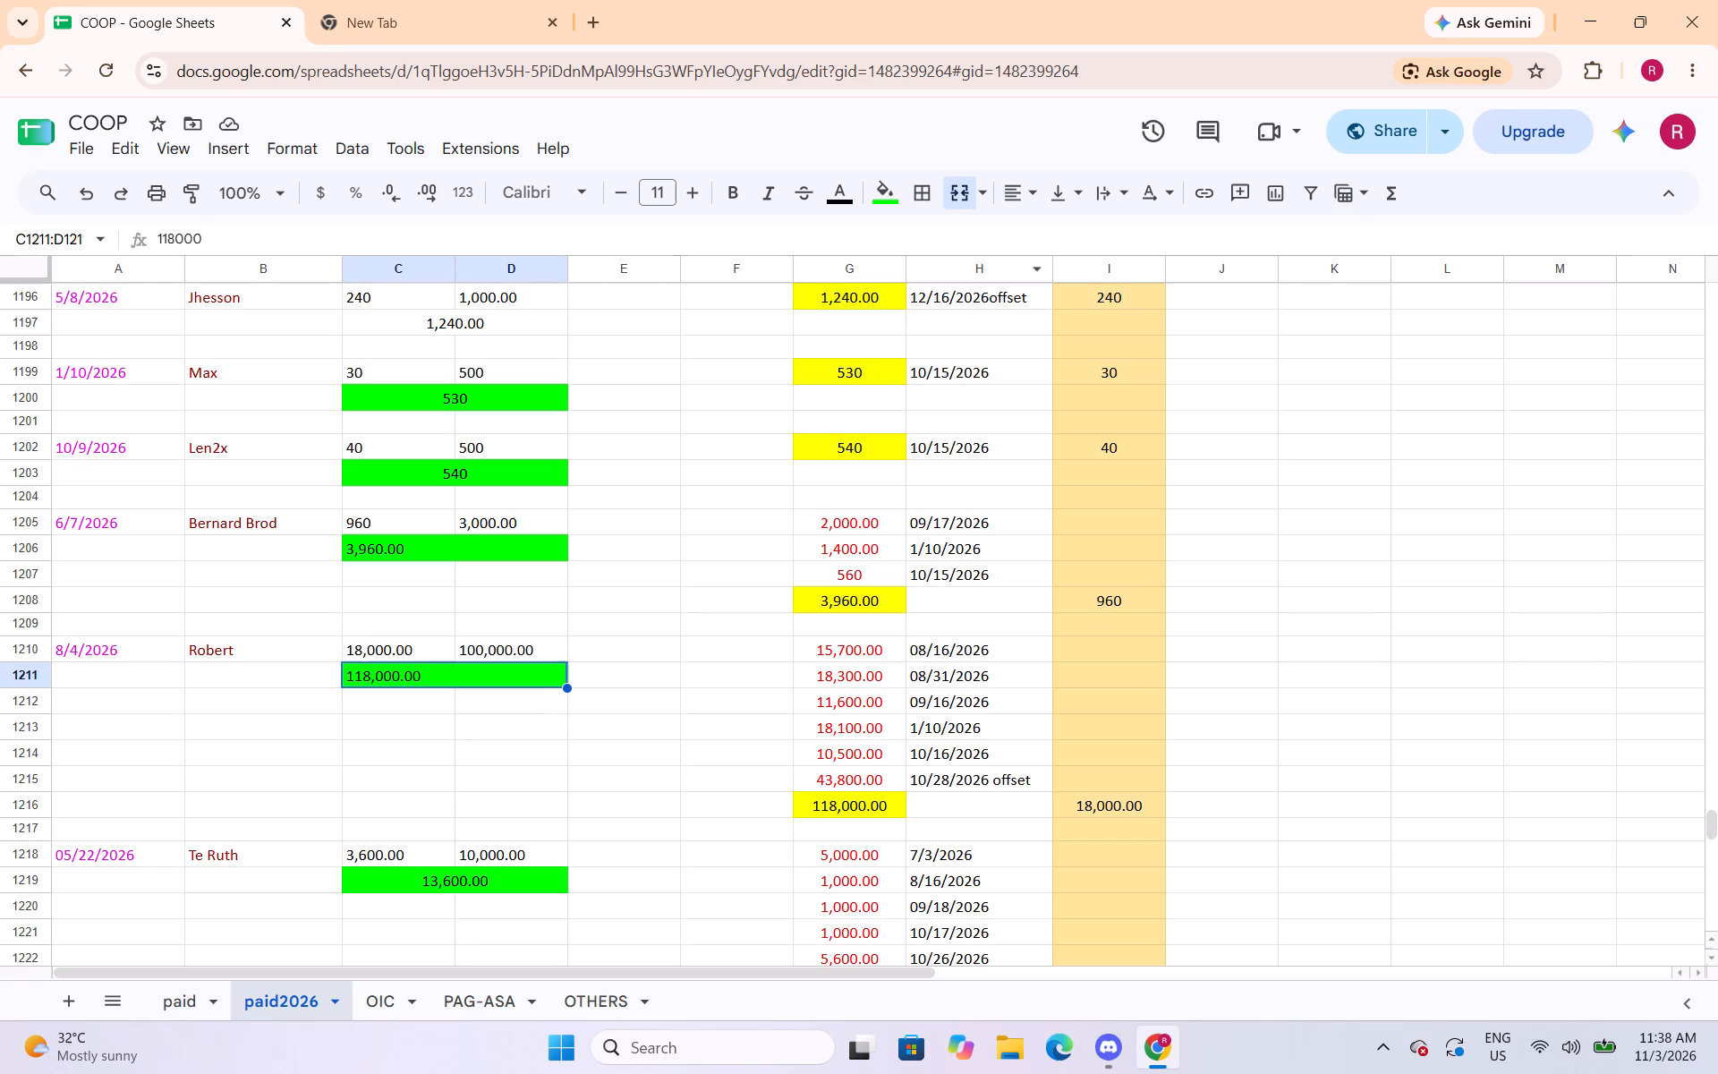
pyautogui.click(1017, 202)
pyautogui.click(1058, 244)
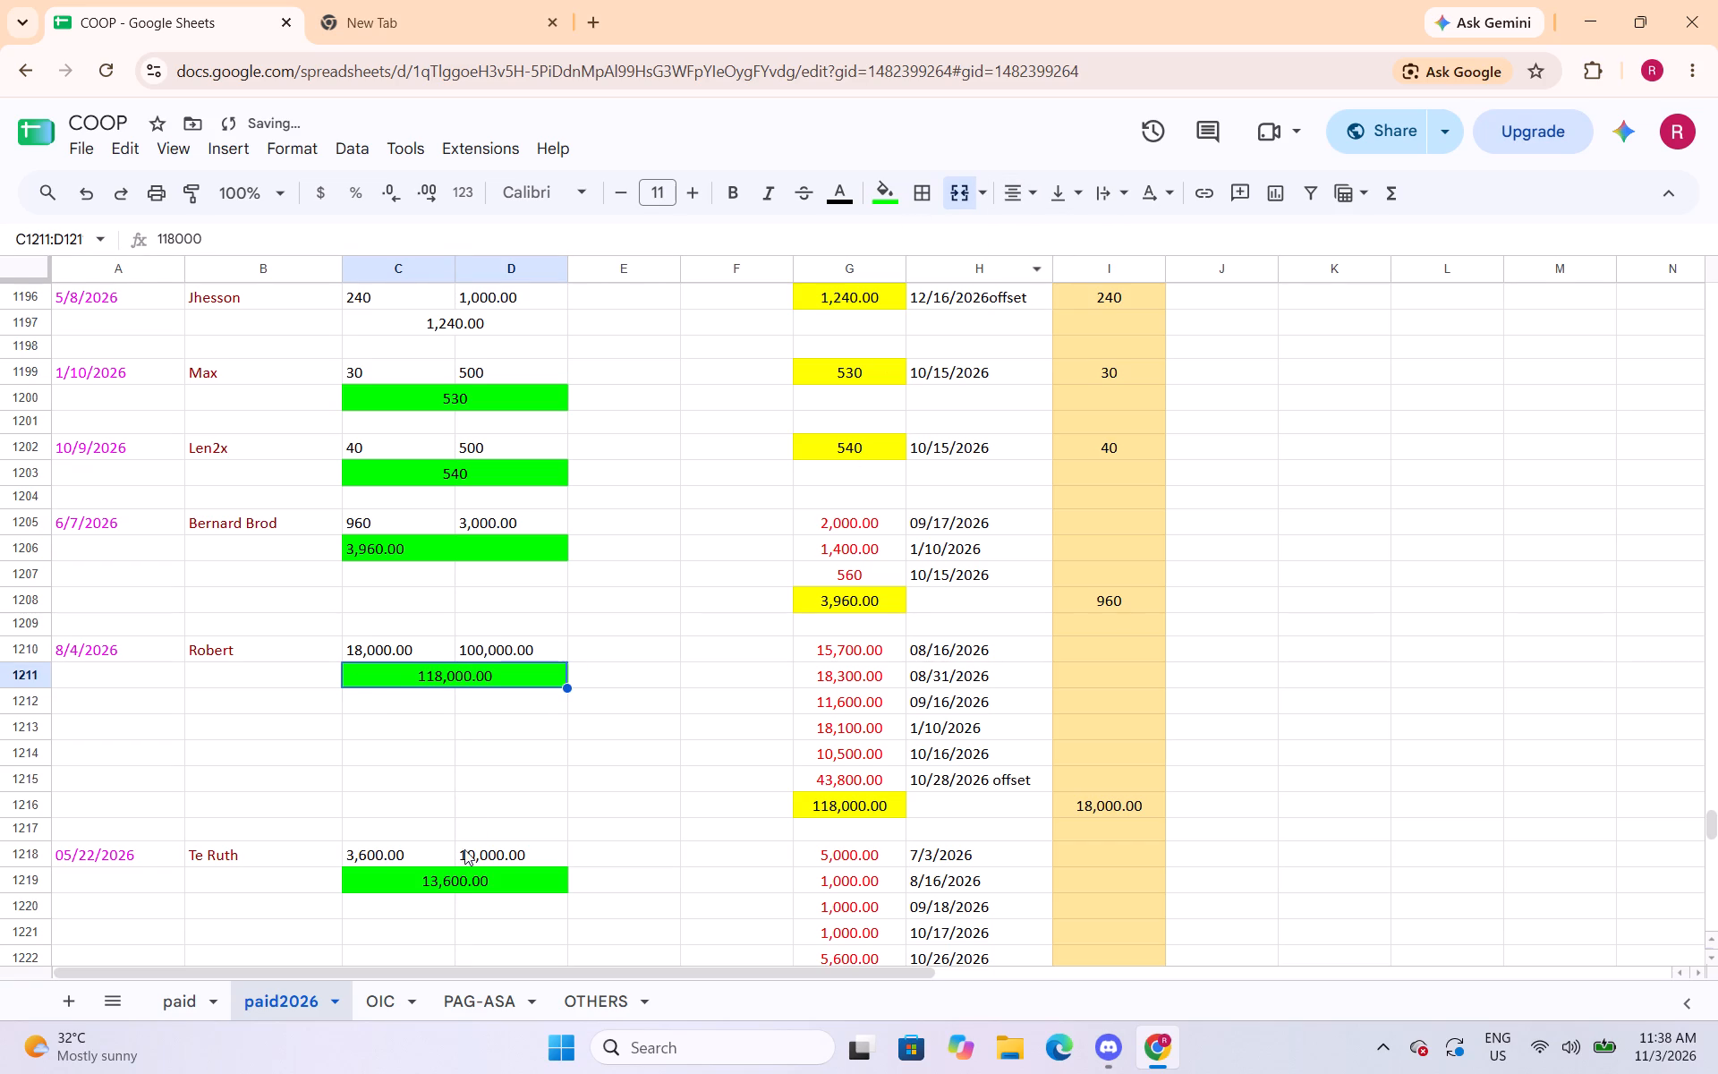
pyautogui.click(508, 542)
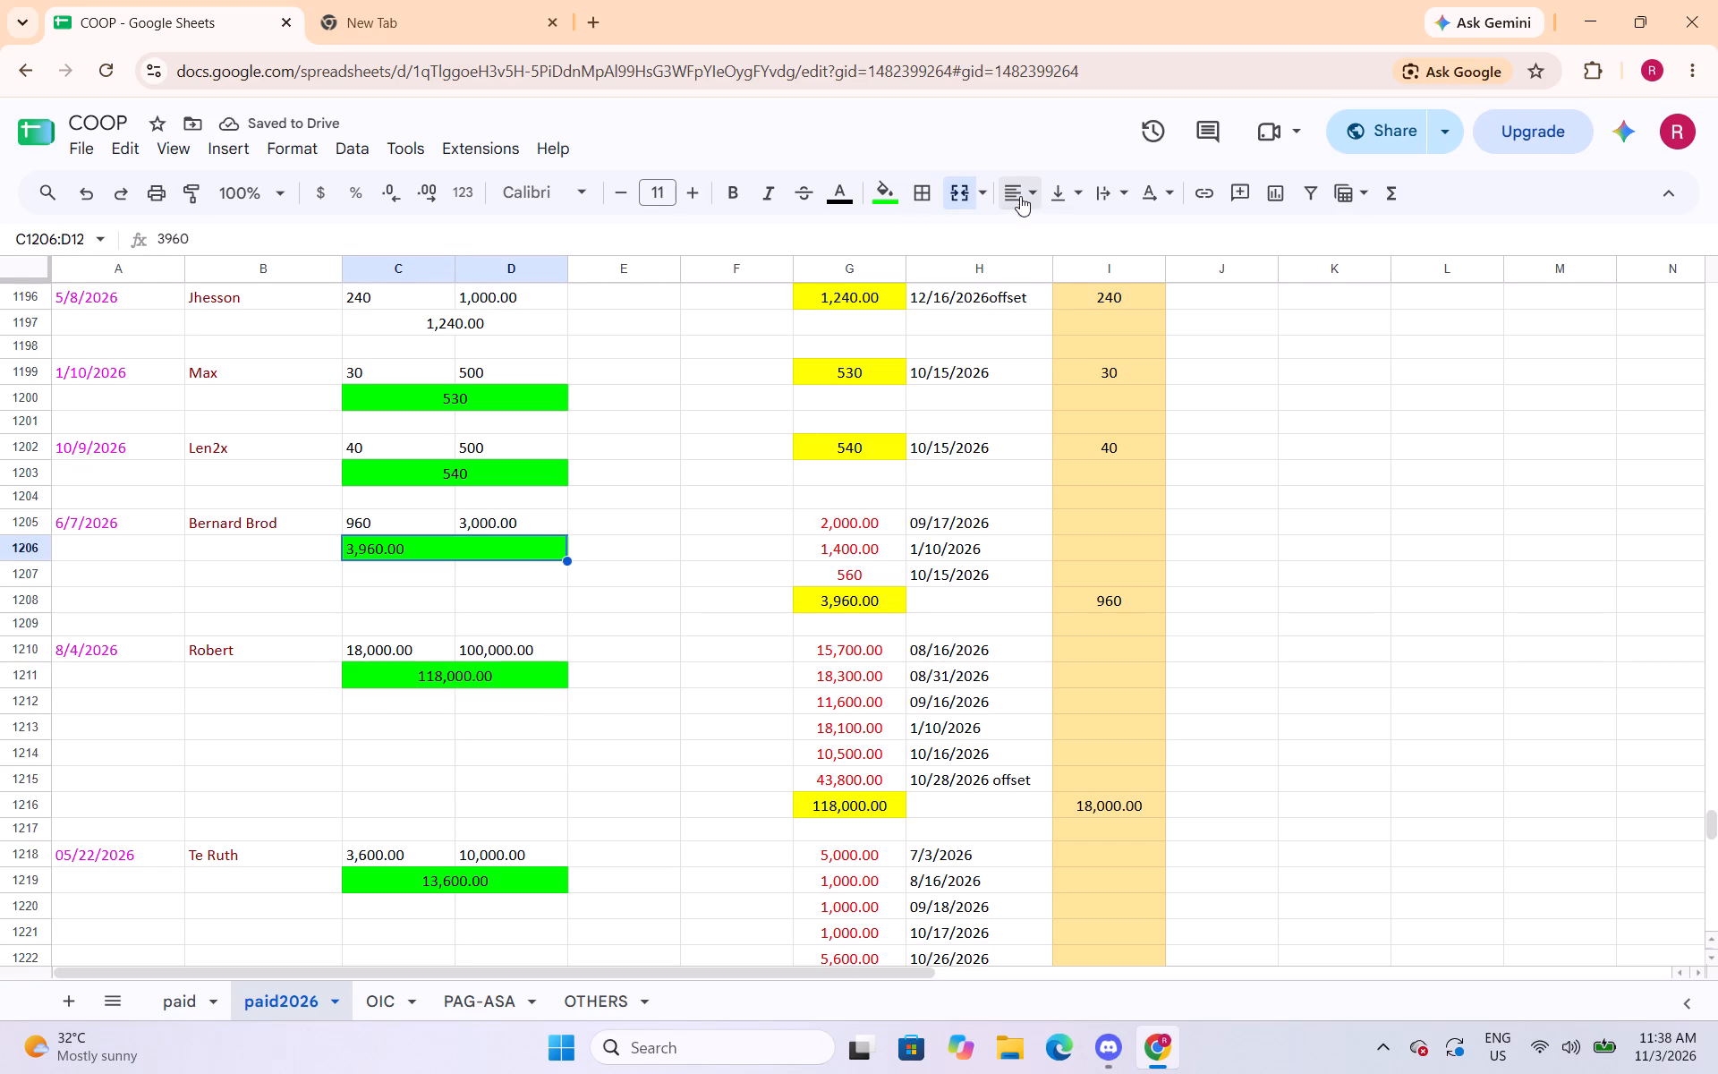
pyautogui.click(1020, 196)
pyautogui.click(1052, 248)
# Apply the Number format to Aldyne's green total in C983:D983 and the 08/26/2026 entry's total in C974:D974.
pyautogui.scroll(-5, 636, 746)
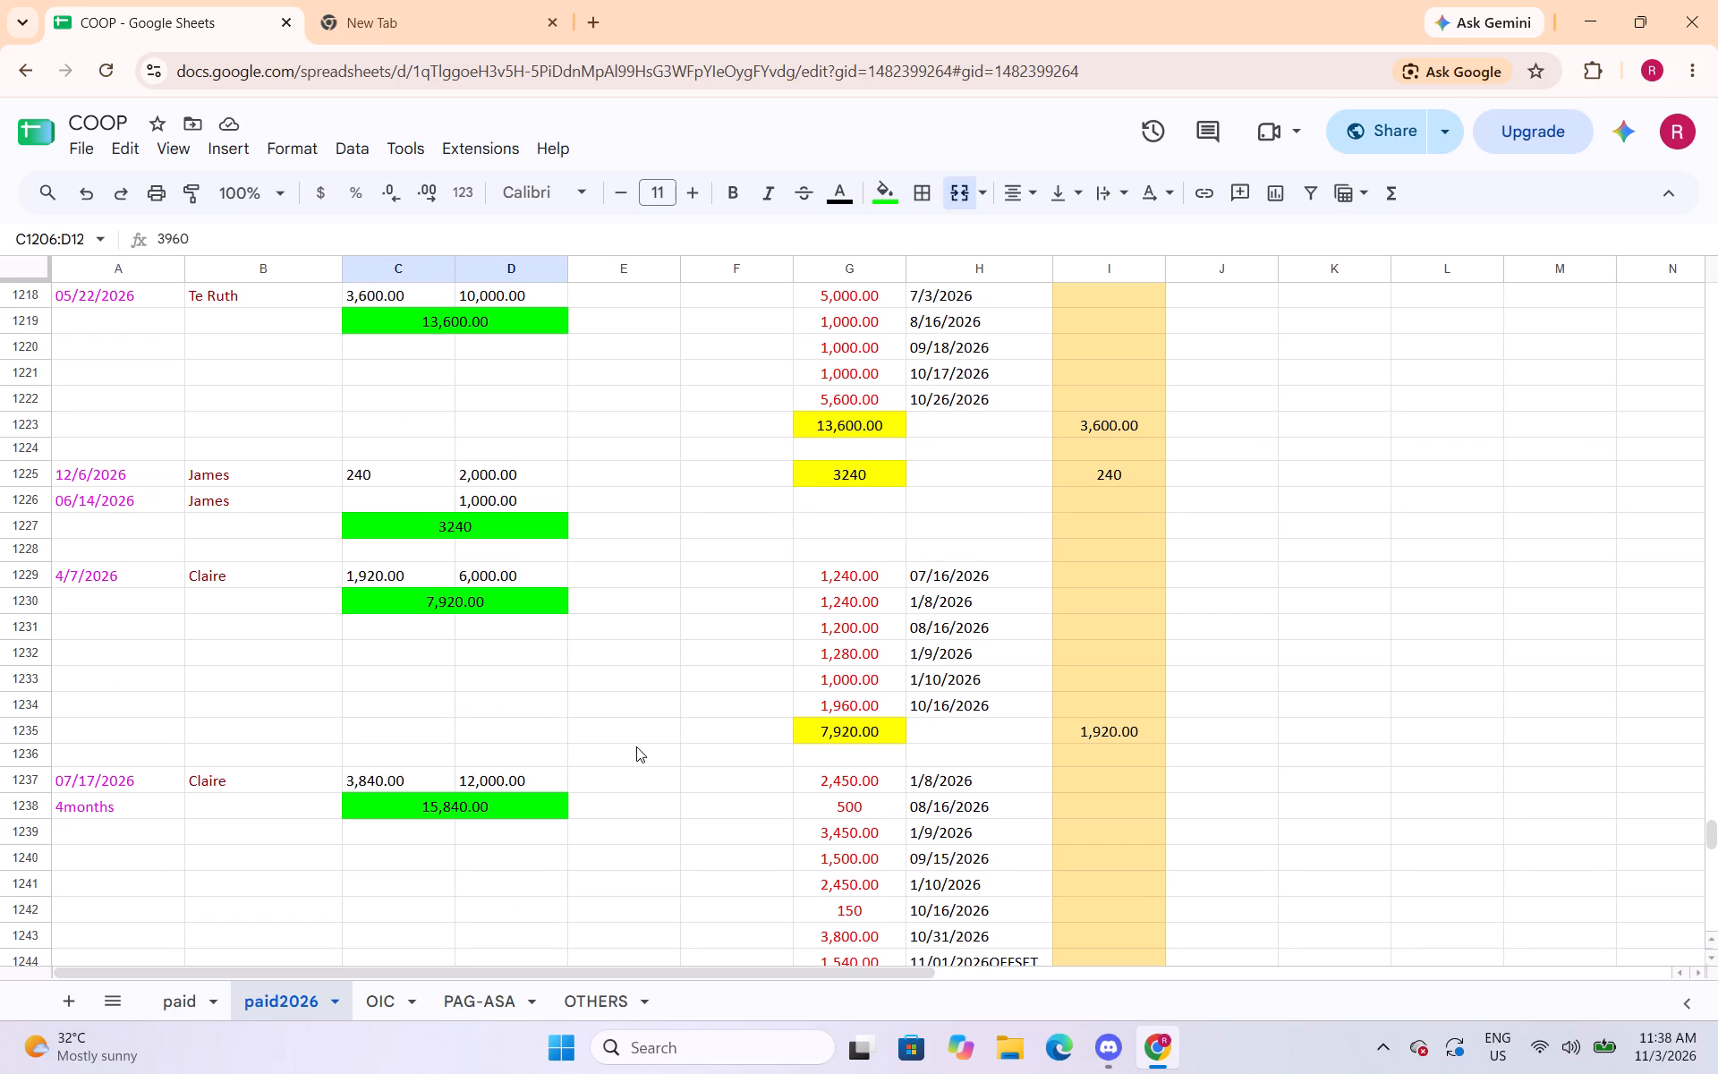
pyautogui.scroll(-6, 636, 746)
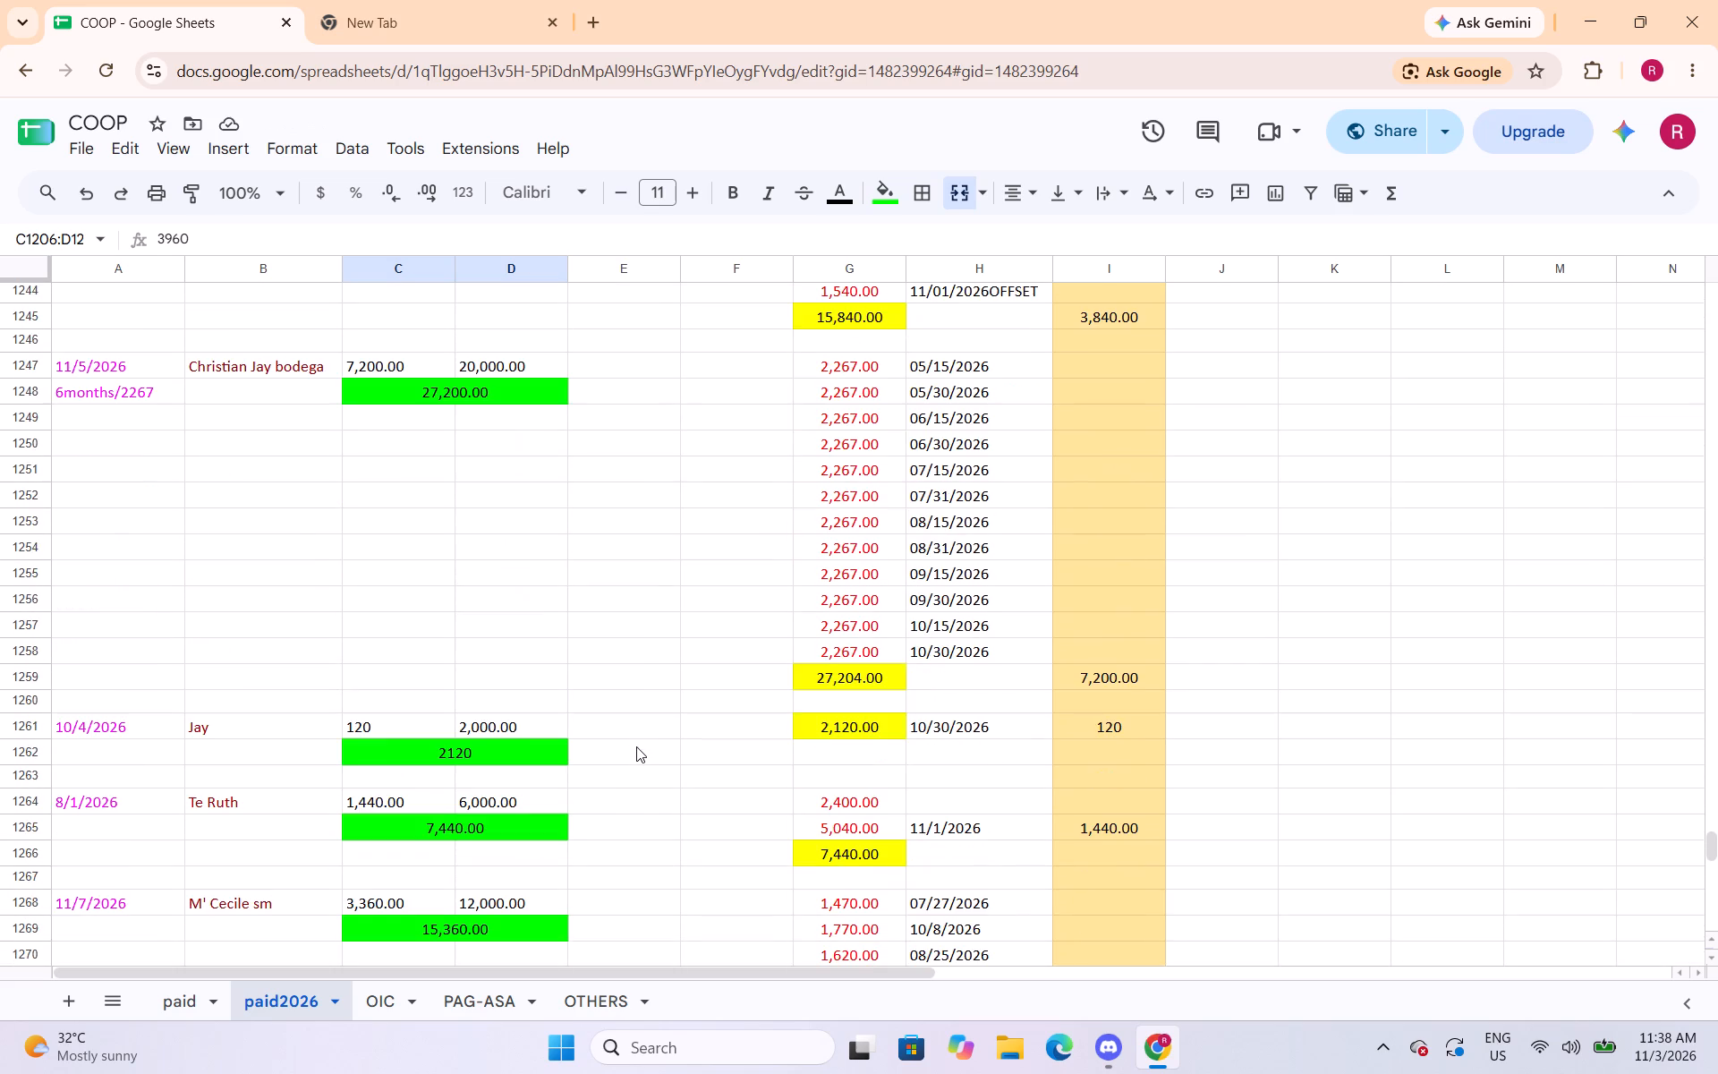
pyautogui.scroll(-6, 636, 746)
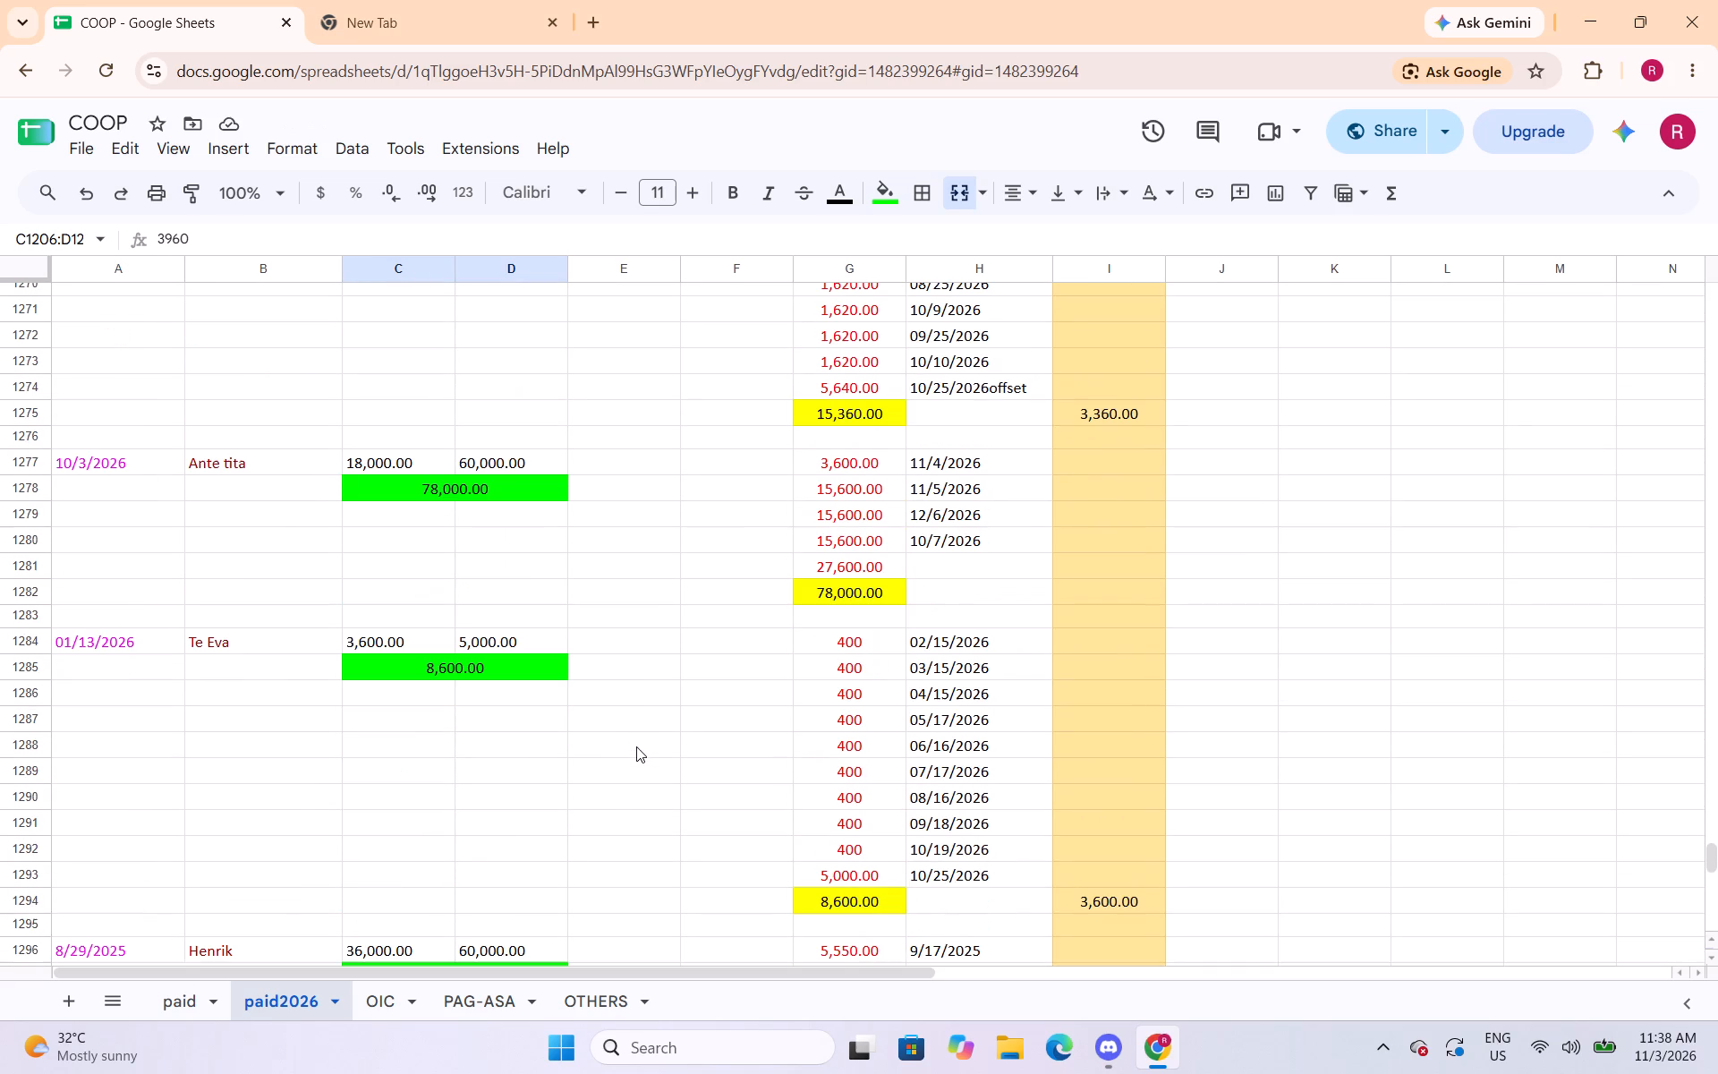
pyautogui.scroll(9, 636, 746)
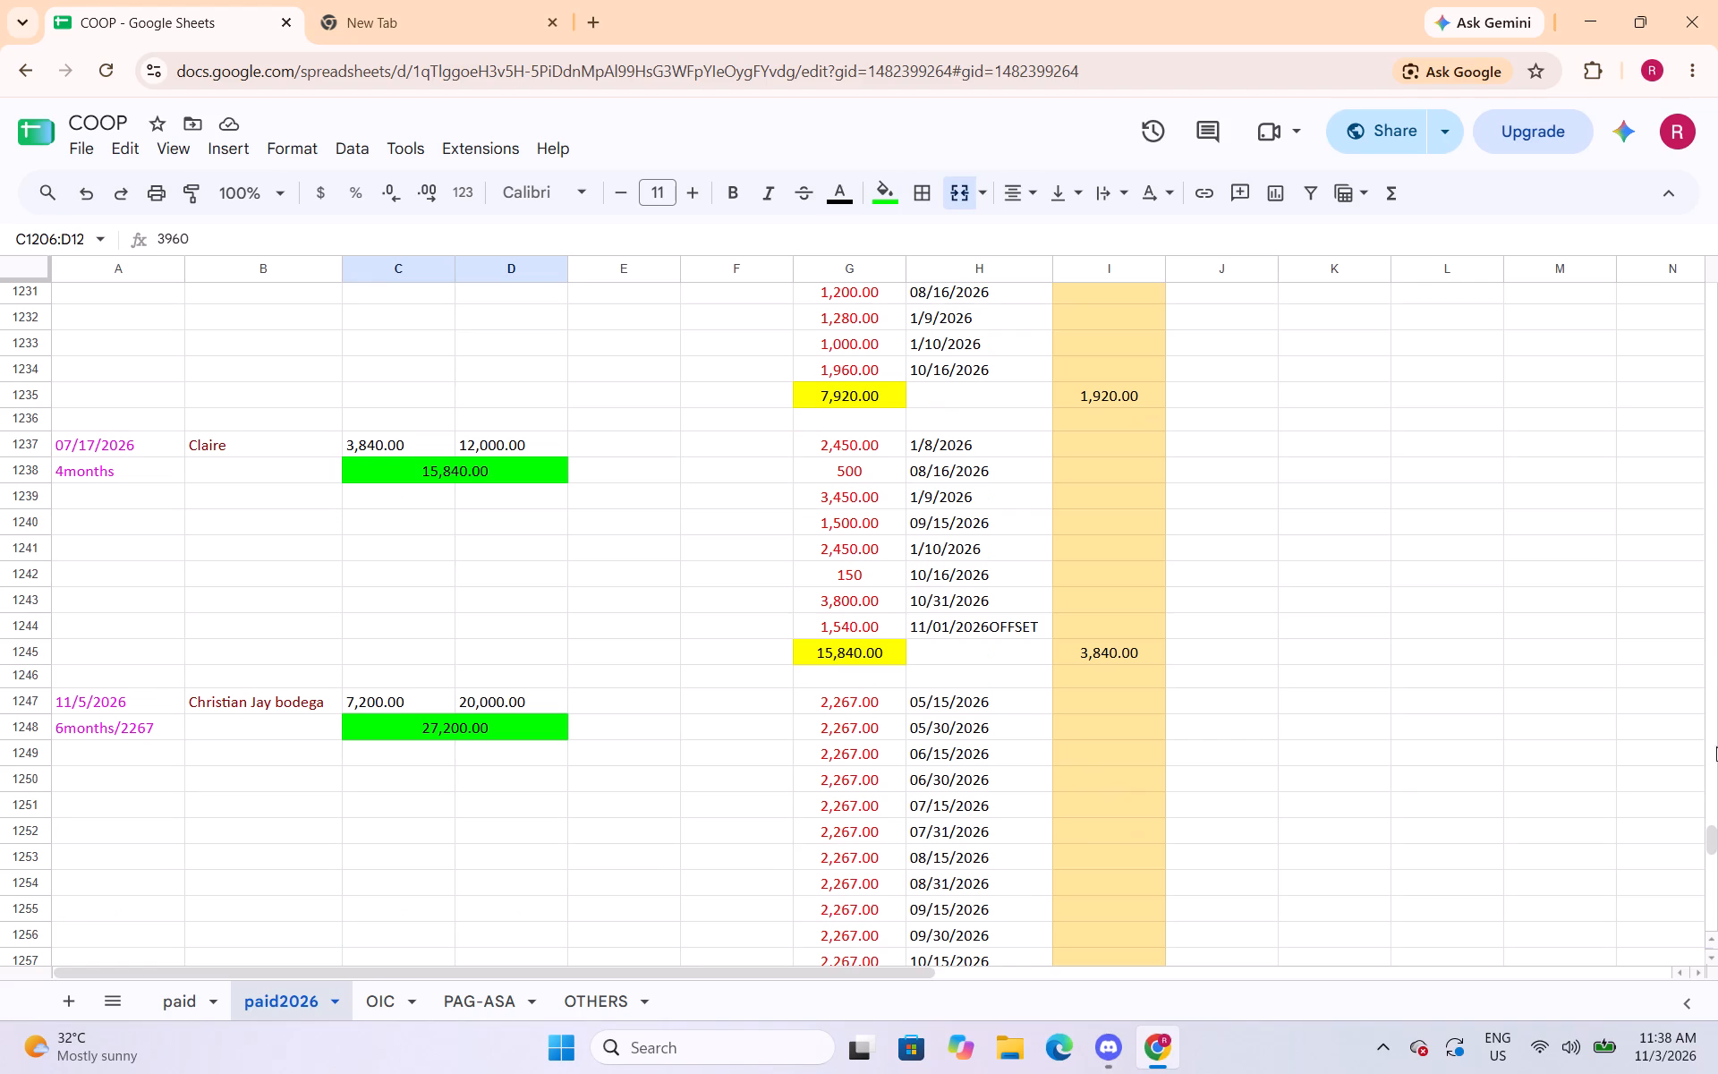
pyautogui.moveTo(1712, 840); pyautogui.dragTo(1717, 726)
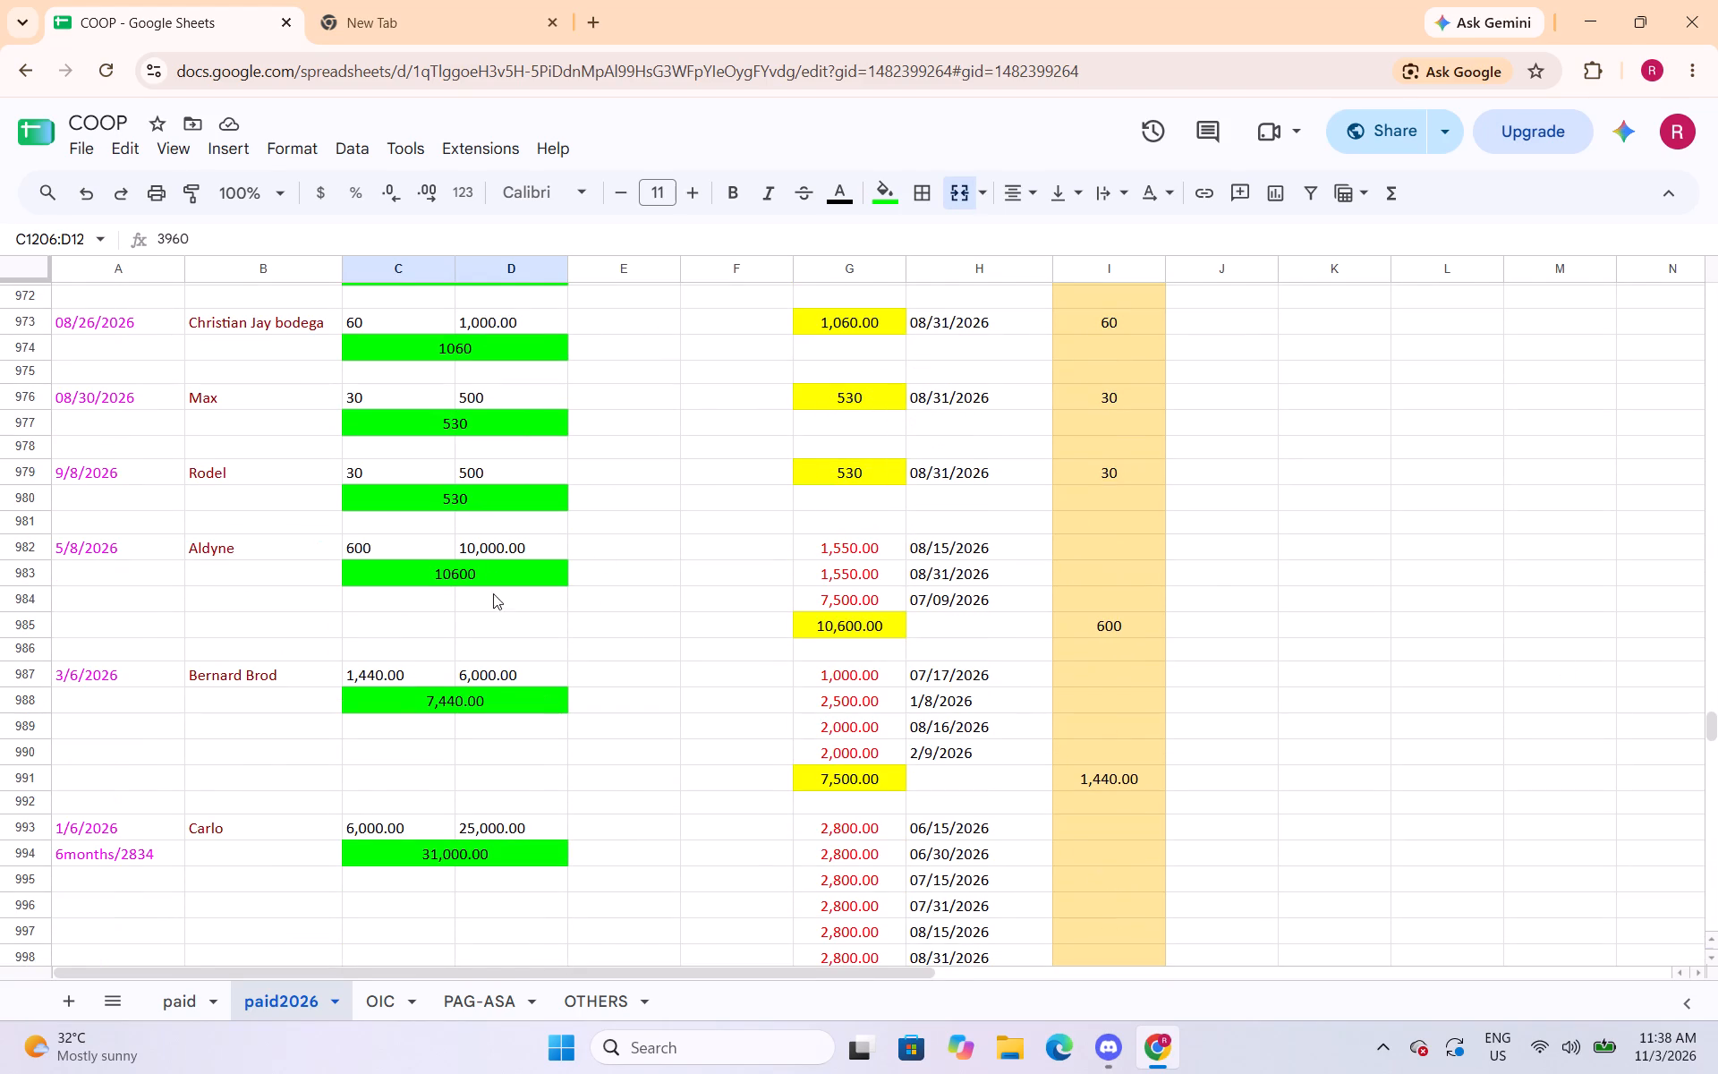
pyautogui.click(472, 571)
pyautogui.click(285, 149)
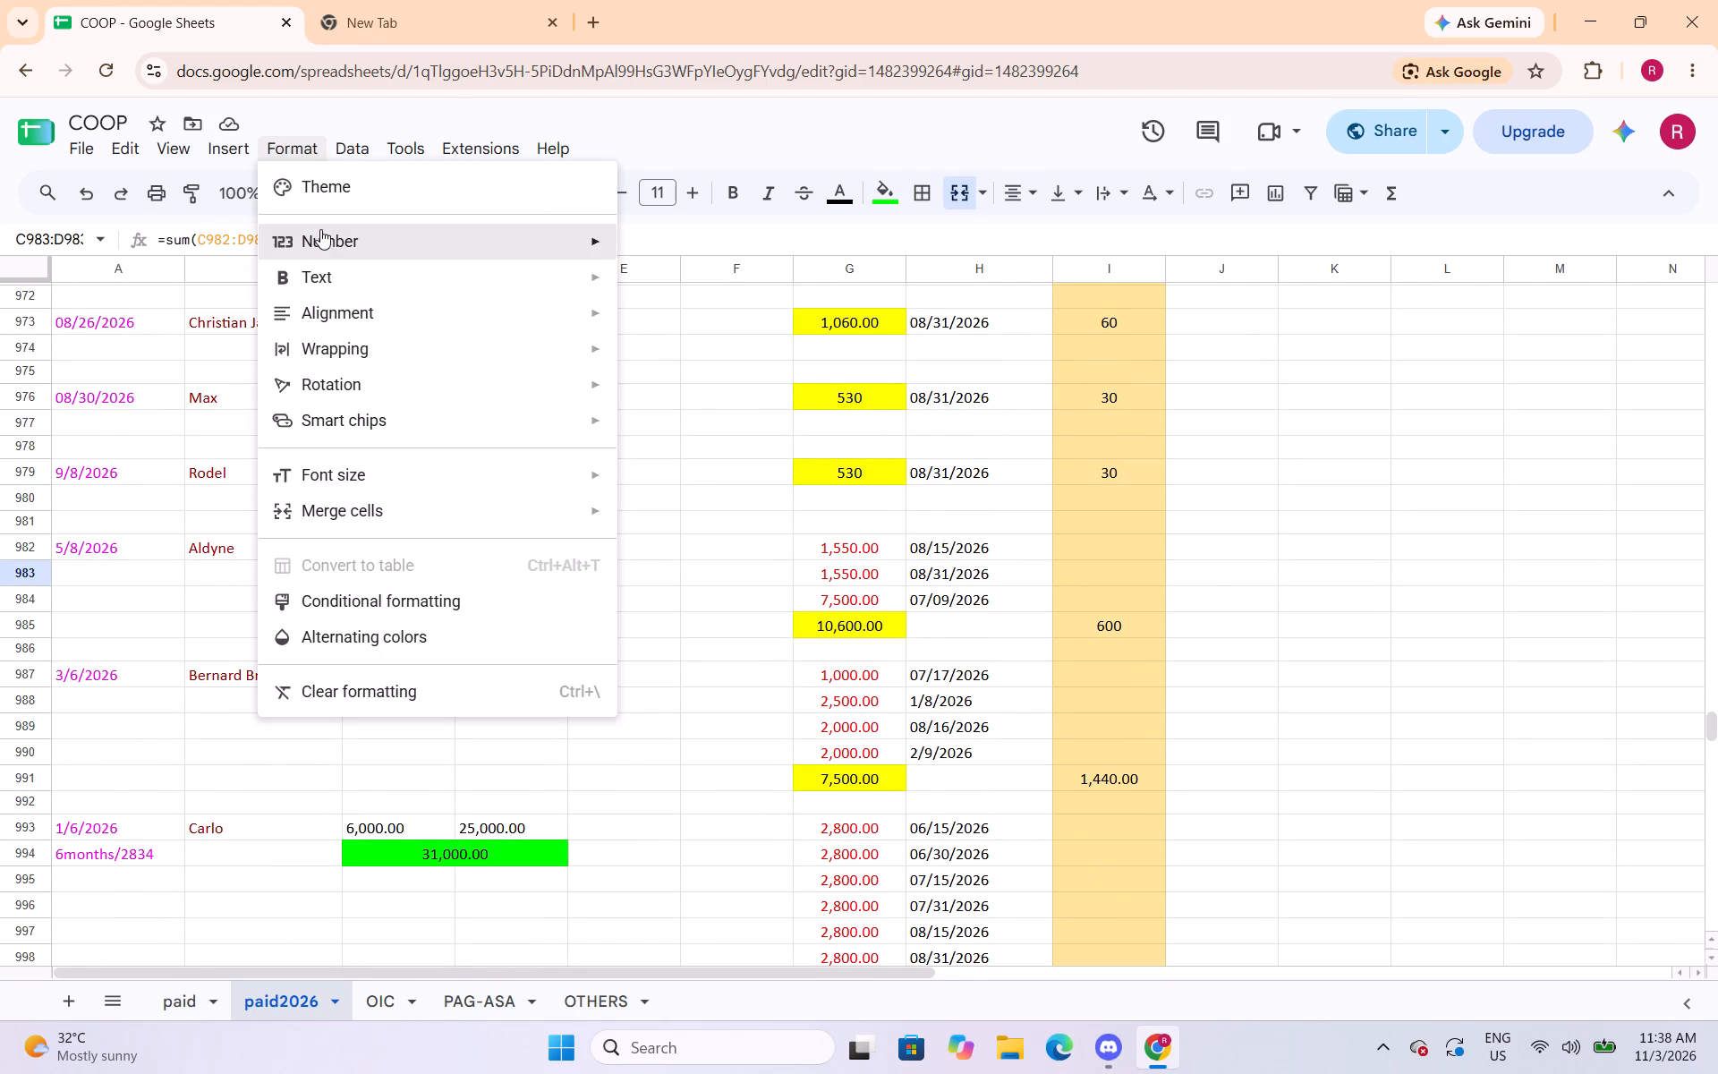
pyautogui.click(326, 238)
pyautogui.click(667, 342)
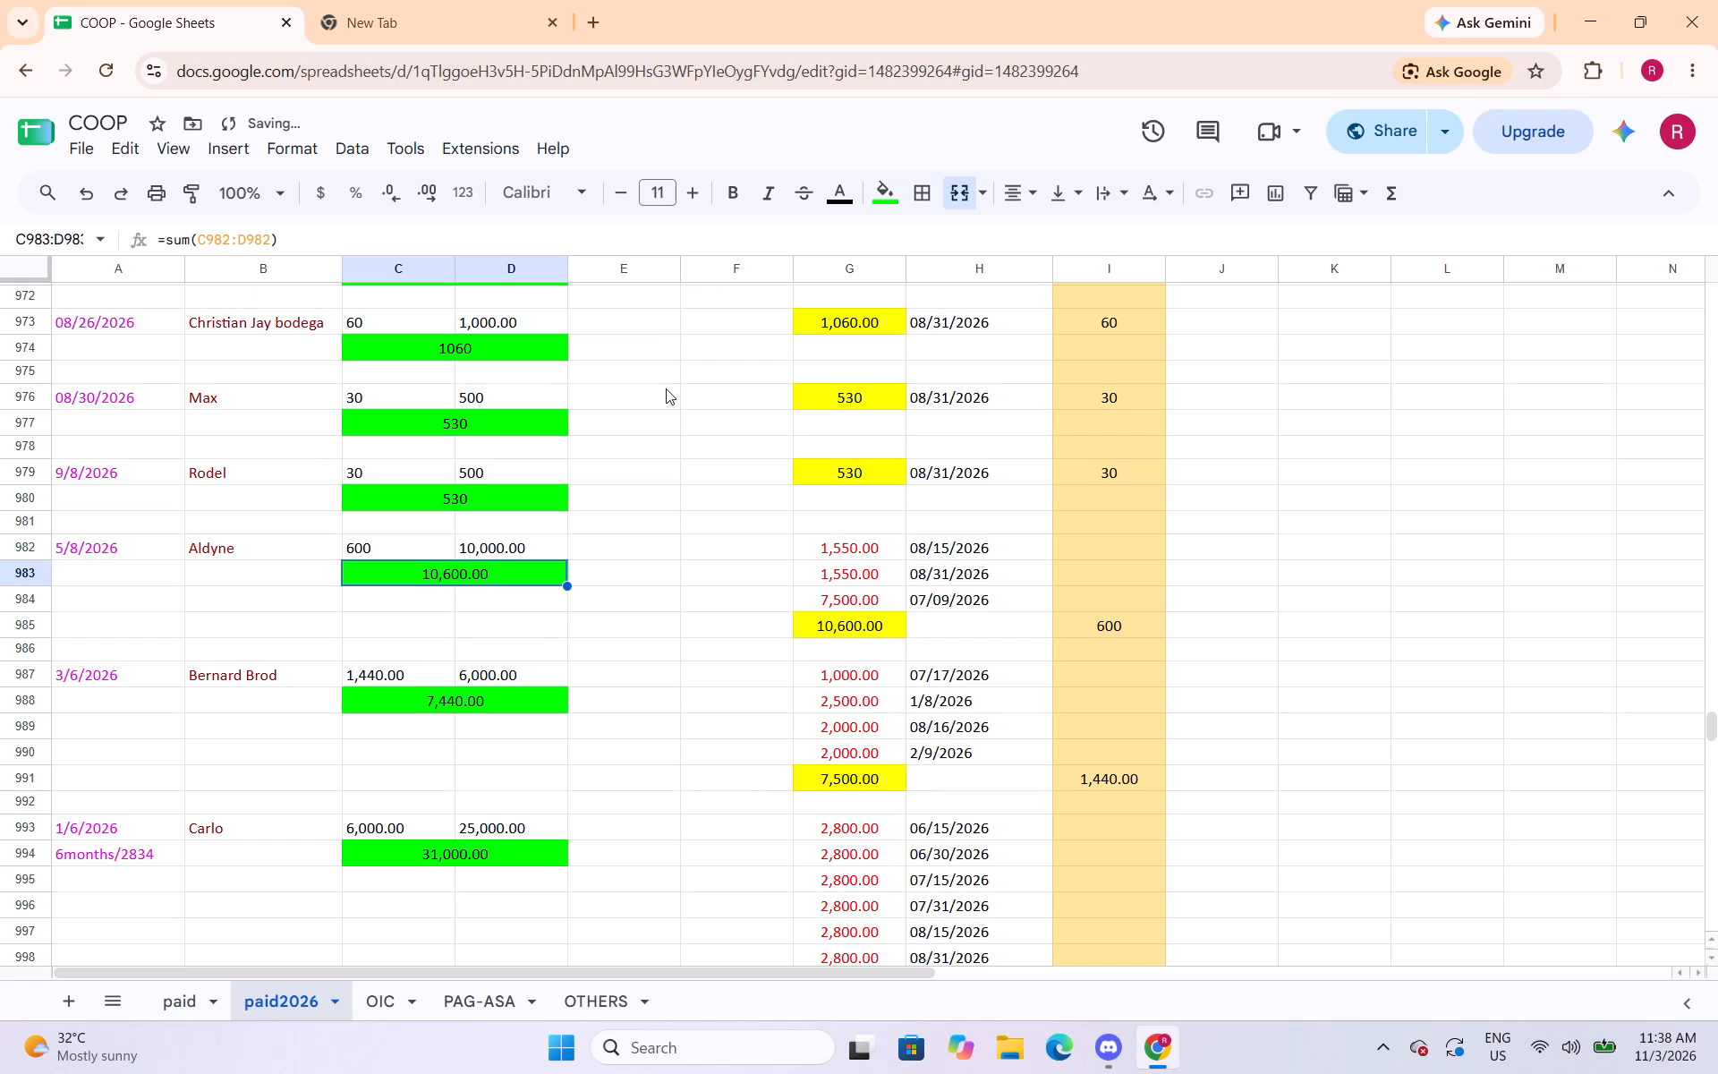
pyautogui.click(539, 356)
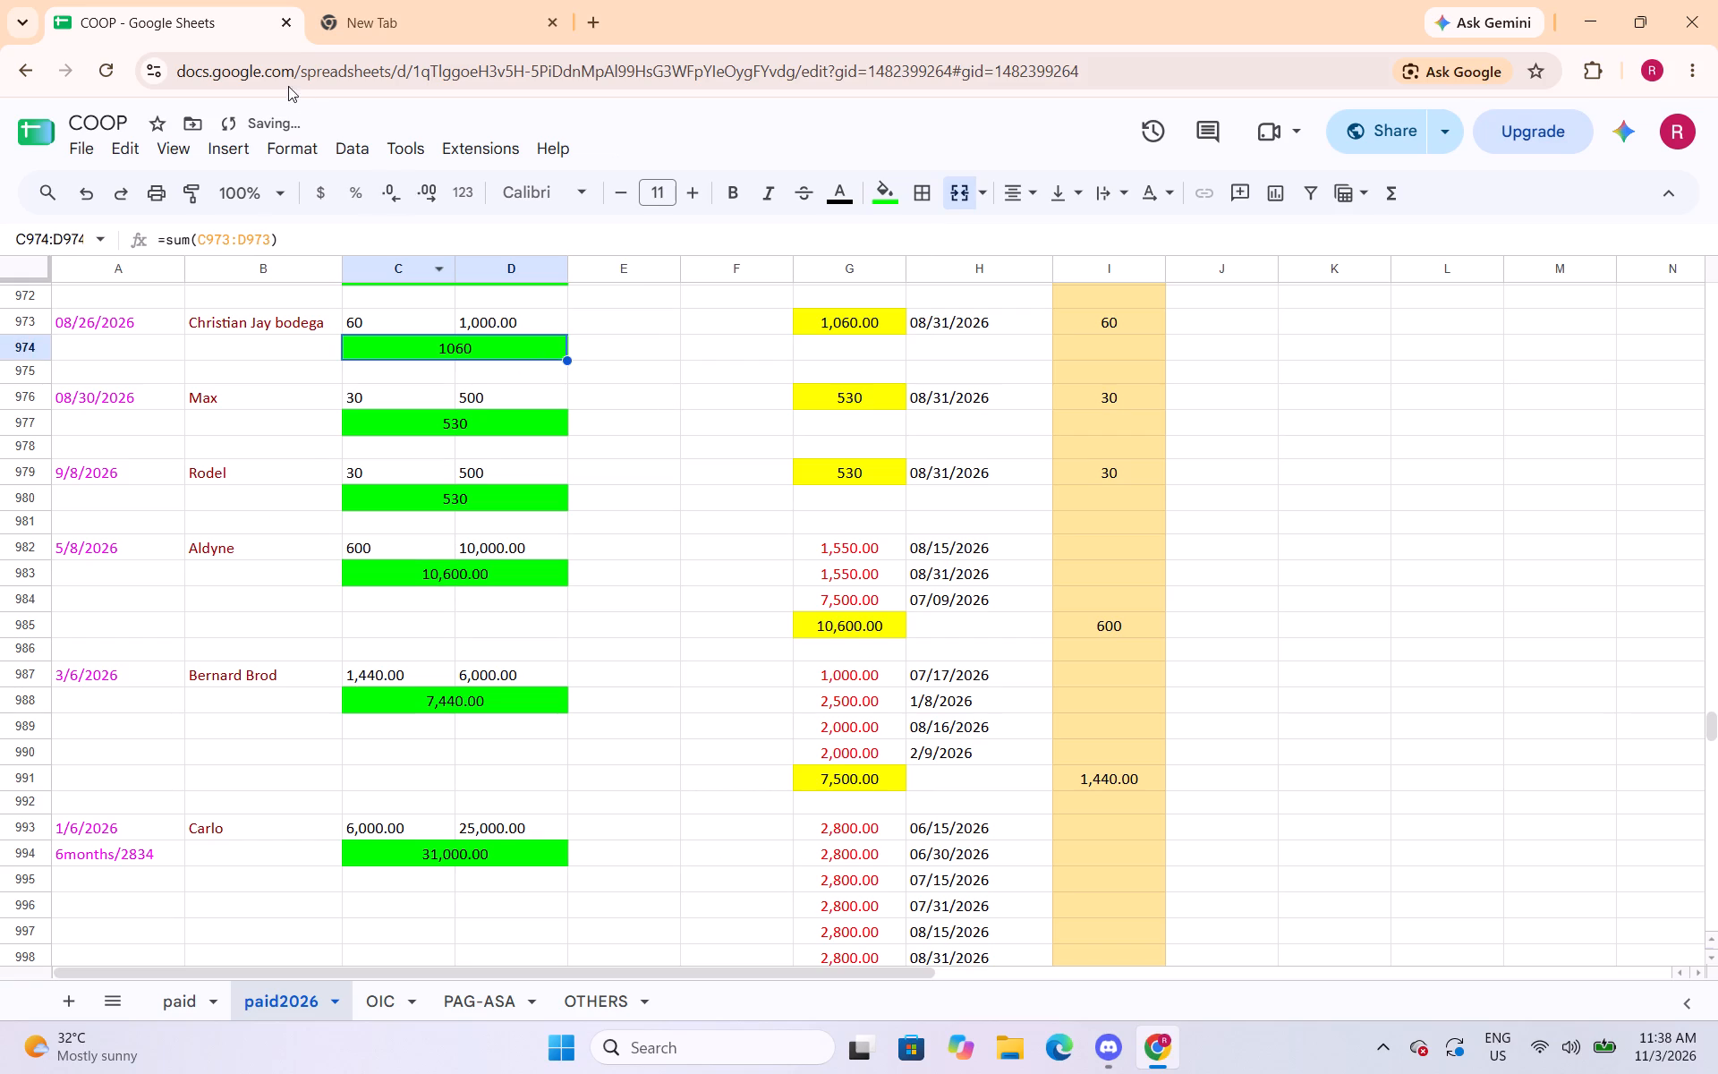
pyautogui.click(277, 145)
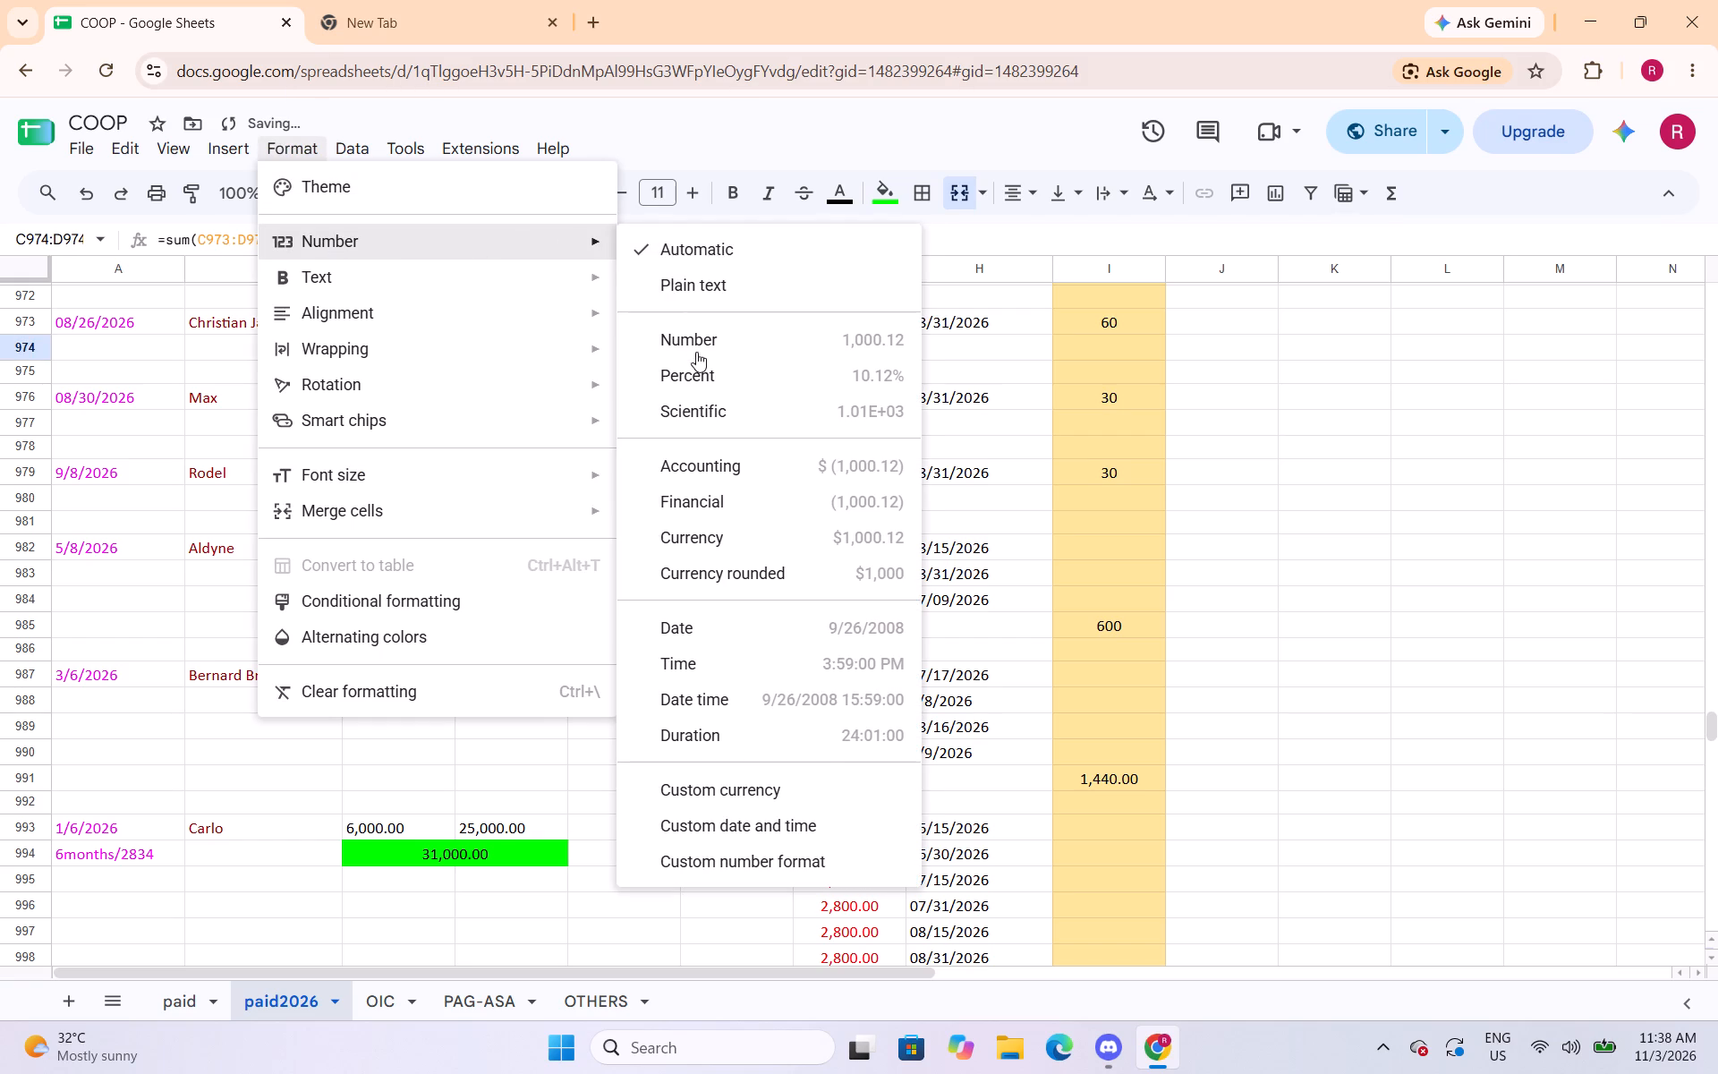
pyautogui.click(696, 352)
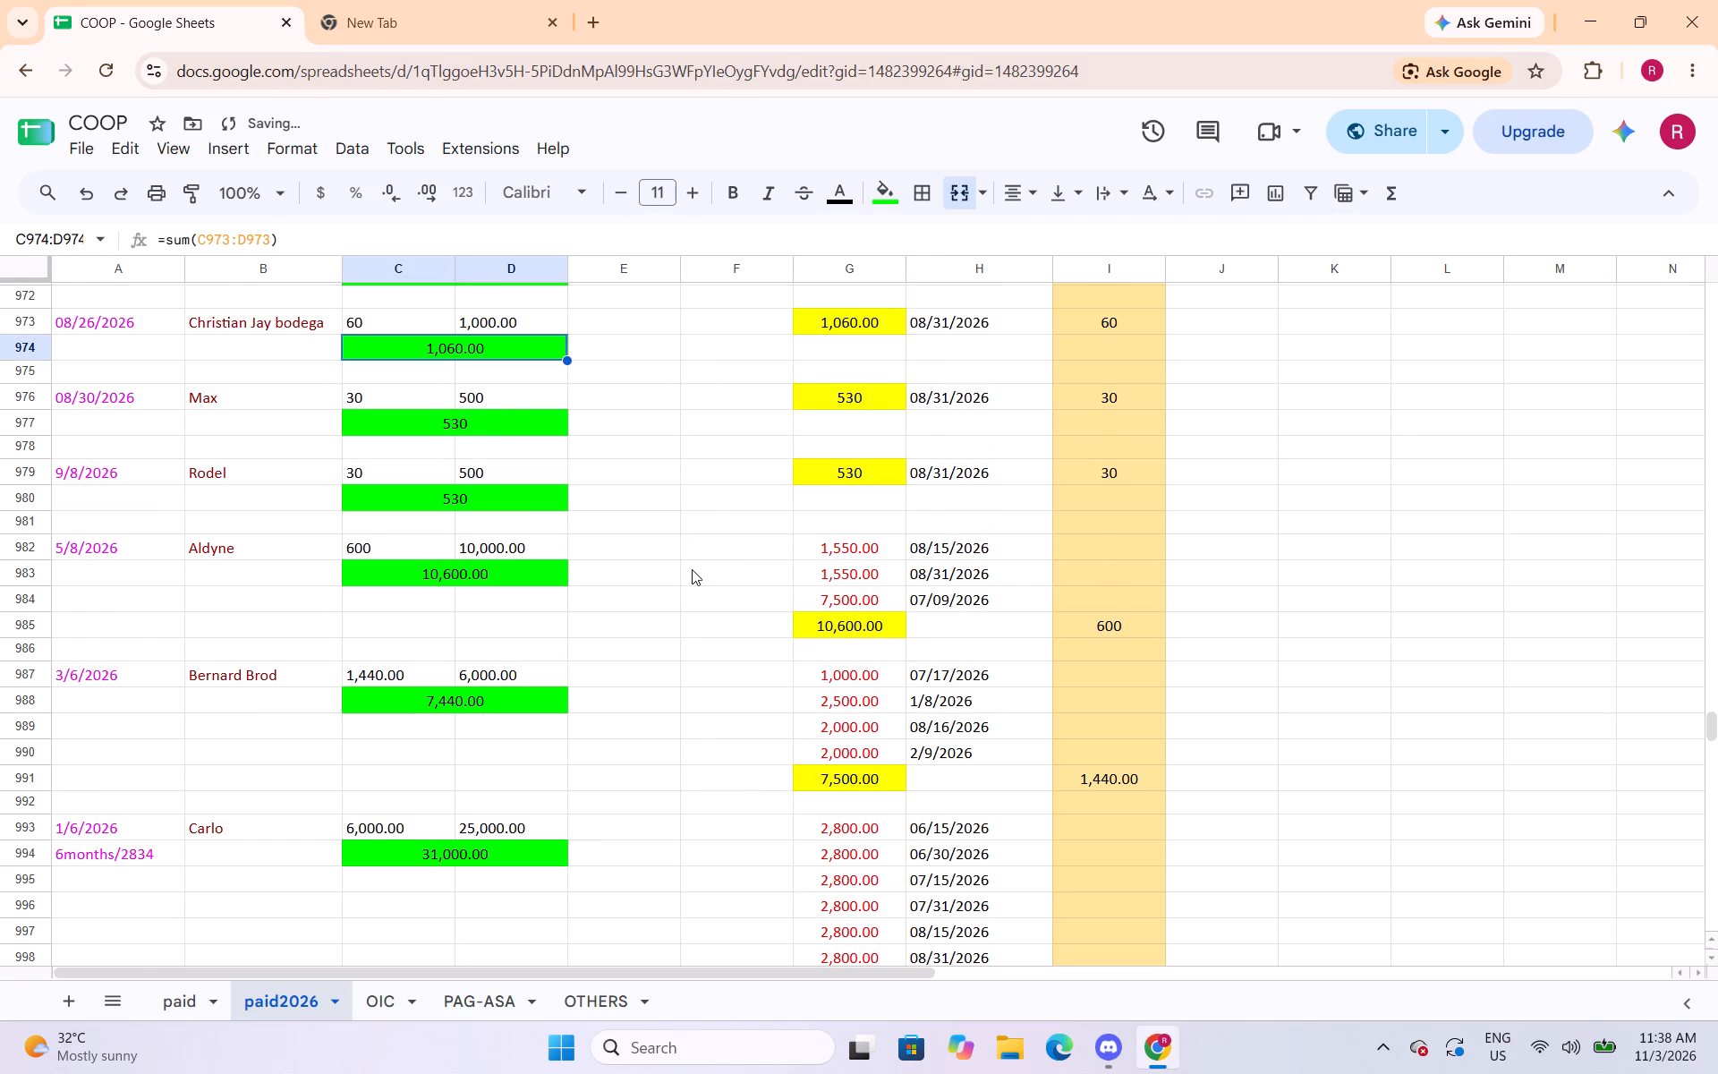
# Apply the Number format to the green total of Ethel's 08/21/2026 entry in C971:D971.
pyautogui.scroll(2, 692, 569)
pyautogui.click(526, 504)
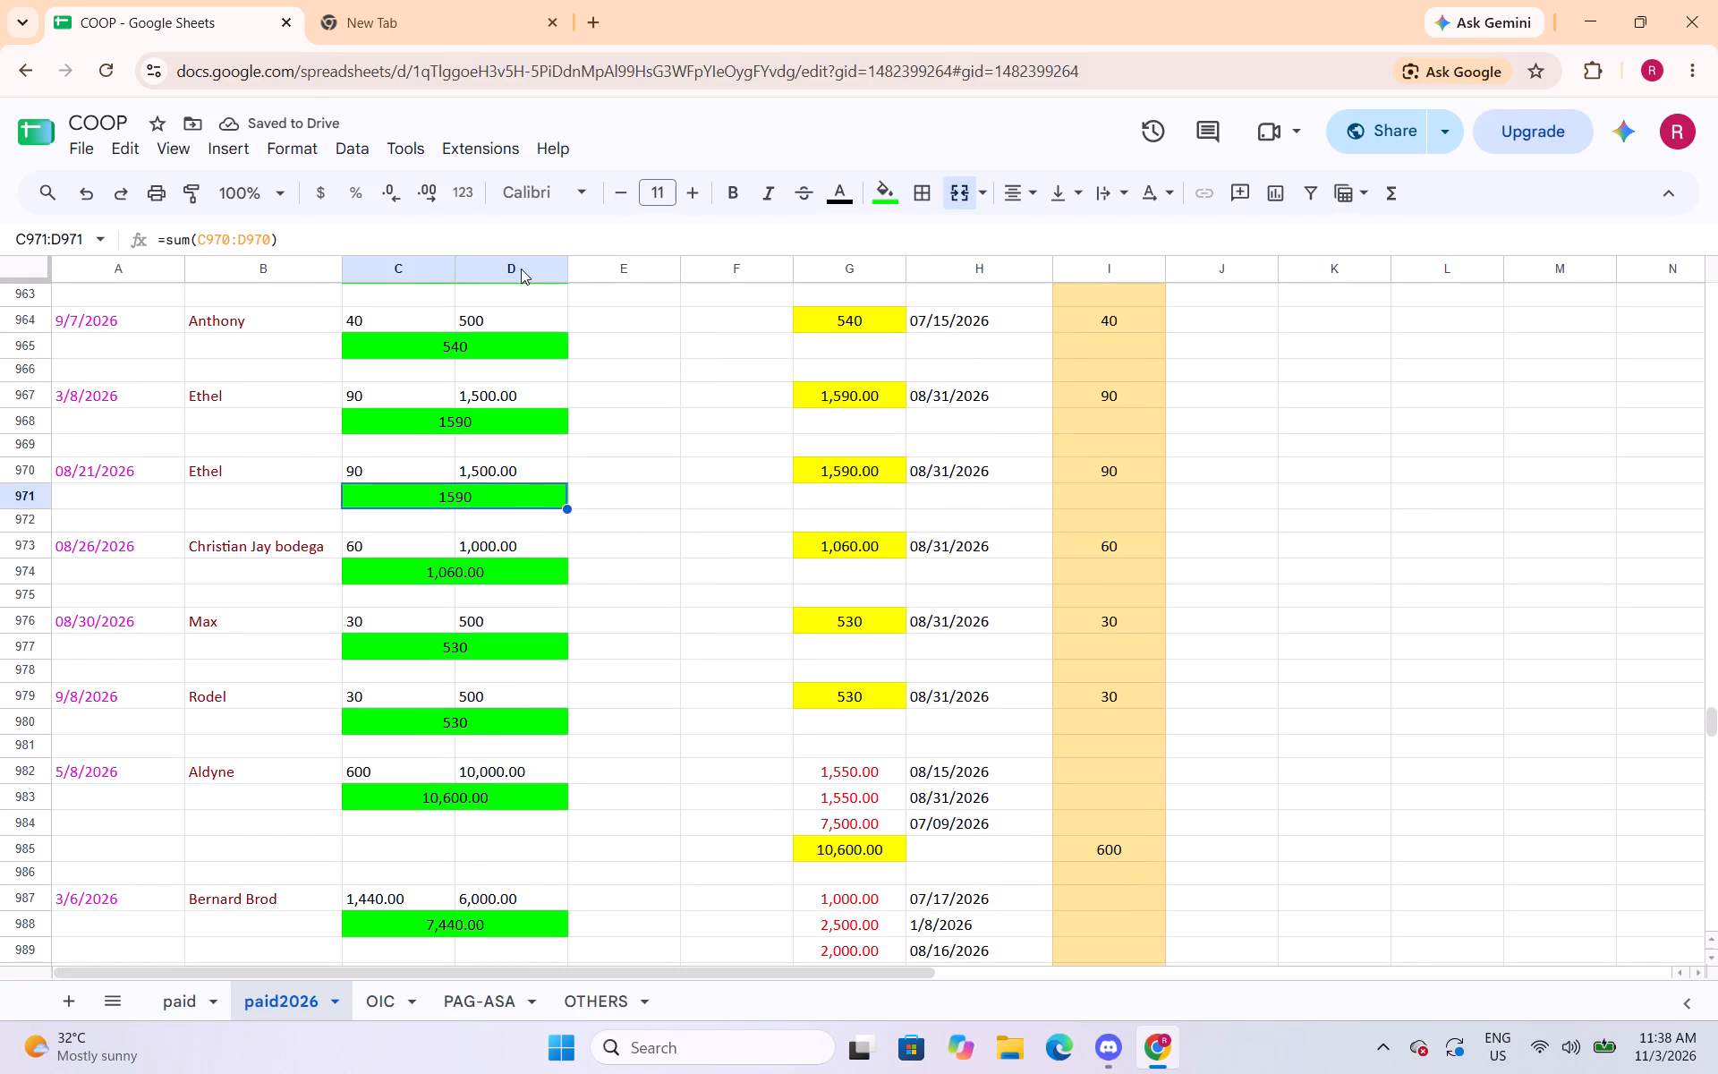
pyautogui.click(302, 148)
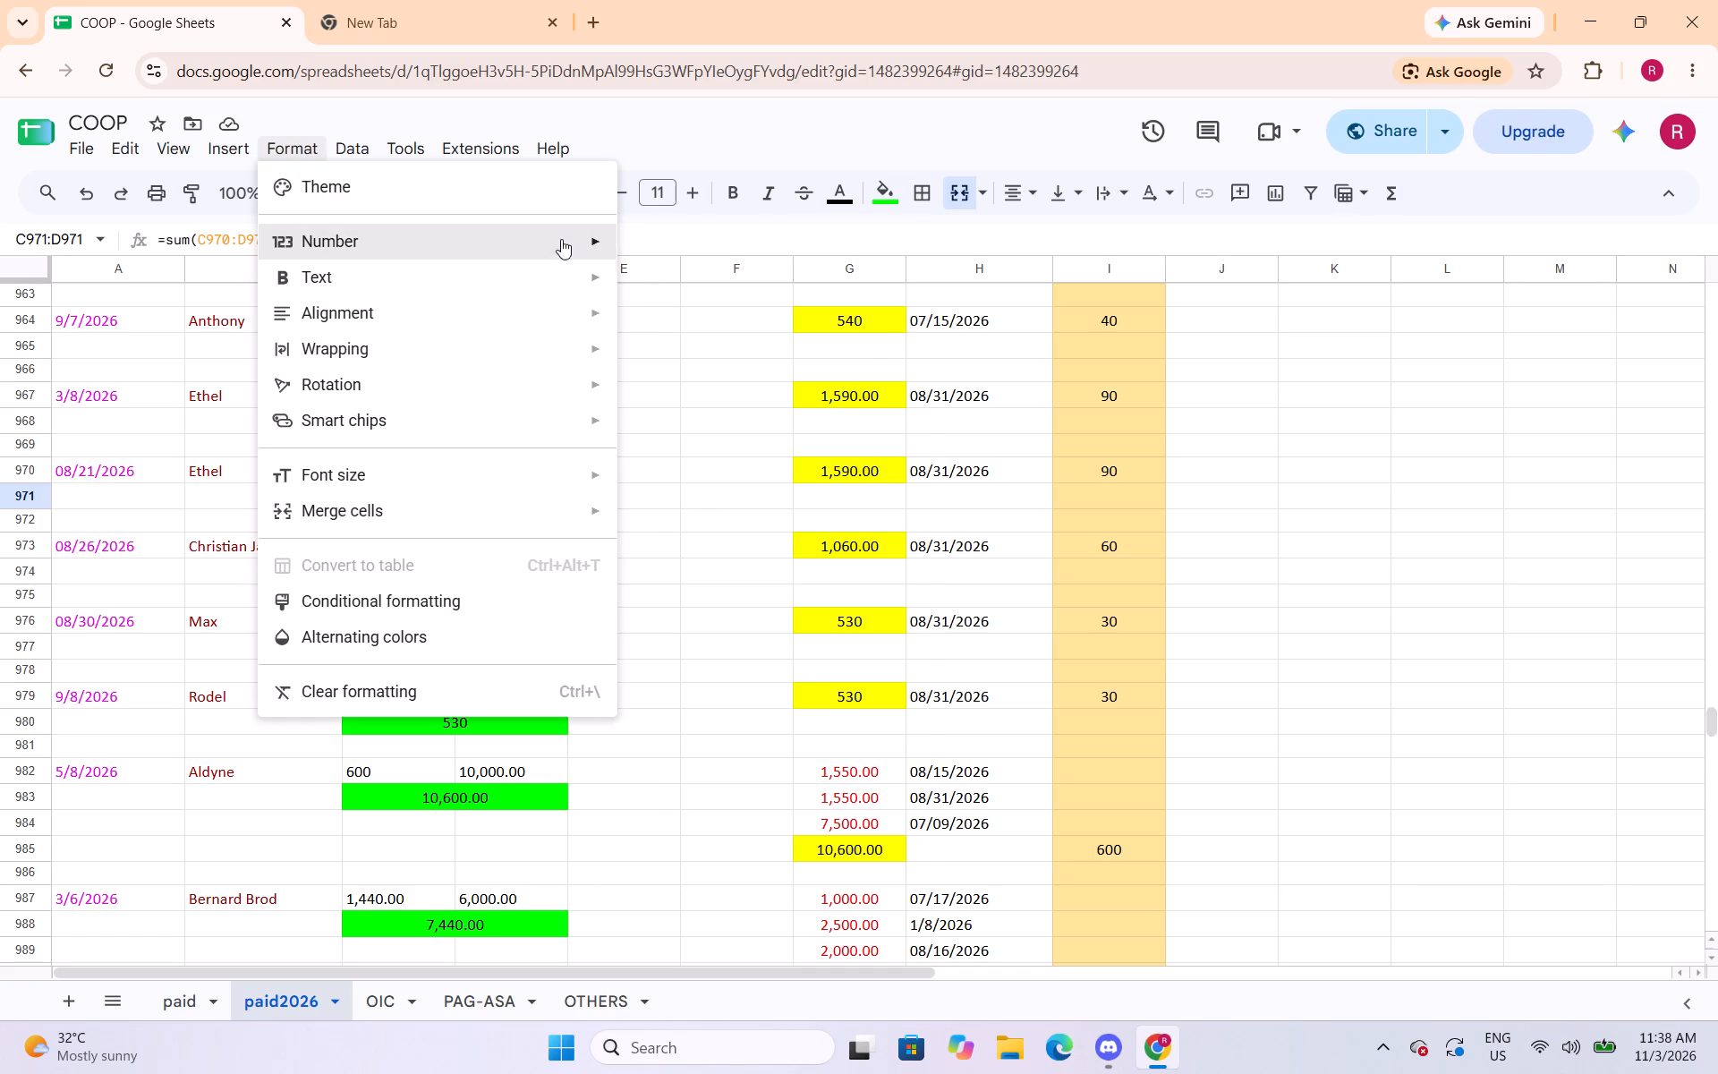
pyautogui.click(562, 239)
pyautogui.click(693, 351)
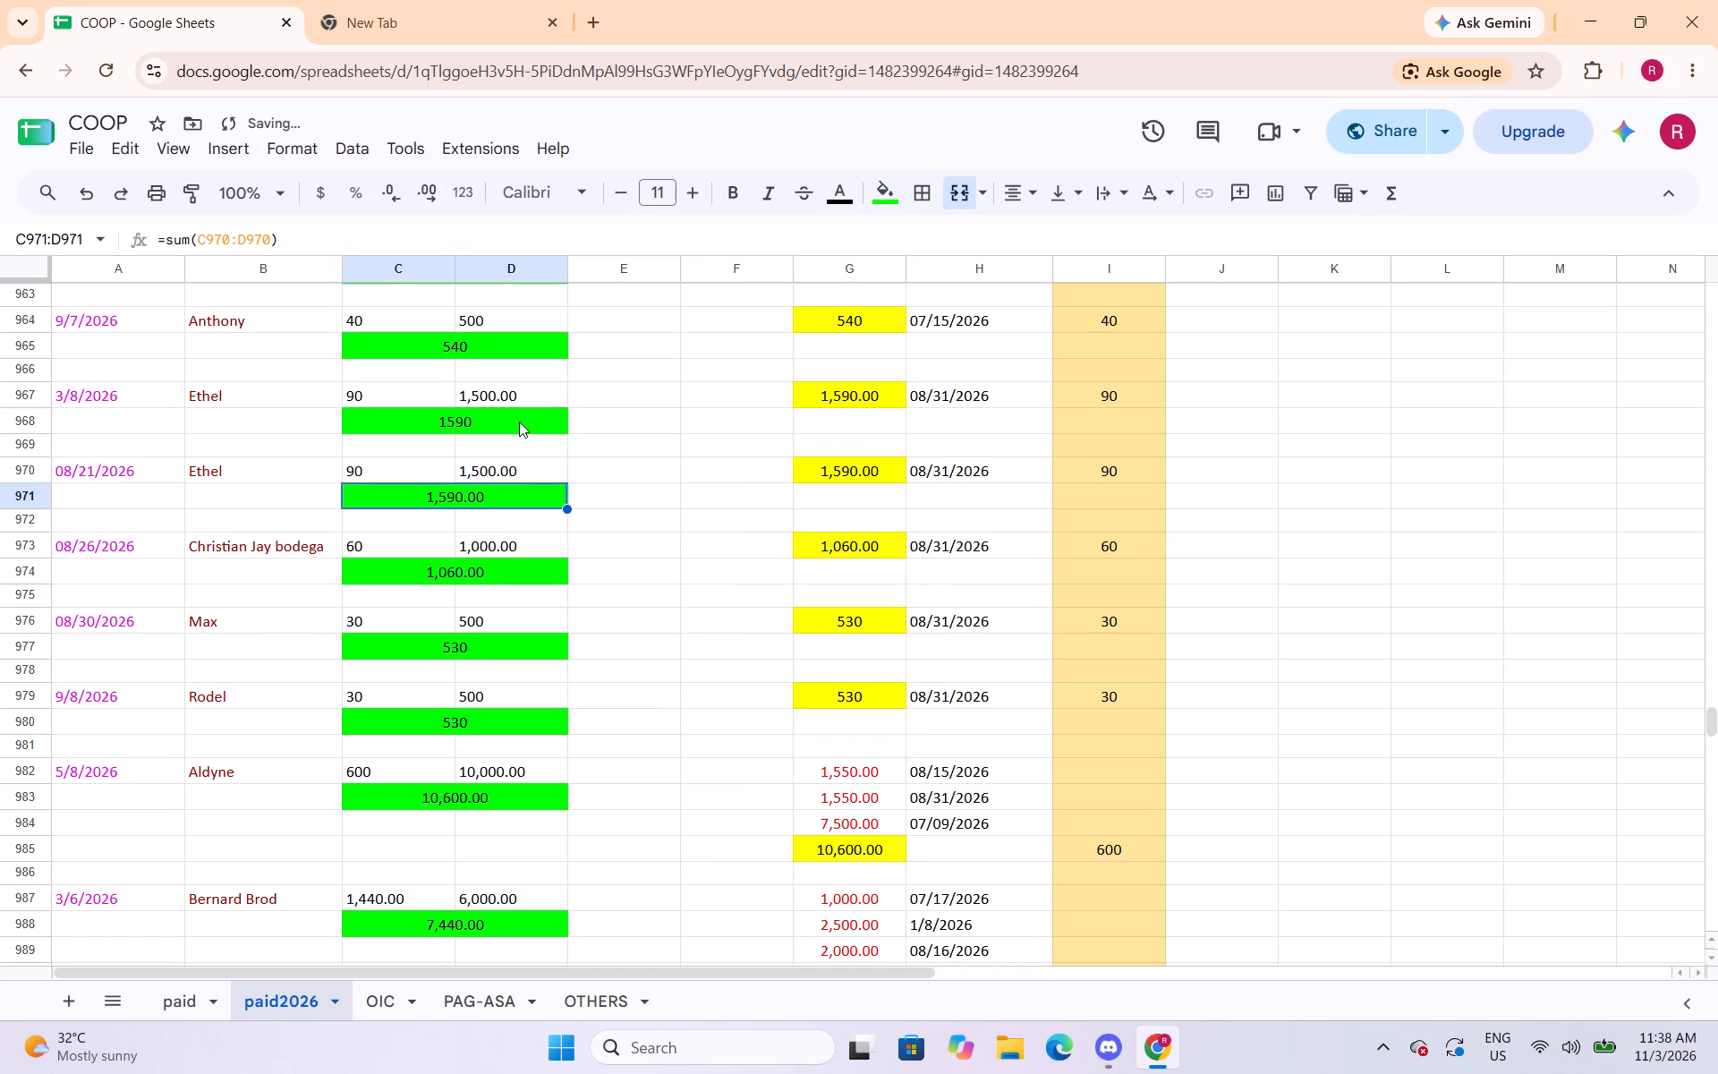
# Apply the Number format to the green total of Ethel's 3/8/2026 entry in C968:D968.
pyautogui.click(519, 422)
pyautogui.click(293, 131)
pyautogui.click(301, 154)
pyautogui.click(663, 141)
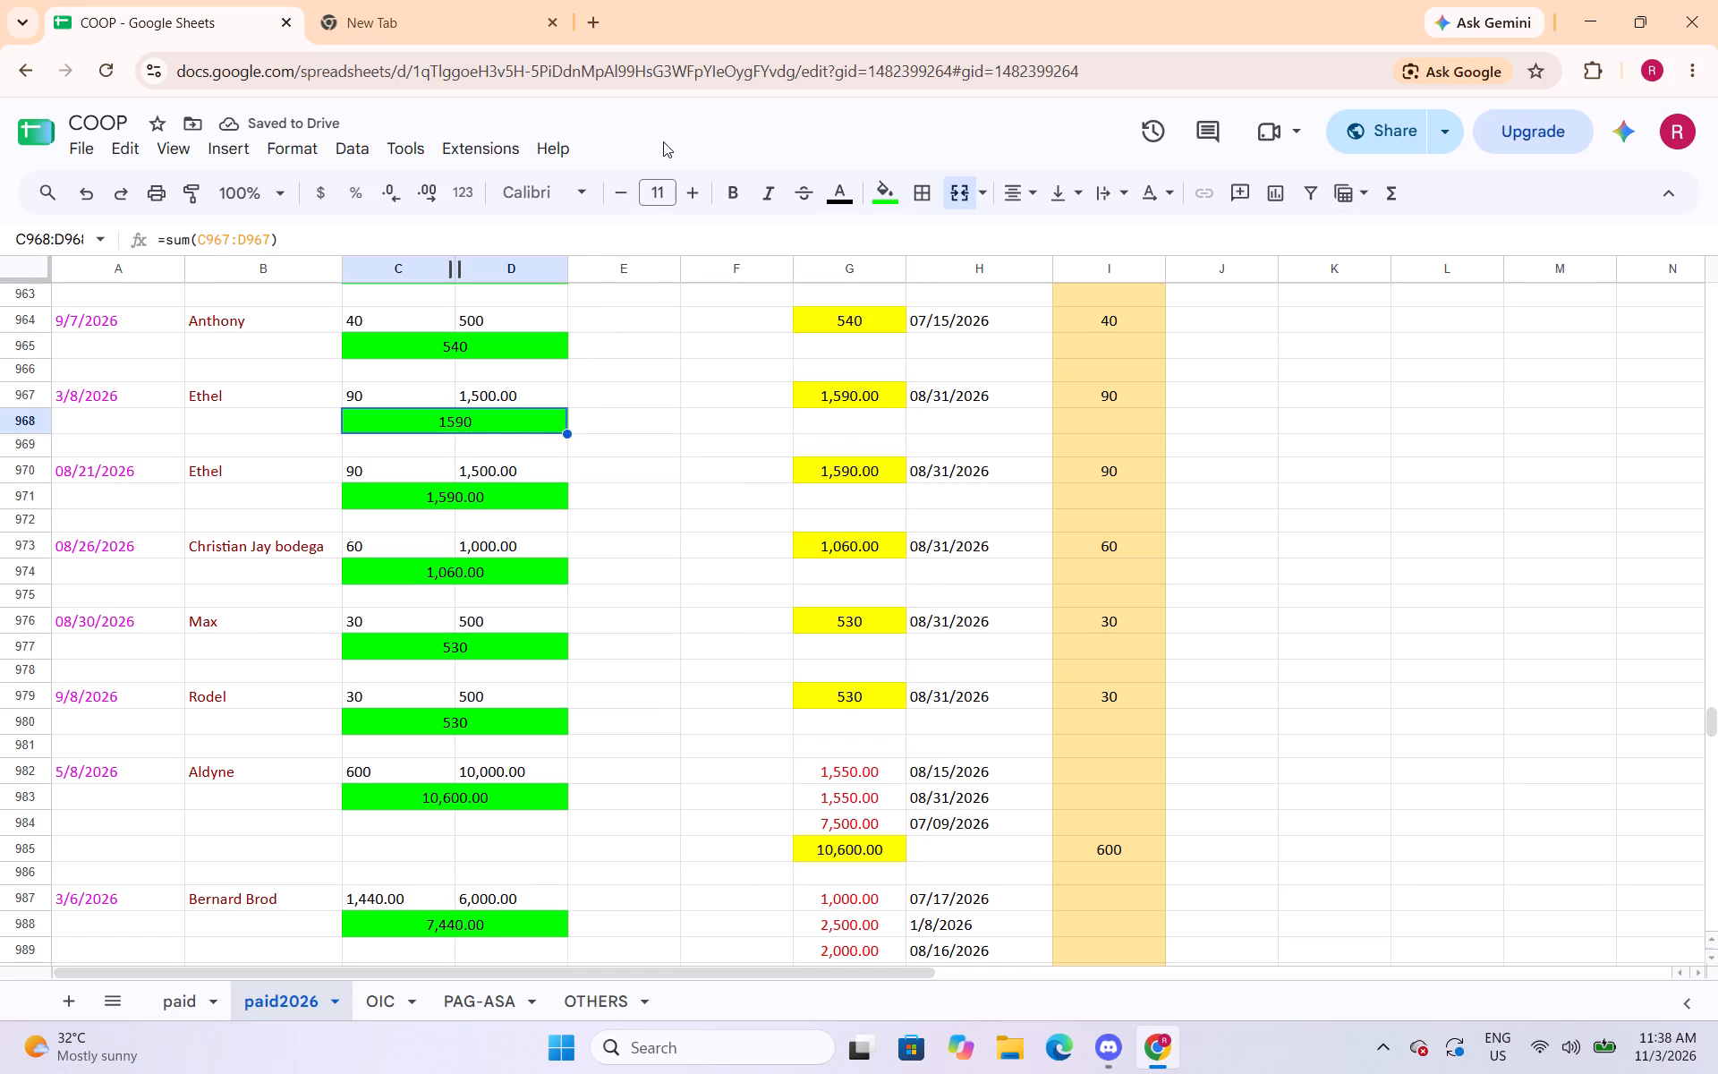
pyautogui.click(303, 156)
pyautogui.click(341, 238)
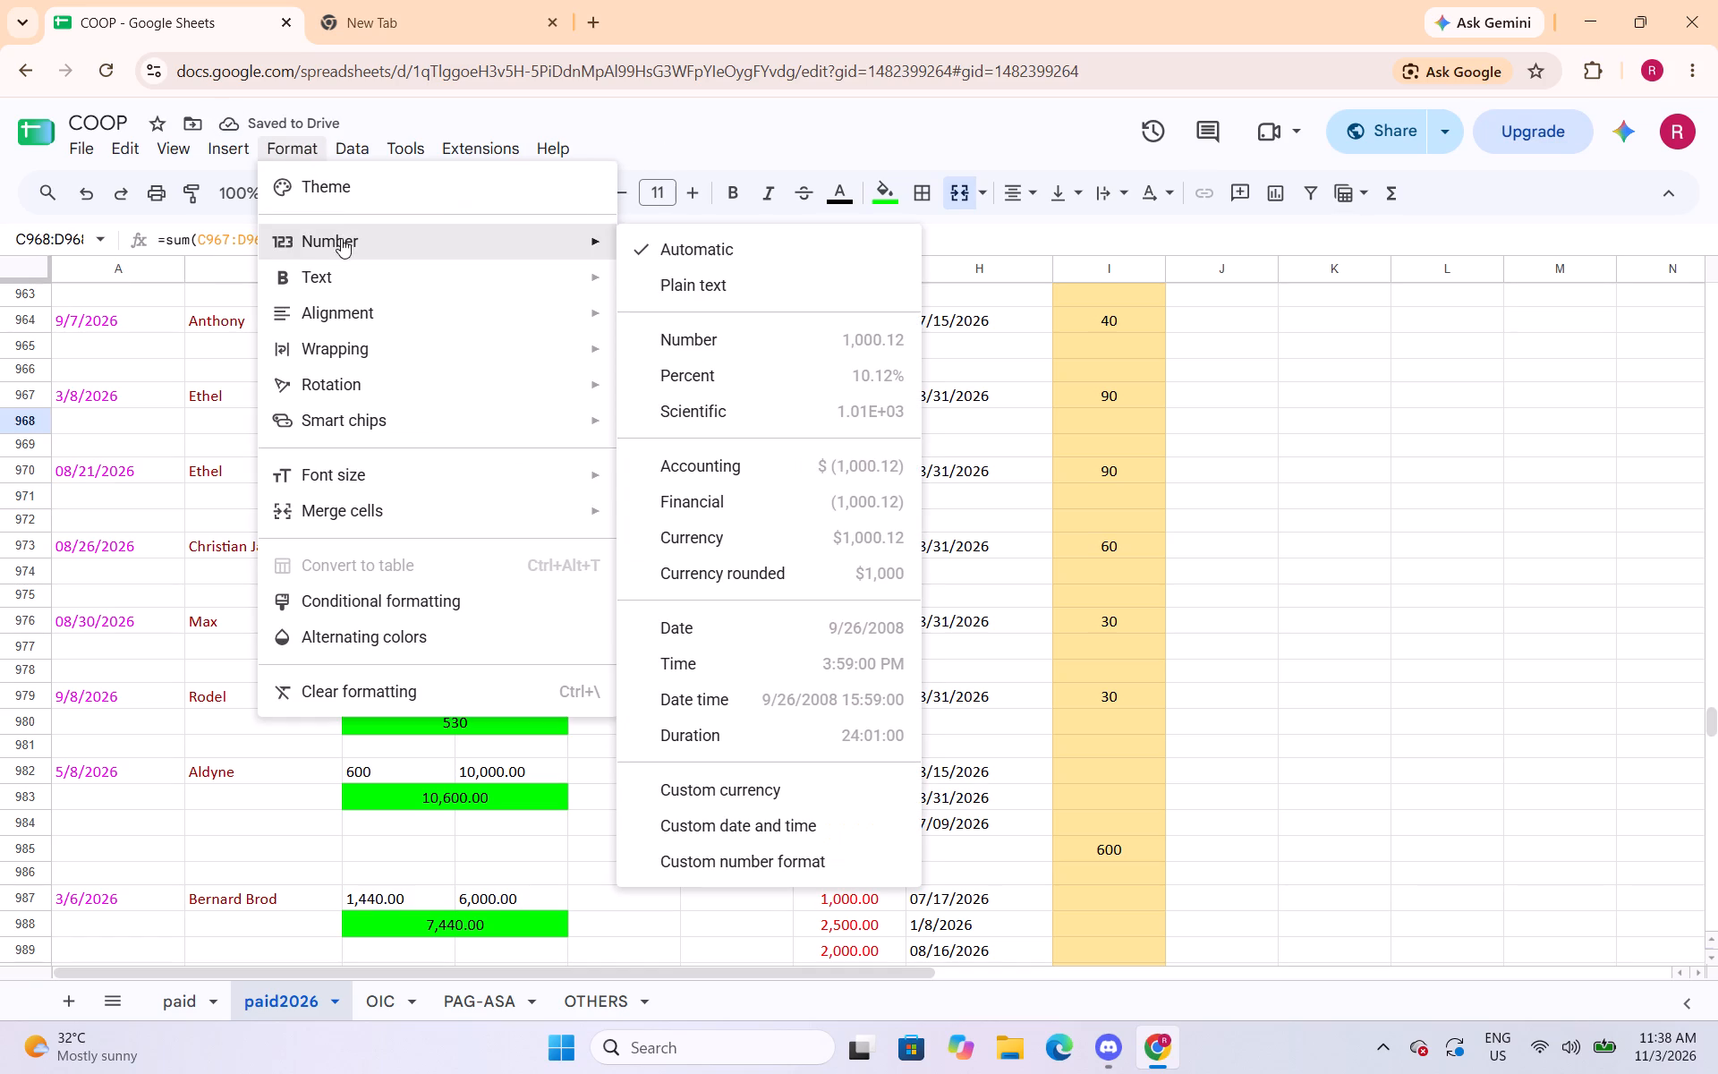
pyautogui.click(703, 411)
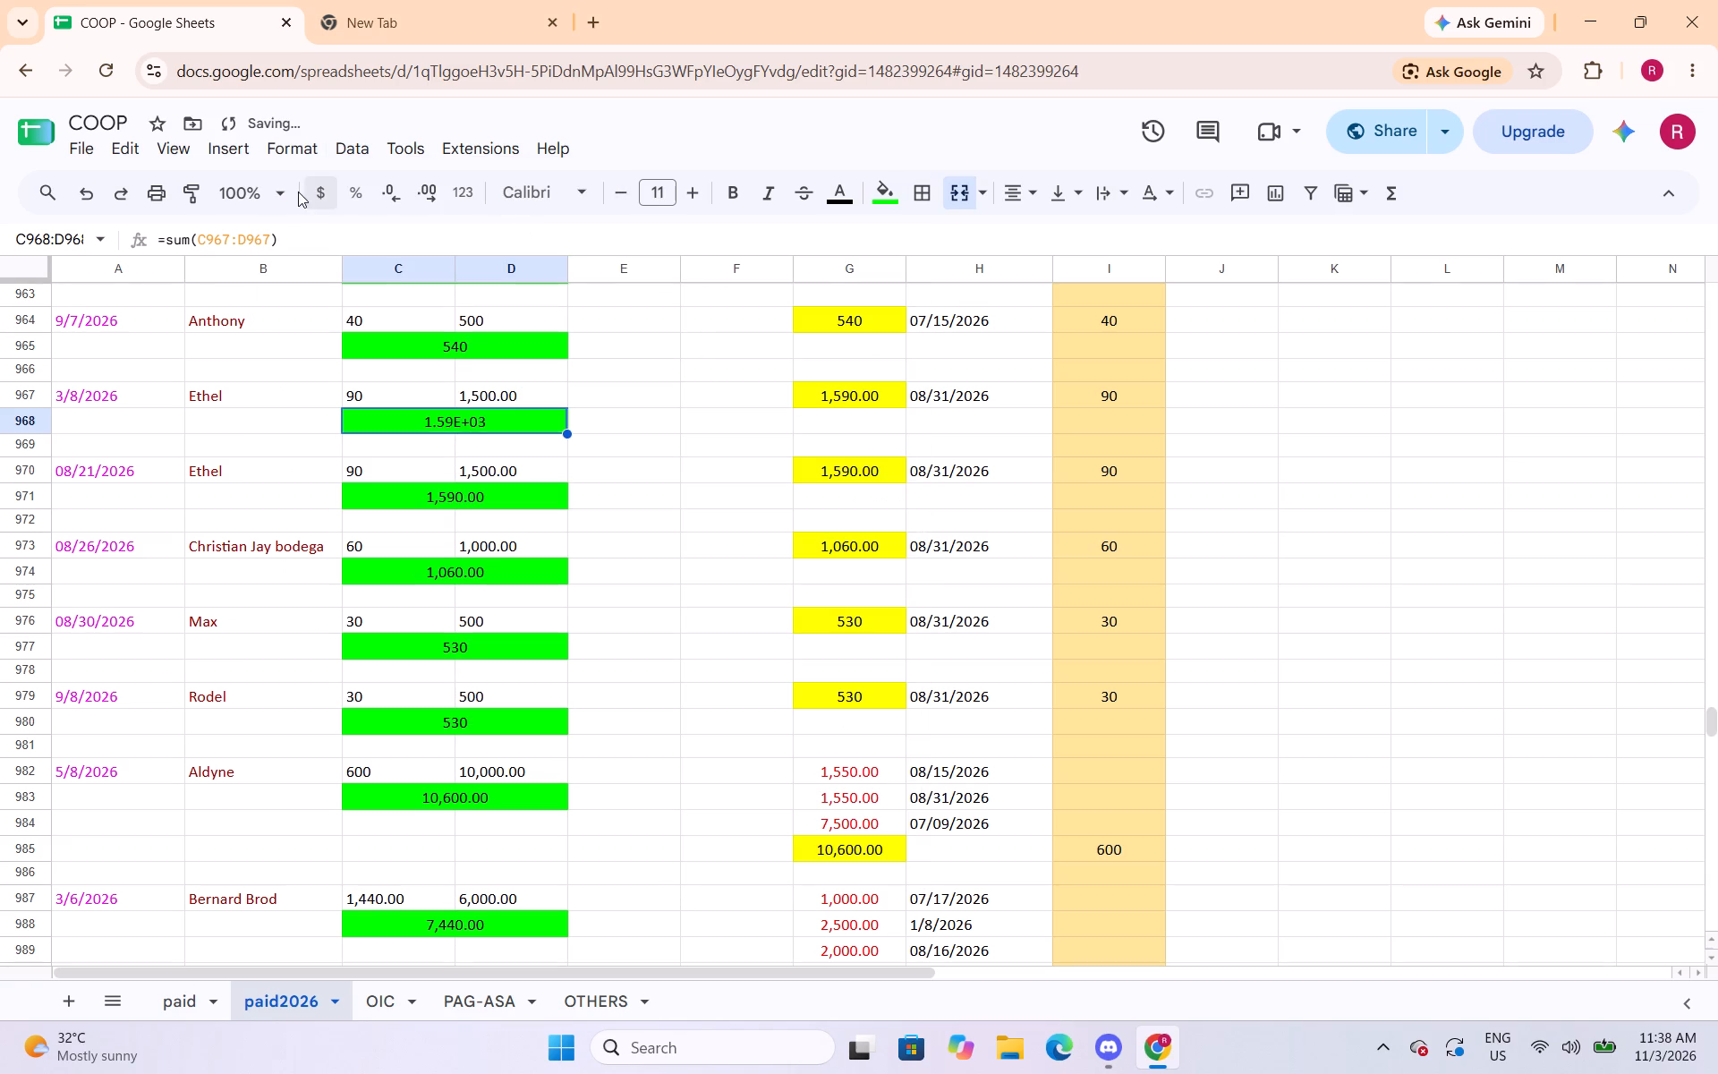
pyautogui.click(283, 149)
pyautogui.click(312, 234)
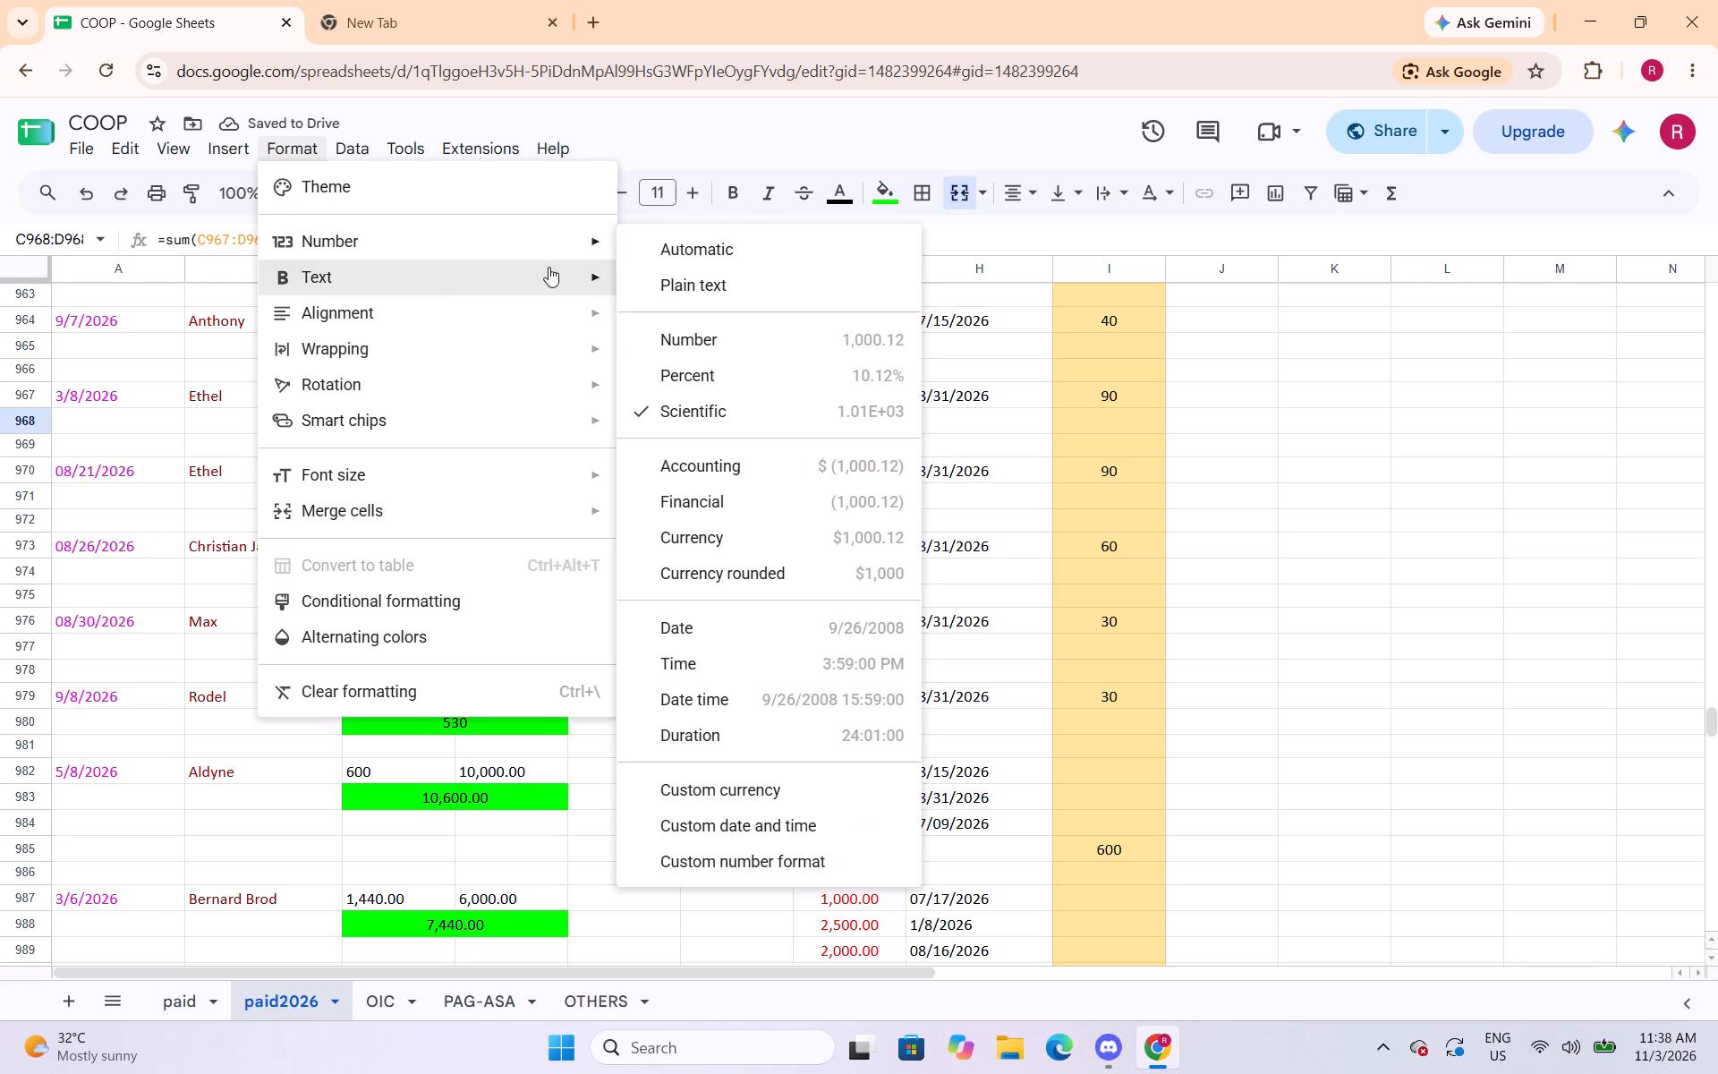
pyautogui.click(732, 339)
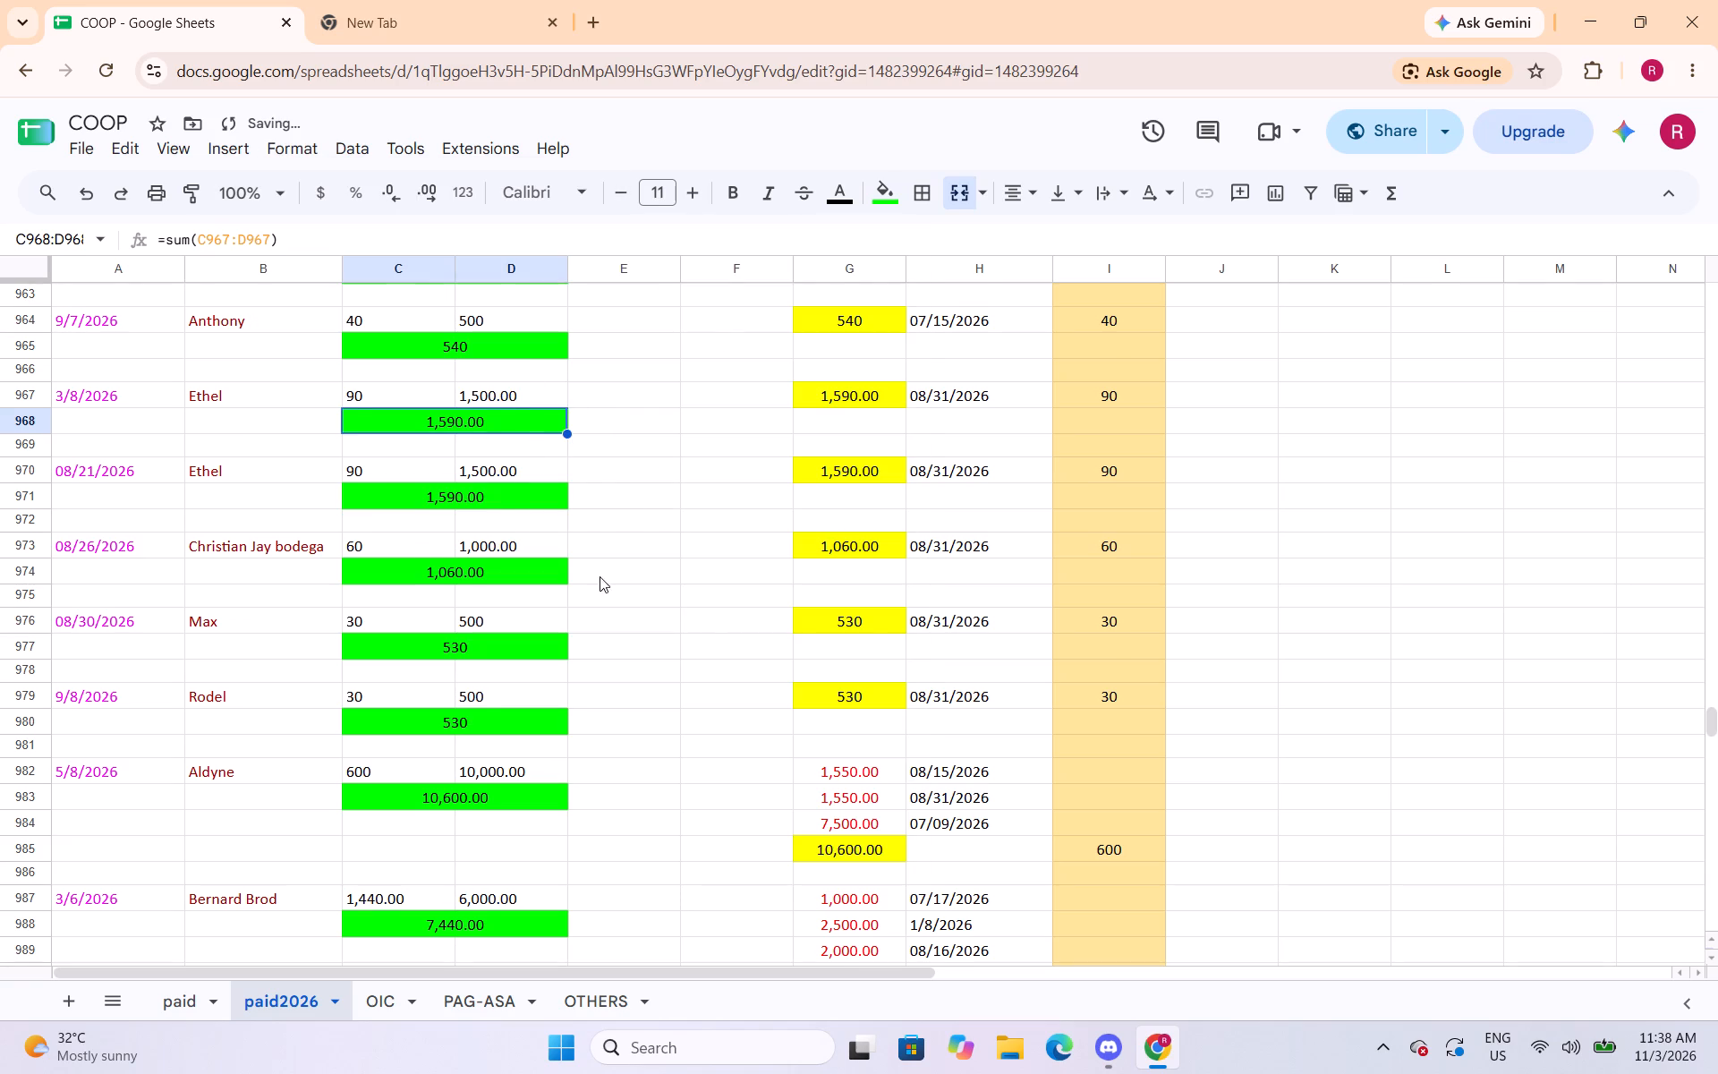
# Apply the Number format to the green total of Samuel's 07/29/2026 entry in C905:D905.
pyautogui.scroll(1, 607, 379)
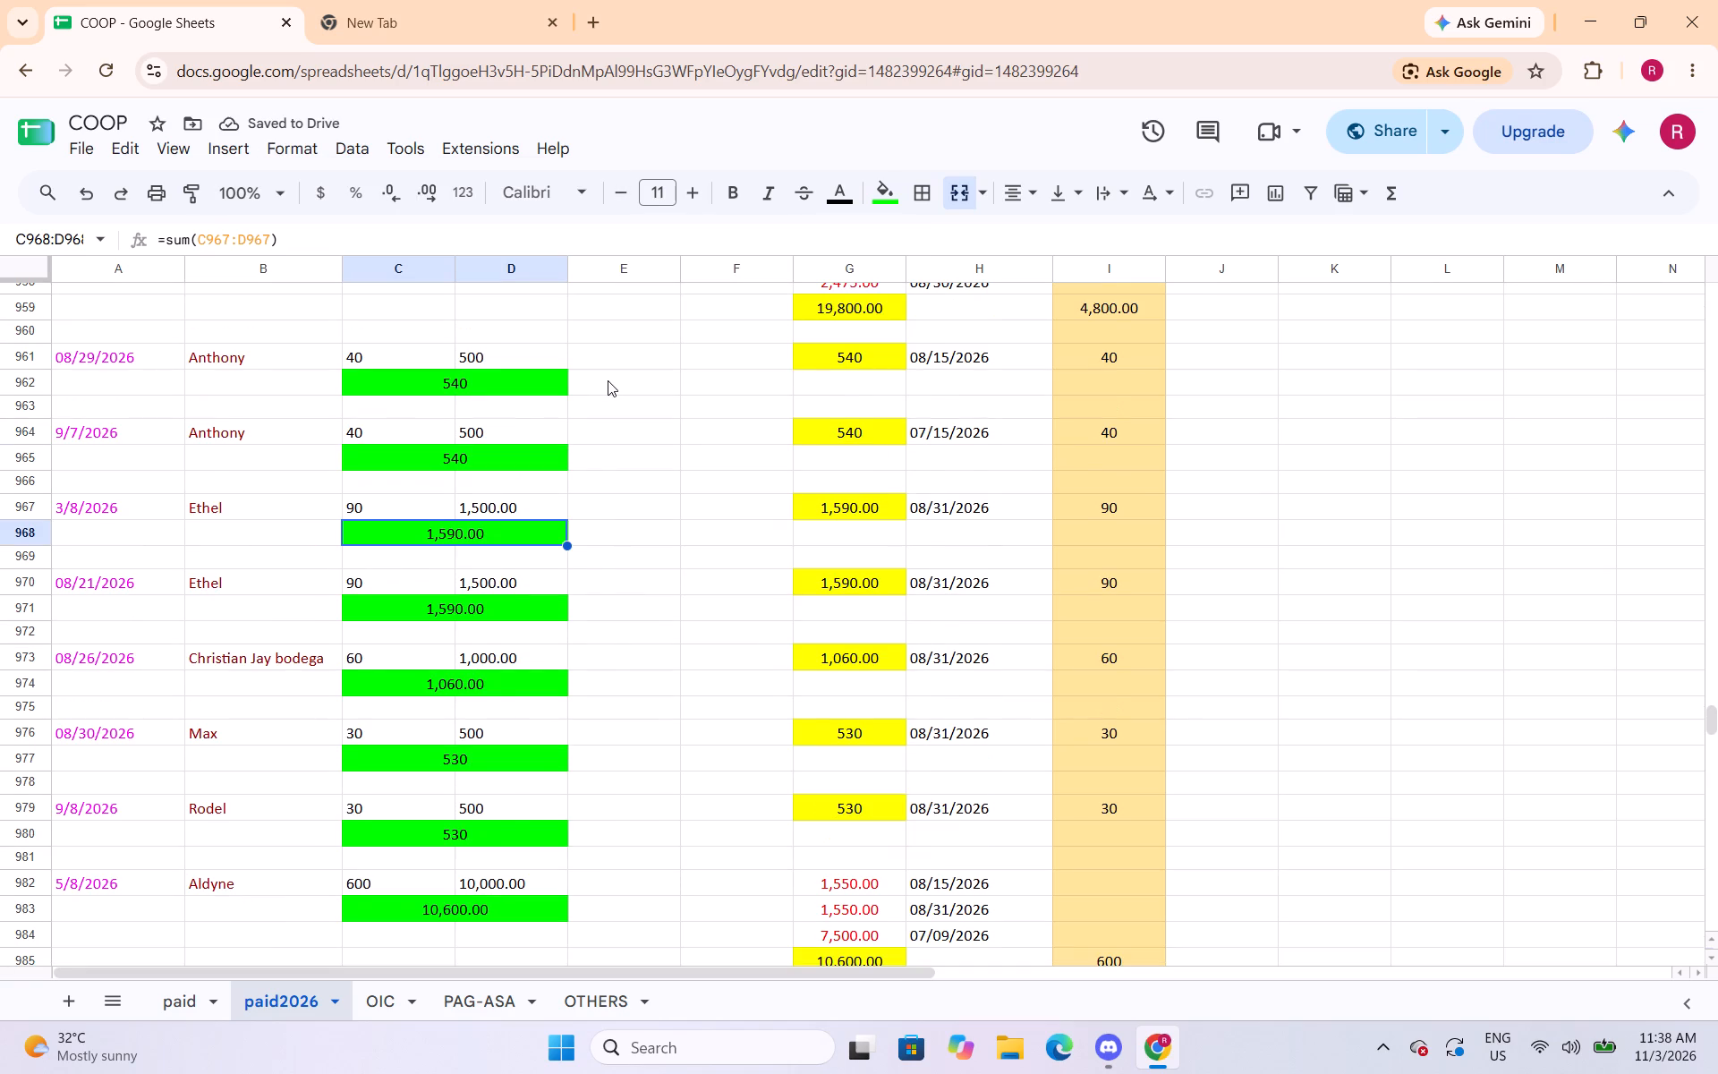
pyautogui.scroll(4, 608, 380)
pyautogui.scroll(2, 567, 534)
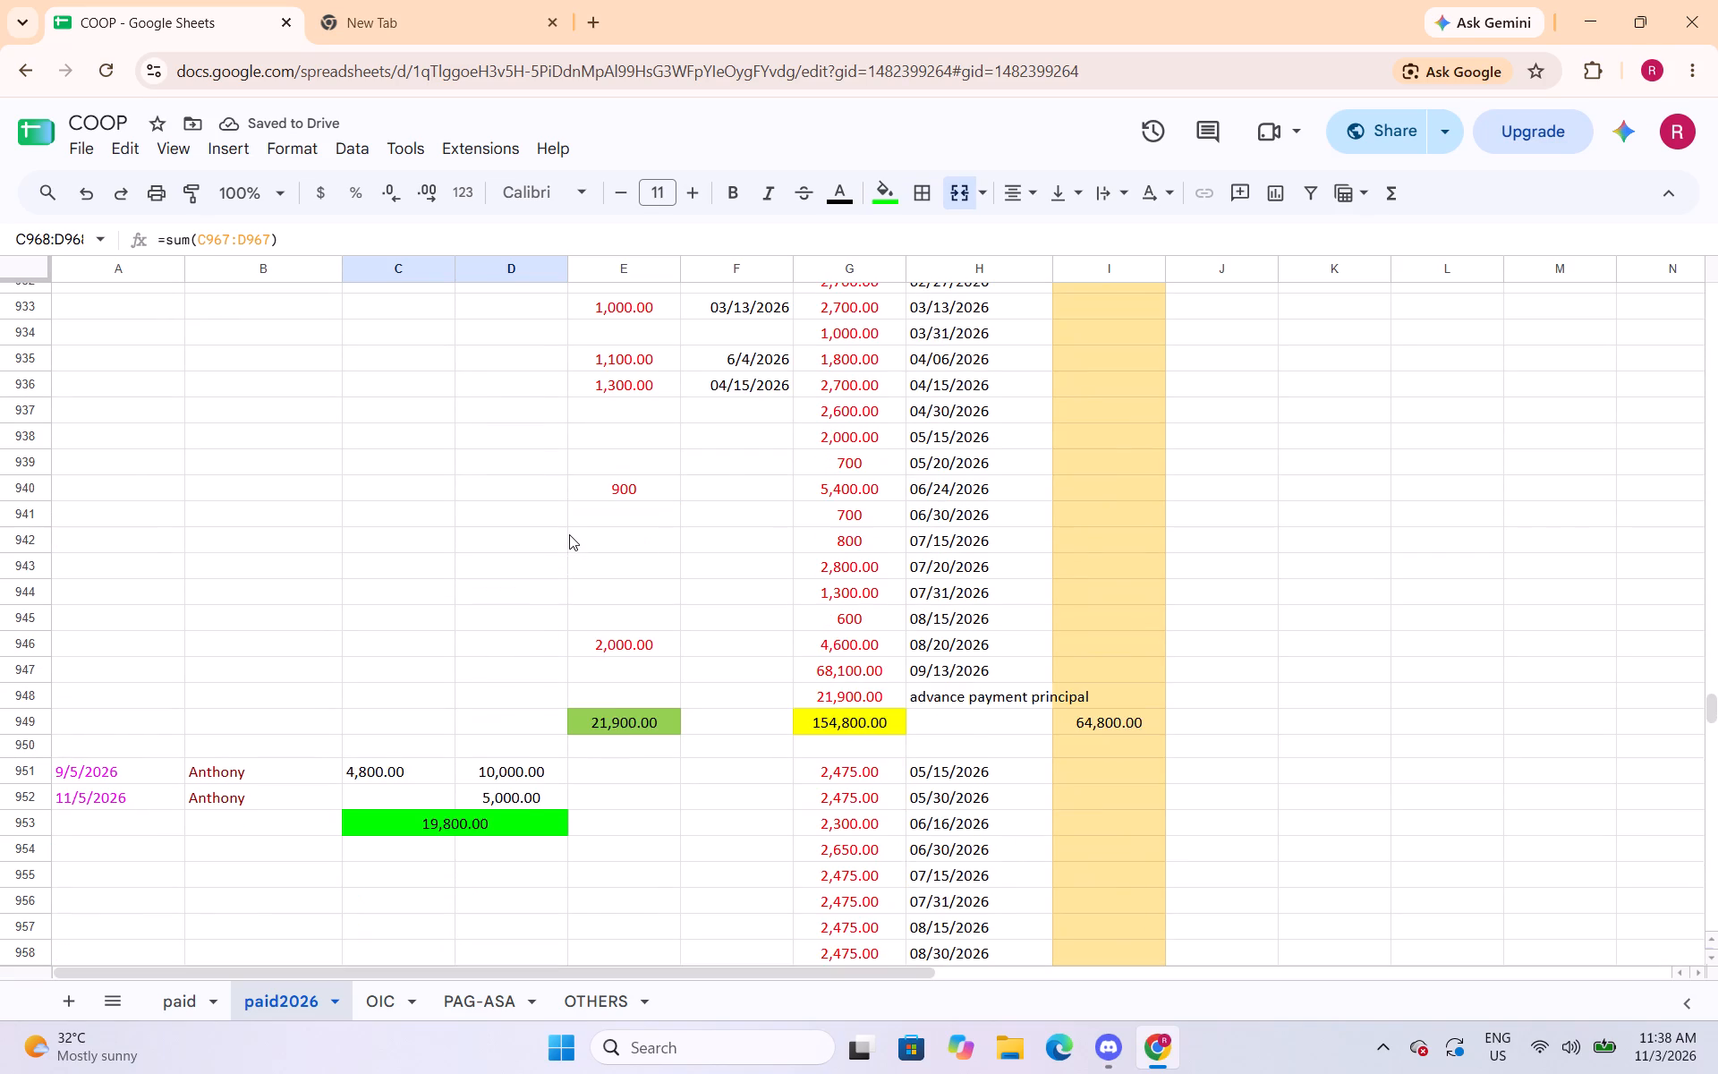
pyautogui.scroll(6, 571, 535)
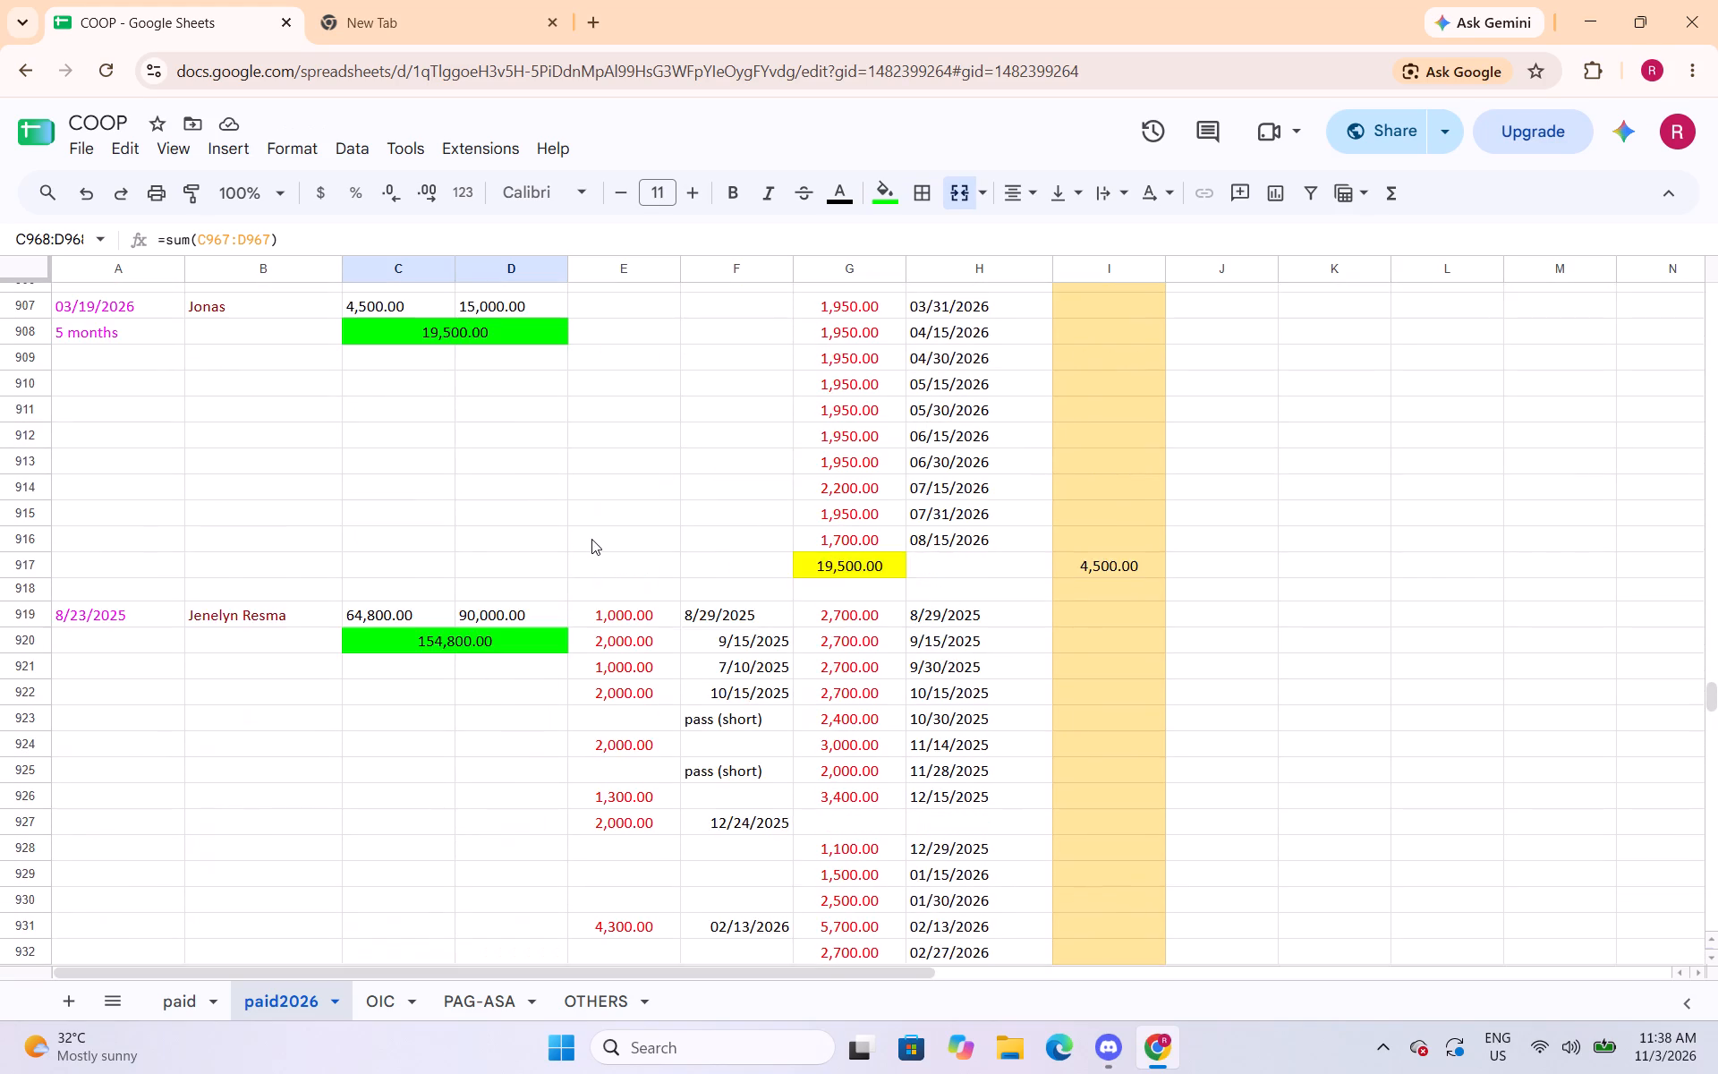
pyautogui.scroll(4, 591, 537)
pyautogui.click(527, 683)
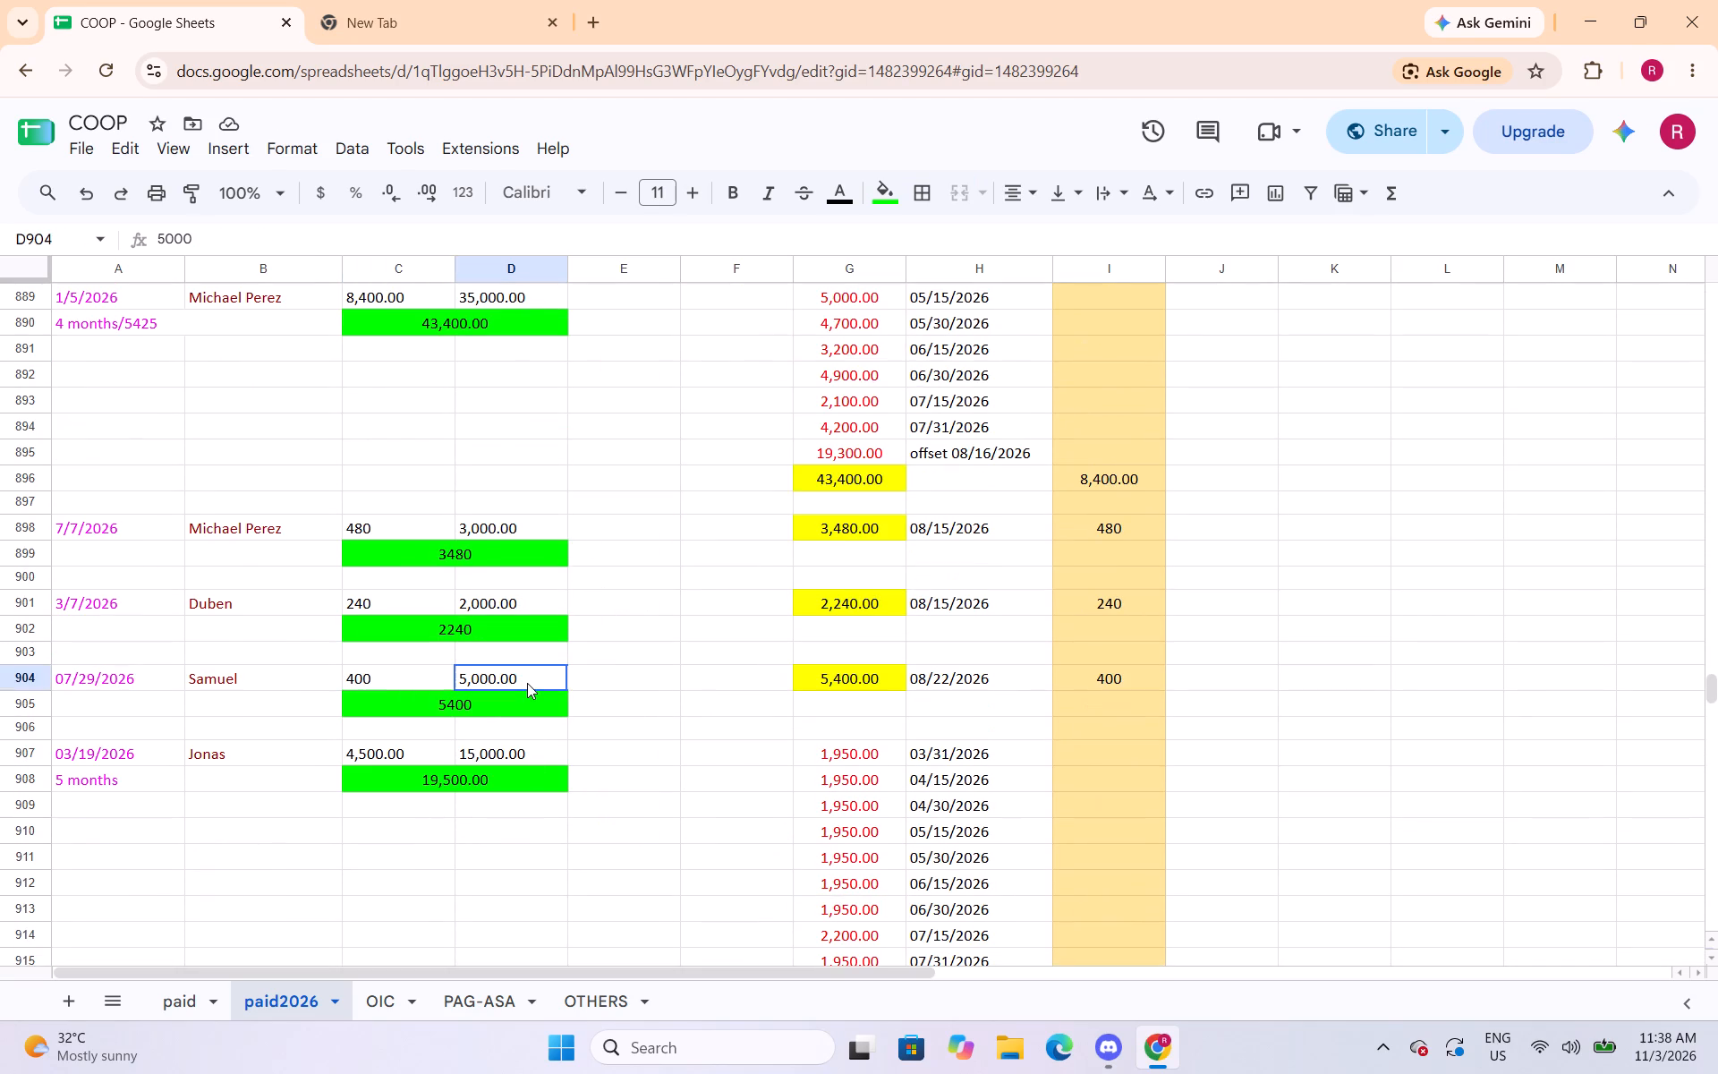
pyautogui.click(503, 710)
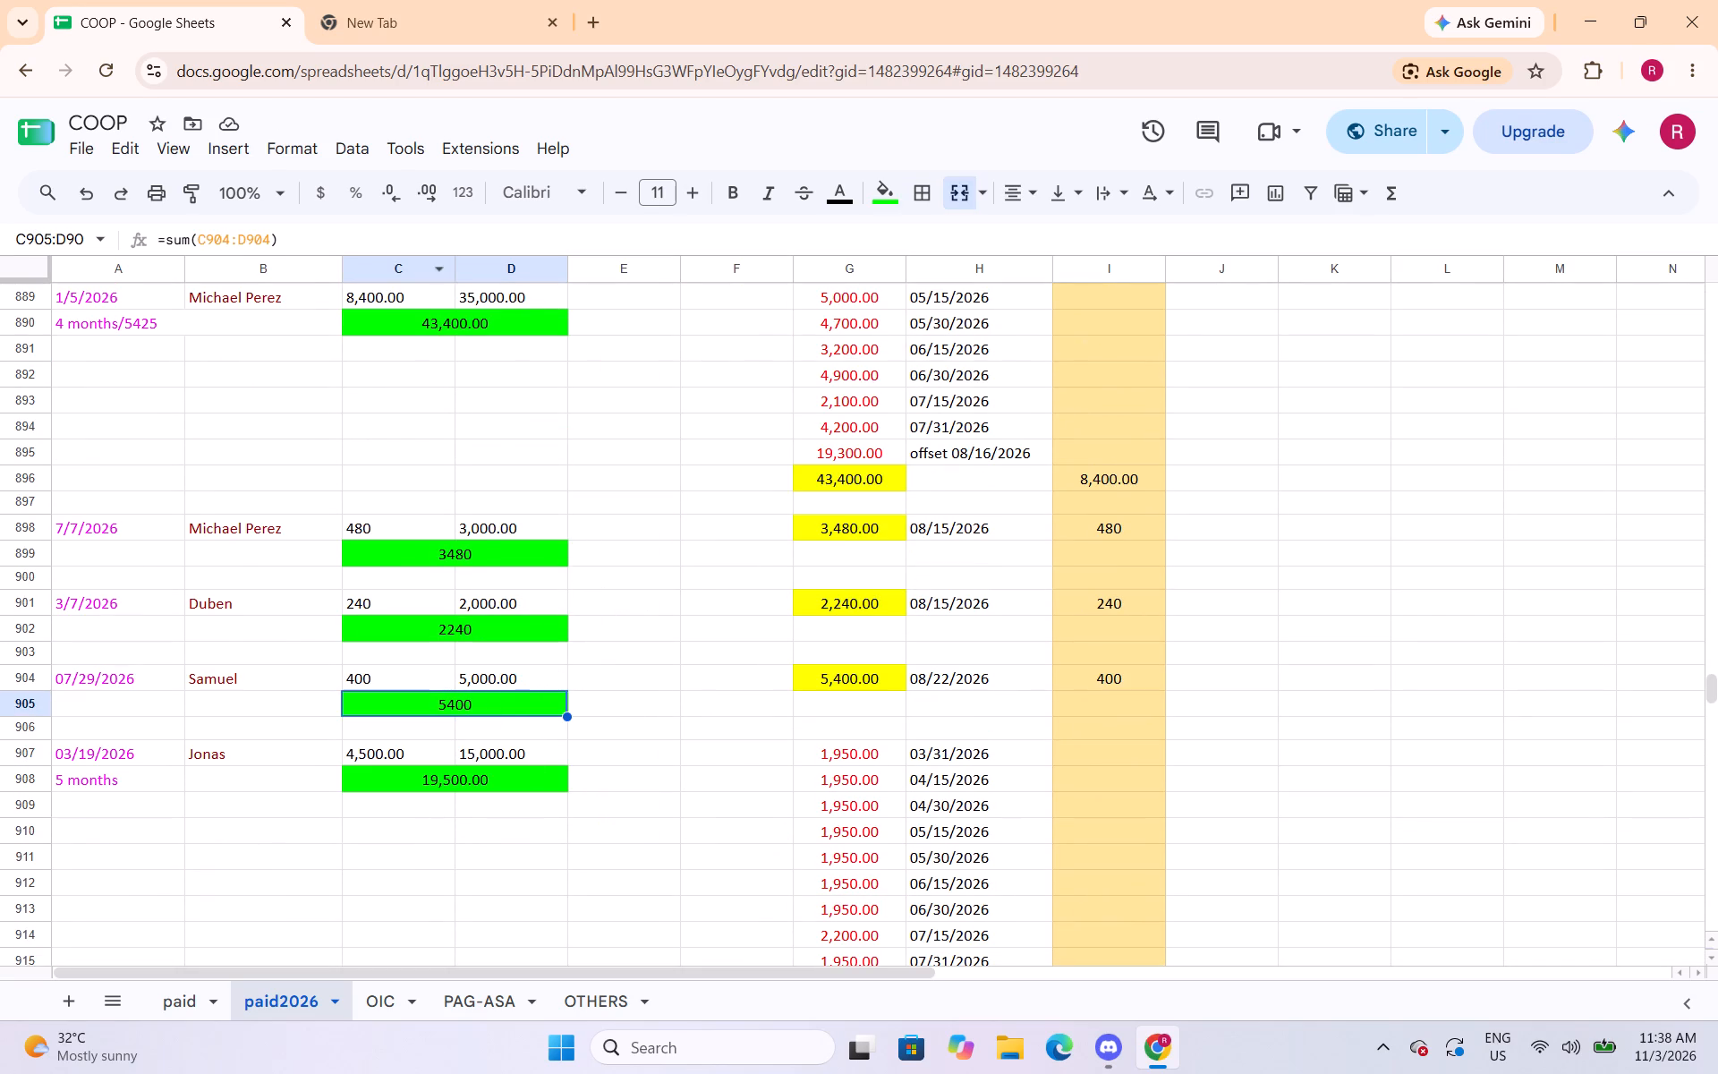
pyautogui.click(285, 158)
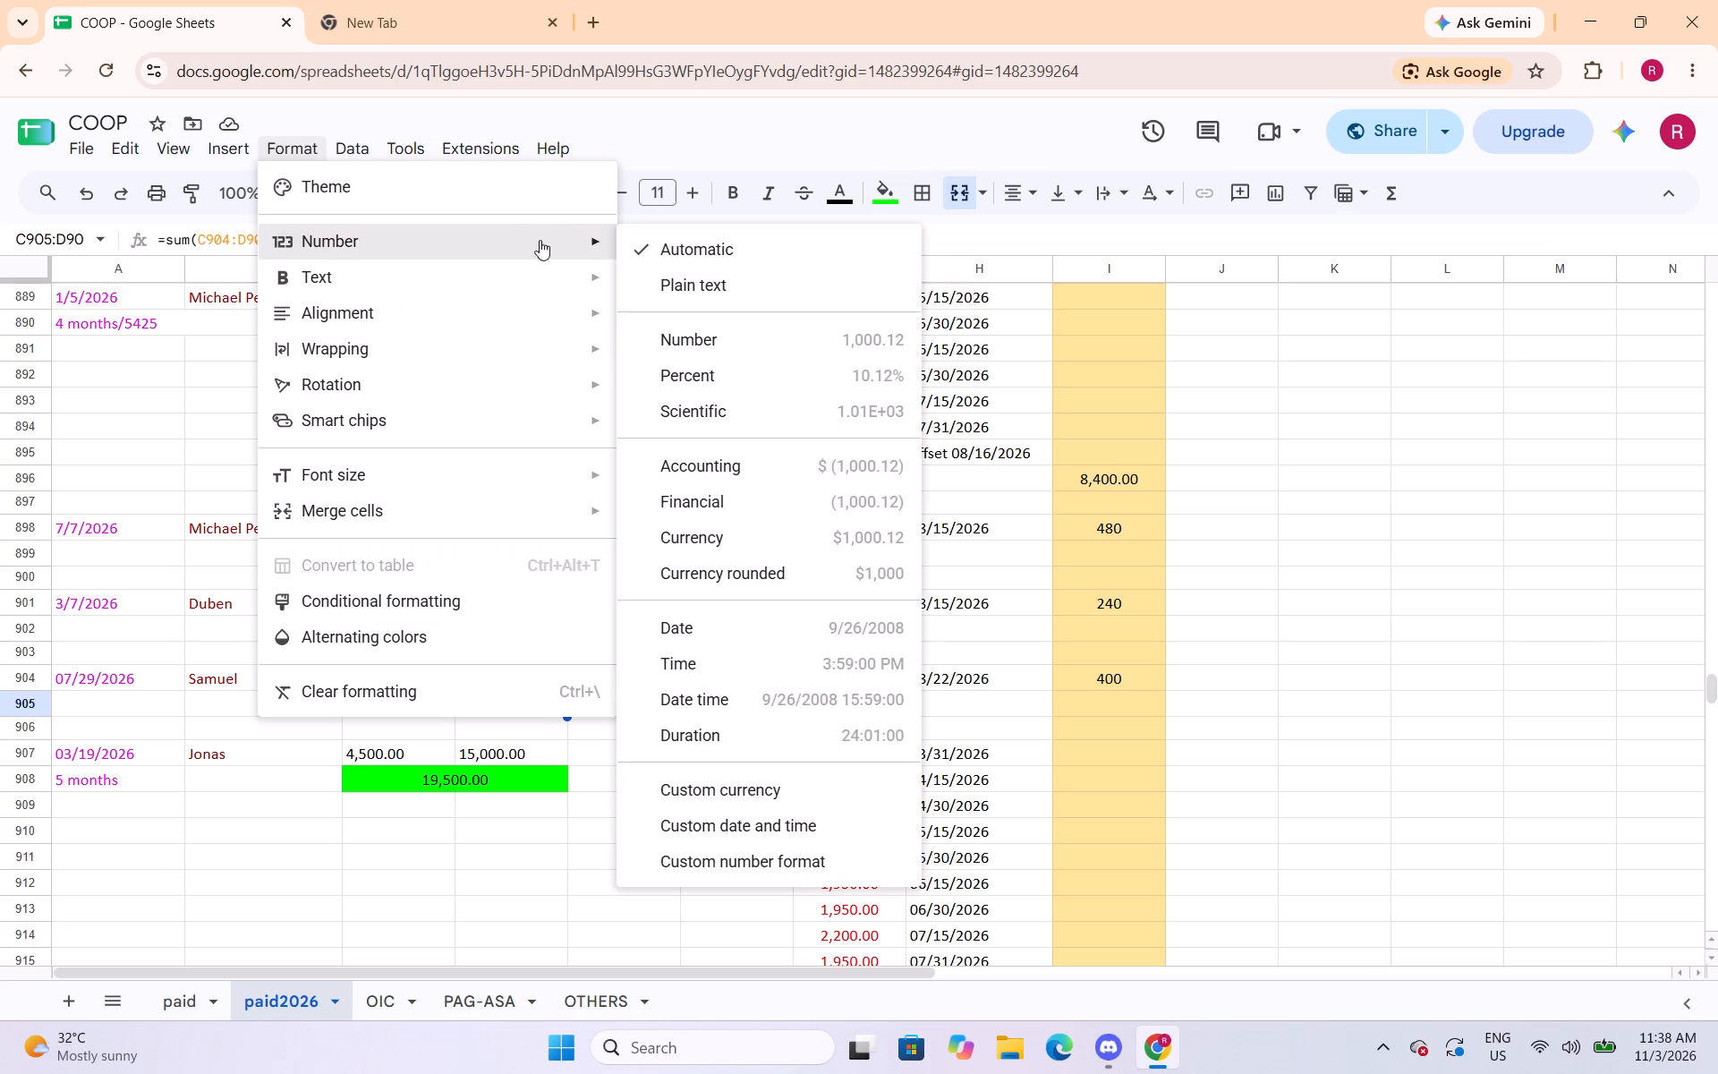
pyautogui.click(656, 354)
# Apply the Number format to Duben's green total in C902:D902 and the 7/7/2026 entry's total in C899:D899.
pyautogui.click(518, 626)
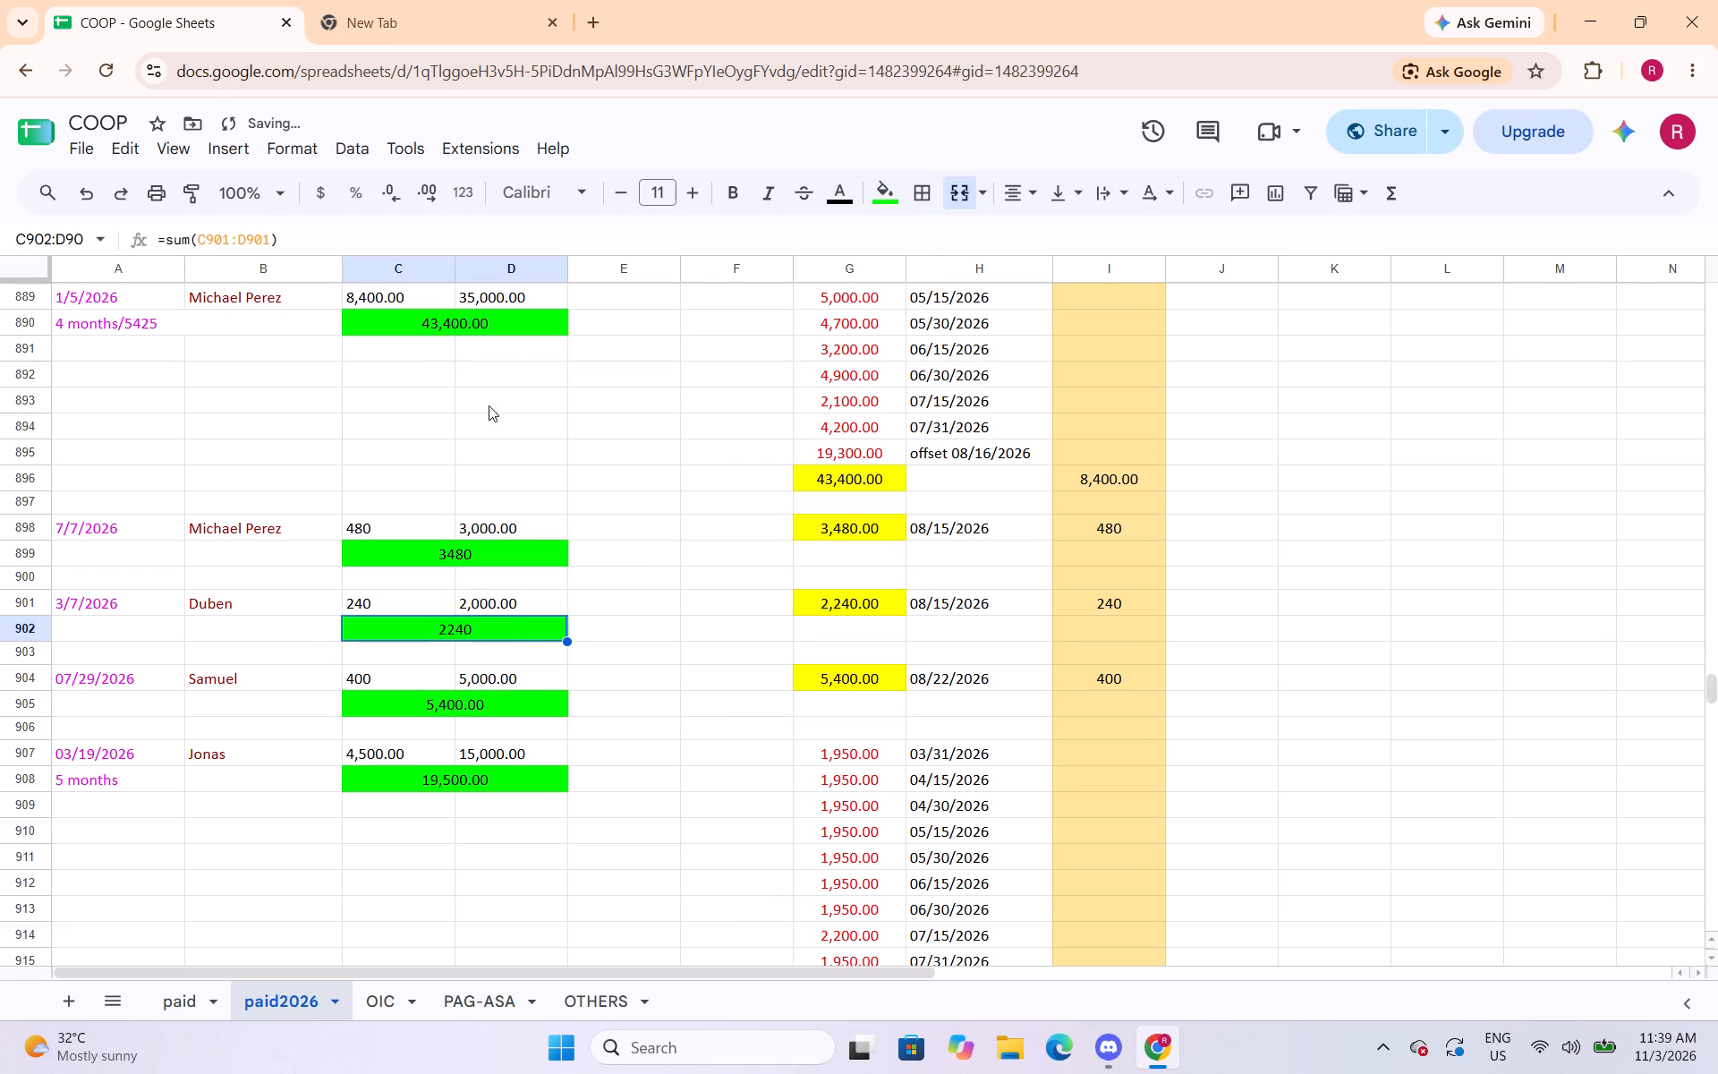
pyautogui.click(314, 152)
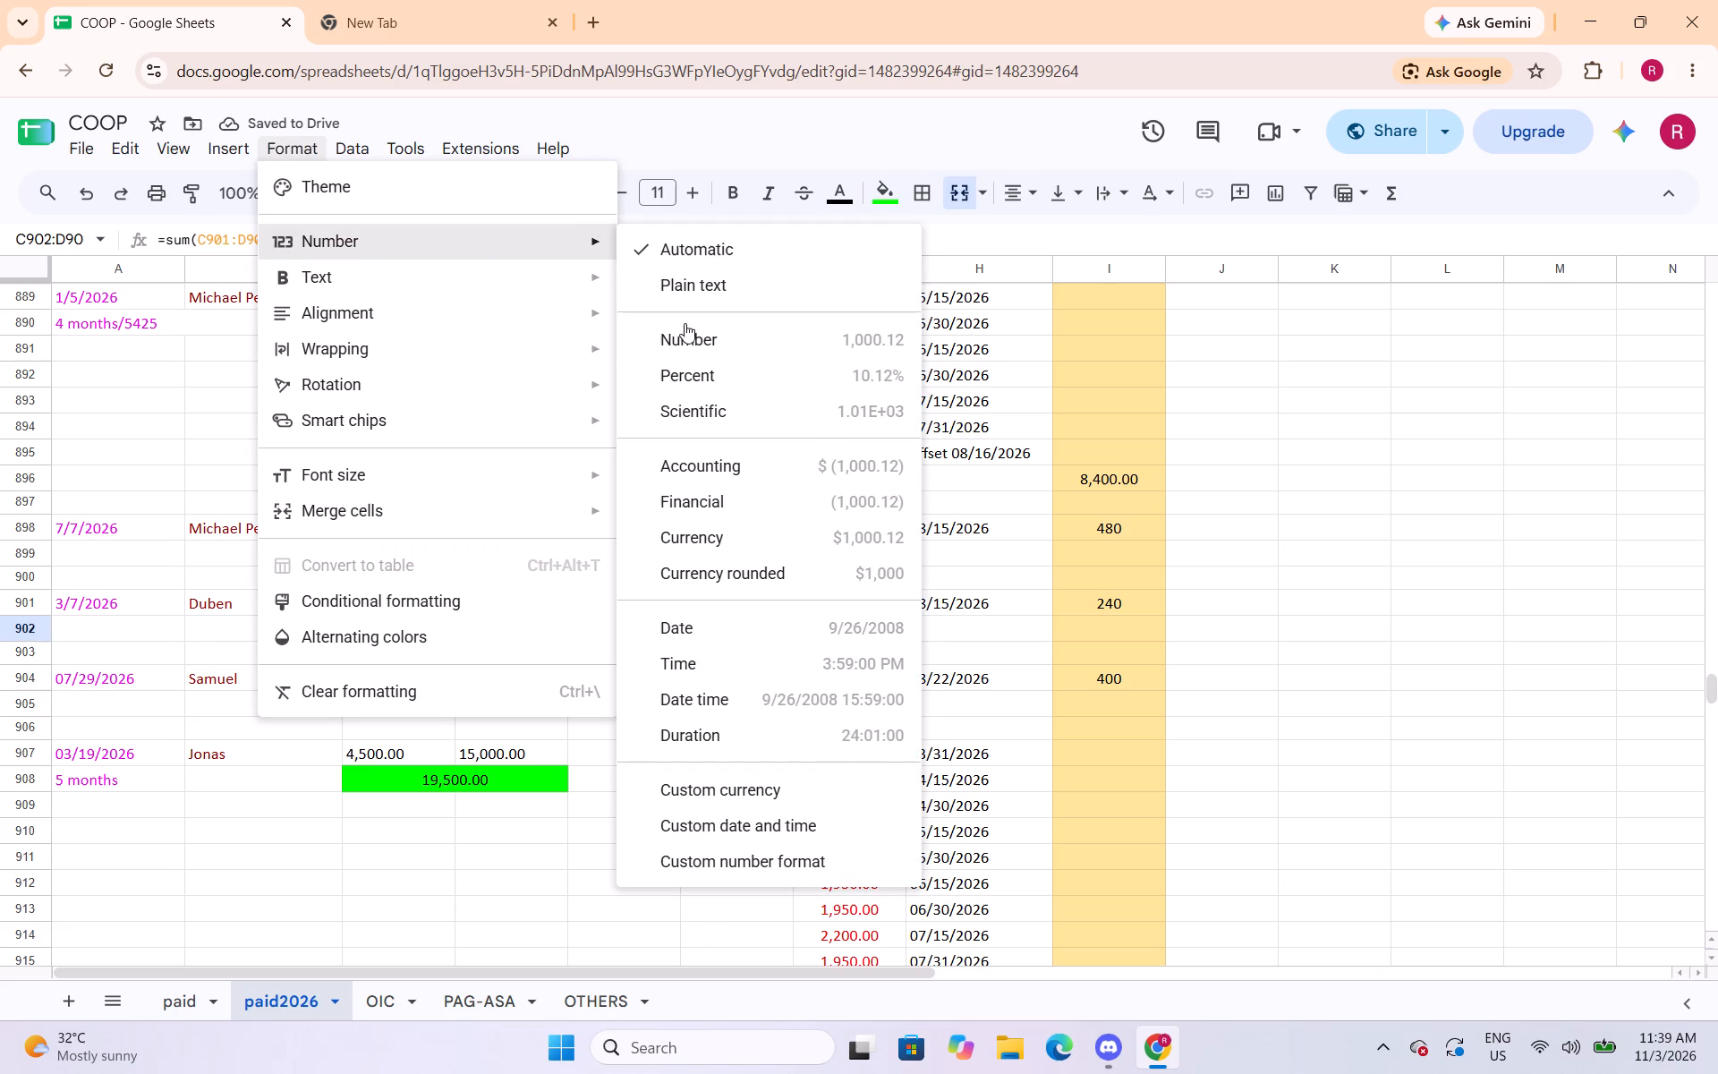
pyautogui.click(684, 344)
pyautogui.click(489, 544)
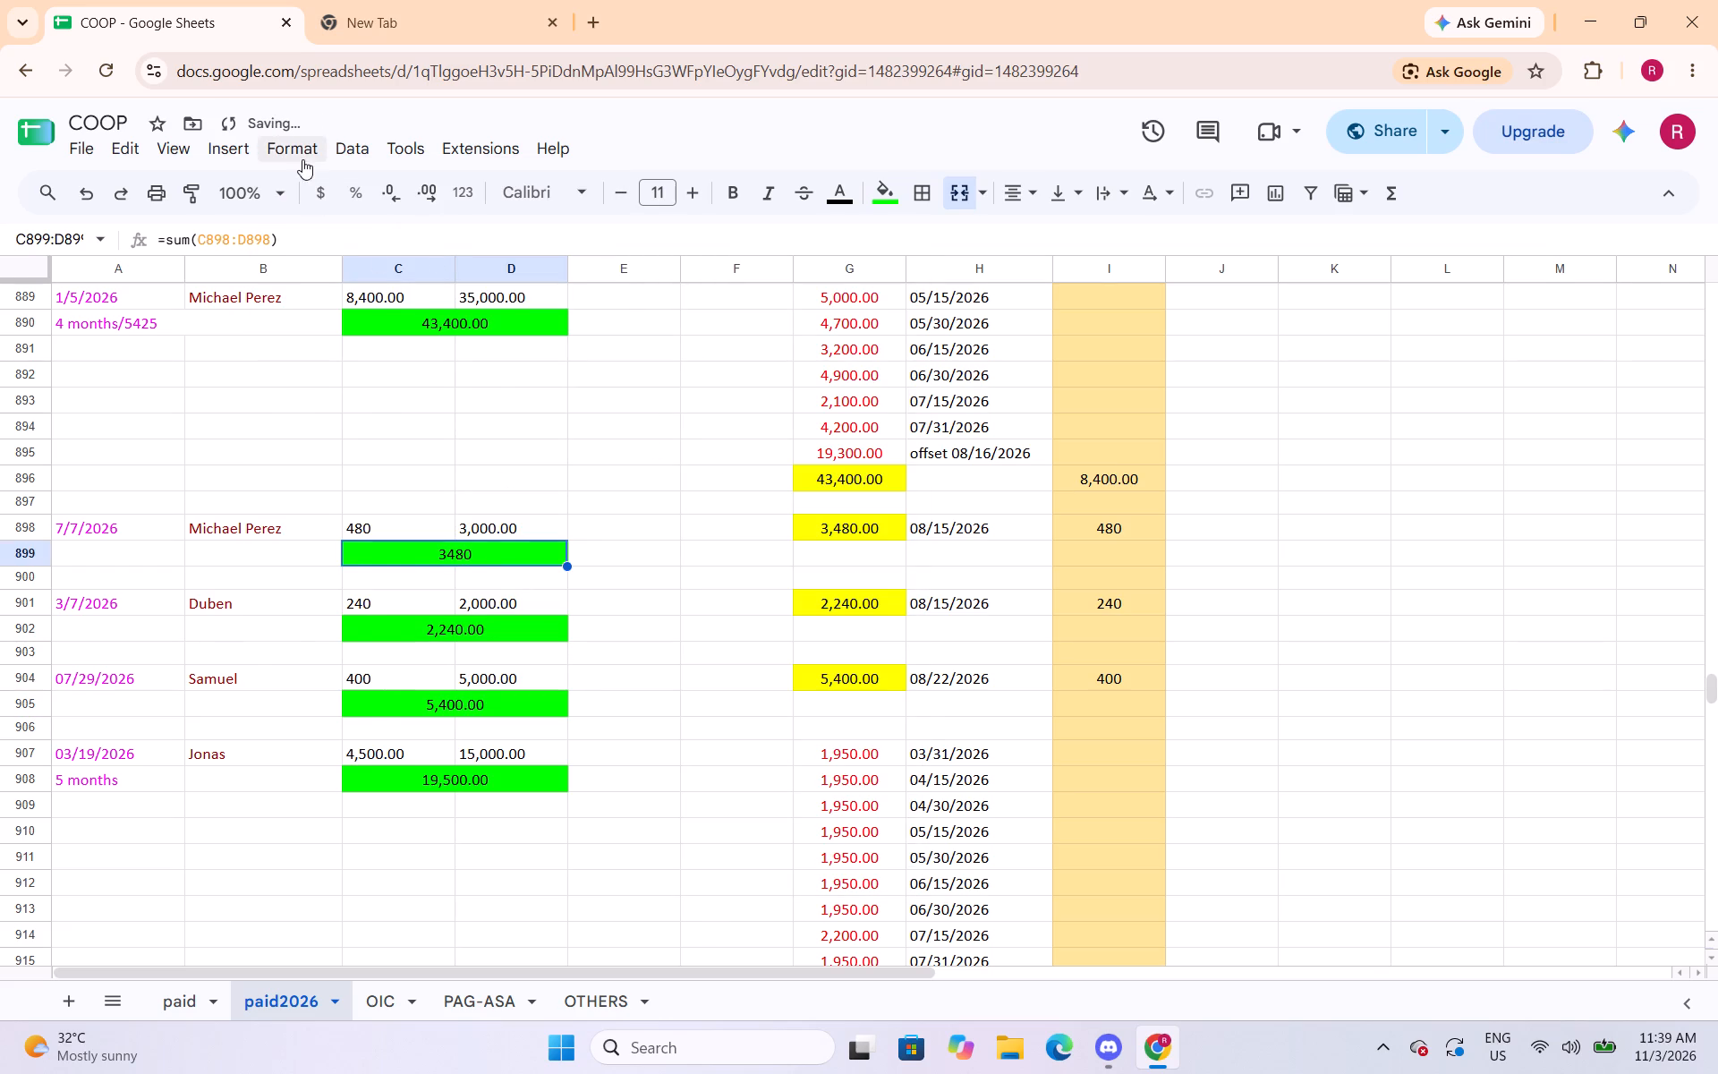
pyautogui.click(302, 157)
pyautogui.click(662, 345)
# Apply the Number format to the green total of Reno's 07/14/2026 entry in C887:D887.
pyautogui.scroll(2, 485, 393)
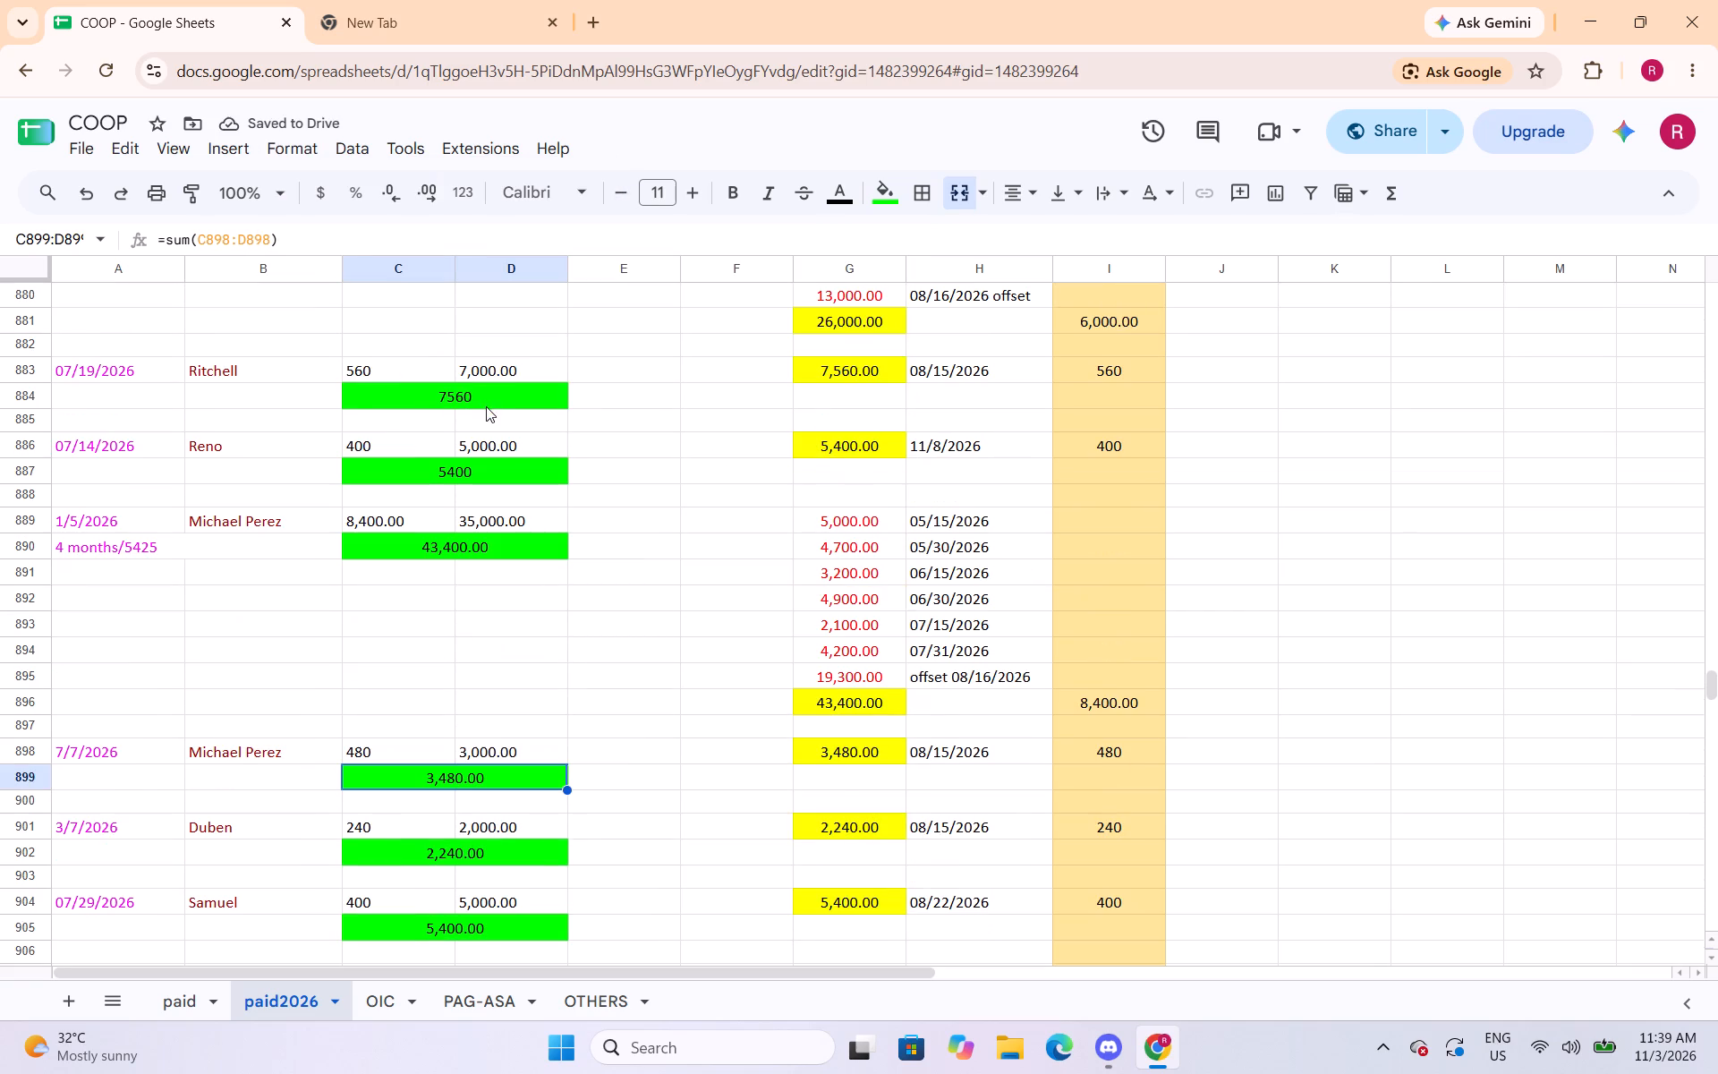
pyautogui.click(523, 484)
pyautogui.click(291, 159)
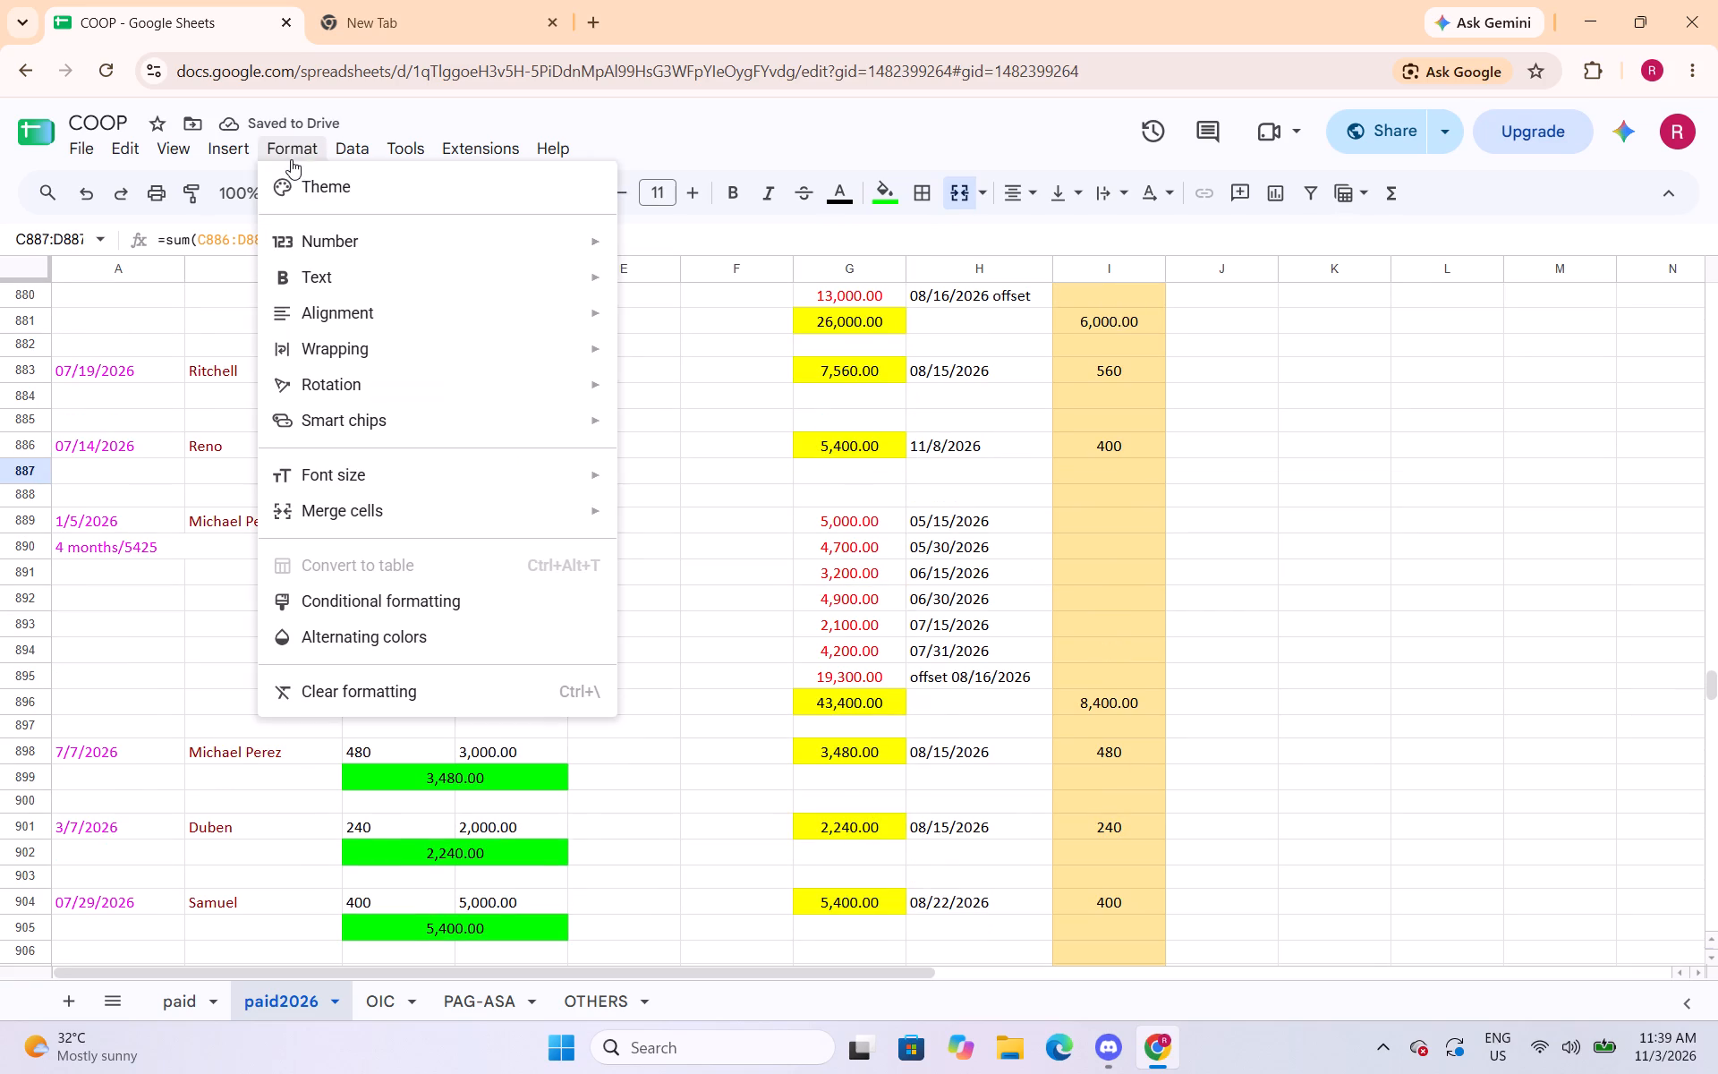
pyautogui.click(645, 345)
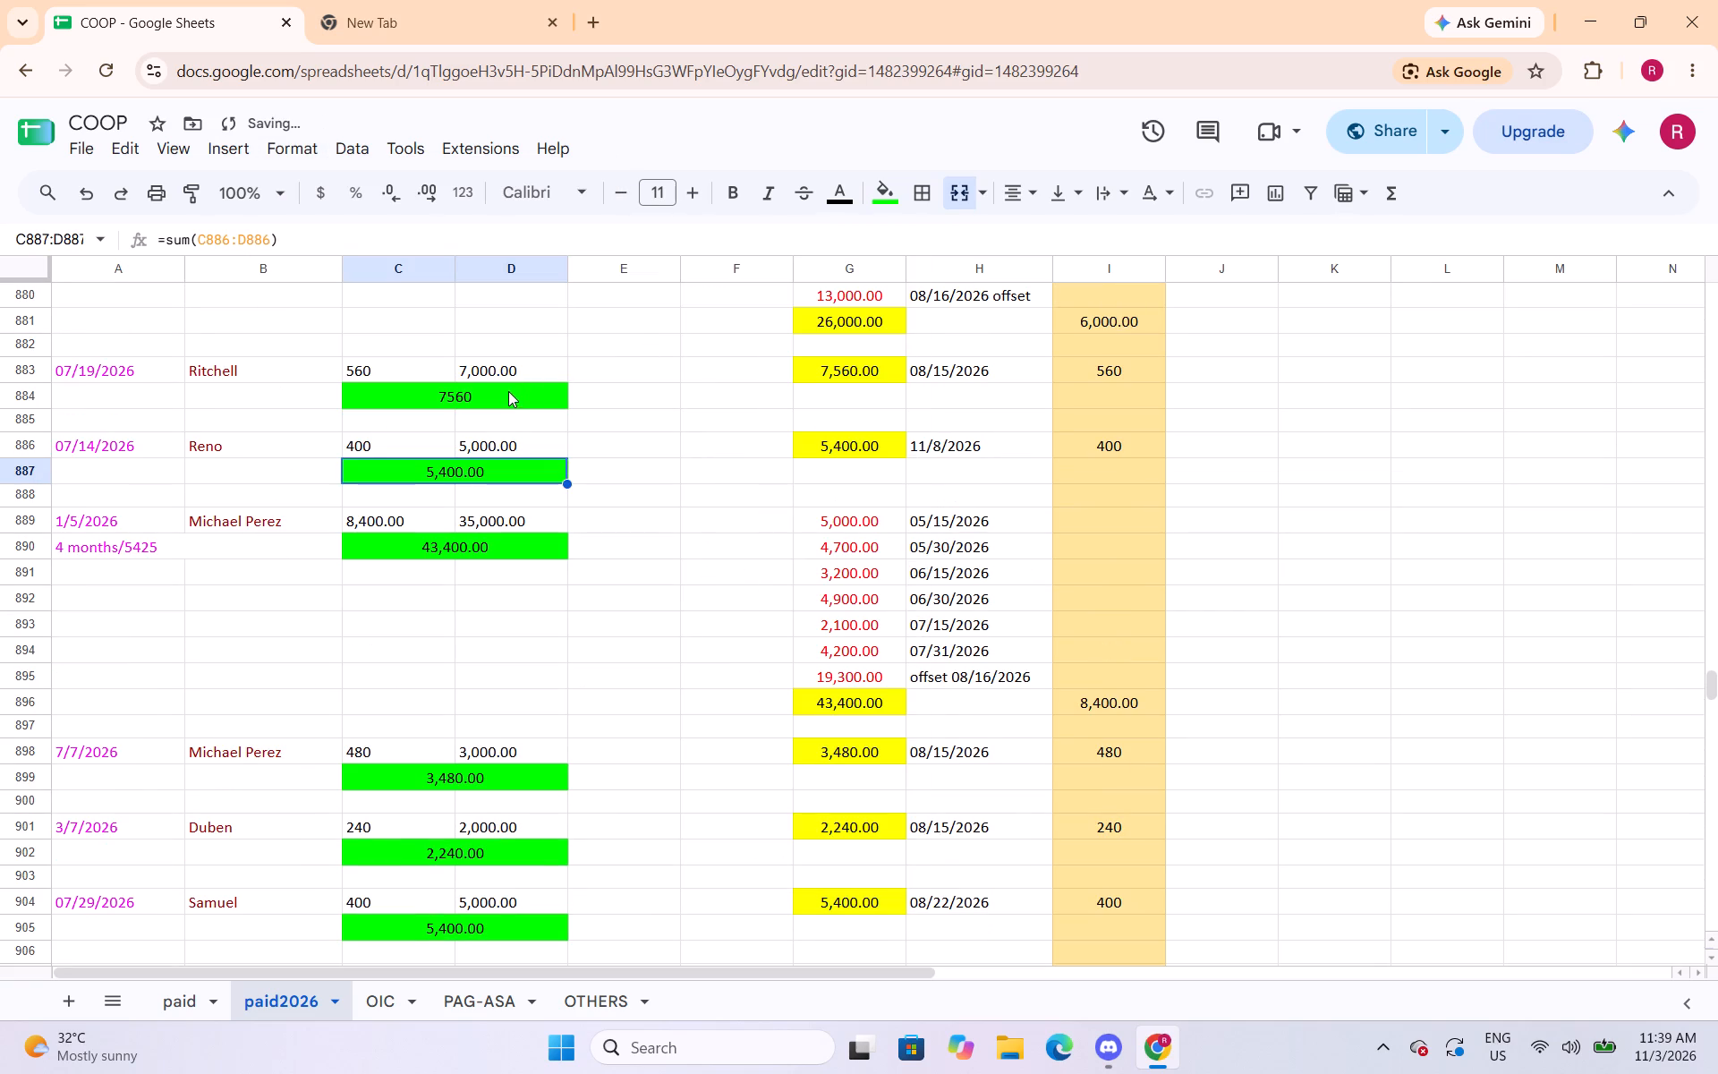
# Apply the Number format to Ritchell's green total in C884:D884 and Ethel's green total in C871:D871.
pyautogui.click(508, 392)
pyautogui.click(309, 151)
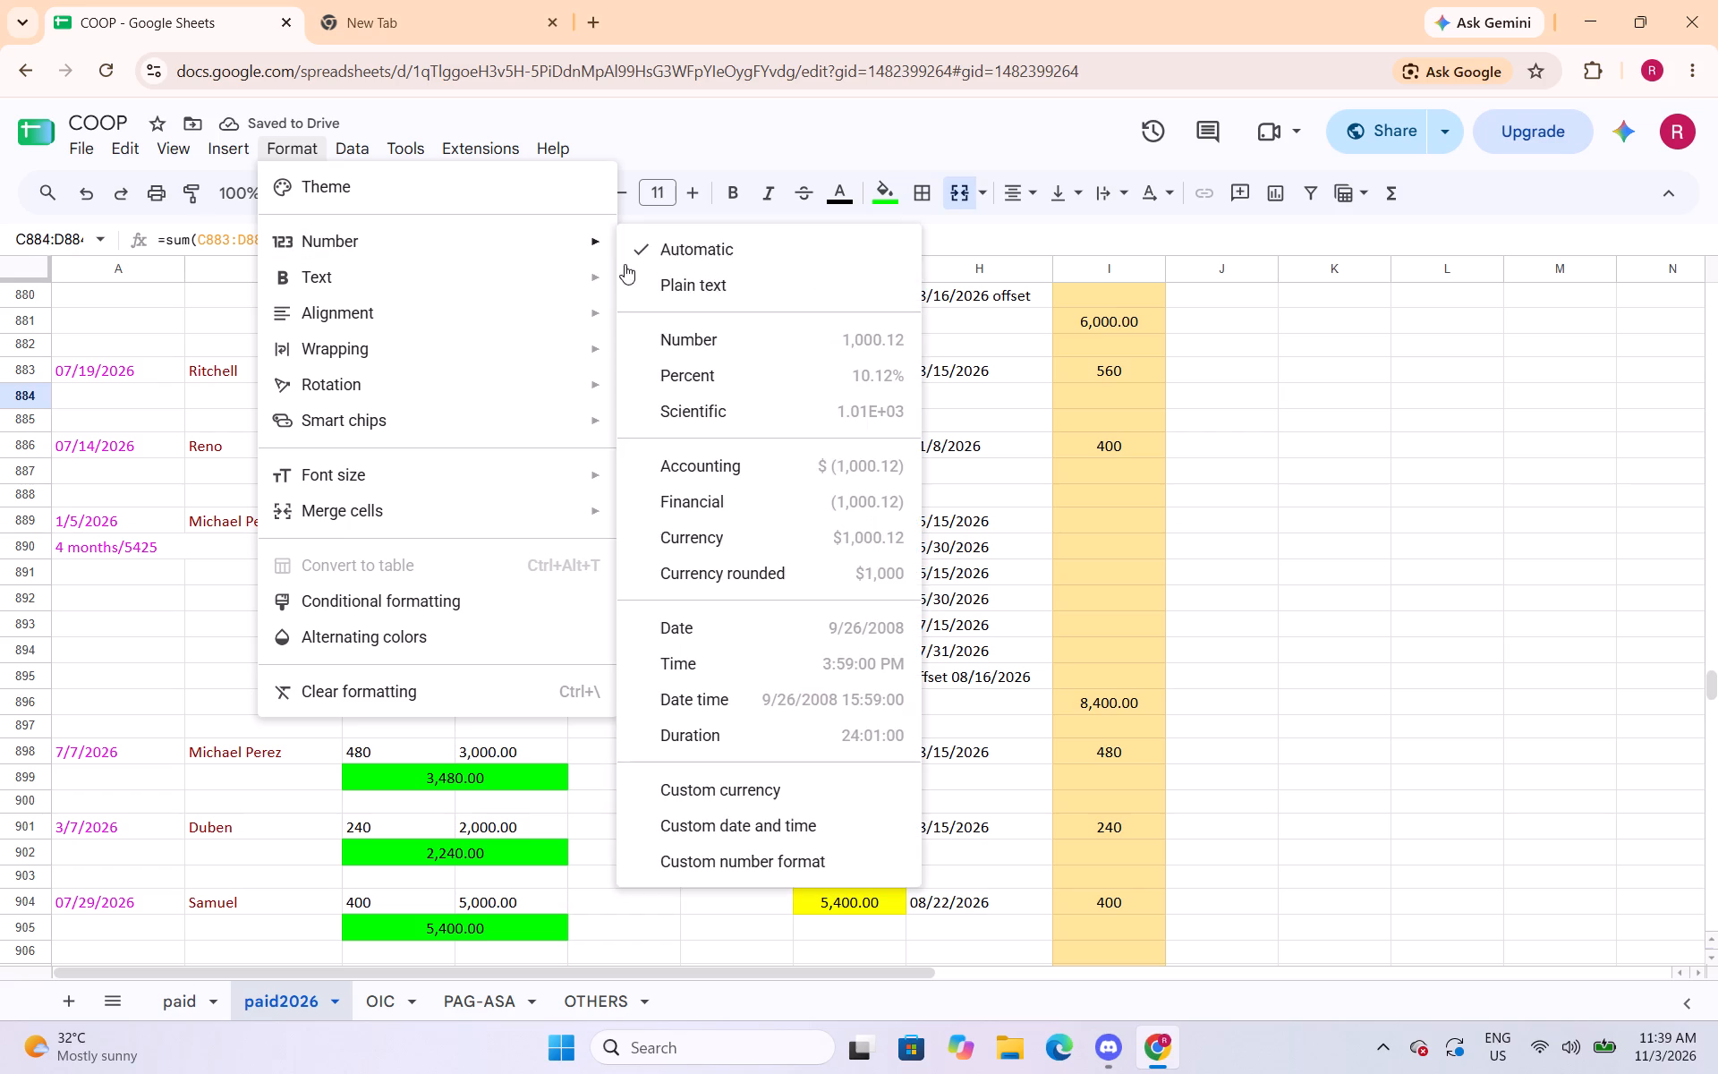
pyautogui.click(653, 331)
pyautogui.scroll(1, 609, 493)
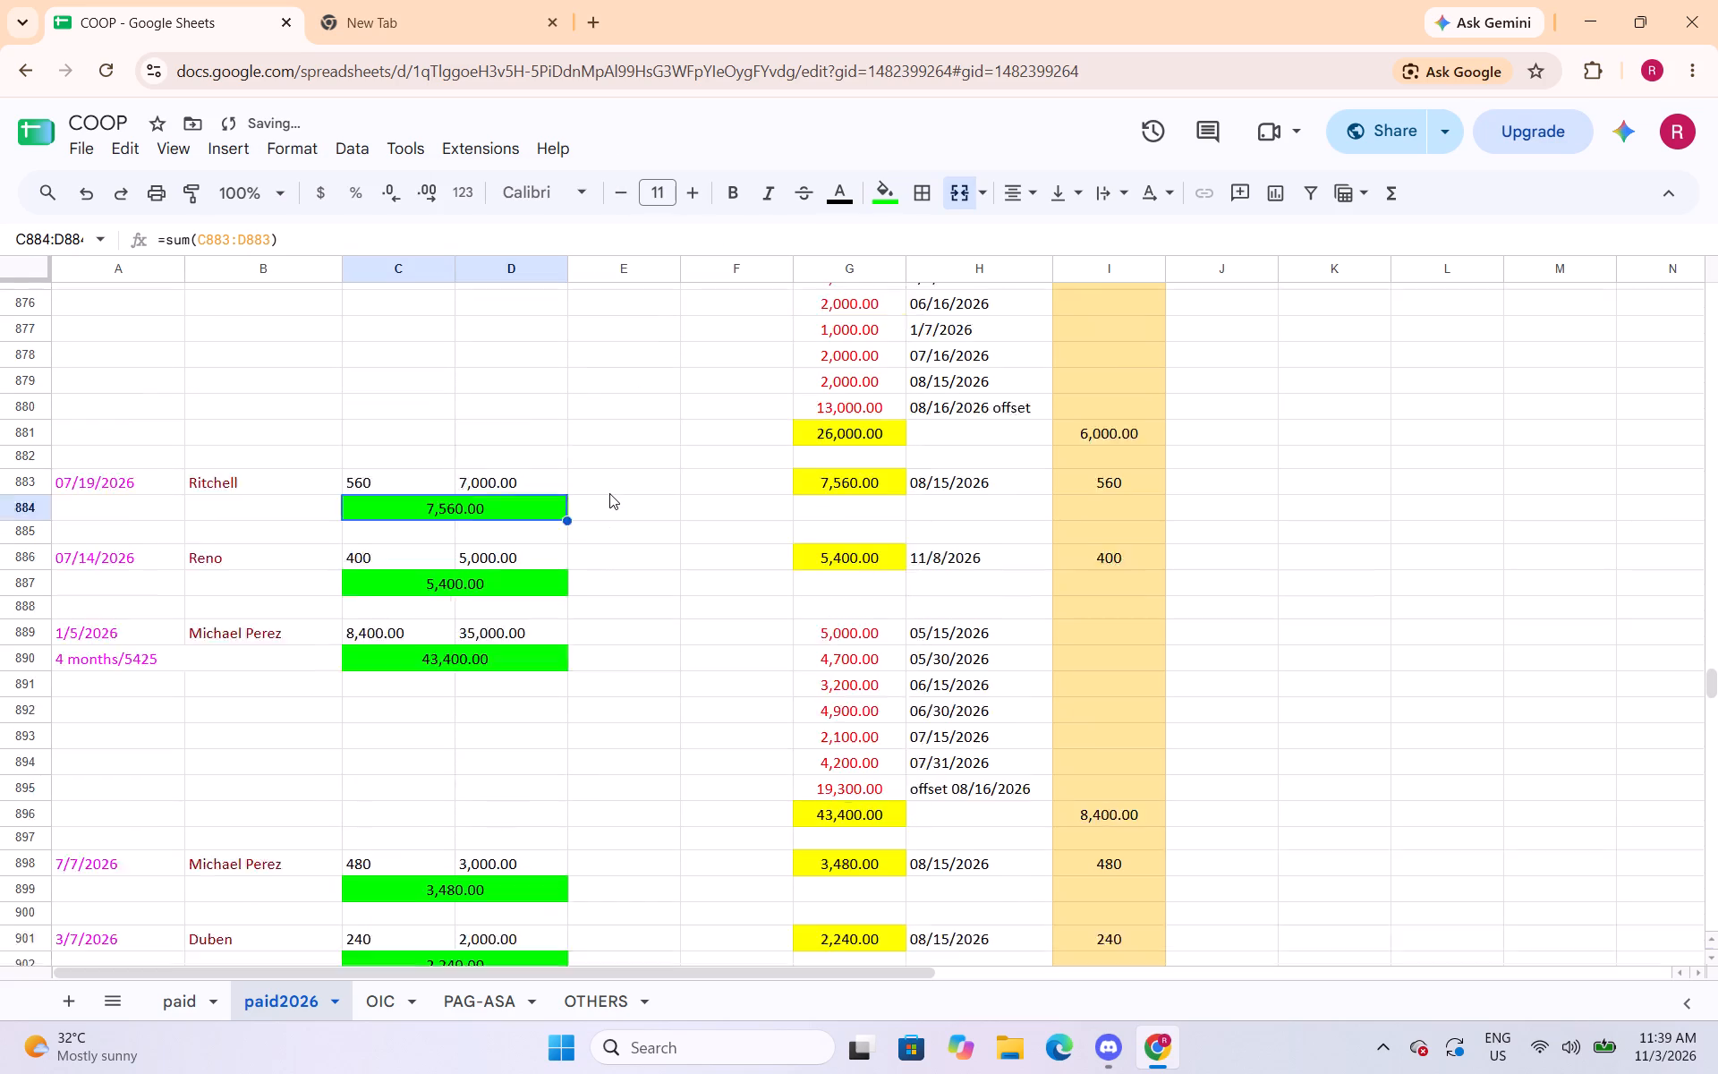
pyautogui.scroll(2, 609, 493)
pyautogui.click(493, 407)
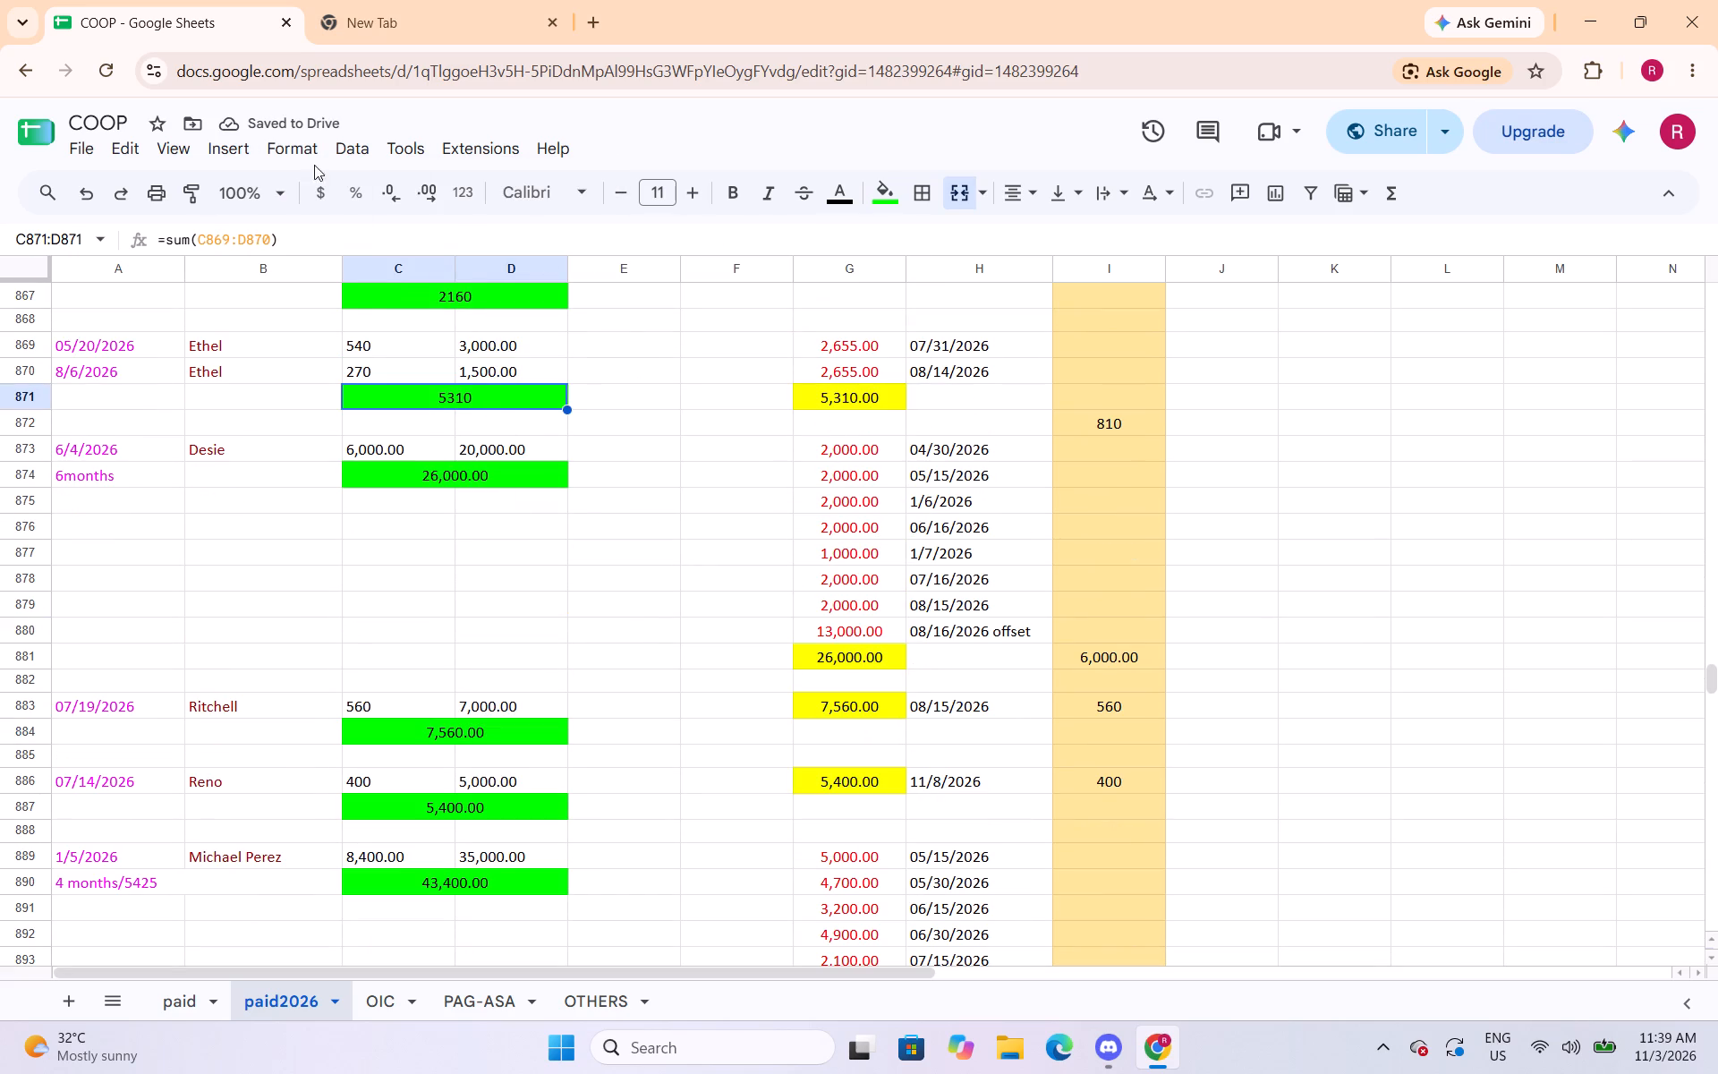
pyautogui.click(309, 156)
pyautogui.click(653, 345)
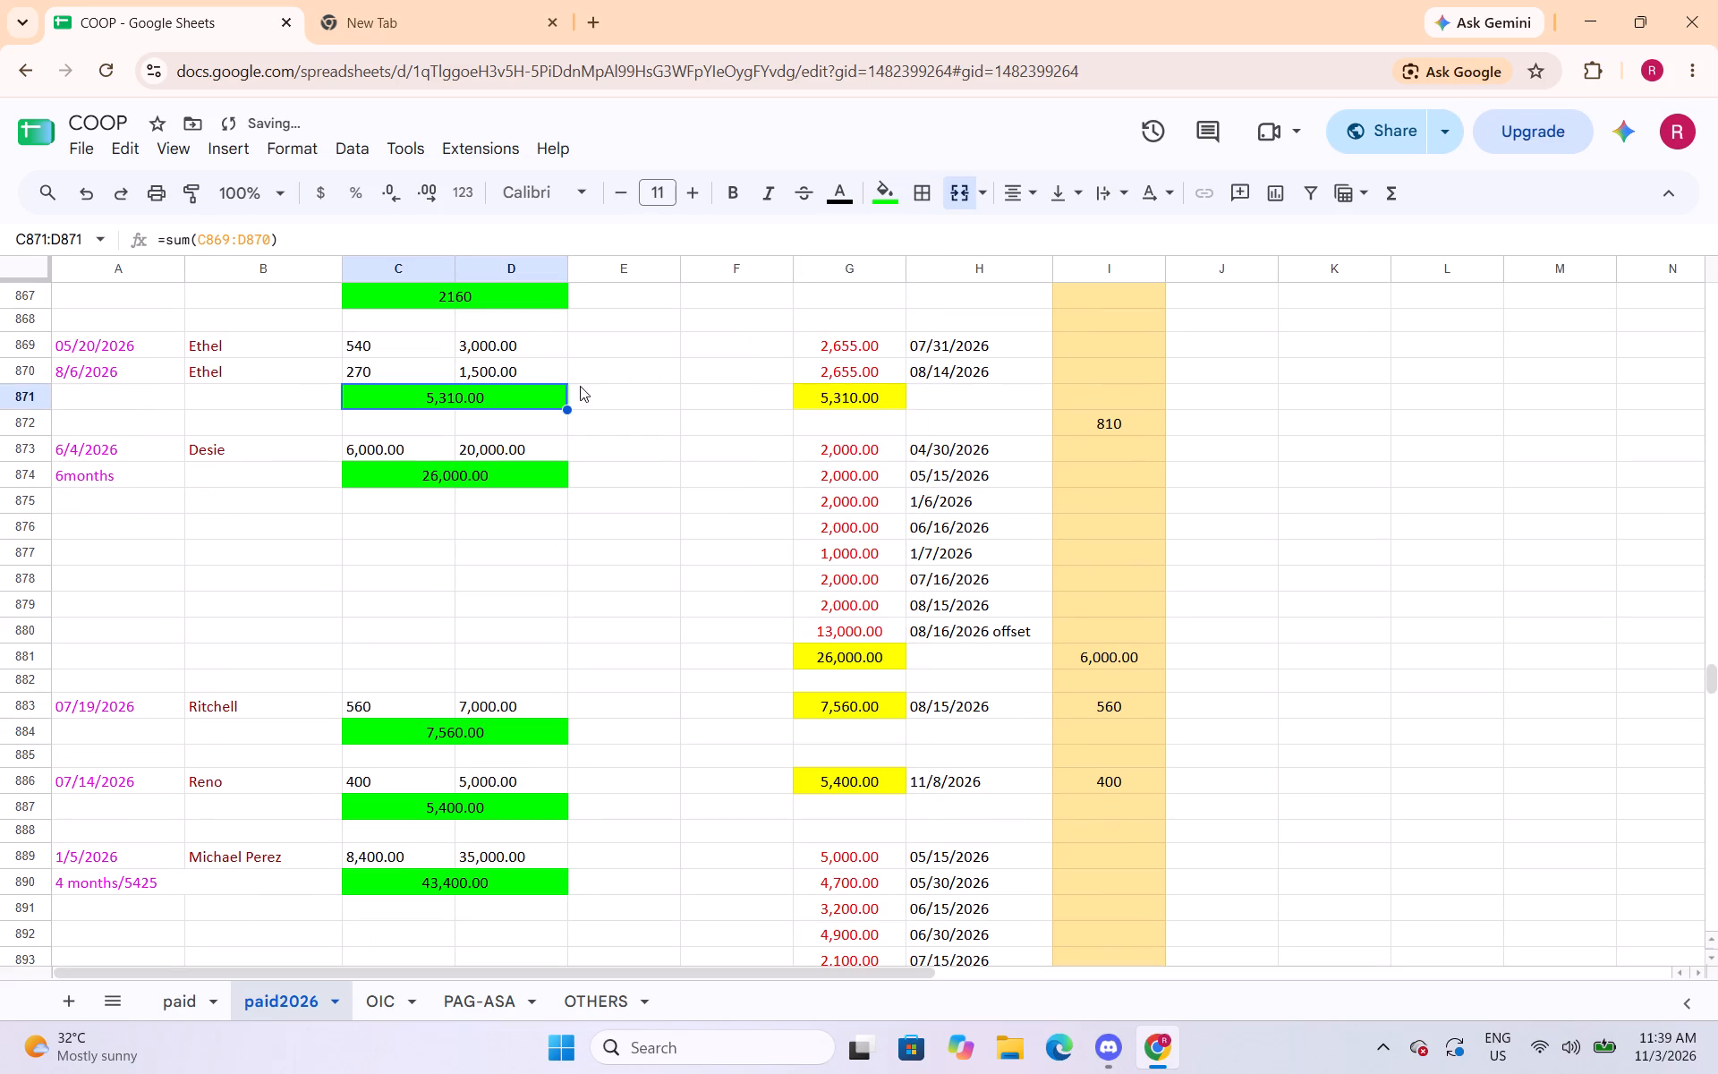
# Apply the Number format to the green totals of Rizza's two entries, in C867:D867 and C864:D864.
pyautogui.click(493, 288)
pyautogui.click(279, 155)
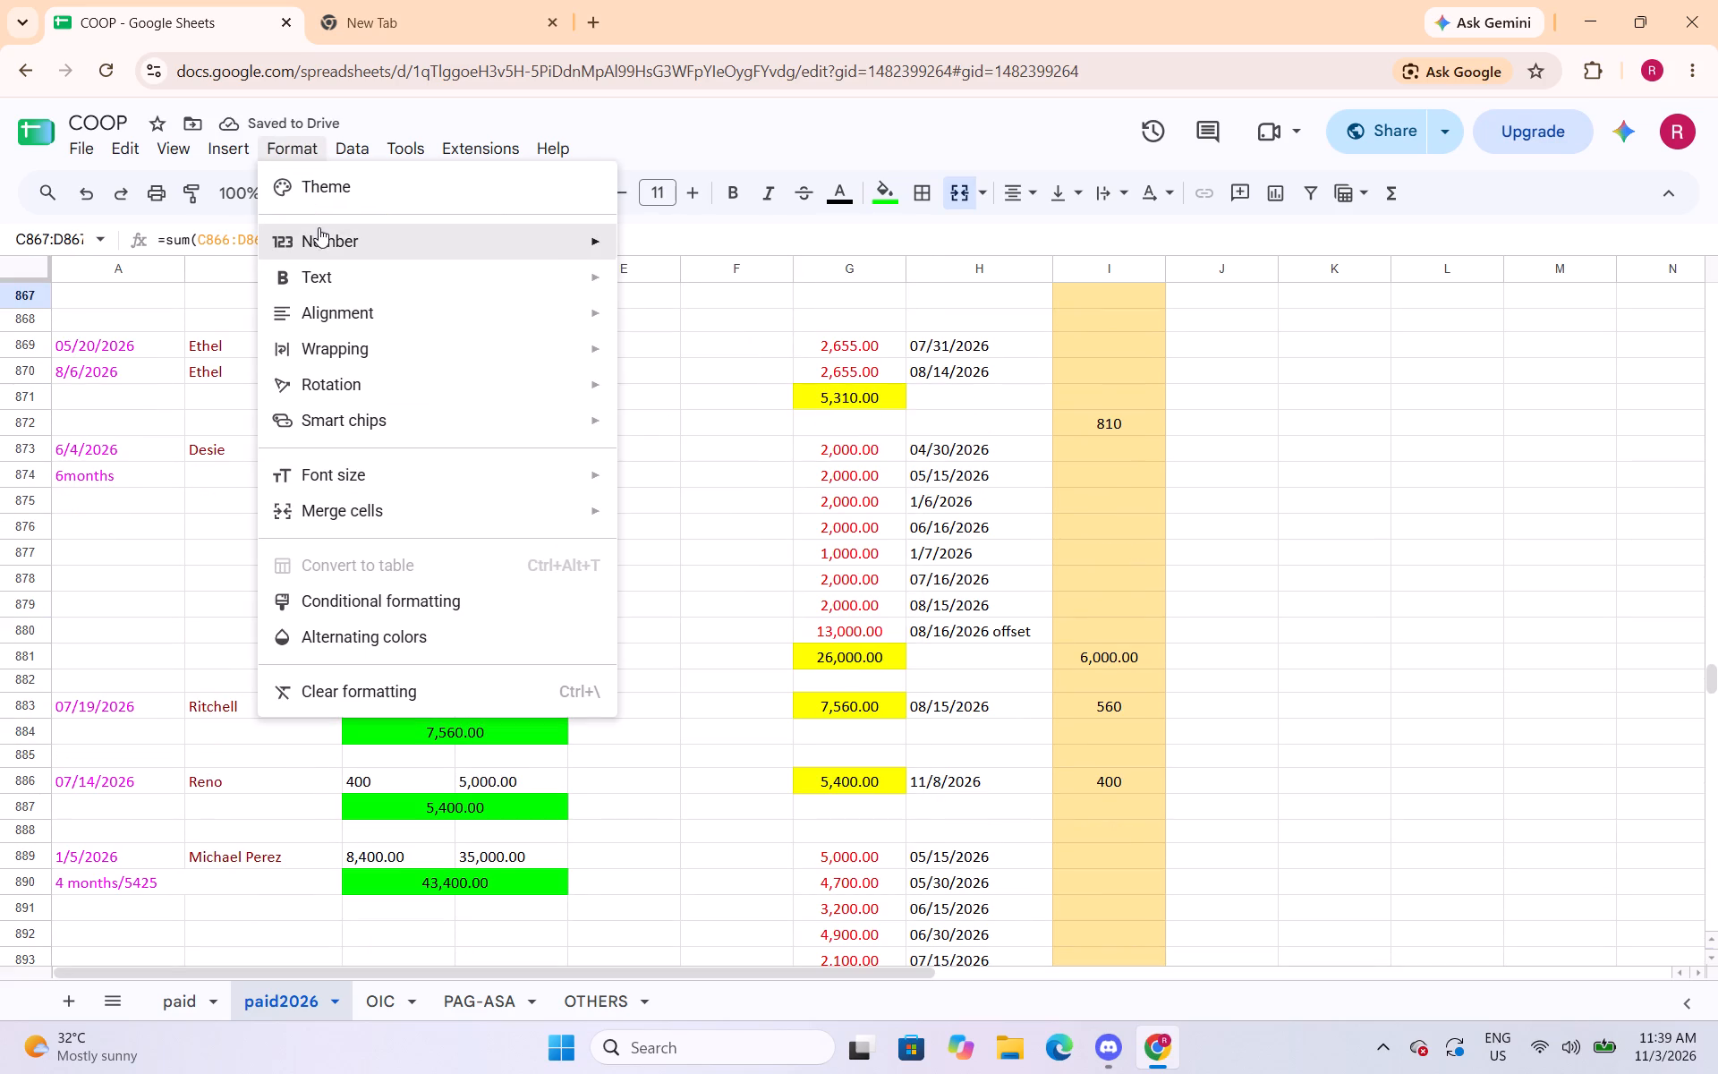
pyautogui.click(634, 332)
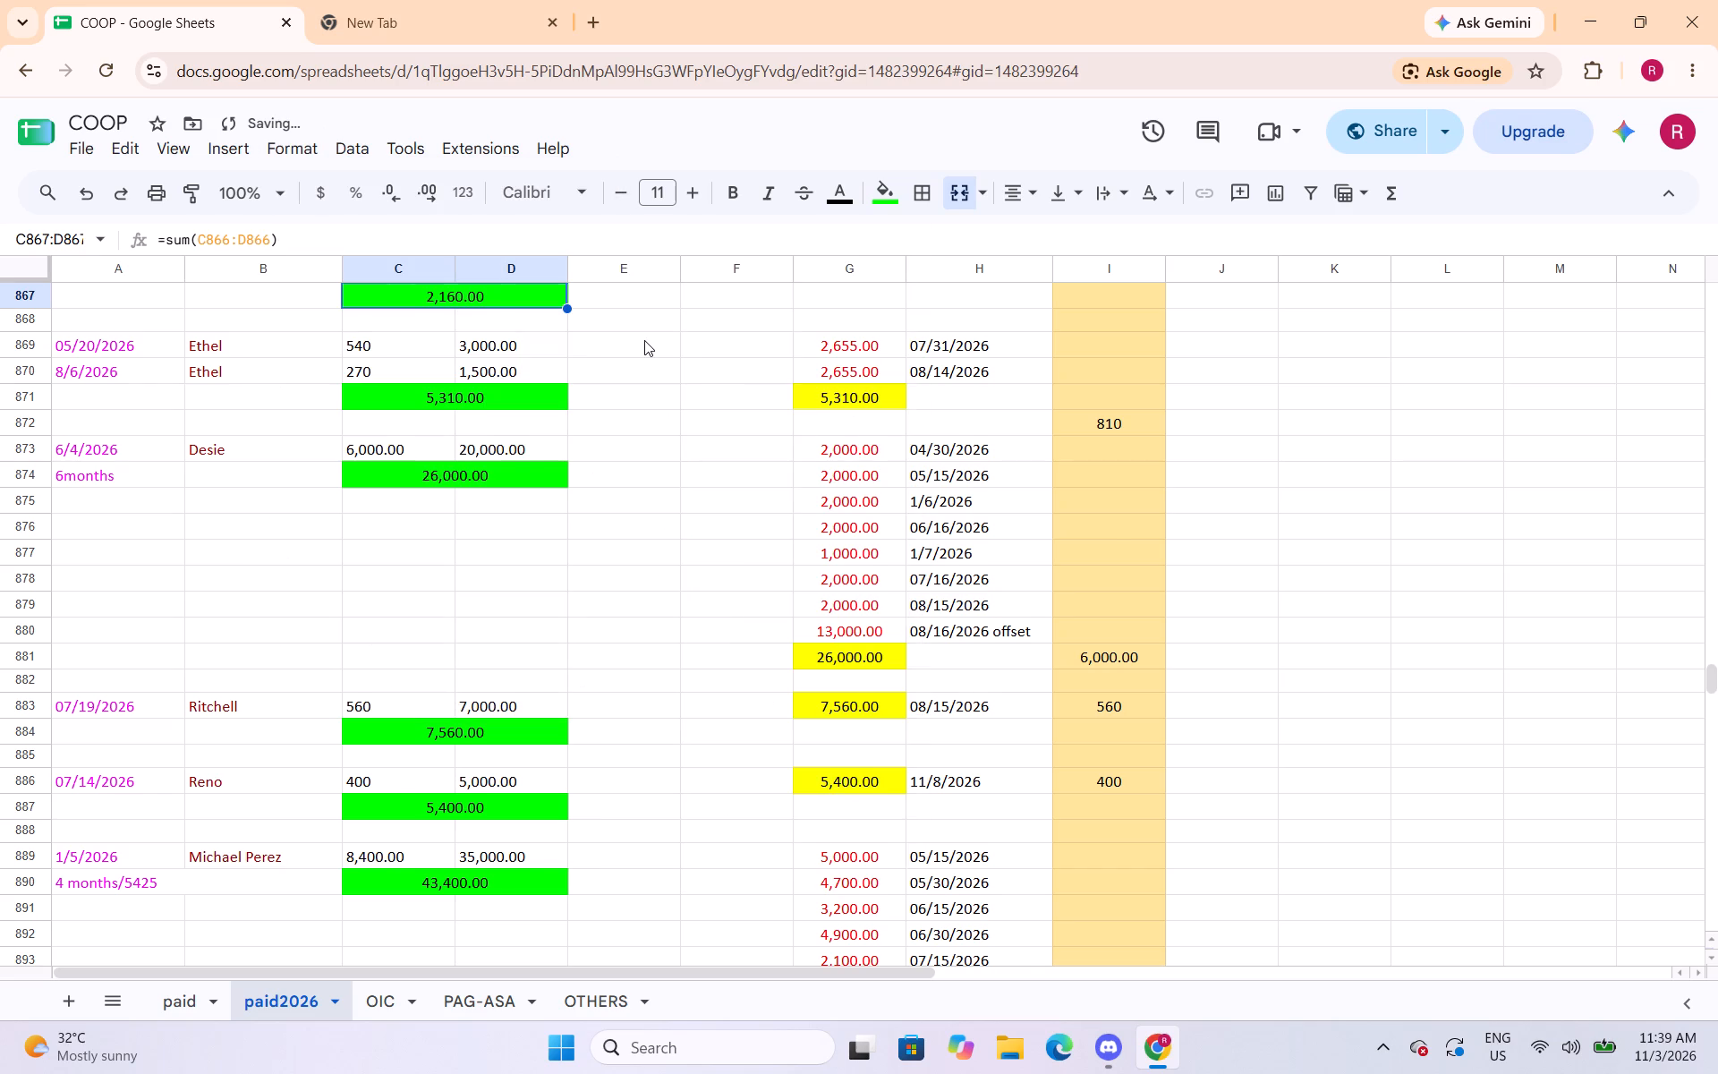
pyautogui.scroll(3, 683, 423)
pyautogui.click(467, 482)
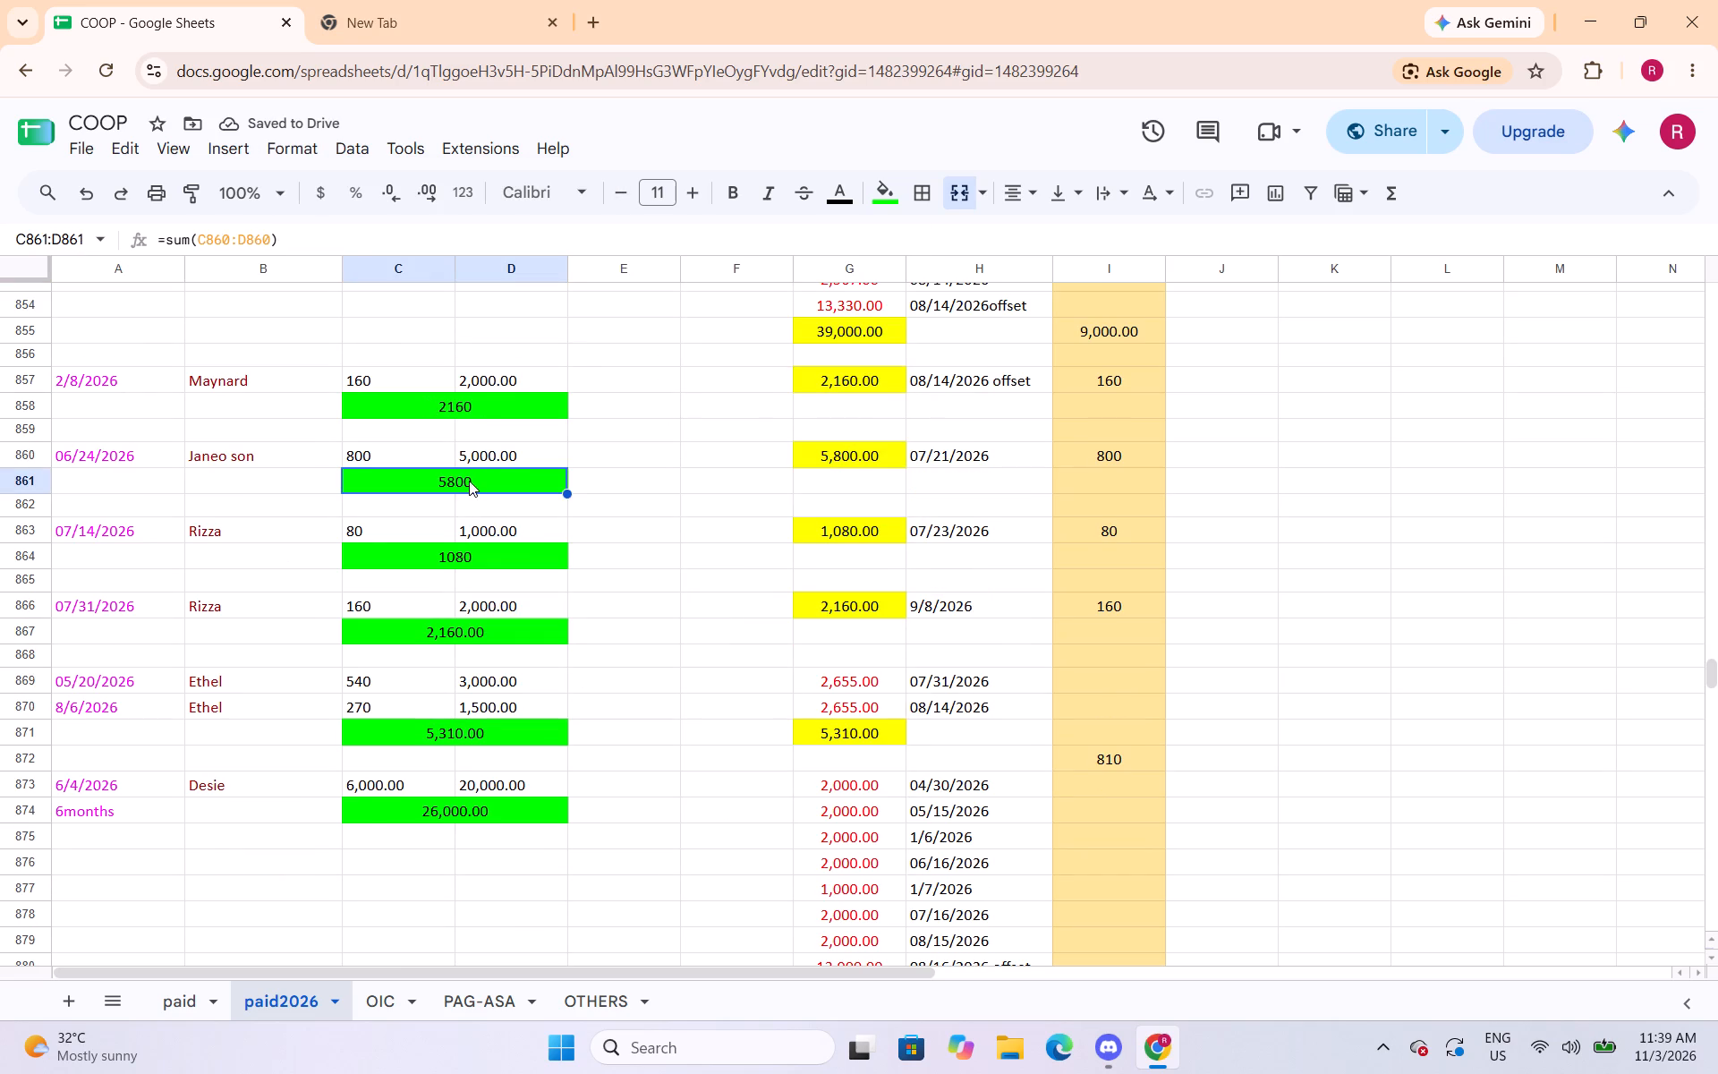
pyautogui.click(484, 576)
pyautogui.click(473, 564)
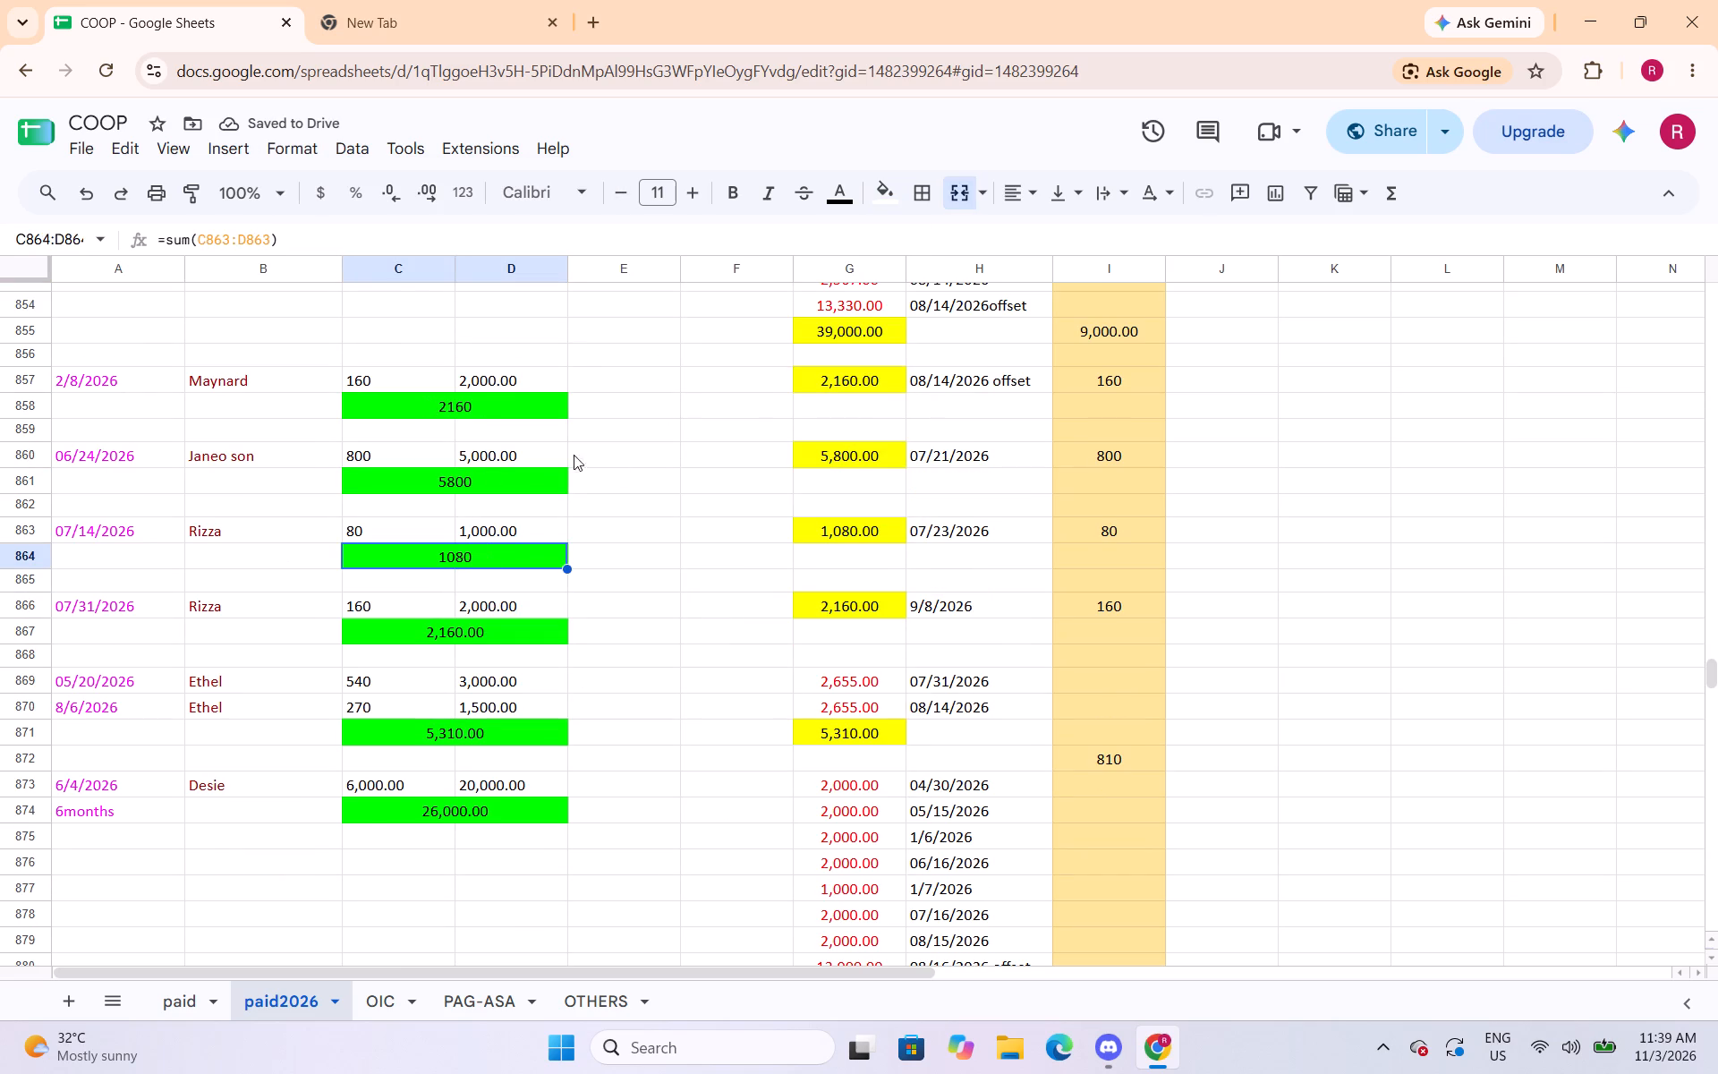
pyautogui.click(291, 148)
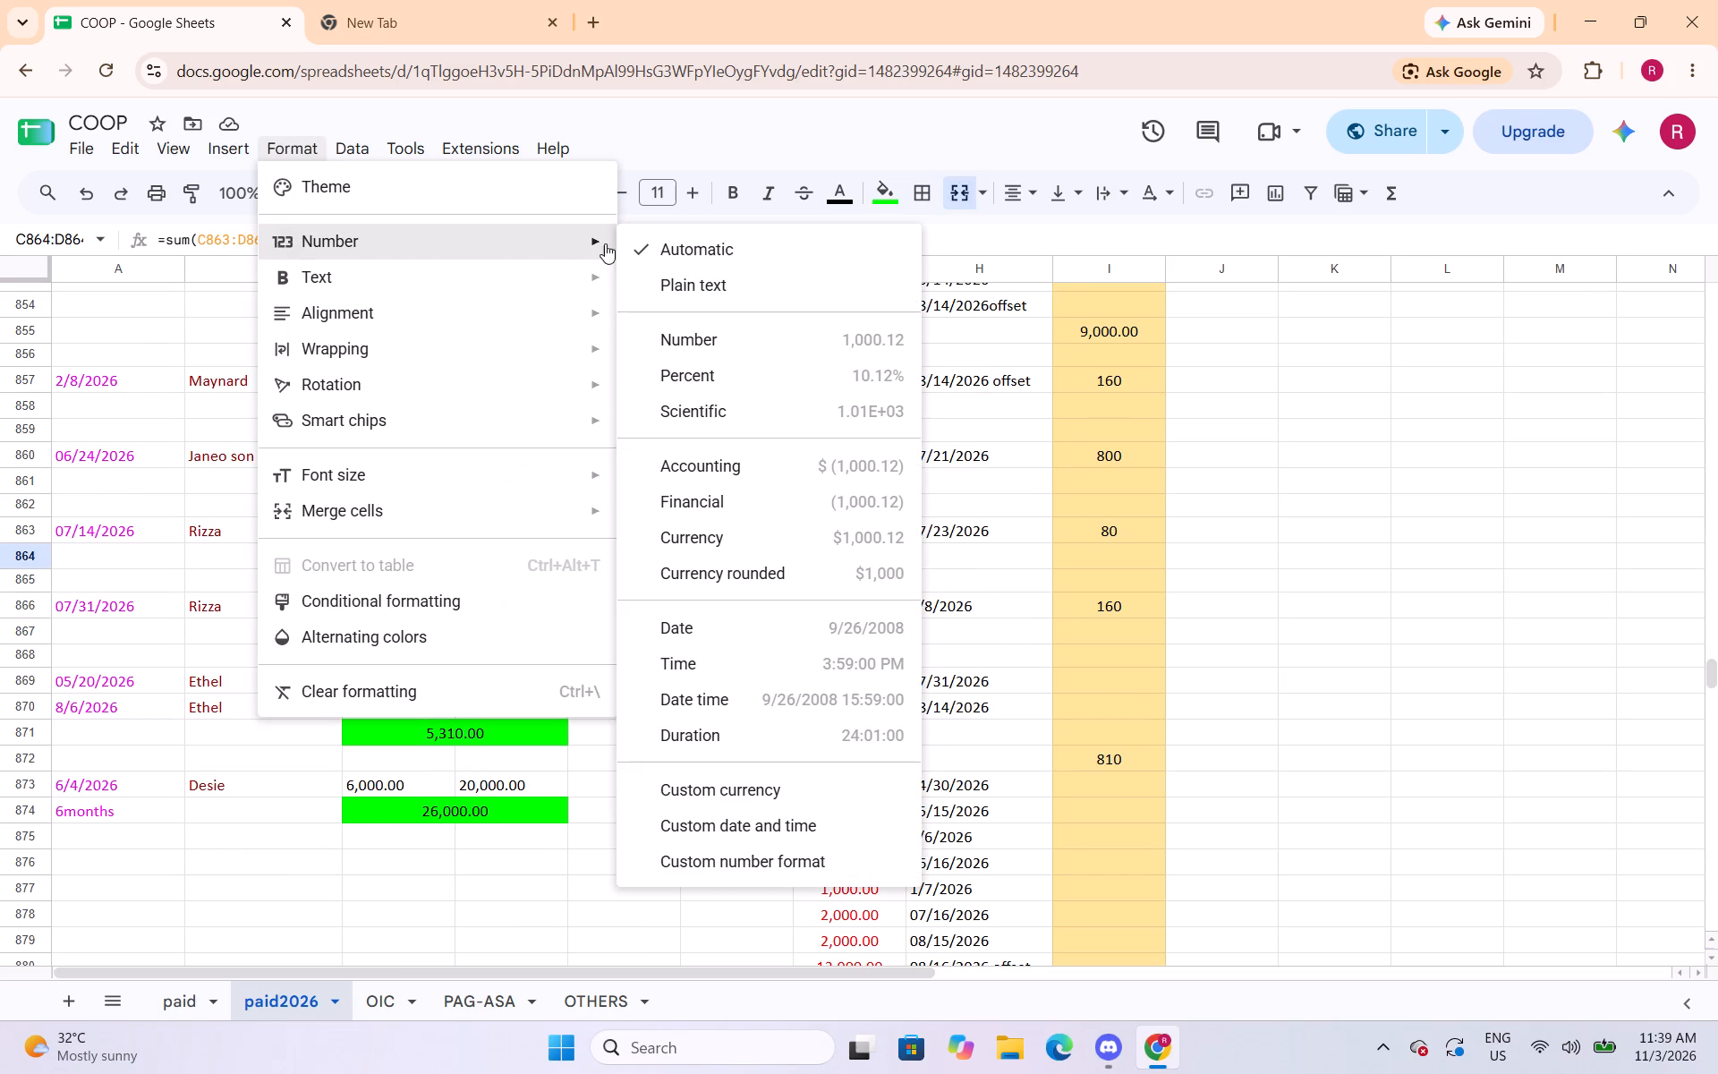
pyautogui.click(643, 337)
# Apply the Number format to Janeo son's green total in C861:D861 and Maynard's 2/8/2026 total in C858:D858.
pyautogui.click(539, 478)
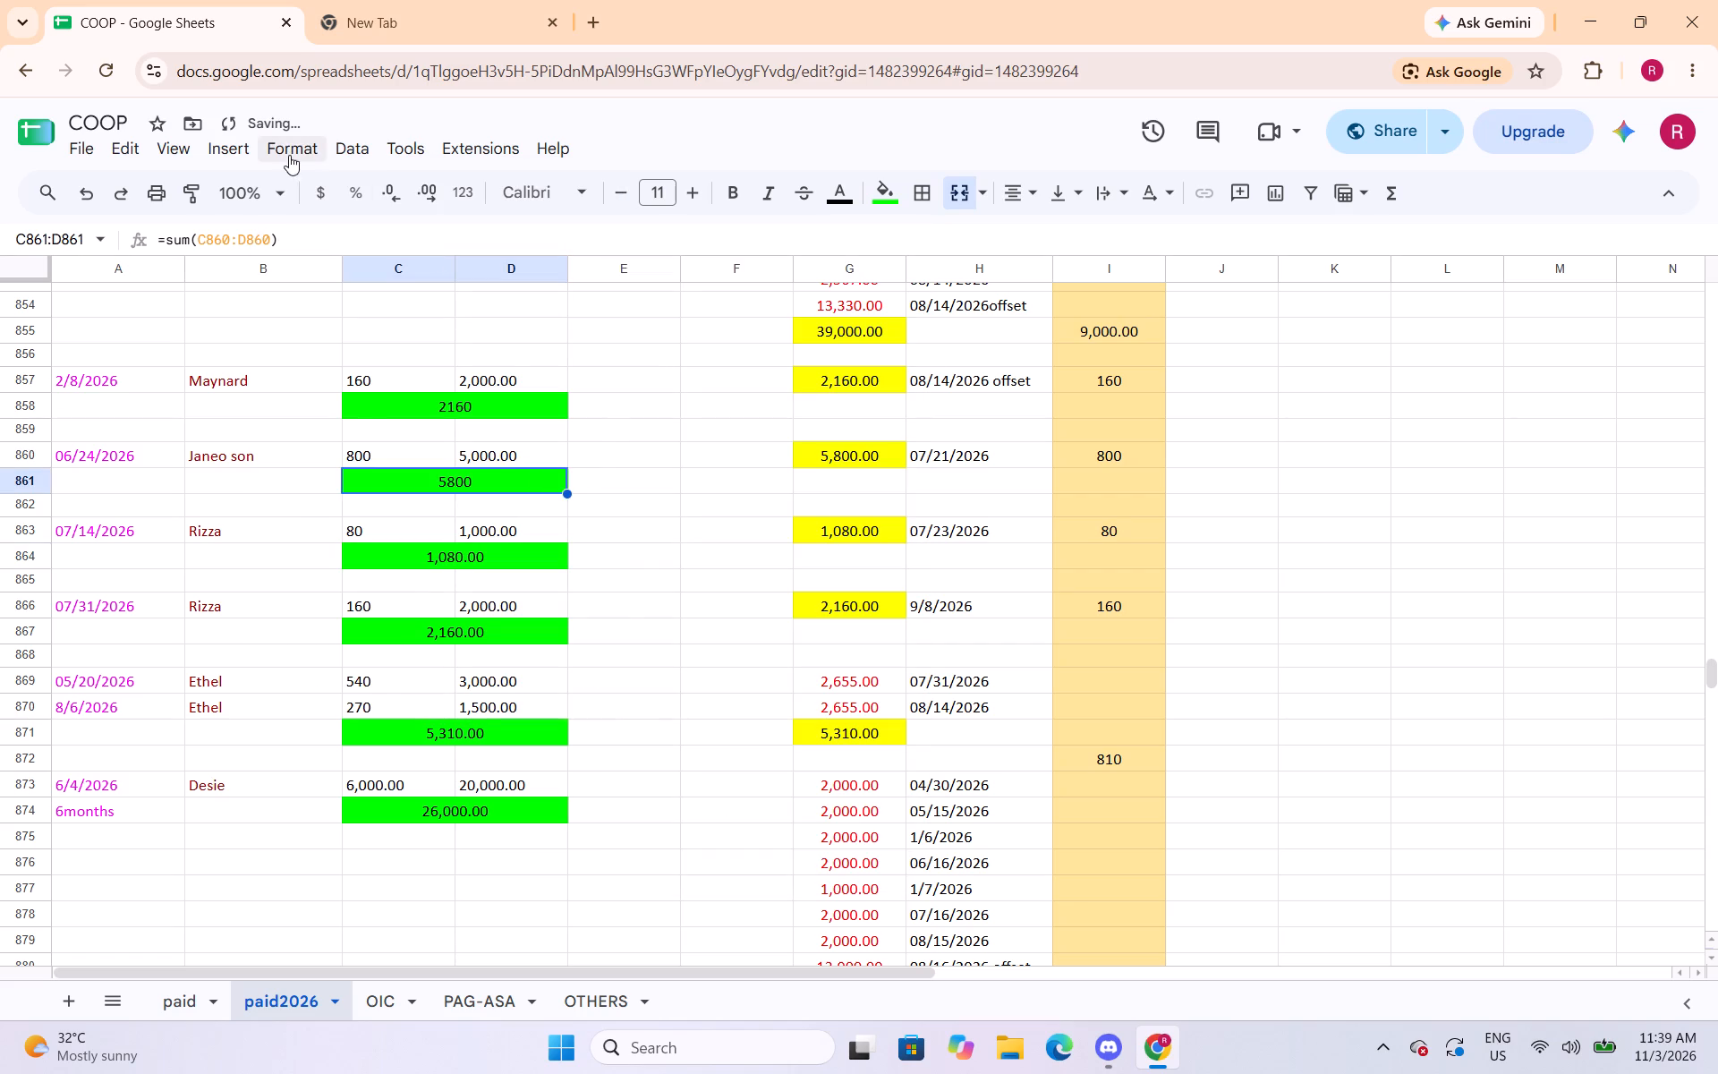
pyautogui.click(288, 155)
pyautogui.click(664, 337)
pyautogui.click(526, 410)
pyautogui.click(302, 153)
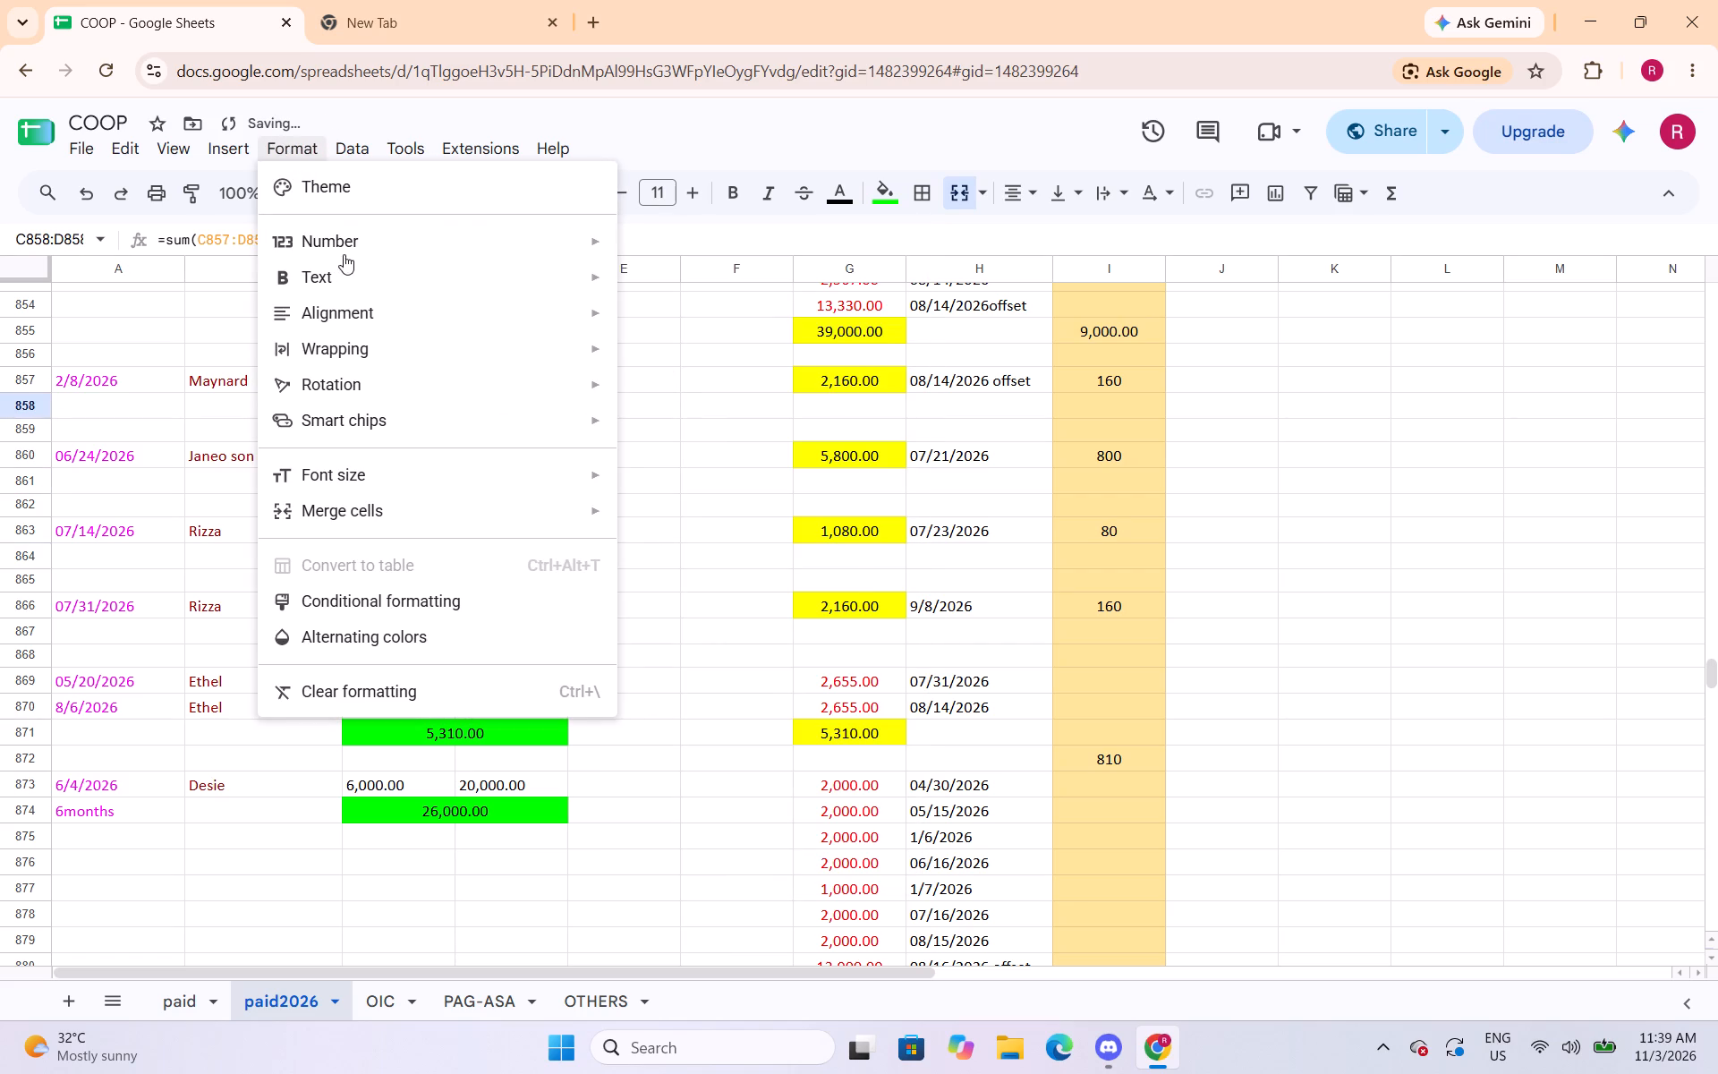
pyautogui.click(646, 336)
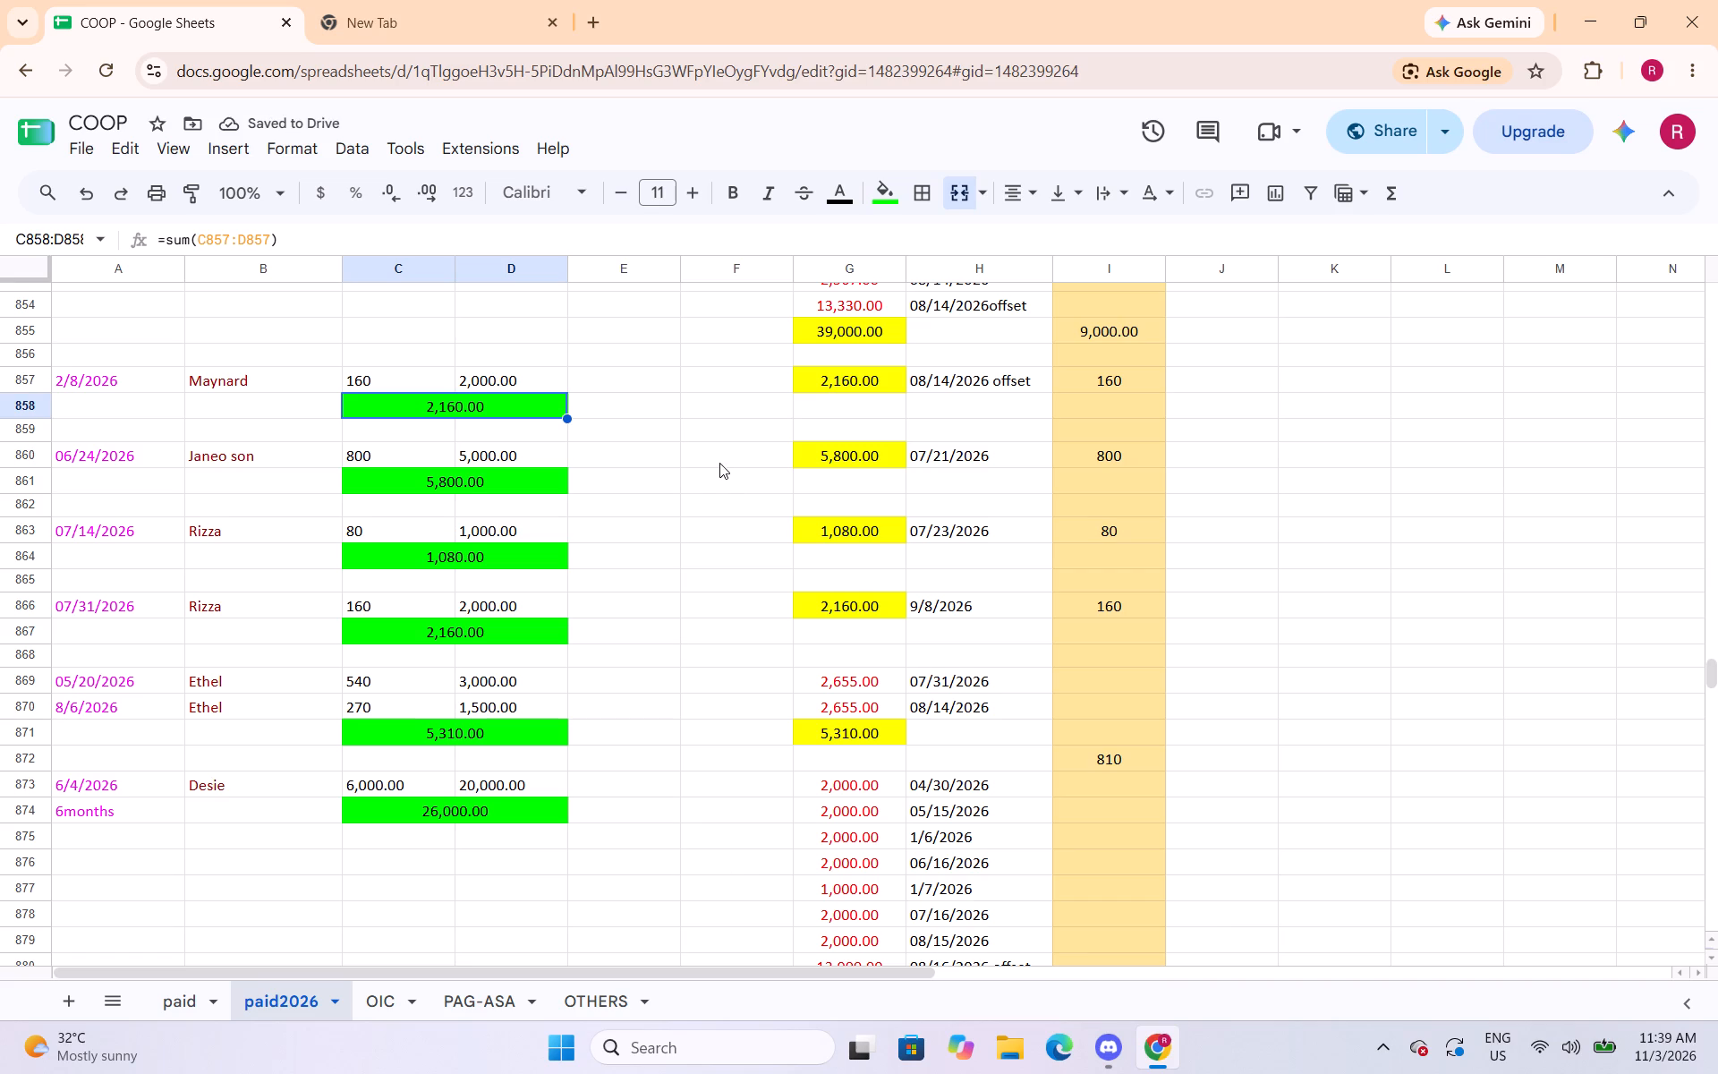
# Review the green totals from Maynard's 2/8/2026 entry down past Samuel's entry for a consistent number format.
pyautogui.scroll(-7, 710, 506)
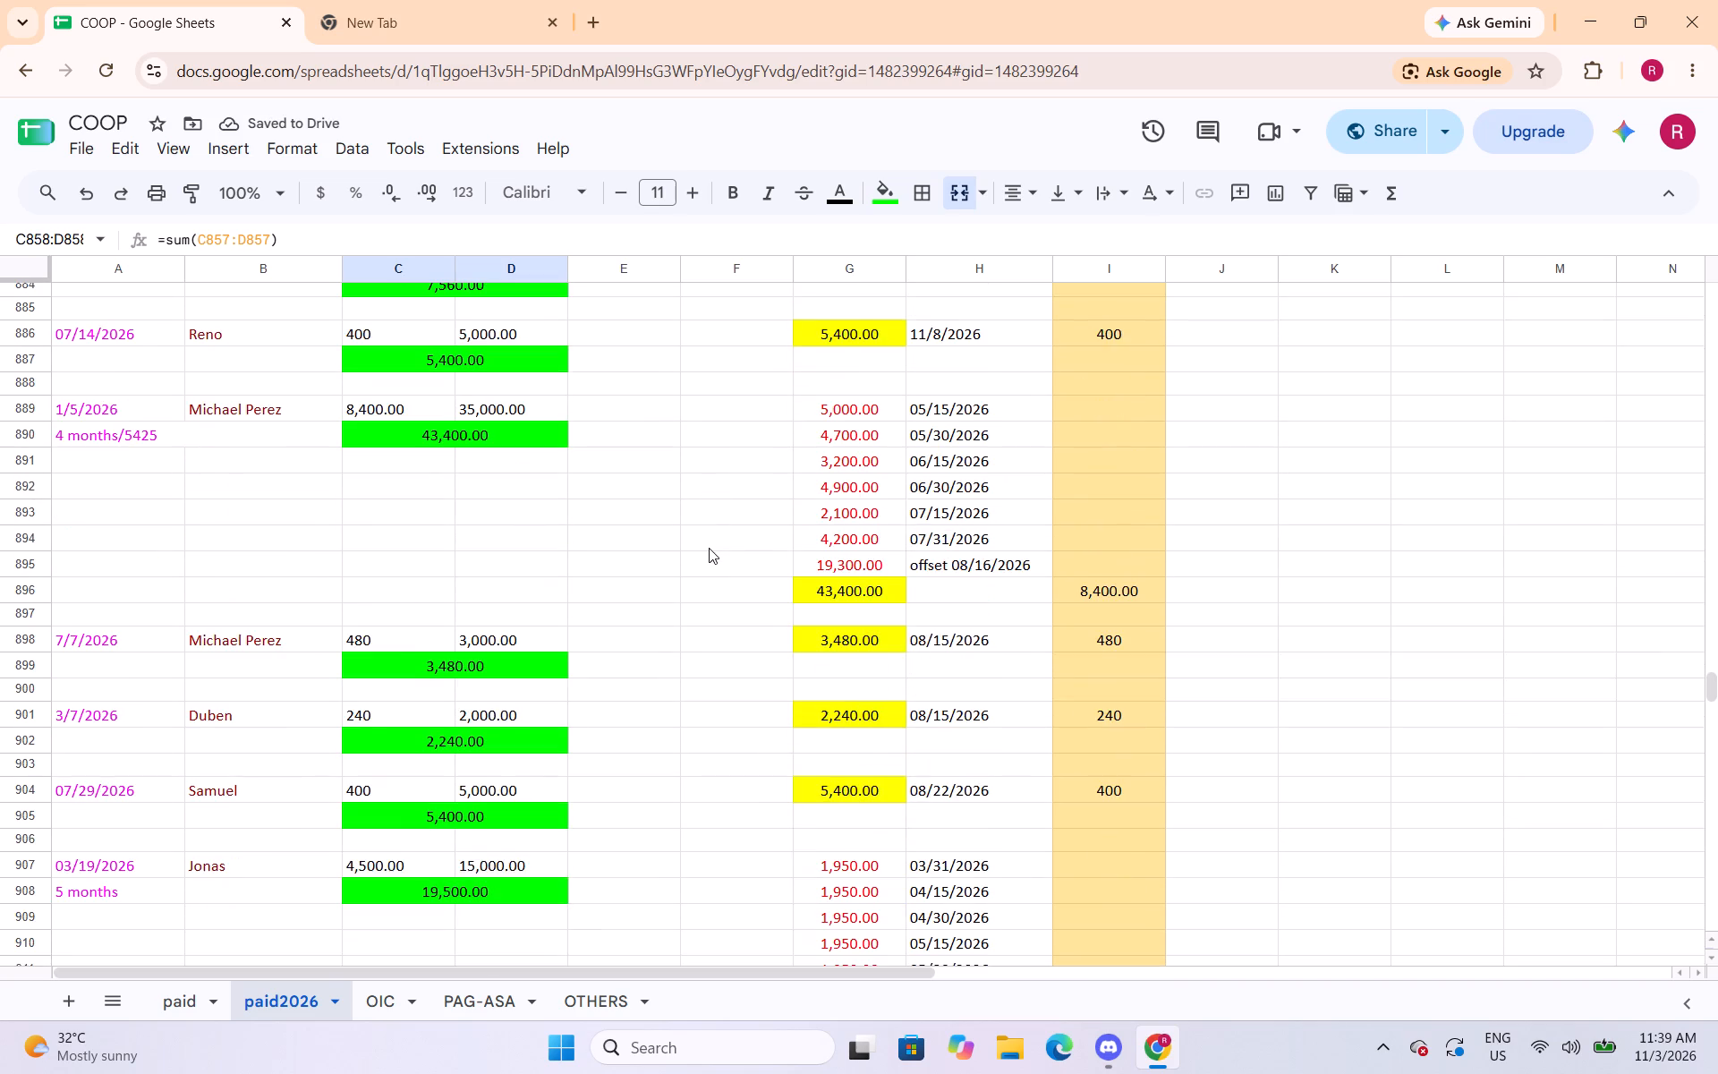
pyautogui.scroll(-2, 709, 551)
pyautogui.scroll(4, 709, 552)
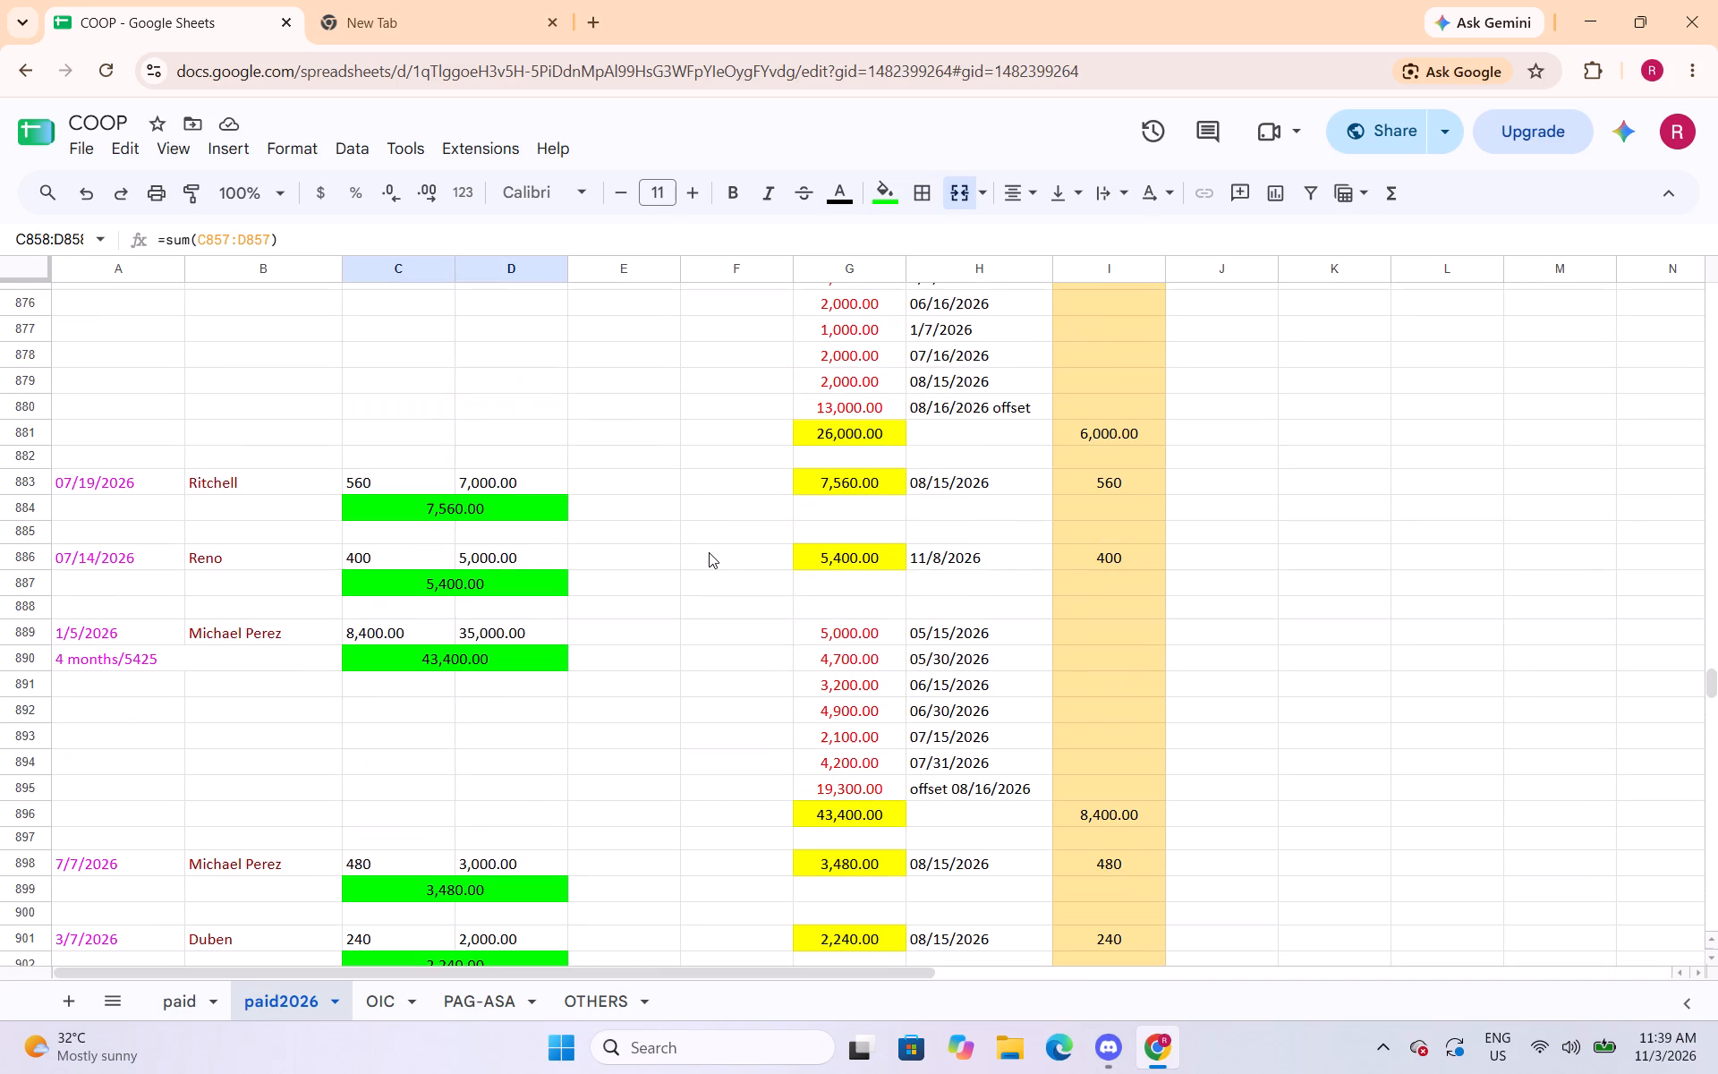
pyautogui.scroll(4, 707, 554)
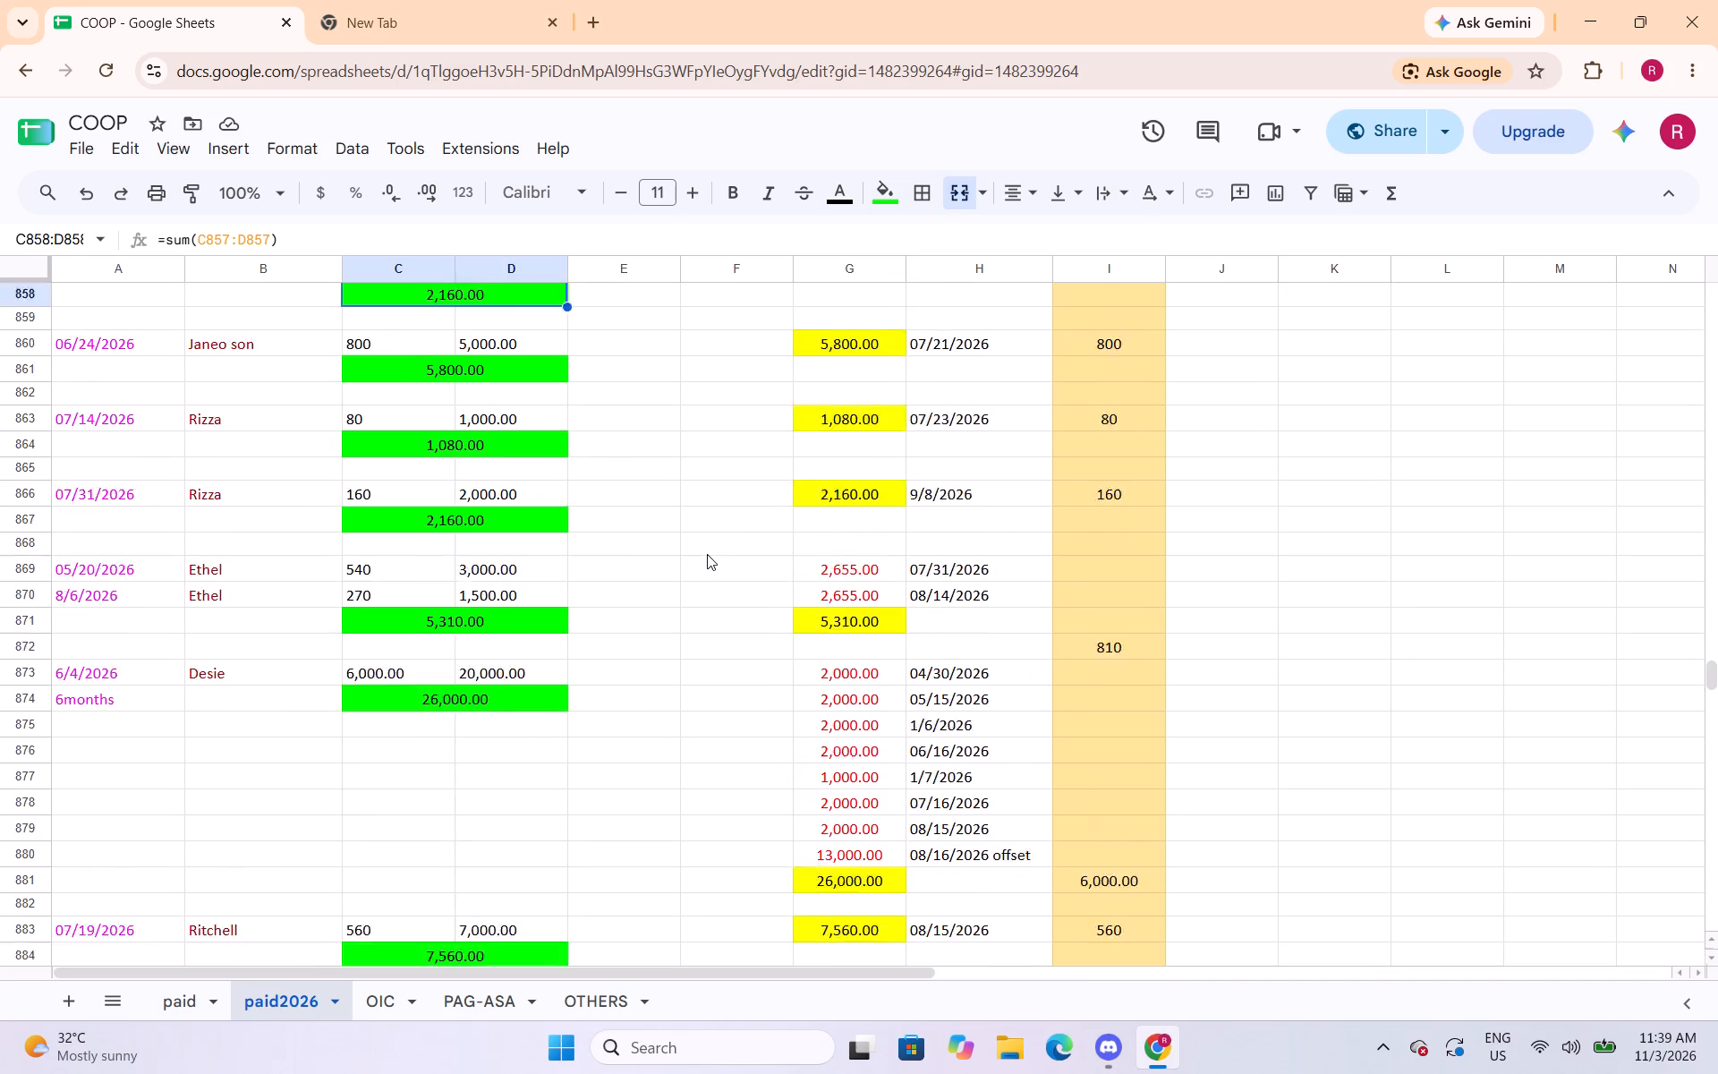
pyautogui.scroll(1, 707, 554)
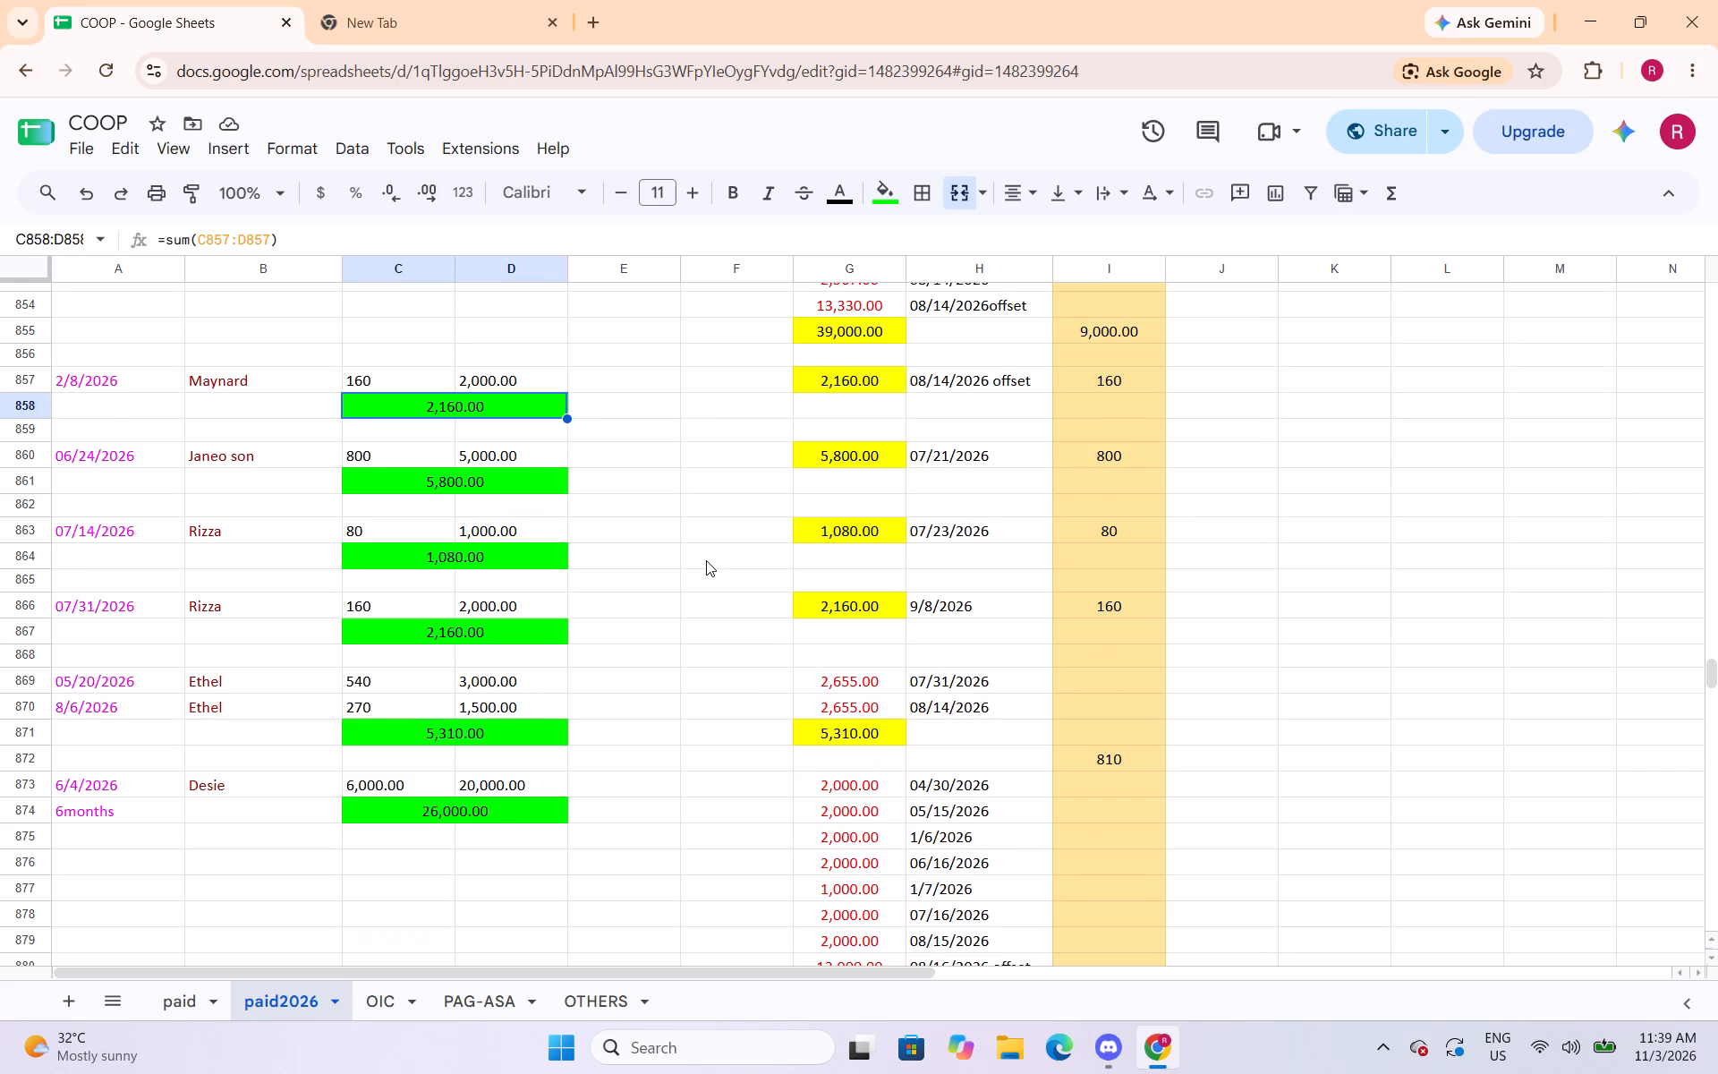
# Apply the Number format to the green totals of Heide's 7/7/2026 entry in C842:D842 and 3/6/2026 entry in C837:D837.
pyautogui.scroll(5, 706, 560)
pyautogui.click(496, 560)
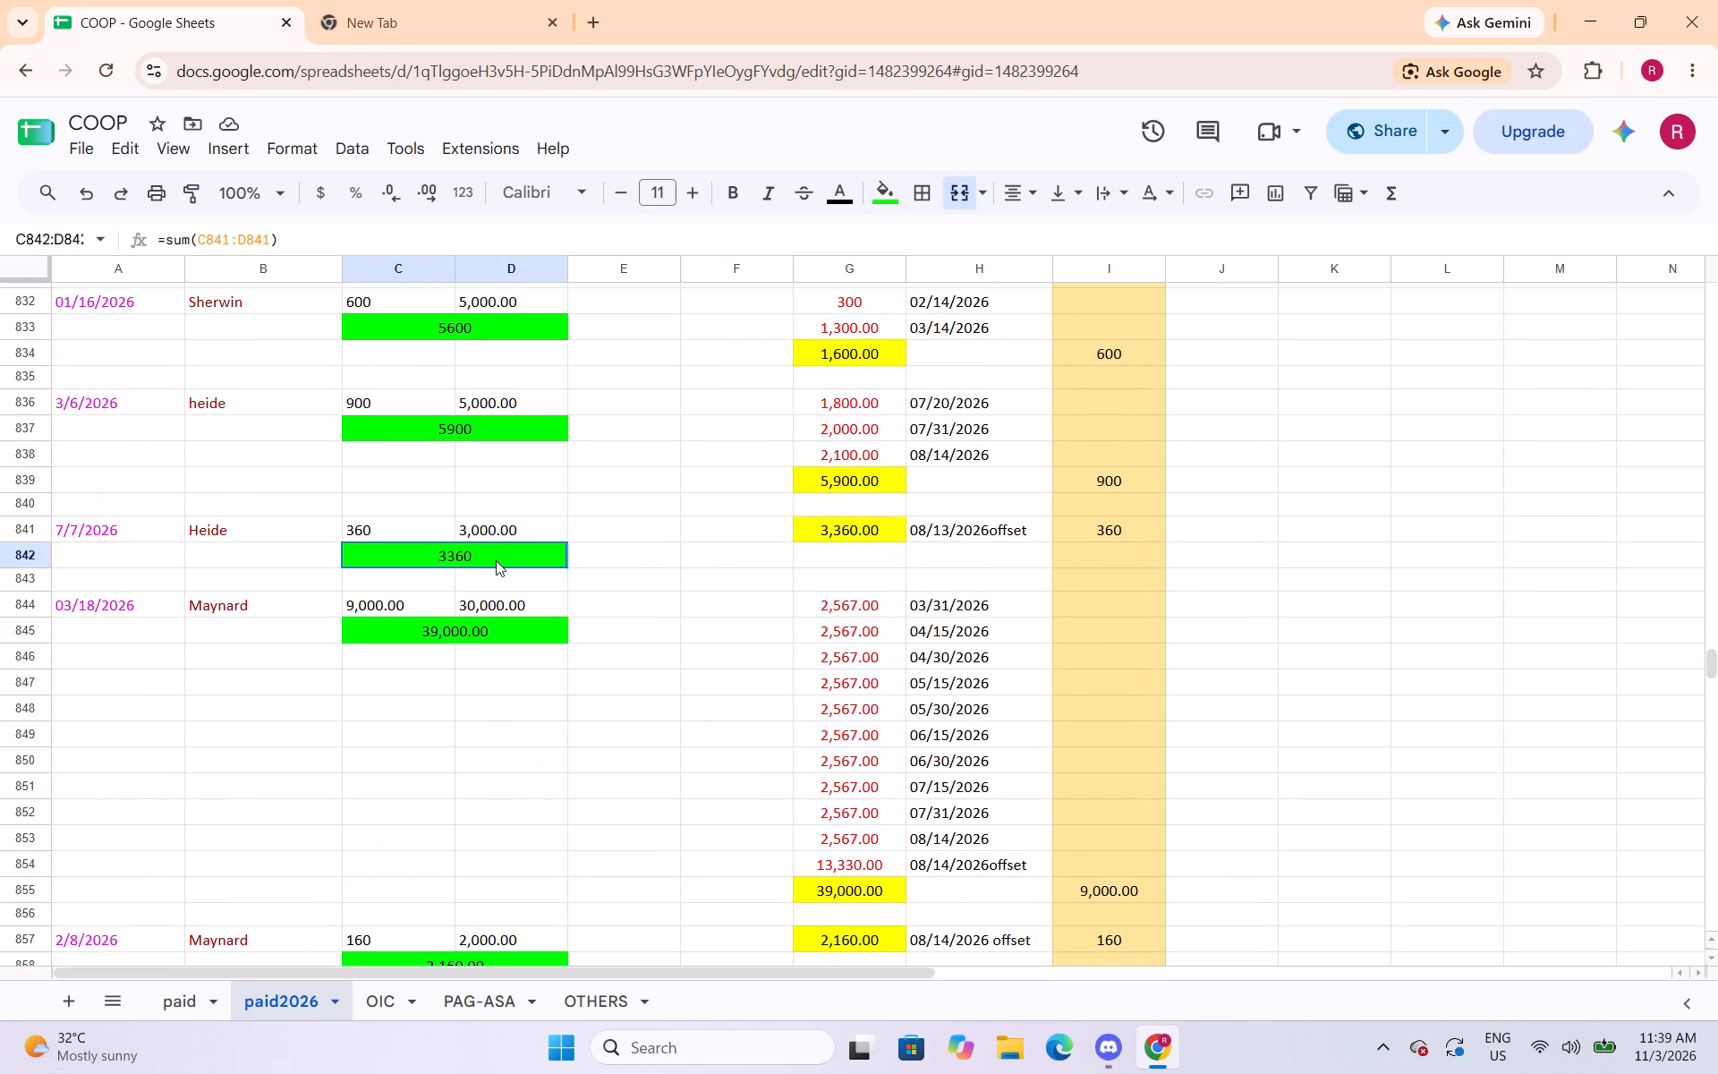
pyautogui.click(275, 167)
pyautogui.click(284, 158)
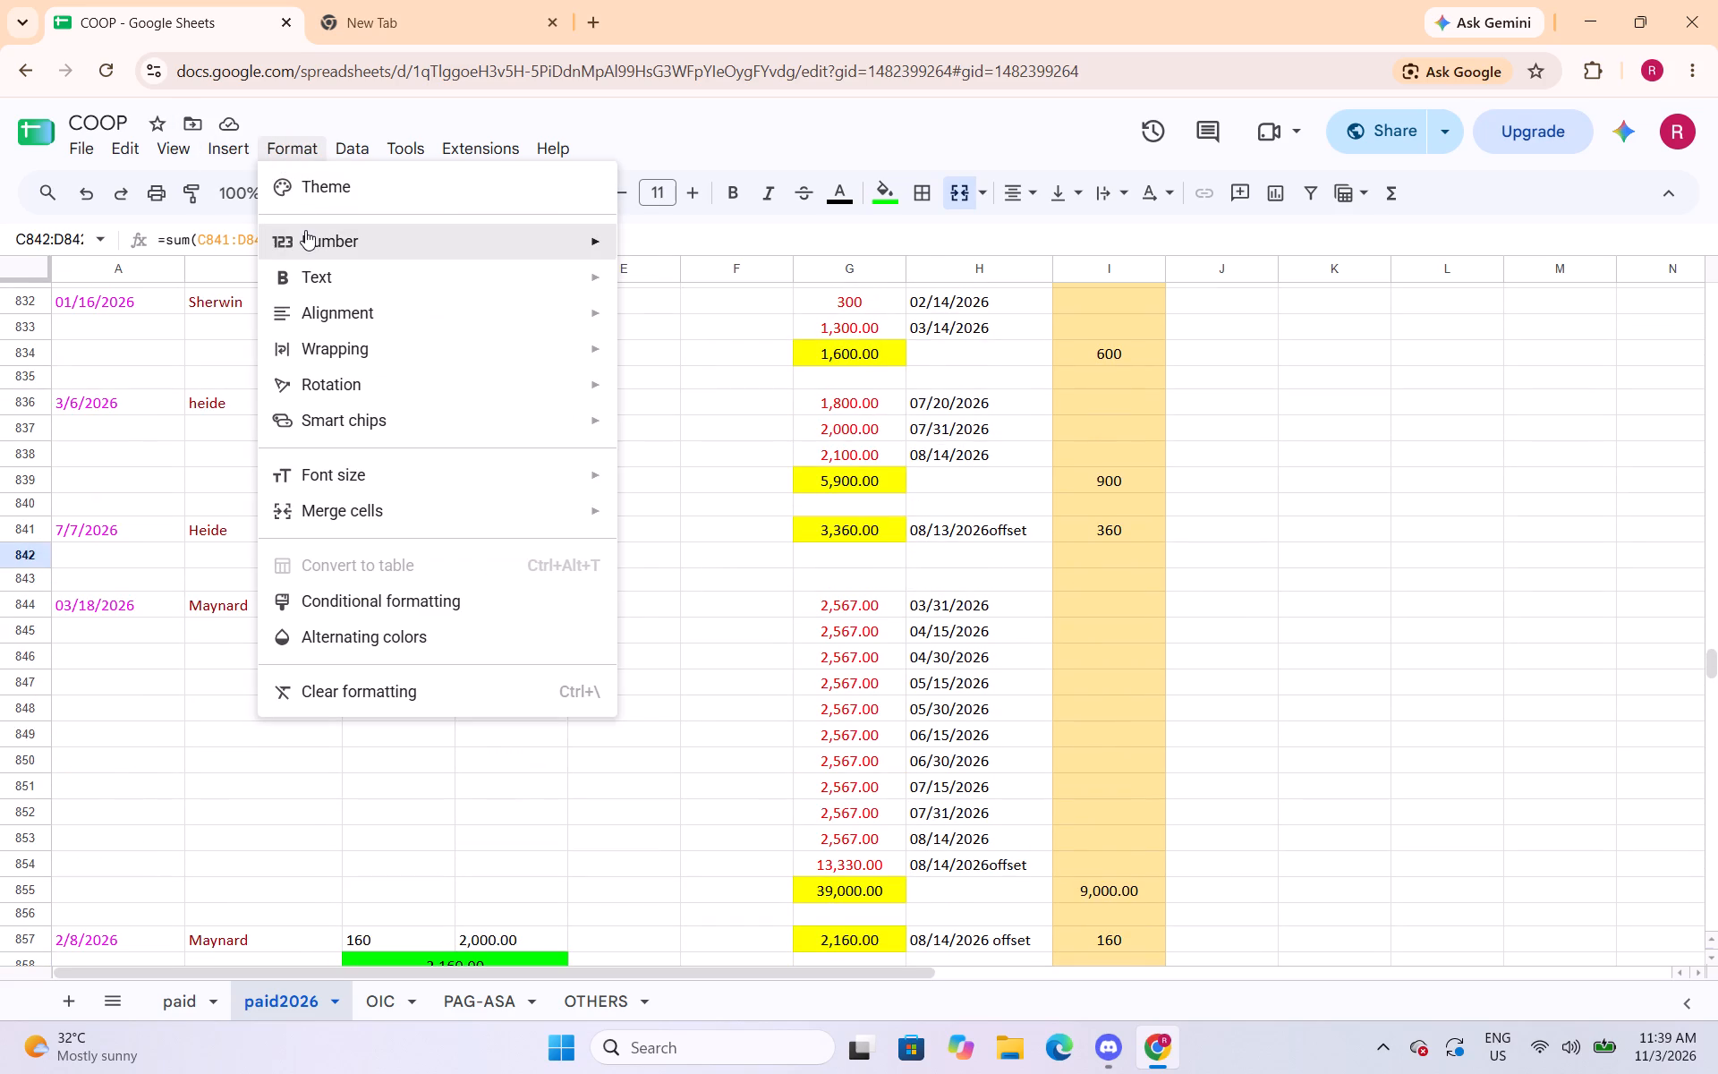
pyautogui.click(305, 230)
pyautogui.click(680, 353)
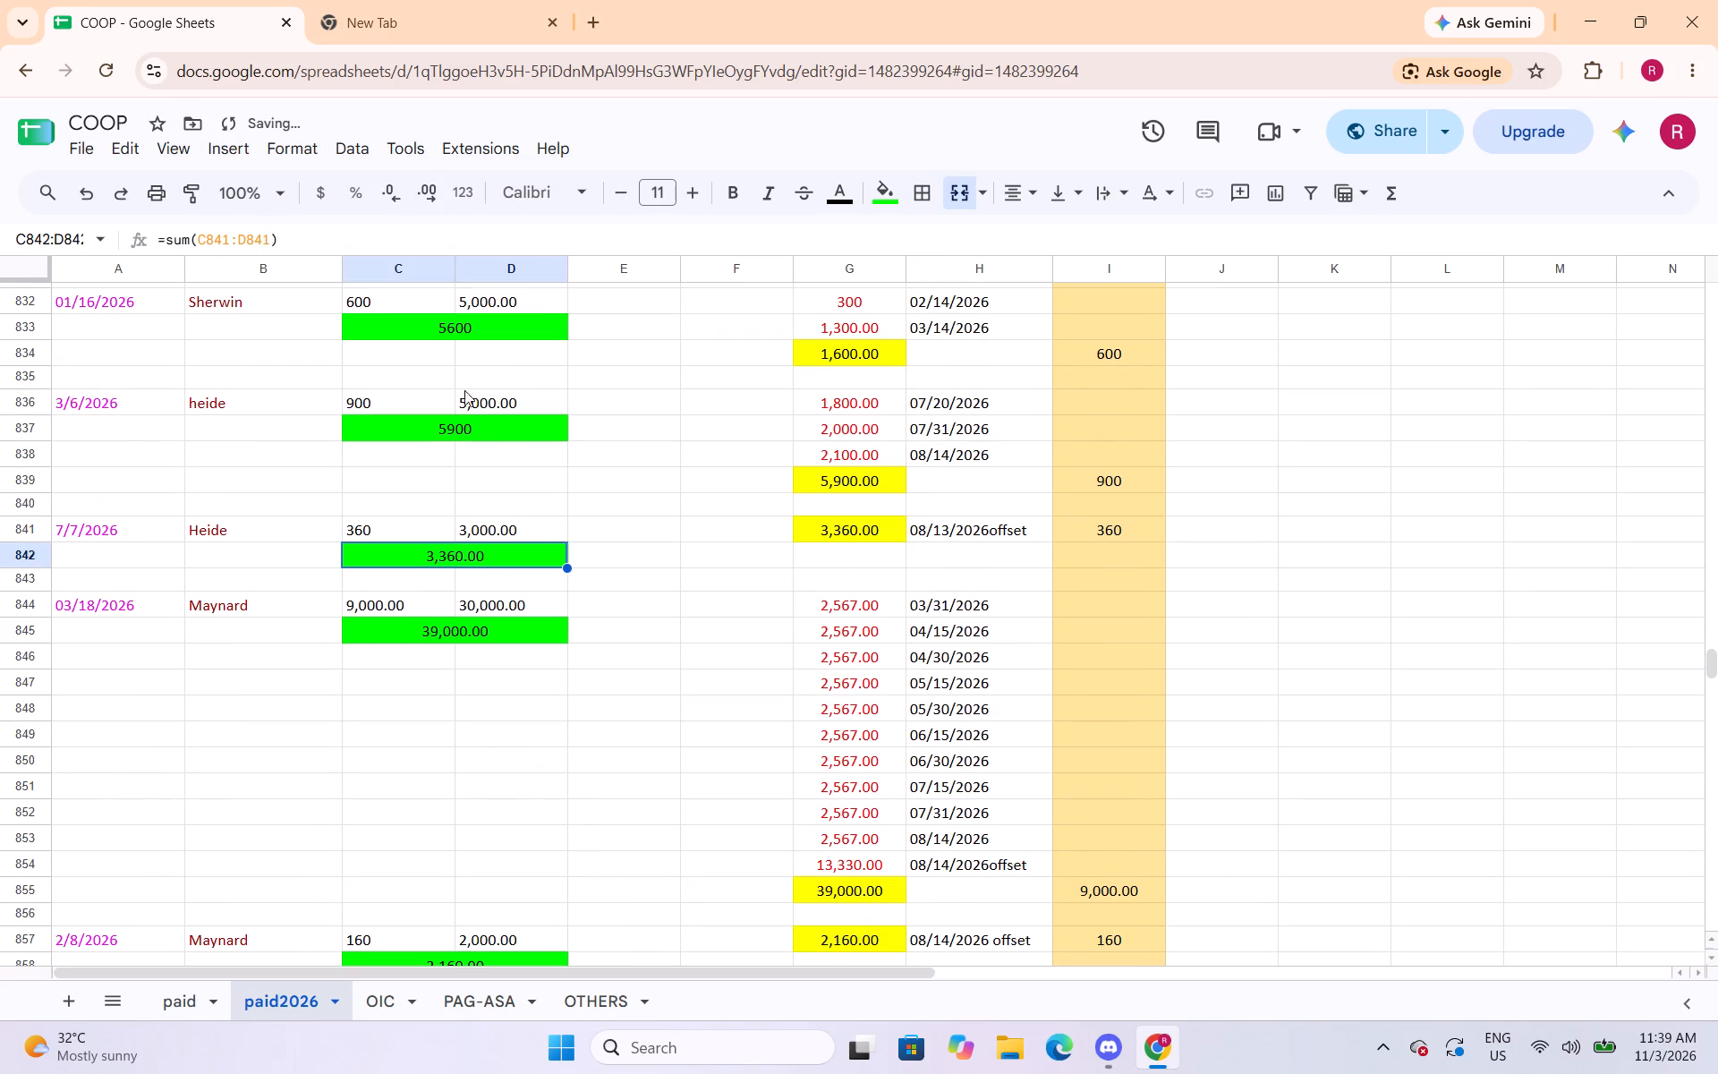
pyautogui.click(499, 423)
pyautogui.click(305, 156)
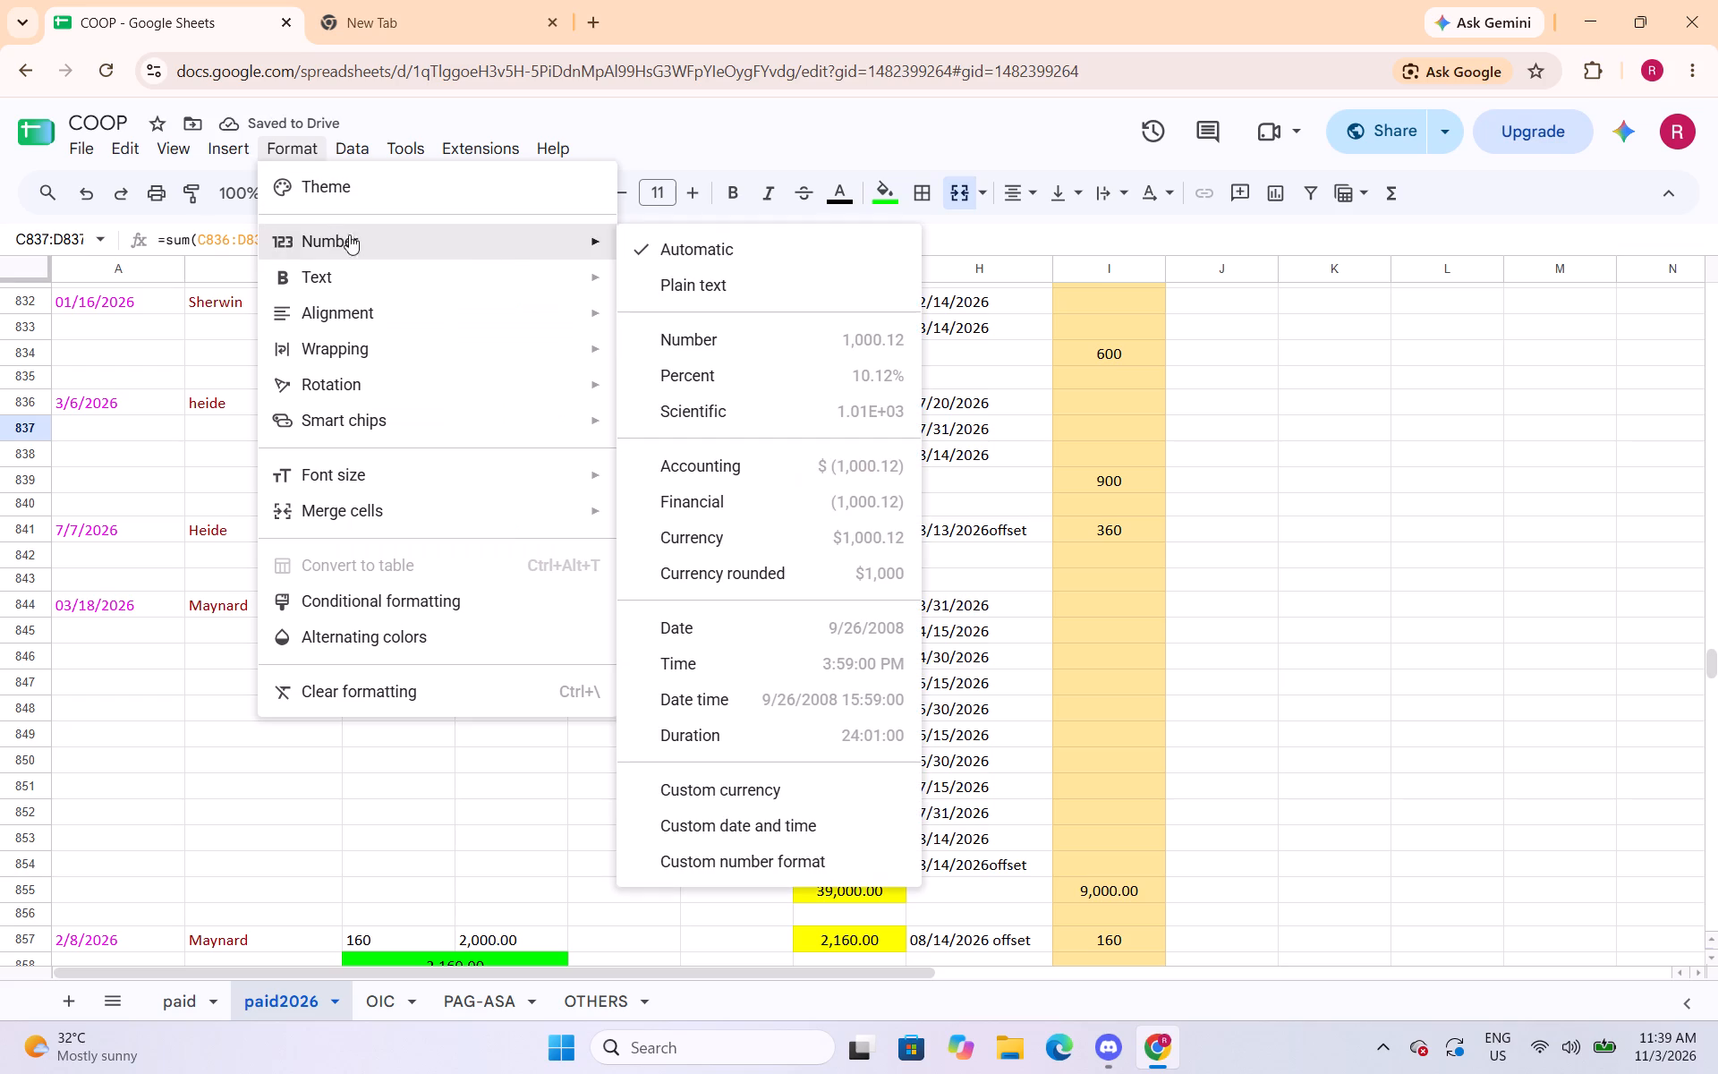
pyautogui.click(651, 339)
# Apply the Number format to the green total of Sherwin's 01/16/2026 entry in C833:D833.
pyautogui.click(510, 328)
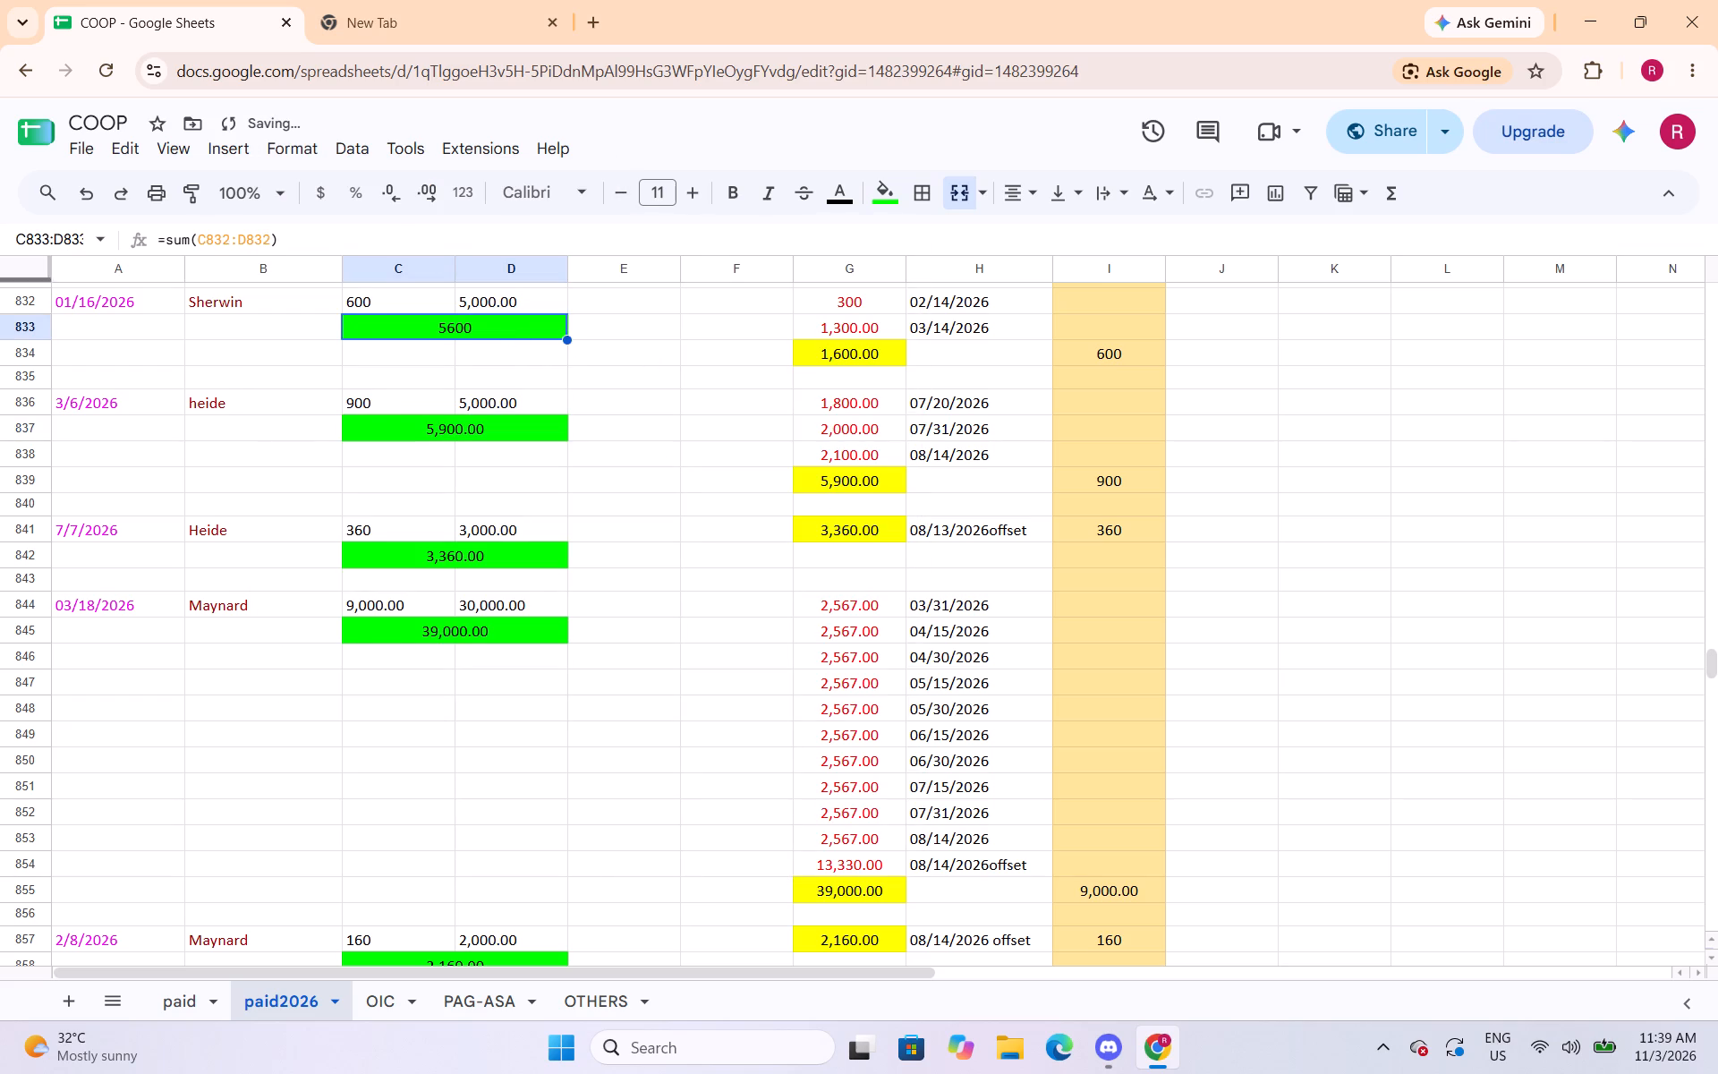
pyautogui.click(299, 148)
pyautogui.click(658, 338)
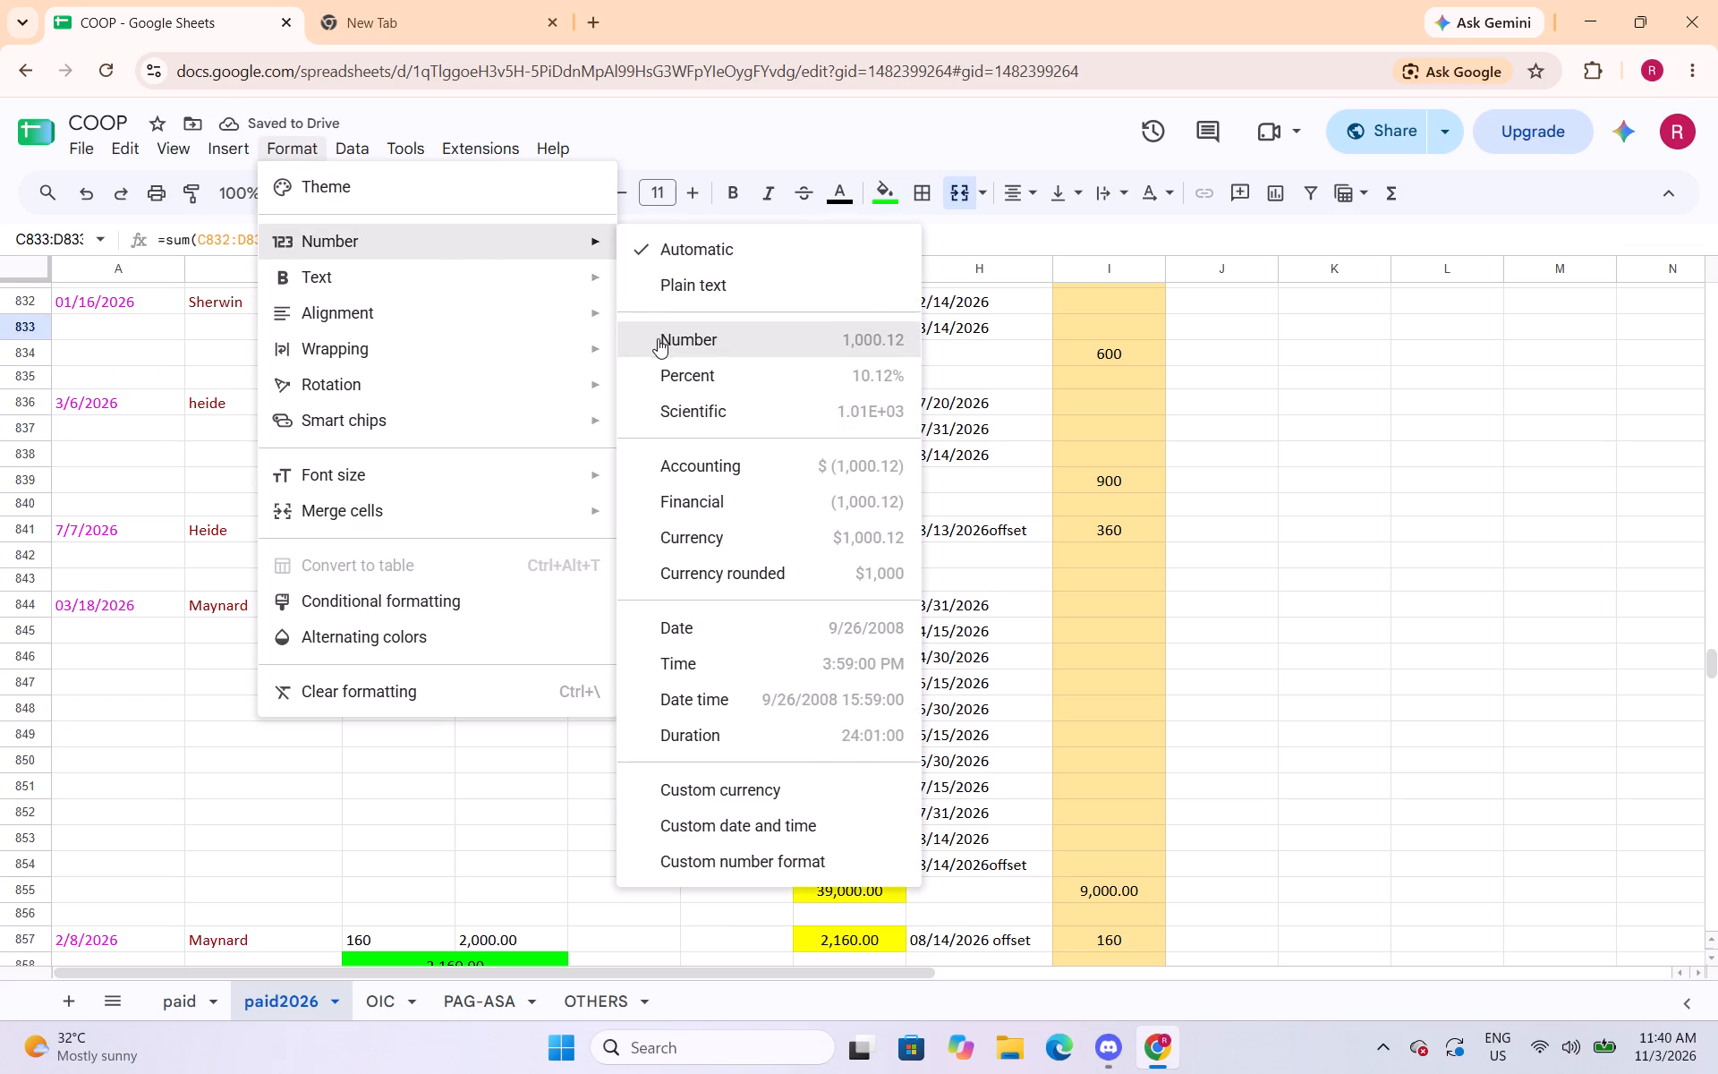
# Clear the two separate green totals under Max's entries in C829:D829 and merge the emptied cells.
pyautogui.scroll(3, 660, 382)
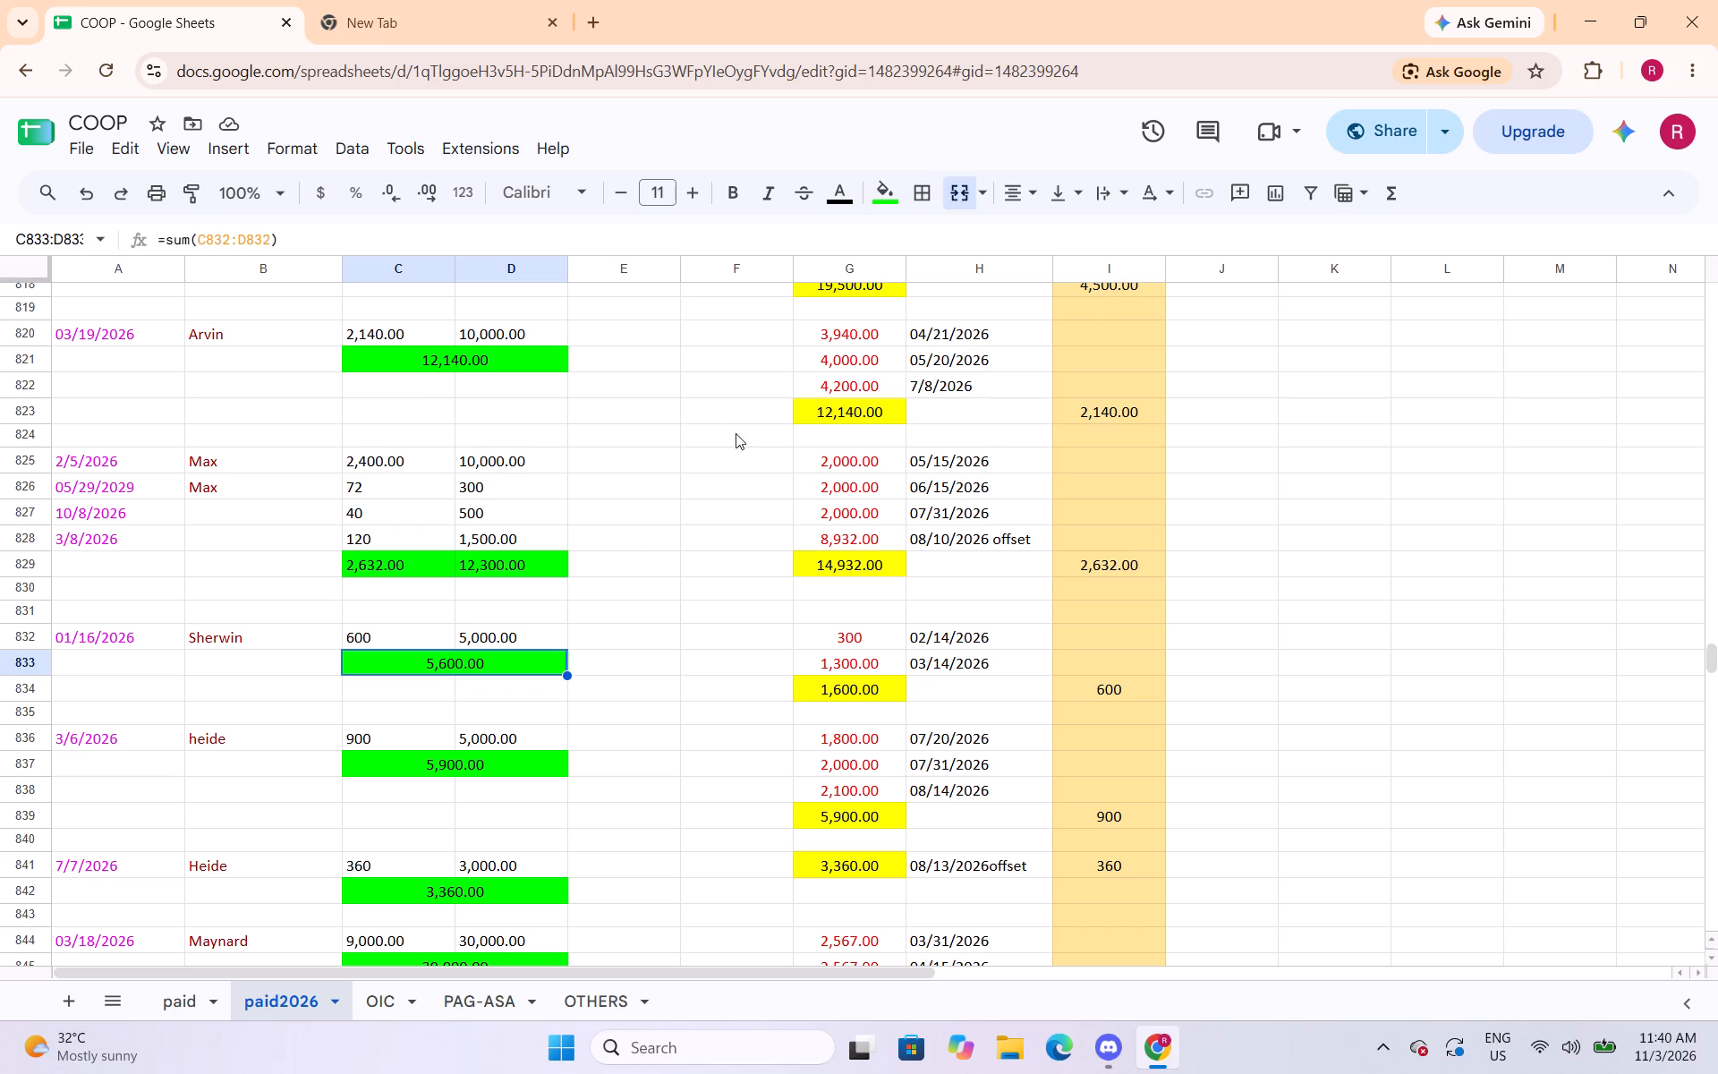
pyautogui.click(509, 609)
pyautogui.click(728, 590)
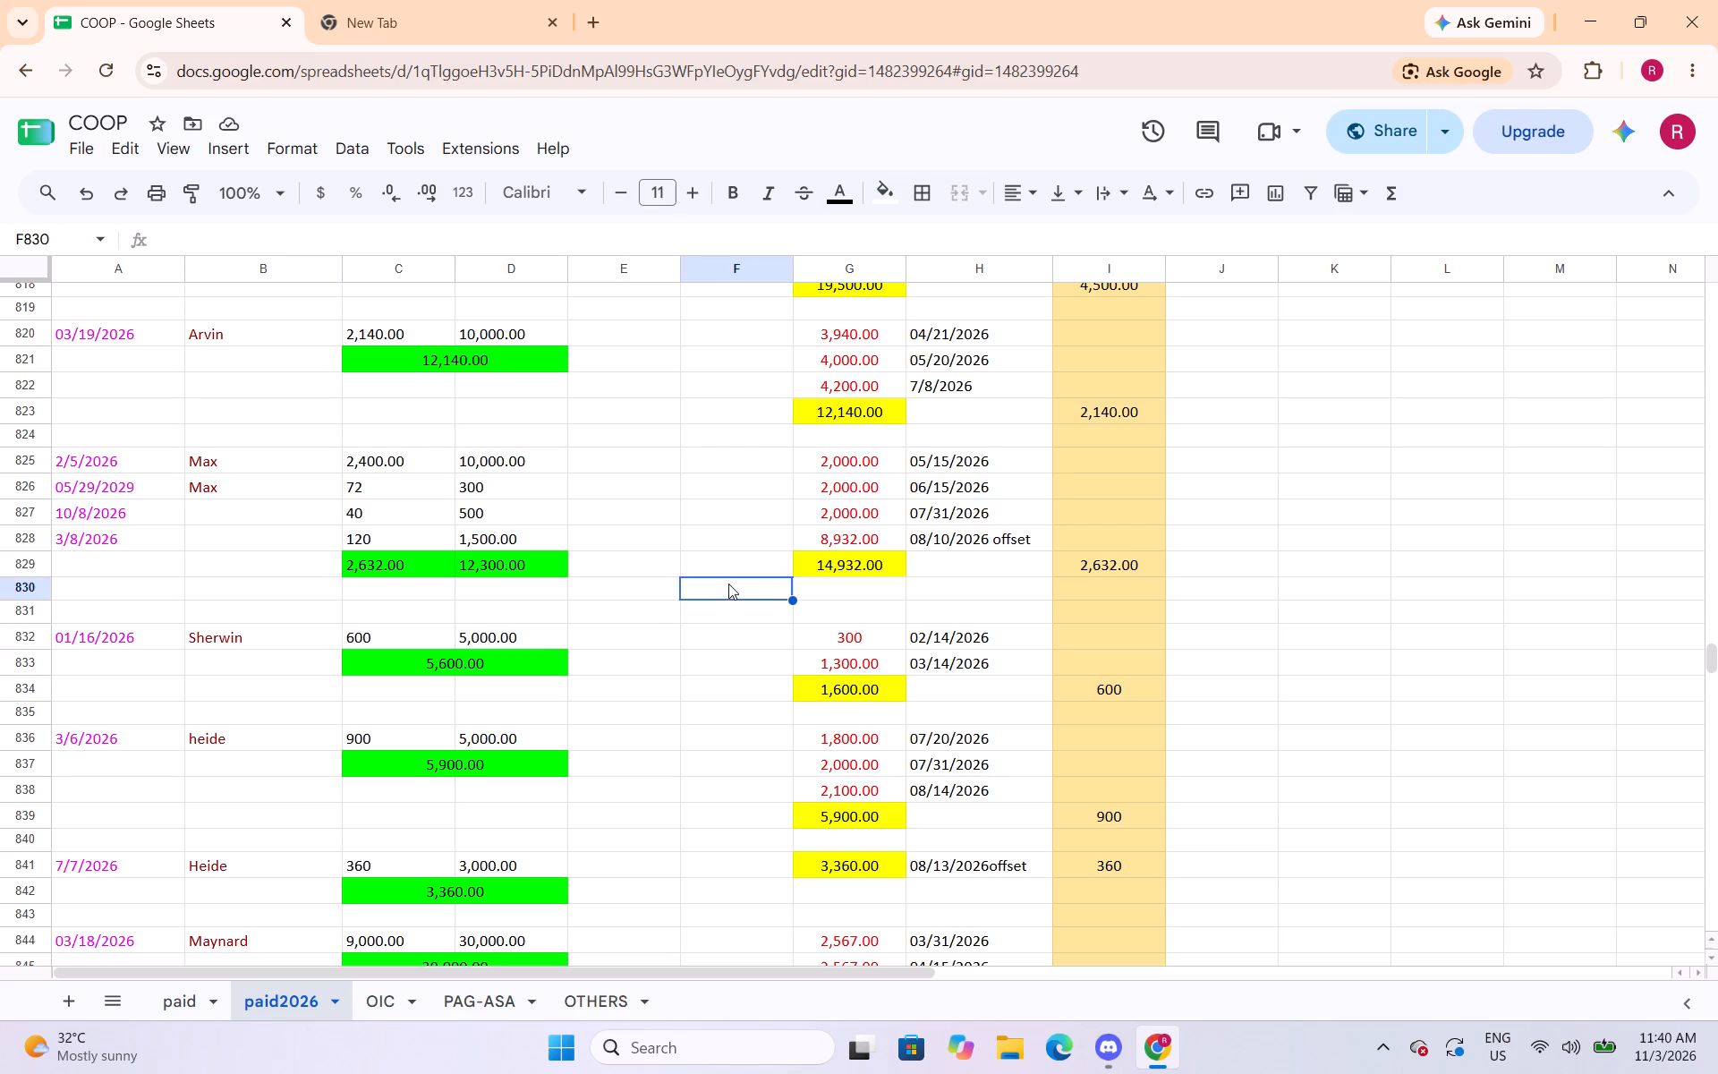
pyautogui.moveTo(390, 567); pyautogui.dragTo(489, 570)
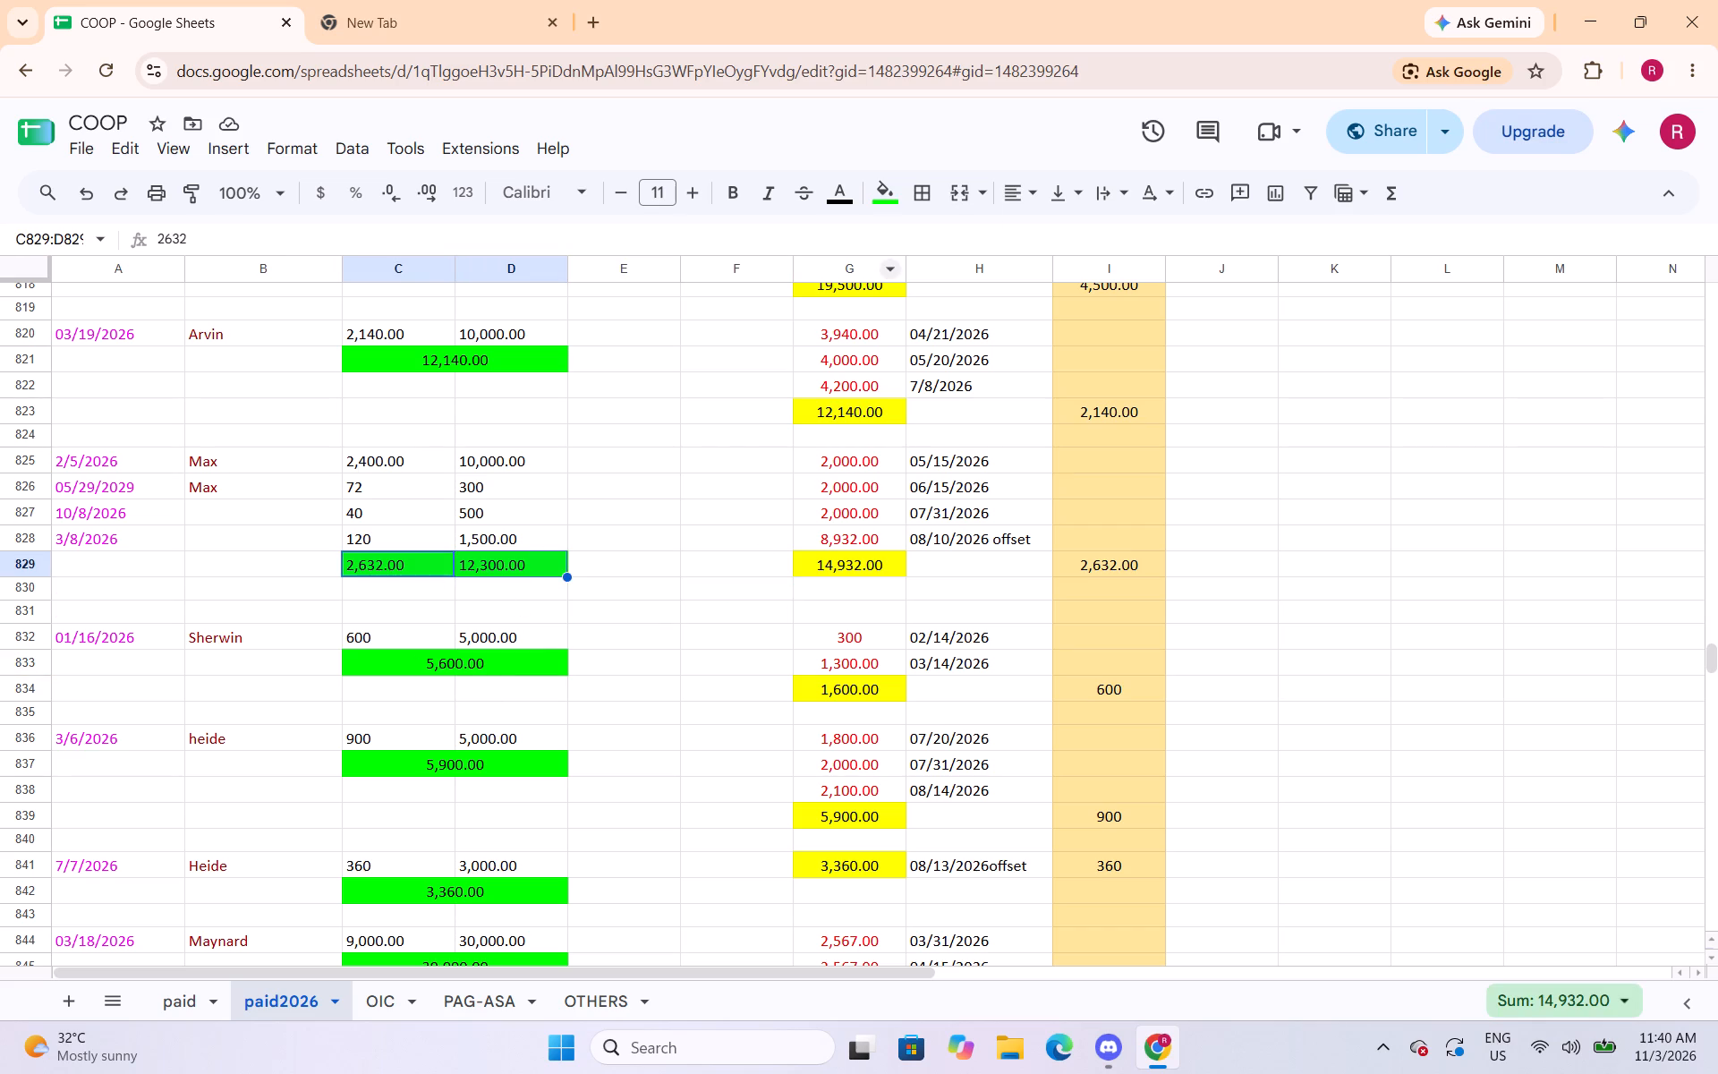
pyautogui.click(965, 199)
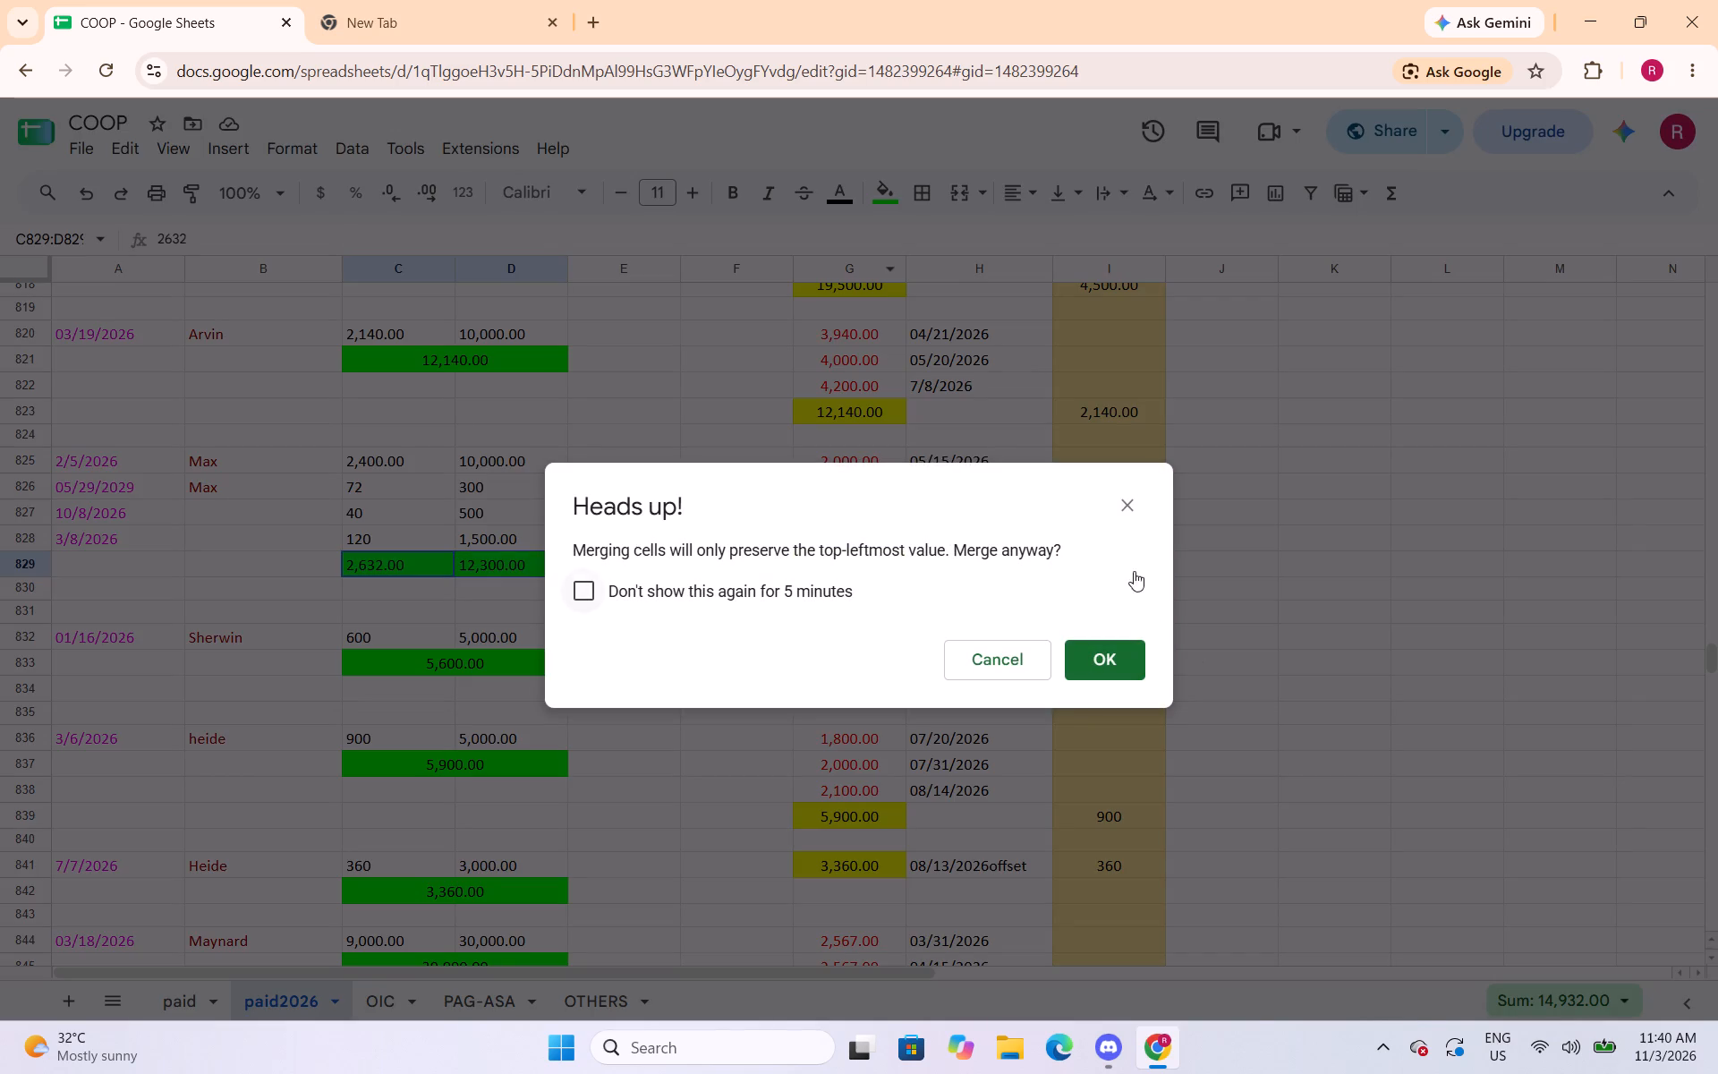
pyautogui.click(1123, 505)
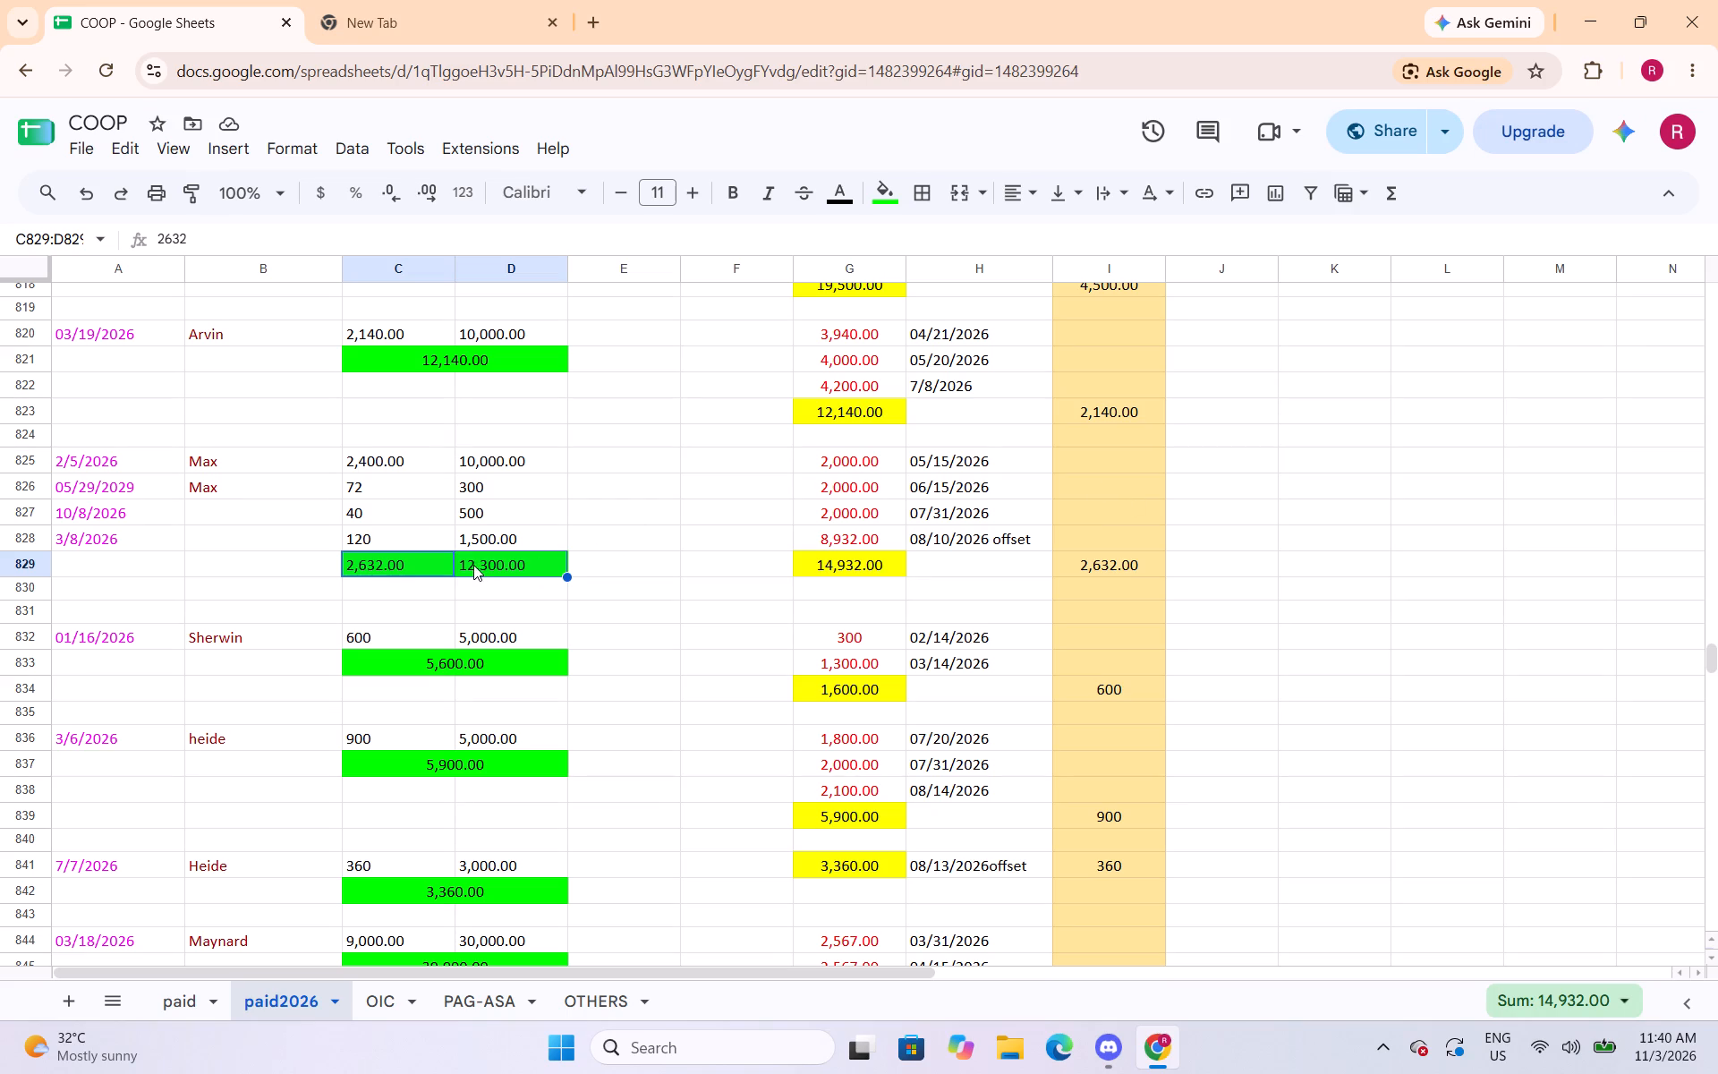
pyautogui.press('BackSpace')
pyautogui.click(440, 565)
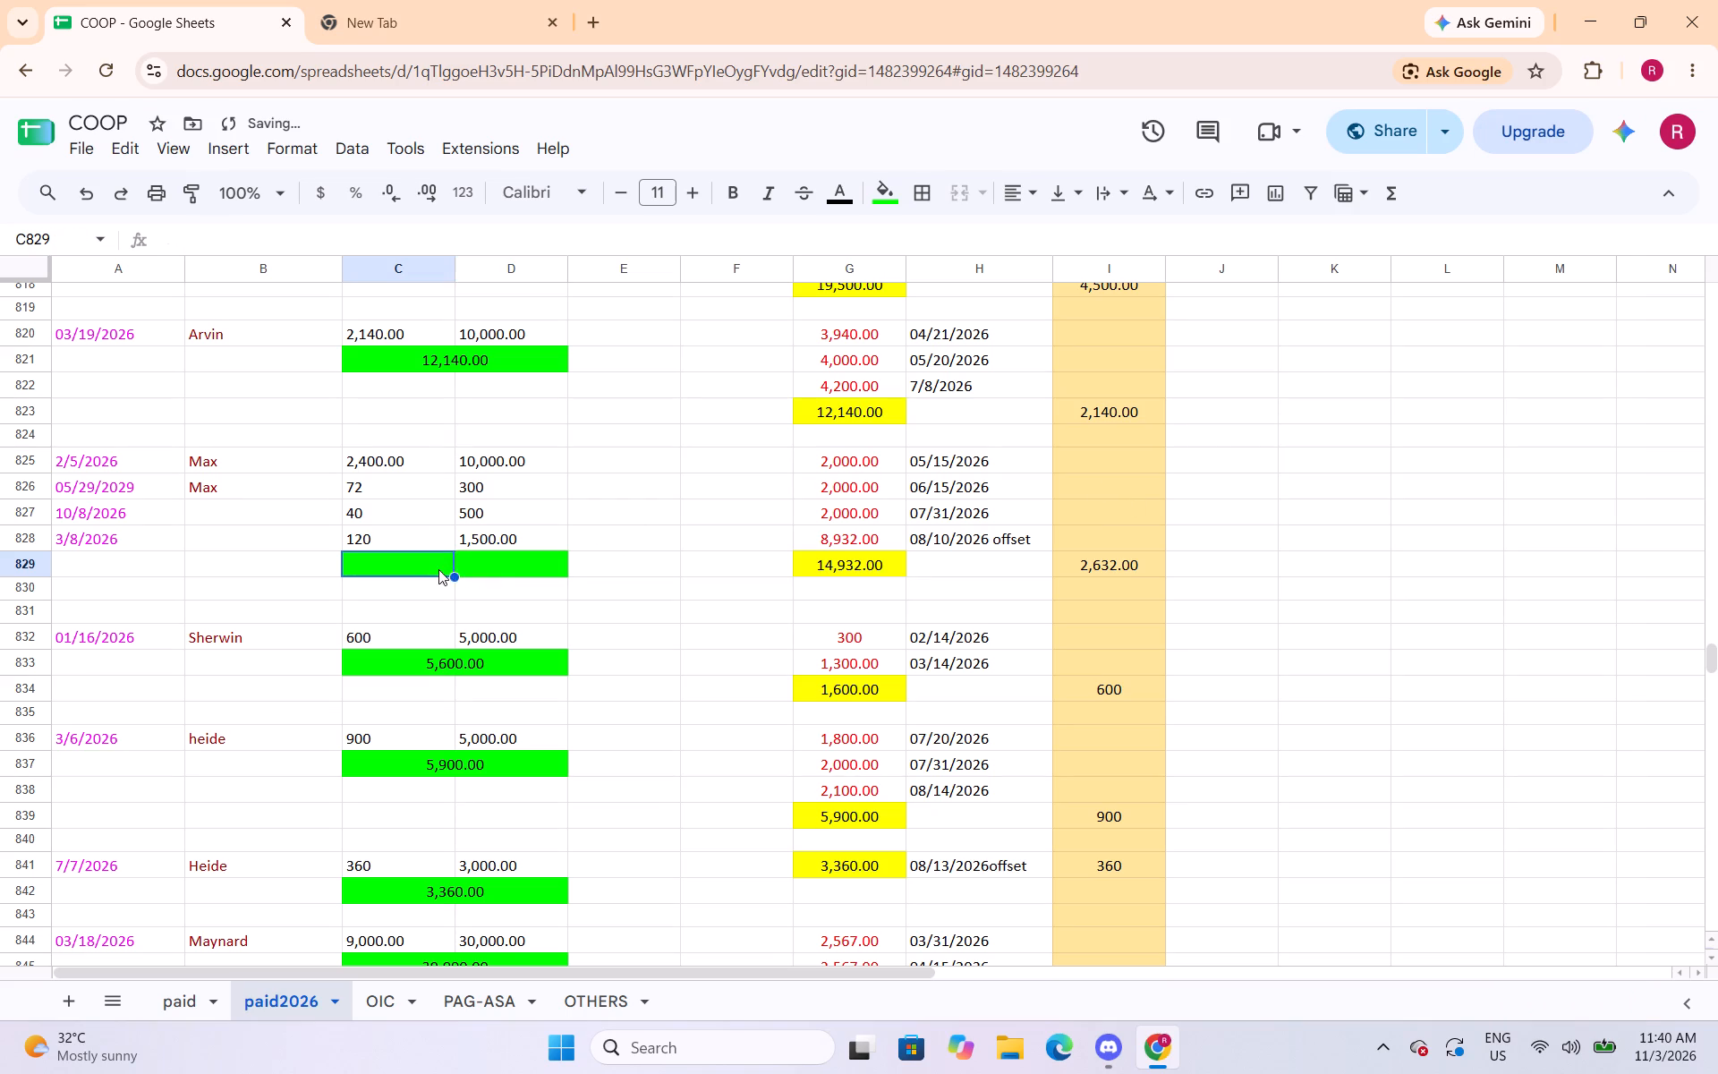
pyautogui.moveTo(435, 566); pyautogui.dragTo(493, 565)
pyautogui.click(959, 194)
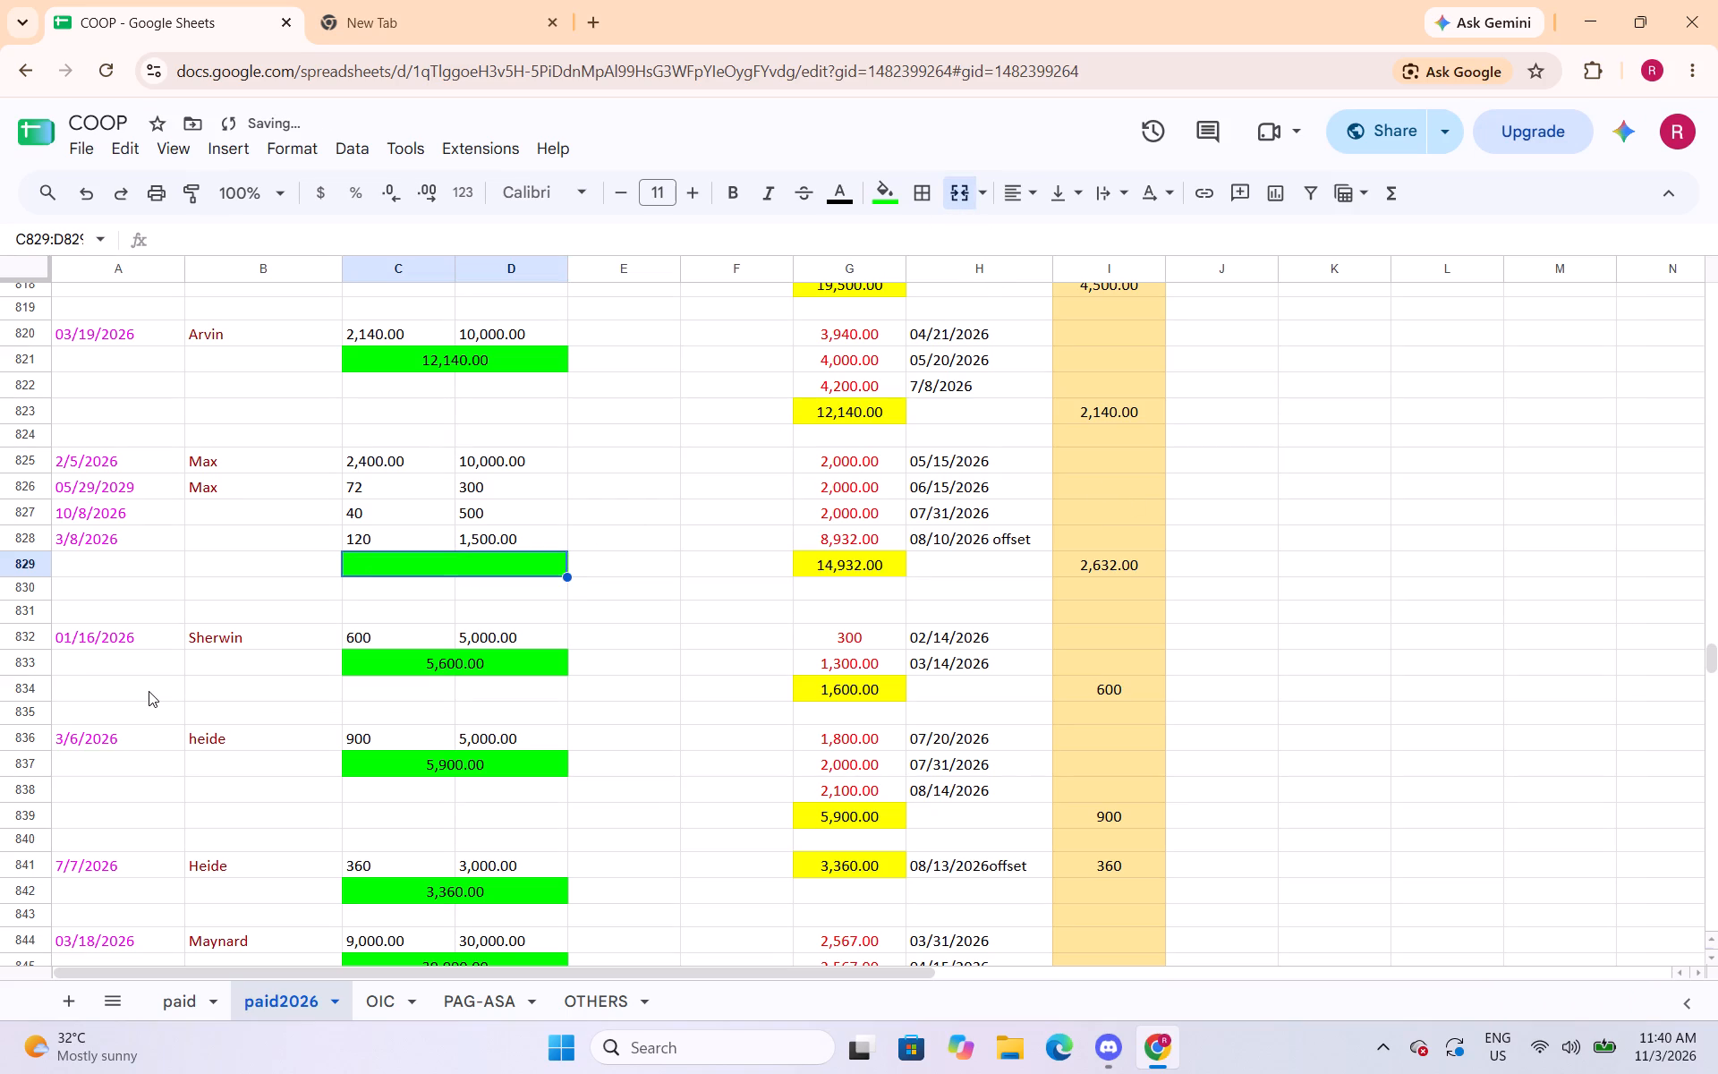
# Enter a sum formula for C825:D828 in Max's merged green total cell C829:D829.
pyautogui.write('=sum(')
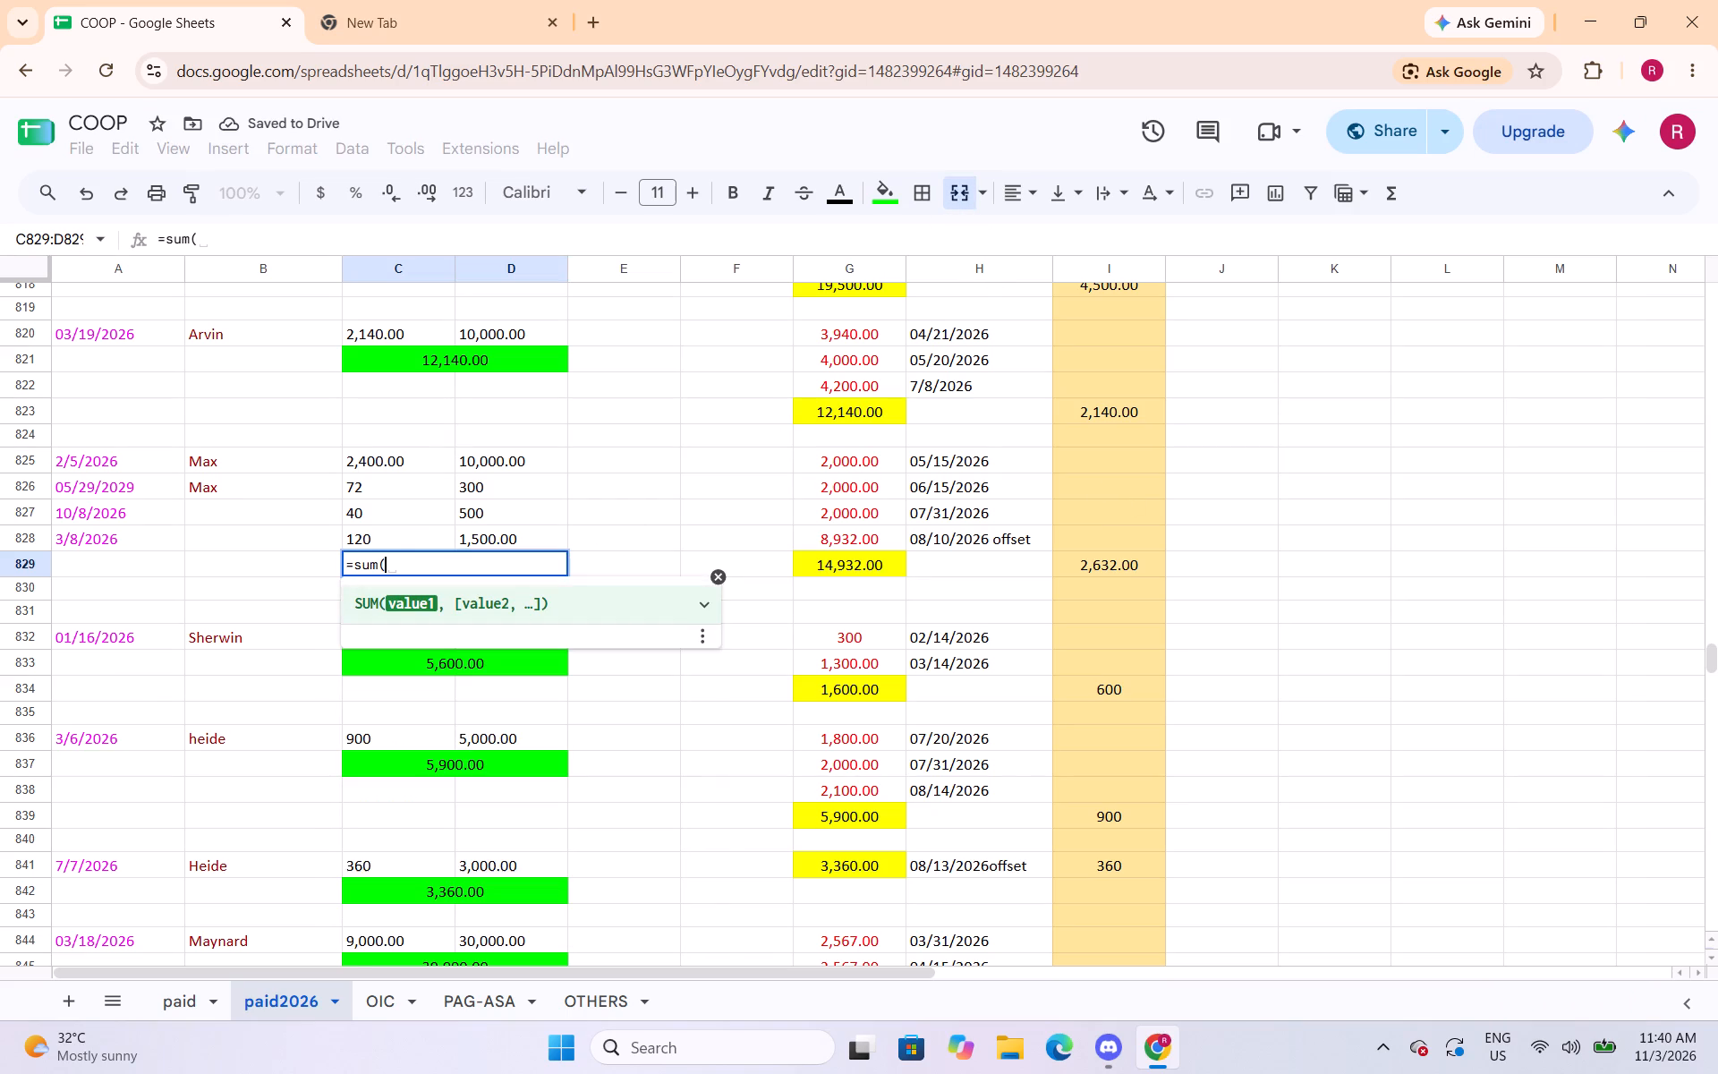
pyautogui.moveTo(378, 461); pyautogui.dragTo(380, 500)
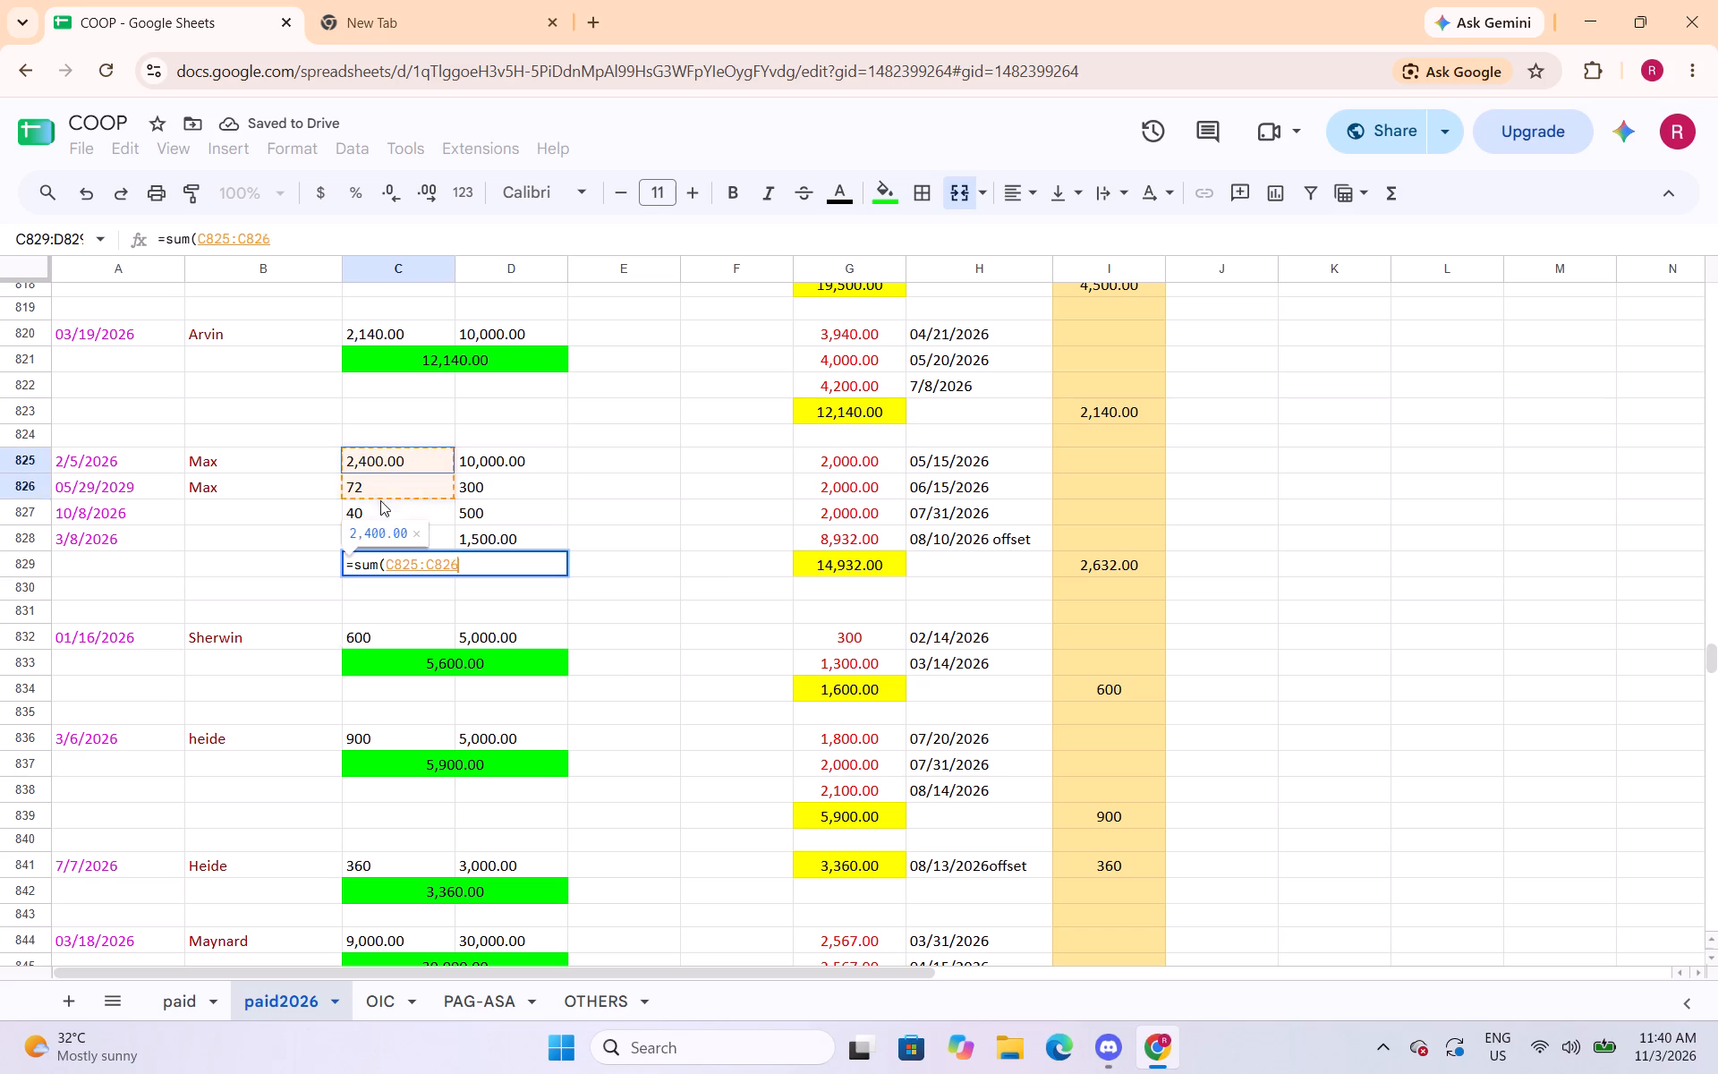
pyautogui.moveTo(380, 500); pyautogui.dragTo(488, 536)
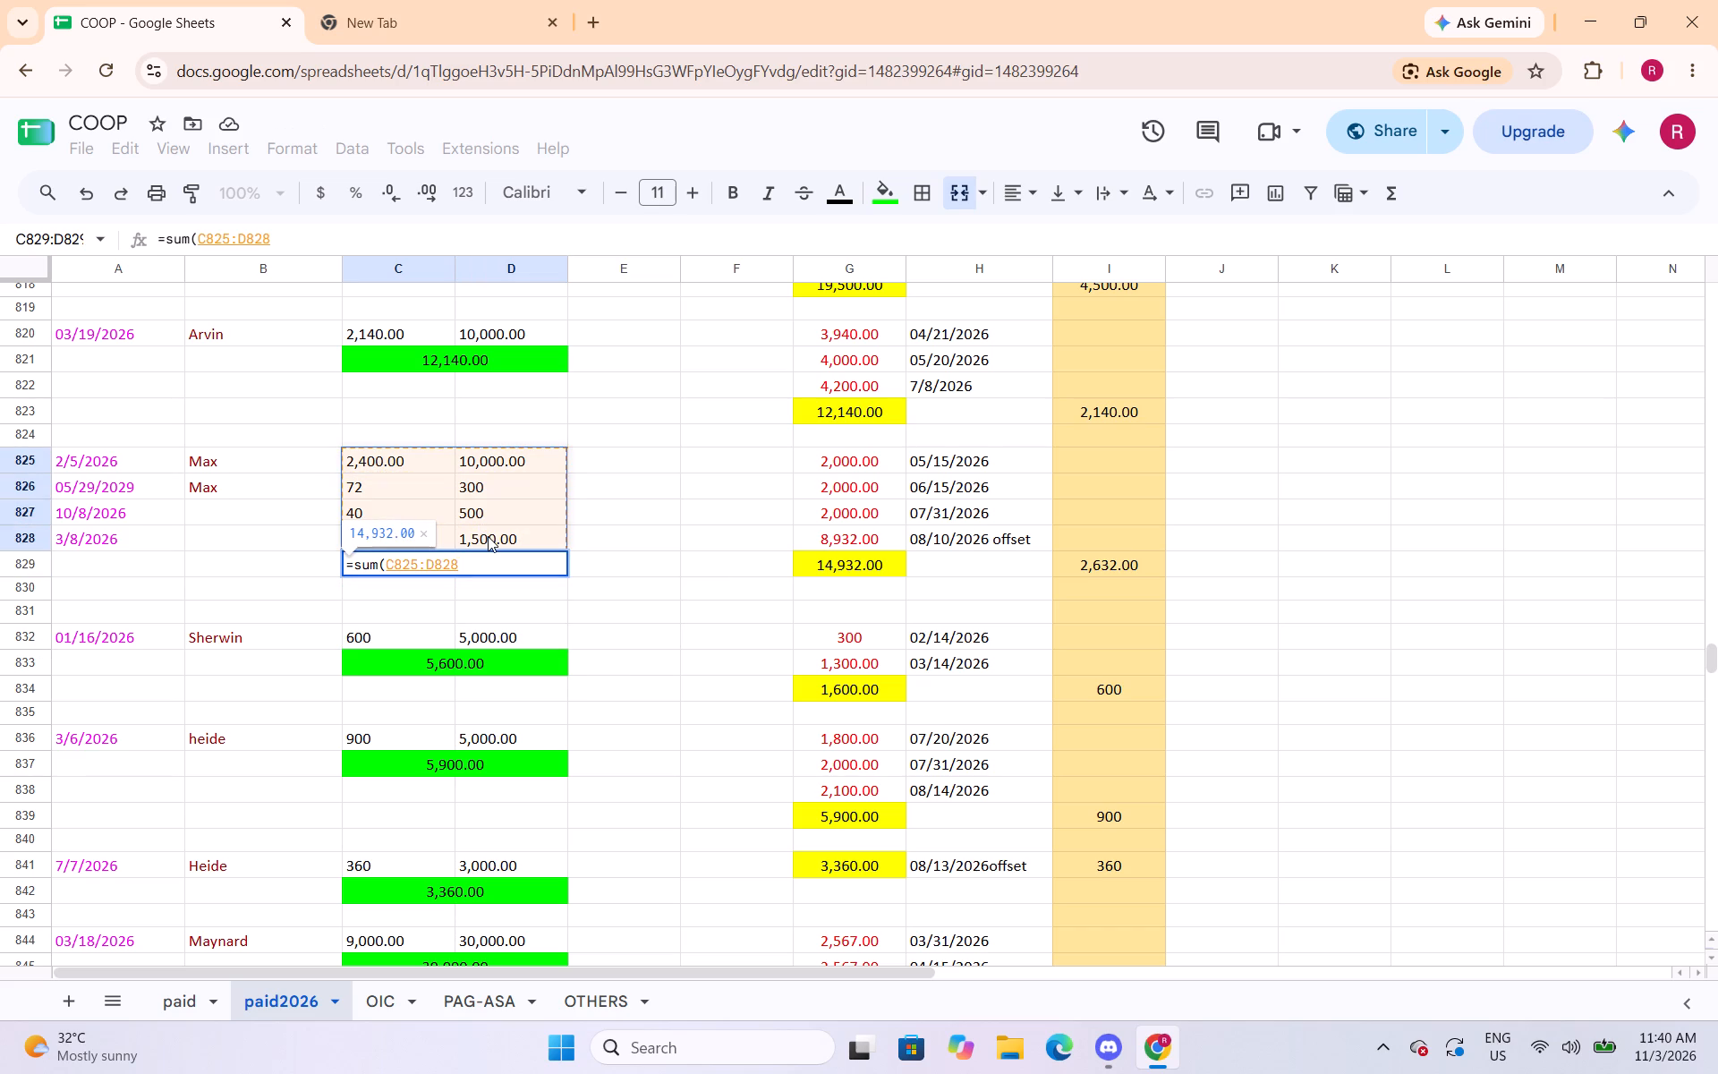
pyautogui.hotkey('shift', ')')
pyautogui.press('Return')
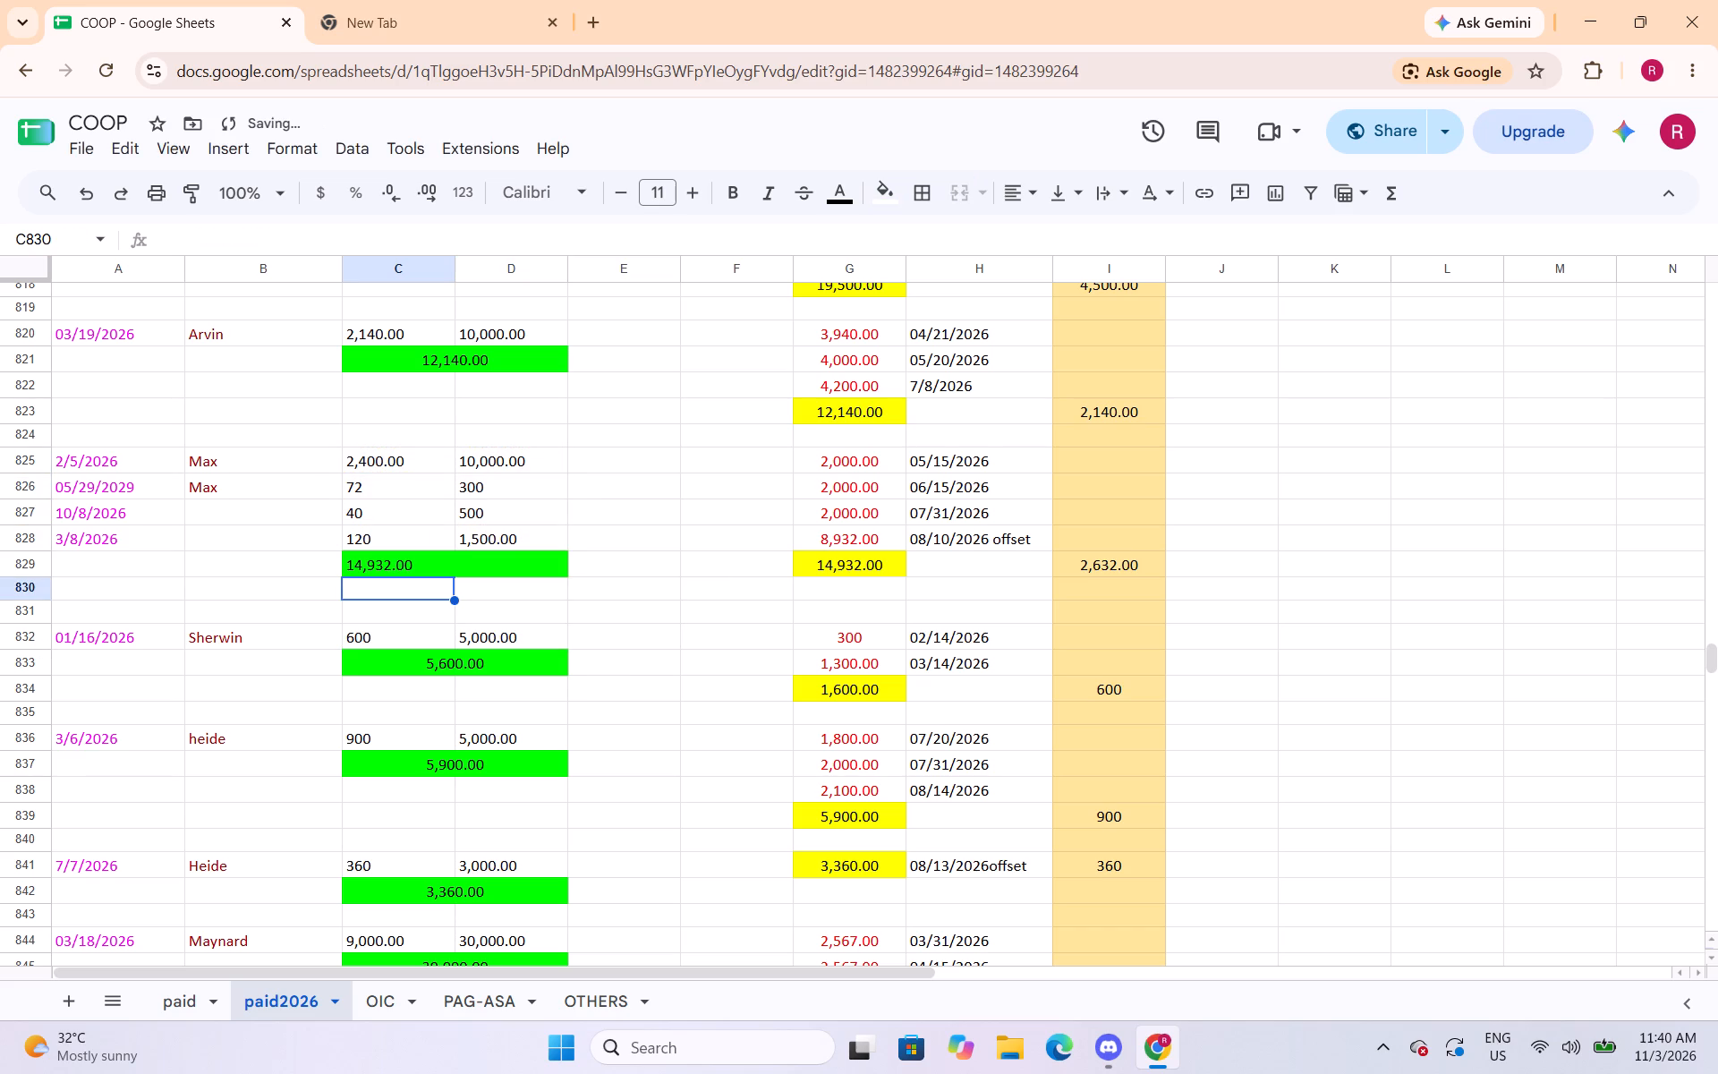
pyautogui.press('Up')
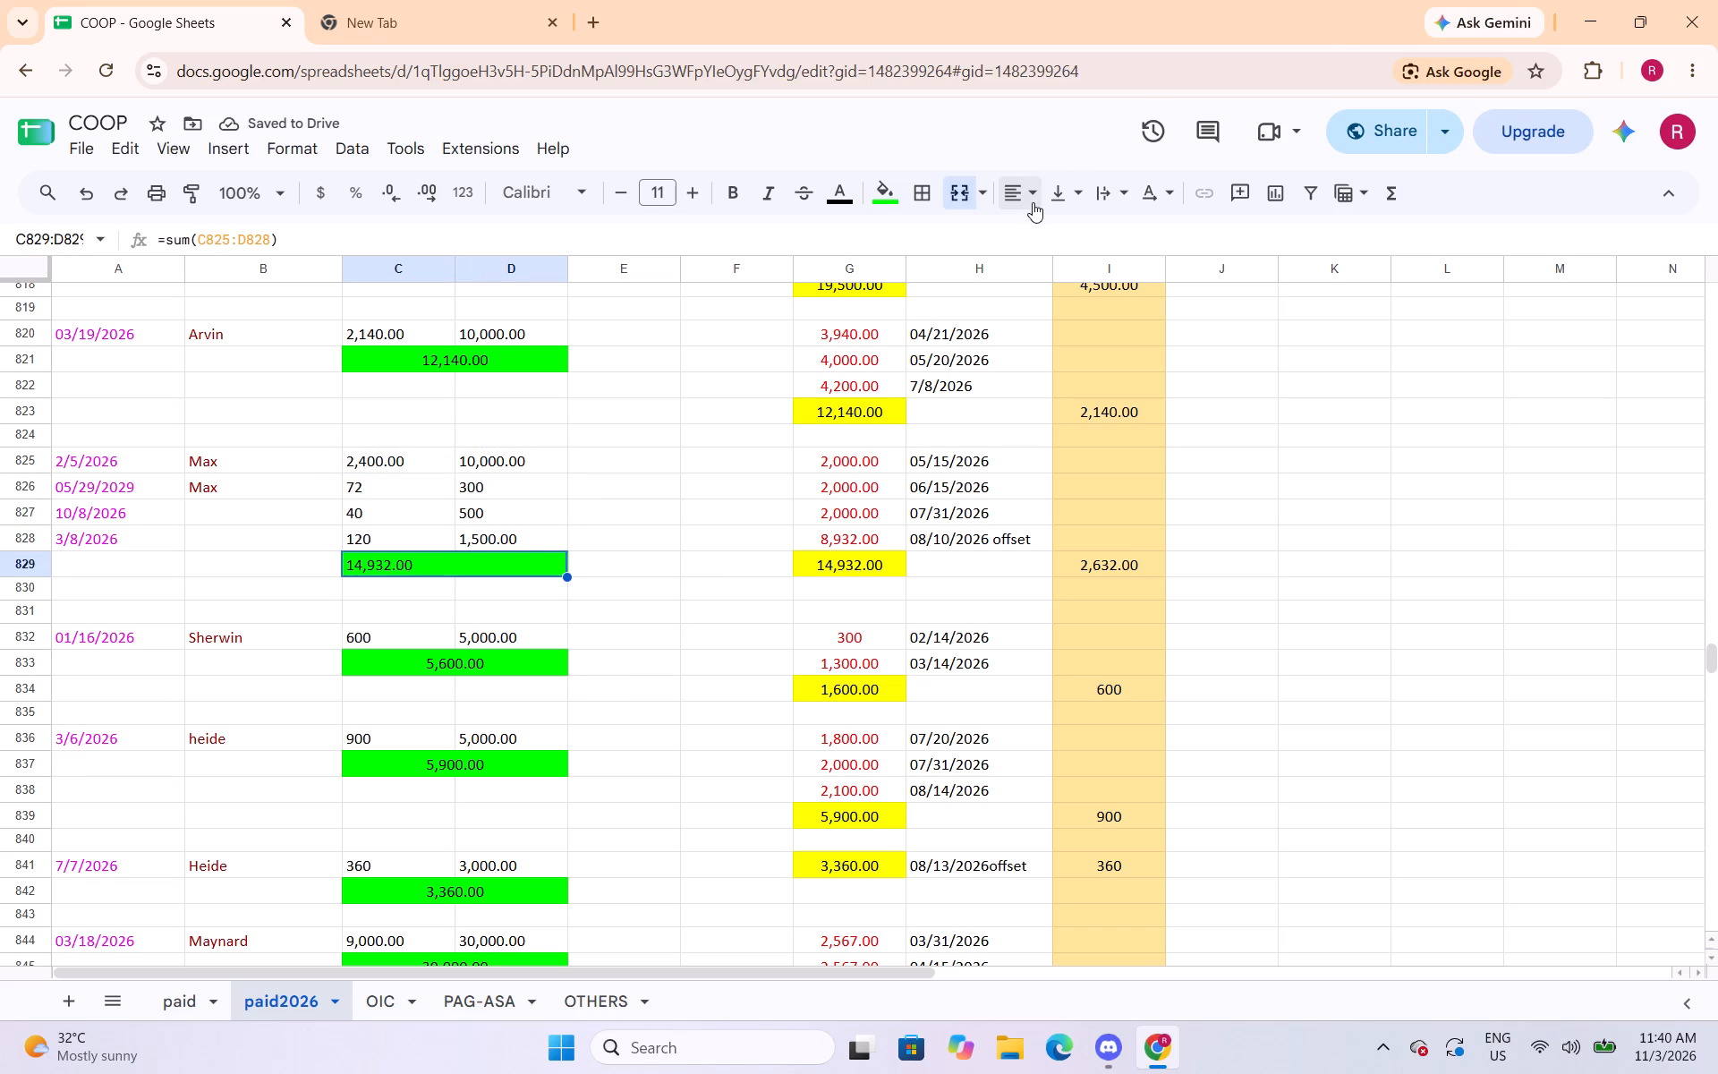
# Center-align Max's merged green total in C829:D829.
pyautogui.click(1033, 202)
pyautogui.click(1043, 227)
# Apply the Number format to the green totals of Len's 07/13/2026 entry in C809:D809 and 3/7/2026 entry in C806:D806.
pyautogui.scroll(1, 409, 467)
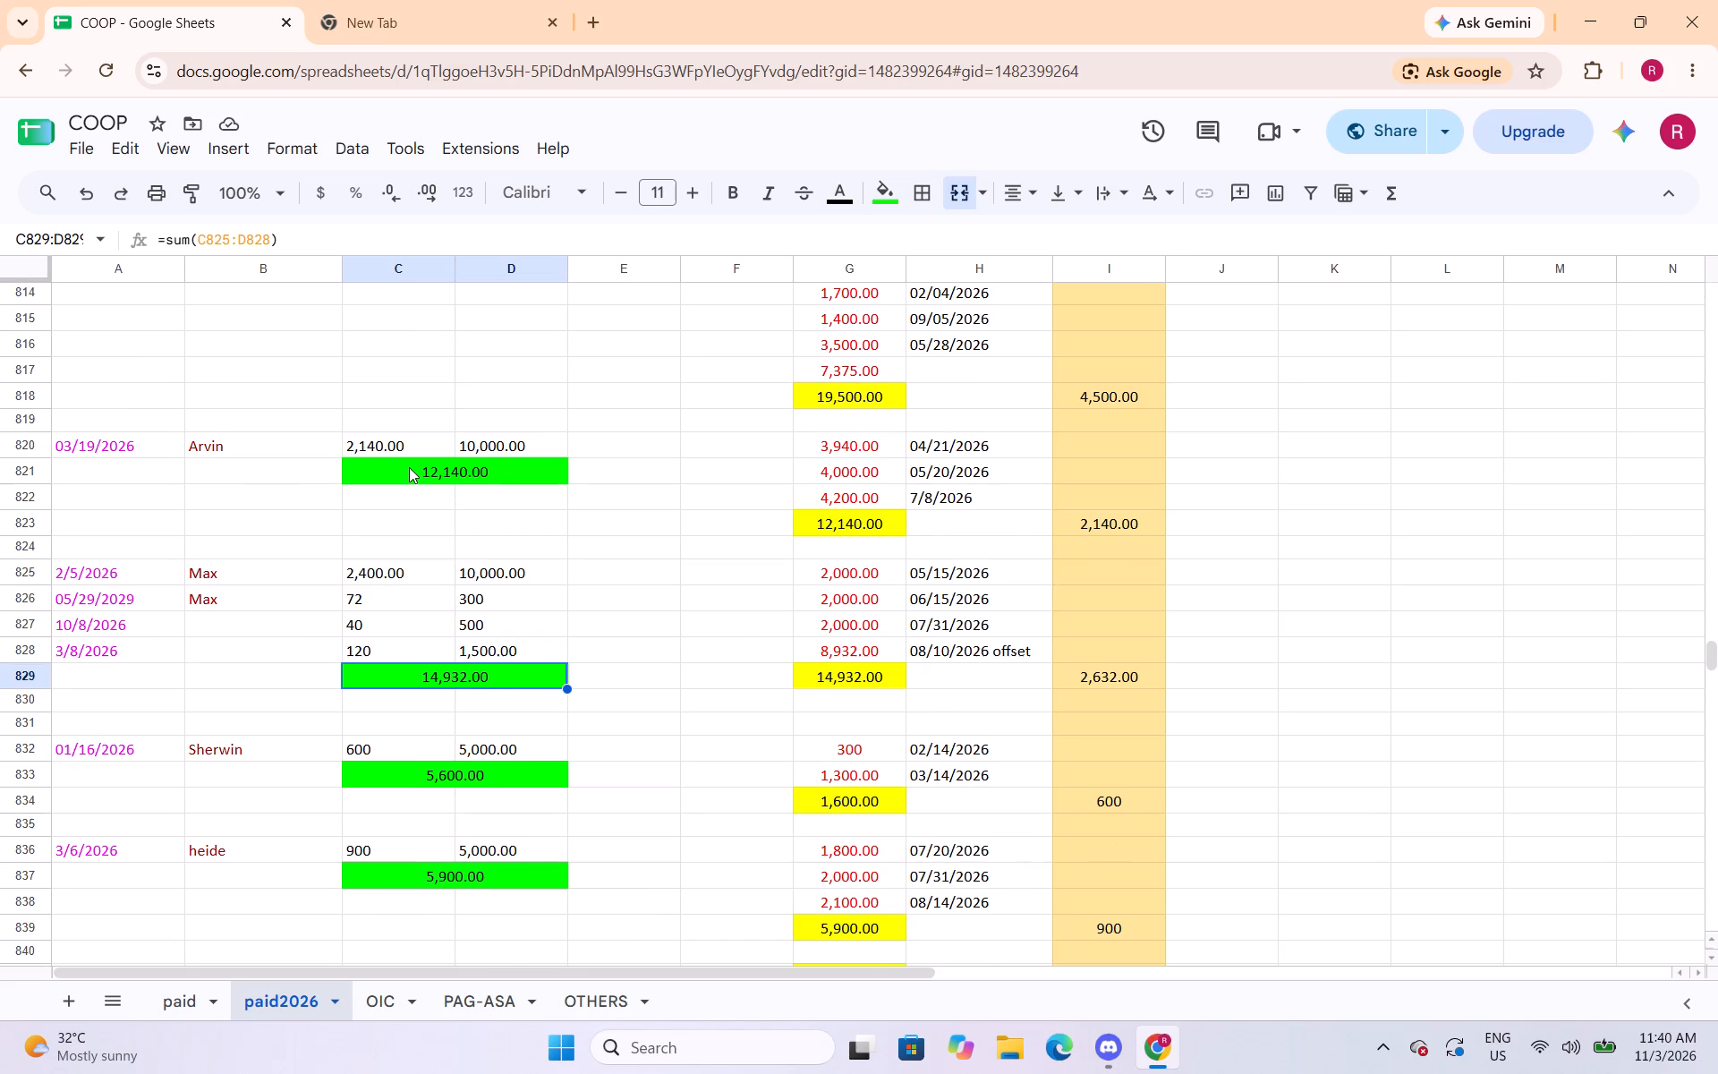
pyautogui.scroll(2, 409, 467)
pyautogui.click(476, 394)
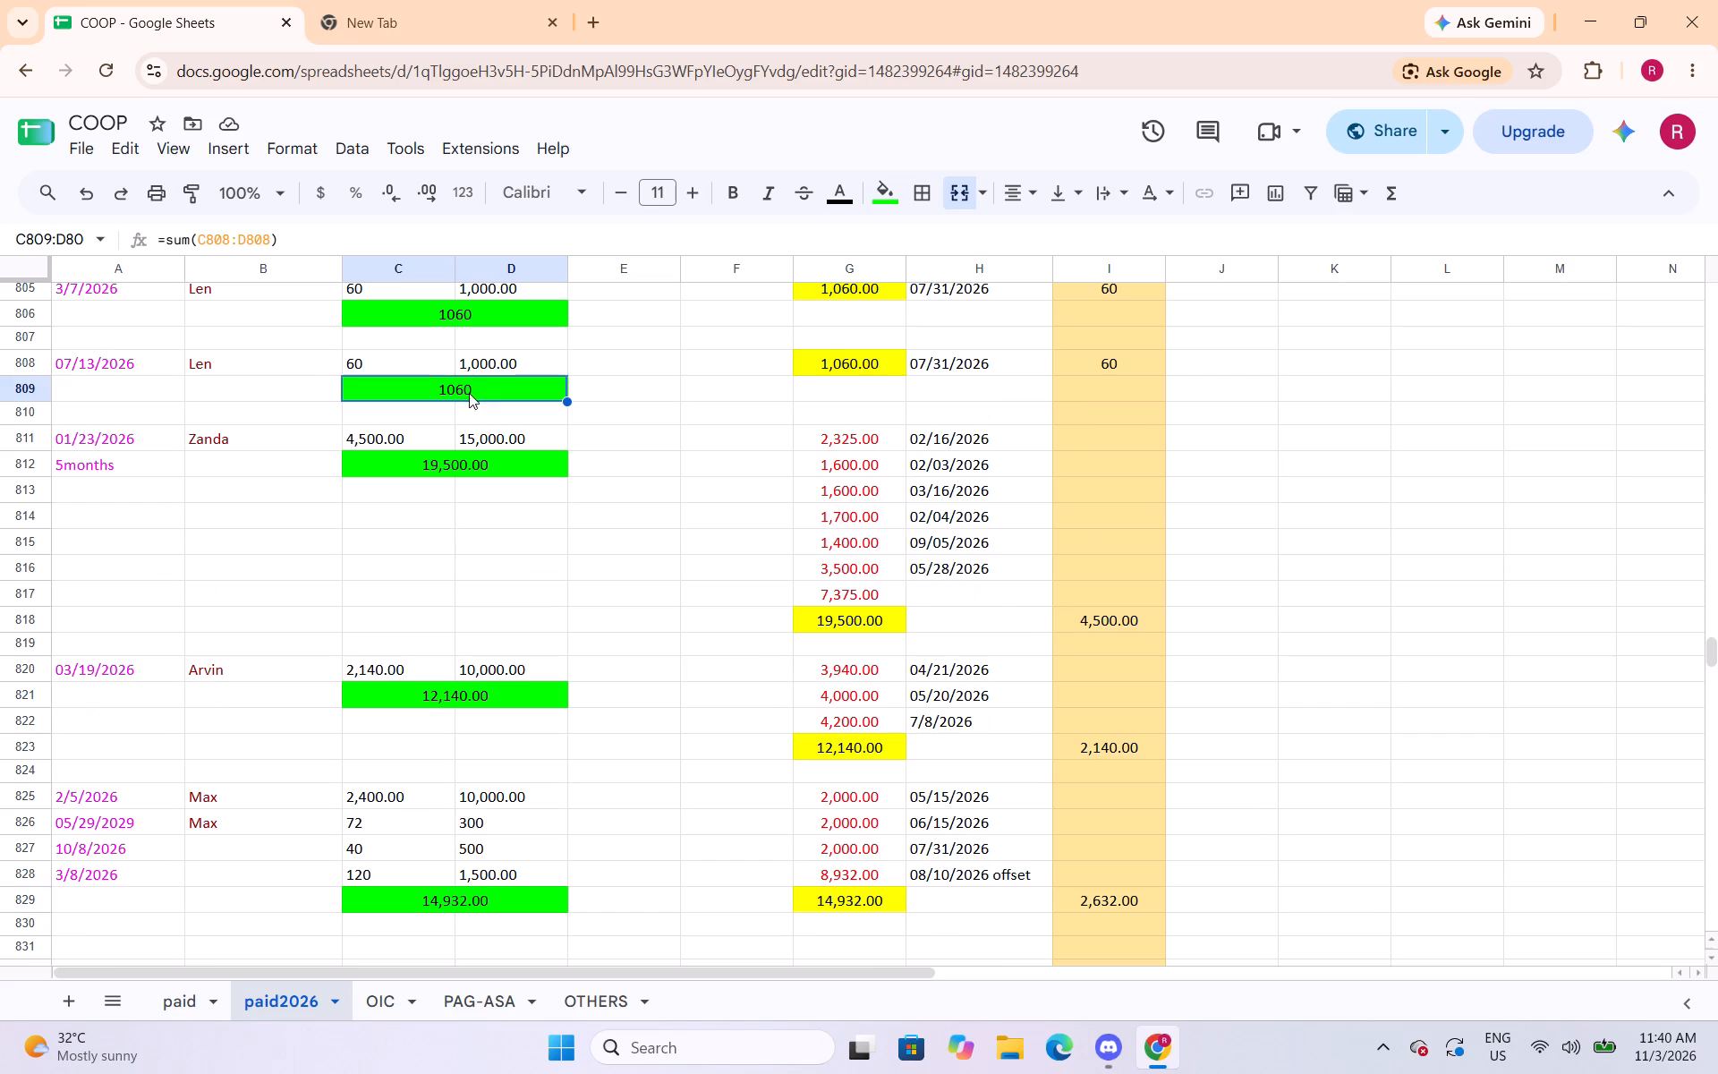
pyautogui.click(318, 146)
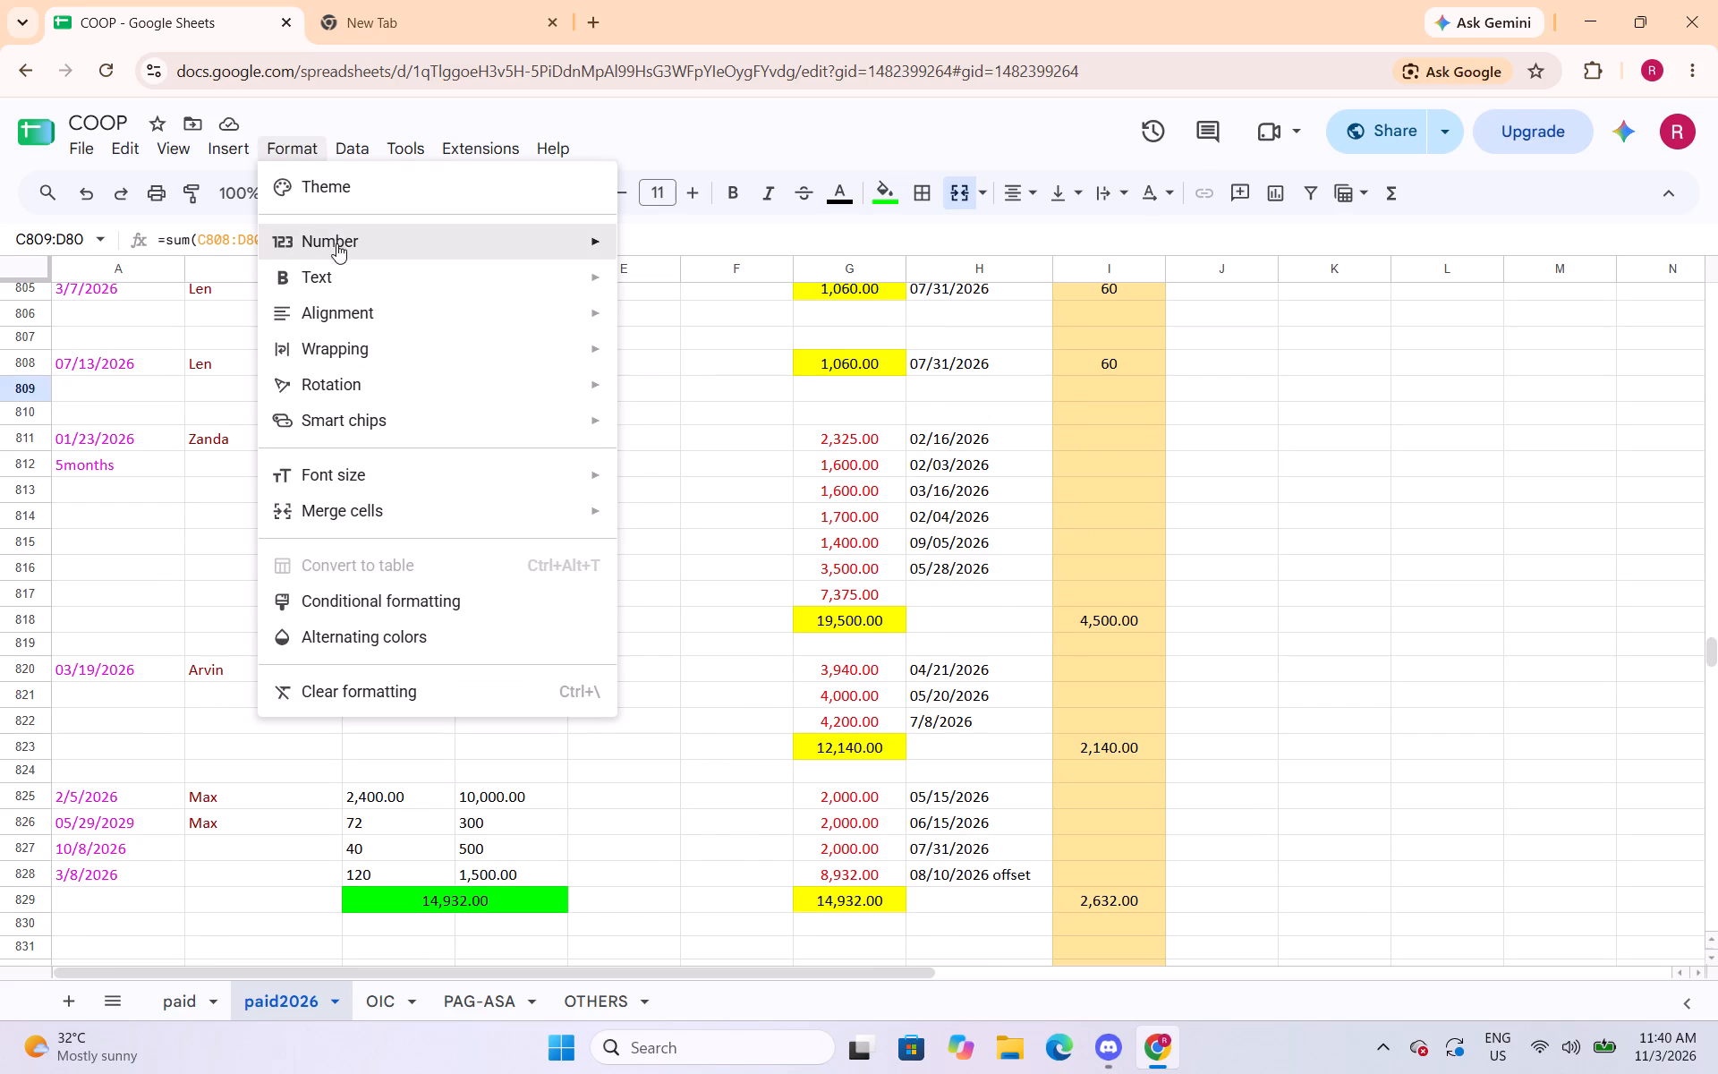
pyautogui.click(654, 335)
pyautogui.click(508, 315)
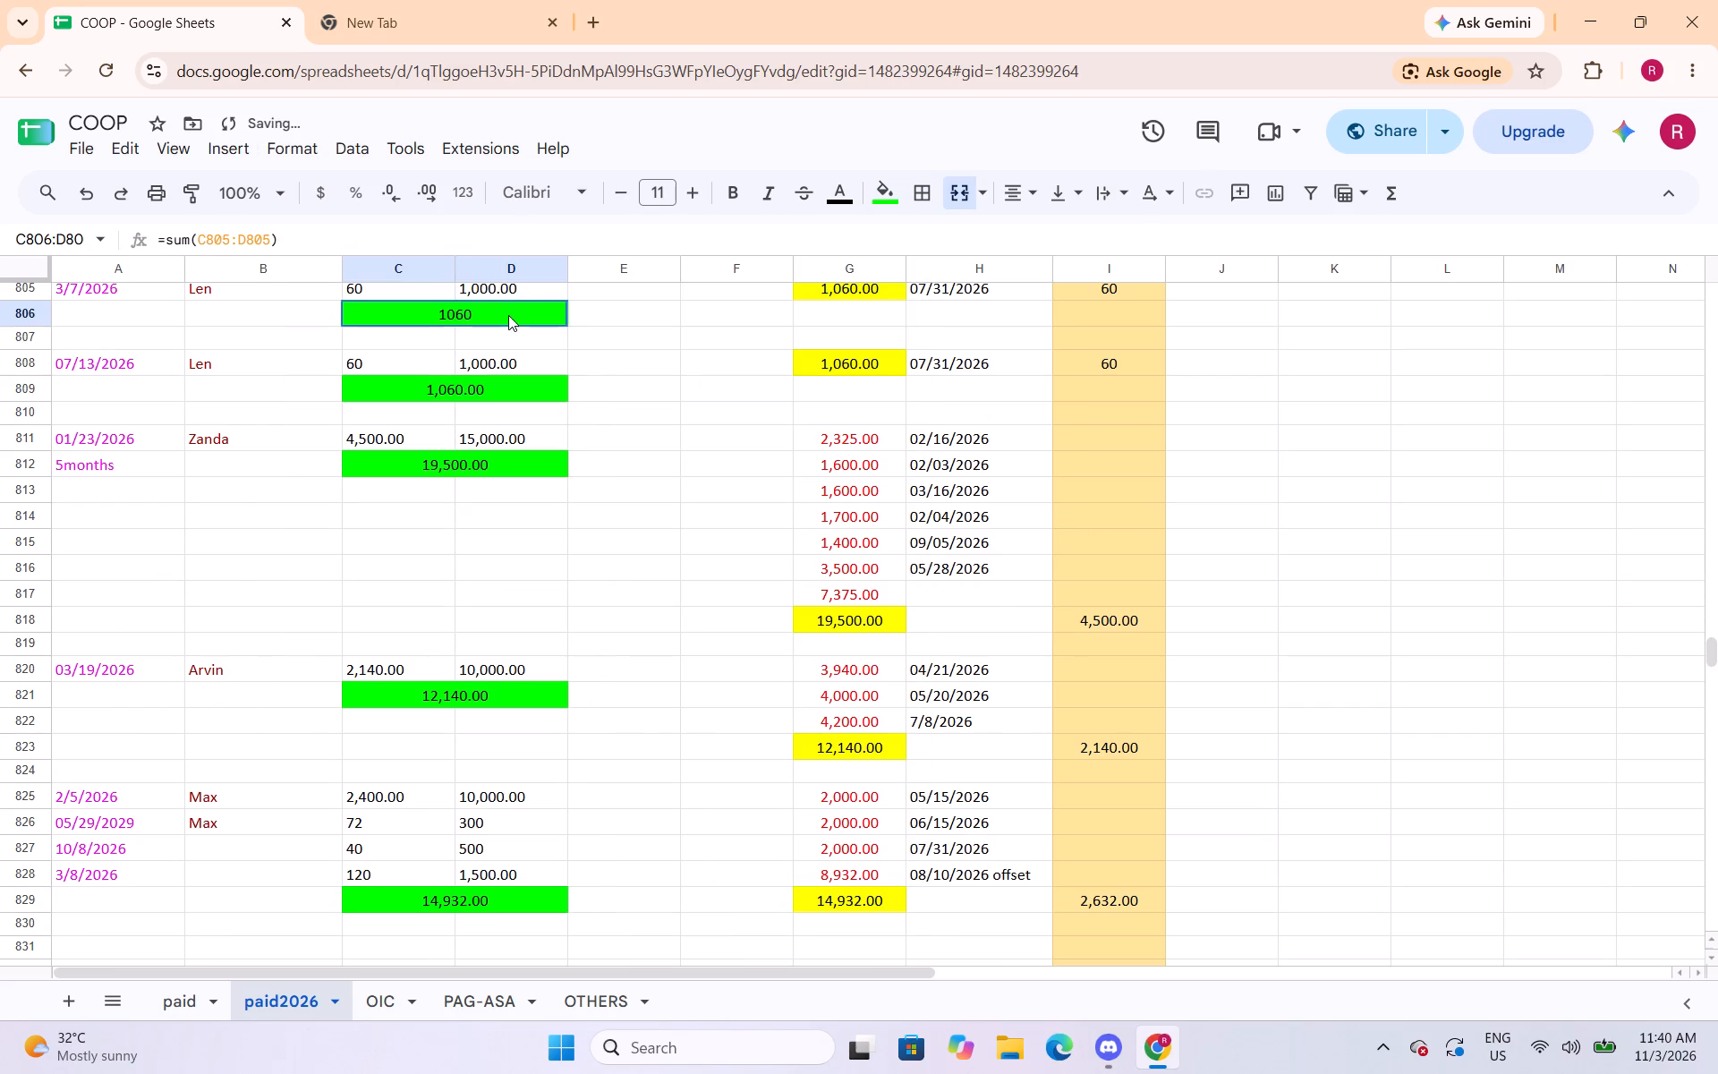
pyautogui.click(313, 149)
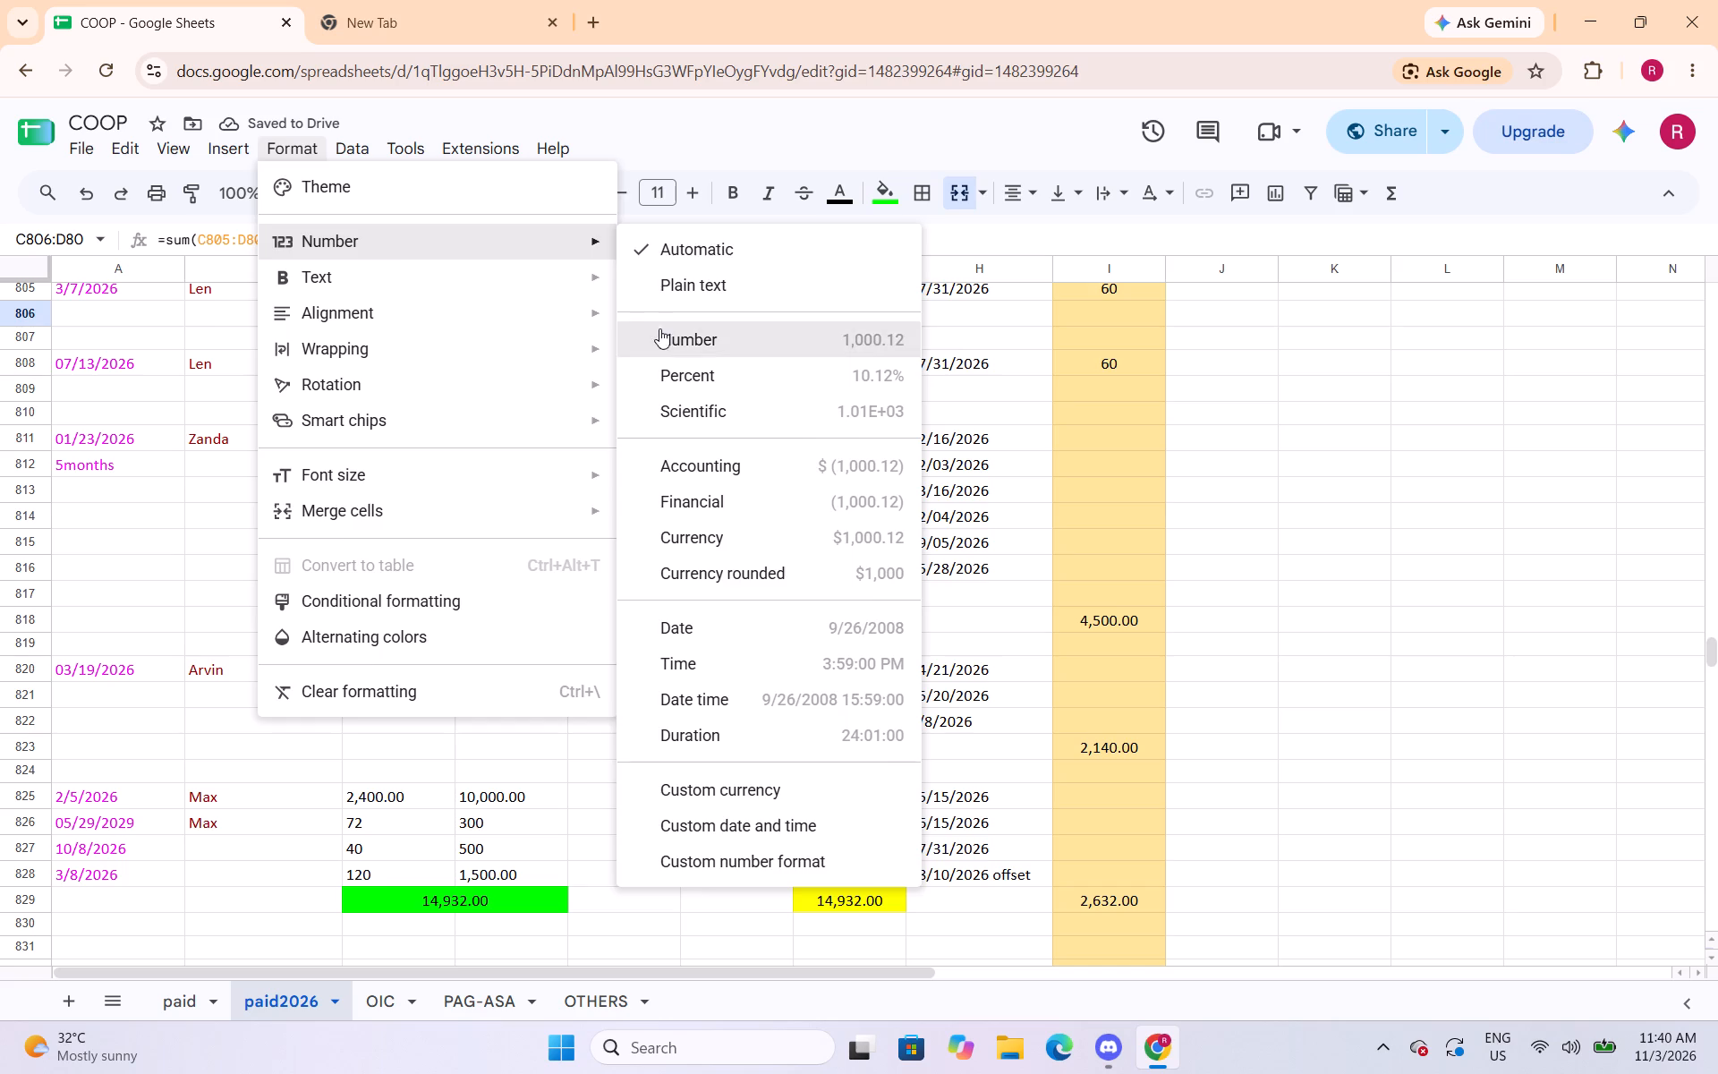
pyautogui.click(659, 330)
# Apply the Number format to the green total of Christian's 8/7/2026 entry in C803:D803.
pyautogui.scroll(3, 648, 379)
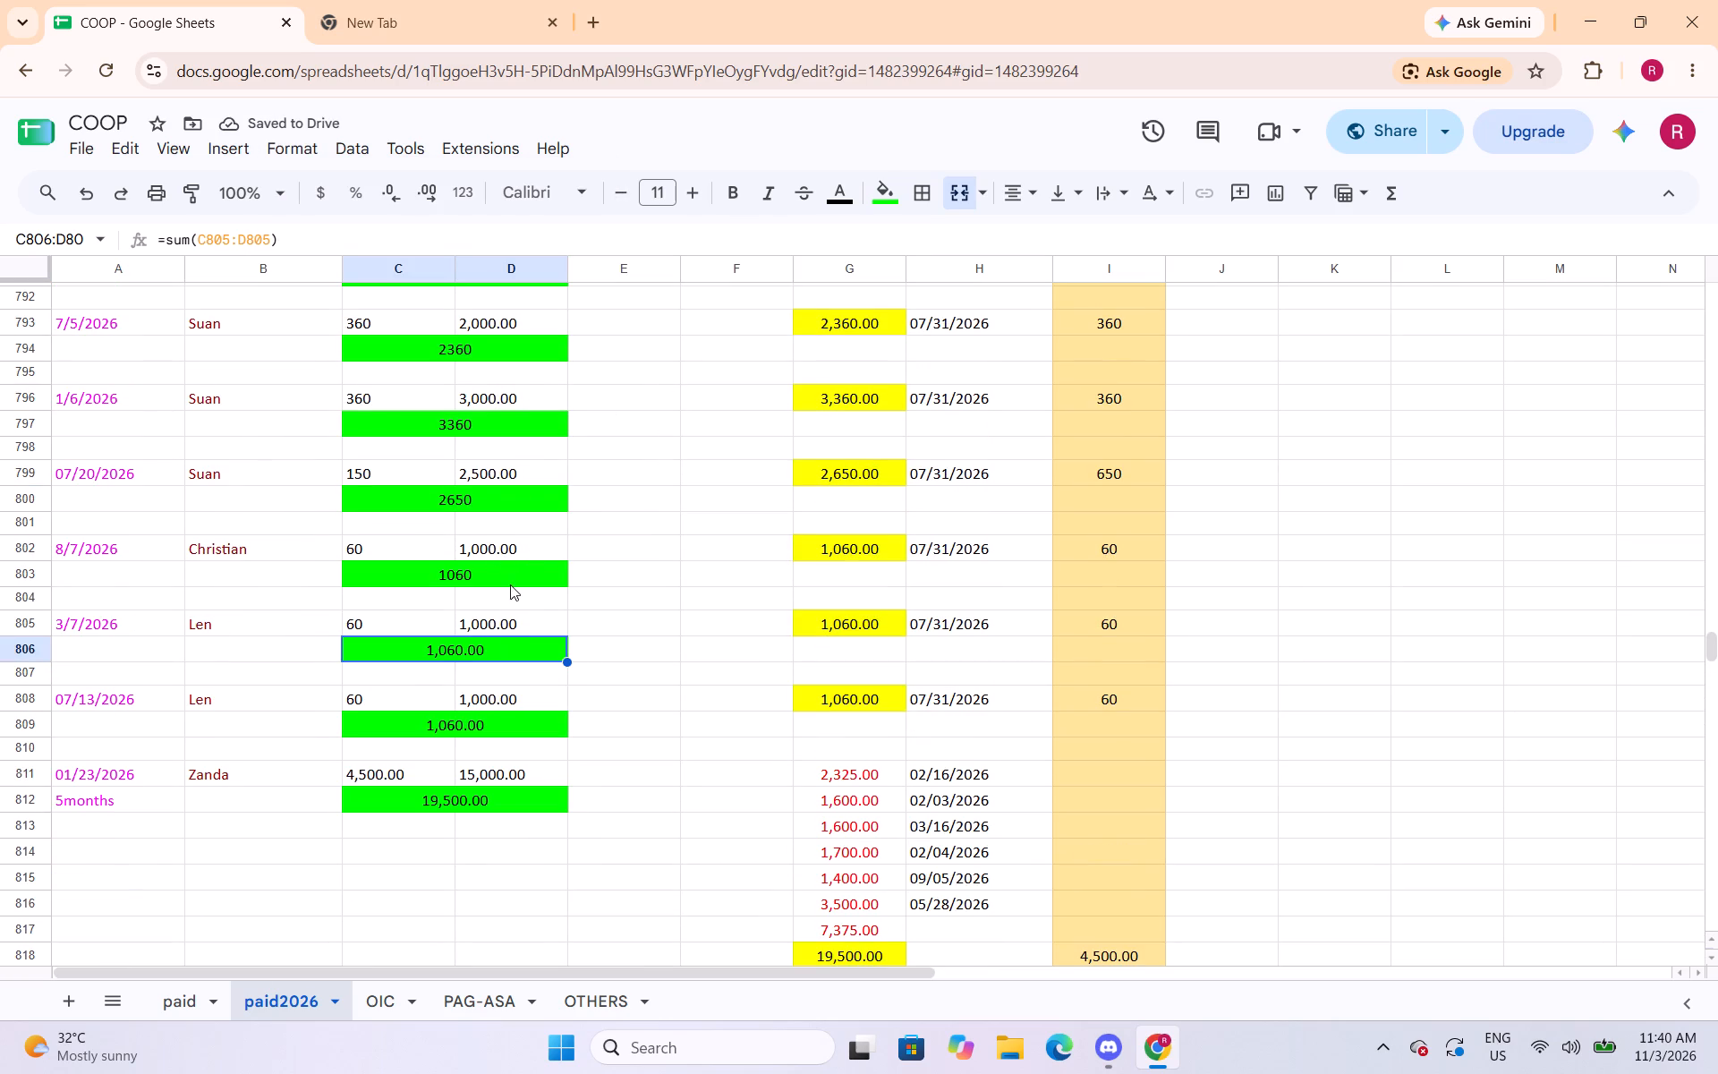
pyautogui.click(510, 584)
pyautogui.click(312, 148)
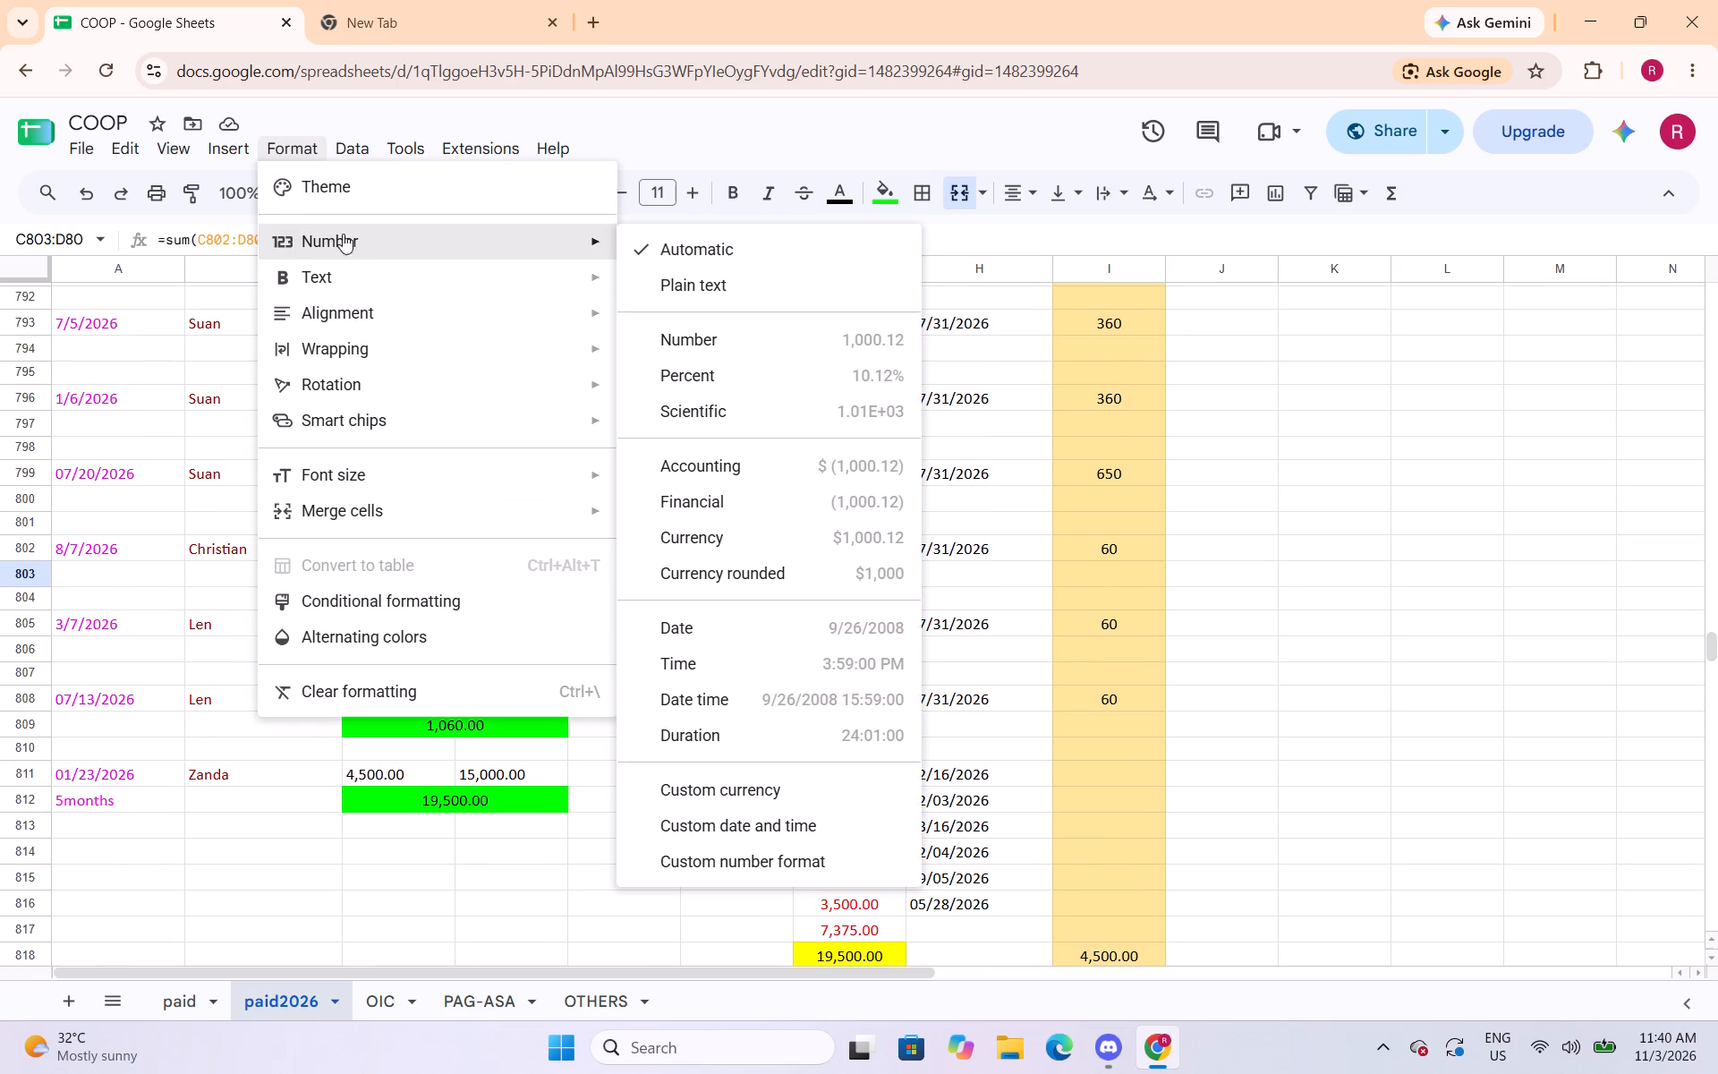
pyautogui.click(679, 338)
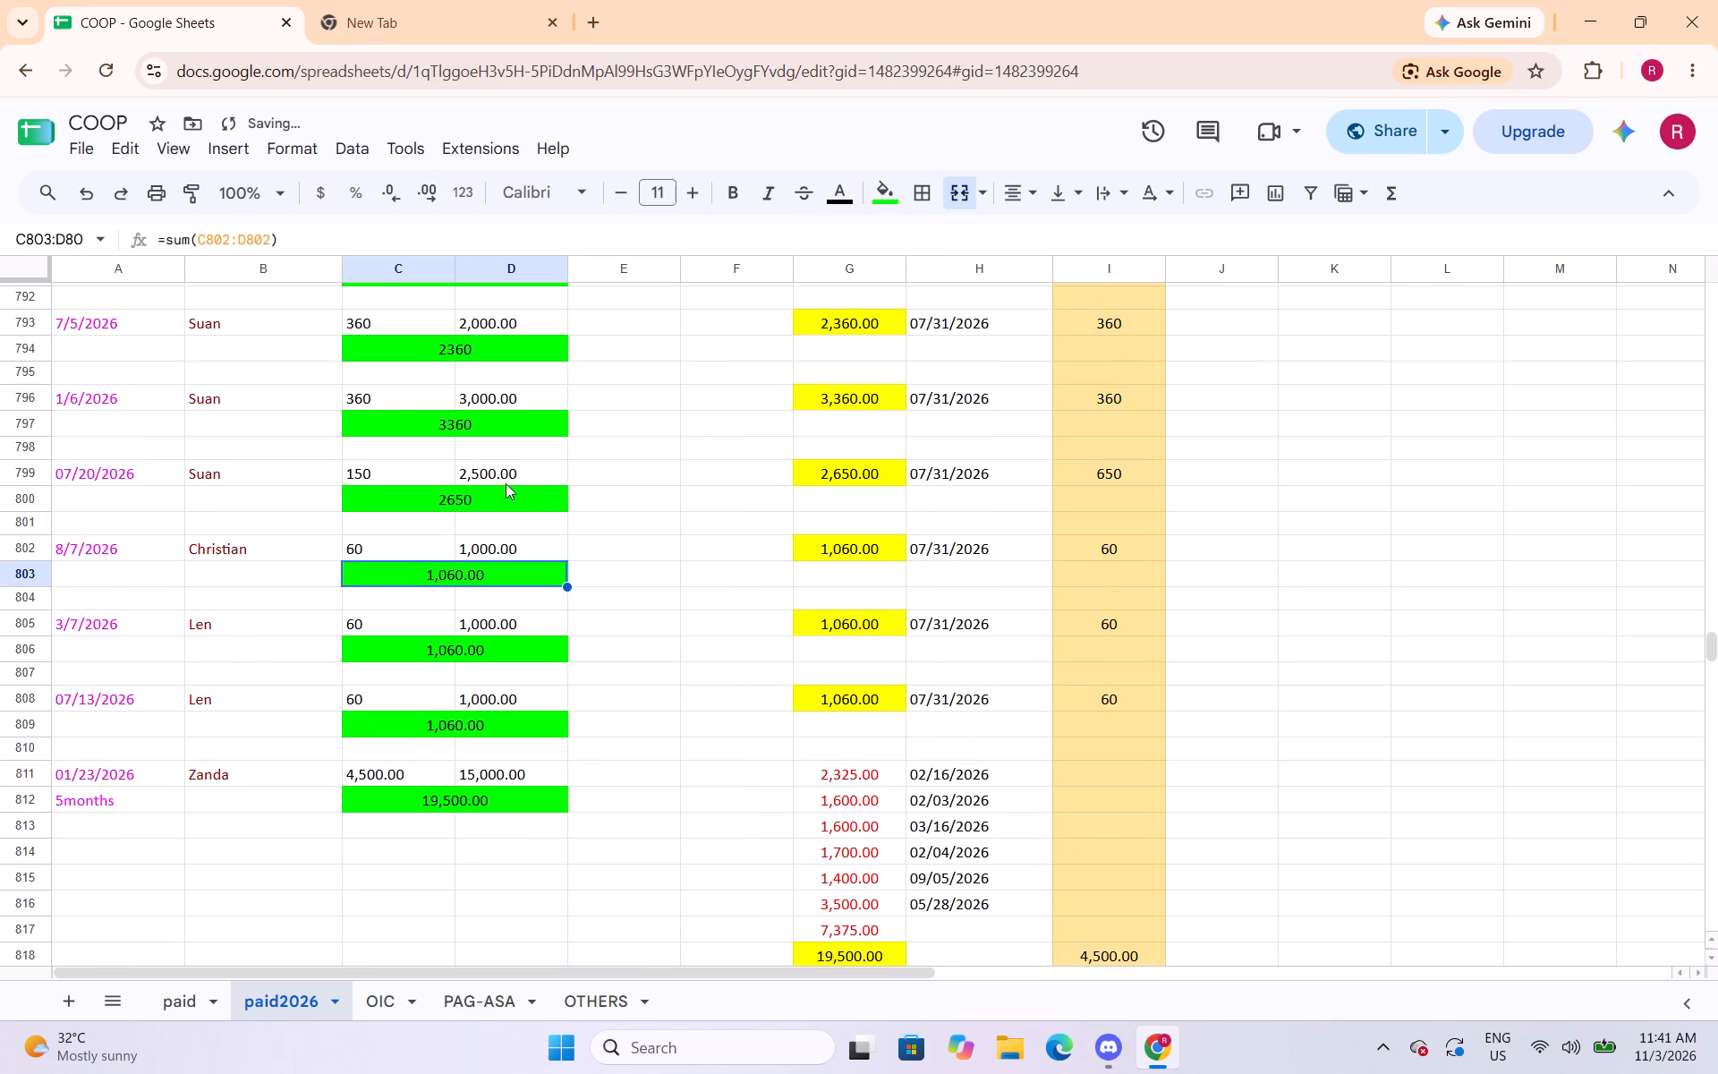
# Apply the Number format to the green totals of Suan's 07/20/2026, 1/6/2026 and 7/5/2026 entries in C800:D800, C797:D797 and C794:D794.
pyautogui.click(506, 499)
pyautogui.click(300, 153)
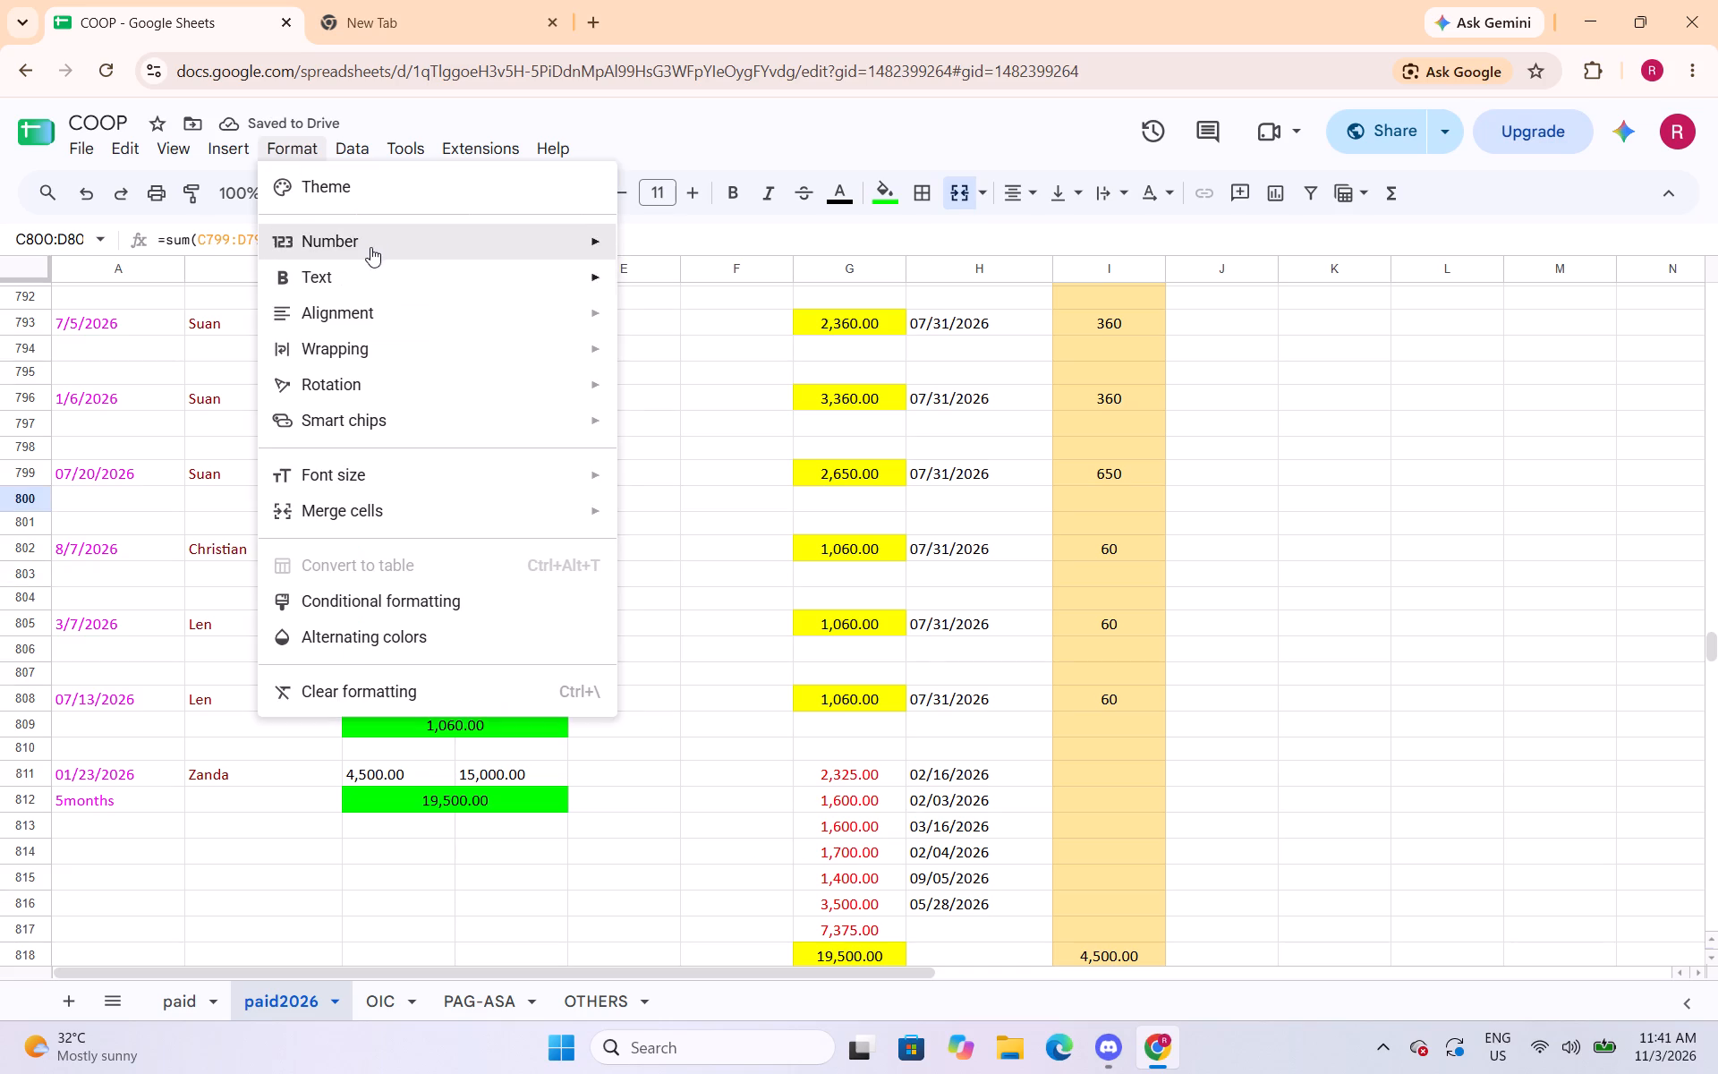
pyautogui.click(700, 347)
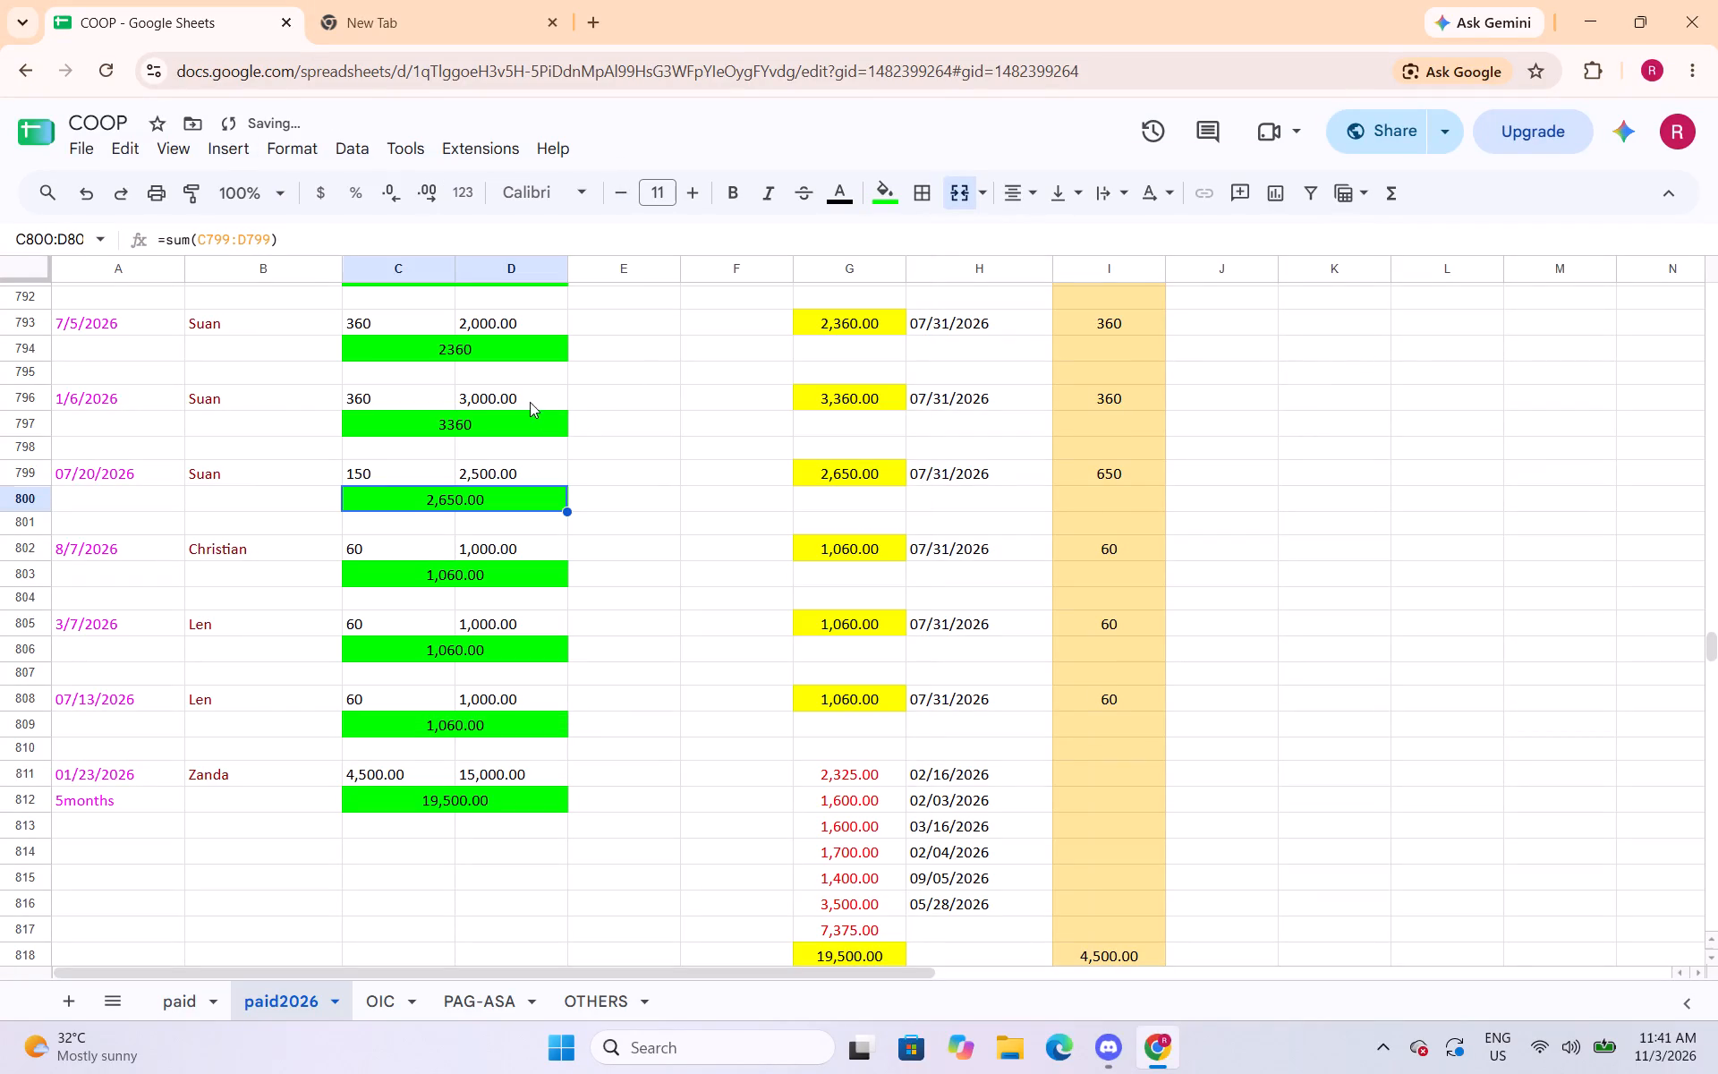
pyautogui.click(531, 402)
pyautogui.click(523, 425)
pyautogui.click(317, 157)
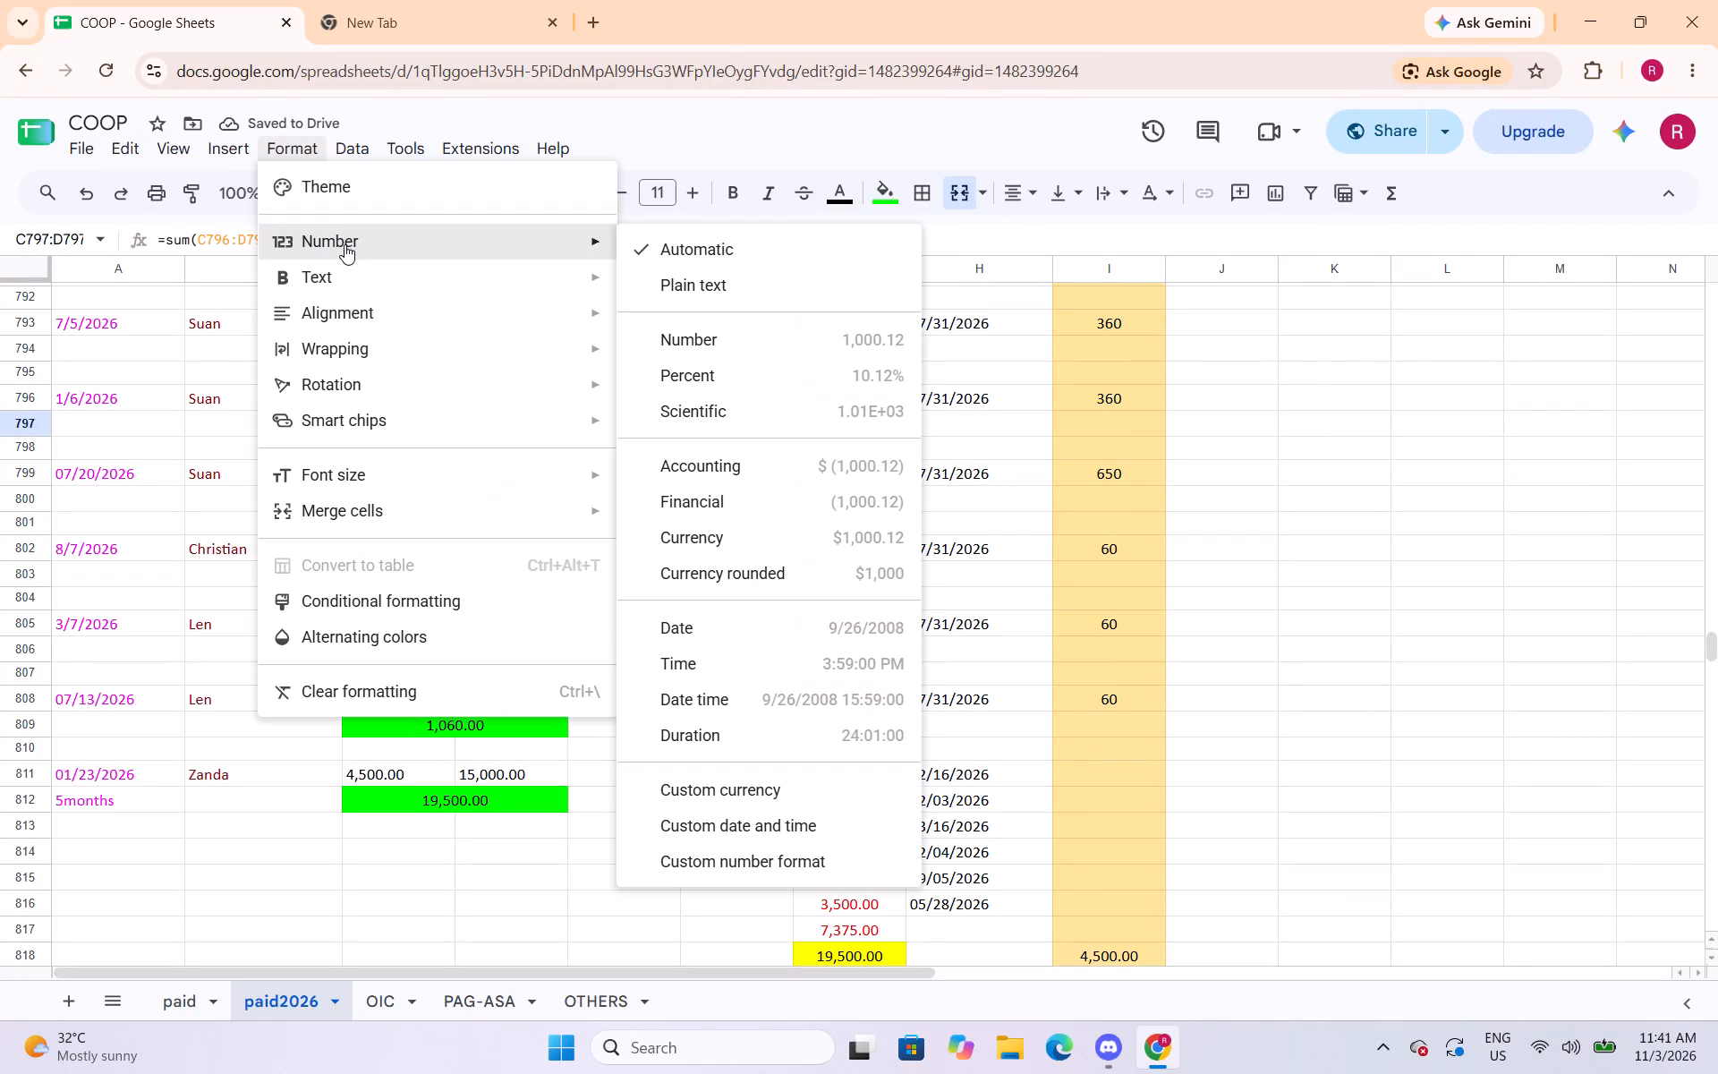
pyautogui.click(692, 353)
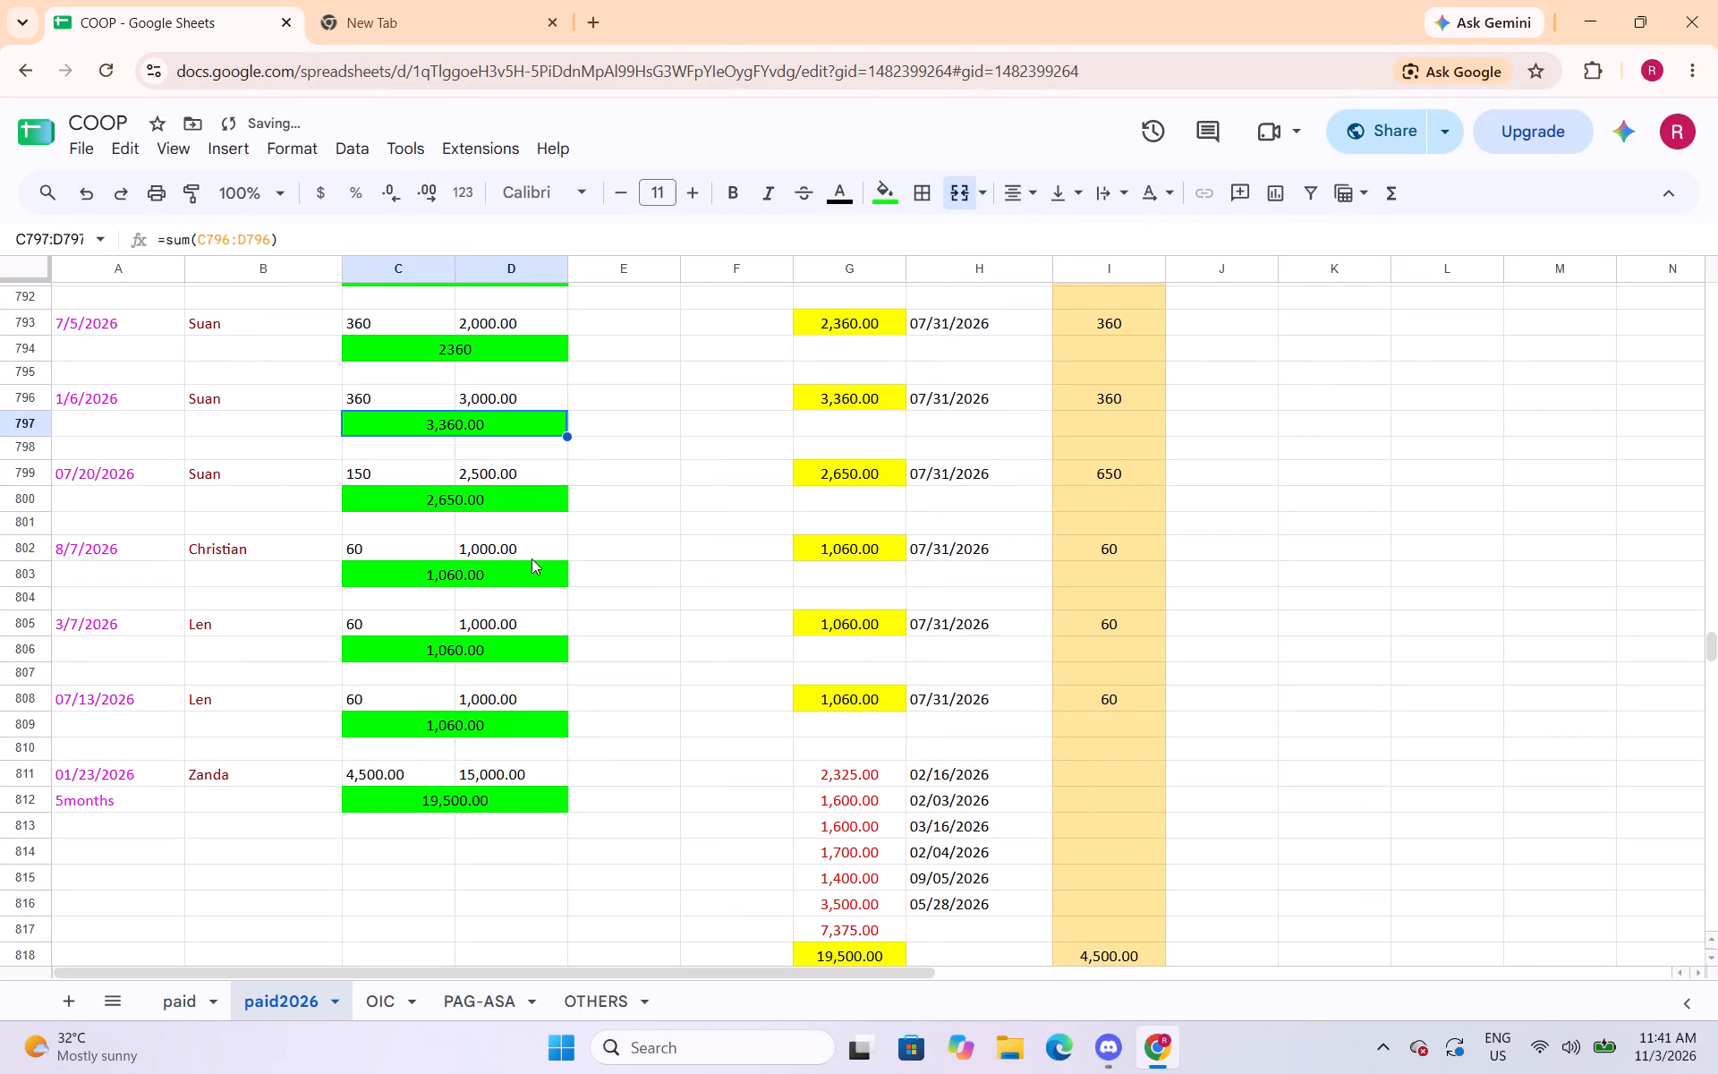
pyautogui.click(513, 350)
pyautogui.click(305, 142)
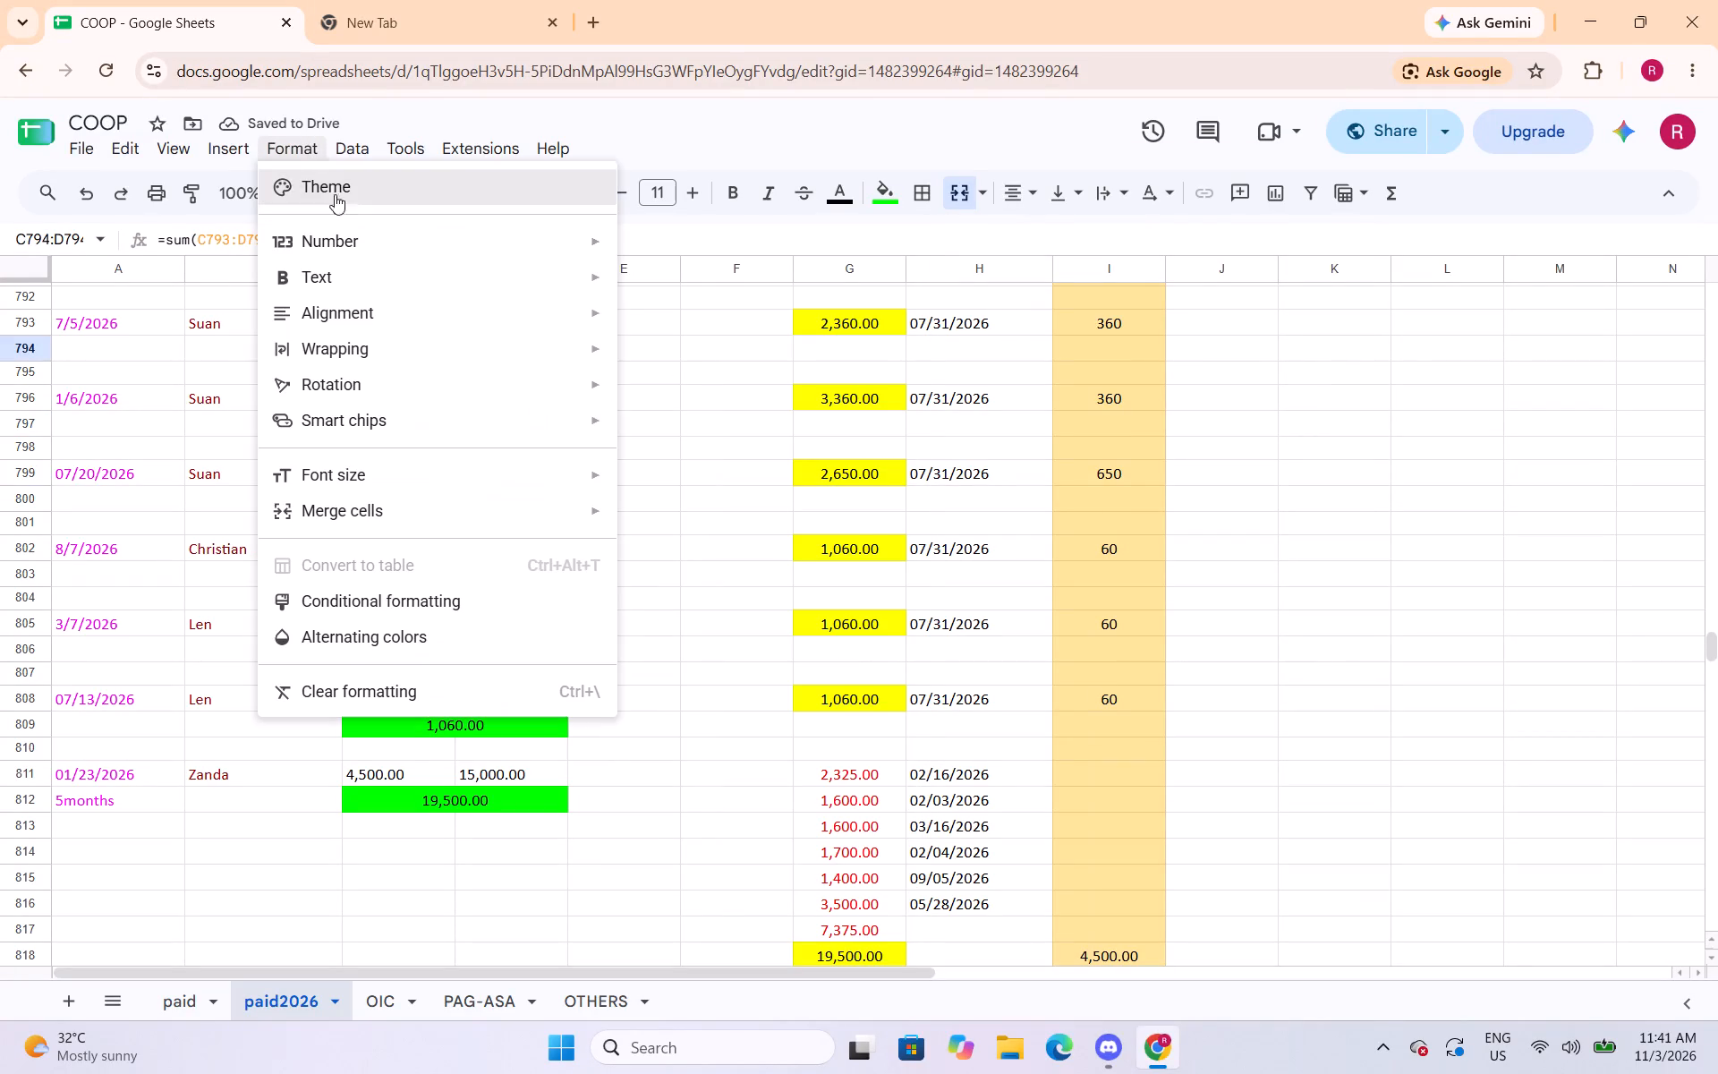
pyautogui.click(710, 337)
# Apply the Number format to the green totals of Suan's 2/4/2026, 03/15/2026 and 2/3/2026 entries in C791:D791, C788:D788 and C785:D785.
pyautogui.scroll(3, 657, 441)
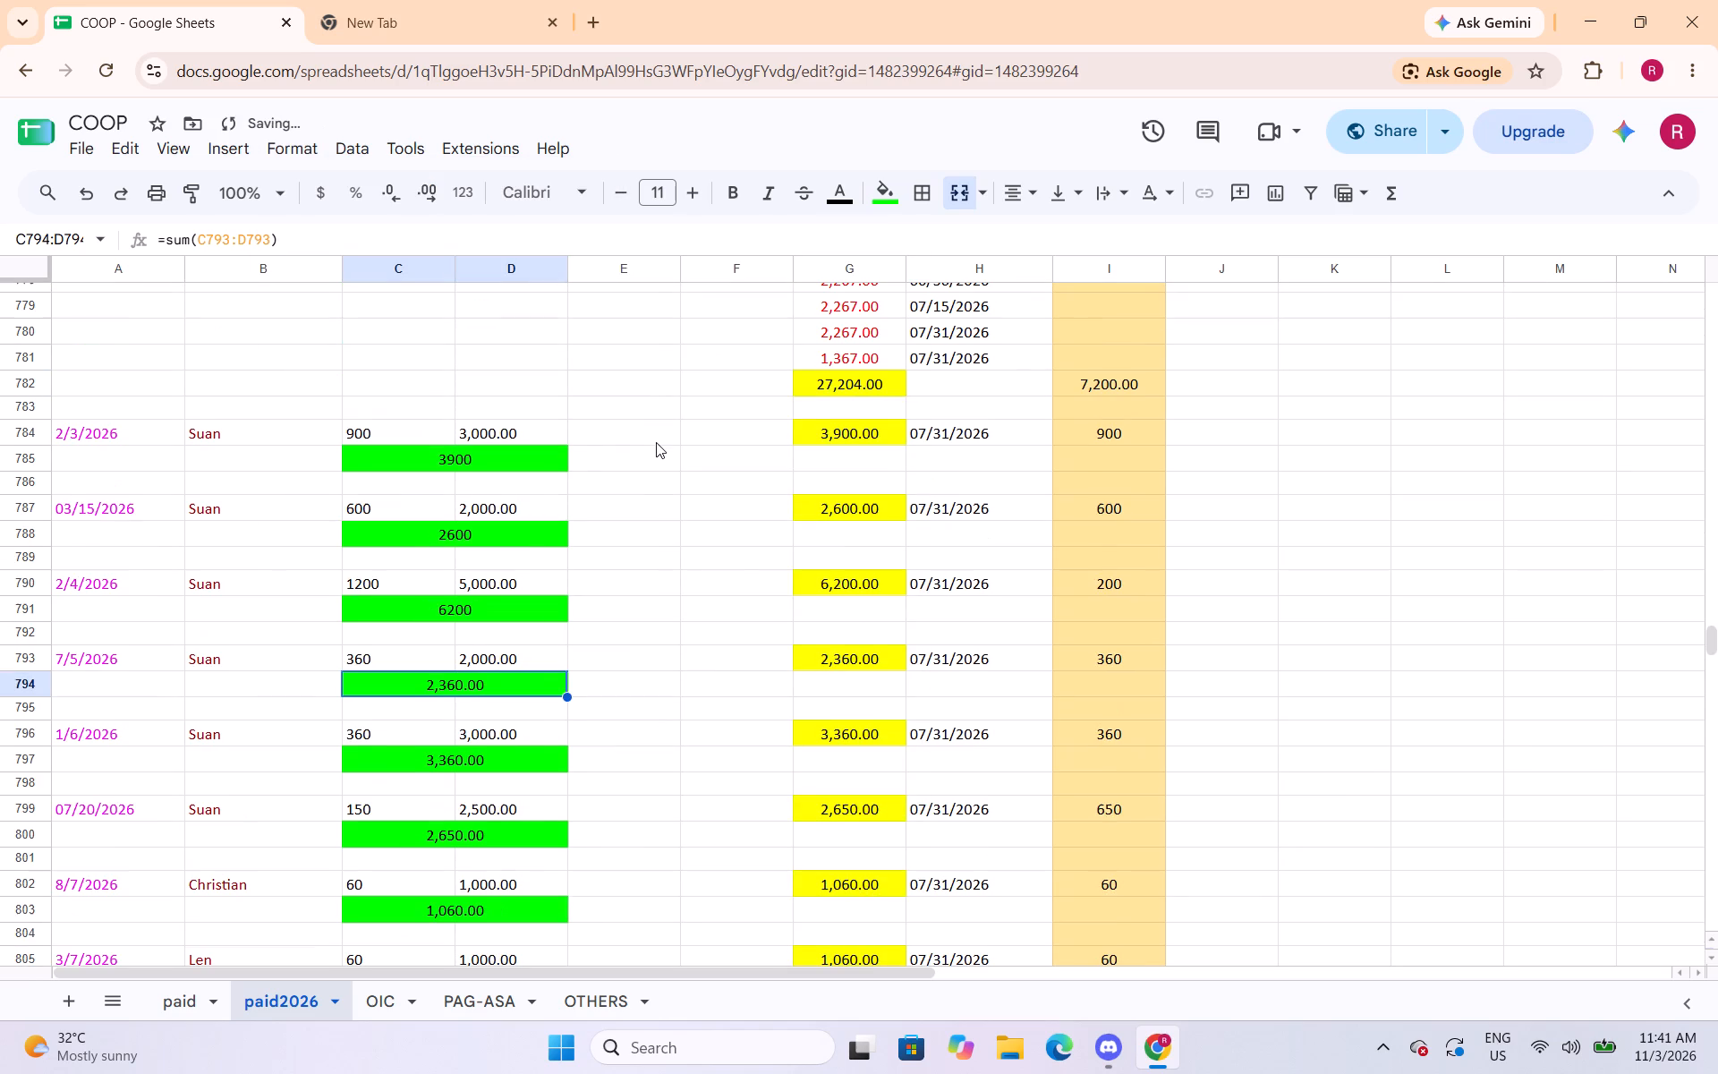
pyautogui.click(532, 602)
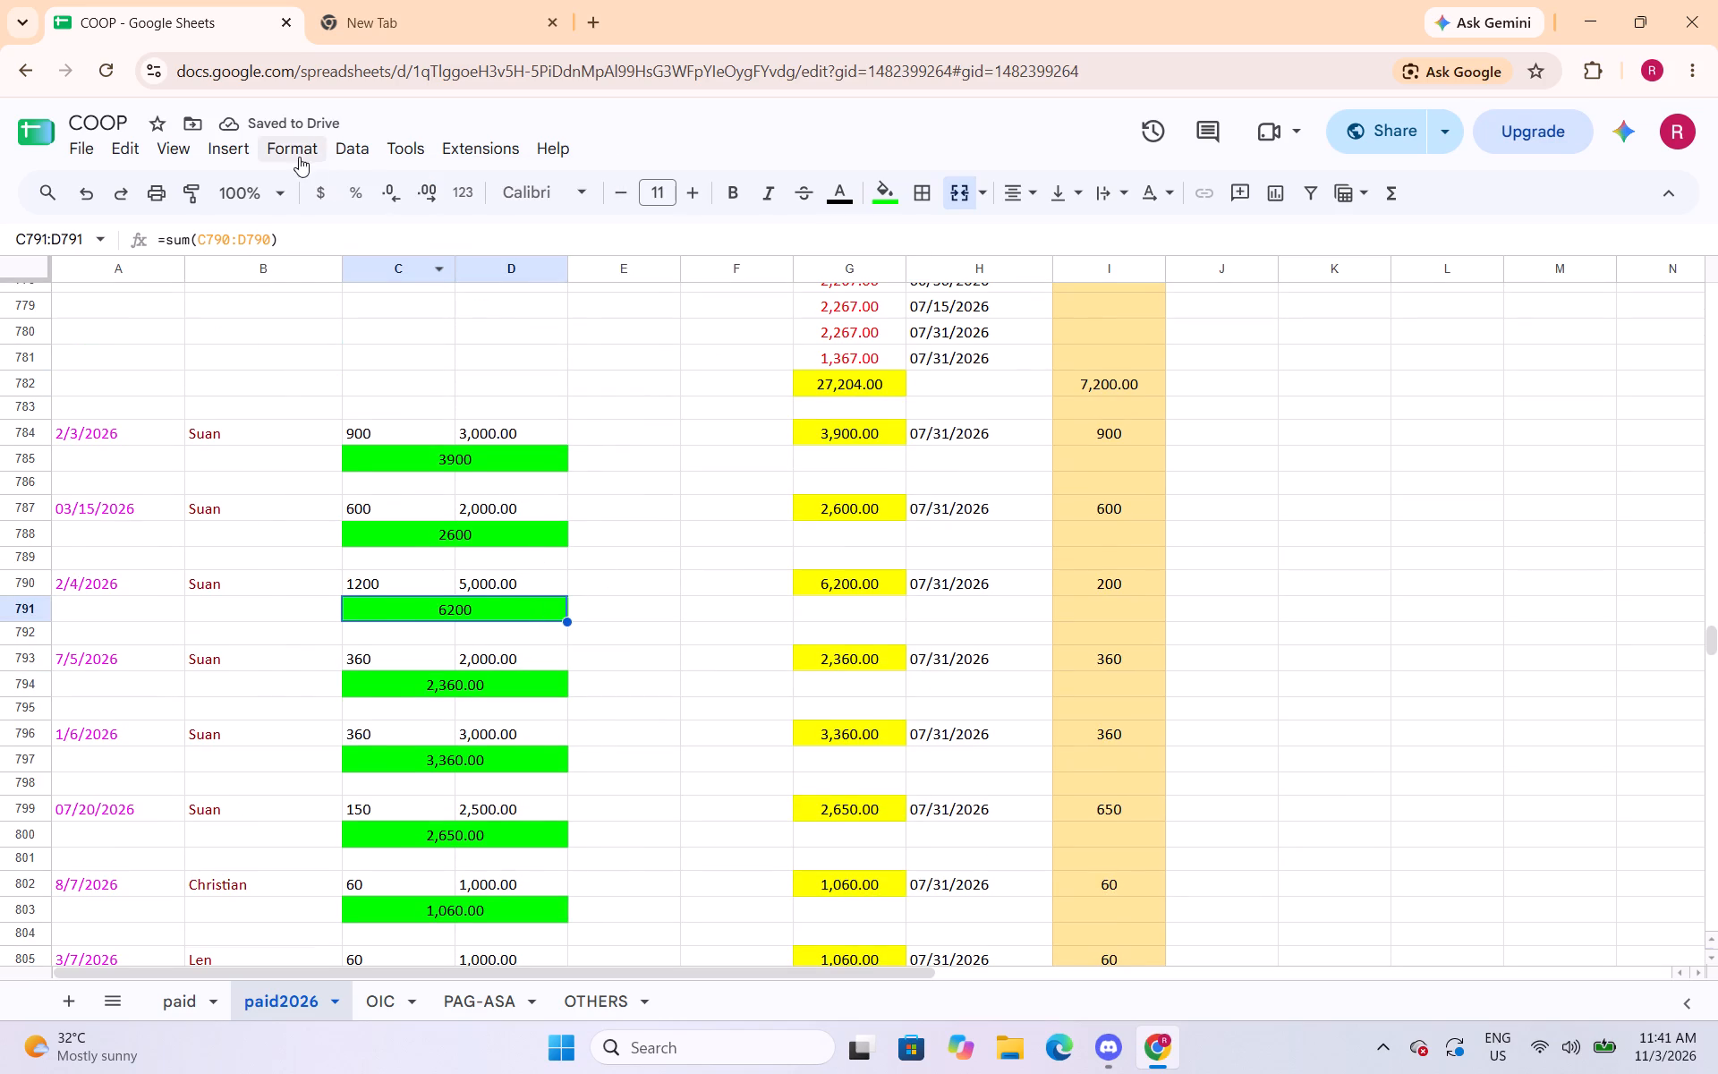
pyautogui.click(290, 149)
pyautogui.click(674, 338)
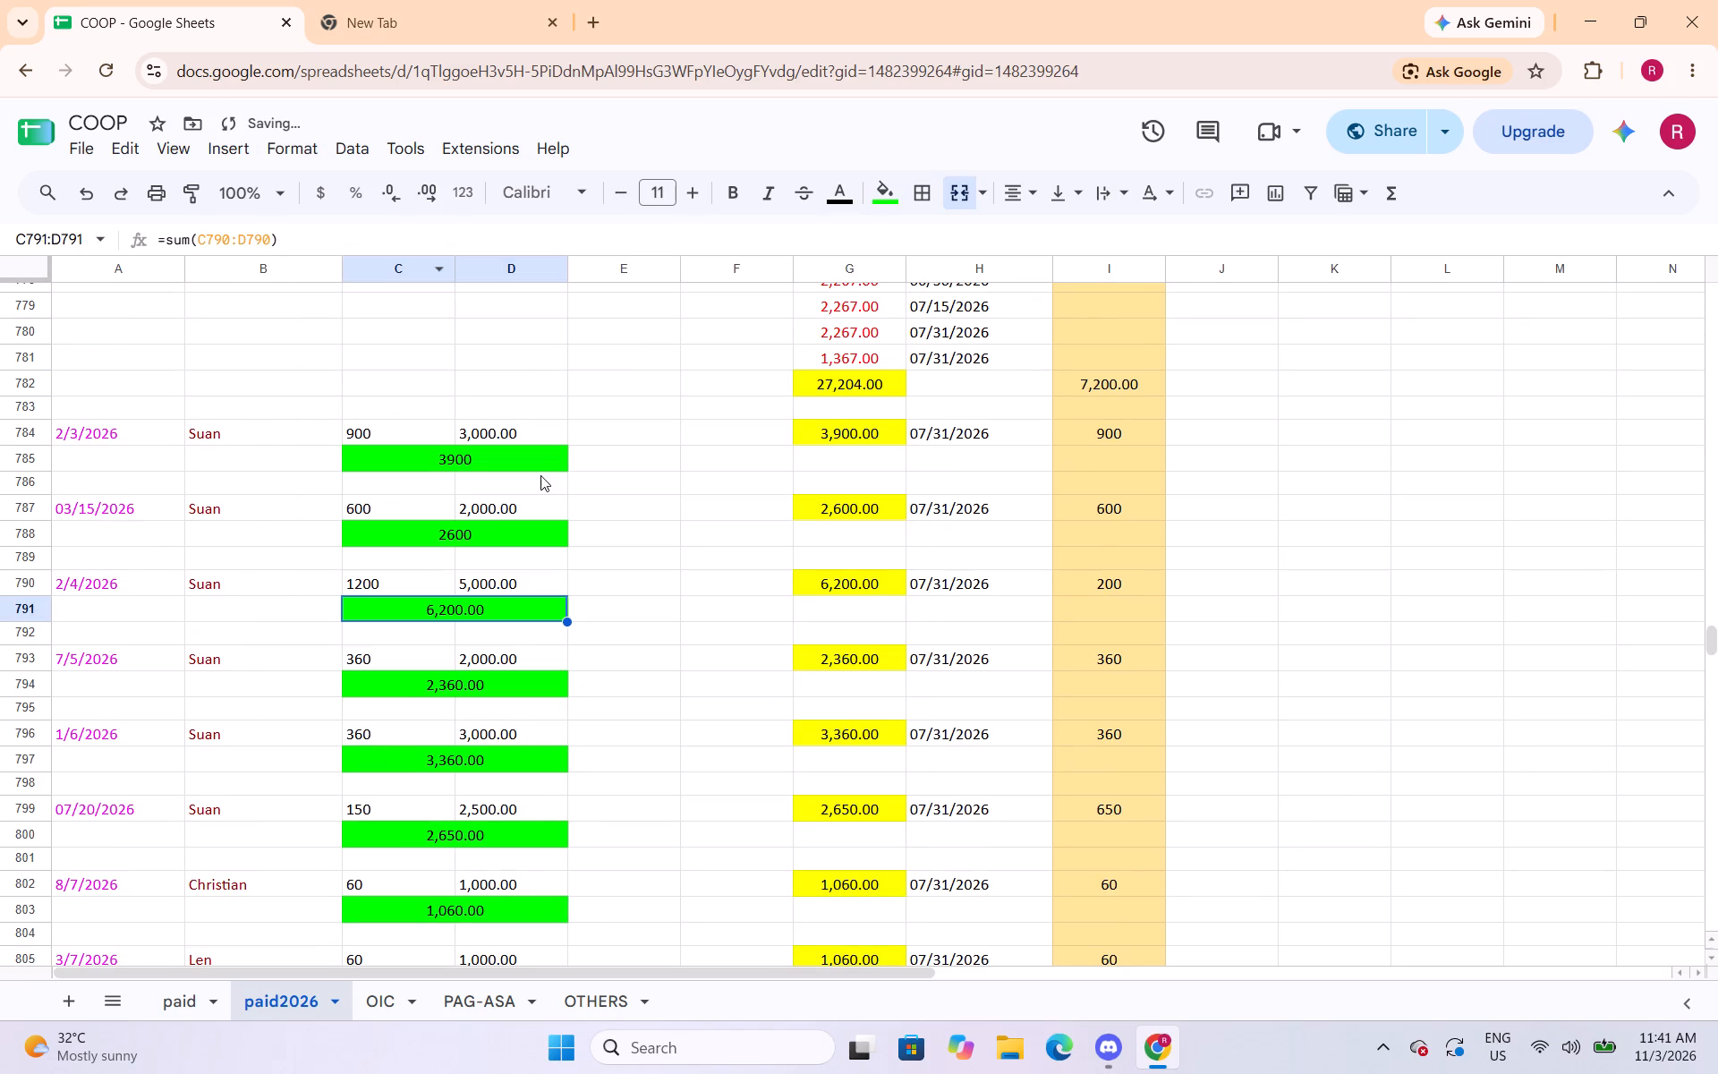
pyautogui.click(493, 528)
pyautogui.click(301, 145)
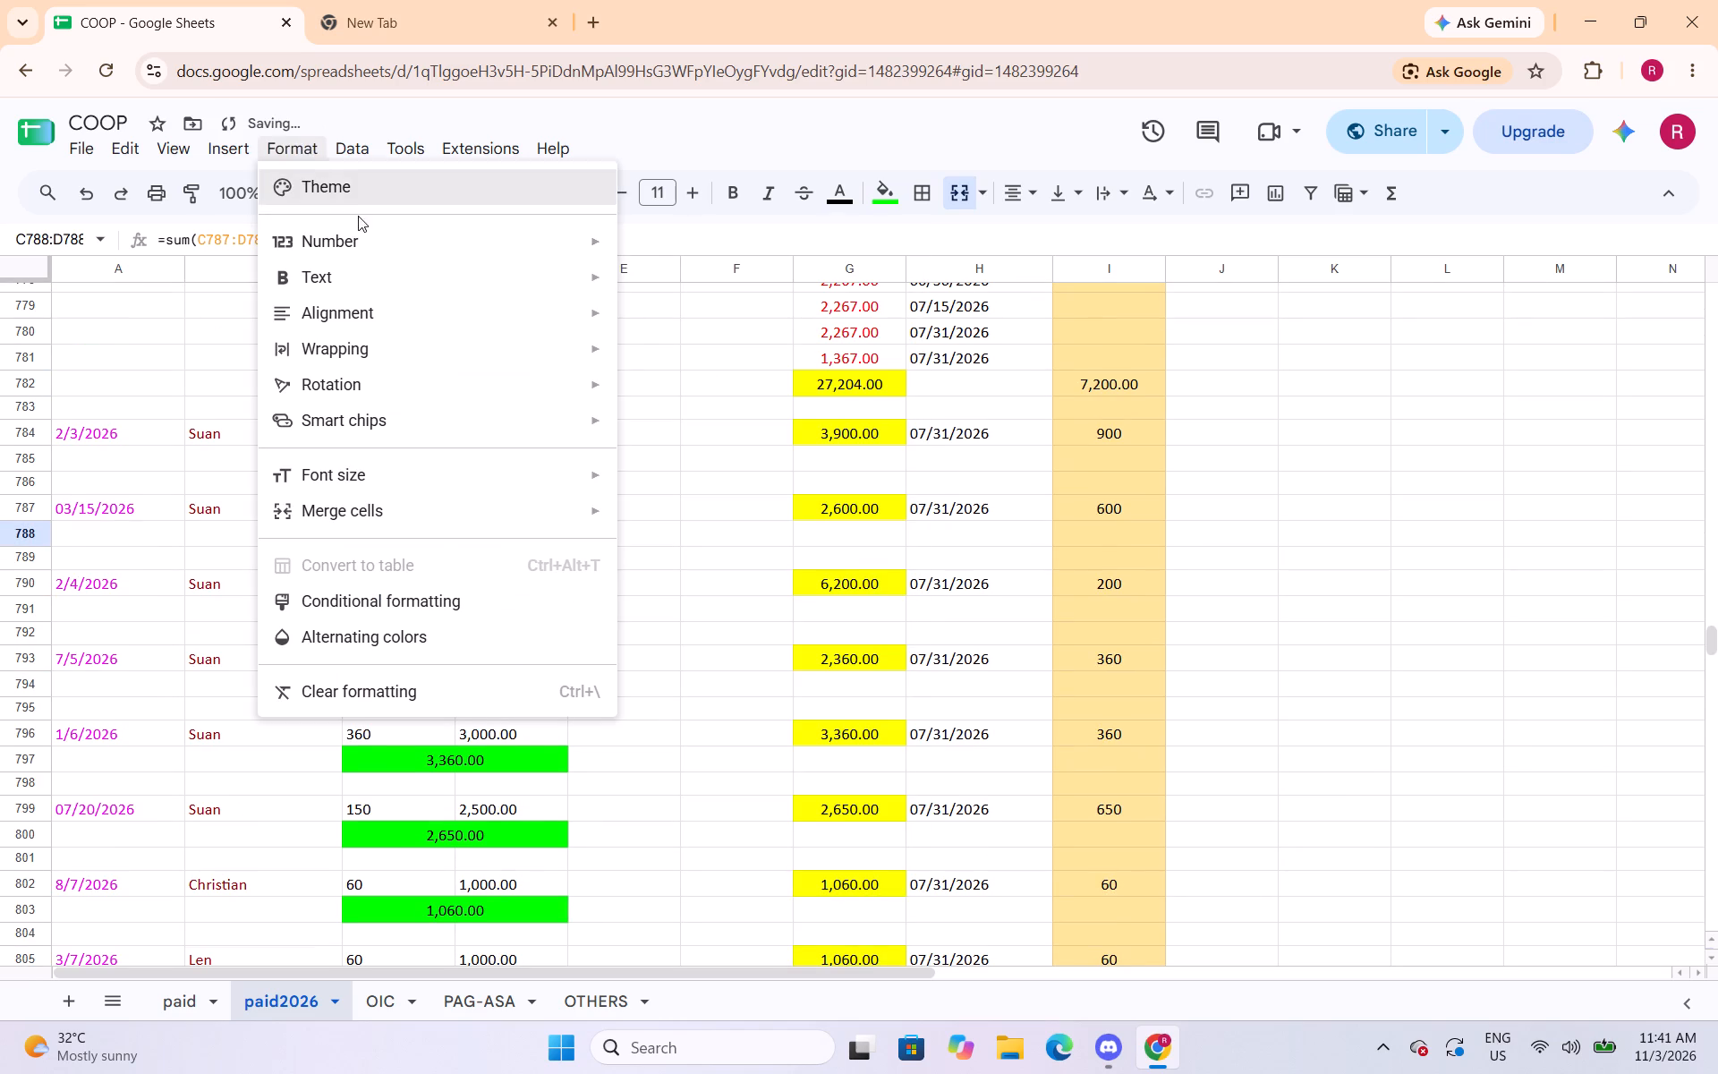
pyautogui.click(657, 337)
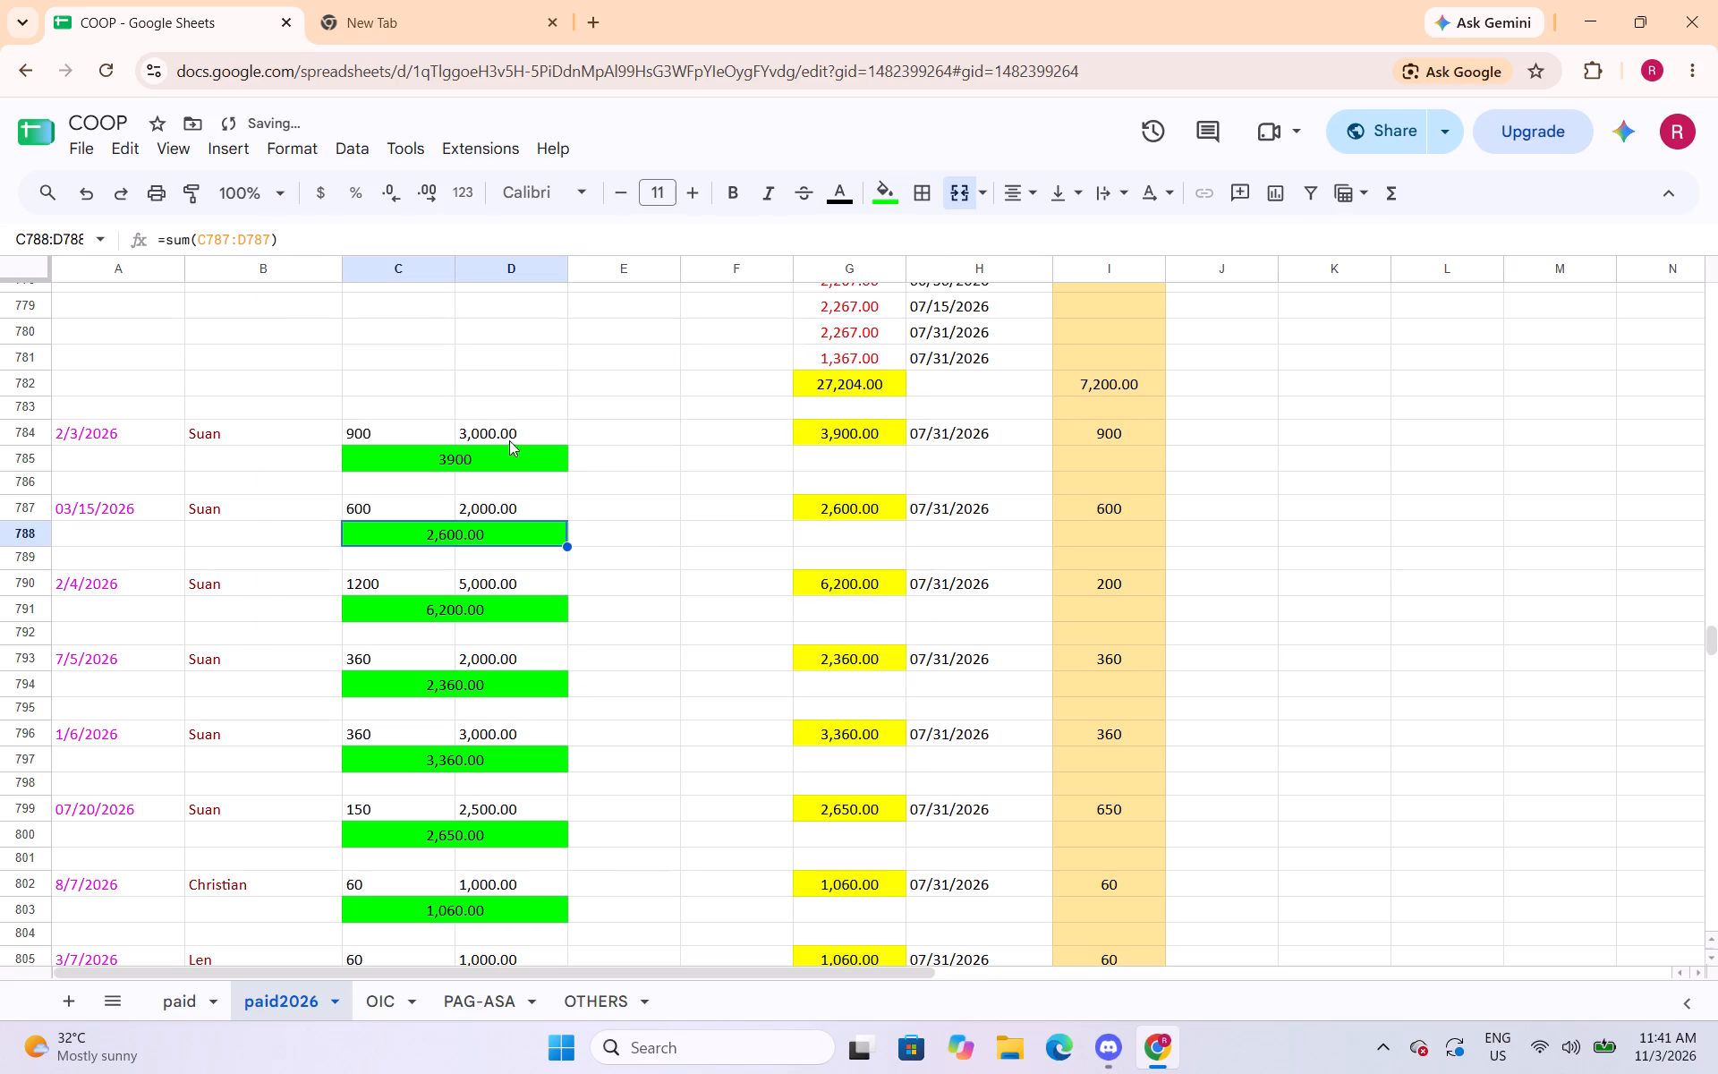
pyautogui.click(503, 448)
pyautogui.click(290, 146)
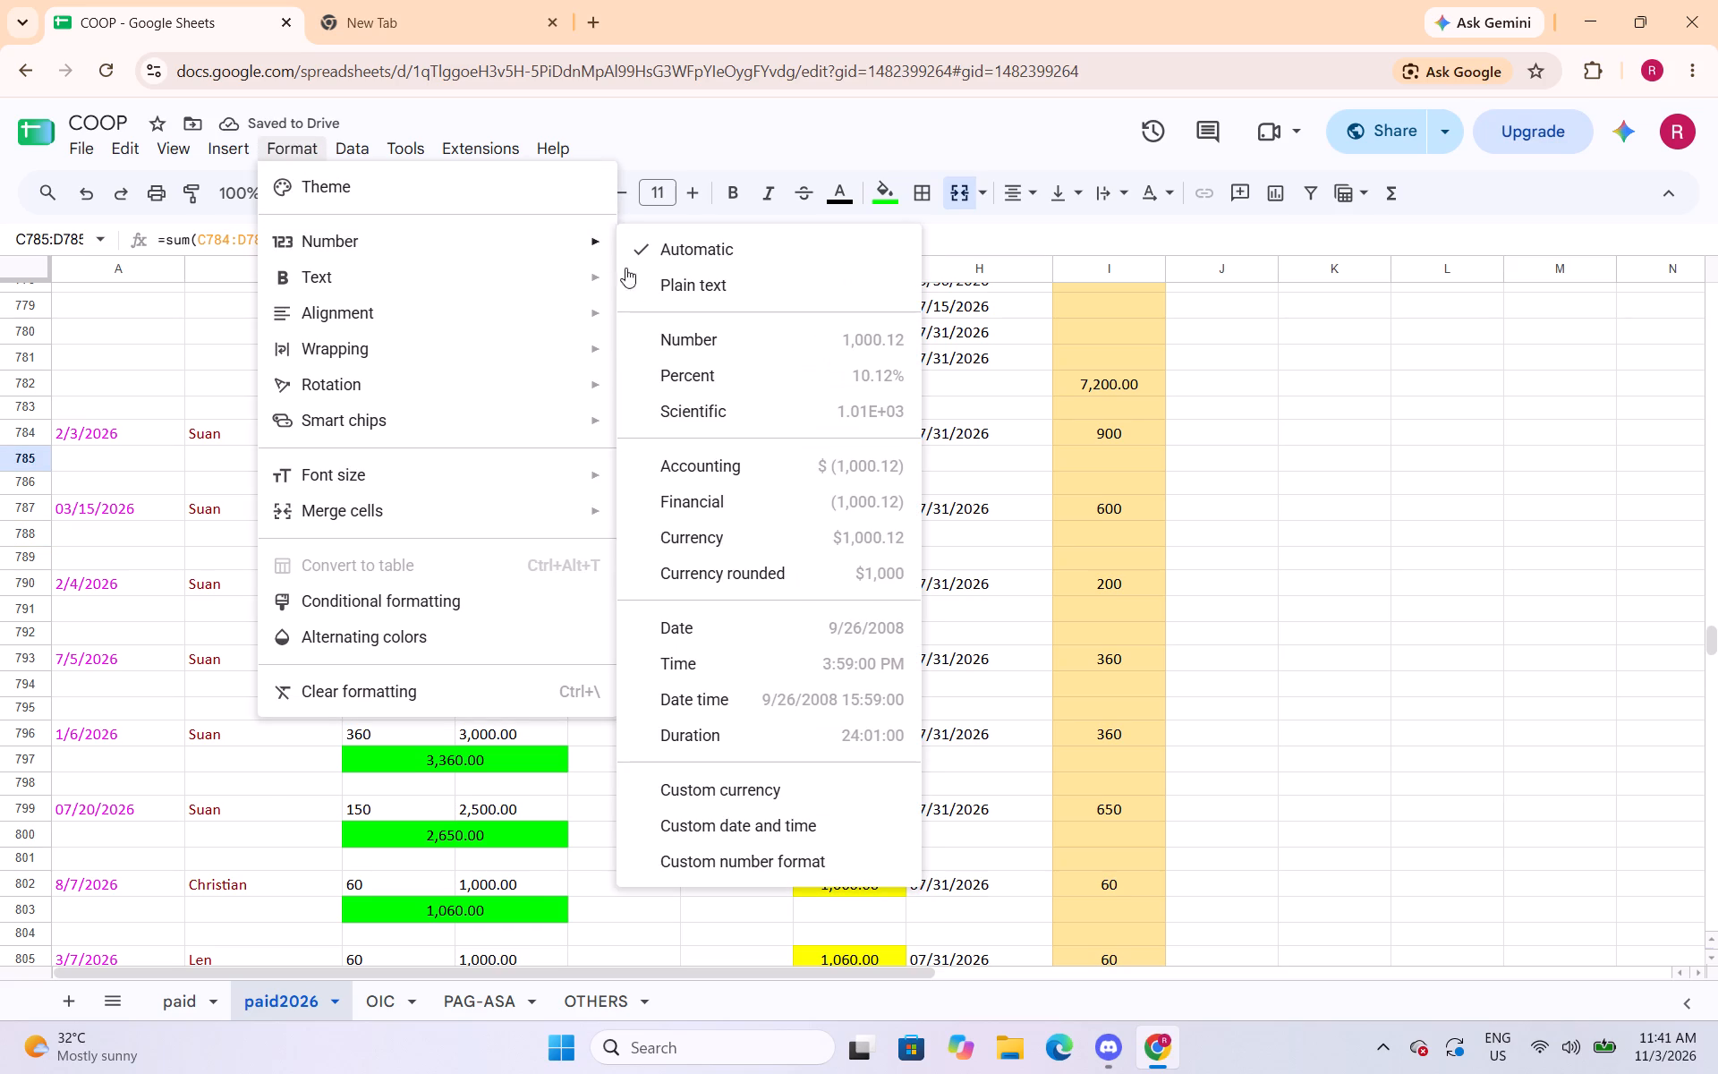
pyautogui.click(659, 337)
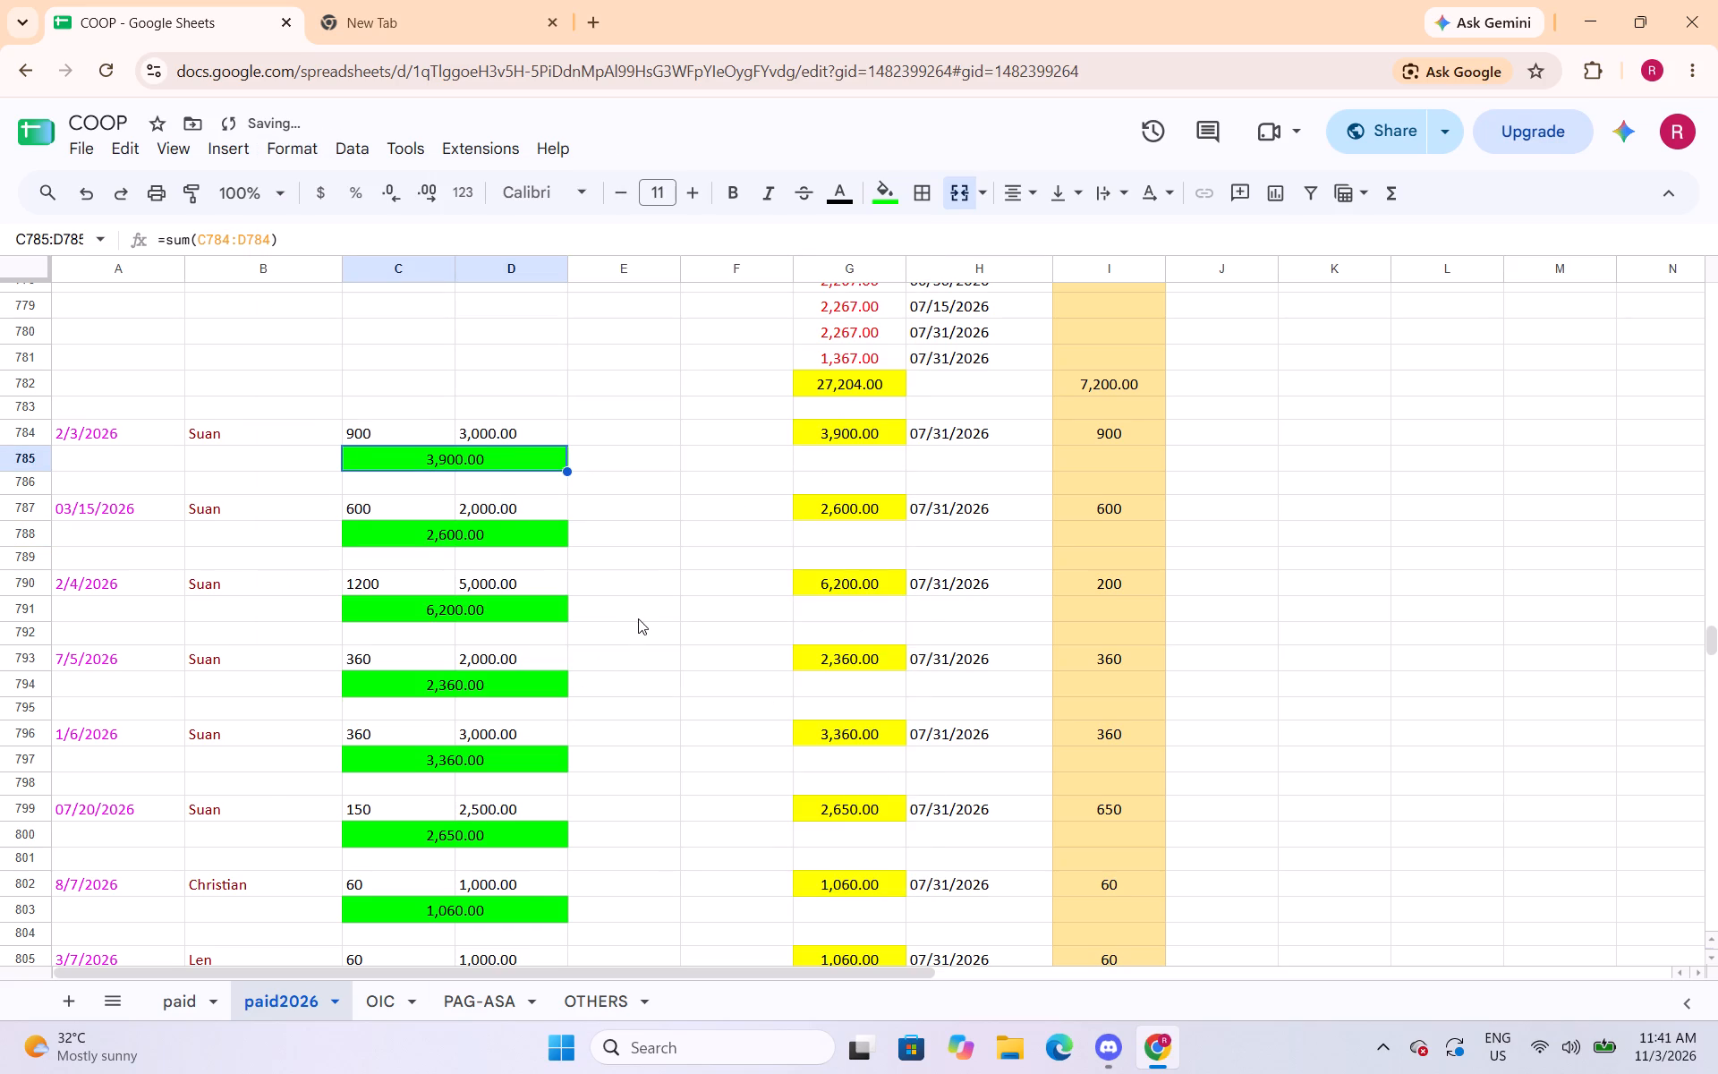
# Apply the Number format to the green totals of Maynard's 07/16/2026 entry in C767:D767 and 06/17/2026 entry in C764:D764.
pyautogui.scroll(-4, 643, 623)
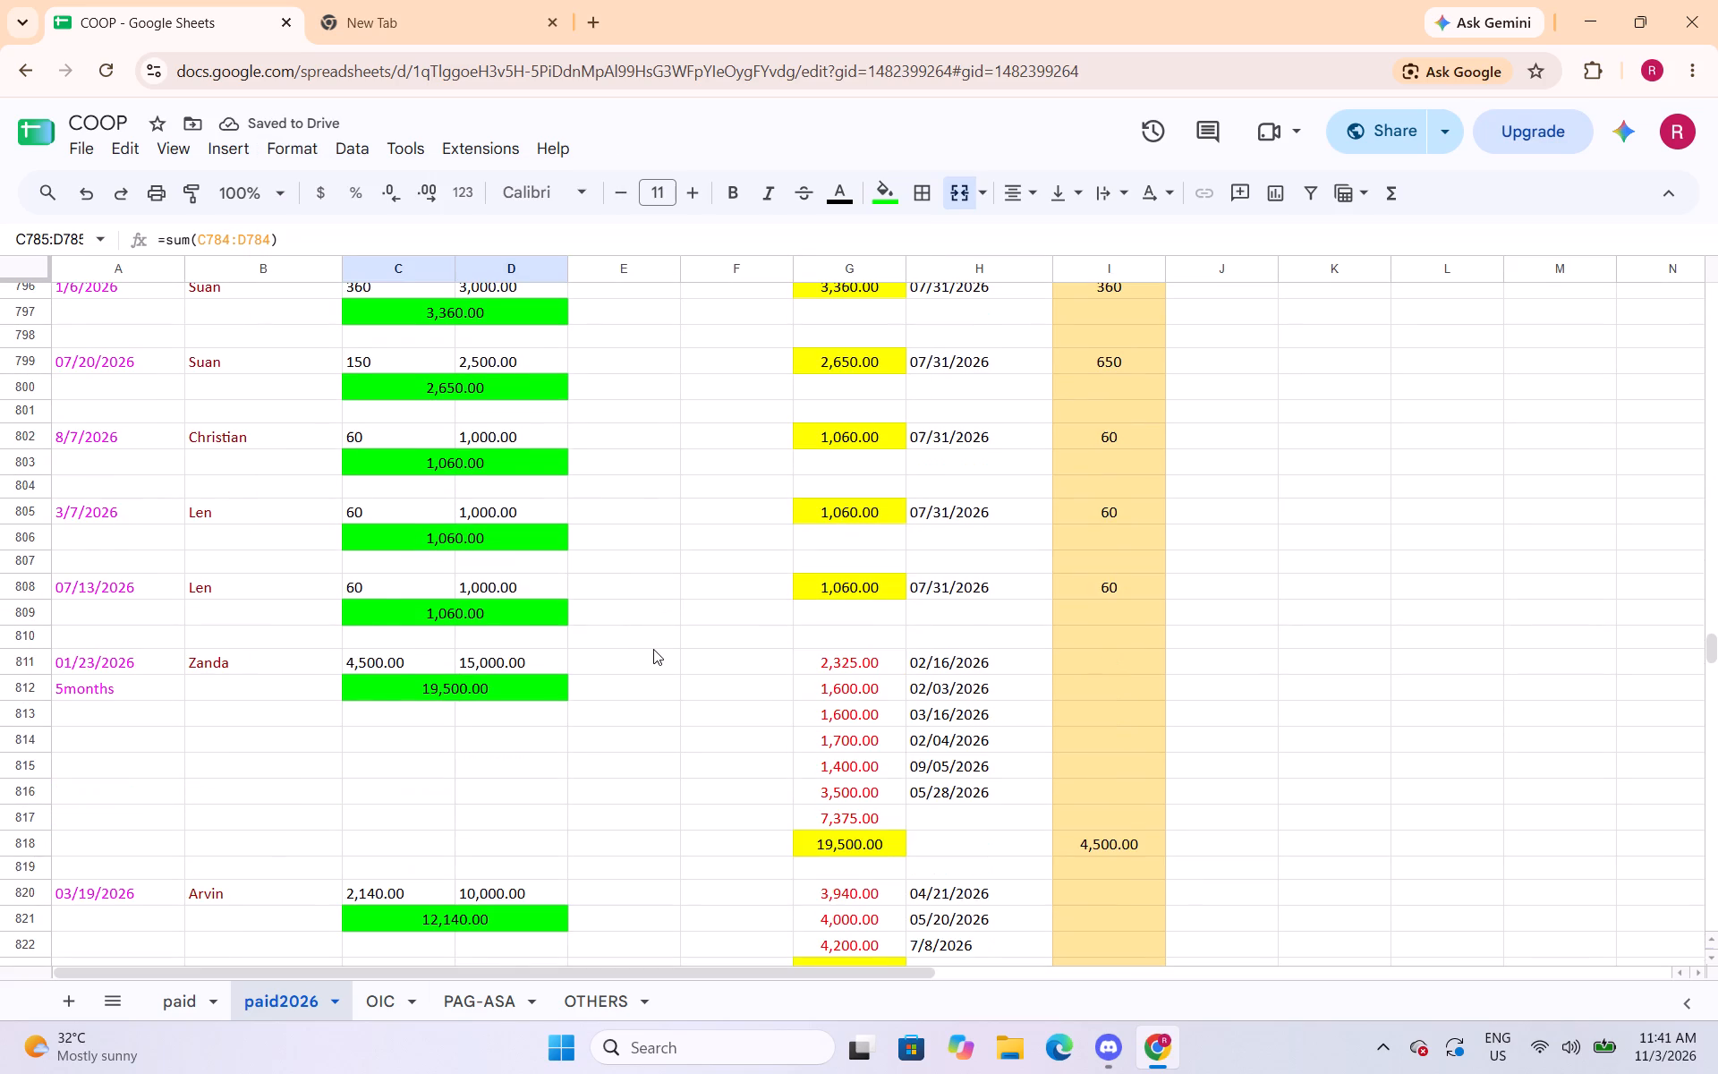
pyautogui.scroll(9, 653, 649)
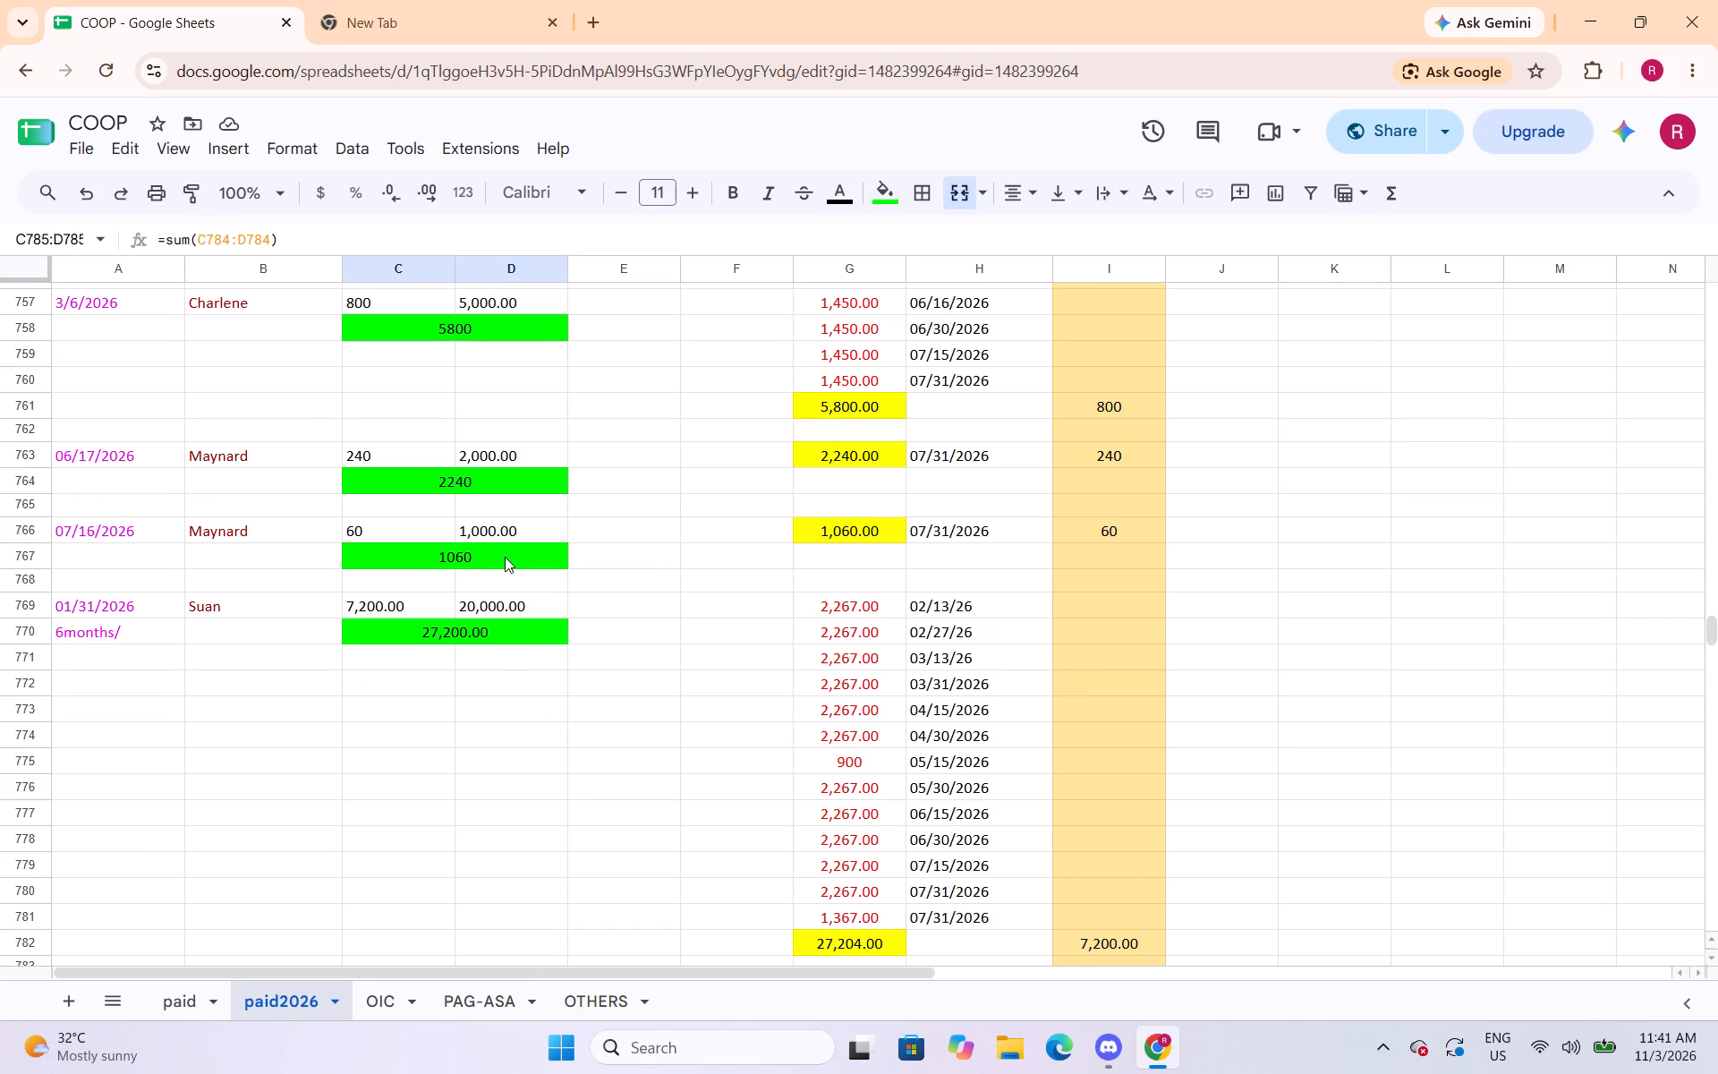
pyautogui.click(505, 557)
pyautogui.click(293, 151)
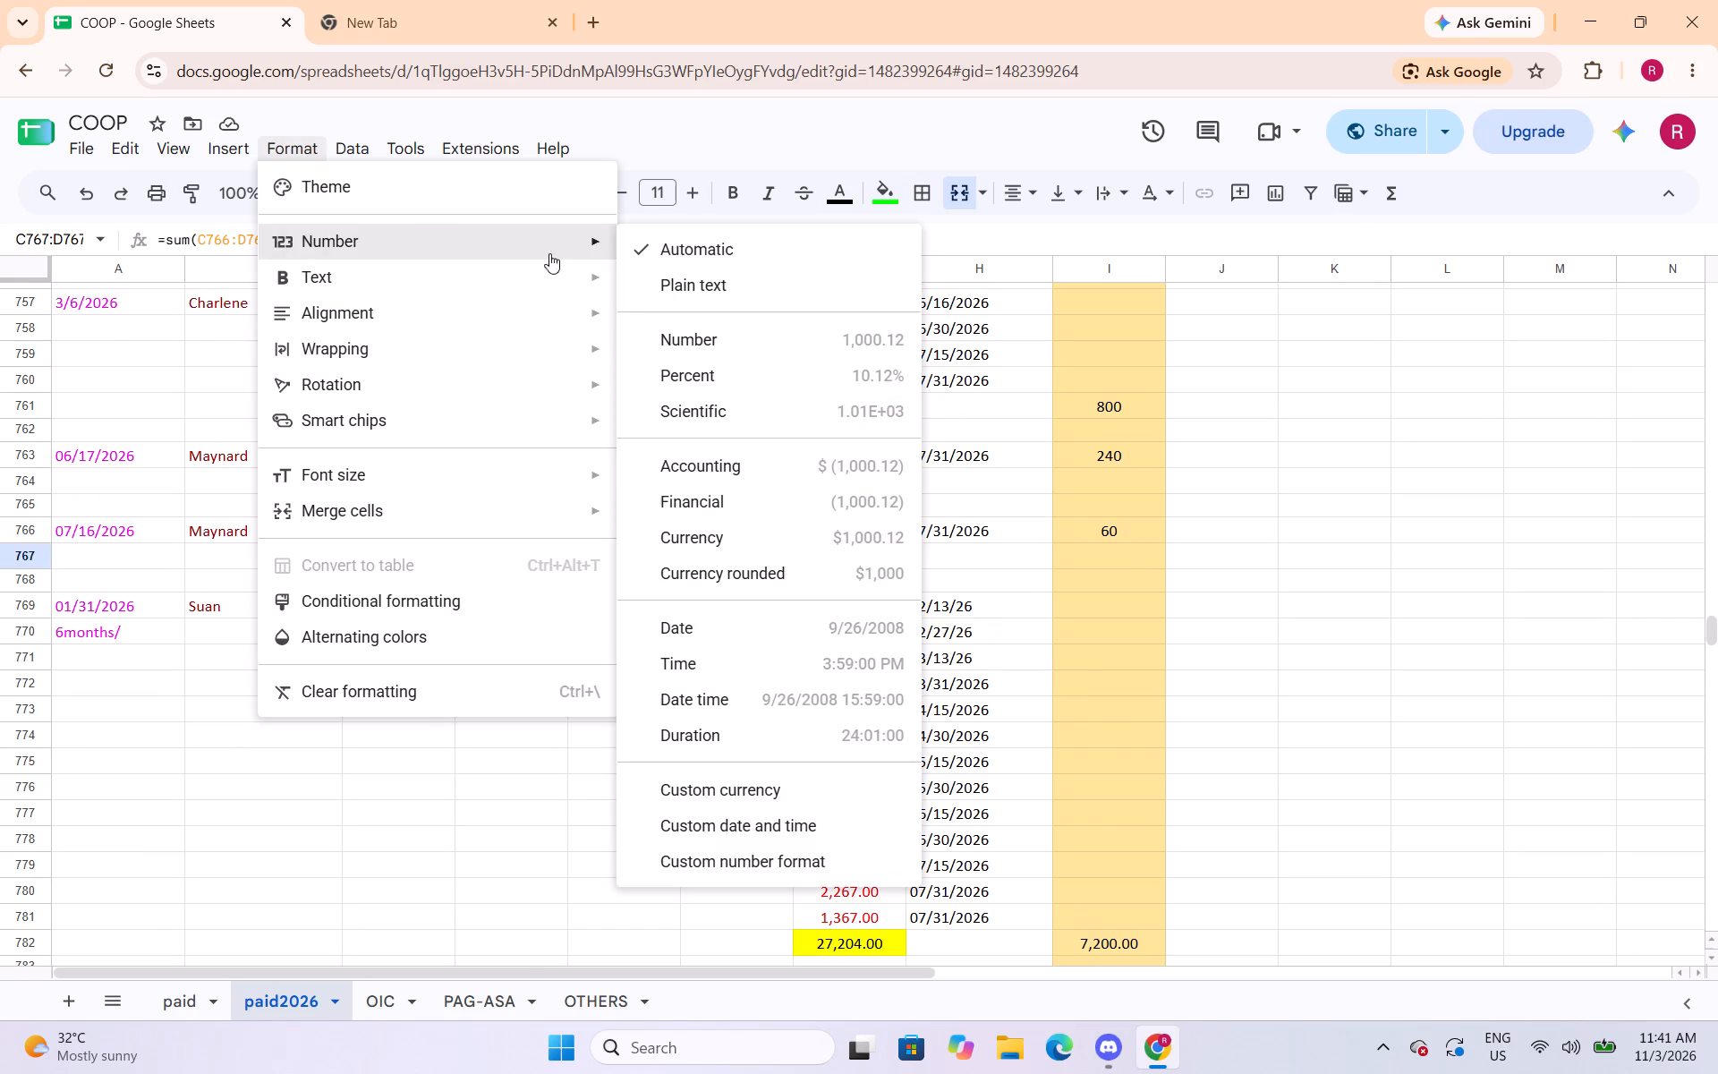
pyautogui.click(661, 340)
pyautogui.click(533, 472)
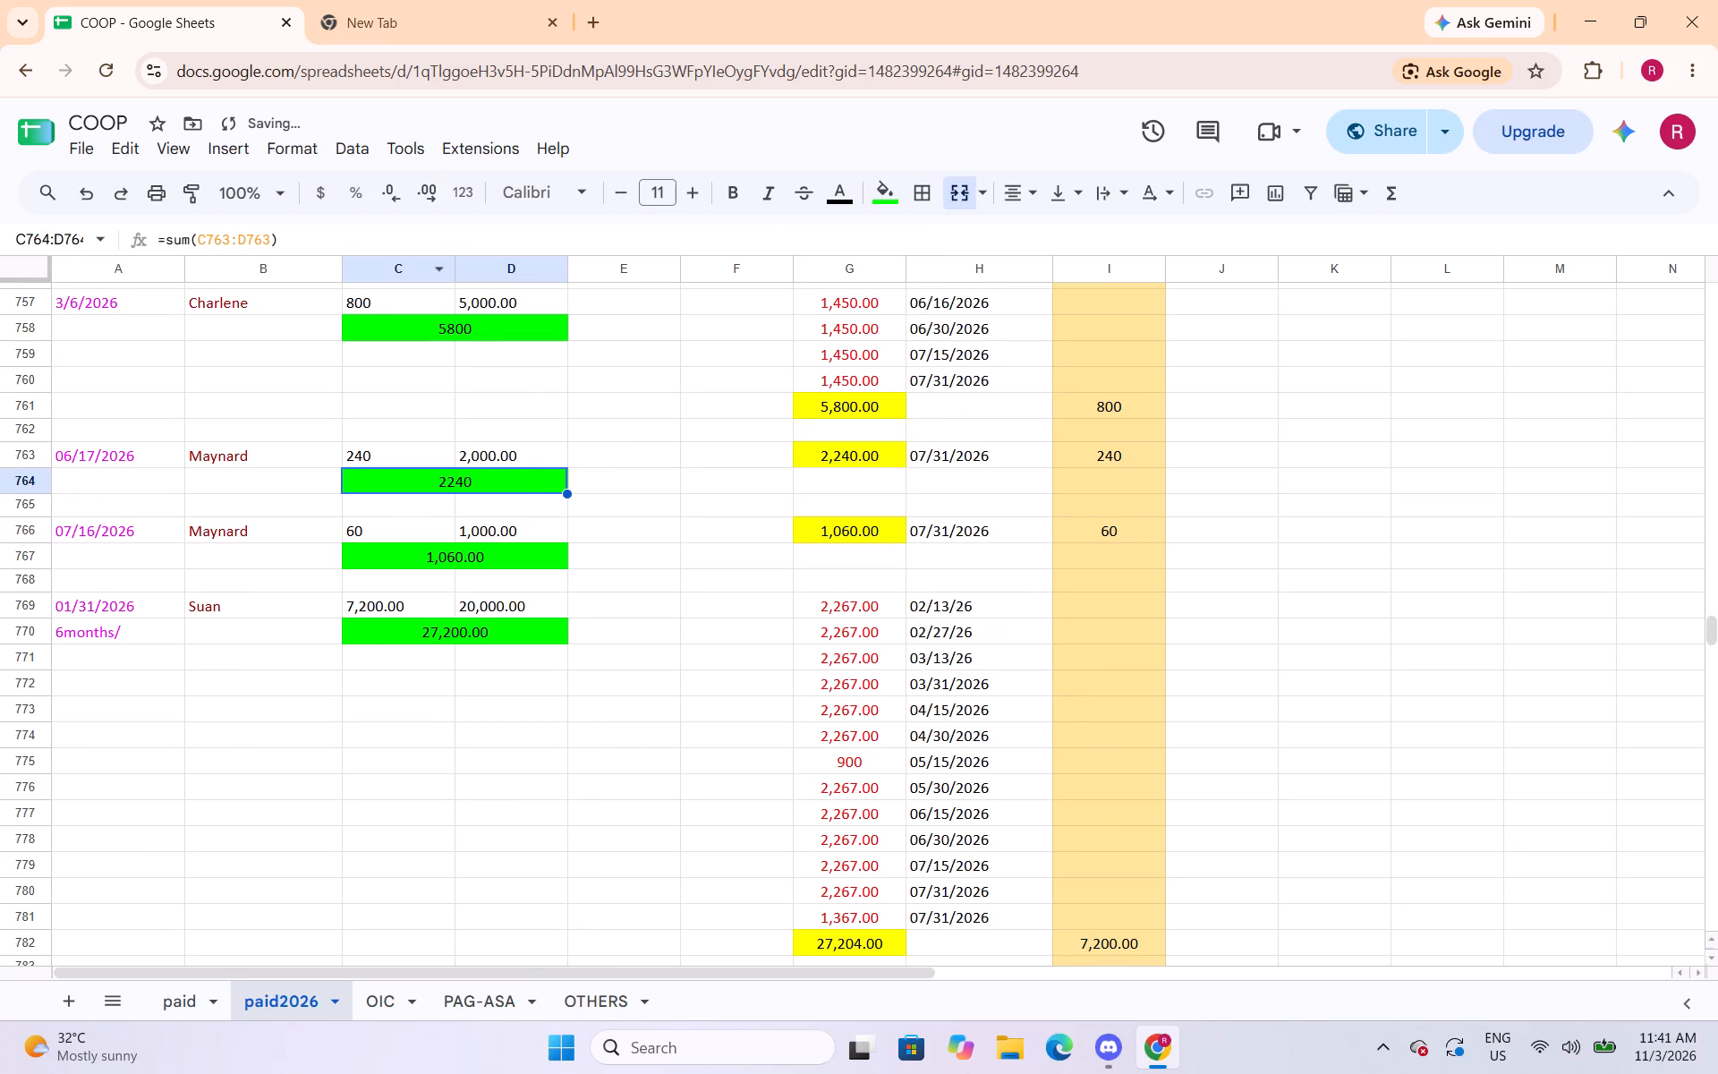
pyautogui.click(290, 152)
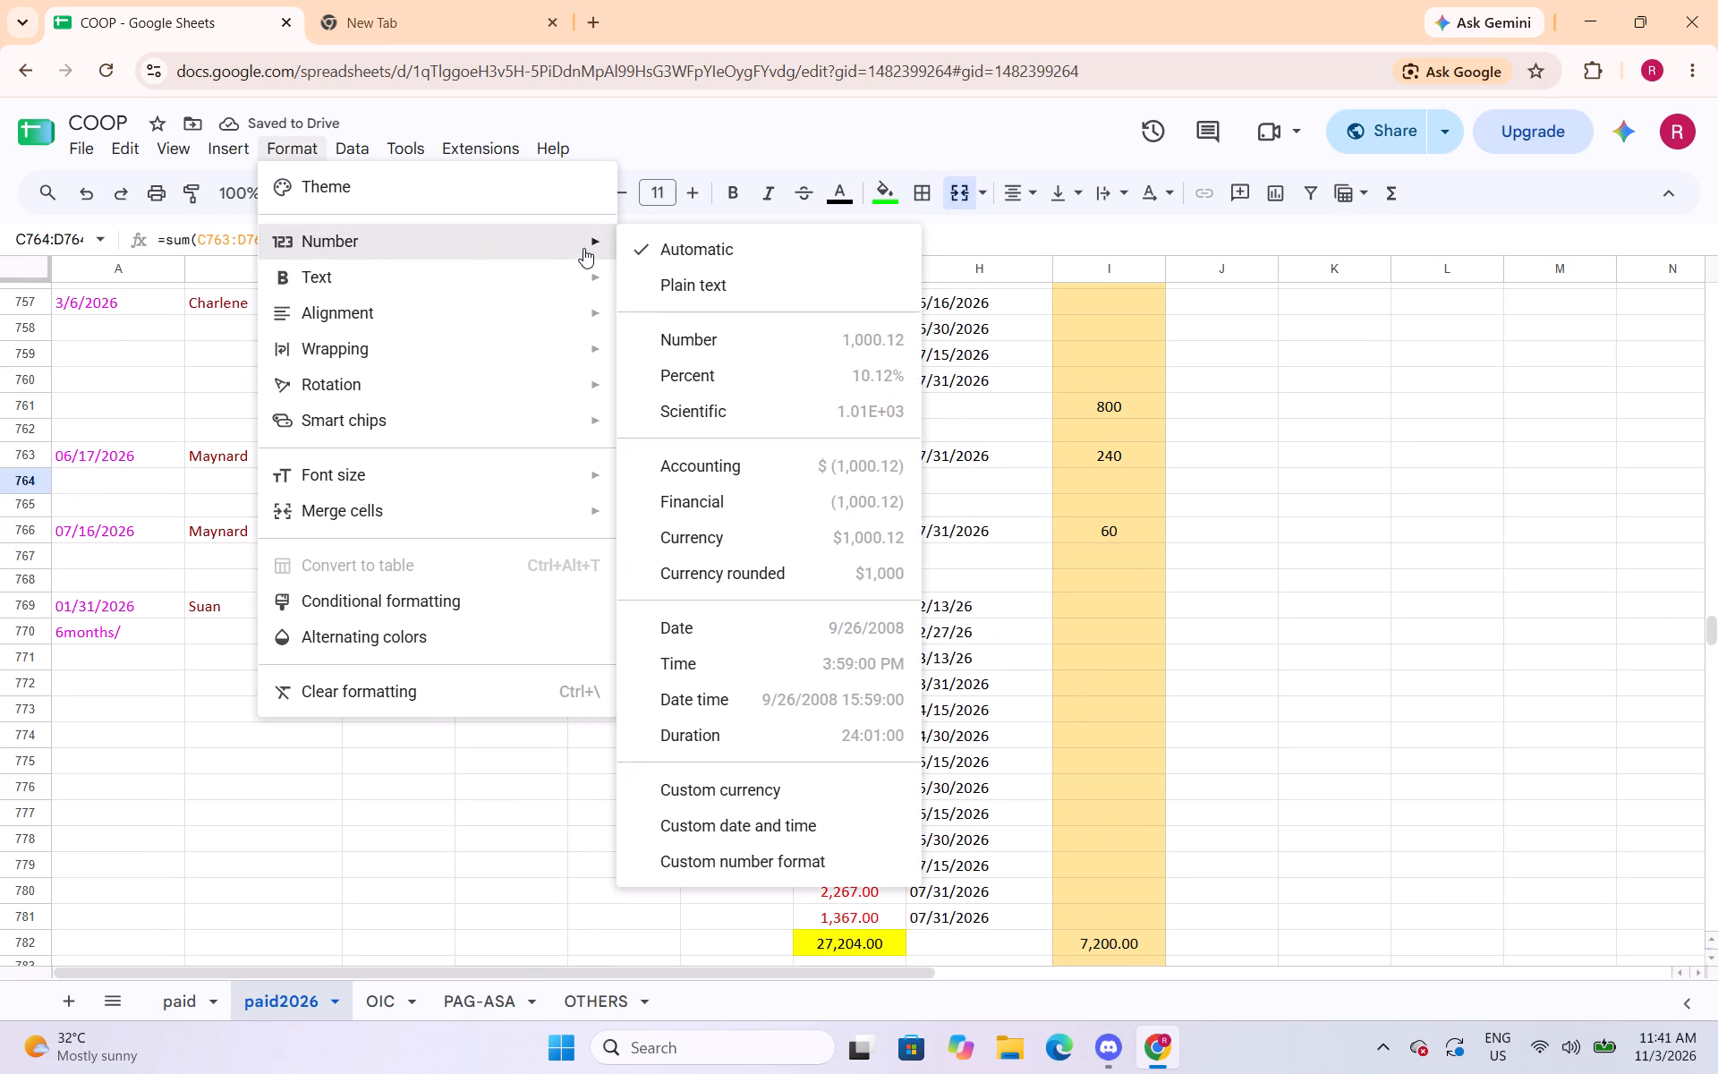
pyautogui.click(648, 340)
# Apply the Number format to the green total of Charlene's 3/6/2026 entry in C758:D758.
pyautogui.scroll(2, 585, 474)
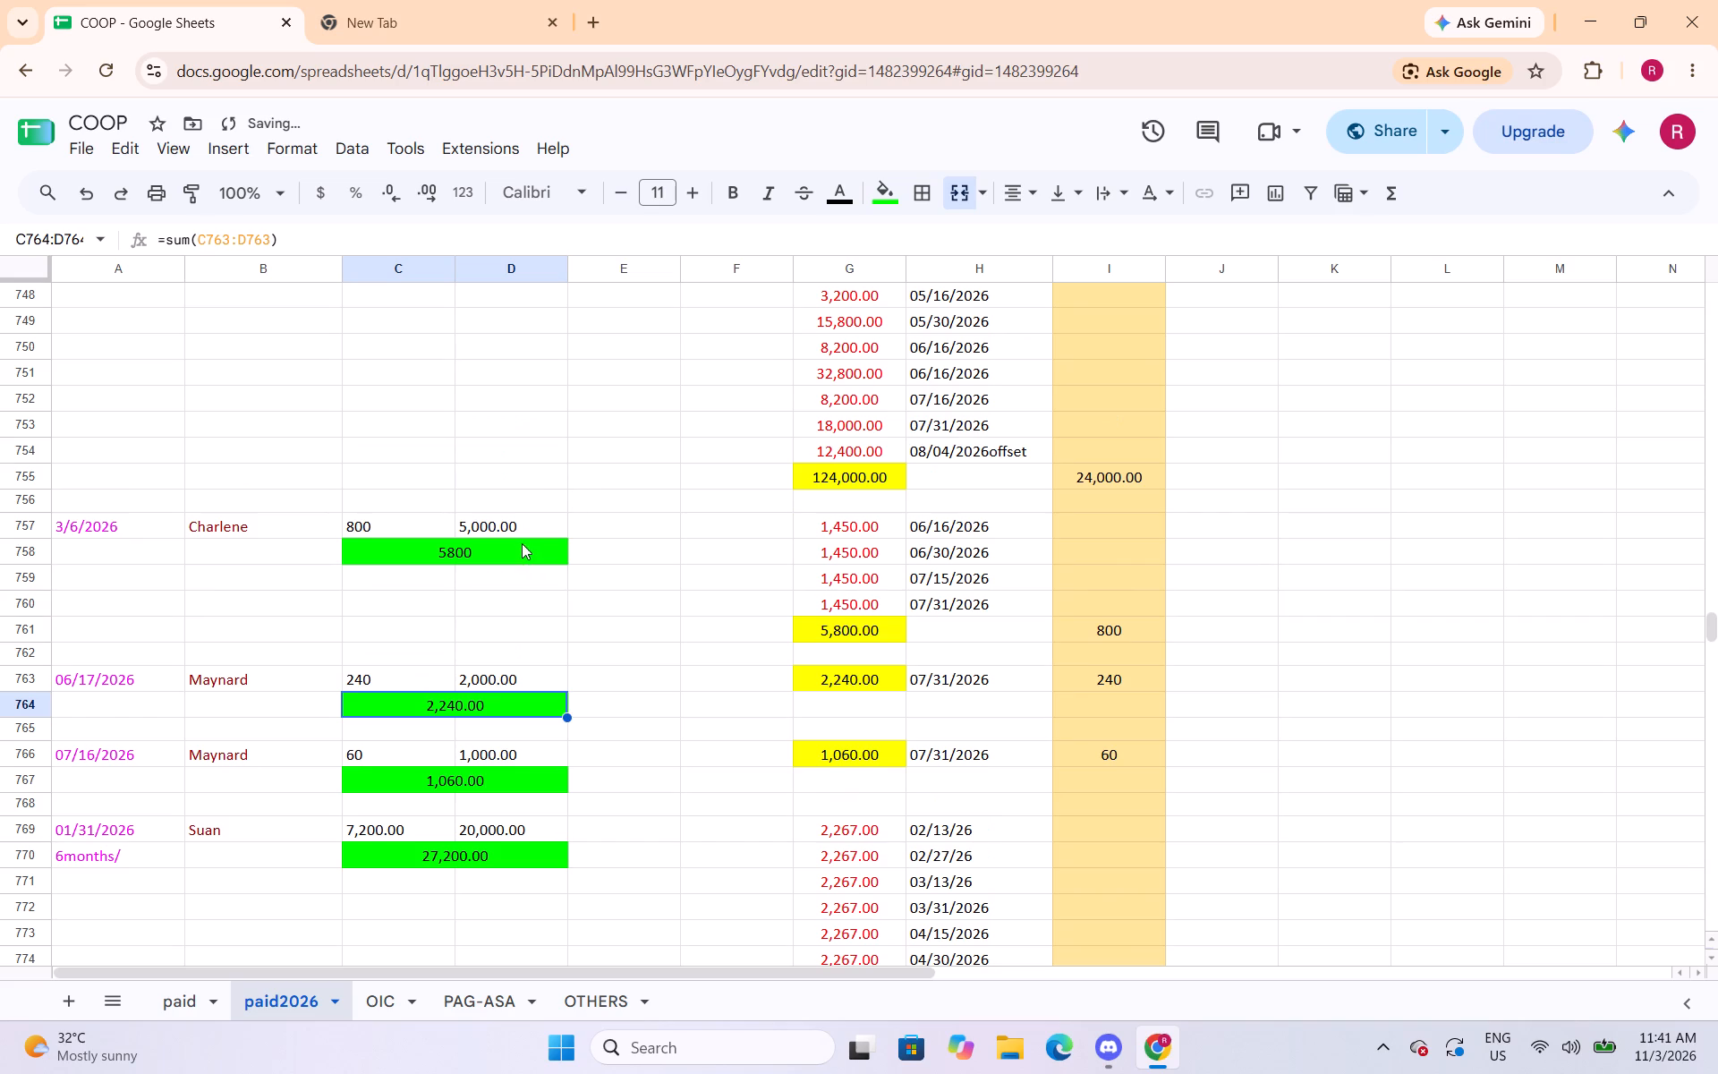
pyautogui.click(522, 543)
pyautogui.click(301, 146)
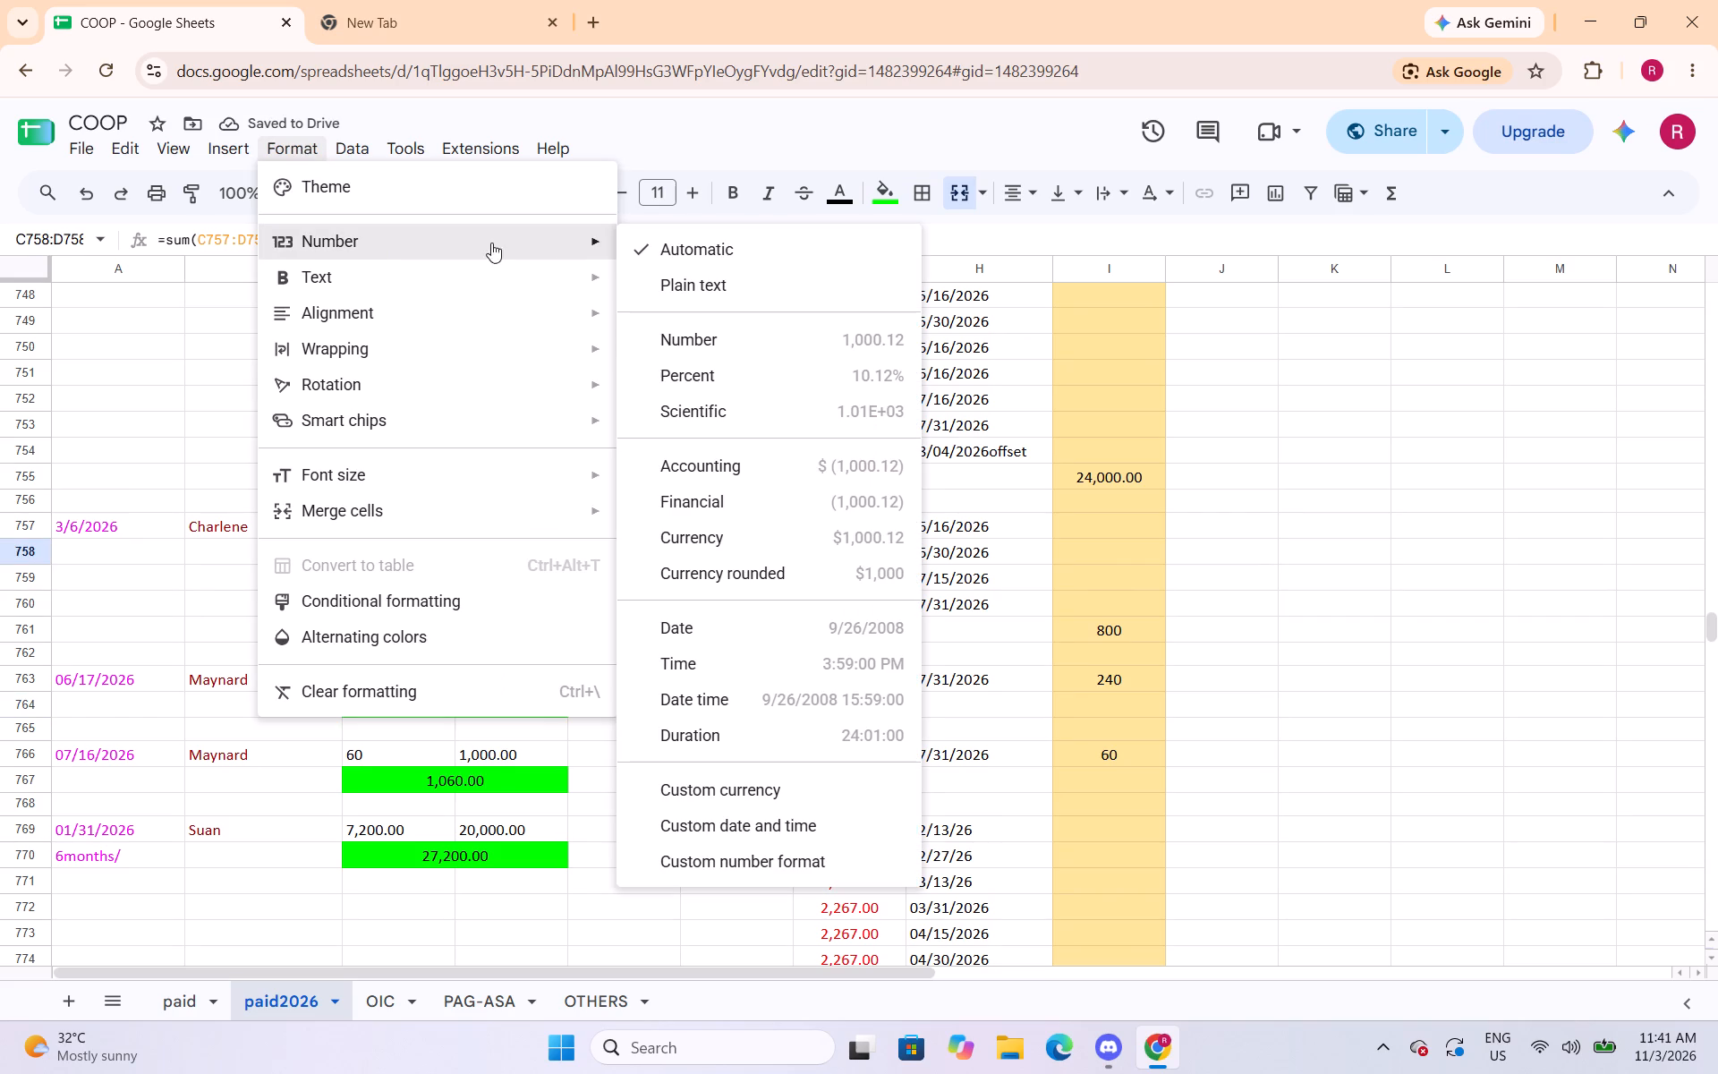
pyautogui.click(676, 339)
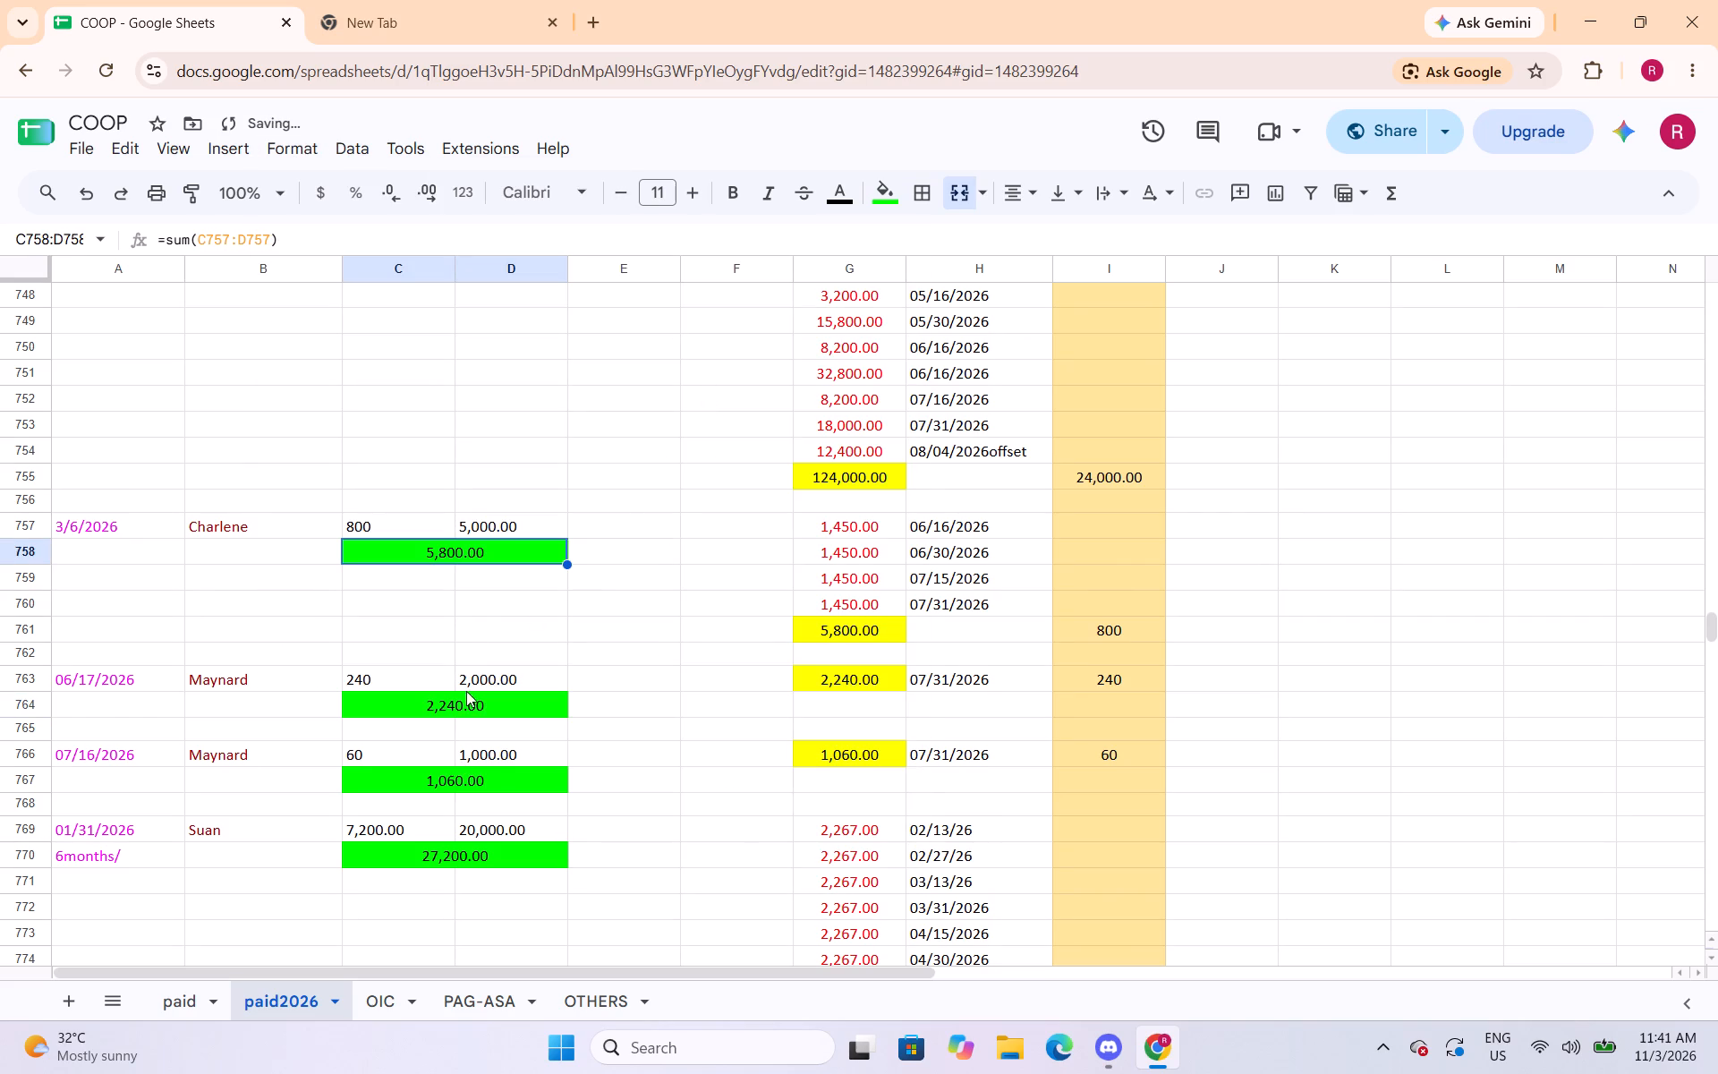
# Apply the Number format to the green total of Edwin's 03/15/2026 entry in C744:D744.
pyautogui.scroll(2, 612, 486)
pyautogui.click(514, 405)
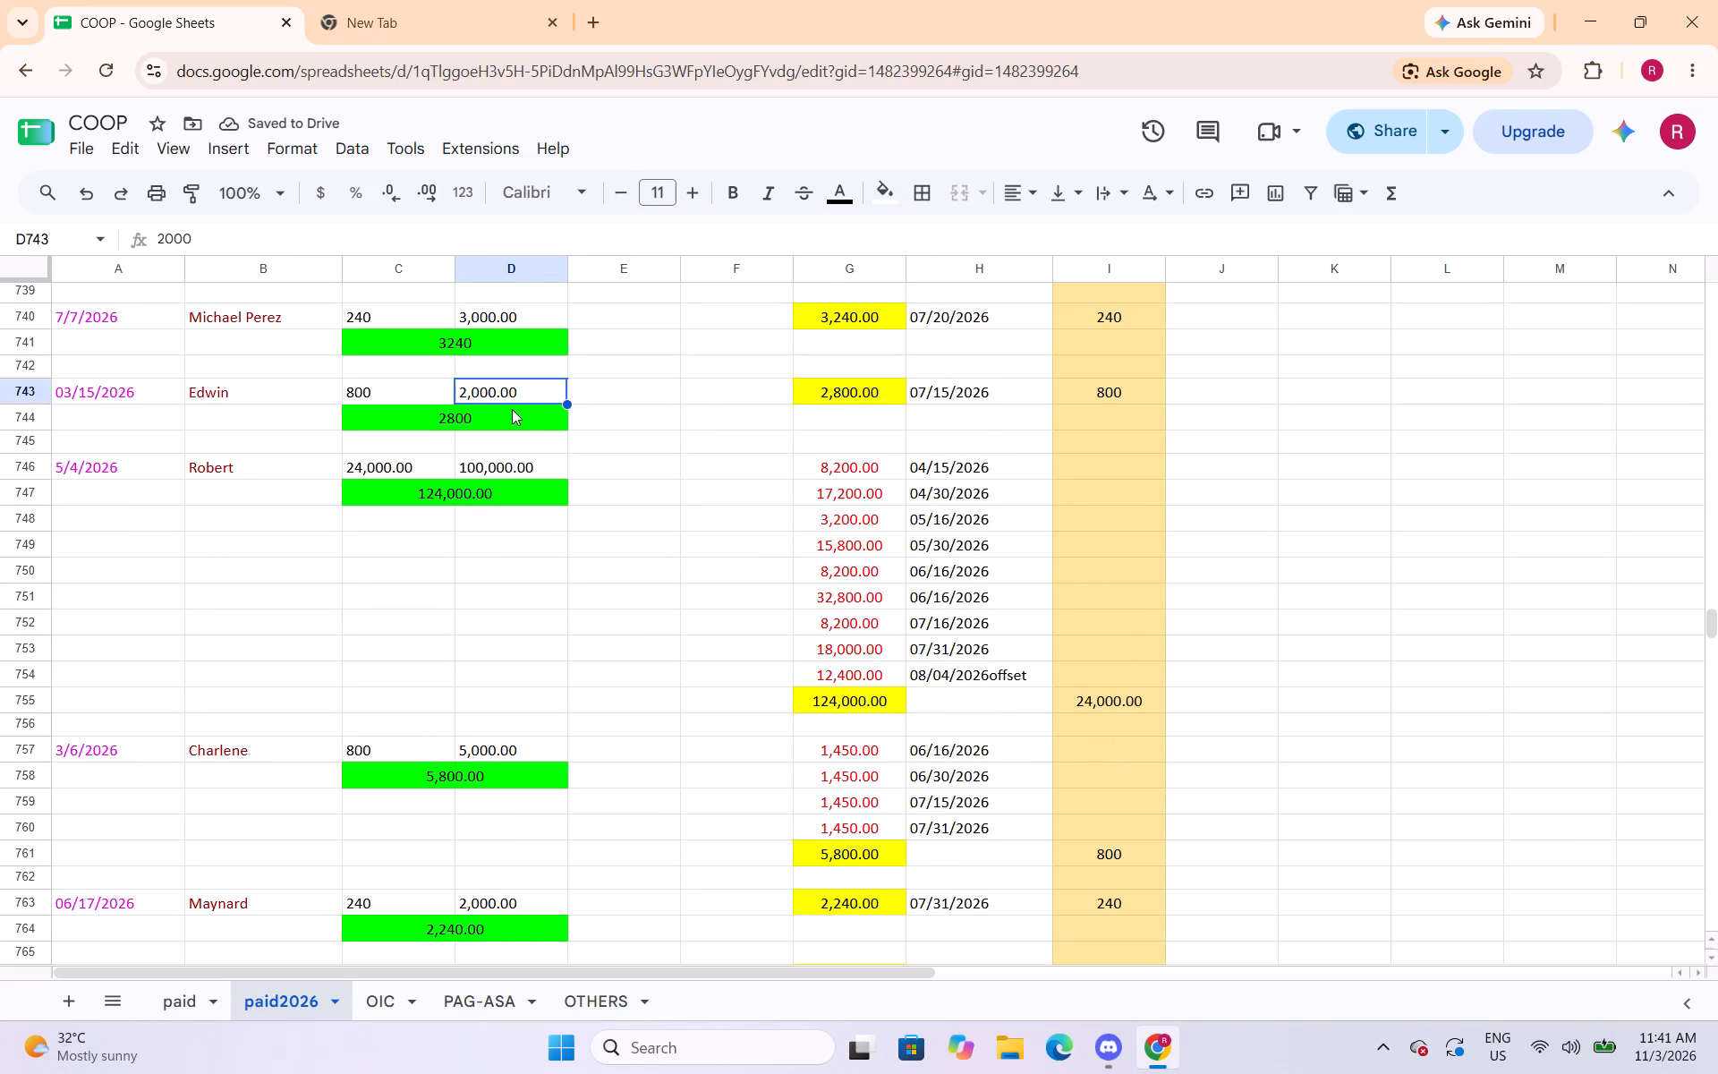
pyautogui.click(507, 420)
pyautogui.click(298, 143)
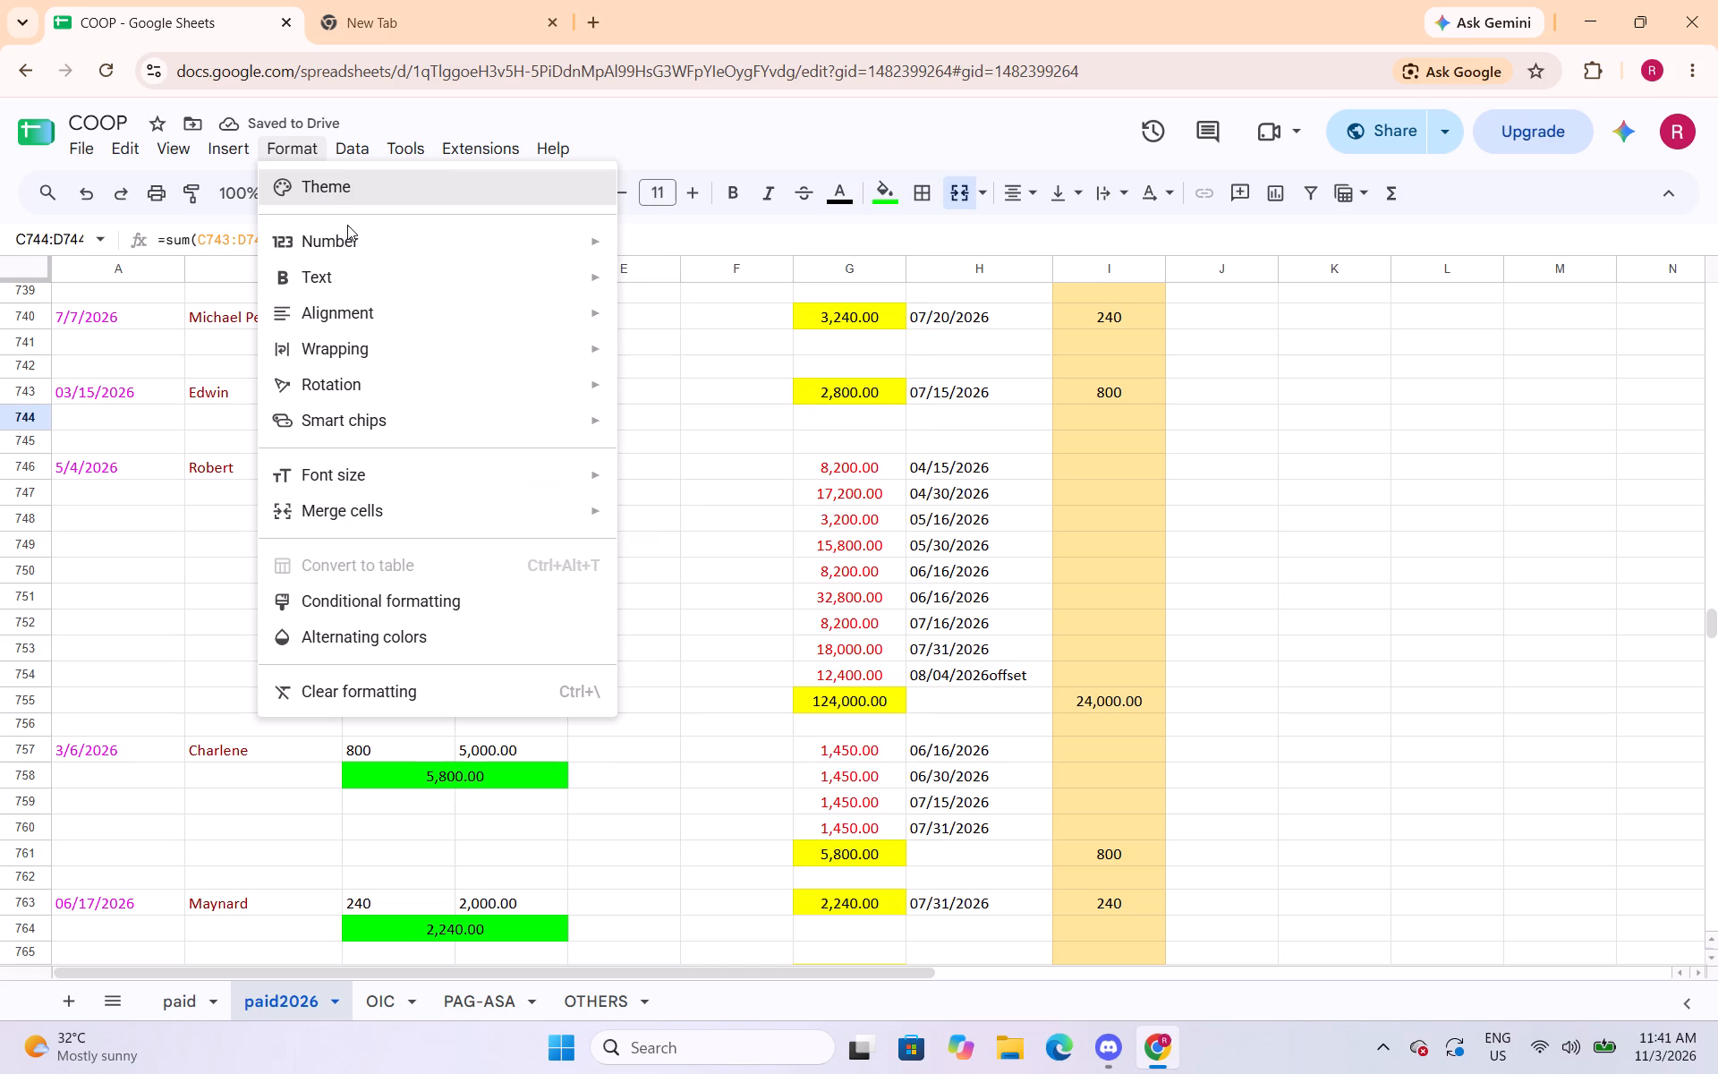
pyautogui.click(675, 337)
# Apply the Number format to the green total of the 7/7/2026 entry in C741:D741, directly above Edwin's entry.
pyautogui.scroll(1, 627, 456)
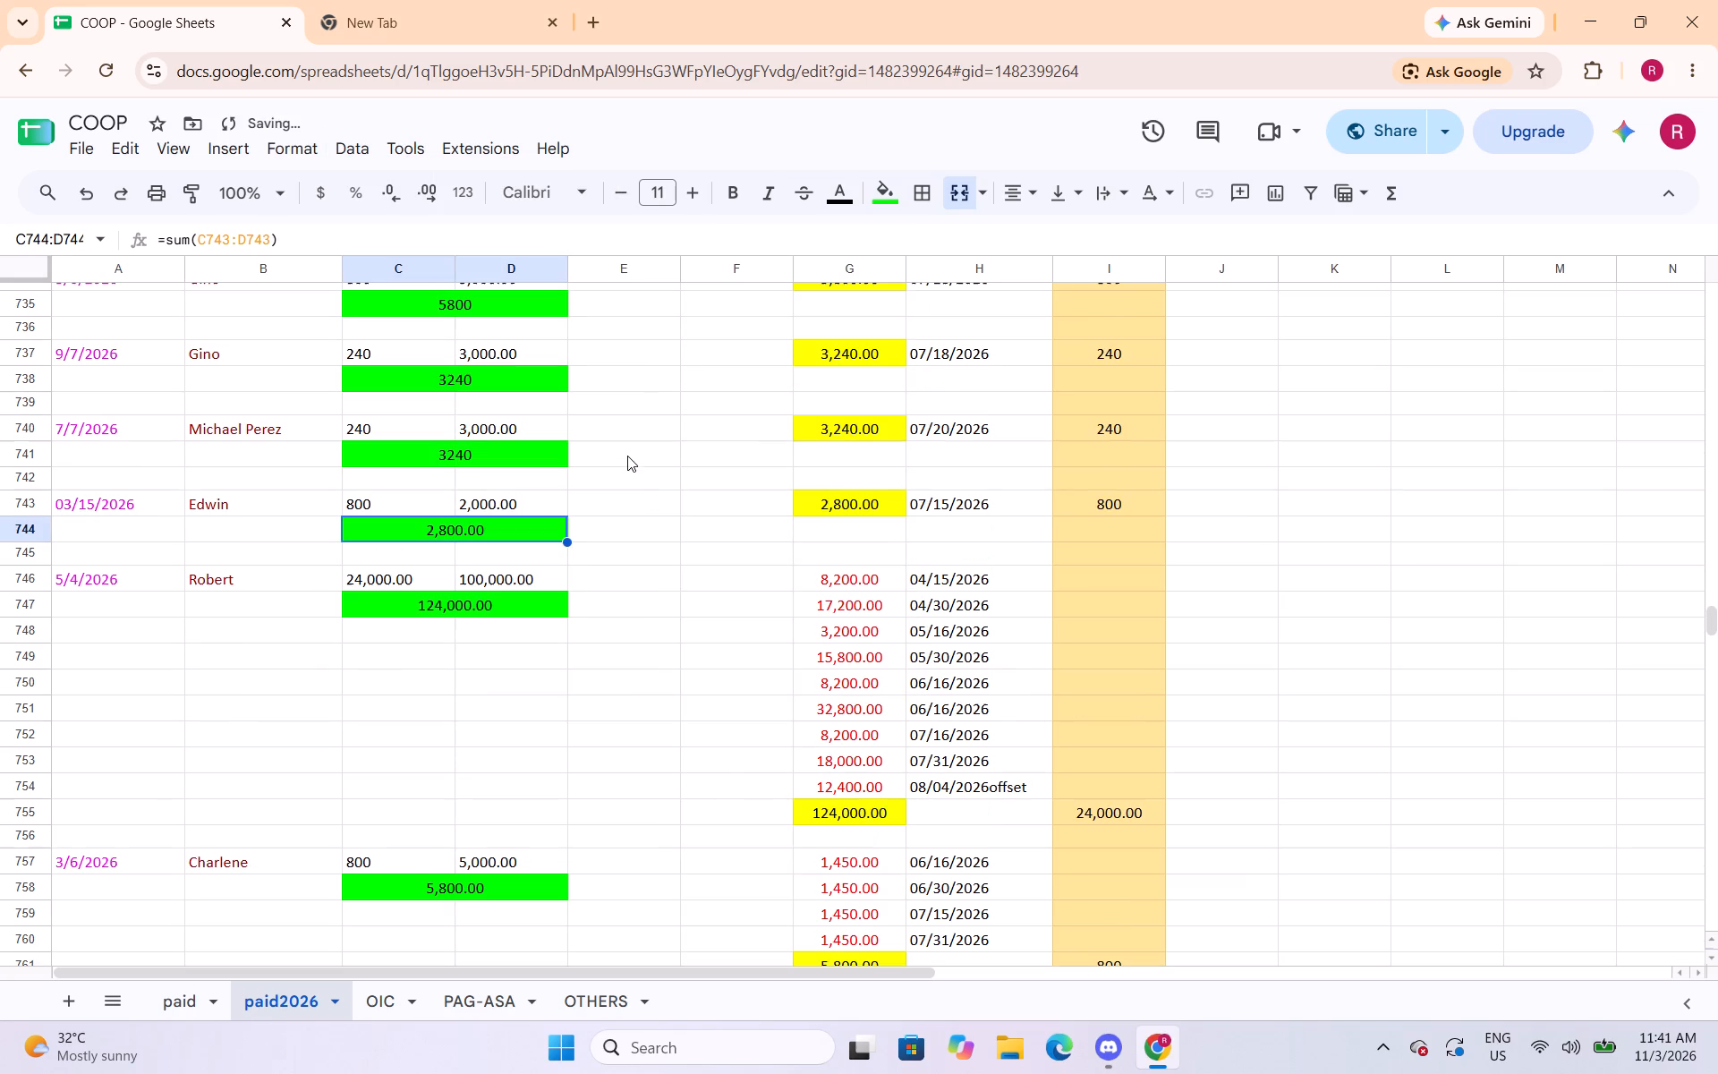
pyautogui.click(501, 451)
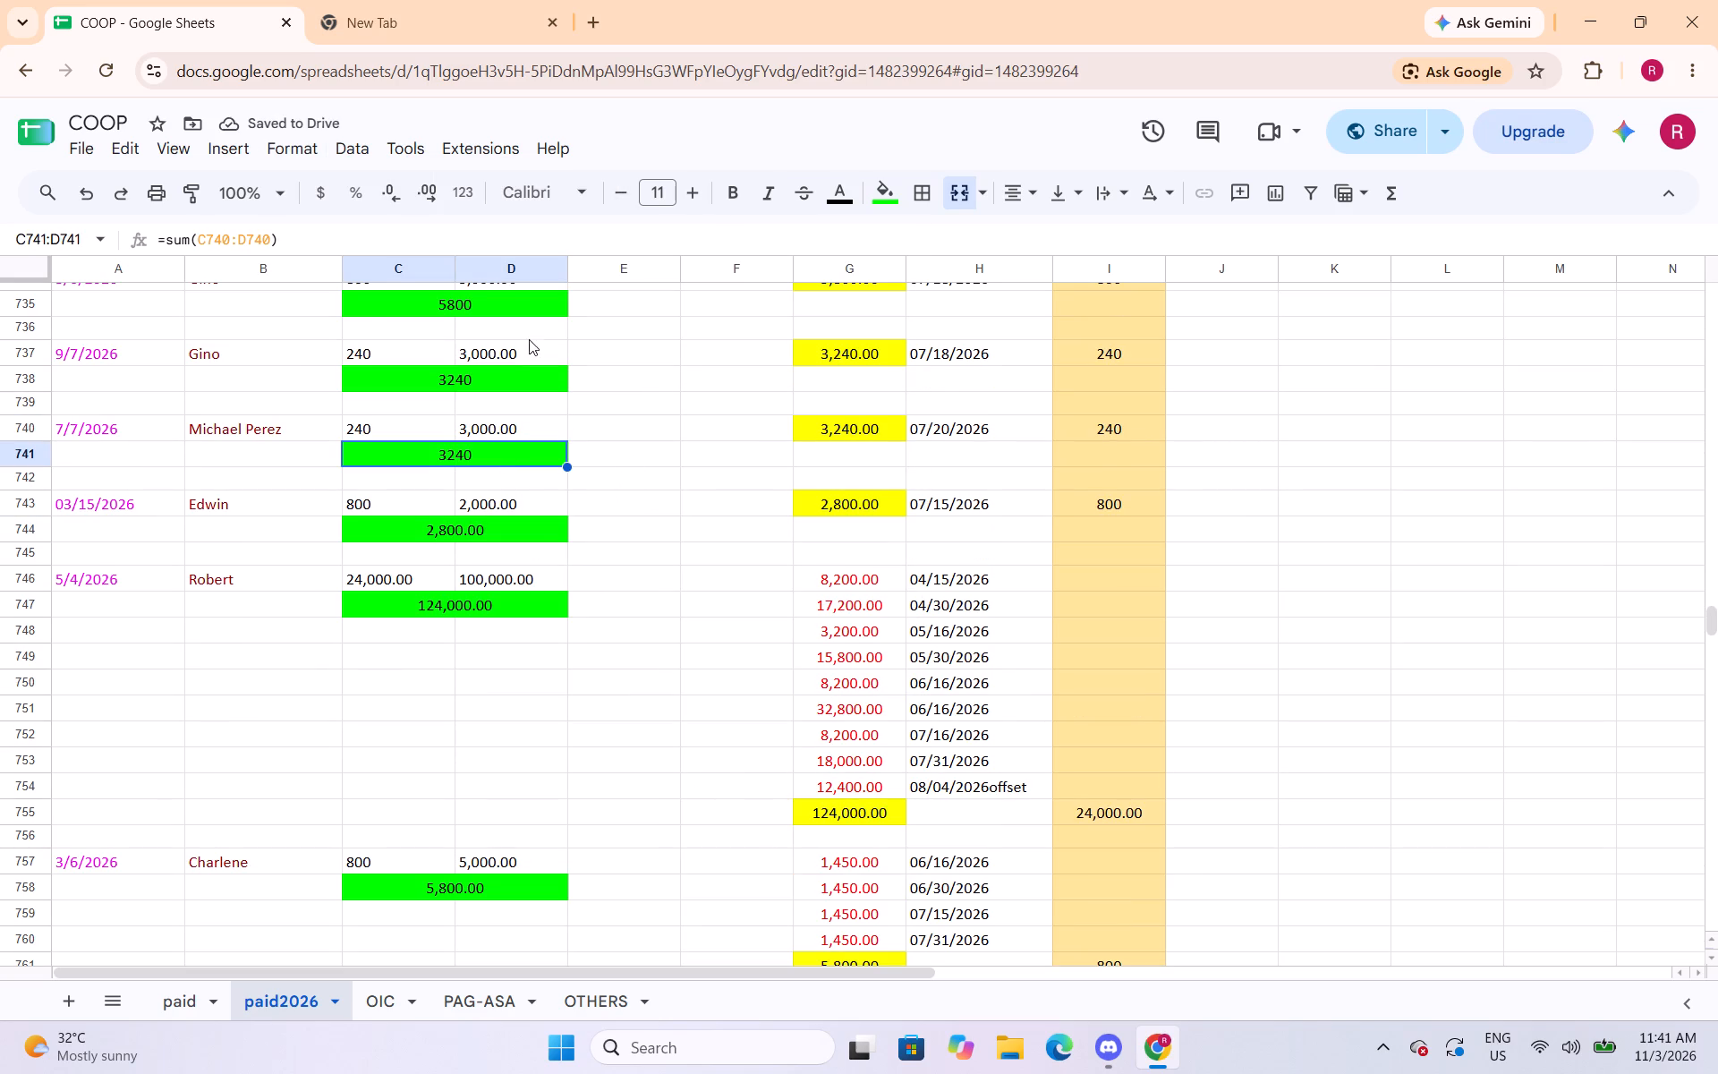
pyautogui.click(302, 158)
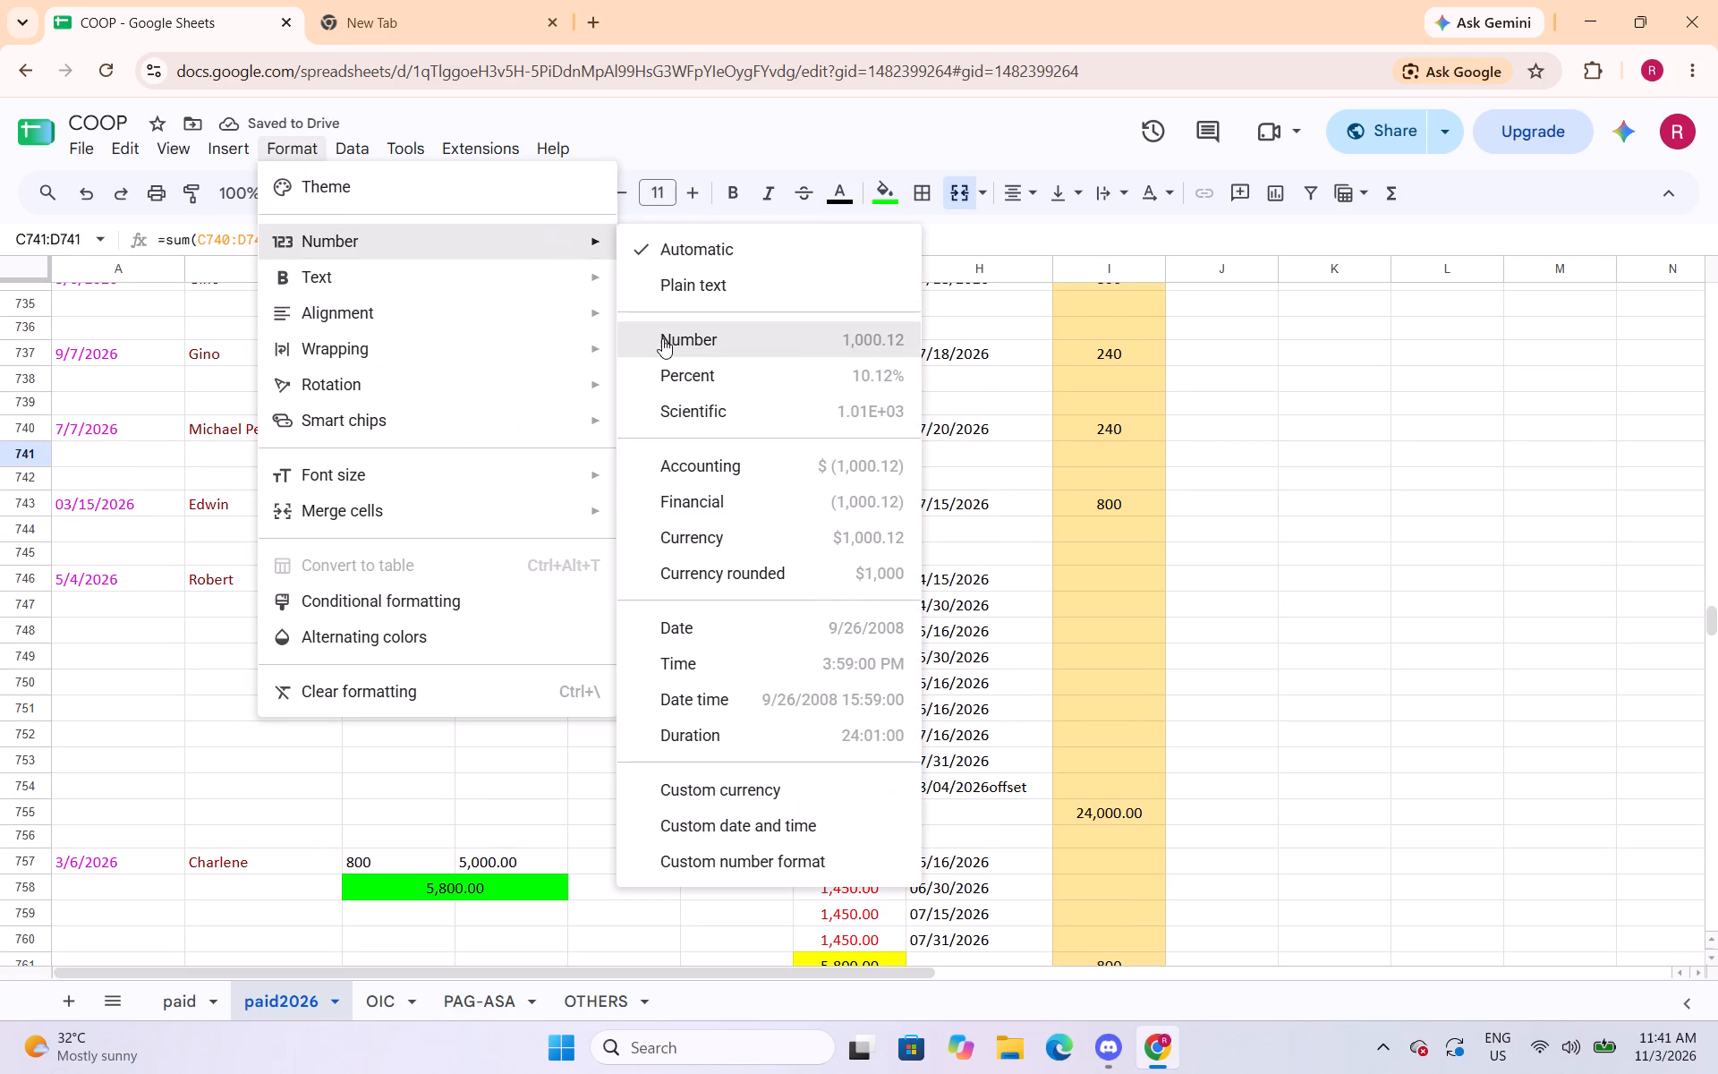
pyautogui.click(662, 338)
# Apply the Number format to the green totals of Gino's three entries in C738:D738, C735:D735 and C732:D732.
pyautogui.click(529, 376)
pyautogui.click(299, 158)
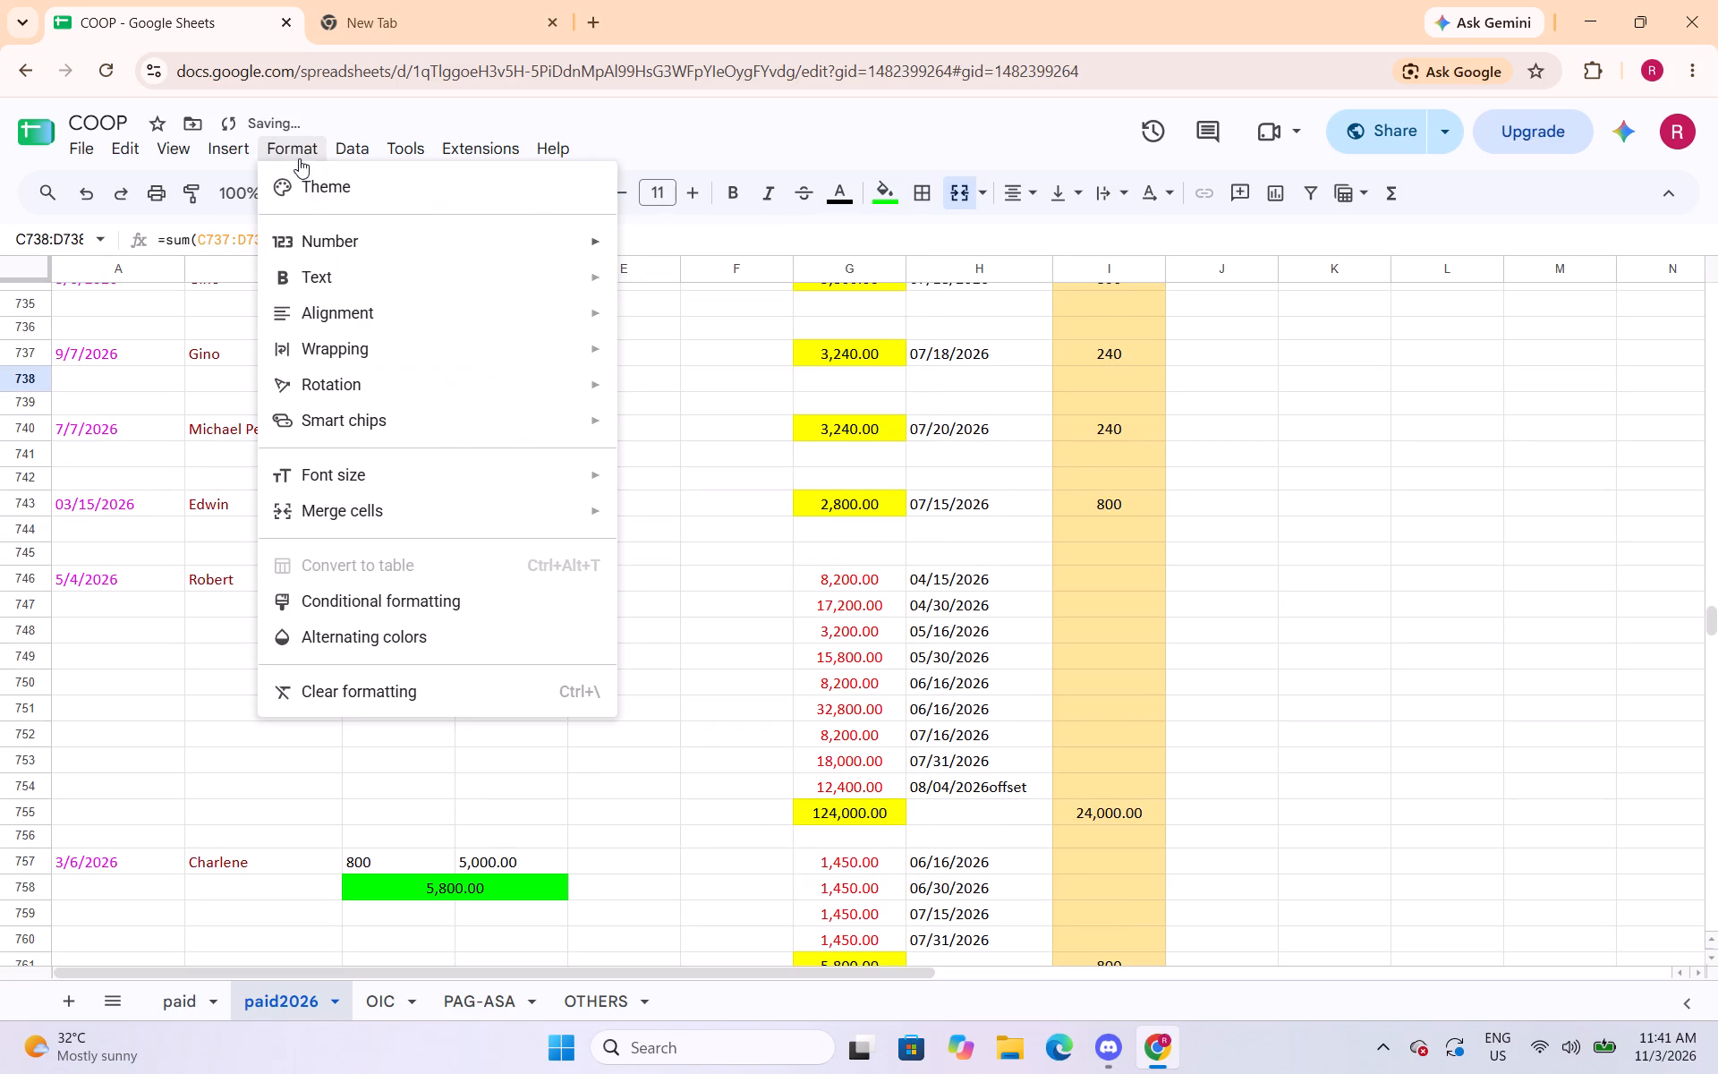
pyautogui.click(685, 333)
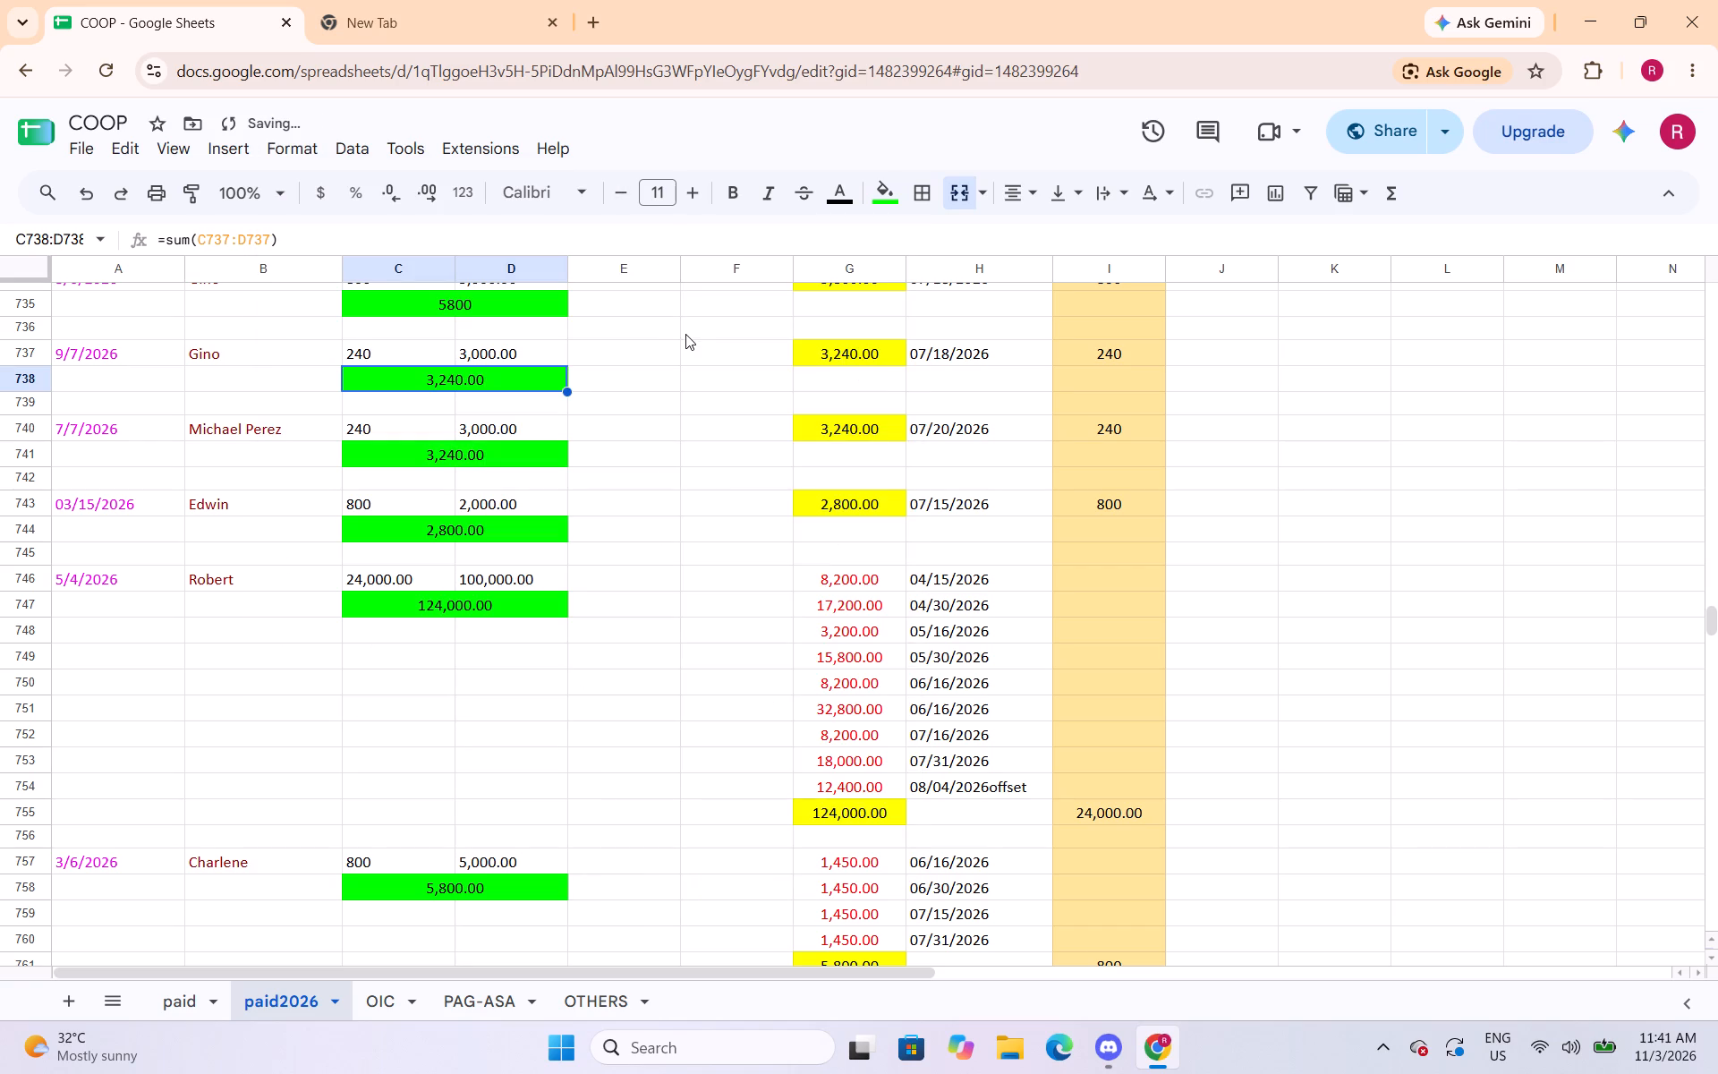
pyautogui.scroll(2, 718, 410)
pyautogui.click(537, 513)
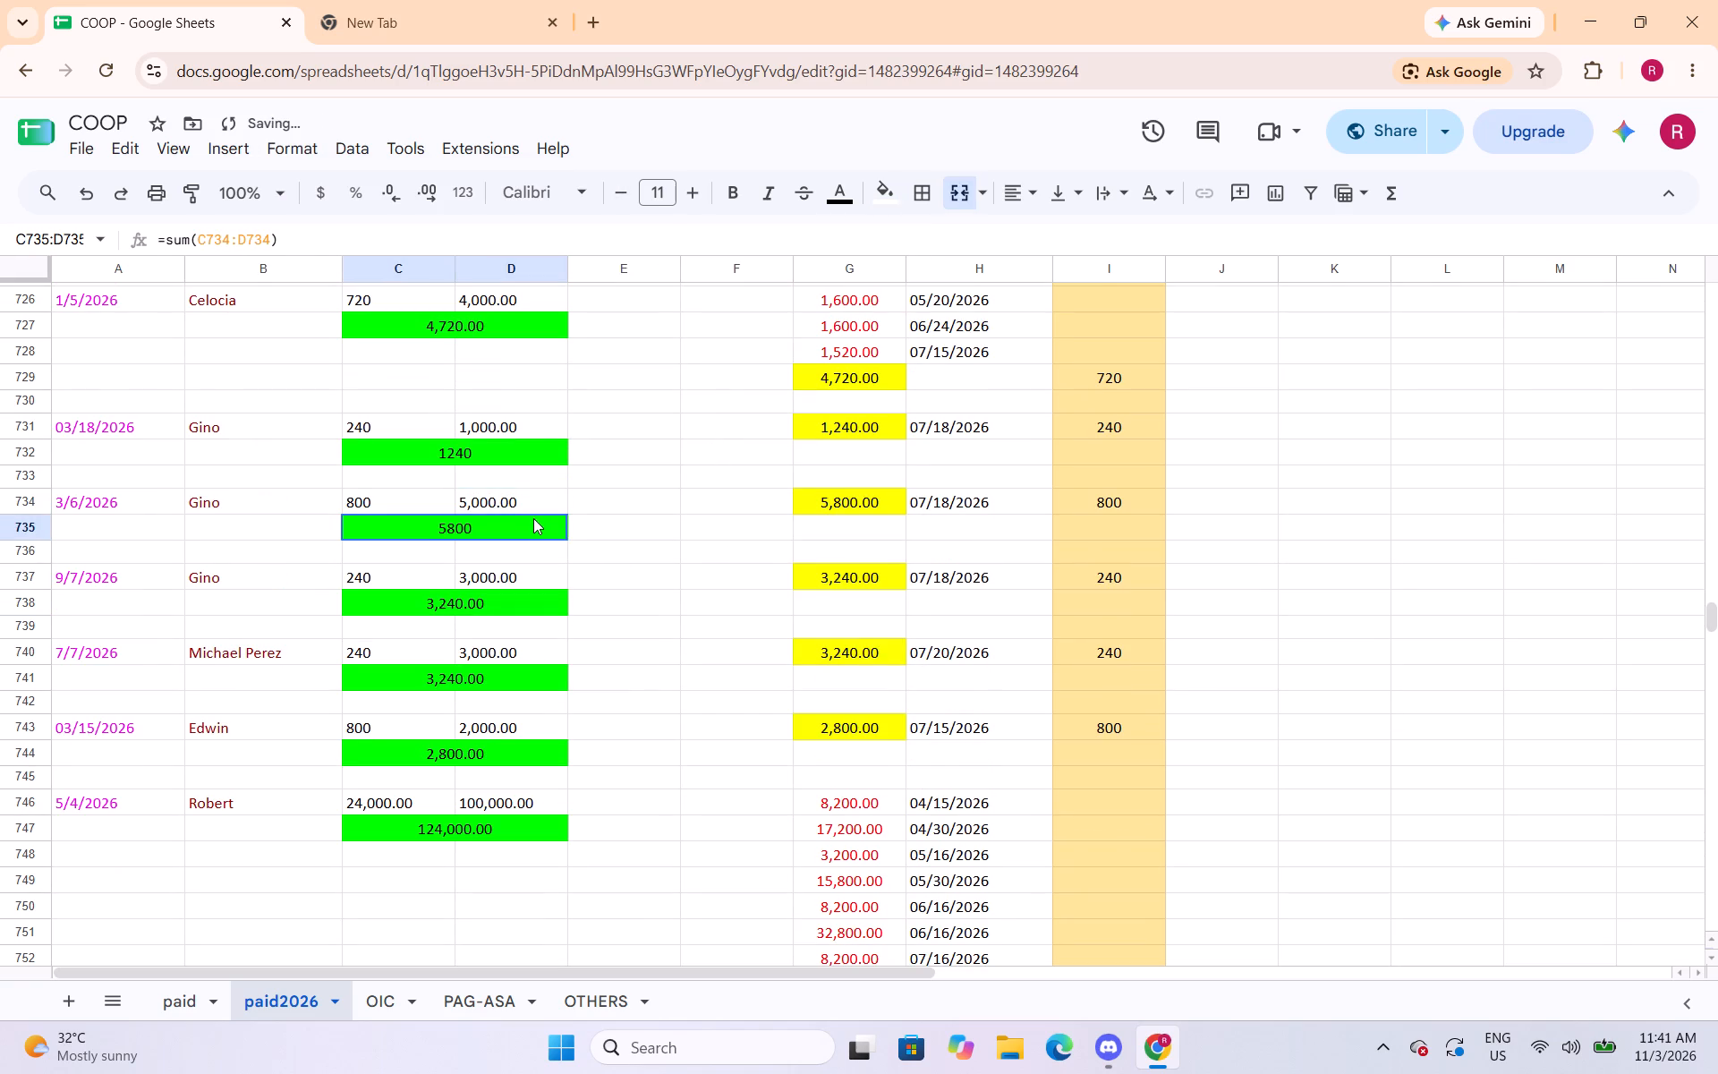
pyautogui.click(533, 518)
pyautogui.click(284, 150)
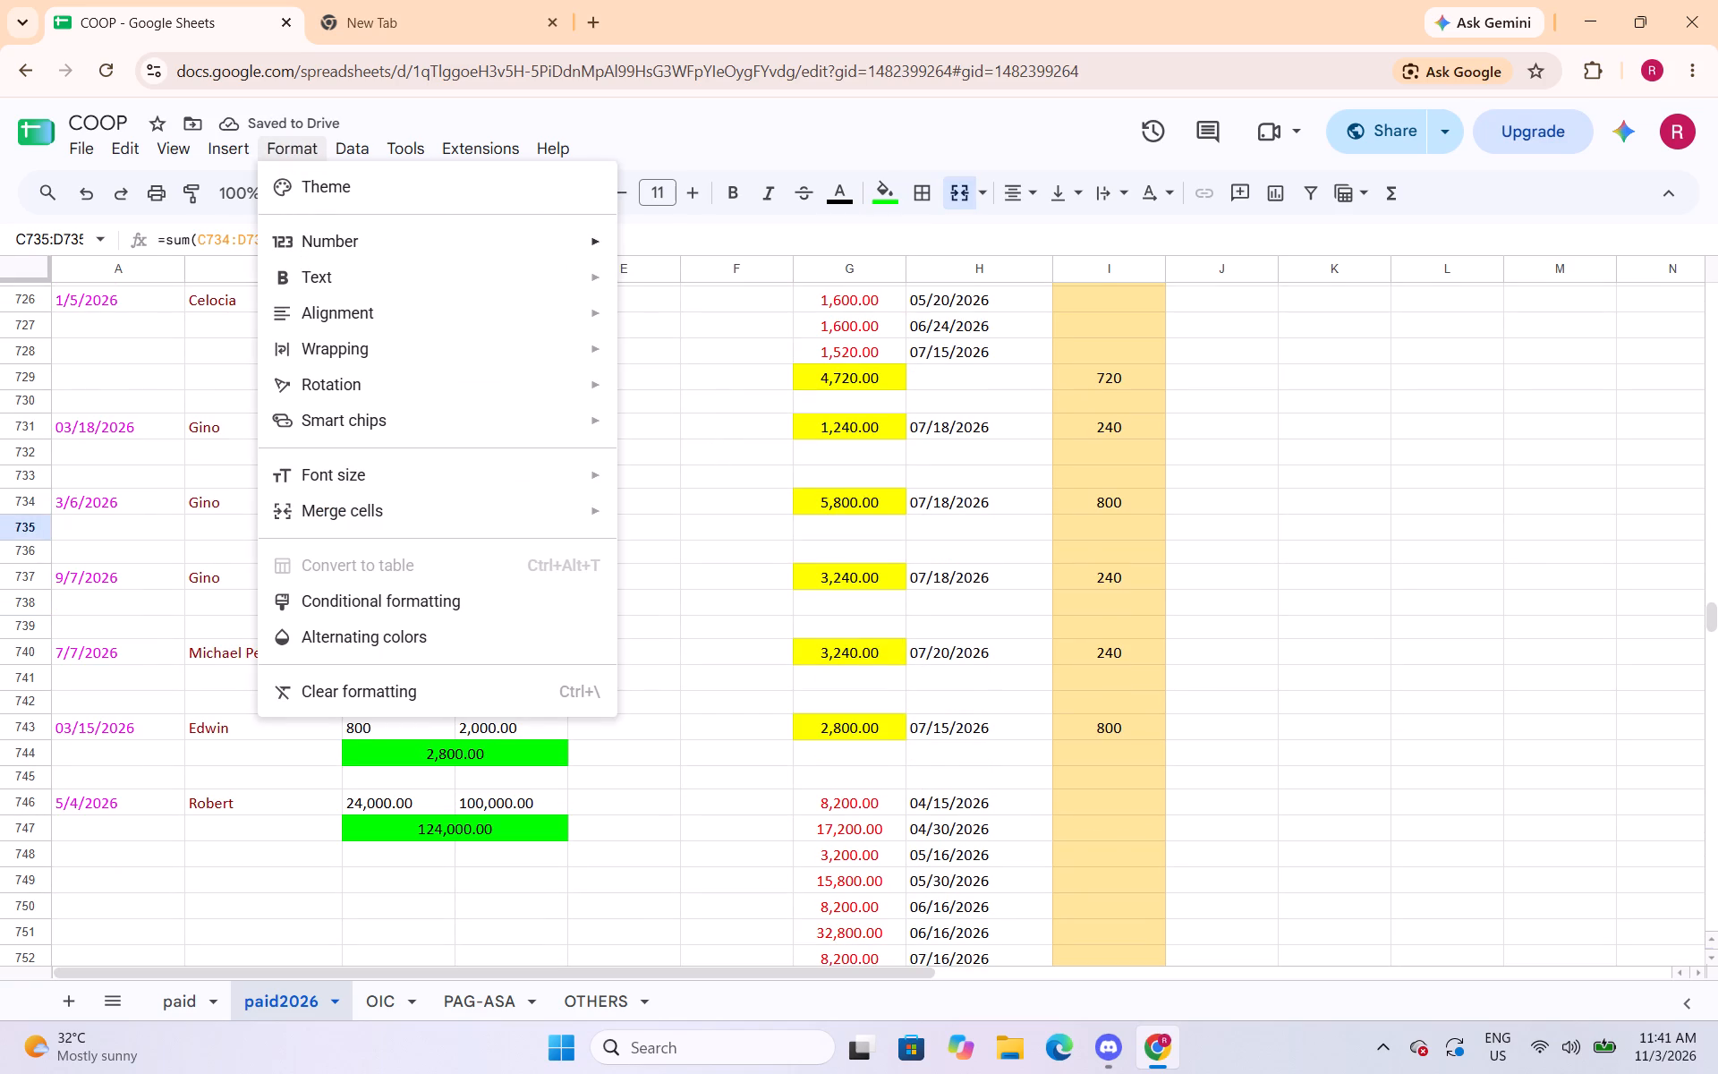
pyautogui.click(647, 335)
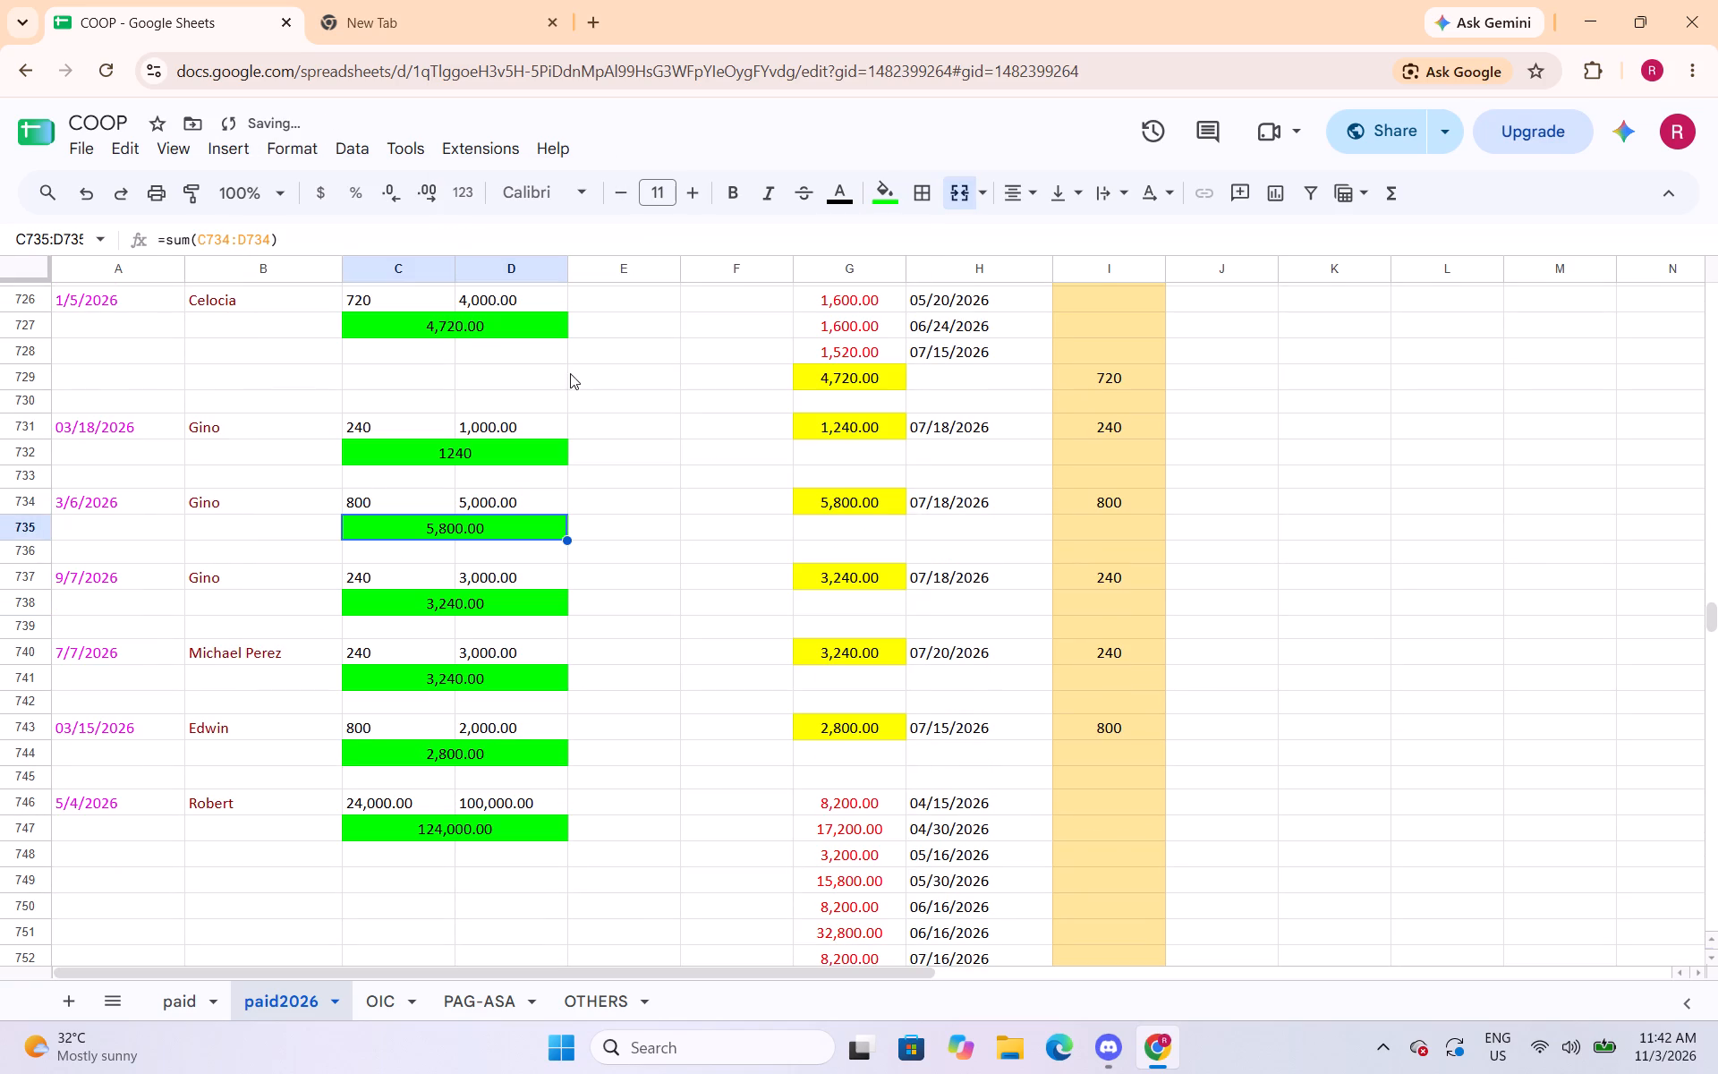
pyautogui.click(501, 447)
pyautogui.click(280, 152)
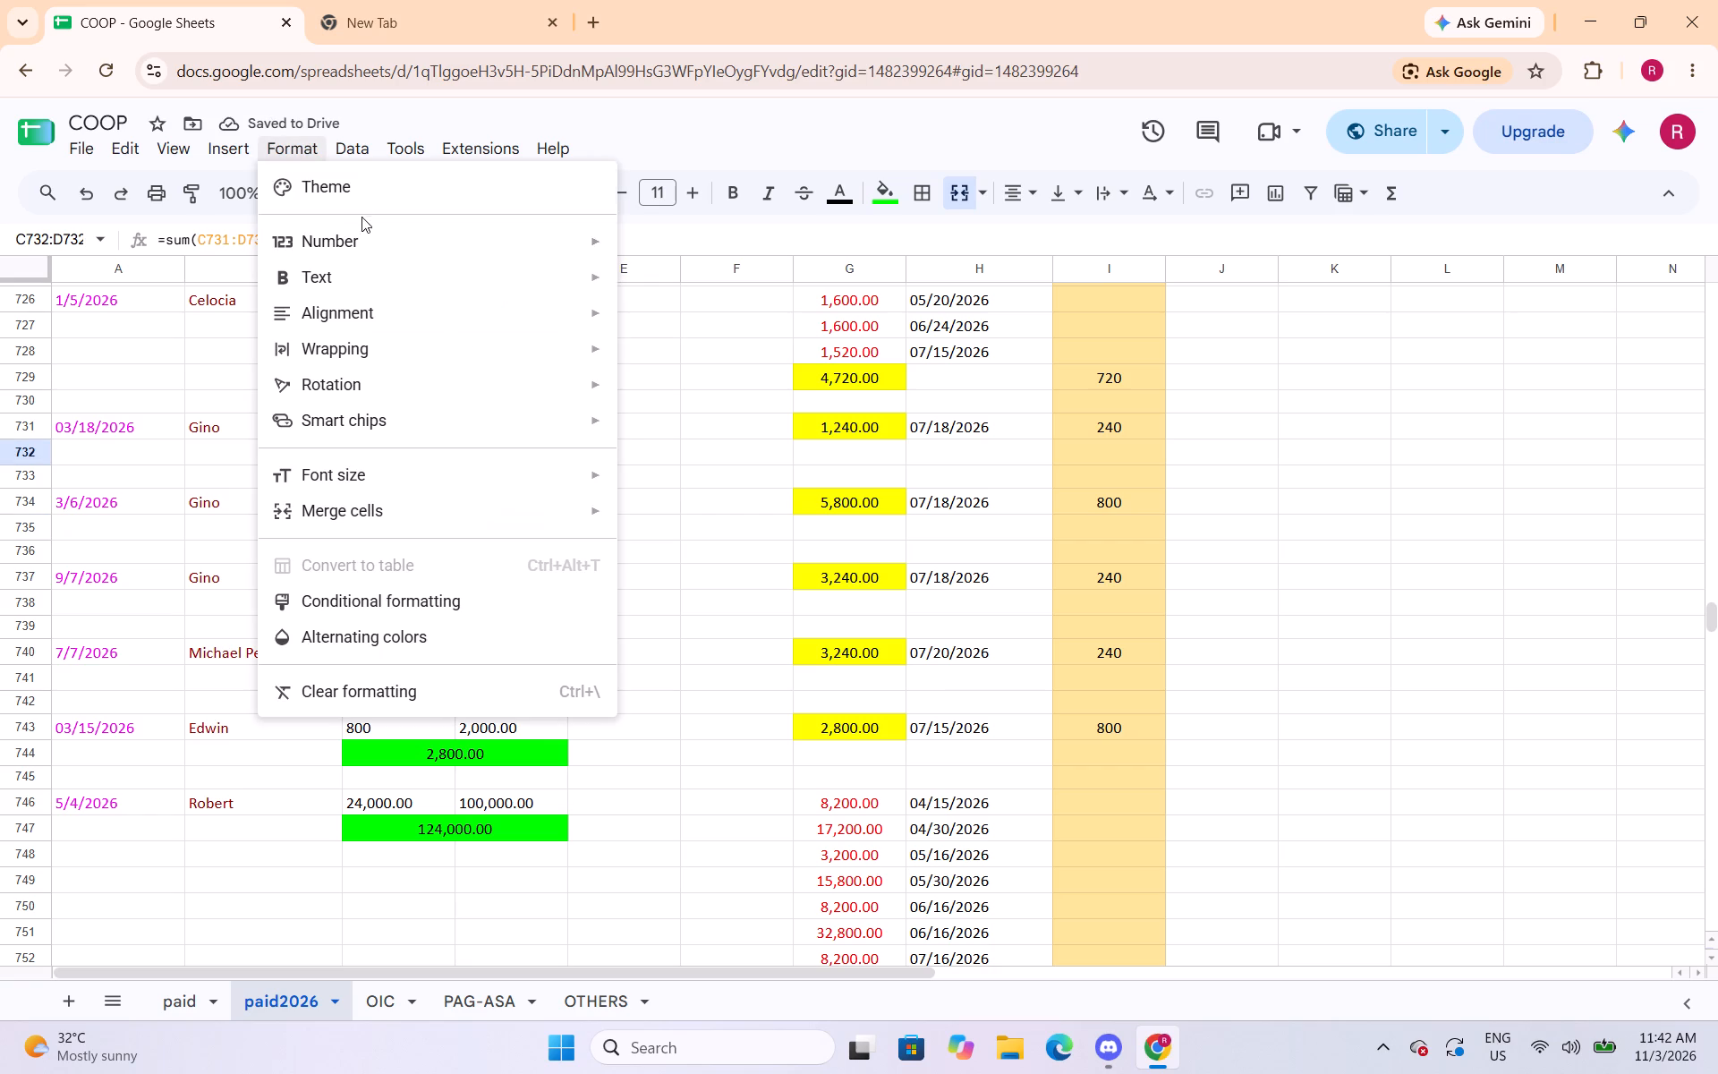
pyautogui.click(651, 337)
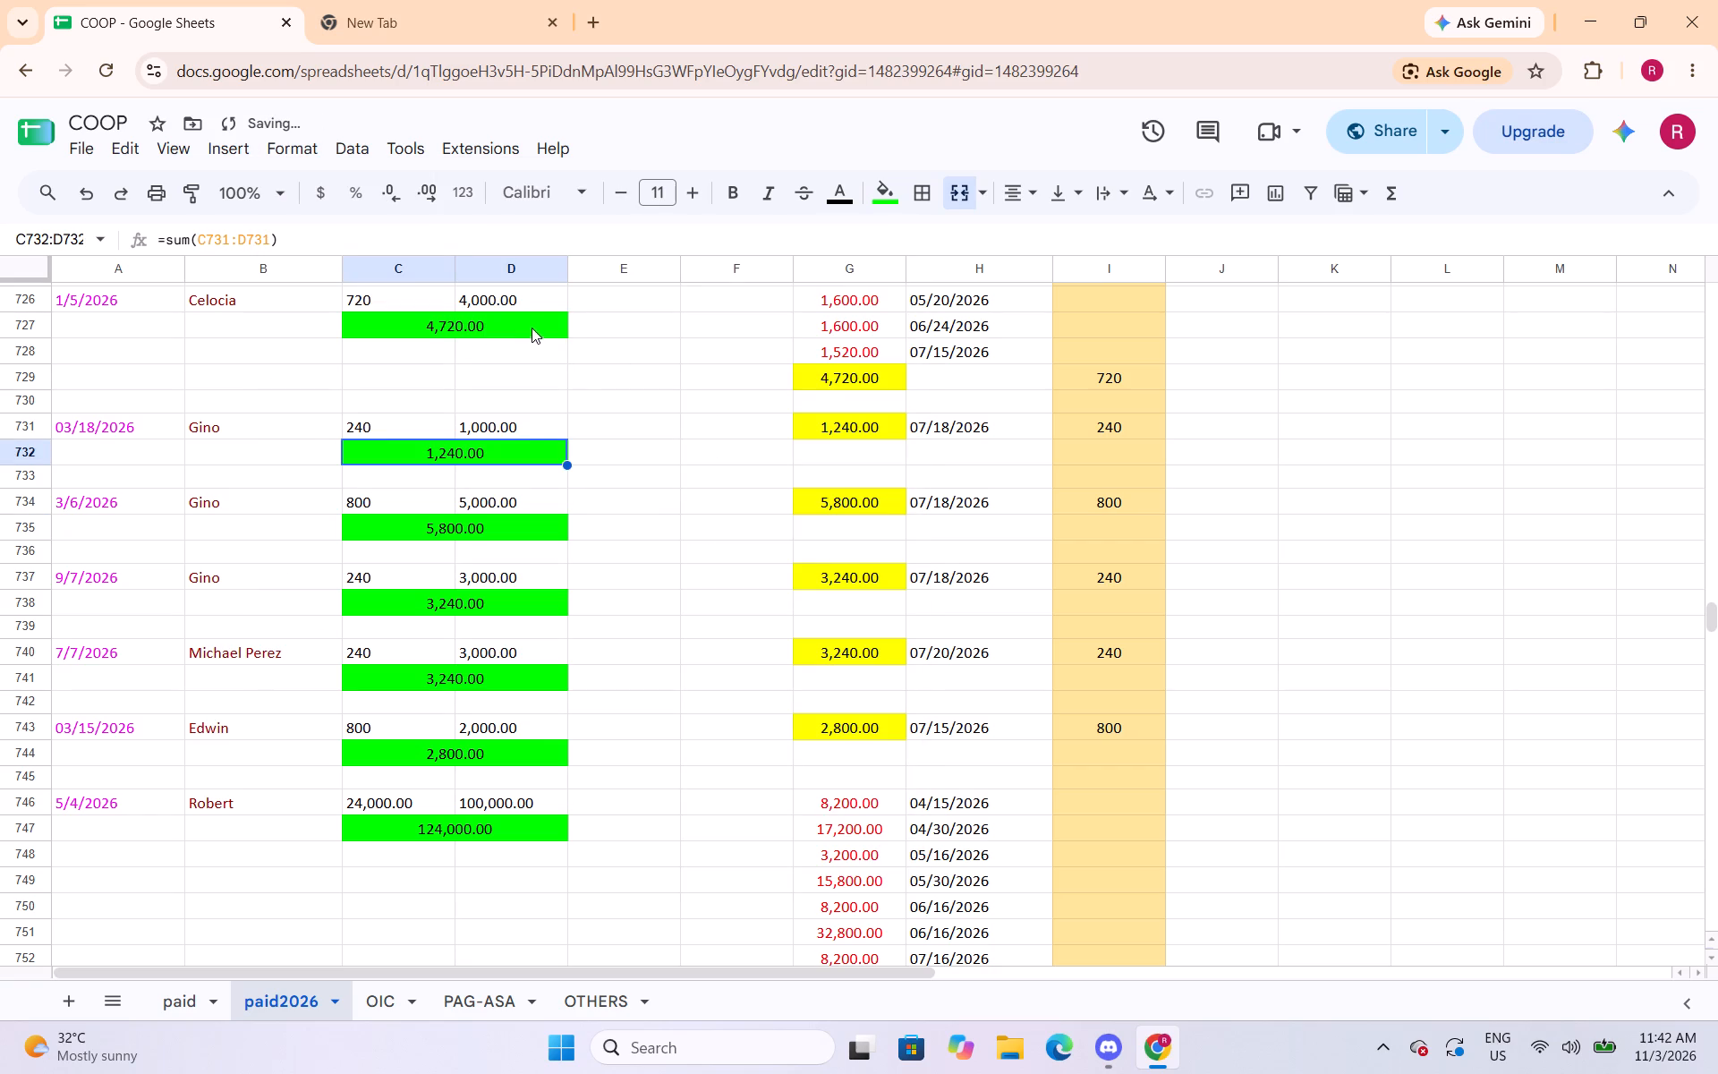
# Apply the Number format to the green totals of Reno's 05/18/2026 entry in C724:D724 and 06/18/2026 entry in C718:D718.
pyautogui.click(531, 327)
pyautogui.scroll(3, 648, 482)
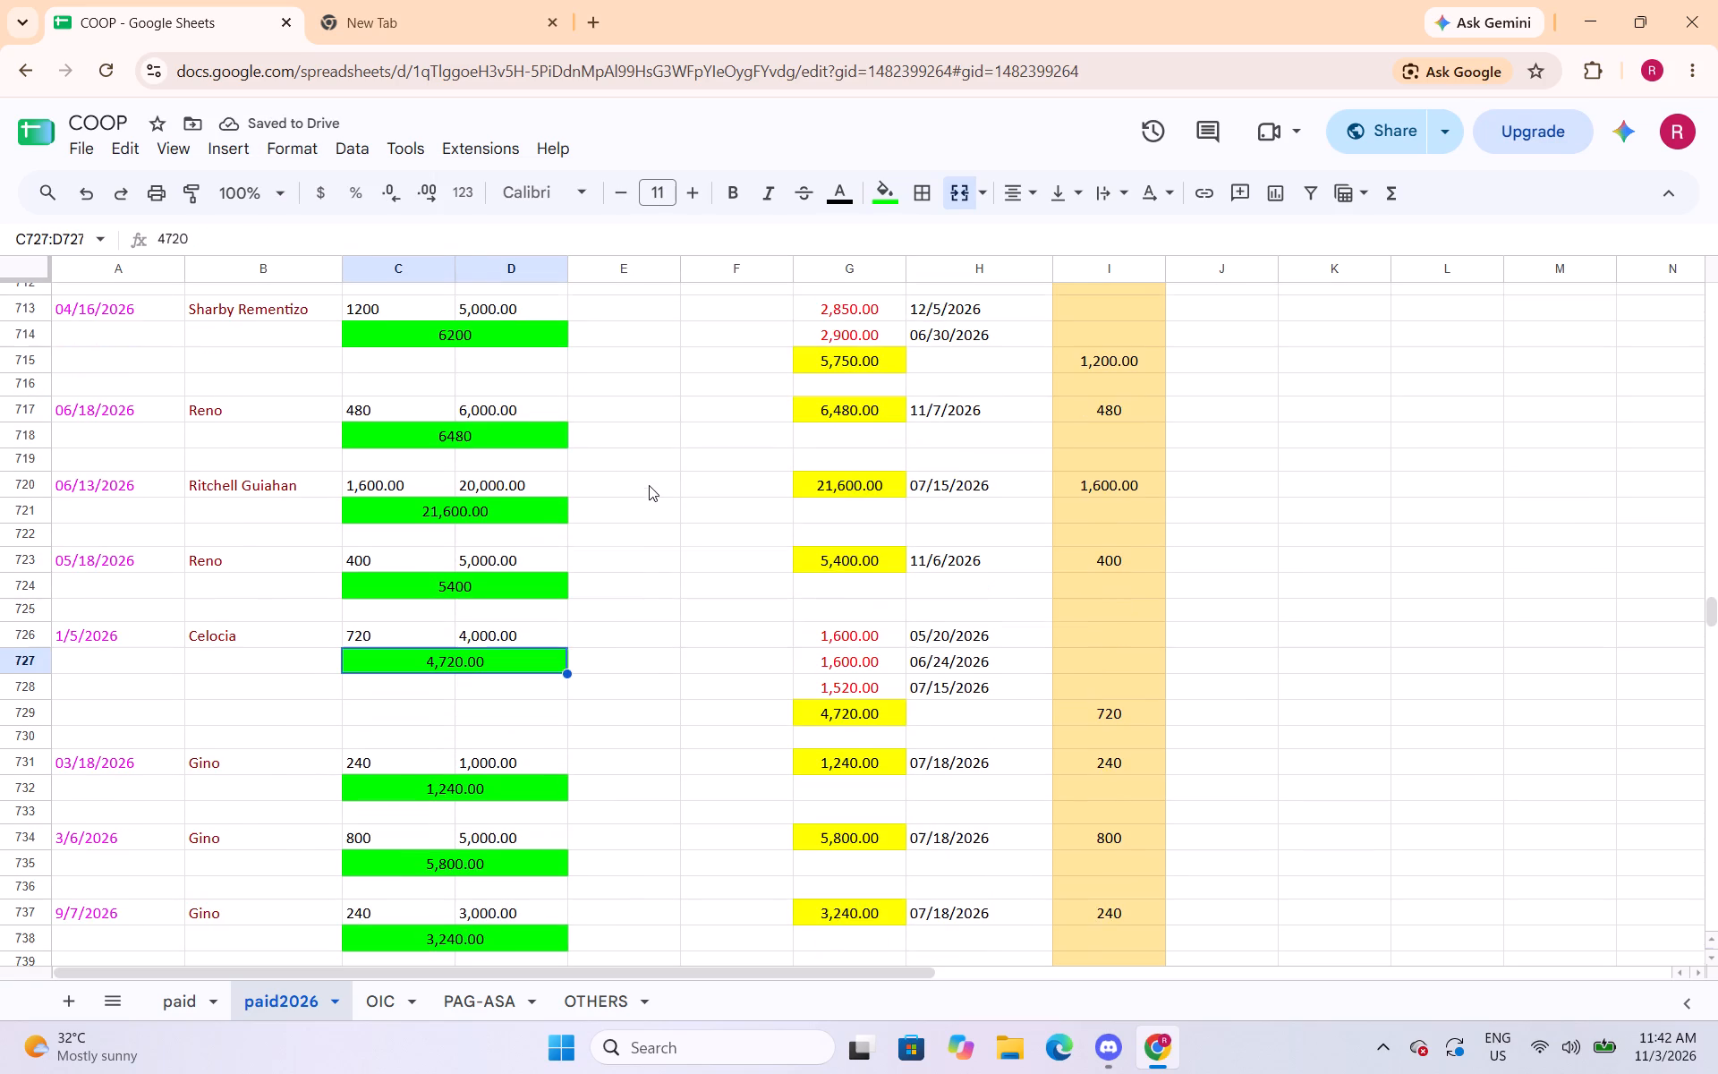
pyautogui.click(535, 592)
pyautogui.click(278, 157)
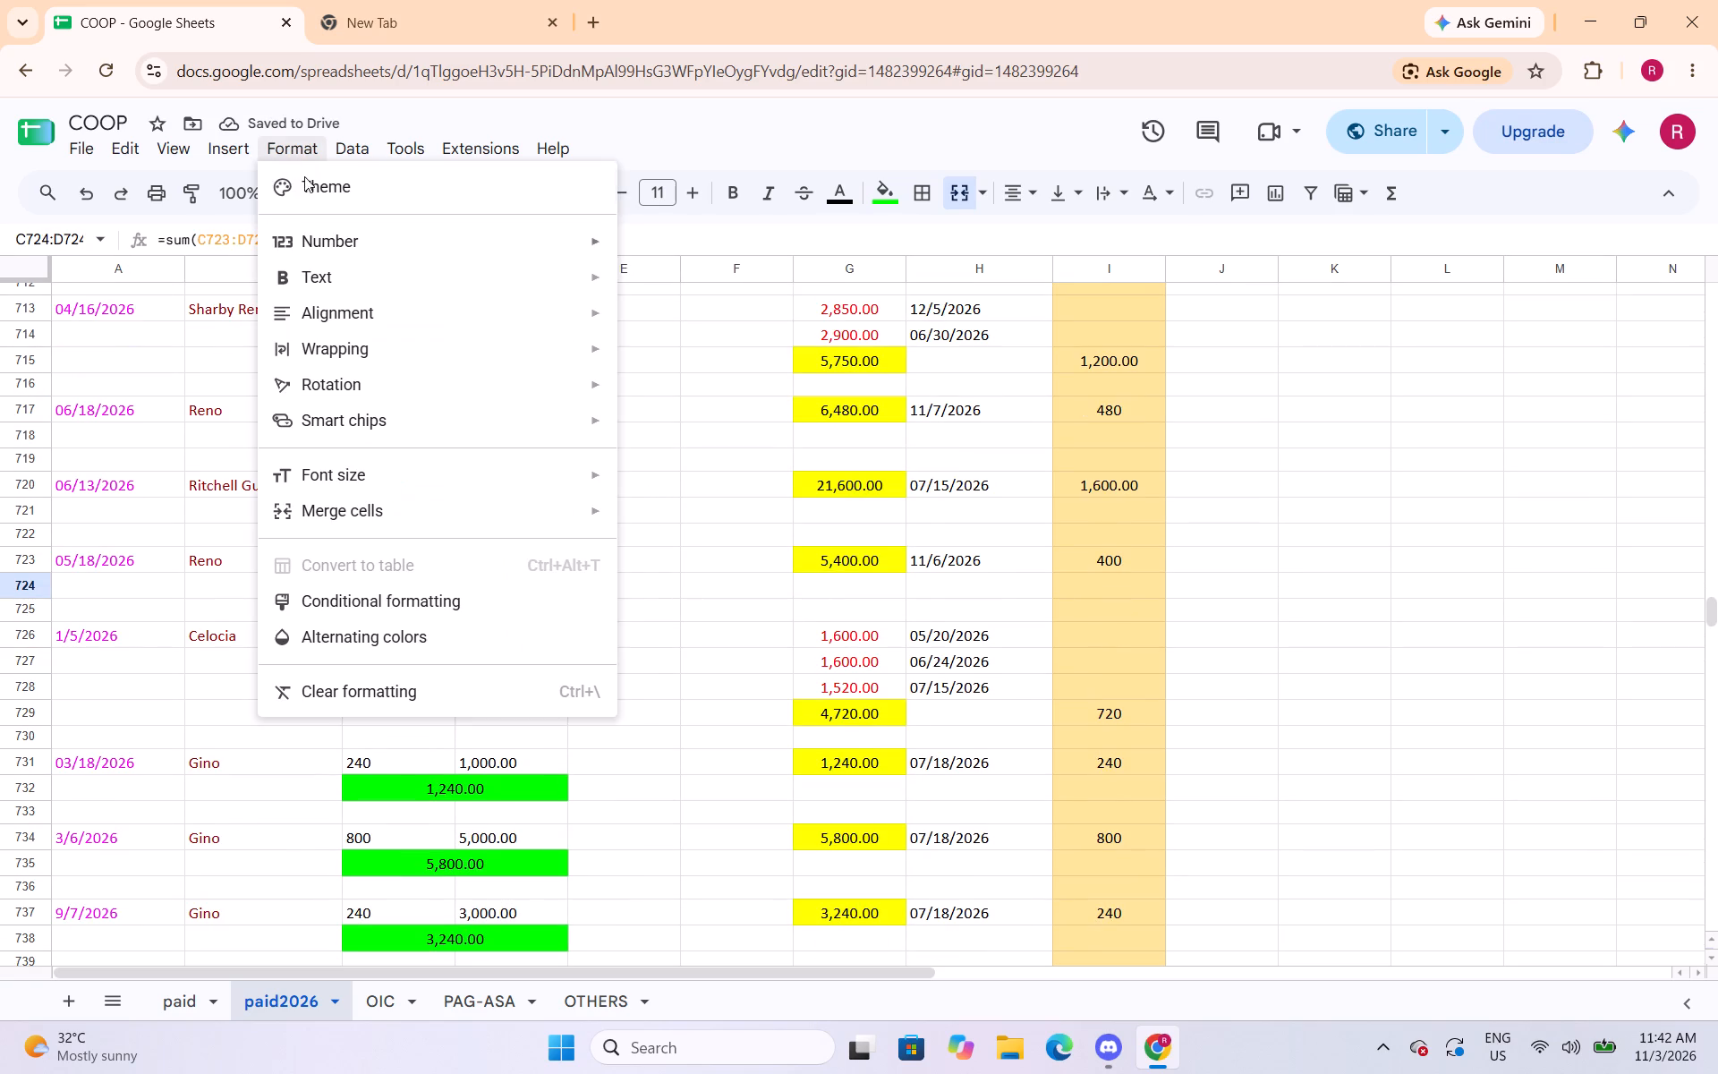
pyautogui.click(664, 343)
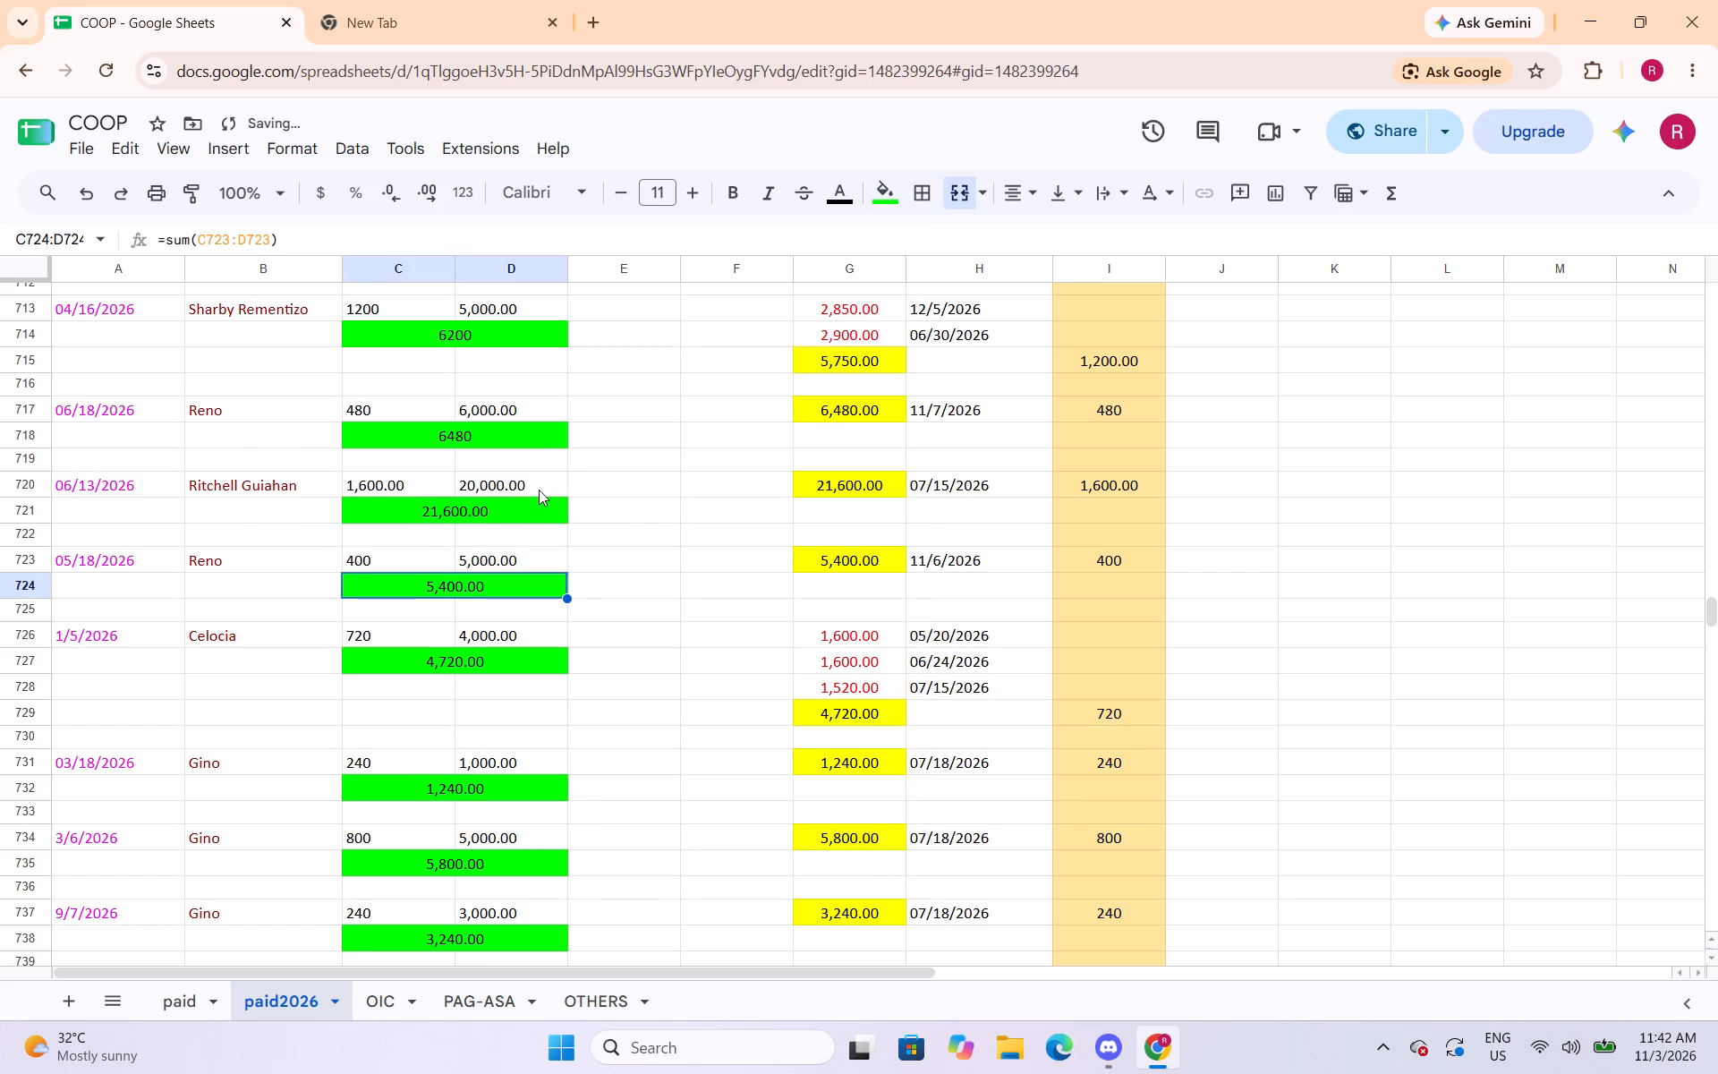
pyautogui.click(535, 433)
pyautogui.click(305, 149)
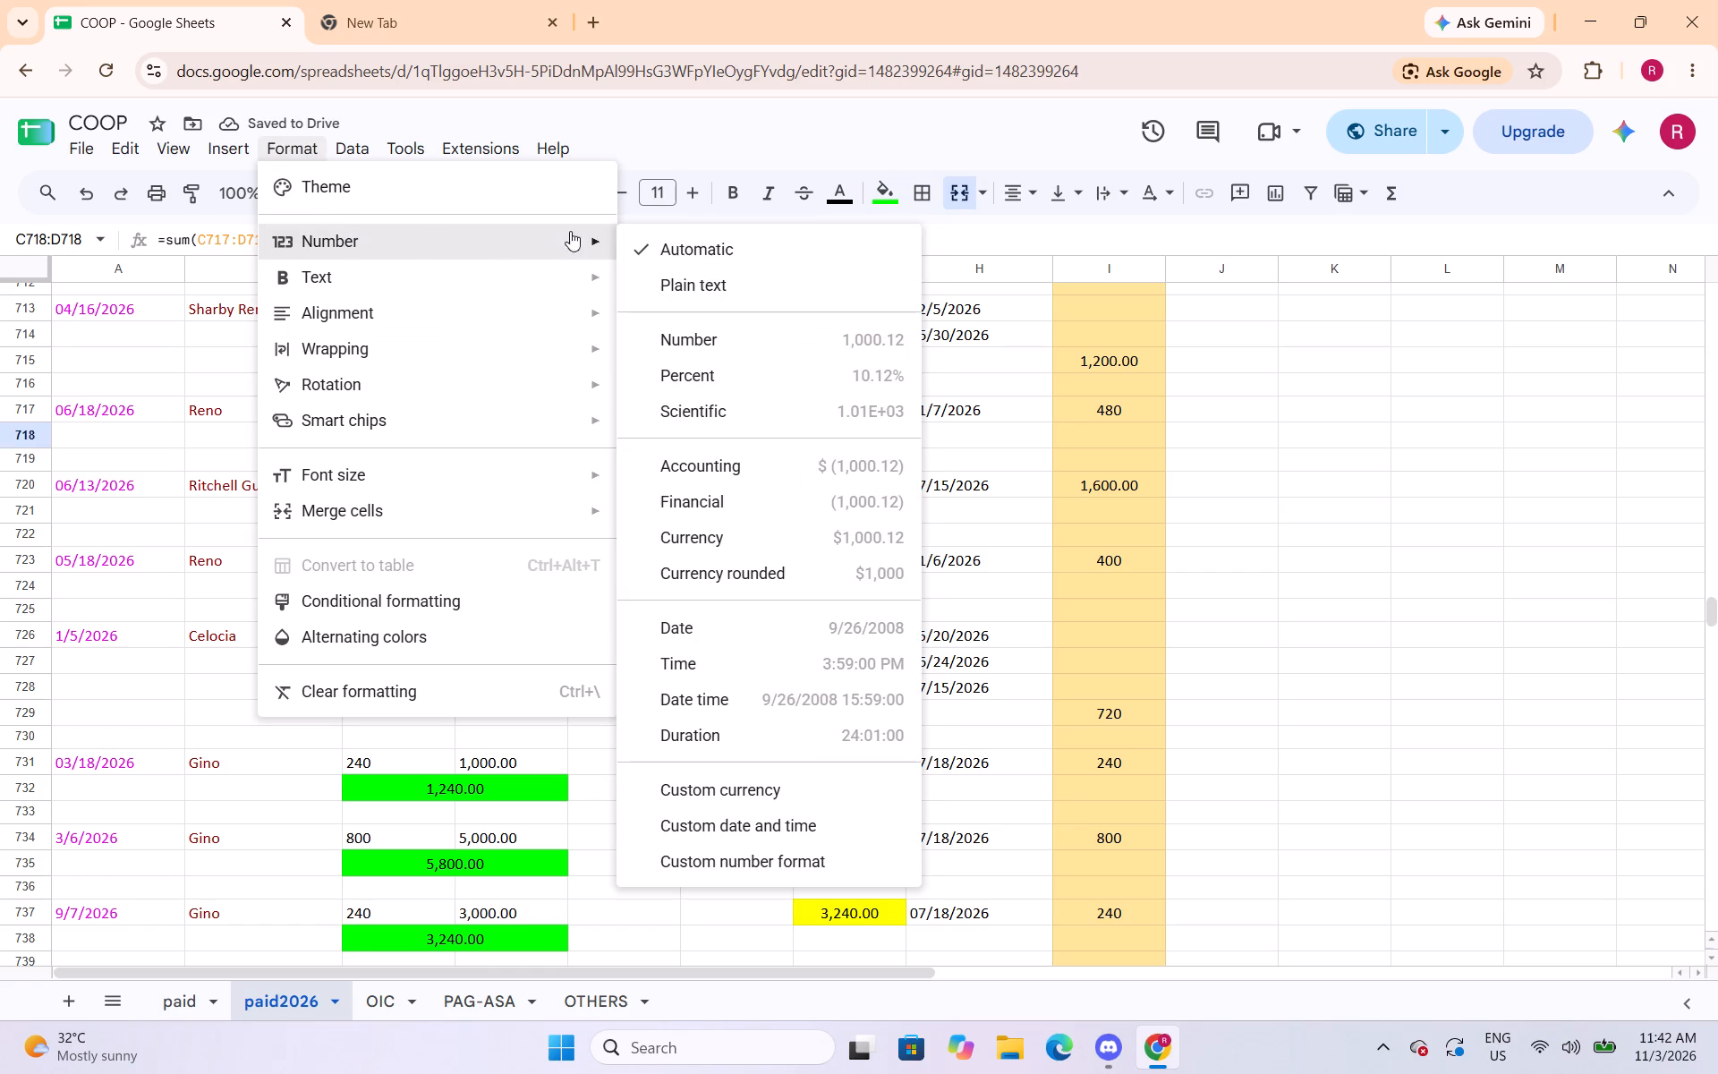
pyautogui.click(655, 343)
# Apply the Number format to the green total of the 04/16/2026 entry in C714:D714.
pyautogui.click(499, 319)
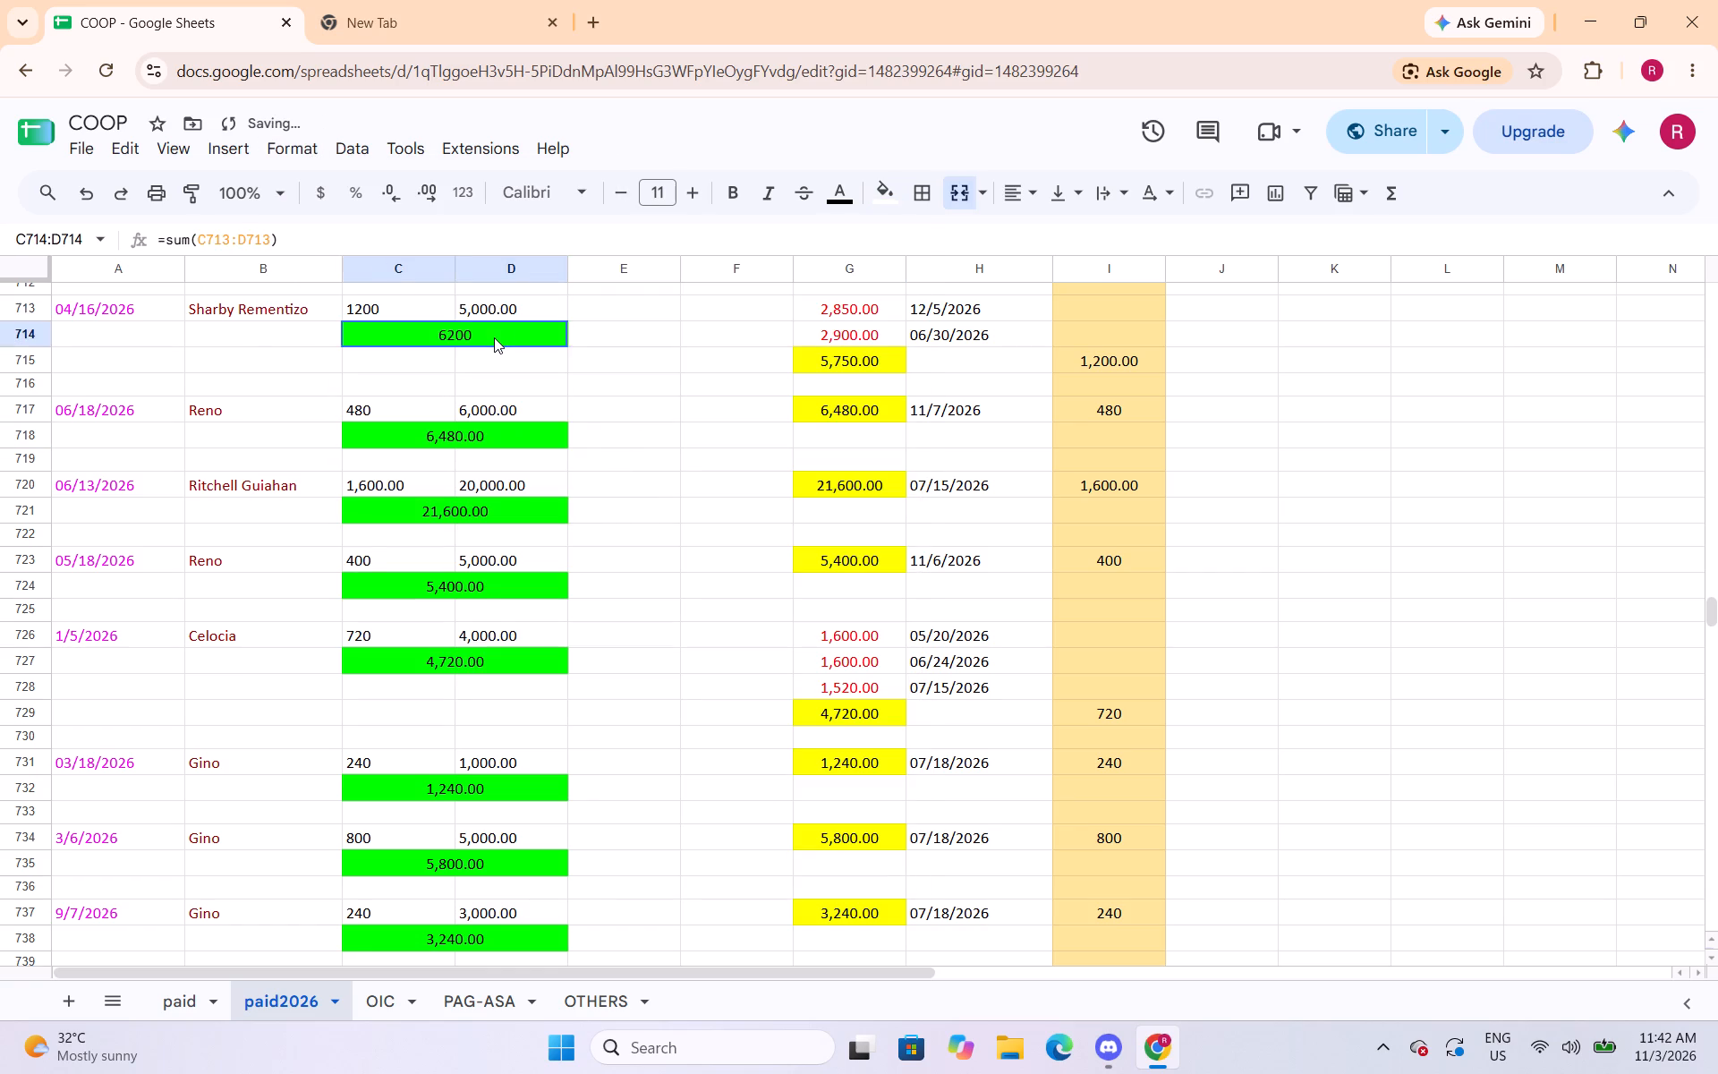
pyautogui.click(494, 337)
pyautogui.click(316, 158)
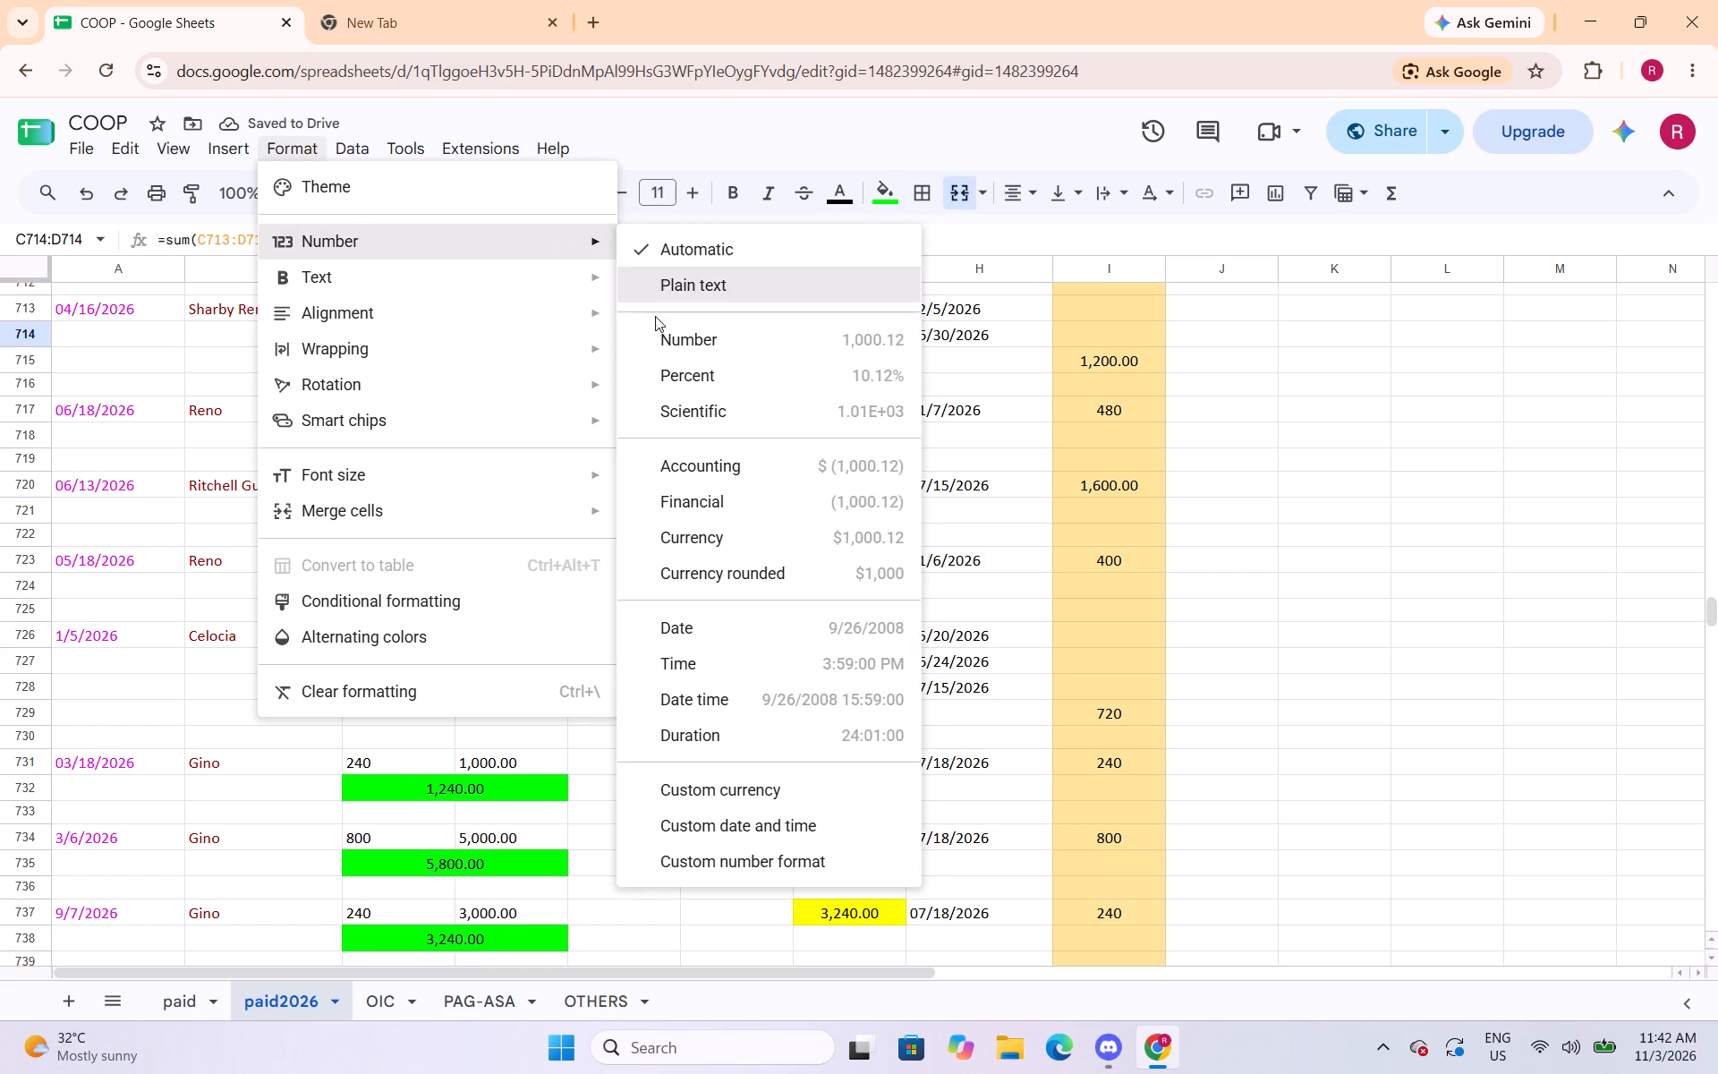
pyautogui.click(655, 334)
# Apply the Number format to the green totals of Len's 5/6/2026 entry in C711:D711 and Rizza's 3/7/2026 entry in C708:D708.
pyautogui.scroll(3, 596, 421)
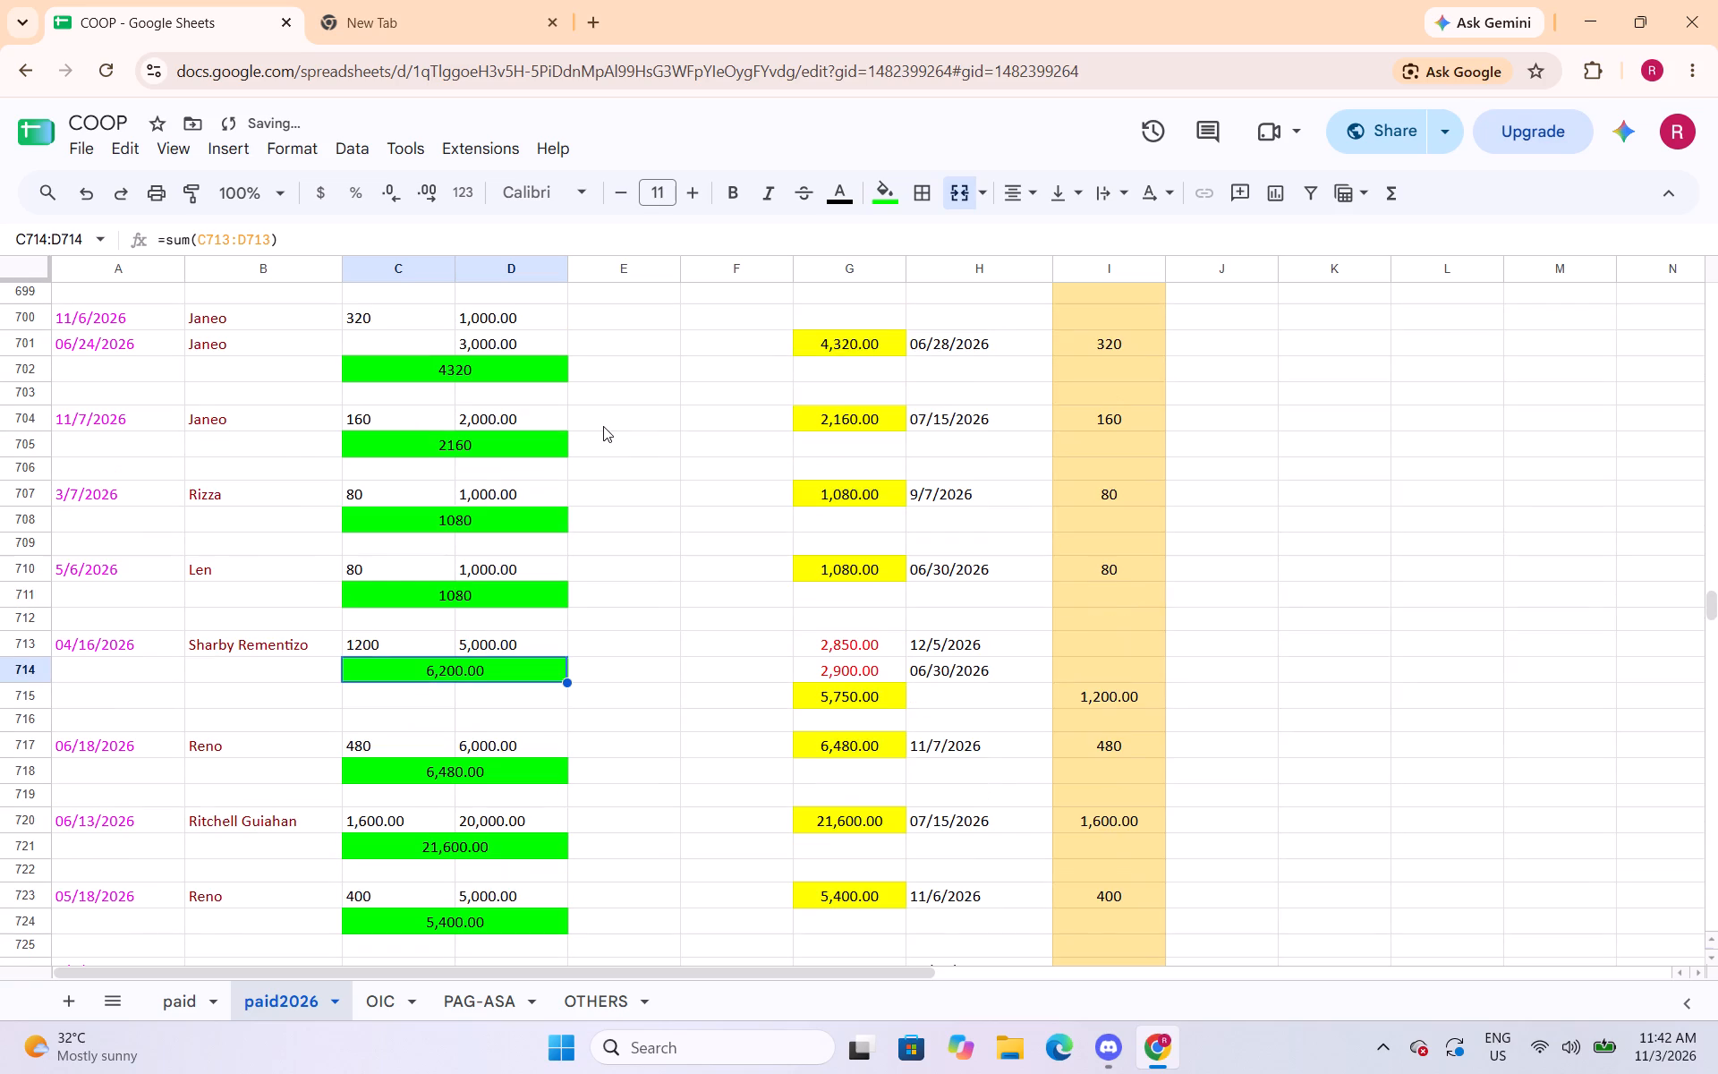
pyautogui.click(501, 606)
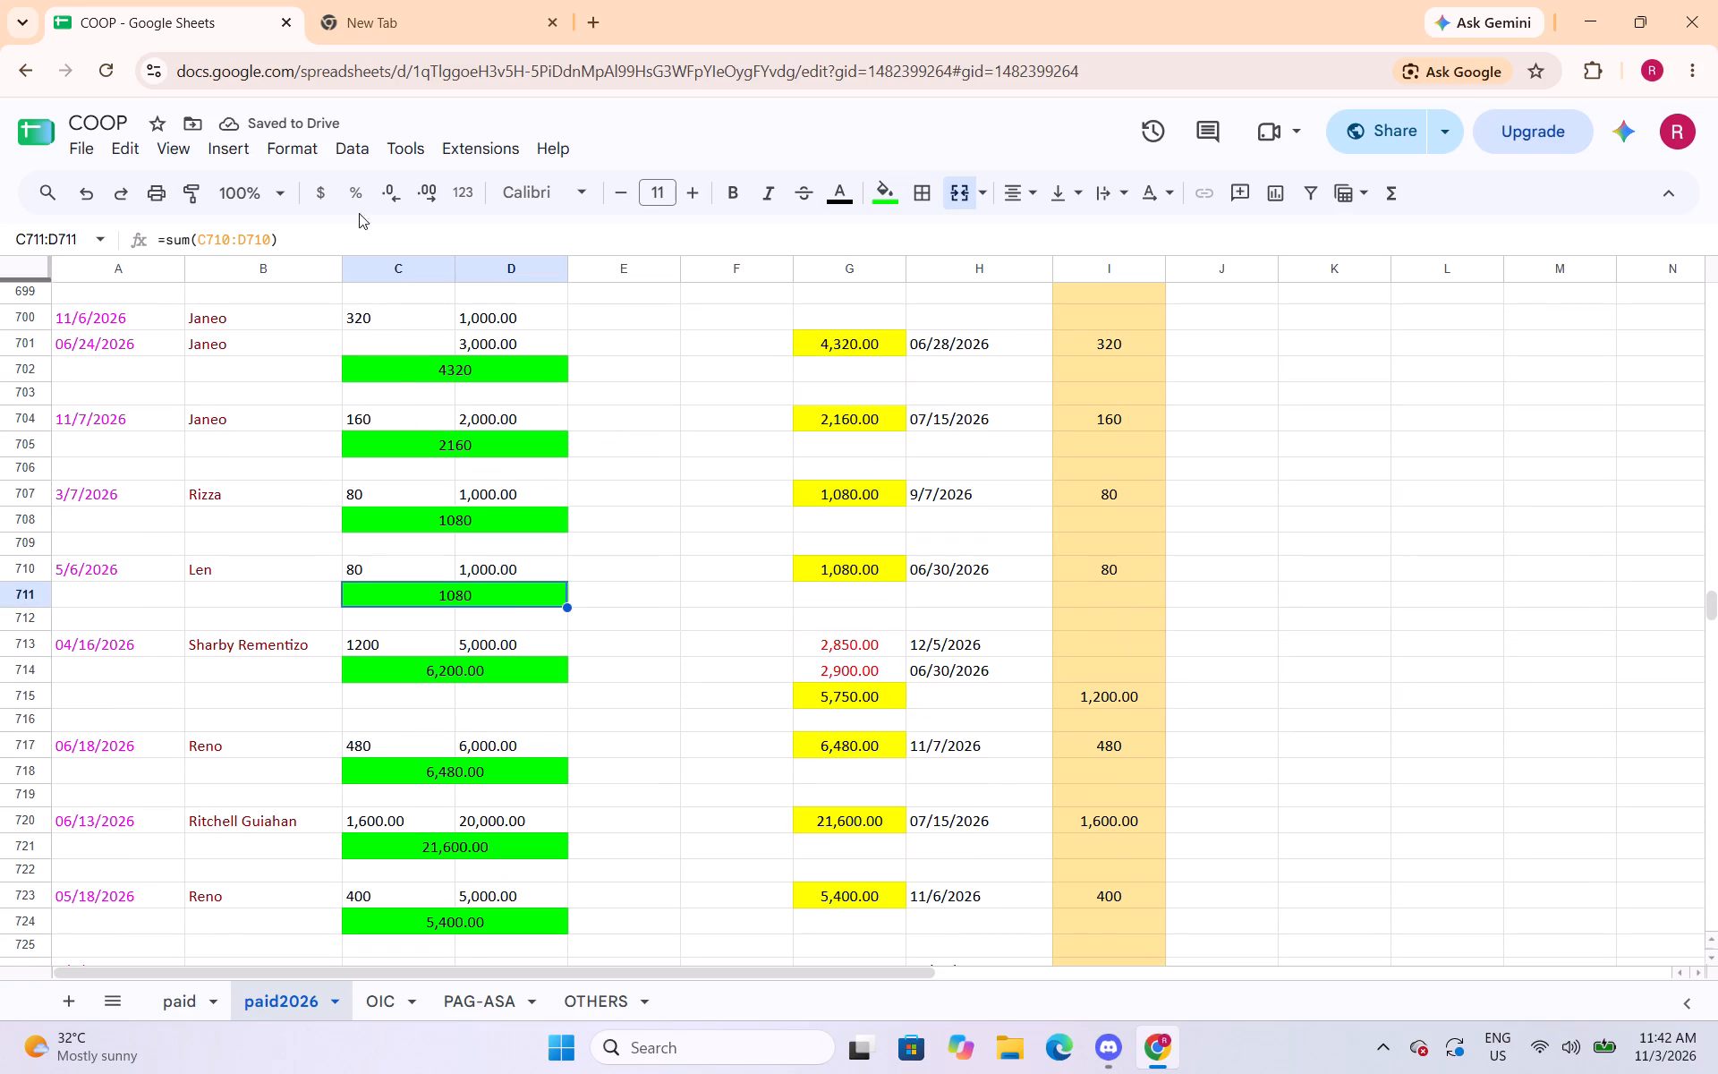
pyautogui.click(319, 153)
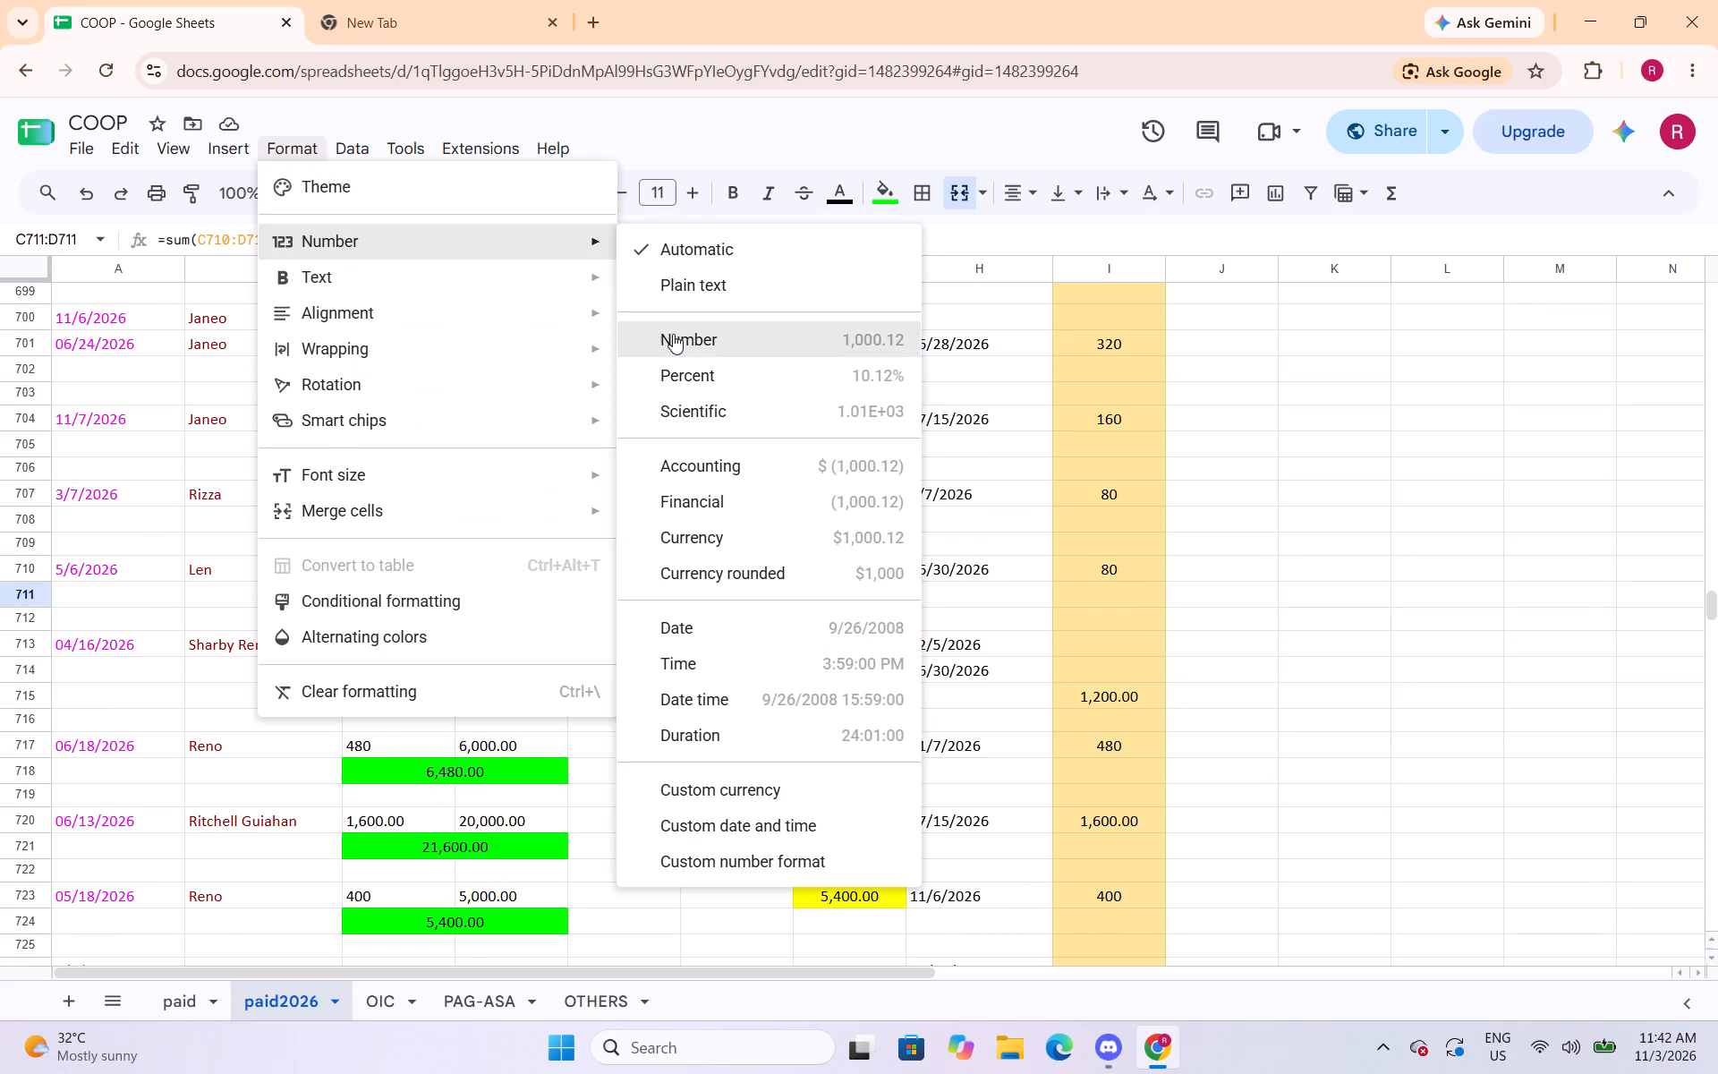
pyautogui.click(673, 334)
pyautogui.click(515, 509)
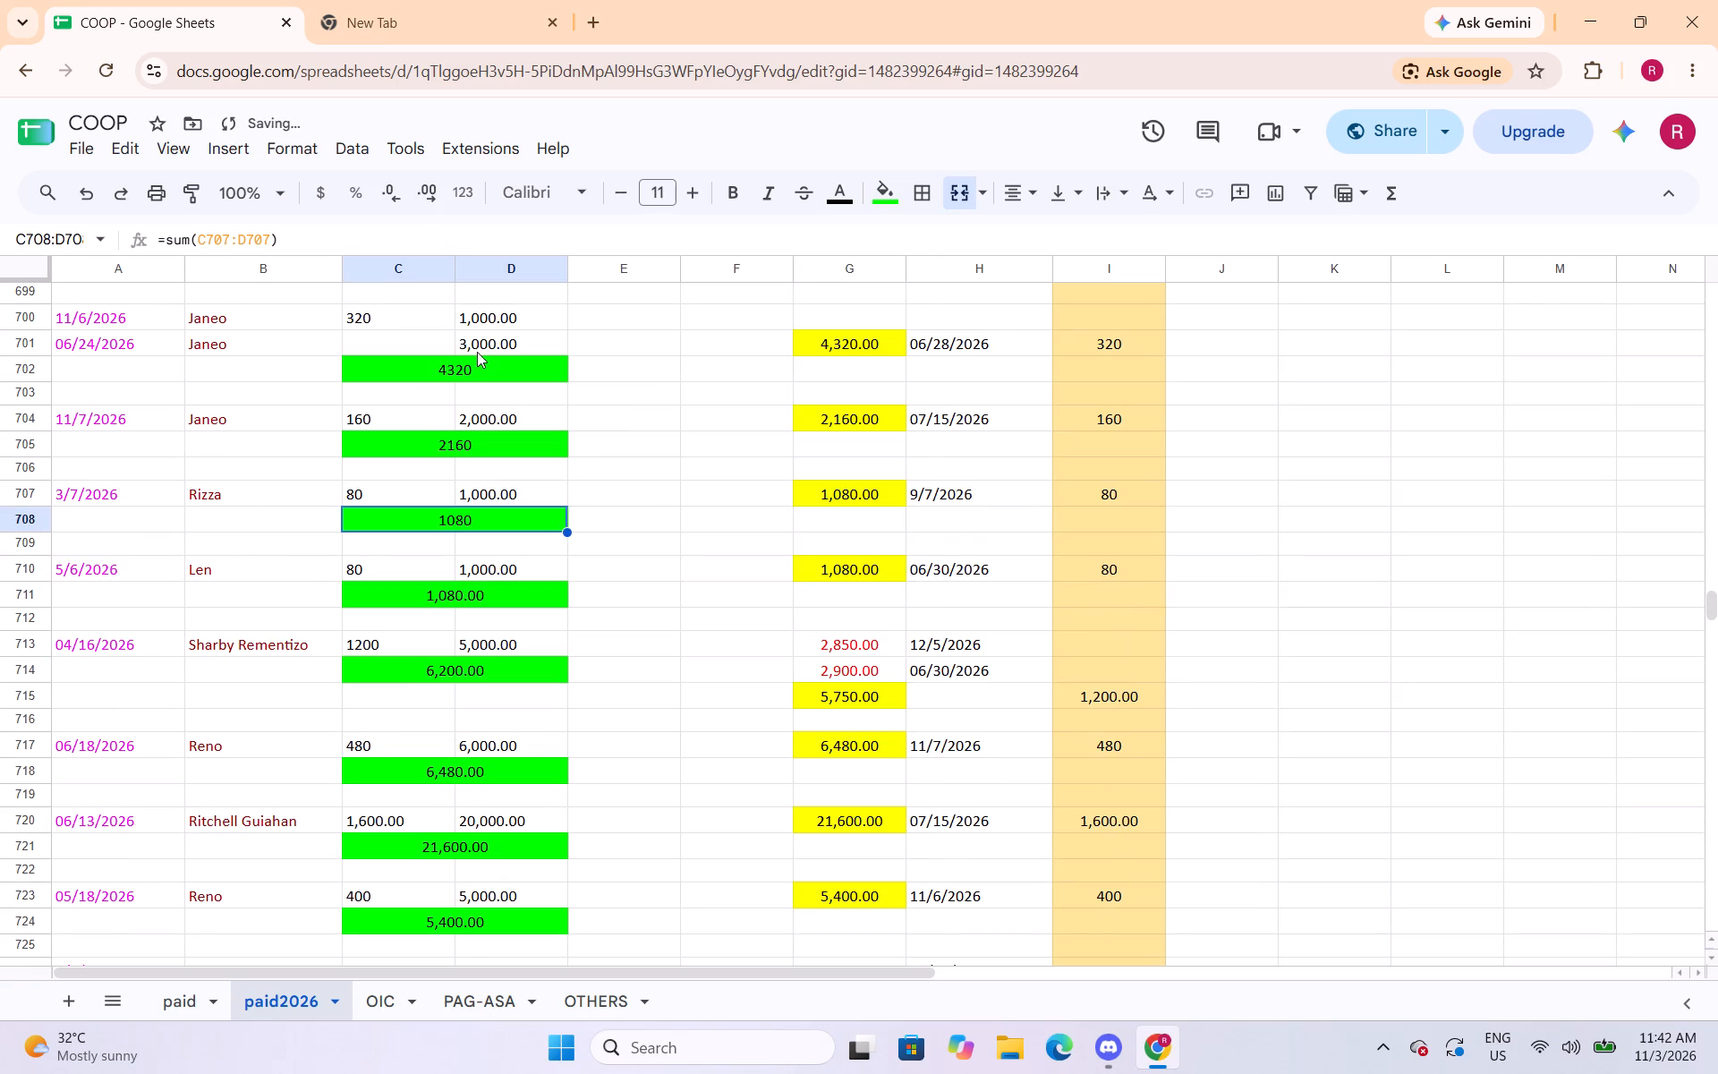
pyautogui.click(273, 151)
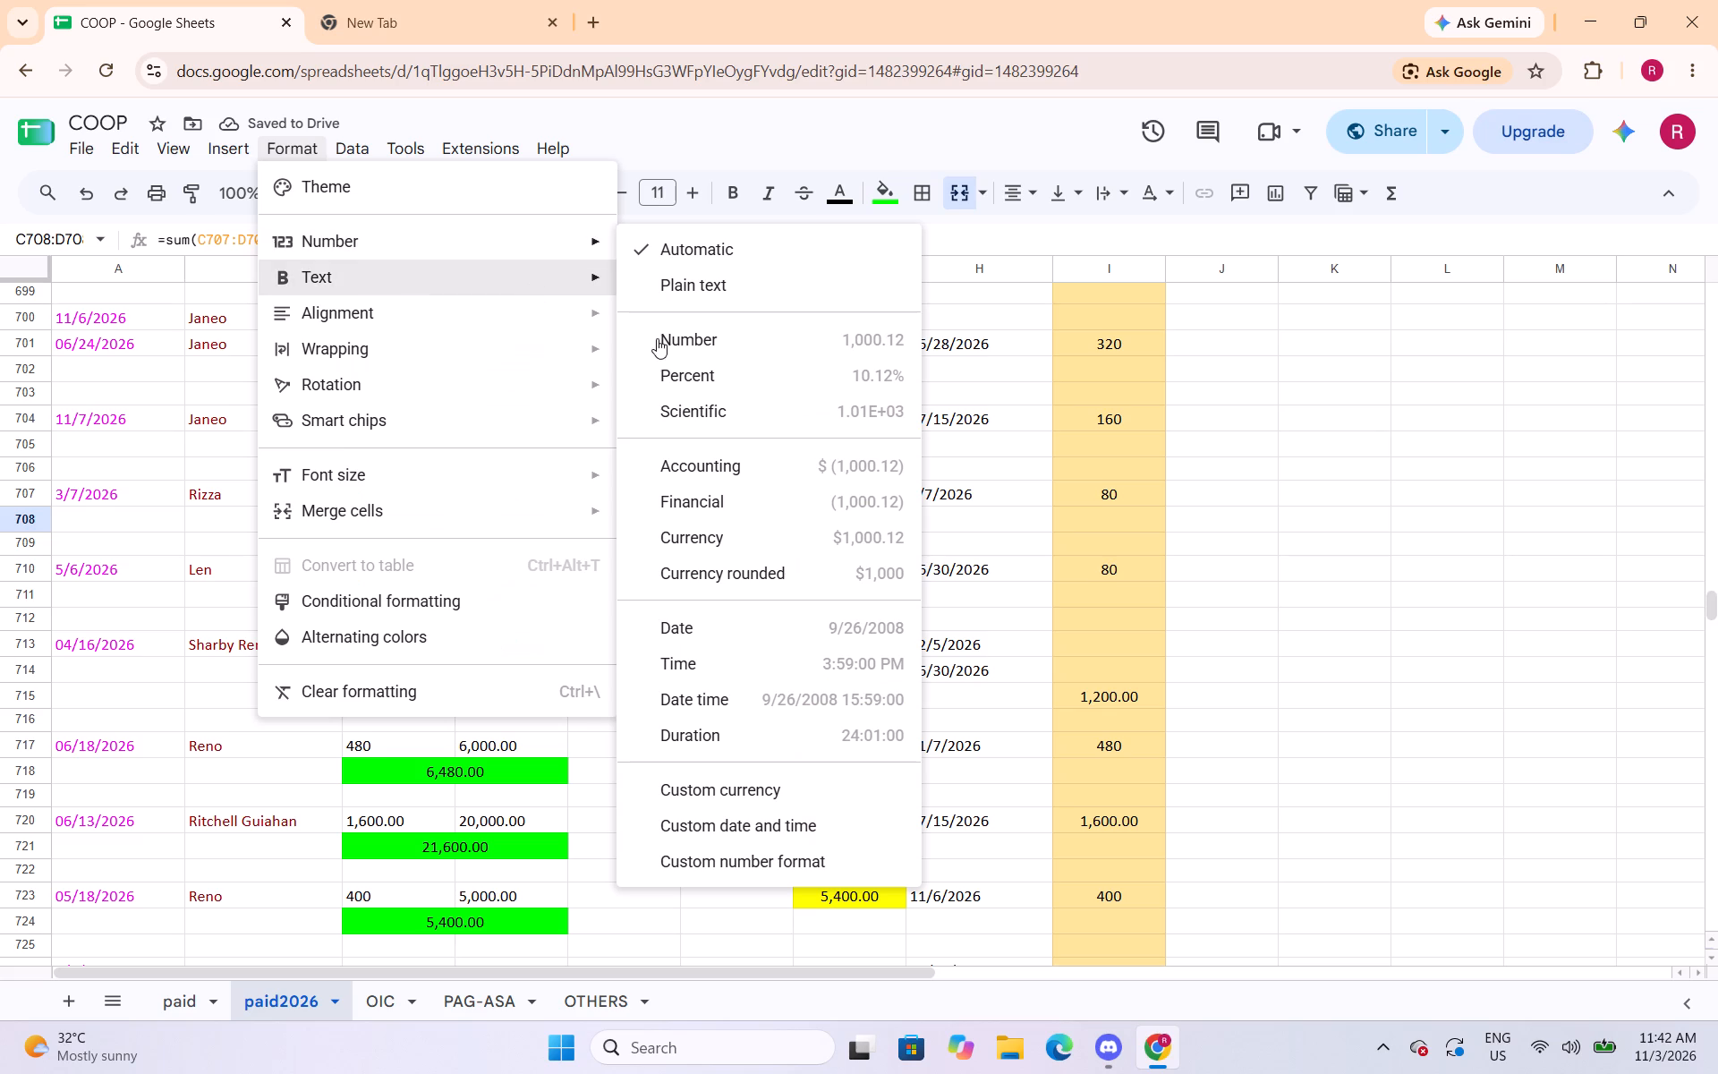
pyautogui.click(665, 349)
# Apply the Number format to the green totals of Janeo's entries in C705:D705 and C702:D702.
pyautogui.click(527, 438)
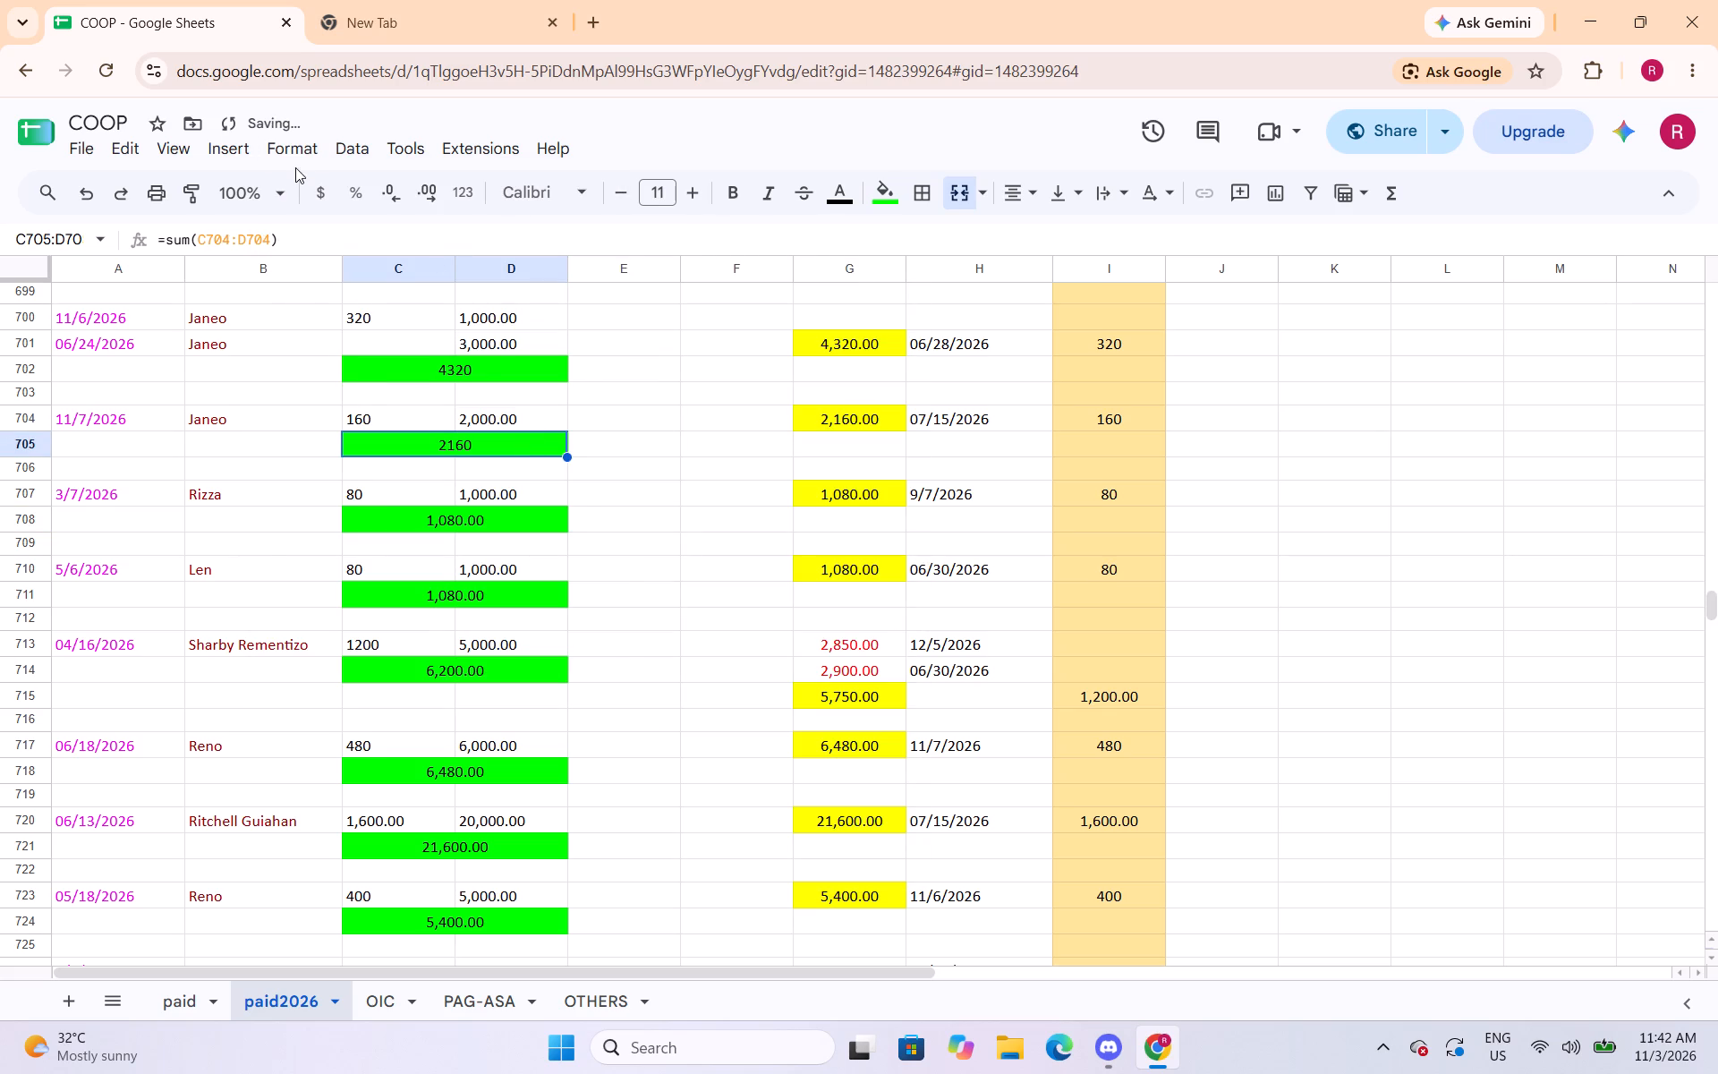
pyautogui.click(295, 154)
pyautogui.click(662, 346)
pyautogui.click(532, 374)
pyautogui.click(310, 158)
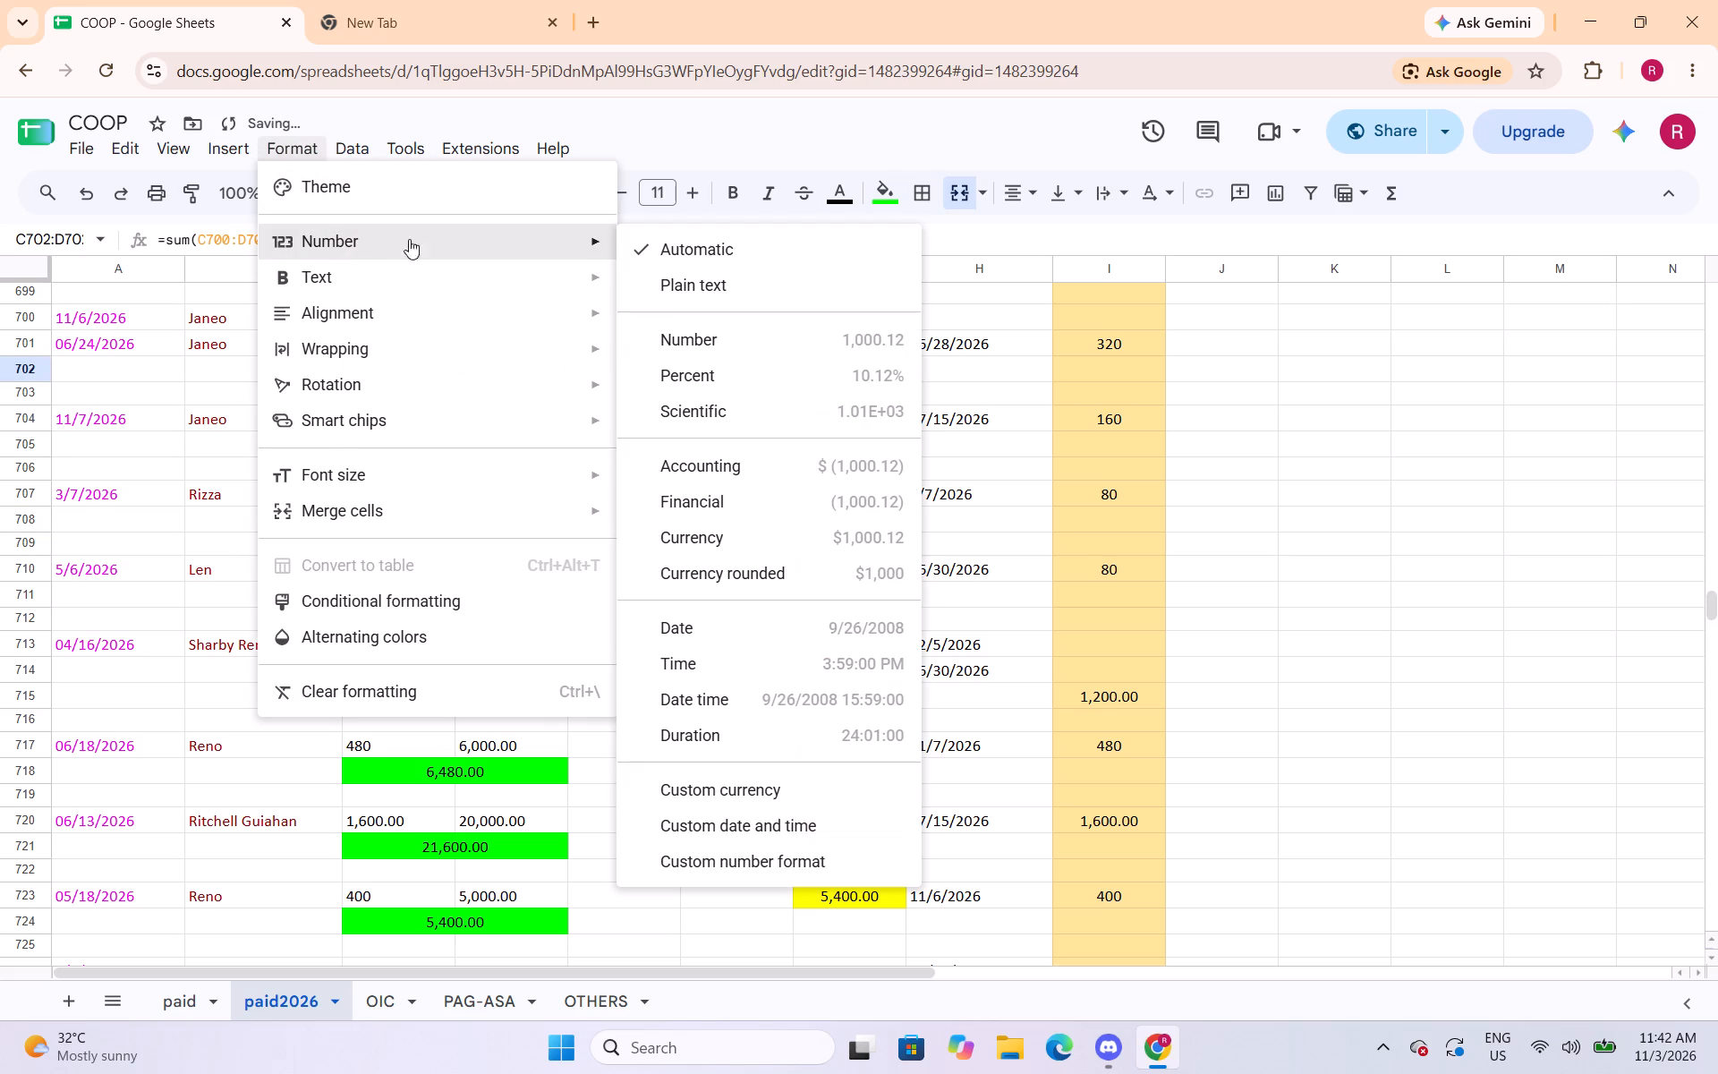
pyautogui.click(673, 344)
# Apply the Number format to the green totals of James's 2/6/2026 entry in C692:D692 and 05/19/2026 entry in C689:D689.
pyautogui.scroll(3, 562, 403)
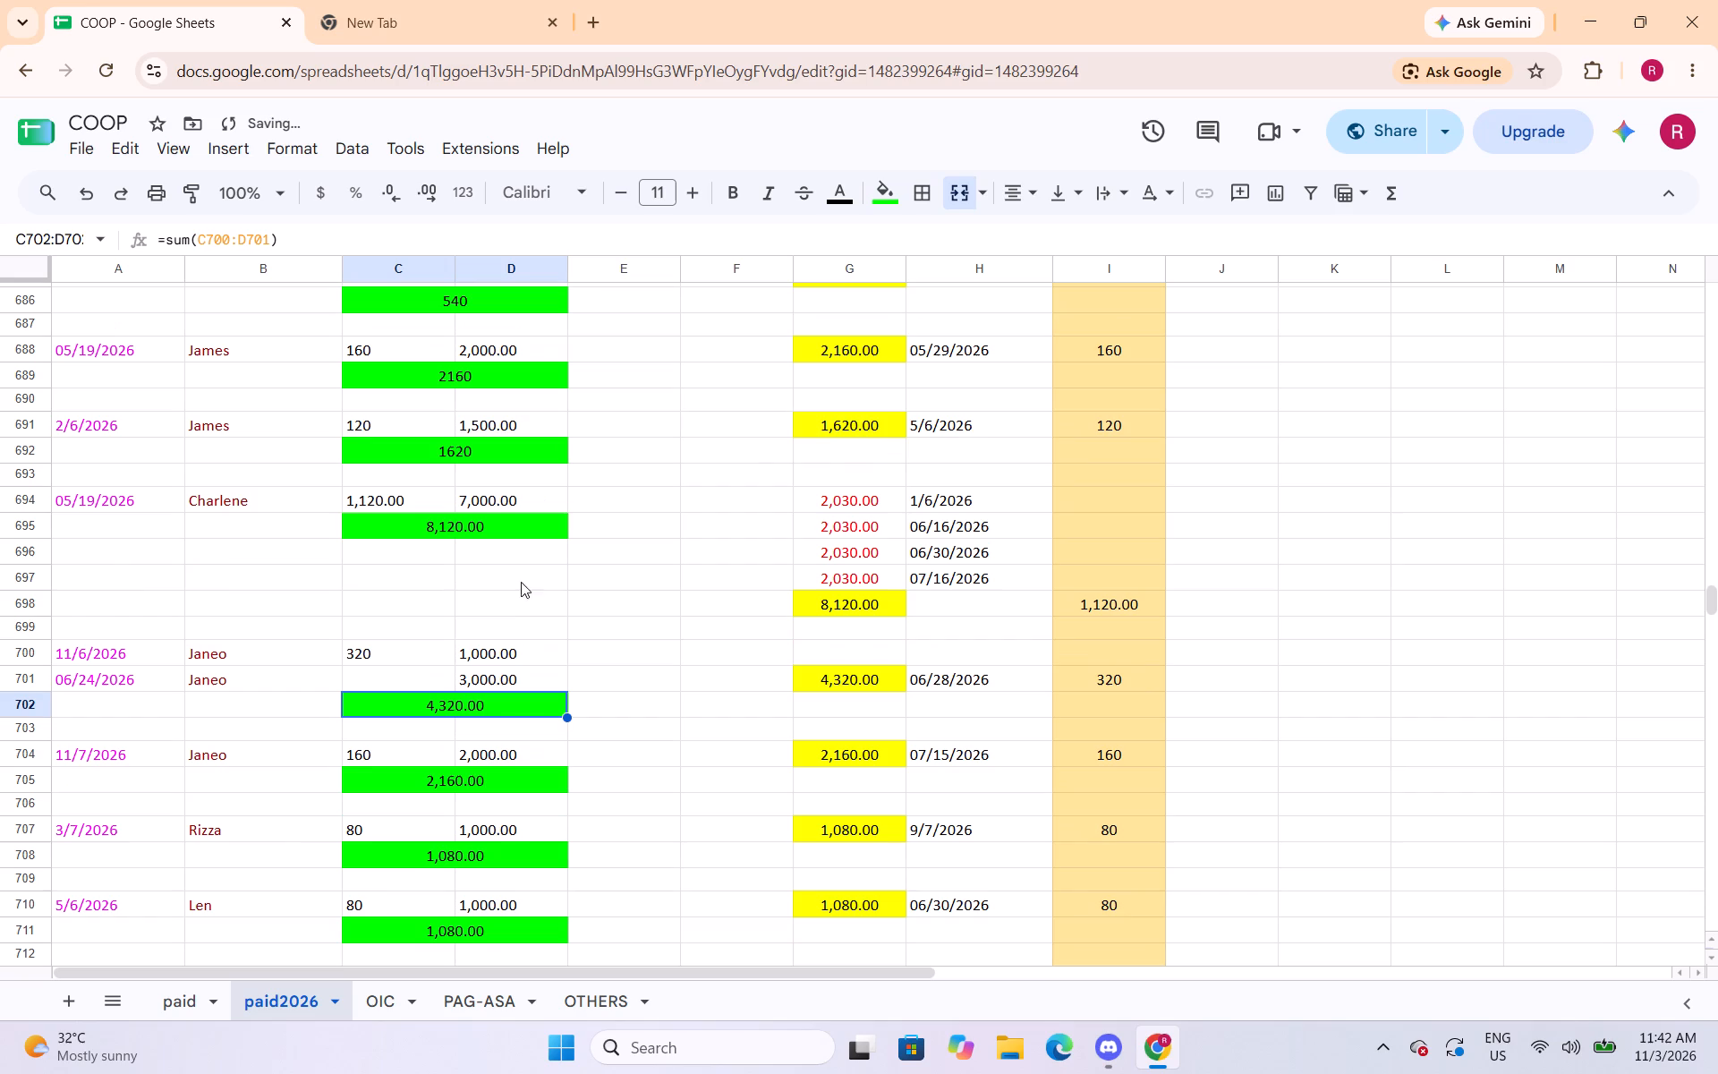
pyautogui.click(532, 450)
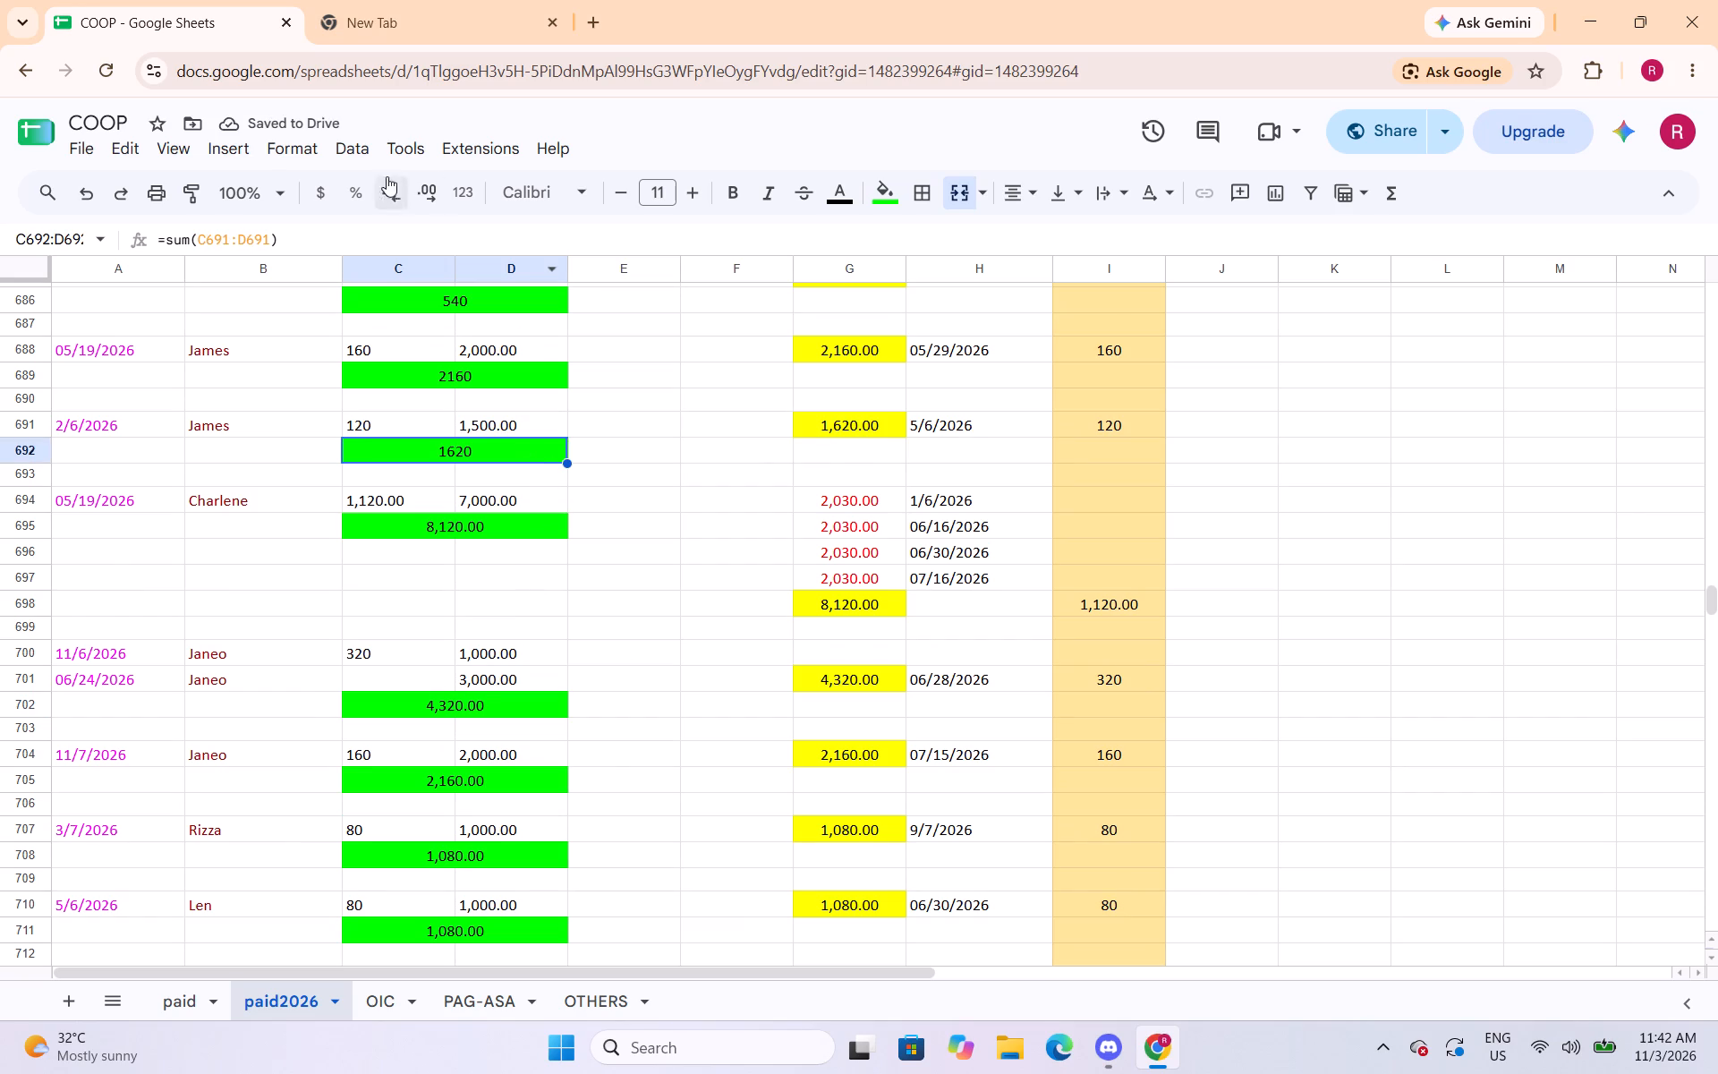
pyautogui.click(284, 154)
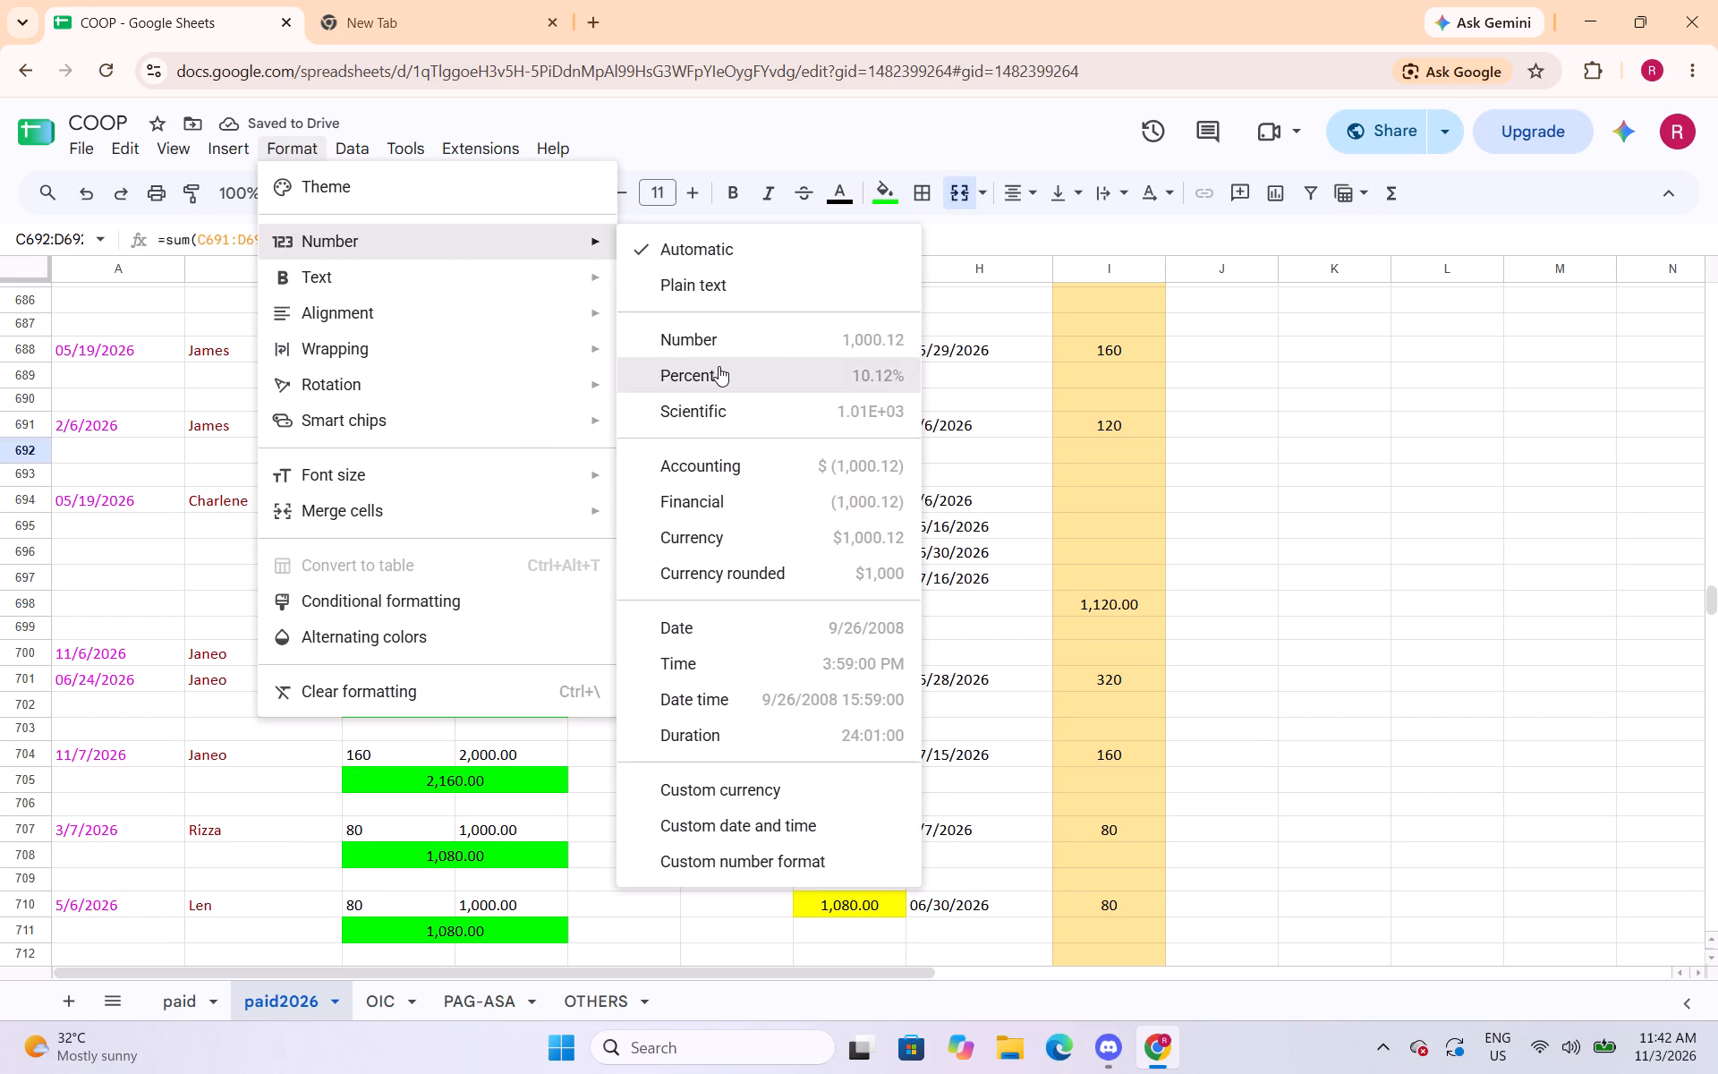
pyautogui.click(712, 333)
pyautogui.click(503, 363)
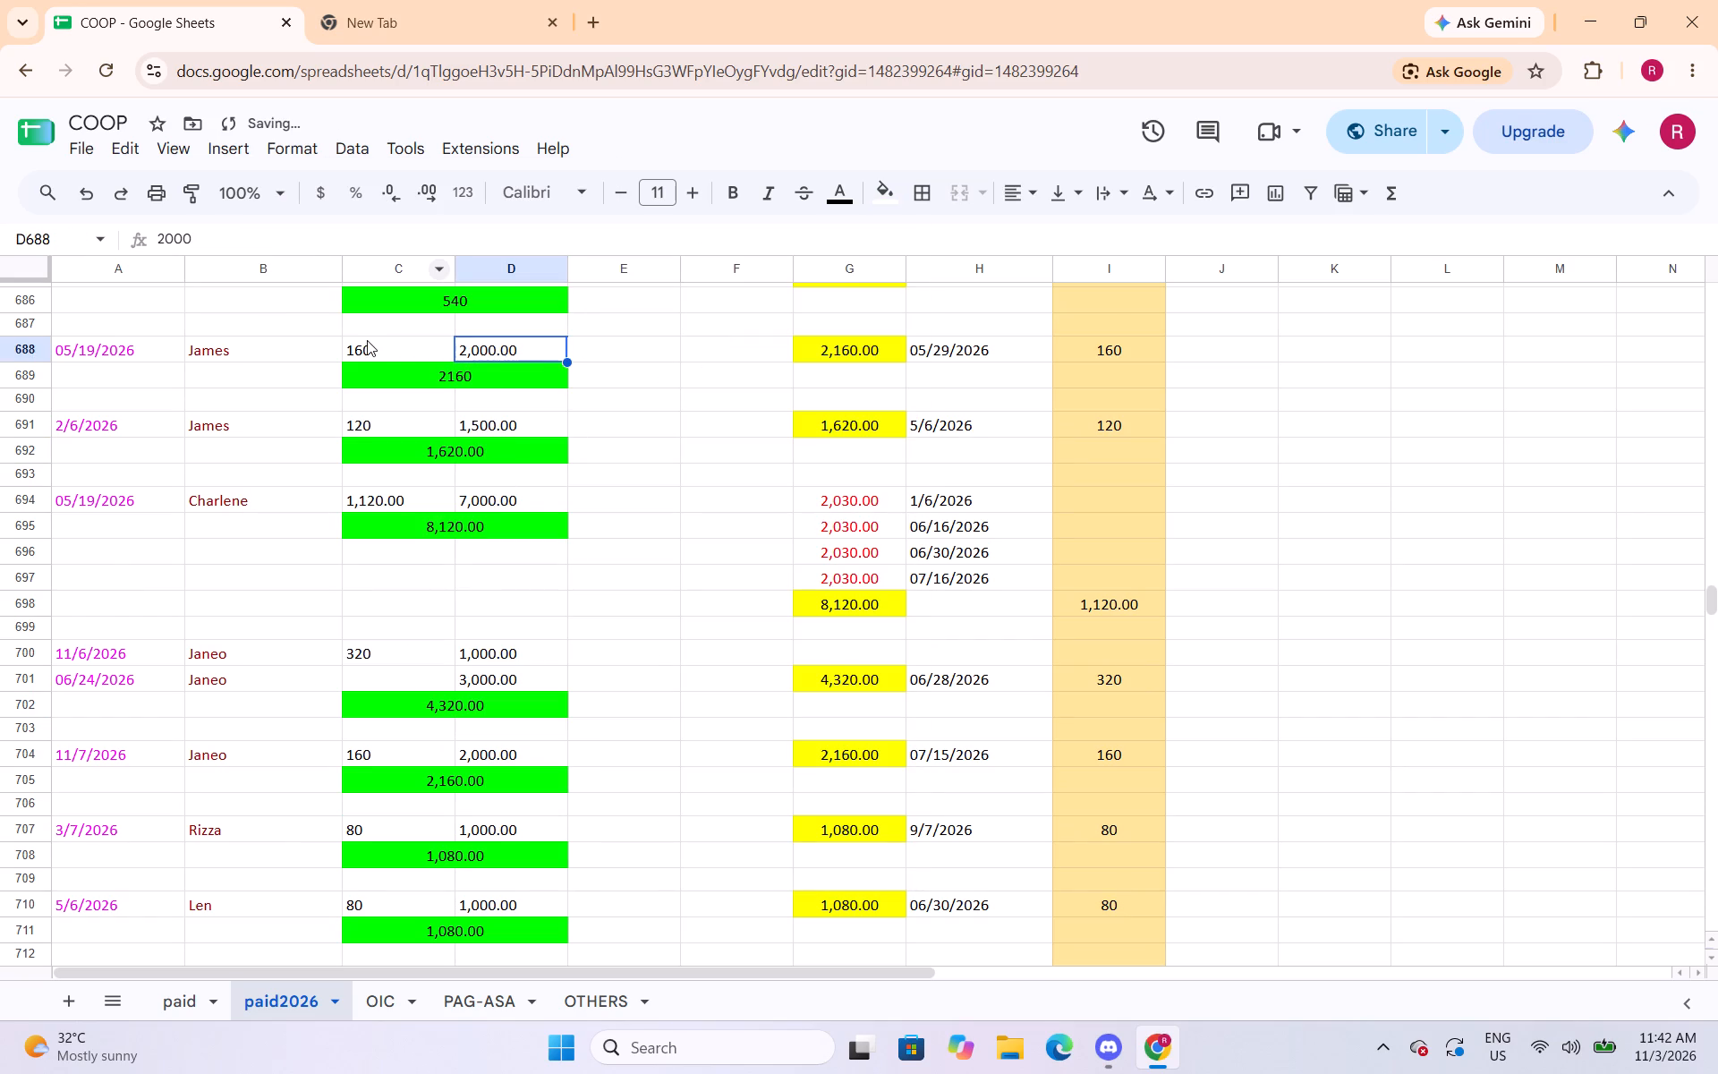
pyautogui.click(383, 366)
pyautogui.click(414, 378)
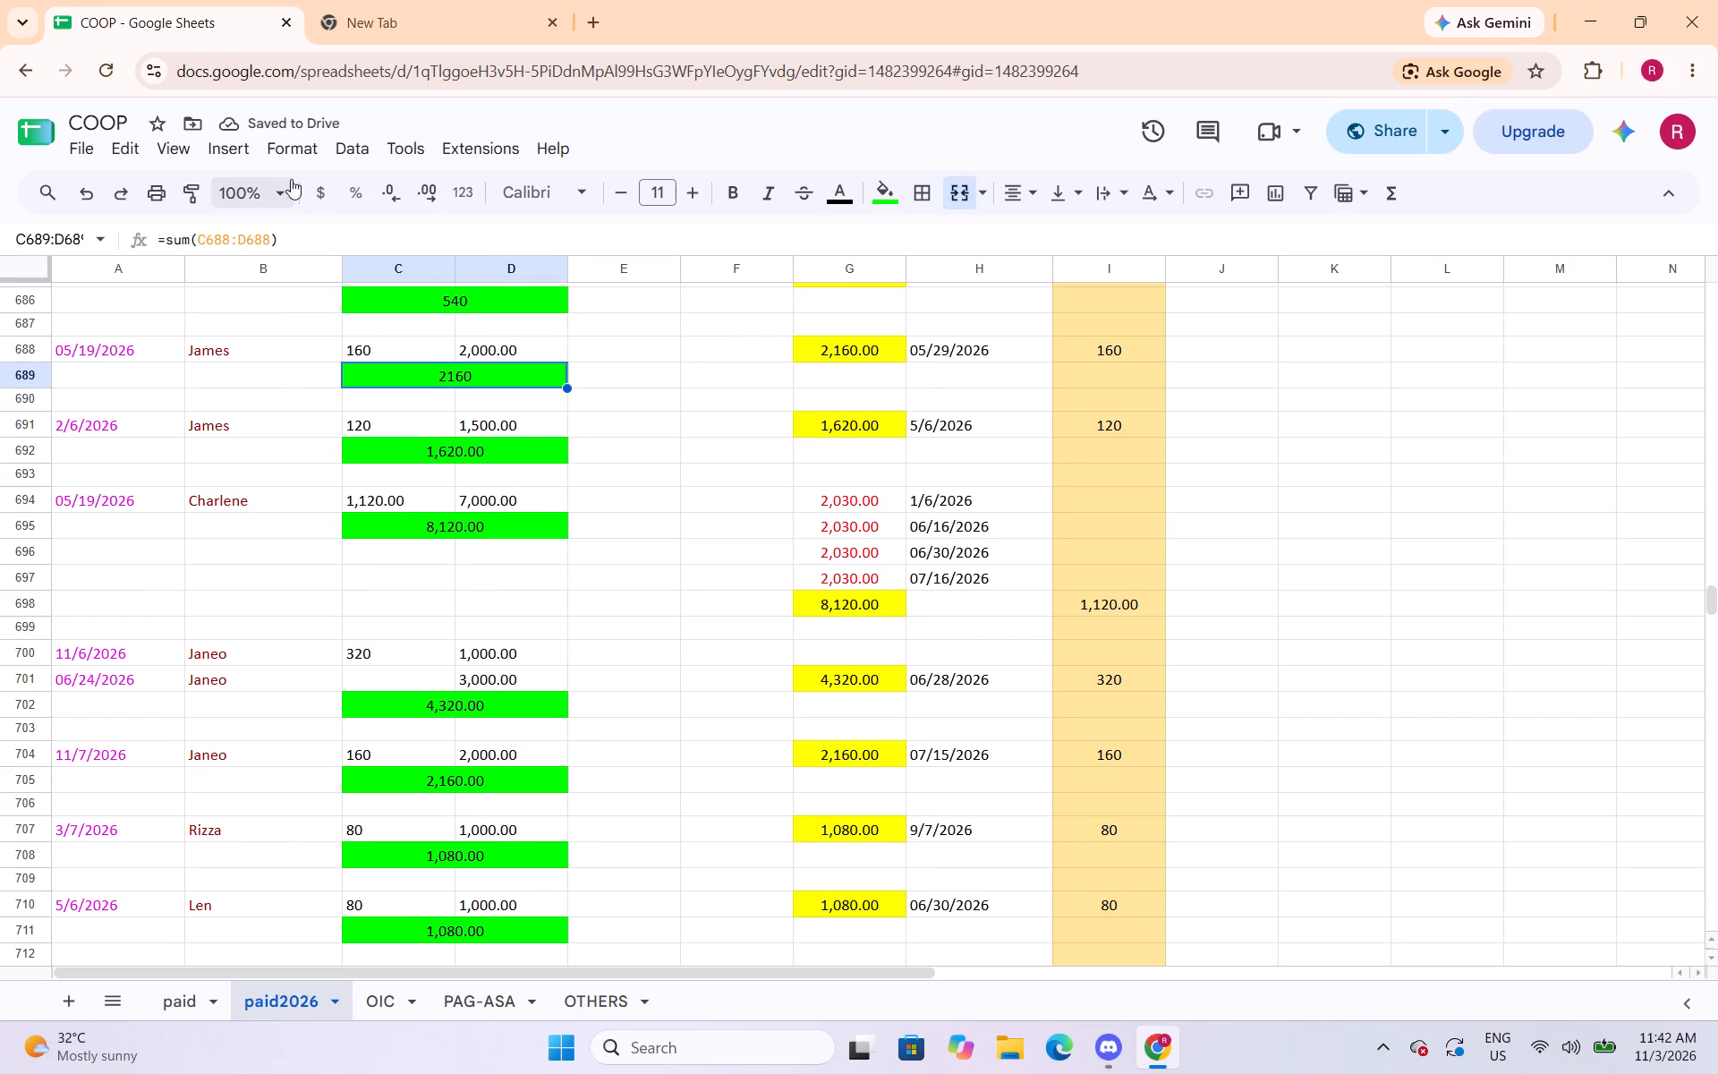
pyautogui.click(297, 149)
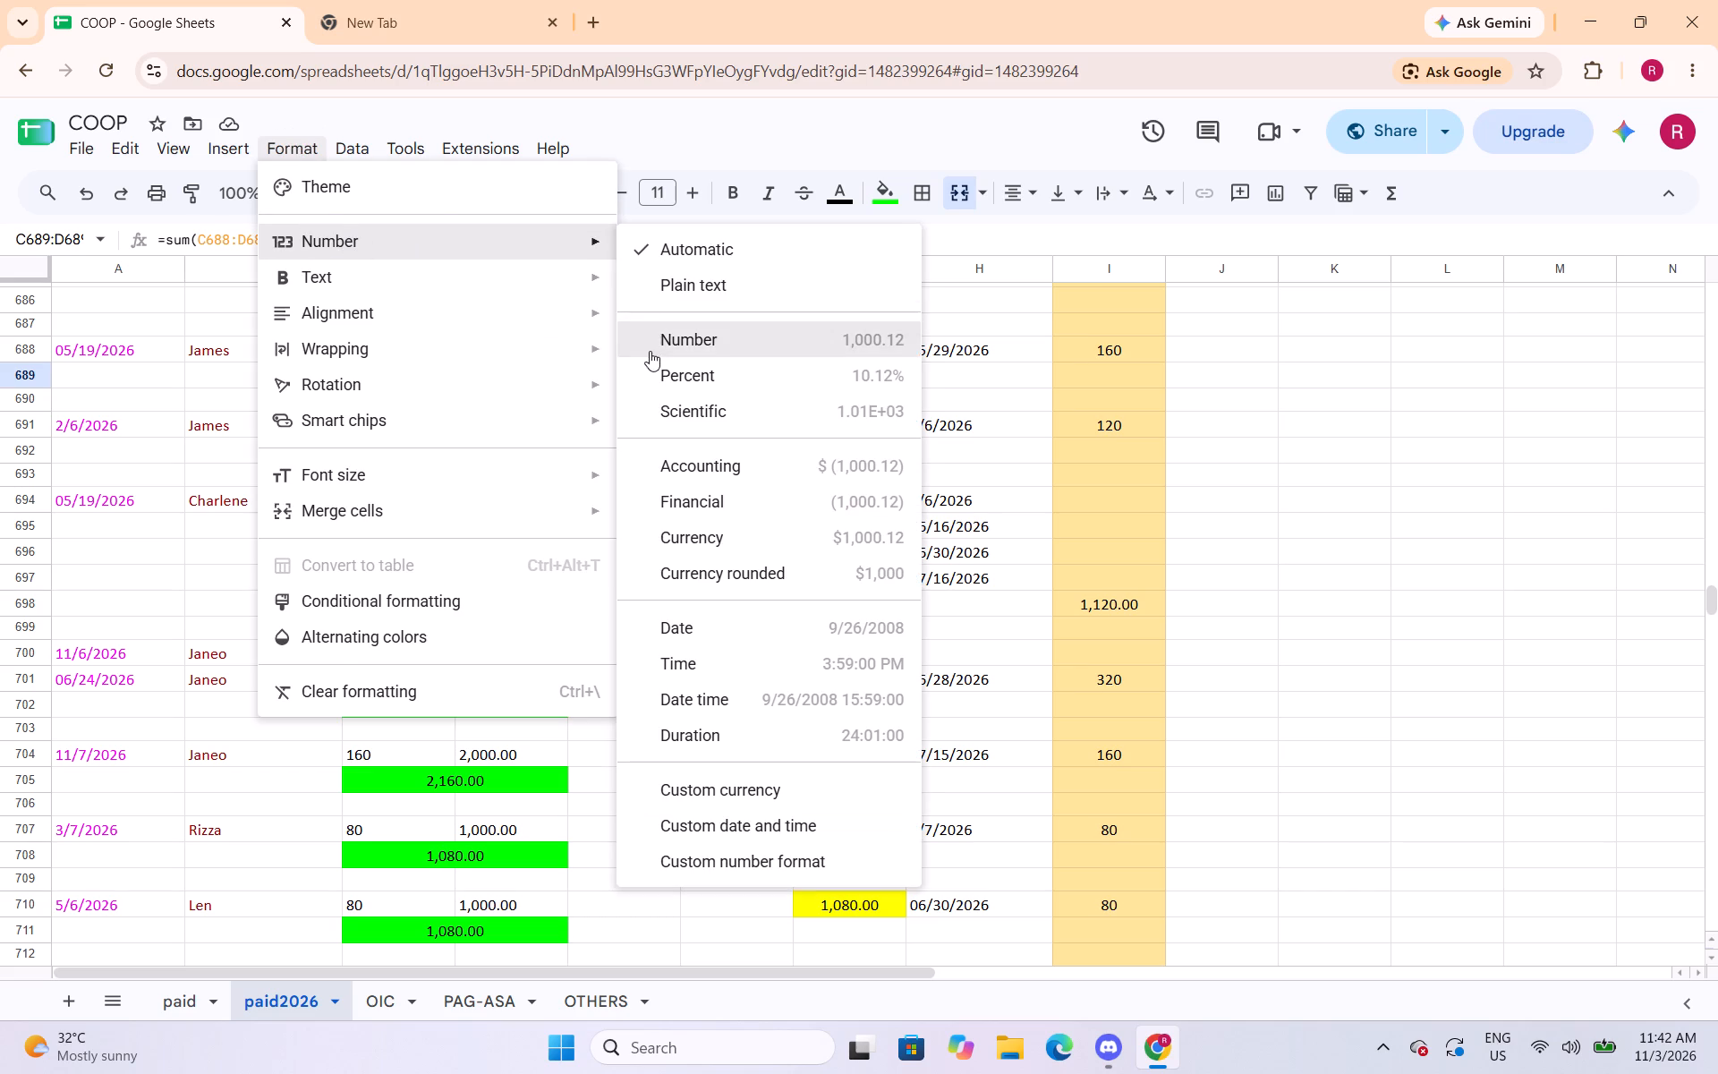
pyautogui.click(650, 351)
# Apply the Number format to the green total of Kuya Hermie's 6/5/2026 entry in C680:D680.
pyautogui.click(498, 303)
pyautogui.scroll(2, 680, 364)
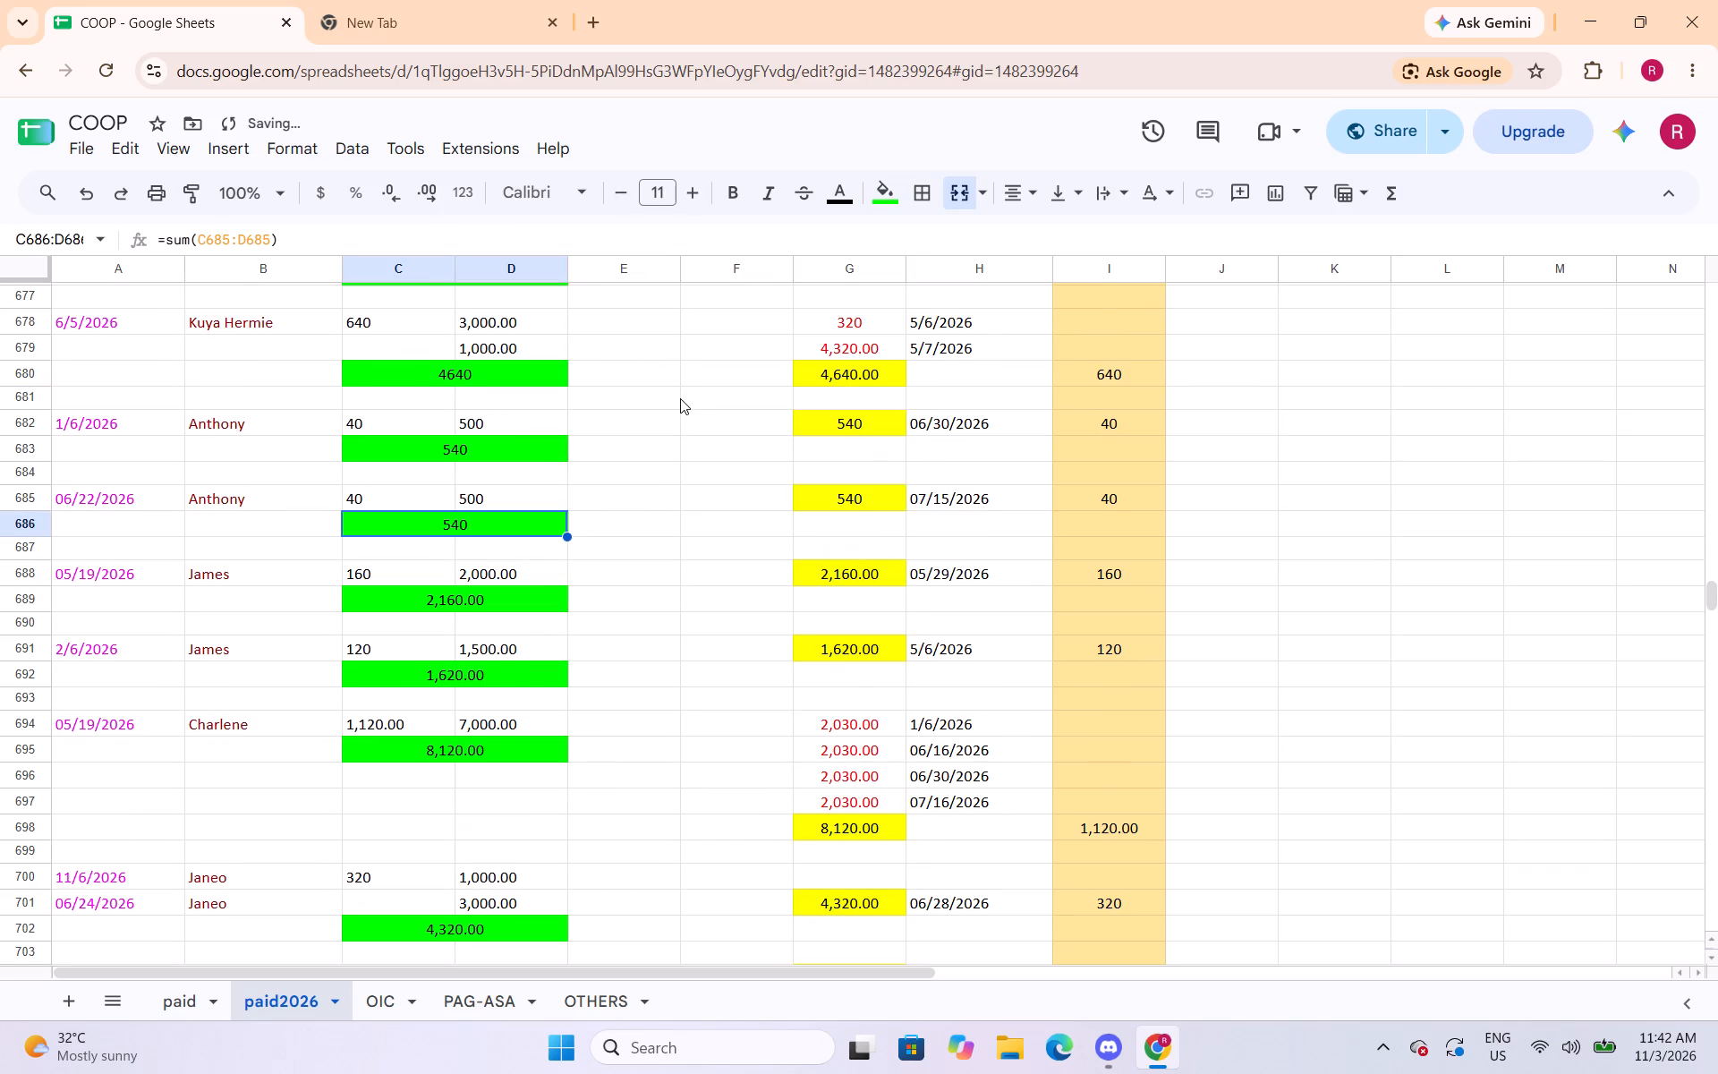
pyautogui.scroll(1, 513, 534)
pyautogui.click(515, 492)
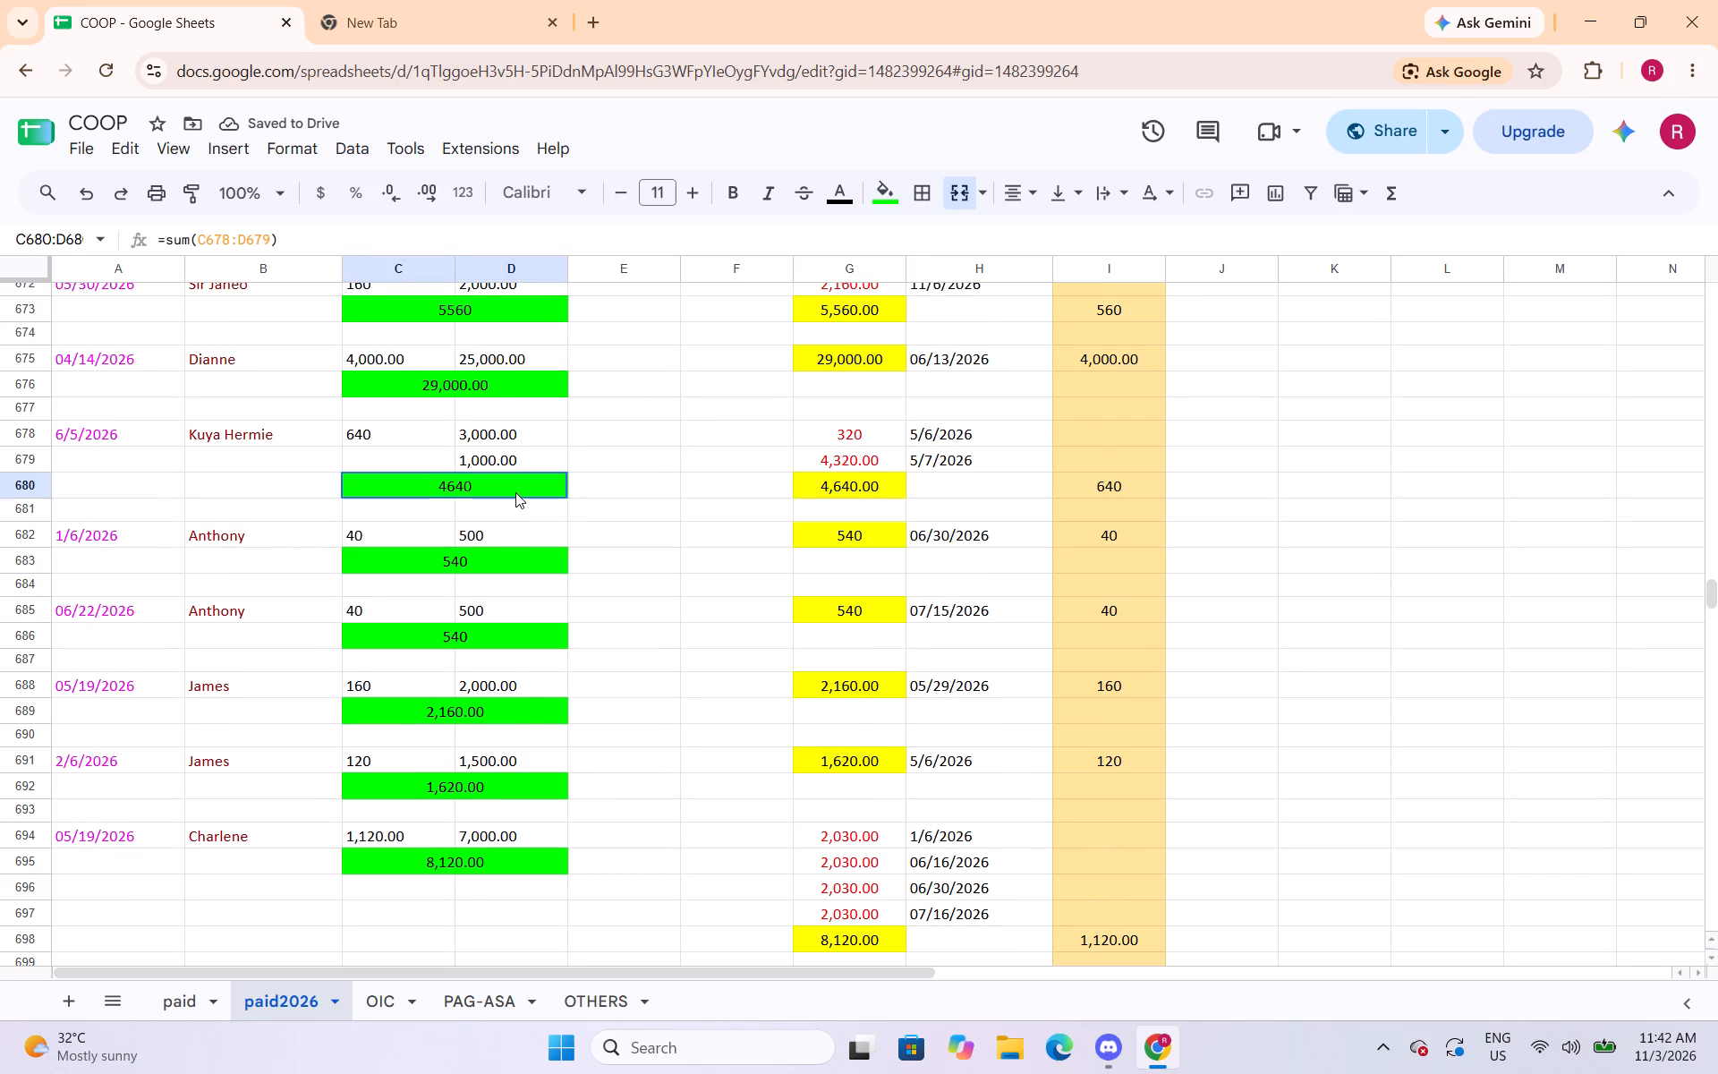
pyautogui.click(281, 151)
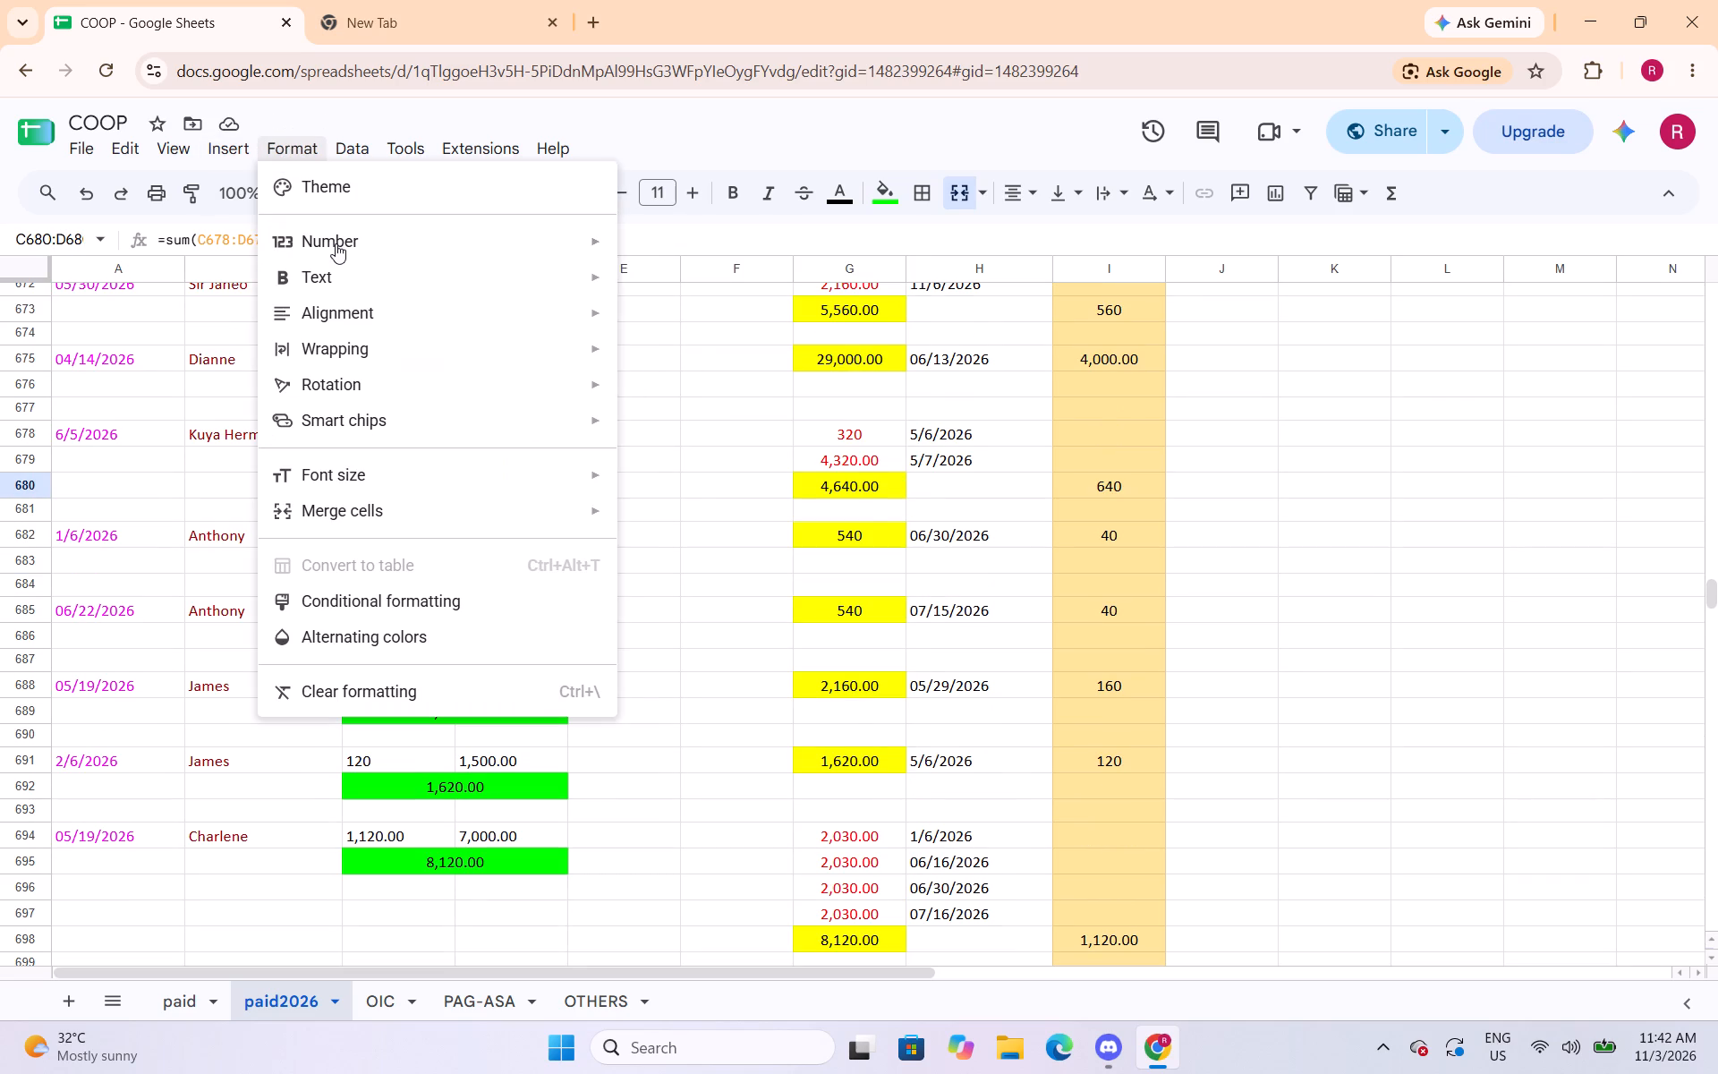
pyautogui.click(716, 333)
# Apply the Number format to the green total of Sir Janeo's four-row group in C673:D673.
pyautogui.scroll(2, 566, 478)
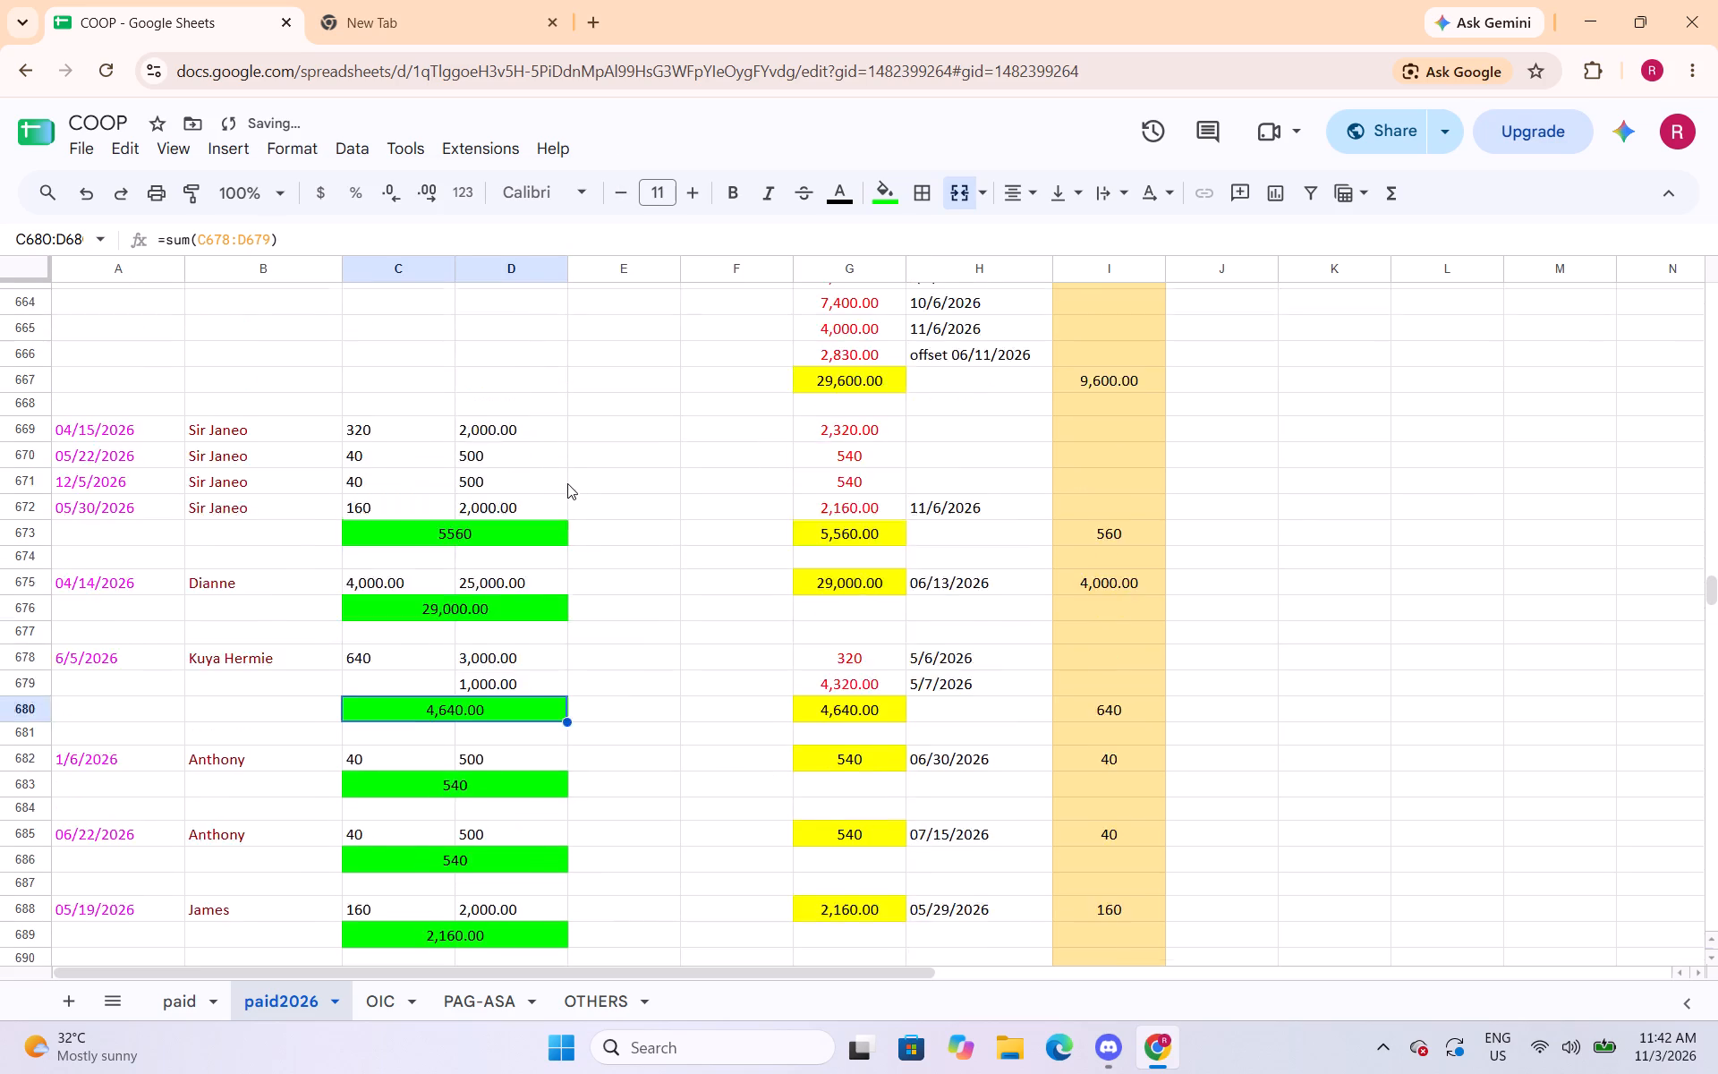
pyautogui.scroll(1, 567, 483)
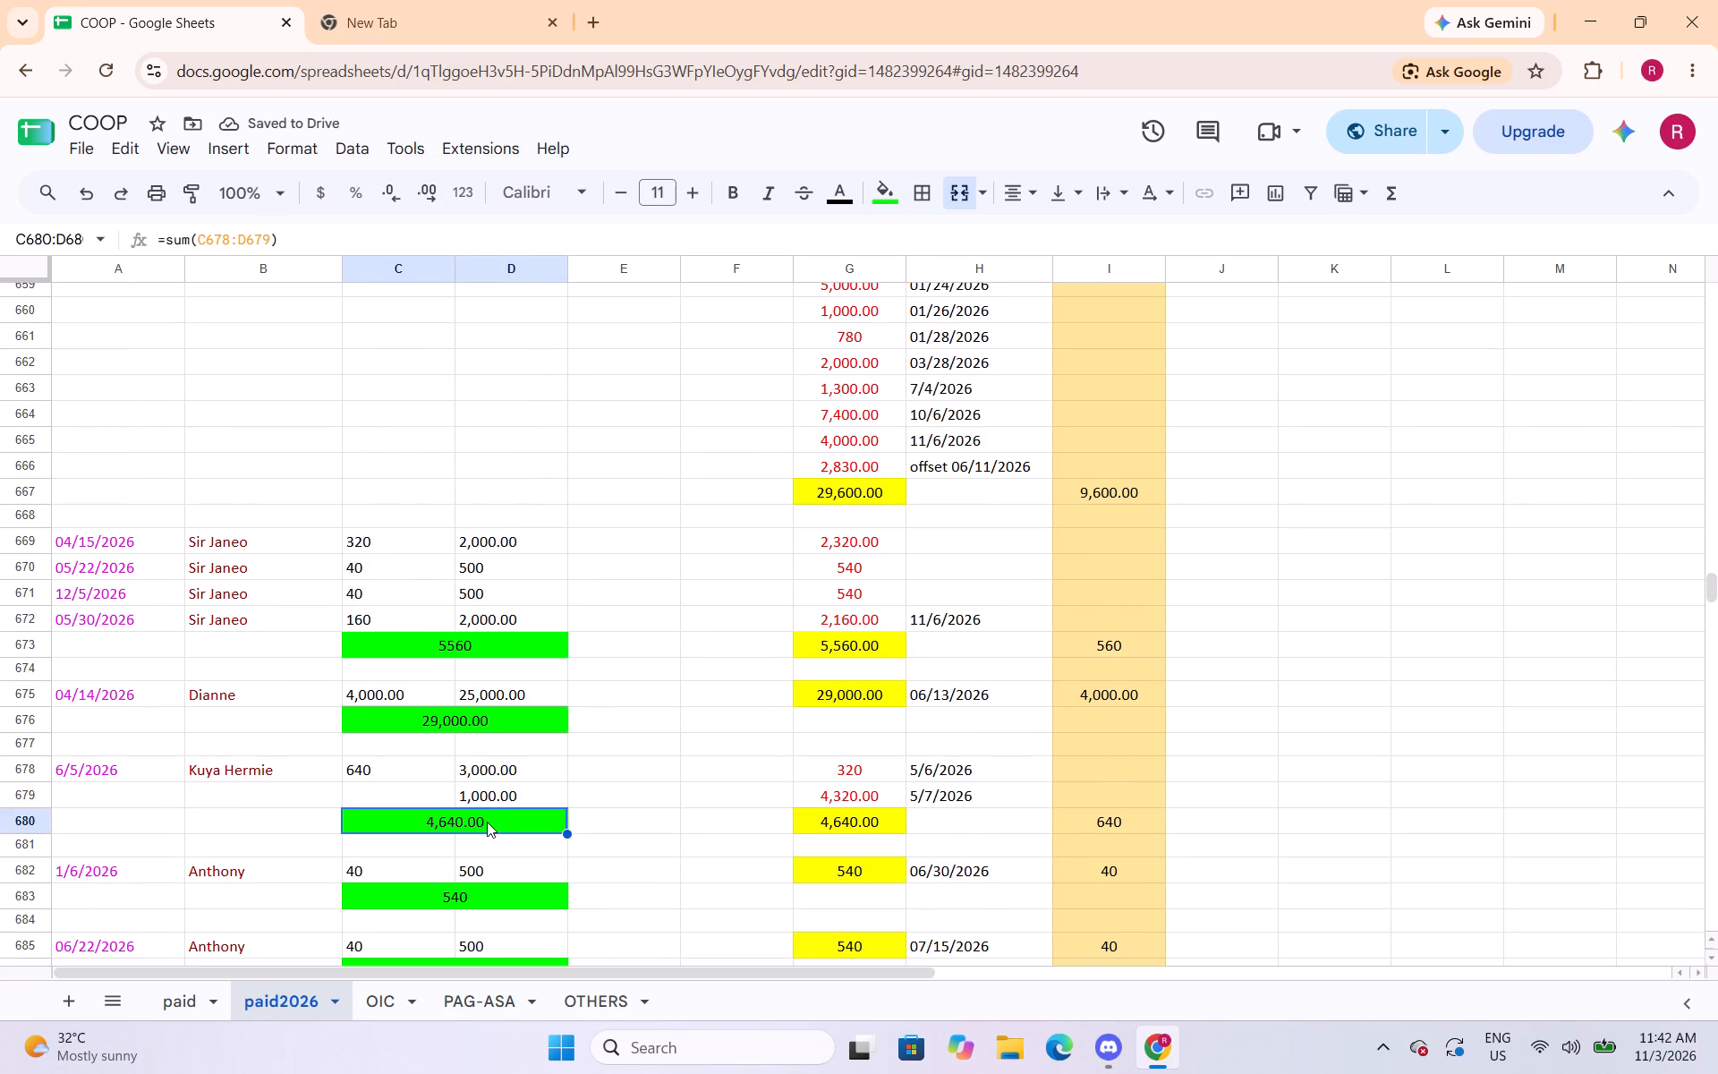
pyautogui.click(506, 648)
pyautogui.click(289, 156)
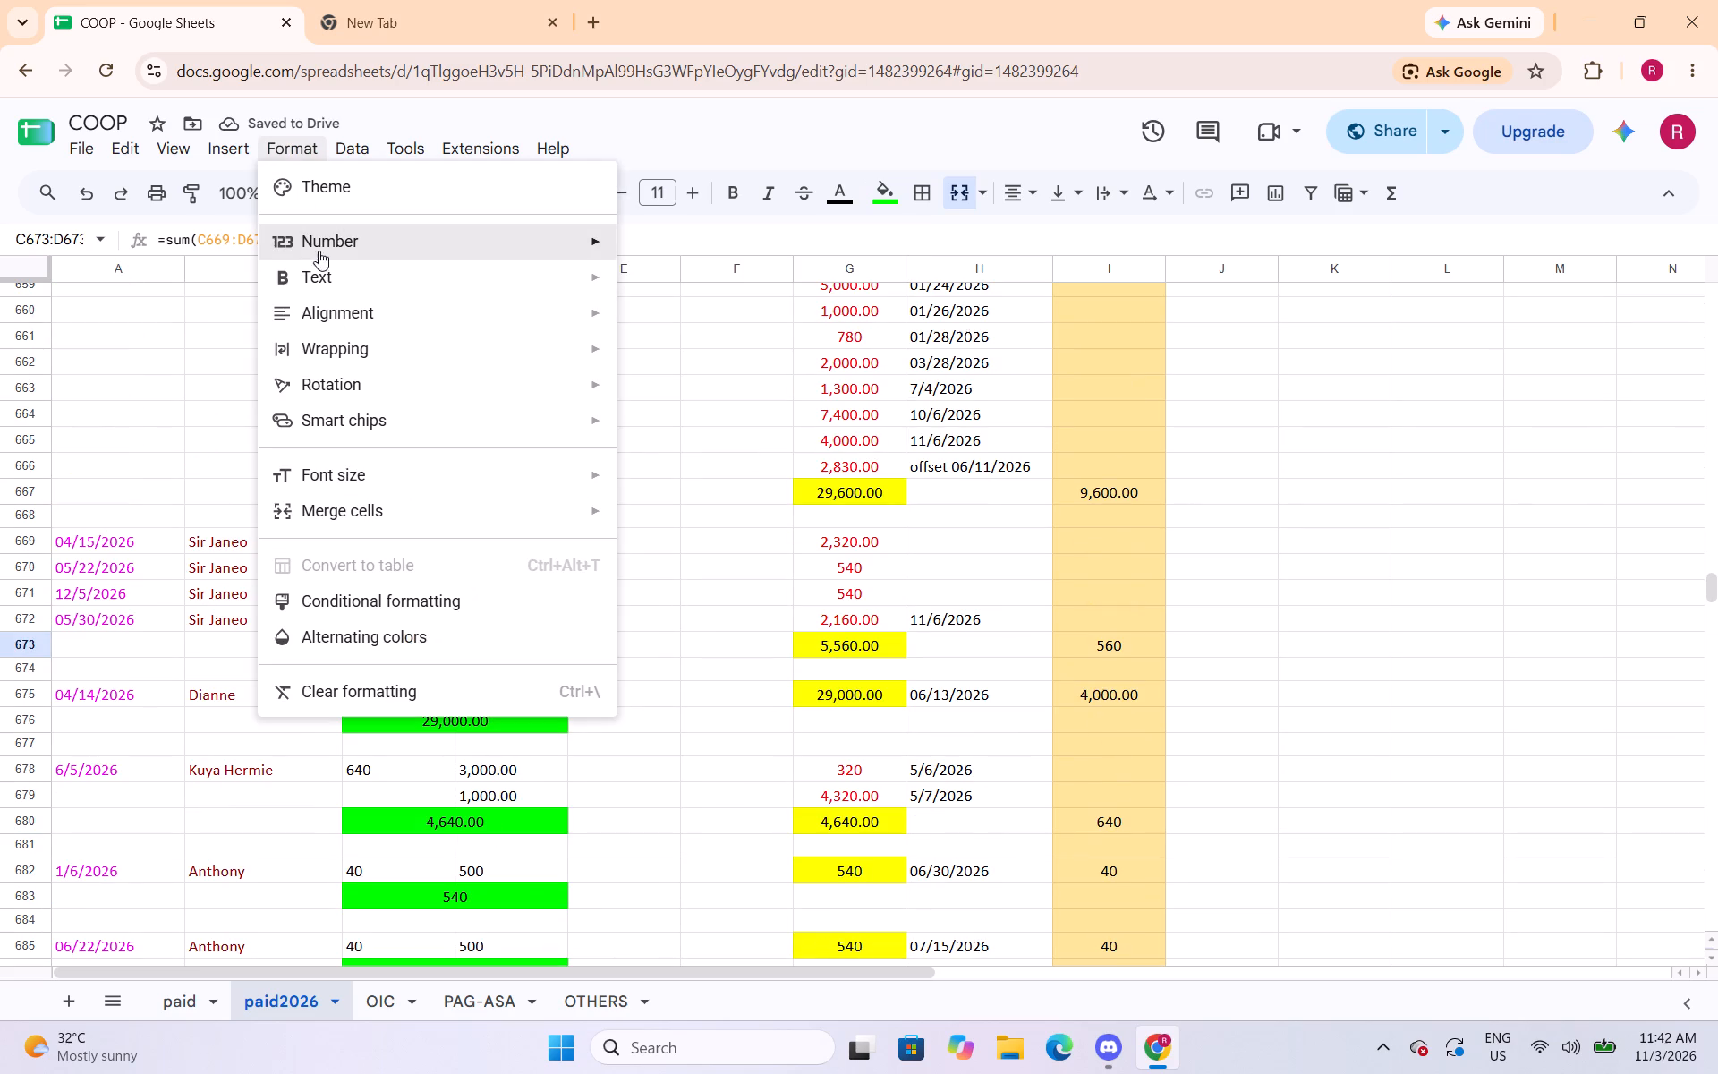
pyautogui.click(656, 339)
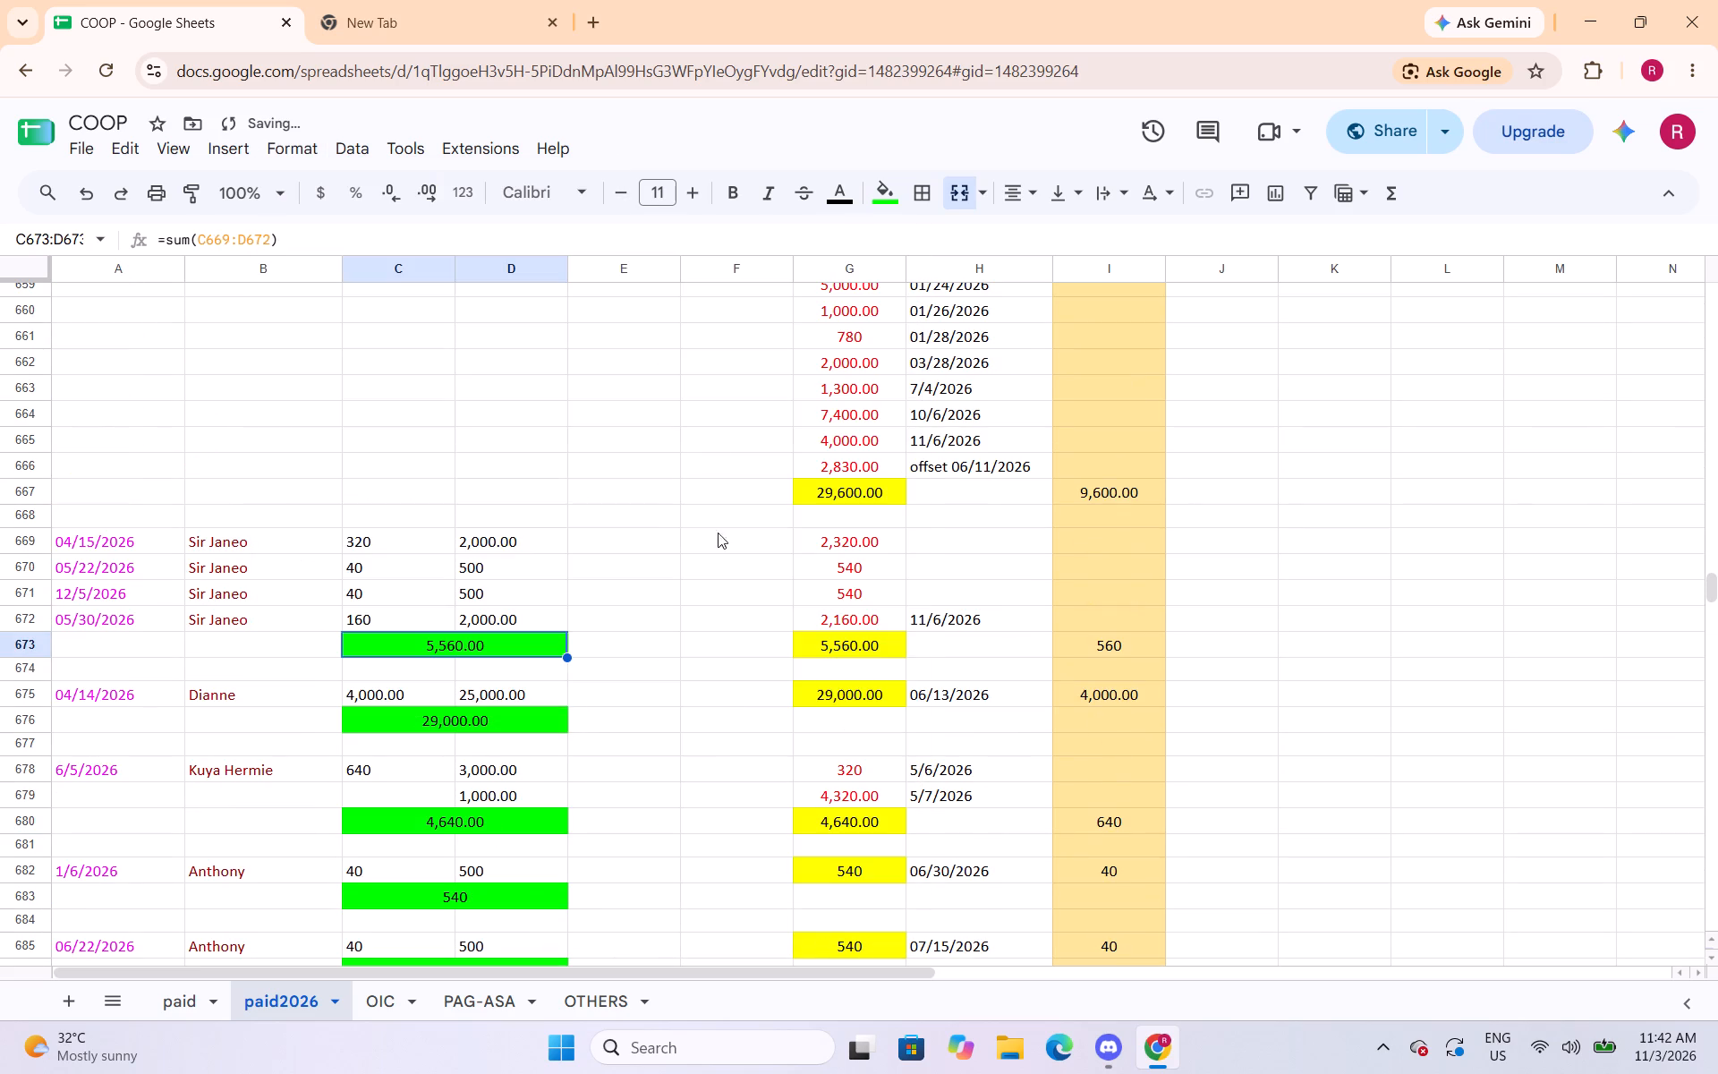
pyautogui.scroll(2, 669, 556)
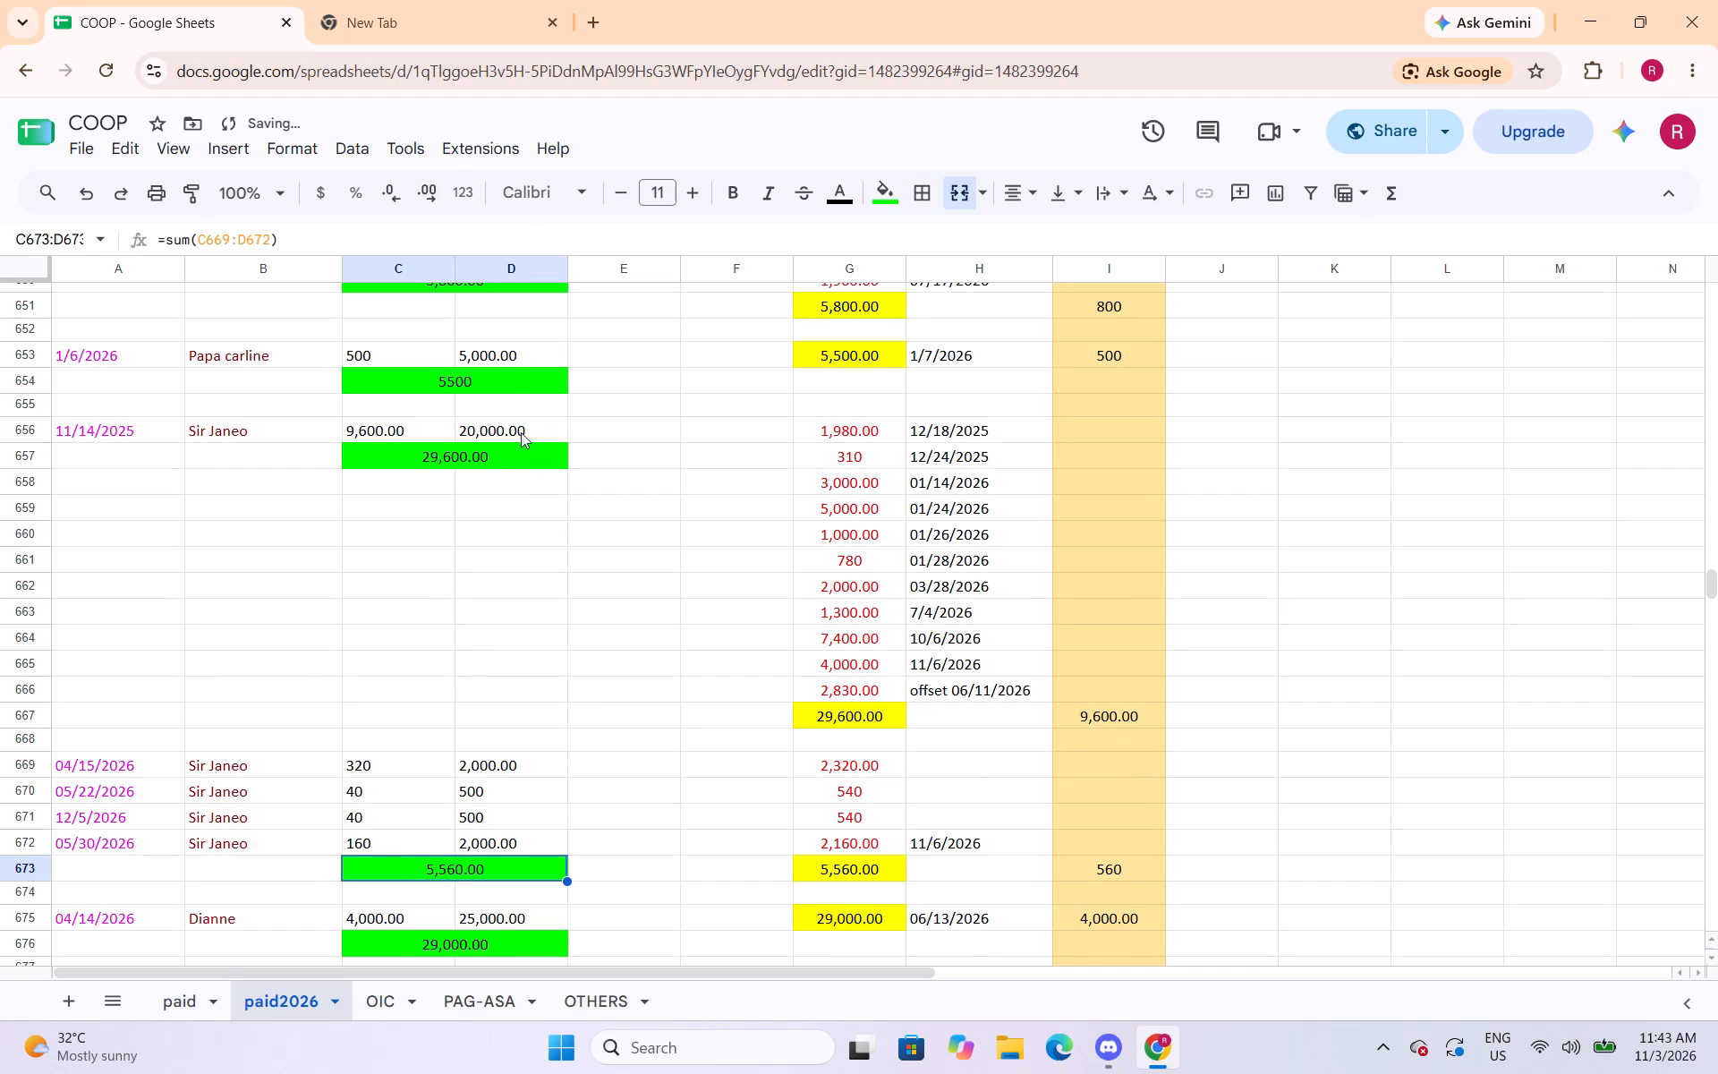
# Apply the Number format to the green total of Papa carline's 1/6/2026 entry in C654:D654.
pyautogui.click(513, 388)
pyautogui.click(302, 146)
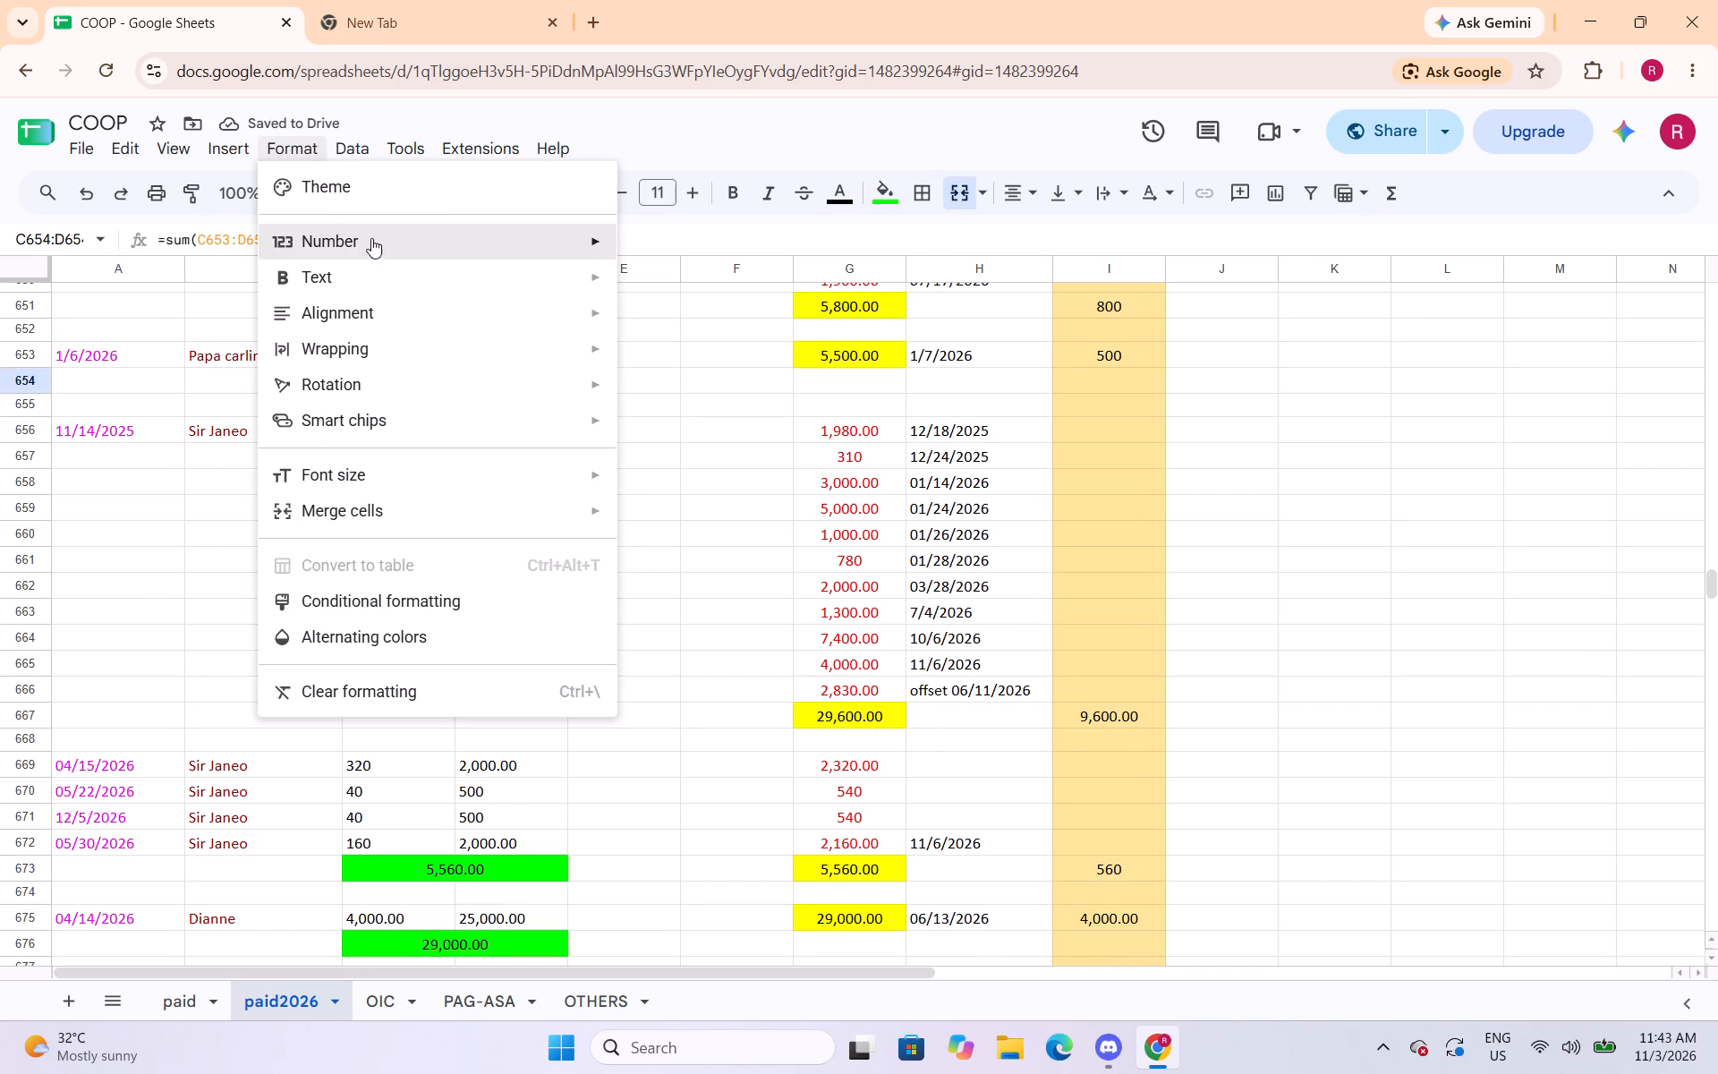
pyautogui.click(659, 328)
# Apply the Number format to the green totals of Claire sis's 6/6/2026 entry in C646:D646 and Claire's 4/6/2026 entry in C643:D643.
pyautogui.scroll(2, 579, 401)
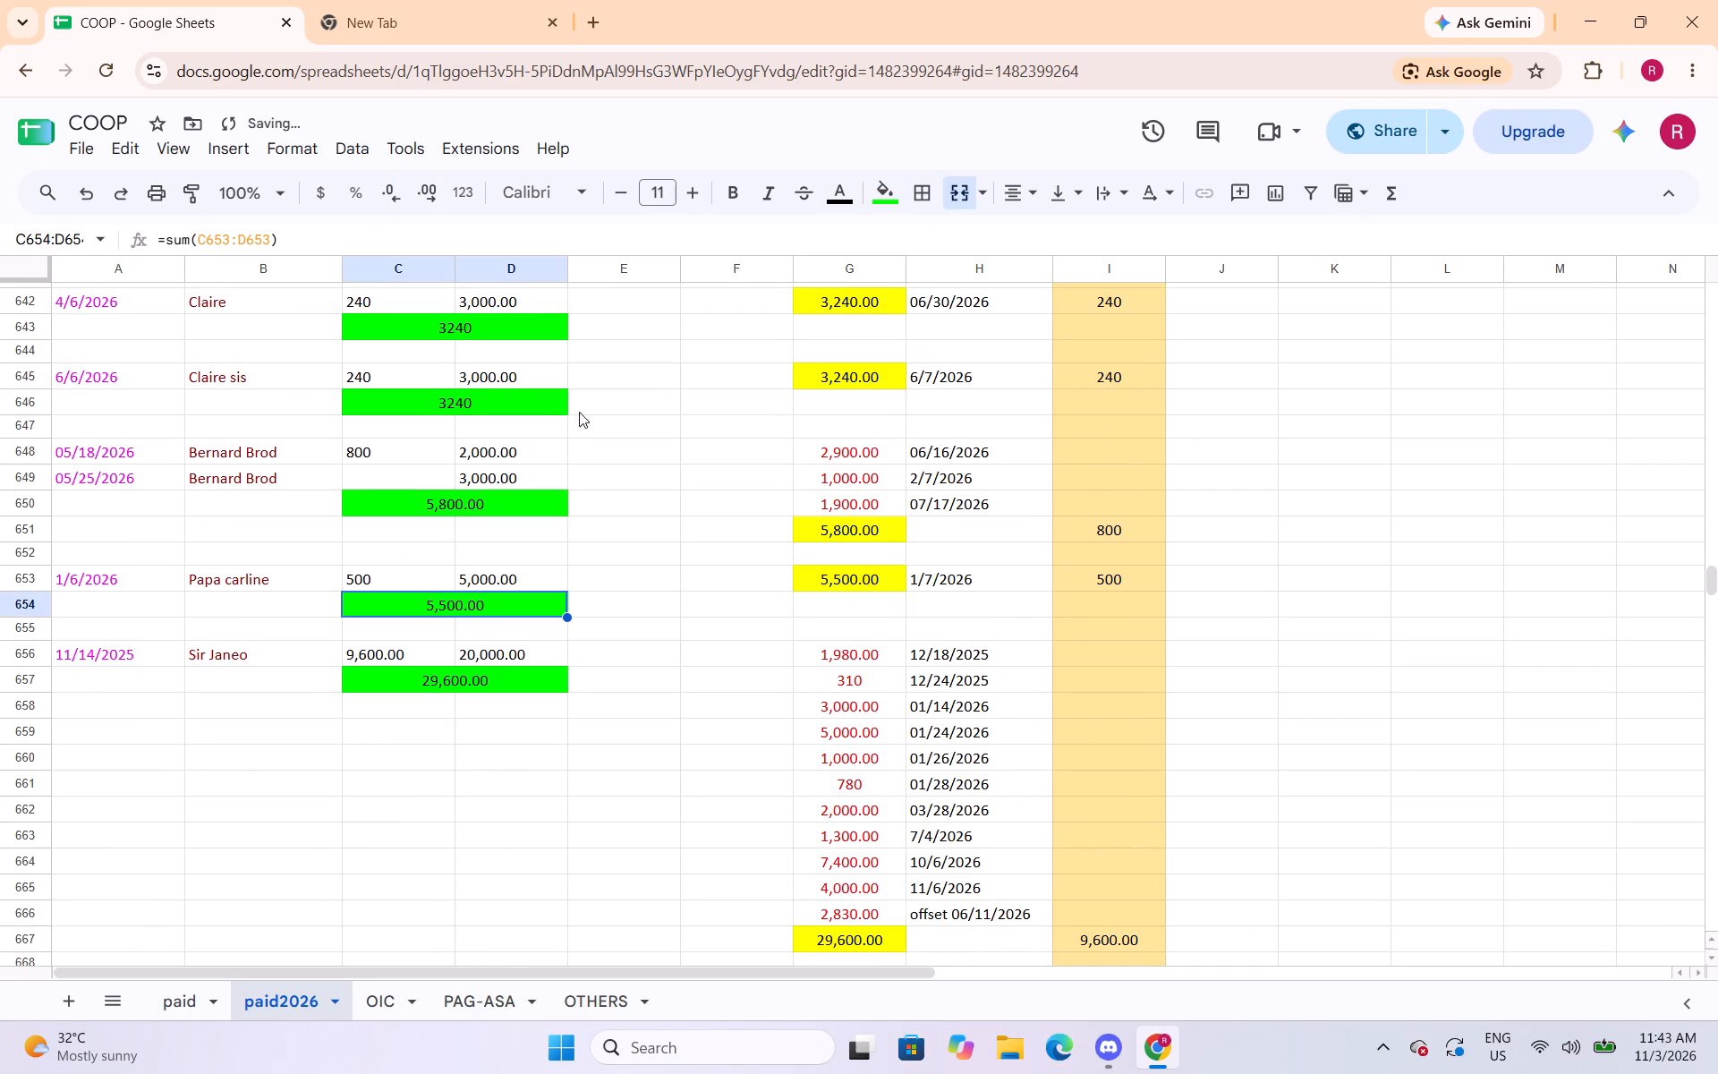
pyautogui.click(497, 417)
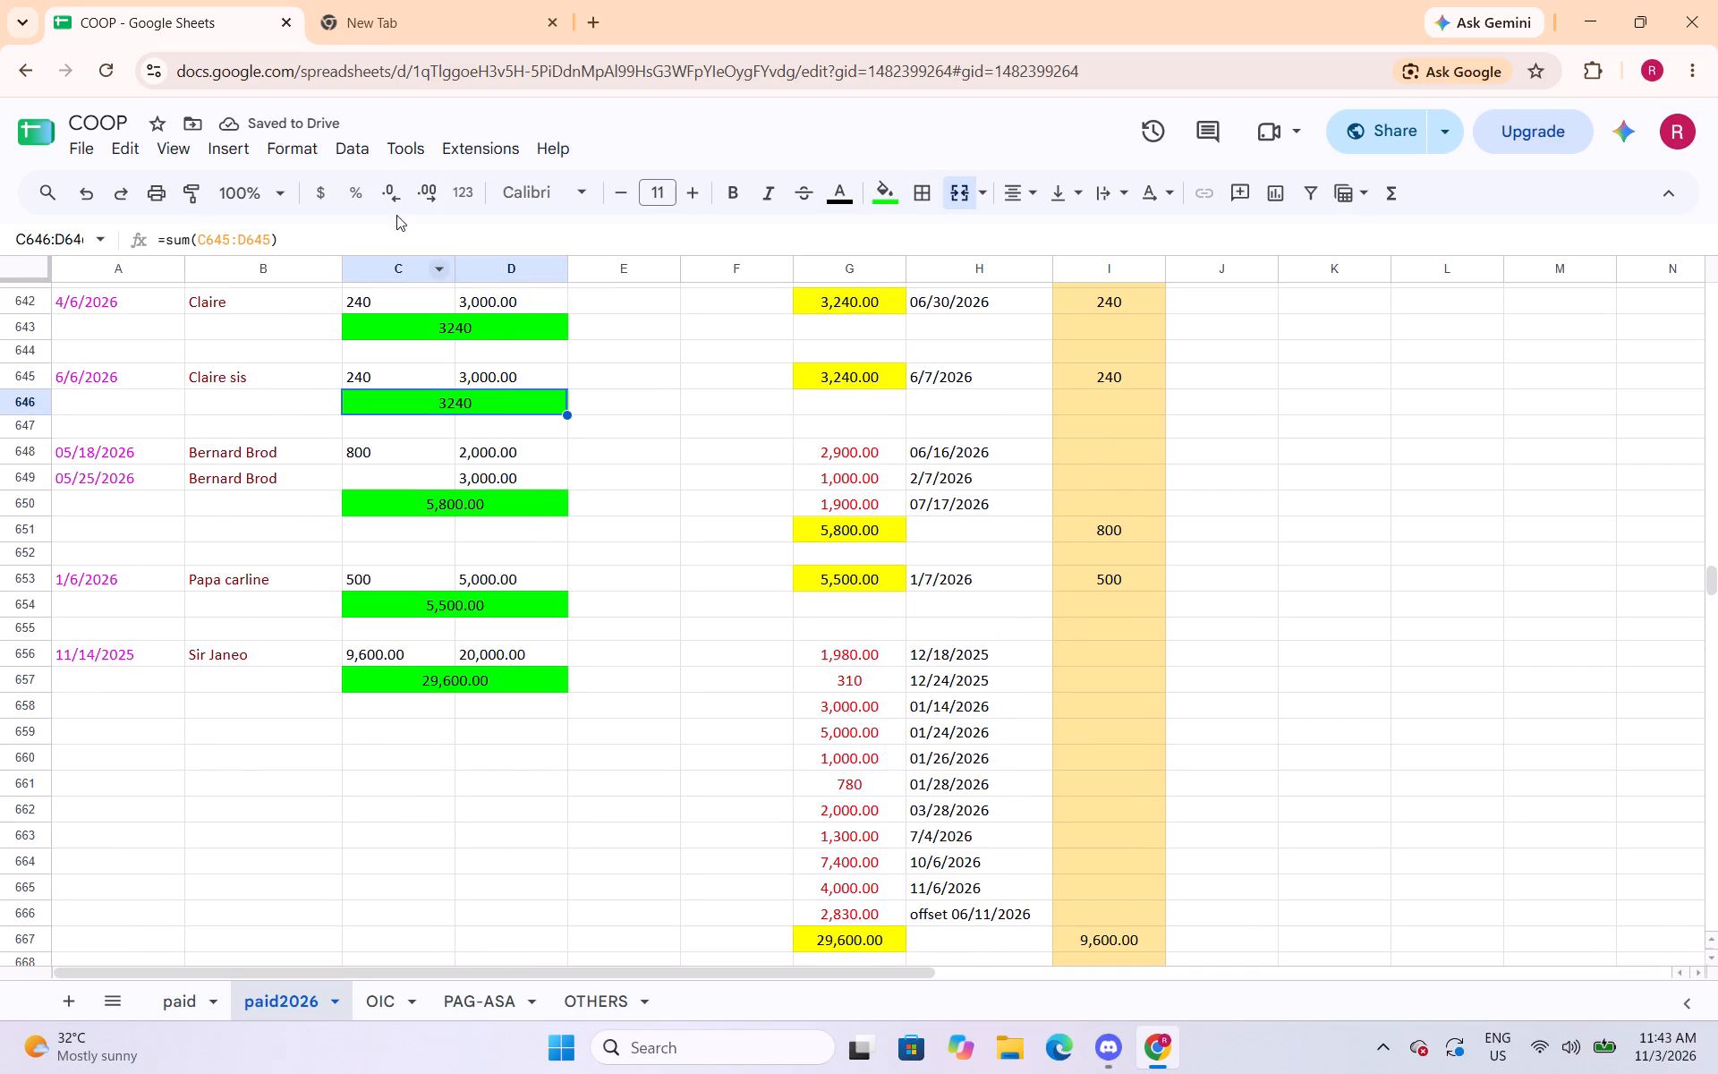
pyautogui.click(287, 144)
pyautogui.click(663, 338)
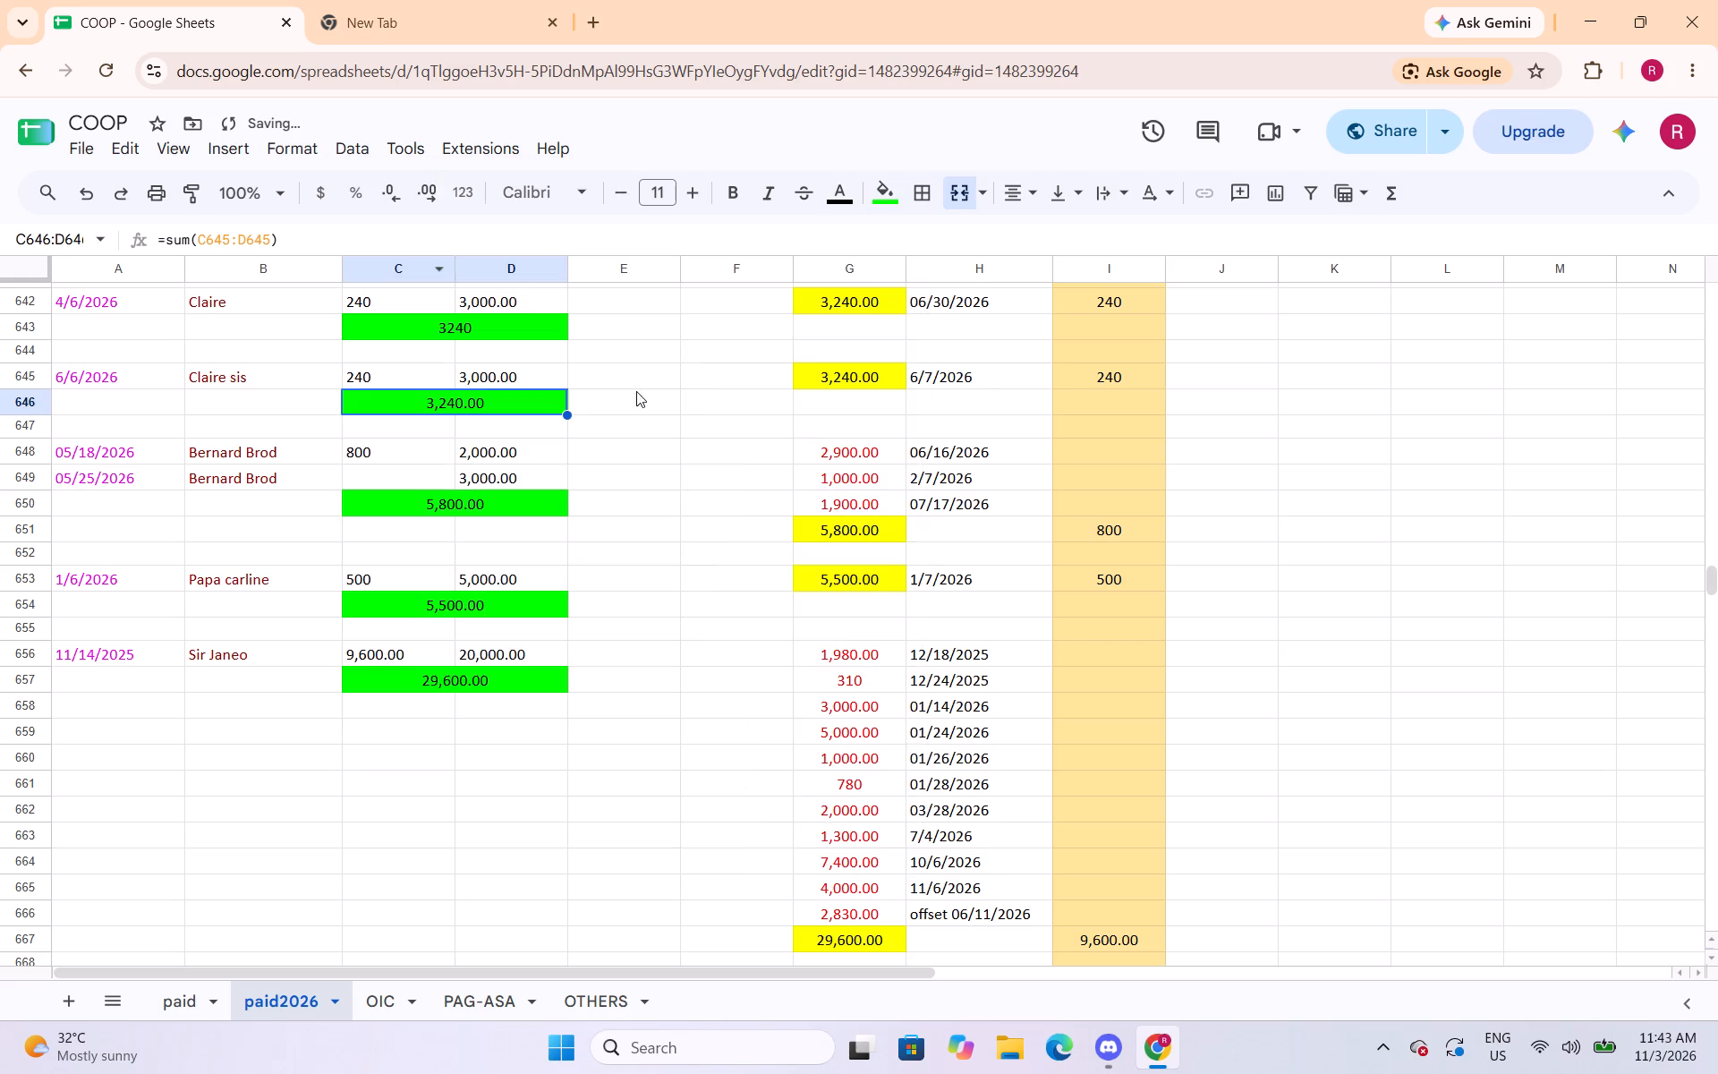
pyautogui.scroll(1, 585, 415)
pyautogui.click(536, 439)
pyautogui.click(322, 144)
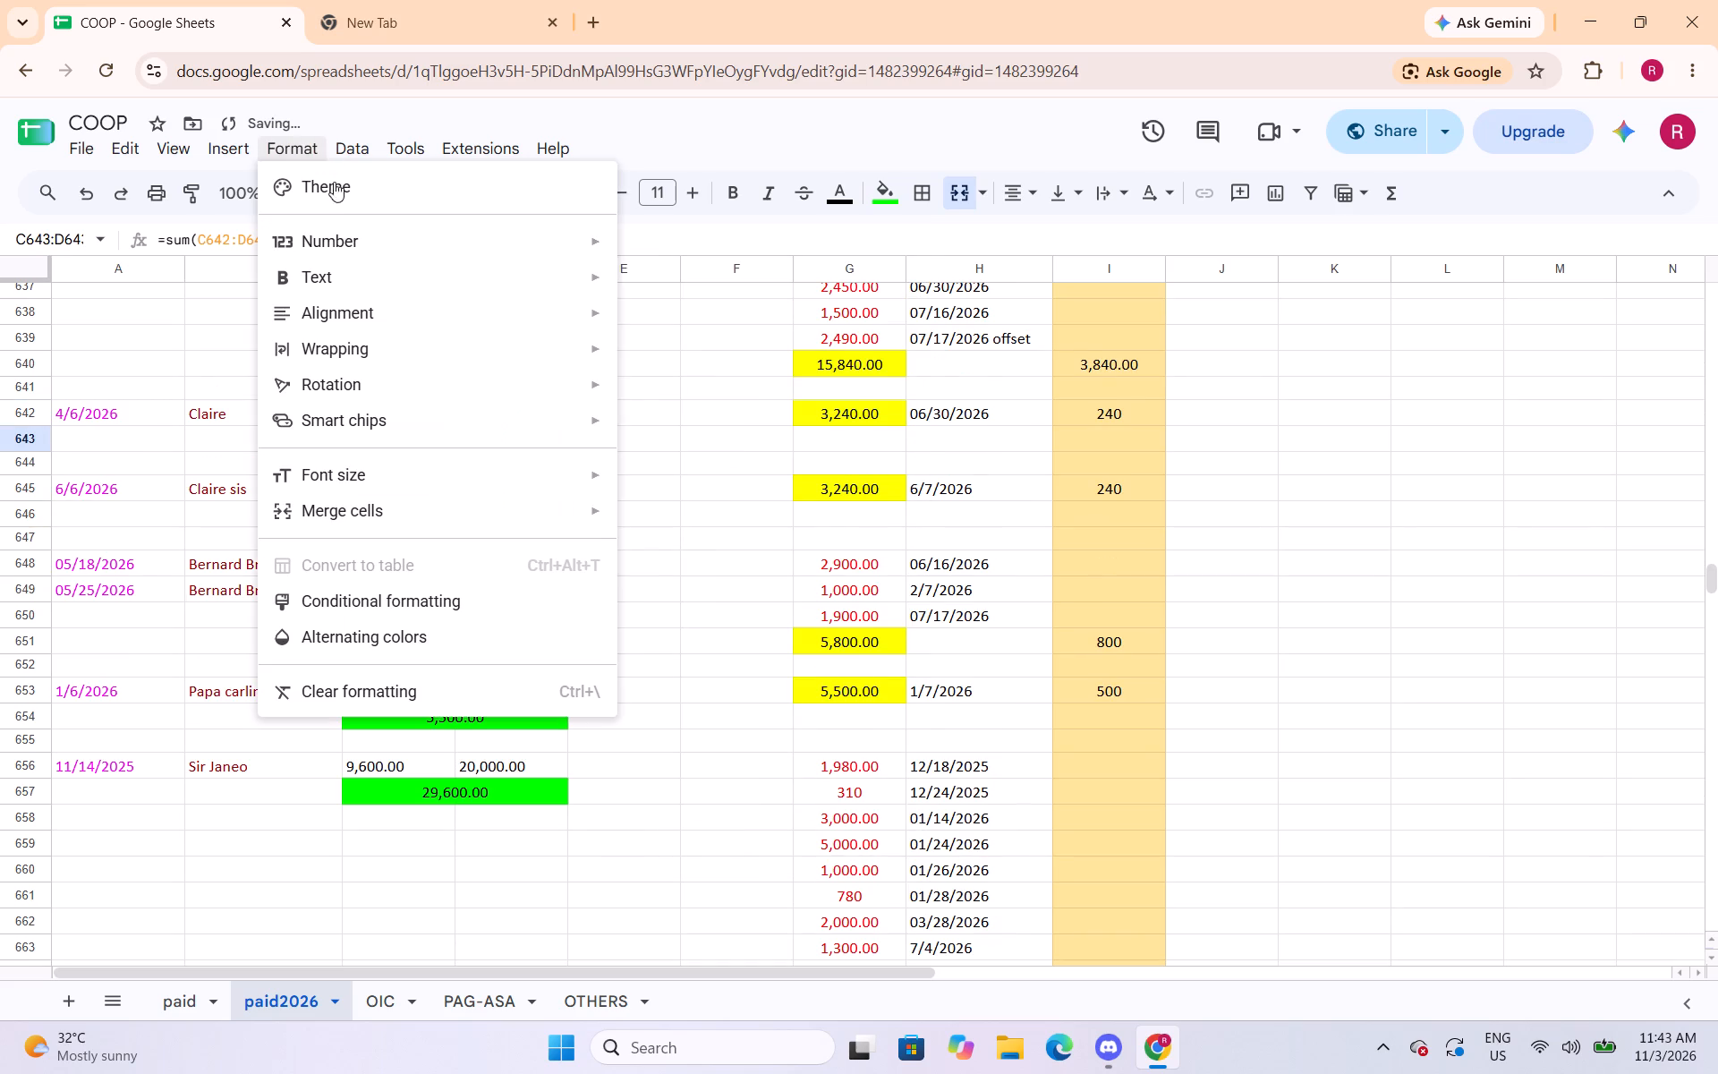
pyautogui.click(695, 347)
# Apply the Number format to the green total of Ritchell's 04/14/2026 entry in C624:D624.
pyautogui.scroll(3, 579, 454)
pyautogui.scroll(1, 592, 352)
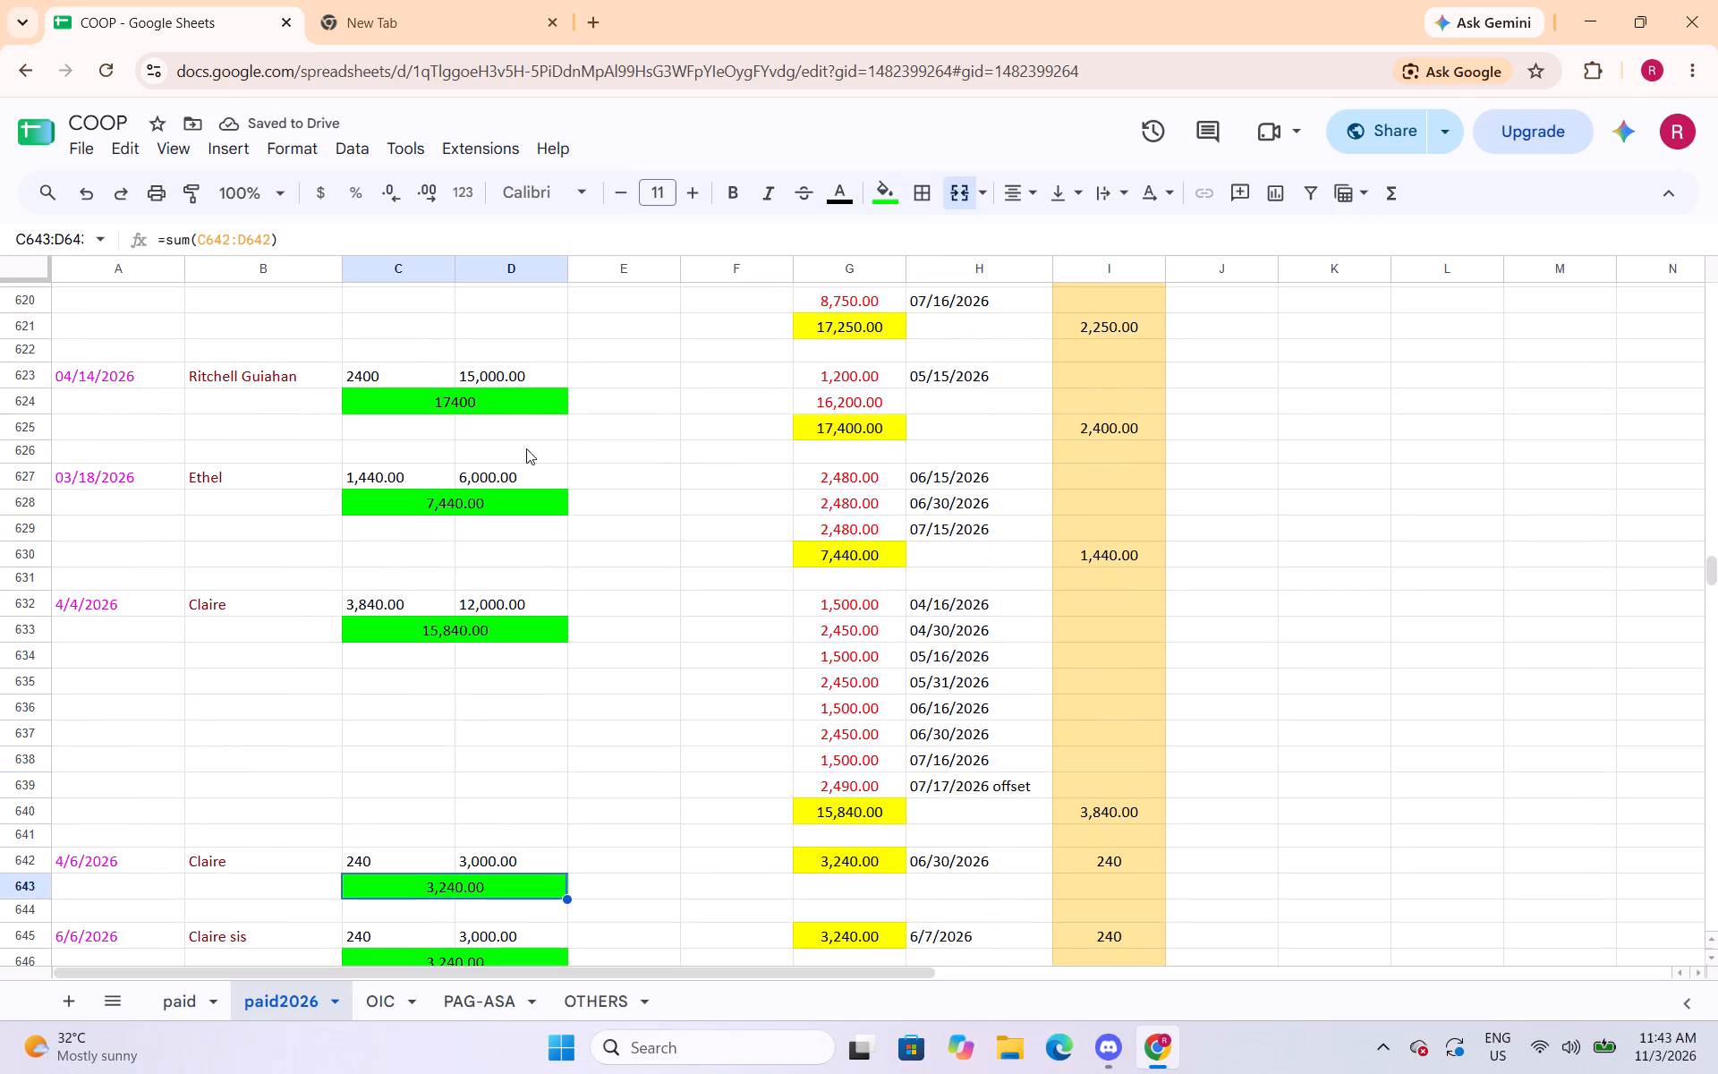
pyautogui.click(506, 405)
pyautogui.click(295, 143)
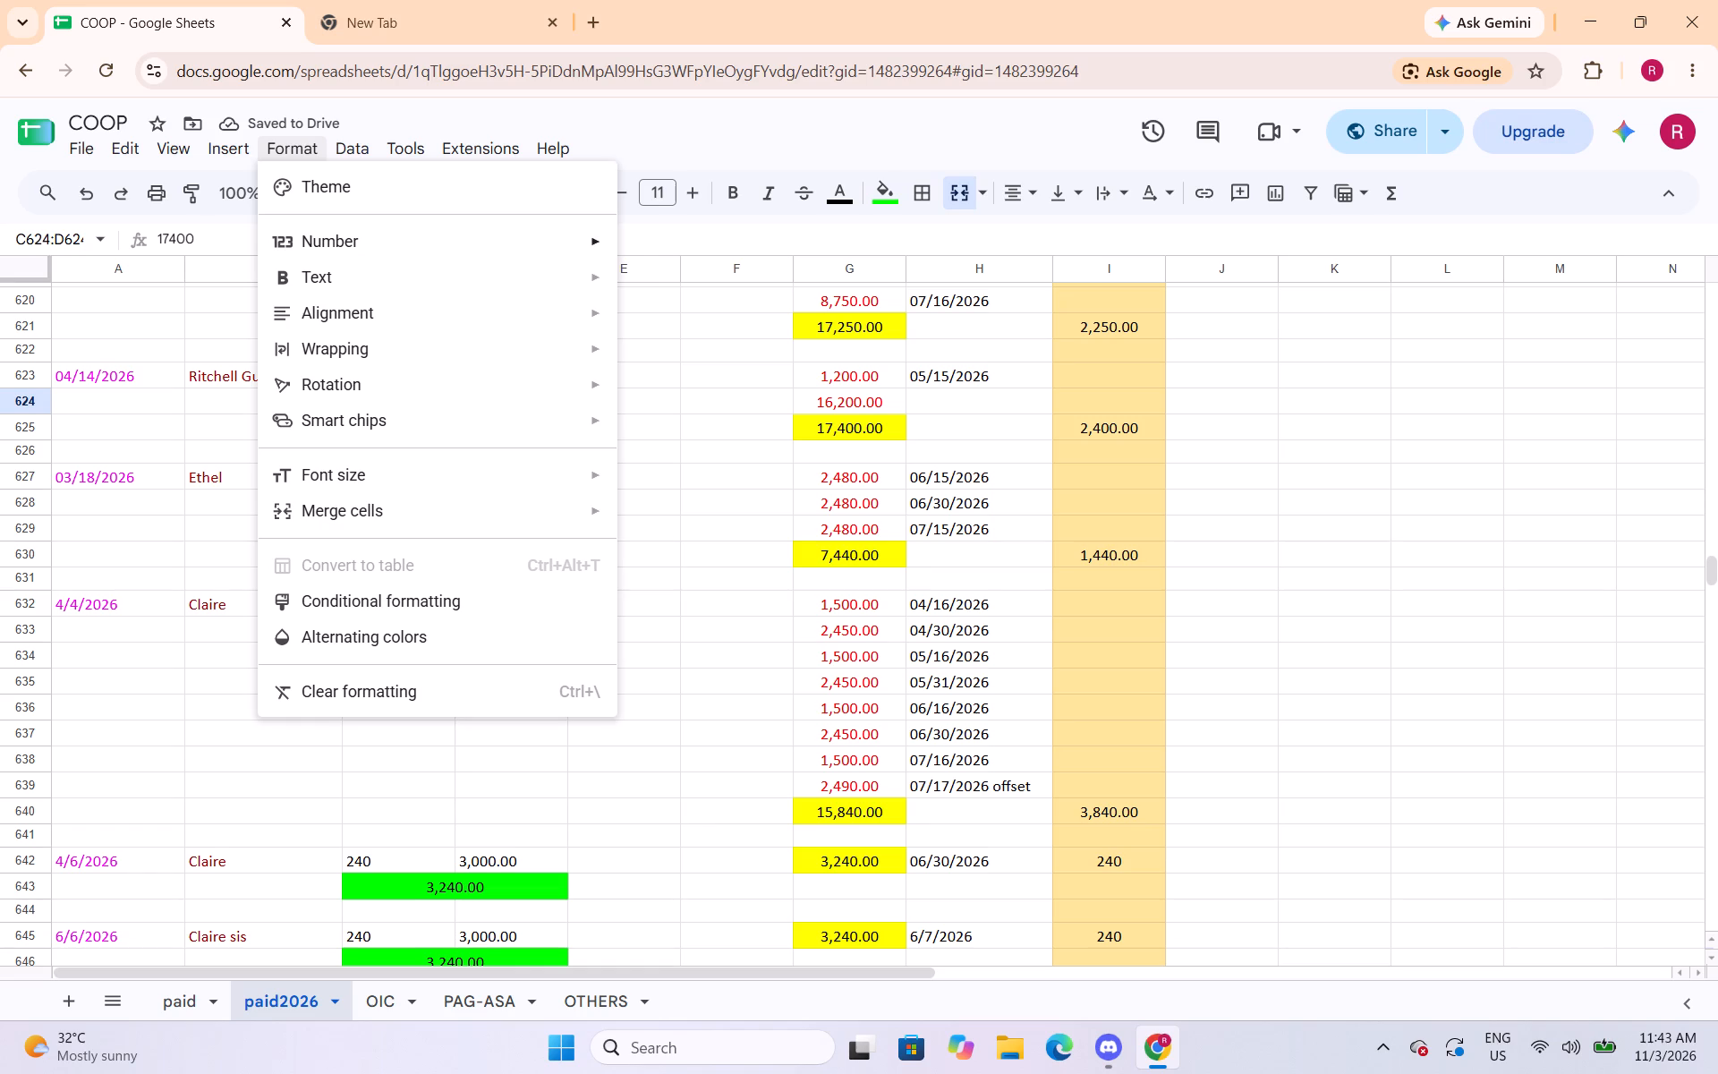
pyautogui.click(668, 341)
# Apply the Number format to the green total of Te Bebeng's 05/27/2026 entry in C605:D605.
pyautogui.scroll(1, 650, 459)
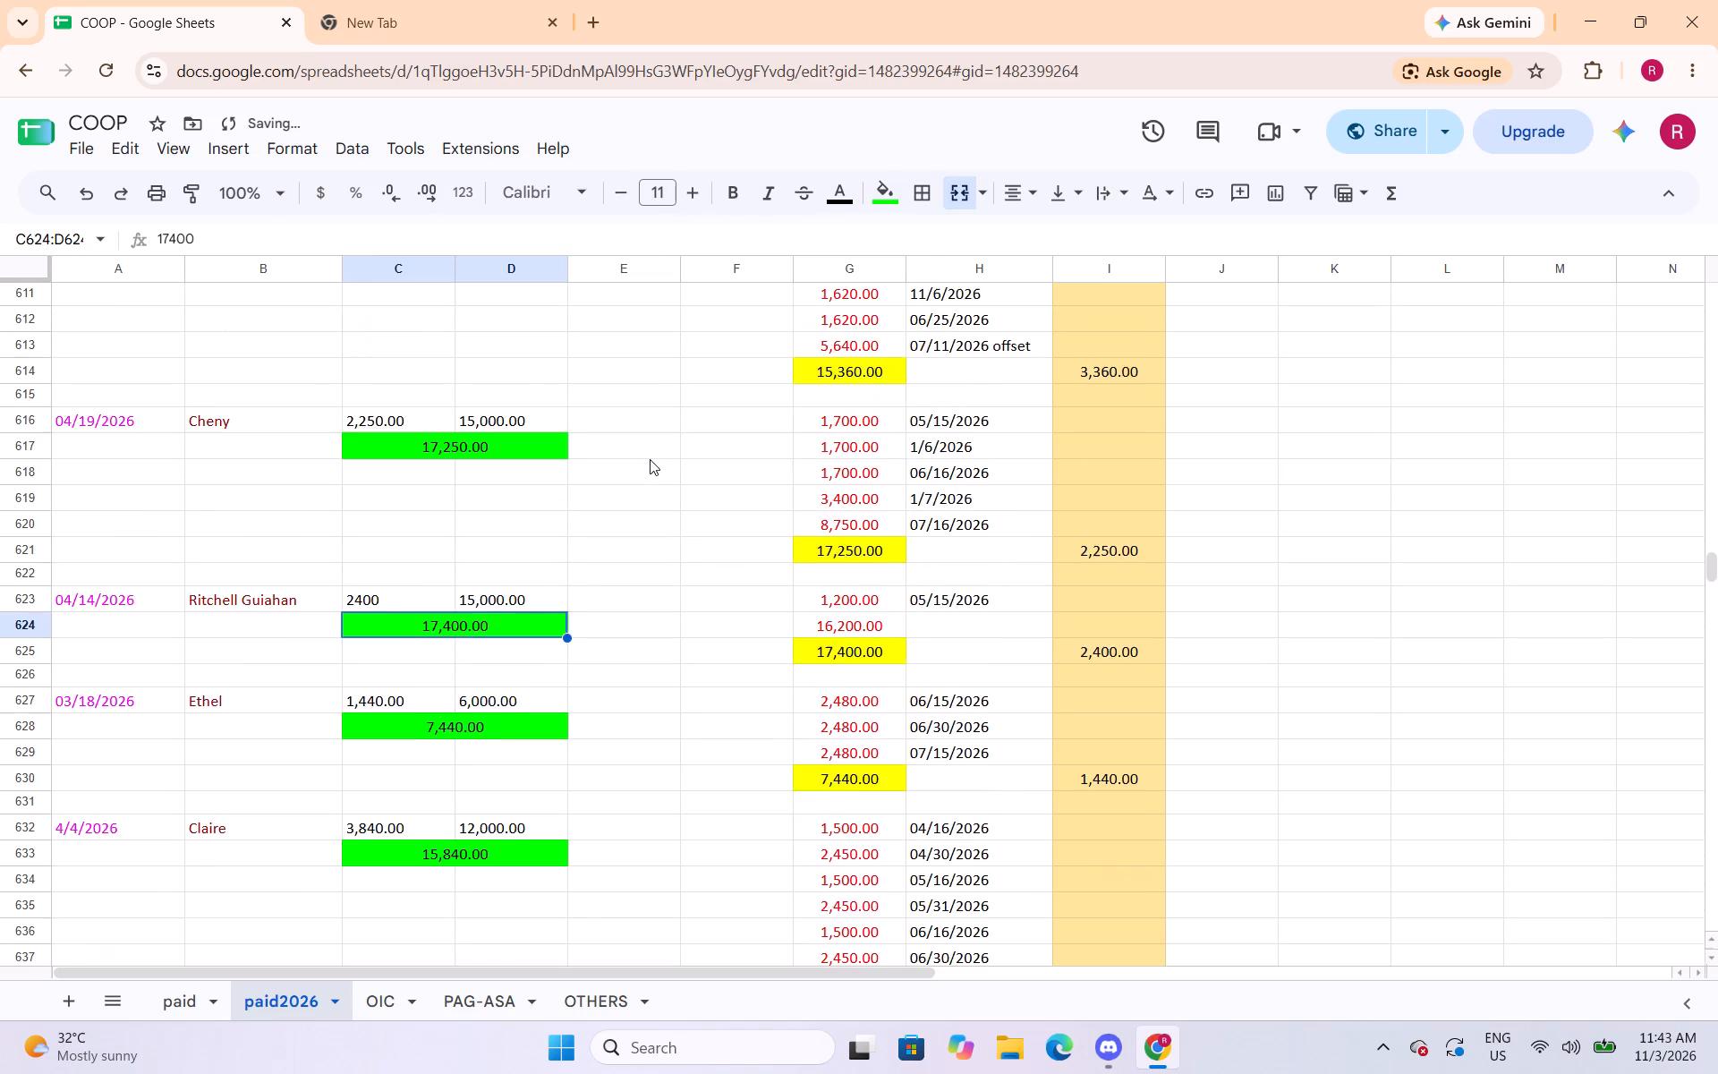
pyautogui.scroll(3, 650, 459)
pyautogui.click(473, 361)
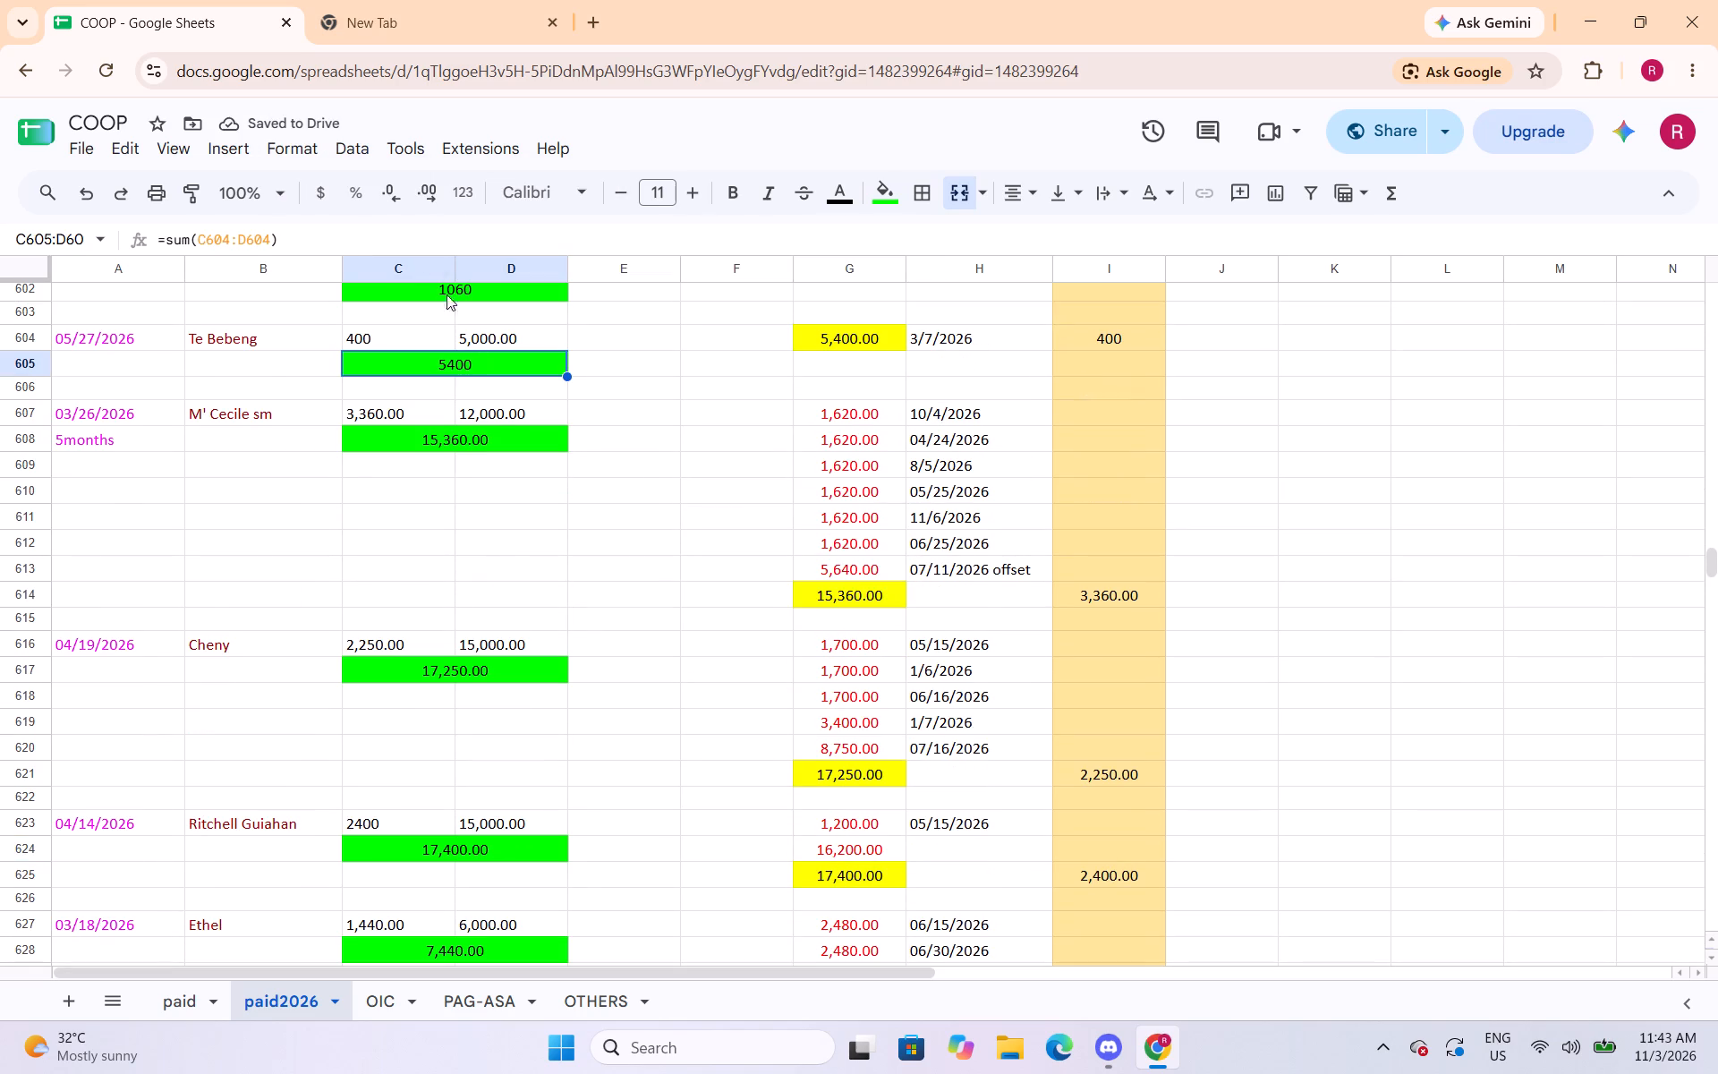
pyautogui.click(304, 153)
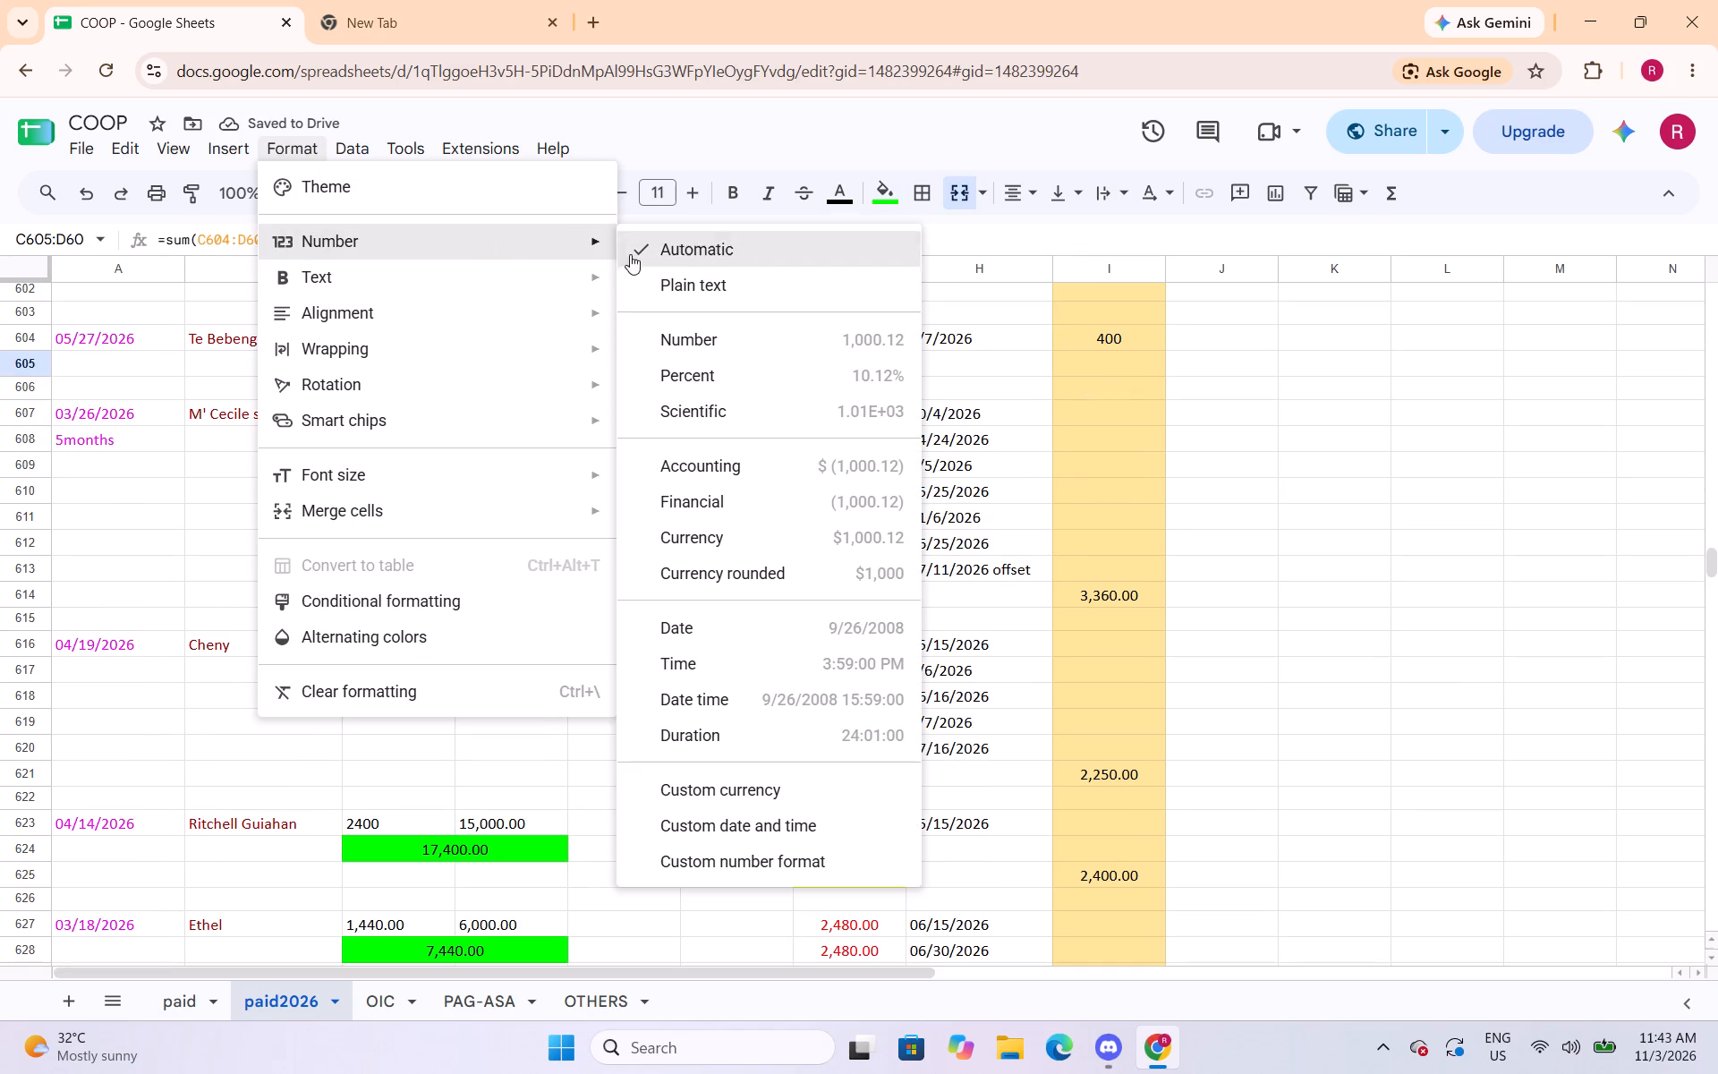
pyautogui.click(676, 343)
# Apply the Number format to the green totals of Len's 5/6/2026 entry in C602:D602 and Maynard's 1/6/2026 entry in C599:D599.
pyautogui.scroll(1, 678, 371)
pyautogui.click(522, 389)
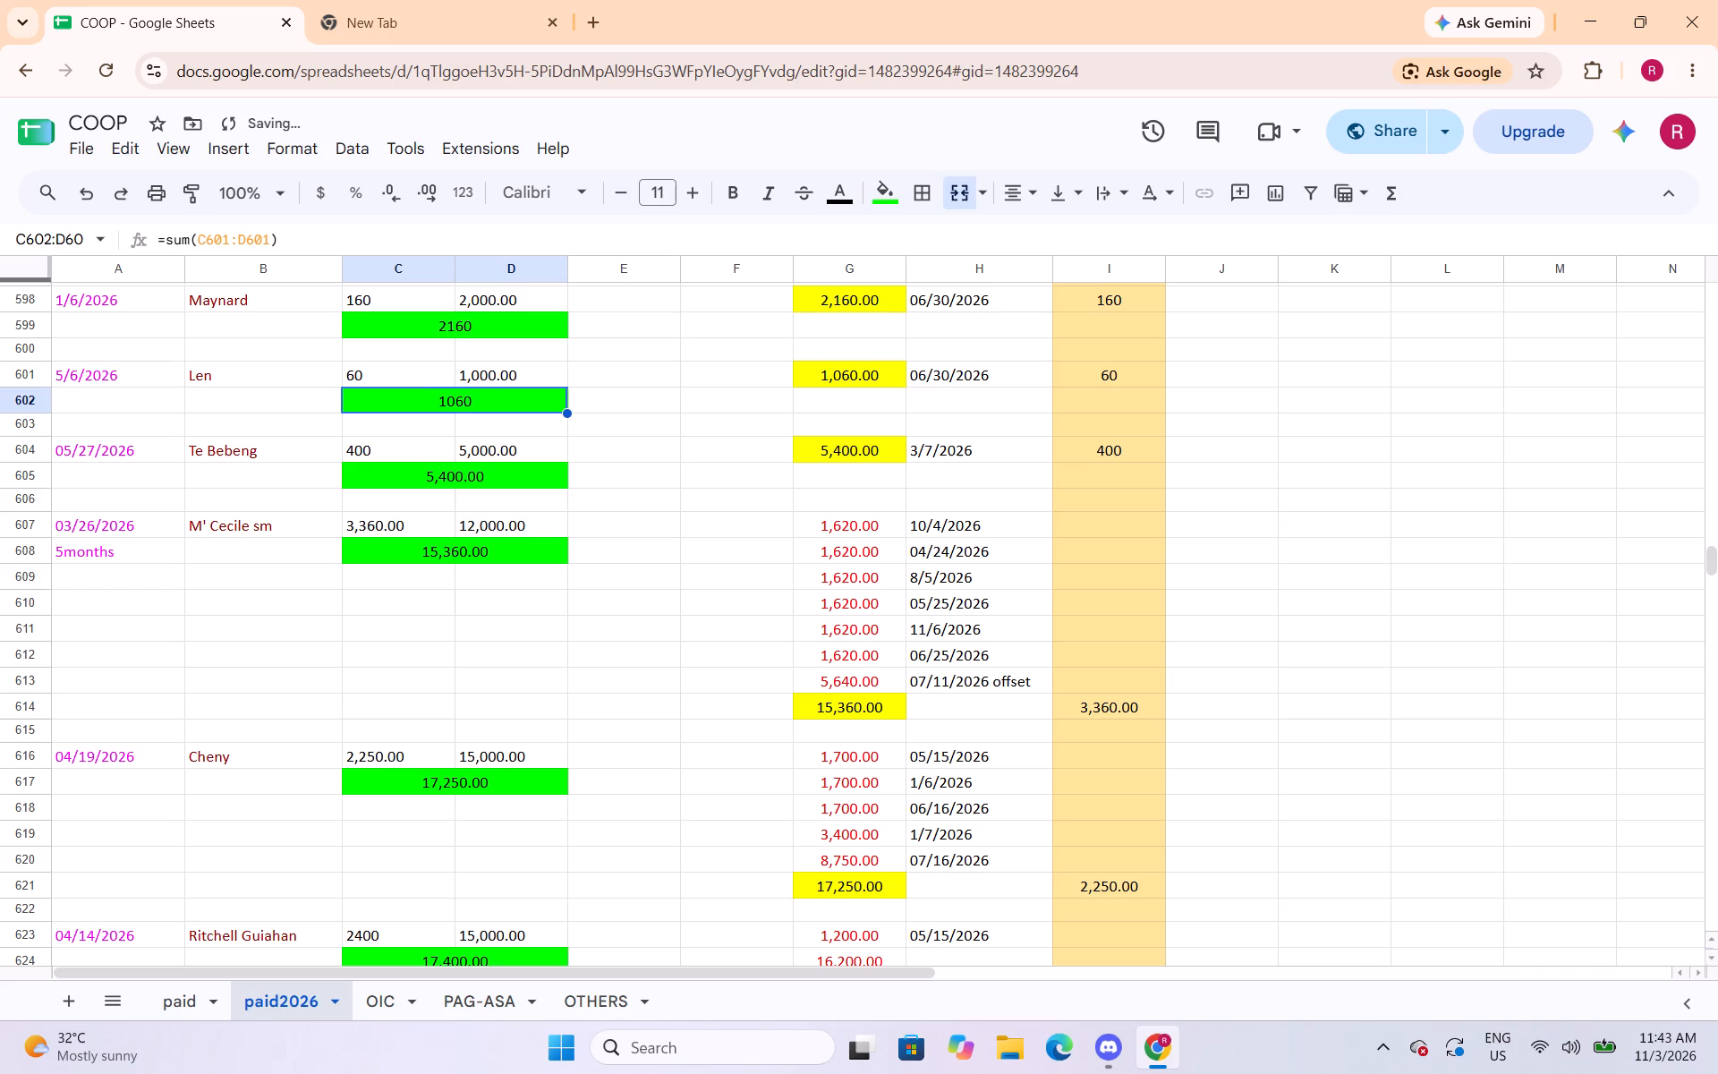
pyautogui.click(438, 399)
pyautogui.click(293, 148)
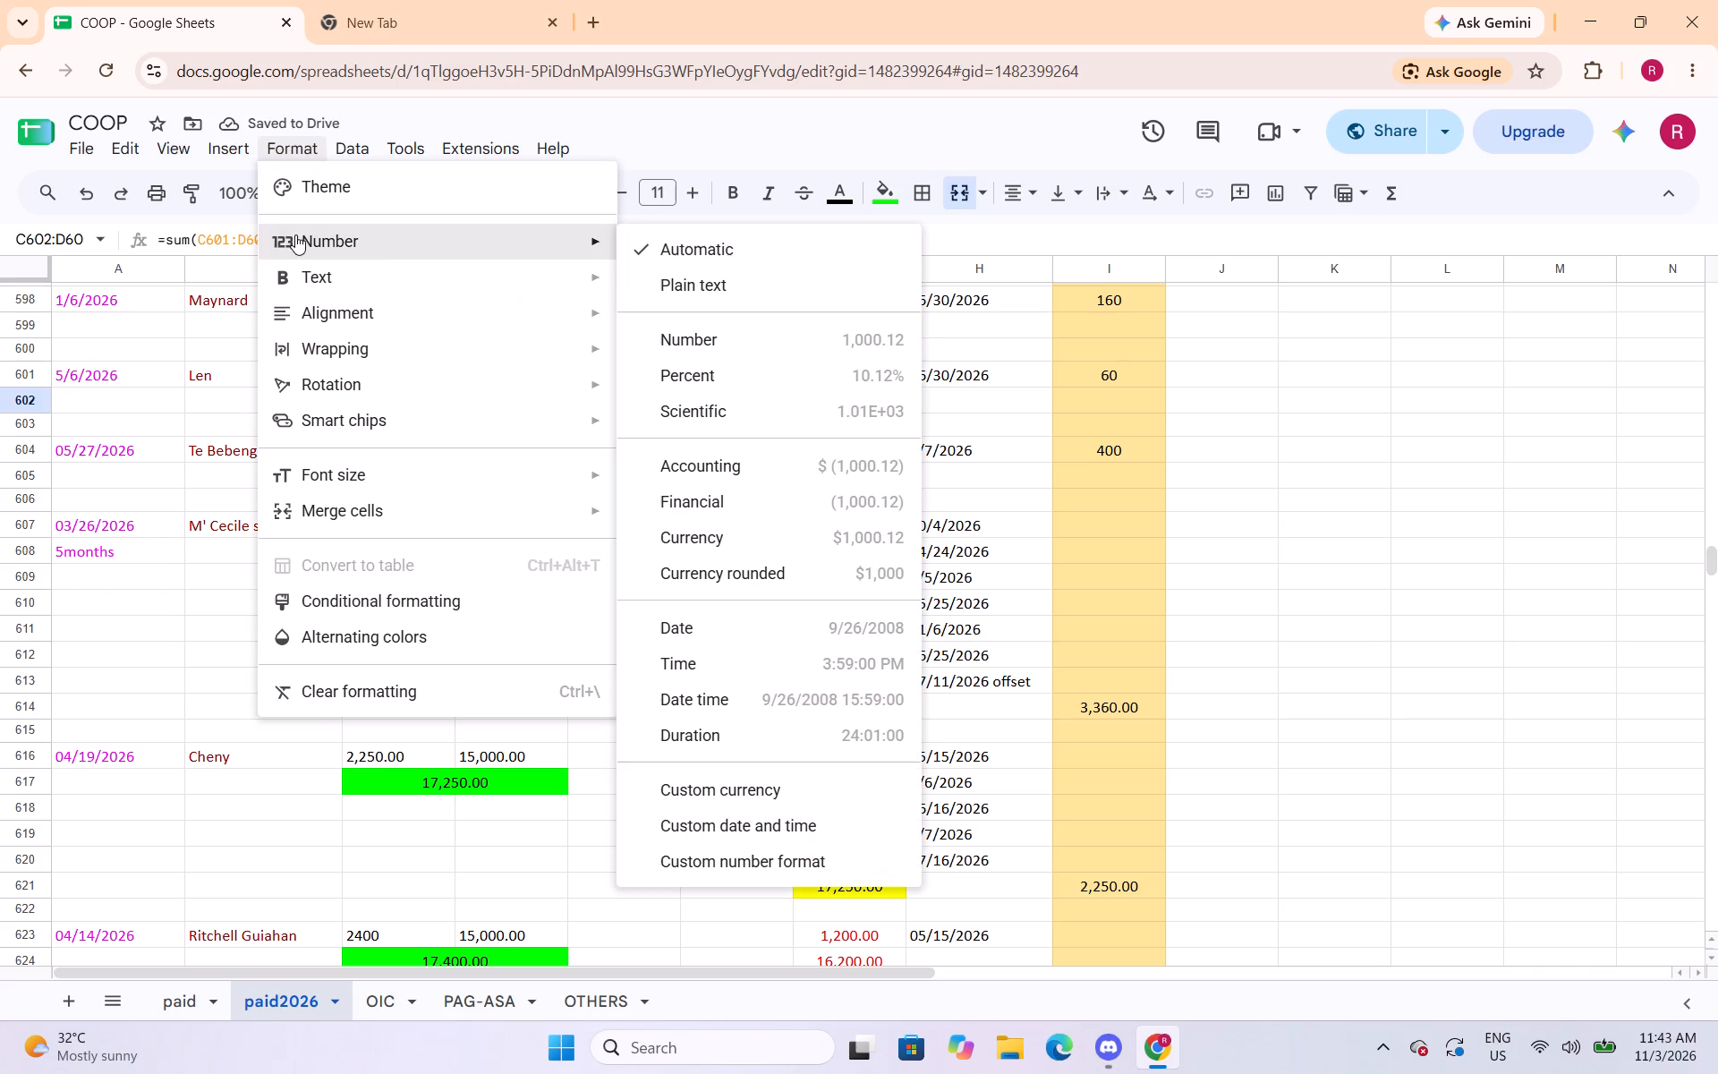
pyautogui.click(295, 234)
pyautogui.click(658, 332)
pyautogui.click(549, 319)
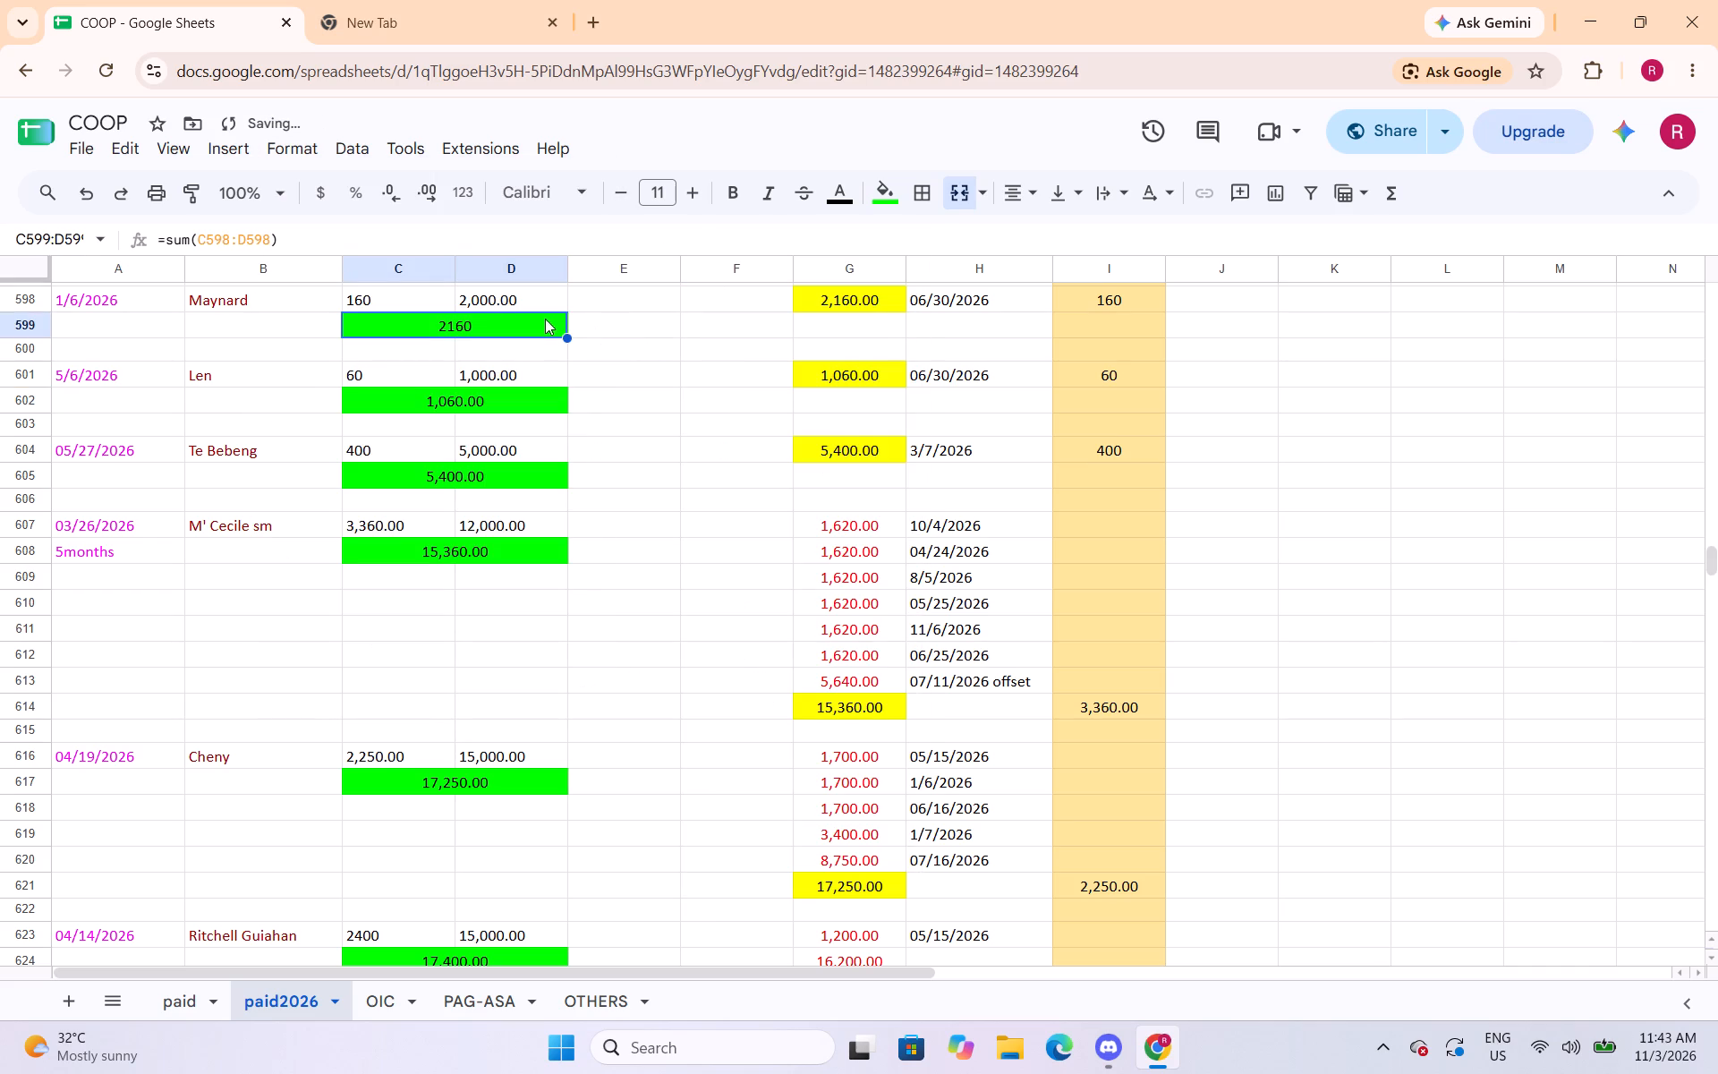
pyautogui.click(302, 157)
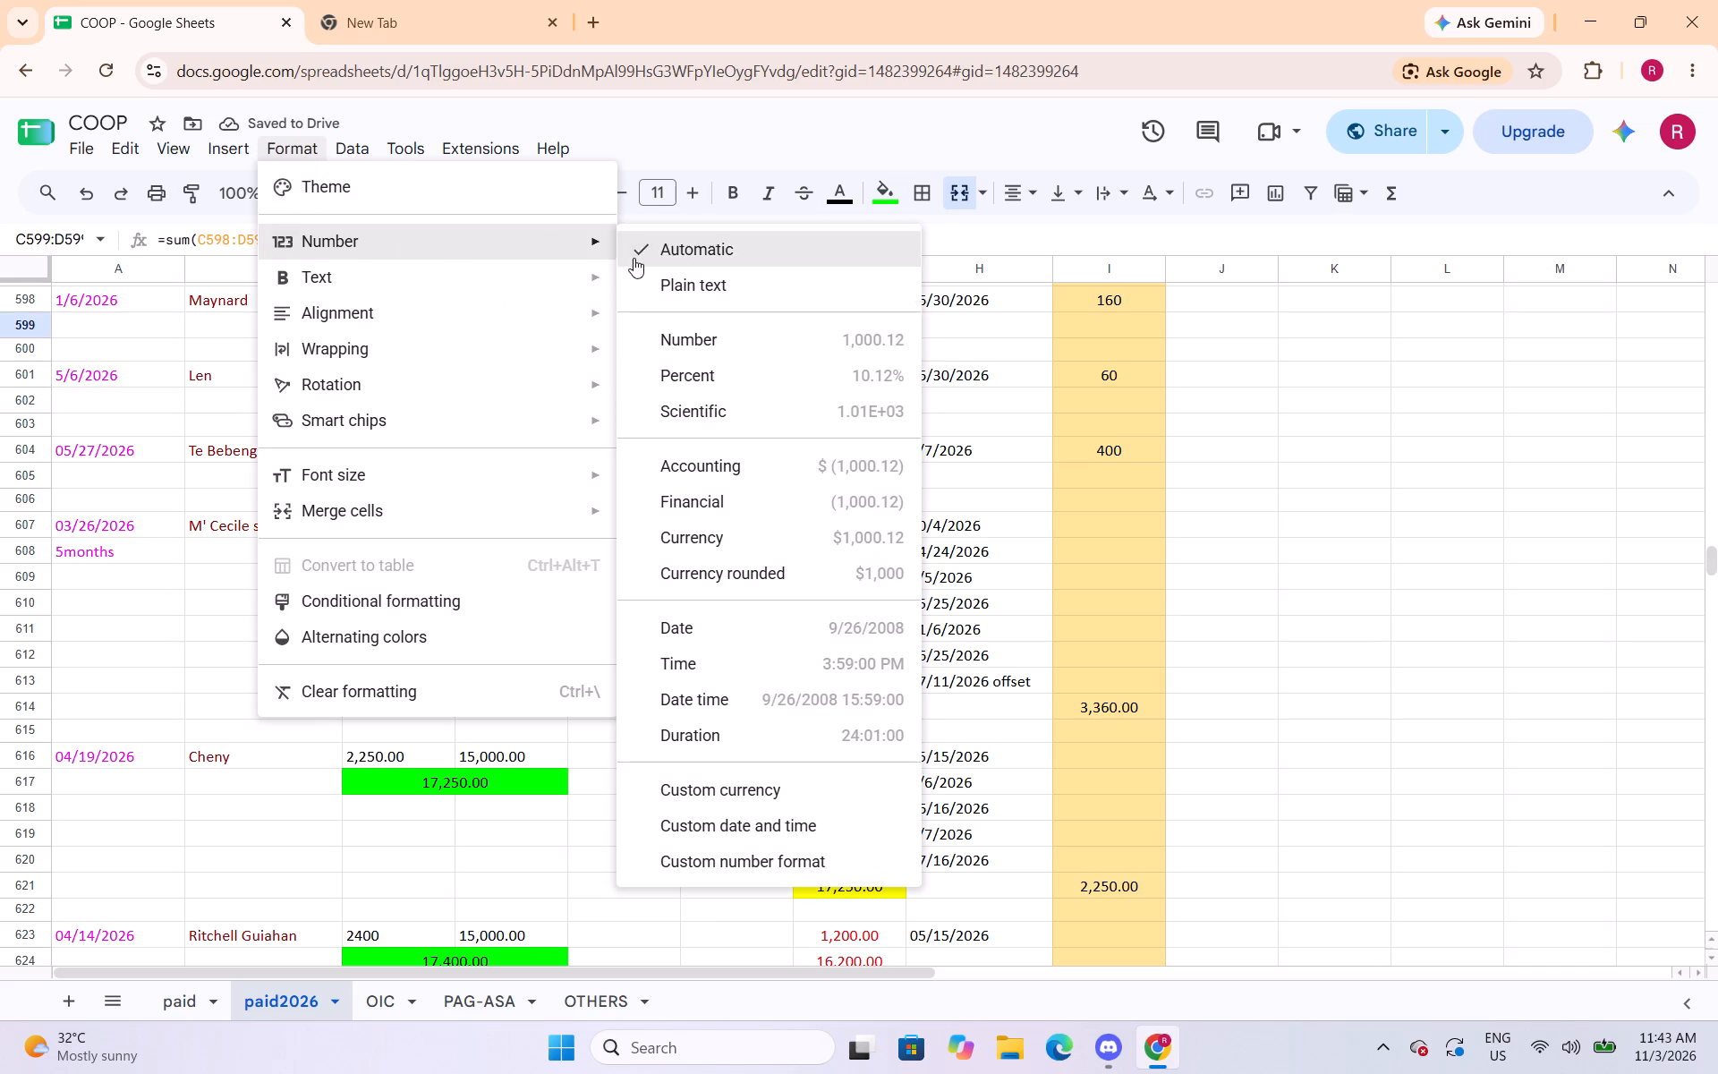
pyautogui.click(653, 343)
# Apply the Number format to the green total of Duben's 06/19/2026 entry in C596:D596.
pyautogui.scroll(4, 658, 428)
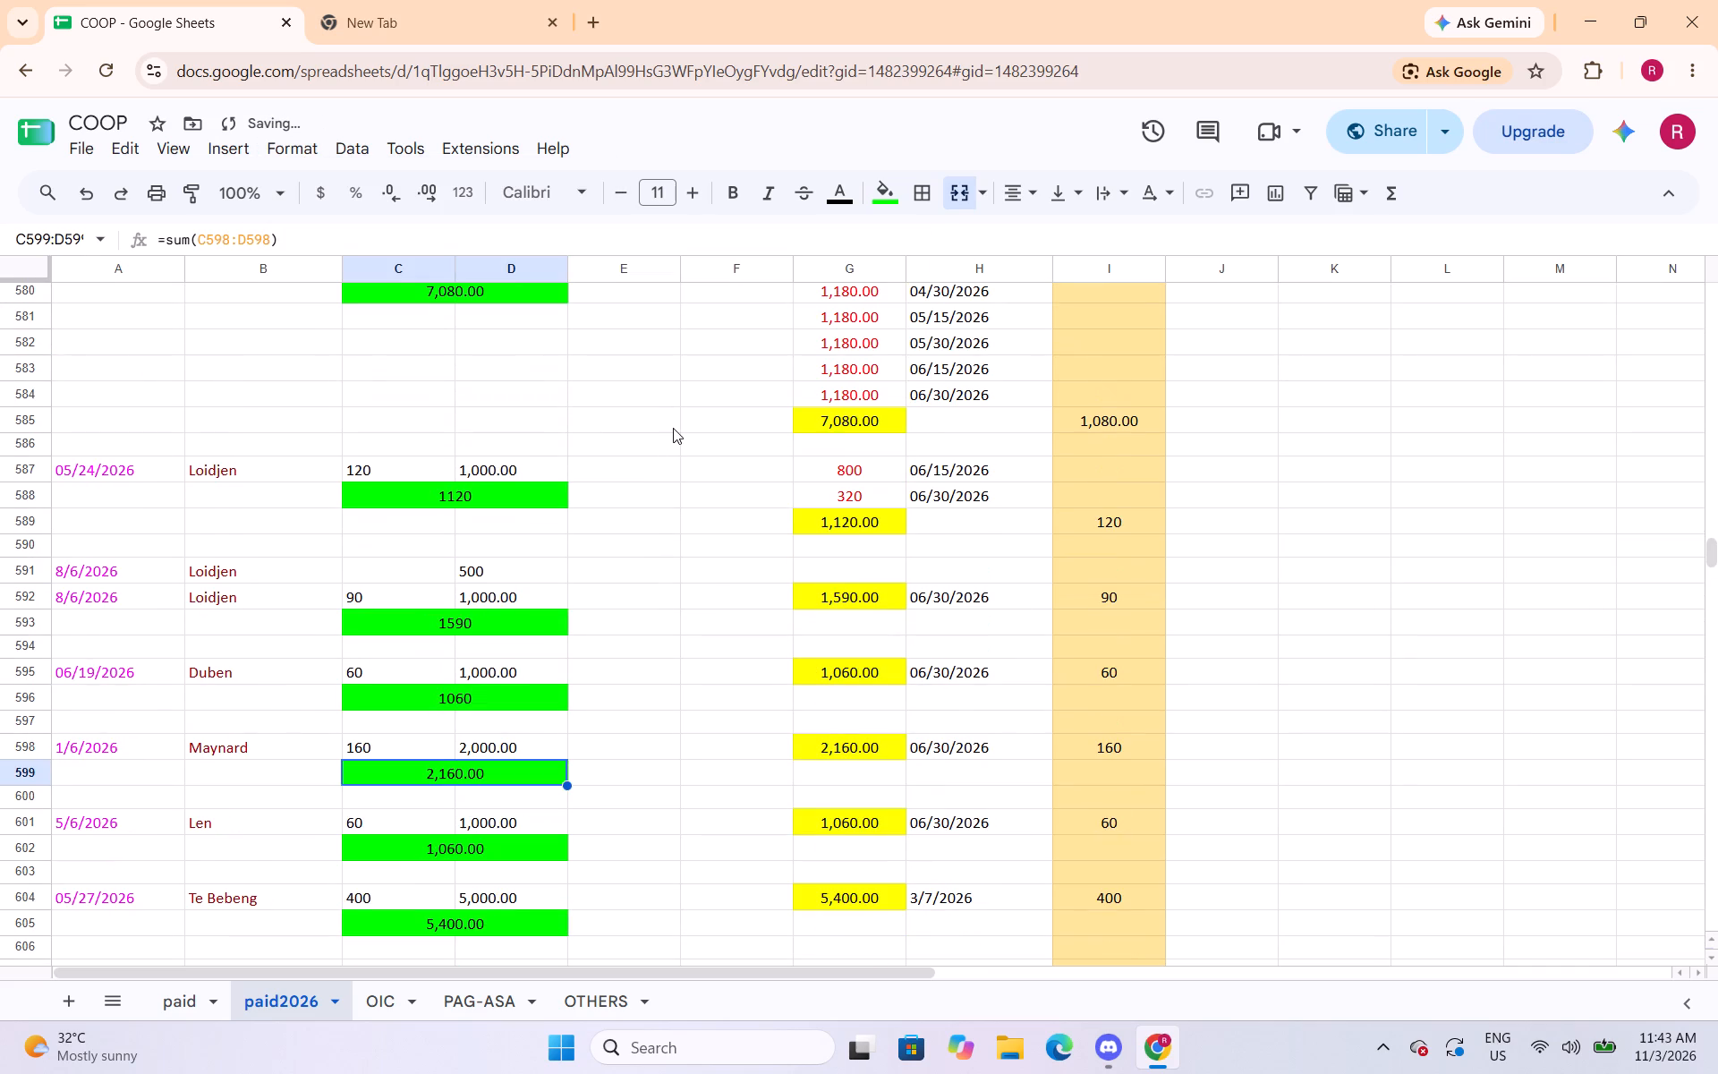
pyautogui.click(510, 695)
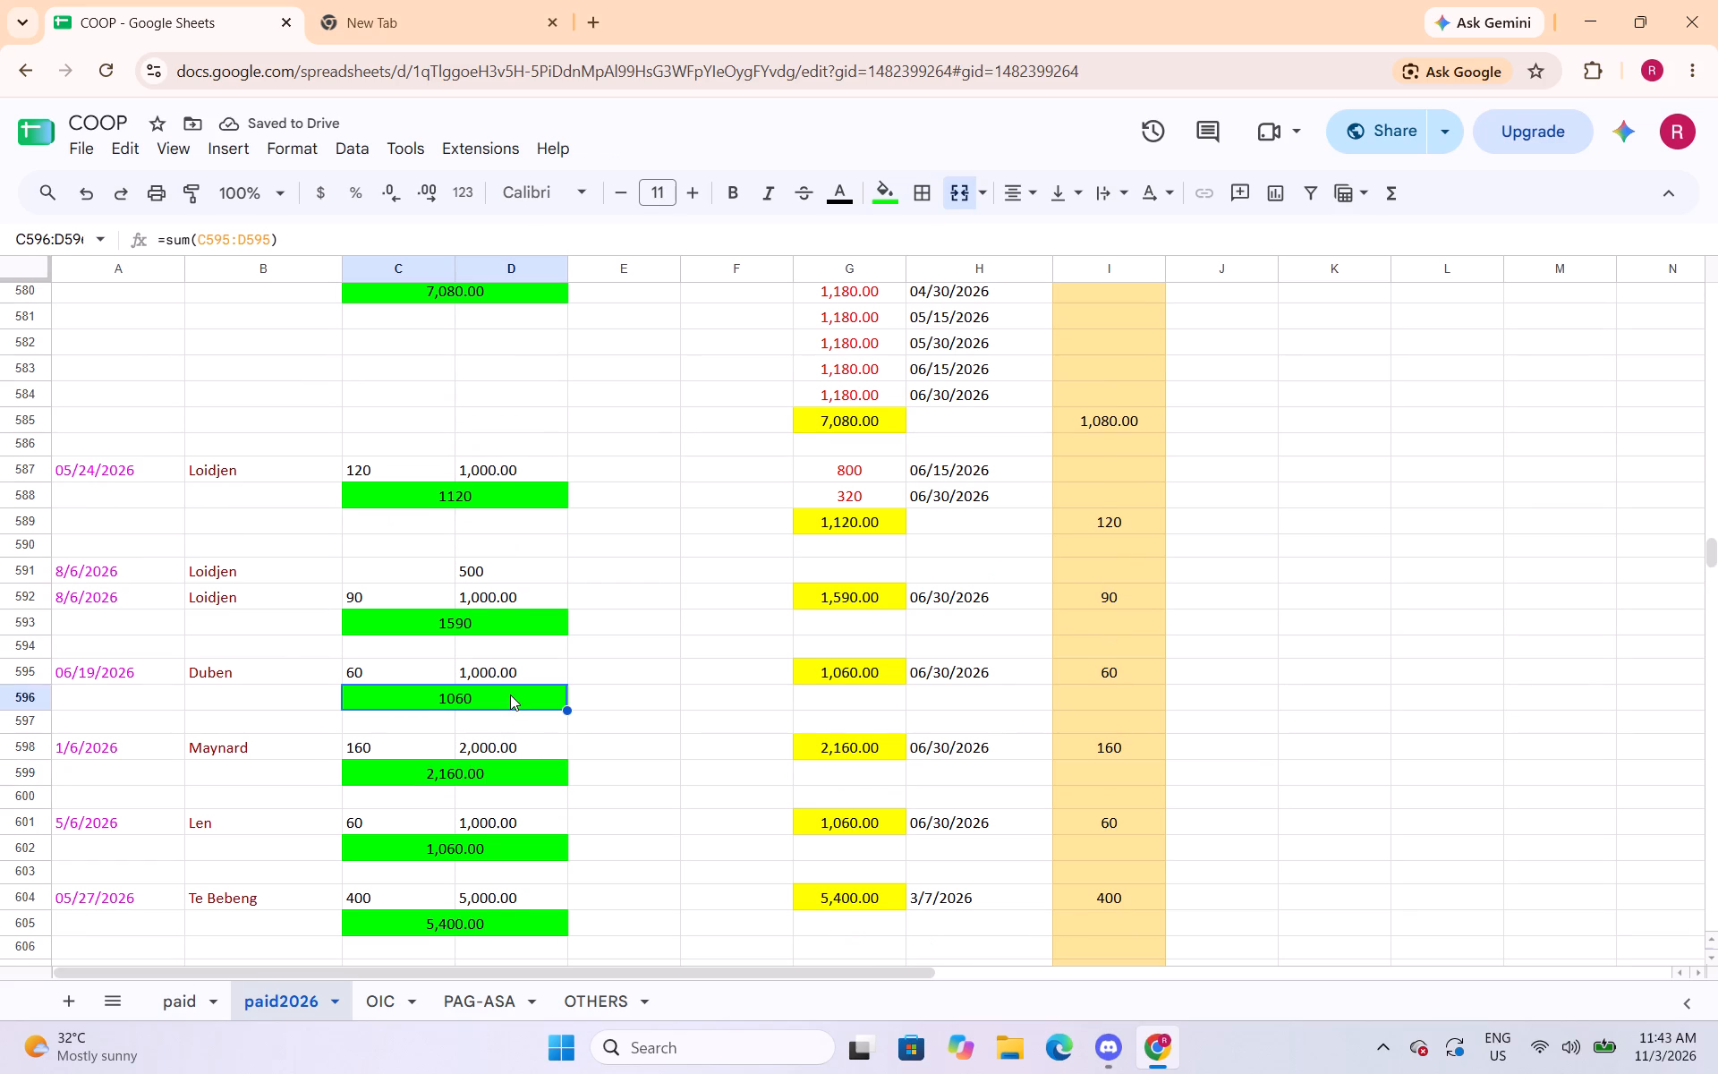
pyautogui.click(295, 149)
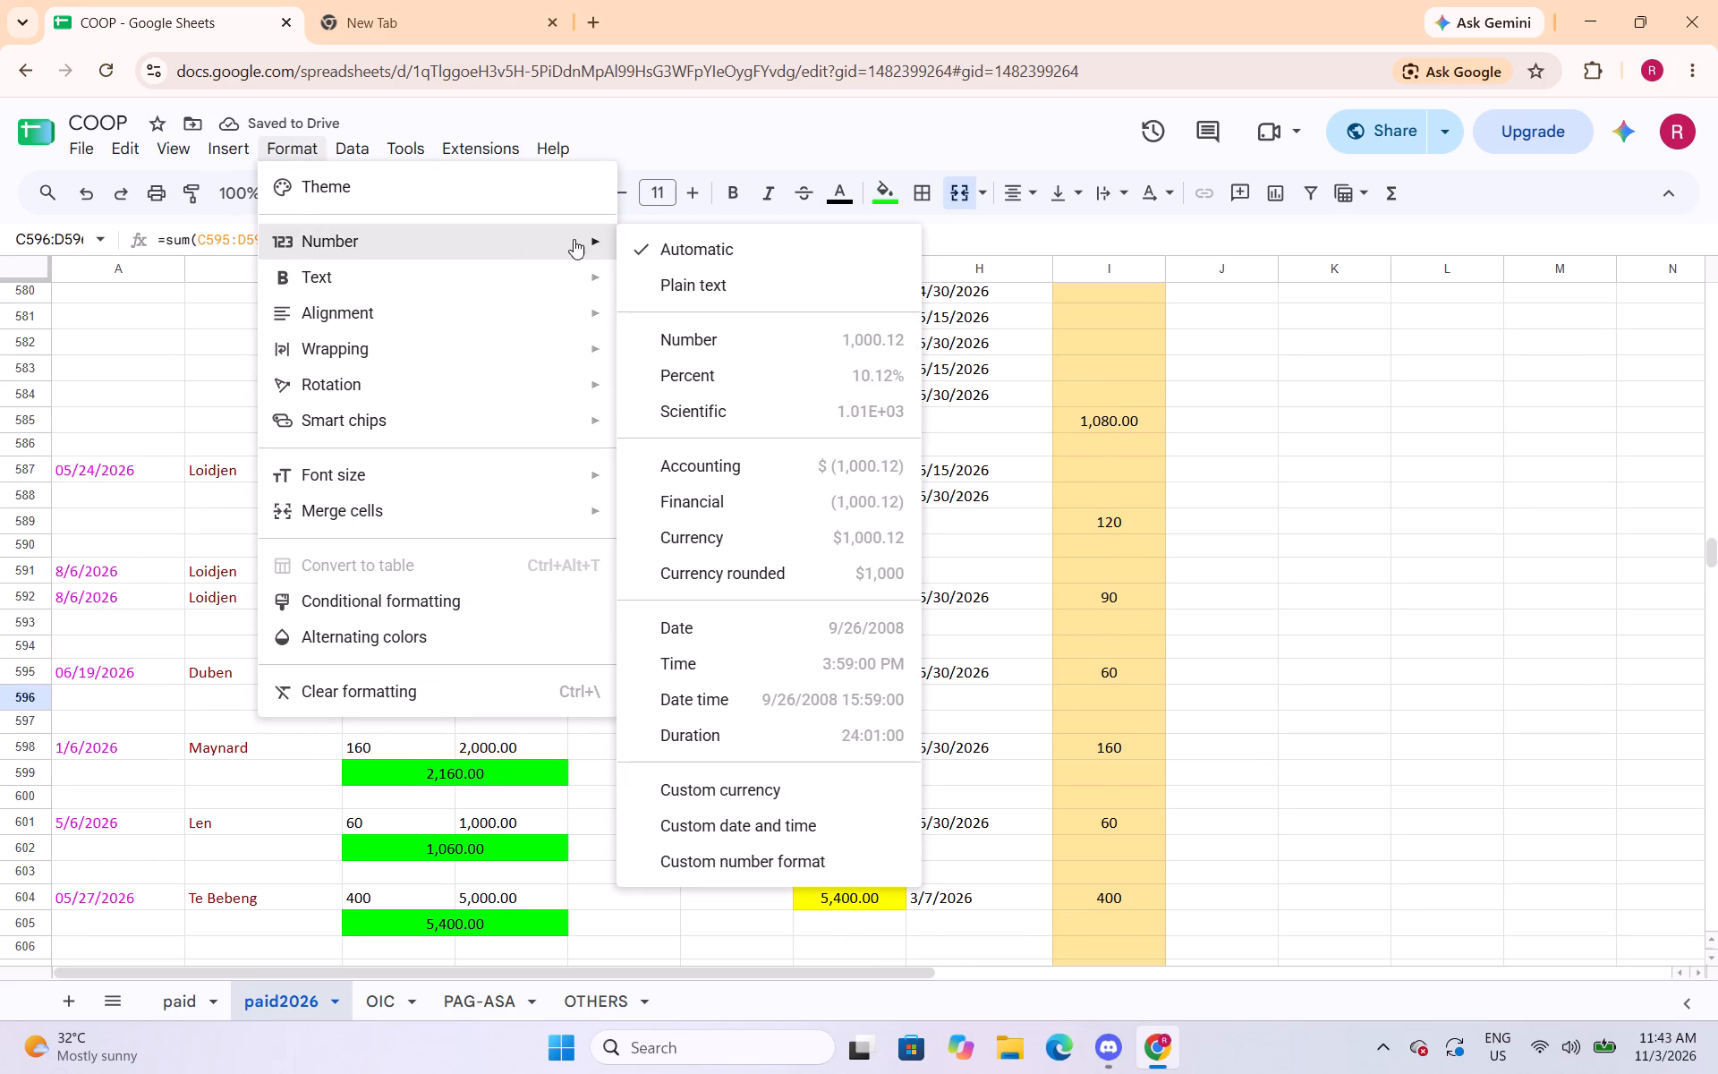
pyautogui.click(721, 341)
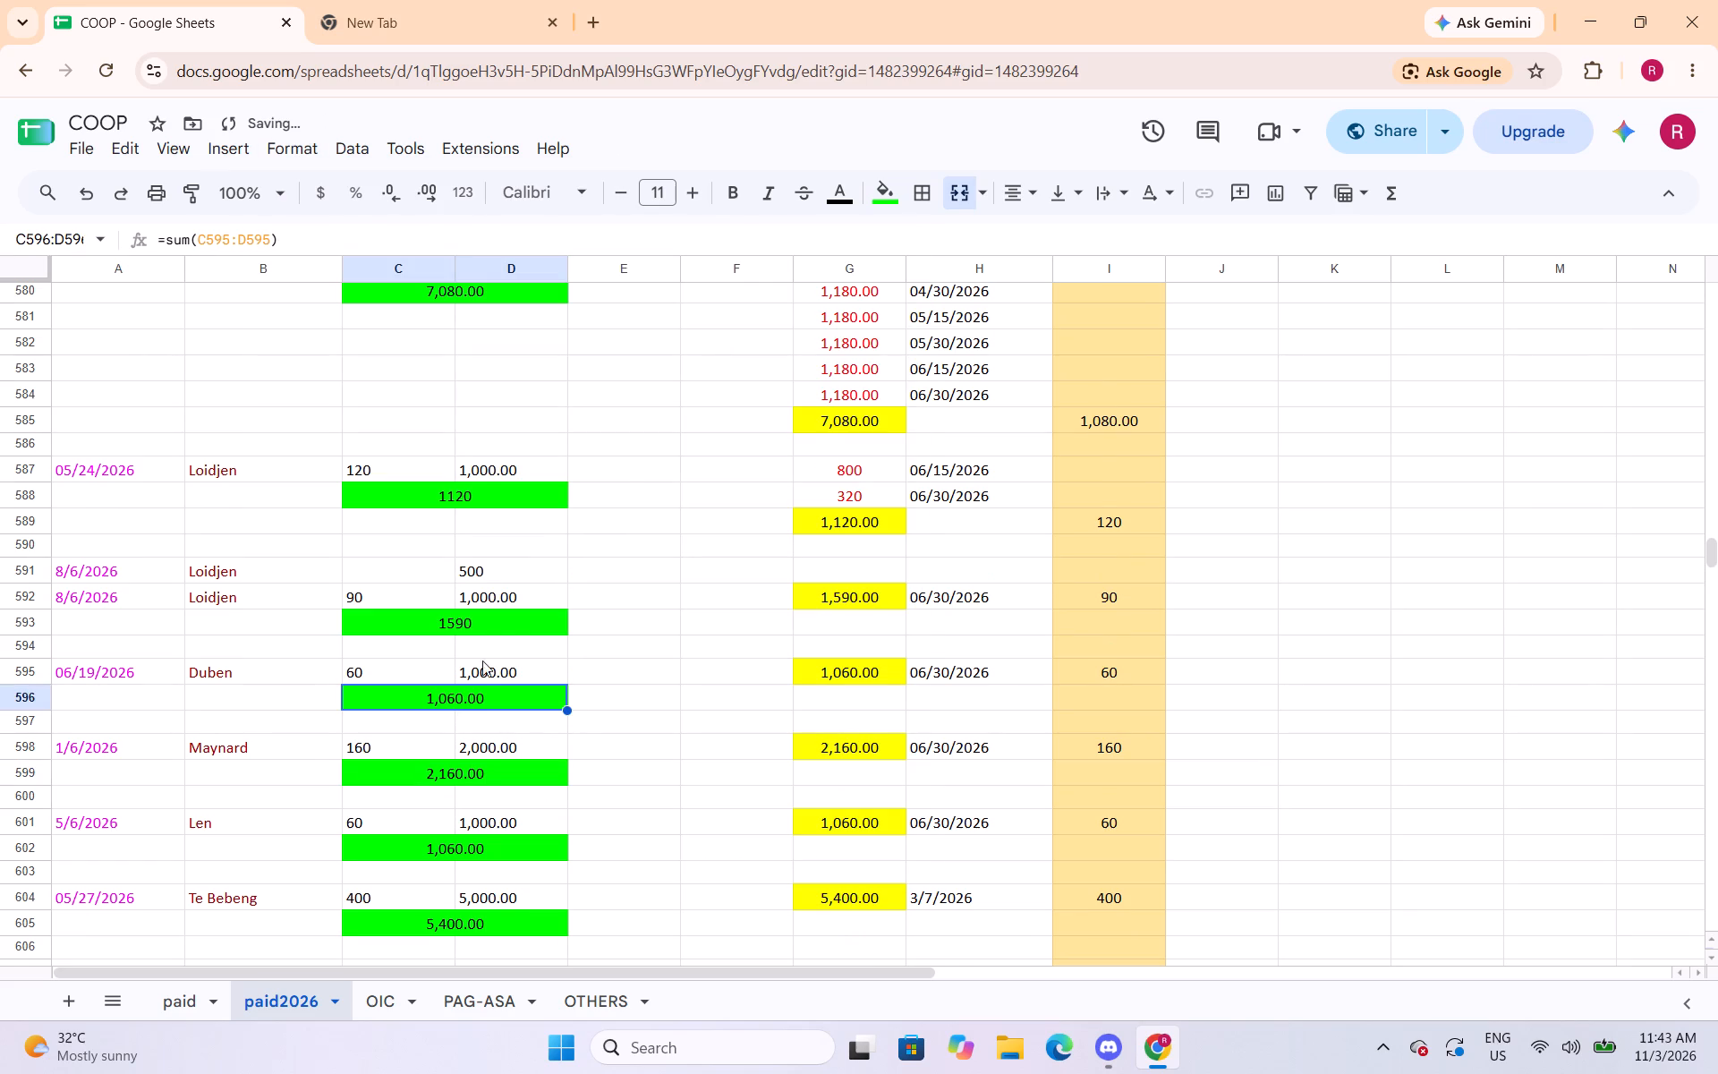
# Apply the Number format to the green totals of Loidjen's 8/6/2026 entries in C593:D593 and 05/24/2026 entry in C588:D588.
pyautogui.click(480, 618)
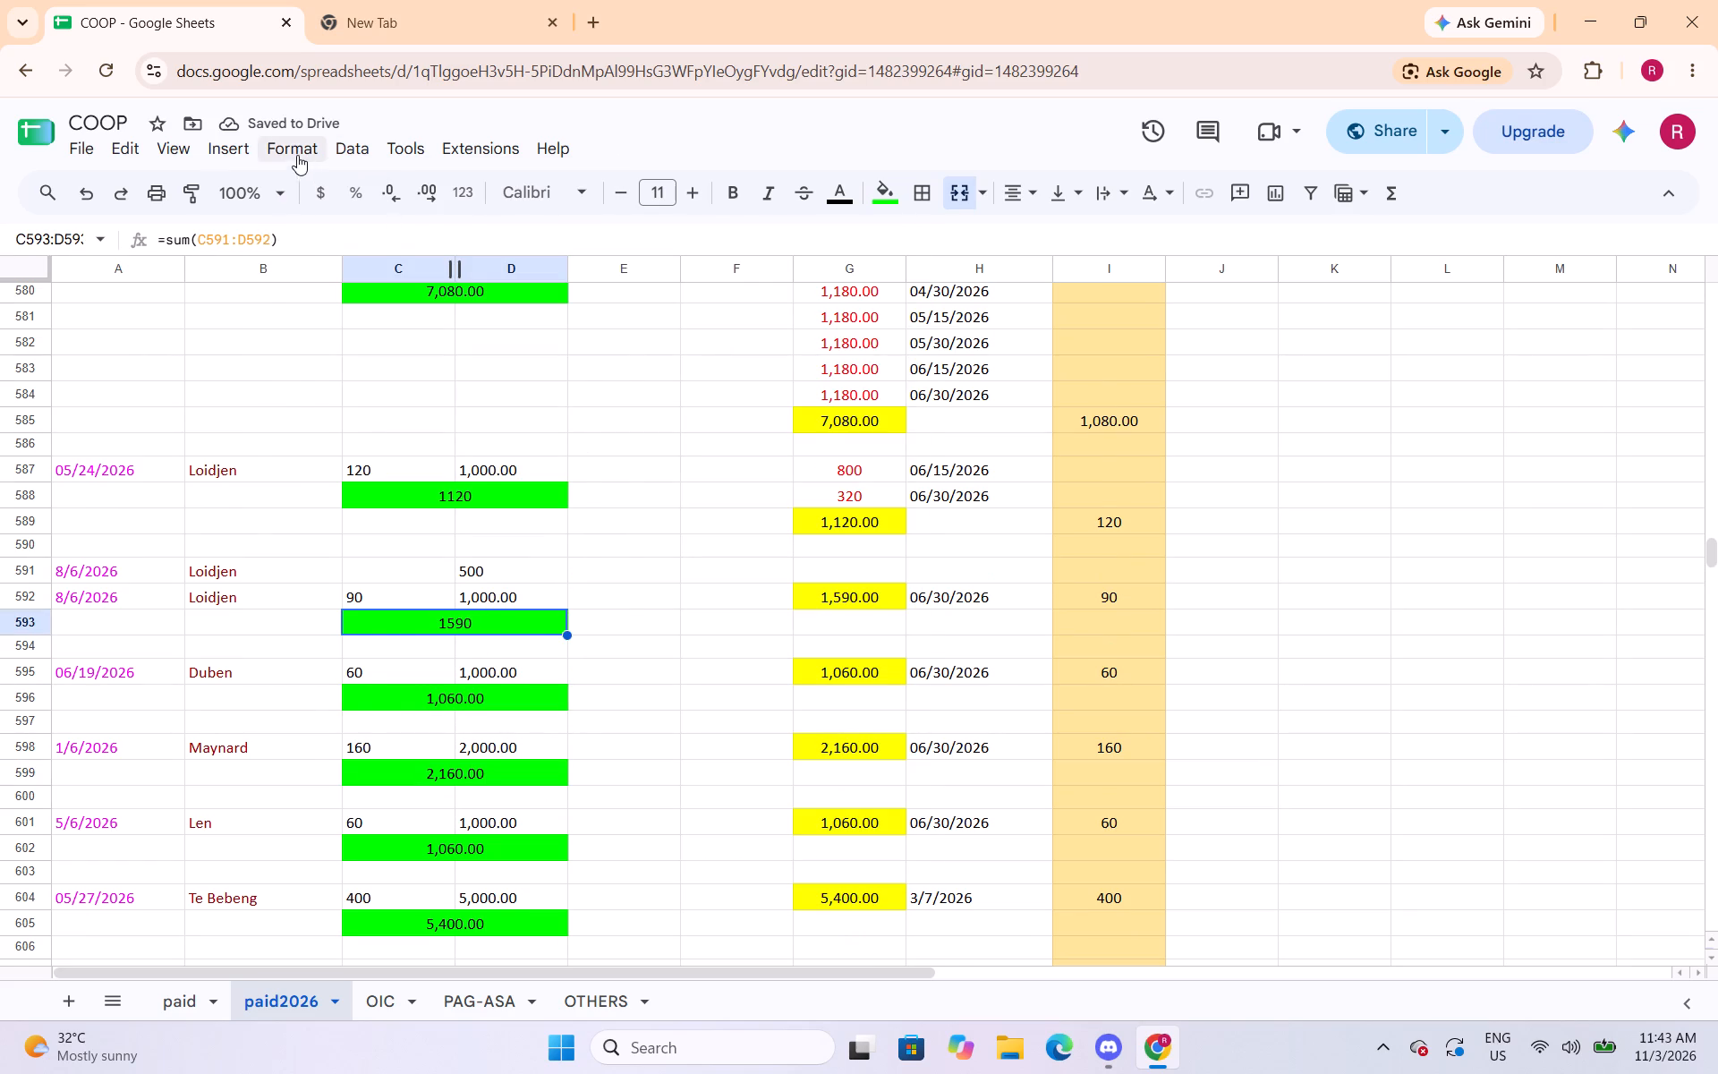
pyautogui.click(297, 155)
pyautogui.click(693, 340)
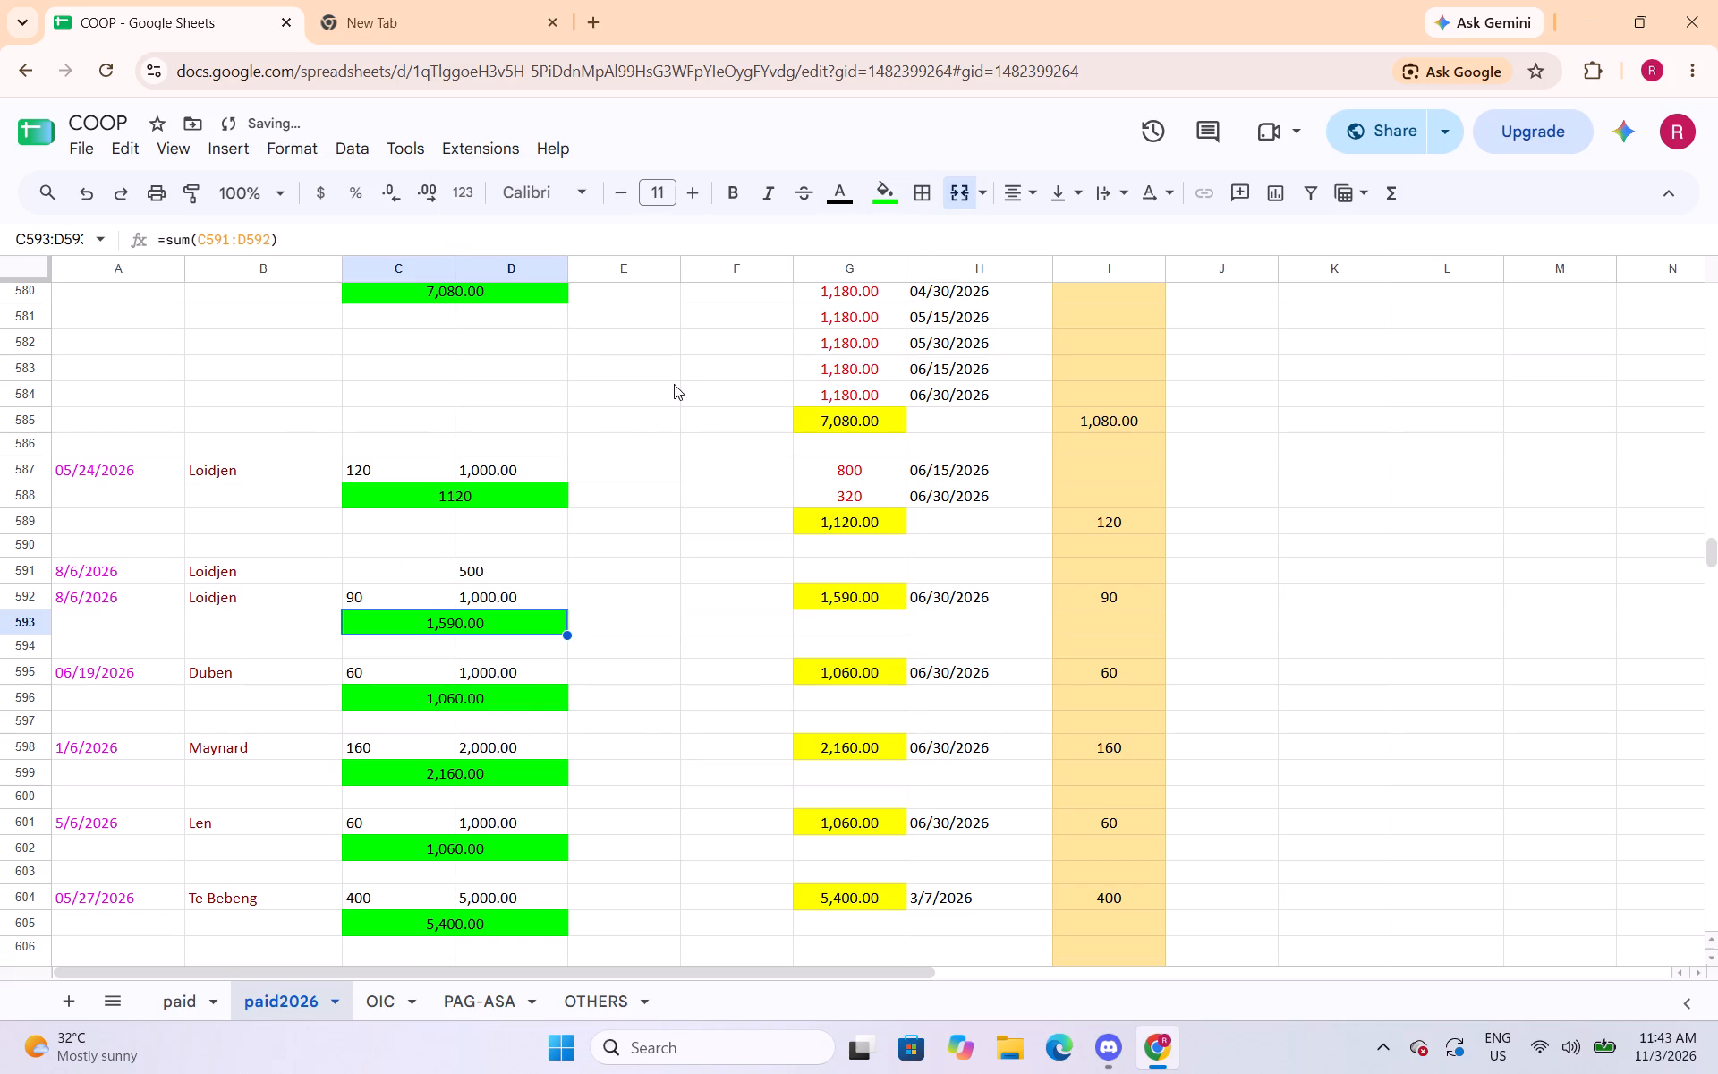
pyautogui.click(535, 504)
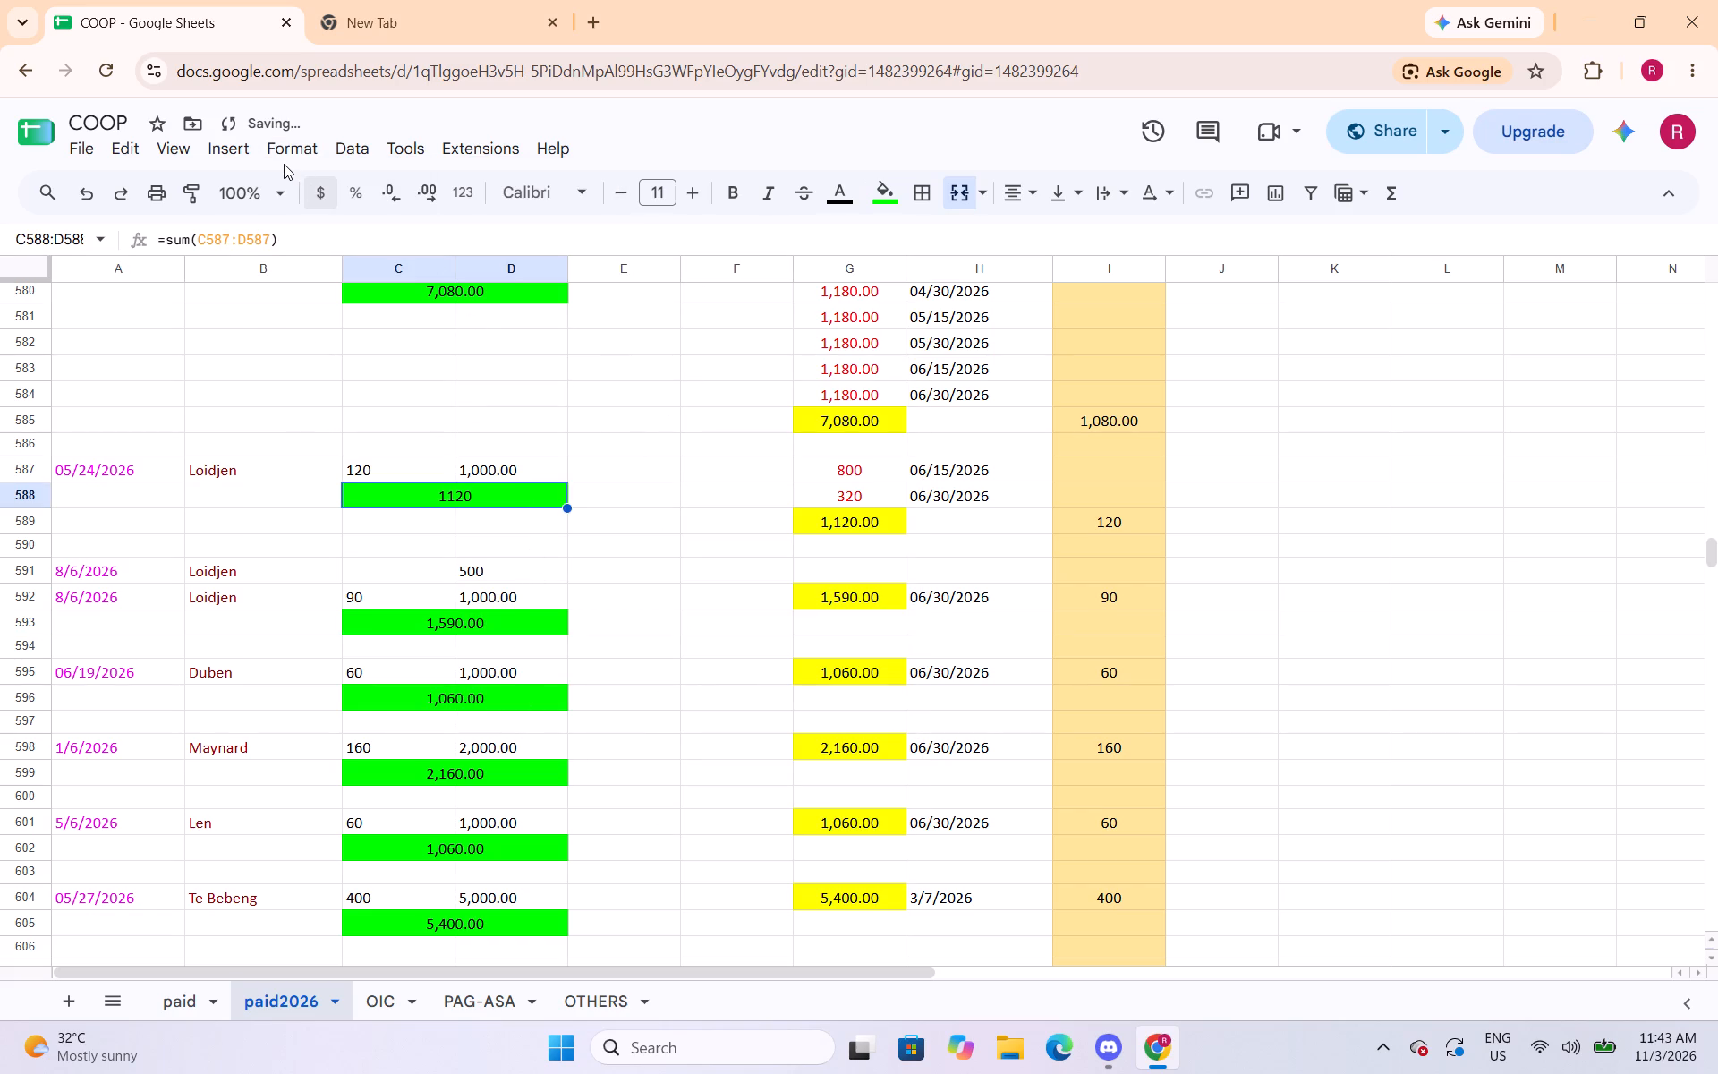
pyautogui.click(282, 162)
pyautogui.click(285, 157)
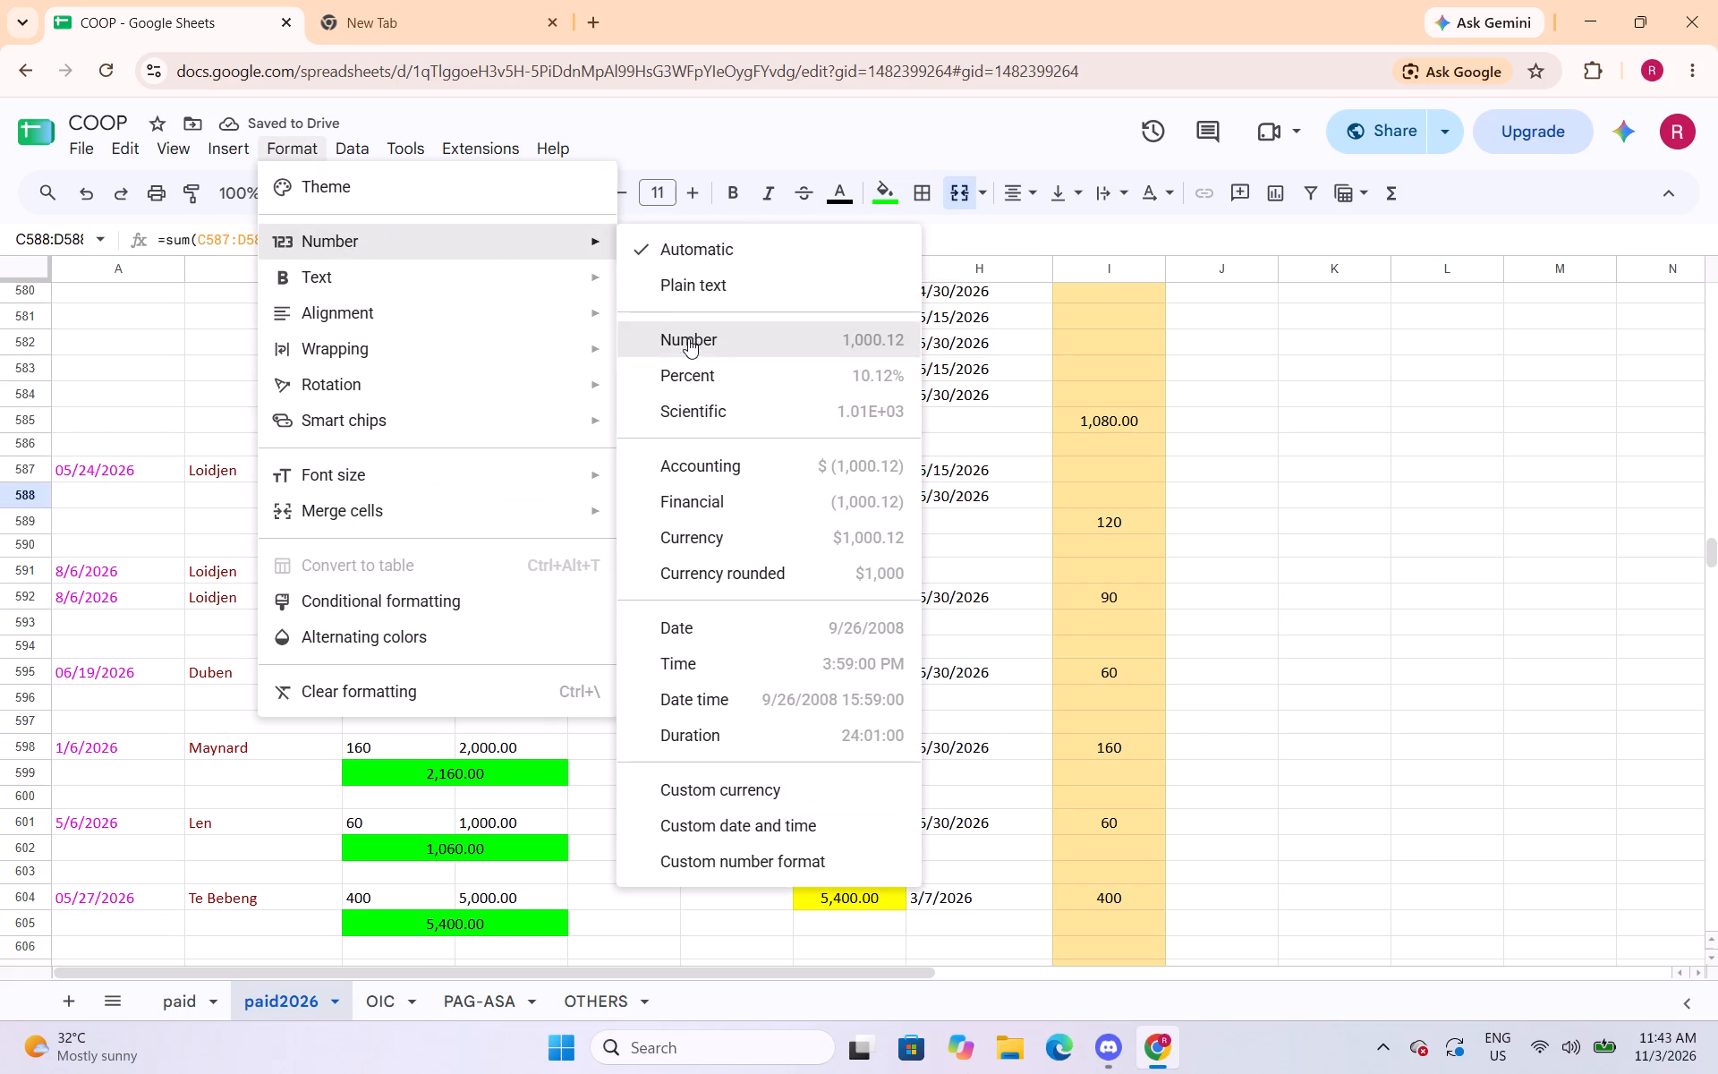
pyautogui.click(688, 338)
# Apply the Number format to the green total of Mondelo's 05/18/2026 entry in C556:D556.
pyautogui.scroll(1, 489, 446)
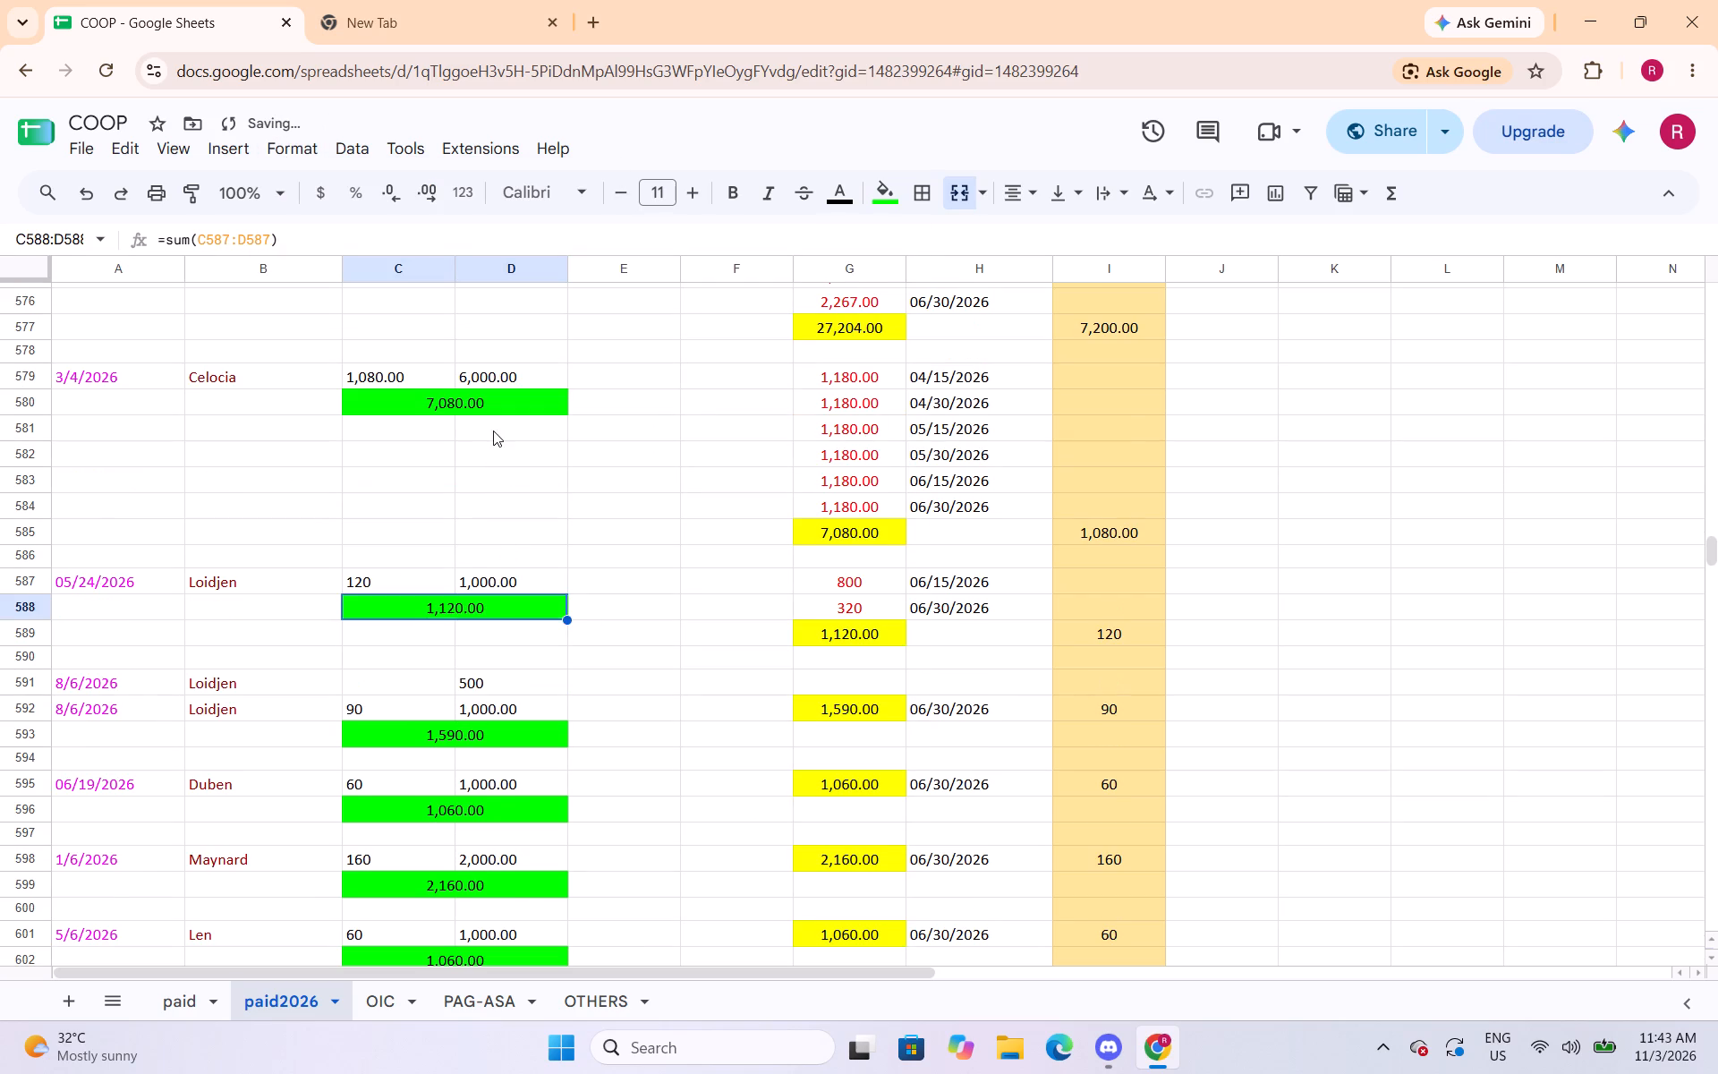
pyautogui.scroll(4, 627, 570)
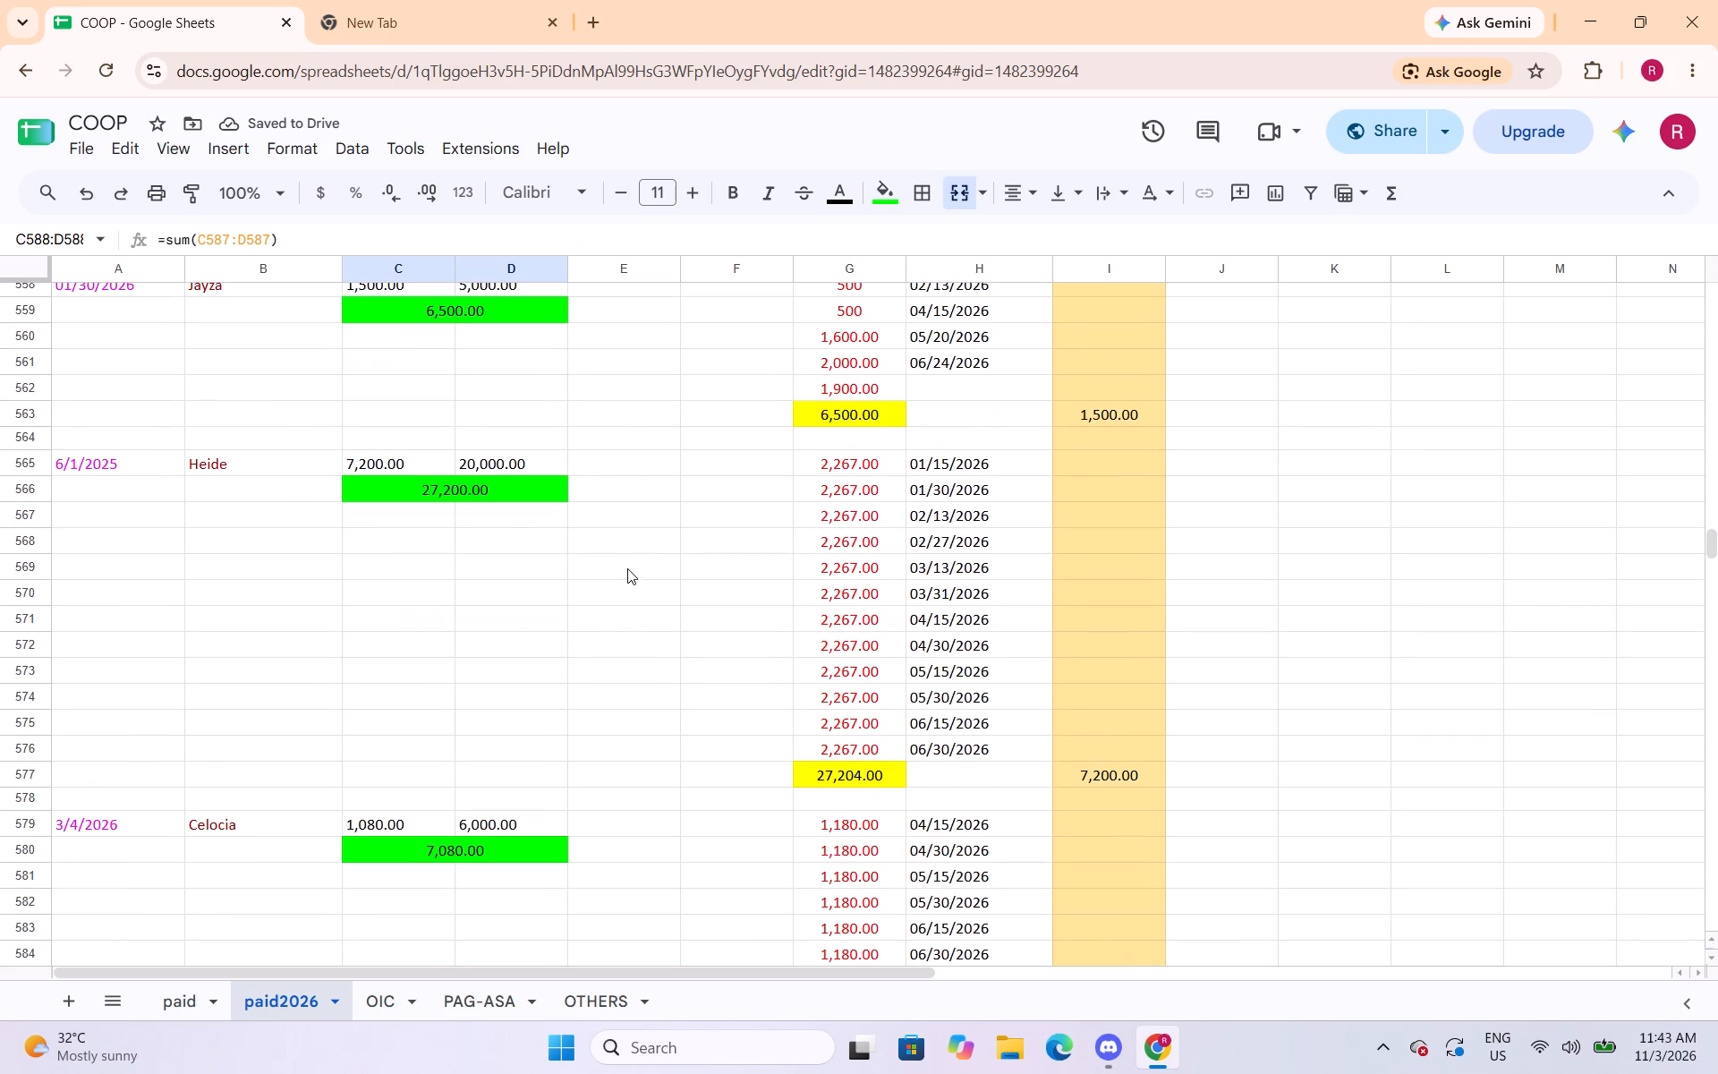
pyautogui.scroll(4, 625, 556)
pyautogui.click(547, 676)
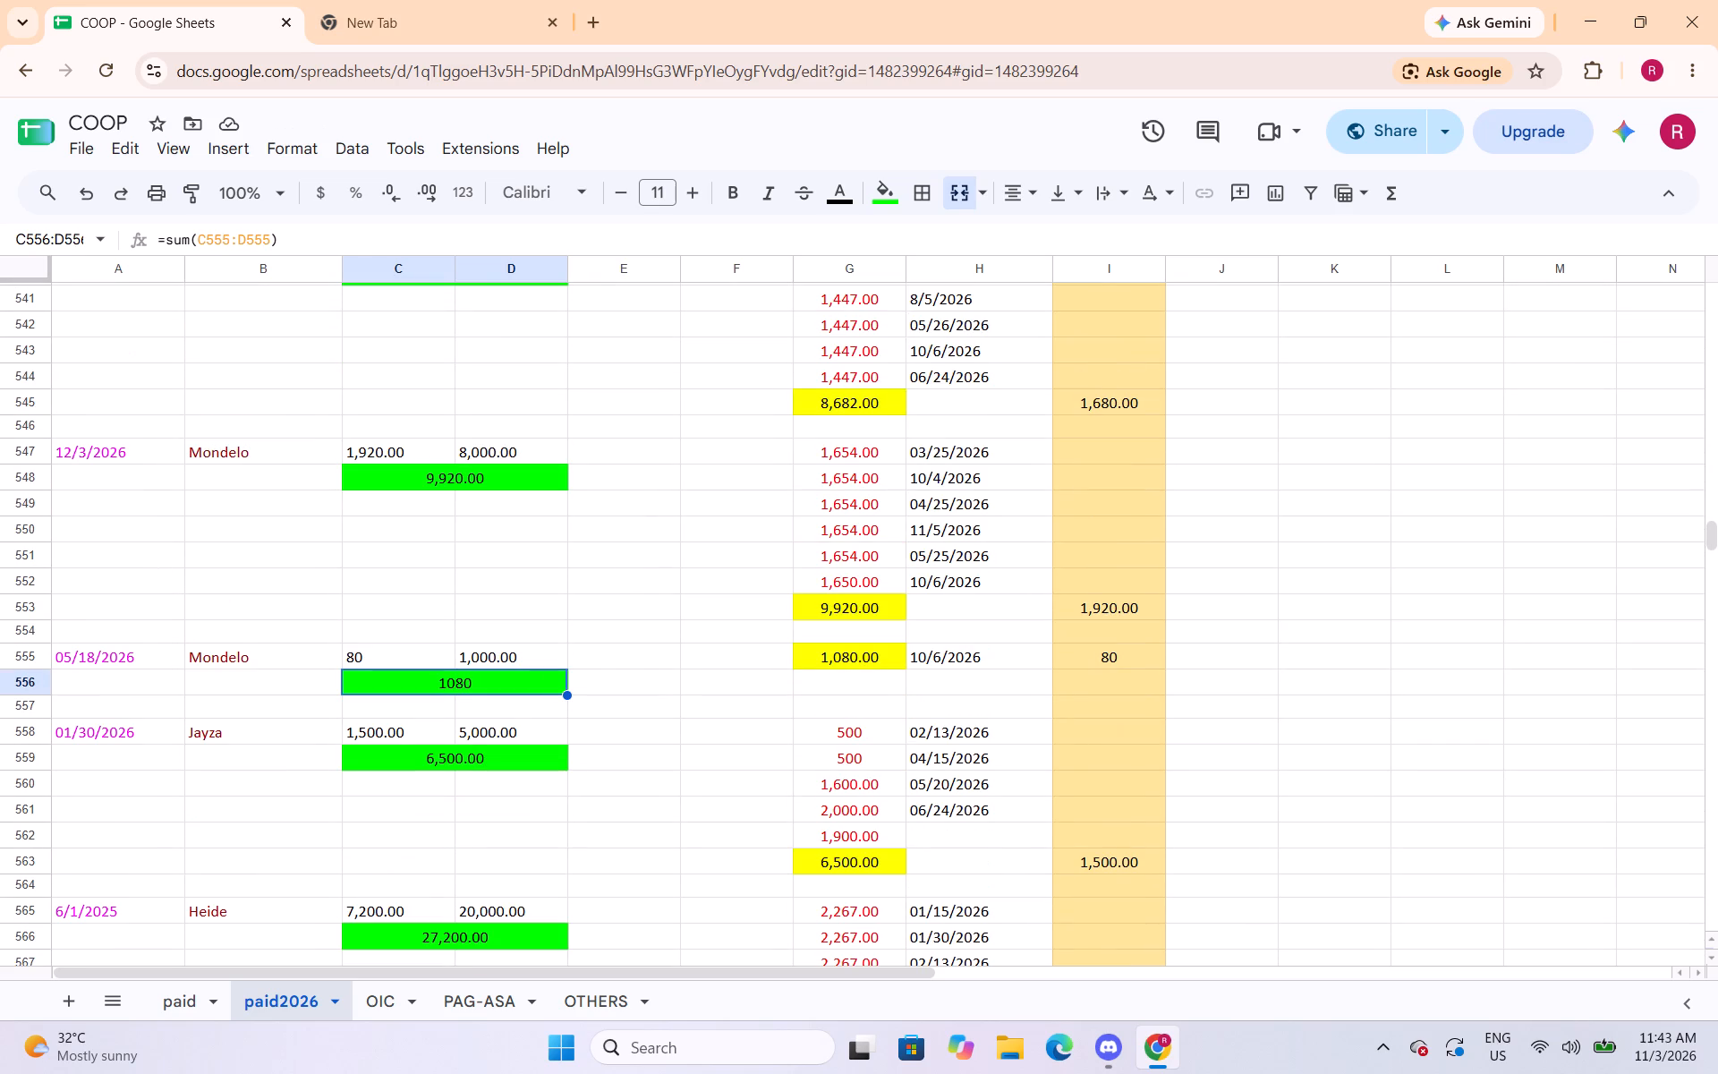
pyautogui.click(273, 149)
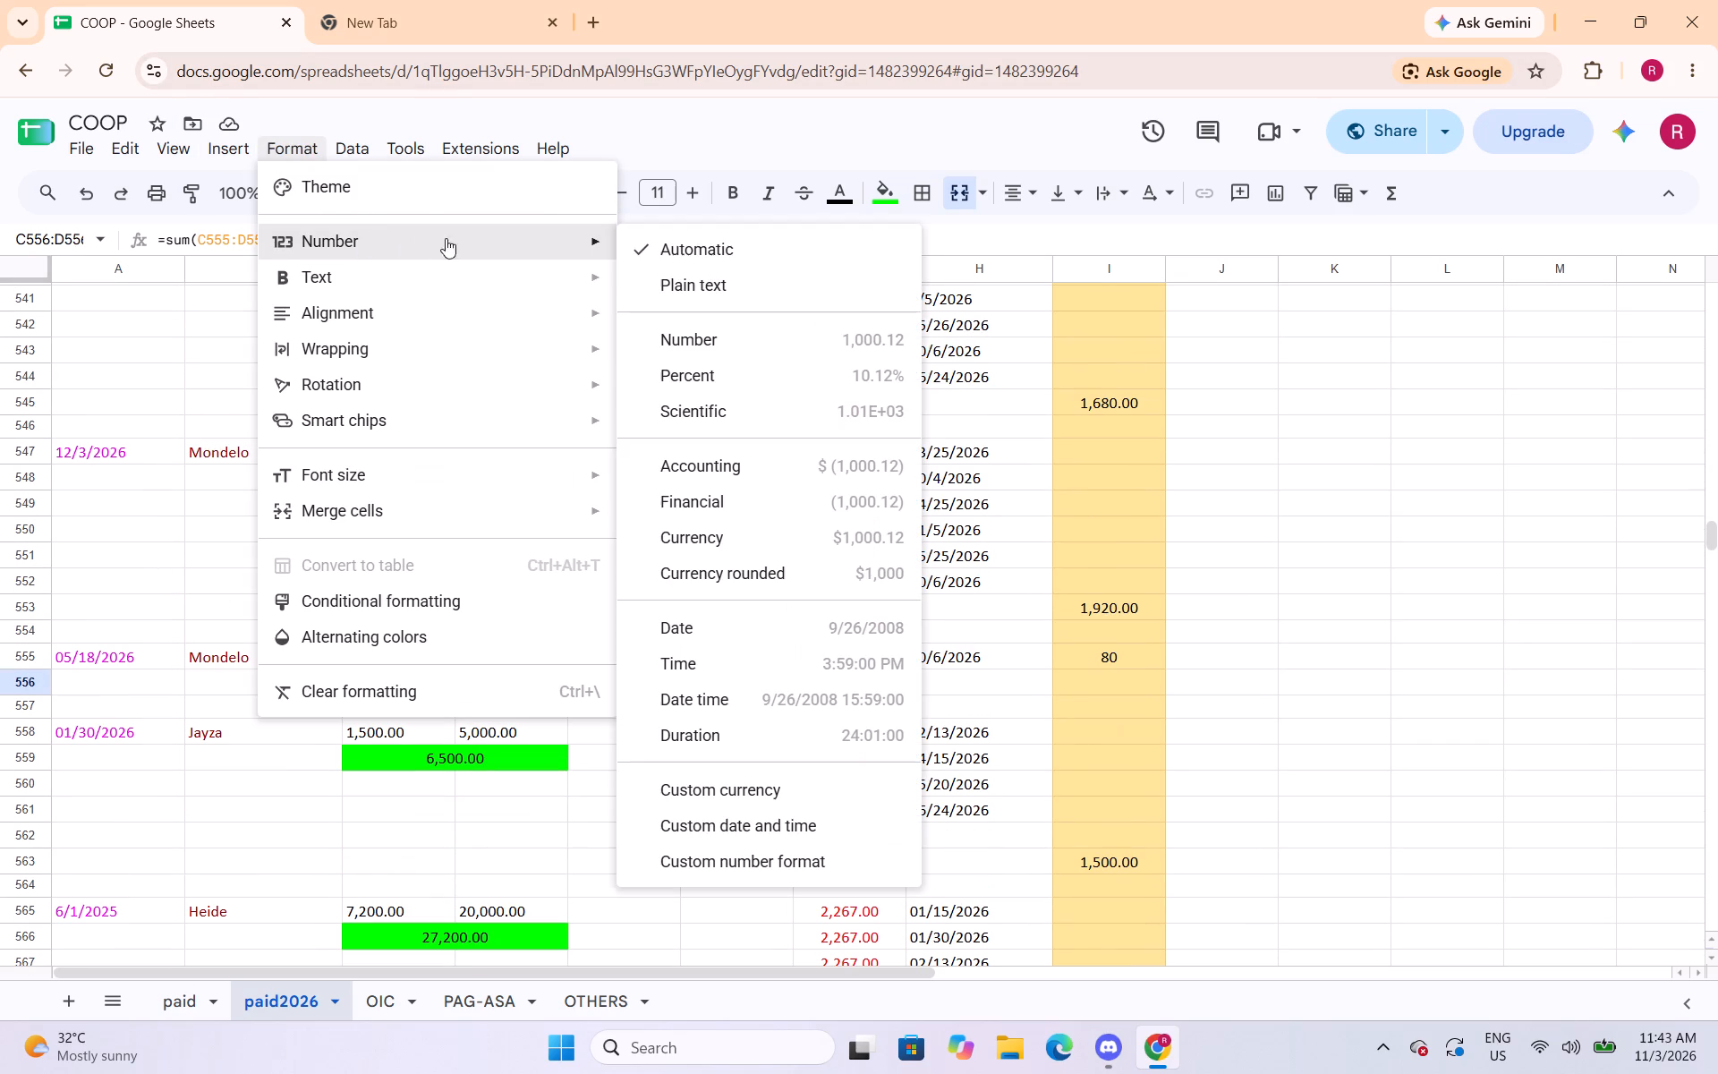
pyautogui.click(653, 346)
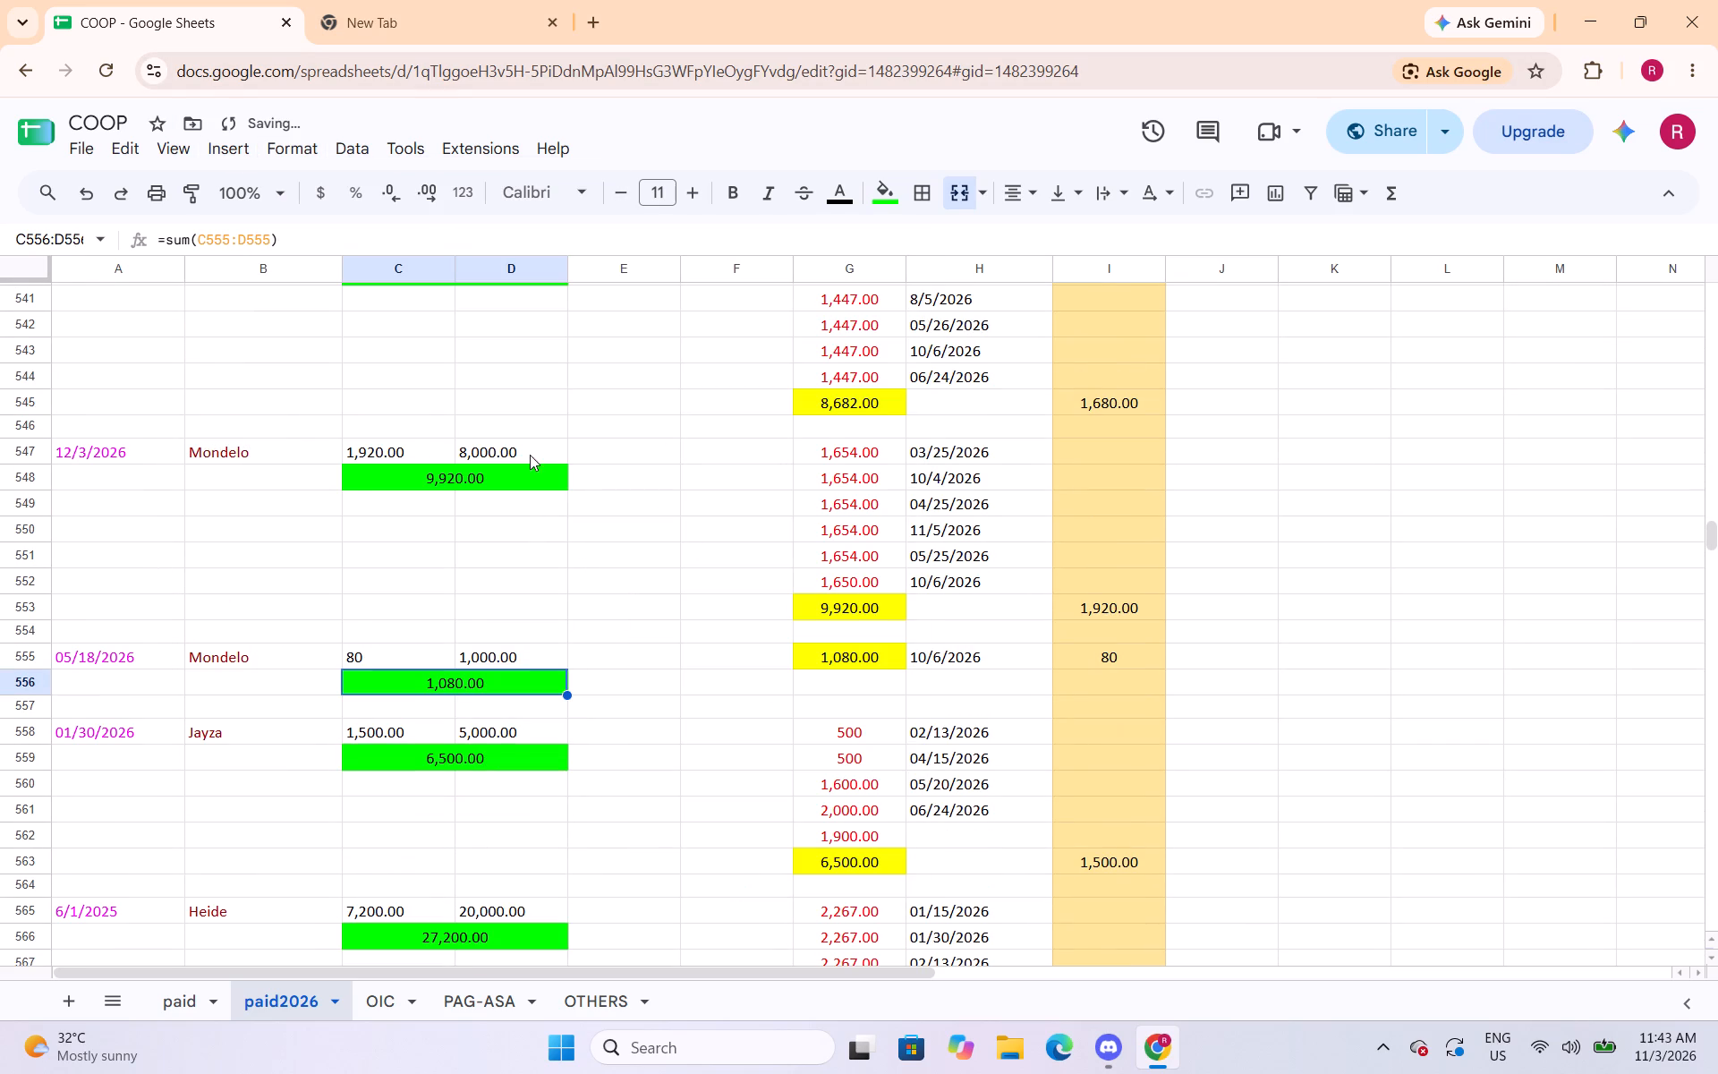
# Apply the Number format to the green total of Papa Carlien's 04/26/2026 entry in C509:D509.
pyautogui.scroll(5, 544, 415)
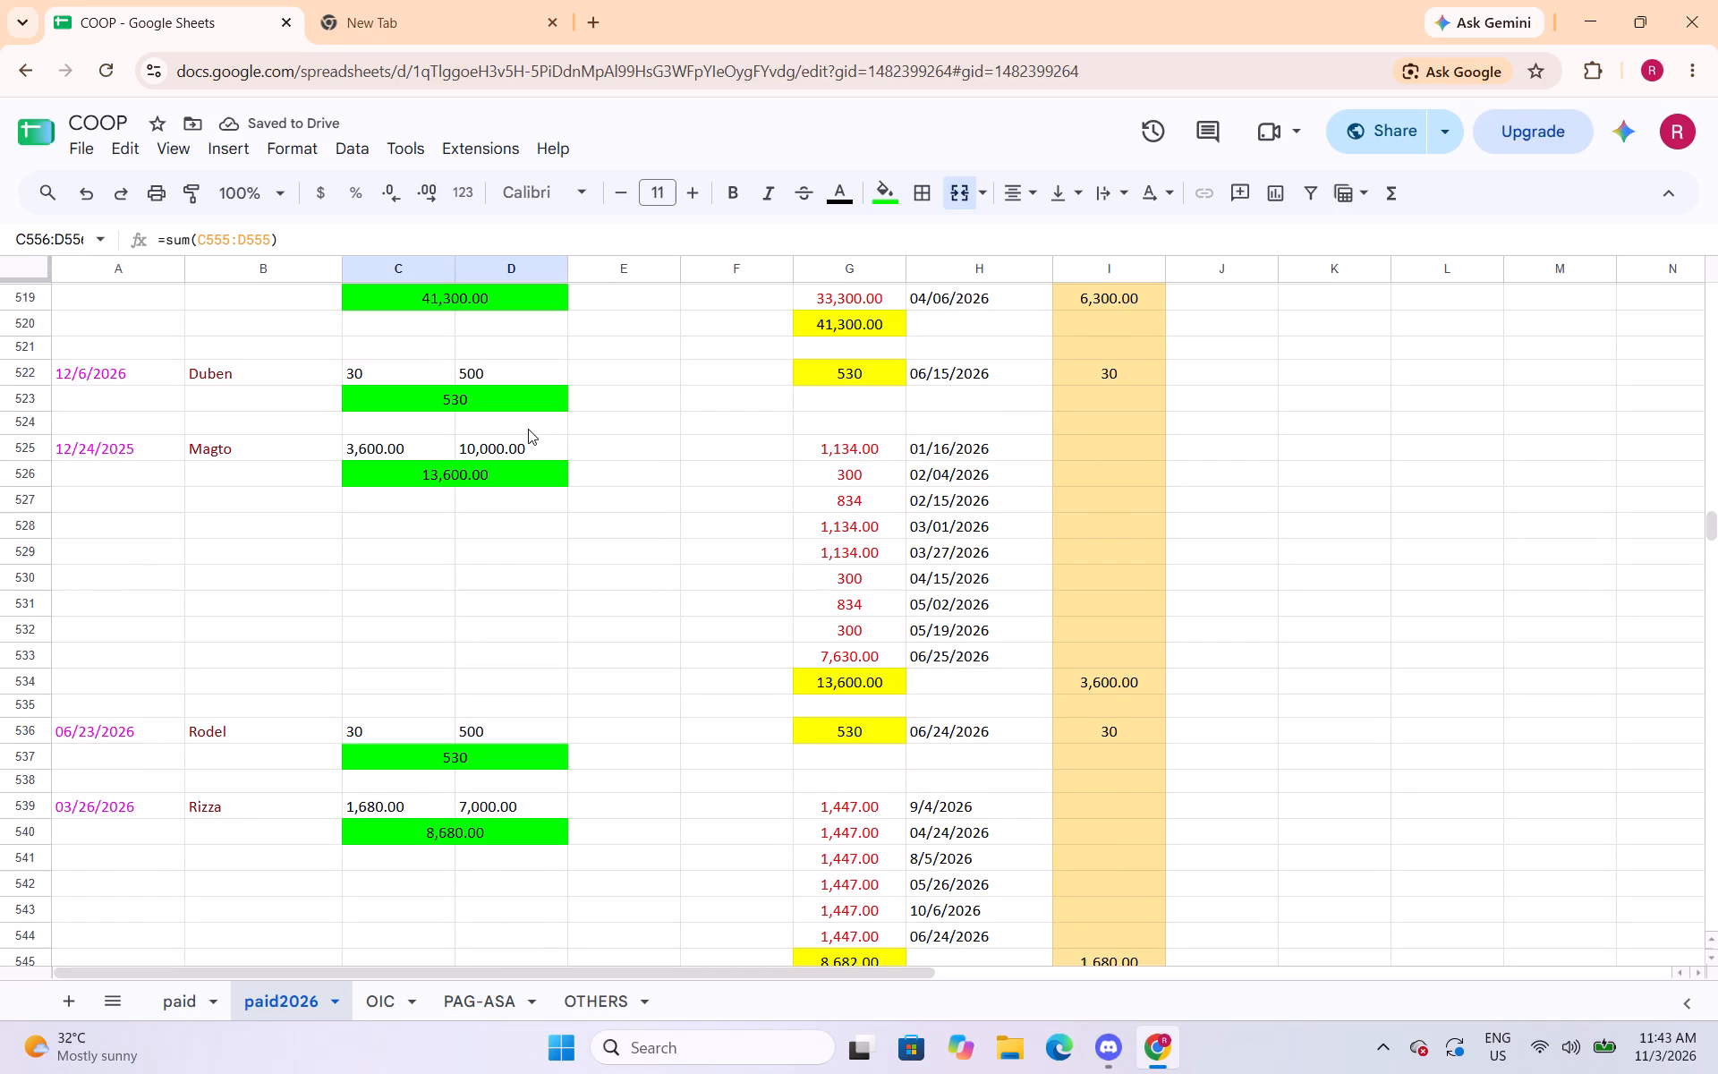
pyautogui.scroll(3, 531, 431)
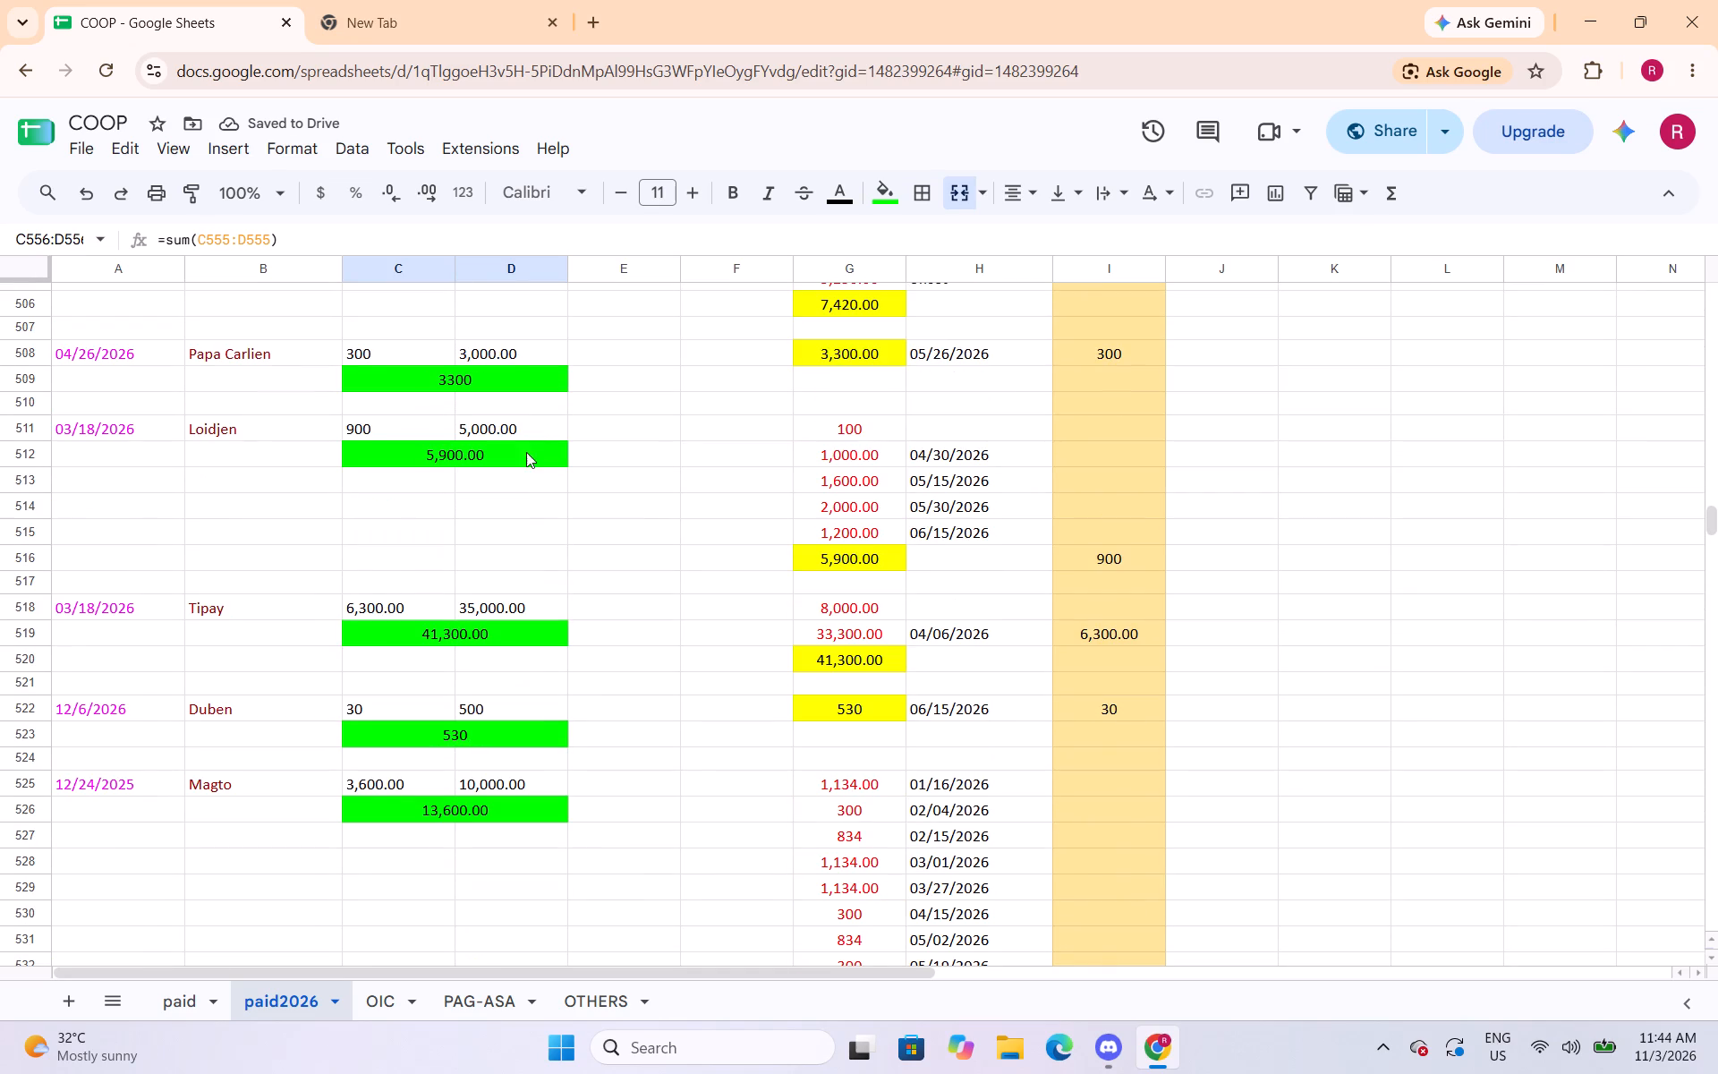
pyautogui.click(525, 382)
pyautogui.click(293, 147)
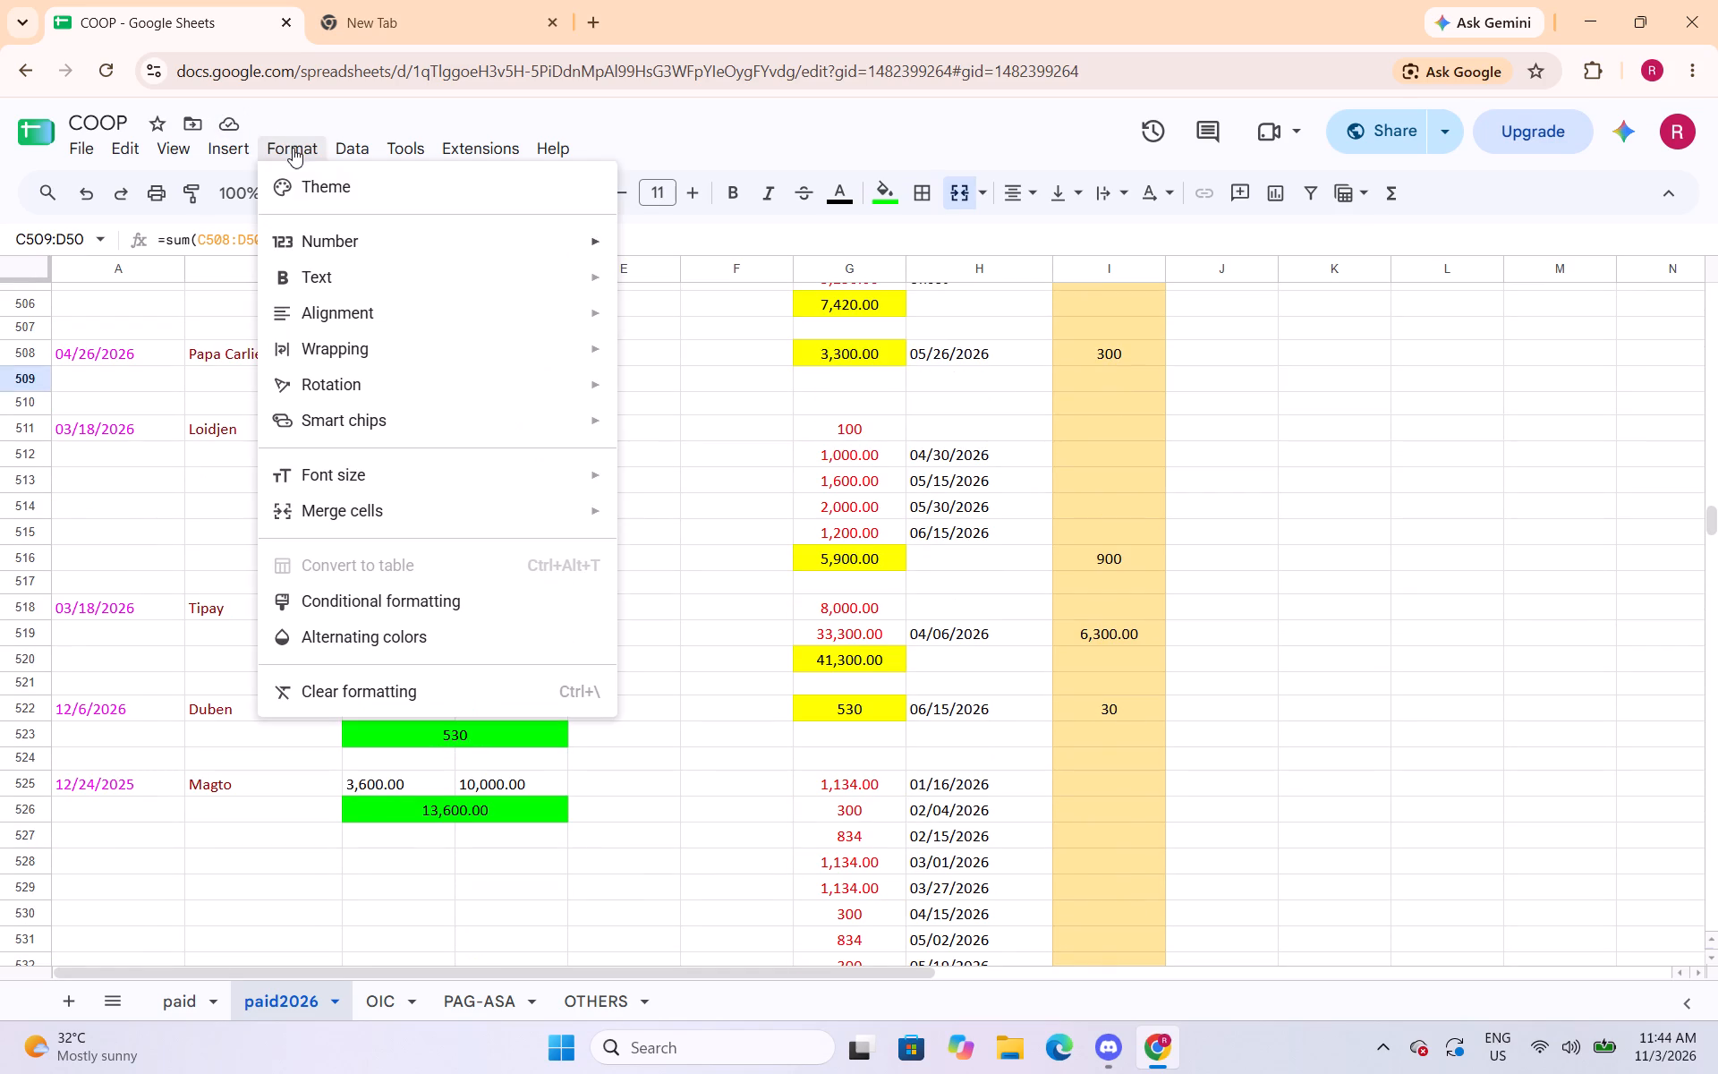
pyautogui.click(651, 331)
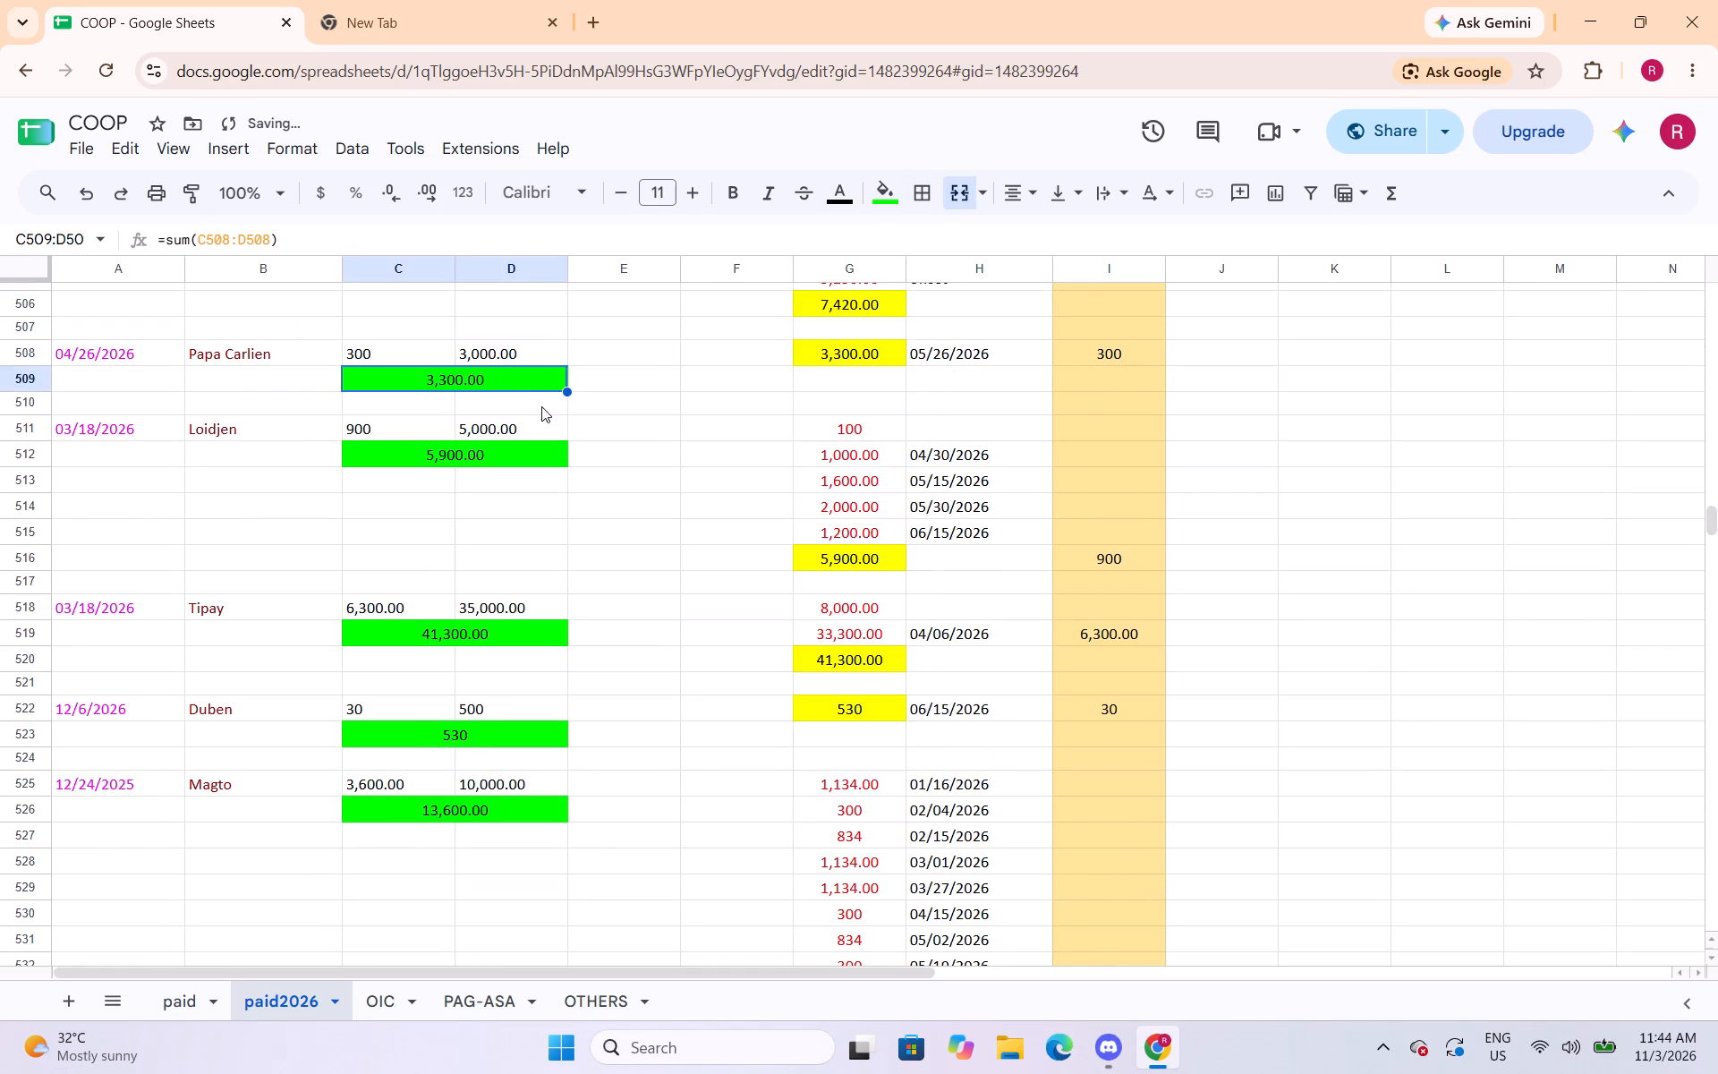
# Apply the Number format to the green total of Bernard's 4/5/2026 entry in C492:D492.
pyautogui.scroll(2, 548, 373)
pyautogui.scroll(2, 567, 482)
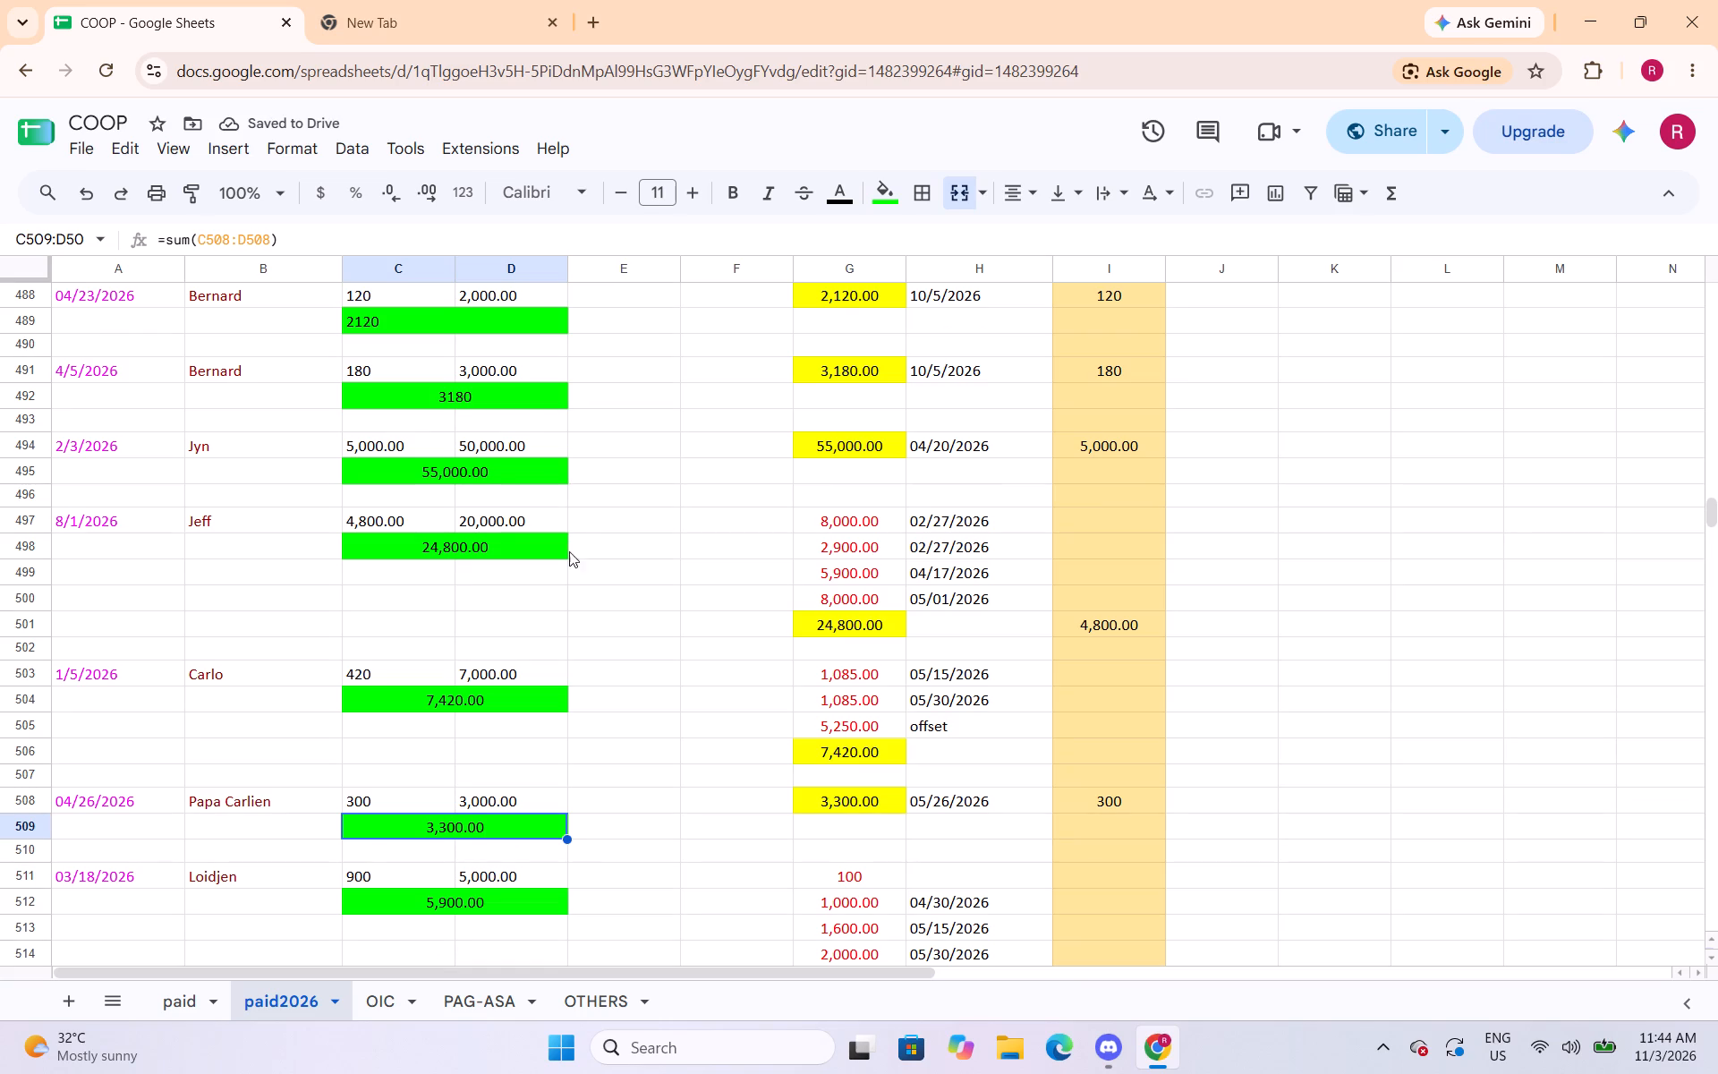
pyautogui.click(523, 396)
pyautogui.click(278, 155)
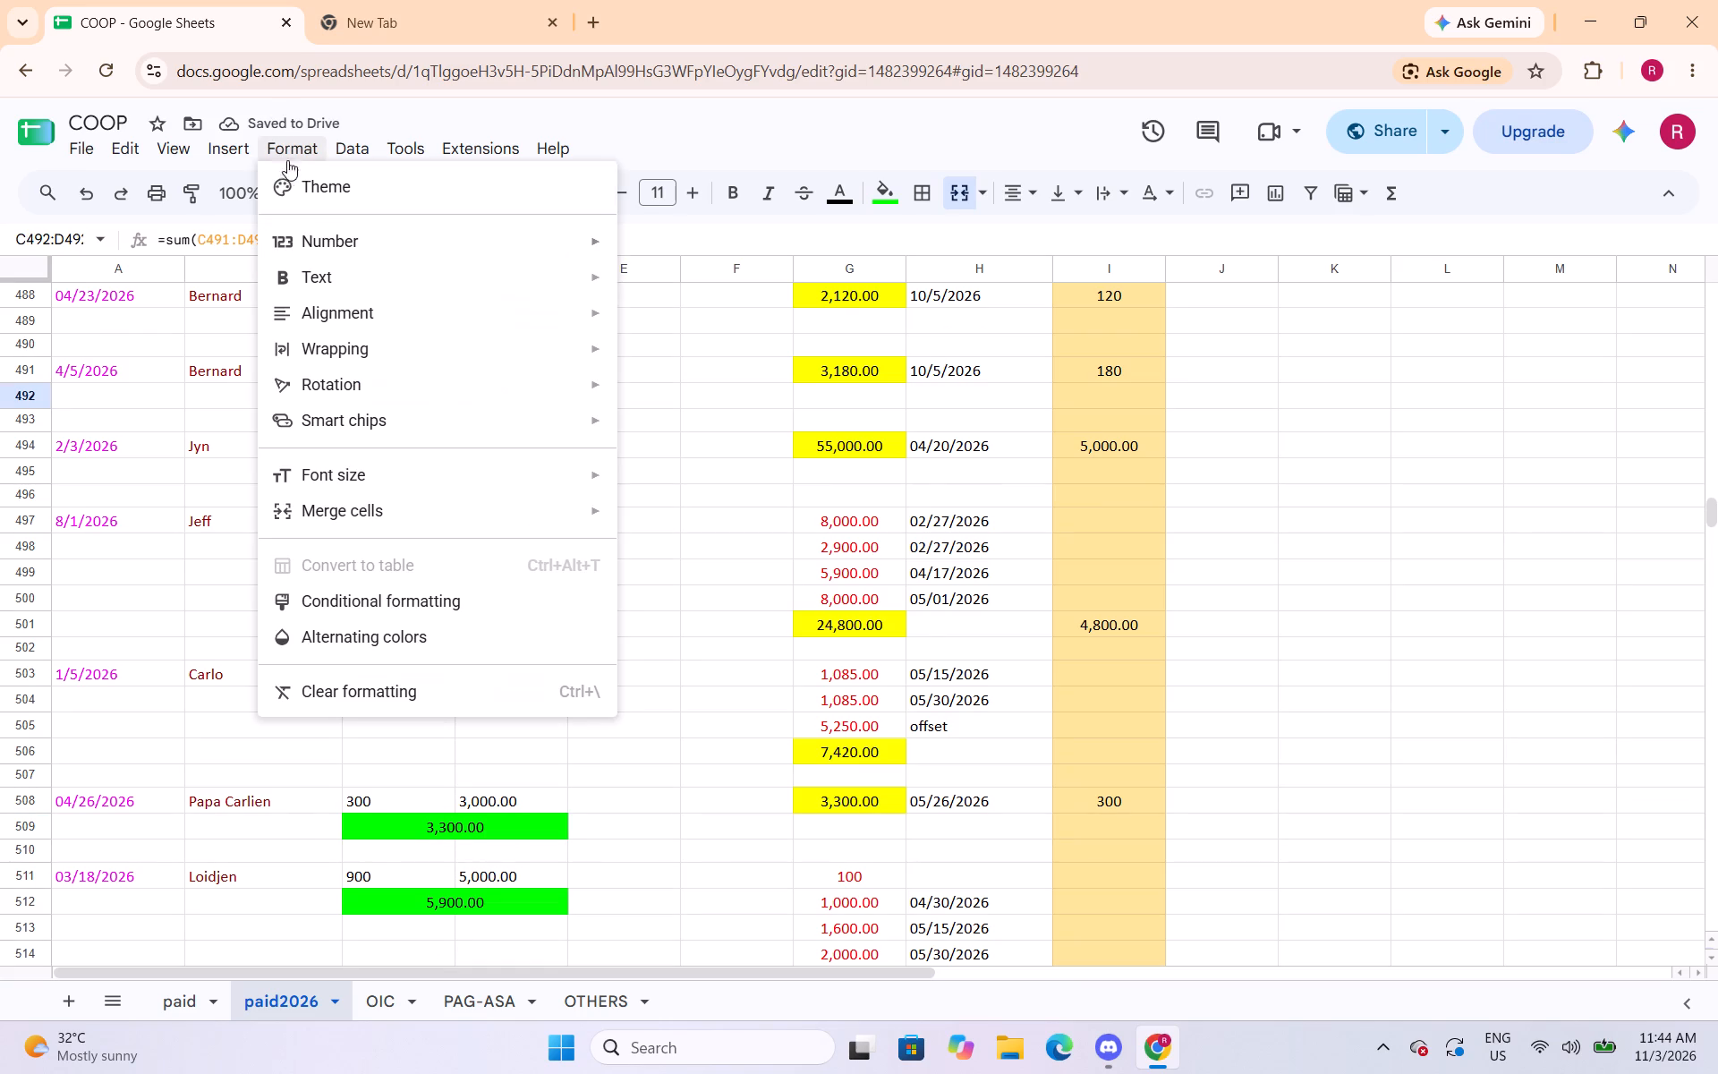
pyautogui.click(704, 339)
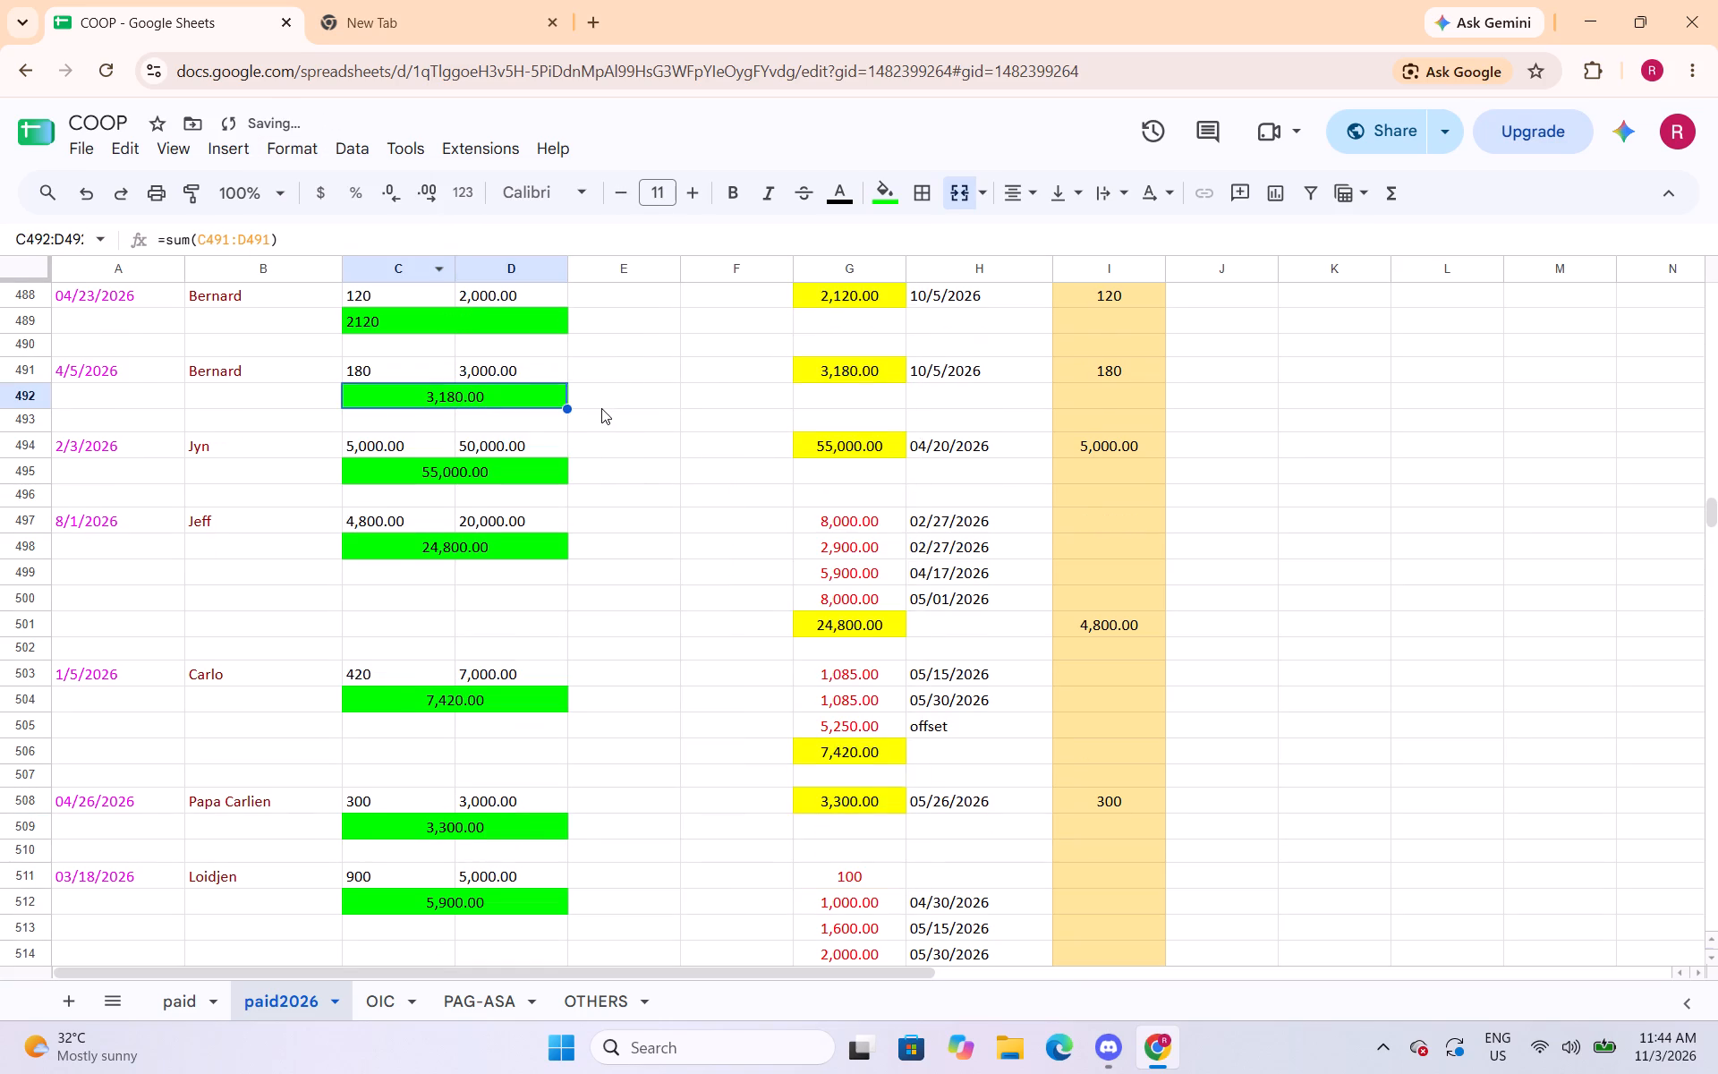
# Apply the Number format to the green total of Bernard's 04/23/2026 entry in C489:D489 and centre it horizontally.
pyautogui.scroll(2, 601, 408)
pyautogui.click(525, 542)
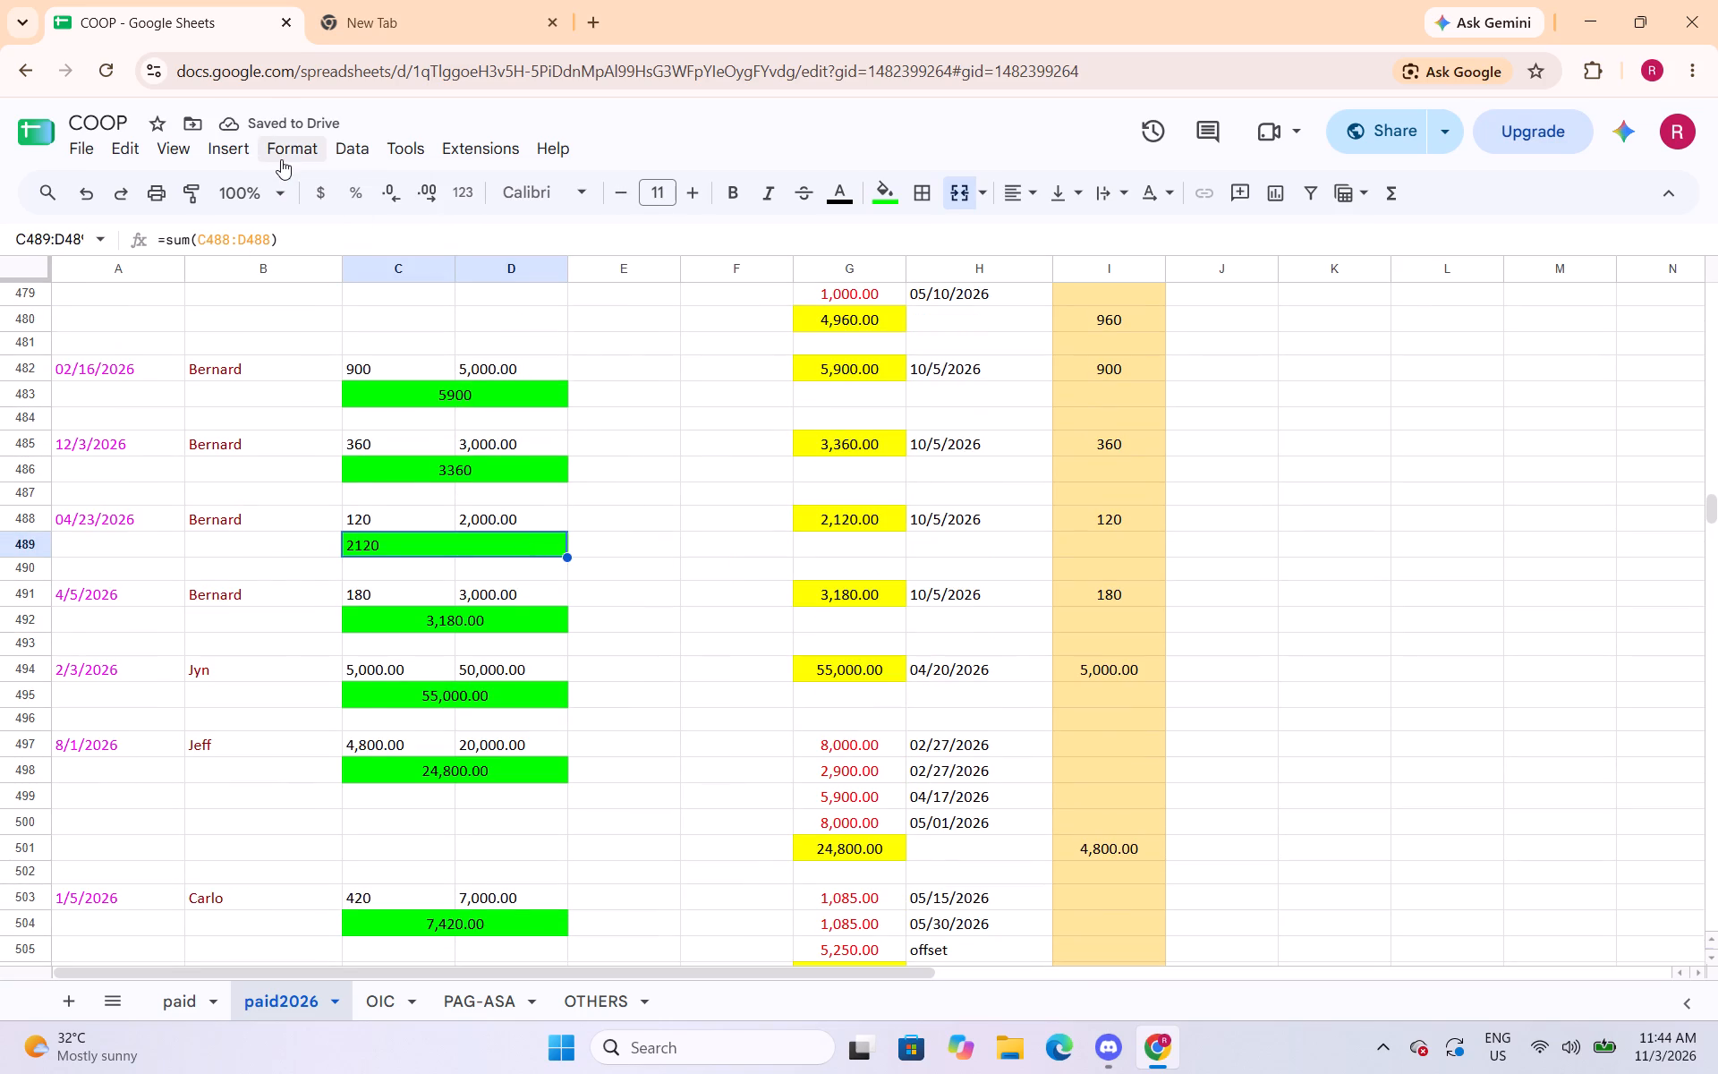
pyautogui.click(286, 152)
pyautogui.click(701, 345)
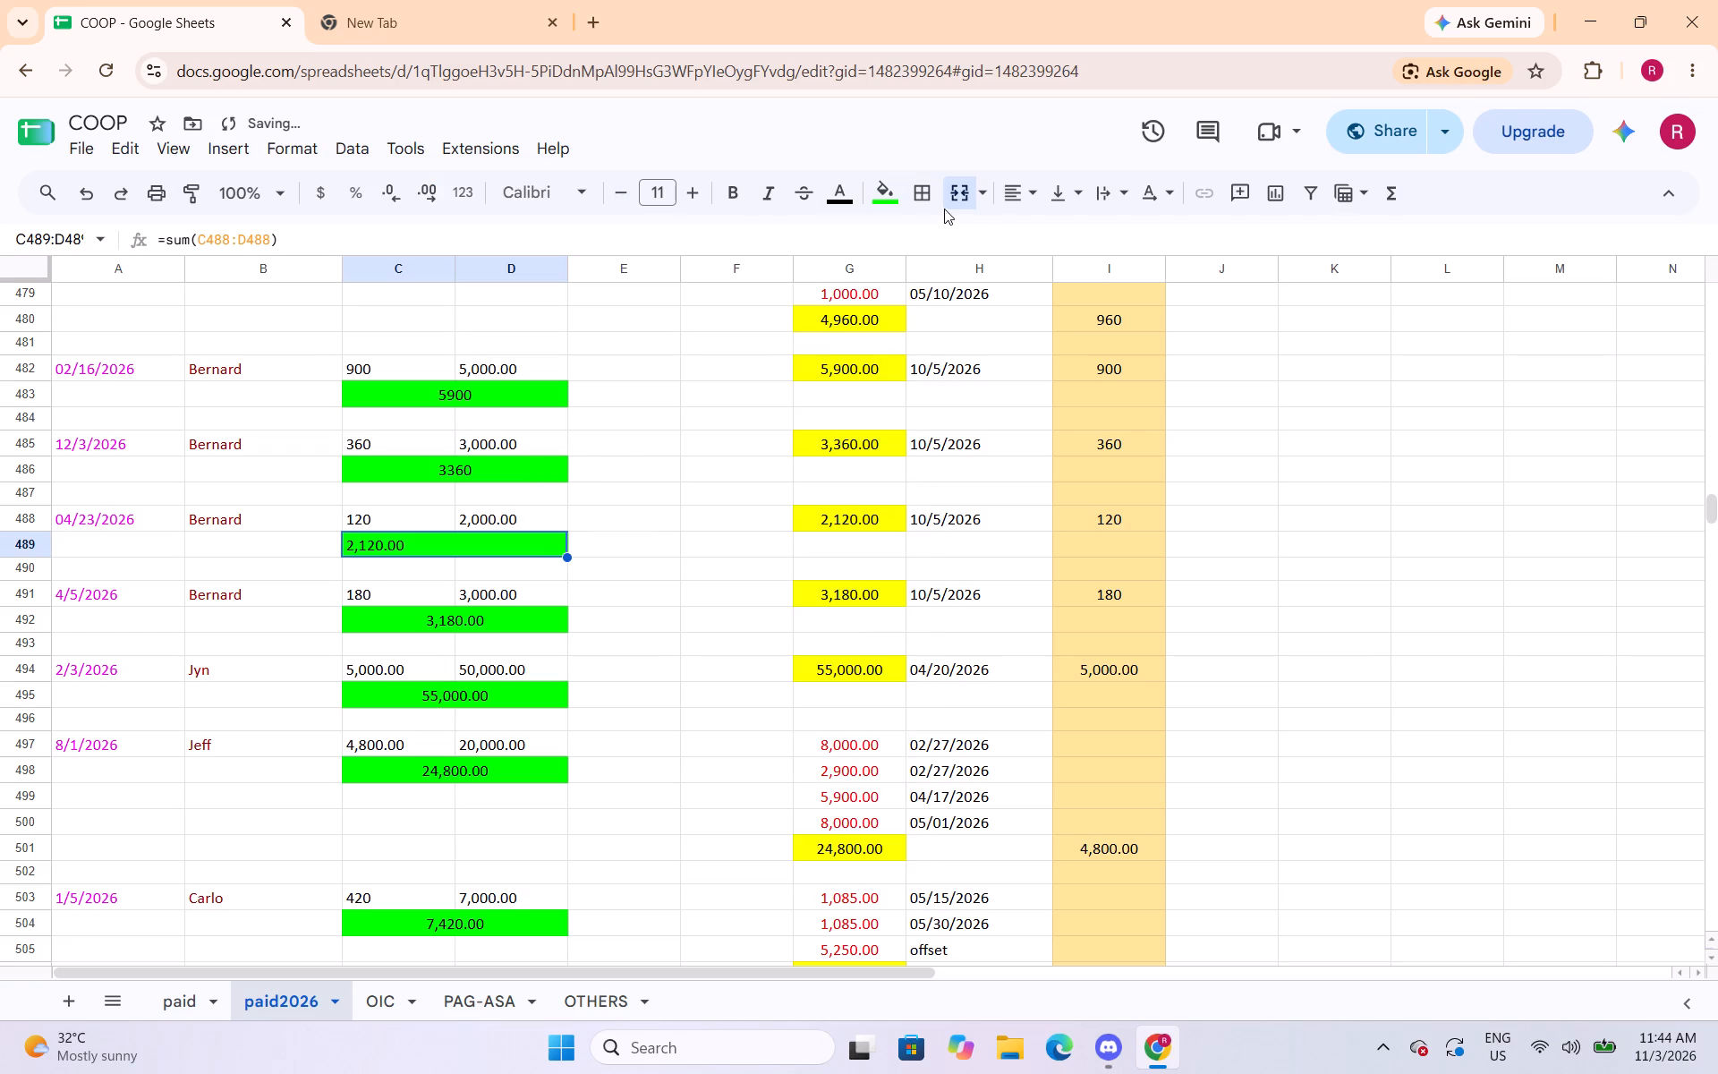
pyautogui.click(1004, 188)
pyautogui.click(1057, 236)
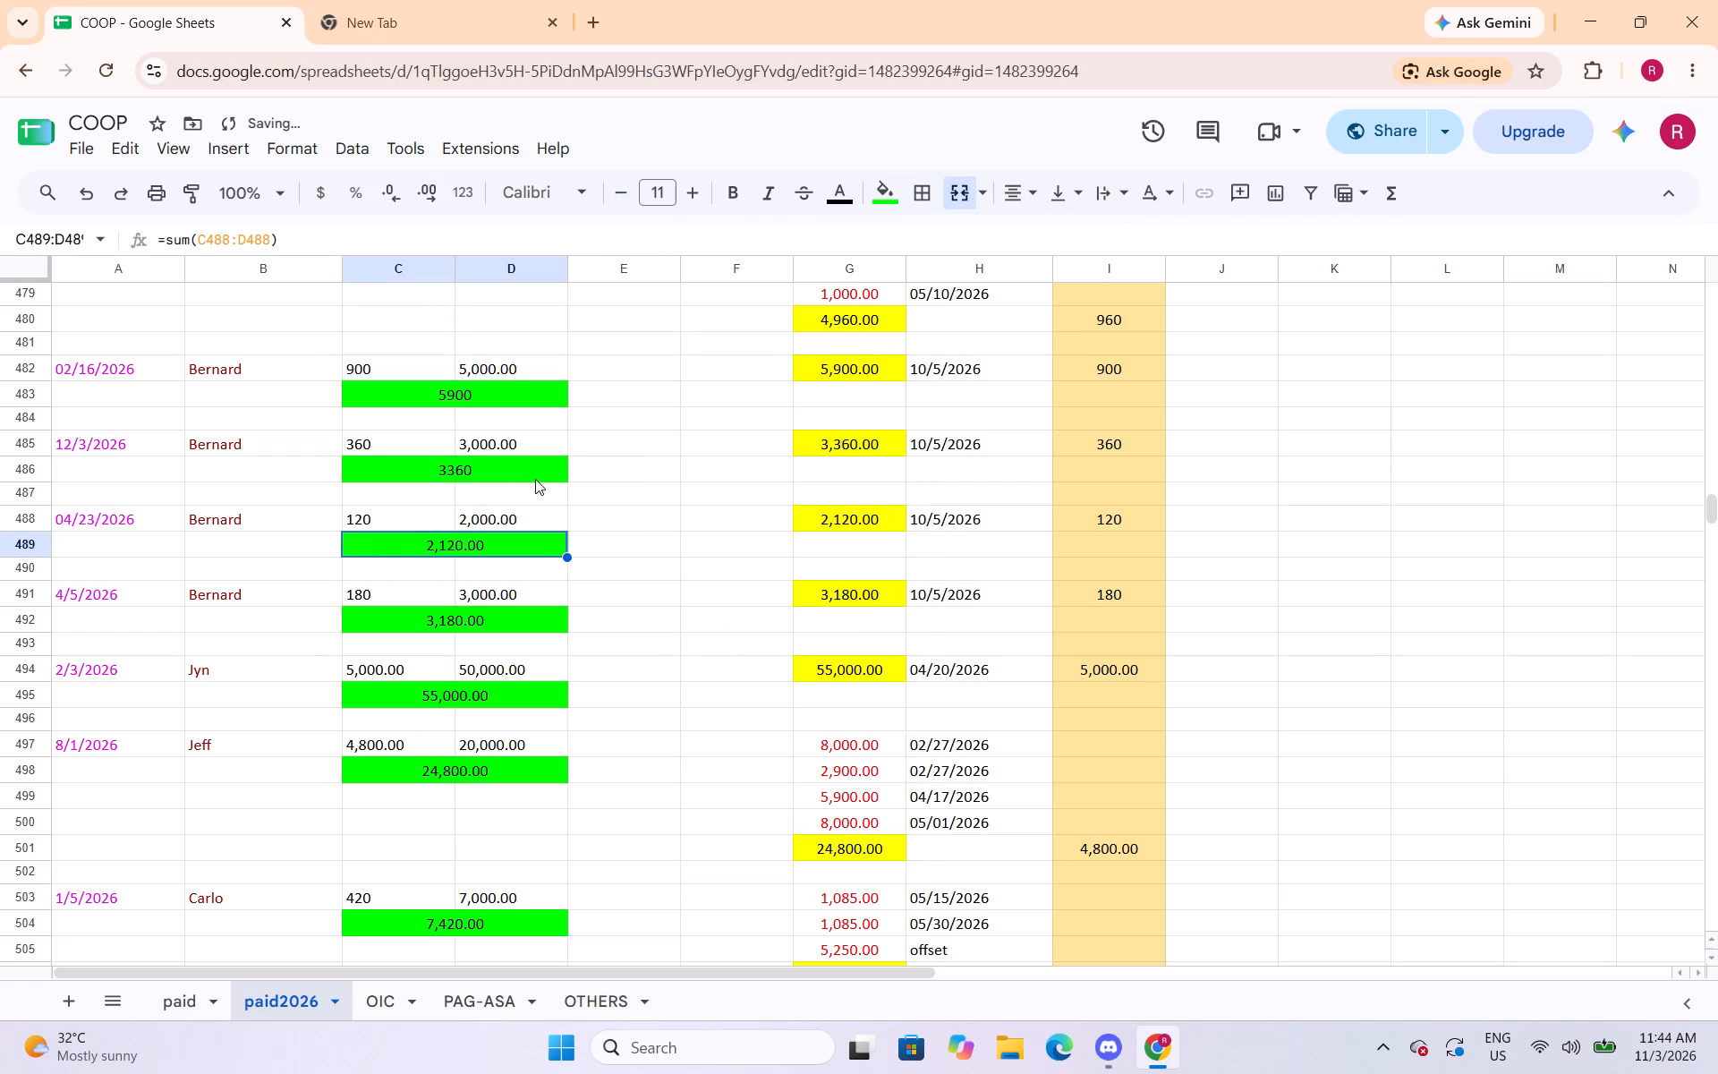
# Apply the Number format to the green totals of Bernard's 12/3/2026 entry in C486:D486 and 02/16/2026 entry in C483:D483.
pyautogui.click(532, 473)
pyautogui.click(285, 149)
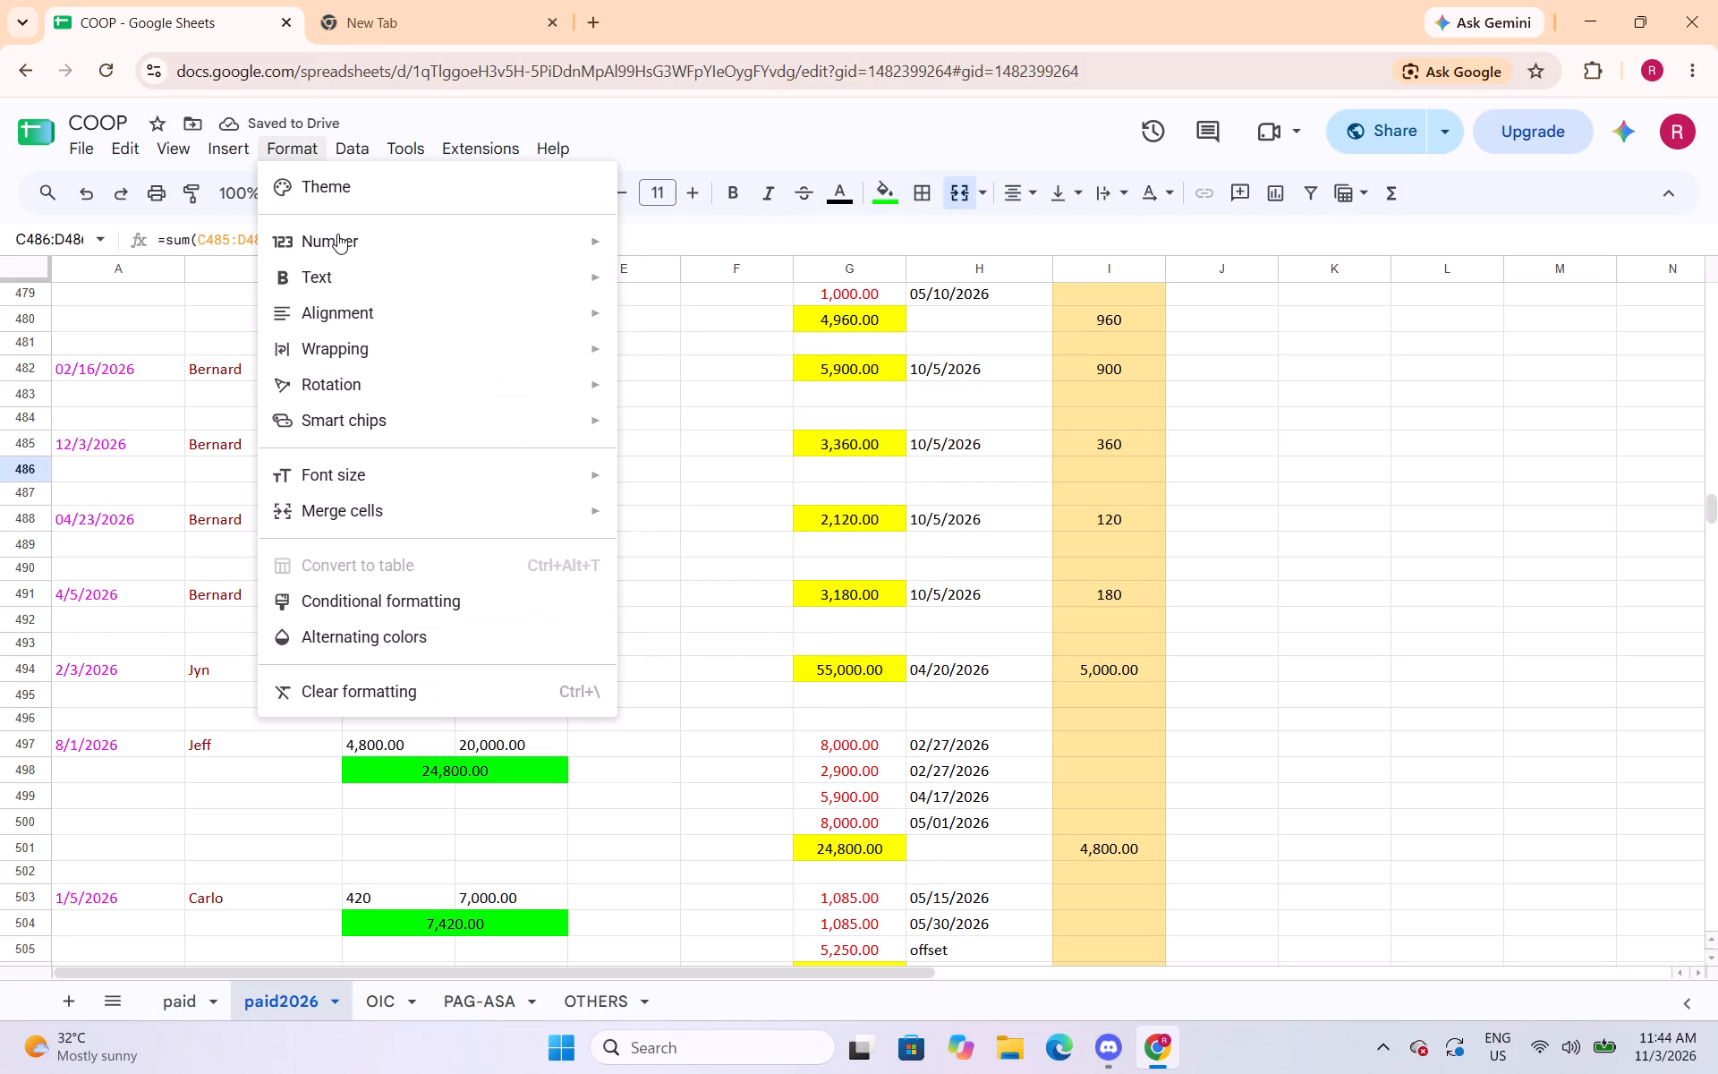
pyautogui.click(668, 337)
pyautogui.click(510, 392)
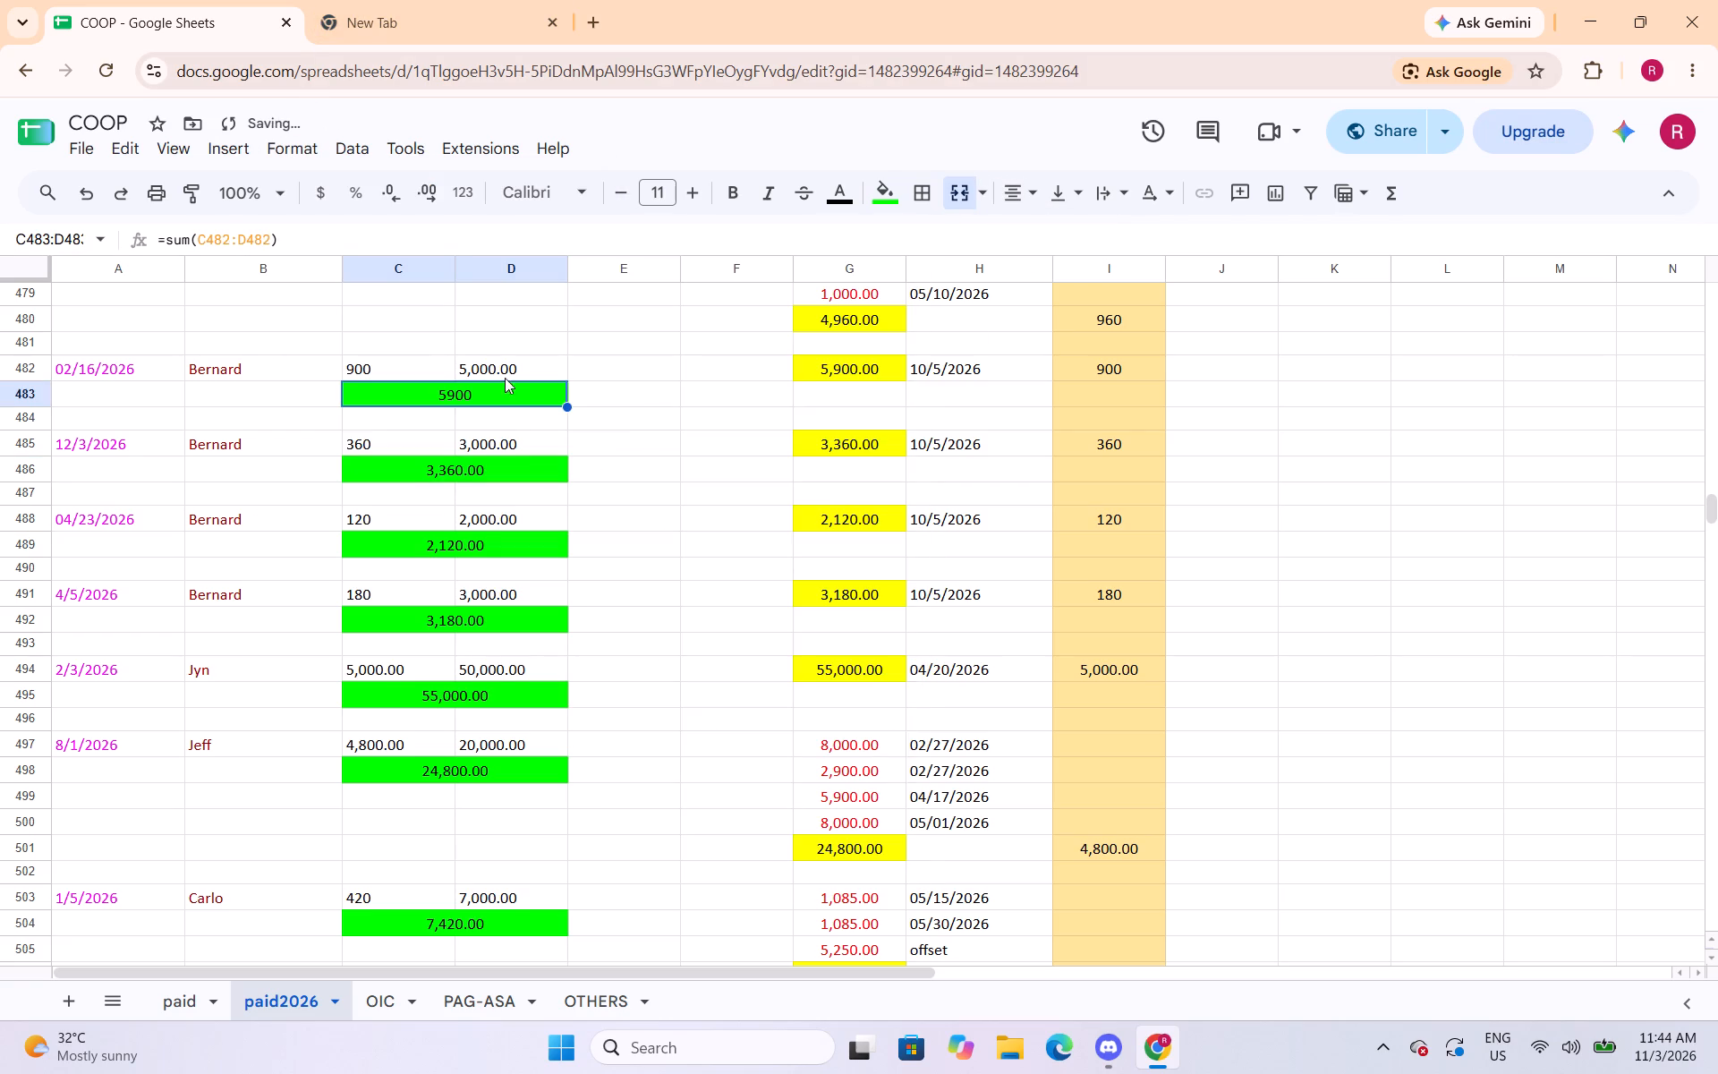
pyautogui.click(308, 147)
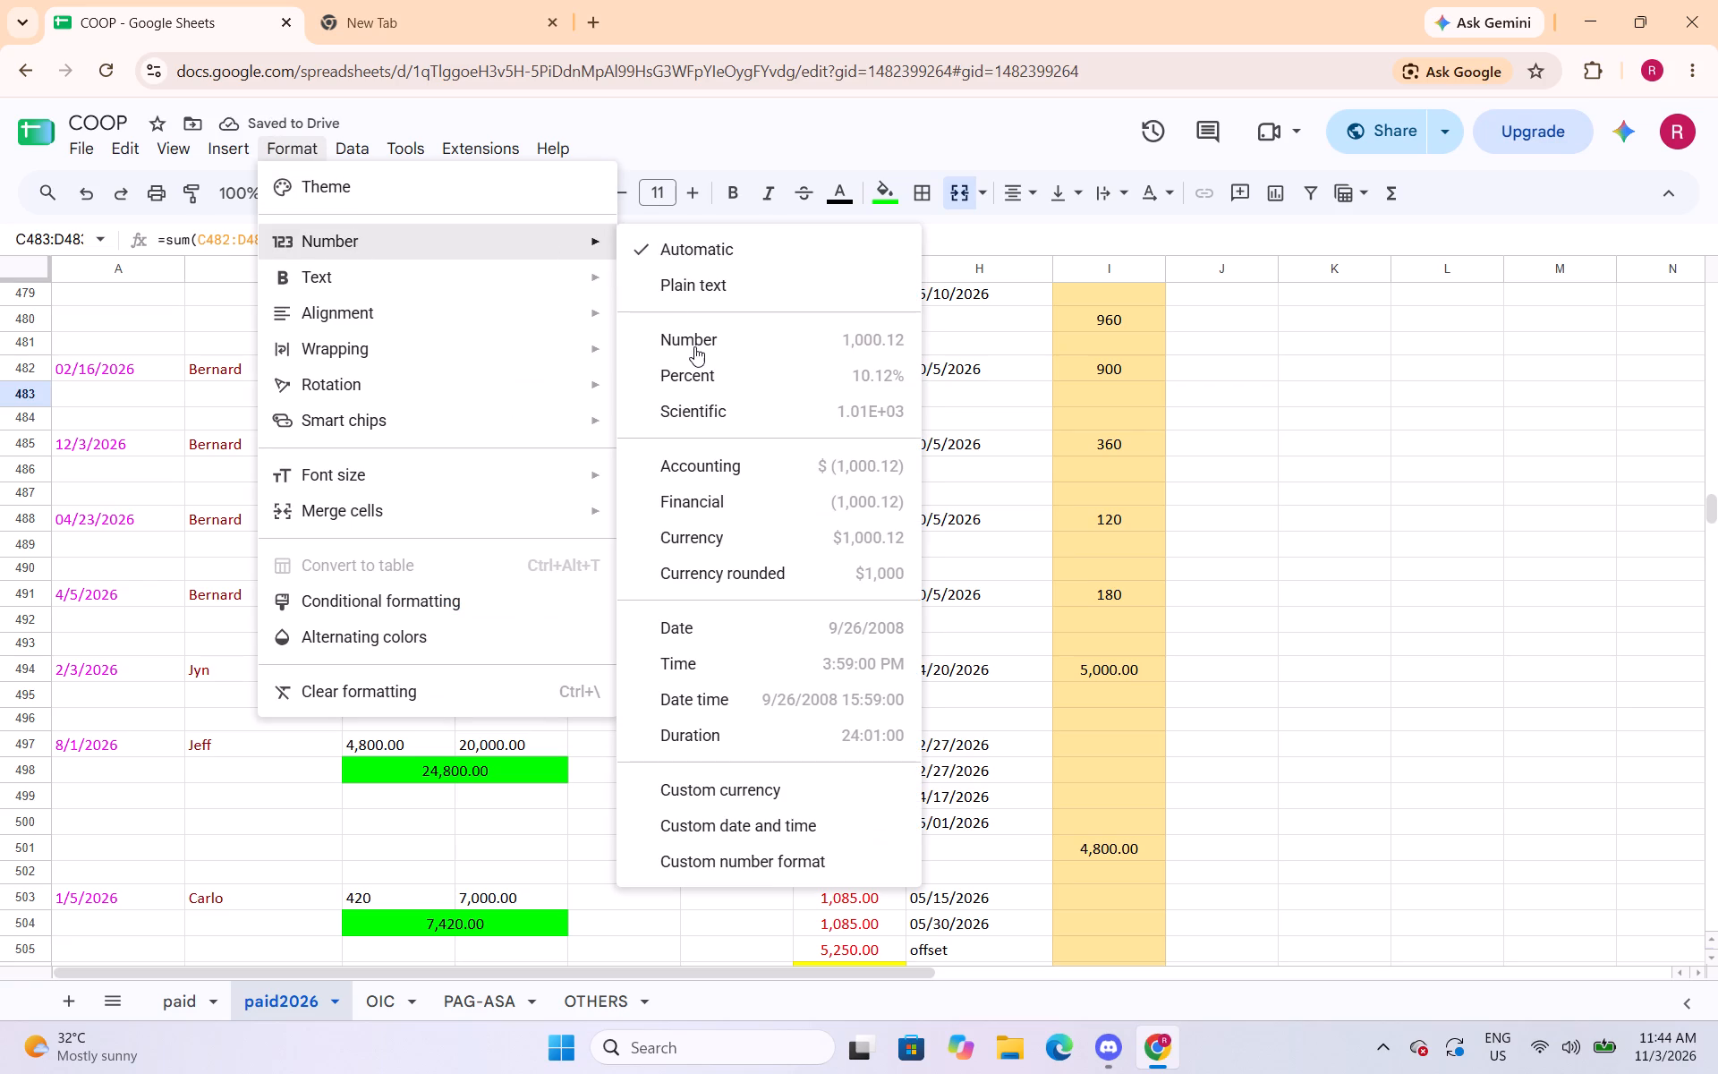
pyautogui.click(694, 352)
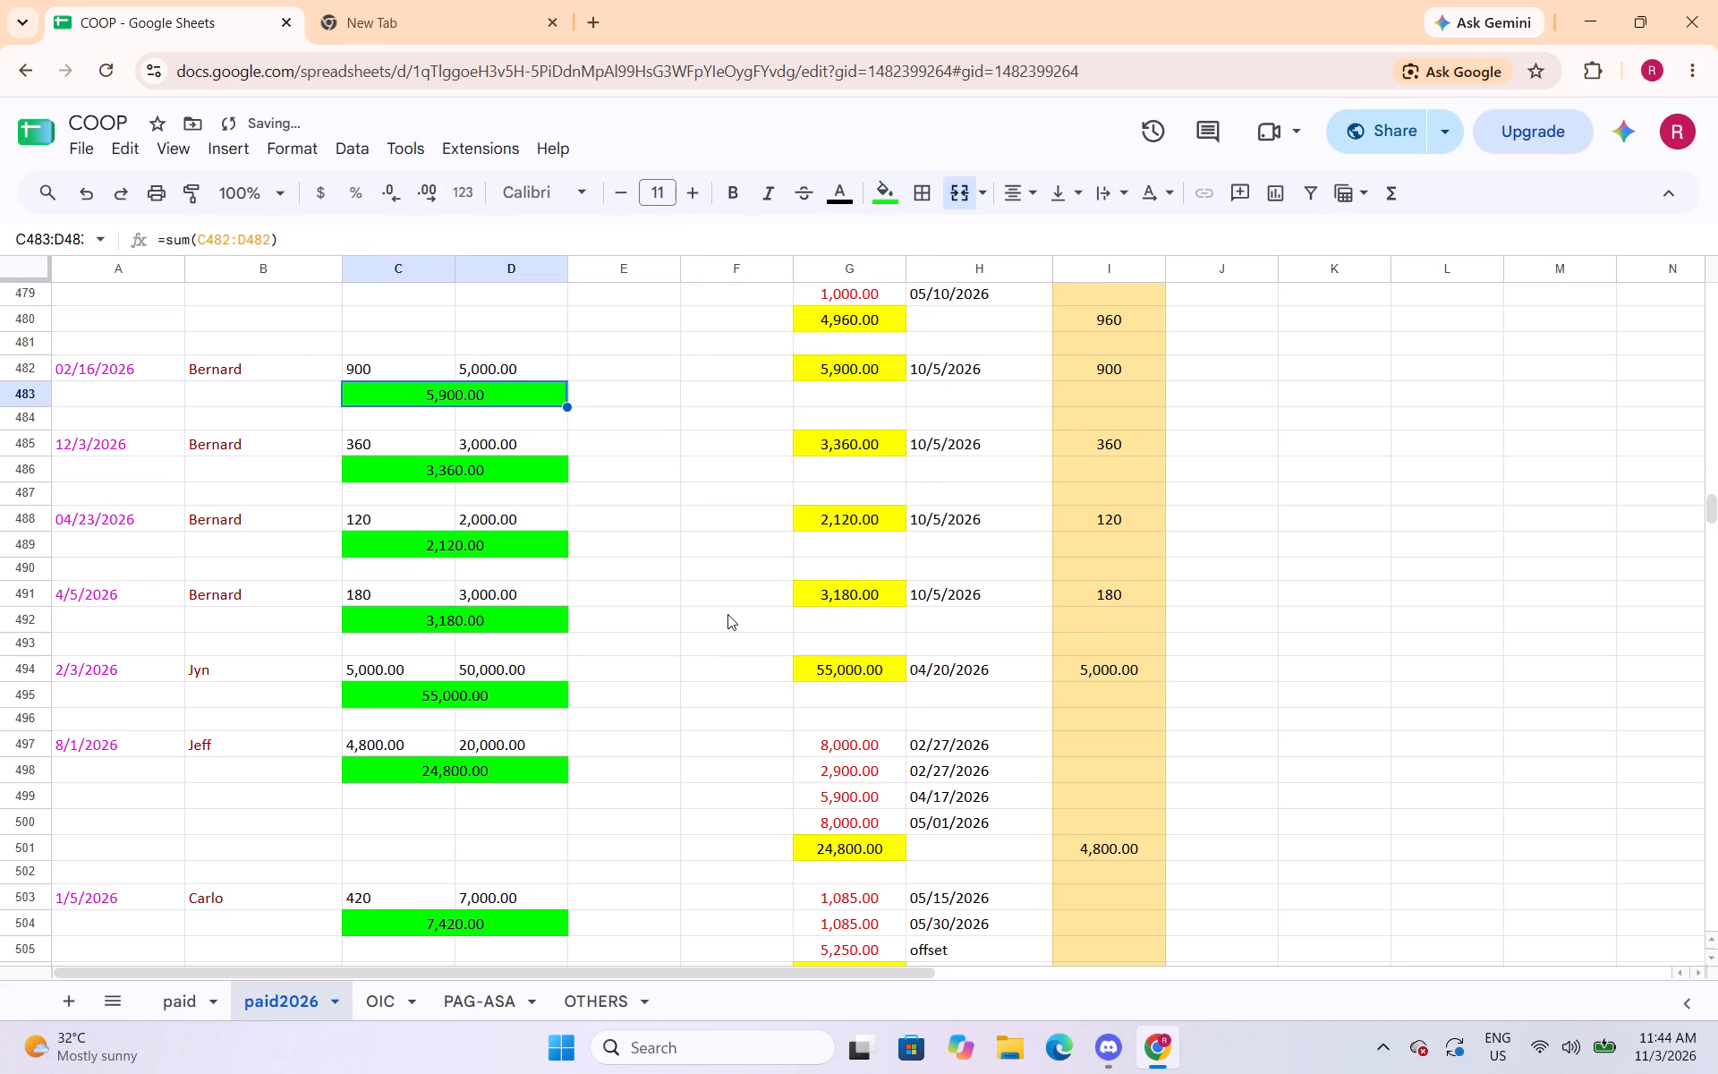
# Apply the Number format to the green total of Bernard's 01/20/2026 entry in C477:D477.
pyautogui.scroll(4, 727, 596)
pyautogui.click(534, 695)
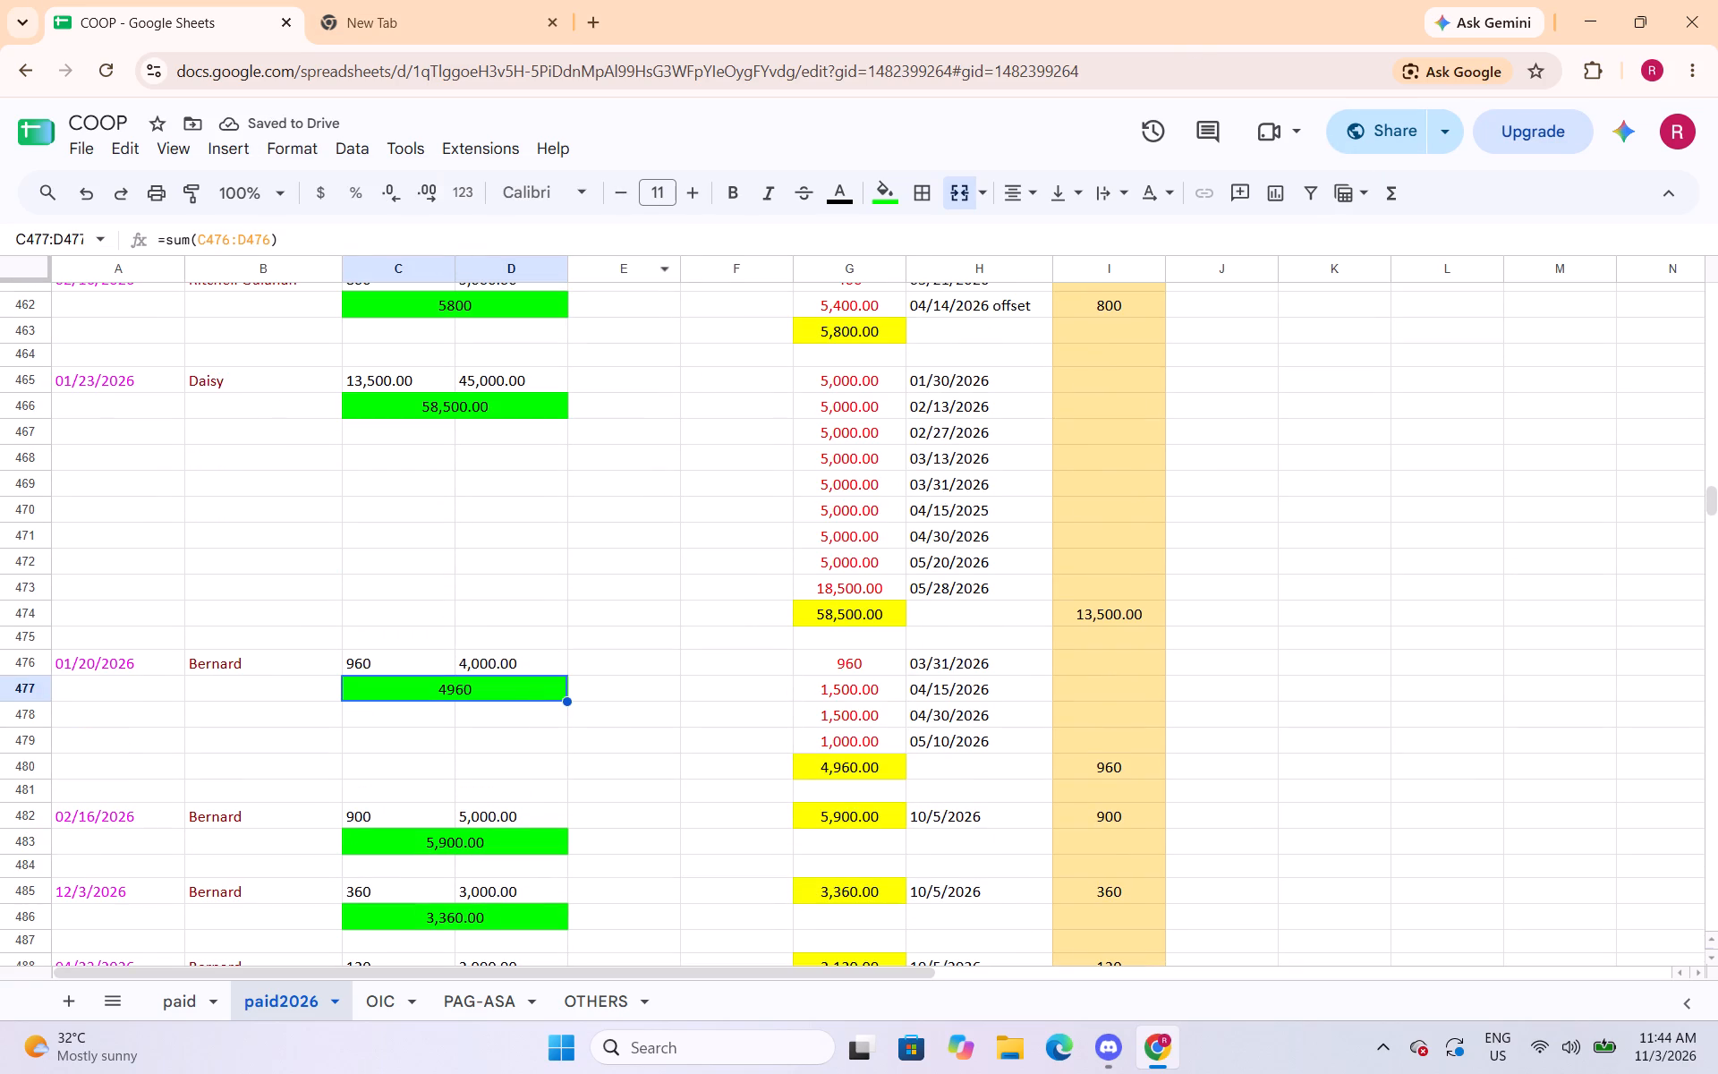
pyautogui.click(299, 151)
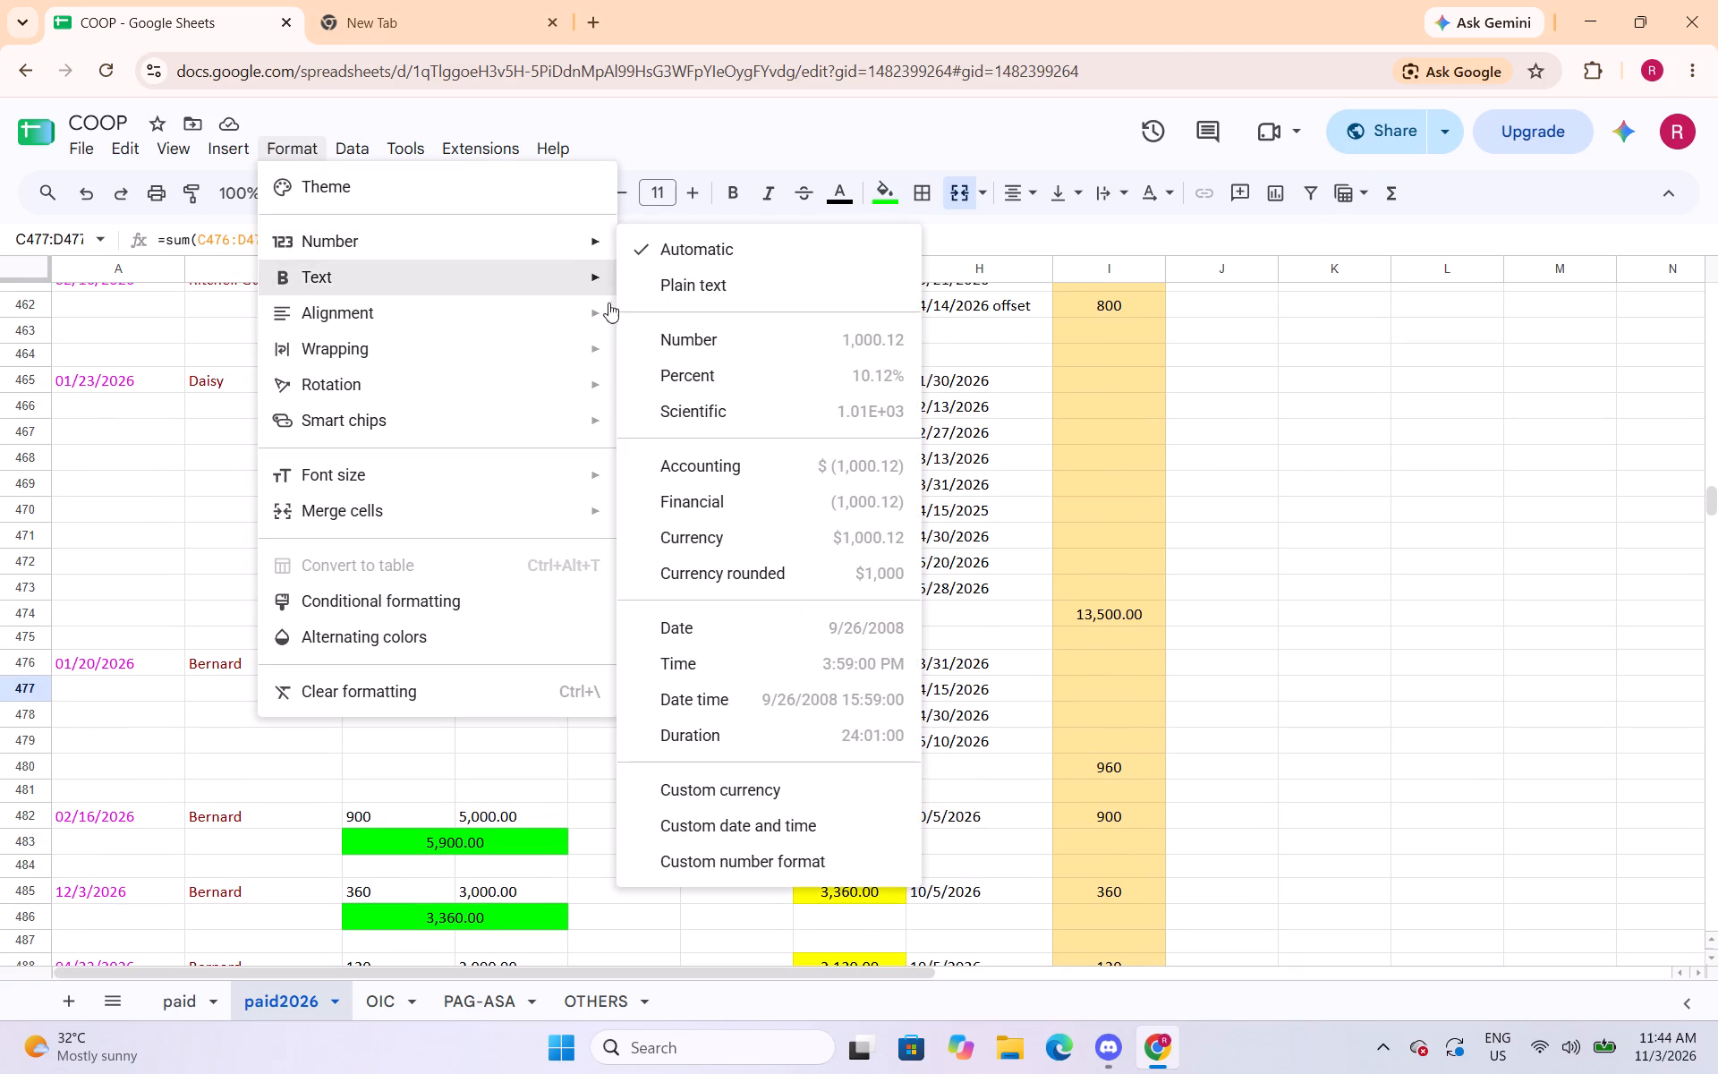
pyautogui.click(663, 341)
pyautogui.click(547, 407)
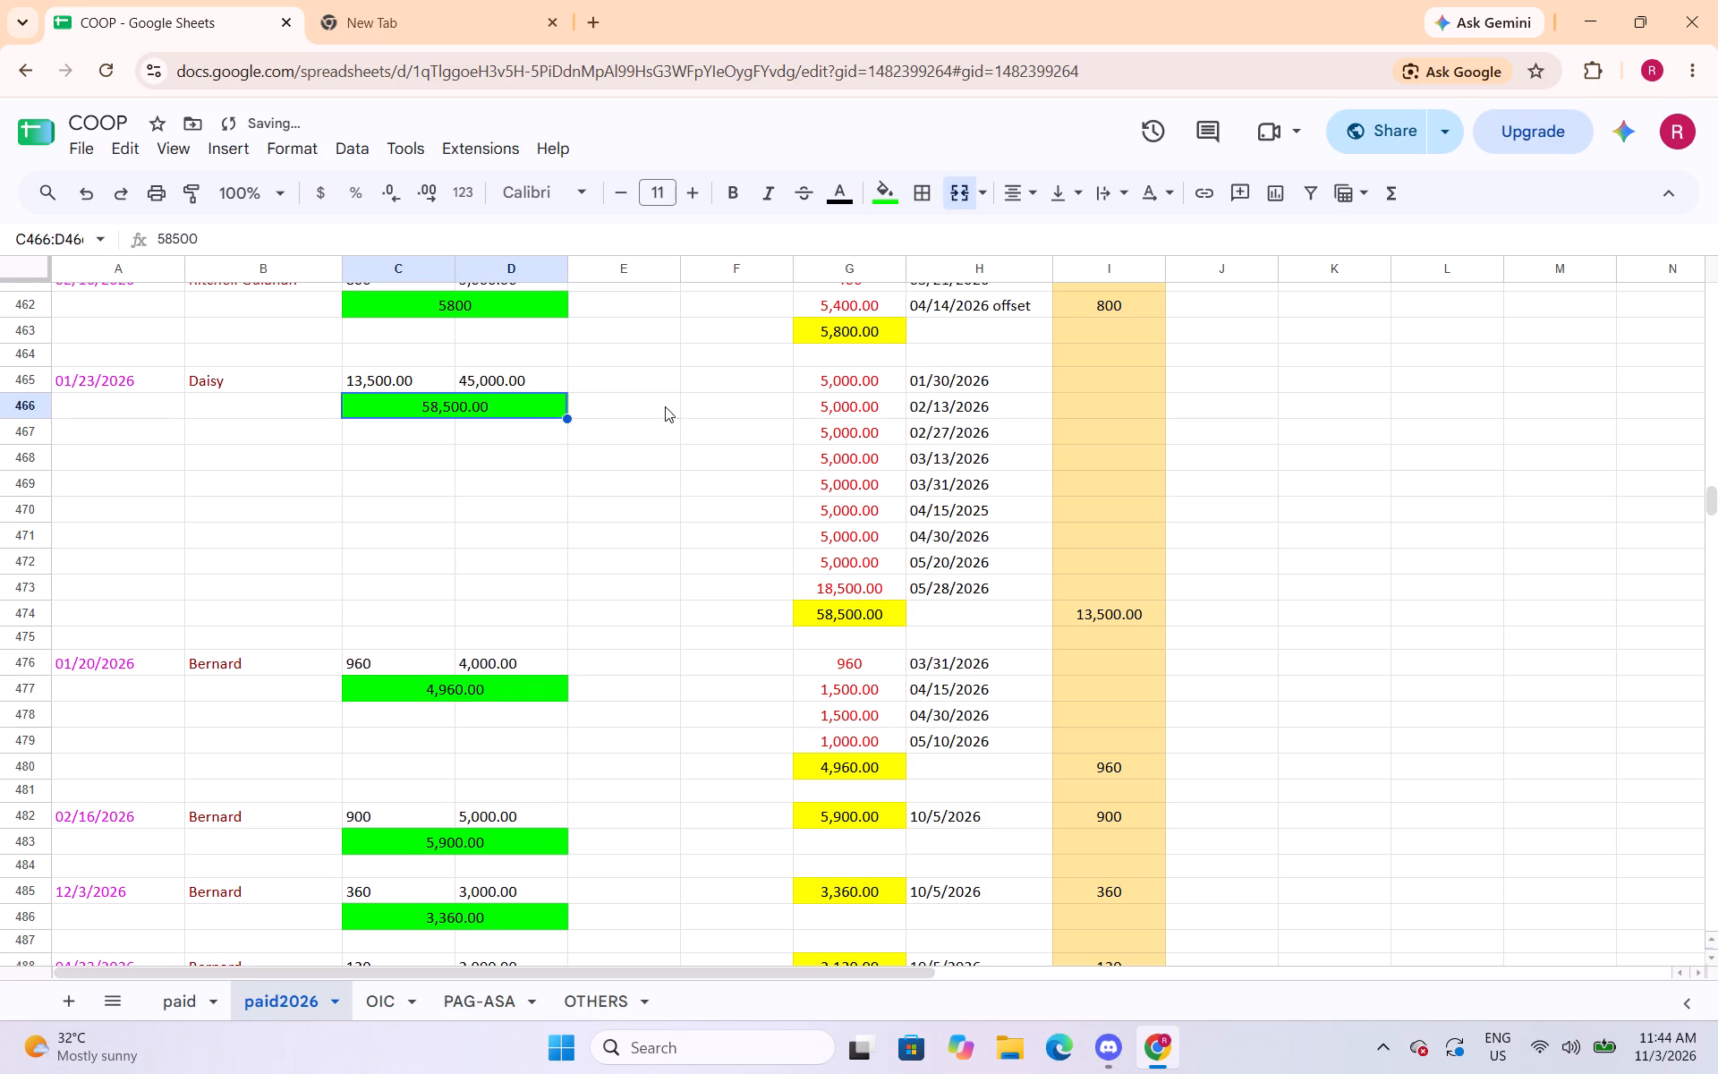
# Apply the Number format to the green totals of Ritchell's 02/16/2026 entry in C462:D462 and Reno's 04/16/2026 entry in C459:D459.
pyautogui.scroll(2, 669, 360)
pyautogui.scroll(1, 617, 460)
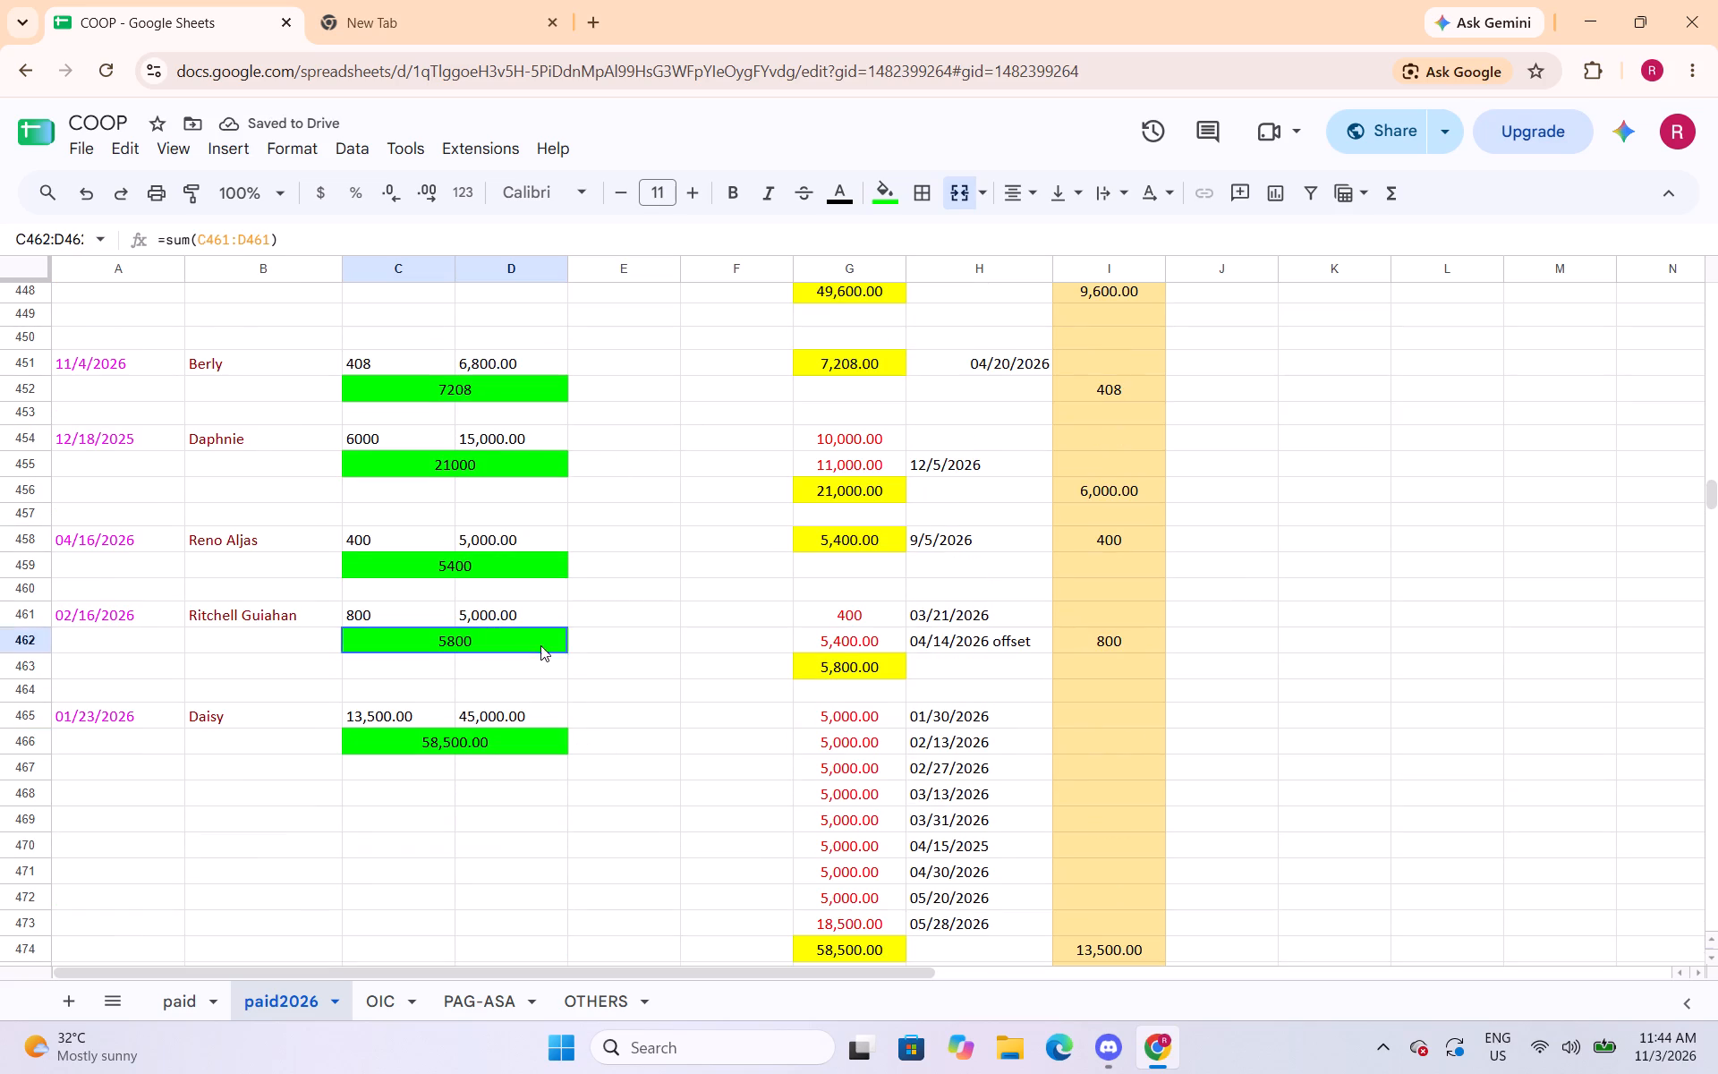
pyautogui.click(540, 645)
pyautogui.click(239, 147)
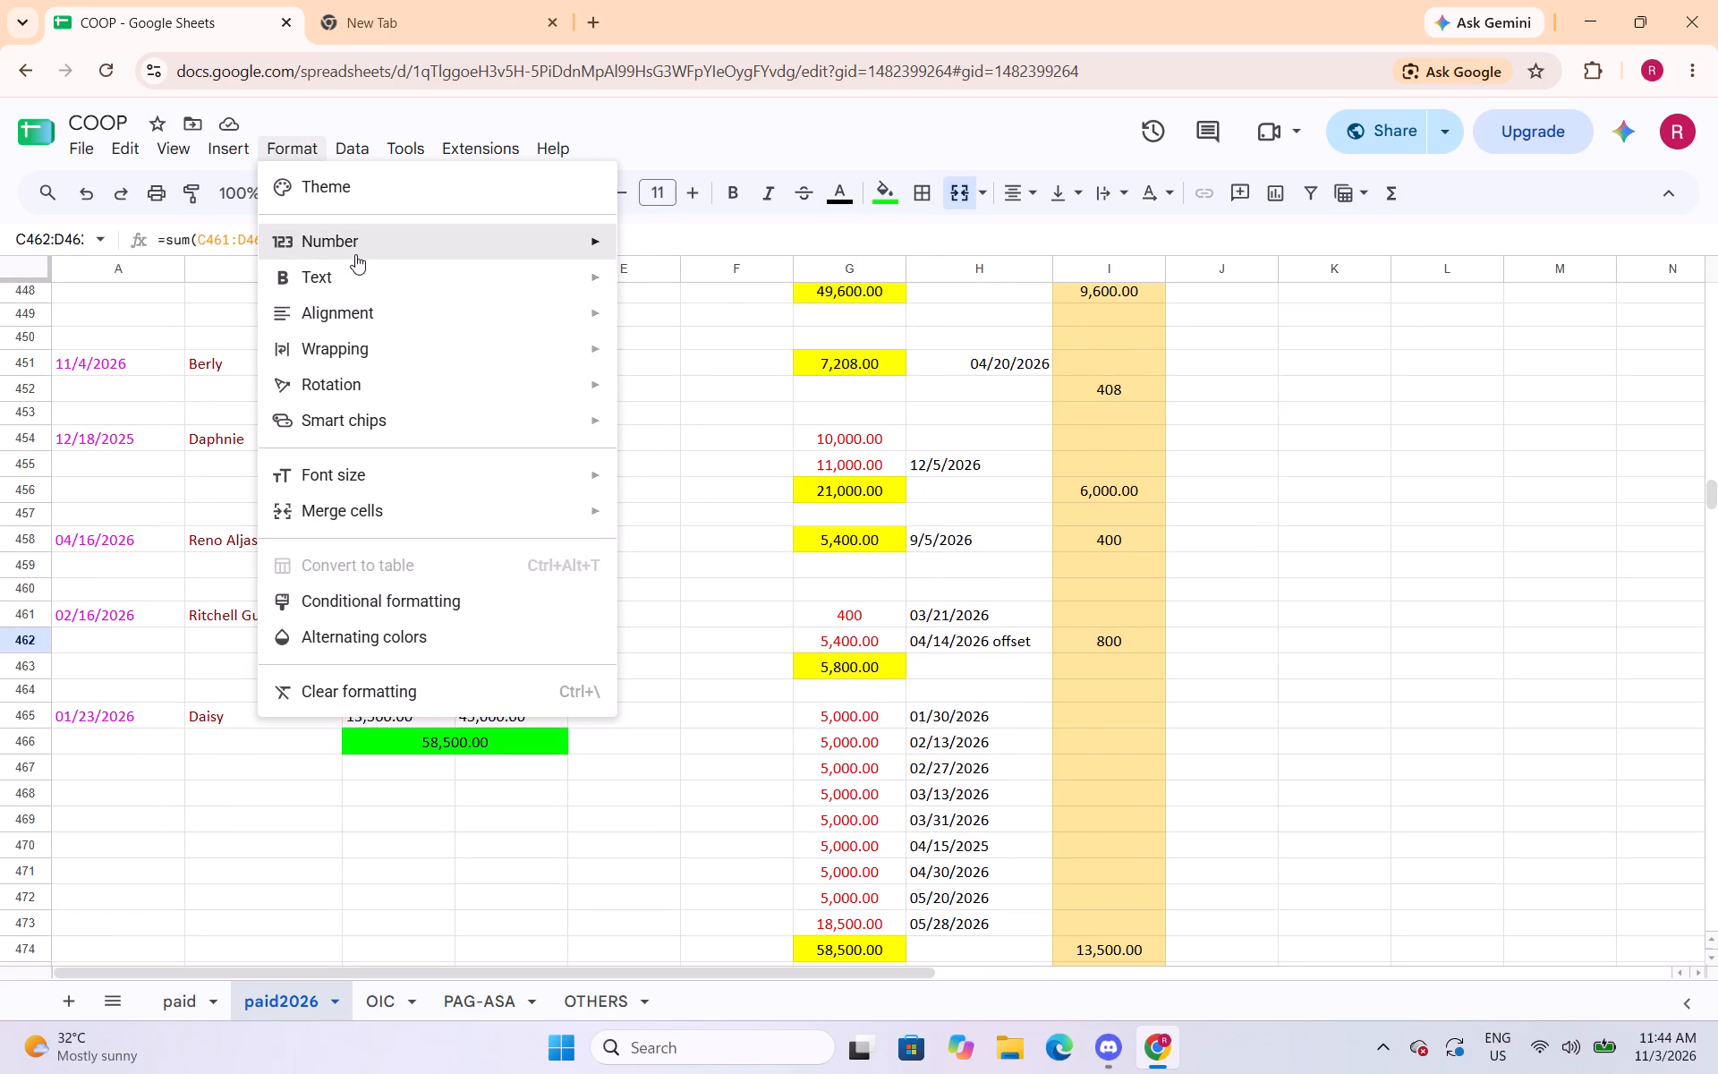
pyautogui.click(729, 338)
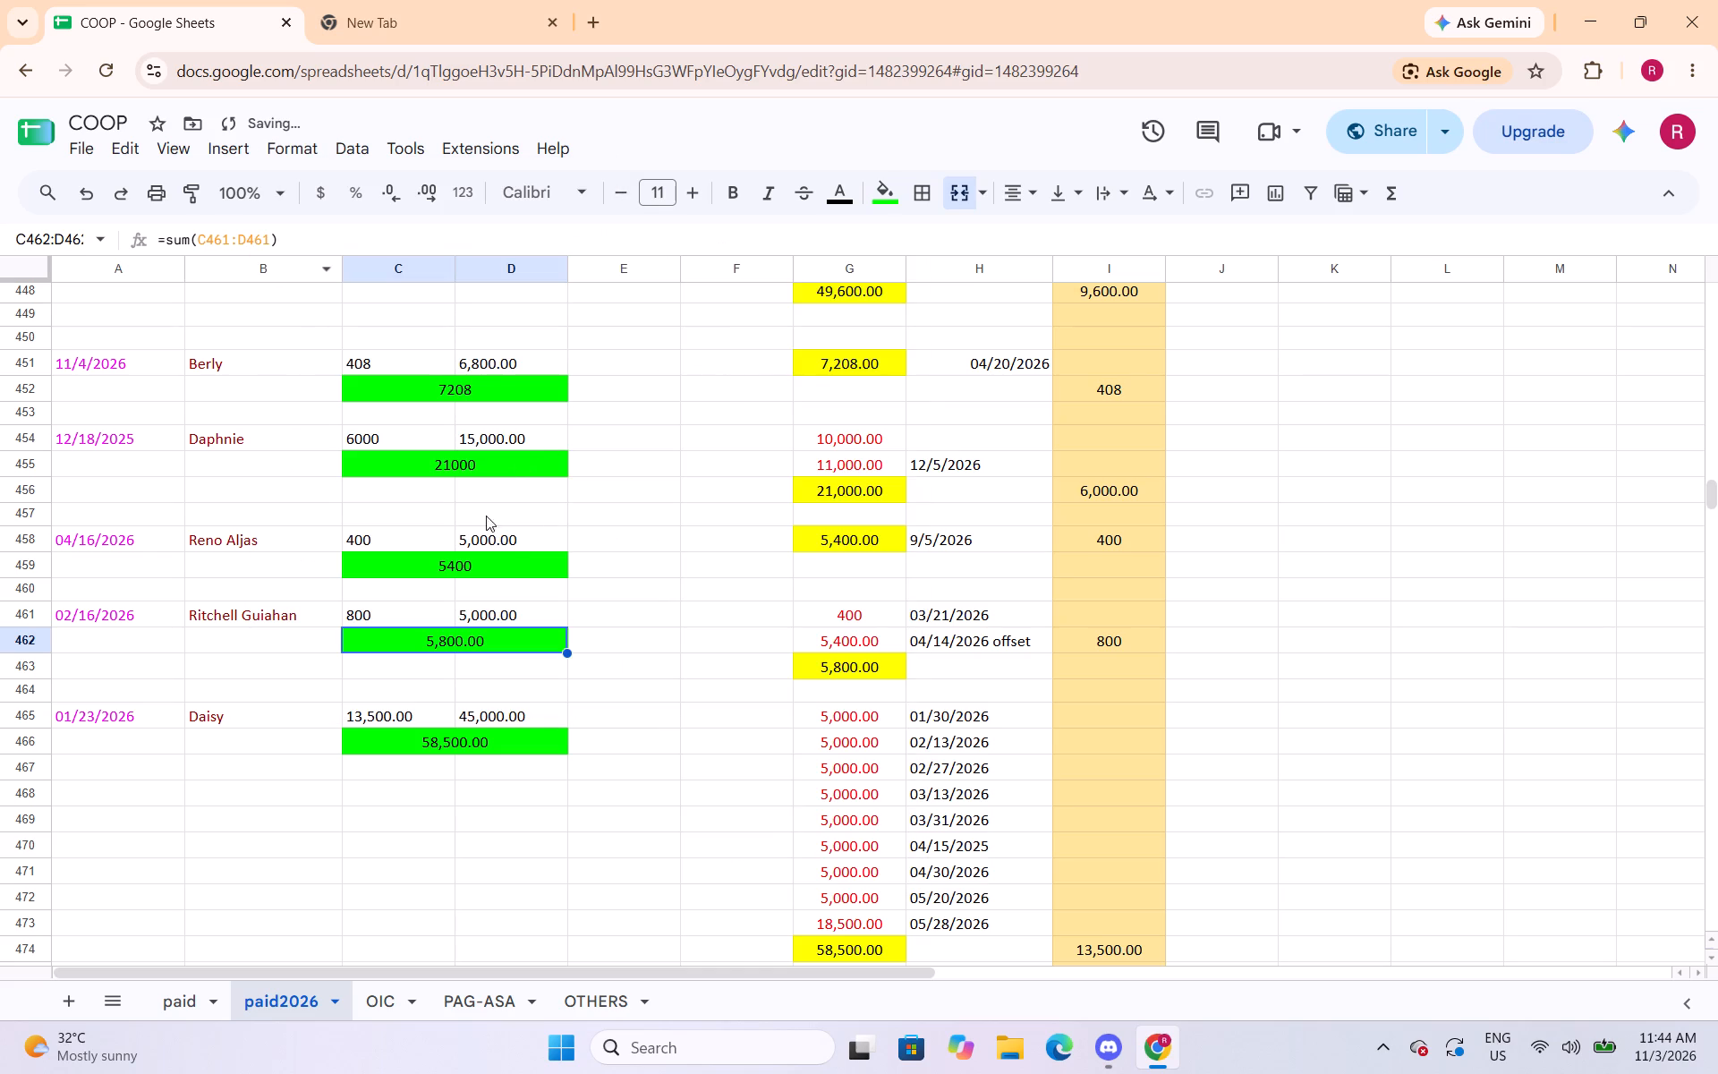
pyautogui.click(498, 559)
pyautogui.click(282, 149)
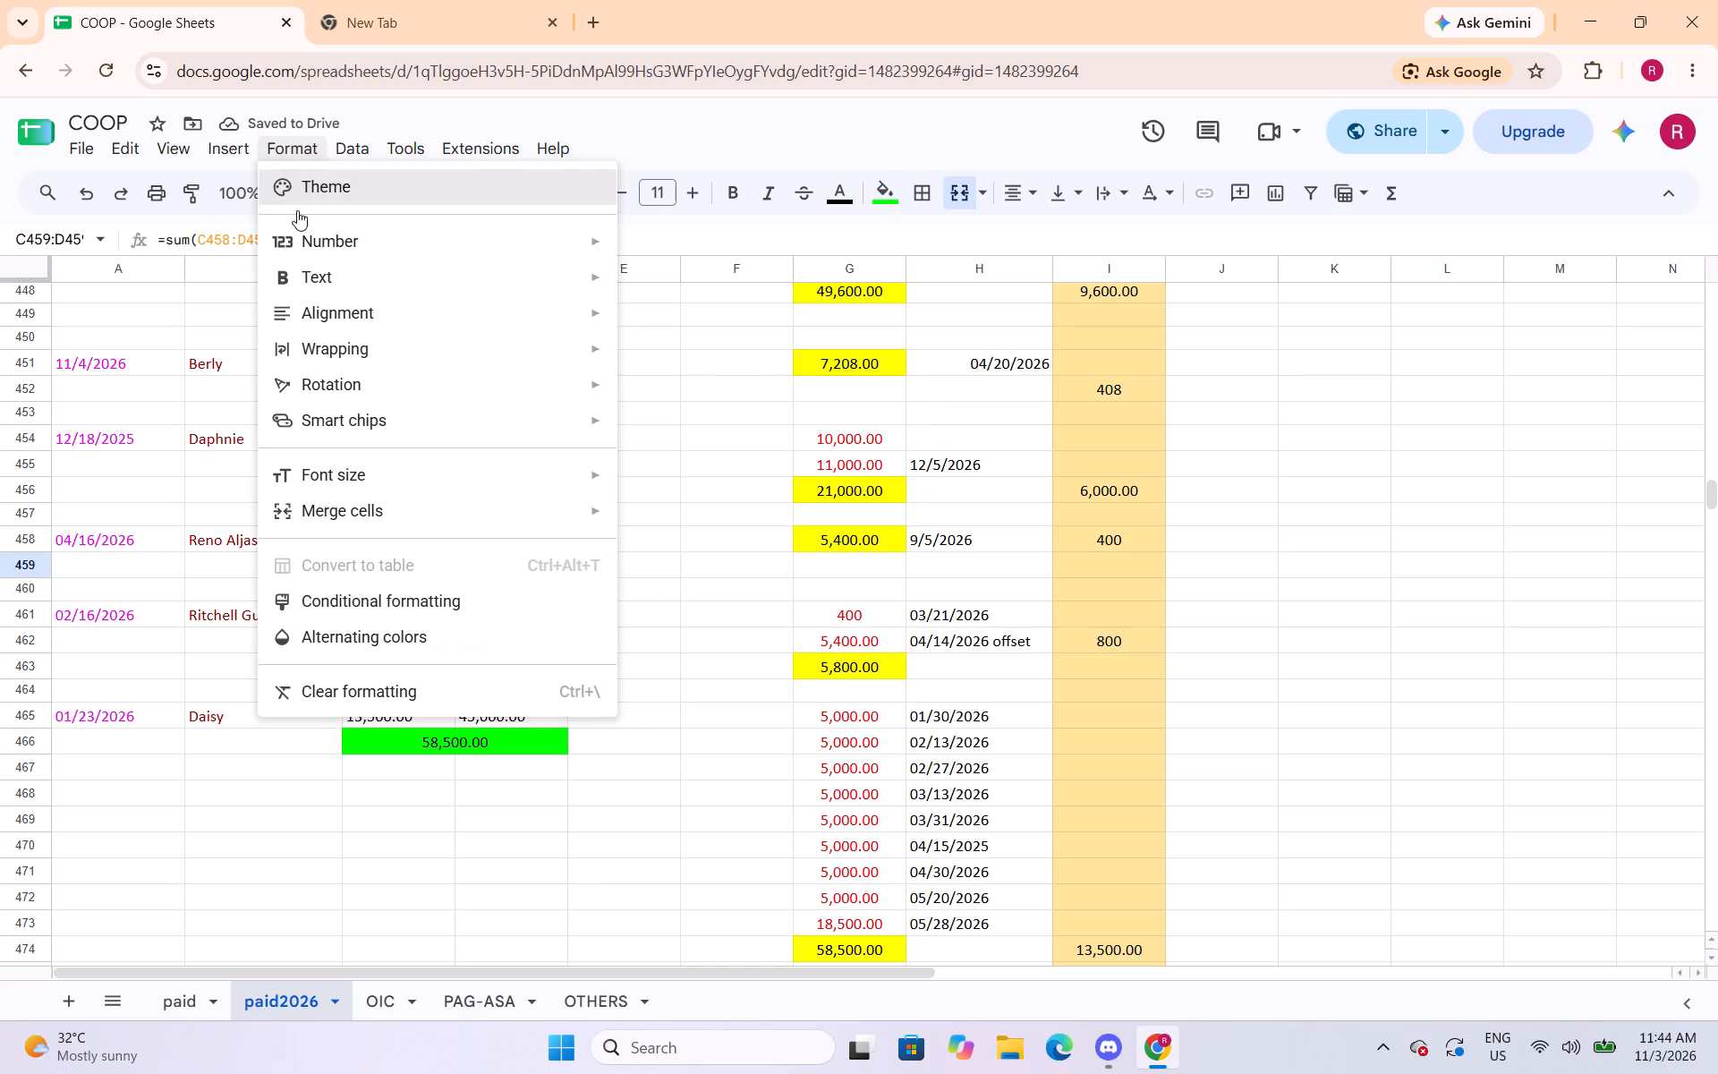
pyautogui.click(724, 334)
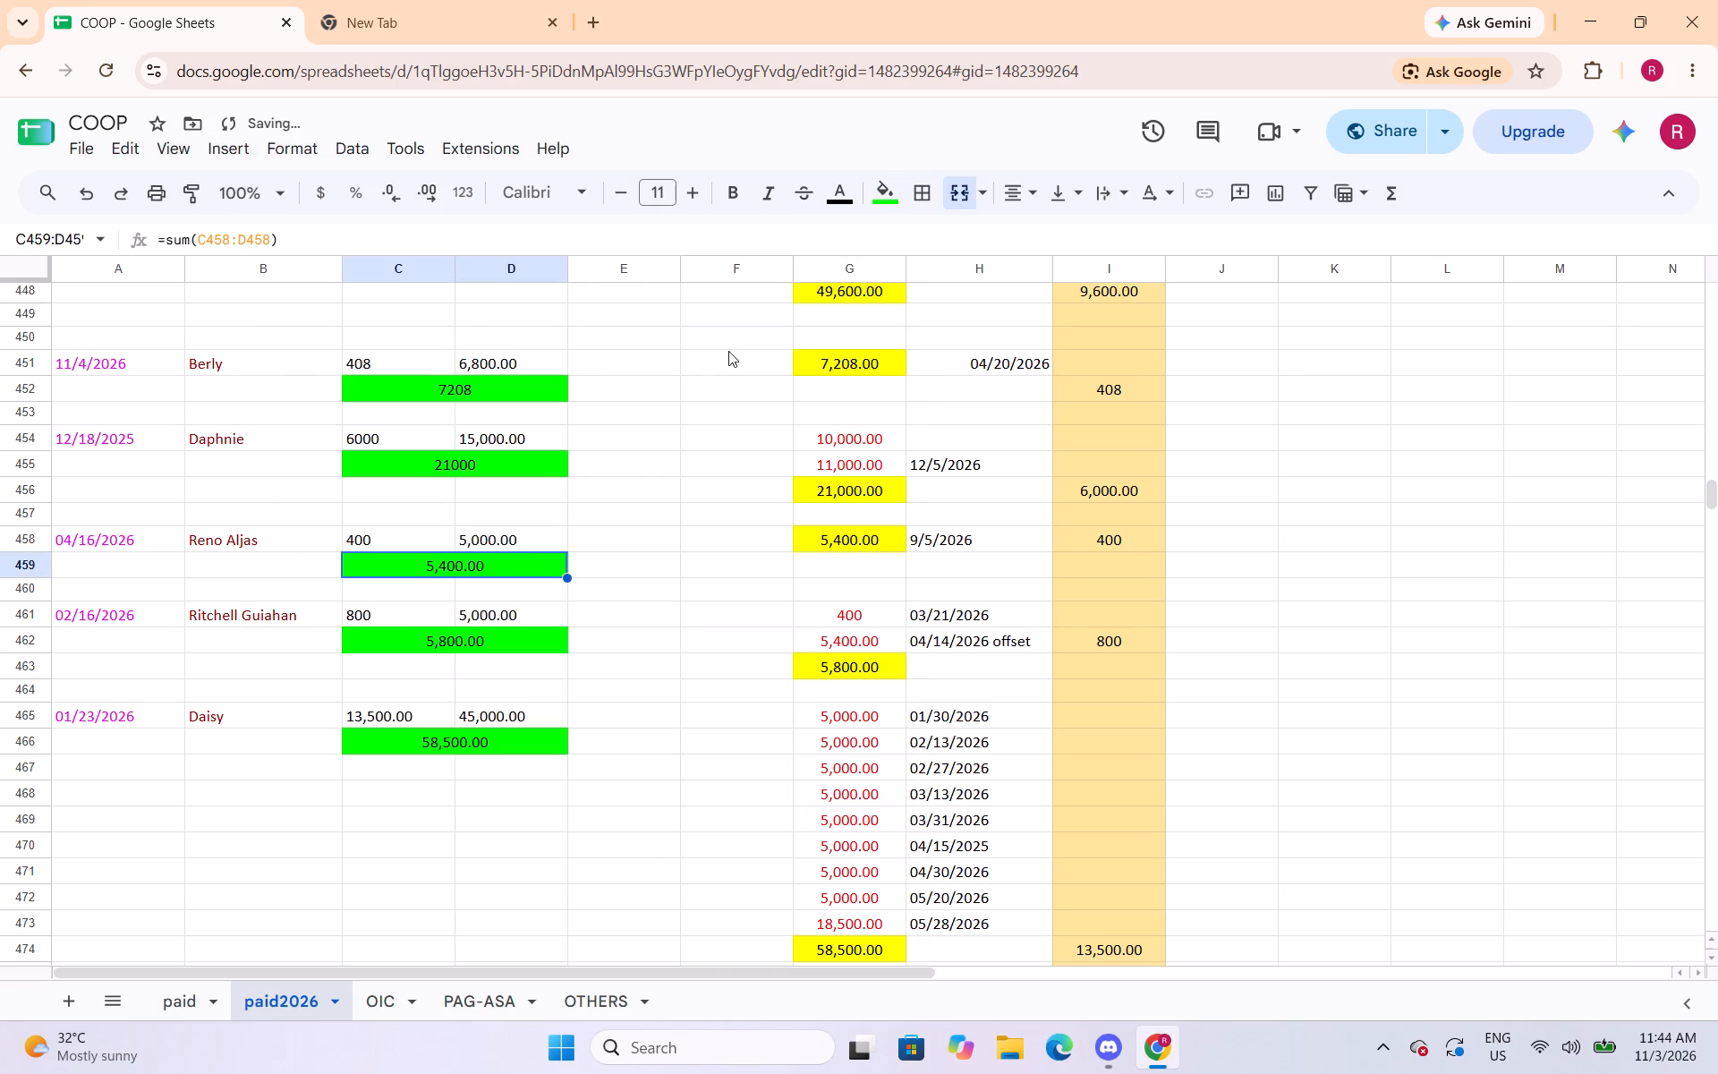
# Apply the Number format to the green totals of Daphnie's 12/18/2025 entry in C455:D455 and Berly's 11/4/2026 entry in C452:D452.
pyautogui.click(506, 471)
pyautogui.click(310, 148)
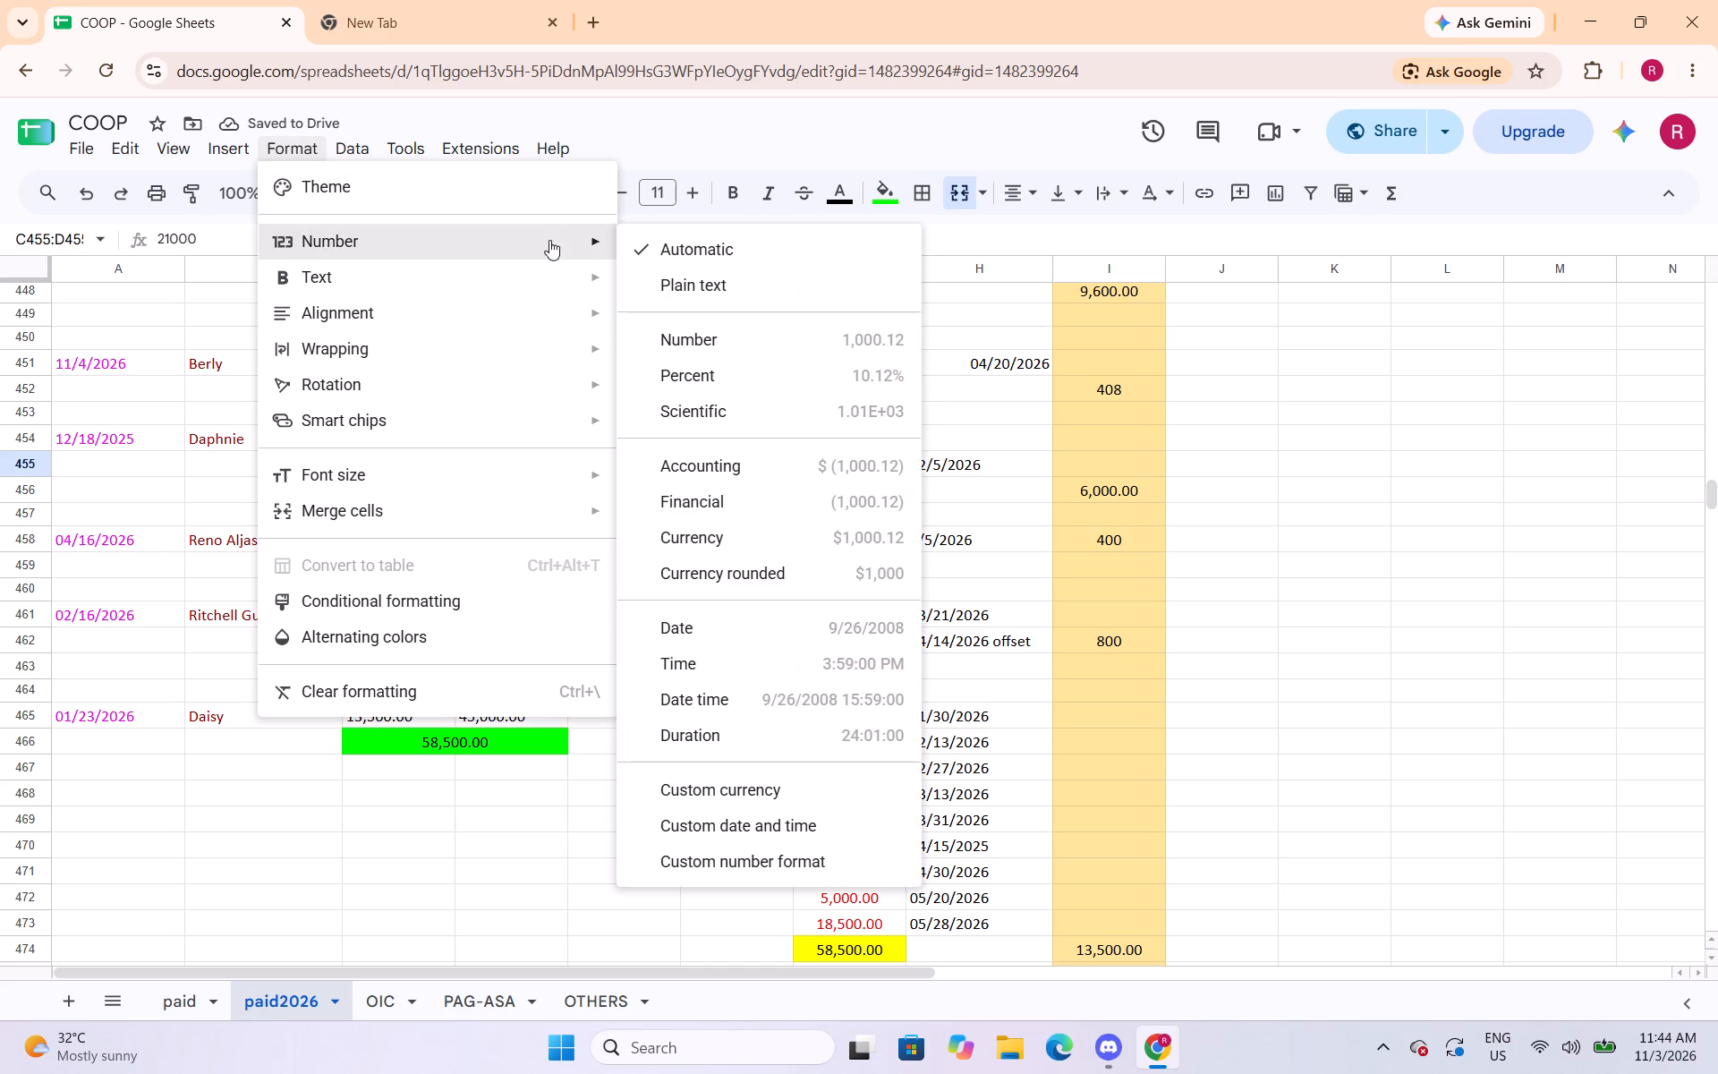
pyautogui.click(701, 333)
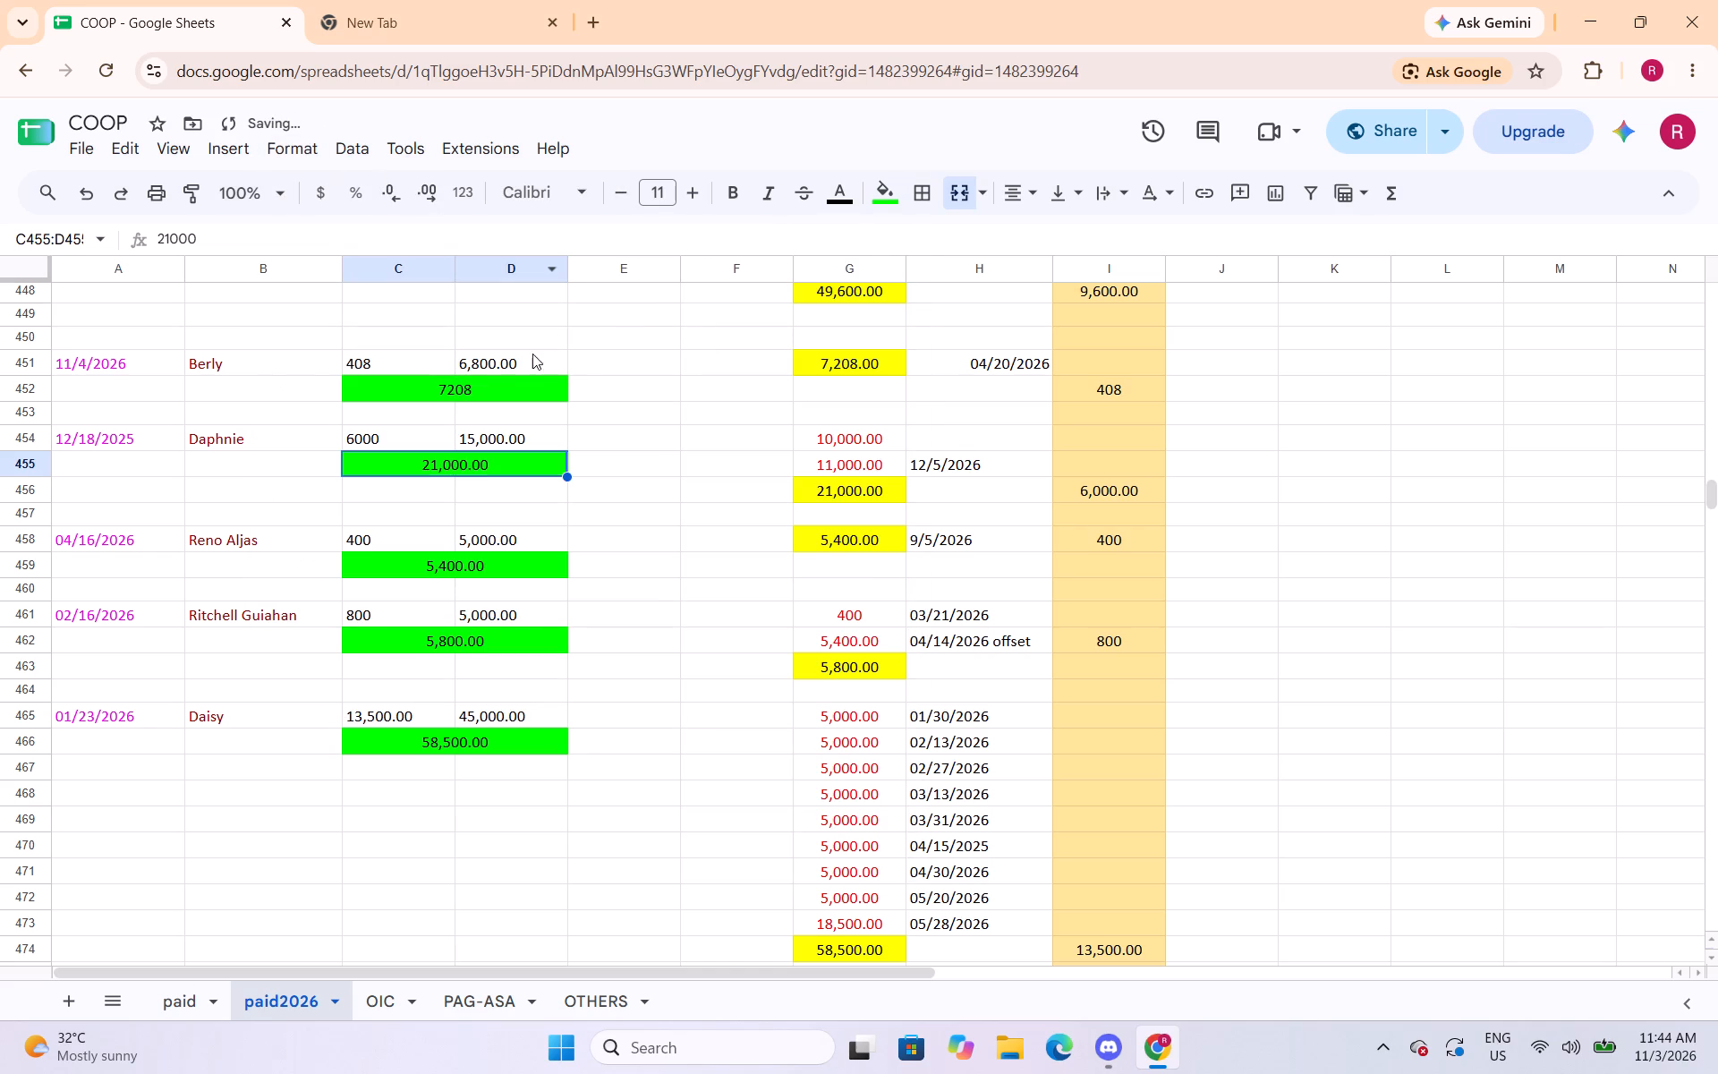
pyautogui.click(523, 378)
pyautogui.click(276, 152)
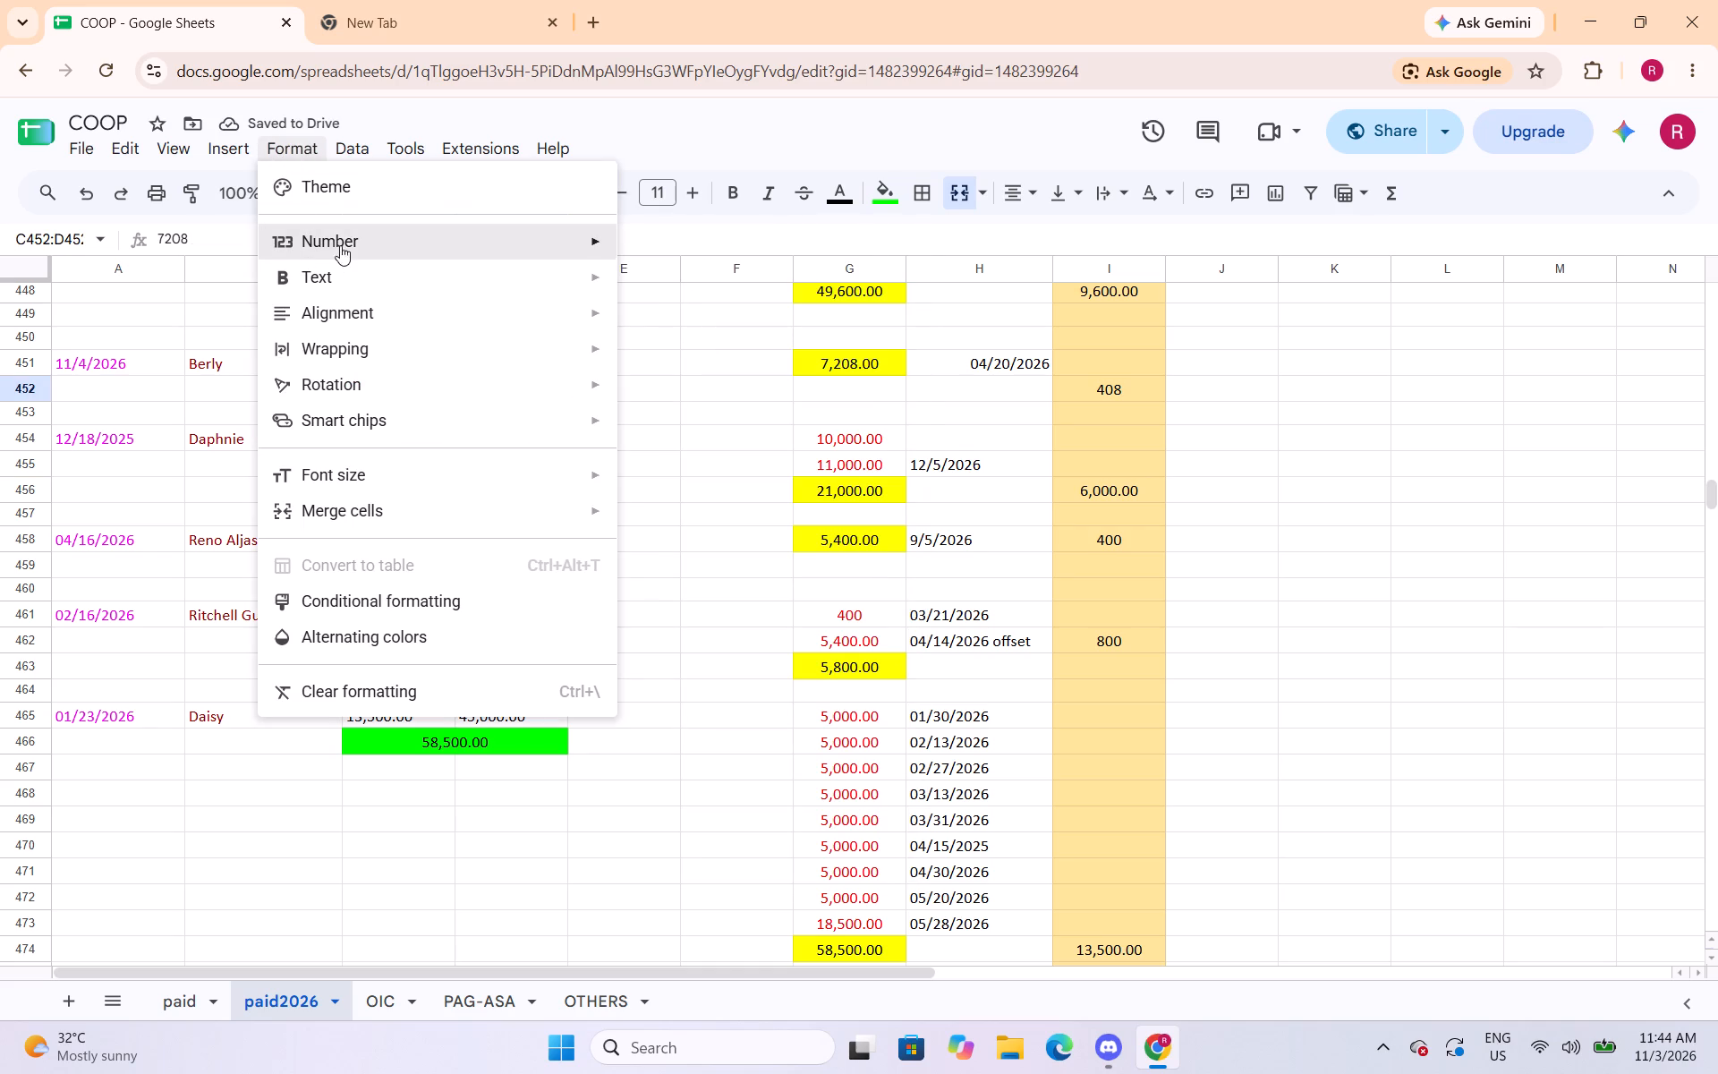
pyautogui.click(669, 337)
# Apply the Number format to the green total of Aimee's 05/21/2026 entry in C443:D443.
pyautogui.scroll(3, 648, 423)
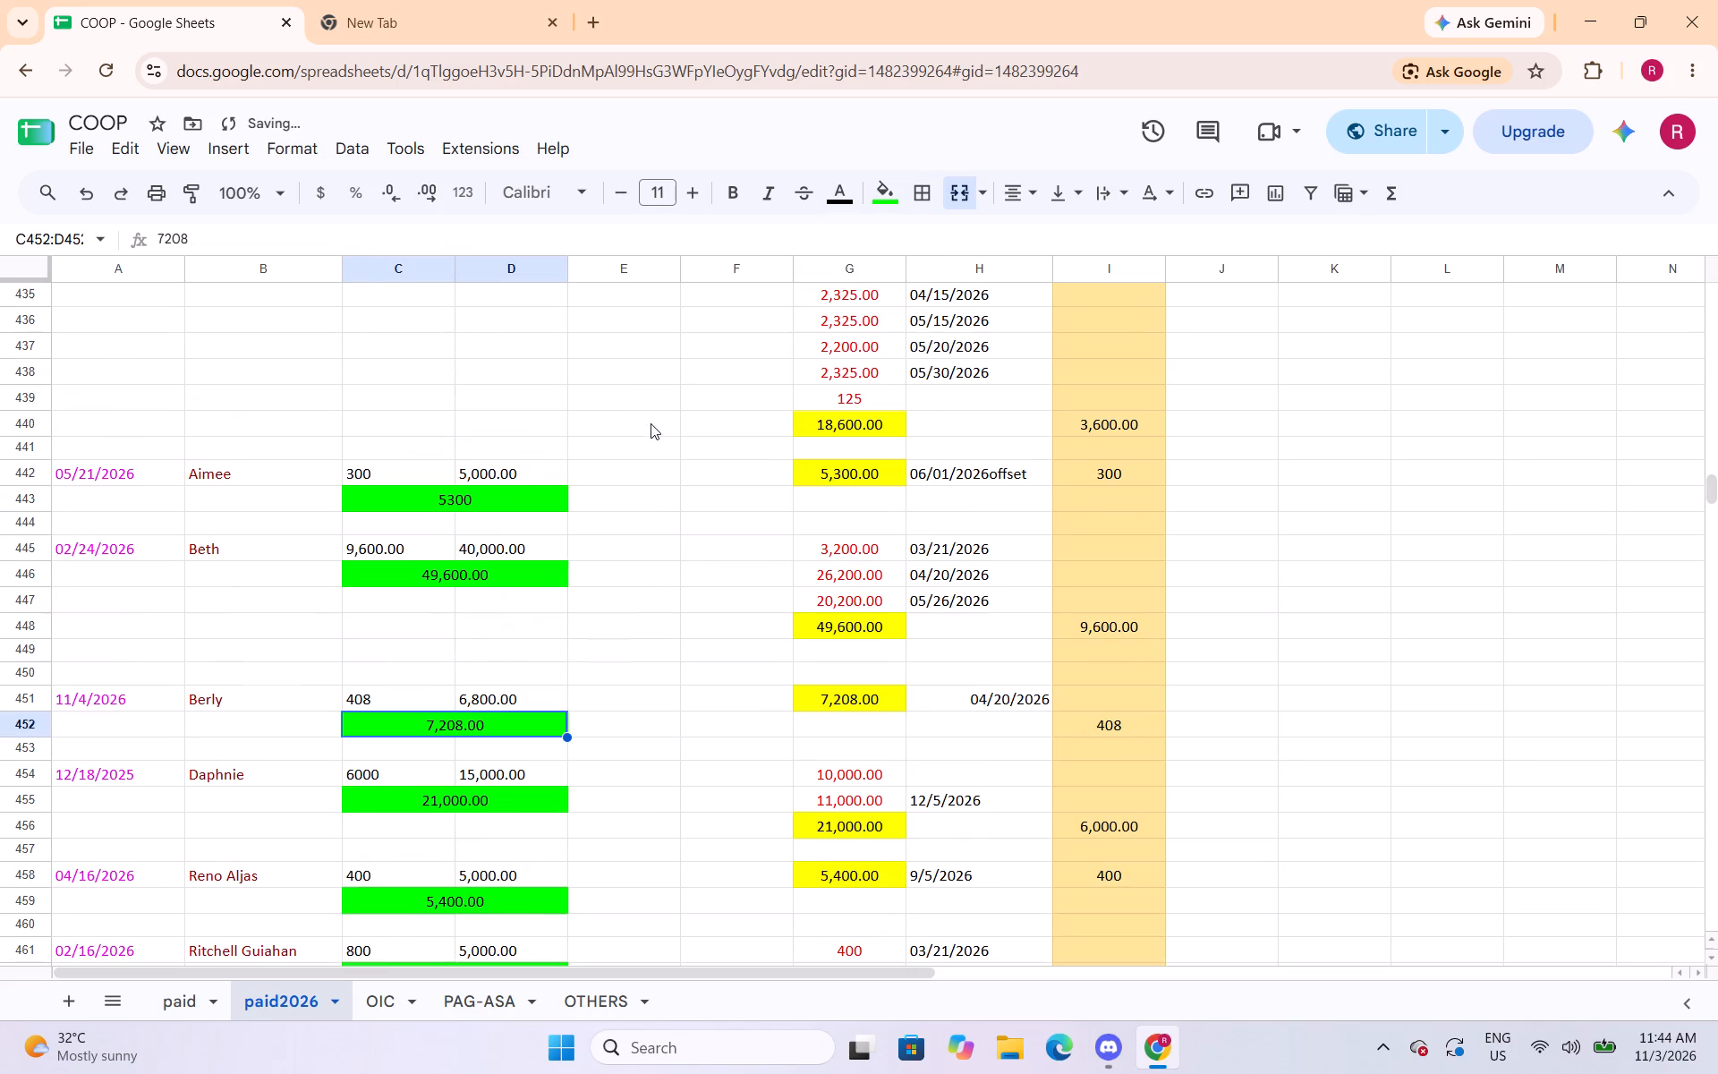
pyautogui.click(506, 479)
pyautogui.click(502, 500)
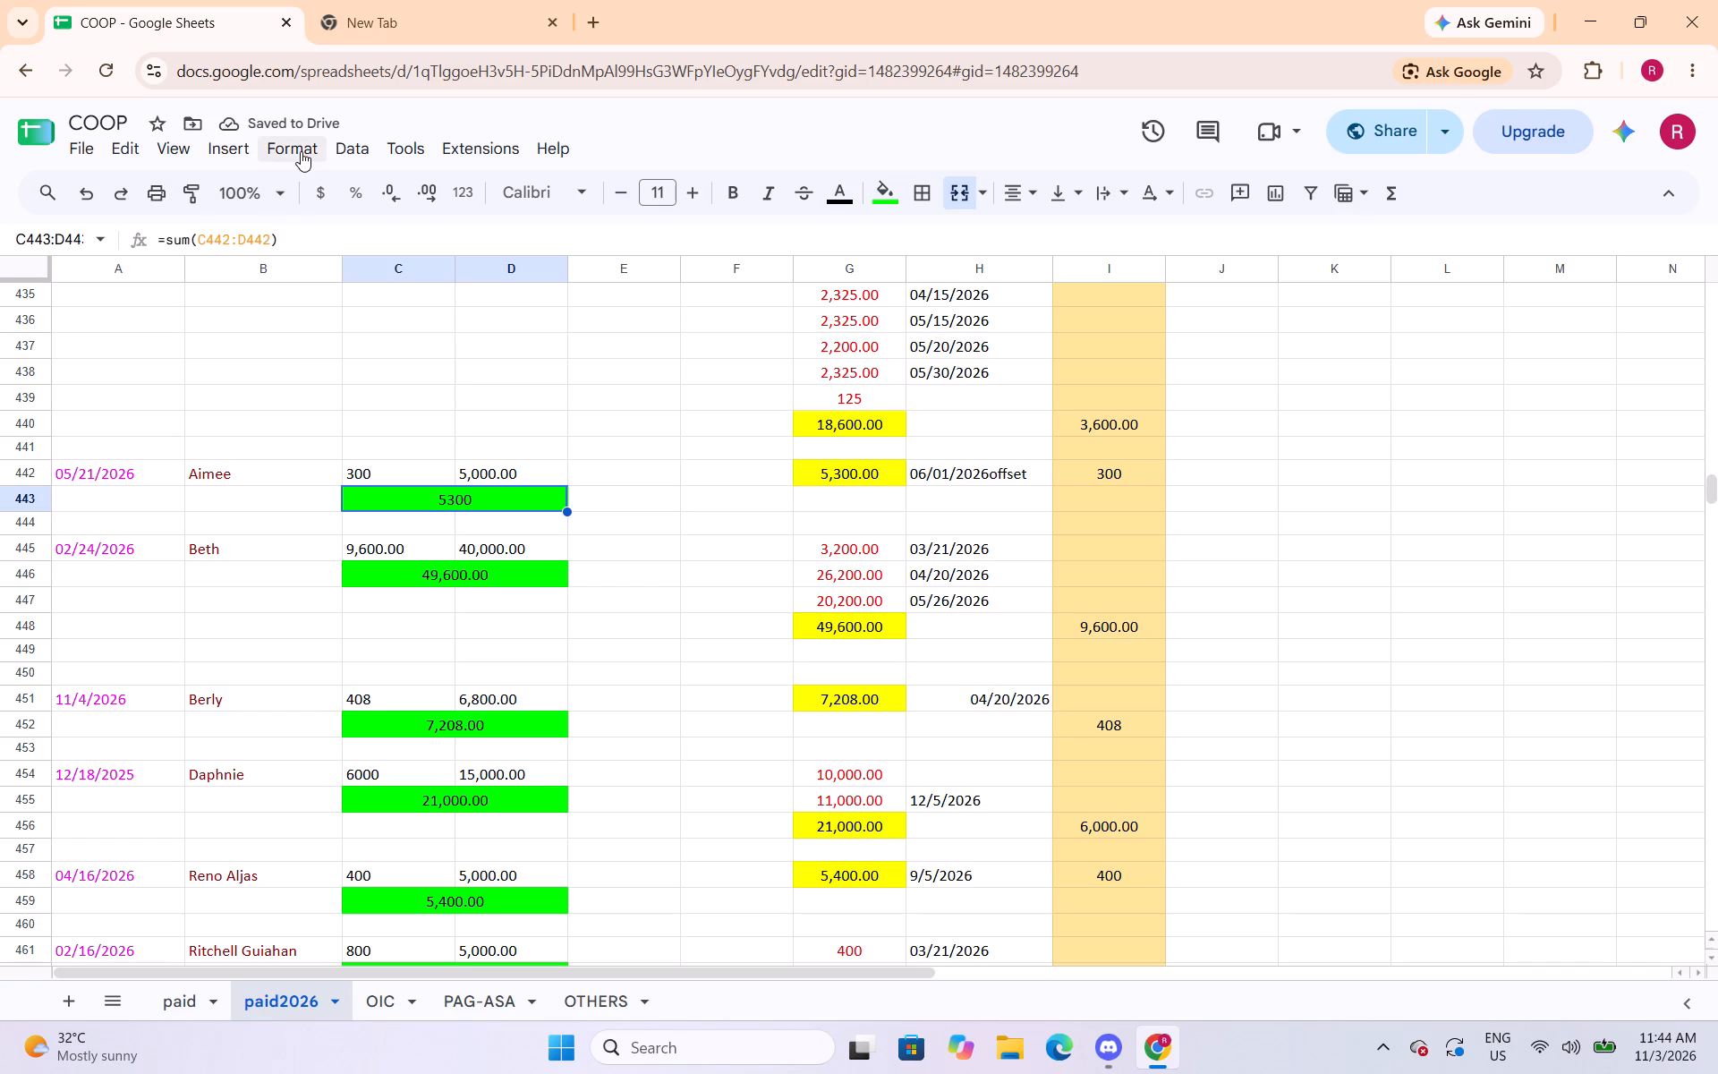
pyautogui.click(301, 150)
pyautogui.click(376, 251)
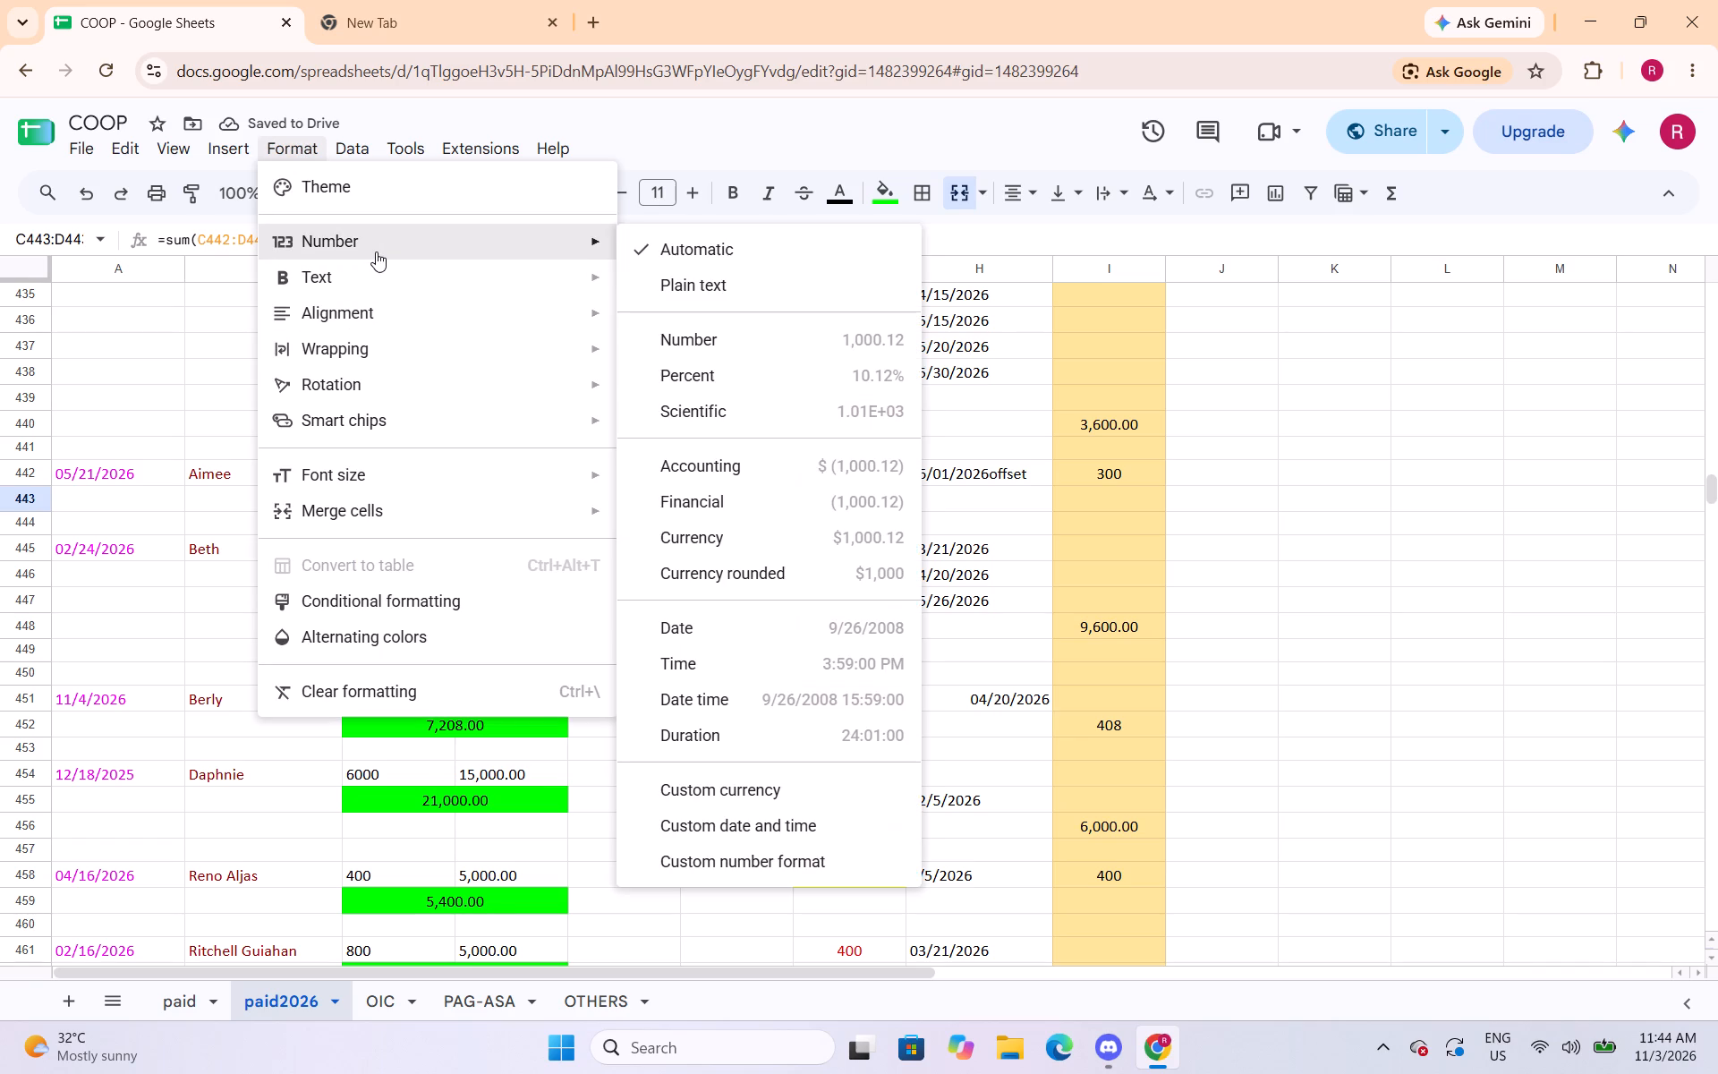
pyautogui.click(681, 340)
pyautogui.scroll(2, 610, 528)
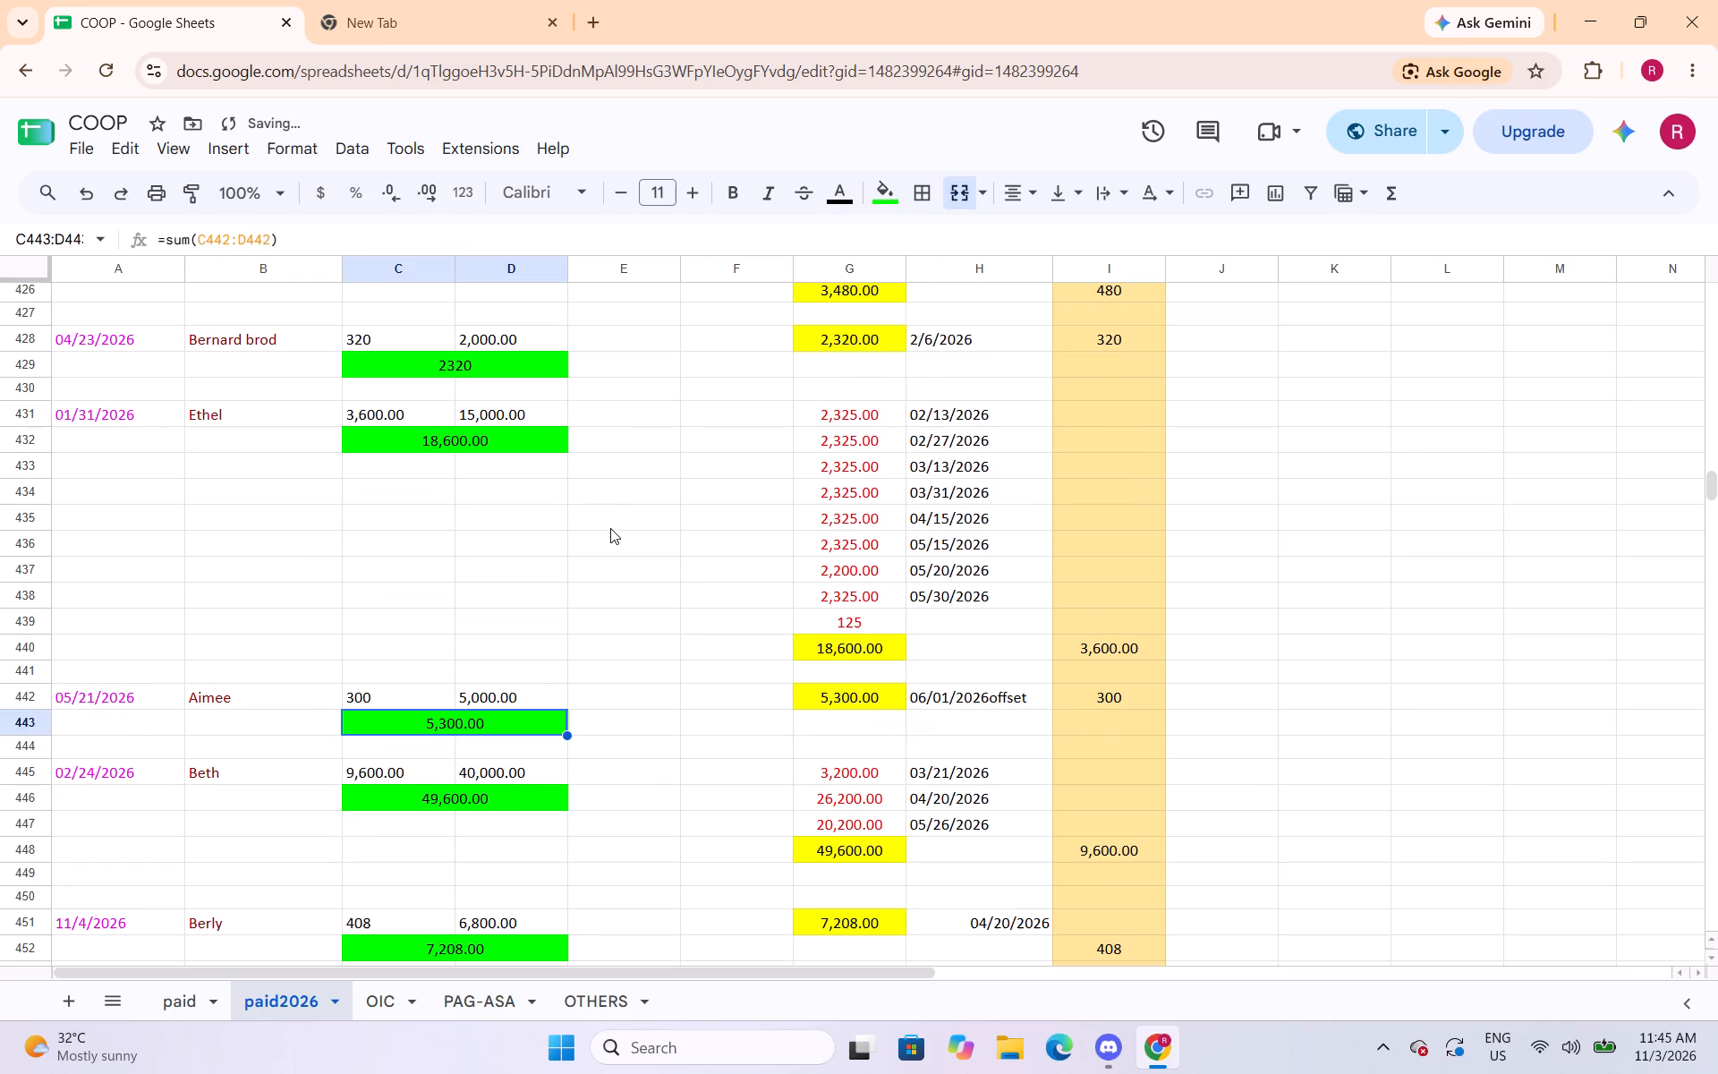
pyautogui.click(532, 378)
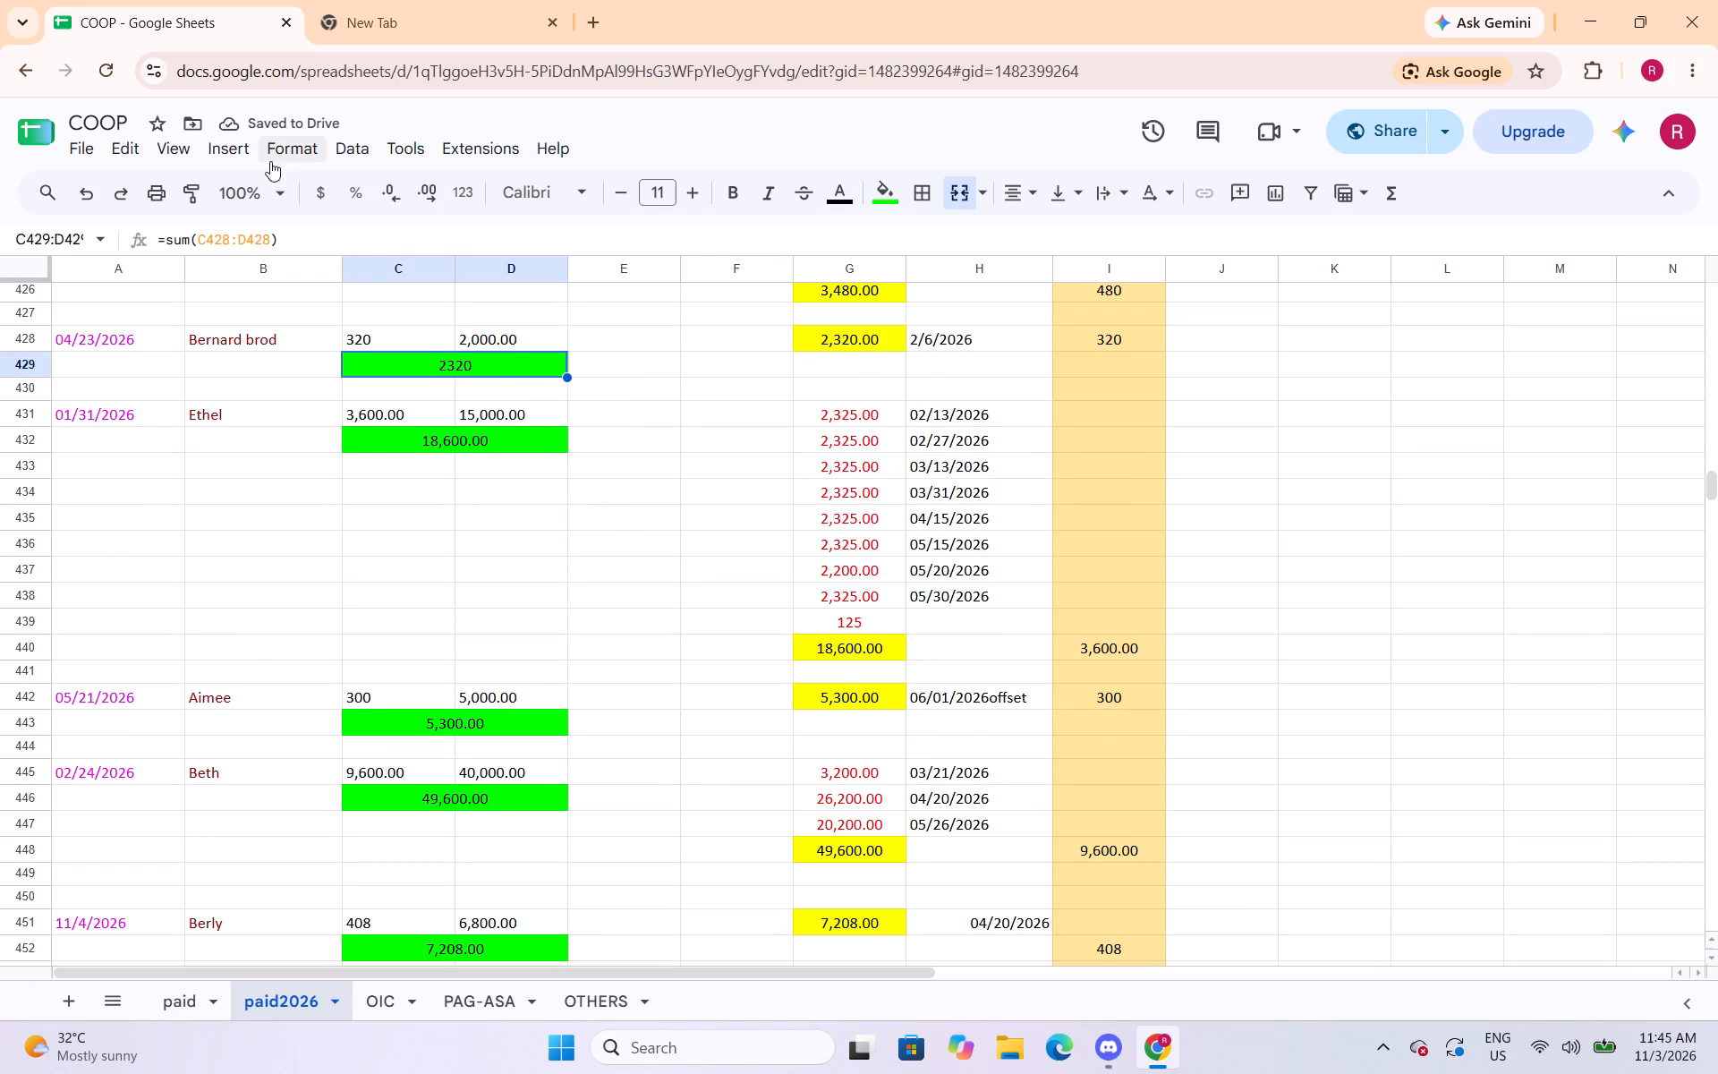
pyautogui.click(282, 149)
pyautogui.moveTo(695, 342); pyautogui.dragTo(682, 339)
pyautogui.click(1353, 634)
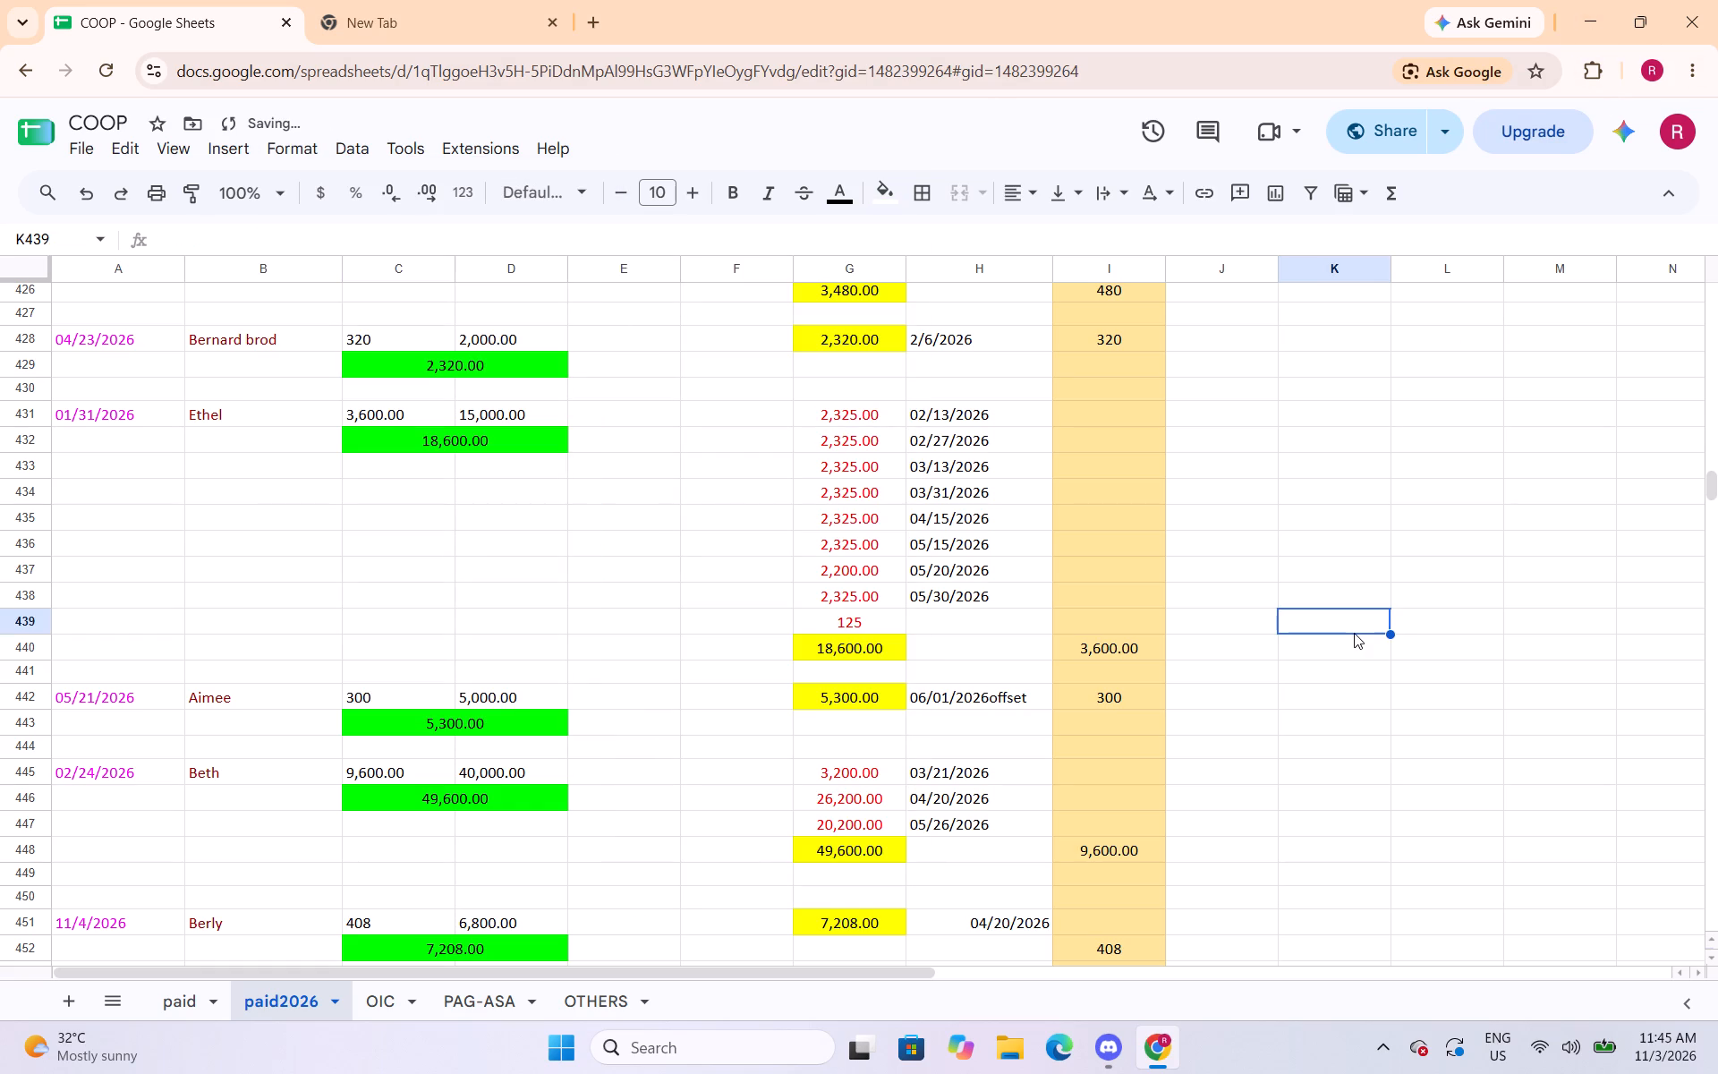
pyautogui.hotkey('ctrl', 's')
# Minimize the browser window and launch Kuro from the desktop.
pyautogui.click(1586, 21)
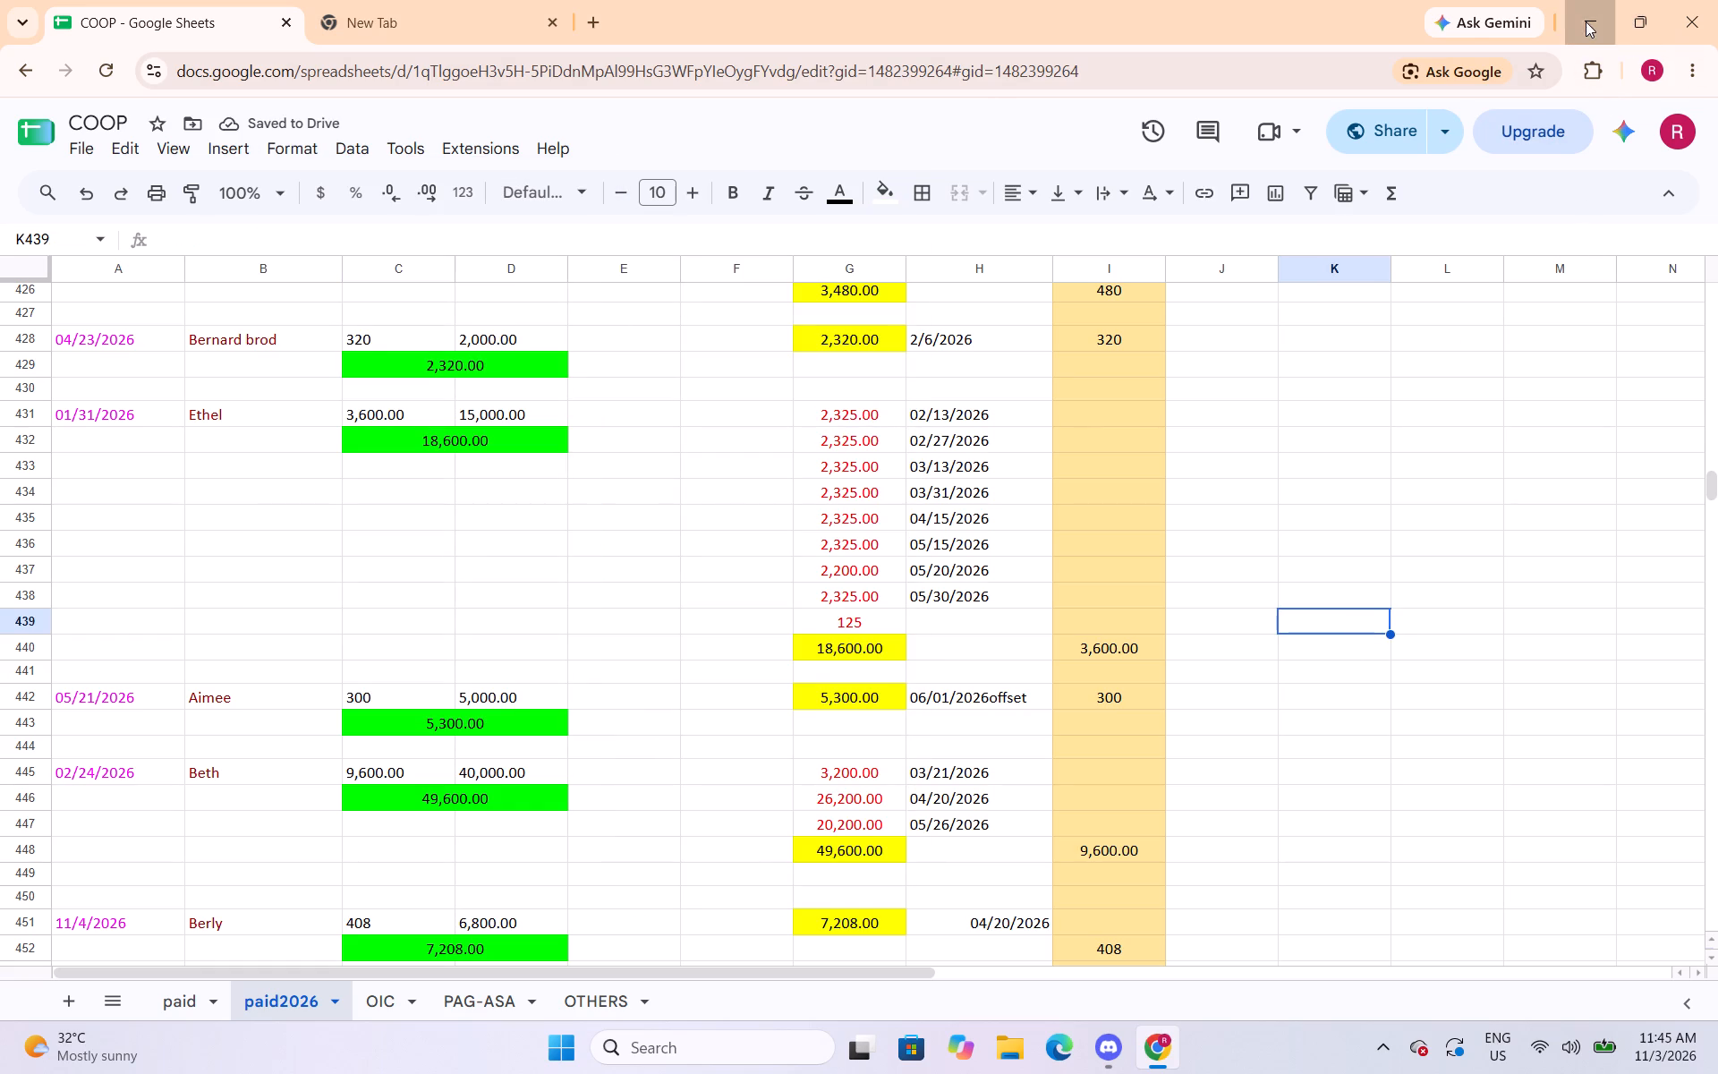
pyautogui.doubleClick(55, 906)
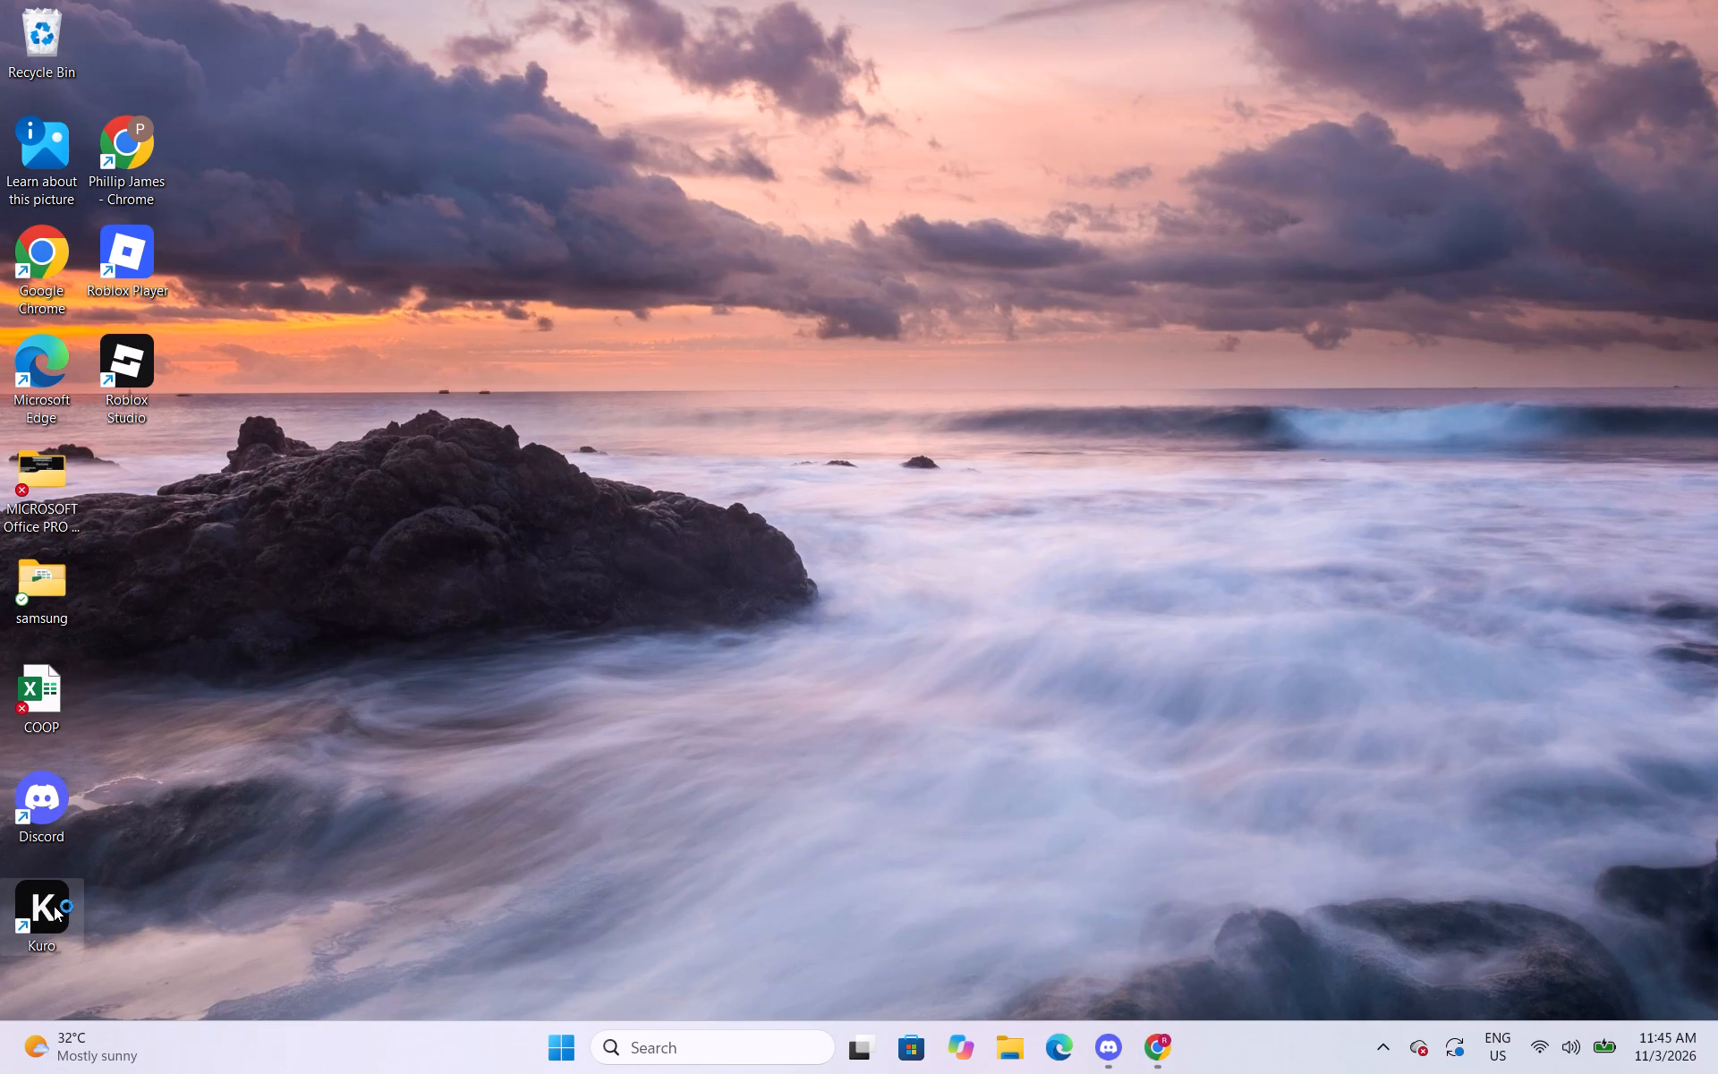
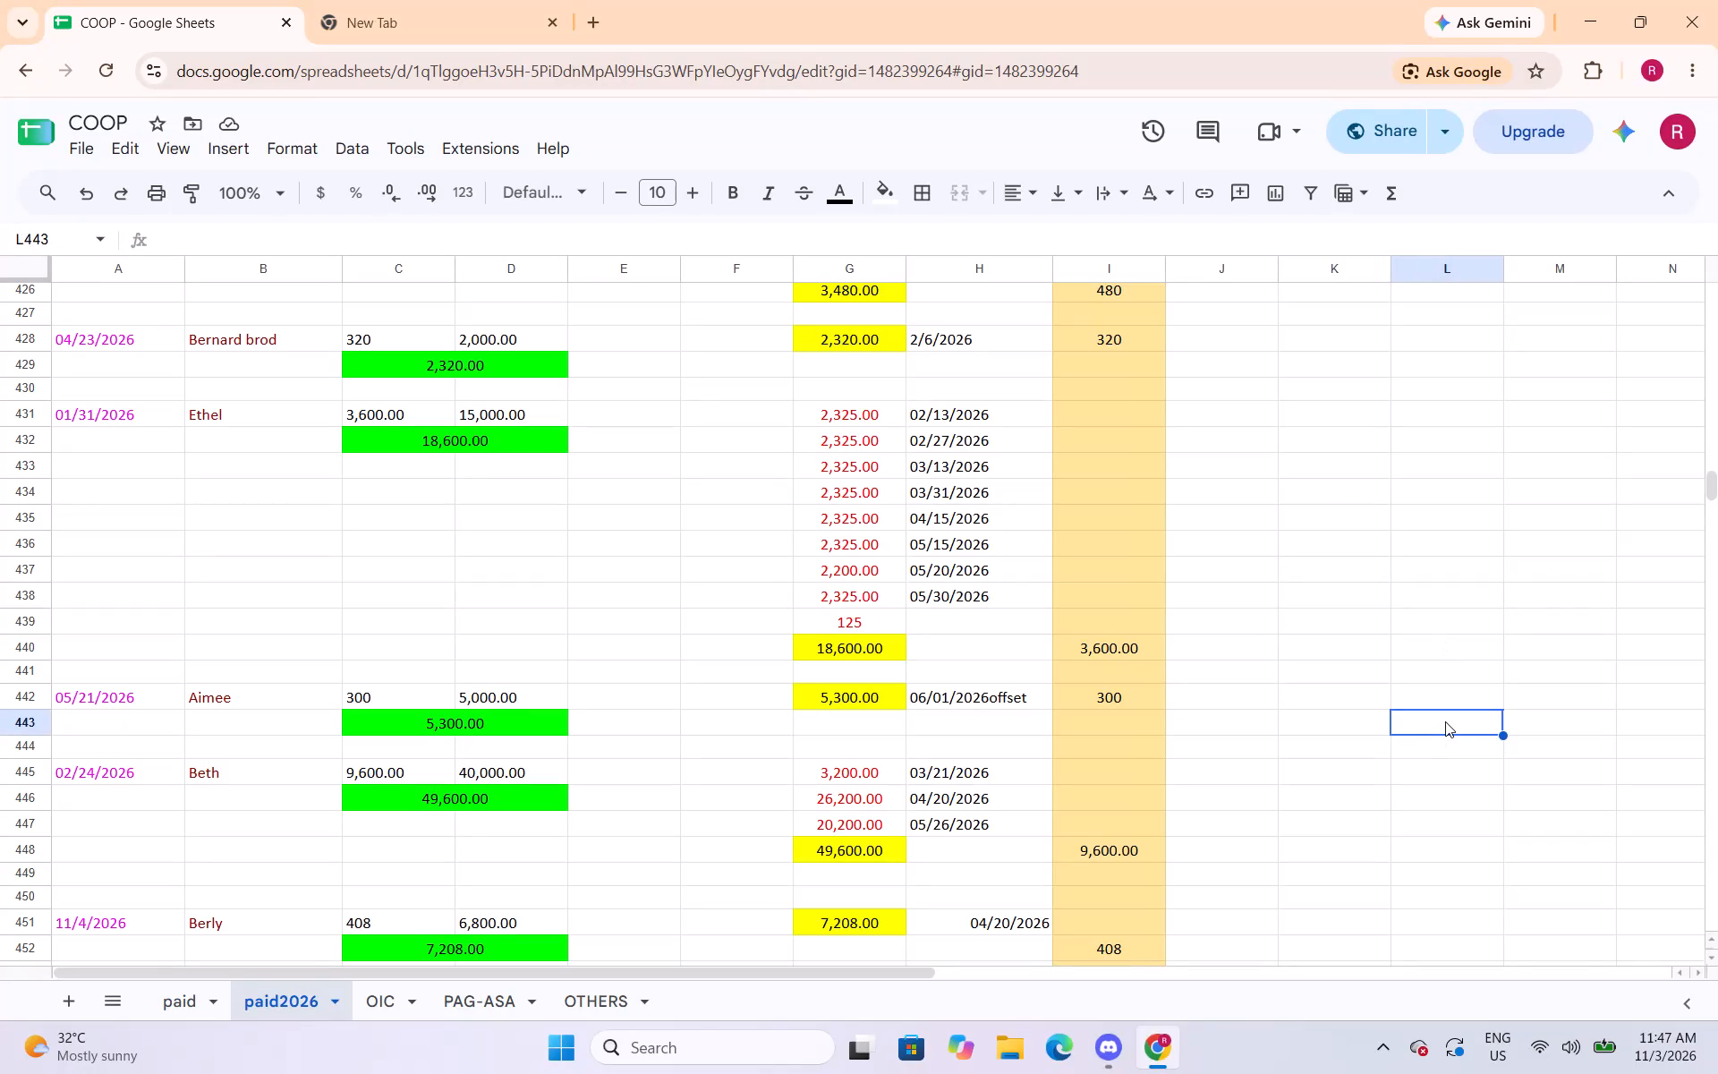
# Save the COOP spreadsheet with the formatted paid2026 sheet.
pyautogui.hotkey('ctrl', 's')
# Minimize the browser window and launch Kuro from the desktop.
pyautogui.click(1587, 21)
pyautogui.doubleClick(35, 901)
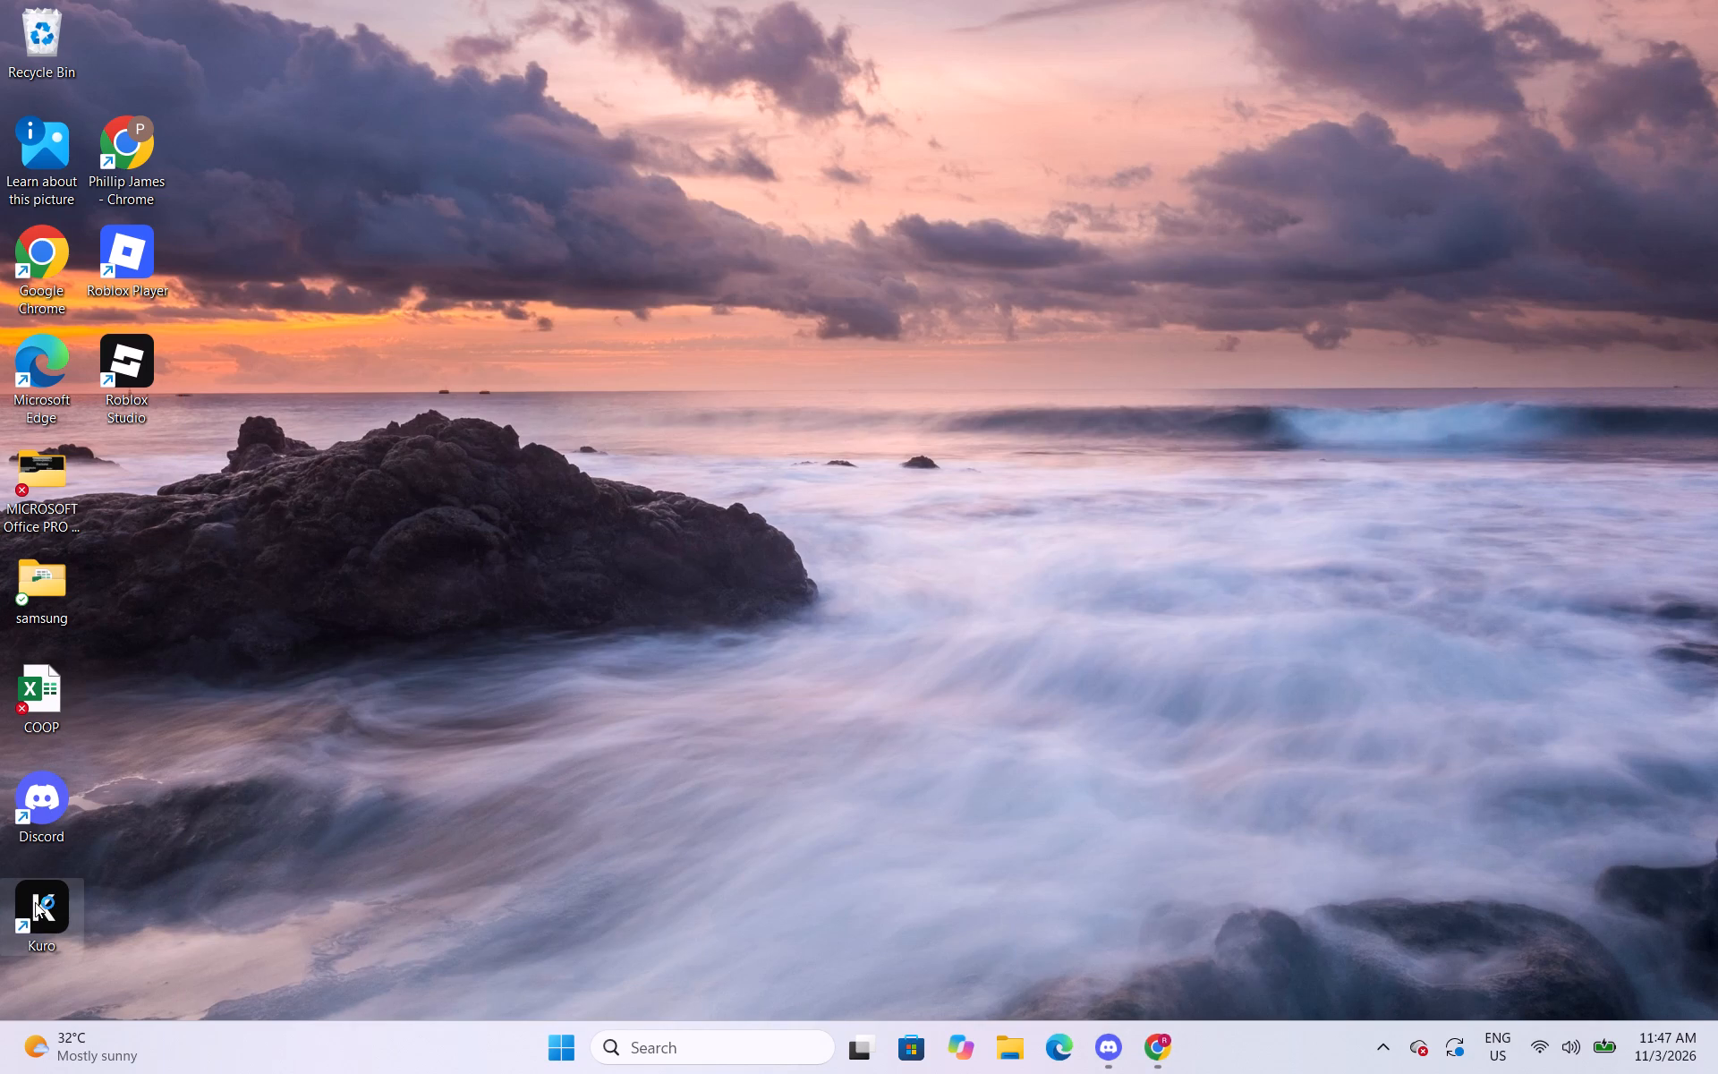